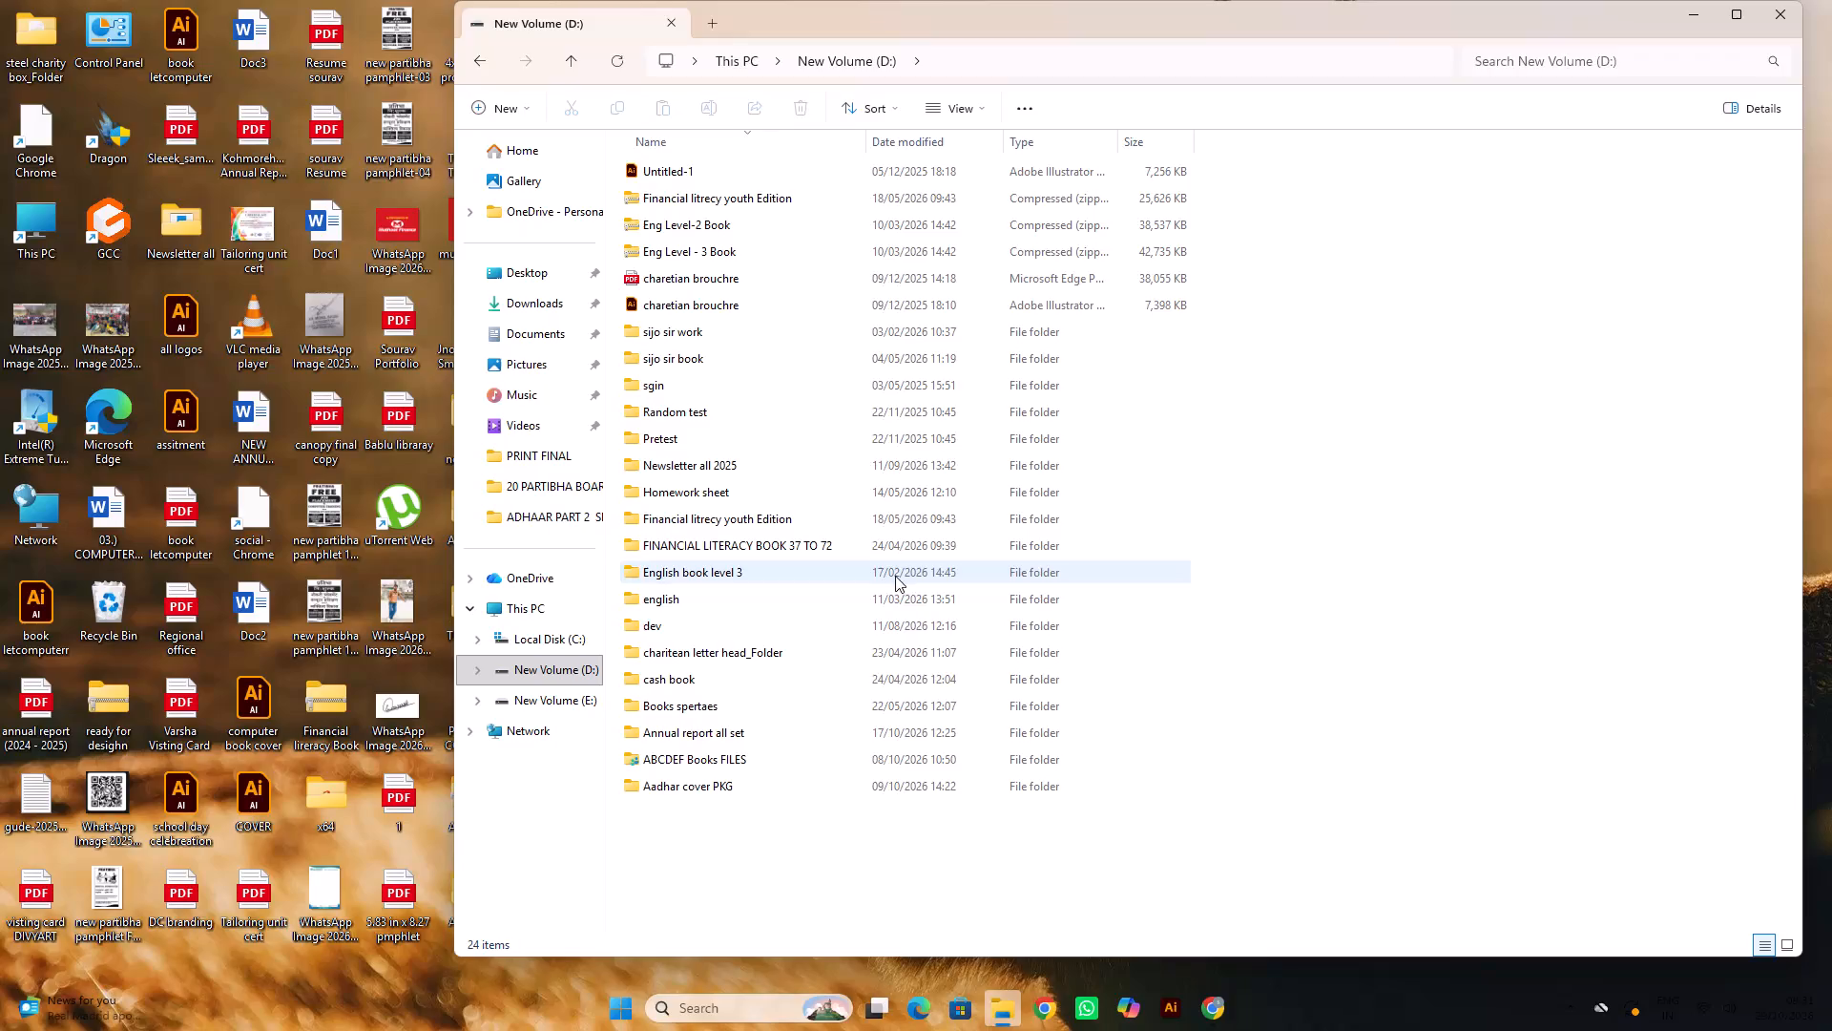
Open the Aadhar Part- 2 Seprate files folder inside Books spertaes > Aadhar Seprate files on New Volume (D:).
{"action": "double_click", "coordinate": [659, 707]}
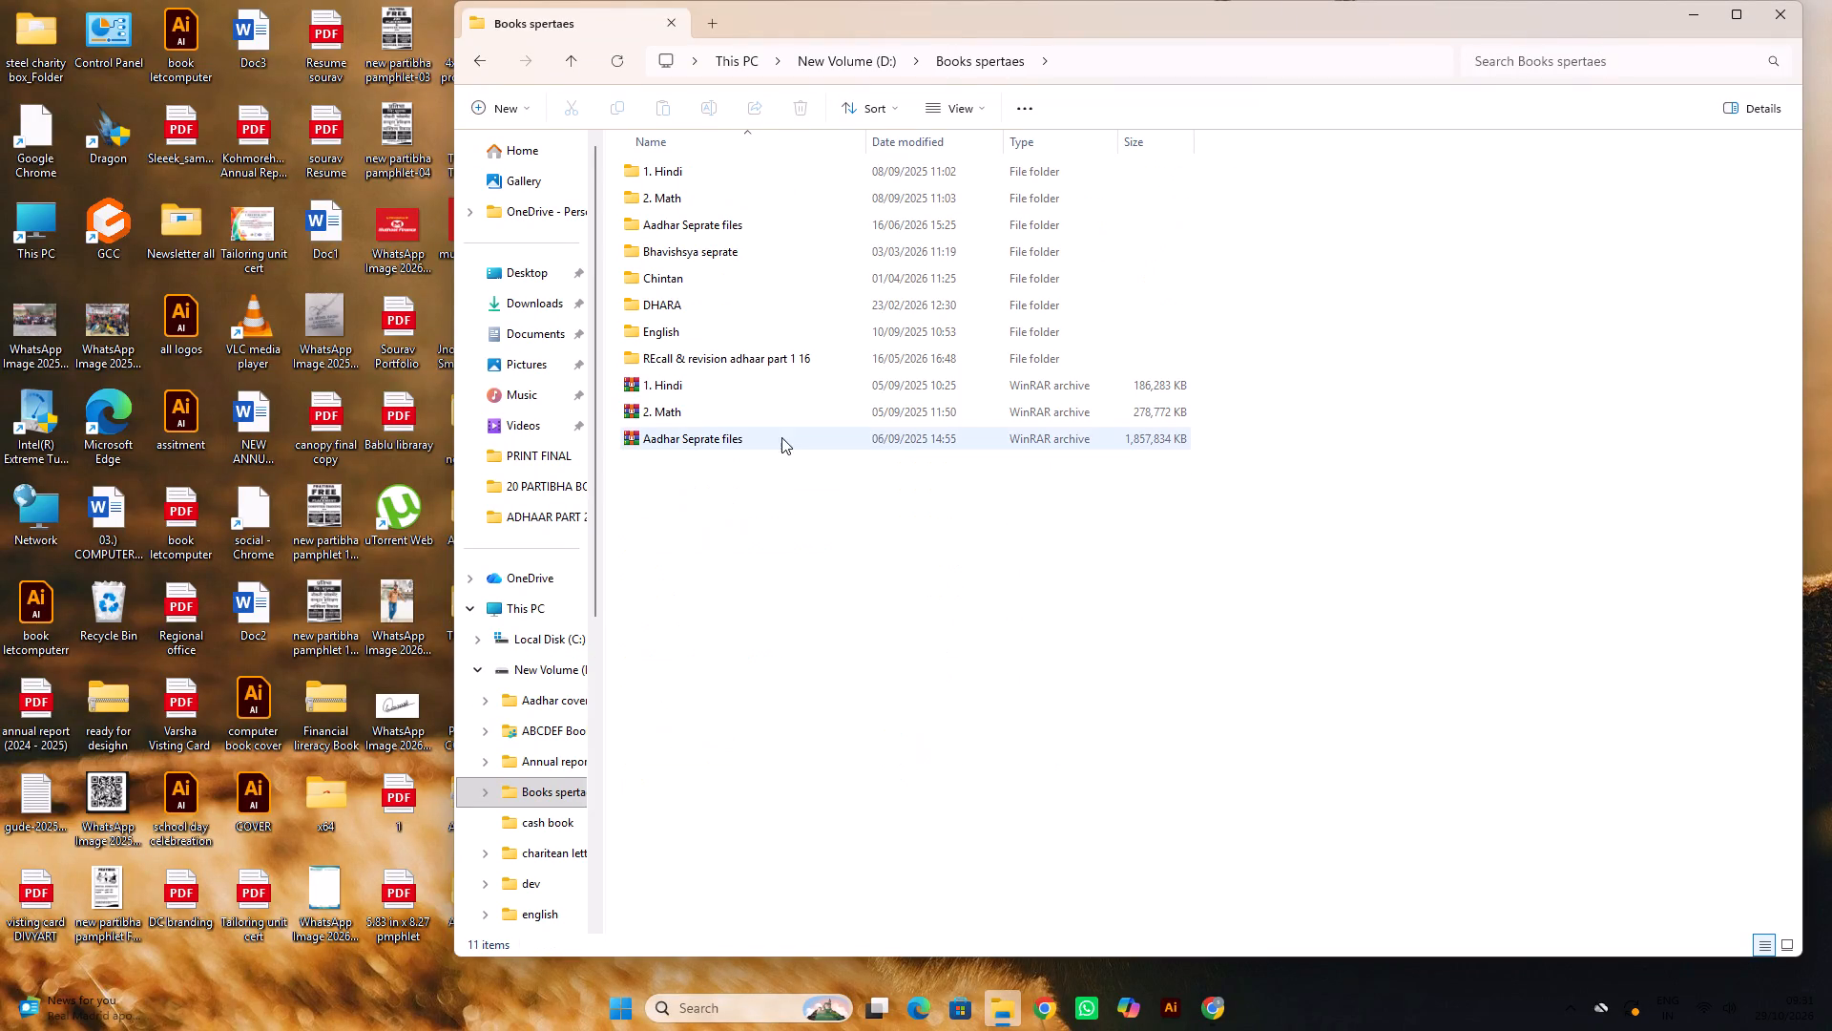
{"action": "double_click", "coordinate": [682, 221]}
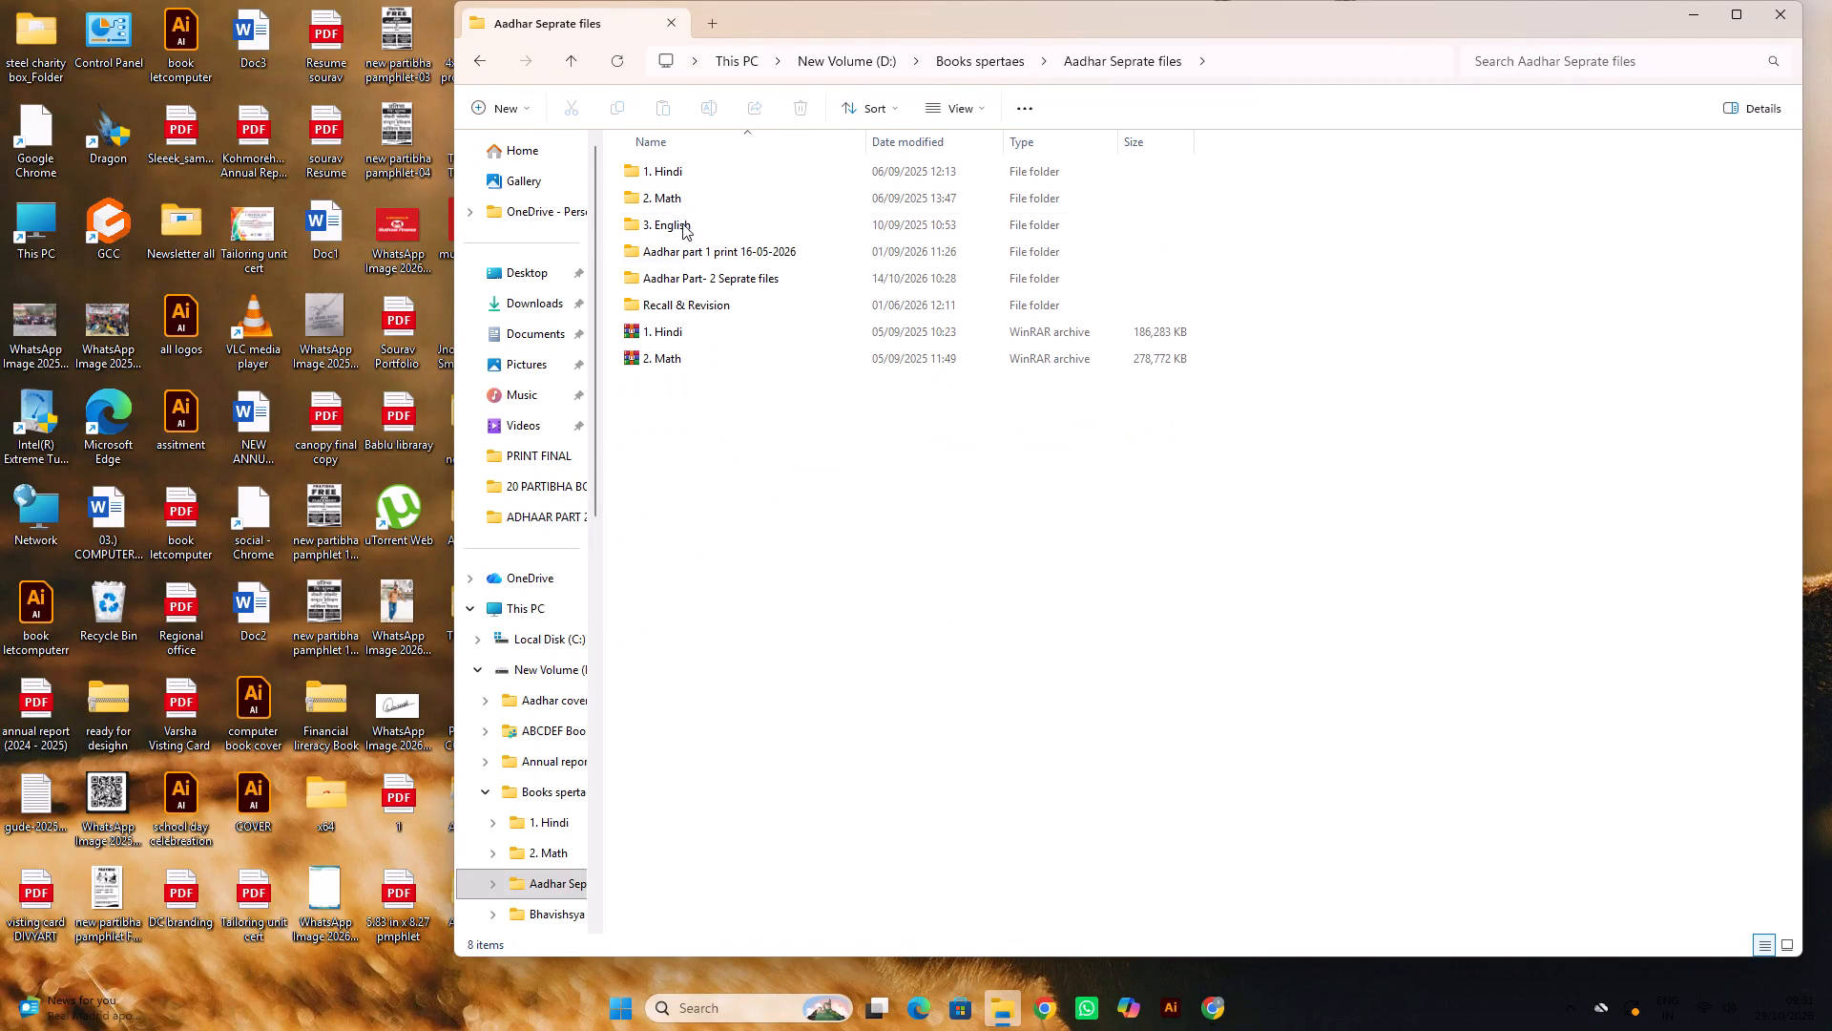
{"action": "double_click", "coordinate": [711, 271]}
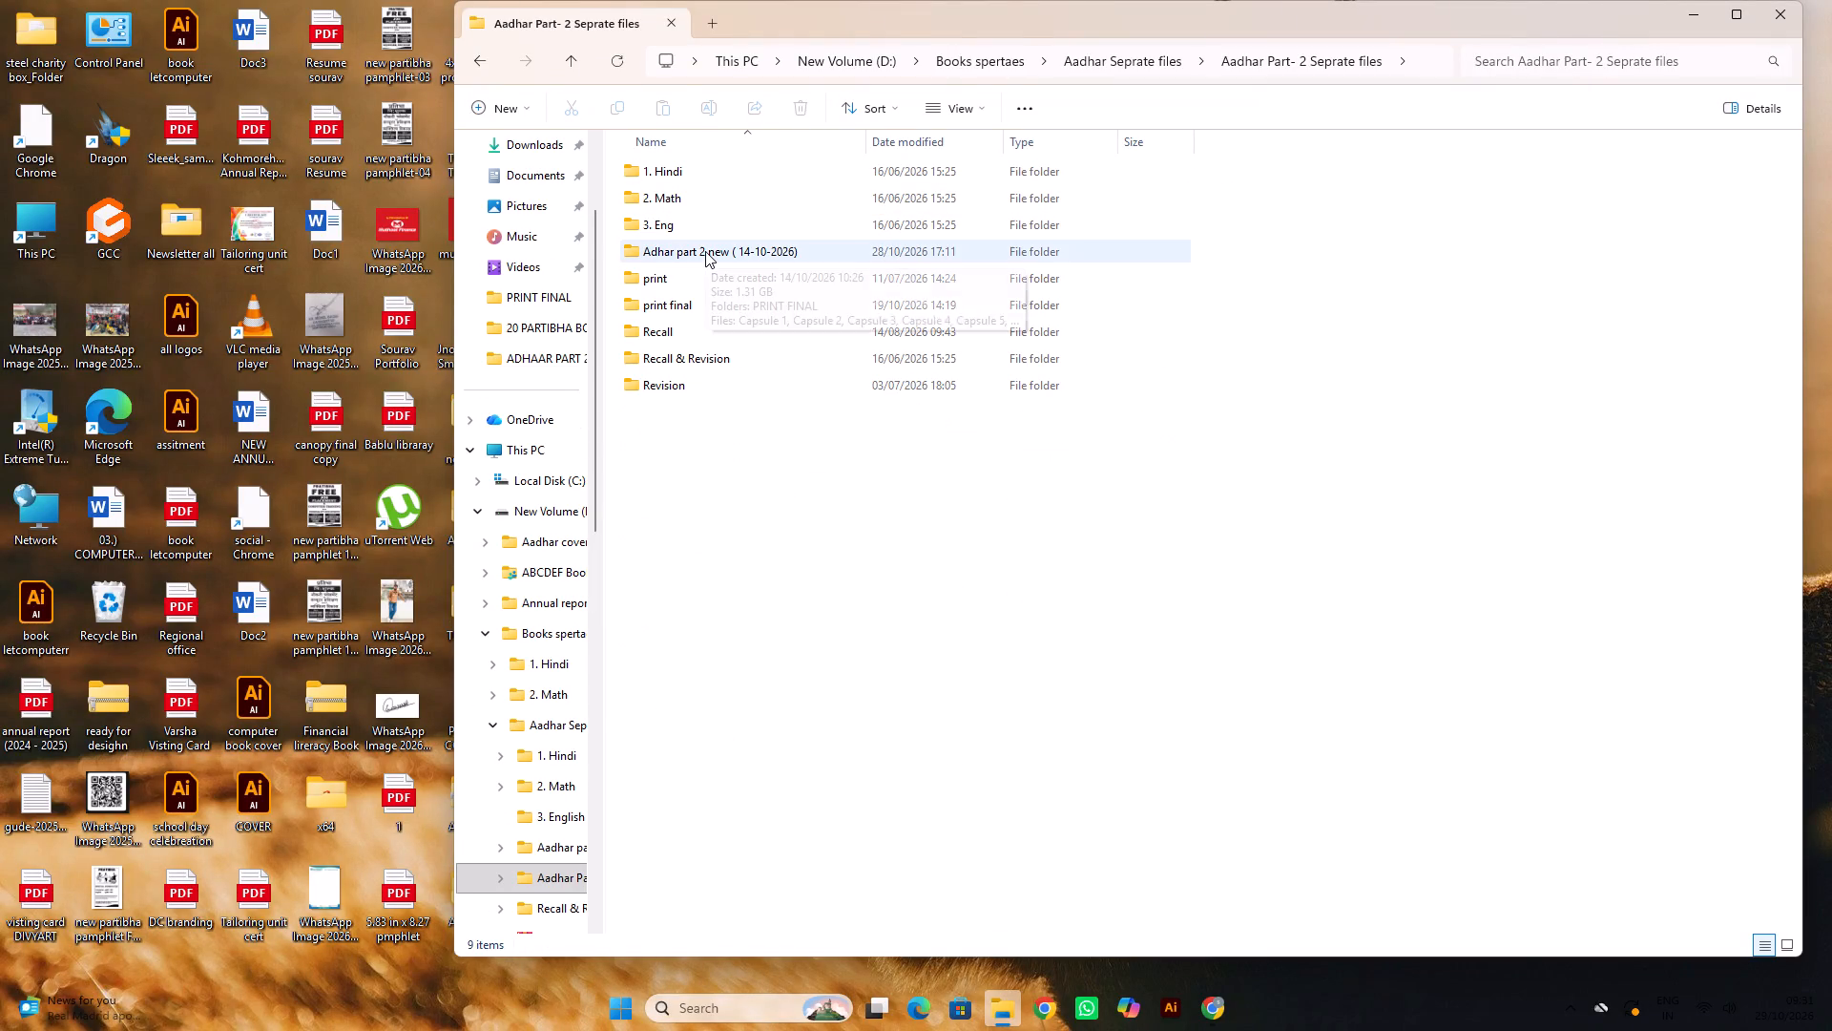
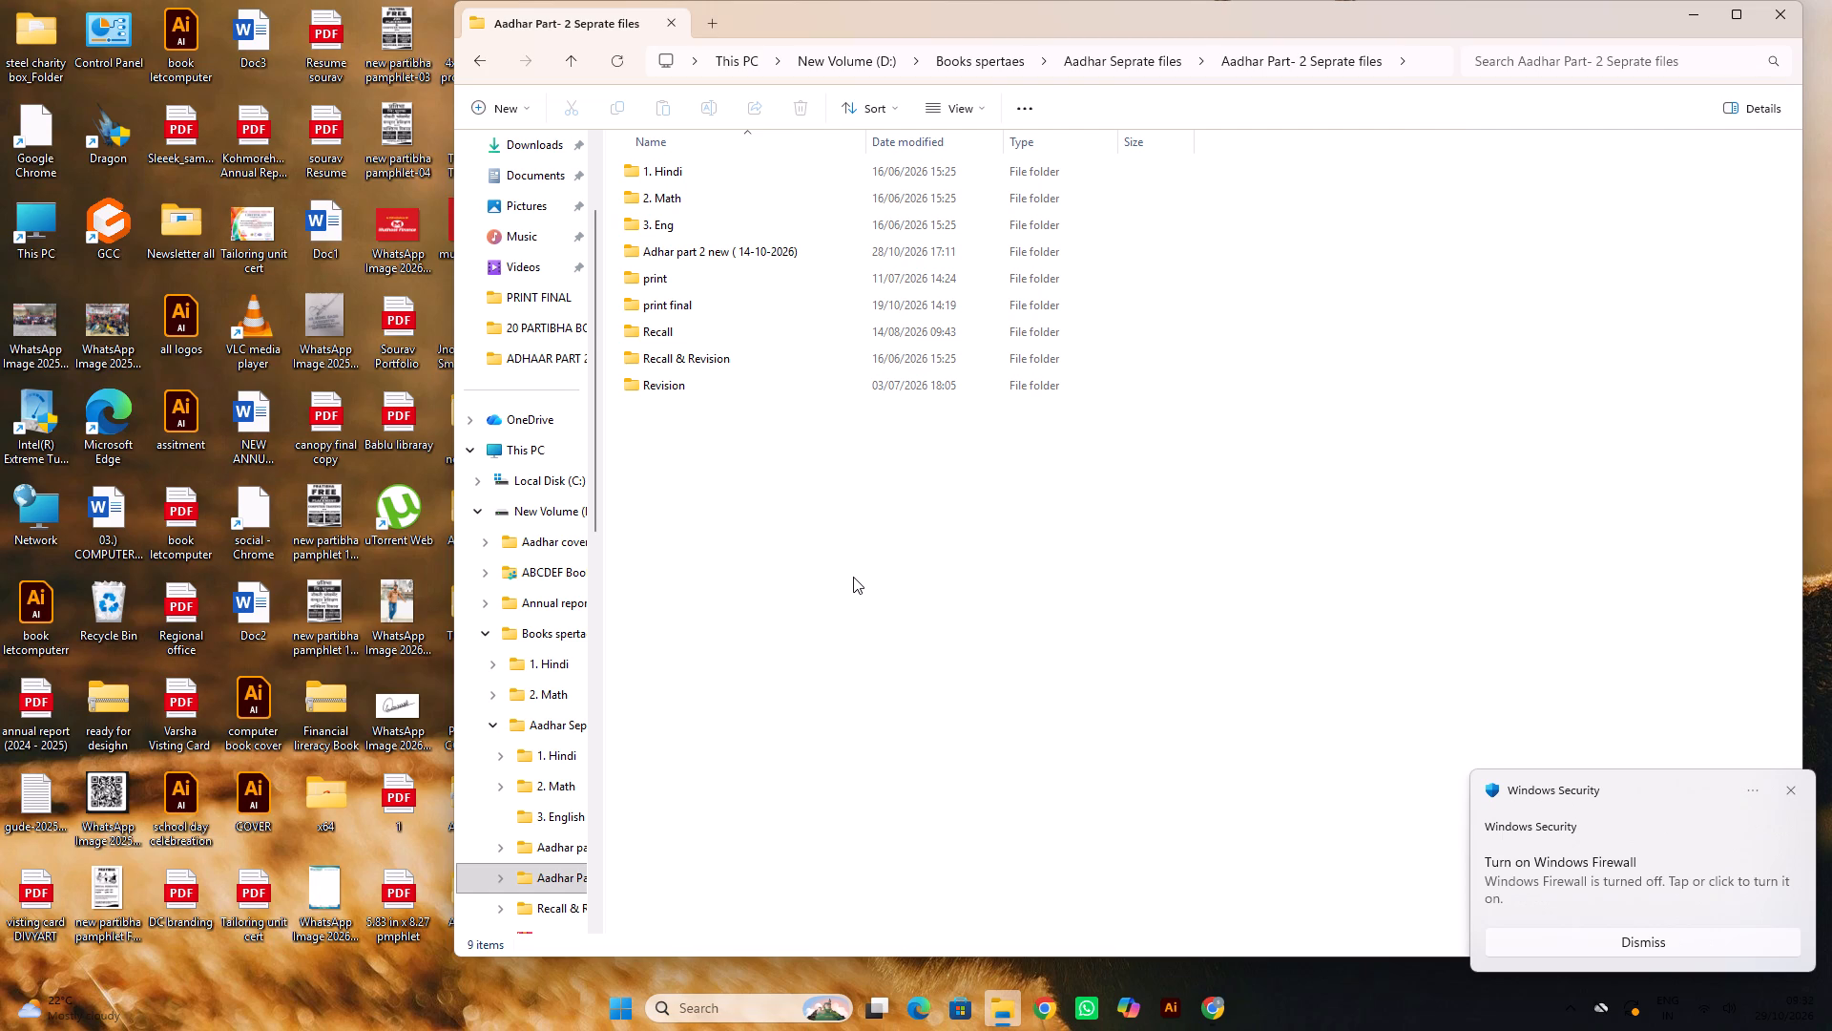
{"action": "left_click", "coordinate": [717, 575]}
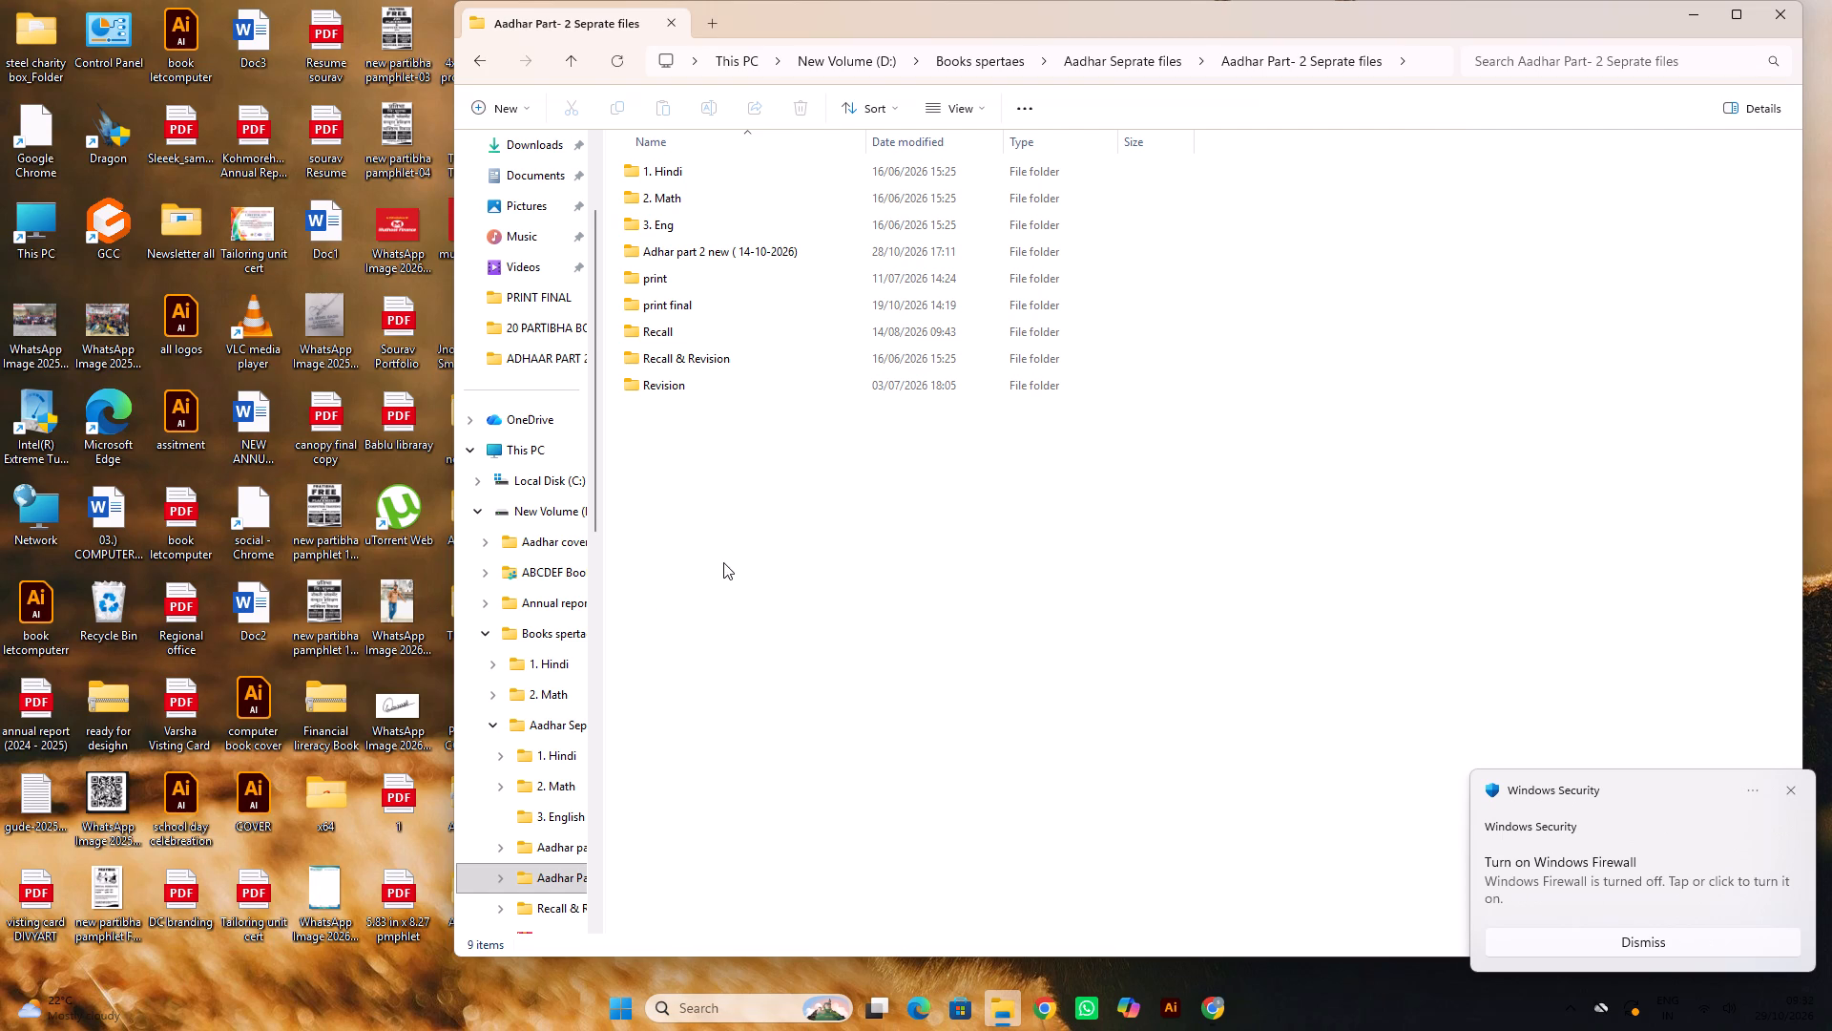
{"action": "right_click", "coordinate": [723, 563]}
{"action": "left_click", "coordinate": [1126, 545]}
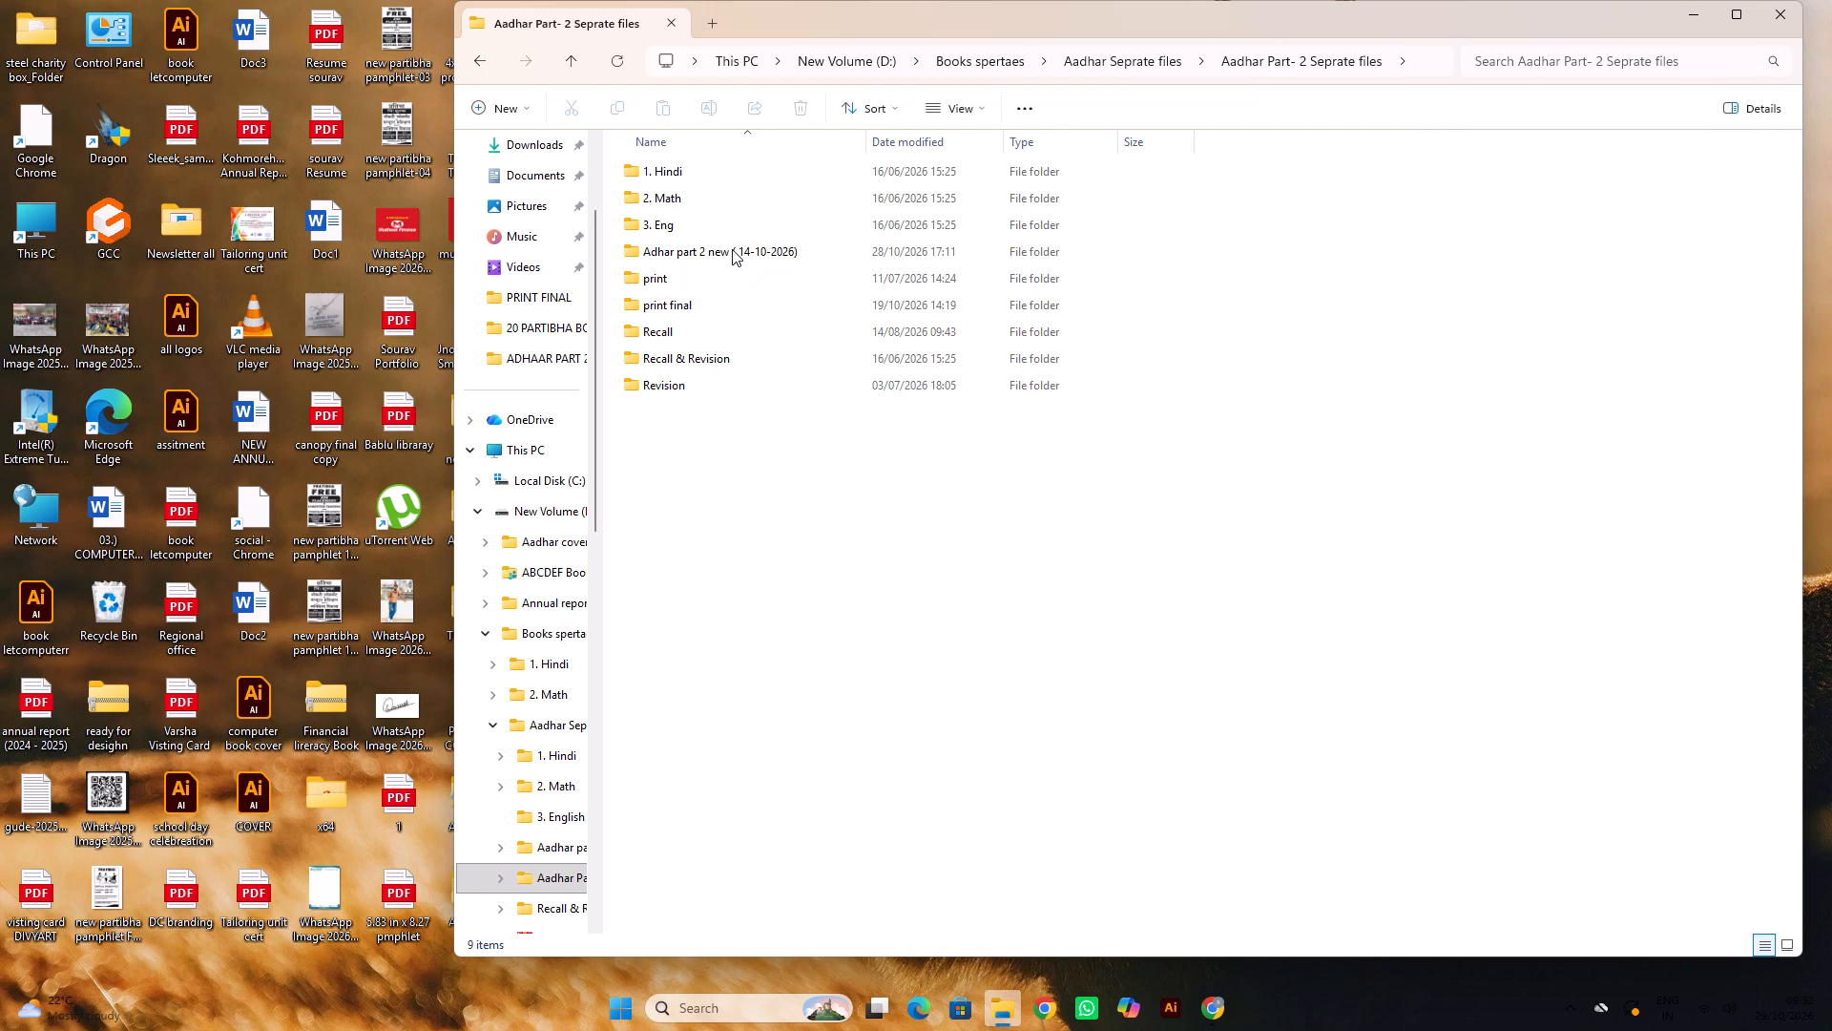
Open the PRINT FINAL folder inside the Adhar part 2 new ( 14-10-2026) folder.
{"action": "double_click", "coordinate": [730, 249]}
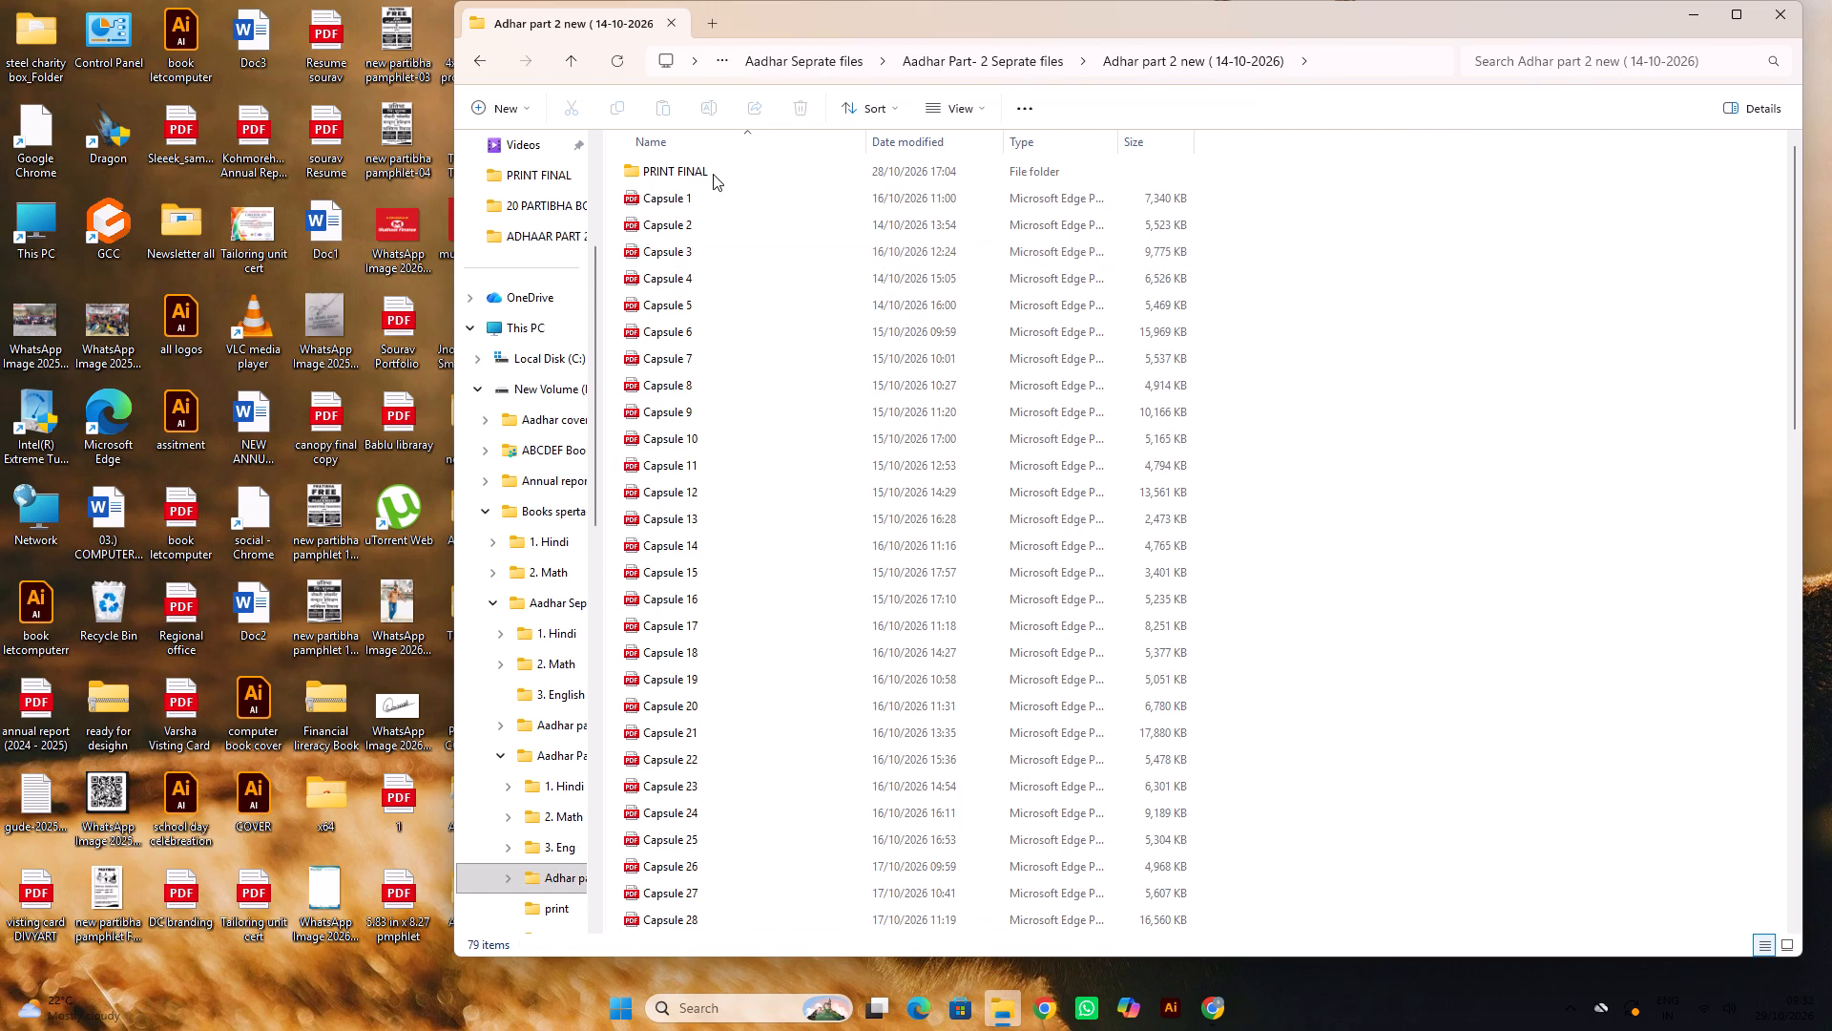
{"action": "double_click", "coordinate": [713, 170]}
Look through the whole list of capsule PDFs and the cover file in the PRINT FINAL folder.
{"action": "scroll", "coordinate": [748, 283], "scroll_direction": "down", "scroll_amount": 17}
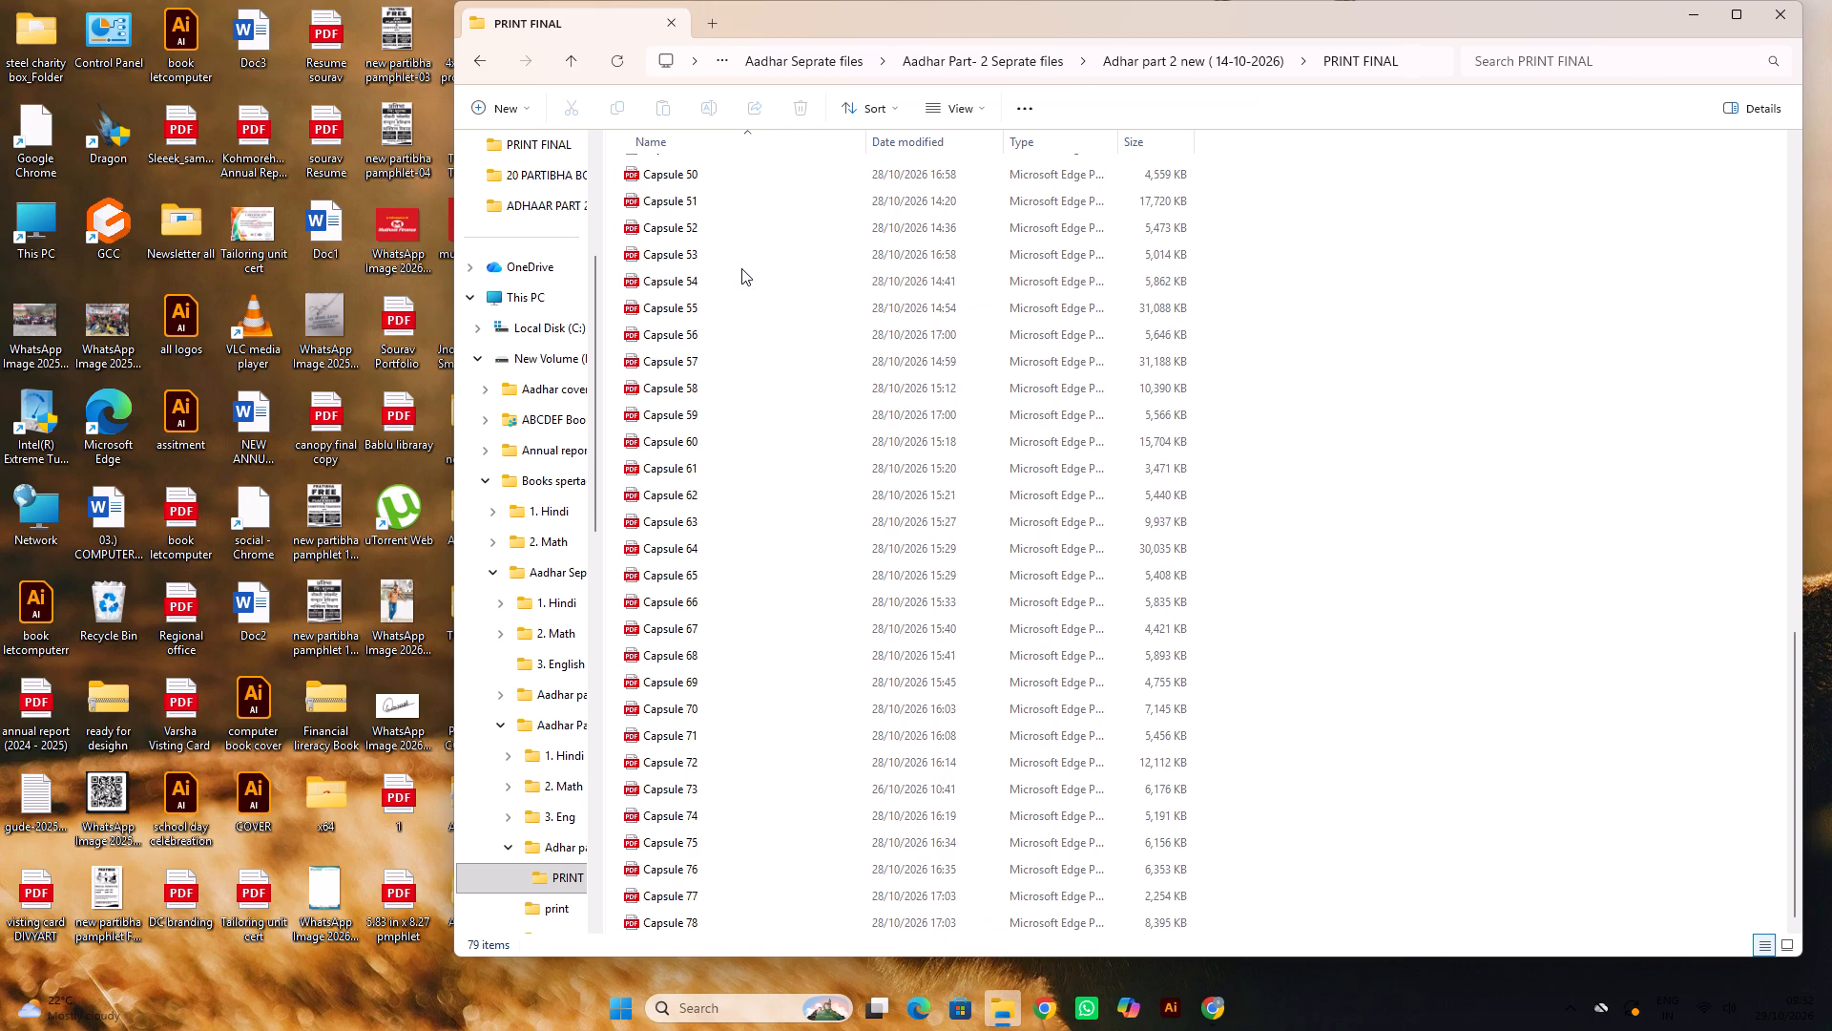
{"action": "scroll", "coordinate": [741, 268], "scroll_direction": "down", "scroll_amount": 12}
{"action": "scroll", "coordinate": [740, 265], "scroll_direction": "up", "scroll_amount": 20}
{"action": "scroll", "coordinate": [740, 265], "scroll_direction": "up", "scroll_amount": 5}
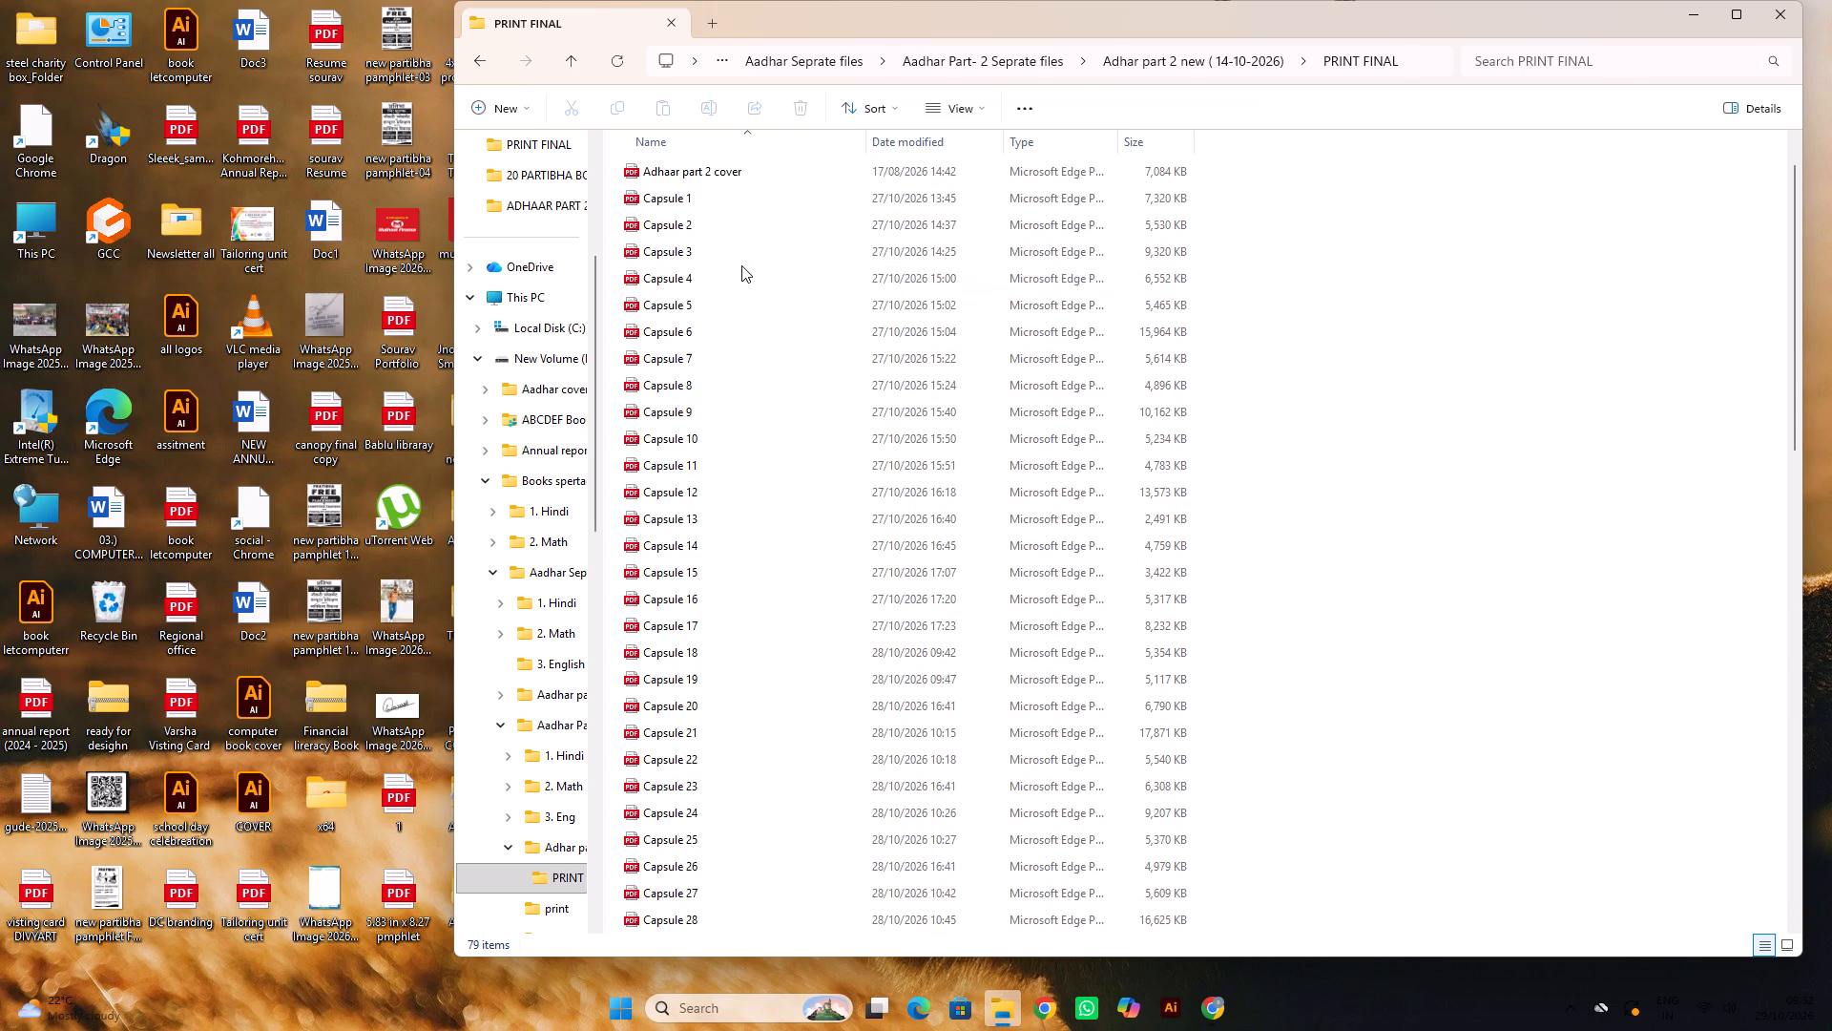
{"action": "scroll", "coordinate": [741, 265], "scroll_direction": "up", "scroll_amount": 6}
{"action": "scroll", "coordinate": [680, 271], "scroll_direction": "down", "scroll_amount": 14}
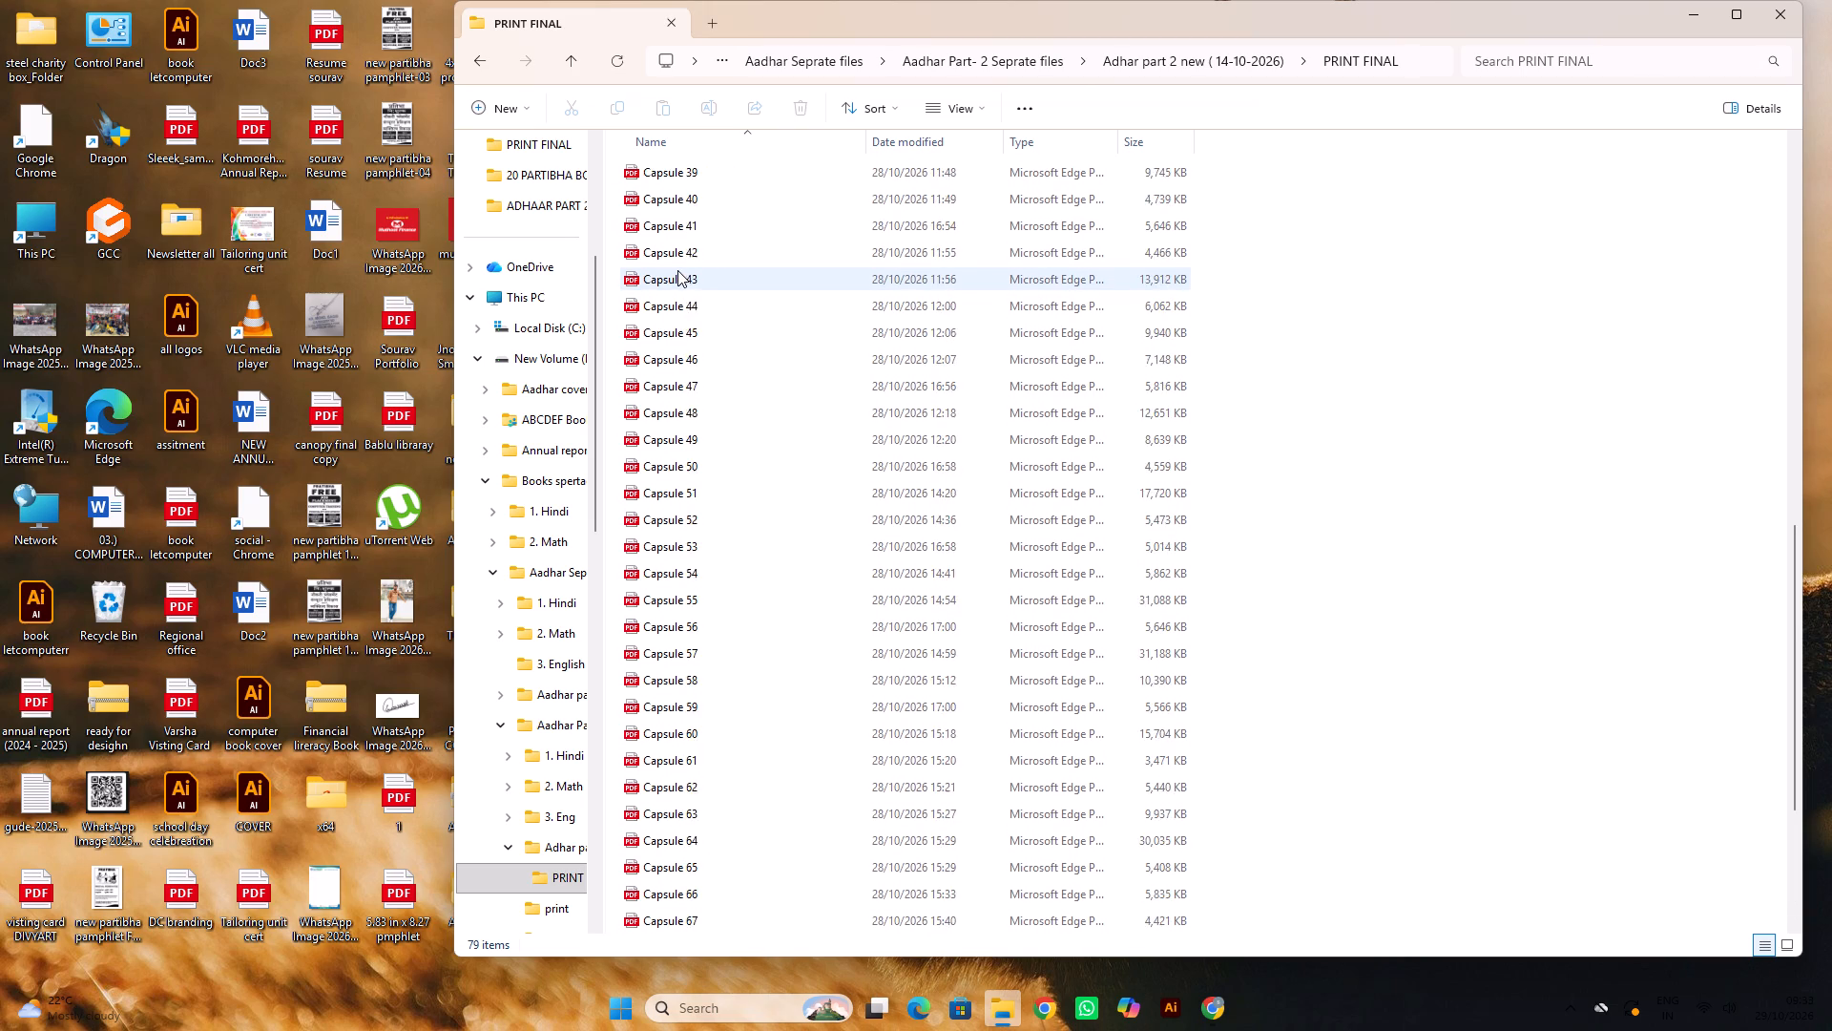
{"action": "scroll", "coordinate": [677, 270], "scroll_direction": "down", "scroll_amount": 8}
{"action": "scroll", "coordinate": [677, 270], "scroll_direction": "up", "scroll_amount": 5}
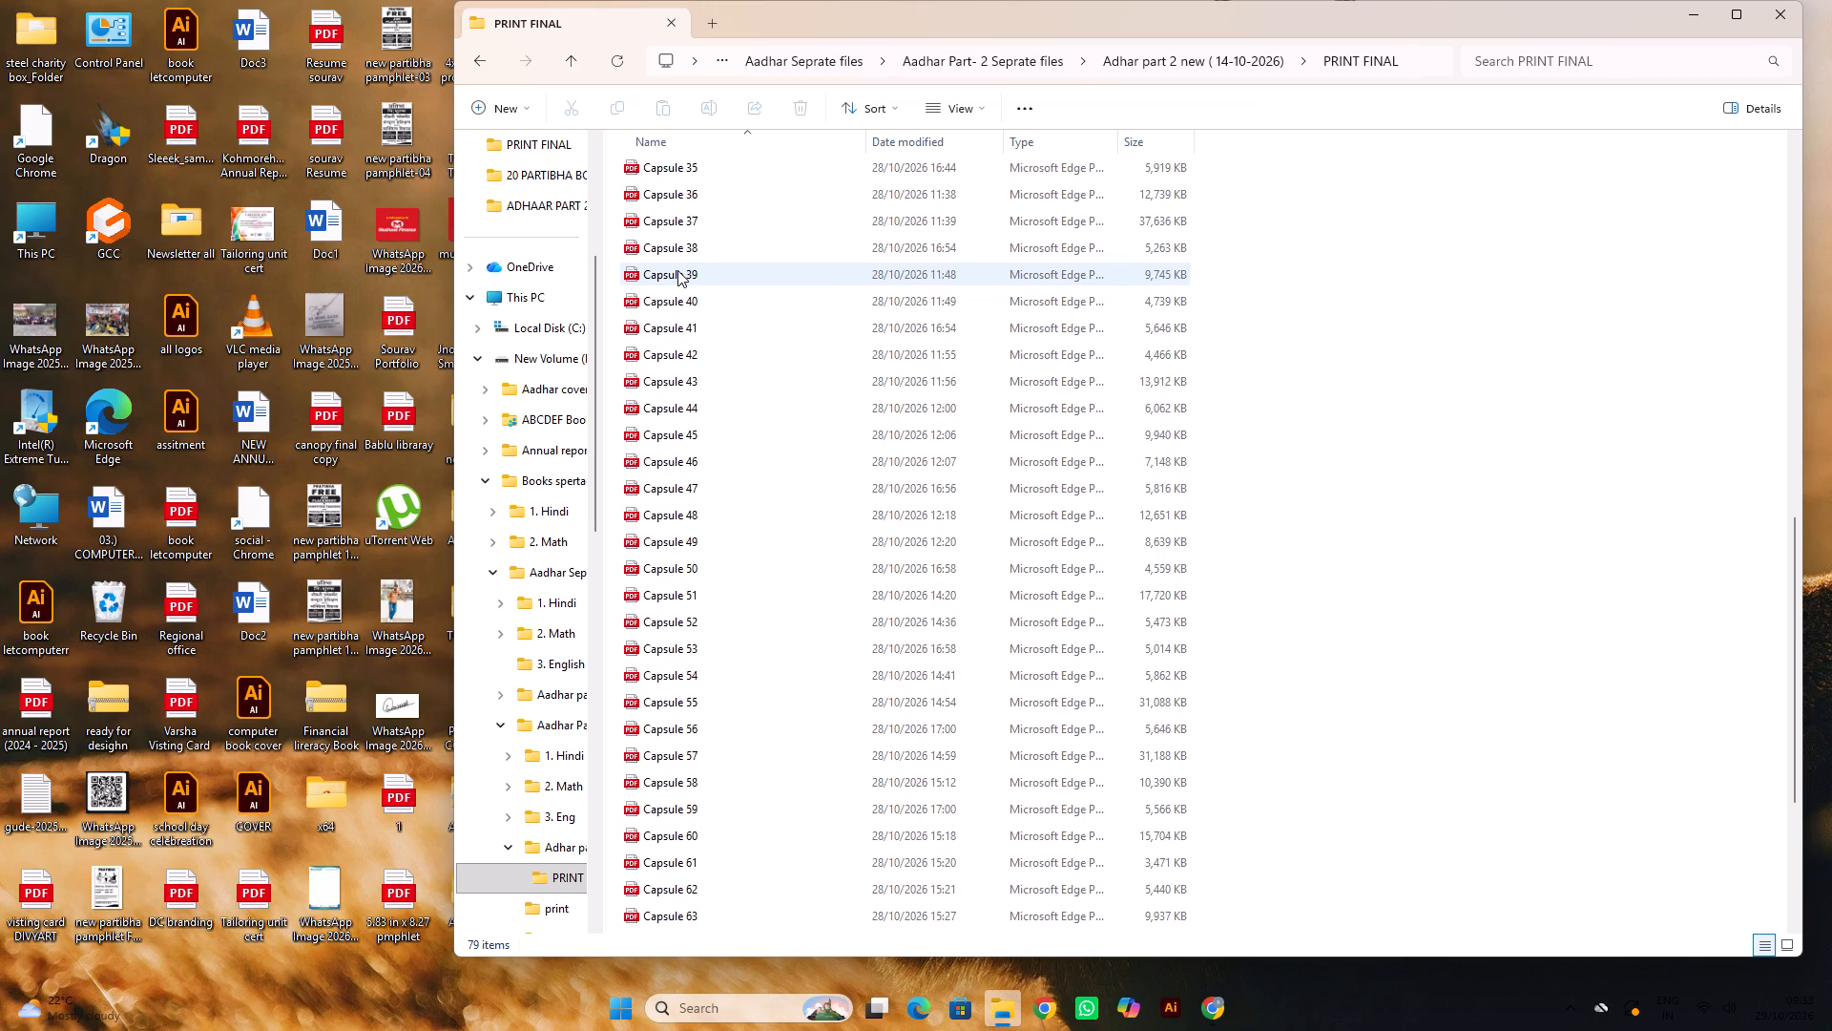
{"action": "scroll", "coordinate": [677, 270], "scroll_direction": "up", "scroll_amount": 17}
{"action": "scroll", "coordinate": [677, 270], "scroll_direction": "up", "scroll_amount": 6}
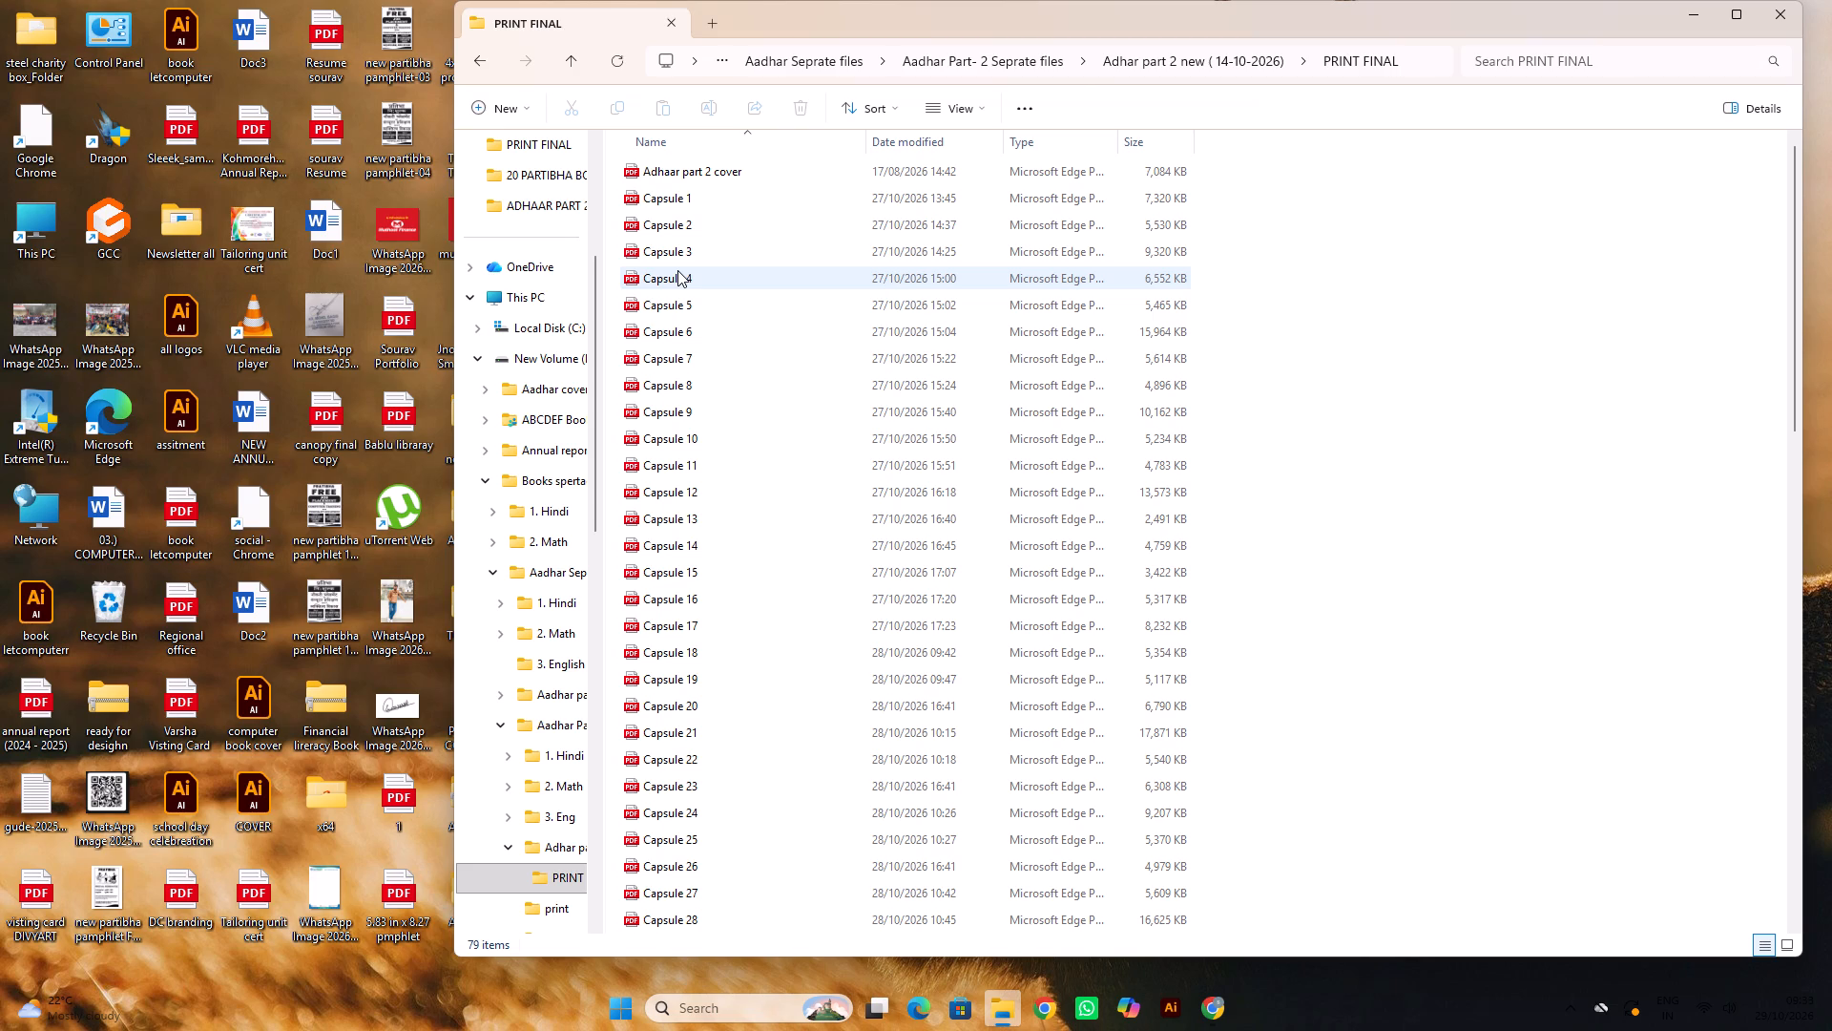
{"action": "scroll", "coordinate": [677, 255], "scroll_direction": "down", "scroll_amount": 10}
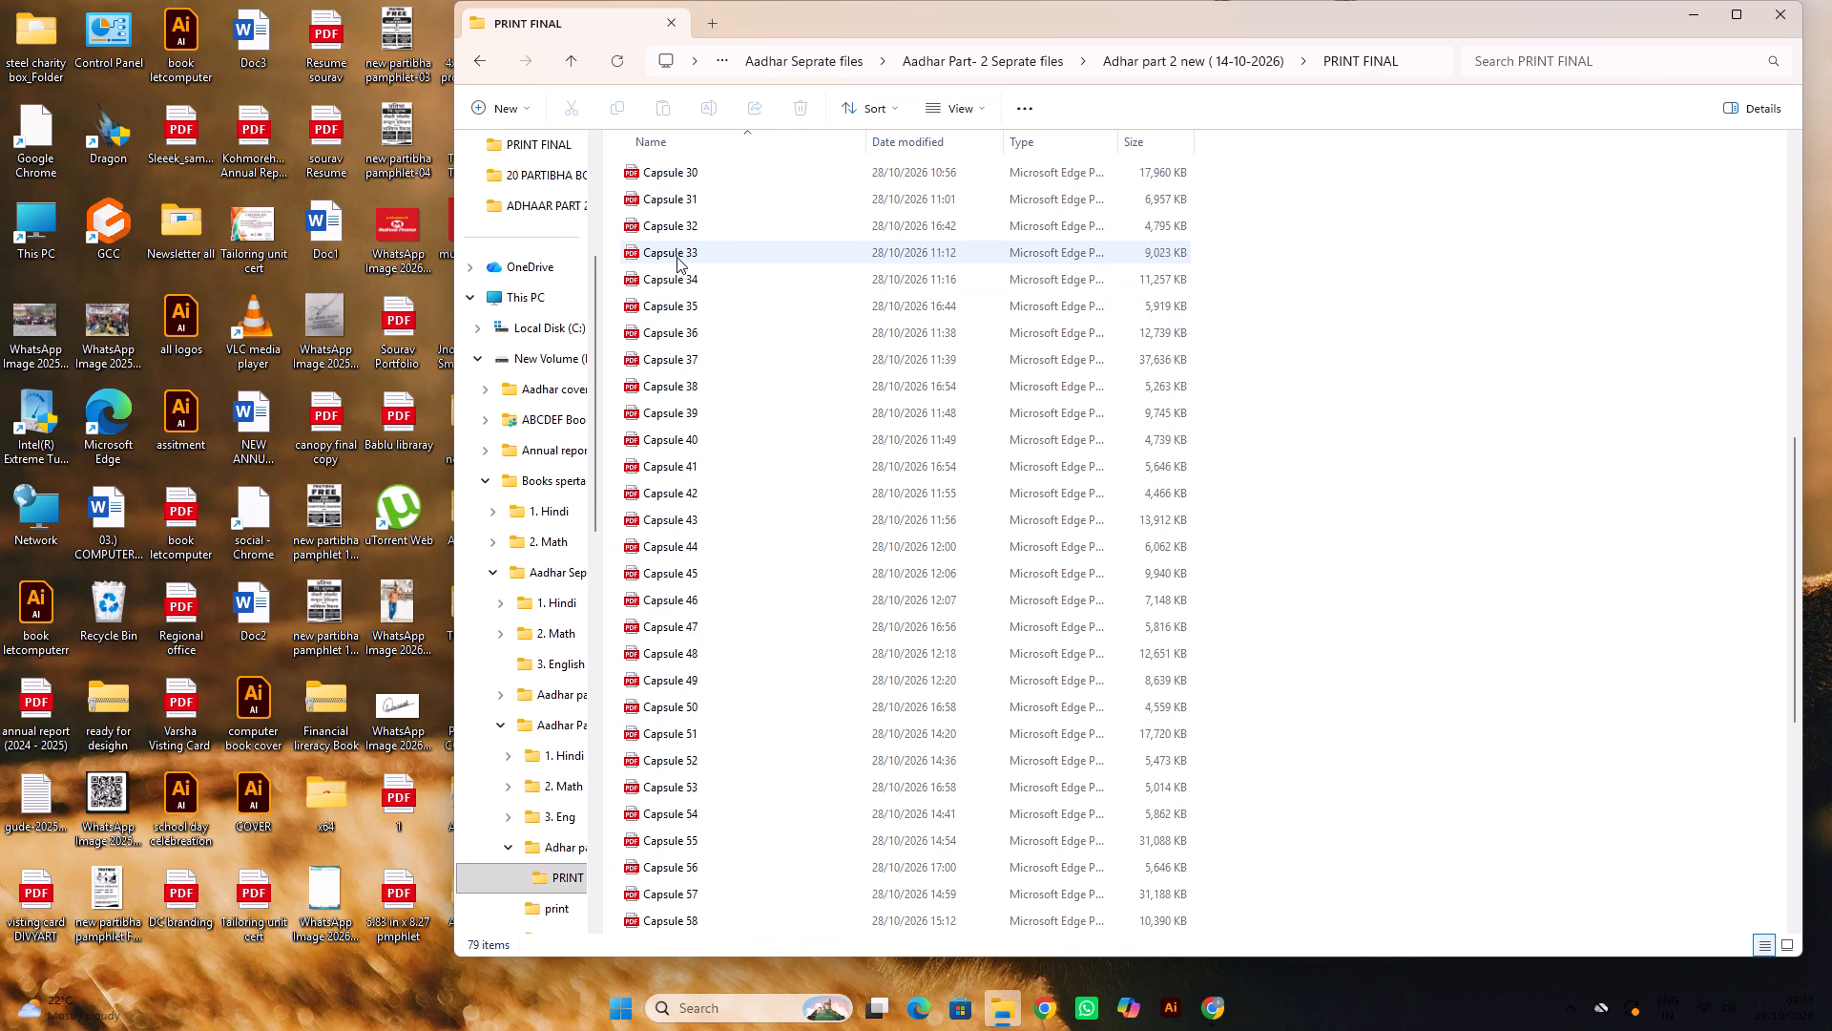
{"action": "scroll", "coordinate": [677, 257], "scroll_direction": "down", "scroll_amount": 19}
{"action": "scroll", "coordinate": [677, 257], "scroll_direction": "down", "scroll_amount": 3}
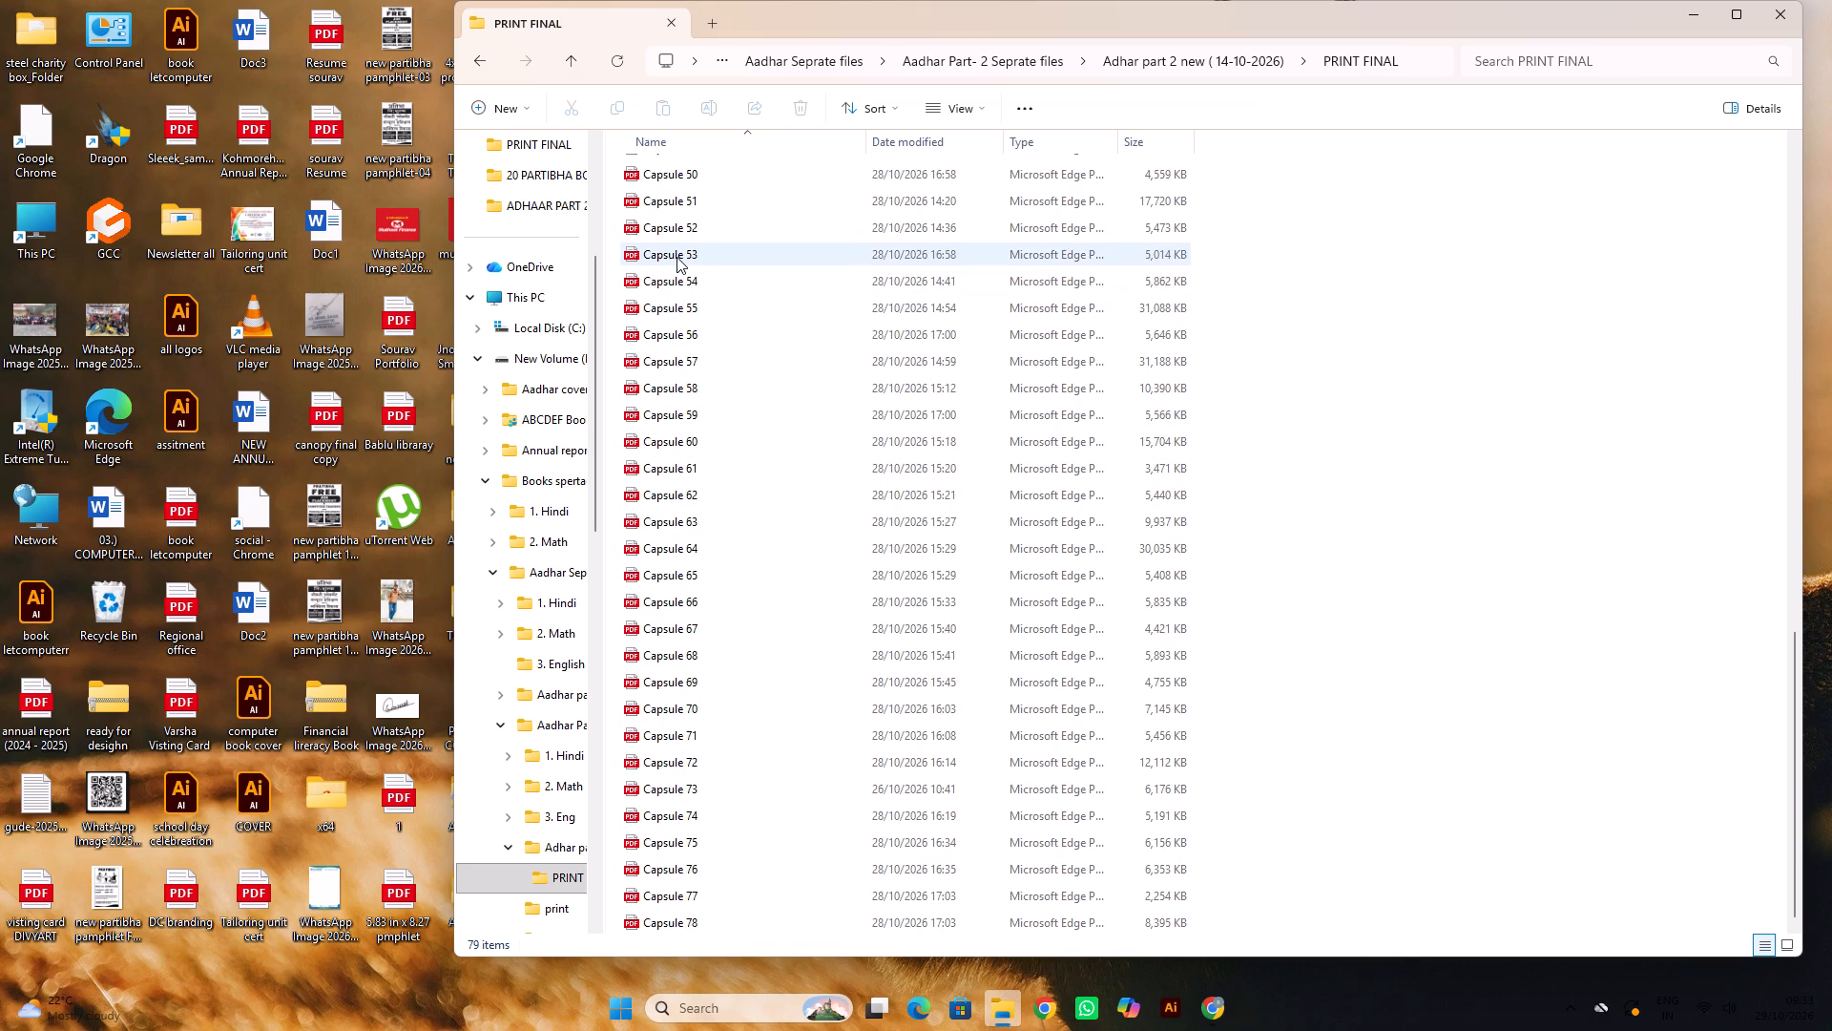
{"action": "scroll", "coordinate": [677, 257], "scroll_direction": "up", "scroll_amount": 14}
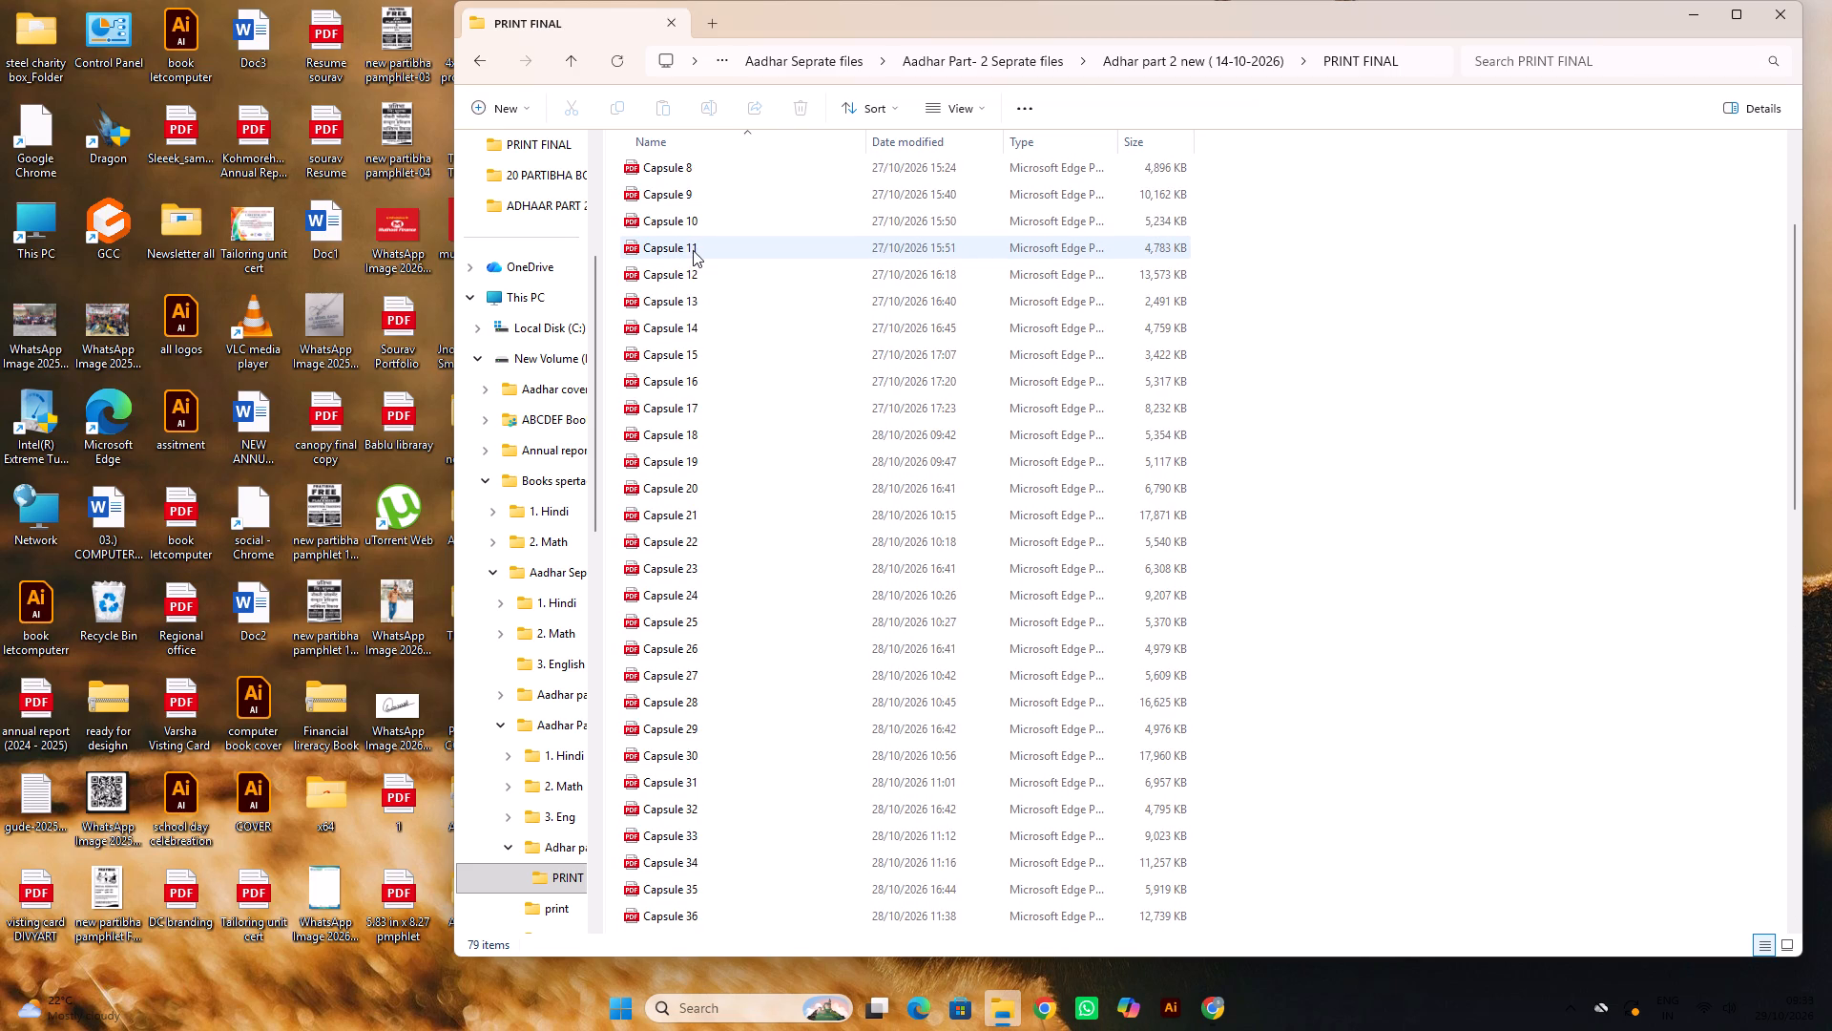
{"action": "scroll", "coordinate": [693, 250], "scroll_direction": "up", "scroll_amount": 11}
Go back two levels to the Aadhar Part- 2 Seprate files folder and clear the folder selection.
{"action": "left_click", "coordinate": [473, 65]}
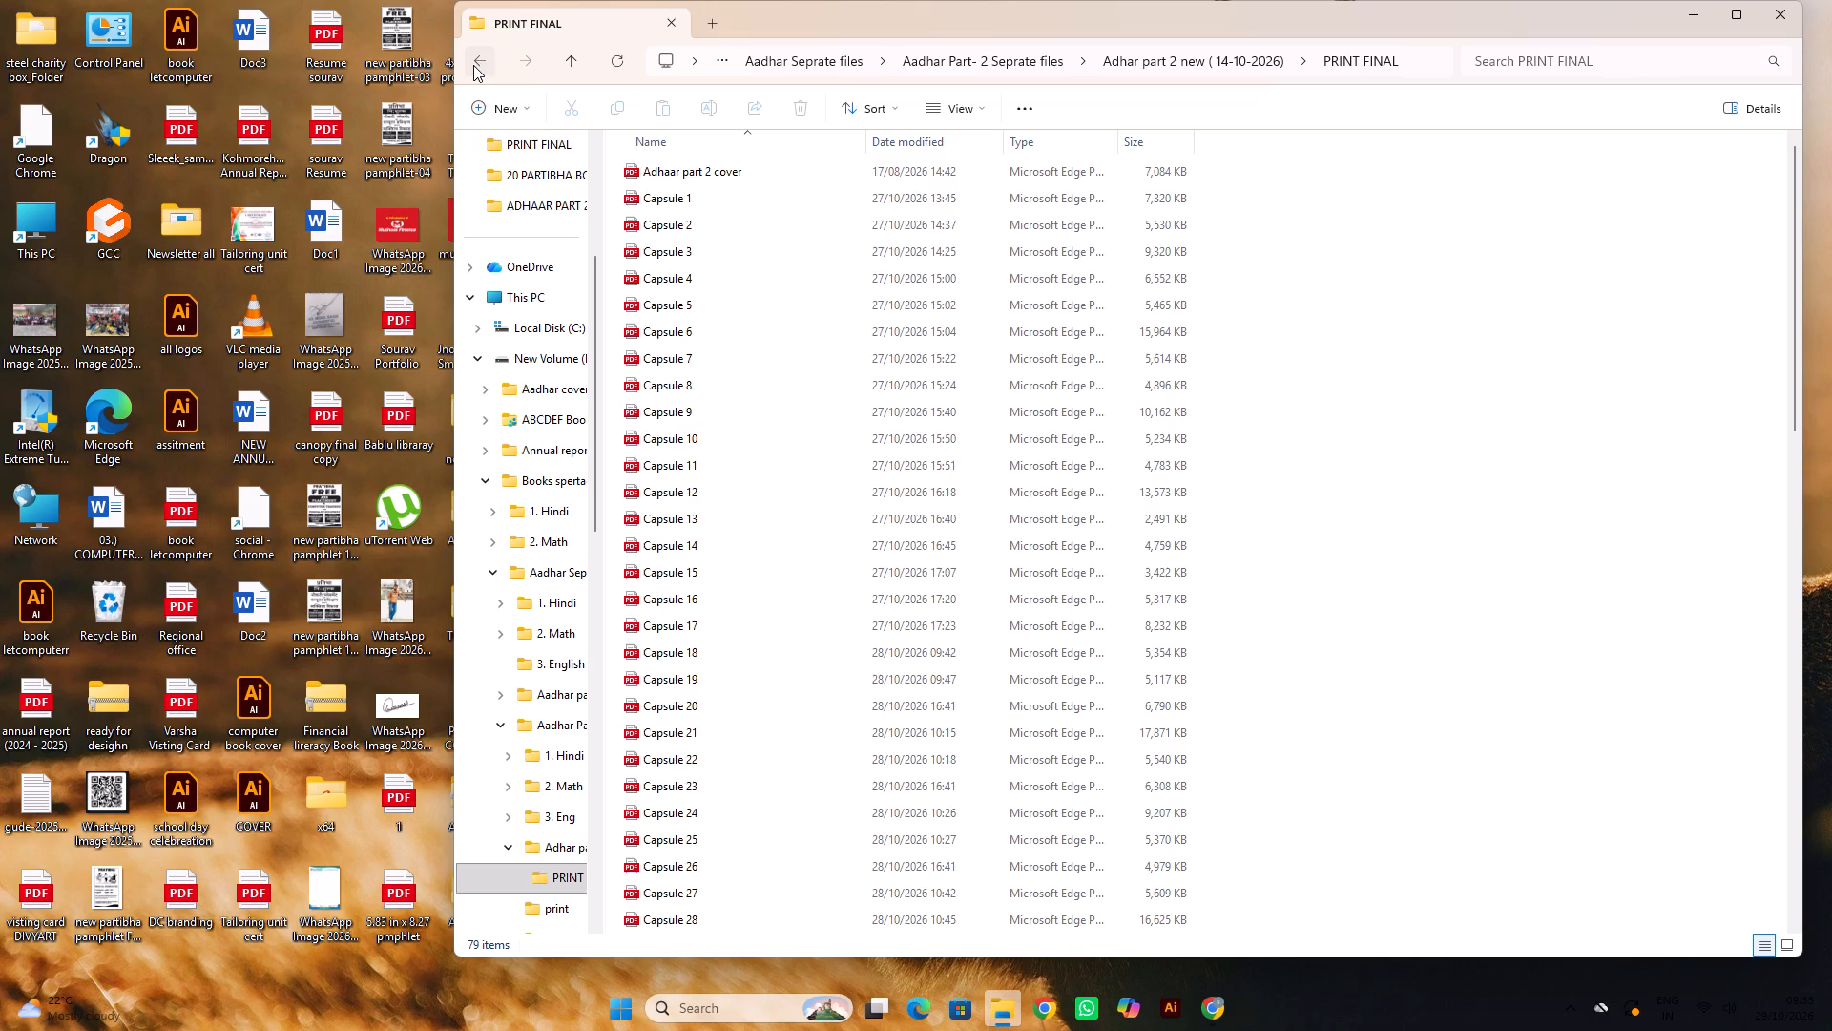
{"action": "left_click", "coordinate": [470, 54]}
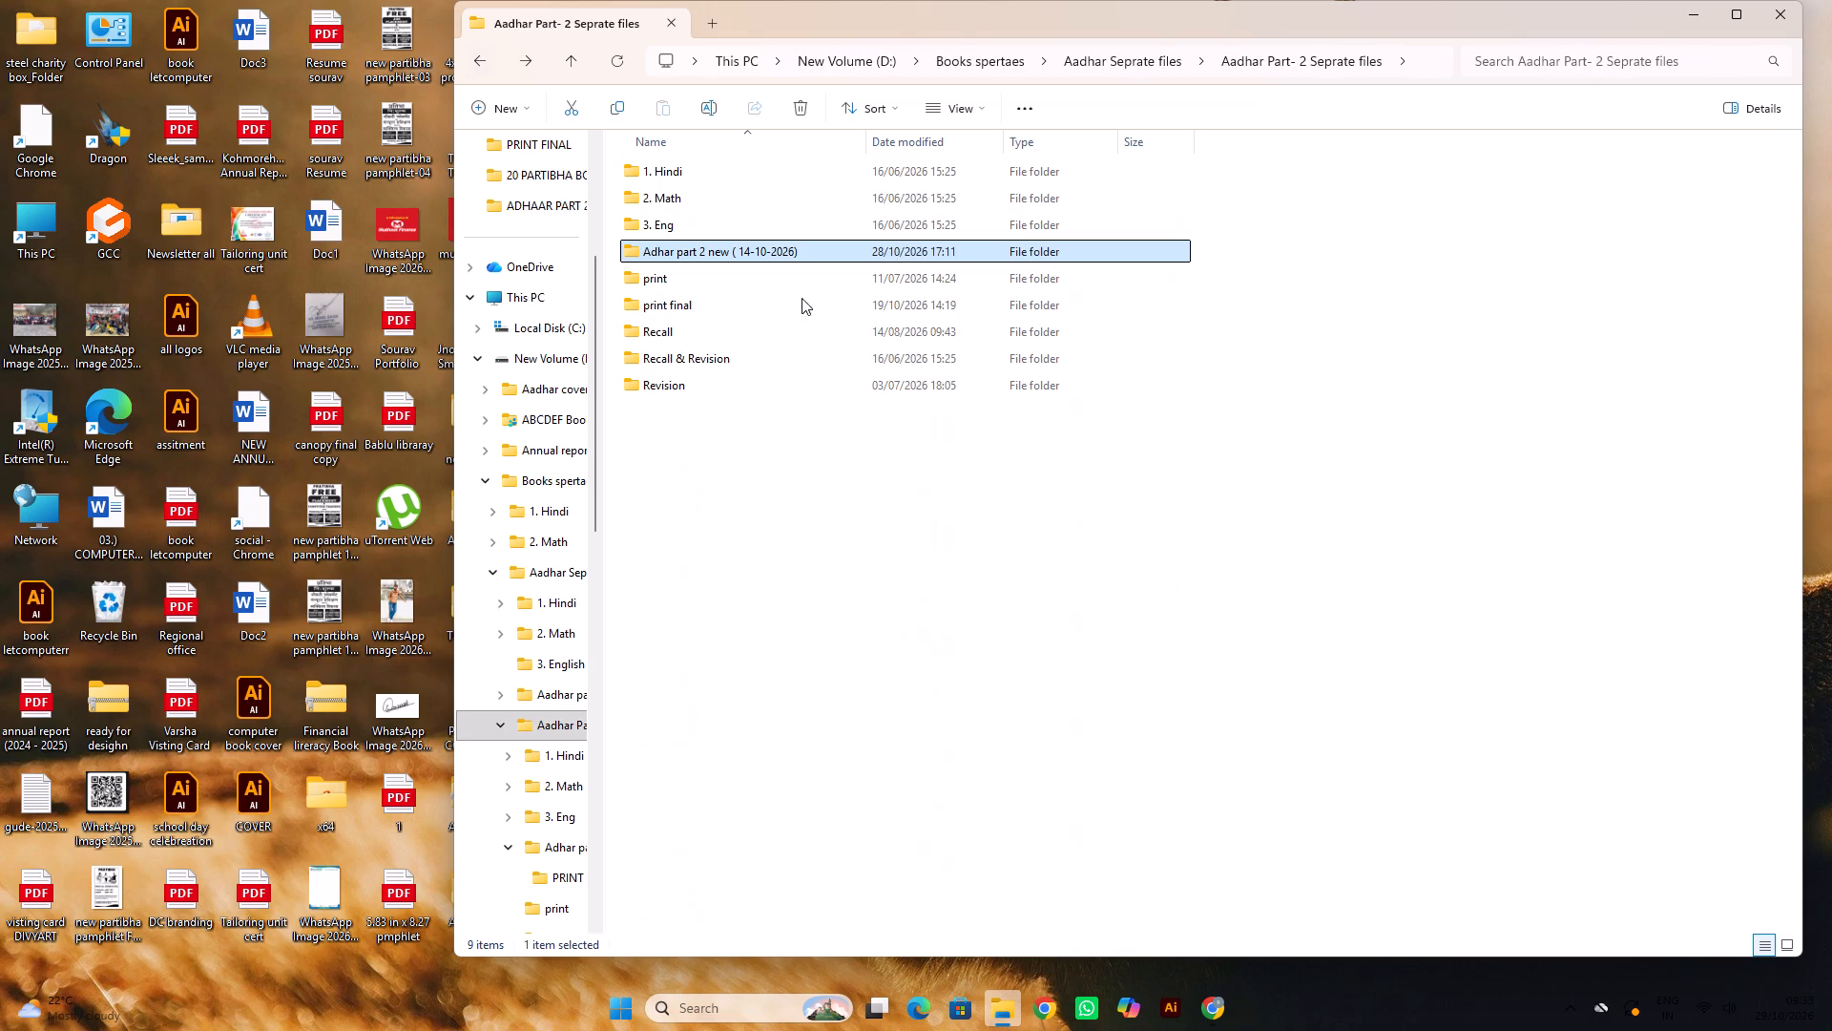
{"action": "left_click", "coordinate": [942, 487]}
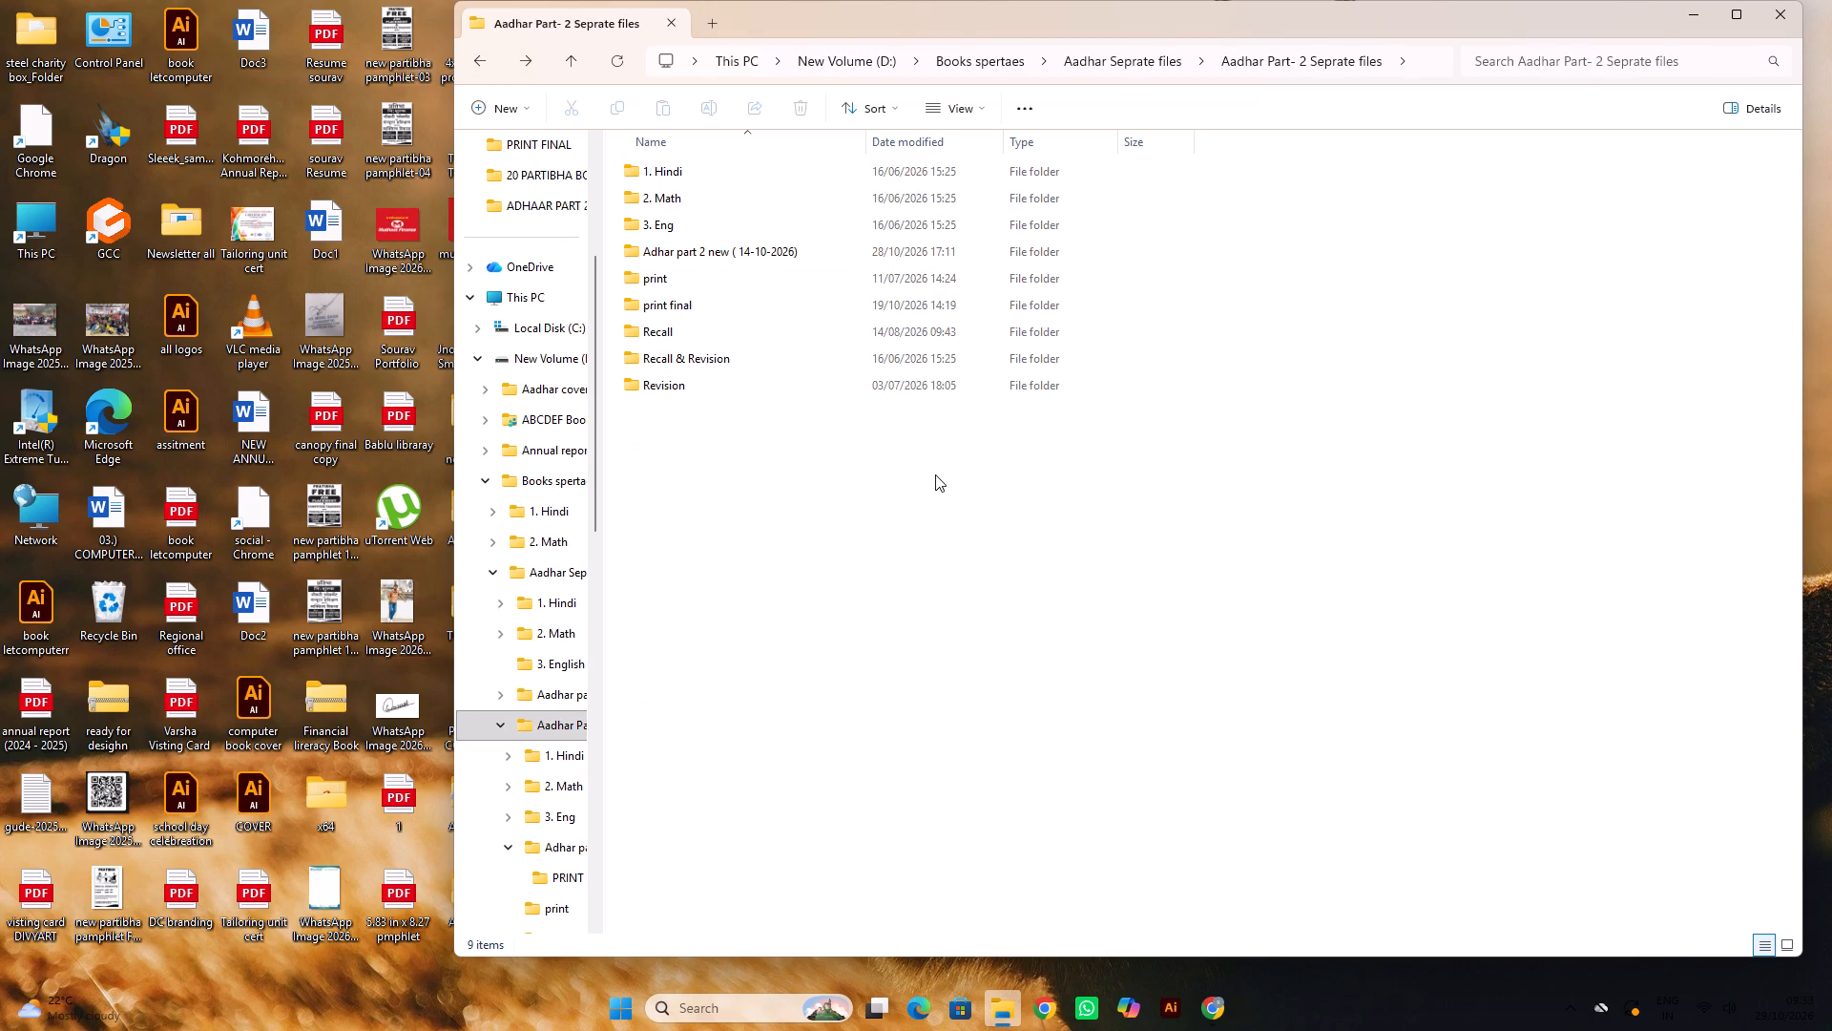
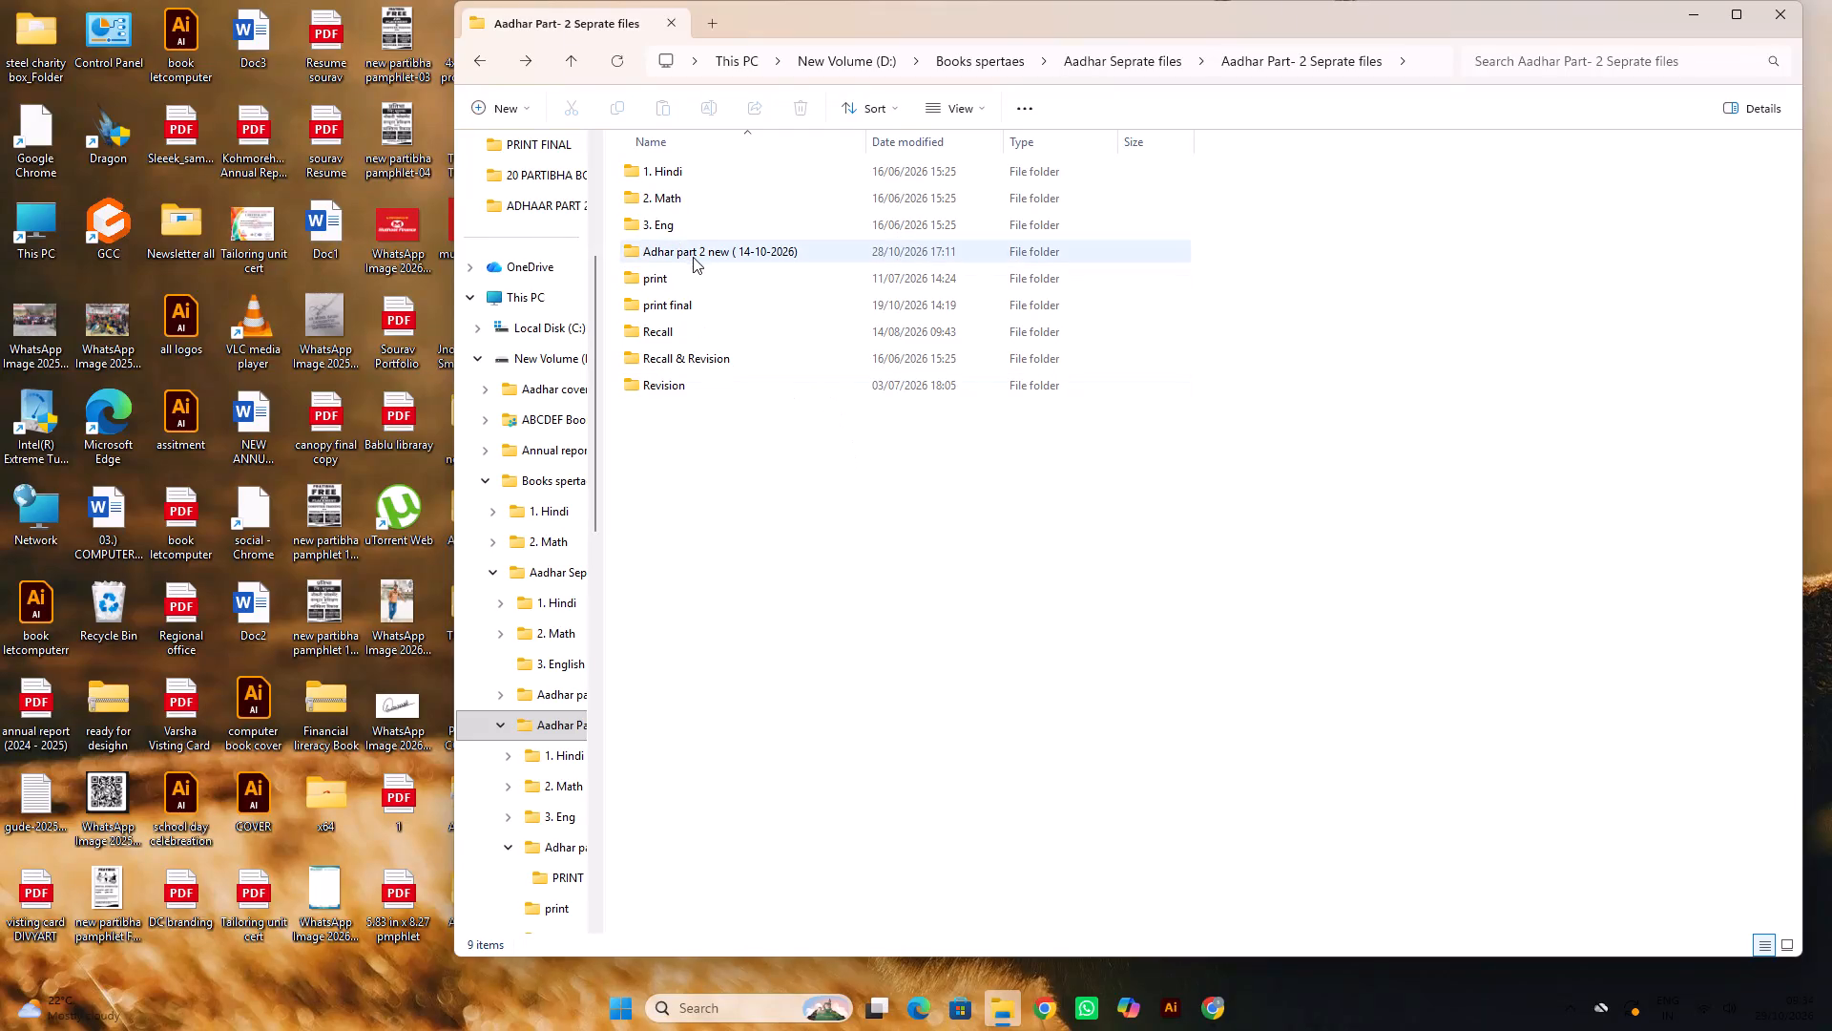
Go up to Aadhar Seprate files and open Aadhar part 1 print 16-05-2026 > ADHAAR PRINT FINAL > ADHAAR NEW FINAL (8-10-2026).
{"action": "left_click", "coordinate": [478, 58]}
{"action": "double_click", "coordinate": [759, 249]}
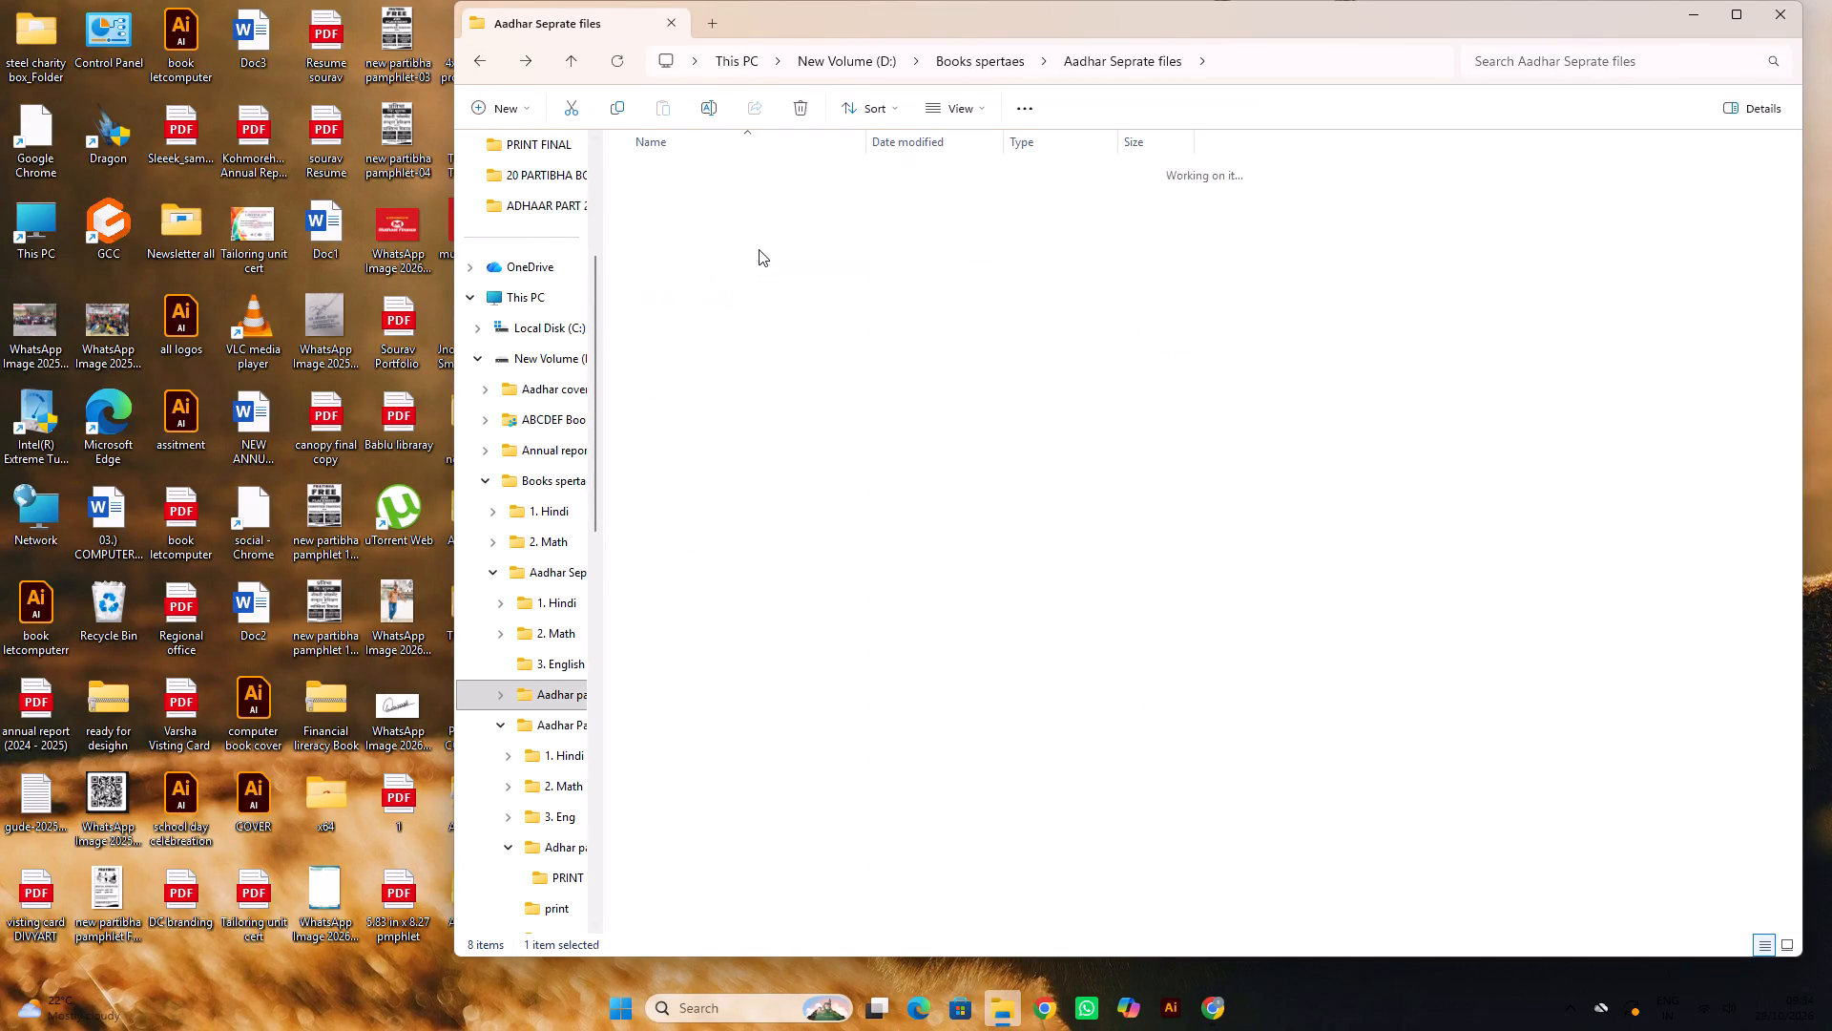
{"action": "scroll", "coordinate": [753, 258], "scroll_direction": "up", "scroll_amount": 9}
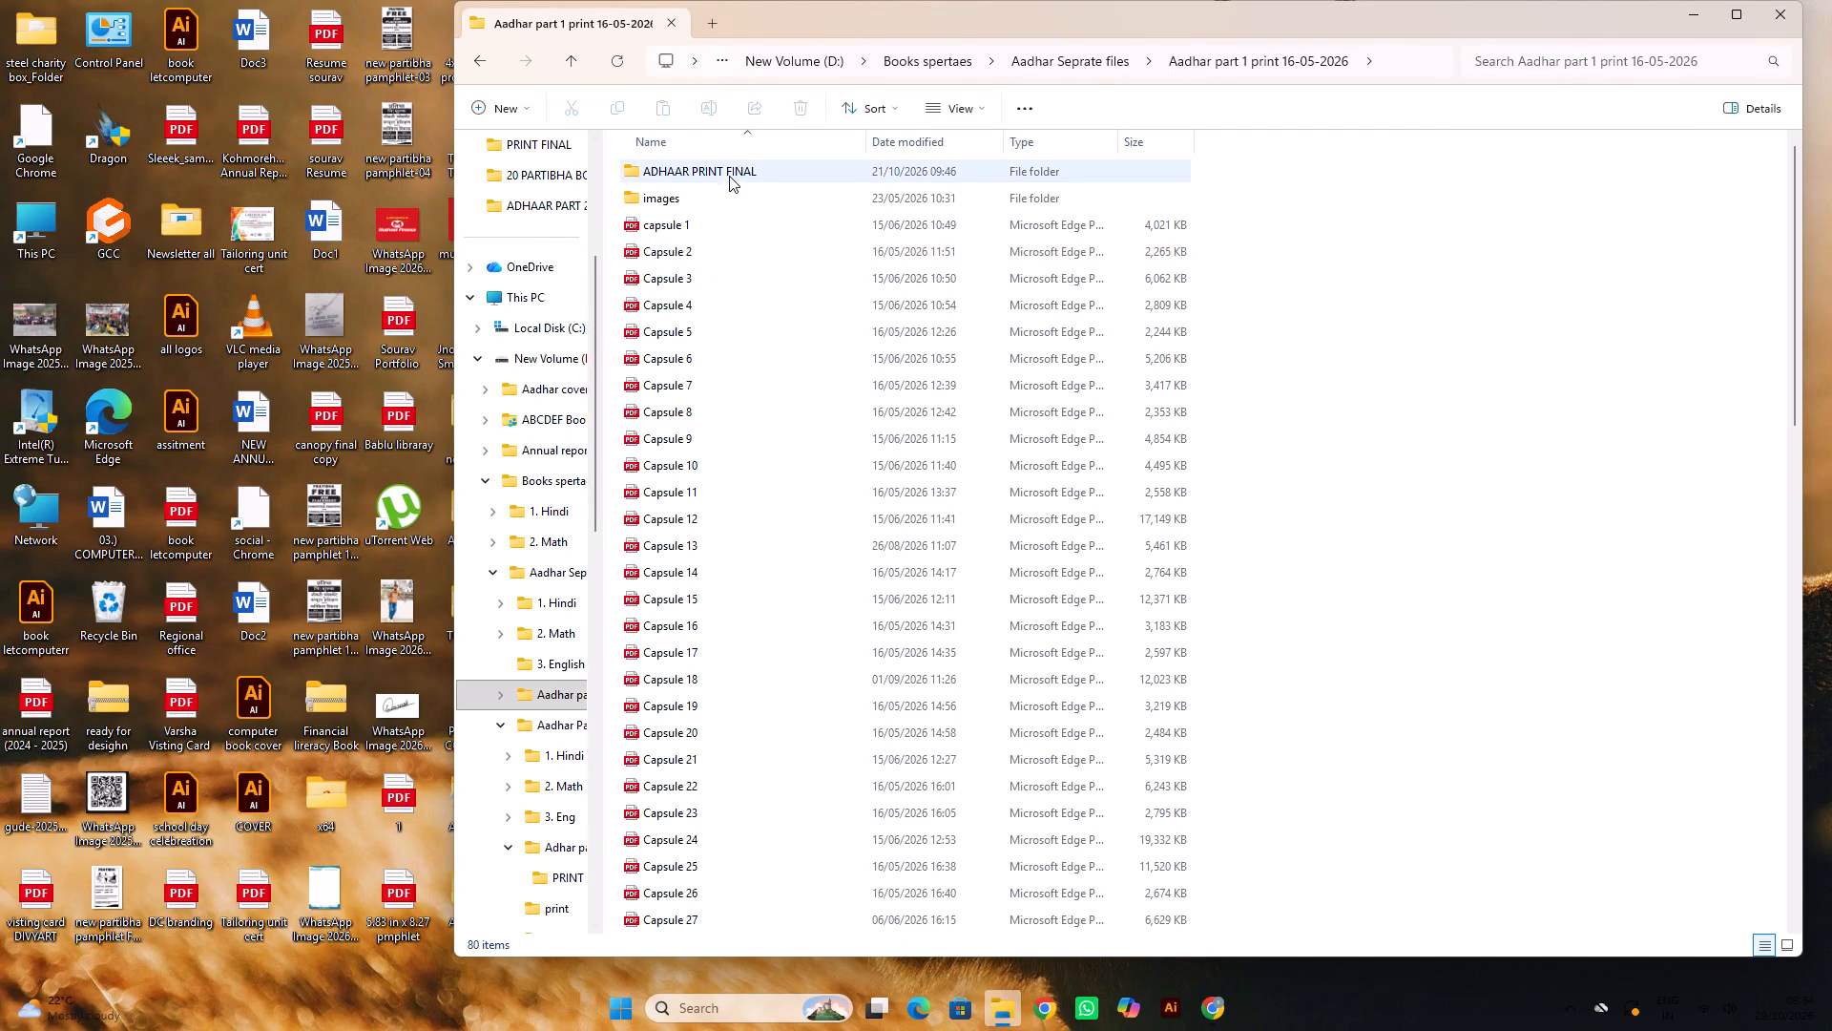
{"action": "double_click", "coordinate": [728, 172]}
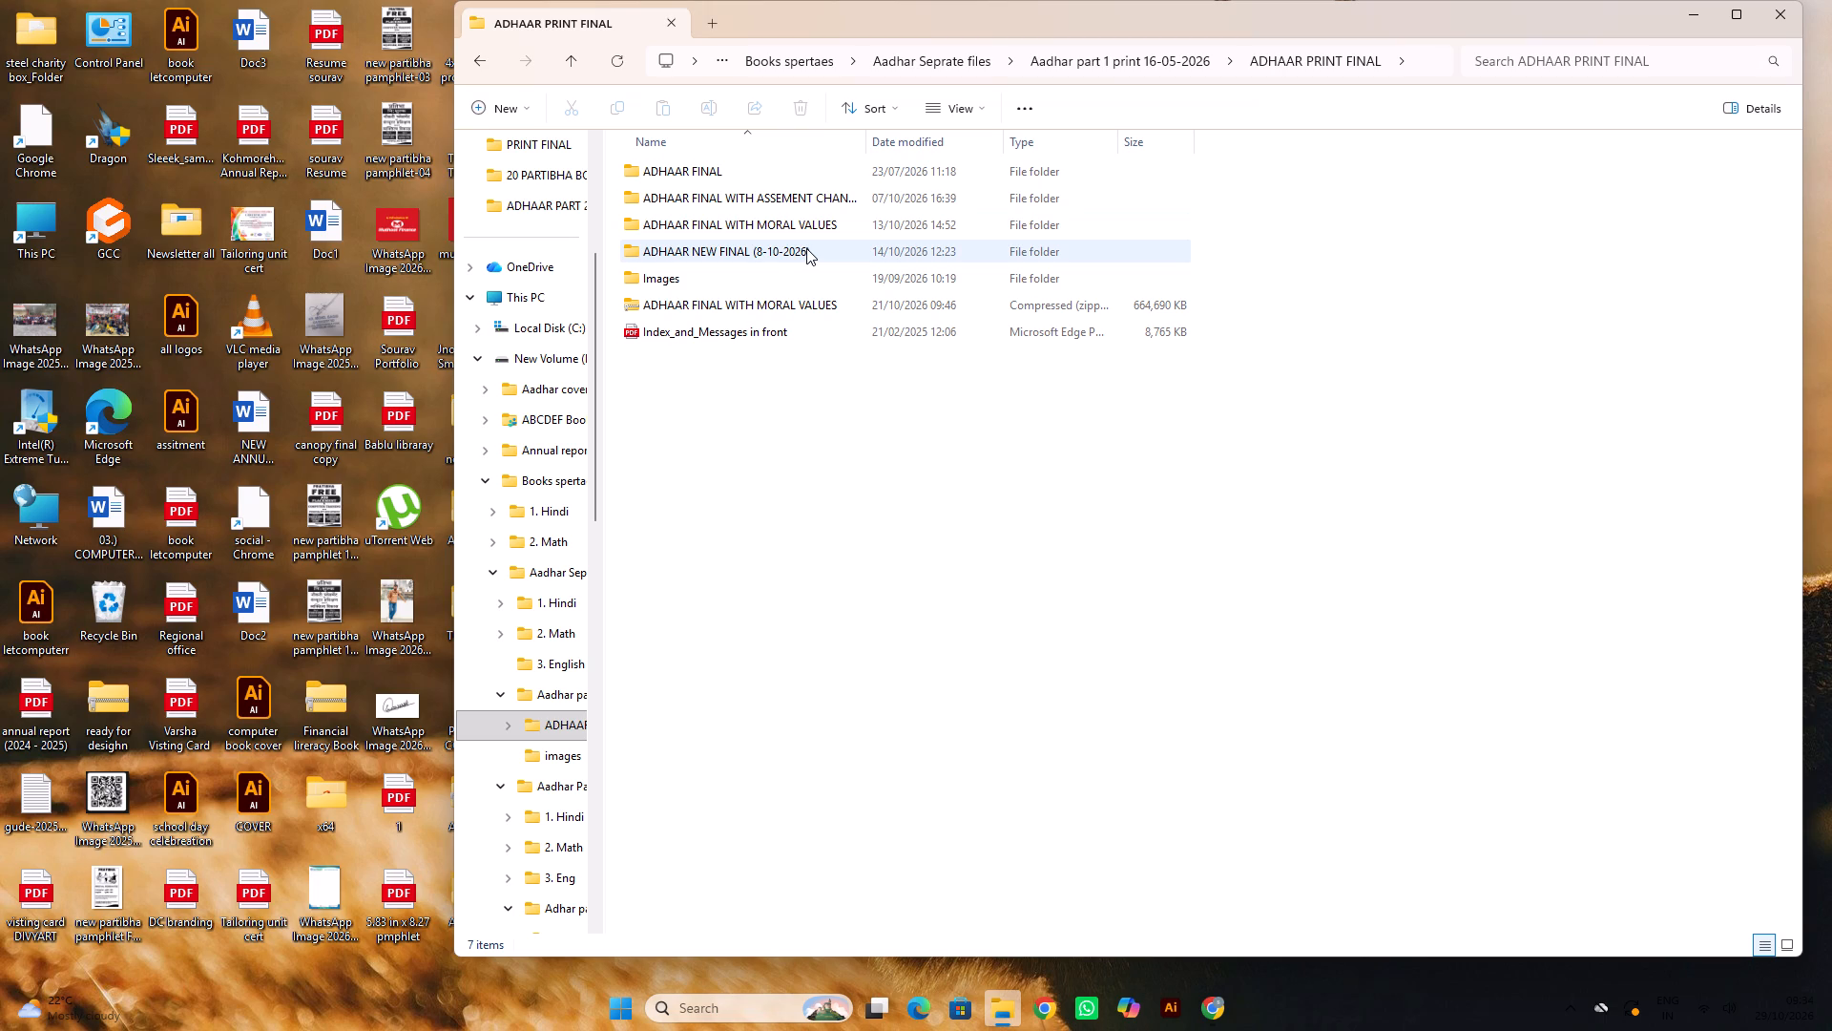
{"action": "left_click", "coordinate": [806, 248]}
{"action": "double_click", "coordinate": [806, 248]}
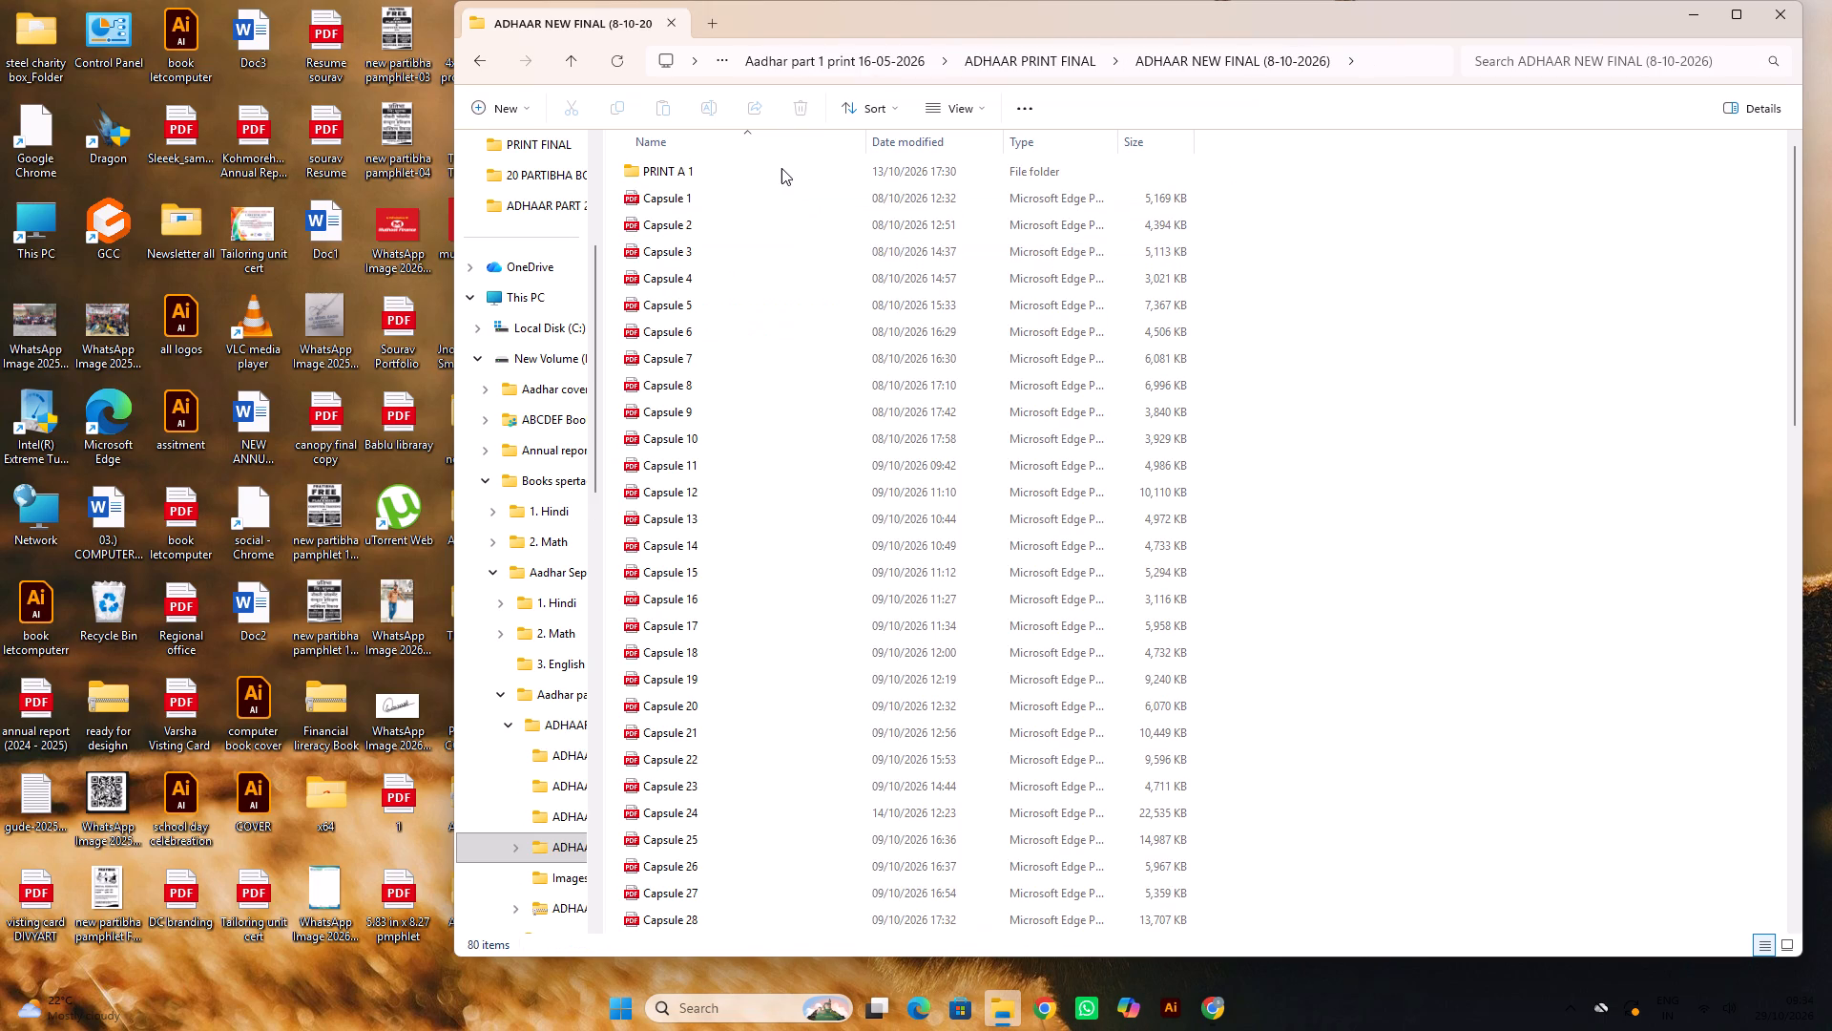
Open the PRINT A 1 folder inside ADHAAR NEW FINAL (8-10-2026).
{"action": "scroll", "coordinate": [836, 285], "scroll_direction": "down", "scroll_amount": 8}
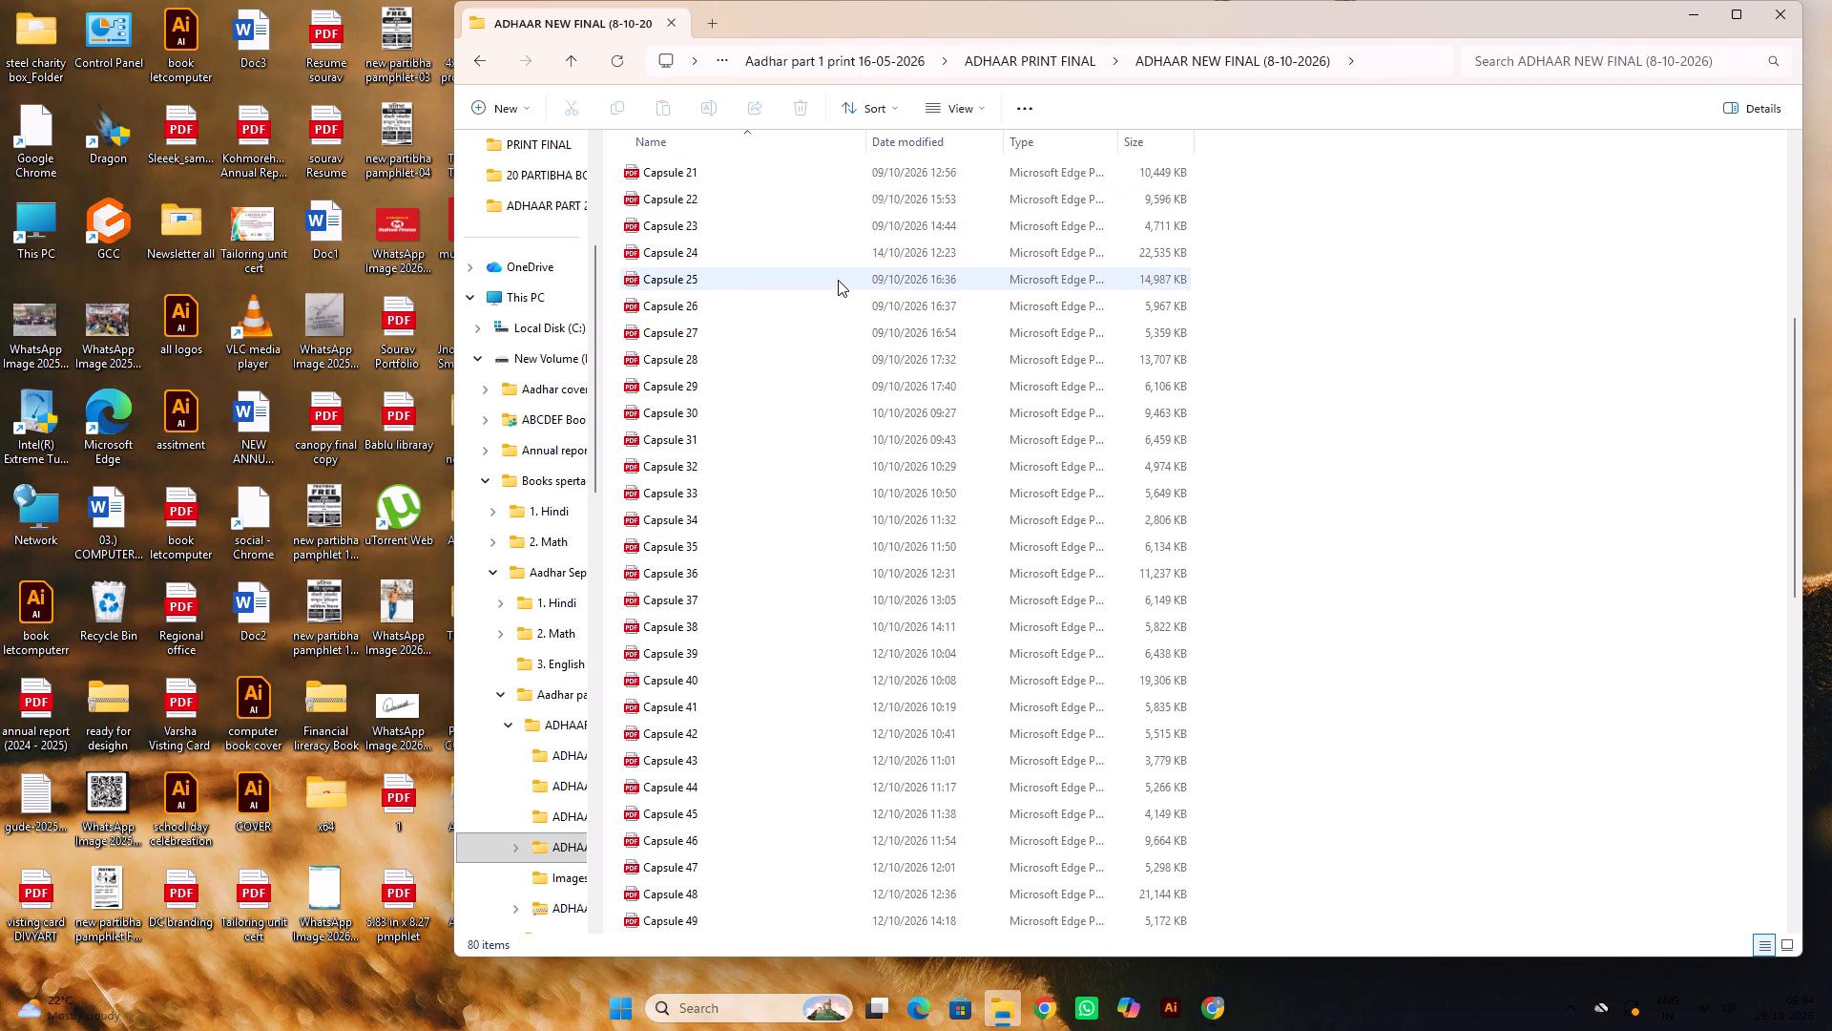
{"action": "scroll", "coordinate": [838, 280], "scroll_direction": "down", "scroll_amount": 14}
{"action": "scroll", "coordinate": [838, 277], "scroll_direction": "up", "scroll_amount": 20}
{"action": "scroll", "coordinate": [838, 277], "scroll_direction": "up", "scroll_amount": 5}
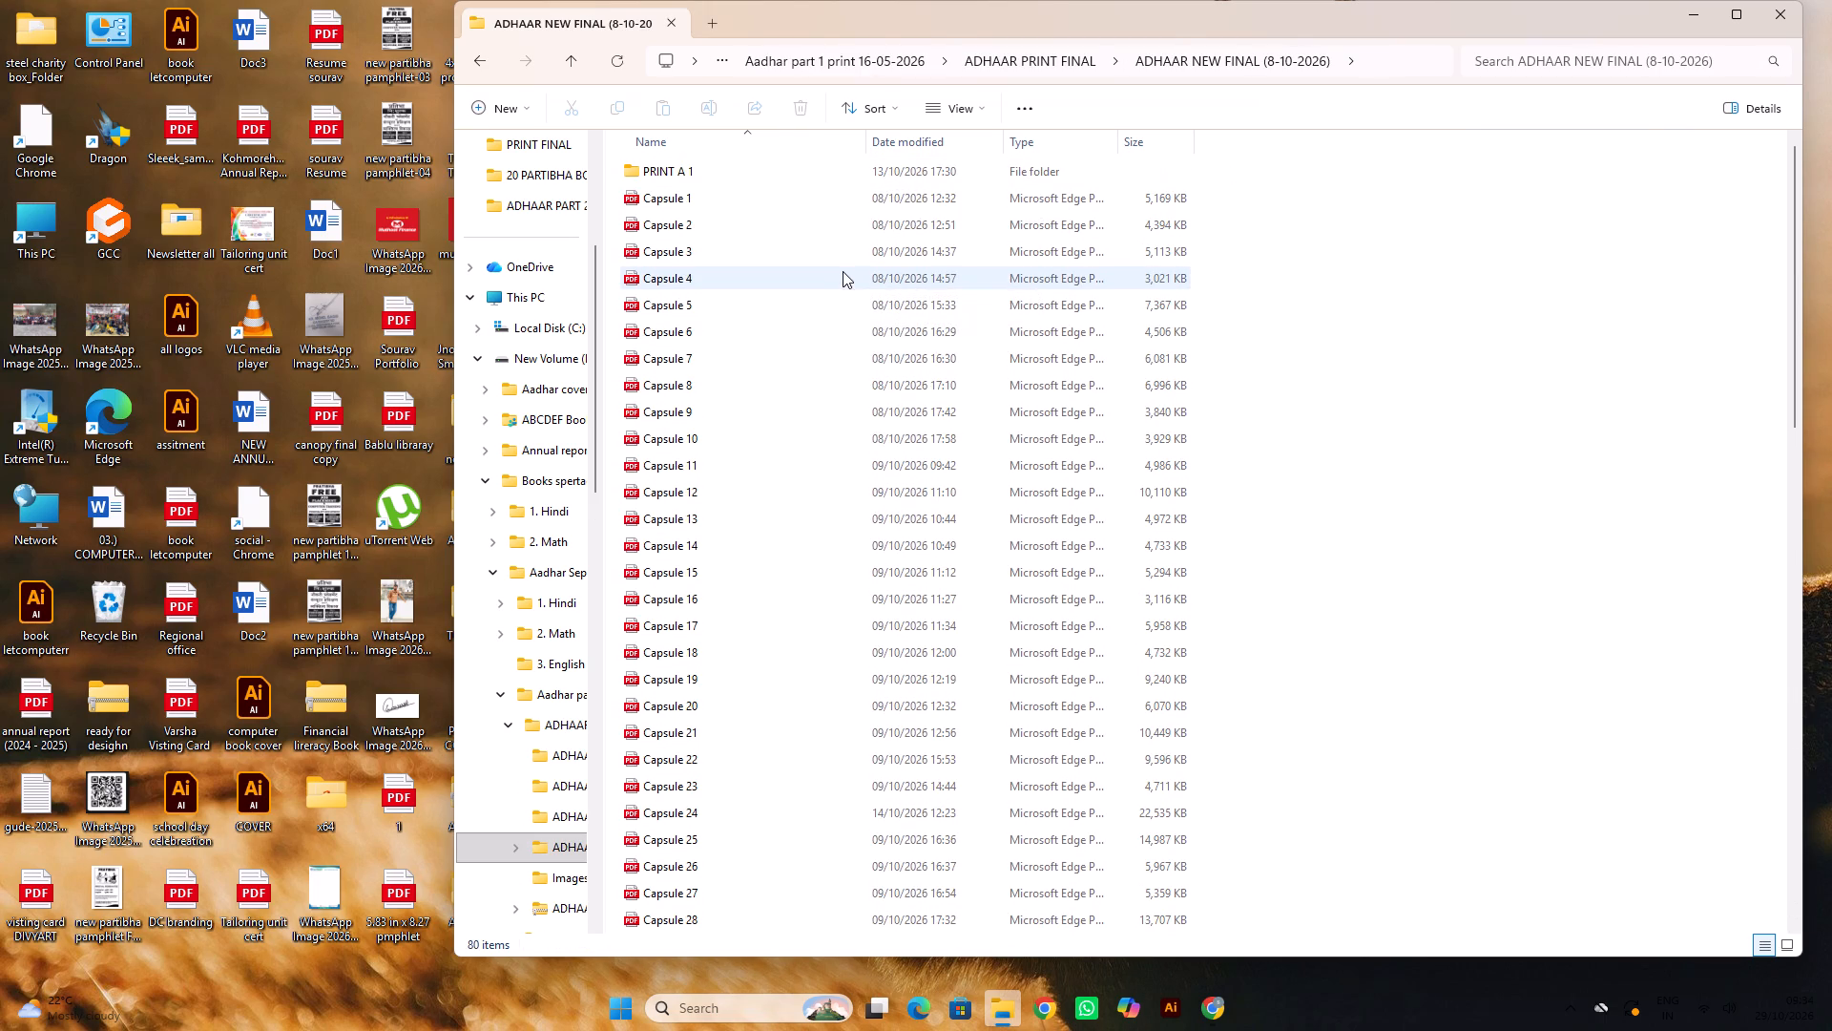
{"action": "double_click", "coordinate": [745, 173]}
Open the Capsule 1 PDF from the PRINT A 1 folder in Adobe Illustrator 2022.
{"action": "scroll", "coordinate": [770, 213], "scroll_direction": "down", "scroll_amount": 4}
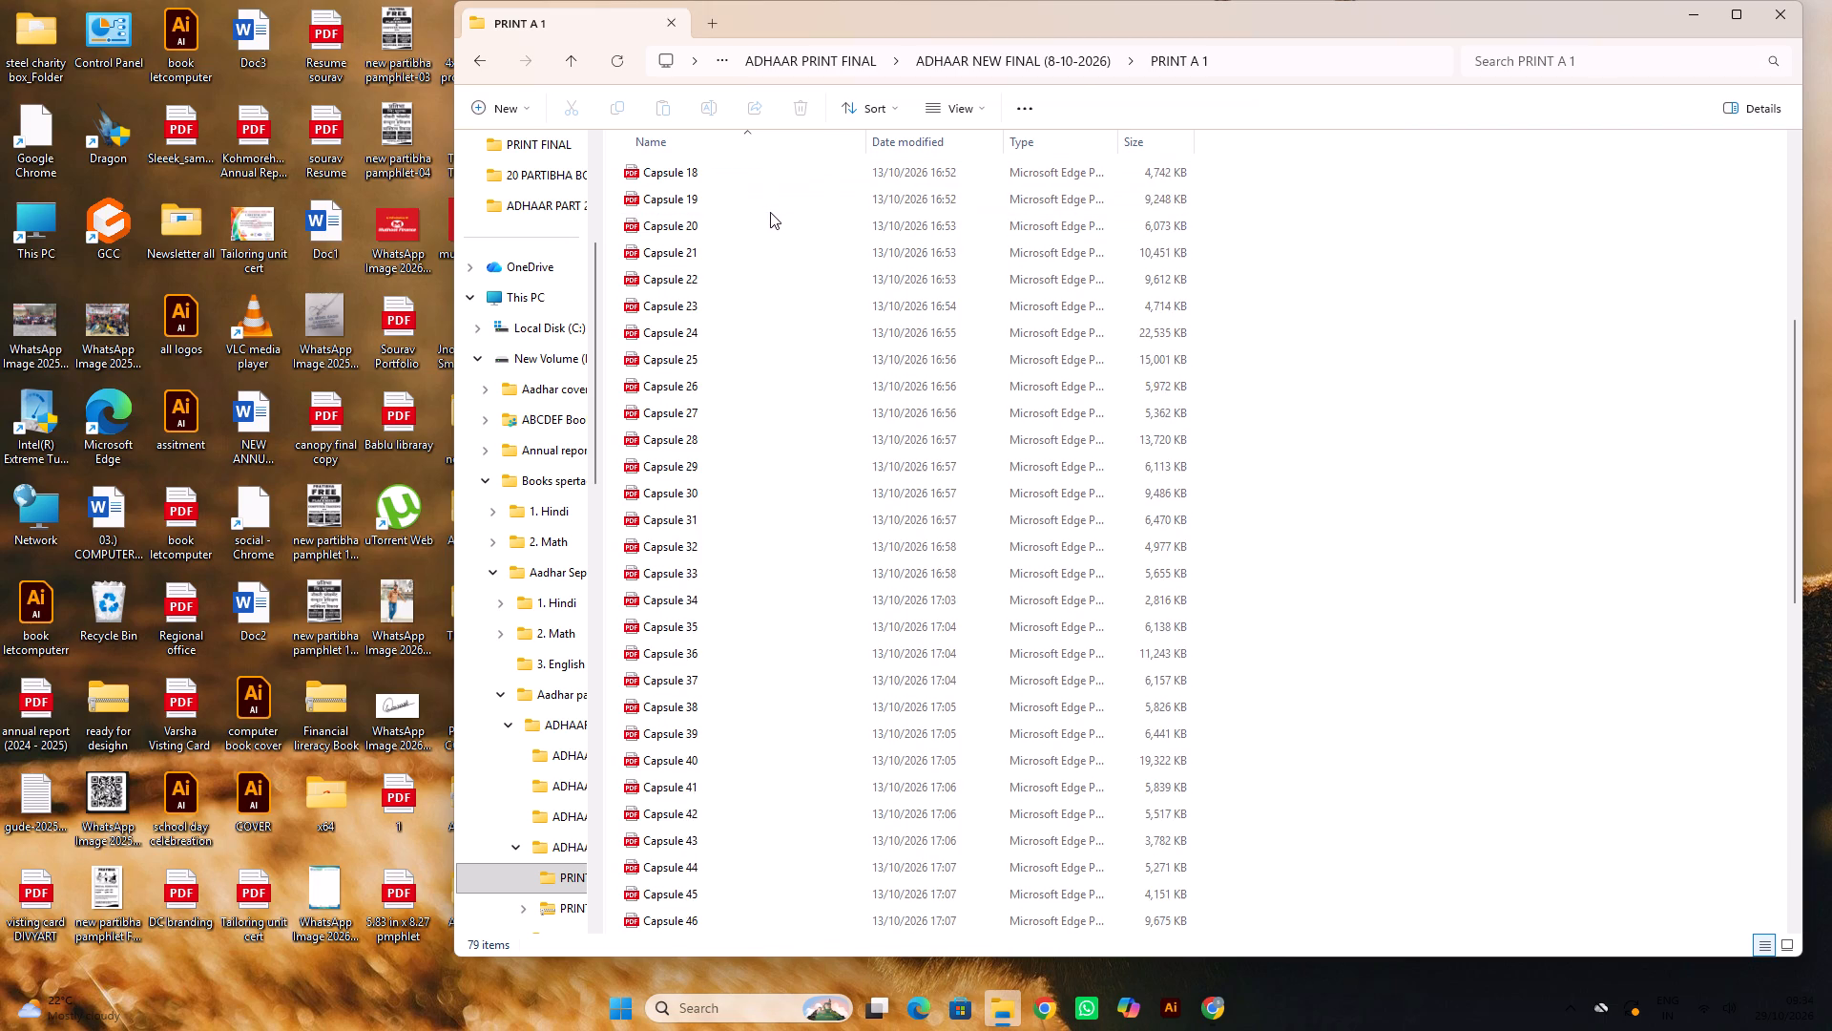
{"action": "scroll", "coordinate": [770, 212], "scroll_direction": "down", "scroll_amount": 8}
{"action": "scroll", "coordinate": [770, 208], "scroll_direction": "up", "scroll_amount": 19}
{"action": "left_click", "coordinate": [757, 198]}
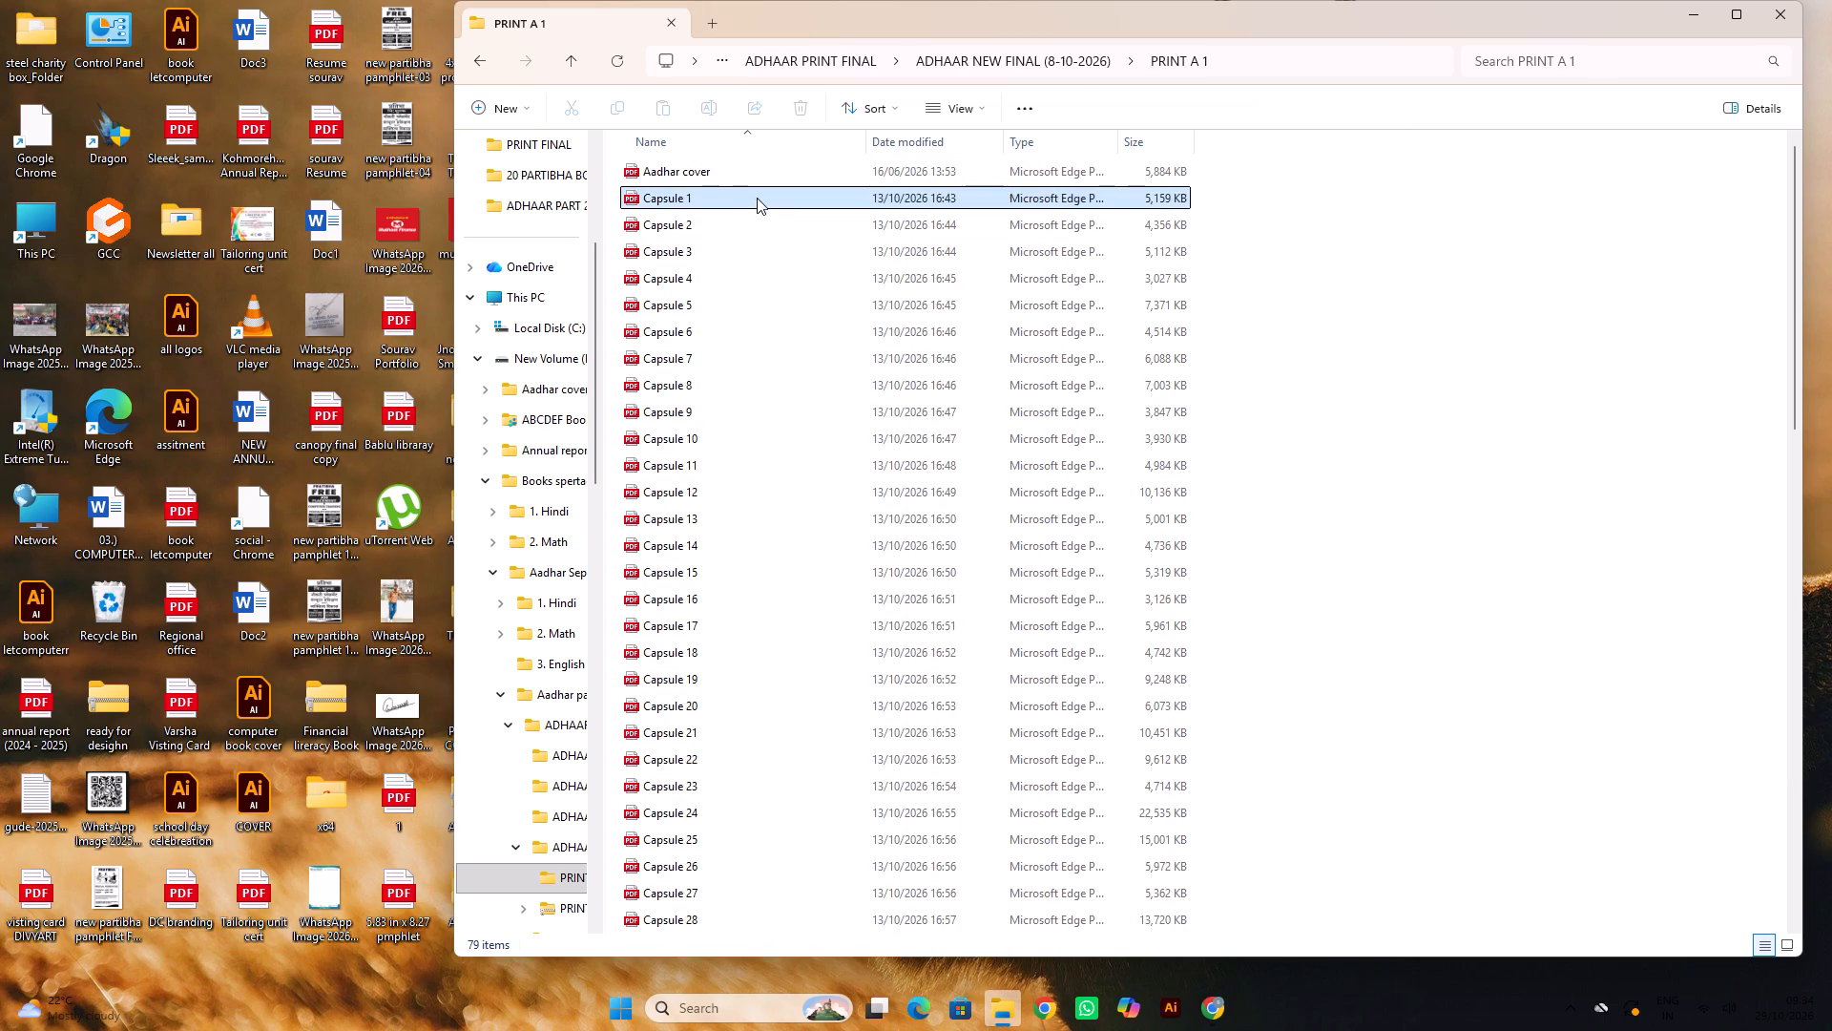
{"action": "right_click", "coordinate": [757, 198]}
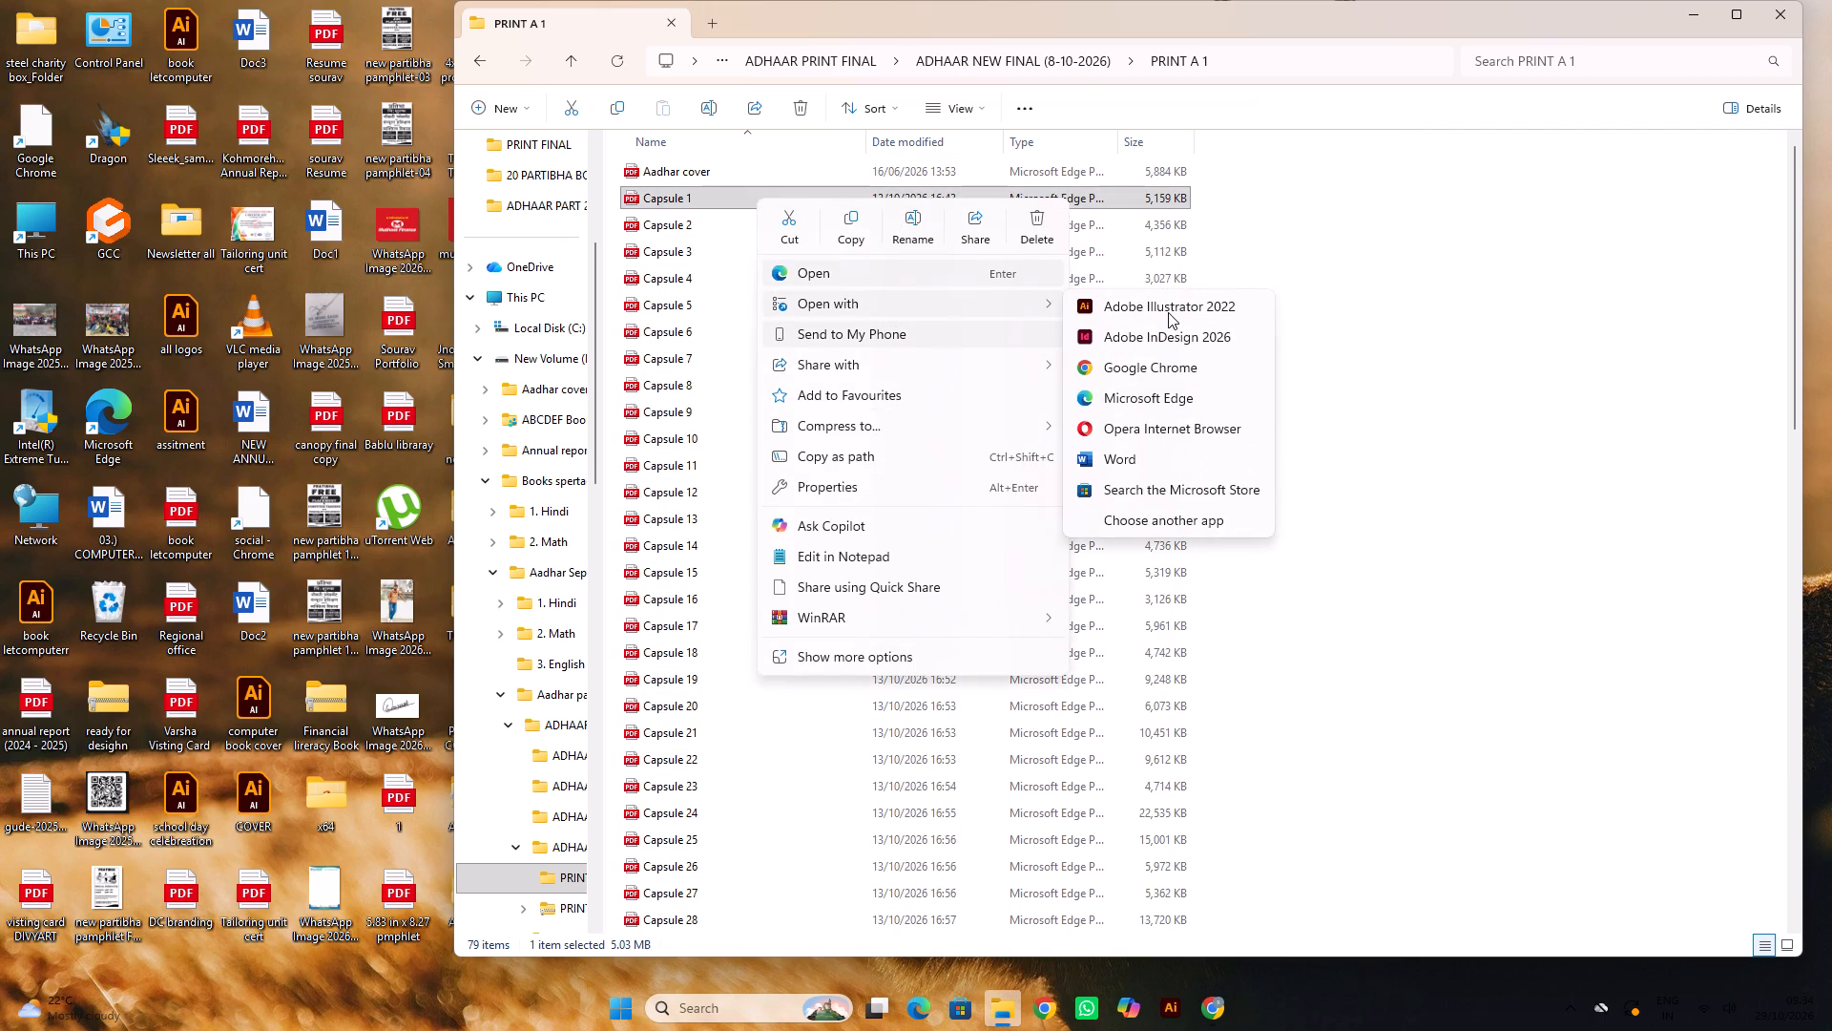
{"action": "left_click", "coordinate": [1168, 311]}
Turn off the computer's WiFi while Capsule 1 loads, and return to Illustrator.
{"action": "left_click", "coordinate": [1706, 1021]}
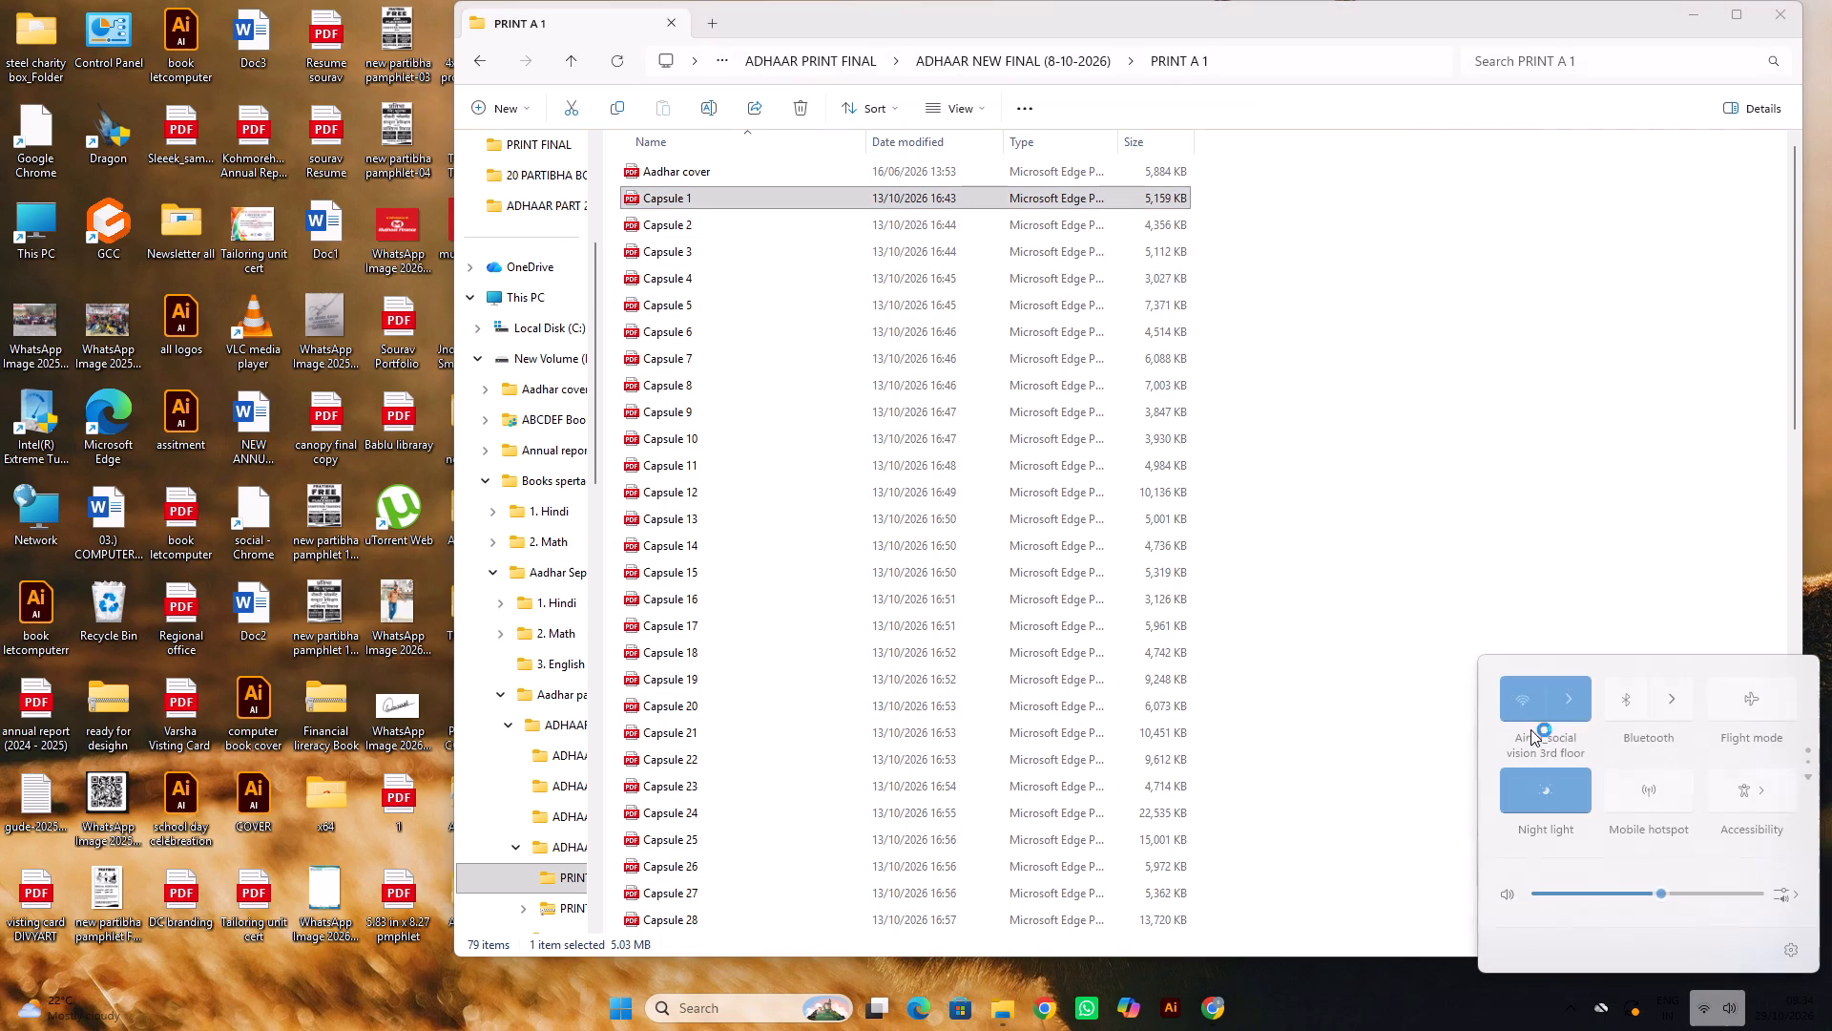
{"action": "left_click", "coordinate": [1521, 698]}
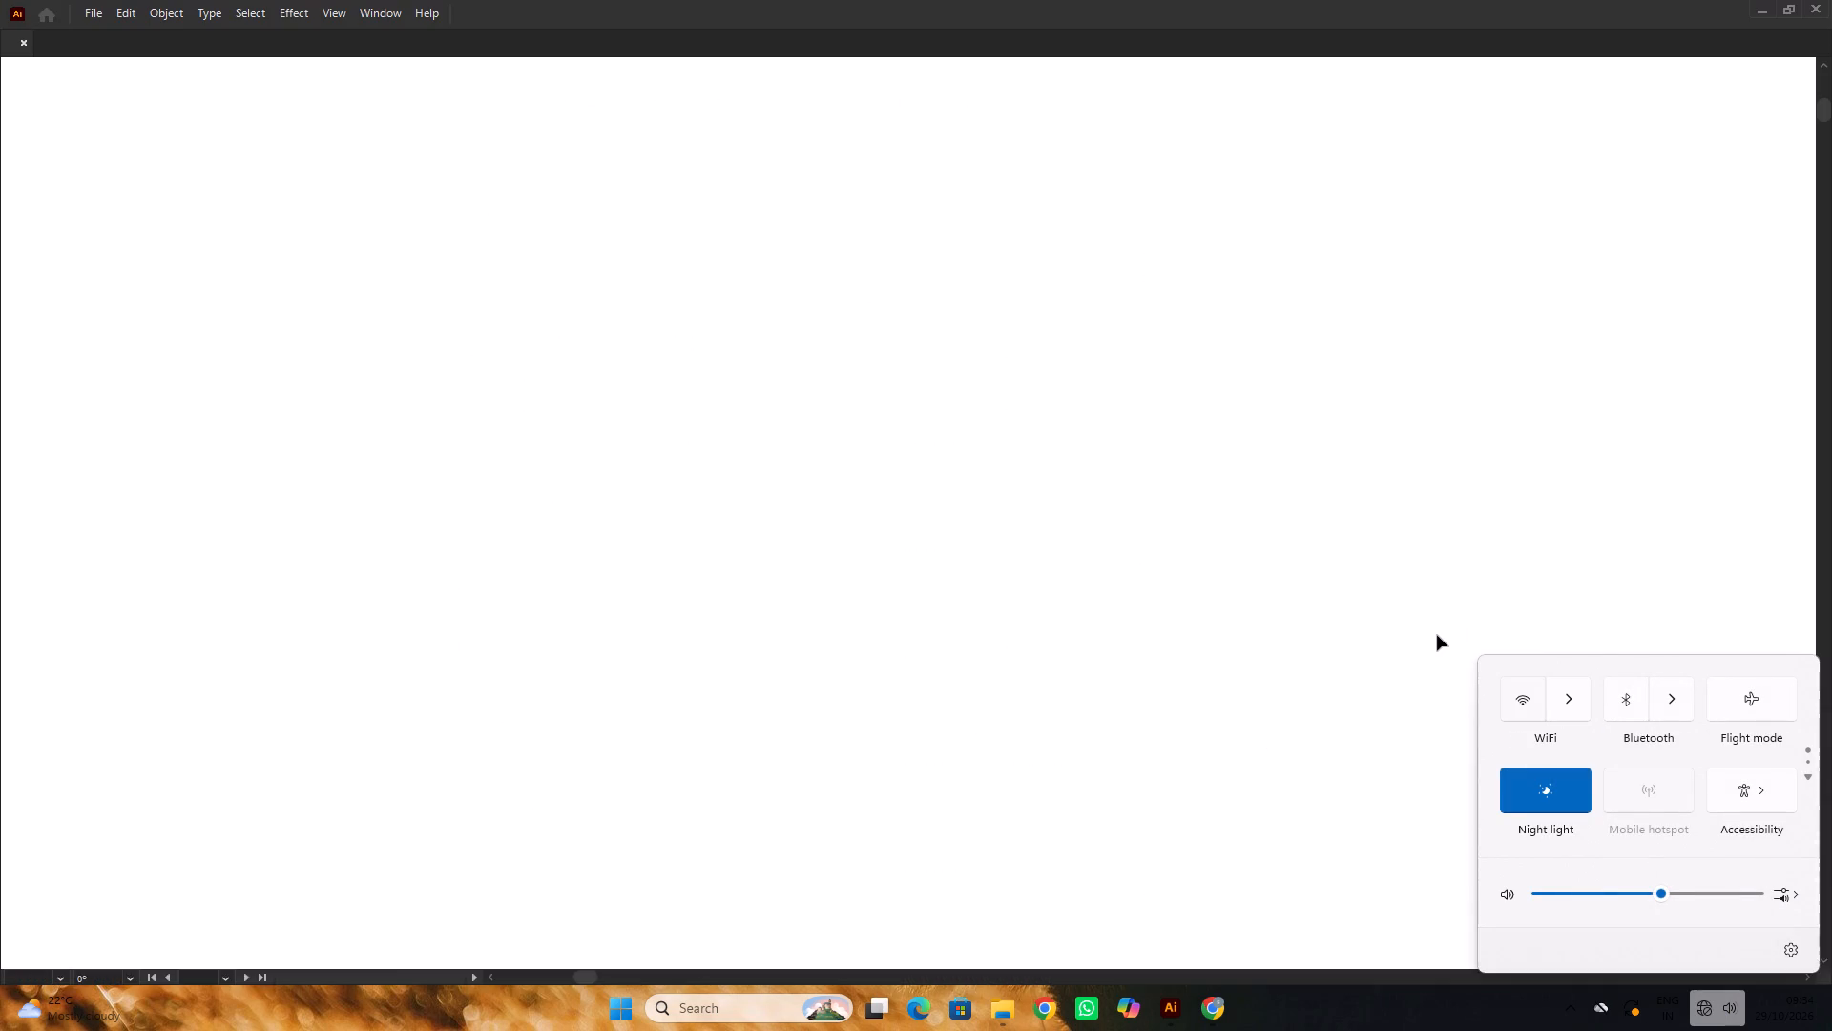
{"action": "left_click", "coordinate": [1437, 635]}
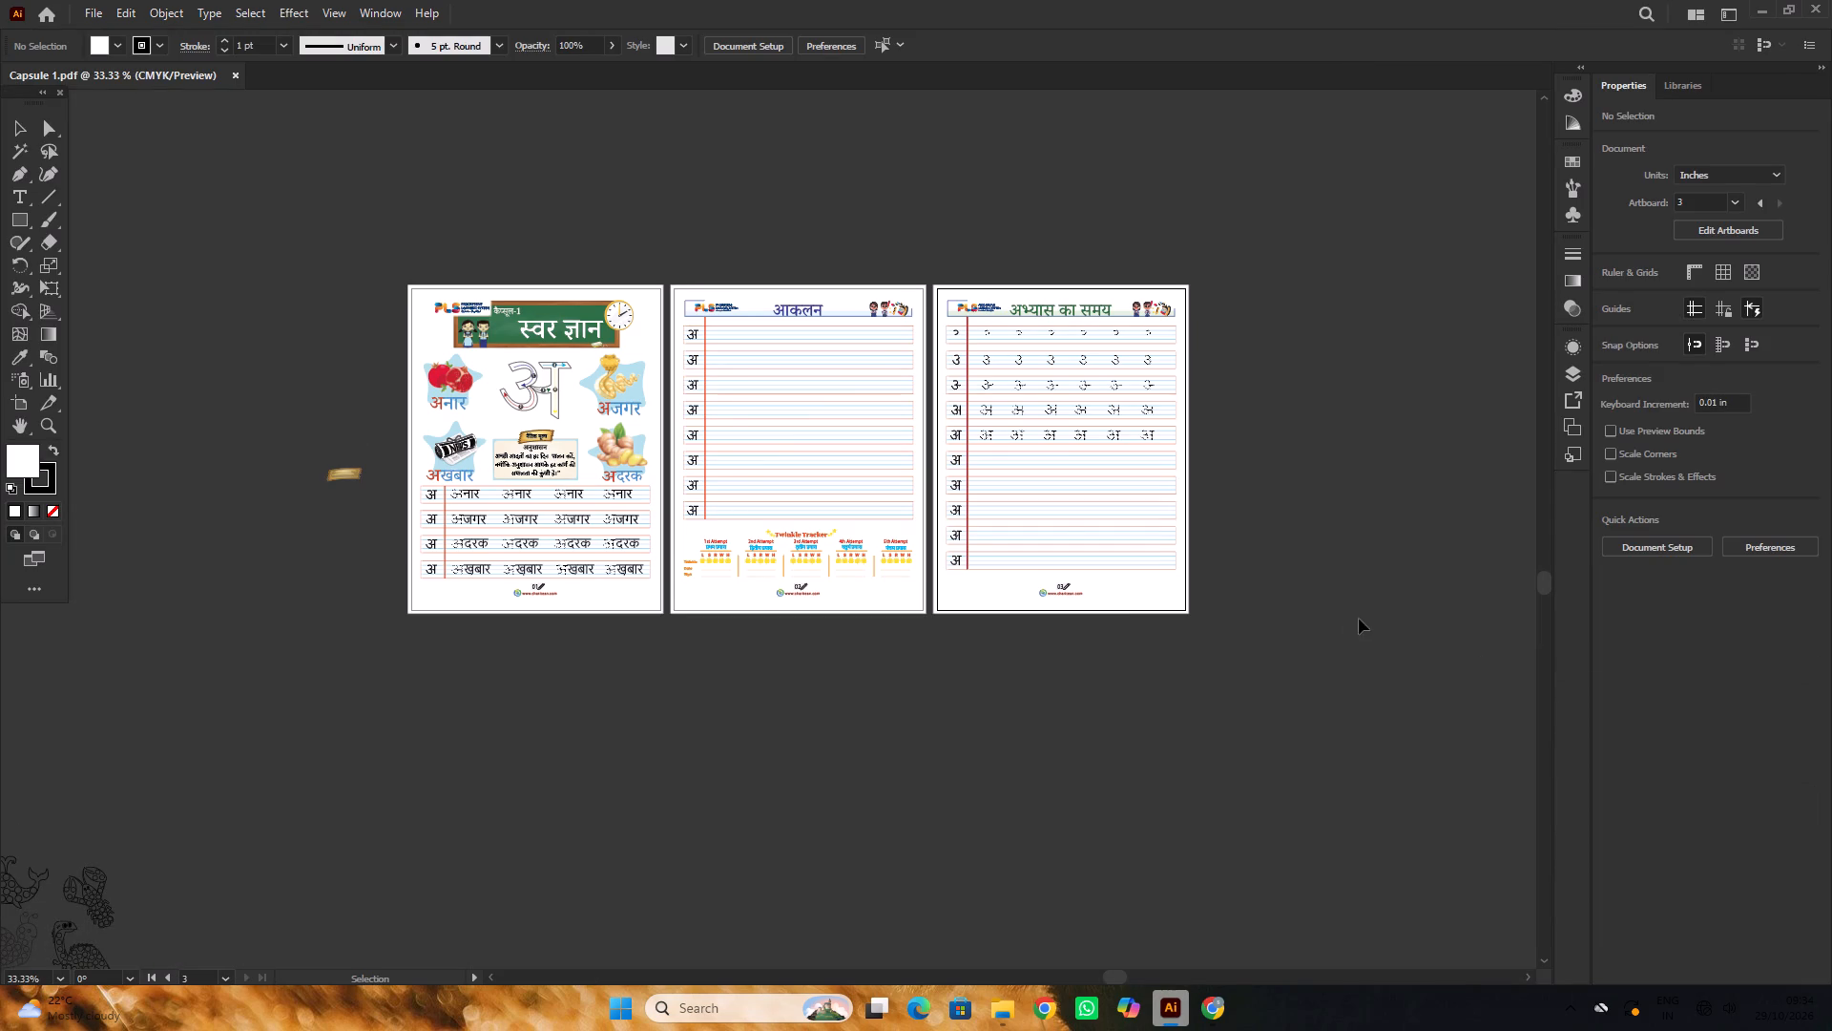
Examine the Capsule 1 worksheet pages up close, focusing on the first page's pictures and letter-tracing rows.
{"action": "scroll", "coordinate": [519, 455], "scroll_direction": "up", "scroll_amount": 2, "text": "alt"}
{"action": "scroll", "coordinate": [736, 443], "scroll_direction": "down", "scroll_amount": 1, "text": "alt"}
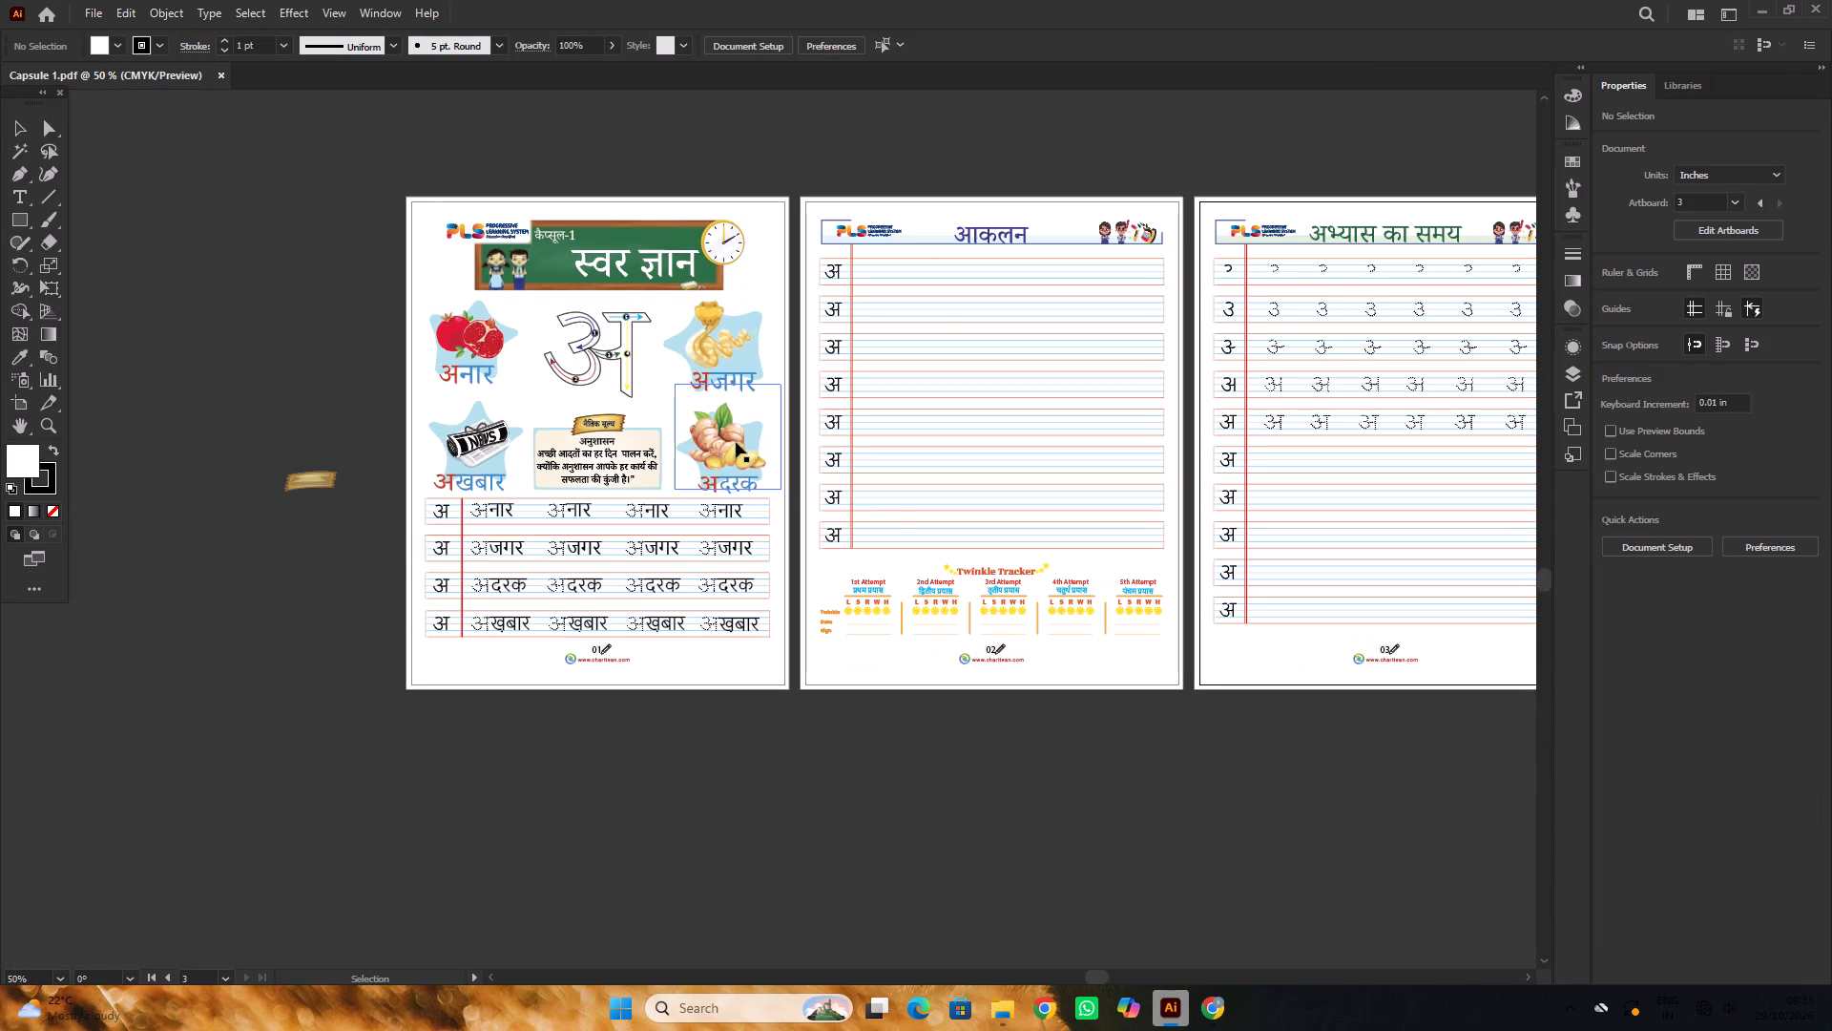
{"action": "scroll", "coordinate": [736, 442], "scroll_direction": "up", "scroll_amount": 2, "text": "alt"}
{"action": "scroll", "coordinate": [736, 442], "scroll_direction": "down", "scroll_amount": 2, "text": "alt"}
{"action": "scroll", "coordinate": [736, 442], "scroll_direction": "up", "scroll_amount": 3}
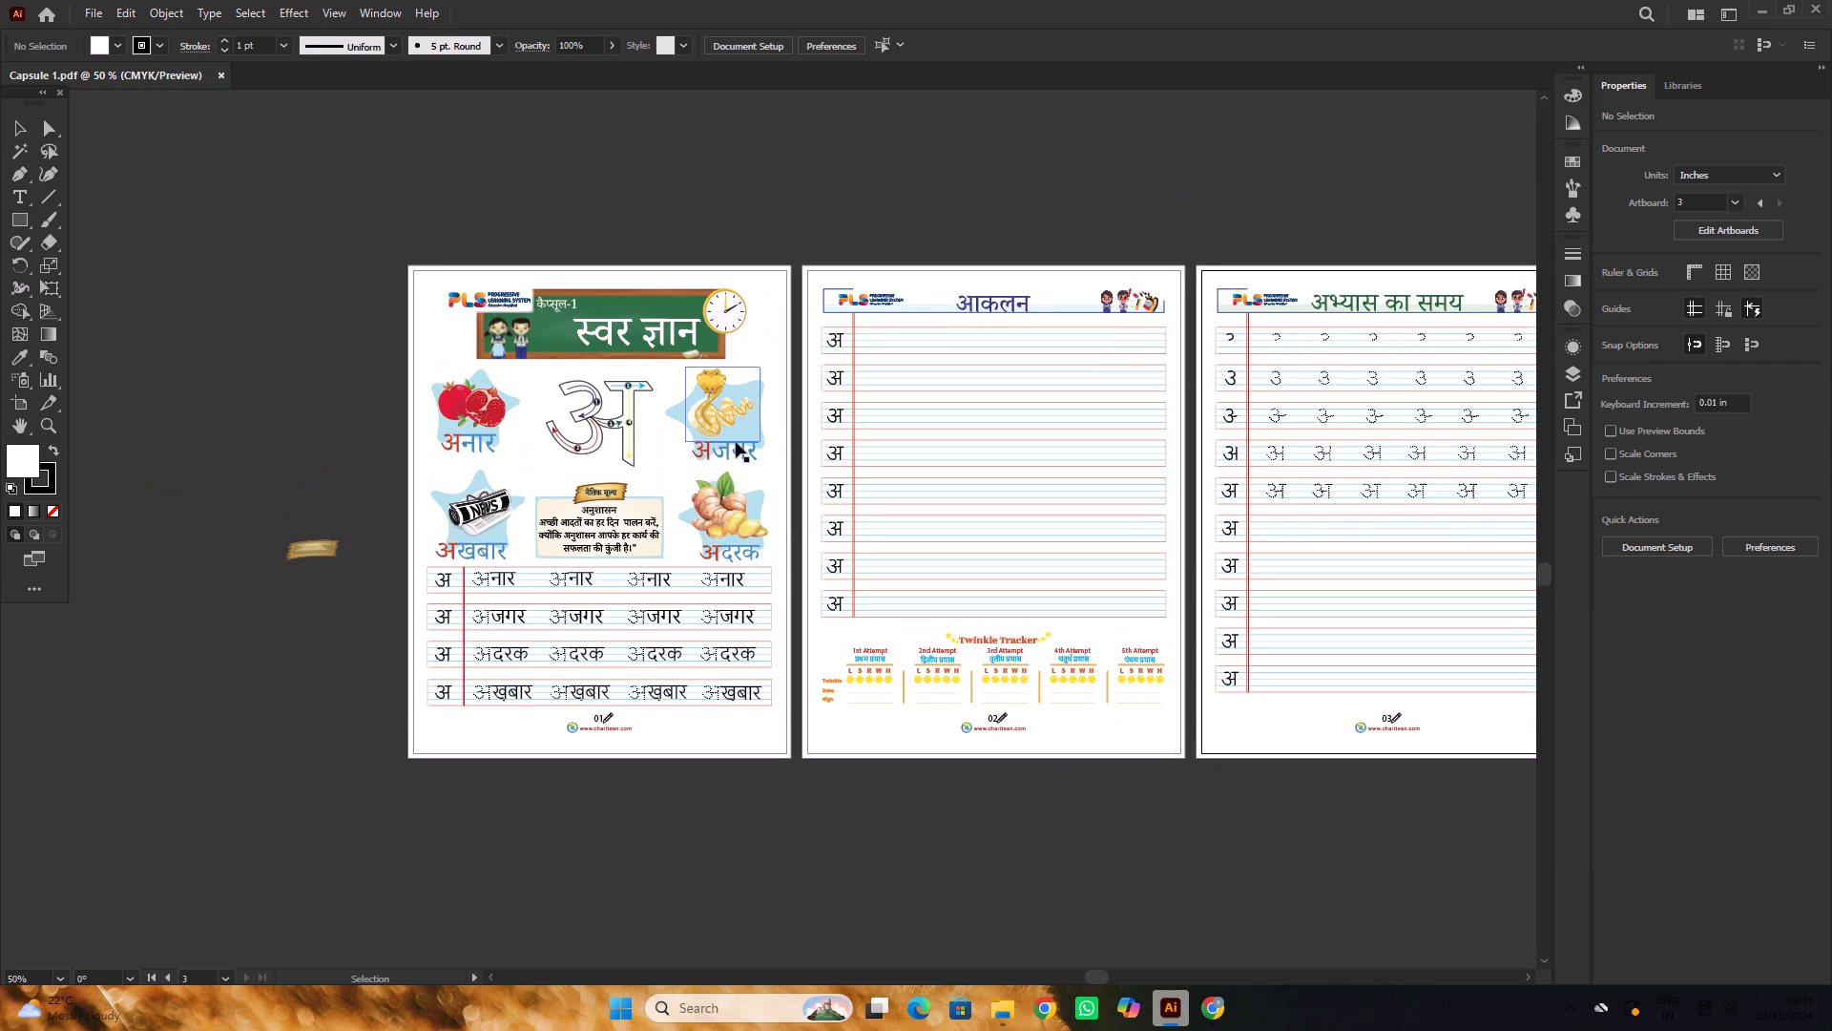
{"action": "scroll", "coordinate": [736, 442], "scroll_direction": "up", "scroll_amount": 4}
{"action": "scroll", "coordinate": [736, 442], "scroll_direction": "down", "scroll_amount": 5}
{"action": "scroll", "coordinate": [736, 442], "scroll_direction": "up", "scroll_amount": 2, "text": "alt"}
{"action": "scroll", "coordinate": [736, 442], "scroll_direction": "down", "scroll_amount": 2, "text": "alt"}
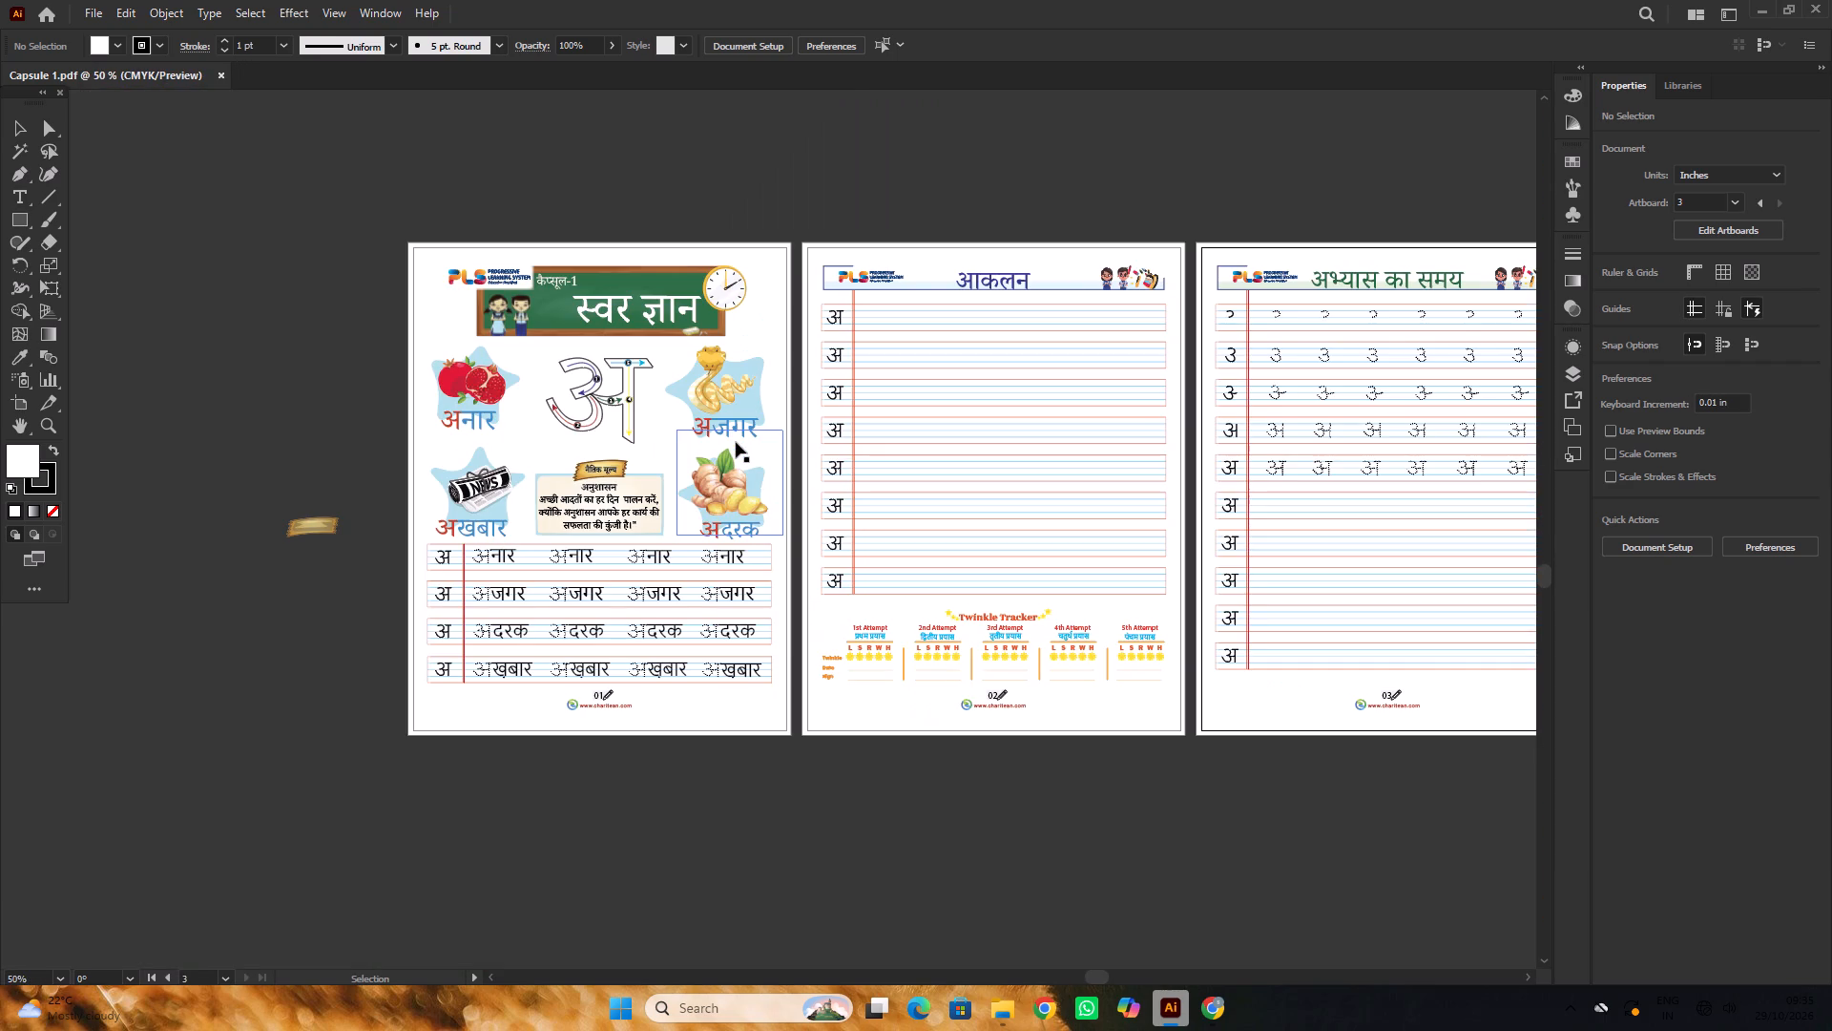
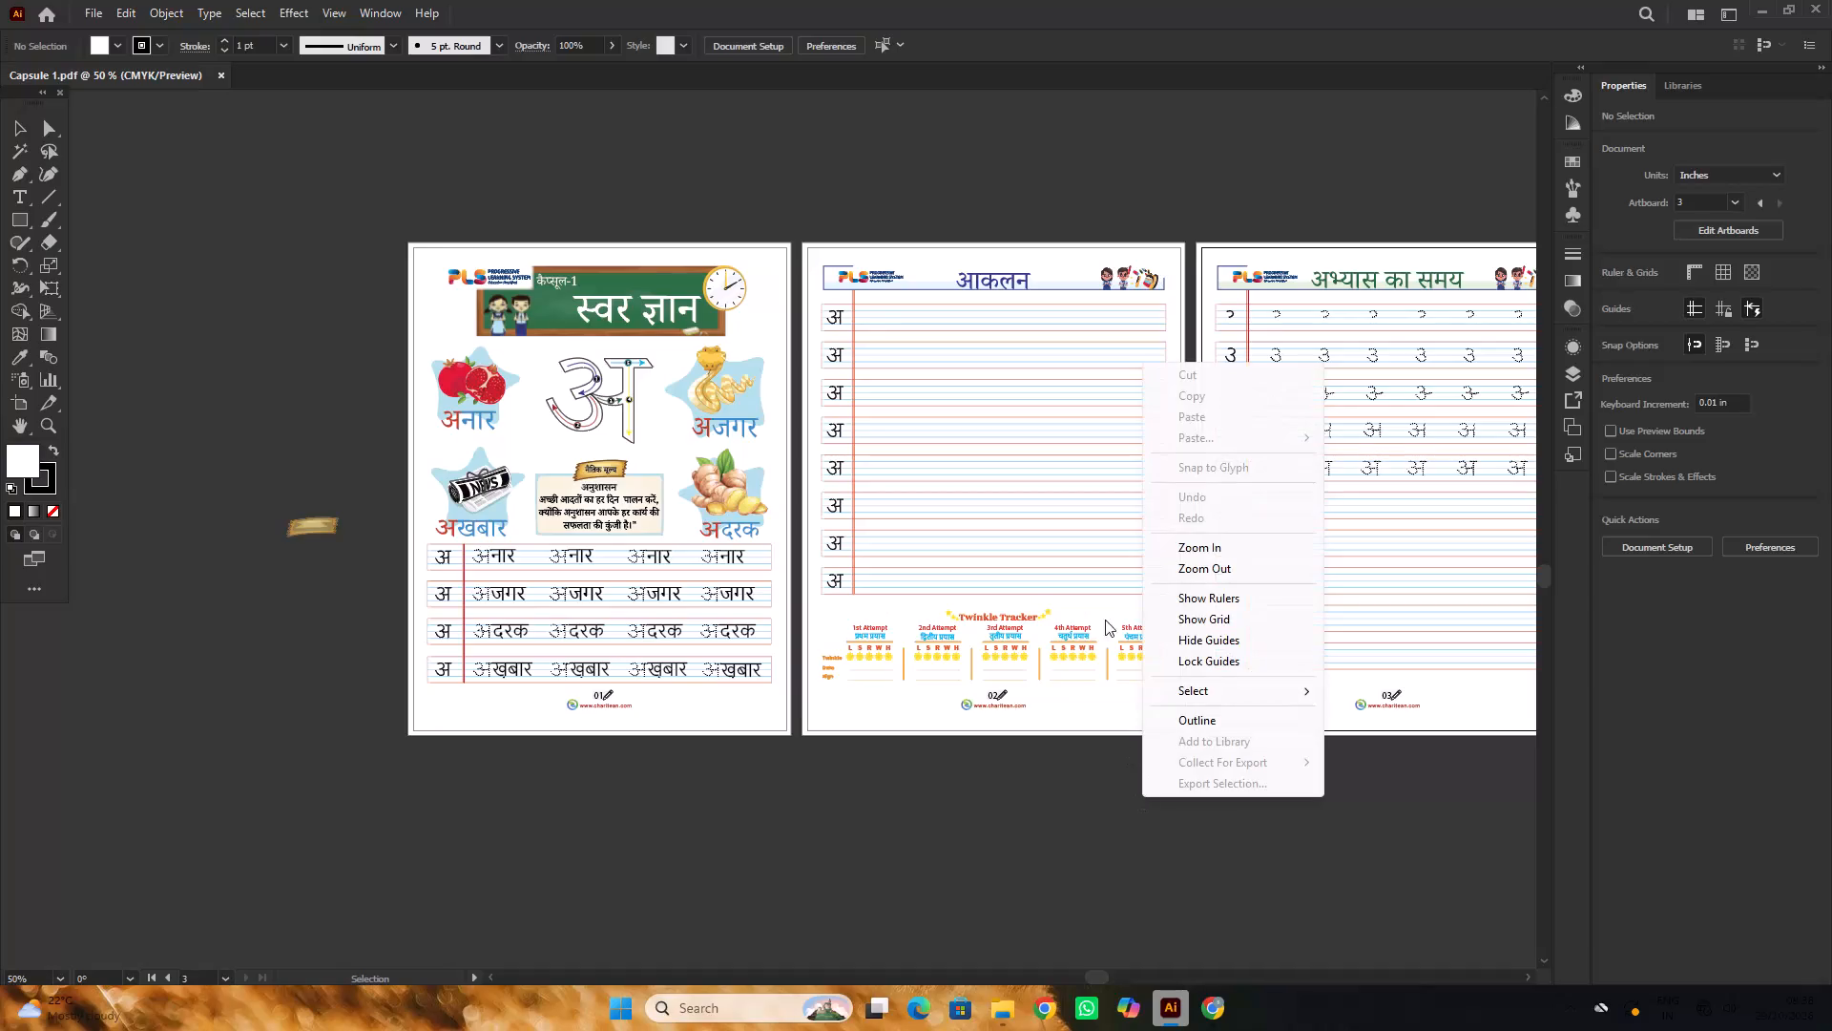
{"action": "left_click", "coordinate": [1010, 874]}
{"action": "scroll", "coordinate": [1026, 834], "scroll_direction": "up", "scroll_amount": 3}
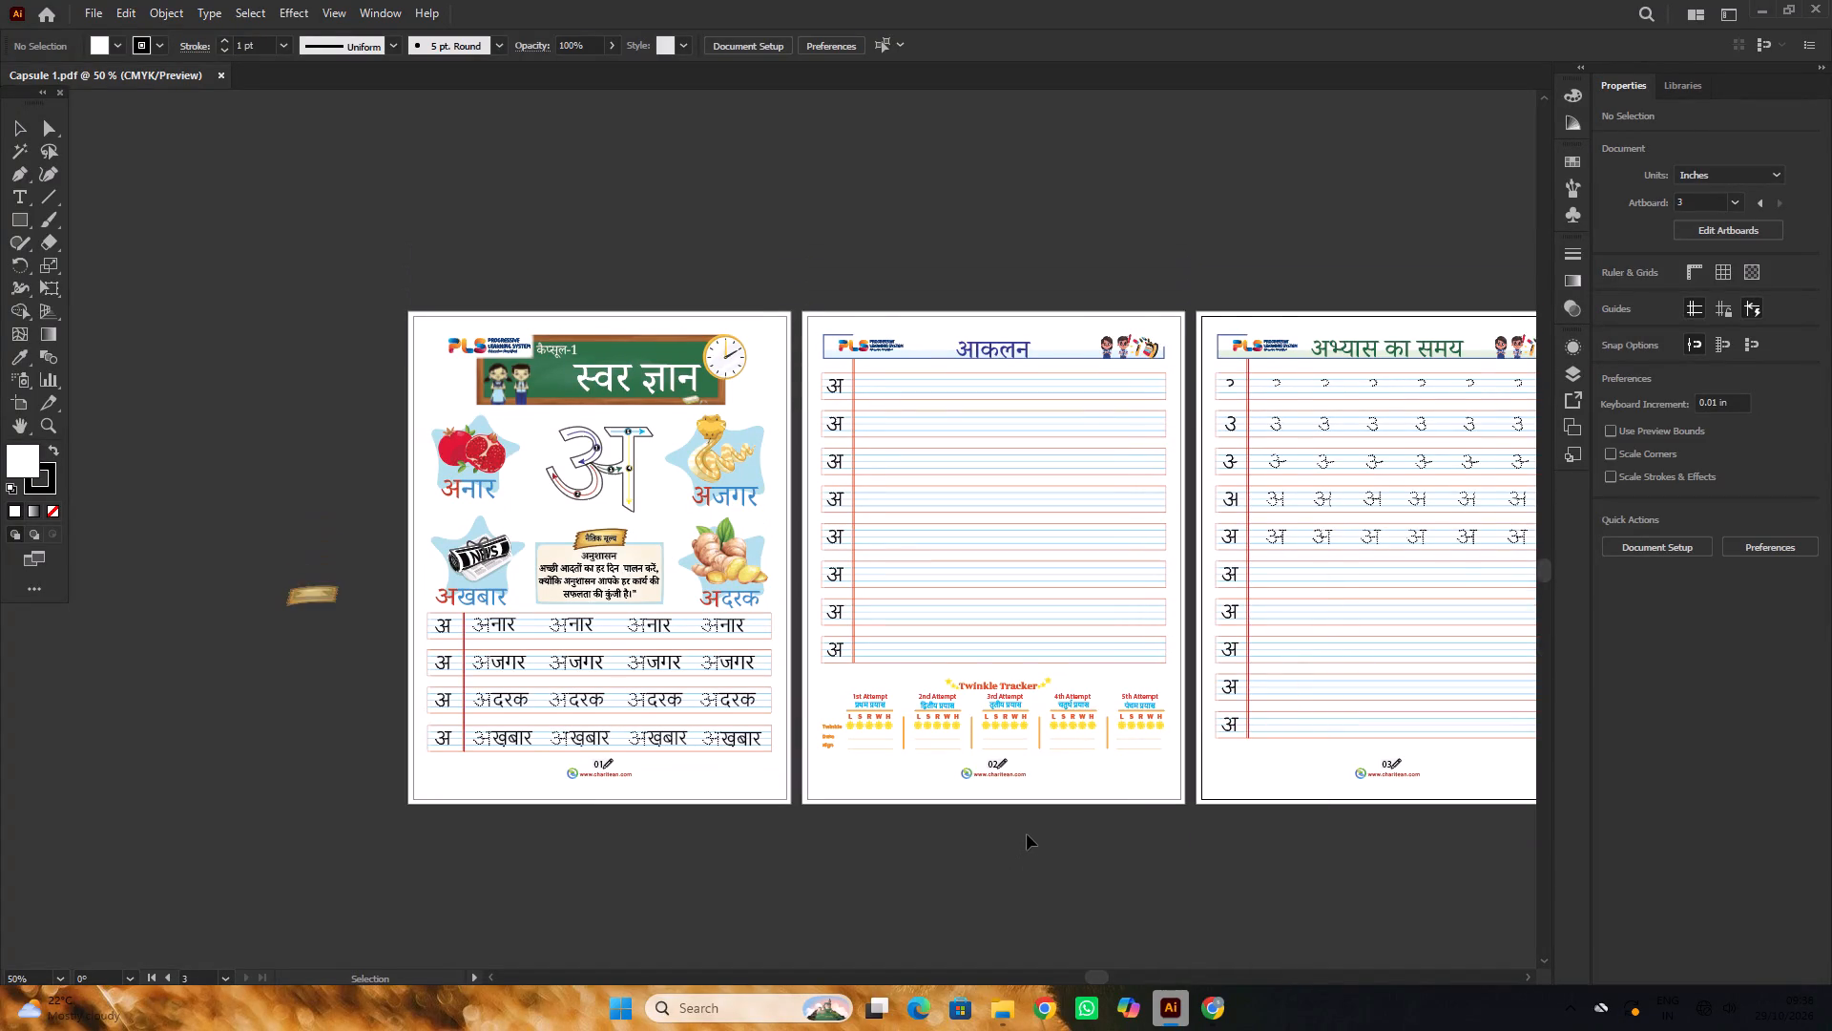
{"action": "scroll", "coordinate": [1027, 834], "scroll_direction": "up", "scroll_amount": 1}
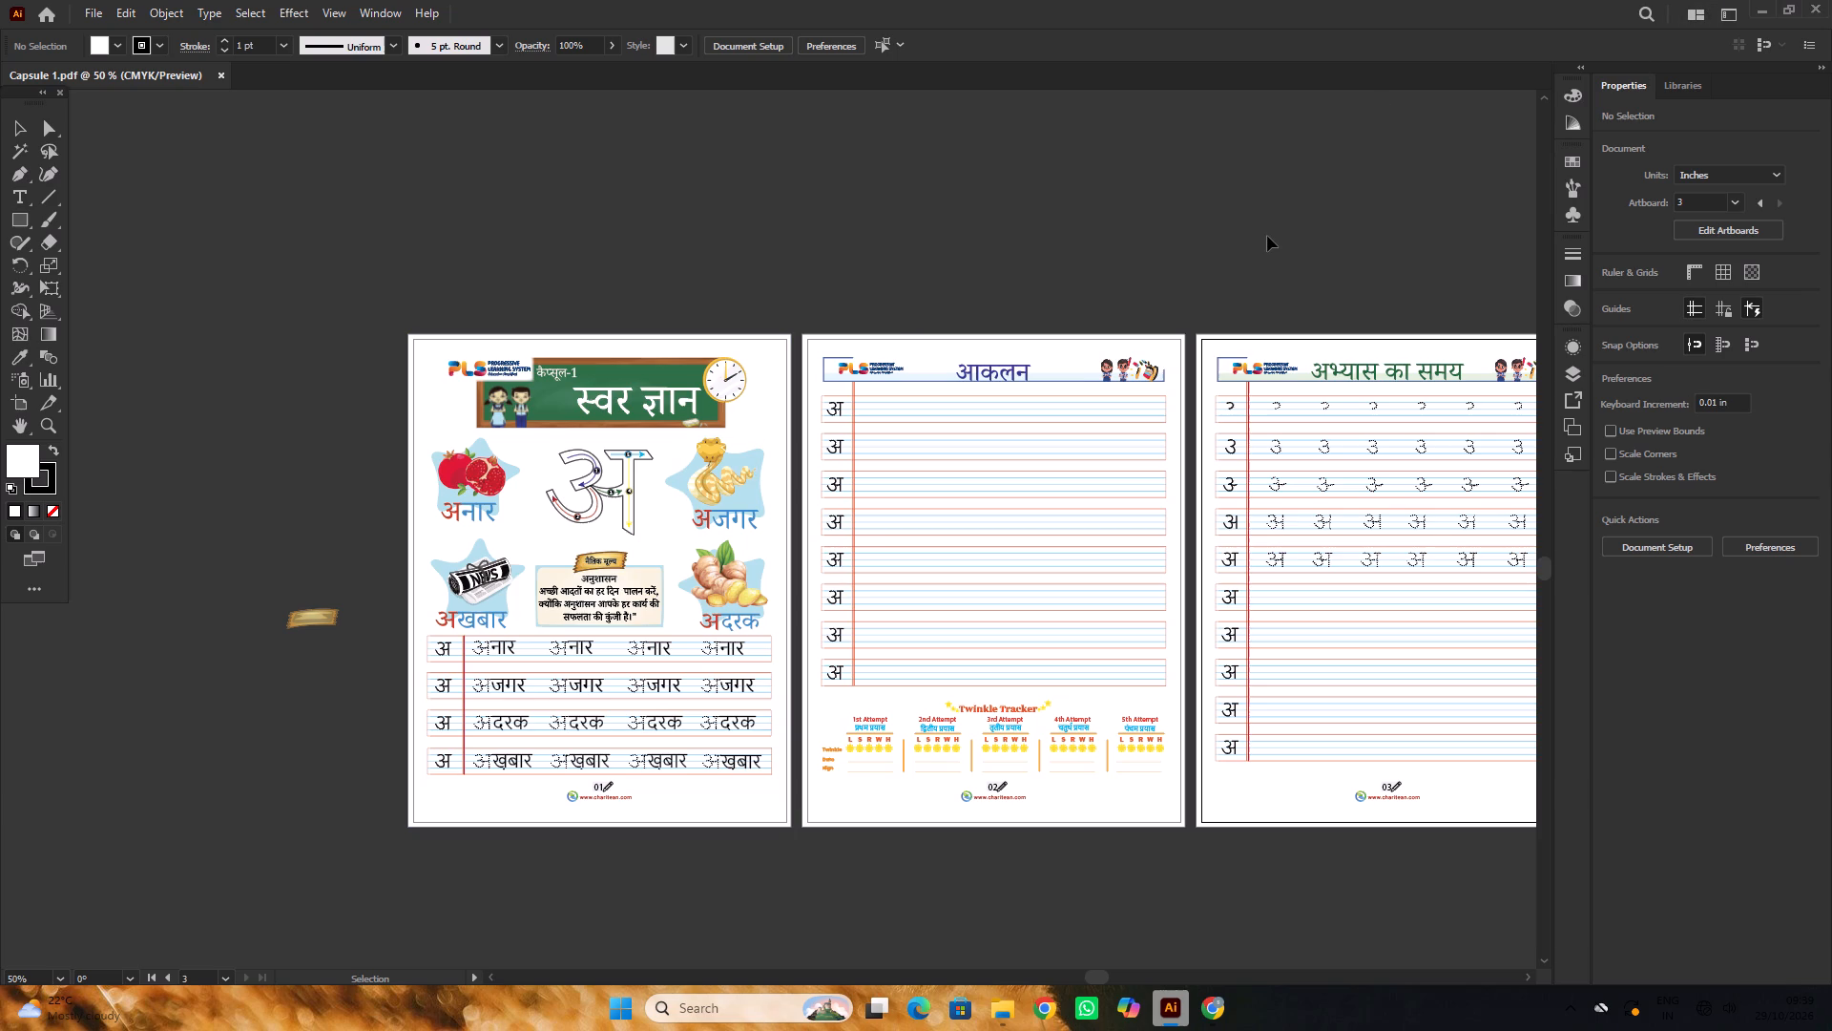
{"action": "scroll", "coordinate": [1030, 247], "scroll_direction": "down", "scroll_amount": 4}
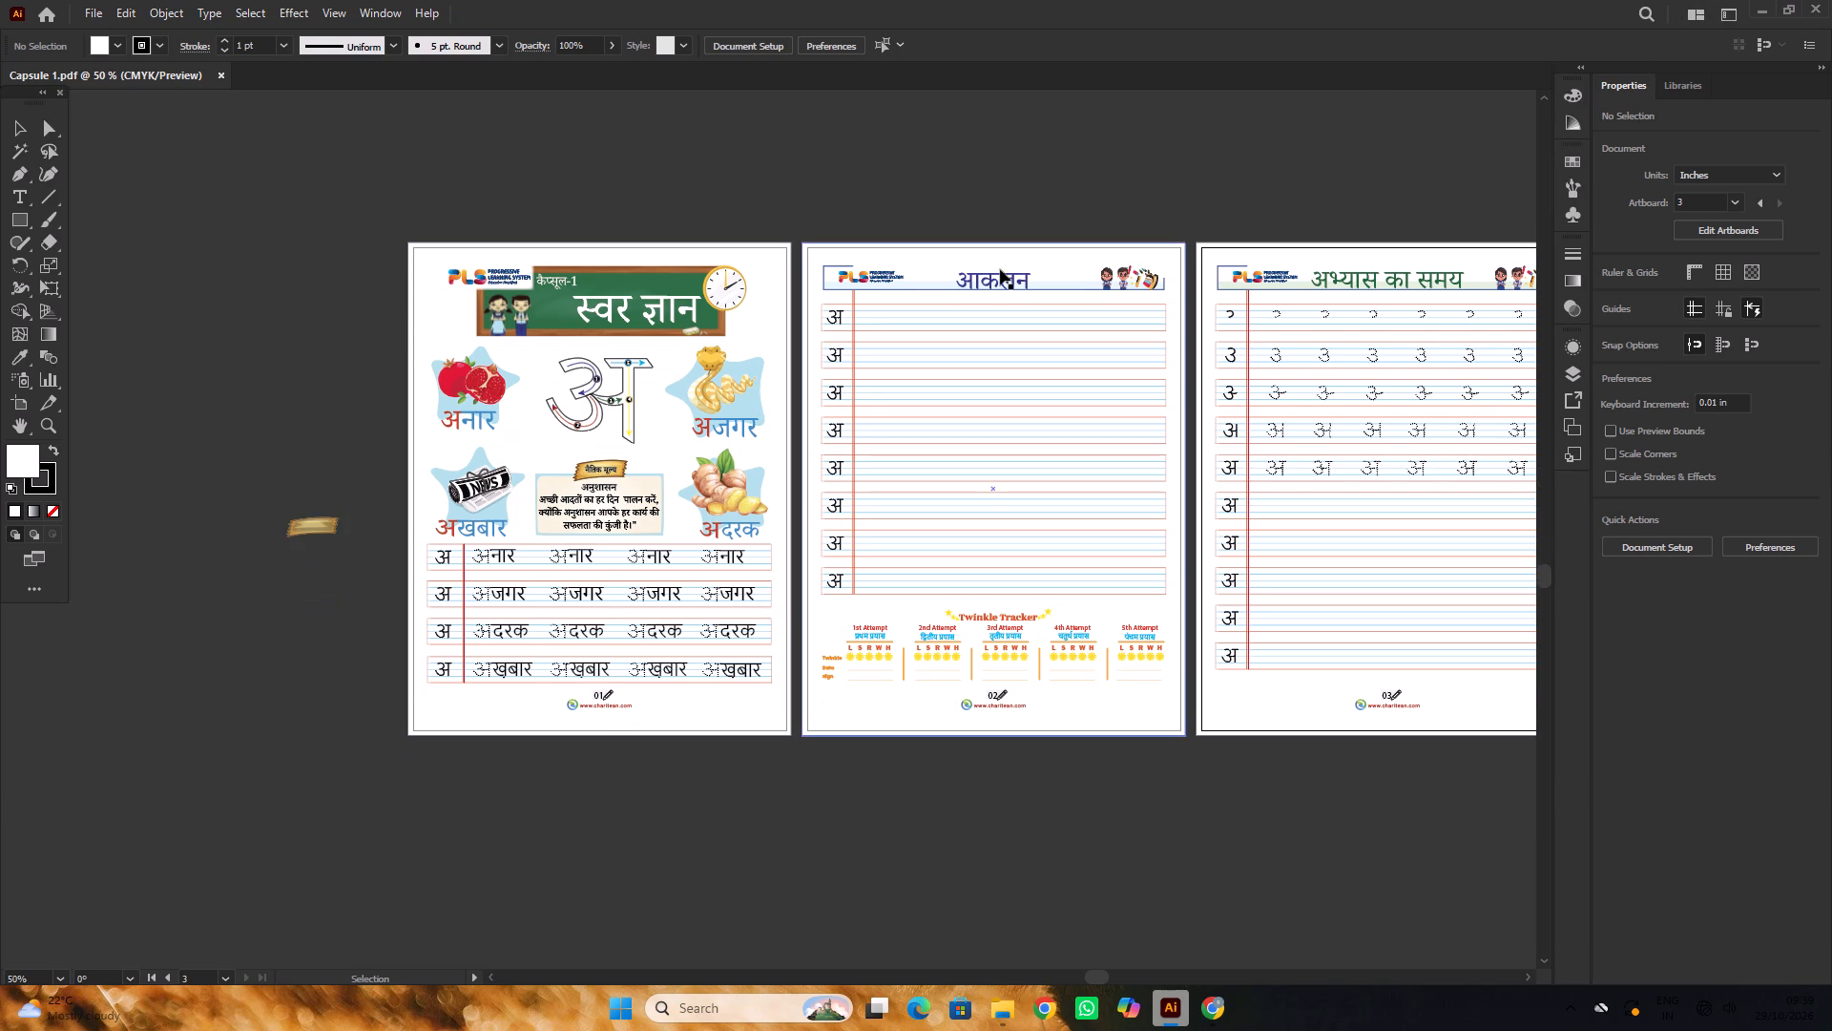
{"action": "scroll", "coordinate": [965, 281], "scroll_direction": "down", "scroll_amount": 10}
Isolate the solid letter अ that starts page 01's first tracing row to inspect its outline, and exit isolation.
{"action": "scroll", "coordinate": [534, 375], "scroll_direction": "up", "scroll_amount": 5, "text": "alt"}
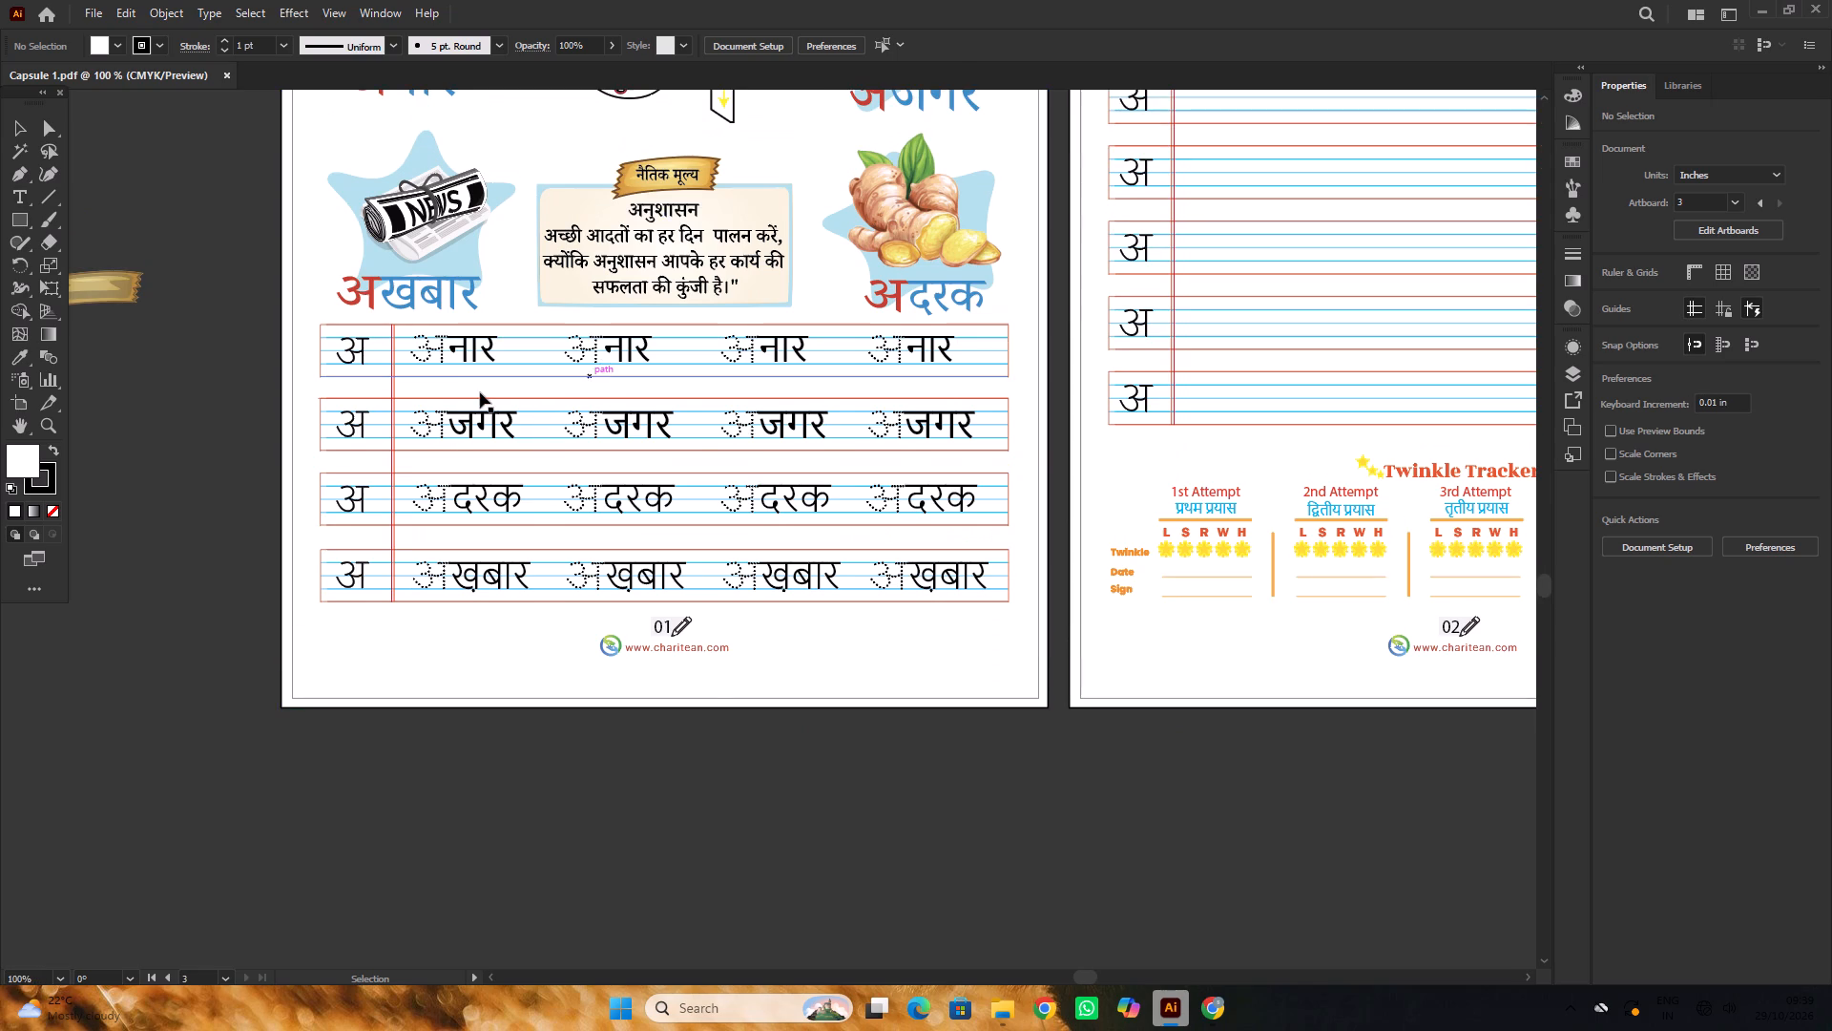
{"action": "scroll", "coordinate": [456, 393], "scroll_direction": "up", "scroll_amount": 2, "text": "alt"}
{"action": "scroll", "coordinate": [455, 392], "scroll_direction": "down", "scroll_amount": 1, "text": "alt"}
{"action": "left_click", "coordinate": [288, 334]}
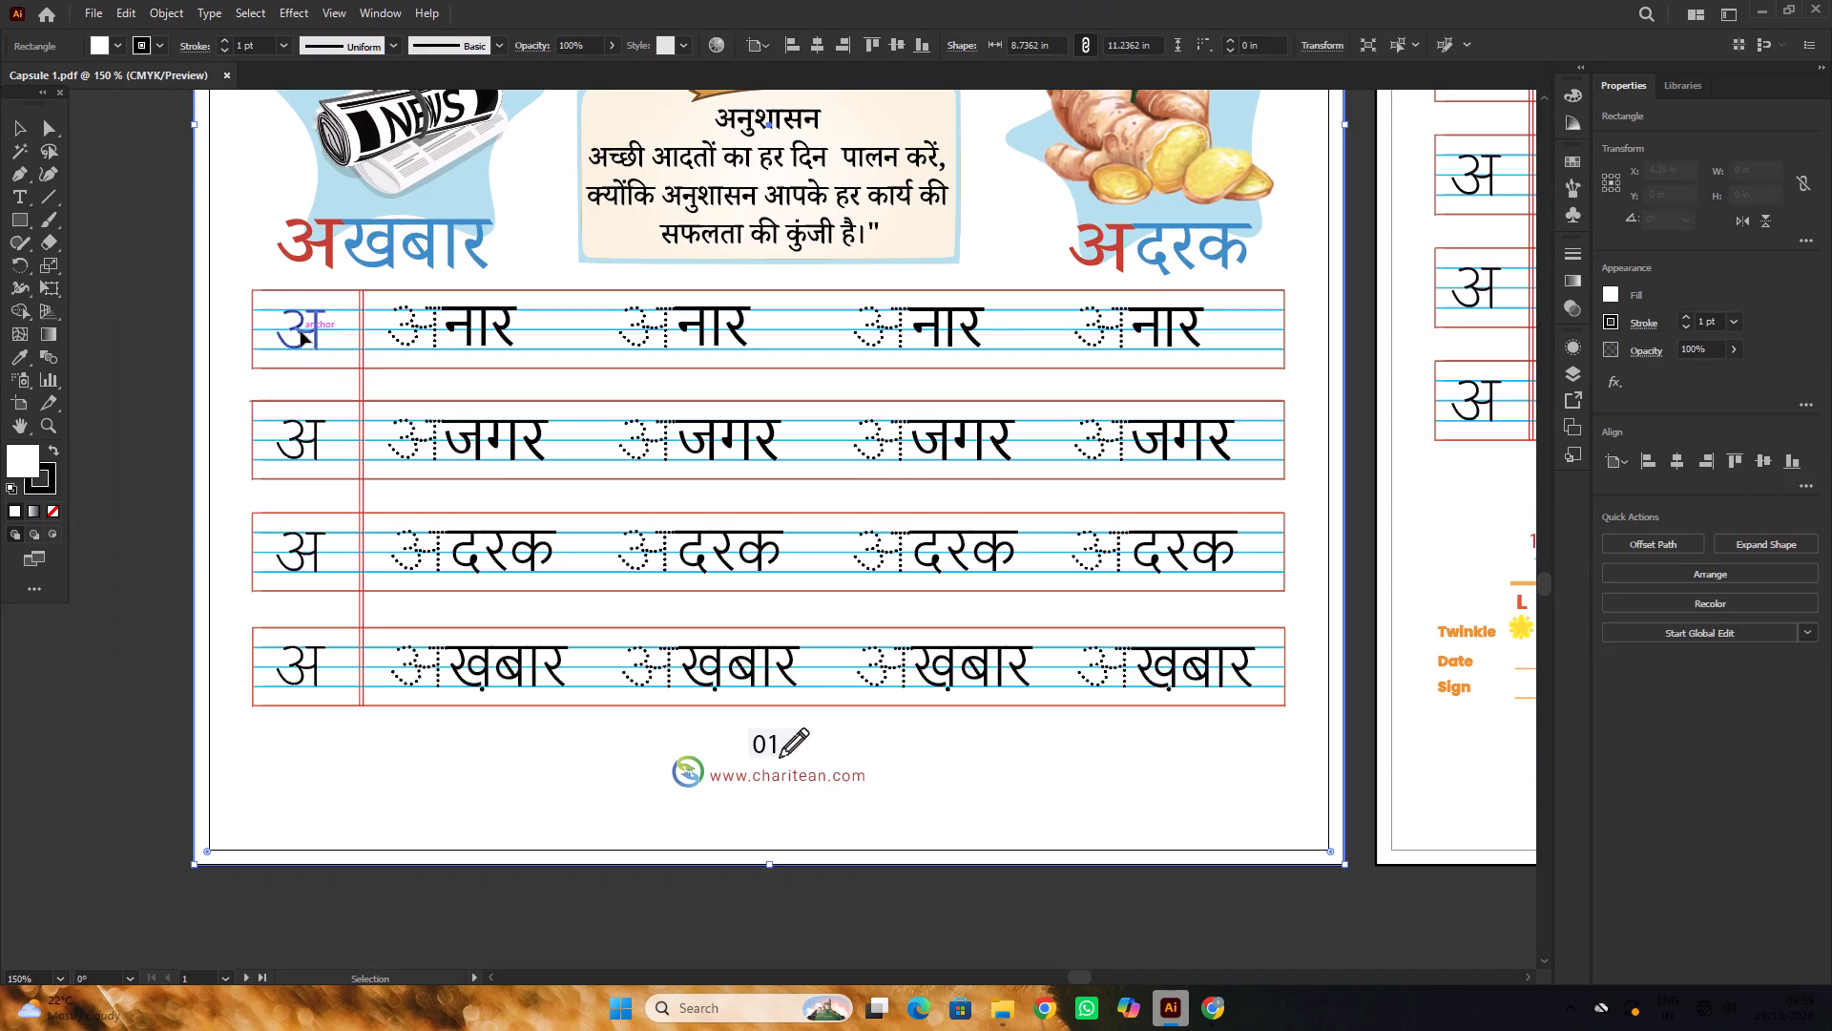
{"action": "left_click", "coordinate": [301, 331]}
{"action": "scroll", "coordinate": [388, 337], "scroll_direction": "down", "scroll_amount": 3, "text": "alt"}
{"action": "left_click", "coordinate": [240, 340]}
{"action": "scroll", "coordinate": [345, 358], "scroll_direction": "up", "scroll_amount": 4, "text": "alt"}
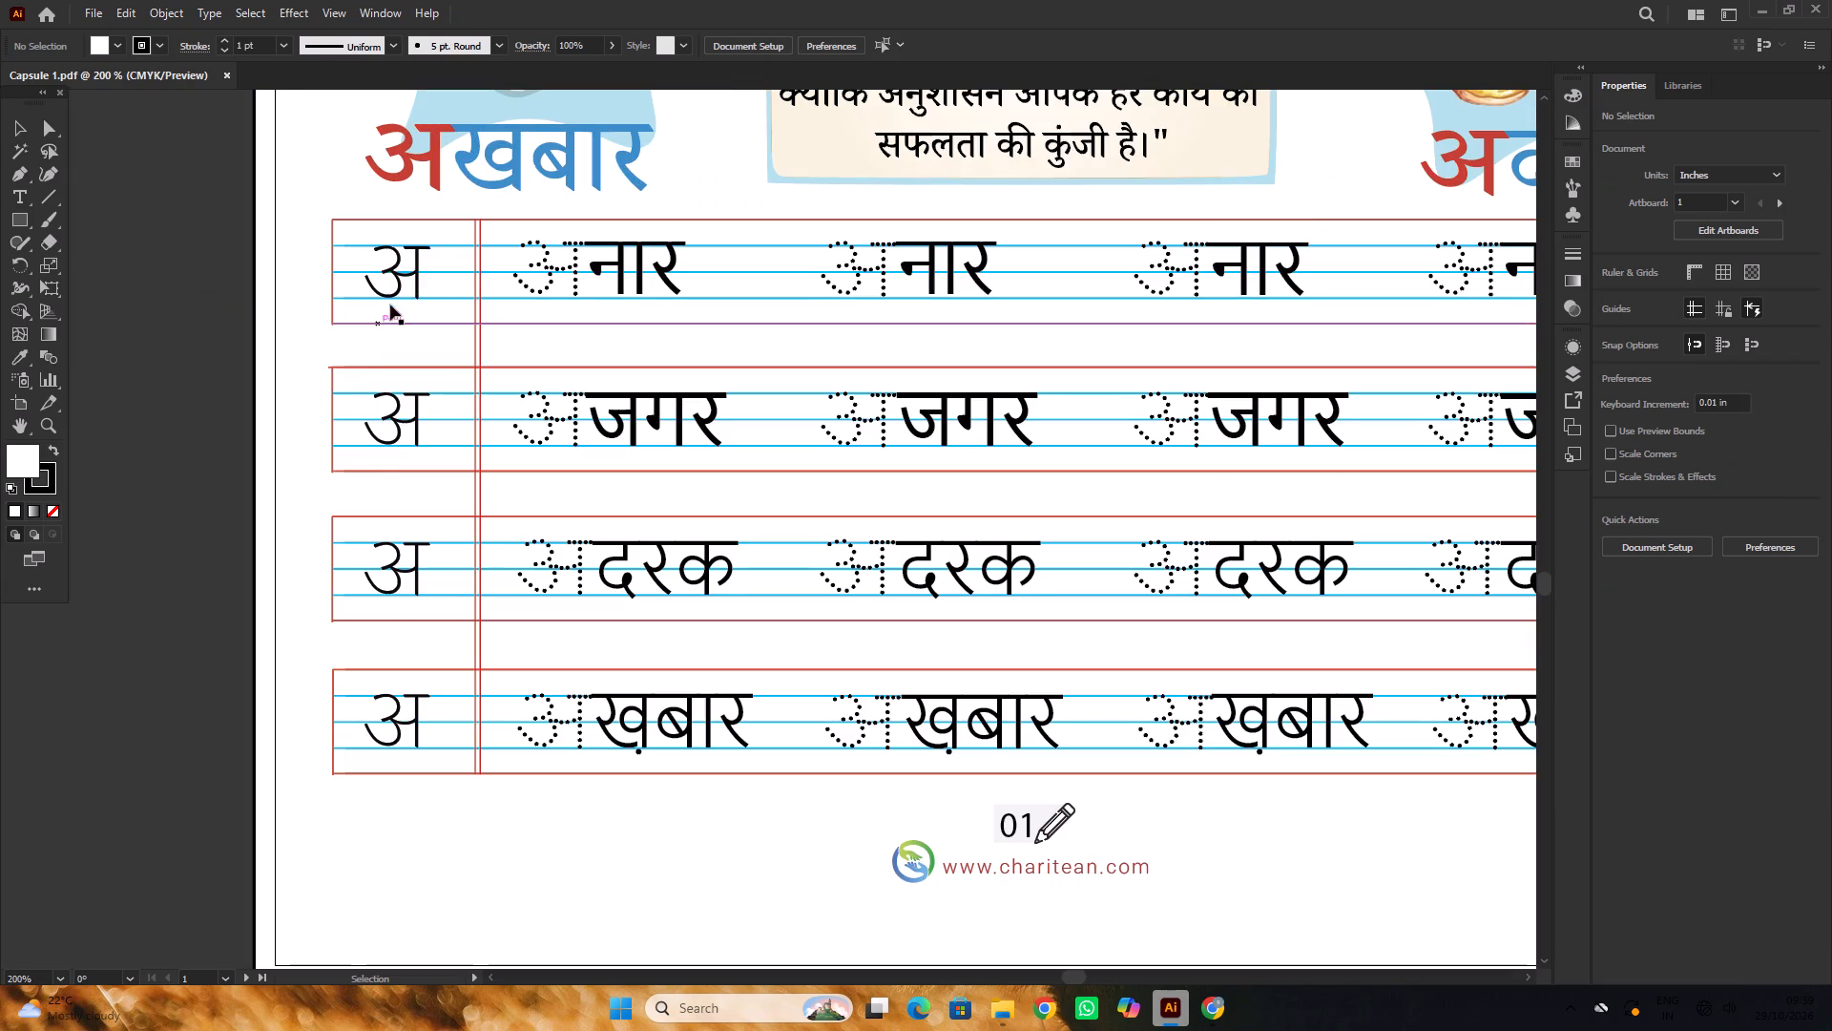
{"action": "triple_click", "coordinate": [401, 287]}
{"action": "scroll", "coordinate": [401, 287], "scroll_direction": "down", "scroll_amount": 1, "text": "alt"}
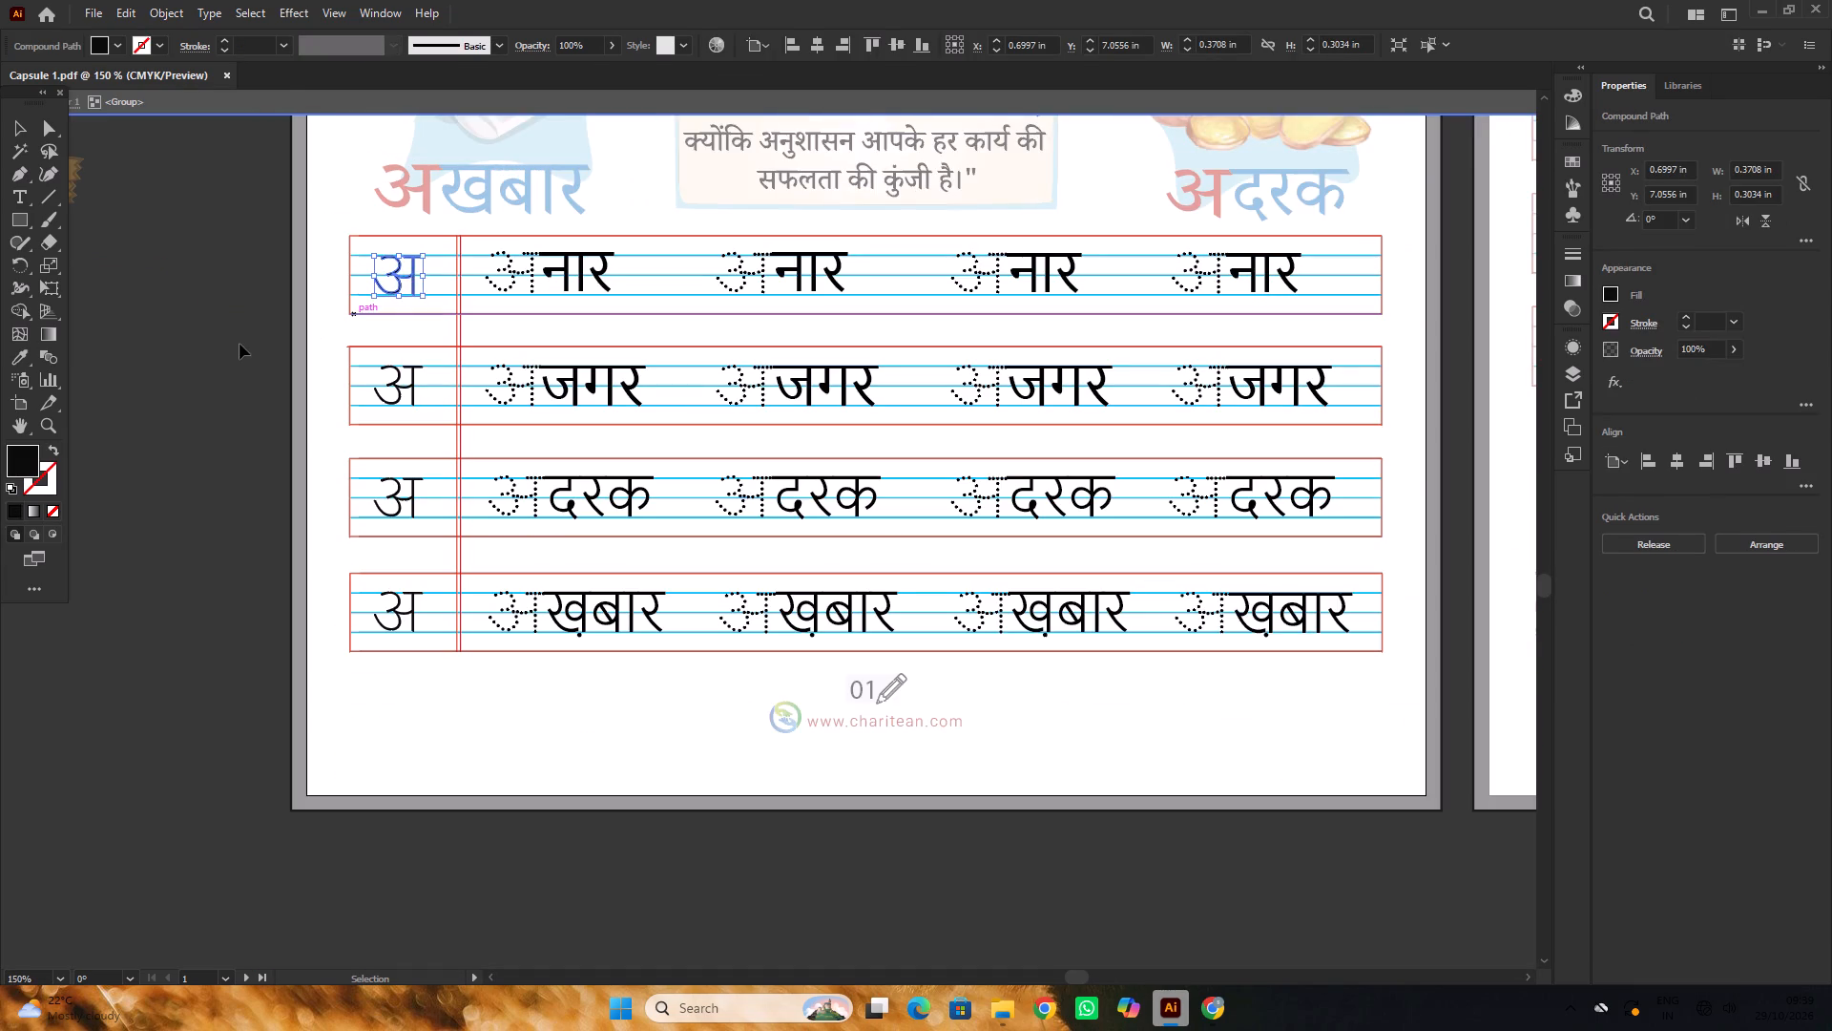
{"action": "triple_click", "coordinate": [238, 345]}
Check the grouping of page 01's tracing rows by selecting the whole group and isolating the first row's solid अ again.
{"action": "left_click", "coordinate": [393, 389]}
{"action": "scroll", "coordinate": [466, 384], "scroll_direction": "down", "scroll_amount": 2, "text": "alt"}
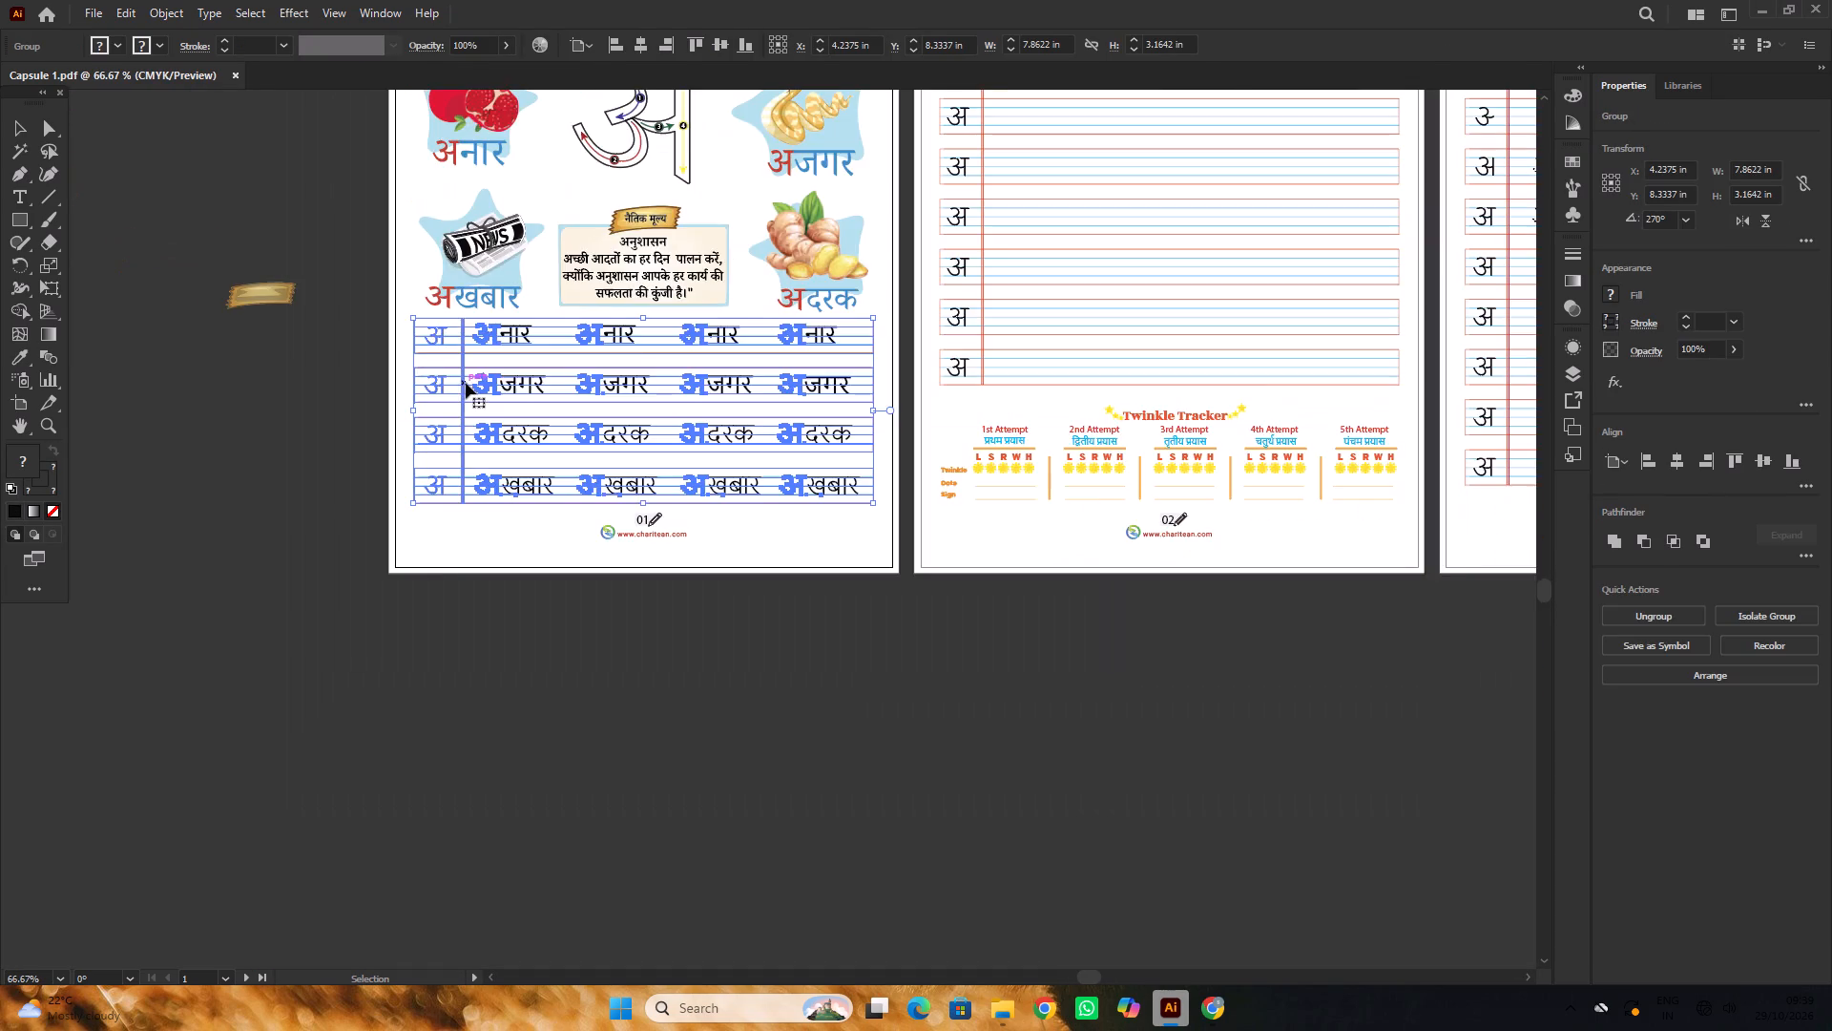
{"action": "scroll", "coordinate": [466, 383], "scroll_direction": "up", "scroll_amount": 4}
{"action": "double_click", "coordinate": [319, 326]}
{"action": "scroll", "coordinate": [452, 439], "scroll_direction": "up", "scroll_amount": 4, "text": "alt"}
{"action": "triple_click", "coordinate": [378, 399]}
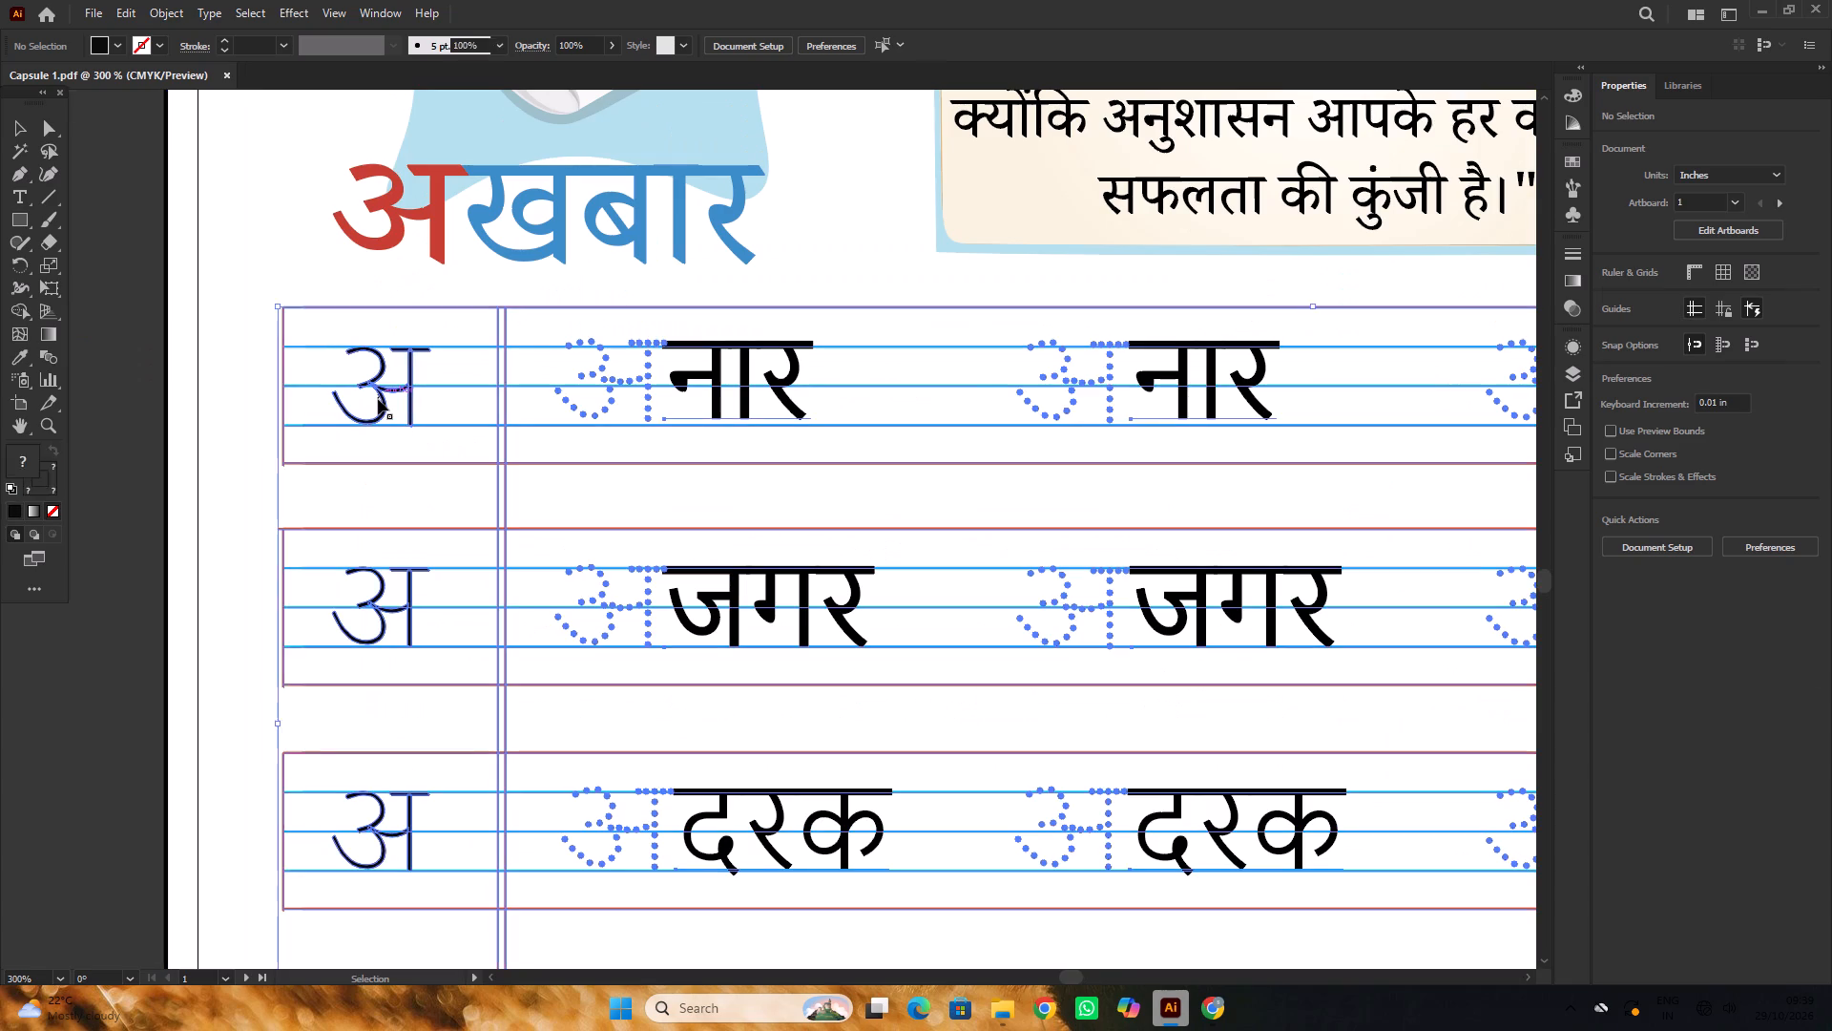
{"action": "scroll", "coordinate": [627, 402], "scroll_direction": "down", "scroll_amount": 4, "text": "alt"}
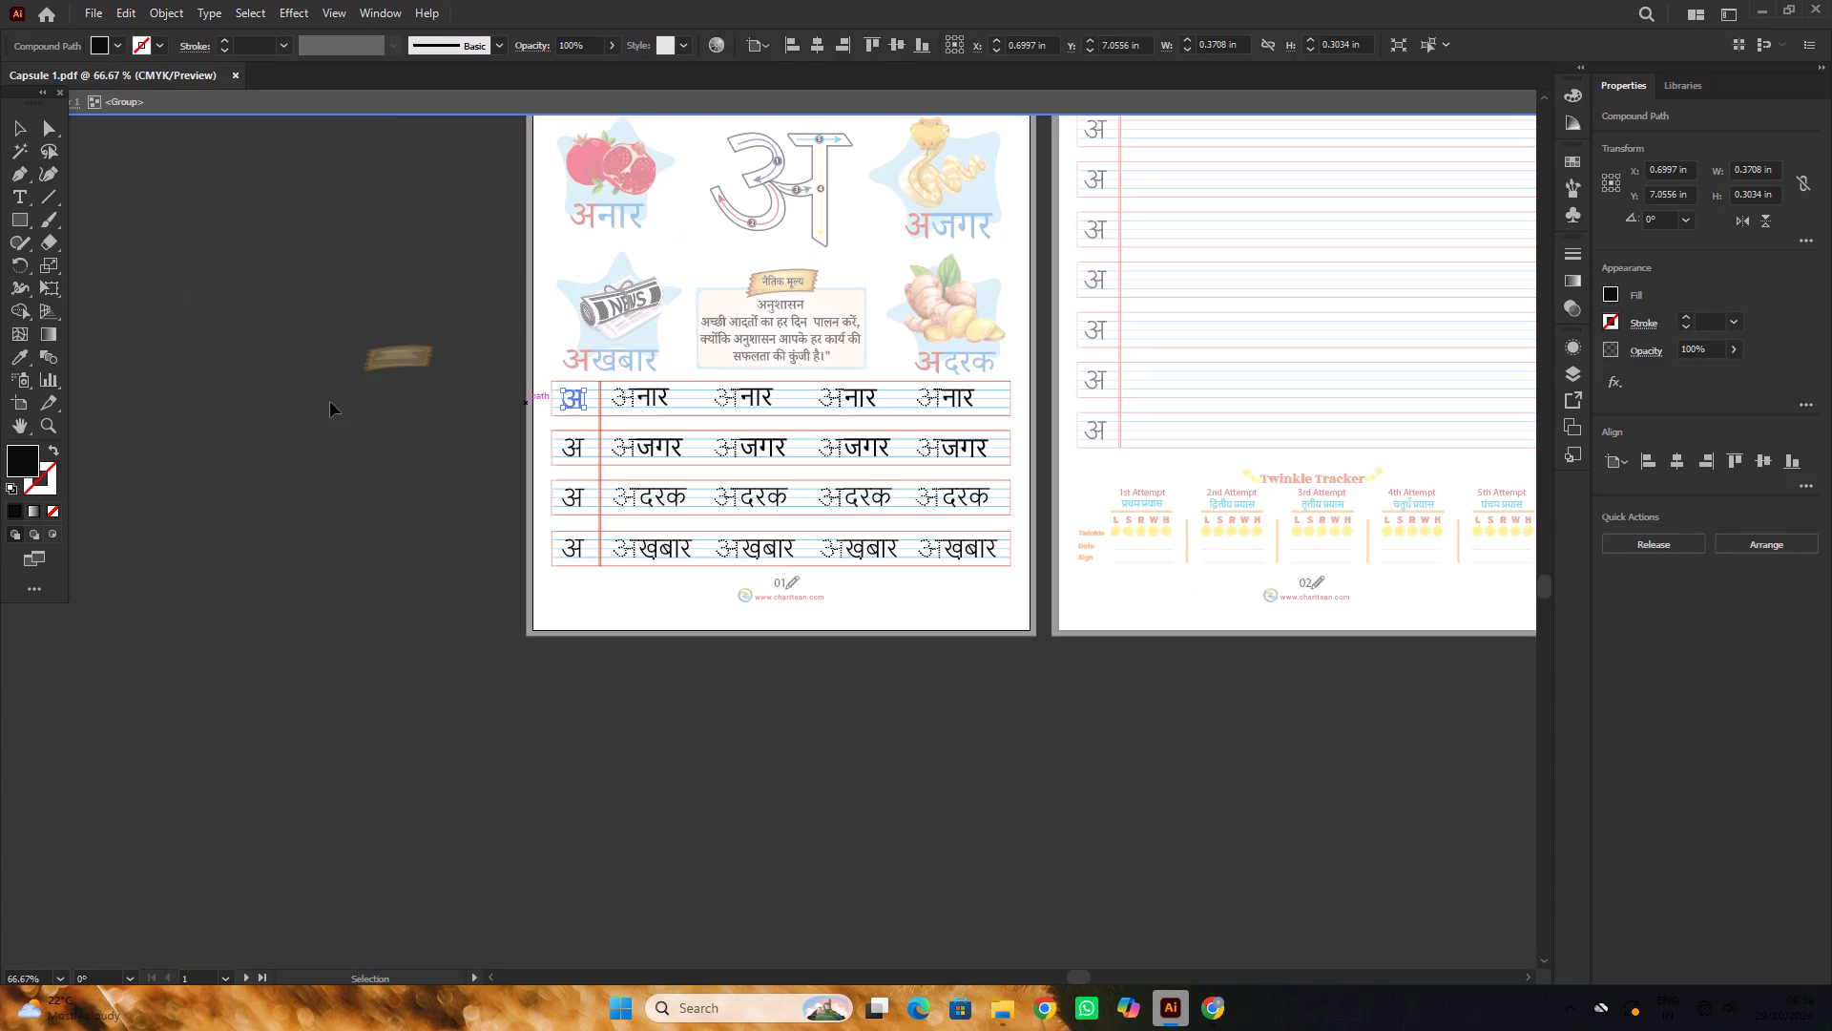
{"action": "triple_click", "coordinate": [330, 402]}
Examine page 01's large stroke-order letter अ, the four word pictures around it and the moral-value box up close.
{"action": "scroll", "coordinate": [695, 460], "scroll_direction": "up", "scroll_amount": 5, "text": "alt"}
{"action": "scroll", "coordinate": [607, 451], "scroll_direction": "down", "scroll_amount": 3, "text": "alt"}
{"action": "scroll", "coordinate": [606, 450], "scroll_direction": "up", "scroll_amount": 8}
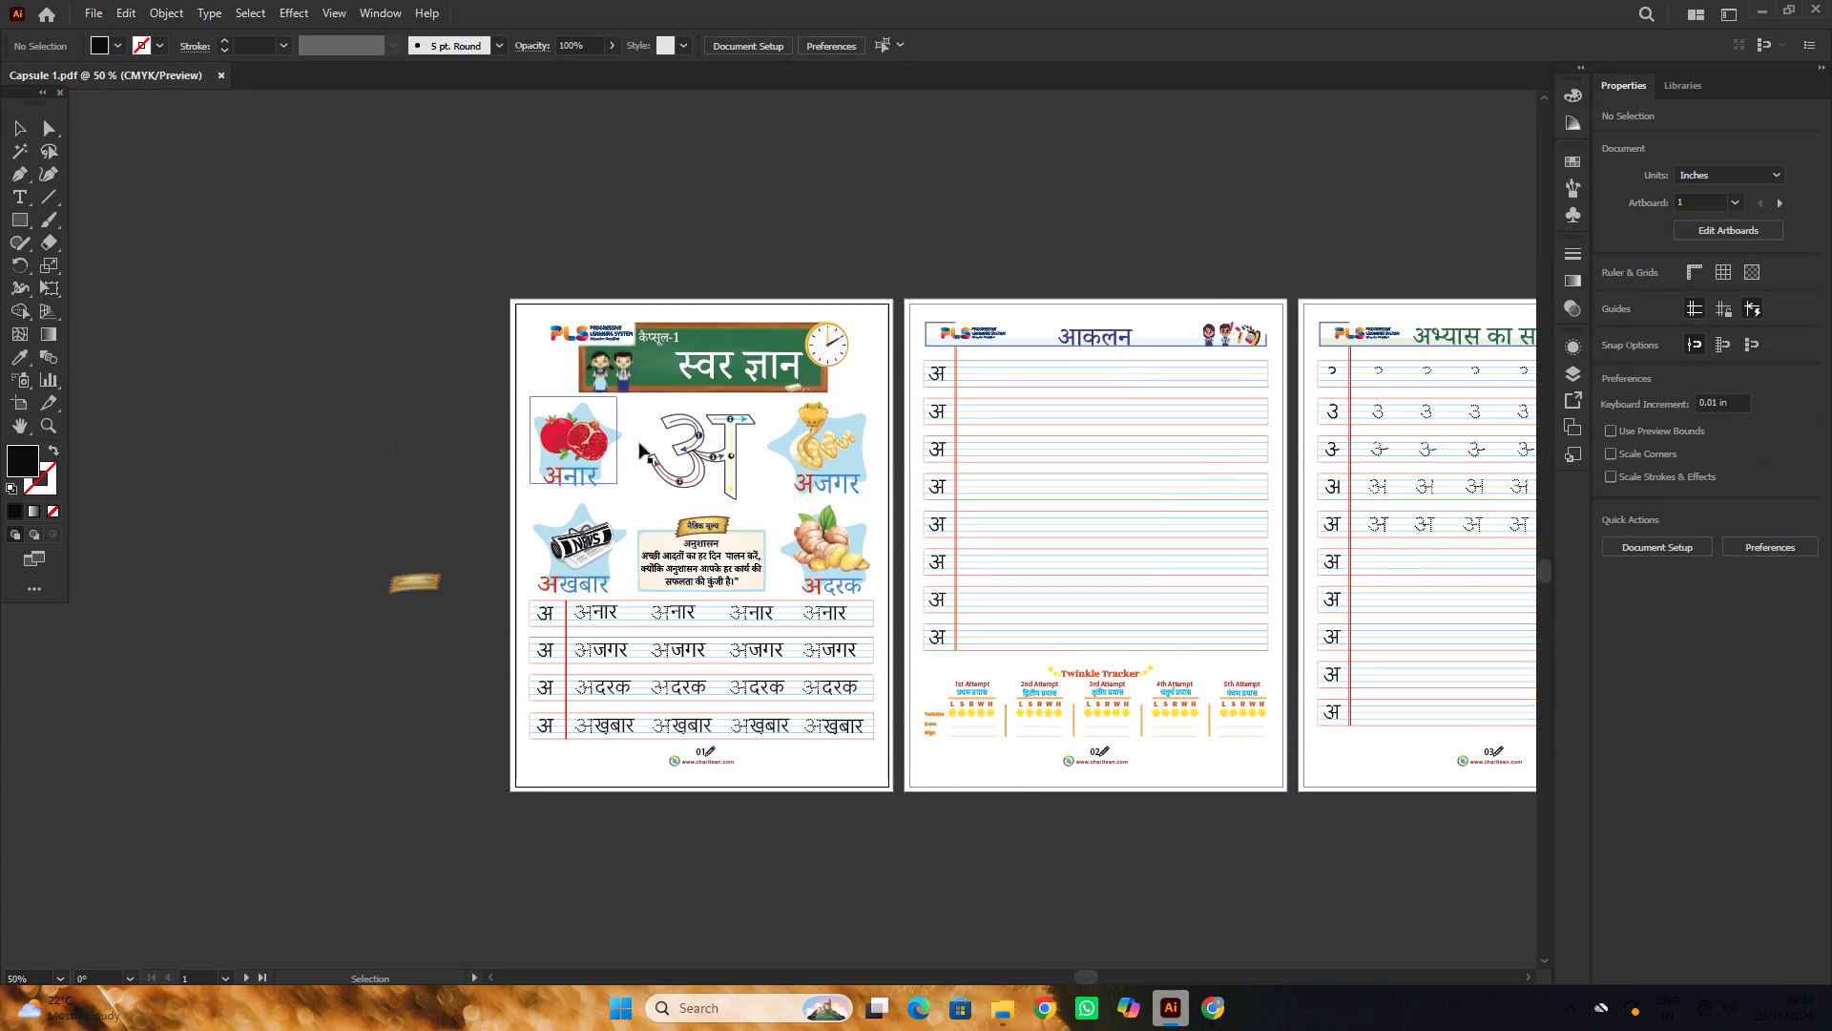
{"action": "scroll", "coordinate": [668, 434], "scroll_direction": "up", "scroll_amount": 2, "text": "alt"}
{"action": "scroll", "coordinate": [668, 434], "scroll_direction": "down", "scroll_amount": 1, "text": "alt"}
{"action": "scroll", "coordinate": [801, 480], "scroll_direction": "up", "scroll_amount": 3, "text": "alt"}
{"action": "scroll", "coordinate": [655, 464], "scroll_direction": "down", "scroll_amount": 6, "text": "alt"}
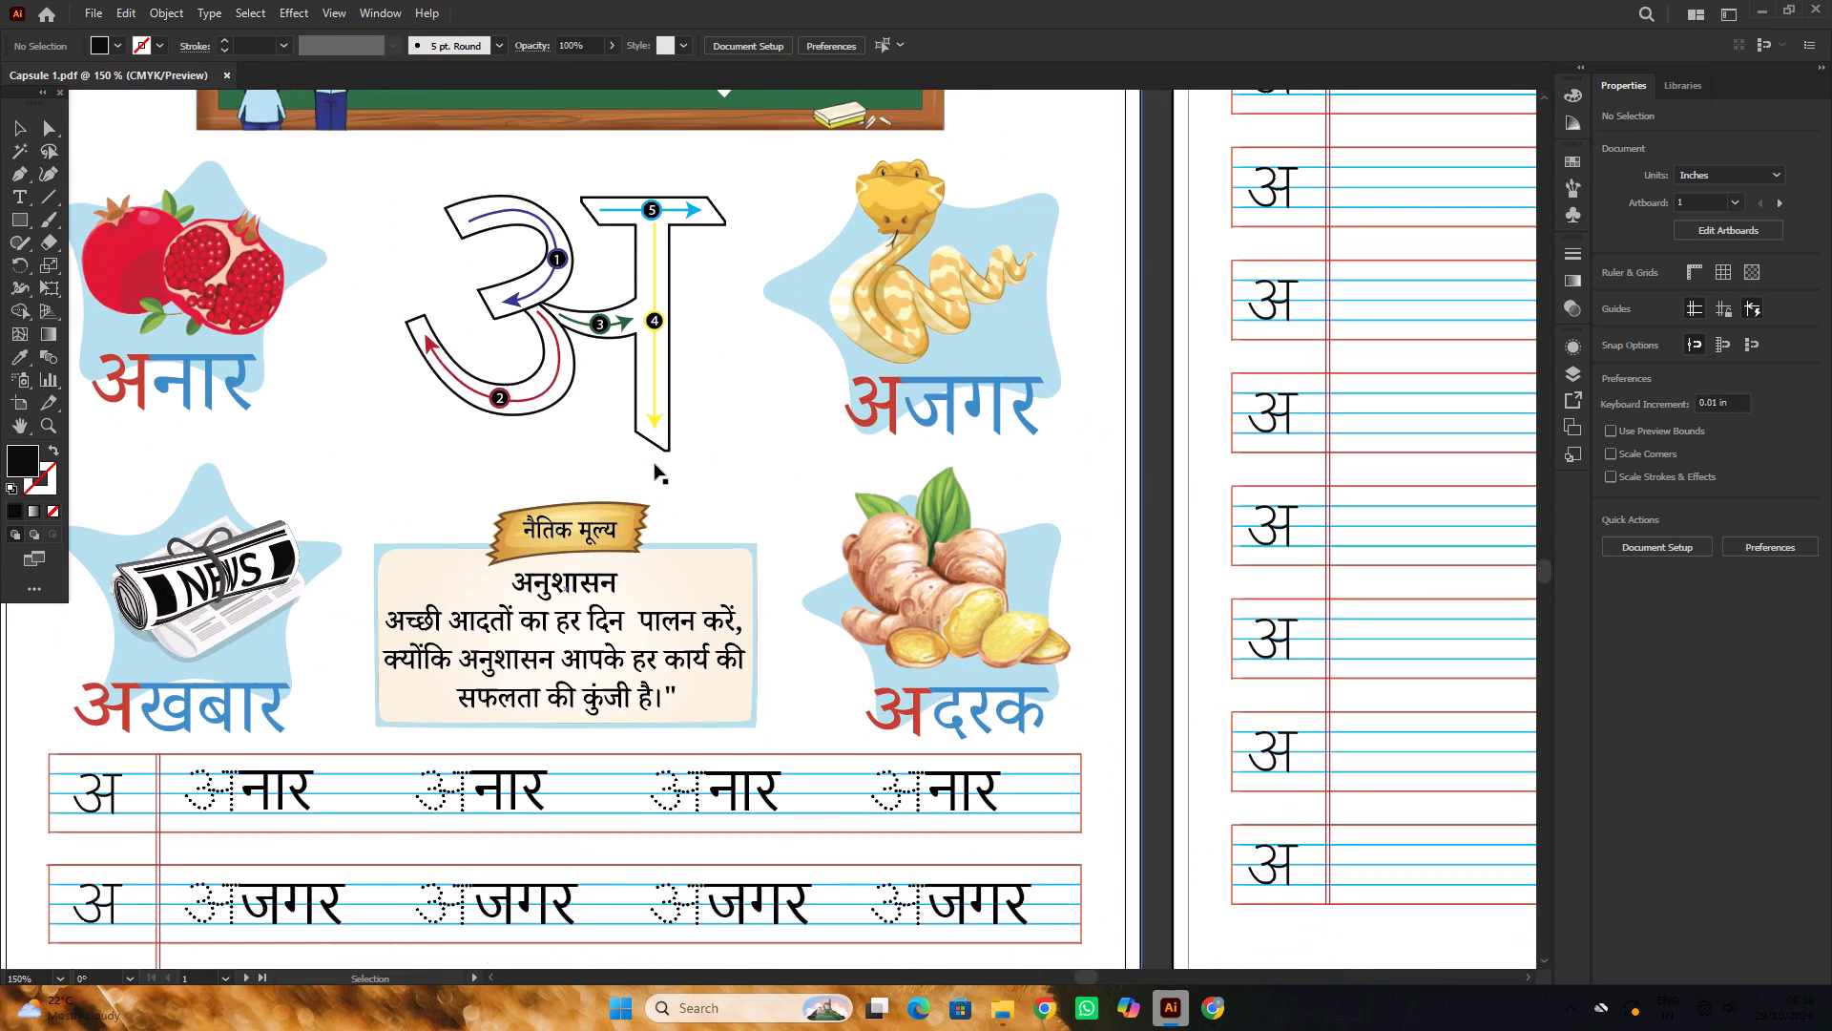
{"action": "scroll", "coordinate": [655, 464], "scroll_direction": "down", "scroll_amount": 5, "text": "alt"}
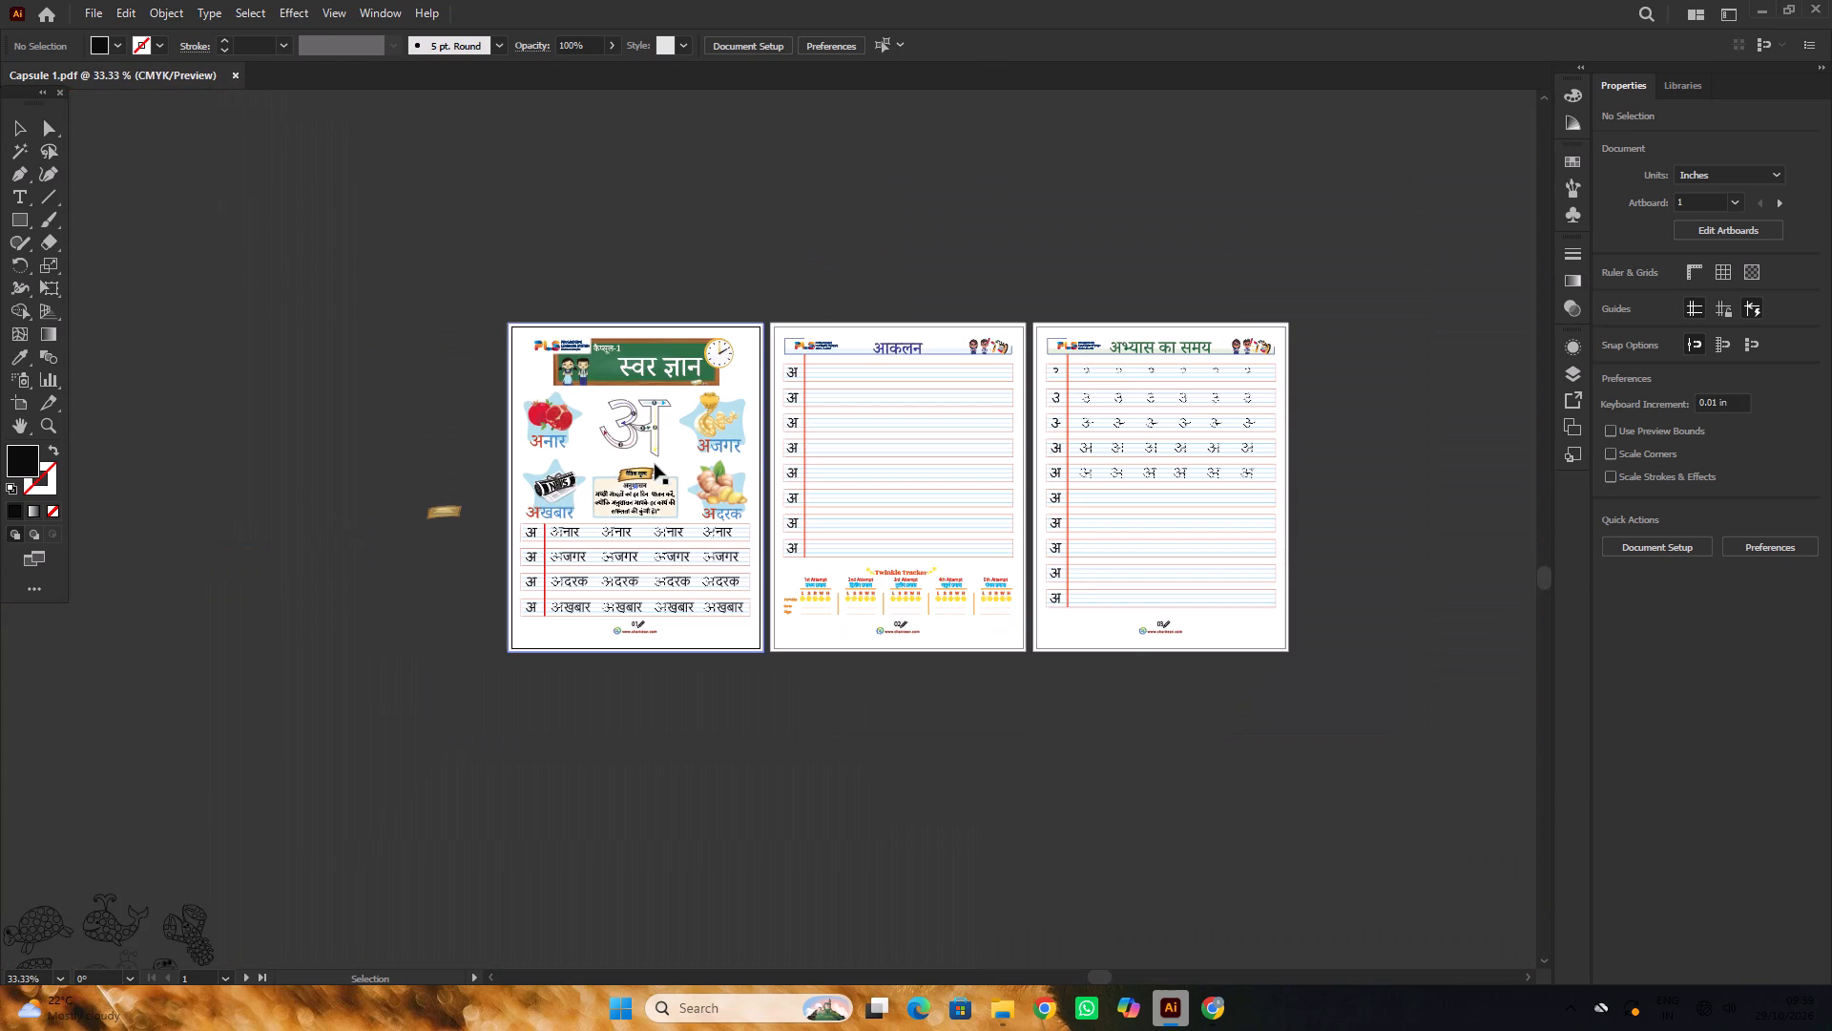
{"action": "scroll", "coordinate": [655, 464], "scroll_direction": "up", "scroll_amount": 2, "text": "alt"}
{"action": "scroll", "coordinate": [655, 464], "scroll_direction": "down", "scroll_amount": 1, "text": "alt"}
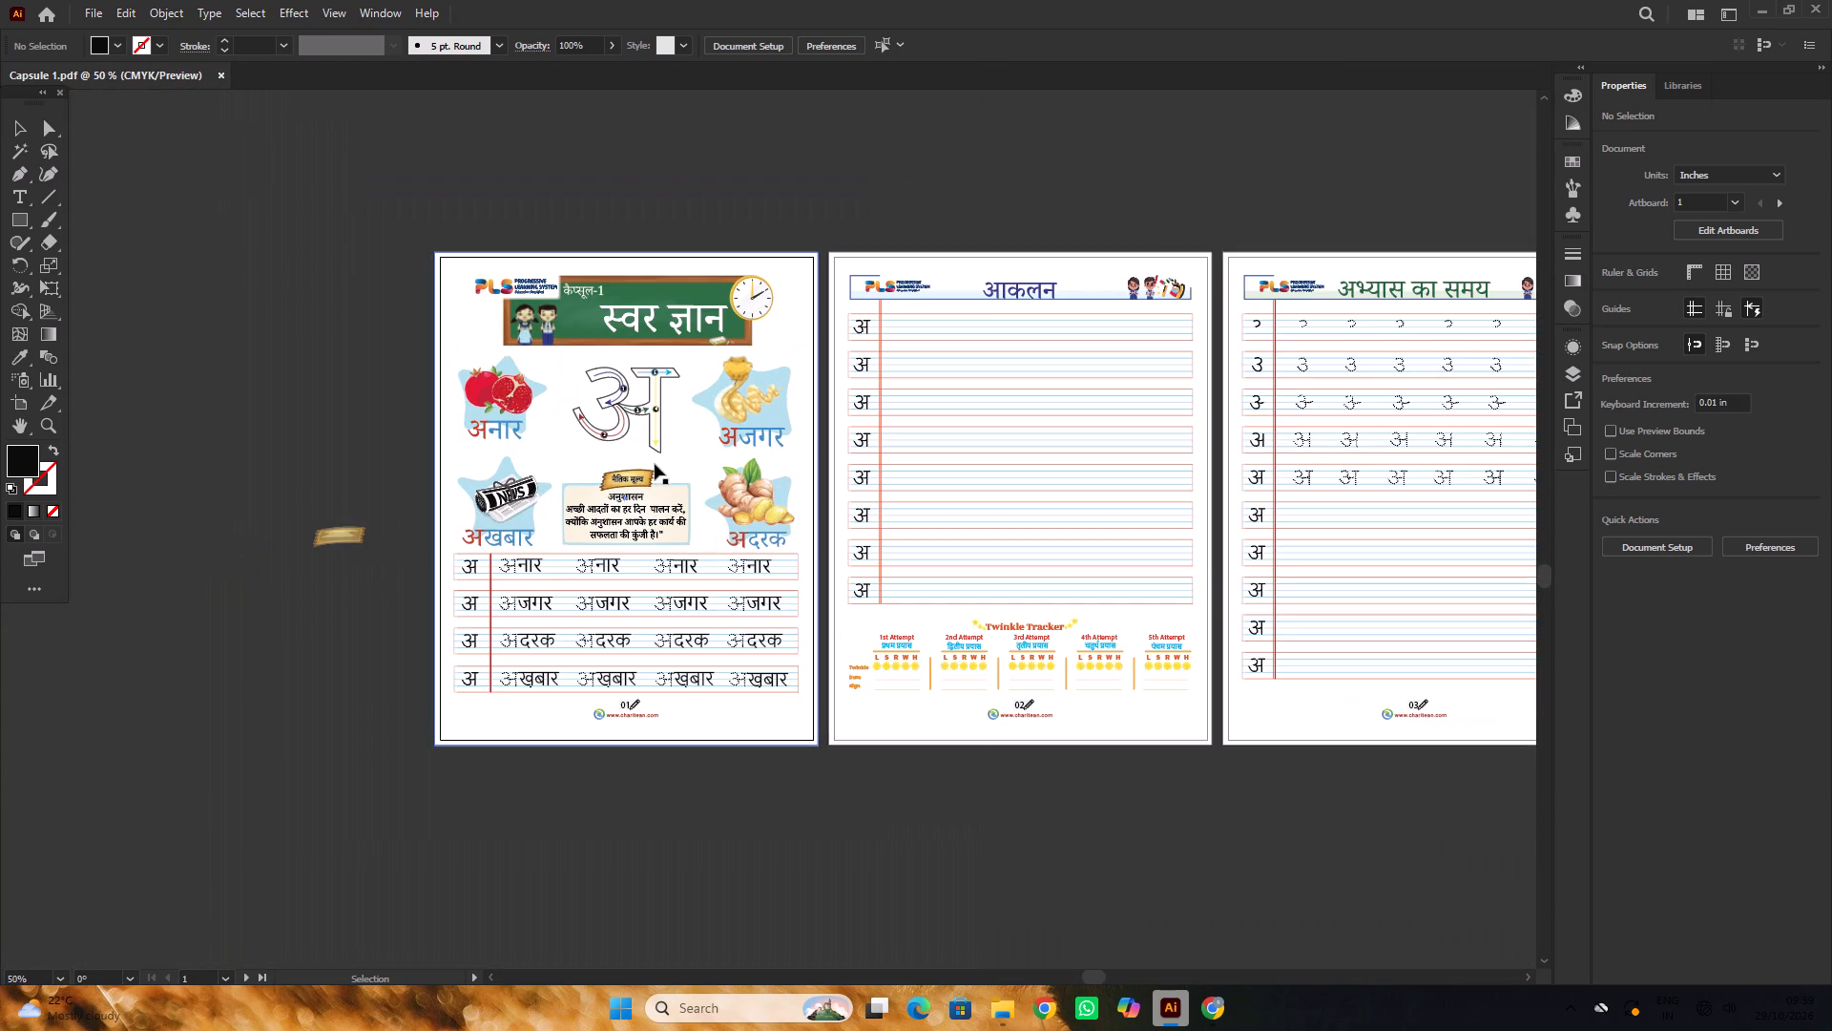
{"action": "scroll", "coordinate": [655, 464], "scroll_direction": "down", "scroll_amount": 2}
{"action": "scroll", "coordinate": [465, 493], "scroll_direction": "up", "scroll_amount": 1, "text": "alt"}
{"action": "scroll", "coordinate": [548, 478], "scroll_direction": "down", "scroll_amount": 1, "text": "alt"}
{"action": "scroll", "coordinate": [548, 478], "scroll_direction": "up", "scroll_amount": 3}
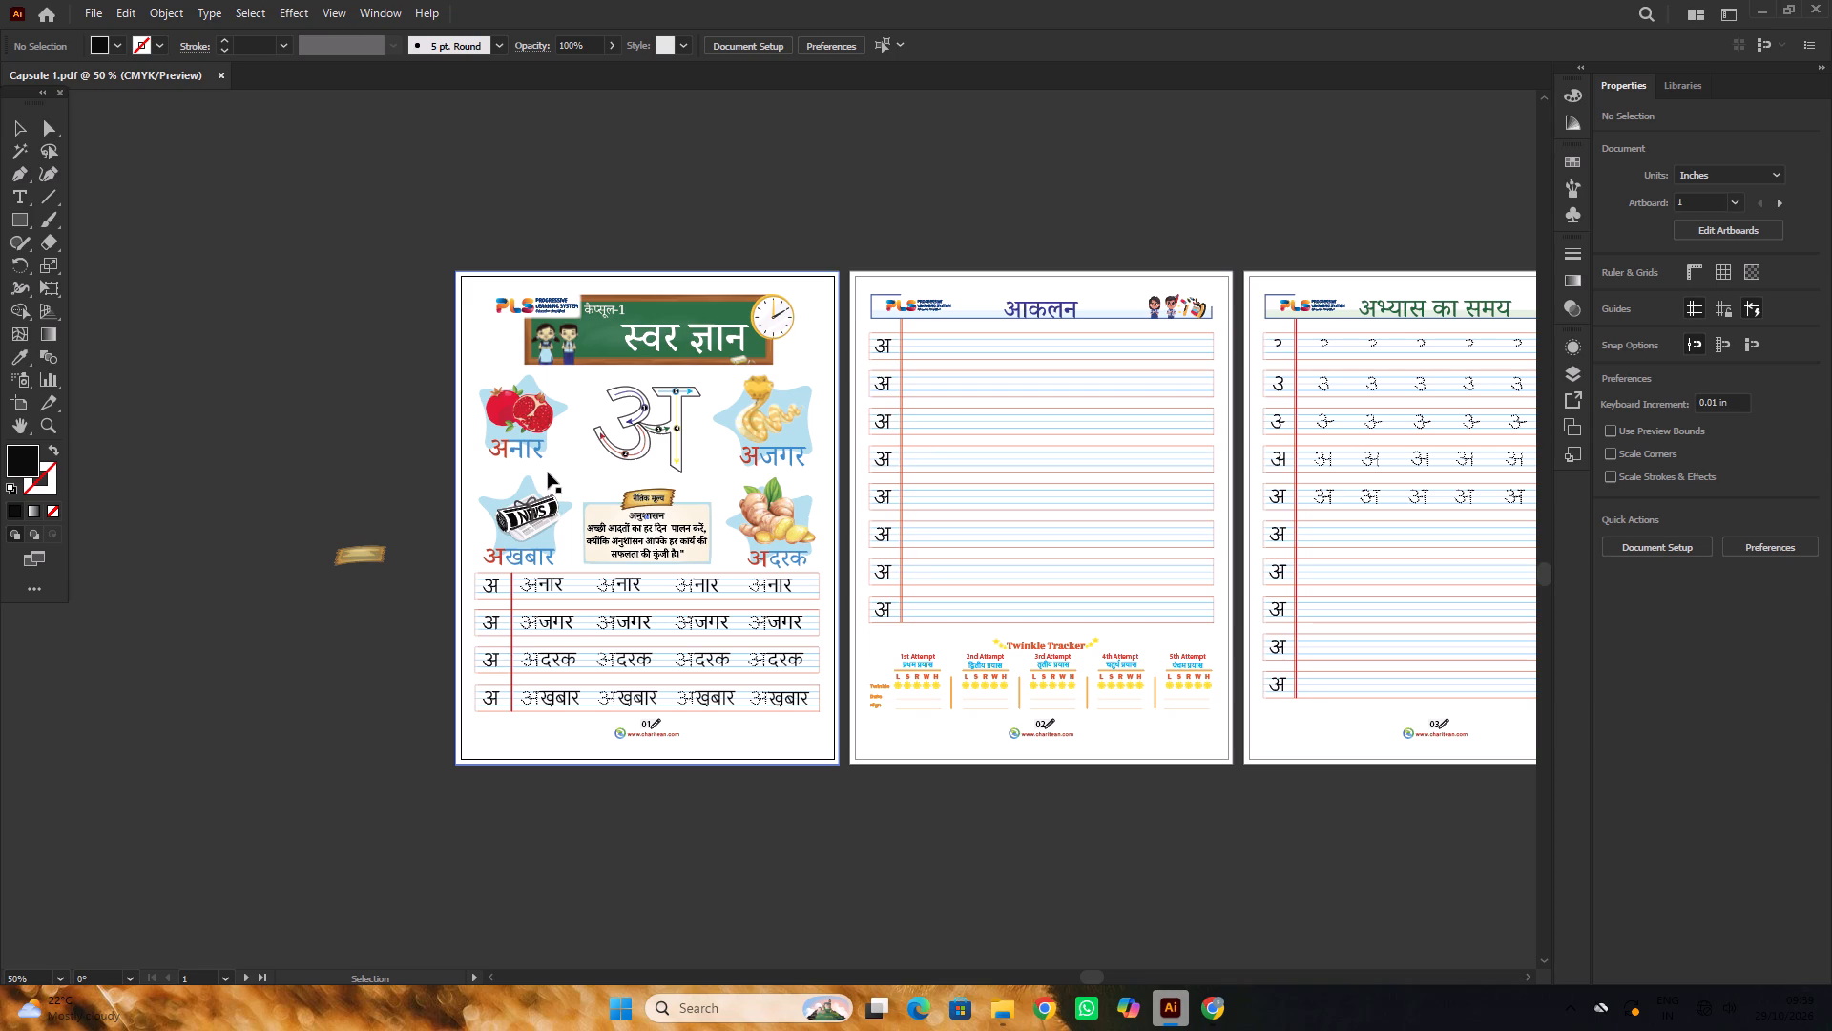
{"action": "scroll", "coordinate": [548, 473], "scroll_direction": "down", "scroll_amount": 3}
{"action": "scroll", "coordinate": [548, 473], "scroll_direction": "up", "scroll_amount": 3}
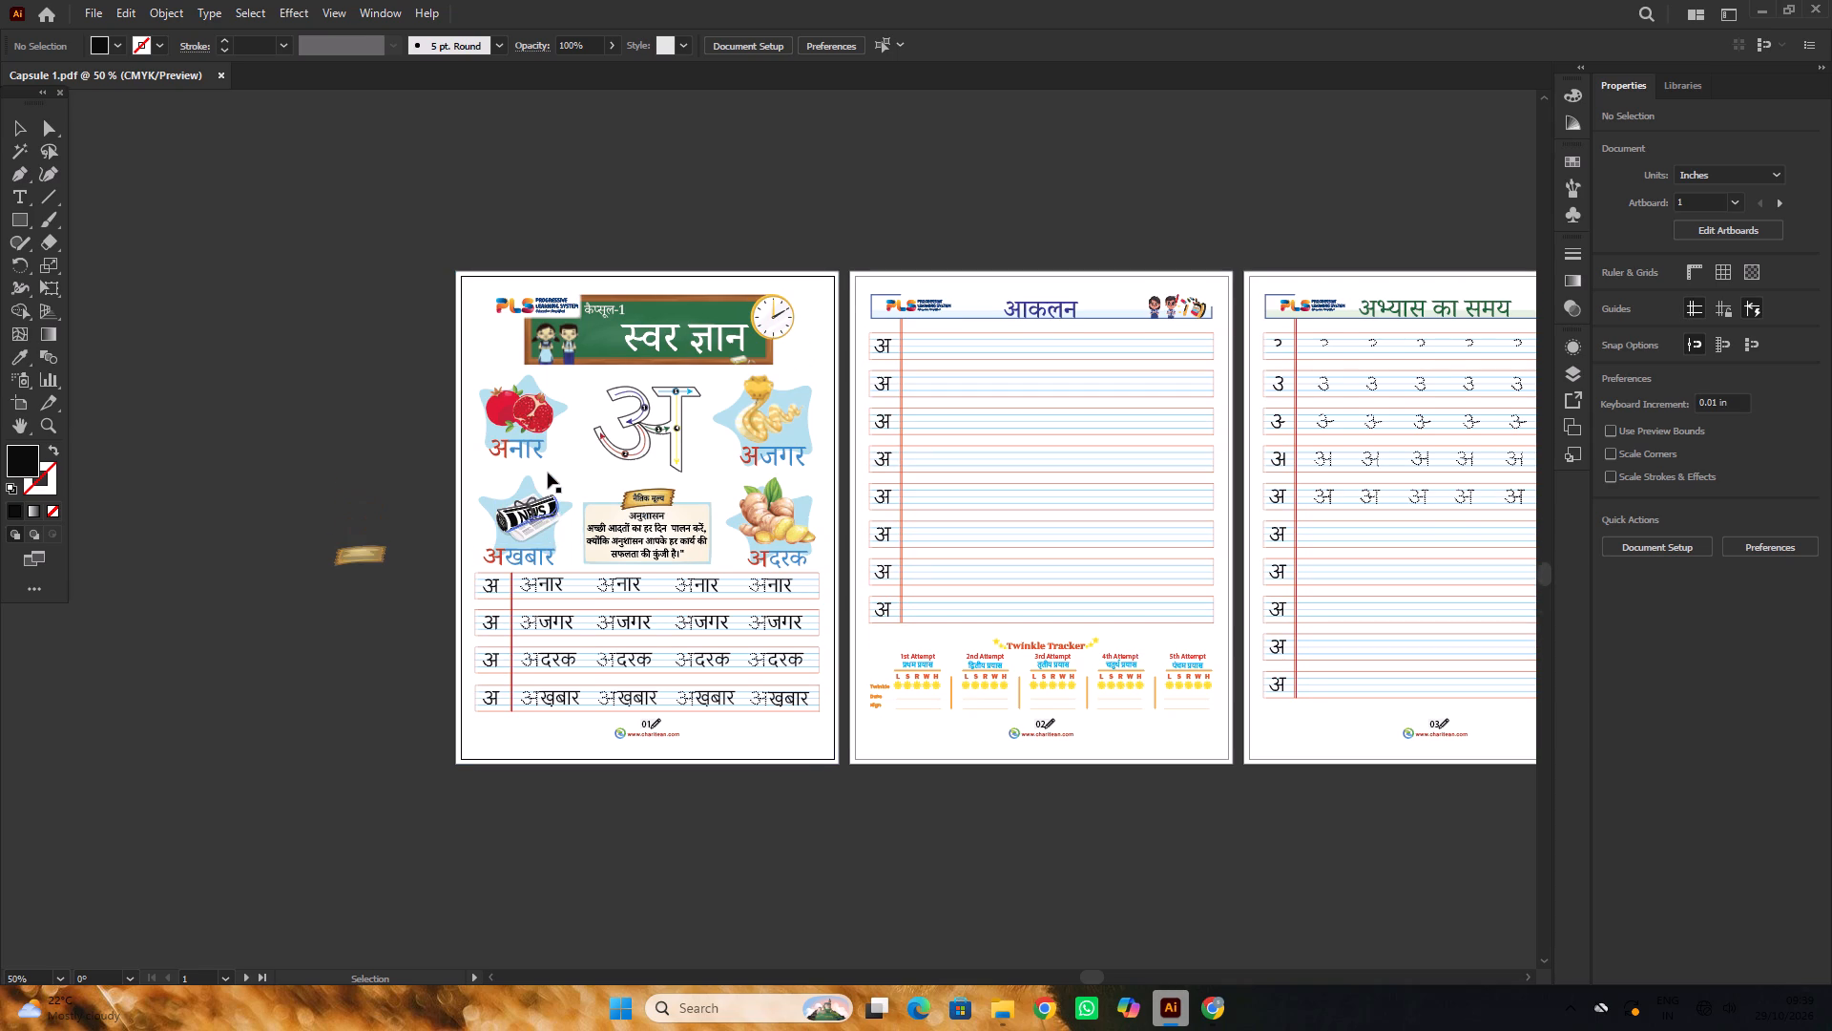
Select page 01's whole group of tracing rows to check the grouping commands available for it, and deselect it.
{"action": "scroll", "coordinate": [548, 473], "scroll_direction": "up", "scroll_amount": 3, "text": "alt"}
{"action": "scroll", "coordinate": [548, 473], "scroll_direction": "down", "scroll_amount": 8, "text": "alt"}
{"action": "scroll", "coordinate": [548, 473], "scroll_direction": "up", "scroll_amount": 2, "text": "alt"}
{"action": "scroll", "coordinate": [548, 473], "scroll_direction": "down", "scroll_amount": 4, "text": "alt"}
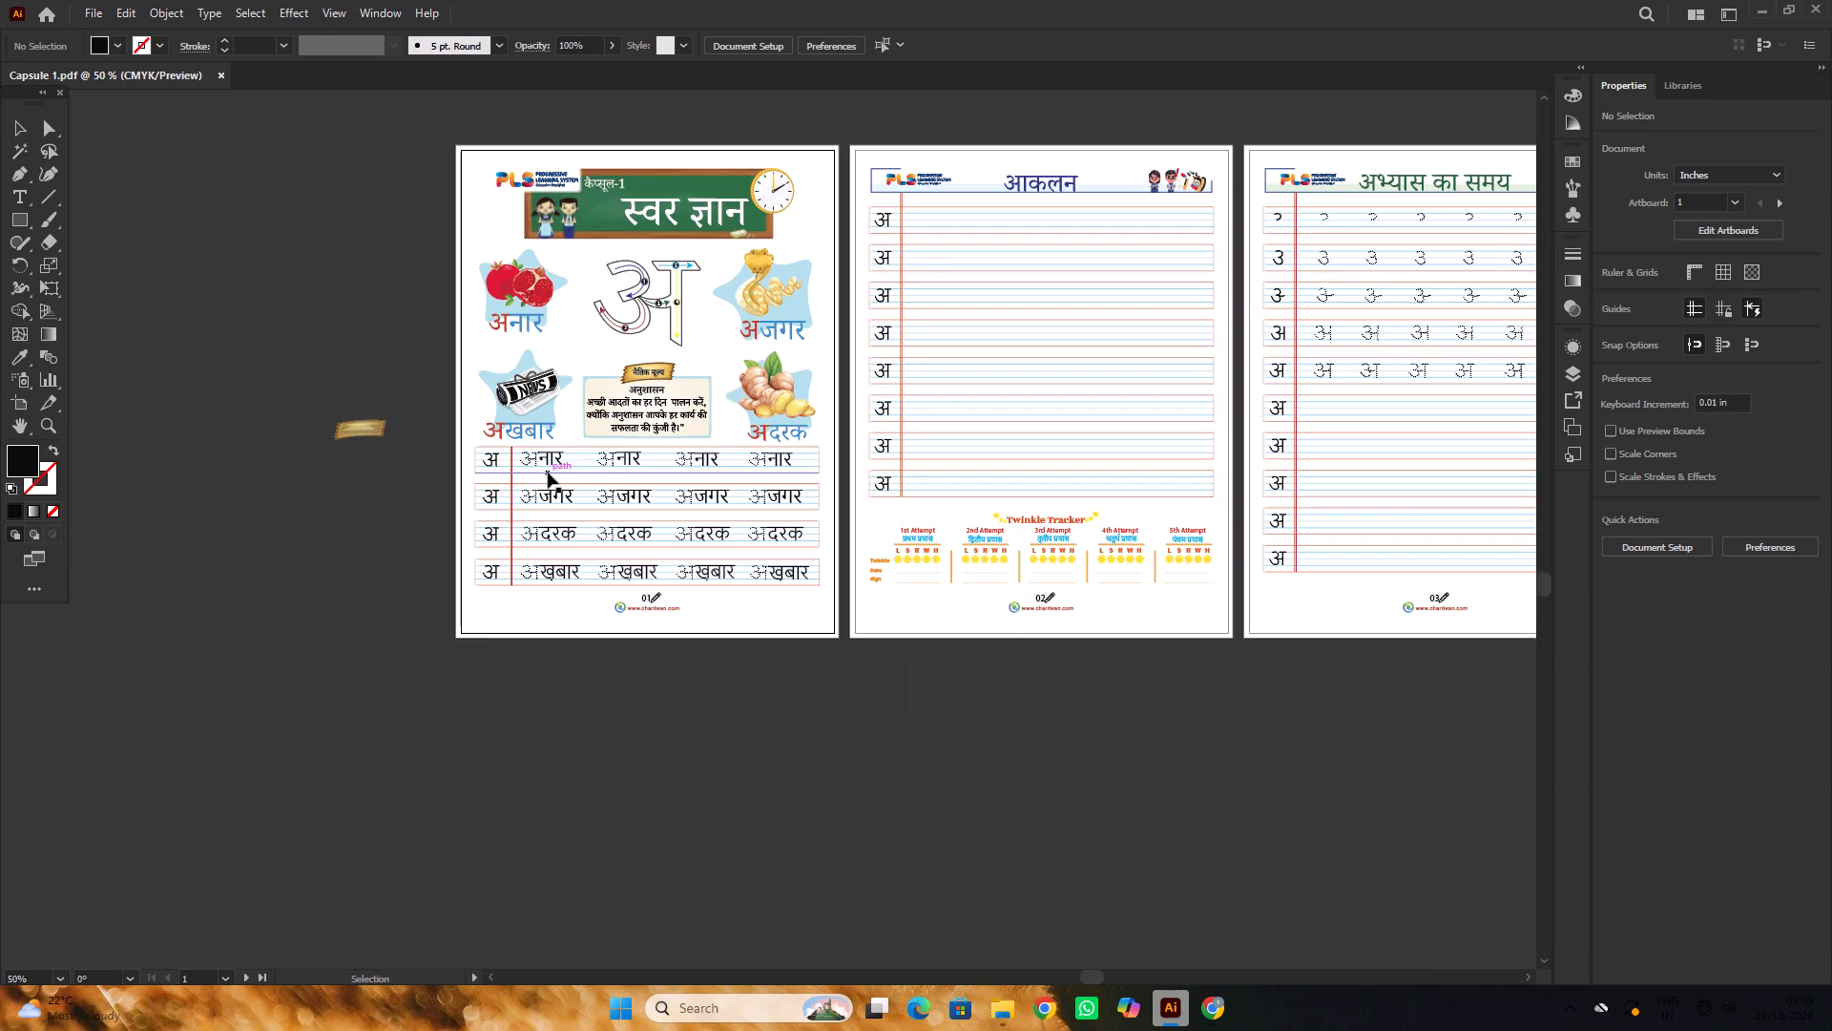
{"action": "left_click", "coordinate": [615, 502]}
{"action": "right_click", "coordinate": [615, 502]}
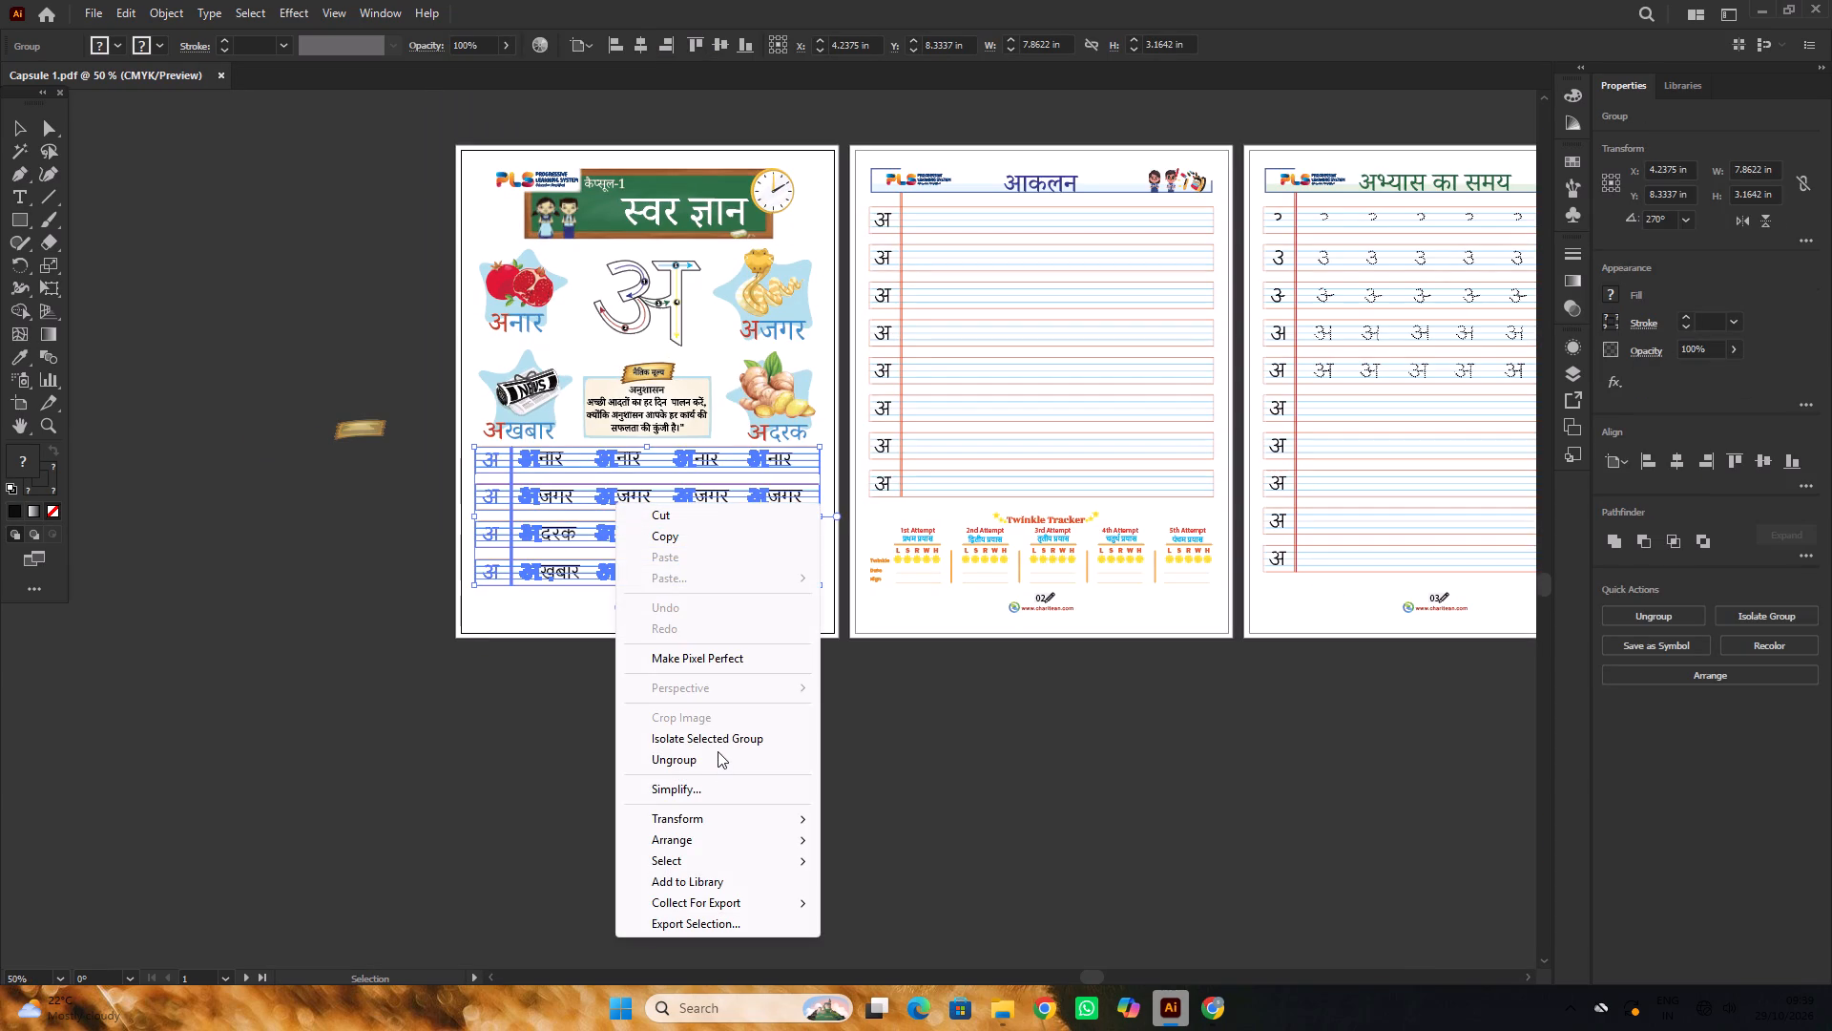
{"action": "left_click", "coordinate": [956, 747]}
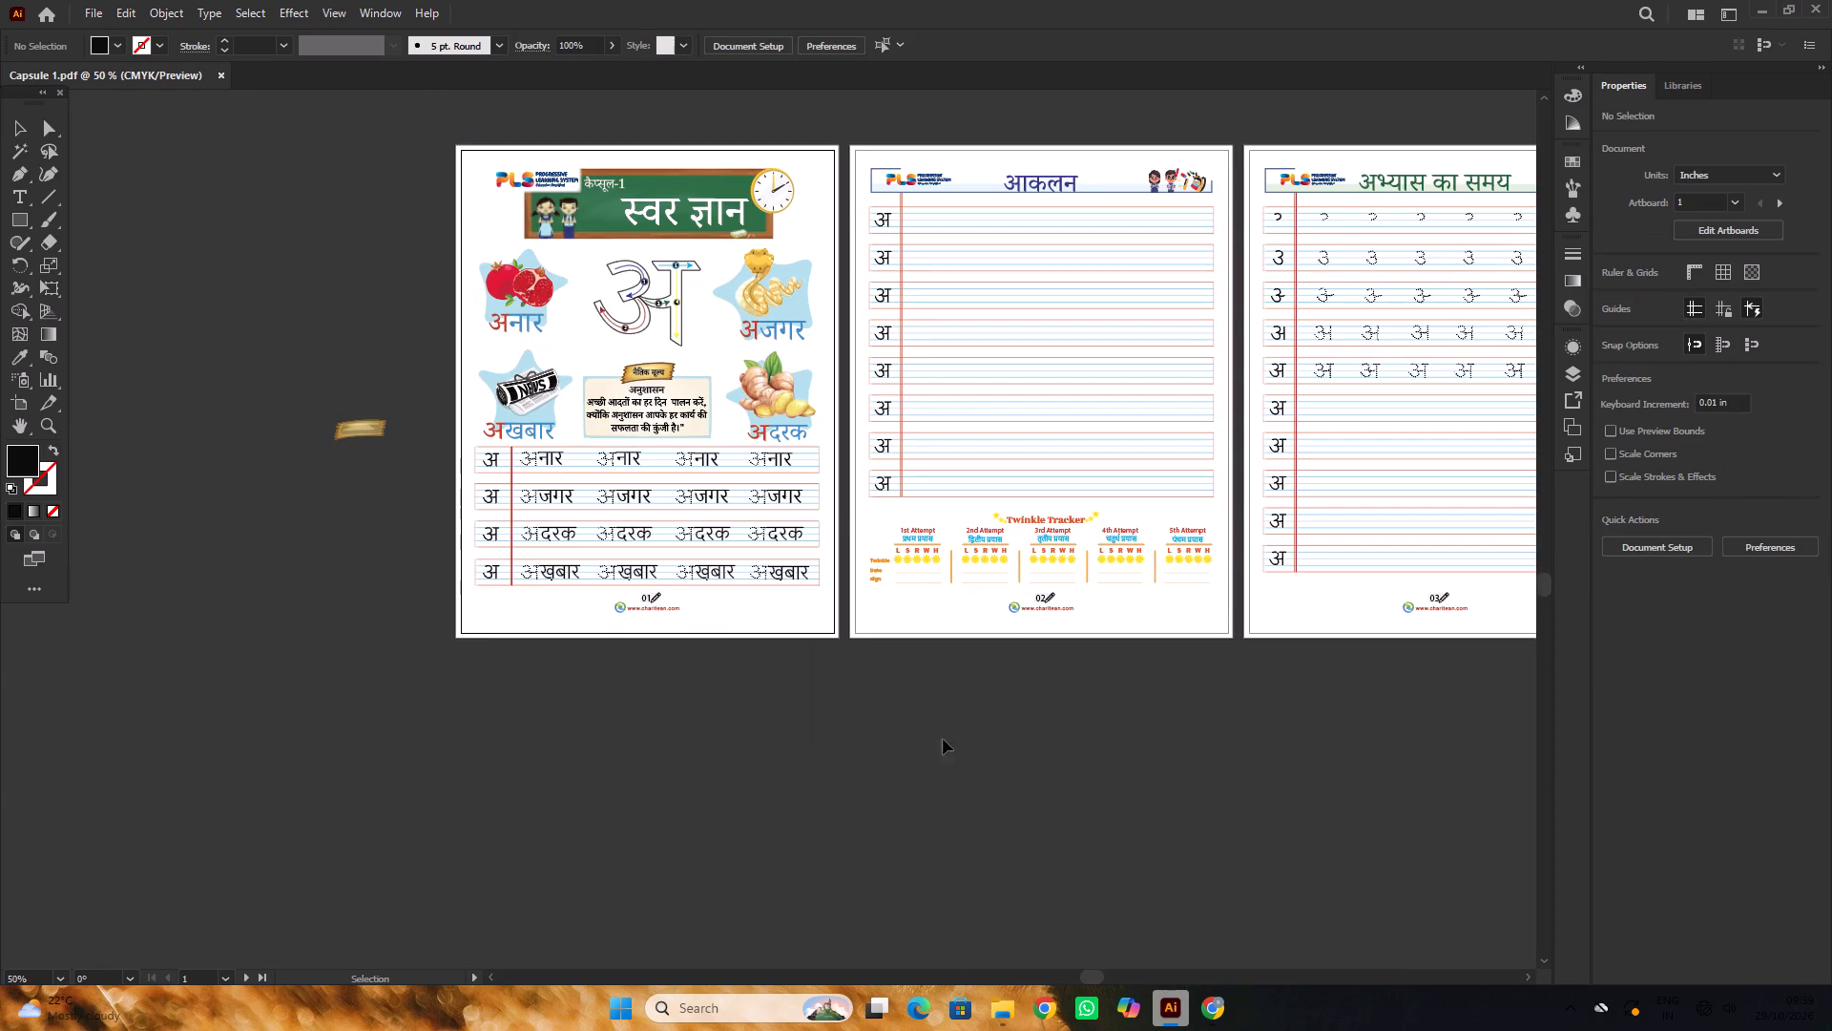
Examine page 01's four word-tracing rows up close and look over the neighbouring worksheet pages.
{"action": "scroll", "coordinate": [563, 520], "scroll_direction": "up", "scroll_amount": 2, "text": "alt"}
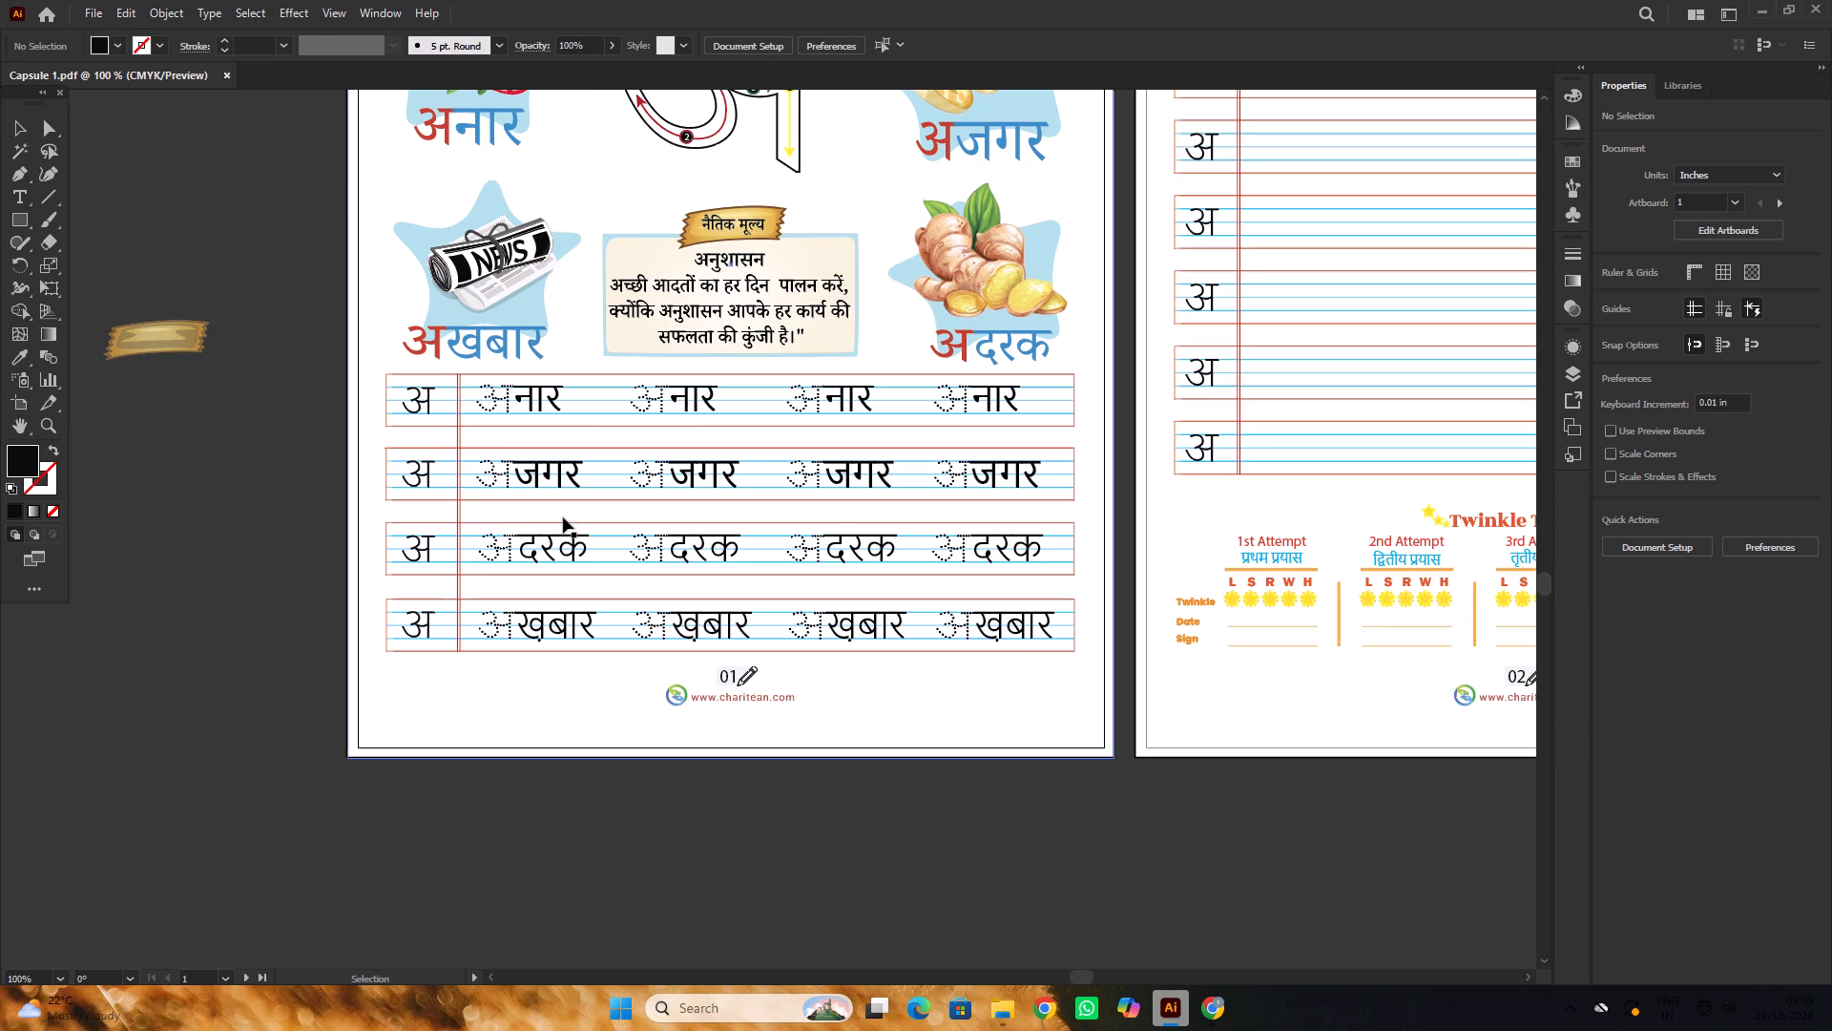
{"action": "scroll", "coordinate": [564, 508], "scroll_direction": "down", "scroll_amount": 2}
{"action": "scroll", "coordinate": [566, 505], "scroll_direction": "down", "scroll_amount": 2, "text": "alt"}
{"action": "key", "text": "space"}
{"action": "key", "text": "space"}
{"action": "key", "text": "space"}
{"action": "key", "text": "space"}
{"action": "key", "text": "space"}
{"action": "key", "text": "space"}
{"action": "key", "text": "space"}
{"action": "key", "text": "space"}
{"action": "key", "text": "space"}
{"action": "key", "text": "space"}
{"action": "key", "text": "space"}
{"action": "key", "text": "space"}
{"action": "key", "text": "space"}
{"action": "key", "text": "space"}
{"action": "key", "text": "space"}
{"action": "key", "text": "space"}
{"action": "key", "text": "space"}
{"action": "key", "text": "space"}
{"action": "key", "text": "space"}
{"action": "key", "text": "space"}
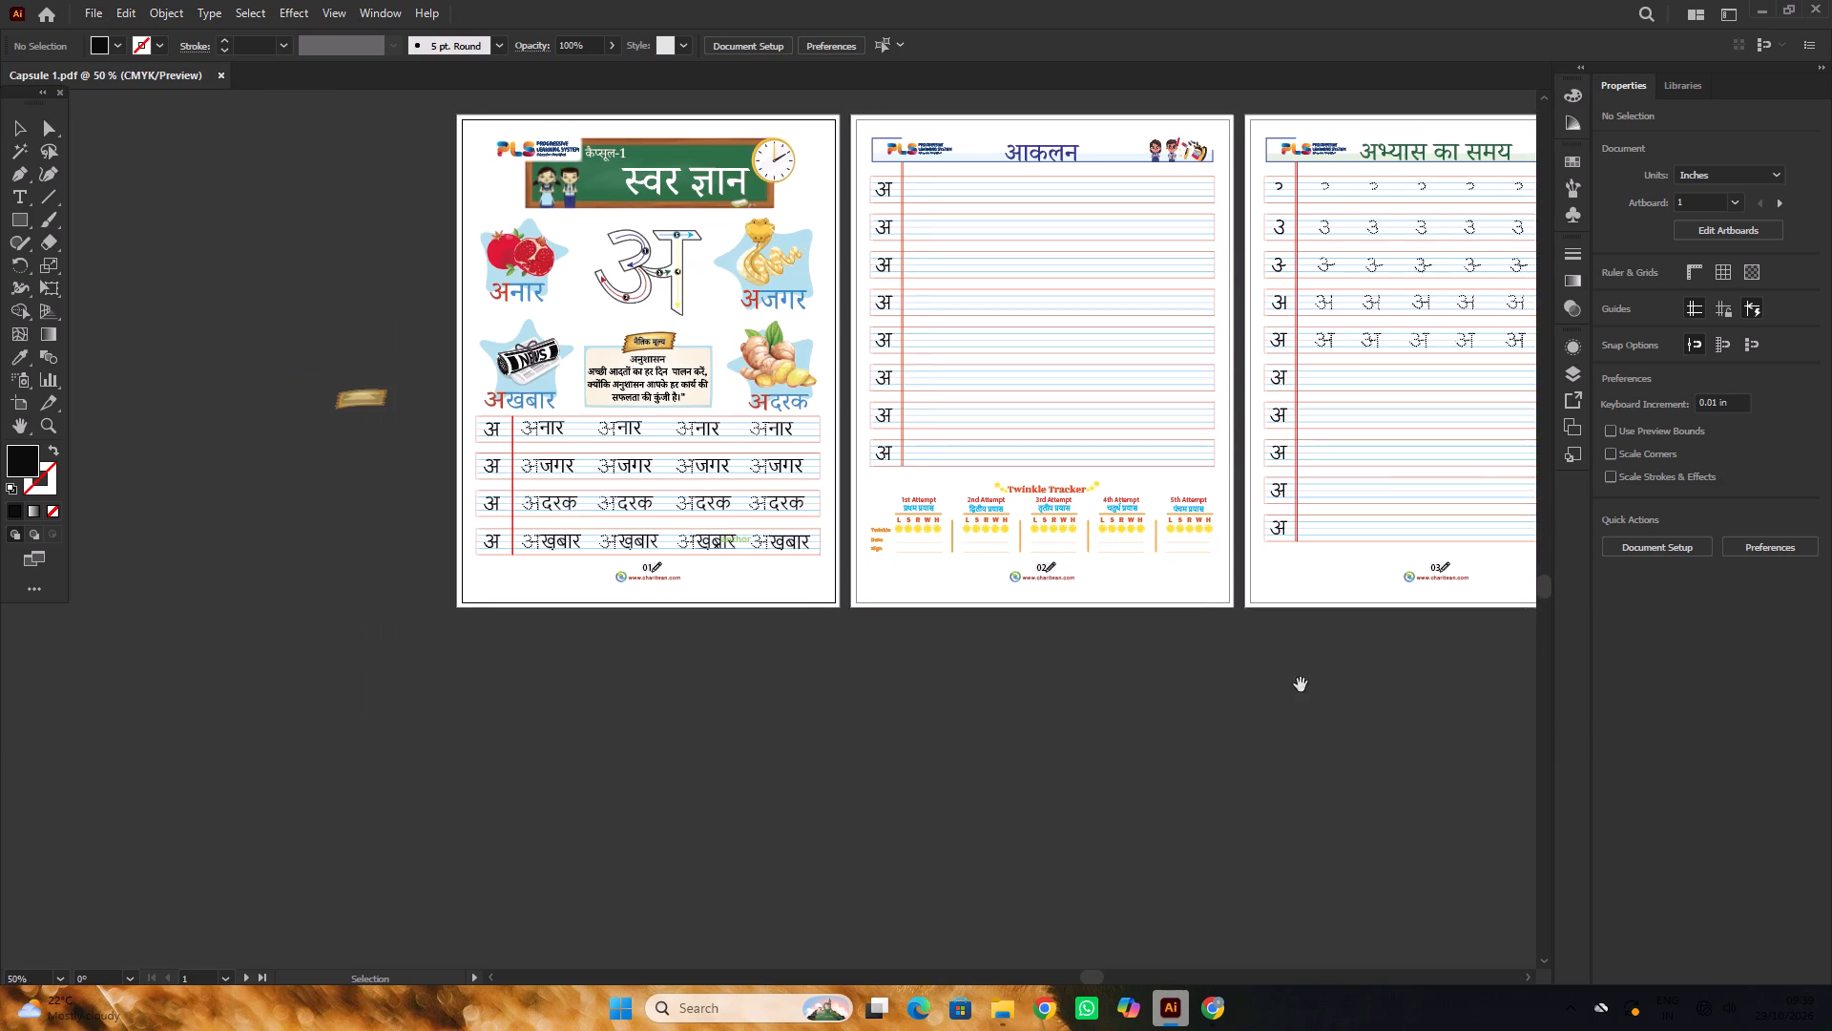
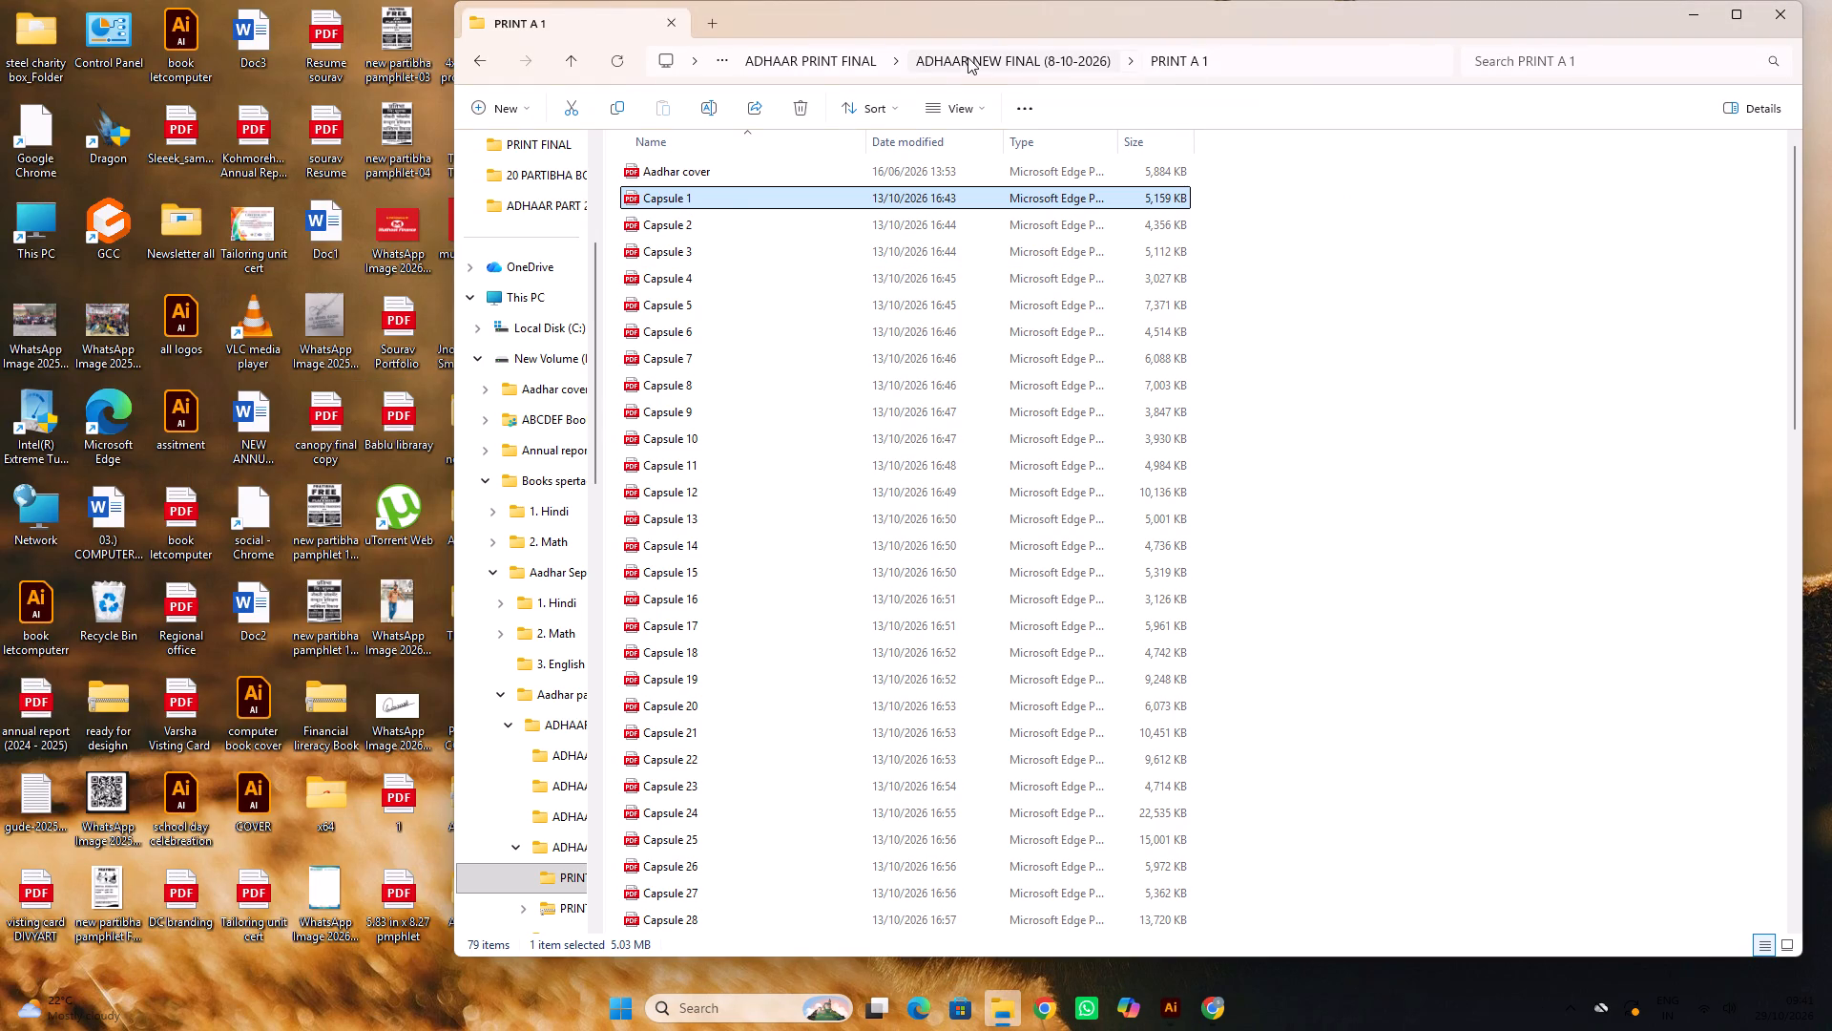
Open the capsule 1 Illustrator file from Aadhar Seprate files > 1. Hindi > Capsule 1 > capsule 1_Folder.
{"action": "left_click", "coordinate": [812, 57]}
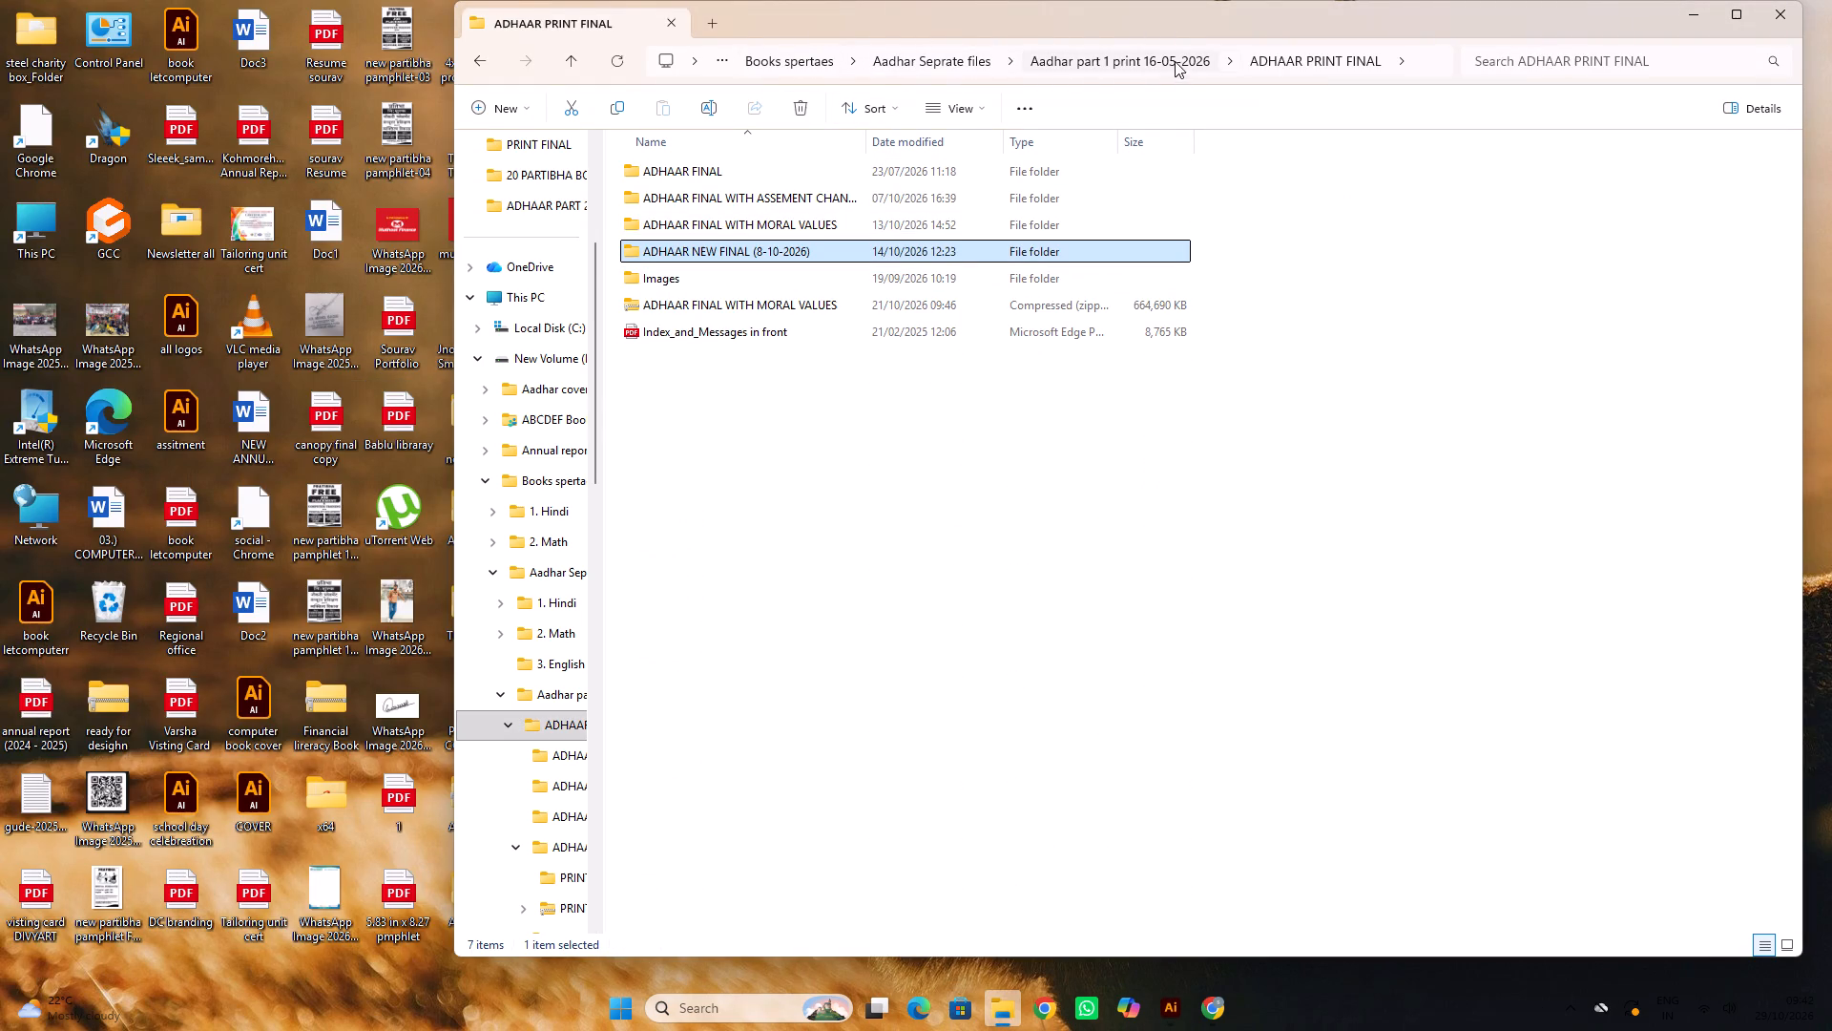
{"action": "left_click", "coordinate": [1104, 55]}
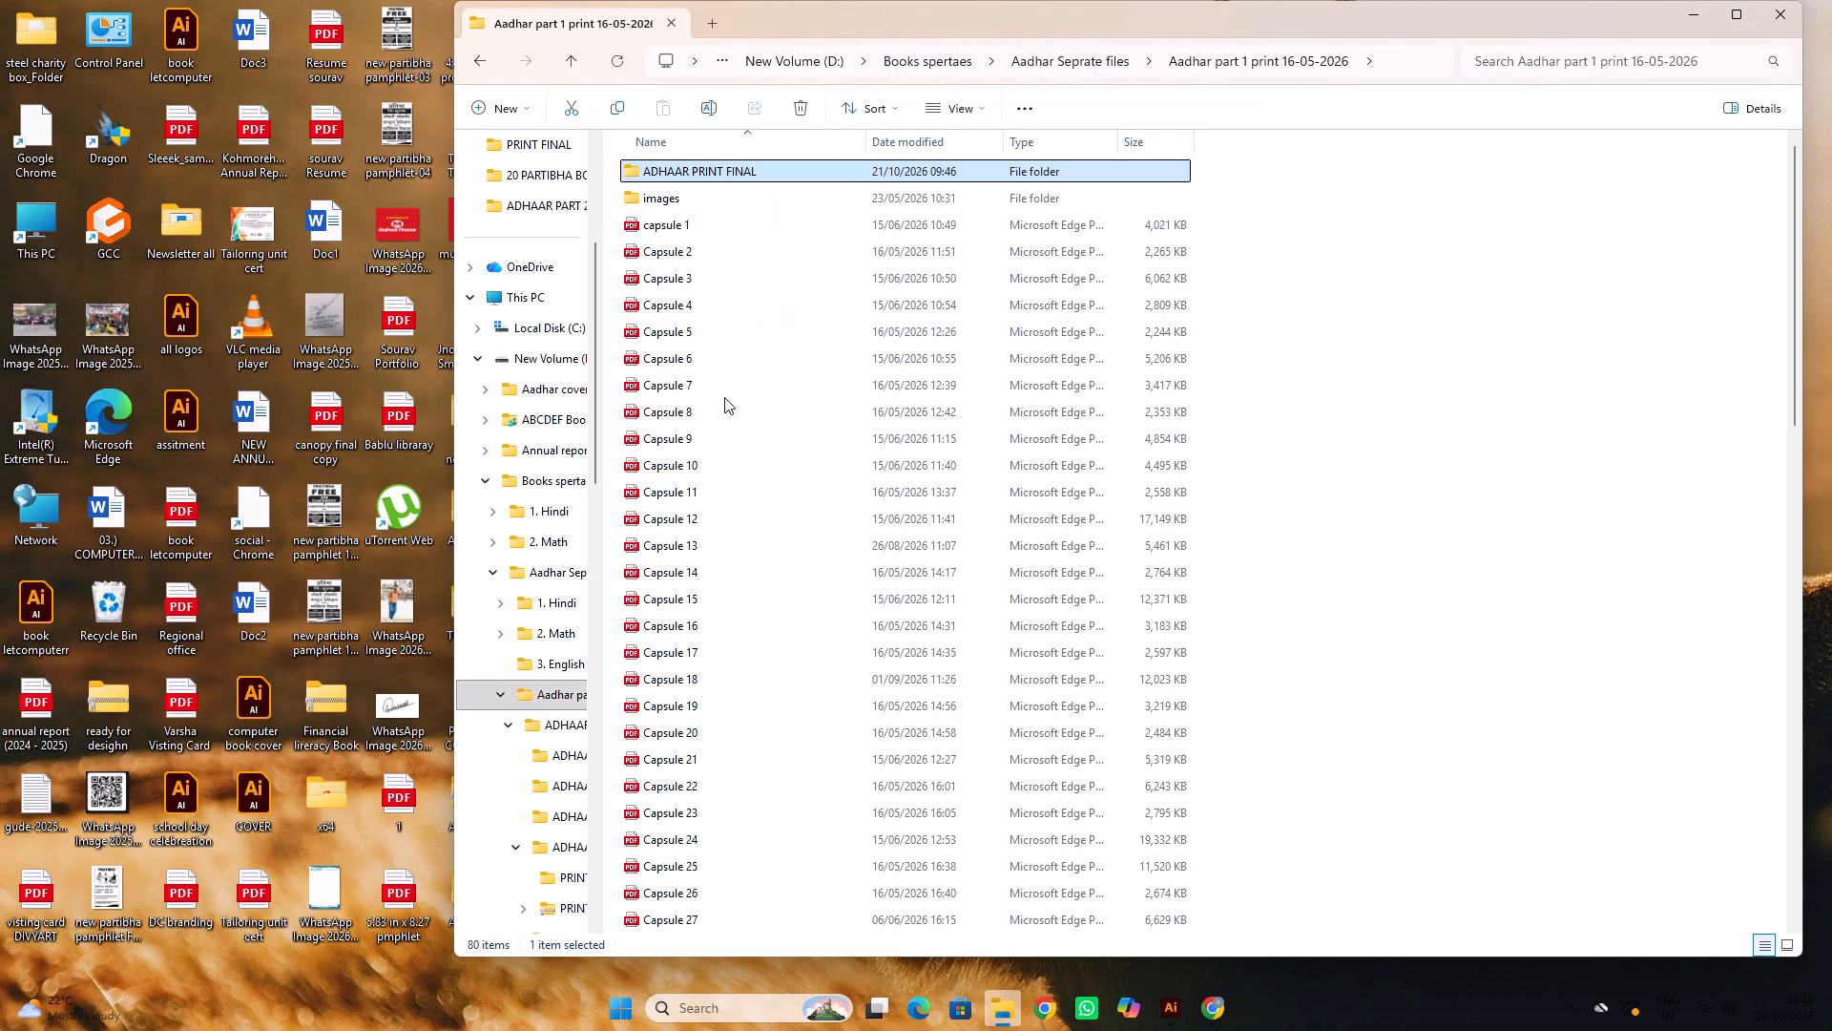
{"action": "left_click", "coordinate": [1088, 74]}
{"action": "left_click", "coordinate": [1586, 277]}
{"action": "left_click", "coordinate": [1080, 54]}
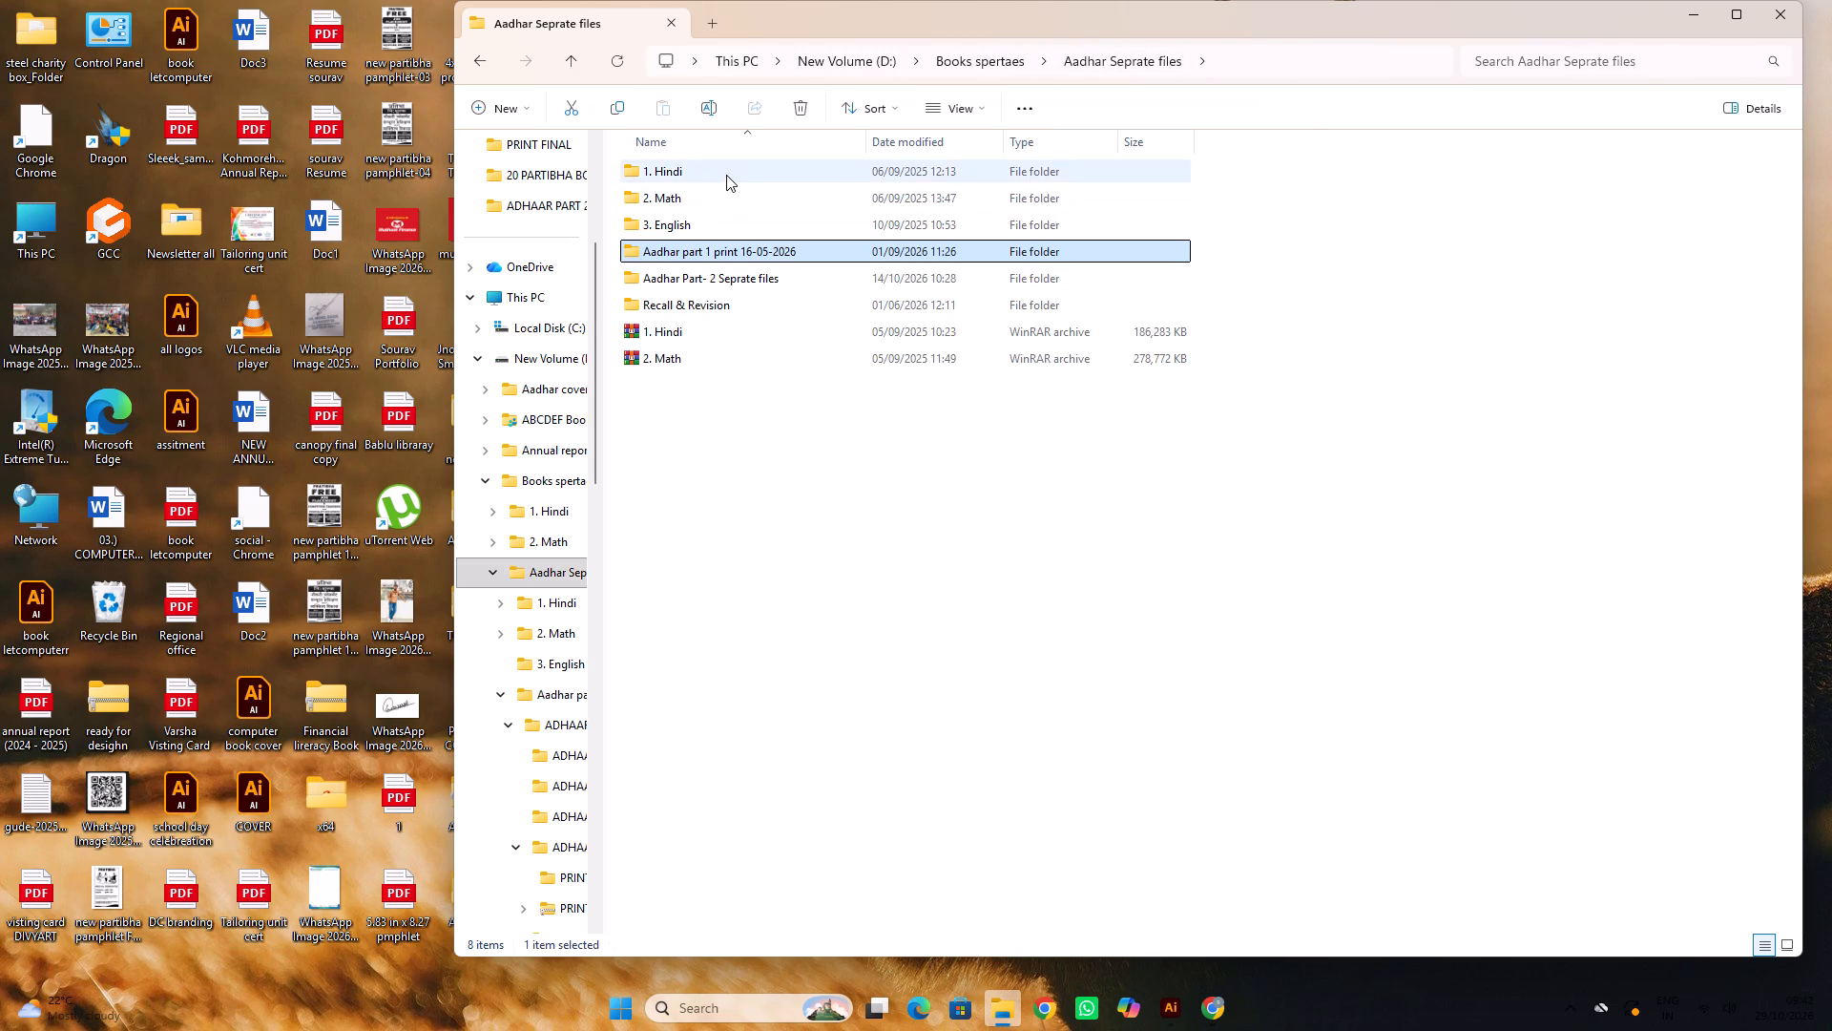
{"action": "double_click", "coordinate": [726, 175]}
{"action": "double_click", "coordinate": [718, 175]}
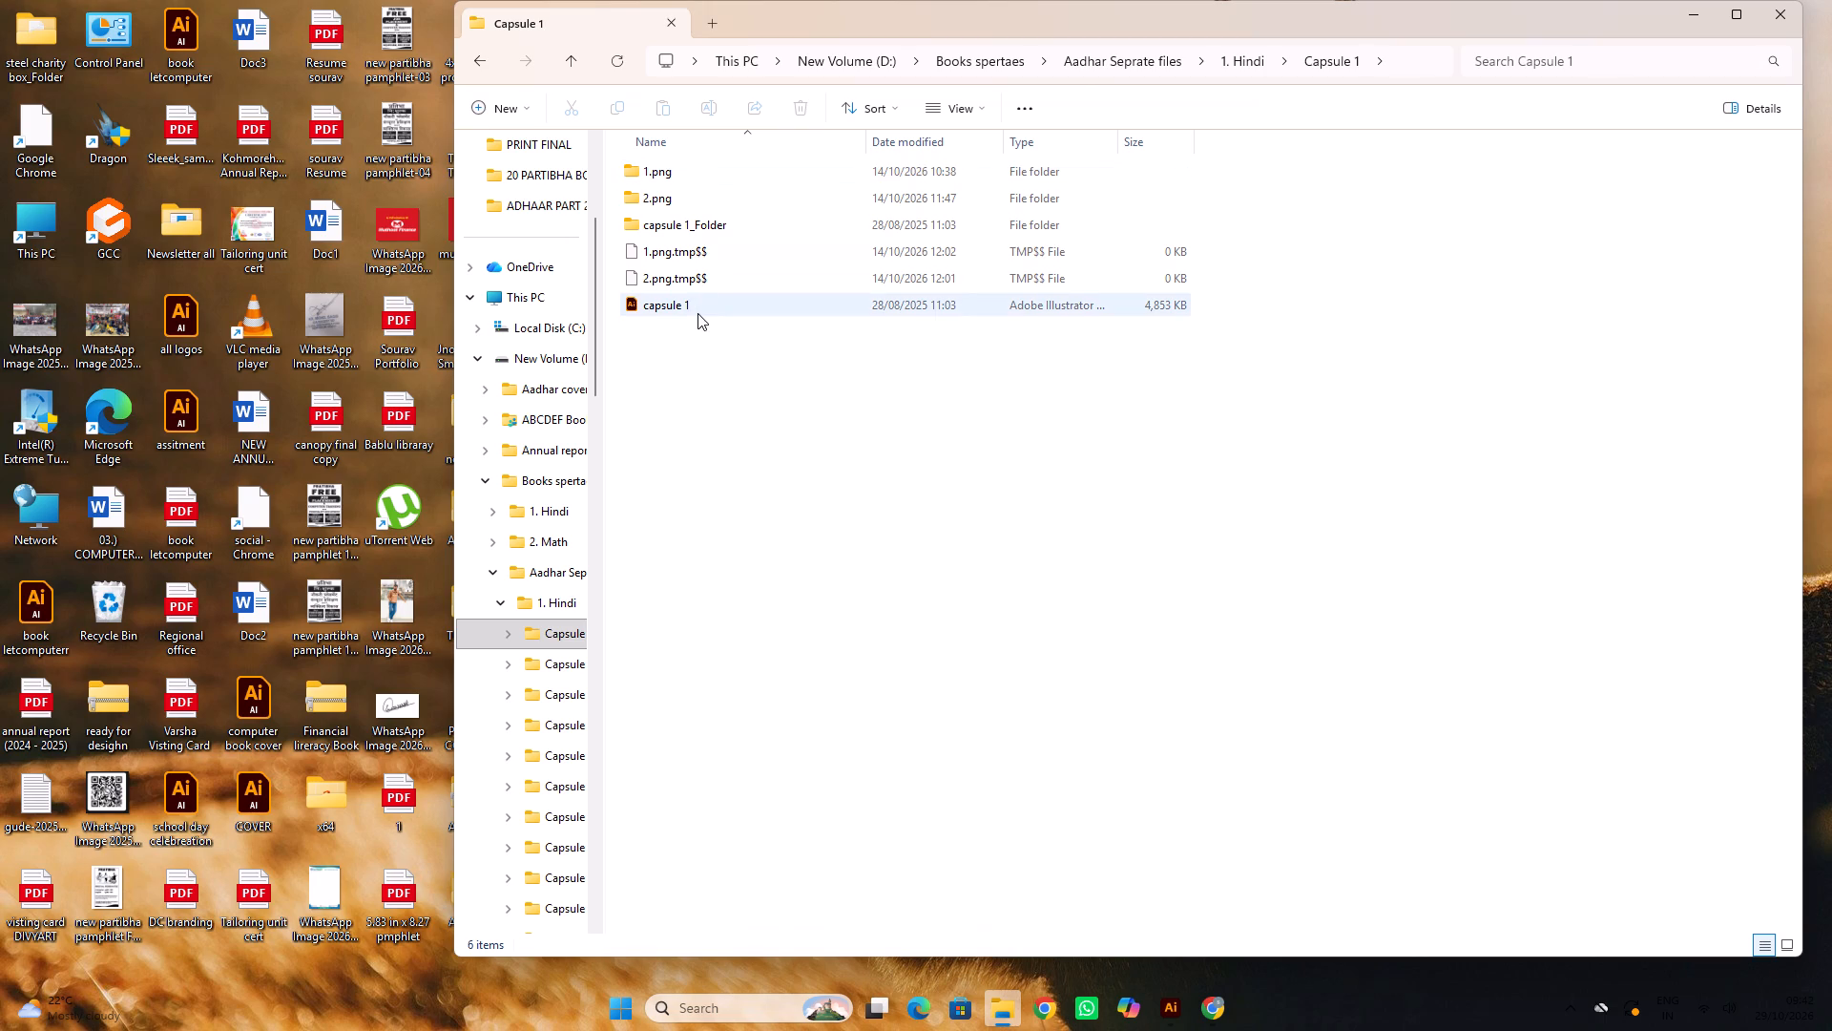
{"action": "double_click", "coordinate": [710, 226]}
{"action": "double_click", "coordinate": [705, 218]}
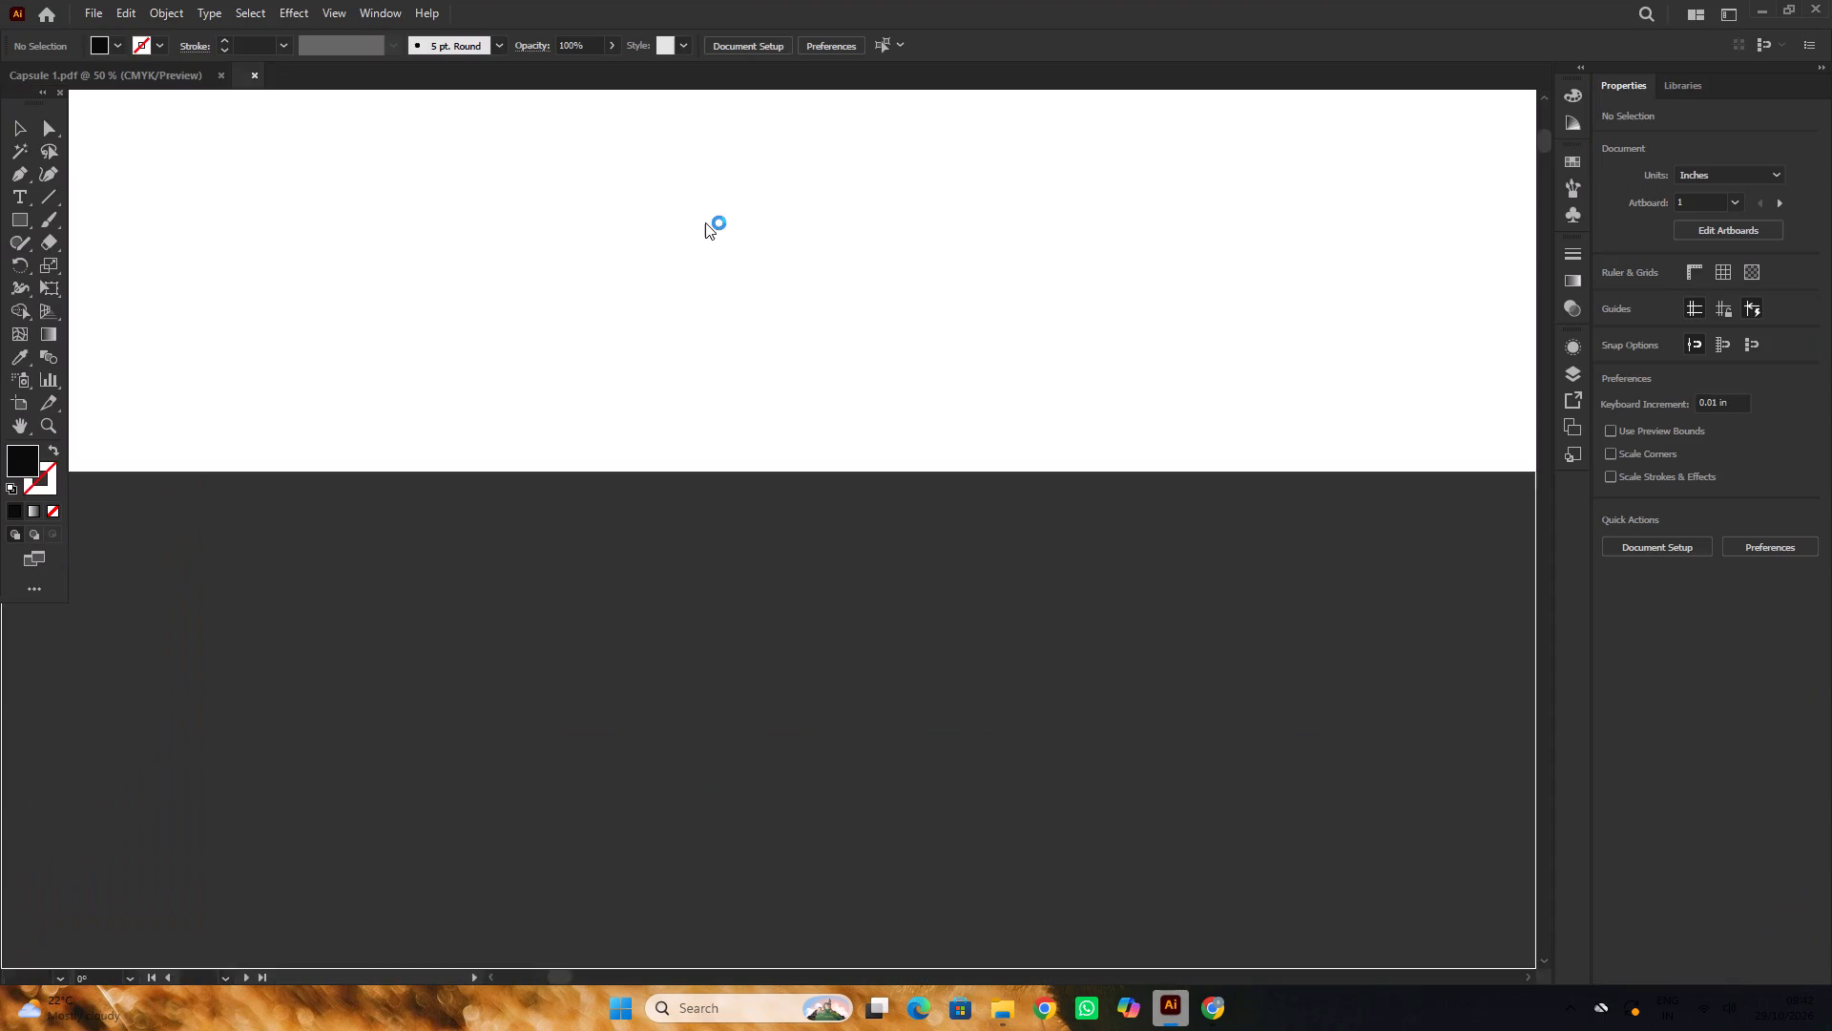
Check whether the solid अ in capsule 1.ai's third tracing row is live text, and close that document.
{"action": "left_click", "coordinate": [635, 512]}
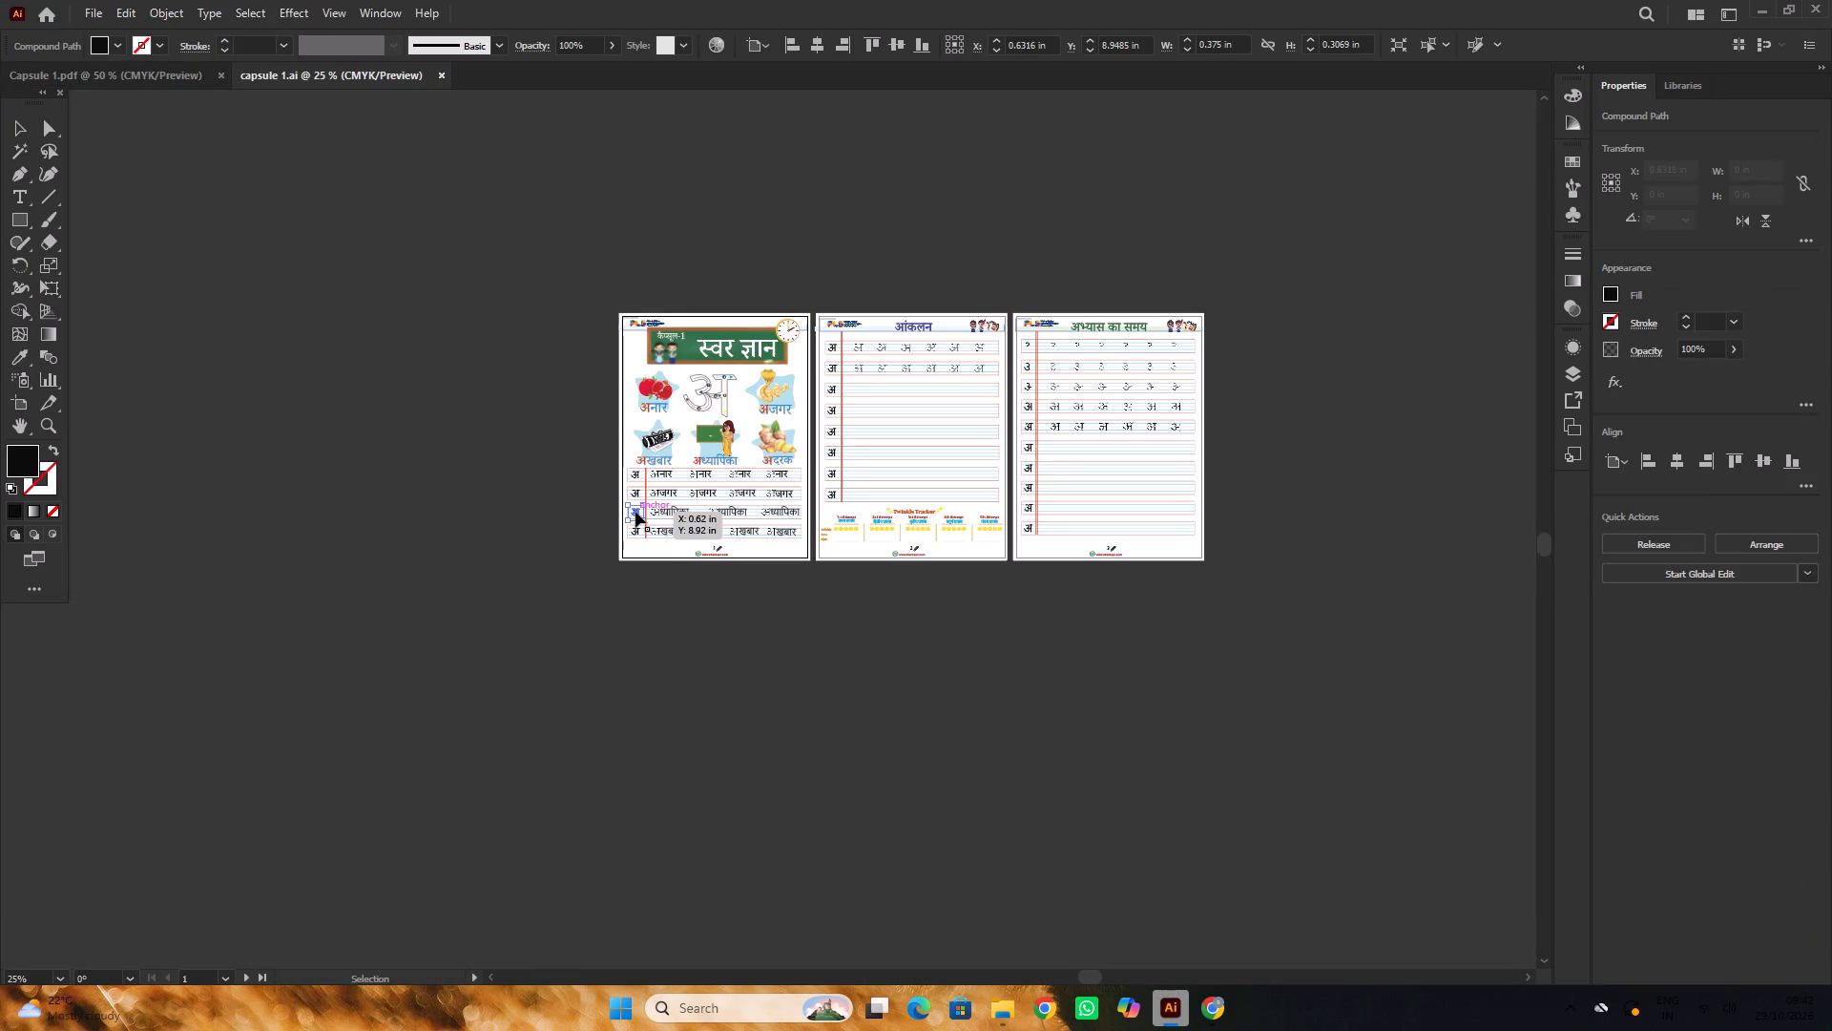
{"action": "left_click", "coordinate": [815, 627]}
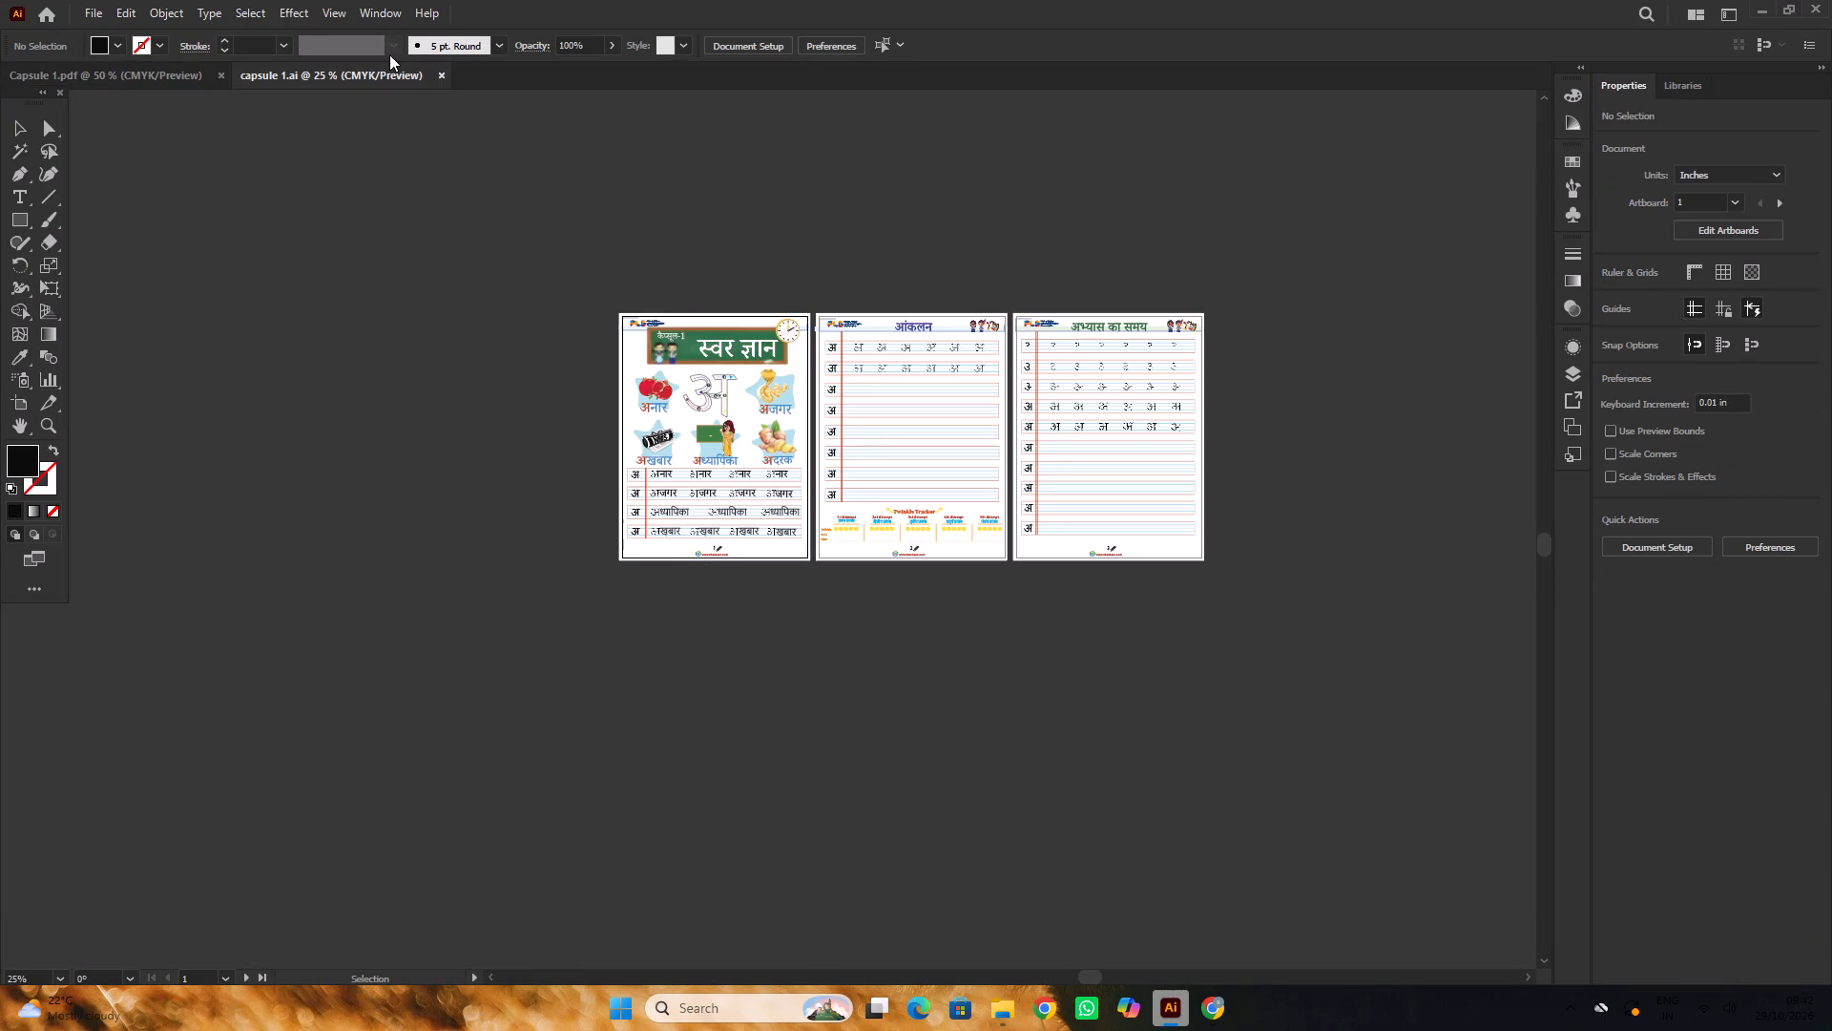
{"action": "left_click", "coordinate": [440, 79]}
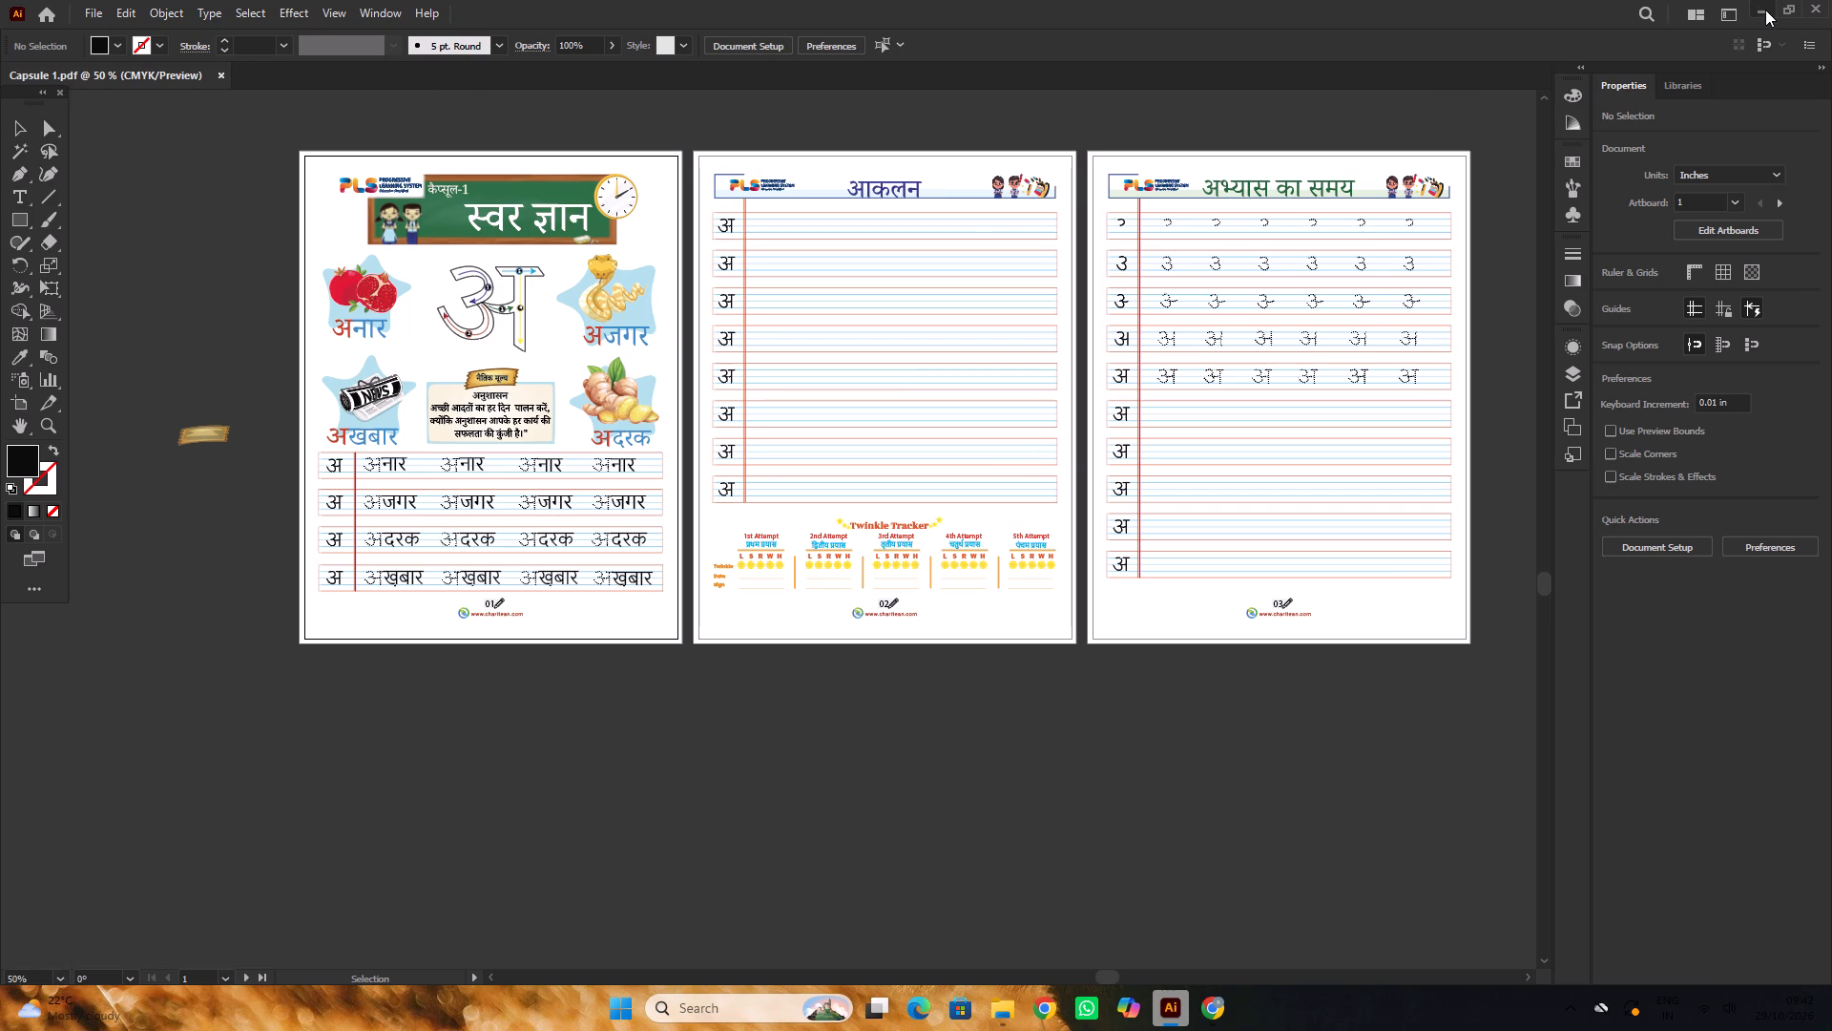
Open Capsule 1 from Aadhar Part- 2 Seprate files > Adhar part 2 new (14-10-2026) > PRINT FINAL in Illustrator.
{"action": "left_click", "coordinate": [1765, 9]}
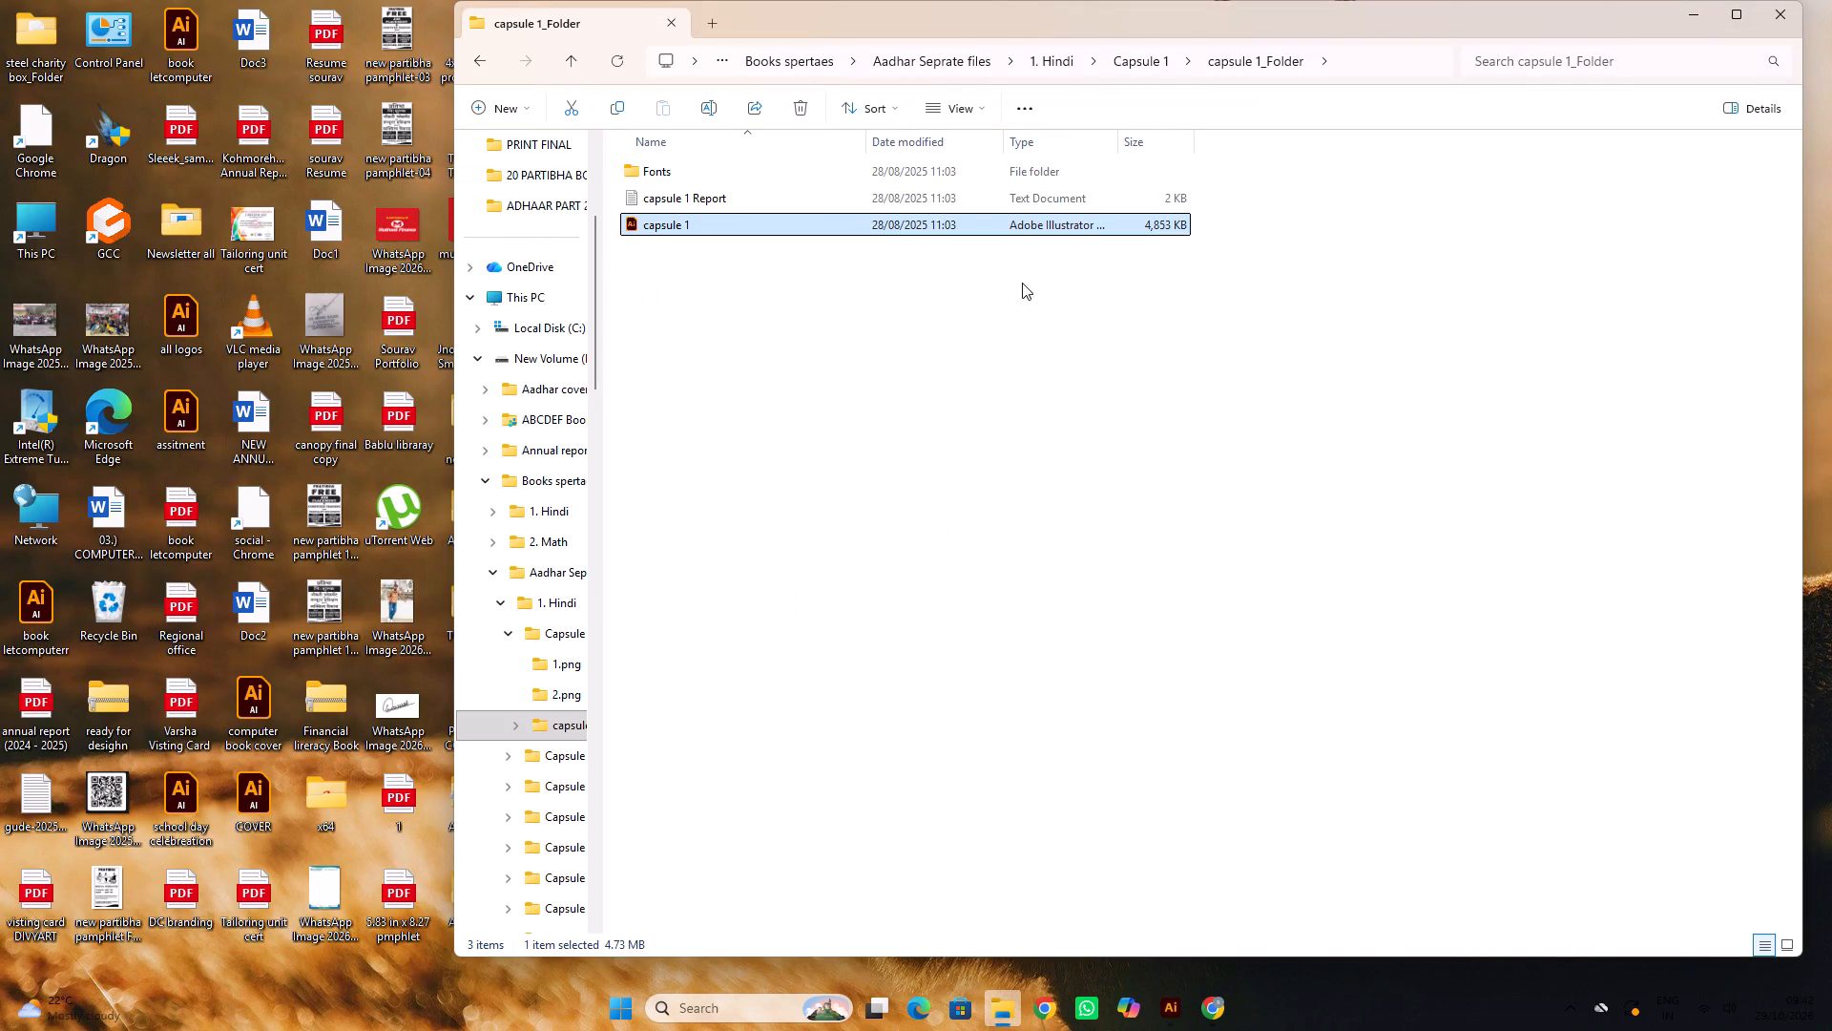
{"action": "double_click", "coordinate": [476, 65]}
{"action": "left_click", "coordinate": [476, 65]}
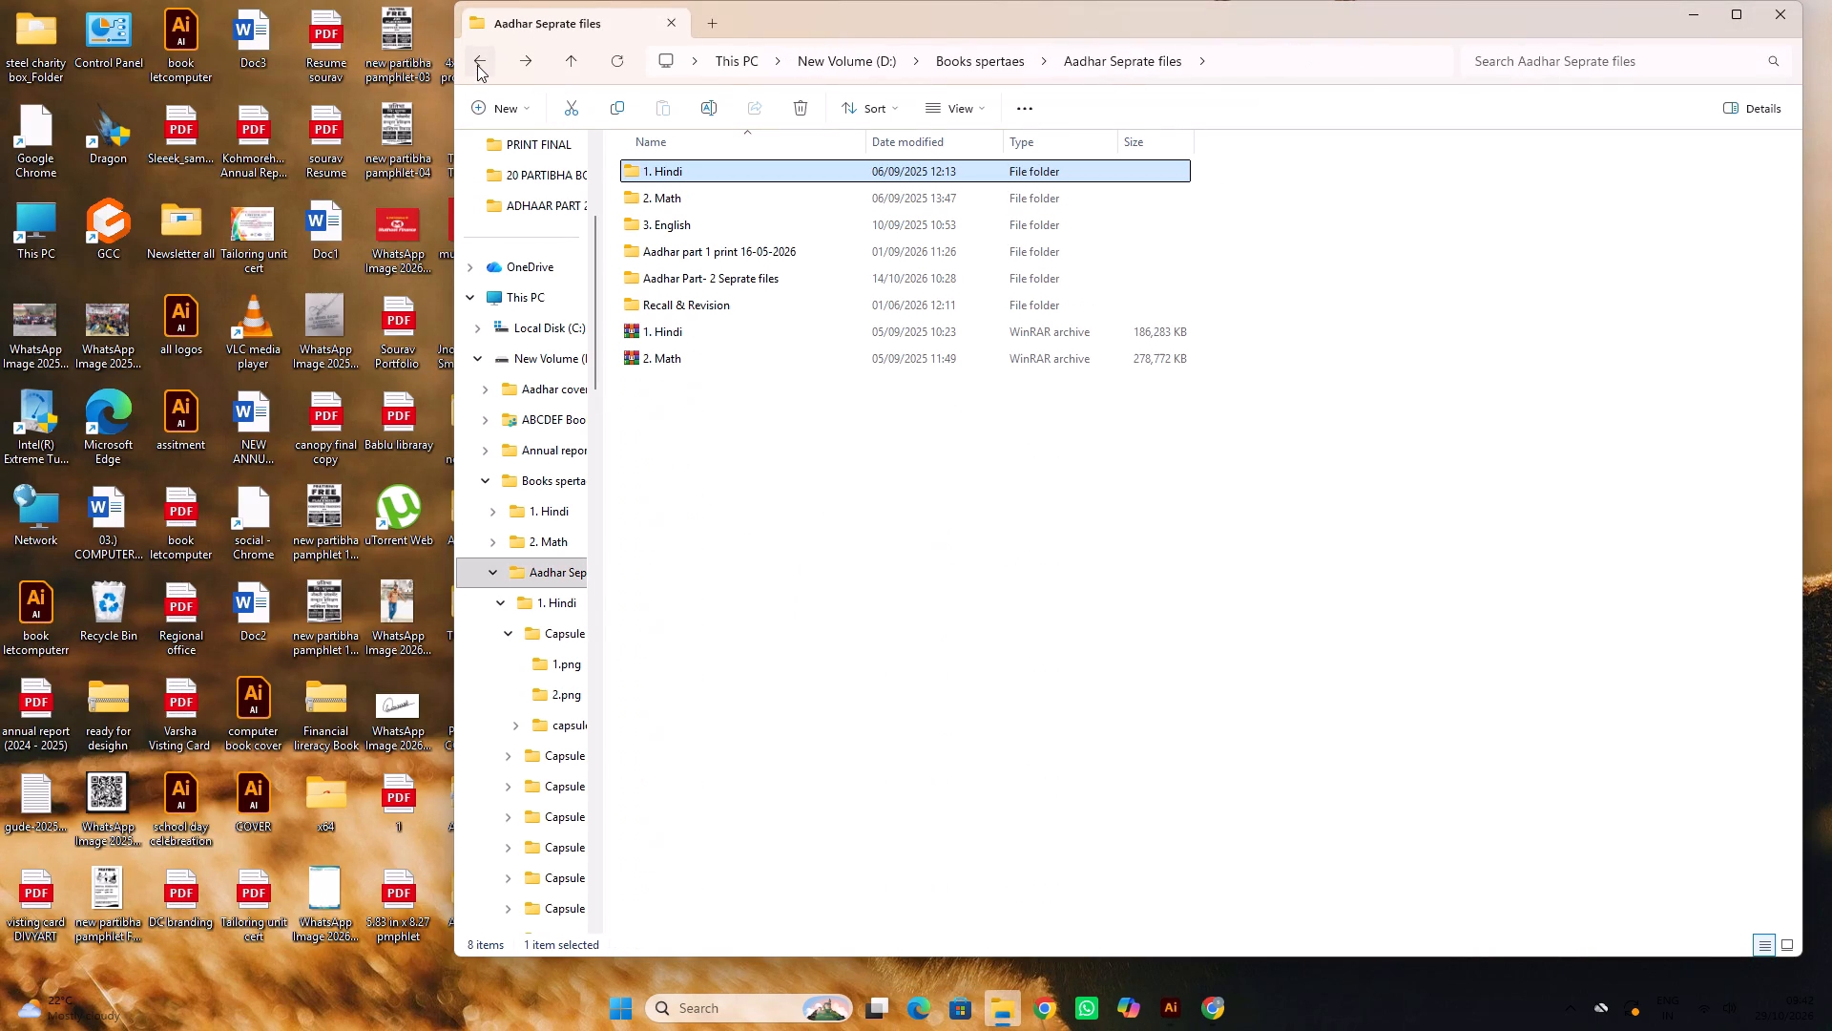
{"action": "left_click", "coordinate": [885, 431]}
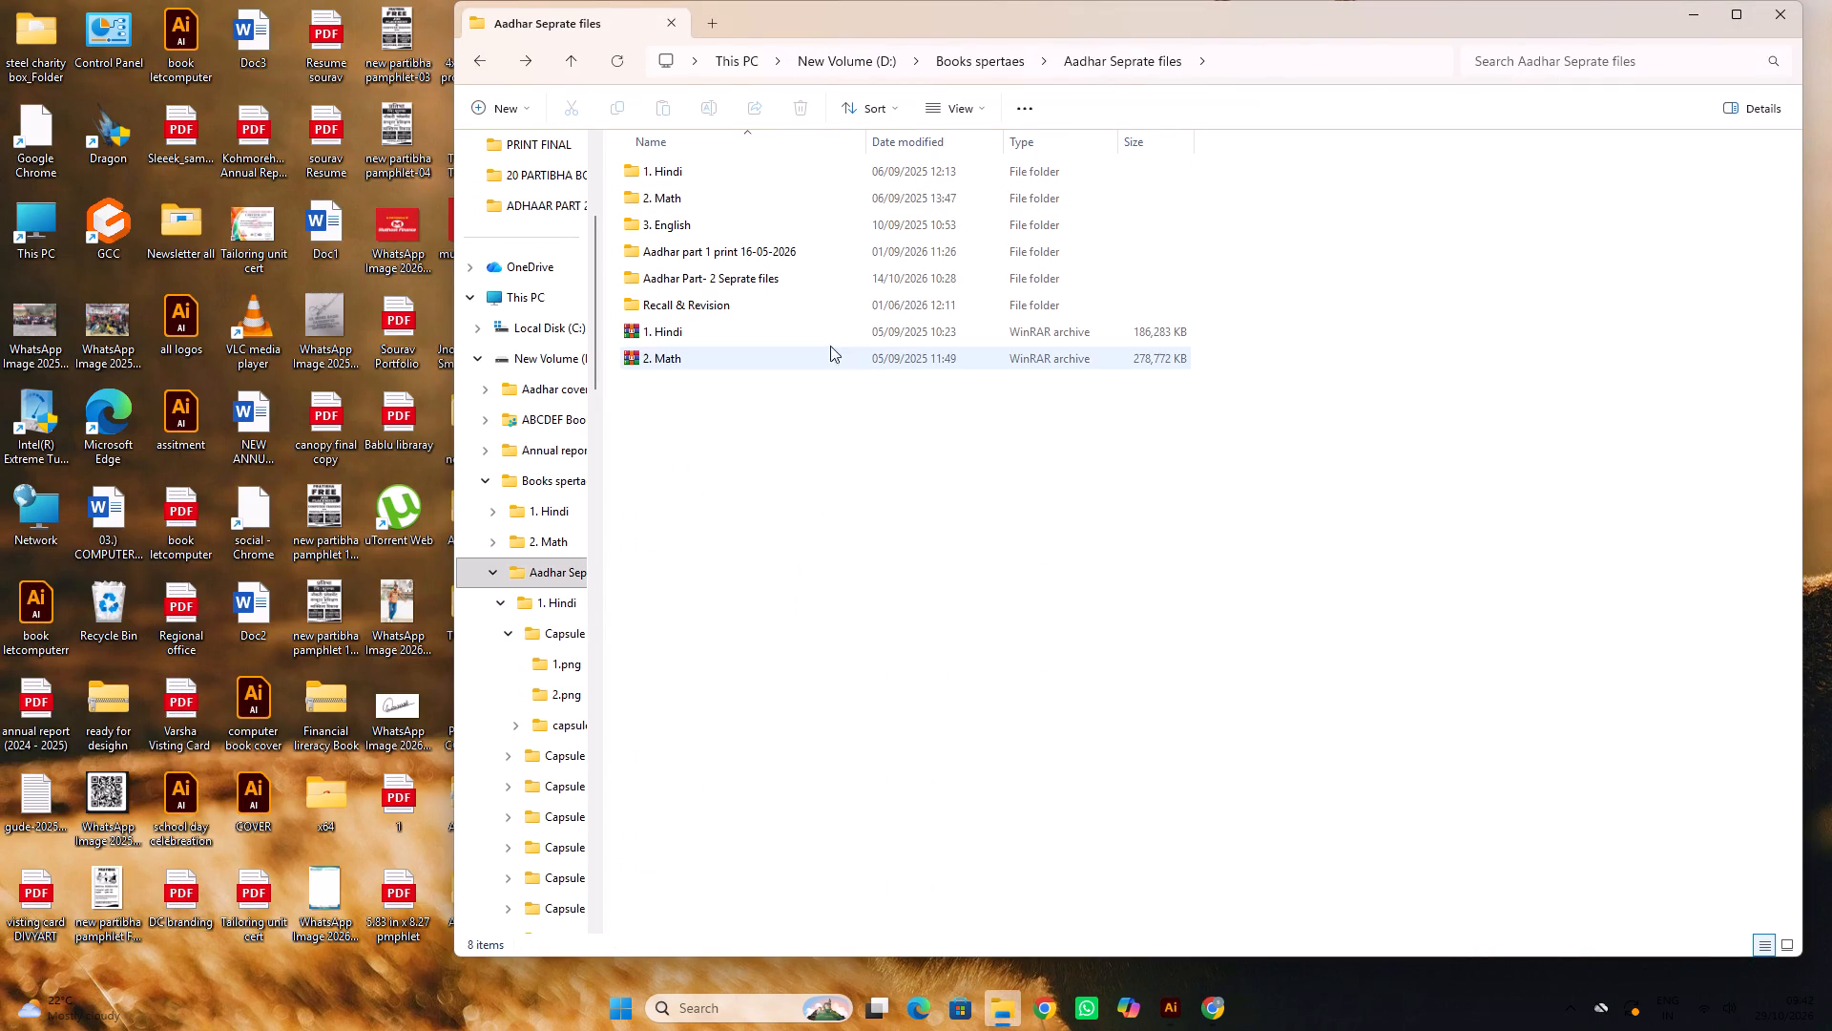
{"action": "left_click", "coordinate": [799, 284]}
{"action": "left_click", "coordinate": [799, 254]}
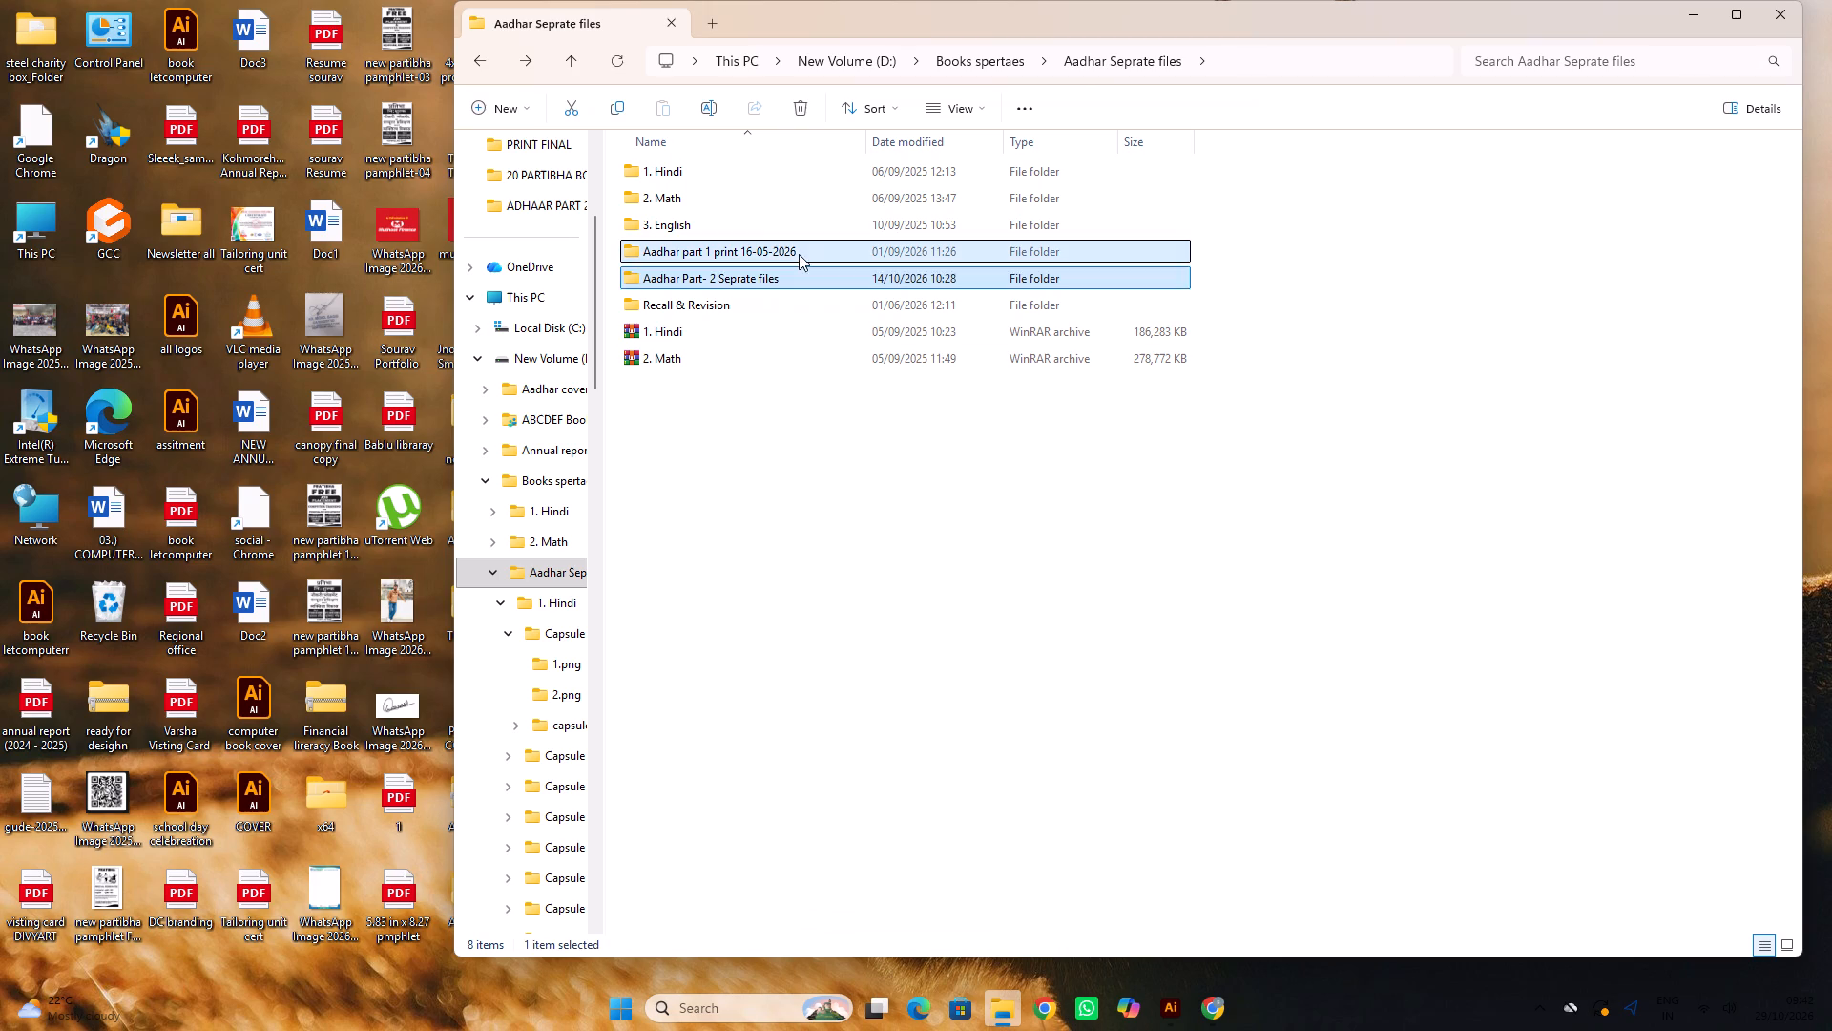
{"action": "double_click", "coordinate": [796, 276]}
{"action": "double_click", "coordinate": [734, 169]}
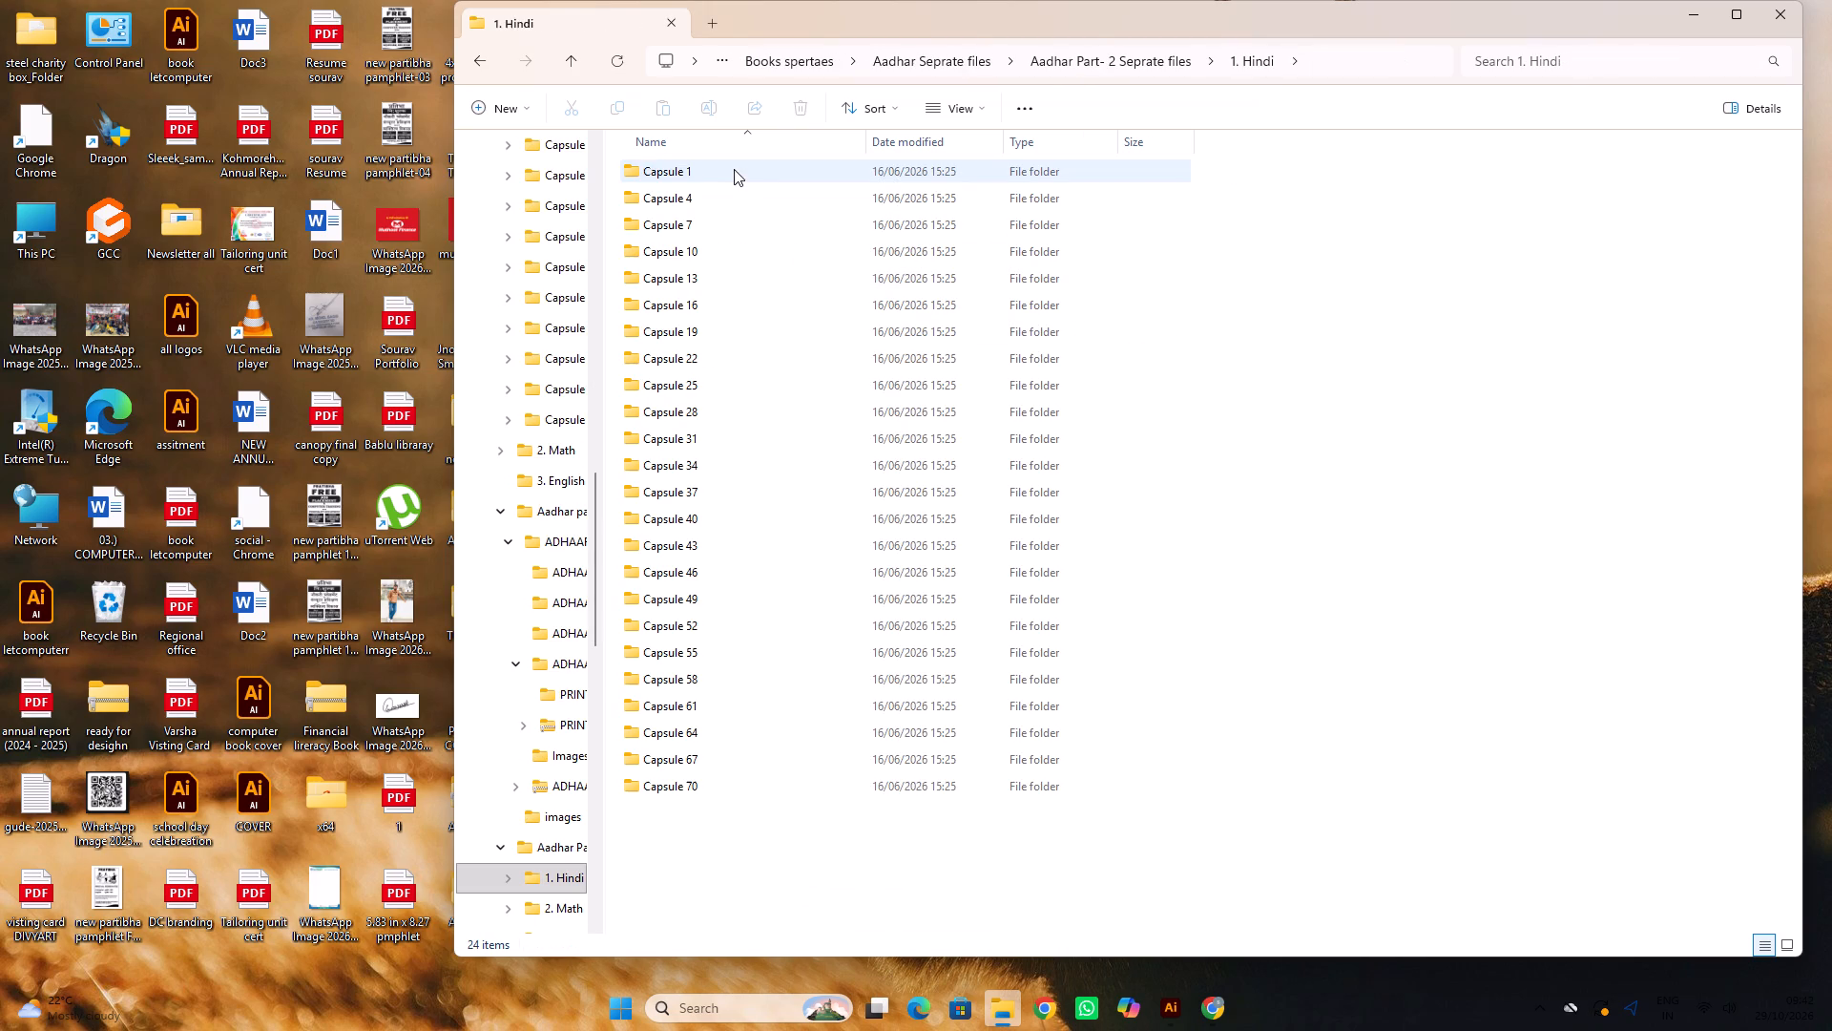
{"action": "left_click", "coordinate": [479, 64]}
{"action": "double_click", "coordinate": [741, 245]}
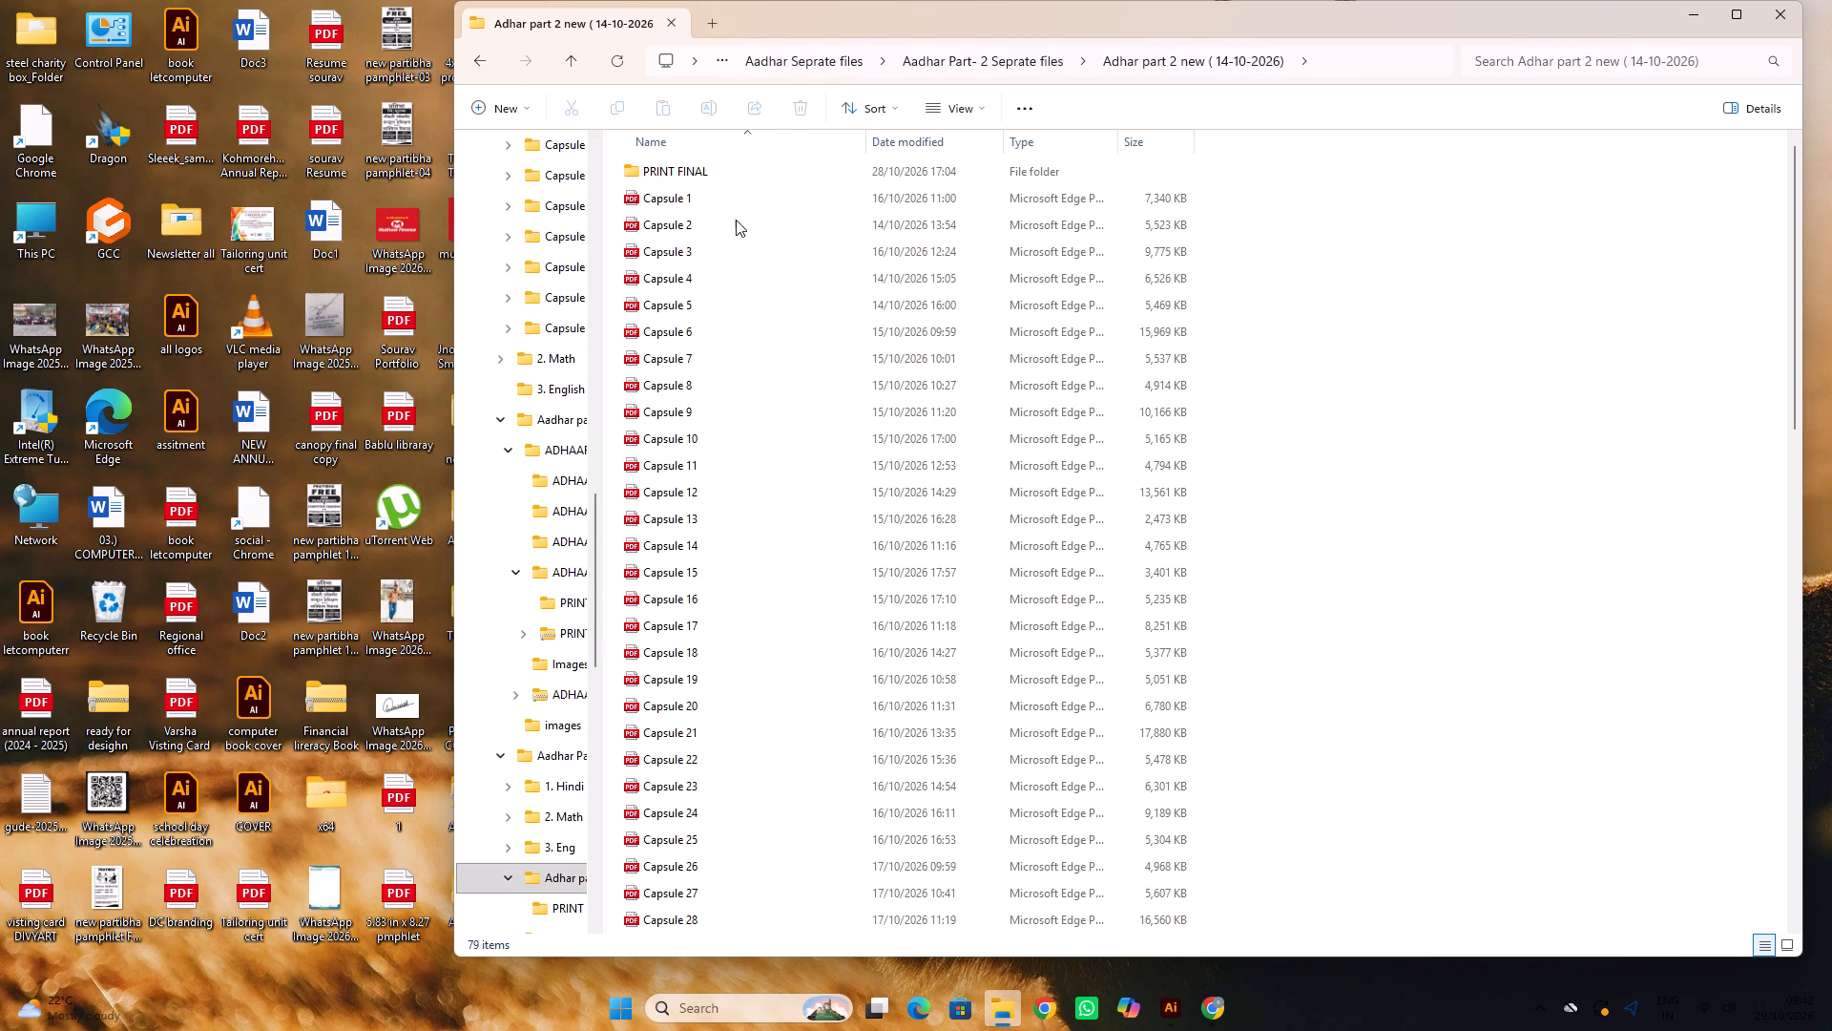
{"action": "double_click", "coordinate": [724, 180]}
{"action": "left_click", "coordinate": [724, 201]}
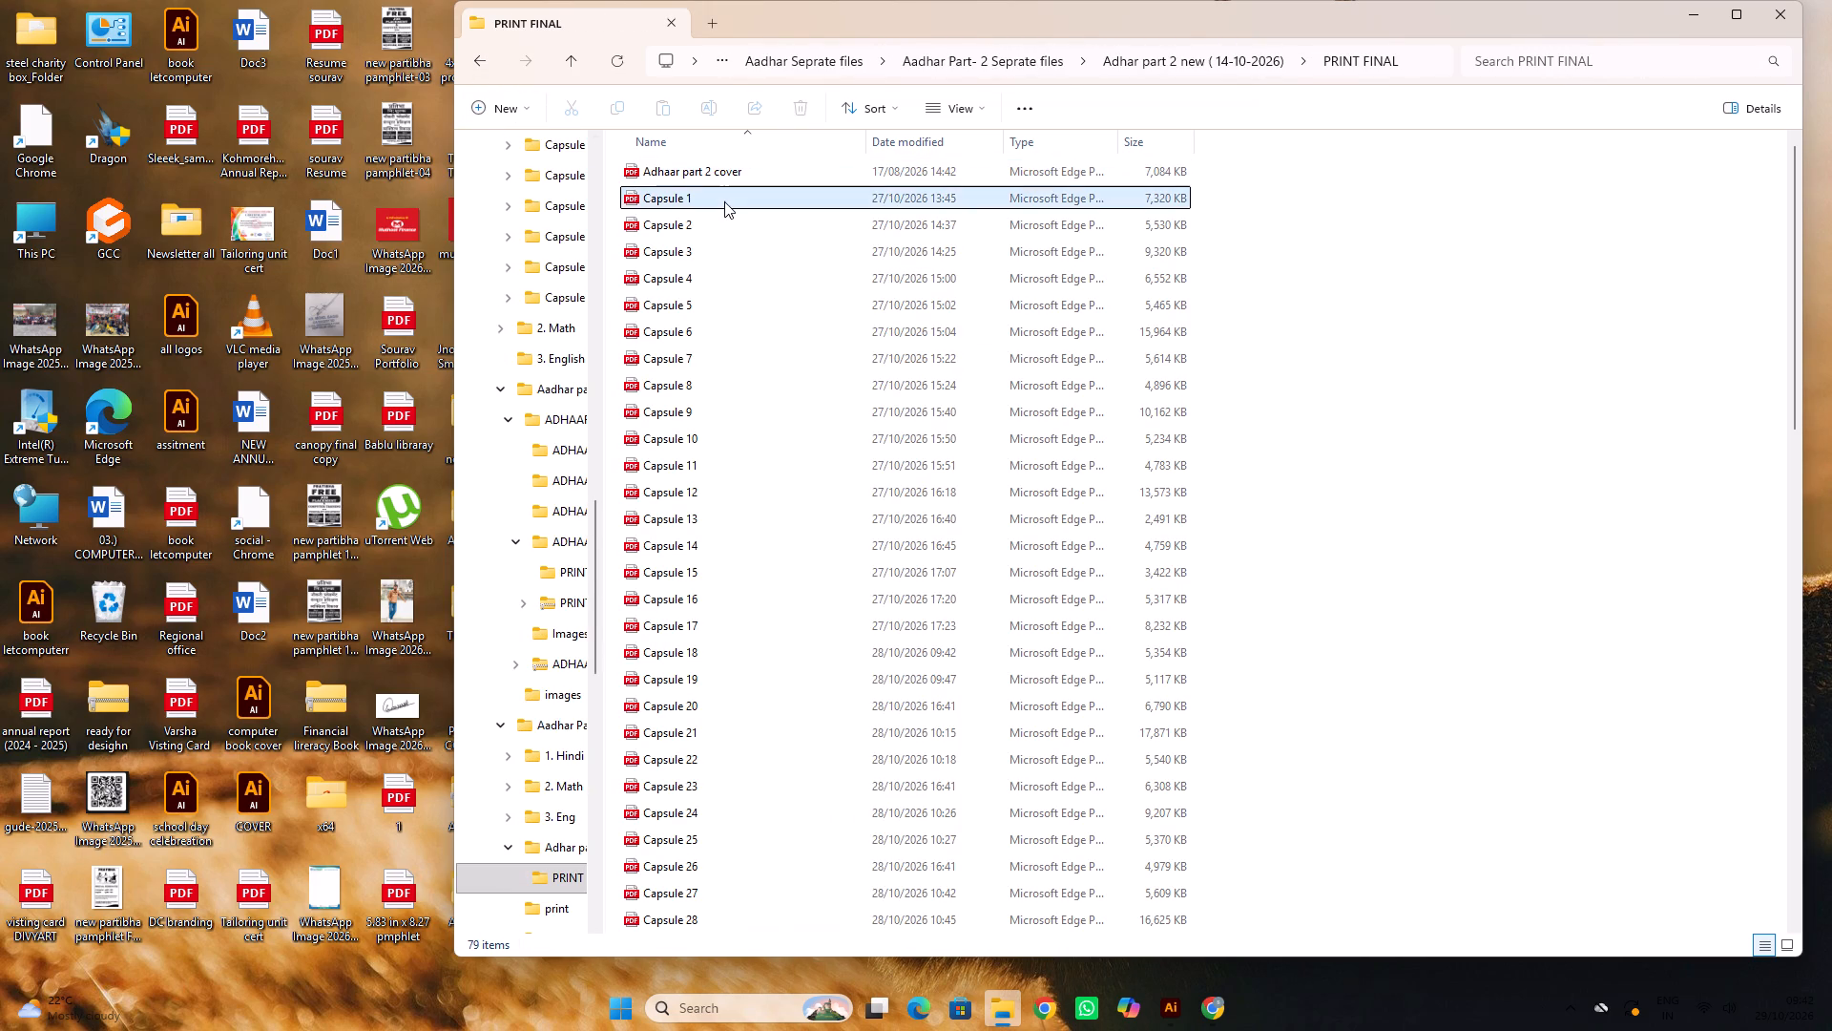
{"action": "right_click", "coordinate": [724, 201]}
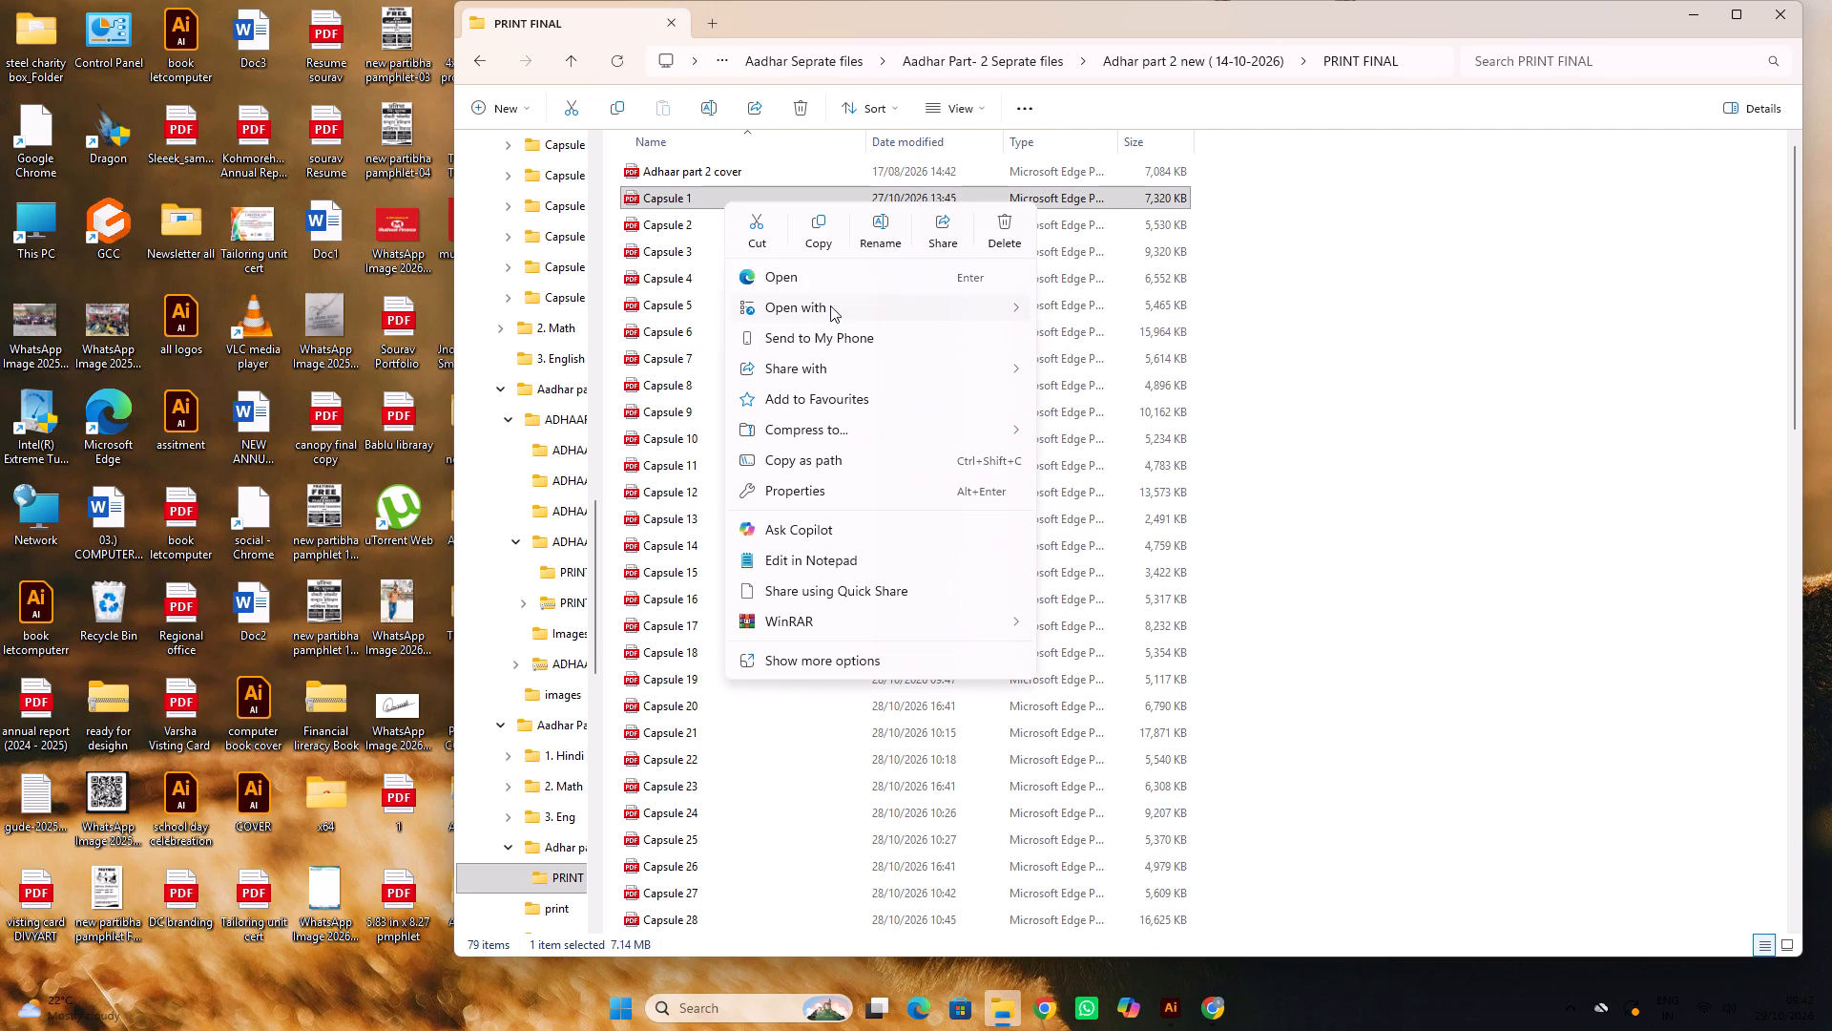
{"action": "left_click", "coordinate": [1080, 305]}
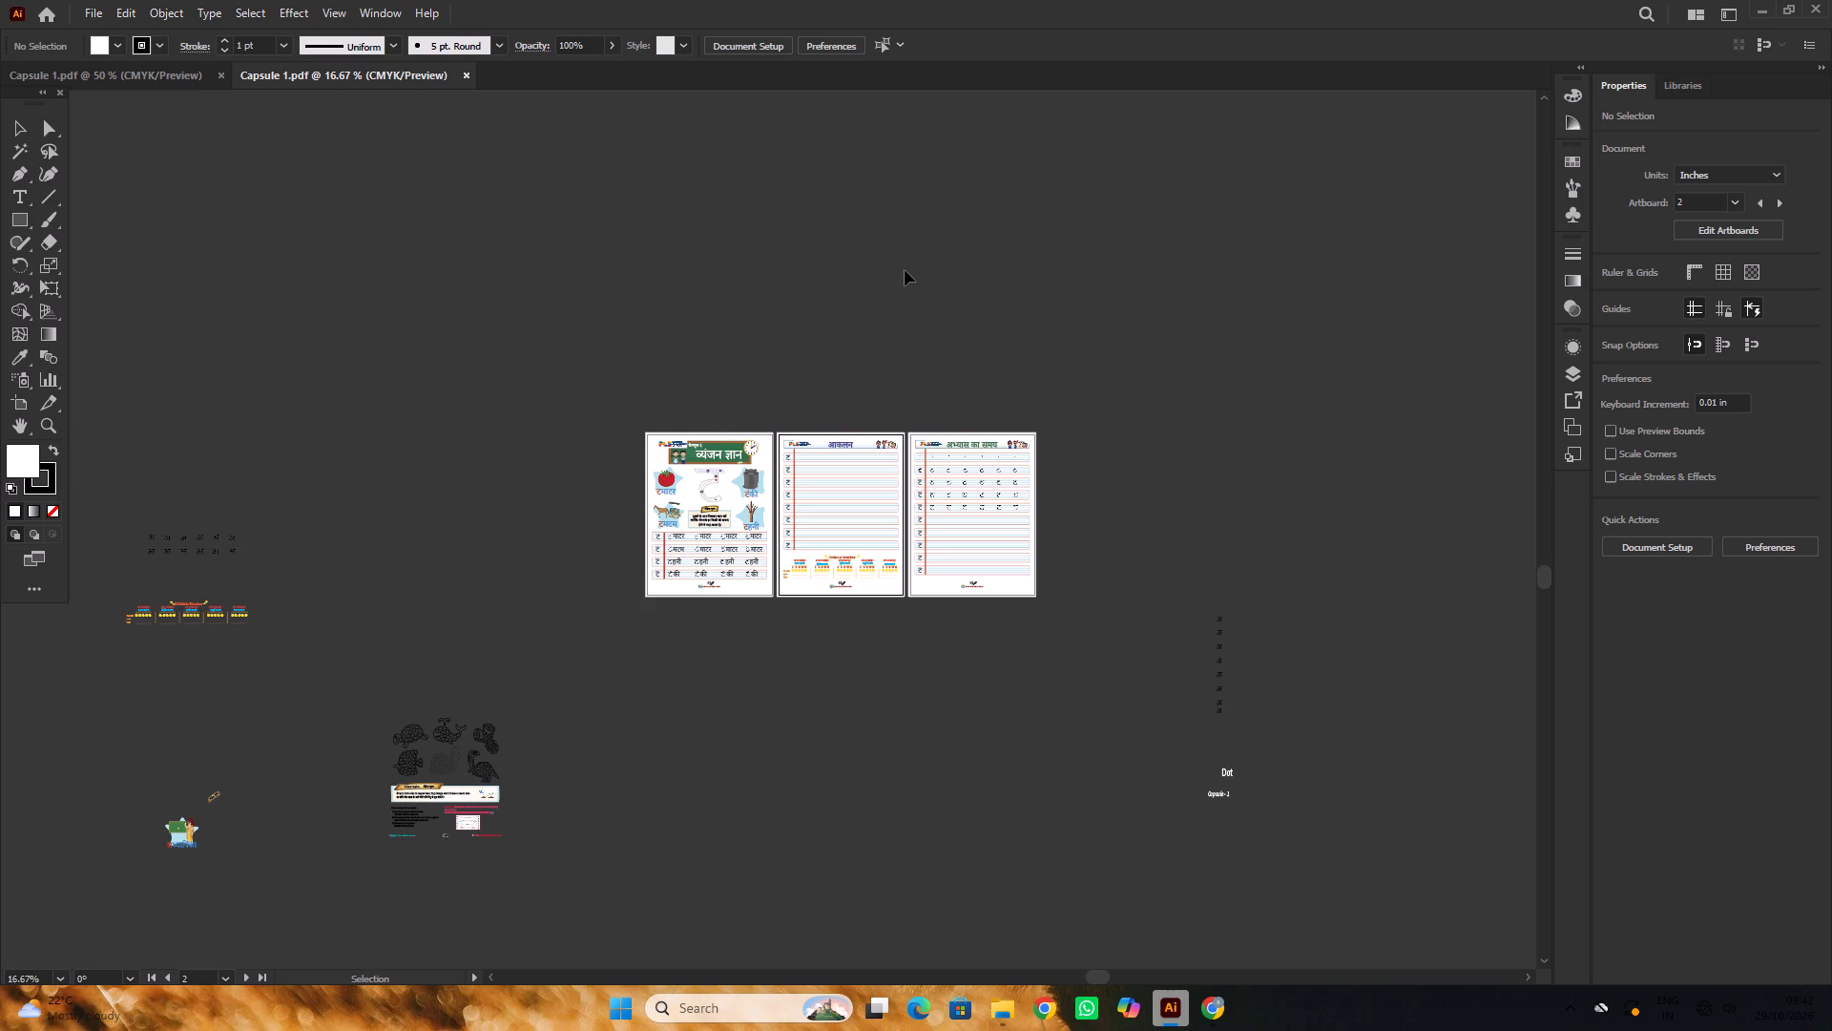
Copy the ट text starting Part 2 page 01's first tracing row and paste it below page 01 of Part 1's Capsule 1.
{"action": "scroll", "coordinate": [896, 350], "scroll_direction": "down", "scroll_amount": 6}
{"action": "scroll", "coordinate": [728, 380], "scroll_direction": "up", "scroll_amount": 3, "text": "alt"}
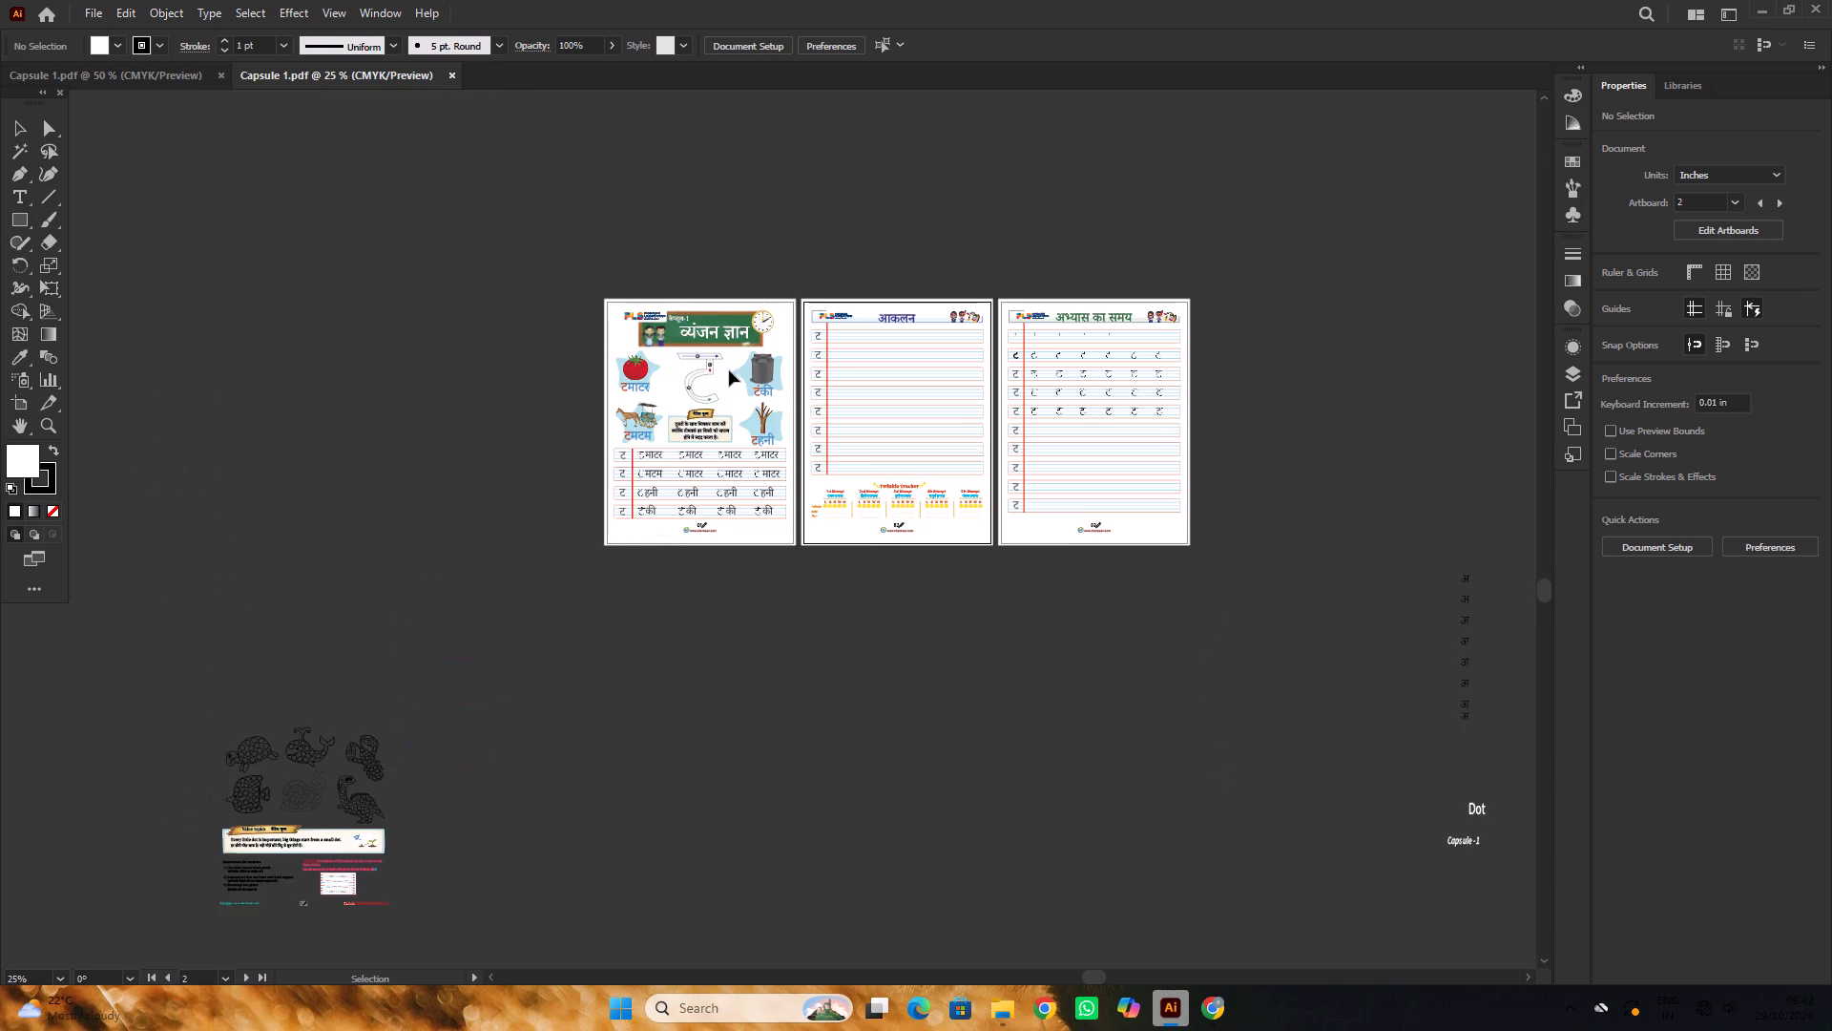
{"action": "scroll", "coordinate": [729, 369], "scroll_direction": "down", "scroll_amount": 3}
{"action": "scroll", "coordinate": [618, 397], "scroll_direction": "up", "scroll_amount": 4, "text": "alt"}
{"action": "left_click", "coordinate": [643, 368]}
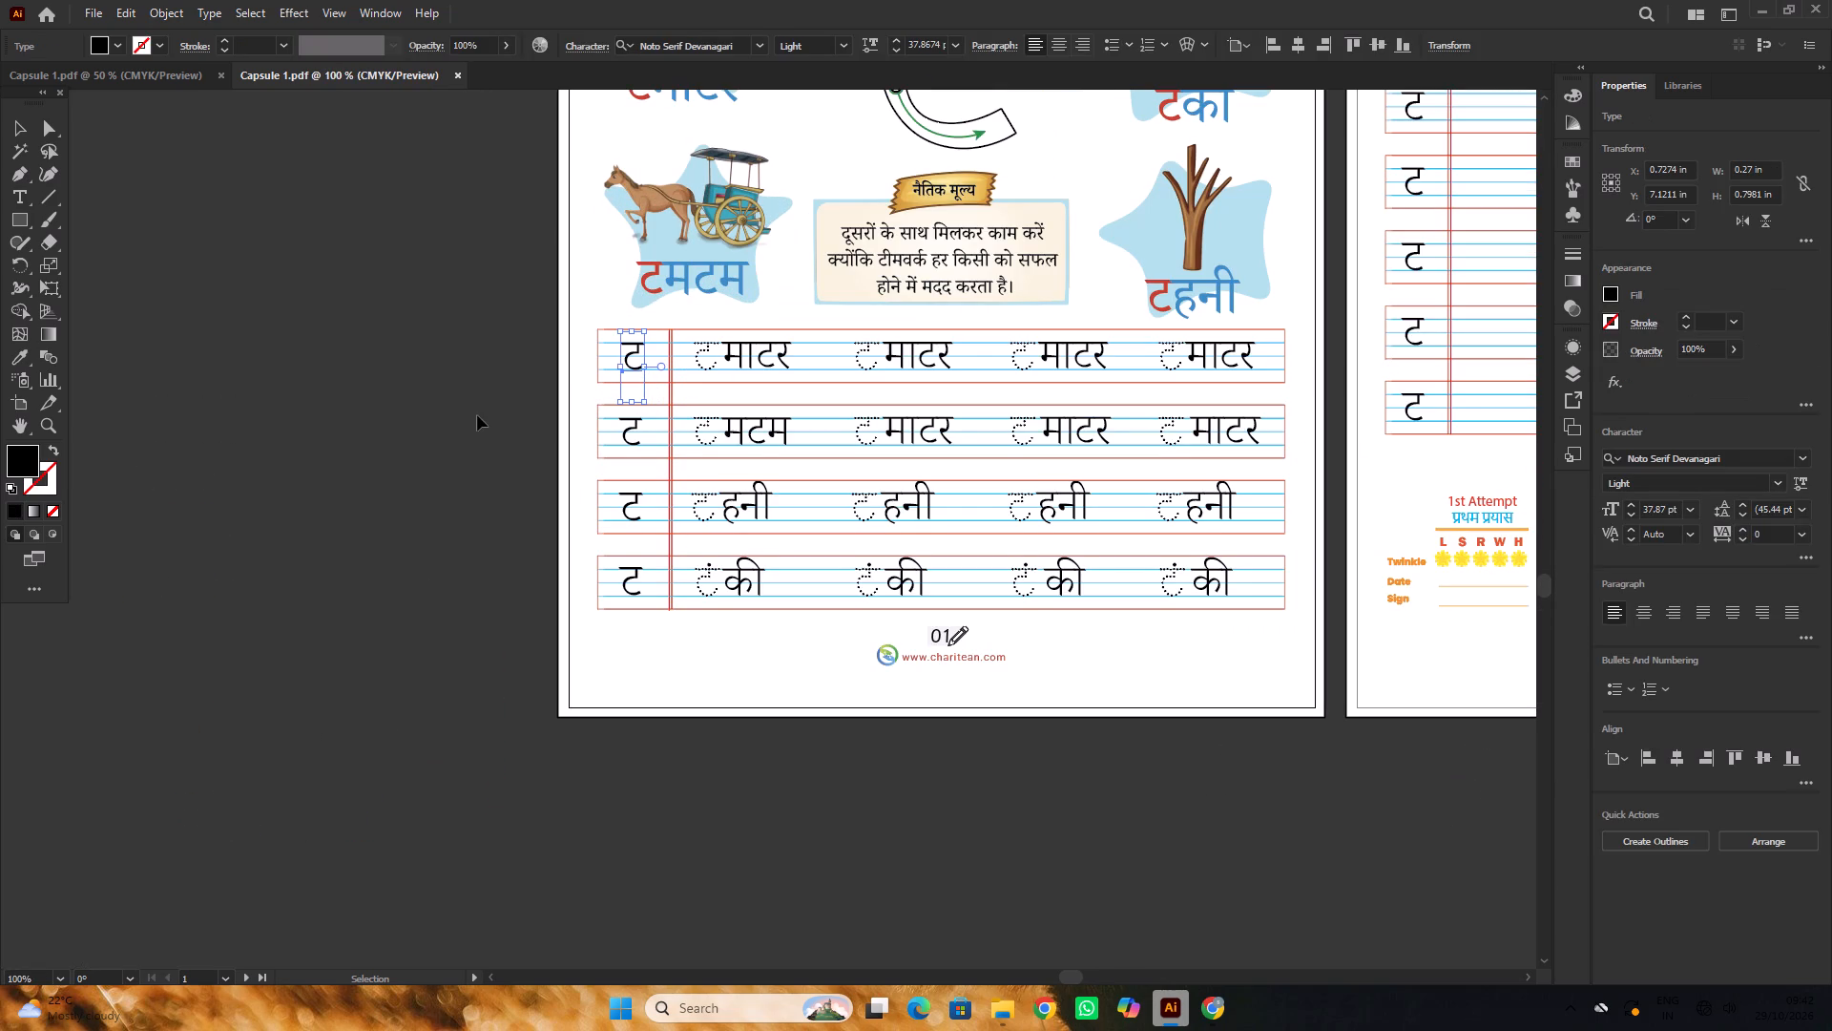
{"action": "key", "text": "ctrl+c"}
{"action": "left_click", "coordinate": [177, 75]}
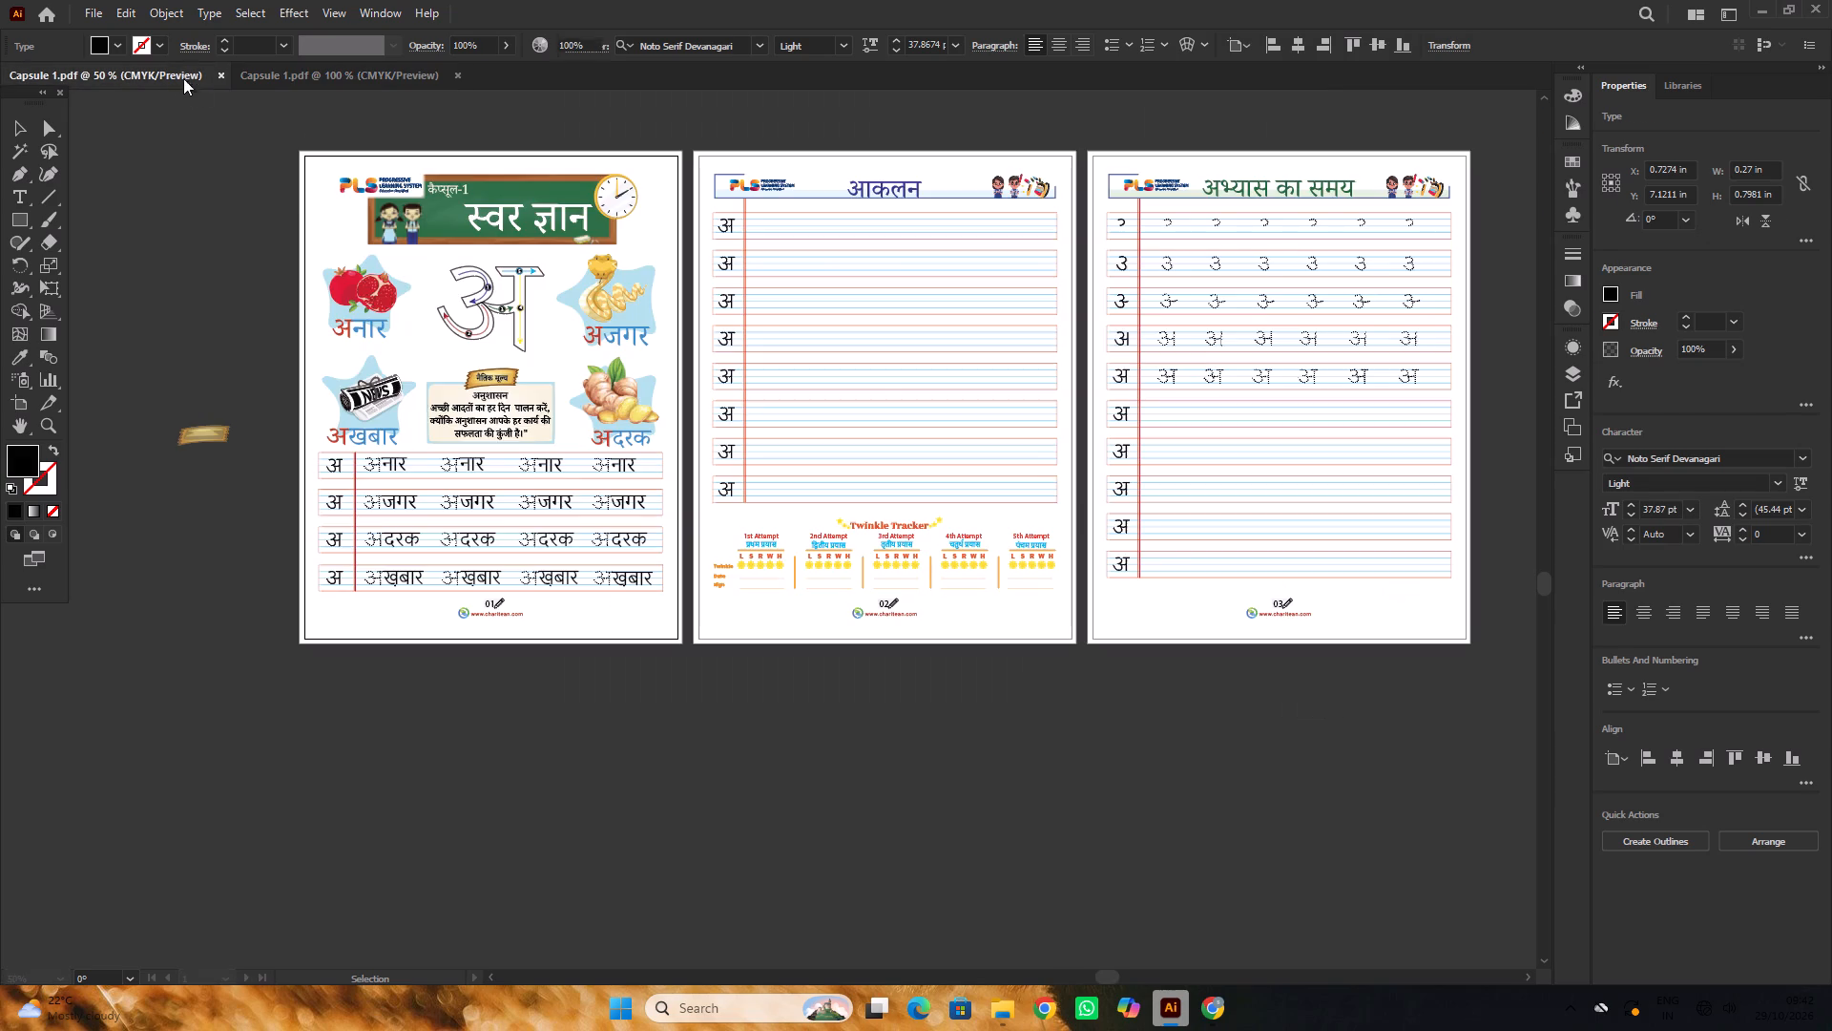
{"action": "scroll", "coordinate": [1094, 462], "scroll_direction": "down", "scroll_amount": 4, "text": "alt"}
{"action": "scroll", "coordinate": [735, 546], "scroll_direction": "up", "scroll_amount": 2, "text": "alt"}
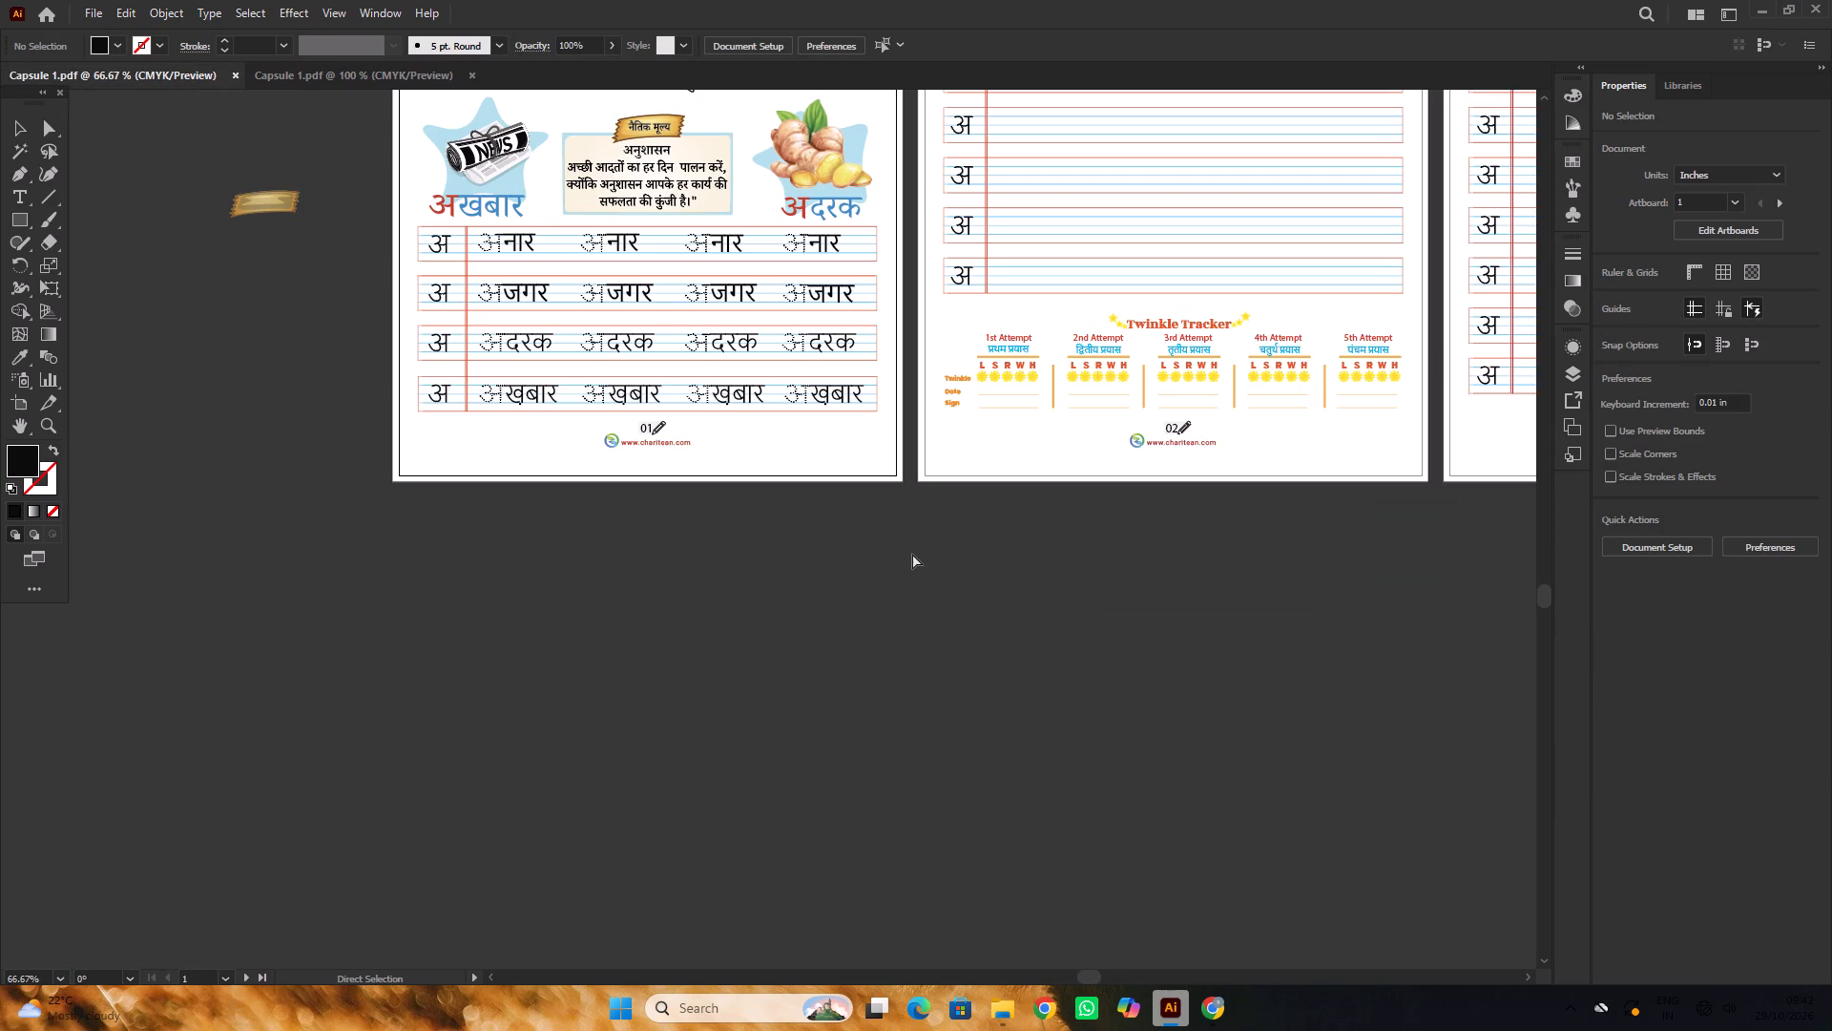
{"action": "key", "text": "ctrl+v"}
{"action": "left_click", "coordinate": [937, 553]}
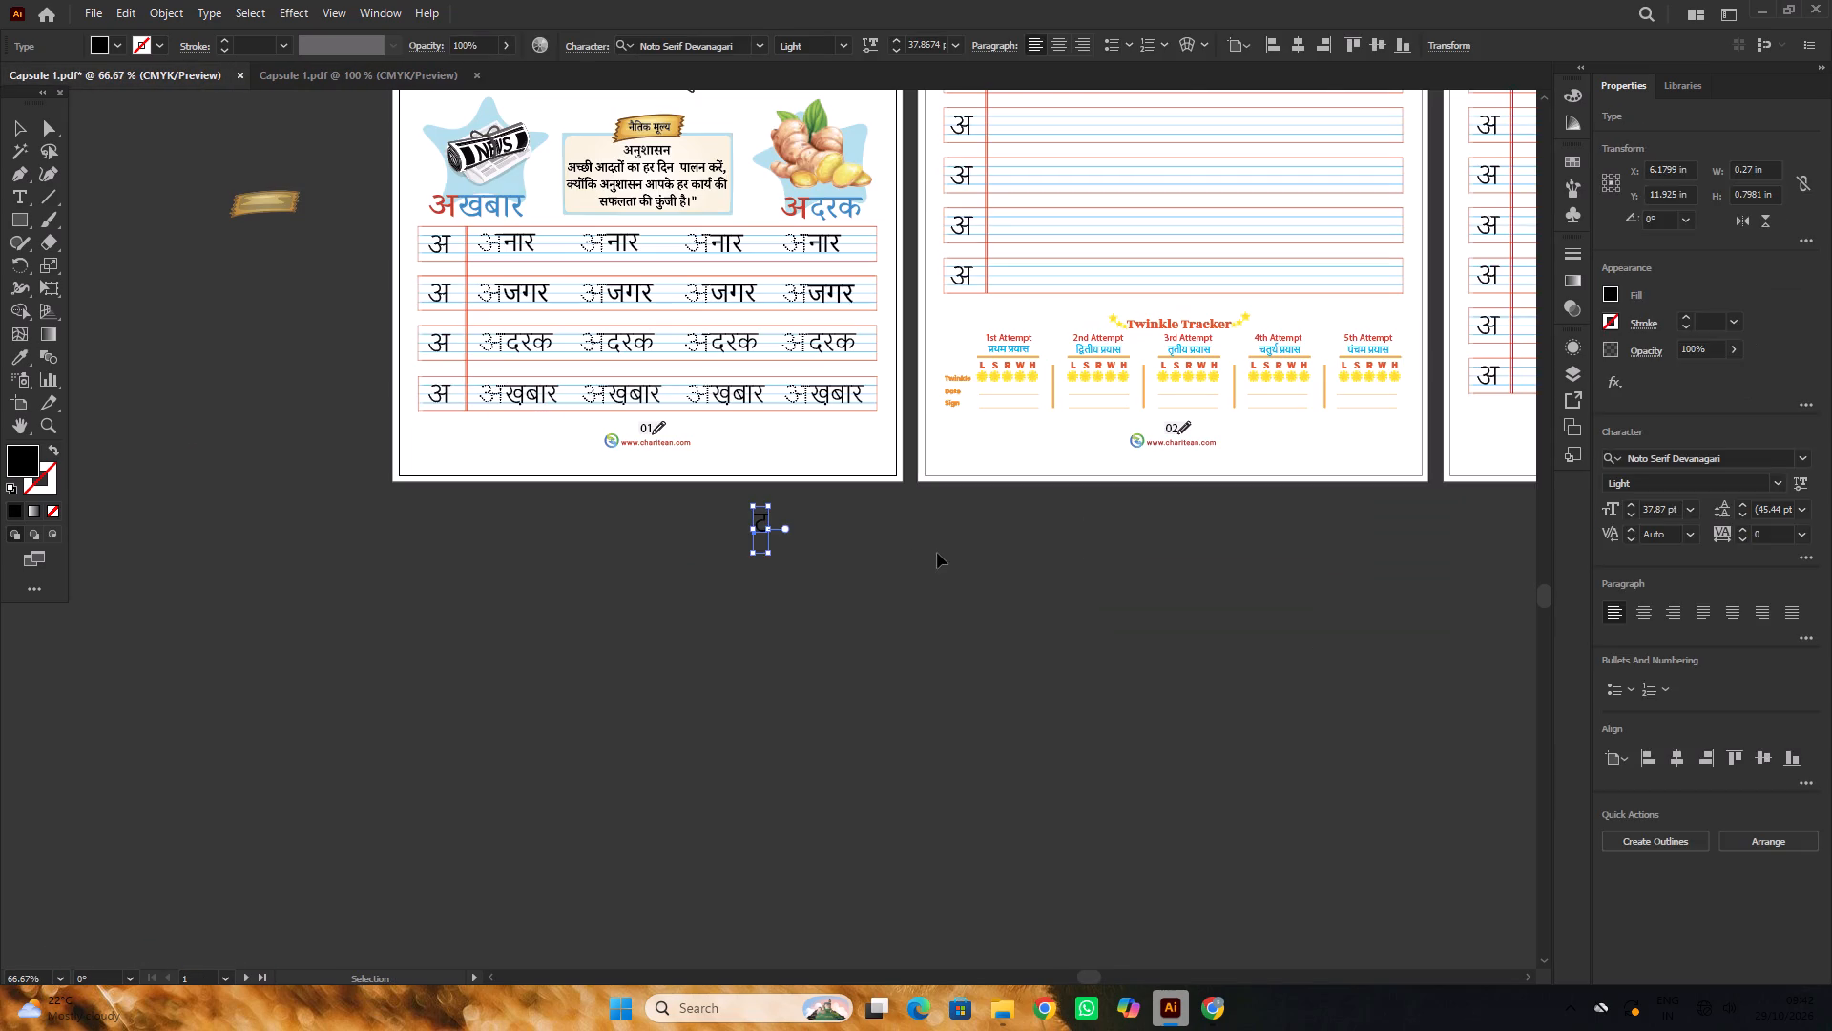
{"action": "scroll", "coordinate": [722, 487], "scroll_direction": "up", "scroll_amount": 4, "text": "alt"}
{"action": "scroll", "coordinate": [1012, 538], "scroll_direction": "down", "scroll_amount": 3, "text": "alt"}
{"action": "scroll", "coordinate": [1012, 538], "scroll_direction": "up", "scroll_amount": 10}
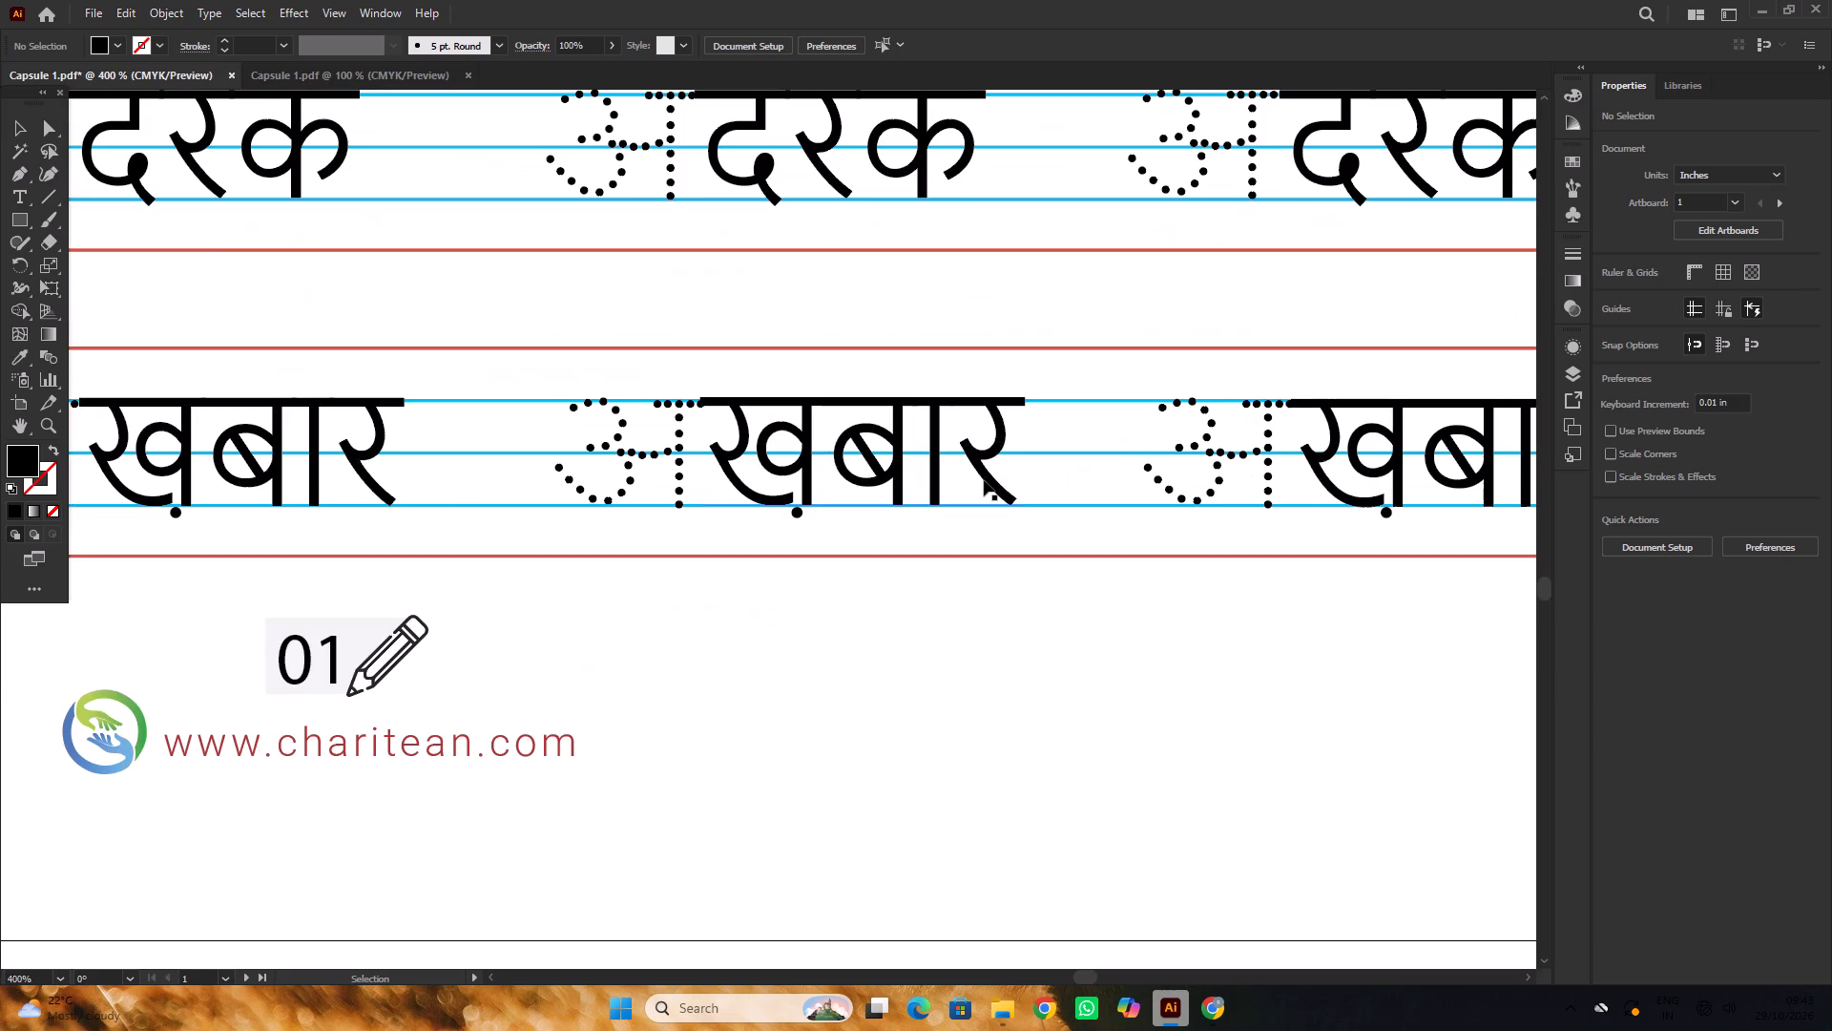
{"action": "scroll", "coordinate": [984, 480], "scroll_direction": "down", "scroll_amount": 4, "text": "alt"}
{"action": "scroll", "coordinate": [609, 543], "scroll_direction": "up", "scroll_amount": 1, "text": "alt"}
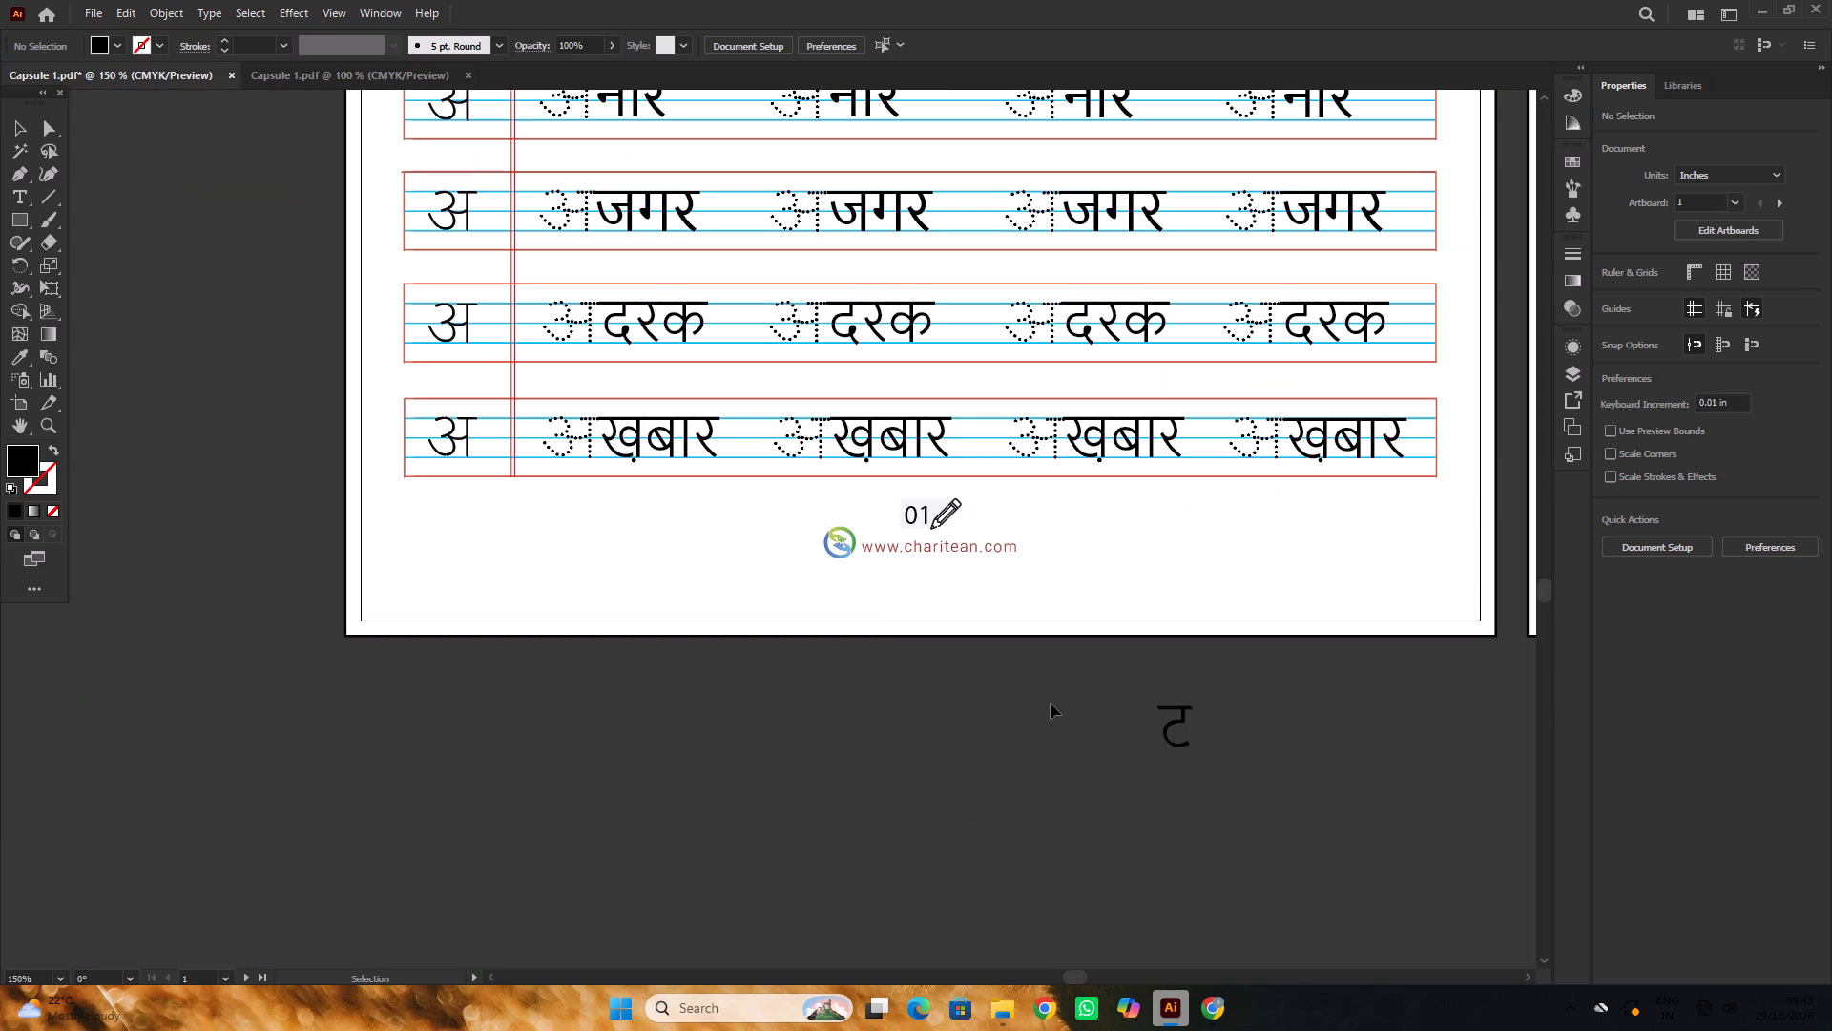
{"action": "double_click", "coordinate": [1178, 720]}
{"action": "left_click_drag", "start_coordinate": [1184, 715], "coordinate": [1155, 744]}
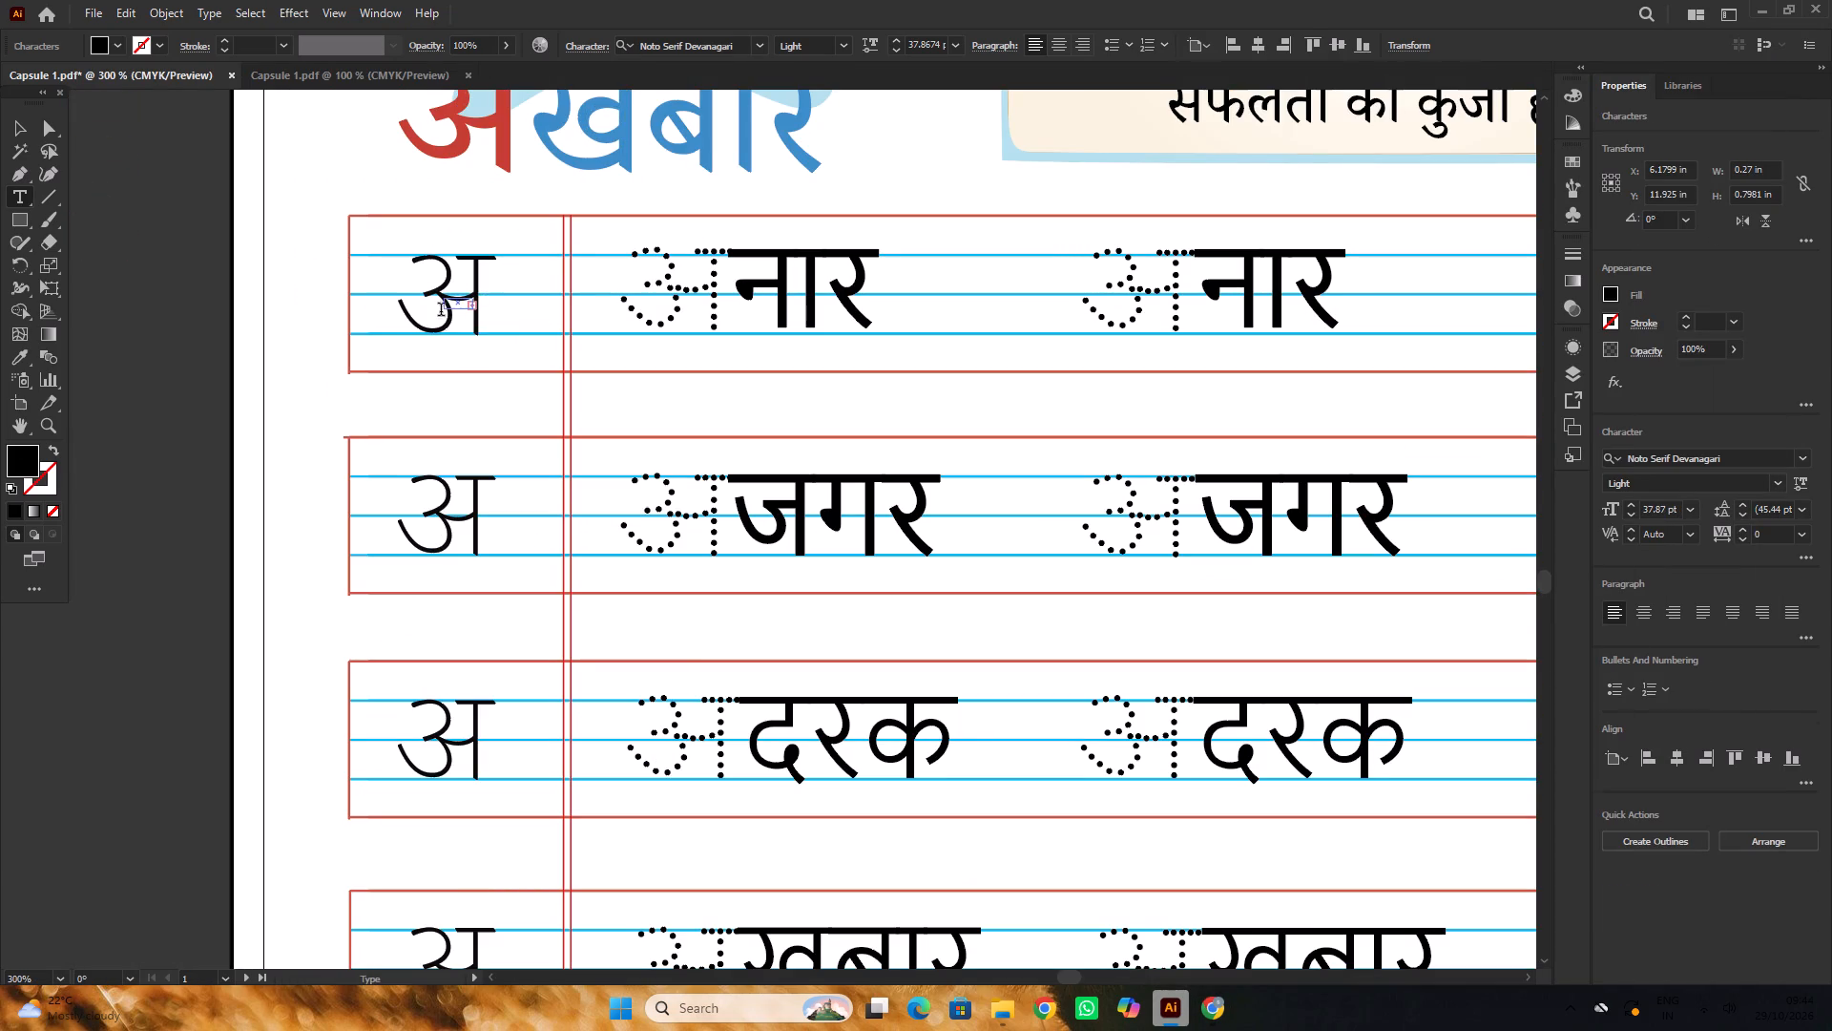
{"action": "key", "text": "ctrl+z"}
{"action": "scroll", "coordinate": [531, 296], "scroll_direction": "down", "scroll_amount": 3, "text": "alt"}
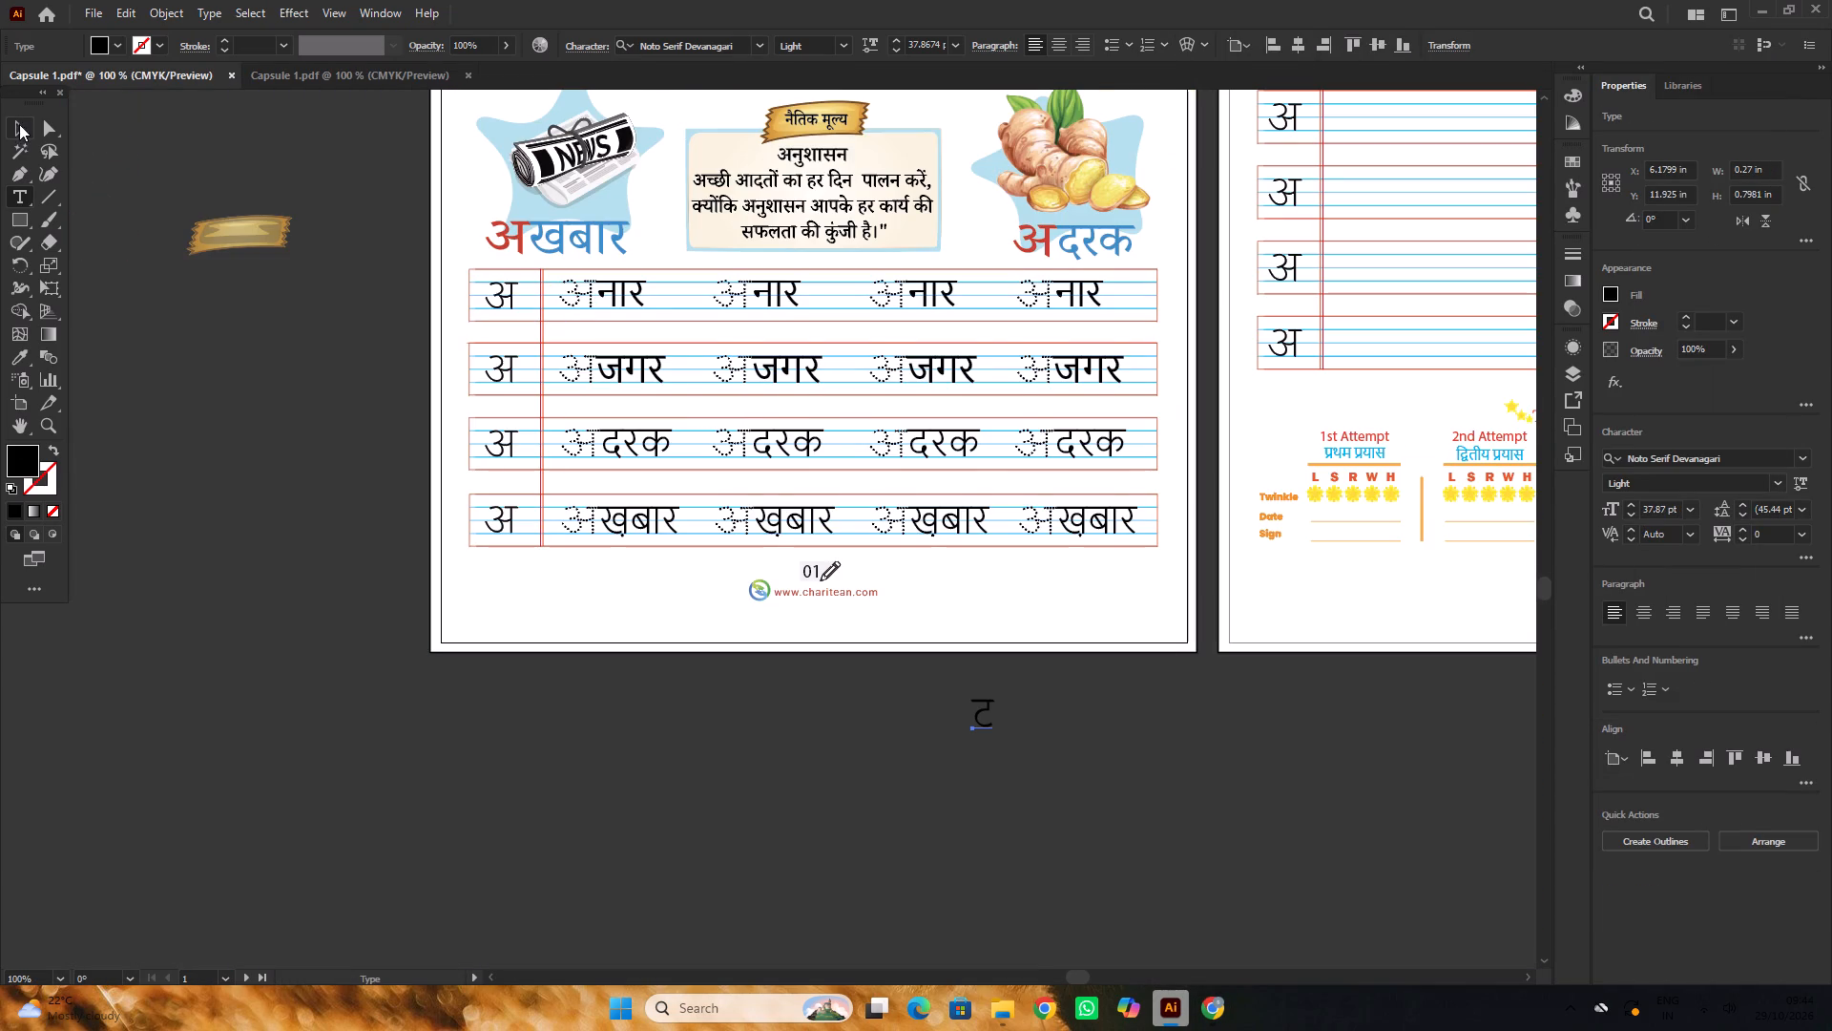
Replace the ट in the text object below page 01 with a pasted अ, keeping its Noto Serif Devanagari Light formatting.
{"action": "left_click", "coordinate": [19, 124]}
{"action": "scroll", "coordinate": [1055, 541], "scroll_direction": "down", "scroll_amount": 5}
{"action": "scroll", "coordinate": [1025, 597], "scroll_direction": "up", "scroll_amount": 1, "text": "alt"}
{"action": "double_click", "coordinate": [966, 617]}
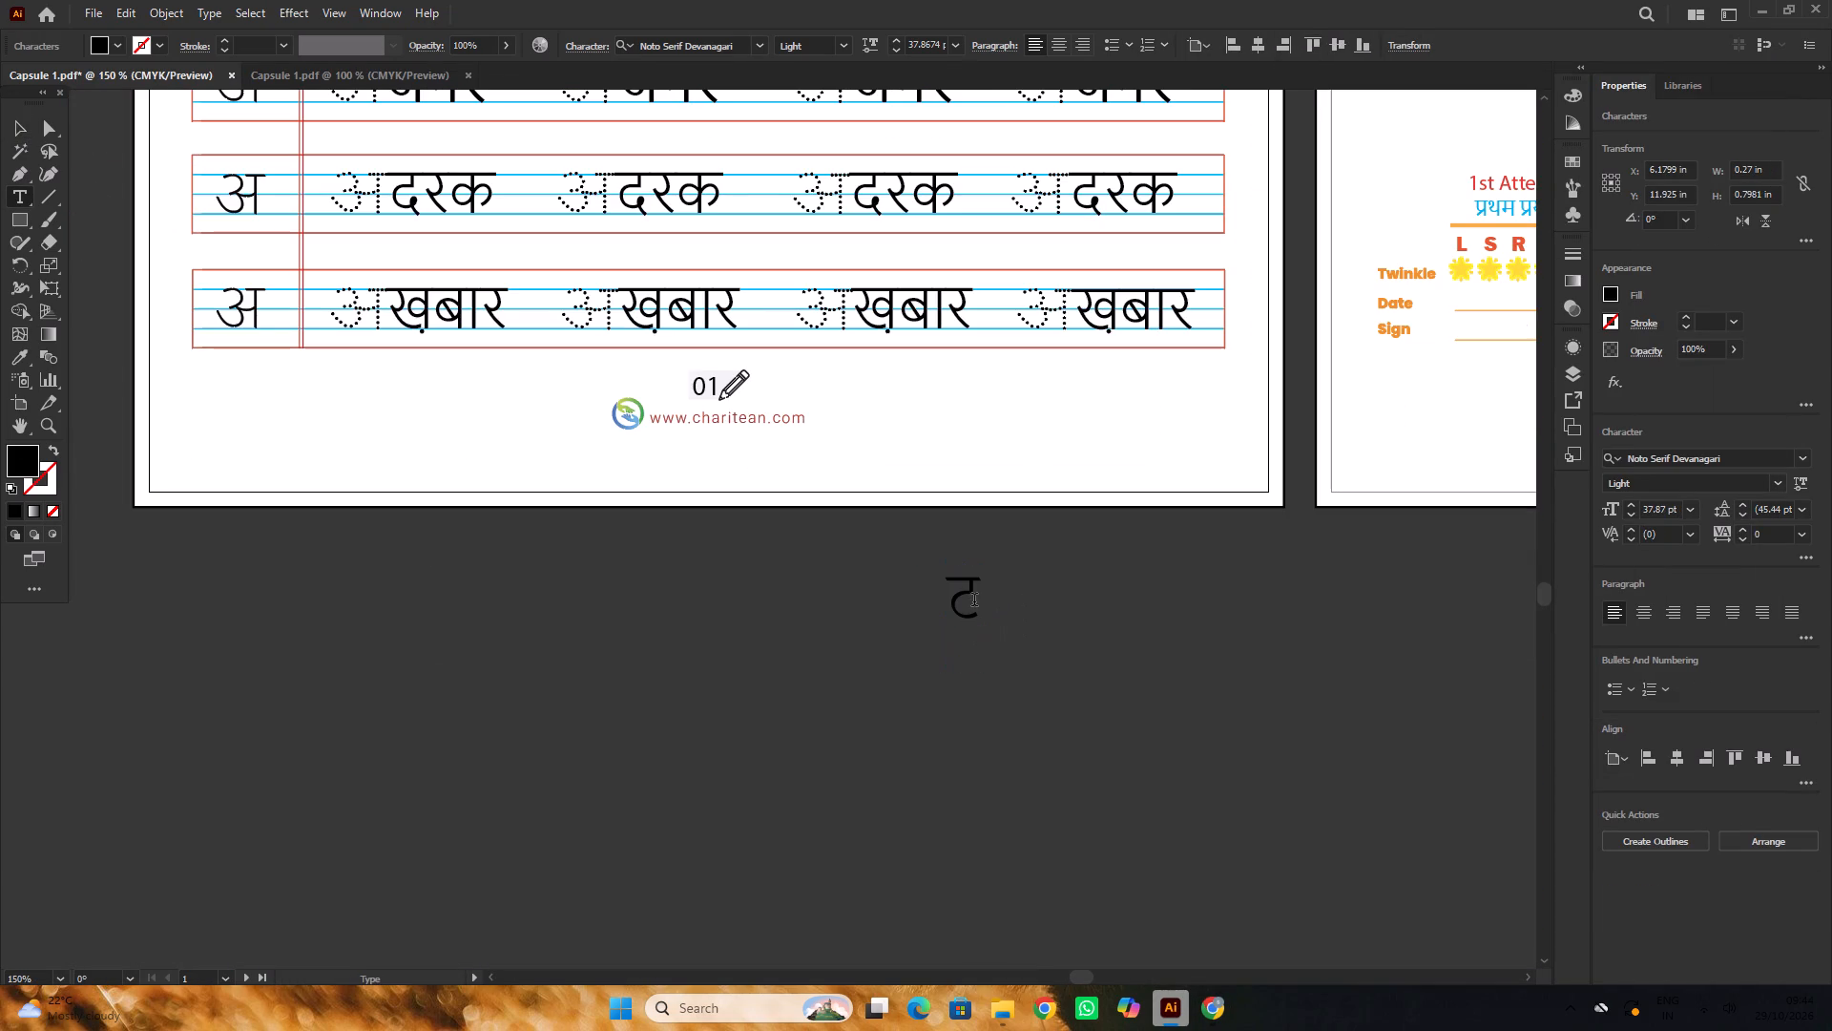
{"action": "left_click_drag", "start_coordinate": [977, 594], "coordinate": [946, 606]}
{"action": "key", "text": "ctrl+v"}
{"action": "scroll", "coordinate": [1052, 602], "scroll_direction": "down", "scroll_amount": 1, "text": "alt"}
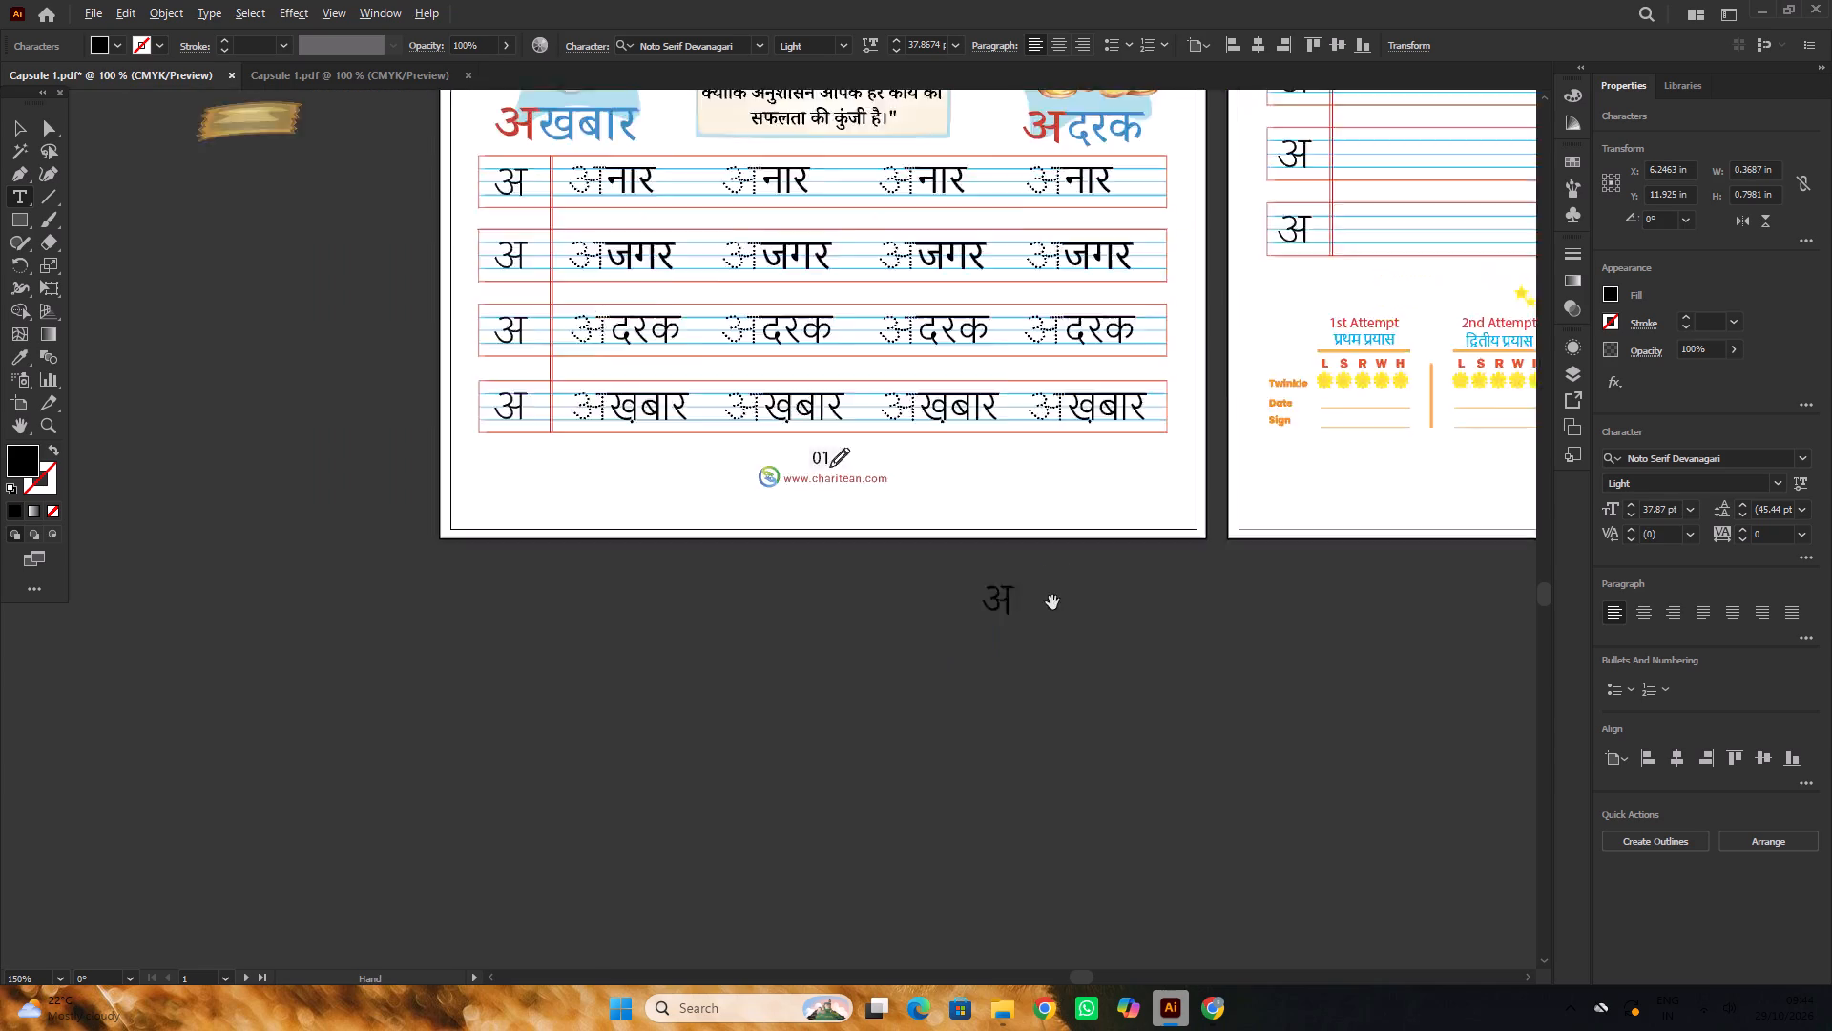
{"action": "scroll", "coordinate": [1052, 602], "scroll_direction": "down", "scroll_amount": 3, "text": "alt"}
{"action": "scroll", "coordinate": [1045, 600], "scroll_direction": "up", "scroll_amount": 4, "text": "alt"}
{"action": "left_click", "coordinate": [20, 134]}
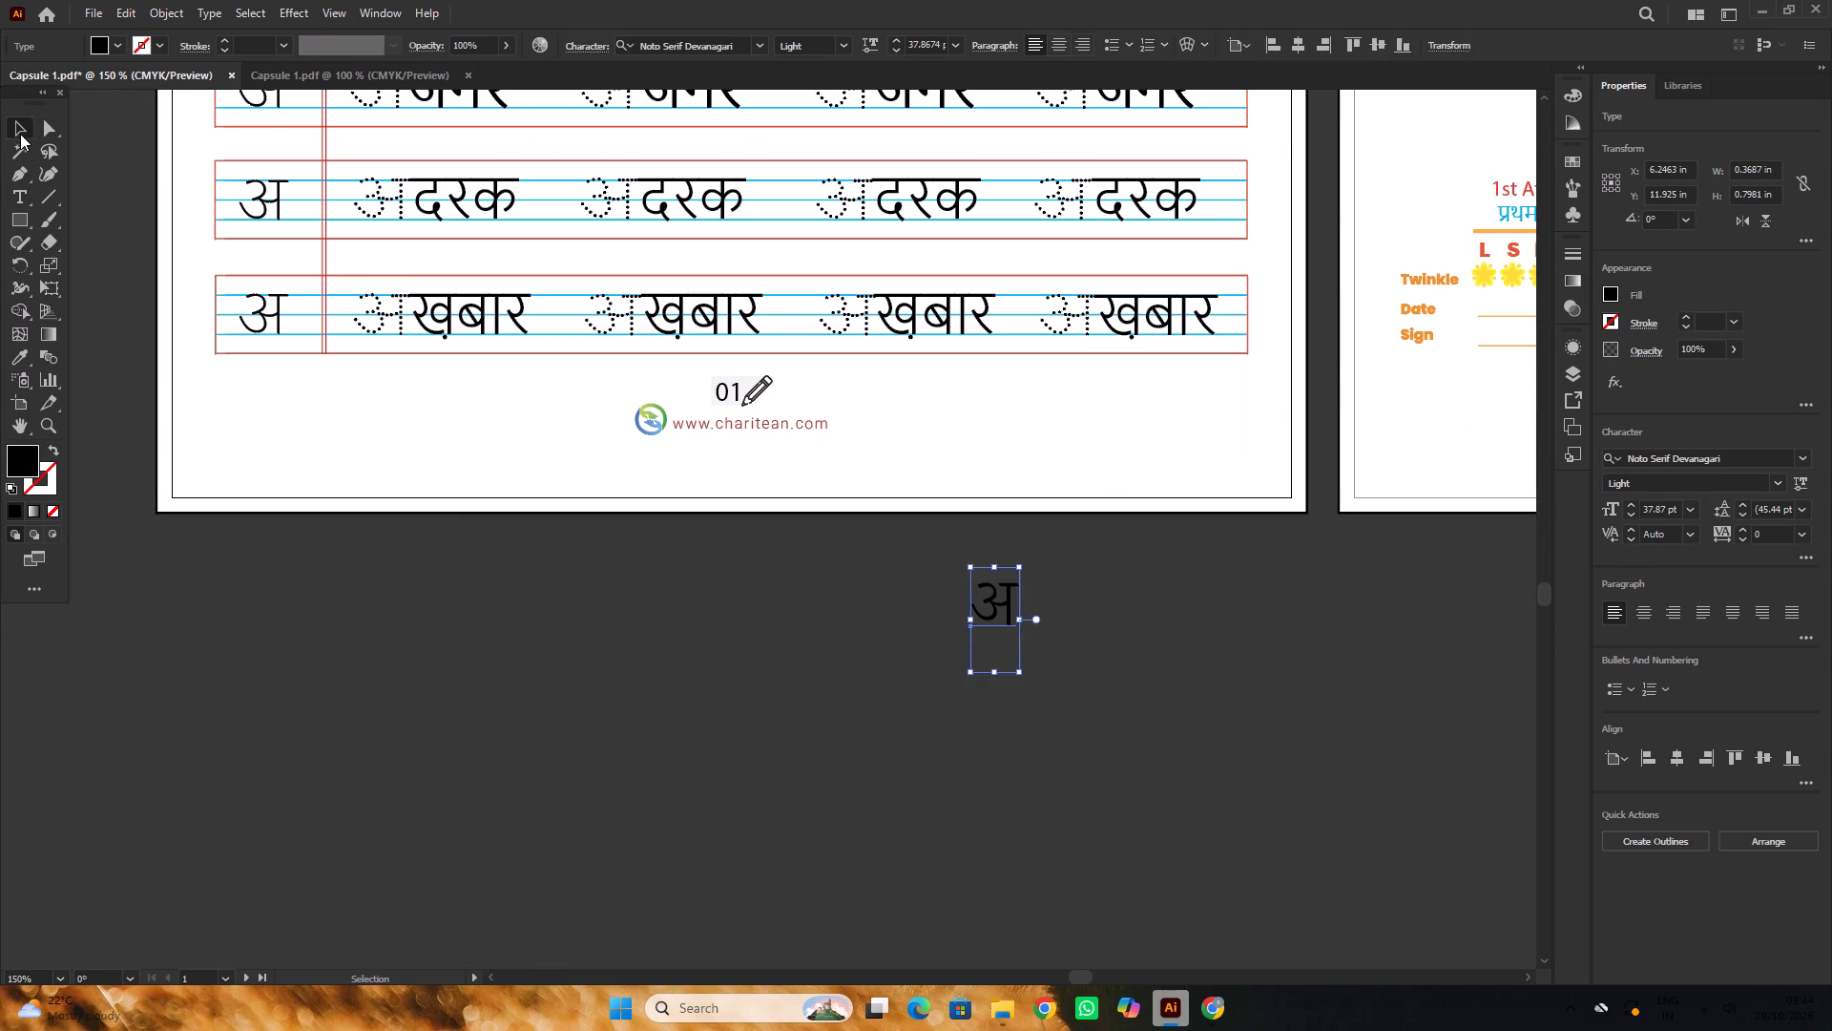
{"action": "left_click", "coordinate": [765, 637]}
Compare the new अ with the solid letters starting page 01's tracing rows, and move it outside the page's left edge.
{"action": "scroll", "coordinate": [1030, 647], "scroll_direction": "down", "scroll_amount": 2, "text": "alt"}
{"action": "scroll", "coordinate": [1018, 627], "scroll_direction": "up", "scroll_amount": 2}
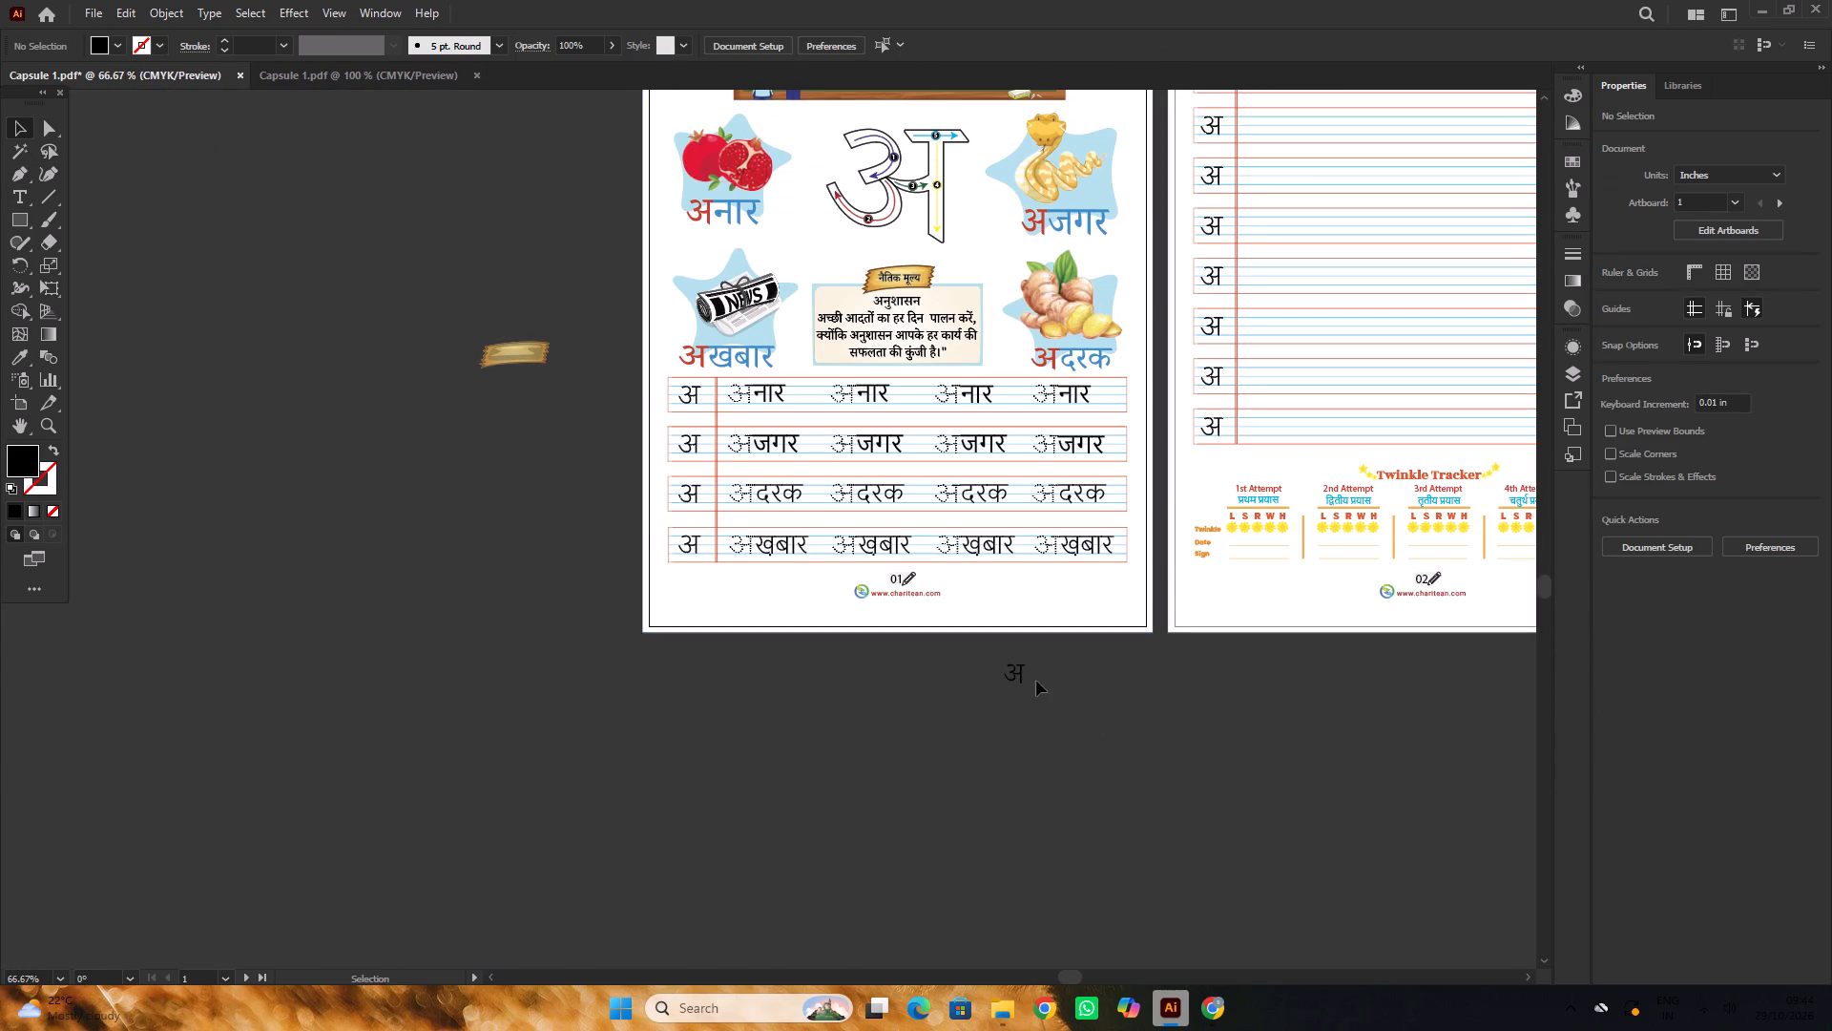
{"action": "left_click_drag", "start_coordinate": [1020, 677], "coordinate": [685, 414]}
{"action": "scroll", "coordinate": [685, 414], "scroll_direction": "up", "scroll_amount": 7, "text": "alt"}
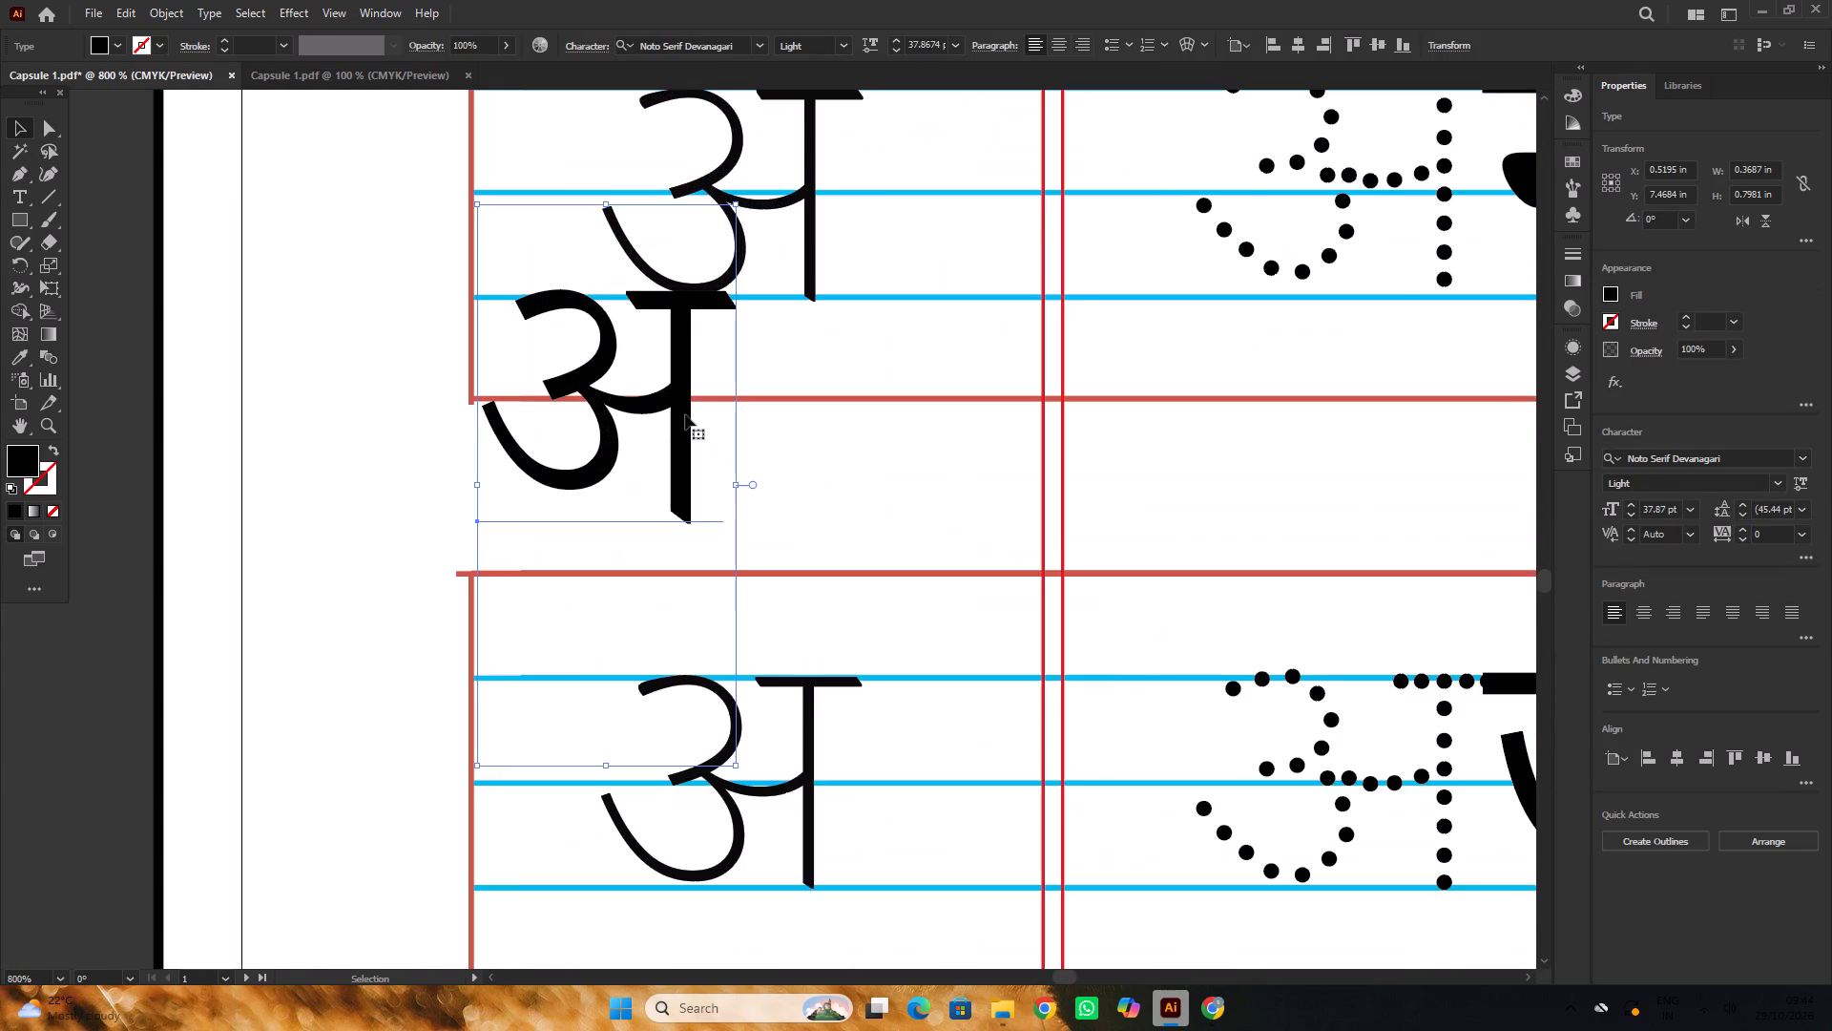
{"action": "scroll", "coordinate": [685, 414], "scroll_direction": "down", "scroll_amount": 4, "text": "alt"}
{"action": "left_click_drag", "start_coordinate": [685, 414], "coordinate": [380, 483]}
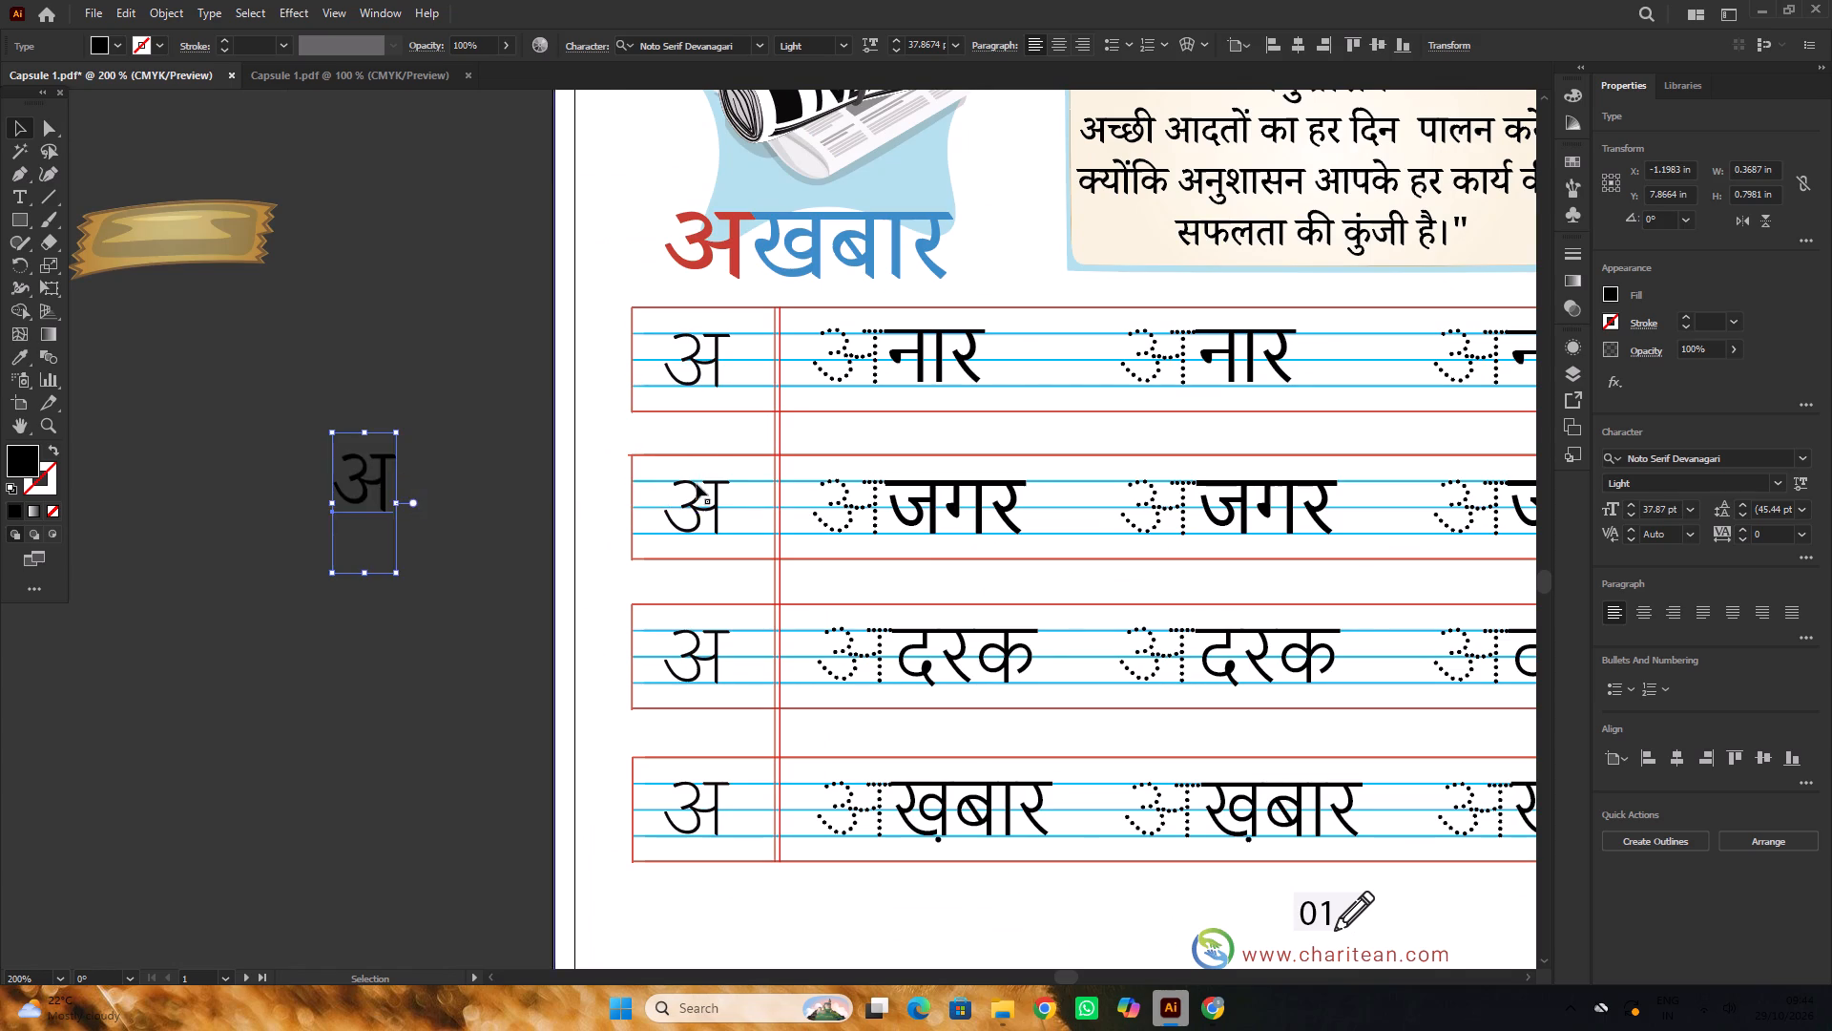
{"action": "scroll", "coordinate": [697, 484], "scroll_direction": "down", "scroll_amount": 2, "text": "alt"}
{"action": "left_click", "coordinate": [510, 403]}
{"action": "left_click", "coordinate": [701, 419]}
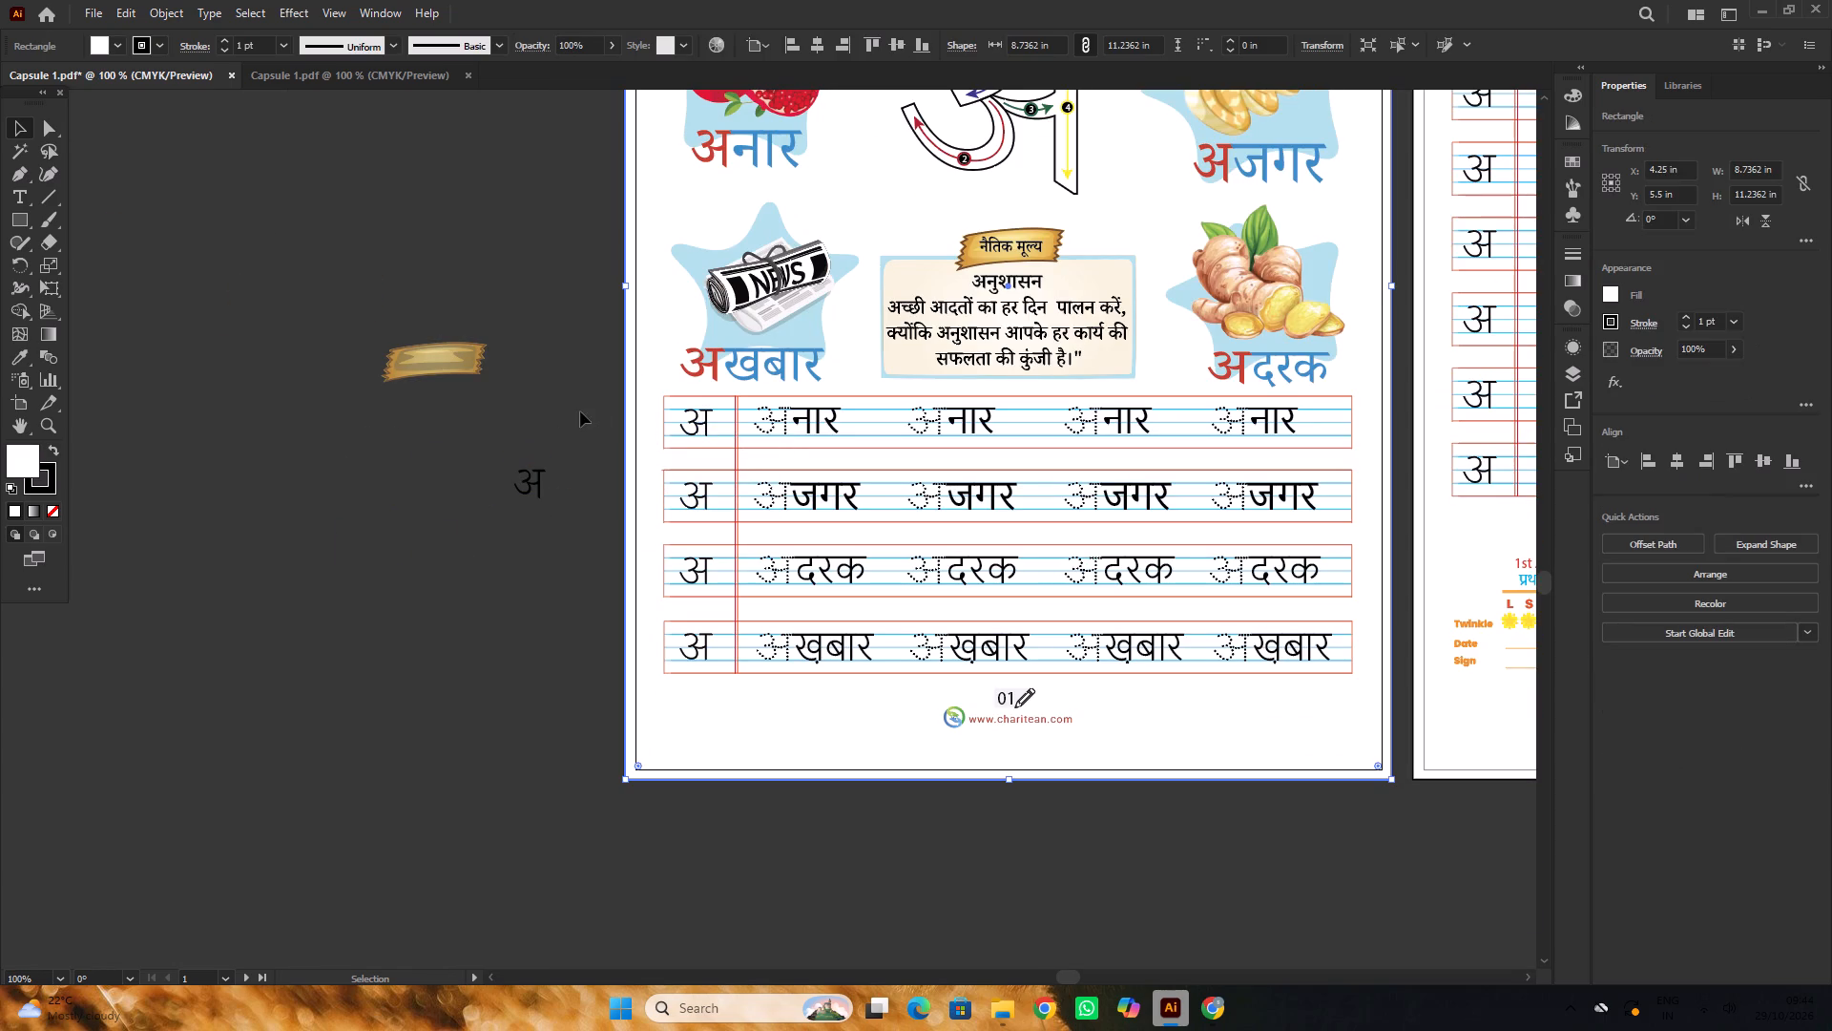
Lock page 01's background rectangle so it stays out of selections.
{"action": "left_click", "coordinate": [559, 381]}
{"action": "left_click", "coordinate": [628, 398]}
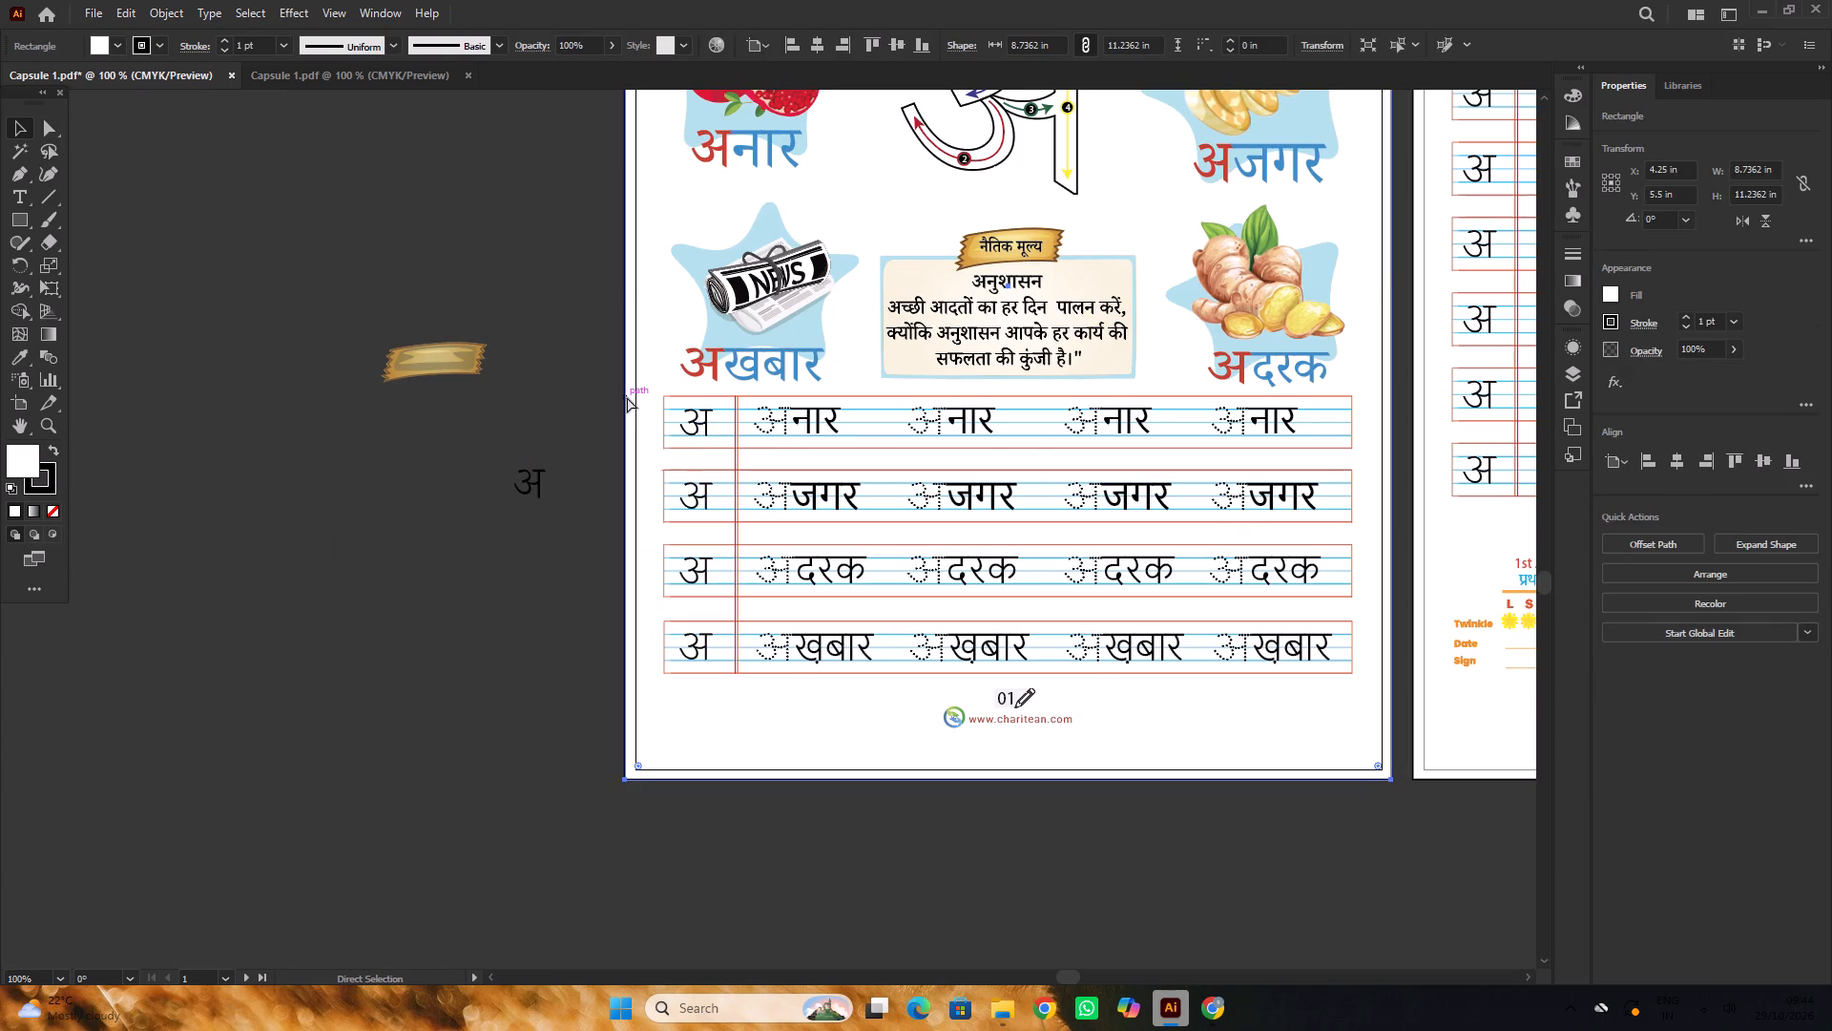
{"action": "key", "text": "ctrl+2"}
Ungroup the tracing-row artwork on page 01 so its letters are separate objects.
{"action": "scroll", "coordinate": [642, 410], "scroll_direction": "down", "scroll_amount": 1, "text": "alt"}
{"action": "left_click", "coordinate": [686, 412]}
{"action": "right_click", "coordinate": [687, 412]}
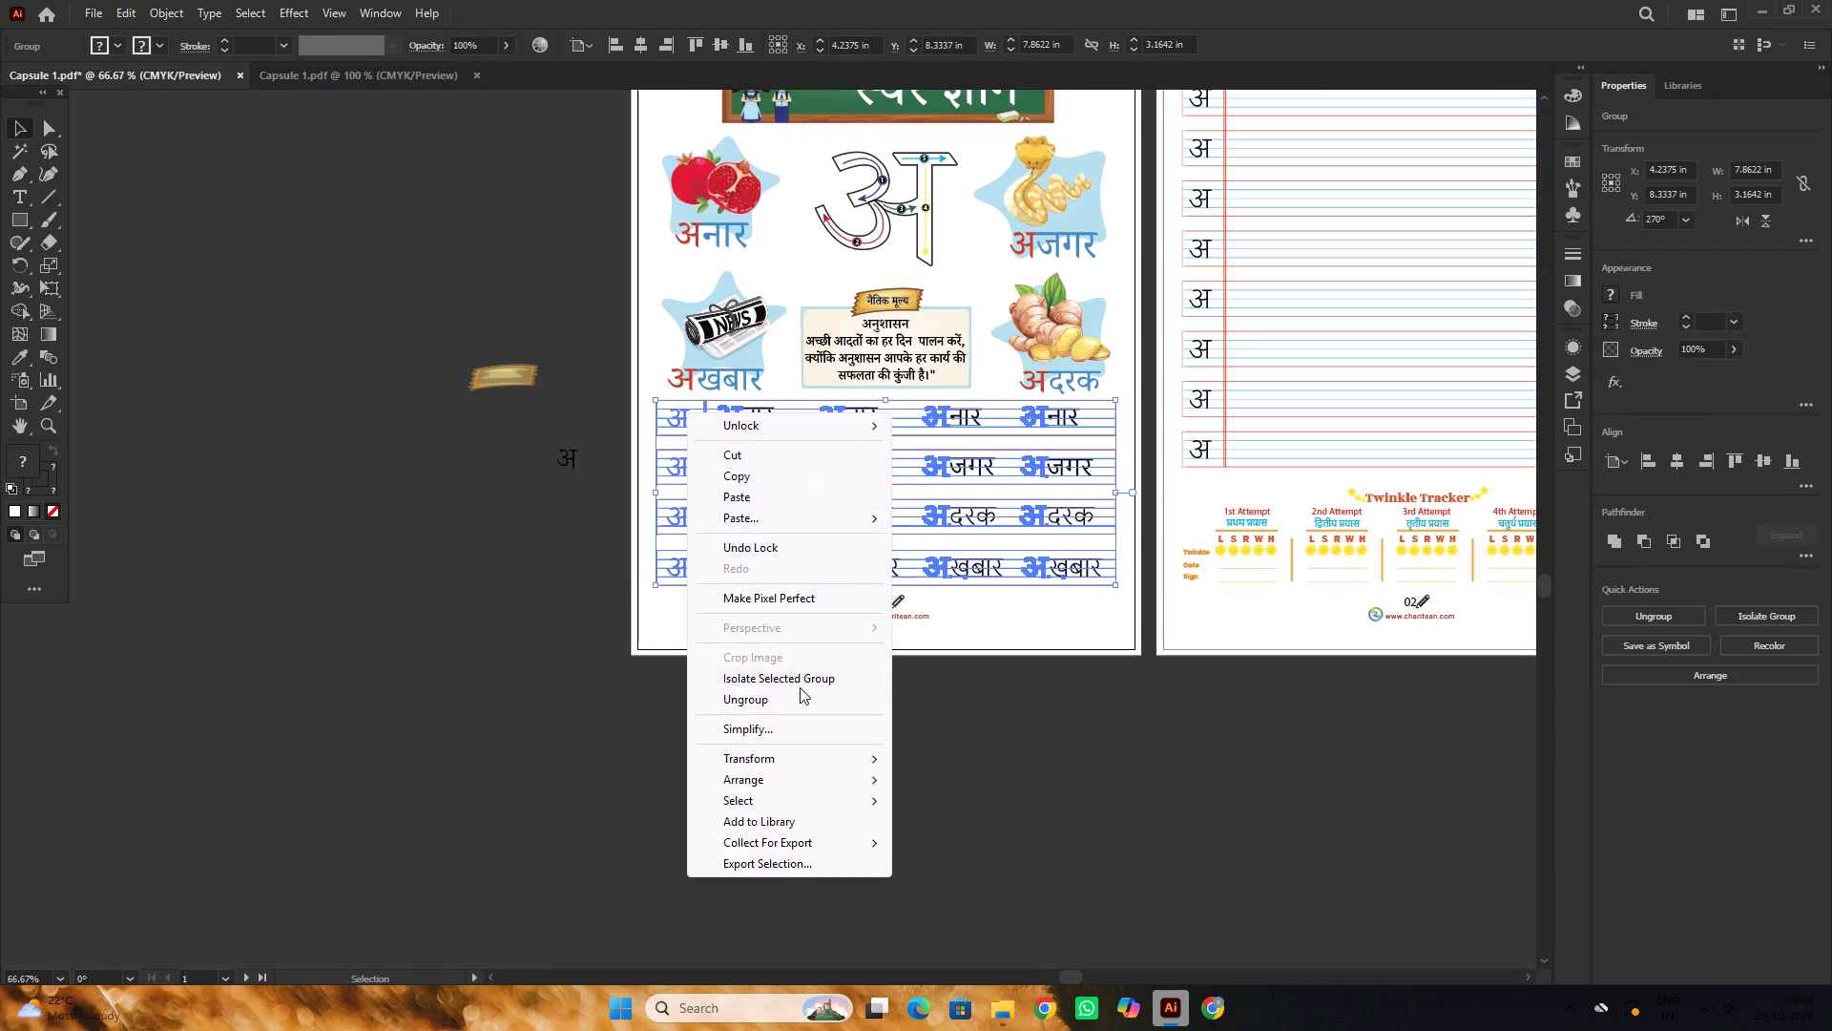
{"action": "left_click", "coordinate": [783, 694]}
{"action": "left_click", "coordinate": [898, 719]}
Delete the four outlined solid अ letters that start page 01's tracing rows.
{"action": "scroll", "coordinate": [663, 426], "scroll_direction": "up", "scroll_amount": 1, "text": "alt"}
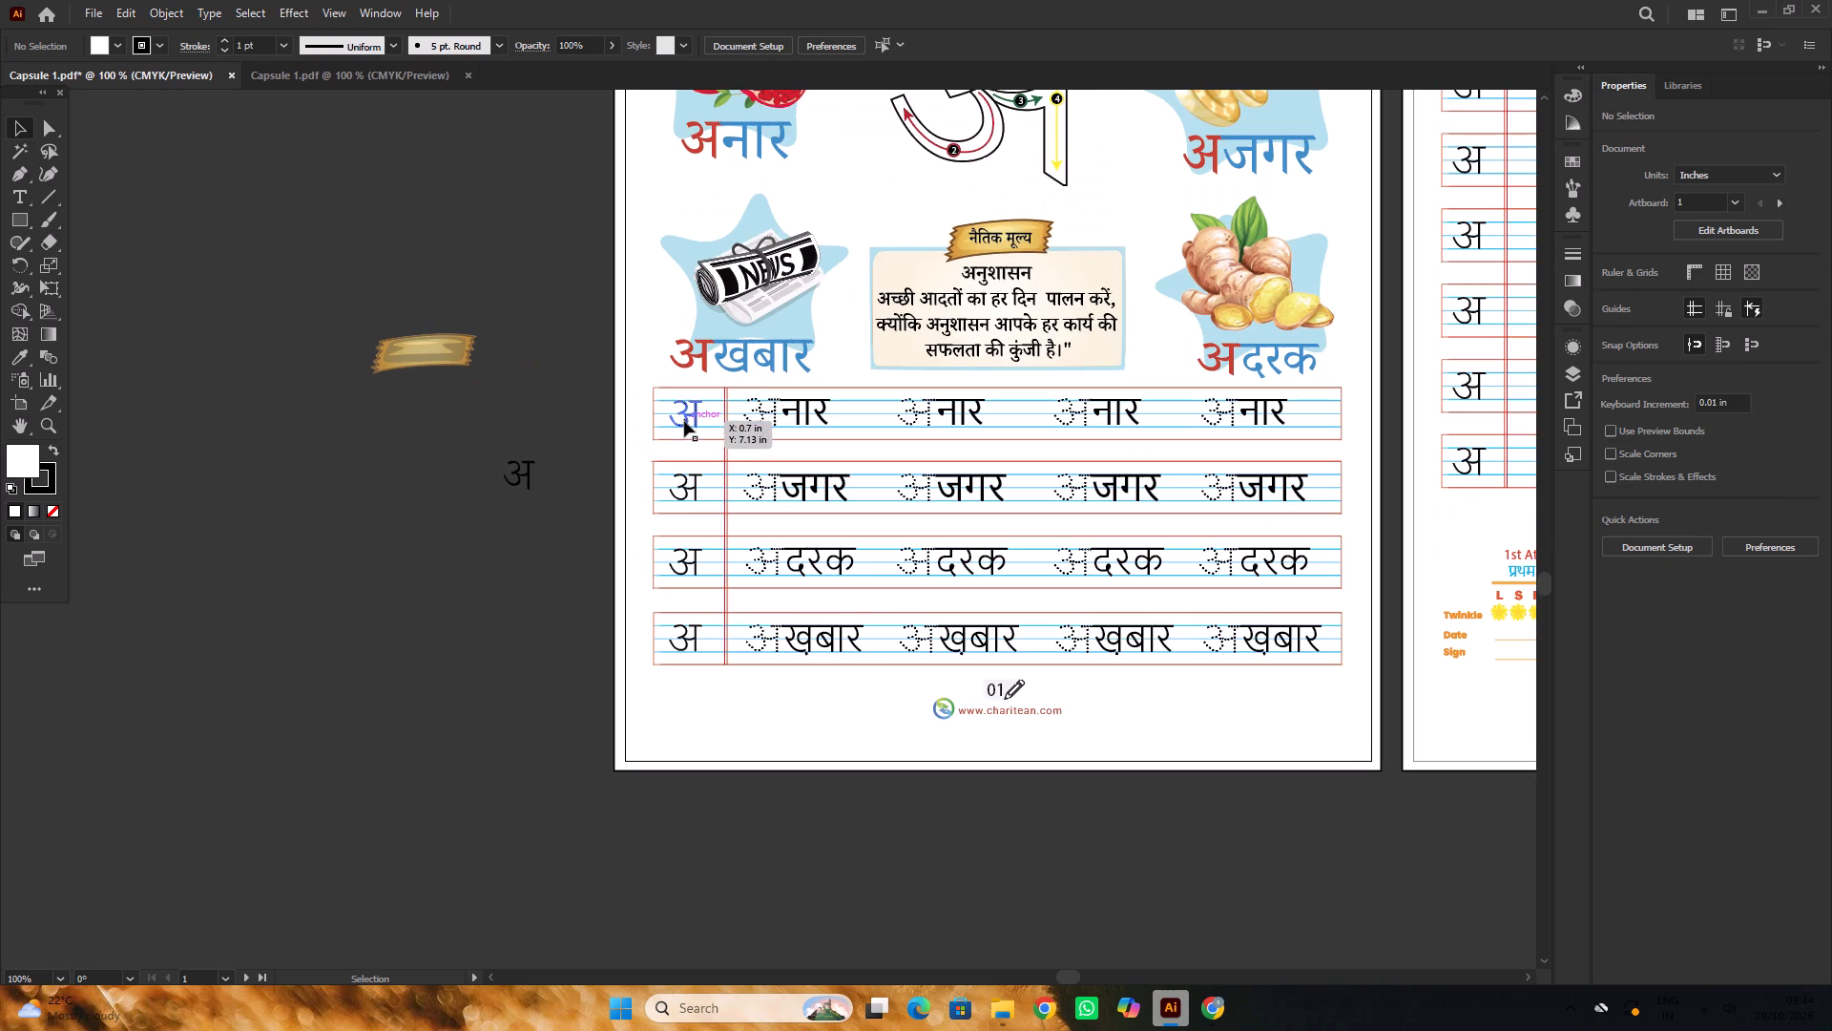
{"action": "left_click", "coordinate": [684, 421]}
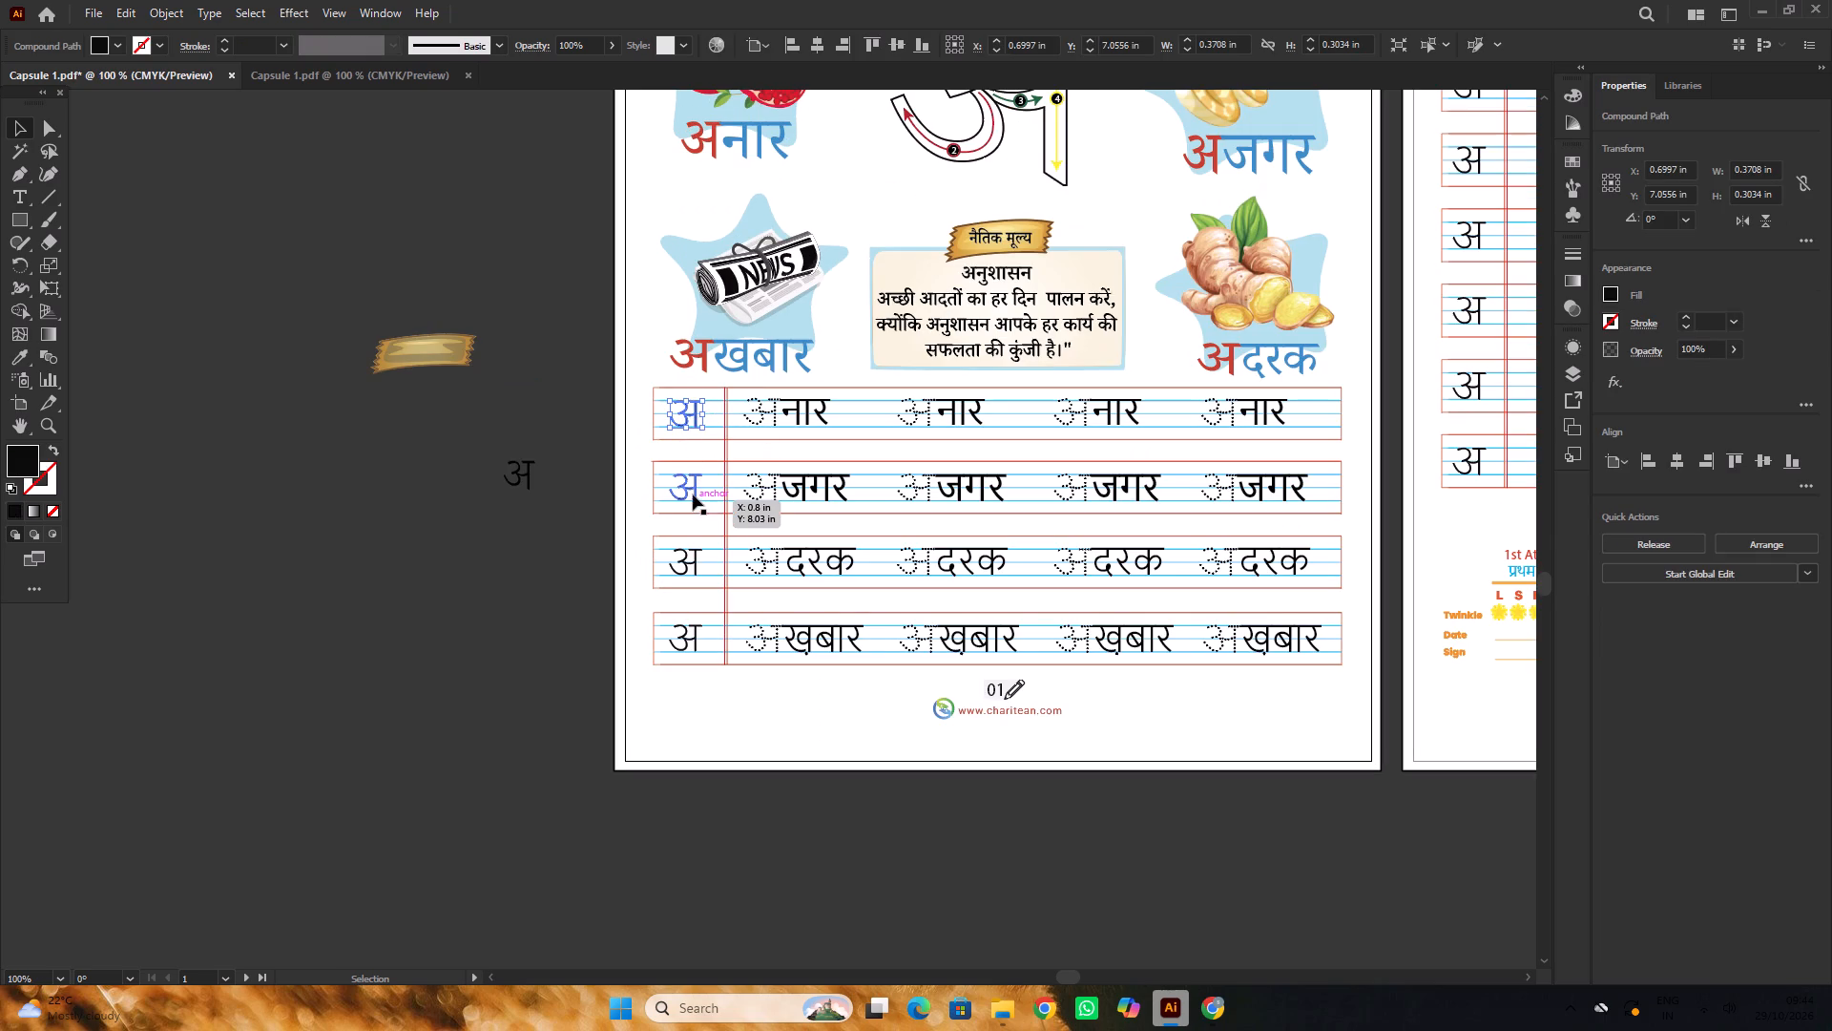
{"action": "left_click", "coordinate": [692, 492]}
{"action": "key", "text": "Delete"}
{"action": "left_click", "coordinate": [692, 412]}
{"action": "key", "text": "Delete"}
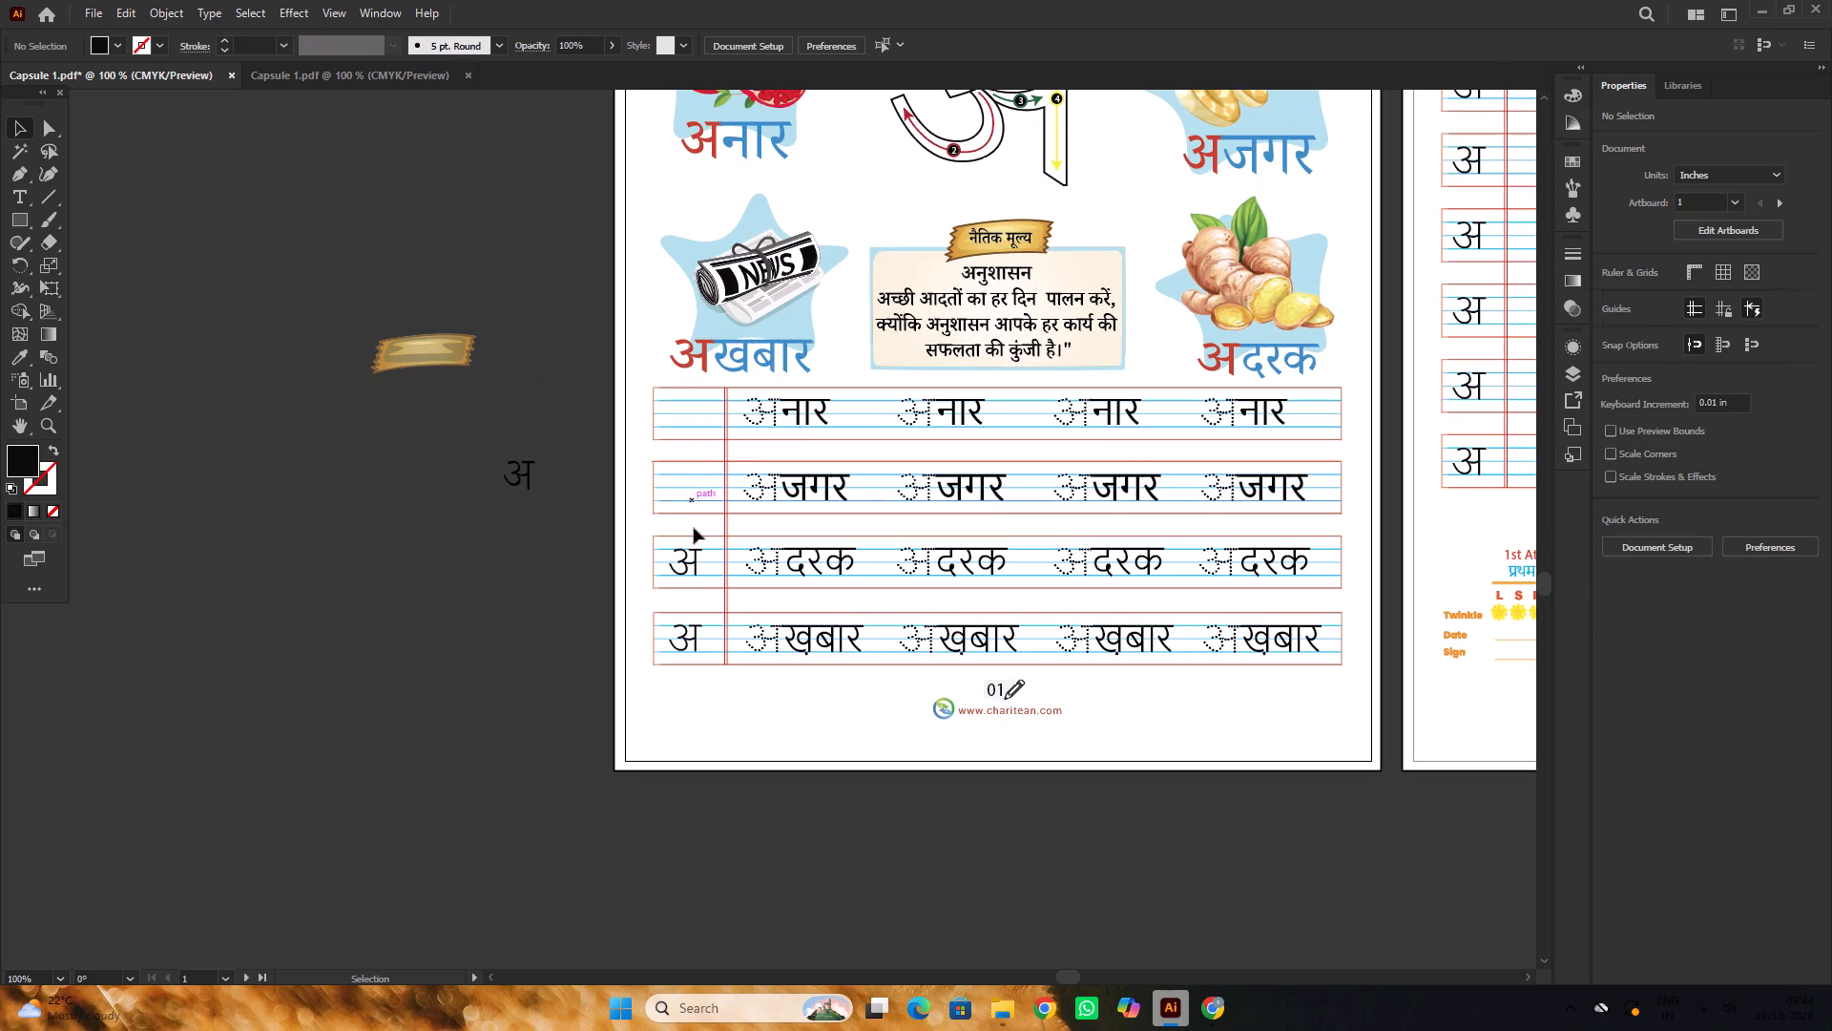
{"action": "left_click", "coordinate": [696, 570]}
{"action": "key", "text": "Delete"}
{"action": "left_click", "coordinate": [694, 641]}
{"action": "key", "text": "Delete"}
Move the live-text अ into the first cell of page 01's अनार row and scale it to about 36.17 pt to fit the guide lines.
{"action": "left_click", "coordinate": [540, 556]}
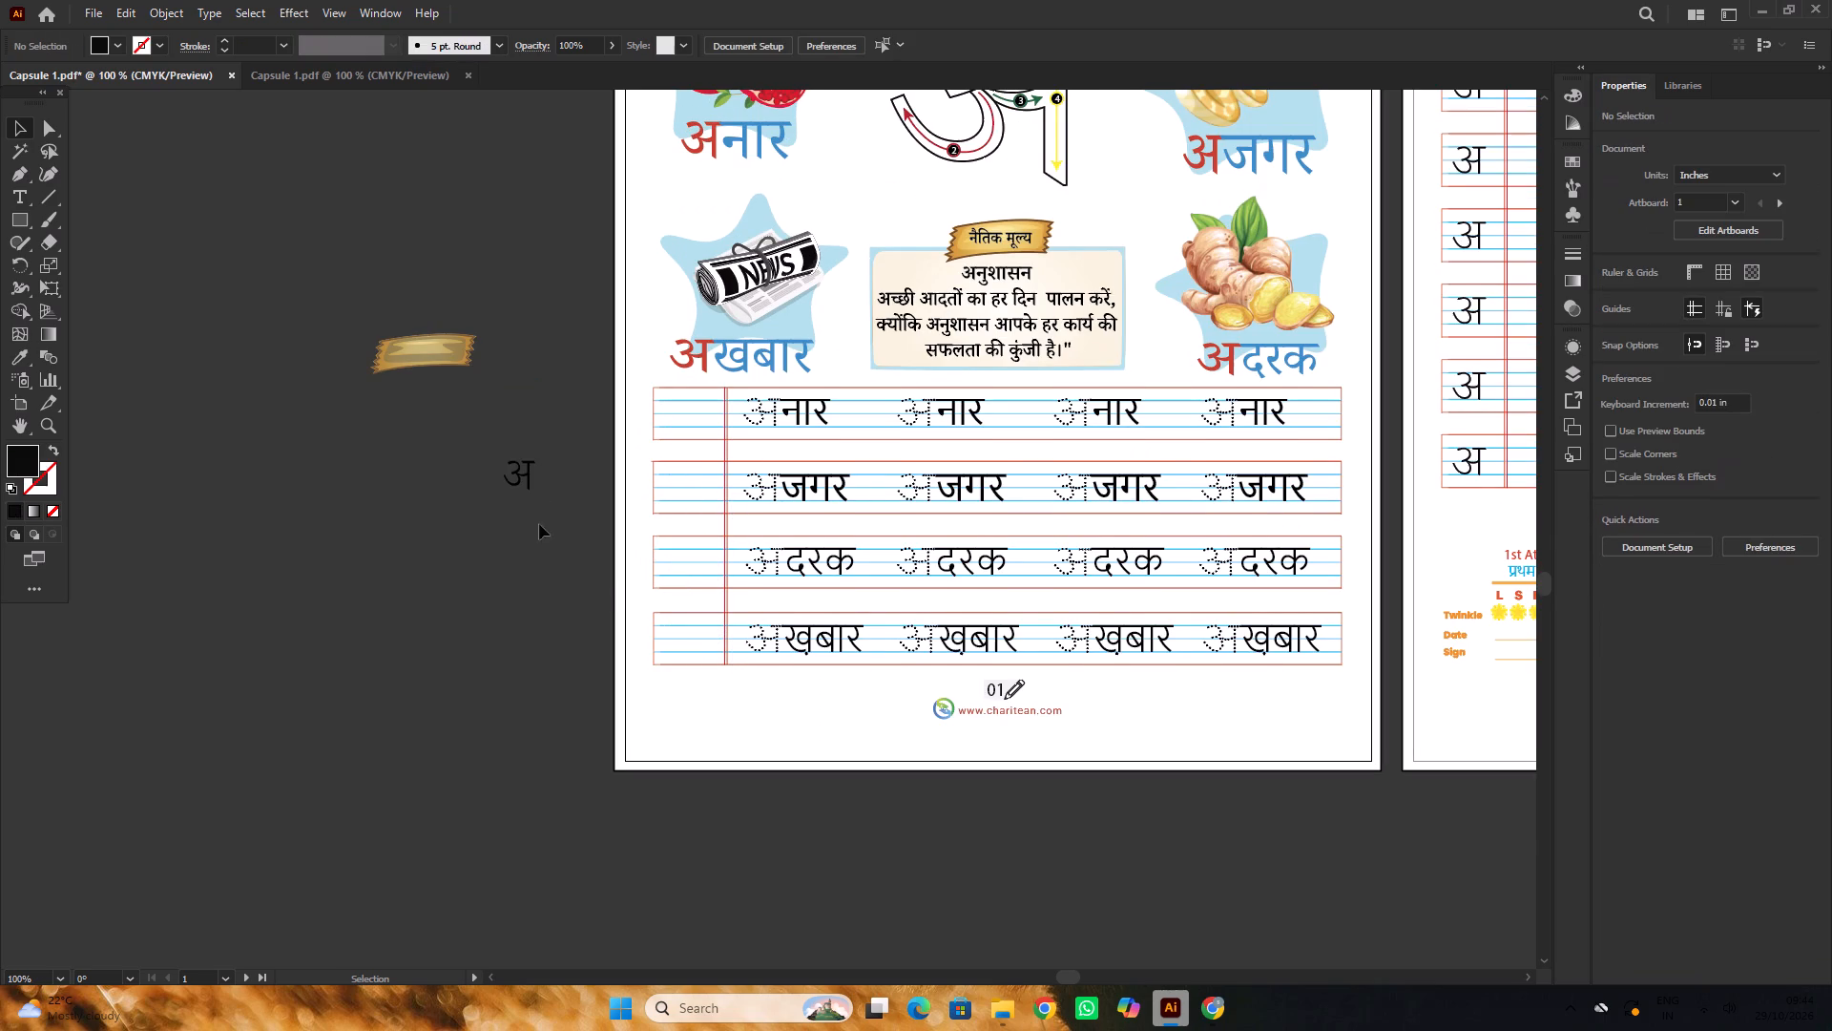
{"action": "scroll", "coordinate": [545, 497], "scroll_direction": "up", "scroll_amount": 3}
{"action": "left_click_drag", "start_coordinate": [523, 550], "coordinate": [685, 487]}
{"action": "scroll", "coordinate": [701, 481], "scroll_direction": "up", "scroll_amount": 3}
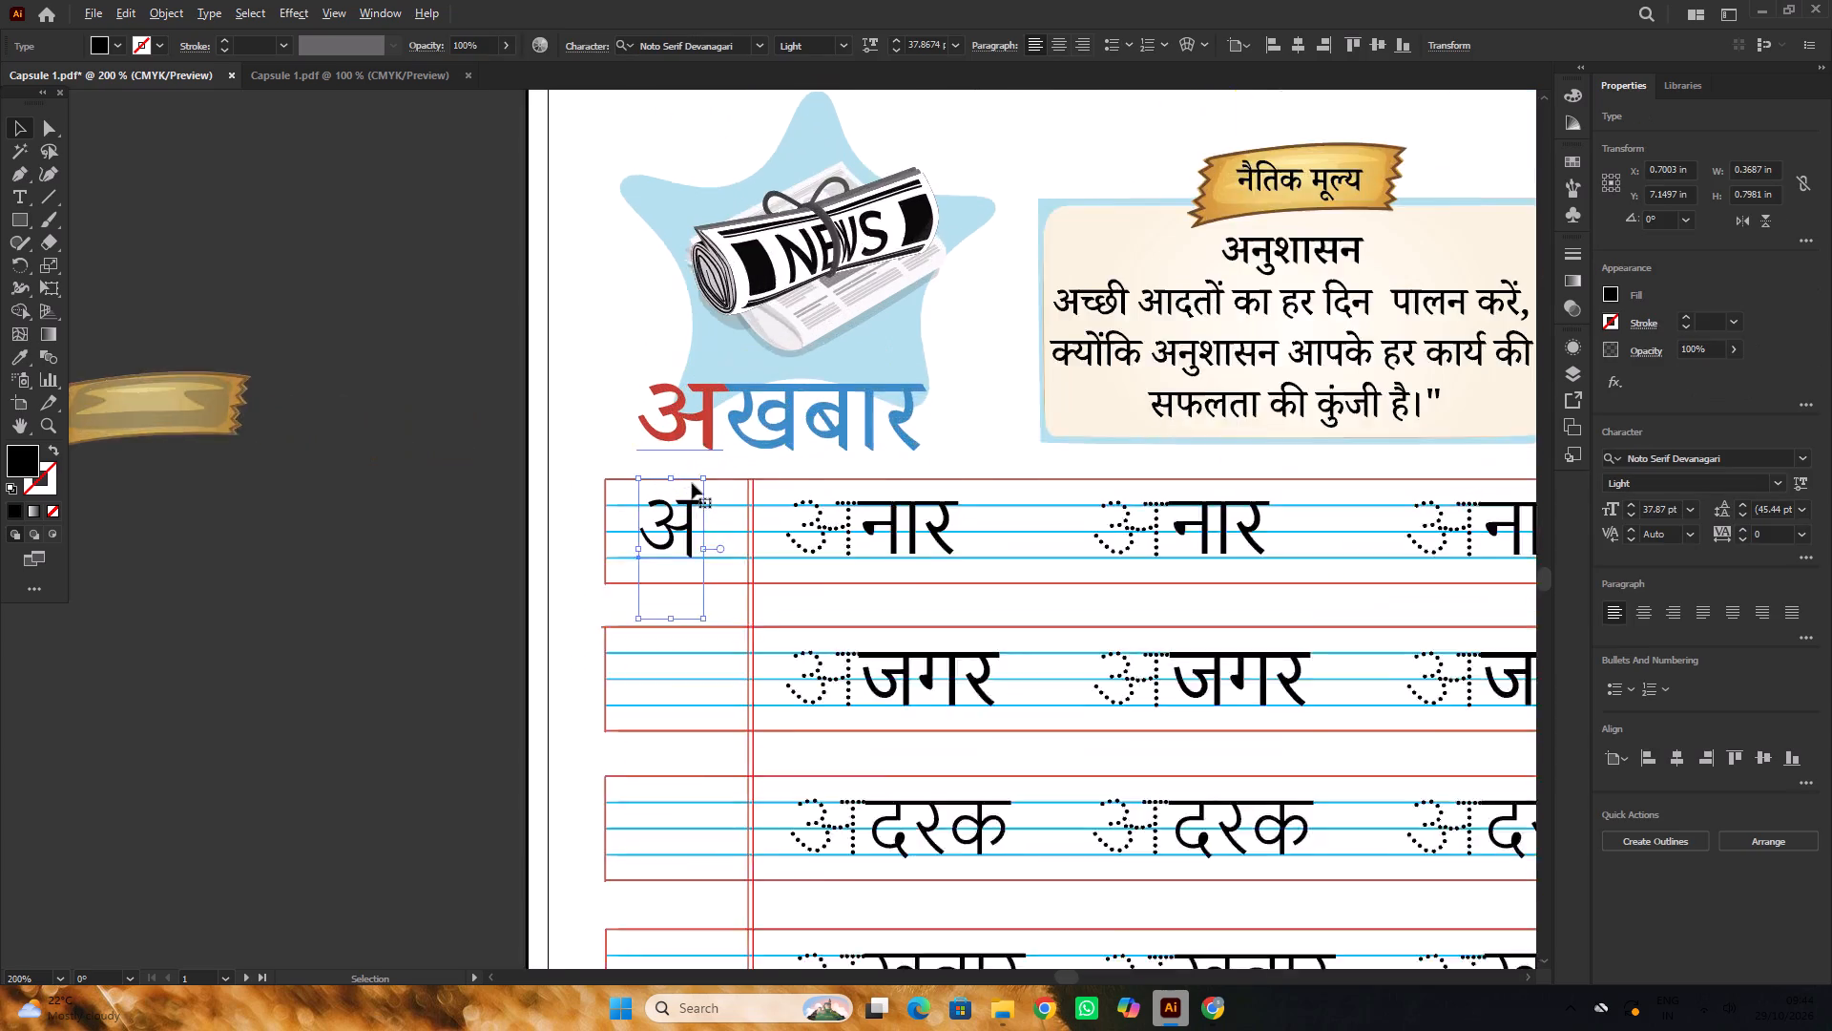
{"action": "scroll", "coordinate": [692, 483], "scroll_direction": "up", "scroll_amount": 2}
{"action": "scroll", "coordinate": [681, 555], "scroll_direction": "up", "scroll_amount": 1, "text": "alt"}
{"action": "scroll", "coordinate": [682, 547], "scroll_direction": "down", "scroll_amount": 6}
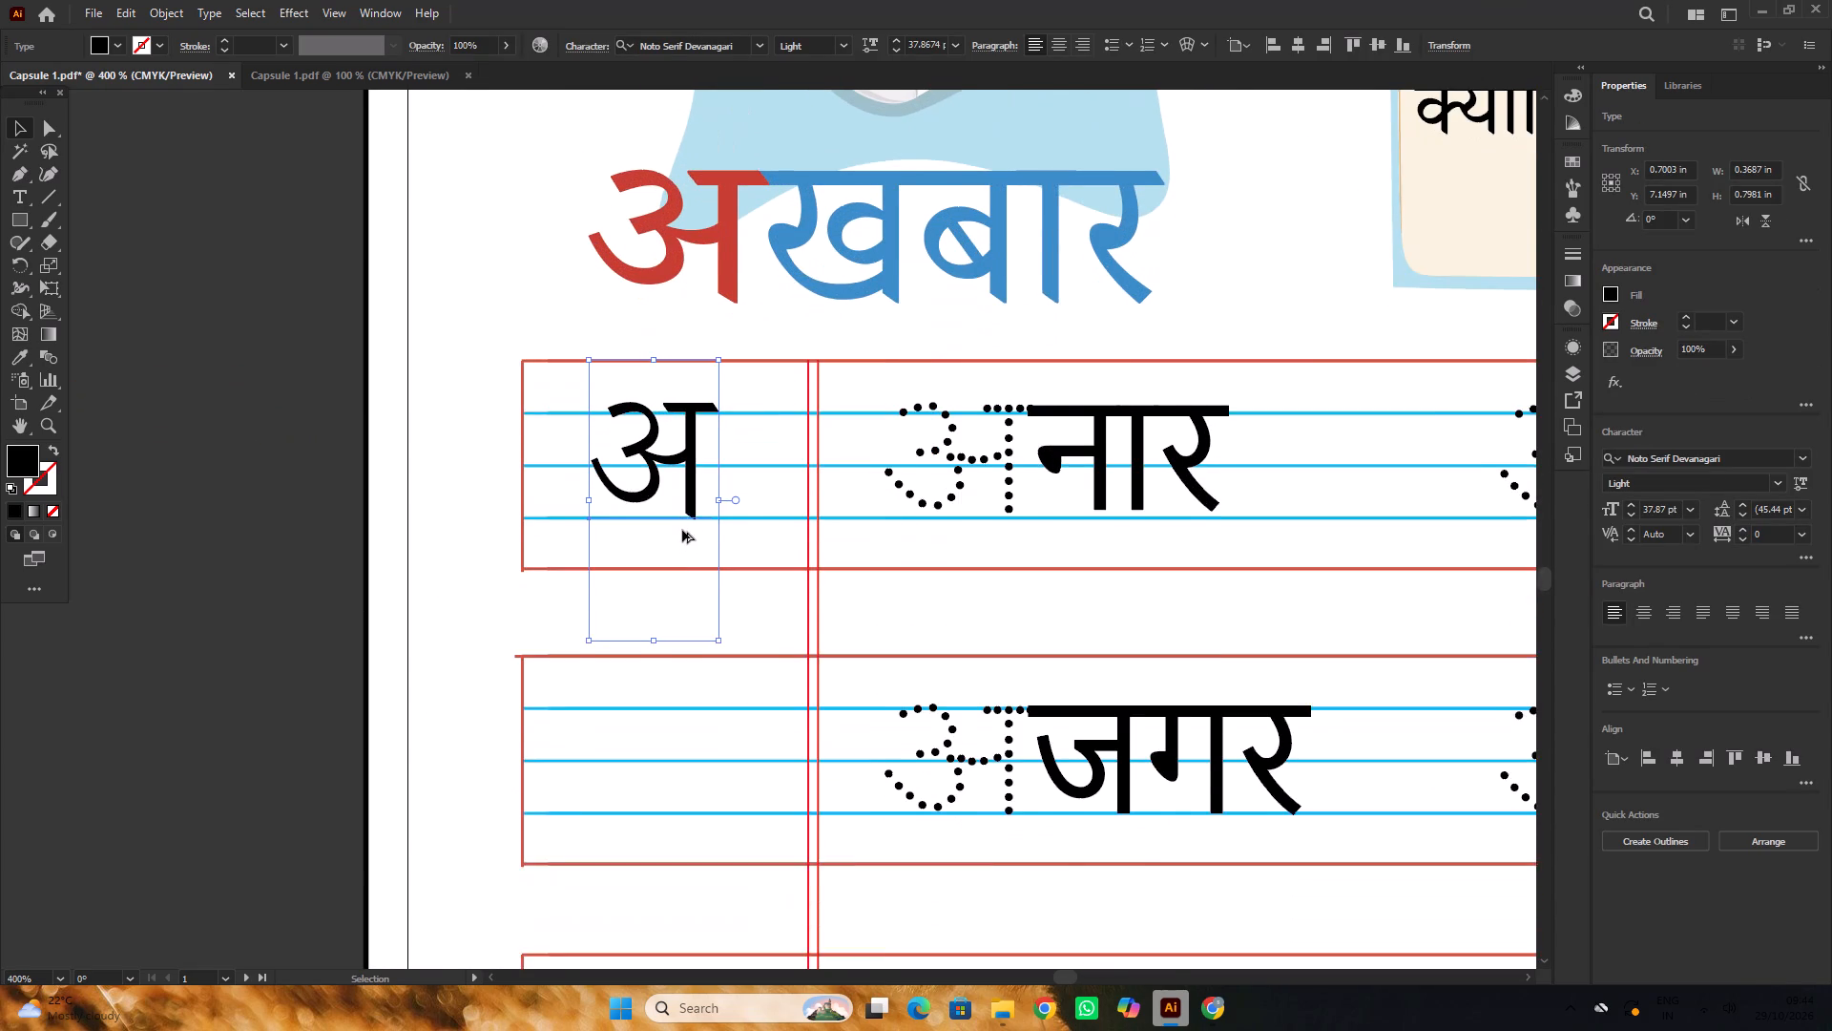
{"action": "scroll", "coordinate": [682, 530], "scroll_direction": "up", "scroll_amount": 1, "text": "alt"}
{"action": "left_click_drag", "start_coordinate": [695, 463], "coordinate": [691, 472]}
{"action": "left_click_drag", "start_coordinate": [735, 701], "coordinate": [735, 682], "text": "shift"}
{"action": "scroll", "coordinate": [704, 528], "scroll_direction": "down", "scroll_amount": 8, "text": "alt"}
{"action": "scroll", "coordinate": [564, 446], "scroll_direction": "down", "scroll_amount": 4}
{"action": "left_click", "coordinate": [564, 445]}
Copy the first-row अ straight down into page 01's अजगर row and fit it to the guide lines at about 34.88 pt.
{"action": "scroll", "coordinate": [588, 409], "scroll_direction": "down", "scroll_amount": 6}
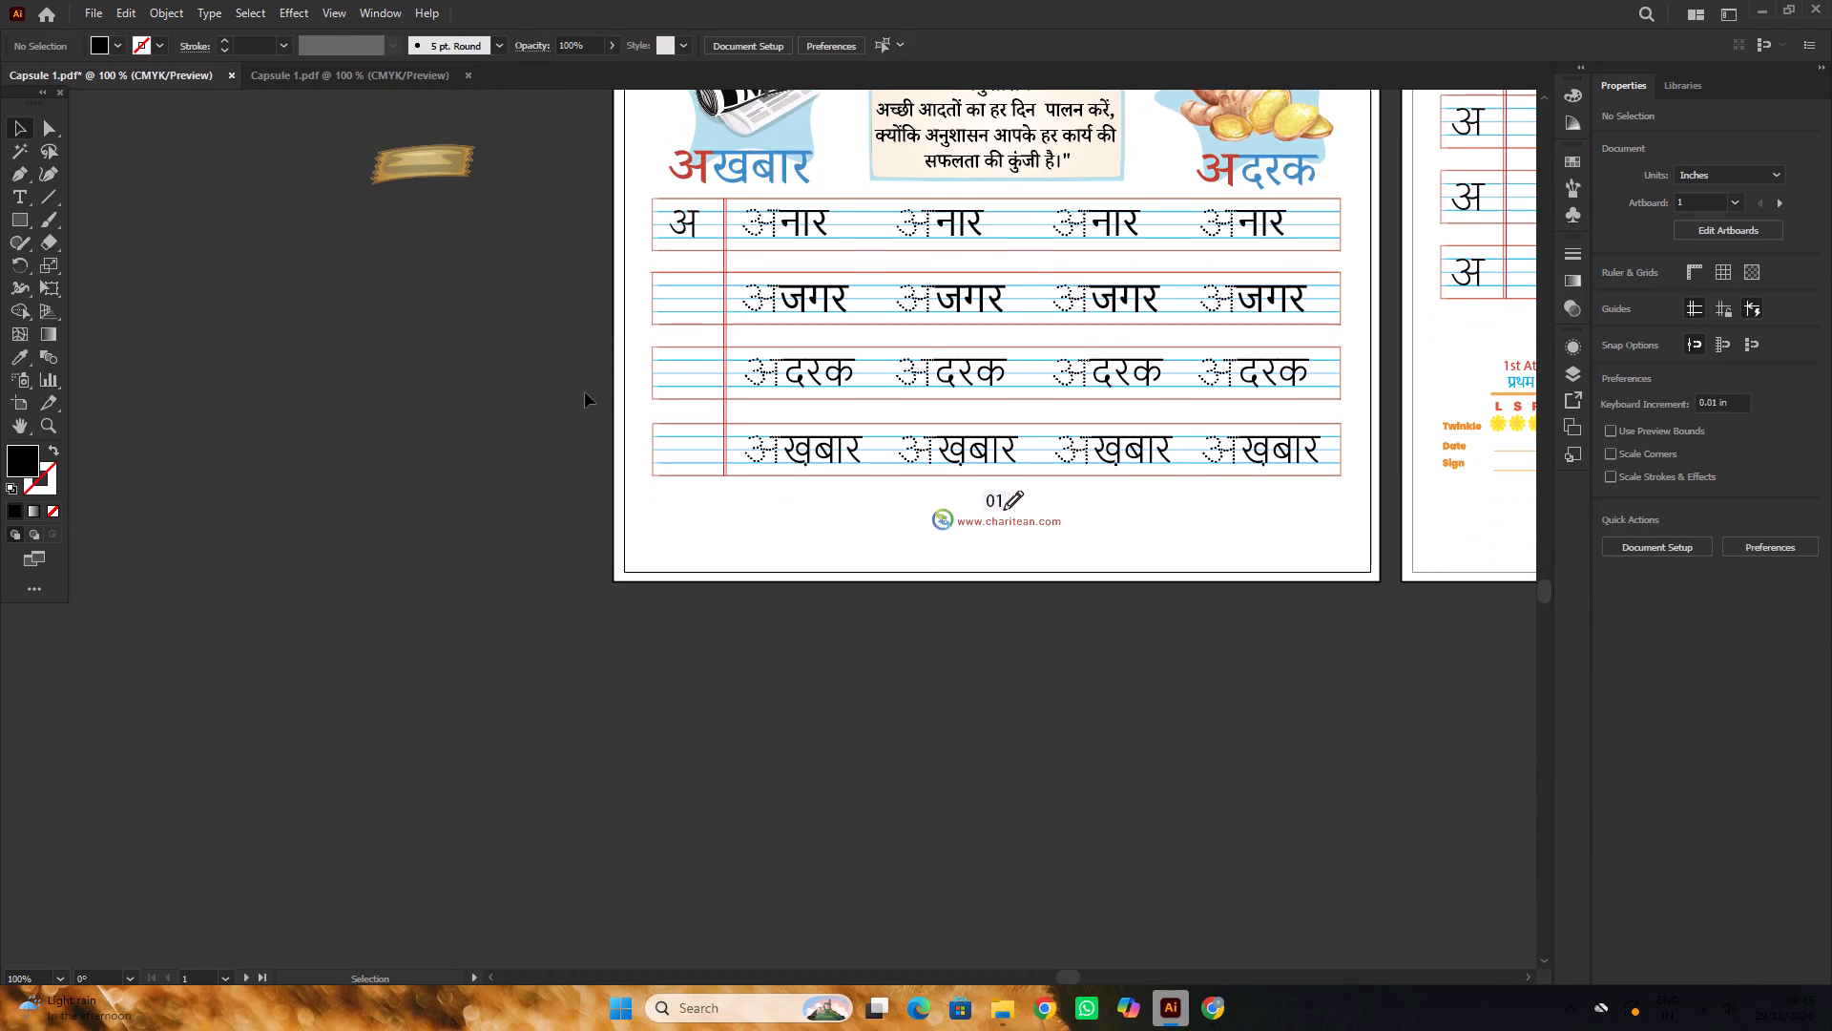
{"action": "scroll", "coordinate": [709, 256], "scroll_direction": "up", "scroll_amount": 2, "text": "alt"}
{"action": "left_click_drag", "start_coordinate": [677, 227], "coordinate": [671, 347], "text": "alt"}
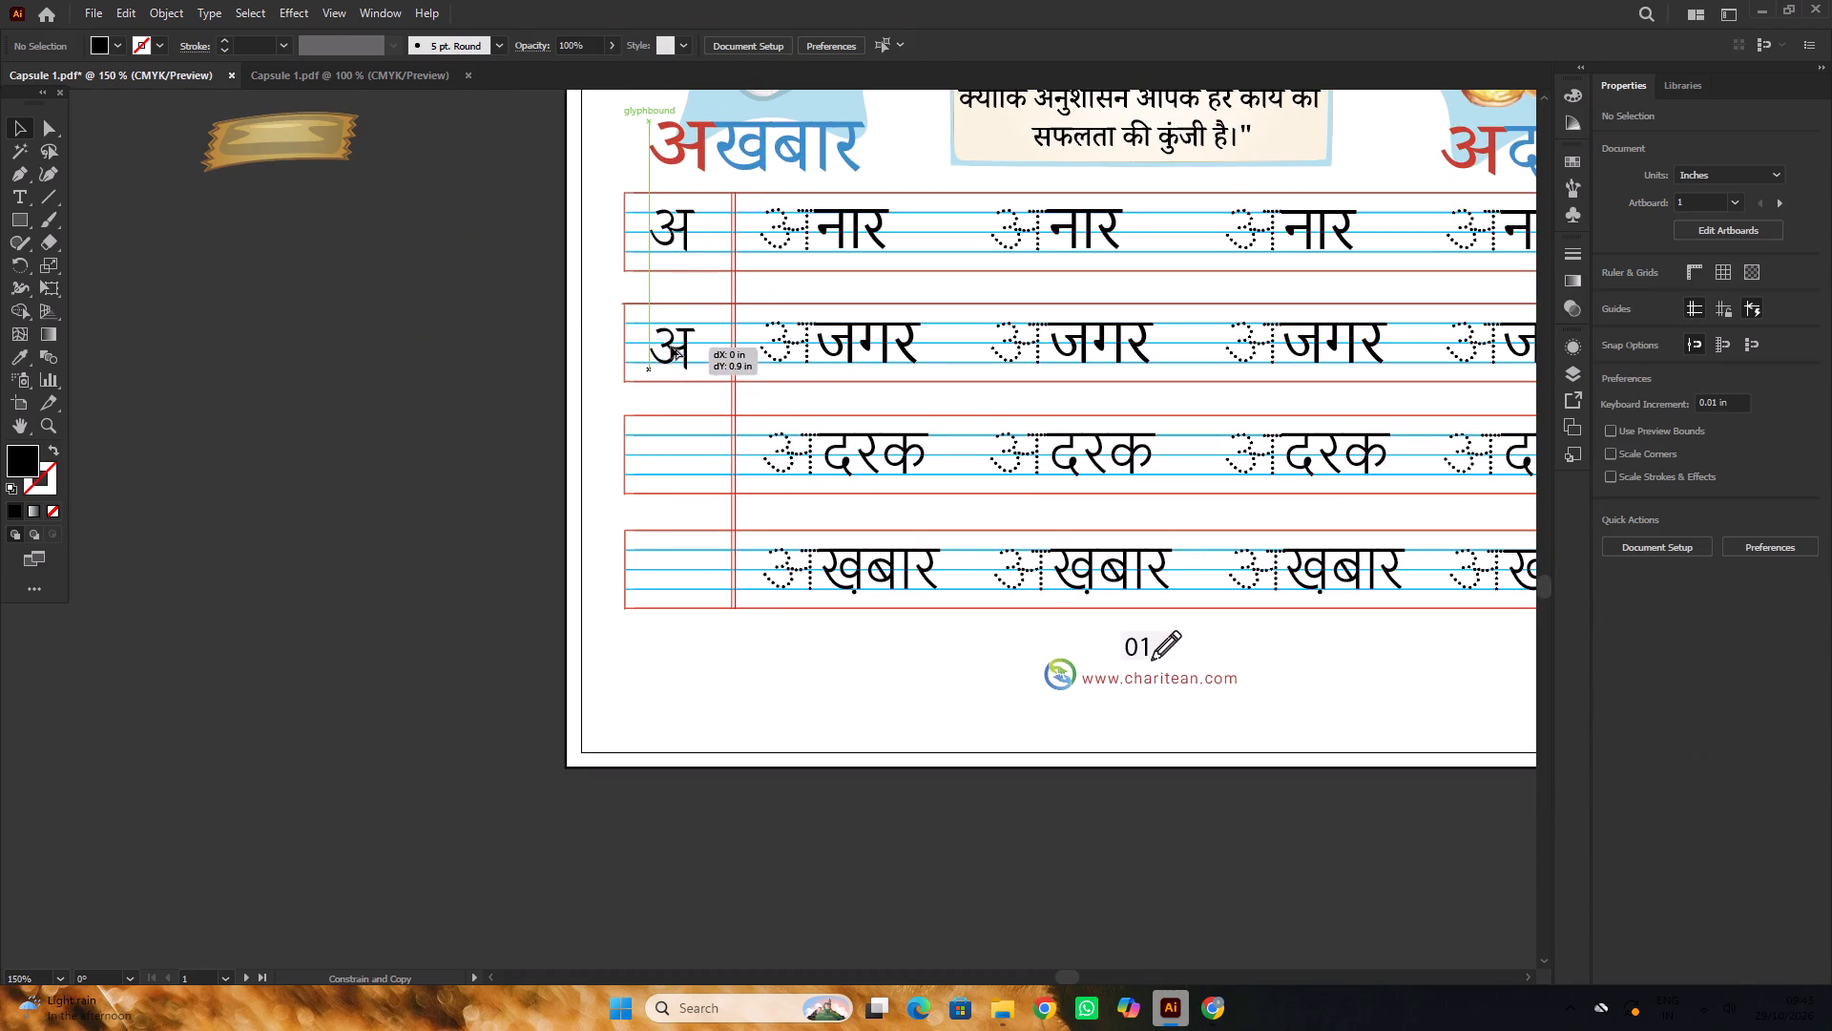
{"action": "left_click_drag", "start_coordinate": [671, 347], "coordinate": [670, 342], "text": "alt"}
{"action": "scroll", "coordinate": [696, 347], "scroll_direction": "up", "scroll_amount": 6, "text": "alt"}
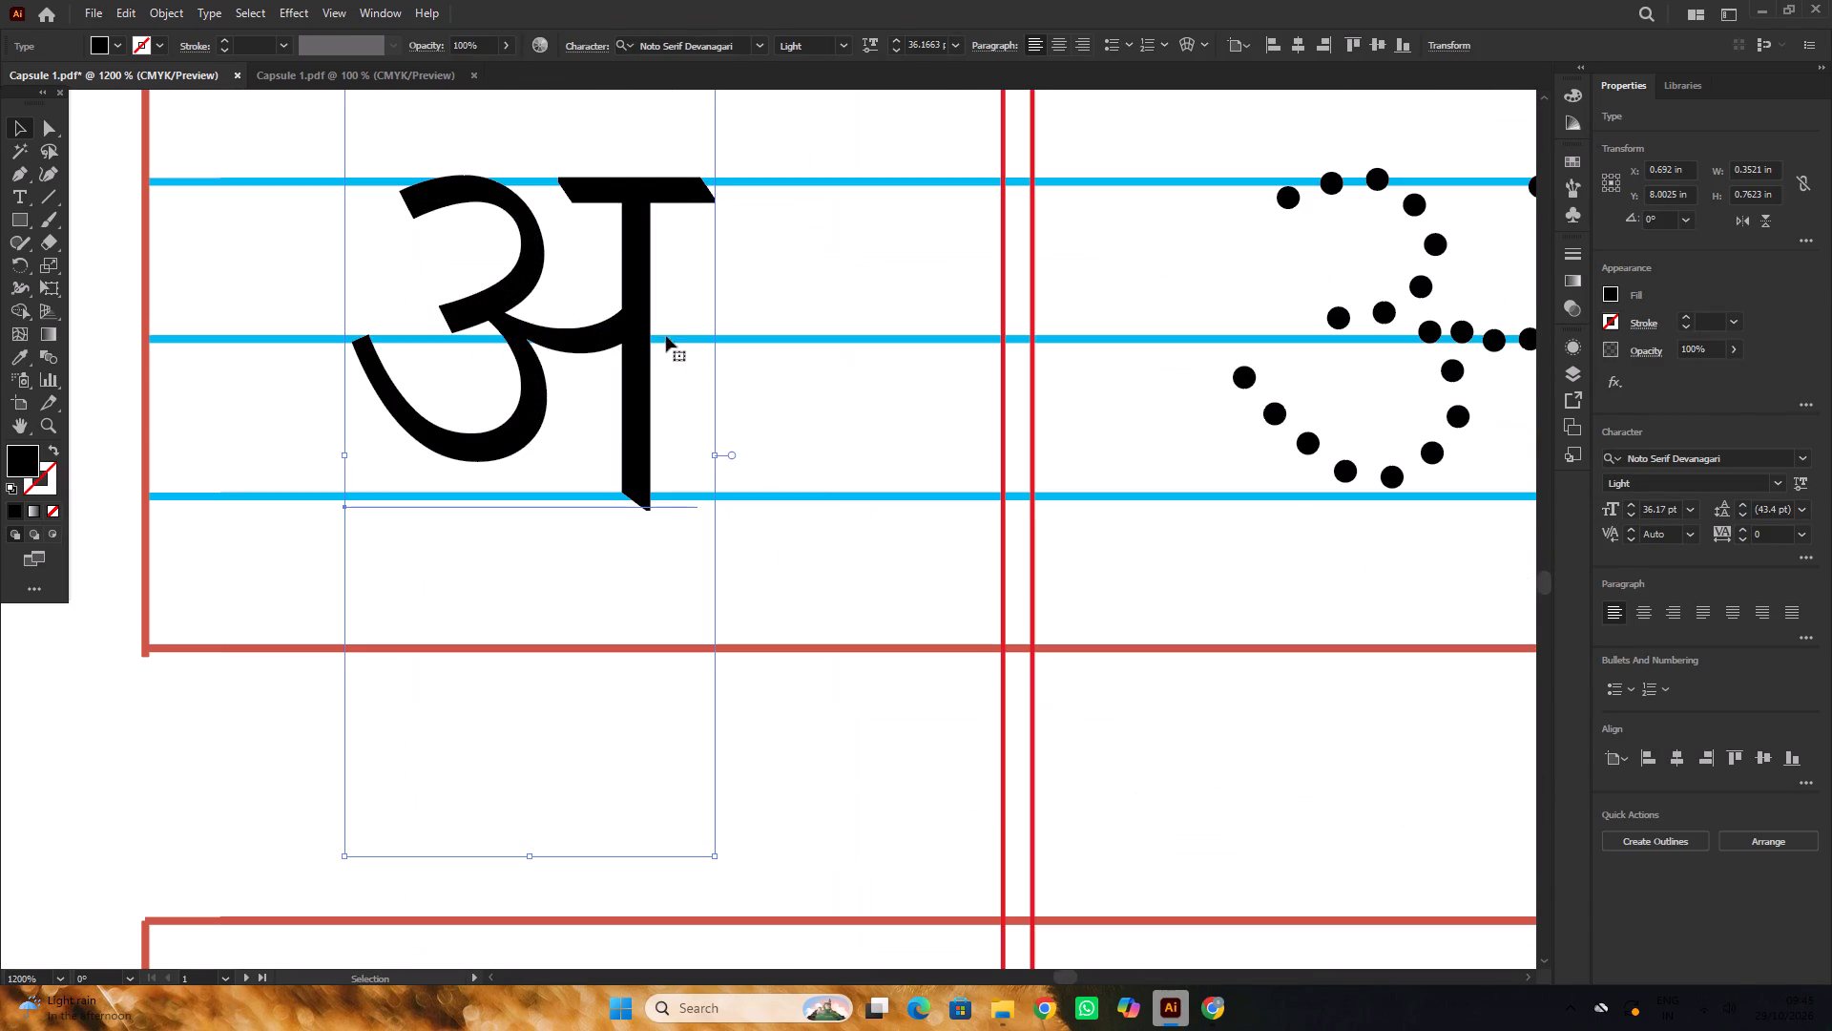
{"action": "left_click", "coordinate": [645, 338]}
{"action": "scroll", "coordinate": [645, 331], "scroll_direction": "down", "scroll_amount": 5, "text": "alt"}
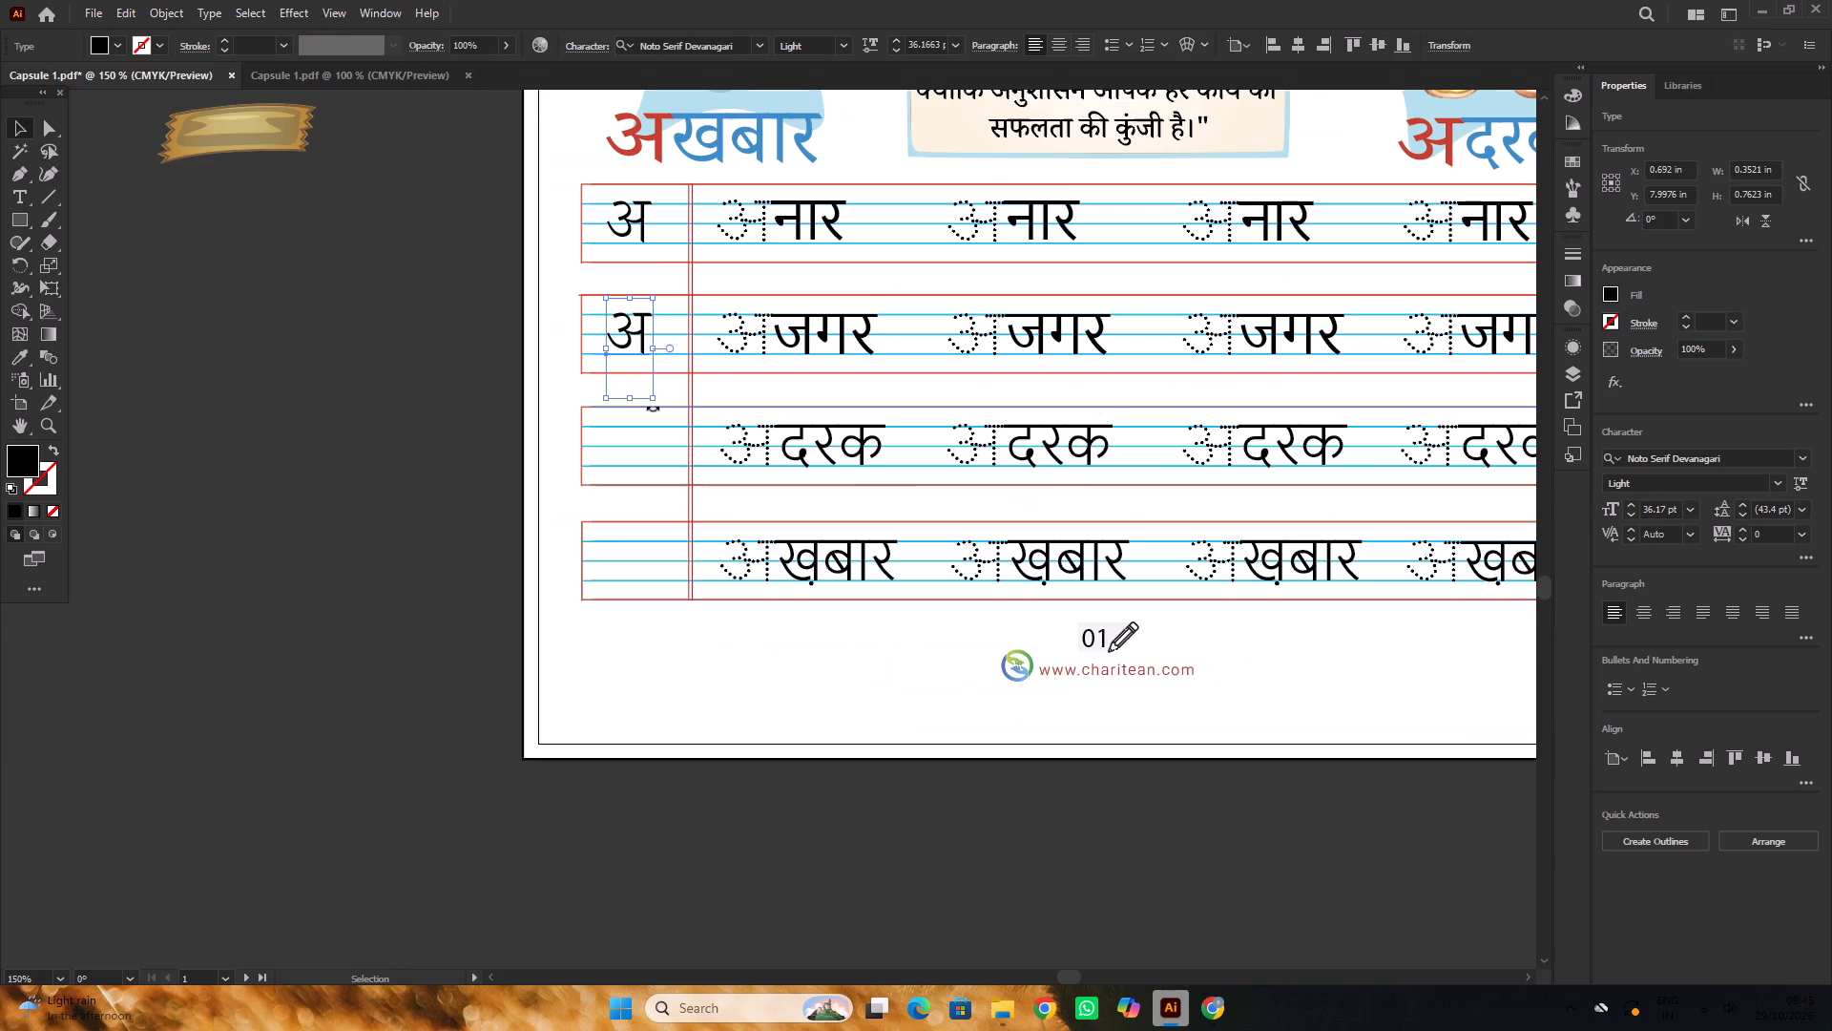
{"action": "scroll", "coordinate": [654, 408], "scroll_direction": "up", "scroll_amount": 2, "text": "alt"}
{"action": "left_click", "coordinate": [654, 388], "text": "shift"}
{"action": "scroll", "coordinate": [691, 367], "scroll_direction": "down", "scroll_amount": 2, "text": "alt"}
{"action": "left_click", "coordinate": [510, 304]}
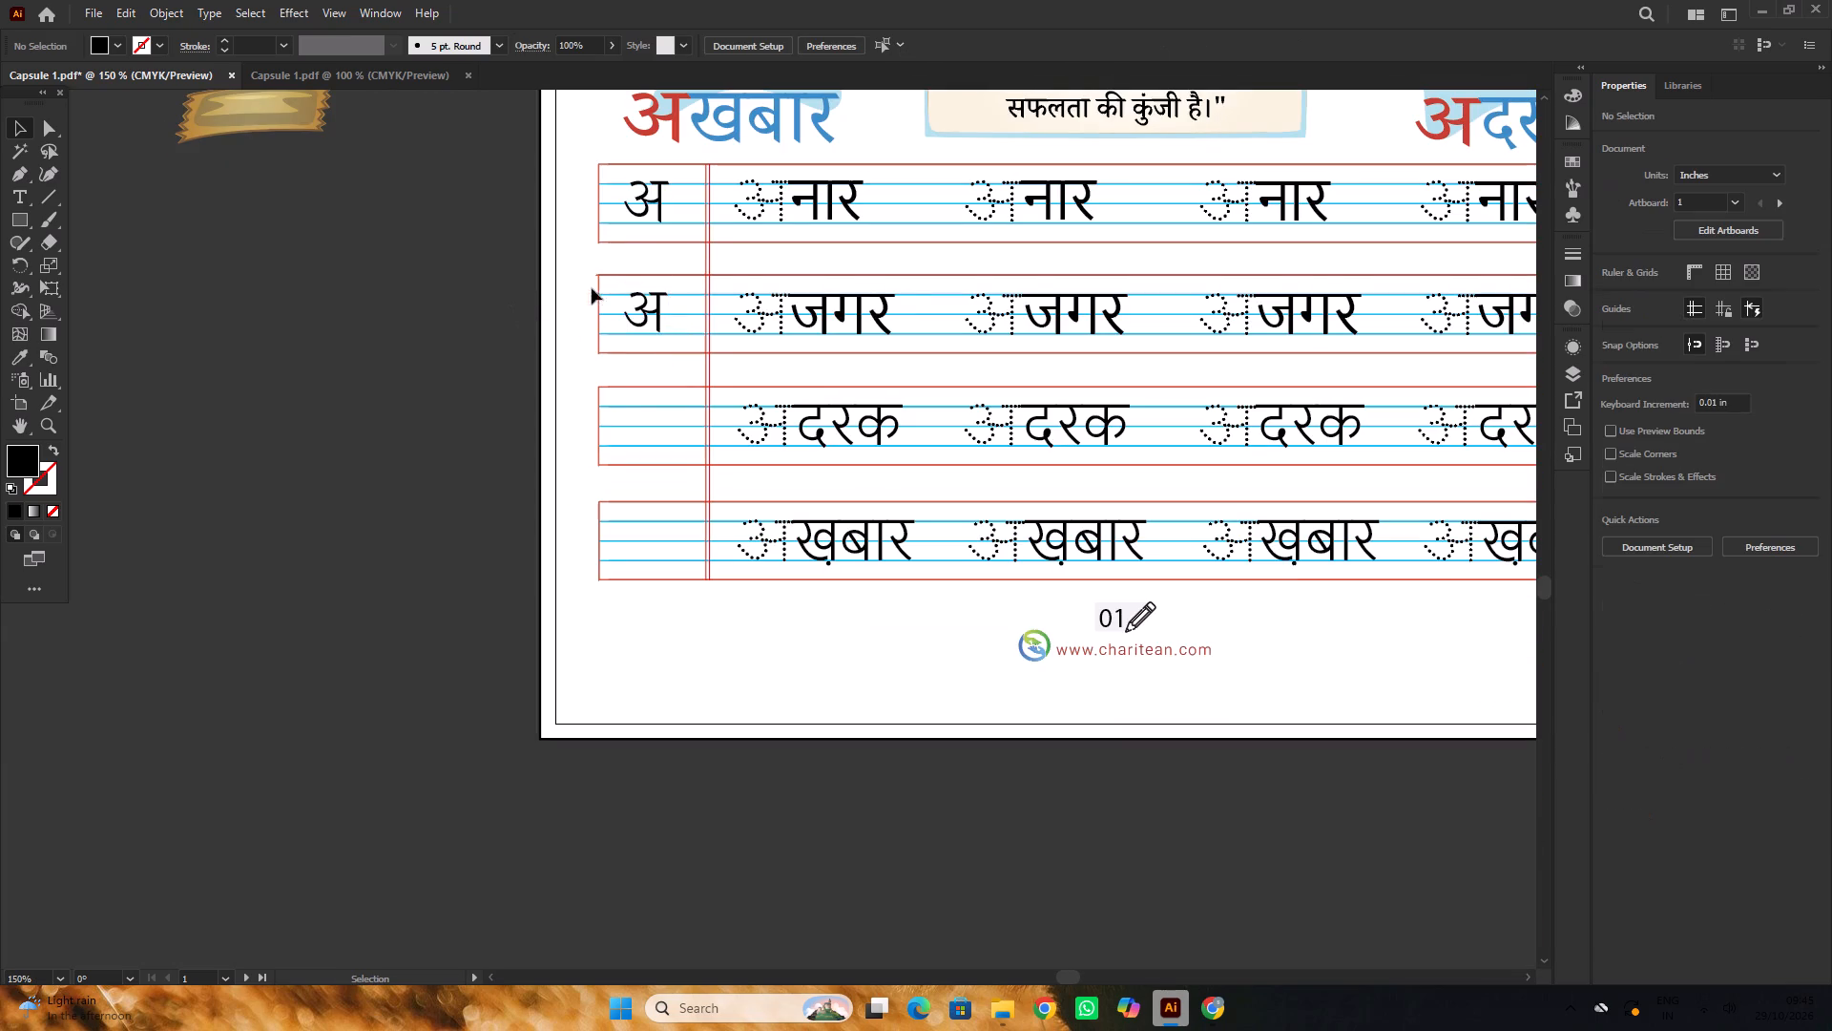
Copy the अजगर row's अ straight down into the first cells of the अदरक and अखबार rows on page 01.
{"action": "left_click_drag", "start_coordinate": [640, 310], "coordinate": [633, 422], "text": "alt"}
{"action": "scroll", "coordinate": [657, 441], "scroll_direction": "up", "scroll_amount": 3, "text": "alt"}
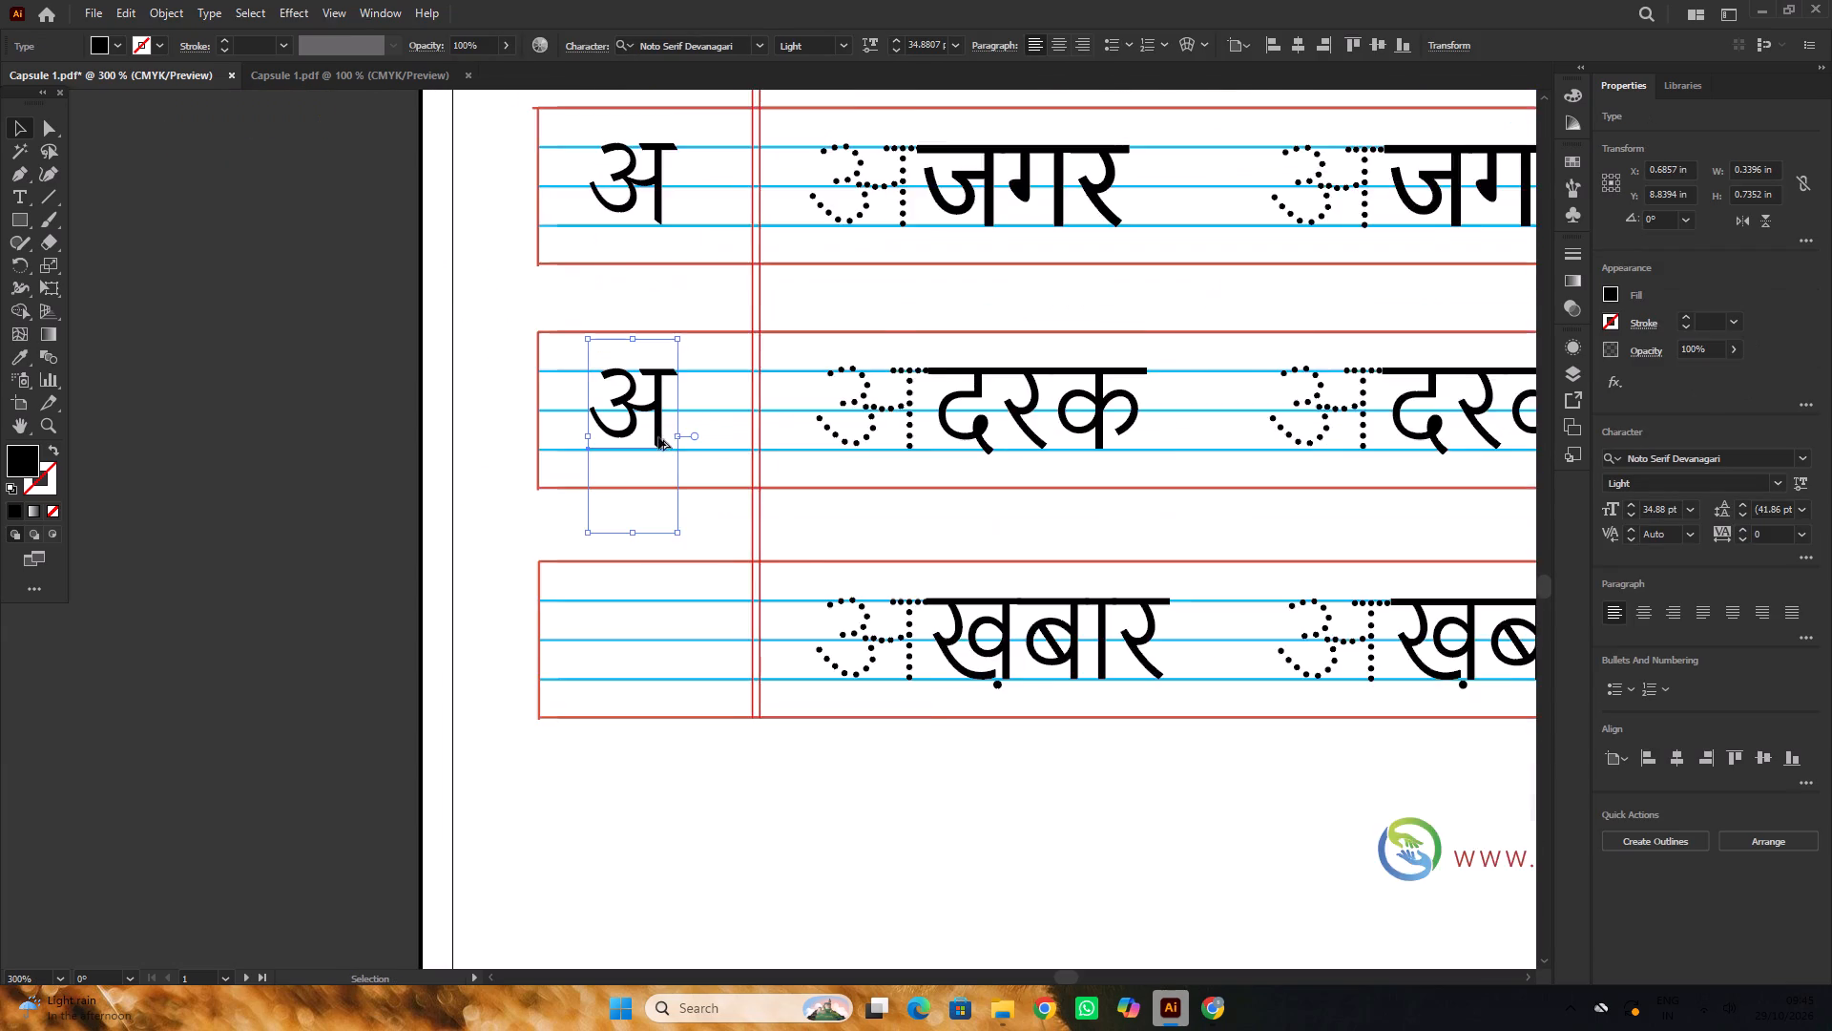
{"action": "scroll", "coordinate": [658, 426], "scroll_direction": "down", "scroll_amount": 1, "text": "alt"}
{"action": "left_click_drag", "start_coordinate": [657, 415], "coordinate": [632, 646], "text": "alt"}
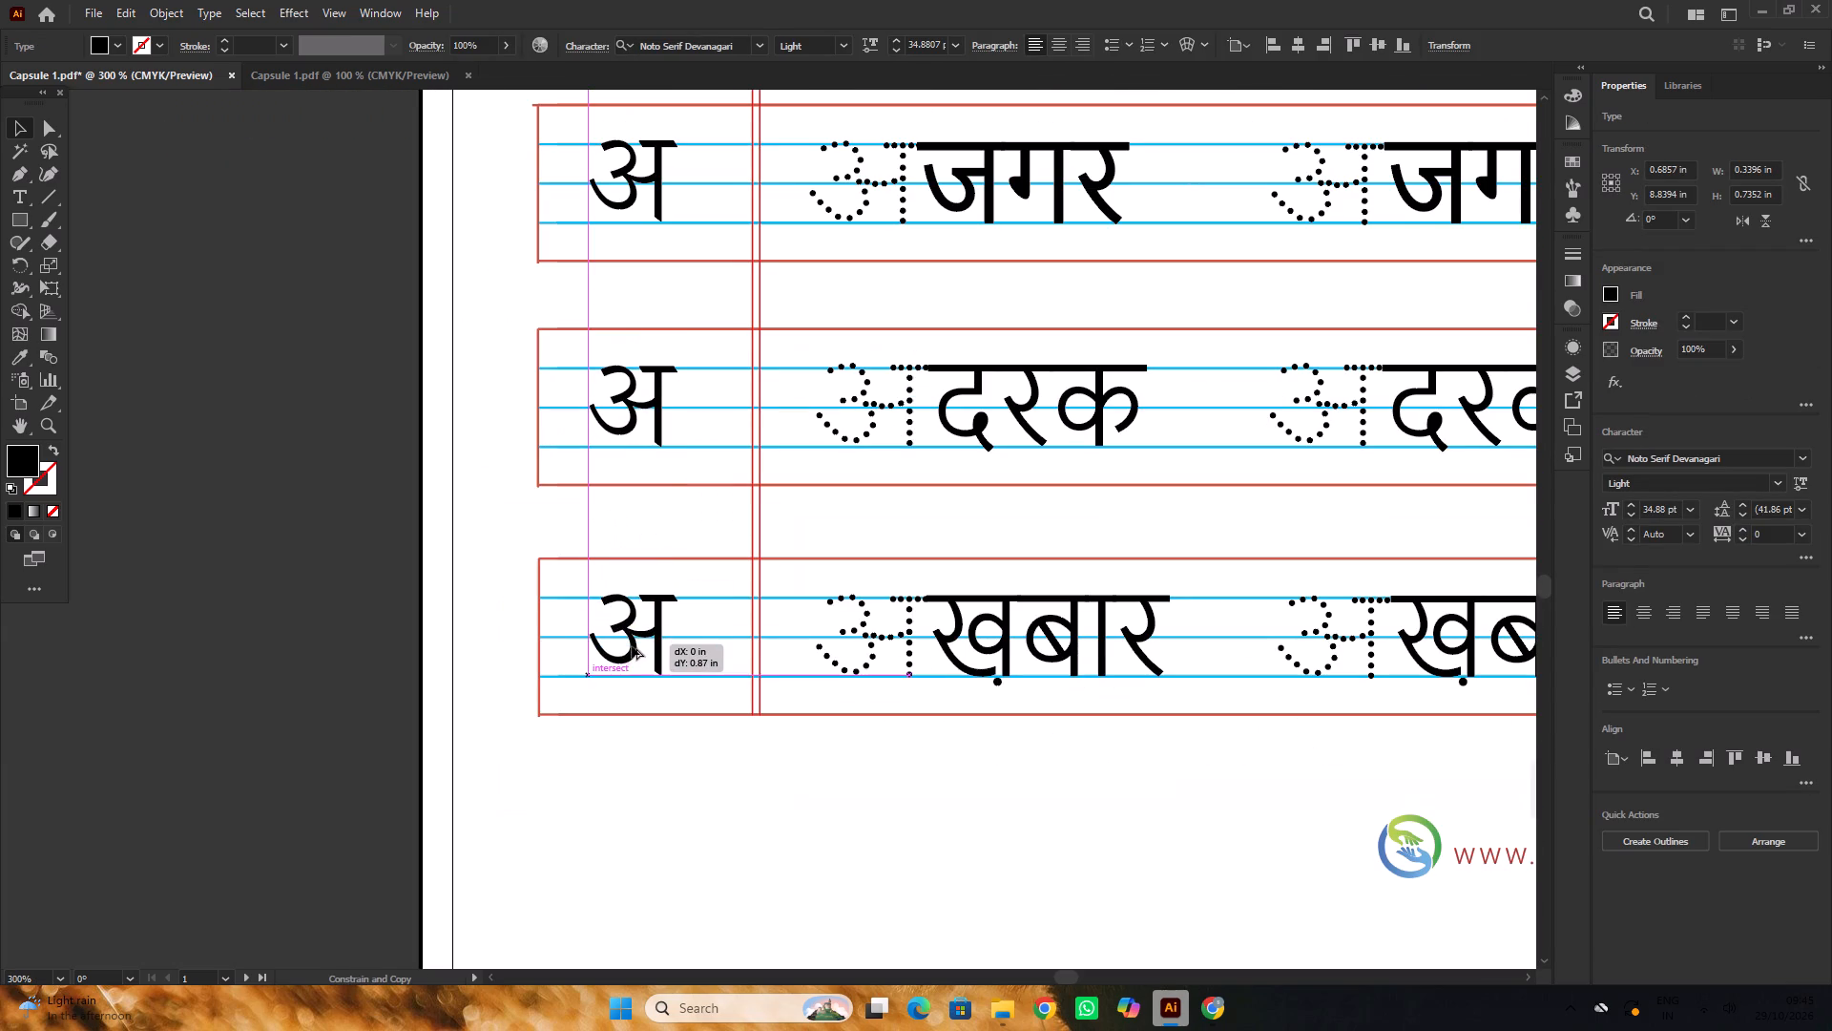
{"action": "left_click_drag", "start_coordinate": [632, 646], "coordinate": [633, 646], "text": "alt"}
{"action": "scroll", "coordinate": [527, 470], "scroll_direction": "down", "scroll_amount": 4, "text": "alt"}
{"action": "left_click", "coordinate": [448, 422]}
Delete the outlined अ letters from the first three writing rows of page 02.
{"action": "scroll", "coordinate": [448, 420], "scroll_direction": "up", "scroll_amount": 2}
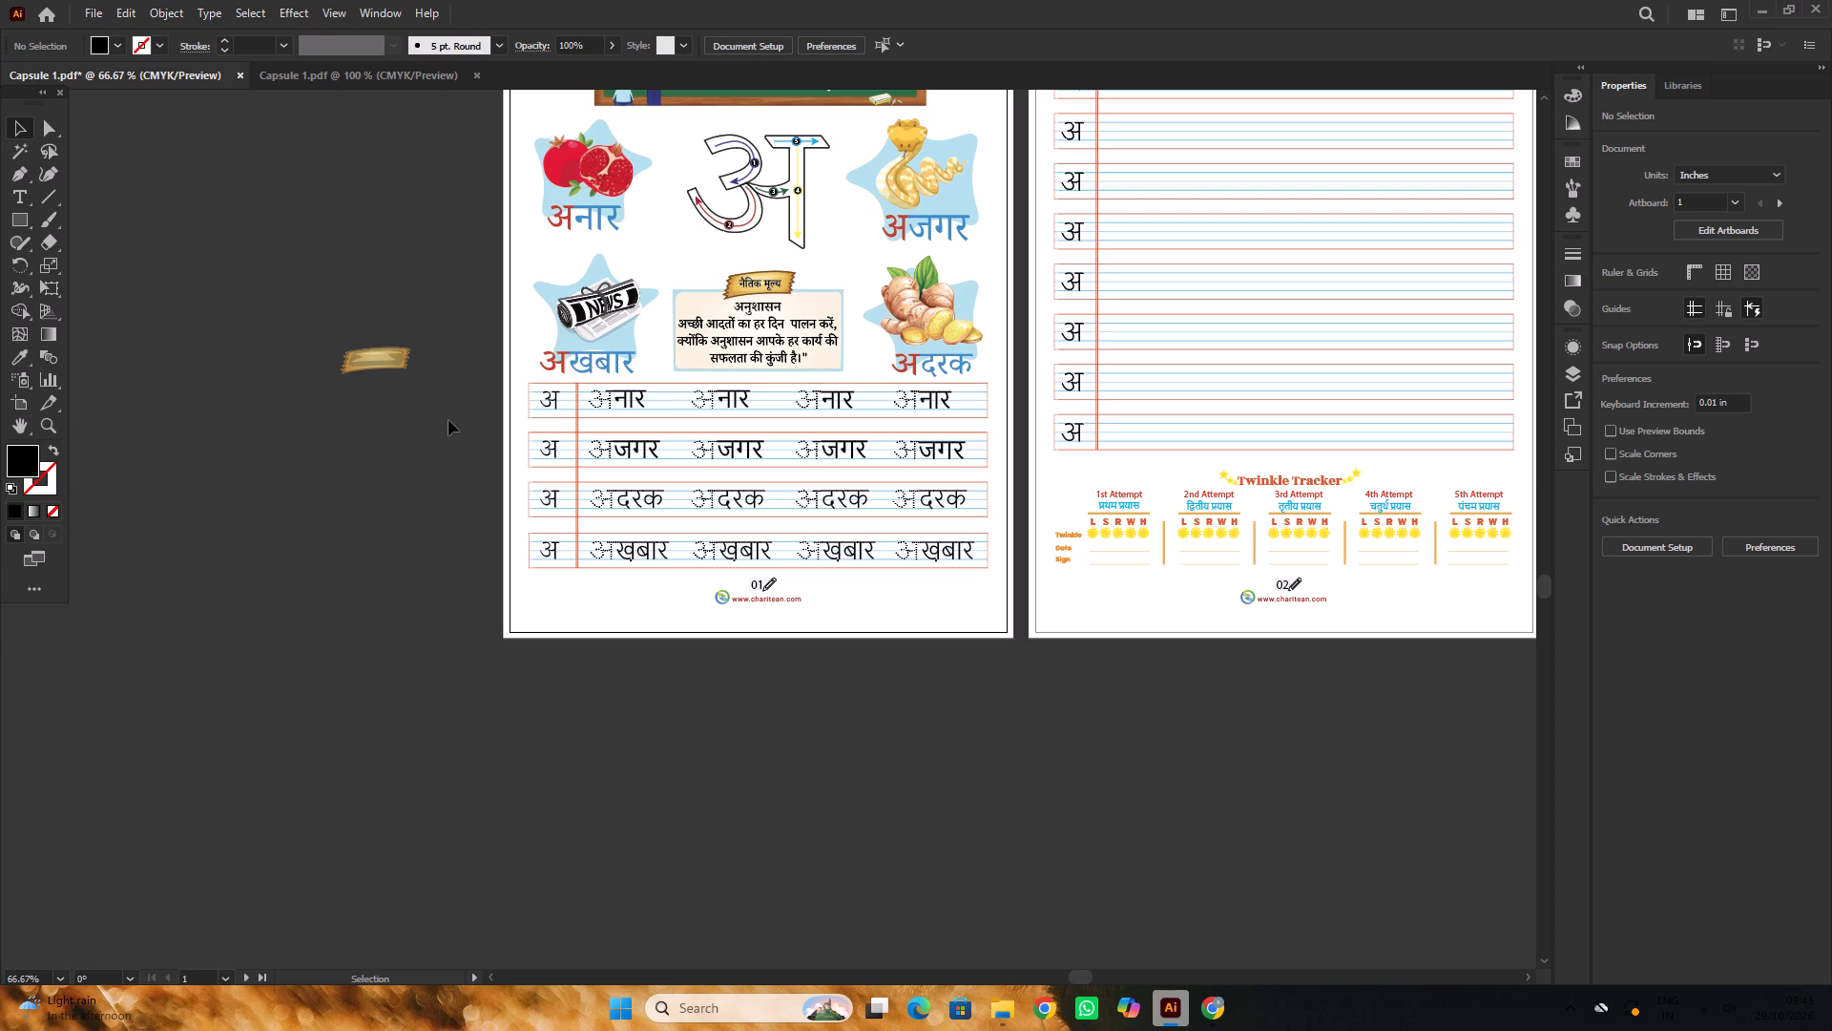
{"action": "scroll", "coordinate": [462, 429], "scroll_direction": "down", "scroll_amount": 1, "text": "alt"}
{"action": "scroll", "coordinate": [462, 429], "scroll_direction": "up", "scroll_amount": 2}
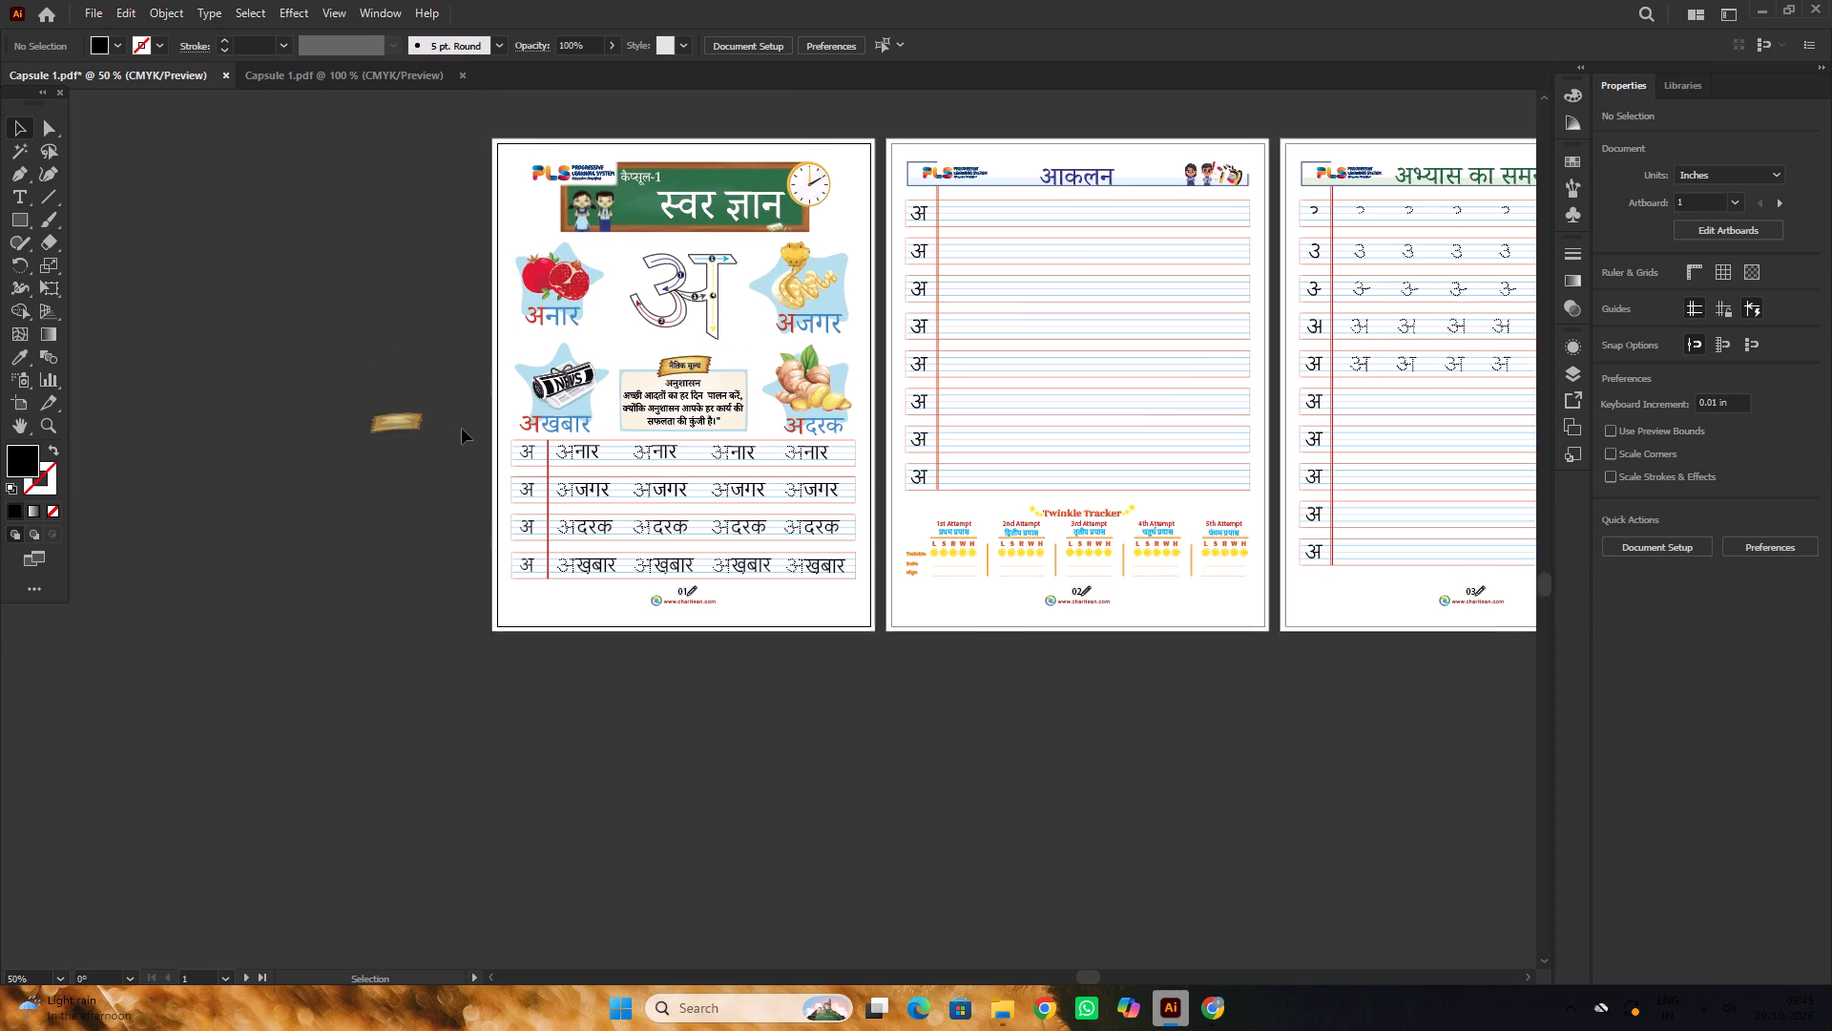
{"action": "scroll", "coordinate": [462, 429], "scroll_direction": "up", "scroll_amount": 2}
{"action": "scroll", "coordinate": [956, 285], "scroll_direction": "up", "scroll_amount": 2, "text": "alt"}
{"action": "left_click", "coordinate": [879, 241]}
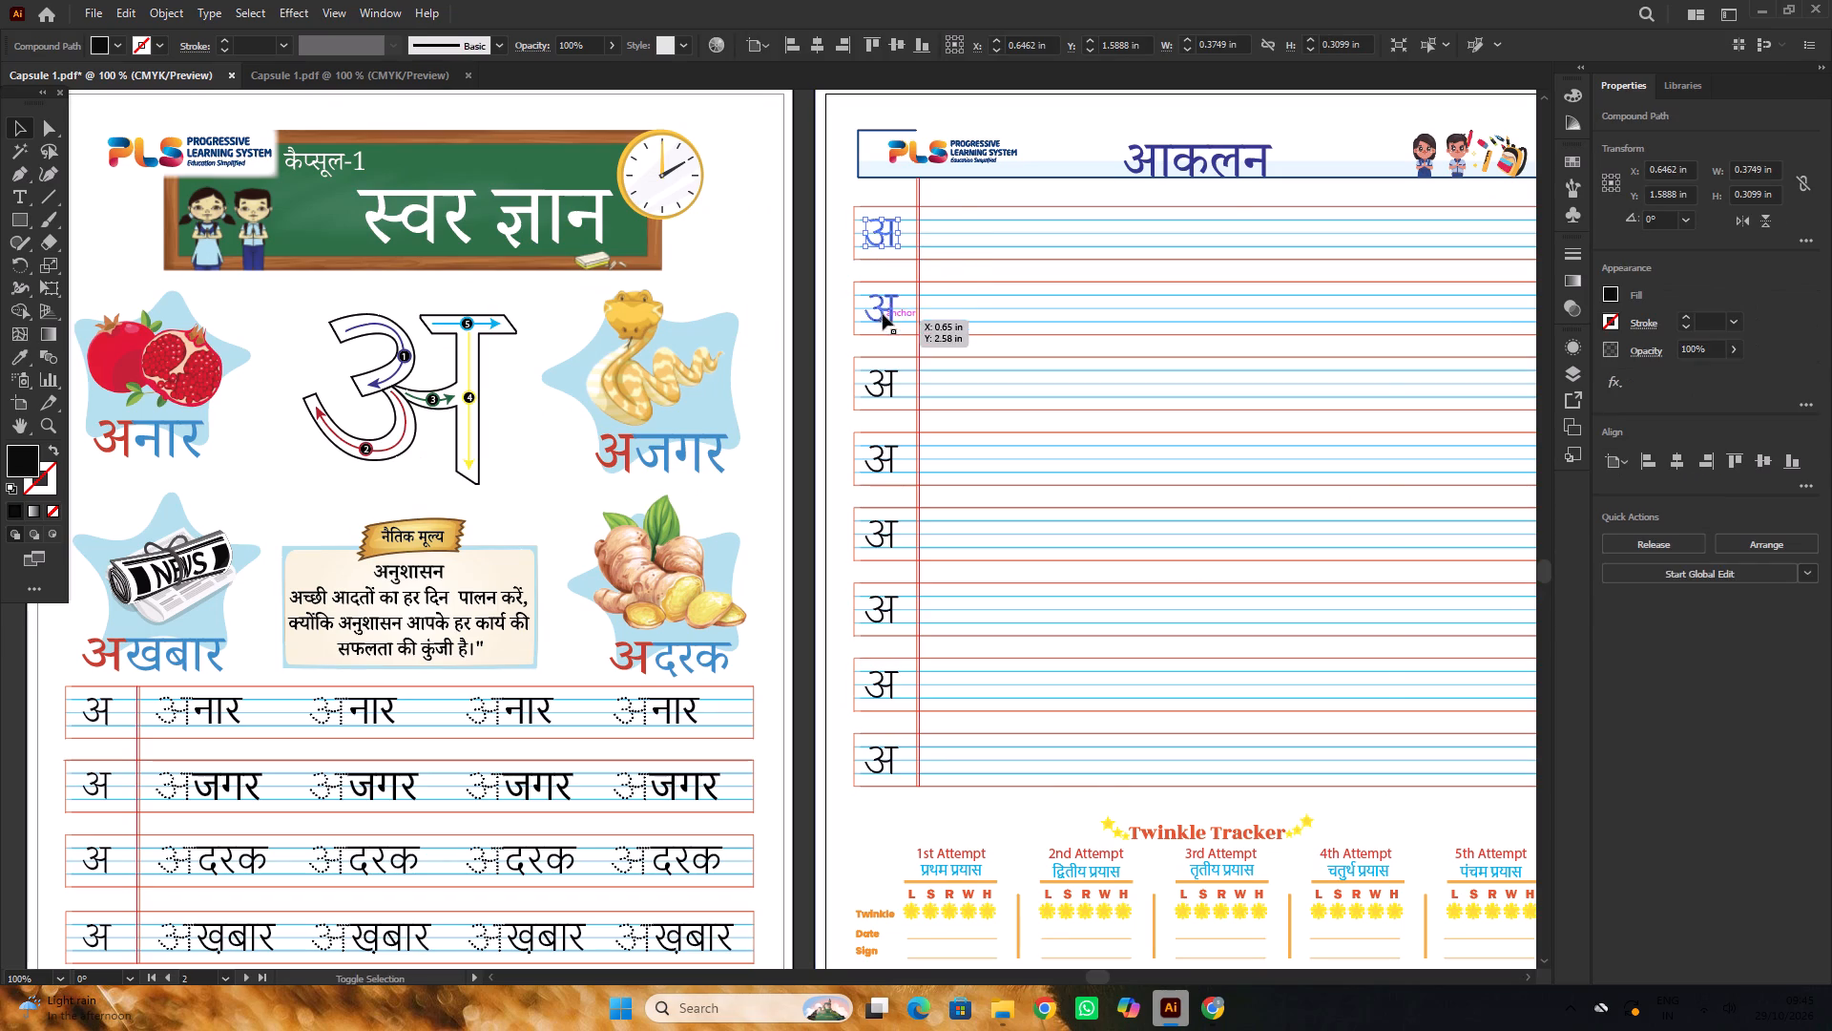
{"action": "left_click", "coordinate": [884, 312], "text": "shift"}
{"action": "scroll", "coordinate": [884, 312], "scroll_direction": "down", "scroll_amount": 1, "text": "alt"}
{"action": "scroll", "coordinate": [887, 344], "scroll_direction": "up", "scroll_amount": 1, "text": "alt"}
{"action": "left_click", "coordinate": [882, 375], "text": "shift"}
{"action": "scroll", "coordinate": [882, 366], "scroll_direction": "down", "scroll_amount": 4}
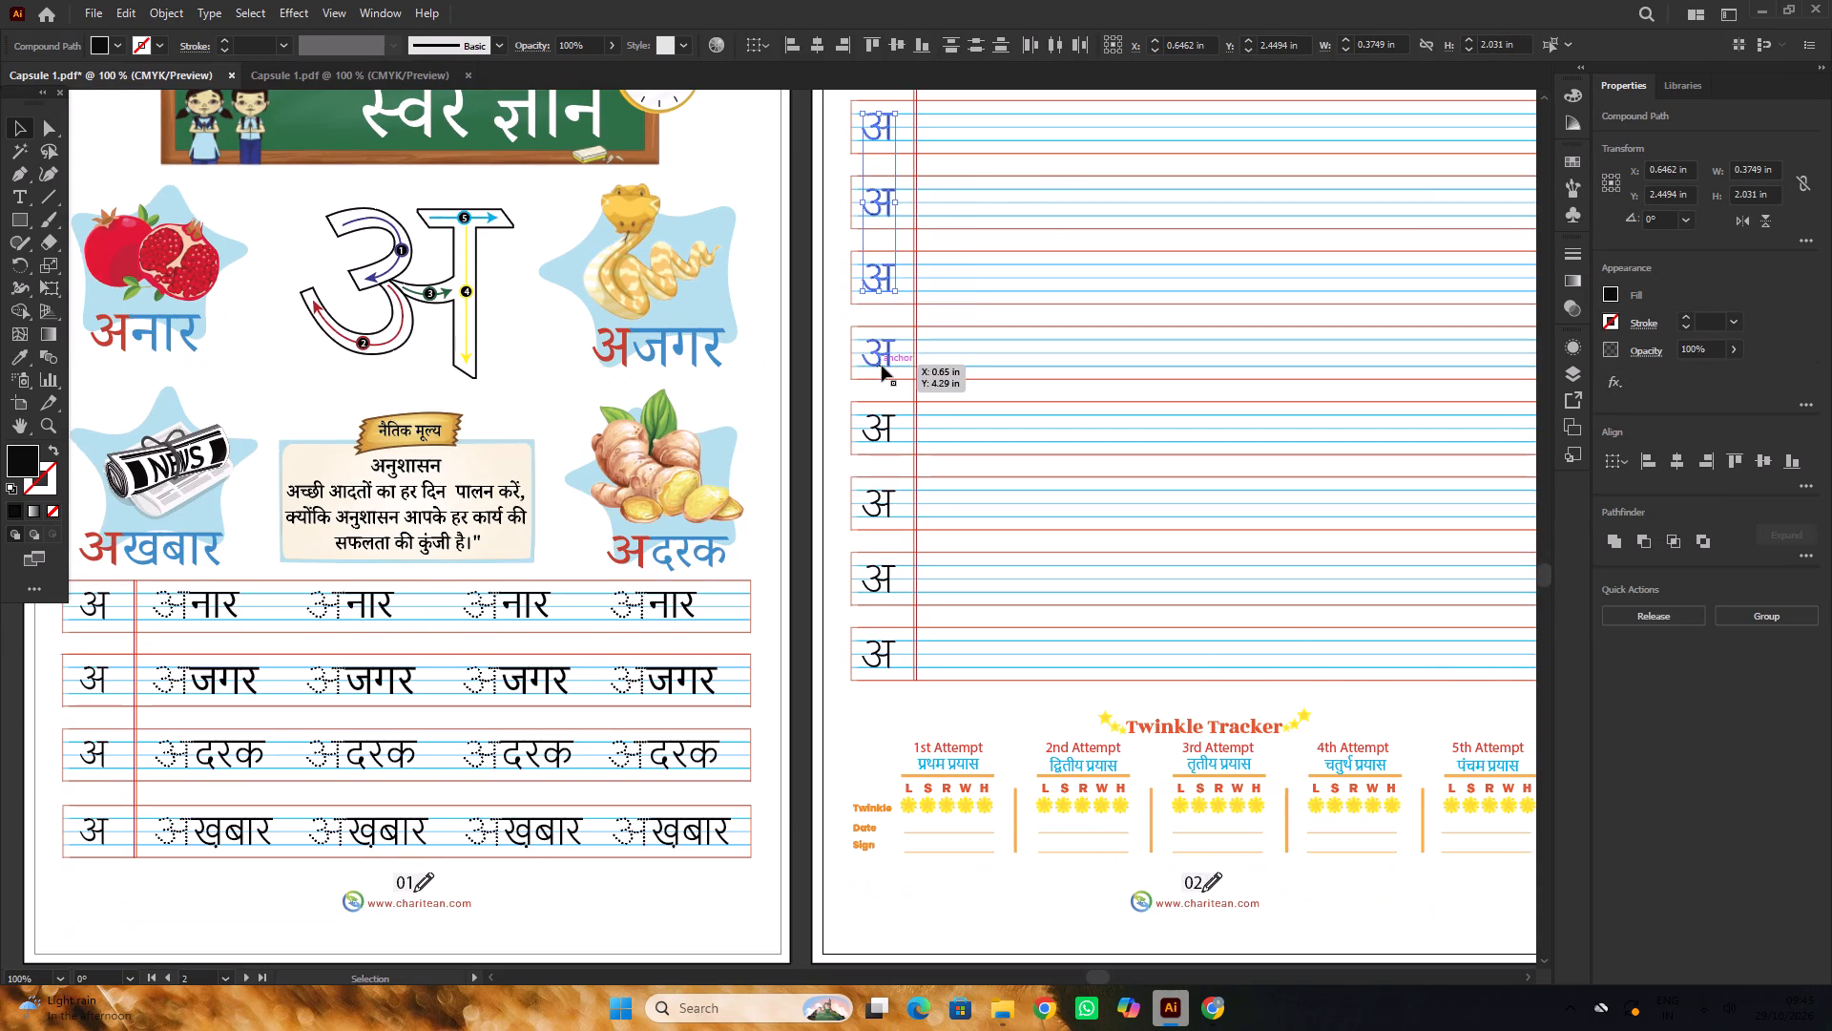
{"action": "key", "text": "Delete"}
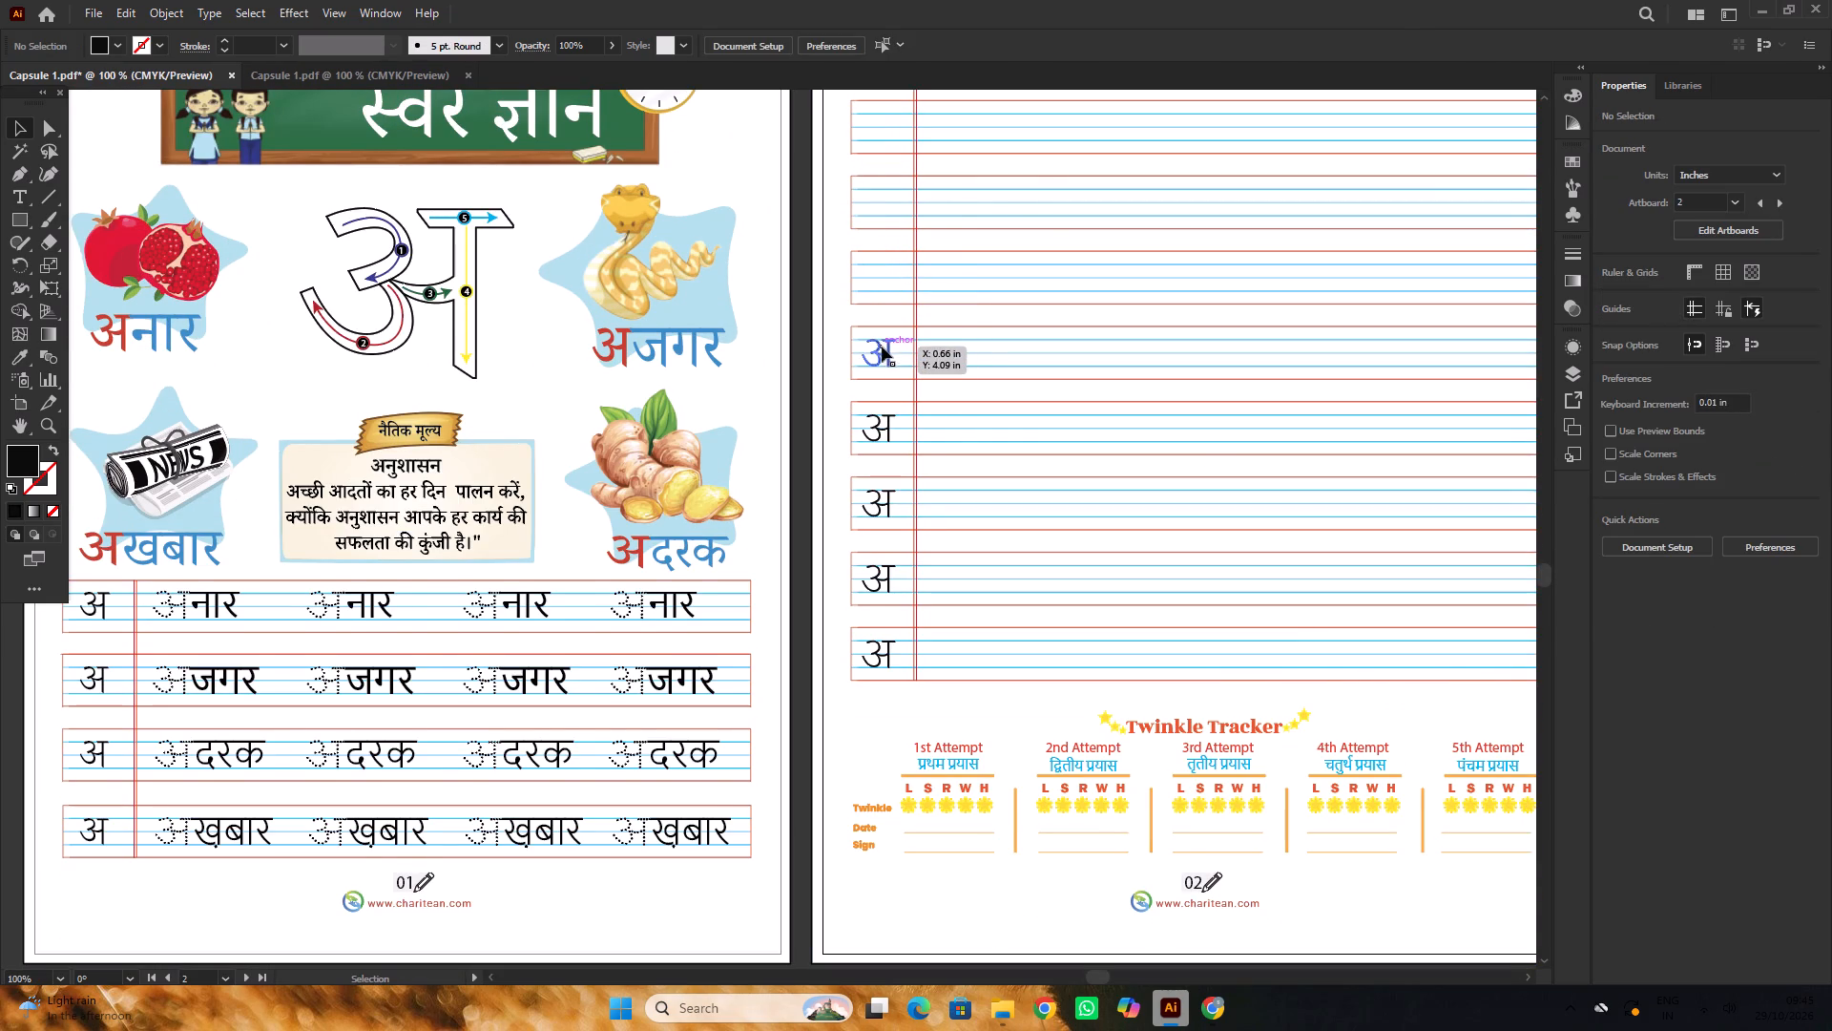
Delete the outlined अ letters from the remaining five writing rows of page 02.
{"action": "left_click", "coordinate": [879, 357]}
{"action": "key", "text": "Delete"}
{"action": "left_click", "coordinate": [878, 441]}
{"action": "key", "text": "Delete"}
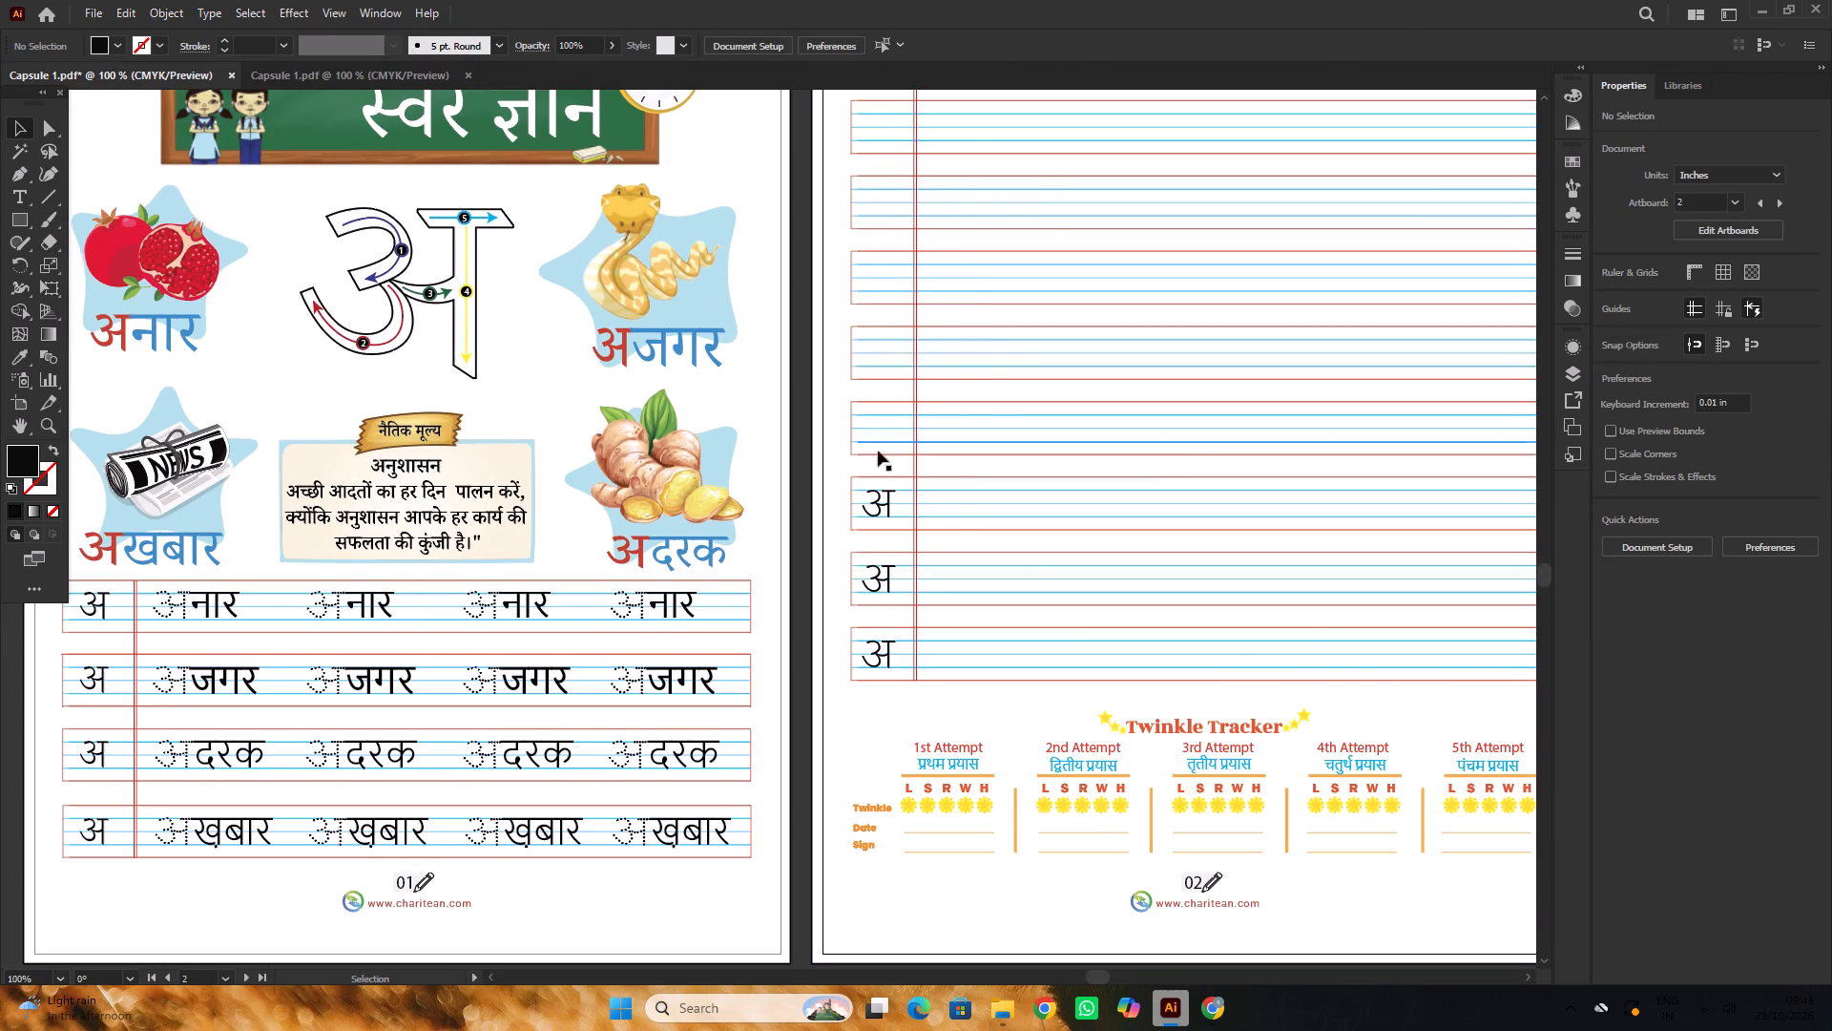
{"action": "left_click", "coordinate": [879, 510]}
{"action": "key", "text": "Delete"}
{"action": "left_click", "coordinate": [879, 588]}
{"action": "key", "text": "Delete"}
{"action": "scroll", "coordinate": [871, 527], "scroll_direction": "down", "scroll_amount": 4}
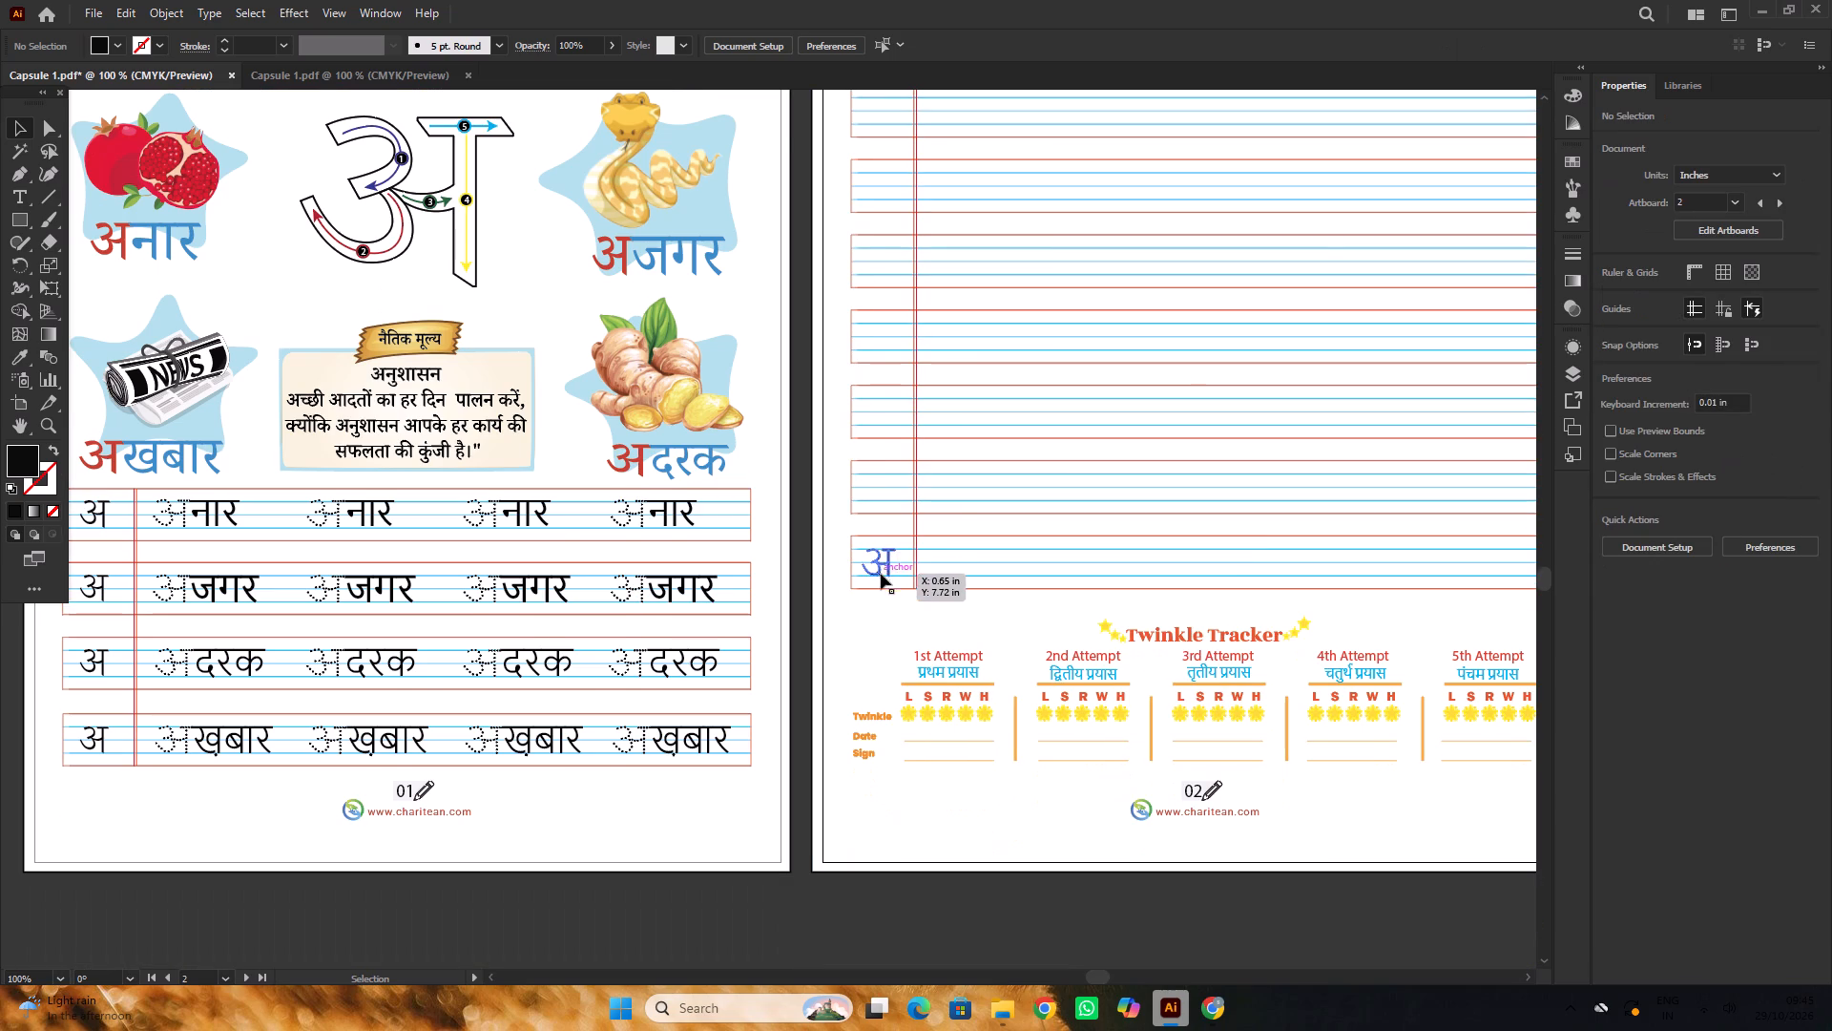
{"action": "left_click", "coordinate": [881, 571]}
{"action": "key", "text": "Delete"}
Copy the live-text अ from page 01's अनार row into page 02's first row and align it to the guide lines.
{"action": "scroll", "coordinate": [849, 538], "scroll_direction": "down", "scroll_amount": 2, "text": "alt"}
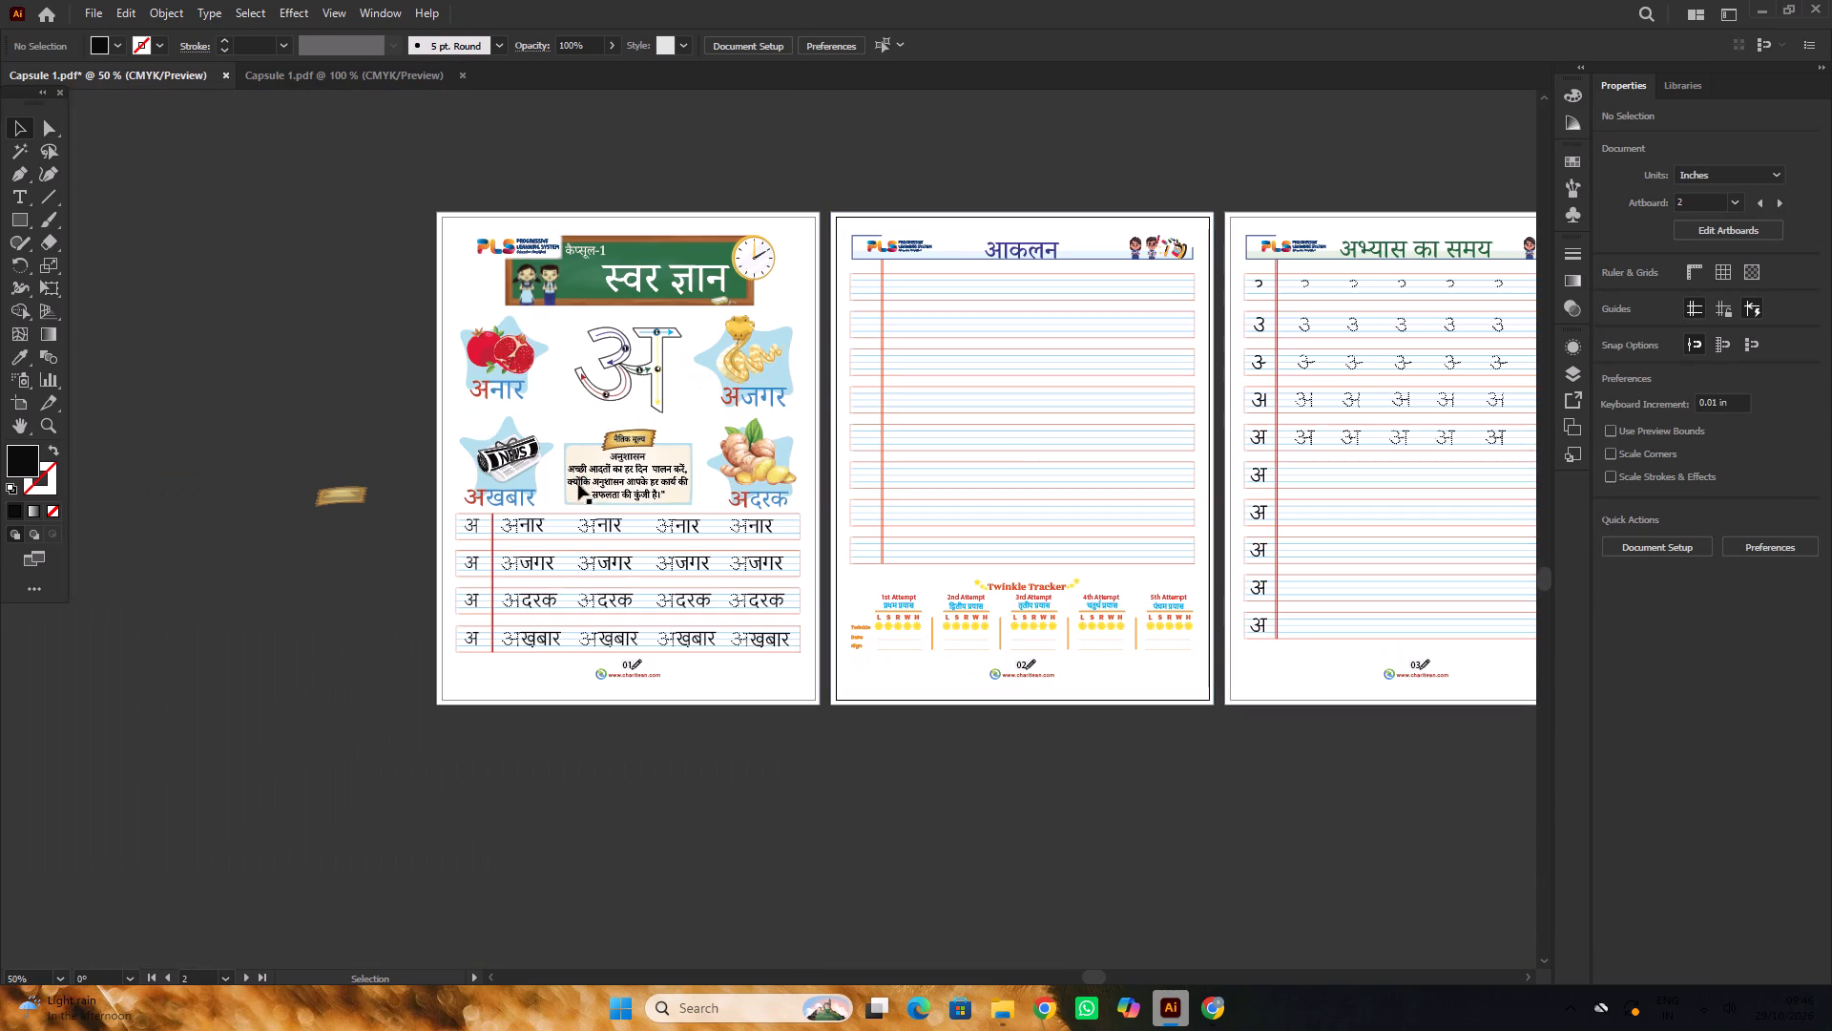
{"action": "left_click_drag", "start_coordinate": [474, 528], "coordinate": [867, 292]}
{"action": "scroll", "coordinate": [867, 292], "scroll_direction": "up", "scroll_amount": 5, "text": "alt"}
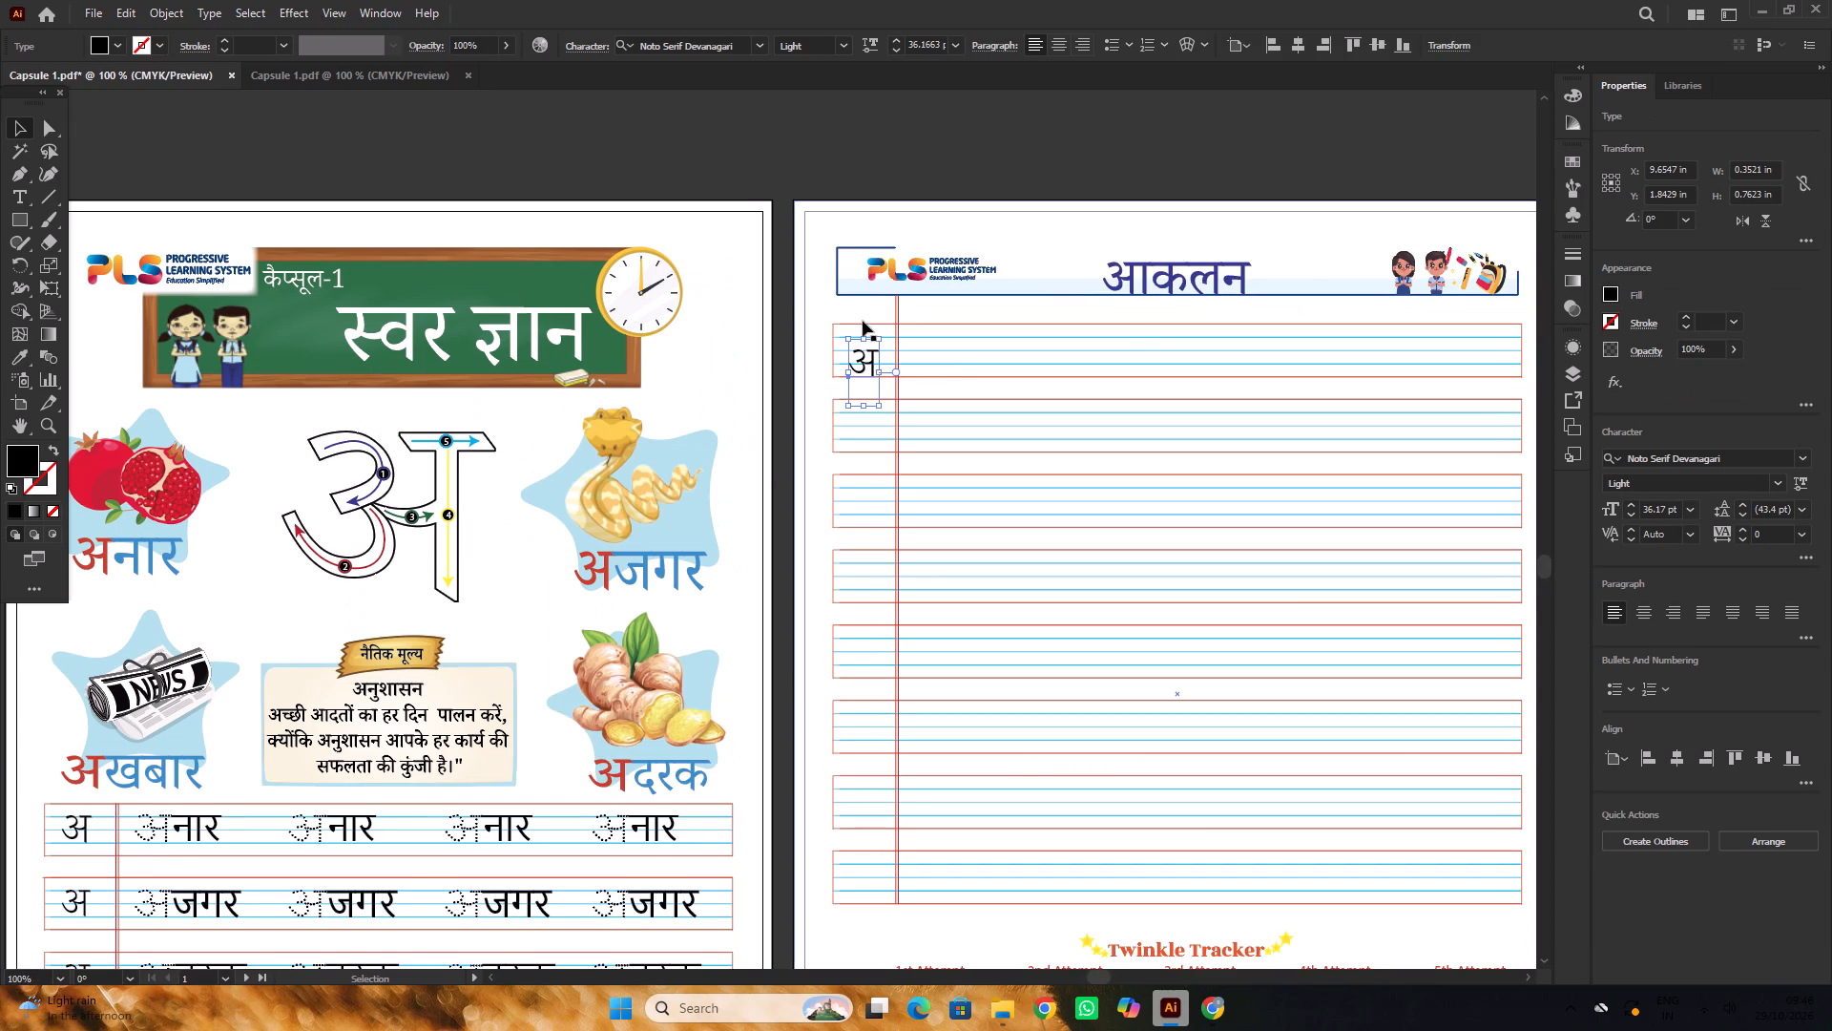
{"action": "scroll", "coordinate": [872, 331], "scroll_direction": "up", "scroll_amount": 2}
{"action": "scroll", "coordinate": [864, 428], "scroll_direction": "up", "scroll_amount": 3, "text": "alt"}
{"action": "left_click_drag", "start_coordinate": [883, 393], "coordinate": [876, 360]}
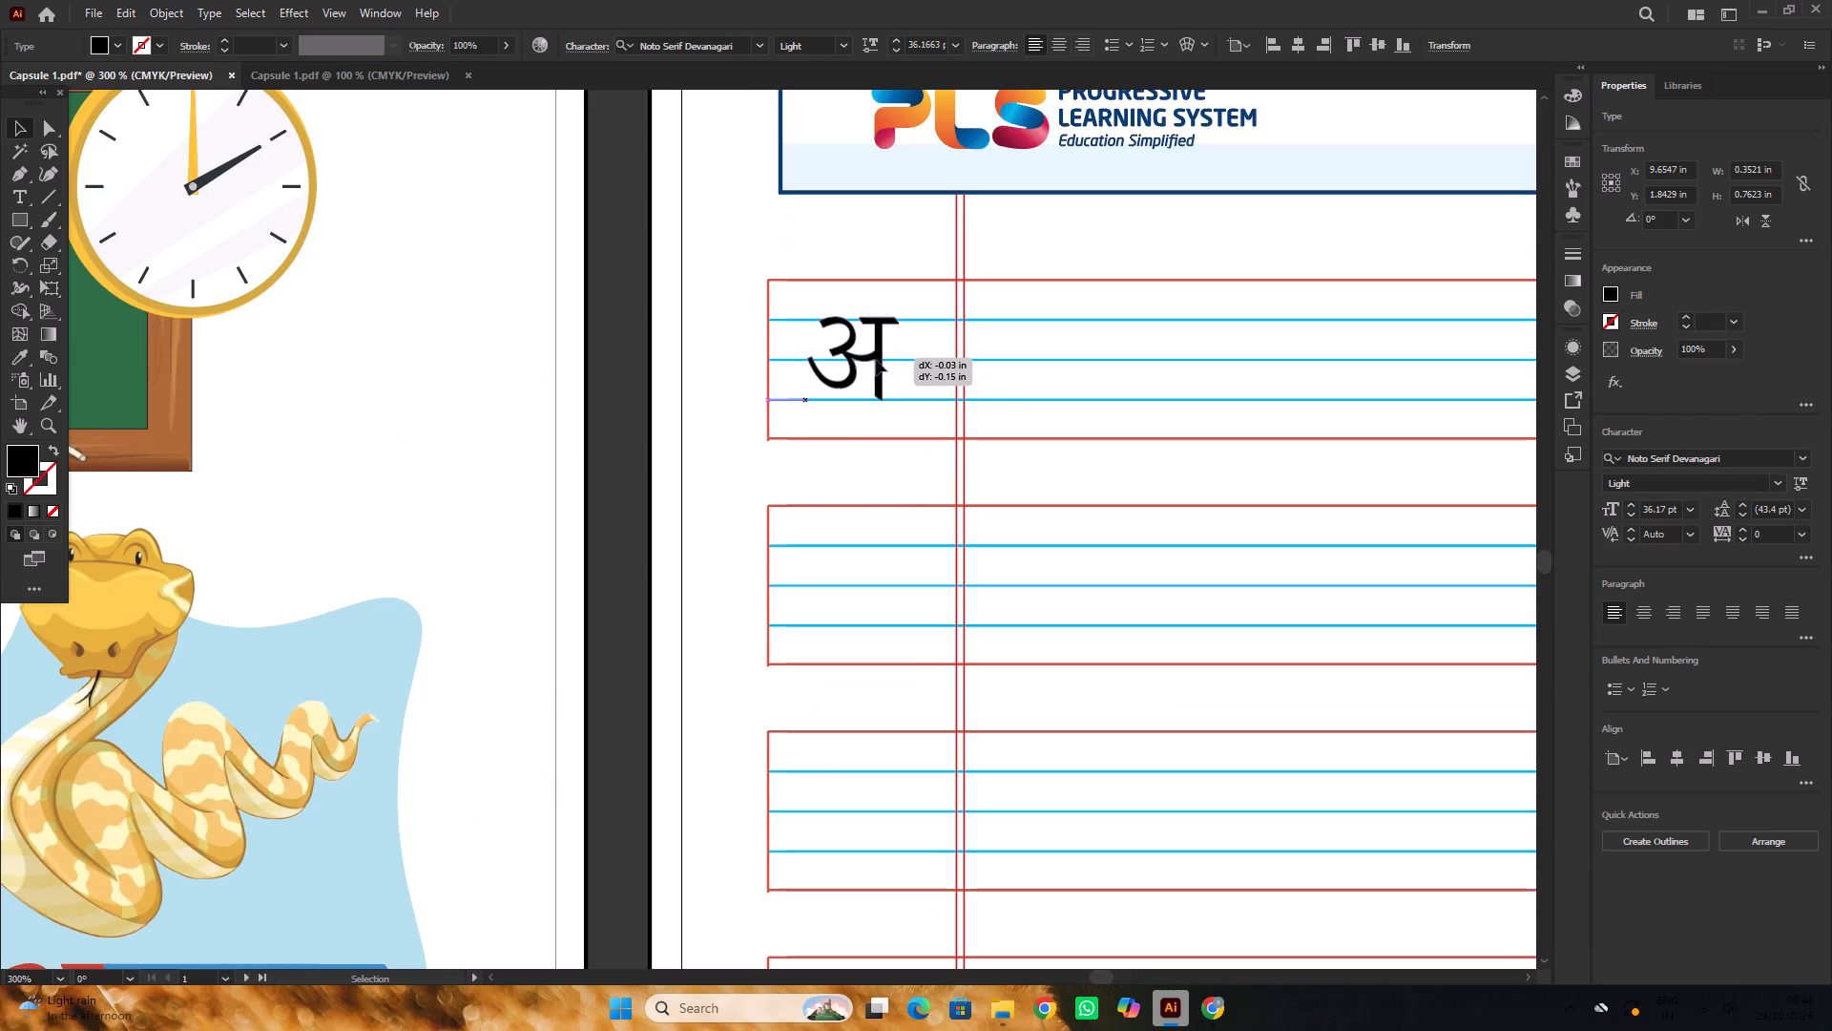
{"action": "left_click_drag", "start_coordinate": [876, 360], "coordinate": [872, 361]}
{"action": "scroll", "coordinate": [840, 338], "scroll_direction": "down", "scroll_amount": 2, "text": "alt"}
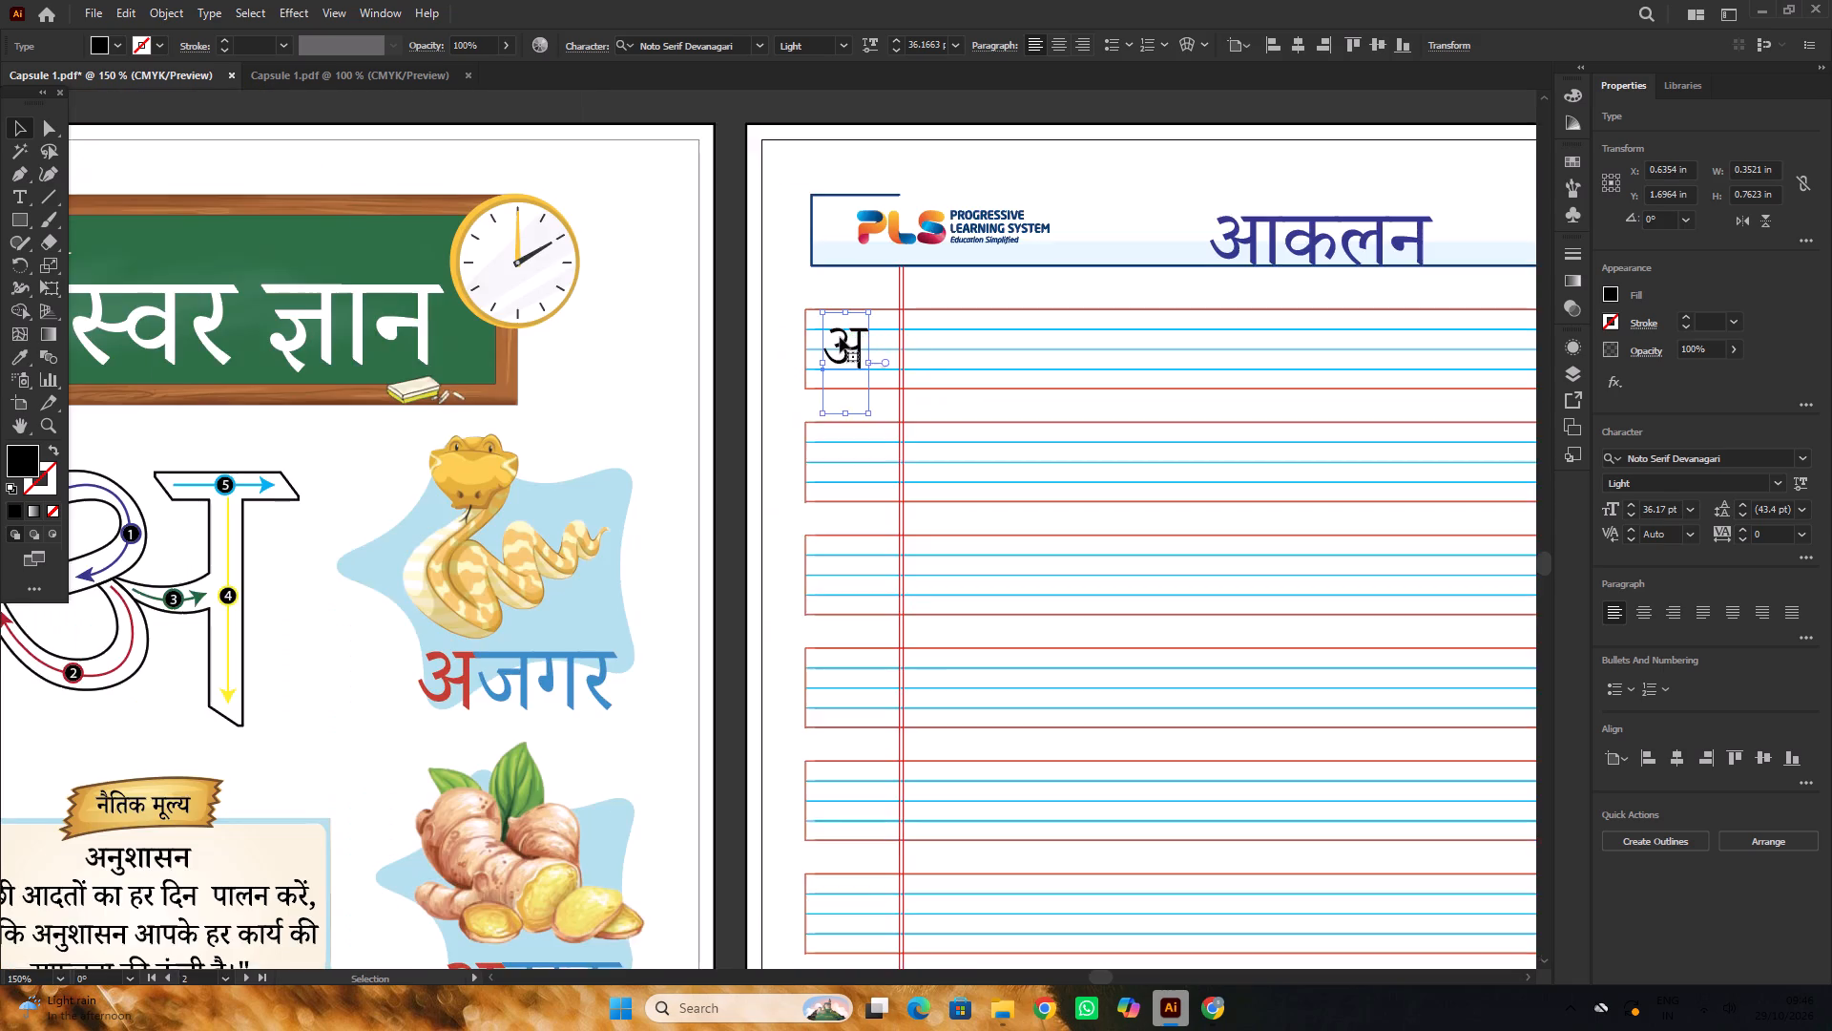
Copy the live-text अ straight down into page 02's second, third and fourth rows, spaced about 0.86 in apart.
{"action": "scroll", "coordinate": [840, 337], "scroll_direction": "down", "scroll_amount": 1, "text": "alt"}
{"action": "scroll", "coordinate": [851, 333], "scroll_direction": "up", "scroll_amount": 1, "text": "alt"}
{"action": "left_click_drag", "start_coordinate": [857, 326], "coordinate": [854, 474], "text": "alt"}
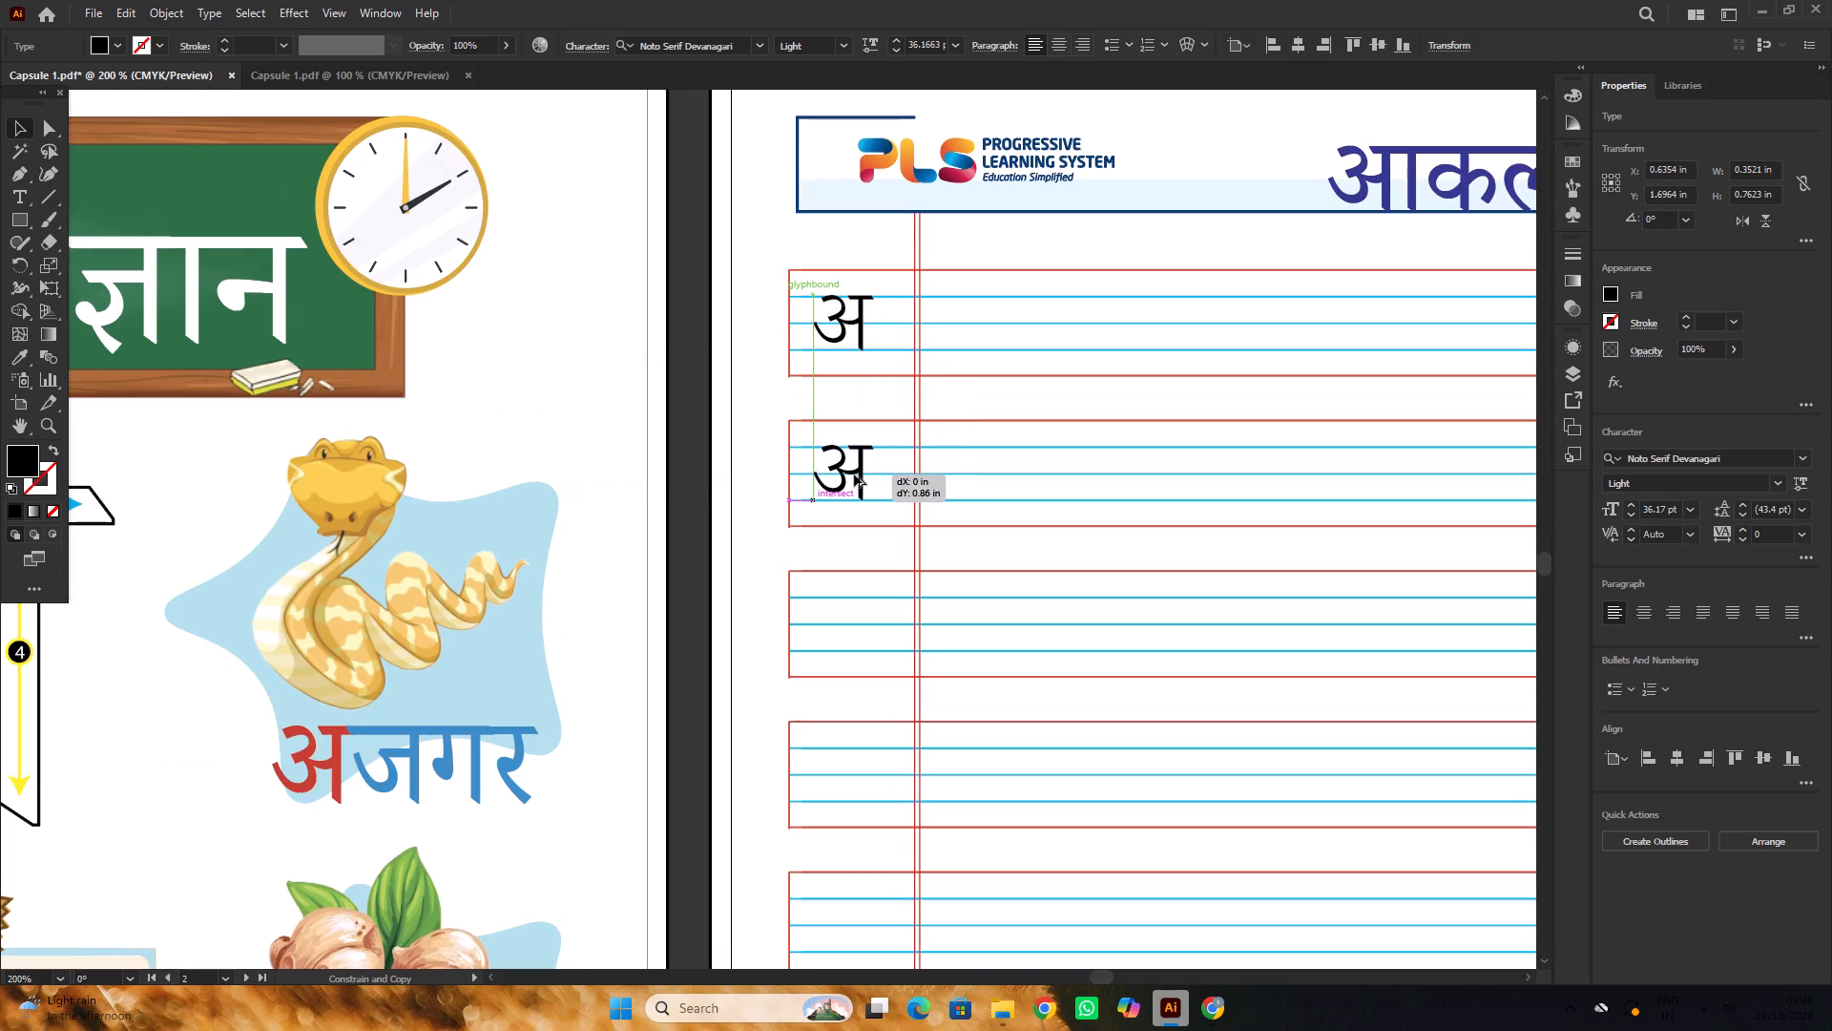
{"action": "left_click_drag", "start_coordinate": [854, 474], "coordinate": [854, 475], "text": "alt"}
{"action": "scroll", "coordinate": [835, 397], "scroll_direction": "down", "scroll_amount": 5}
{"action": "scroll", "coordinate": [879, 369], "scroll_direction": "up", "scroll_amount": 2, "text": "alt"}
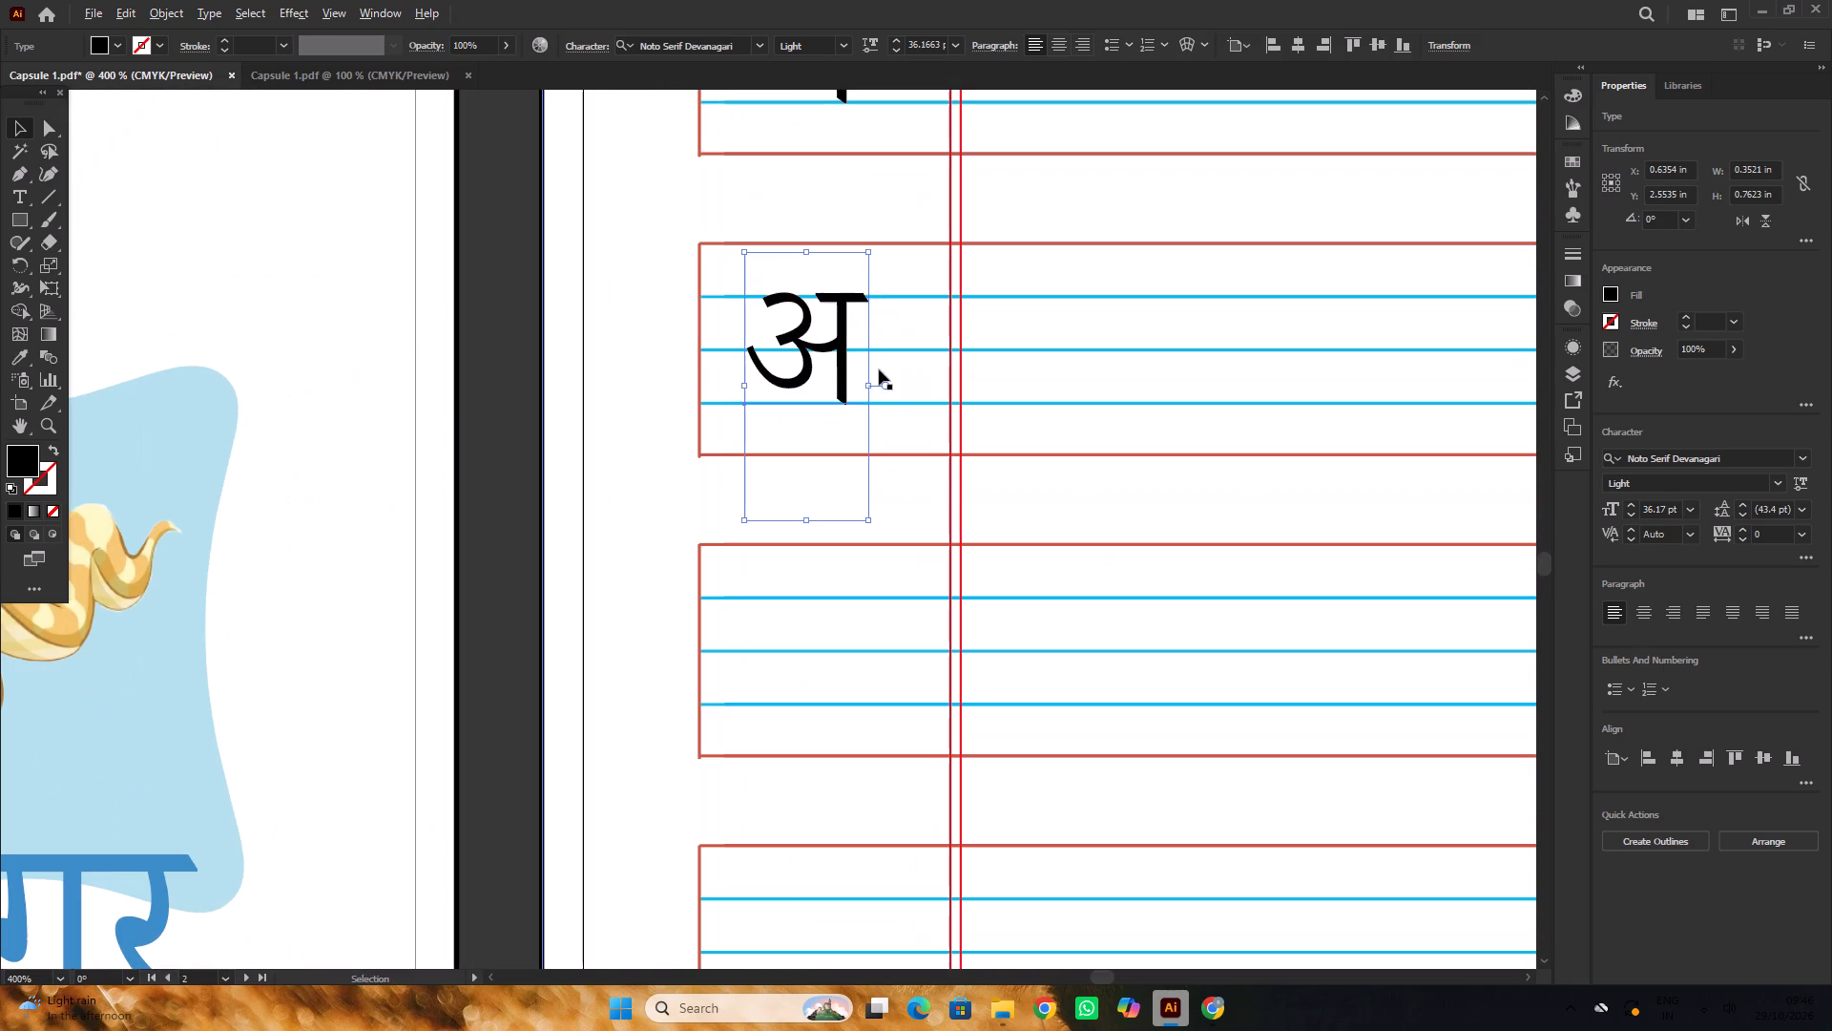
{"action": "scroll", "coordinate": [854, 360], "scroll_direction": "down", "scroll_amount": 6, "text": "alt"}
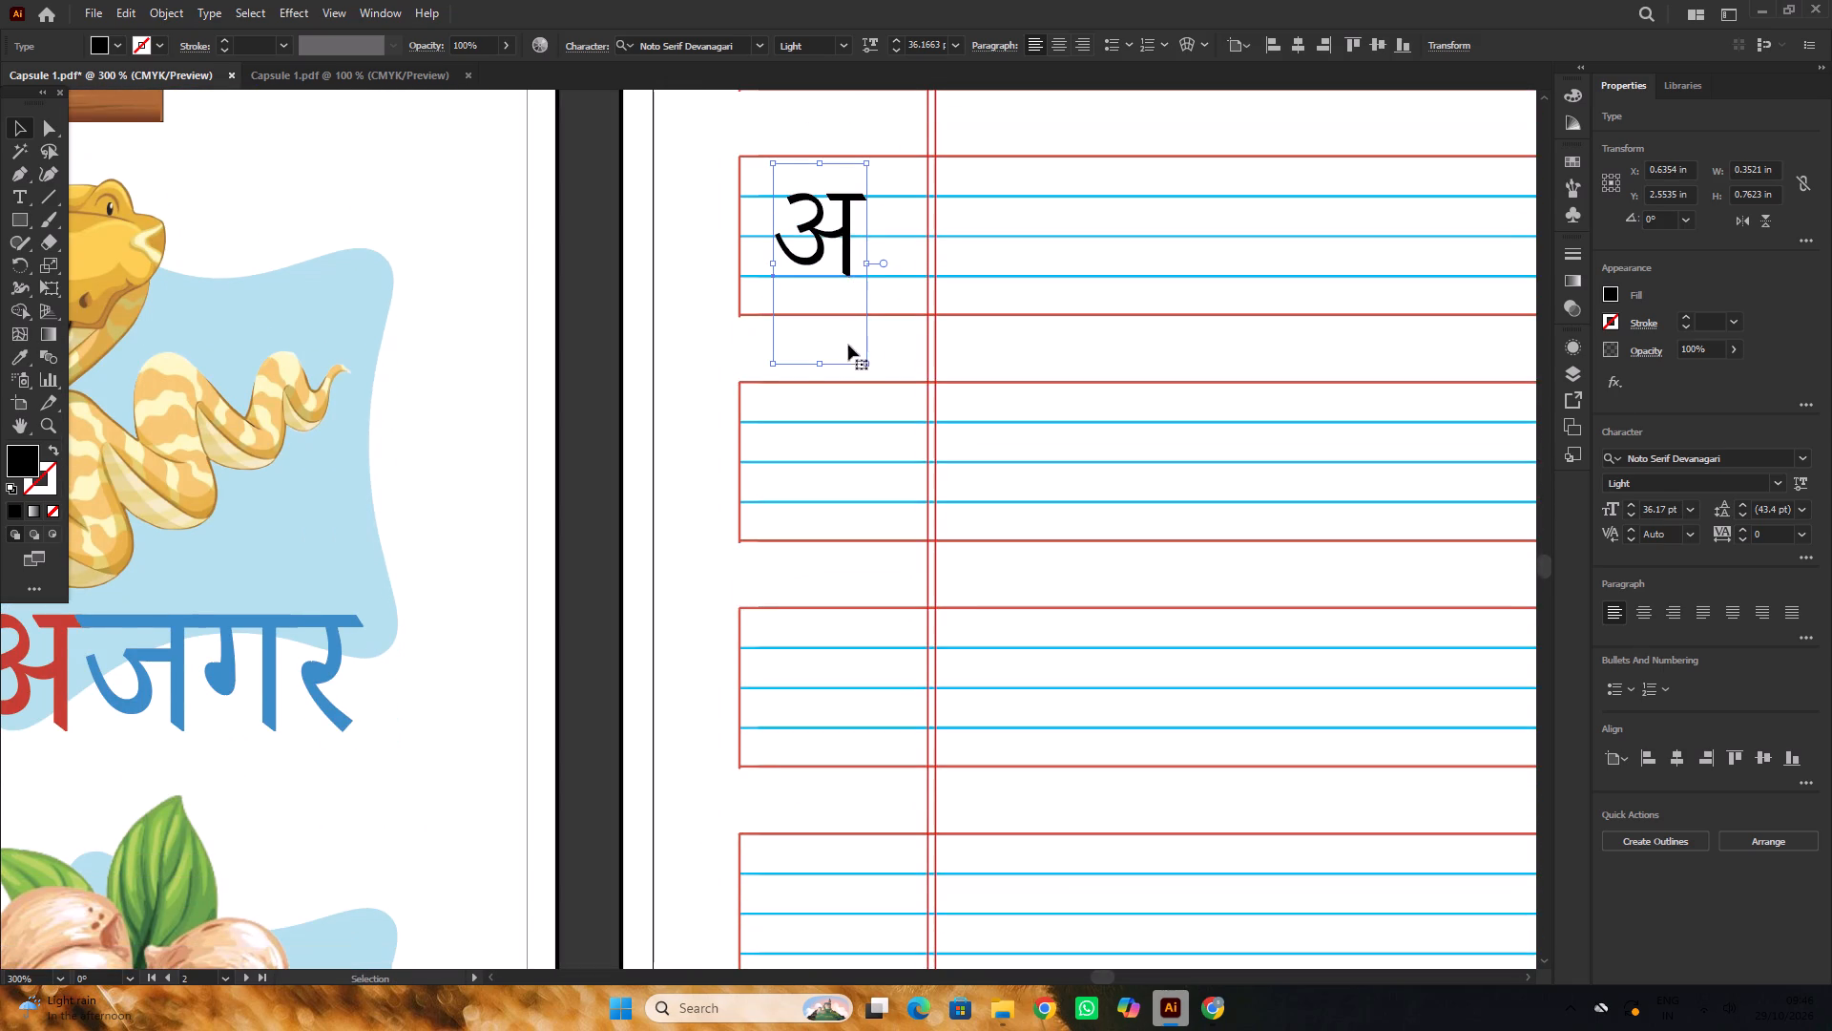
{"action": "left_click_drag", "start_coordinate": [848, 239], "coordinate": [847, 468], "text": "alt"}
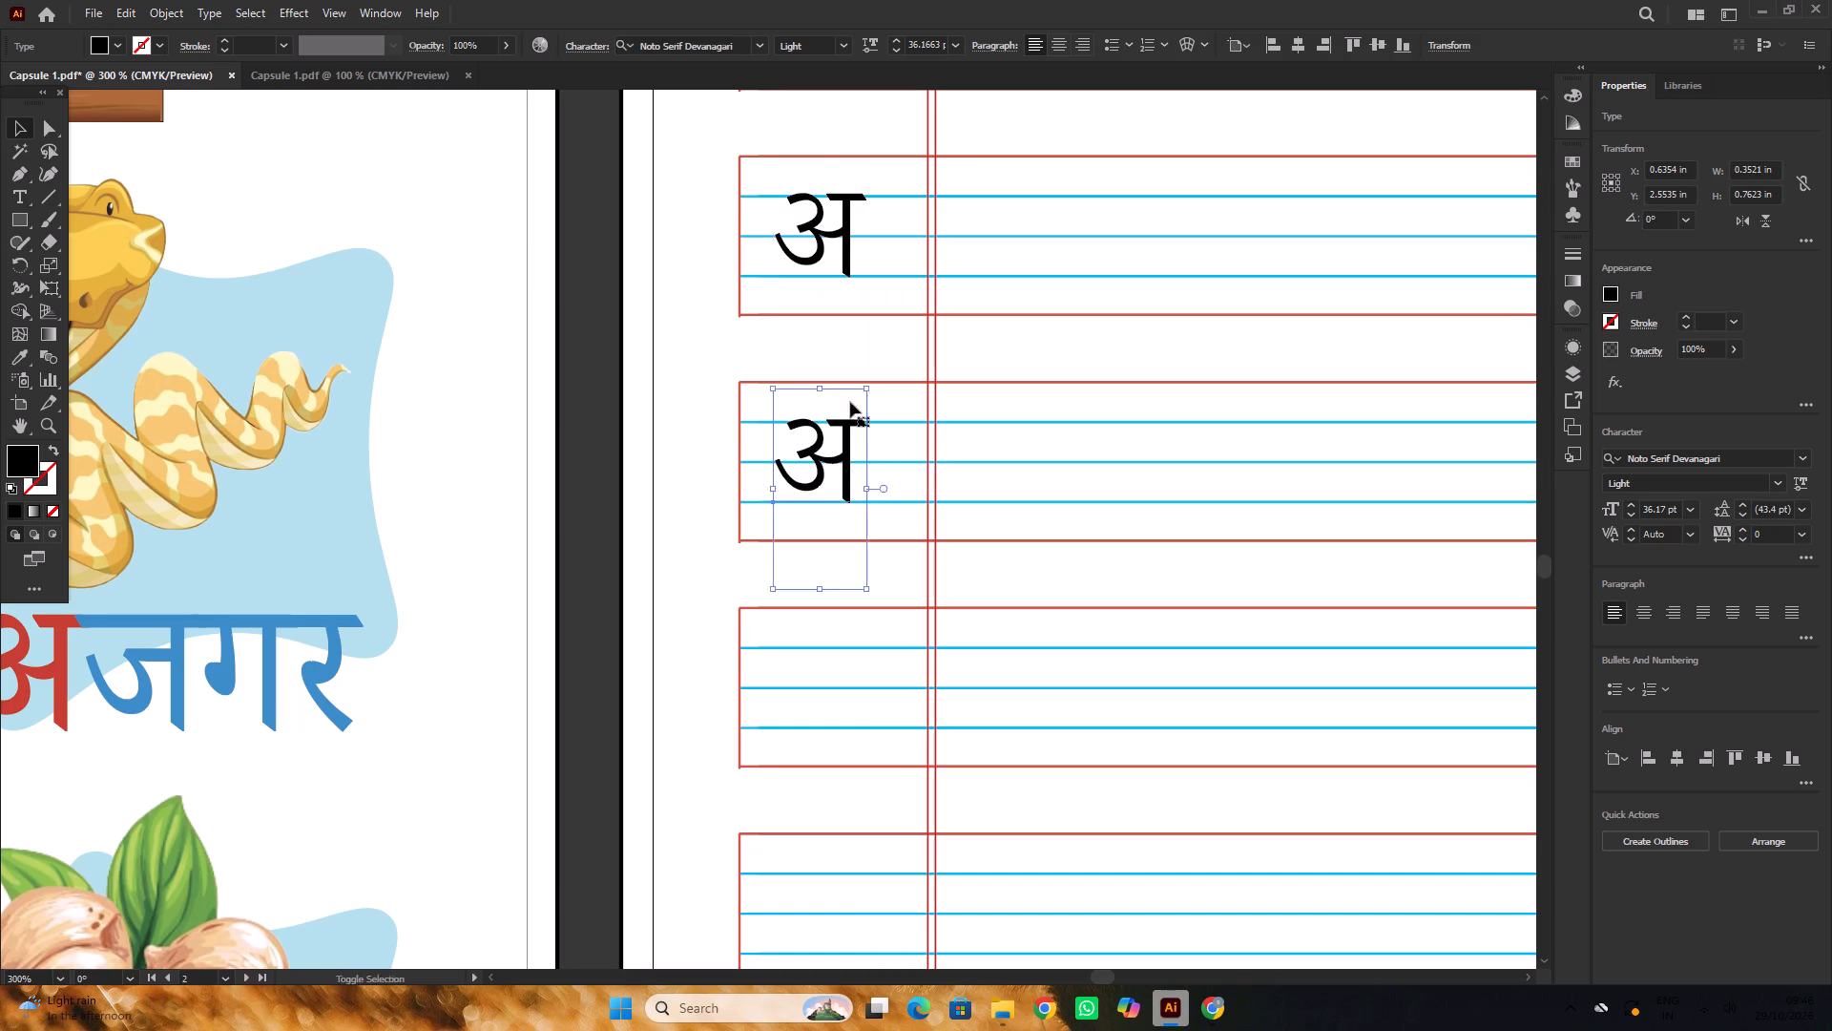
{"action": "scroll", "coordinate": [850, 402], "scroll_direction": "down", "scroll_amount": 7}
{"action": "left_click_drag", "start_coordinate": [854, 320], "coordinate": [848, 491], "text": "alt+shift"}
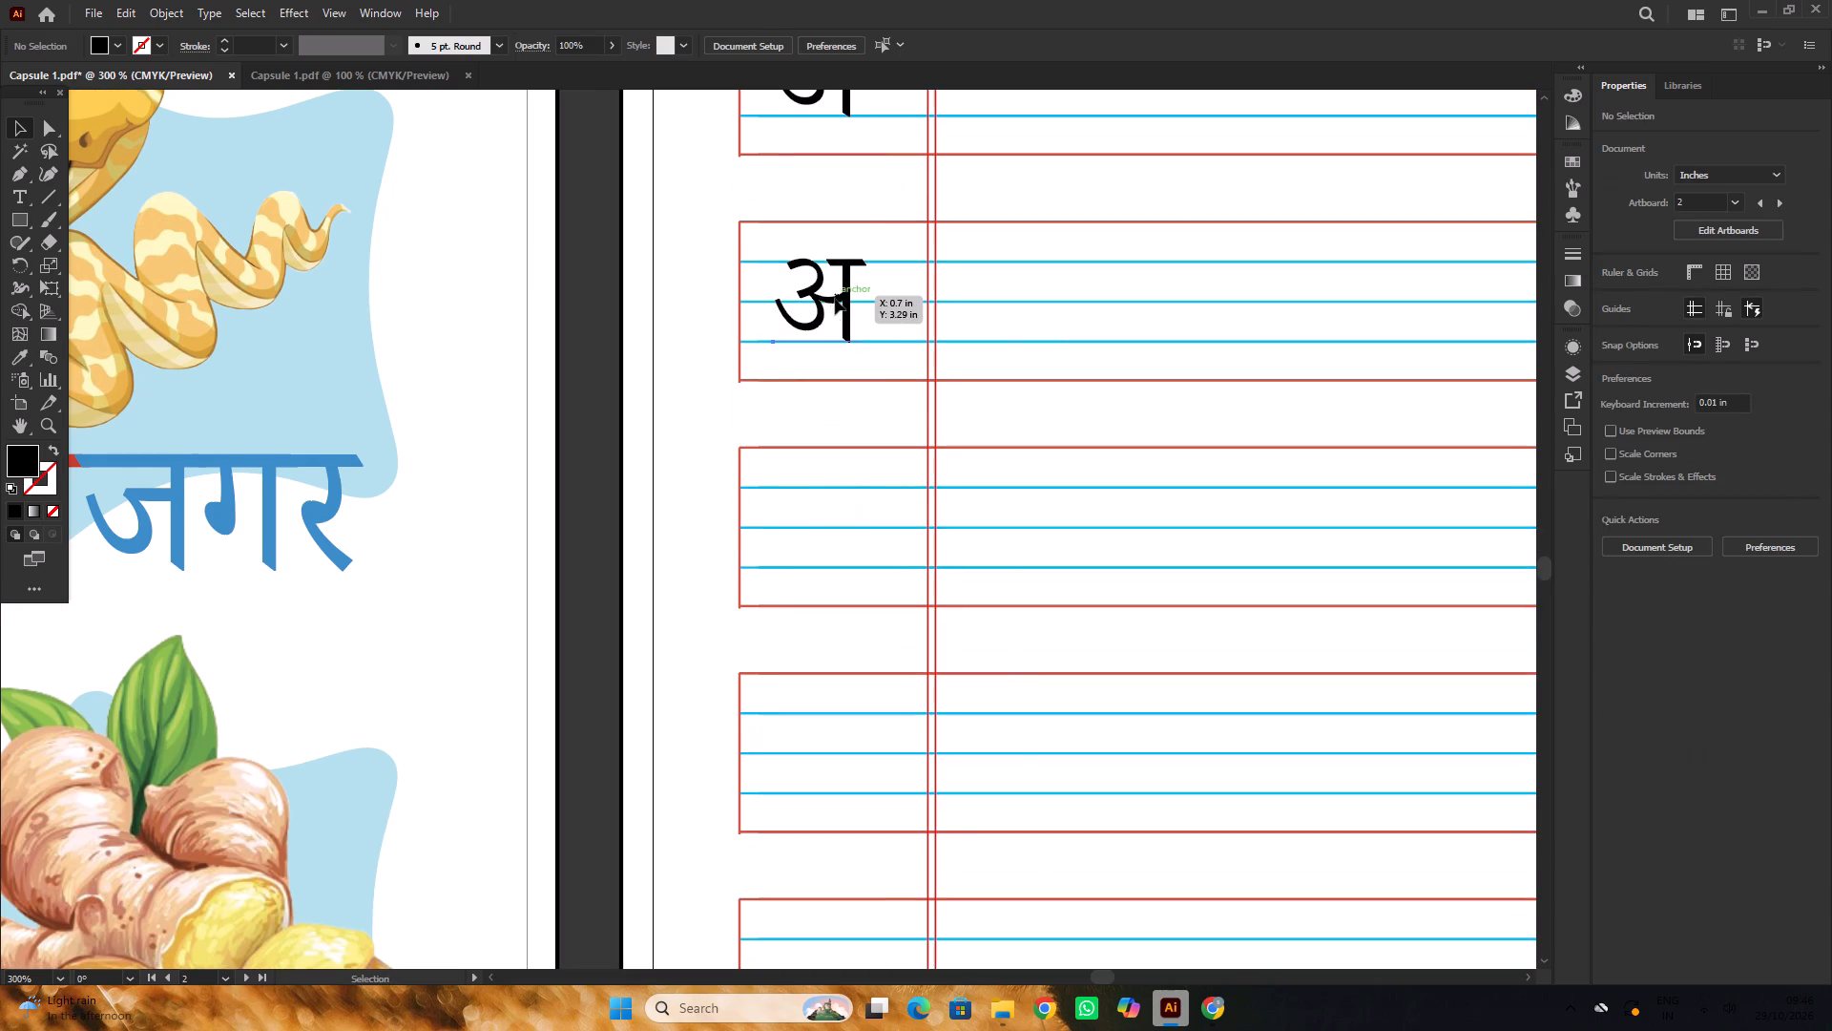
{"action": "left_click", "coordinate": [835, 299]}
{"action": "left_click_drag", "start_coordinate": [839, 298], "coordinate": [821, 522]}
{"action": "scroll", "coordinate": [797, 441], "scroll_direction": "down", "scroll_amount": 10, "text": "alt"}
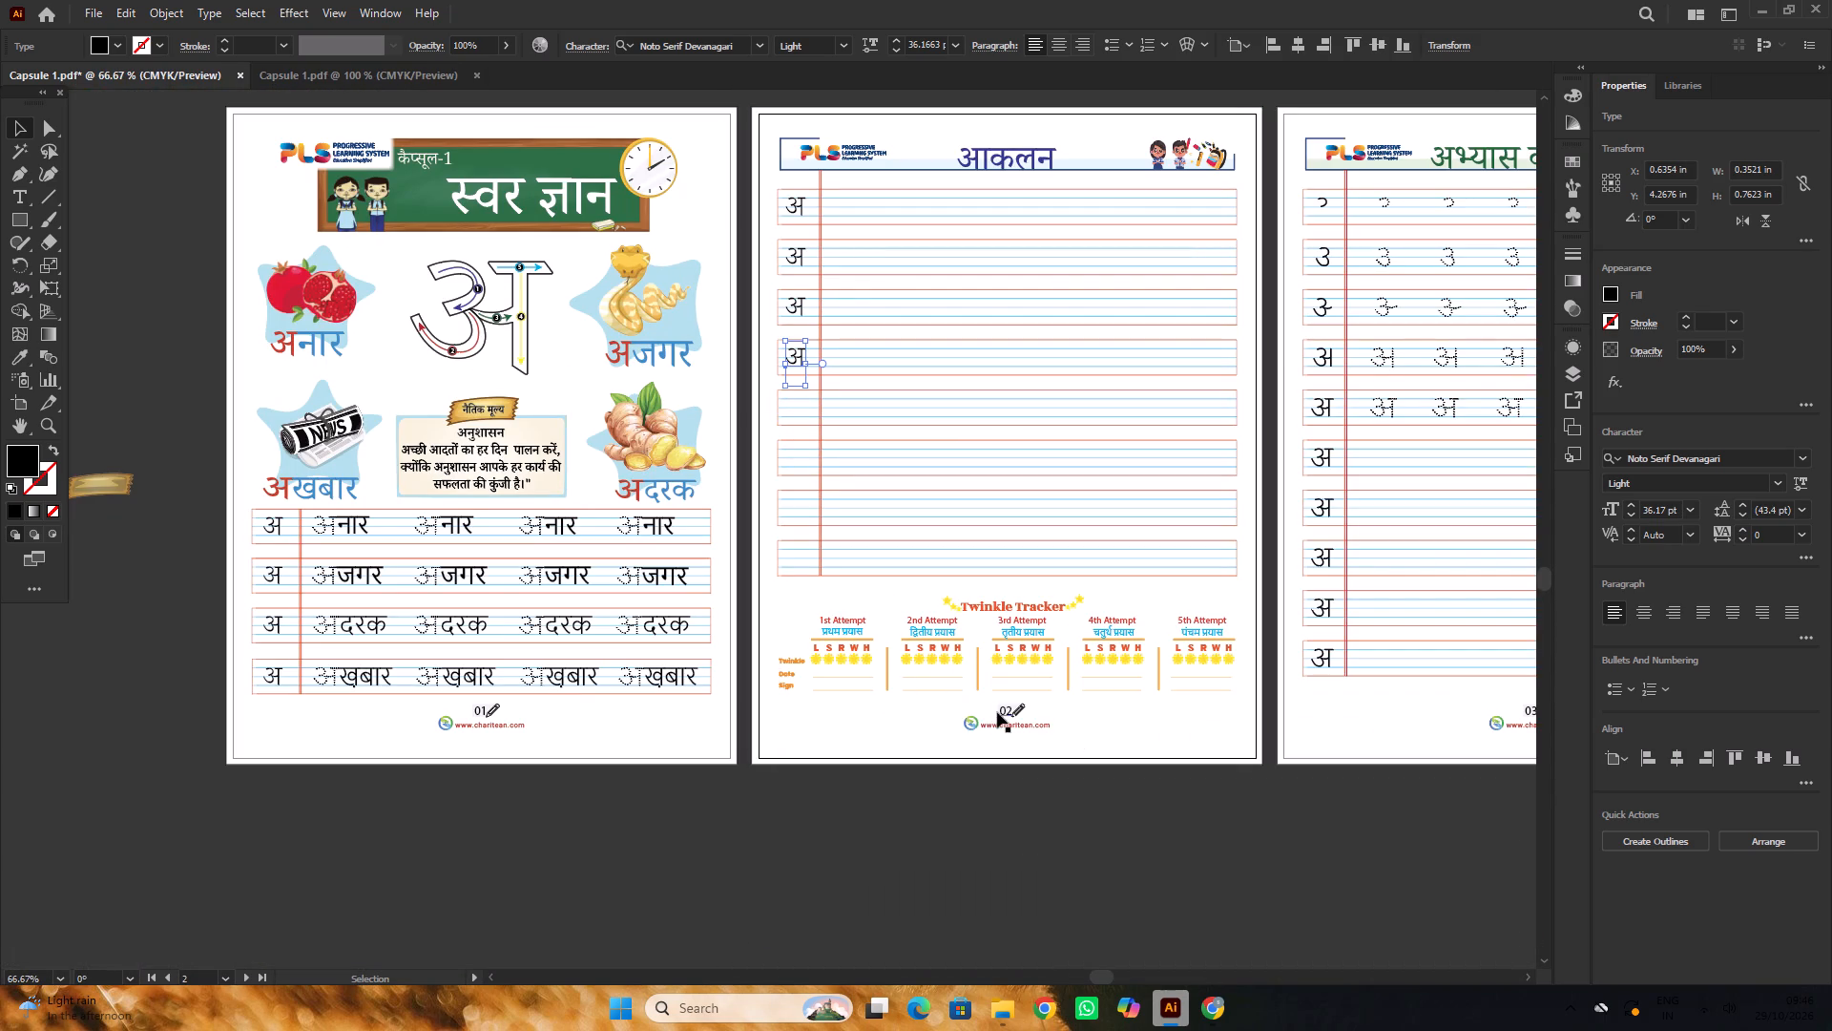
{"action": "left_click", "coordinate": [1018, 841]}
Copy the fourth-row अ straight down into page 02's fifth row, undoing any misplaced move.
{"action": "scroll", "coordinate": [791, 402], "scroll_direction": "up", "scroll_amount": 2, "text": "alt"}
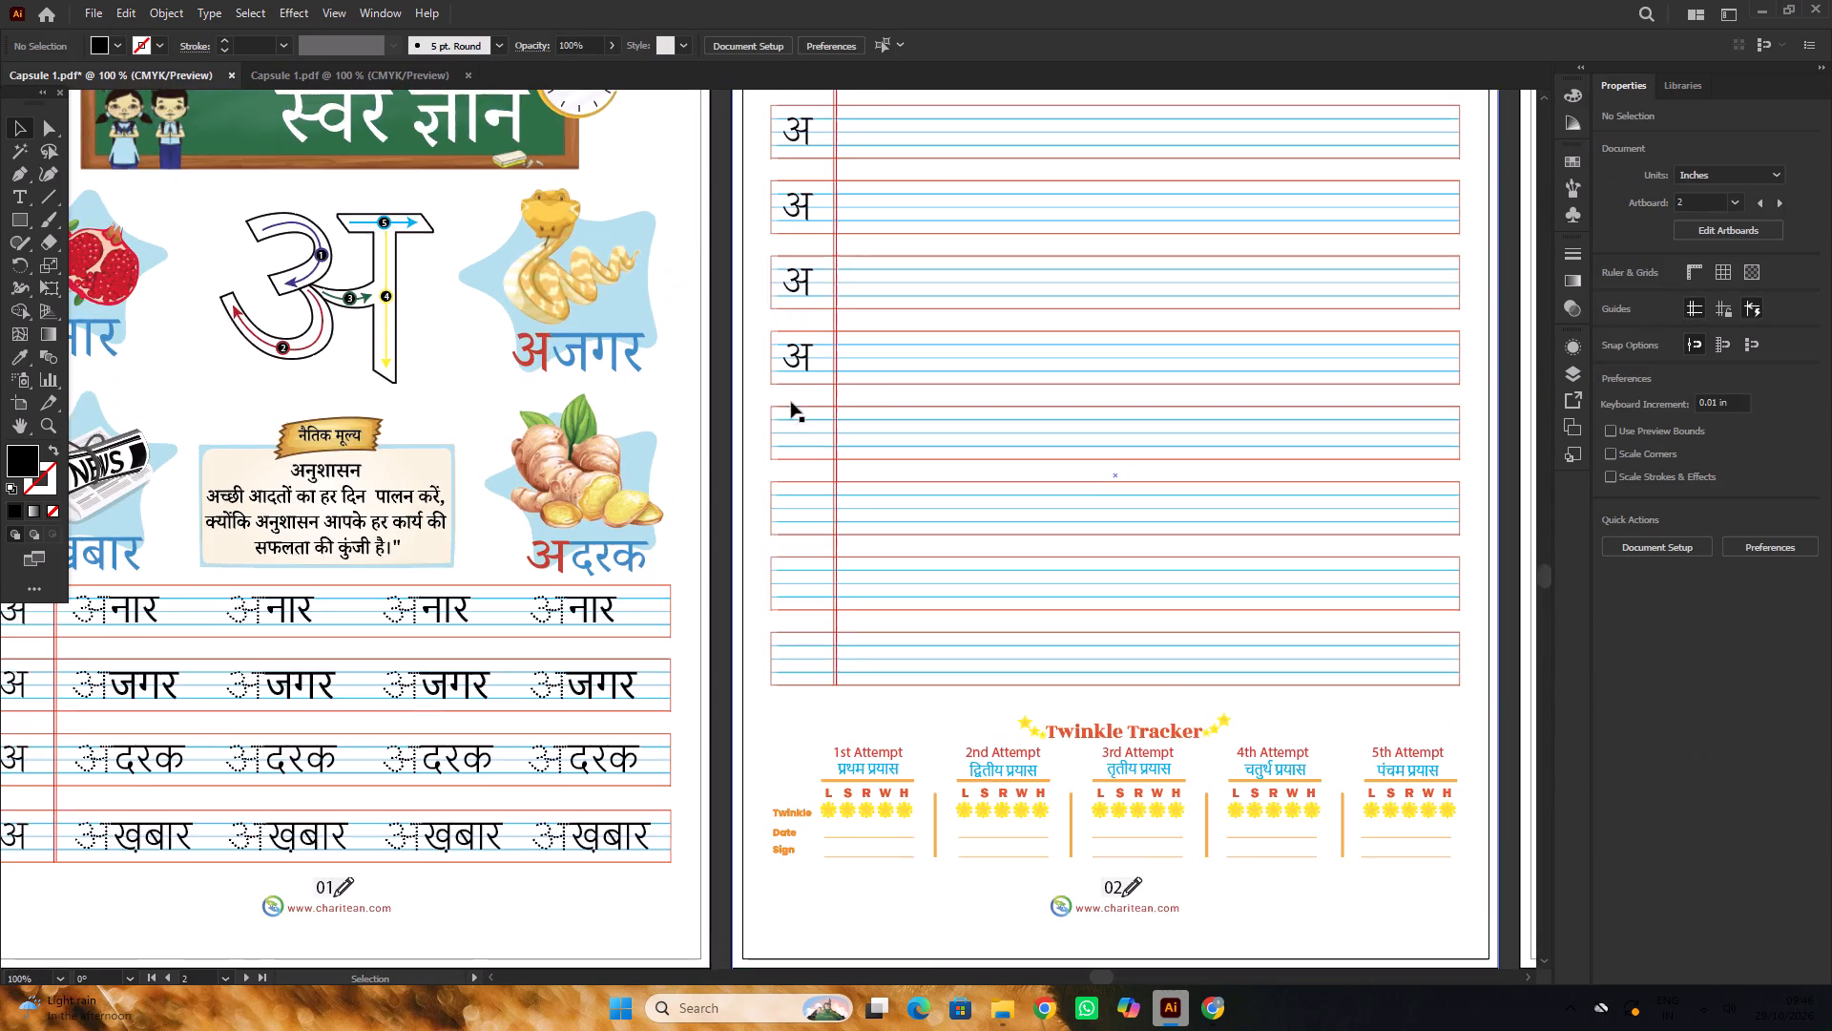
{"action": "scroll", "coordinate": [797, 389], "scroll_direction": "up", "scroll_amount": 2, "text": "alt"}
{"action": "left_click_drag", "start_coordinate": [820, 336], "coordinate": [818, 347], "text": "alt"}
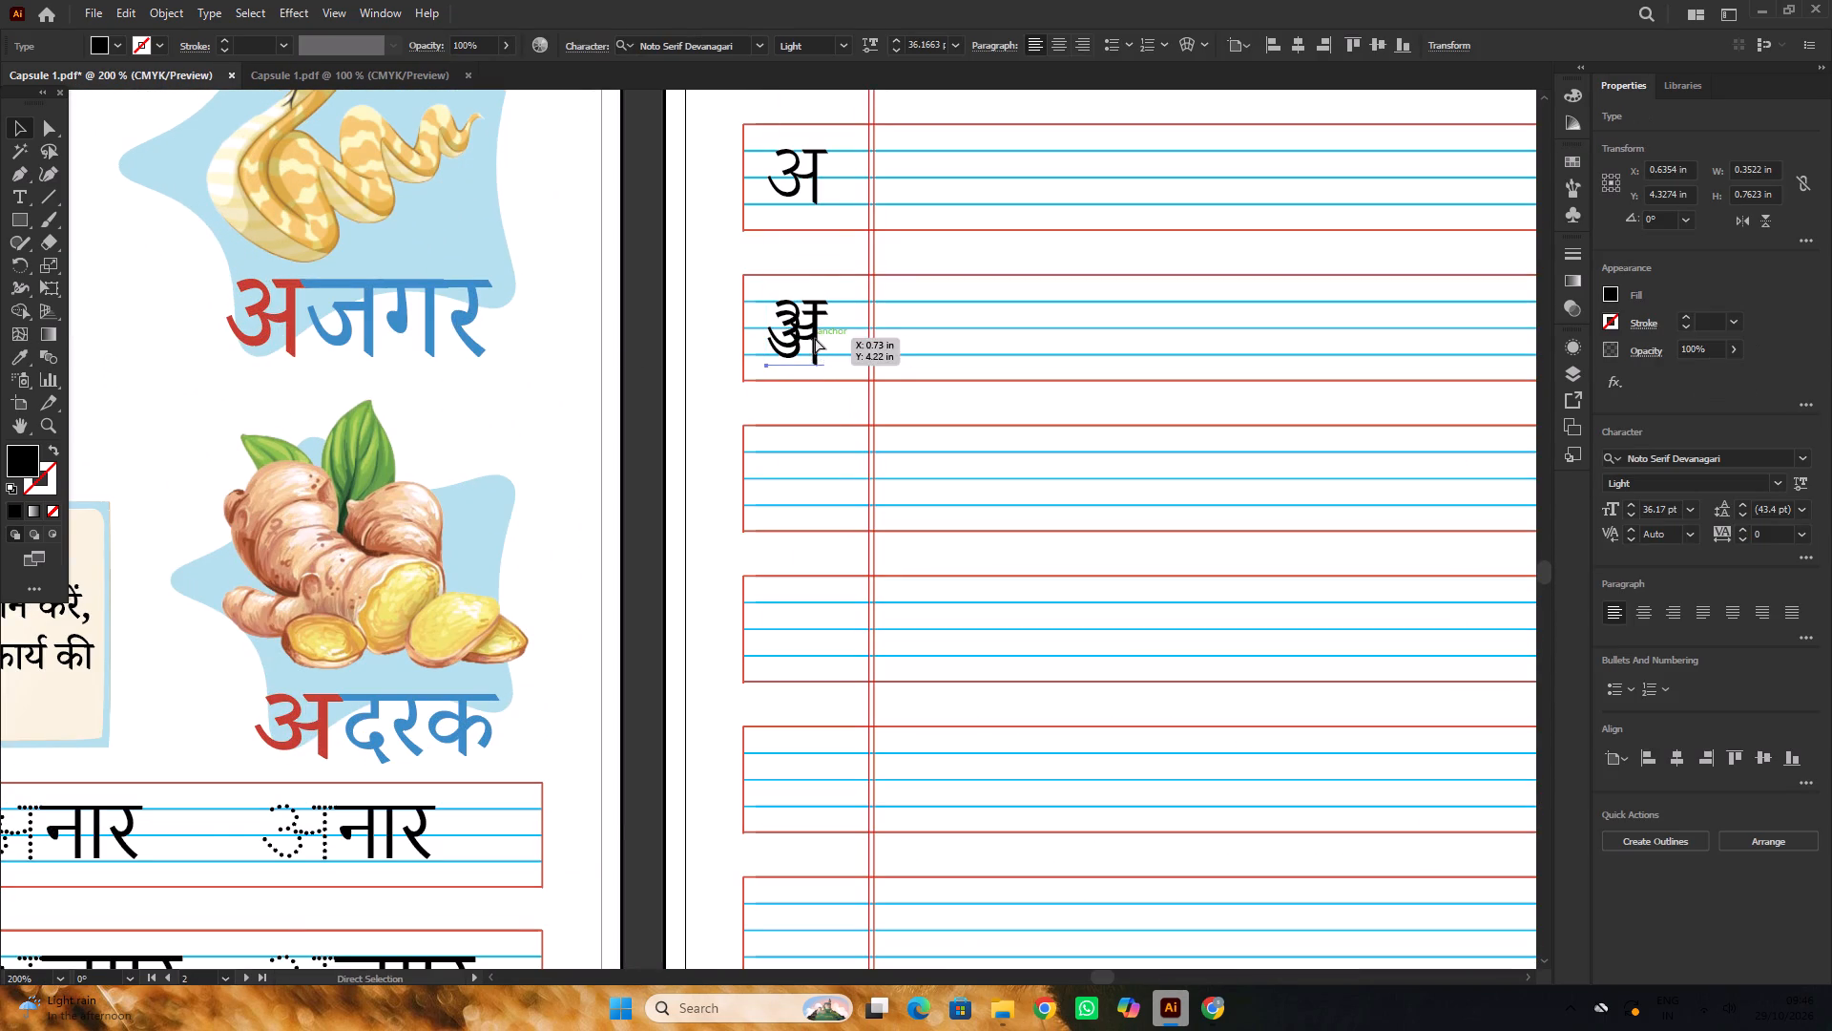
{"action": "key", "text": "ctrl+z"}
{"action": "left_click_drag", "start_coordinate": [814, 331], "coordinate": [810, 481], "text": "alt"}
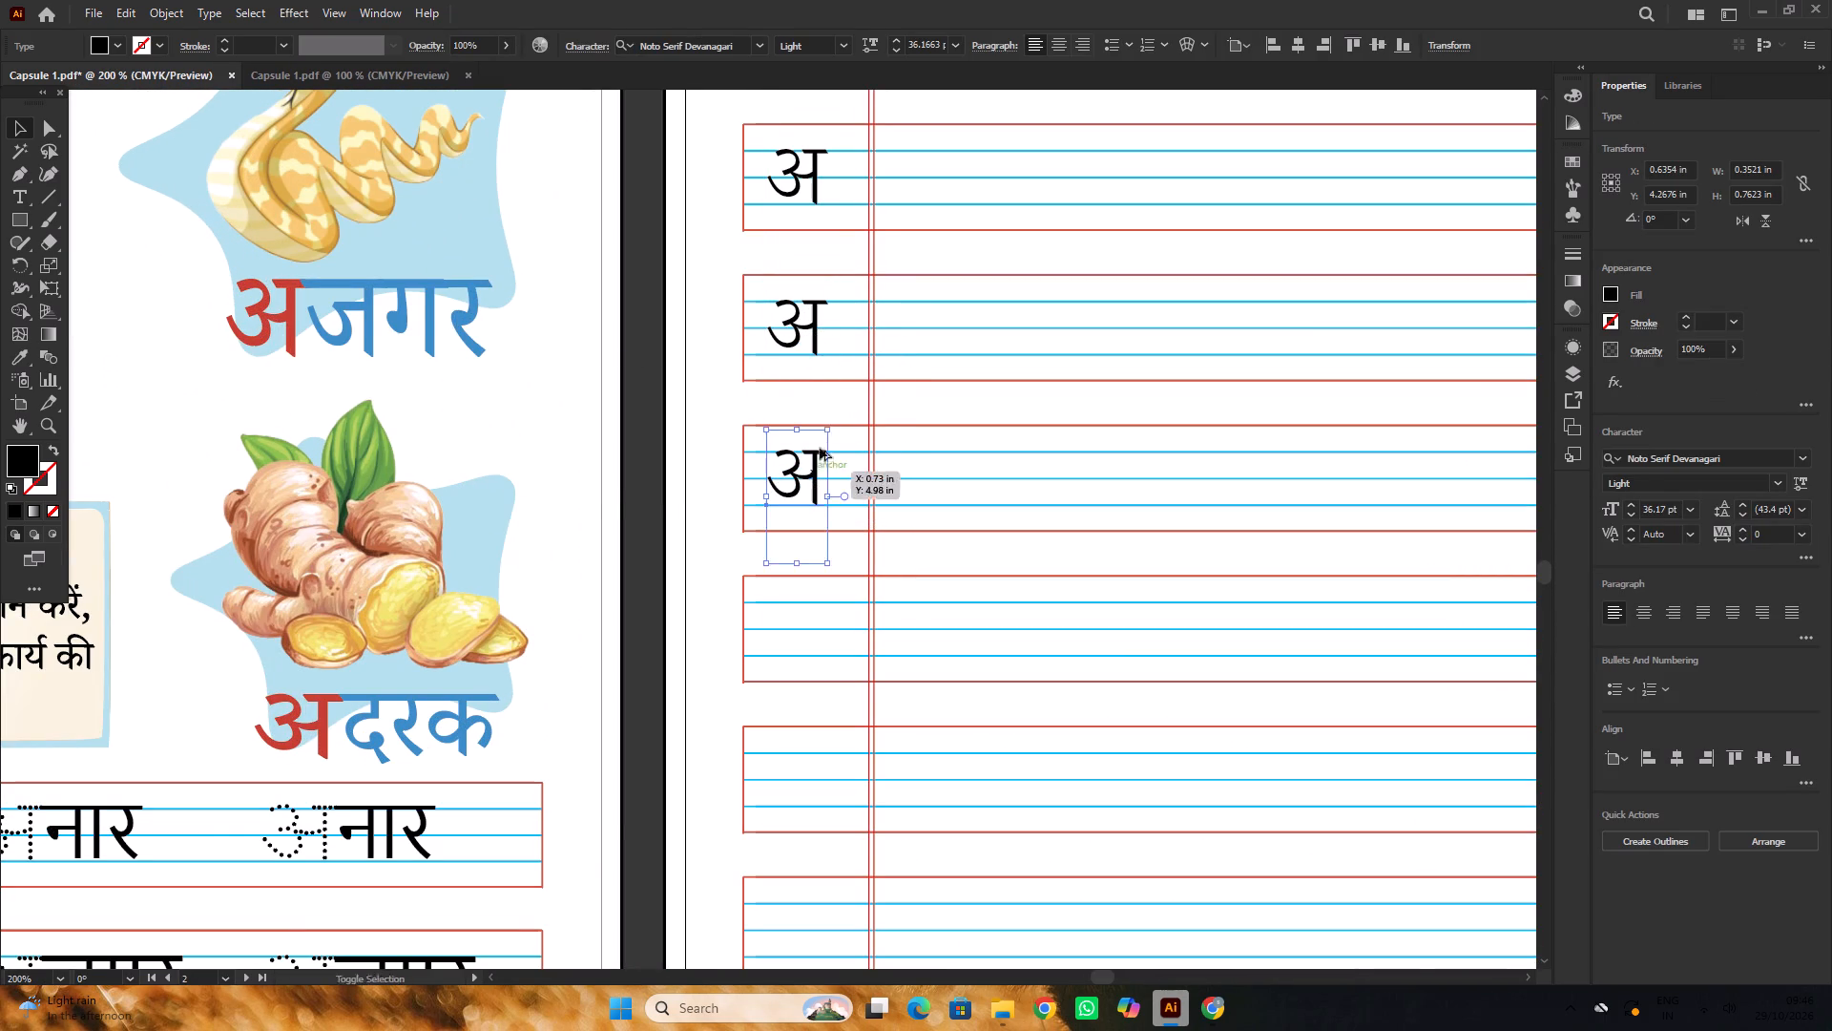
Copy the fifth-row अ straight down about 0.86 in into page 02's sixth row and nudge it onto the guide lines.
{"action": "scroll", "coordinate": [826, 423], "scroll_direction": "down", "scroll_amount": 4}
{"action": "left_click_drag", "start_coordinate": [813, 383], "coordinate": [827, 532], "text": "alt"}
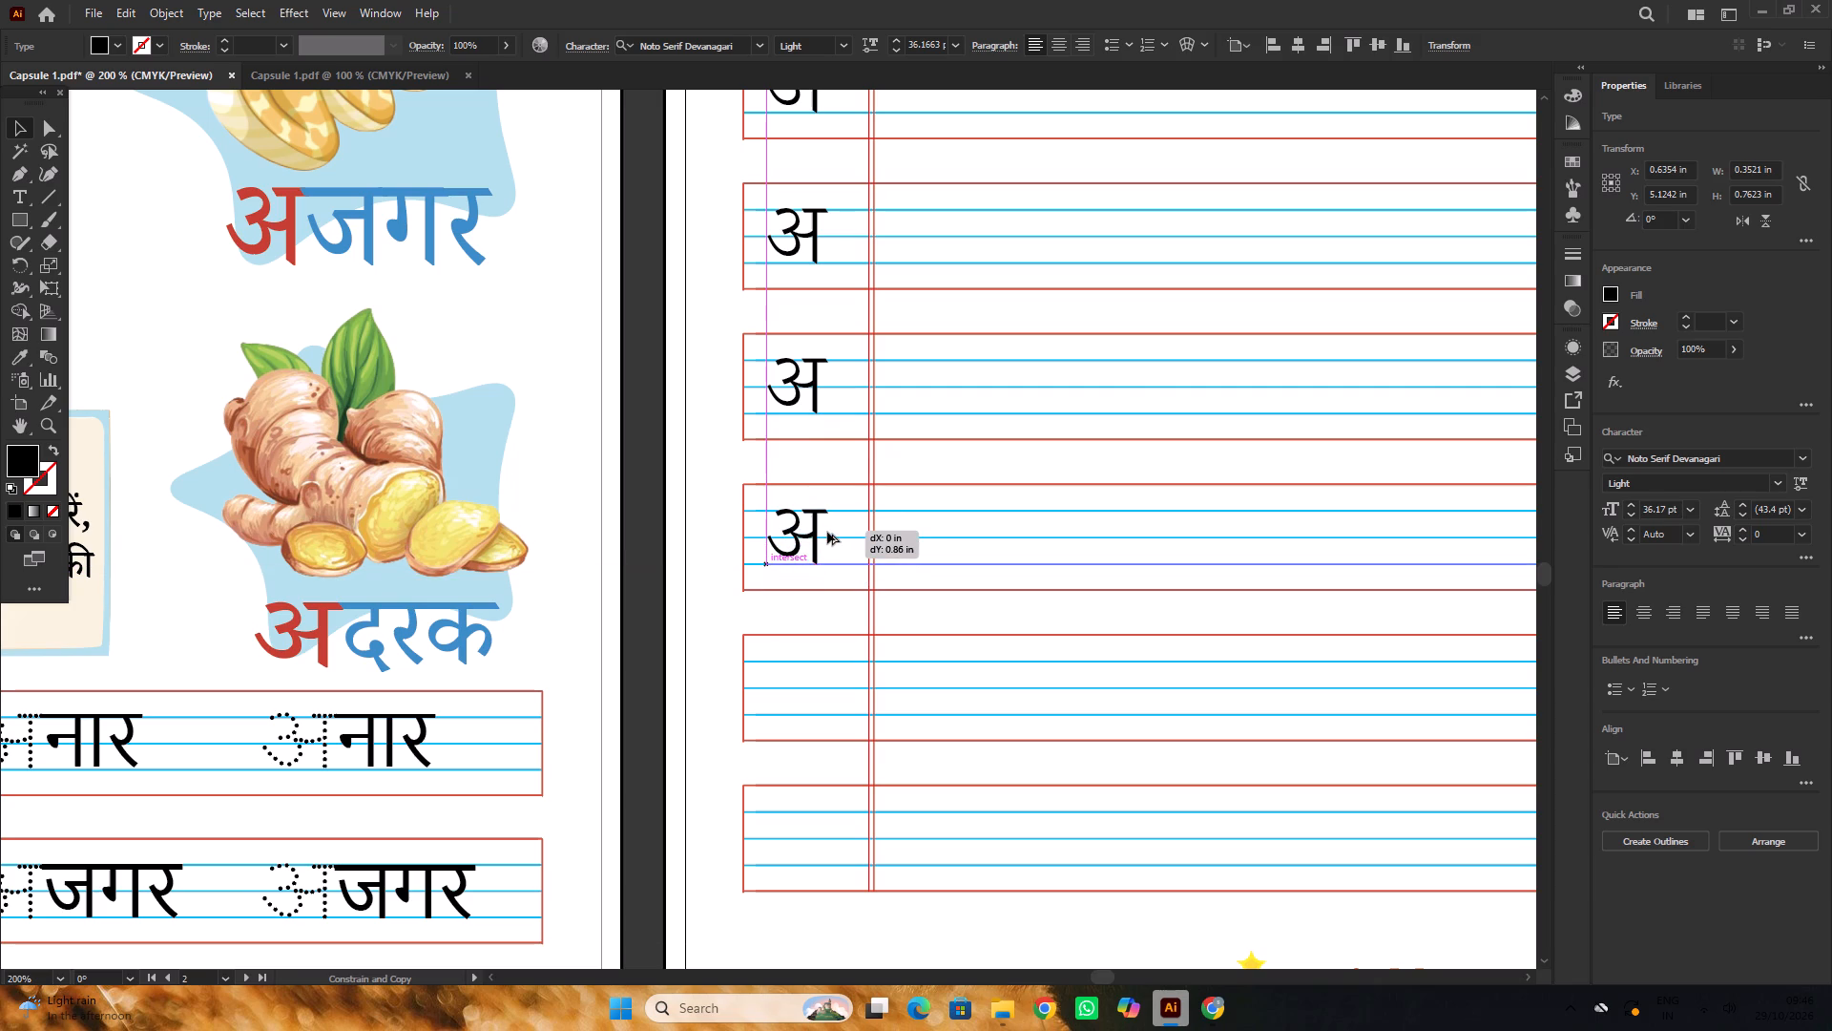
{"action": "left_click_drag", "start_coordinate": [827, 532], "coordinate": [827, 528], "text": "alt"}
{"action": "scroll", "coordinate": [826, 527], "scroll_direction": "up", "scroll_amount": 4, "text": "alt"}
{"action": "scroll", "coordinate": [802, 517], "scroll_direction": "down", "scroll_amount": 1, "text": "alt"}
{"action": "left_click_drag", "start_coordinate": [775, 495], "coordinate": [775, 501]}
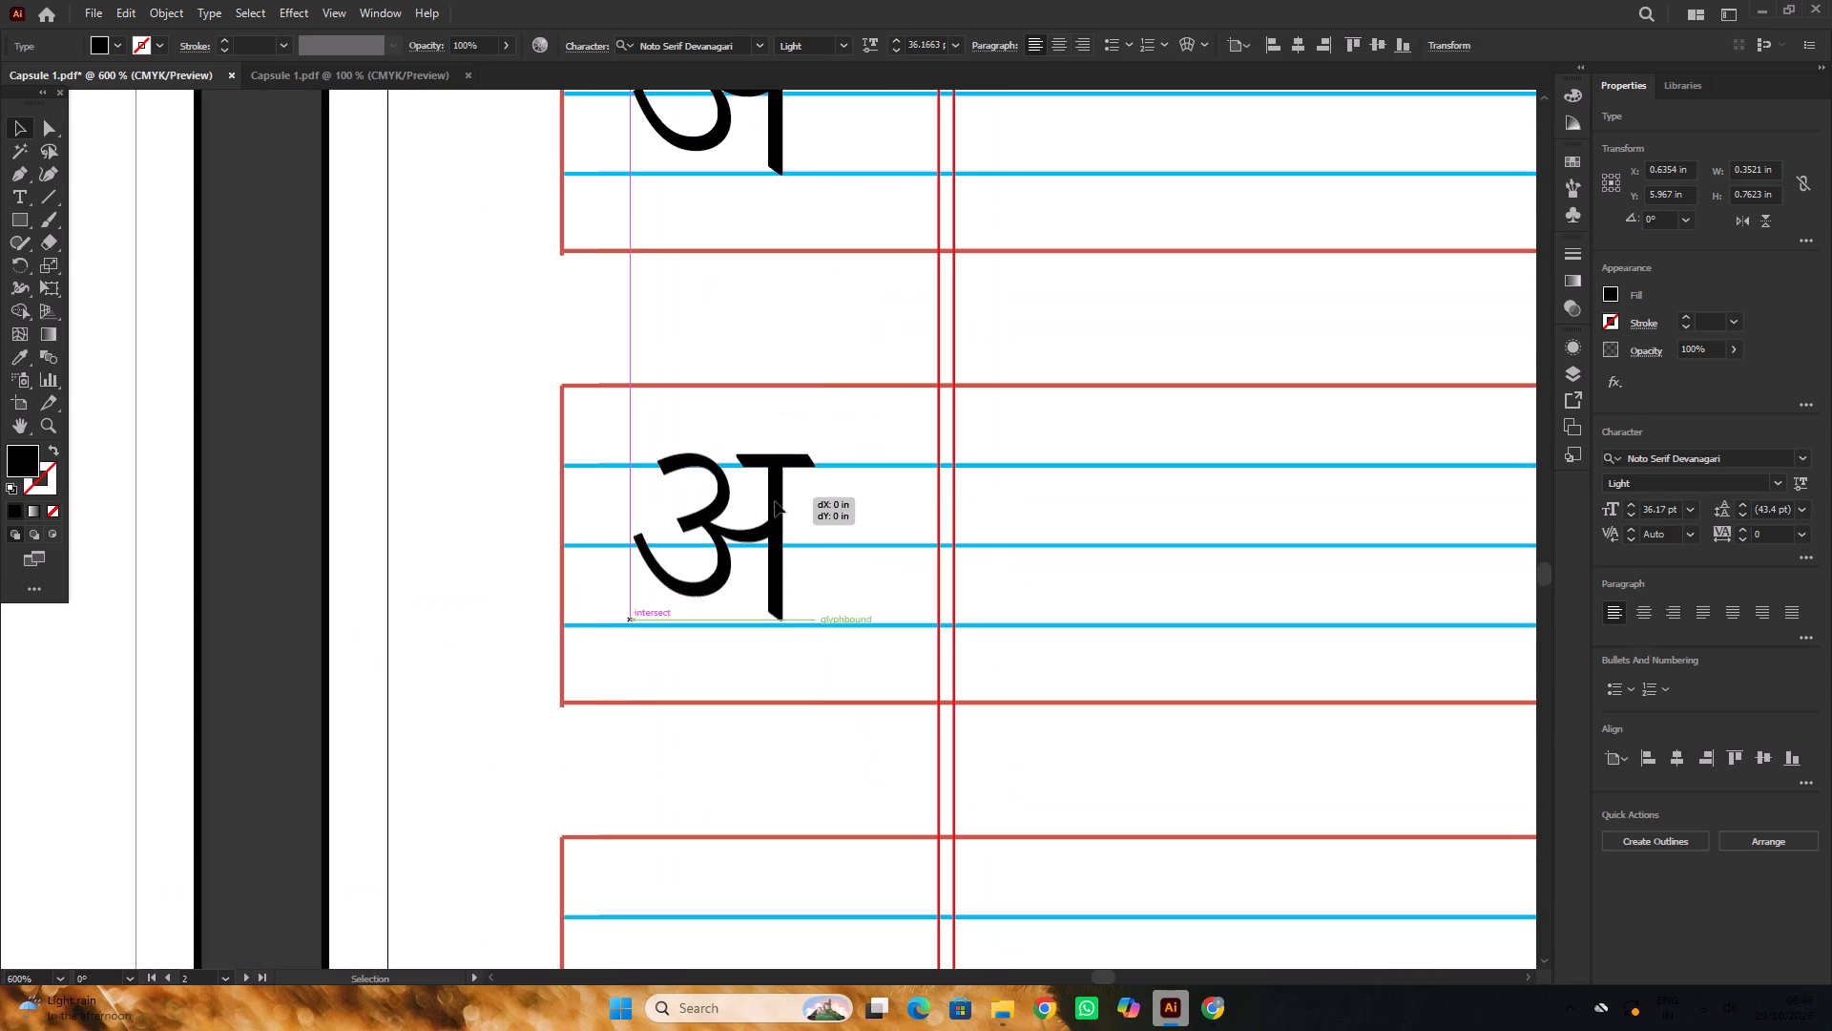
{"action": "left_click_drag", "start_coordinate": [775, 501], "coordinate": [775, 505]}
{"action": "scroll", "coordinate": [773, 497], "scroll_direction": "down", "scroll_amount": 10, "text": "alt"}
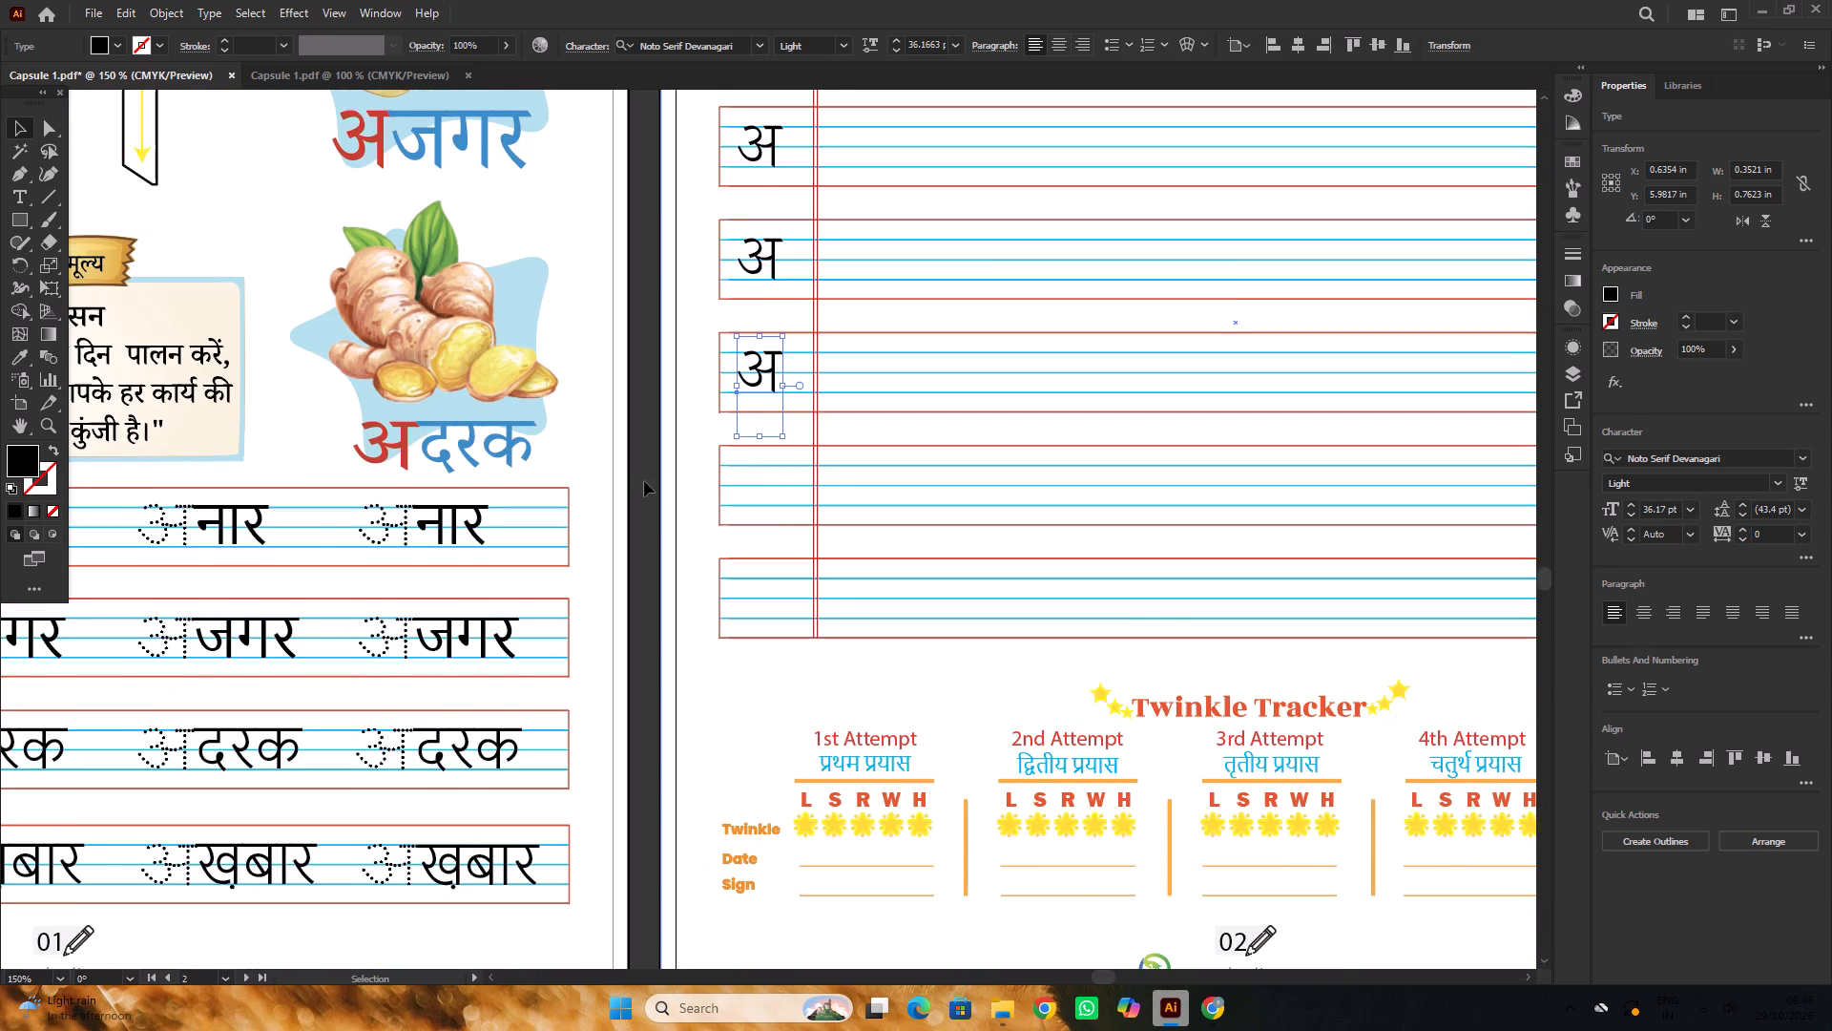
{"action": "left_click", "coordinate": [642, 479]}
Copy the live-text अ straight down into page 02's seventh and eighth rows, using about 0.87 in for the last copy.
{"action": "scroll", "coordinate": [739, 439], "scroll_direction": "up", "scroll_amount": 2, "text": "alt"}
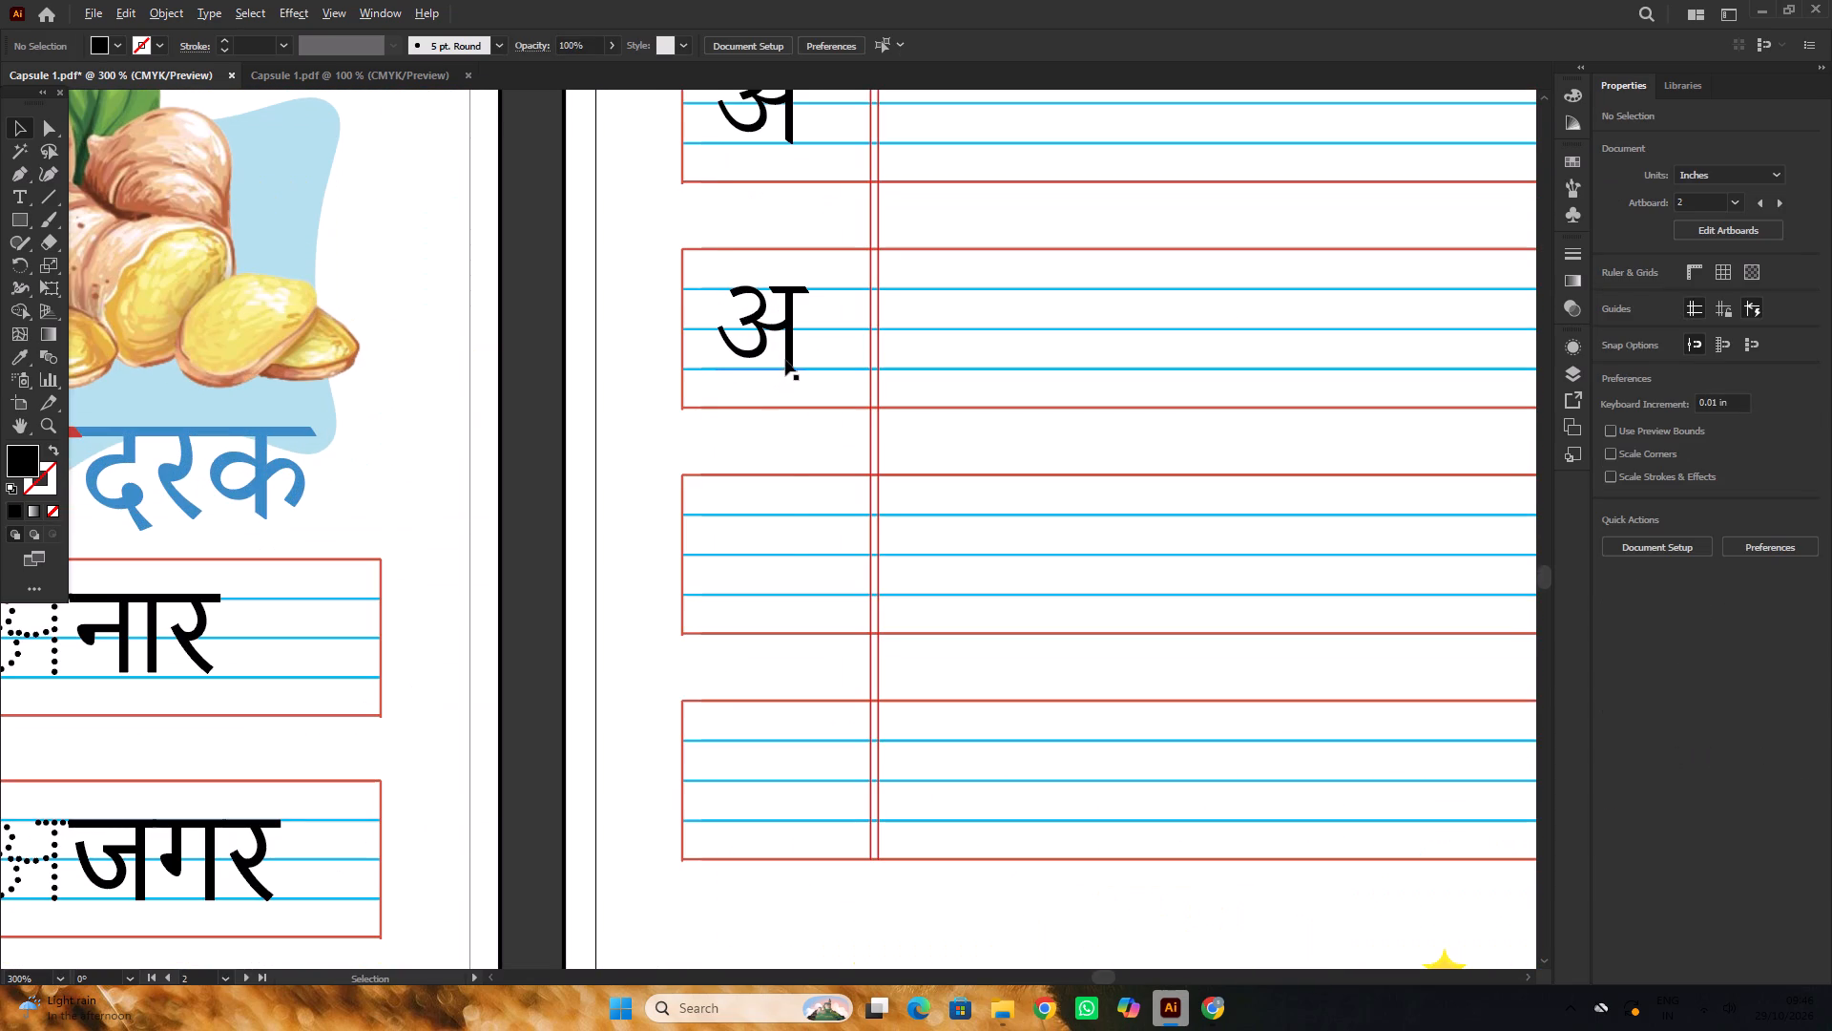
{"action": "left_click_drag", "start_coordinate": [785, 360], "coordinate": [766, 584], "text": "alt"}
{"action": "scroll", "coordinate": [740, 485], "scroll_direction": "down", "scroll_amount": 2, "text": "alt"}
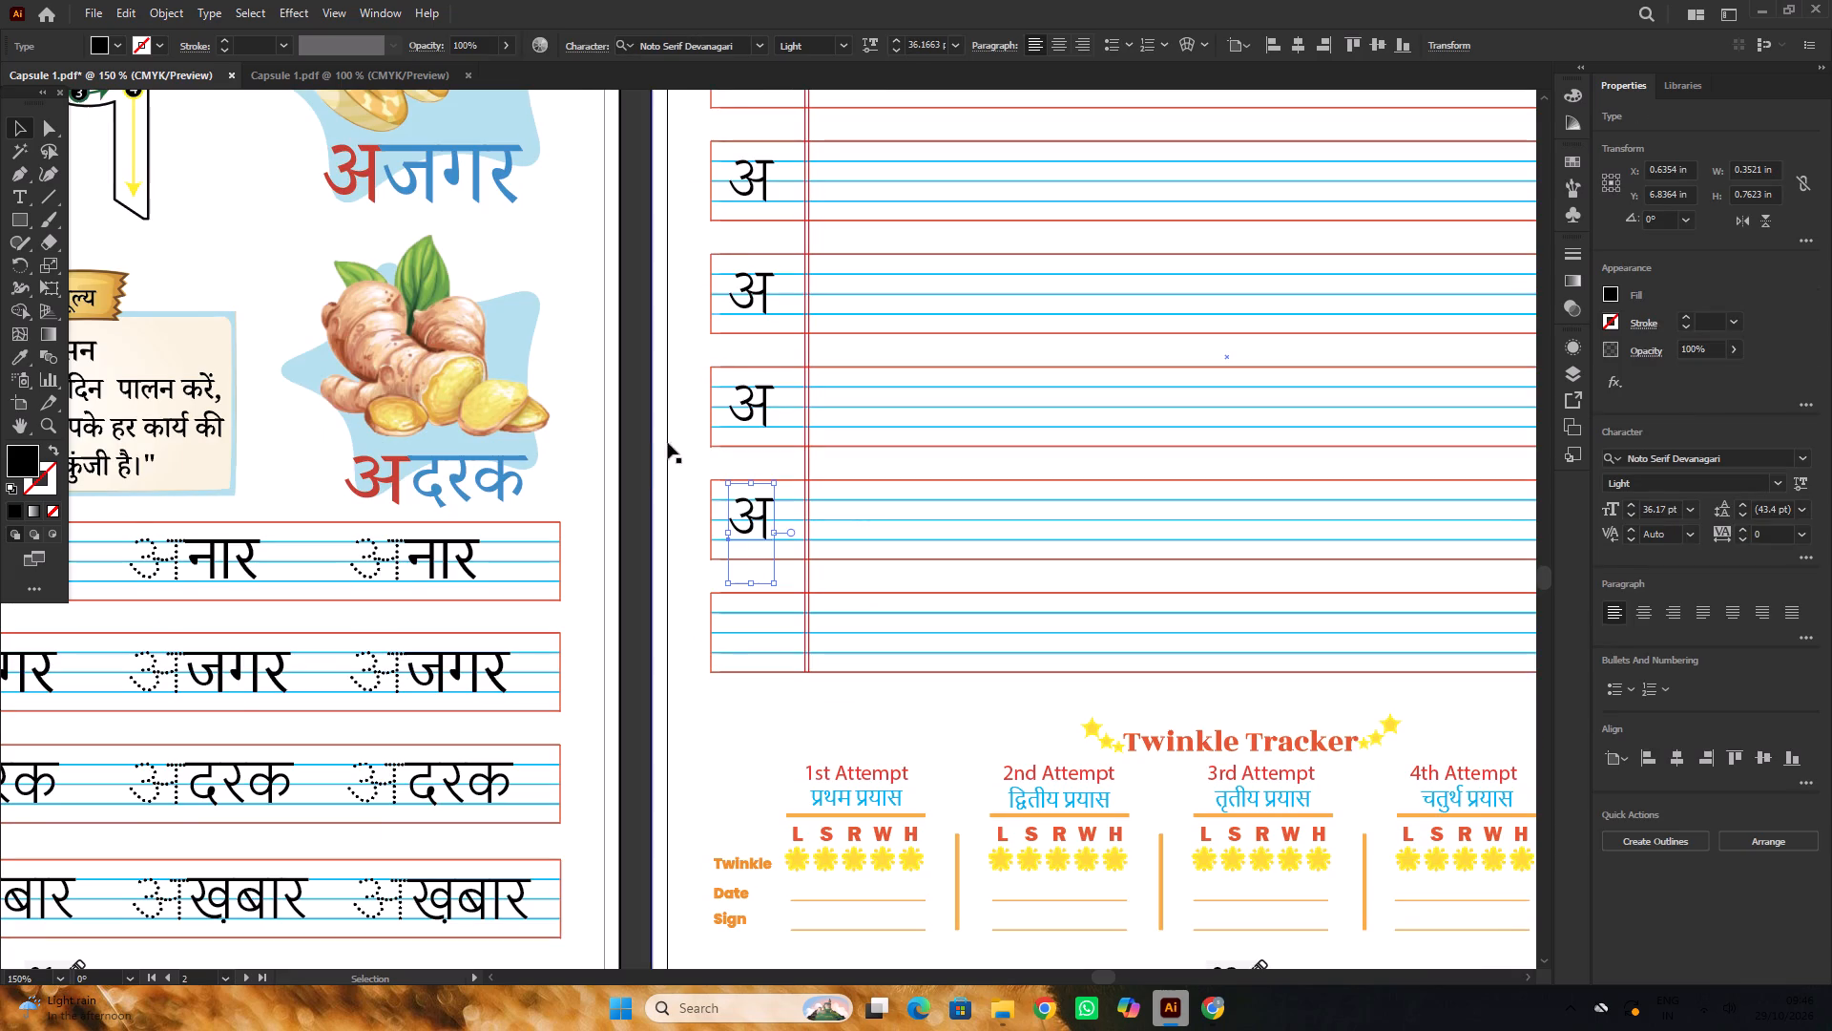
{"action": "left_click", "coordinate": [633, 416]}
{"action": "scroll", "coordinate": [670, 406], "scroll_direction": "down", "scroll_amount": 7}
{"action": "scroll", "coordinate": [741, 376], "scroll_direction": "up", "scroll_amount": 2, "text": "alt"}
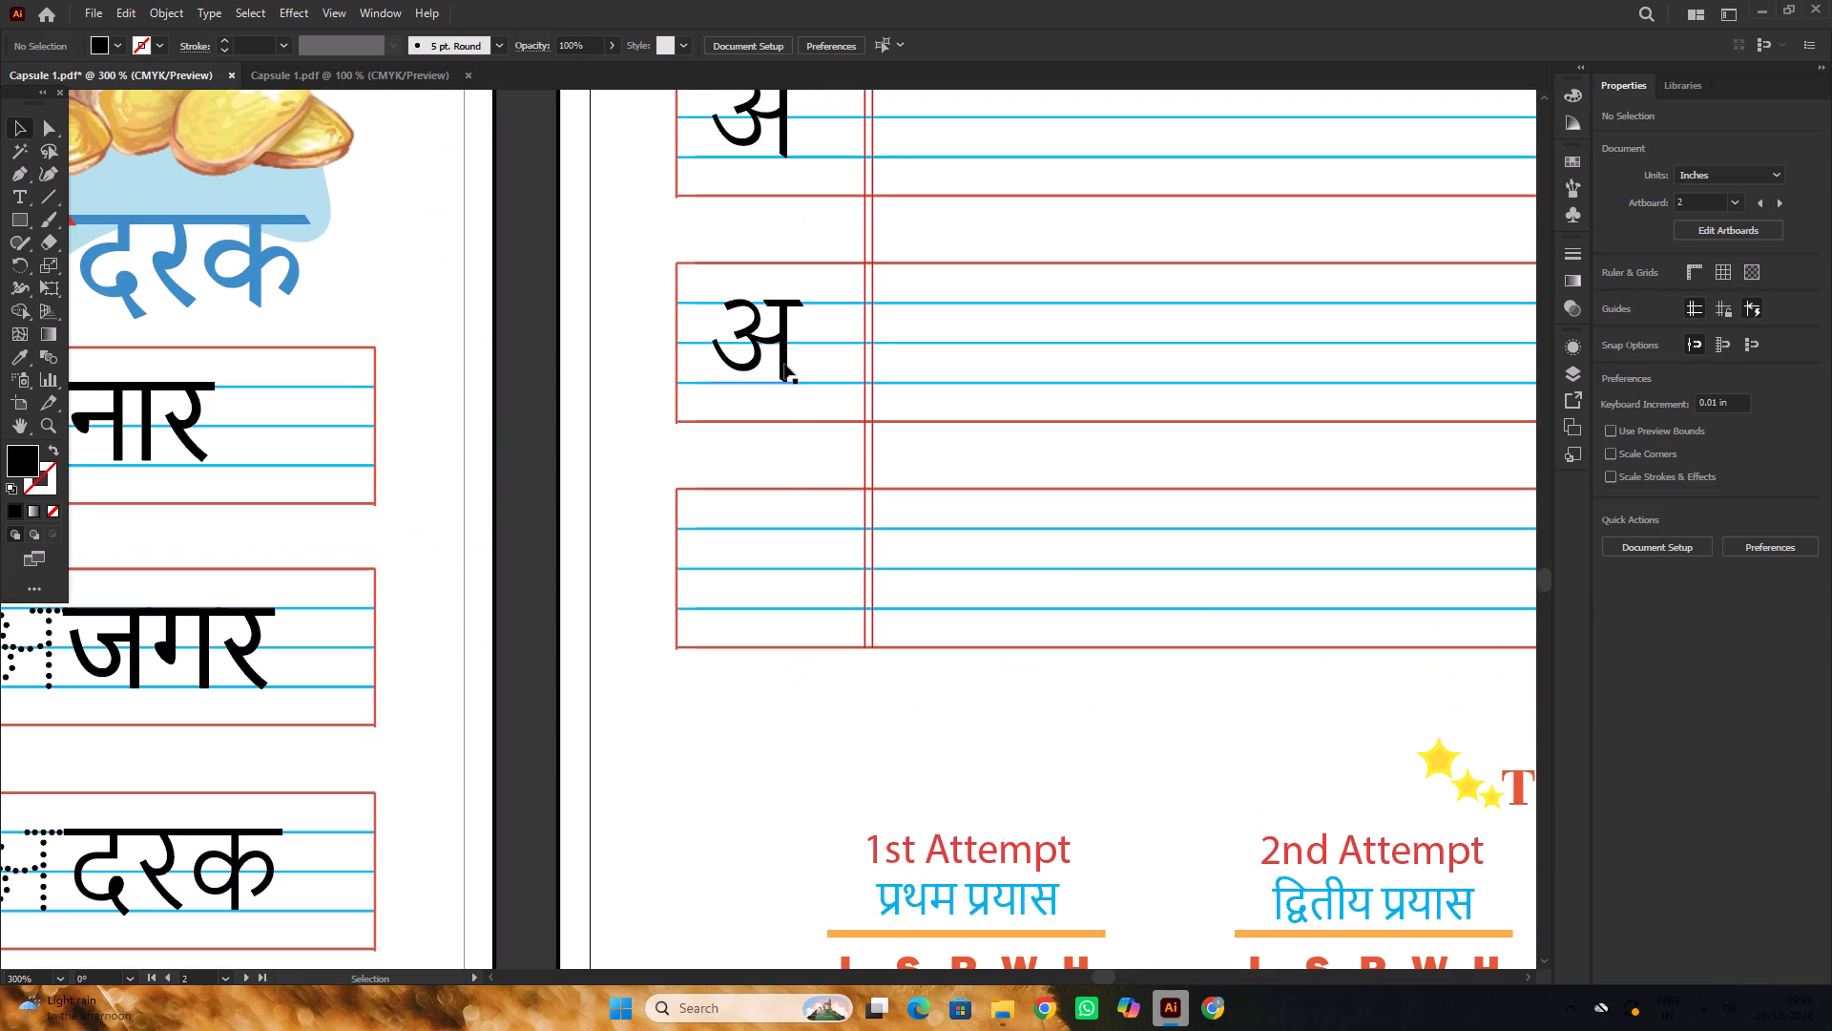
{"action": "left_click_drag", "start_coordinate": [784, 364], "coordinate": [795, 592], "text": "alt"}
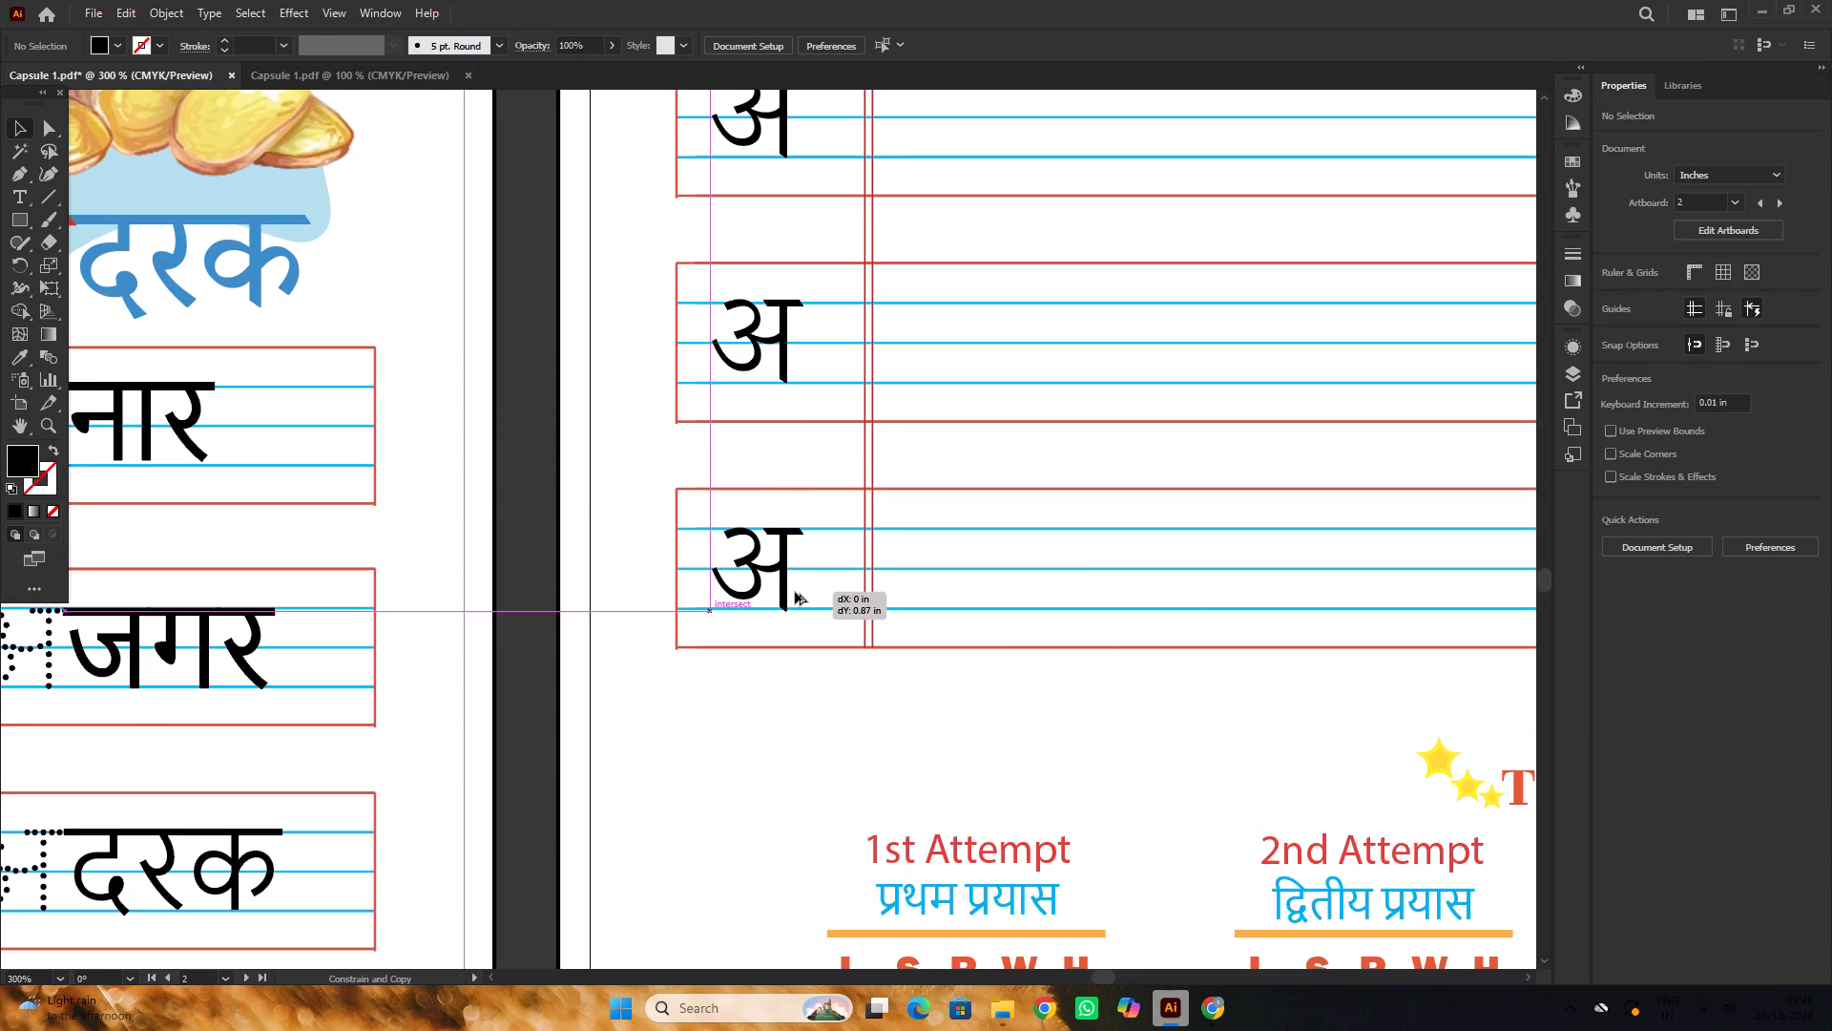
{"action": "left_click_drag", "start_coordinate": [795, 592], "coordinate": [794, 591], "text": "alt"}
{"action": "scroll", "coordinate": [774, 465], "scroll_direction": "down", "scroll_amount": 5, "text": "alt"}
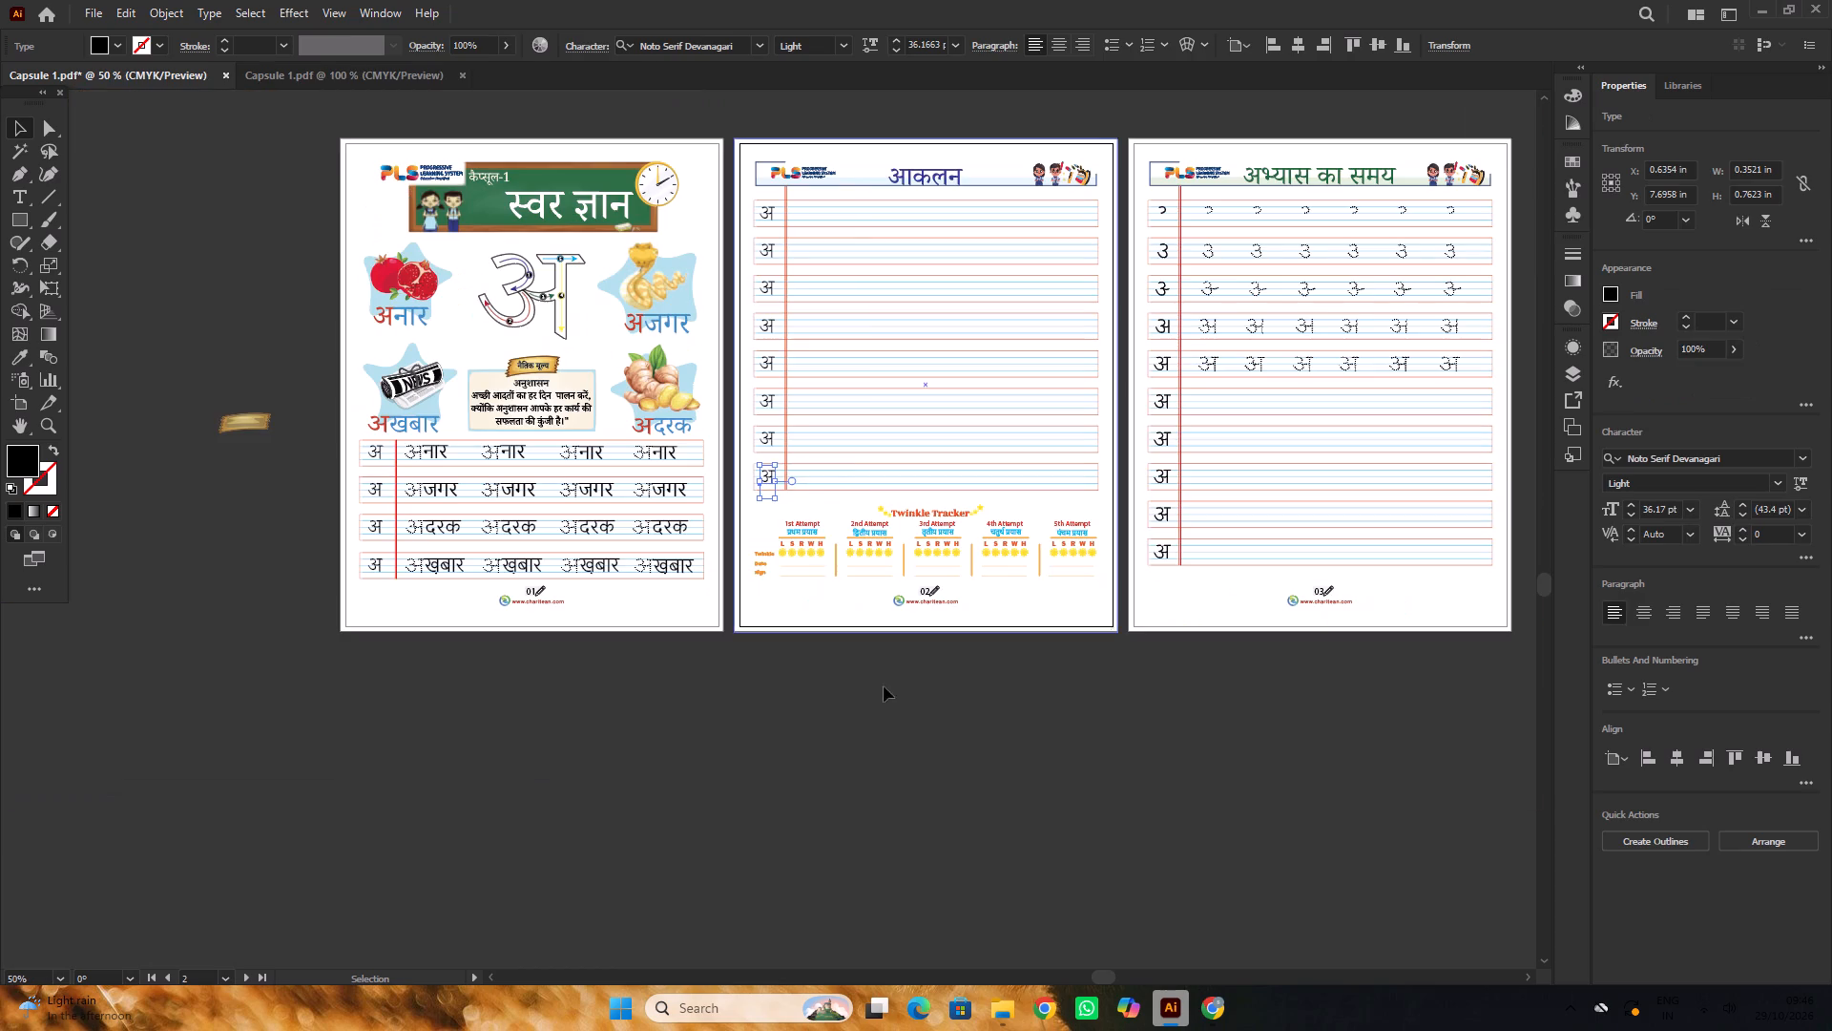
{"action": "left_click", "coordinate": [942, 744]}
Lock the large background rectangle of page 03.
{"action": "scroll", "coordinate": [891, 647], "scroll_direction": "up", "scroll_amount": 2}
{"action": "scroll", "coordinate": [753, 481], "scroll_direction": "up", "scroll_amount": 4, "text": "alt"}
{"action": "scroll", "coordinate": [752, 477], "scroll_direction": "down", "scroll_amount": 5, "text": "alt"}
{"action": "key", "text": "space"}
{"action": "key", "text": "space"}
{"action": "key", "text": "space"}
{"action": "key", "text": "space"}
{"action": "key", "text": "space"}
{"action": "key", "text": "space"}
{"action": "key", "text": "space"}
{"action": "left_click", "coordinate": [1116, 750]}
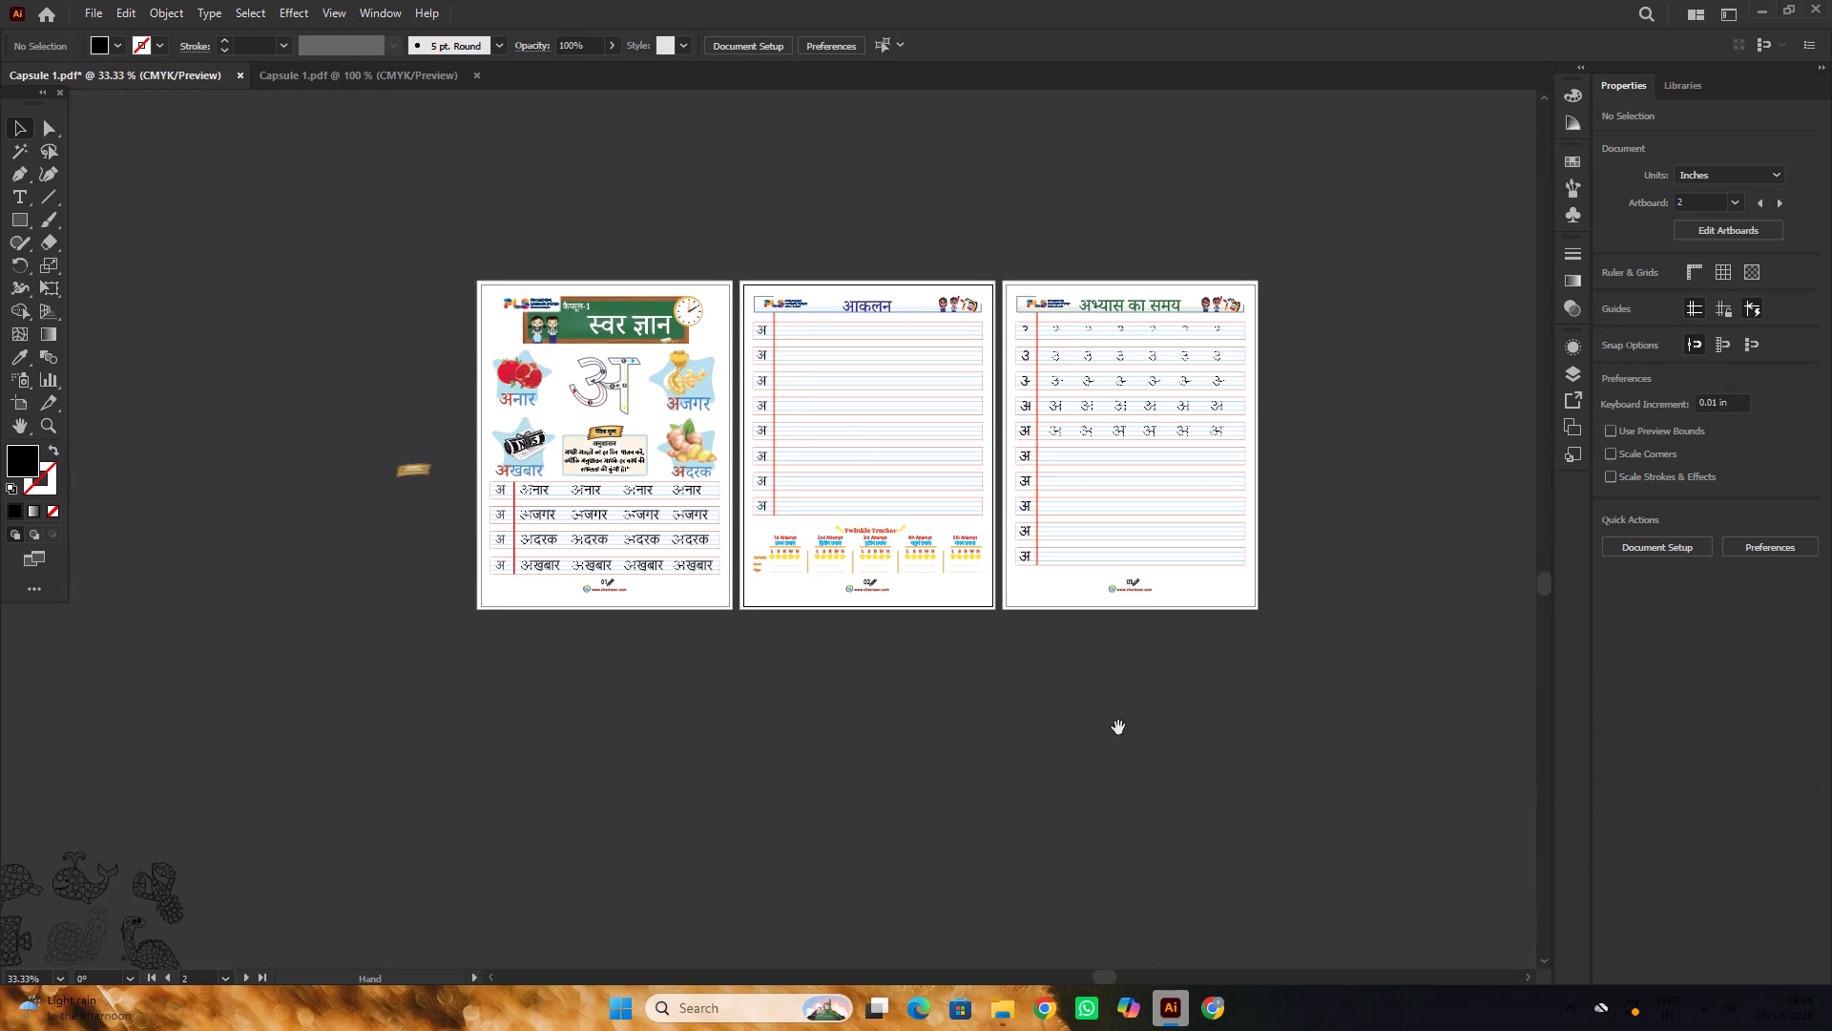
{"action": "left_click_drag", "start_coordinate": [1197, 693], "coordinate": [964, 713]}
{"action": "left_click", "coordinate": [1176, 699]}
{"action": "scroll", "coordinate": [809, 389], "scroll_direction": "up", "scroll_amount": 1, "text": "alt"}
{"action": "left_click", "coordinate": [822, 717]}
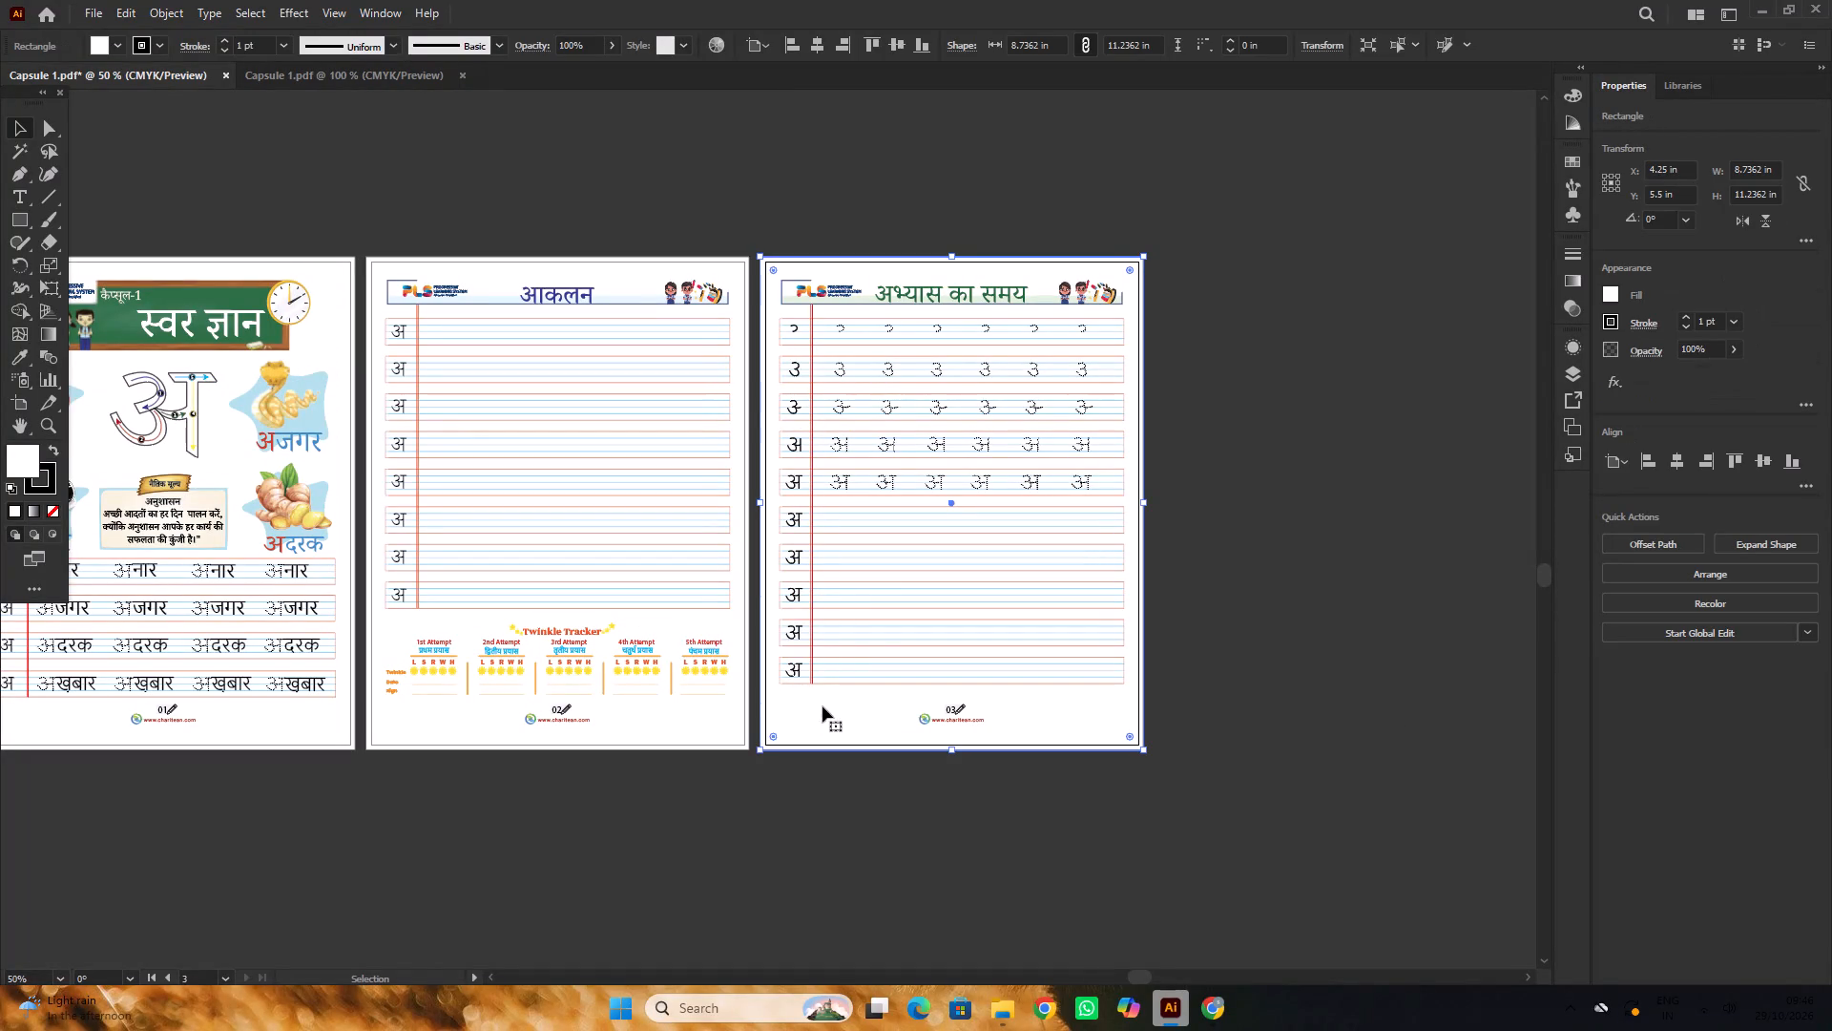
{"action": "key", "text": "ctrl+2"}
Compare the solid letters in the first column of the writing rows across pages 01, 02 and 03.
{"action": "scroll", "coordinate": [812, 410], "scroll_direction": "up", "scroll_amount": 4, "text": "alt"}
{"action": "scroll", "coordinate": [814, 406], "scroll_direction": "down", "scroll_amount": 3, "text": "alt"}
{"action": "scroll", "coordinate": [801, 474], "scroll_direction": "up", "scroll_amount": 3, "text": "alt"}
{"action": "scroll", "coordinate": [801, 479], "scroll_direction": "down", "scroll_amount": 2, "text": "alt"}
{"action": "scroll", "coordinate": [933, 480], "scroll_direction": "down", "scroll_amount": 2, "text": "alt"}
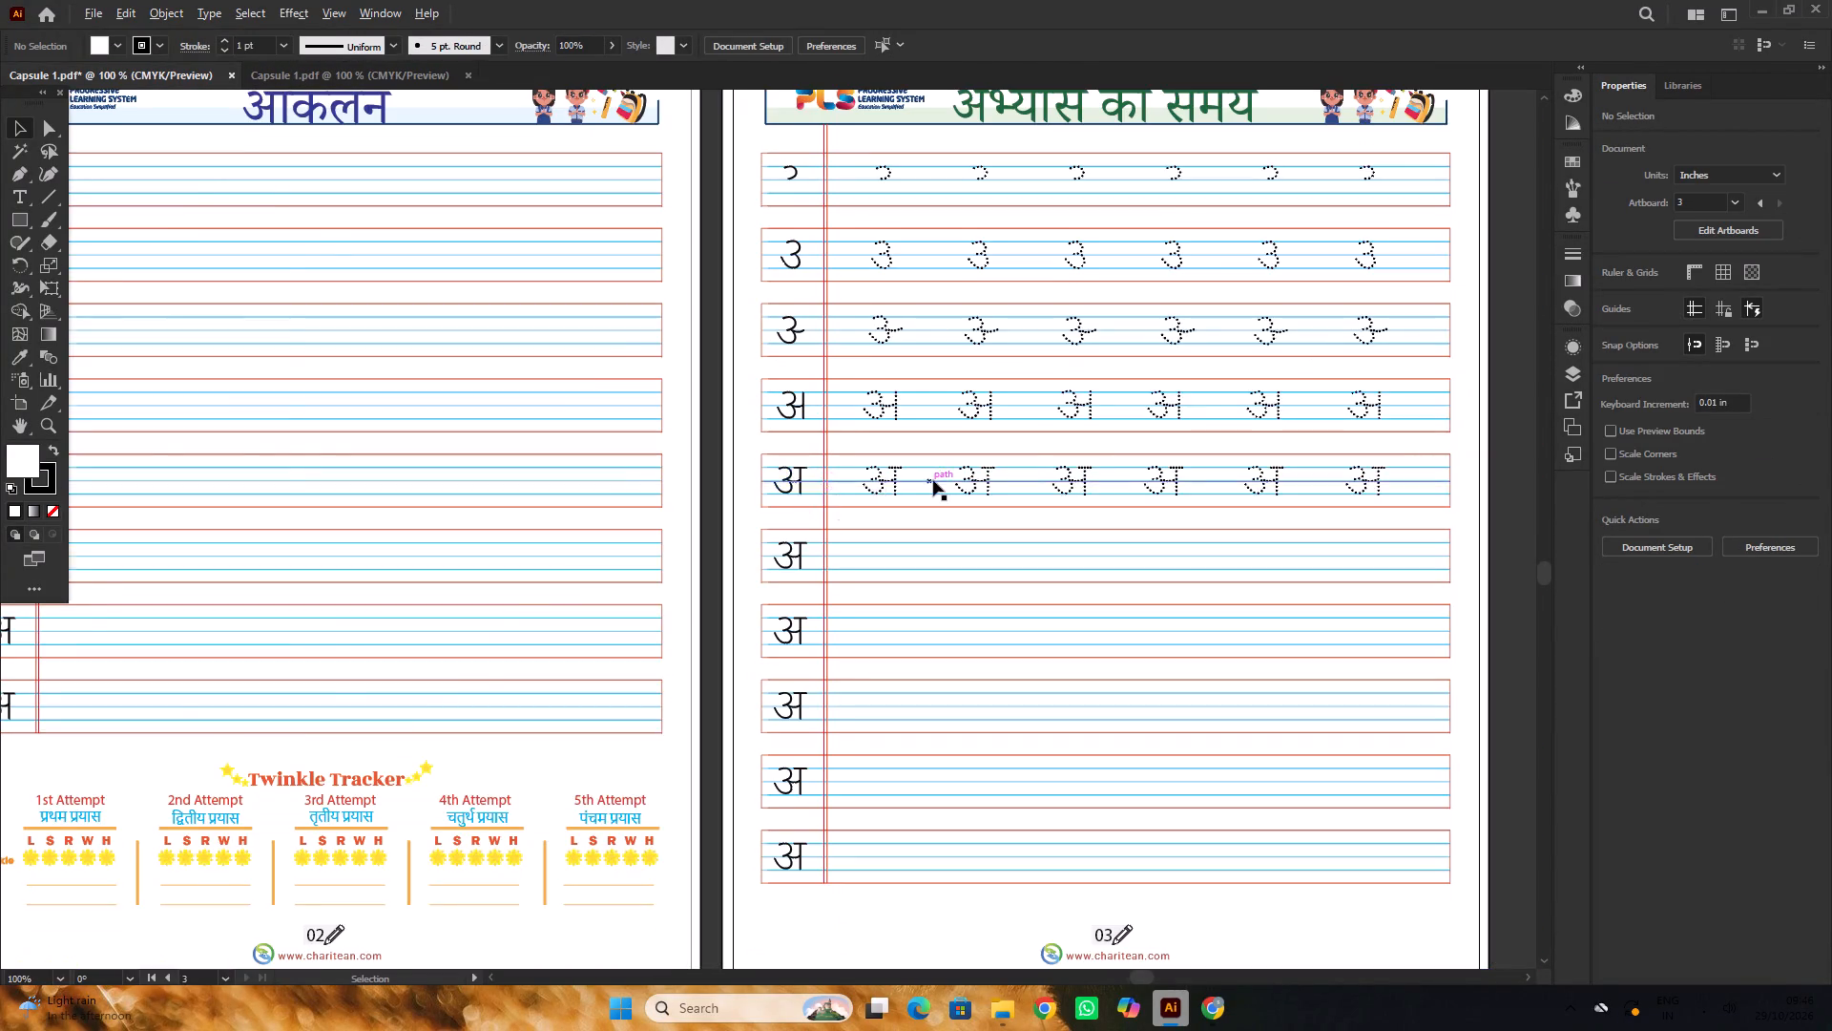
{"action": "scroll", "coordinate": [933, 480], "scroll_direction": "down", "scroll_amount": 1, "text": "alt"}
{"action": "scroll", "coordinate": [583, 447], "scroll_direction": "up", "scroll_amount": 4, "text": "alt"}
{"action": "scroll", "coordinate": [656, 452], "scroll_direction": "down", "scroll_amount": 2, "text": "alt"}
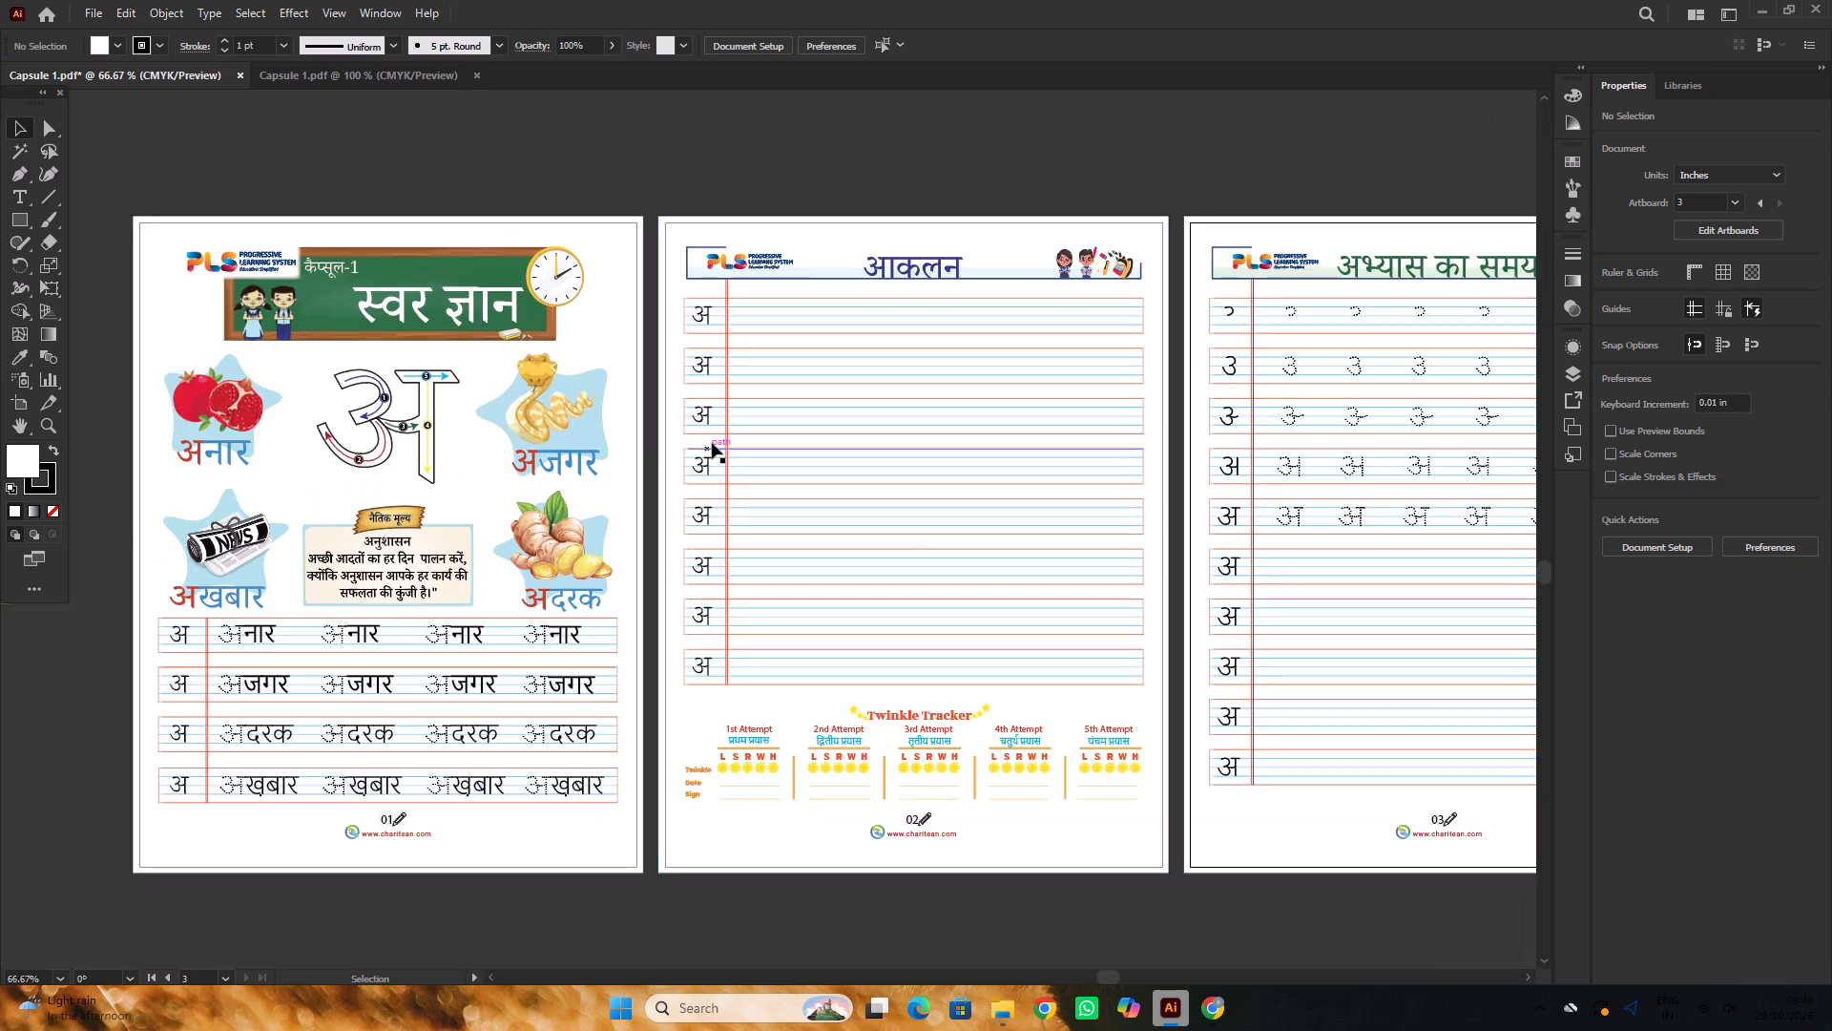
{"action": "scroll", "coordinate": [713, 442], "scroll_direction": "up", "scroll_amount": 5, "text": "alt"}
{"action": "scroll", "coordinate": [631, 424], "scroll_direction": "down", "scroll_amount": 5, "text": "alt"}
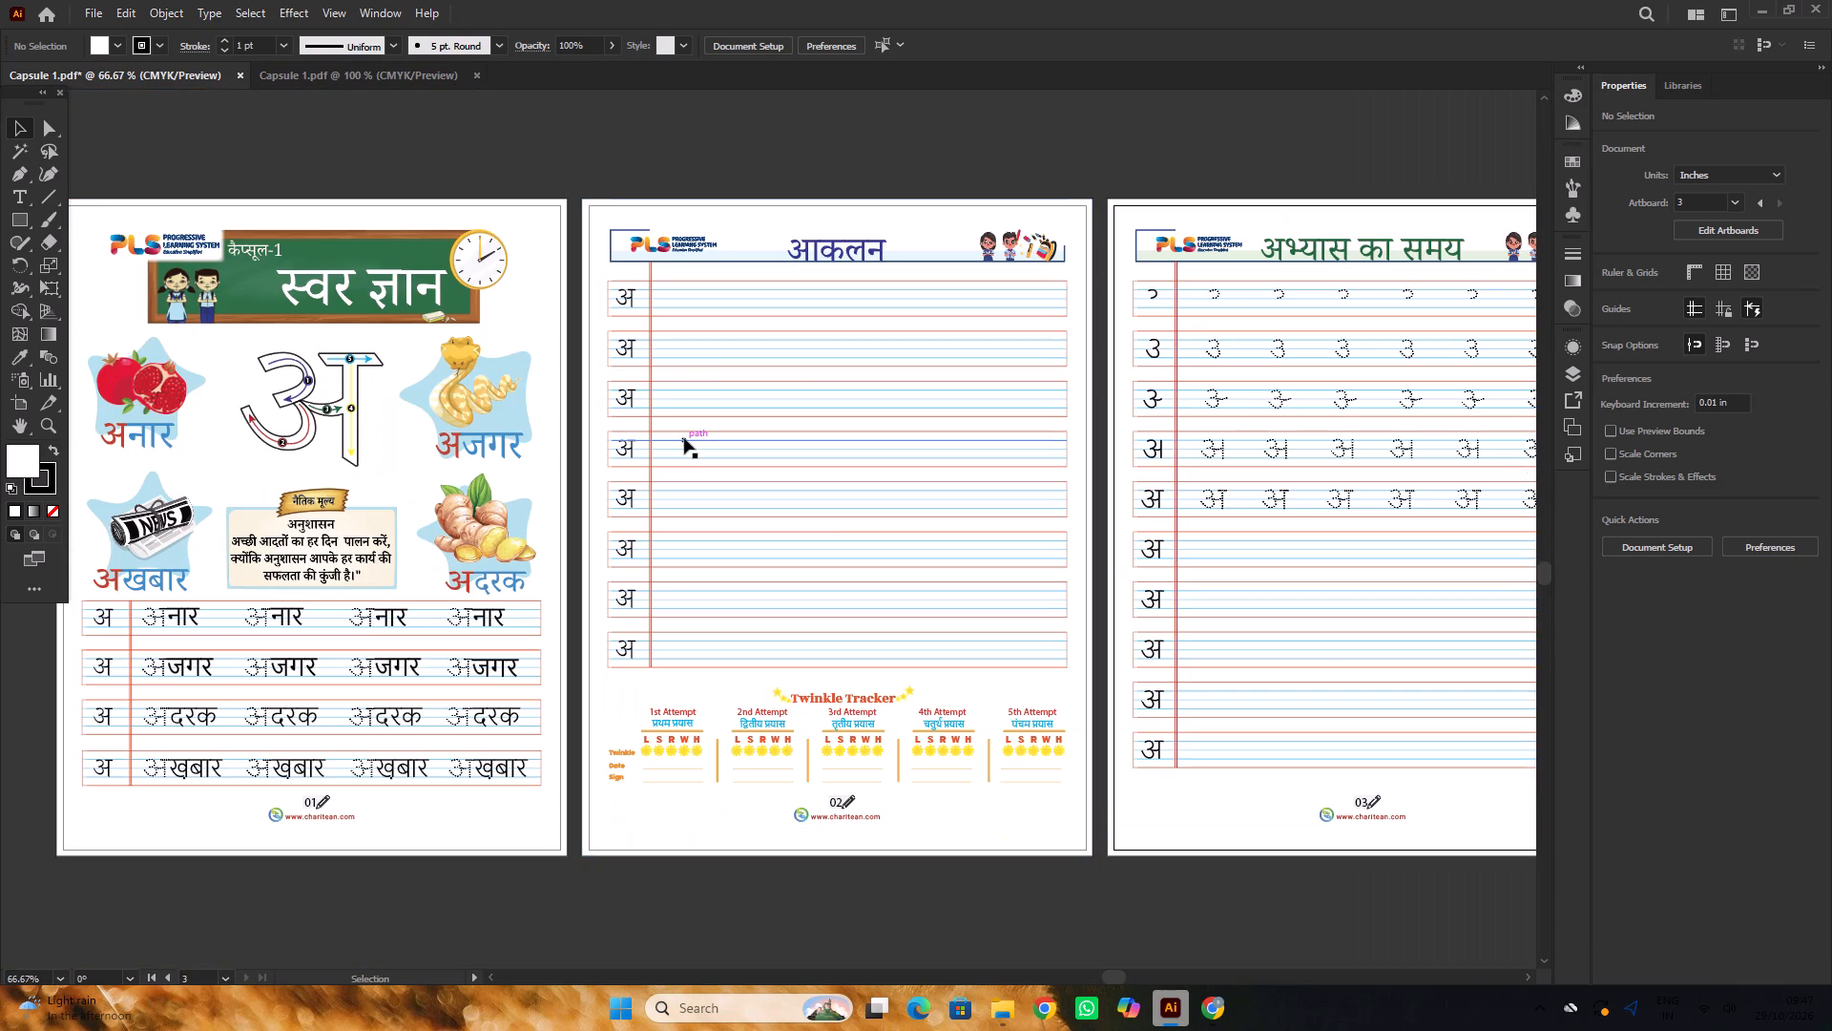
{"action": "scroll", "coordinate": [722, 416], "scroll_direction": "down", "scroll_amount": 2, "text": "alt"}
{"action": "scroll", "coordinate": [912, 457], "scroll_direction": "up", "scroll_amount": 3, "text": "alt"}
{"action": "scroll", "coordinate": [1008, 501], "scroll_direction": "up", "scroll_amount": 2, "text": "alt"}
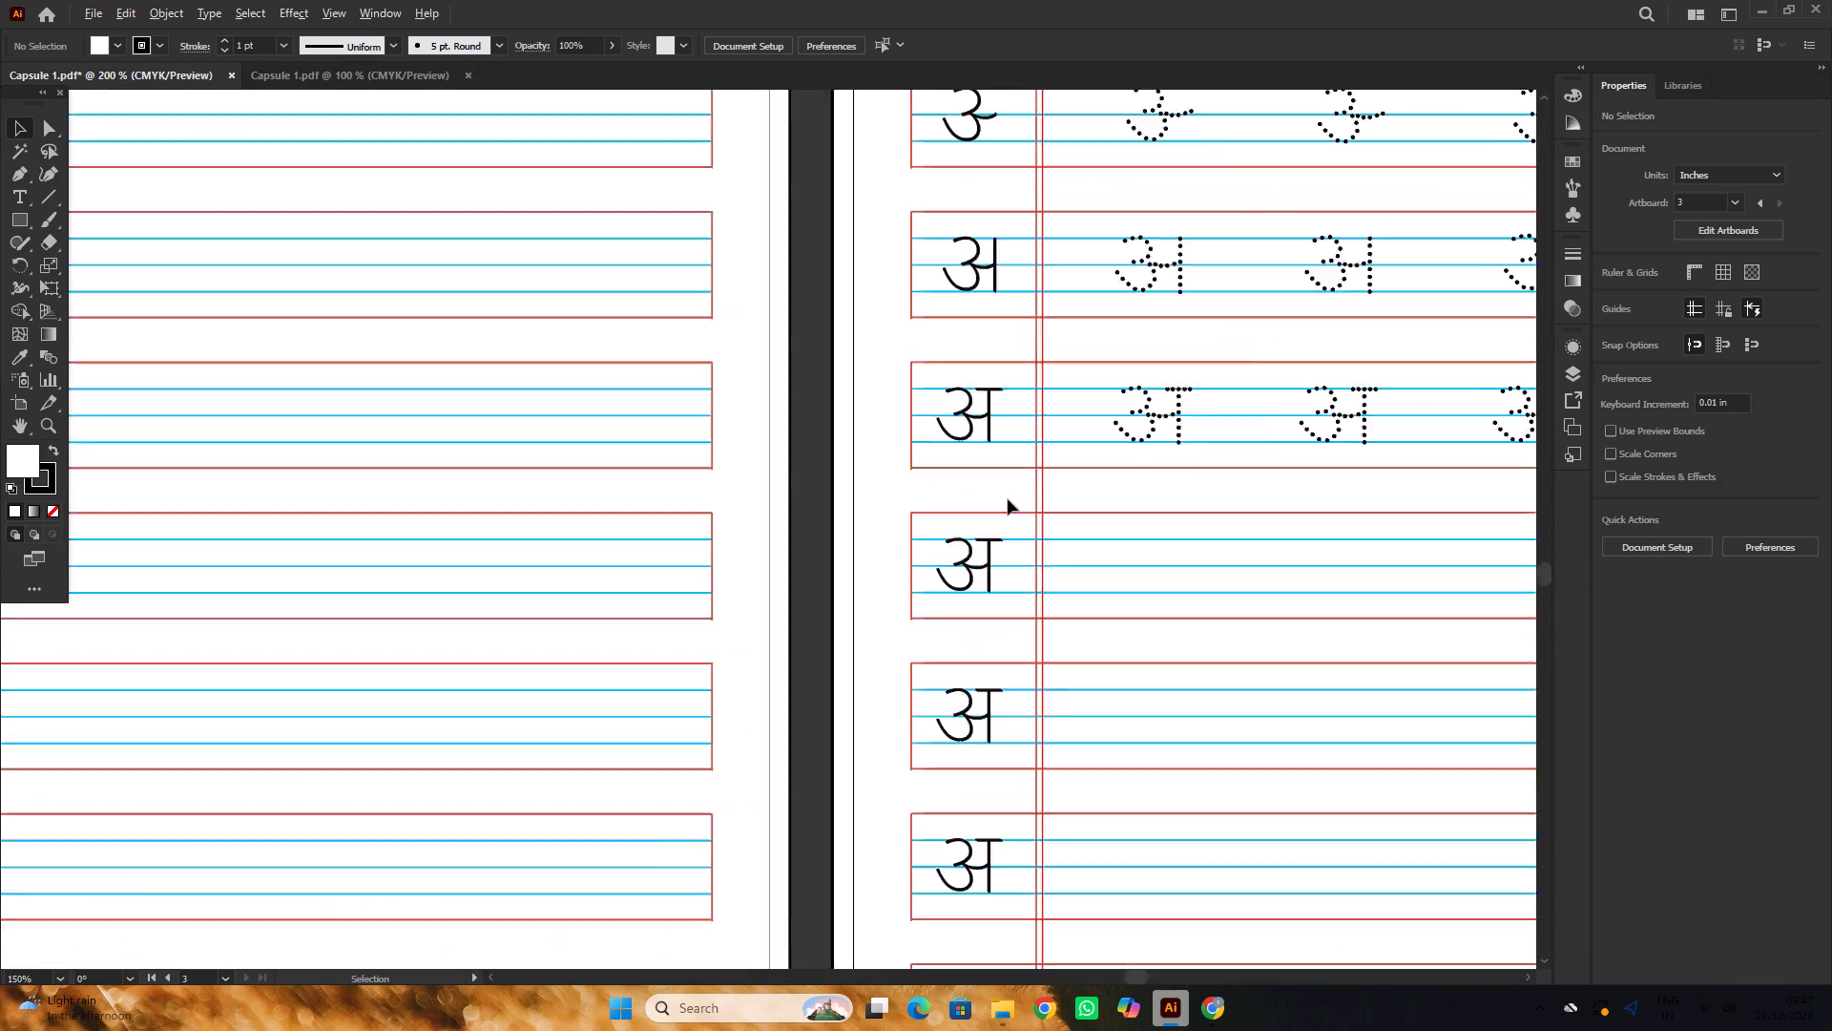
{"action": "scroll", "coordinate": [1008, 499], "scroll_direction": "up", "scroll_amount": 1, "text": "alt"}
{"action": "scroll", "coordinate": [930, 443], "scroll_direction": "down", "scroll_amount": 2, "text": "alt"}
{"action": "scroll", "coordinate": [930, 443], "scroll_direction": "up", "scroll_amount": 5}
{"action": "scroll", "coordinate": [930, 440], "scroll_direction": "down", "scroll_amount": 1, "text": "alt"}
{"action": "scroll", "coordinate": [929, 439], "scroll_direction": "up", "scroll_amount": 3}
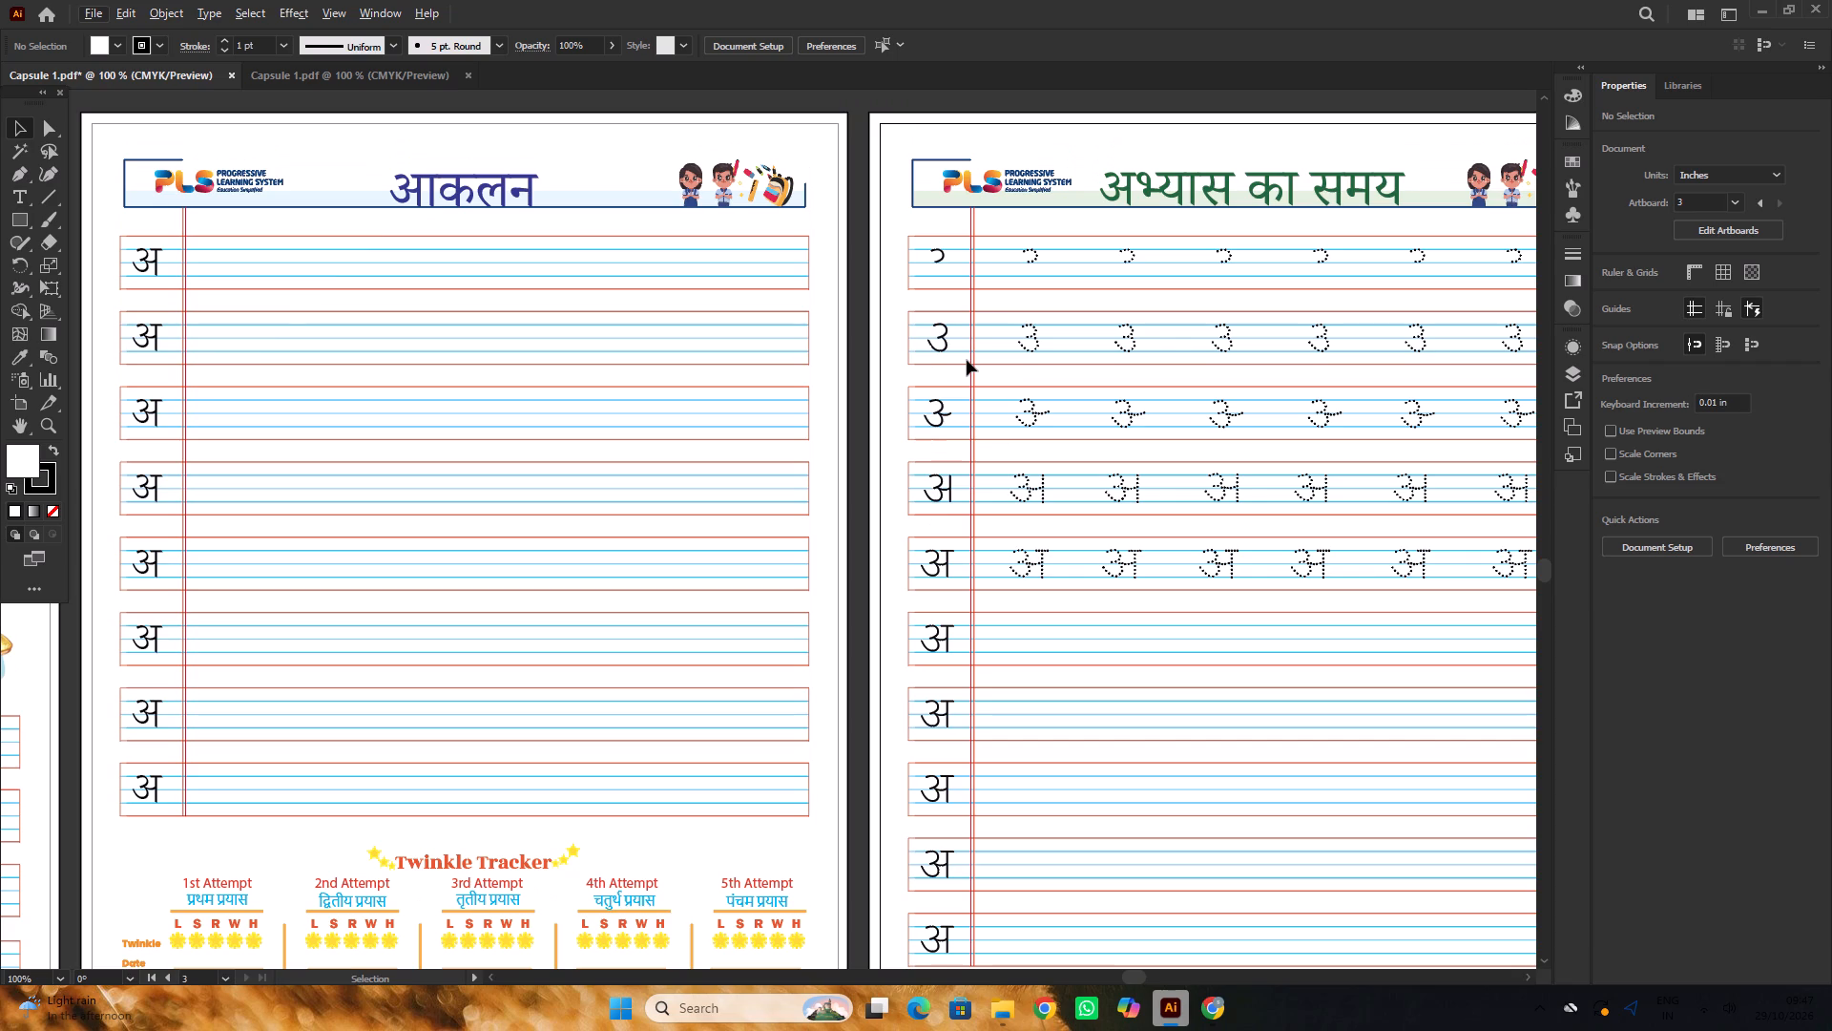
{"action": "scroll", "coordinate": [957, 370], "scroll_direction": "up", "scroll_amount": 2}
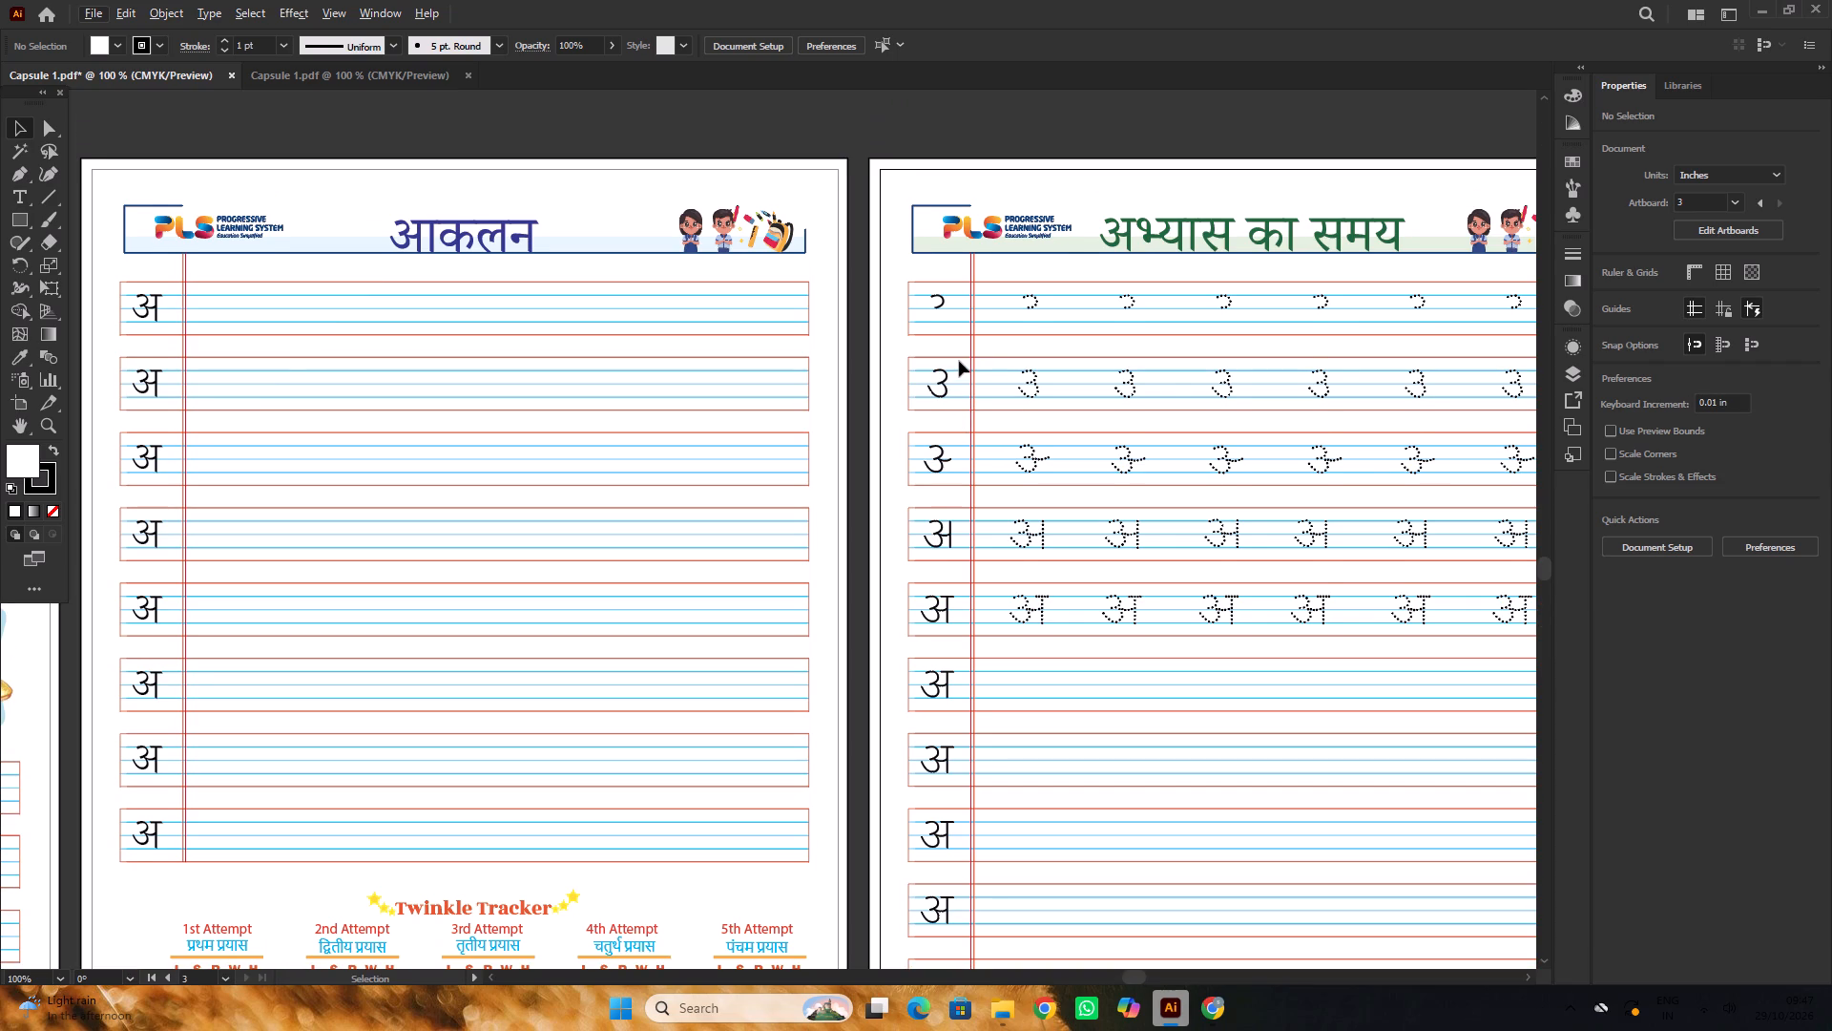
{"action": "scroll", "coordinate": [819, 324], "scroll_direction": "down", "scroll_amount": 2, "text": "alt"}
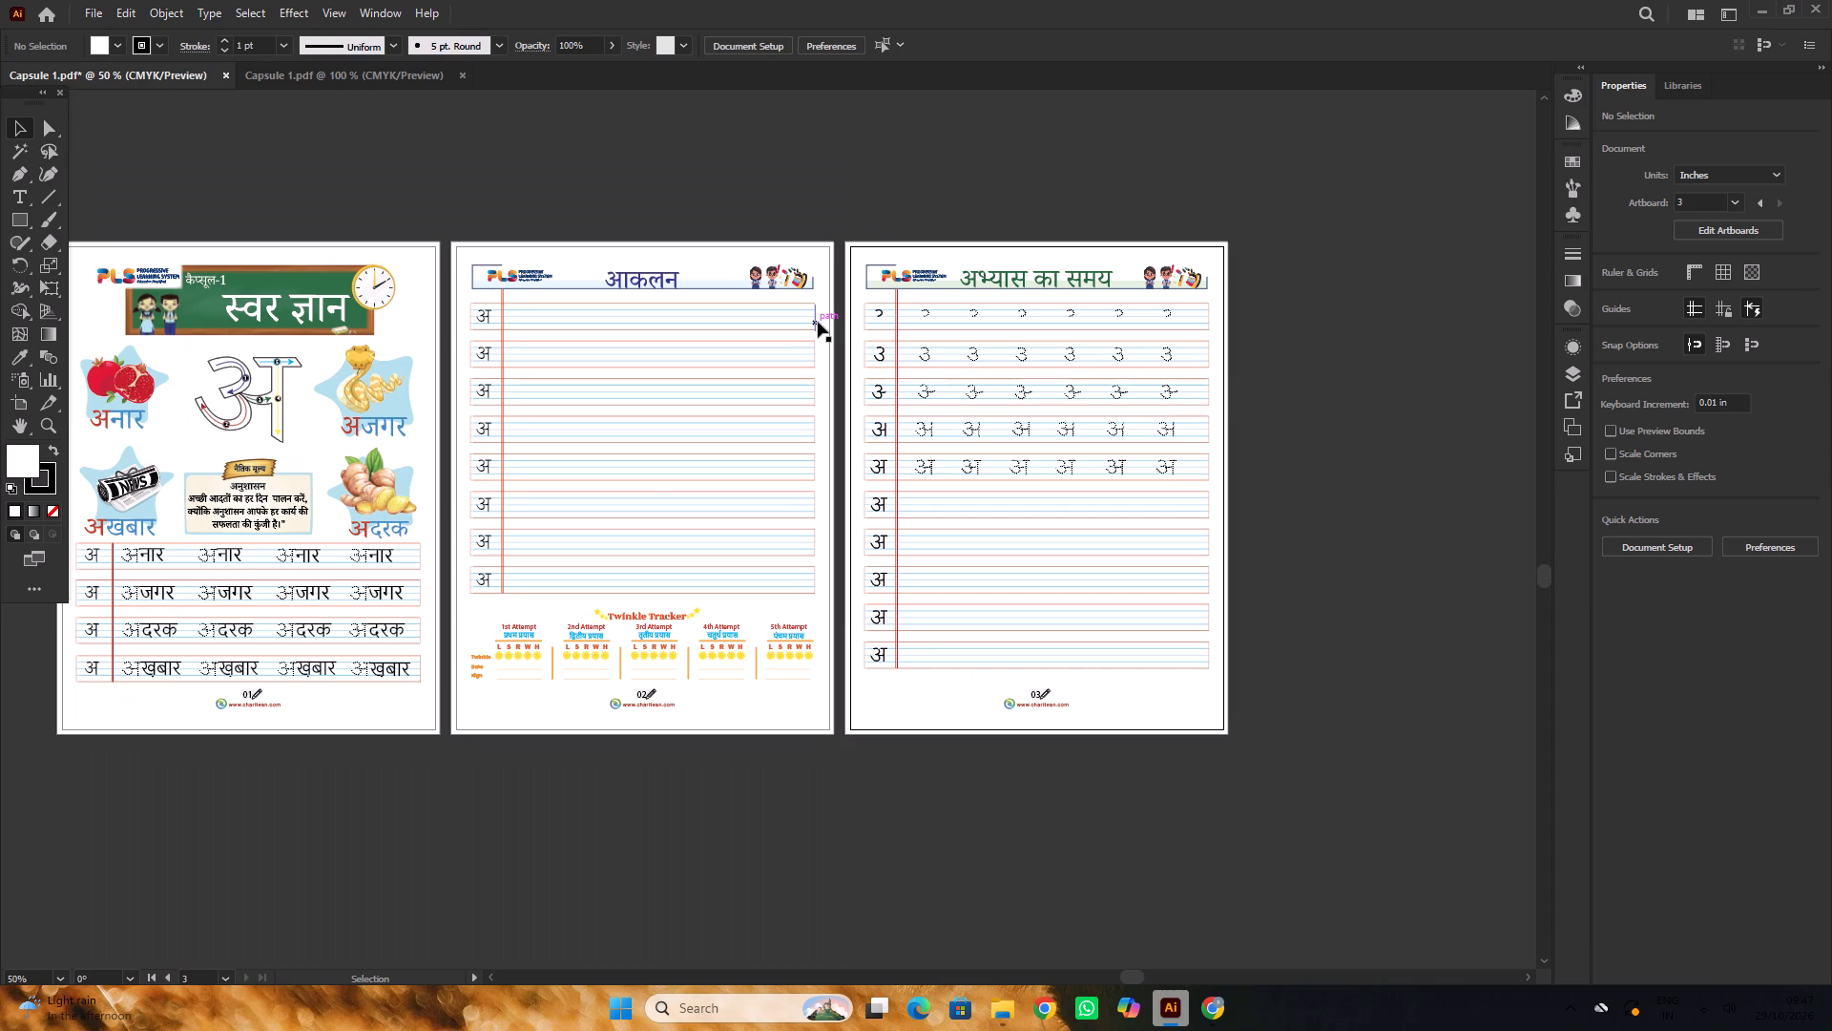
{"action": "scroll", "coordinate": [817, 321], "scroll_direction": "down", "scroll_amount": 2}
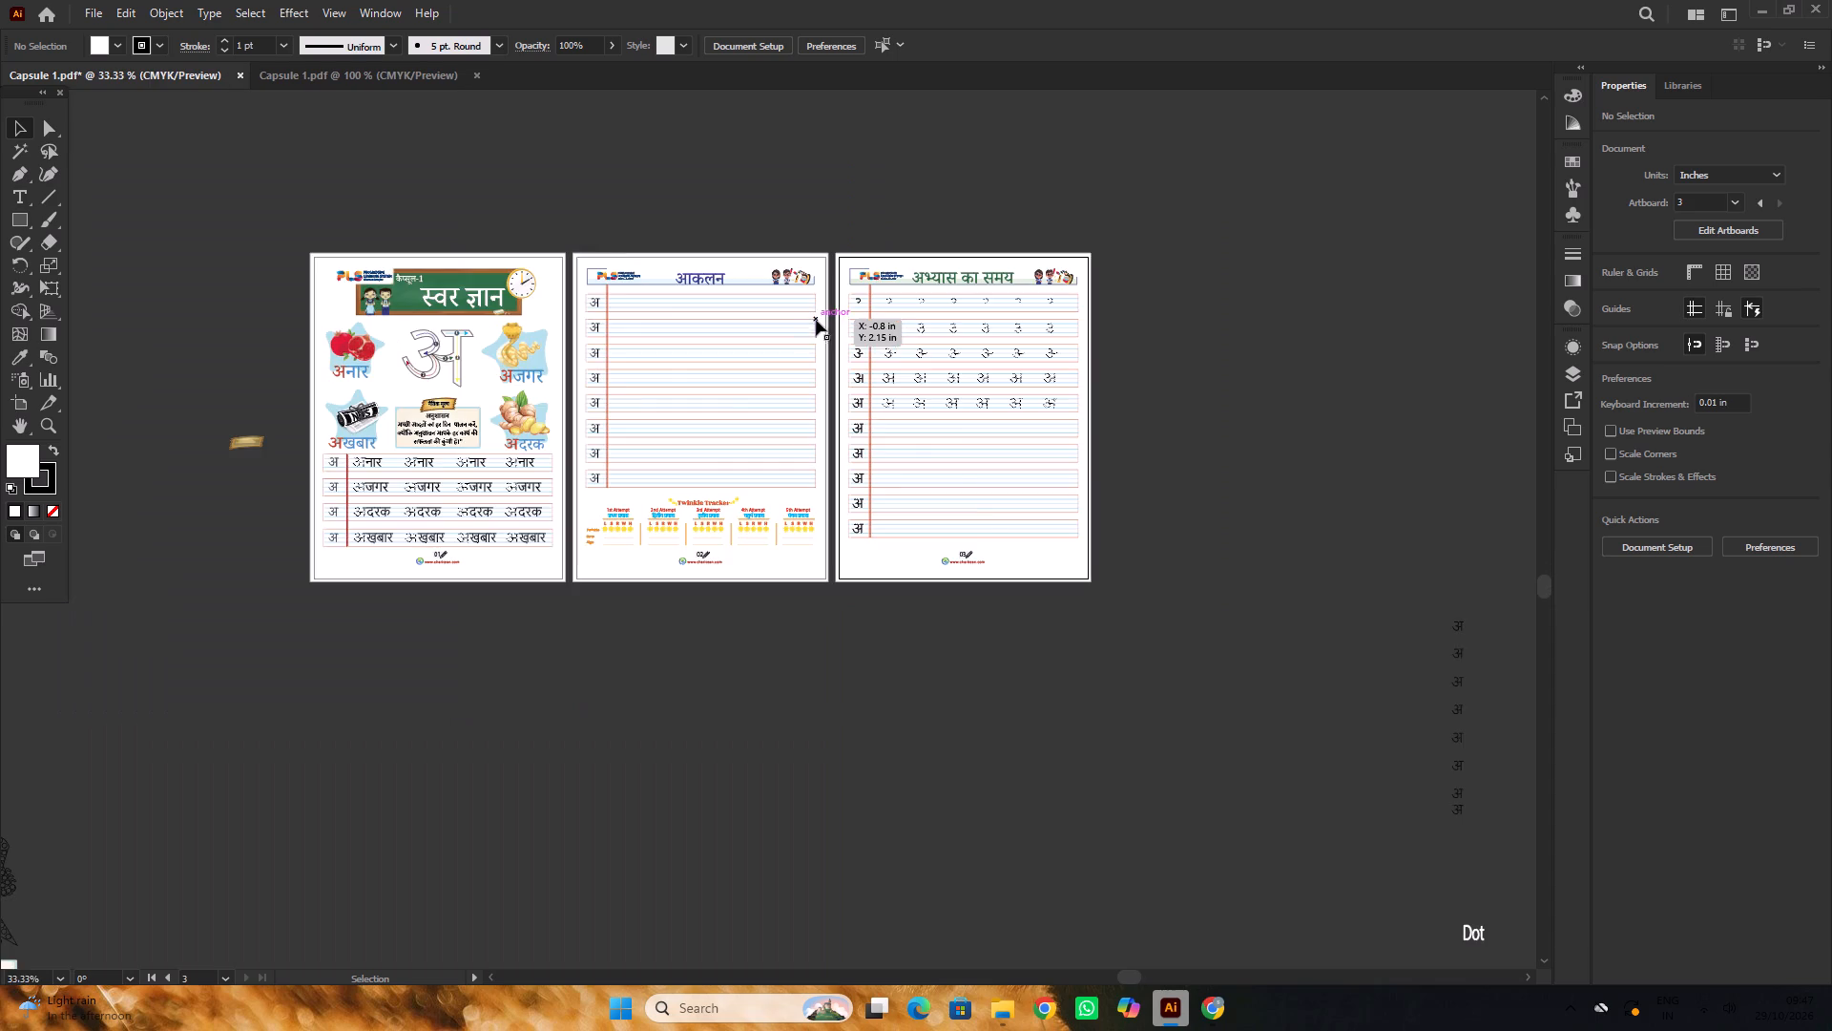
{"action": "scroll", "coordinate": [258, 494], "scroll_direction": "up", "scroll_amount": 4, "text": "alt"}
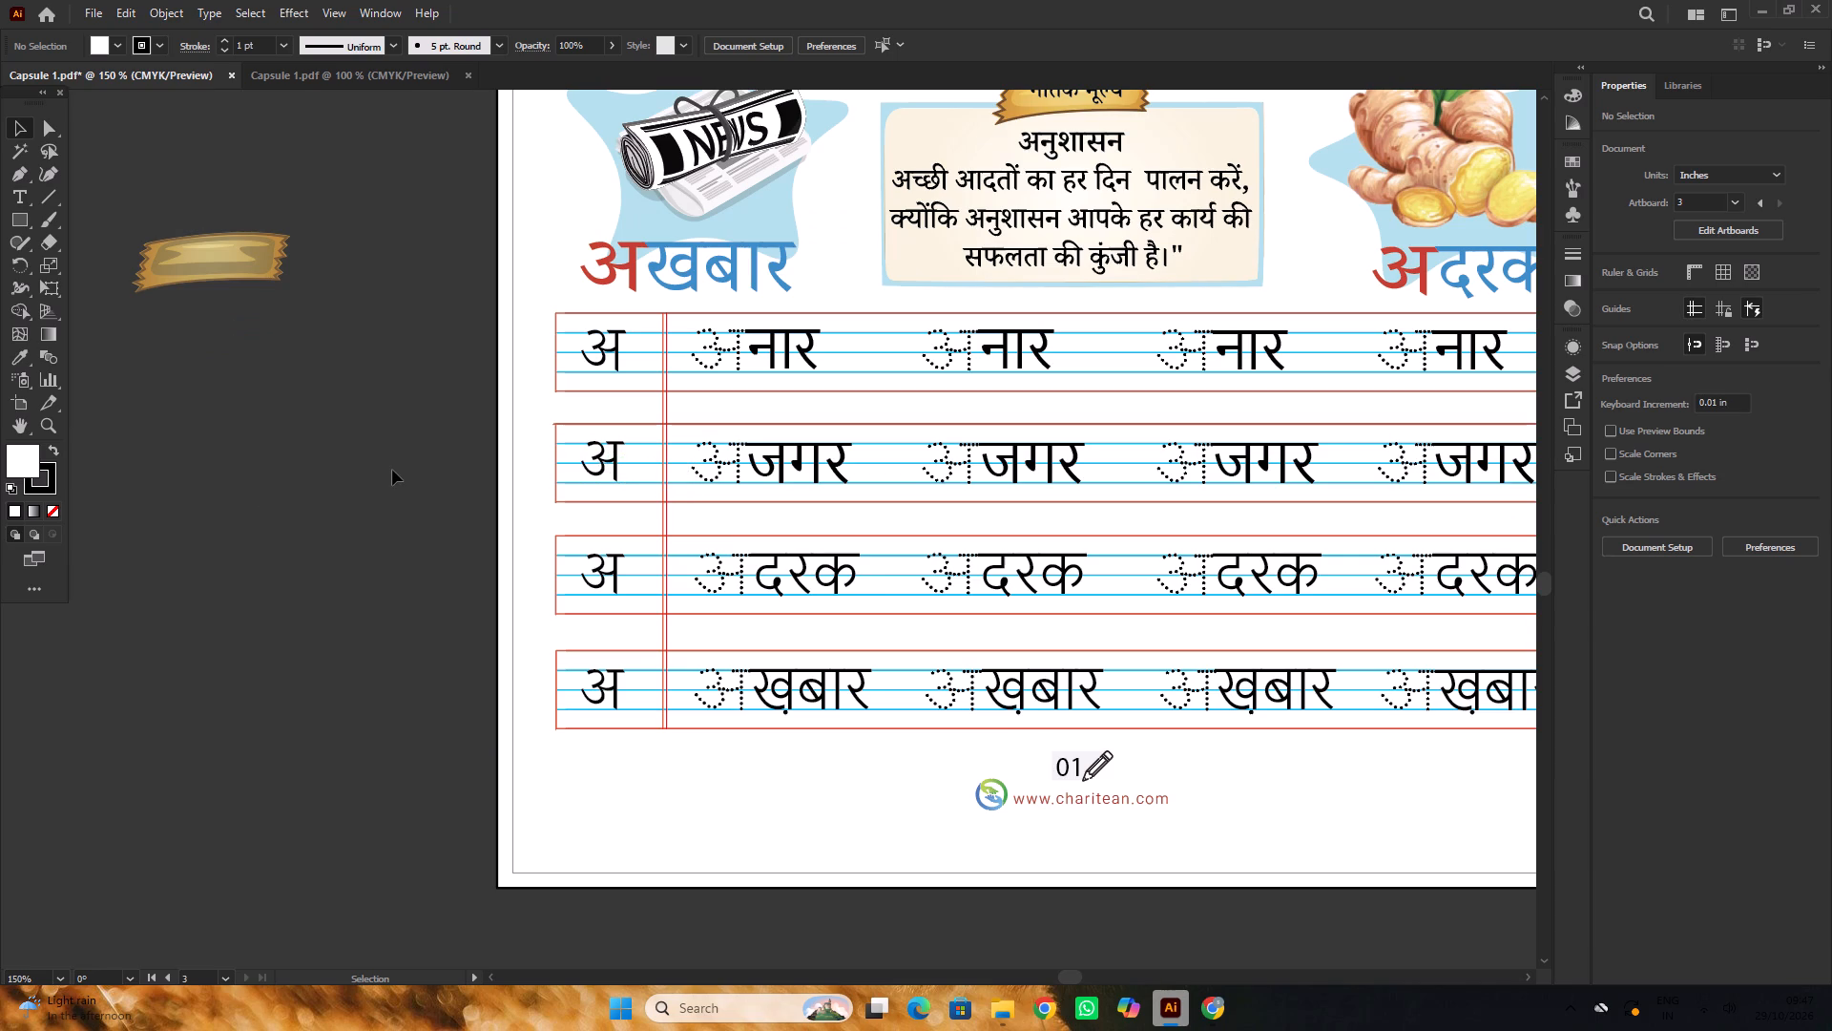
Inspect the first दरक and जगर words in page 01's tracing rows to check their text settings.
{"action": "left_click", "coordinate": [392, 470]}
{"action": "left_click", "coordinate": [804, 578]}
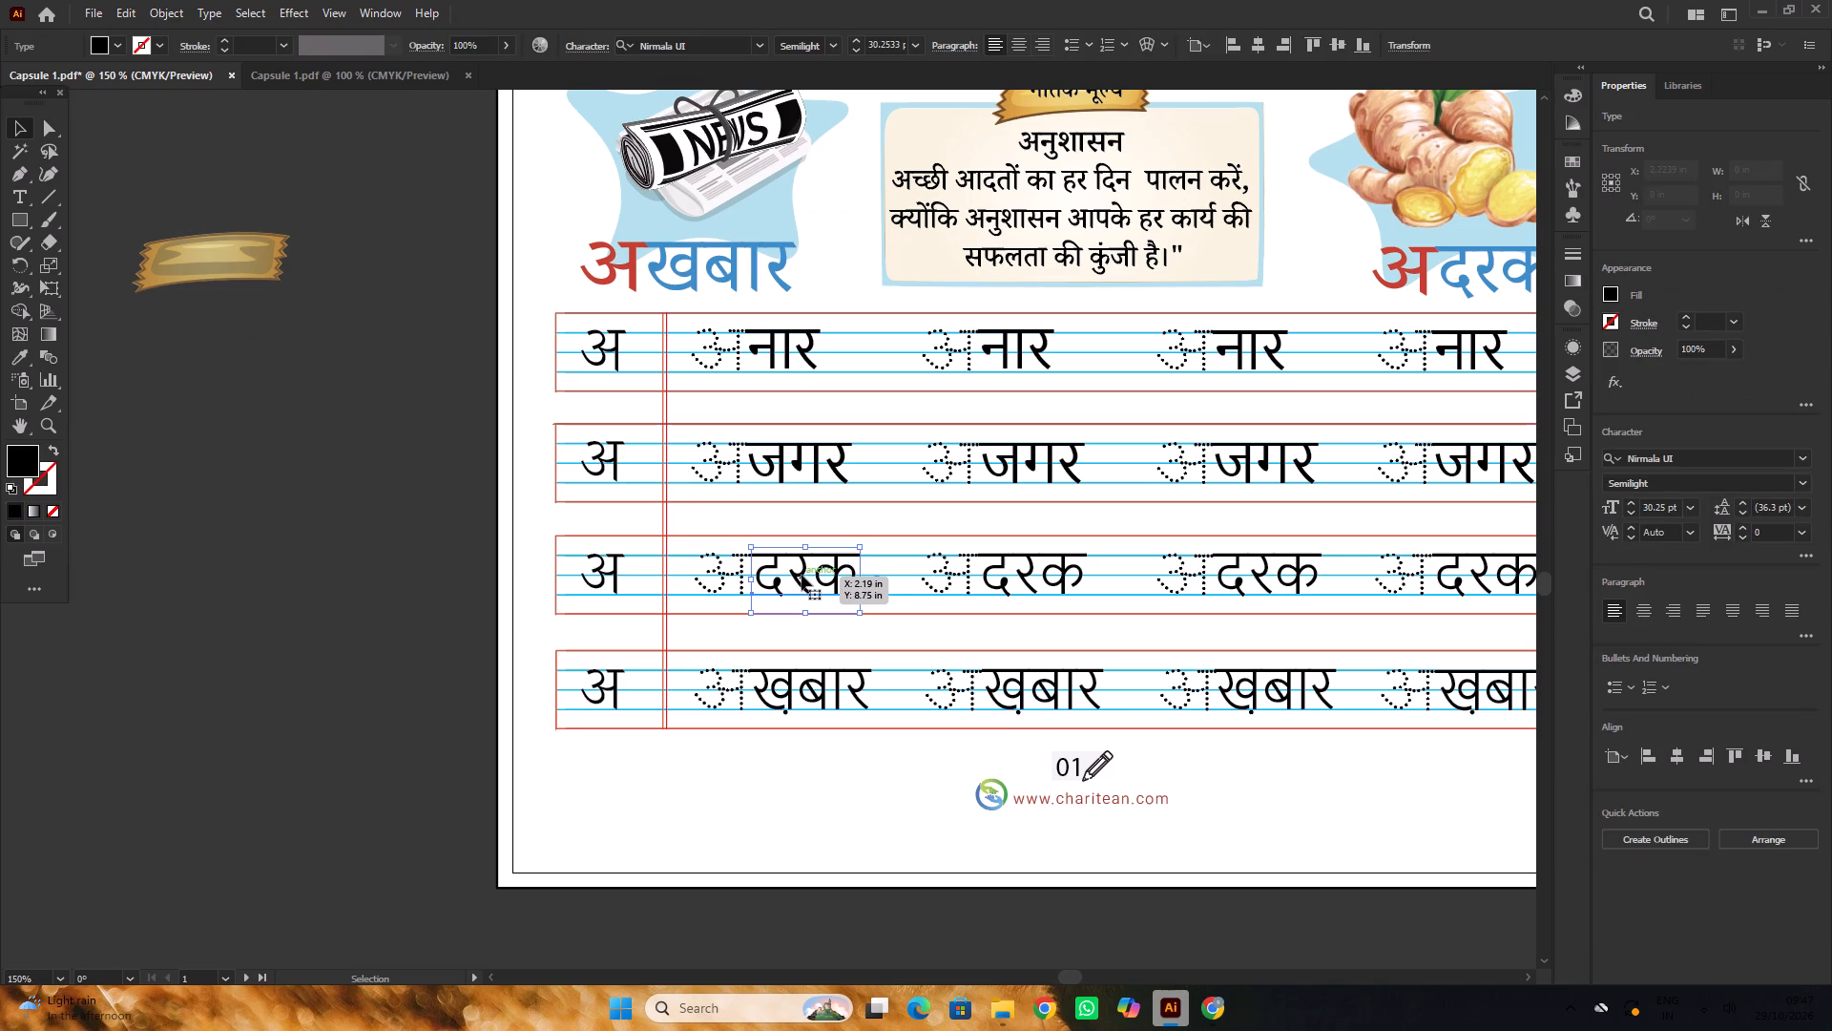
{"action": "scroll", "coordinate": [413, 469], "scroll_direction": "down", "scroll_amount": 2, "text": "alt"}
{"action": "left_click", "coordinate": [596, 462]}
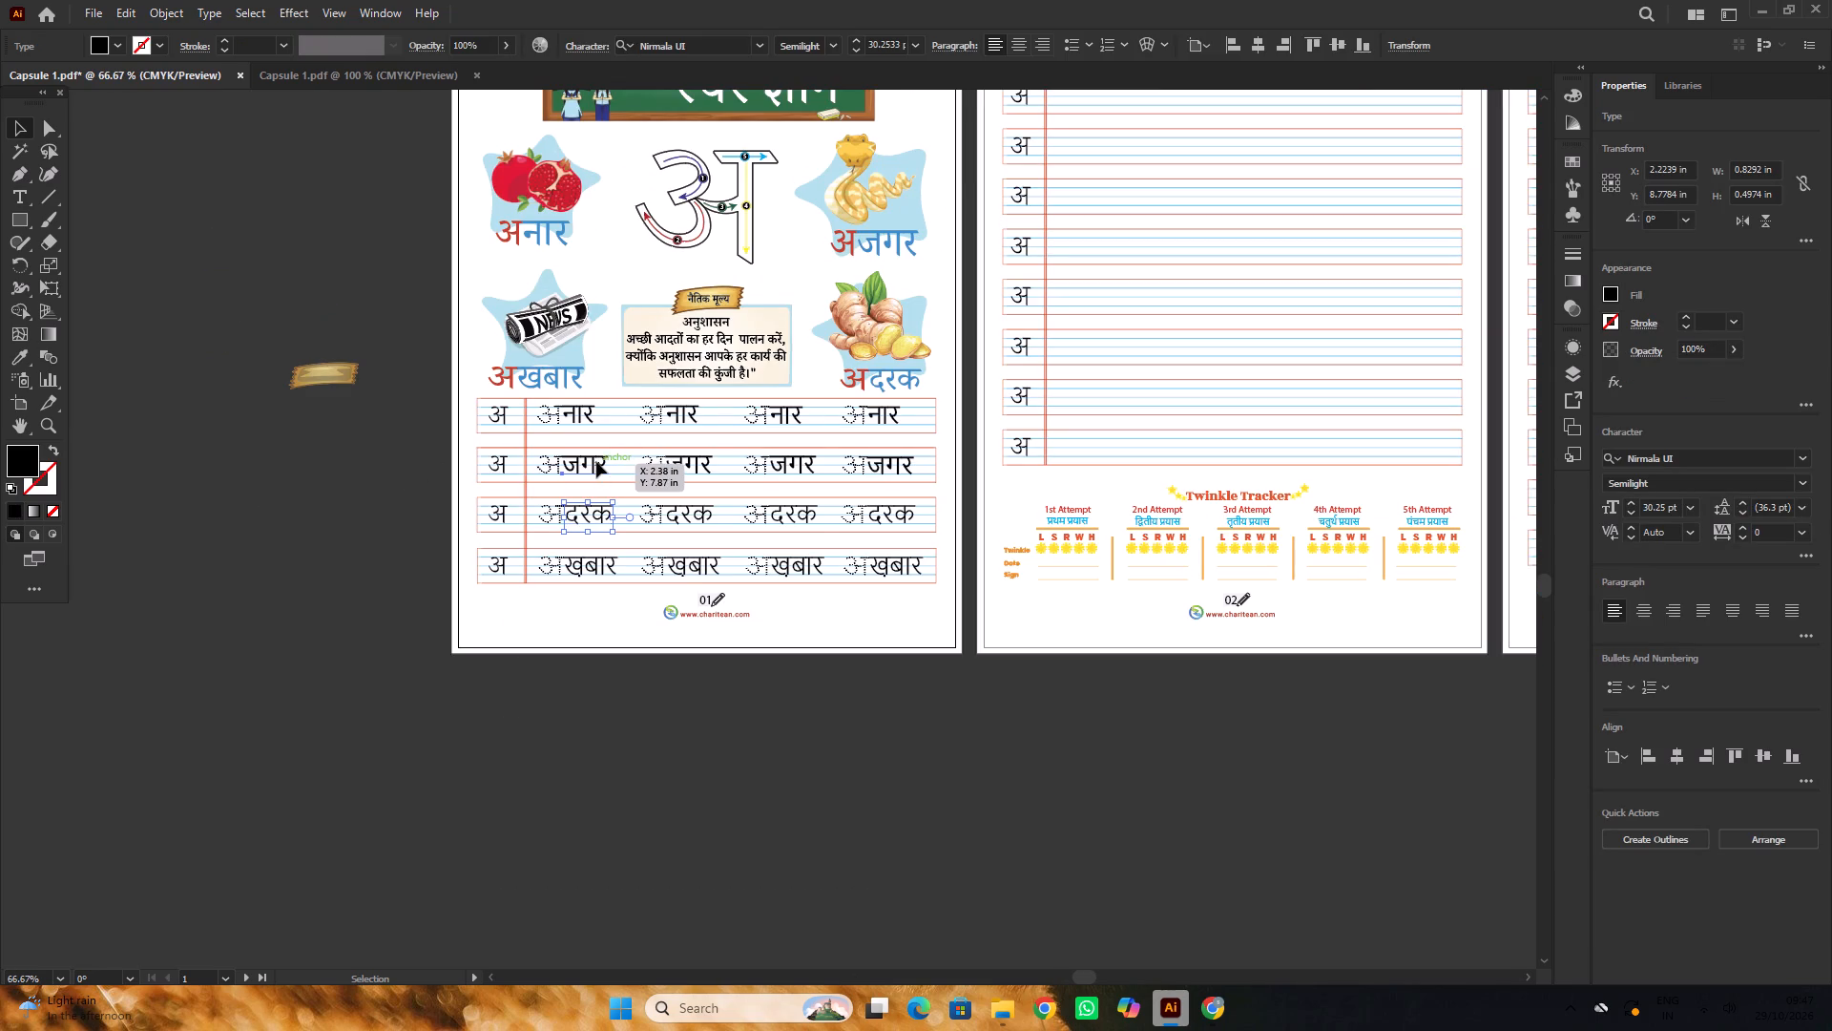
{"action": "left_click", "coordinate": [762, 737]}
Examine the solid and dotted stroke-practice letters in page 03's अभ्यास का समय rows.
{"action": "scroll", "coordinate": [656, 636], "scroll_direction": "down", "scroll_amount": 1, "text": "alt"}
{"action": "key", "text": "space"}
{"action": "key", "text": "space"}
{"action": "key", "text": "space"}
{"action": "key", "text": "space"}
{"action": "key", "text": "space"}
{"action": "key", "text": "space"}
{"action": "key", "text": "space"}
{"action": "key", "text": "space"}
{"action": "key", "text": "space"}
{"action": "key", "text": "space"}
{"action": "key", "text": "space"}
{"action": "key", "text": "space"}
{"action": "key", "text": "space"}
{"action": "left_click_drag", "start_coordinate": [1183, 704], "coordinate": [896, 701]}
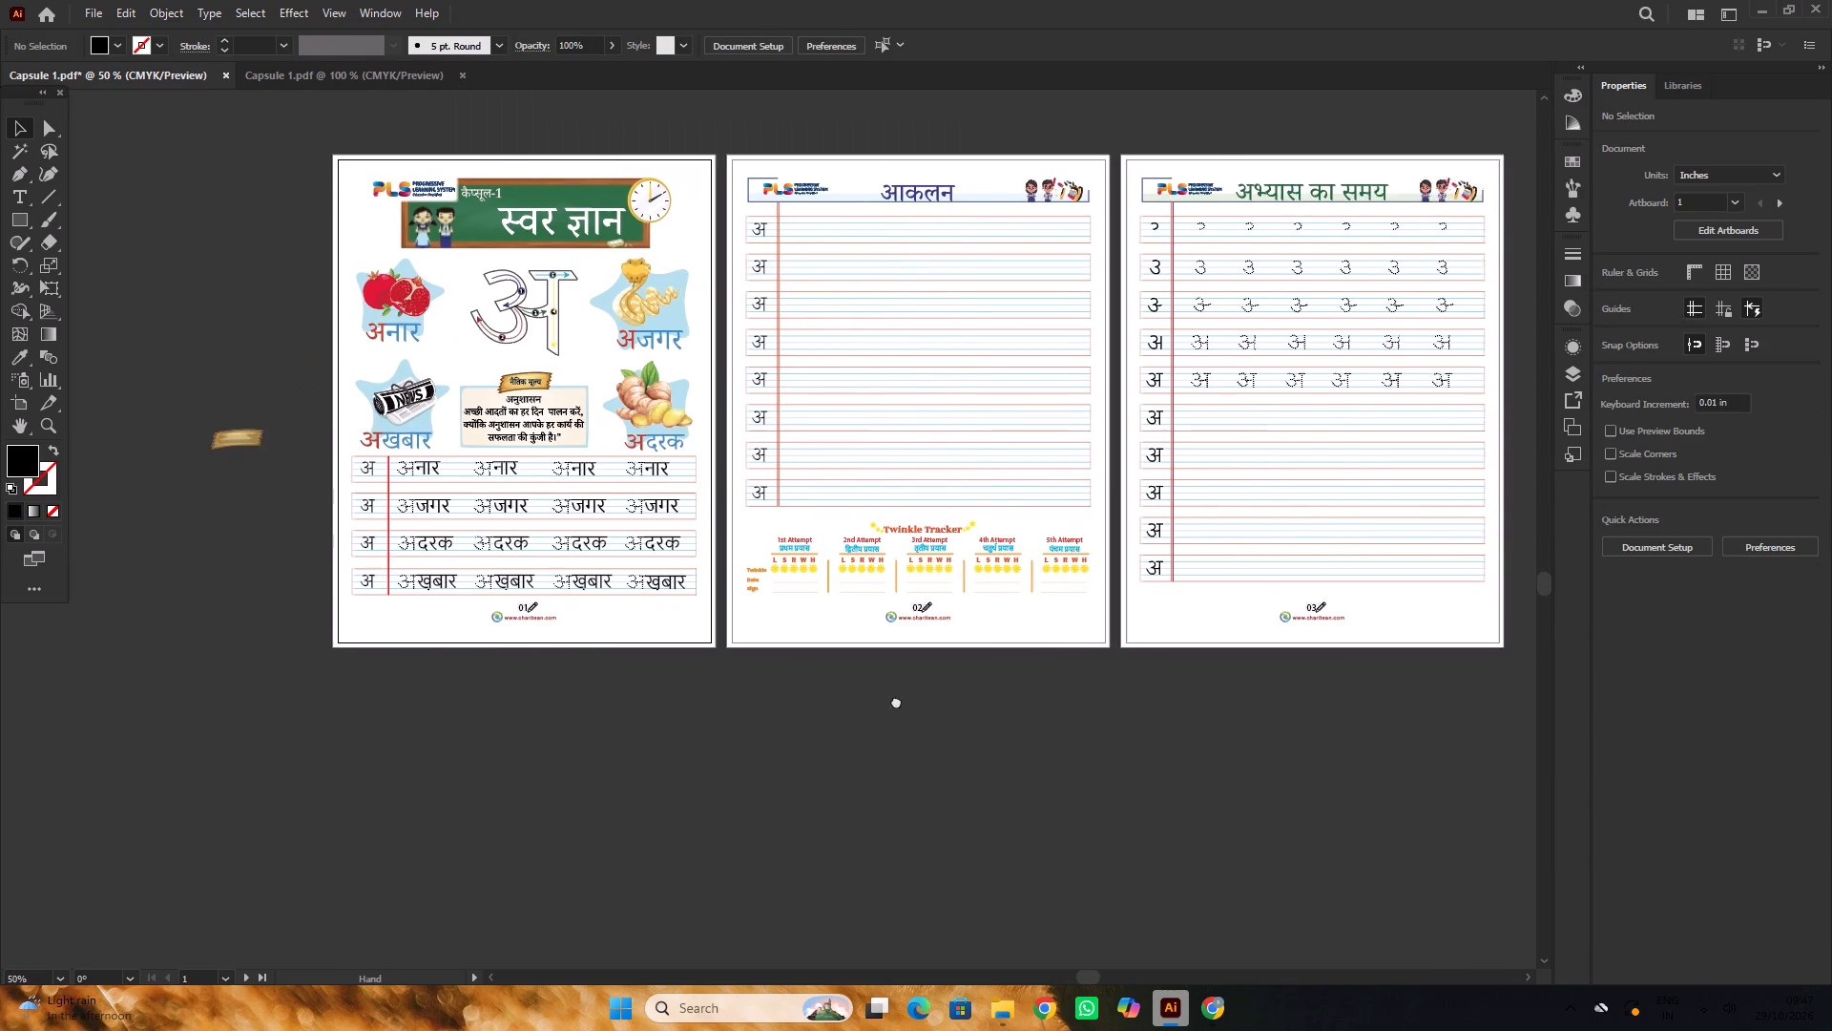
{"action": "left_click_drag", "start_coordinate": [896, 701], "coordinate": [880, 701]}
{"action": "left_click_drag", "start_coordinate": [1140, 712], "coordinate": [886, 728]}
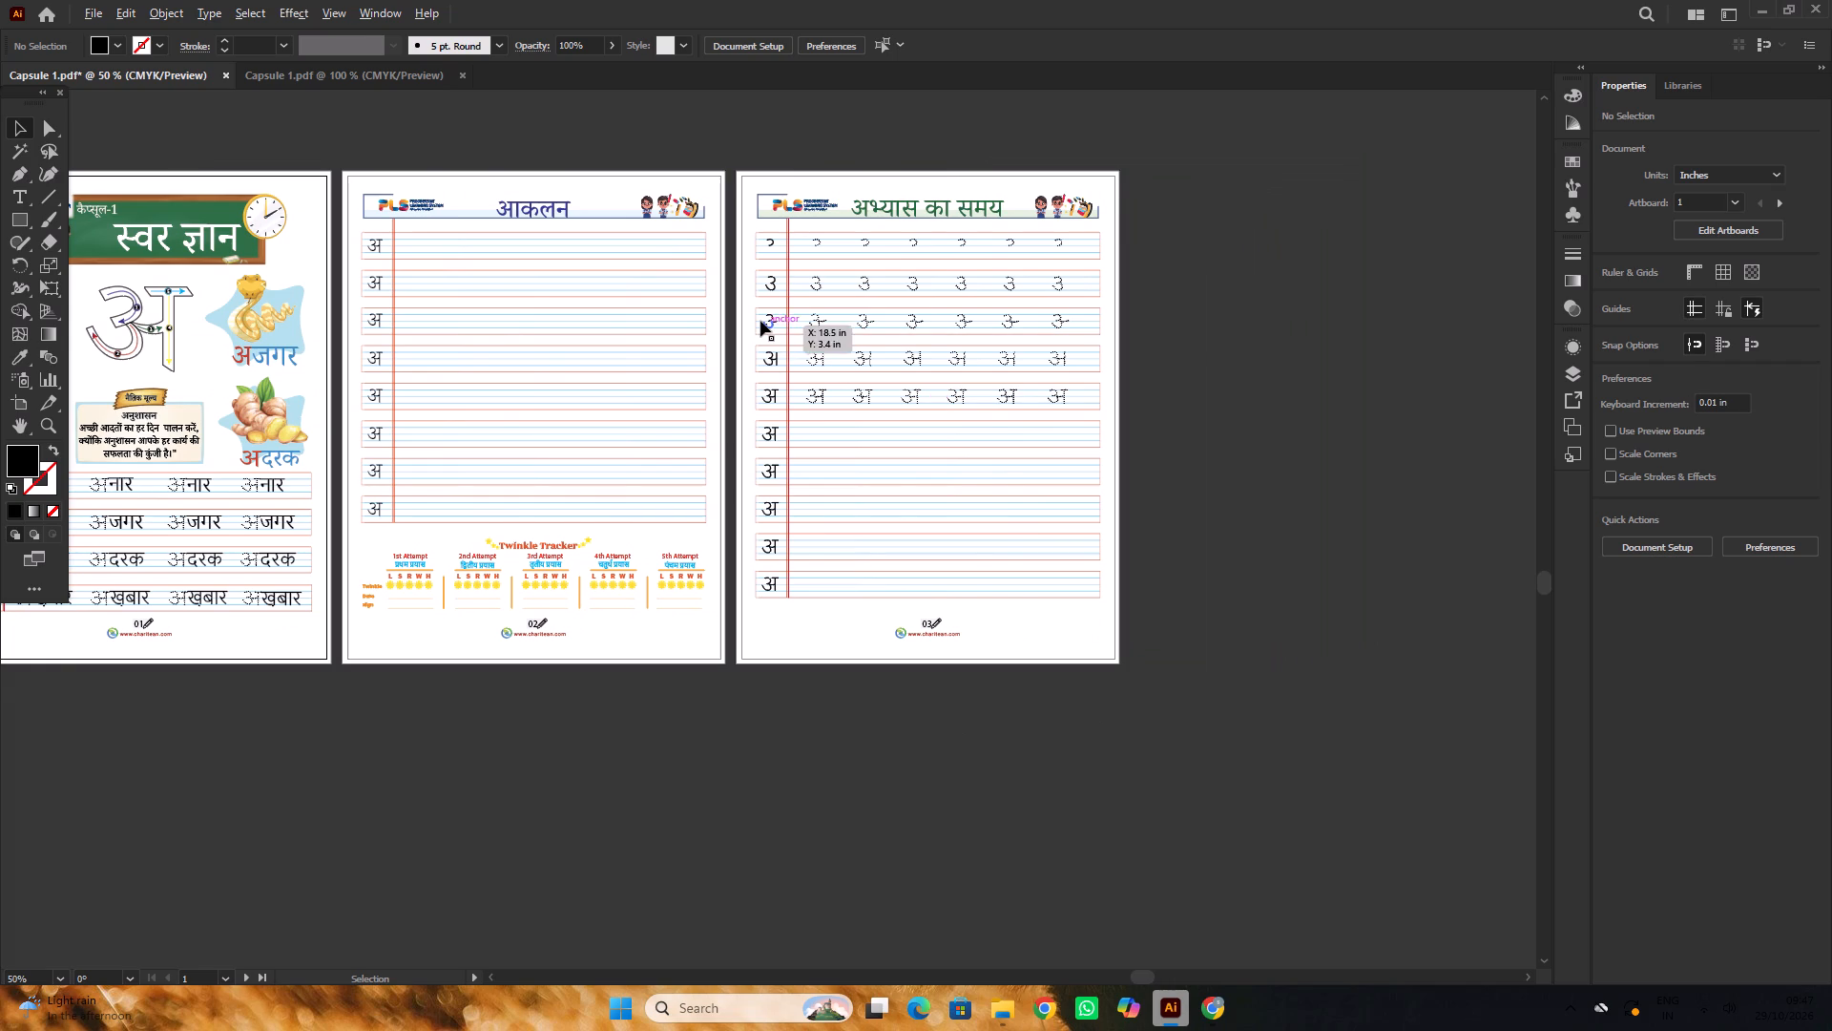
{"action": "scroll", "coordinate": [760, 321], "scroll_direction": "up", "scroll_amount": 2}
{"action": "scroll", "coordinate": [782, 274], "scroll_direction": "up", "scroll_amount": 2, "text": "alt"}
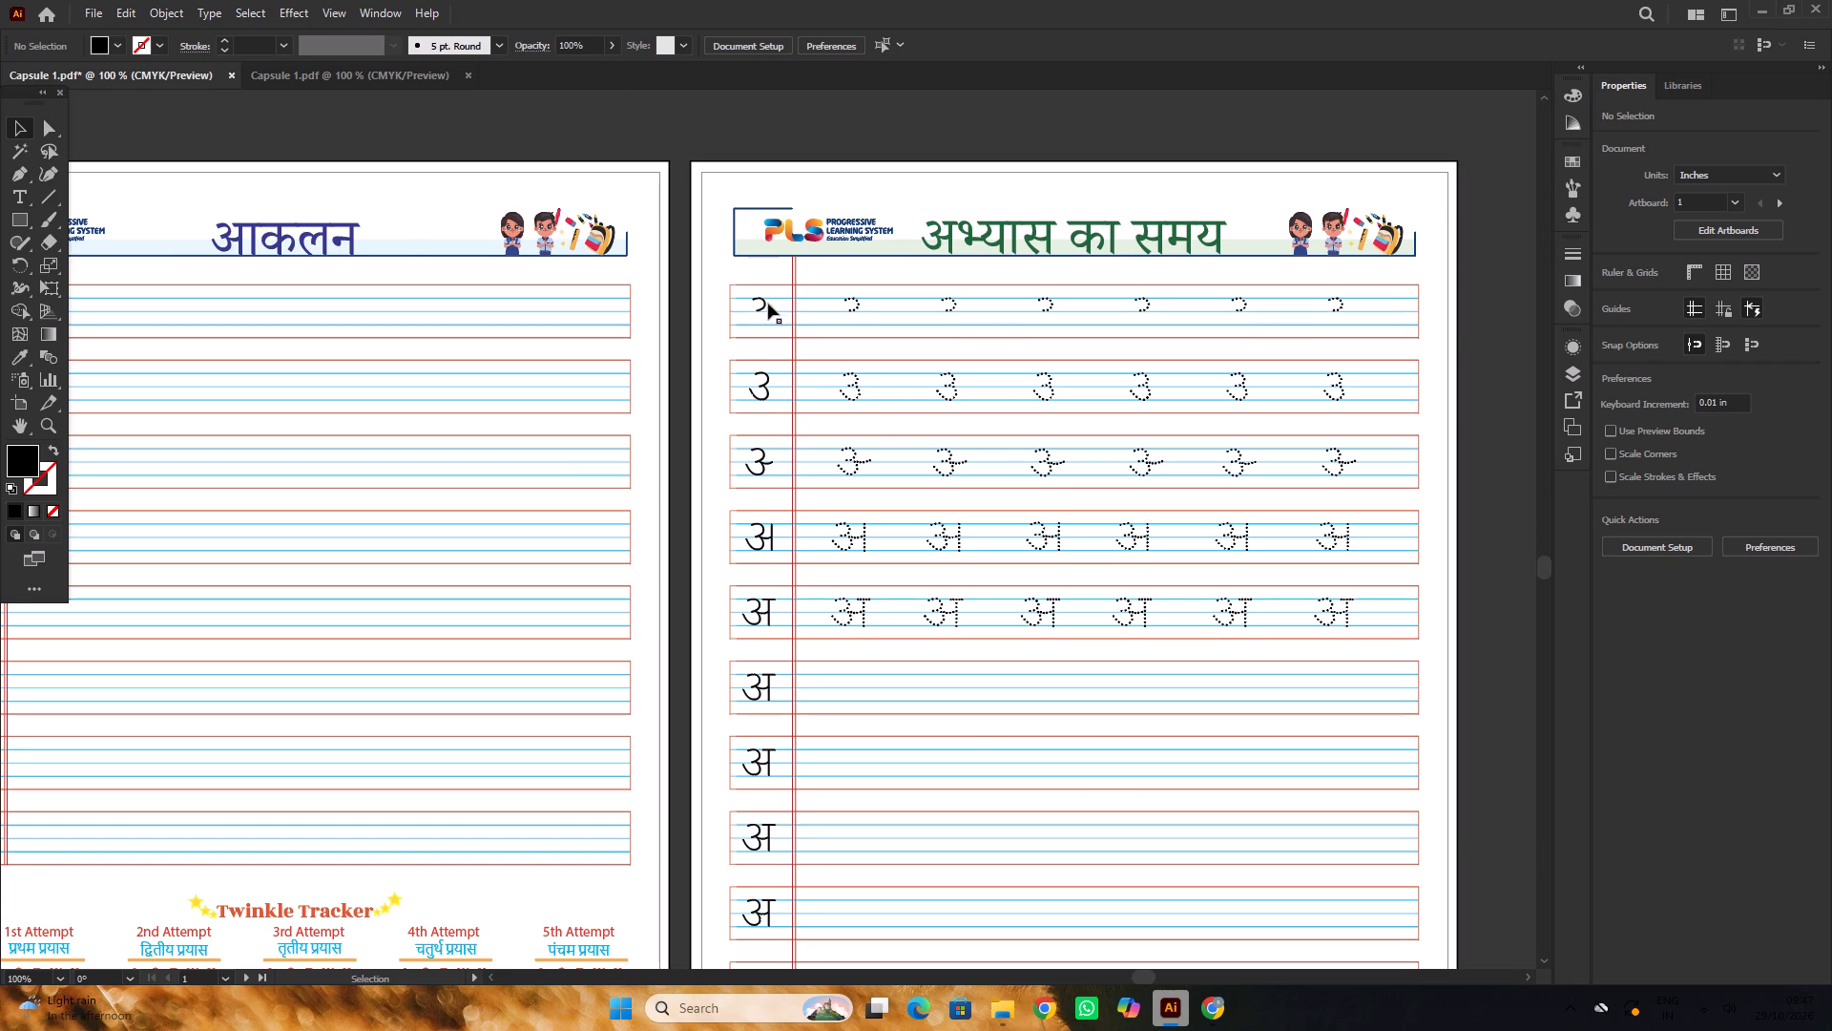
{"action": "scroll", "coordinate": [768, 304], "scroll_direction": "up", "scroll_amount": 2, "text": "alt"}
{"action": "scroll", "coordinate": [808, 300], "scroll_direction": "down", "scroll_amount": 2, "text": "alt"}
{"action": "left_click", "coordinate": [719, 220]}
{"action": "scroll", "coordinate": [900, 301], "scroll_direction": "down", "scroll_amount": 2, "text": "alt"}
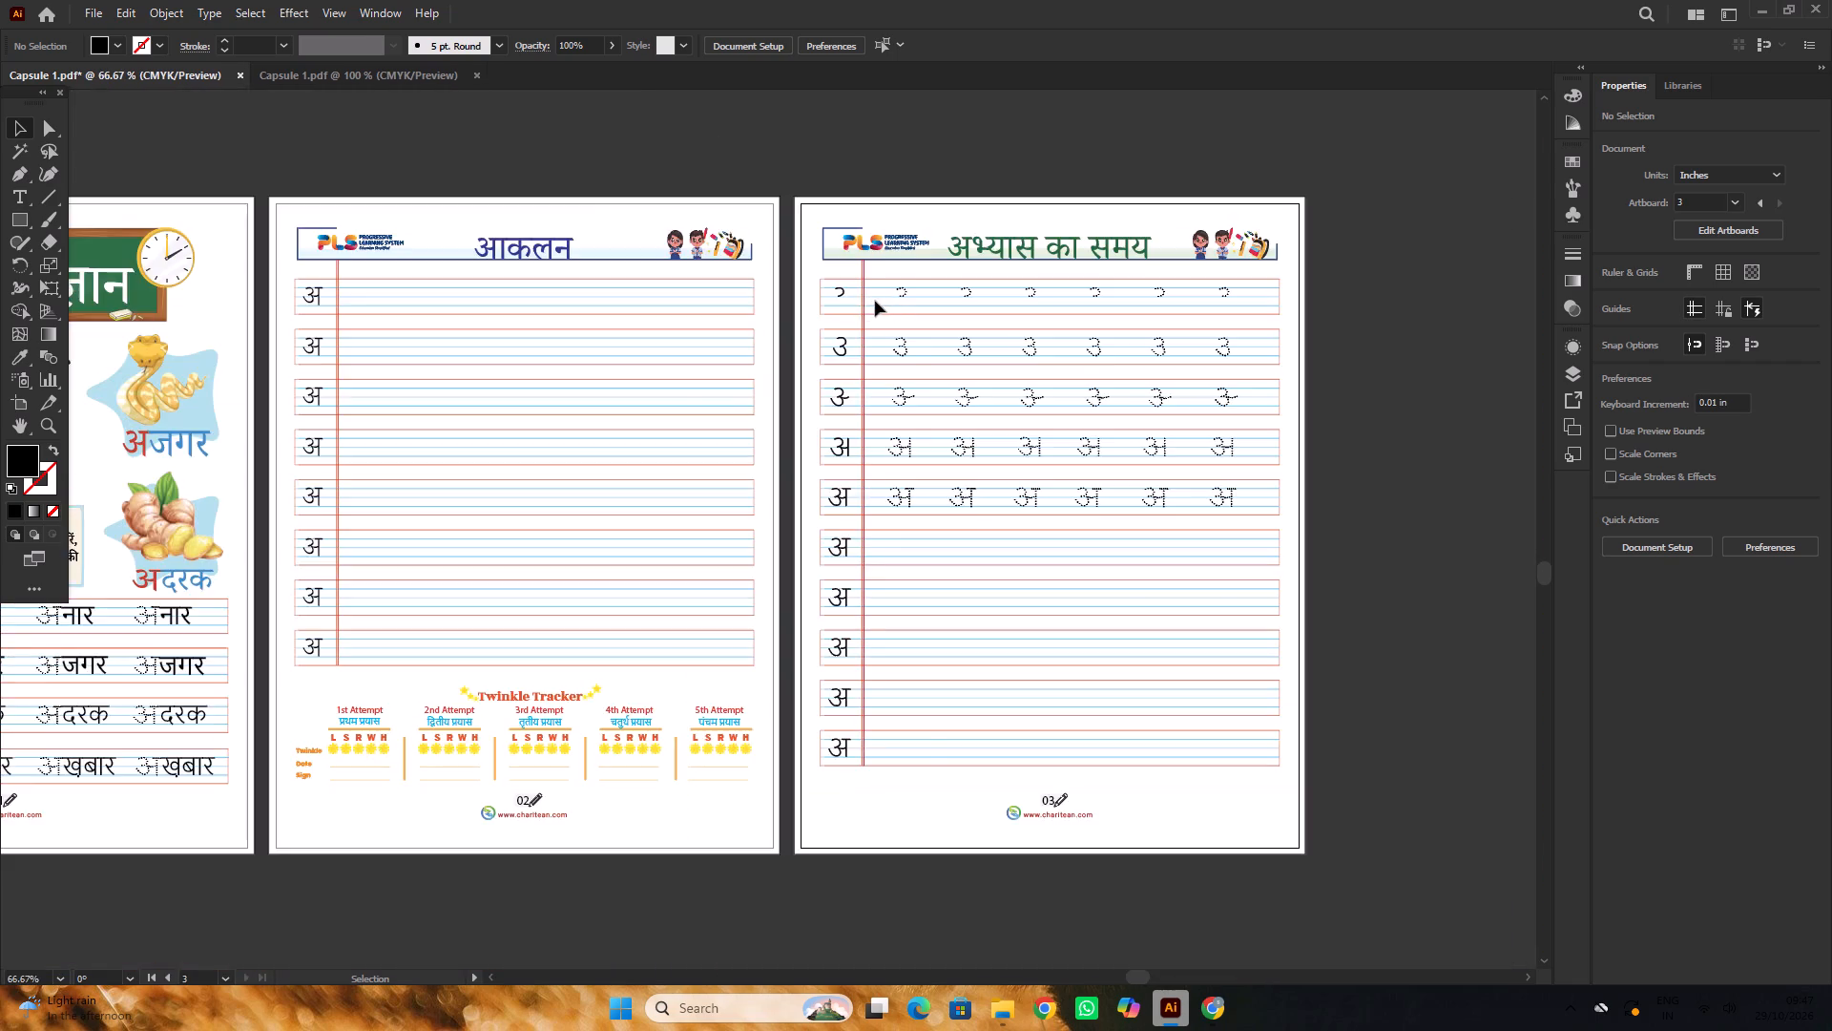
Select all the ruled writing-line groups on page 03 and lock them.
{"action": "scroll", "coordinate": [851, 300], "scroll_direction": "up", "scroll_amount": 2, "text": "alt"}
{"action": "left_click", "coordinate": [833, 290]}
{"action": "scroll", "coordinate": [832, 285], "scroll_direction": "down", "scroll_amount": 2, "text": "alt"}
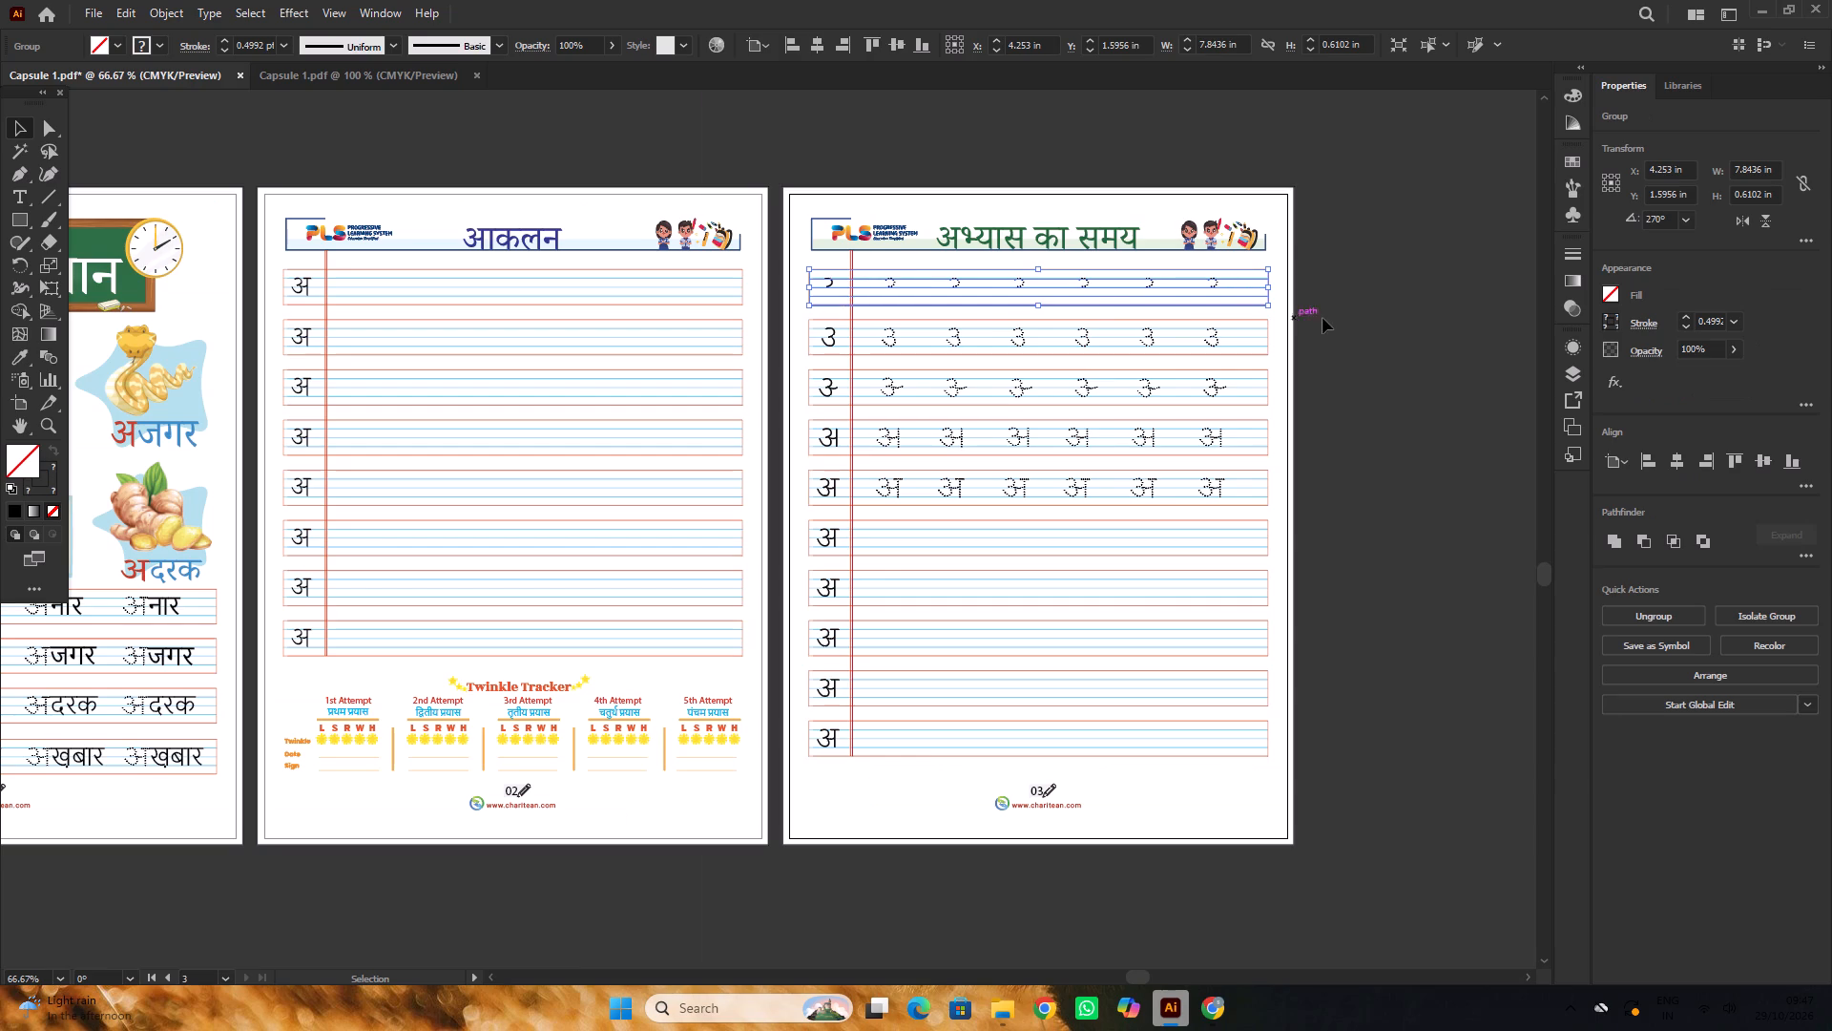
{"action": "left_click", "coordinate": [1337, 315]}
{"action": "left_click", "coordinate": [1278, 283]}
{"action": "left_click_drag", "start_coordinate": [1275, 273], "coordinate": [1232, 777]}
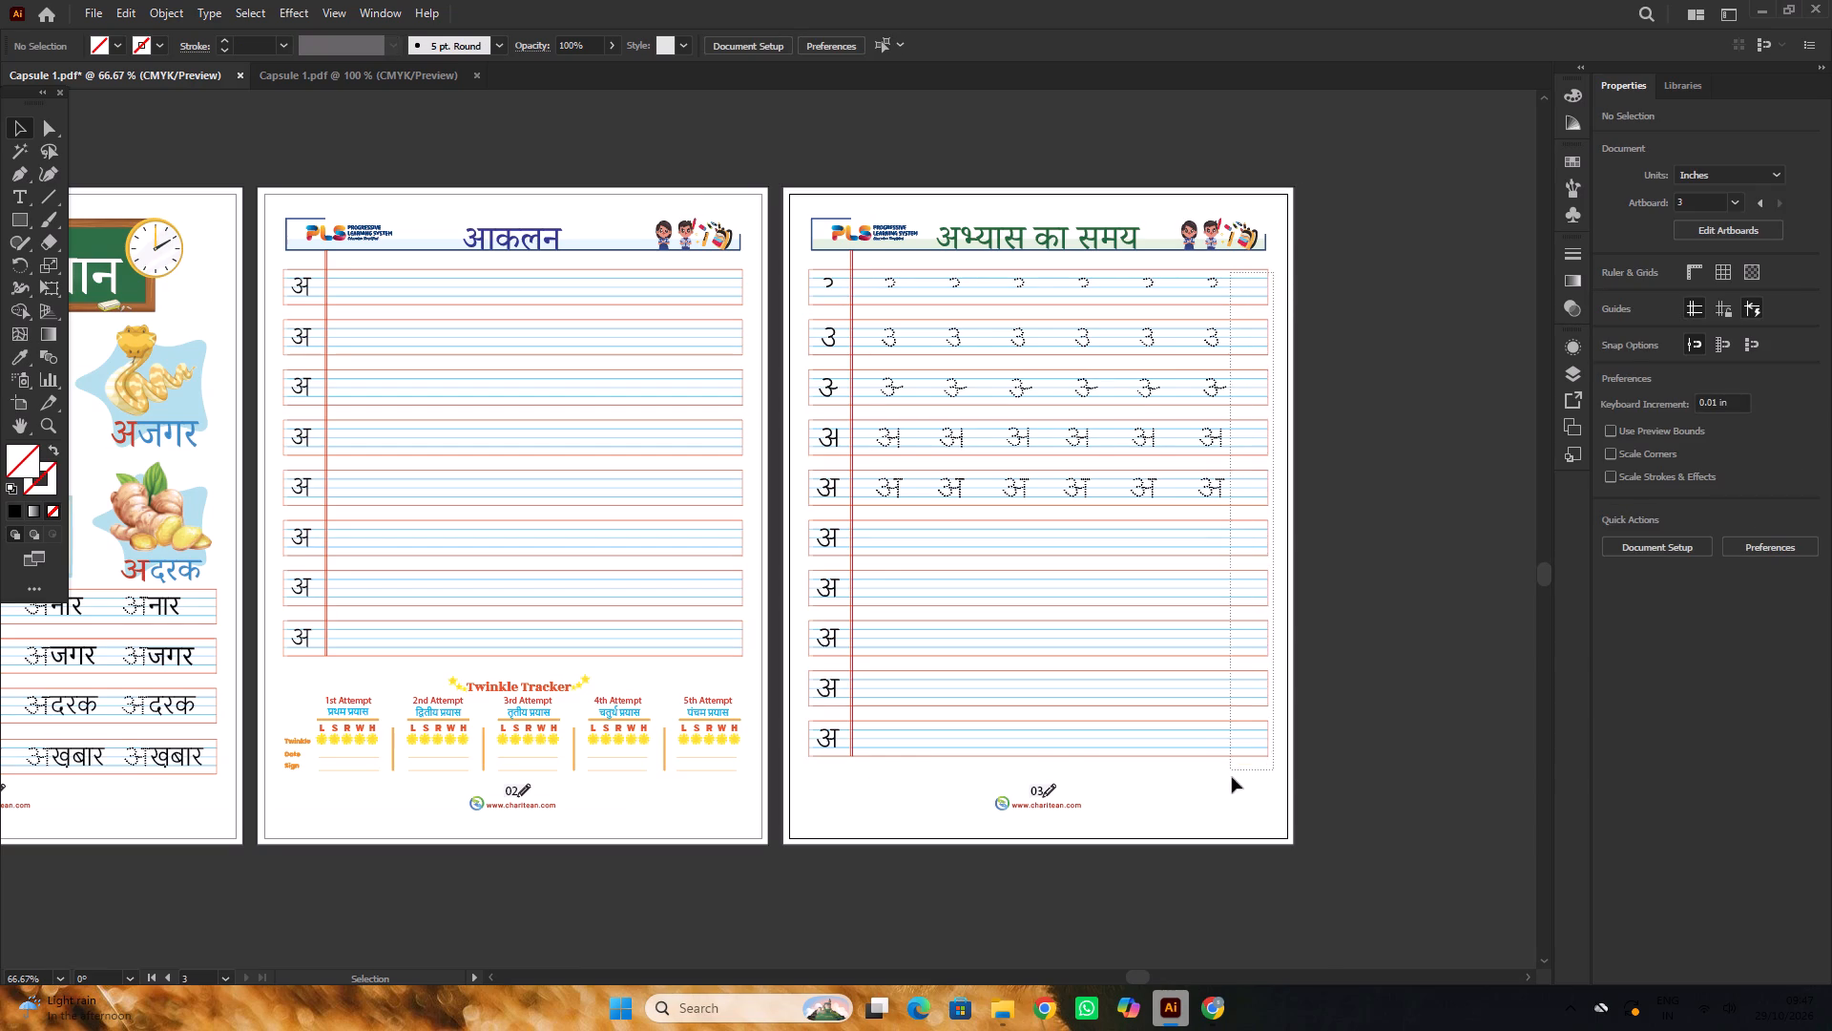
{"action": "left_click_drag", "start_coordinate": [1232, 777], "coordinate": [1244, 771]}
{"action": "key", "text": "ctrl+2"}
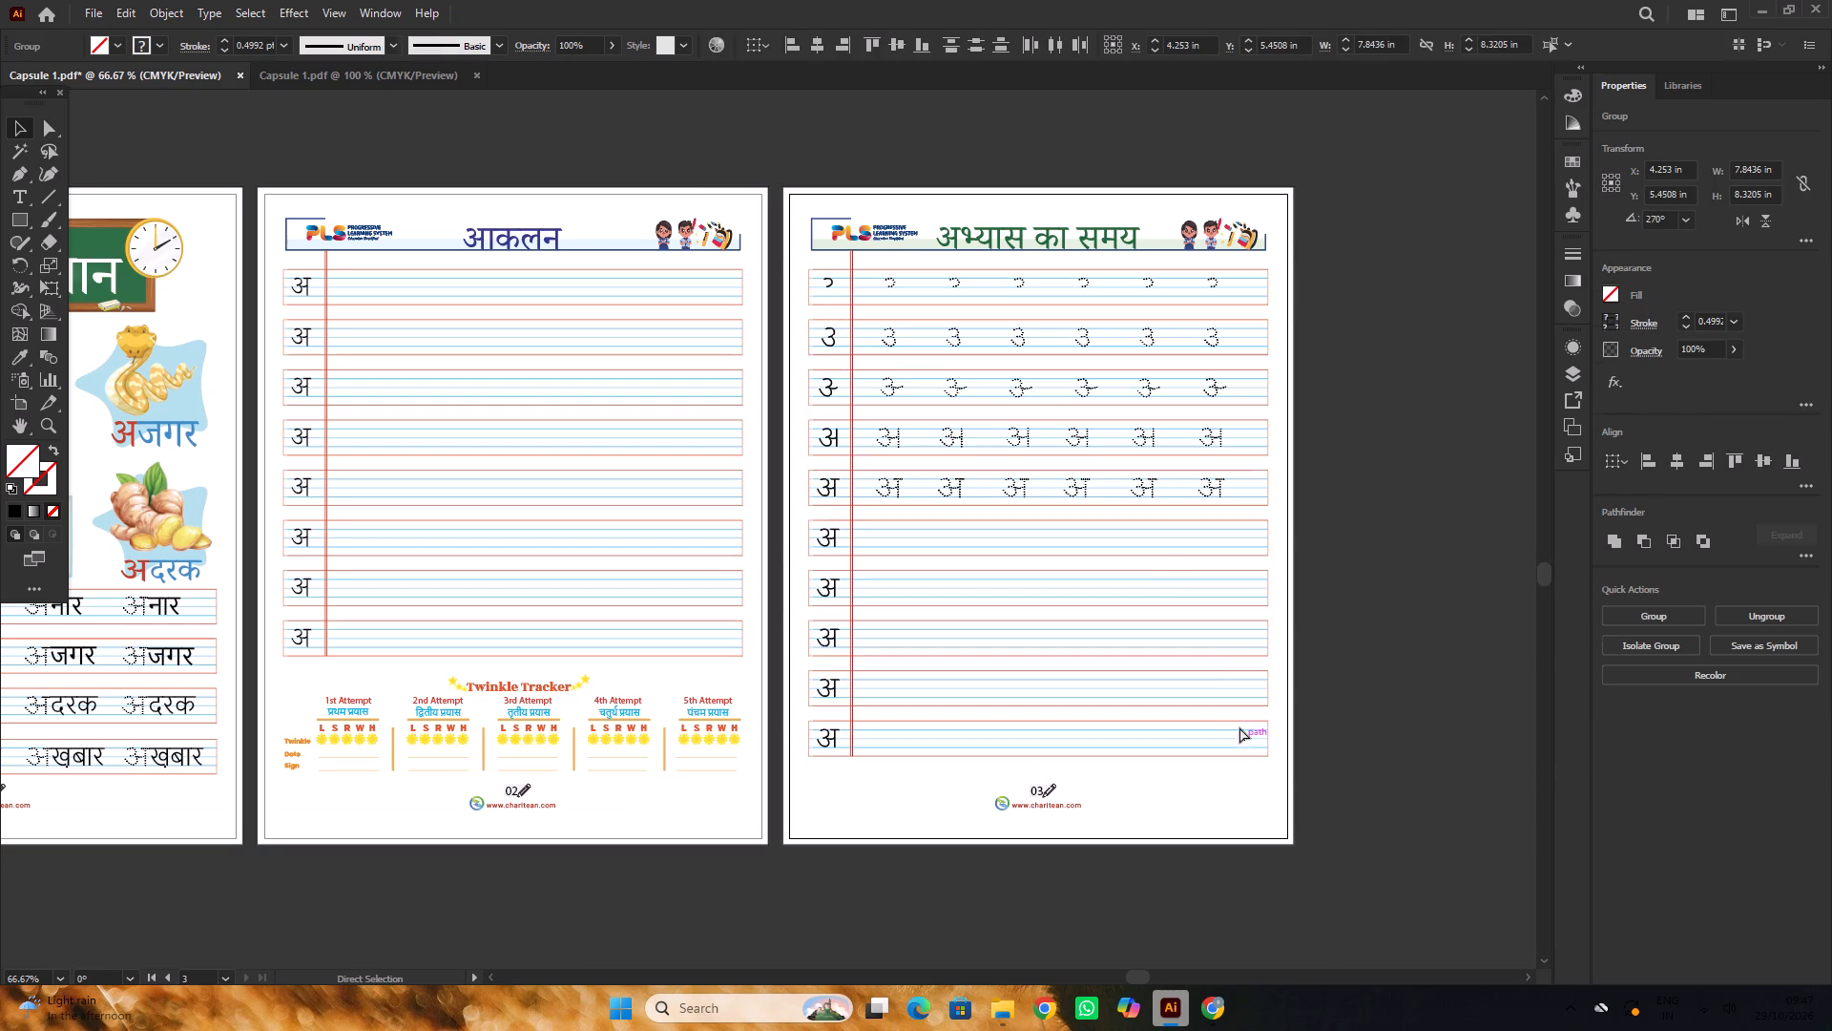
Select the ten solid letter shapes in page 03's first column and move them together off the page, beyond its right edge.
{"action": "scroll", "coordinate": [823, 314], "scroll_direction": "up", "scroll_amount": 2, "text": "alt"}
{"action": "left_click", "coordinate": [834, 295]}
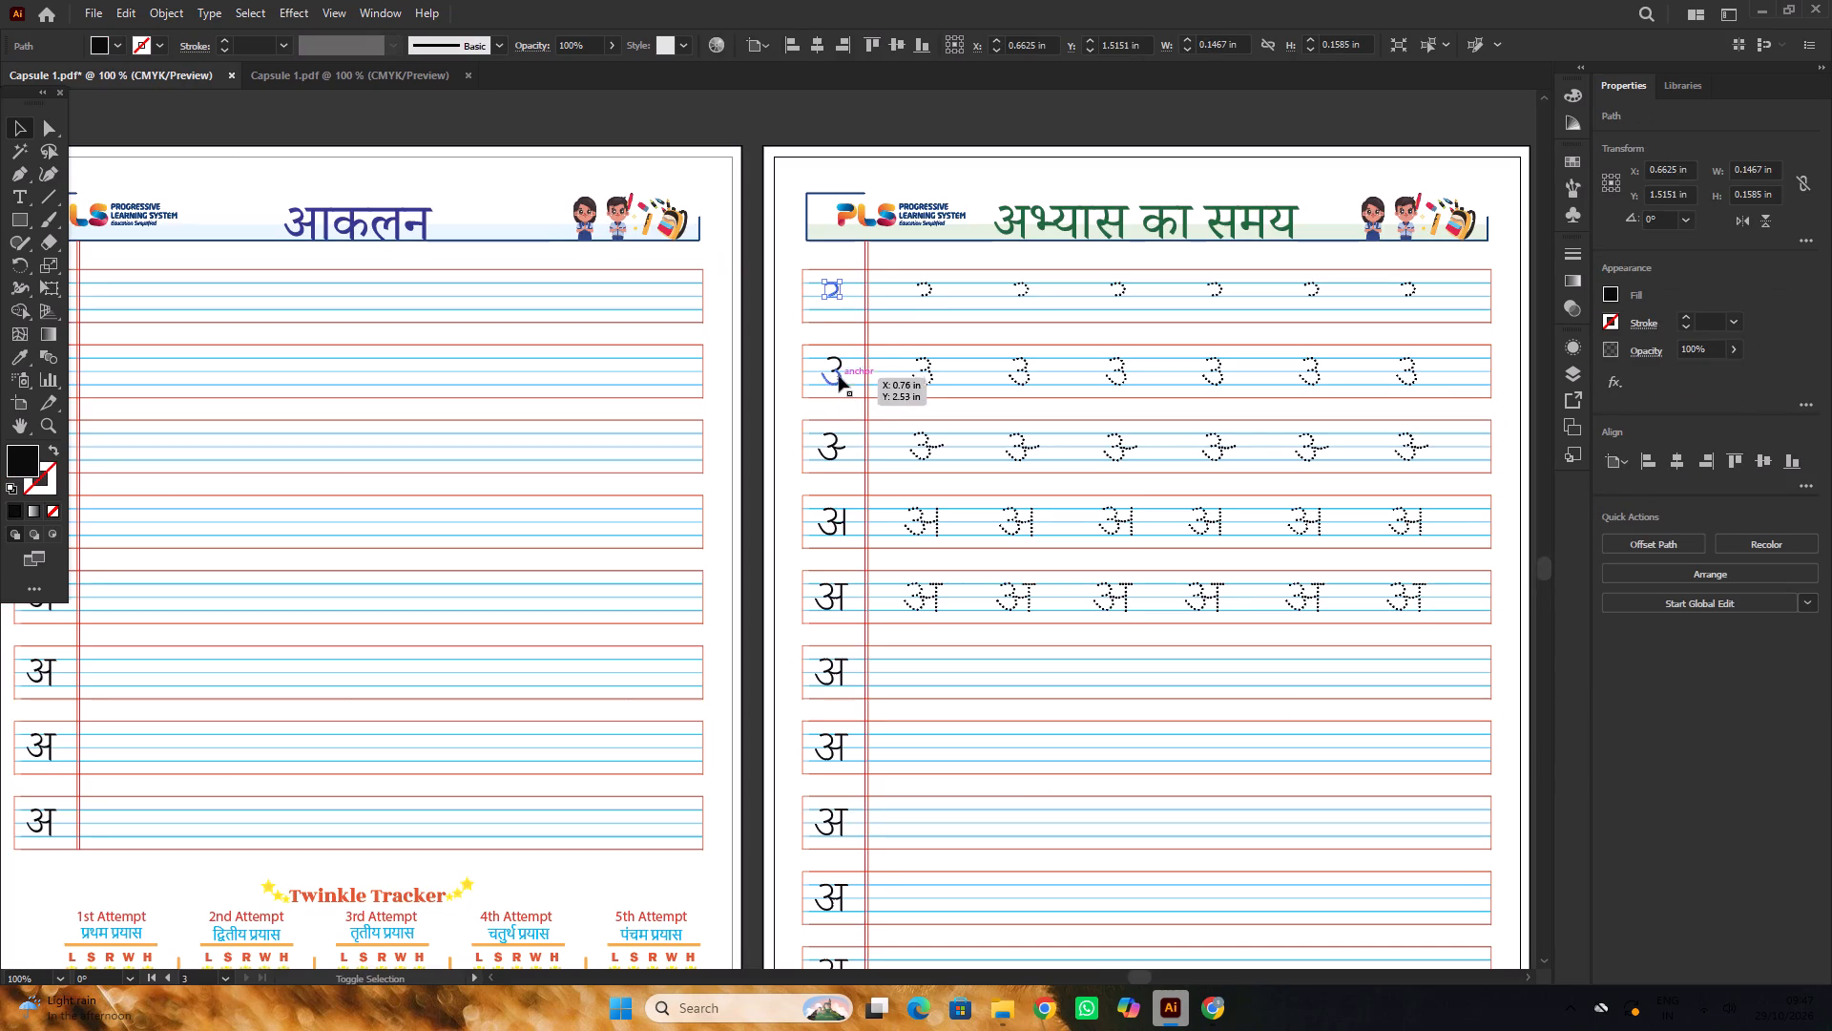
{"action": "left_click", "coordinate": [839, 376], "text": "shift"}
{"action": "scroll", "coordinate": [839, 331], "scroll_direction": "down", "scroll_amount": 6, "text": "alt"}
{"action": "scroll", "coordinate": [839, 325], "scroll_direction": "up", "scroll_amount": 1, "text": "alt"}
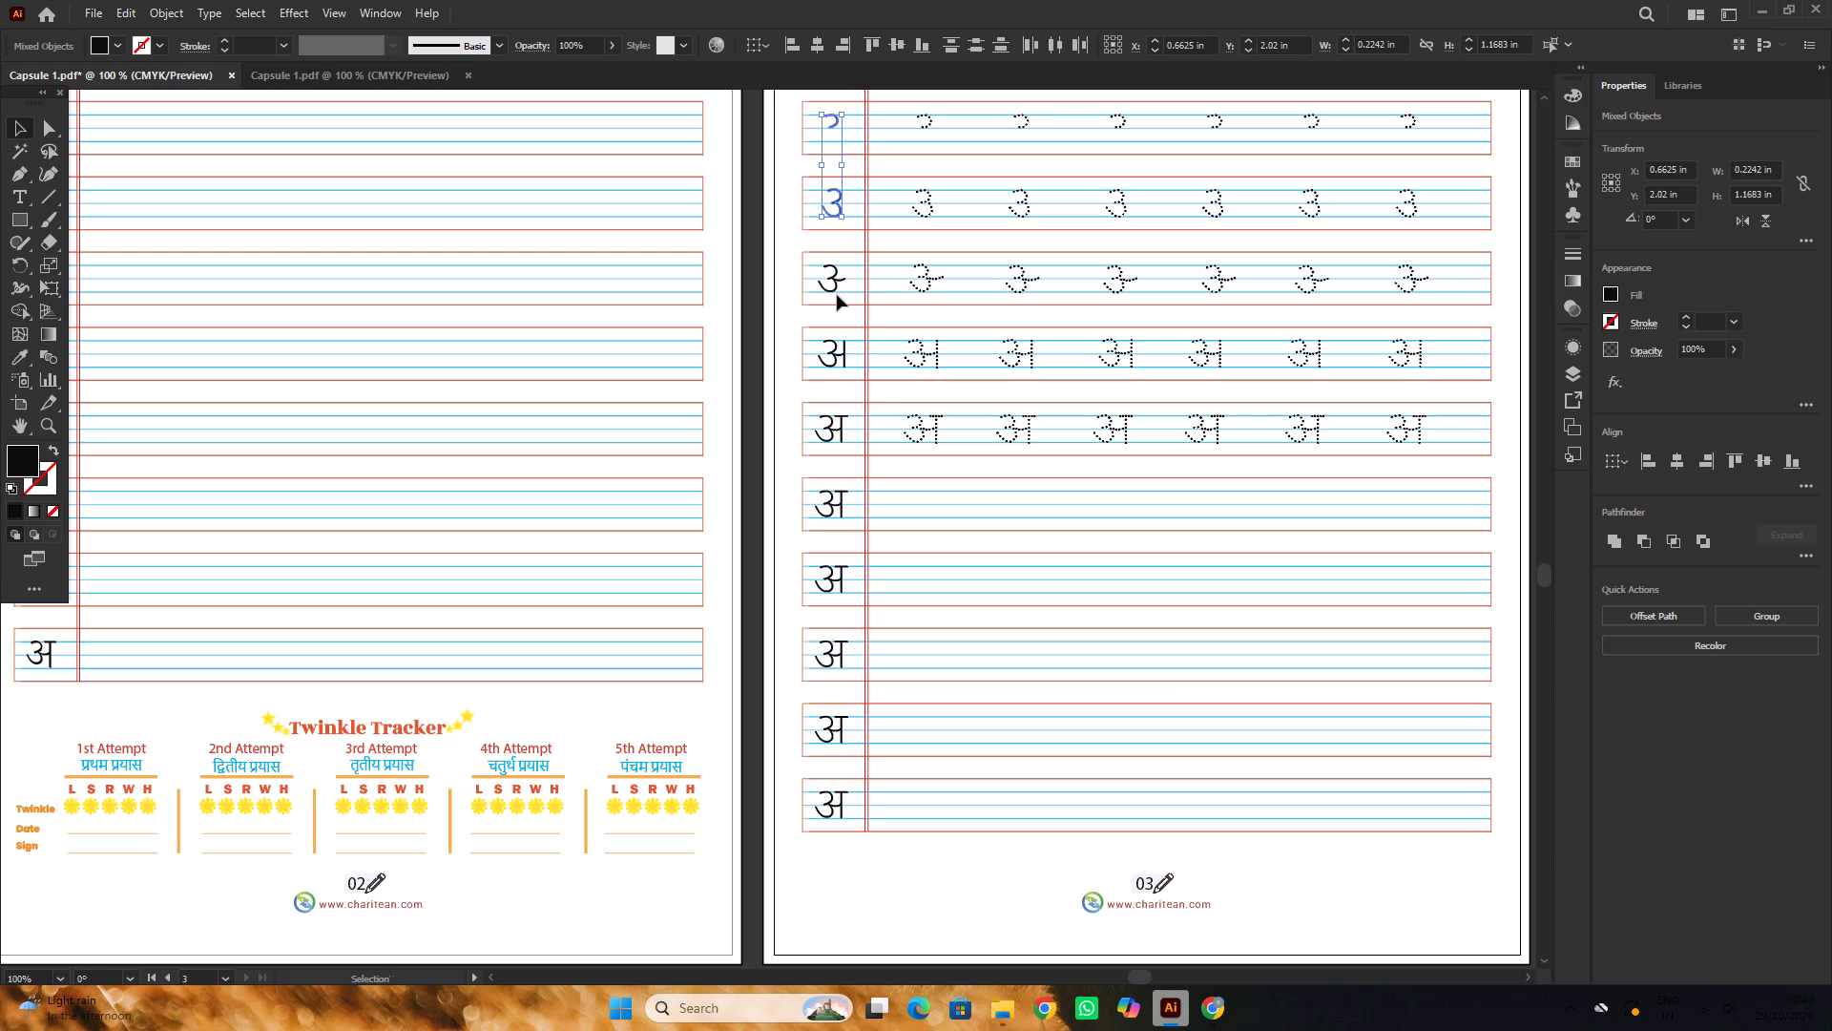
{"action": "left_click", "coordinate": [837, 284], "text": "shift"}
{"action": "left_click", "coordinate": [843, 356], "text": "shift"}
{"action": "scroll", "coordinate": [837, 342], "scroll_direction": "down", "scroll_amount": 2, "text": "alt"}
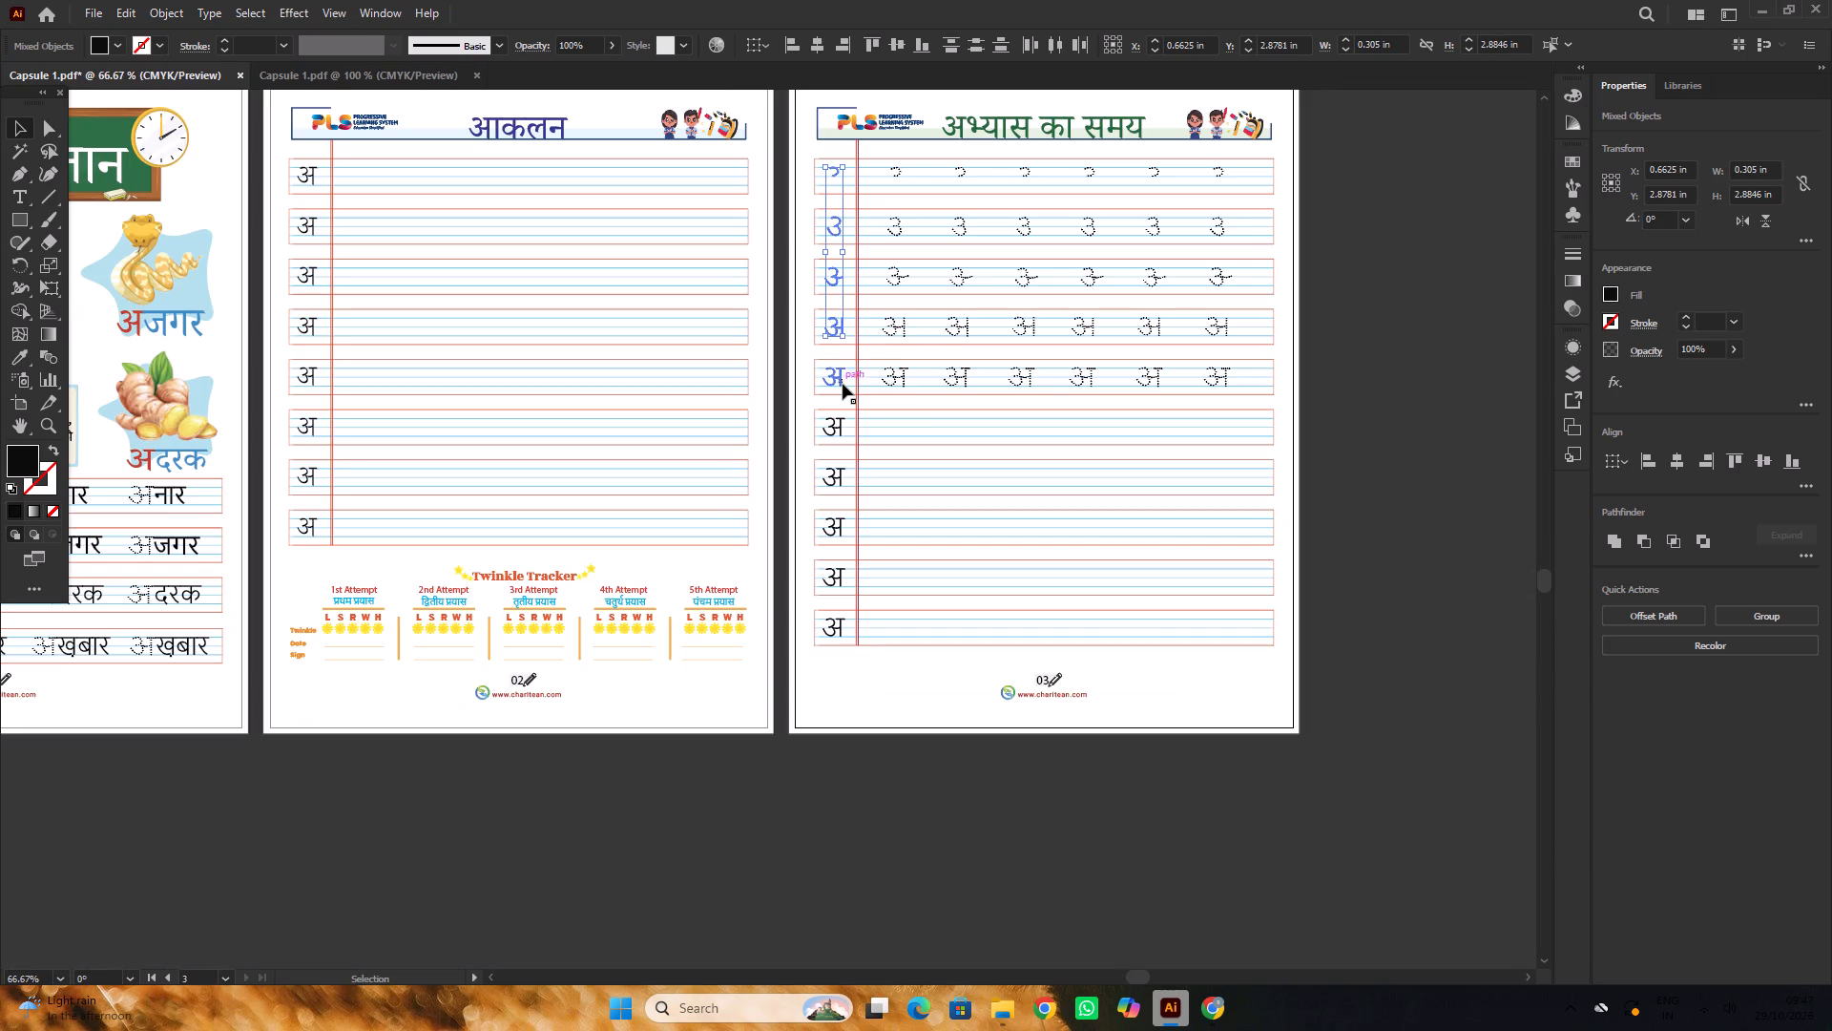
{"action": "left_click", "coordinate": [843, 383], "text": "shift"}
{"action": "left_click", "coordinate": [838, 434], "text": "shift"}
{"action": "left_click", "coordinate": [837, 477], "text": "shift"}
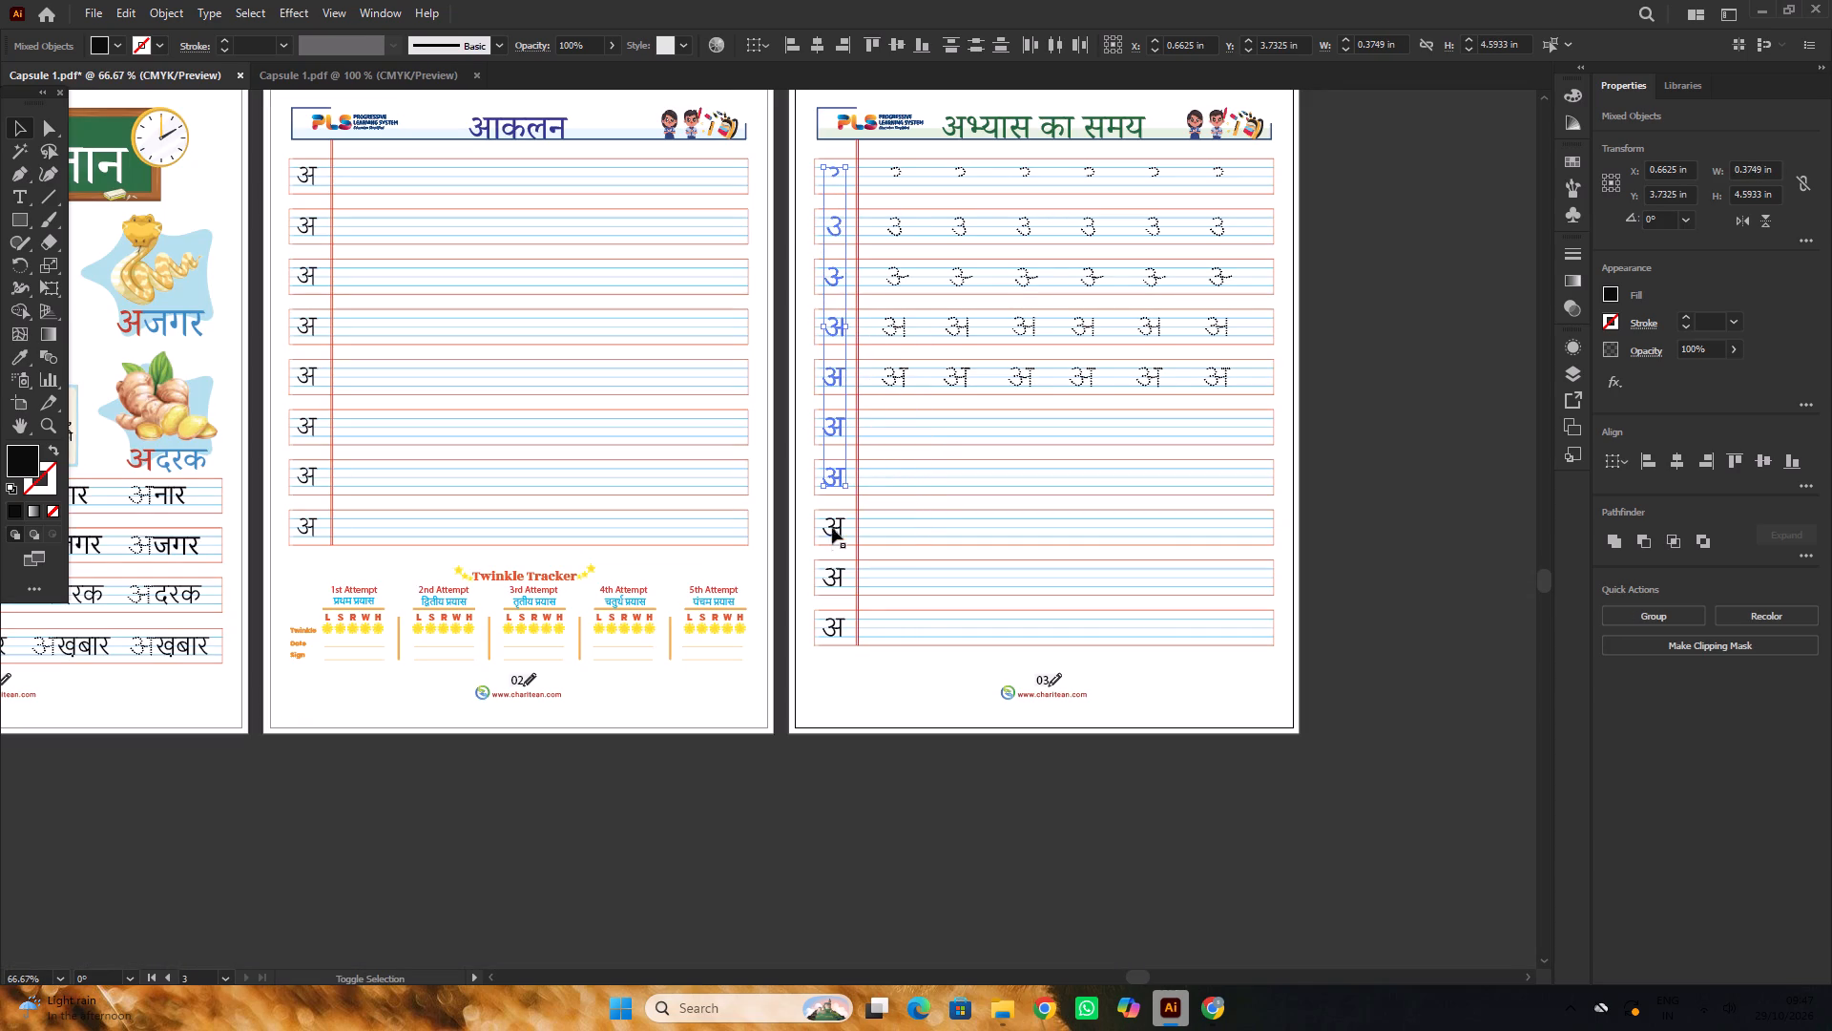
{"action": "left_click", "coordinate": [834, 530], "text": "shift"}
{"action": "left_click", "coordinate": [838, 581], "text": "shift"}
{"action": "left_click", "coordinate": [836, 632], "text": "shift"}
{"action": "scroll", "coordinate": [766, 553], "scroll_direction": "down", "scroll_amount": 1, "text": "alt"}
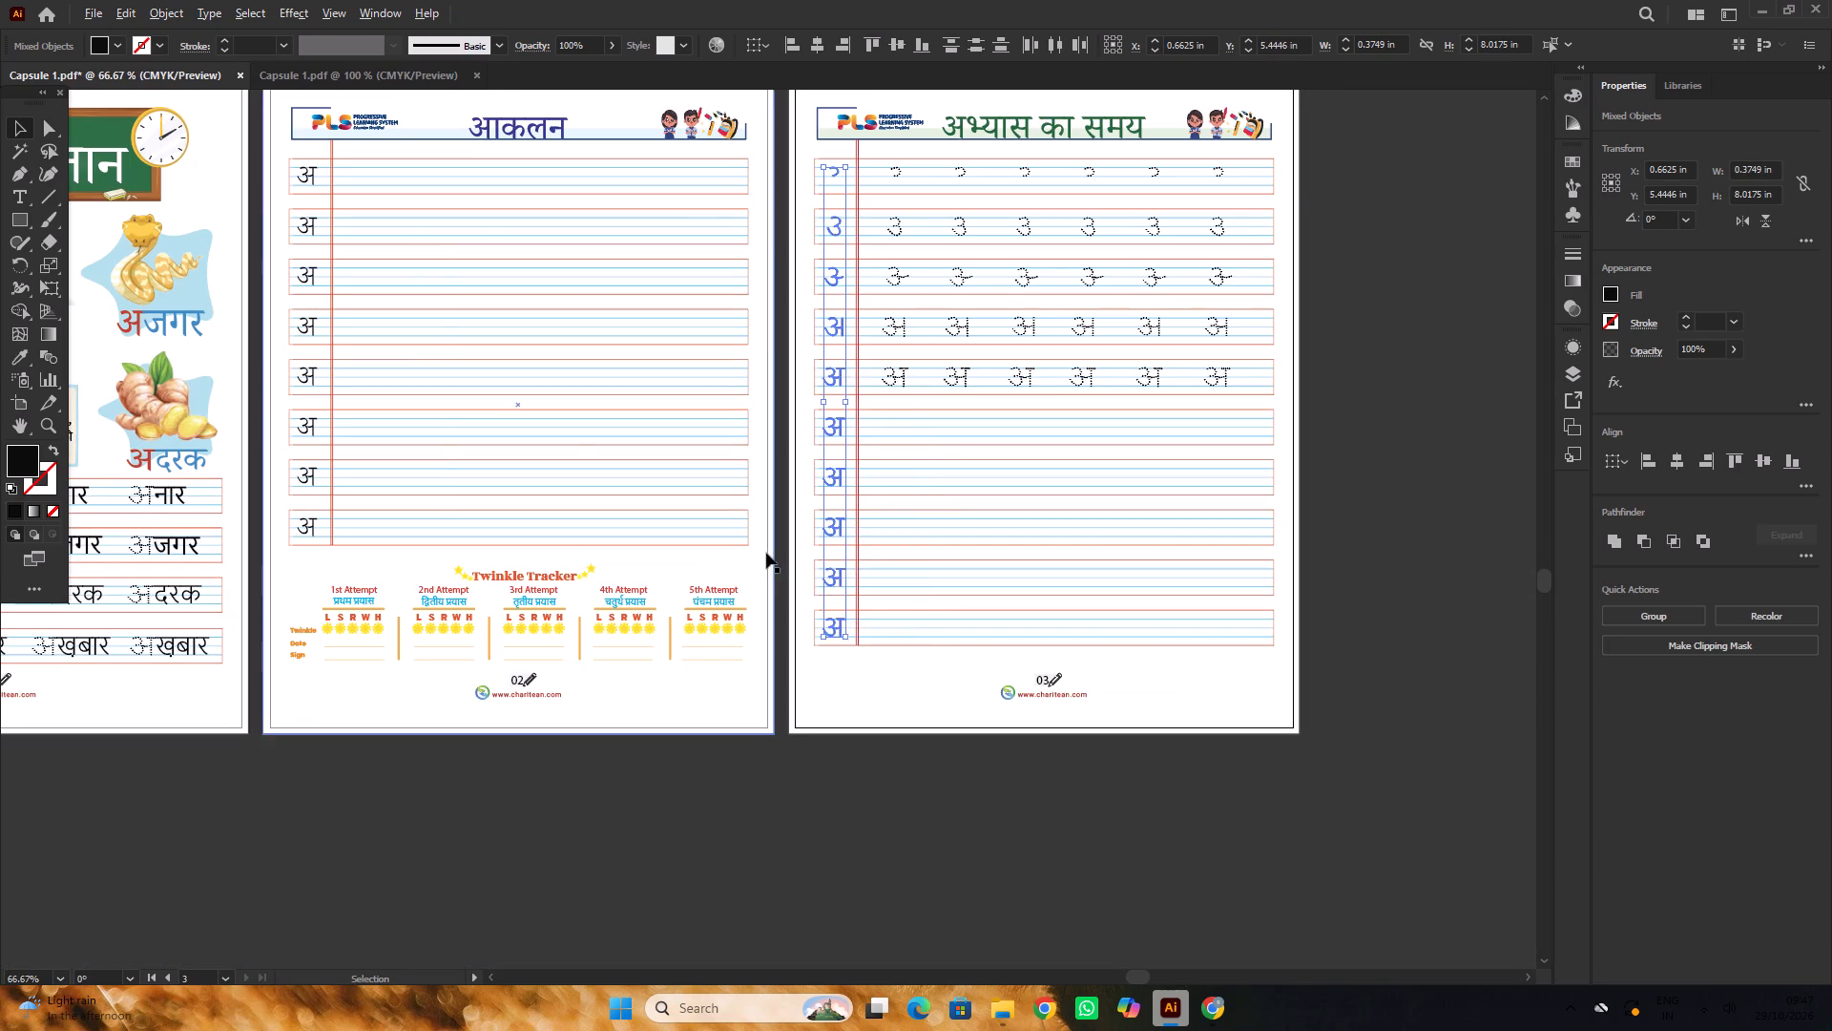
{"action": "scroll", "coordinate": [766, 553], "scroll_direction": "down", "scroll_amount": 1, "text": "alt"}
{"action": "left_click_drag", "start_coordinate": [801, 493], "coordinate": [1094, 499]}
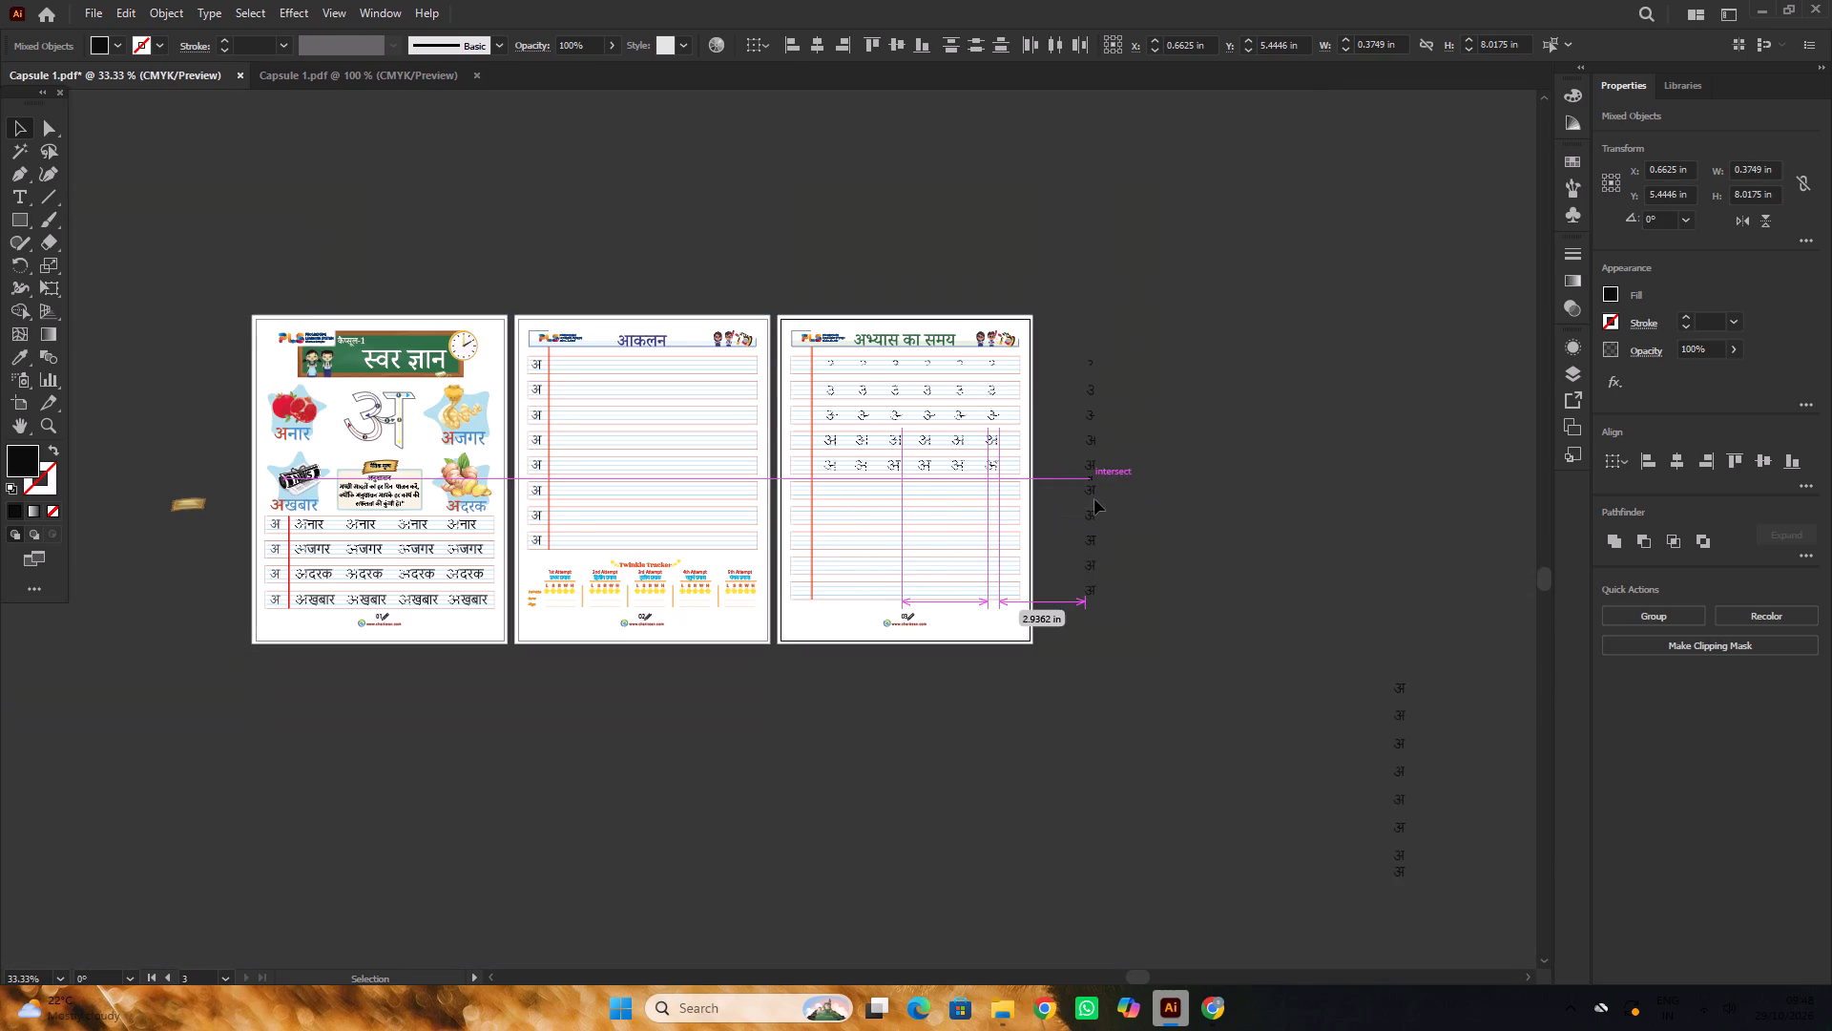
{"action": "left_click_drag", "start_coordinate": [1094, 499], "coordinate": [1080, 499]}
{"action": "left_click", "coordinate": [1187, 516]}
{"action": "scroll", "coordinate": [752, 368], "scroll_direction": "up", "scroll_amount": 1, "text": "alt"}
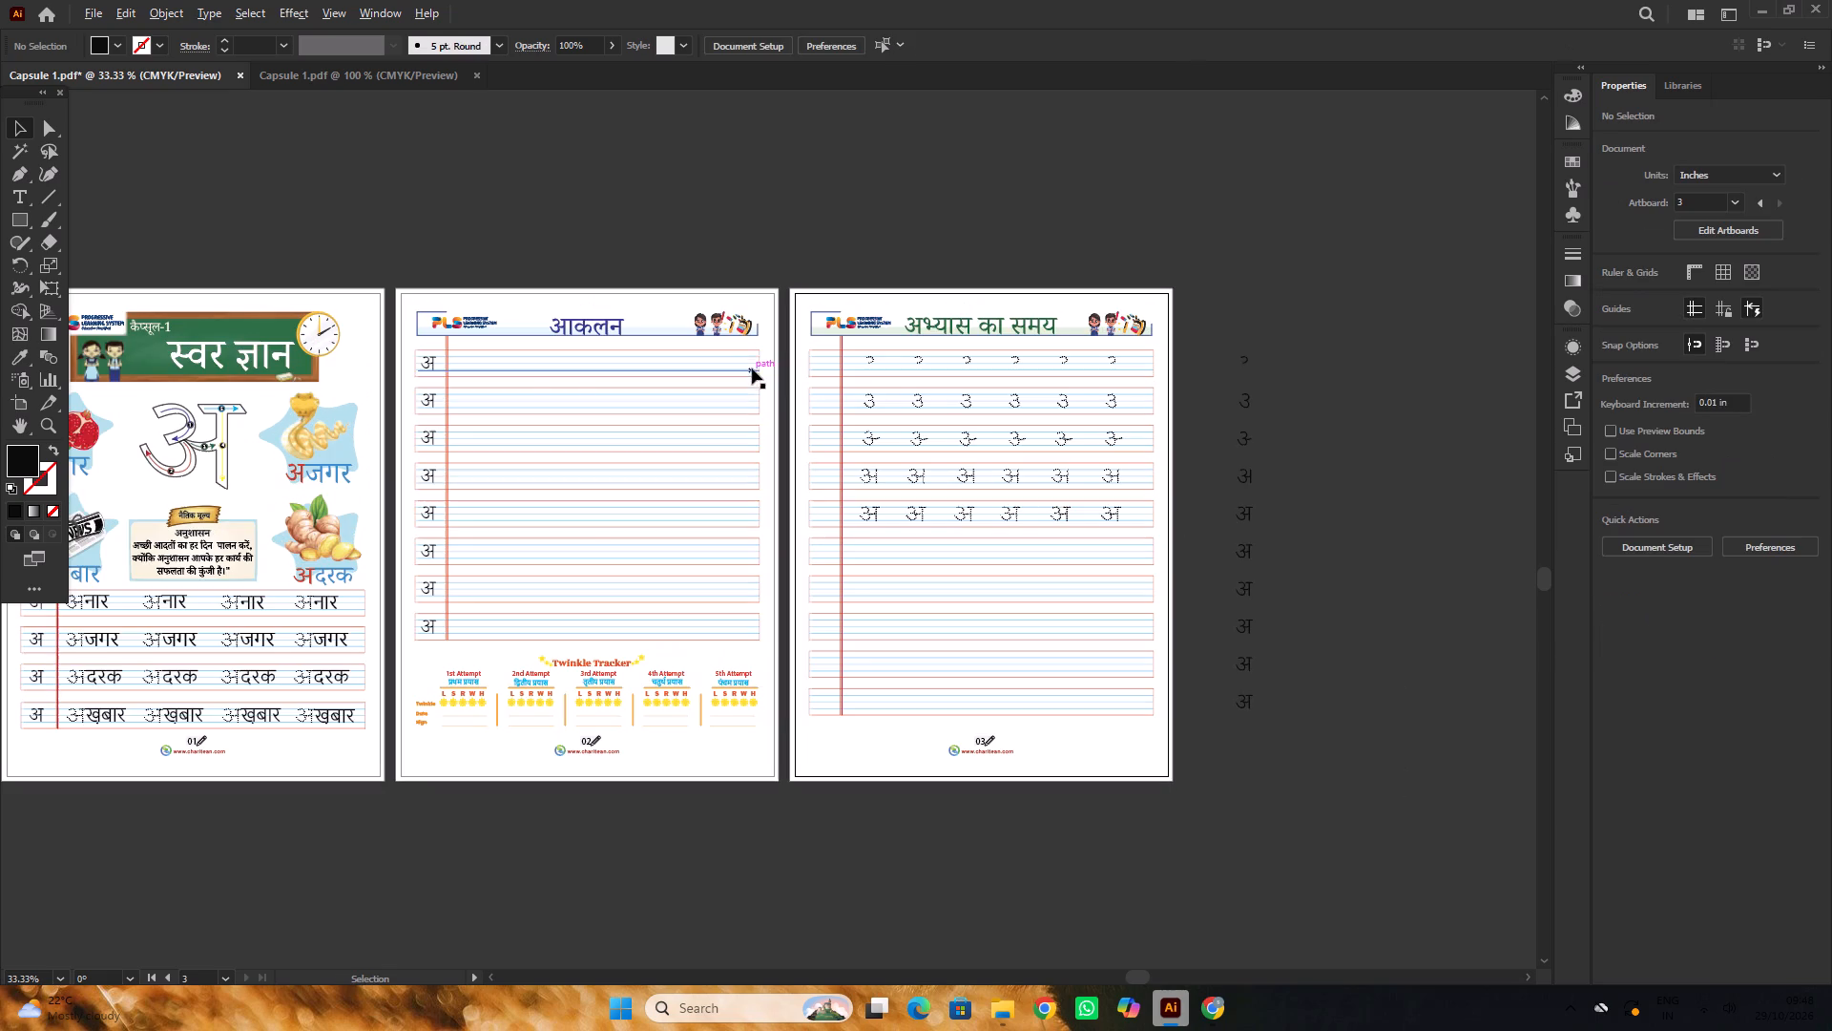
Copy the live अ from page 02's first writing row into the first-column cell of page 03's first row and centre it.
{"action": "left_click_drag", "start_coordinate": [427, 366], "coordinate": [822, 380], "text": "alt"}
{"action": "scroll", "coordinate": [815, 378], "scroll_direction": "up", "scroll_amount": 10, "text": "alt"}
{"action": "scroll", "coordinate": [843, 408], "scroll_direction": "down", "scroll_amount": 2}
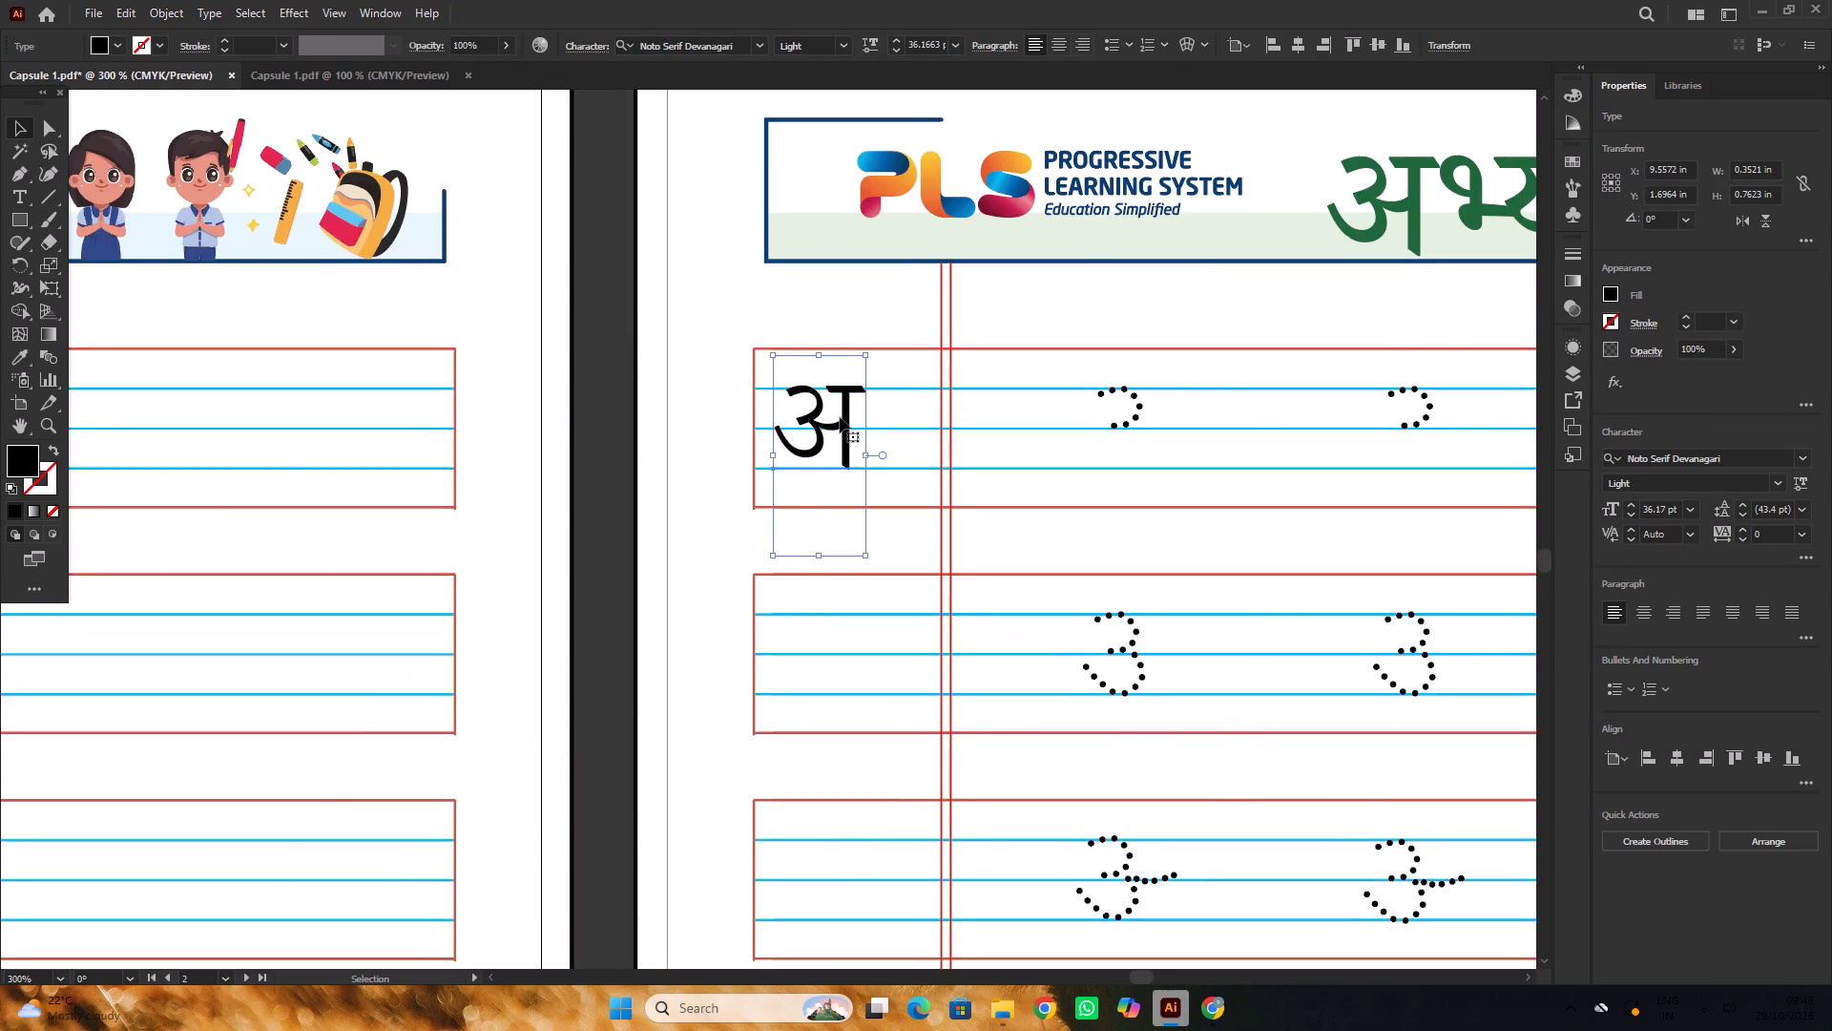
{"action": "scroll", "coordinate": [840, 417], "scroll_direction": "up", "scroll_amount": 1, "text": "alt"}
{"action": "left_click_drag", "start_coordinate": [840, 423], "coordinate": [867, 426]}
{"action": "scroll", "coordinate": [853, 418], "scroll_direction": "down", "scroll_amount": 1, "text": "alt"}
Convert the copied अ in page 03's first row to outlines.
{"action": "key", "text": "ctrl+shift+o"}
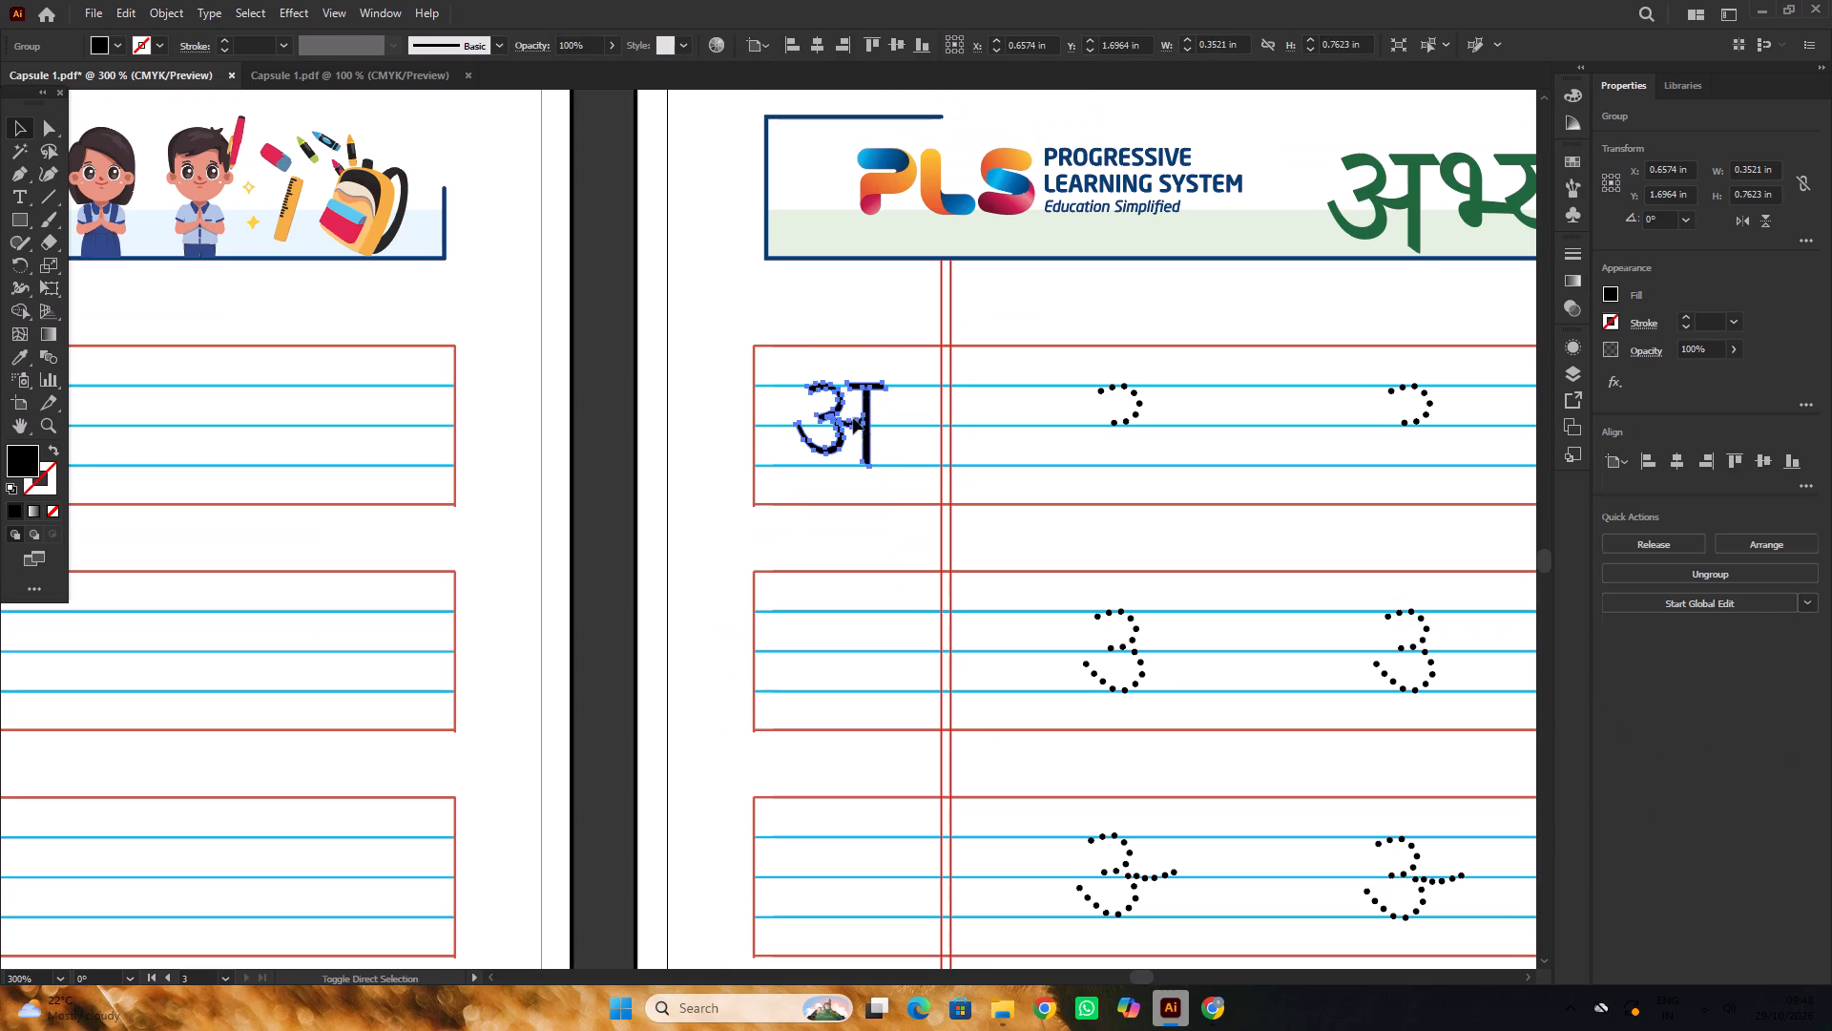
{"action": "left_click", "coordinate": [605, 411]}
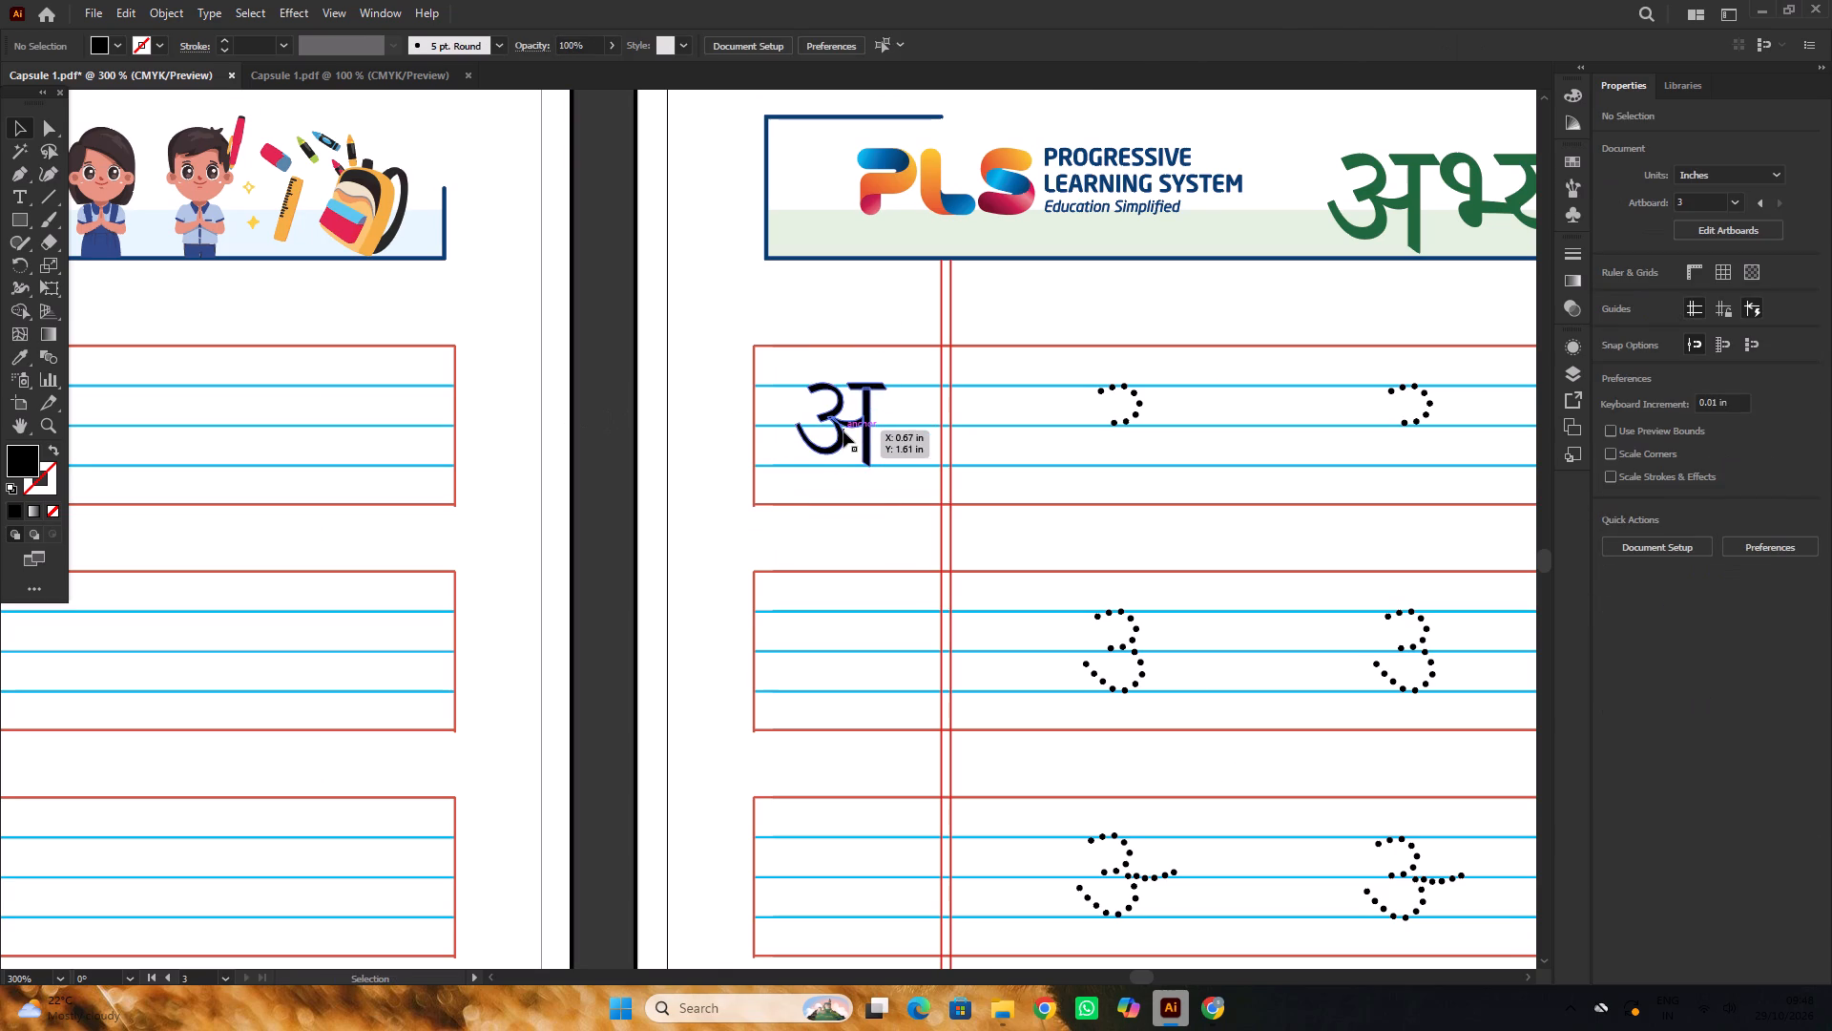
Delete the lower curve, connecting stroke, vertical stem and top bar of the outlined अ, keeping only its upper curve.
{"action": "left_click", "coordinate": [843, 431]}
{"action": "double_click", "coordinate": [842, 435]}
{"action": "left_click", "coordinate": [842, 435]}
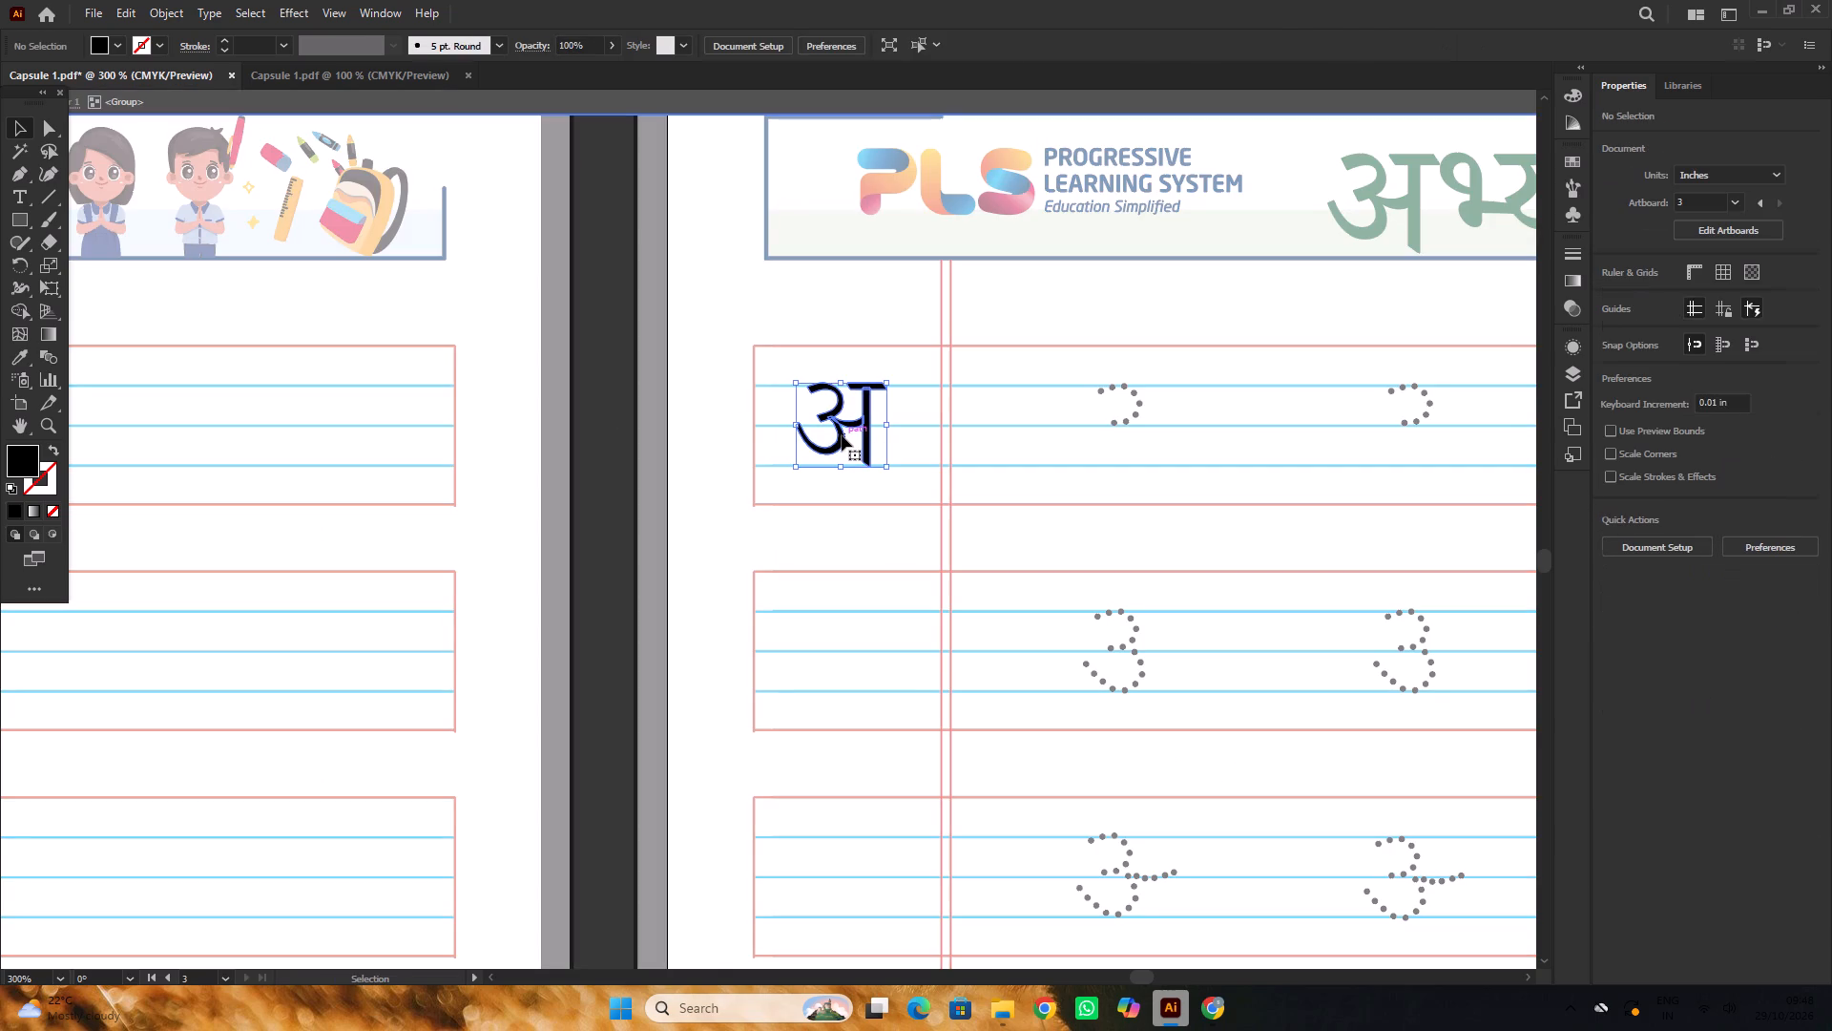
{"action": "triple_click", "coordinate": [842, 435]}
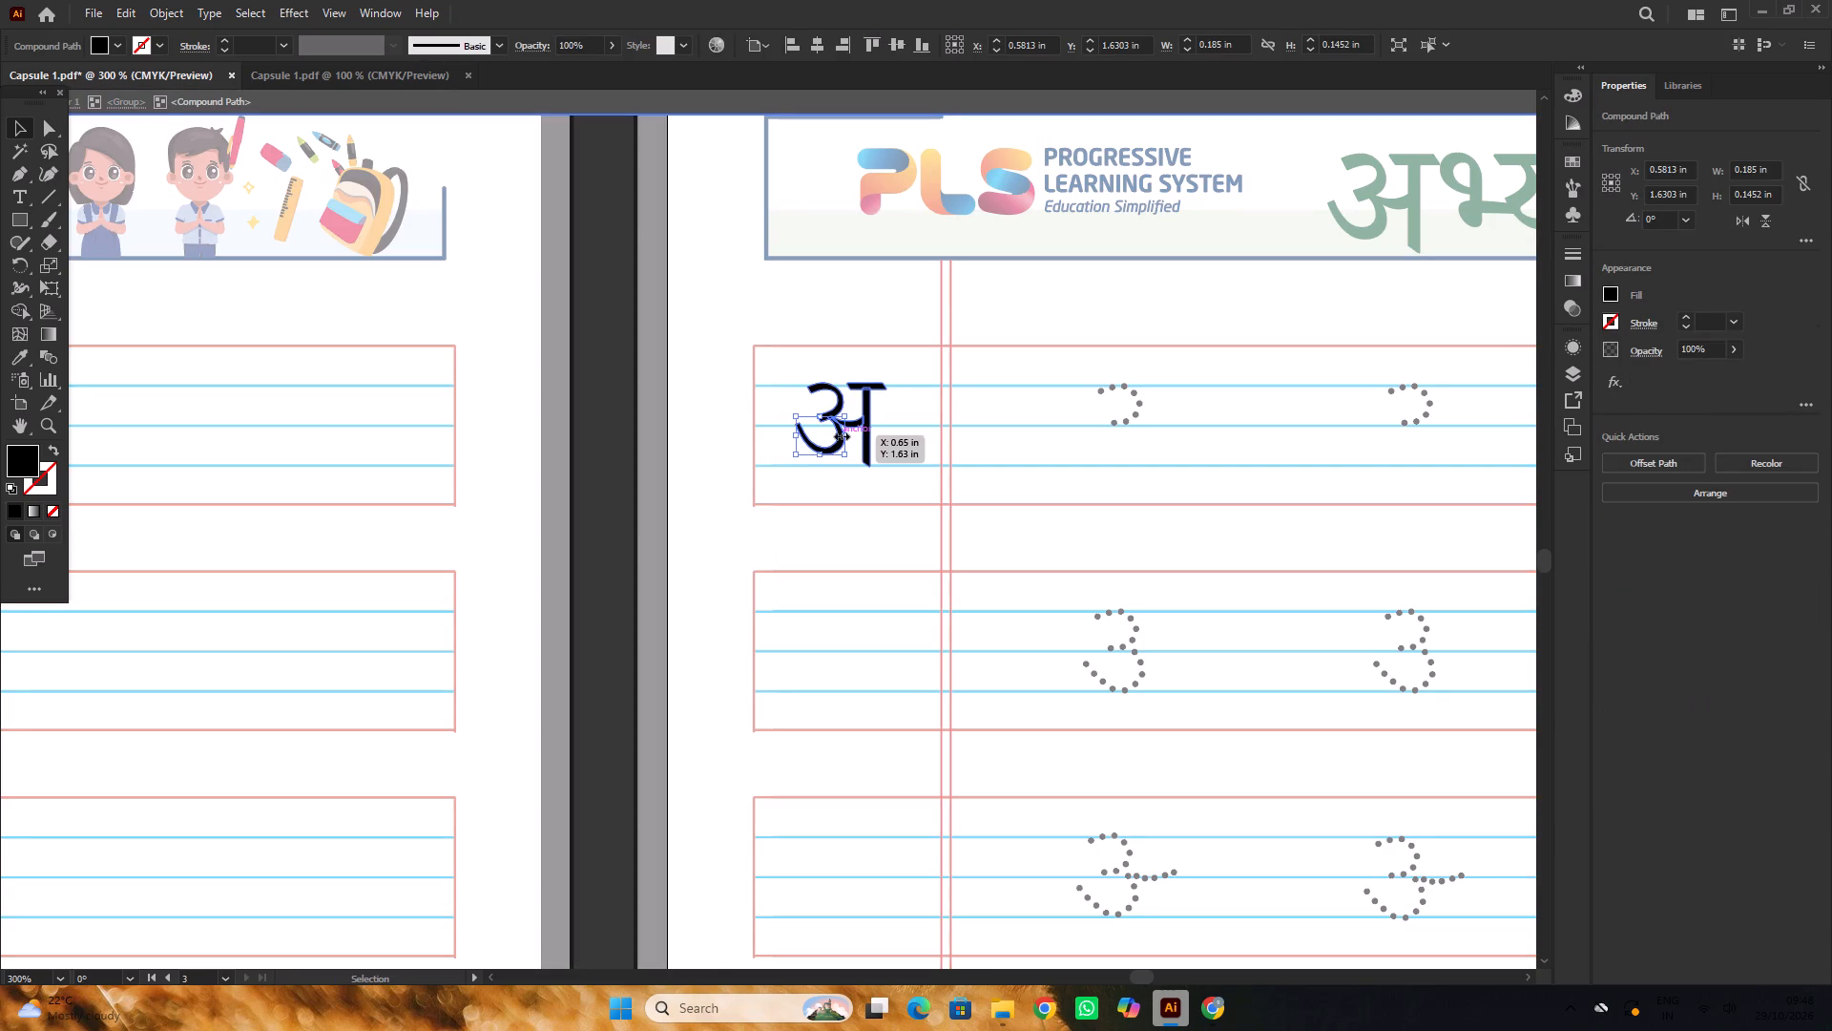
{"action": "key", "text": "Delete"}
{"action": "left_click", "coordinate": [849, 425]}
{"action": "key", "text": "Delete"}
{"action": "left_click", "coordinate": [864, 419]}
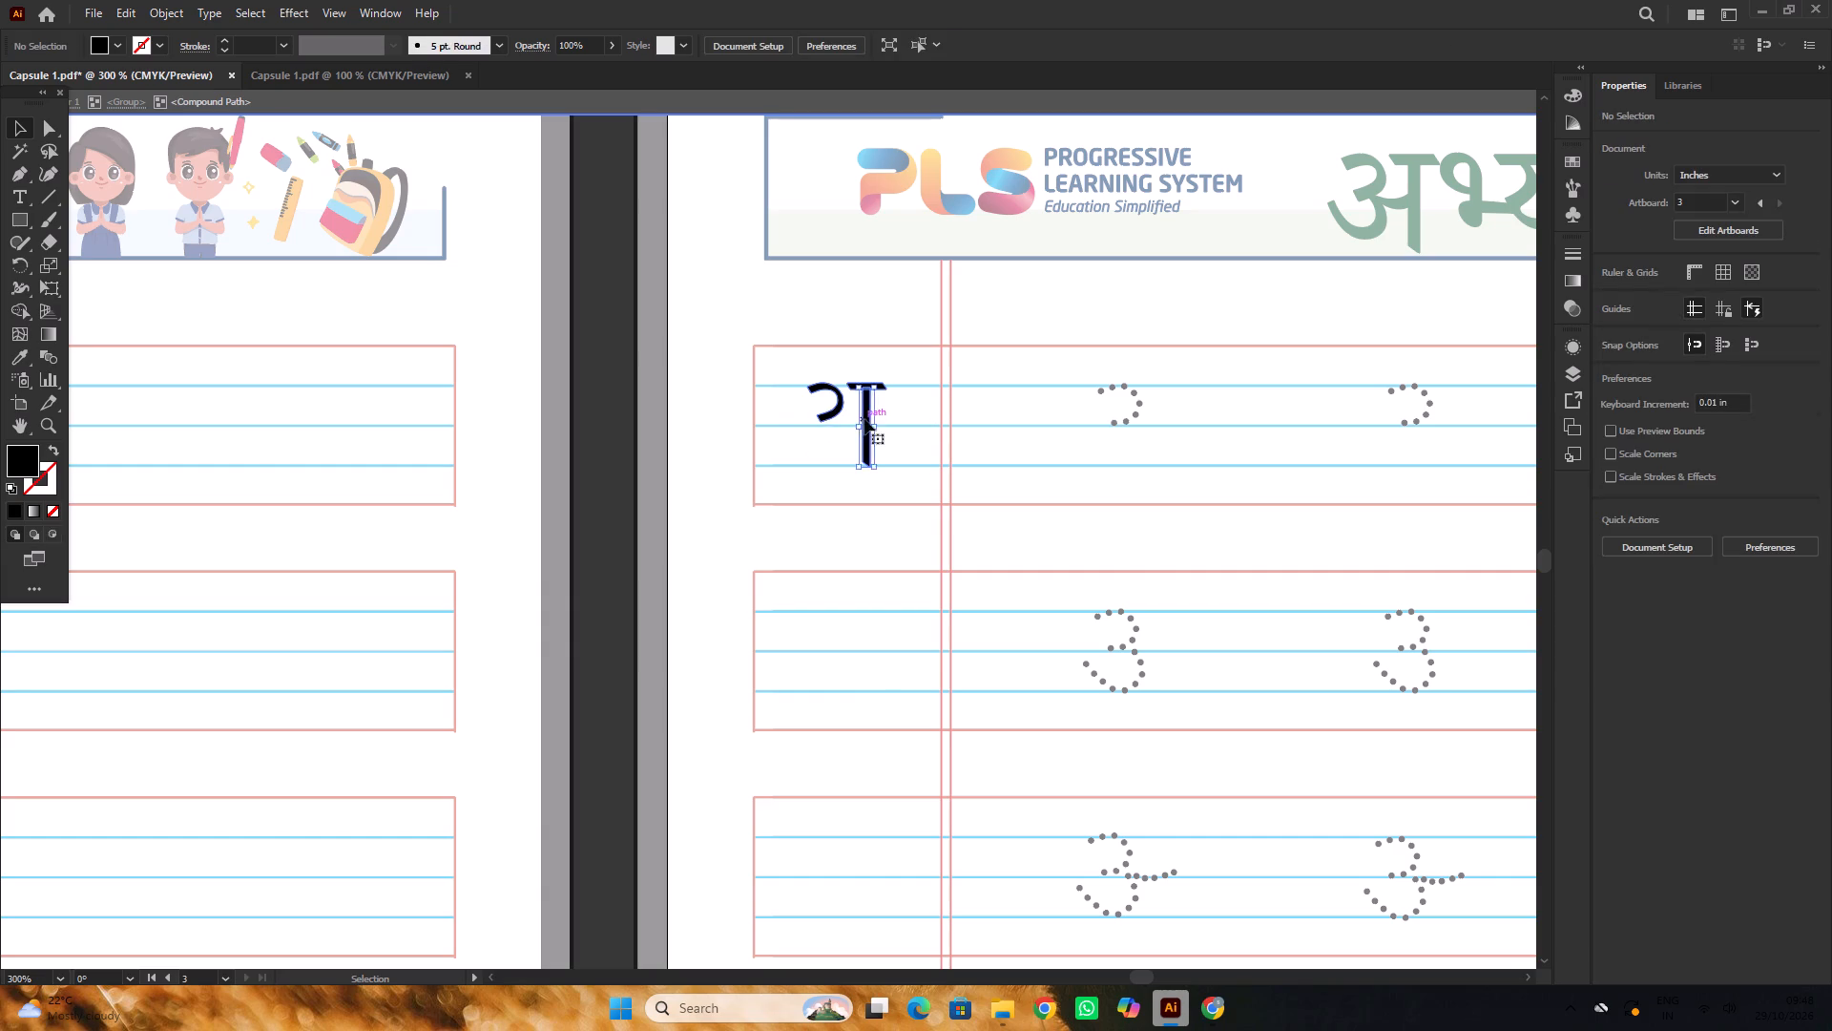
{"action": "key", "text": "Delete"}
{"action": "left_click", "coordinate": [874, 387]}
{"action": "key", "text": "Delete"}
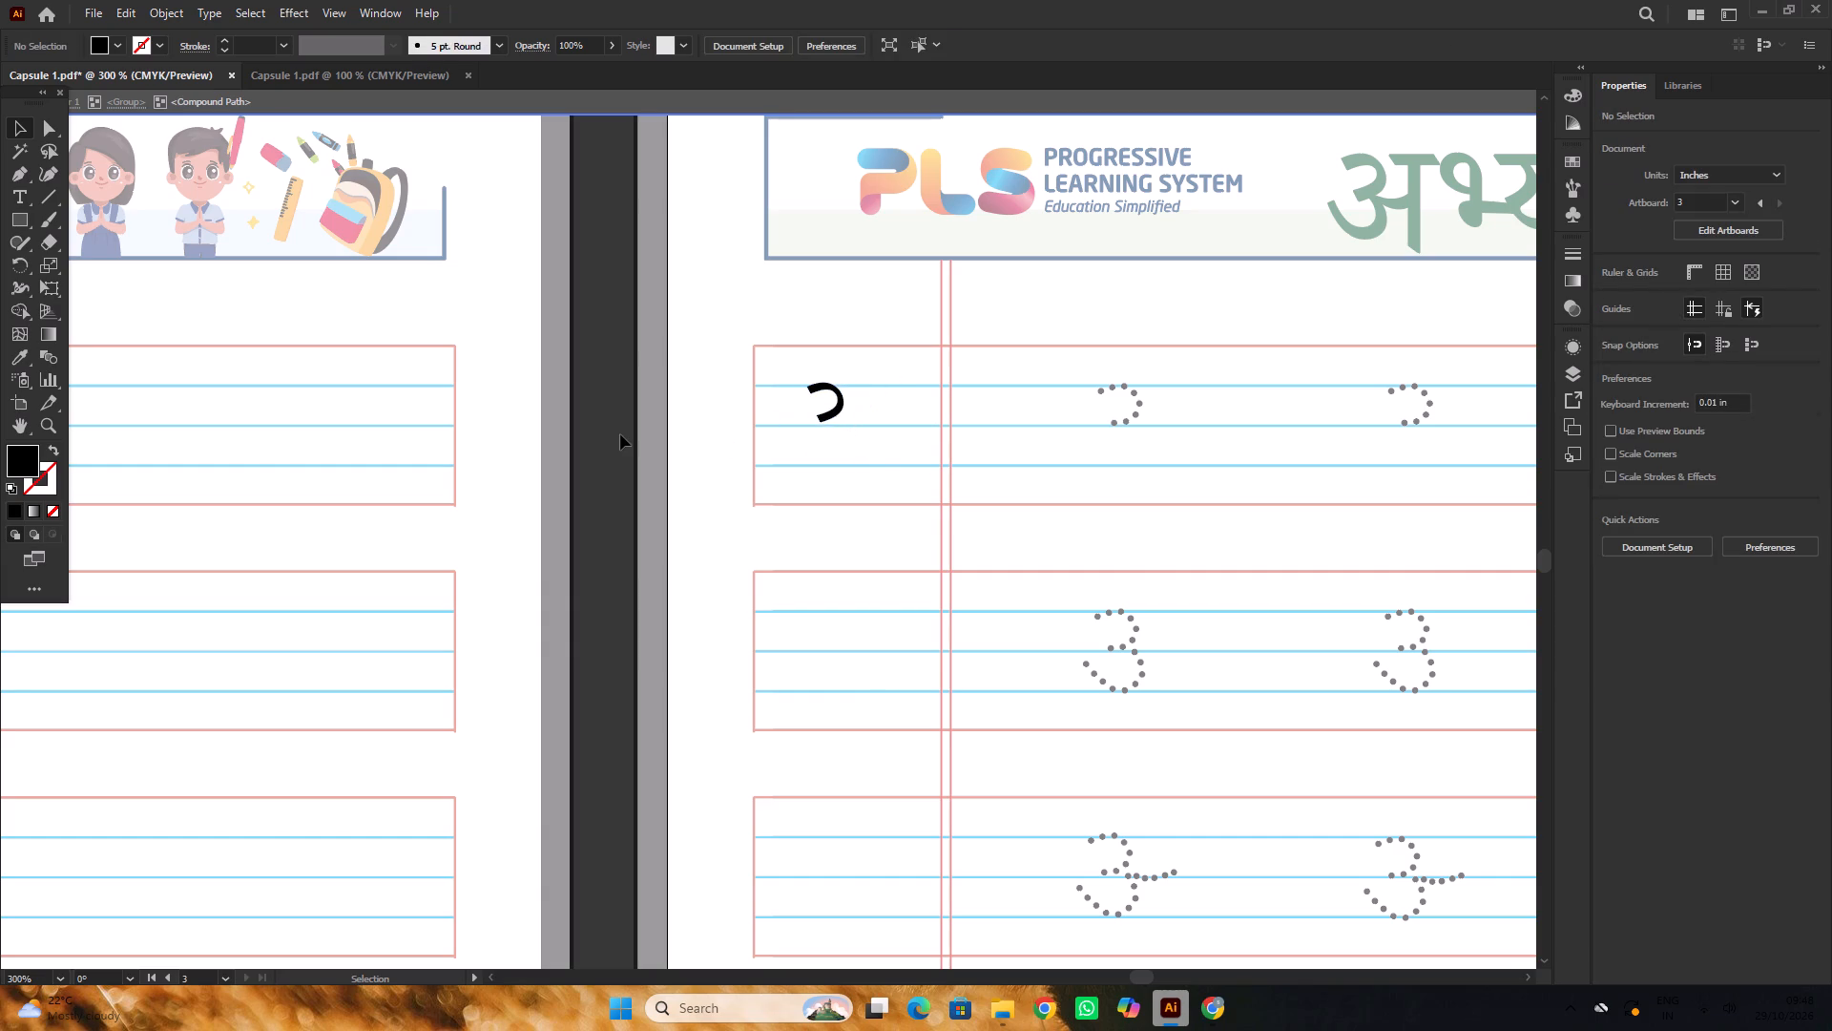
{"action": "triple_click", "coordinate": [620, 433]}
Shift the remaining upper-curve stroke slightly to fit within the first-column cell of page 03's first row.
{"action": "scroll", "coordinate": [815, 410], "scroll_direction": "up", "scroll_amount": 1, "text": "alt"}
{"action": "left_click_drag", "start_coordinate": [847, 406], "coordinate": [861, 410]}
{"action": "scroll", "coordinate": [805, 378], "scroll_direction": "down", "scroll_amount": 6, "text": "alt"}
{"action": "scroll", "coordinate": [804, 378], "scroll_direction": "up", "scroll_amount": 3}
{"action": "left_click", "coordinate": [844, 292]}
{"action": "scroll", "coordinate": [844, 292], "scroll_direction": "down", "scroll_amount": 3}
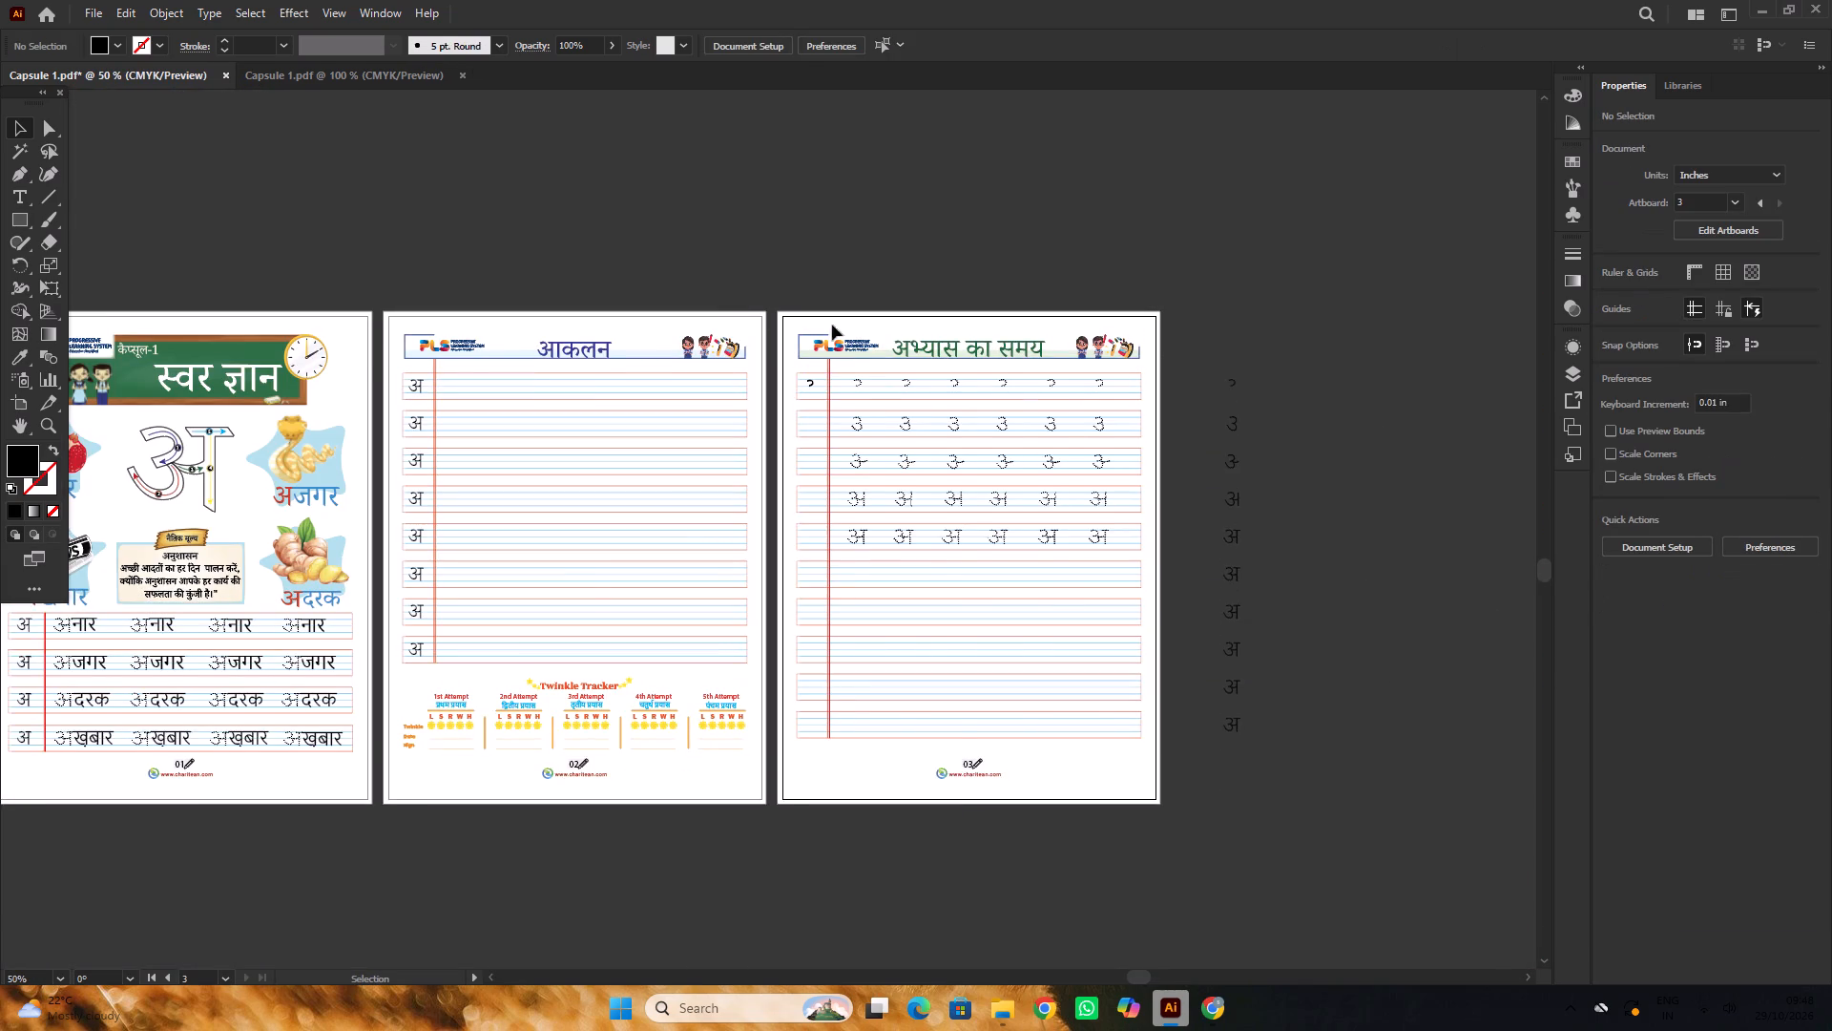
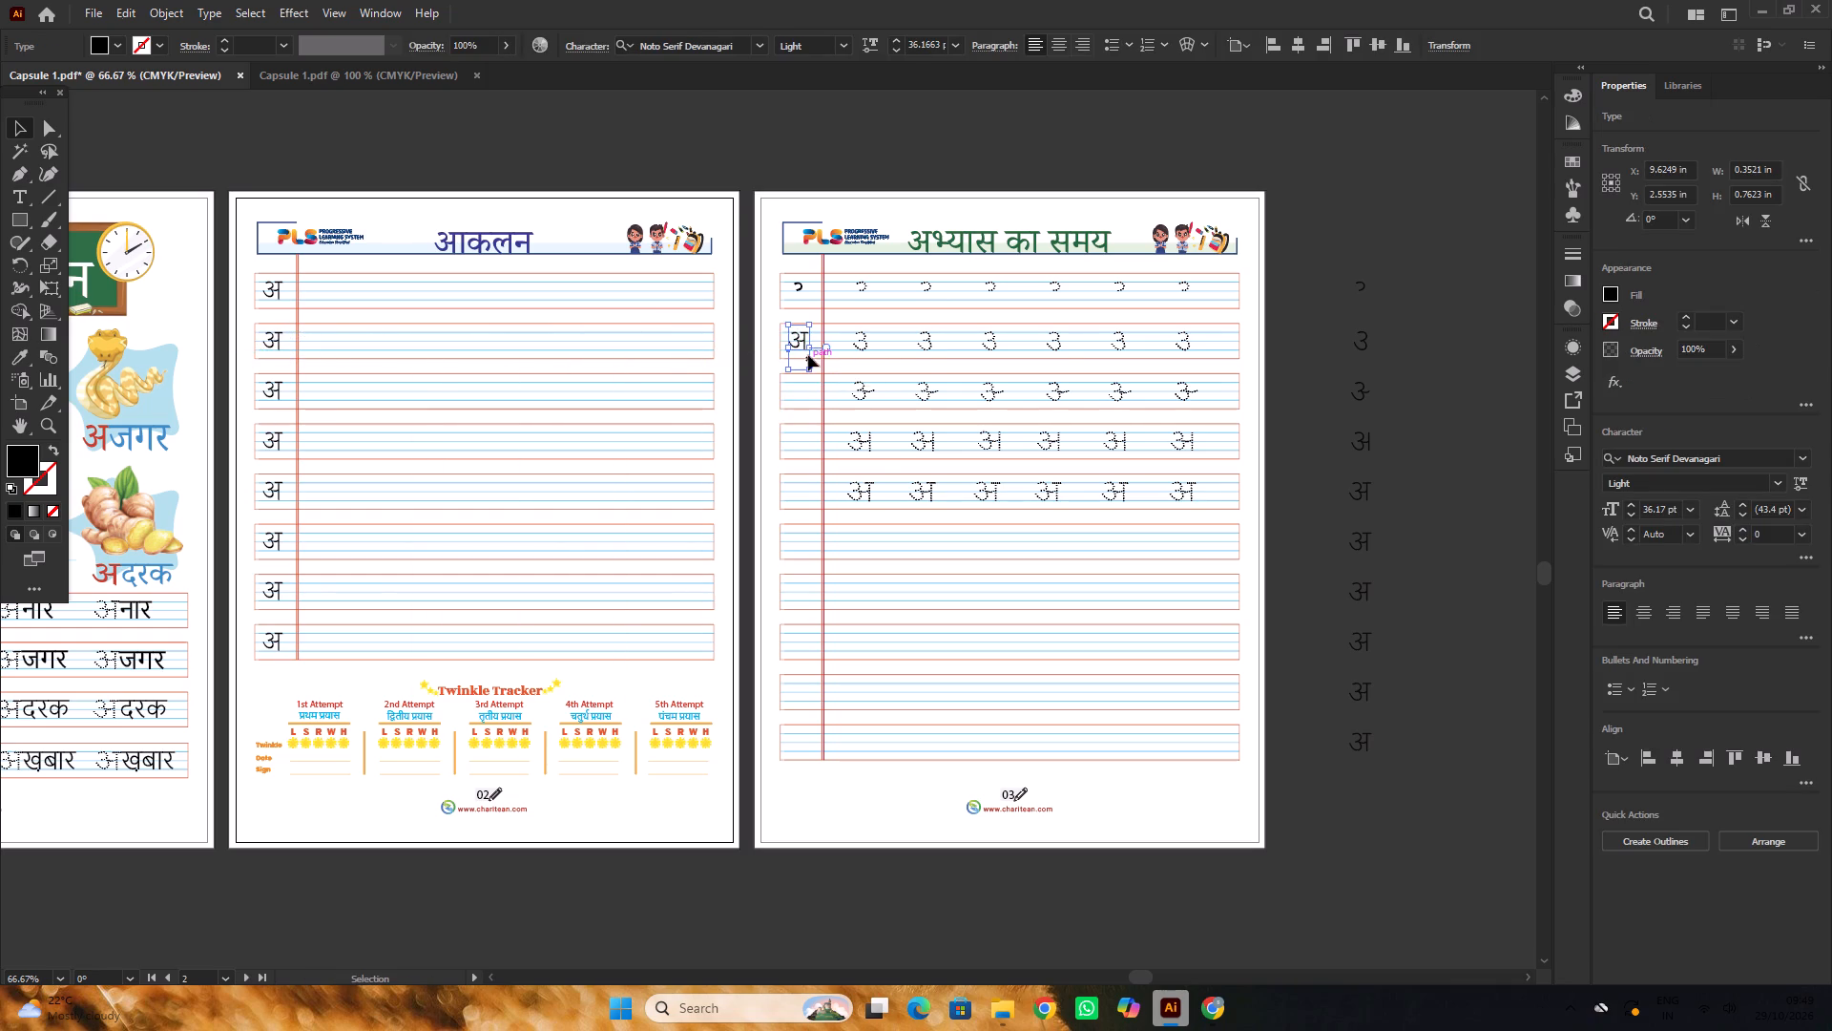
Convert the copied अ in the first-column cell of page 03's second row to outlines.
{"action": "scroll", "coordinate": [808, 354], "scroll_direction": "up", "scroll_amount": 3, "text": "alt"}
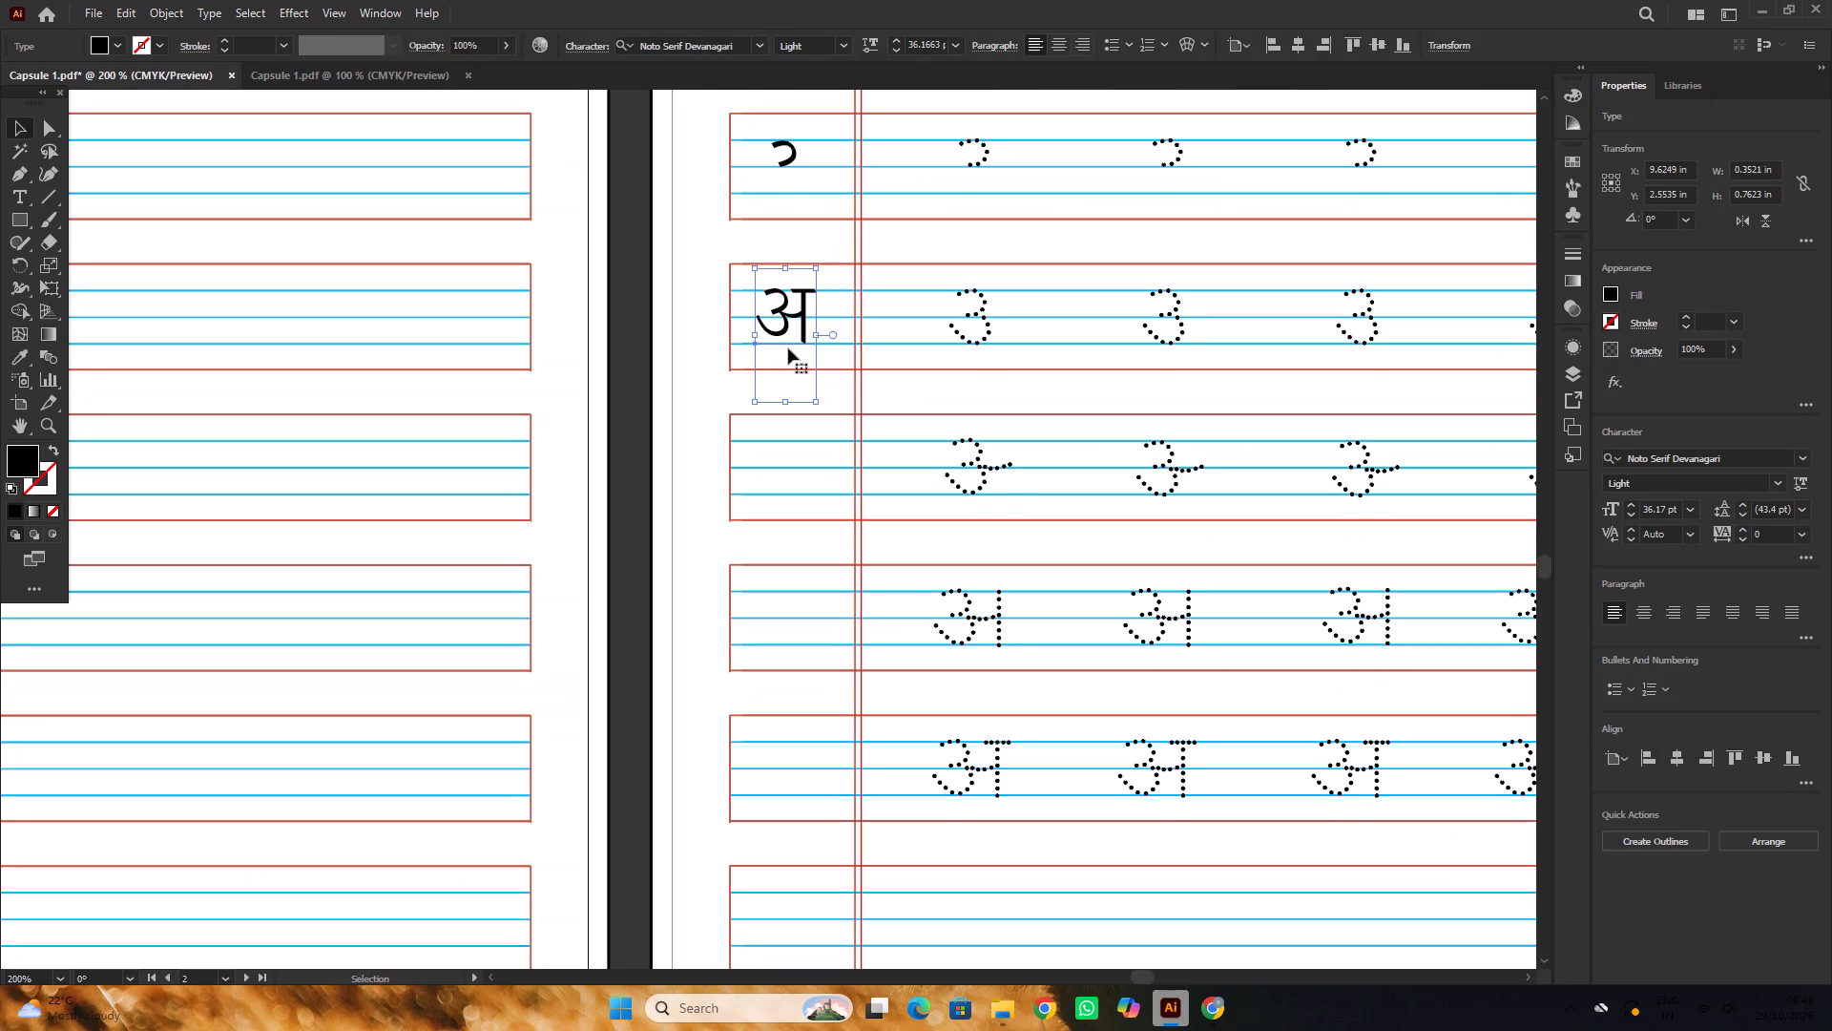
{"action": "scroll", "coordinate": [788, 348], "scroll_direction": "up", "scroll_amount": 3}
{"action": "scroll", "coordinate": [797, 342], "scroll_direction": "down", "scroll_amount": 1, "text": "alt"}
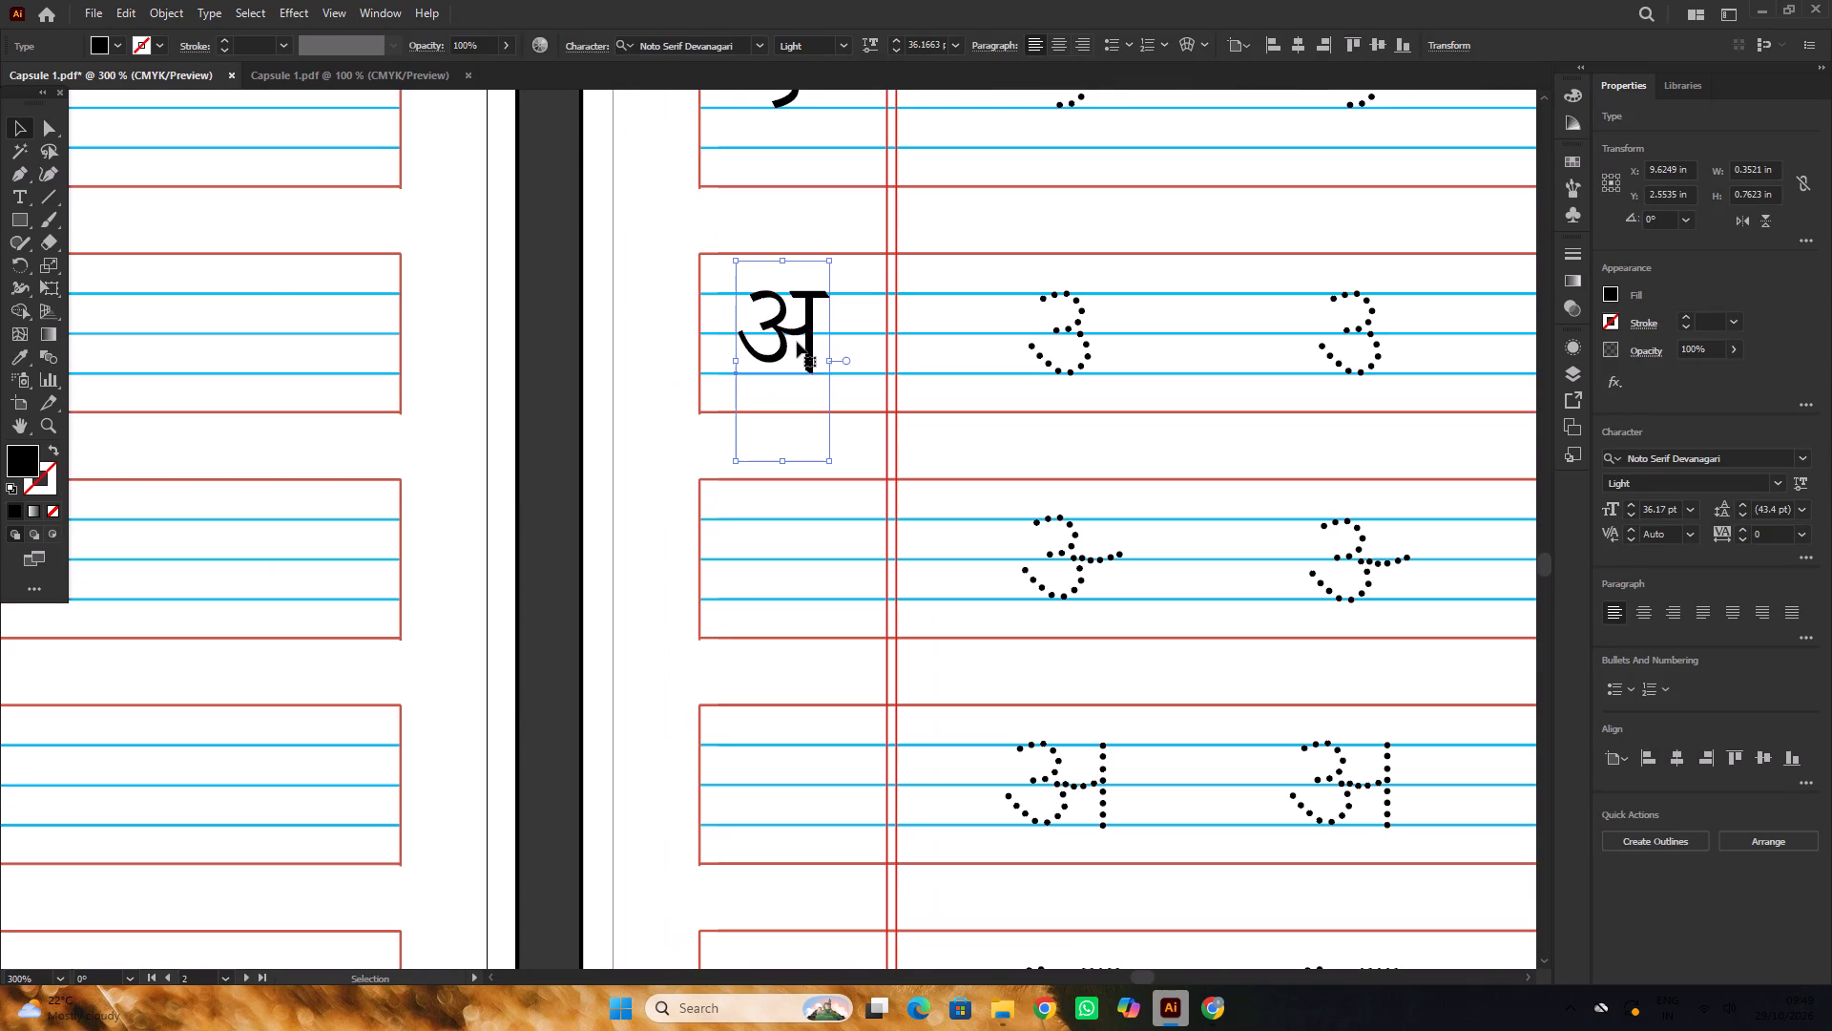
{"action": "key", "text": "ctrl+shift+o"}
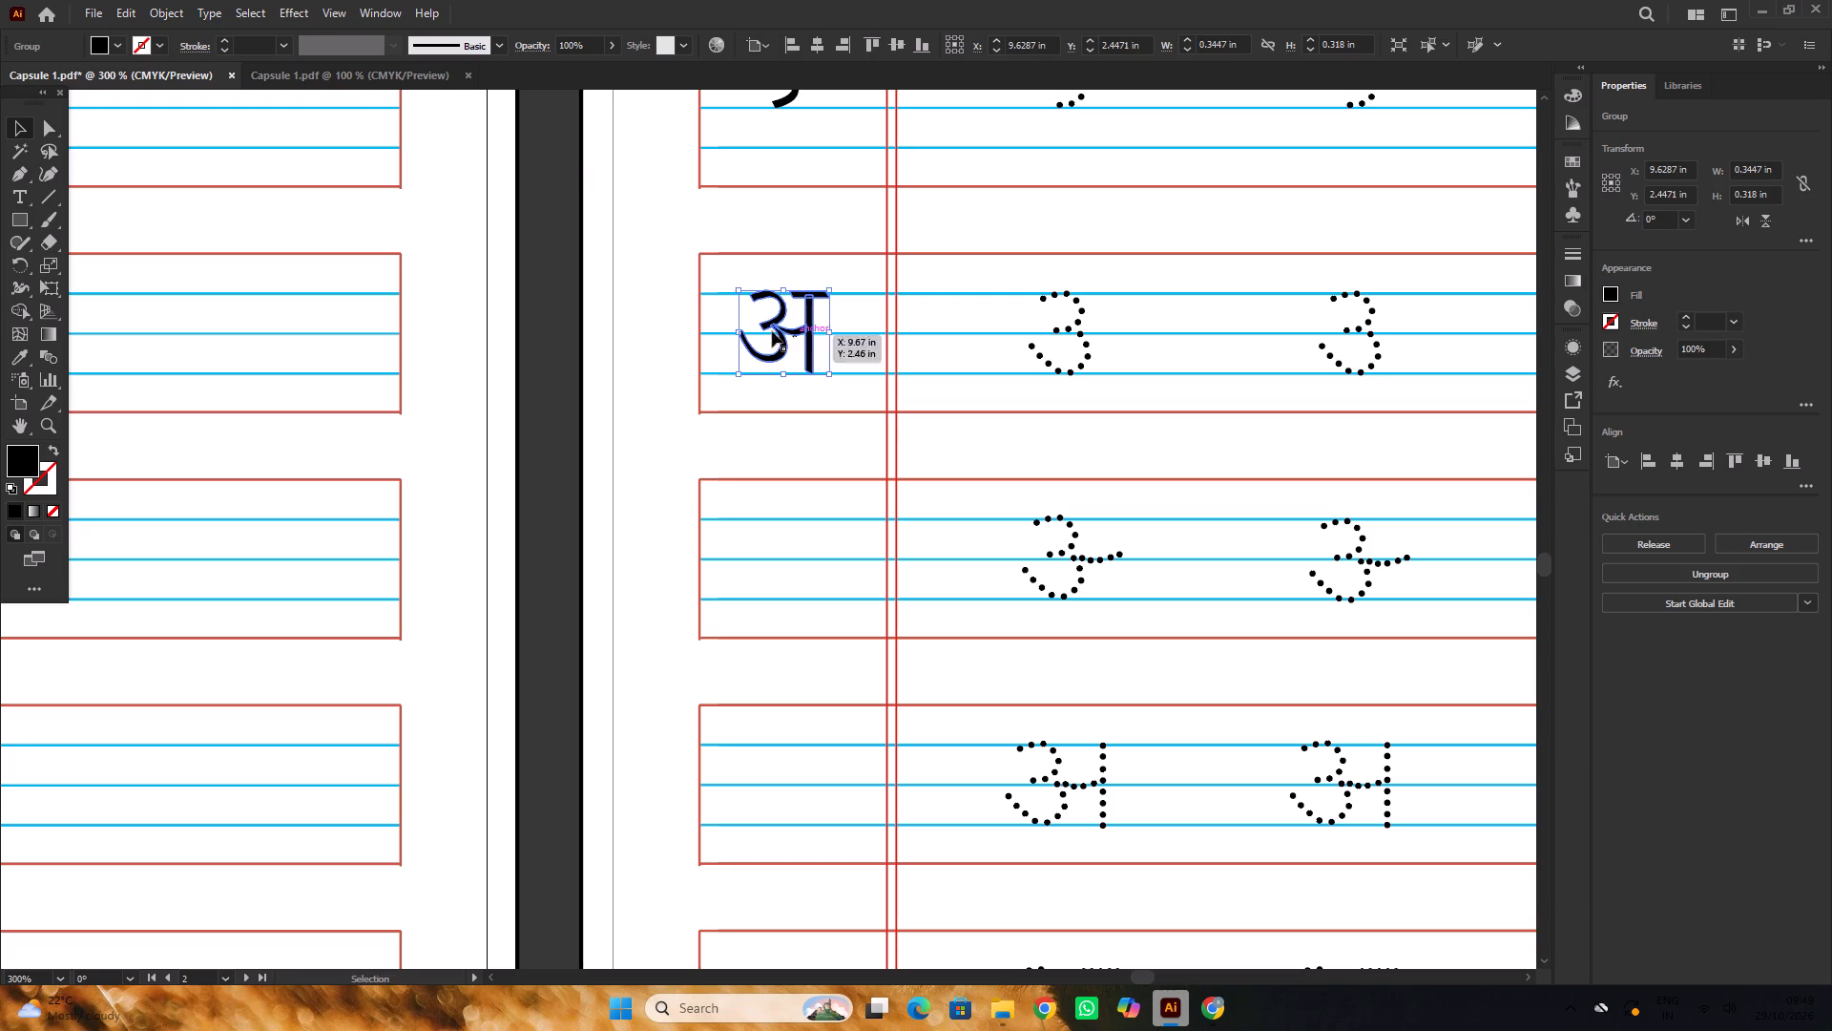
{"action": "left_click", "coordinate": [555, 357]}
Delete the connecting stroke, vertical stem and top bar of the second row's outlined अ, keeping its upper and lower curves.
{"action": "scroll", "coordinate": [793, 332], "scroll_direction": "up", "scroll_amount": 2, "text": "alt"}
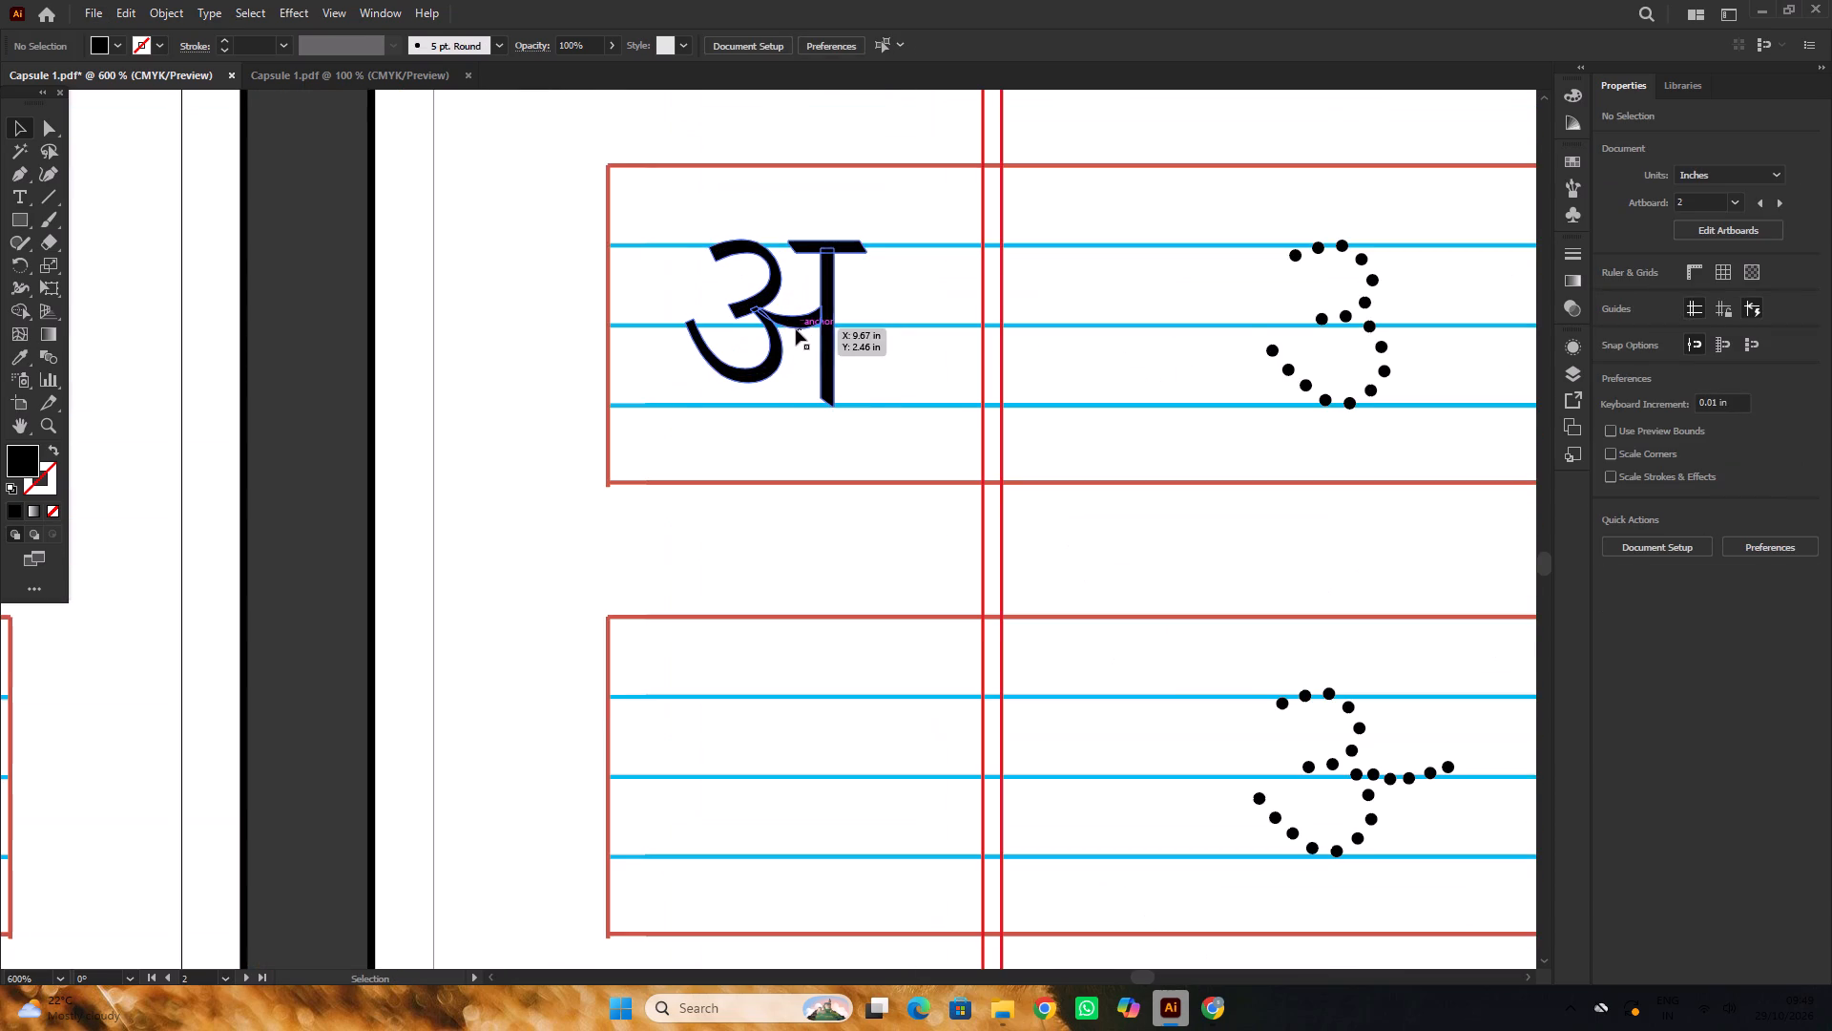
{"action": "double_click", "coordinate": [796, 329]}
{"action": "left_click", "coordinate": [796, 329]}
{"action": "triple_click", "coordinate": [798, 326]}
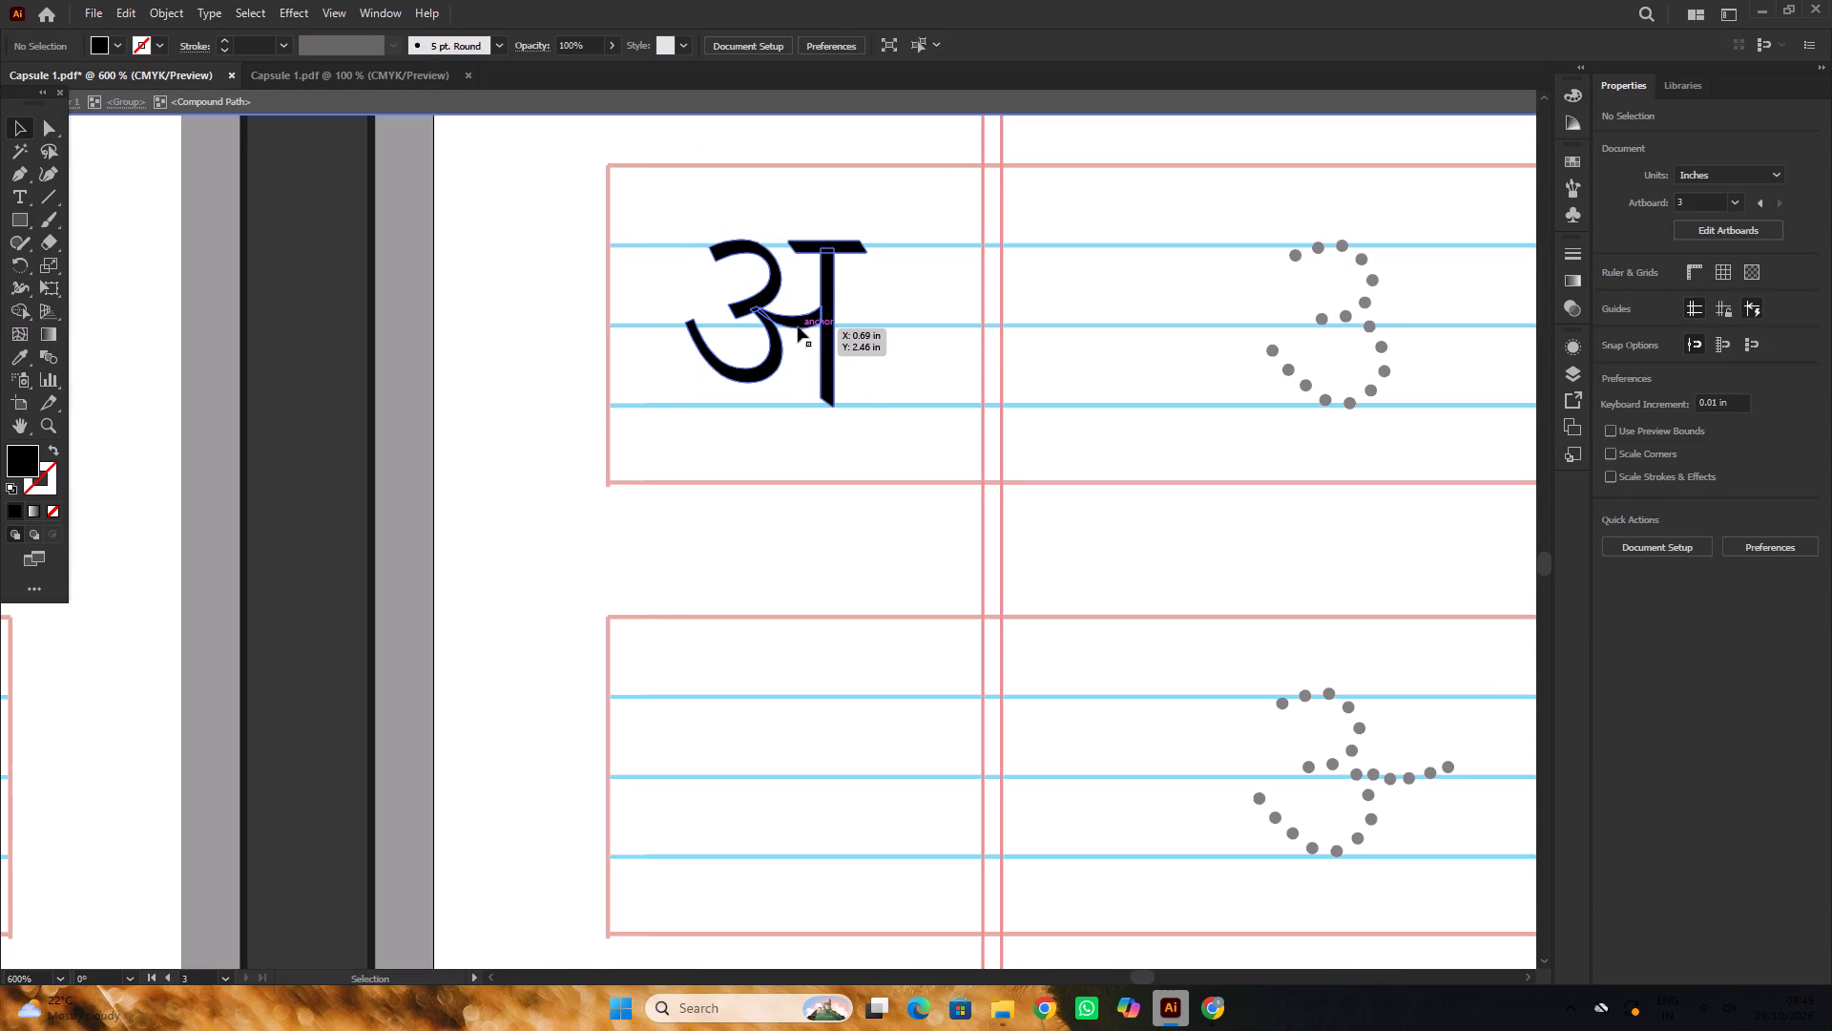
{"action": "key", "text": "Delete"}
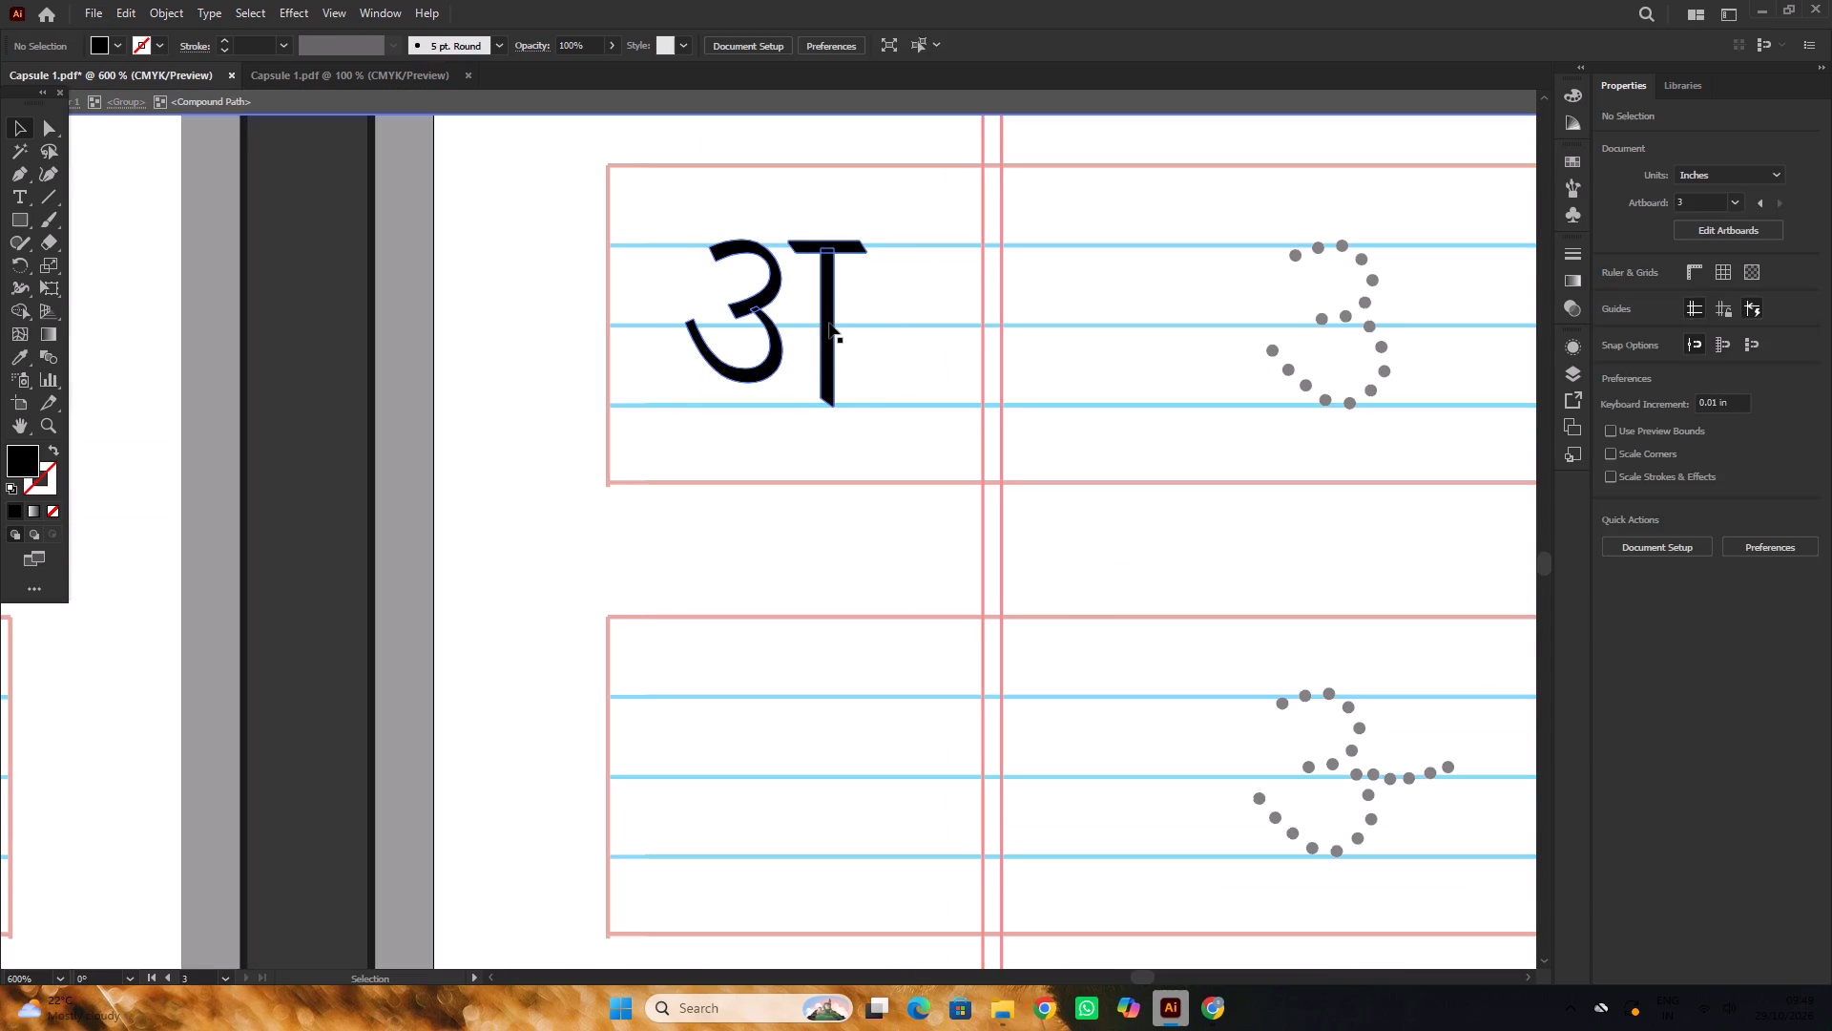
{"action": "left_click", "coordinate": [829, 323]}
{"action": "key", "text": "Delete"}
{"action": "left_click", "coordinate": [835, 246]}
{"action": "key", "text": "Delete"}
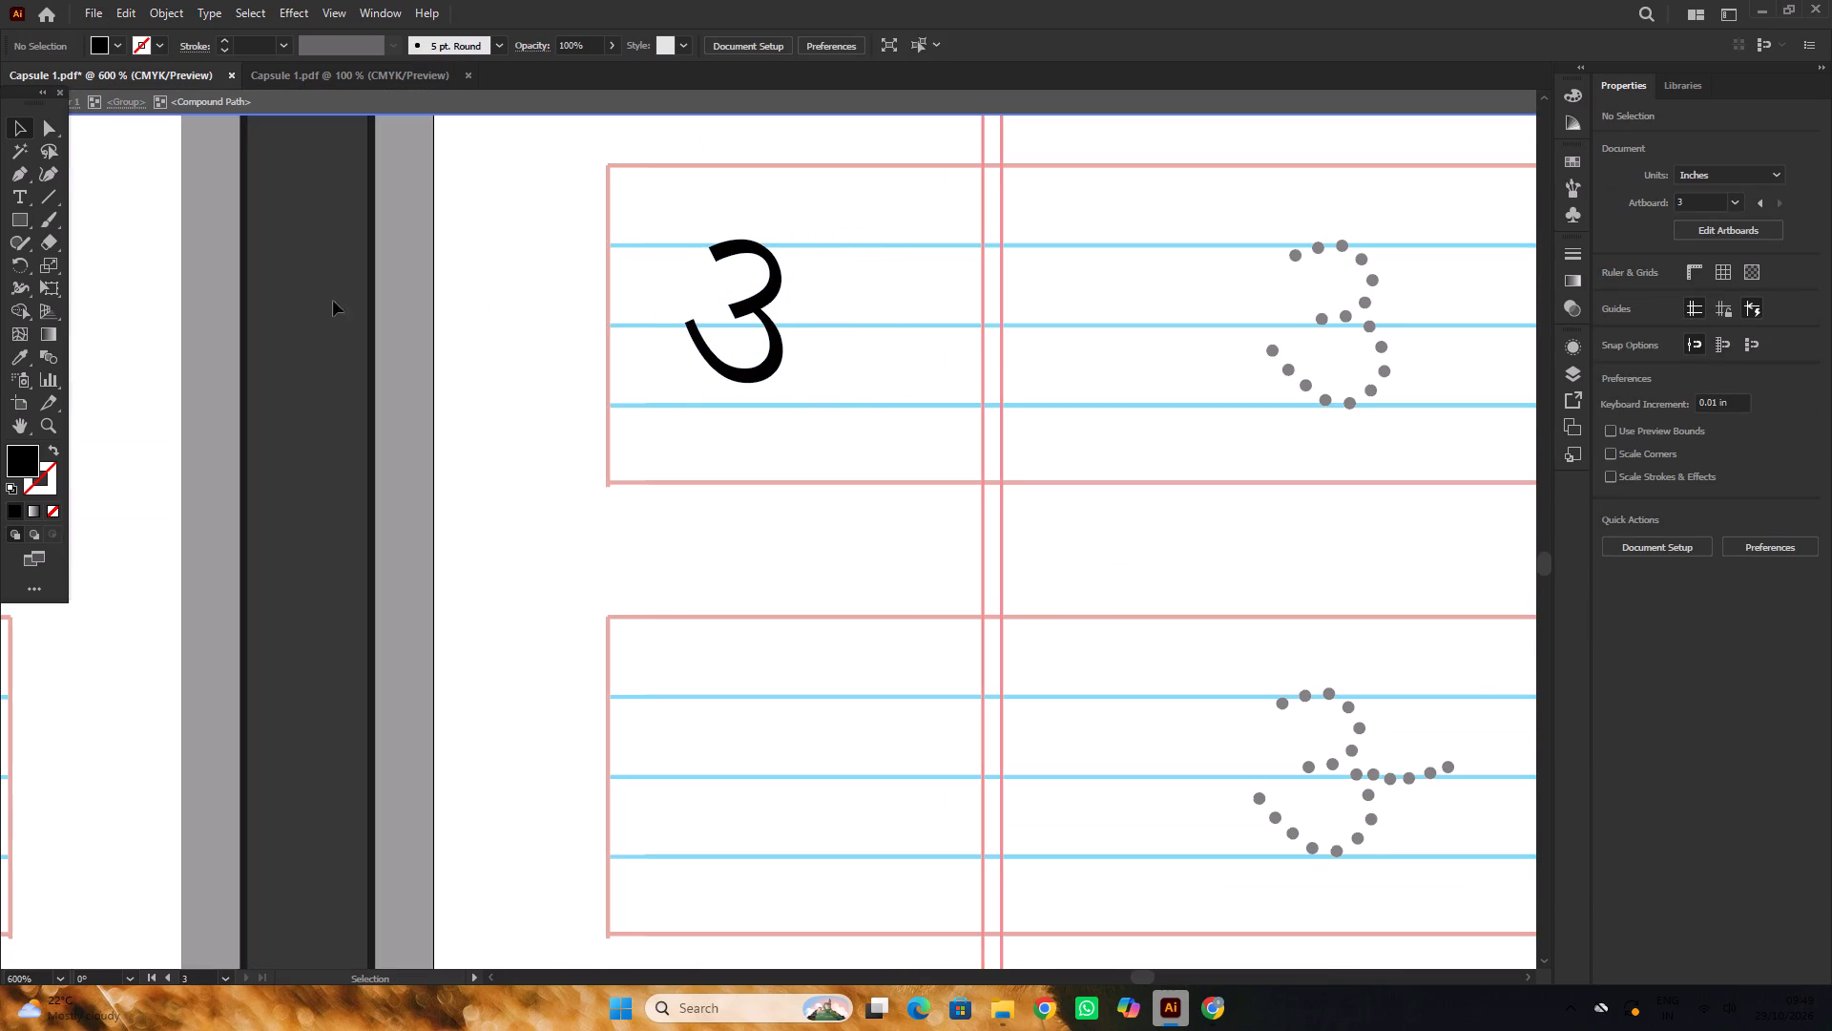
{"action": "triple_click", "coordinate": [289, 277]}
Shift the remaining two-curve shape slightly to centre it in the first-column cell of page 03's second row.
{"action": "scroll", "coordinate": [843, 353], "scroll_direction": "down", "scroll_amount": 3, "text": "alt"}
{"action": "scroll", "coordinate": [839, 347], "scroll_direction": "up", "scroll_amount": 3}
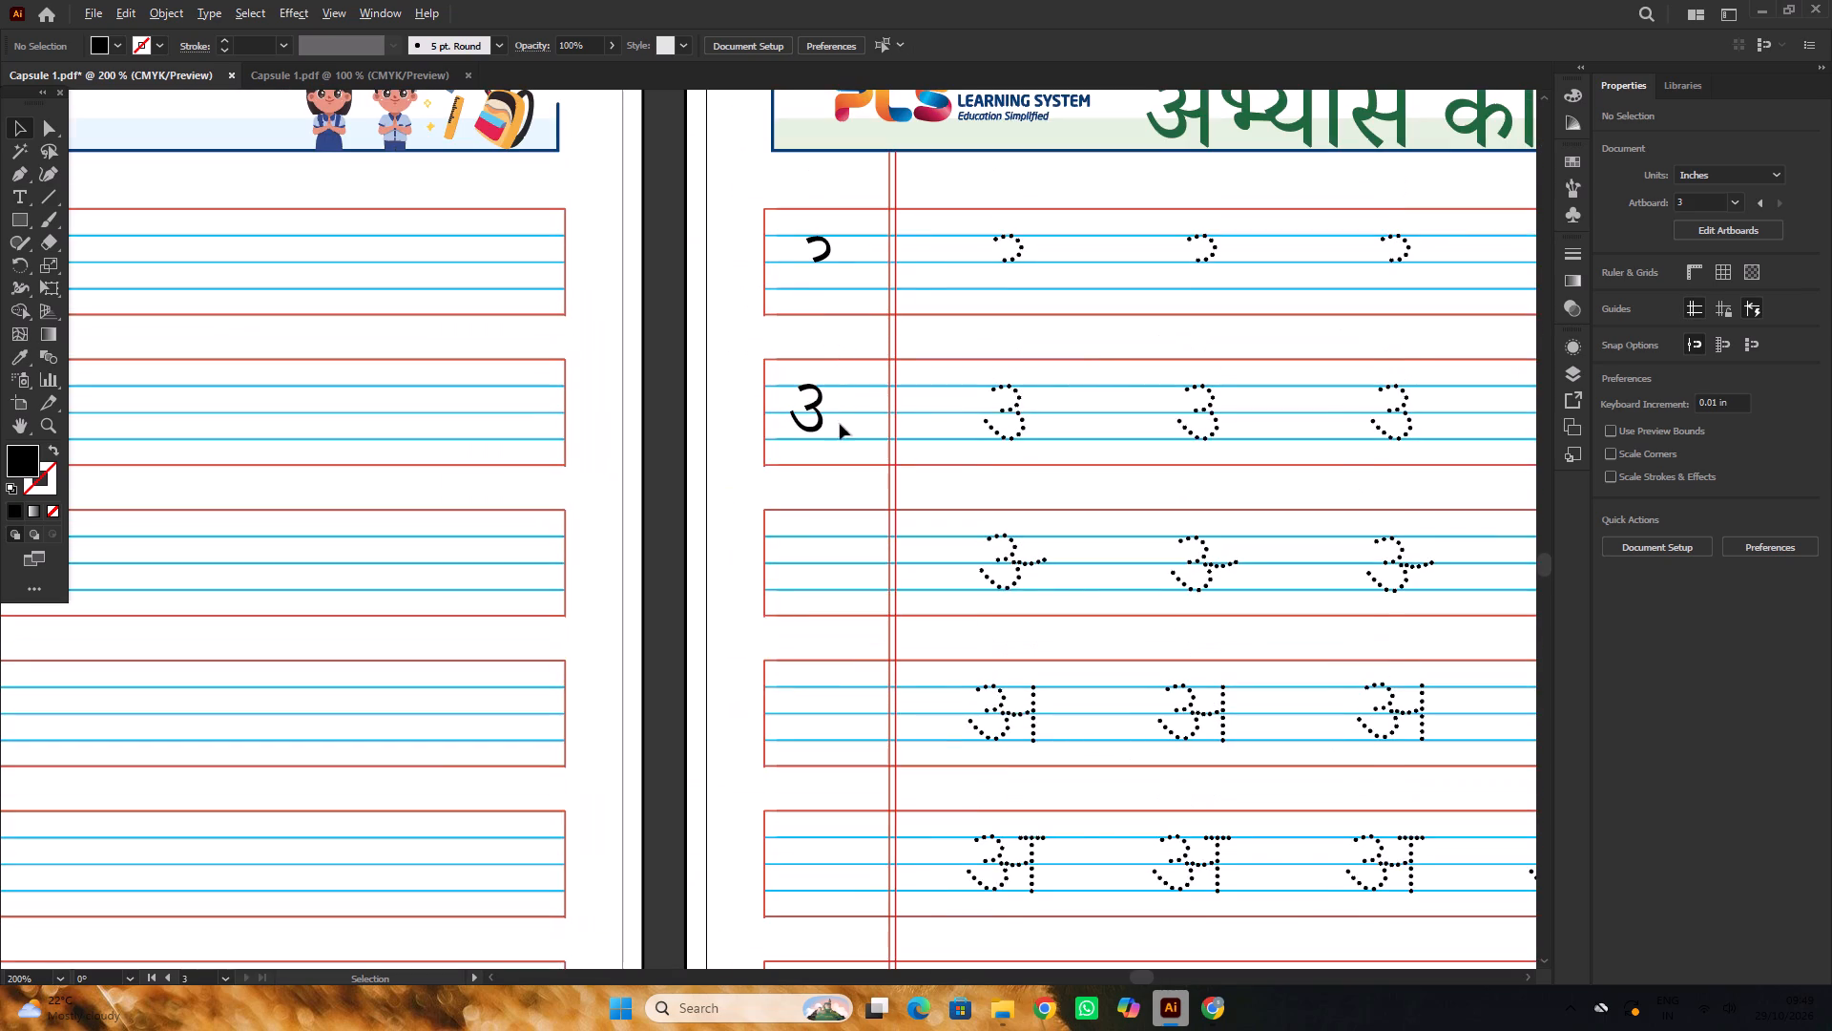
{"action": "scroll", "coordinate": [838, 422], "scroll_direction": "up", "scroll_amount": 2, "text": "alt"}
{"action": "left_click_drag", "start_coordinate": [801, 406], "coordinate": [811, 405]}
{"action": "scroll", "coordinate": [814, 390], "scroll_direction": "down", "scroll_amount": 7, "text": "alt"}
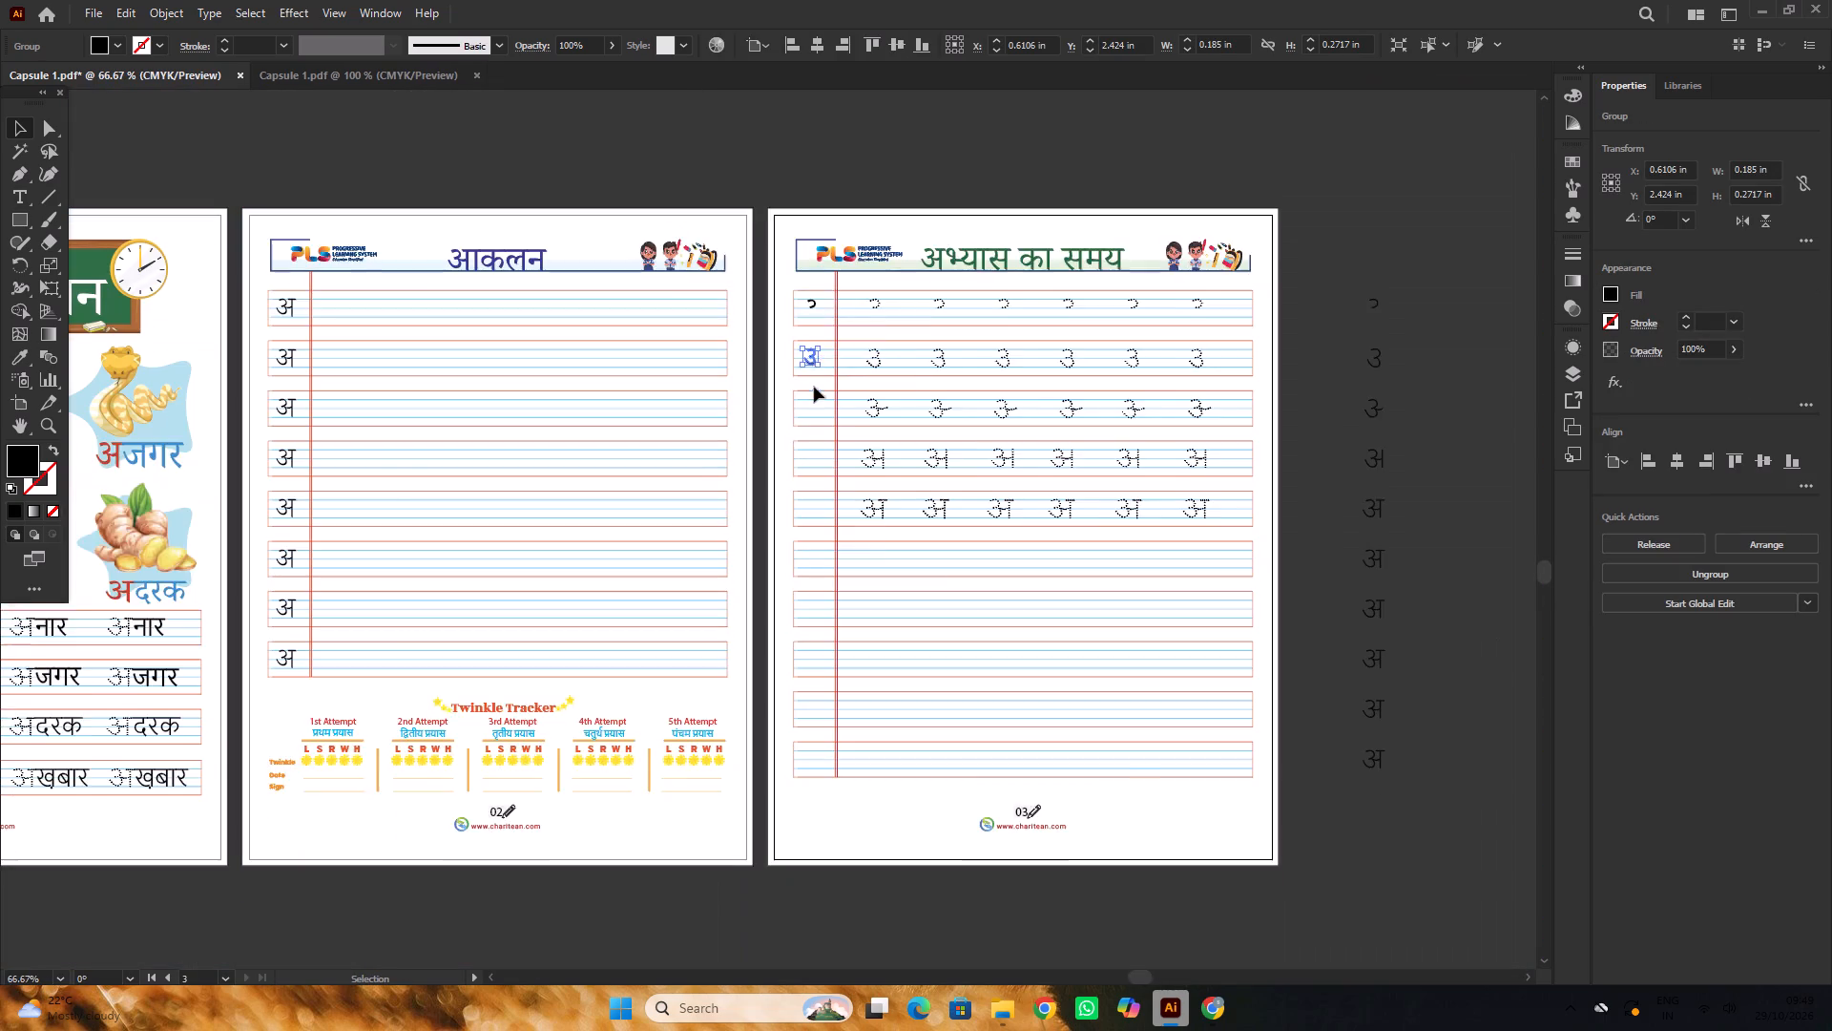
{"action": "scroll", "coordinate": [814, 387], "scroll_direction": "up", "scroll_amount": 3}
{"action": "left_click", "coordinate": [855, 237]}
Copy the live अ from page 02's third writing row into the first-column cell of page 03's third row and centre it.
{"action": "scroll", "coordinate": [855, 237], "scroll_direction": "down", "scroll_amount": 1, "text": "alt"}
{"action": "scroll", "coordinate": [855, 237], "scroll_direction": "down", "scroll_amount": 3}
{"action": "scroll", "coordinate": [837, 347], "scroll_direction": "up", "scroll_amount": 2, "text": "alt"}
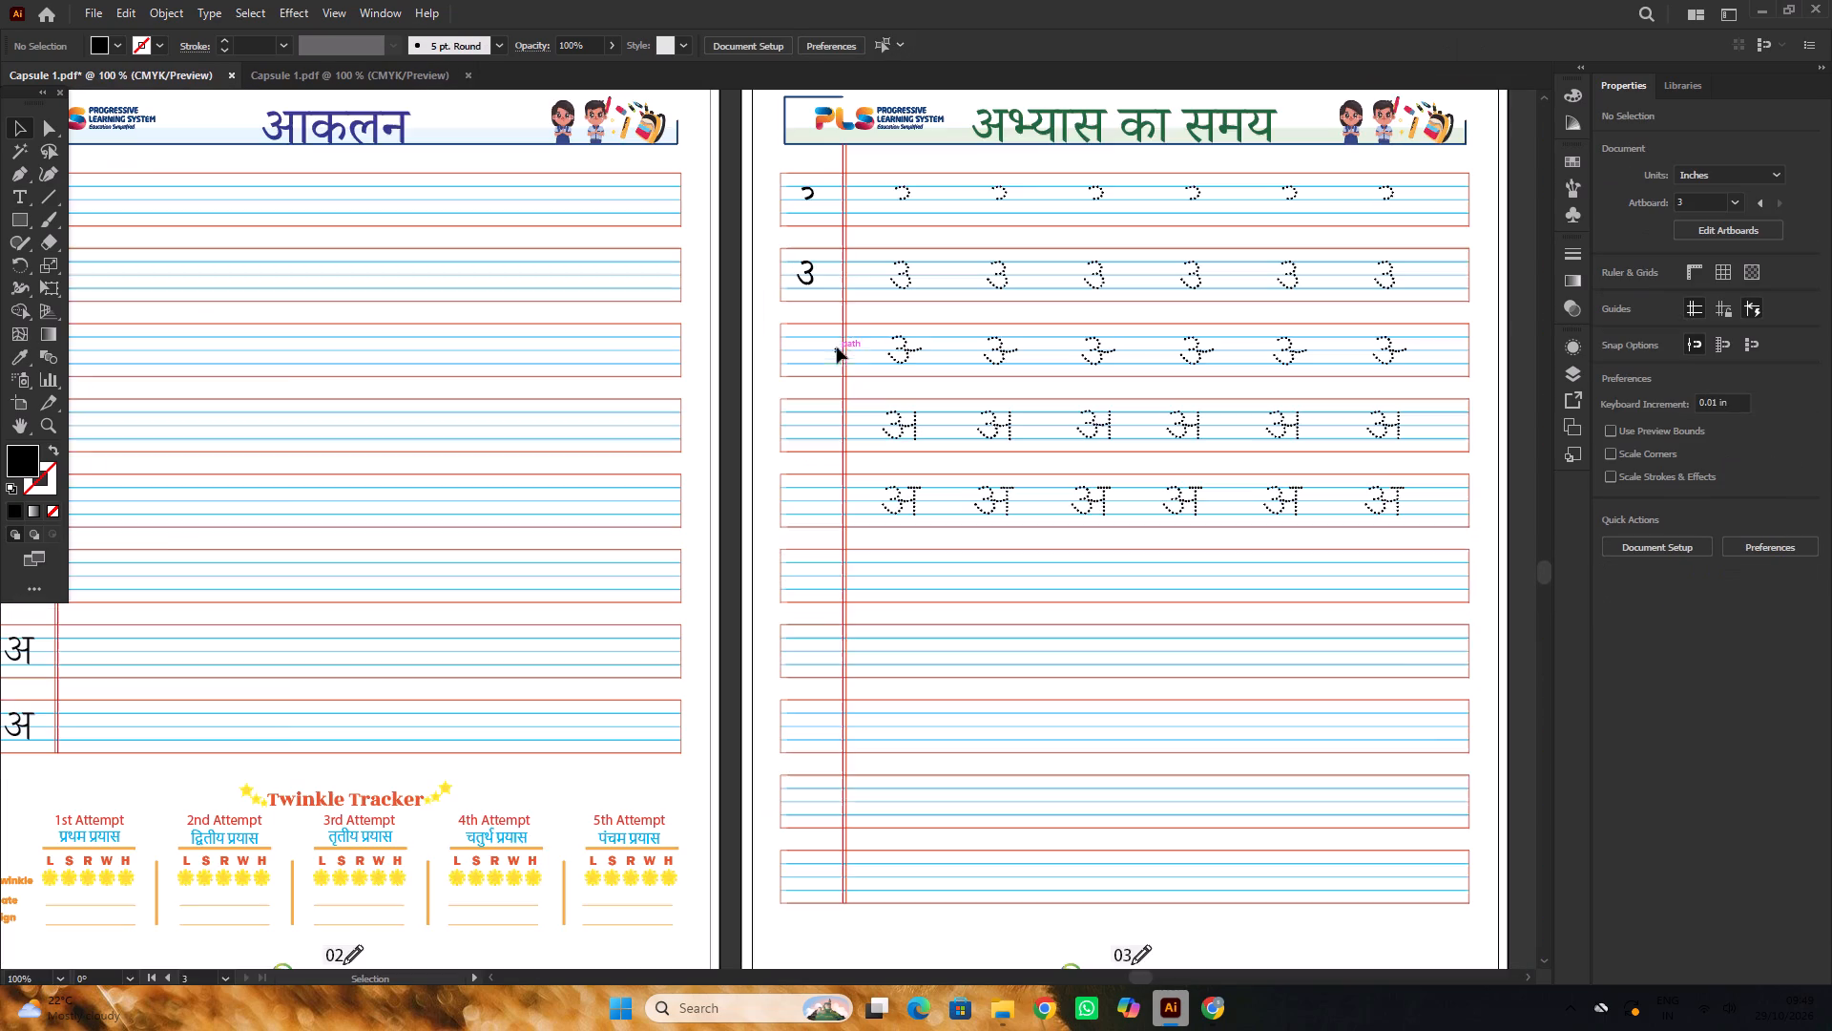
{"action": "scroll", "coordinate": [882, 336], "scroll_direction": "down", "scroll_amount": 1, "text": "alt"}
{"action": "left_click_drag", "start_coordinate": [306, 349], "coordinate": [485, 365]}
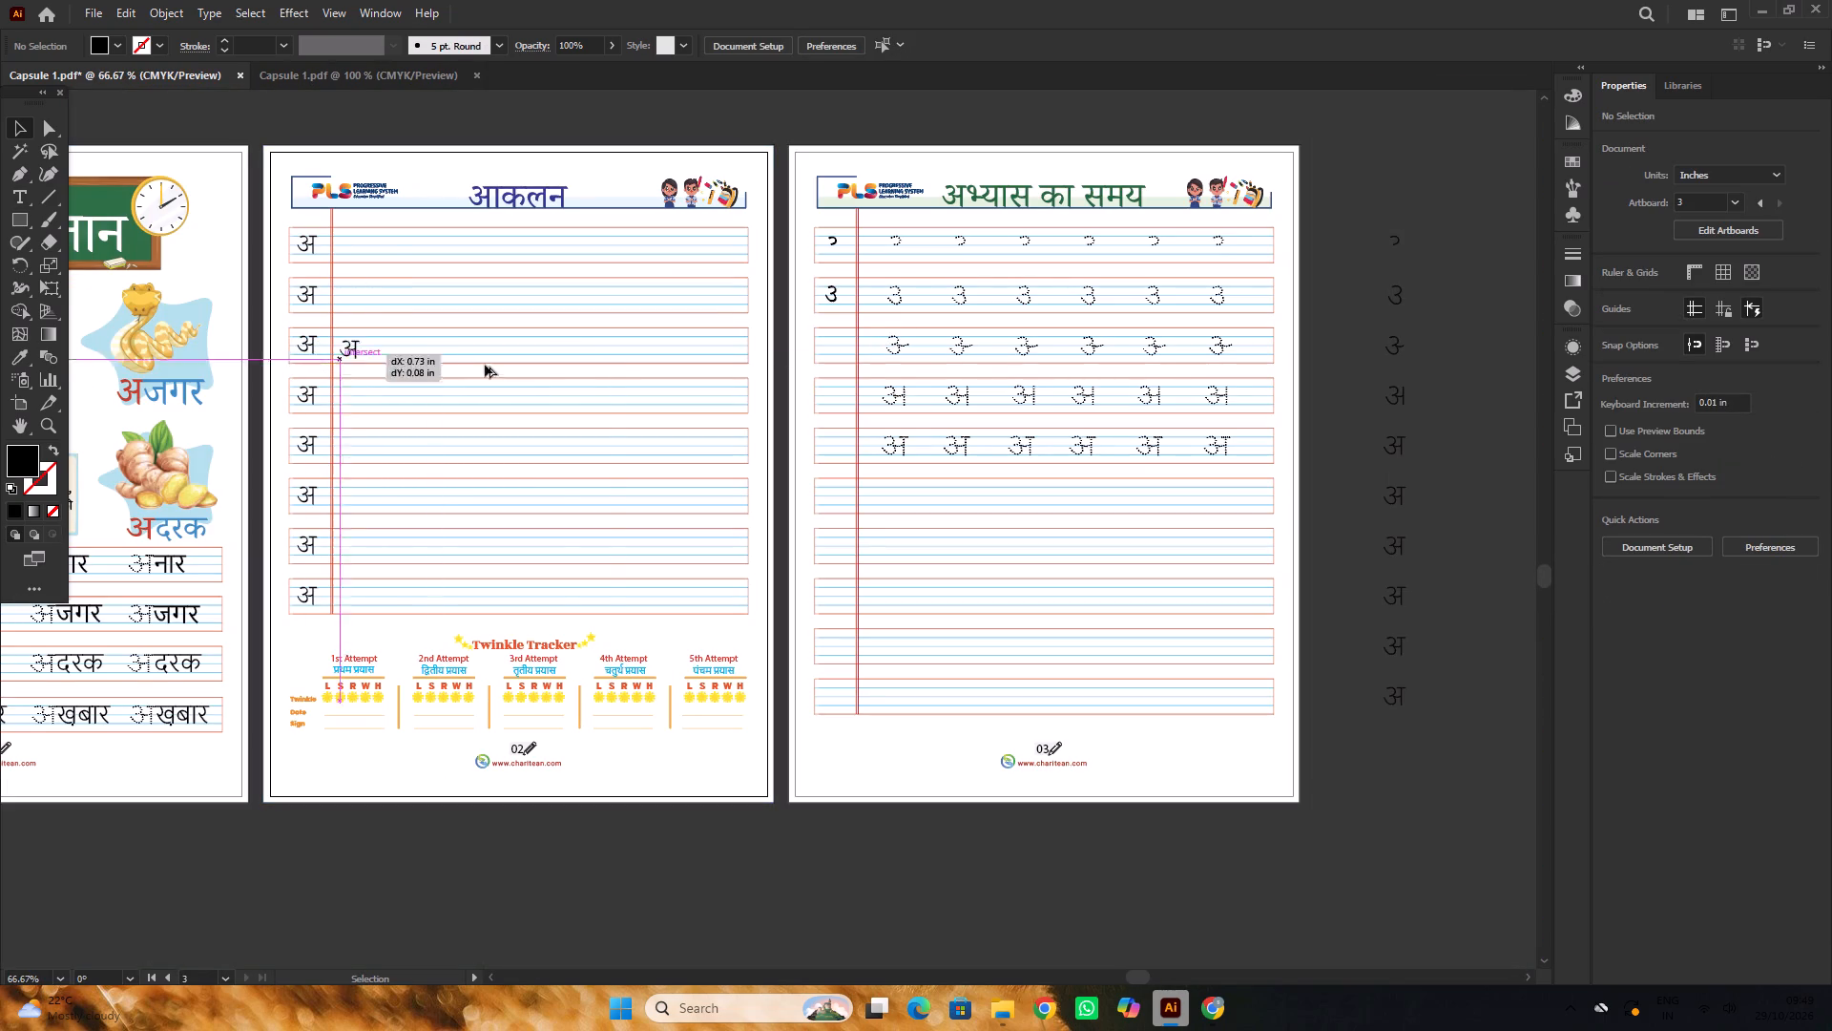
{"action": "left_click_drag", "start_coordinate": [485, 365], "coordinate": [836, 352]}
{"action": "scroll", "coordinate": [844, 354], "scroll_direction": "up", "scroll_amount": 4, "text": "alt"}
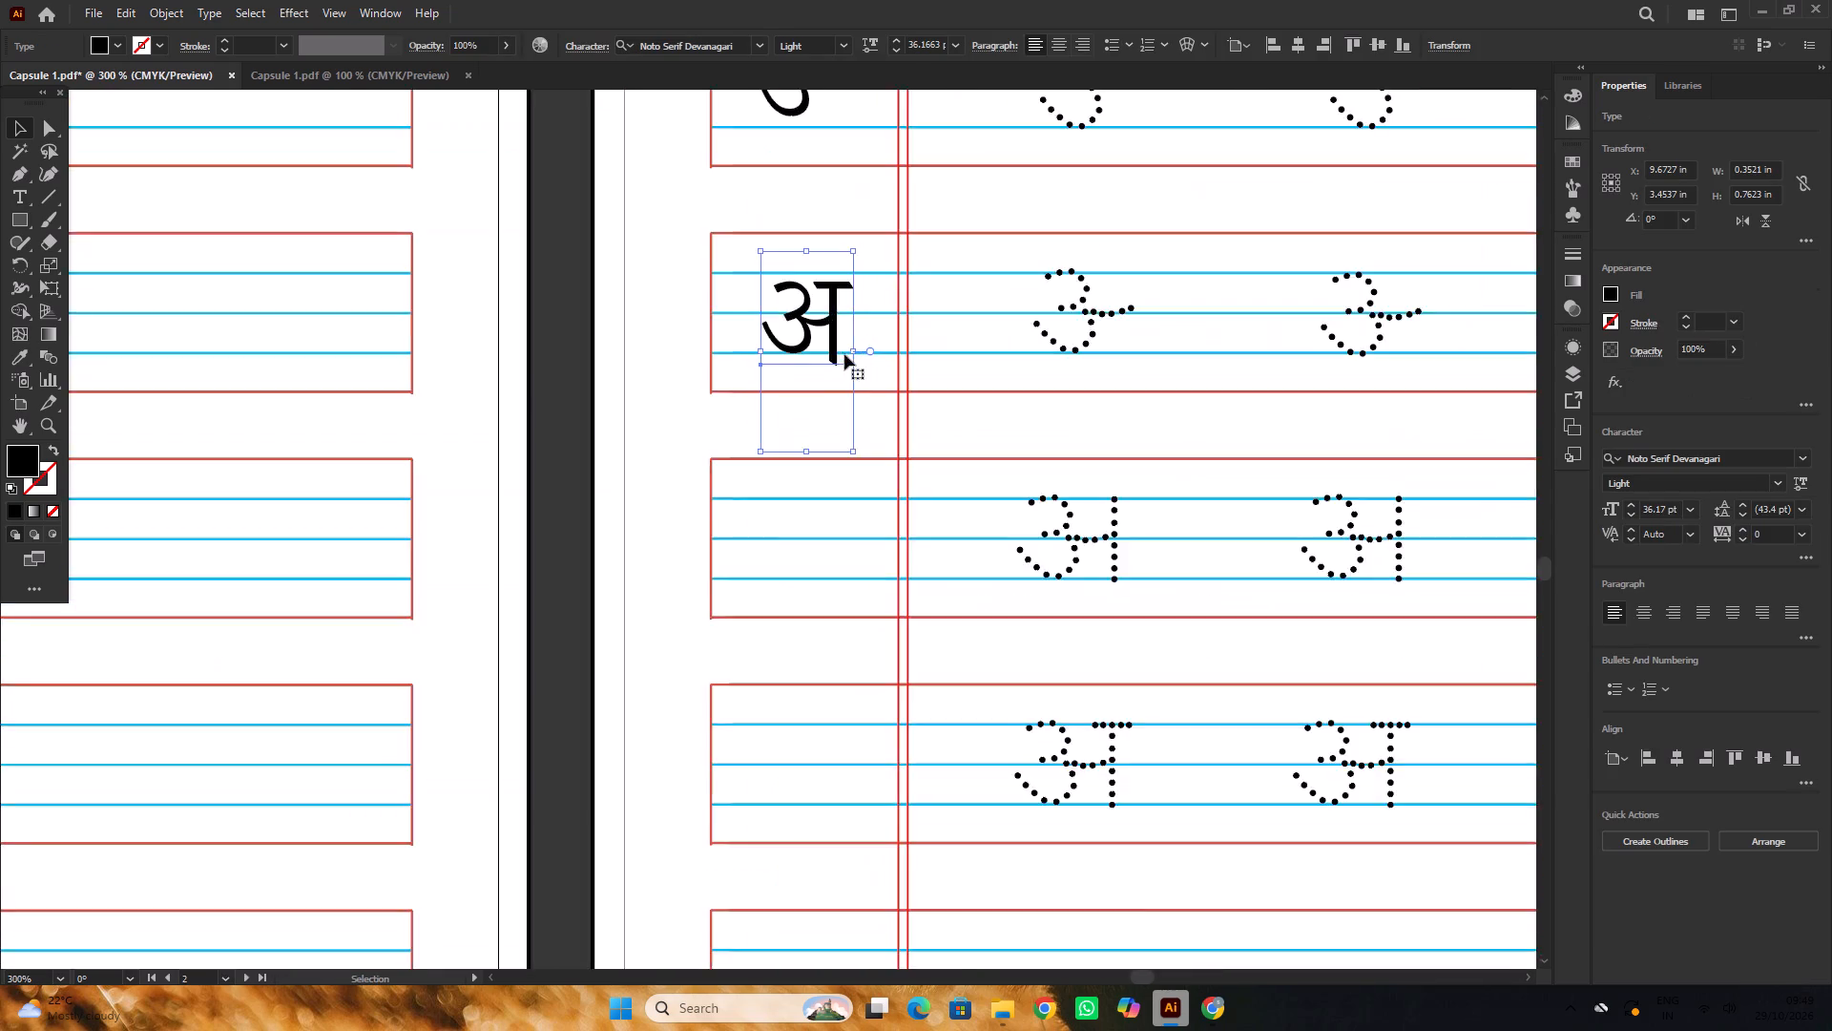
{"action": "scroll", "coordinate": [844, 354], "scroll_direction": "up", "scroll_amount": 2, "text": "alt"}
{"action": "scroll", "coordinate": [817, 381], "scroll_direction": "up", "scroll_amount": 4}
{"action": "left_click_drag", "start_coordinate": [812, 369], "coordinate": [792, 351]}
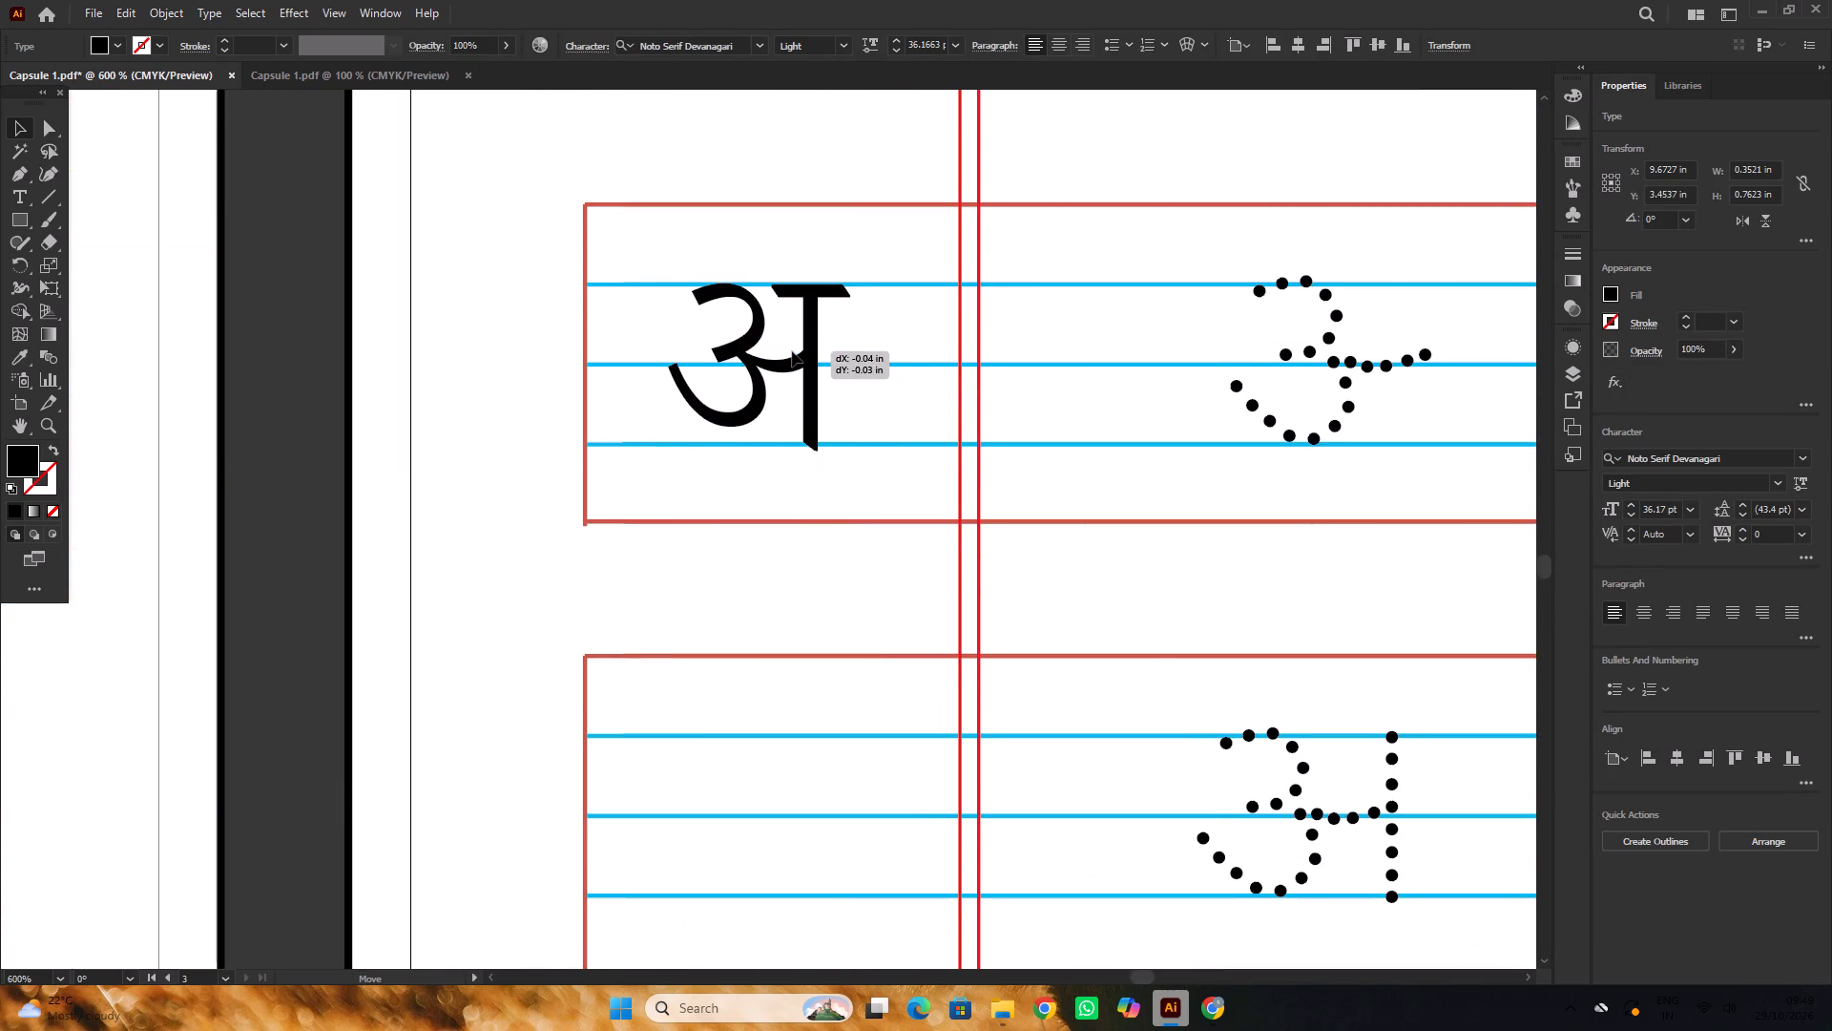
{"action": "left_click_drag", "start_coordinate": [792, 351], "coordinate": [791, 348]}
{"action": "scroll", "coordinate": [811, 366], "scroll_direction": "down", "scroll_amount": 2, "text": "alt"}
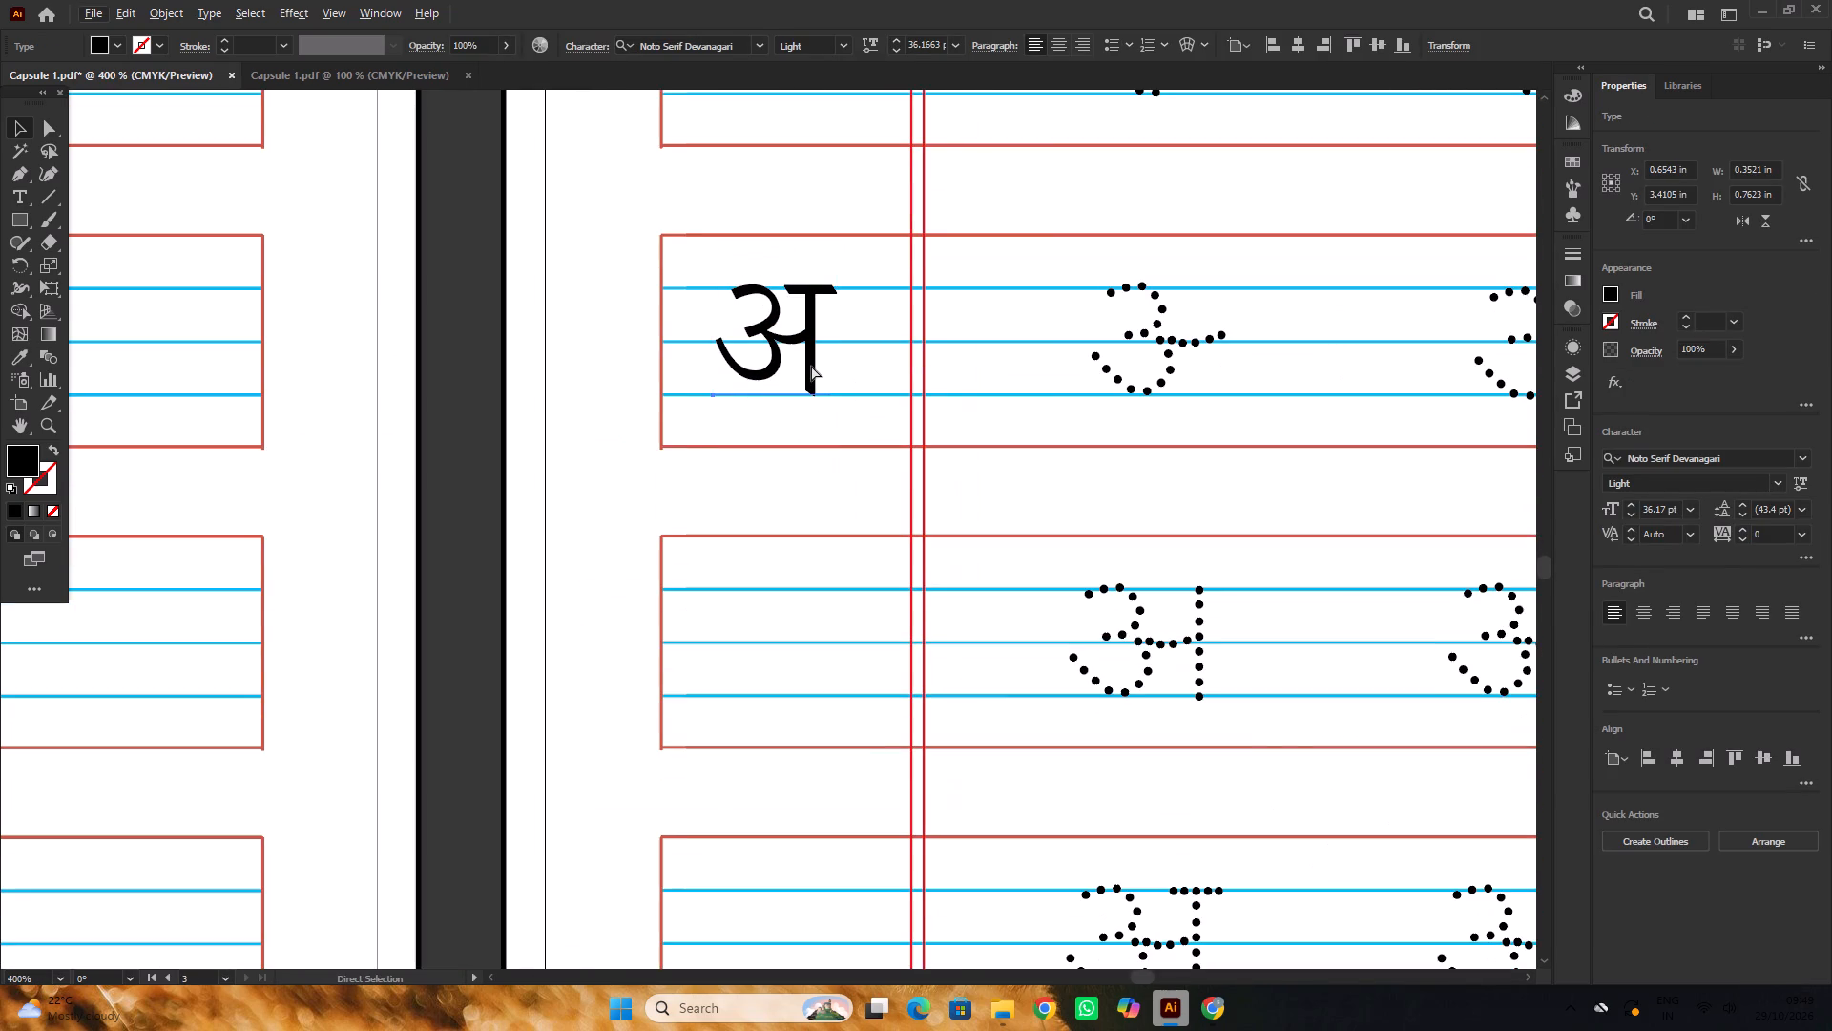
Convert the अ in page 03's third row to outlines and delete its vertical stem and top bar.
{"action": "key", "text": "ctrl+shift+o"}
{"action": "left_click", "coordinate": [455, 345]}
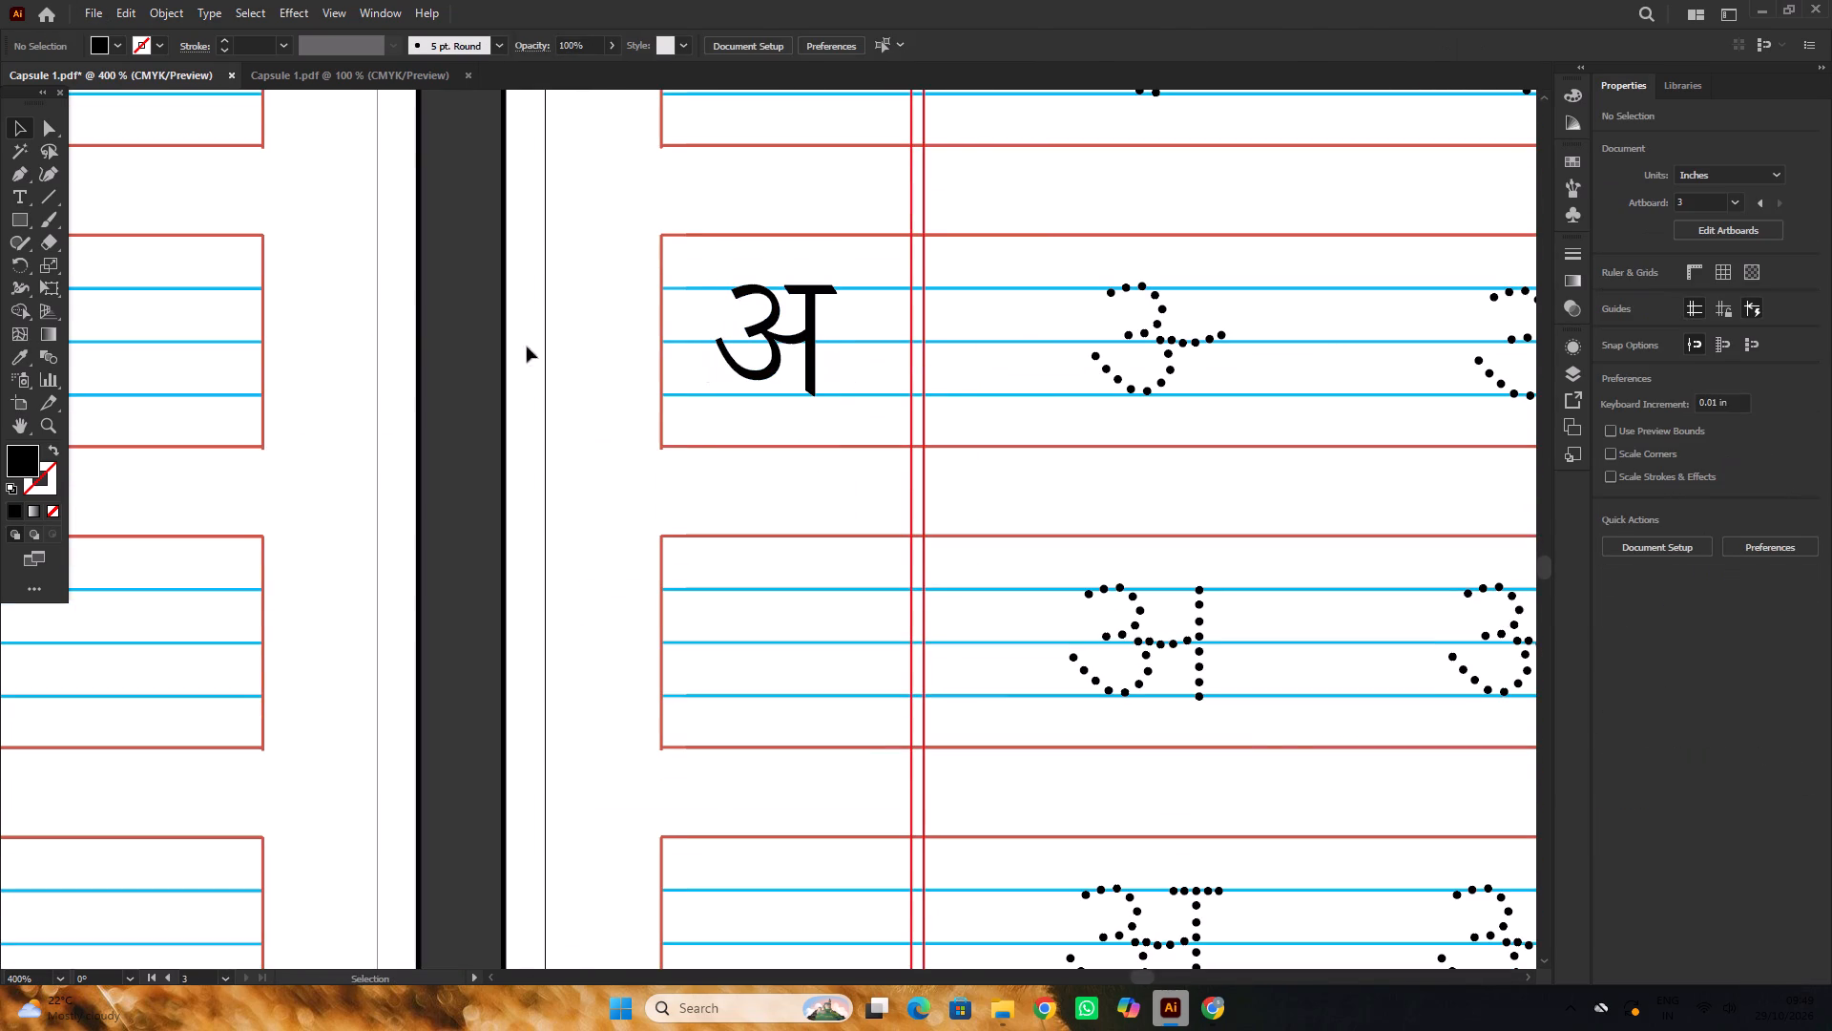
{"action": "double_click", "coordinate": [809, 305]}
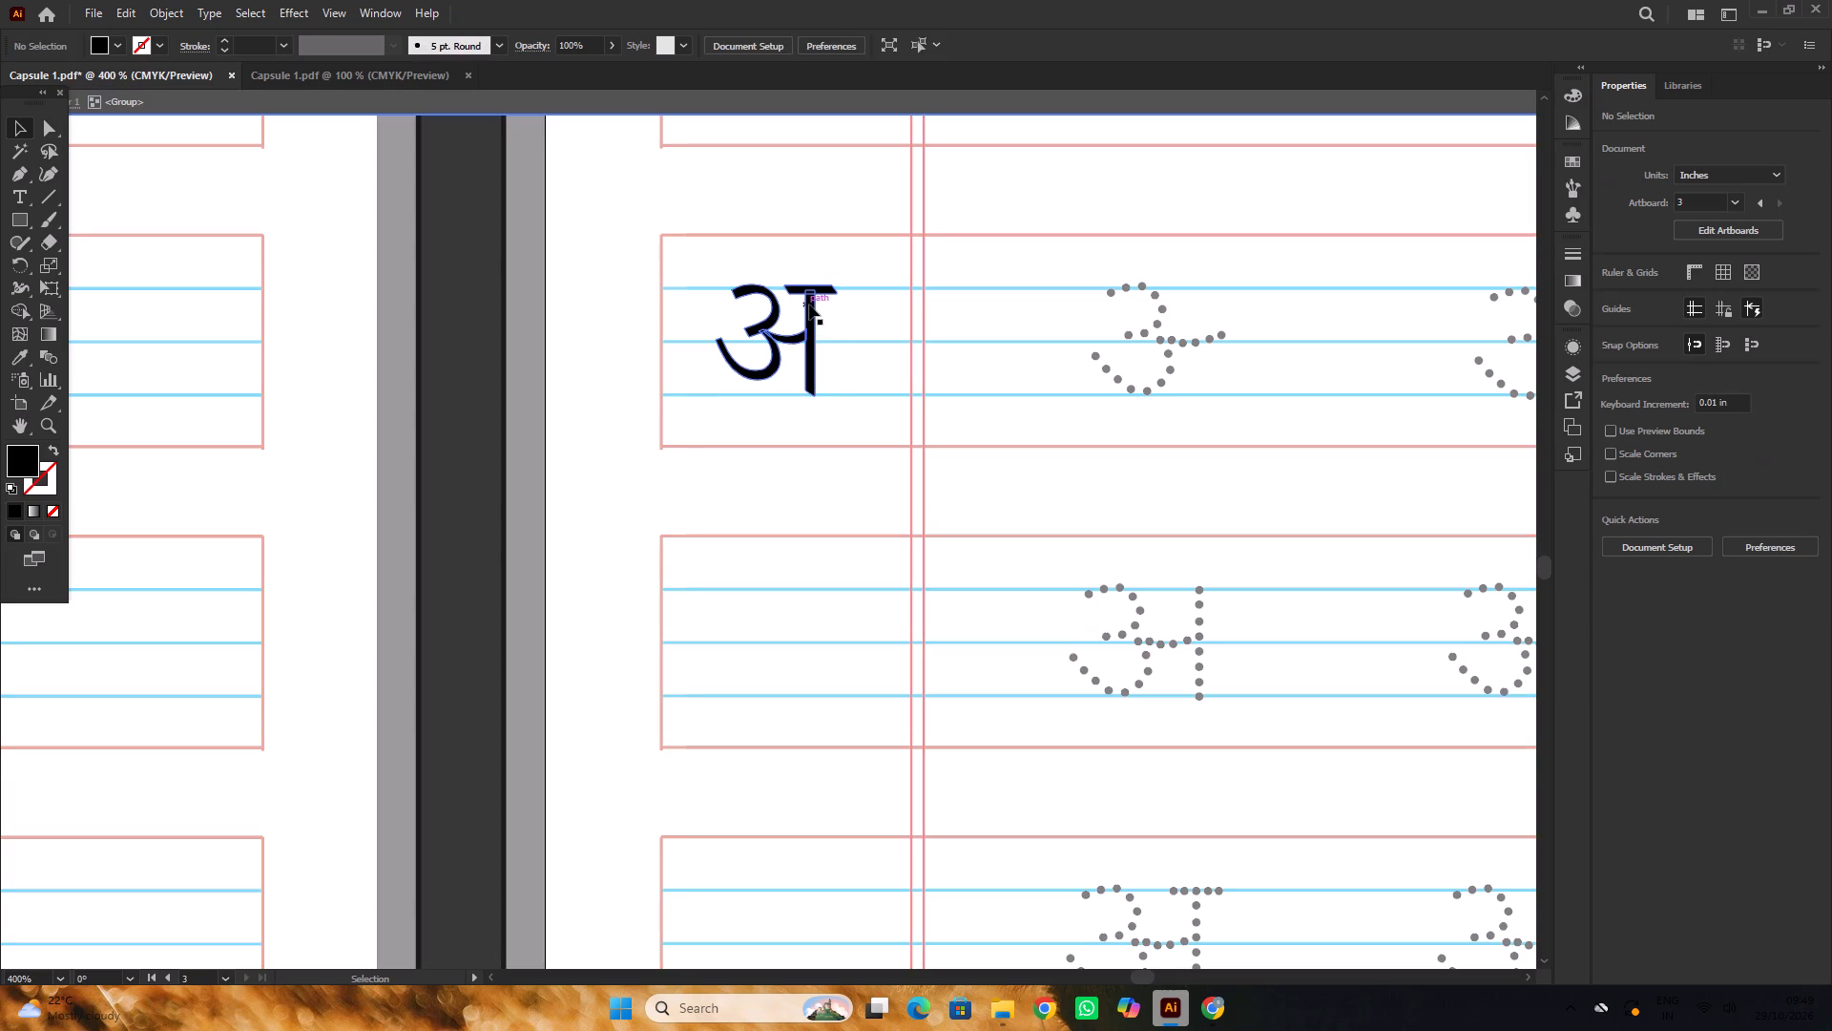
{"action": "left_click", "coordinate": [809, 305]}
{"action": "triple_click", "coordinate": [809, 305]}
{"action": "key", "text": "Delete"}
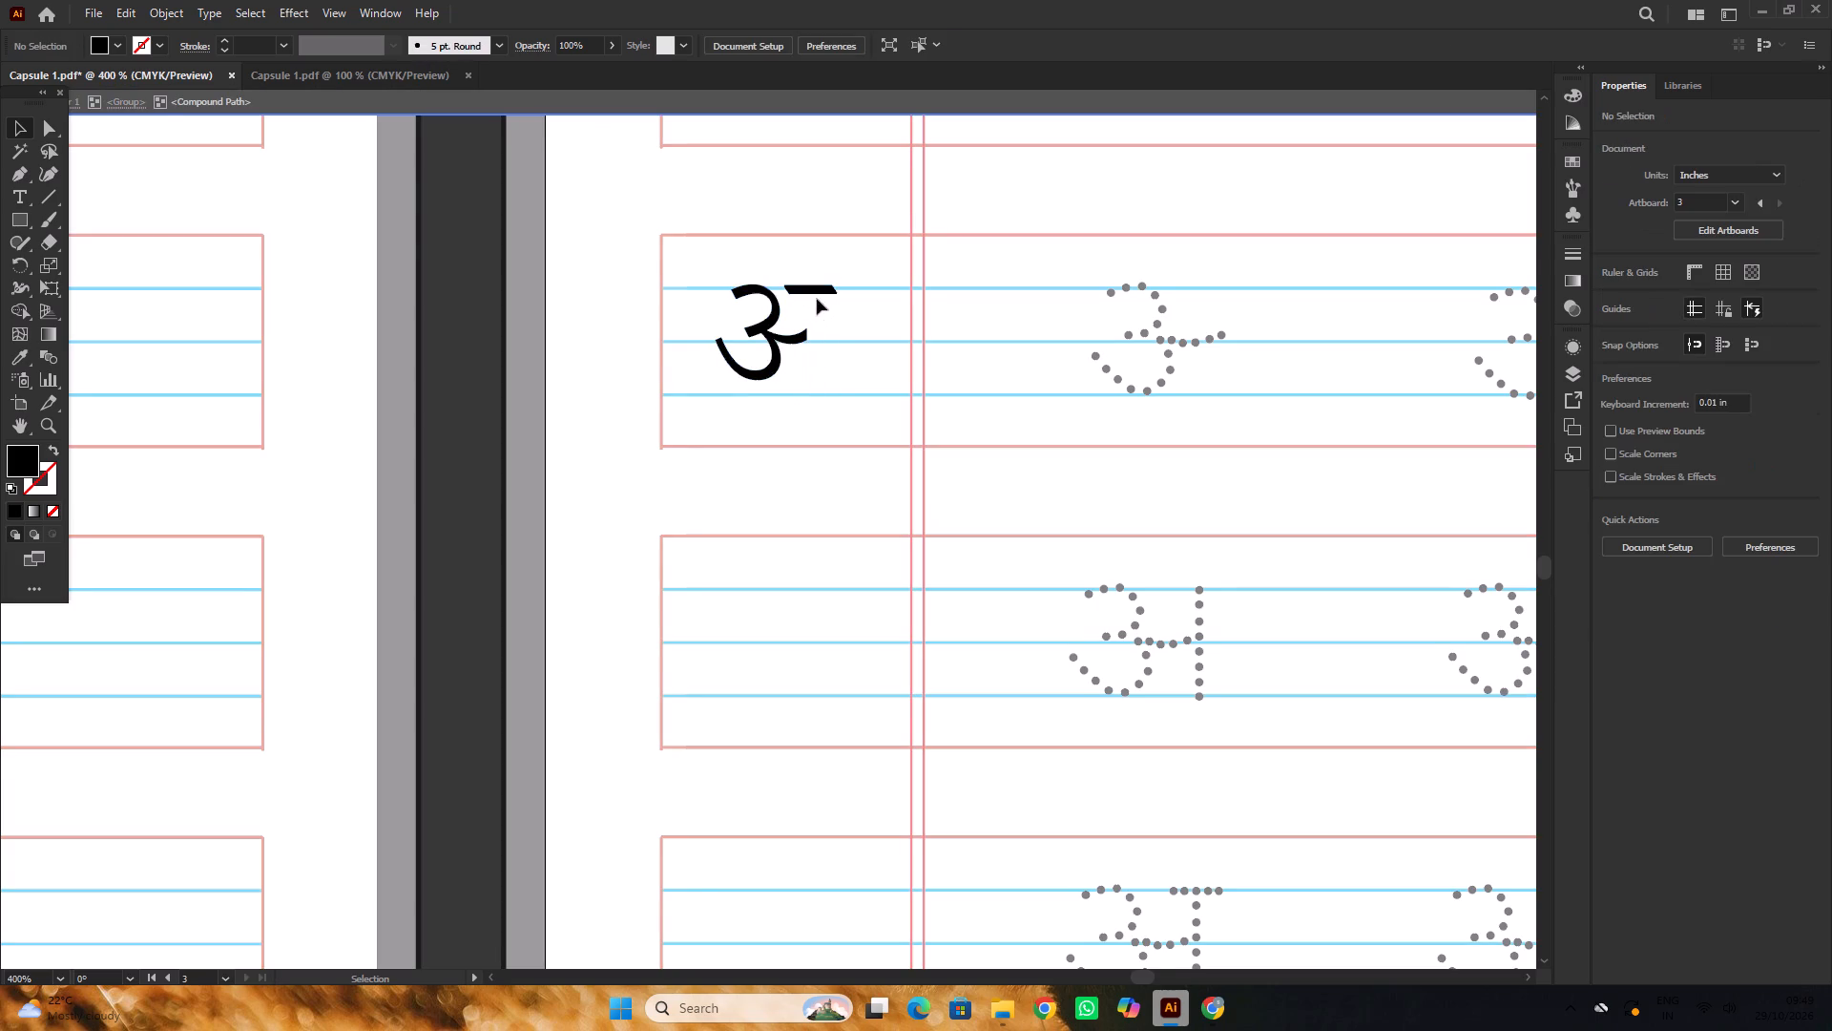
{"action": "left_click", "coordinate": [822, 287]}
{"action": "key", "text": "Delete"}
{"action": "double_click", "coordinate": [475, 337]}
Copy the live अ from page 02's fourth writing row into the first-column cell of page 03's fourth row and centre it.
{"action": "scroll", "coordinate": [814, 337], "scroll_direction": "down", "scroll_amount": 5, "text": "alt"}
{"action": "scroll", "coordinate": [814, 337], "scroll_direction": "up", "scroll_amount": 1}
{"action": "scroll", "coordinate": [814, 337], "scroll_direction": "down", "scroll_amount": 1, "text": "alt"}
{"action": "scroll", "coordinate": [814, 337], "scroll_direction": "up", "scroll_amount": 3}
{"action": "left_click", "coordinate": [796, 208]}
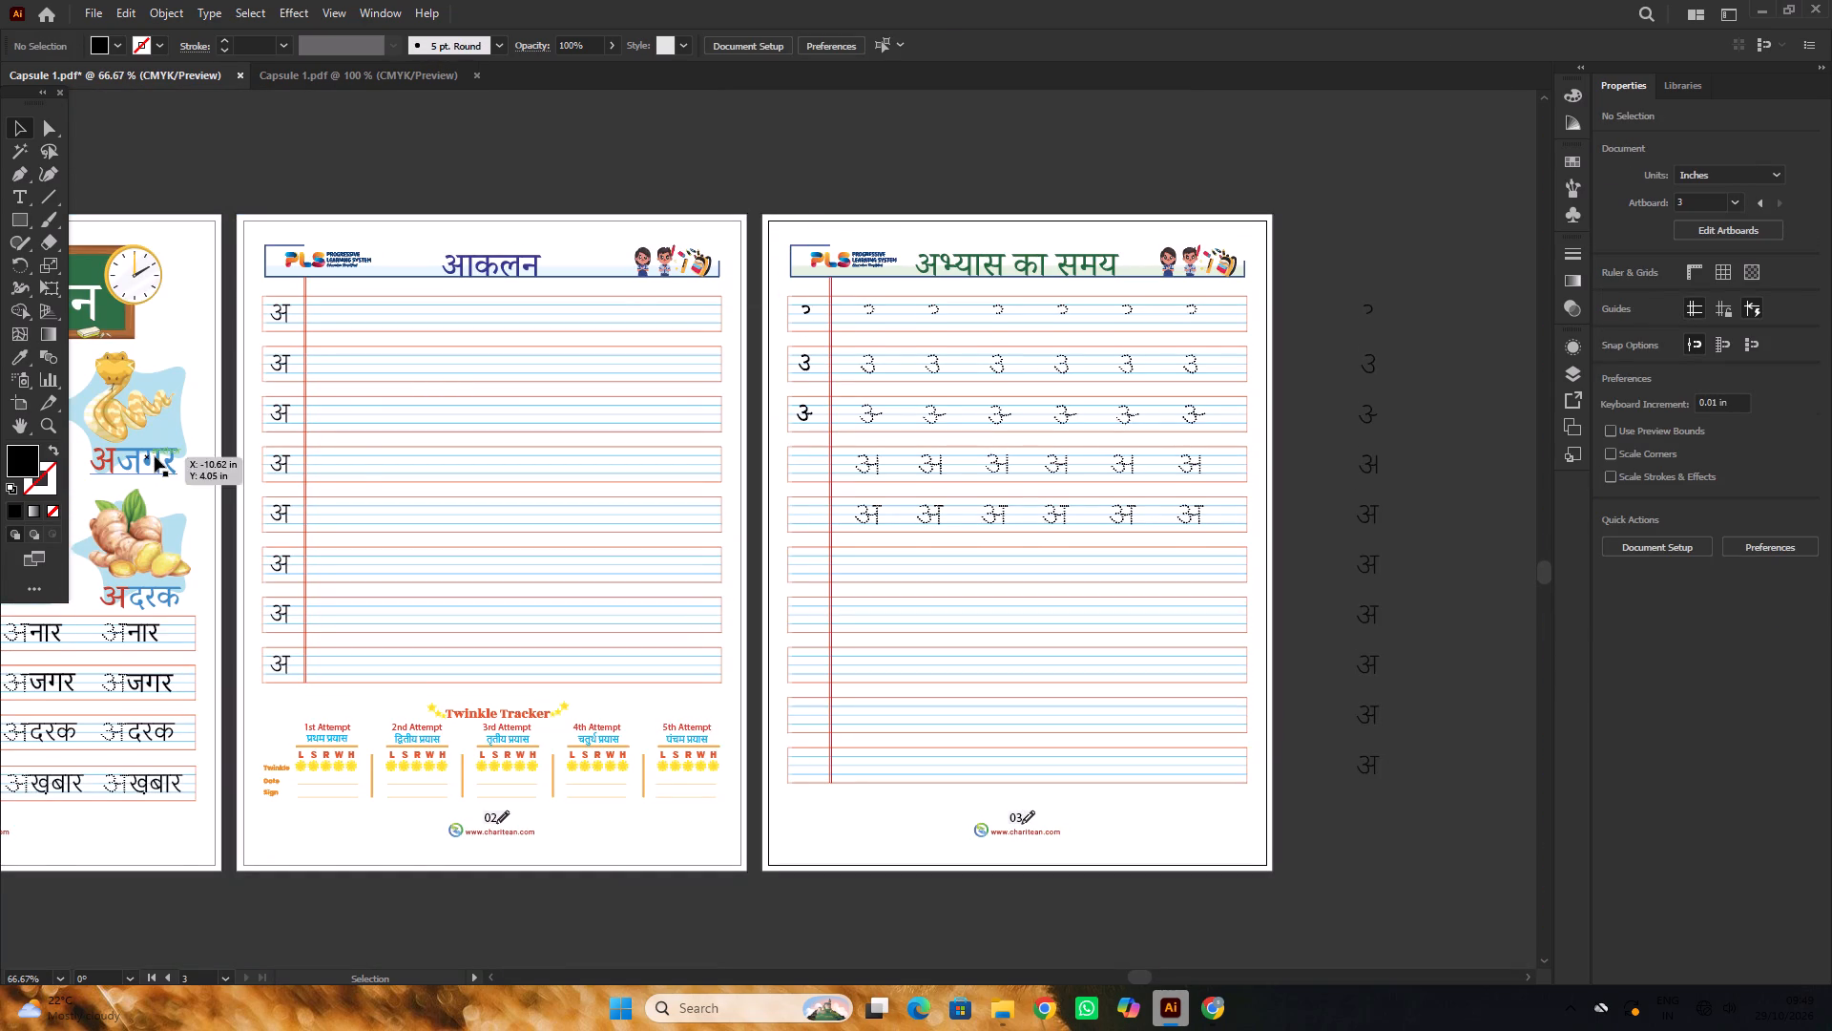
{"action": "left_click_drag", "start_coordinate": [278, 457], "coordinate": [790, 459], "text": "alt"}
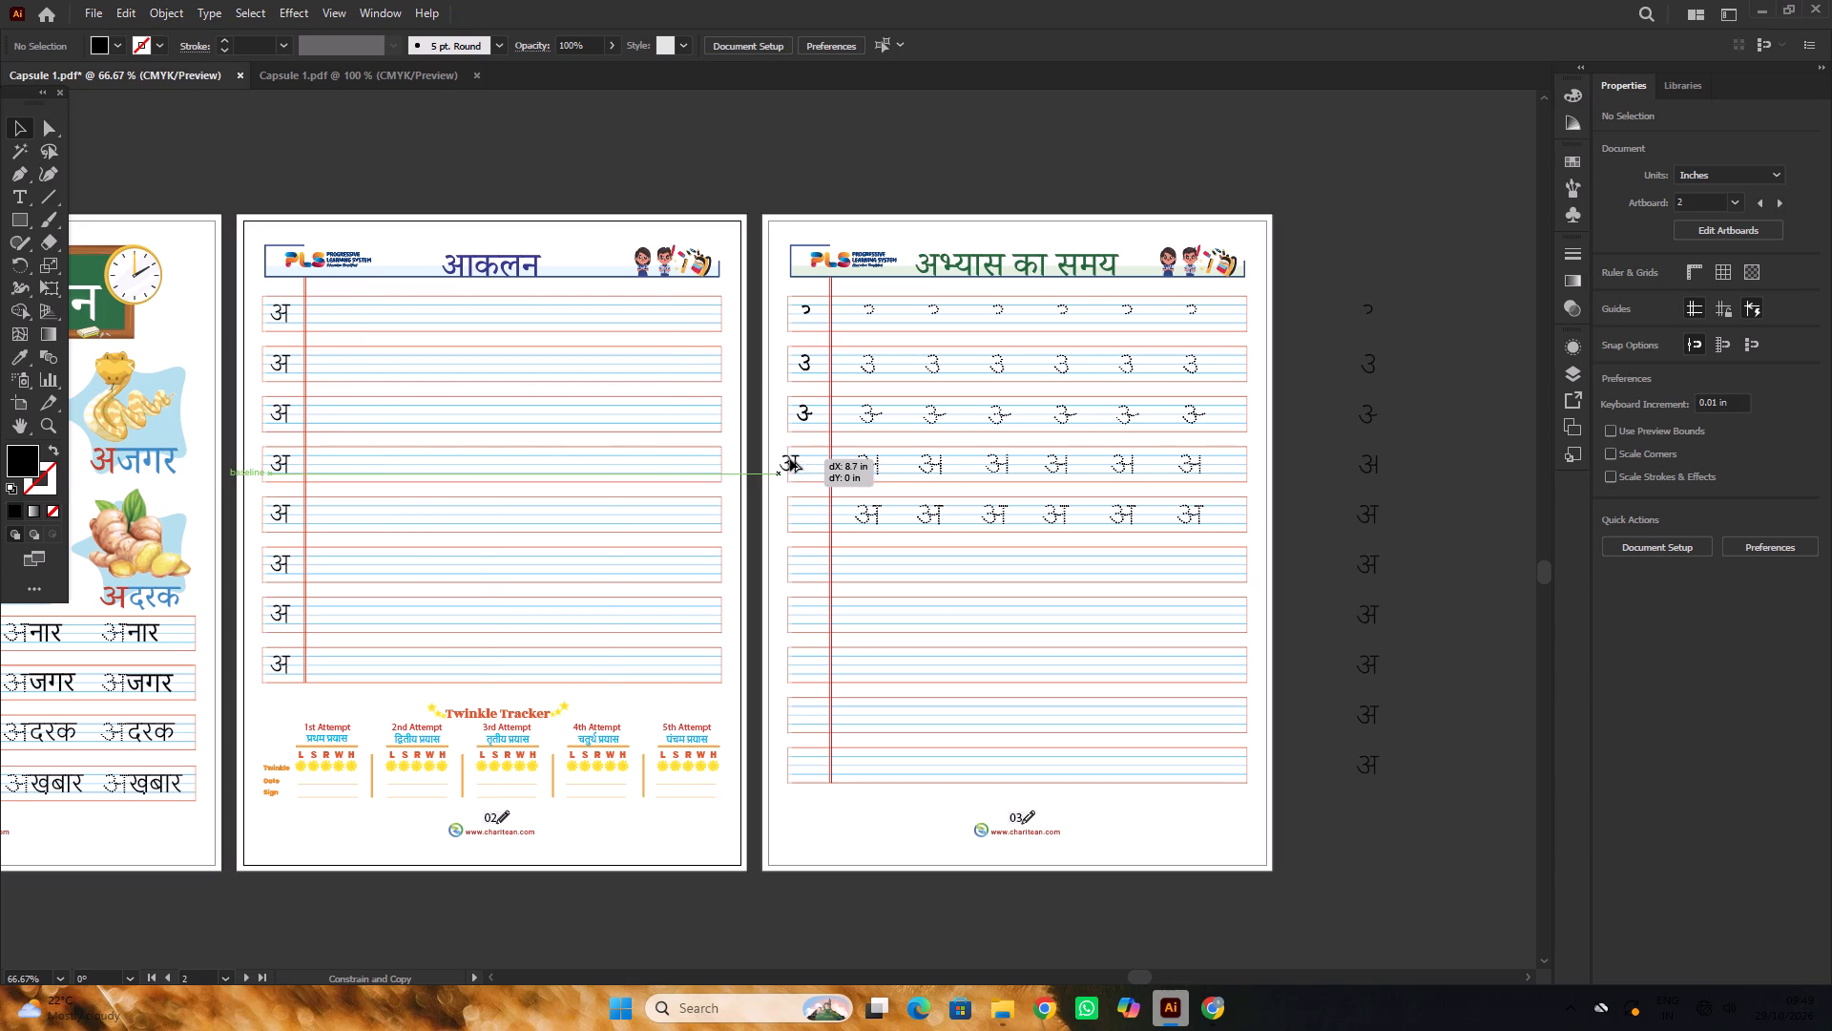
{"action": "left_click_drag", "start_coordinate": [790, 459], "coordinate": [802, 459], "text": "alt"}
{"action": "scroll", "coordinate": [803, 465], "scroll_direction": "up", "scroll_amount": 5, "text": "alt"}
{"action": "left_click_drag", "start_coordinate": [835, 469], "coordinate": [825, 467]}
Convert the अ in page 03's fourth row to outlines and delete only its top bar.
{"action": "key", "text": "ctrl+shift+o"}
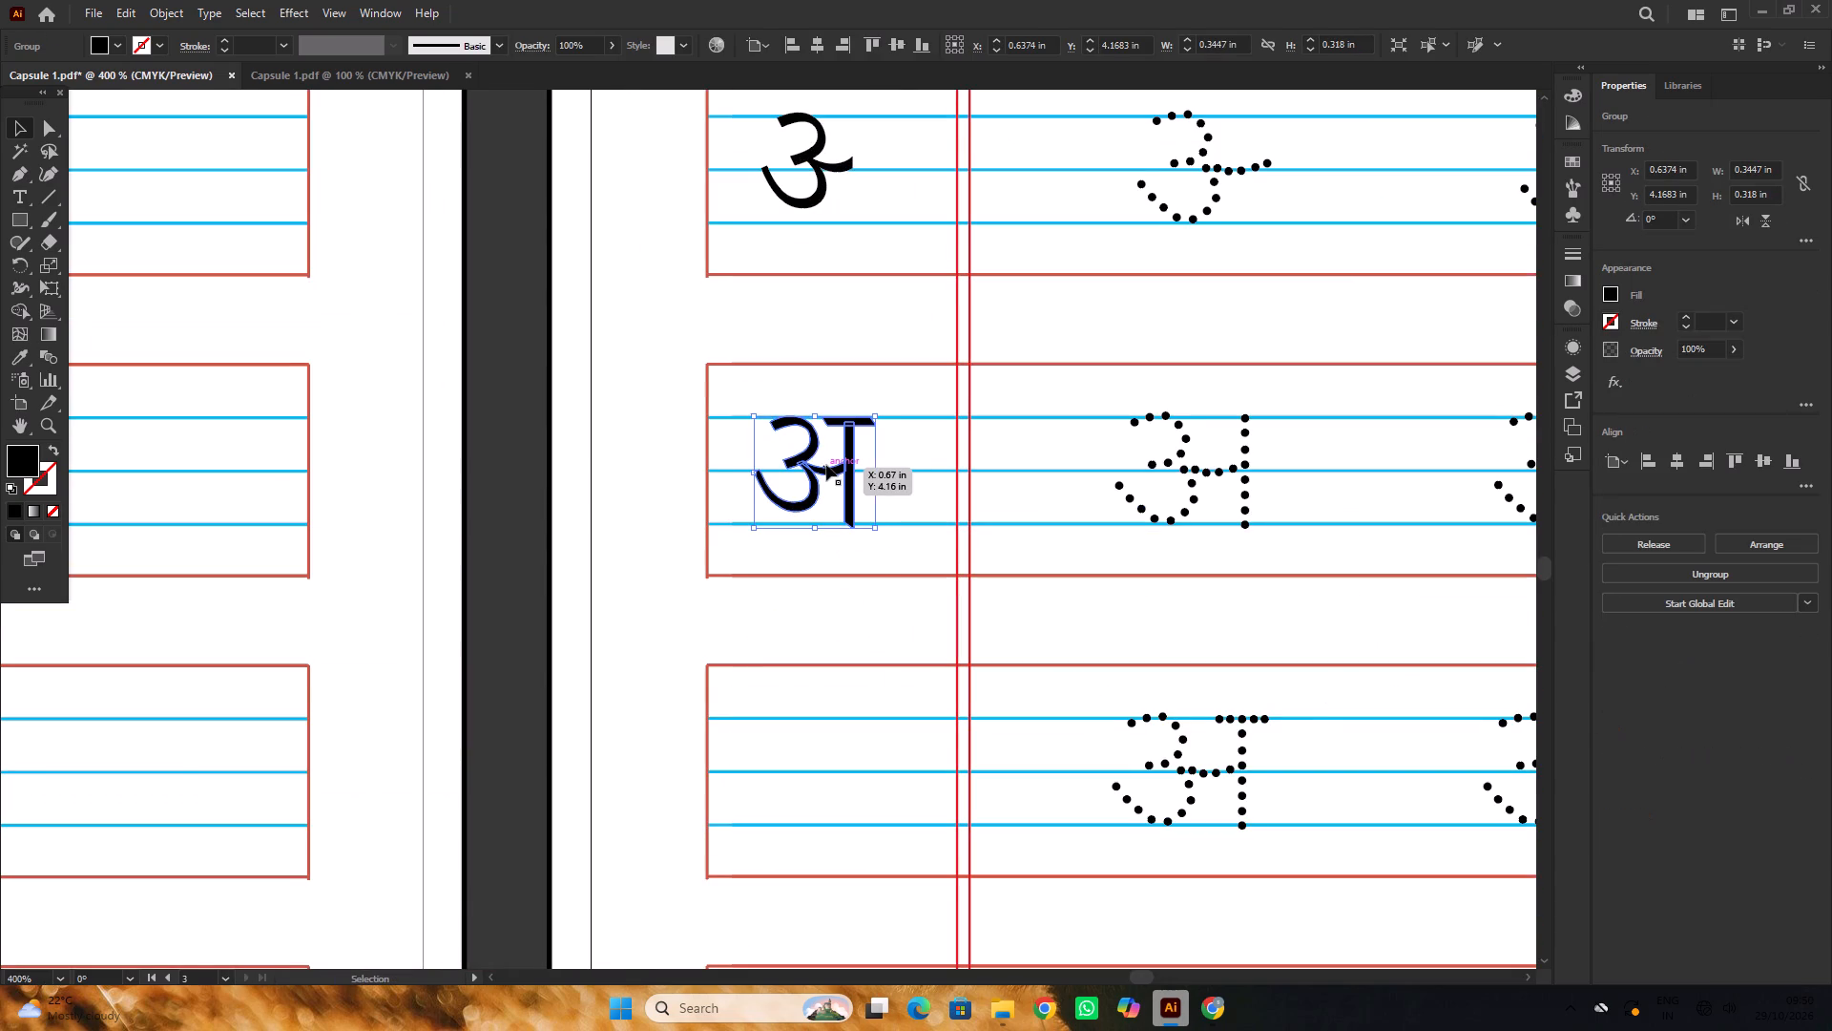
{"action": "left_click", "coordinate": [489, 425]}
{"action": "scroll", "coordinate": [885, 422], "scroll_direction": "up", "scroll_amount": 2, "text": "alt"}
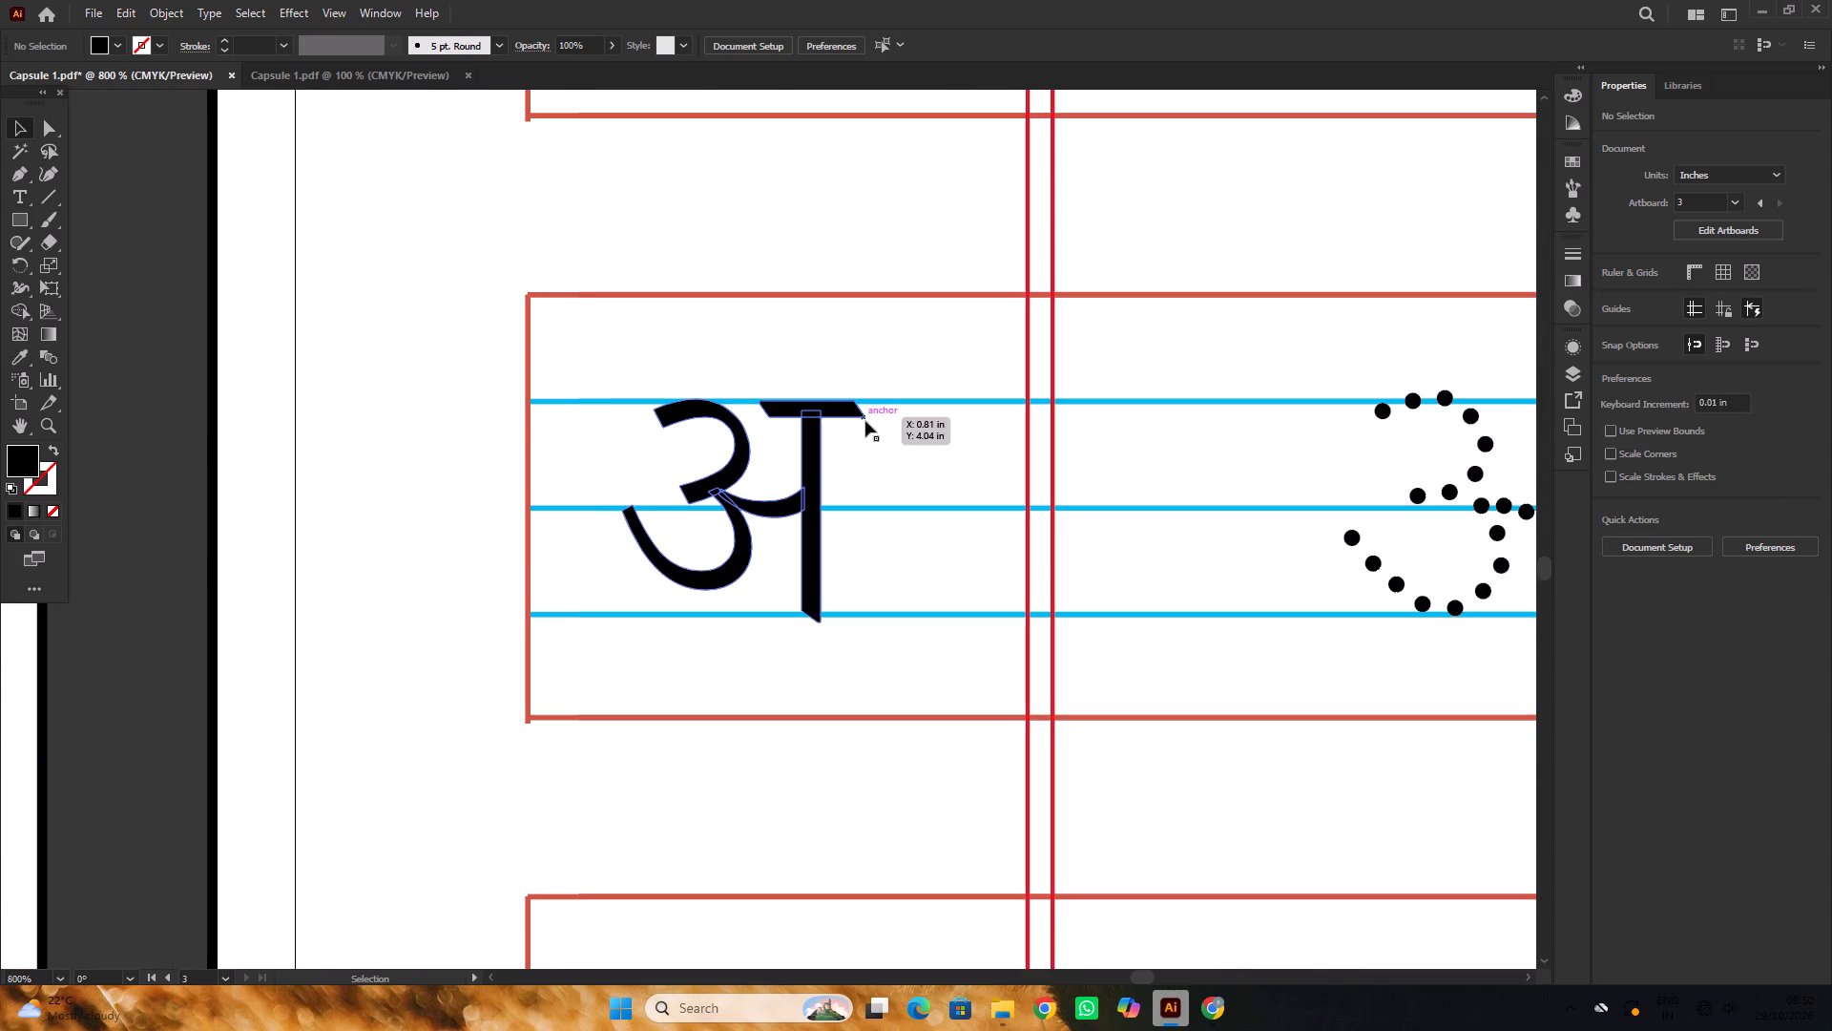
{"action": "triple_click", "coordinate": [857, 410]}
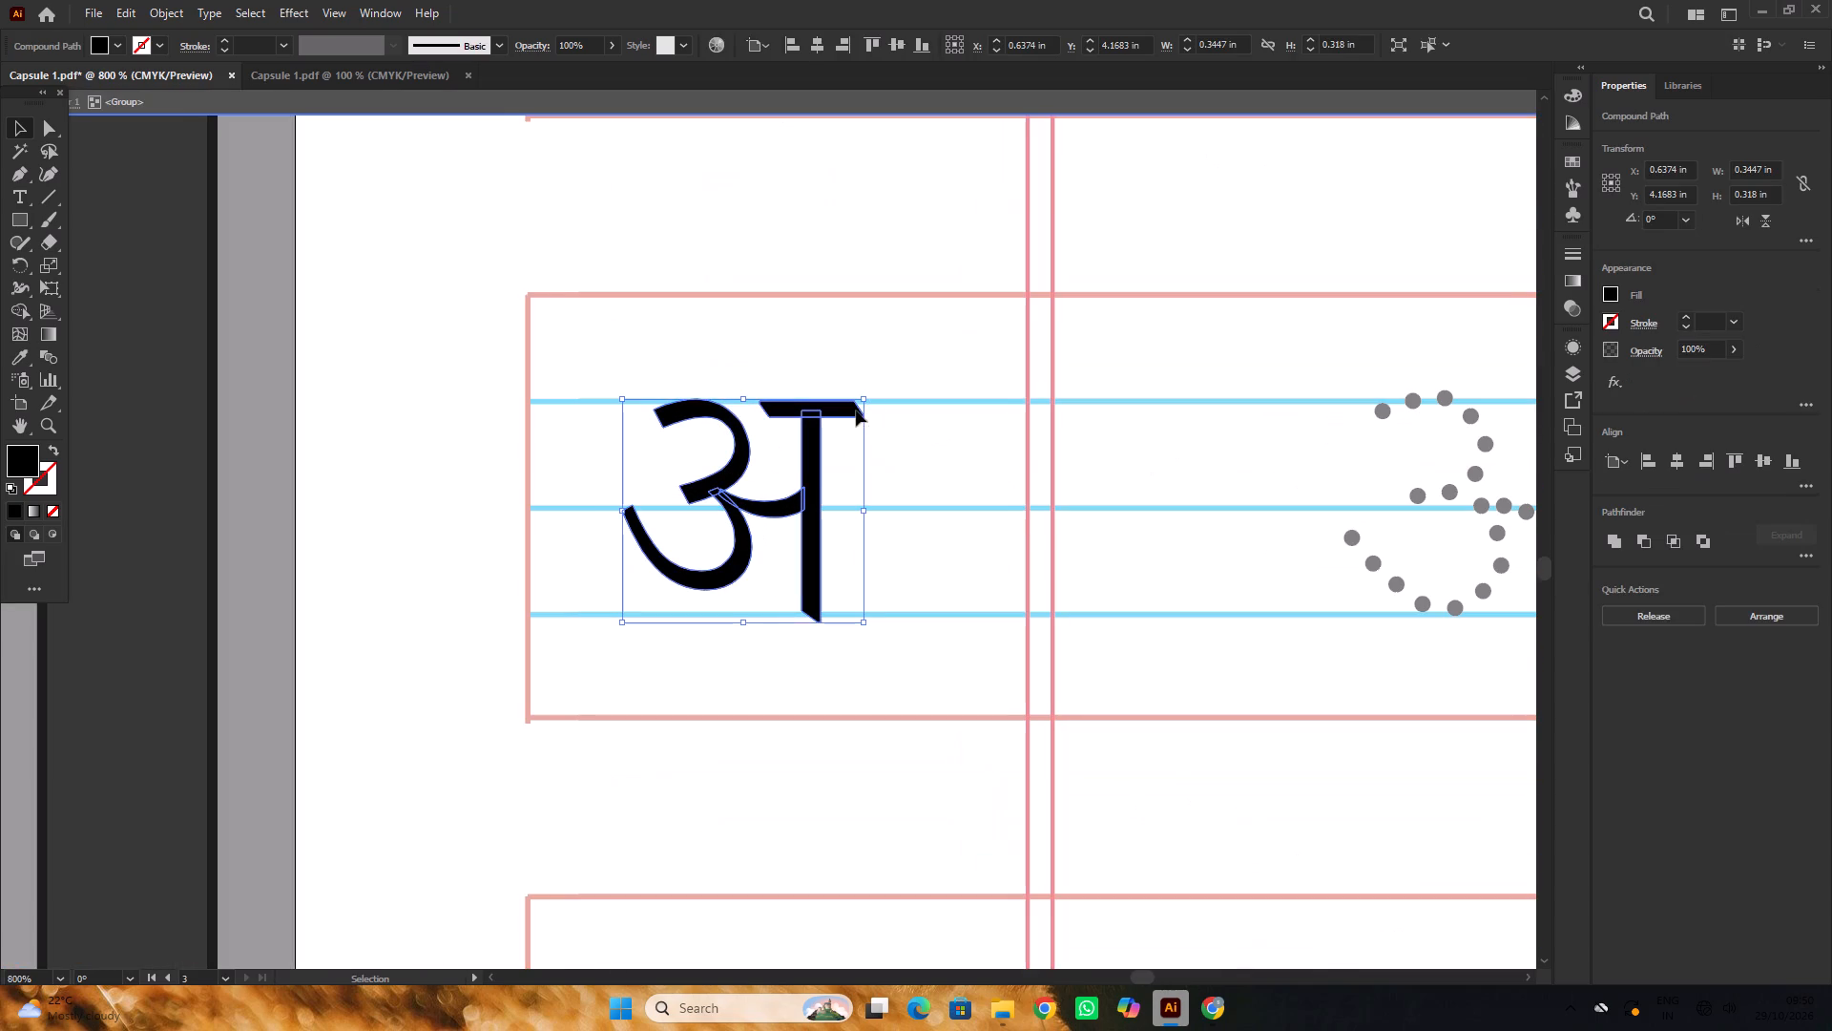
{"action": "triple_click", "coordinate": [856, 410]}
{"action": "key", "text": "Delete"}
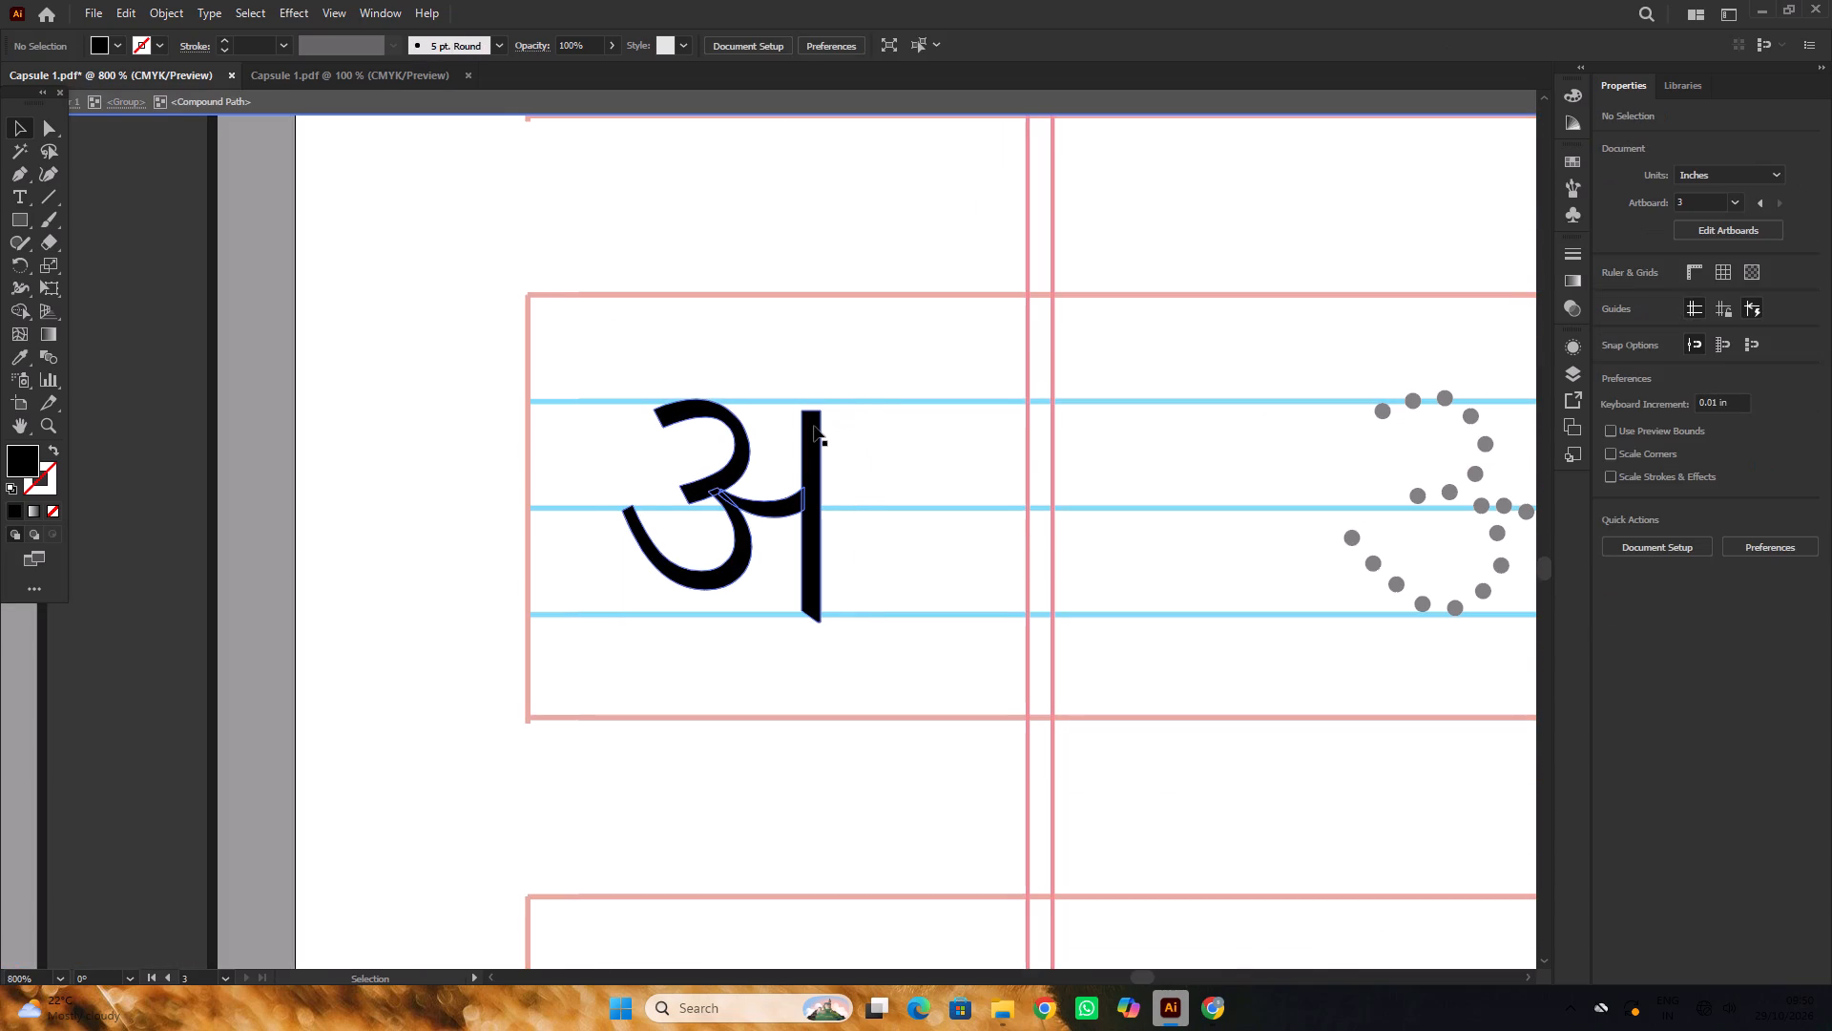
{"action": "scroll", "coordinate": [814, 426], "scroll_direction": "down", "scroll_amount": 3, "text": "alt"}
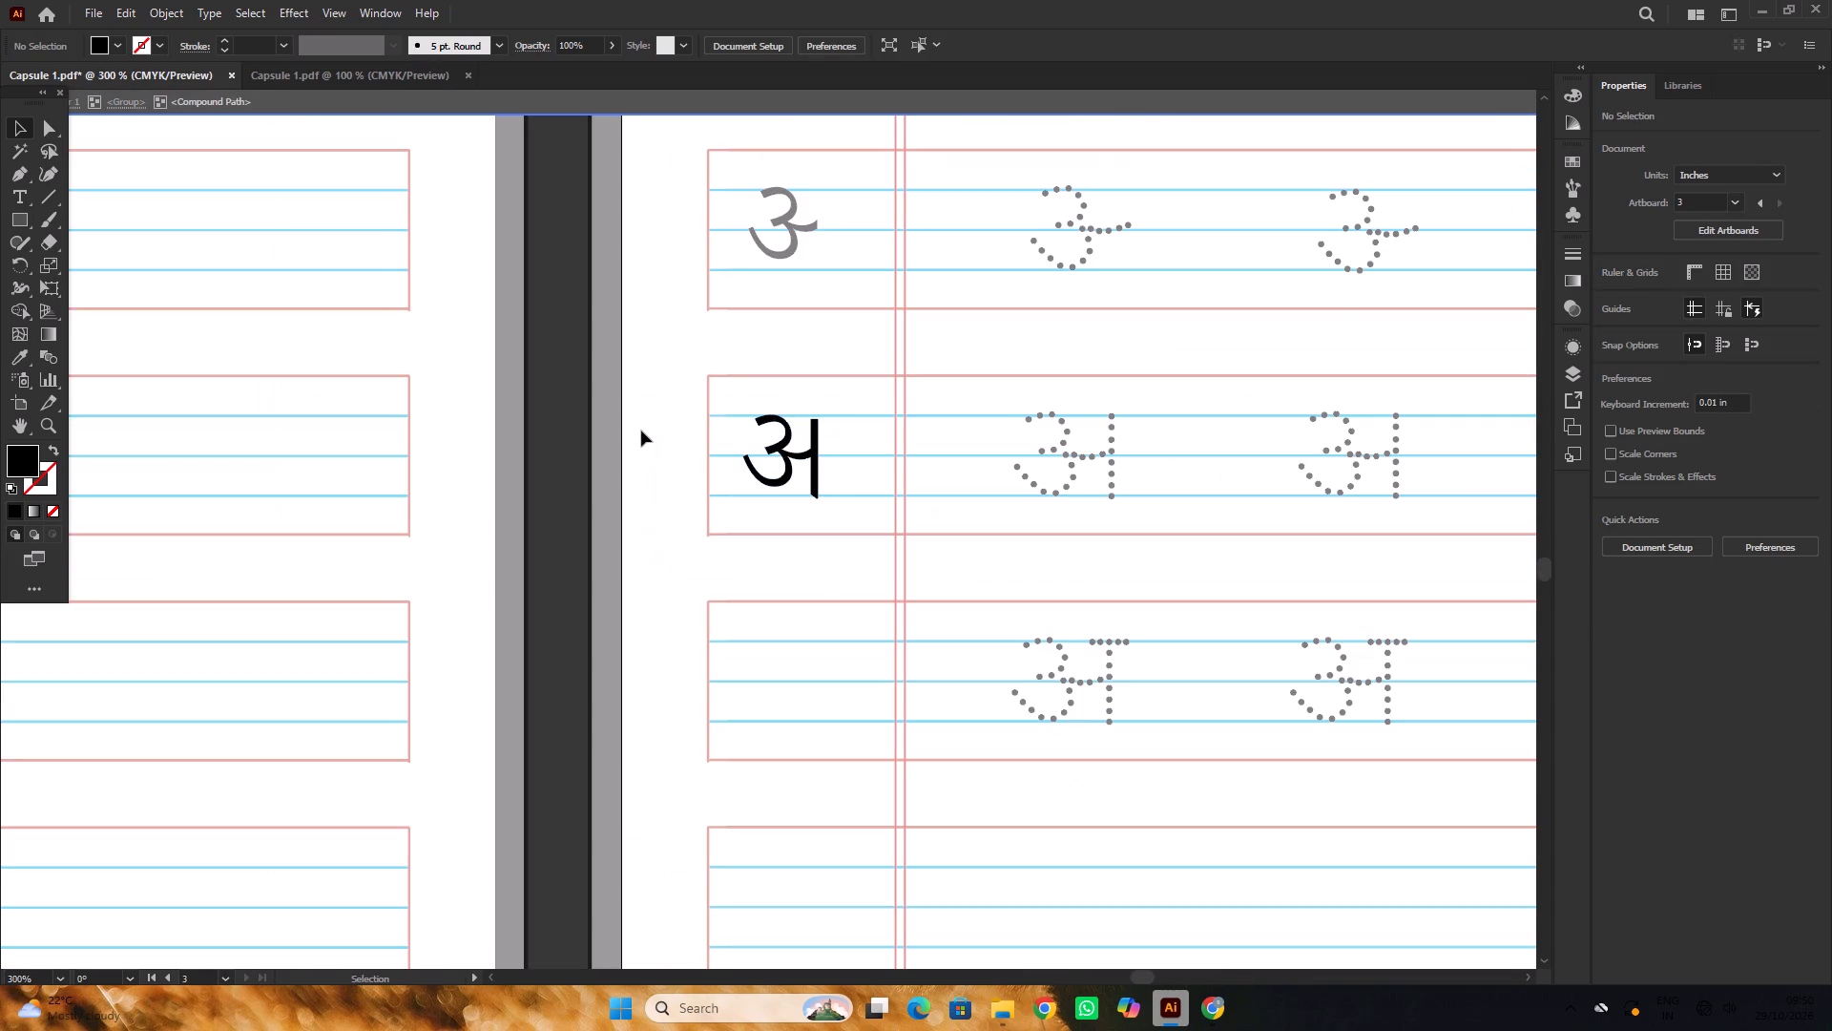
{"action": "triple_click", "coordinate": [537, 428]}
Stretch the vertical stem of the fourth row's letter upward to the upper blue line, making it about 0.31 in tall.
{"action": "scroll", "coordinate": [822, 431], "scroll_direction": "up", "scroll_amount": 1, "text": "alt"}
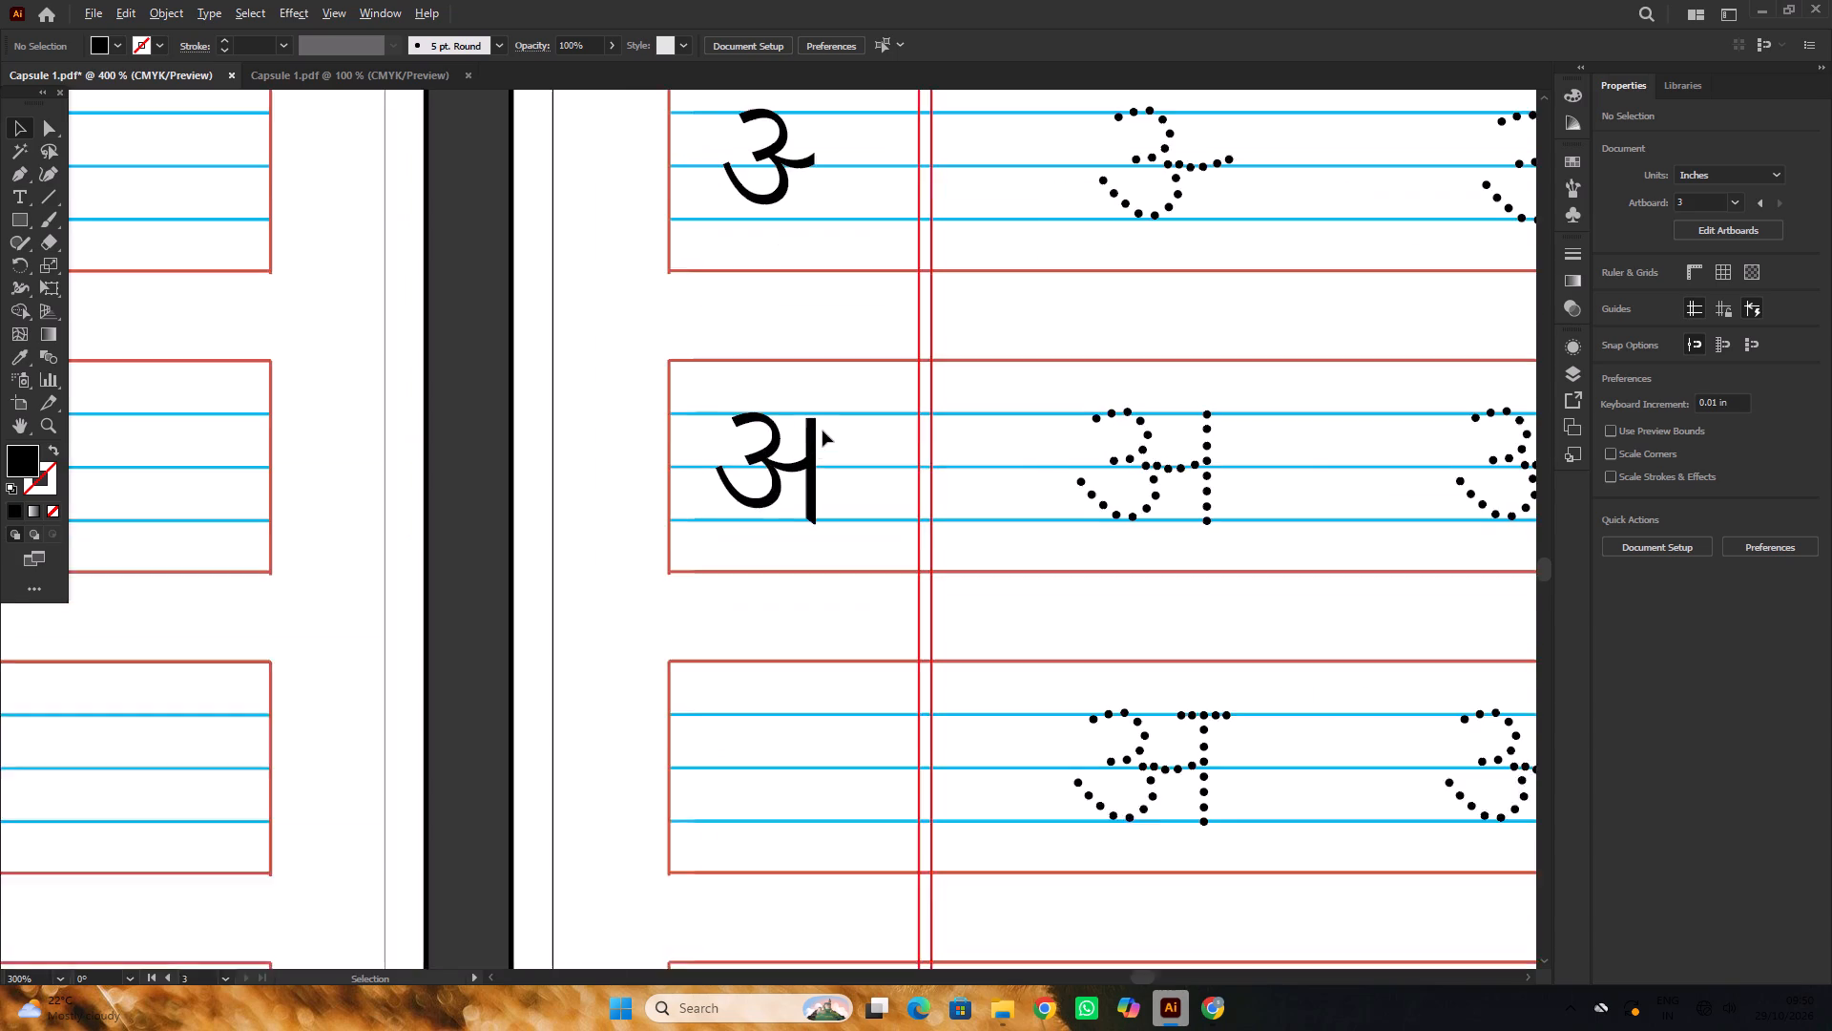
{"action": "scroll", "coordinate": [822, 431], "scroll_direction": "up", "scroll_amount": 3, "text": "alt"}
{"action": "double_click", "coordinate": [818, 479]}
{"action": "left_click", "coordinate": [817, 476]}
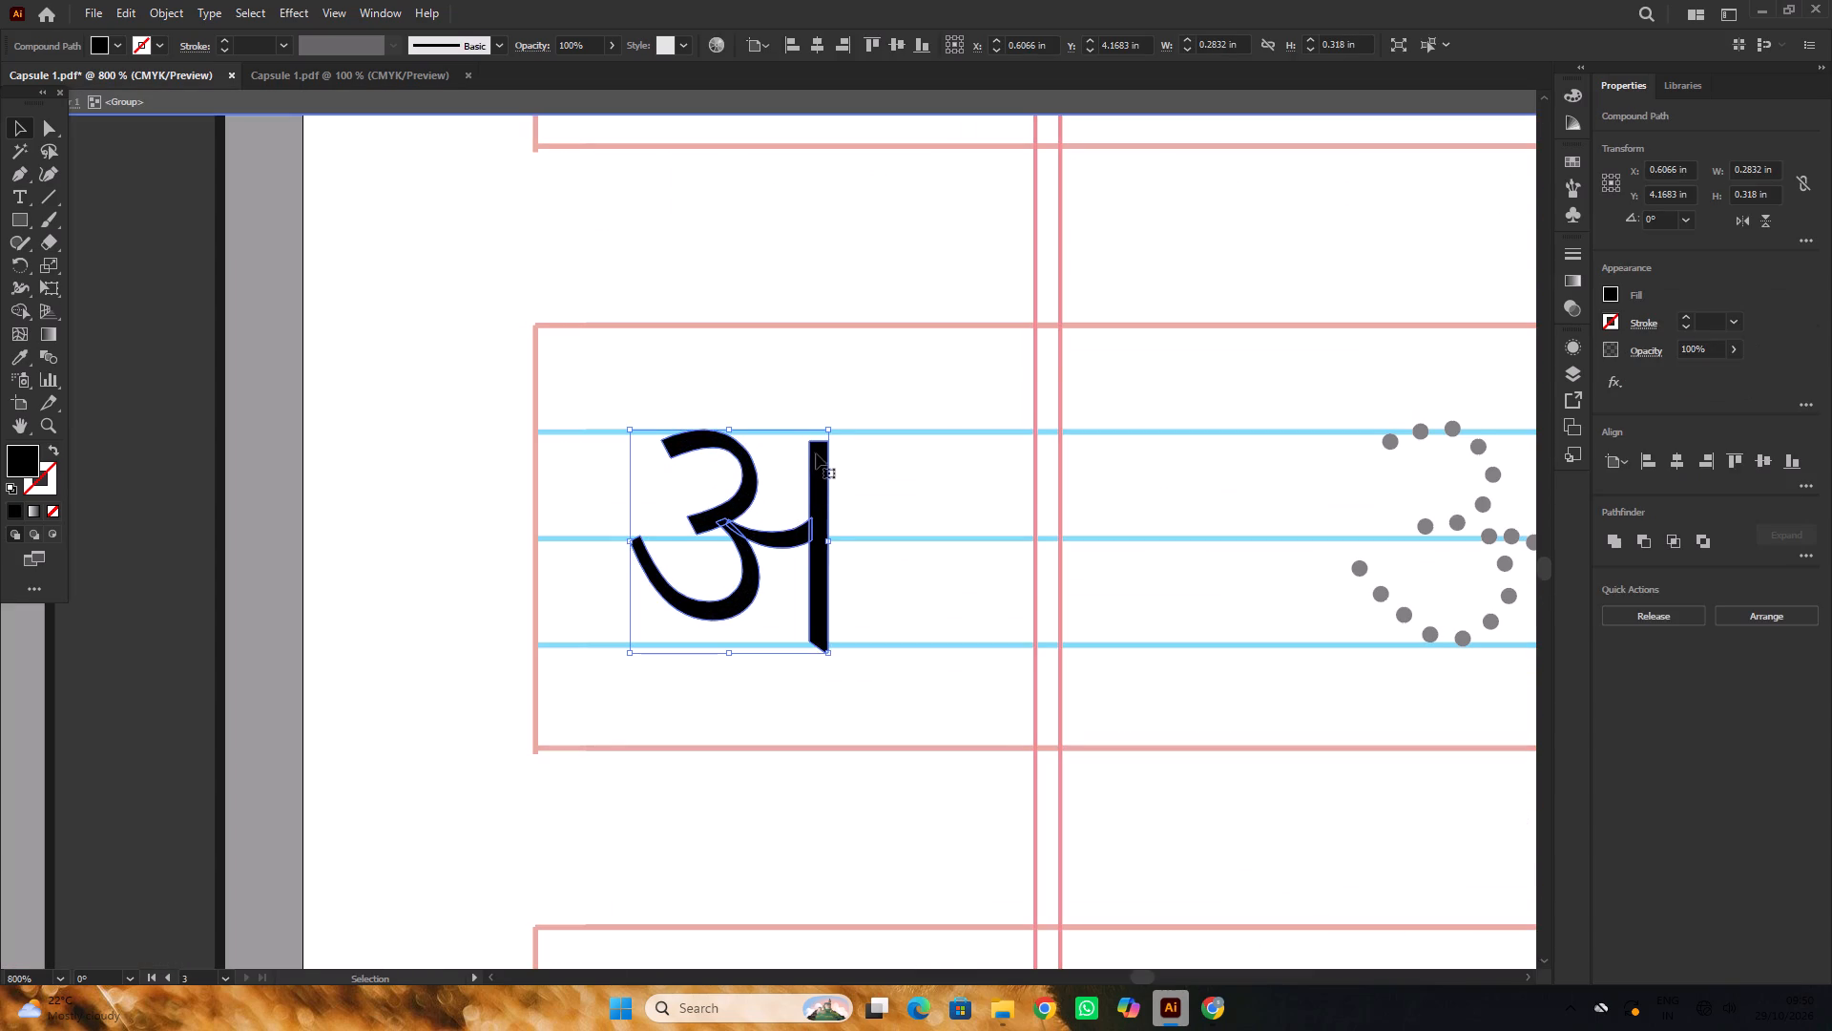
{"action": "double_click", "coordinate": [821, 468]}
{"action": "left_click", "coordinate": [821, 467]}
{"action": "scroll", "coordinate": [819, 452], "scroll_direction": "up", "scroll_amount": 2, "text": "alt"}
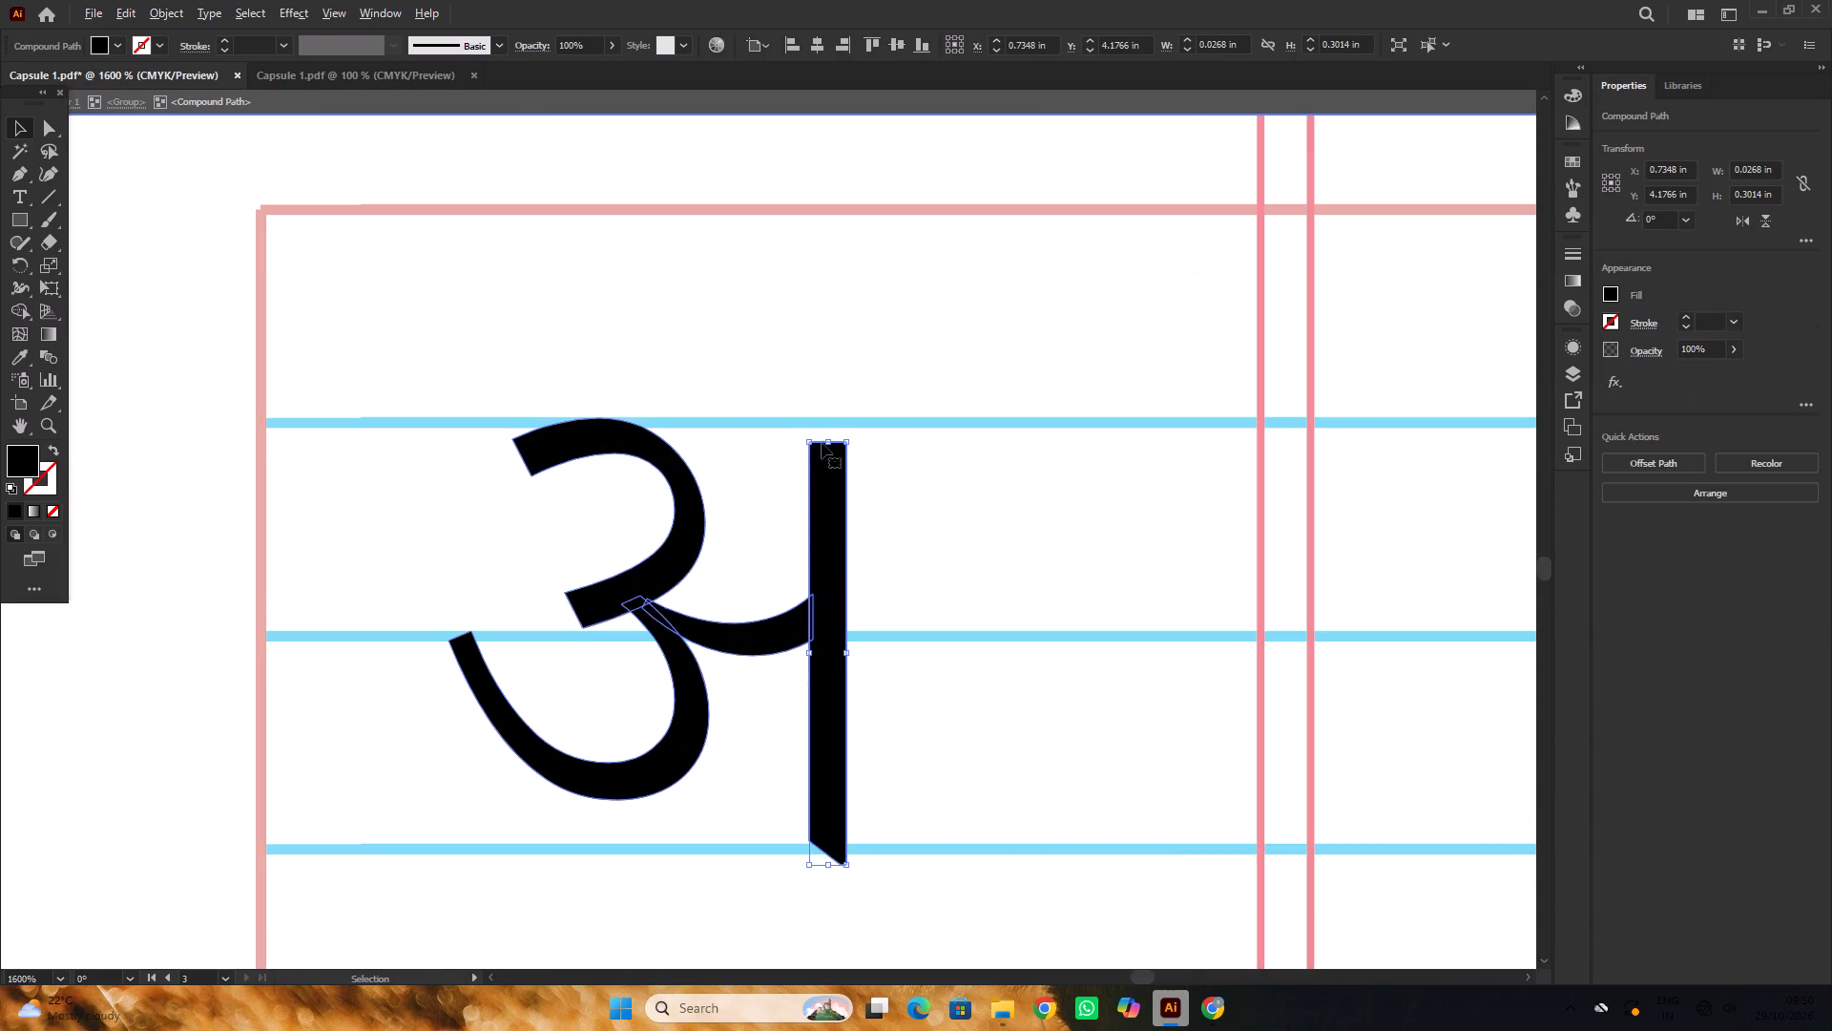
{"action": "left_click_drag", "start_coordinate": [824, 437], "coordinate": [826, 430]}
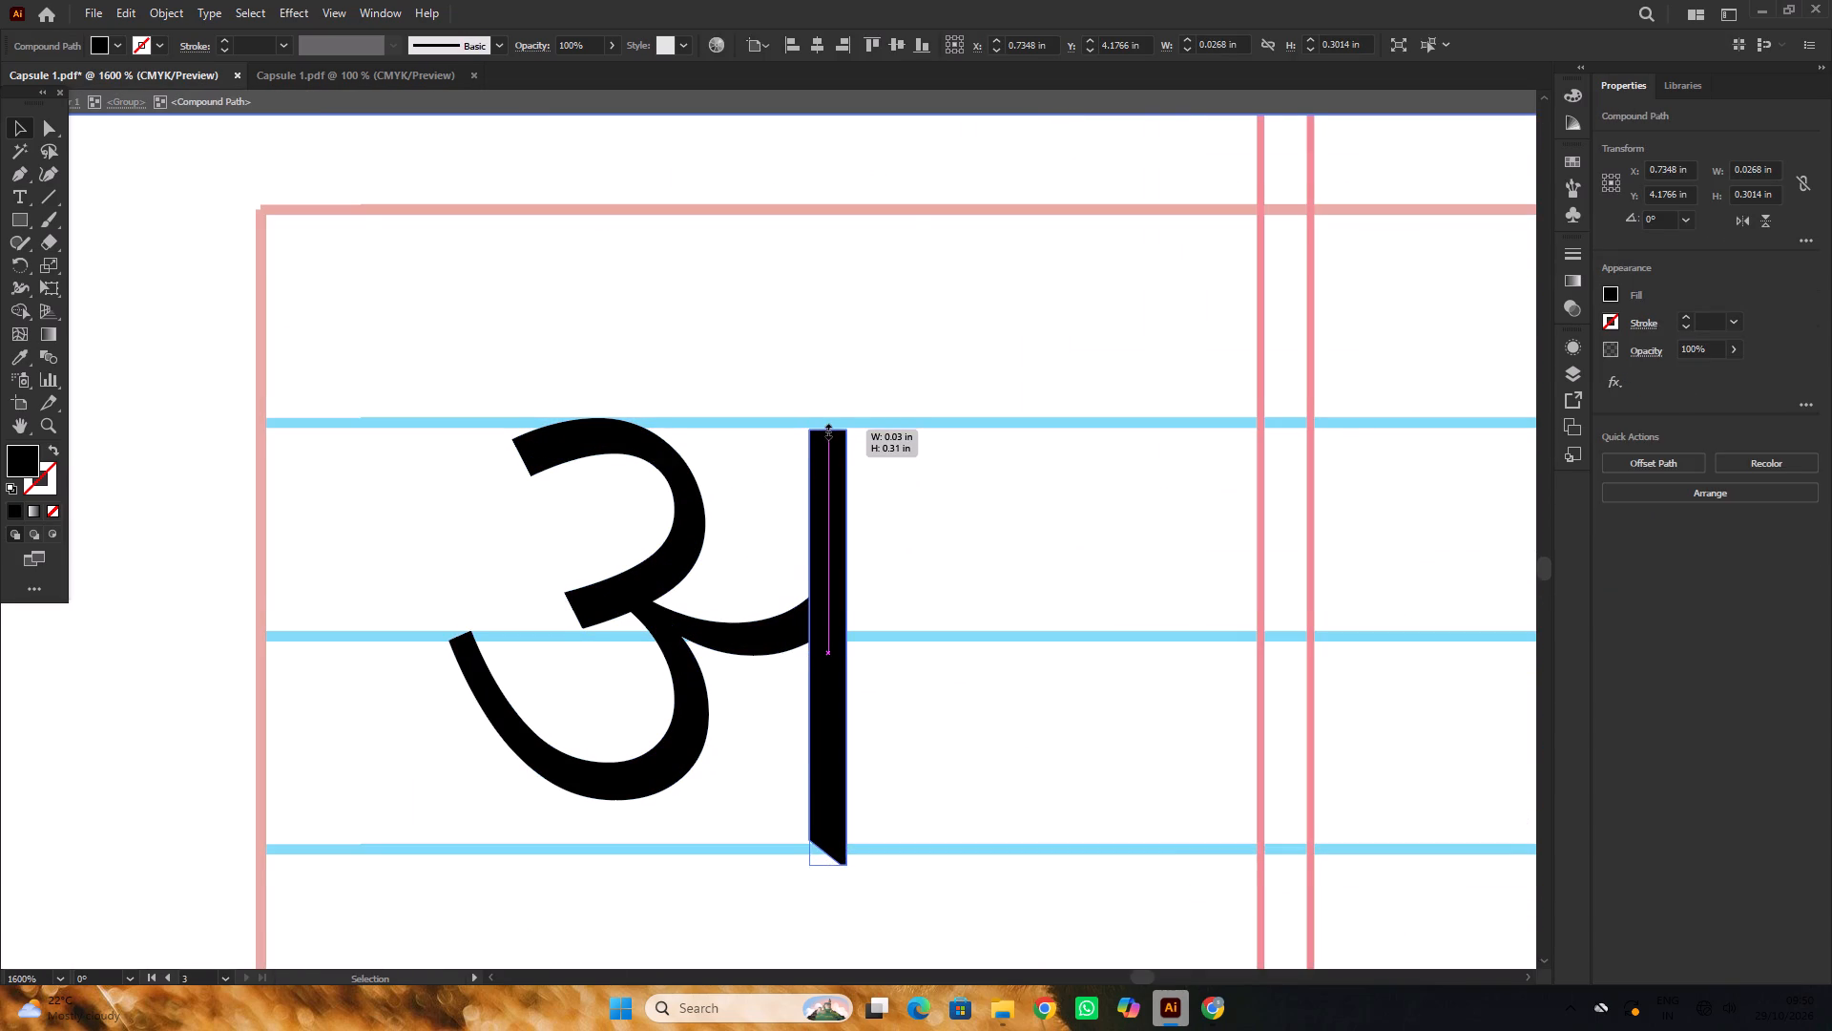
{"action": "left_click_drag", "start_coordinate": [826, 430], "coordinate": [826, 426]}
{"action": "scroll", "coordinate": [826, 427], "scroll_direction": "up", "scroll_amount": 1}
{"action": "left_click", "coordinate": [826, 426]}
{"action": "left_click_drag", "start_coordinate": [826, 428], "coordinate": [825, 449]}
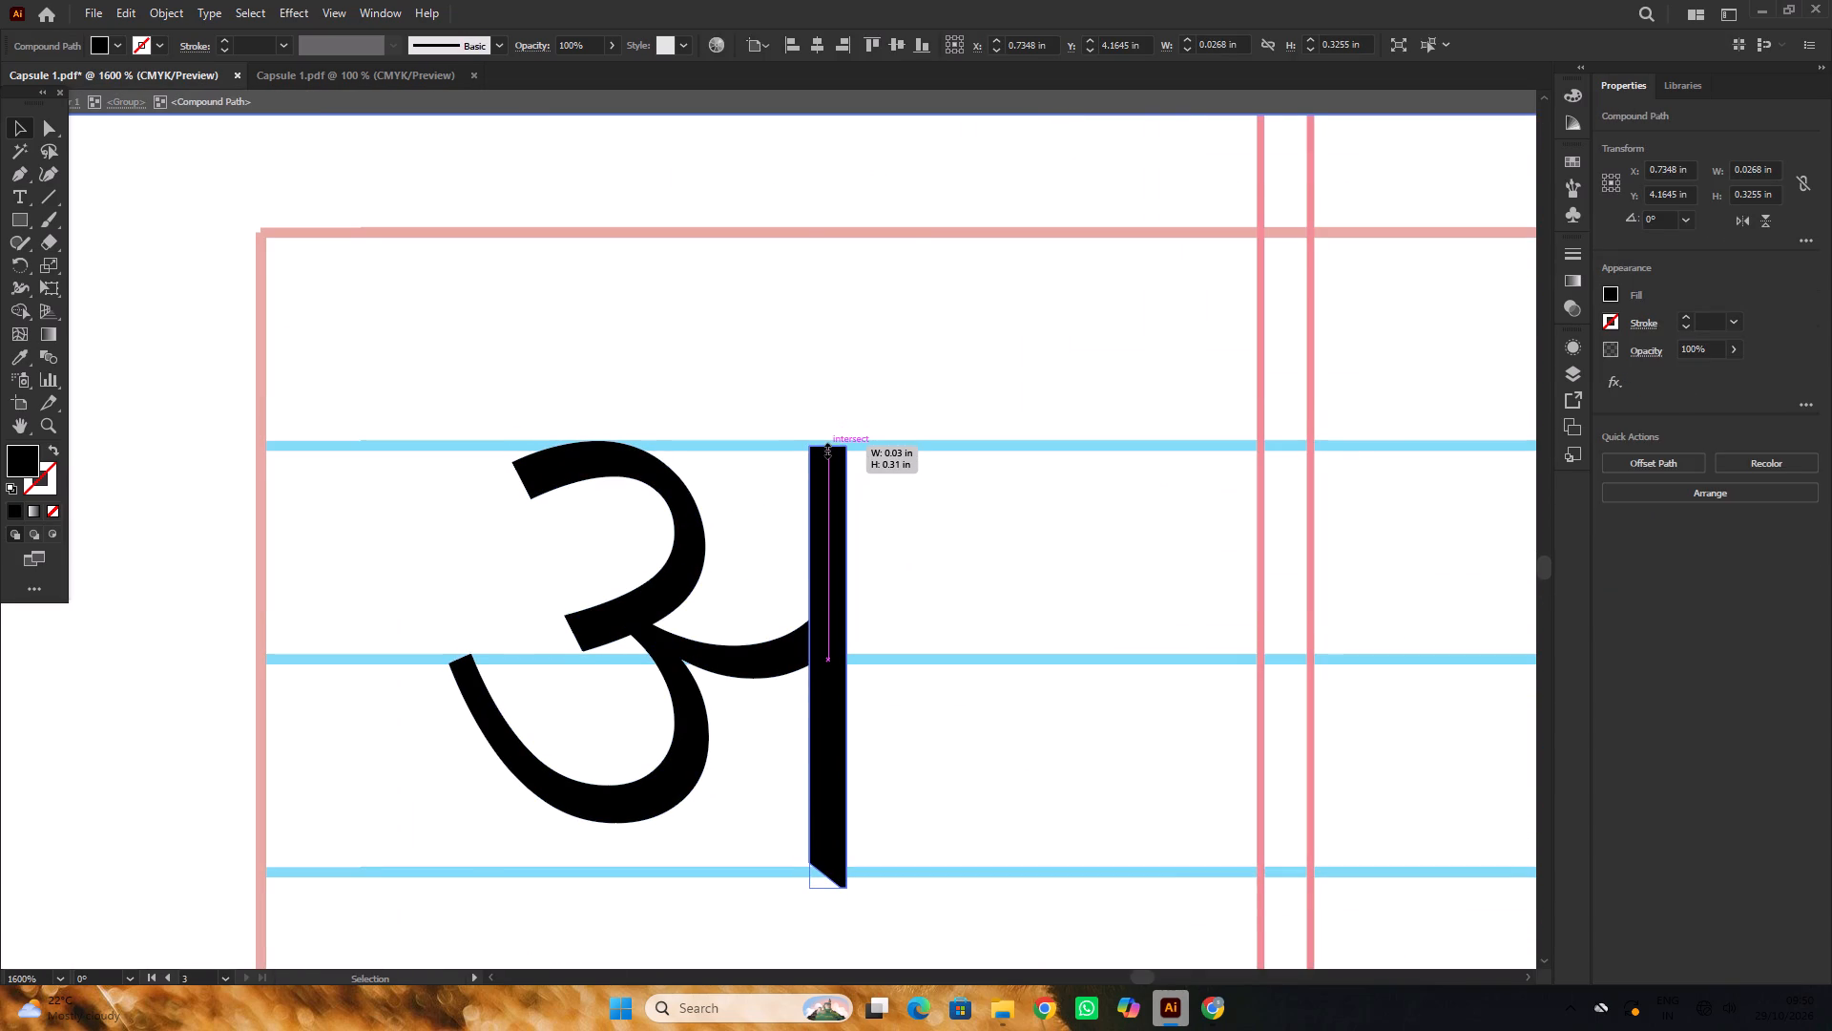
{"action": "left_click_drag", "start_coordinate": [825, 449], "coordinate": [824, 450]}
{"action": "scroll", "coordinate": [822, 447], "scroll_direction": "down", "scroll_amount": 8, "text": "alt"}
{"action": "double_click", "coordinate": [738, 436]}
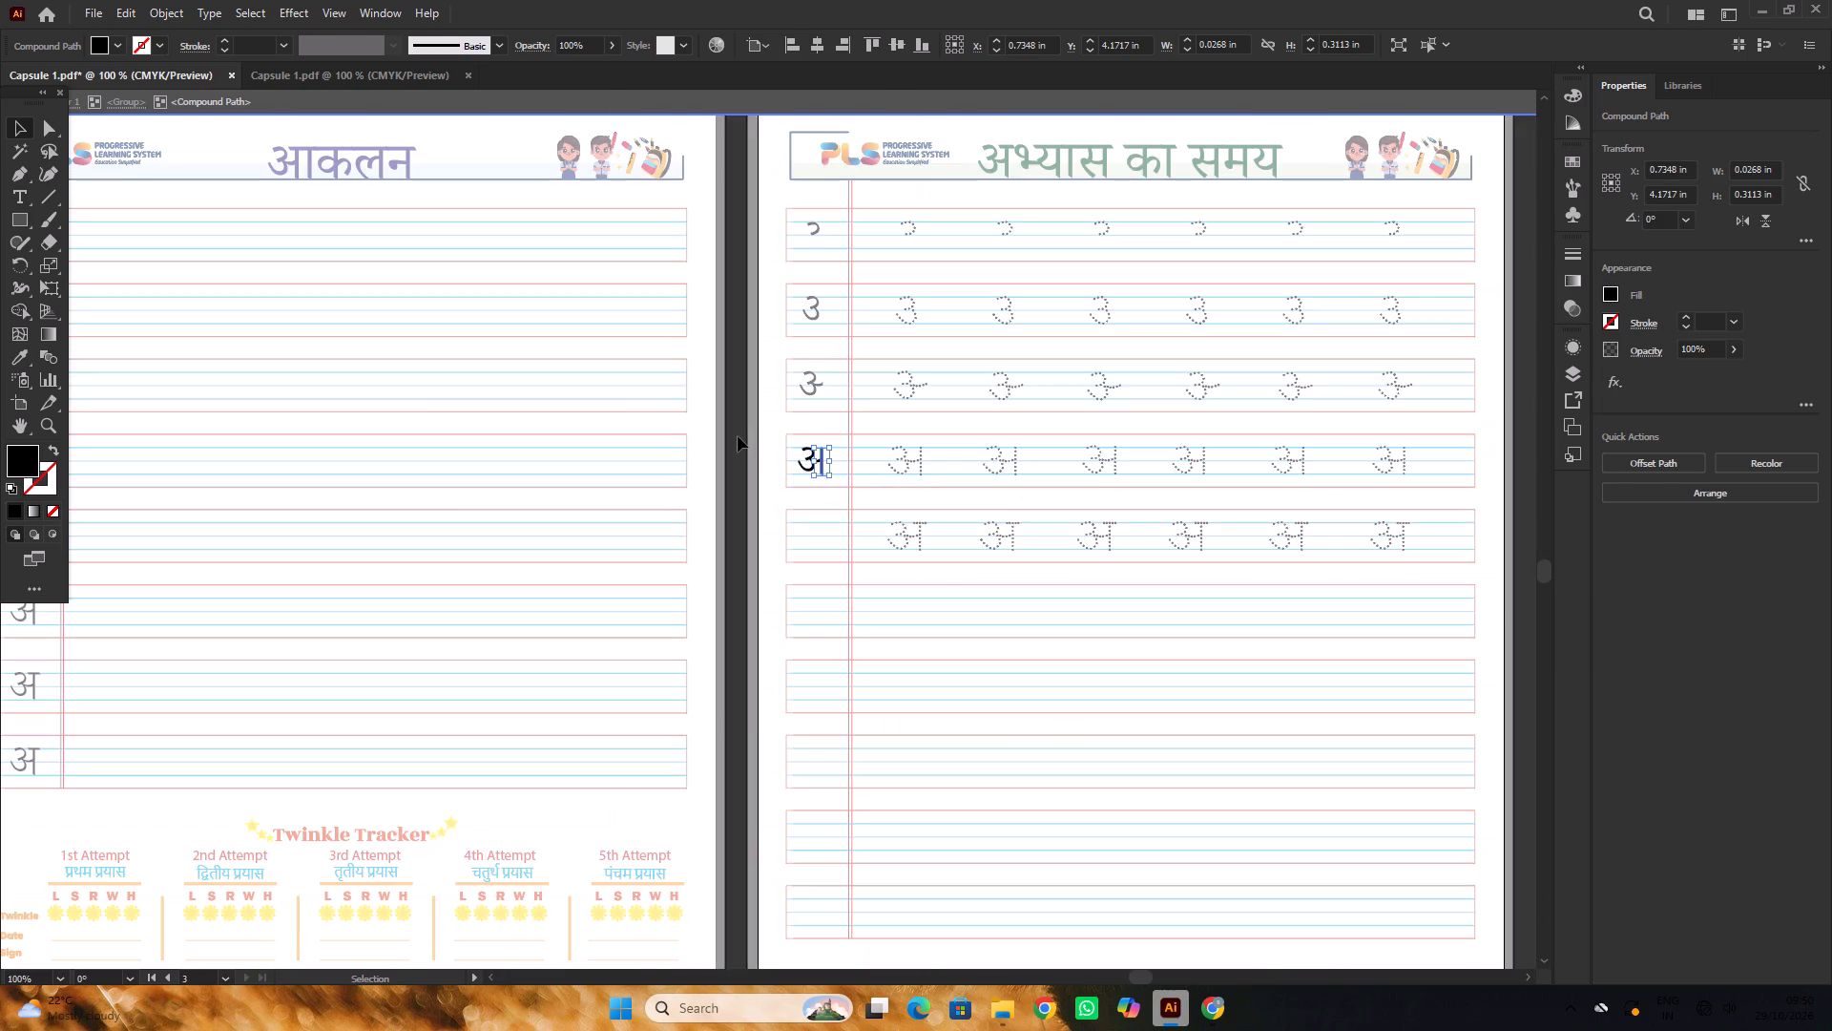
Copy the live अ from page 02's fifth writing row into the first-column cell of page 03's fifth row and centre it.
{"action": "scroll", "coordinate": [842, 444], "scroll_direction": "down", "scroll_amount": 5, "text": "alt"}
{"action": "left_click", "coordinate": [849, 320]}
{"action": "scroll", "coordinate": [850, 317], "scroll_direction": "down", "scroll_amount": 4}
{"action": "scroll", "coordinate": [843, 359], "scroll_direction": "up", "scroll_amount": 2, "text": "alt"}
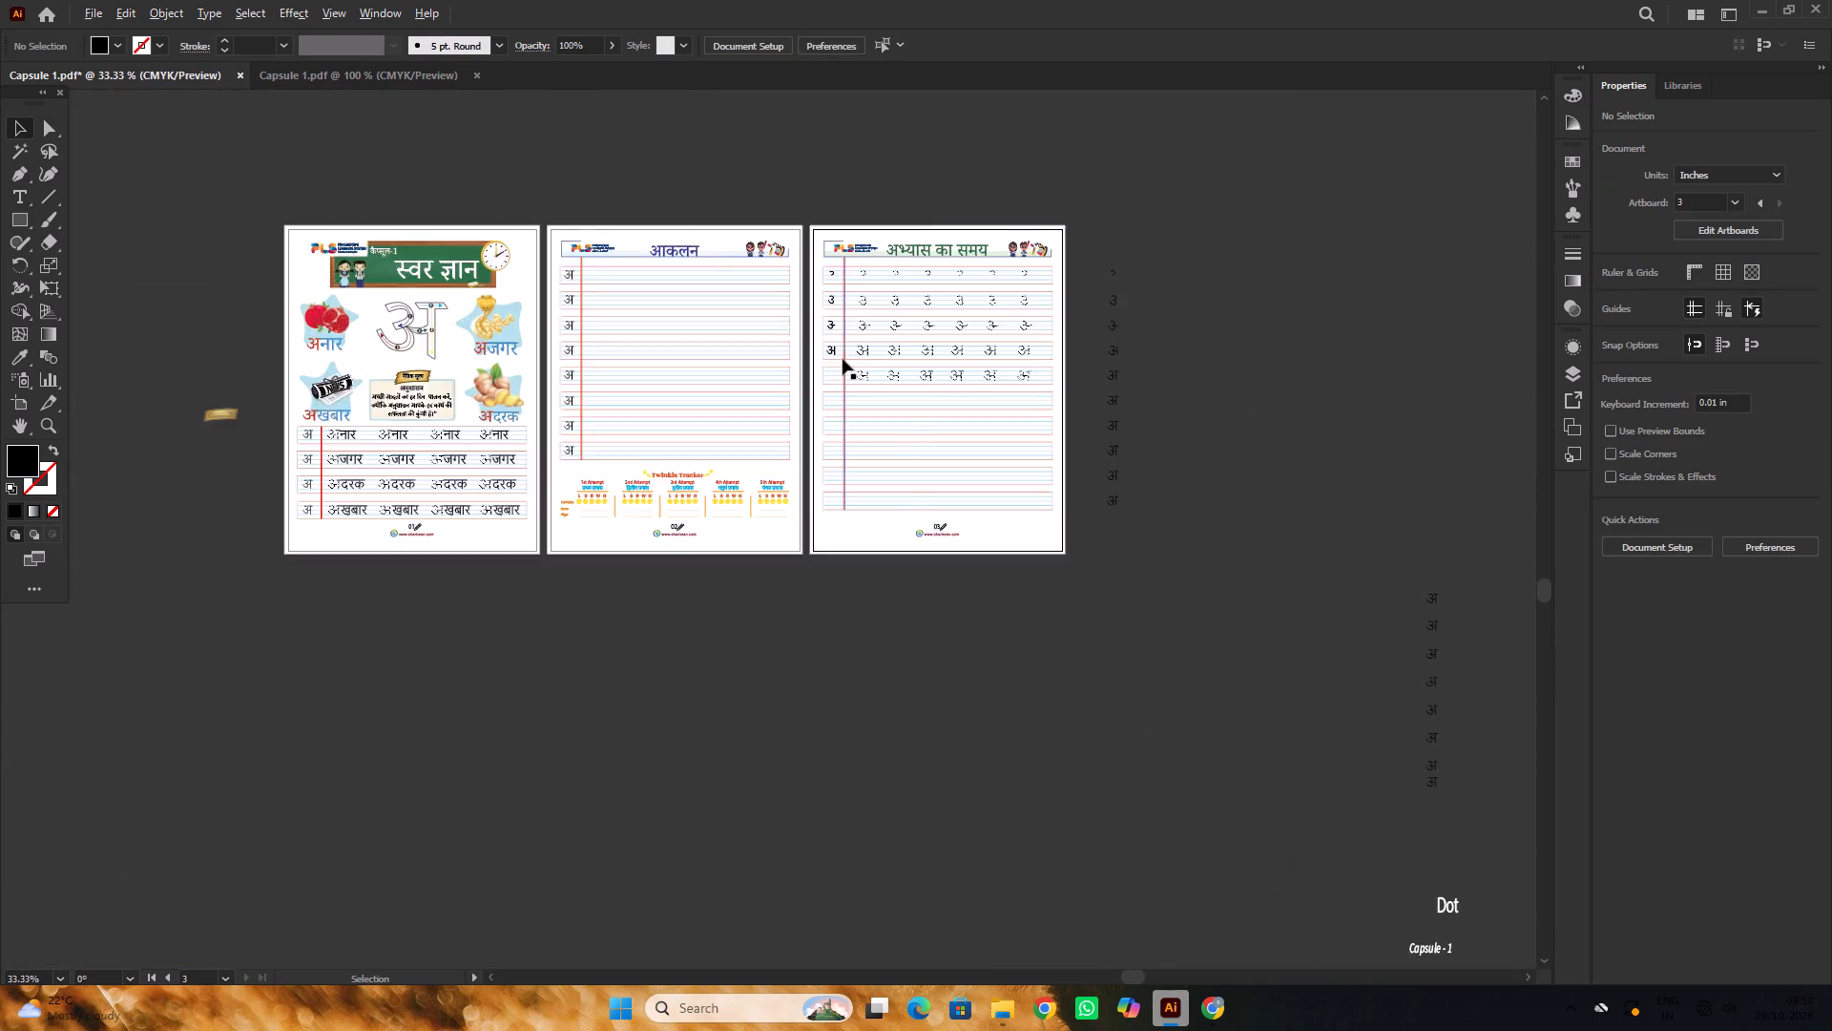
{"action": "scroll", "coordinate": [843, 359], "scroll_direction": "up", "scroll_amount": 2, "text": "alt"}
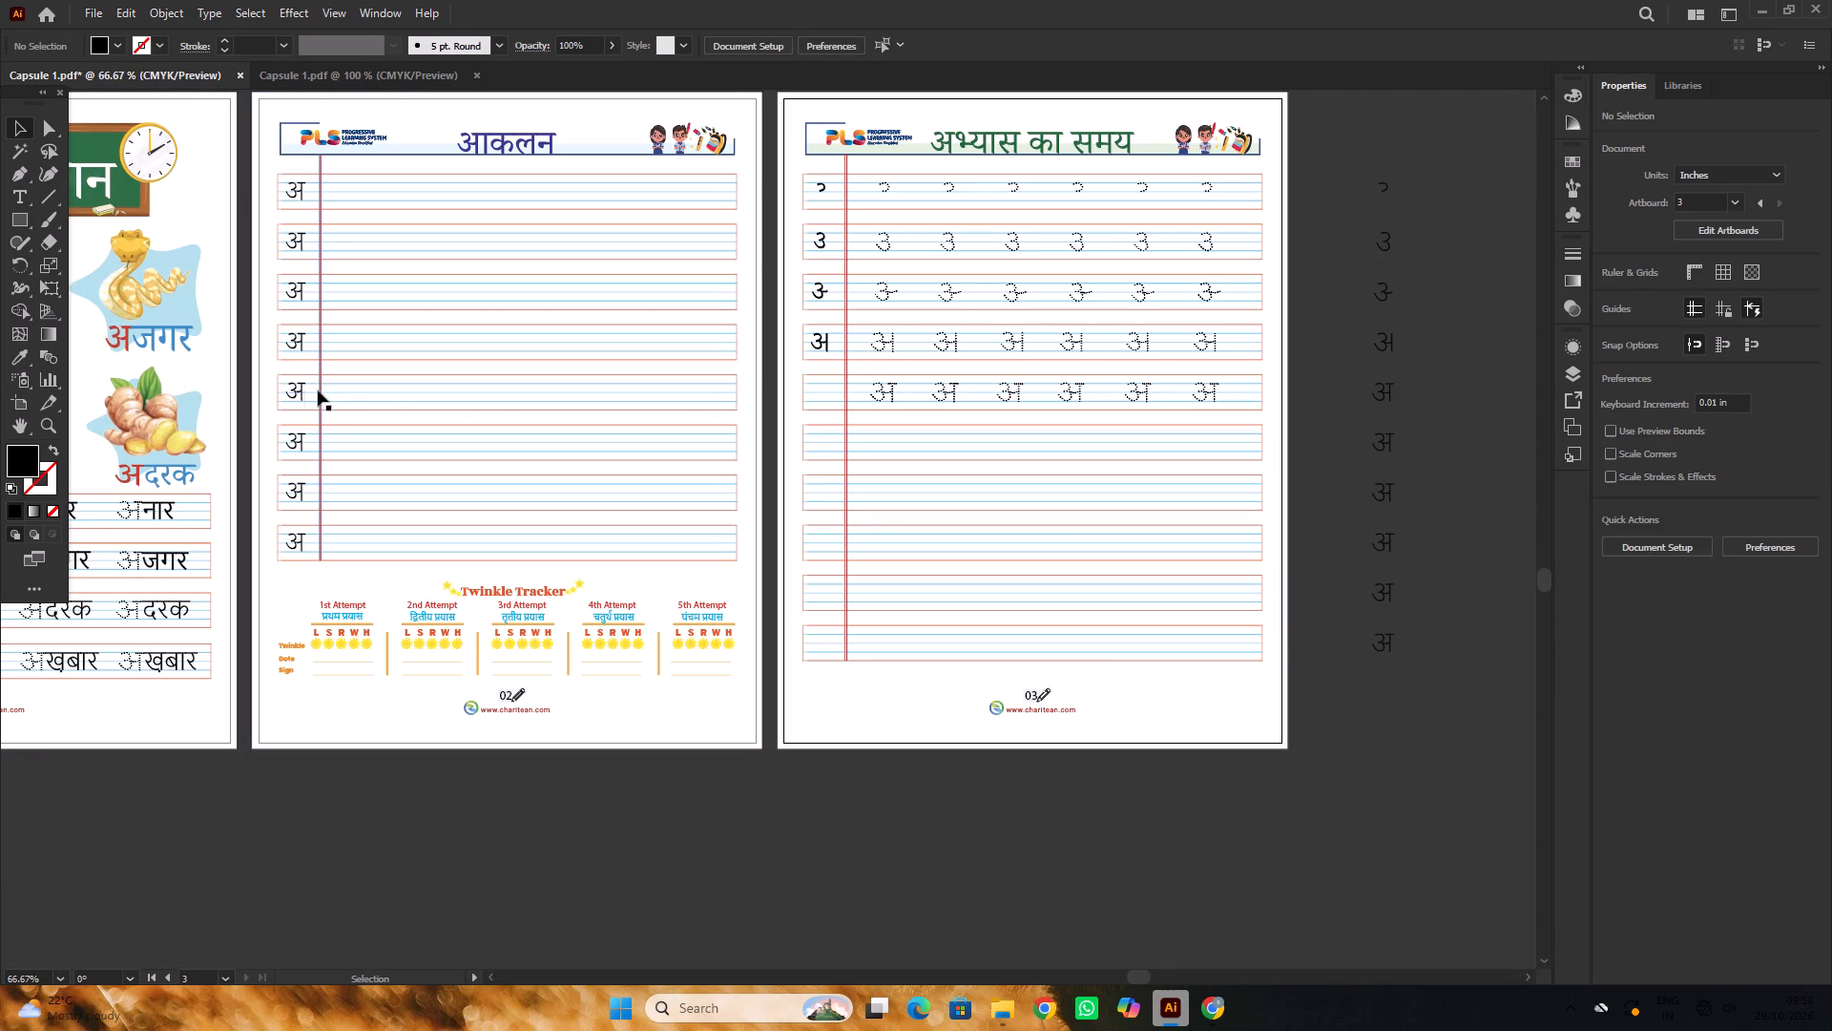
{"action": "left_click_drag", "start_coordinate": [297, 391], "coordinate": [823, 392], "text": "alt"}
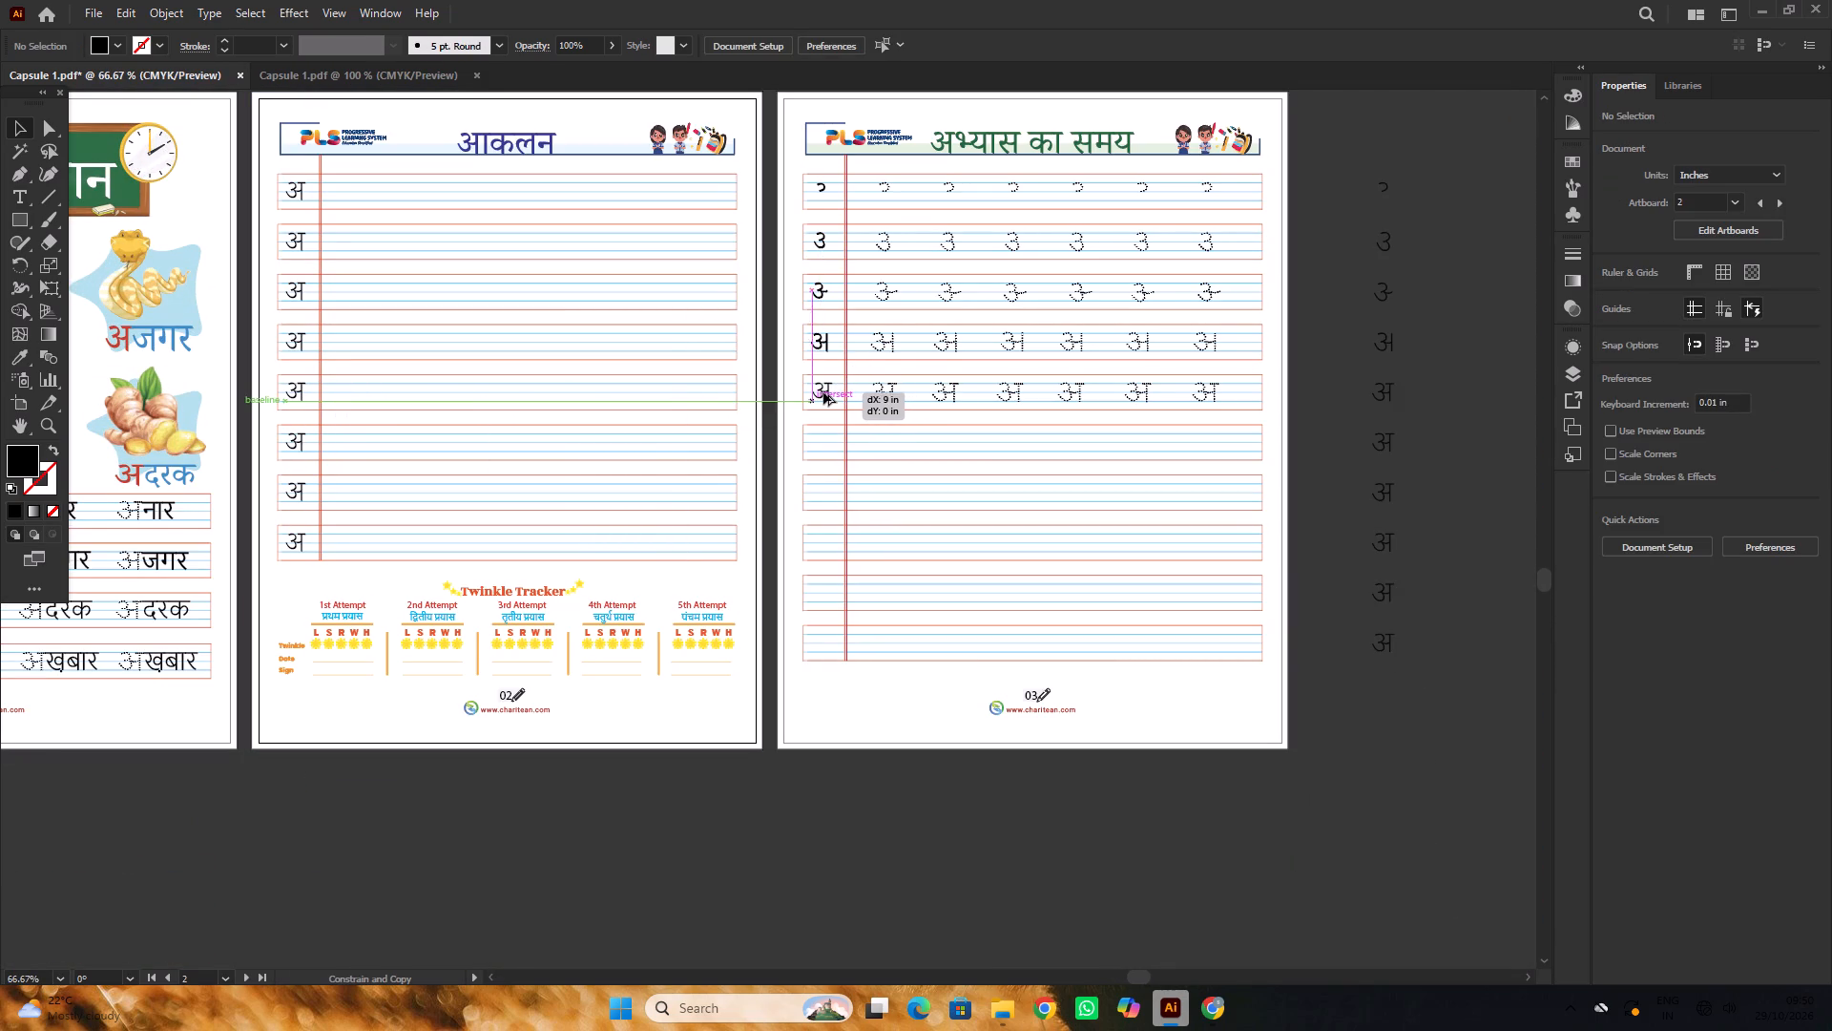
{"action": "left_click_drag", "start_coordinate": [823, 392], "coordinate": [822, 392], "text": "alt"}
{"action": "scroll", "coordinate": [822, 392], "scroll_direction": "up", "scroll_amount": 5}
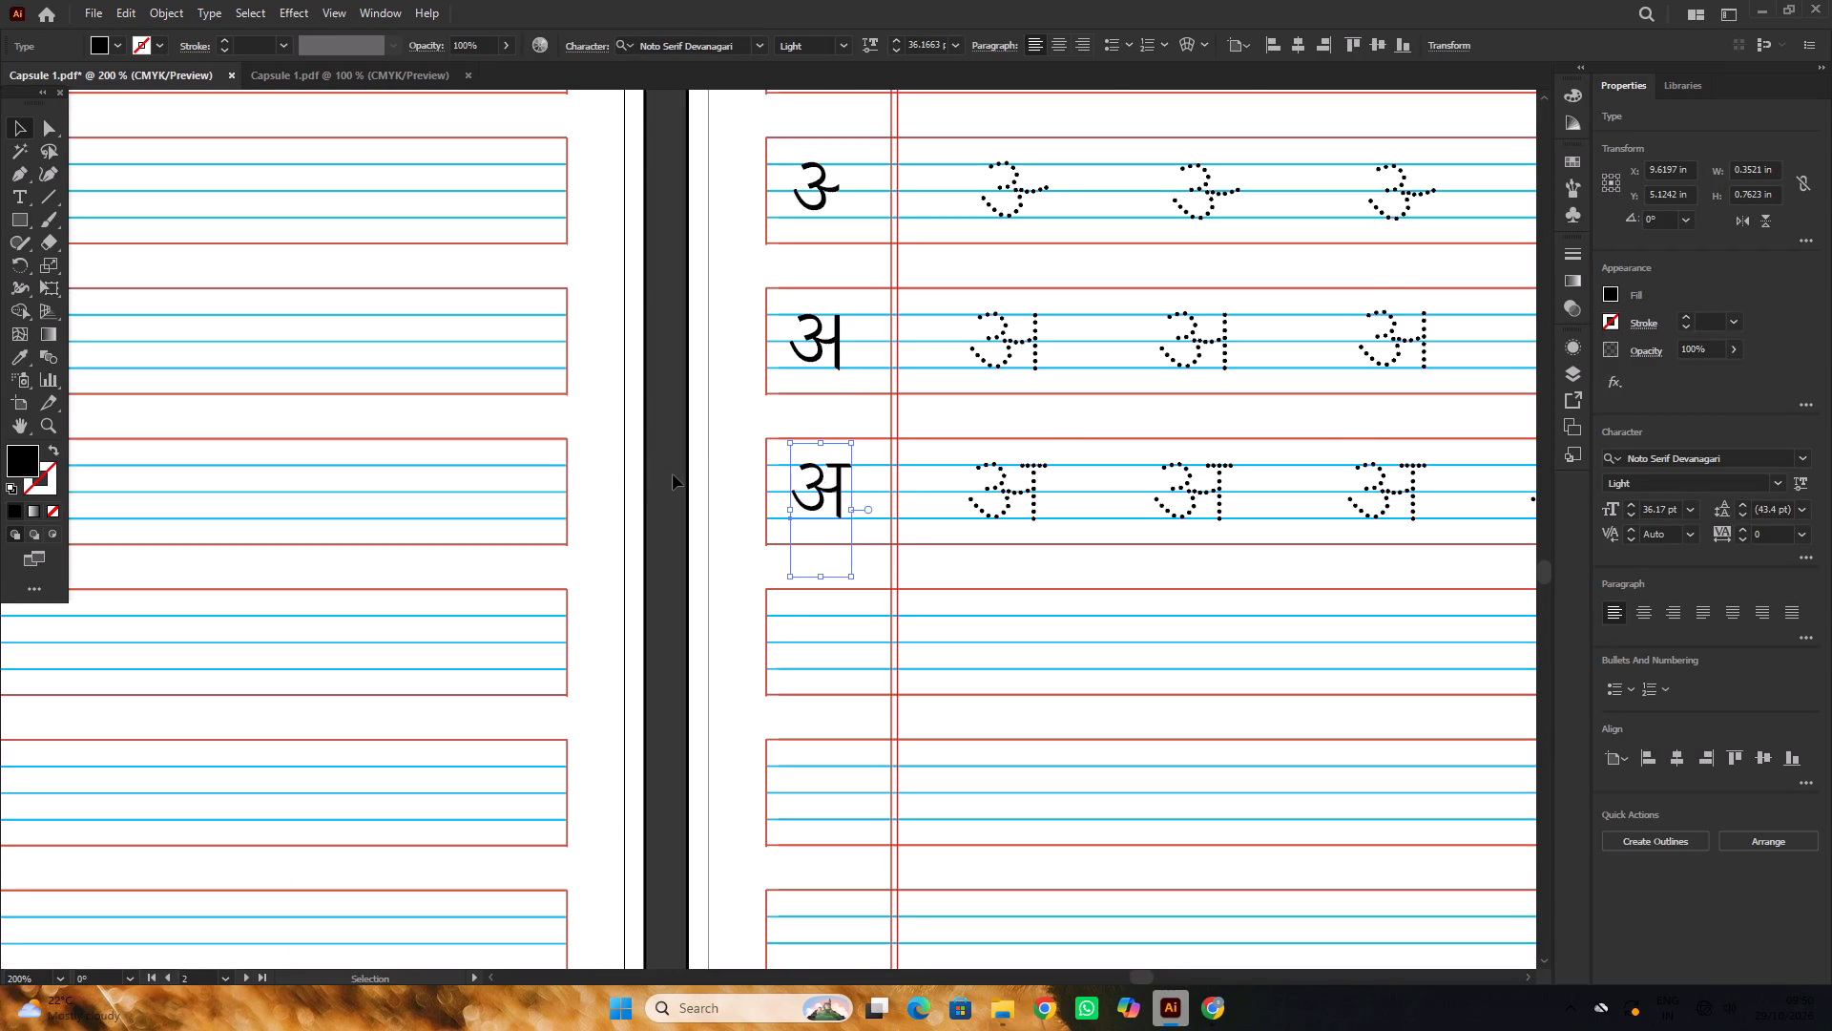
{"action": "left_click", "coordinate": [673, 474]}
{"action": "scroll", "coordinate": [827, 490], "scroll_direction": "up", "scroll_amount": 2, "text": "alt"}
{"action": "left_click_drag", "start_coordinate": [830, 492], "coordinate": [820, 491]}
Duplicate the अ from page 03's fifth row straight down into the first-column cells of the sixth and seventh rows, about 0.86 in apart.
{"action": "scroll", "coordinate": [816, 482], "scroll_direction": "down", "scroll_amount": 6, "text": "alt"}
{"action": "left_click_drag", "start_coordinate": [834, 384], "coordinate": [827, 614], "text": "alt"}
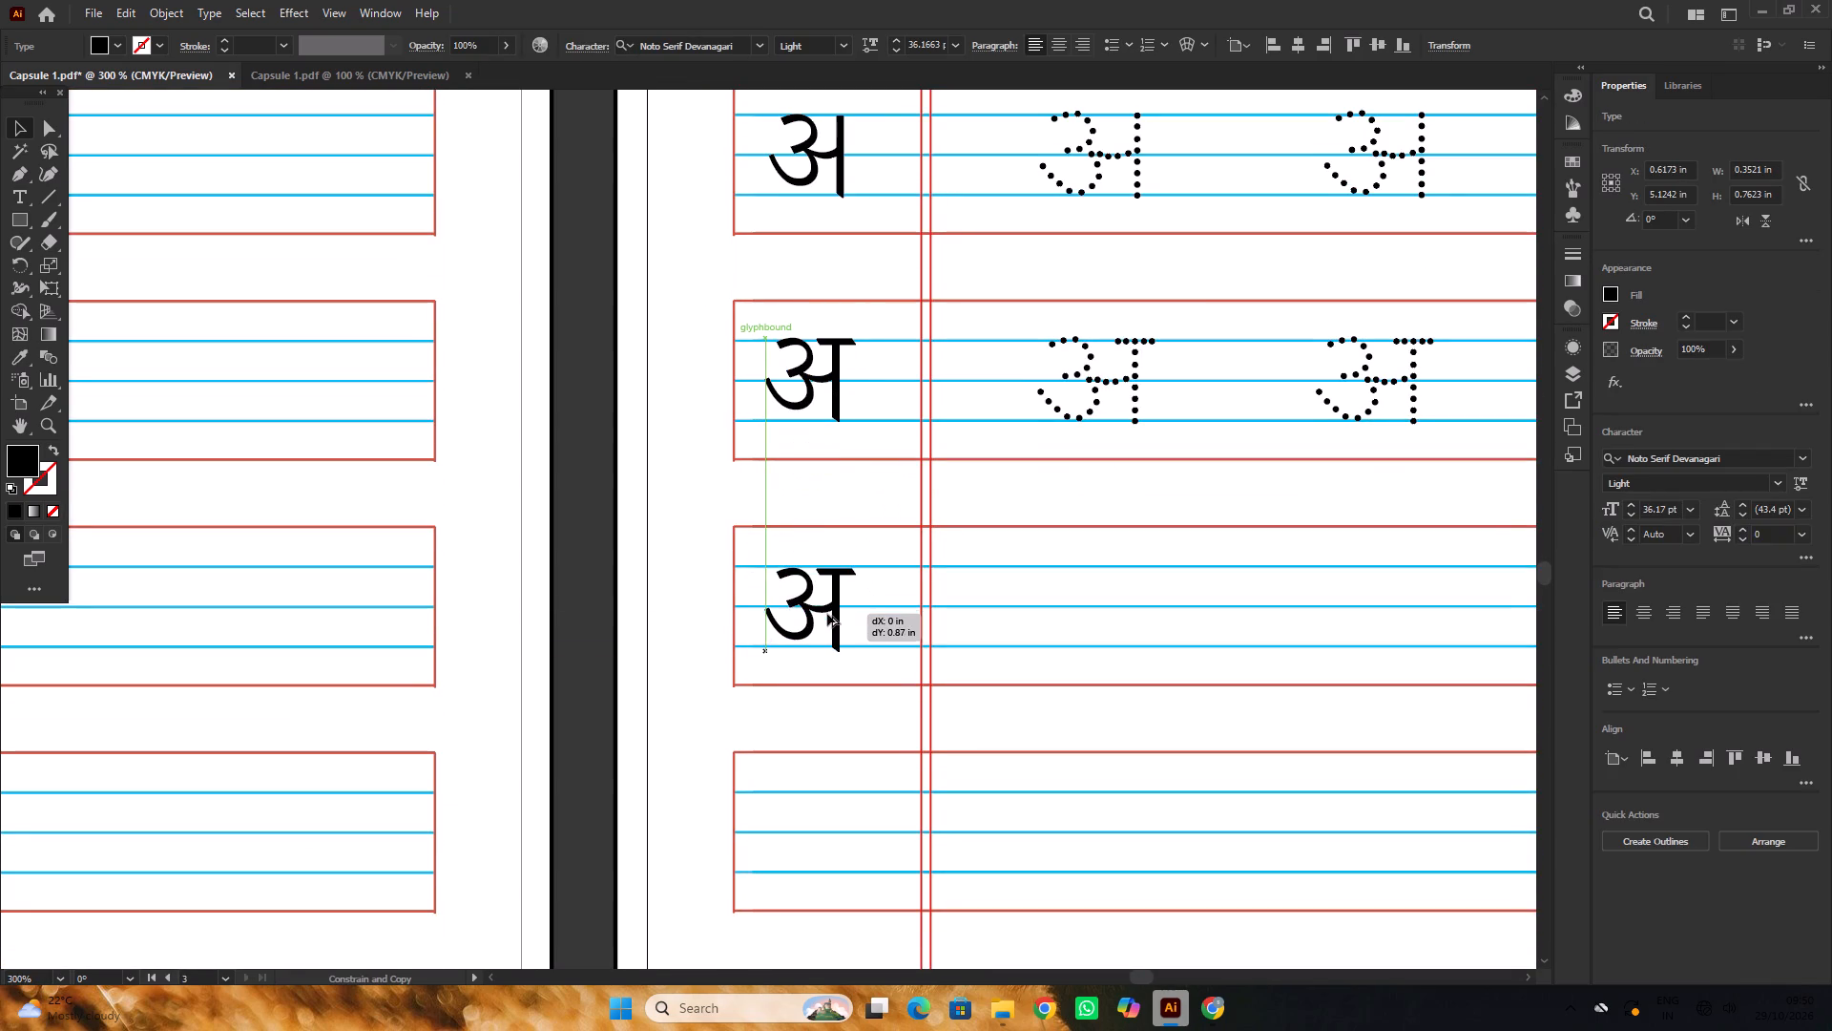
{"action": "left_click_drag", "start_coordinate": [827, 614], "coordinate": [827, 611], "text": "alt"}
{"action": "scroll", "coordinate": [703, 468], "scroll_direction": "down", "scroll_amount": 3, "text": "alt"}
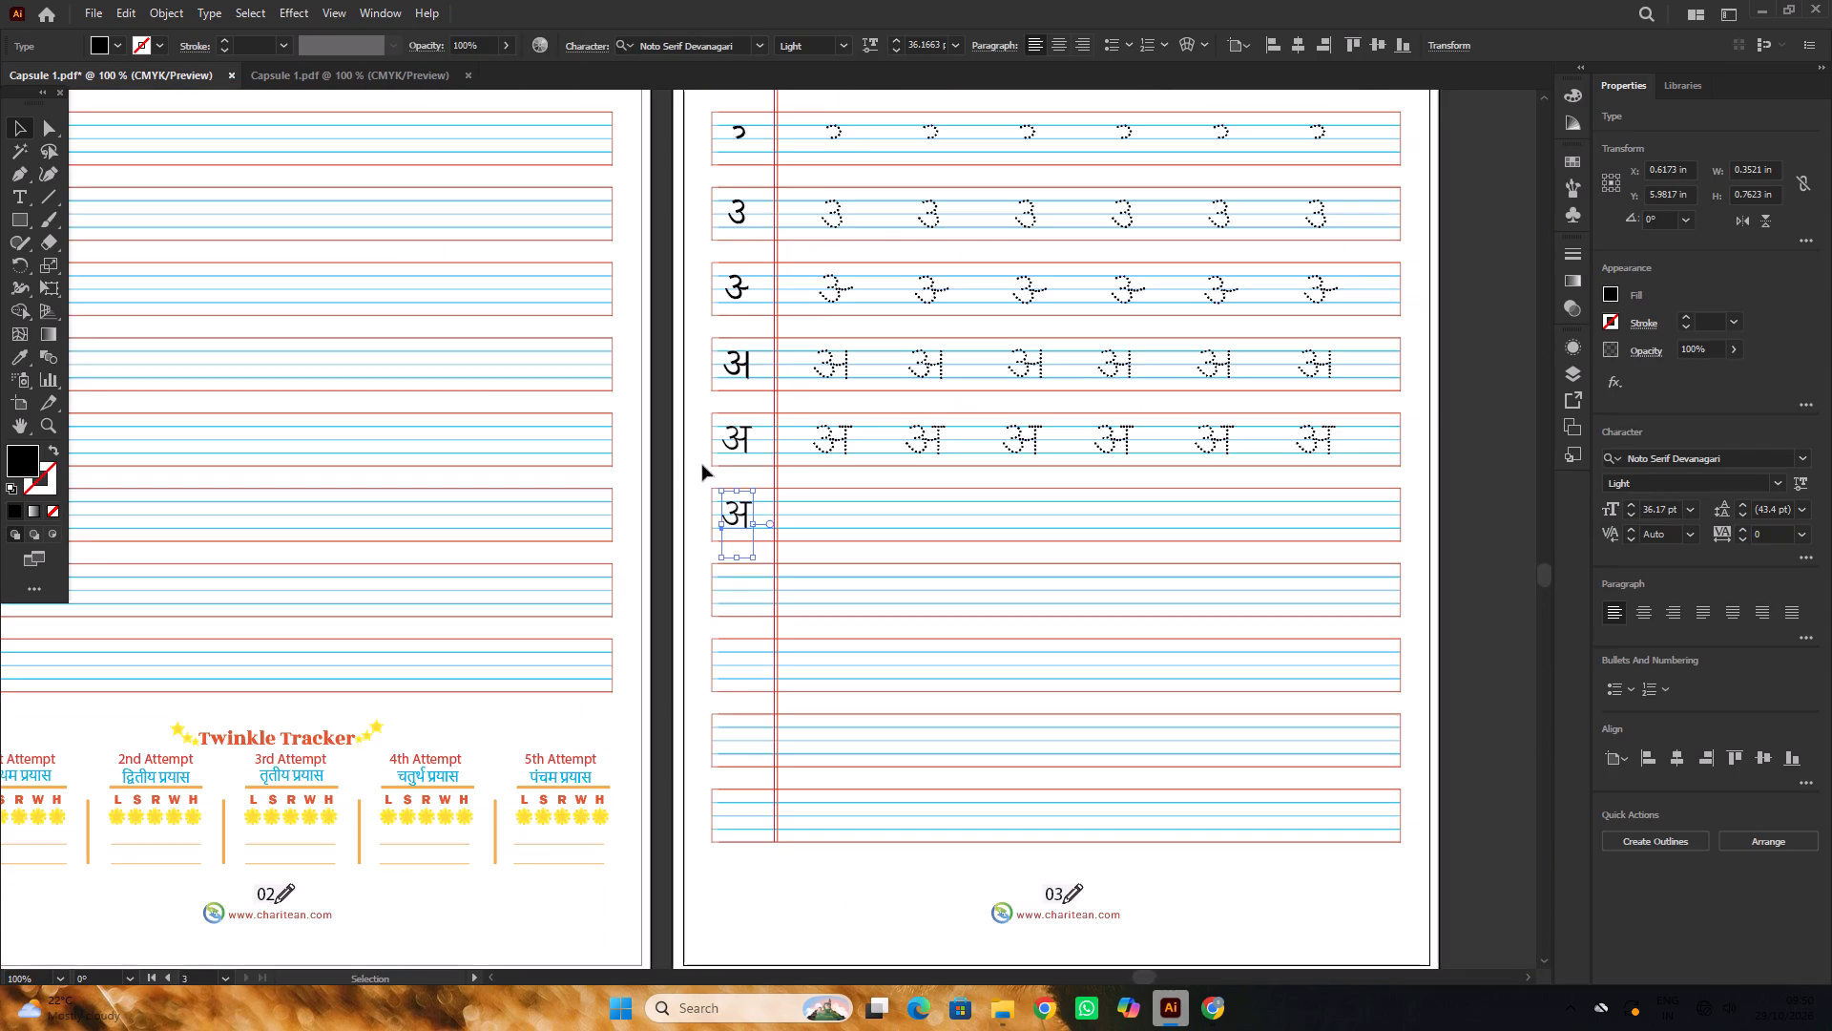
{"action": "left_click", "coordinate": [672, 448]}
{"action": "scroll", "coordinate": [673, 446], "scroll_direction": "down", "scroll_amount": 5}
{"action": "scroll", "coordinate": [737, 427], "scroll_direction": "up", "scroll_amount": 2, "text": "alt"}
{"action": "left_click_drag", "start_coordinate": [758, 382], "coordinate": [756, 521], "text": "alt"}
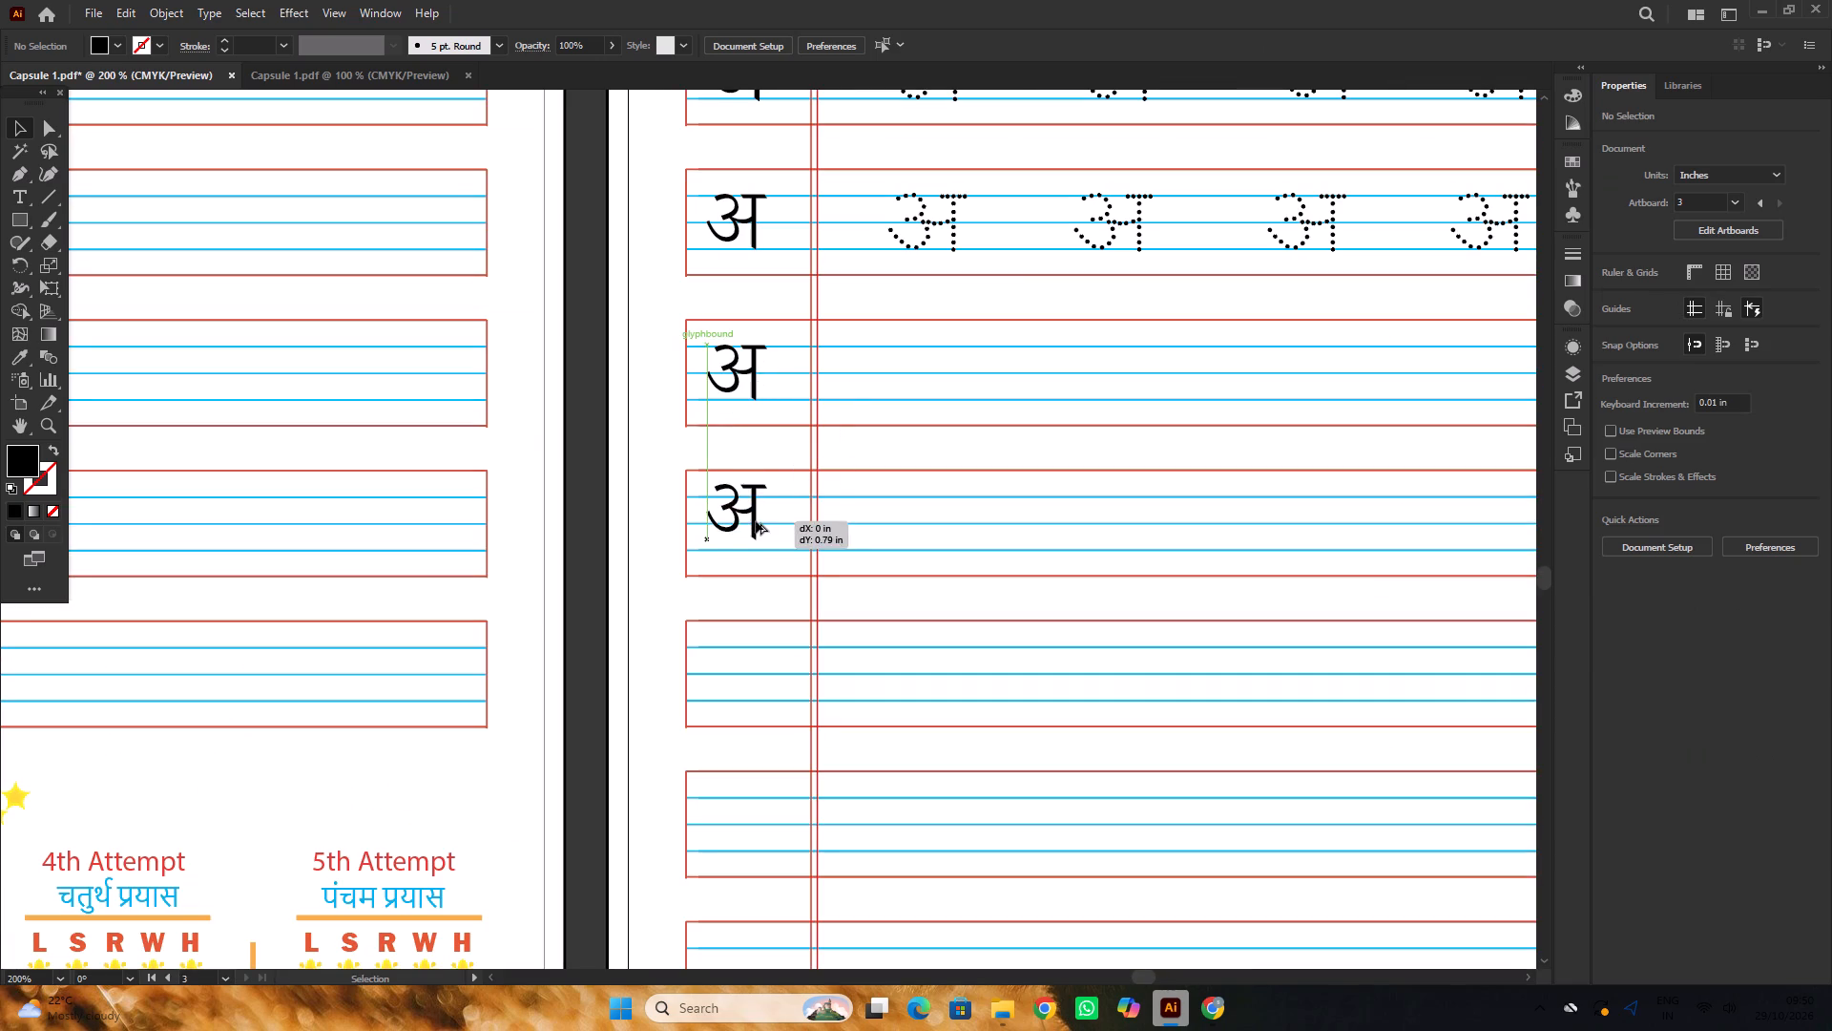
{"action": "left_click_drag", "start_coordinate": [756, 521], "coordinate": [759, 532], "text": "alt"}
{"action": "scroll", "coordinate": [771, 489], "scroll_direction": "down", "scroll_amount": 1, "text": "alt"}
{"action": "left_click", "coordinate": [643, 455]}
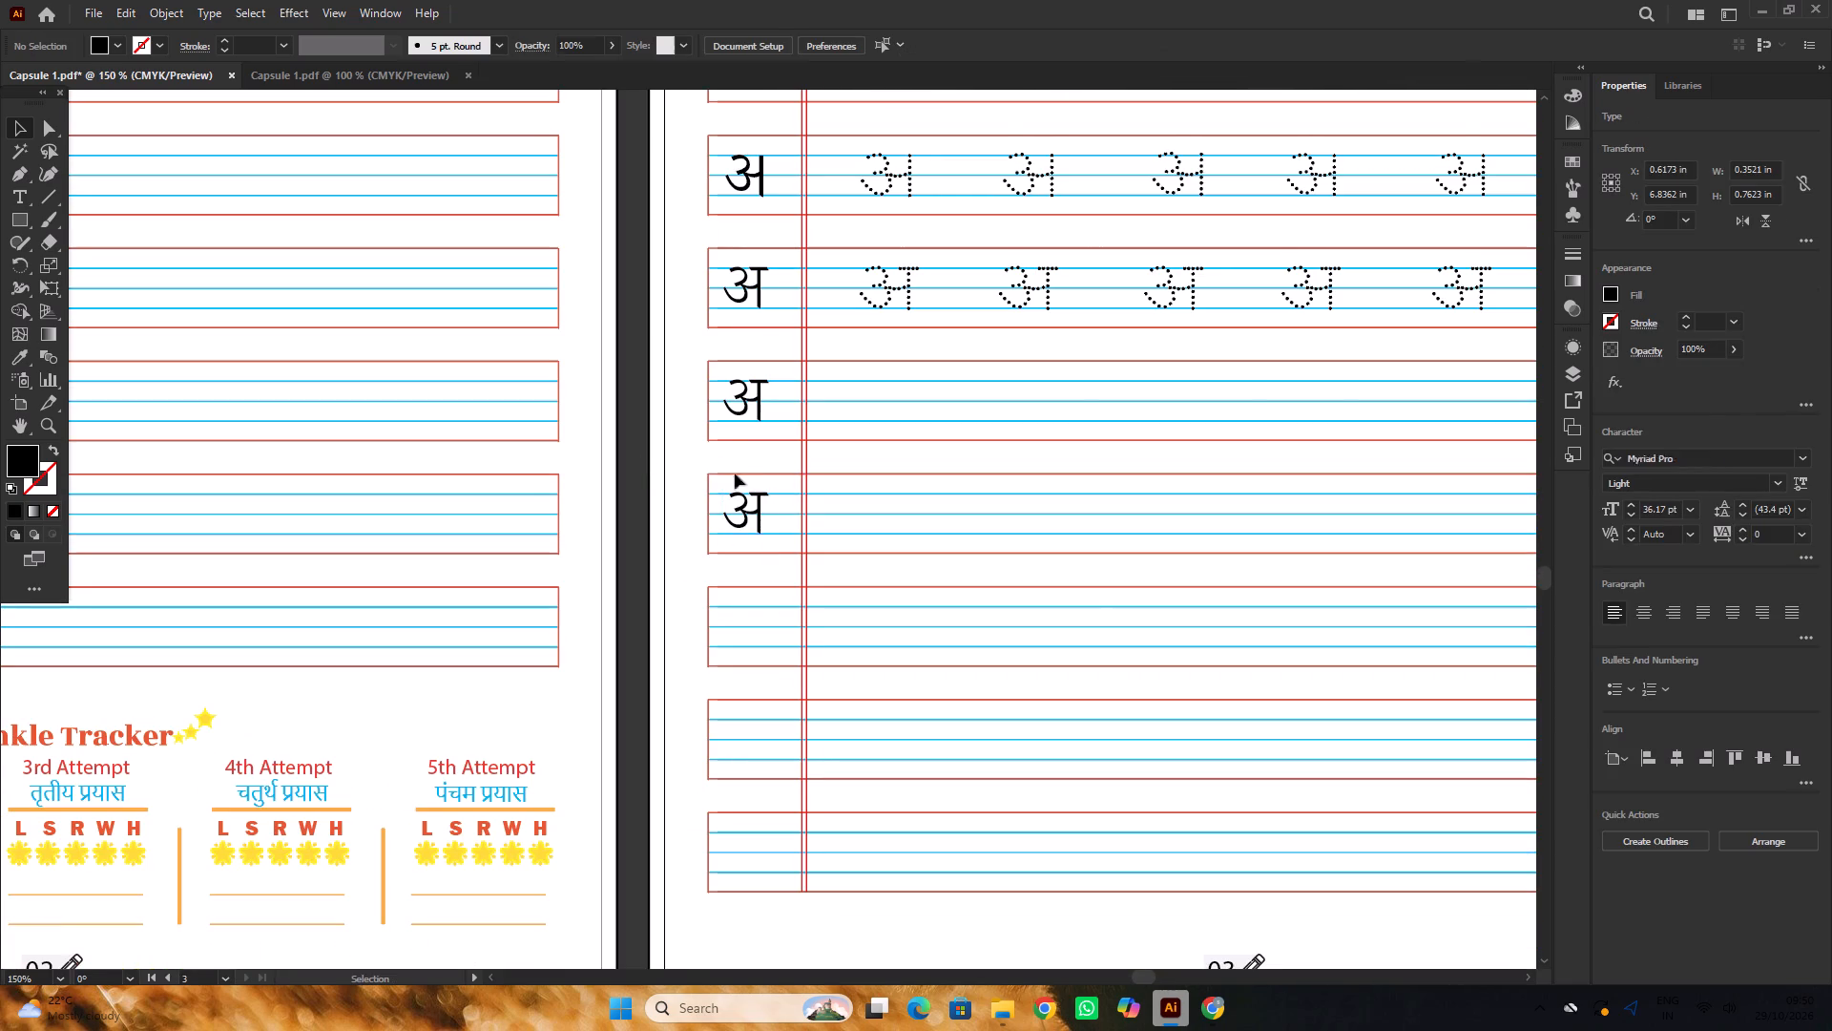
Duplicate the seventh row's अ straight down into the first-column cells of page 03's eighth and ninth rows, about 0.86 in apart.
{"action": "scroll", "coordinate": [791, 489], "scroll_direction": "down", "scroll_amount": 7}
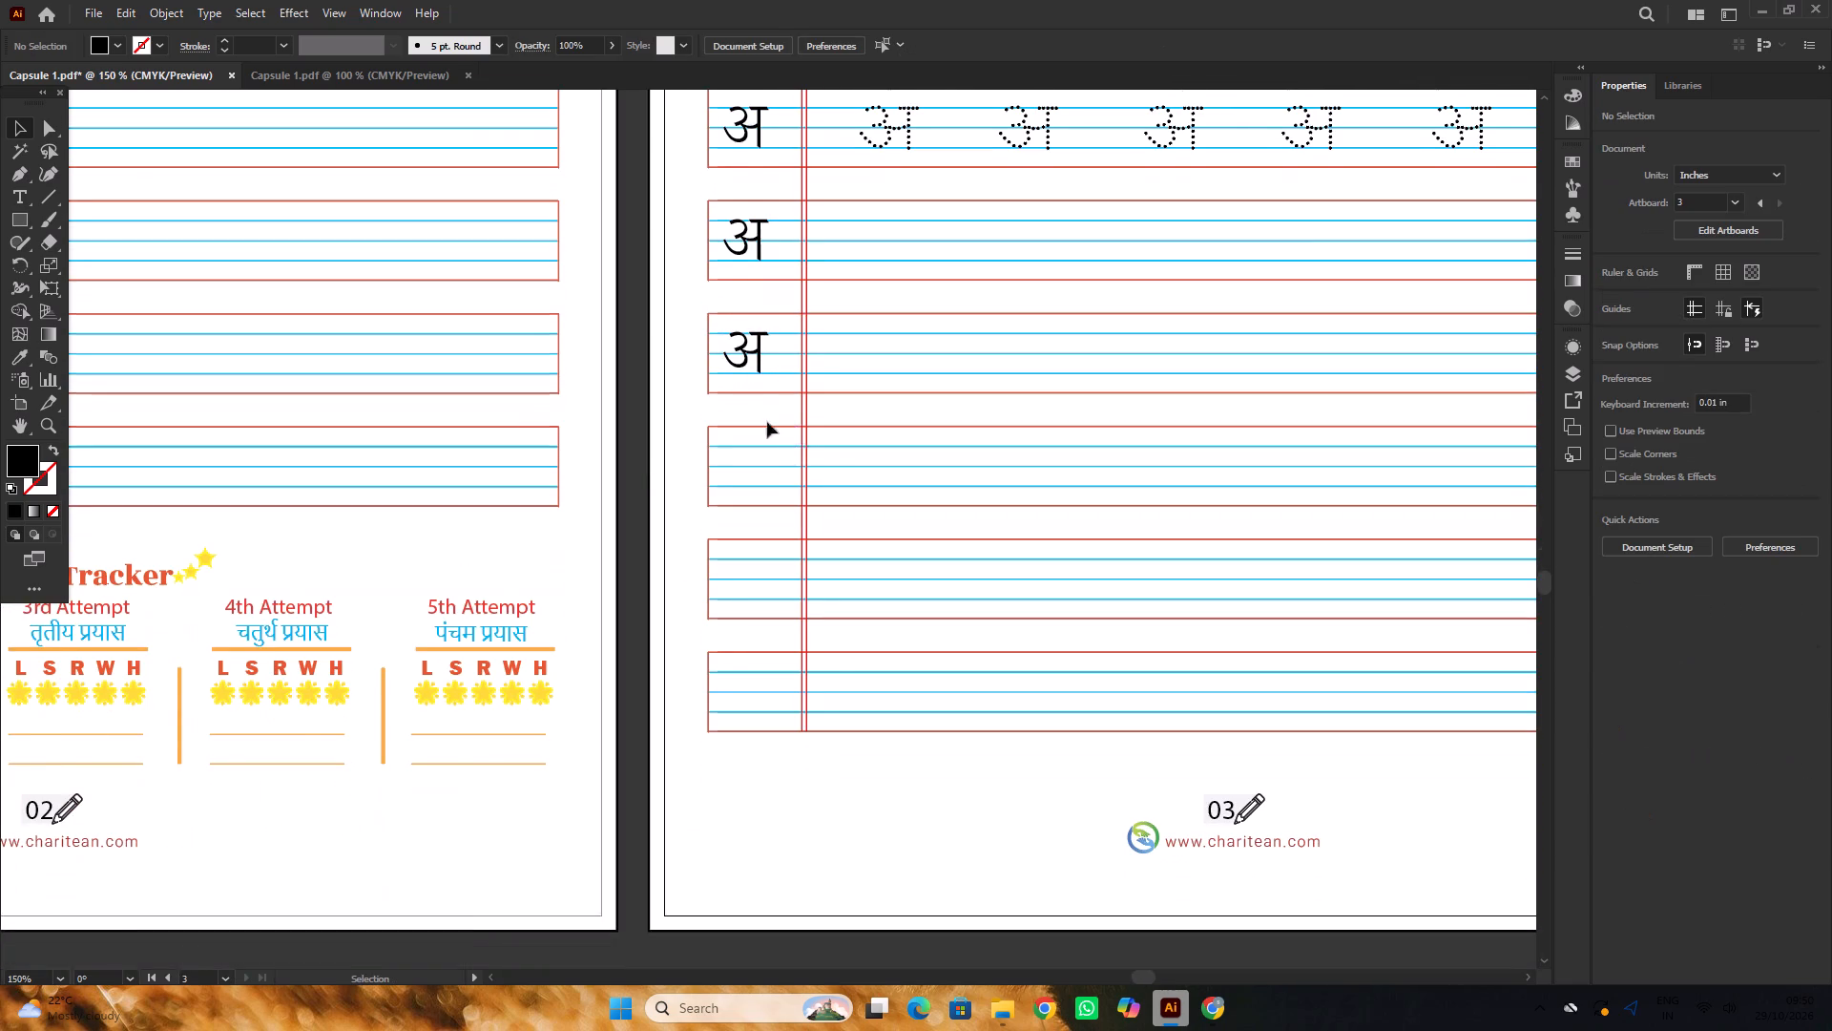
{"action": "scroll", "coordinate": [746, 377], "scroll_direction": "up", "scroll_amount": 1, "text": "alt"}
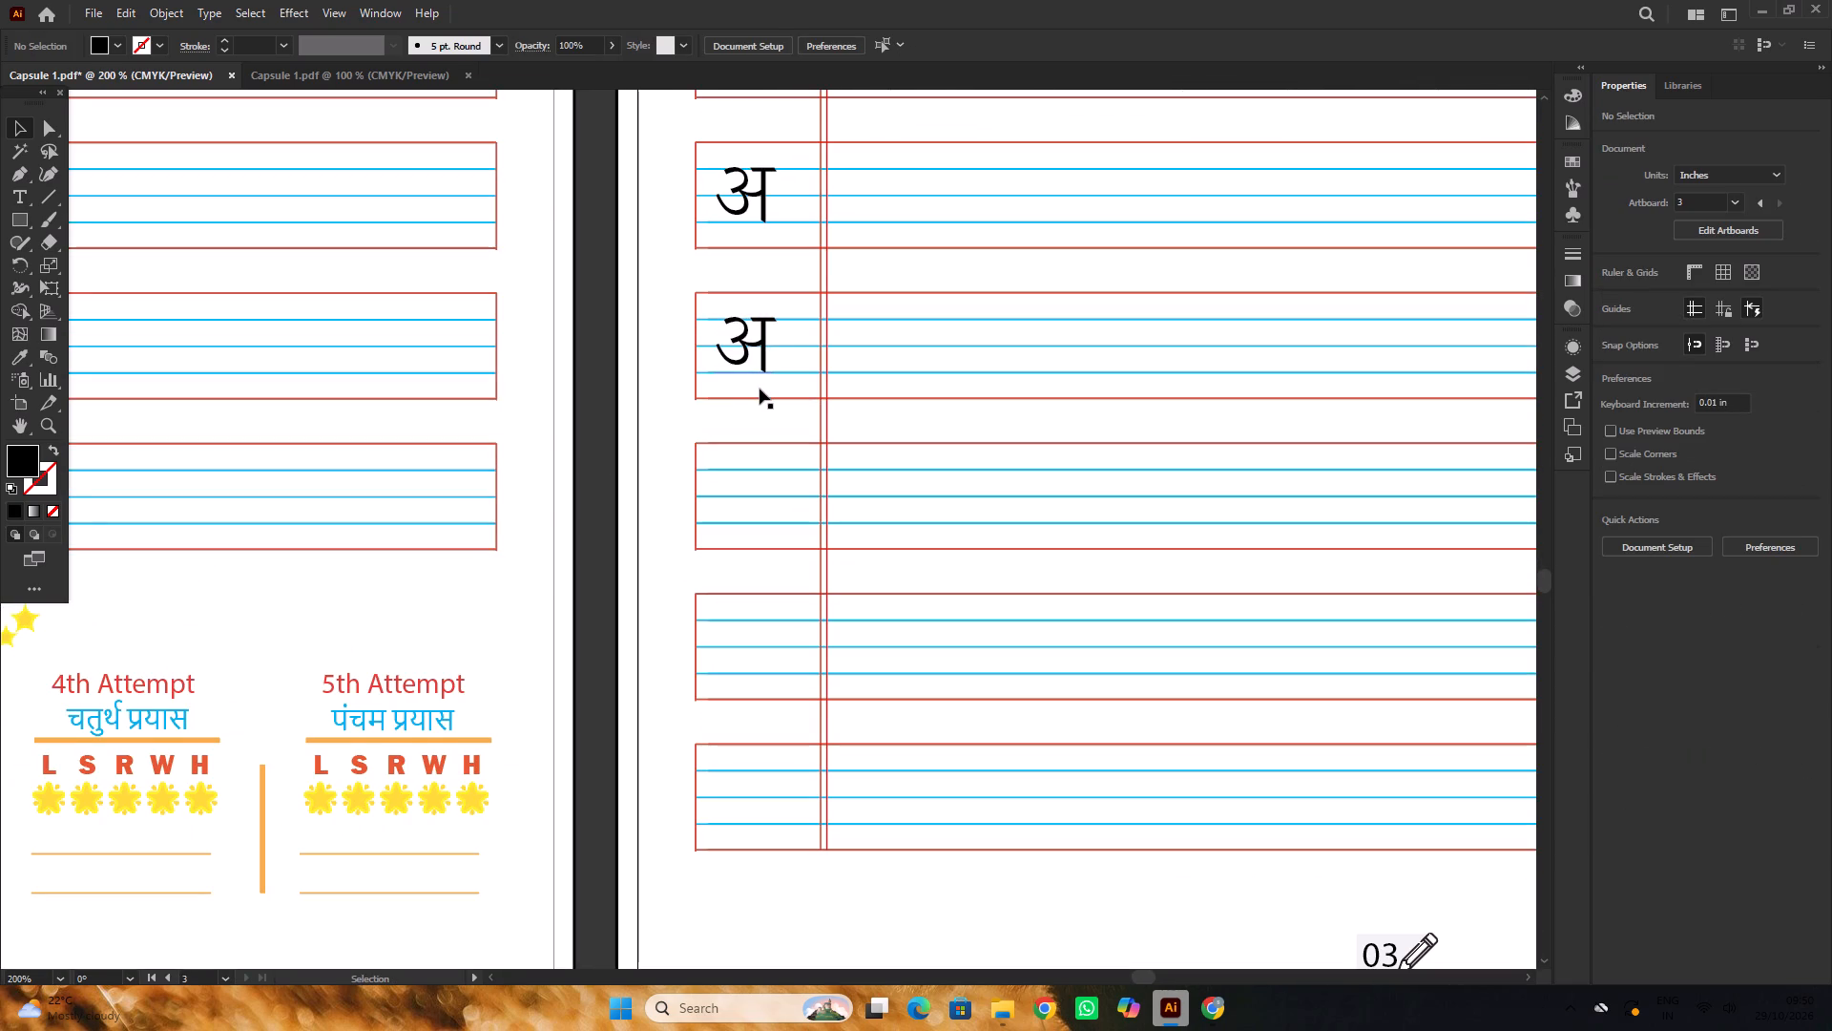
{"action": "scroll", "coordinate": [760, 389], "scroll_direction": "down", "scroll_amount": 2}
{"action": "scroll", "coordinate": [759, 271], "scroll_direction": "up", "scroll_amount": 1, "text": "alt"}
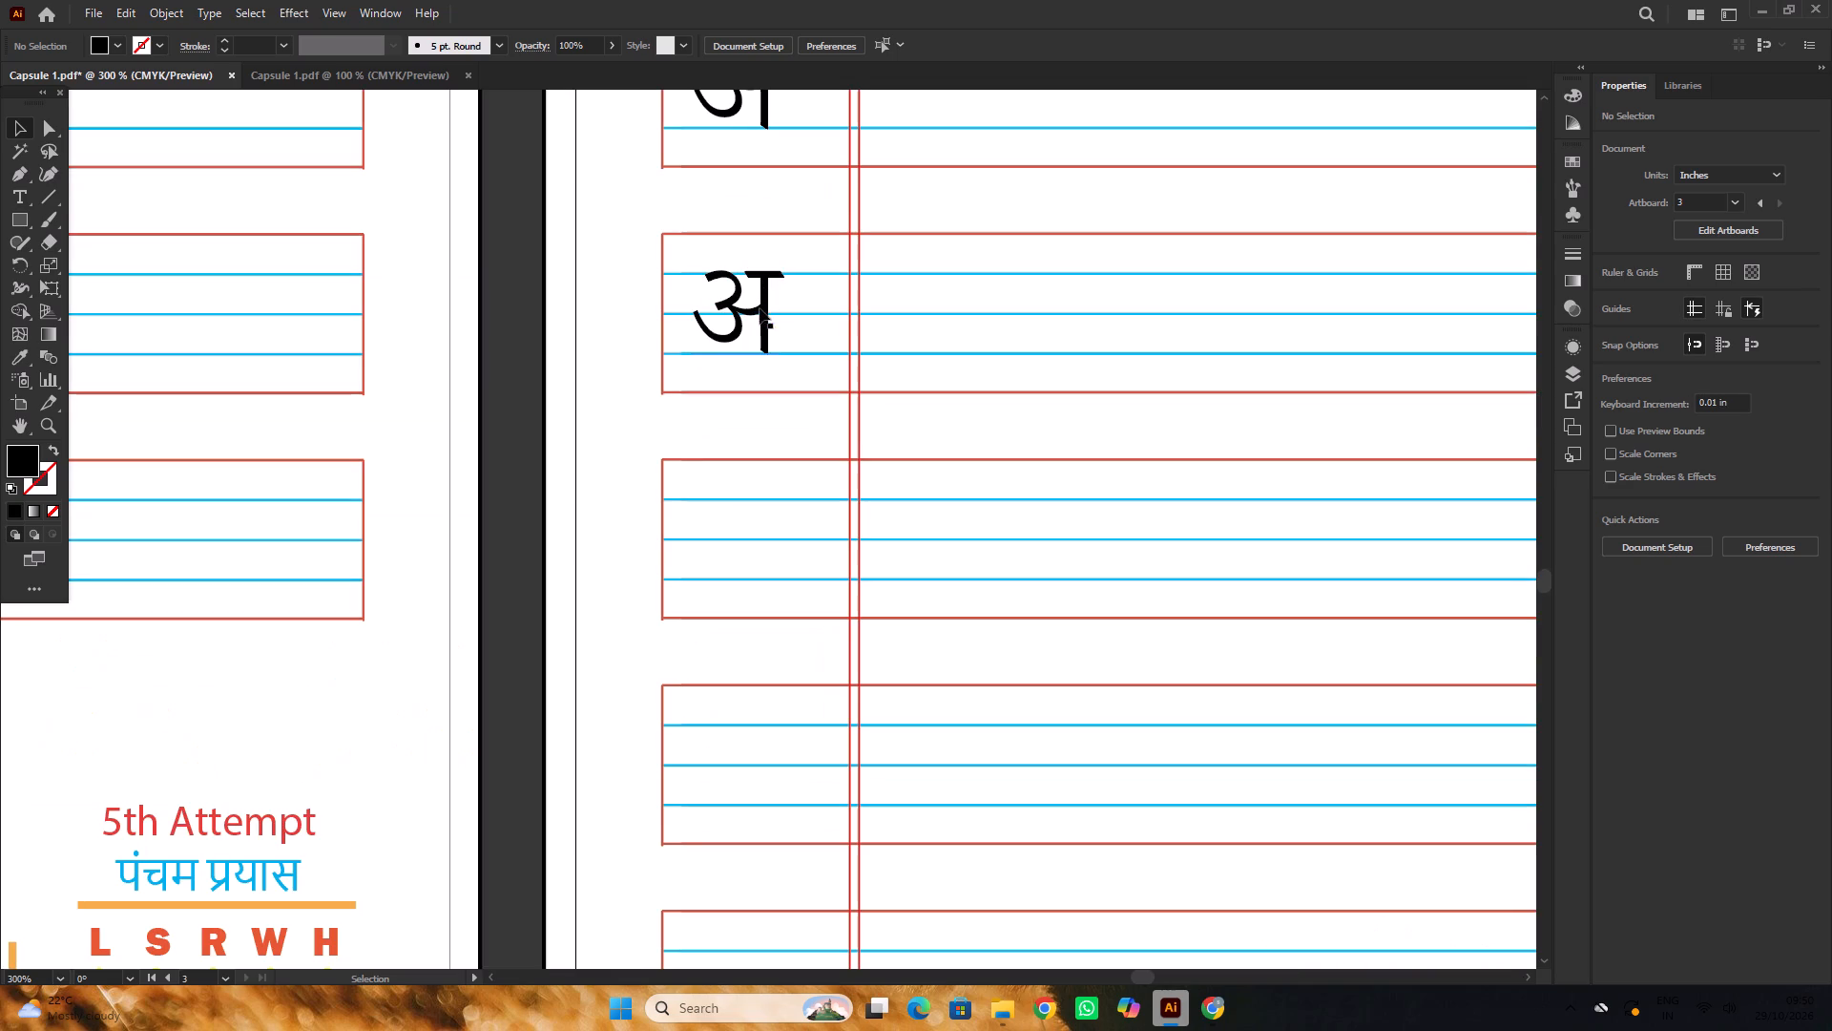
{"action": "left_click_drag", "start_coordinate": [760, 308], "coordinate": [739, 533], "text": "alt"}
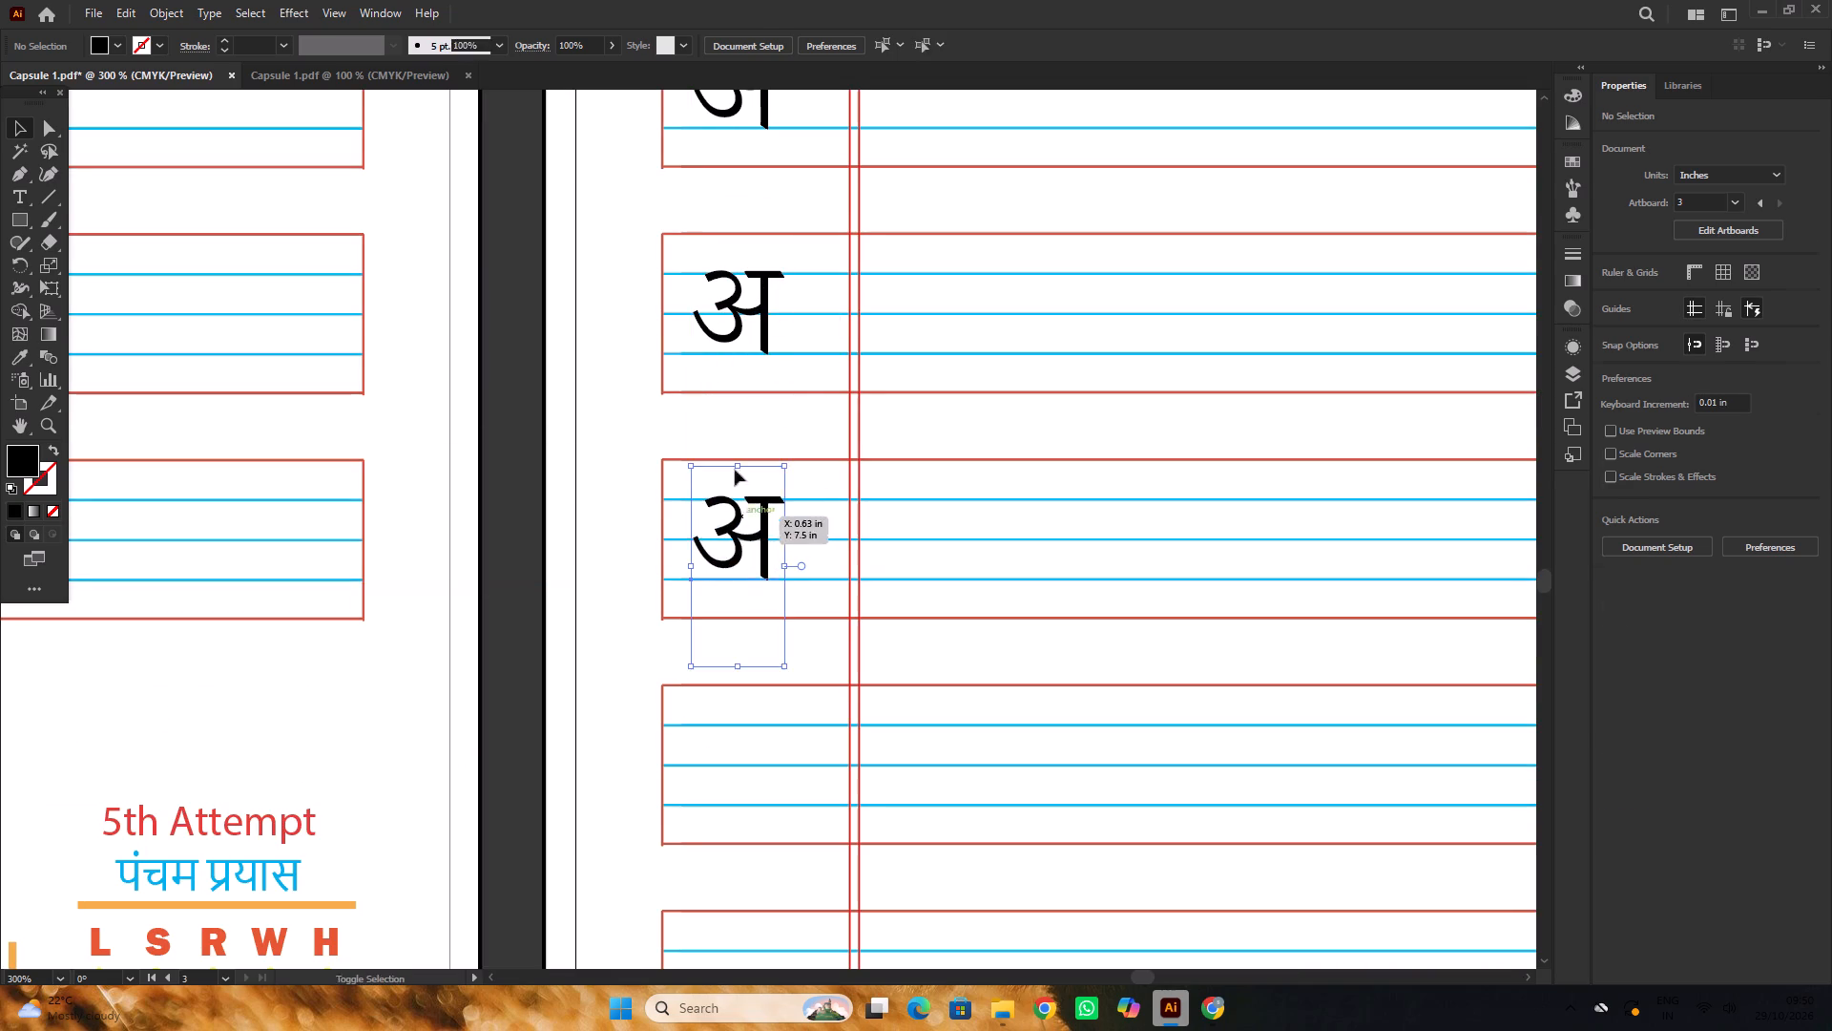
{"action": "scroll", "coordinate": [726, 443], "scroll_direction": "down", "scroll_amount": 7}
{"action": "left_click_drag", "start_coordinate": [763, 366], "coordinate": [754, 596], "text": "alt"}
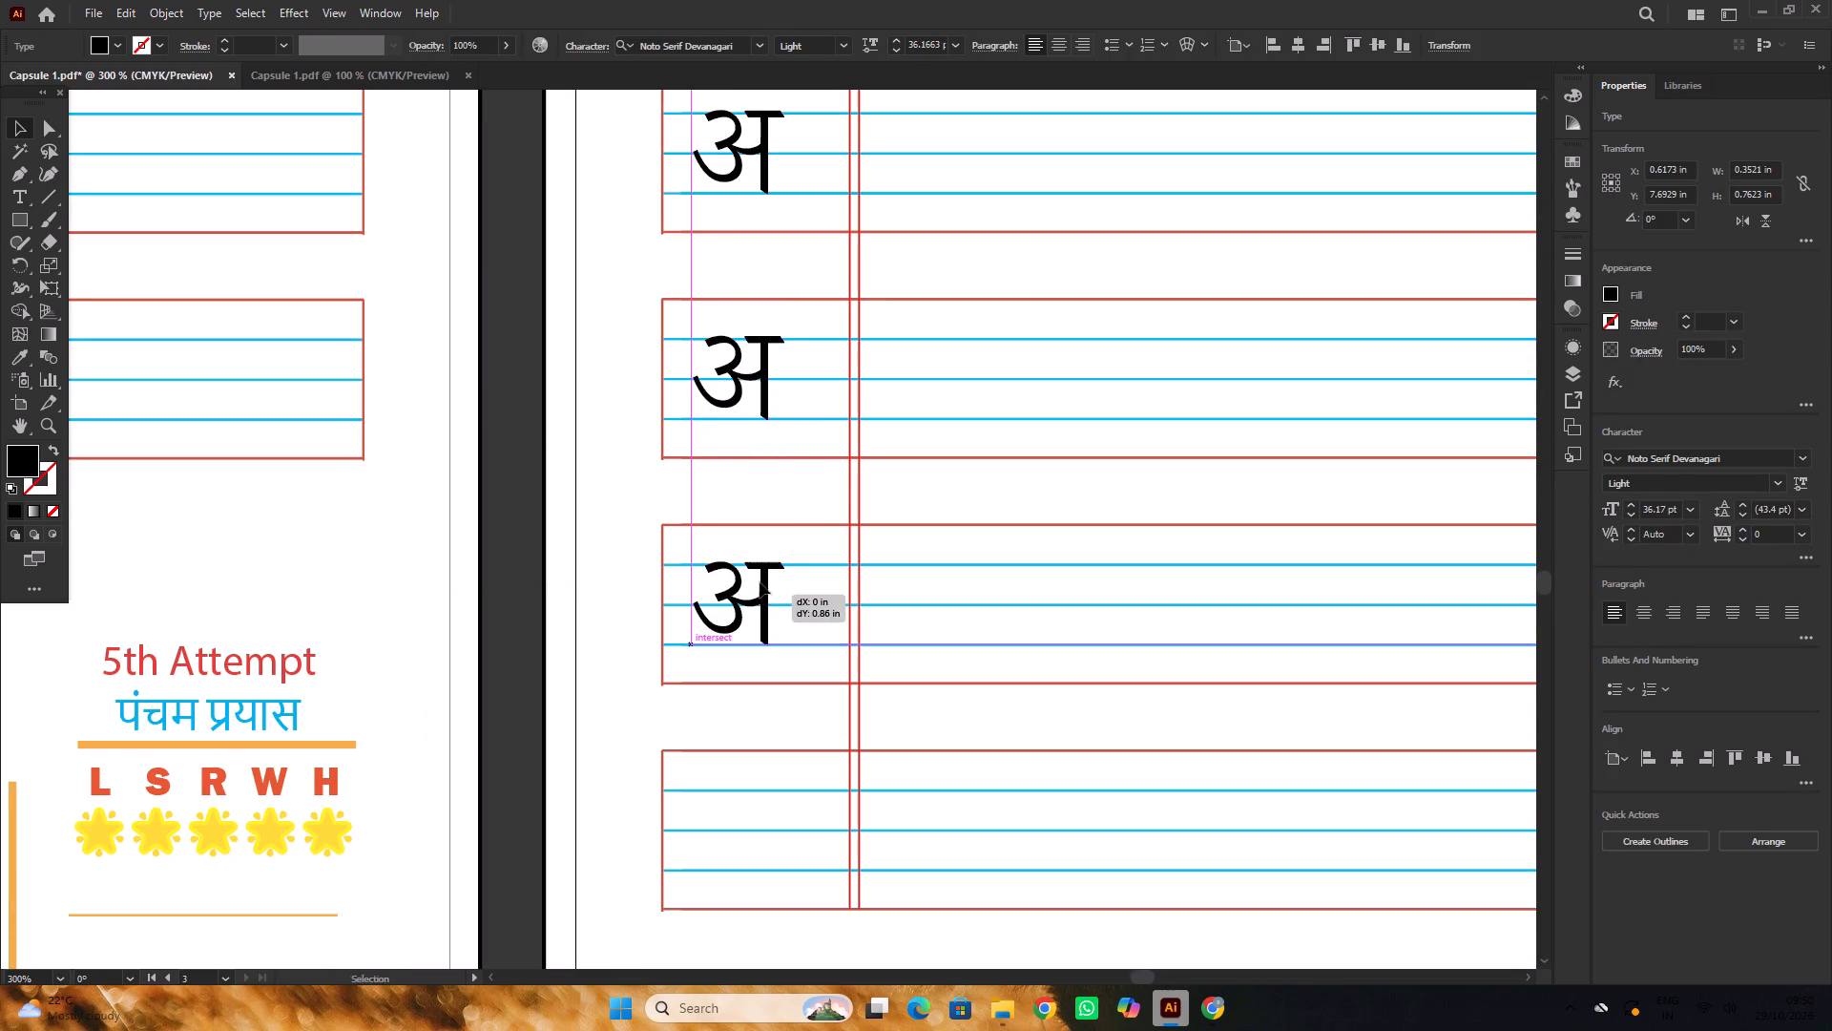
{"action": "scroll", "coordinate": [813, 454], "scroll_direction": "down", "scroll_amount": 3, "text": "alt"}
{"action": "left_click", "coordinate": [720, 431]}
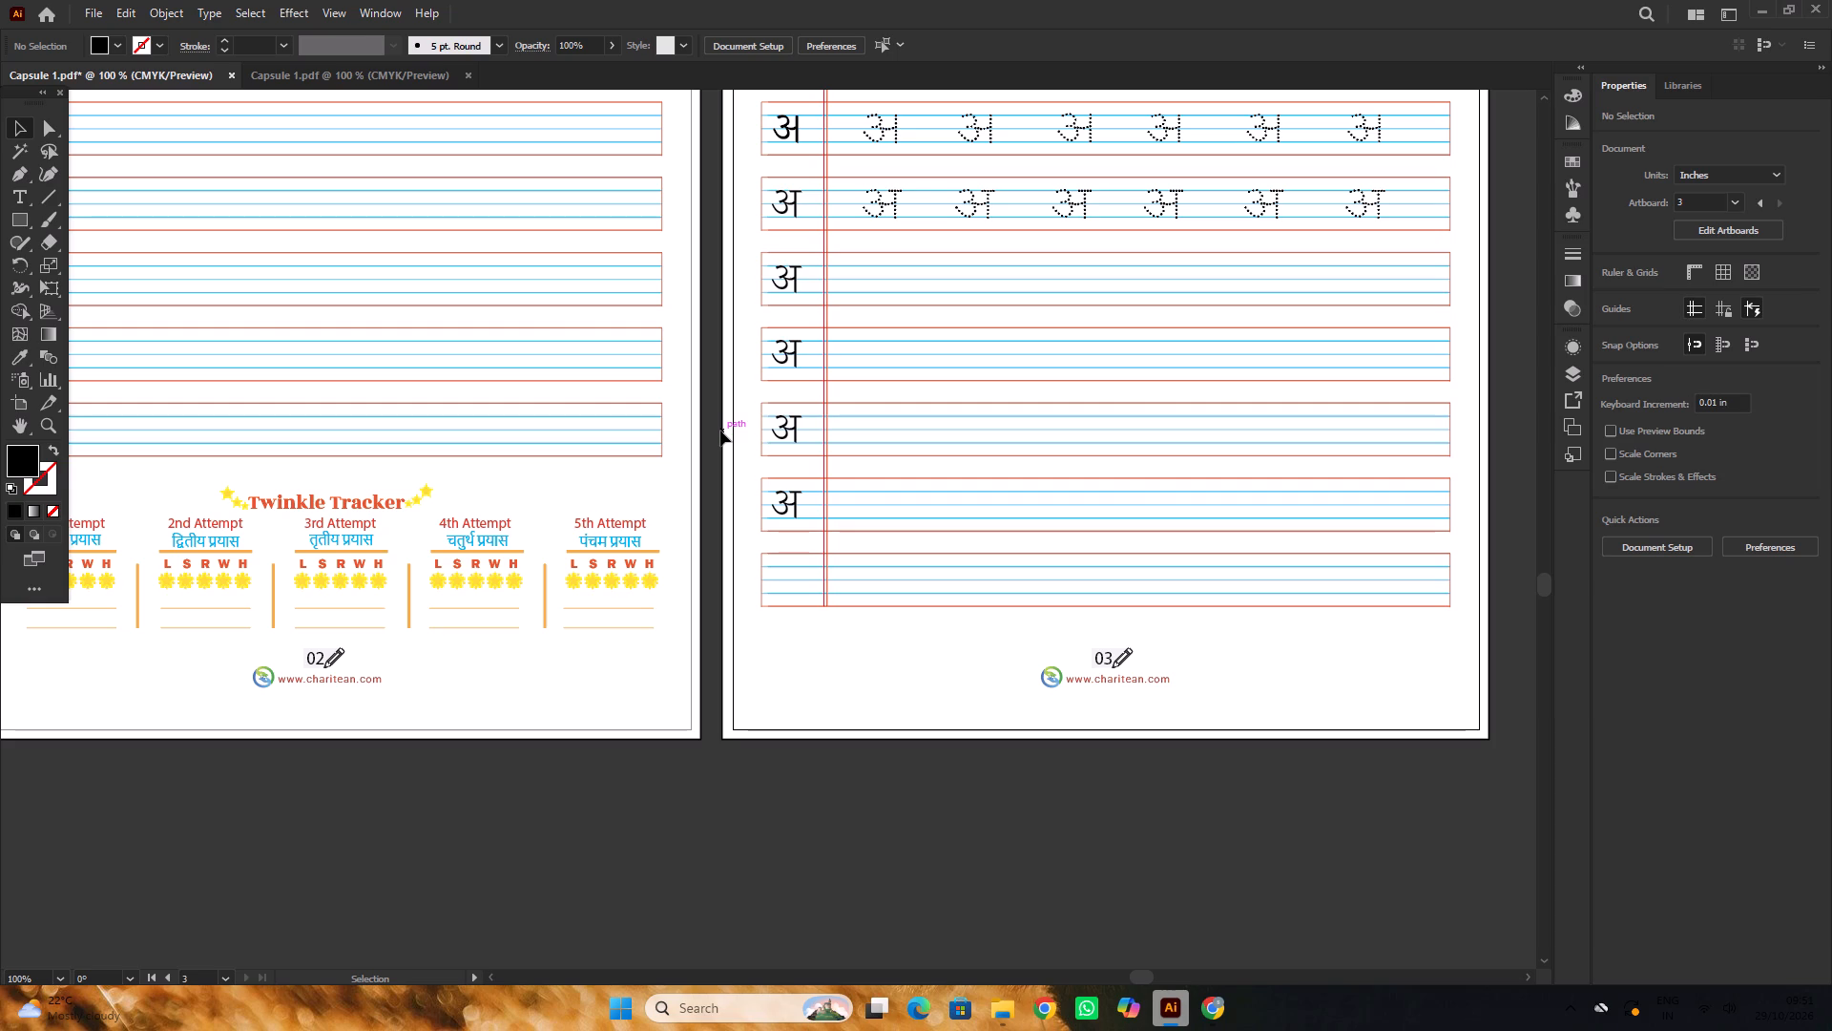
Duplicate the ninth row's अ straight down into the first-column cell of page 03's tenth and last row, about 0.86 in lower.
{"action": "scroll", "coordinate": [845, 329], "scroll_direction": "down", "scroll_amount": 8}
{"action": "scroll", "coordinate": [804, 323], "scroll_direction": "up", "scroll_amount": 3, "text": "alt"}
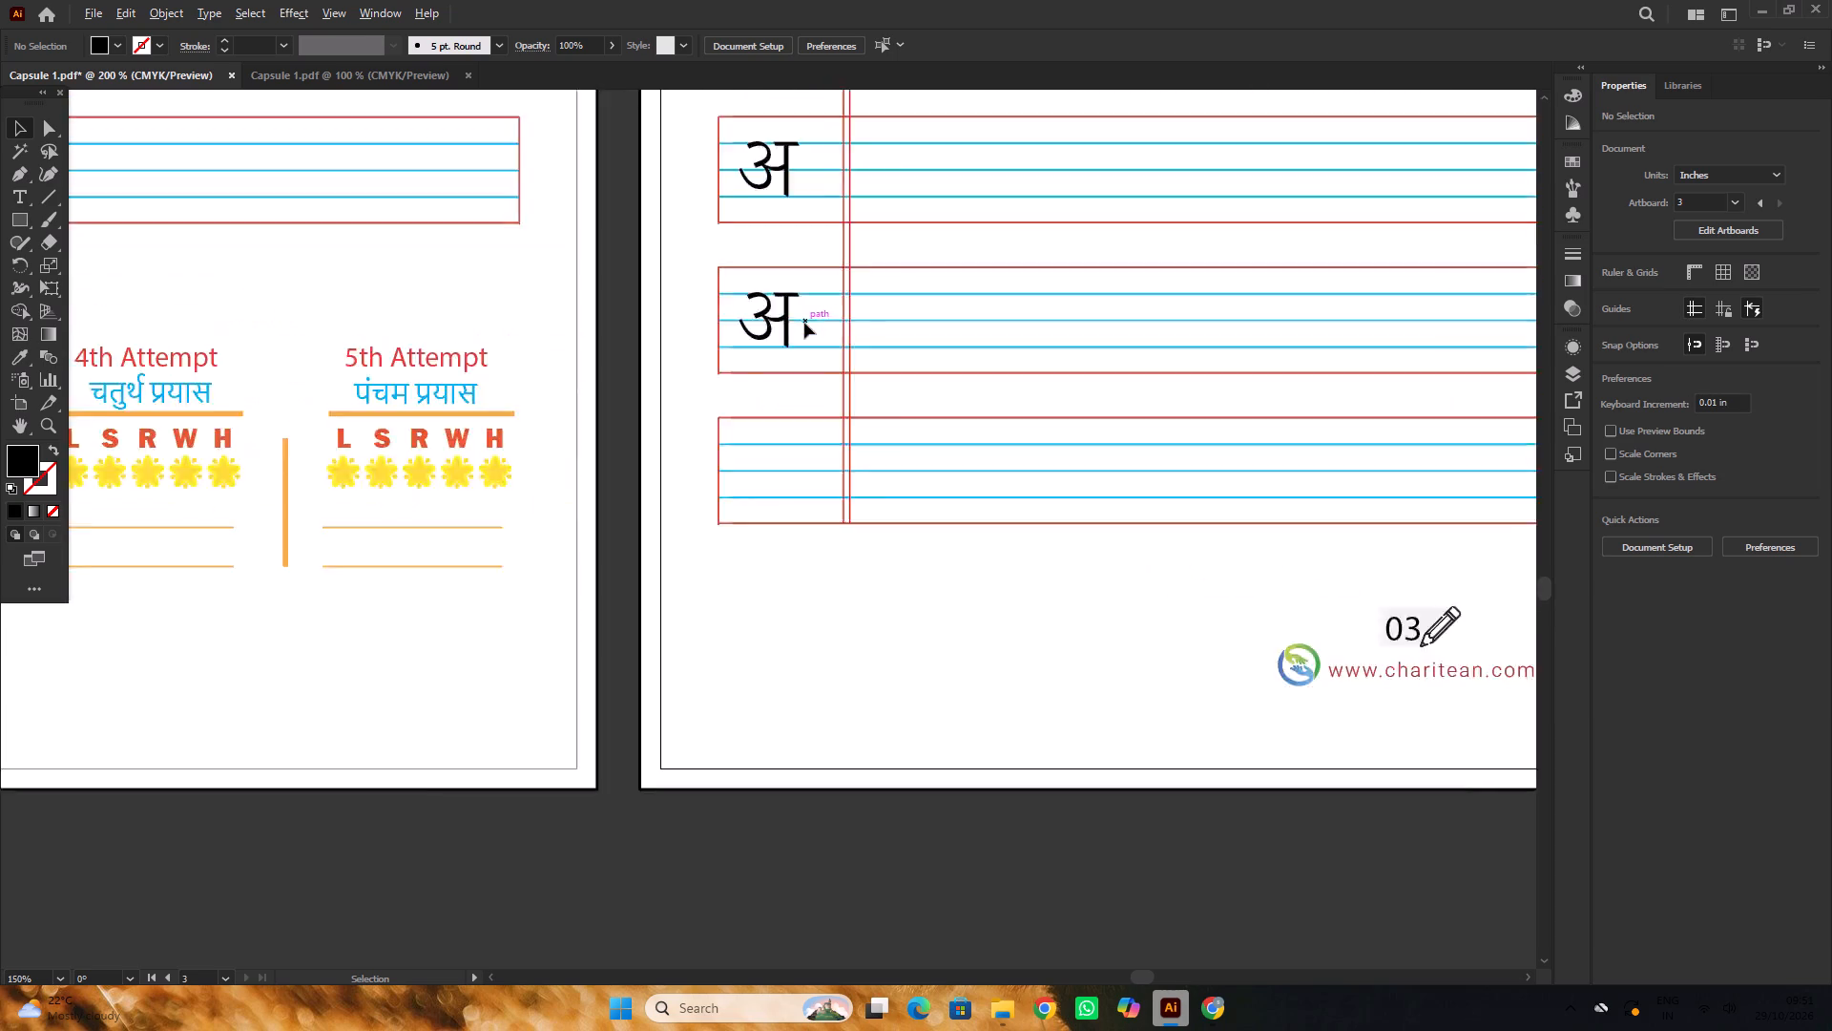
{"action": "scroll", "coordinate": [772, 344], "scroll_direction": "up", "scroll_amount": 1}
{"action": "left_click_drag", "start_coordinate": [775, 340], "coordinate": [763, 568], "text": "alt"}
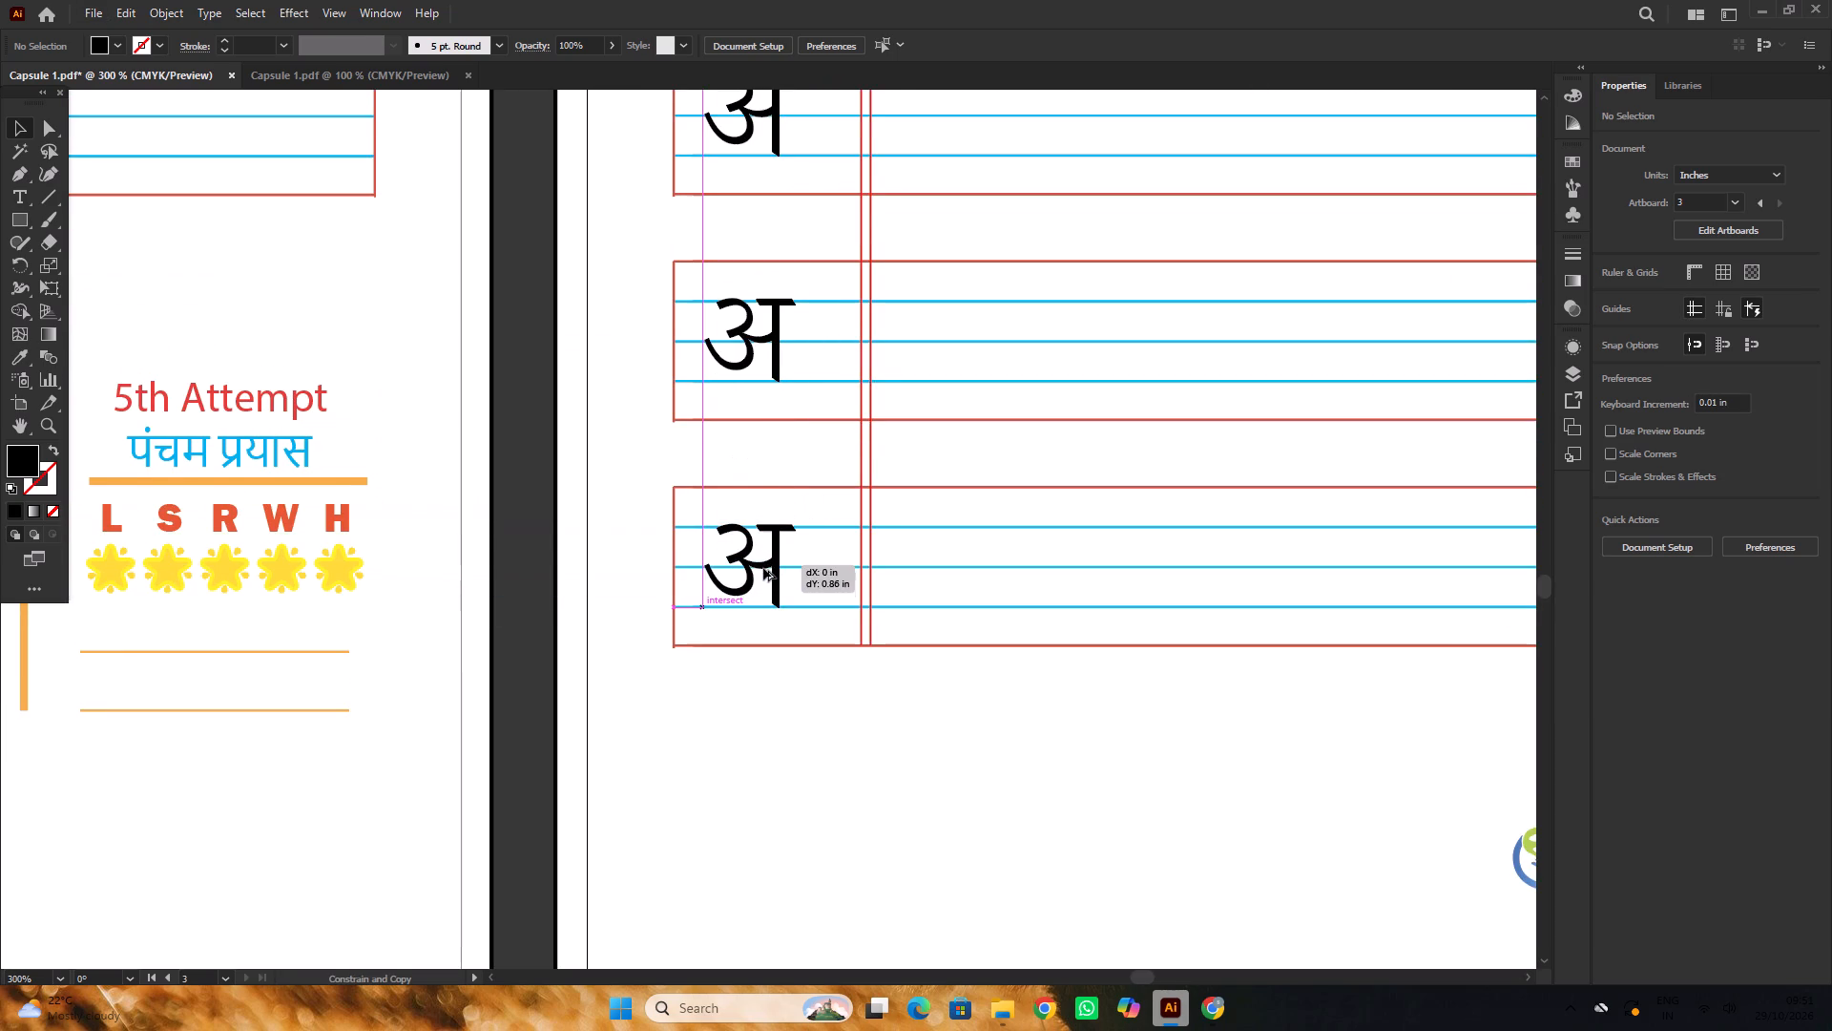
{"action": "left_click_drag", "start_coordinate": [763, 568], "coordinate": [763, 566], "text": "alt"}
Select all ten first-column strokes and letters on page 03 together and align their horizontal centres.
{"action": "scroll", "coordinate": [815, 424], "scroll_direction": "down", "scroll_amount": 4, "text": "alt"}
{"action": "scroll", "coordinate": [818, 419], "scroll_direction": "up", "scroll_amount": 10}
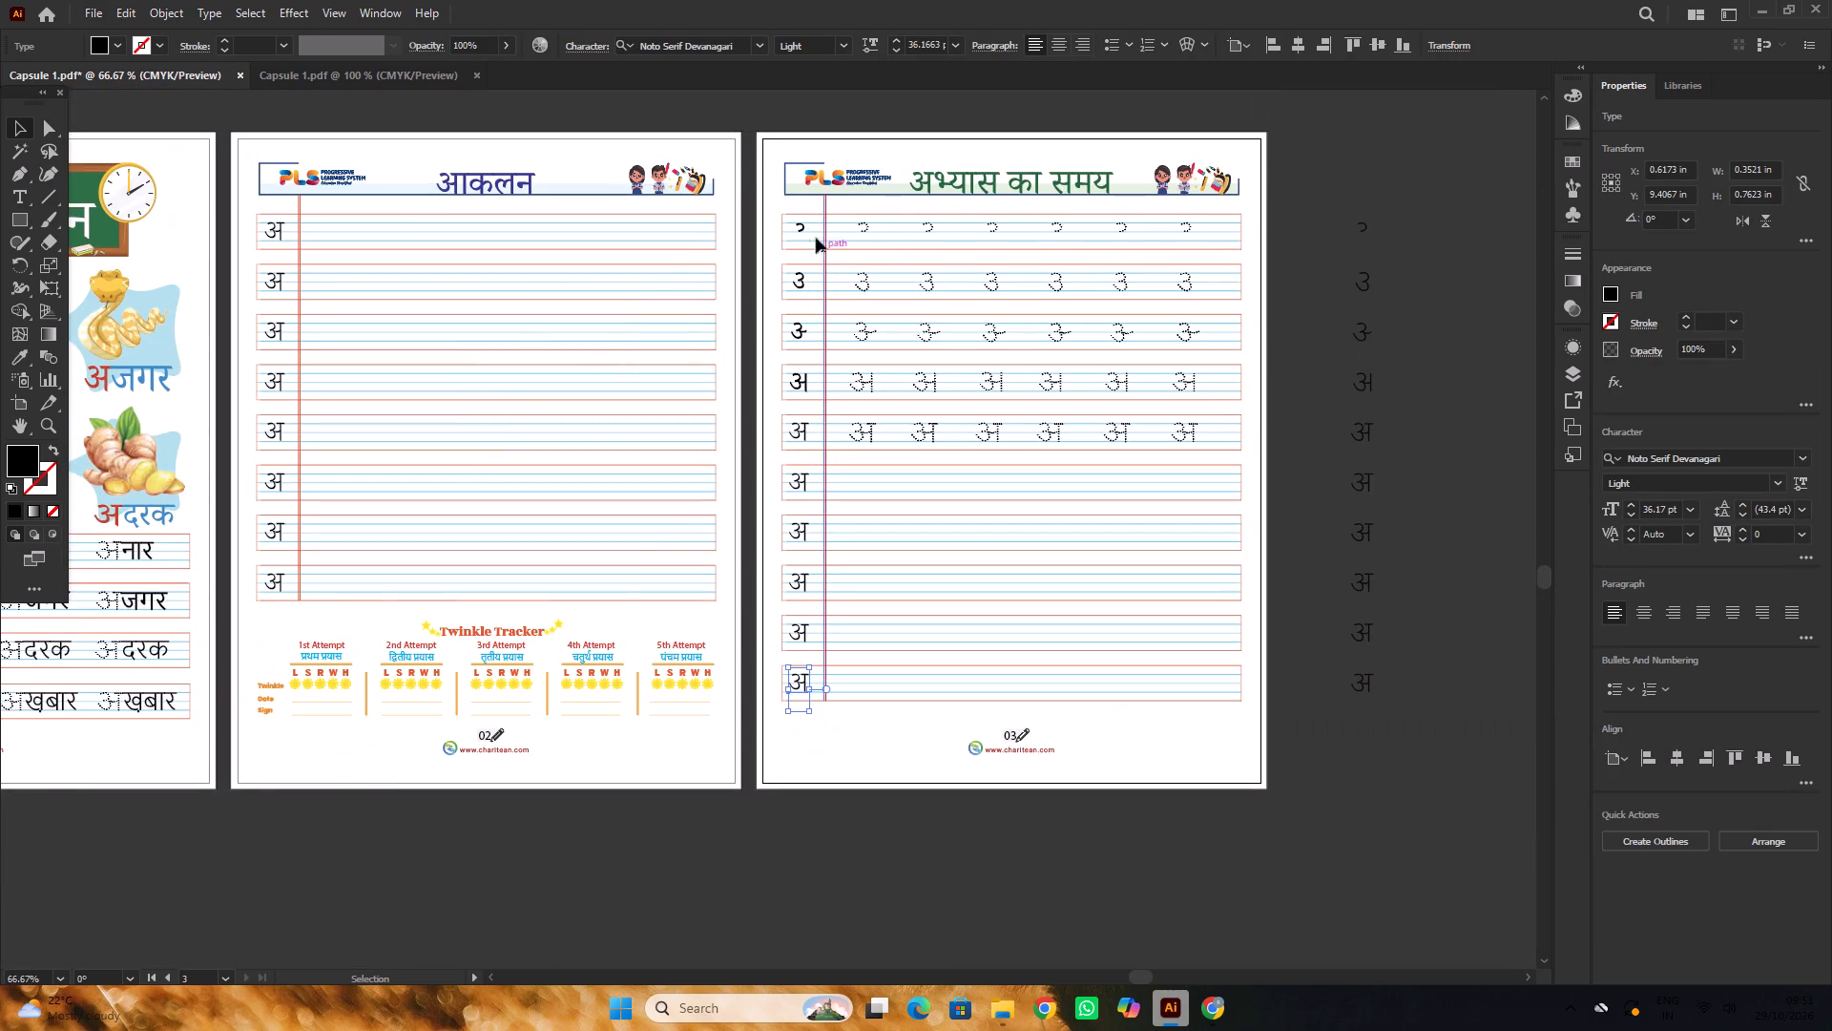
{"action": "left_click", "coordinate": [805, 224]}
{"action": "left_click", "coordinate": [801, 293], "text": "shift"}
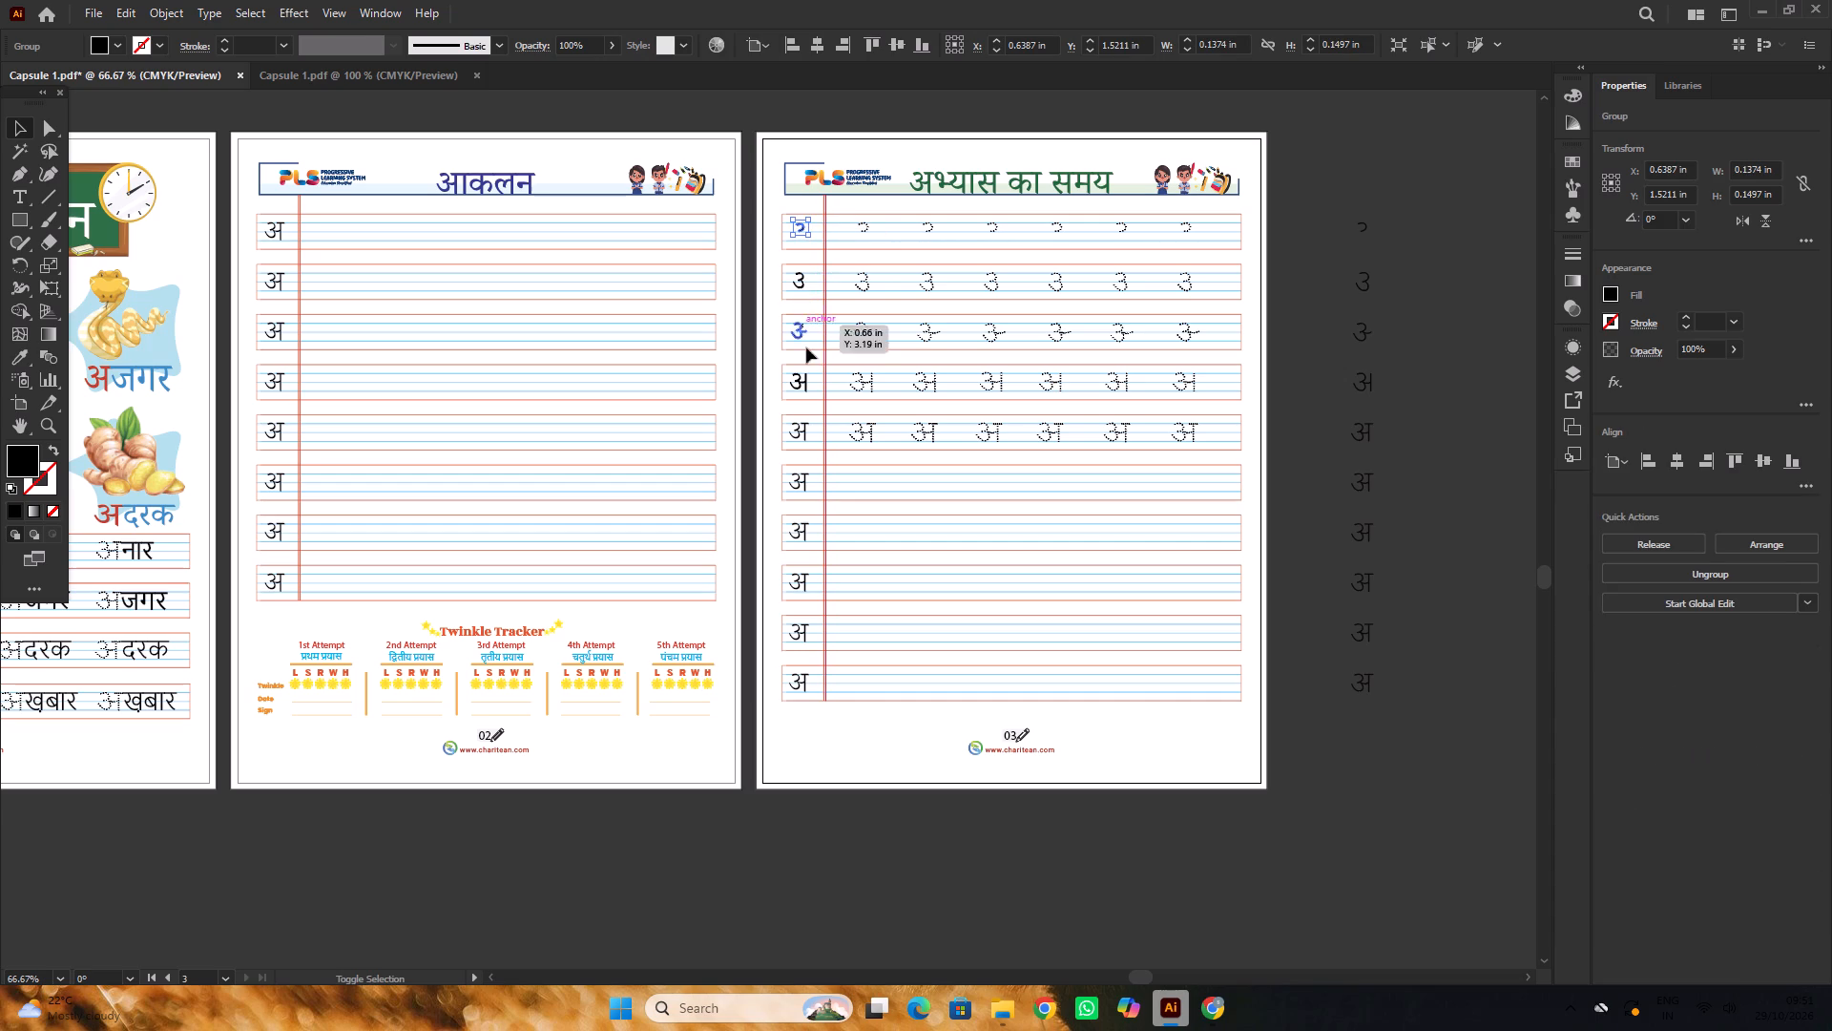
{"action": "left_click", "coordinate": [804, 290], "text": "shift"}
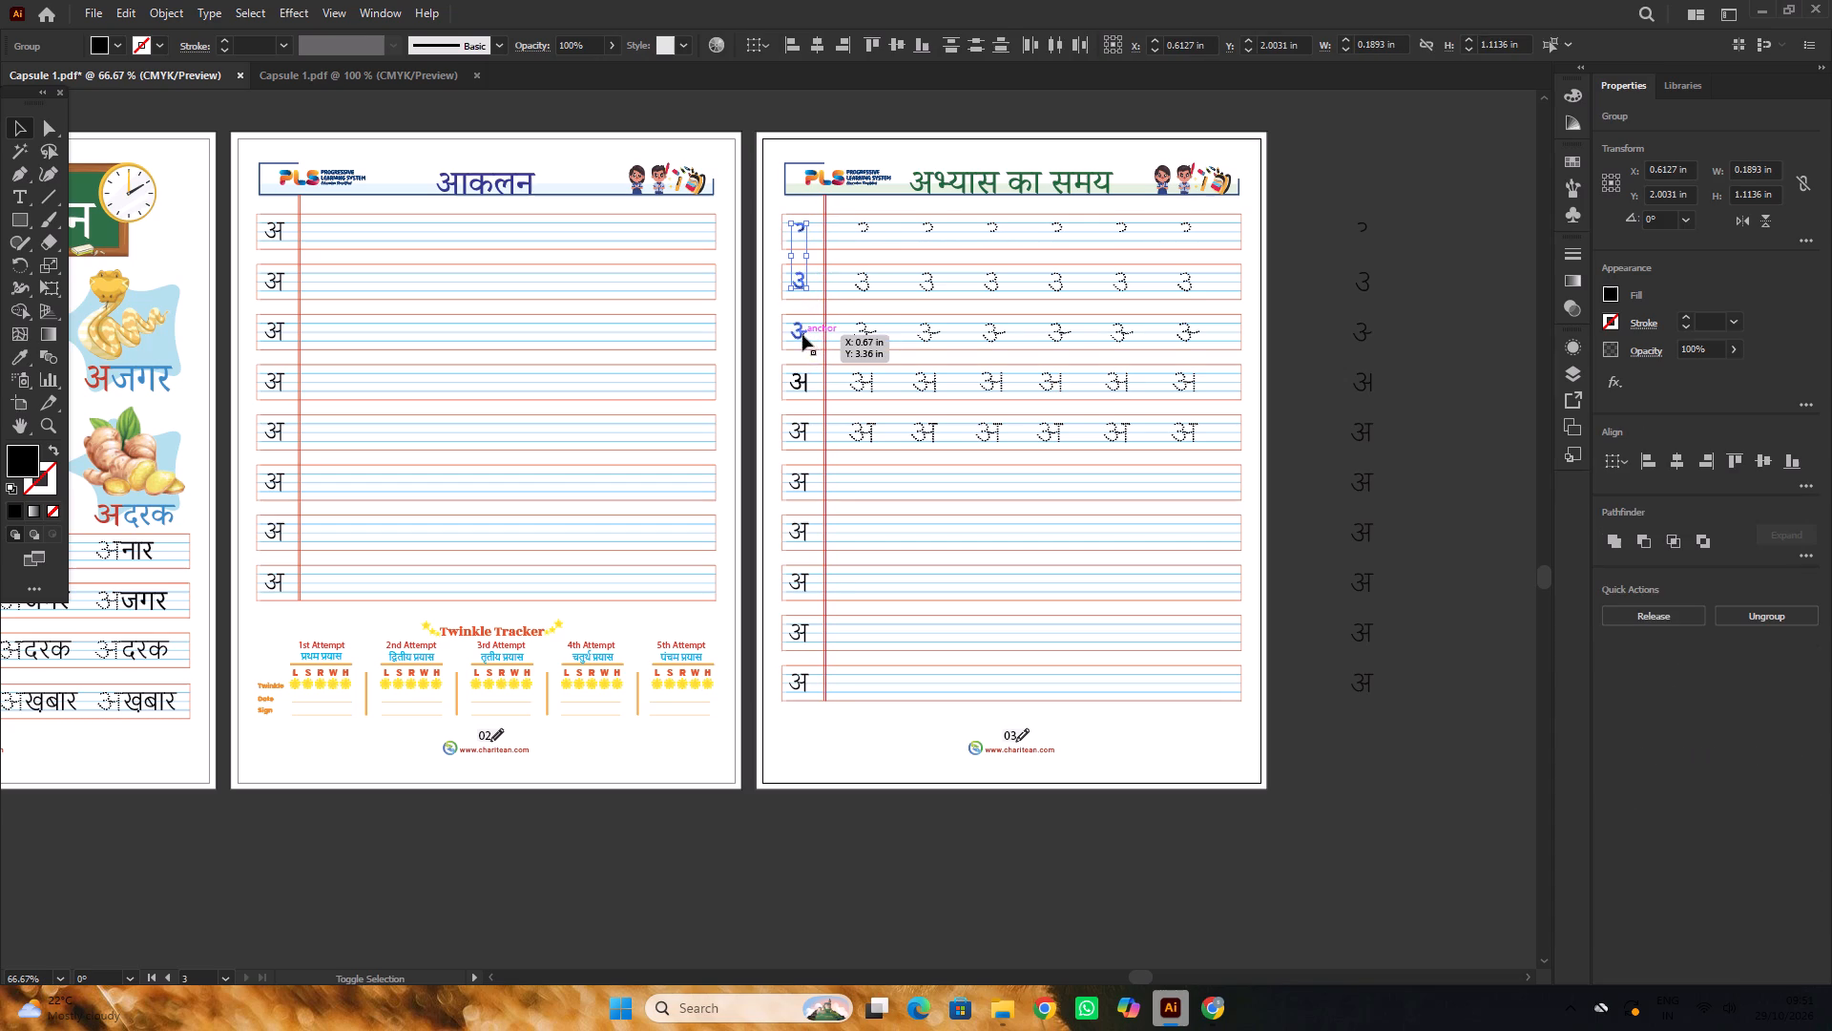
{"action": "left_click", "coordinate": [802, 335], "text": "shift"}
{"action": "scroll", "coordinate": [804, 330], "scroll_direction": "down", "scroll_amount": 3}
{"action": "scroll", "coordinate": [804, 330], "scroll_direction": "up", "scroll_amount": 3, "text": "alt"}
{"action": "left_click", "coordinate": [812, 302], "text": "shift"}
{"action": "scroll", "coordinate": [812, 301], "scroll_direction": "down", "scroll_amount": 3, "text": "alt"}
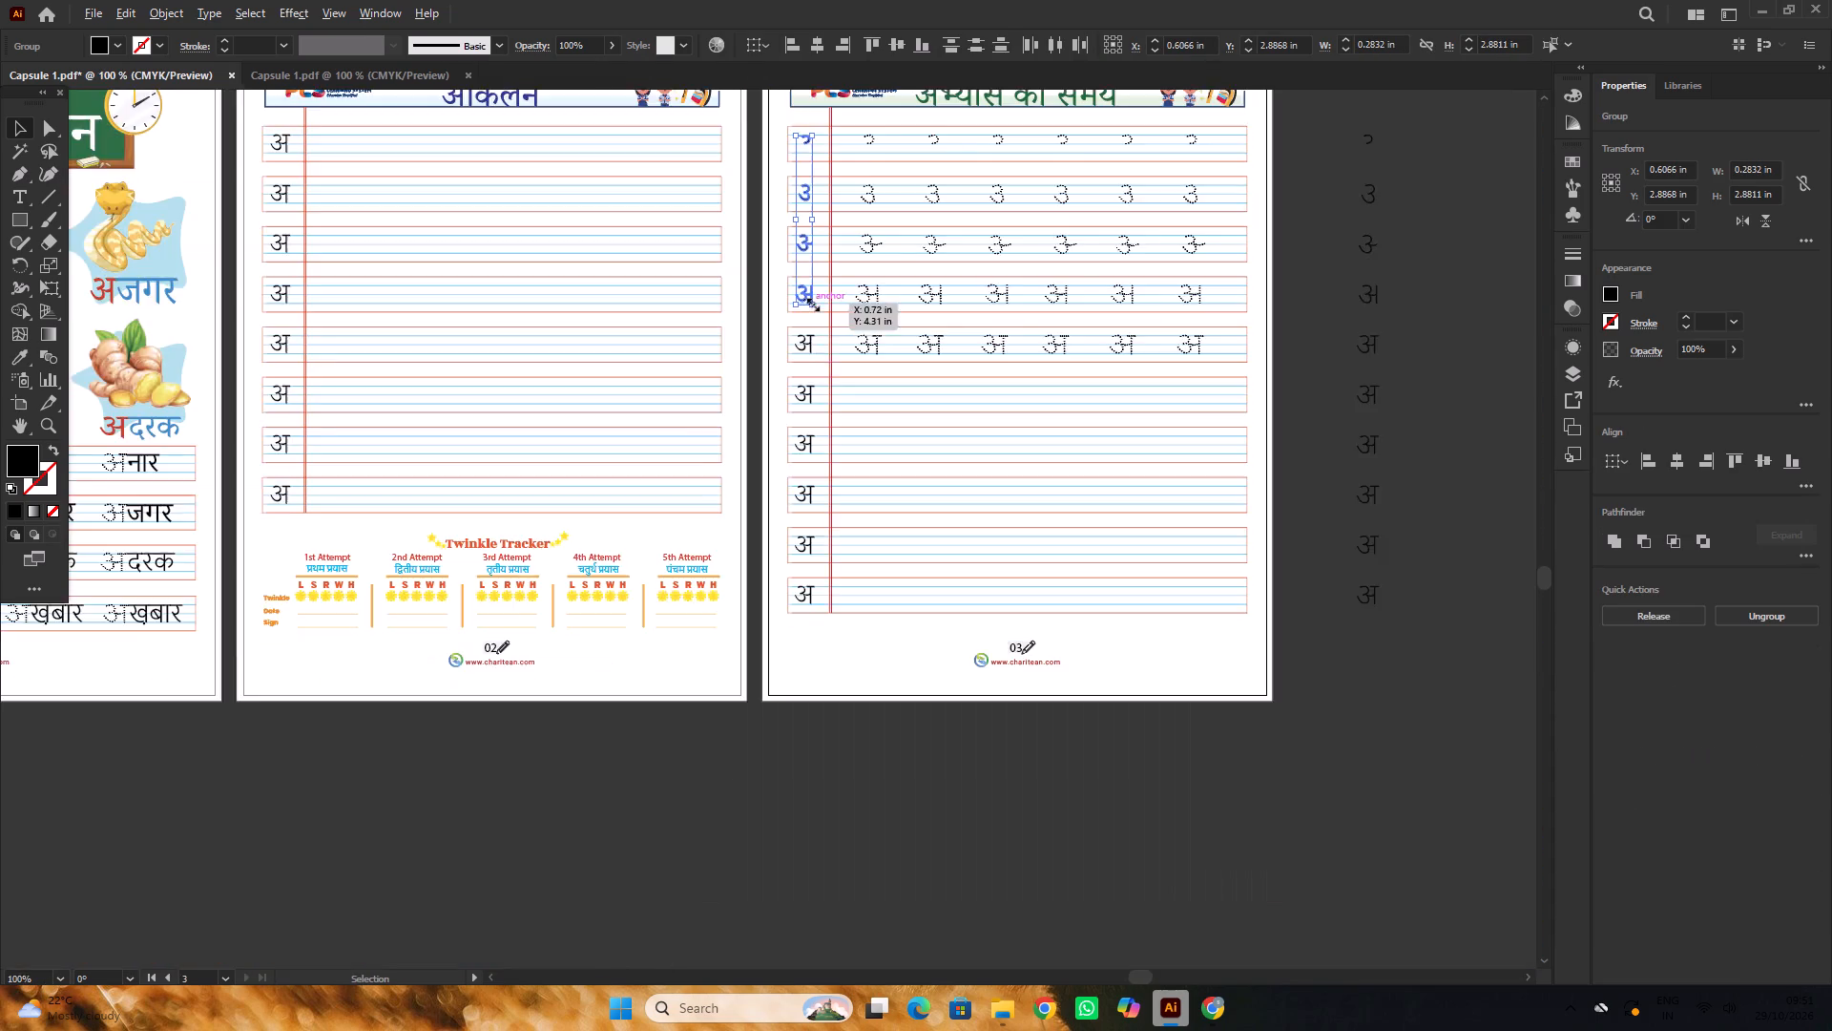
{"action": "scroll", "coordinate": [821, 367], "scroll_direction": "up", "scroll_amount": 2, "text": "alt"}
{"action": "left_click", "coordinate": [800, 319], "text": "shift"}
{"action": "scroll", "coordinate": [800, 319], "scroll_direction": "down", "scroll_amount": 2, "text": "alt"}
{"action": "scroll", "coordinate": [815, 393], "scroll_direction": "up", "scroll_amount": 2, "text": "alt"}
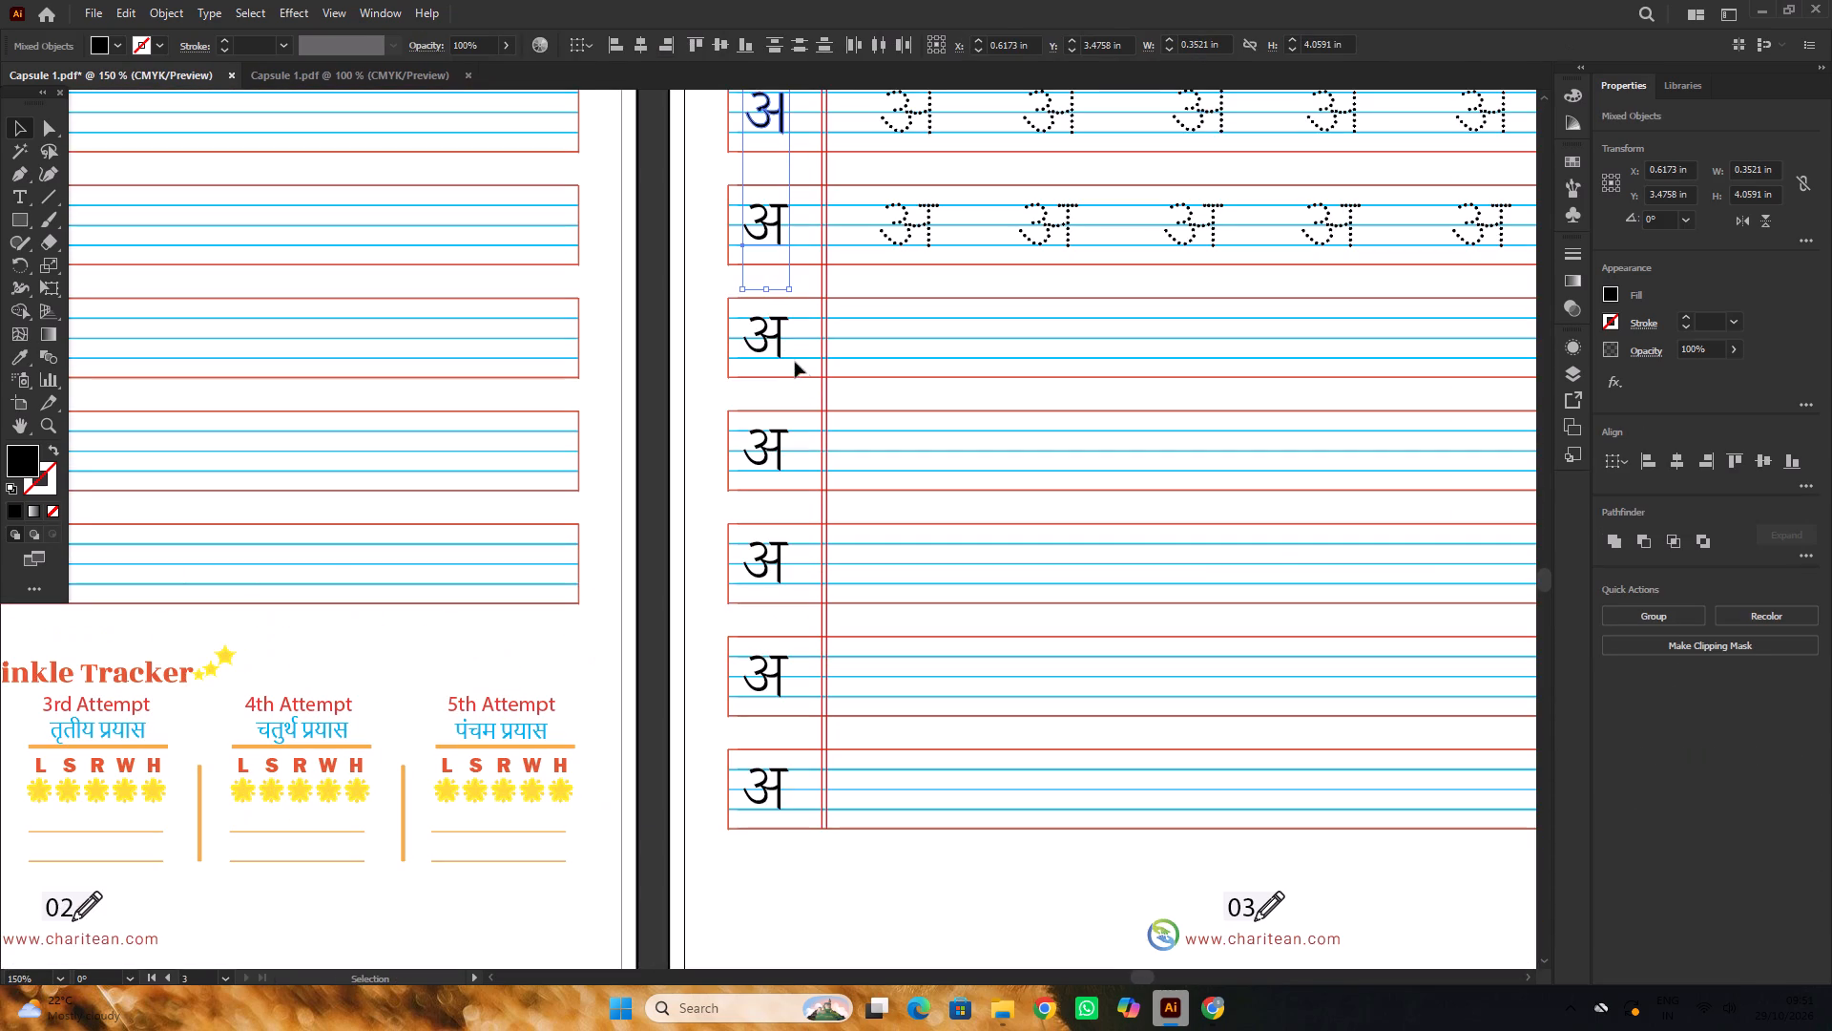
{"action": "left_click", "coordinate": [781, 345], "text": "shift"}
{"action": "scroll", "coordinate": [781, 345], "scroll_direction": "down", "scroll_amount": 2, "text": "alt"}
{"action": "scroll", "coordinate": [790, 404], "scroll_direction": "up", "scroll_amount": 3, "text": "alt"}
{"action": "left_click", "coordinate": [762, 378], "text": "shift"}
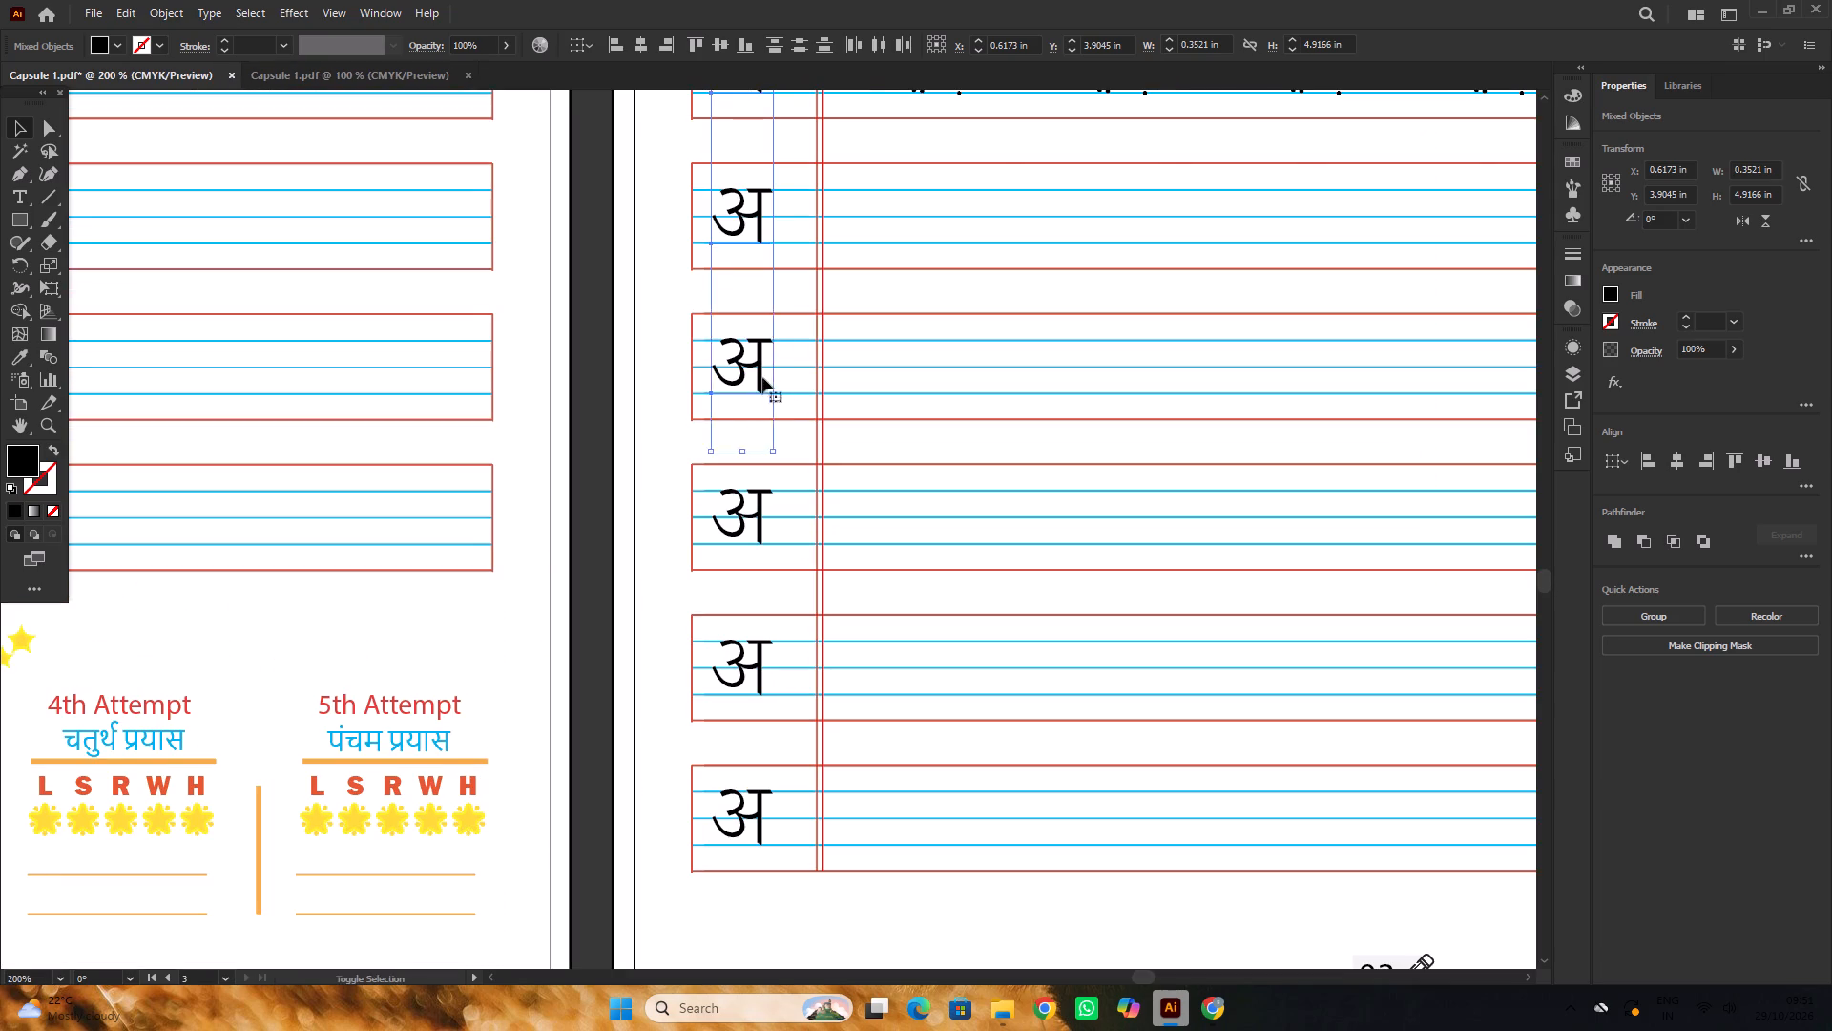
{"action": "scroll", "coordinate": [762, 377], "scroll_direction": "down", "scroll_amount": 4, "text": "alt"}
{"action": "scroll", "coordinate": [768, 428], "scroll_direction": "up", "scroll_amount": 2, "text": "alt"}
{"action": "left_click", "coordinate": [753, 378], "text": "shift"}
{"action": "scroll", "coordinate": [753, 378], "scroll_direction": "down", "scroll_amount": 2, "text": "alt"}
{"action": "scroll", "coordinate": [759, 444], "scroll_direction": "up", "scroll_amount": 2, "text": "alt"}
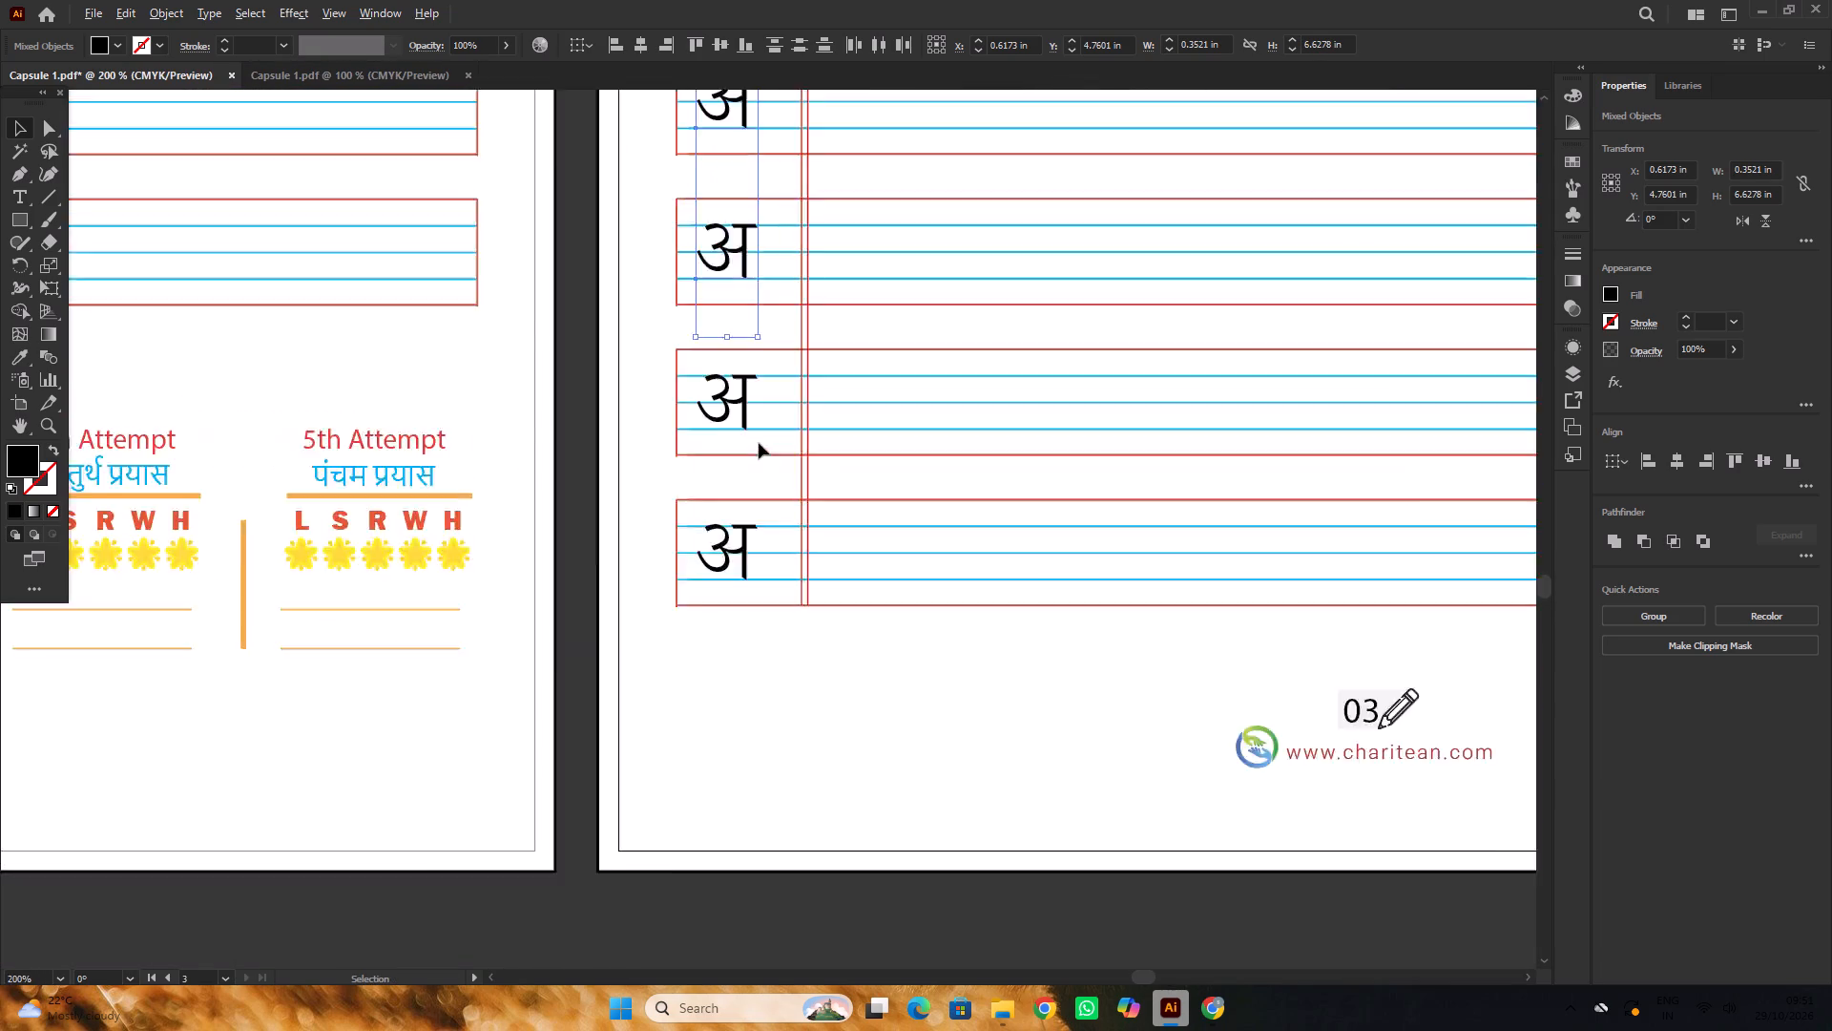
{"action": "scroll", "coordinate": [759, 443], "scroll_direction": "up", "scroll_amount": 1, "text": "alt"}
{"action": "left_click", "coordinate": [735, 412], "text": "shift"}
{"action": "scroll", "coordinate": [736, 411], "scroll_direction": "down", "scroll_amount": 4, "text": "alt"}
{"action": "scroll", "coordinate": [718, 510], "scroll_direction": "up", "scroll_amount": 2, "text": "alt"}
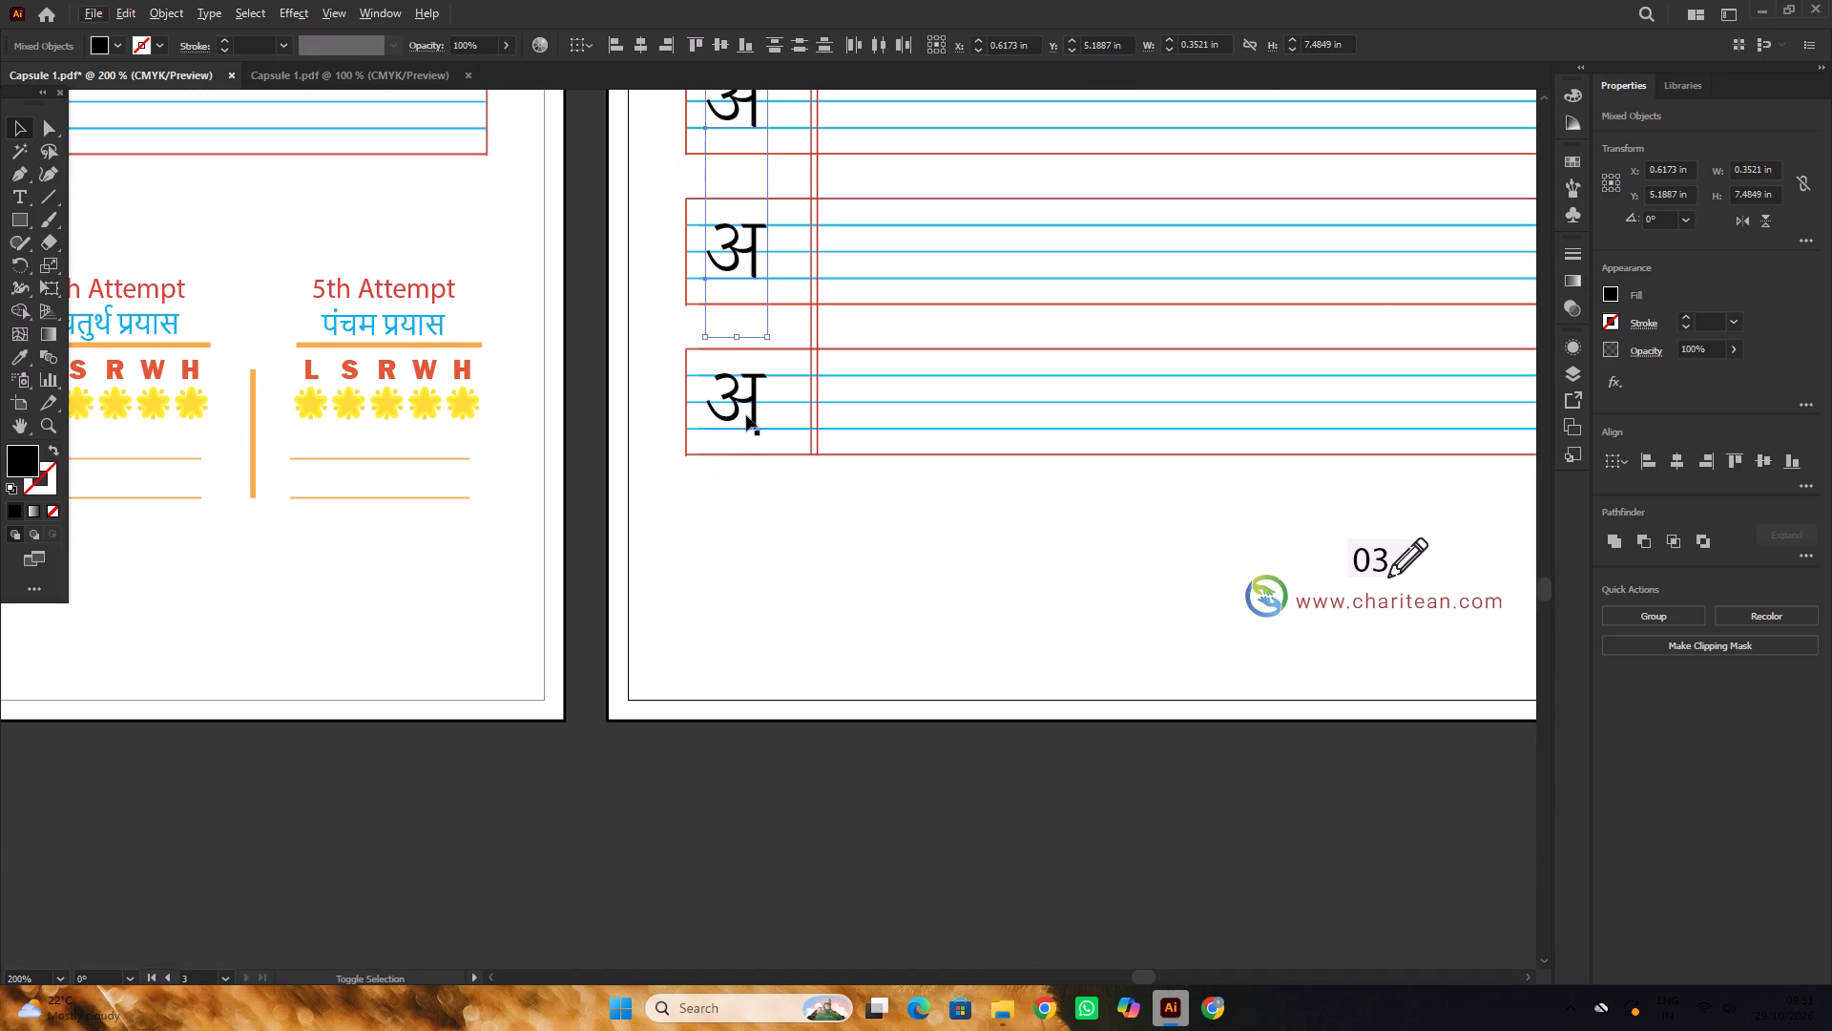
{"action": "left_click", "coordinate": [751, 411], "text": "shift"}
{"action": "scroll", "coordinate": [774, 419], "scroll_direction": "down", "scroll_amount": 3, "text": "alt"}
{"action": "scroll", "coordinate": [774, 419], "scroll_direction": "up", "scroll_amount": 4}
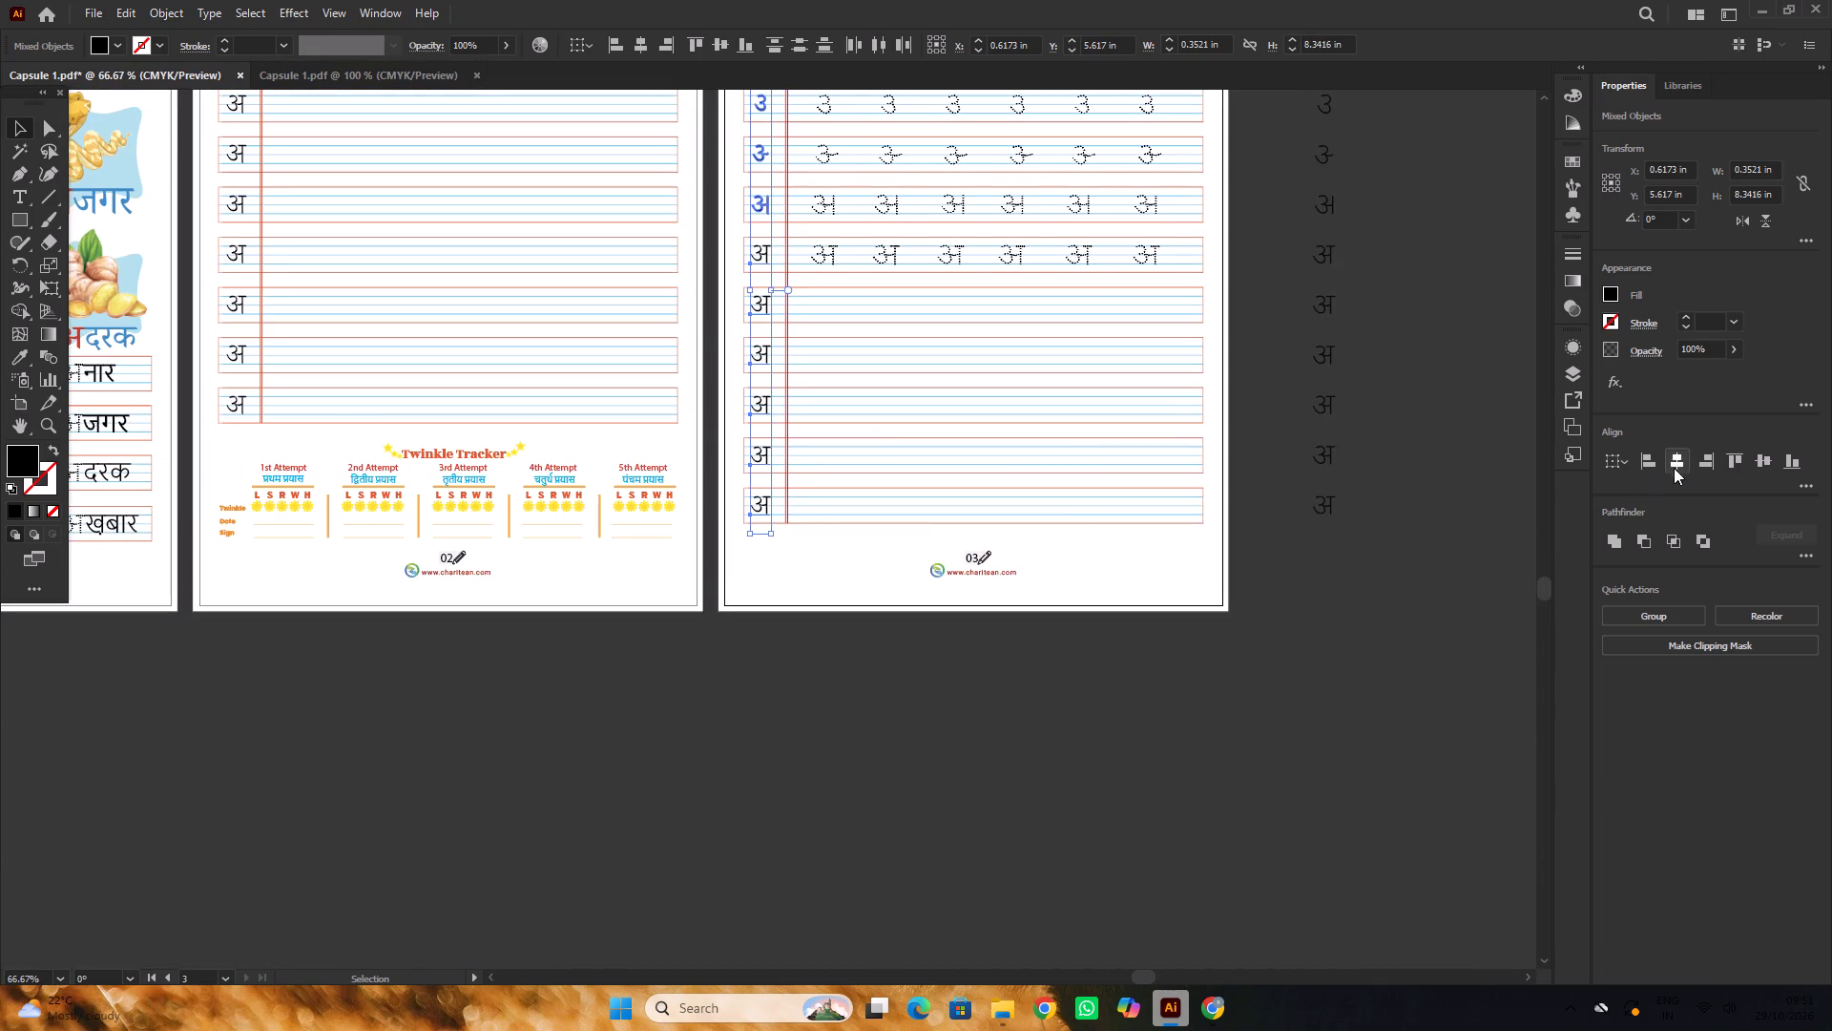
{"action": "left_click", "coordinate": [1676, 464]}
{"action": "triple_click", "coordinate": [1048, 690]}
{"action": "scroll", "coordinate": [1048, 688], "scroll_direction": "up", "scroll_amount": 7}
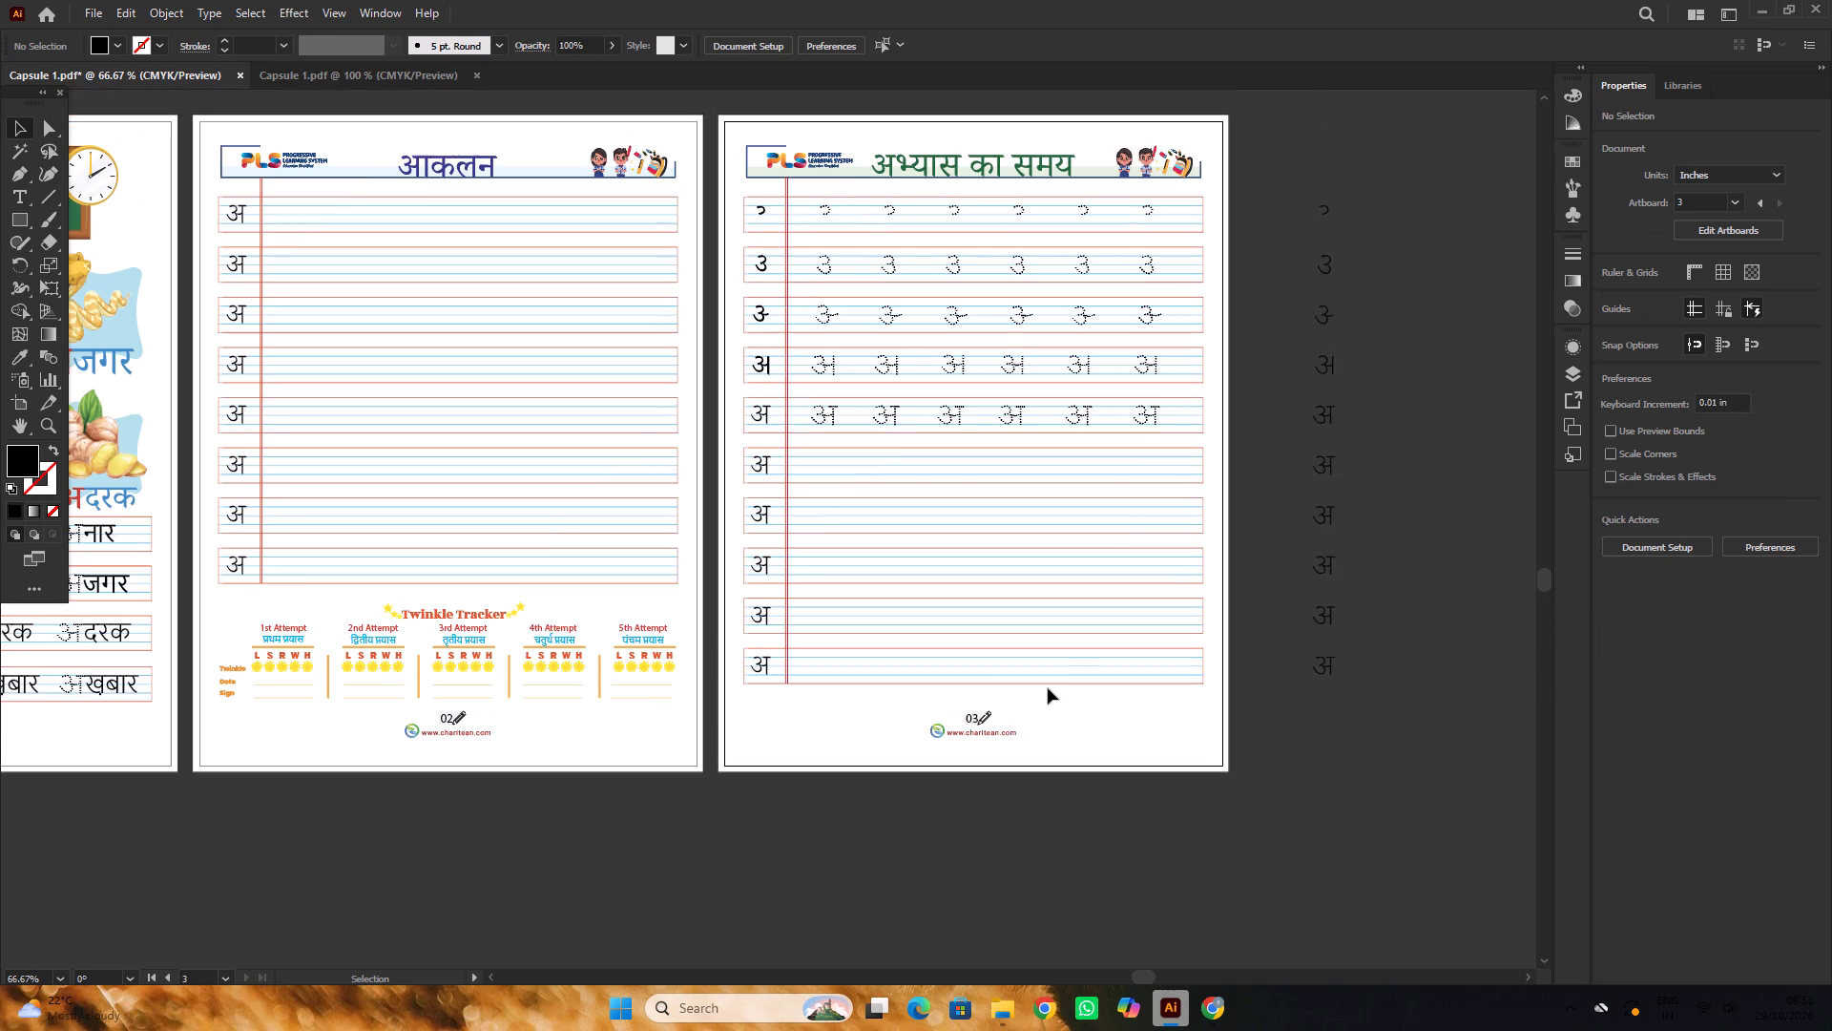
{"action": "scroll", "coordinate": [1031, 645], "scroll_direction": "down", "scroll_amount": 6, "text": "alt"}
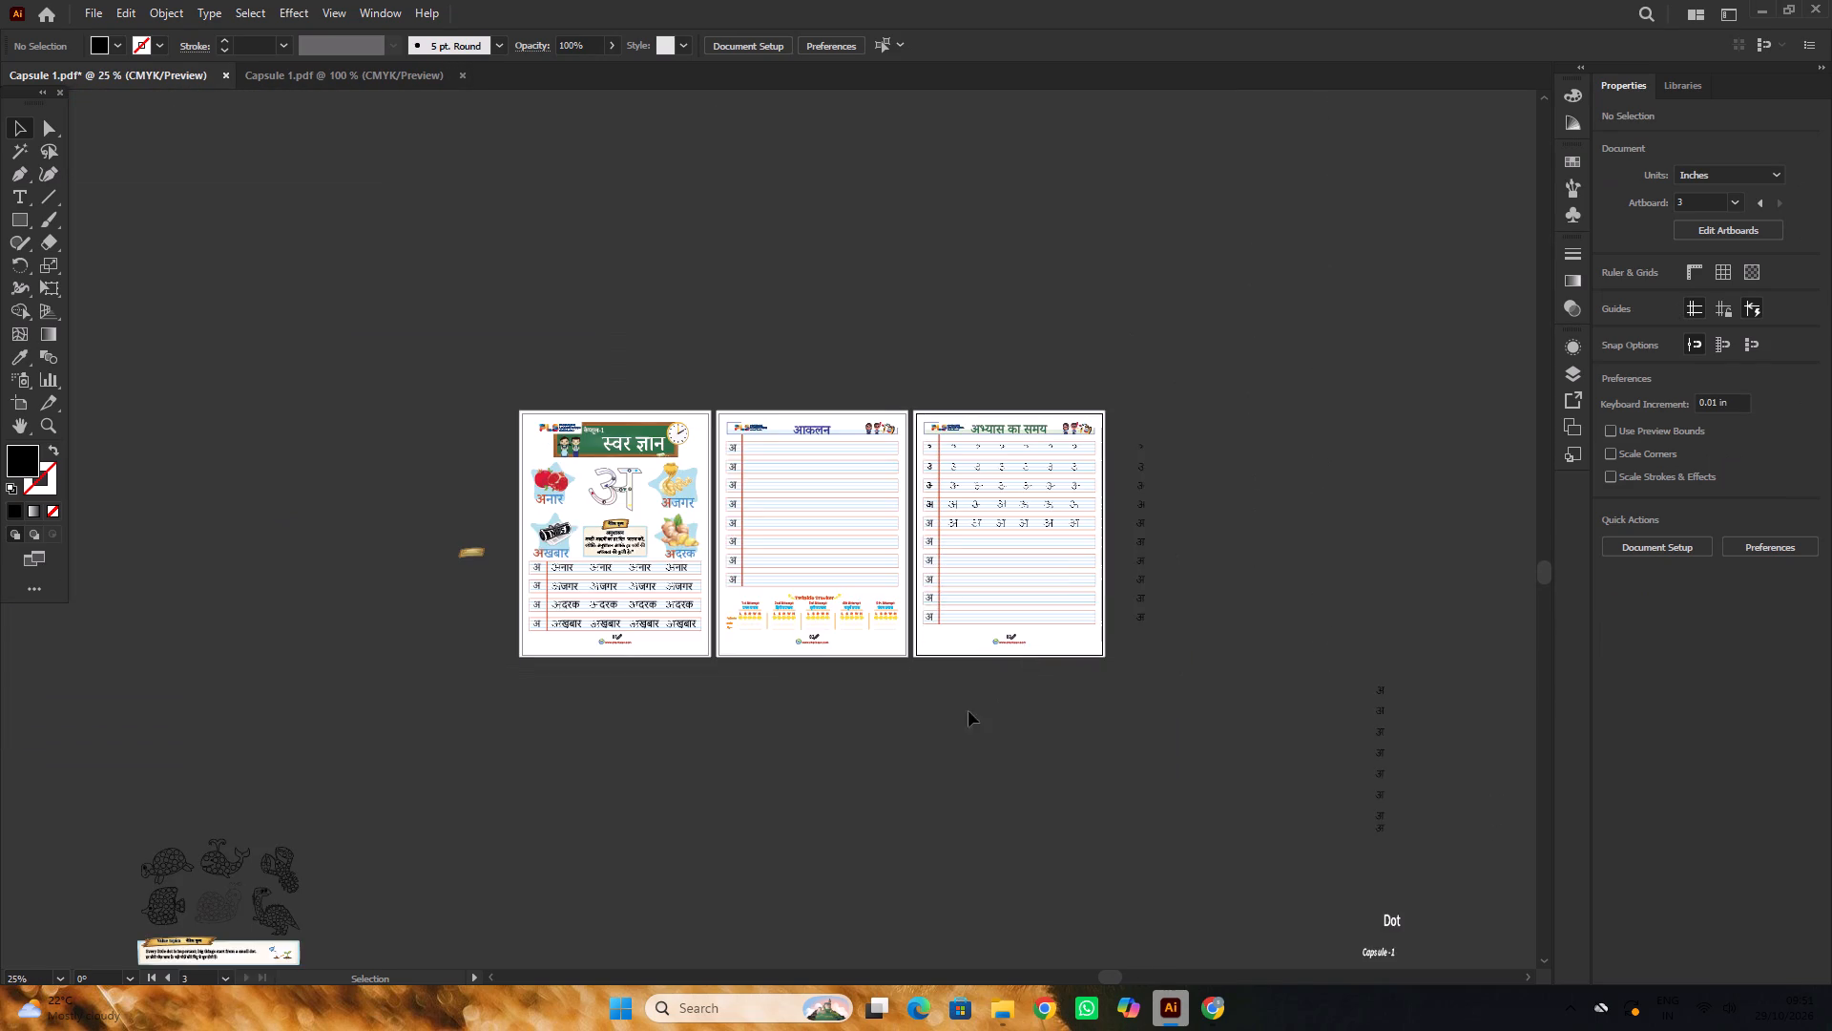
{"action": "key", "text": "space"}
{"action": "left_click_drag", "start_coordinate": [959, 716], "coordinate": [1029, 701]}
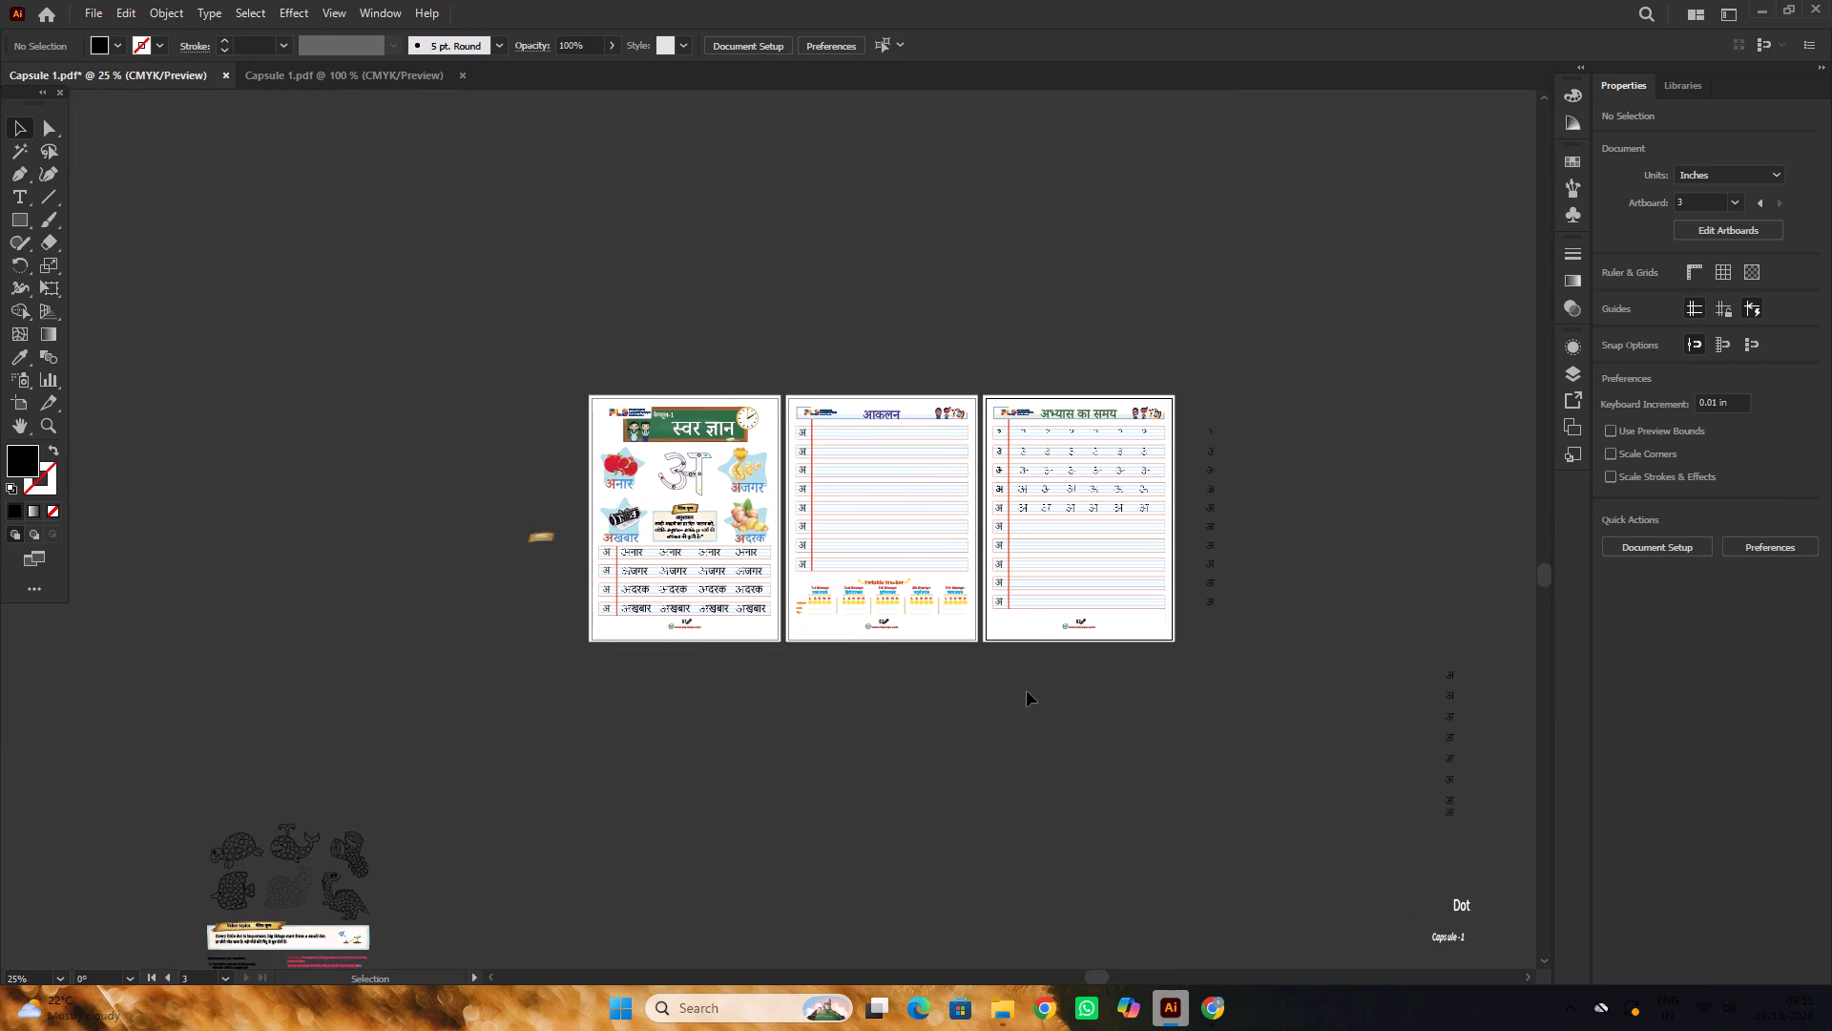
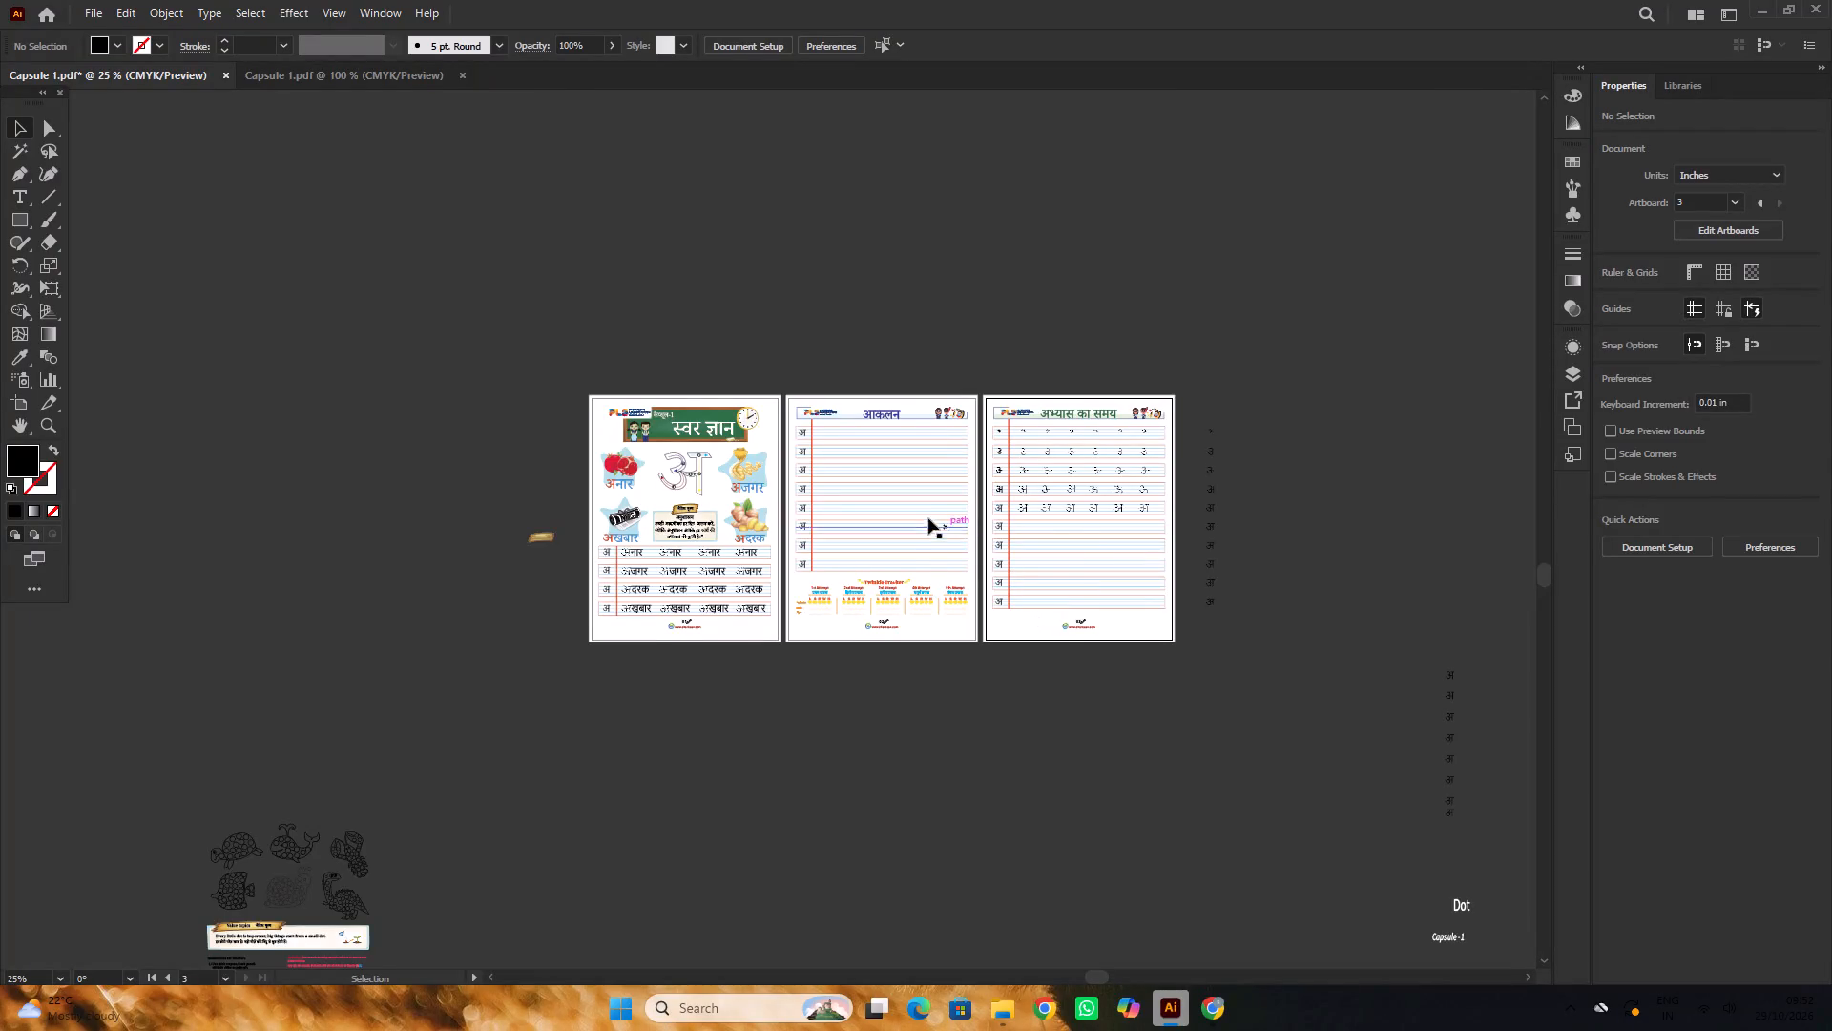
Set the first नार in page 01's top writing row to Noto Serif Devanagari Light.
{"action": "scroll", "coordinate": [925, 517], "scroll_direction": "down", "scroll_amount": 5}
{"action": "scroll", "coordinate": [684, 464], "scroll_direction": "up", "scroll_amount": 4, "text": "alt"}
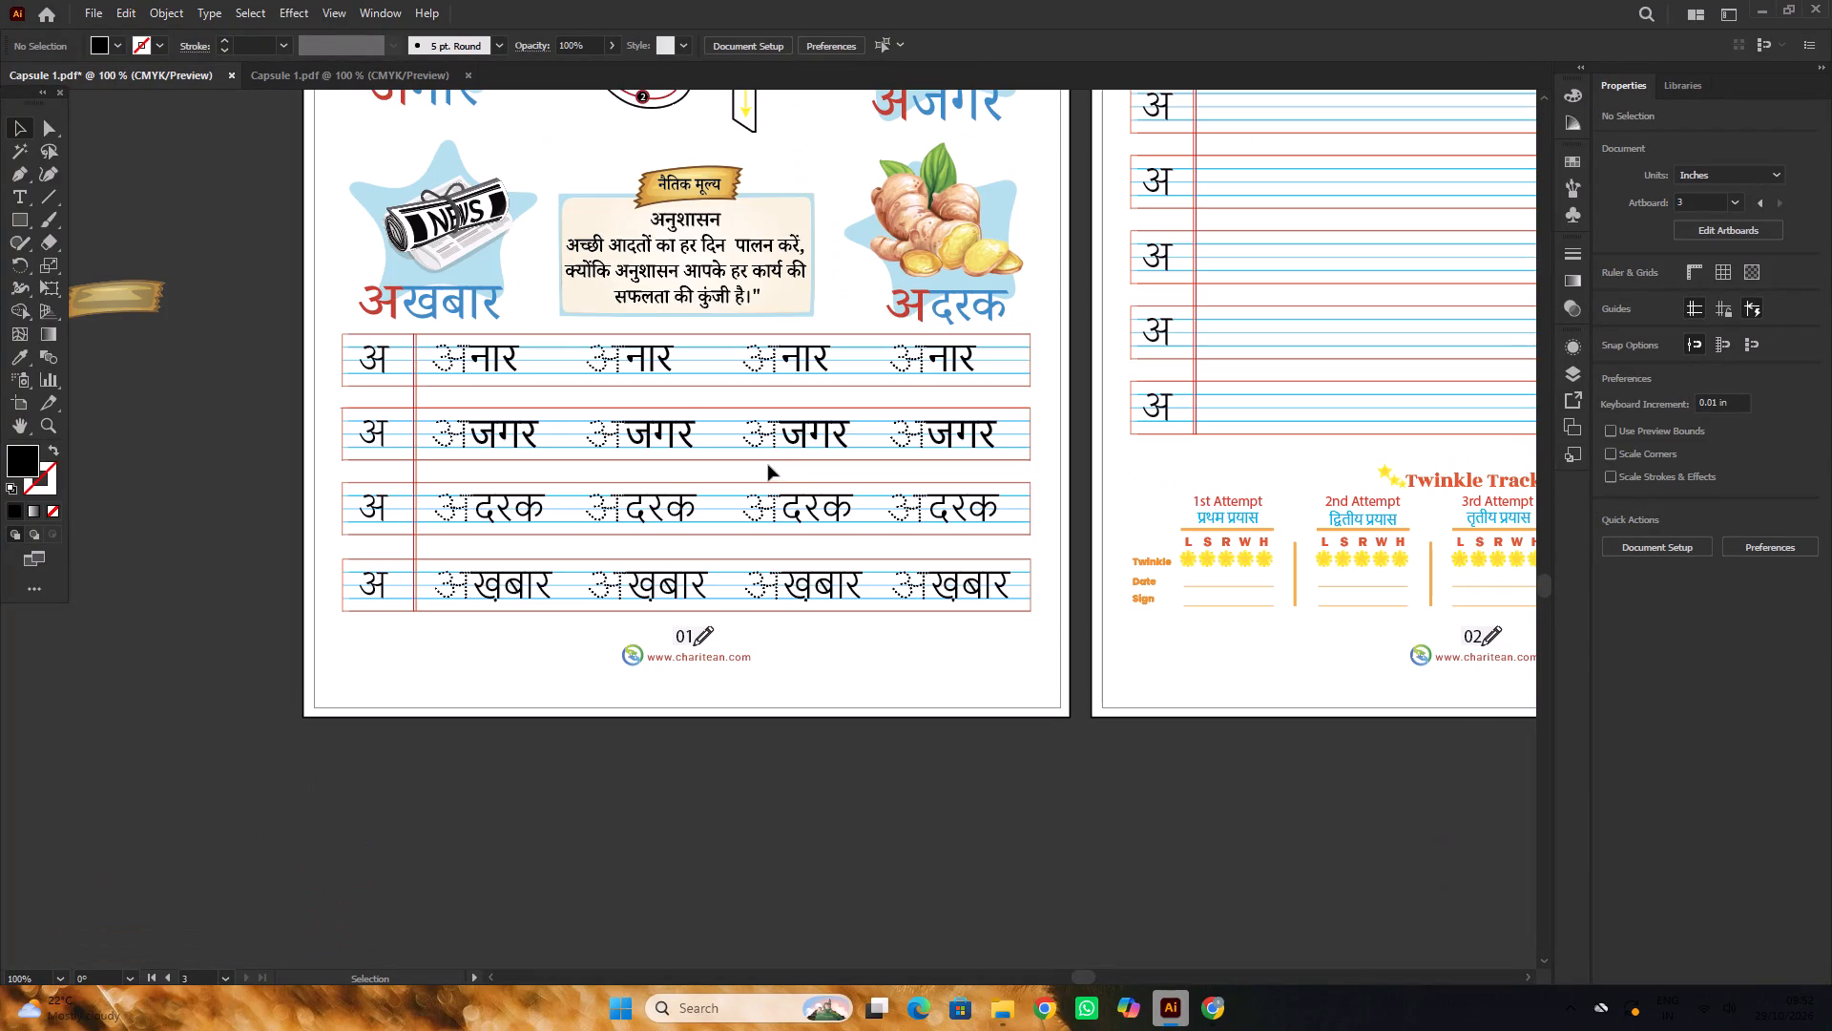
{"action": "scroll", "coordinate": [682, 453], "scroll_direction": "down", "scroll_amount": 4, "text": "alt"}
{"action": "scroll", "coordinate": [674, 455], "scroll_direction": "up", "scroll_amount": 3}
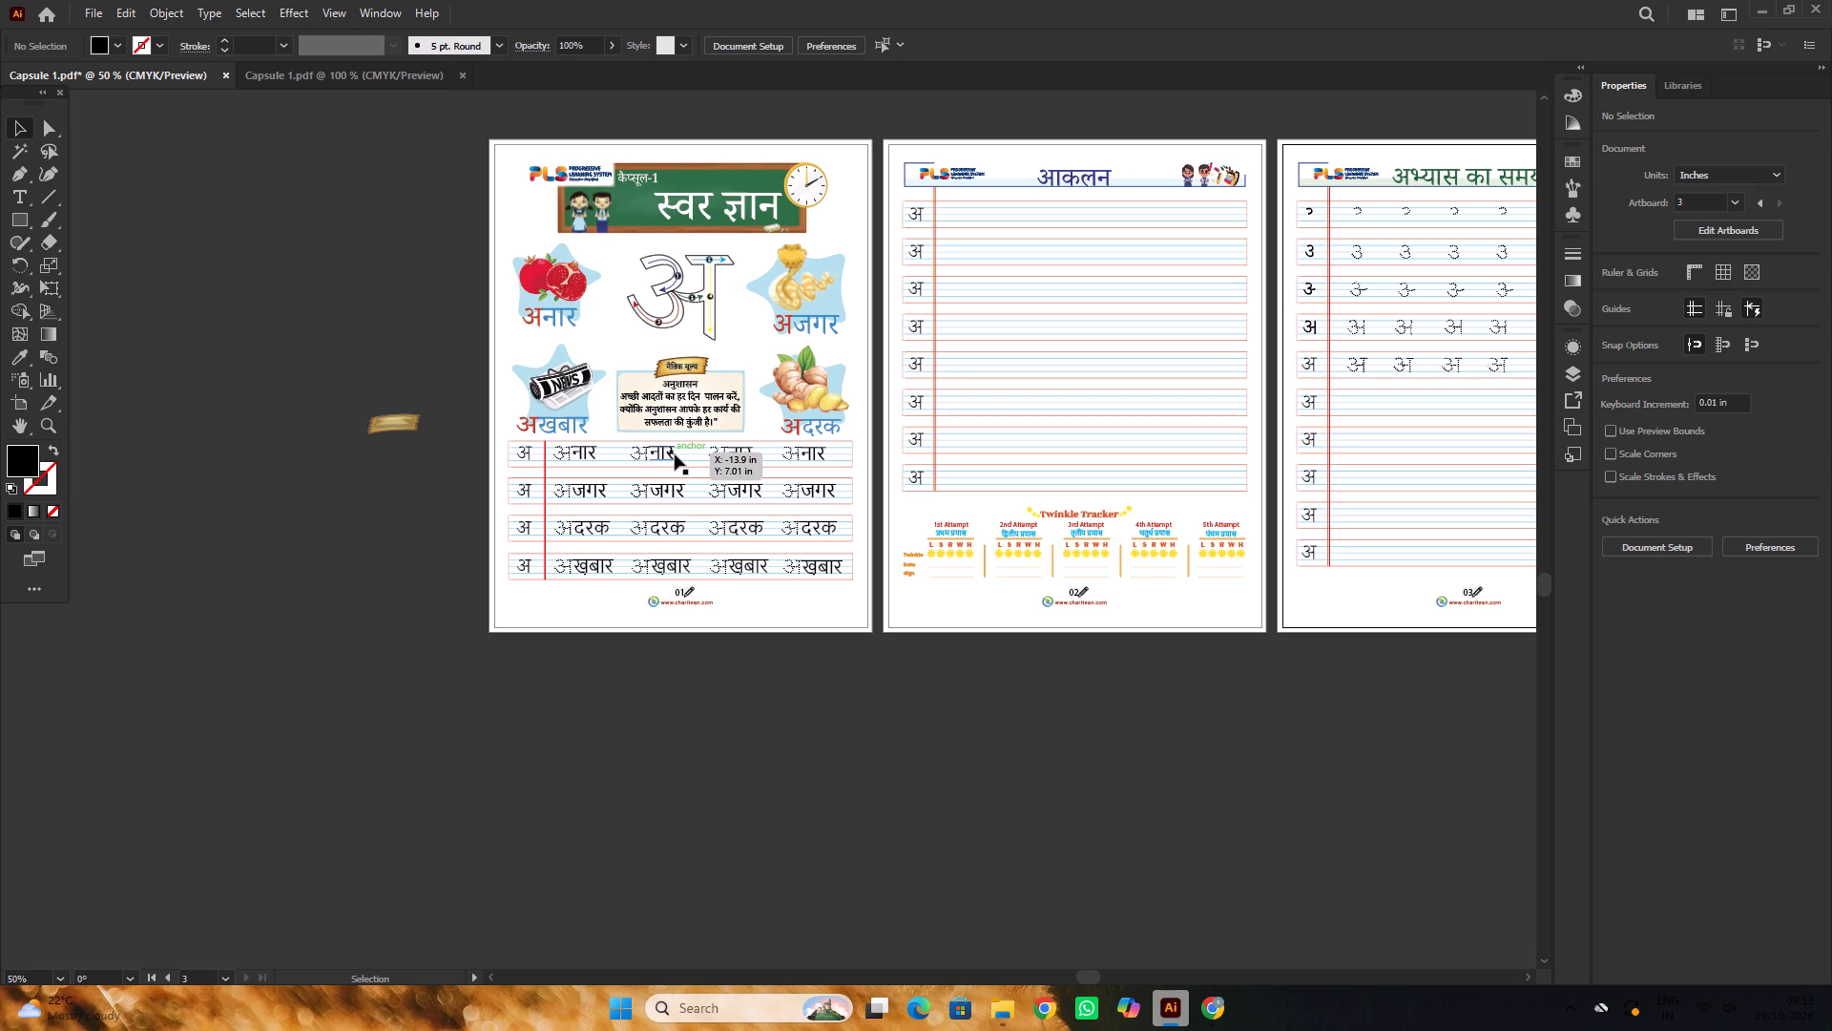
{"action": "scroll", "coordinate": [673, 454], "scroll_direction": "down", "scroll_amount": 2}
{"action": "scroll", "coordinate": [553, 452], "scroll_direction": "up", "scroll_amount": 3, "text": "alt"}
{"action": "scroll", "coordinate": [624, 424], "scroll_direction": "up", "scroll_amount": 2}
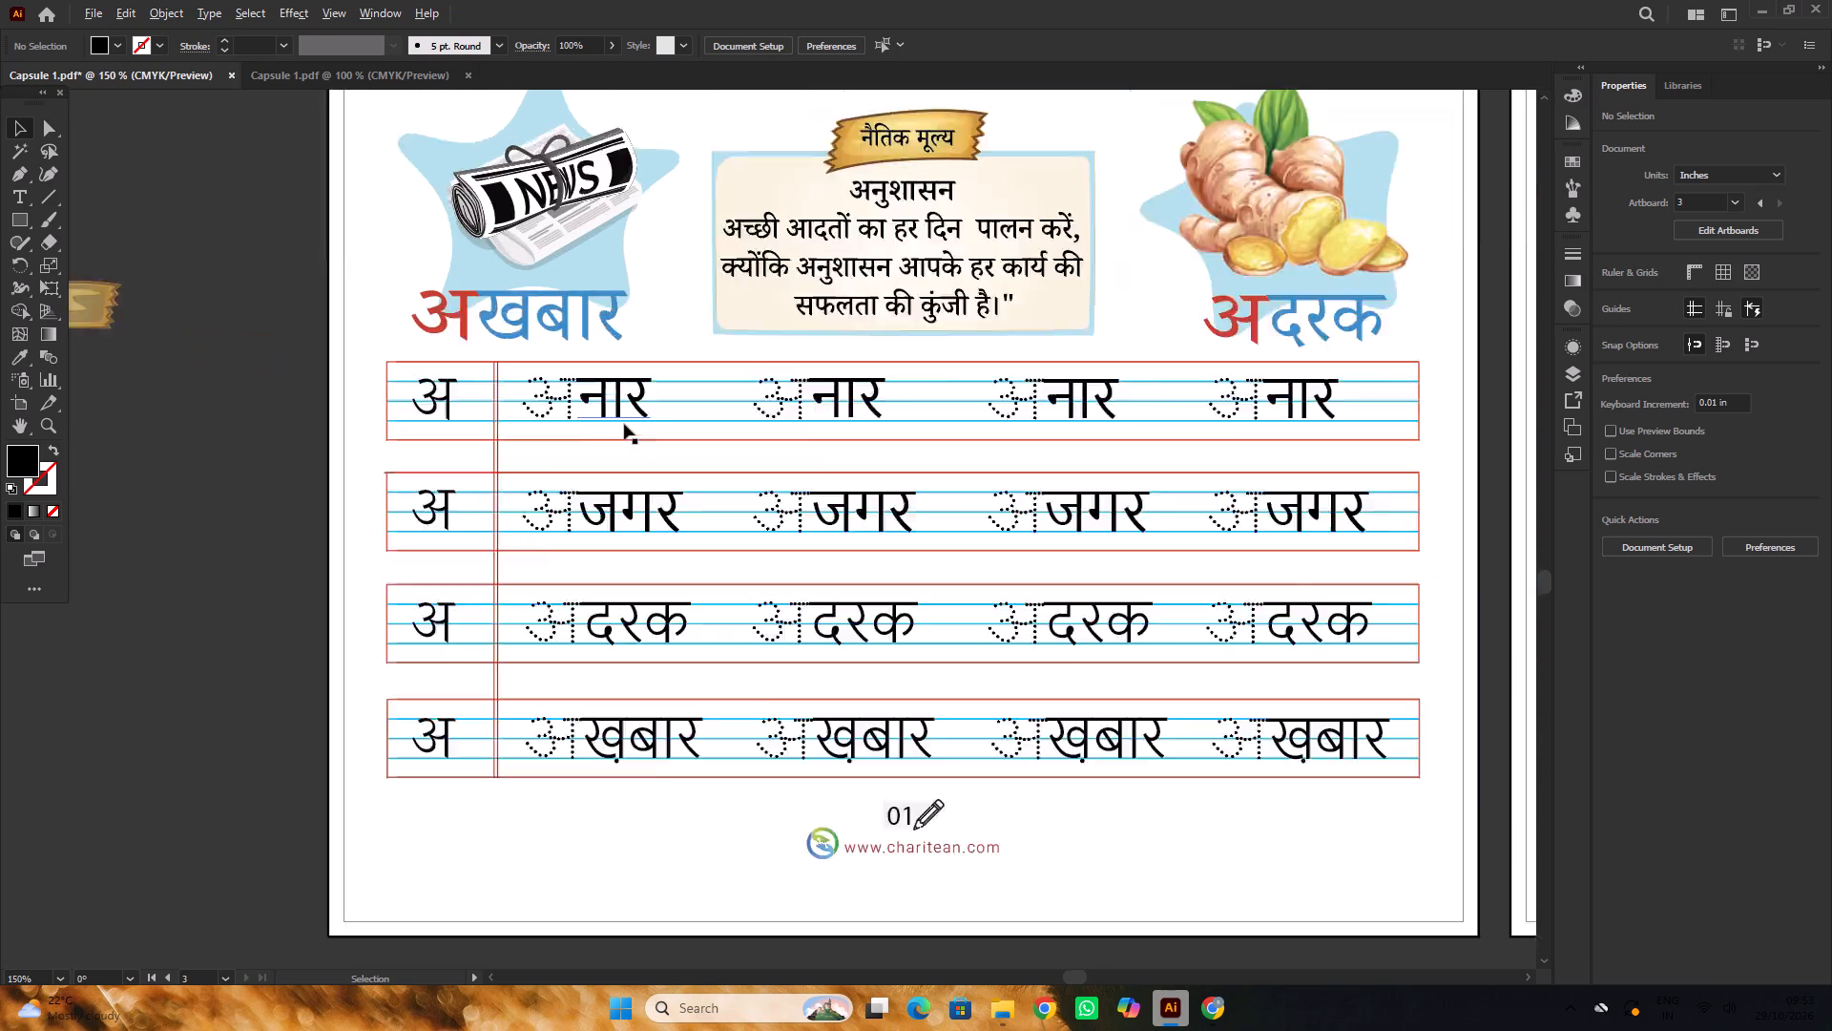
{"action": "scroll", "coordinate": [624, 424], "scroll_direction": "up", "scroll_amount": 1}
{"action": "left_click", "coordinate": [619, 407]}
{"action": "scroll", "coordinate": [619, 406], "scroll_direction": "down", "scroll_amount": 3, "text": "alt"}
{"action": "scroll", "coordinate": [618, 410], "scroll_direction": "up", "scroll_amount": 2, "text": "alt"}
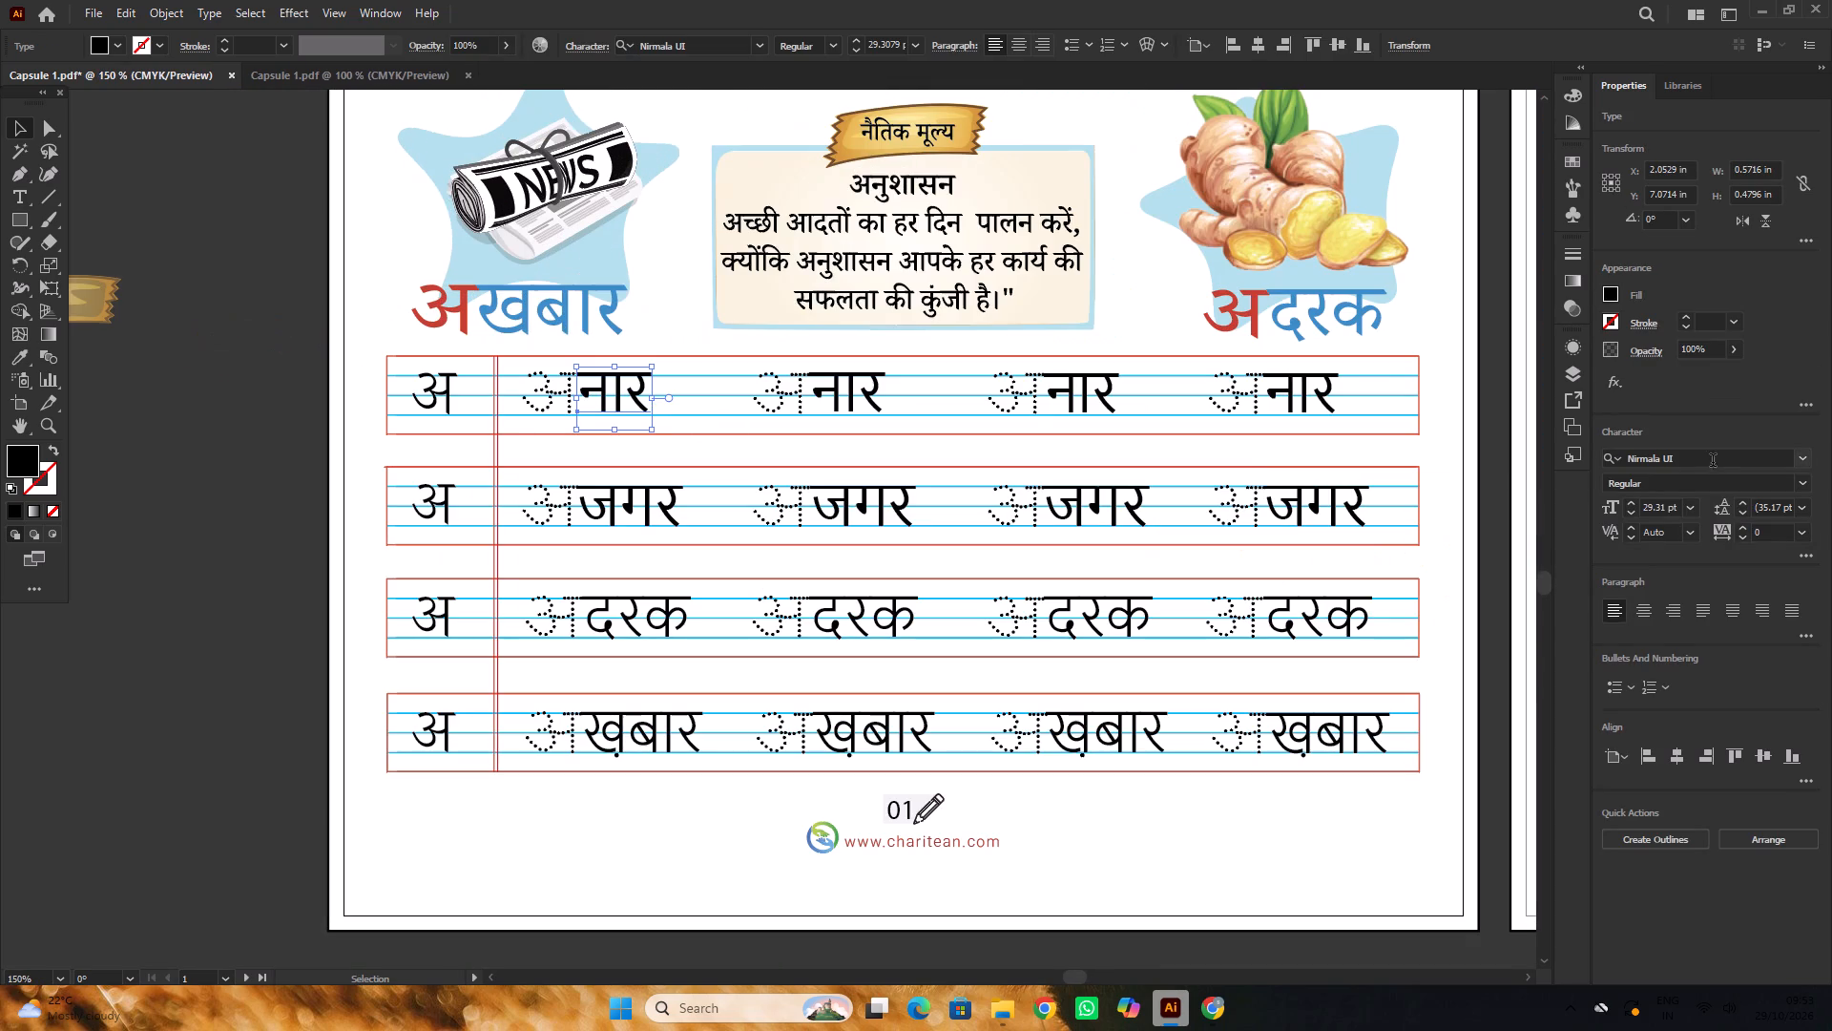
{"action": "left_click", "coordinate": [1719, 455]}
{"action": "type", "text": "noto"}
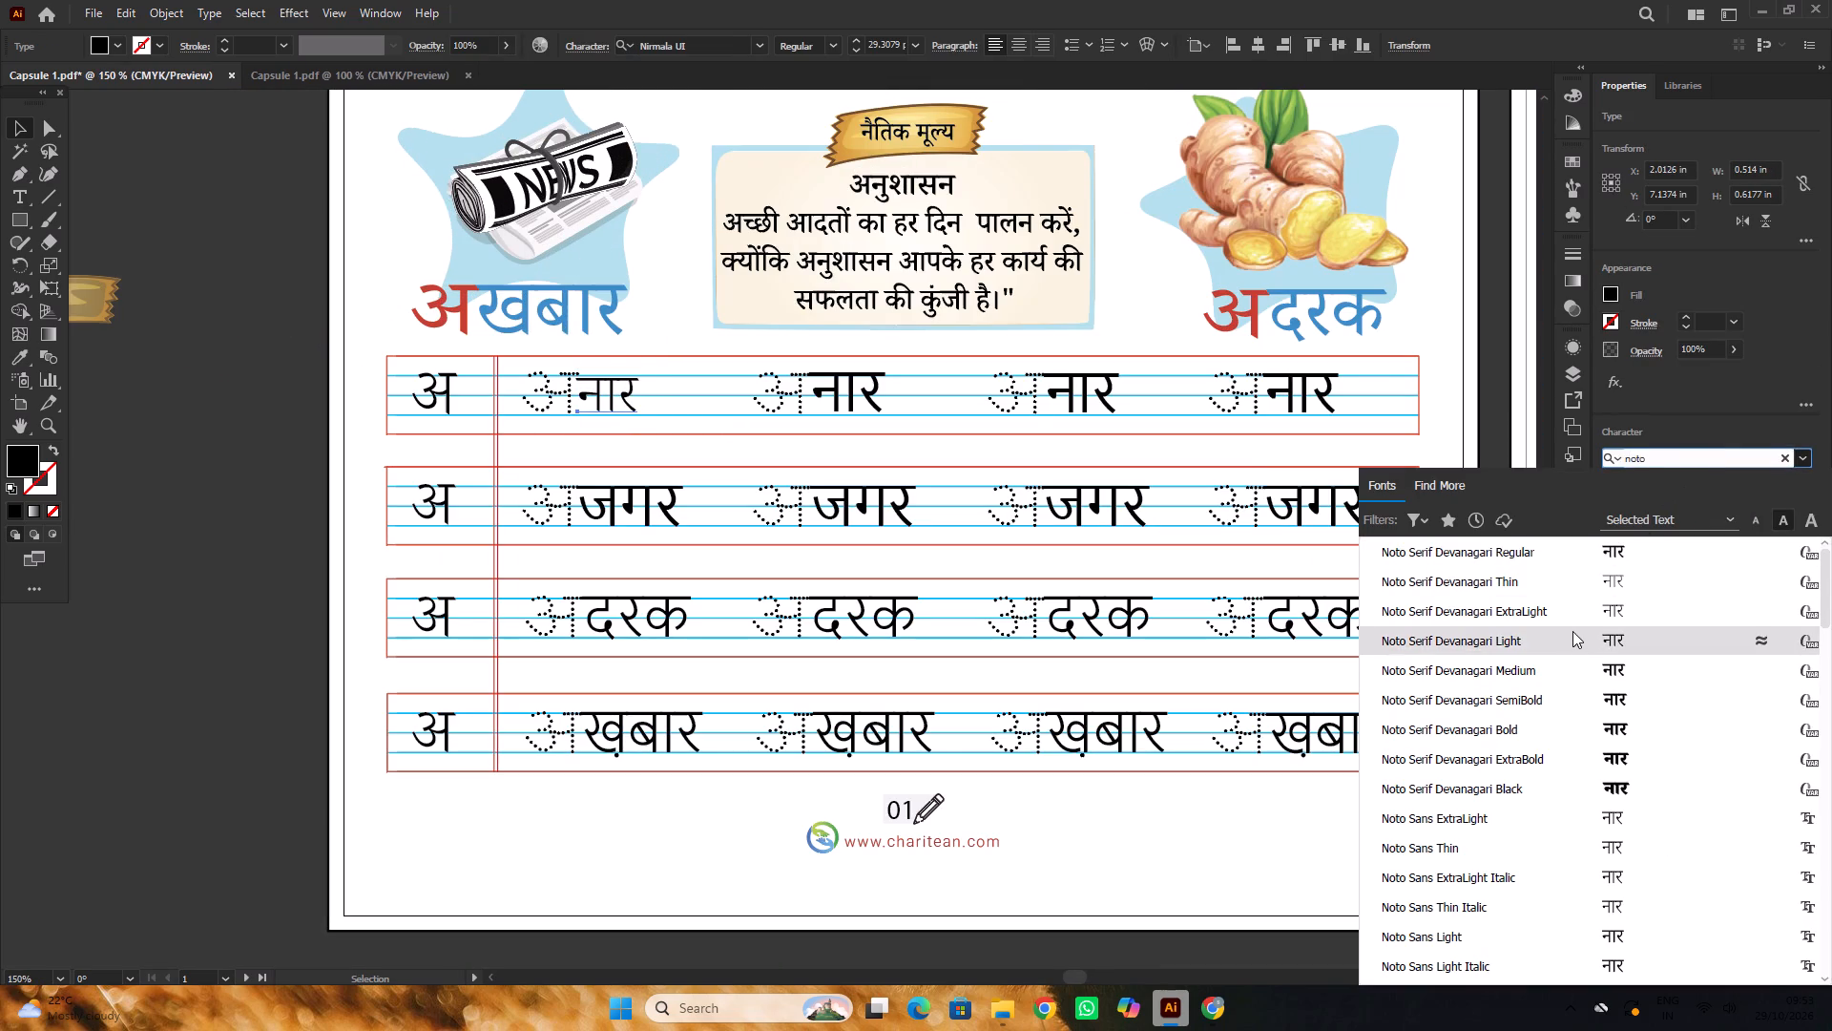
{"action": "left_click", "coordinate": [1572, 633]}
Move the first नार about 0.03 in right and up beside its dotted अ, and enlarge it proportionally to fill the blue guide lines.
{"action": "scroll", "coordinate": [593, 381], "scroll_direction": "up", "scroll_amount": 3, "text": "alt"}
{"action": "left_click_drag", "start_coordinate": [603, 394], "coordinate": [614, 381]}
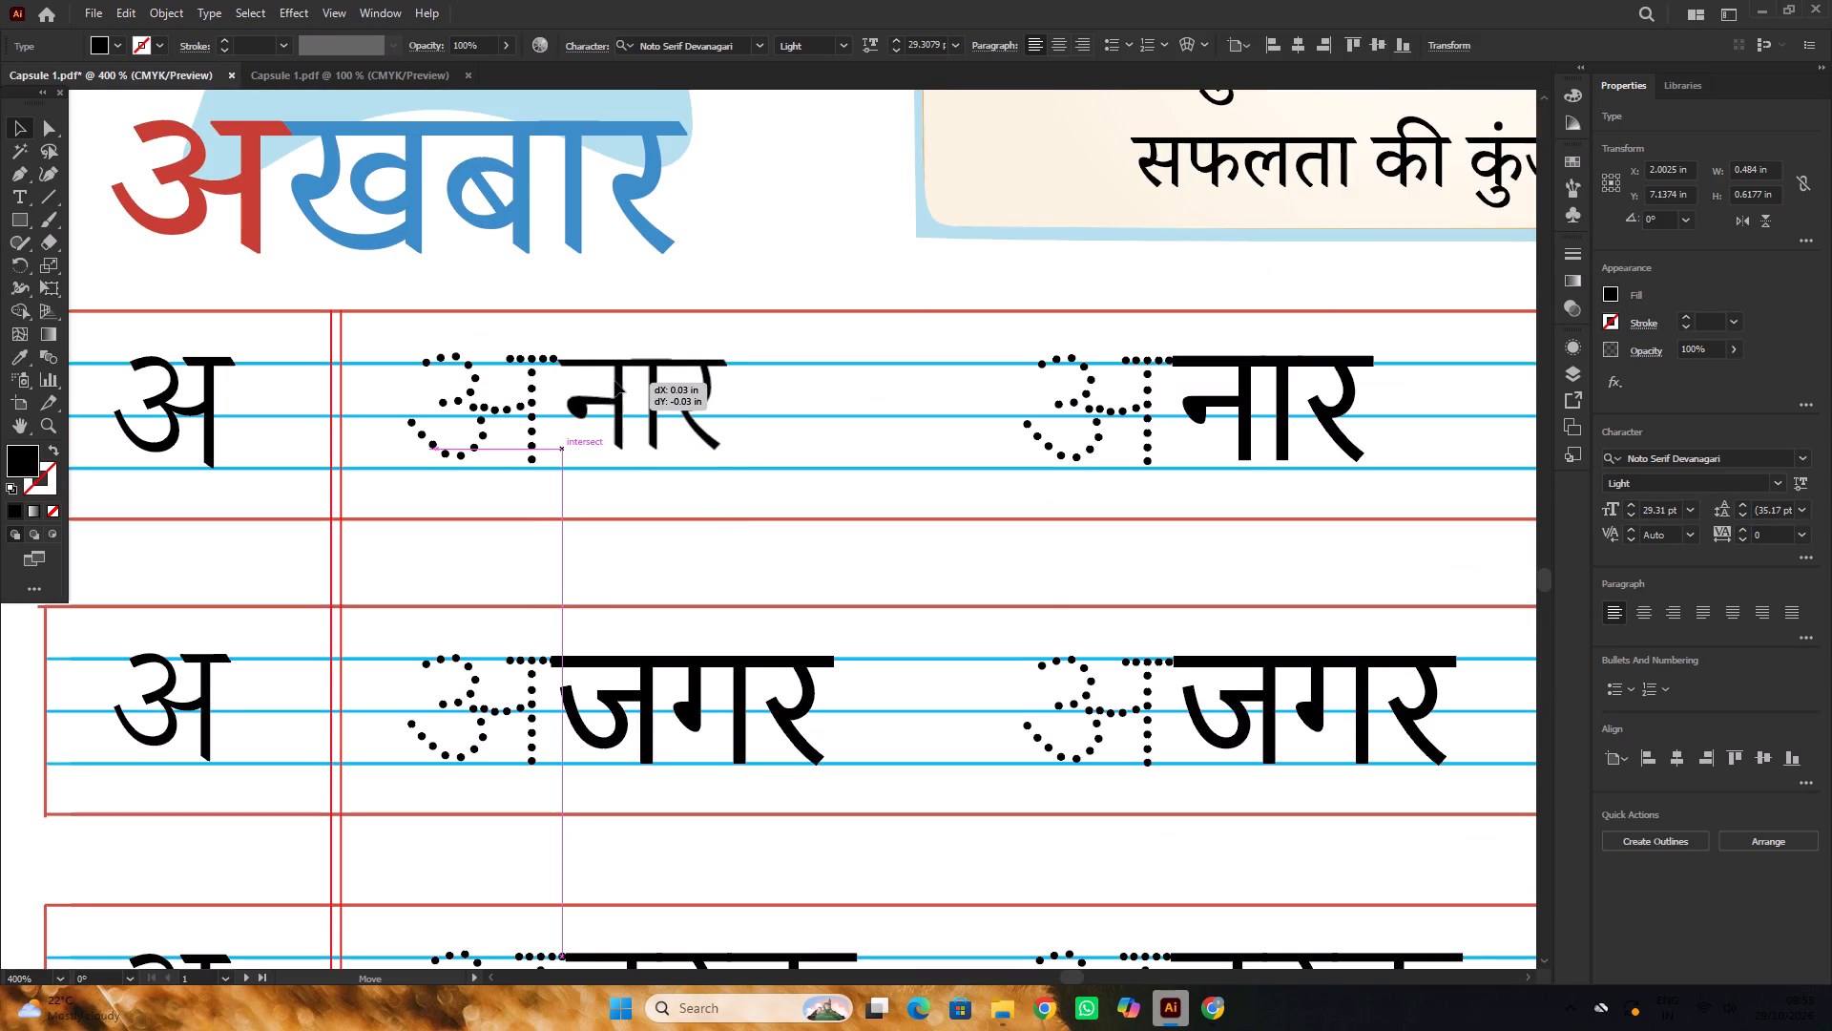
{"action": "left_click_drag", "start_coordinate": [614, 381], "coordinate": [616, 381]}
{"action": "left_click_drag", "start_coordinate": [725, 540], "coordinate": [747, 569], "text": "shift"}
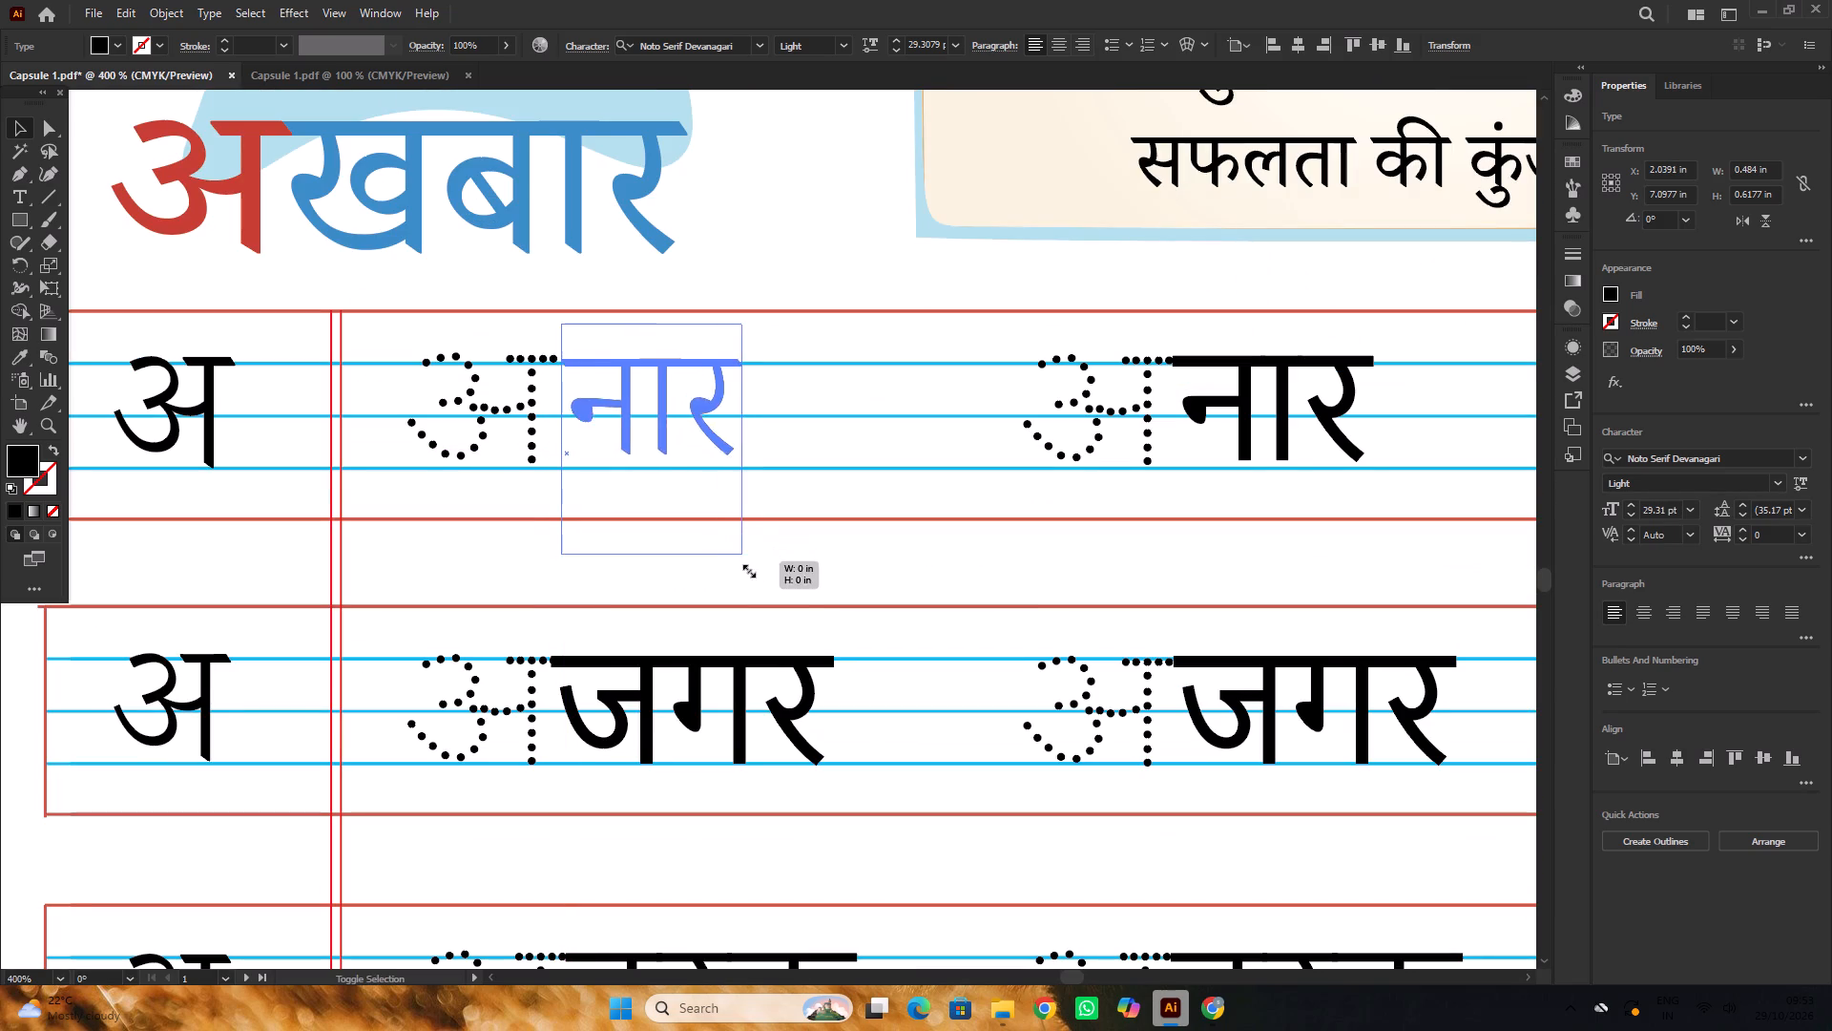
{"action": "left_click_drag", "start_coordinate": [747, 569], "coordinate": [763, 579], "text": "shift"}
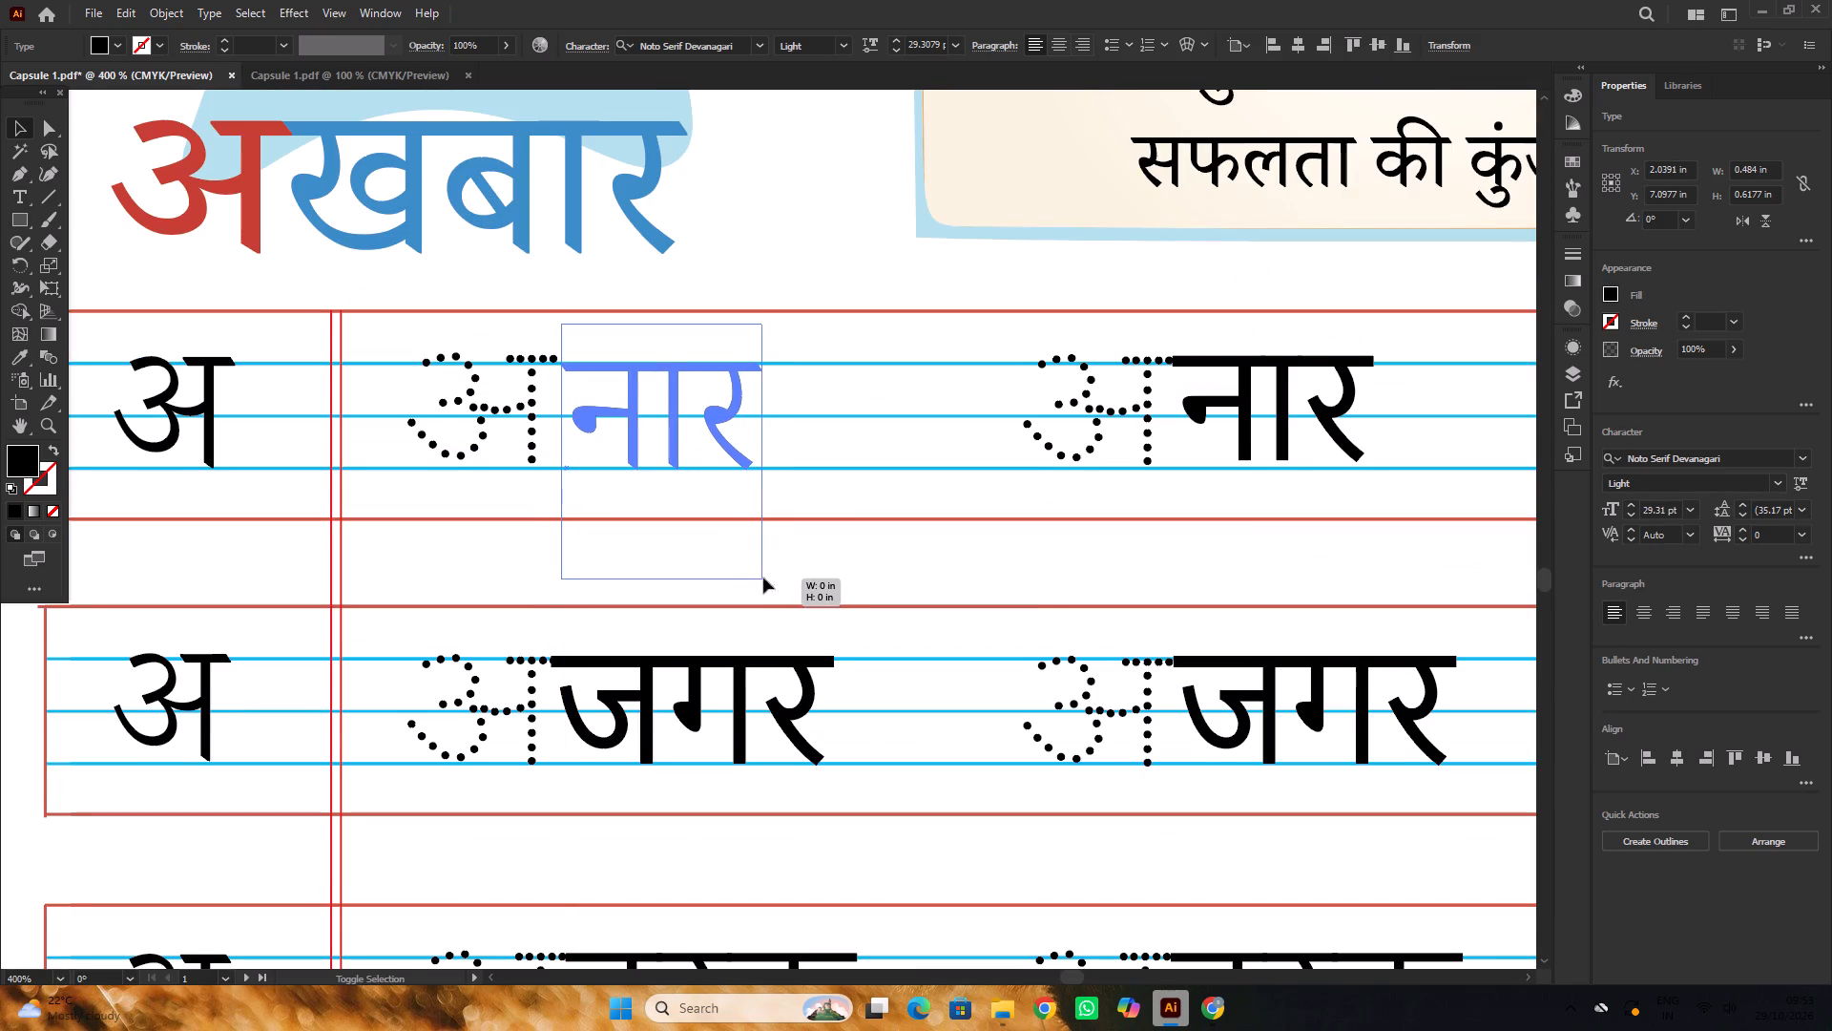
{"action": "scroll", "coordinate": [730, 479], "scroll_direction": "up", "scroll_amount": 1}
{"action": "scroll", "coordinate": [729, 478], "scroll_direction": "down", "scroll_amount": 4, "text": "alt"}
{"action": "left_click", "coordinate": [414, 390]}
{"action": "scroll", "coordinate": [414, 389], "scroll_direction": "down", "scroll_amount": 3, "text": "alt"}
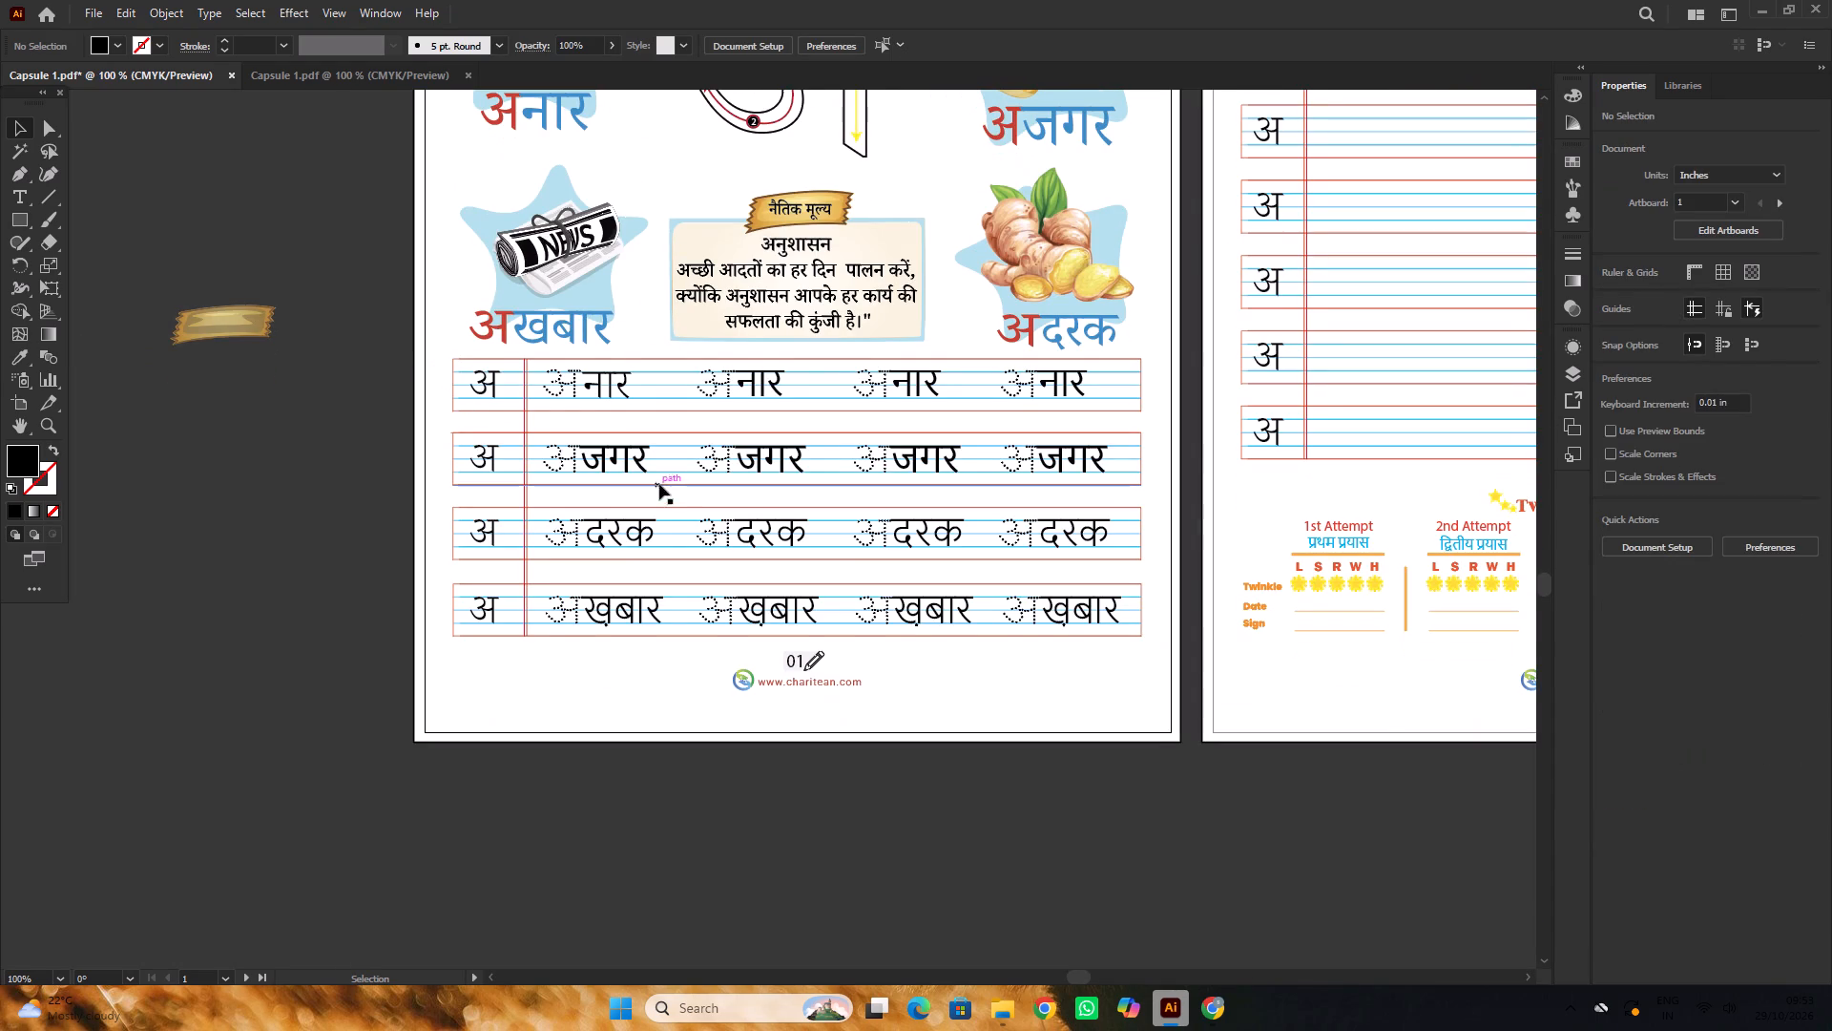
Select the first जगर, दरक and खबार in page 01's lower three rows and set them to Noto Serif Devanagari Light.
{"action": "left_click", "coordinate": [646, 463]}
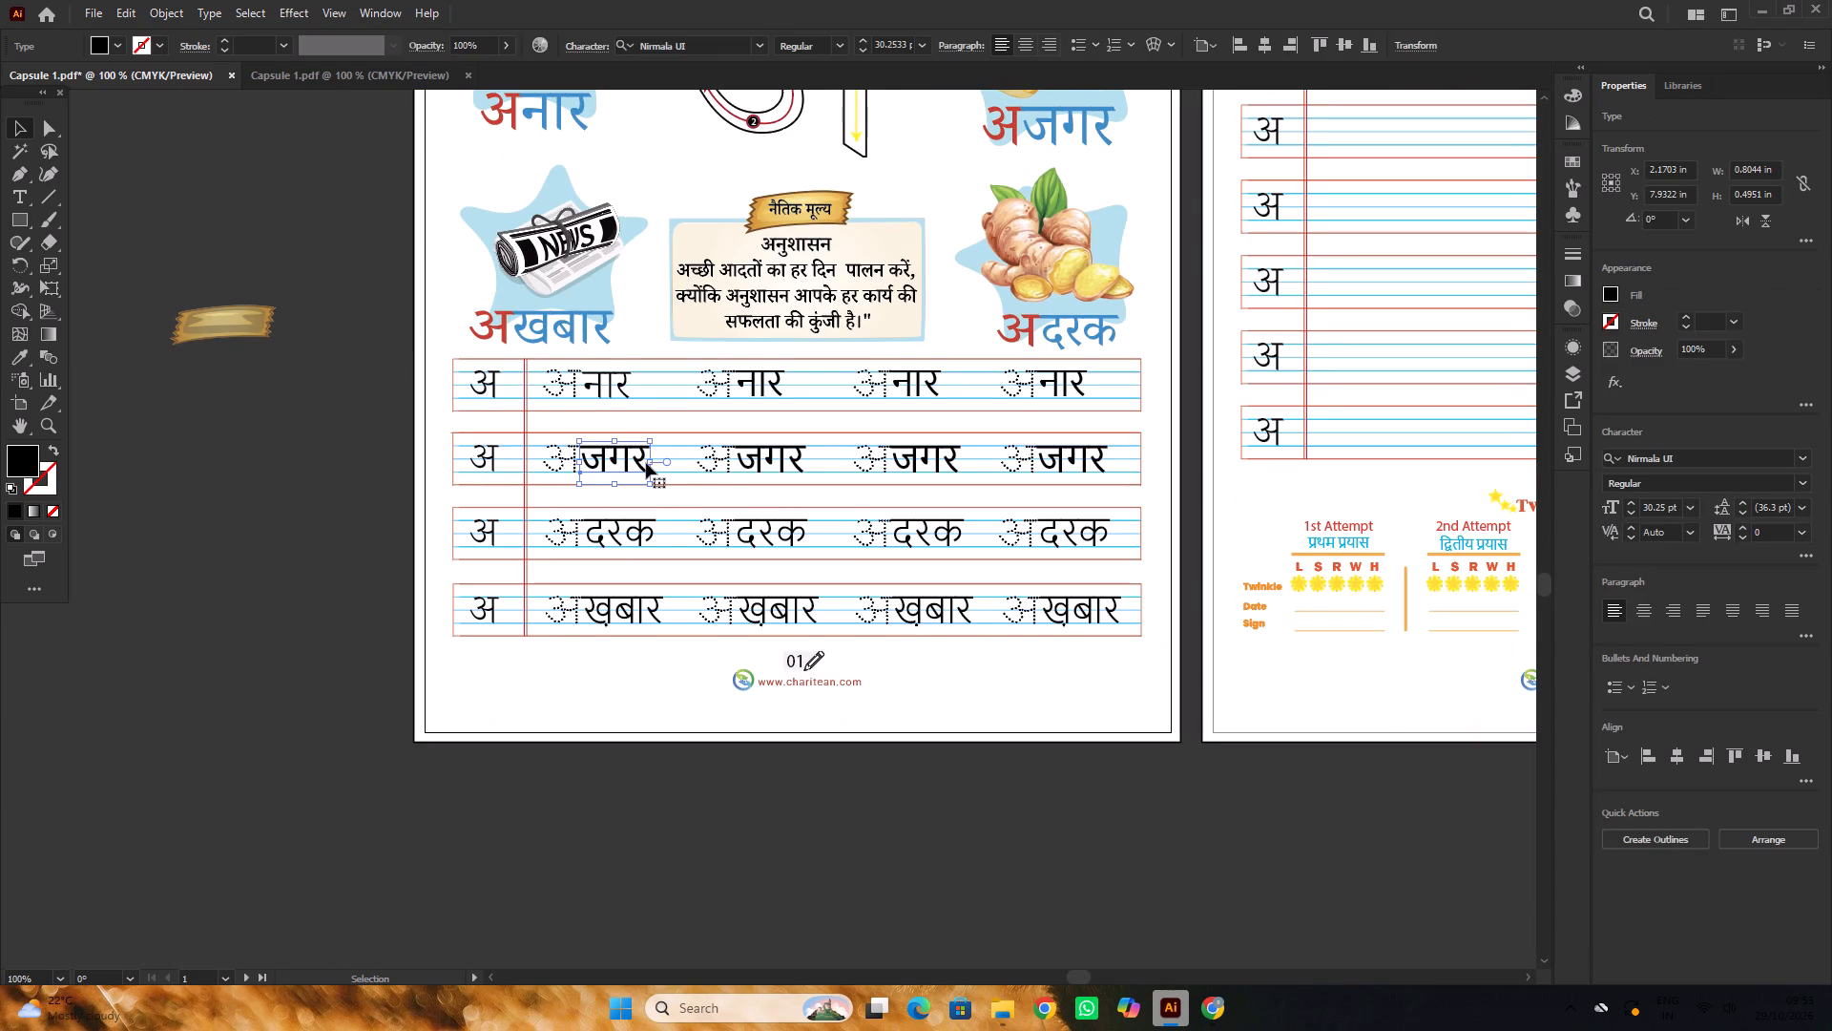
{"action": "left_click", "coordinate": [632, 529], "text": "shift"}
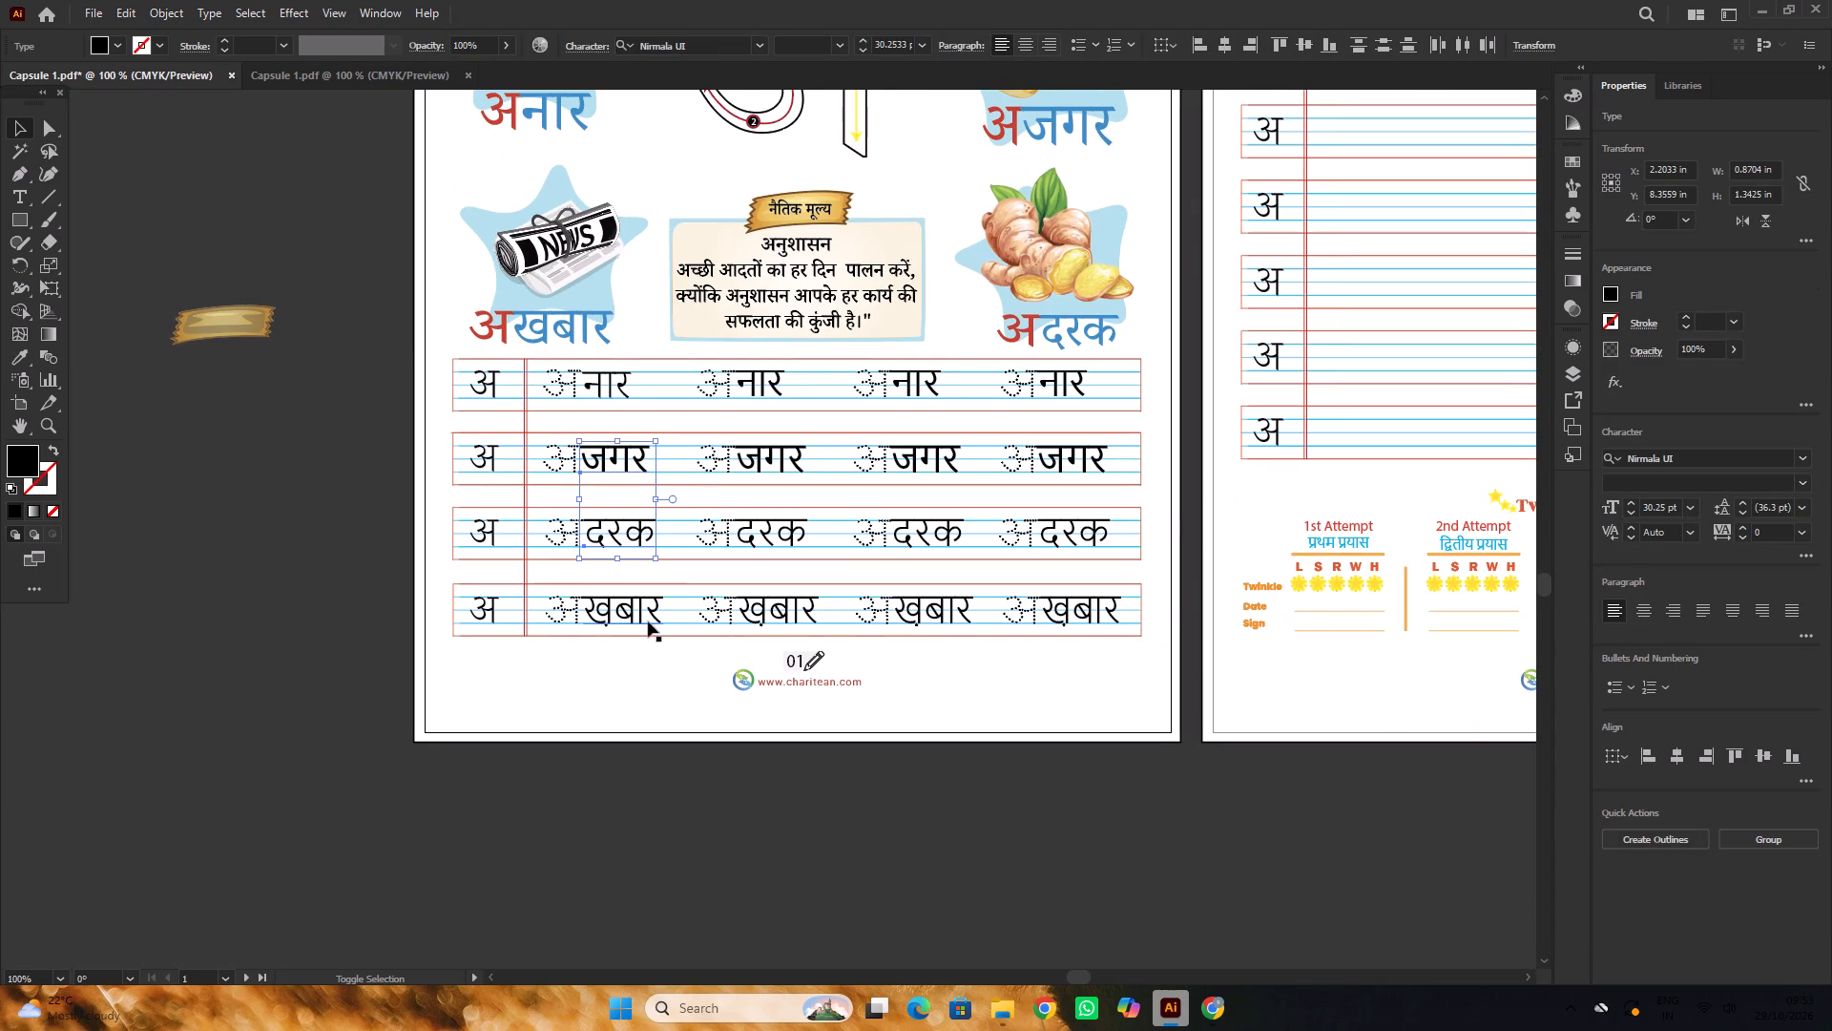
{"action": "left_click", "coordinate": [639, 615], "text": "shift"}
{"action": "left_click", "coordinate": [1682, 459]}
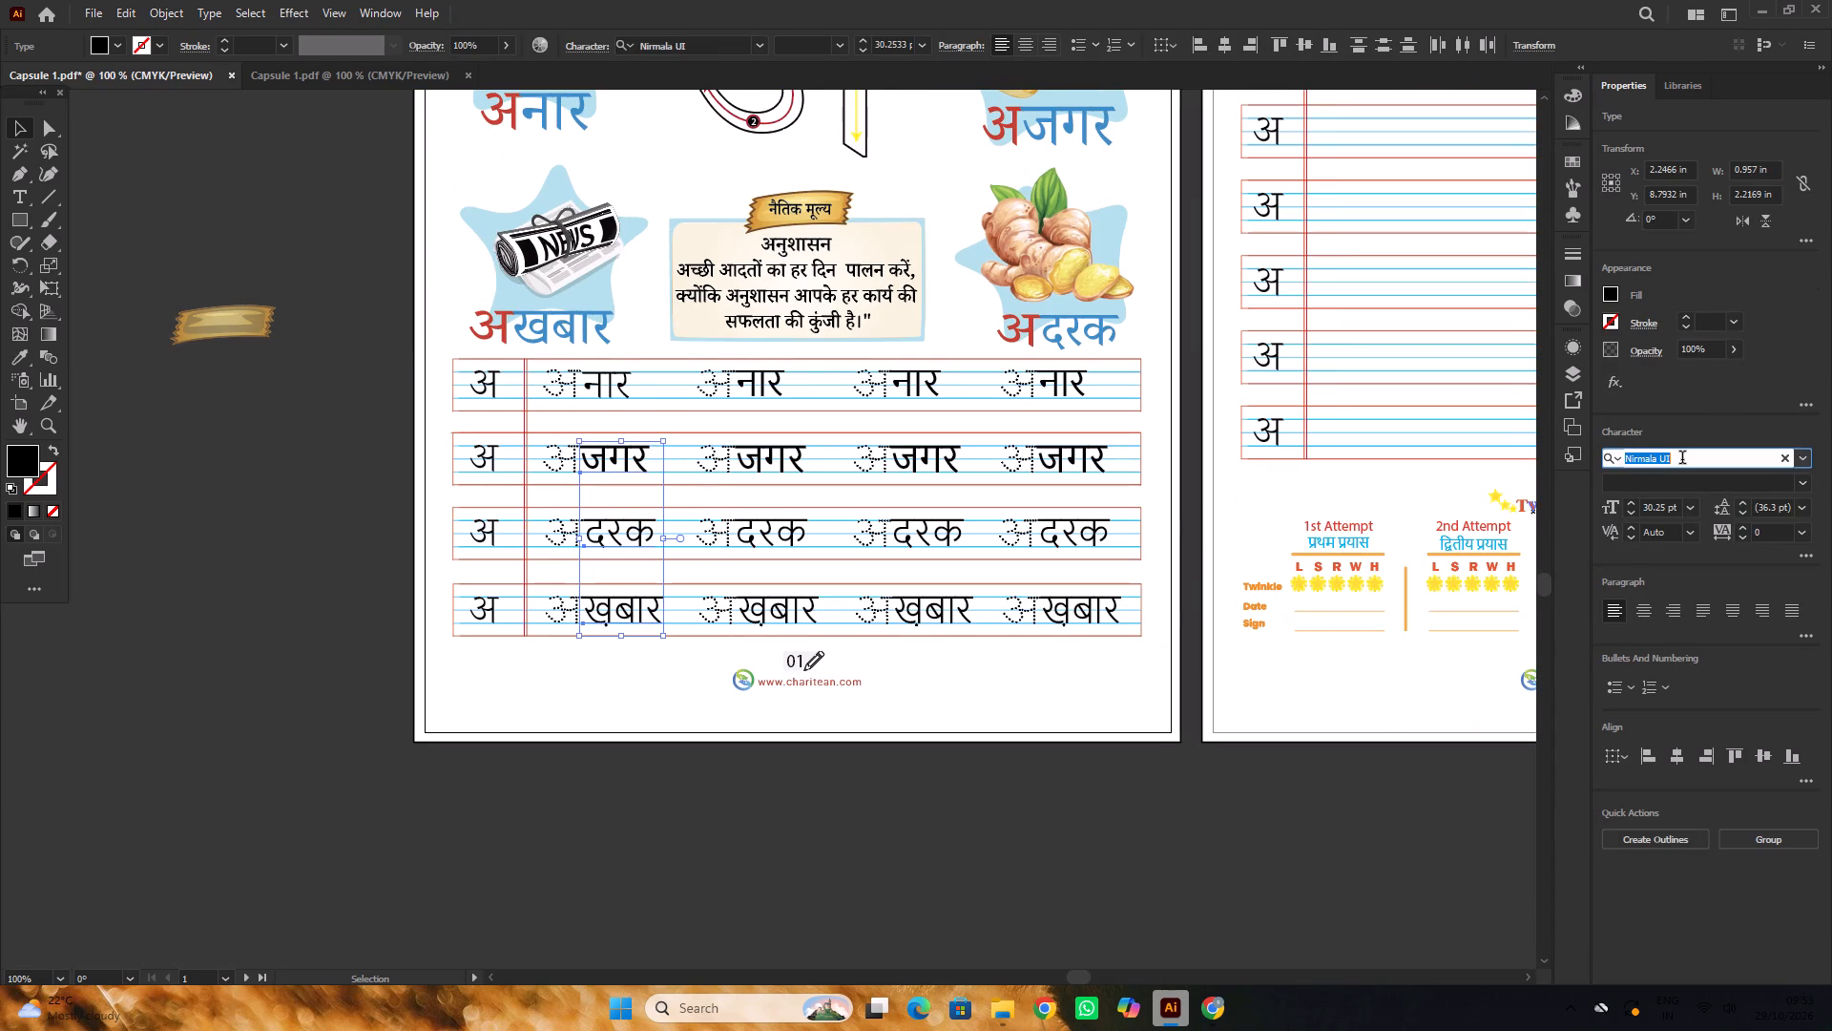
{"action": "type", "text": "noto"}
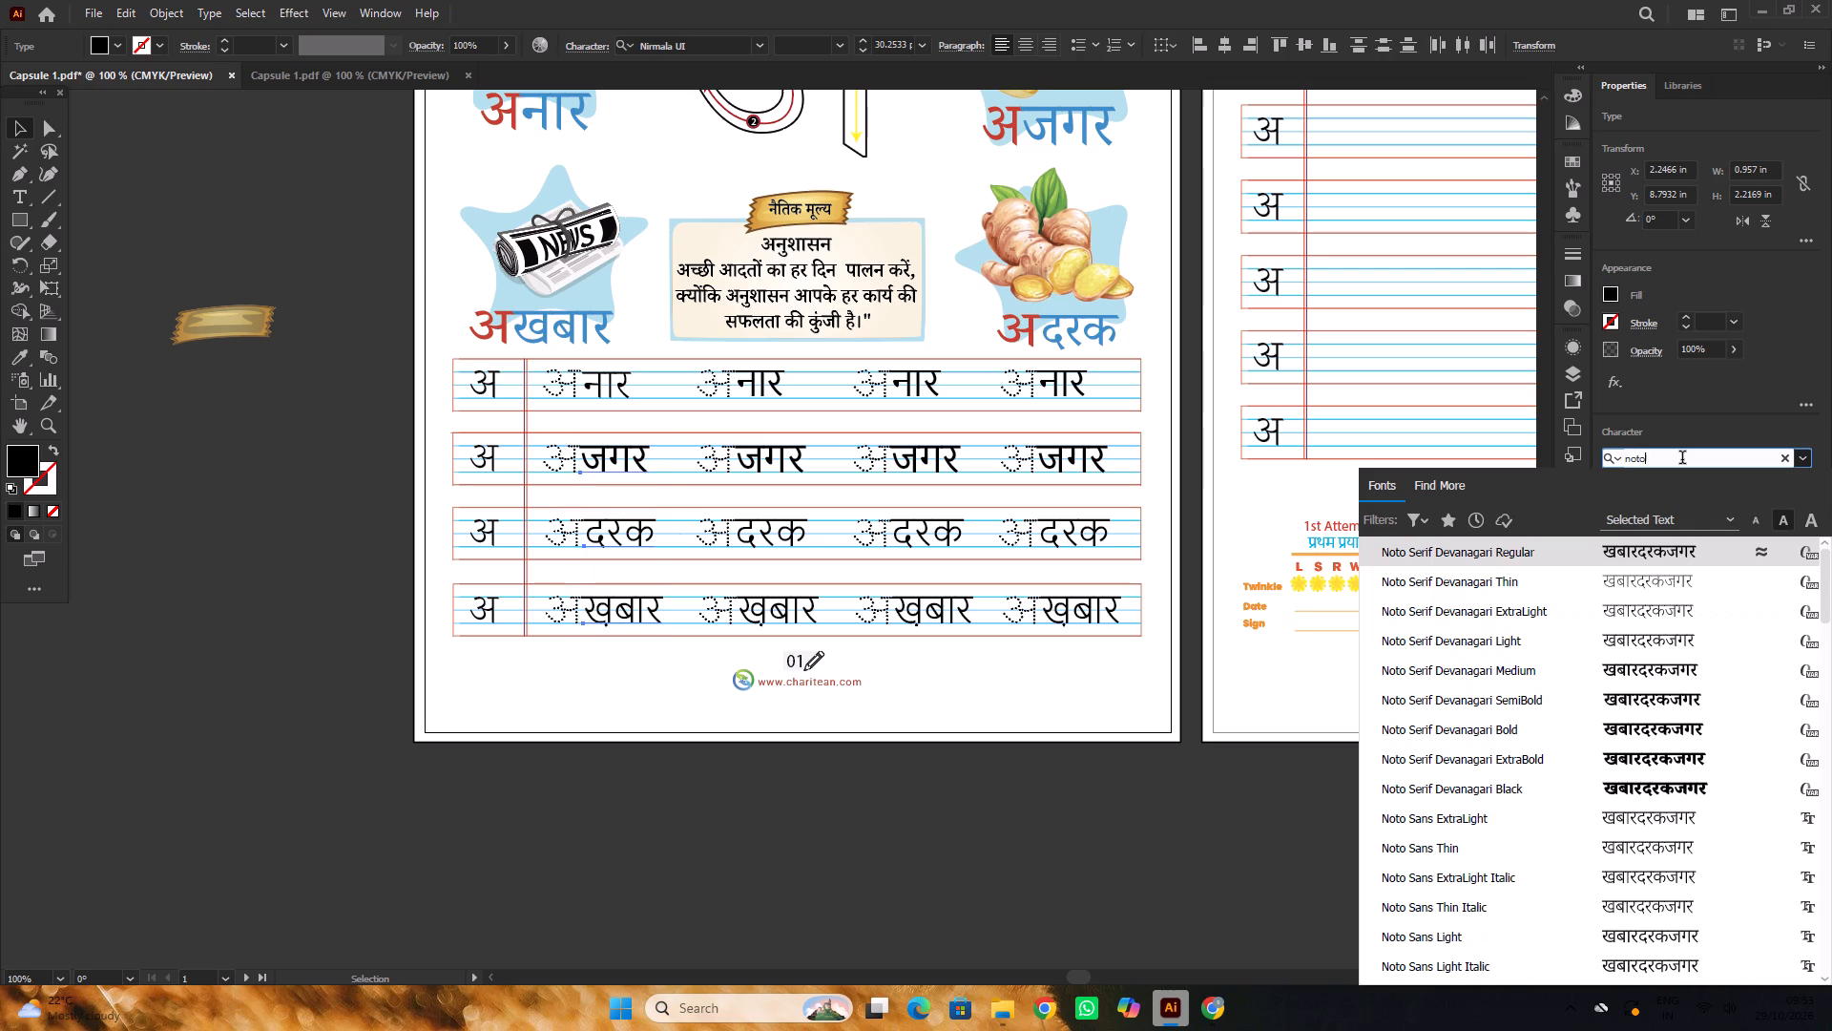
{"action": "left_click", "coordinate": [1556, 642]}
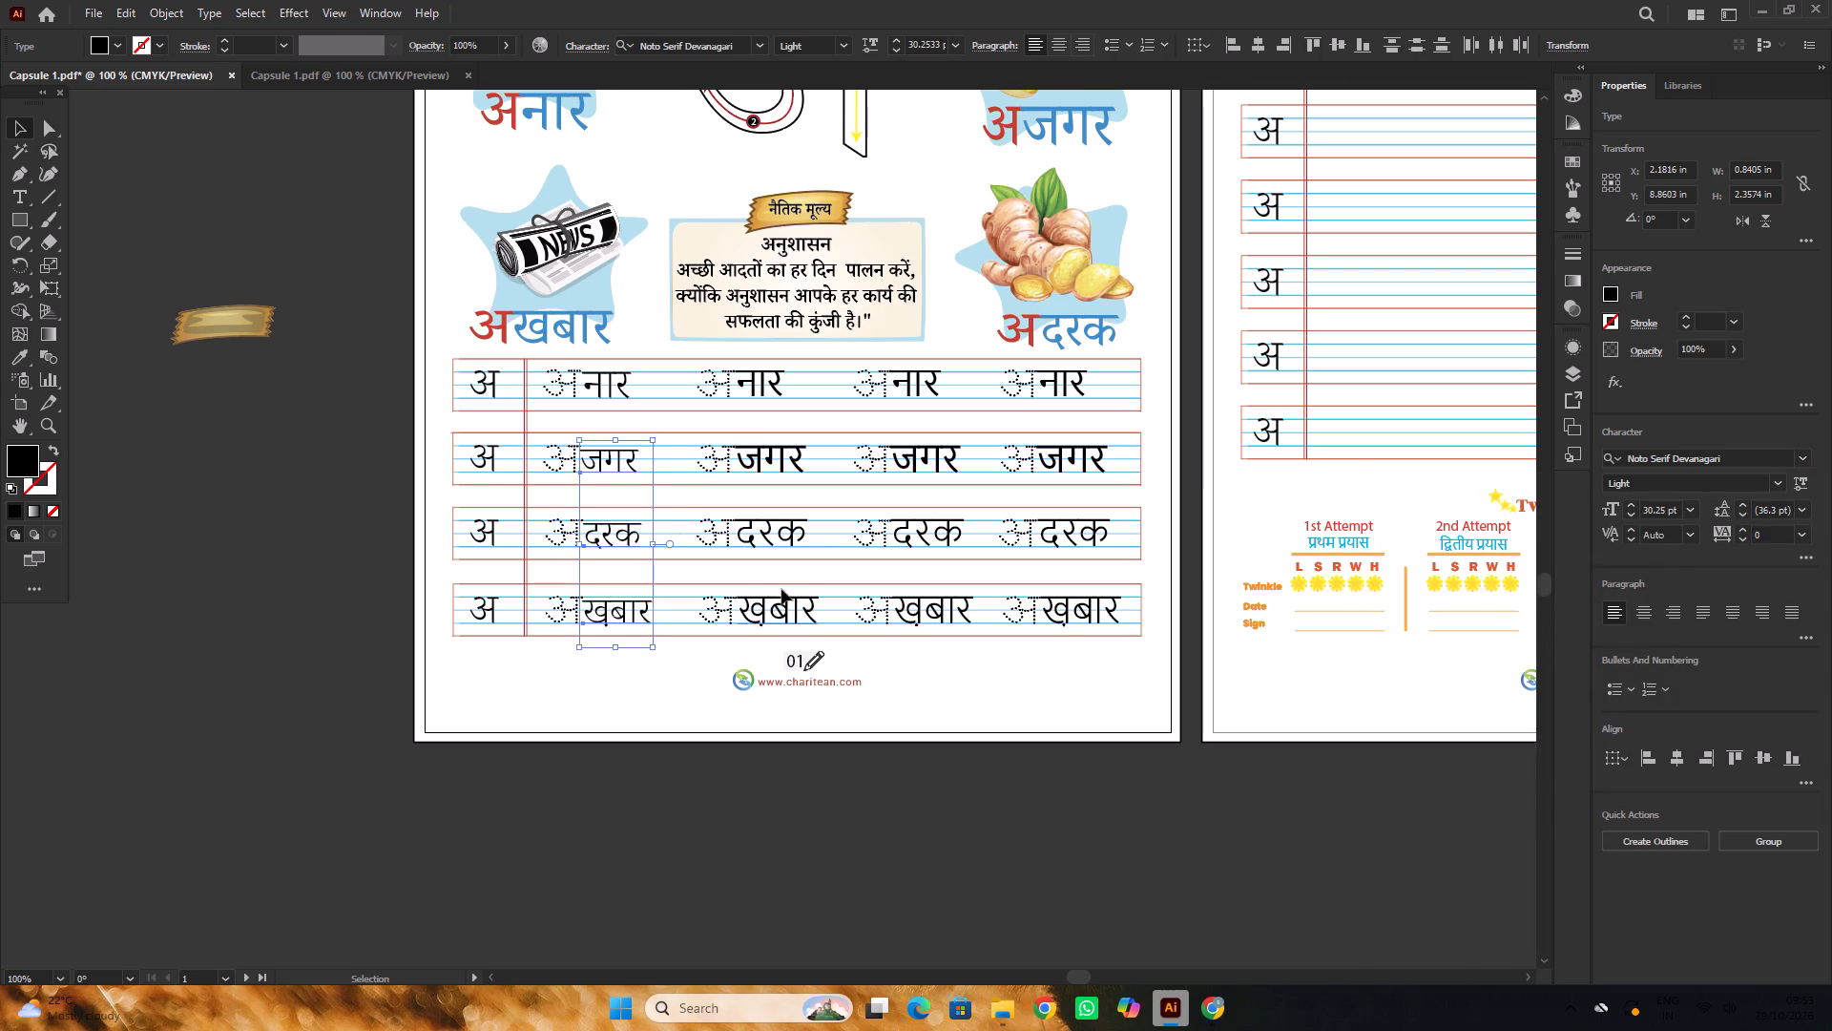
{"action": "left_click", "coordinate": [333, 528]}
Position the first जगर beside its dotted अ with its headline on the upper blue line, and enlarge it to about 33 pt.
{"action": "scroll", "coordinate": [606, 415], "scroll_direction": "up", "scroll_amount": 5, "text": "alt"}
{"action": "left_click_drag", "start_coordinate": [601, 533], "coordinate": [604, 531]}
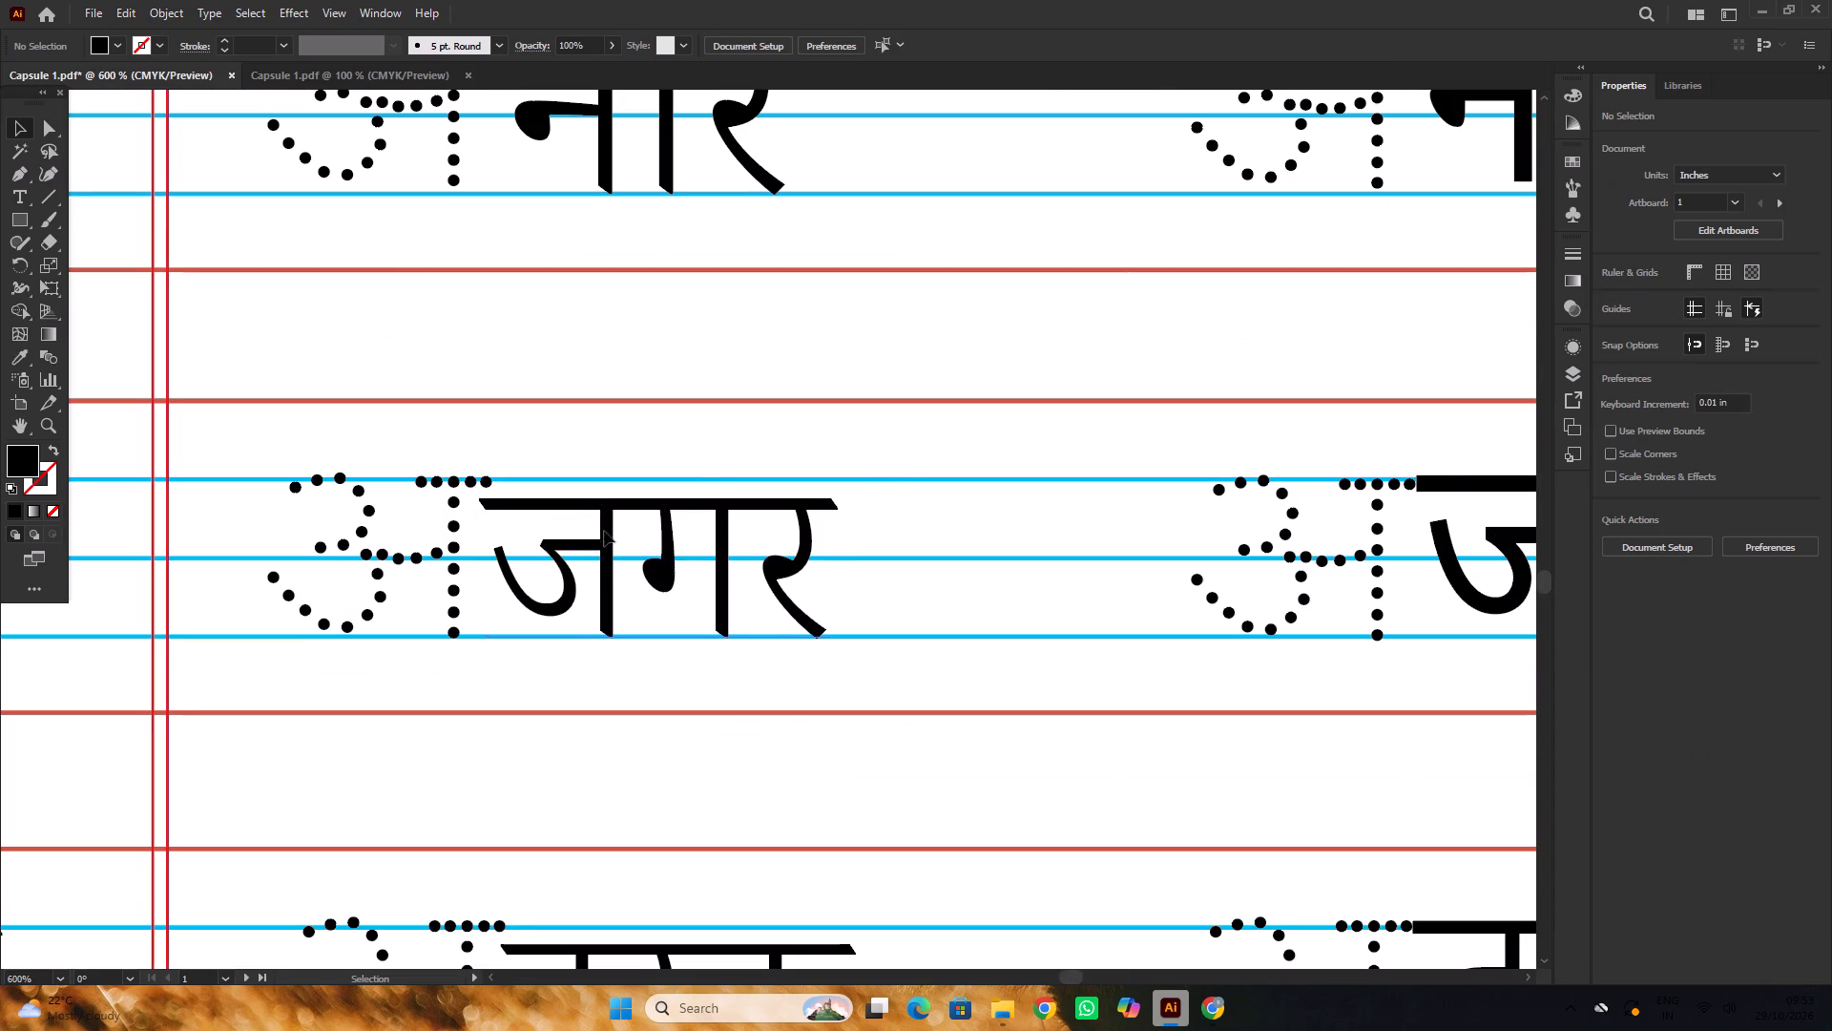
{"action": "left_click_drag", "start_coordinate": [604, 531], "coordinate": [630, 510]}
{"action": "scroll", "coordinate": [625, 506], "scroll_direction": "down", "scroll_amount": 2, "text": "alt"}
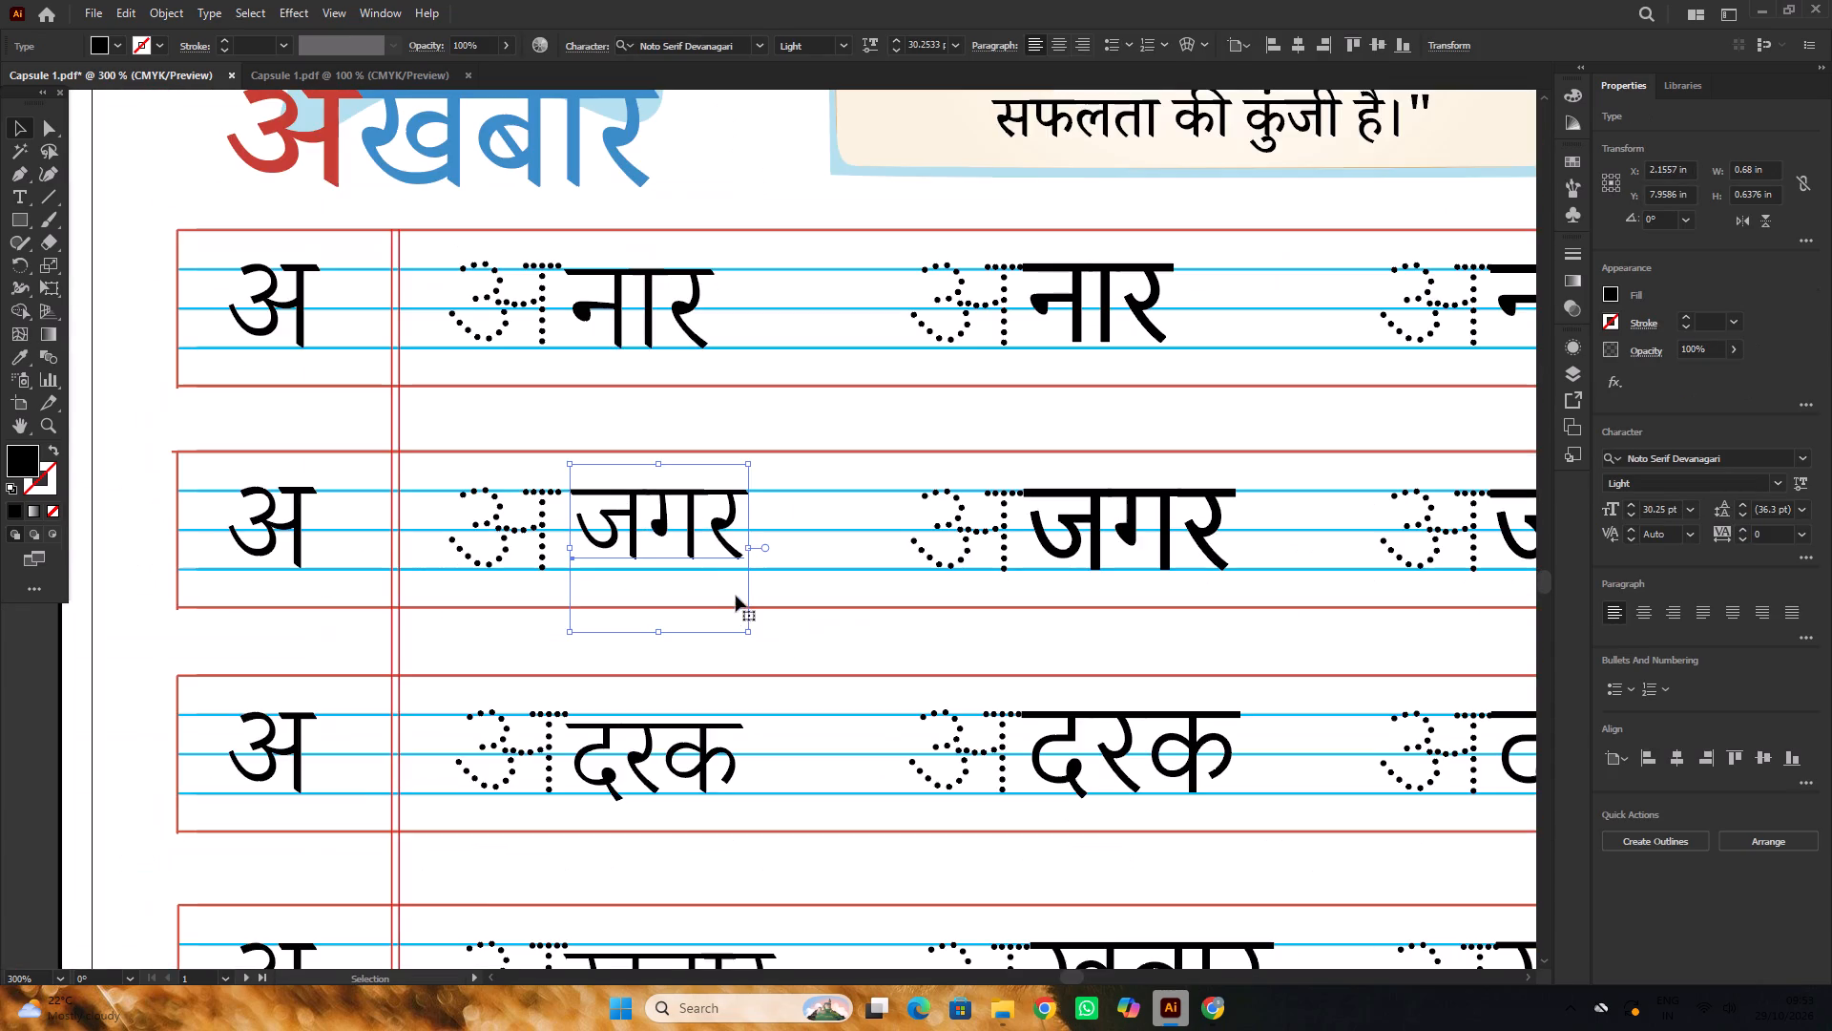
{"action": "scroll", "coordinate": [733, 630], "scroll_direction": "up", "scroll_amount": 2, "text": "alt"}
{"action": "left_click_drag", "start_coordinate": [766, 634], "coordinate": [794, 666], "text": "shift"}
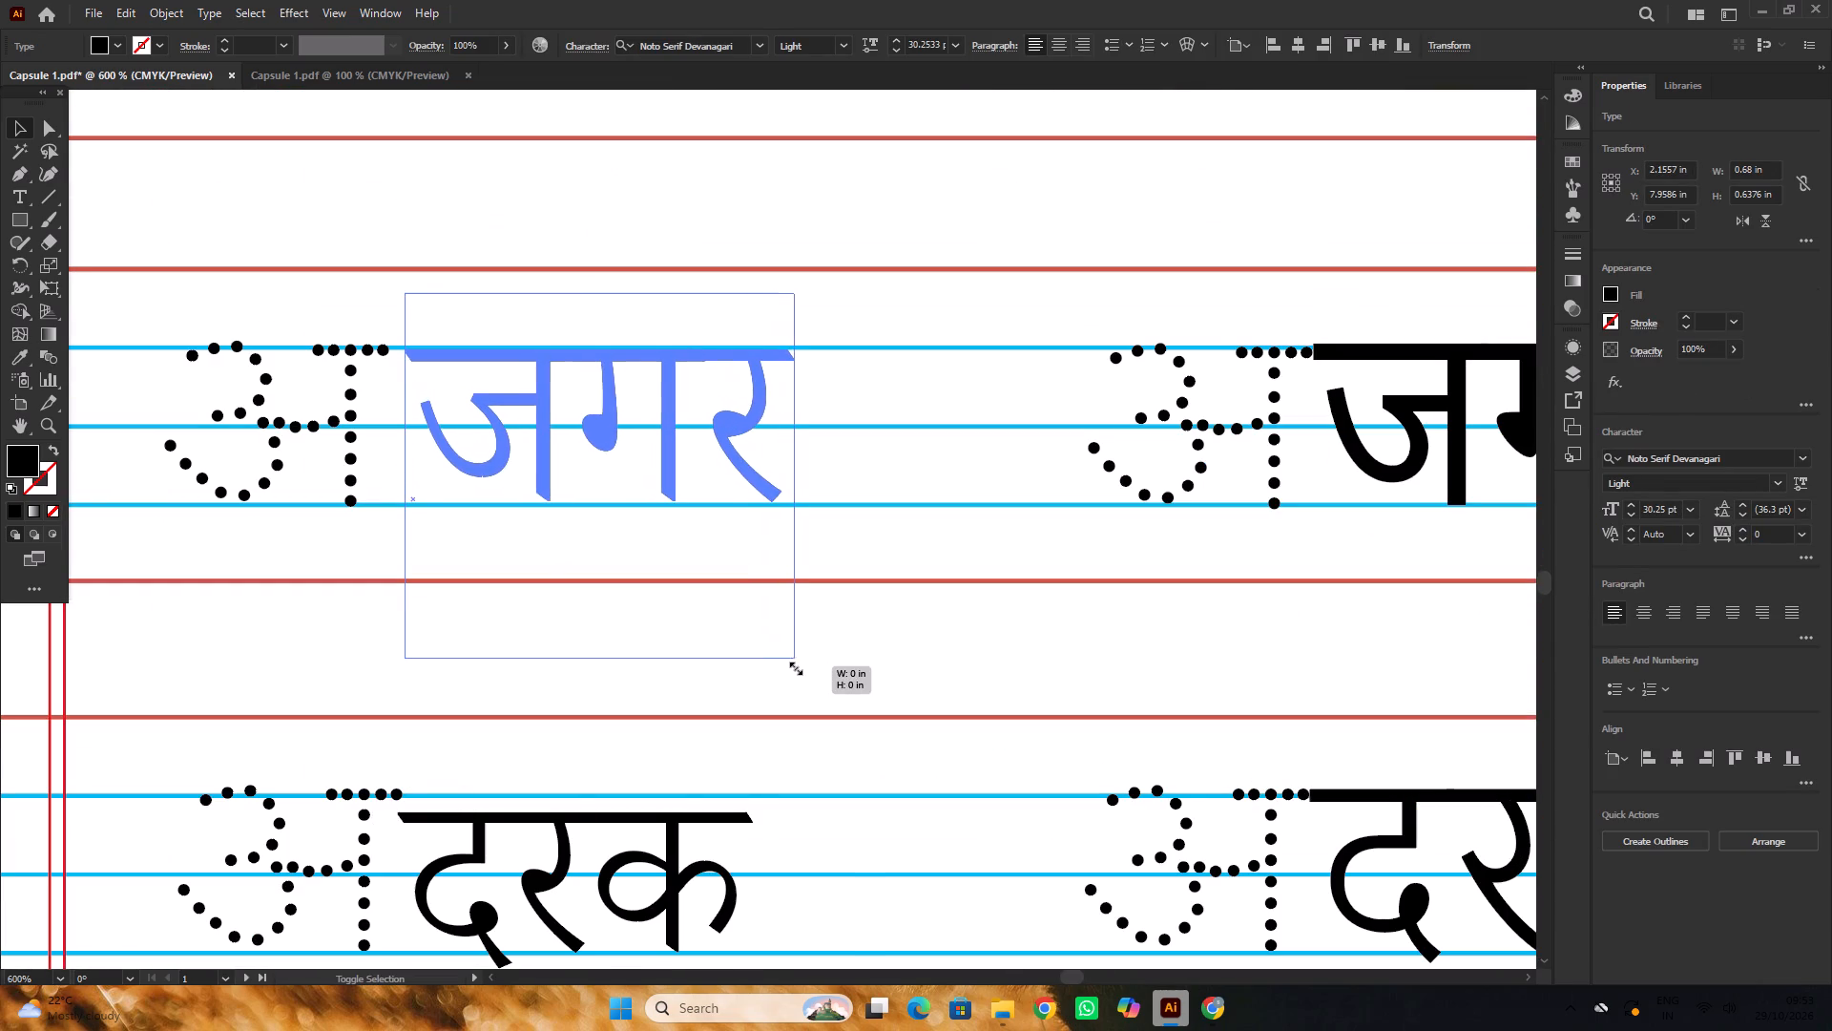
{"action": "left_click_drag", "start_coordinate": [794, 666], "coordinate": [796, 666], "text": "shift"}
{"action": "scroll", "coordinate": [656, 405], "scroll_direction": "up", "scroll_amount": 2}
{"action": "left_click", "coordinate": [674, 449]}
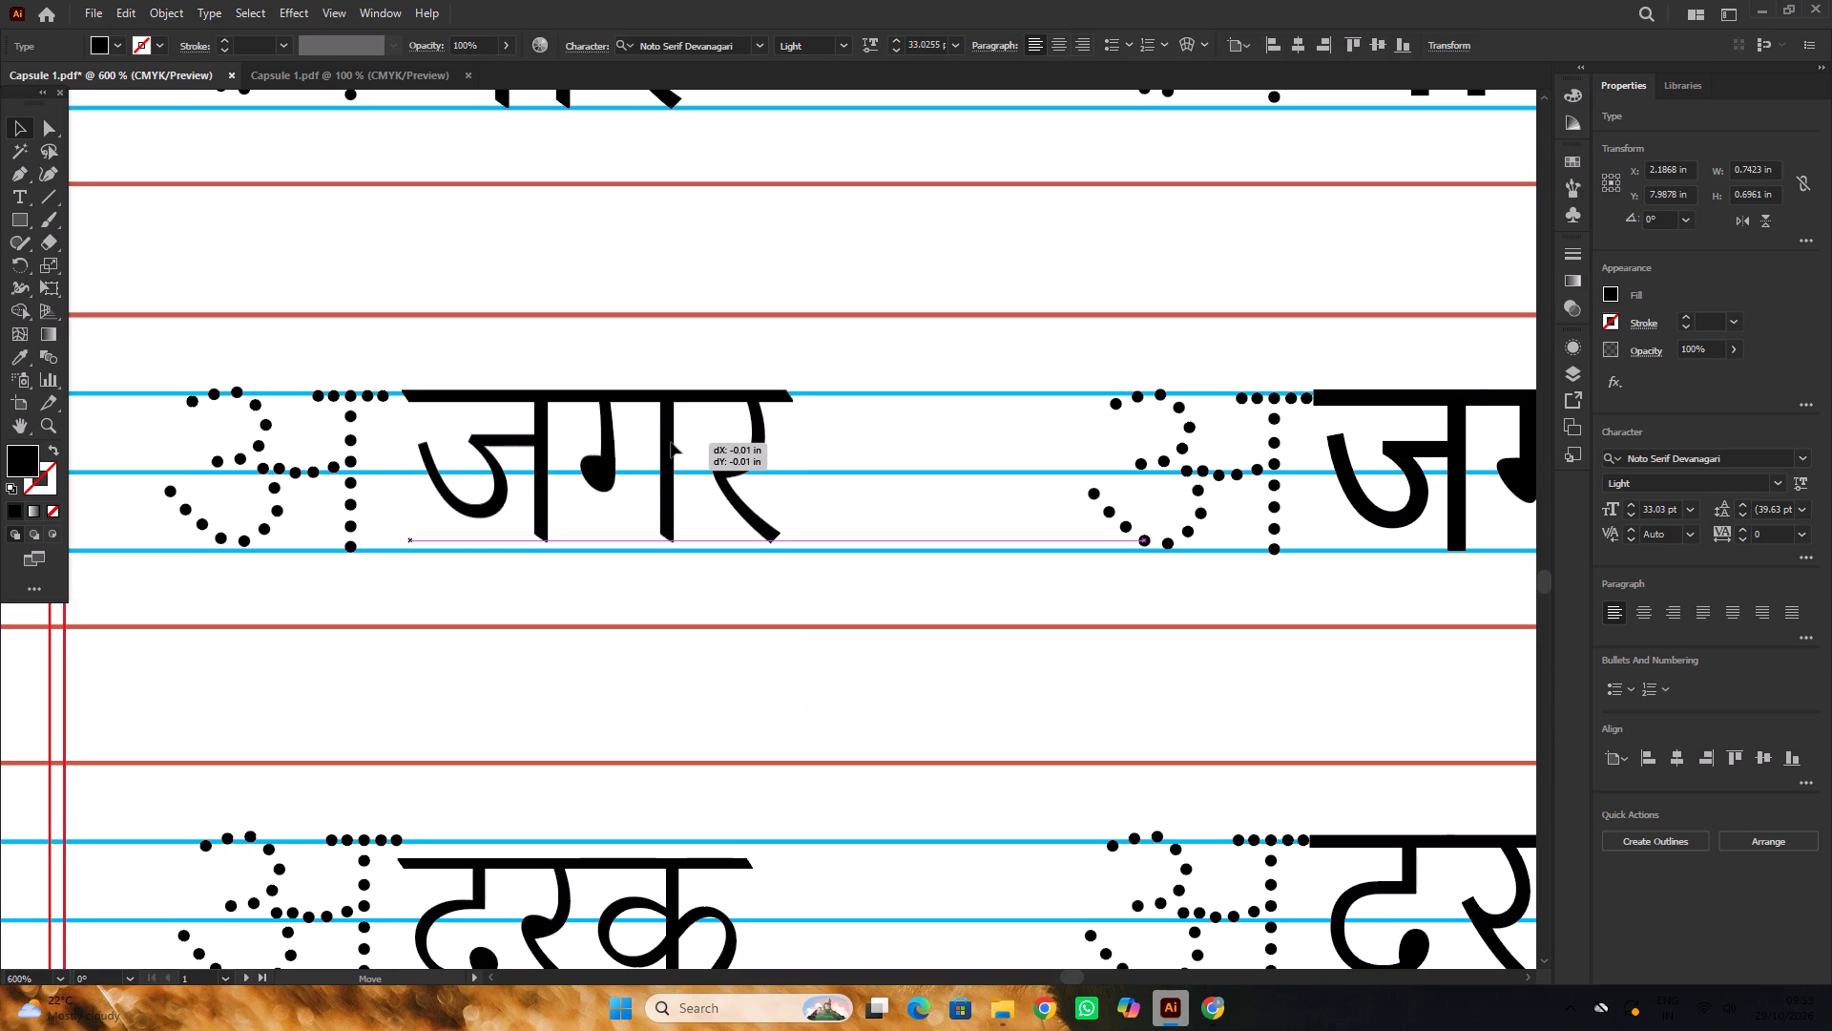
{"action": "scroll", "coordinate": [643, 441], "scroll_direction": "up", "scroll_amount": 2, "text": "alt"}
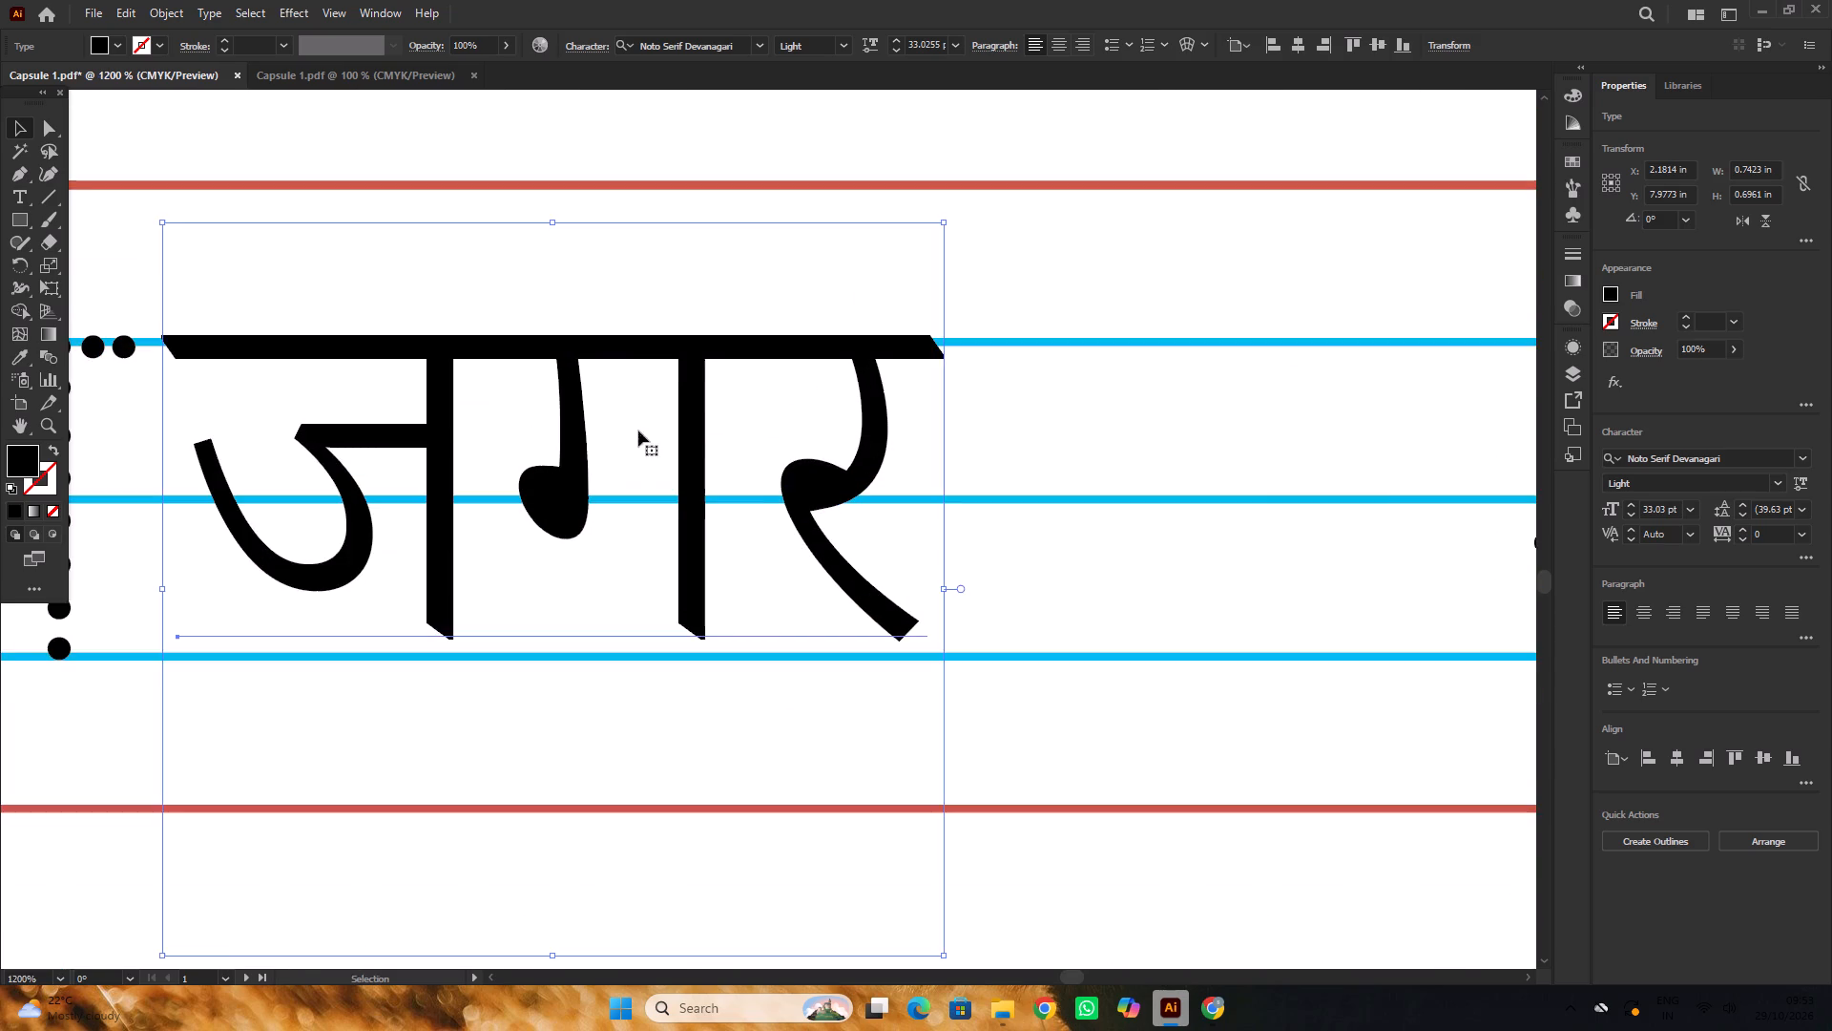
{"action": "scroll", "coordinate": [673, 432], "scroll_direction": "down", "scroll_amount": 1, "text": "alt"}
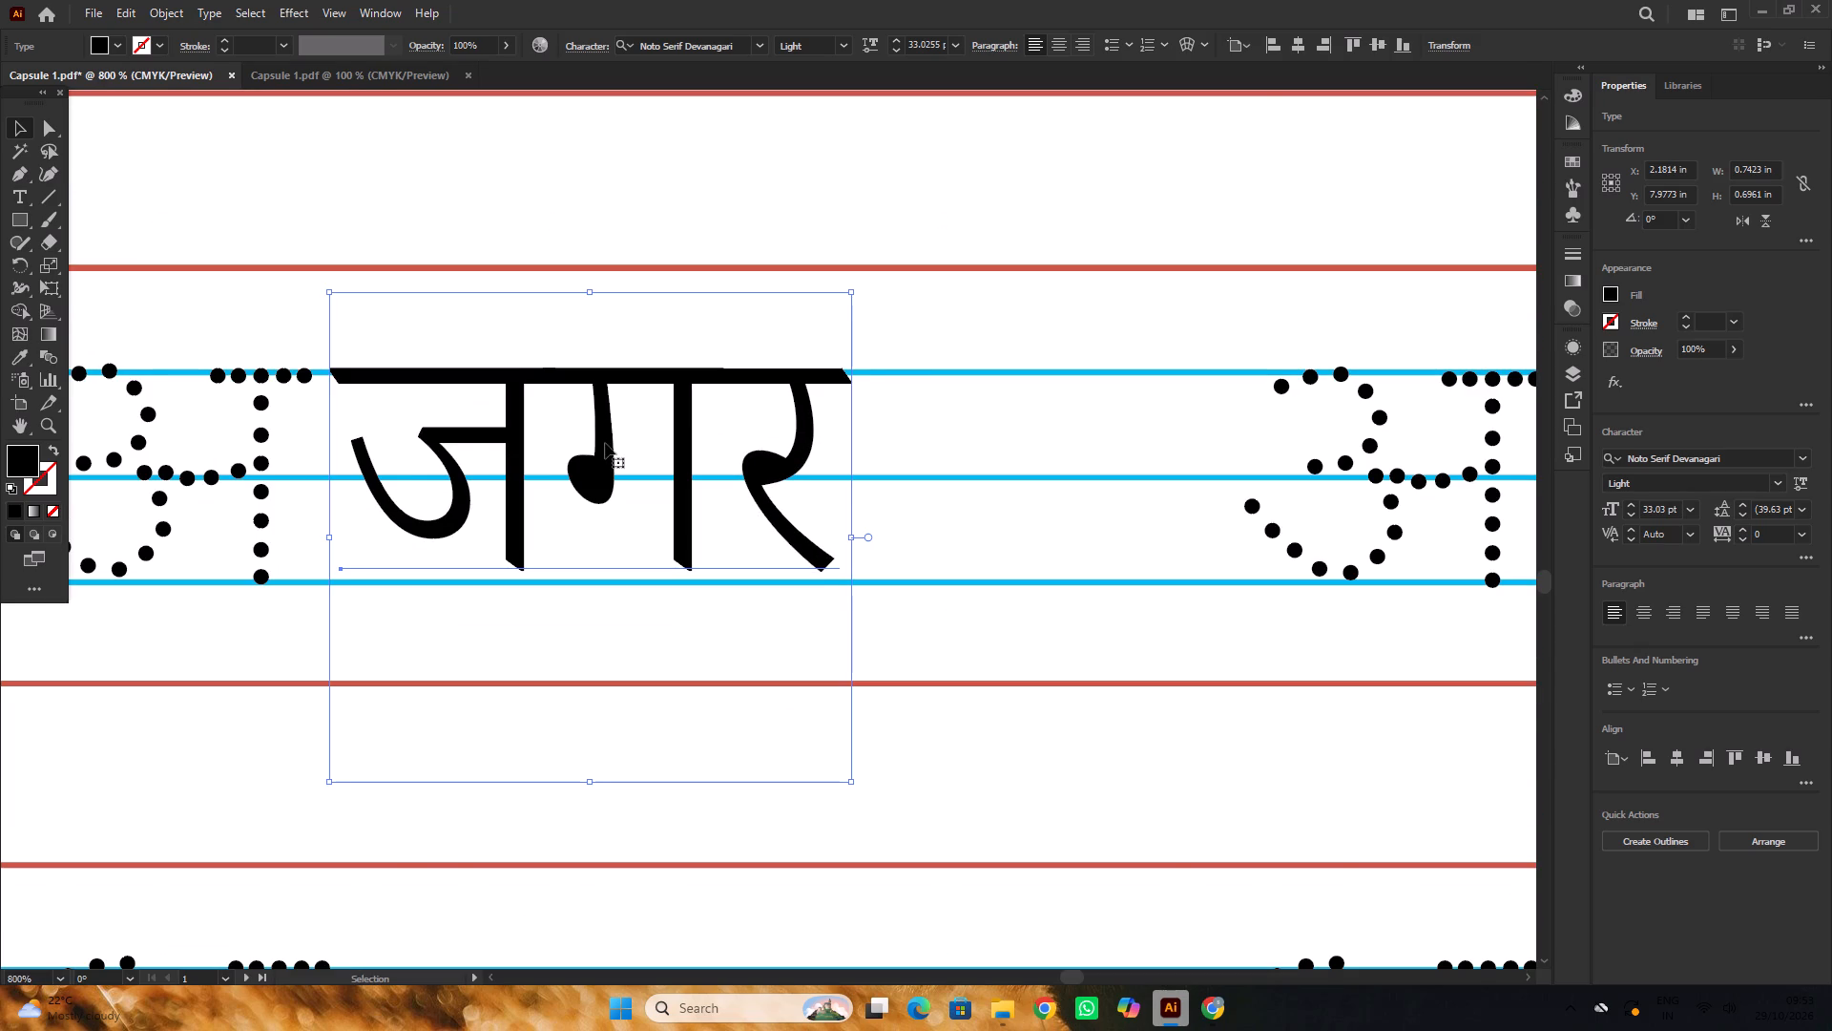
{"action": "scroll", "coordinate": [605, 443], "scroll_direction": "down", "scroll_amount": 6, "text": "alt"}
{"action": "left_click", "coordinate": [252, 406]}
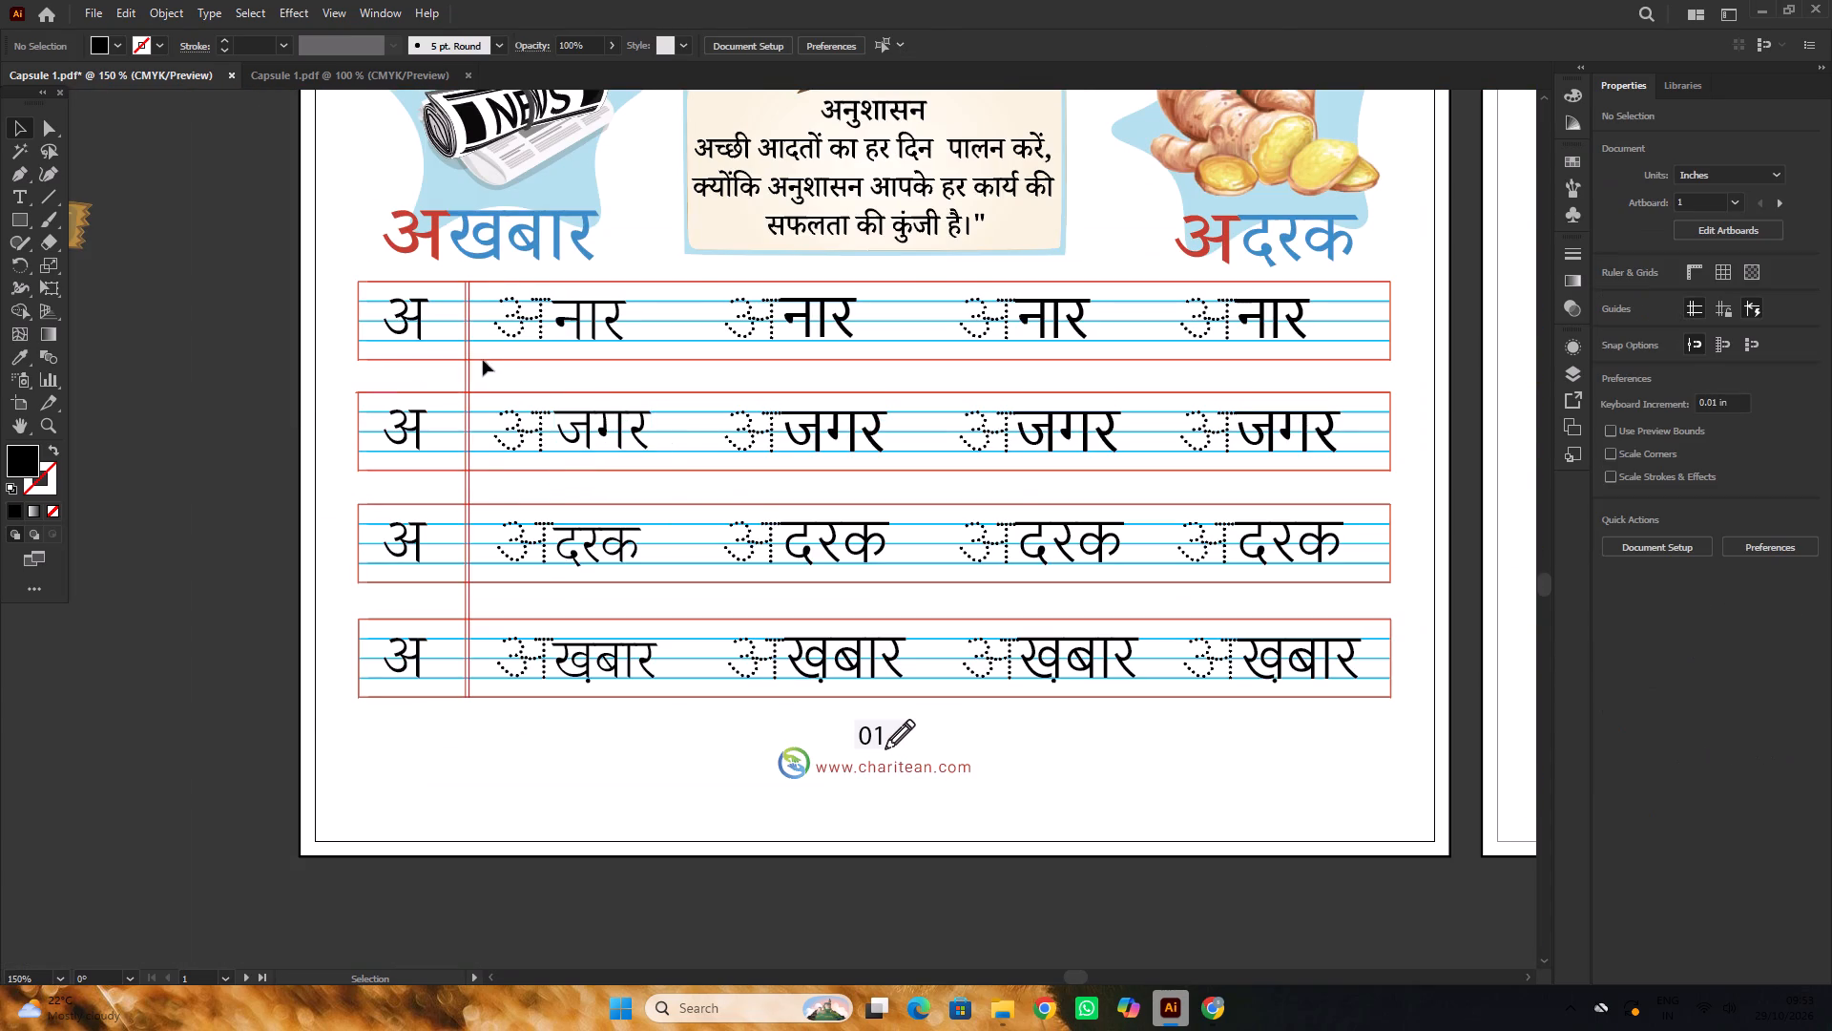
Move the first dotted अ in page 01's top row slightly down to line up with the headline of नार.
{"action": "scroll", "coordinate": [539, 318], "scroll_direction": "up", "scroll_amount": 8, "text": "alt"}
{"action": "left_click", "coordinate": [486, 368]}
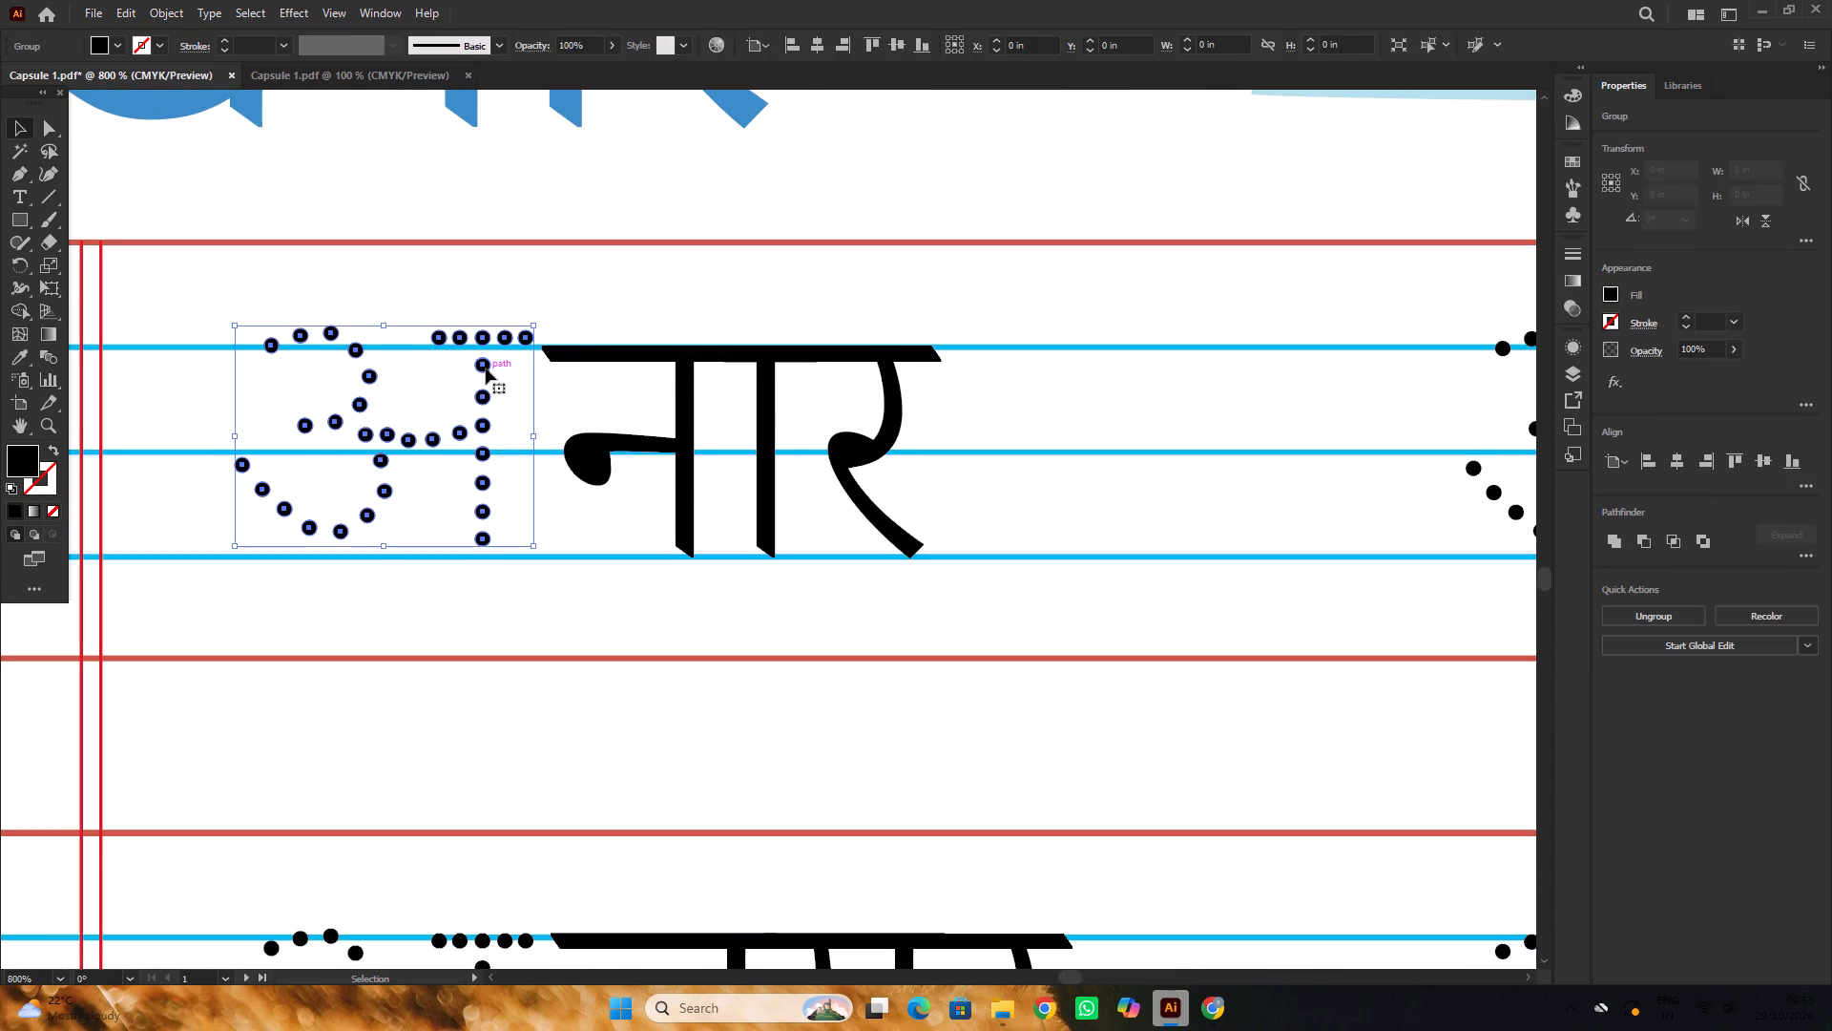
{"action": "left_click_drag", "start_coordinate": [486, 368], "coordinate": [484, 382]}
{"action": "scroll", "coordinate": [648, 384], "scroll_direction": "down", "scroll_amount": 2, "text": "alt"}
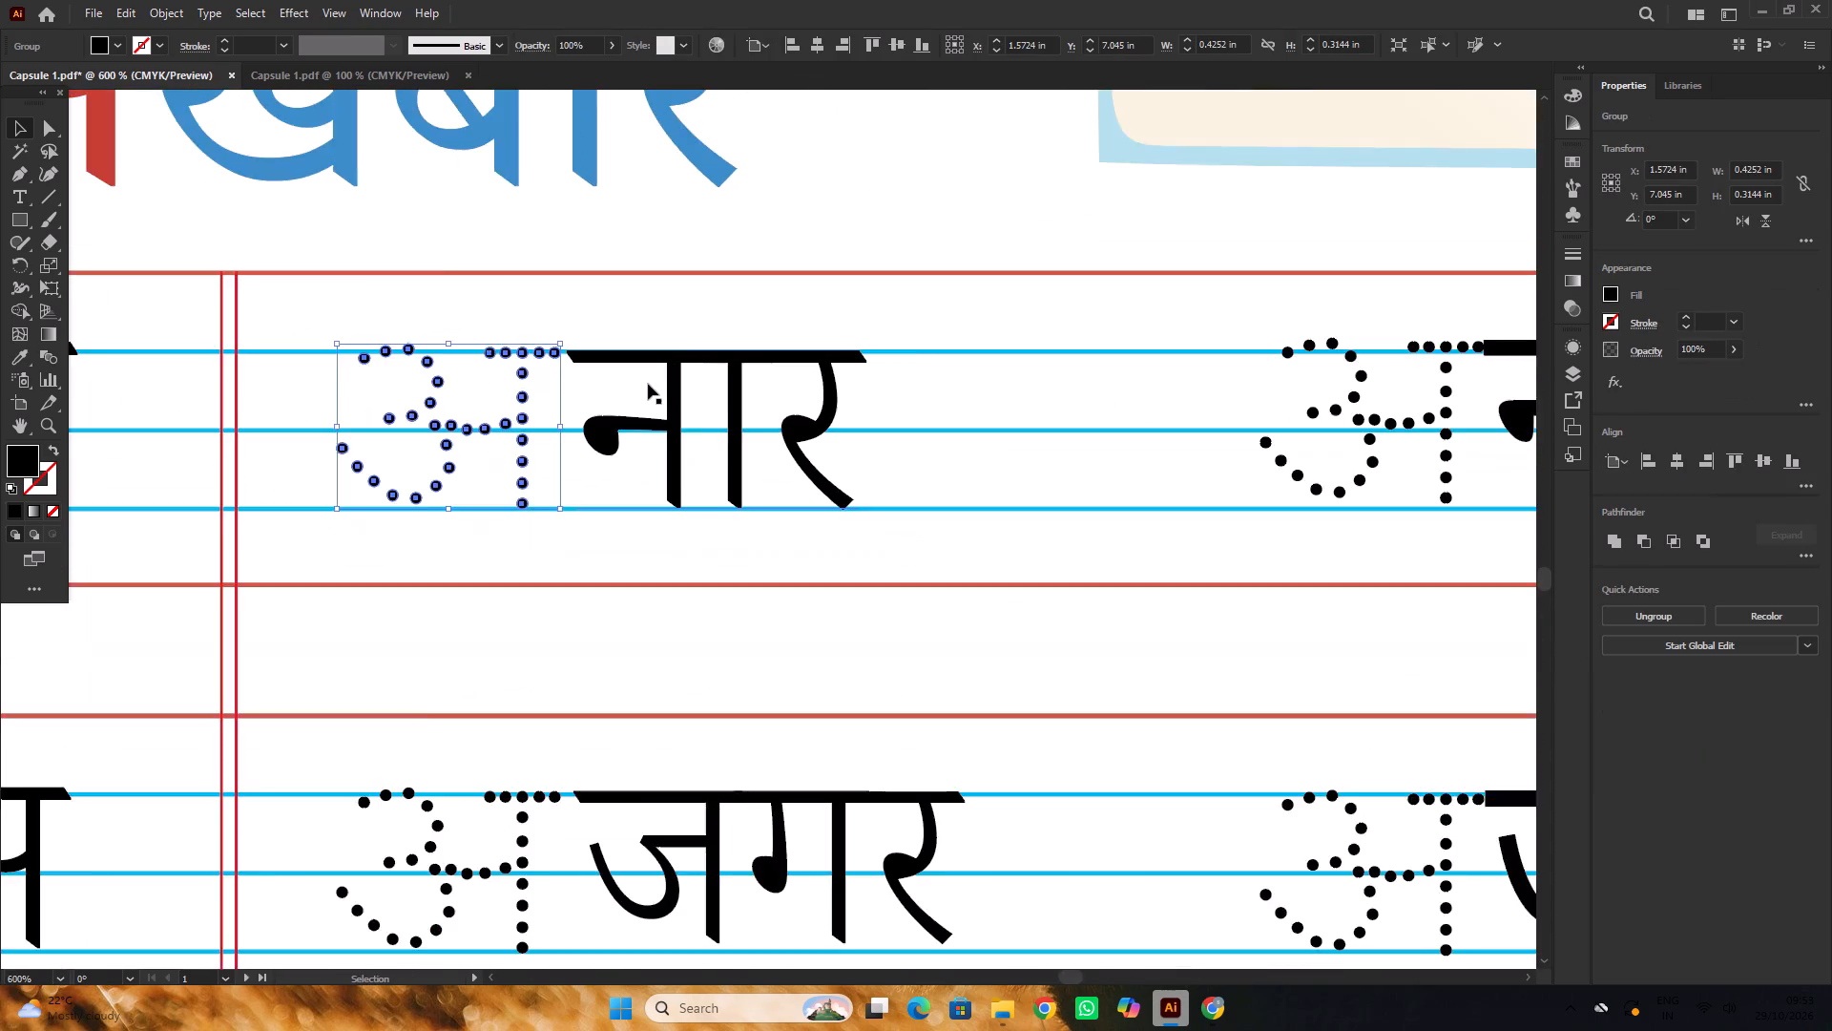
{"action": "scroll", "coordinate": [648, 384], "scroll_direction": "down", "scroll_amount": 2, "text": "alt"}
{"action": "left_click", "coordinate": [227, 370]}
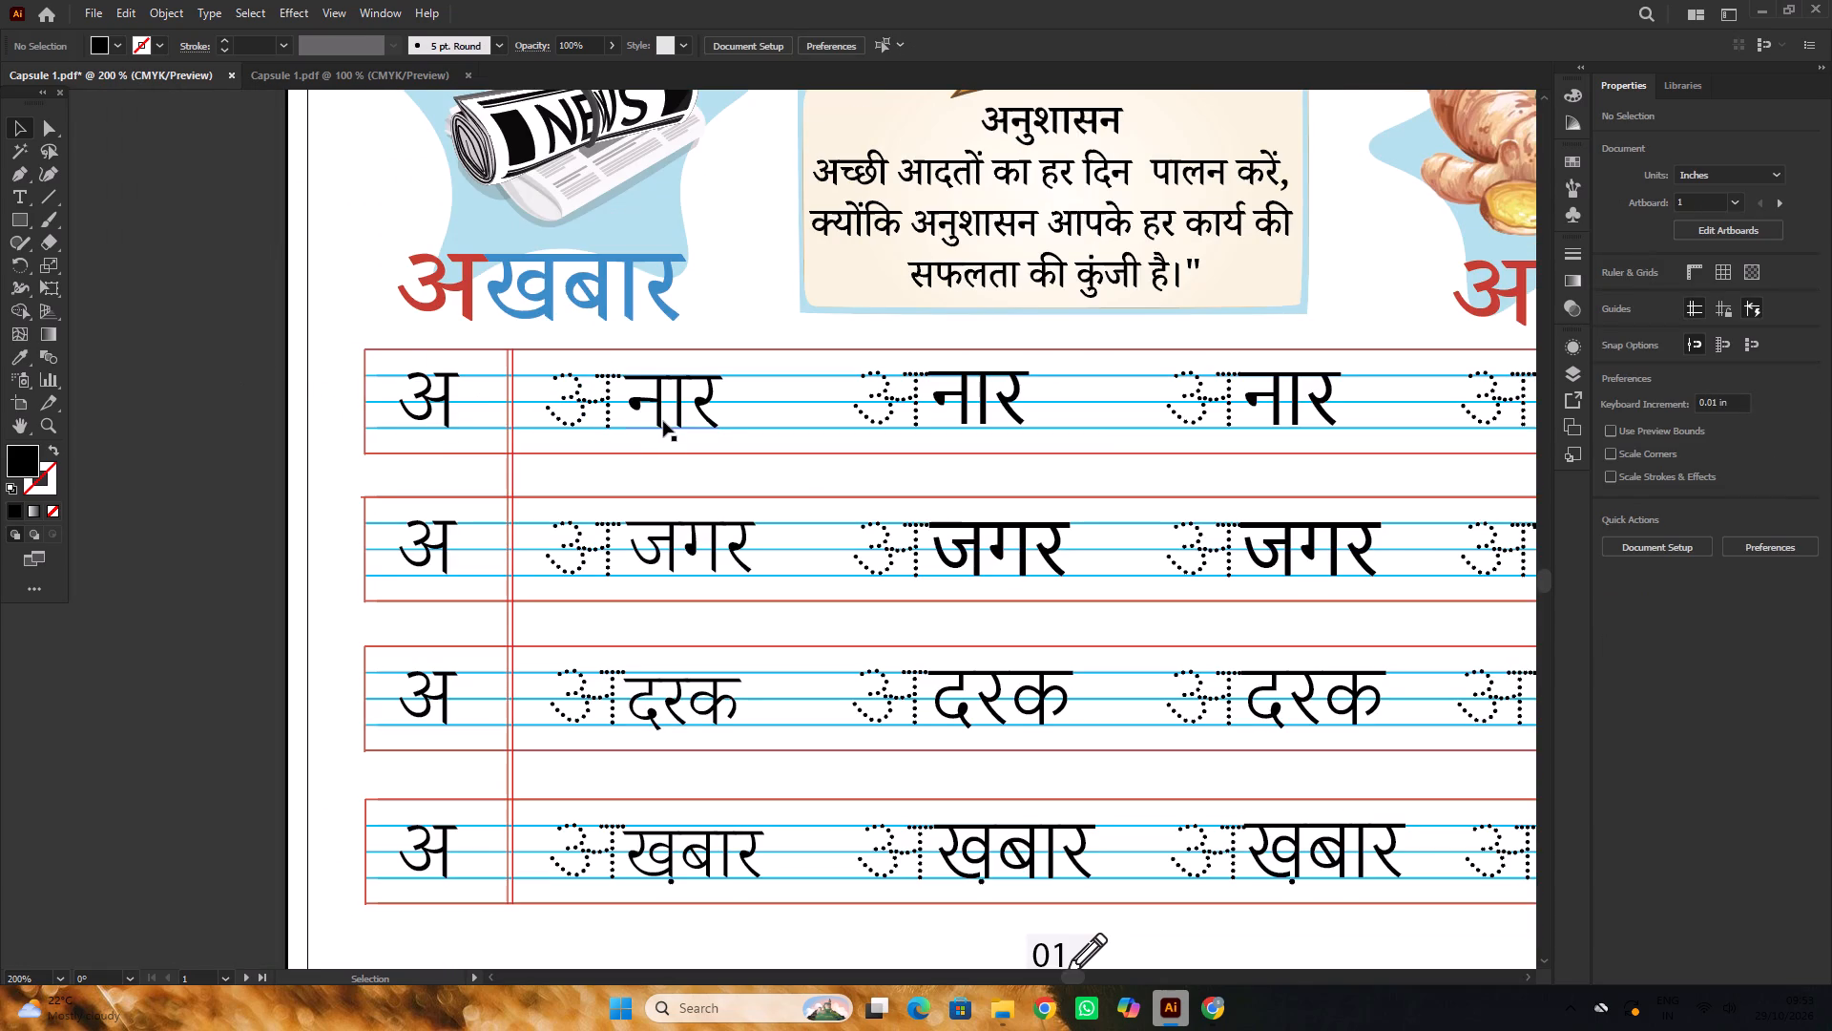
Move the third row's first दरक up and right to its dotted अ and the upper blue line, and enlarge it to about 31 pt.
{"action": "scroll", "coordinate": [663, 421], "scroll_direction": "down", "scroll_amount": 8}
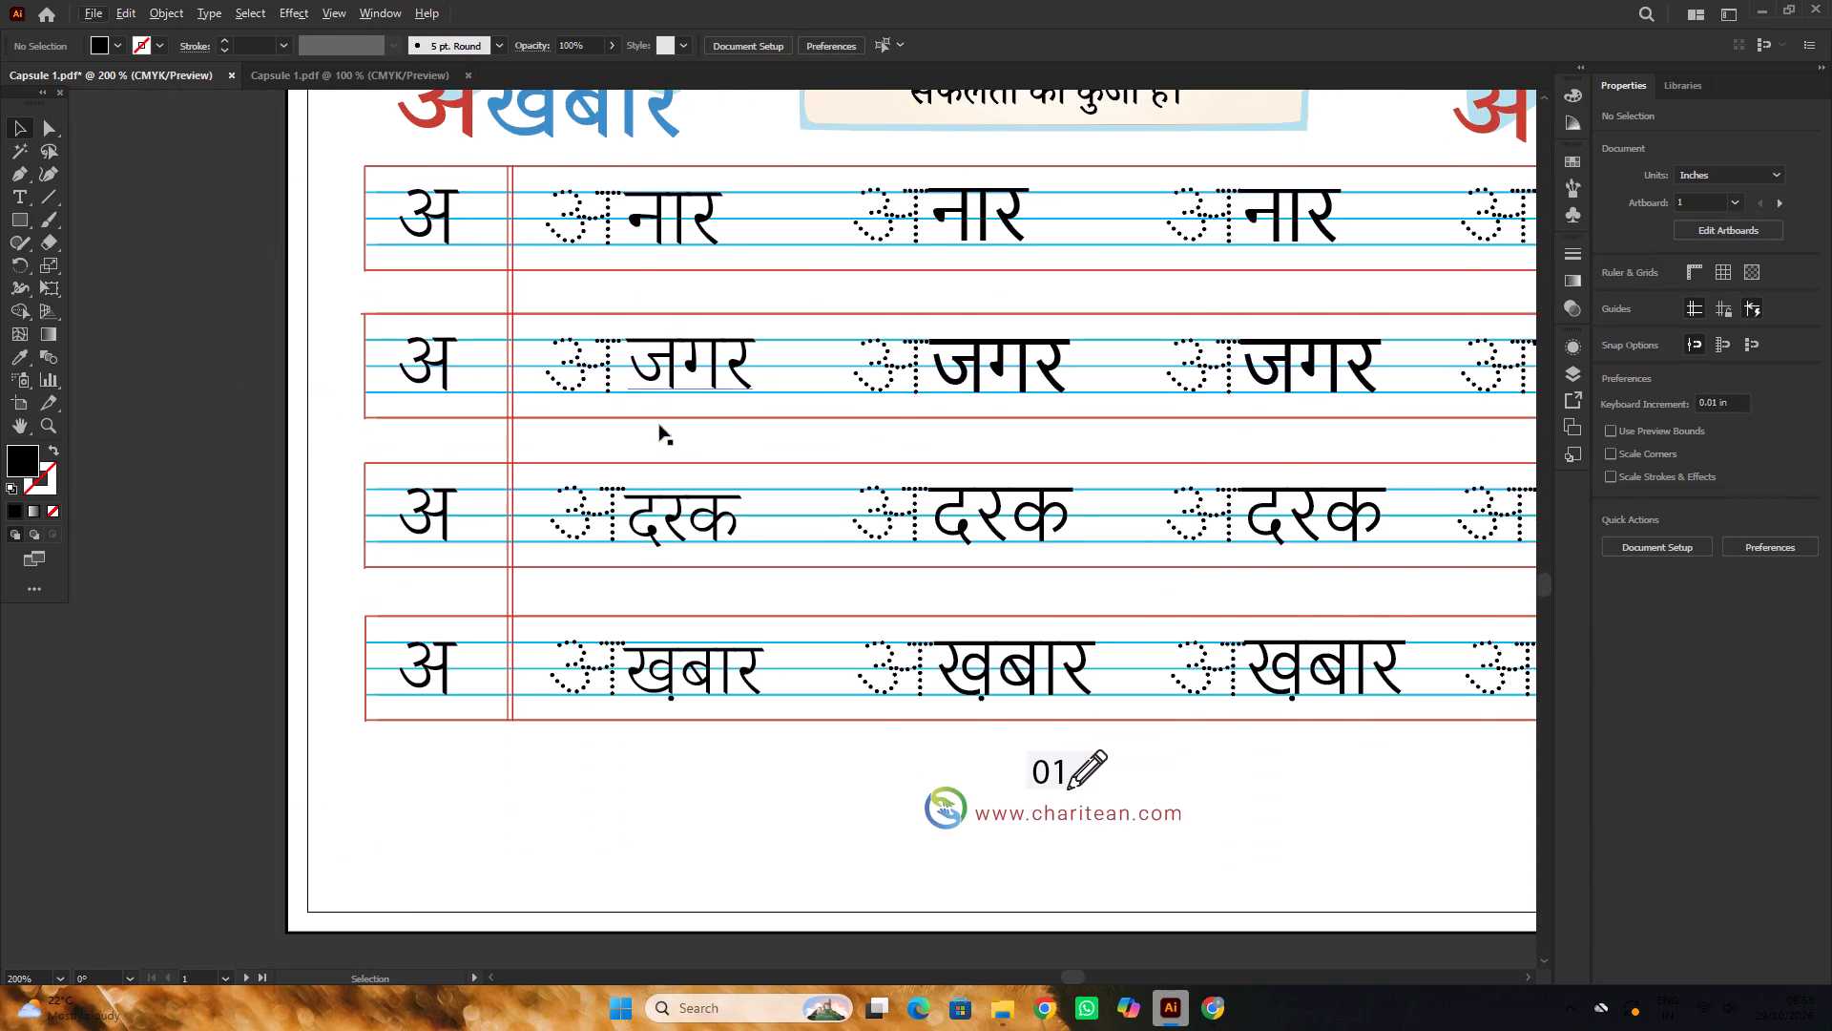
{"action": "scroll", "coordinate": [659, 425], "scroll_direction": "down", "scroll_amount": 1}
{"action": "left_click", "coordinate": [313, 428]}
{"action": "left_click", "coordinate": [673, 496]}
{"action": "scroll", "coordinate": [673, 496], "scroll_direction": "up", "scroll_amount": 2, "text": "alt"}
{"action": "left_click_drag", "start_coordinate": [680, 483], "coordinate": [691, 471]}
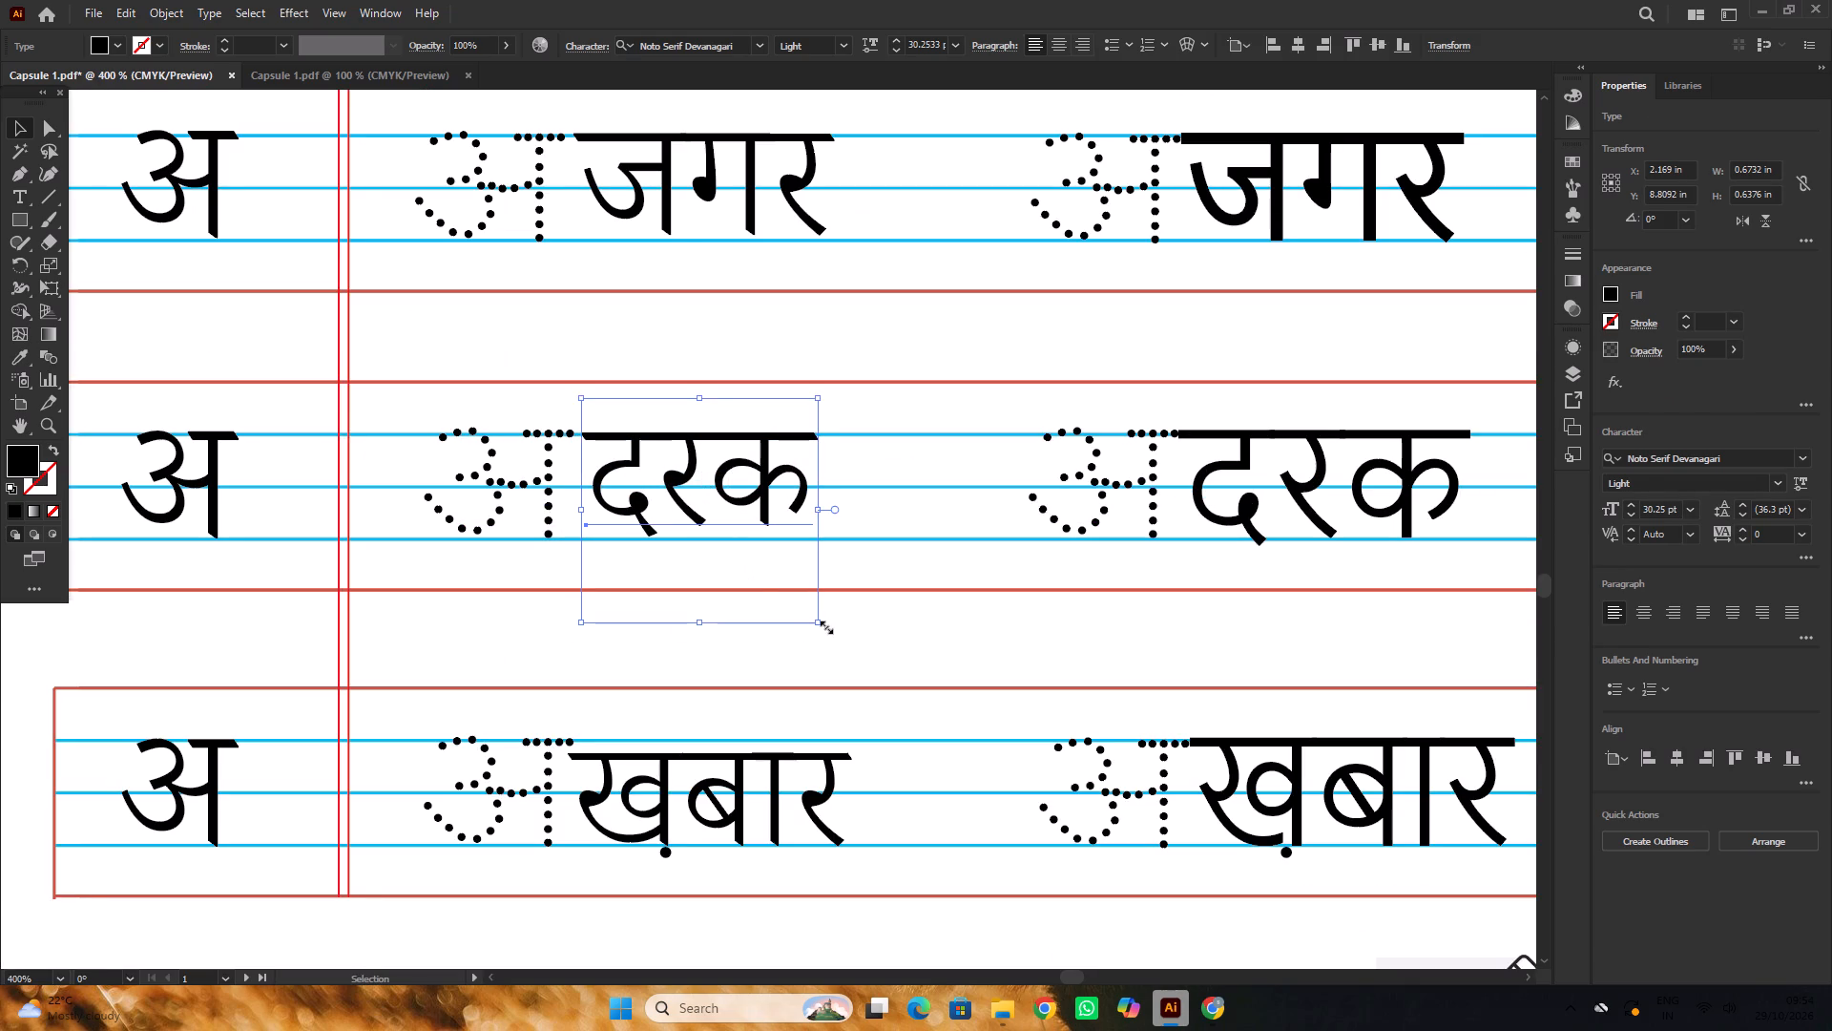
{"action": "left_click", "coordinate": [820, 621], "text": "shift"}
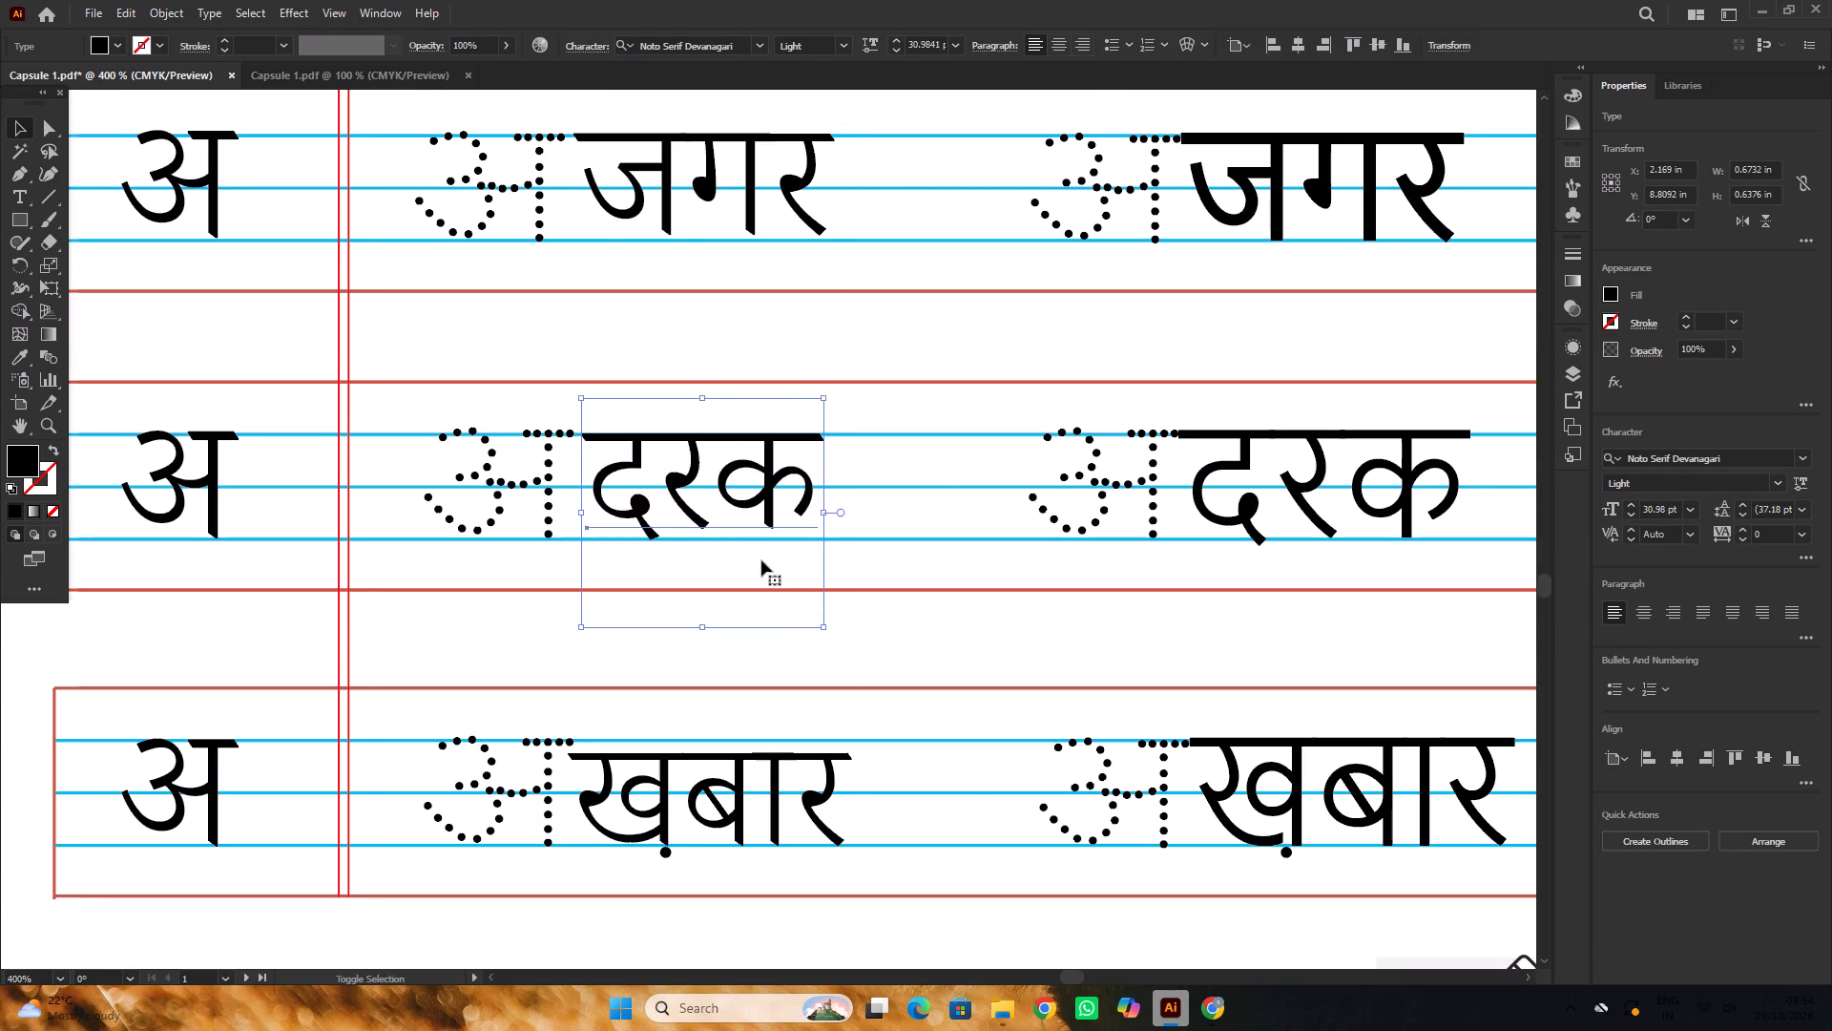
{"action": "scroll", "coordinate": [682, 504], "scroll_direction": "down", "scroll_amount": 8, "text": "alt"}
{"action": "left_click", "coordinate": [285, 357]}
Move the fourth row's first खबार about 0.04 in right and up beside its dotted अ.
{"action": "left_click", "coordinate": [666, 497]}
{"action": "scroll", "coordinate": [682, 491], "scroll_direction": "up", "scroll_amount": 3, "text": "alt"}
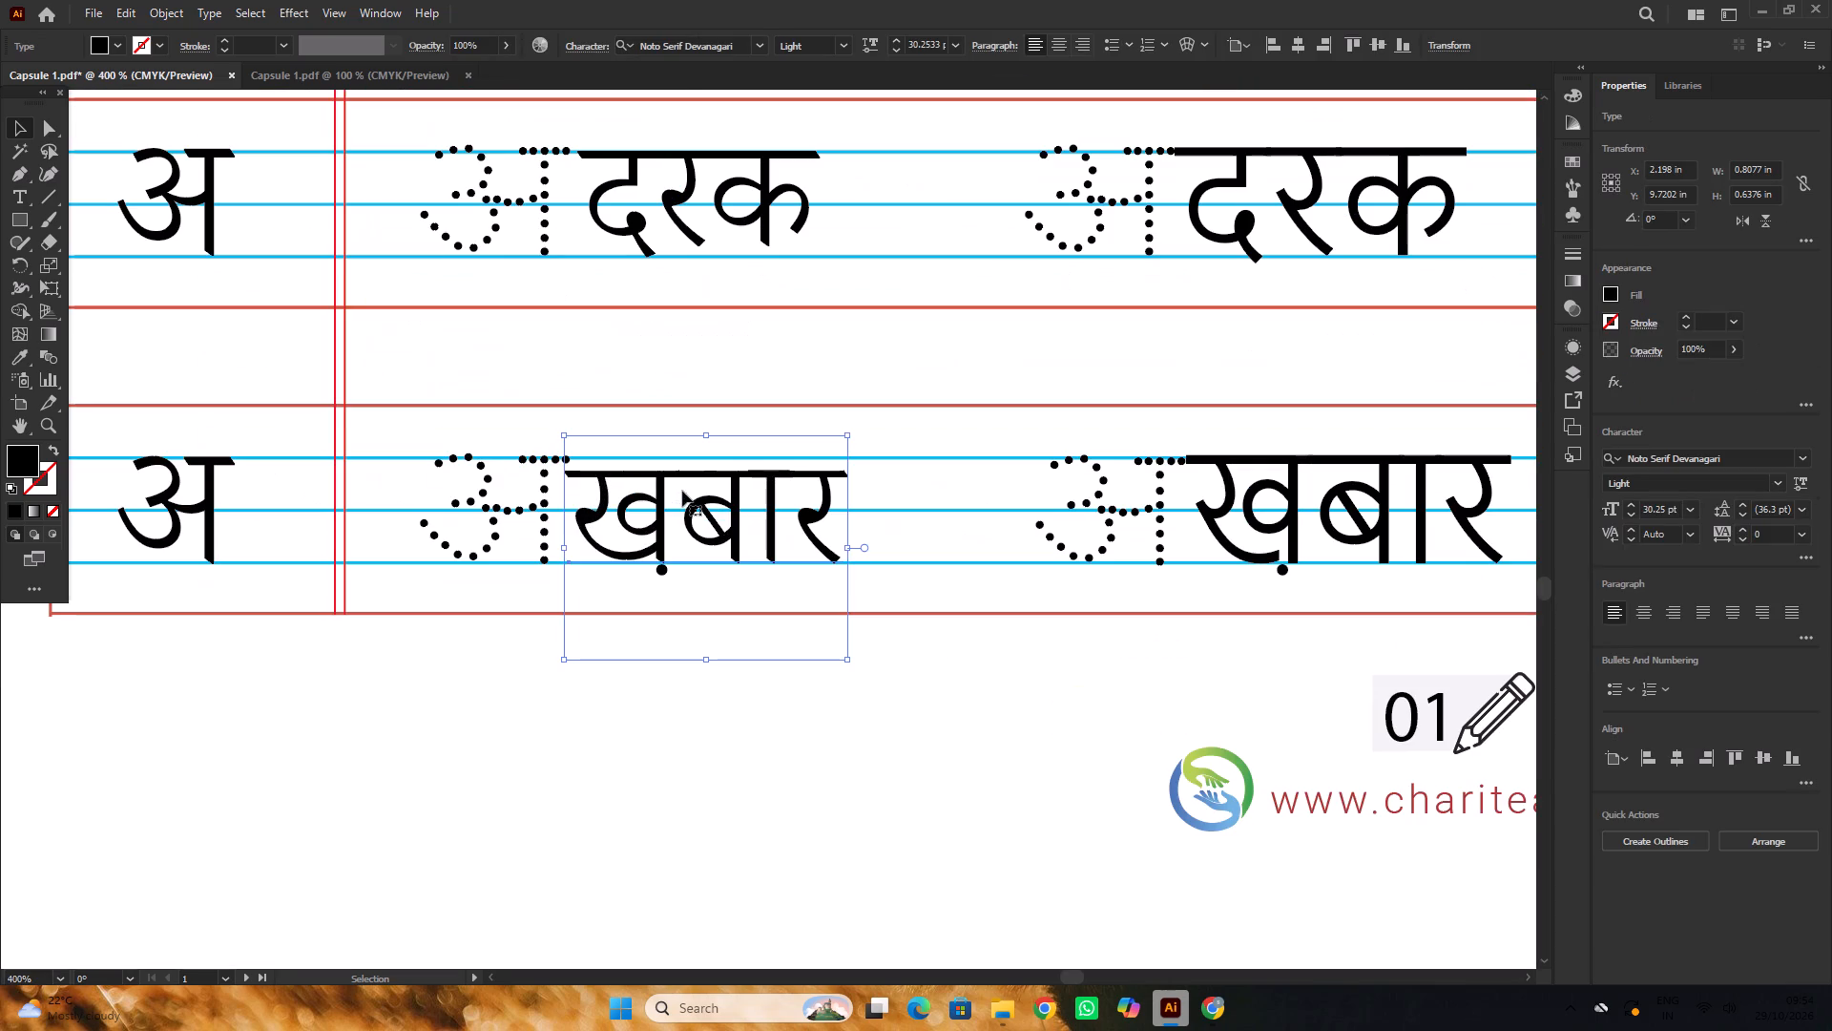
{"action": "left_click_drag", "start_coordinate": [659, 519], "coordinate": [673, 502]}
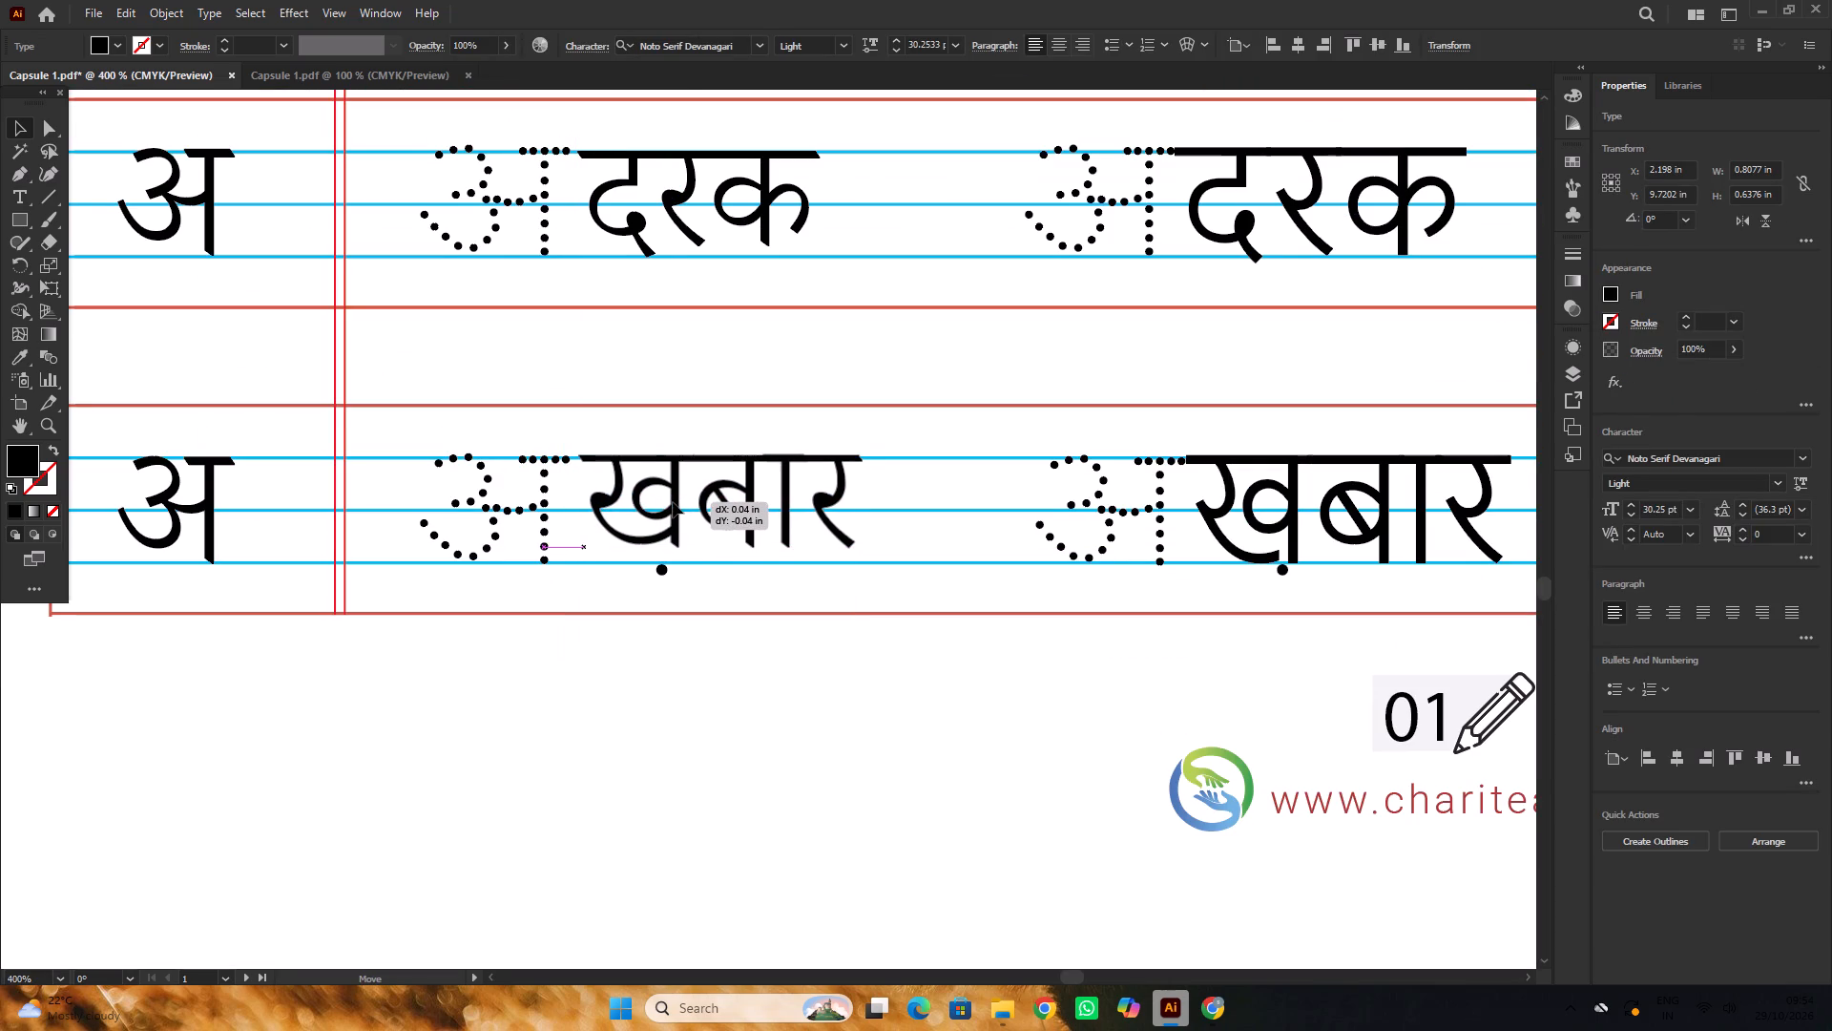
{"action": "left_click_drag", "start_coordinate": [673, 502], "coordinate": [672, 503]}
{"action": "scroll", "coordinate": [672, 503], "scroll_direction": "down", "scroll_amount": 2, "text": "alt"}
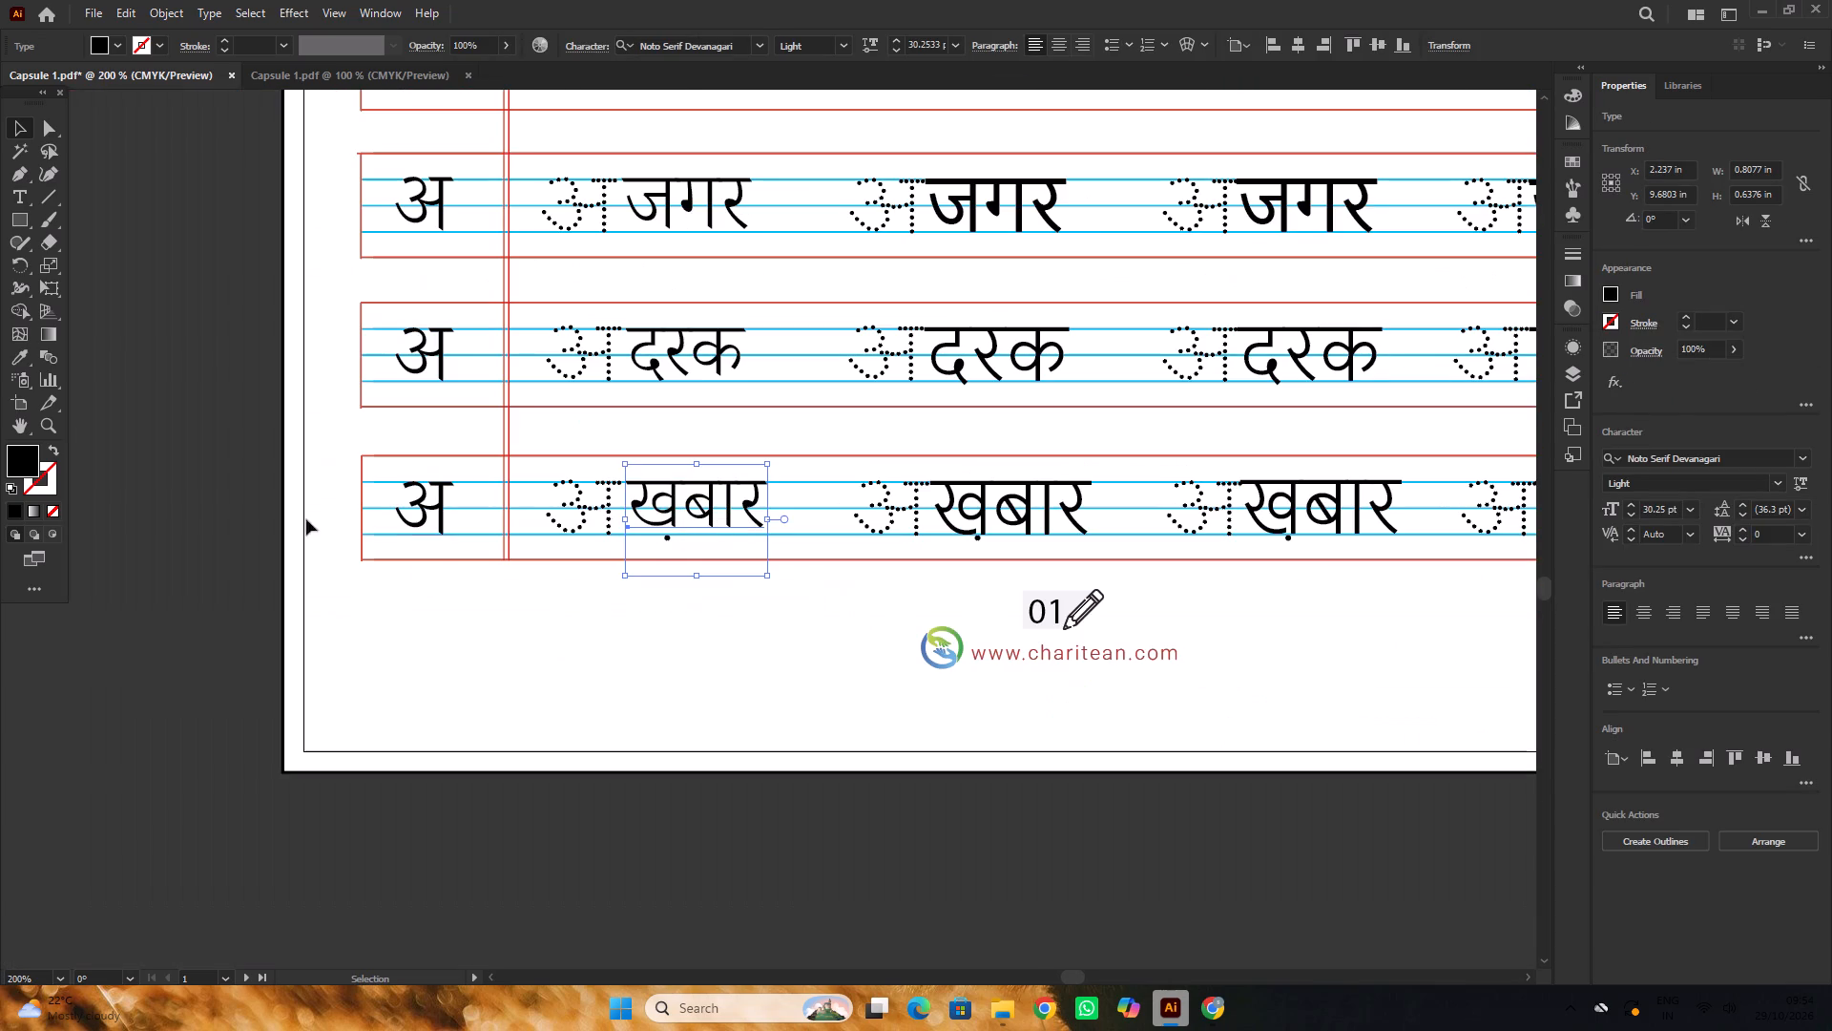
{"action": "left_click", "coordinate": [177, 486]}
Delete the small dot beneath the ख of the fourth row's first खबार.
{"action": "scroll", "coordinate": [626, 554], "scroll_direction": "up", "scroll_amount": 1}
{"action": "scroll", "coordinate": [626, 554], "scroll_direction": "down", "scroll_amount": 3, "text": "alt"}
{"action": "scroll", "coordinate": [626, 554], "scroll_direction": "up", "scroll_amount": 3}
{"action": "scroll", "coordinate": [626, 554], "scroll_direction": "down", "scroll_amount": 4}
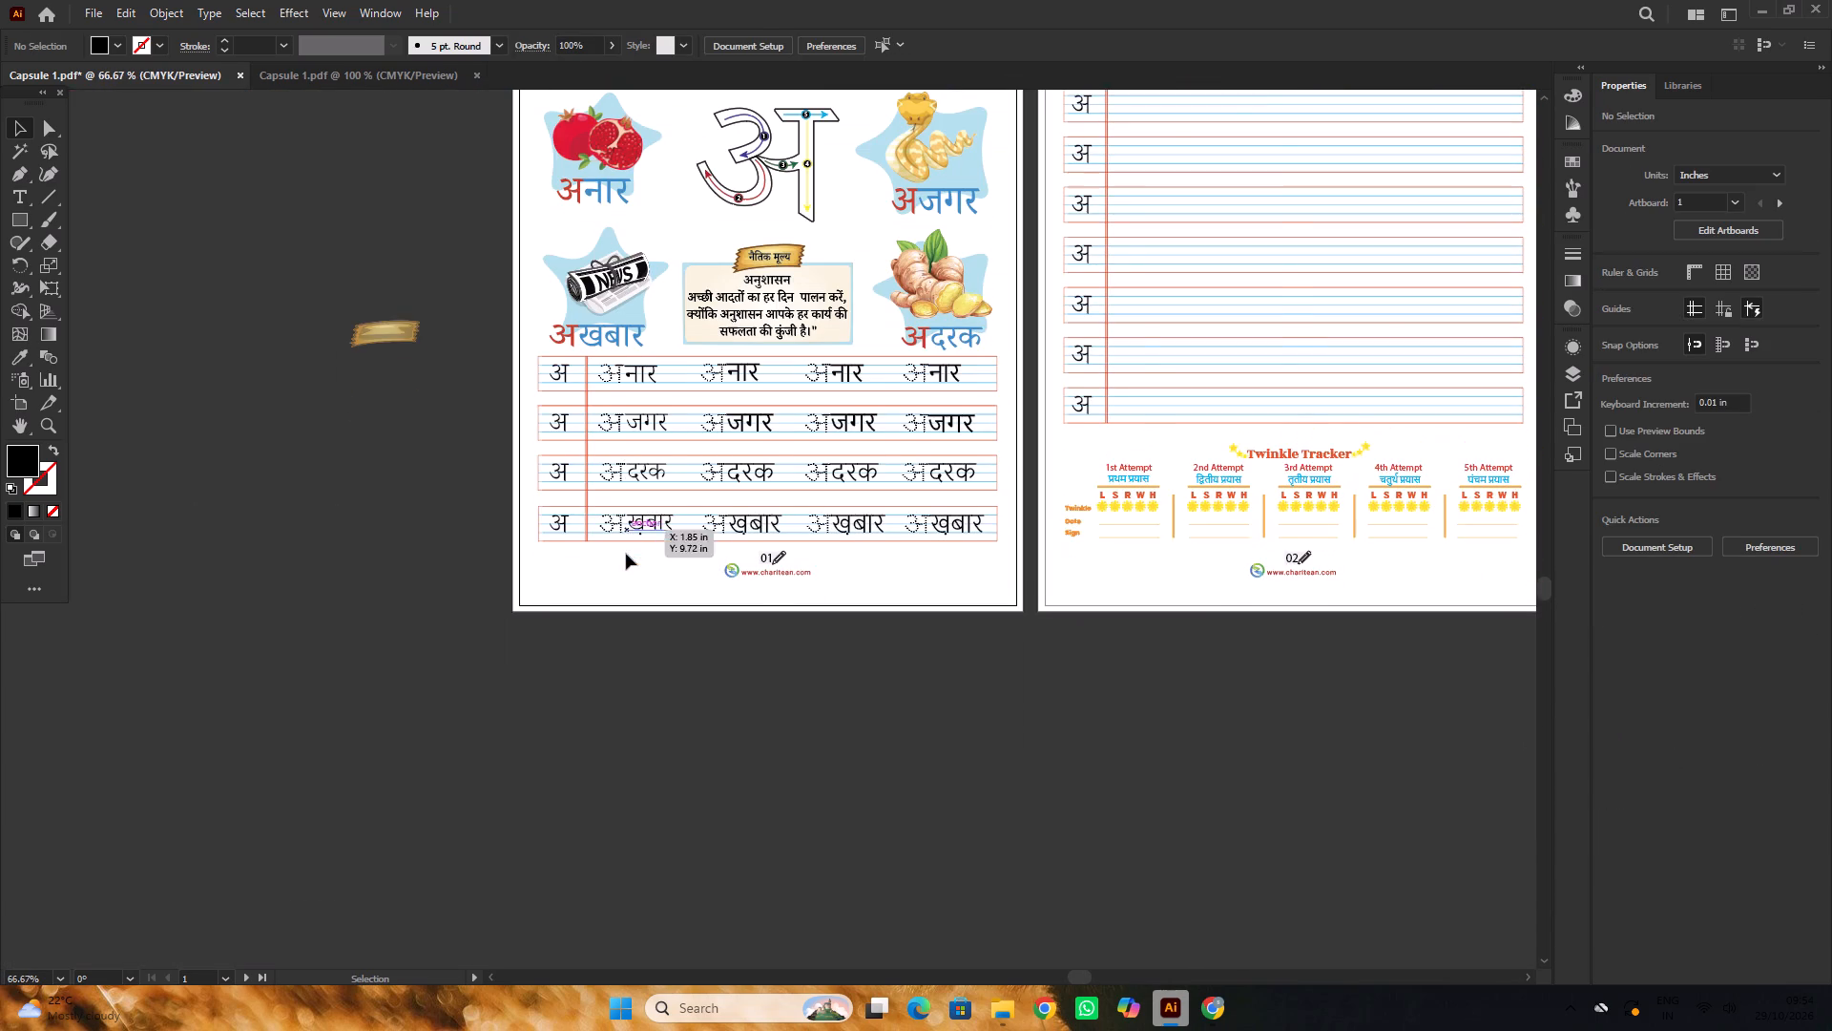
{"action": "scroll", "coordinate": [626, 554], "scroll_direction": "up", "scroll_amount": 2, "text": "alt"}
{"action": "left_click", "coordinate": [661, 510]}
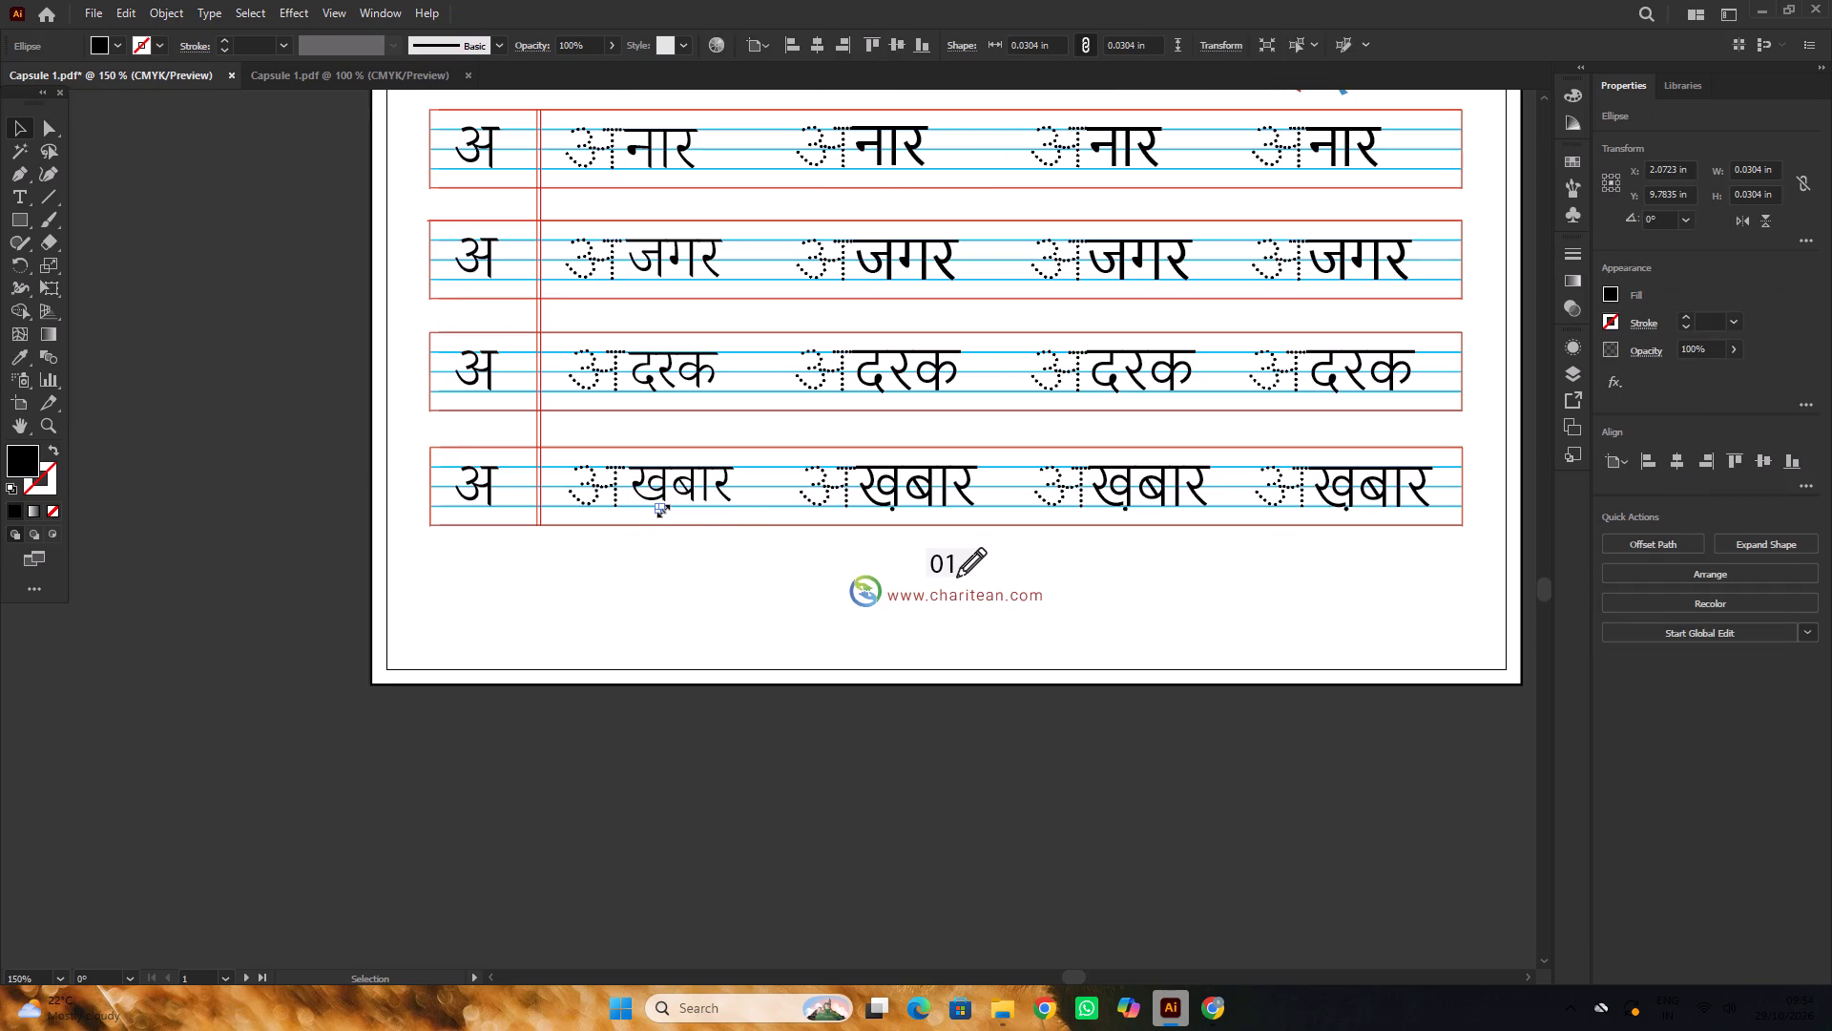
{"action": "key", "text": "Delete"}
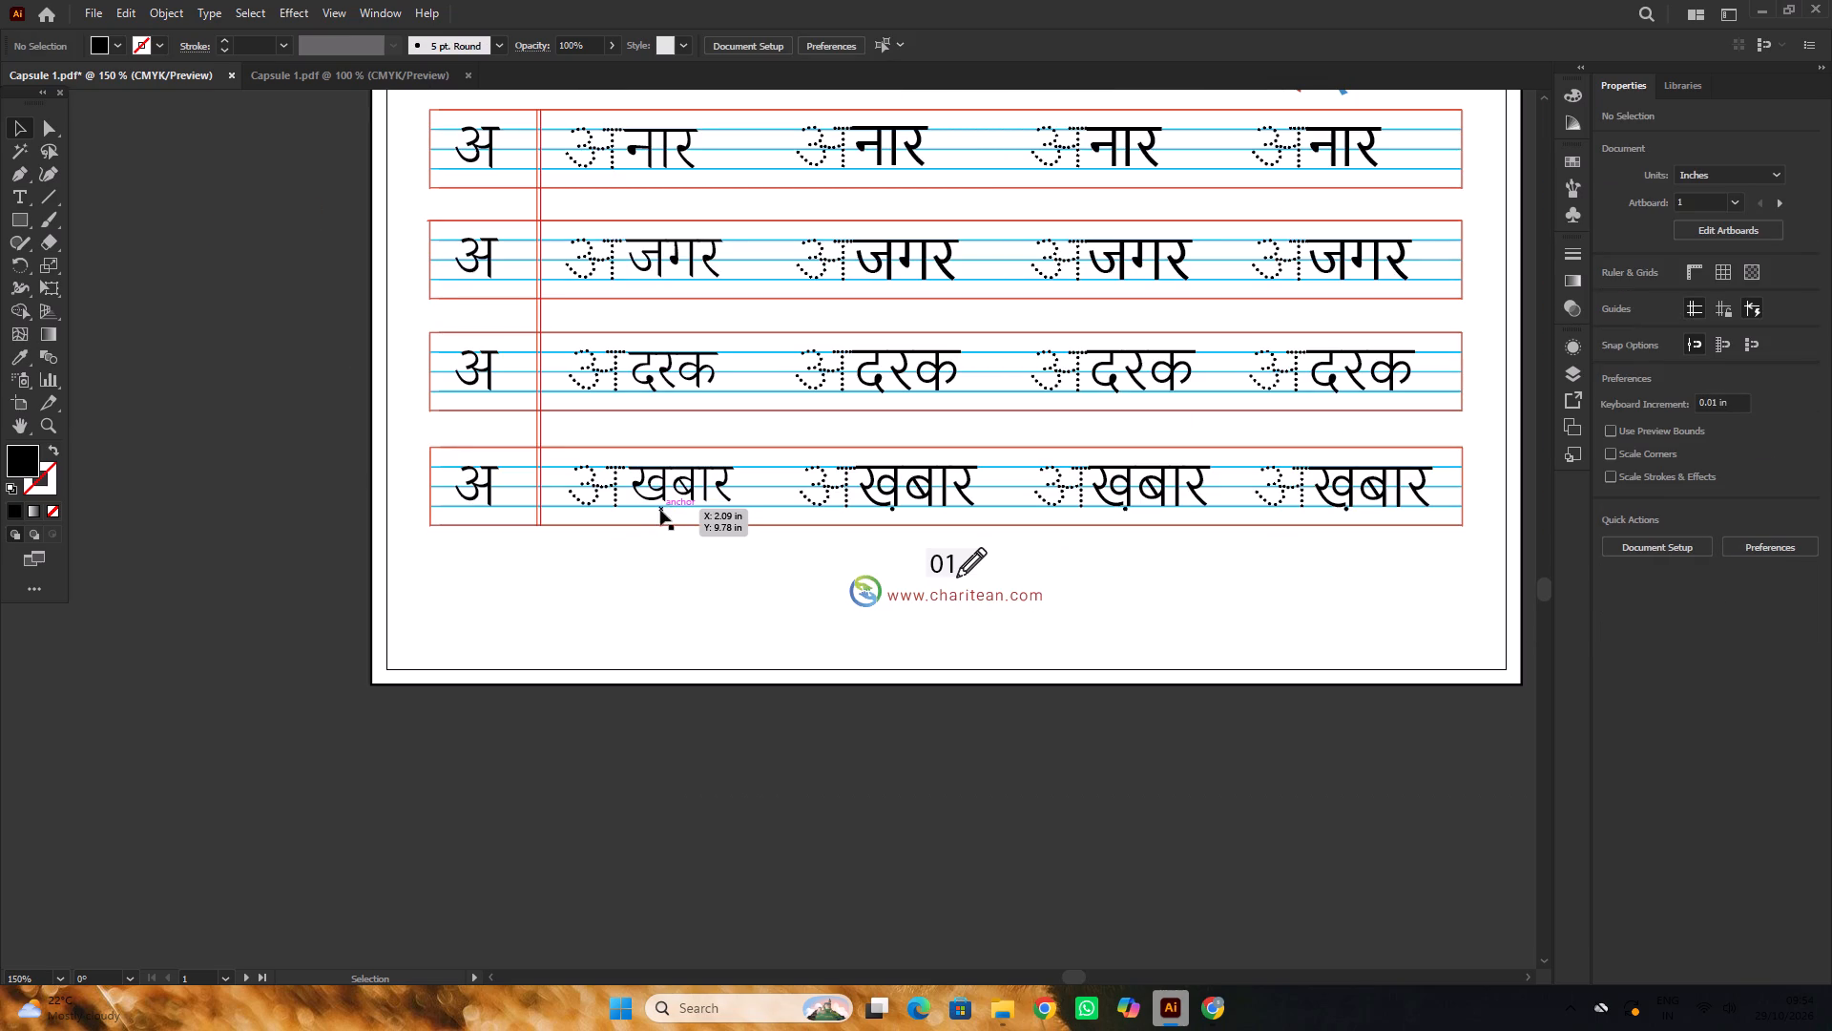
Enlarge the fourth row's first खबार to fit between the upper and lower blue lines, shifting it about 0.01 in left and up.
{"action": "scroll", "coordinate": [665, 491], "scroll_direction": "up", "scroll_amount": 4}
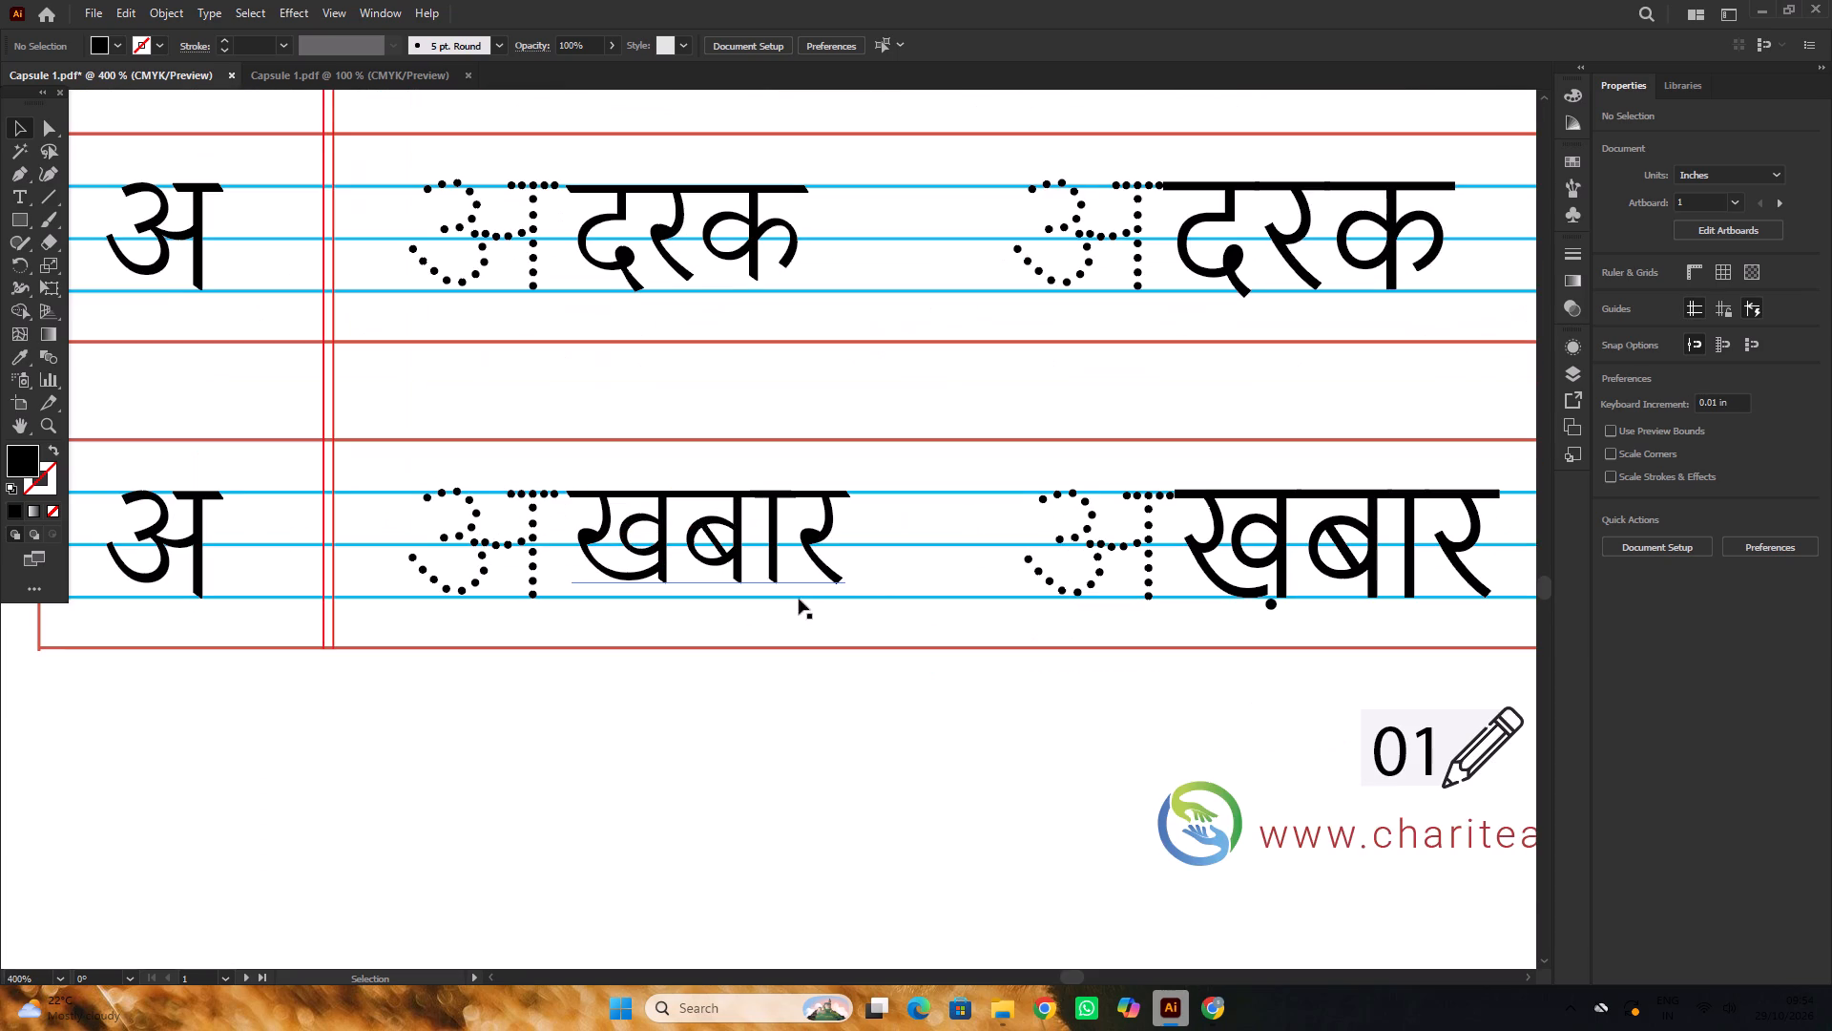
{"action": "left_click", "coordinate": [812, 556]}
{"action": "left_click_drag", "start_coordinate": [852, 683], "coordinate": [895, 707], "text": "shift"}
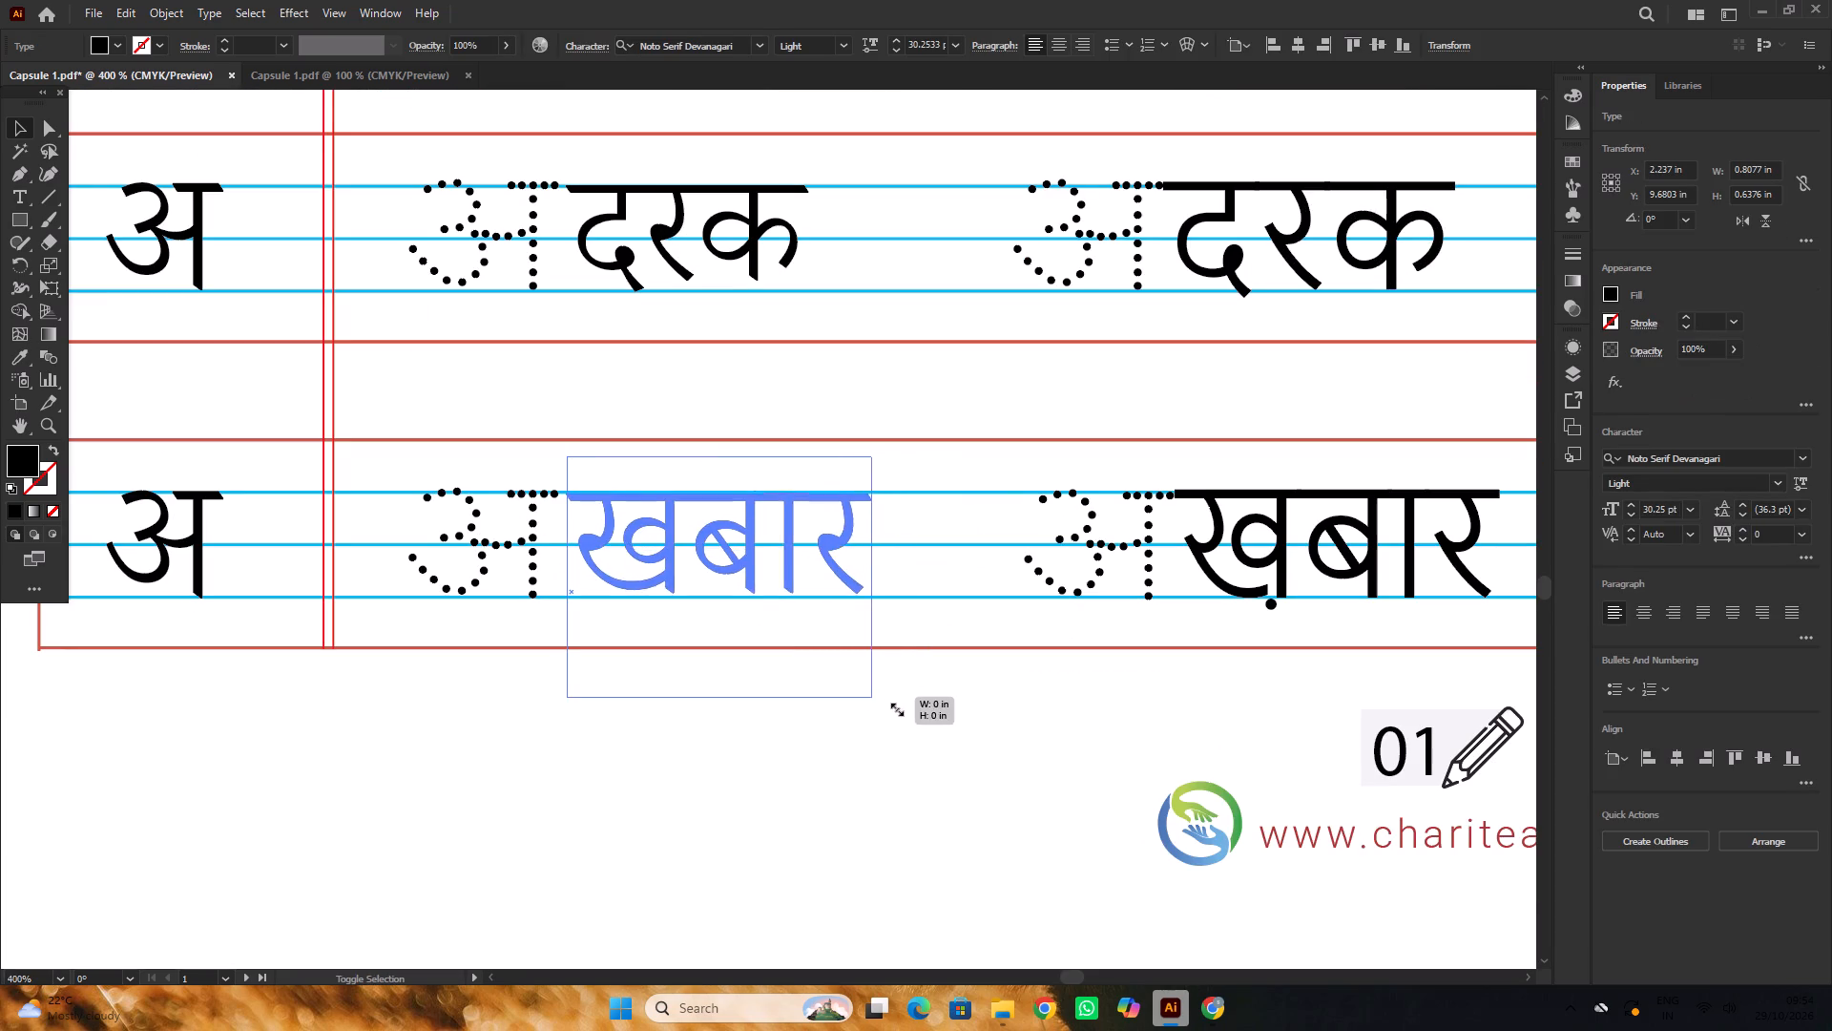
{"action": "left_click_drag", "start_coordinate": [895, 707], "coordinate": [891, 699], "text": "shift"}
{"action": "scroll", "coordinate": [714, 526], "scroll_direction": "up", "scroll_amount": 1, "text": "alt"}
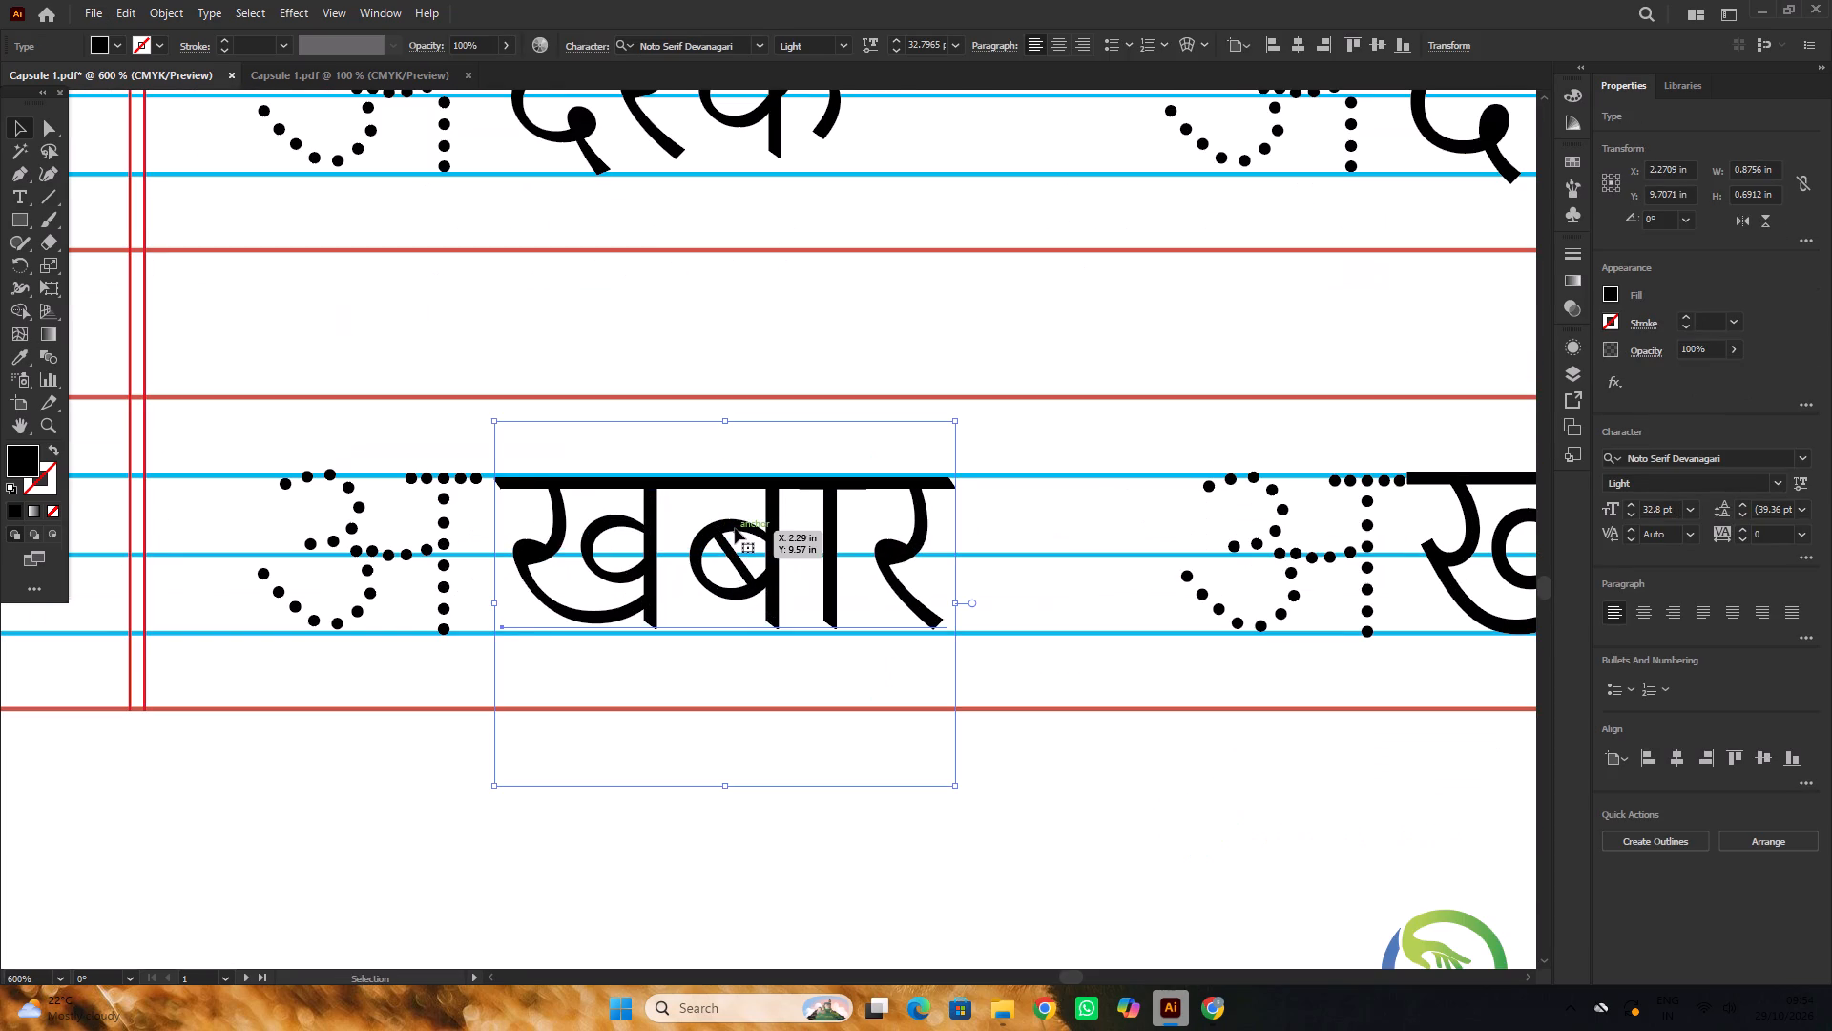
{"action": "left_click", "coordinate": [735, 528]}
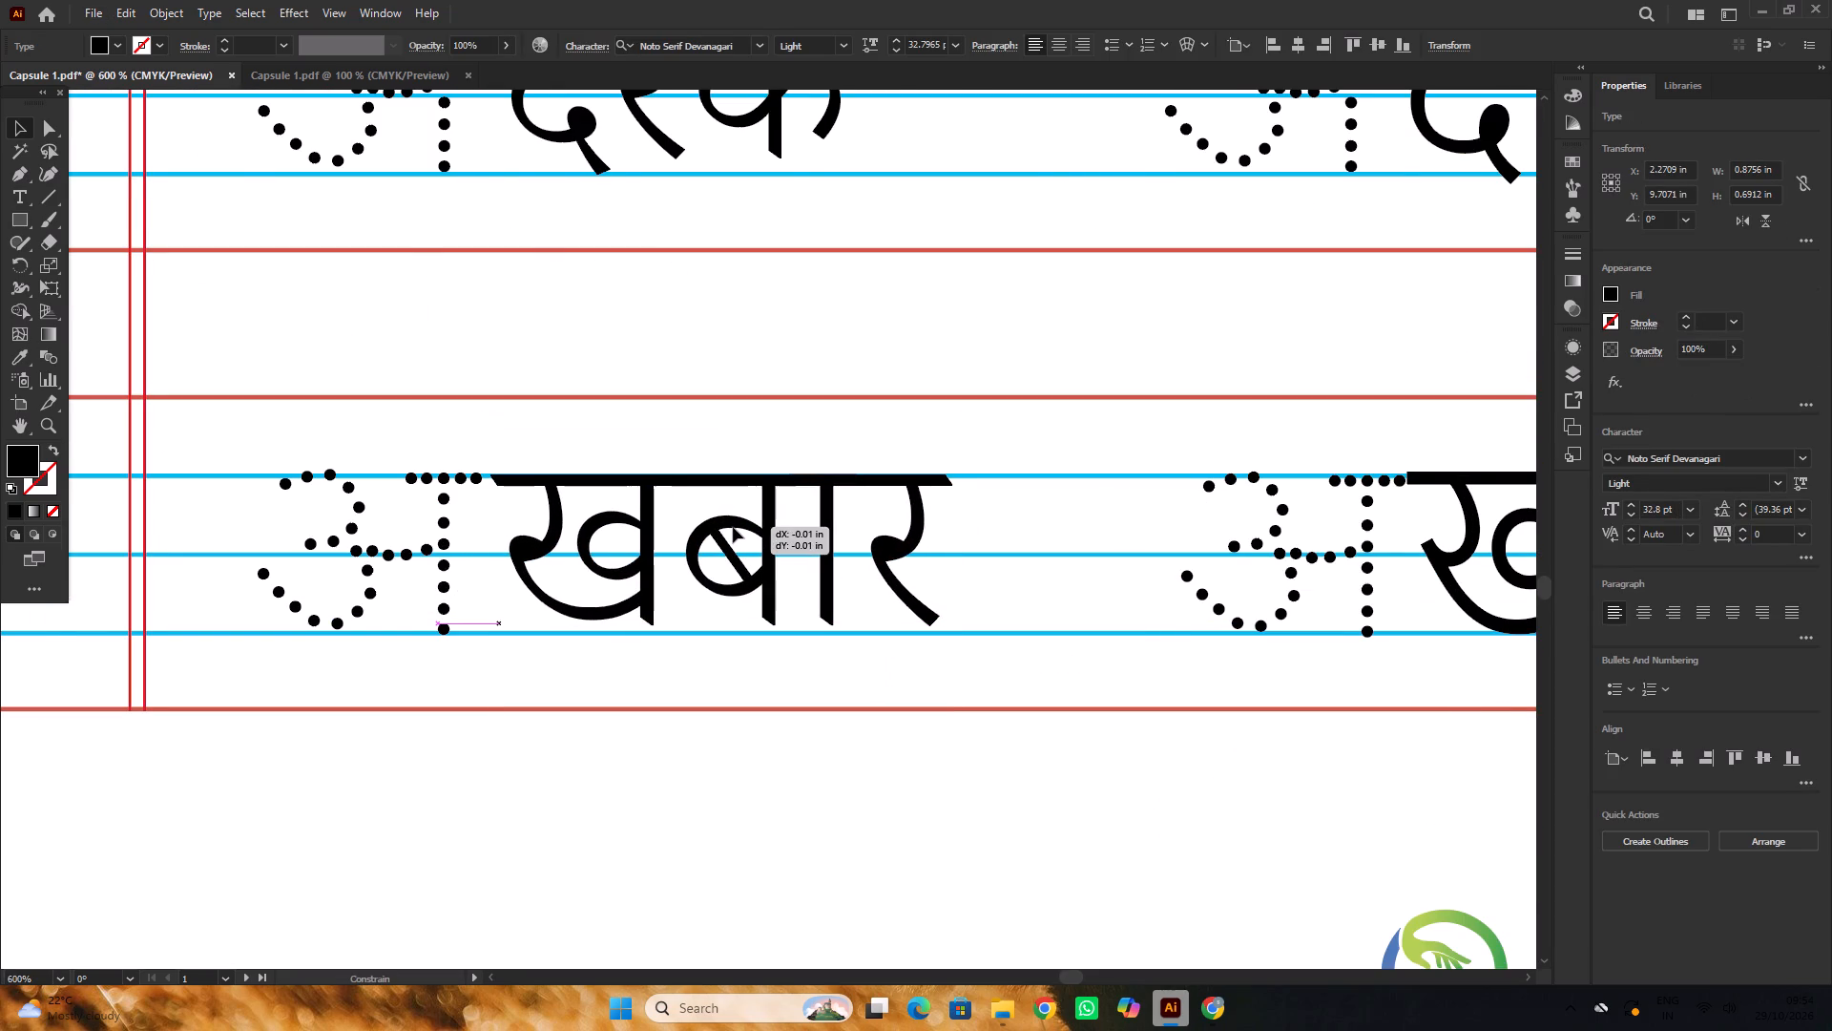
{"action": "scroll", "coordinate": [733, 527], "scroll_direction": "down", "scroll_amount": 1, "text": "alt"}
{"action": "scroll", "coordinate": [770, 571], "scroll_direction": "up", "scroll_amount": 1, "text": "alt"}
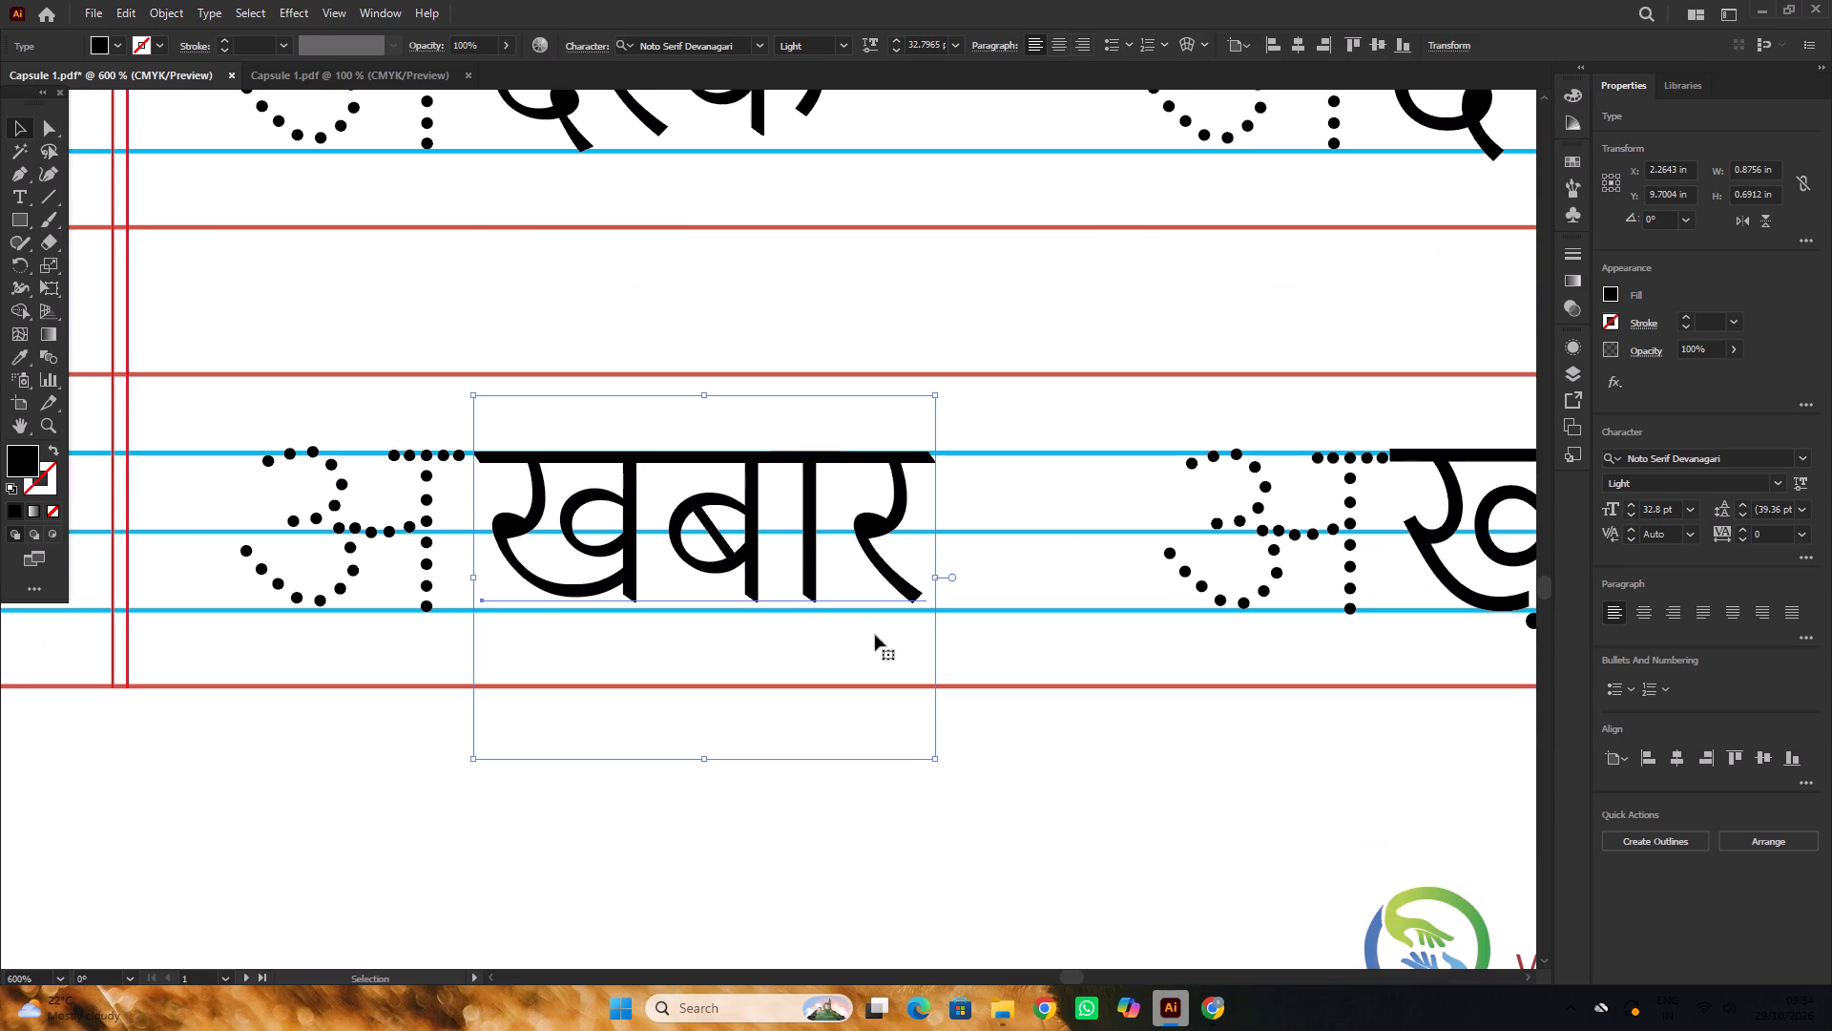
{"action": "left_click_drag", "start_coordinate": [935, 765], "coordinate": [954, 768], "text": "shift"}
{"action": "scroll", "coordinate": [753, 557], "scroll_direction": "down", "scroll_amount": 5, "text": "alt"}
{"action": "left_click", "coordinate": [375, 475]}
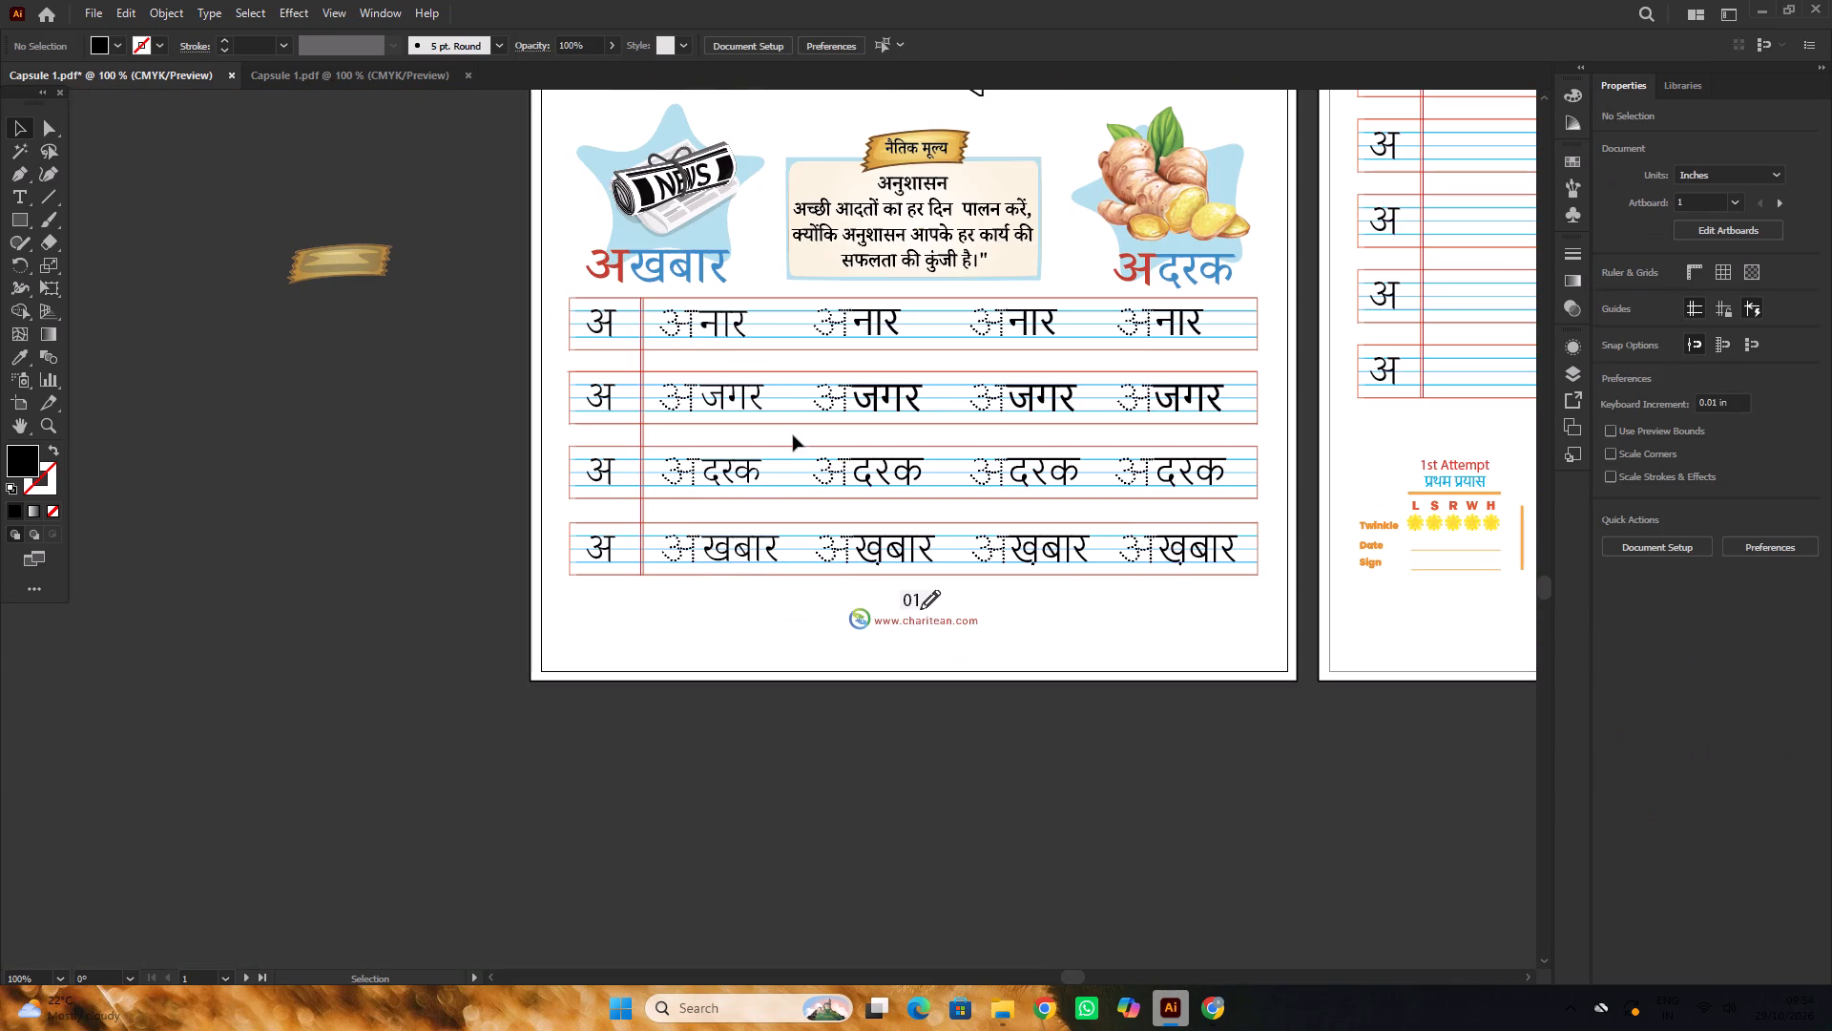
Delete the second-column words नार, जगर, दरक and खबार, including the leftover dot, keeping their dotted अ letters.
{"action": "scroll", "coordinate": [807, 442], "scroll_direction": "up", "scroll_amount": 2}
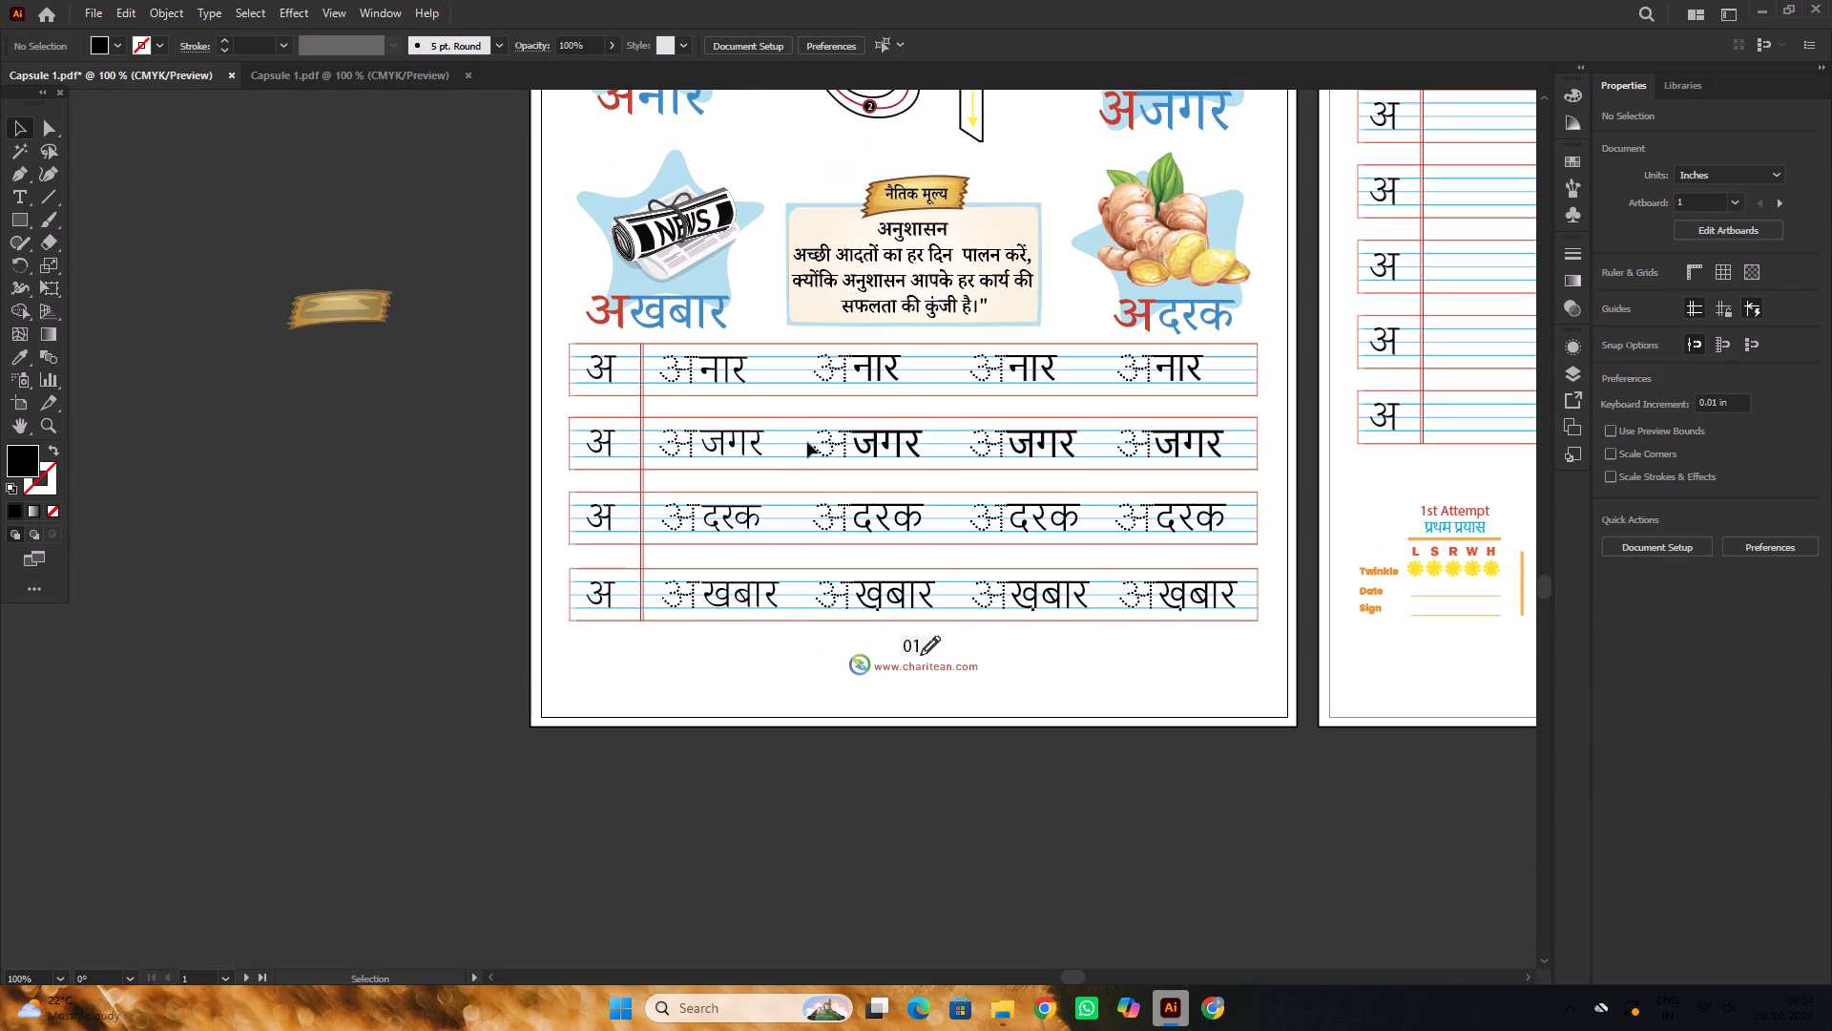
{"action": "scroll", "coordinate": [805, 431], "scroll_direction": "down", "scroll_amount": 2}
{"action": "key", "text": "space"}
{"action": "left_click_drag", "start_coordinate": [864, 393], "coordinate": [540, 356]}
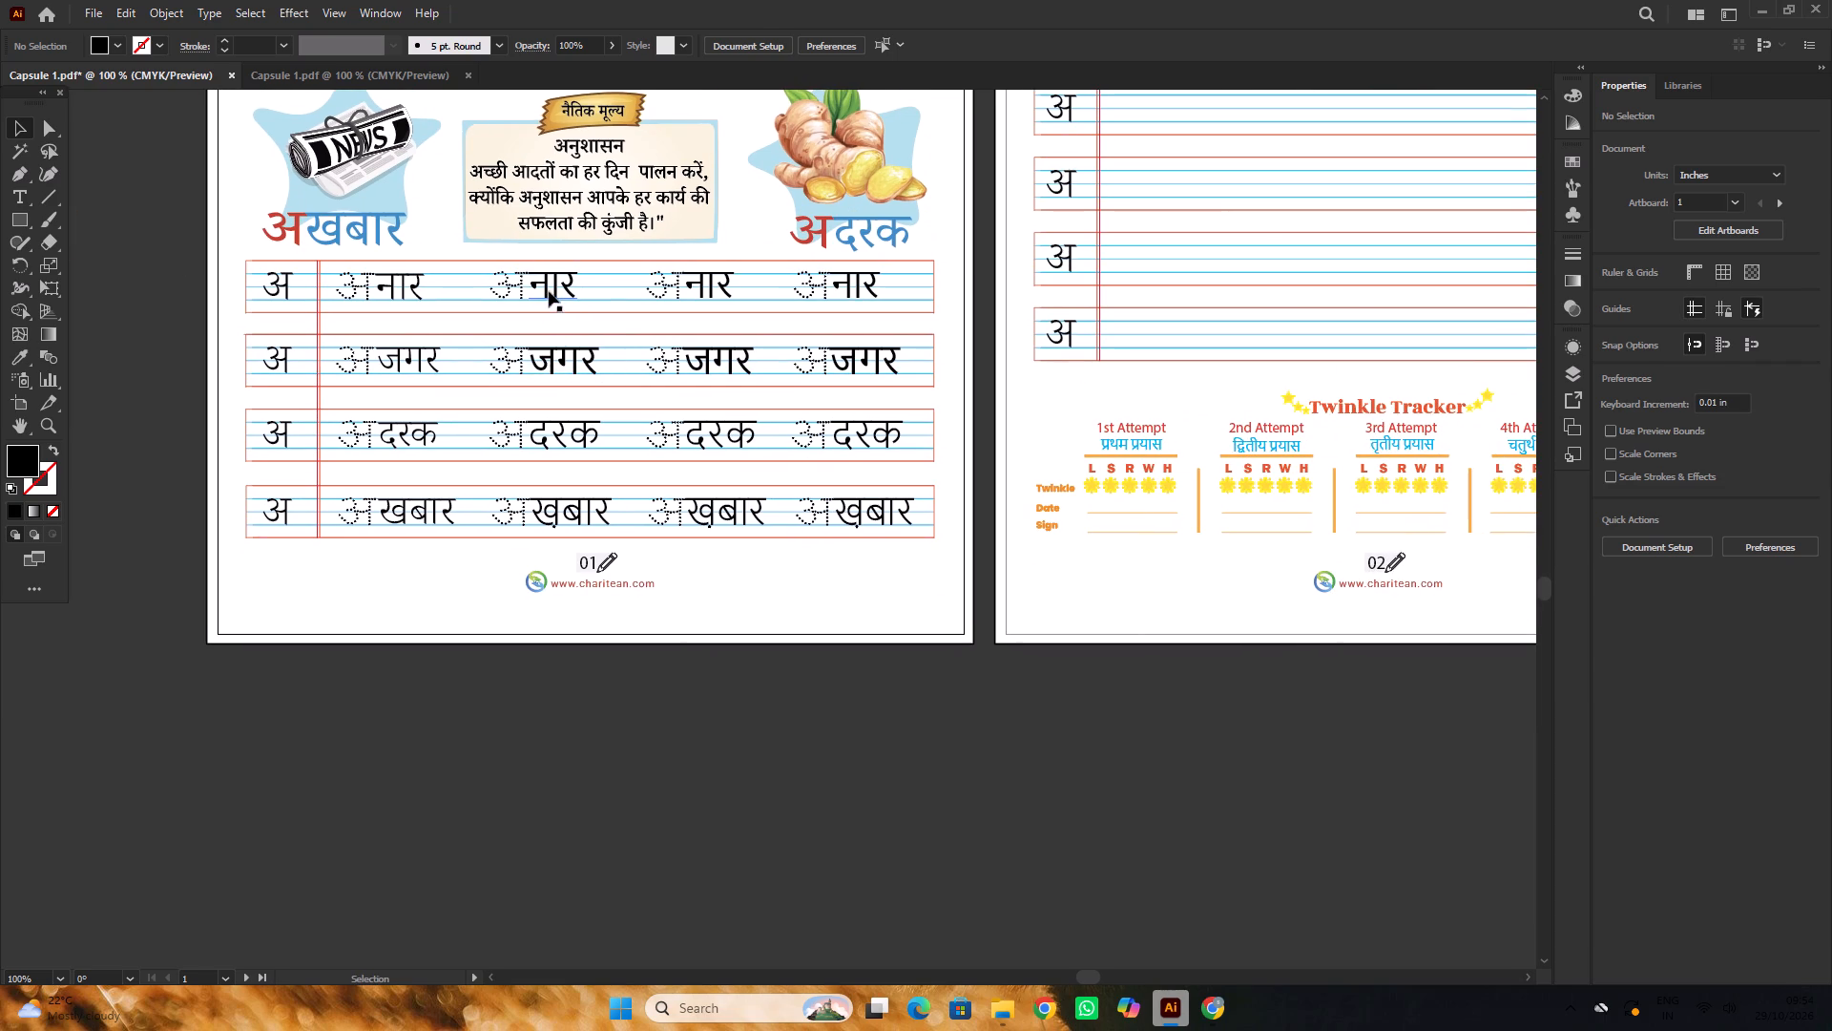
{"action": "left_click", "coordinate": [549, 291]}
{"action": "left_click", "coordinate": [569, 367], "text": "shift"}
{"action": "left_click", "coordinate": [580, 430], "text": "shift"}
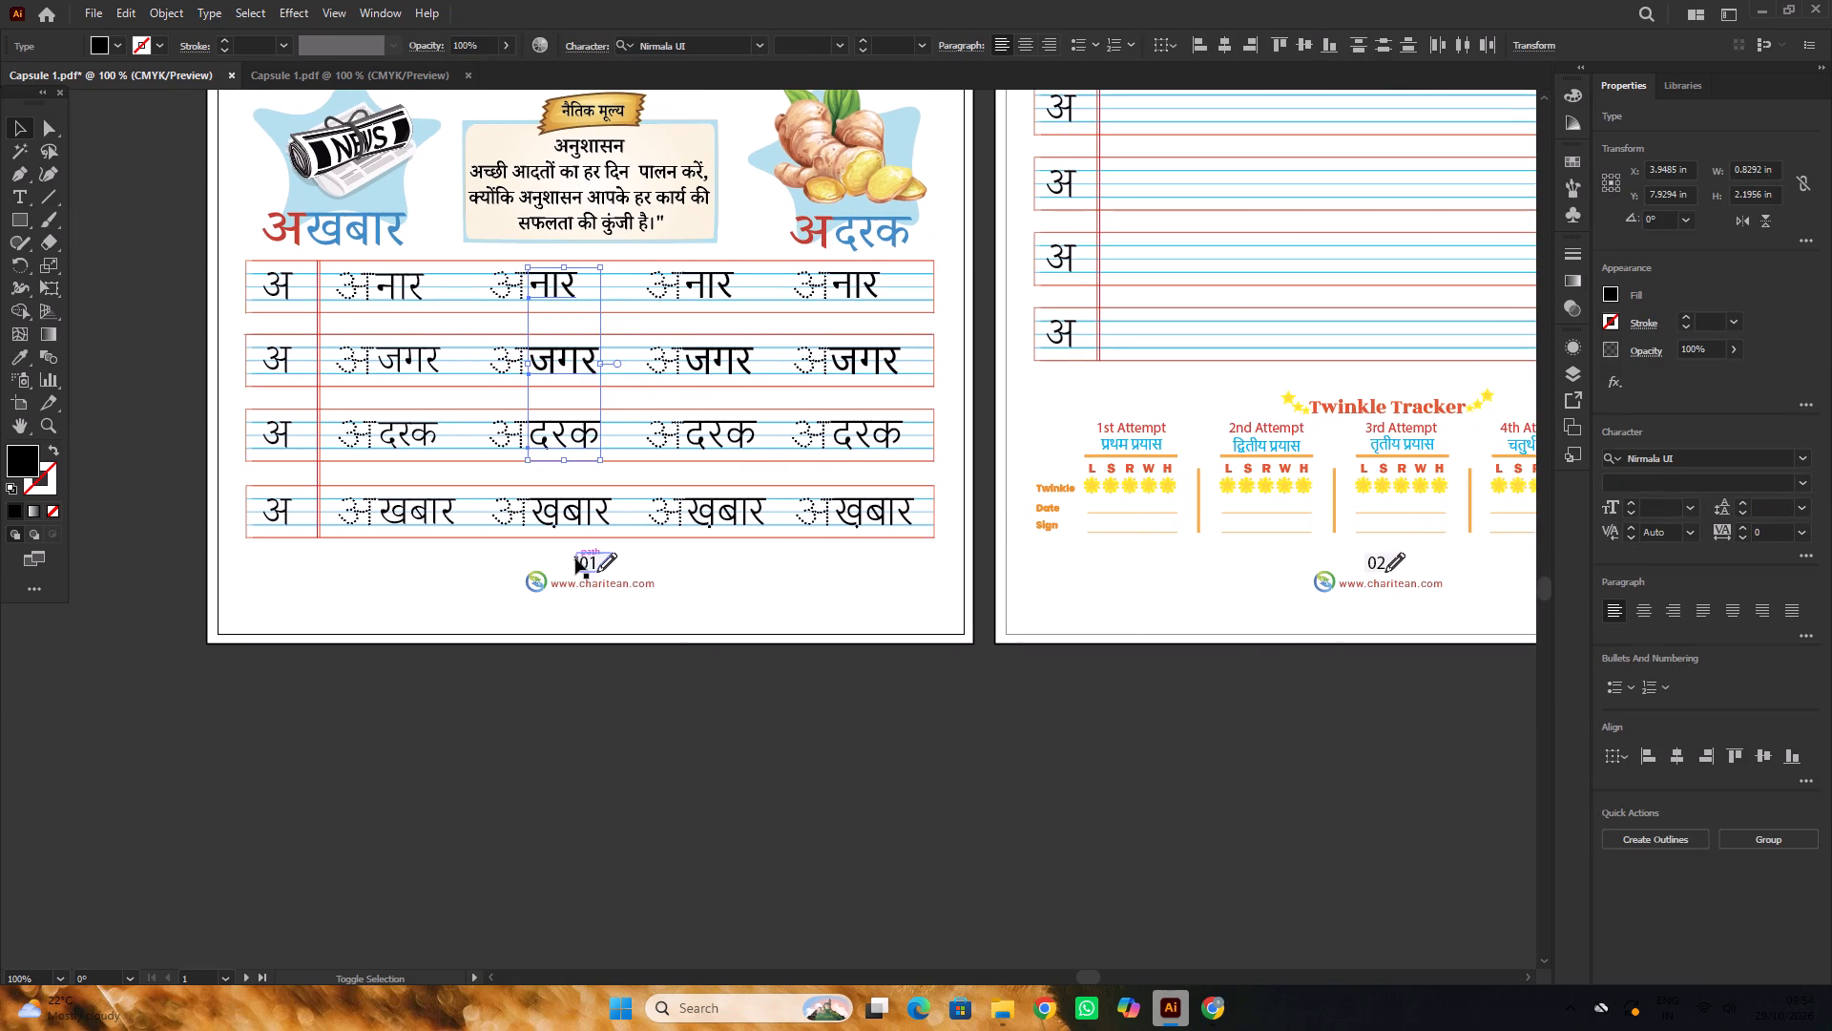
{"action": "left_click", "coordinate": [584, 522], "text": "shift"}
{"action": "key", "text": "Delete"}
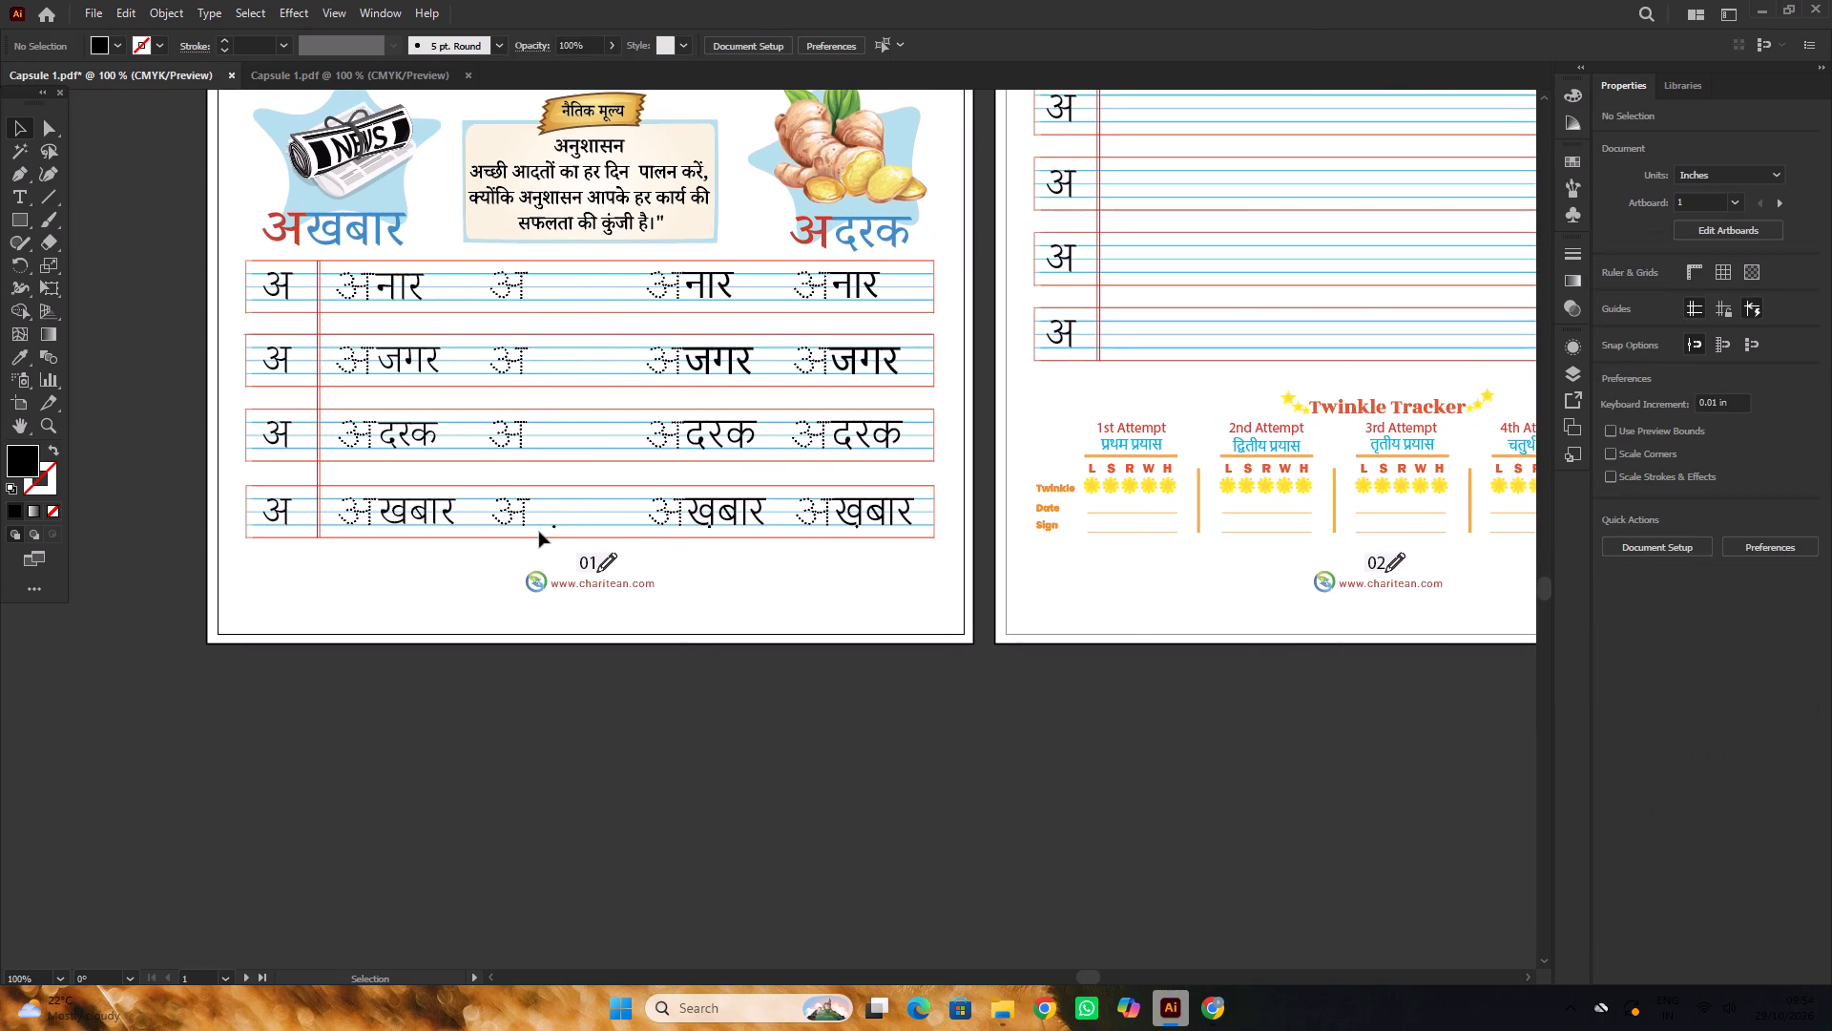
{"action": "left_click", "coordinate": [552, 529]}
{"action": "key", "text": "Delete"}
Delete the third-column words खबार with its small dot, दरक, जगर and नार, keeping the dotted अ letters.
{"action": "left_click", "coordinate": [721, 509]}
{"action": "key", "text": "Delete"}
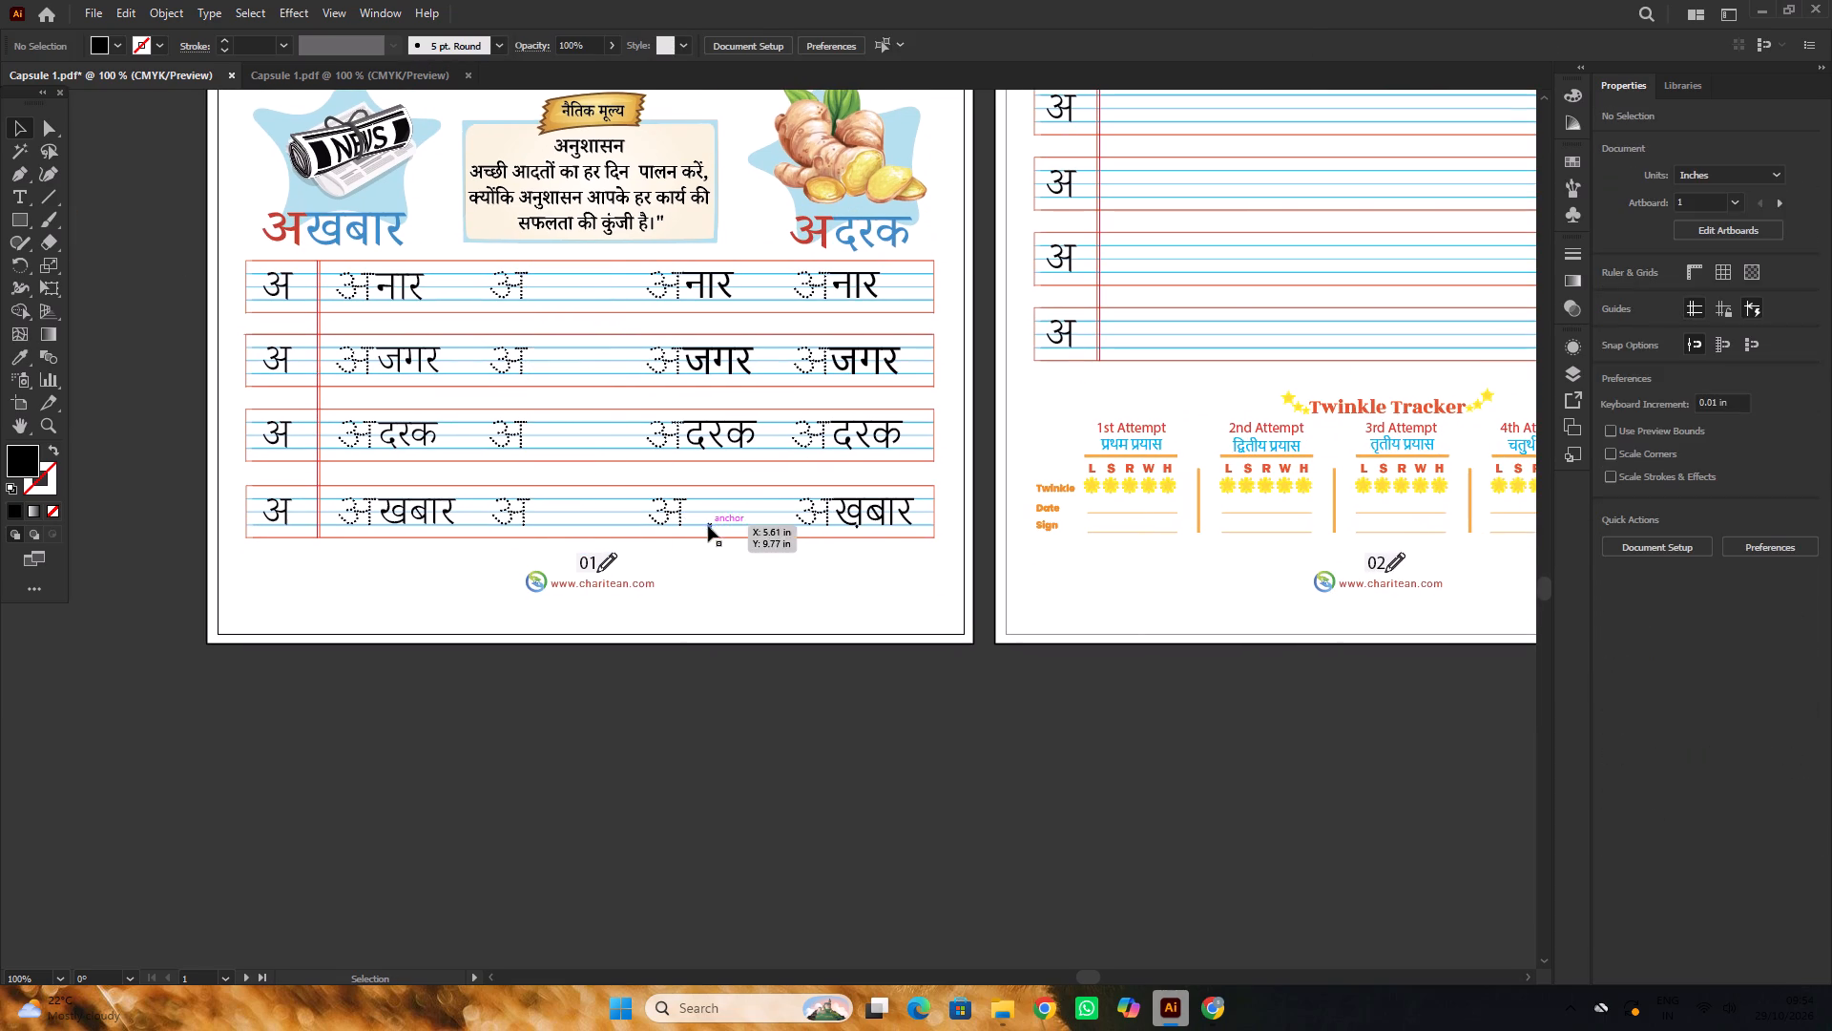
{"action": "left_click", "coordinate": [708, 526]}
{"action": "key", "text": "Delete"}
{"action": "left_click", "coordinate": [717, 437]}
{"action": "key", "text": "Delete"}
{"action": "left_click", "coordinate": [728, 354]}
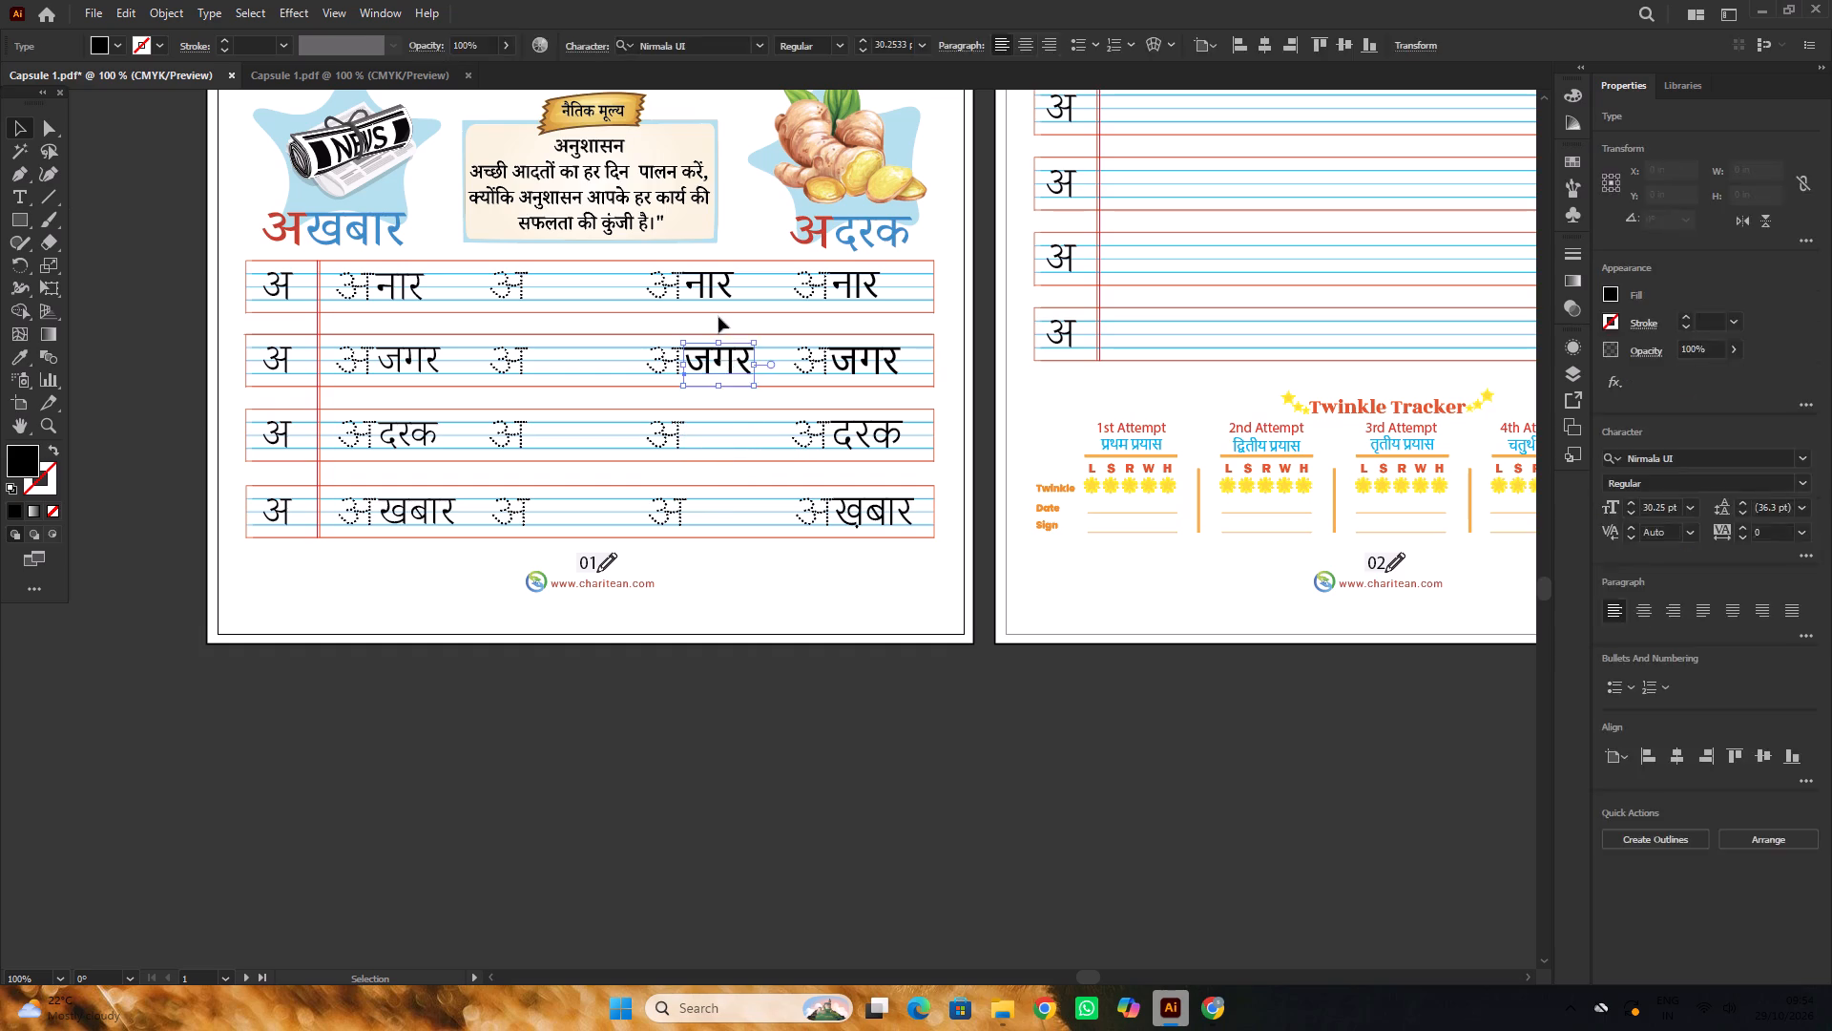
{"action": "key", "text": "Delete"}
{"action": "left_click", "coordinate": [711, 290]}
{"action": "key", "text": "Delete"}
Delete the fourth-column words नार, जगर, दरक and खबार with its small dot, keeping the dotted अ letters.
{"action": "left_click", "coordinate": [856, 290]}
{"action": "key", "text": "Delete"}
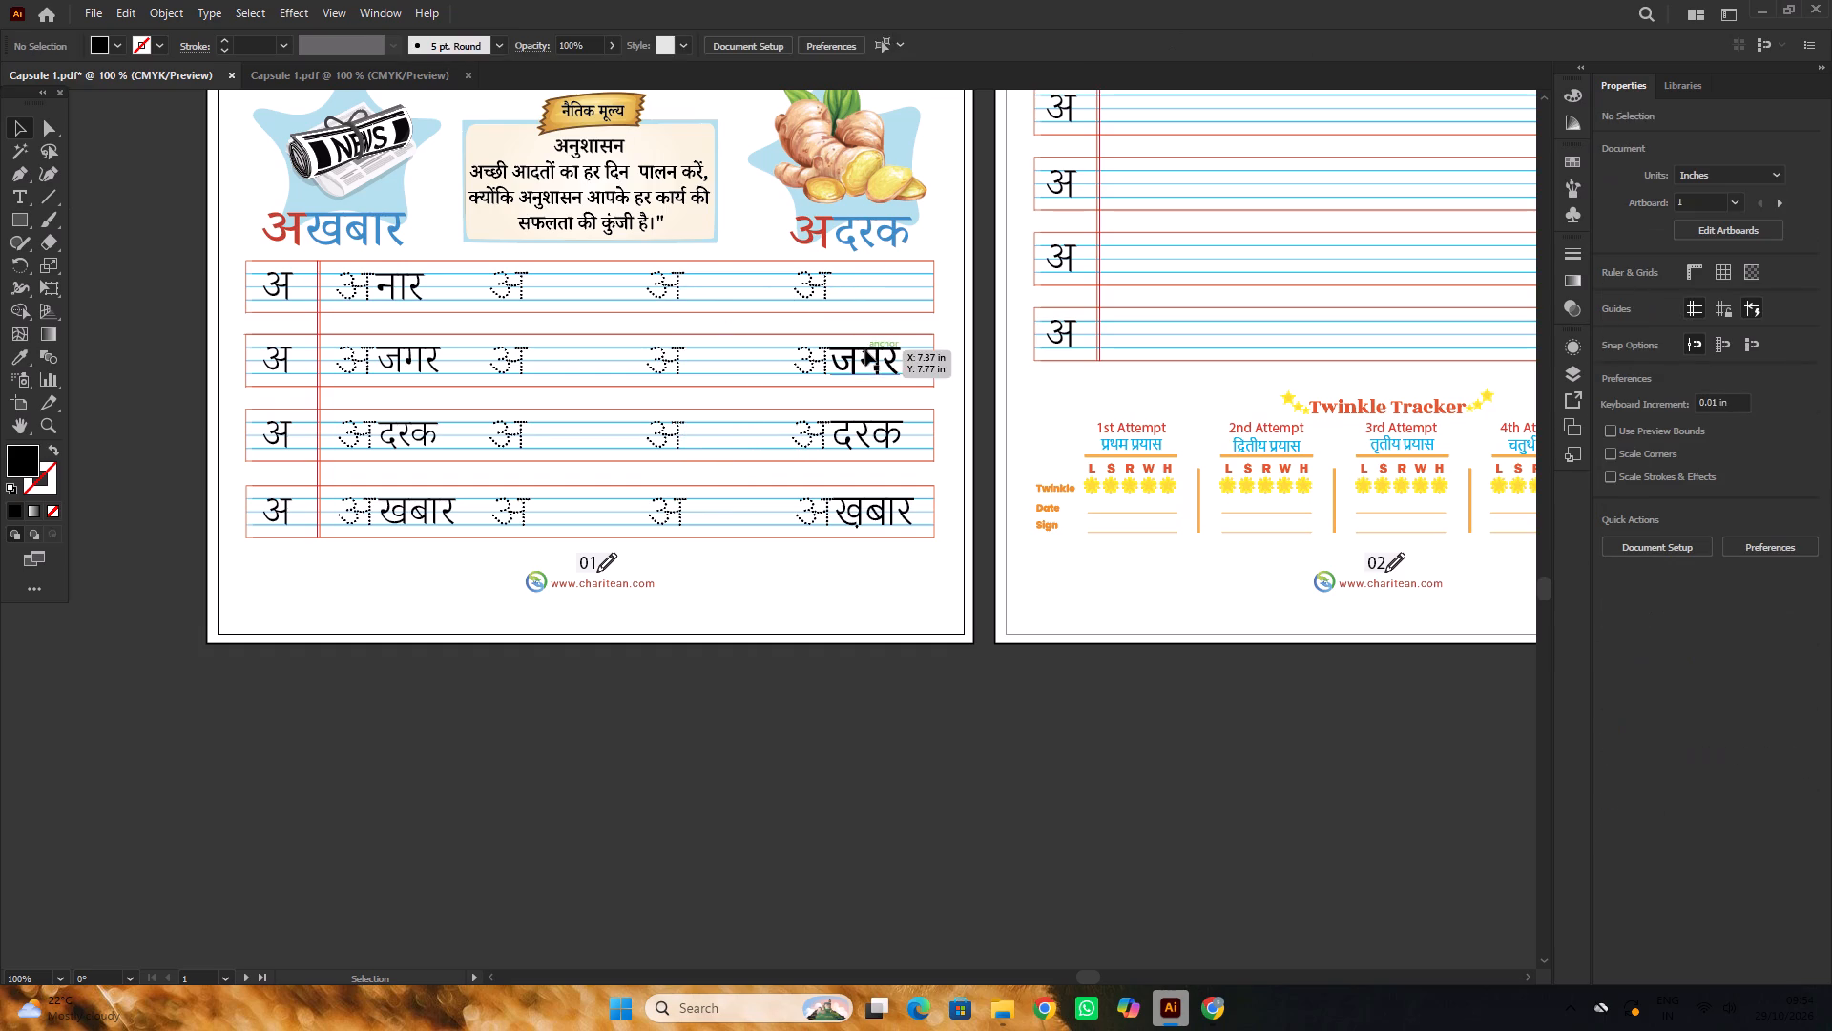
{"action": "left_click", "coordinate": [865, 350]}
{"action": "key", "text": "Delete"}
{"action": "left_click", "coordinate": [884, 432]}
{"action": "key", "text": "Delete"}
{"action": "left_click", "coordinate": [894, 515]}
{"action": "key", "text": "Delete"}
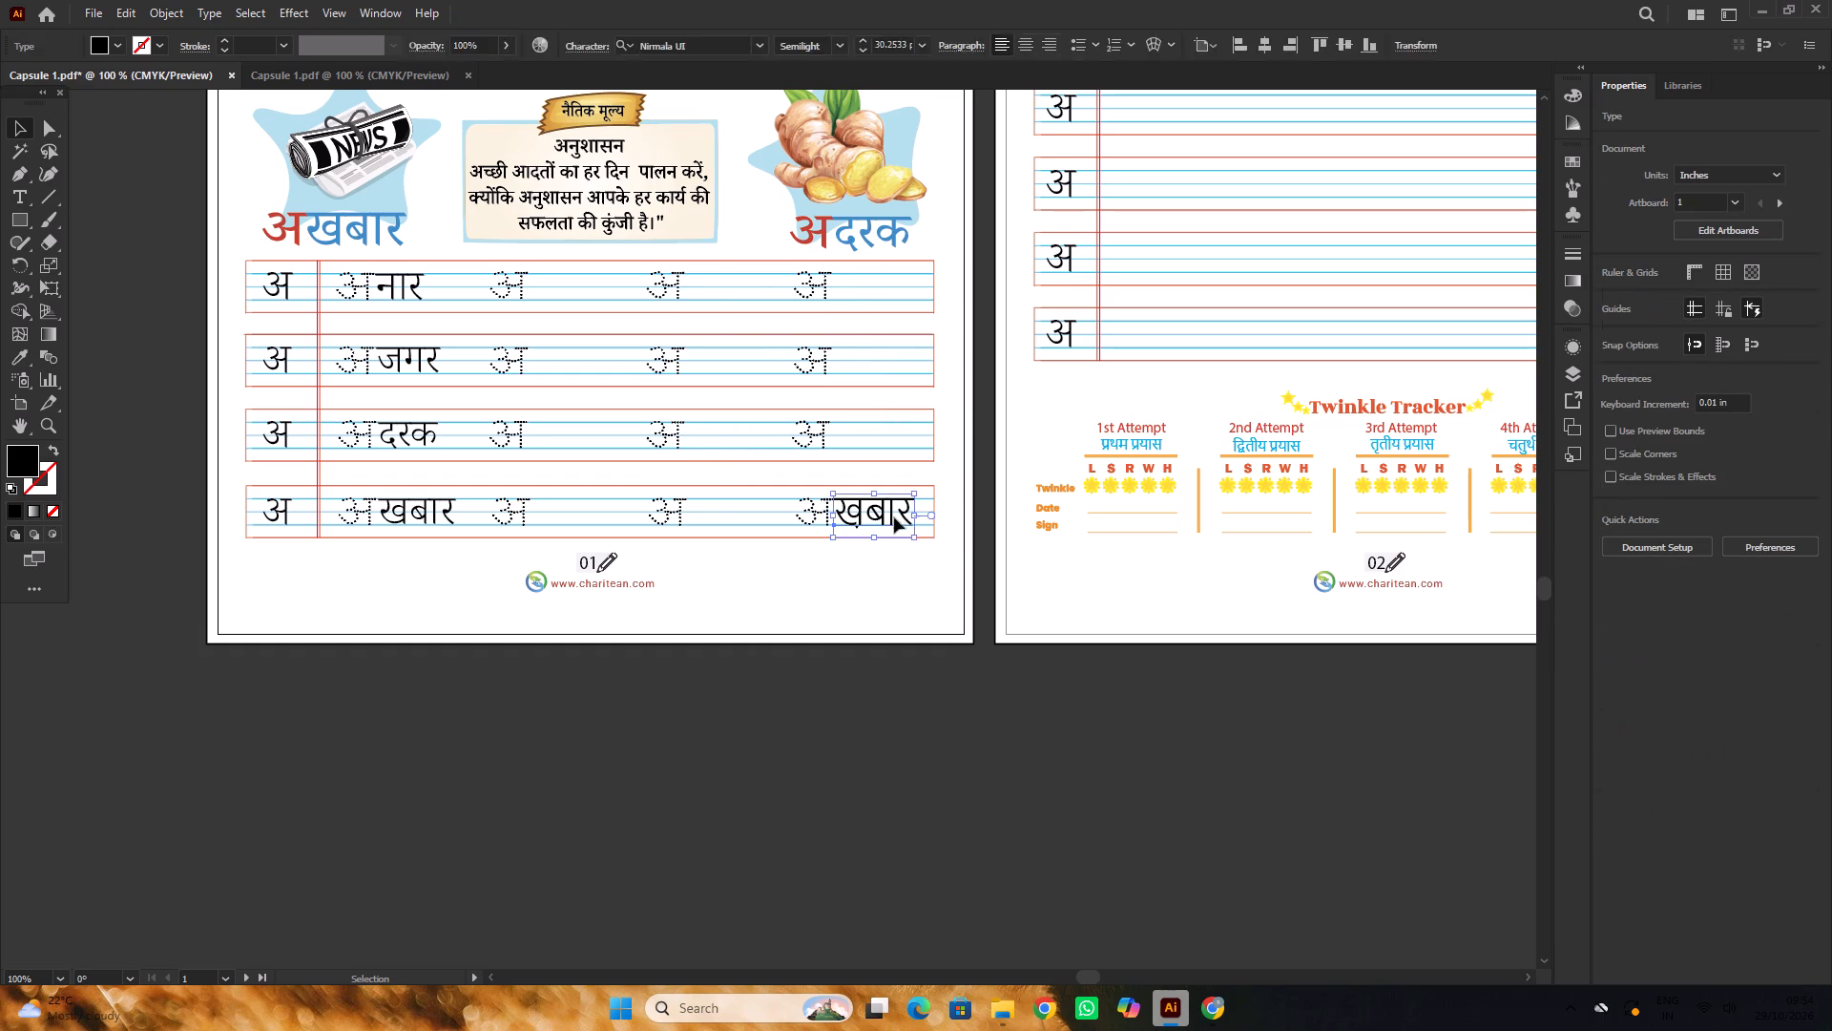
{"action": "left_click", "coordinate": [859, 525]}
{"action": "key", "text": "Delete"}
{"action": "left_click", "coordinate": [929, 684]}
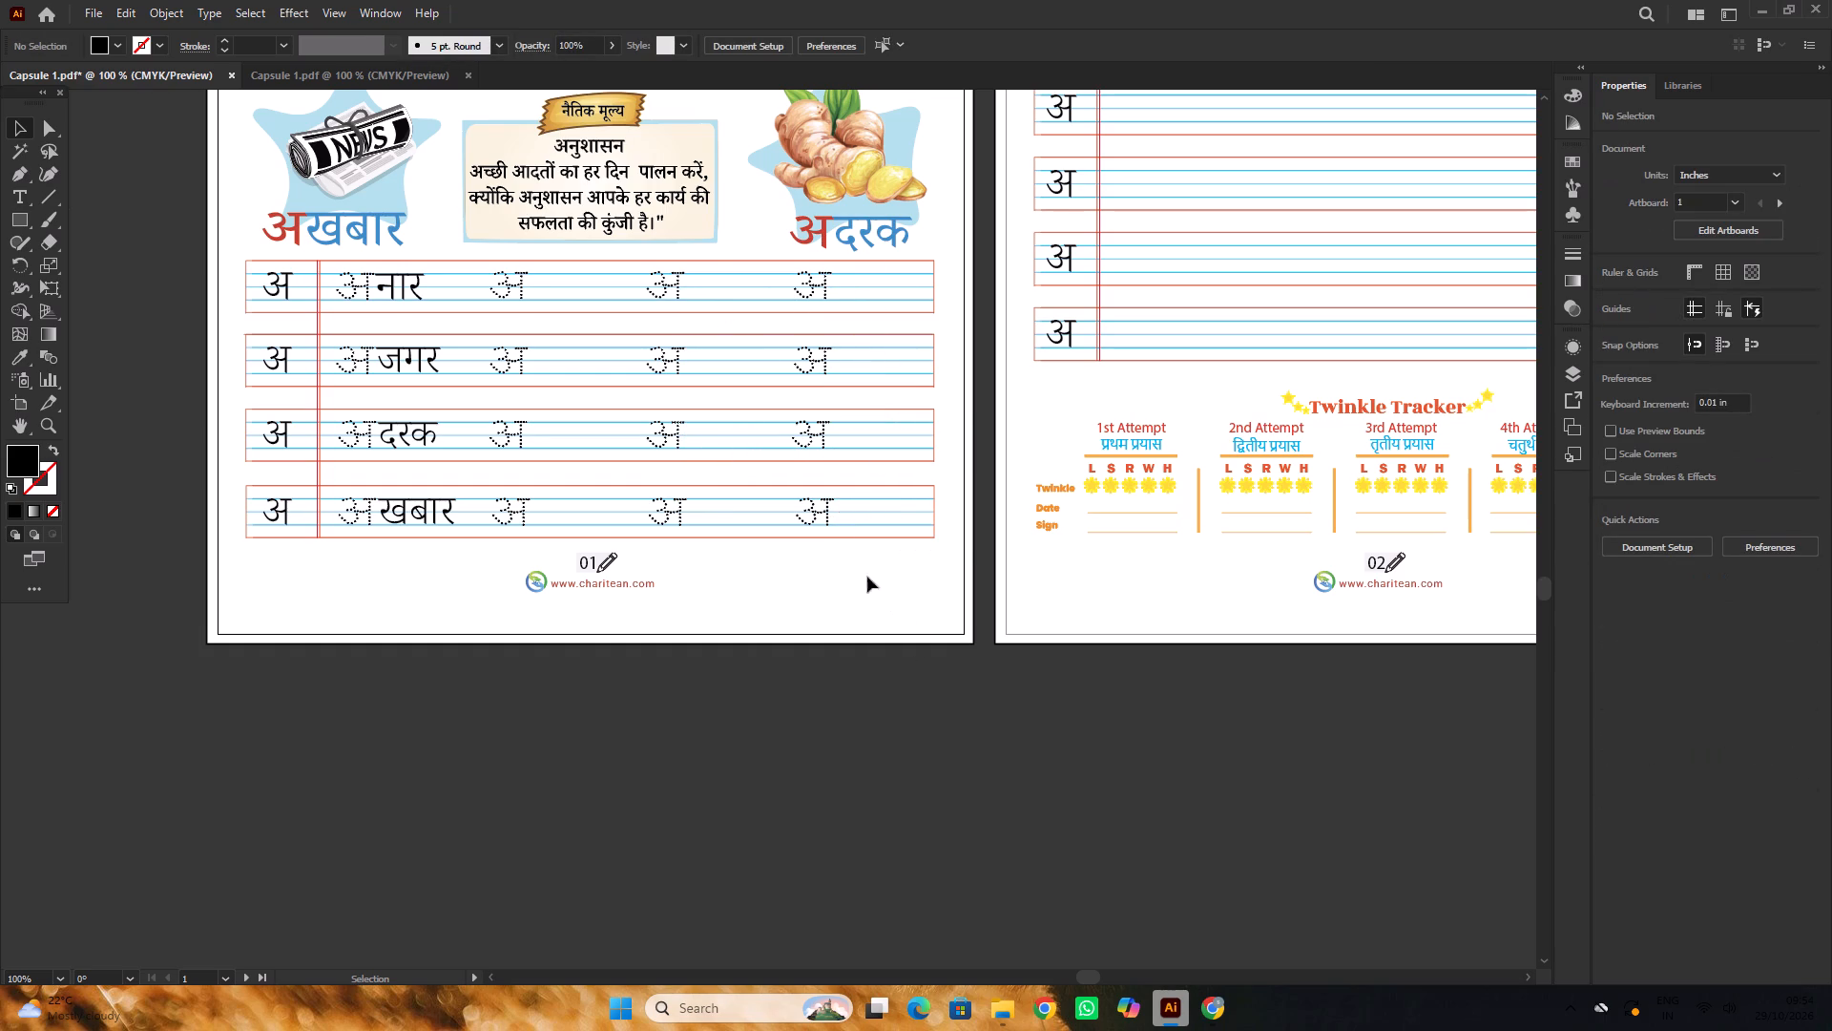
Duplicate the first-column words नार, जगर, दरक and खबार about 1.81 in right, beside the second column's dotted अ letters.
{"action": "scroll", "coordinate": [378, 308], "scroll_direction": "up", "scroll_amount": 1, "text": "alt"}
{"action": "scroll", "coordinate": [667, 329], "scroll_direction": "down", "scroll_amount": 2, "text": "alt"}
{"action": "scroll", "coordinate": [533, 304], "scroll_direction": "up", "scroll_amount": 3, "text": "alt"}
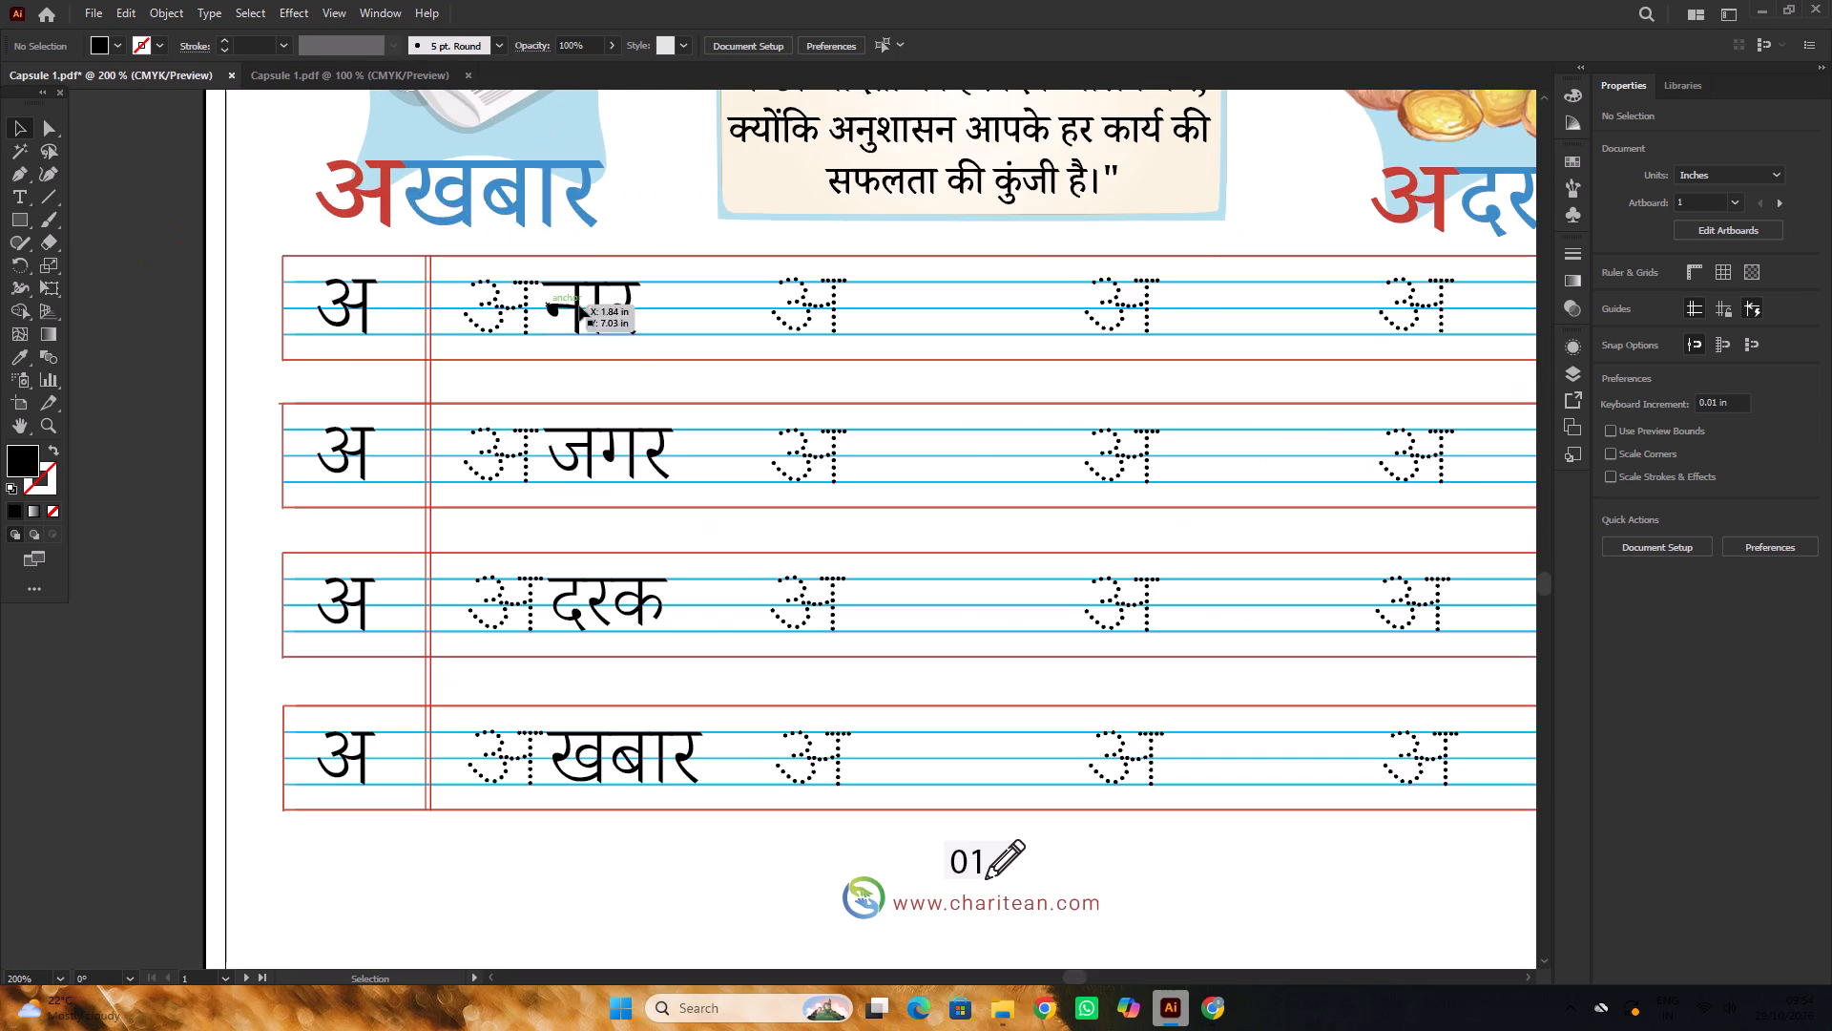
{"action": "left_click", "coordinate": [591, 301]}
{"action": "scroll", "coordinate": [593, 300], "scroll_direction": "down", "scroll_amount": 2, "text": "alt"}
{"action": "left_click", "coordinate": [607, 382], "text": "shift"}
{"action": "left_click", "coordinate": [620, 448], "text": "shift"}
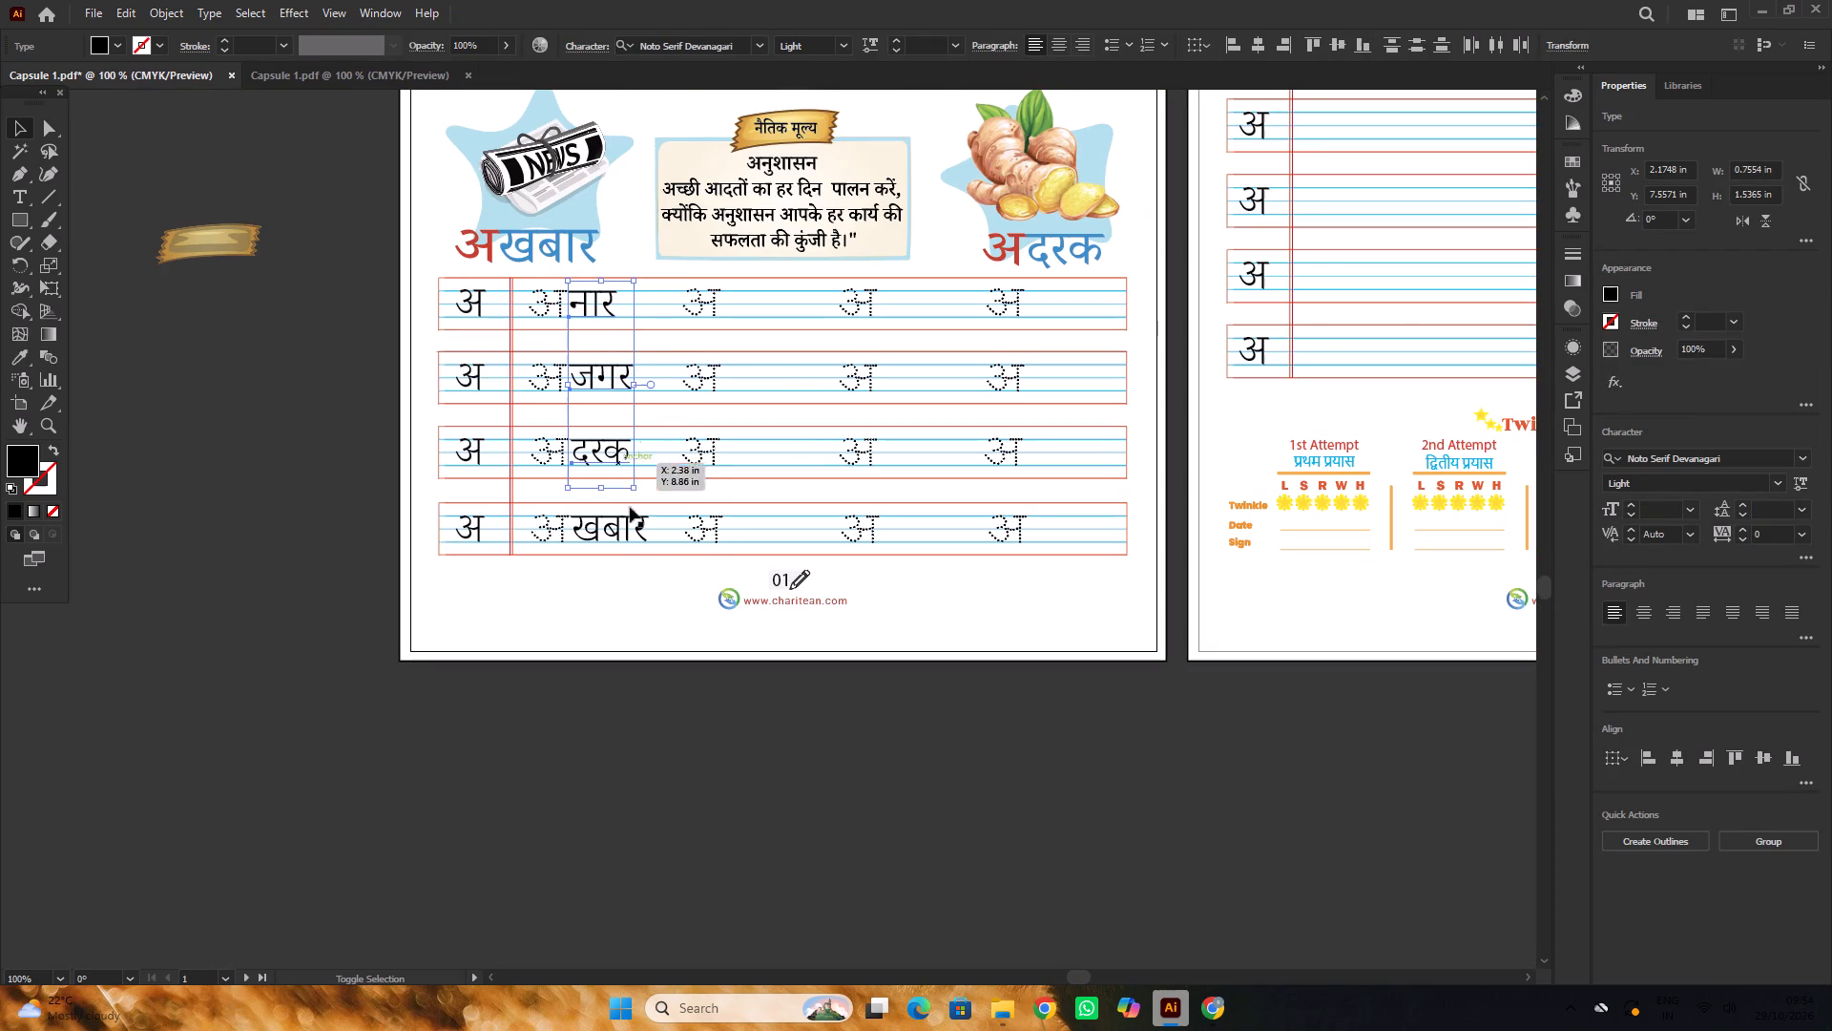
{"action": "left_click", "coordinate": [634, 527], "text": "shift"}
{"action": "key", "text": "ctrl+g"}
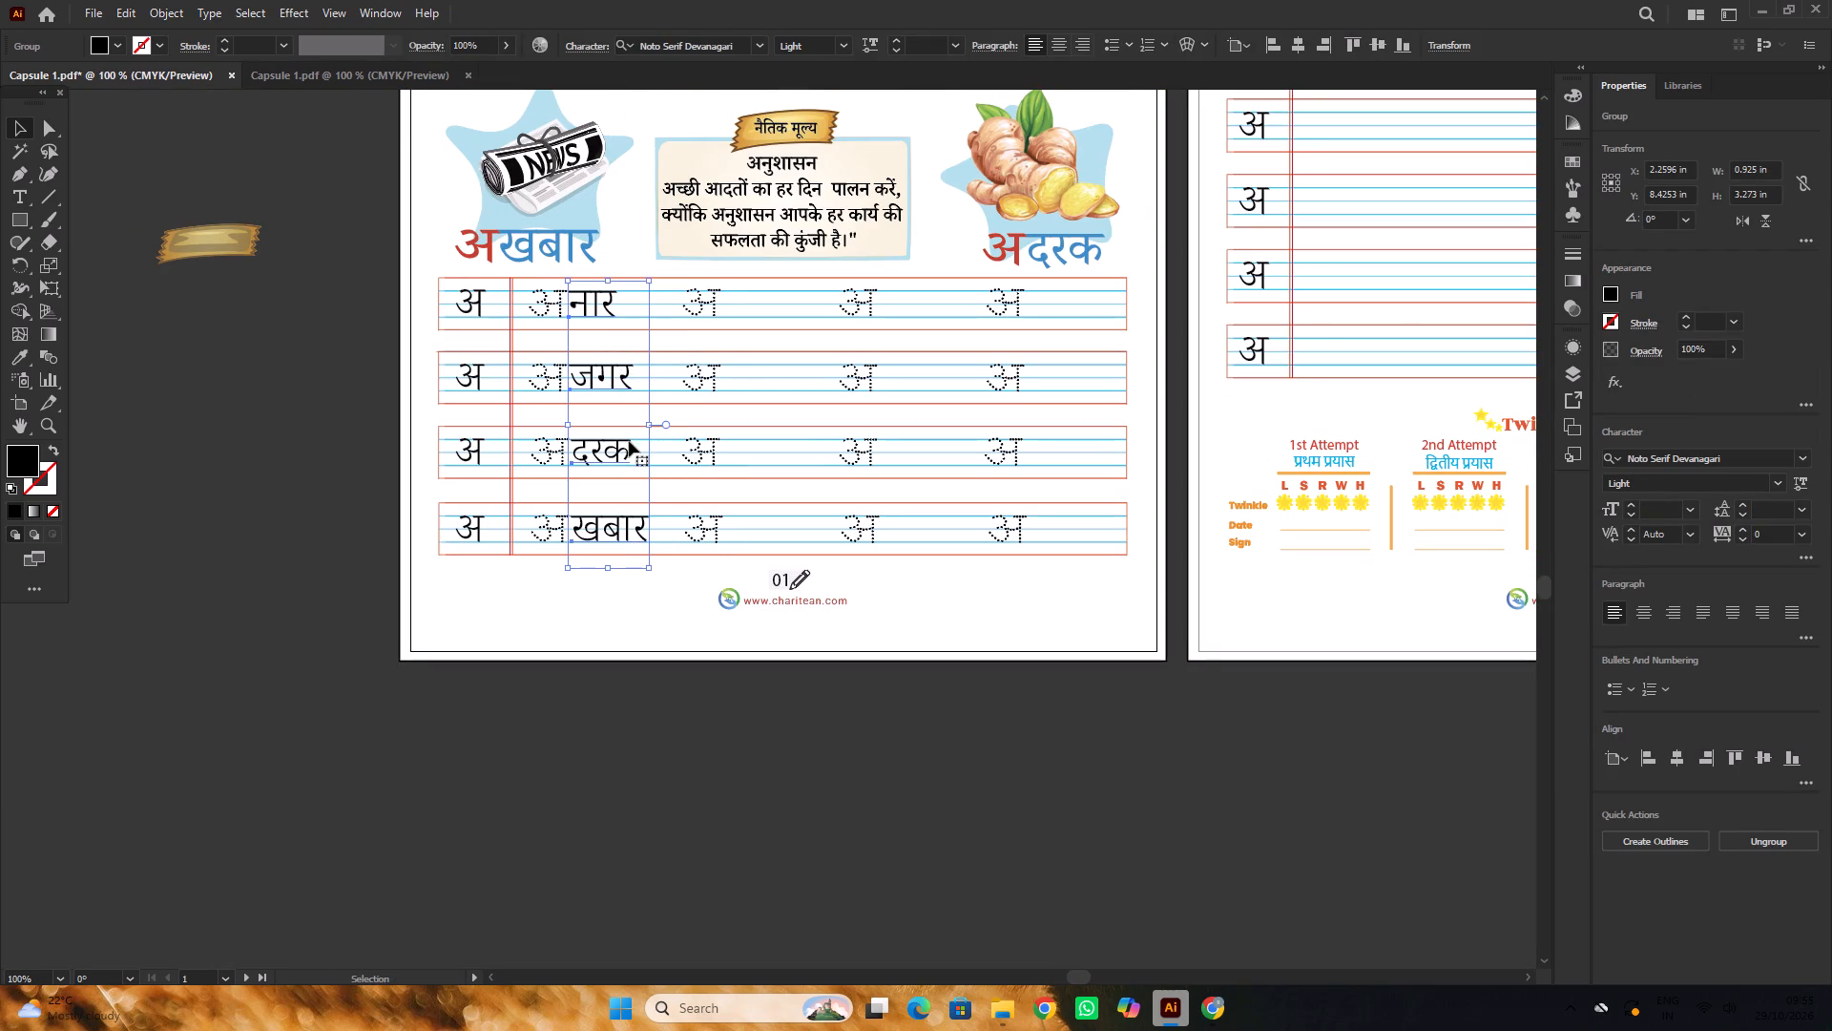
{"action": "key", "text": "ctrl+z"}
{"action": "left_click_drag", "start_coordinate": [616, 373], "coordinate": [726, 380], "text": "alt"}
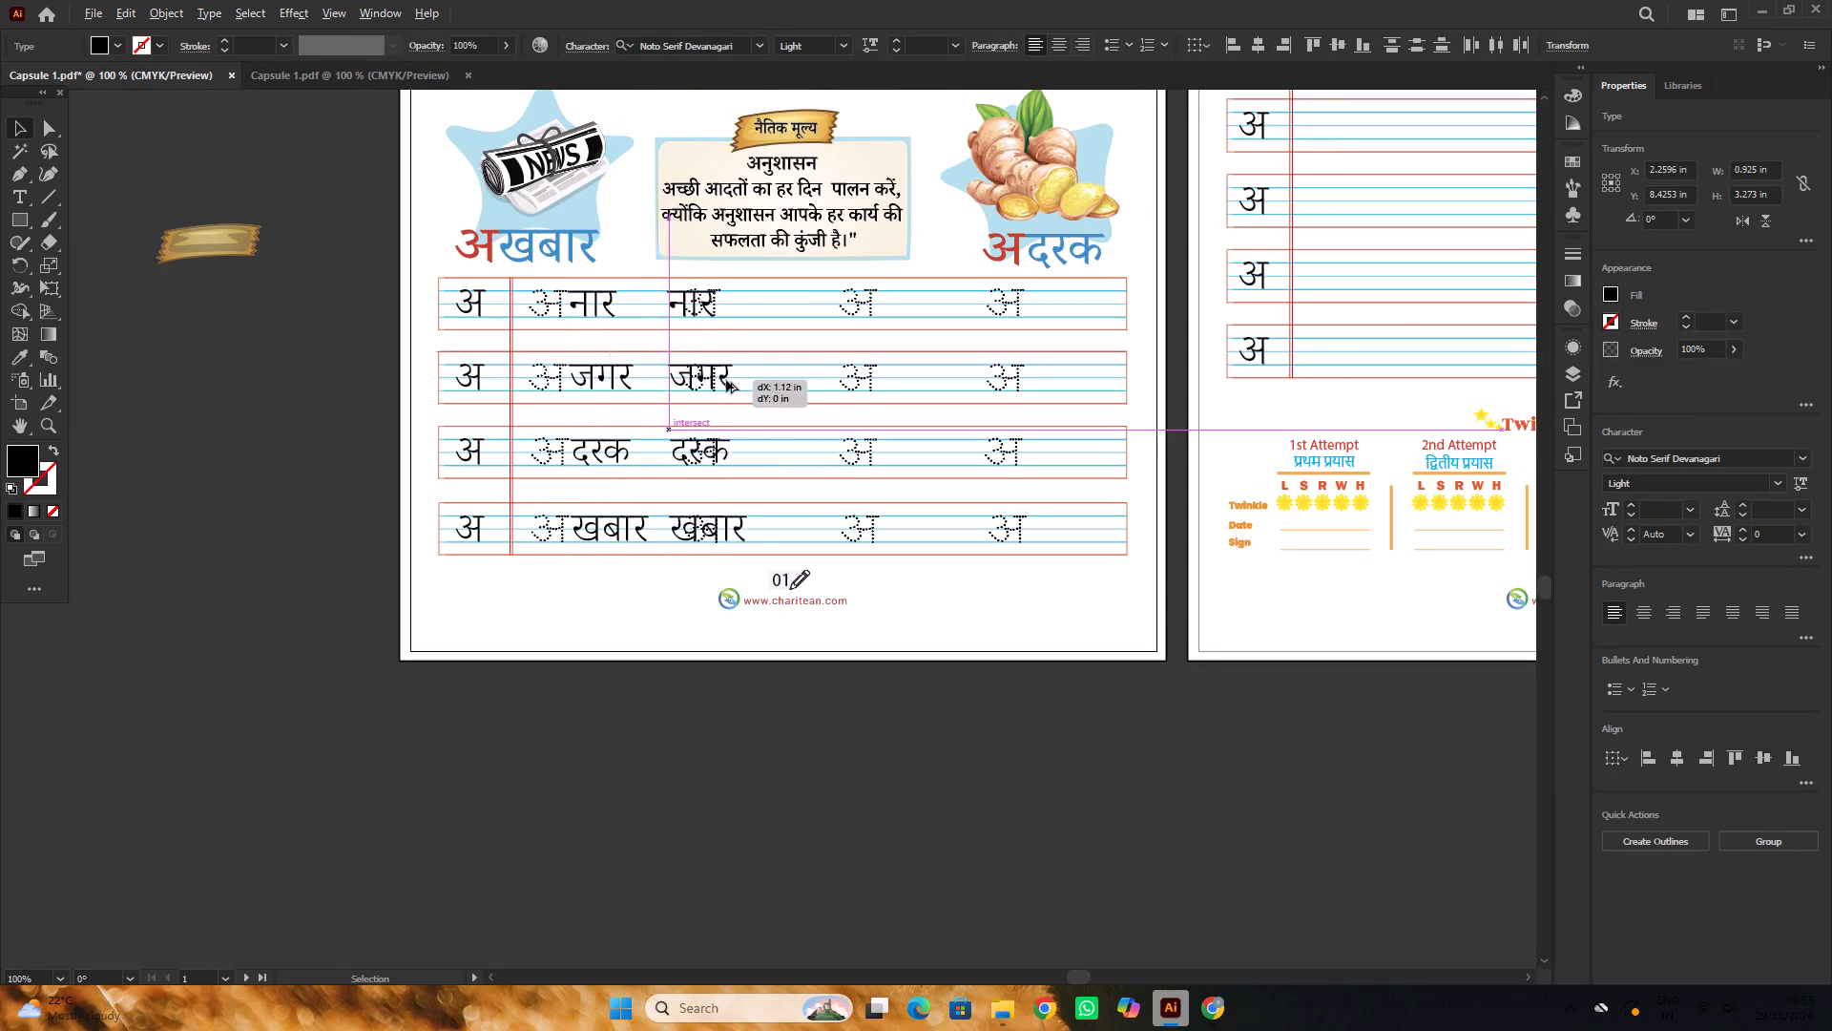
{"action": "left_click_drag", "start_coordinate": [726, 380], "coordinate": [776, 379], "text": "alt"}
{"action": "scroll", "coordinate": [765, 327], "scroll_direction": "up", "scroll_amount": 3}
{"action": "scroll", "coordinate": [766, 523], "scroll_direction": "up", "scroll_amount": 2, "text": "alt"}
{"action": "scroll", "coordinate": [706, 467], "scroll_direction": "down", "scroll_amount": 3}
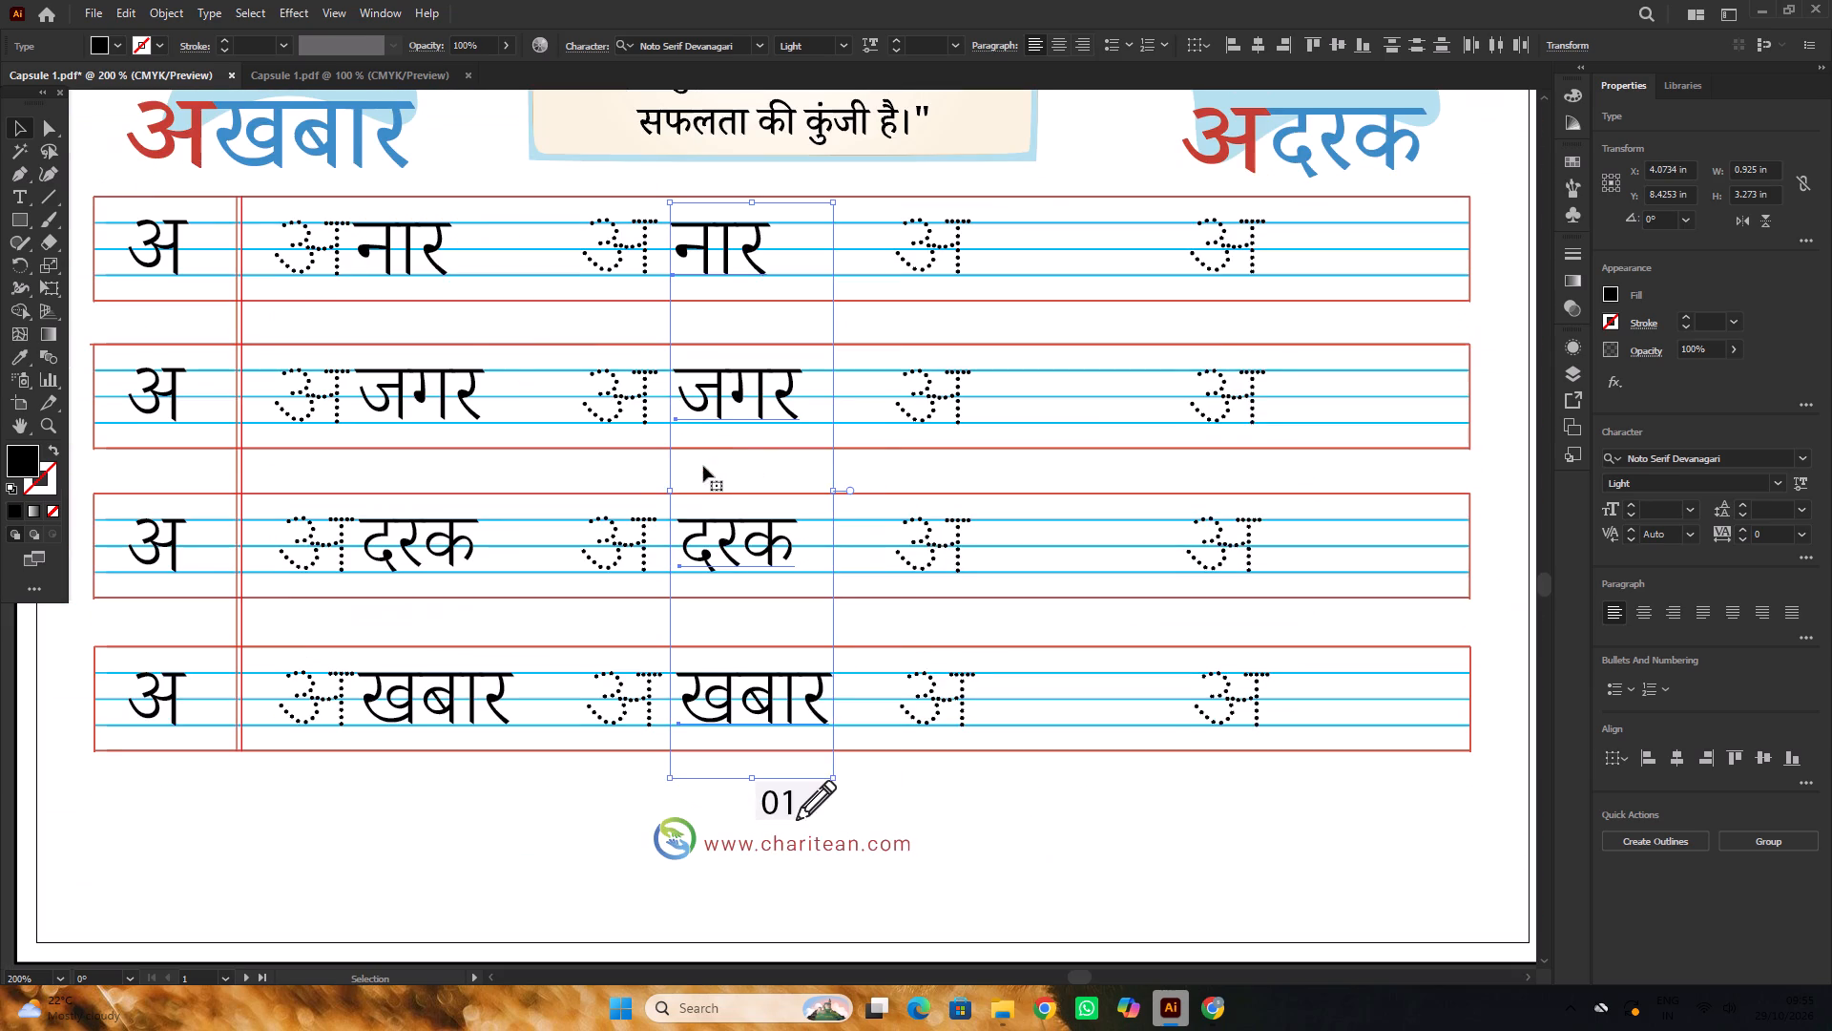
{"action": "left_click", "coordinate": [643, 470]}
Move the third row's second दरक horizontally left, closer to its dotted अ.
{"action": "scroll", "coordinate": [687, 532], "scroll_direction": "up", "scroll_amount": 2, "text": "alt"}
{"action": "left_click_drag", "start_coordinate": [719, 526], "coordinate": [696, 522]}
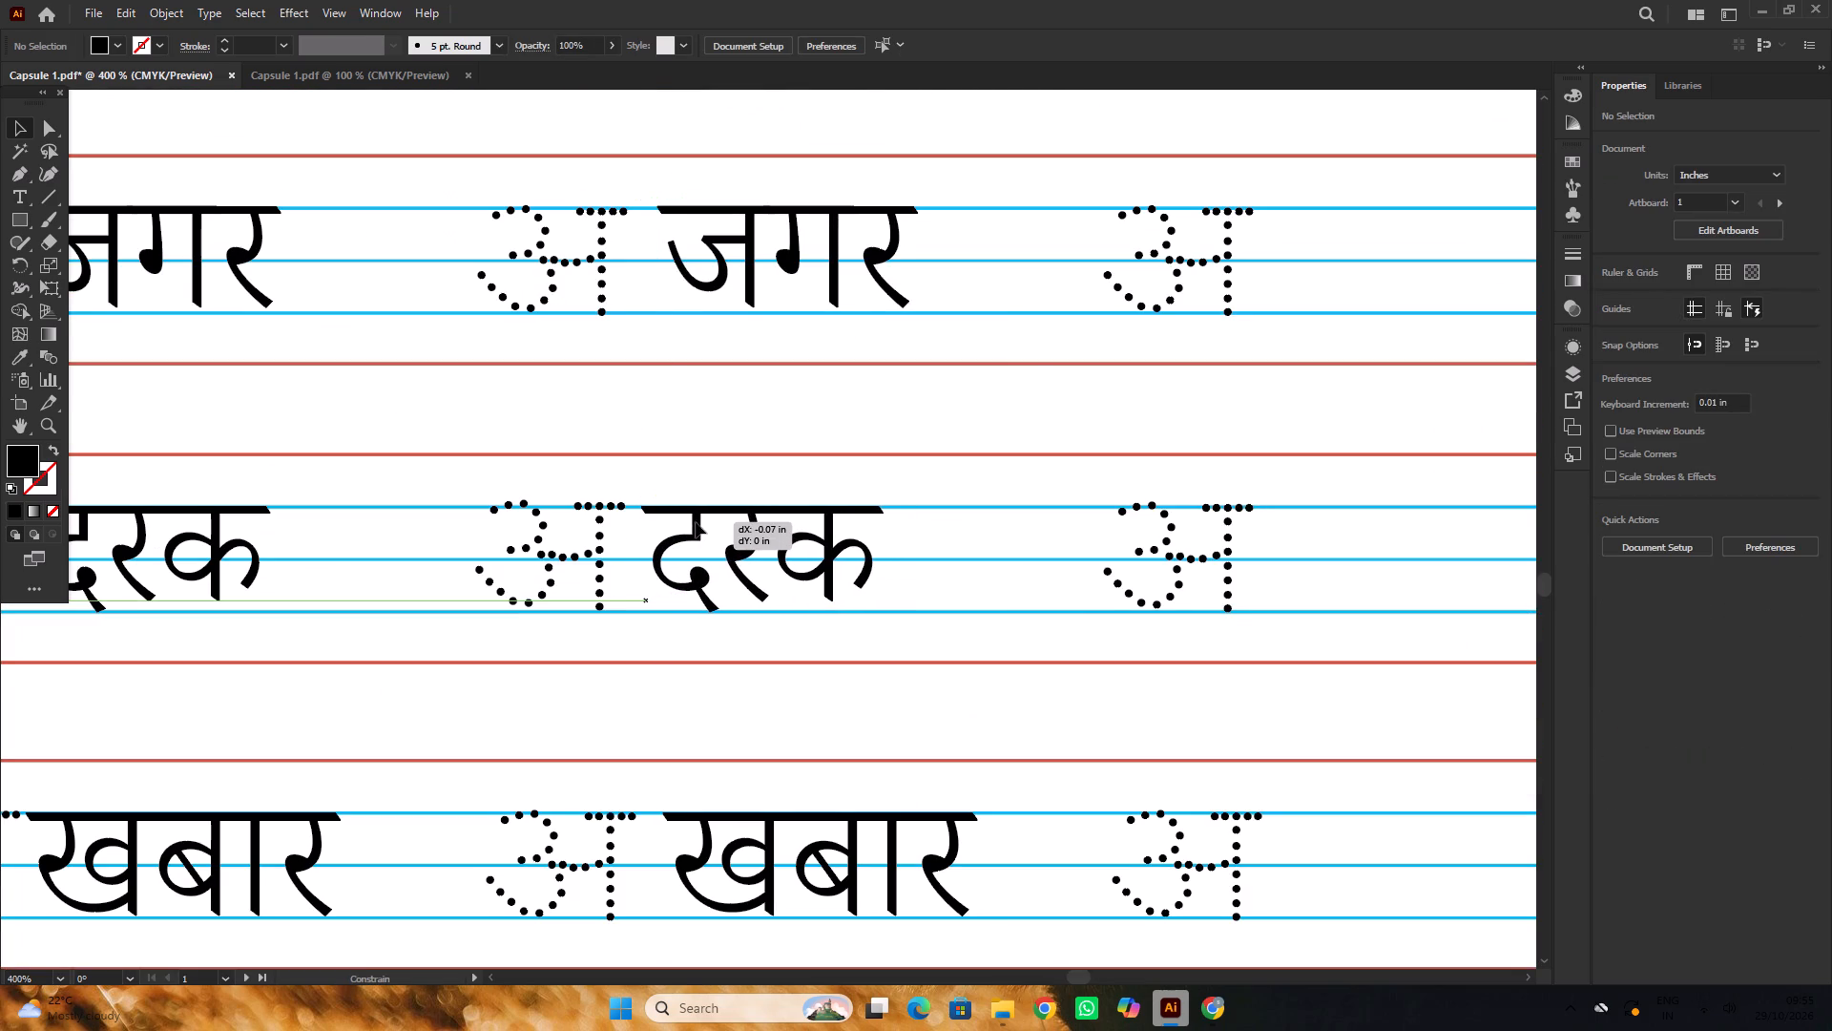
{"action": "left_click_drag", "start_coordinate": [696, 522], "coordinate": [691, 522]}
Move the fourth row's second खबार left, closer to its dotted अ.
{"action": "scroll", "coordinate": [689, 517], "scroll_direction": "down", "scroll_amount": 4, "text": "alt"}
{"action": "scroll", "coordinate": [708, 700], "scroll_direction": "up", "scroll_amount": 2, "text": "alt"}
{"action": "left_click", "coordinate": [718, 620]}
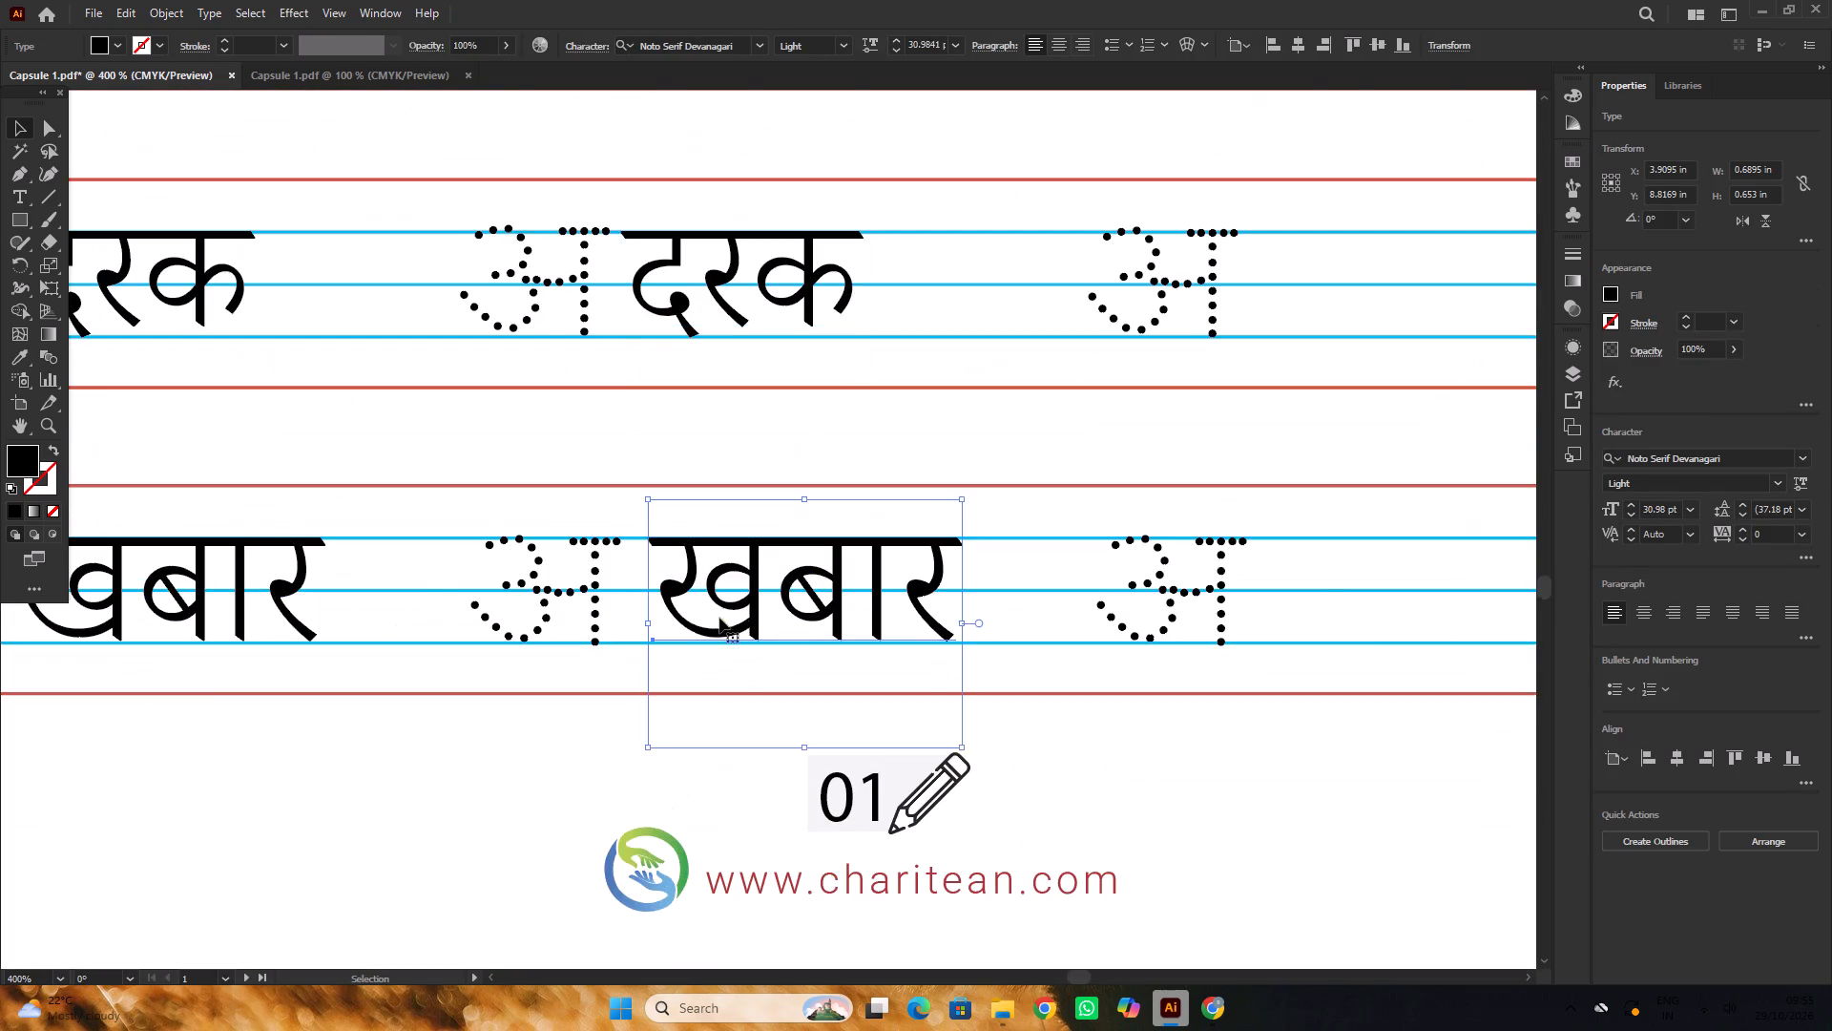
{"action": "scroll", "coordinate": [720, 611], "scroll_direction": "up", "scroll_amount": 2, "text": "alt"}
{"action": "left_click_drag", "start_coordinate": [730, 593], "coordinate": [694, 590]}
Stretch the fourth row's second dotted अ slightly upward to a height of about 0.32 in.
{"action": "scroll", "coordinate": [692, 577], "scroll_direction": "down", "scroll_amount": 2, "text": "alt"}
{"action": "scroll", "coordinate": [598, 545], "scroll_direction": "up", "scroll_amount": 2, "text": "alt"}
{"action": "left_click", "coordinate": [567, 533]}
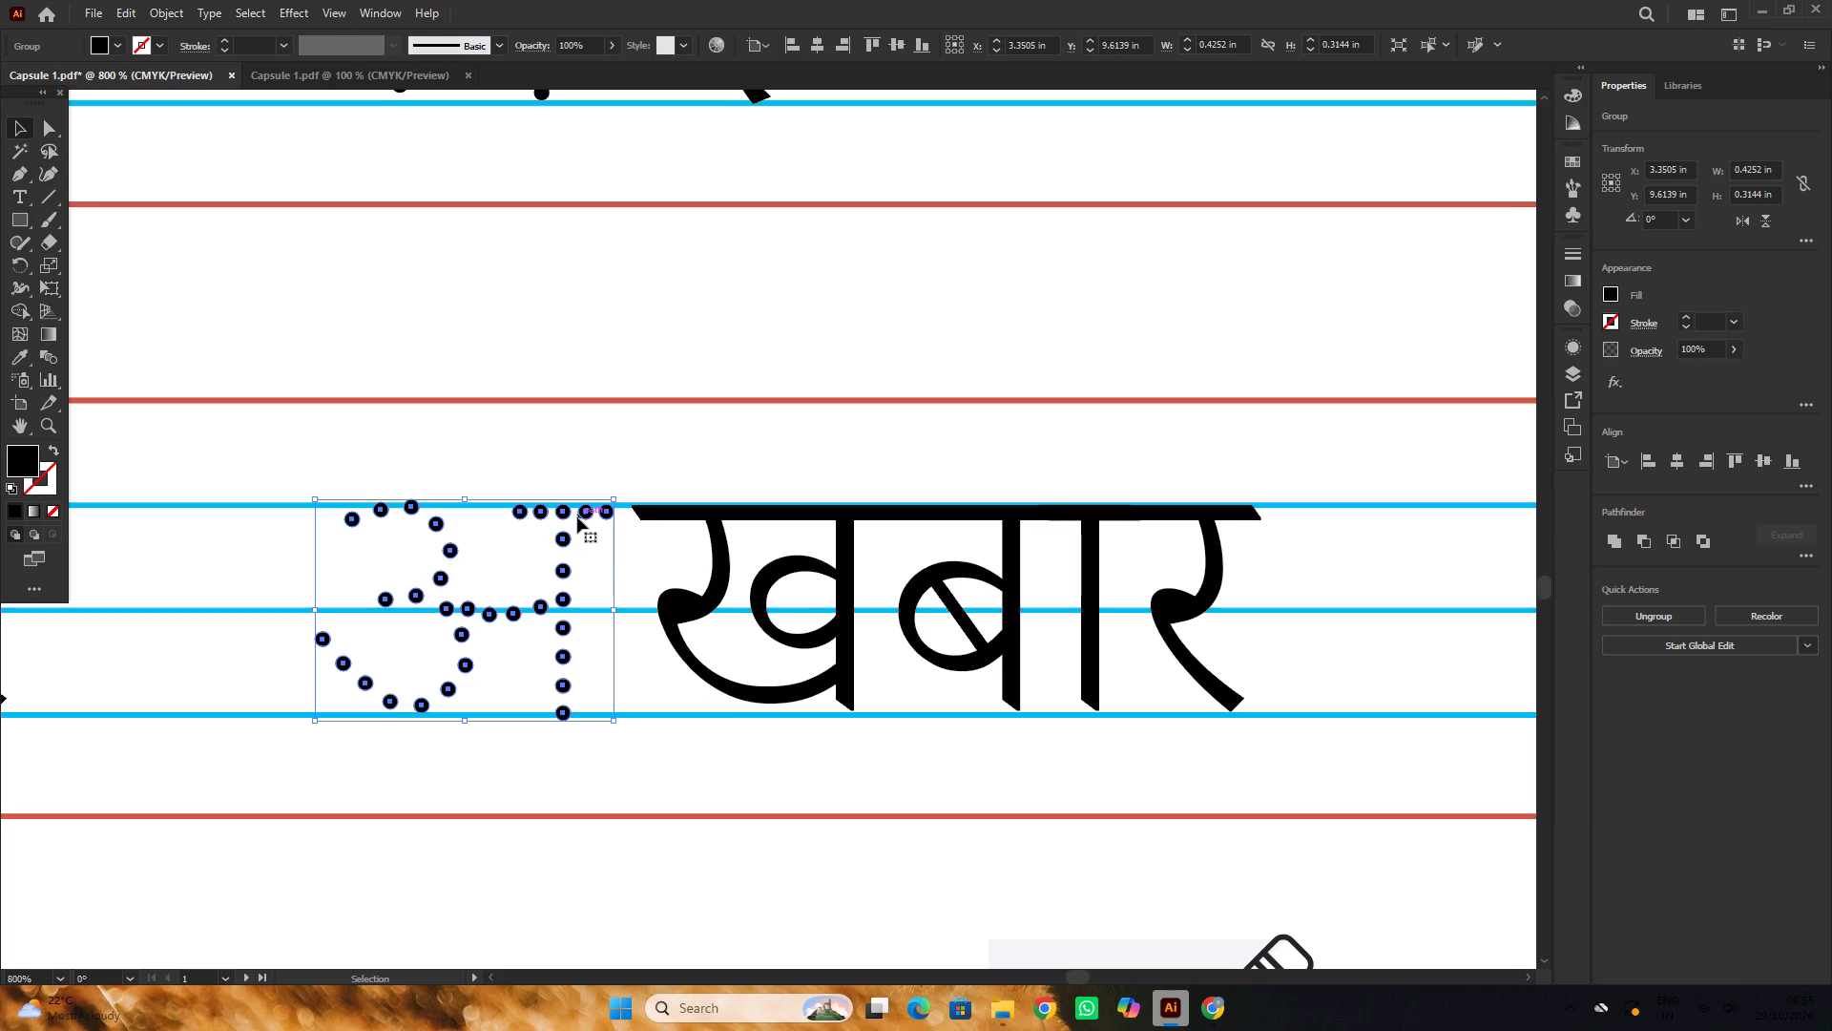
{"action": "scroll", "coordinate": [509, 529], "scroll_direction": "up", "scroll_amount": 1}
{"action": "scroll", "coordinate": [509, 528], "scroll_direction": "up", "scroll_amount": 1, "text": "alt"}
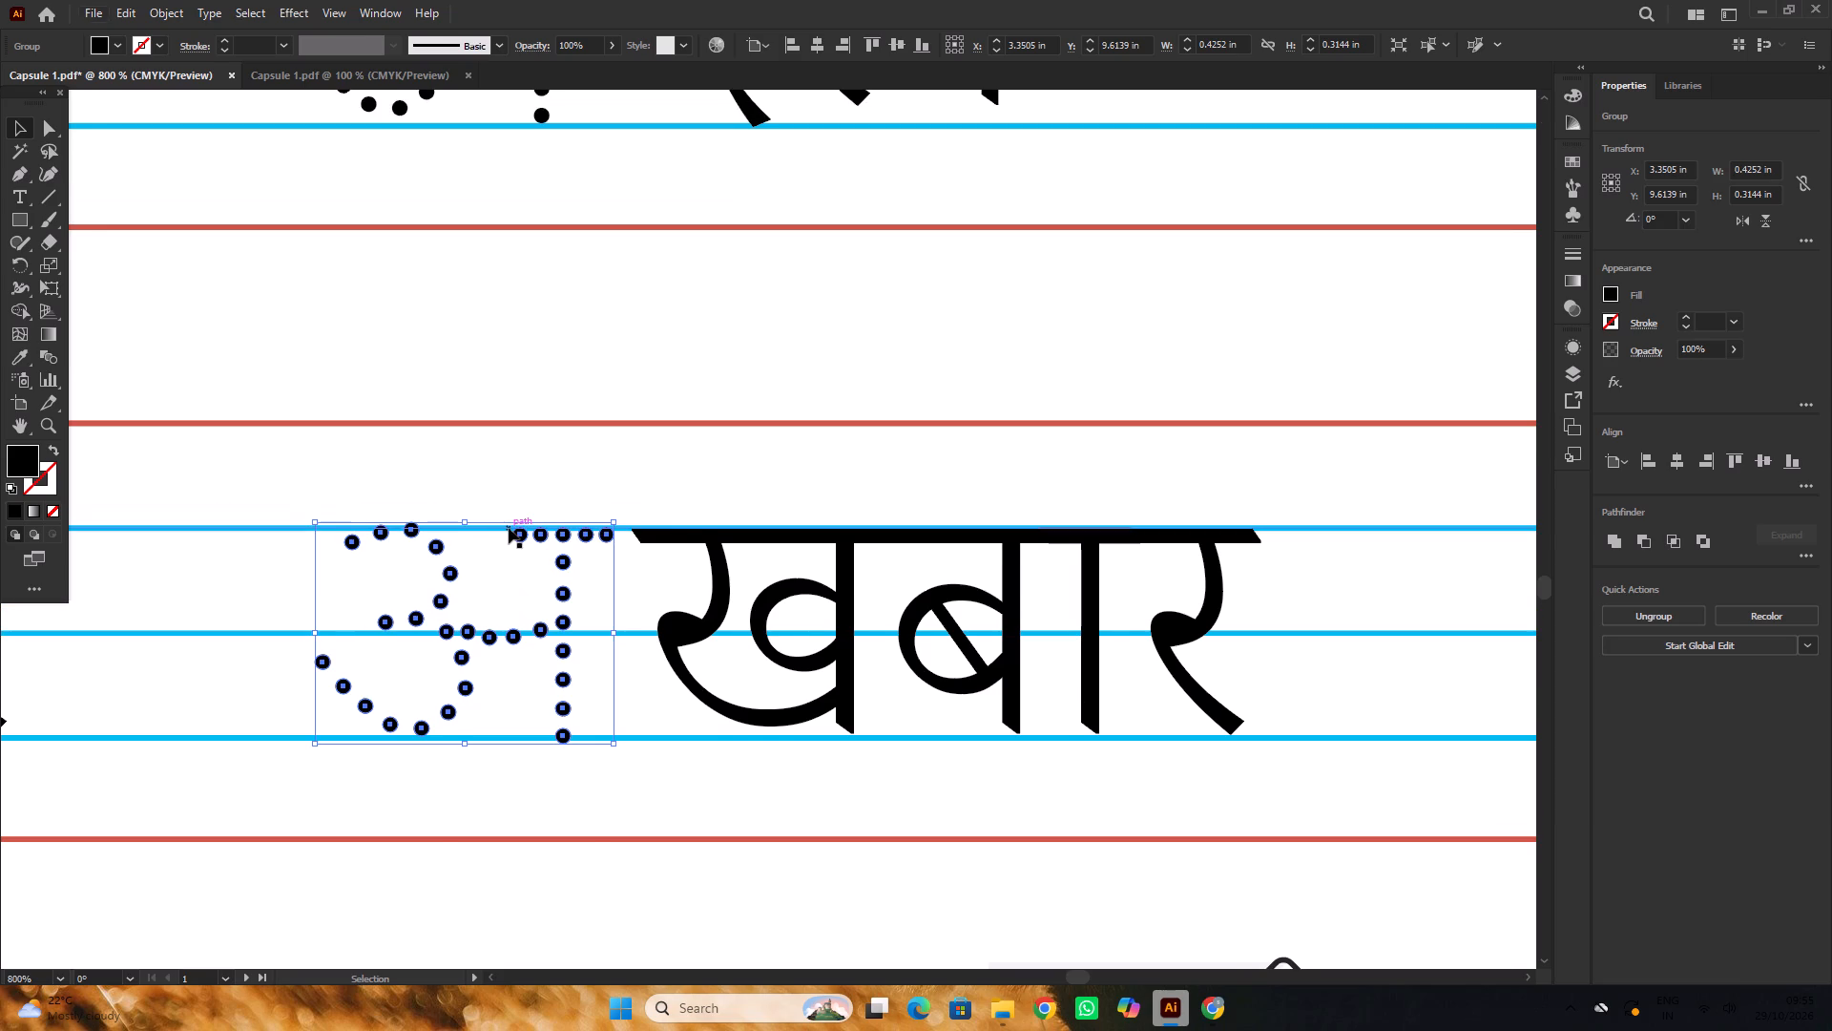
{"action": "left_click_drag", "start_coordinate": [447, 510], "coordinate": [447, 500]}
{"action": "scroll", "coordinate": [447, 500], "scroll_direction": "down", "scroll_amount": 3, "text": "alt"}
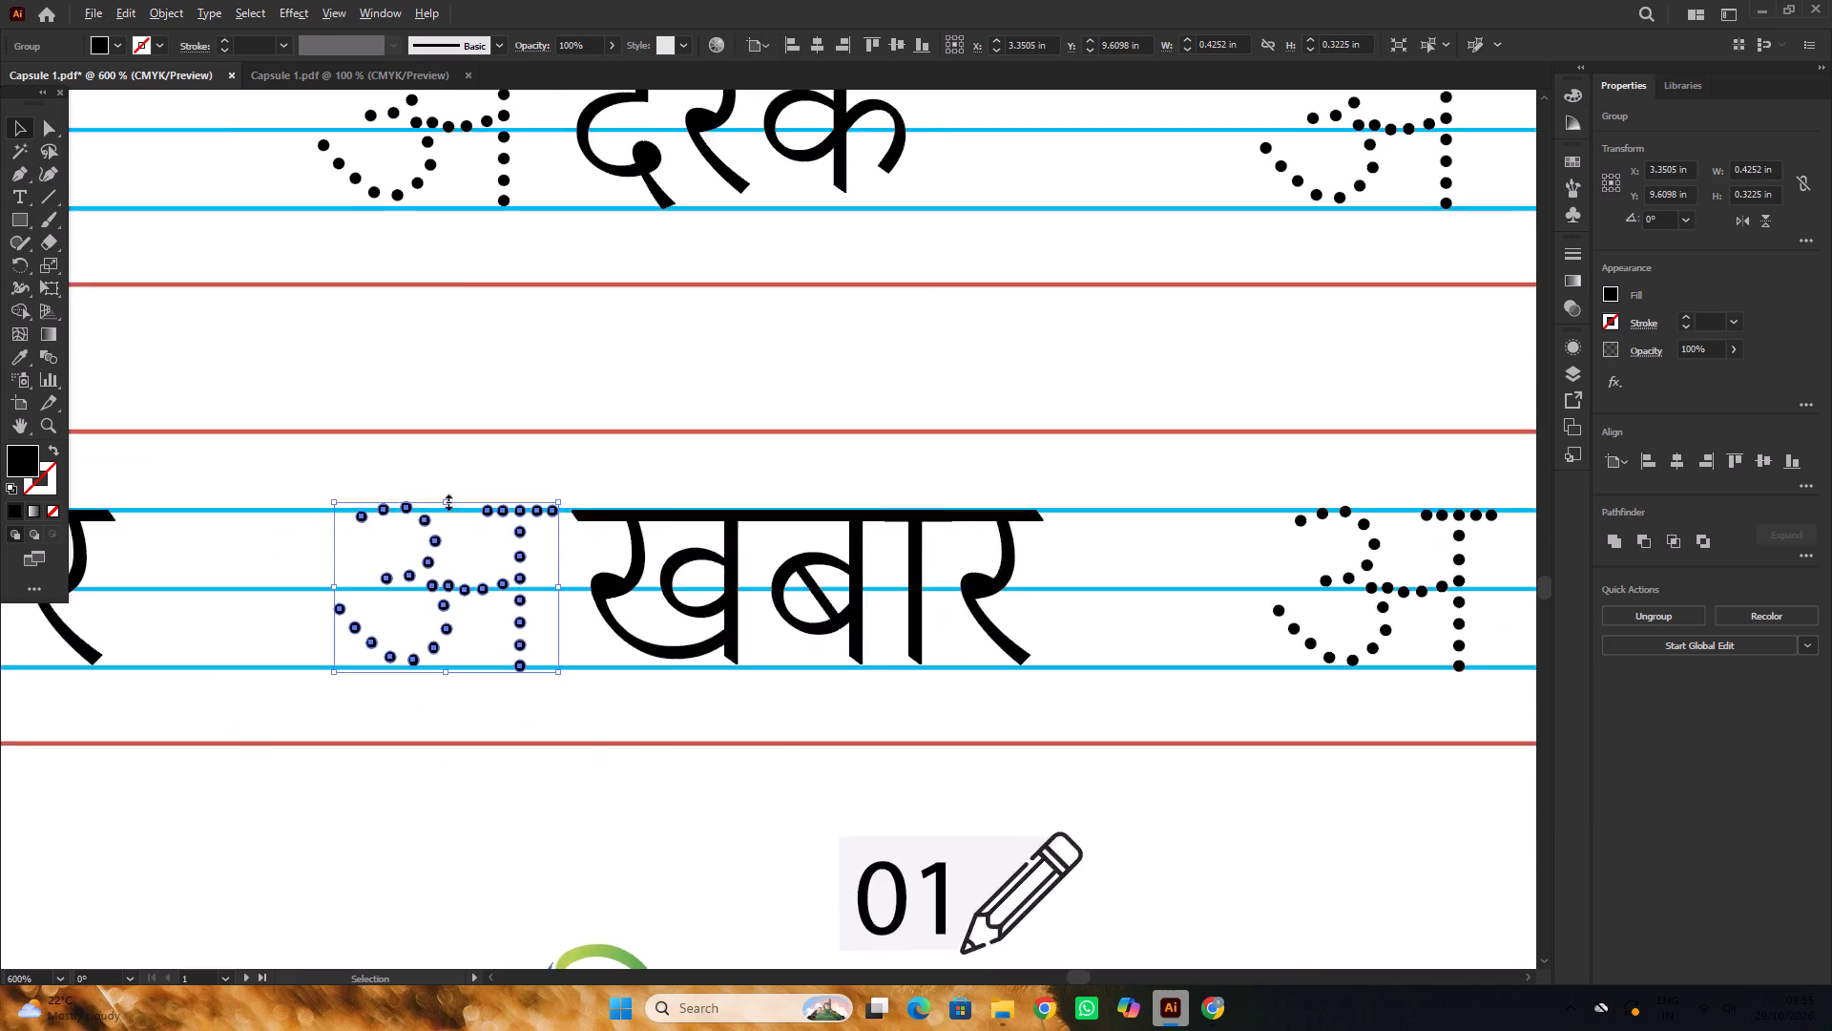
{"action": "scroll", "coordinate": [447, 500], "scroll_direction": "down", "scroll_amount": 5, "text": "alt"}
{"action": "left_click", "coordinate": [555, 734]}
Move the second row's second जगर left, closer to its dotted अ.
{"action": "scroll", "coordinate": [406, 458], "scroll_direction": "up", "scroll_amount": 3, "text": "alt"}
{"action": "scroll", "coordinate": [468, 452], "scroll_direction": "up", "scroll_amount": 3}
{"action": "scroll", "coordinate": [607, 408], "scroll_direction": "up", "scroll_amount": 1}
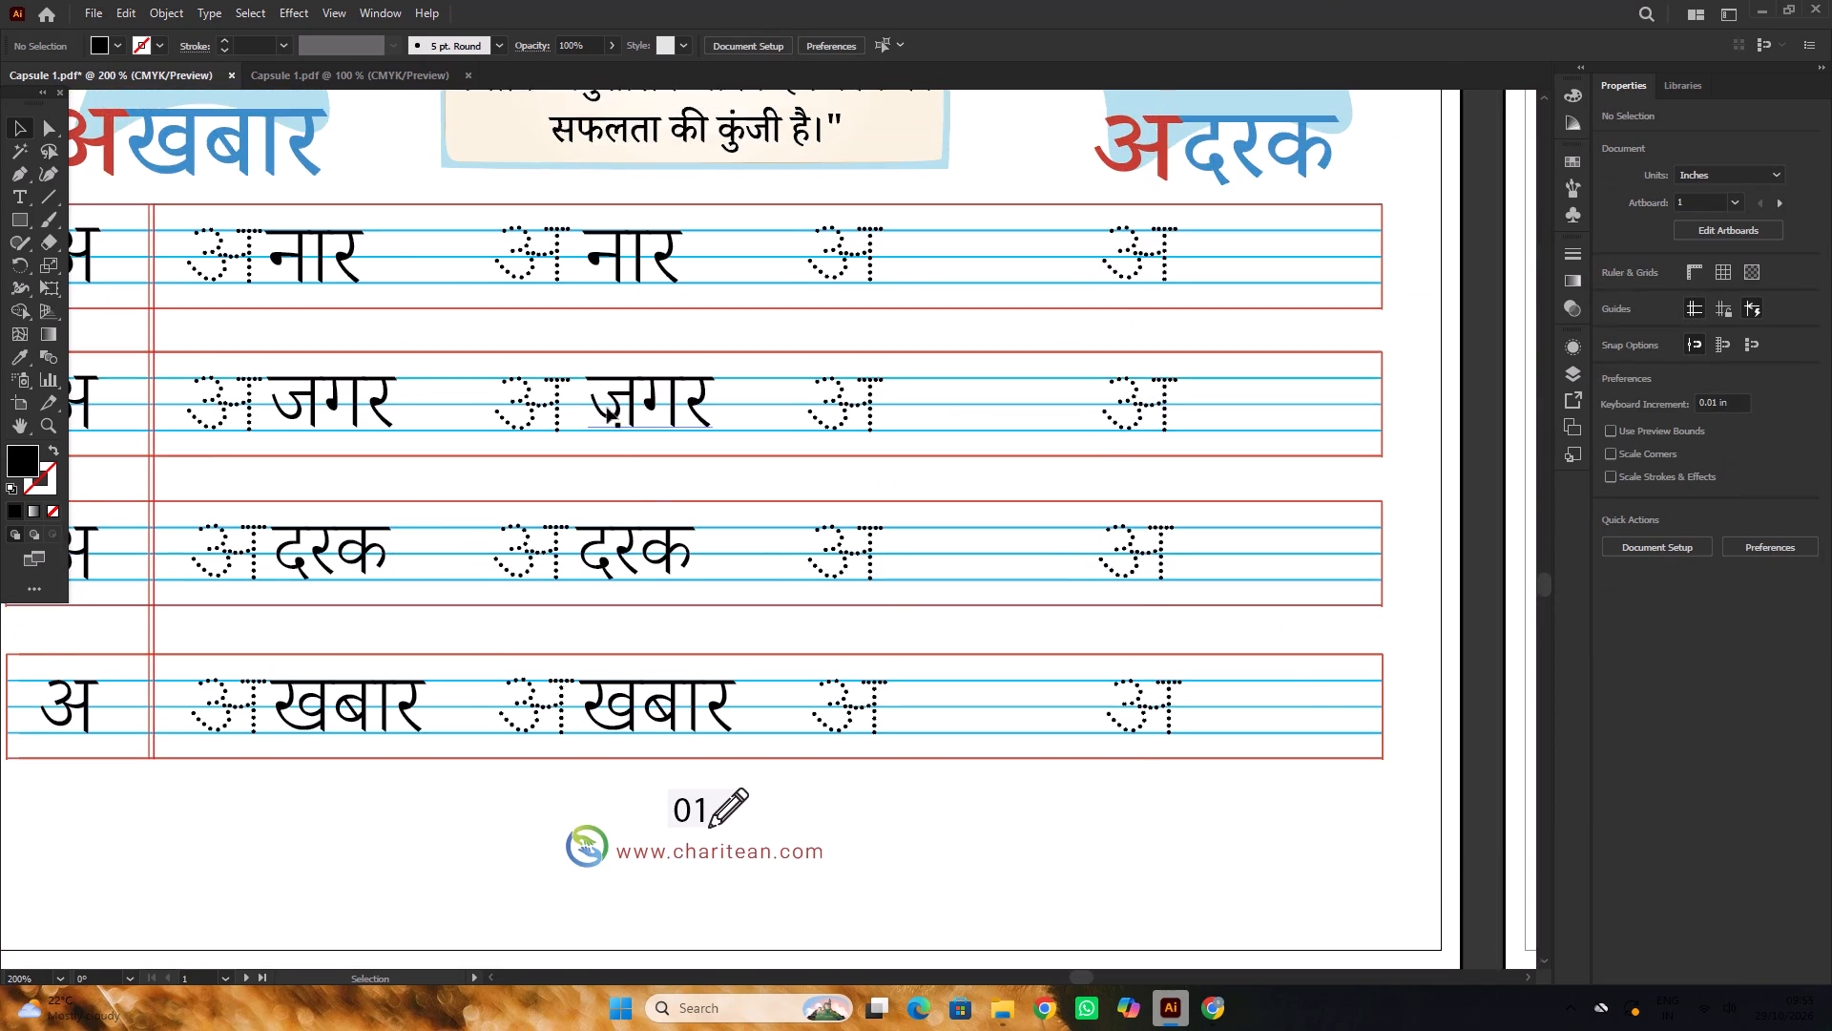
{"action": "scroll", "coordinate": [607, 408], "scroll_direction": "up", "scroll_amount": 5}
{"action": "left_click_drag", "start_coordinate": [661, 469], "coordinate": [640, 465]}
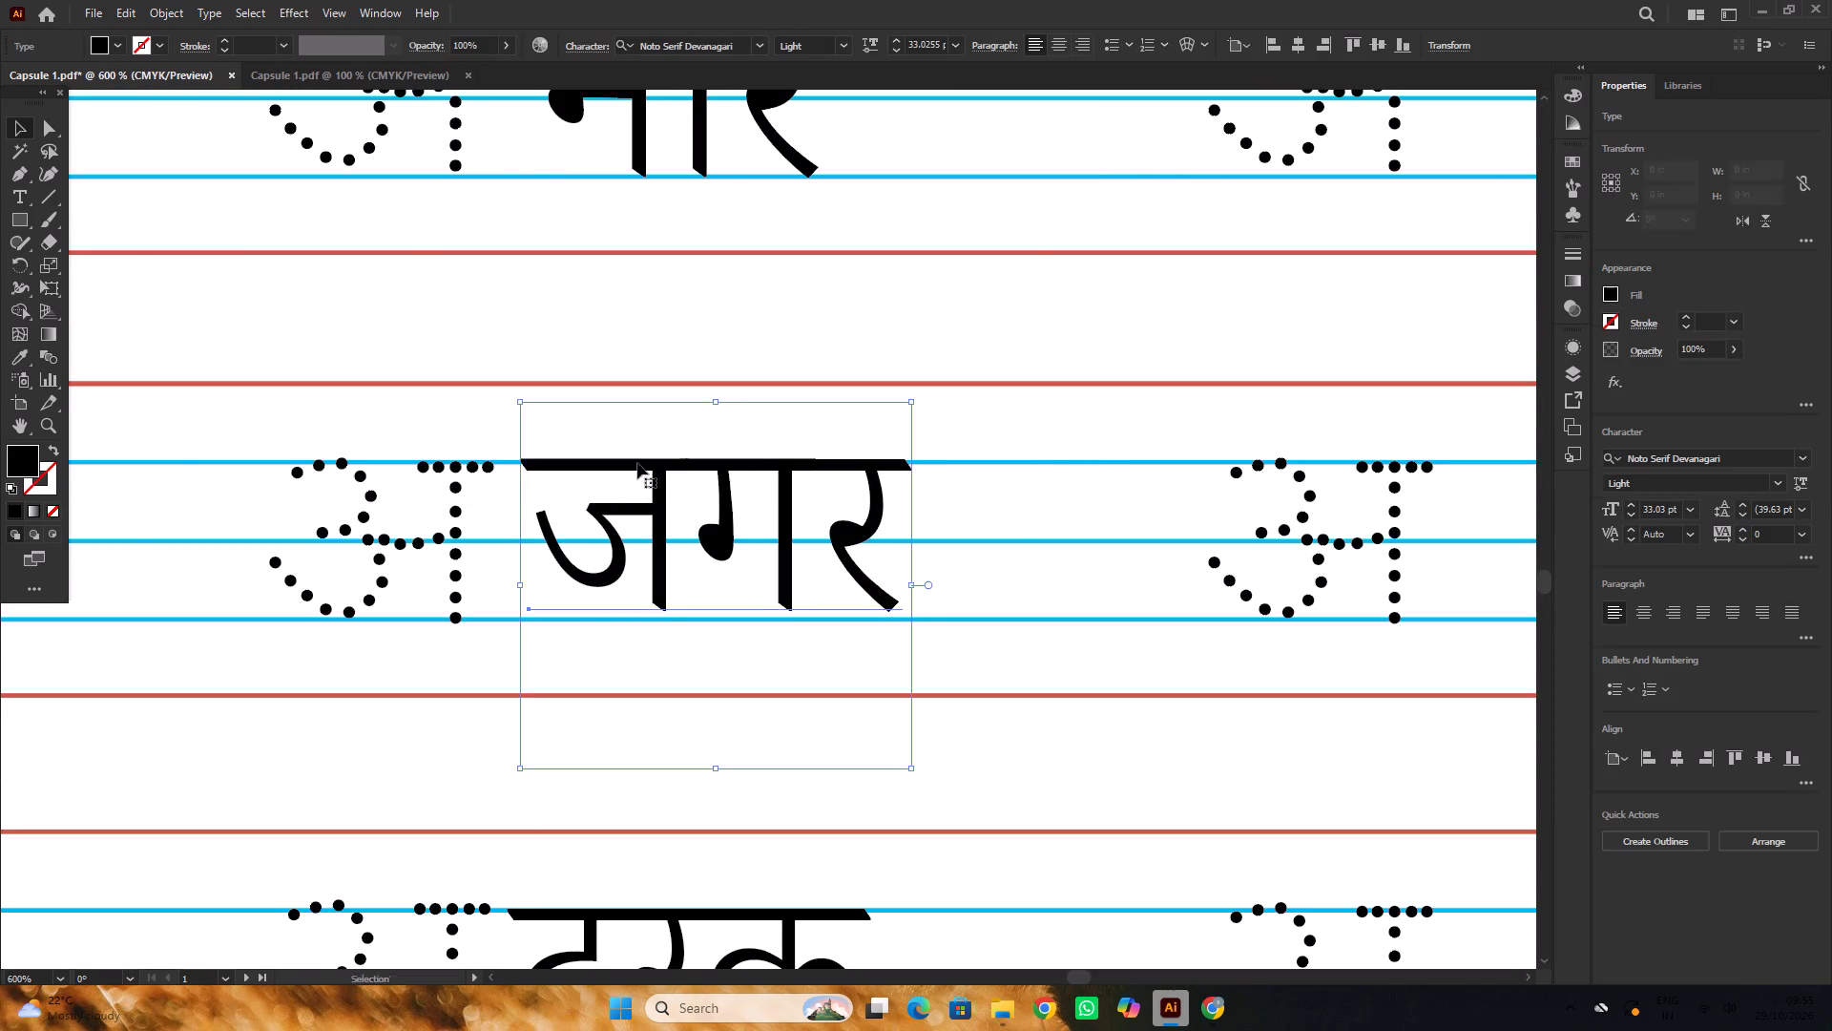
Move the second row's second dotted अ up about 0.01 in onto the upper blue line.
{"action": "scroll", "coordinate": [647, 464], "scroll_direction": "down", "scroll_amount": 2, "text": "alt"}
{"action": "scroll", "coordinate": [605, 467], "scroll_direction": "up", "scroll_amount": 3, "text": "alt"}
{"action": "left_click", "coordinate": [497, 461]}
{"action": "scroll", "coordinate": [599, 463], "scroll_direction": "down", "scroll_amount": 2, "text": "alt"}
{"action": "scroll", "coordinate": [520, 476], "scroll_direction": "up", "scroll_amount": 3, "text": "alt"}
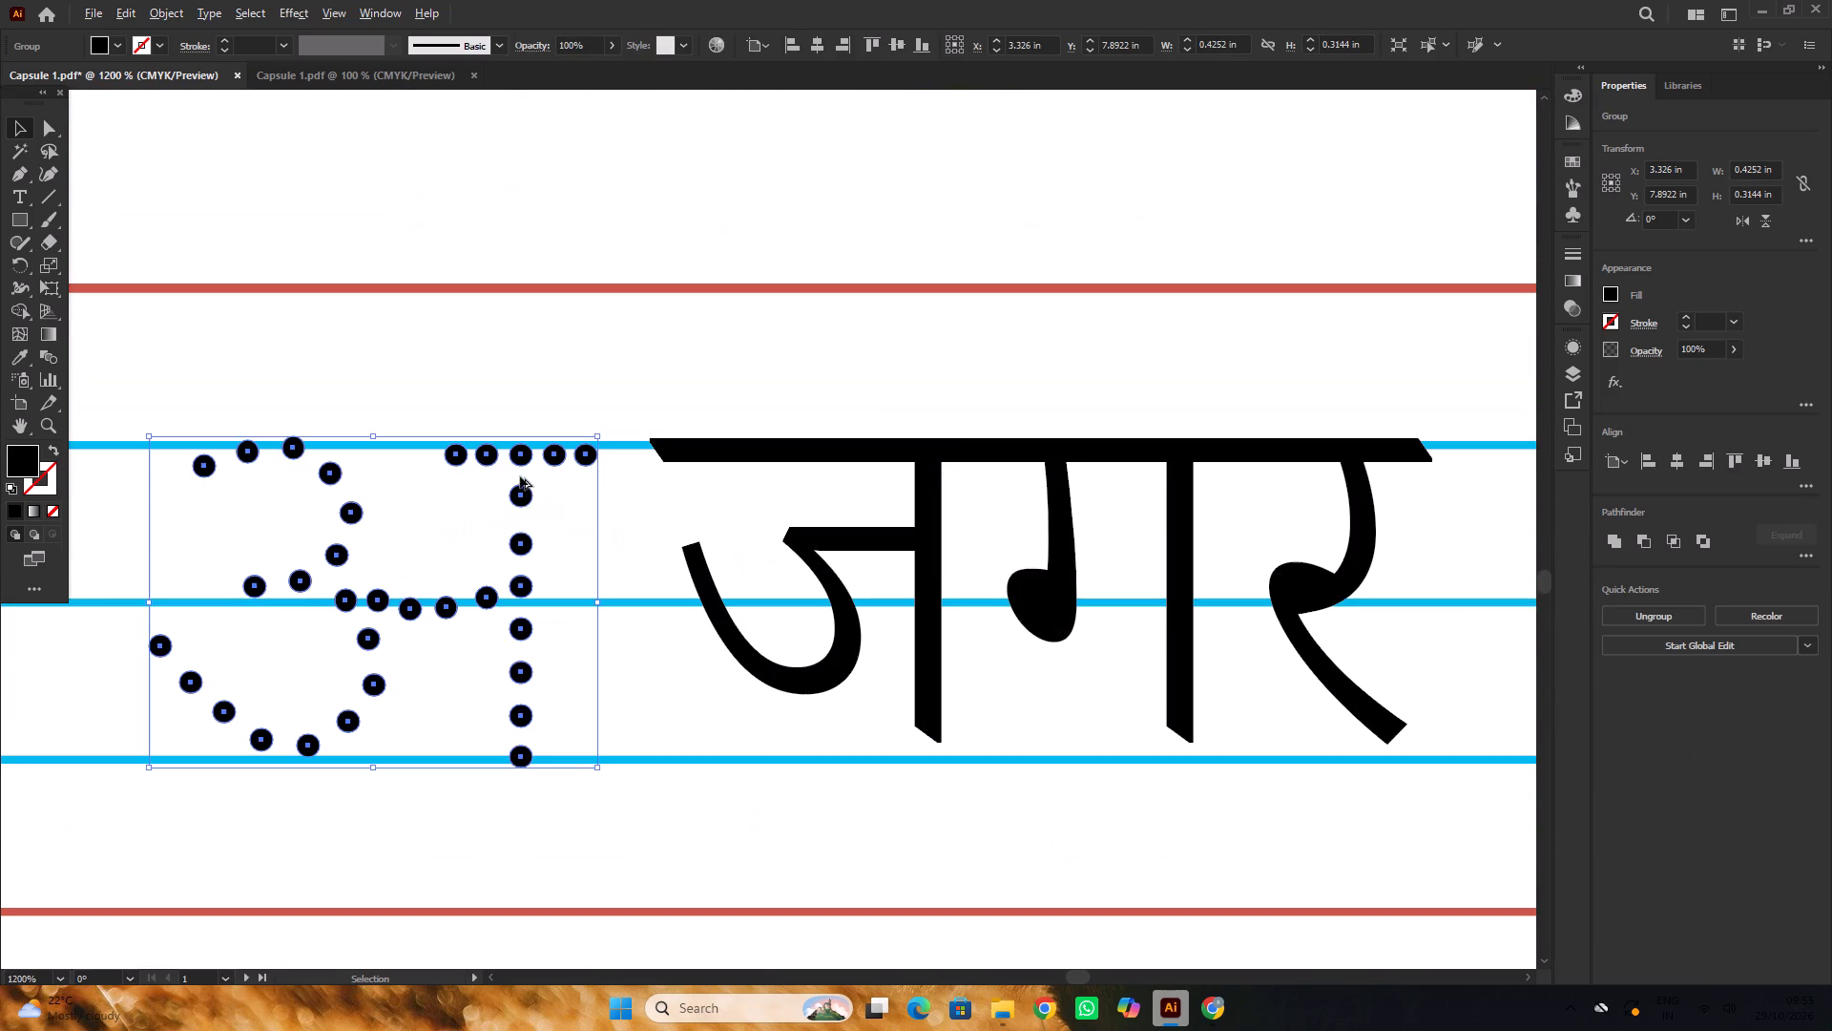
{"action": "left_click_drag", "start_coordinate": [526, 498], "coordinate": [524, 490]}
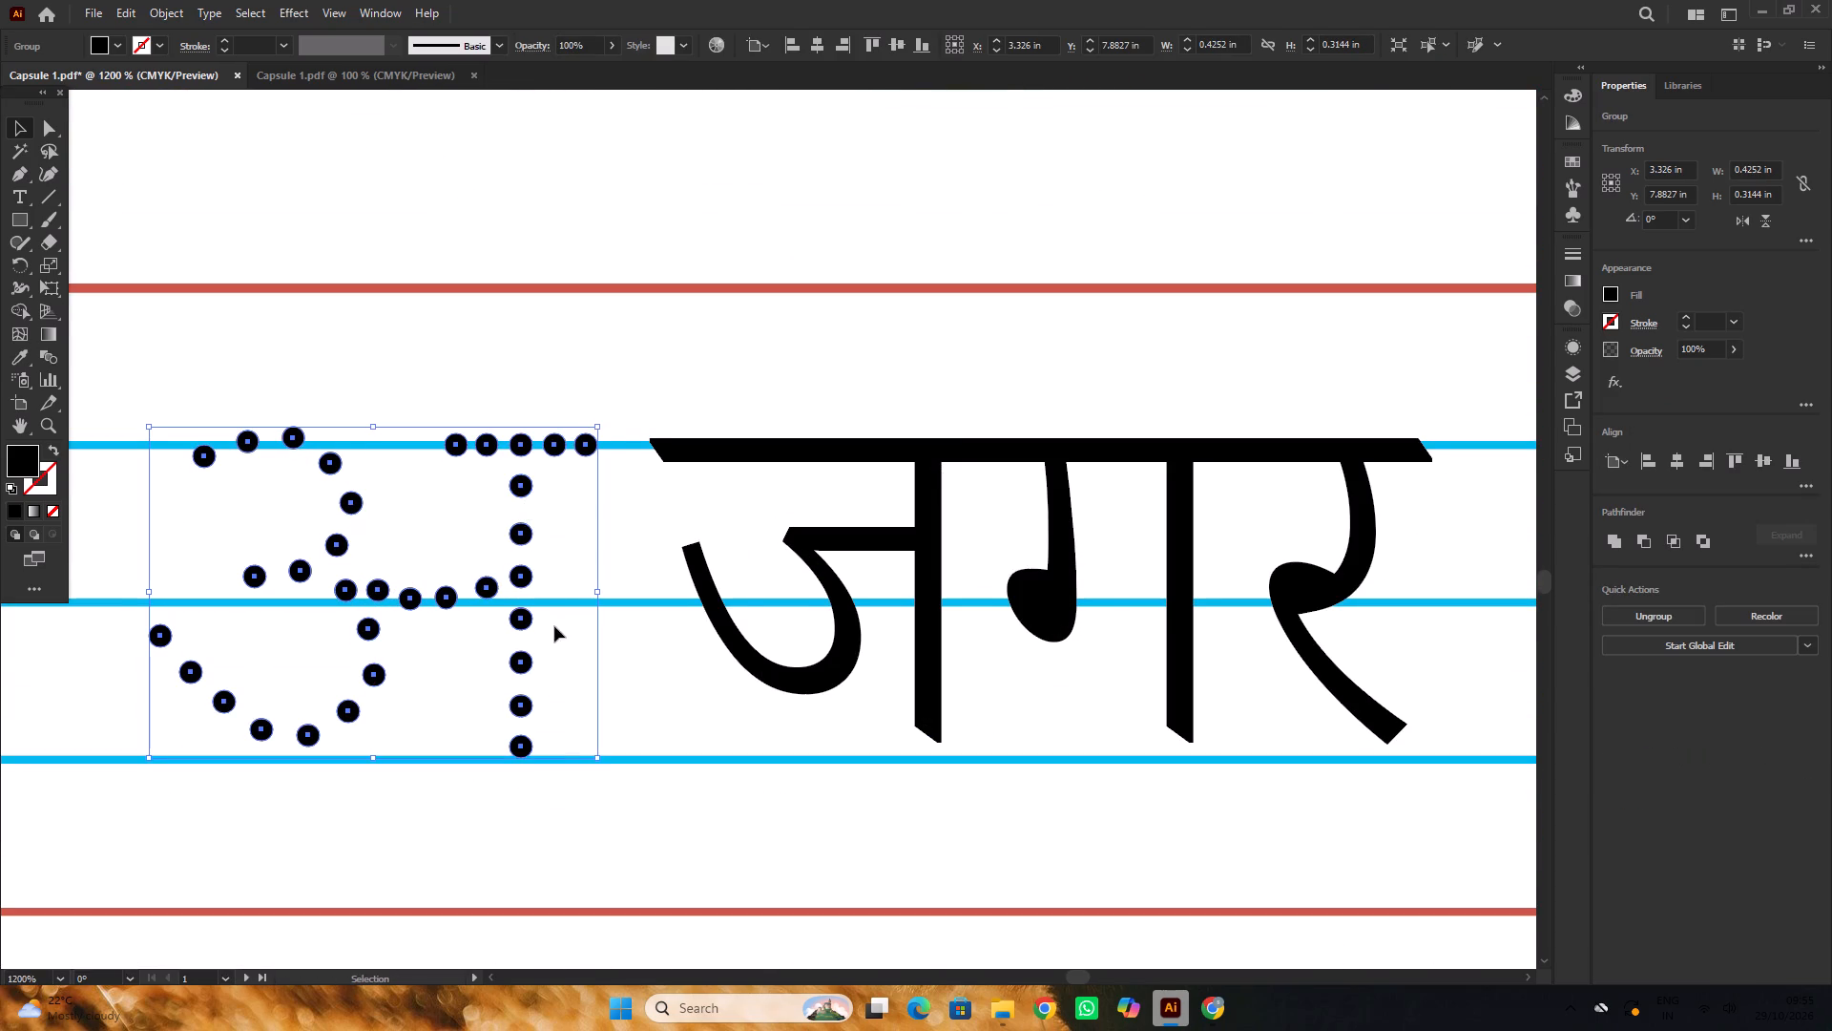
Move the top row's second नार about 0.05 in left and 0.01 in up, beside its dotted अ.
{"action": "scroll", "coordinate": [534, 585], "scroll_direction": "down", "scroll_amount": 7, "text": "alt"}
{"action": "scroll", "coordinate": [523, 575], "scroll_direction": "up", "scroll_amount": 3}
{"action": "left_click", "coordinate": [536, 543]}
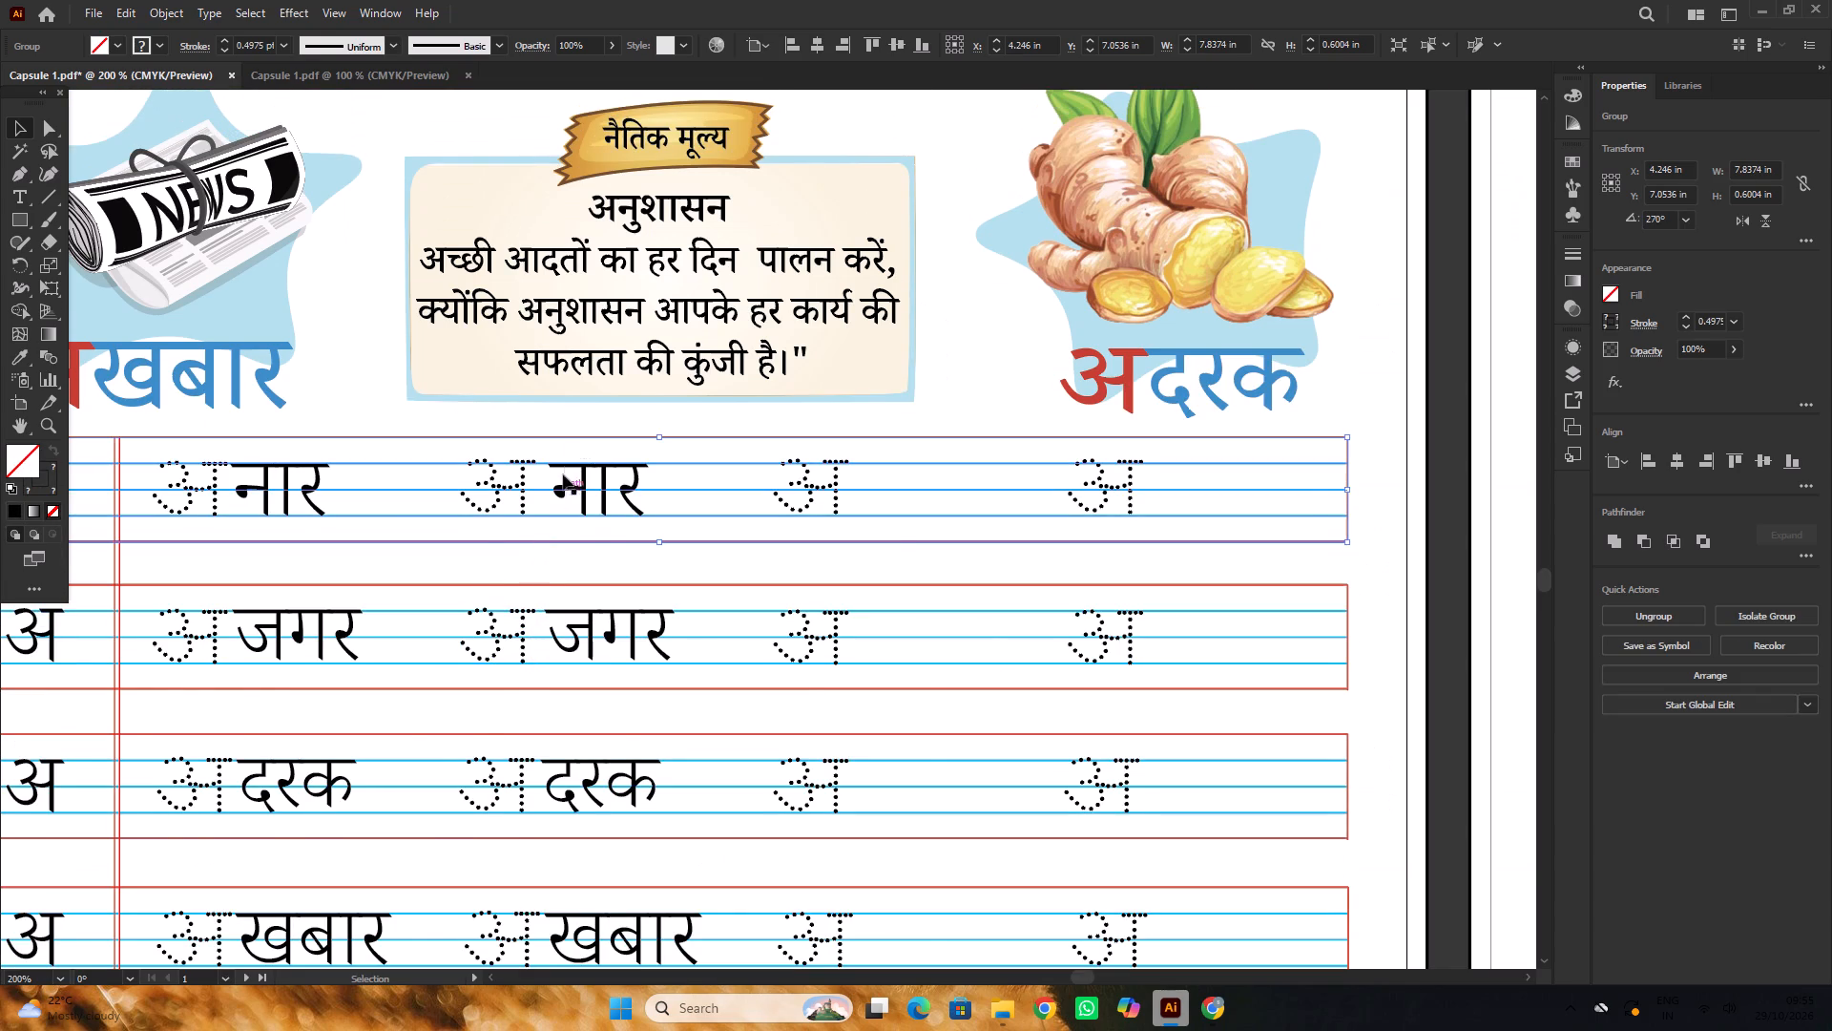
{"action": "scroll", "coordinate": [567, 461], "scroll_direction": "up", "scroll_amount": 3, "text": "alt"}
{"action": "left_click", "coordinate": [631, 685]}
{"action": "scroll", "coordinate": [580, 469], "scroll_direction": "up", "scroll_amount": 2, "text": "alt"}
{"action": "left_click_drag", "start_coordinate": [618, 531], "coordinate": [600, 513]}
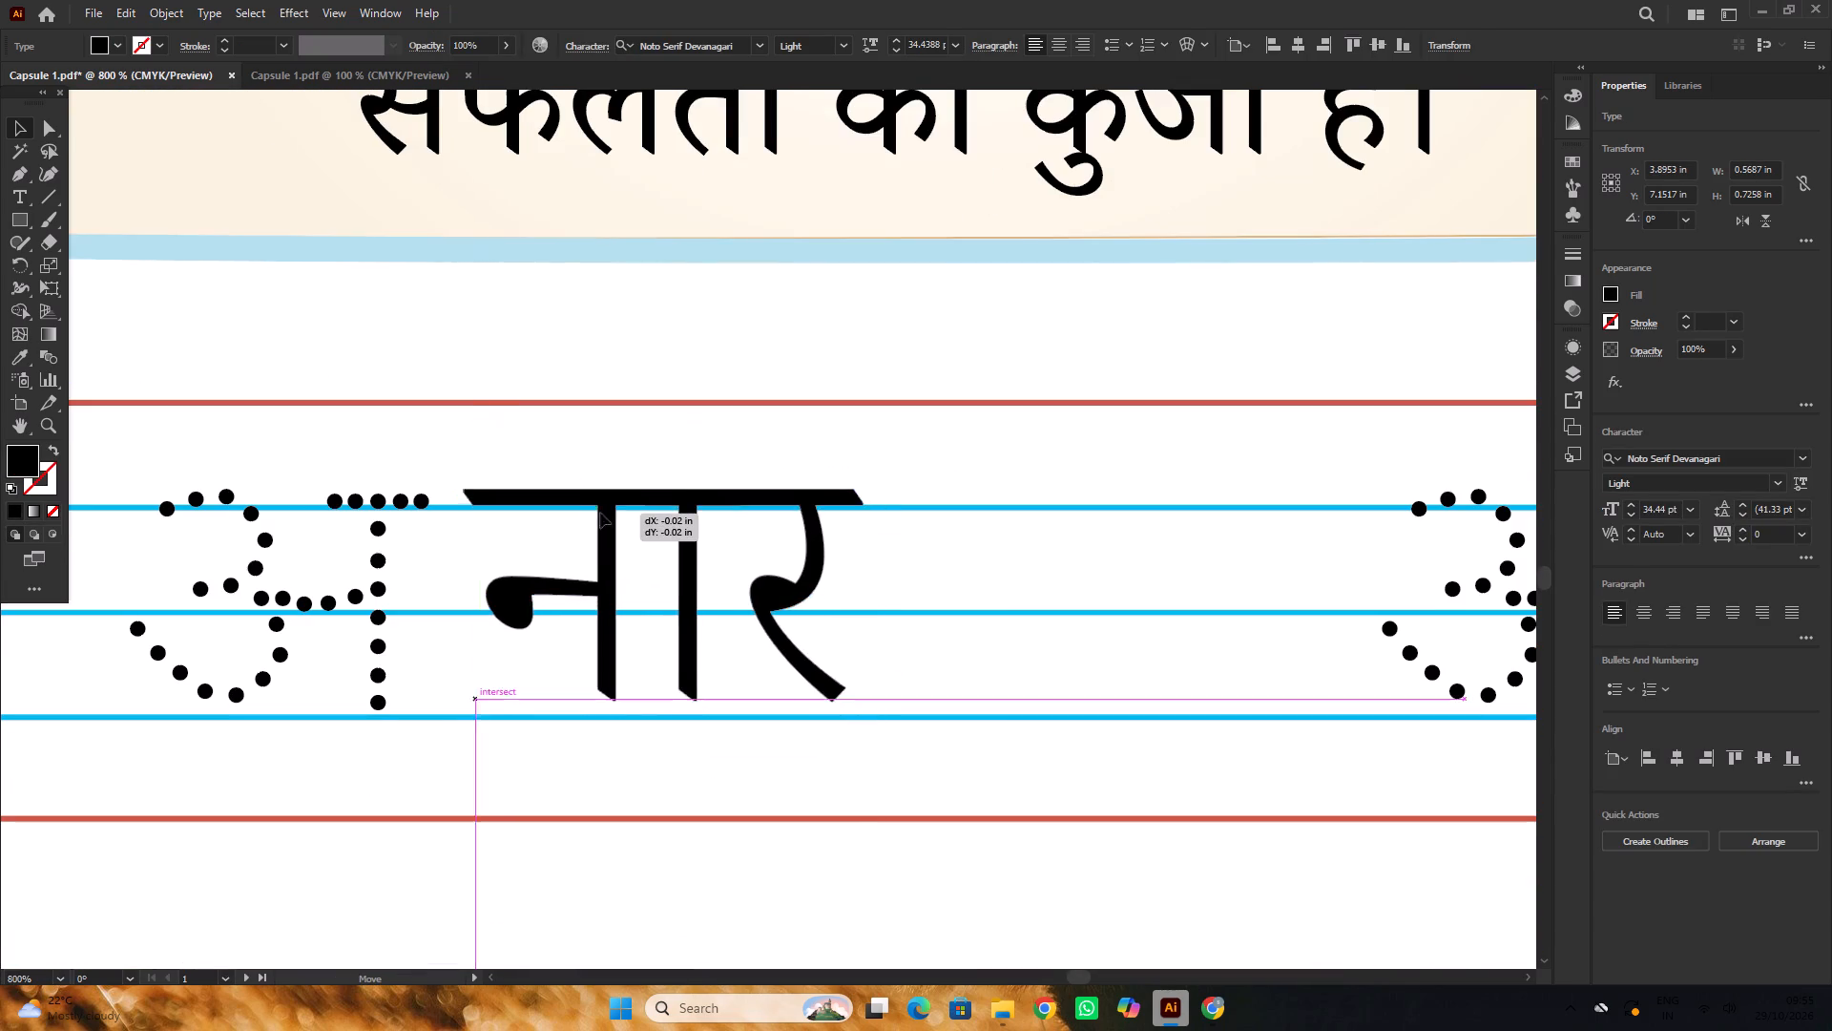
{"action": "left_click_drag", "start_coordinate": [600, 513], "coordinate": [587, 524]}
Move the top row's second dotted अ down about 0.01 in to line up with the headline of नार.
{"action": "scroll", "coordinate": [733, 515], "scroll_direction": "down", "scroll_amount": 3, "text": "alt"}
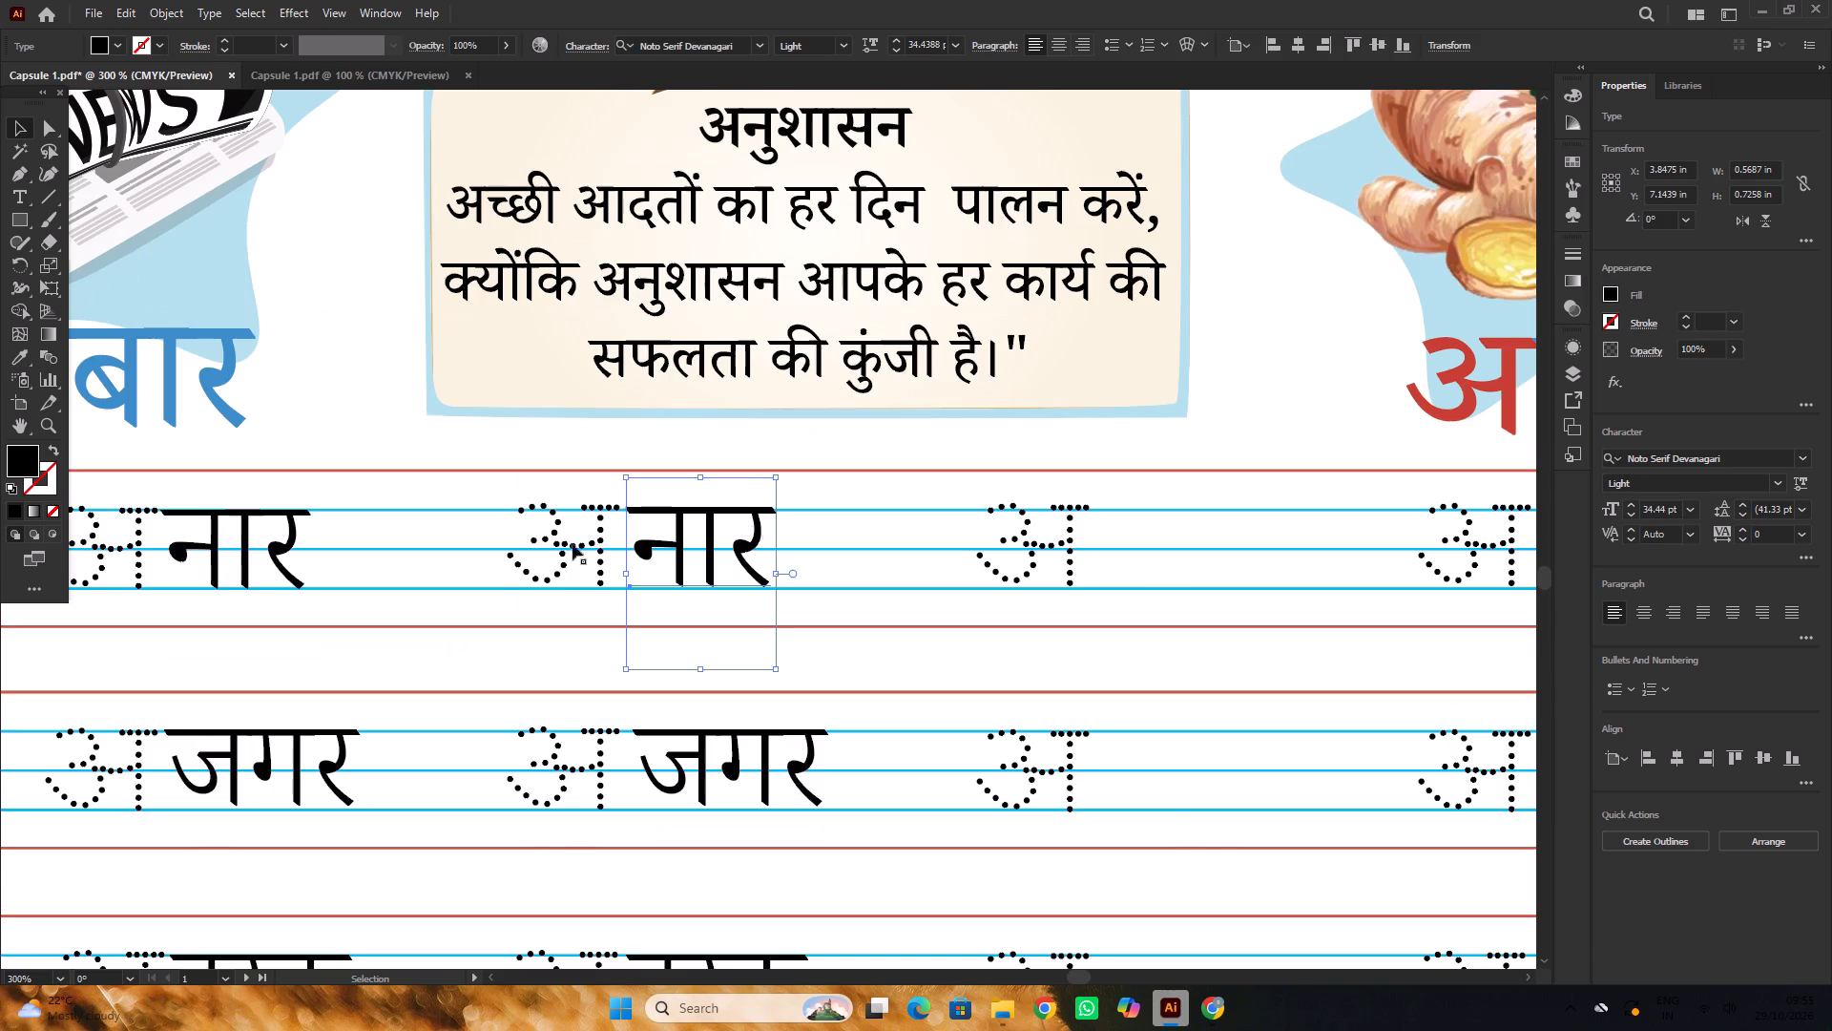
{"action": "scroll", "coordinate": [561, 546], "scroll_direction": "up", "scroll_amount": 4, "text": "alt"}
{"action": "left_click_drag", "start_coordinate": [701, 508], "coordinate": [700, 519]}
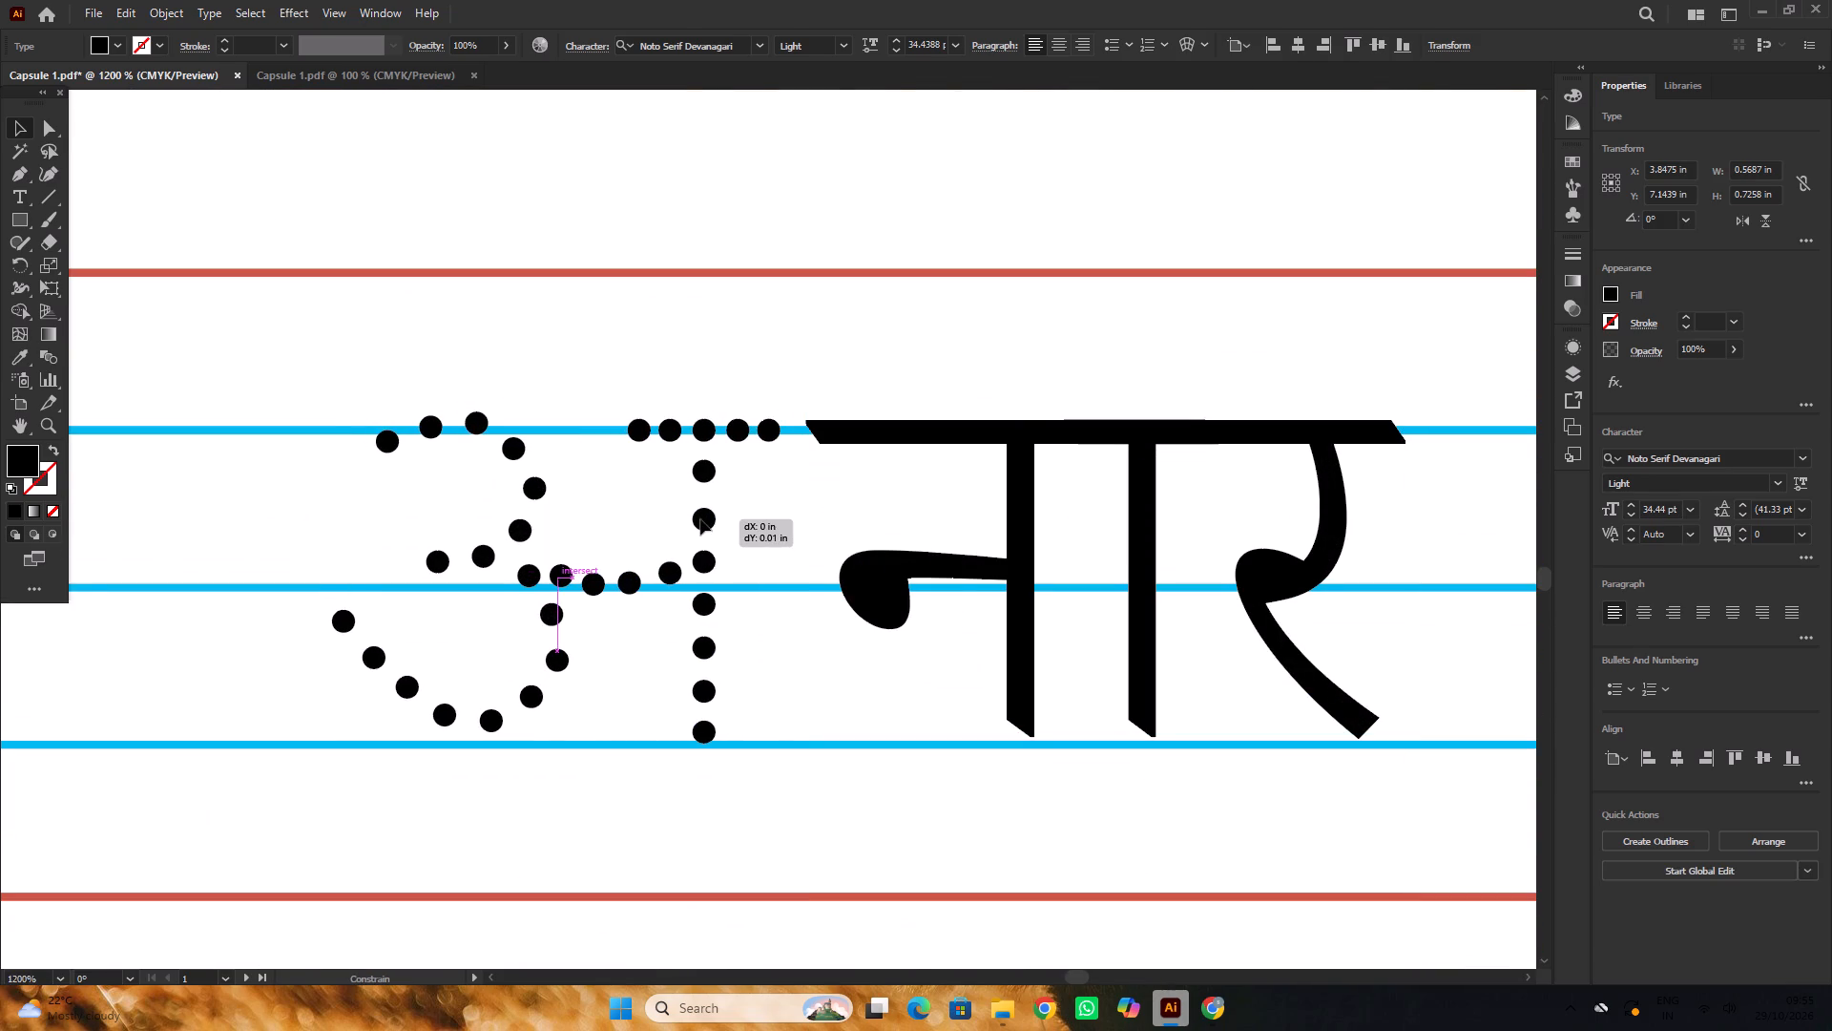
{"action": "left_click_drag", "start_coordinate": [700, 519], "coordinate": [700, 518]}
{"action": "scroll", "coordinate": [700, 516], "scroll_direction": "down", "scroll_amount": 6, "text": "alt"}
{"action": "left_click", "coordinate": [698, 467]}
{"action": "scroll", "coordinate": [677, 460], "scroll_direction": "down", "scroll_amount": 3, "text": "alt"}
{"action": "left_click", "coordinate": [268, 414]}
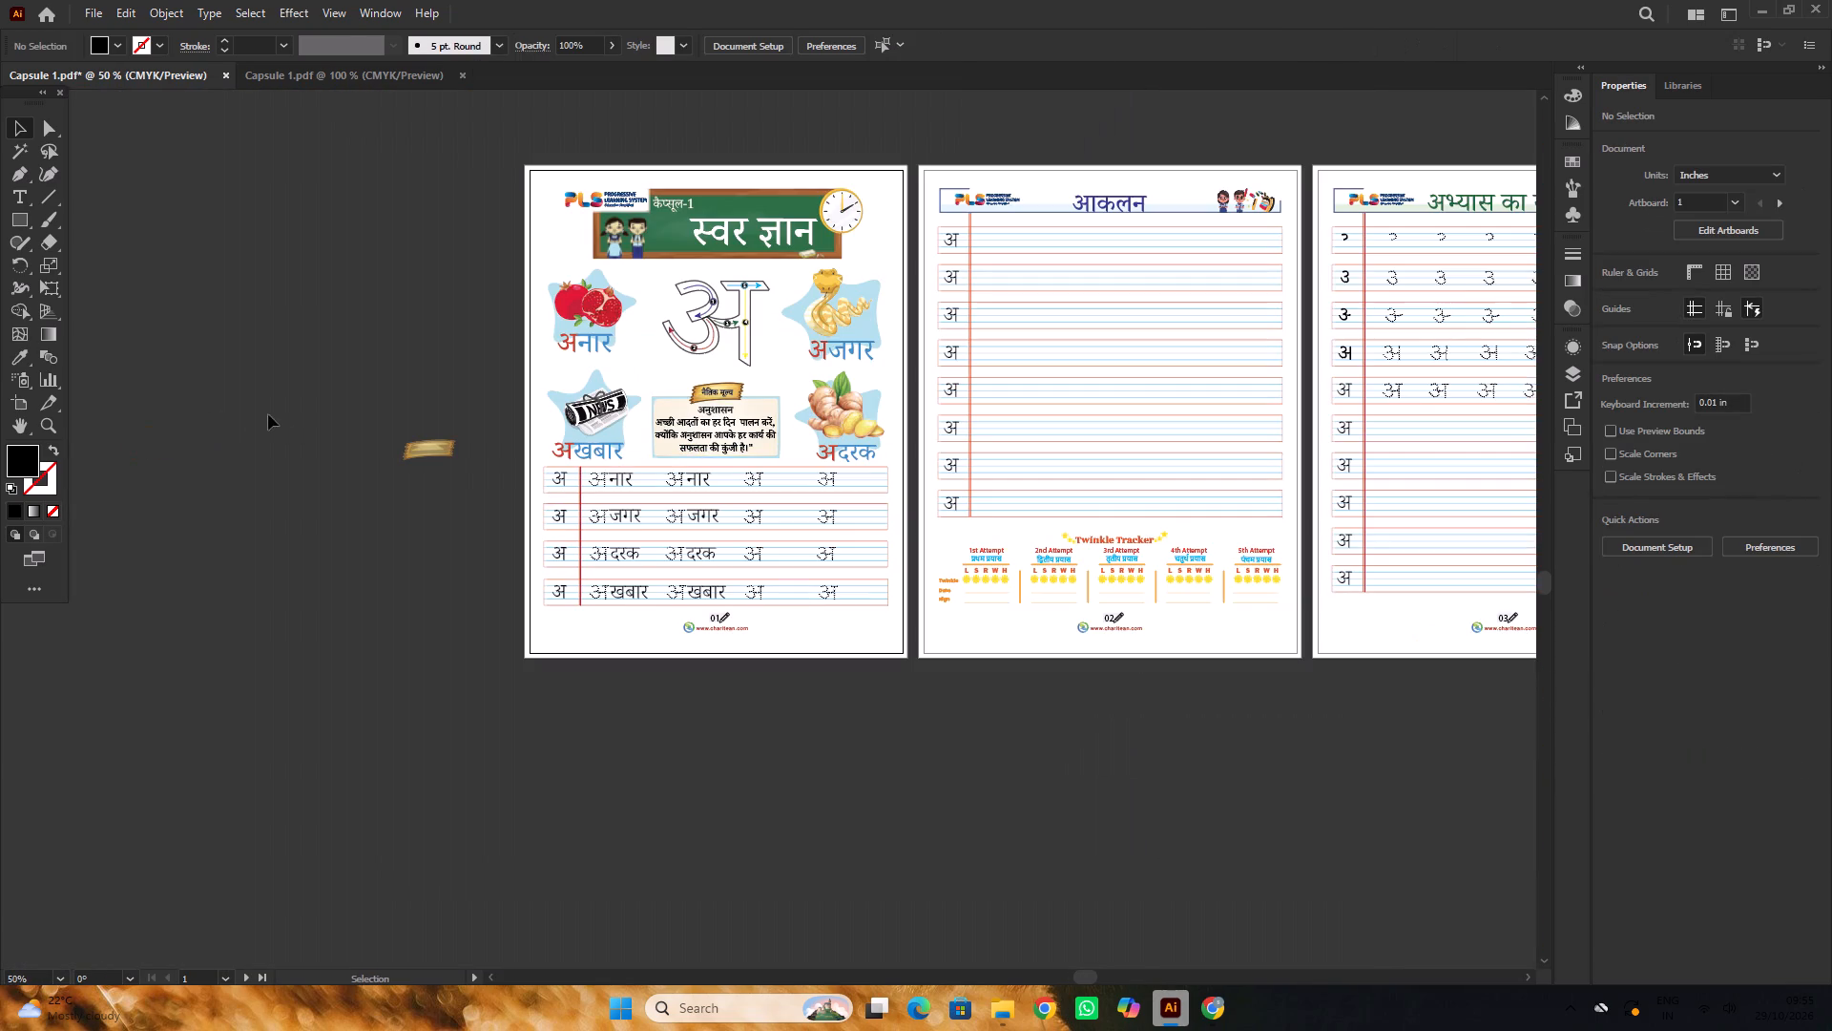
{"action": "scroll", "coordinate": [288, 429], "scroll_direction": "down", "scroll_amount": 5}
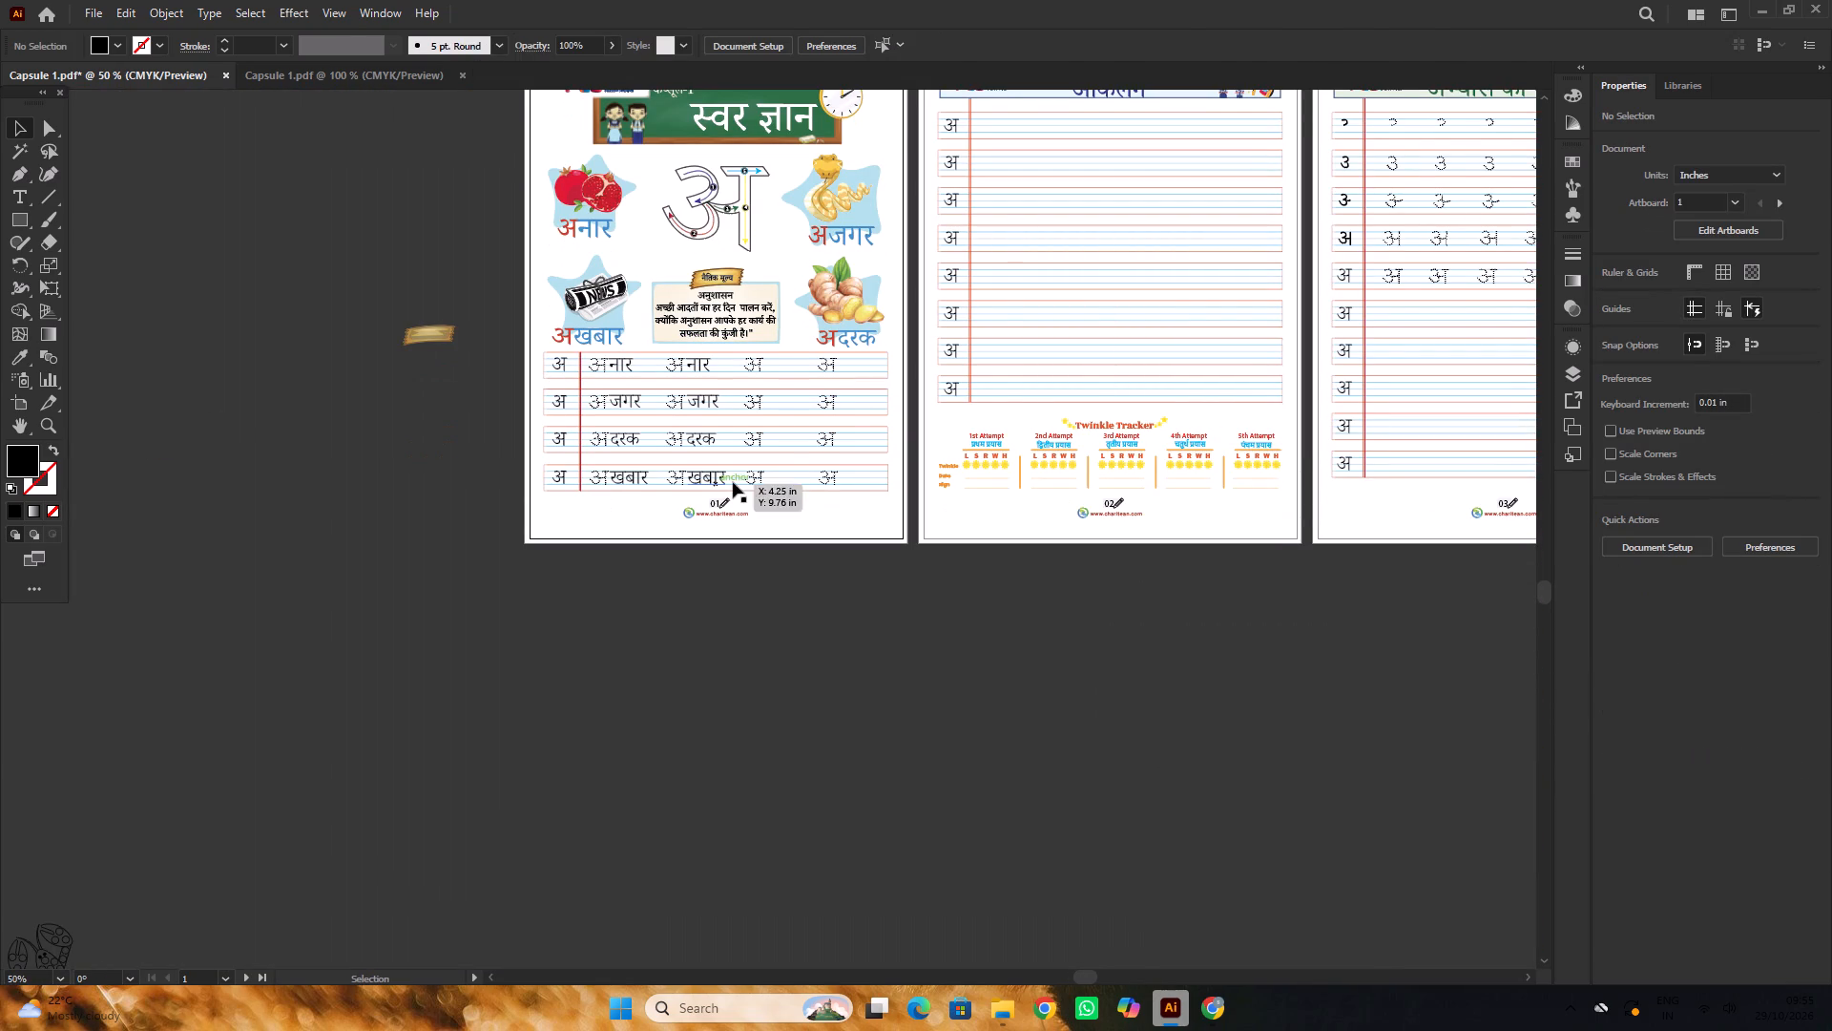
Copy the second column's नार, जगर, दरक and खबार about 1.83 in right, beside the third column's dotted अ.
{"action": "scroll", "coordinate": [722, 464], "scroll_direction": "up", "scroll_amount": 5, "text": "alt"}
{"action": "scroll", "coordinate": [773, 459], "scroll_direction": "down", "scroll_amount": 1, "text": "alt"}
{"action": "scroll", "coordinate": [773, 458], "scroll_direction": "up", "scroll_amount": 3}
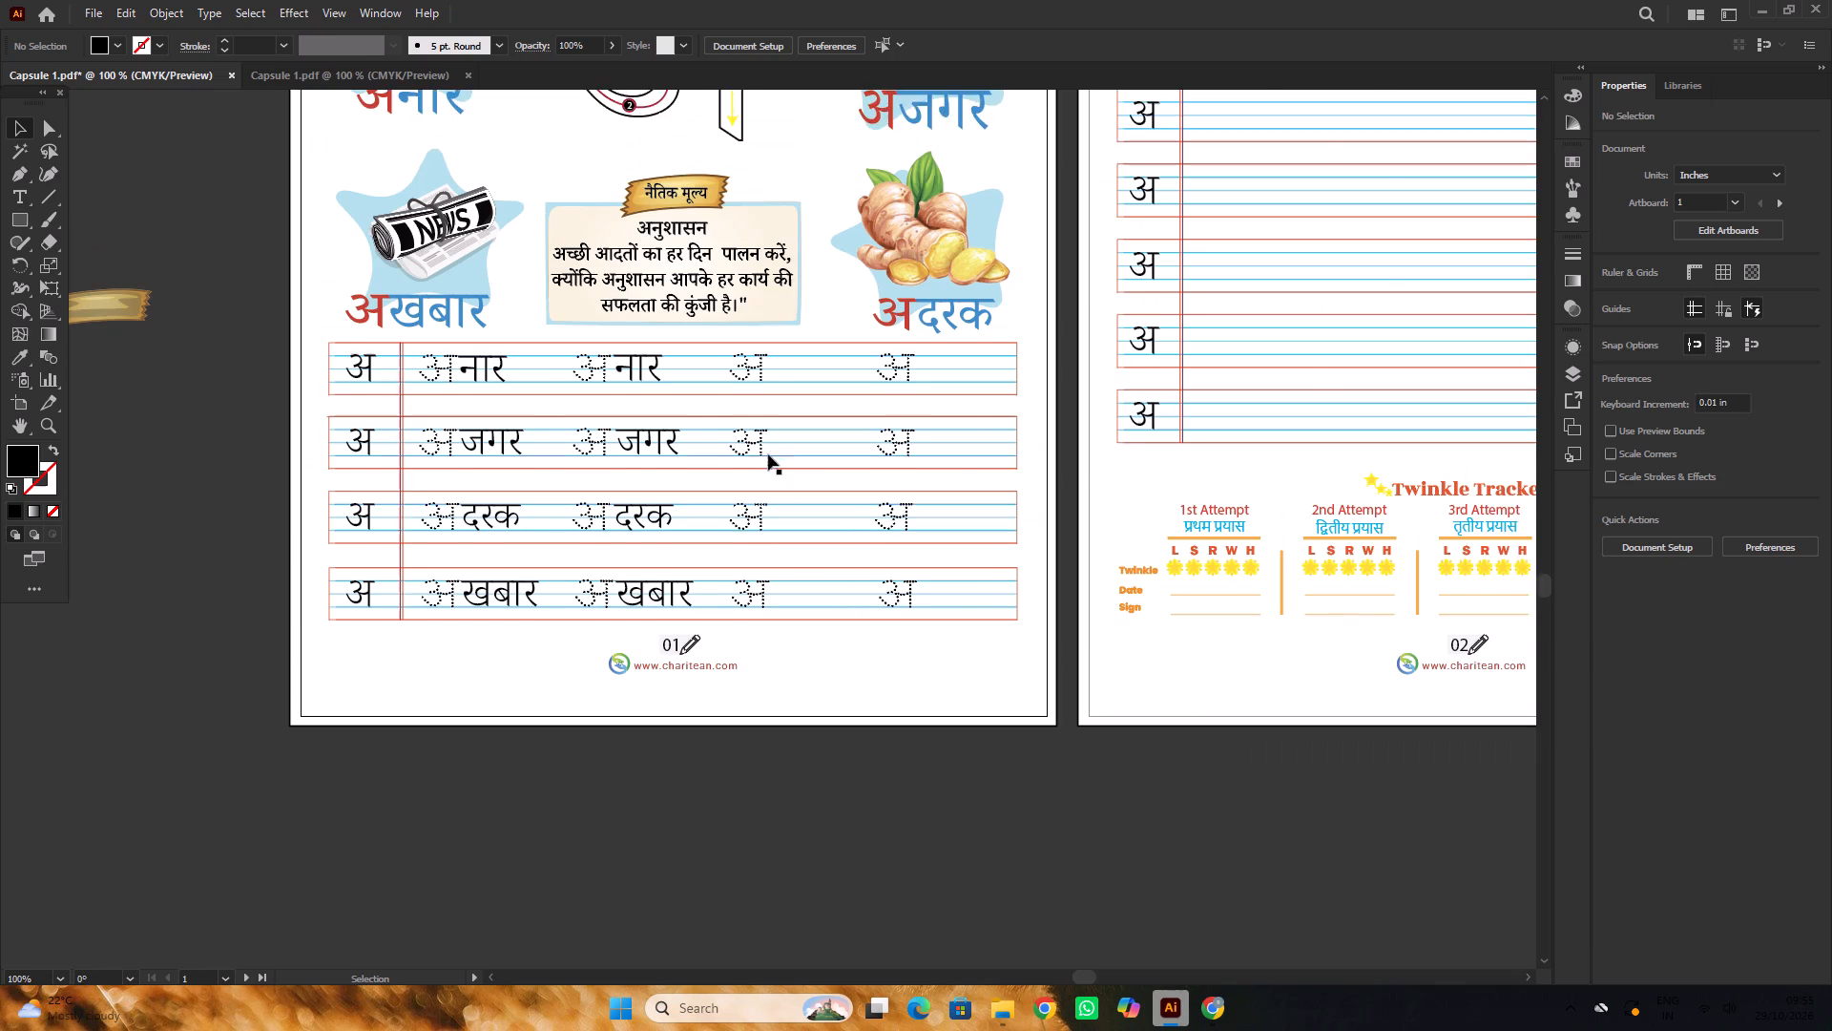
{"action": "scroll", "coordinate": [697, 414], "scroll_direction": "up", "scroll_amount": 1, "text": "alt"}
{"action": "left_click", "coordinate": [638, 362]}
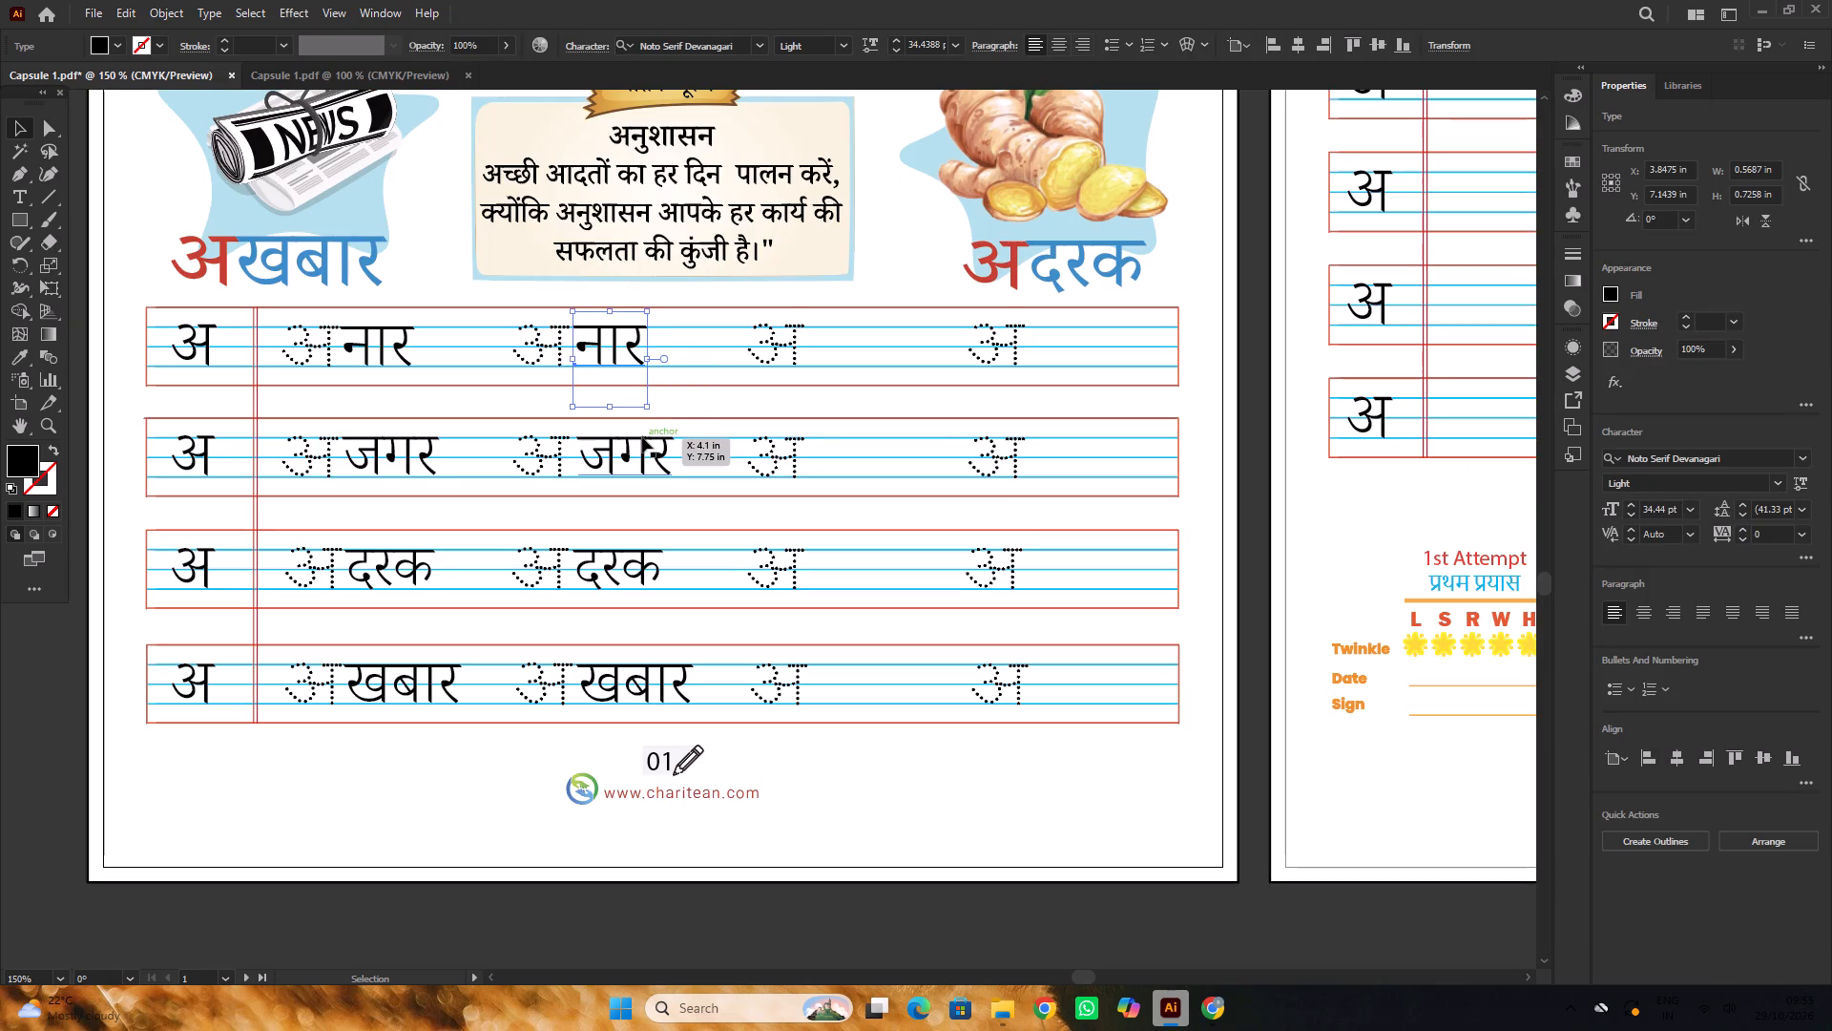
{"action": "left_click", "coordinate": [642, 437], "text": "shift"}
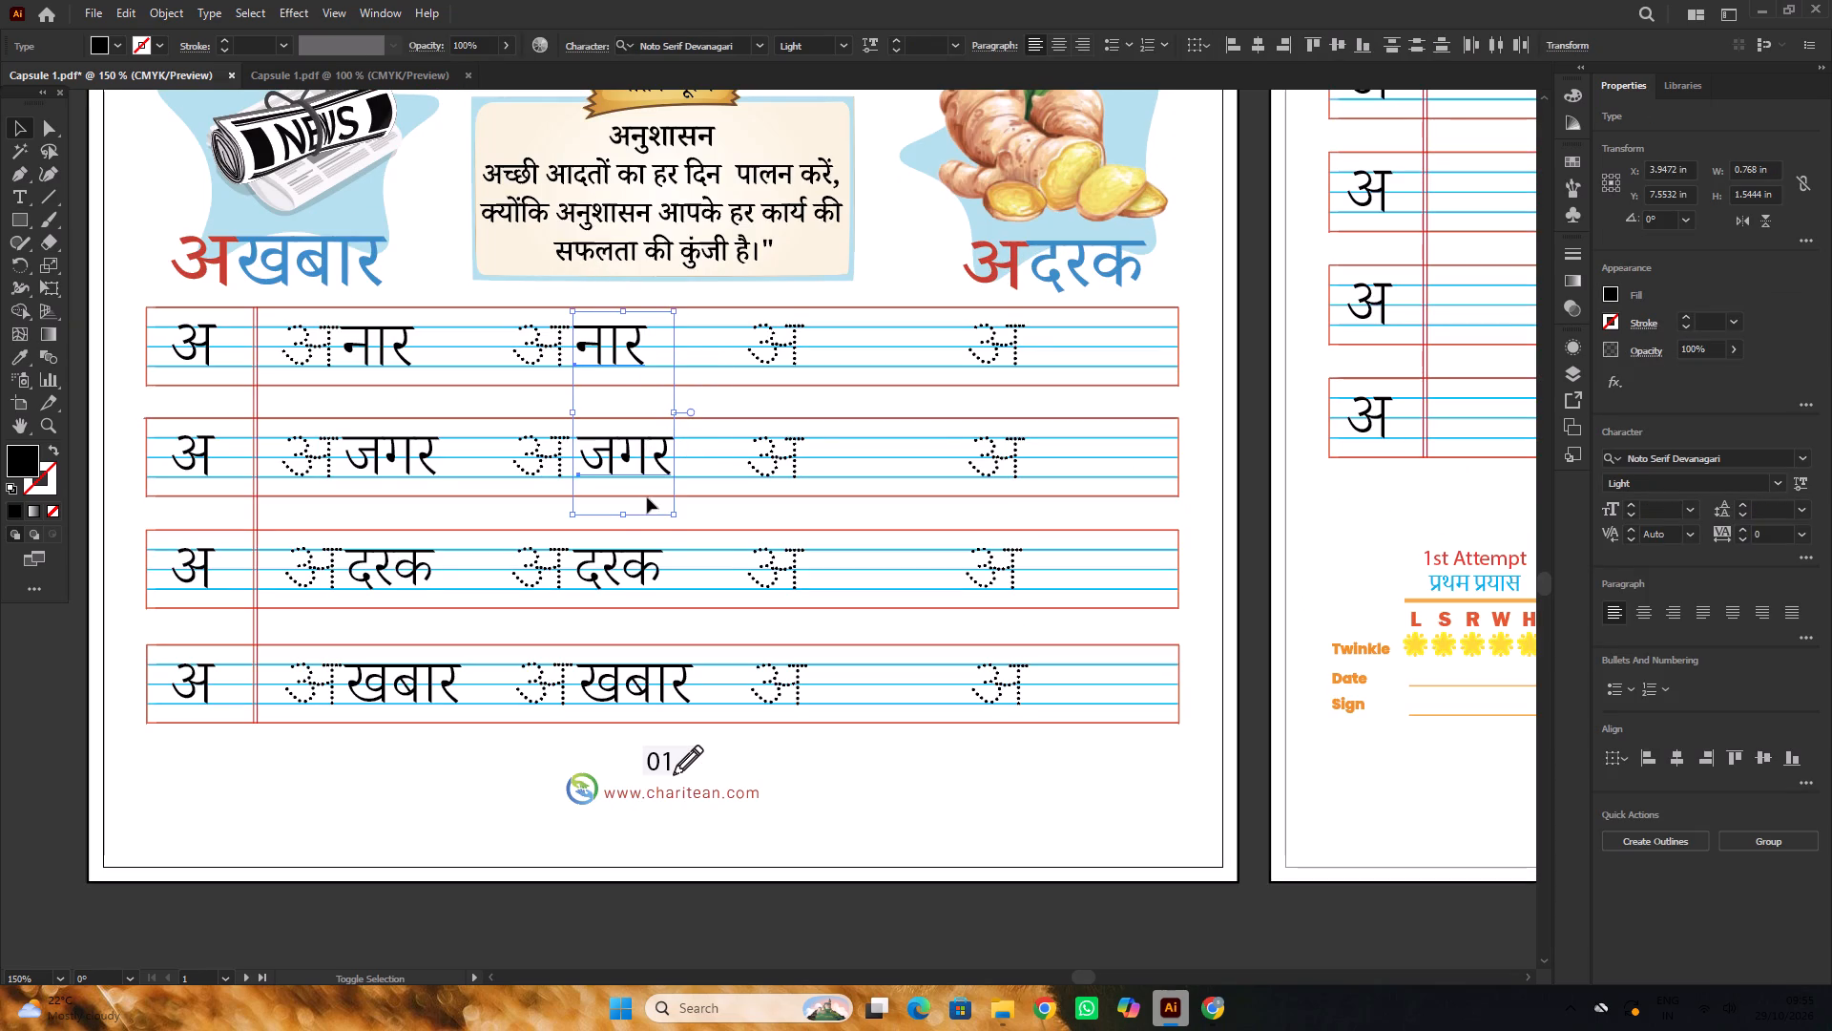
{"action": "left_click", "coordinate": [645, 555], "text": "shift"}
{"action": "left_click", "coordinate": [646, 663], "text": "shift"}
{"action": "scroll", "coordinate": [608, 532], "scroll_direction": "down", "scroll_amount": 1, "text": "alt"}
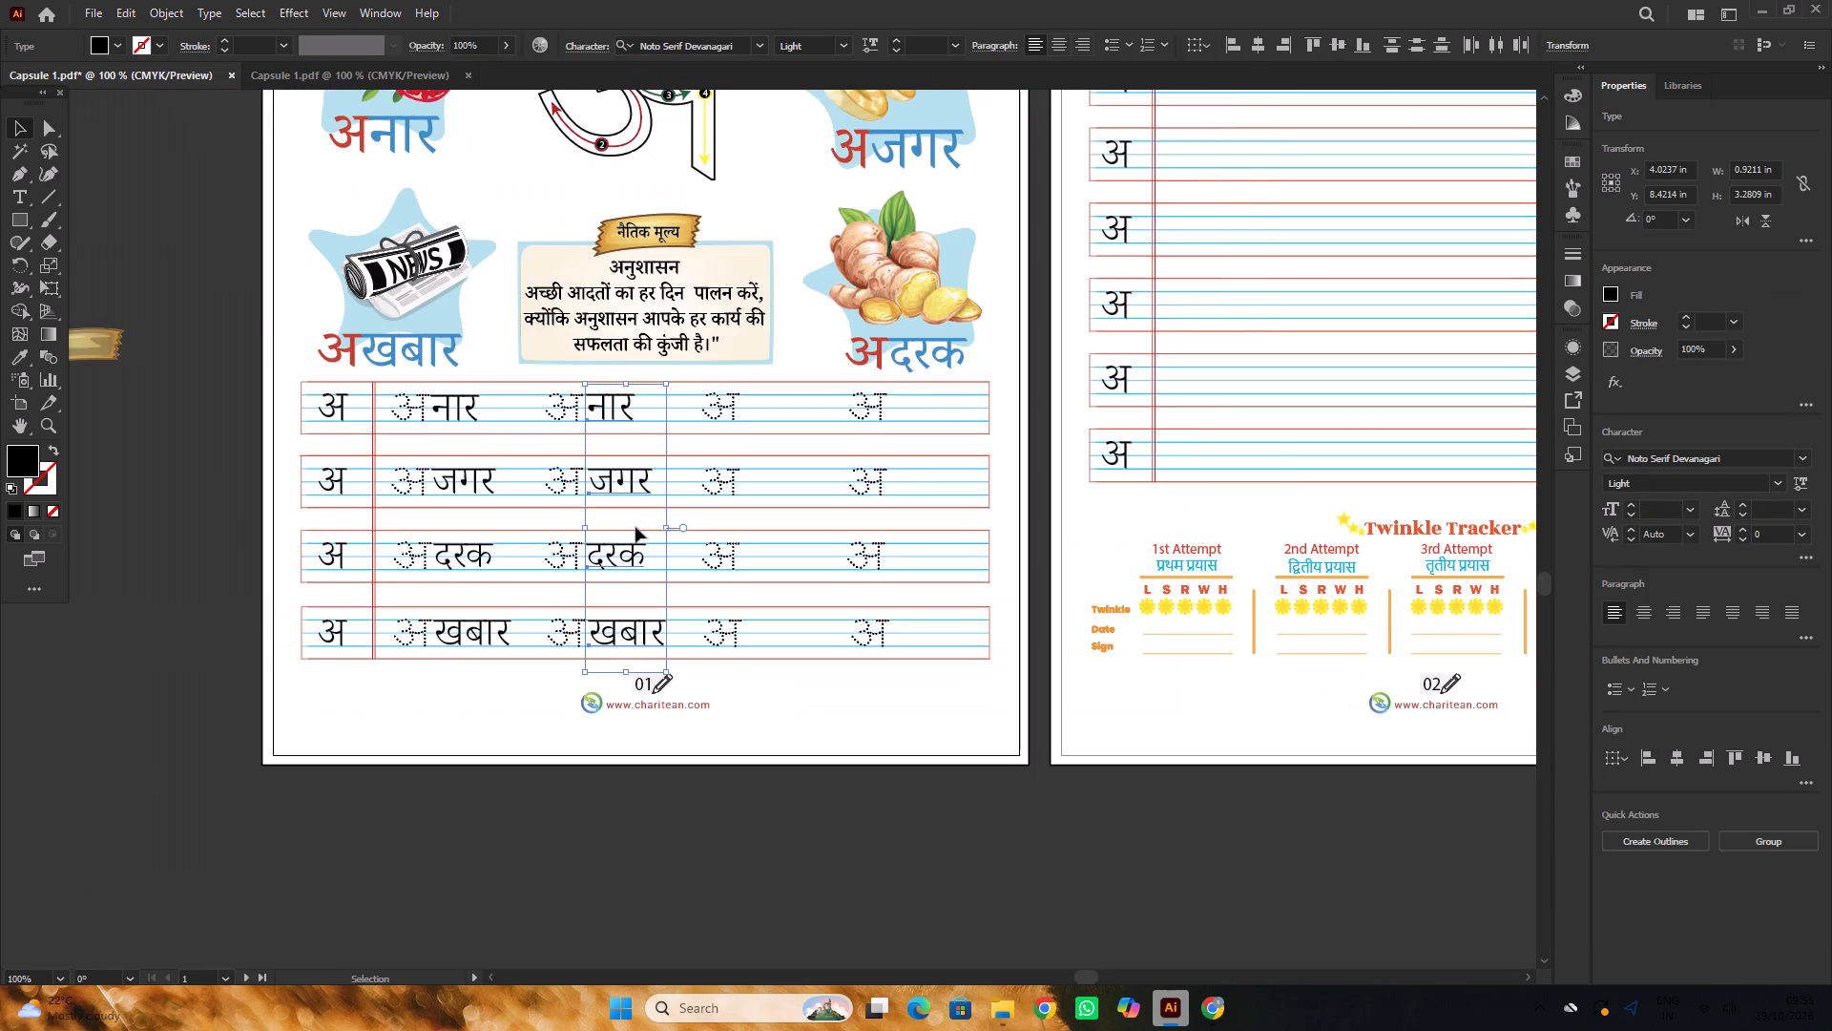
{"action": "scroll", "coordinate": [736, 533], "scroll_direction": "up", "scroll_amount": 6, "text": "alt"}
{"action": "left_click_drag", "start_coordinate": [520, 539], "coordinate": [589, 547], "text": "alt"}
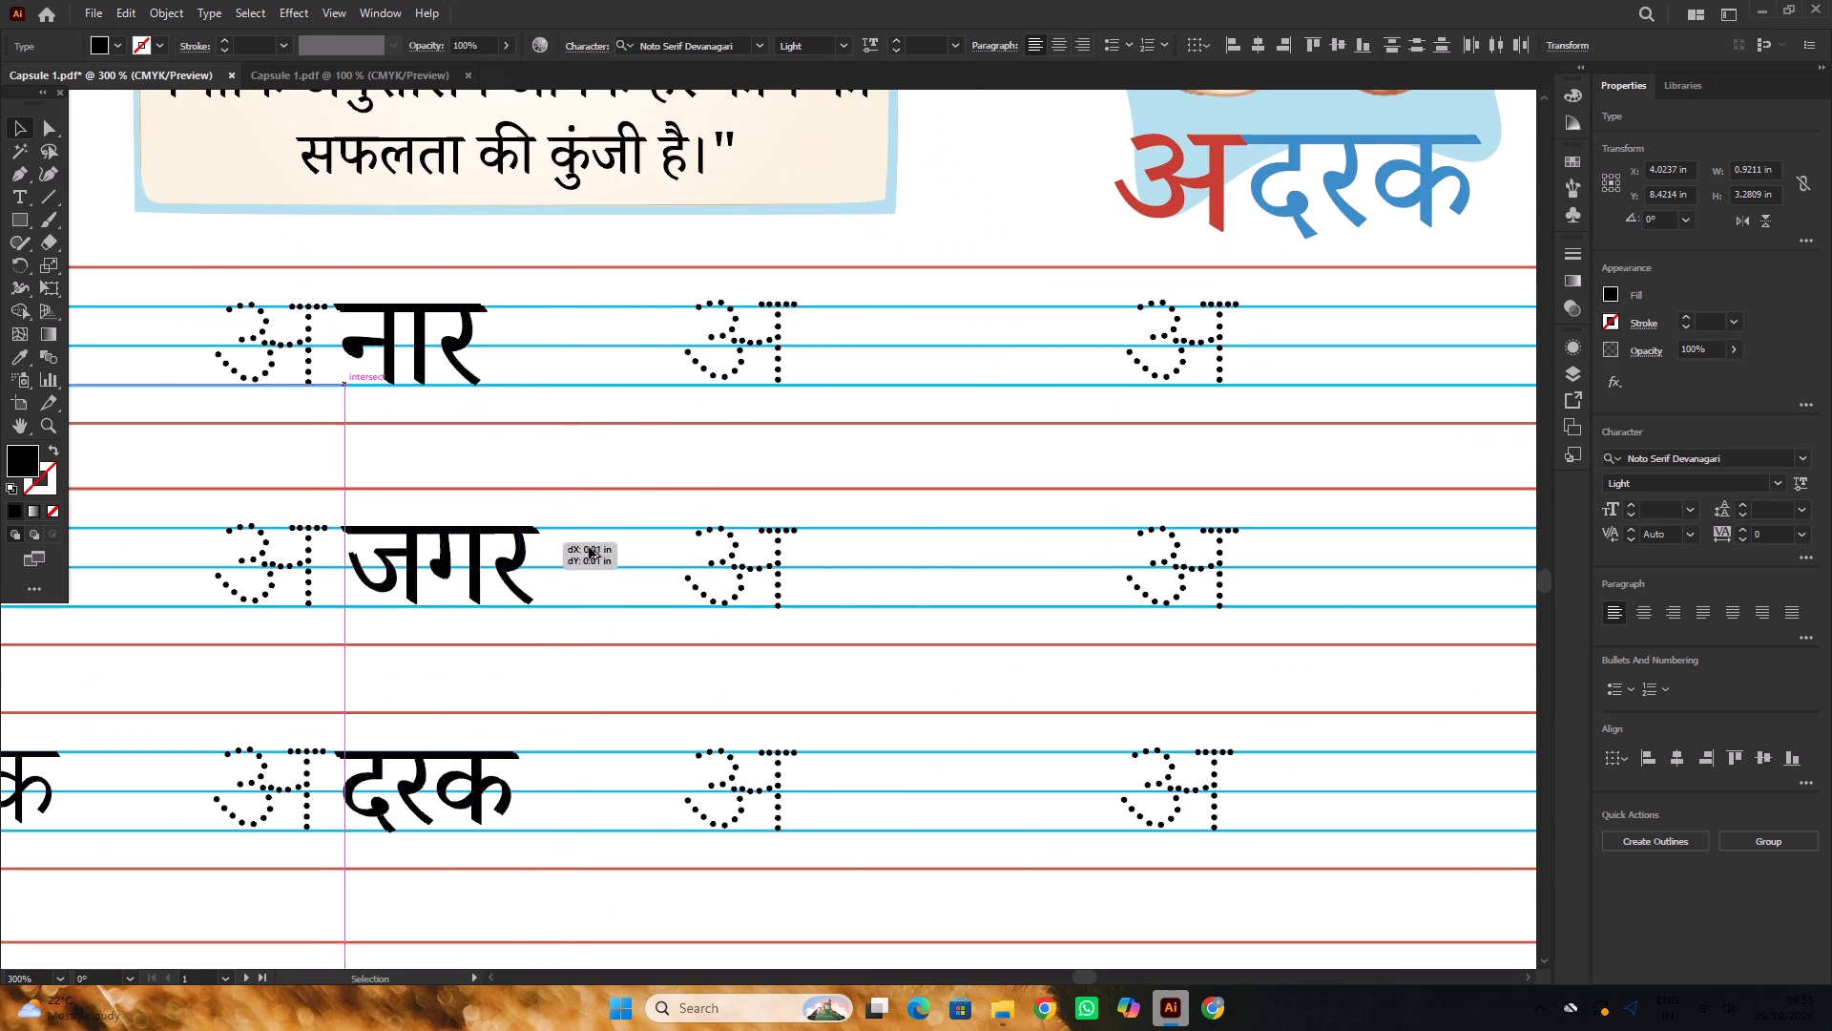
{"action": "left_click_drag", "start_coordinate": [589, 547], "coordinate": [1002, 553], "text": "alt"}
{"action": "scroll", "coordinate": [905, 517], "scroll_direction": "down", "scroll_amount": 3, "text": "alt"}
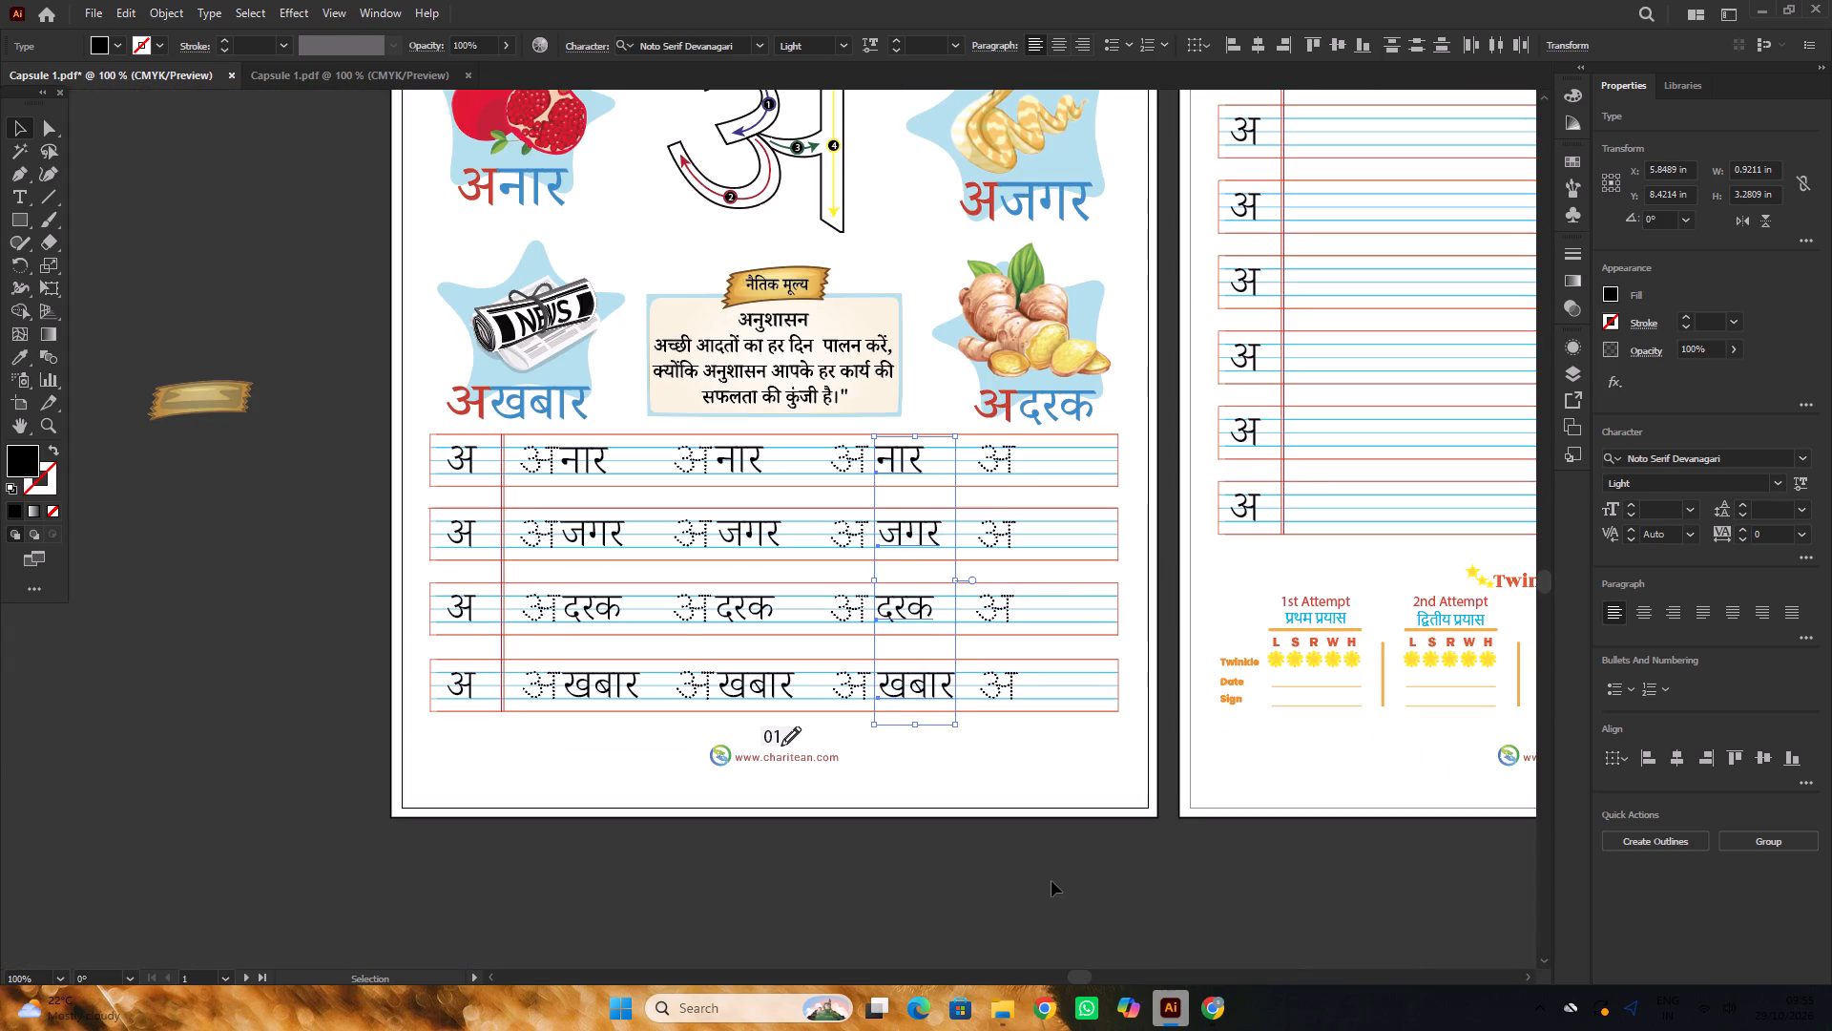
{"action": "left_click", "coordinate": [1051, 878]}
Scale the top row's third dotted अ down to about 0.41 × 0.31 in.
{"action": "scroll", "coordinate": [834, 433], "scroll_direction": "up", "scroll_amount": 6, "text": "alt"}
{"action": "left_click", "coordinate": [801, 479]}
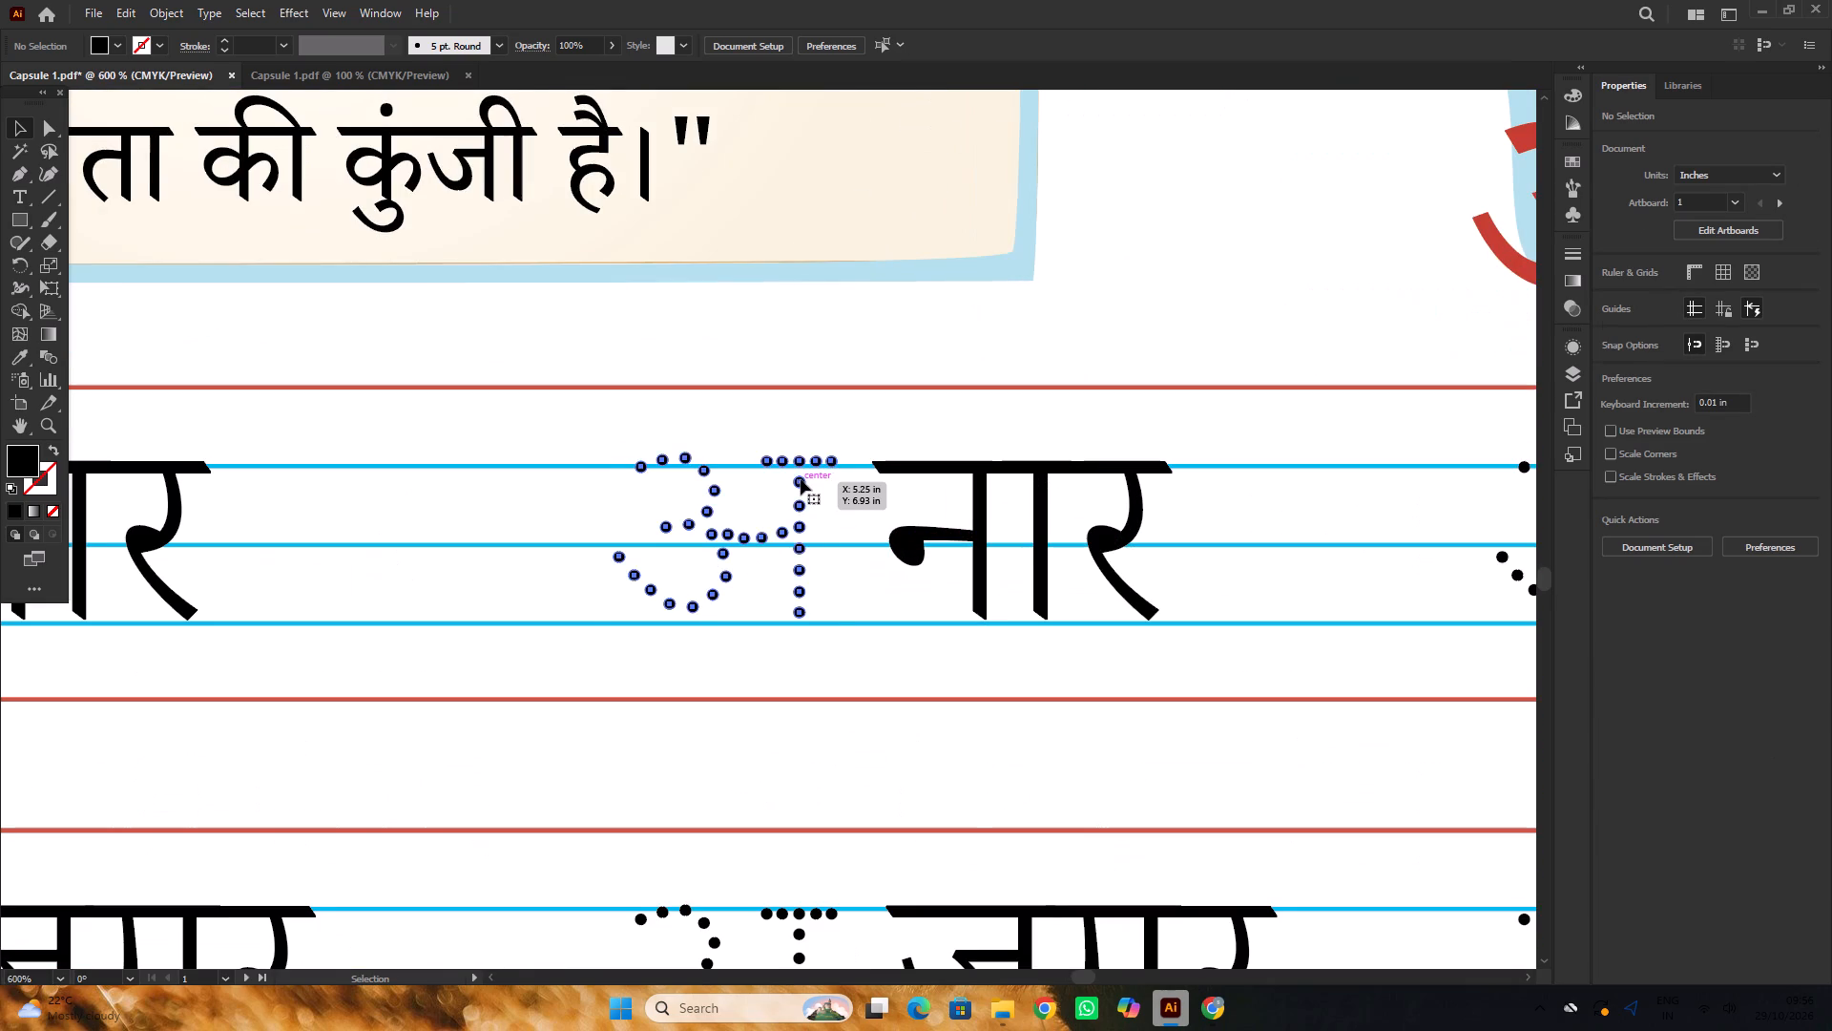
{"action": "scroll", "coordinate": [800, 476], "scroll_direction": "up", "scroll_amount": 2, "text": "alt"}
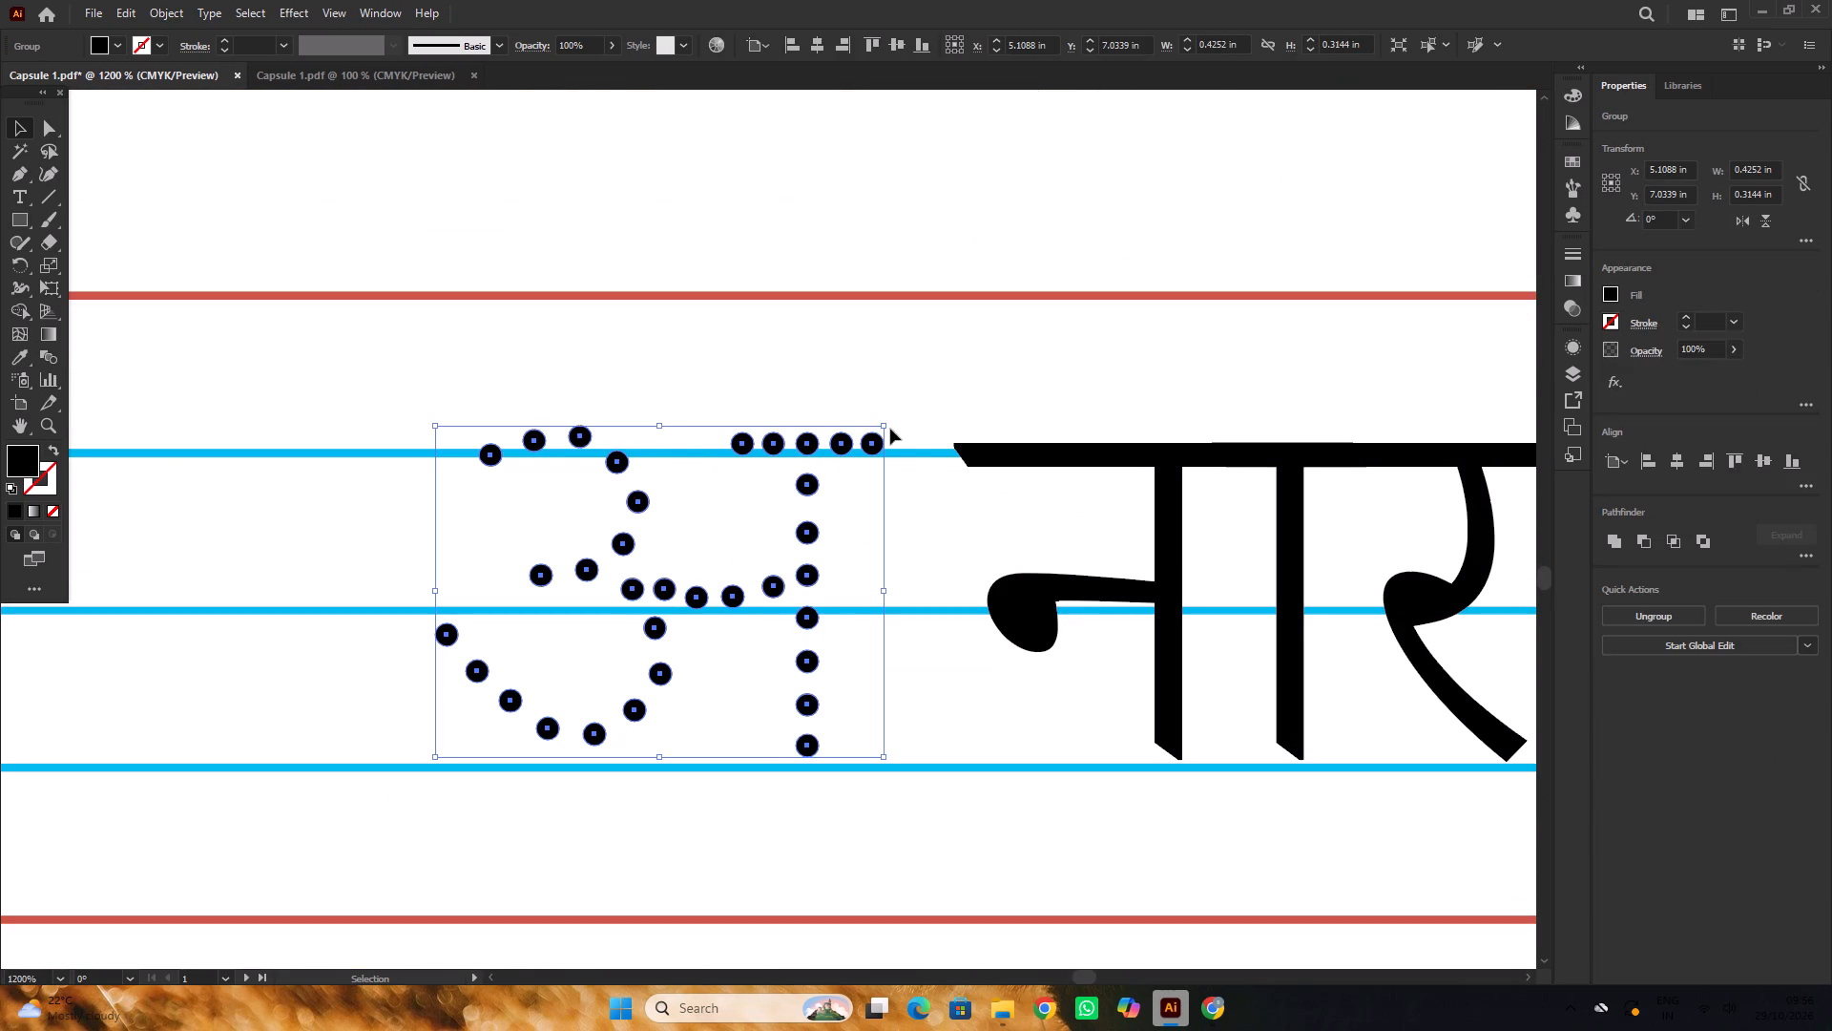
{"action": "left_click_drag", "start_coordinate": [885, 425], "coordinate": [888, 434], "text": "shift"}
{"action": "scroll", "coordinate": [807, 442], "scroll_direction": "down", "scroll_amount": 3, "text": "alt"}
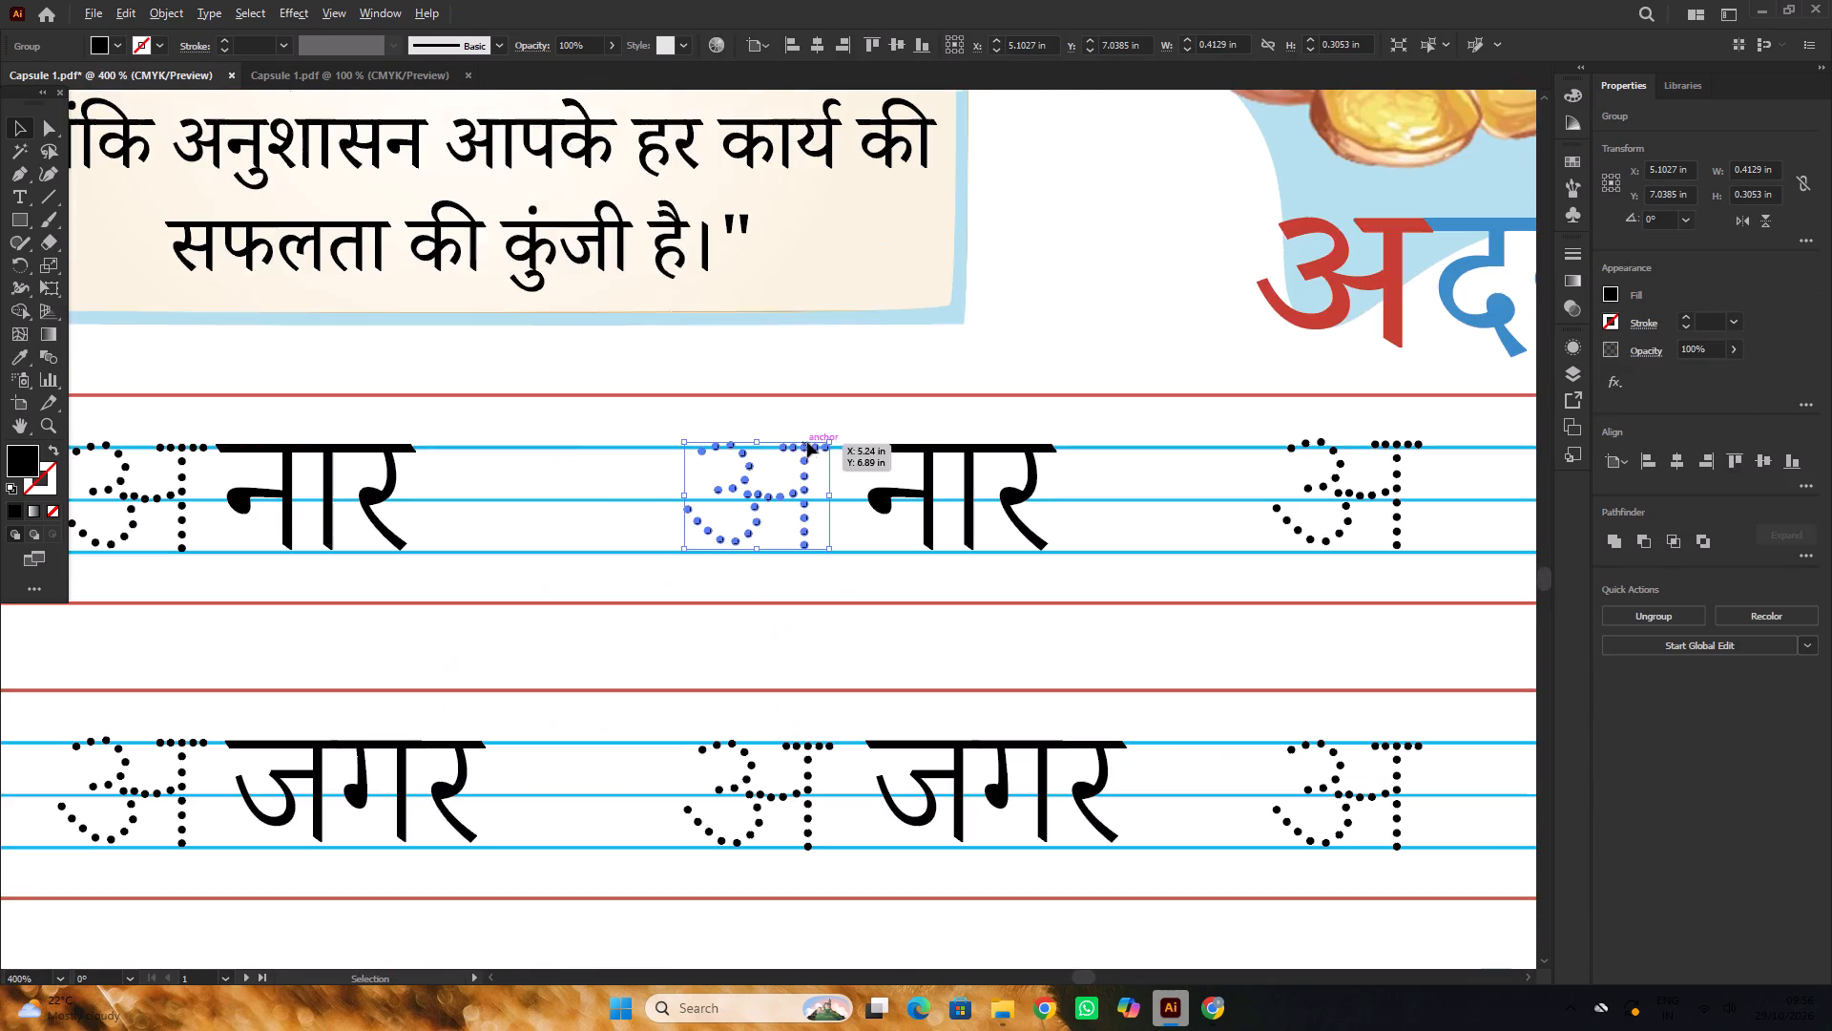
{"action": "scroll", "coordinate": [815, 579], "scroll_direction": "up", "scroll_amount": 2, "text": "alt"}
{"action": "scroll", "coordinate": [781, 543], "scroll_direction": "down", "scroll_amount": 11, "text": "alt"}
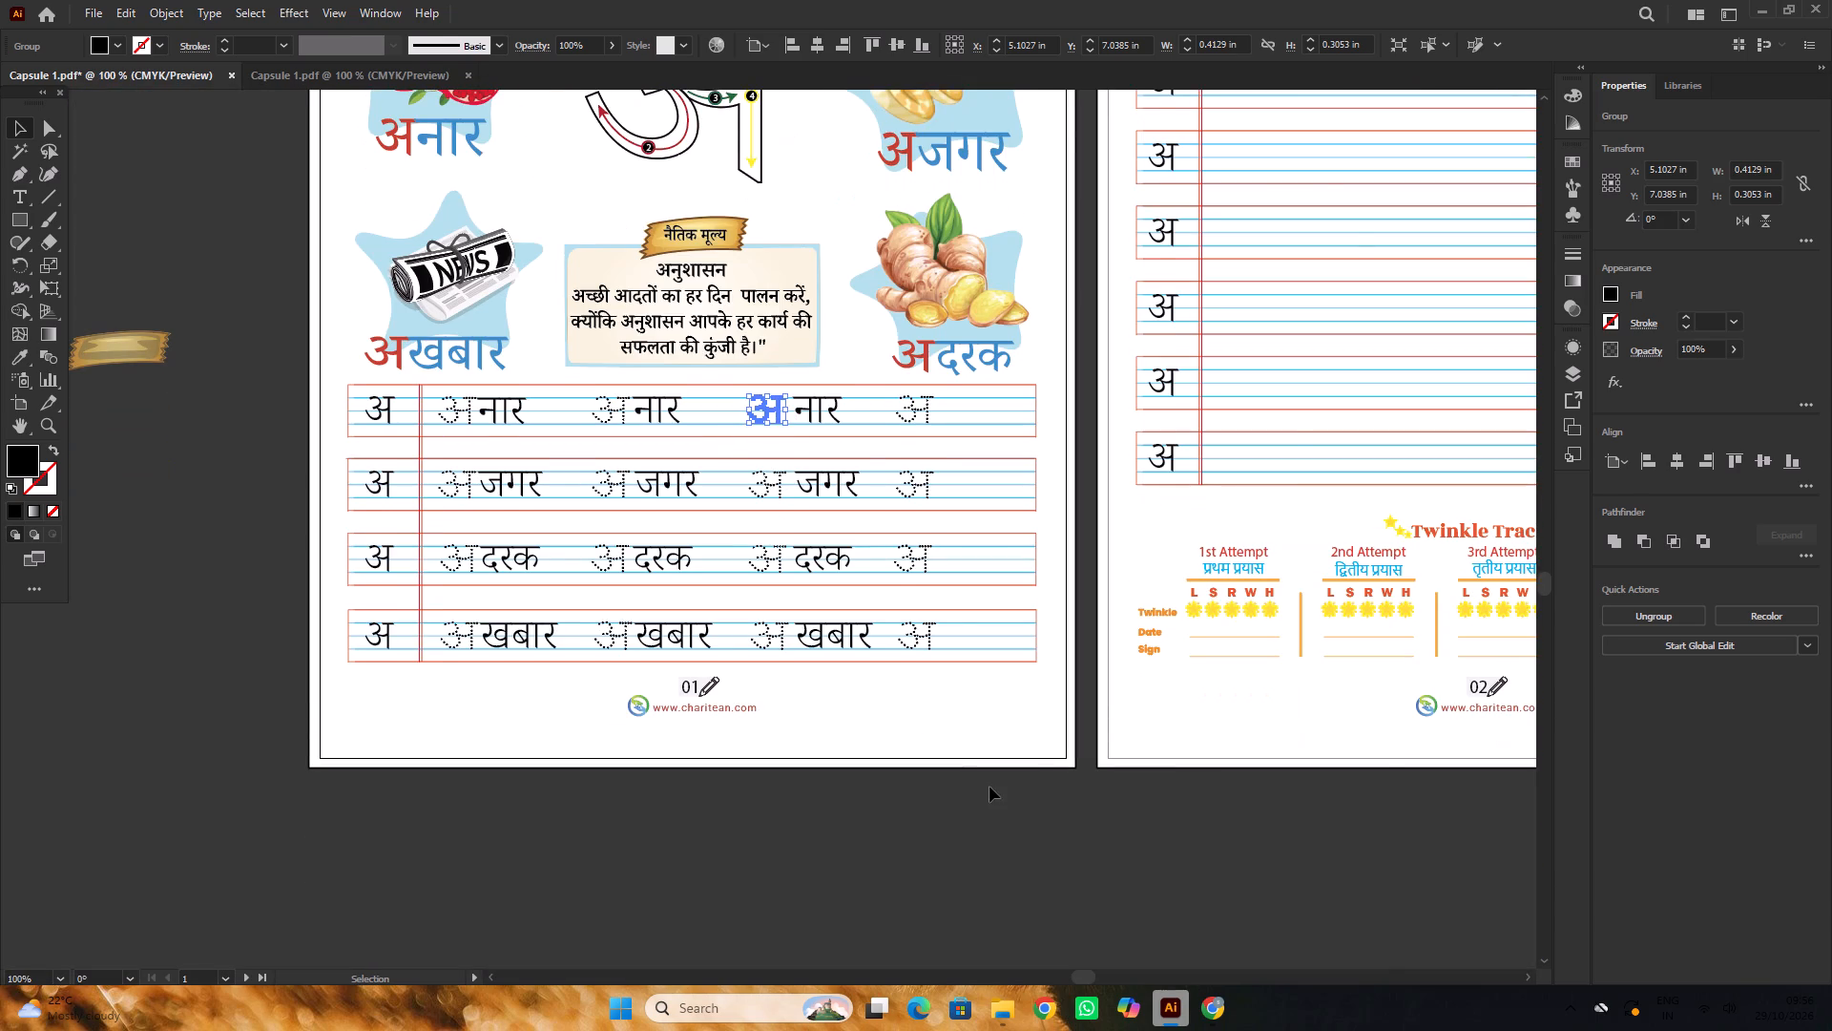
{"action": "left_click", "coordinate": [989, 787]}
Move the top row's third नार about 0.04 in left, closer to its dotted अ.
{"action": "scroll", "coordinate": [882, 515], "scroll_direction": "up", "scroll_amount": 2, "text": "alt"}
{"action": "left_click", "coordinate": [751, 308]}
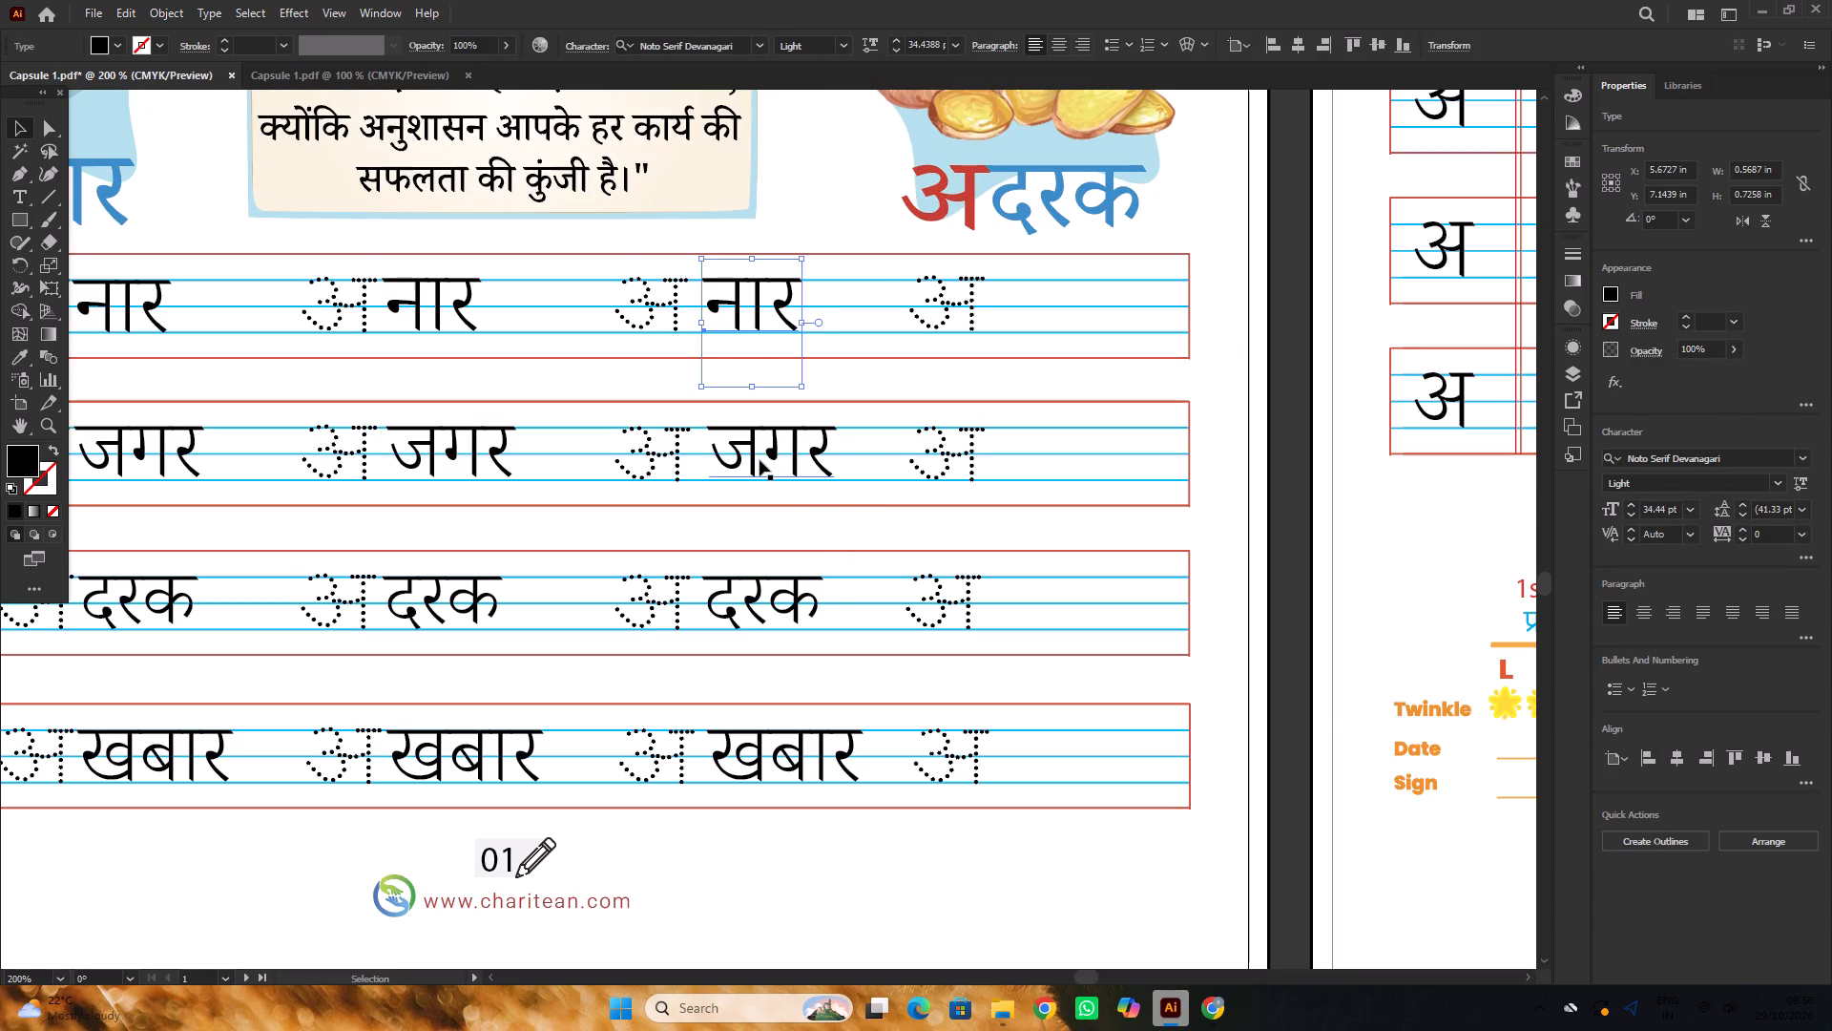
{"action": "left_click", "coordinate": [595, 371]}
{"action": "scroll", "coordinate": [718, 303], "scroll_direction": "up", "scroll_amount": 3}
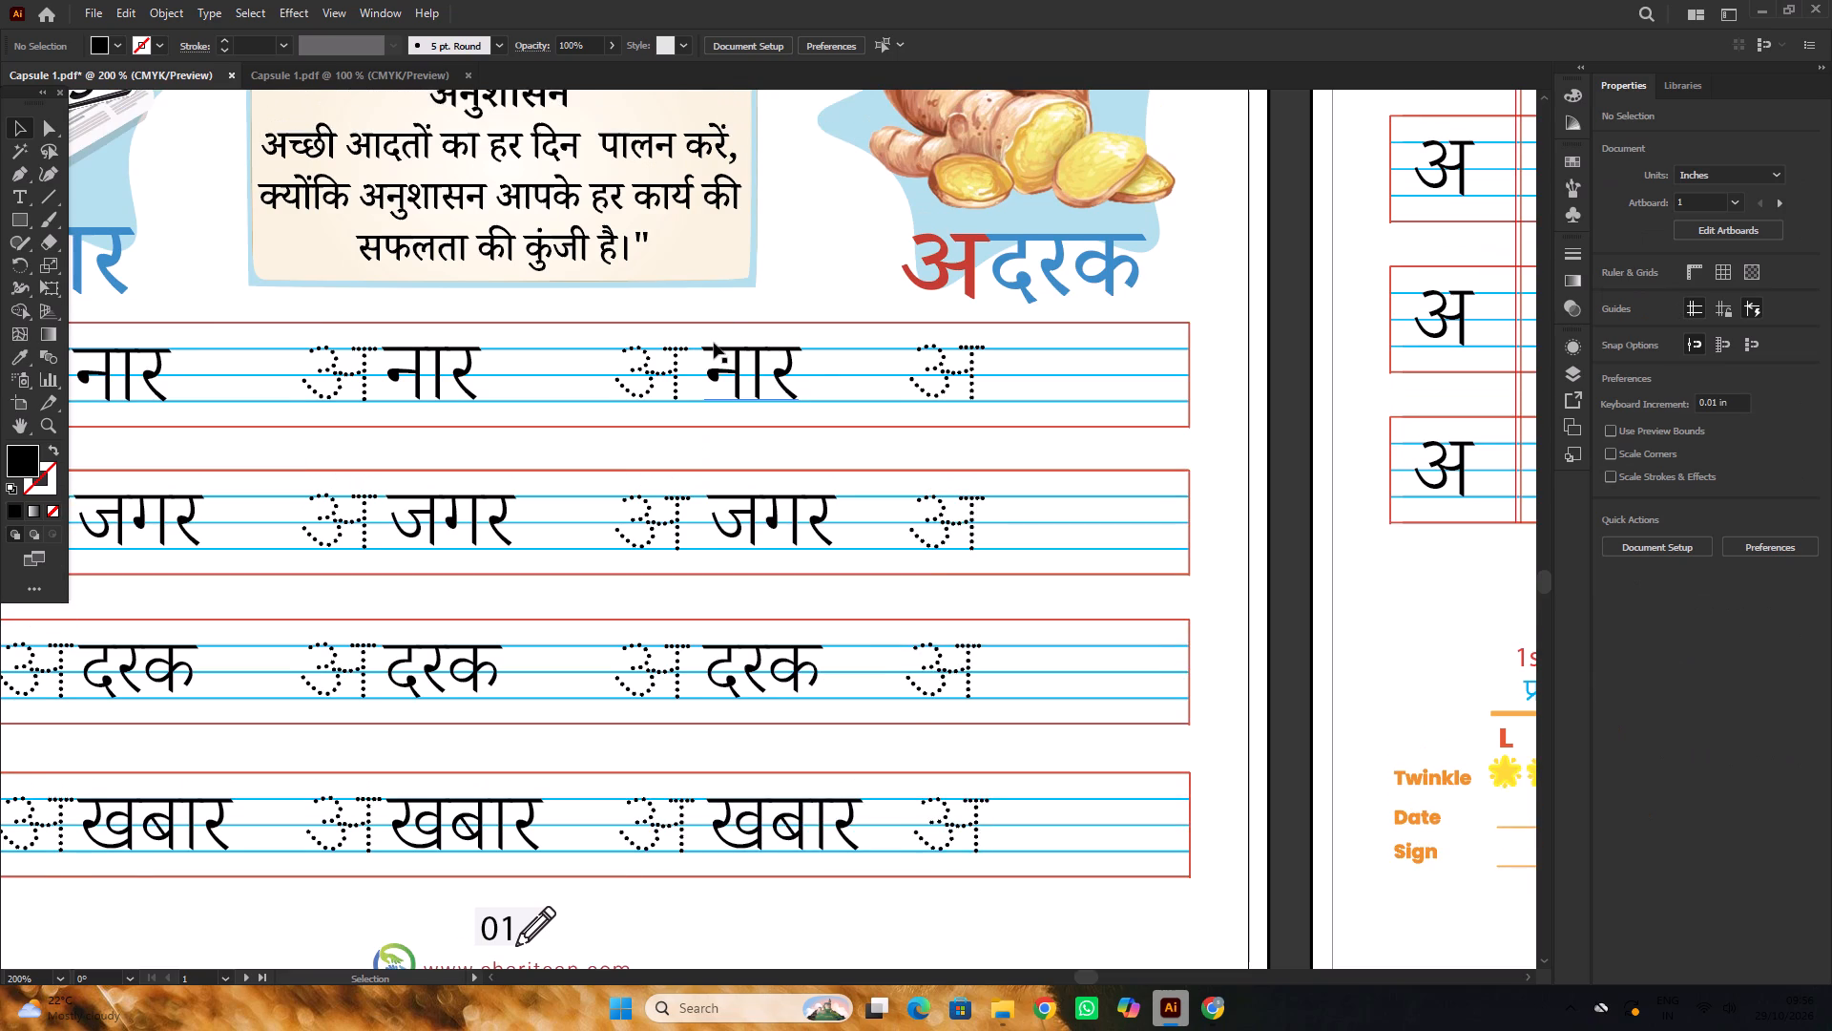
{"action": "scroll", "coordinate": [704, 364], "scroll_direction": "up", "scroll_amount": 4, "text": "alt"}
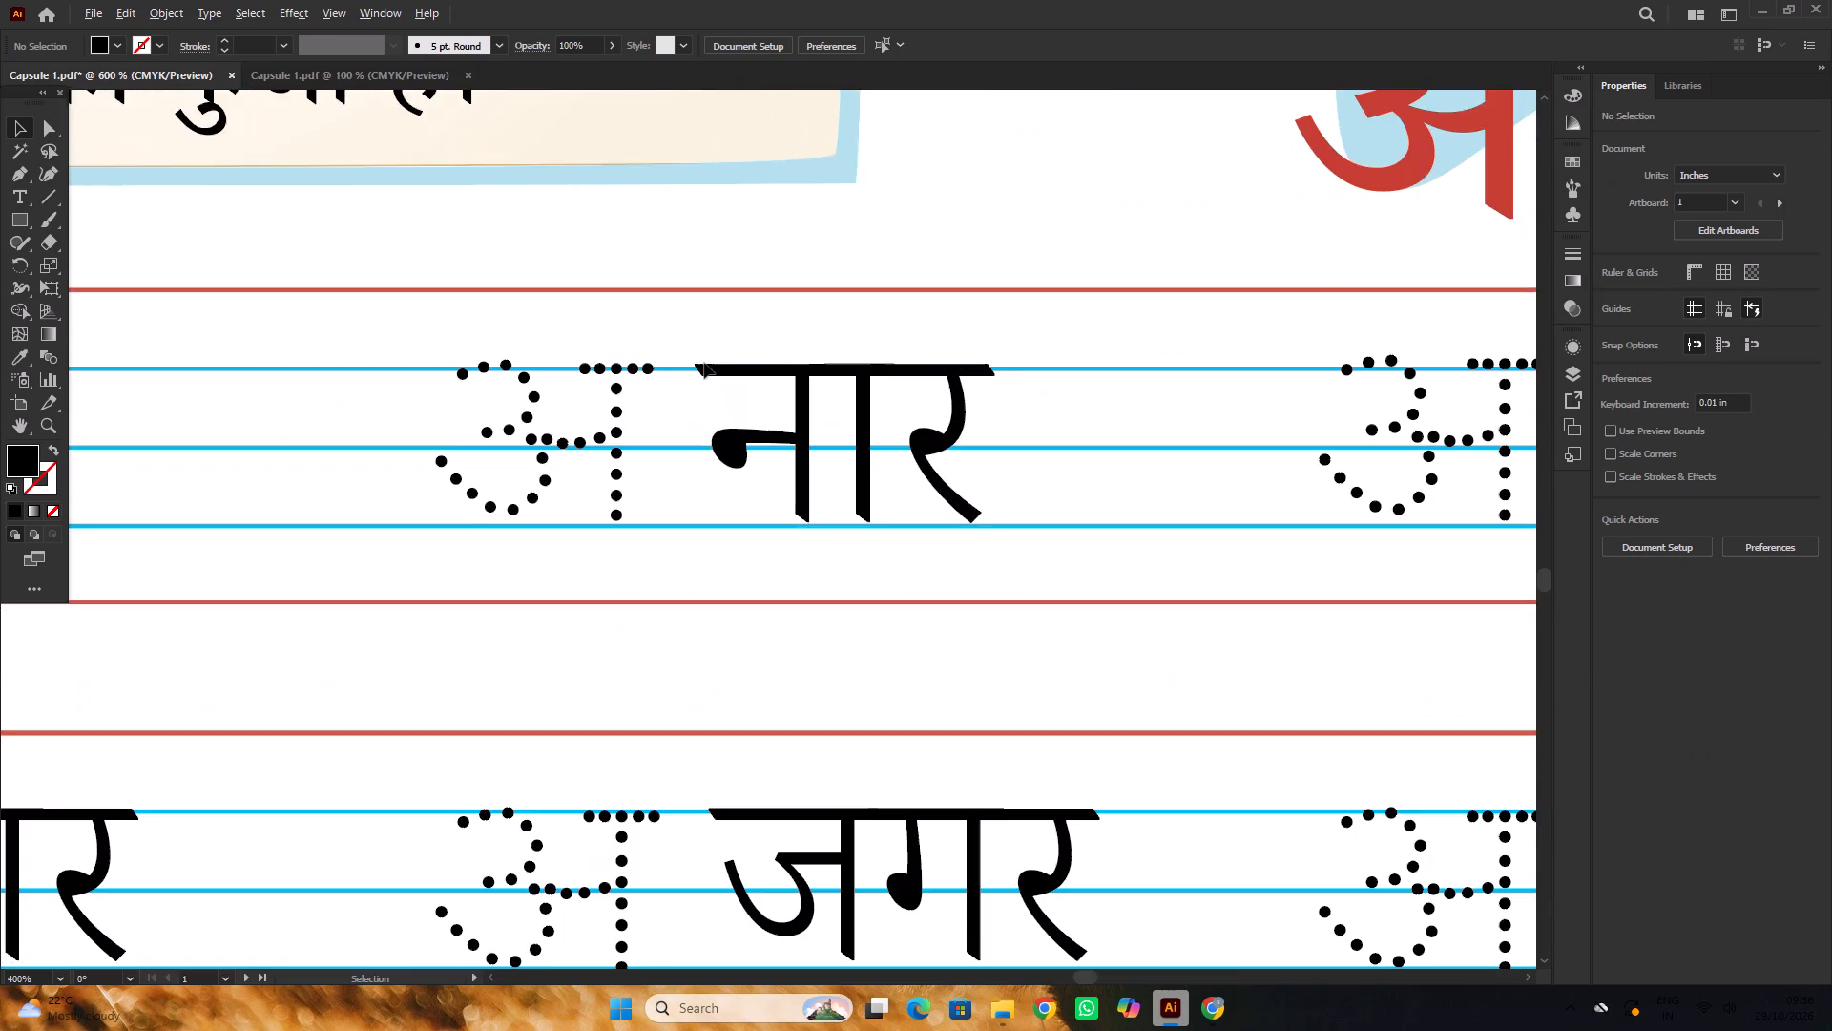
{"action": "scroll", "coordinate": [706, 366], "scroll_direction": "up", "scroll_amount": 2, "text": "alt"}
{"action": "left_click_drag", "start_coordinate": [715, 370], "coordinate": [678, 371]}
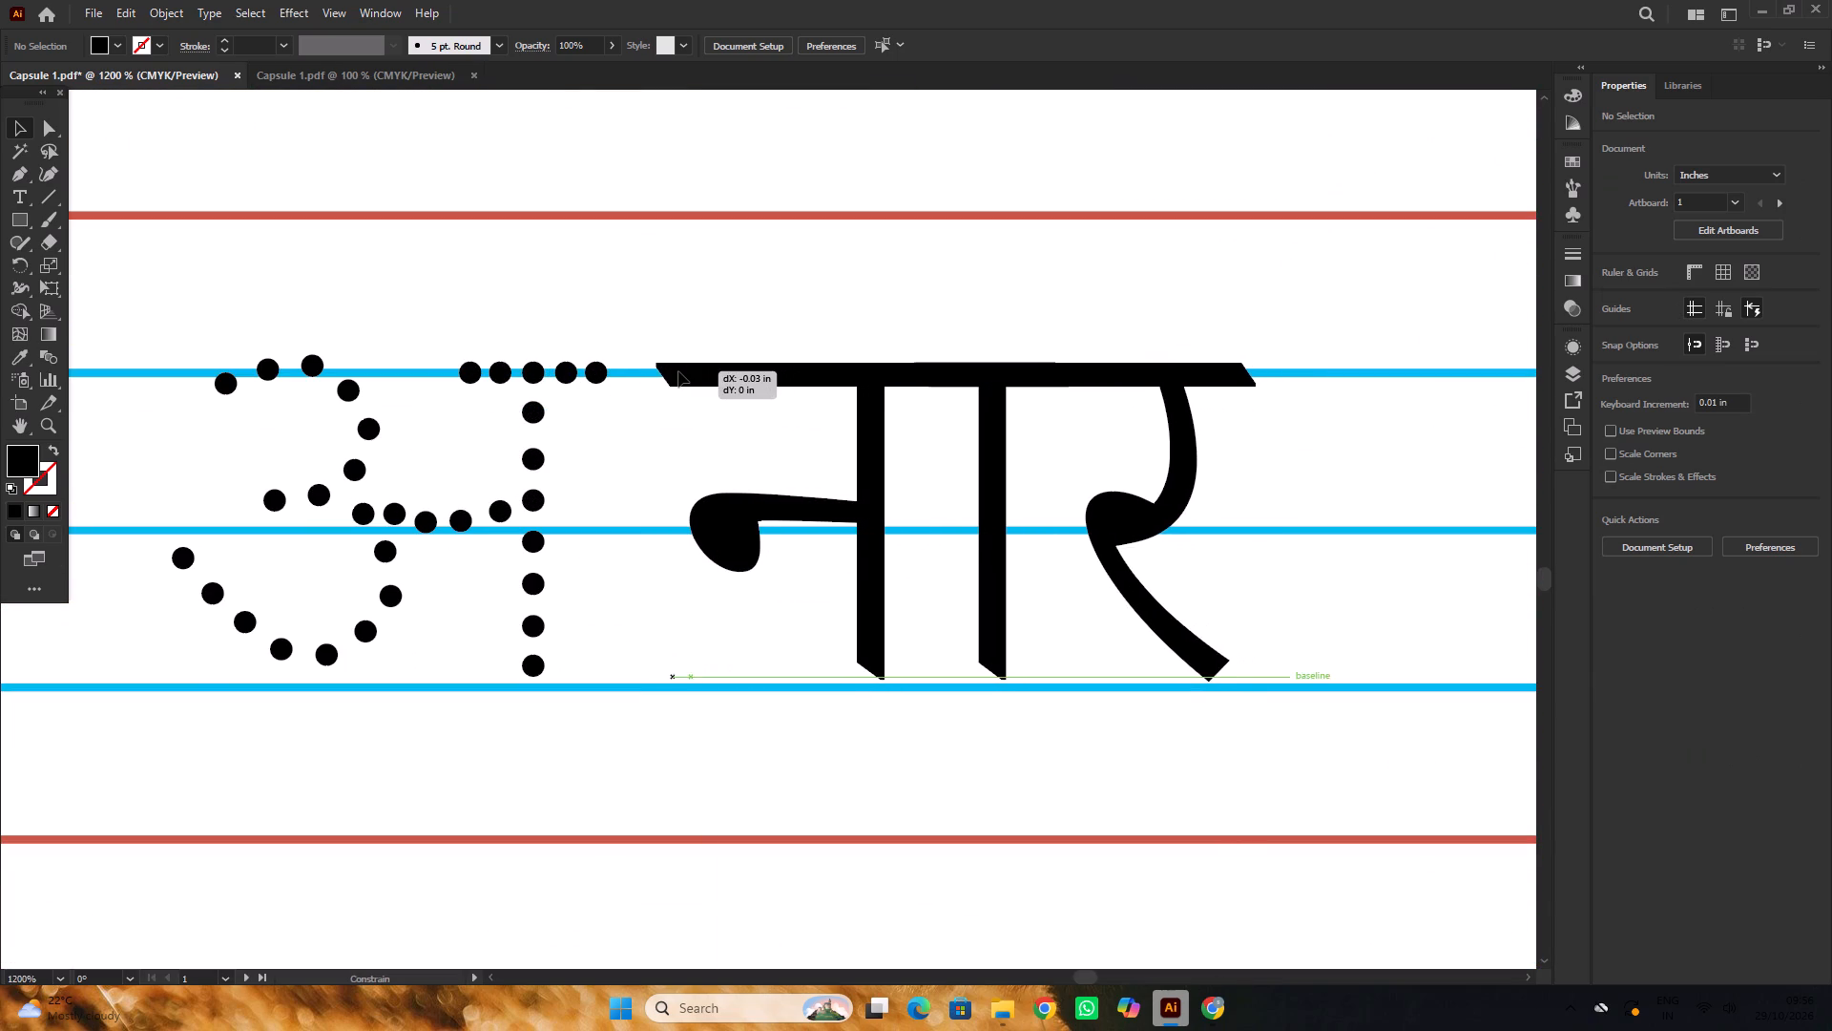
{"action": "left_click_drag", "start_coordinate": [678, 371], "coordinate": [675, 370]}
{"action": "scroll", "coordinate": [674, 369], "scroll_direction": "down", "scroll_amount": 4, "text": "alt"}
{"action": "left_click_drag", "start_coordinate": [585, 526], "coordinate": [592, 515]}
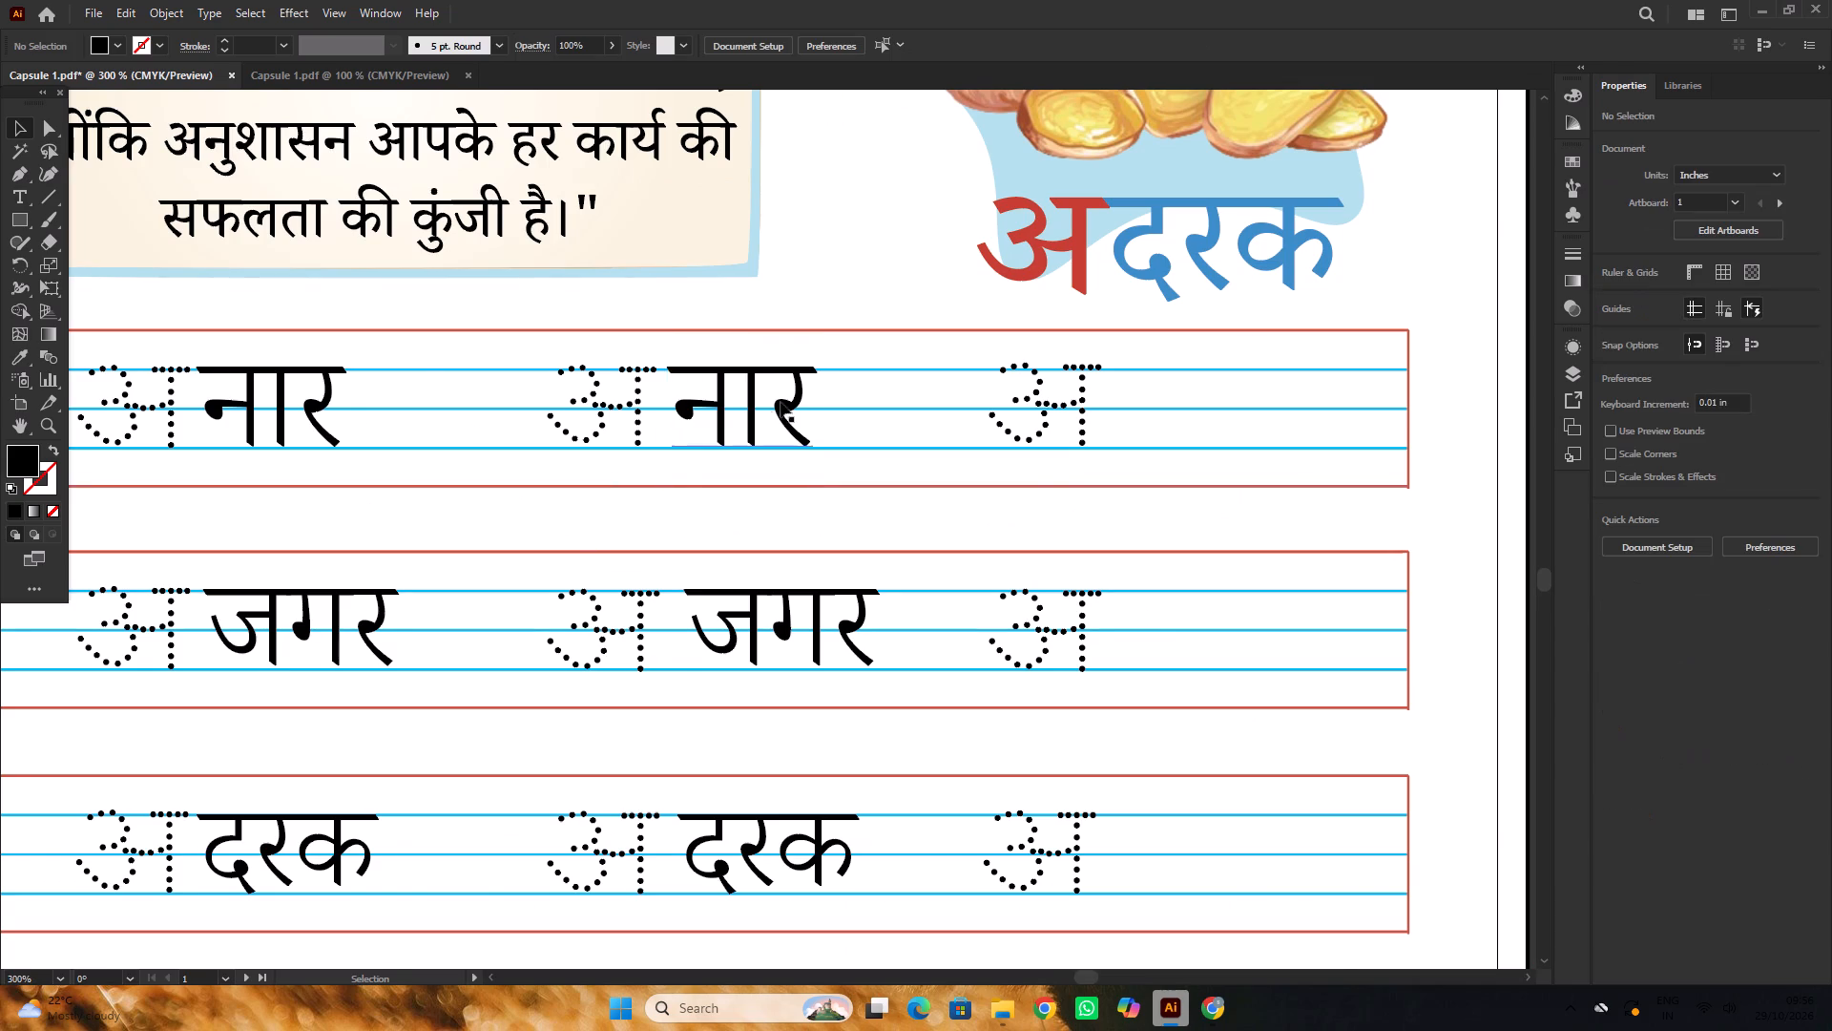
Move the second row's third जगर about 0.03 in left, closer to its dotted अ.
{"action": "scroll", "coordinate": [781, 402], "scroll_direction": "down", "scroll_amount": 5, "text": "alt"}
{"action": "scroll", "coordinate": [760, 428], "scroll_direction": "up", "scroll_amount": 7, "text": "alt"}
{"action": "left_click_drag", "start_coordinate": [814, 440], "coordinate": [783, 443]}
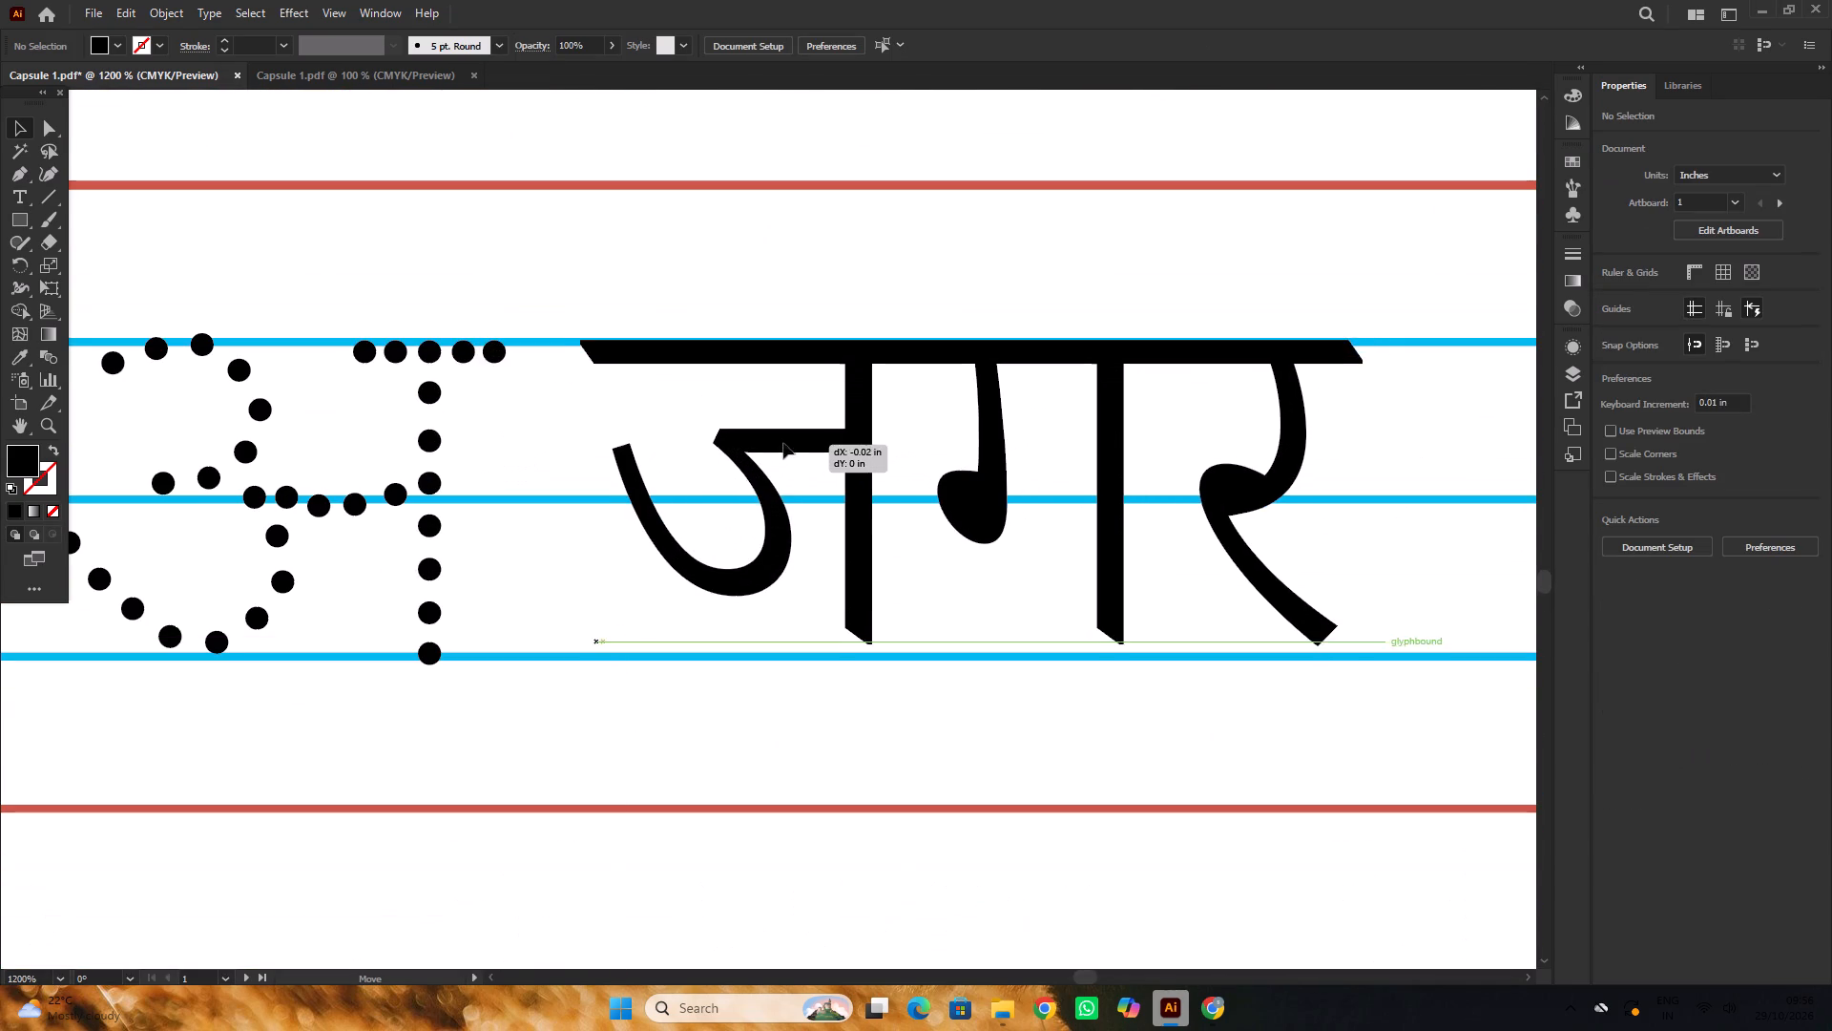
{"action": "left_click_drag", "start_coordinate": [783, 443], "coordinate": [779, 440]}
{"action": "scroll", "coordinate": [789, 427], "scroll_direction": "down", "scroll_amount": 4, "text": "alt"}
Move the second row's third dotted अ up about 0.01 in onto the upper blue line.
{"action": "scroll", "coordinate": [662, 389], "scroll_direction": "up", "scroll_amount": 3, "text": "alt"}
{"action": "scroll", "coordinate": [745, 465], "scroll_direction": "up", "scroll_amount": 2, "text": "alt"}
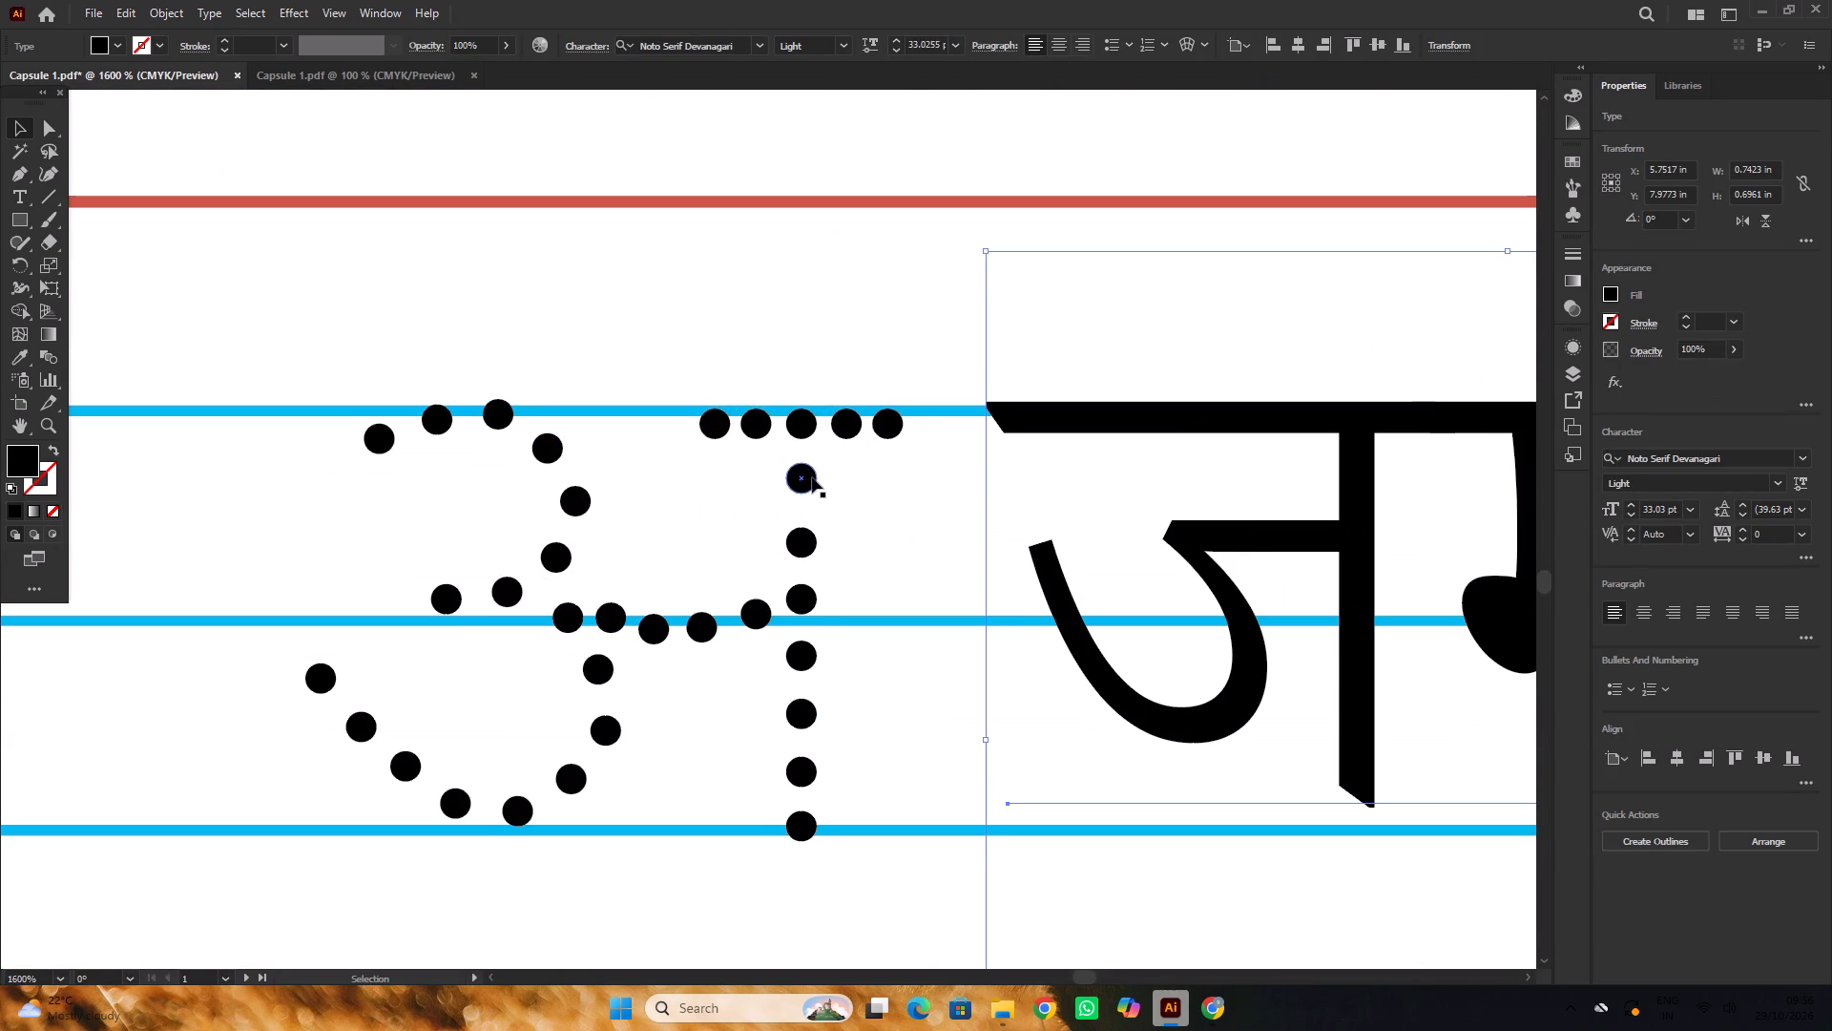
{"action": "left_click_drag", "start_coordinate": [812, 477], "coordinate": [810, 465]}
{"action": "scroll", "coordinate": [727, 408], "scroll_direction": "down", "scroll_amount": 6, "text": "alt"}
{"action": "left_click", "coordinate": [714, 369]}
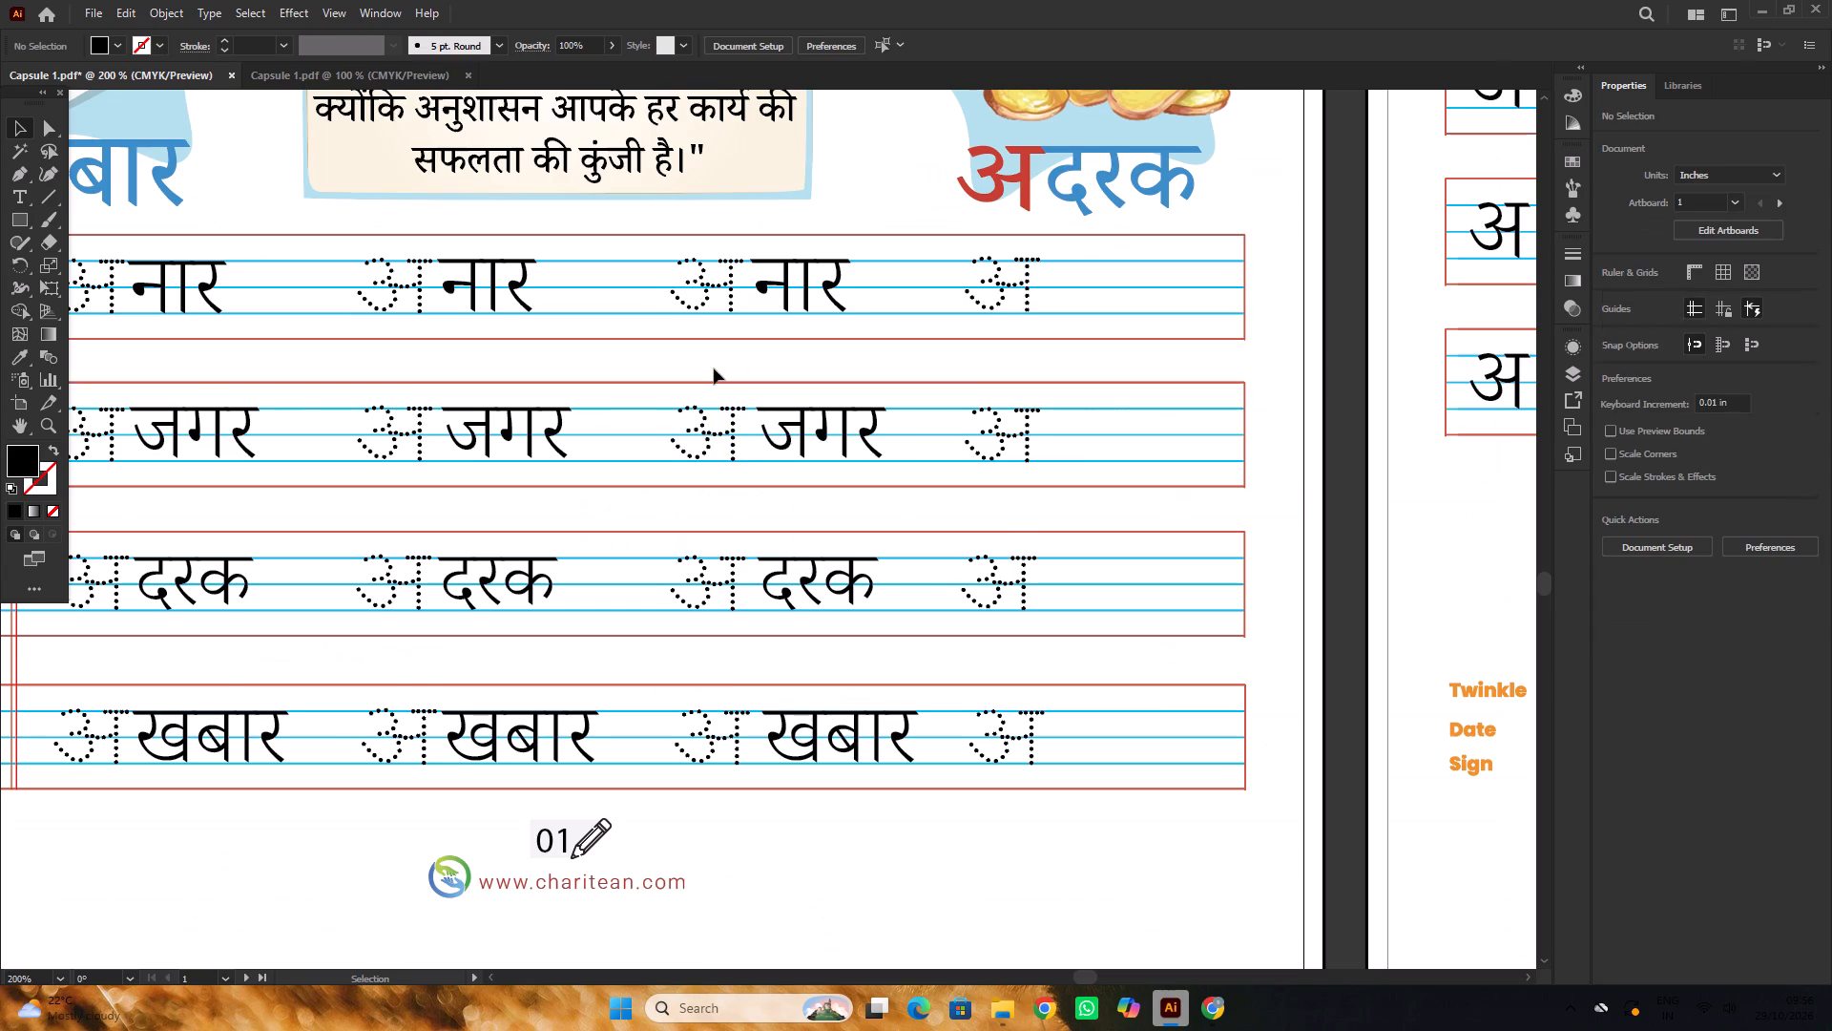
Copy the third column's नार, जगर, दरक and खबार about 1.69 in right, beside the fourth column's dotted अ.
{"action": "scroll", "coordinate": [714, 368], "scroll_direction": "down", "scroll_amount": 6}
{"action": "scroll", "coordinate": [729, 450], "scroll_direction": "up", "scroll_amount": 5, "text": "alt"}
{"action": "scroll", "coordinate": [687, 410], "scroll_direction": "down", "scroll_amount": 3, "text": "alt"}
{"action": "scroll", "coordinate": [777, 435], "scroll_direction": "up", "scroll_amount": 3}
{"action": "scroll", "coordinate": [772, 395], "scroll_direction": "down", "scroll_amount": 3, "text": "alt"}
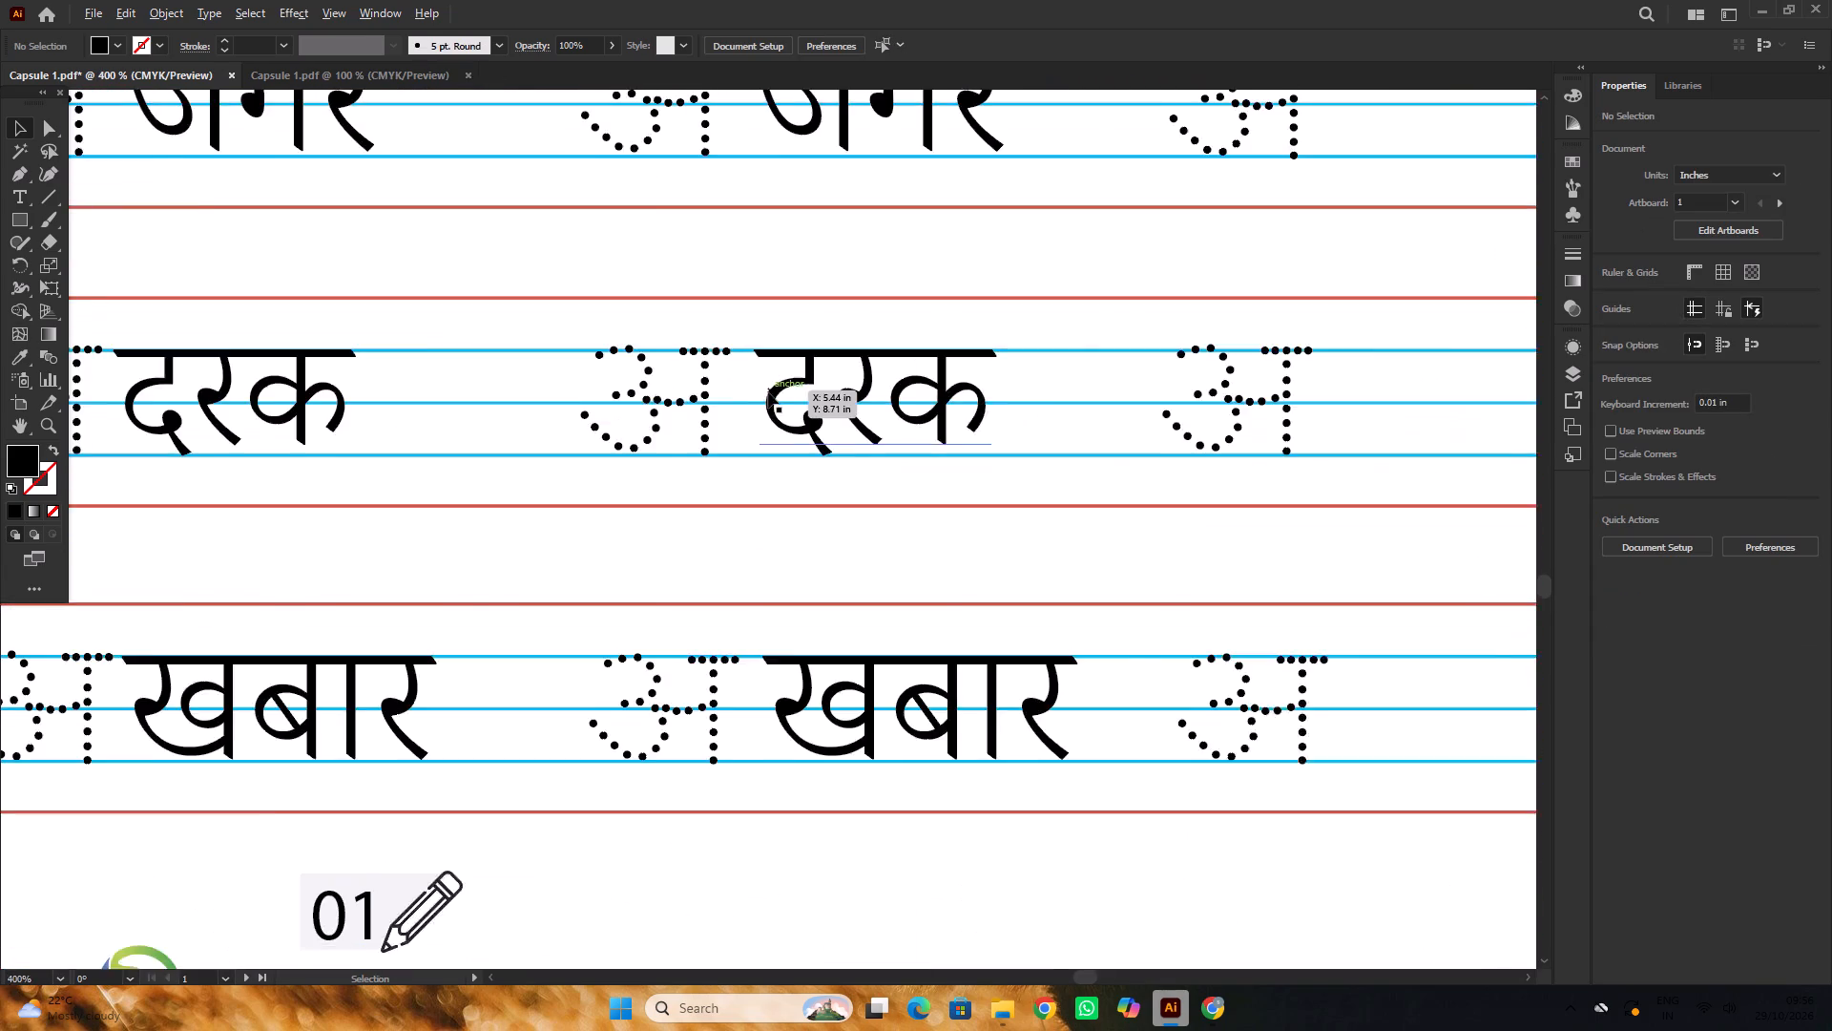
{"action": "scroll", "coordinate": [768, 392], "scroll_direction": "down", "scroll_amount": 5, "text": "alt"}
{"action": "left_click", "coordinate": [919, 642]}
{"action": "key", "text": "space"}
{"action": "left_click_drag", "start_coordinate": [956, 609], "coordinate": [760, 656]}
{"action": "scroll", "coordinate": [647, 361], "scroll_direction": "up", "scroll_amount": 2, "text": "alt"}
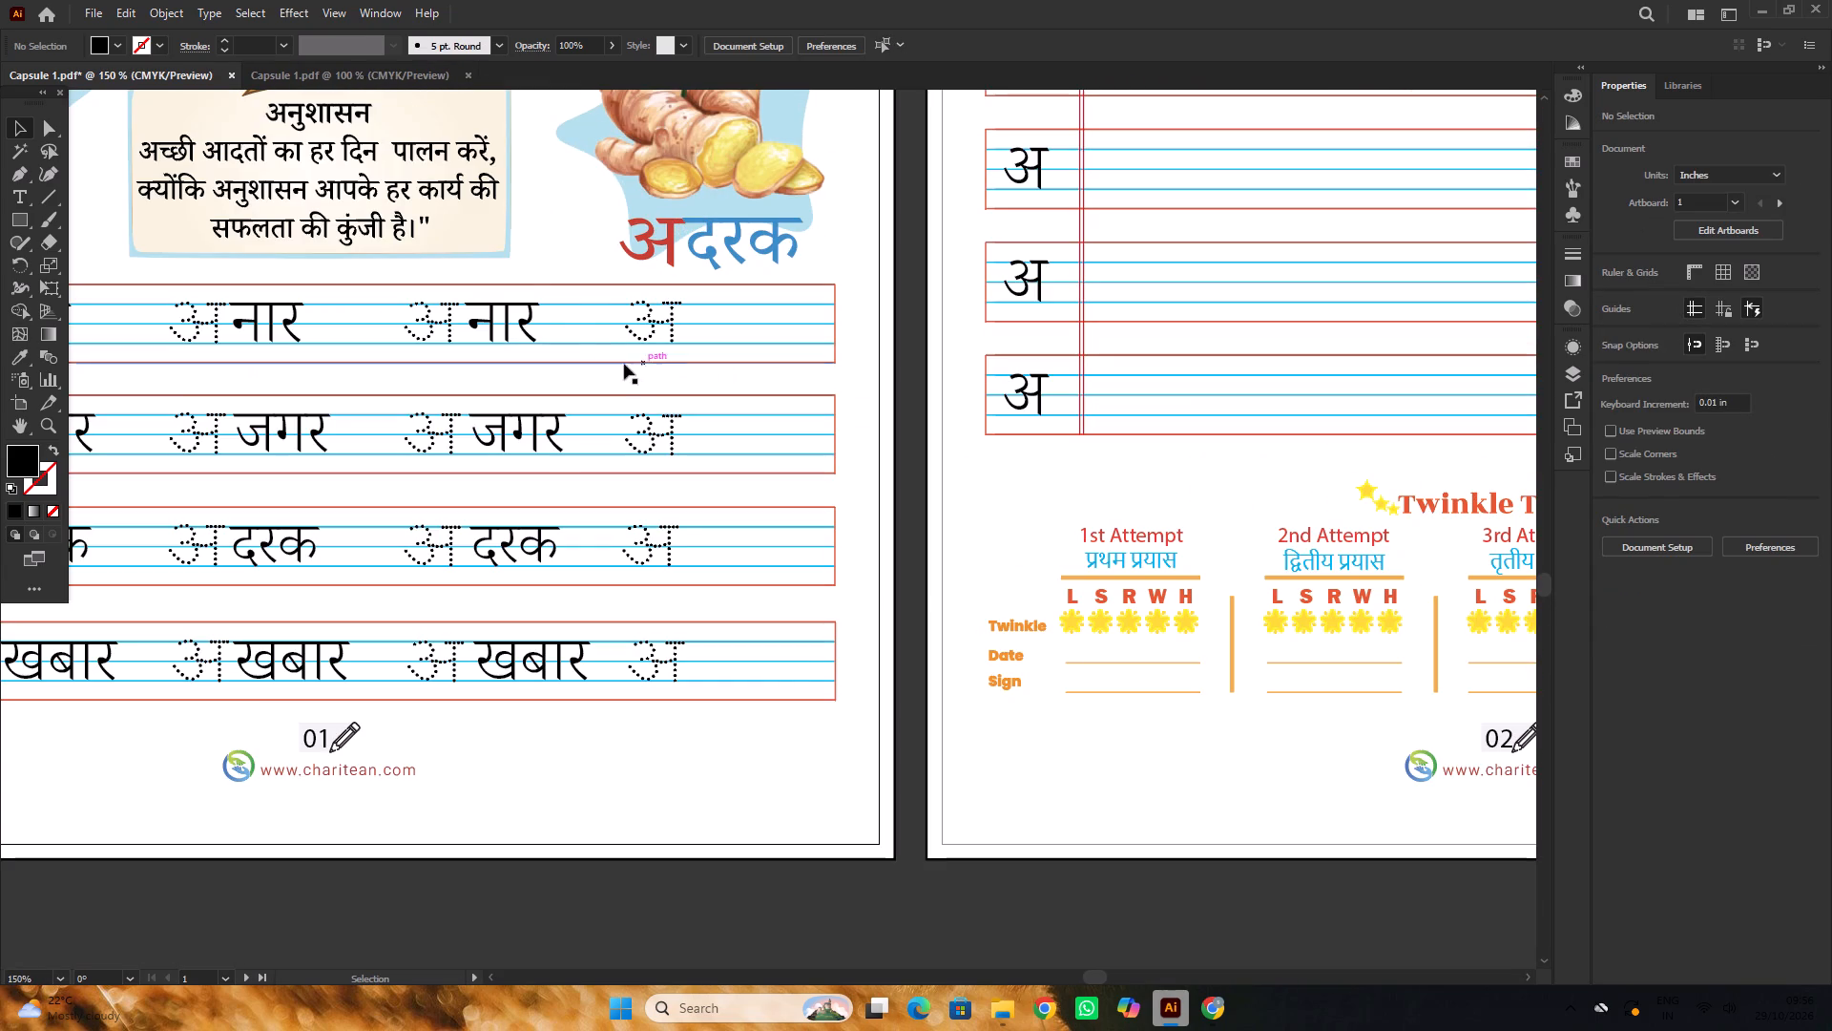
{"action": "left_click", "coordinate": [526, 338]}
{"action": "left_click", "coordinate": [535, 435], "text": "shift"}
{"action": "left_click", "coordinate": [530, 535], "text": "shift"}
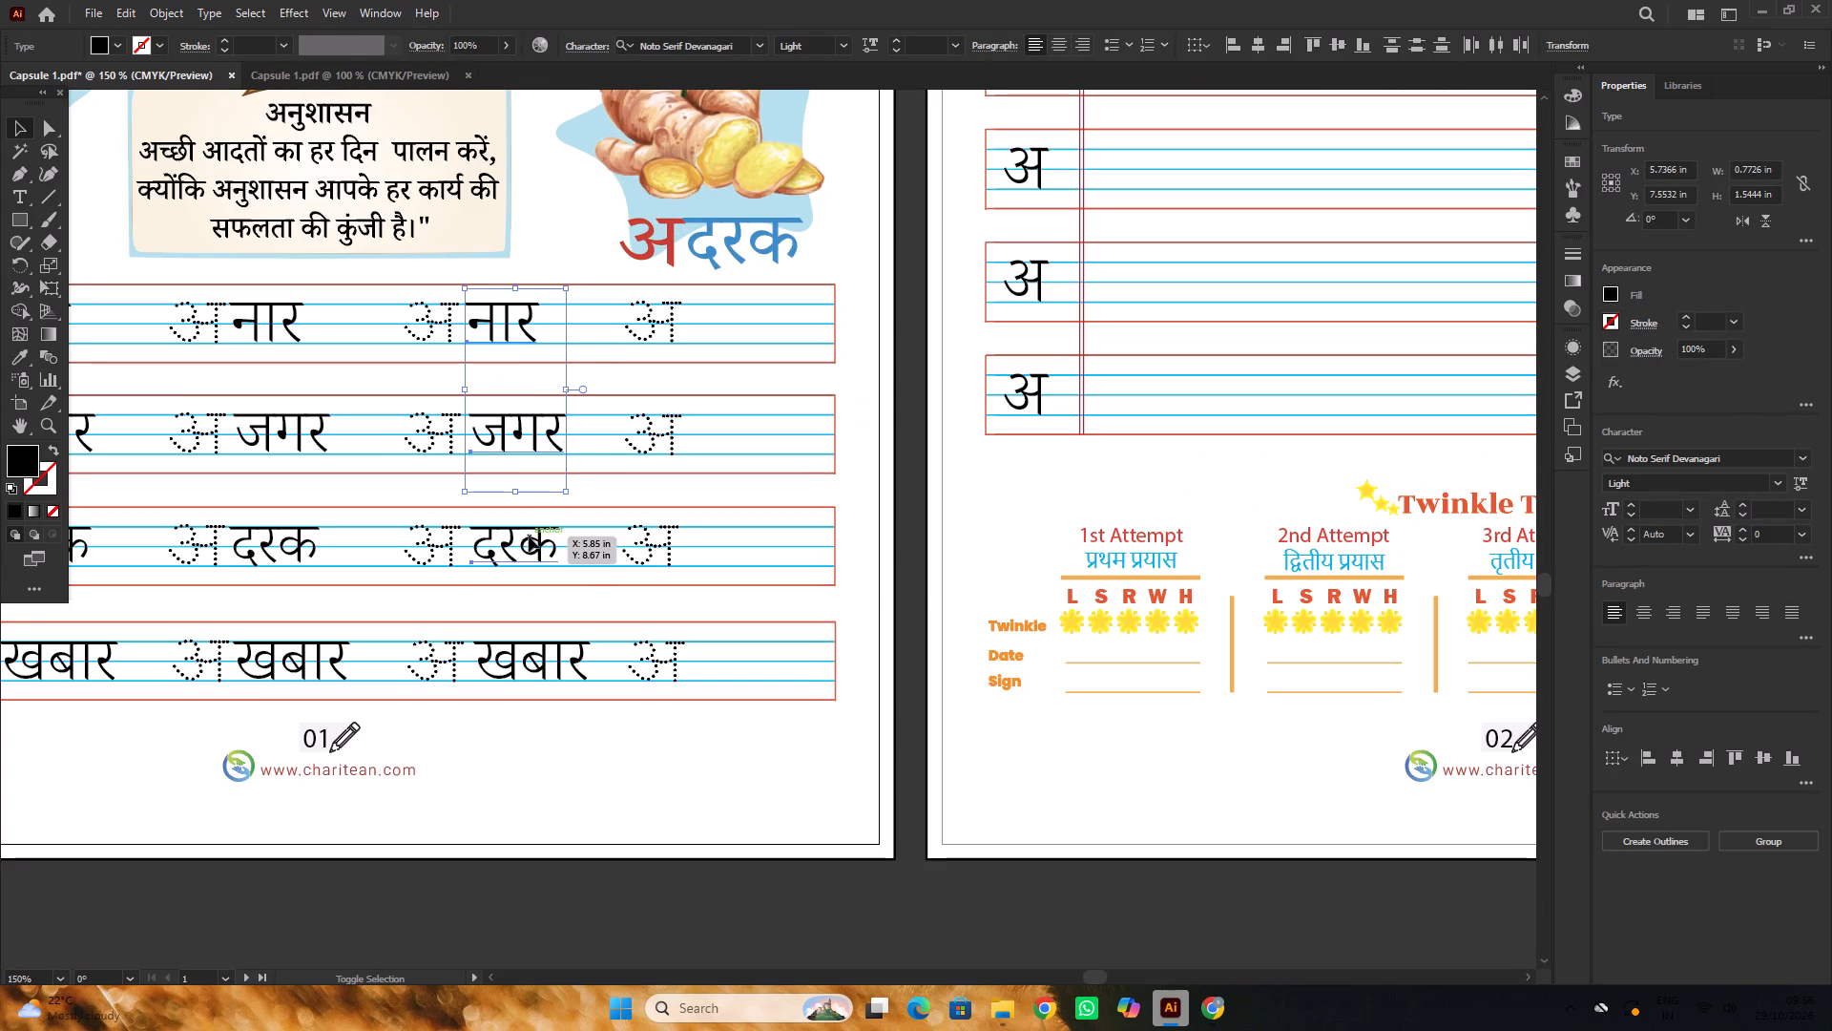
{"action": "left_click", "coordinate": [550, 653], "text": "shift"}
{"action": "scroll", "coordinate": [620, 523], "scroll_direction": "up", "scroll_amount": 5}
{"action": "scroll", "coordinate": [585, 475], "scroll_direction": "up", "scroll_amount": 2, "text": "alt"}
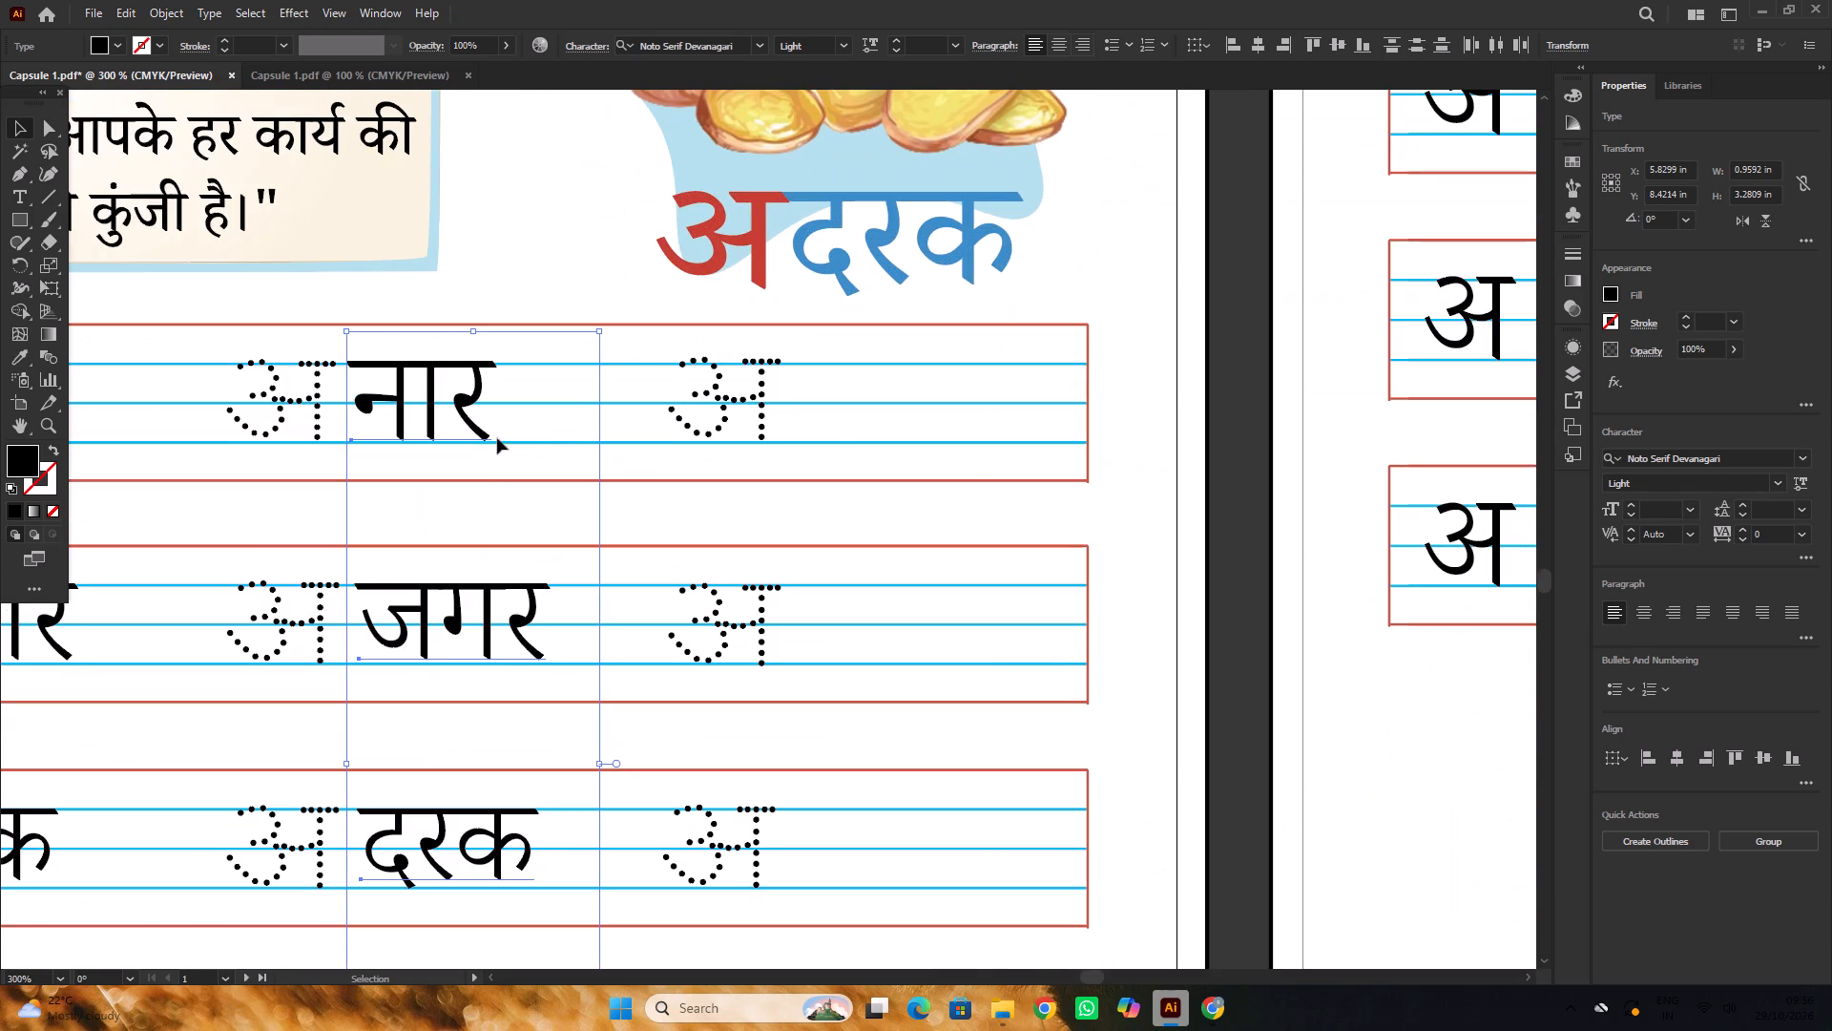
{"action": "left_click_drag", "start_coordinate": [487, 434], "coordinate": [934, 503], "text": "alt"}
{"action": "scroll", "coordinate": [891, 480], "scroll_direction": "down", "scroll_amount": 8, "text": "alt"}
{"action": "left_click", "coordinate": [950, 684]}
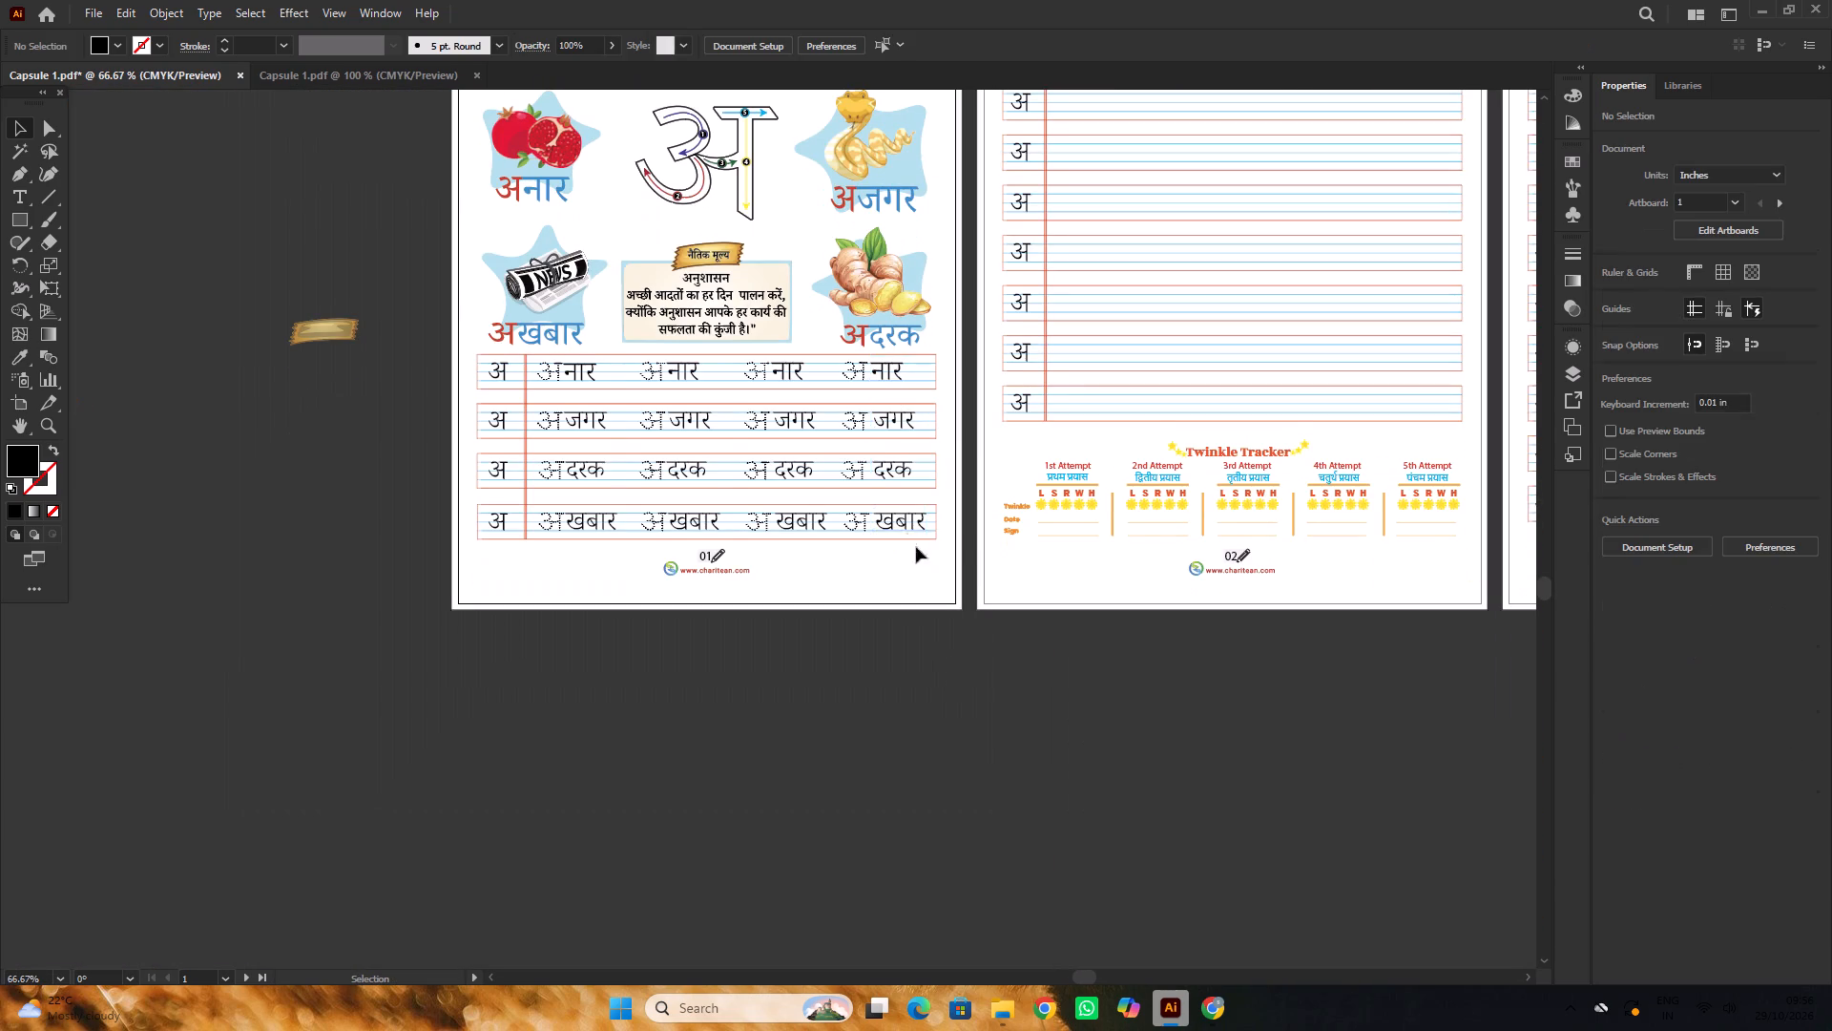
Move the bottom row's fourth खबार left in two small shifts, closer to its dotted अ.
{"action": "scroll", "coordinate": [901, 513], "scroll_direction": "up", "scroll_amount": 6, "text": "alt"}
{"action": "left_click_drag", "start_coordinate": [849, 534], "coordinate": [833, 527]}
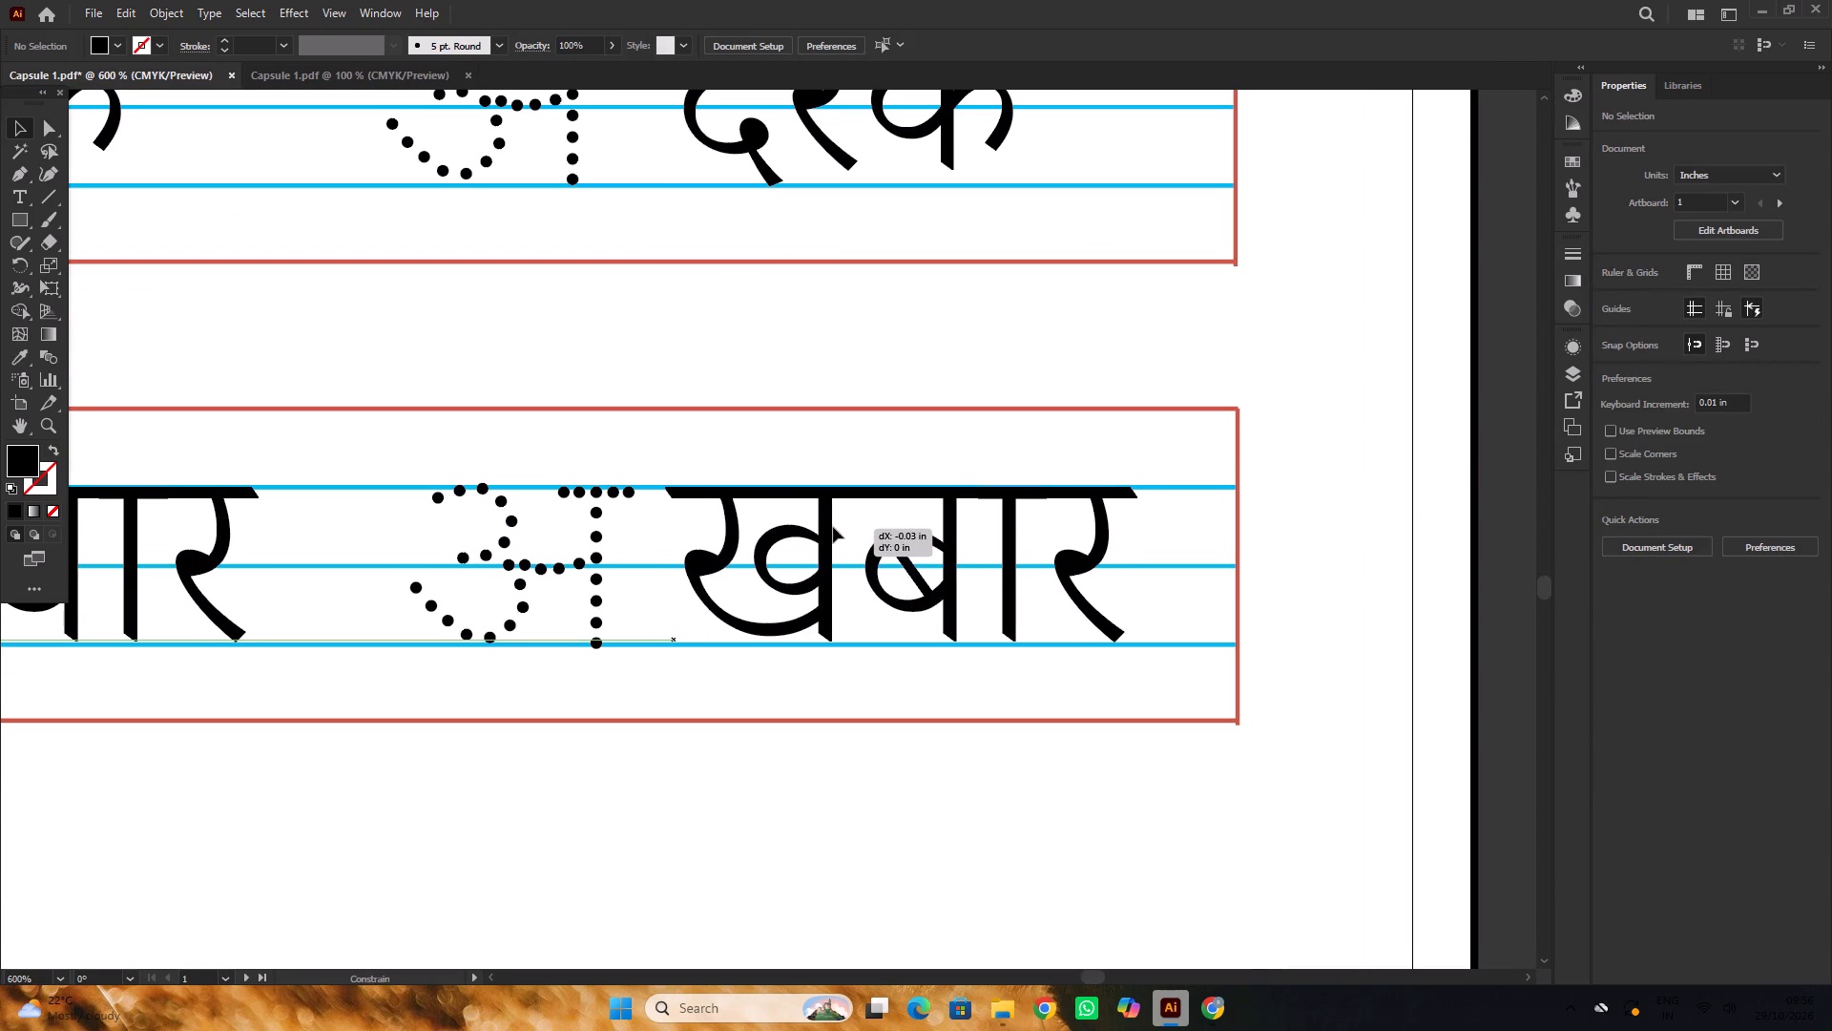
{"action": "left_click_drag", "start_coordinate": [833, 527], "coordinate": [832, 527]}
{"action": "scroll", "coordinate": [808, 520], "scroll_direction": "up", "scroll_amount": 3}
{"action": "left_click_drag", "start_coordinate": [843, 543], "coordinate": [815, 538]}
{"action": "scroll", "coordinate": [1176, 609], "scroll_direction": "down", "scroll_amount": 7, "text": "alt"}
{"action": "scroll", "coordinate": [1075, 613], "scroll_direction": "up", "scroll_amount": 2, "text": "alt"}
{"action": "left_click", "coordinate": [1100, 791]}
Move the third row's fourth दरक about 0.05 in left, closer to its dotted अ.
{"action": "scroll", "coordinate": [1059, 697], "scroll_direction": "up", "scroll_amount": 9}
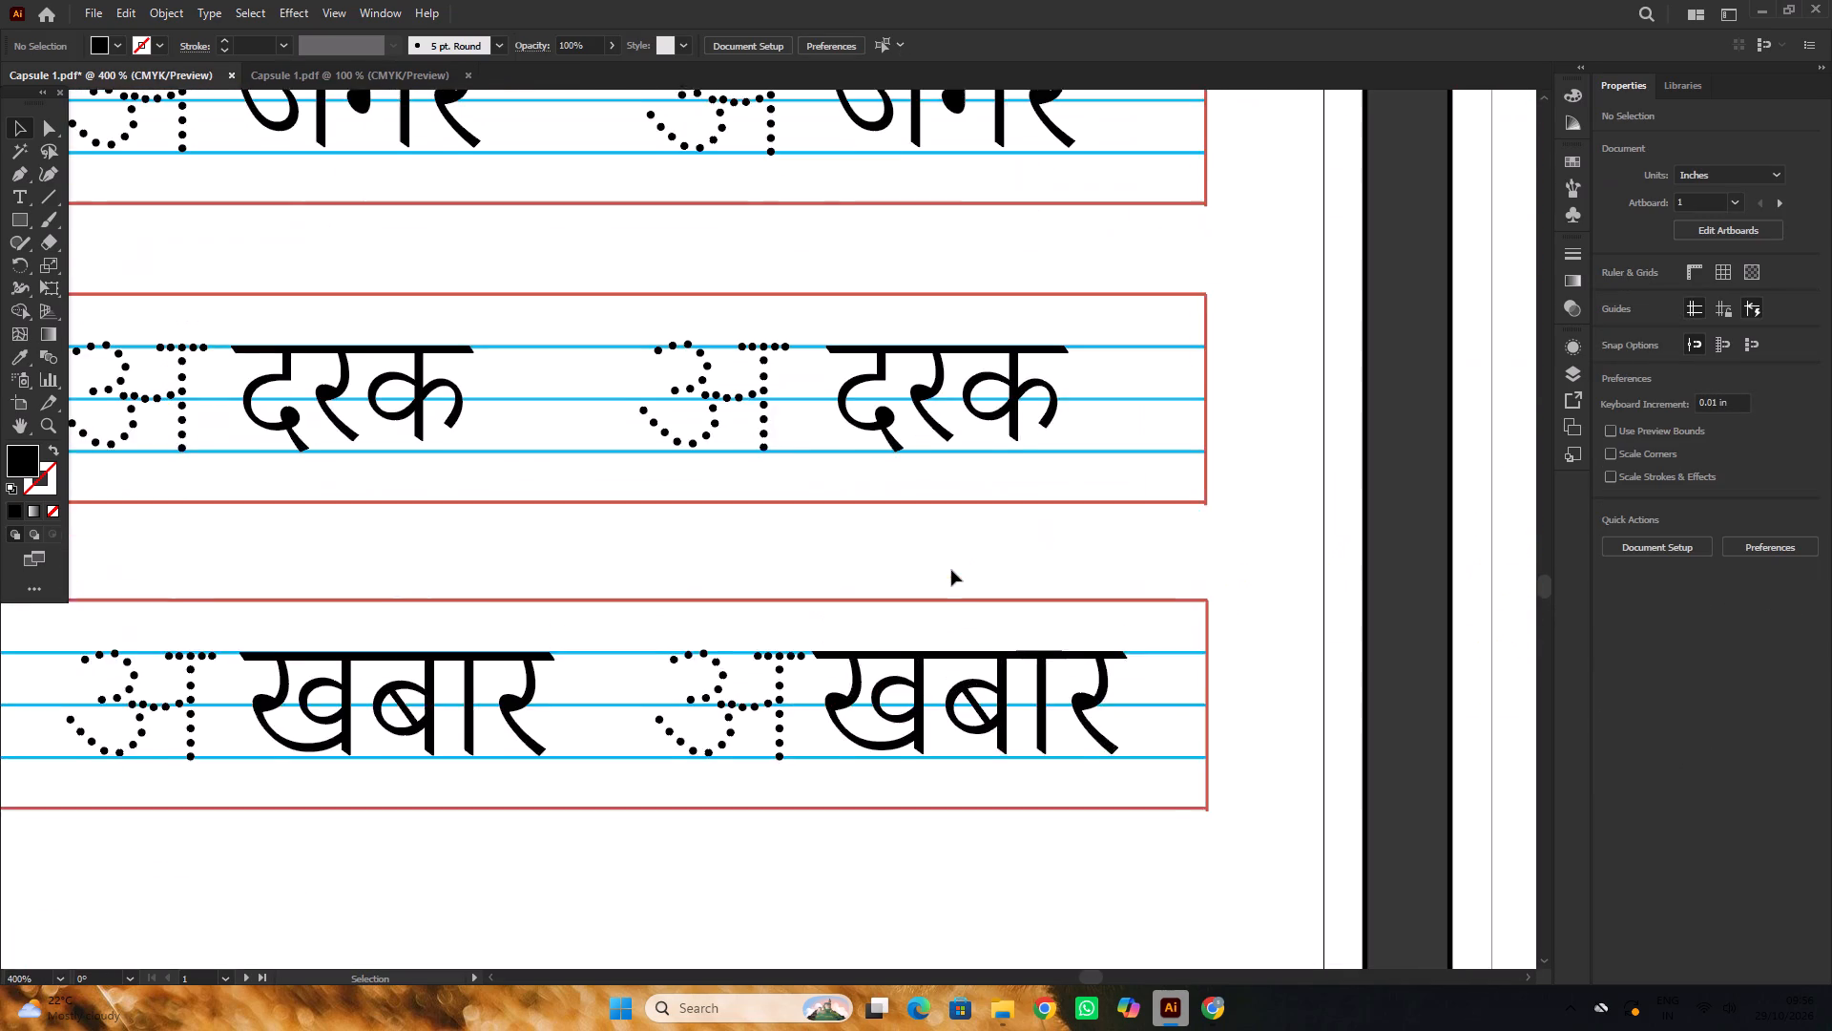
{"action": "scroll", "coordinate": [951, 570], "scroll_direction": "up", "scroll_amount": 6}
{"action": "scroll", "coordinate": [870, 537], "scroll_direction": "up", "scroll_amount": 2, "text": "alt"}
{"action": "left_click", "coordinate": [887, 539]}
{"action": "left_click_drag", "start_coordinate": [889, 533], "coordinate": [858, 528]}
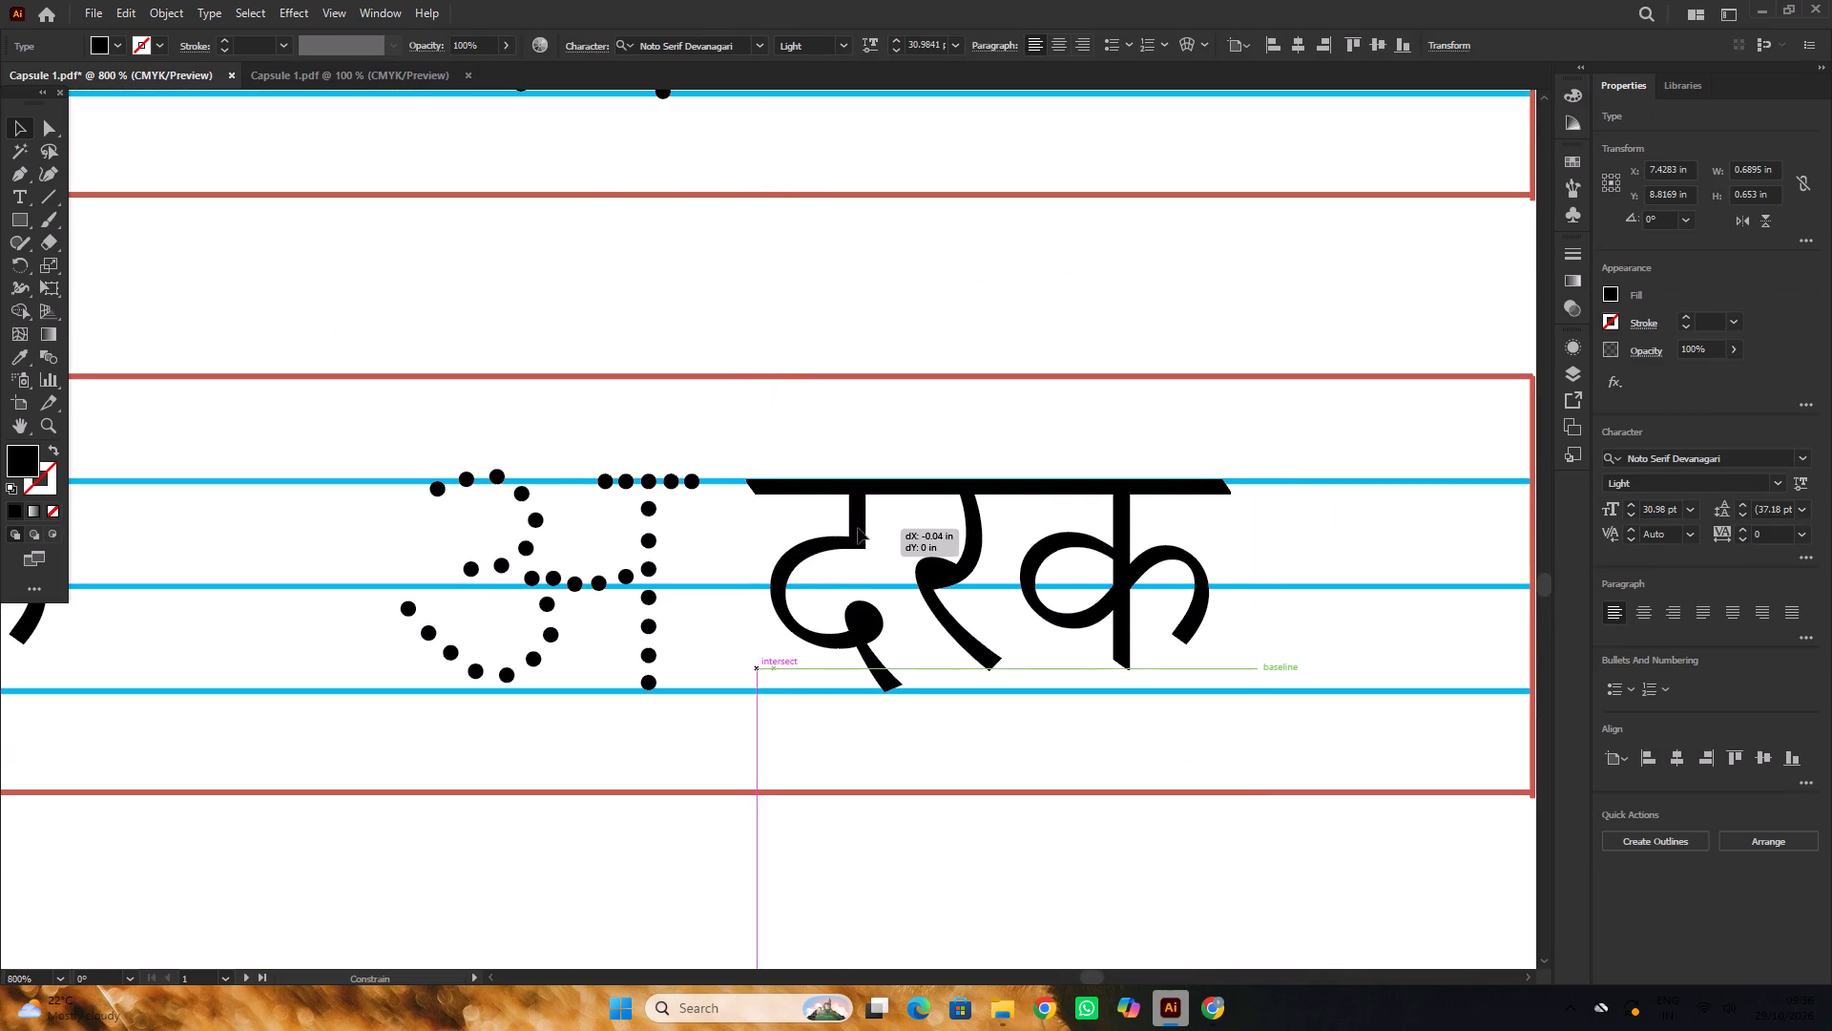
{"action": "left_click_drag", "start_coordinate": [858, 528], "coordinate": [853, 528]}
{"action": "scroll", "coordinate": [849, 526], "scroll_direction": "down", "scroll_amount": 5, "text": "alt"}
Move the second row's fourth जगर about 0.04 in left, closer to its dotted अ.
{"action": "left_click", "coordinate": [855, 477]}
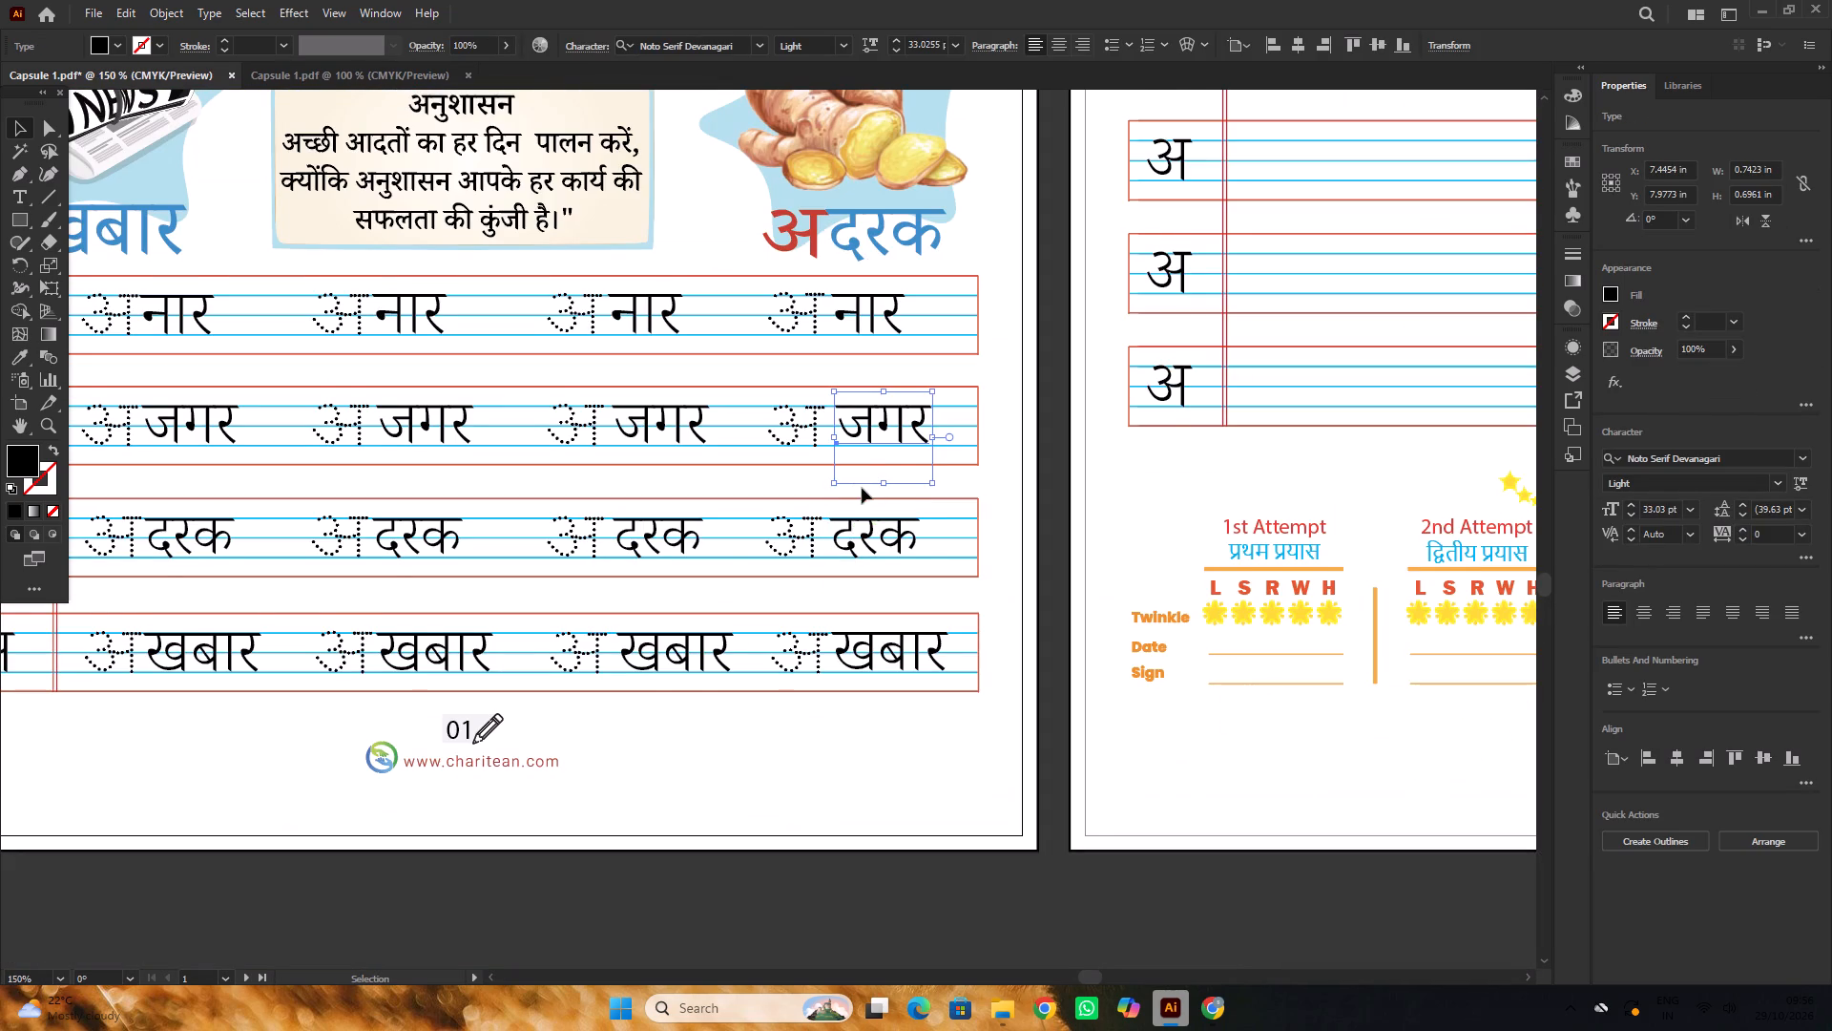
{"action": "scroll", "coordinate": [862, 488], "scroll_direction": "up", "scroll_amount": 3}
{"action": "scroll", "coordinate": [861, 486], "scroll_direction": "up", "scroll_amount": 6, "text": "alt"}
{"action": "left_click_drag", "start_coordinate": [904, 520], "coordinate": [882, 515]}
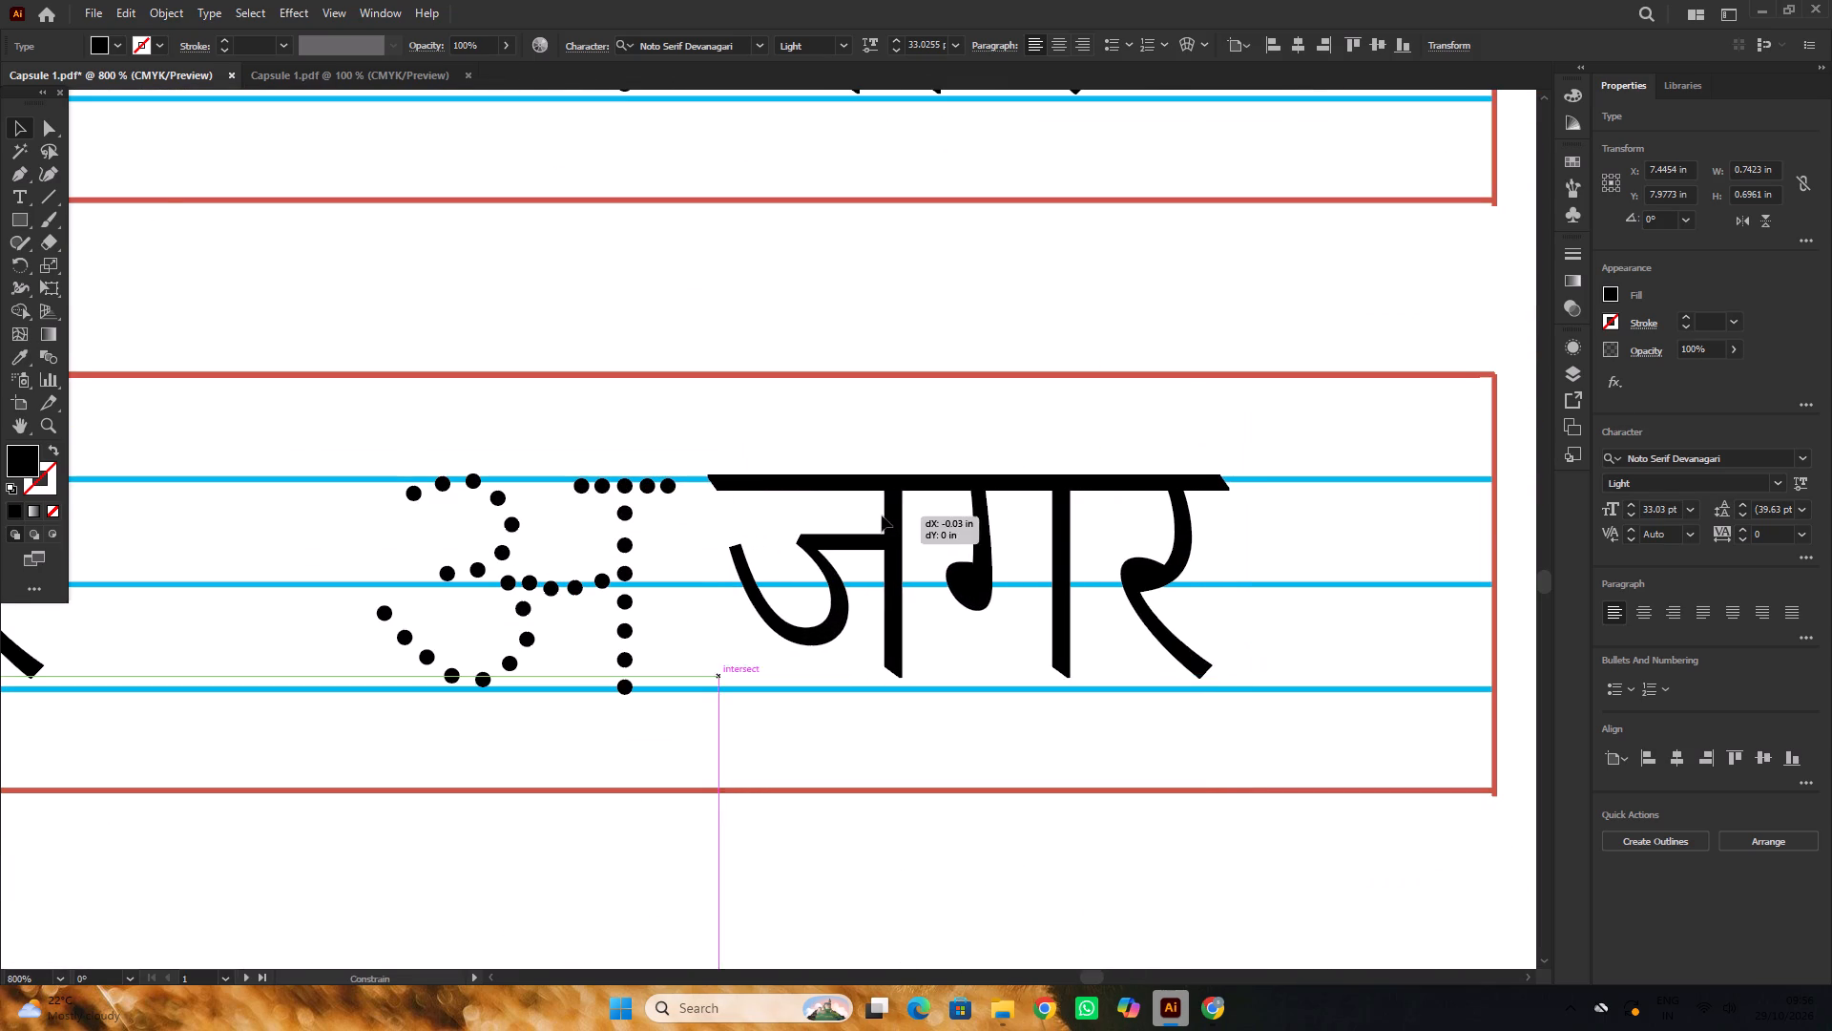
{"action": "left_click_drag", "start_coordinate": [882, 515], "coordinate": [876, 515]}
{"action": "scroll", "coordinate": [874, 513], "scroll_direction": "down", "scroll_amount": 4, "text": "alt"}
{"action": "left_click", "coordinate": [798, 392]}
Check the second row's fourth dotted अ, page 01's pictures and captions, and the overall layout of all three pages.
{"action": "scroll", "coordinate": [778, 468], "scroll_direction": "up", "scroll_amount": 5, "text": "alt"}
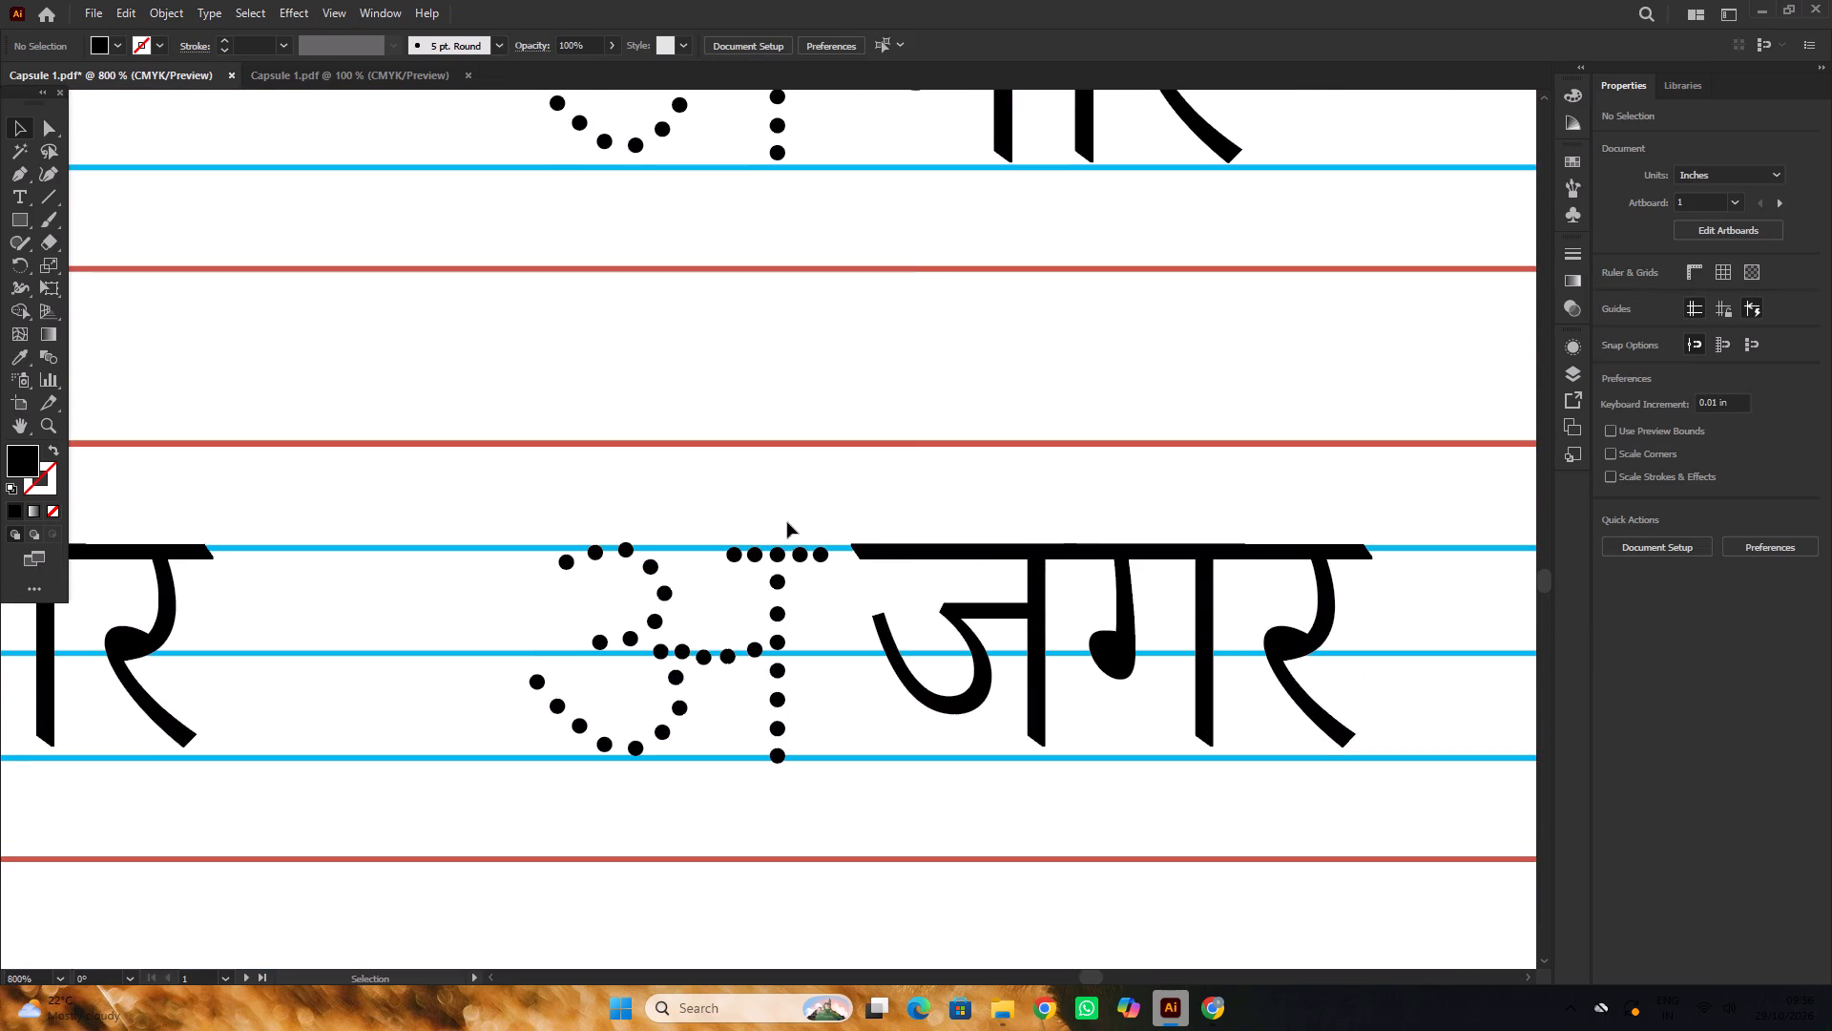
{"action": "left_click", "coordinate": [781, 549]}
{"action": "scroll", "coordinate": [849, 515], "scroll_direction": "down", "scroll_amount": 8, "text": "alt"}
{"action": "left_click", "coordinate": [1105, 775]}
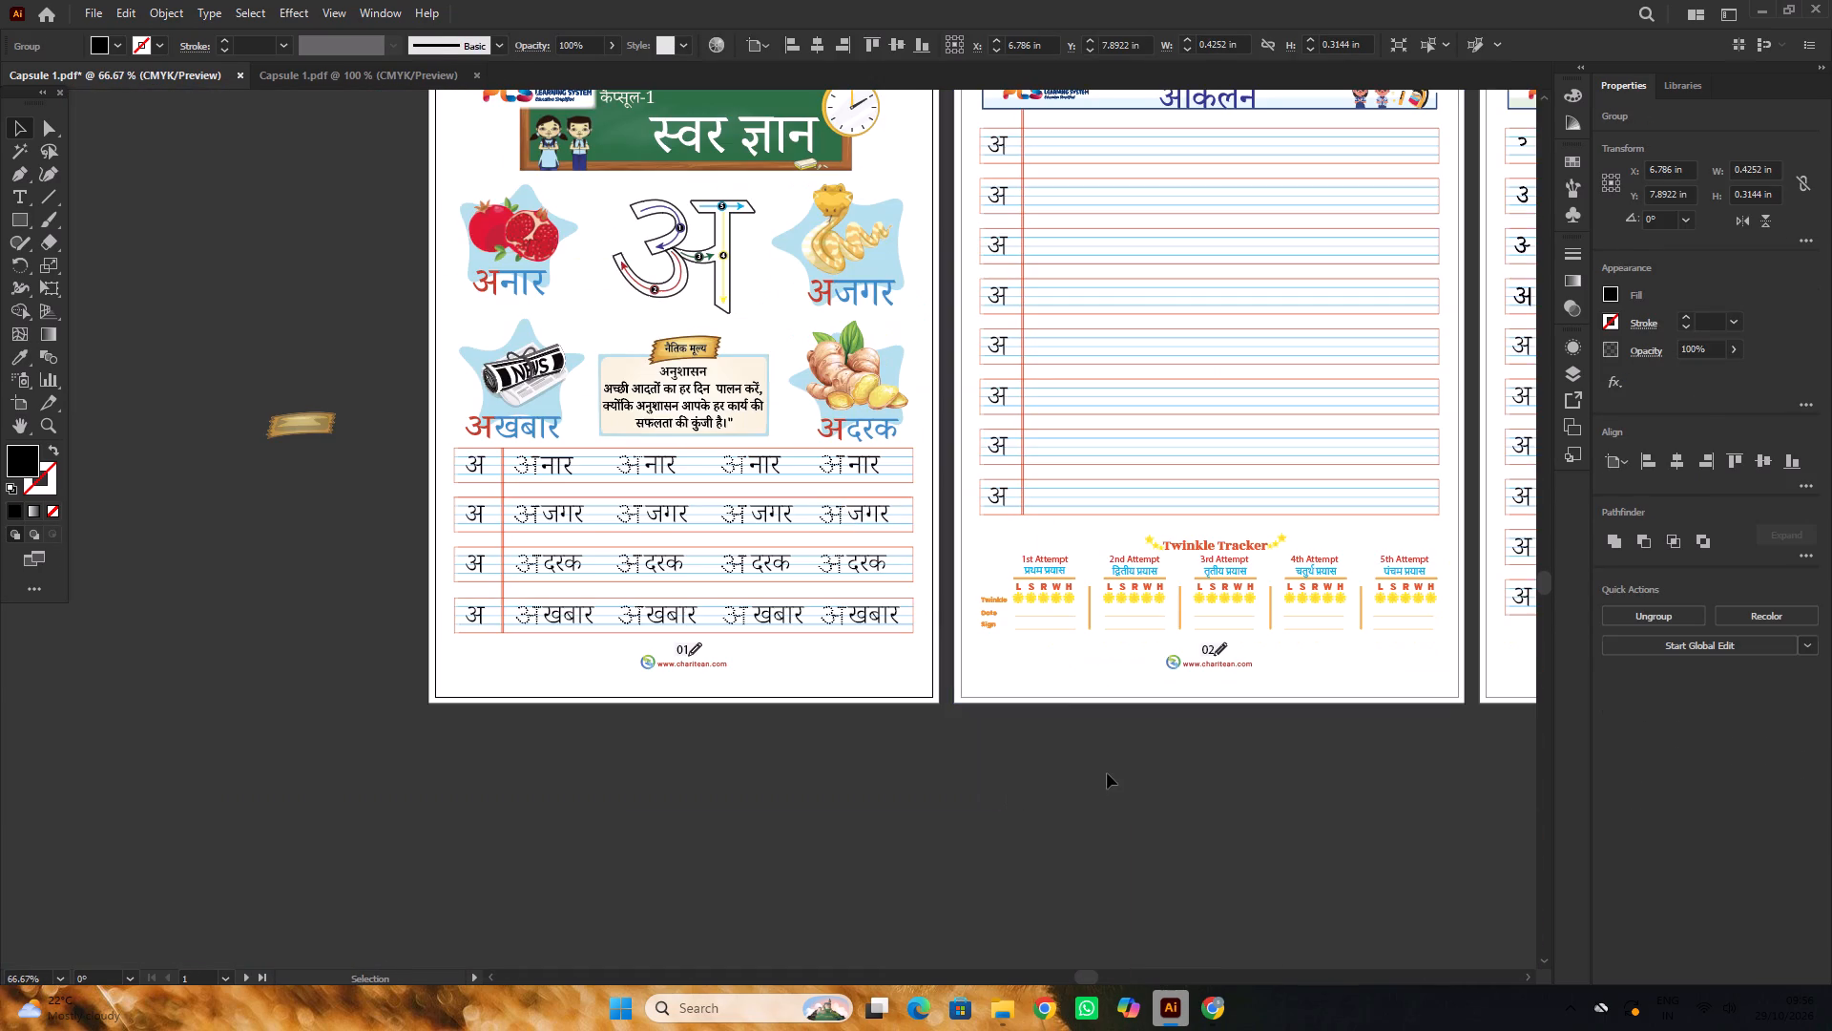
{"action": "key", "text": "space"}
{"action": "left_click_drag", "start_coordinate": [1091, 764], "coordinate": [966, 754]}
{"action": "left_click", "coordinate": [1005, 761]}
{"action": "key", "text": "space"}
{"action": "left_click_drag", "start_coordinate": [1092, 765], "coordinate": [1023, 767]}
{"action": "key", "text": "space"}
{"action": "left_click_drag", "start_coordinate": [1097, 751], "coordinate": [1031, 780]}
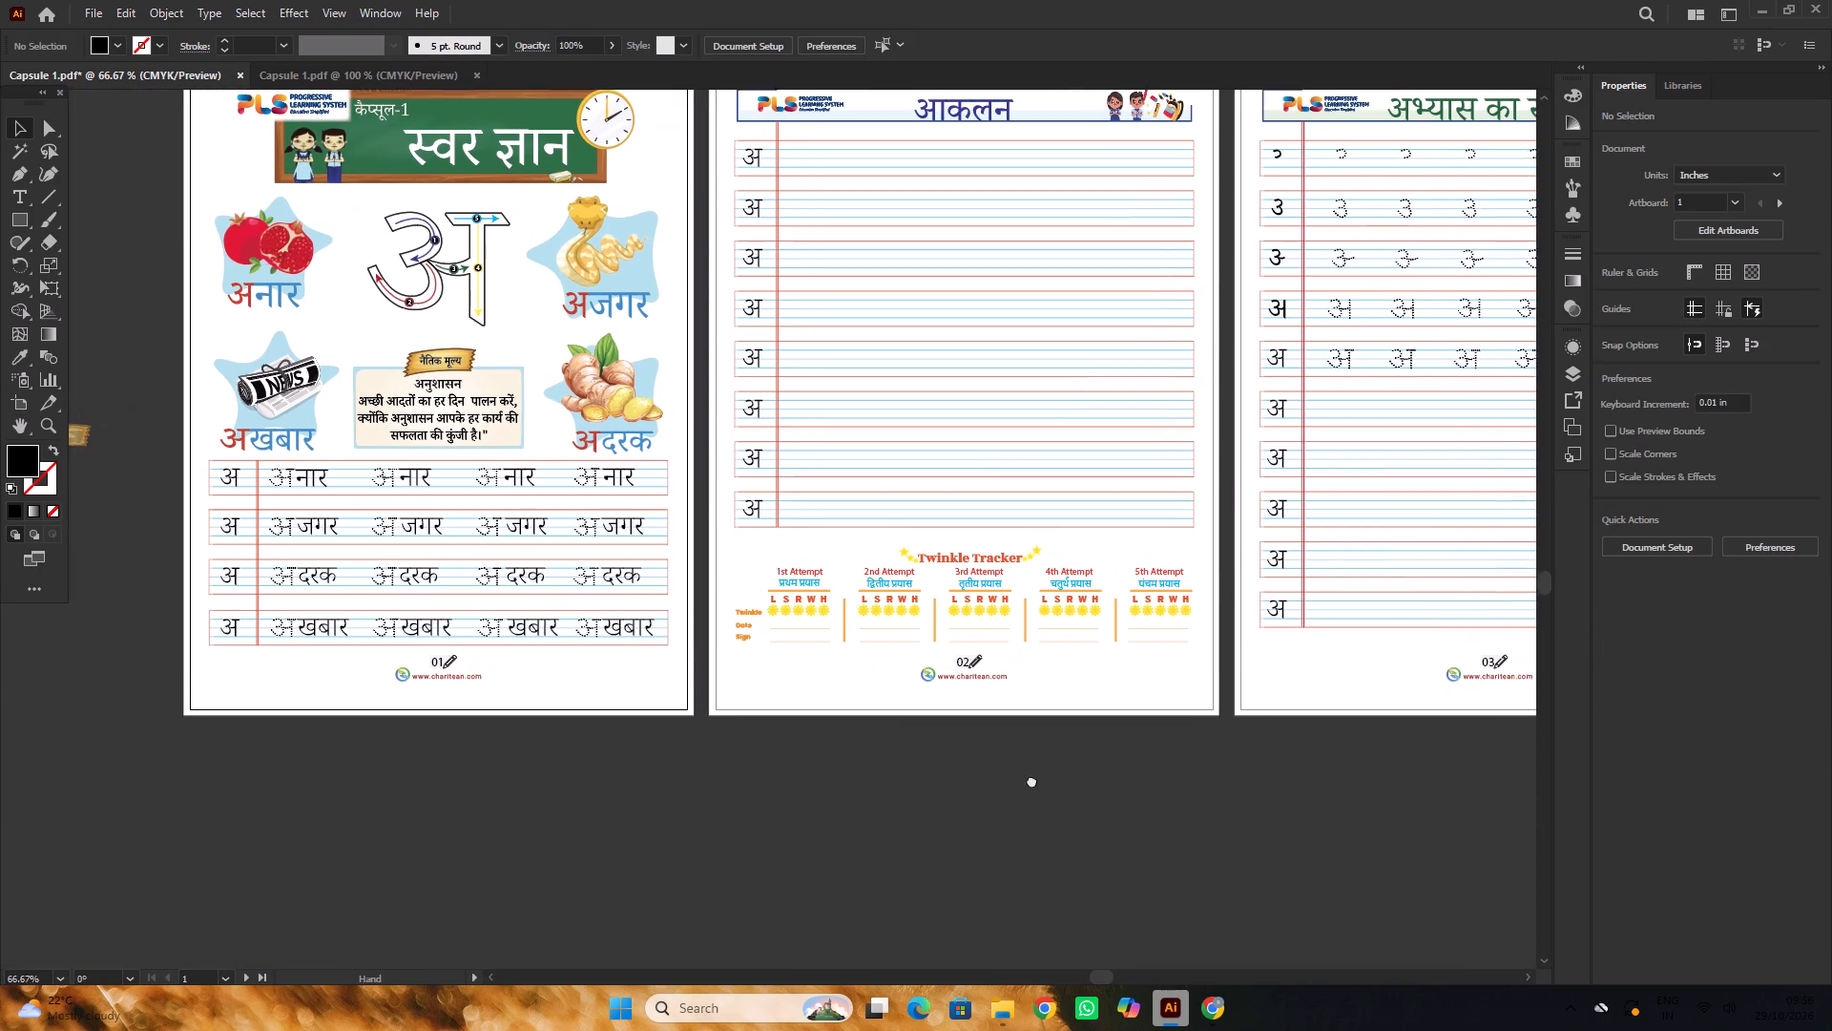
{"action": "left_click_drag", "start_coordinate": [1031, 780], "coordinate": [1030, 780]}
{"action": "left_click", "coordinate": [606, 322]}
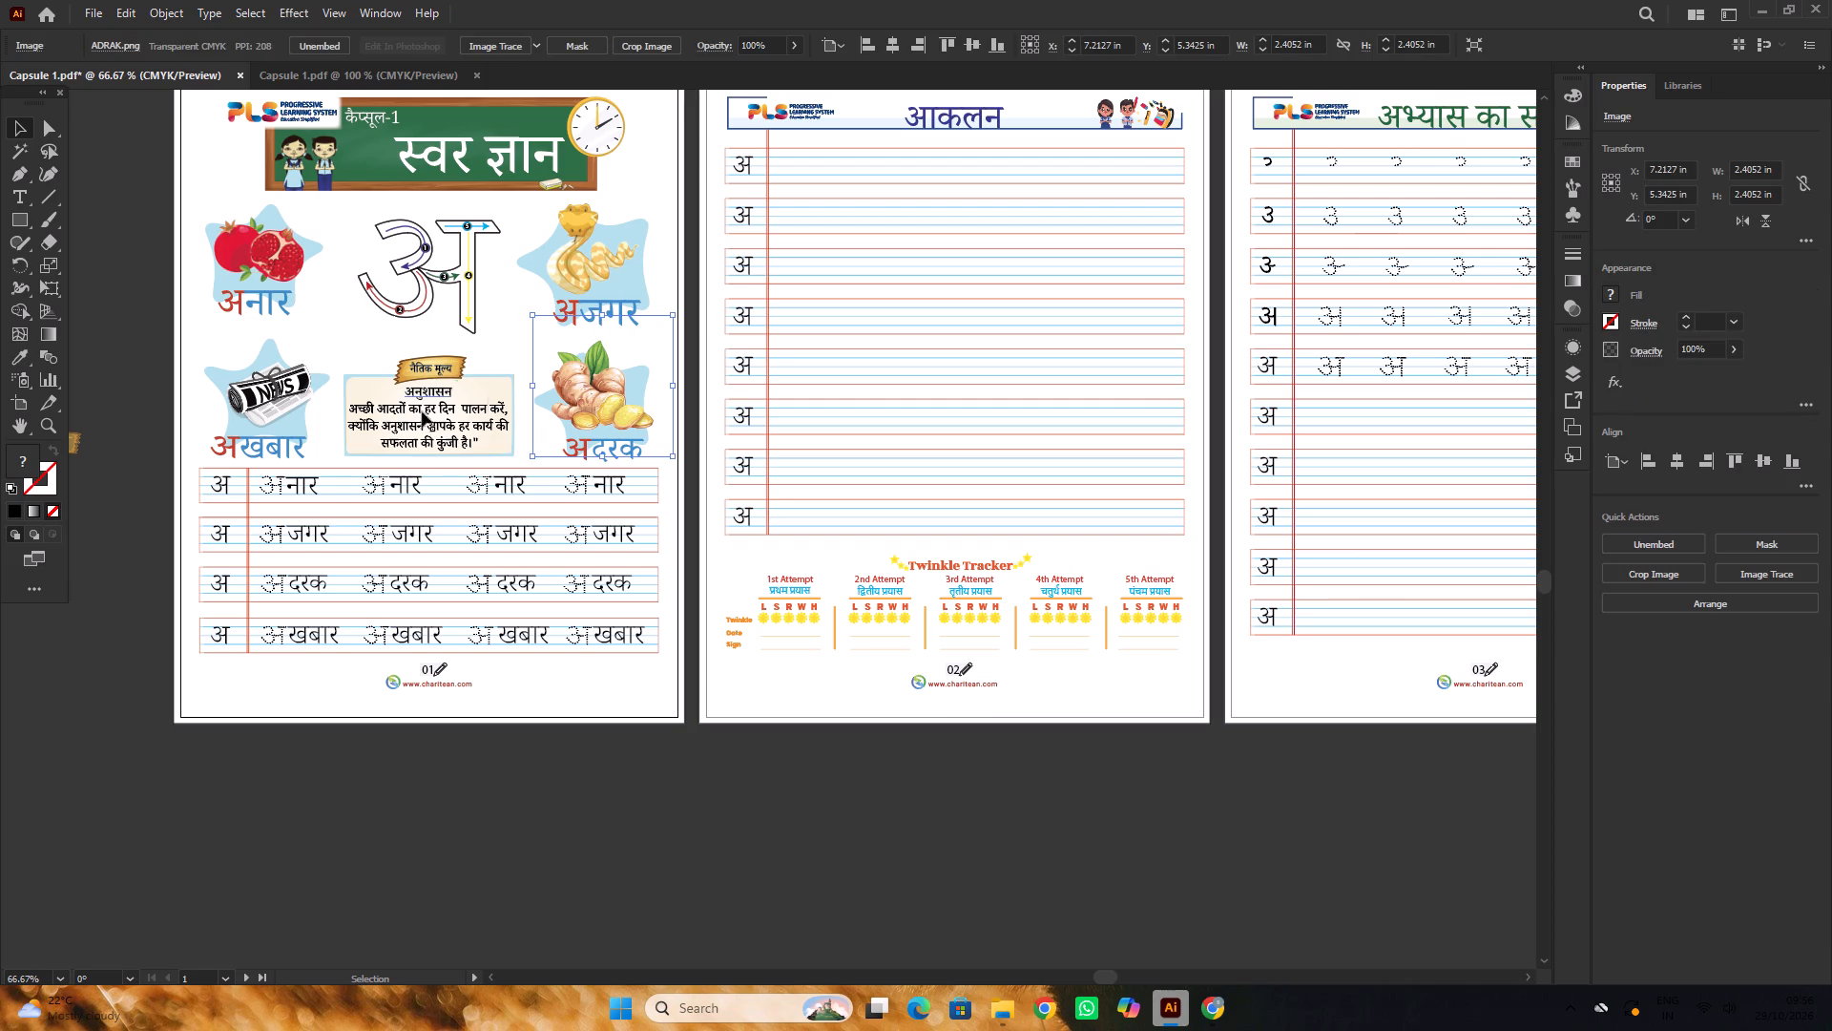
{"action": "left_click", "coordinate": [290, 442]}
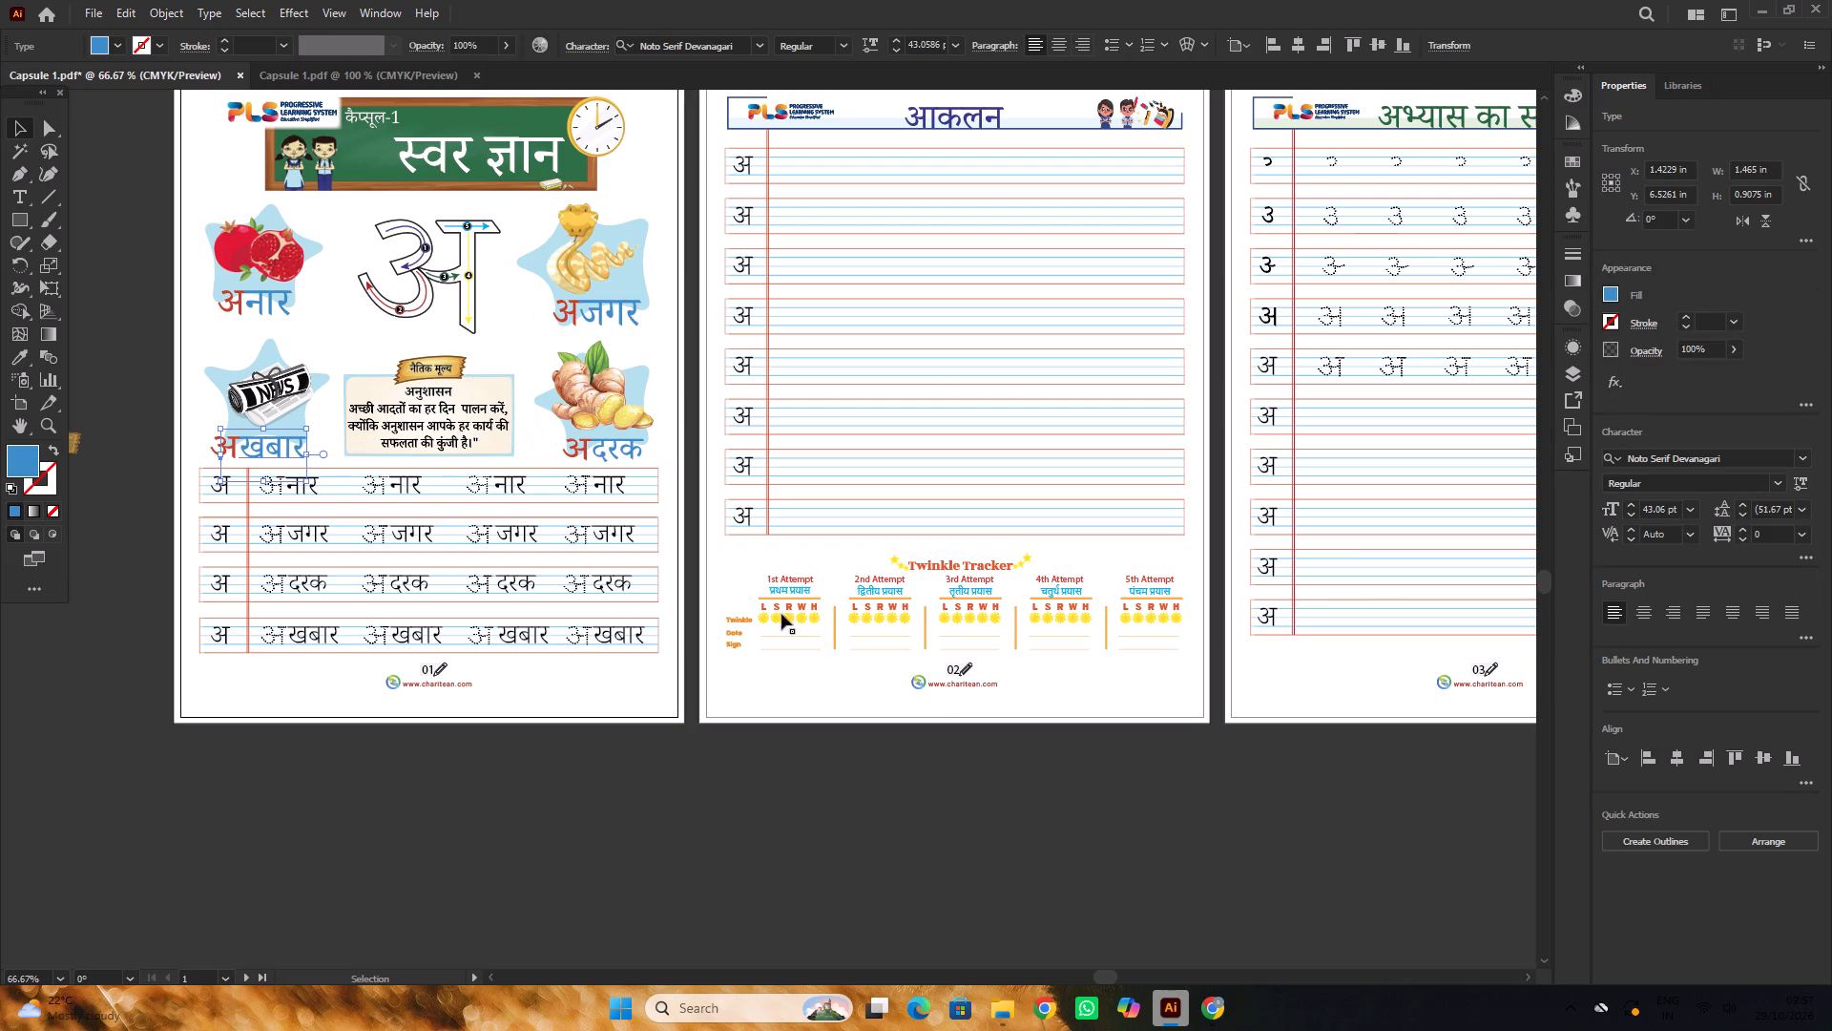
{"action": "left_click", "coordinate": [1087, 801]}
{"action": "scroll", "coordinate": [1000, 714], "scroll_direction": "down", "scroll_amount": 1}
{"action": "key", "text": "space"}
{"action": "scroll", "coordinate": [1060, 744], "scroll_direction": "down", "scroll_amount": 2, "text": "alt"}
{"action": "key", "text": "space"}
{"action": "key", "text": "space"}
{"action": "key", "text": "space"}
{"action": "key", "text": "space"}
{"action": "key", "text": "space"}
{"action": "left_click_drag", "start_coordinate": [1202, 775], "coordinate": [1042, 758]}
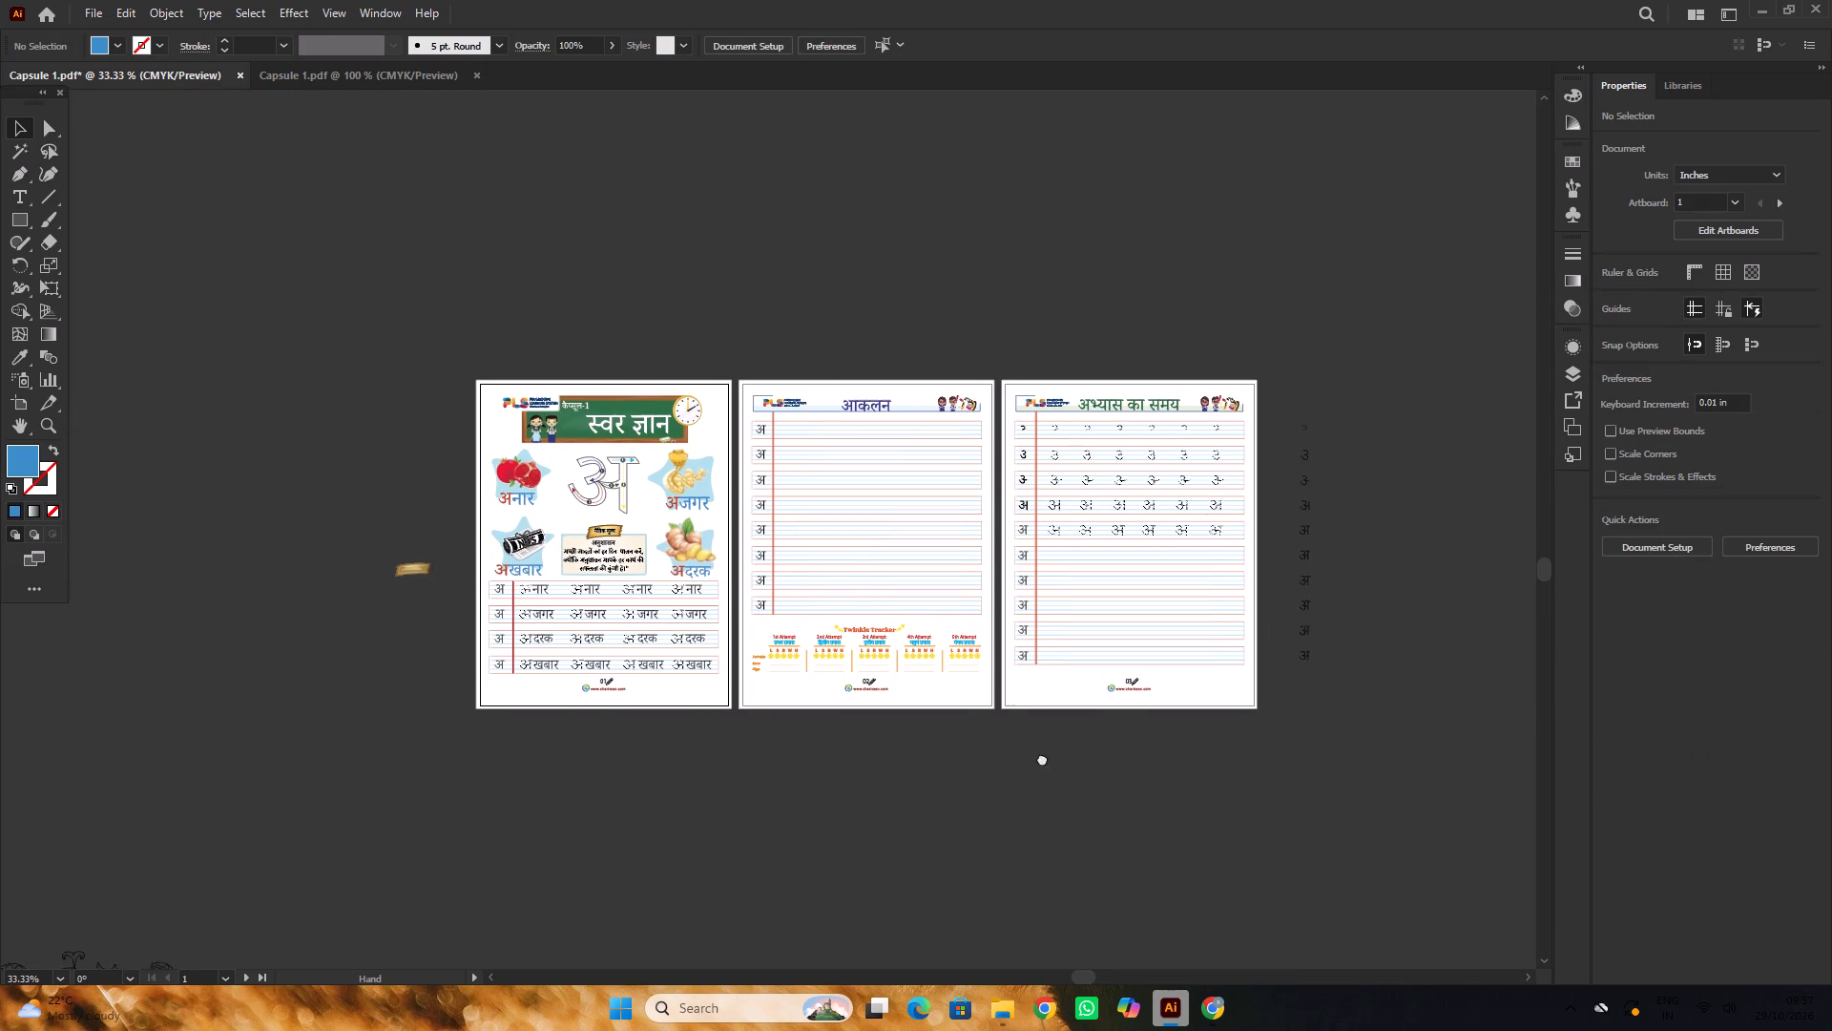
{"action": "left_click_drag", "start_coordinate": [1042, 758], "coordinate": [1032, 756]}
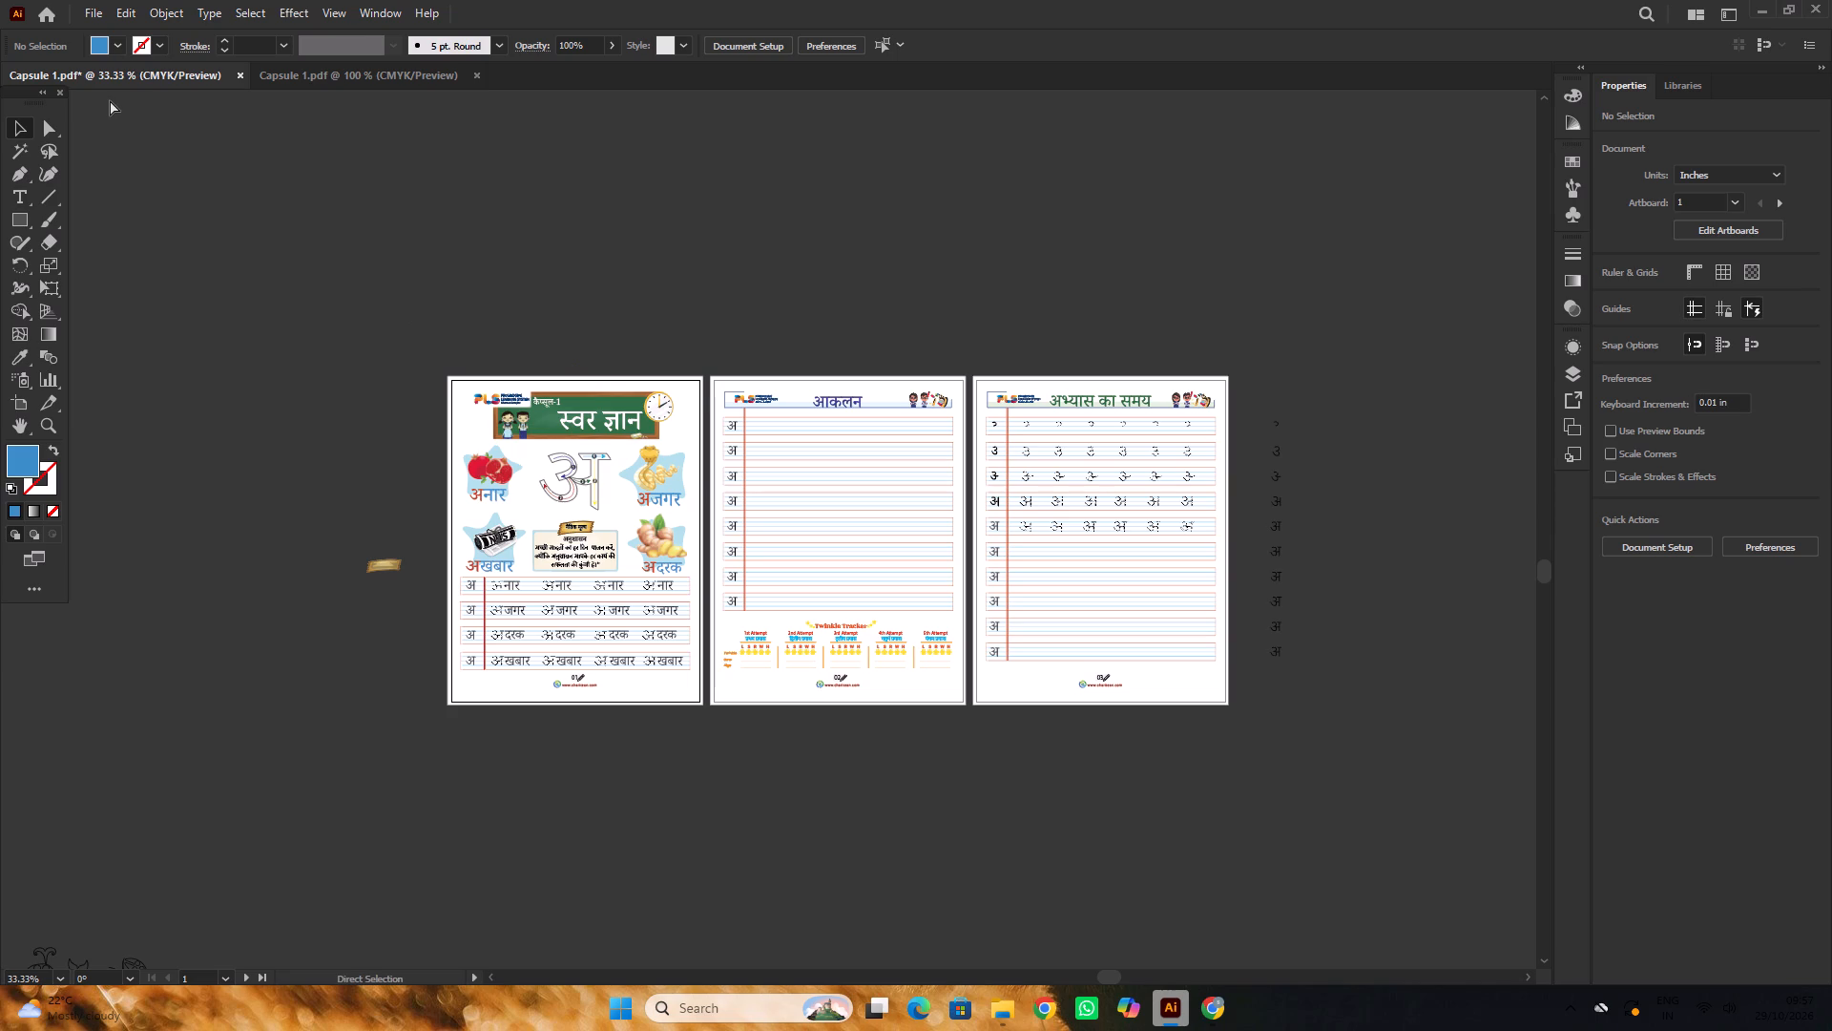
Save the Capsule 1 PDF.
{"action": "key", "text": "ctrl+s"}
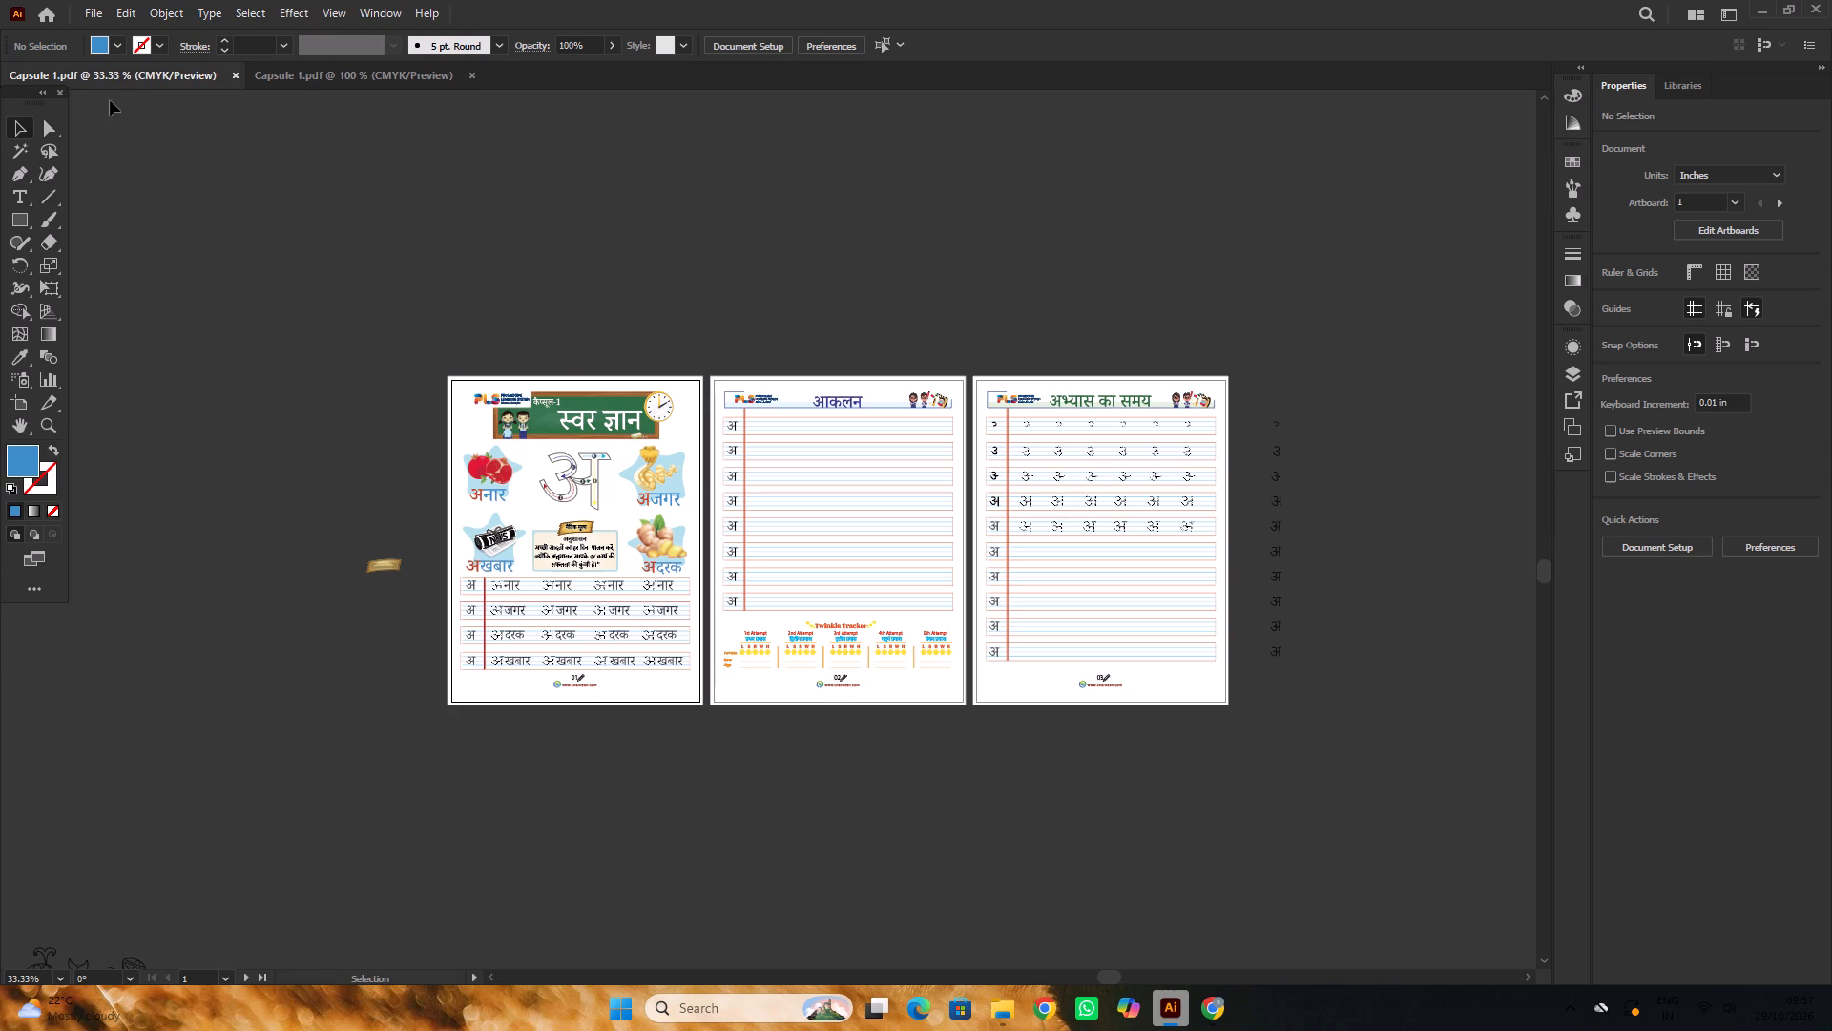
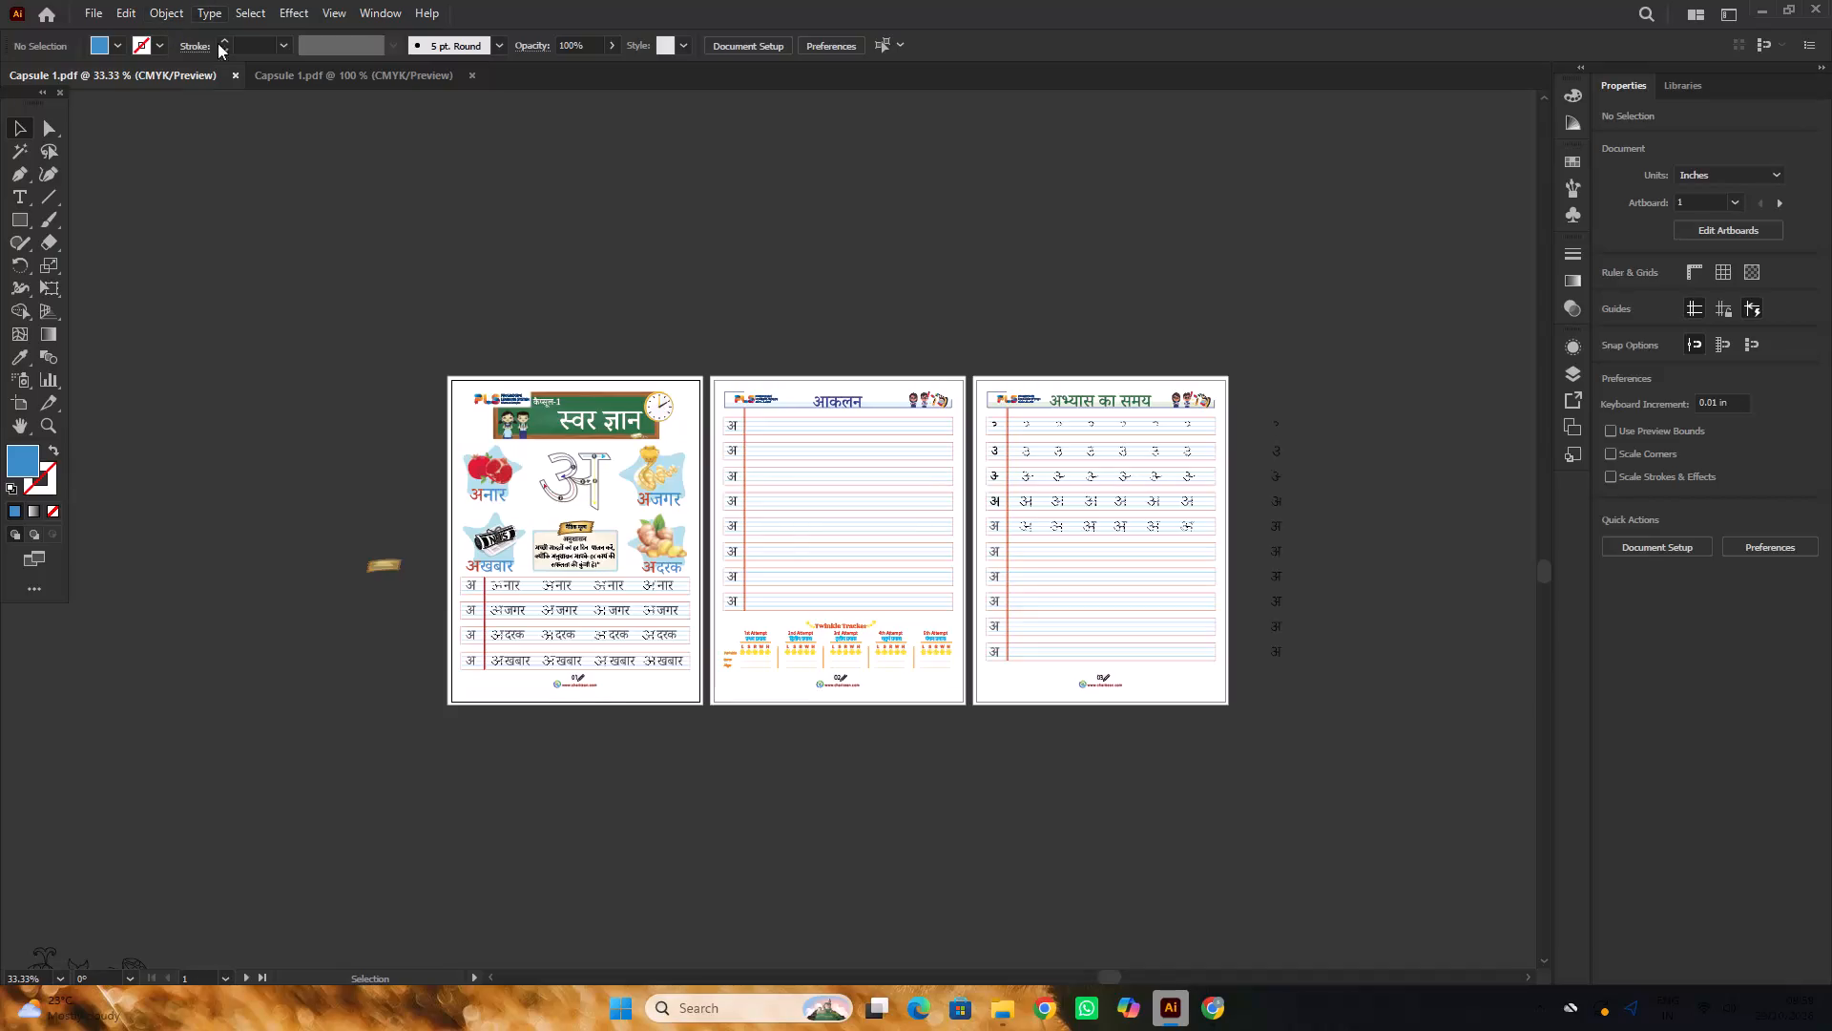
Close the second open Capsule 1 document, the one with the ट practice words.
{"action": "left_click", "coordinate": [379, 72]}
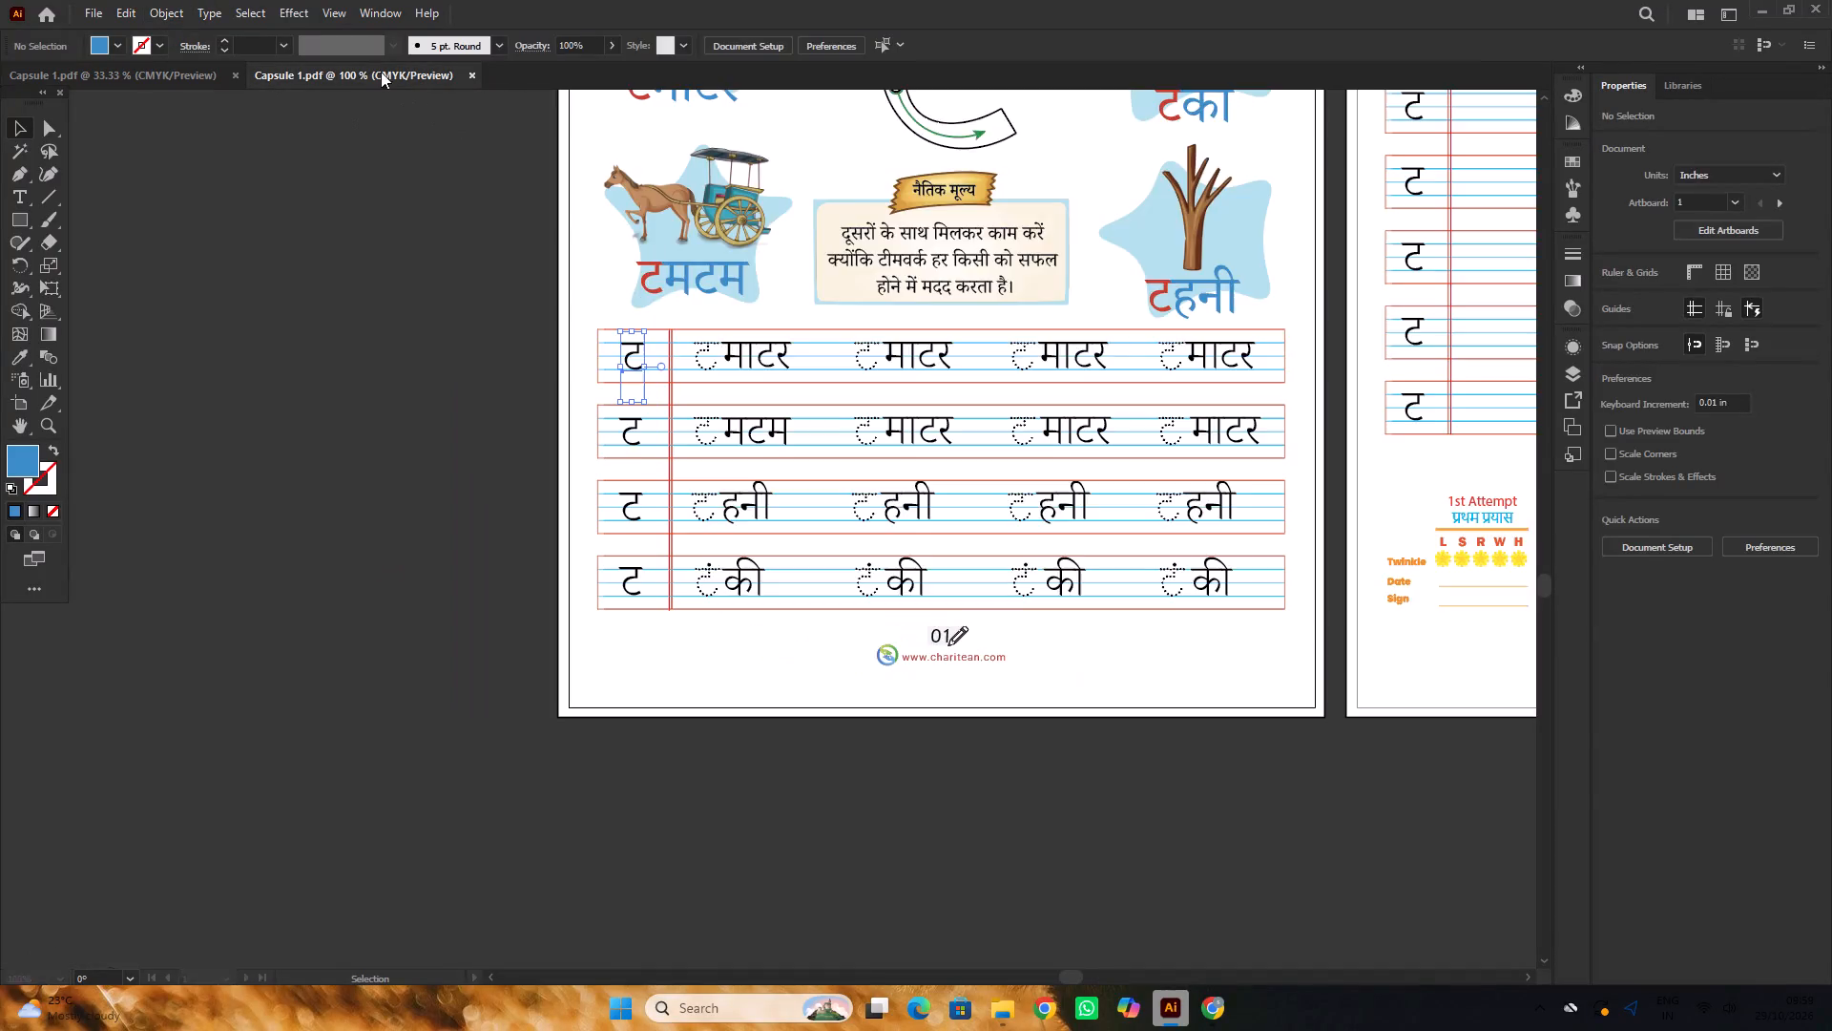
{"action": "scroll", "coordinate": [386, 169], "scroll_direction": "up", "scroll_amount": 5}
{"action": "left_click", "coordinate": [473, 77]}
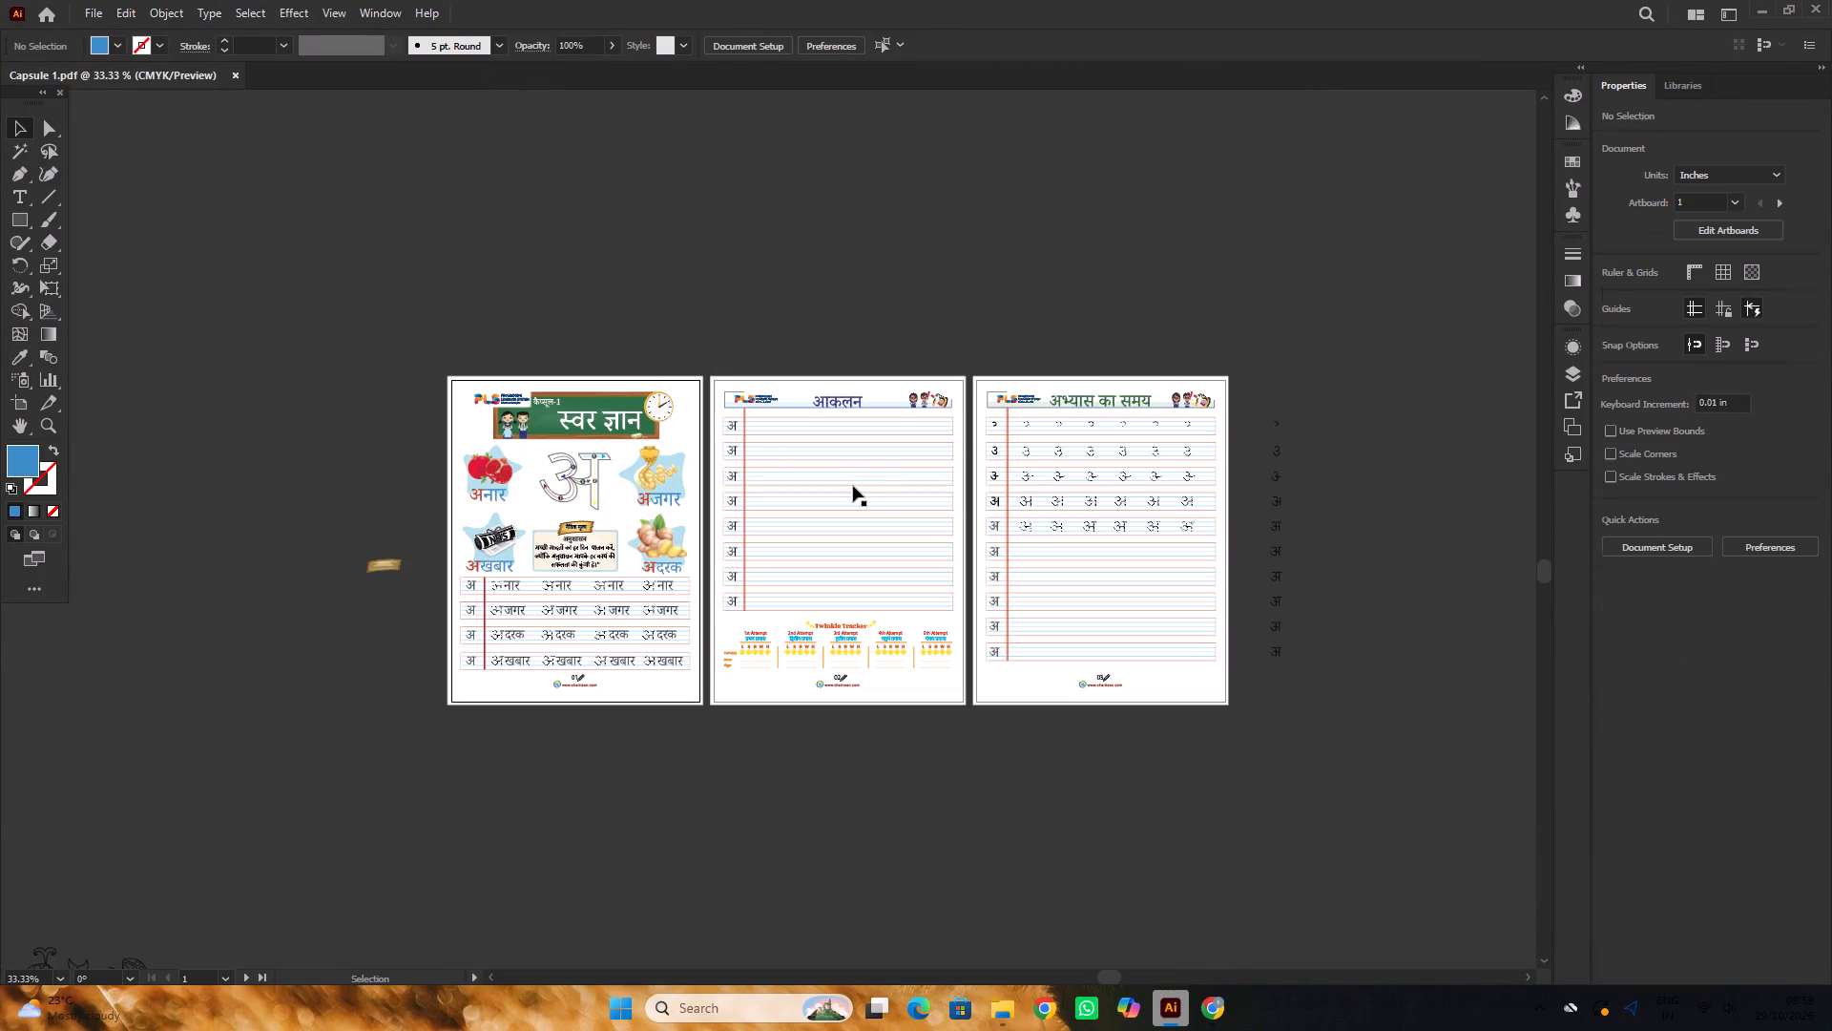
Switch to File Explorer and look through the Aadhar Part- 2 Seprate files folders, including print final and Adhar part 2 new.
{"action": "left_click", "coordinate": [1761, 12]}
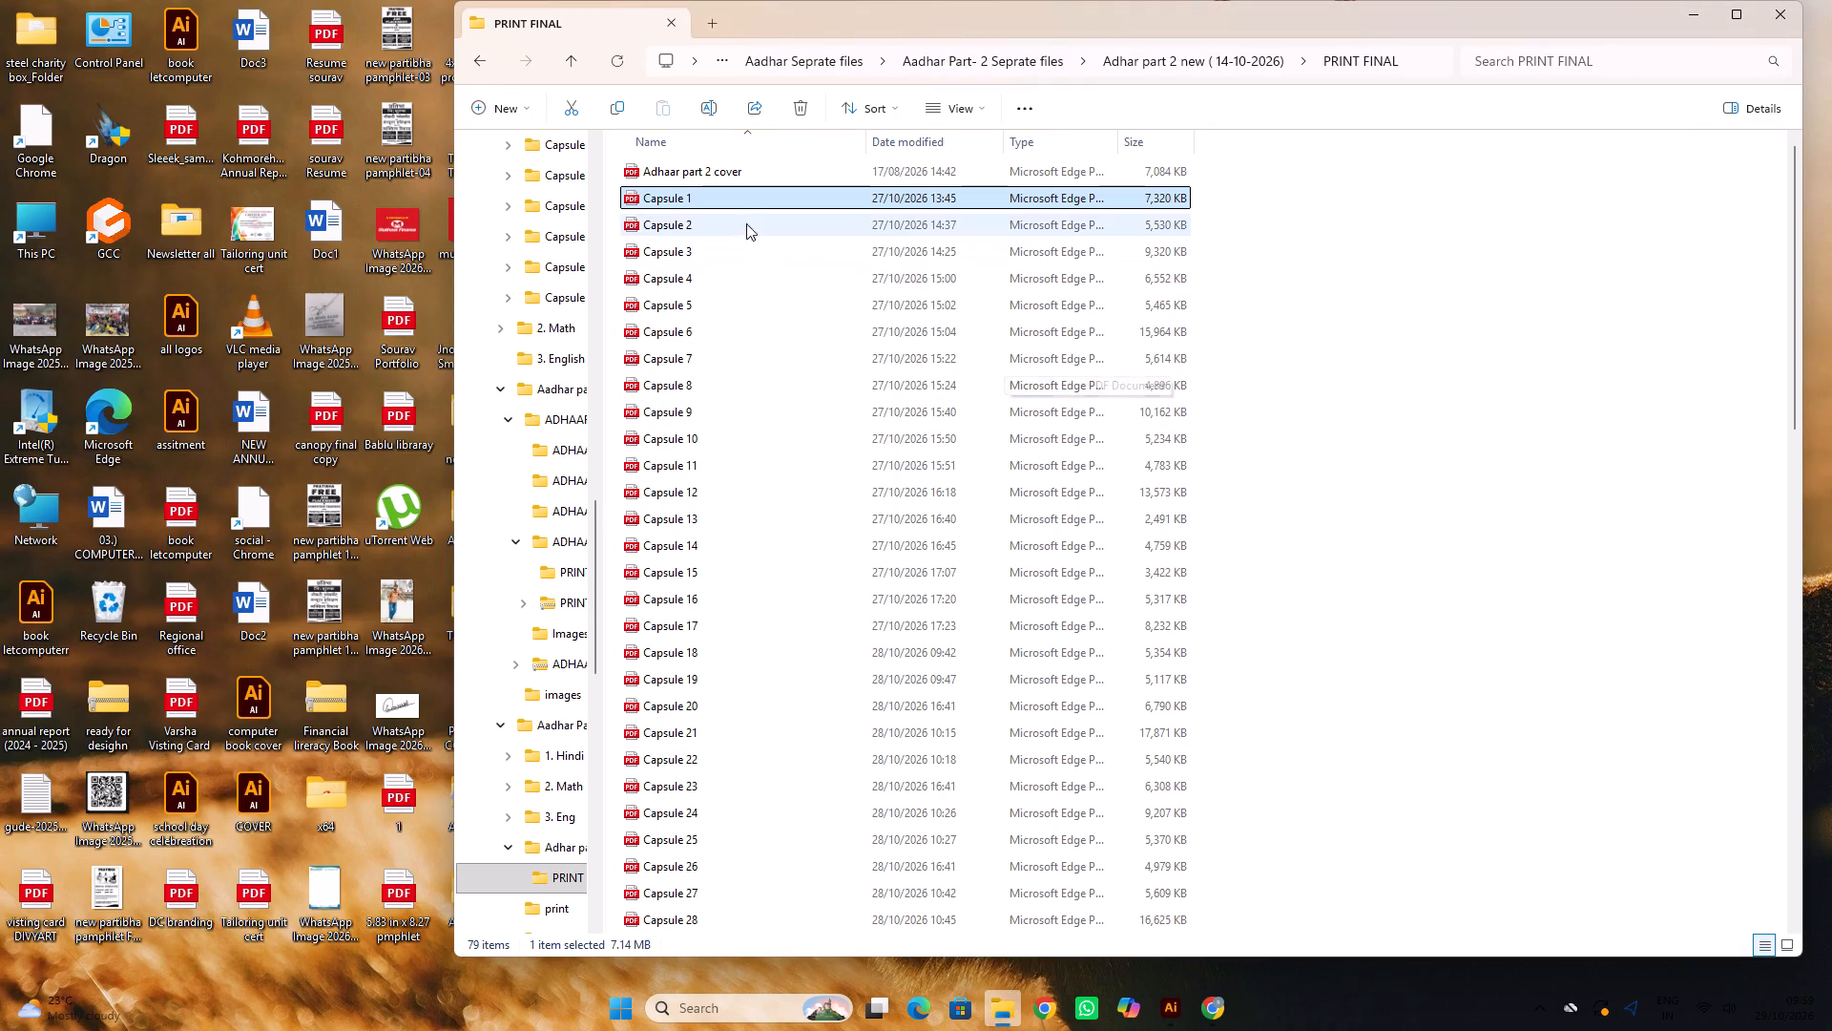
{"action": "left_click", "coordinate": [741, 208]}
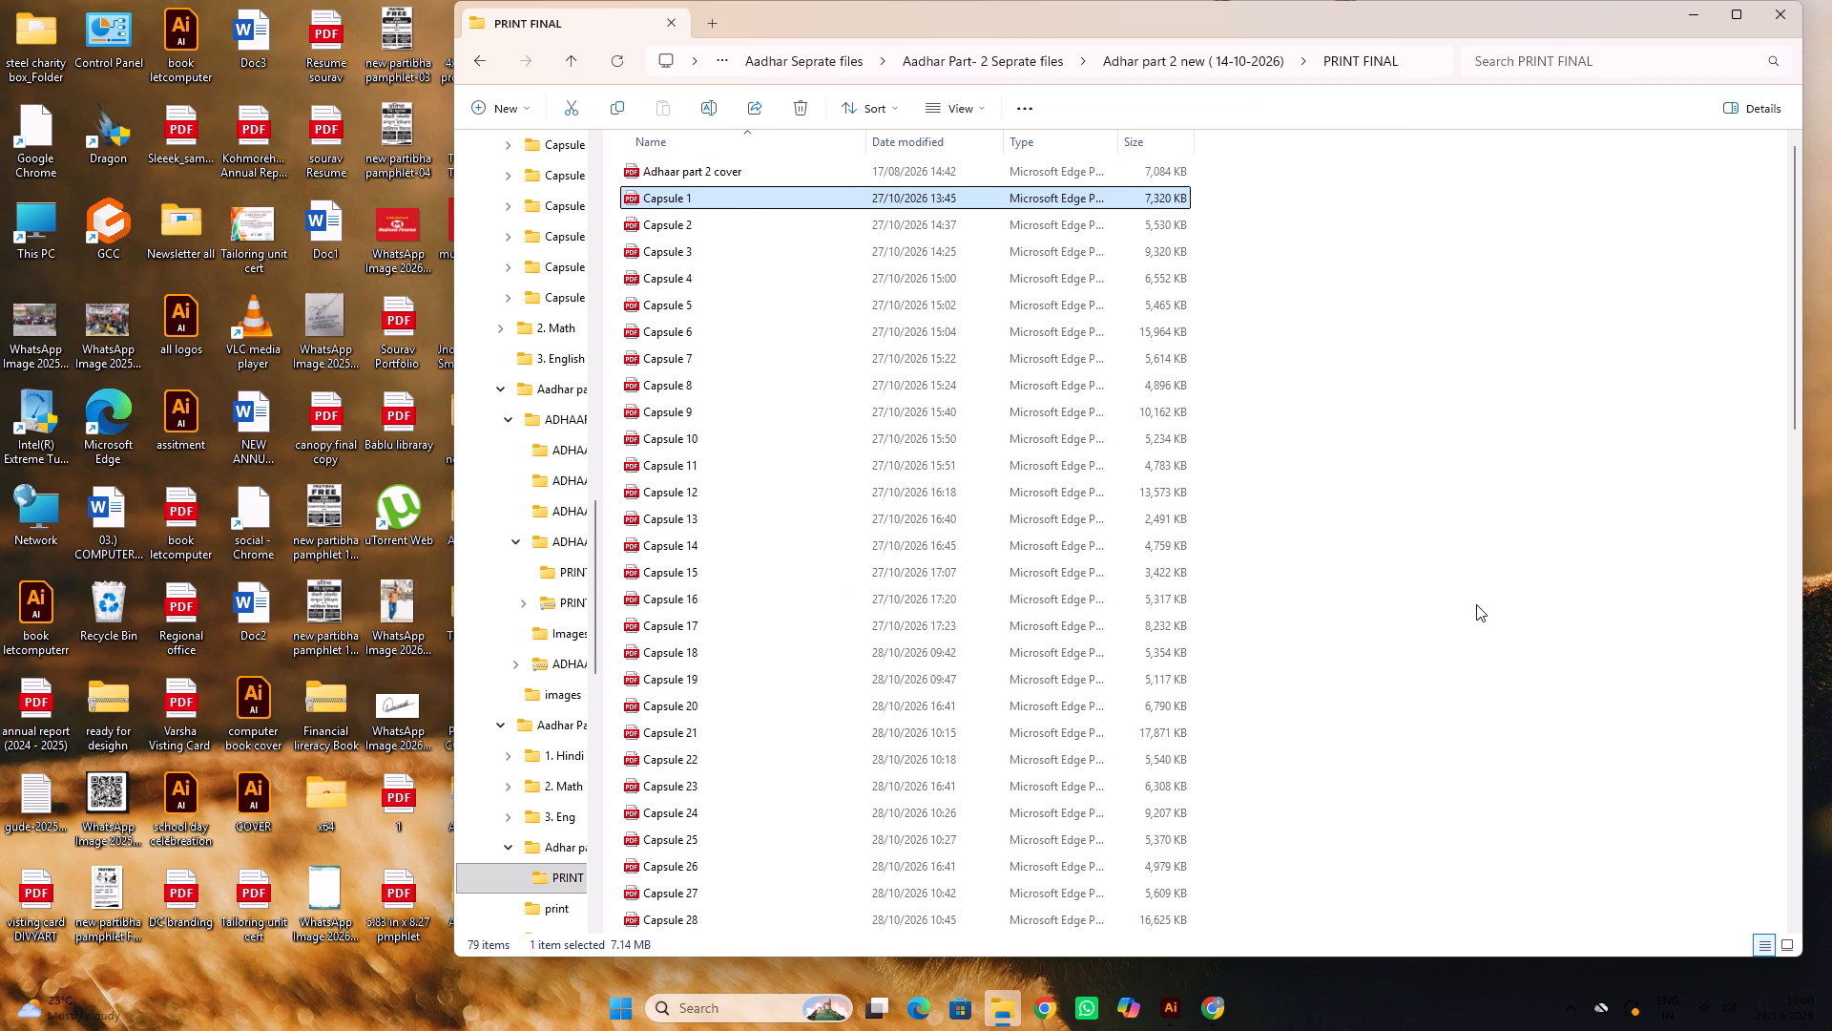
{"action": "left_click", "coordinate": [1001, 53]}
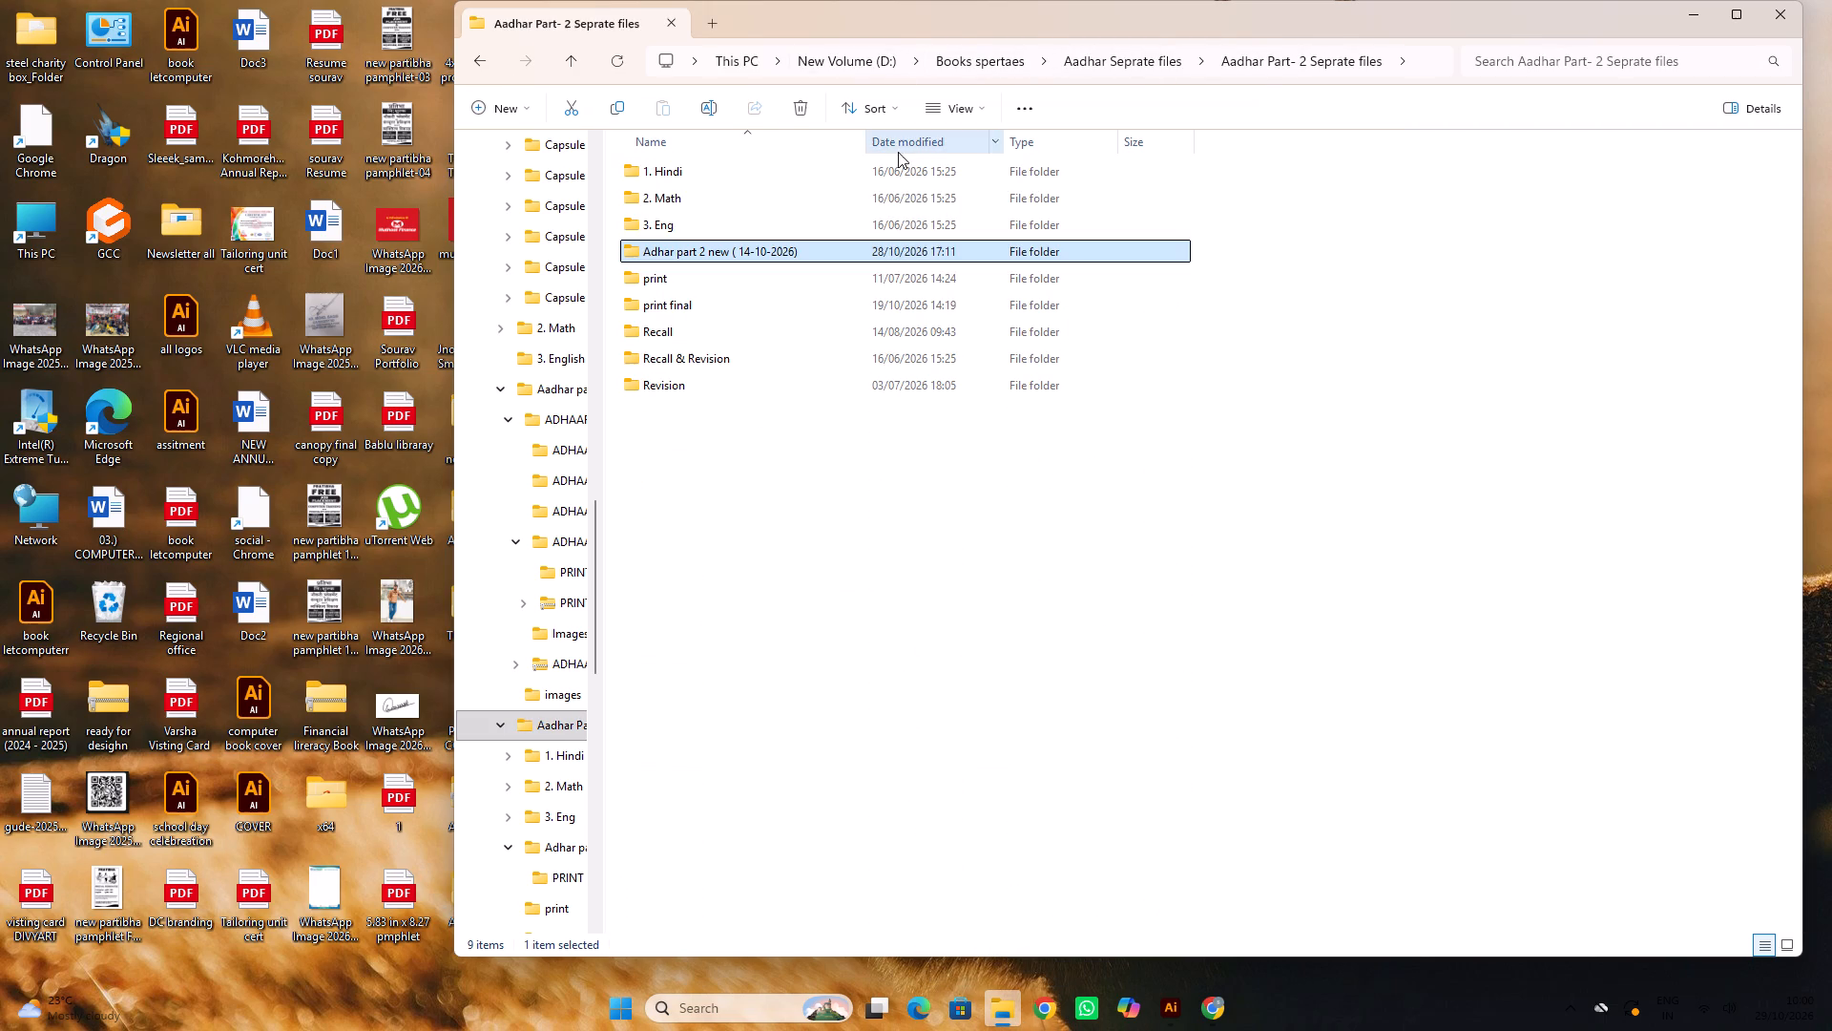
{"action": "double_click", "coordinate": [782, 307]}
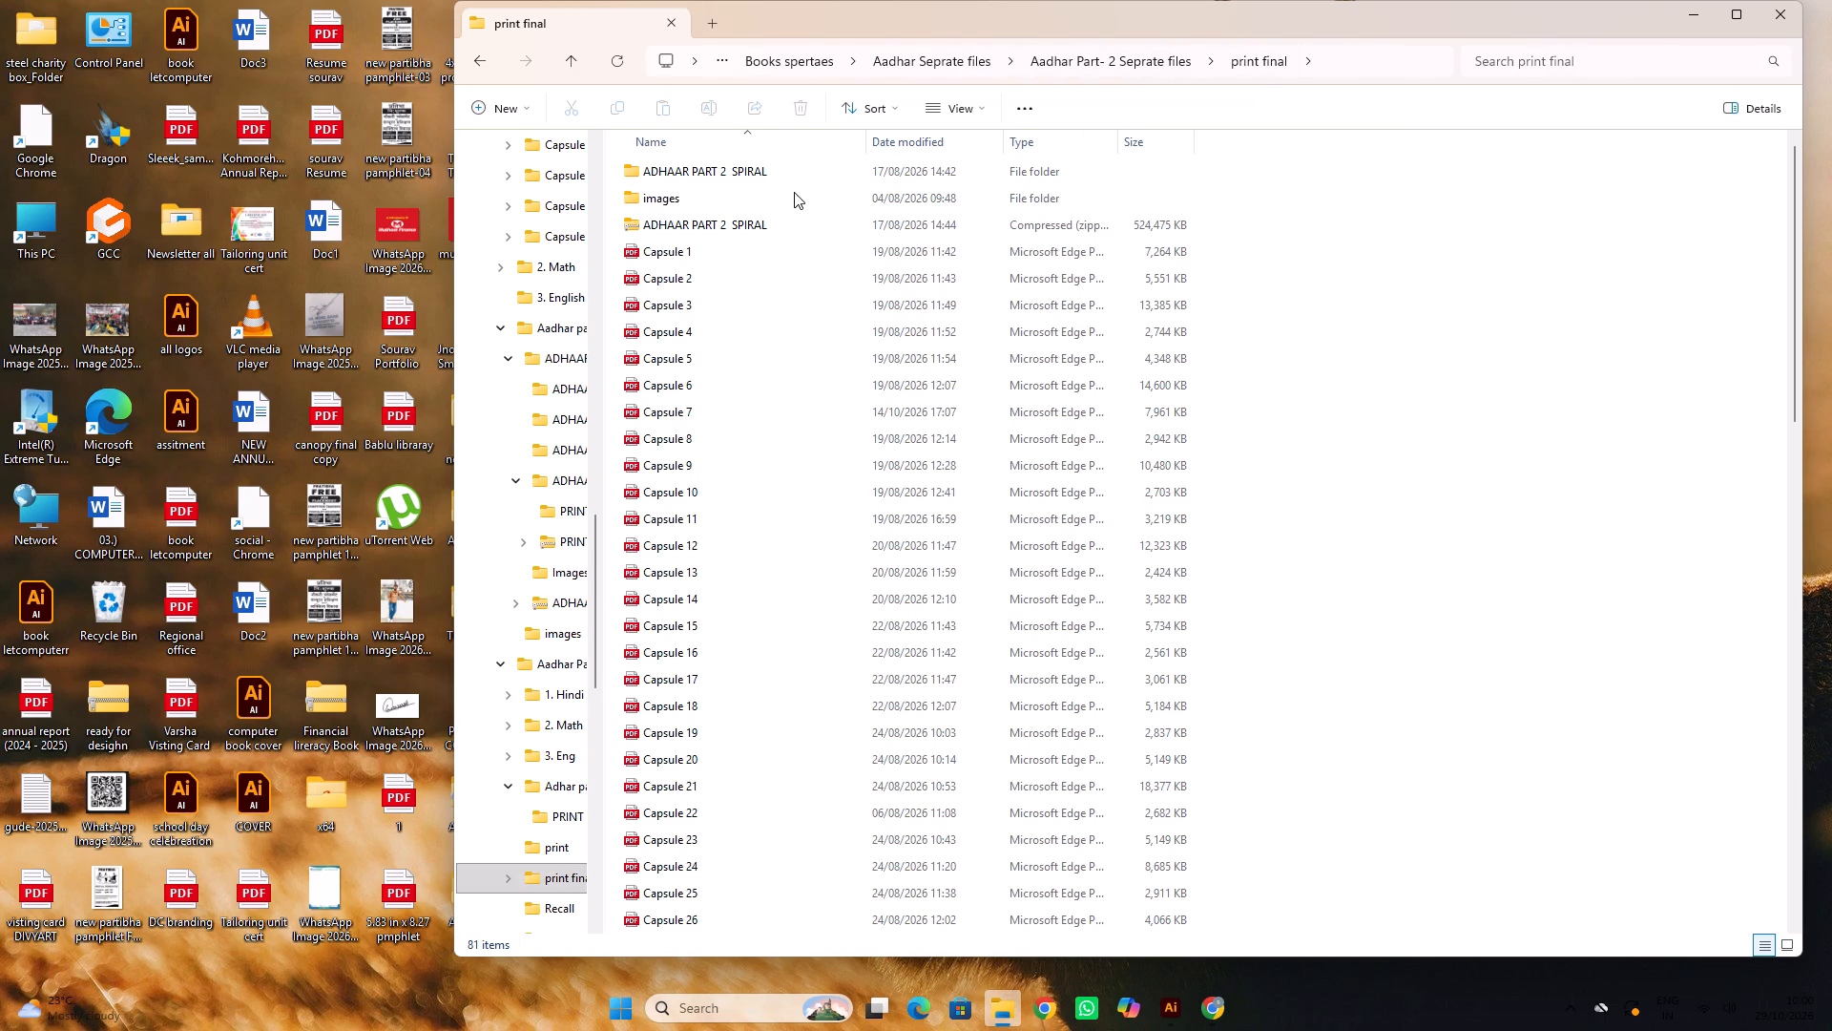
{"action": "left_click", "coordinate": [470, 65]}
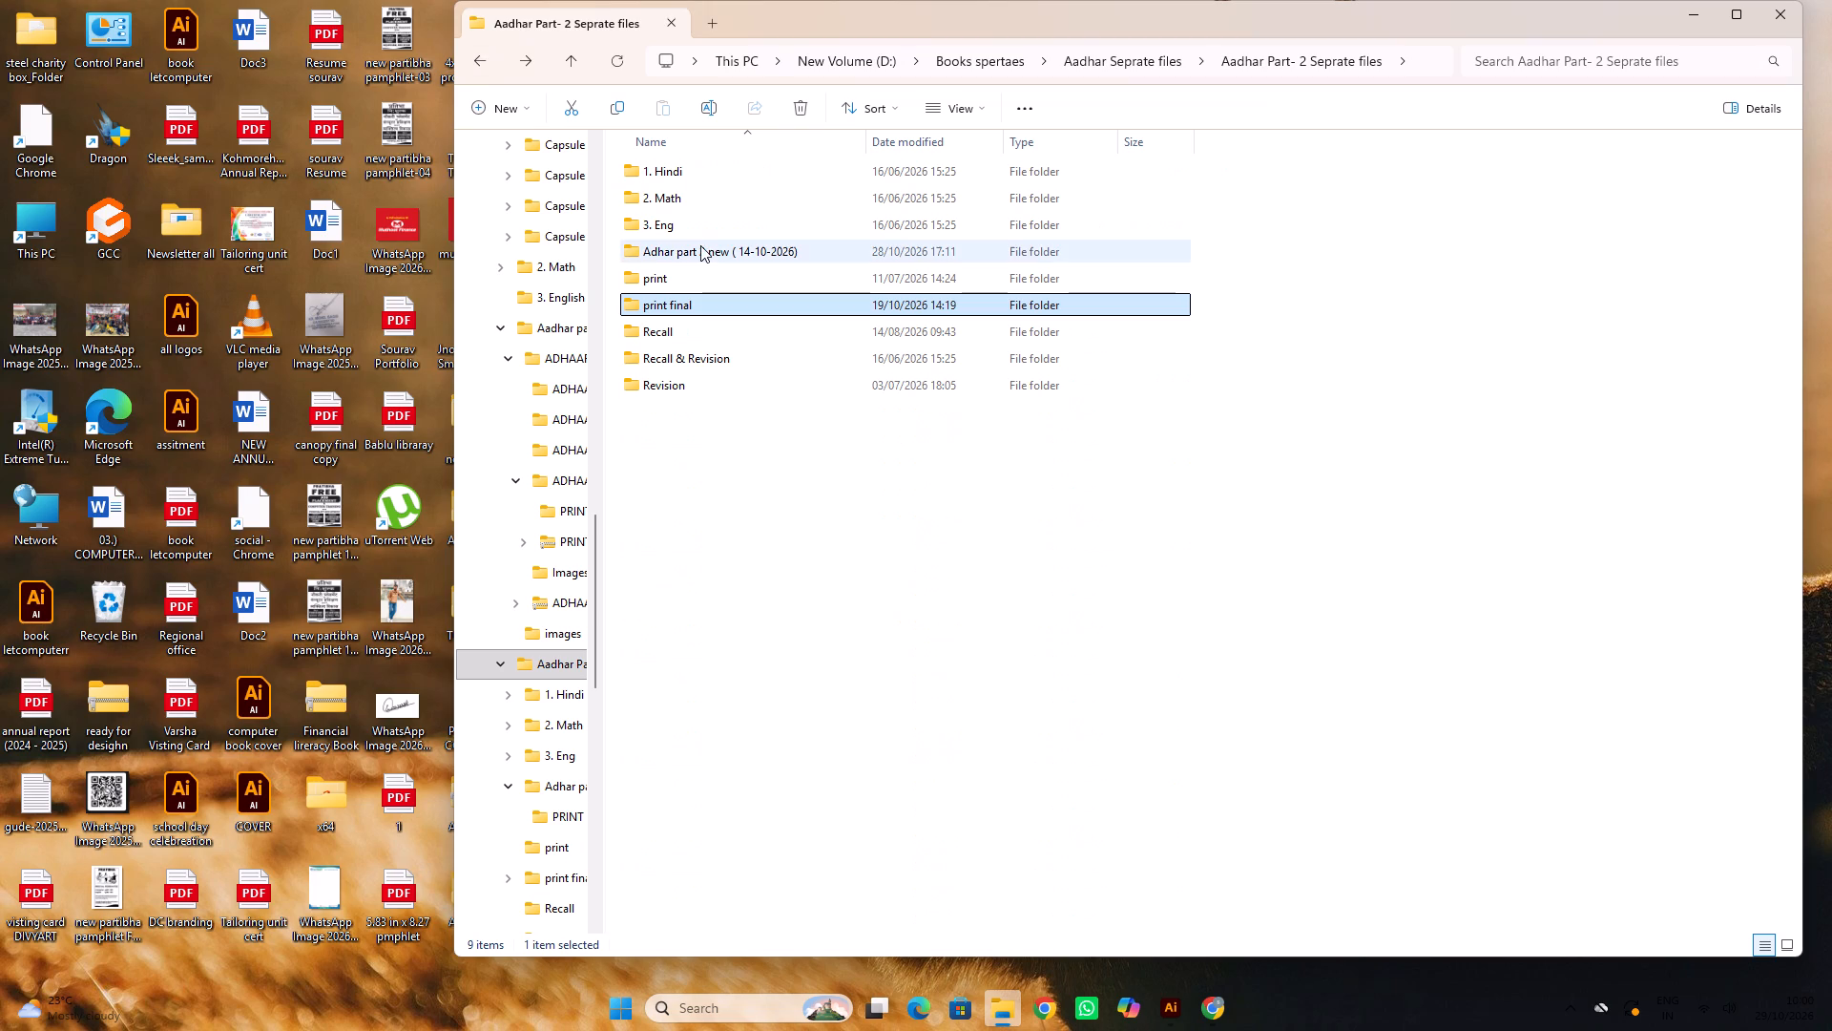
{"action": "left_click", "coordinate": [472, 58]}
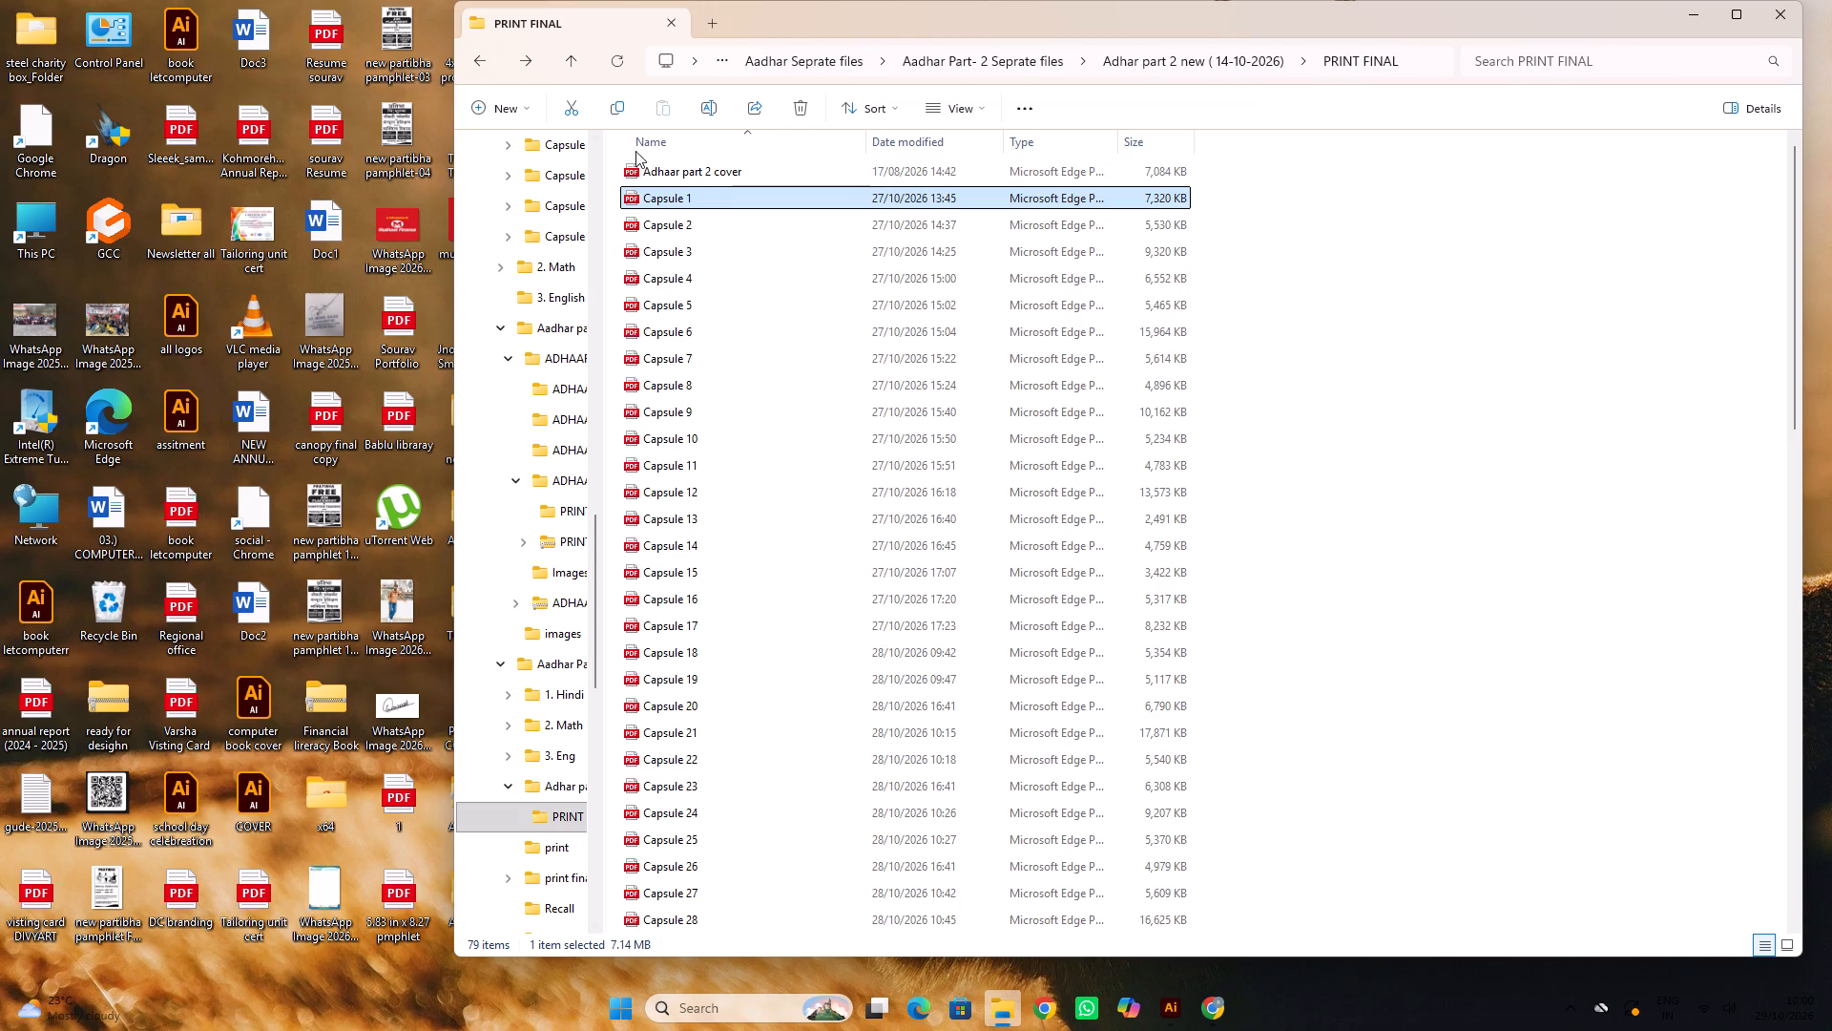
{"action": "left_click", "coordinate": [475, 68]}
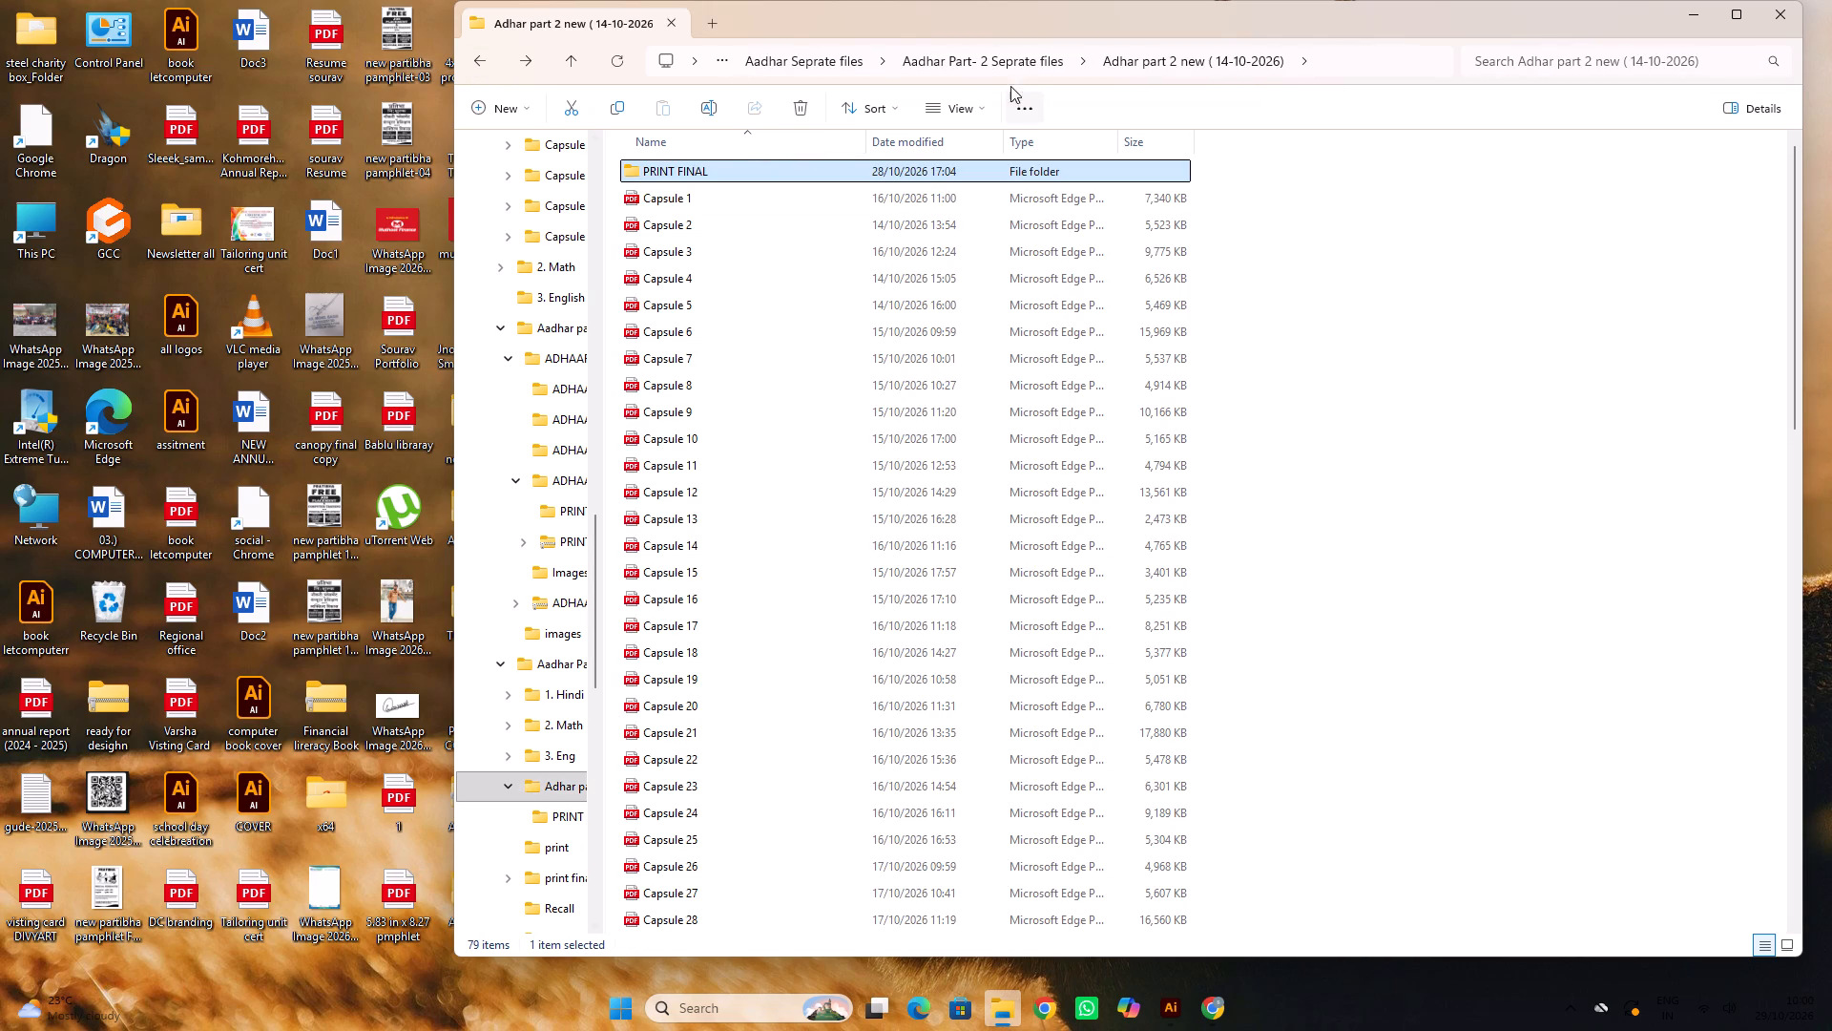
Open the PRINT A 1 folder in Aadhar part 1 print 16-05-2026, under ADHAAR PRINT FINAL and ADHAAR NEW FINAL (8-10-2026).
{"action": "left_click", "coordinate": [1004, 67]}
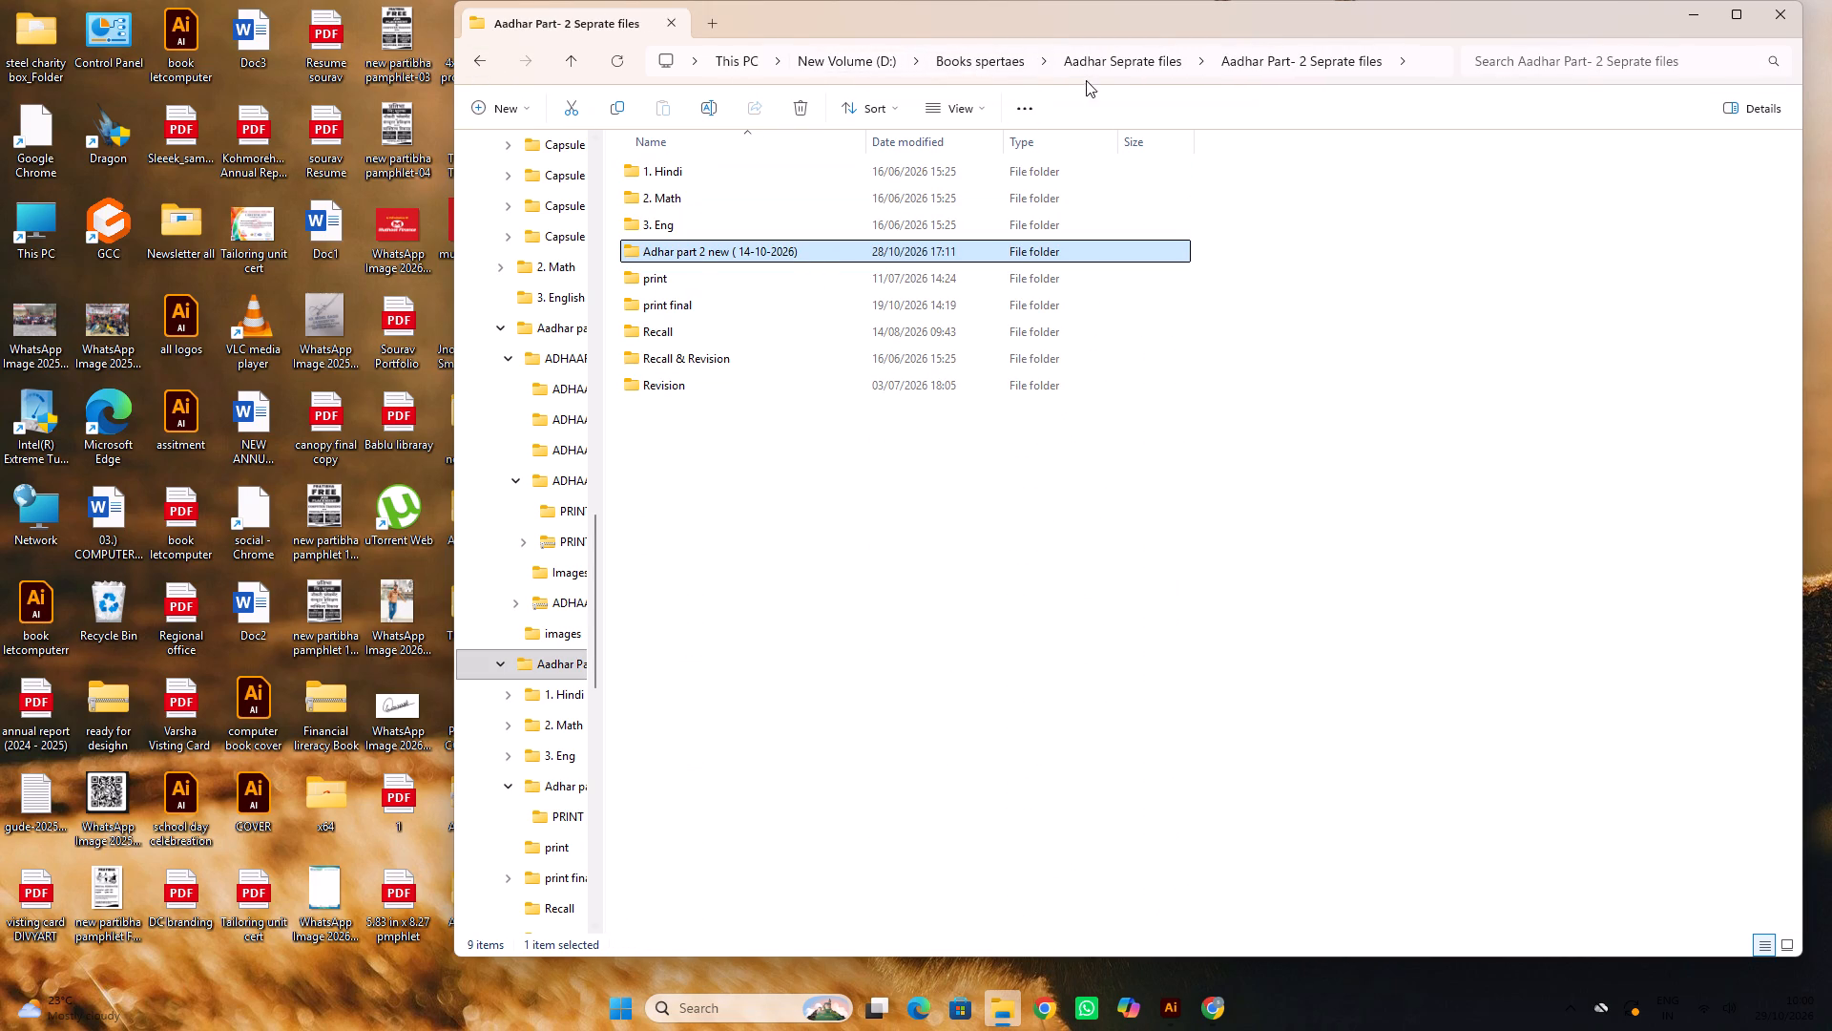
{"action": "left_click", "coordinate": [1120, 55]}
{"action": "double_click", "coordinate": [744, 260]}
{"action": "double_click", "coordinate": [739, 171]}
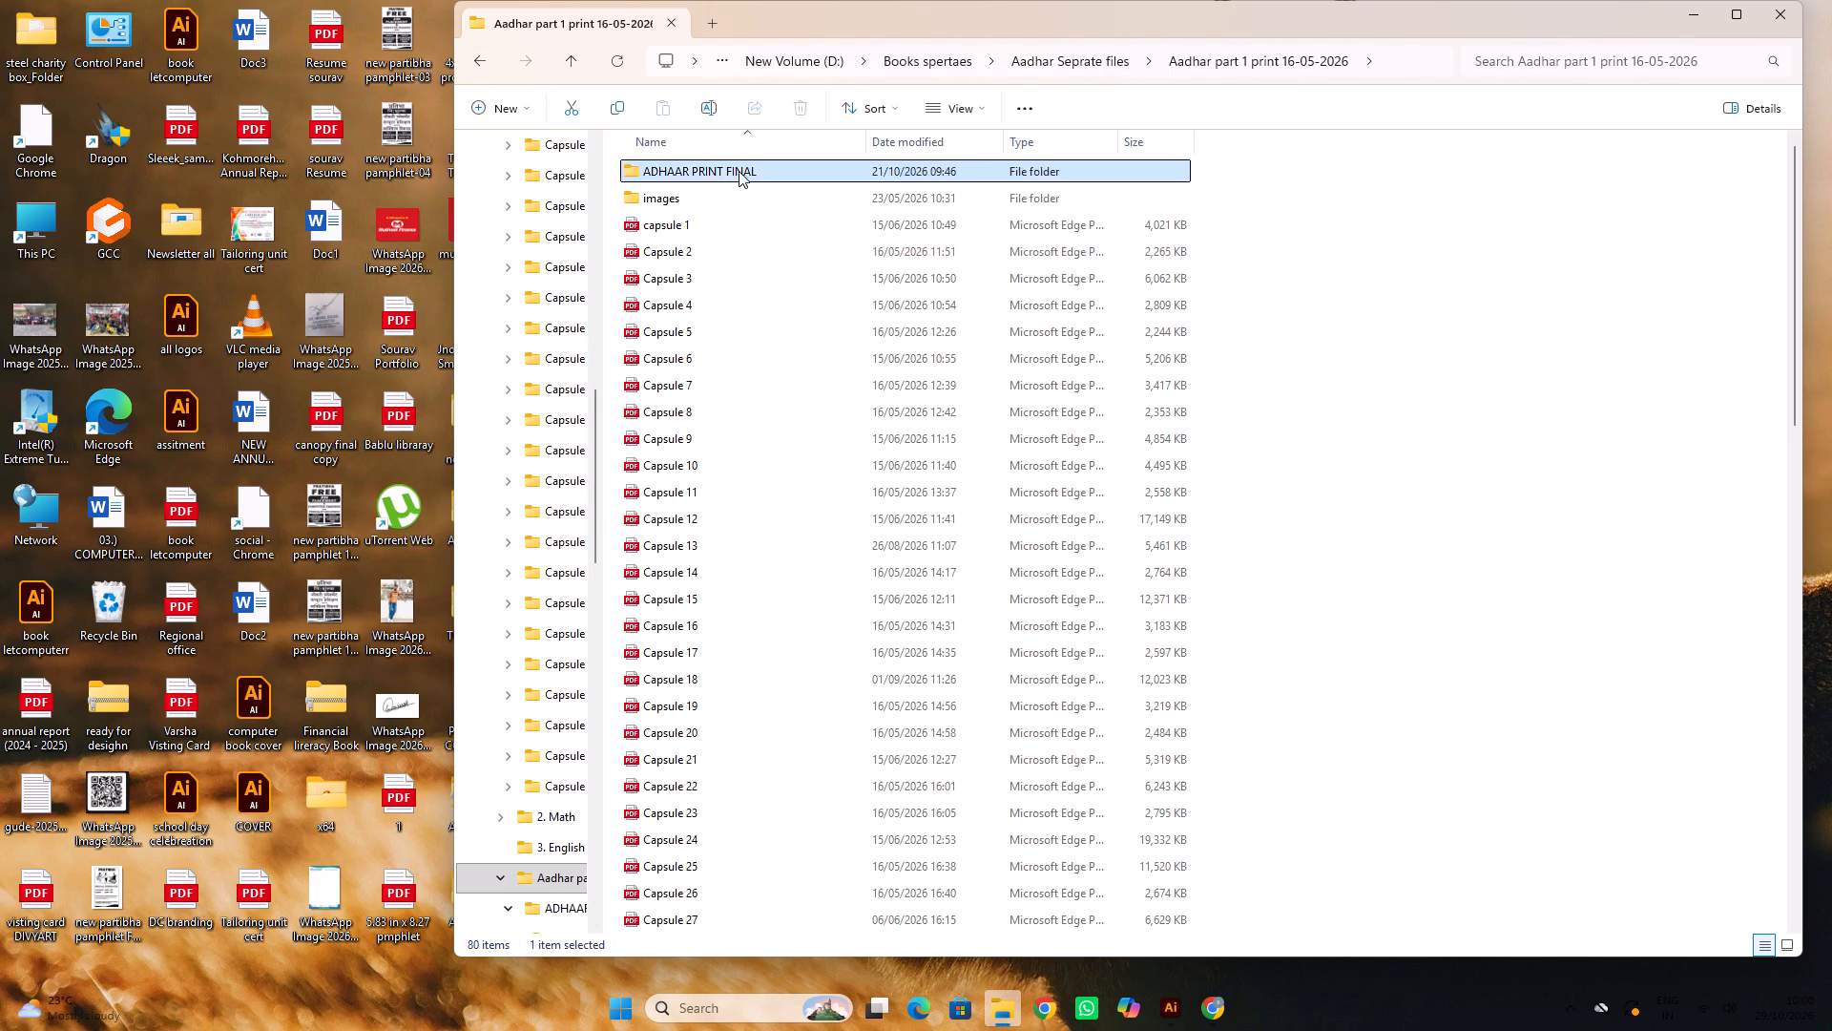
{"action": "double_click", "coordinate": [772, 255]}
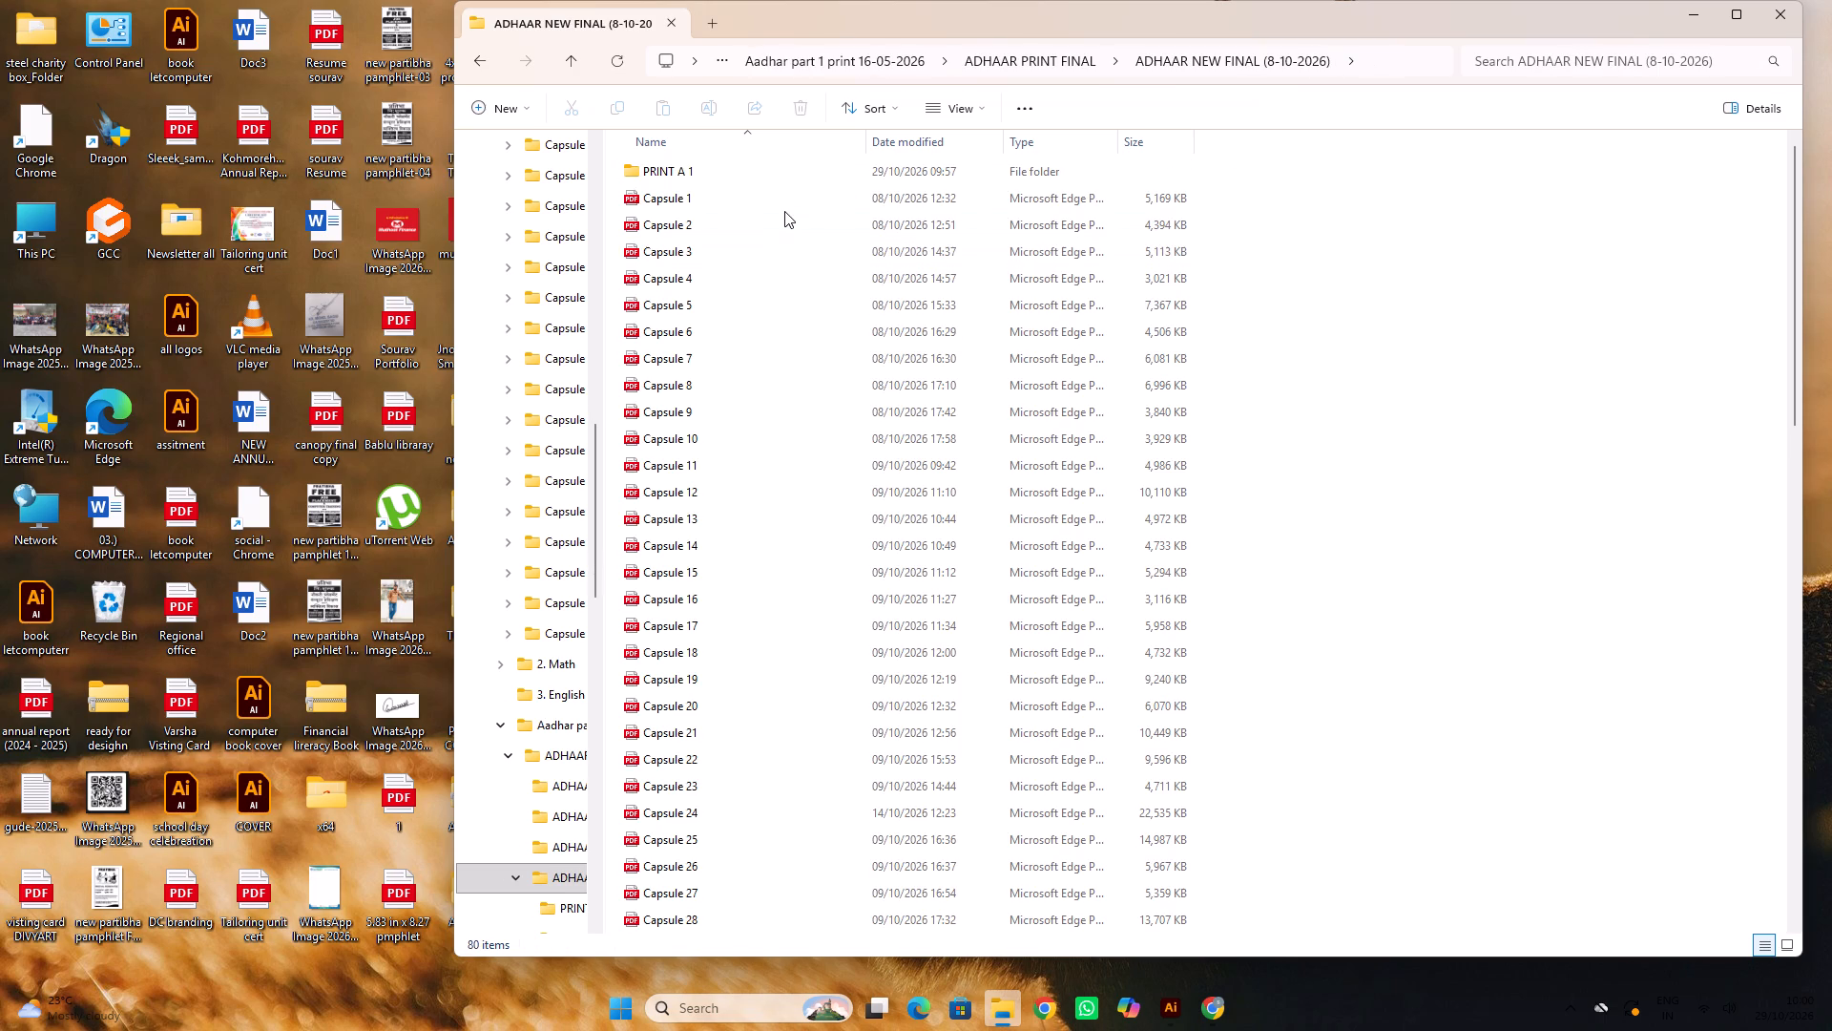
{"action": "double_click", "coordinate": [802, 166]}
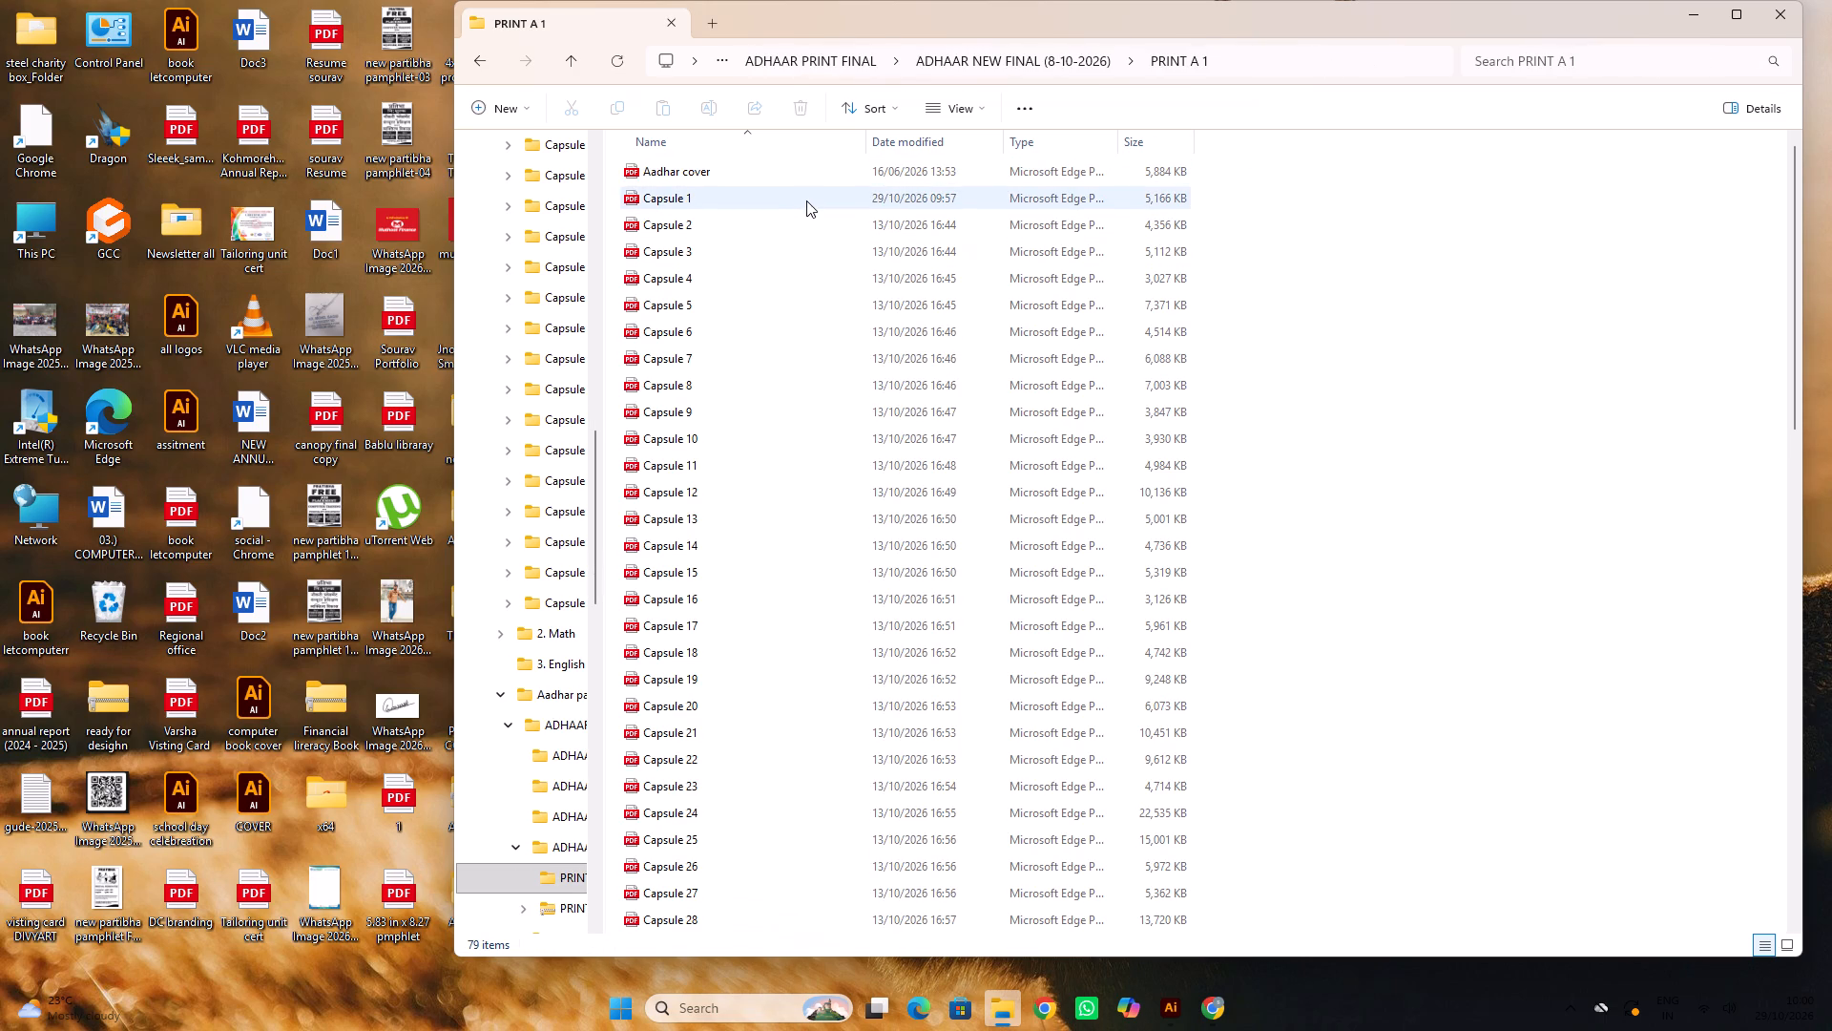
View the saved Capsule 1 PDF in Edge, check the practice rows on all three pages, and close it.
{"action": "double_click", "coordinate": [808, 202]}
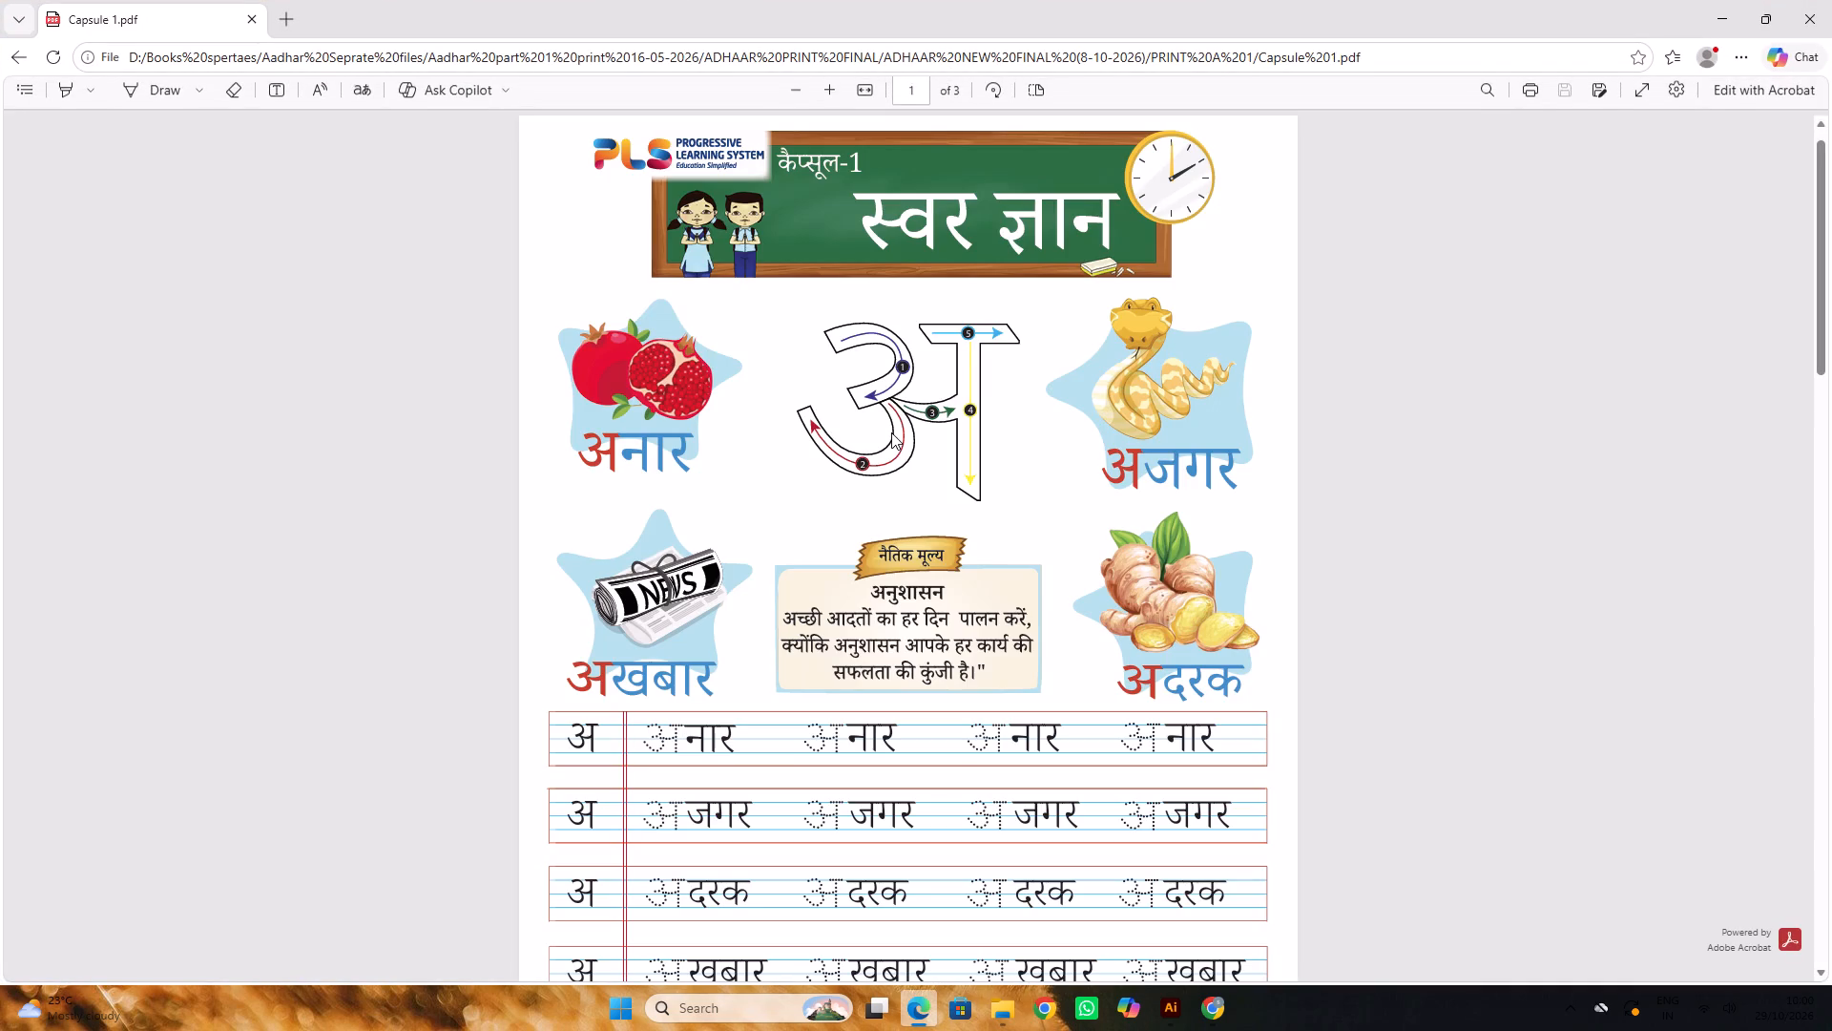
{"action": "scroll", "coordinate": [891, 430], "scroll_direction": "down", "scroll_amount": 3}
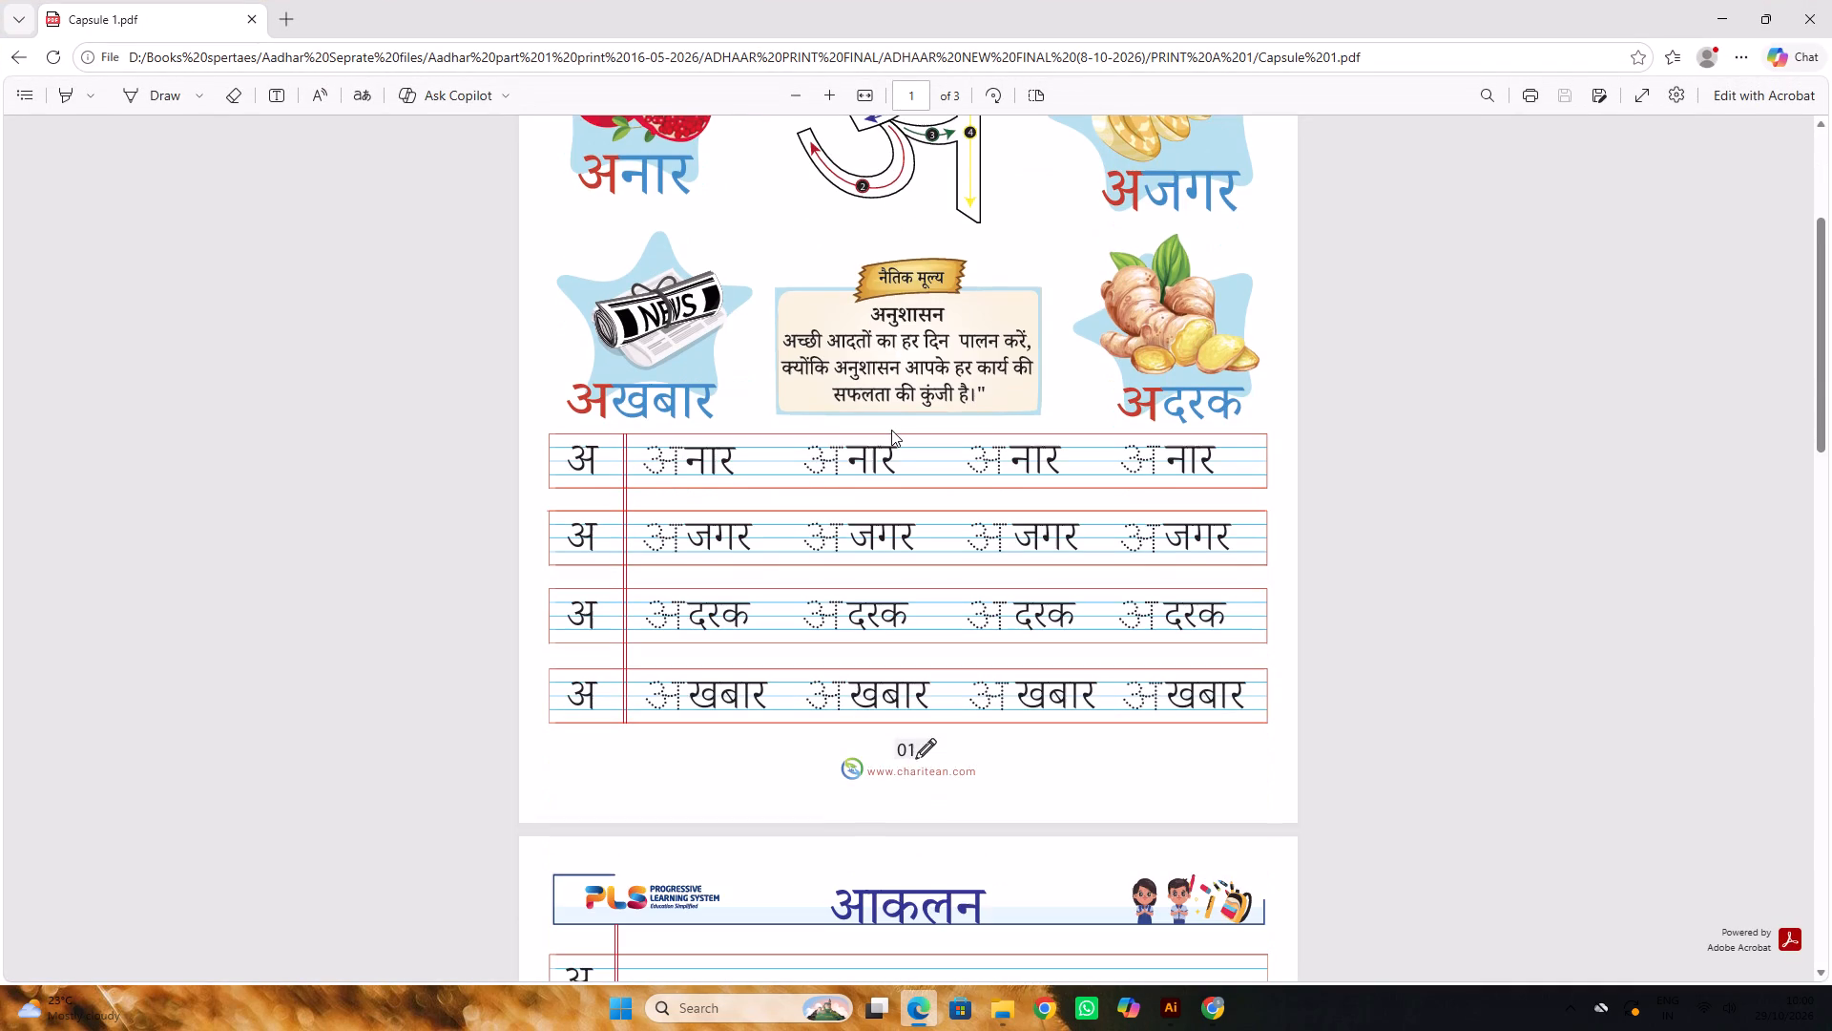
{"action": "scroll", "coordinate": [891, 430], "scroll_direction": "down", "scroll_amount": 3}
{"action": "scroll", "coordinate": [891, 430], "scroll_direction": "up", "scroll_amount": 8}
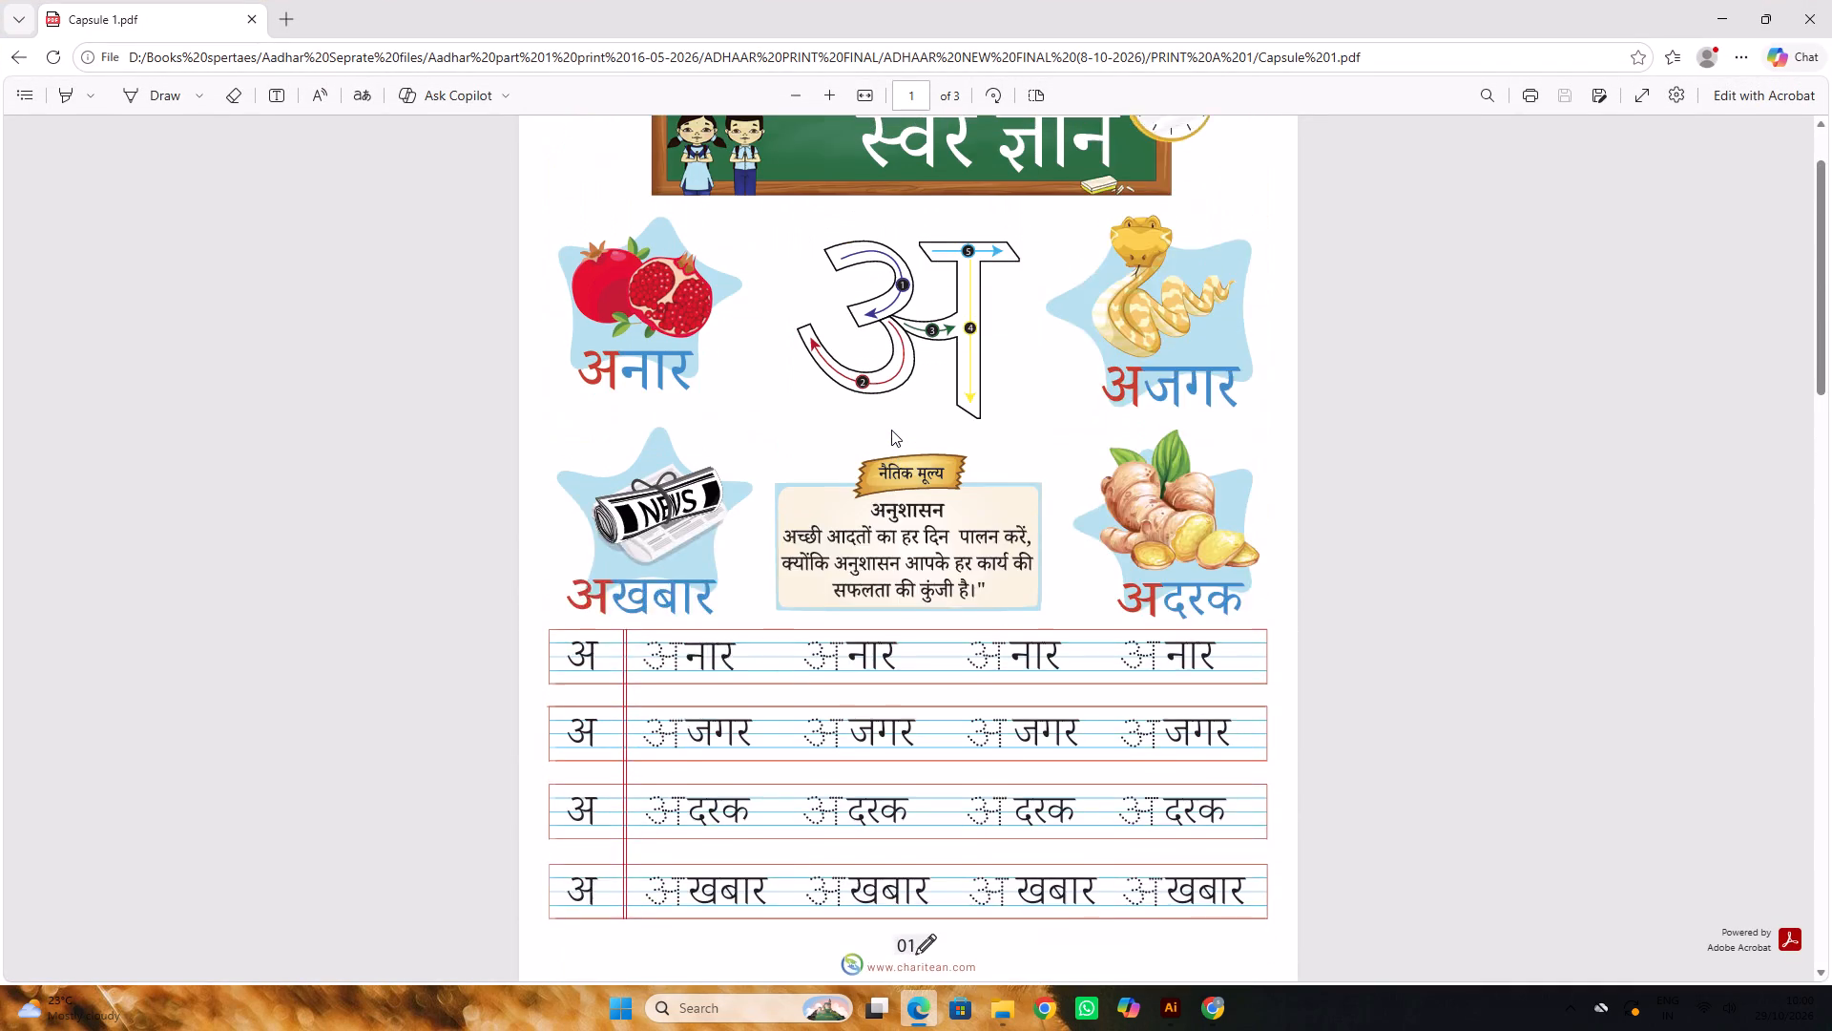
{"action": "scroll", "coordinate": [891, 430], "scroll_direction": "down", "scroll_amount": 16}
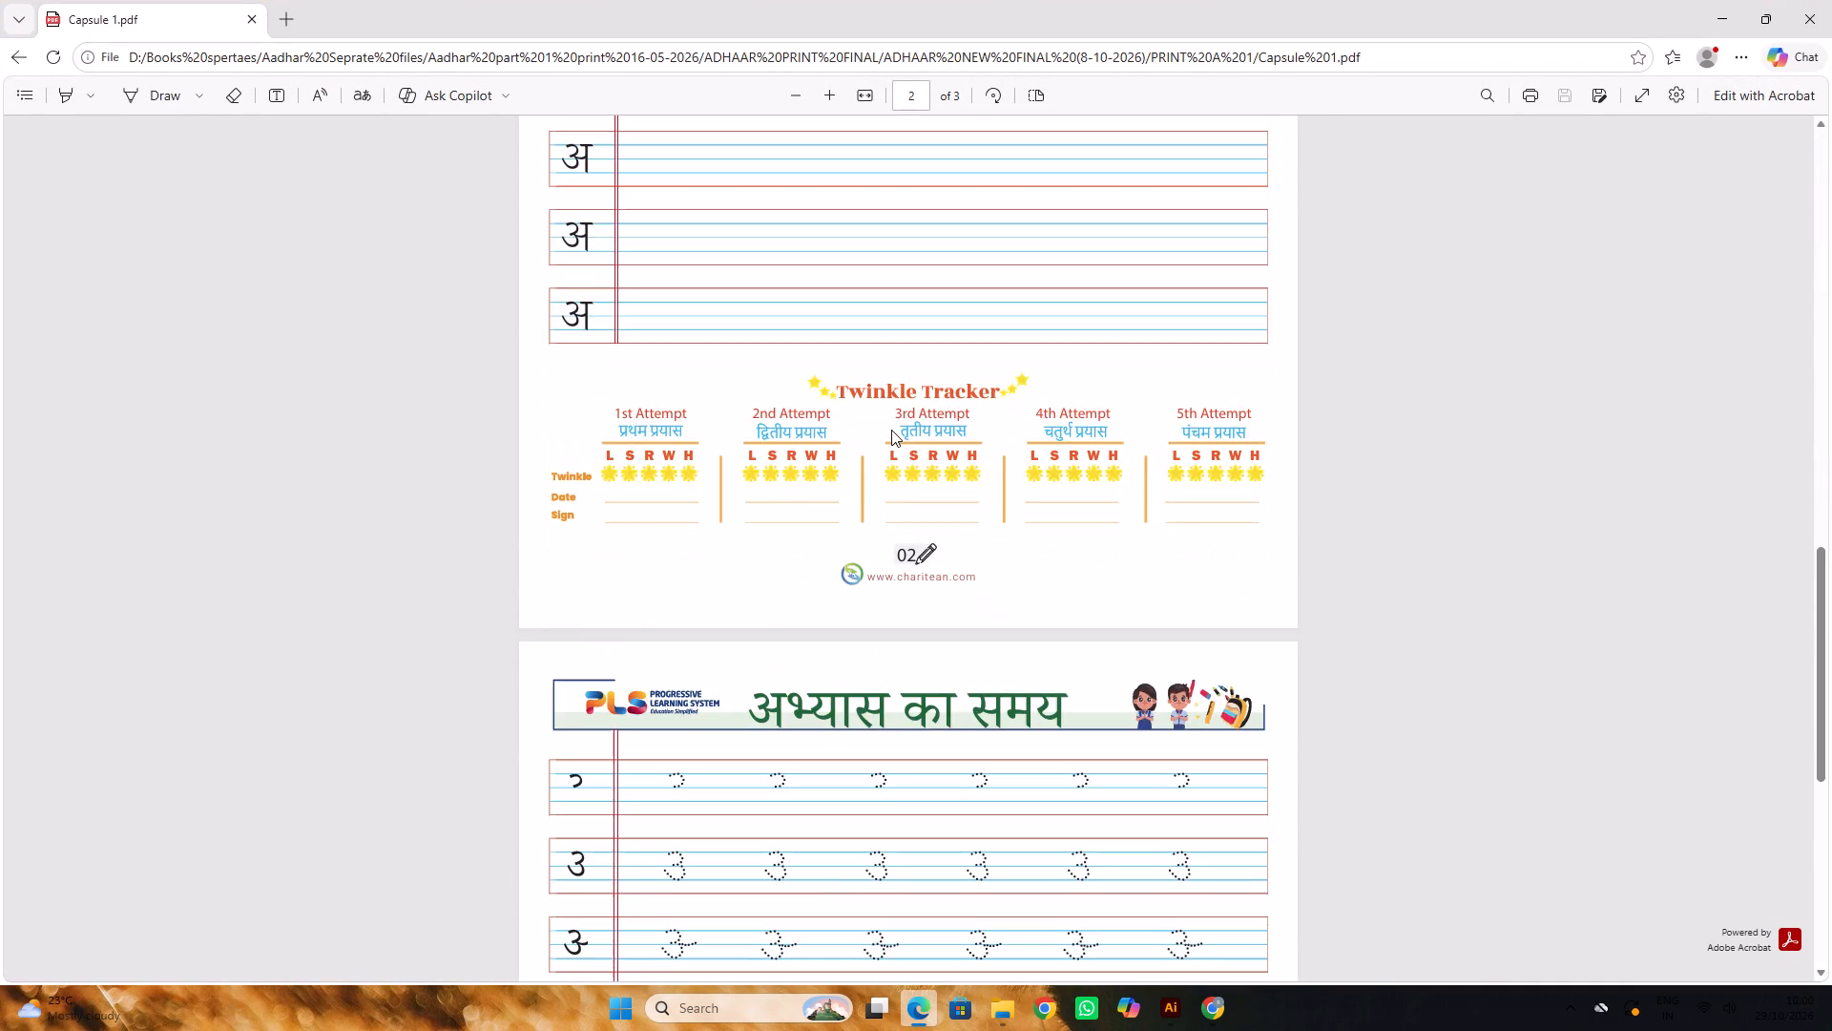
{"action": "scroll", "coordinate": [891, 430], "scroll_direction": "up", "scroll_amount": 4}
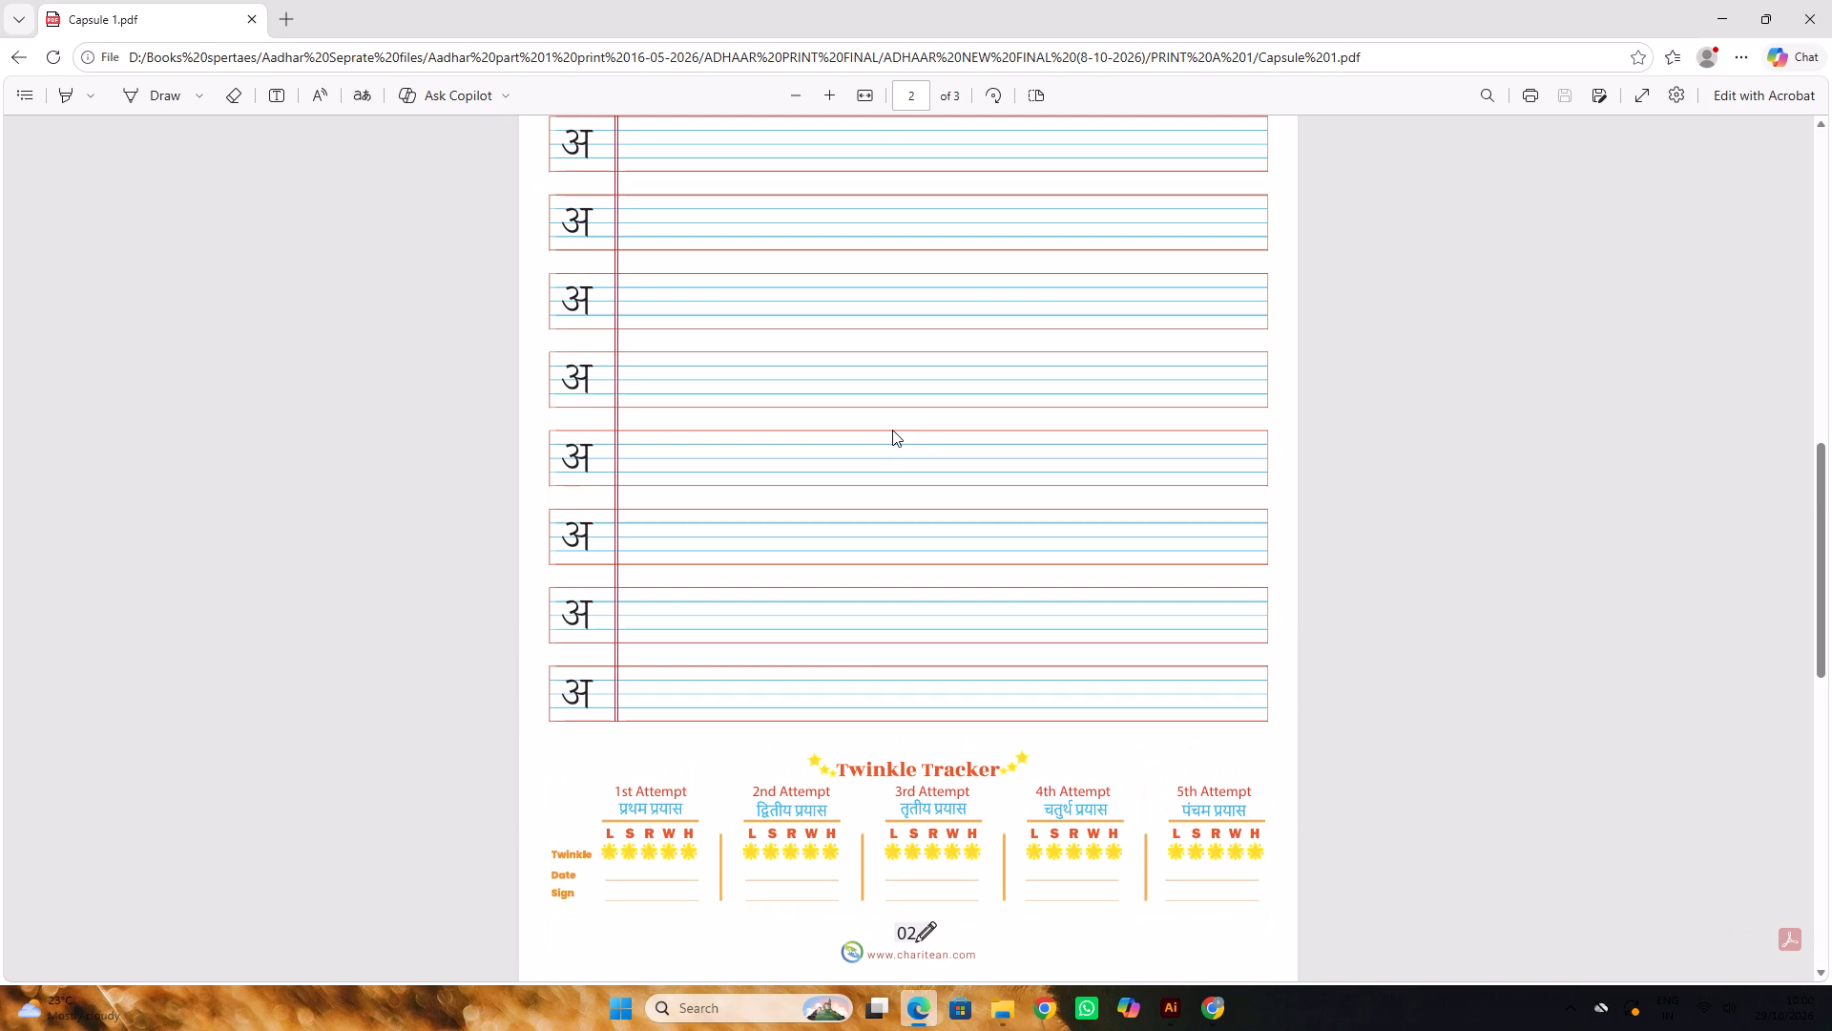
{"action": "scroll", "coordinate": [892, 430], "scroll_direction": "down", "scroll_amount": 6}
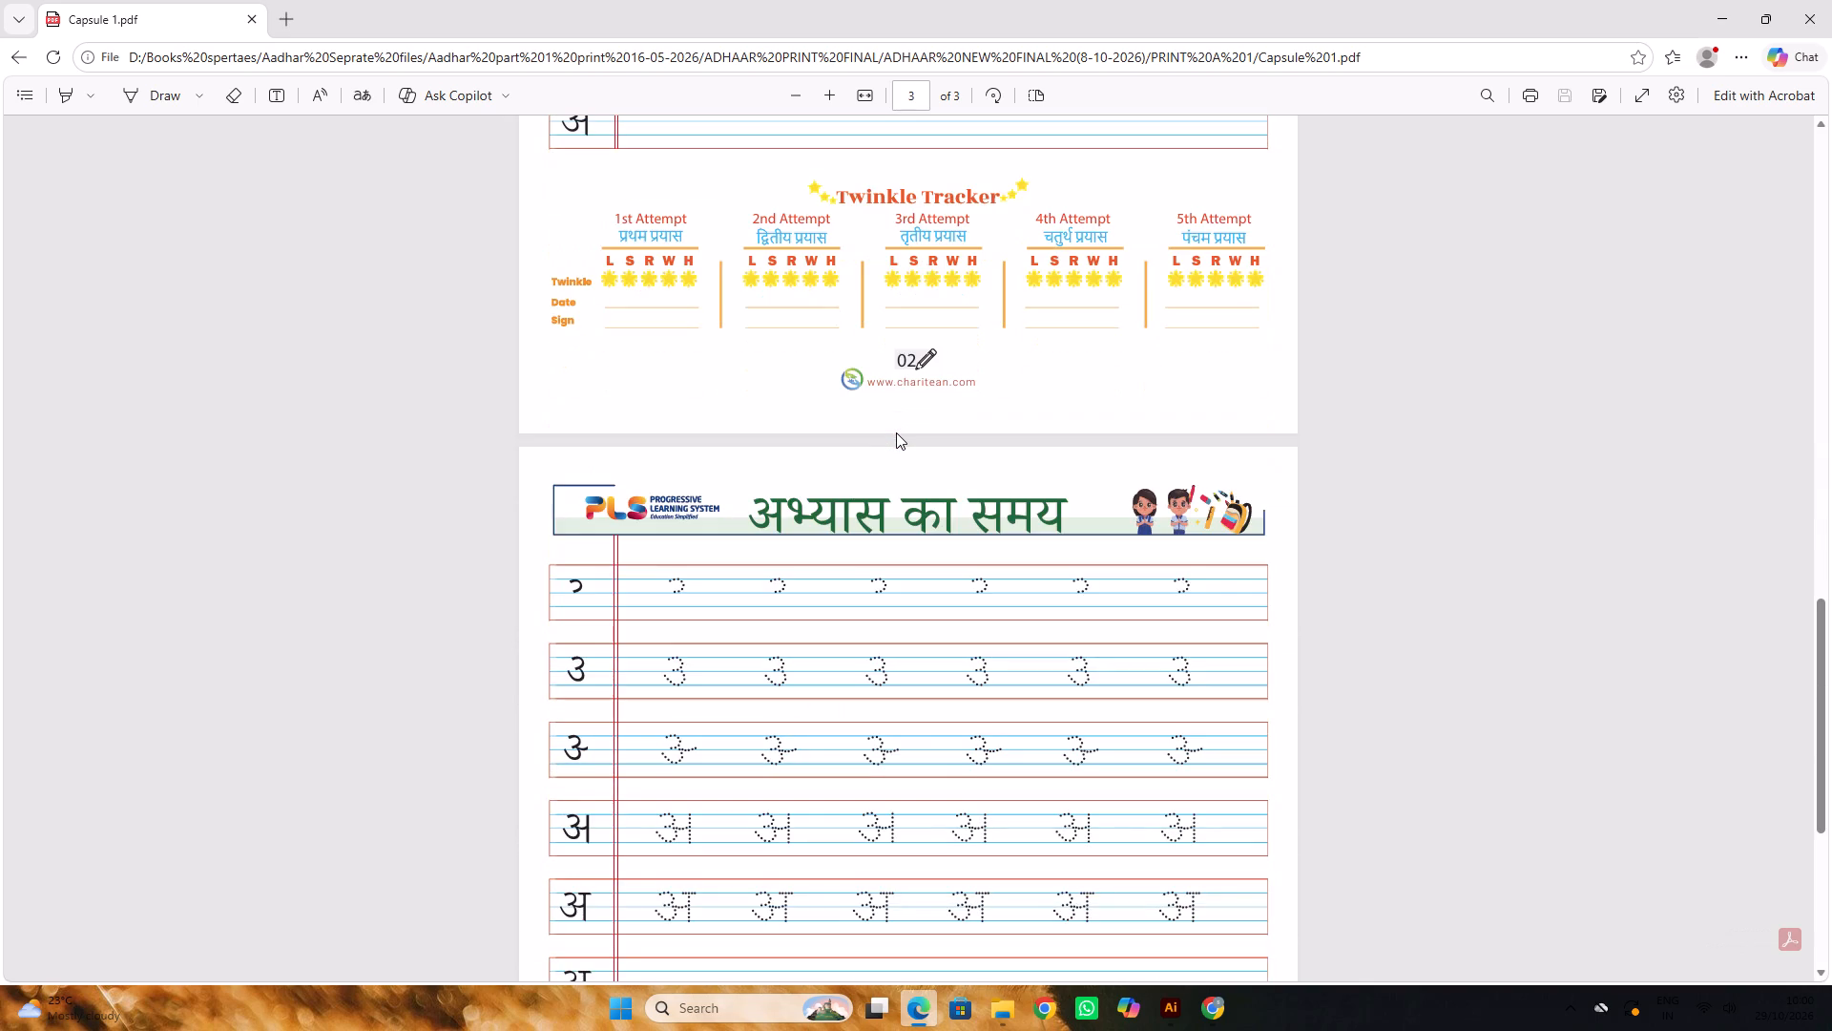
{"action": "scroll", "coordinate": [896, 432], "scroll_direction": "up", "scroll_amount": 2}
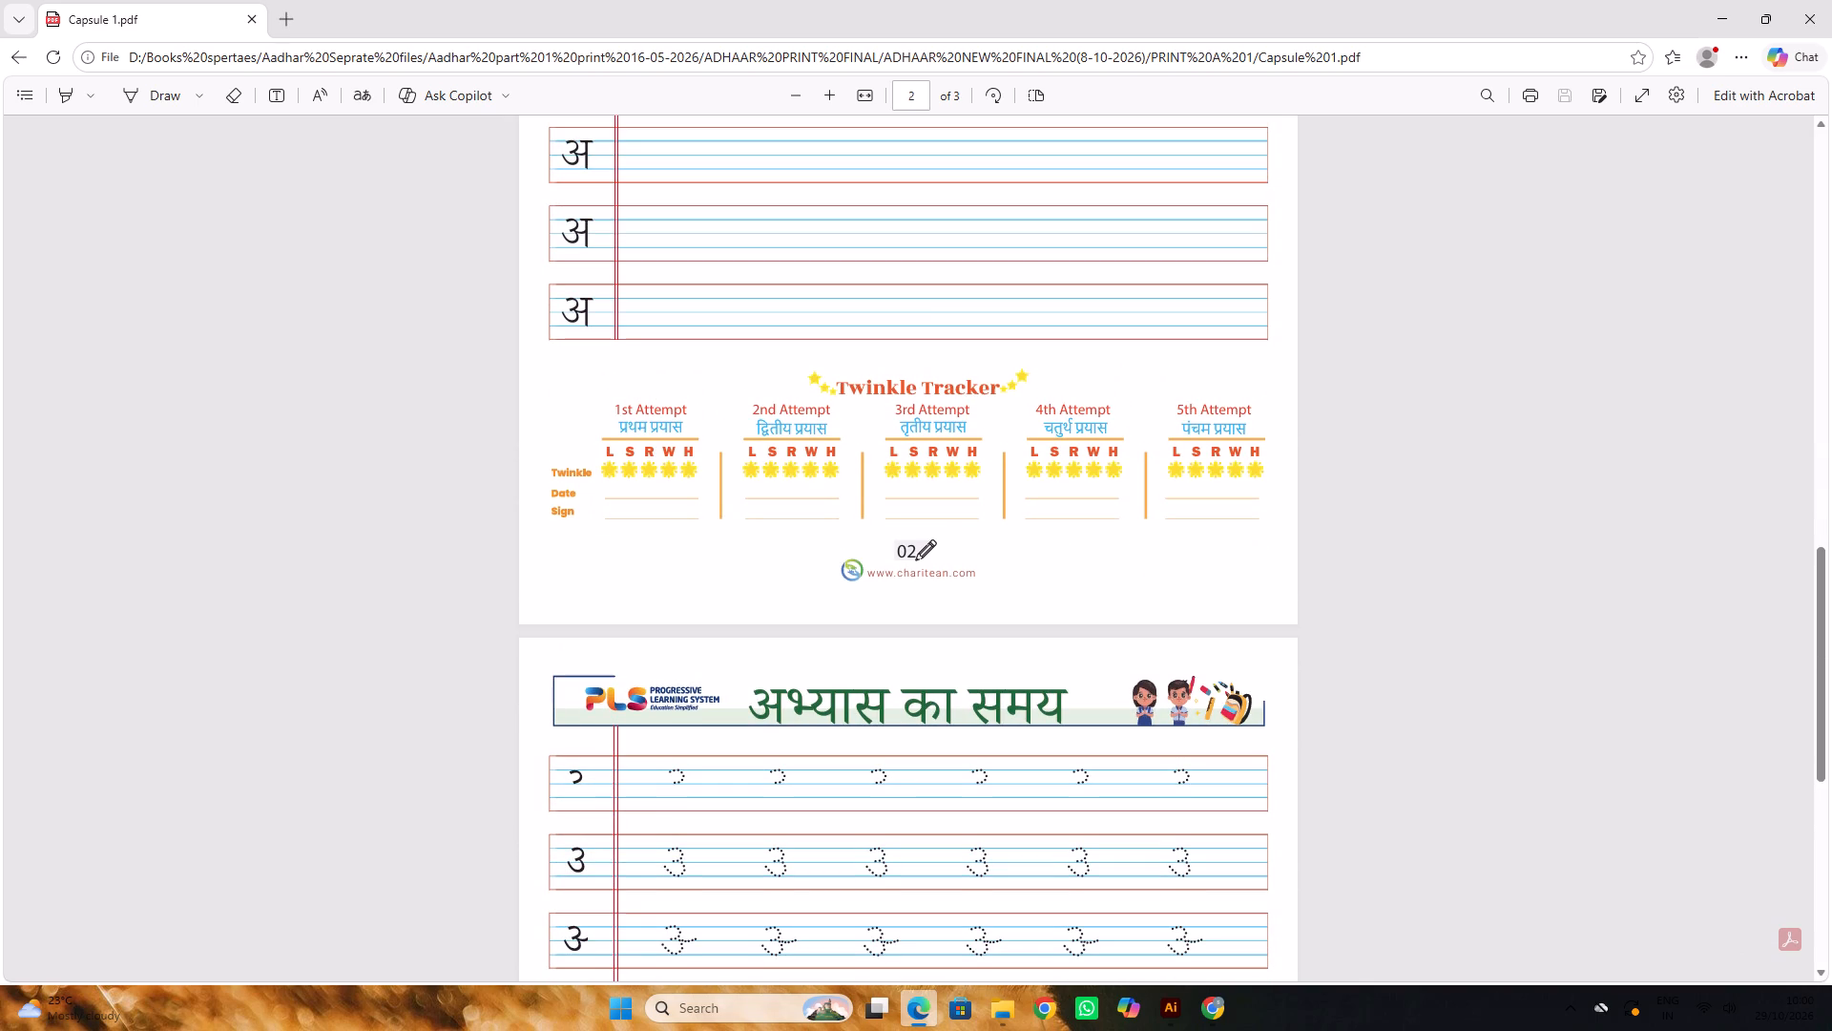
{"action": "scroll", "coordinate": [896, 431], "scroll_direction": "down", "scroll_amount": 5}
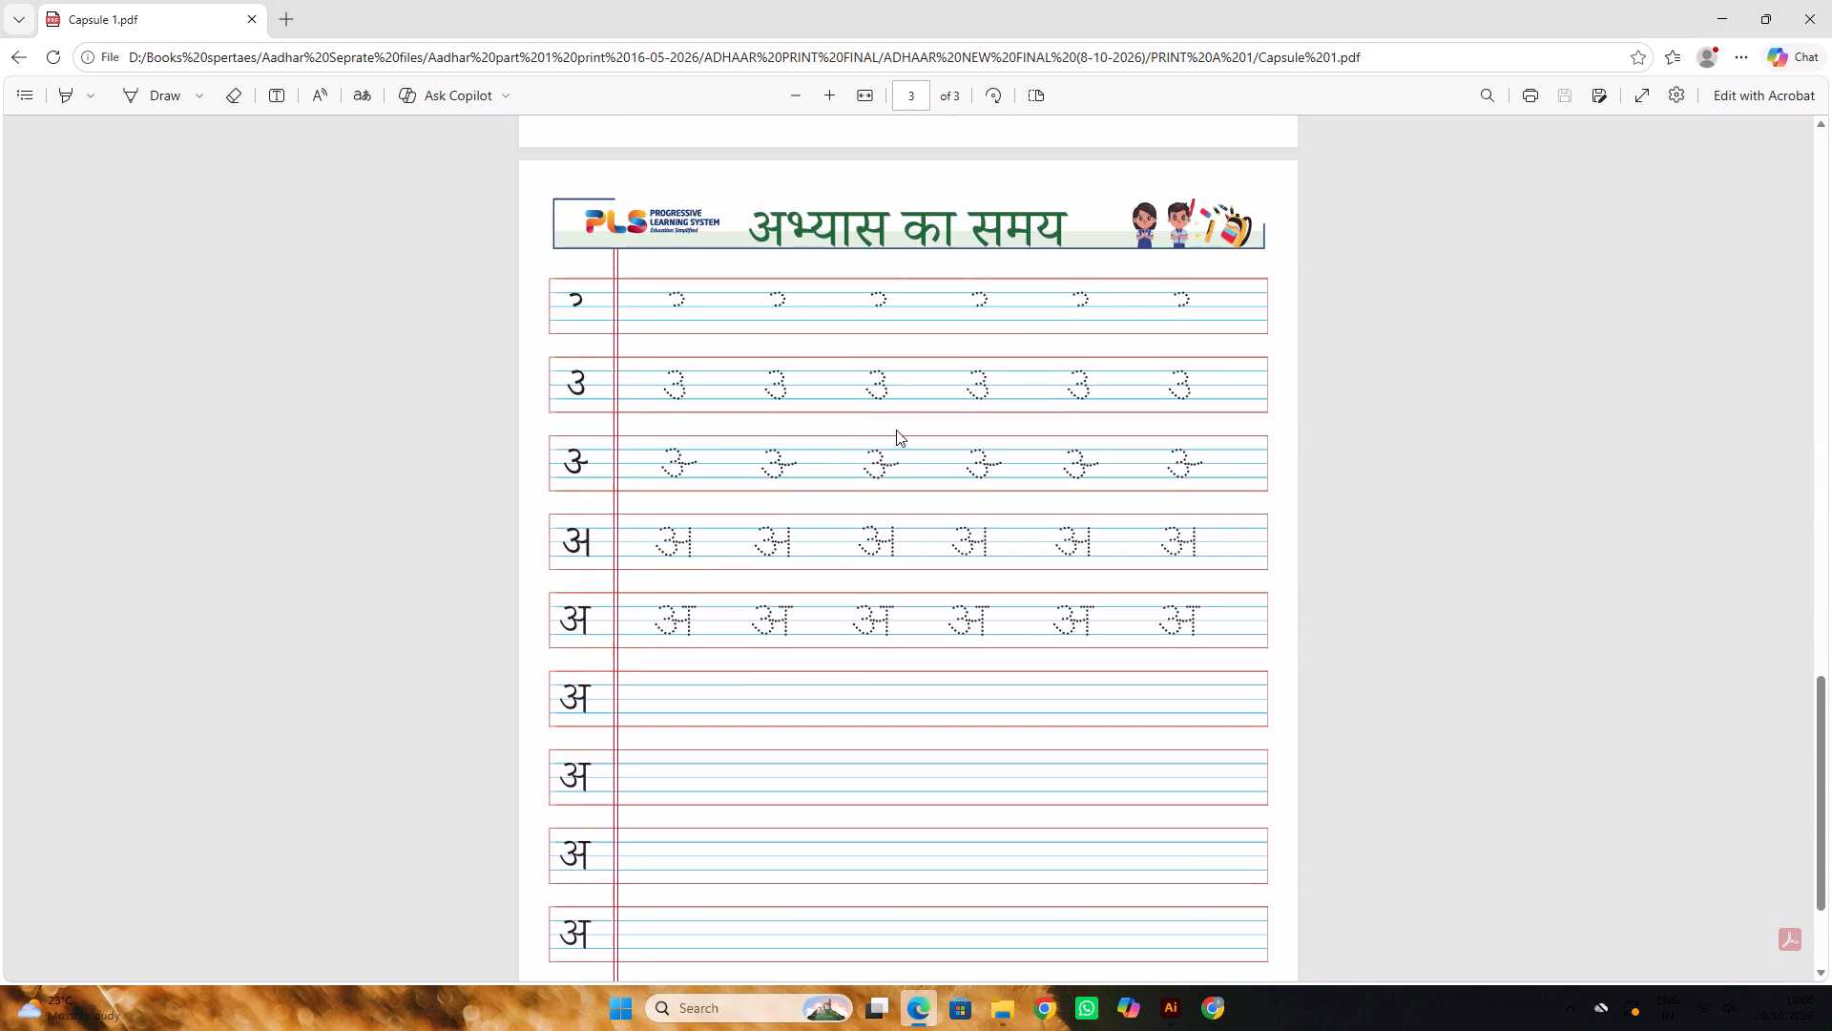
{"action": "scroll", "coordinate": [896, 430], "scroll_direction": "down", "scroll_amount": 1}
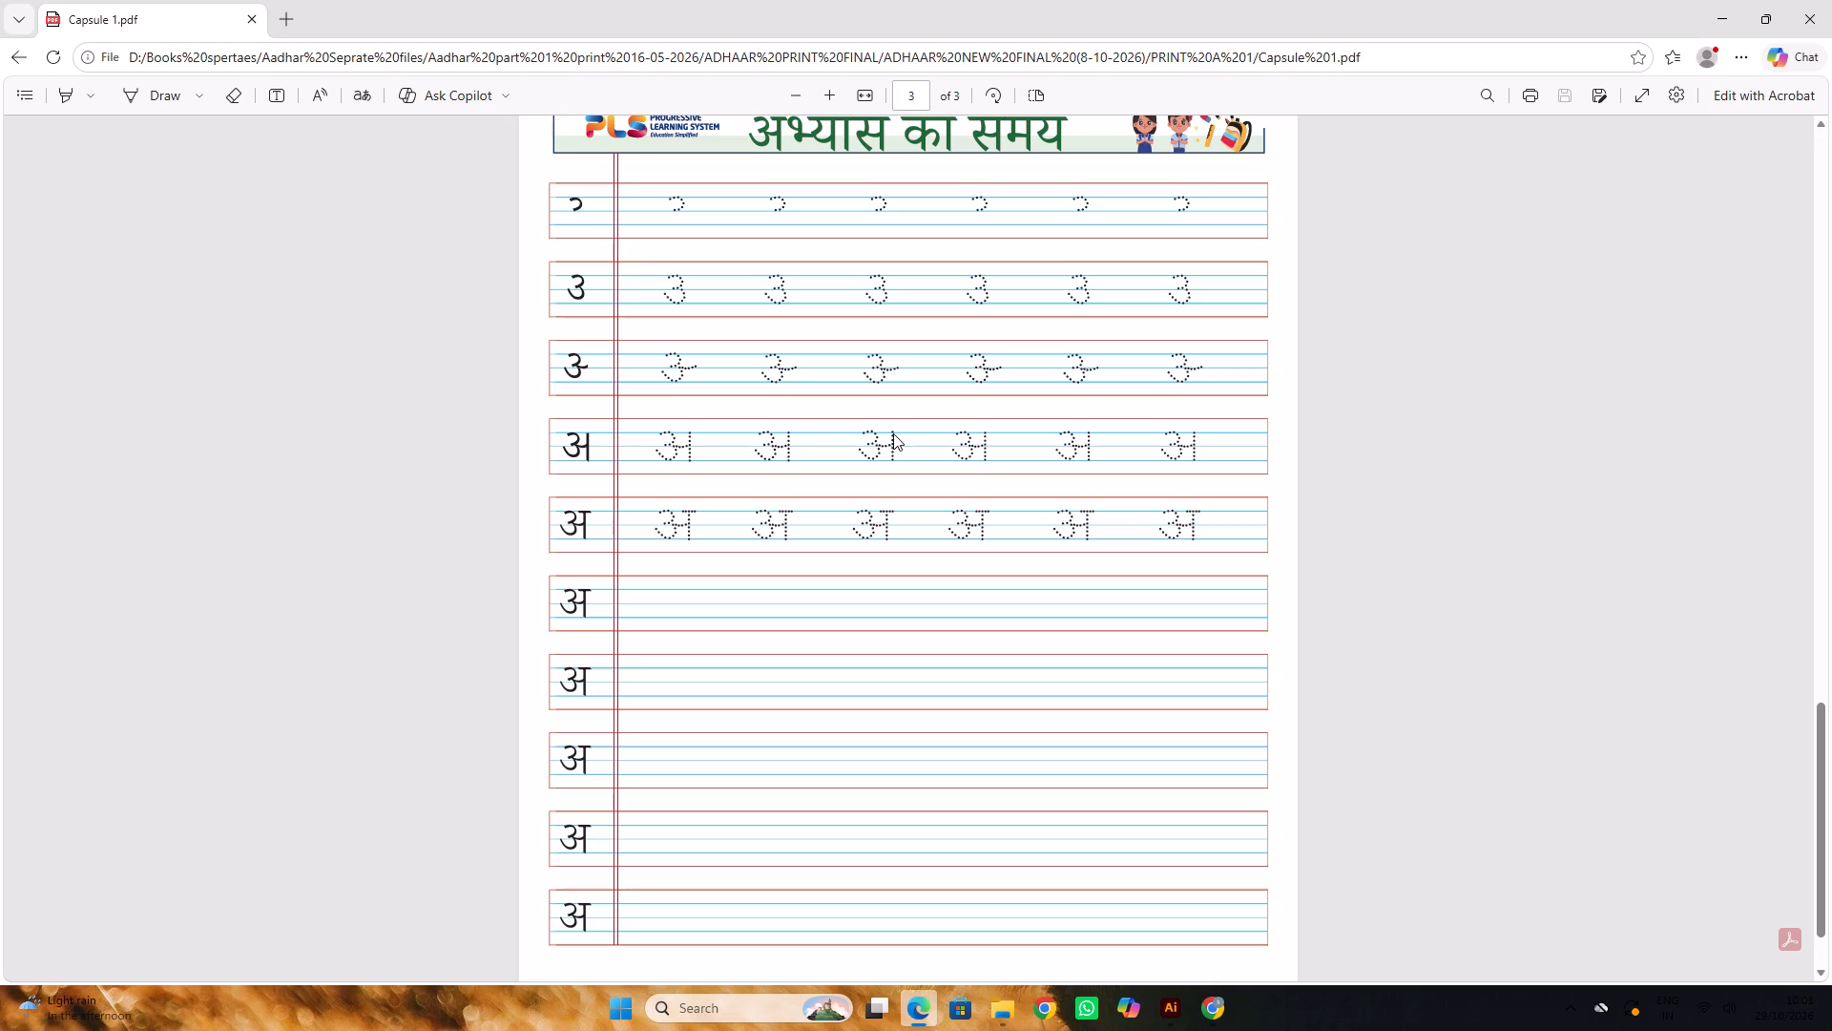
{"action": "scroll", "coordinate": [974, 483], "scroll_direction": "down", "scroll_amount": 8}
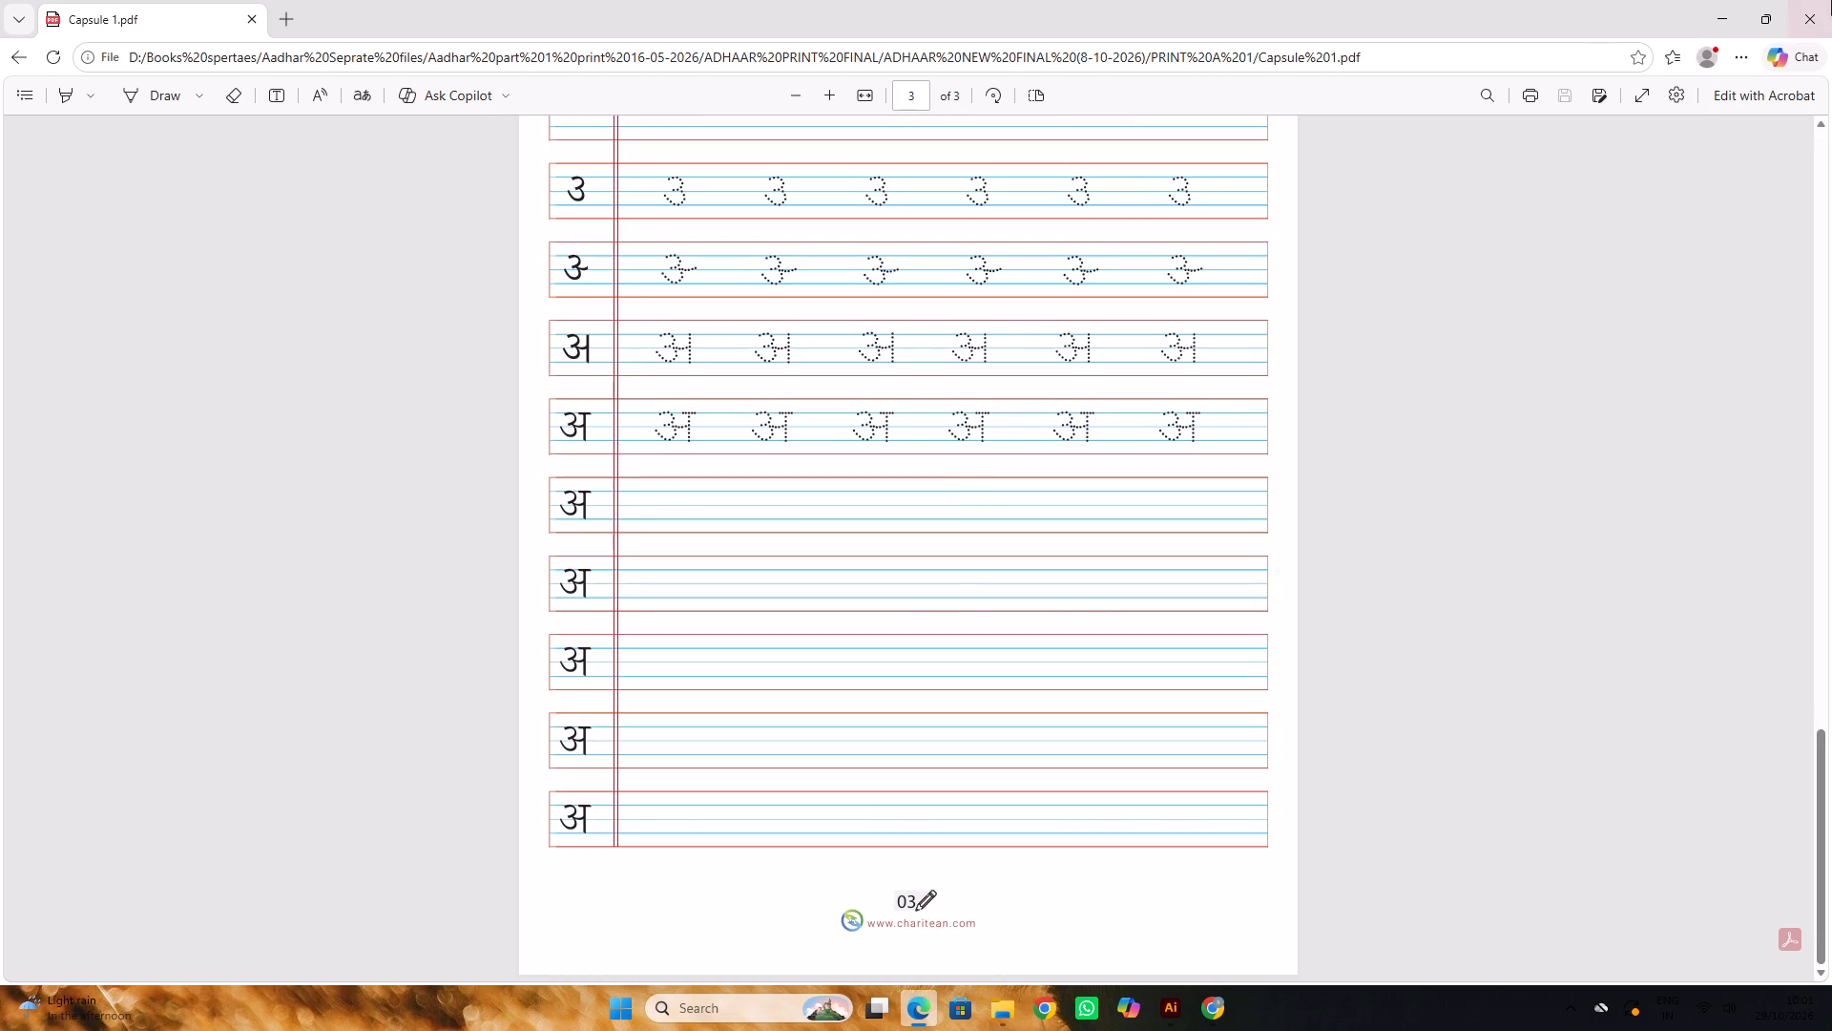
{"action": "left_click", "coordinate": [1831, 0]}
Open the Capsule 2 PDF from PRINT A 1 in Adobe Illustrator 2022, ignoring all missing linked files.
{"action": "left_click", "coordinate": [774, 219]}
{"action": "right_click", "coordinate": [774, 218]}
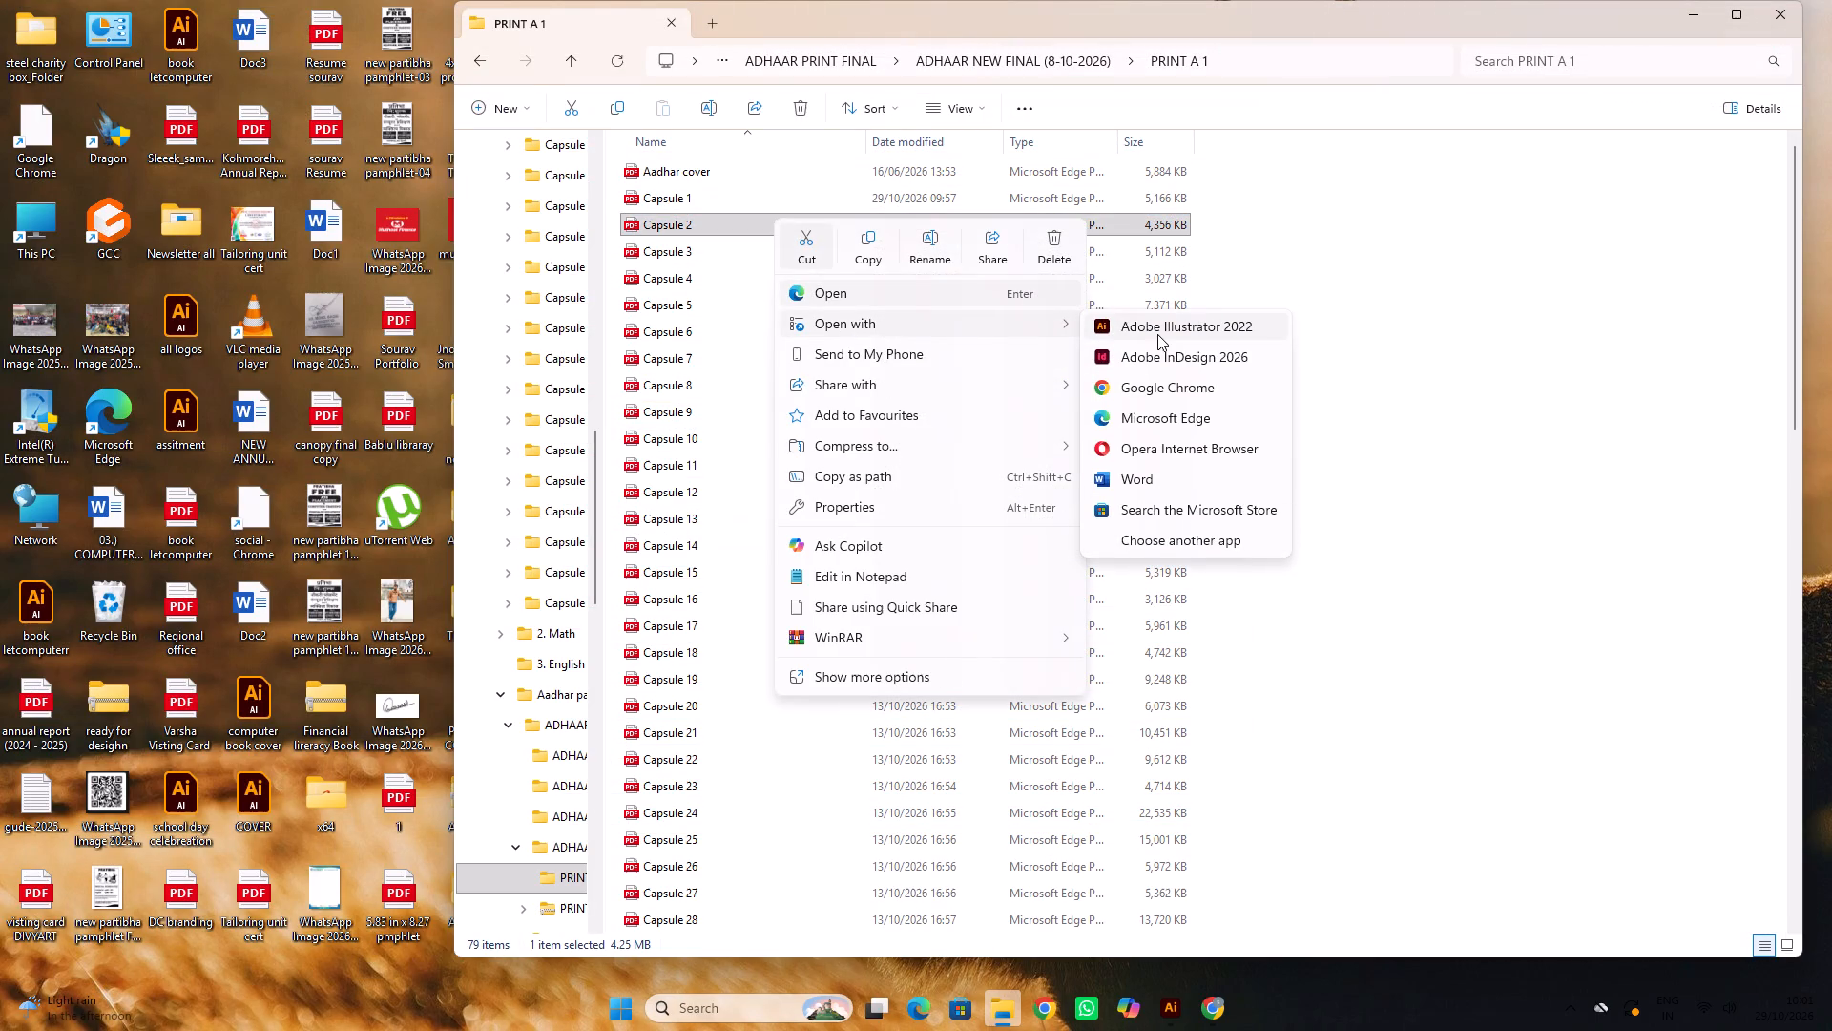
{"action": "left_click", "coordinate": [1157, 334]}
{"action": "left_click", "coordinate": [789, 528]}
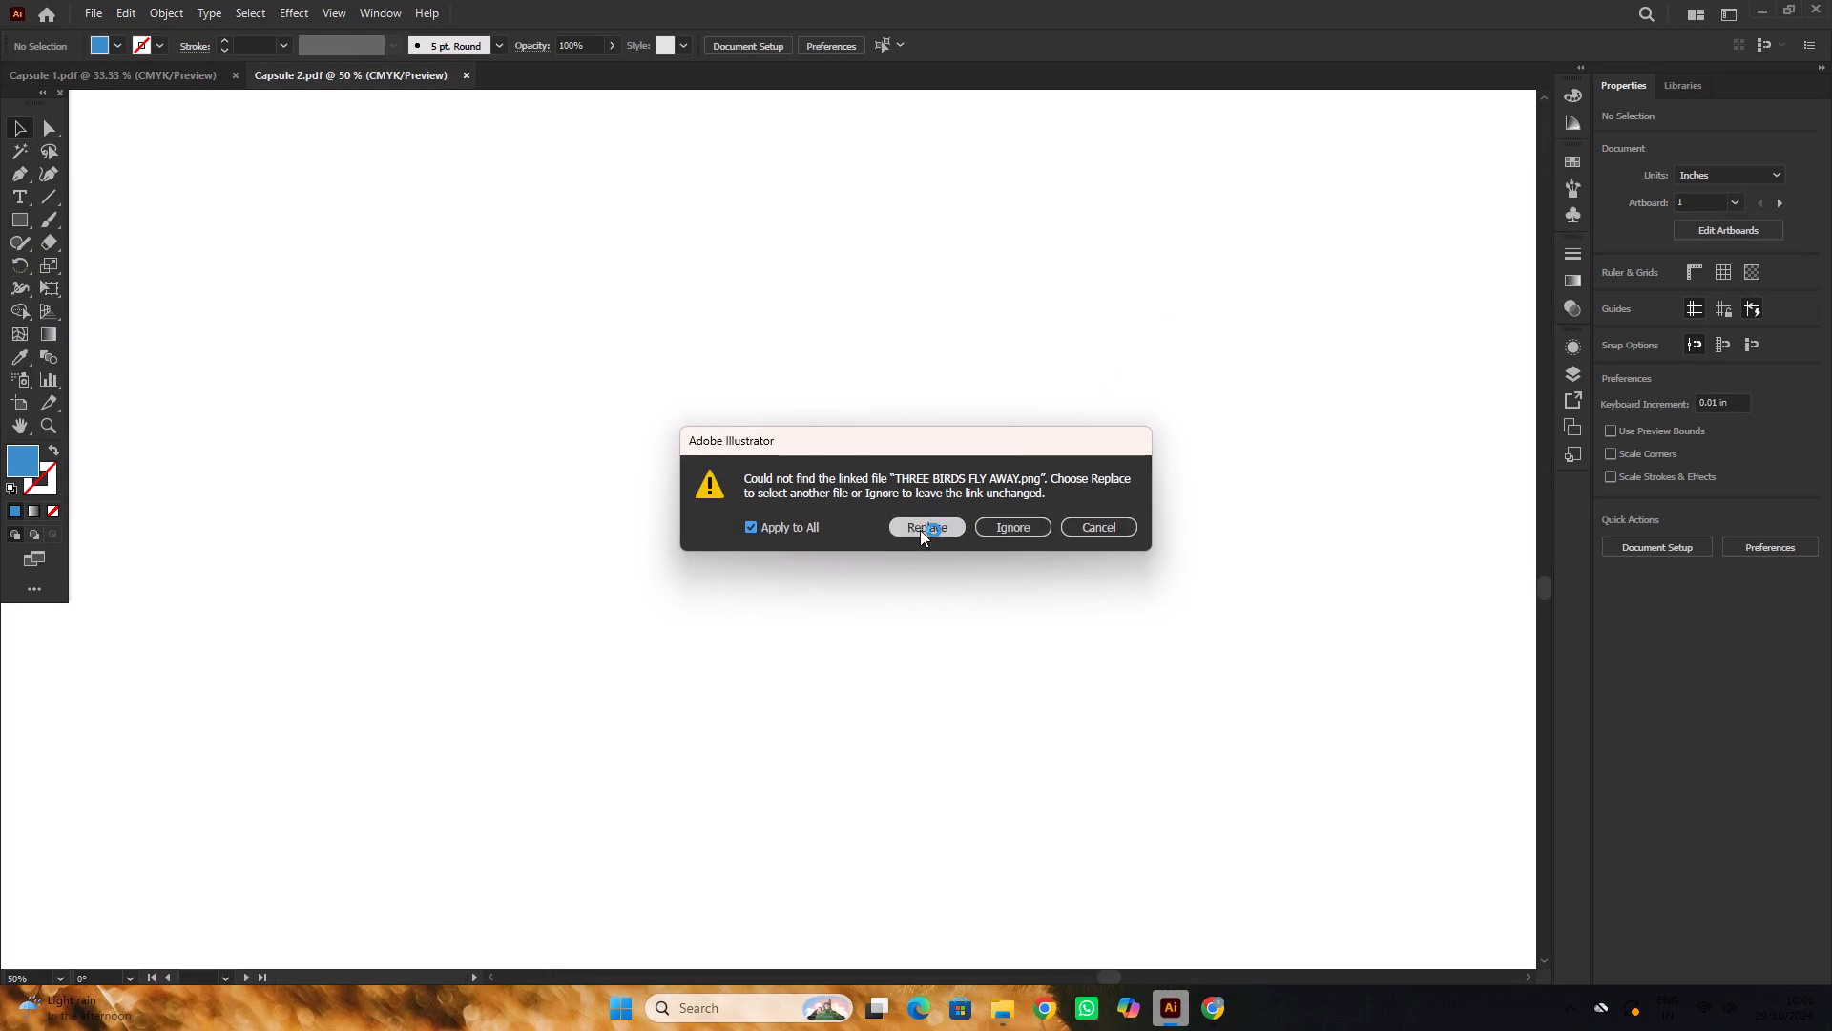
{"action": "left_click", "coordinate": [987, 529]}
{"action": "scroll", "coordinate": [819, 572], "scroll_direction": "up", "scroll_amount": 5}
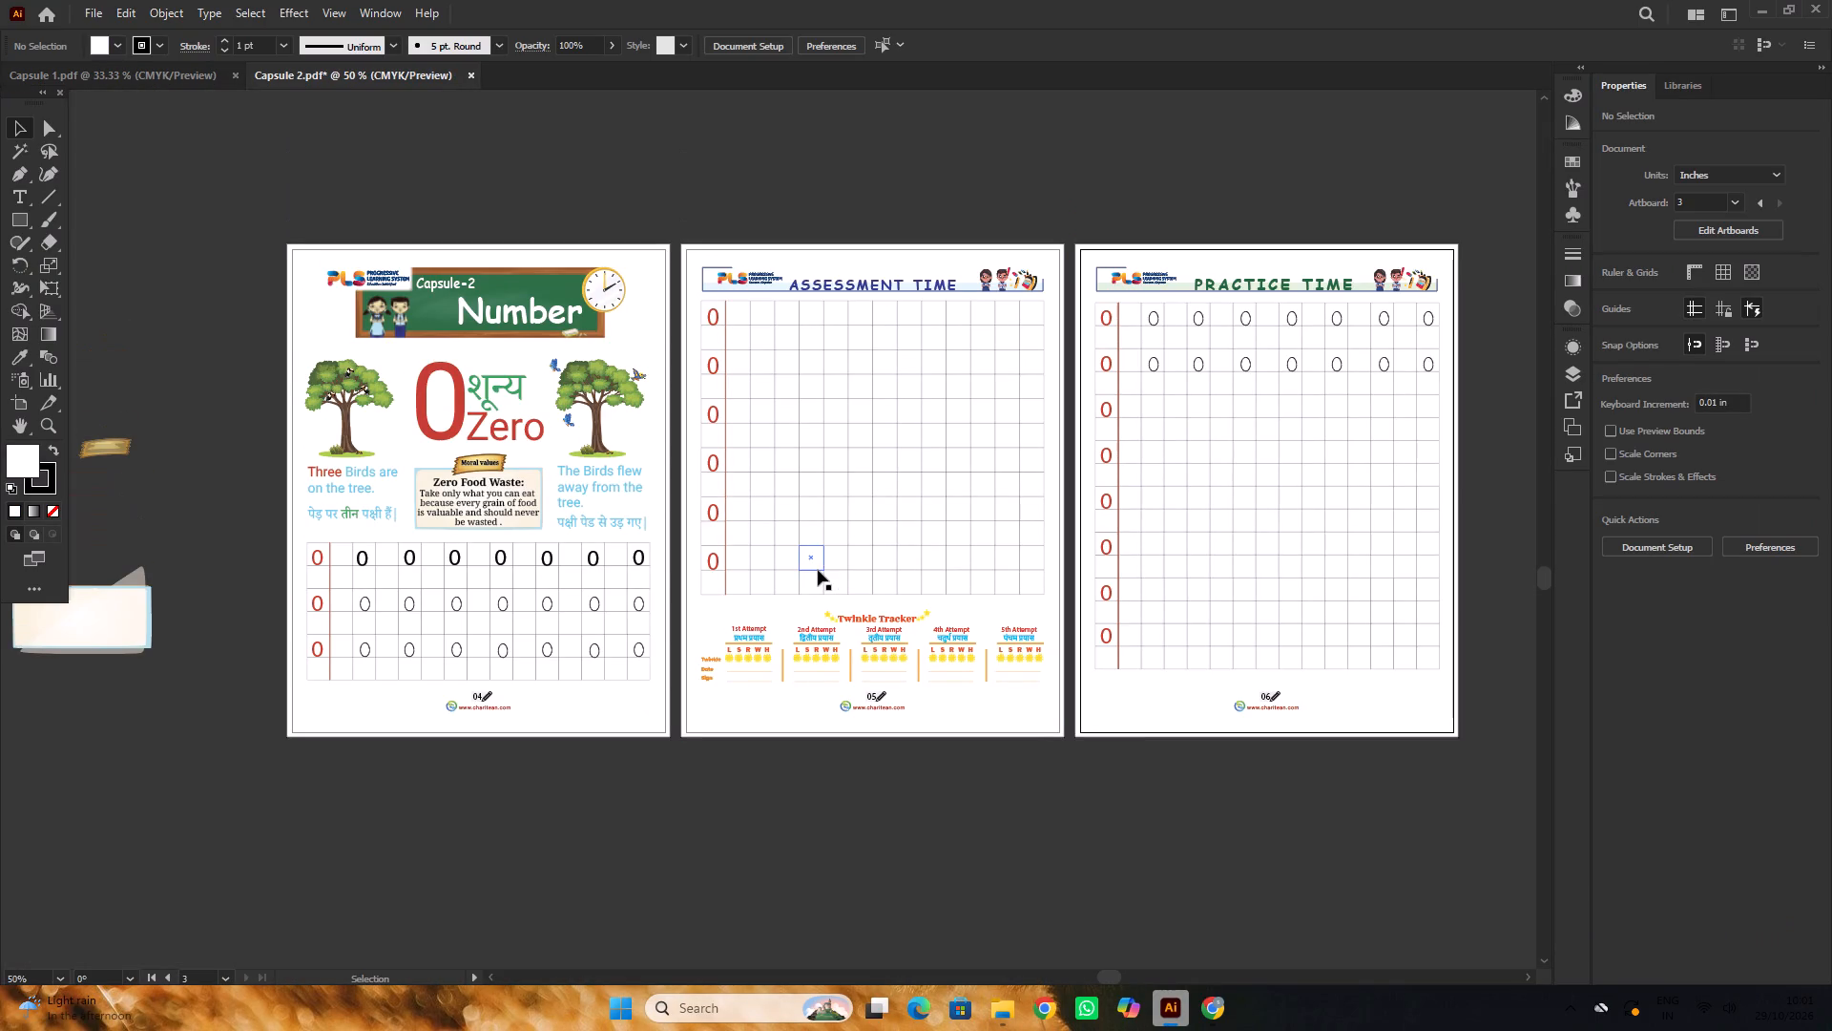
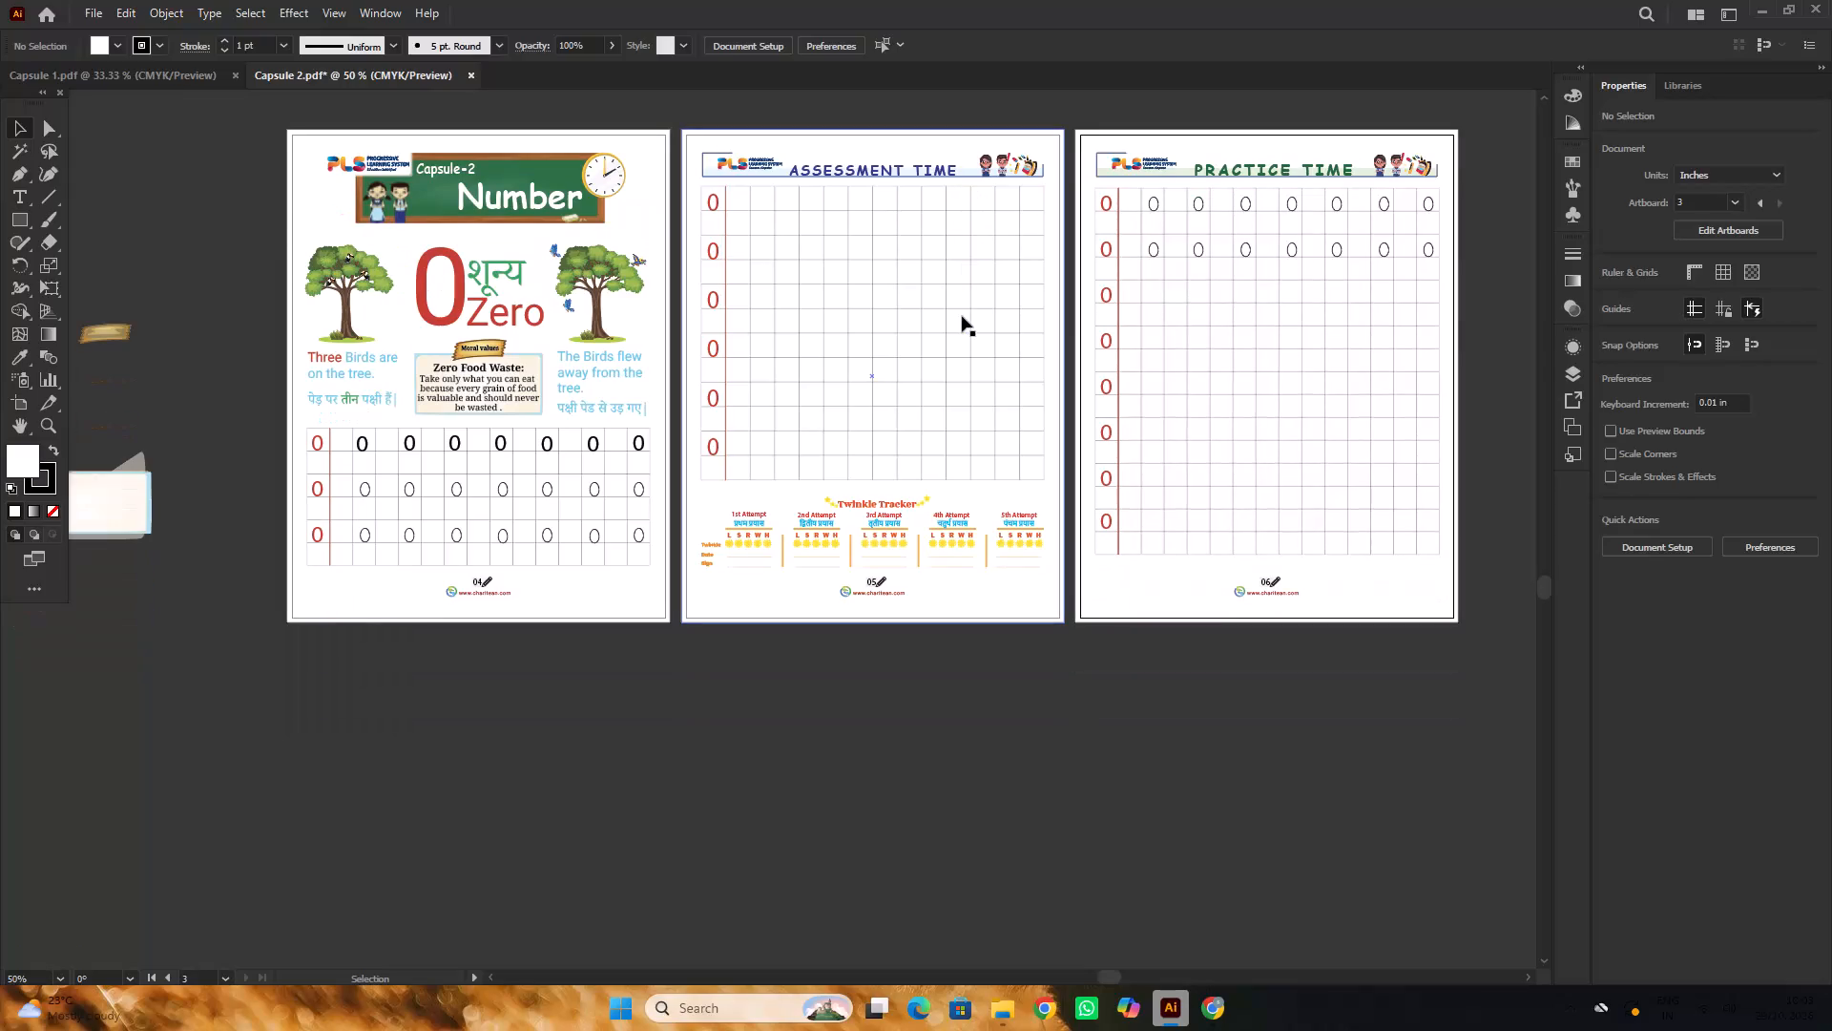
Examine the practice grid of zeros and the text above it on page 04 of Capsule 2 up close.
{"action": "scroll", "coordinate": [766, 284], "scroll_direction": "down", "scroll_amount": 6}
{"action": "scroll", "coordinate": [578, 311], "scroll_direction": "up", "scroll_amount": 4, "text": "alt"}
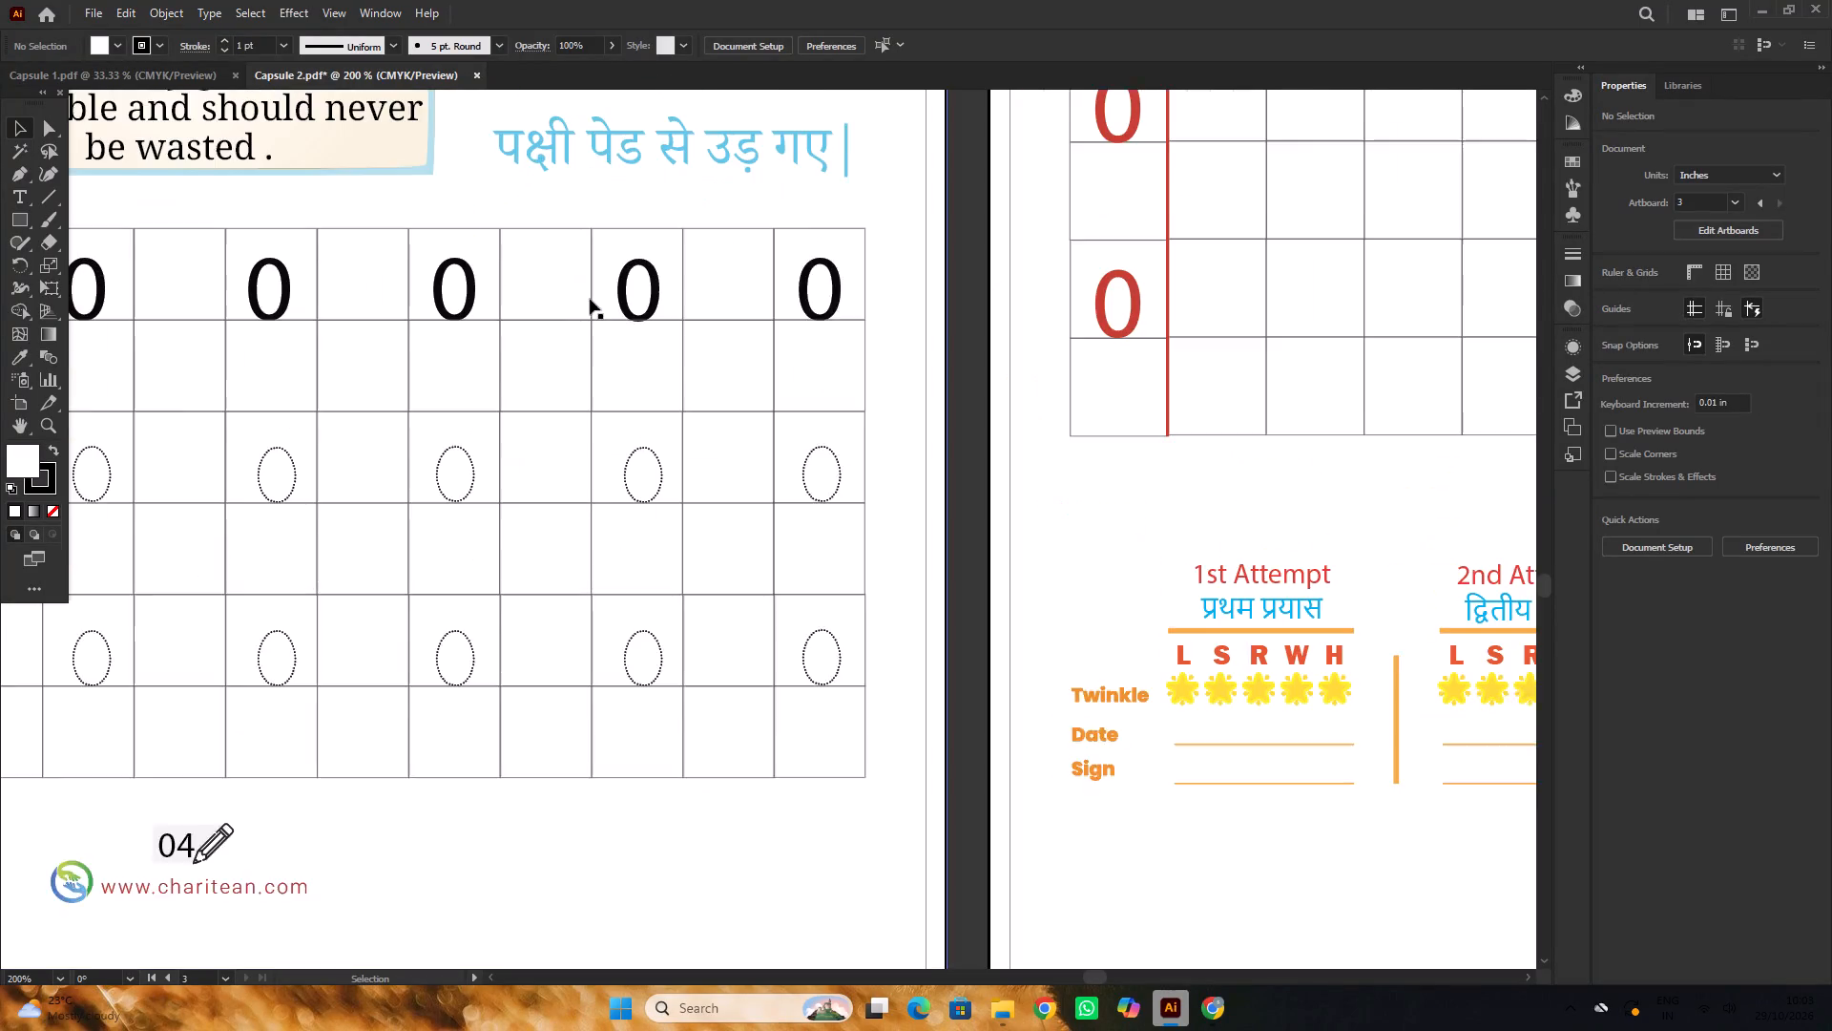
{"action": "scroll", "coordinate": [590, 299], "scroll_direction": "up", "scroll_amount": 6, "text": "alt"}
{"action": "scroll", "coordinate": [601, 293], "scroll_direction": "down", "scroll_amount": 2, "text": "alt"}
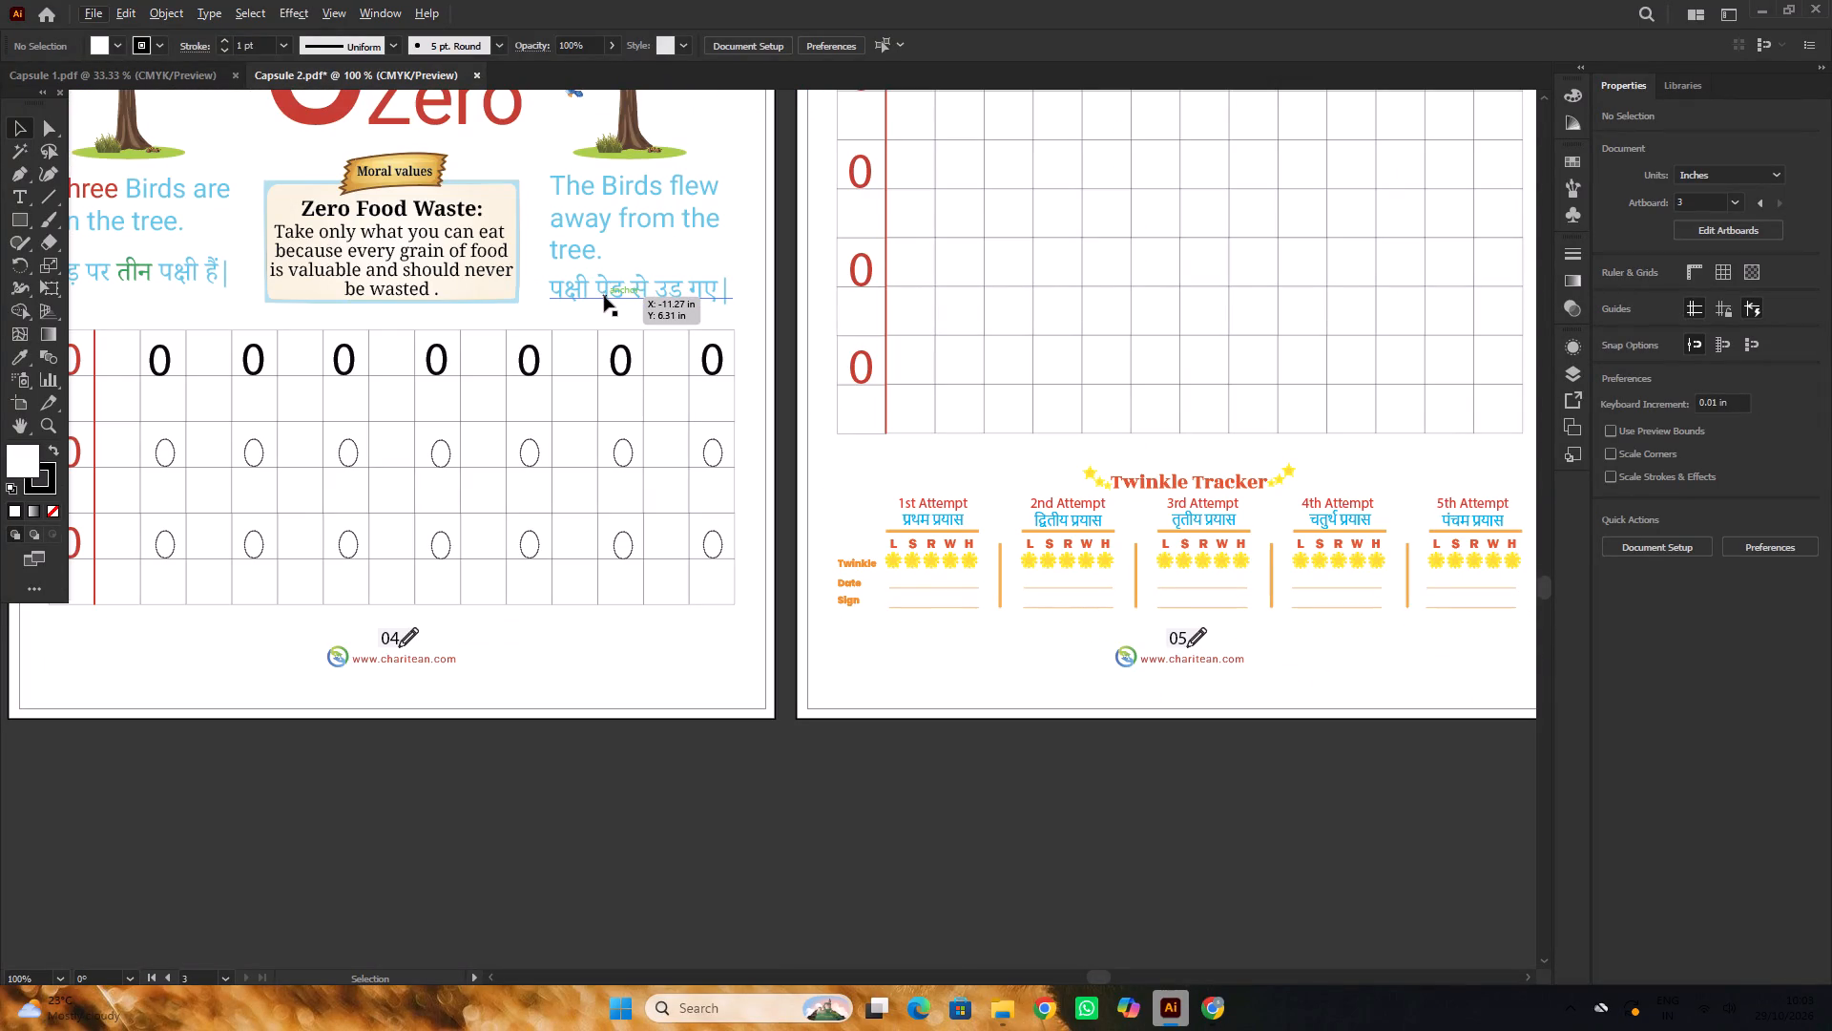
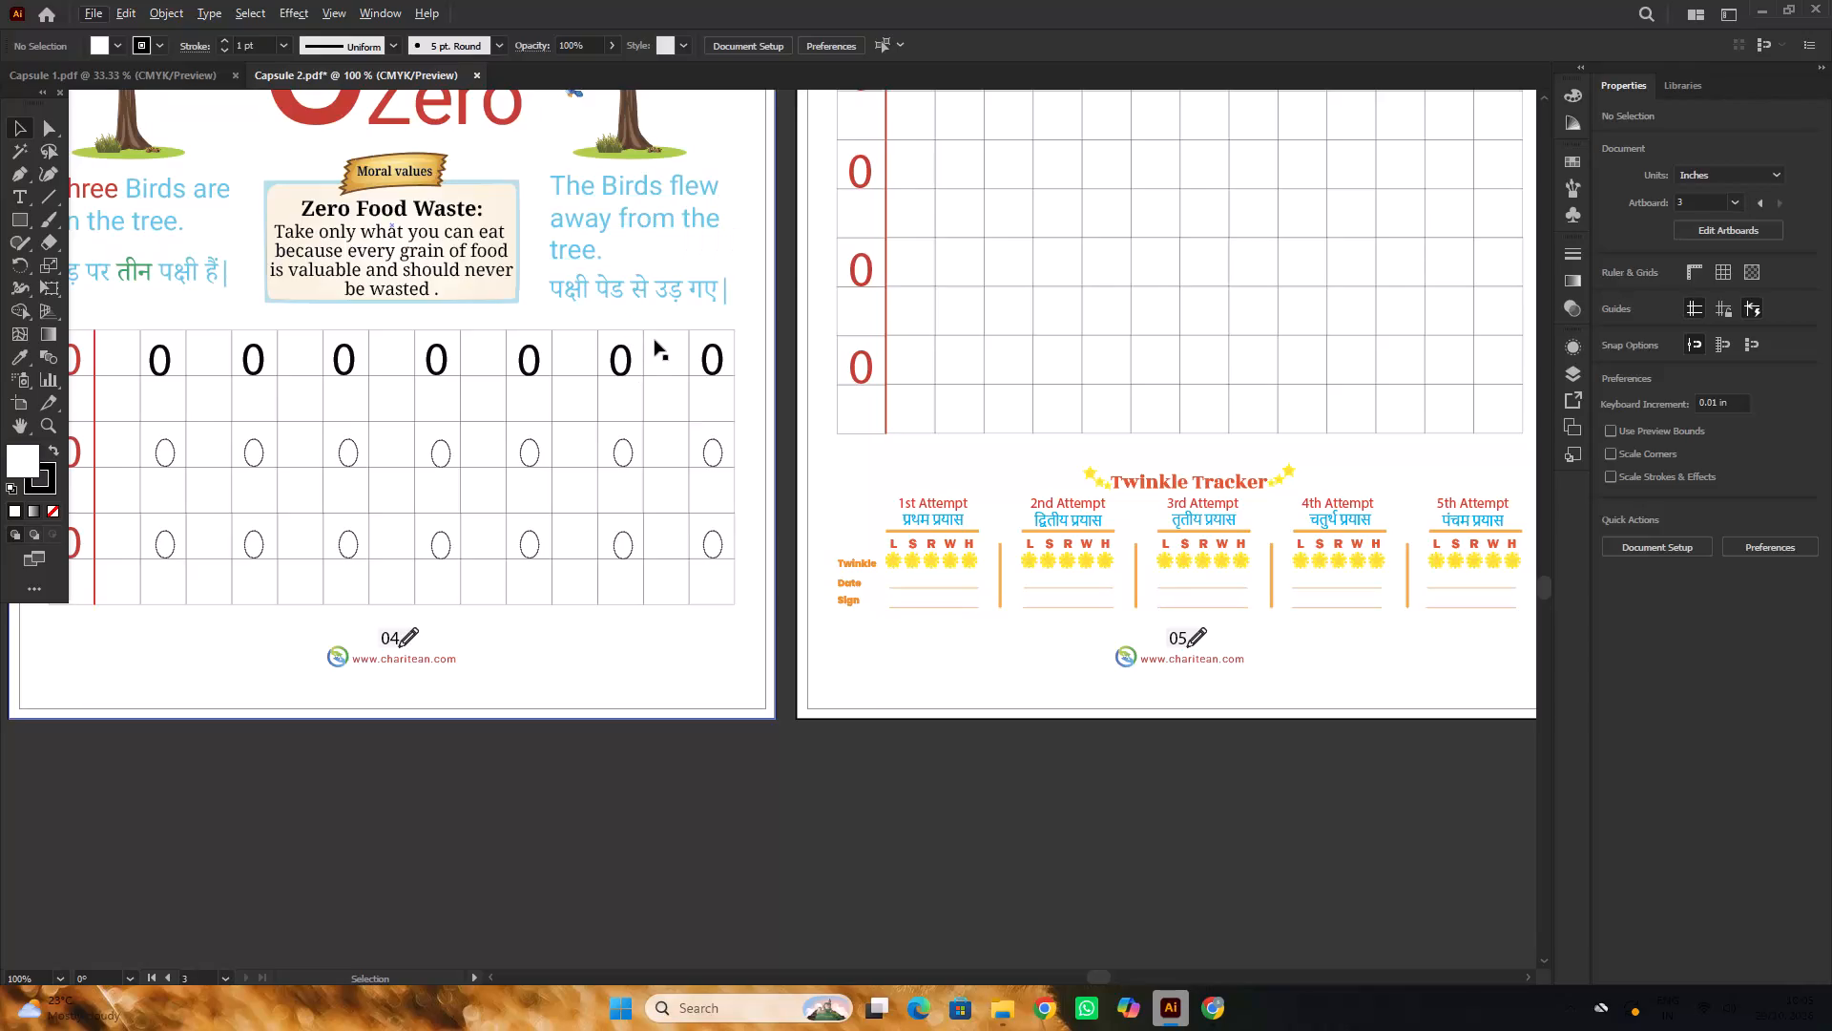
Ungroup the practice grid of zeros on page 04 of Capsule 2.
{"action": "scroll", "coordinate": [663, 340], "scroll_direction": "down", "scroll_amount": 1, "text": "alt"}
{"action": "scroll", "coordinate": [663, 340], "scroll_direction": "up", "scroll_amount": 9}
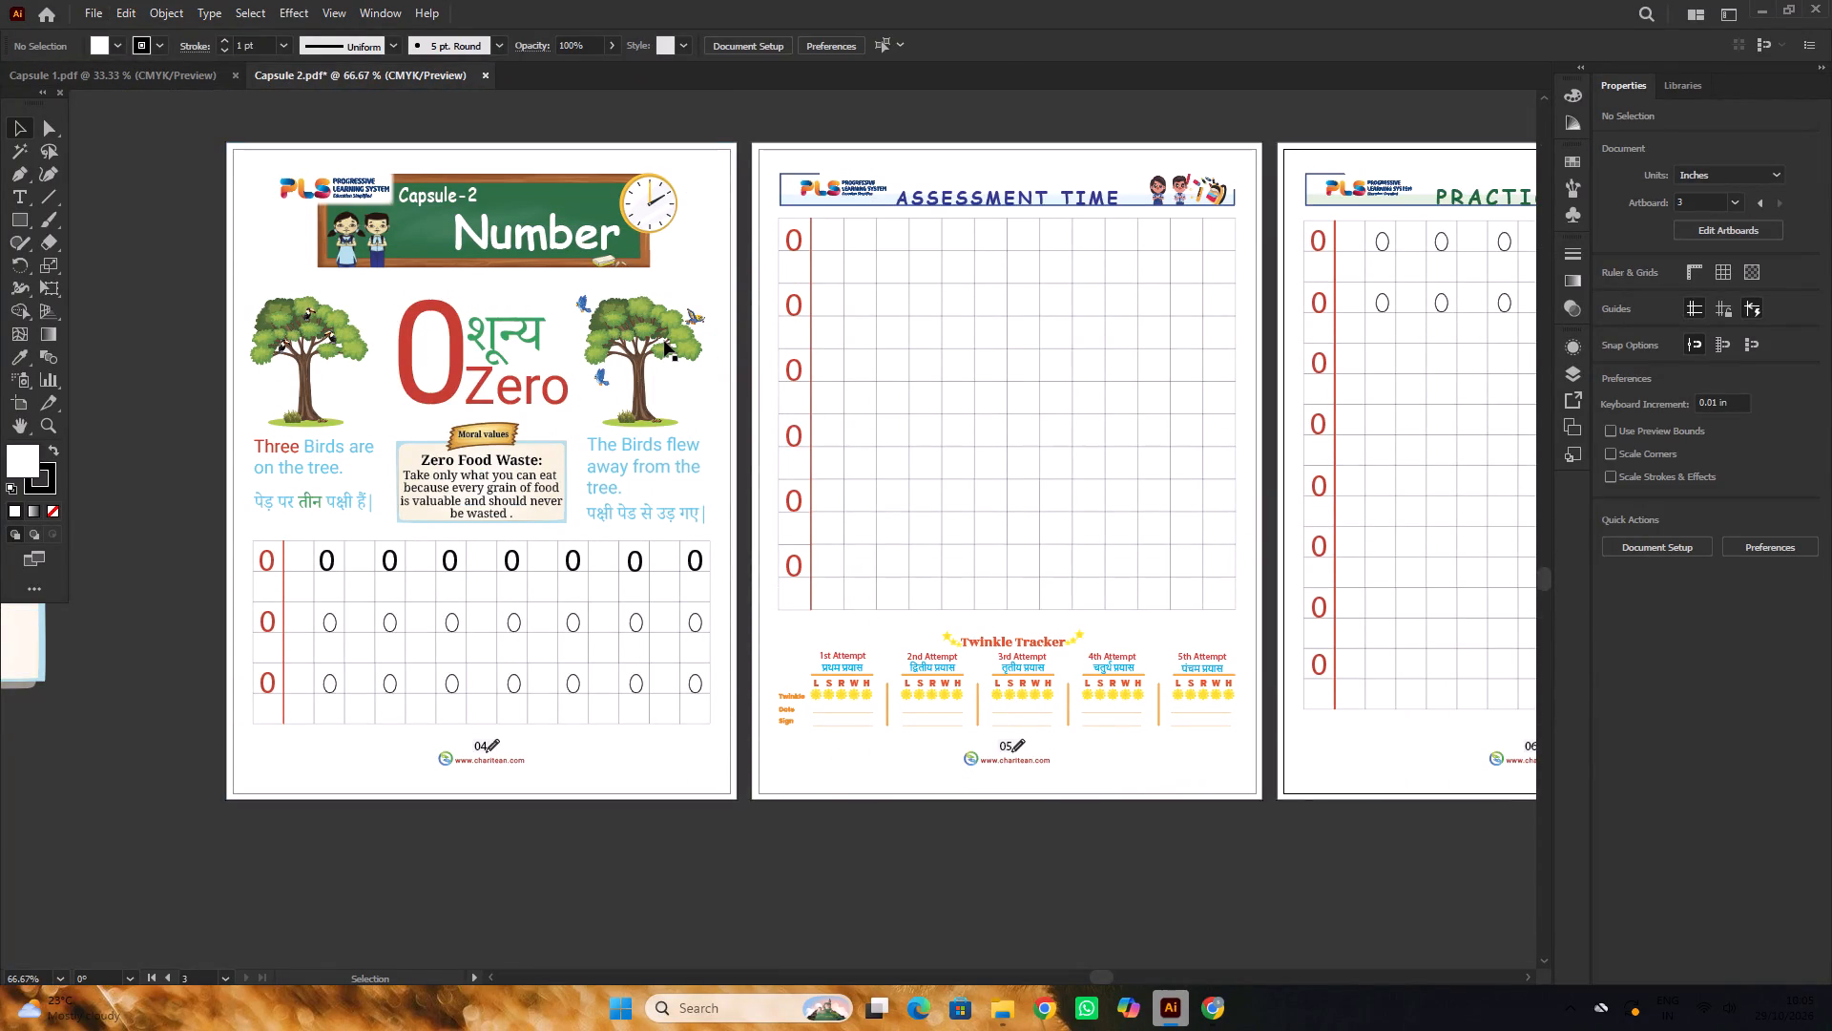
{"action": "scroll", "coordinate": [664, 341], "scroll_direction": "down", "scroll_amount": 1}
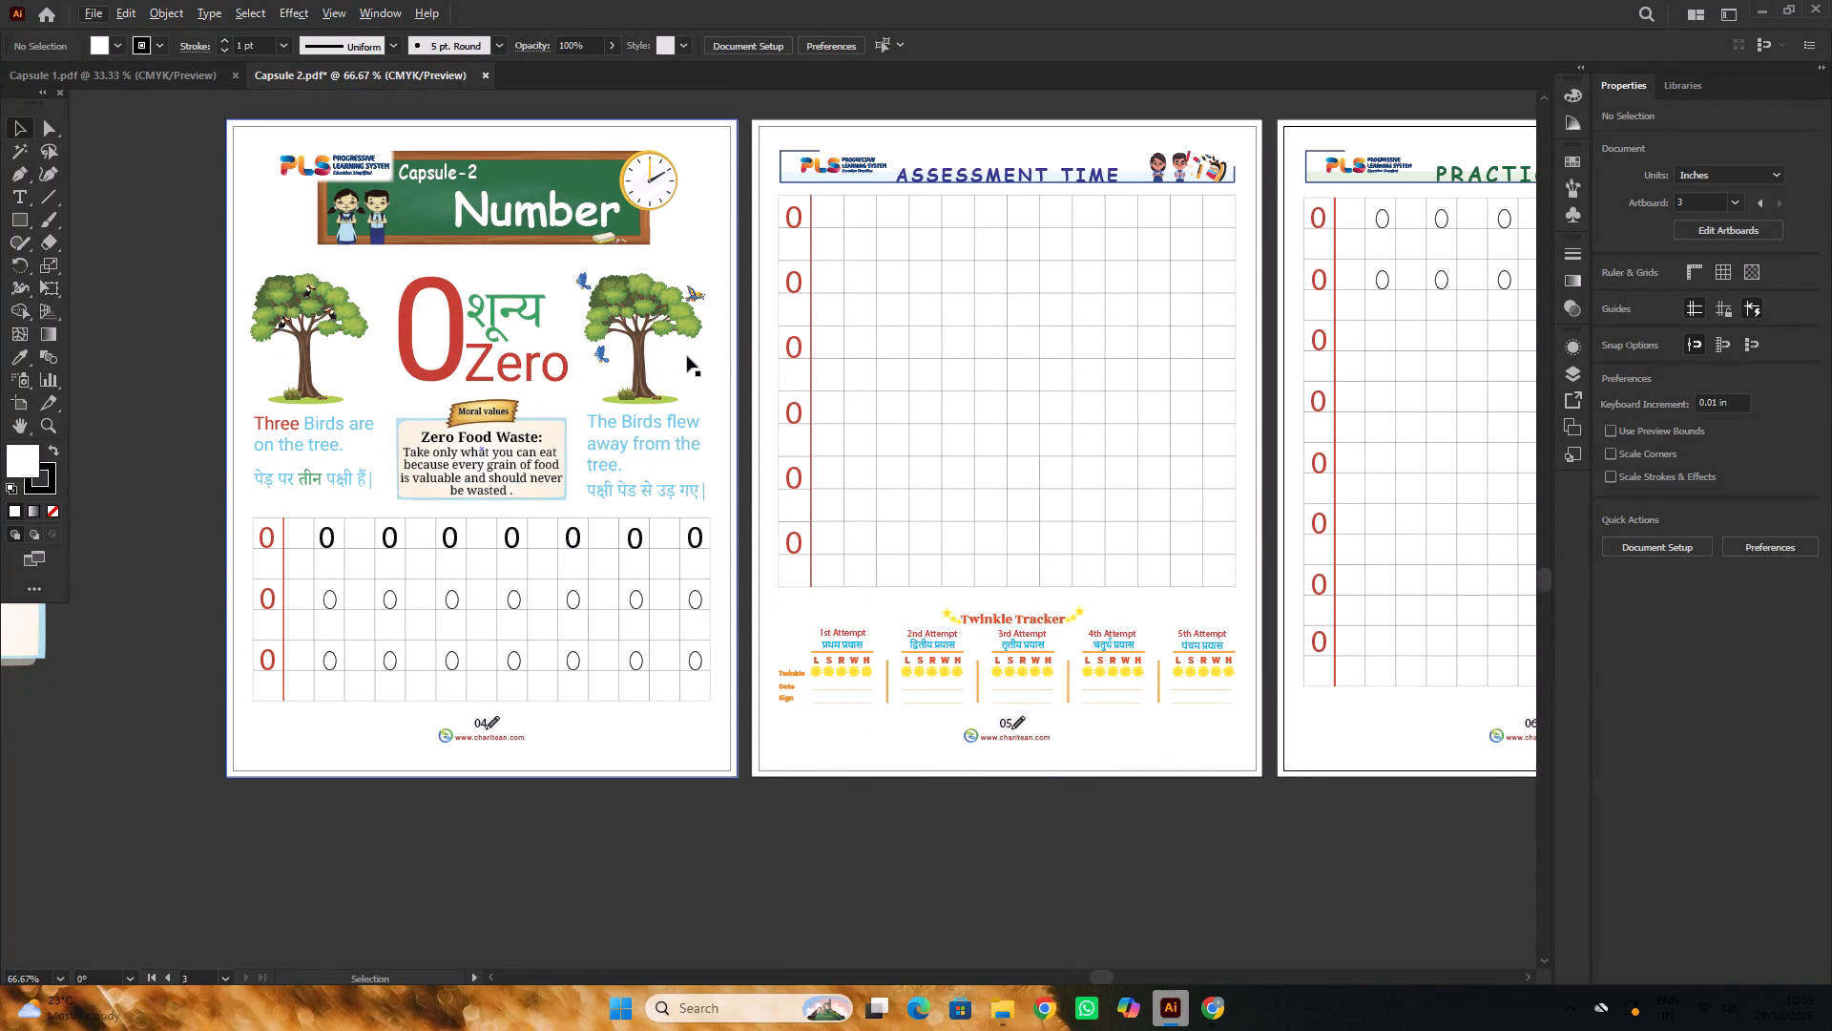
{"action": "scroll", "coordinate": [697, 353], "scroll_direction": "down", "scroll_amount": 2, "text": "alt"}
{"action": "scroll", "coordinate": [323, 518], "scroll_direction": "up", "scroll_amount": 2, "text": "alt"}
{"action": "scroll", "coordinate": [455, 514], "scroll_direction": "up", "scroll_amount": 2, "text": "alt"}
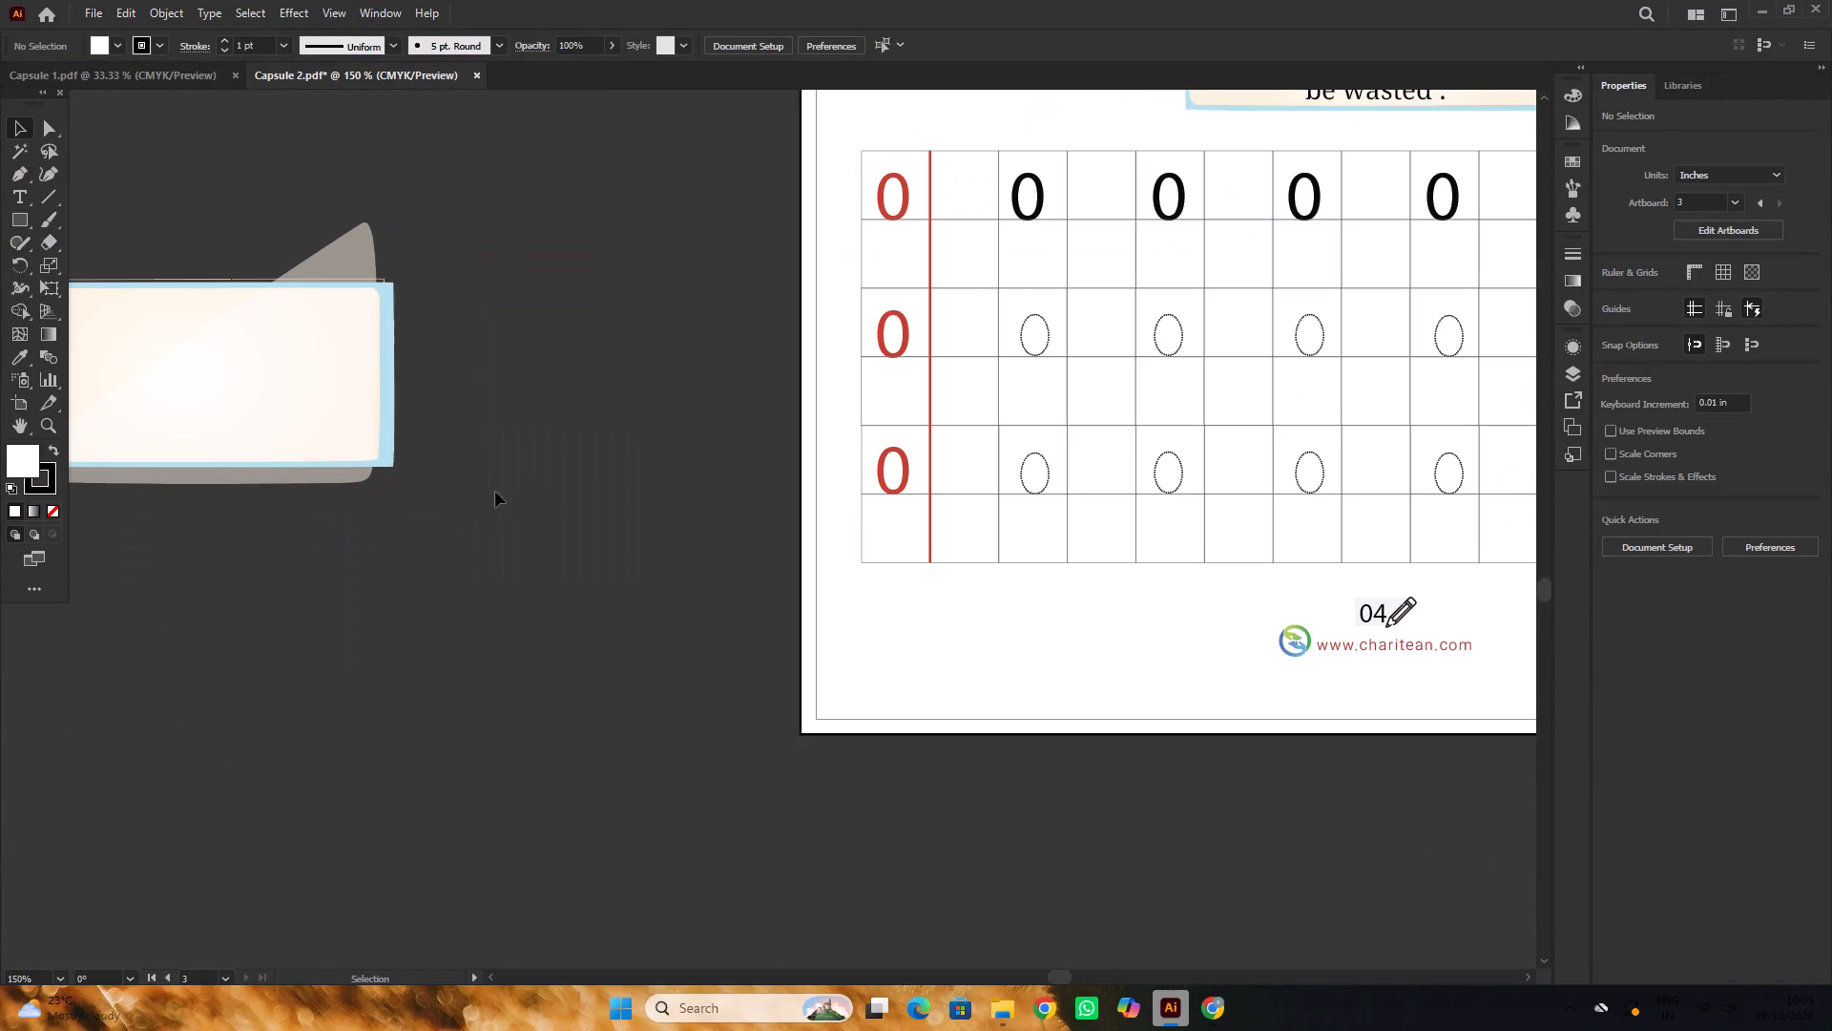
{"action": "scroll", "coordinate": [217, 474], "scroll_direction": "down", "scroll_amount": 2, "text": "alt"}
{"action": "scroll", "coordinate": [324, 476], "scroll_direction": "up", "scroll_amount": 6}
{"action": "left_click", "coordinate": [633, 422]}
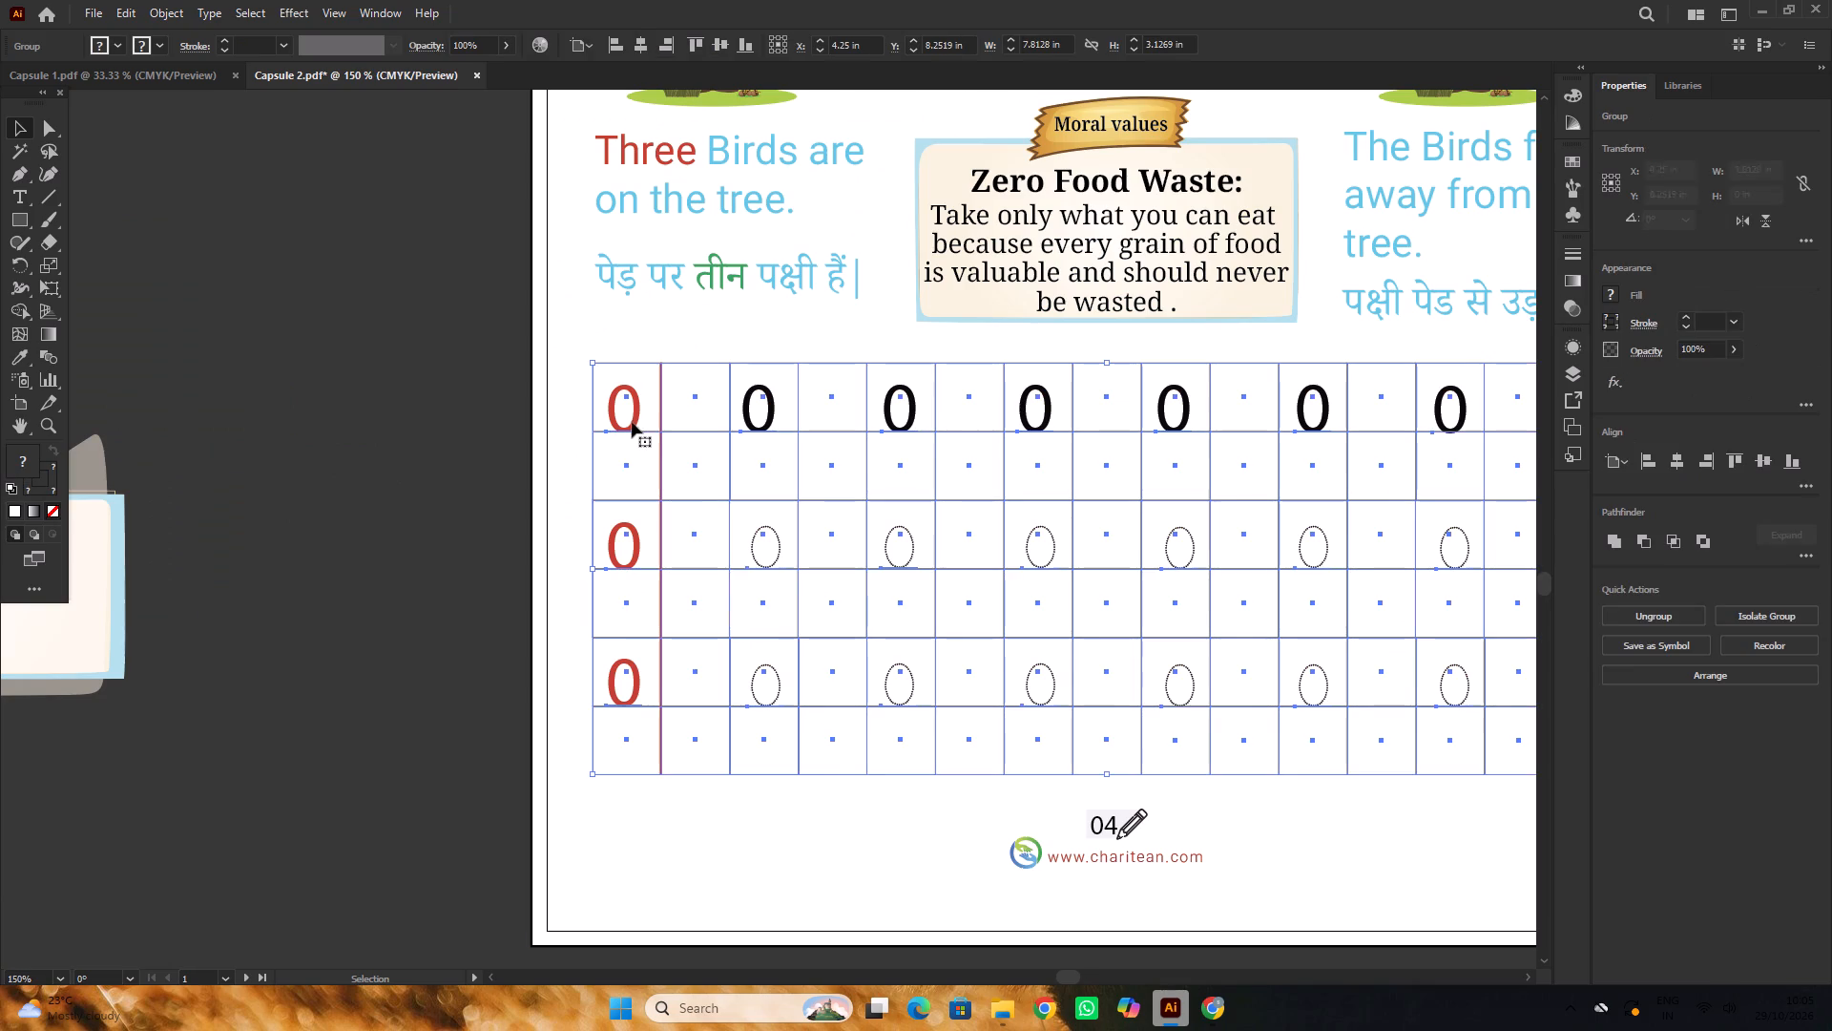
{"action": "right_click", "coordinate": [615, 430]}
{"action": "left_click", "coordinate": [690, 687]}
{"action": "left_click", "coordinate": [396, 516]}
Change the font of the large red 0 in the page 04 heading to Sassoon Primary.
{"action": "scroll", "coordinate": [396, 510], "scroll_direction": "down", "scroll_amount": 2, "text": "alt"}
{"action": "scroll", "coordinate": [395, 509], "scroll_direction": "up", "scroll_amount": 1}
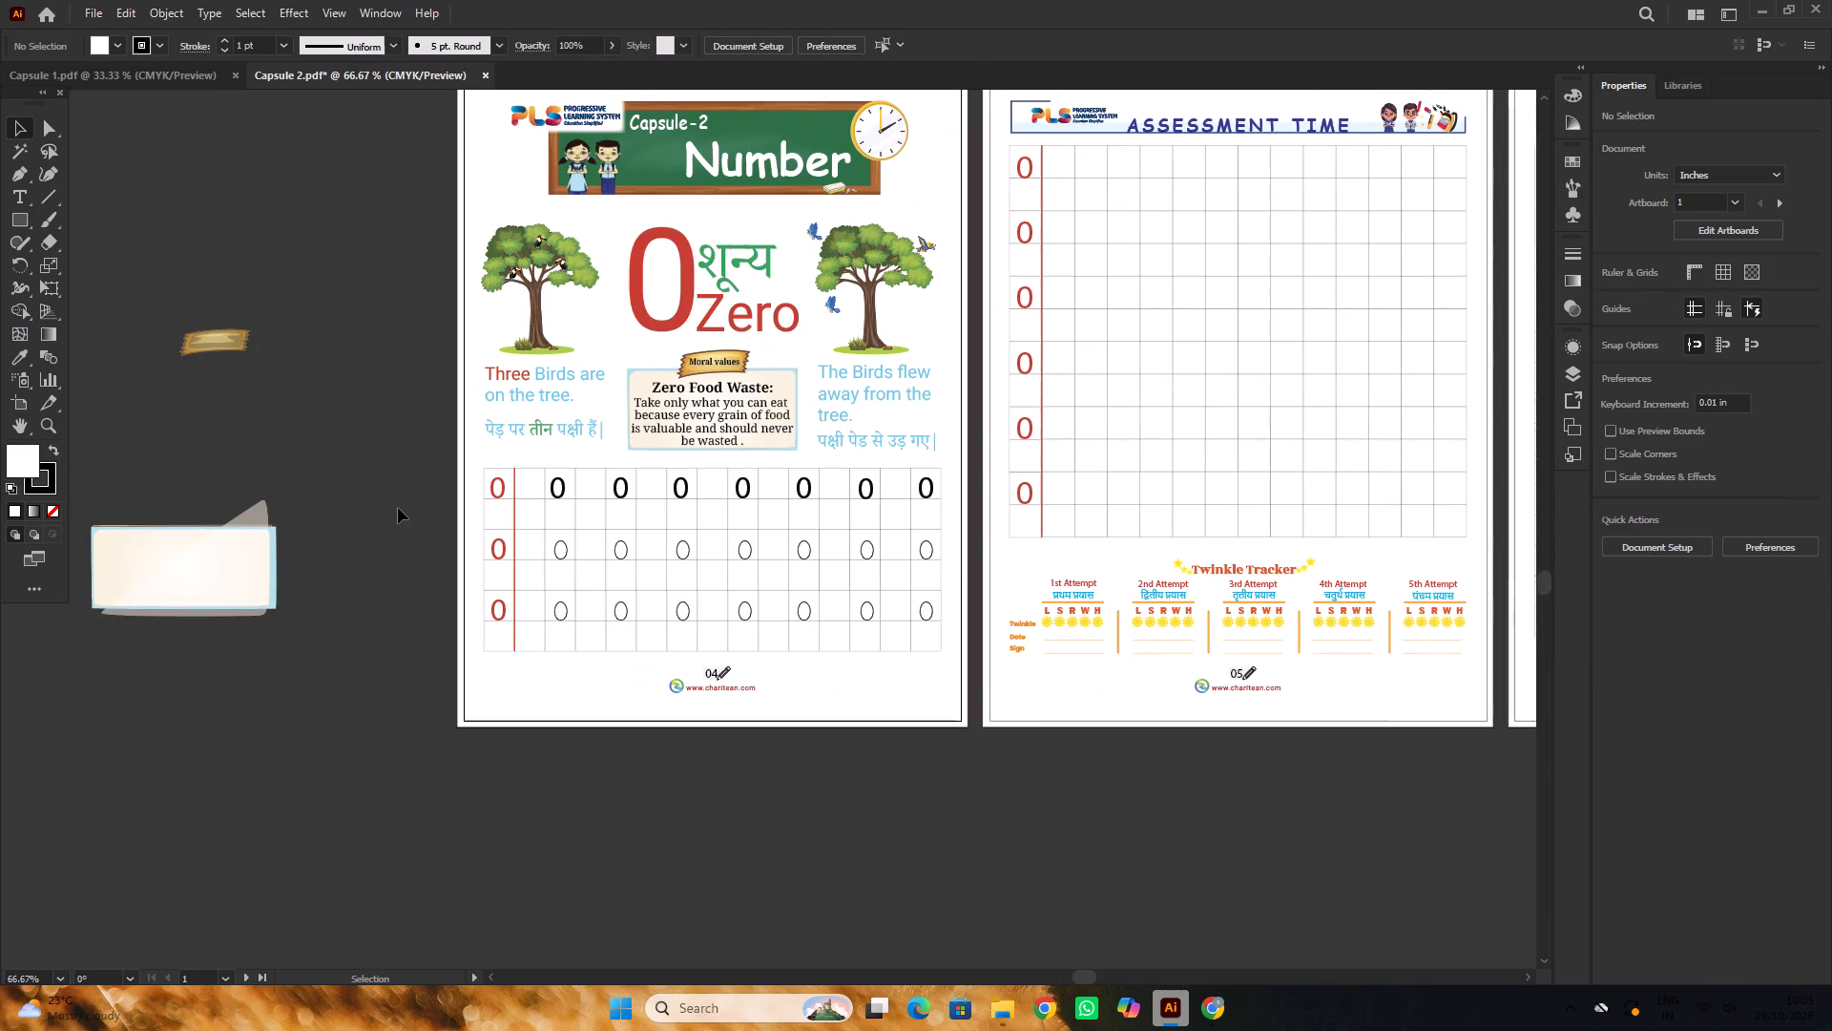
{"action": "scroll", "coordinate": [556, 509], "scroll_direction": "up", "scroll_amount": 4}
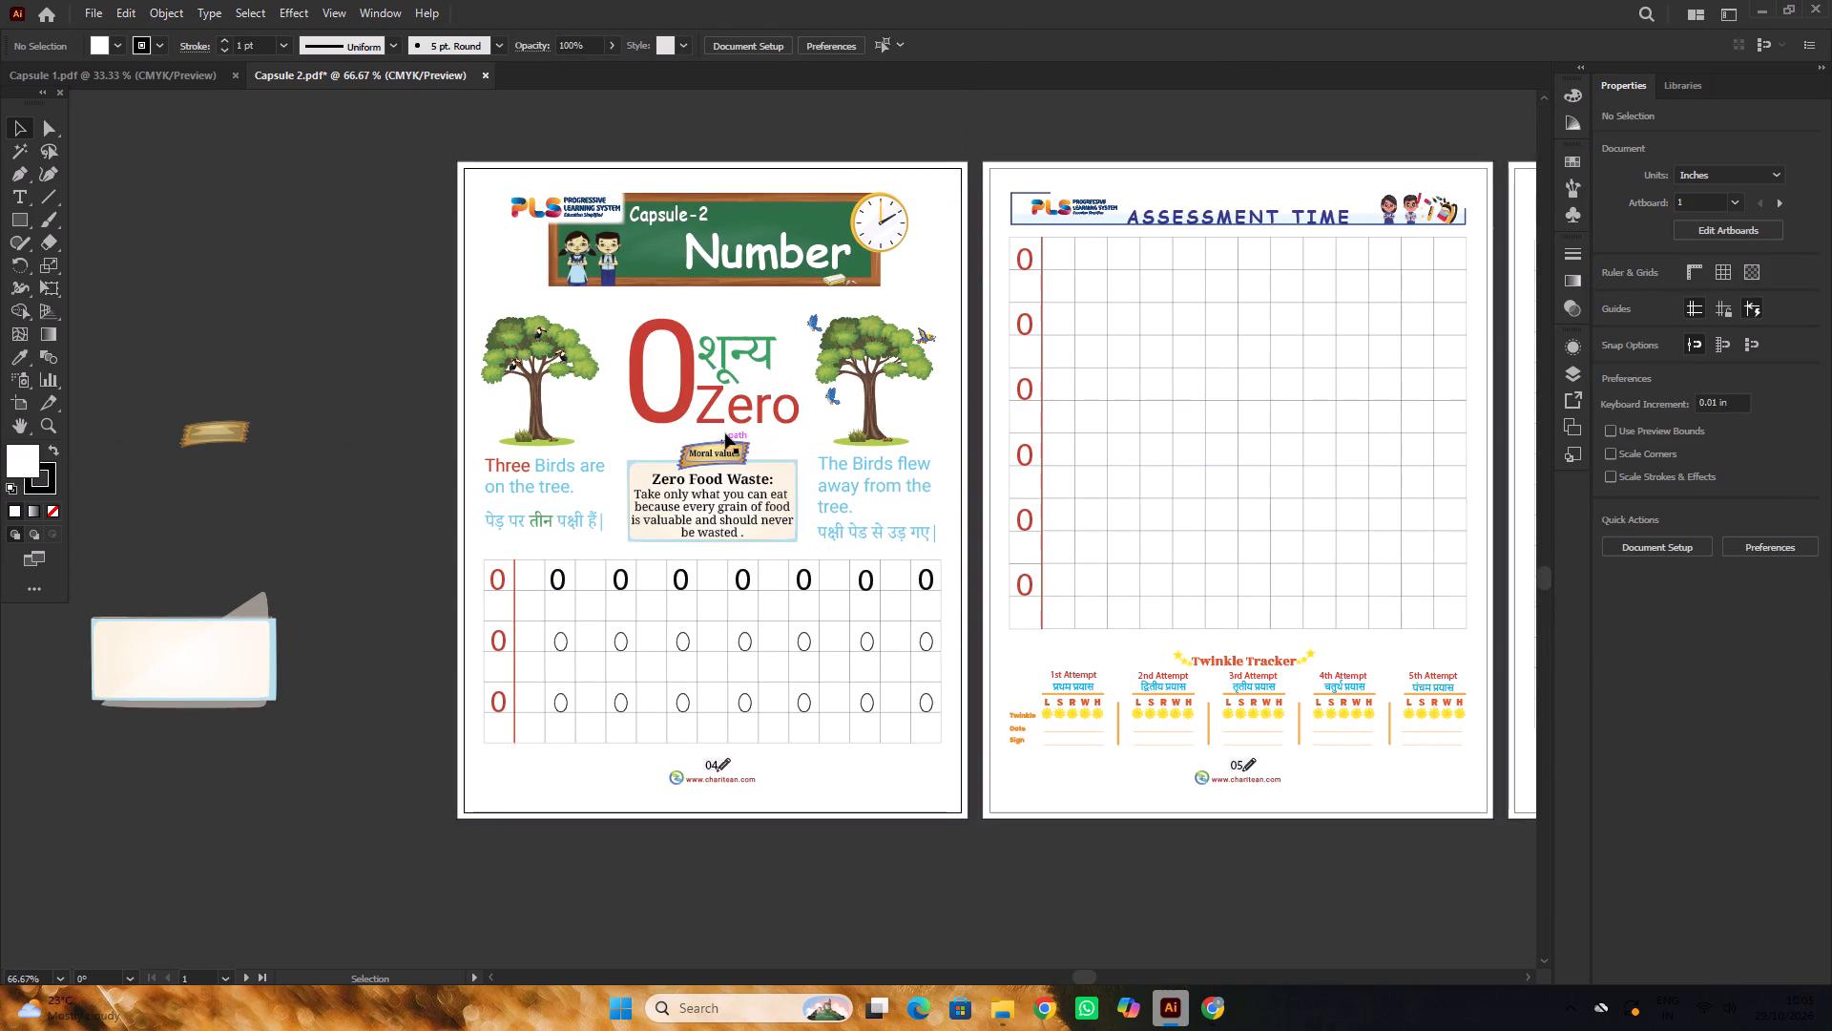
{"action": "scroll", "coordinate": [725, 432], "scroll_direction": "up", "scroll_amount": 3}
{"action": "left_click", "coordinate": [694, 422]}
{"action": "double_click", "coordinate": [692, 419]}
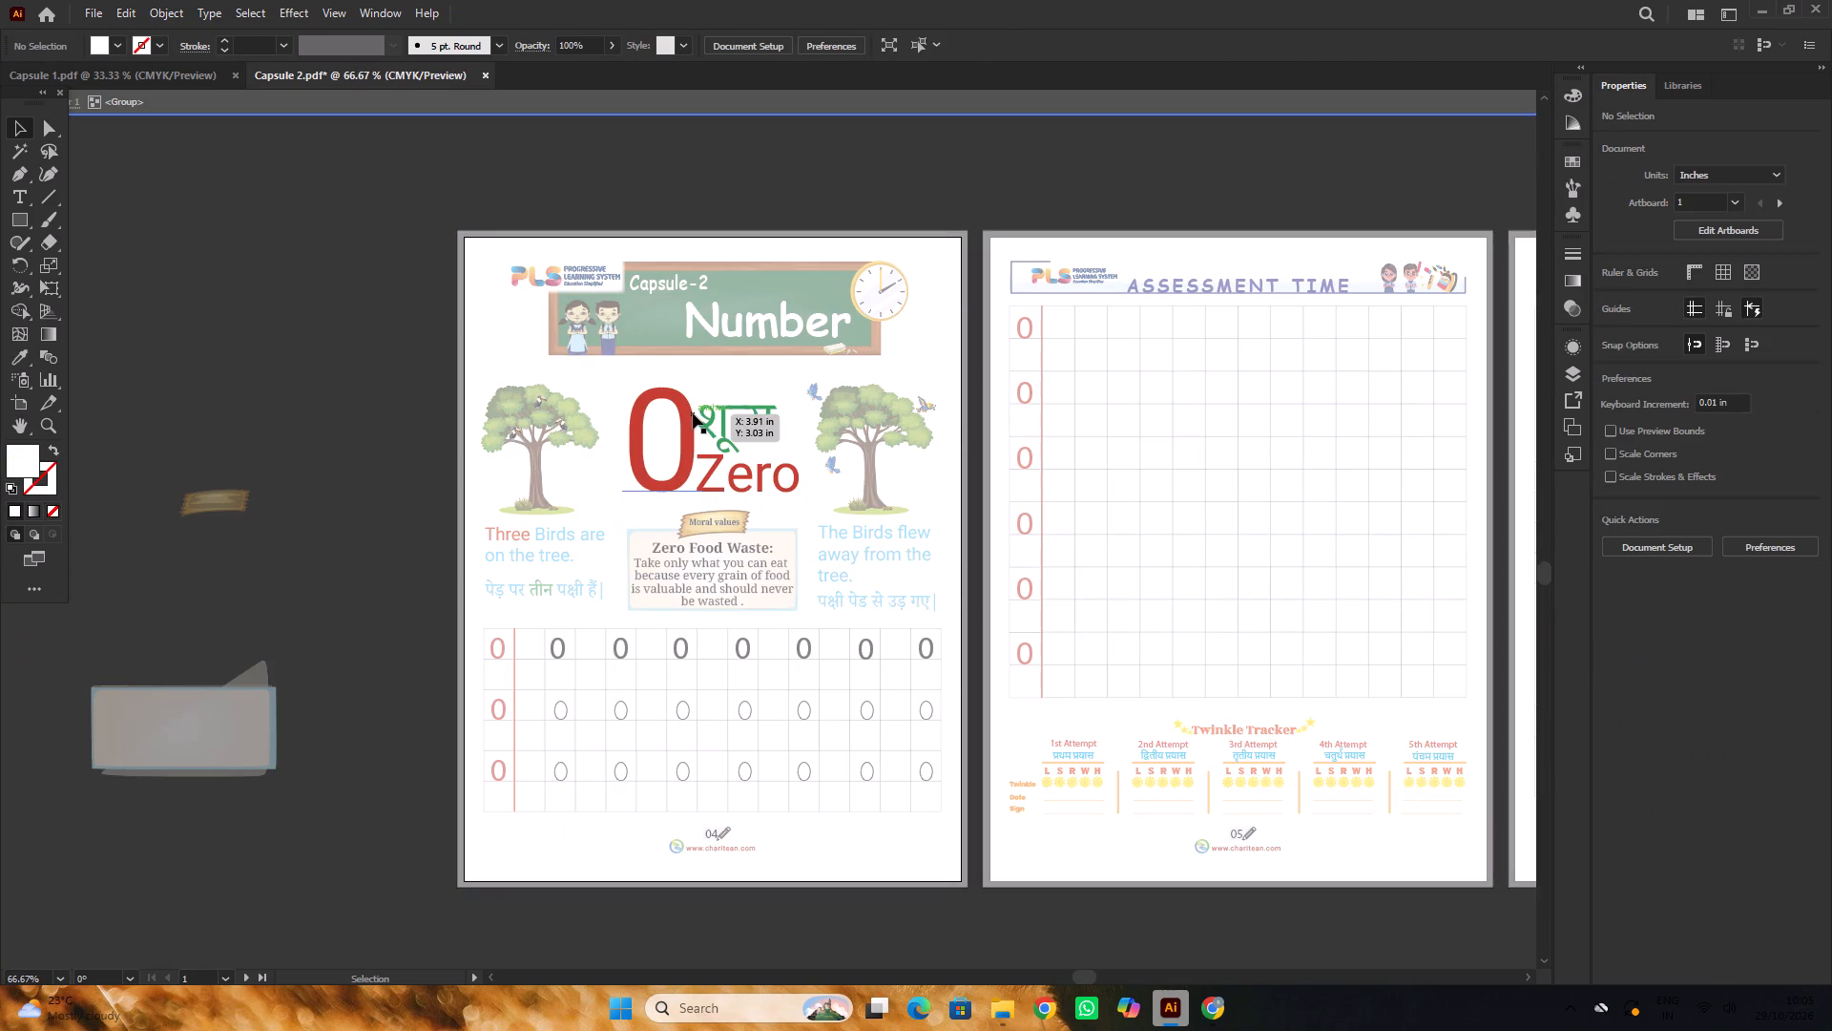
{"action": "left_click", "coordinate": [213, 391]}
{"action": "triple_click", "coordinate": [219, 391]}
{"action": "key", "text": "t"}
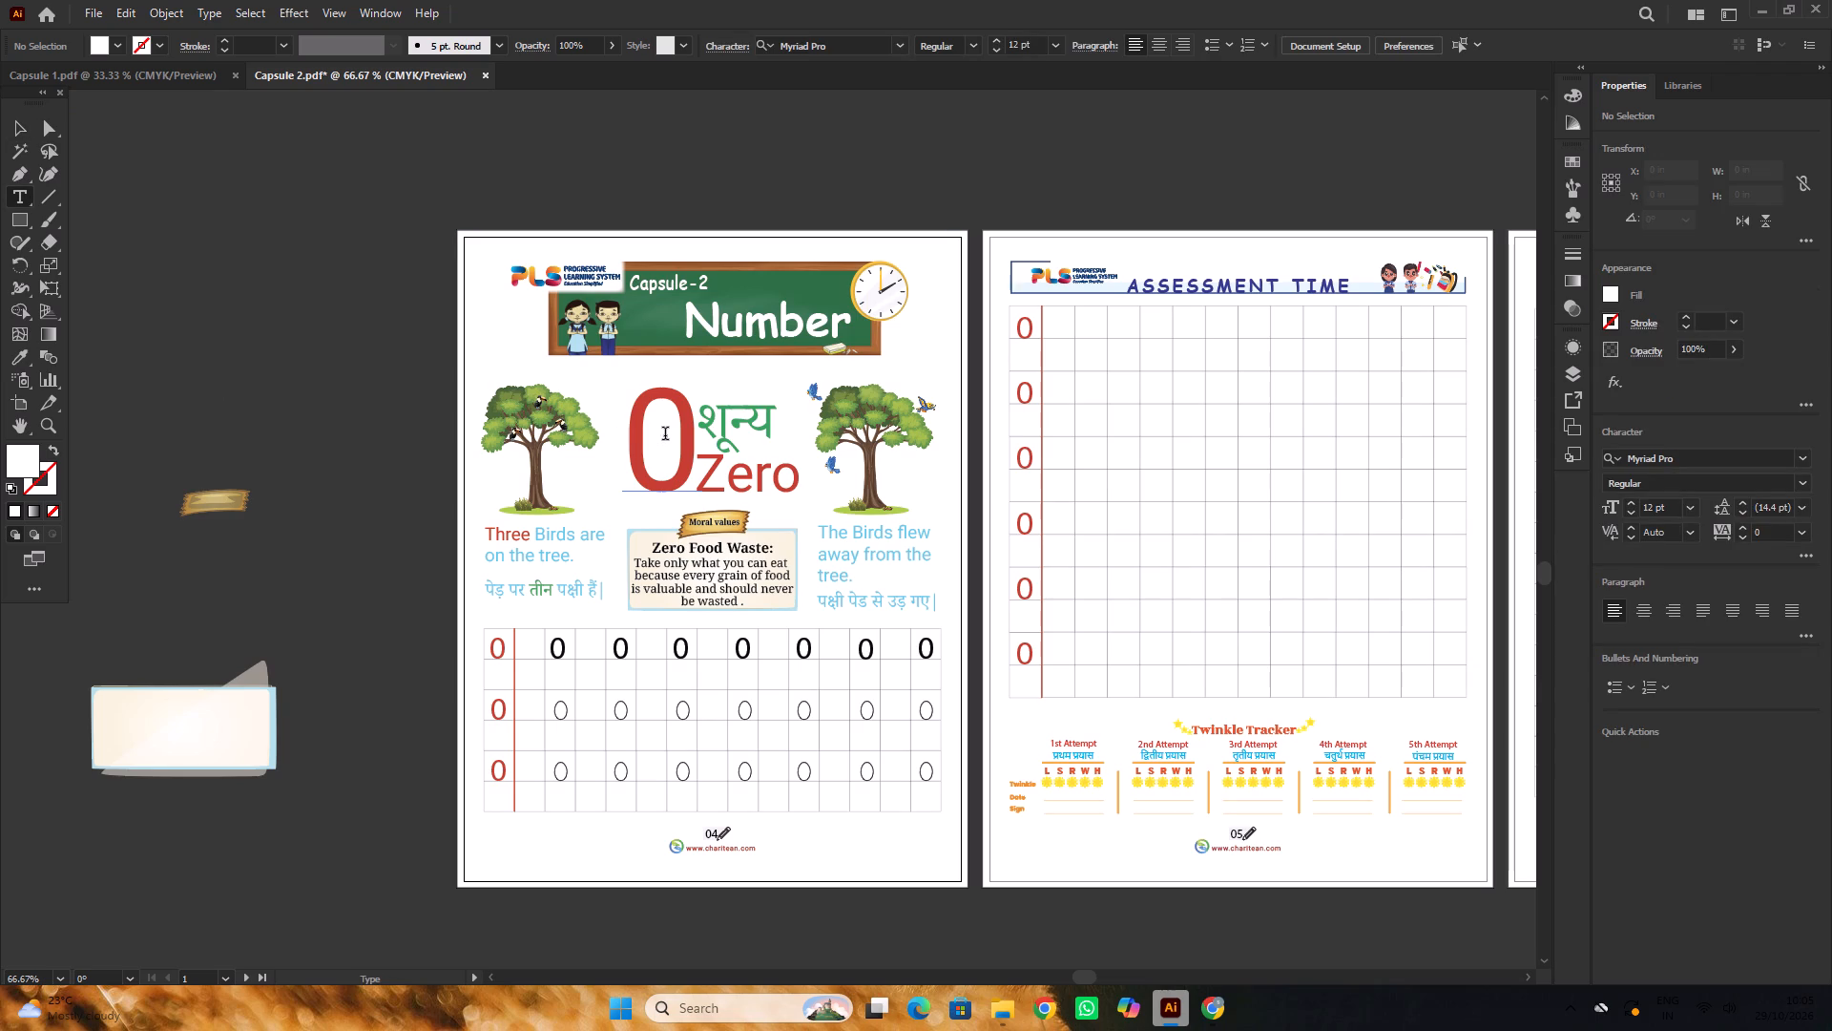
{"action": "left_click_drag", "start_coordinate": [680, 423], "coordinate": [594, 448]}
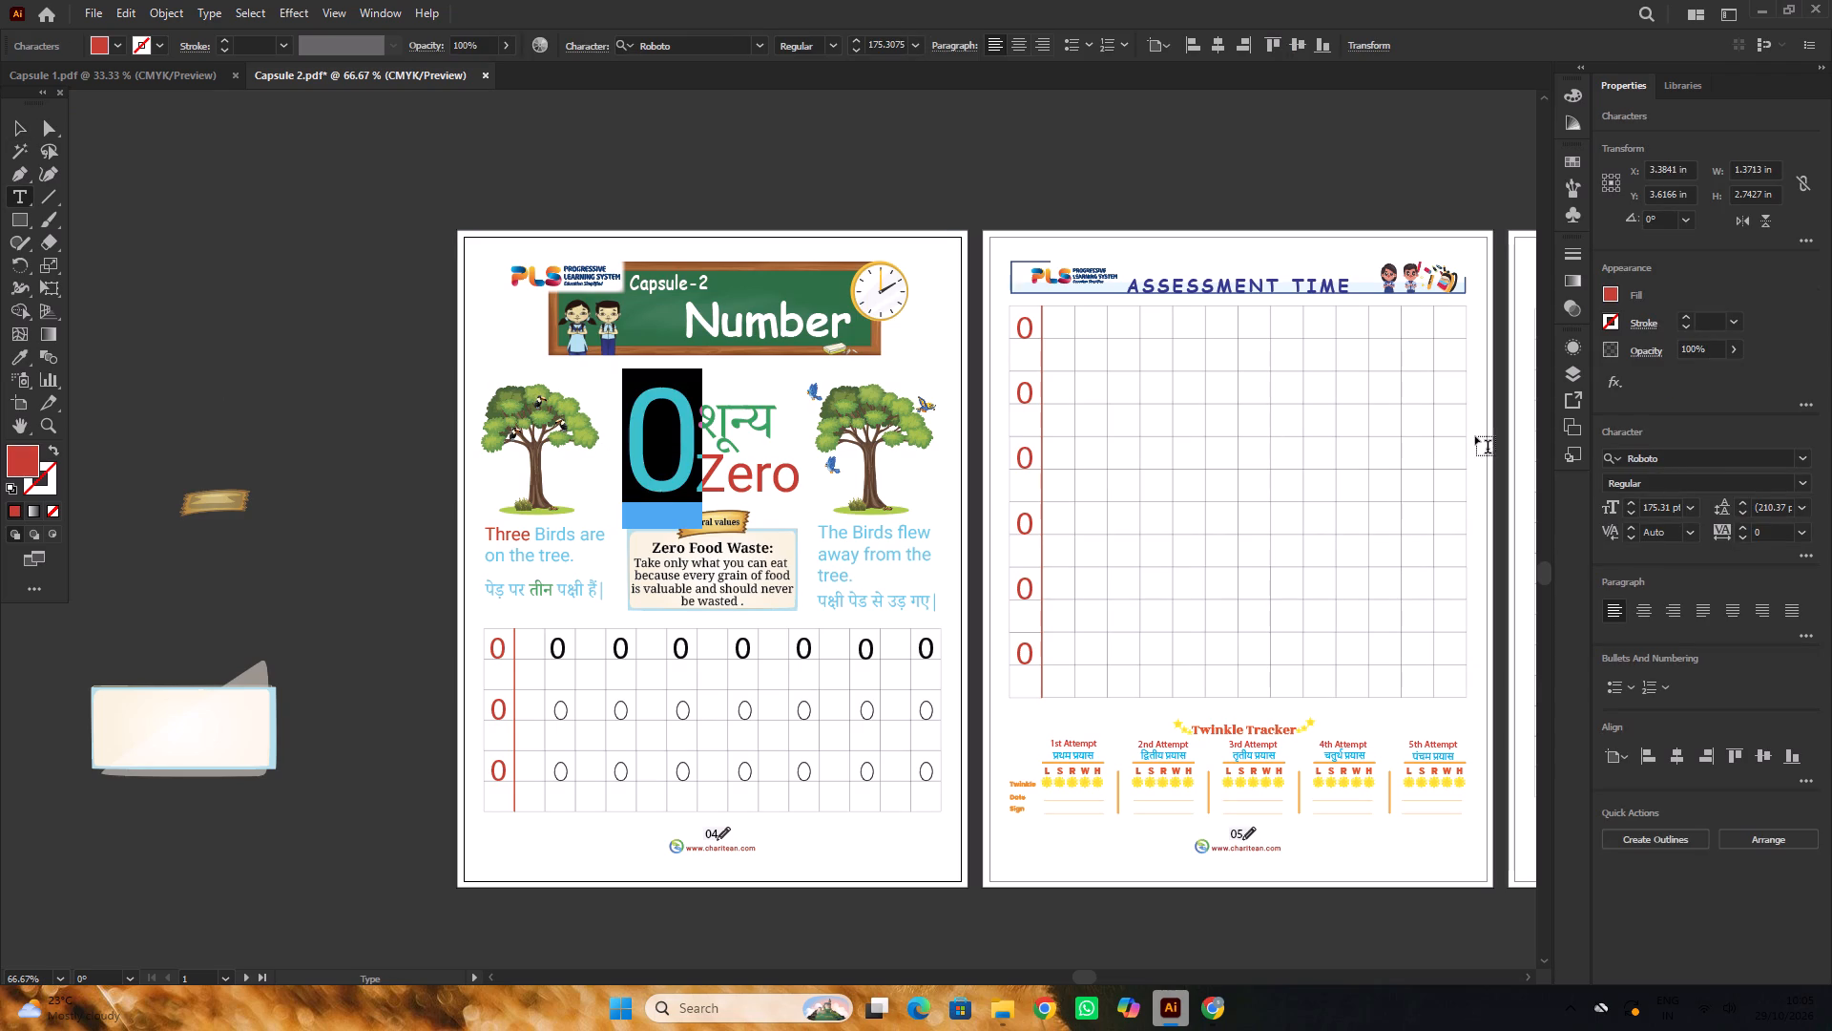
{"action": "left_click", "coordinate": [1689, 461]}
{"action": "type", "text": "sass"}
{"action": "left_click", "coordinate": [1488, 579]}
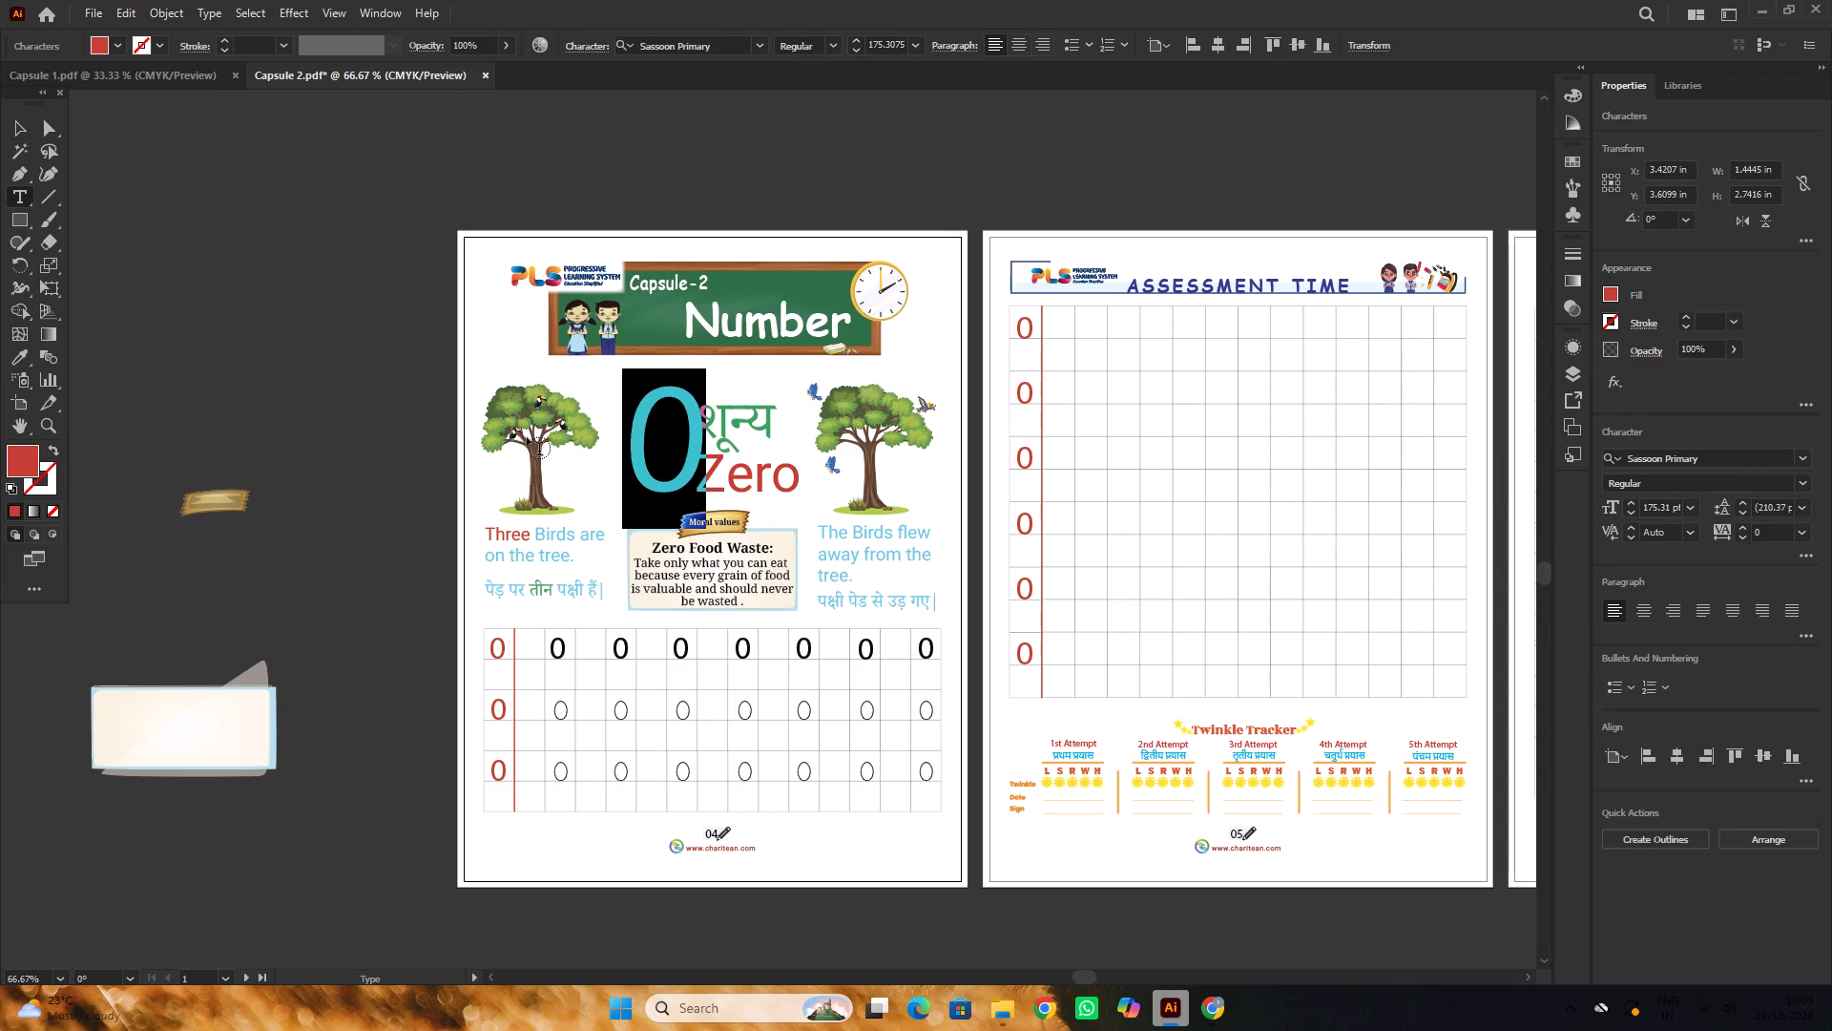
{"action": "left_click", "coordinate": [15, 127]}
{"action": "left_click", "coordinate": [228, 326]}
Ungroup the page 04 heading made of the large 0, the Hindi word and the word Zero.
{"action": "scroll", "coordinate": [715, 451], "scroll_direction": "up", "scroll_amount": 2, "text": "alt"}
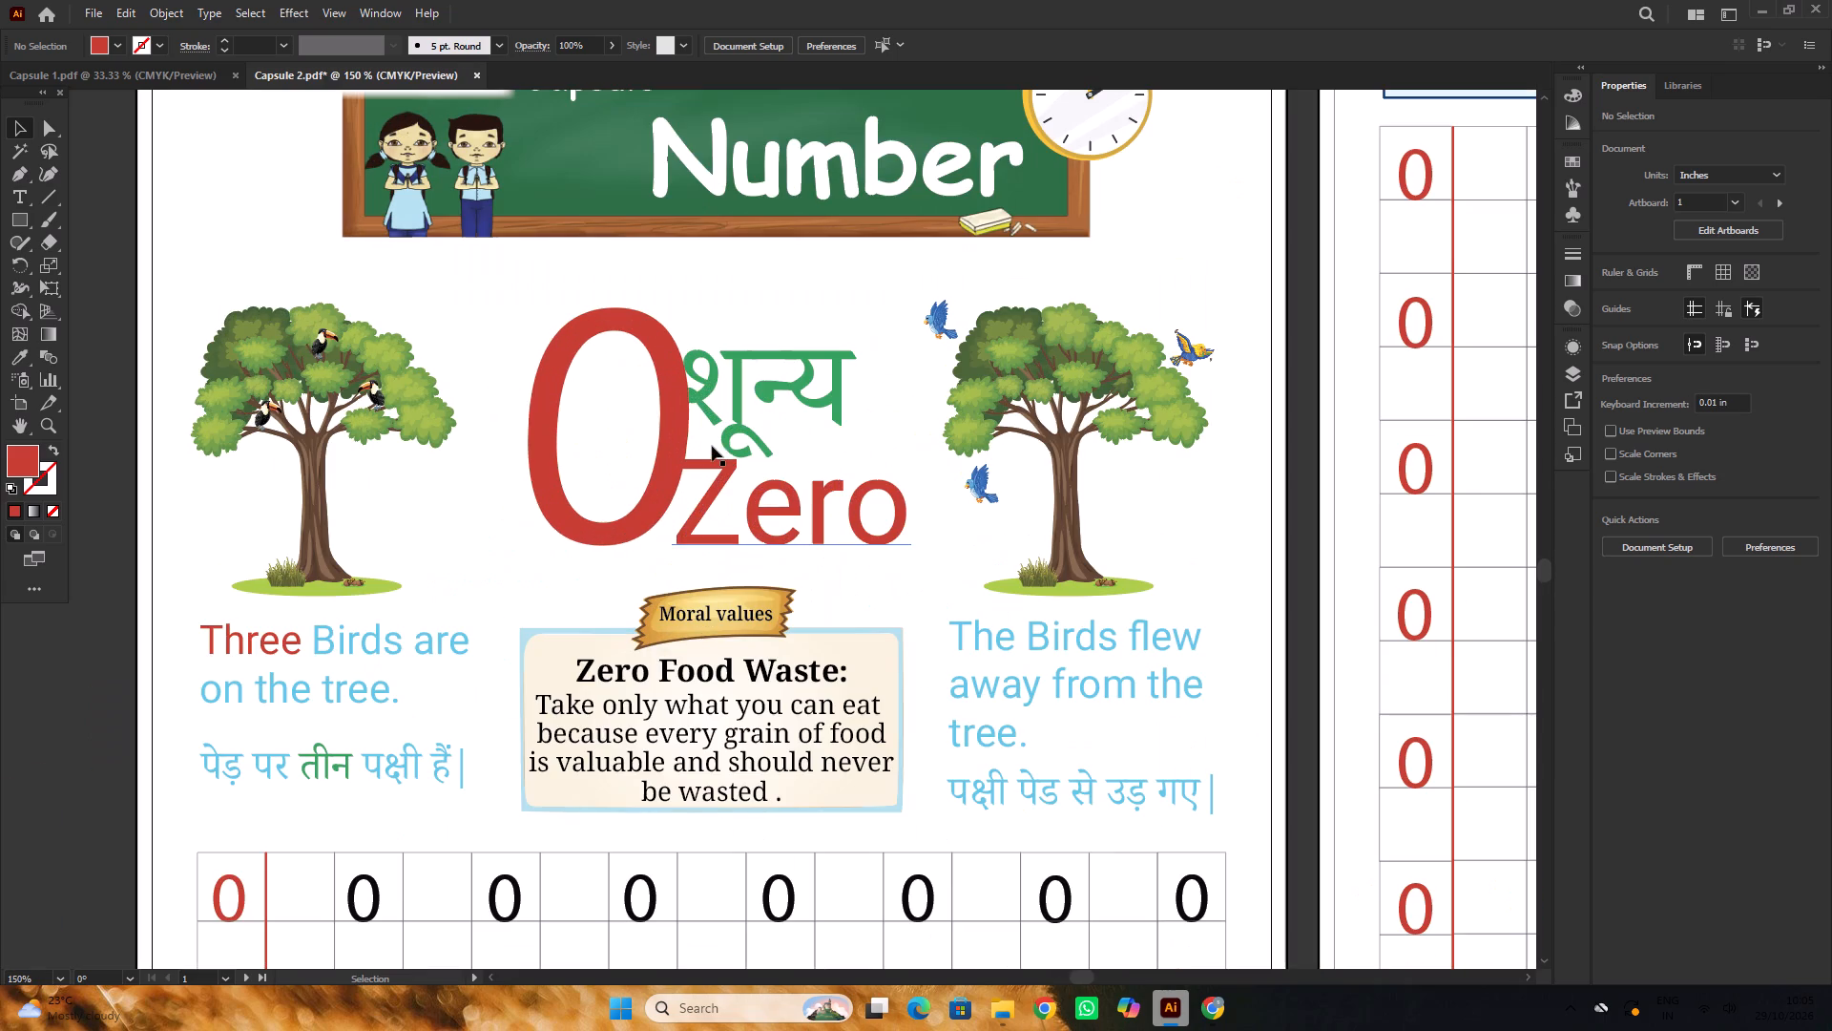
{"action": "left_click", "coordinate": [677, 438]}
{"action": "right_click", "coordinate": [684, 436]}
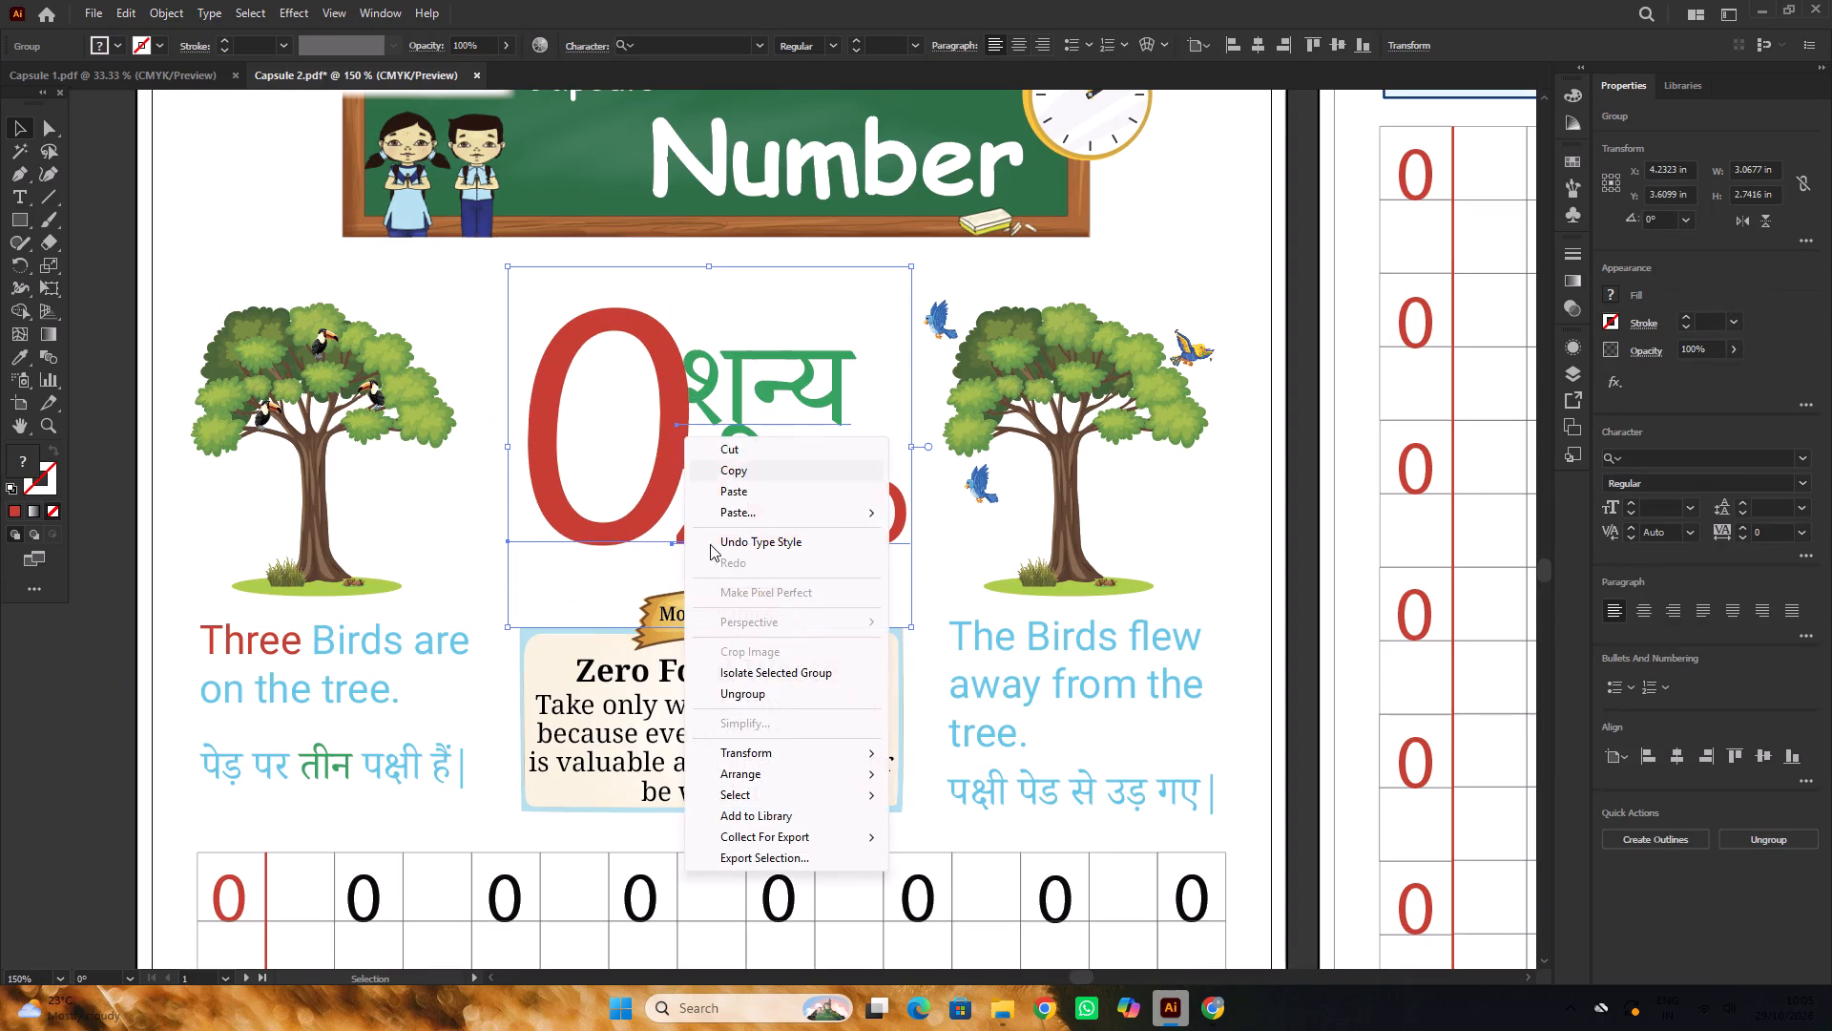
{"action": "left_click", "coordinate": [780, 690]}
{"action": "scroll", "coordinate": [806, 565], "scroll_direction": "down", "scroll_amount": 2, "text": "alt"}
{"action": "left_click", "coordinate": [339, 454]}
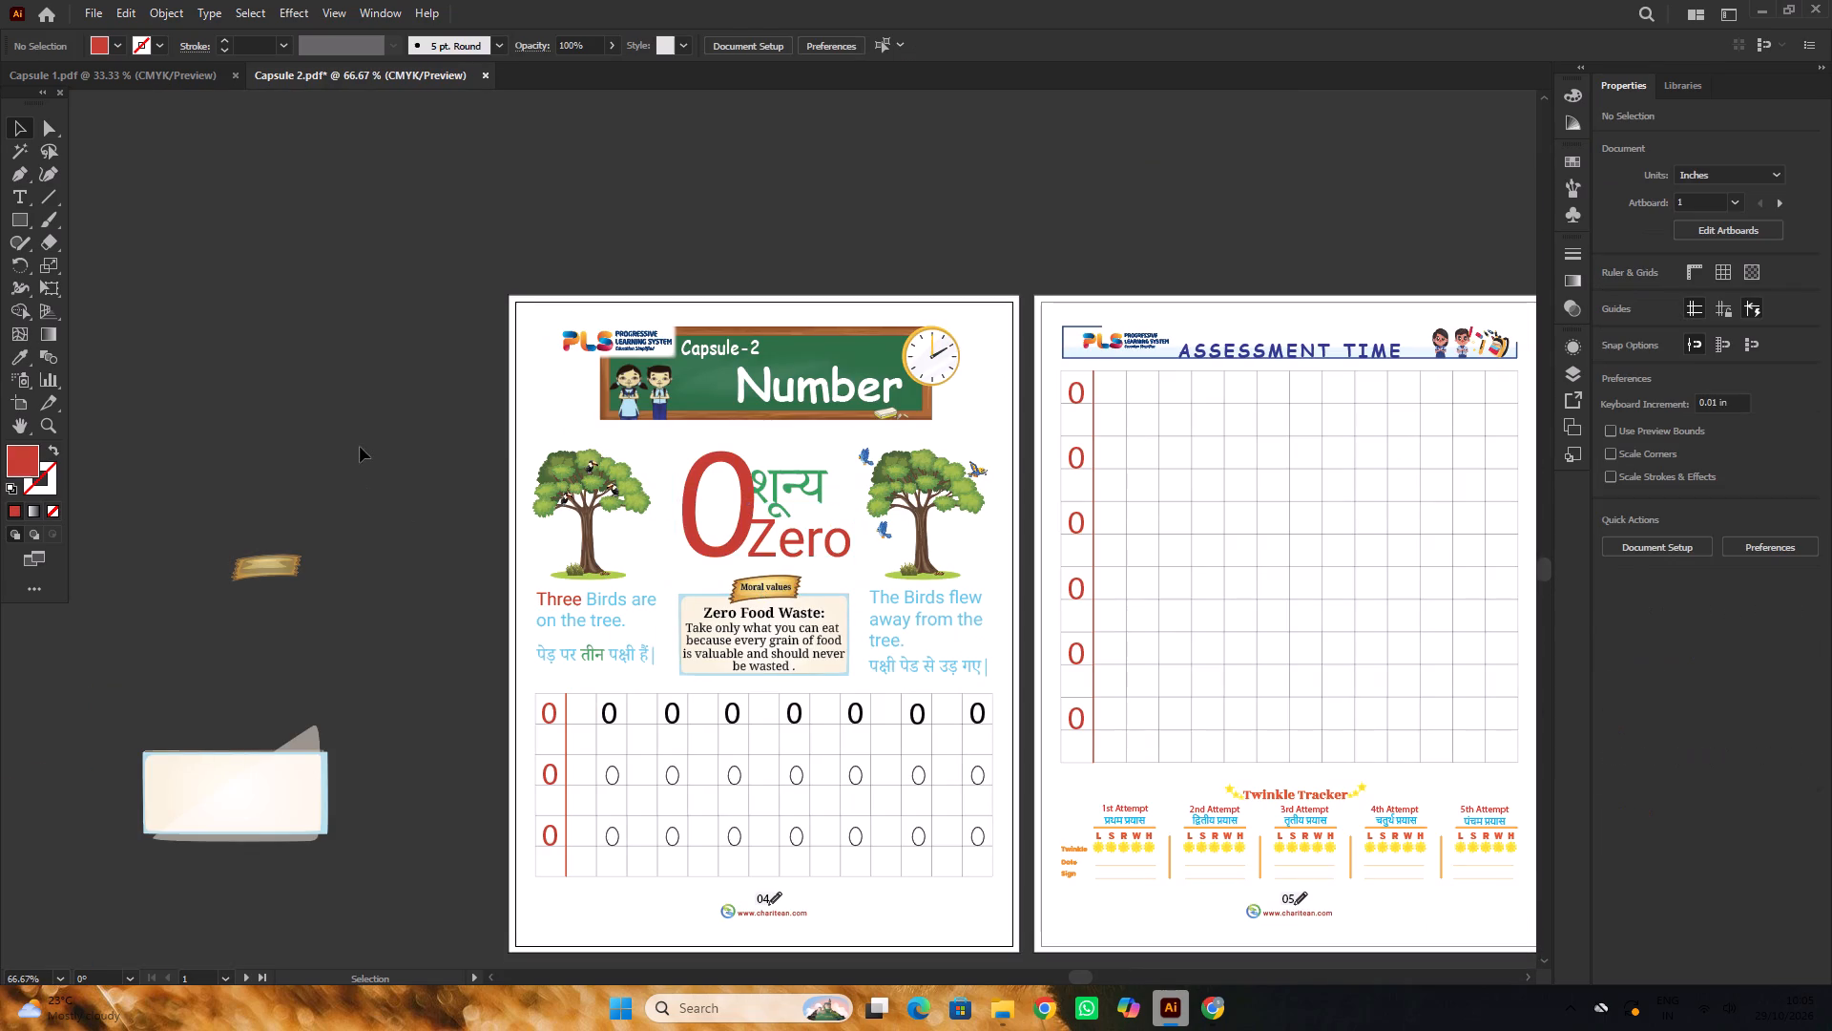
Move the large red 0 slightly to the left, away from the Hindi word and the word Zero.
{"action": "scroll", "coordinate": [621, 448], "scroll_direction": "up", "scroll_amount": 2, "text": "alt"}
{"action": "left_click", "coordinate": [888, 545]}
{"action": "left_click_drag", "start_coordinate": [904, 550], "coordinate": [881, 549]}
{"action": "scroll", "coordinate": [758, 475], "scroll_direction": "down", "scroll_amount": 2, "text": "alt"}
{"action": "left_click", "coordinate": [347, 344]}
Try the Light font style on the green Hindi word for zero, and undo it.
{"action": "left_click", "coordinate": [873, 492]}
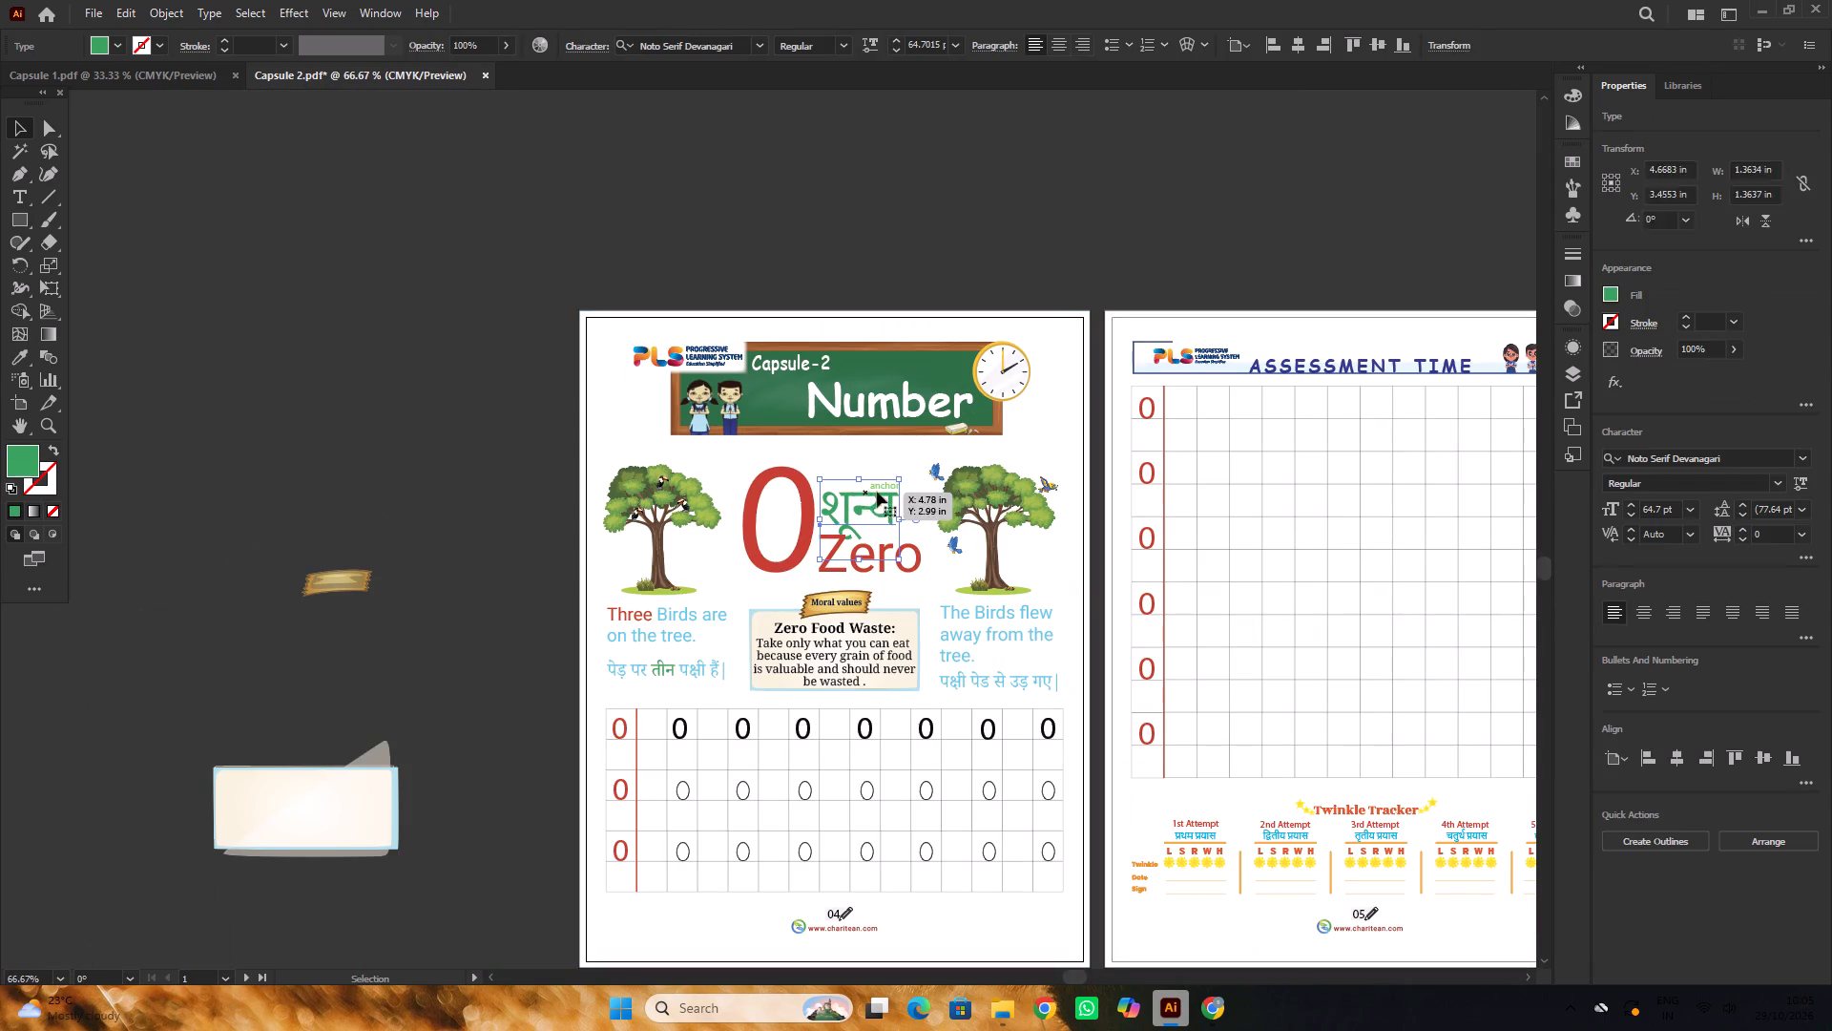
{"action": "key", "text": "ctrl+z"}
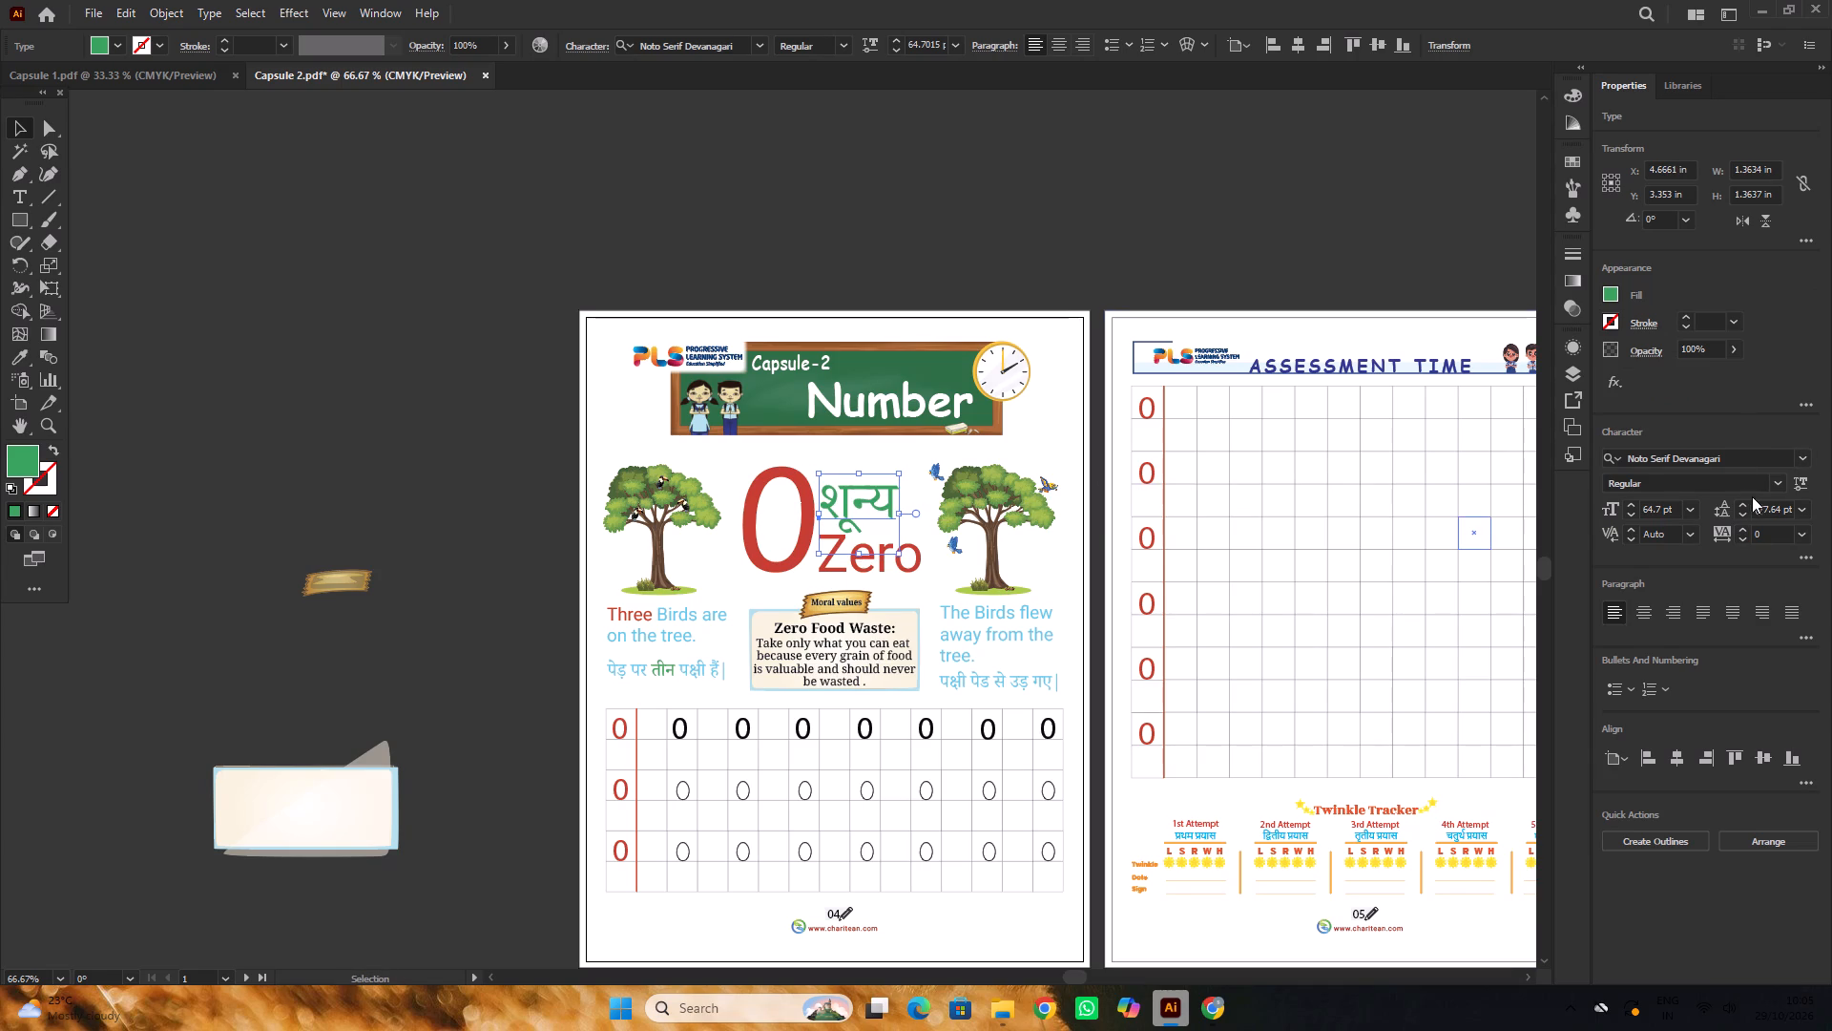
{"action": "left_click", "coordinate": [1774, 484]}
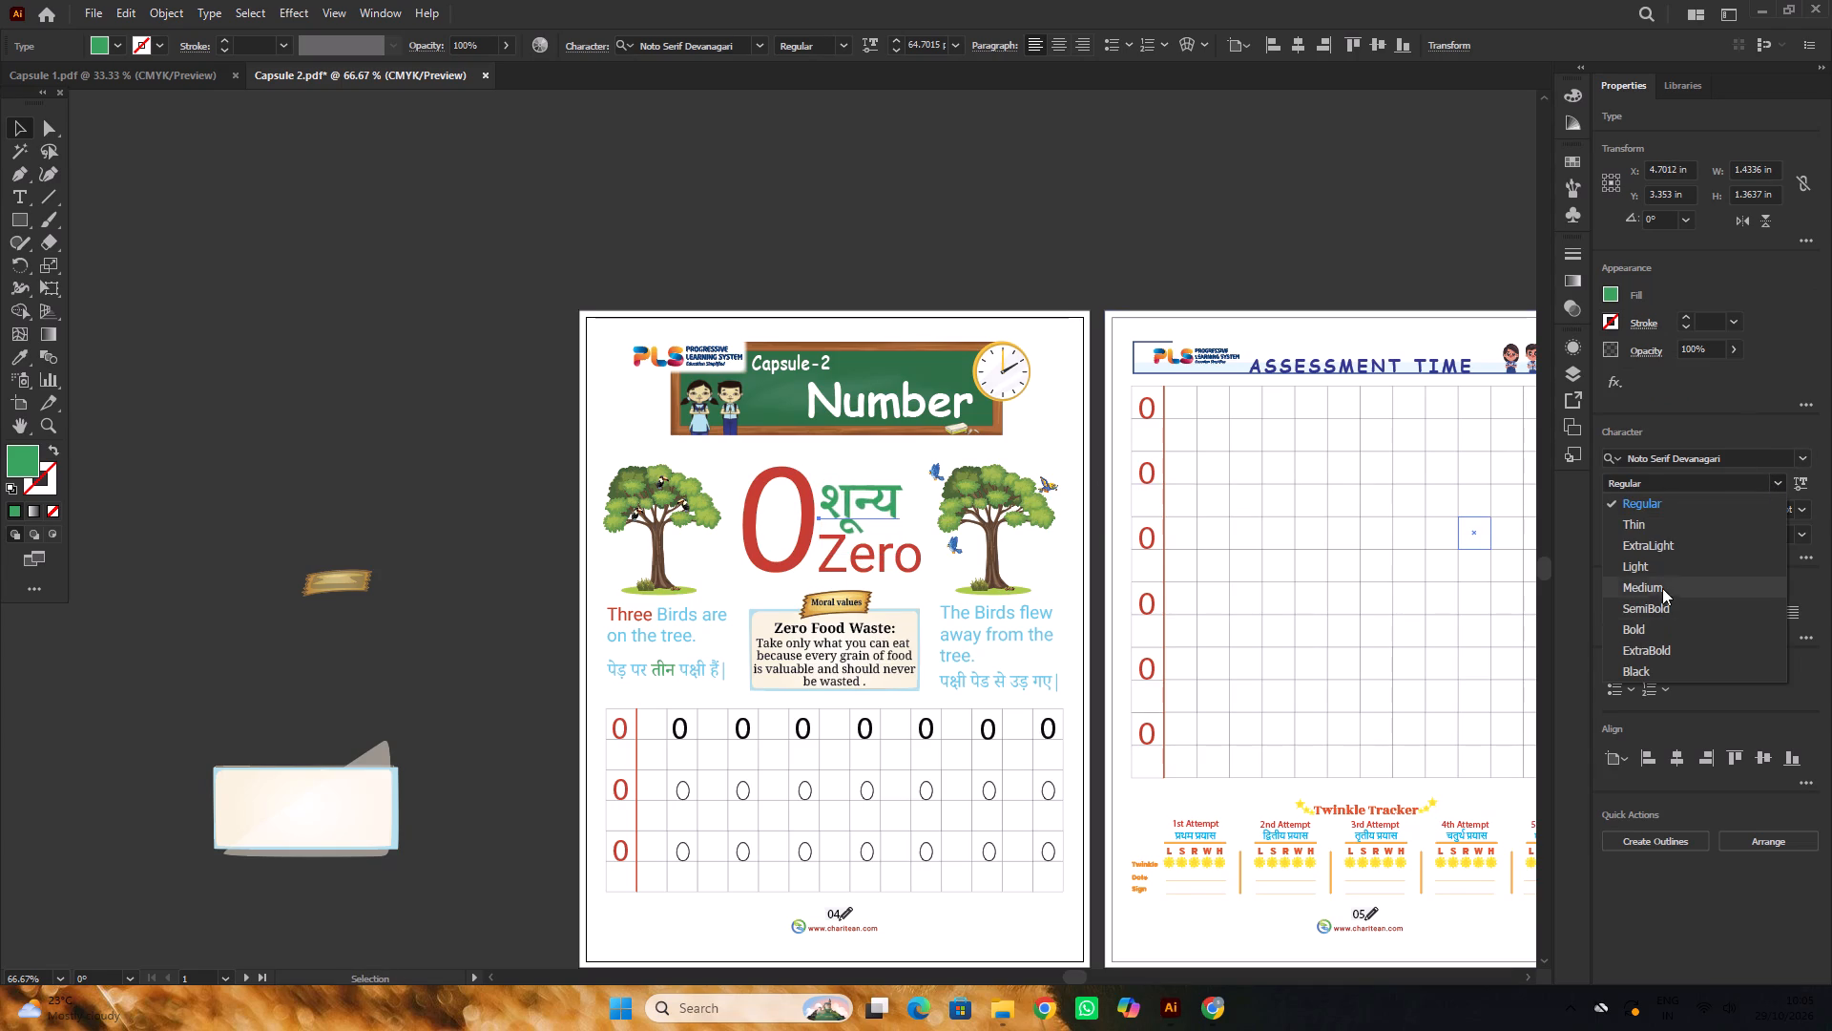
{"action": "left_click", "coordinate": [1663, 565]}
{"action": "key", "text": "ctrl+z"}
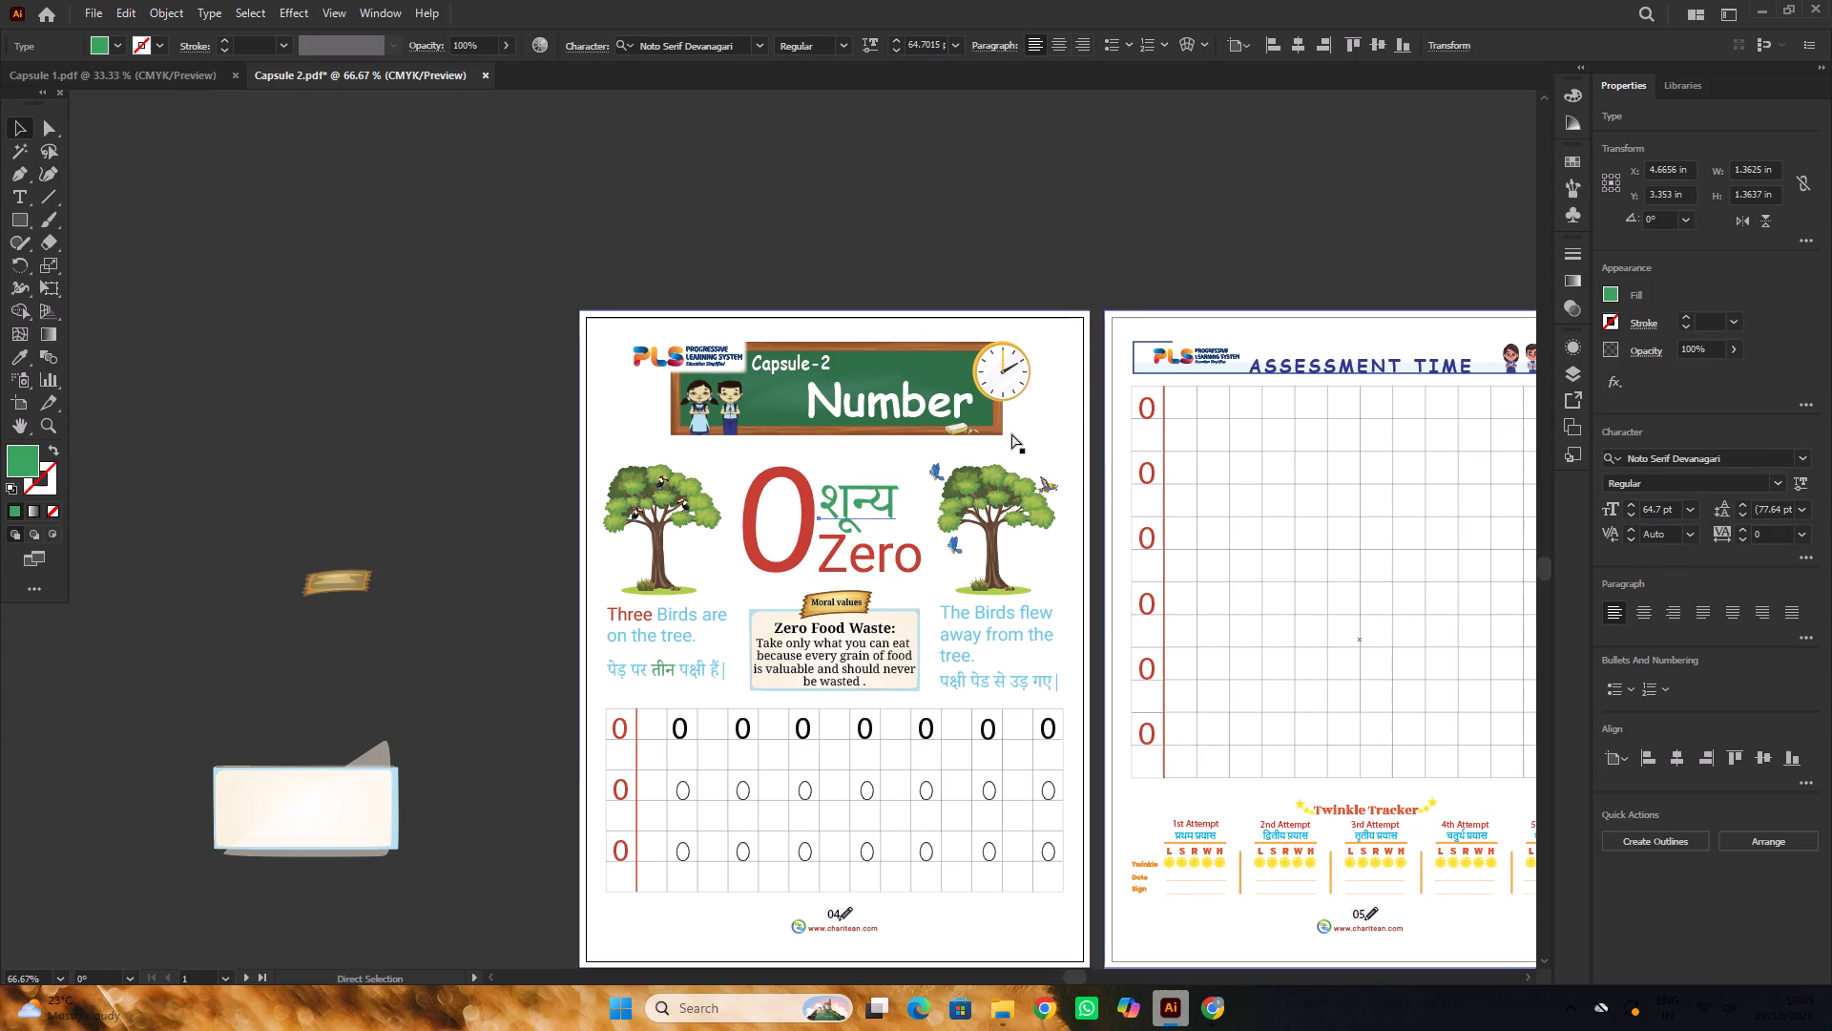
Give the green Hindi word for zero a heavier weight of Noto Serif Devanagari.
{"action": "left_click", "coordinate": [1780, 482]}
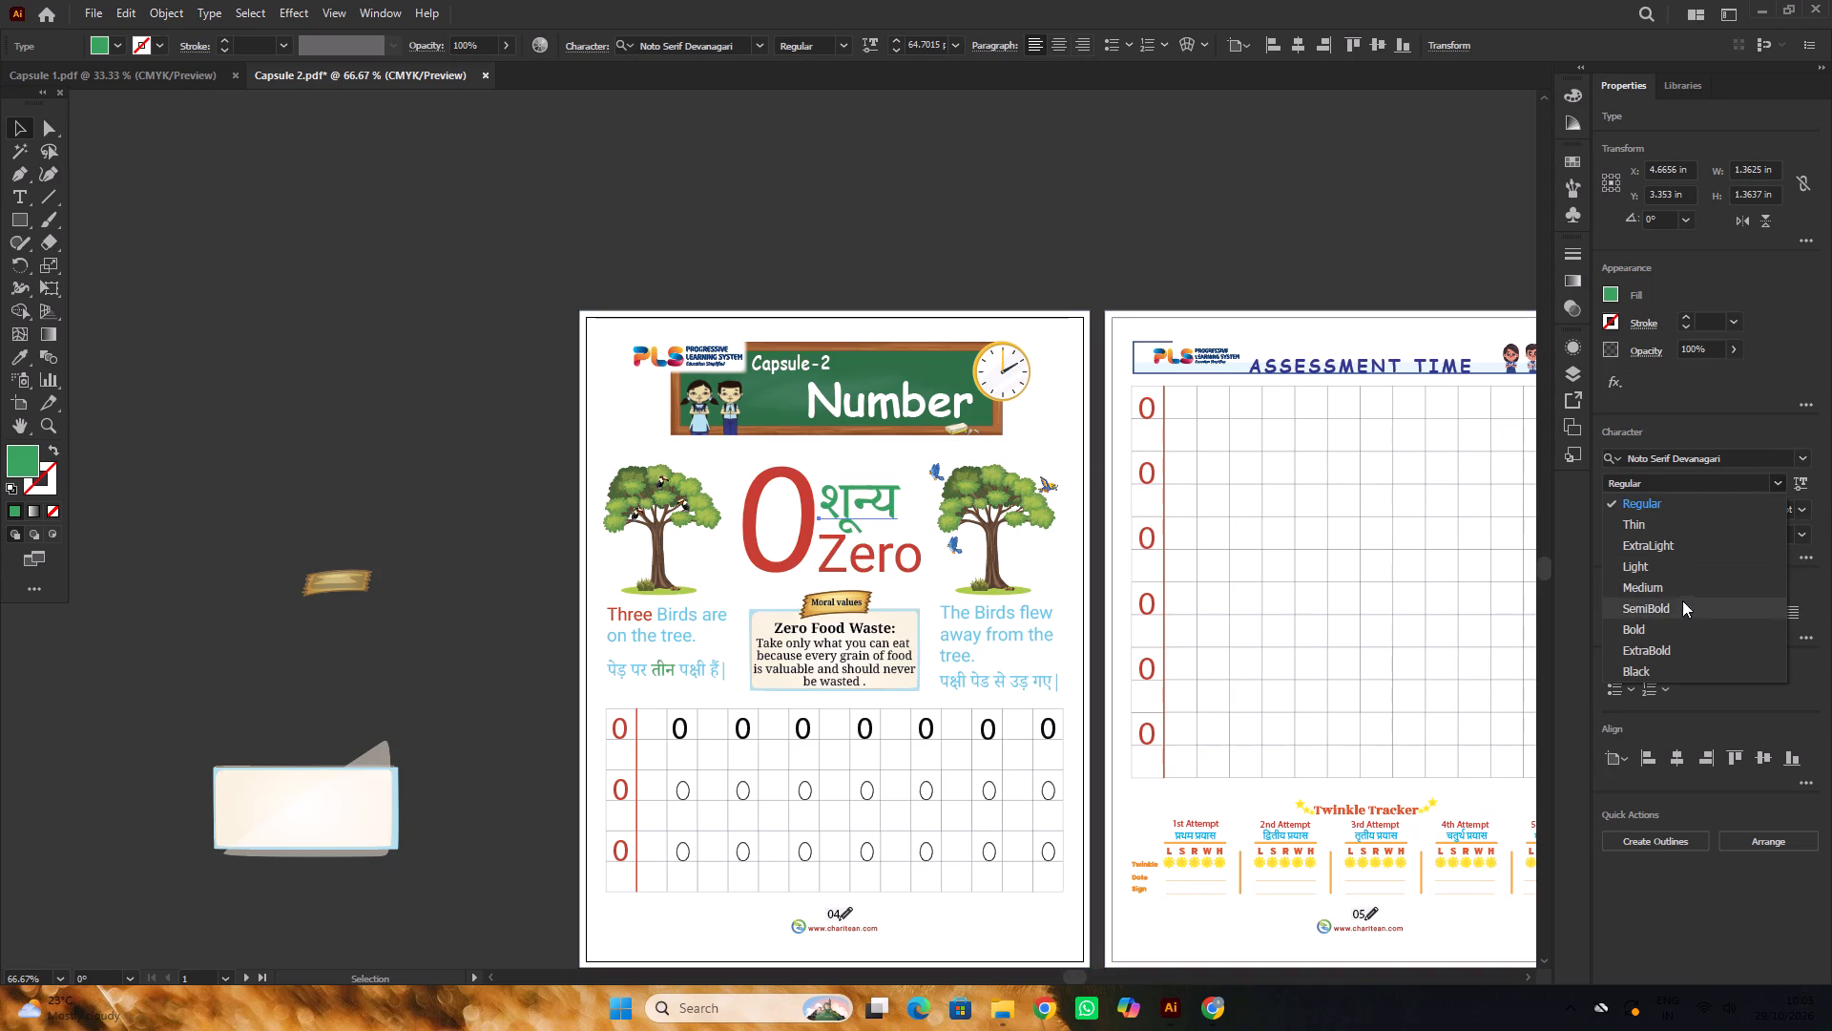
{"action": "left_click", "coordinate": [1673, 621]}
{"action": "double_click", "coordinate": [415, 410]}
{"action": "scroll", "coordinate": [503, 375], "scroll_direction": "down", "scroll_amount": 1, "text": "alt"}
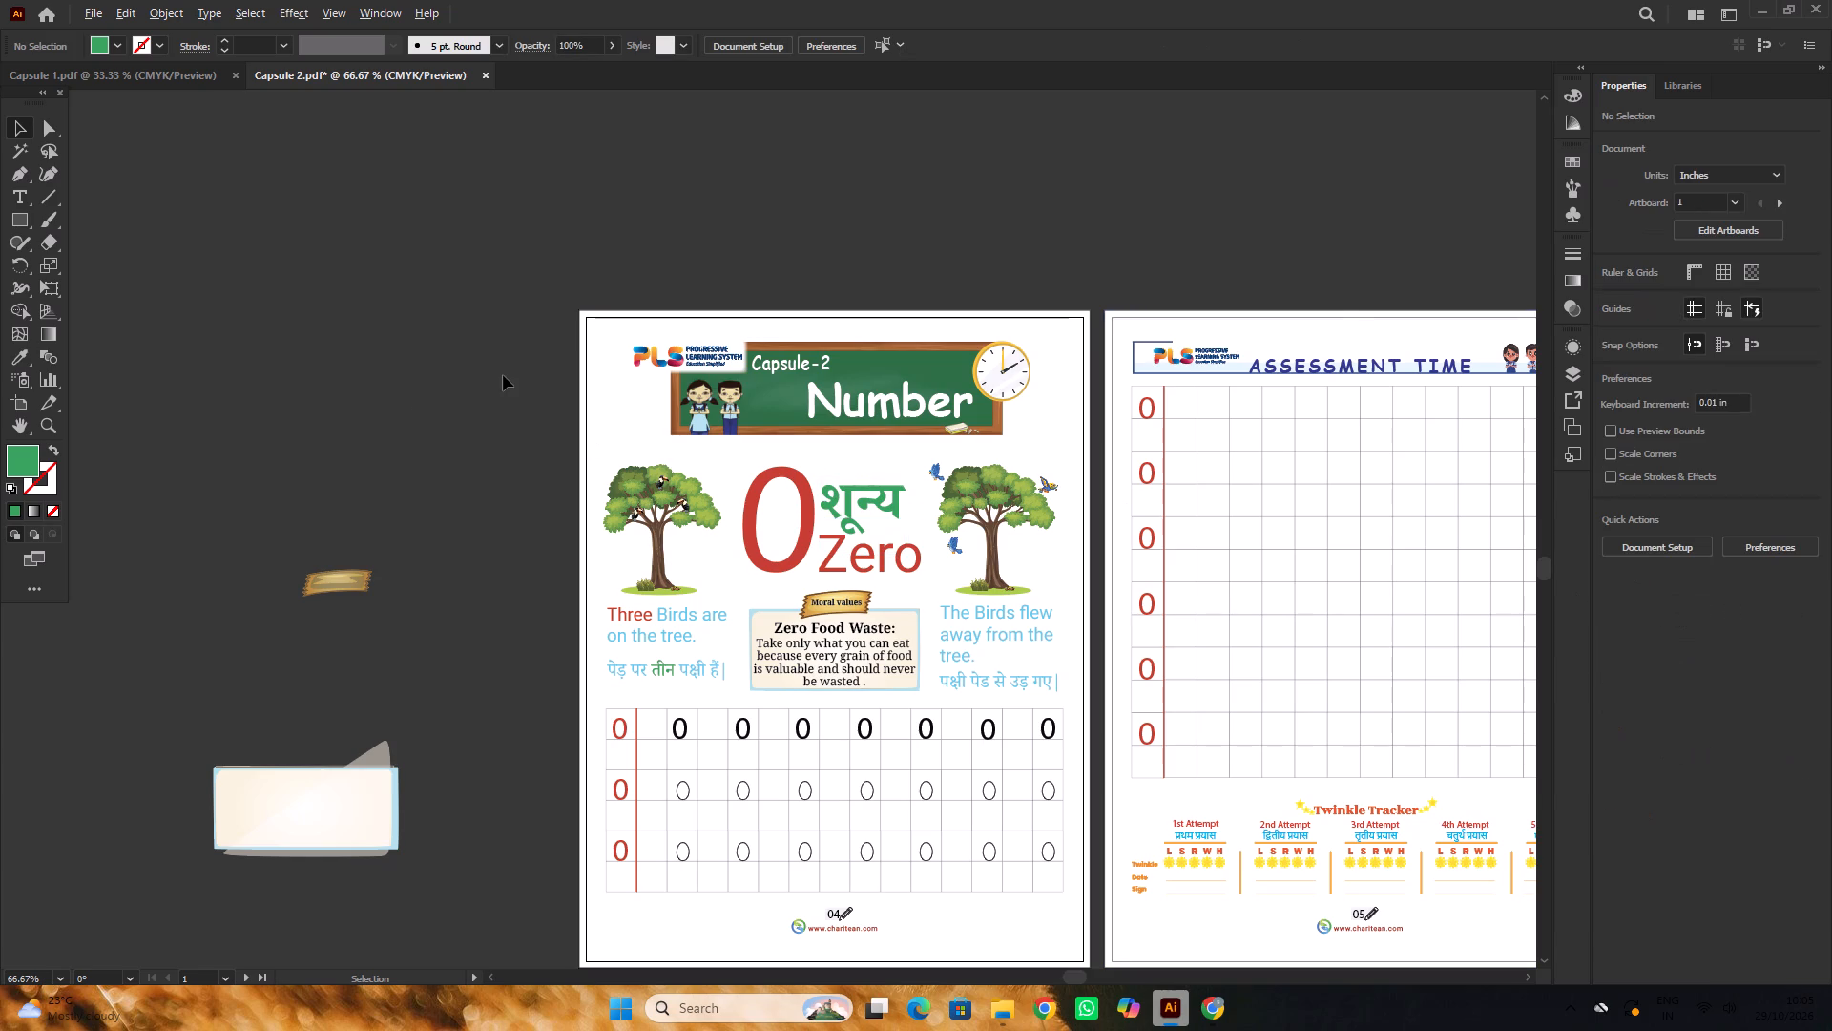
{"action": "scroll", "coordinate": [494, 379], "scroll_direction": "up", "scroll_amount": 6}
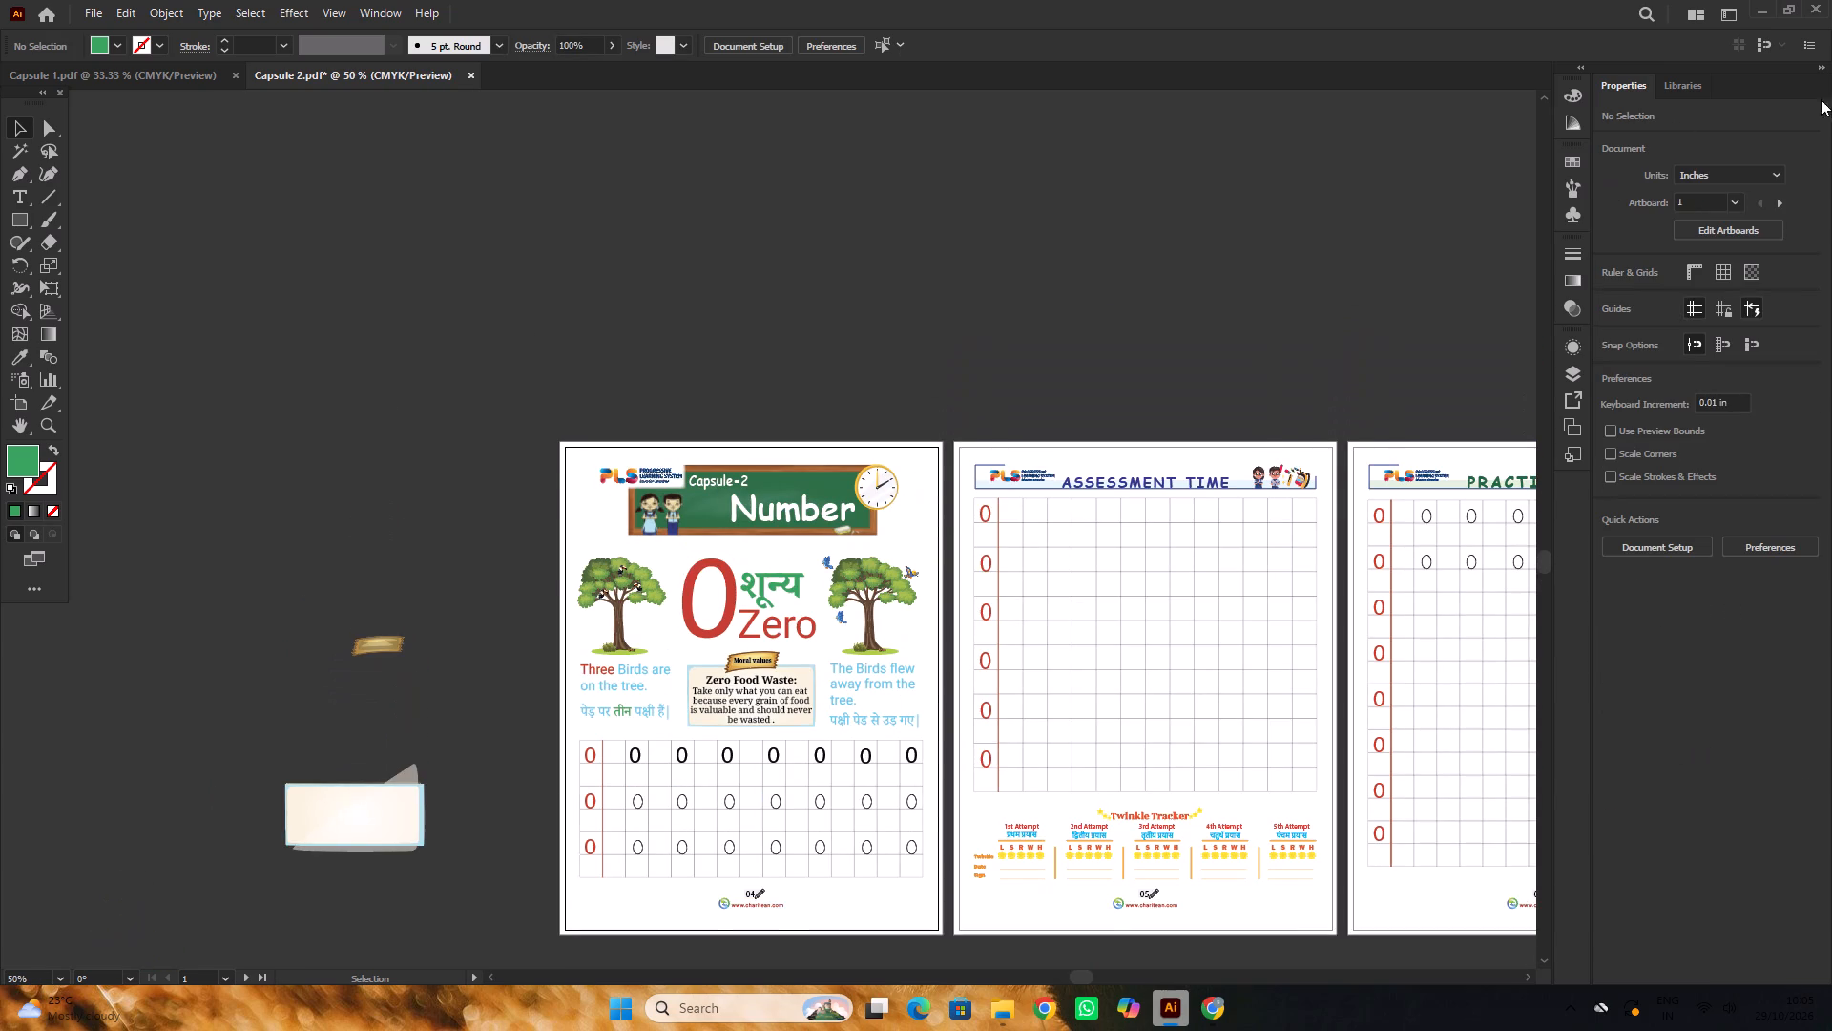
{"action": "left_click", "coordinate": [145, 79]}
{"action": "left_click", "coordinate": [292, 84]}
Open Capsule 2 in Illustrator from the PRINT FINAL folder of Adhar part 2 new (14-10-2026), under Books spertaes on drive D.
{"action": "left_click", "coordinate": [1754, 9]}
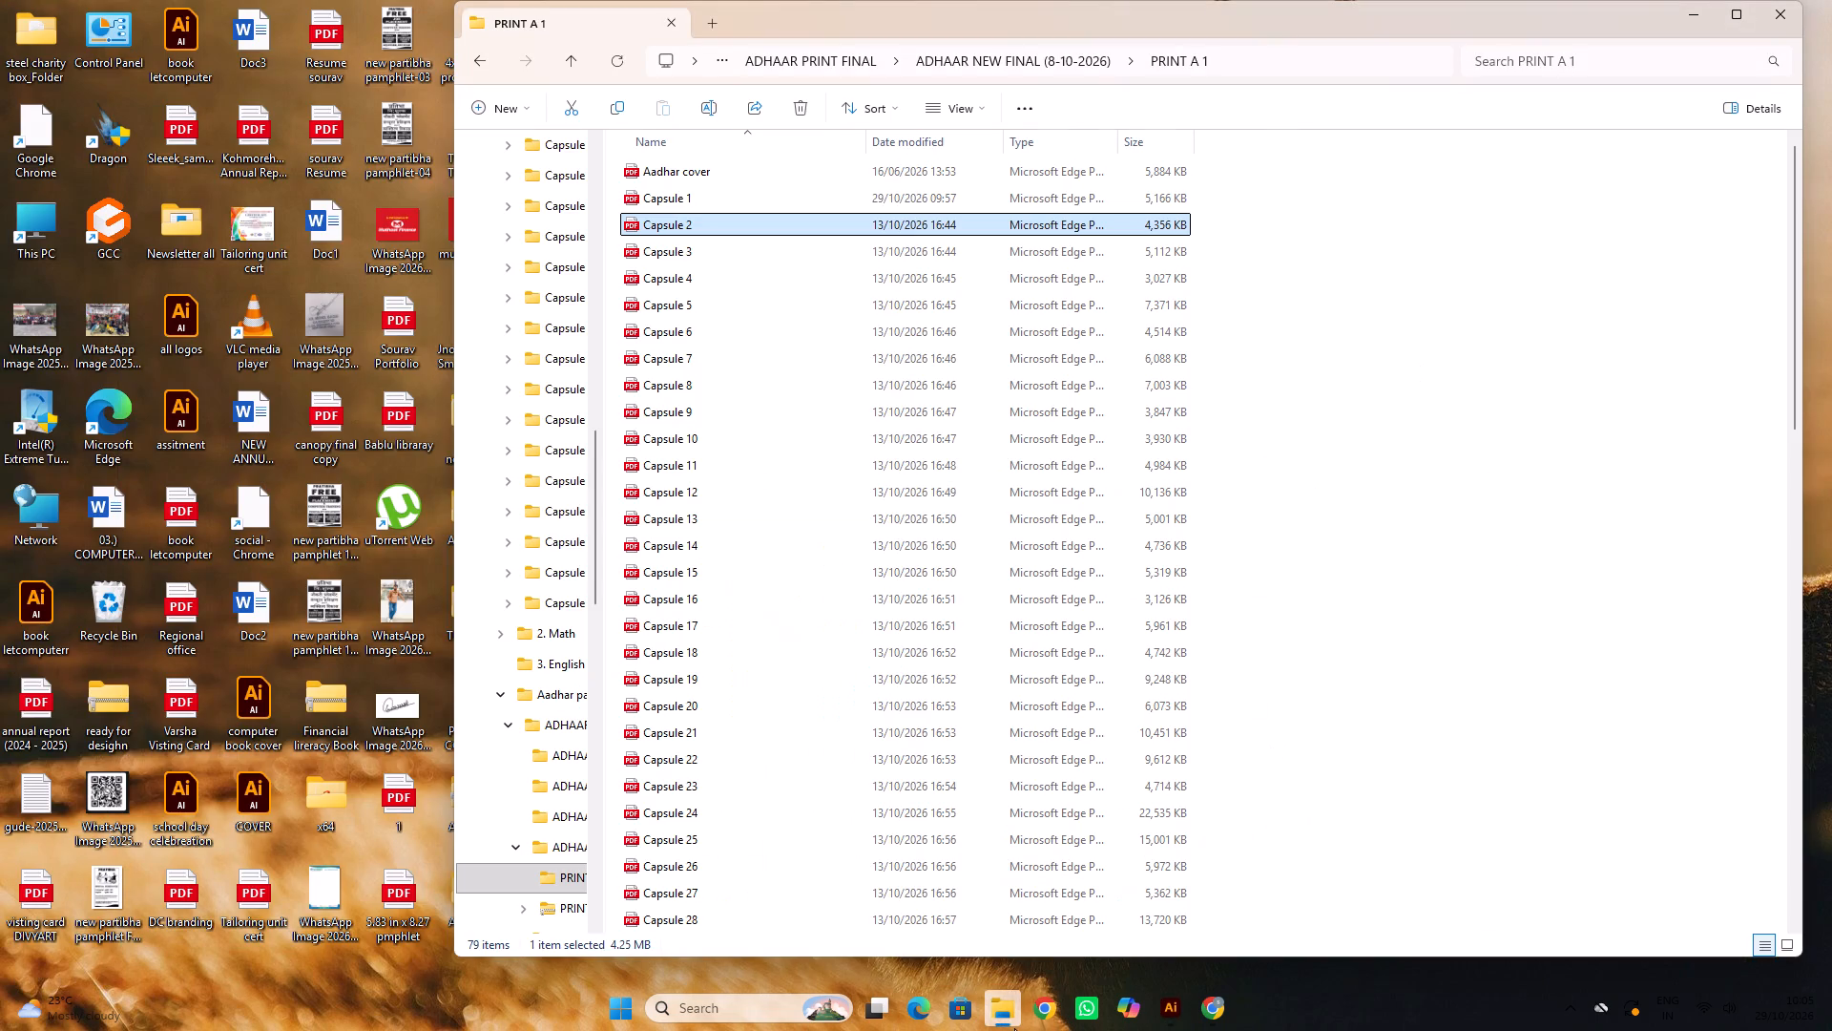
{"action": "left_click", "coordinate": [1698, 14]}
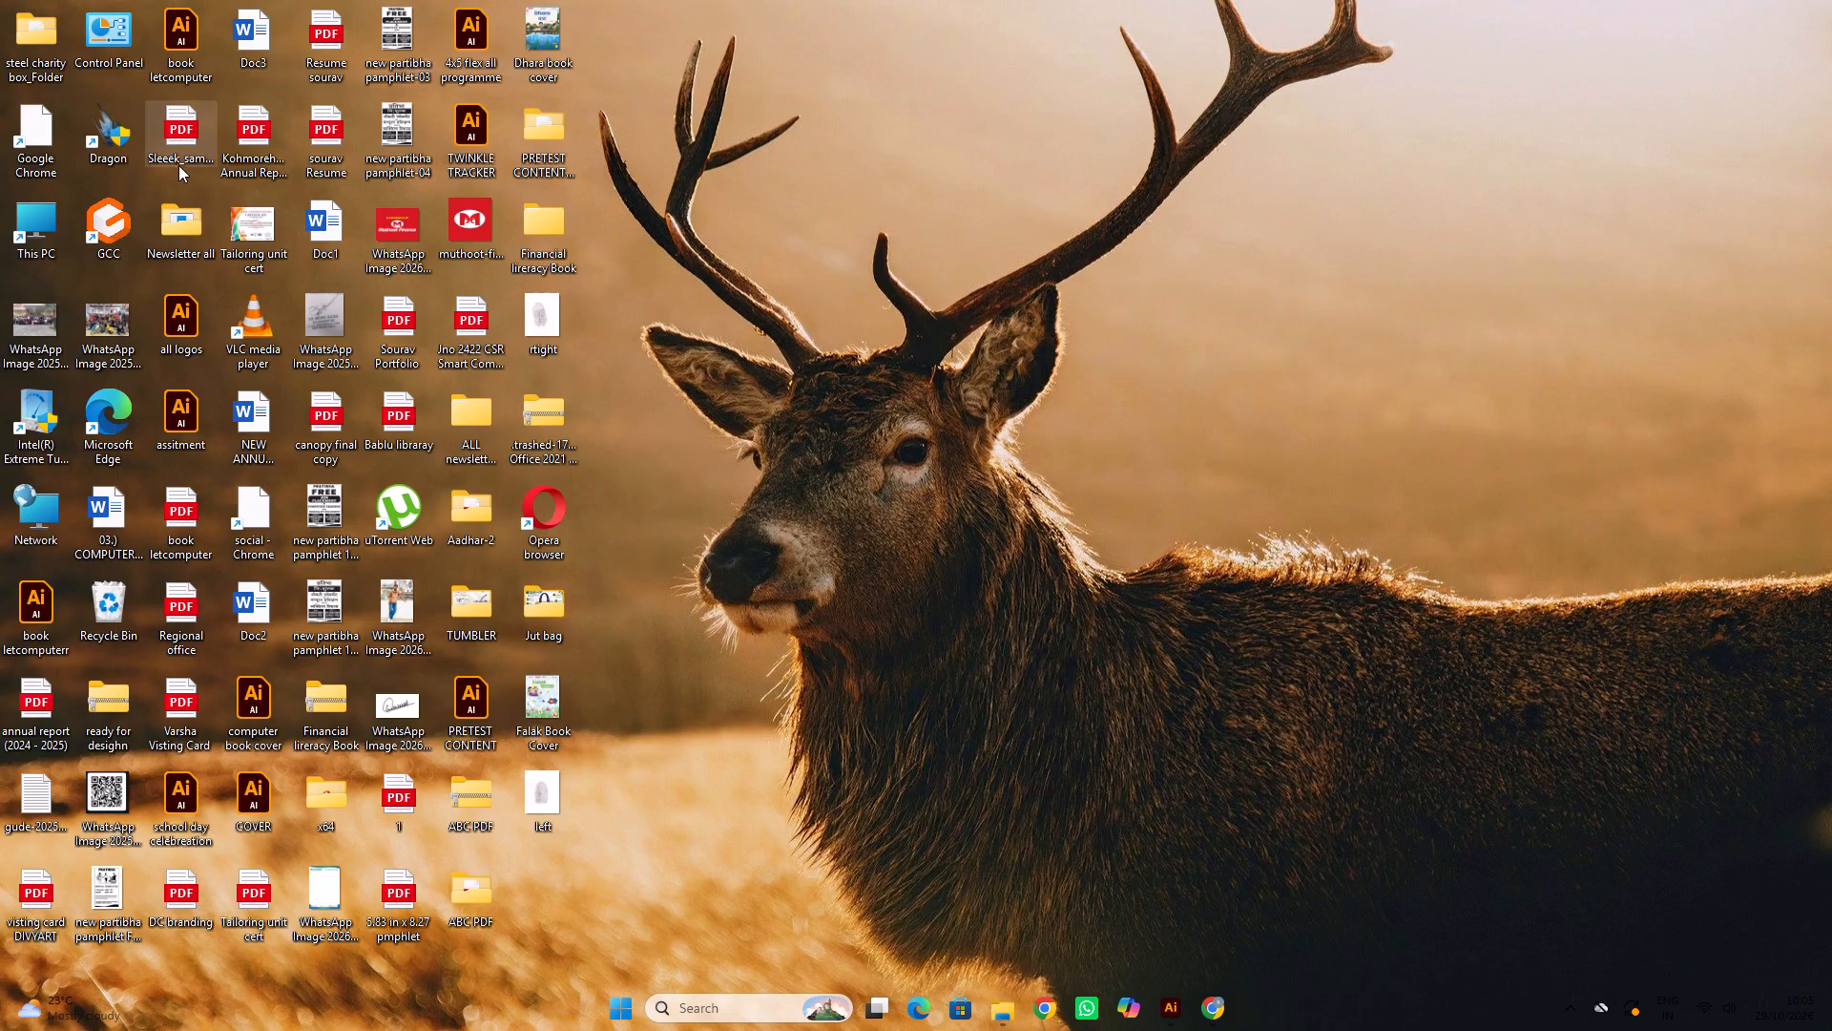
{"action": "double_click", "coordinate": [41, 210]}
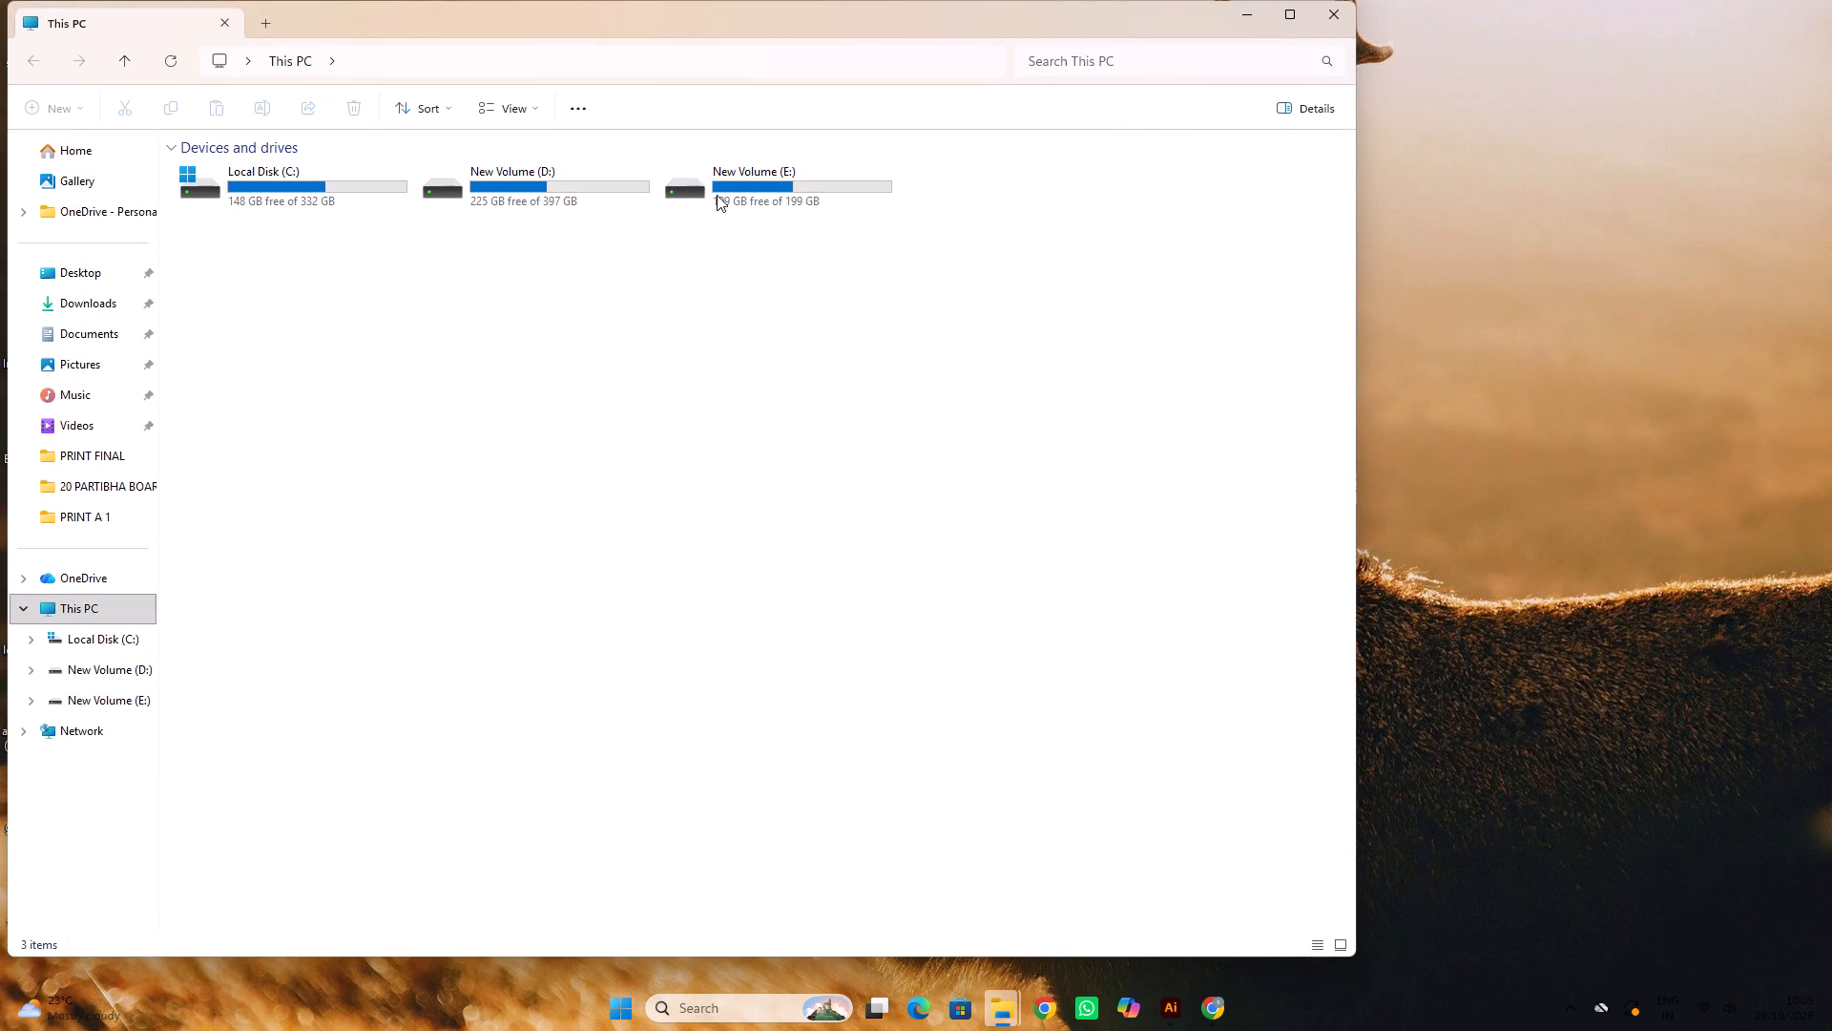
{"action": "double_click", "coordinate": [540, 195]}
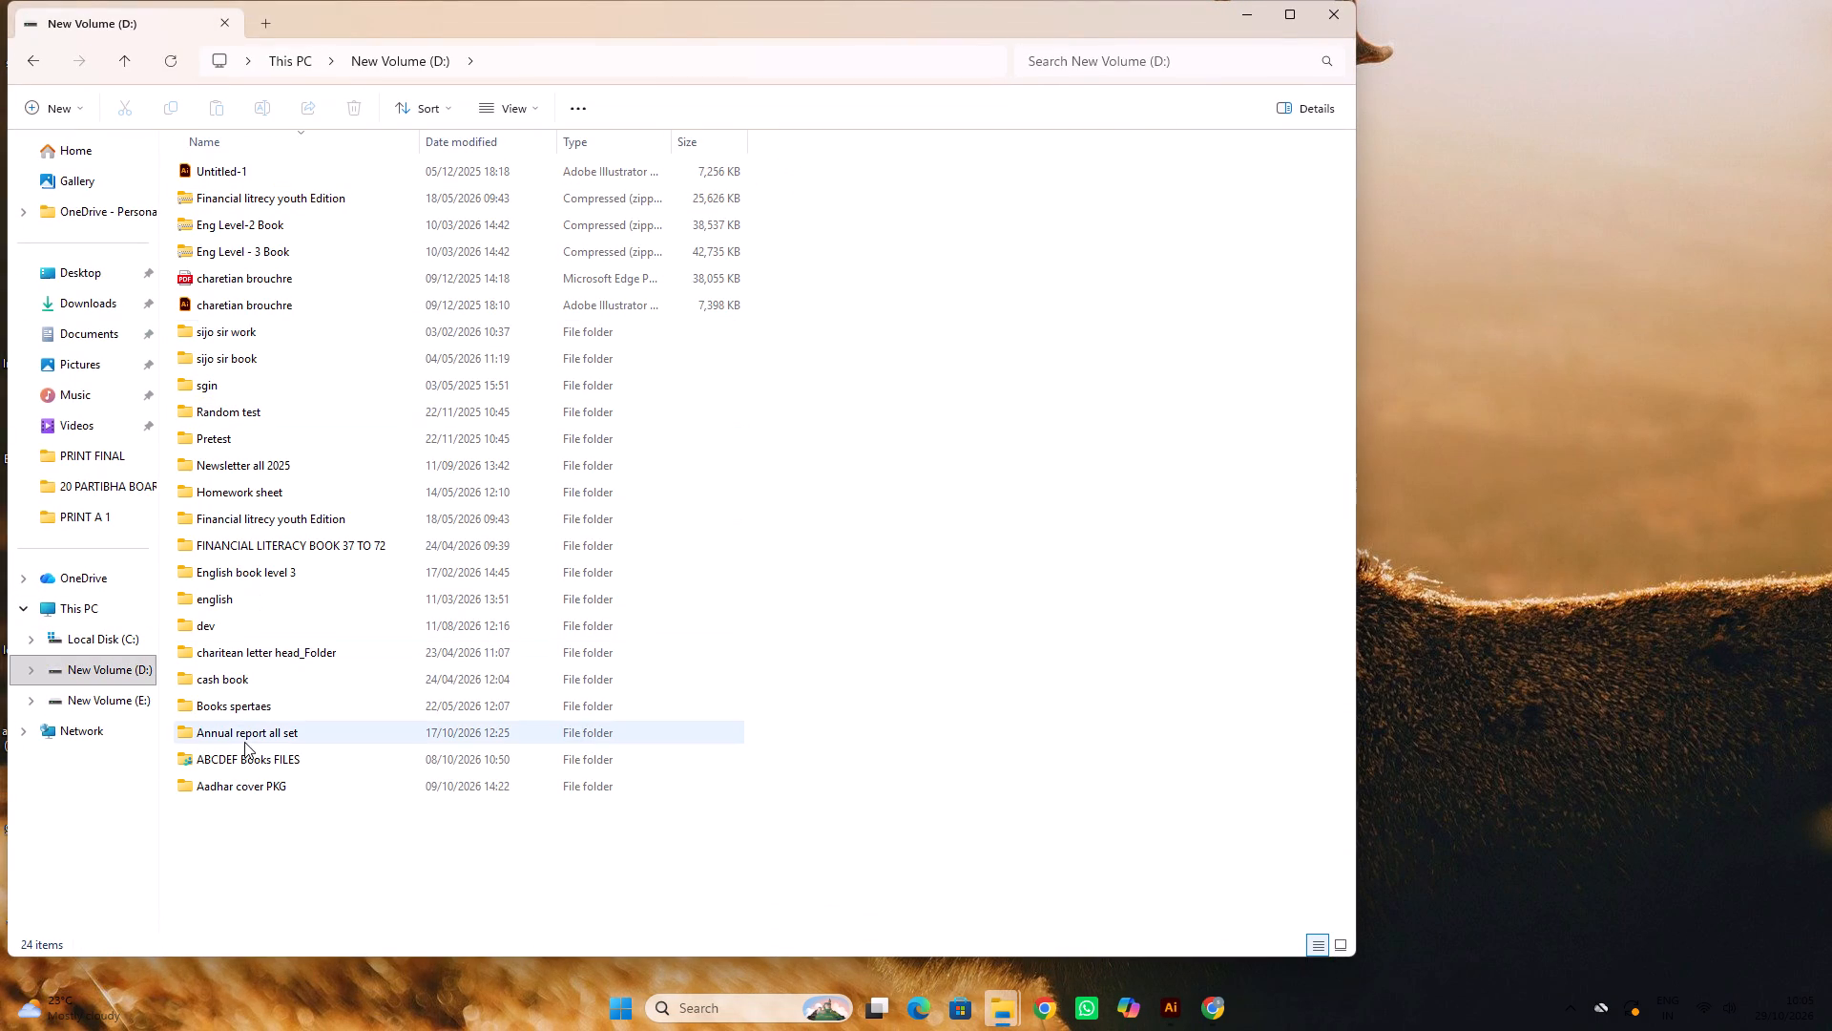
{"action": "double_click", "coordinate": [283, 711]}
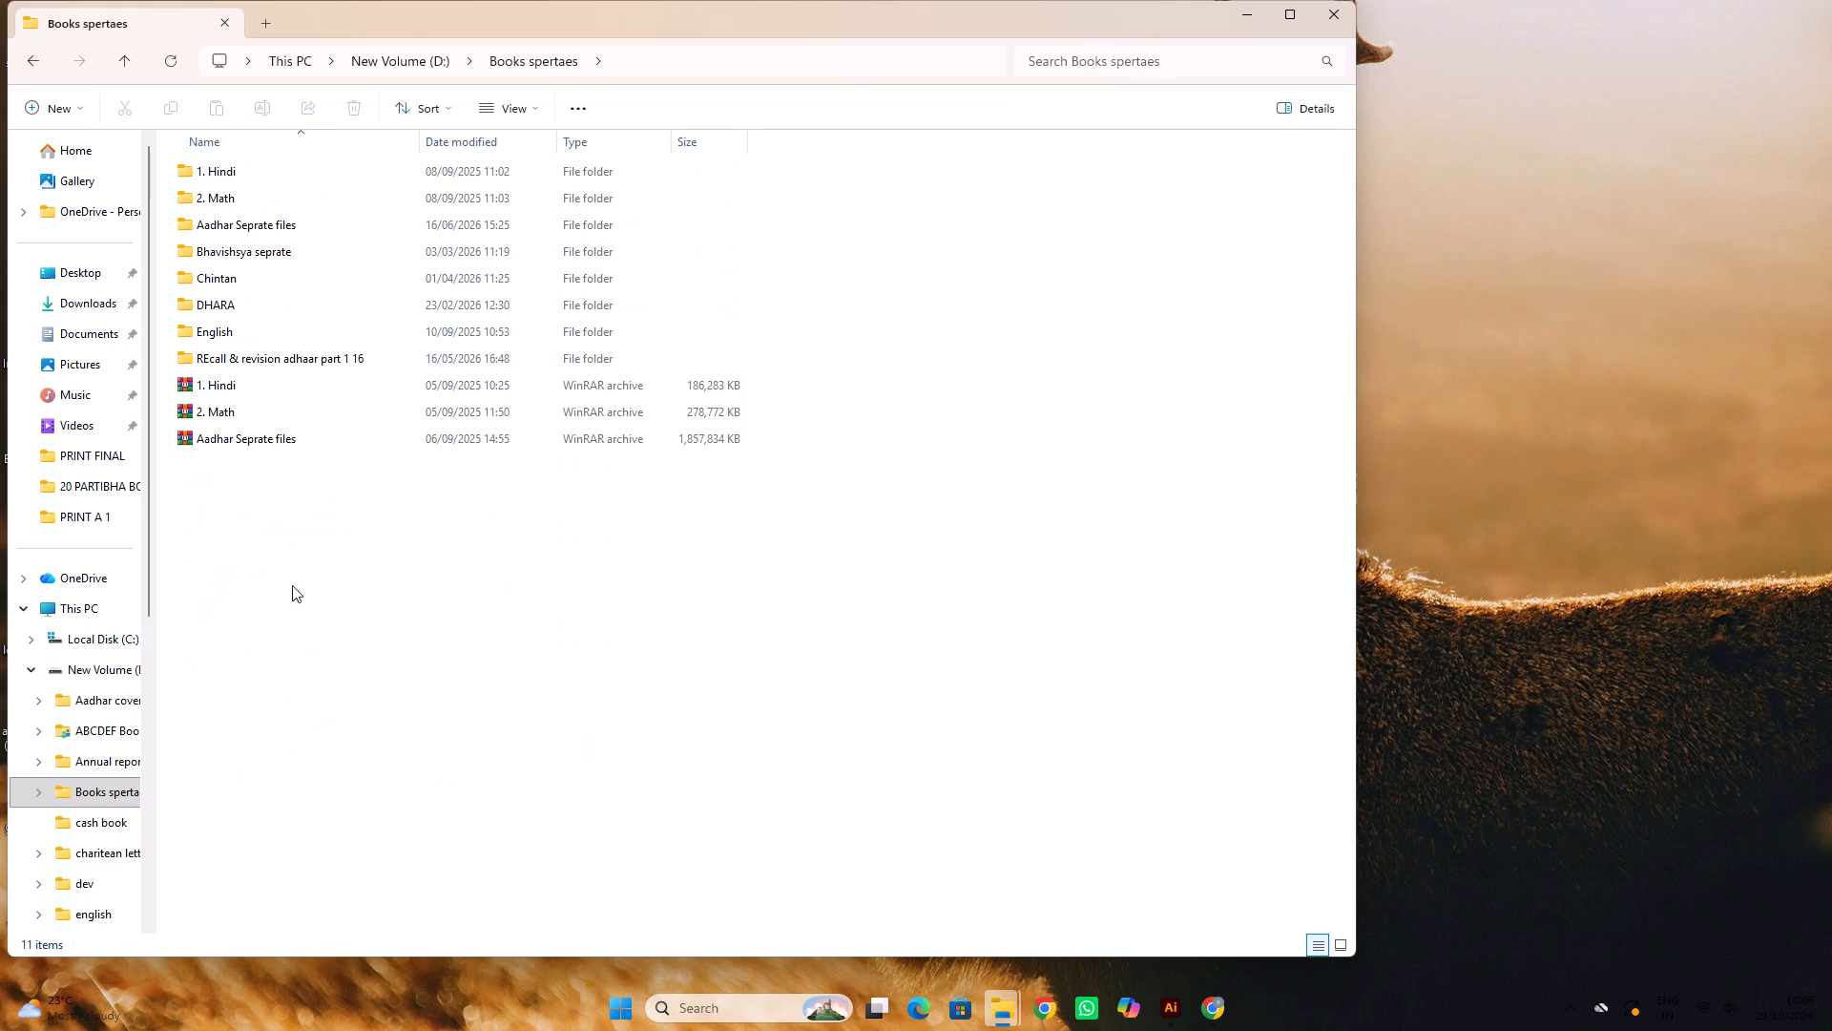
{"action": "double_click", "coordinate": [284, 215]}
{"action": "double_click", "coordinate": [295, 275]}
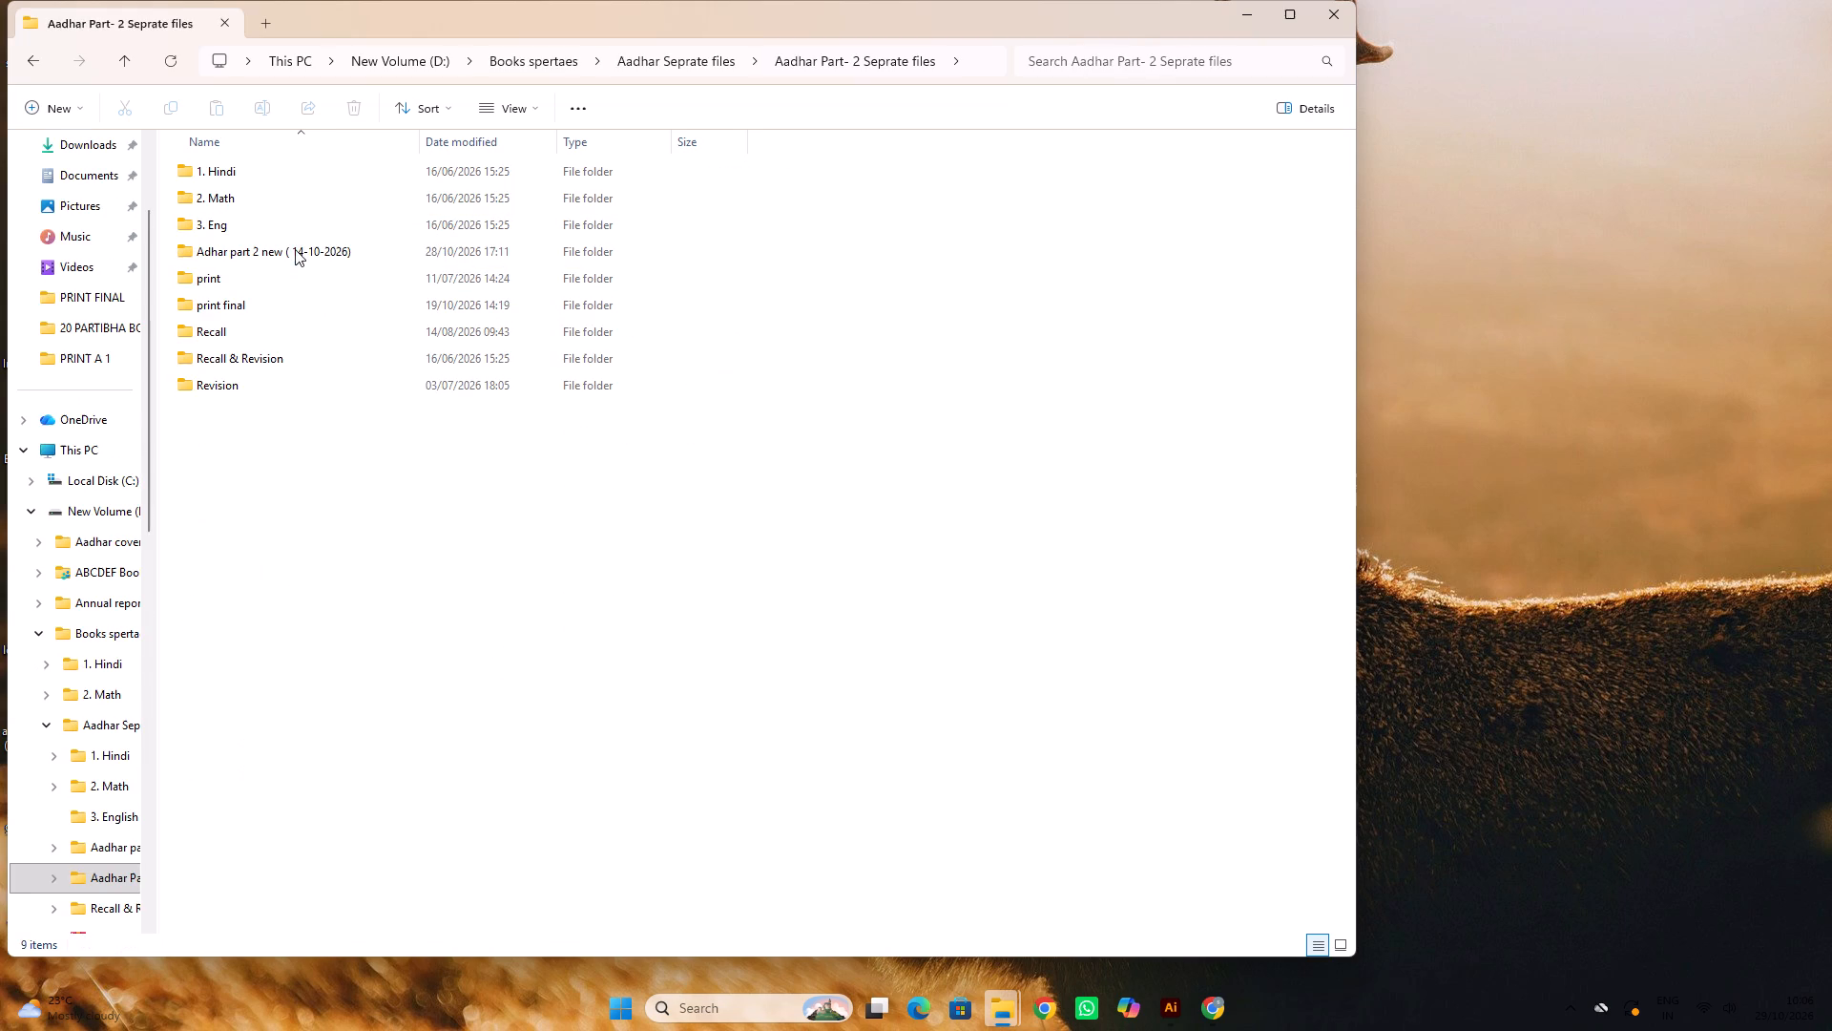
{"action": "double_click", "coordinate": [294, 242]}
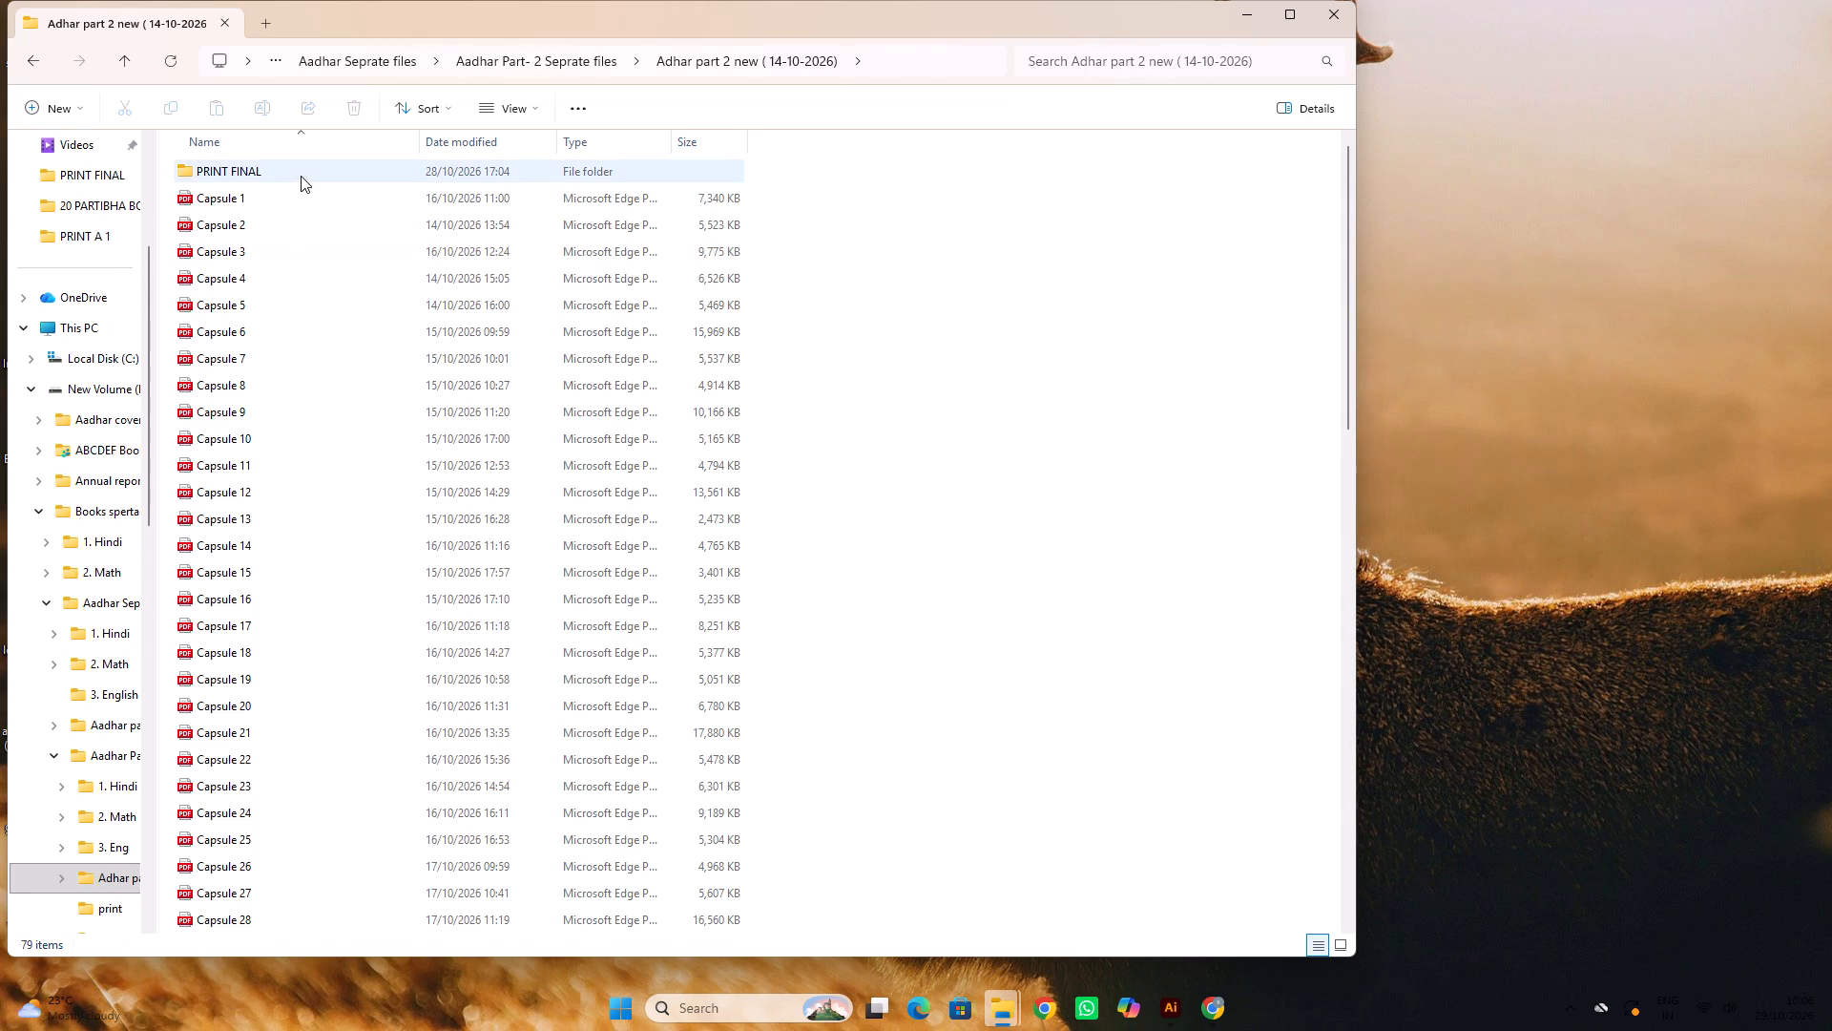
{"action": "double_click", "coordinate": [301, 176]}
{"action": "left_click", "coordinate": [269, 225]}
{"action": "right_click", "coordinate": [269, 225]}
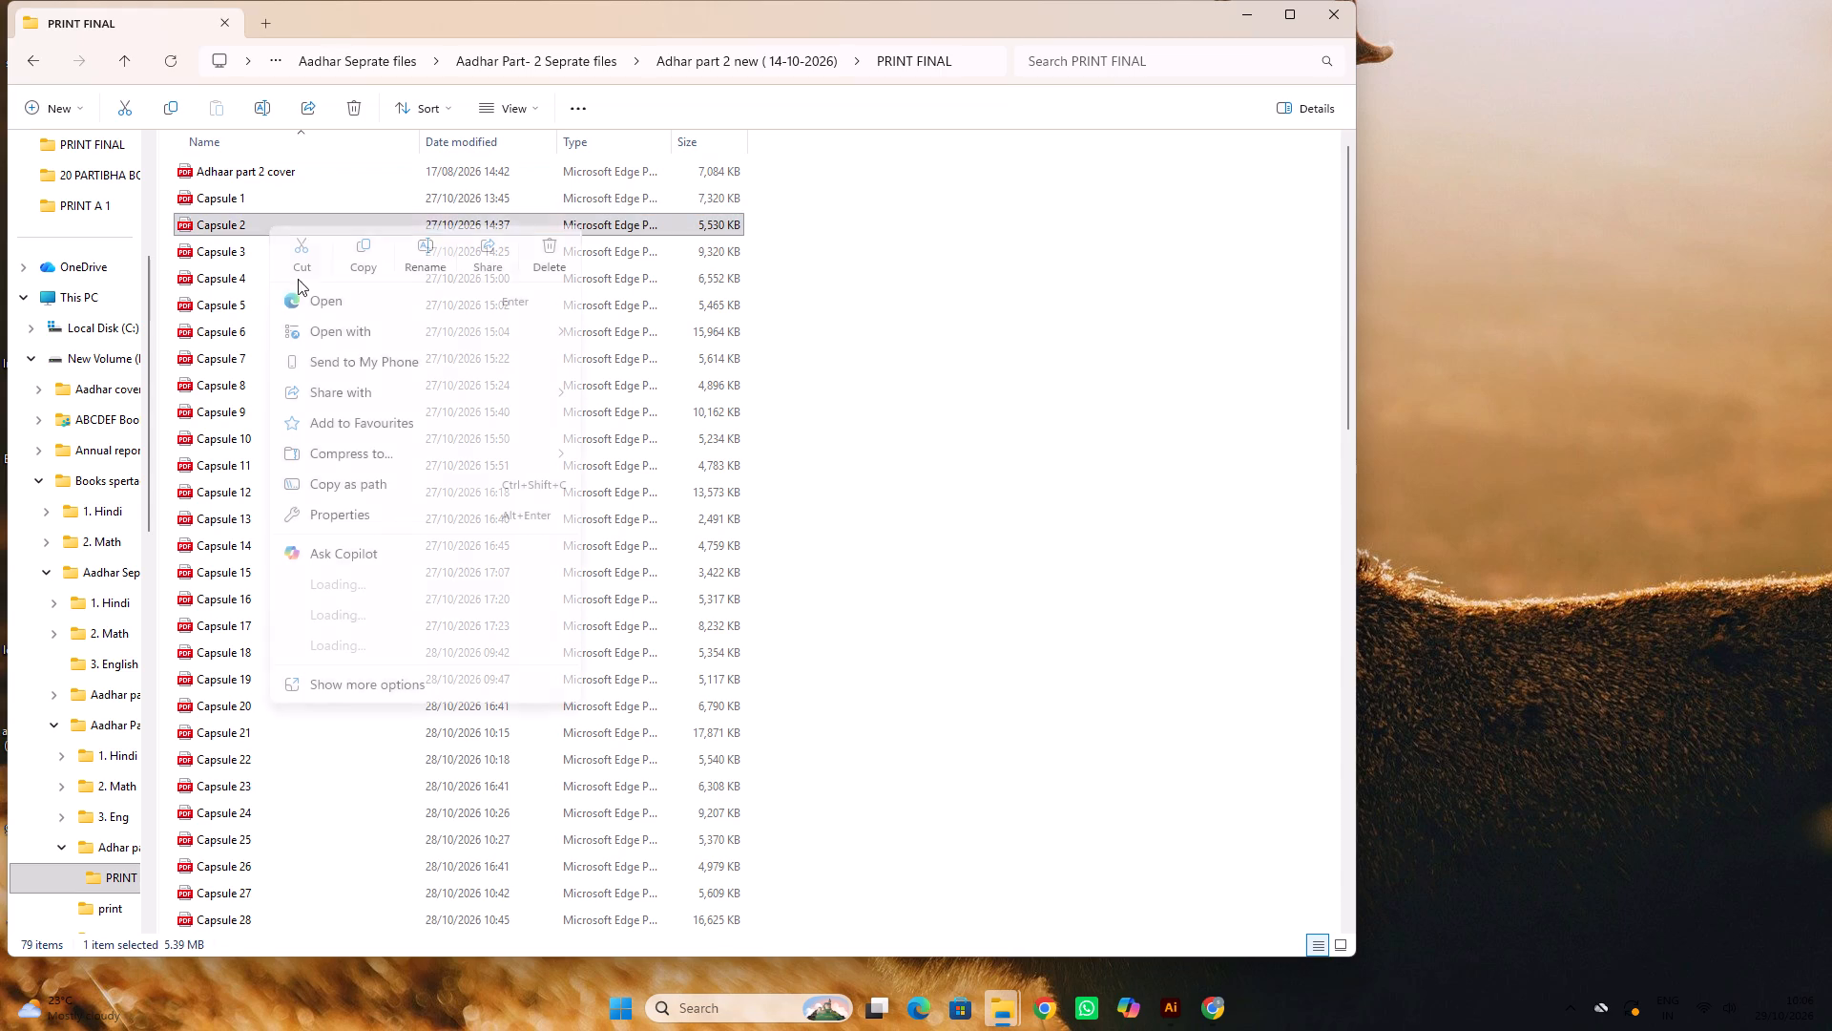
{"action": "left_click", "coordinate": [711, 330]}
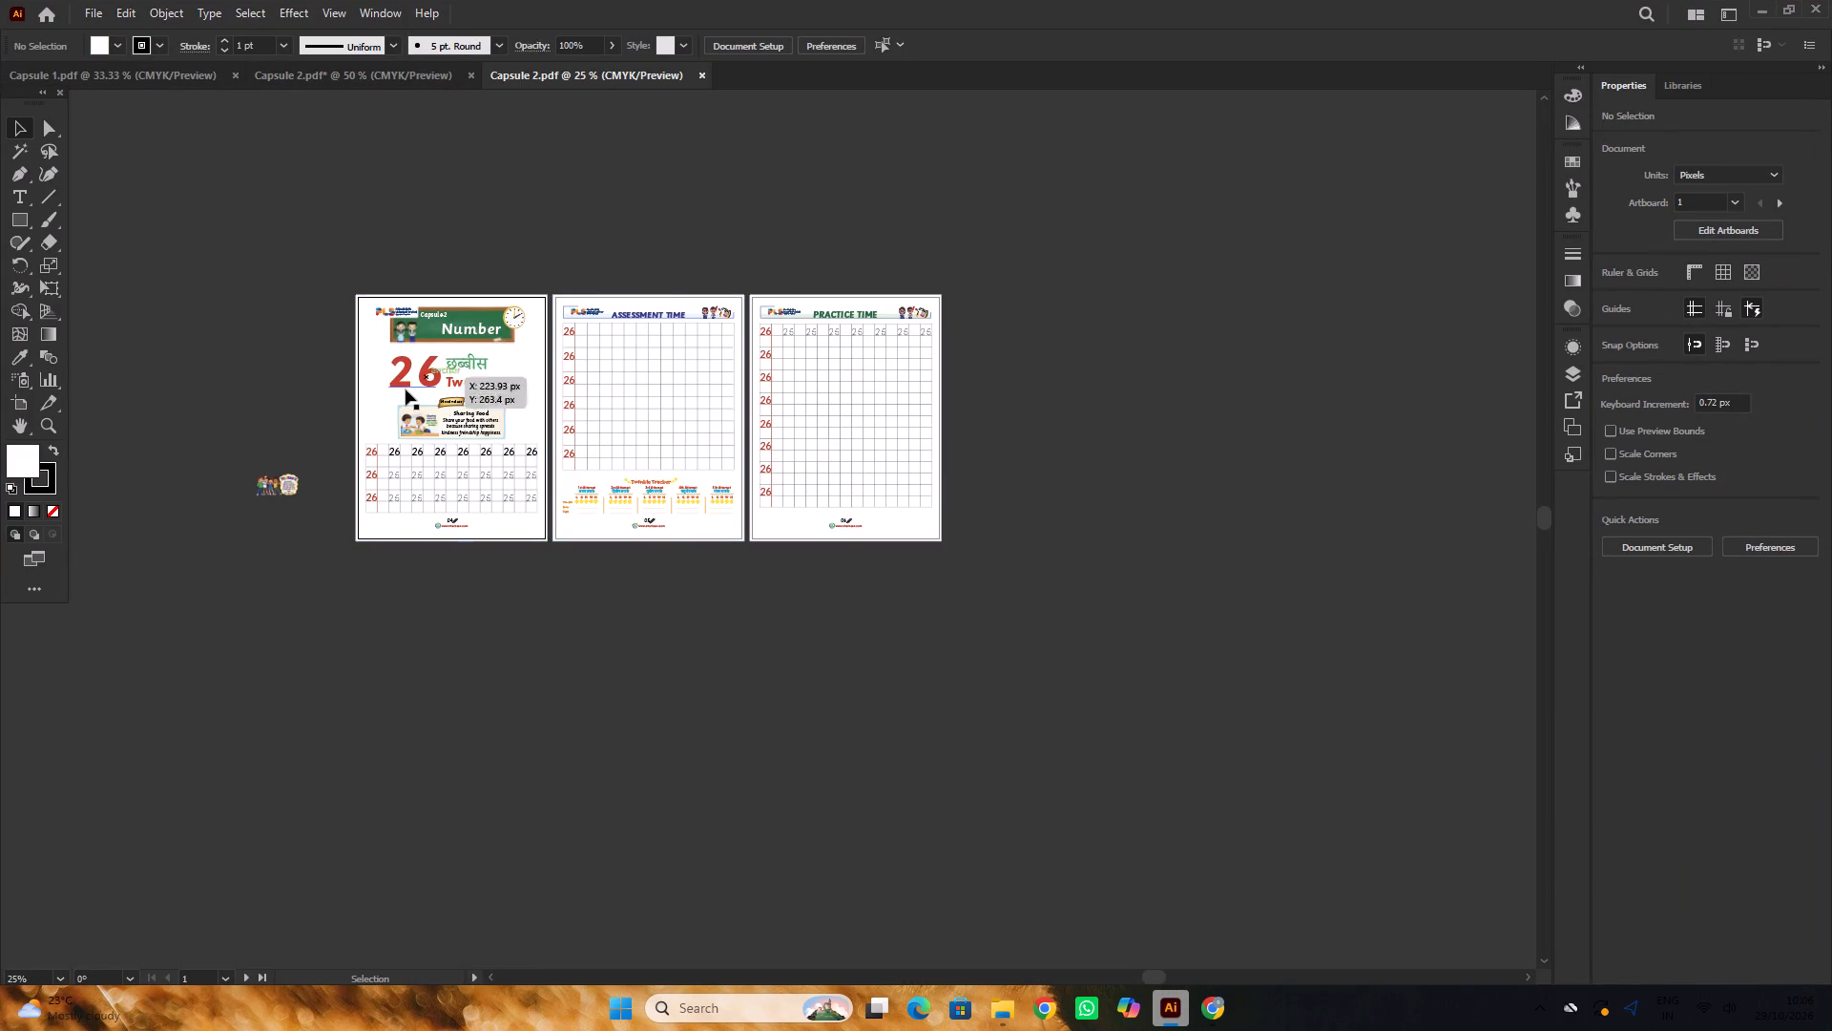
Check the fonts of the Hindi word and of Twenty-Six in the part 2 Capsule 2 heading on page 04.
{"action": "scroll", "coordinate": [379, 399], "scroll_direction": "up", "scroll_amount": 4}
{"action": "scroll", "coordinate": [396, 406], "scroll_direction": "down", "scroll_amount": 2}
{"action": "scroll", "coordinate": [440, 413], "scroll_direction": "up", "scroll_amount": 2, "text": "alt"}
{"action": "left_click", "coordinate": [491, 406]}
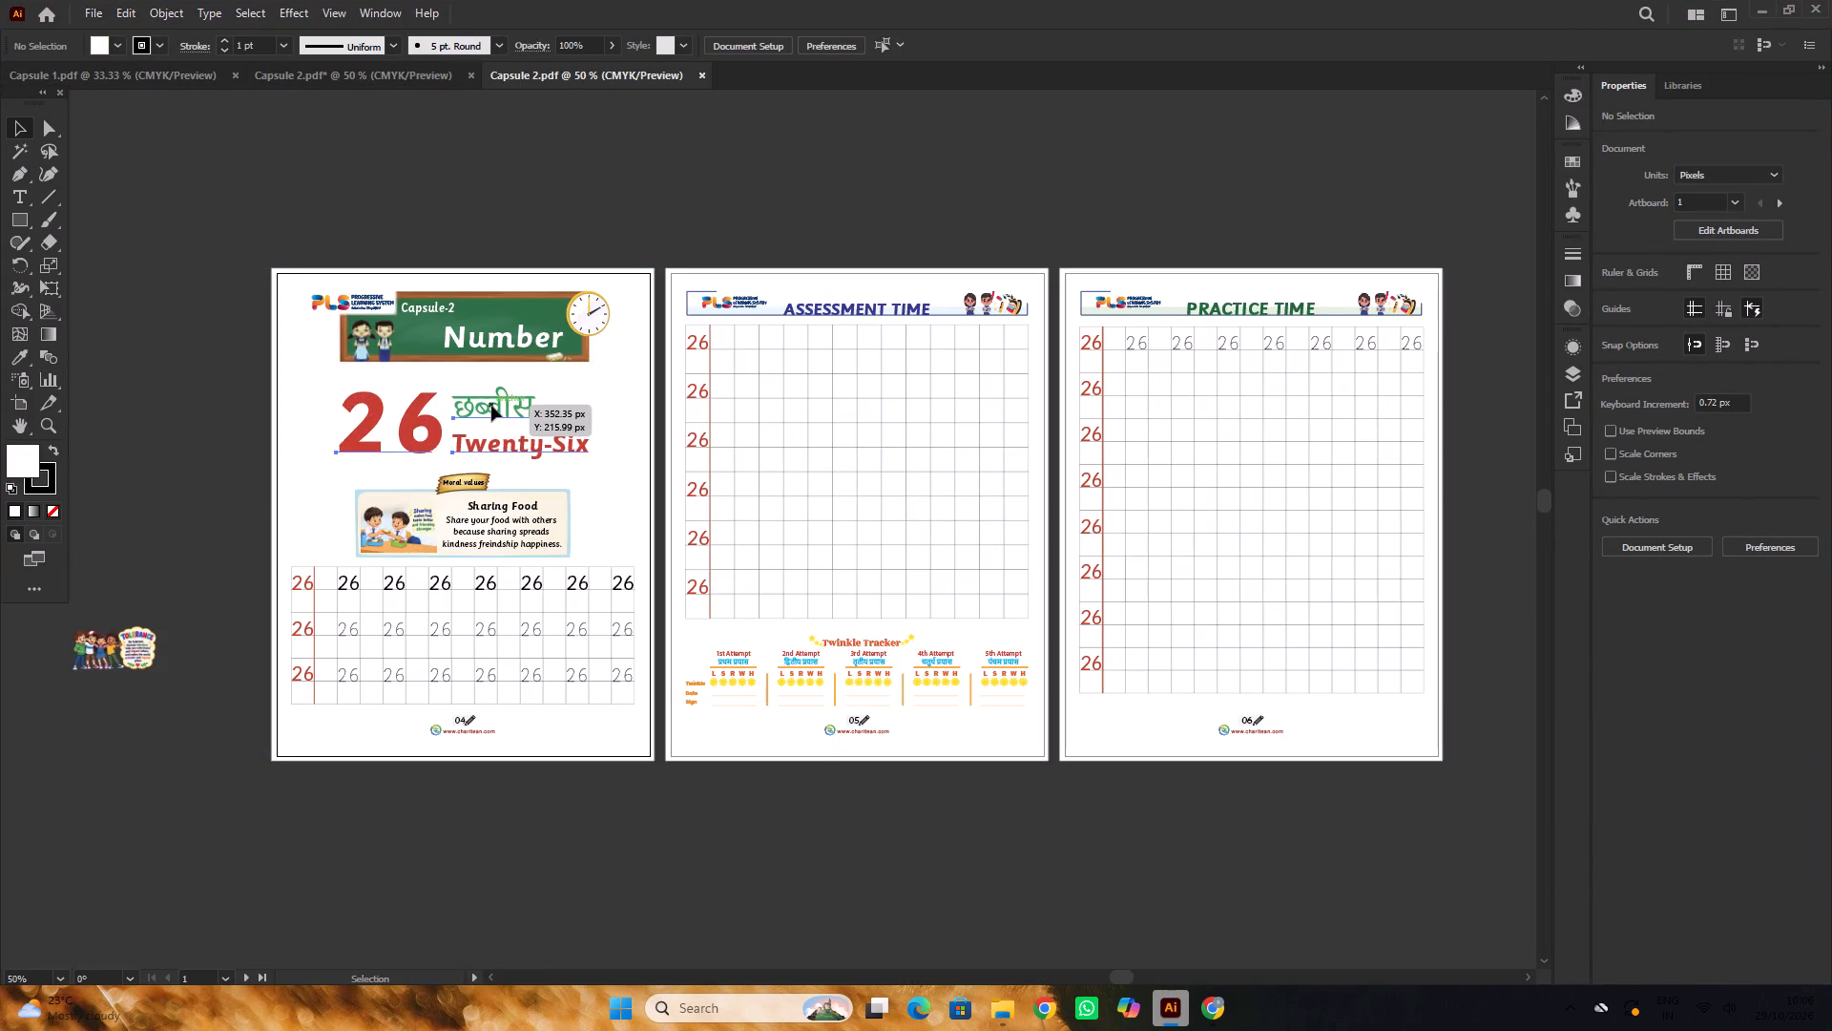
{"action": "double_click", "coordinate": [491, 406]}
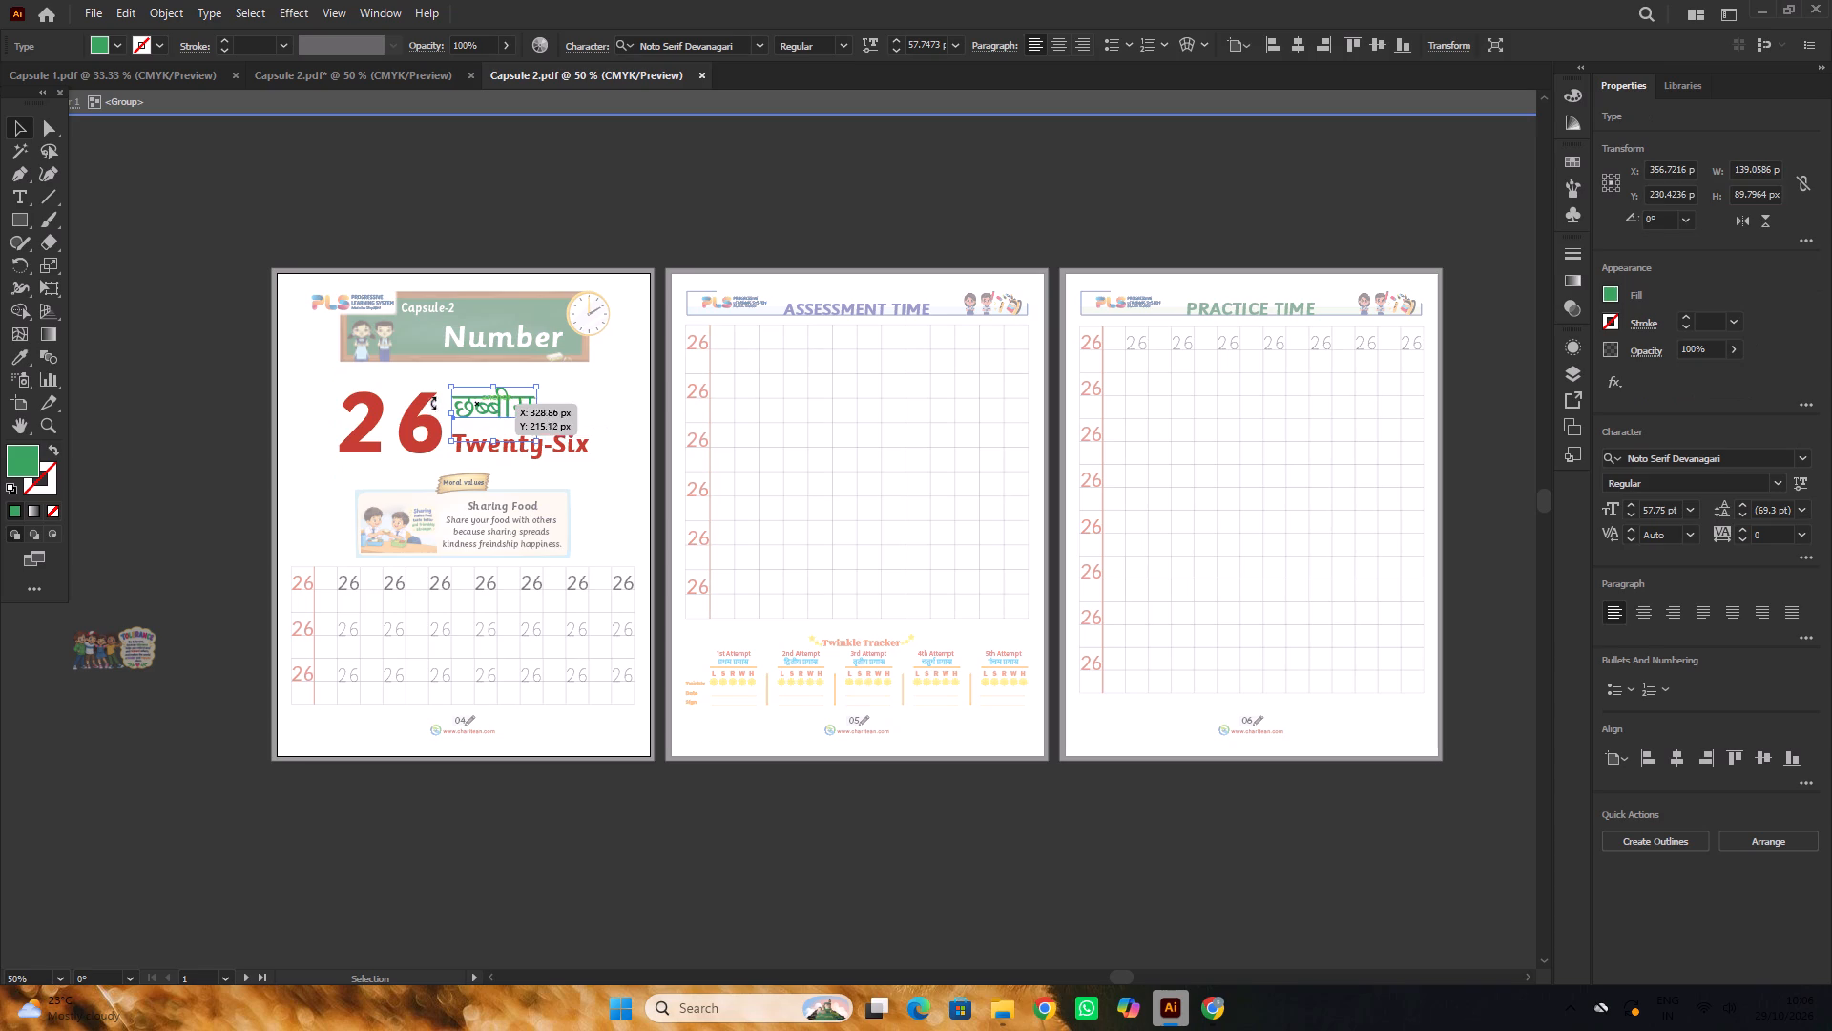
{"action": "triple_click", "coordinate": [165, 372]}
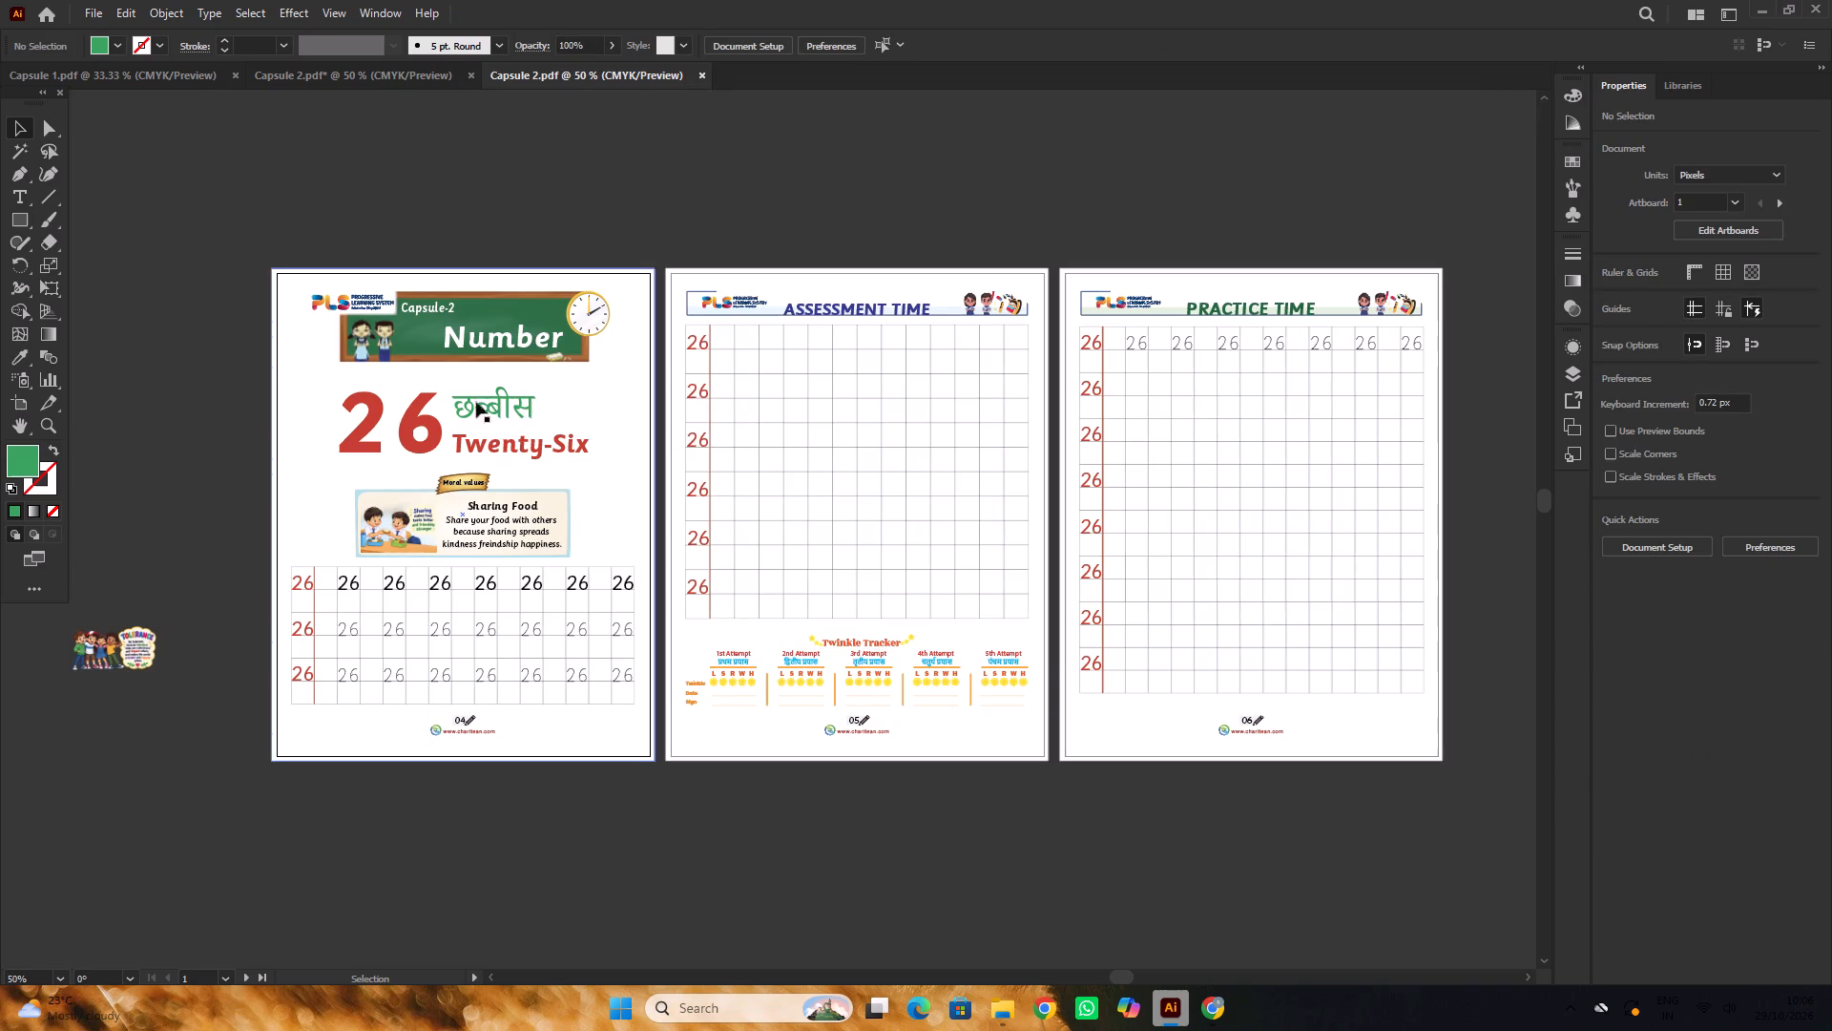
{"action": "triple_click", "coordinate": [500, 443]}
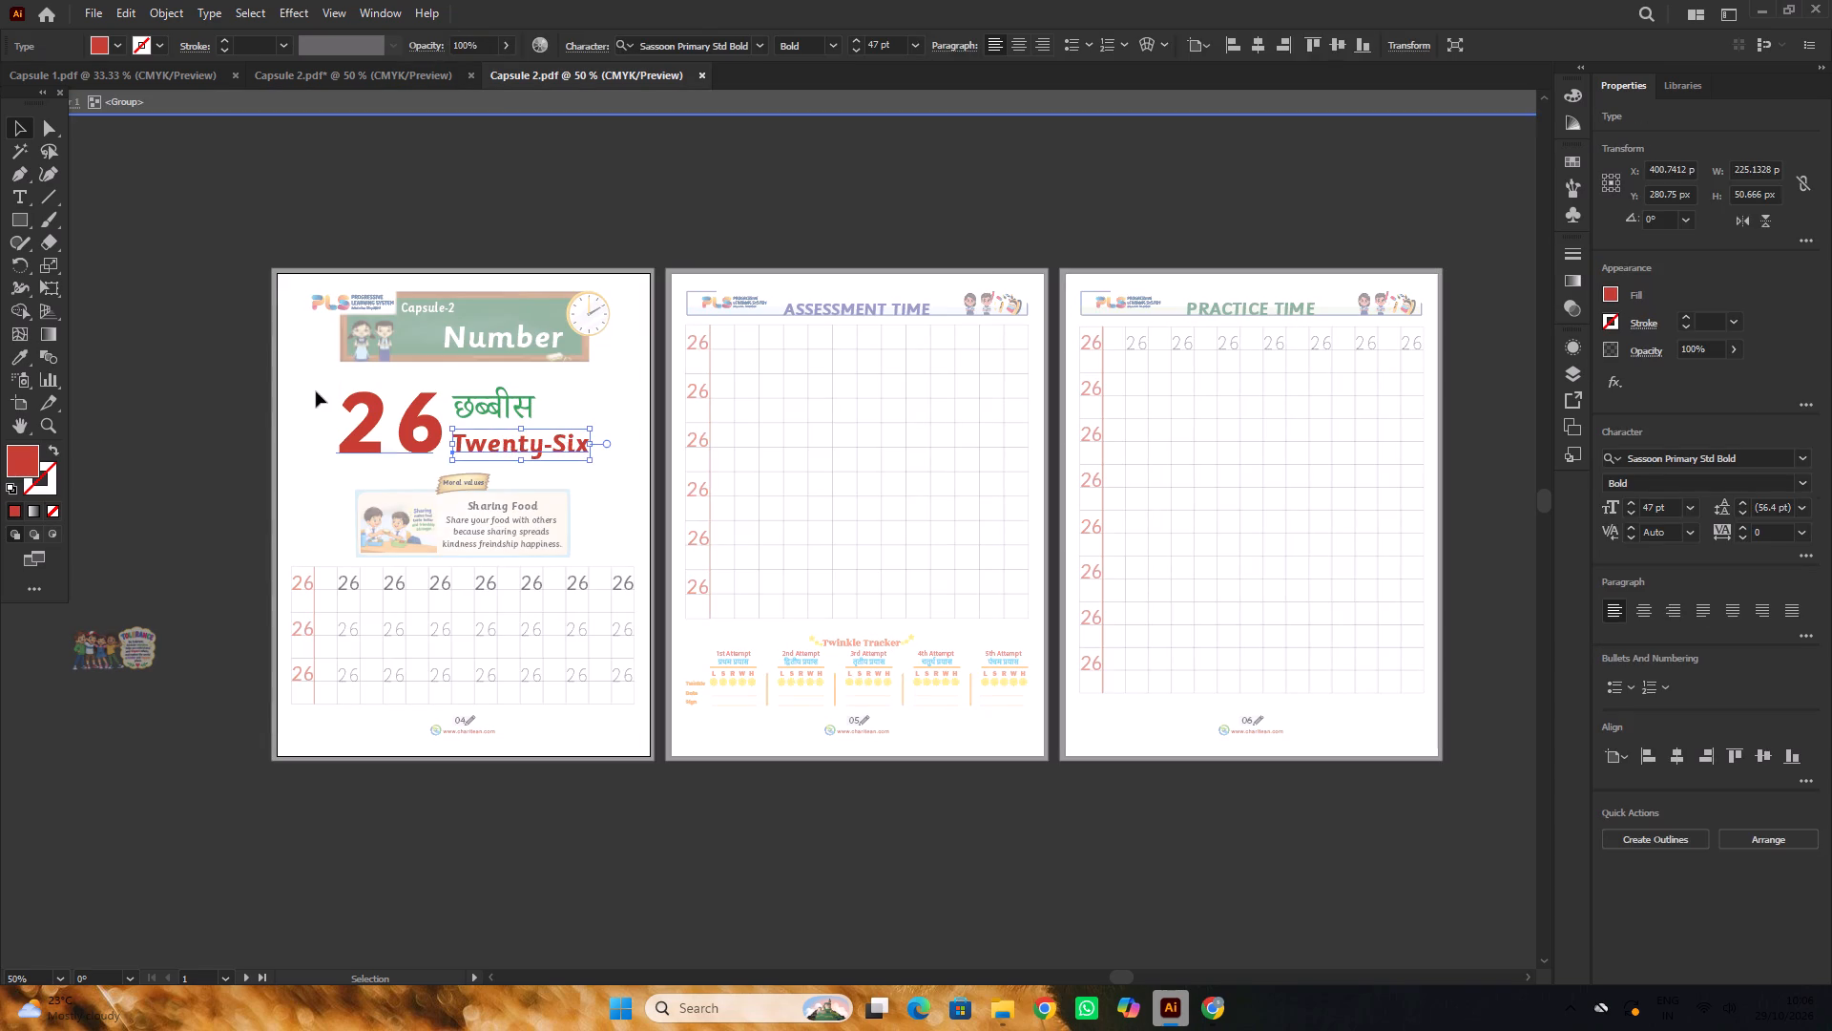
{"action": "double_click", "coordinate": [305, 388]}
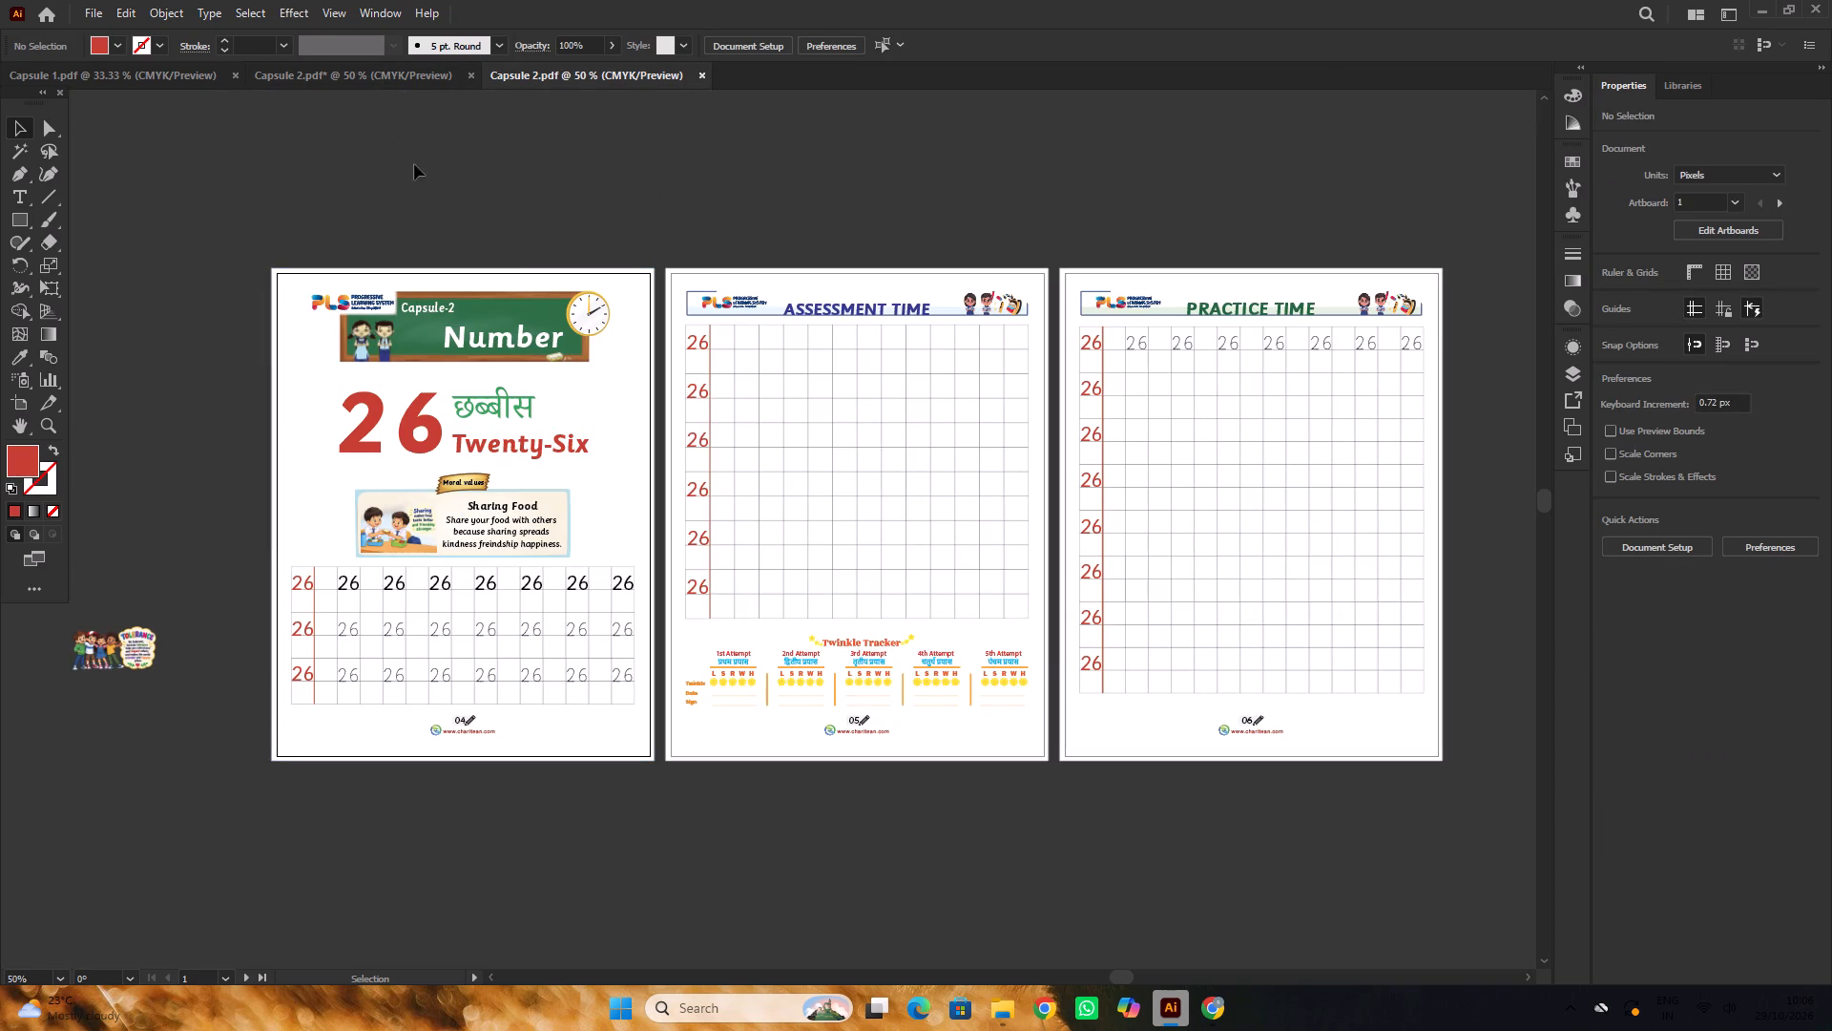
Back in the part 1 Capsule 2 file, give the green Hindi word for zero a lighter weight of Noto Serif Devanagari.
{"action": "left_click", "coordinate": [384, 59]}
{"action": "left_click", "coordinate": [379, 78]}
{"action": "scroll", "coordinate": [754, 368], "scroll_direction": "down", "scroll_amount": 11}
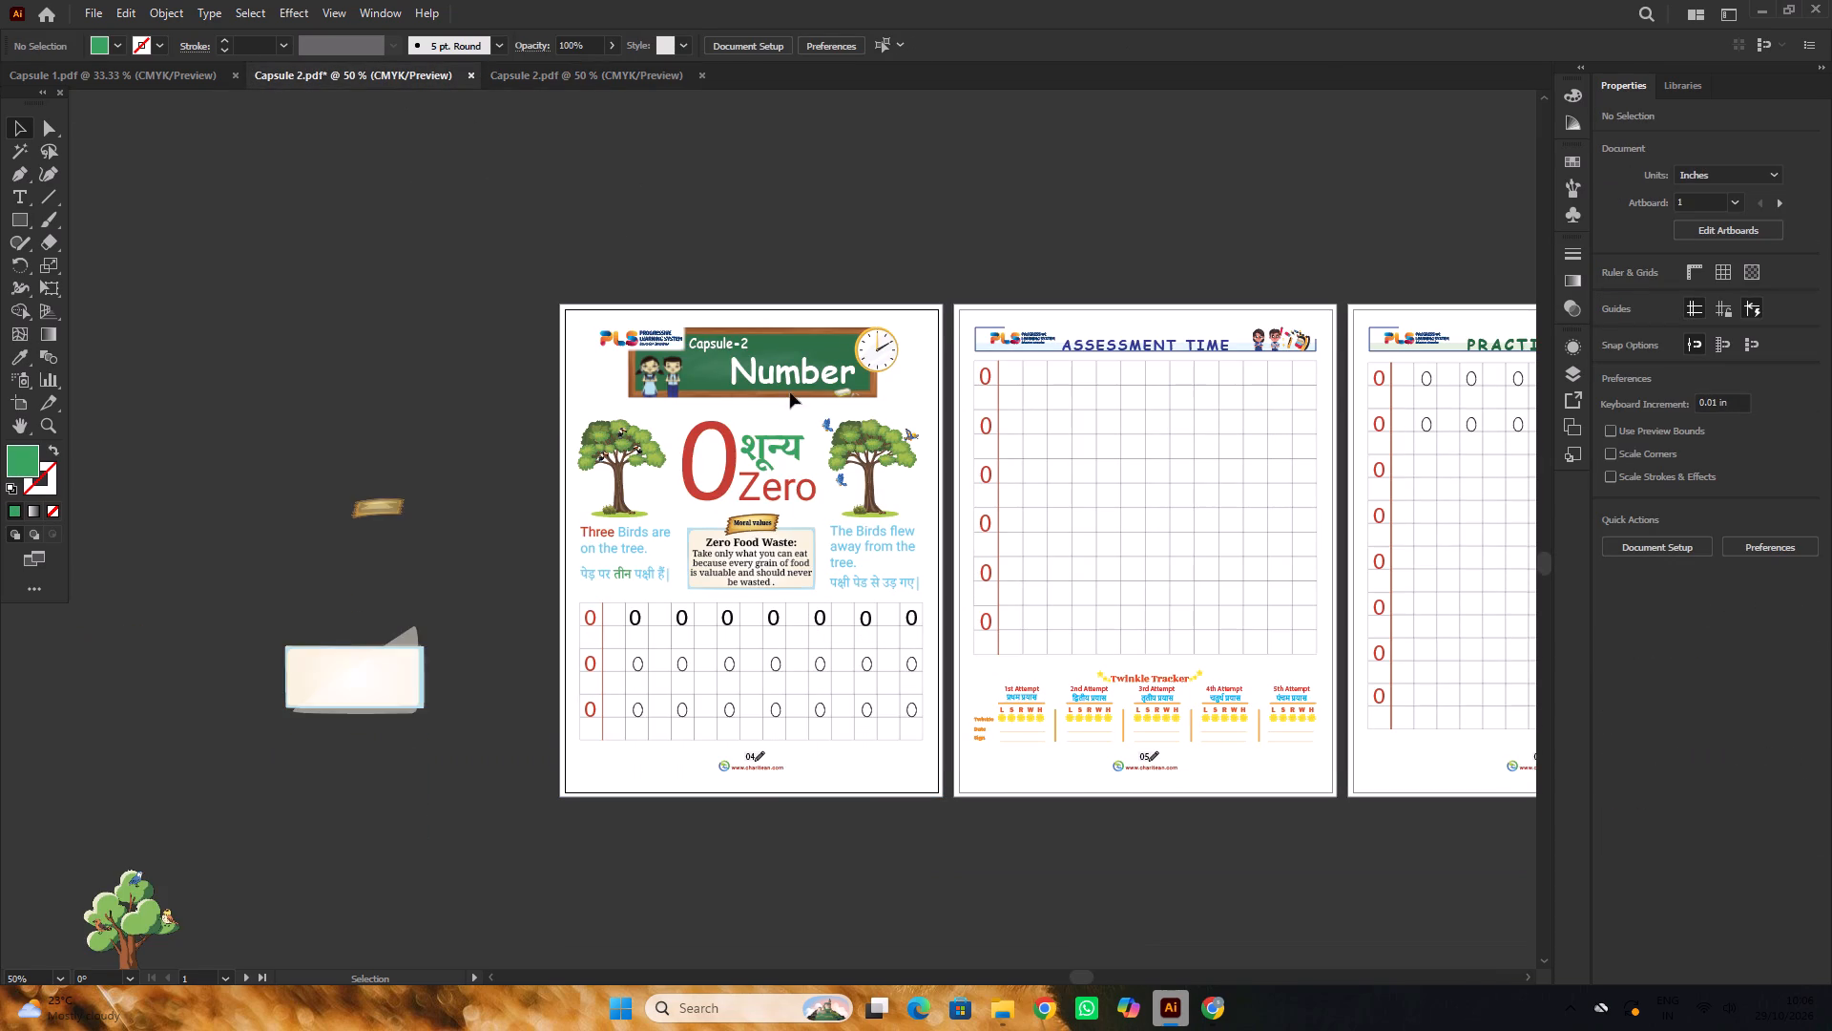
{"action": "scroll", "coordinate": [807, 430], "scroll_direction": "up", "scroll_amount": 2, "text": "alt"}
{"action": "left_click", "coordinate": [788, 456]}
{"action": "left_click", "coordinate": [773, 264]}
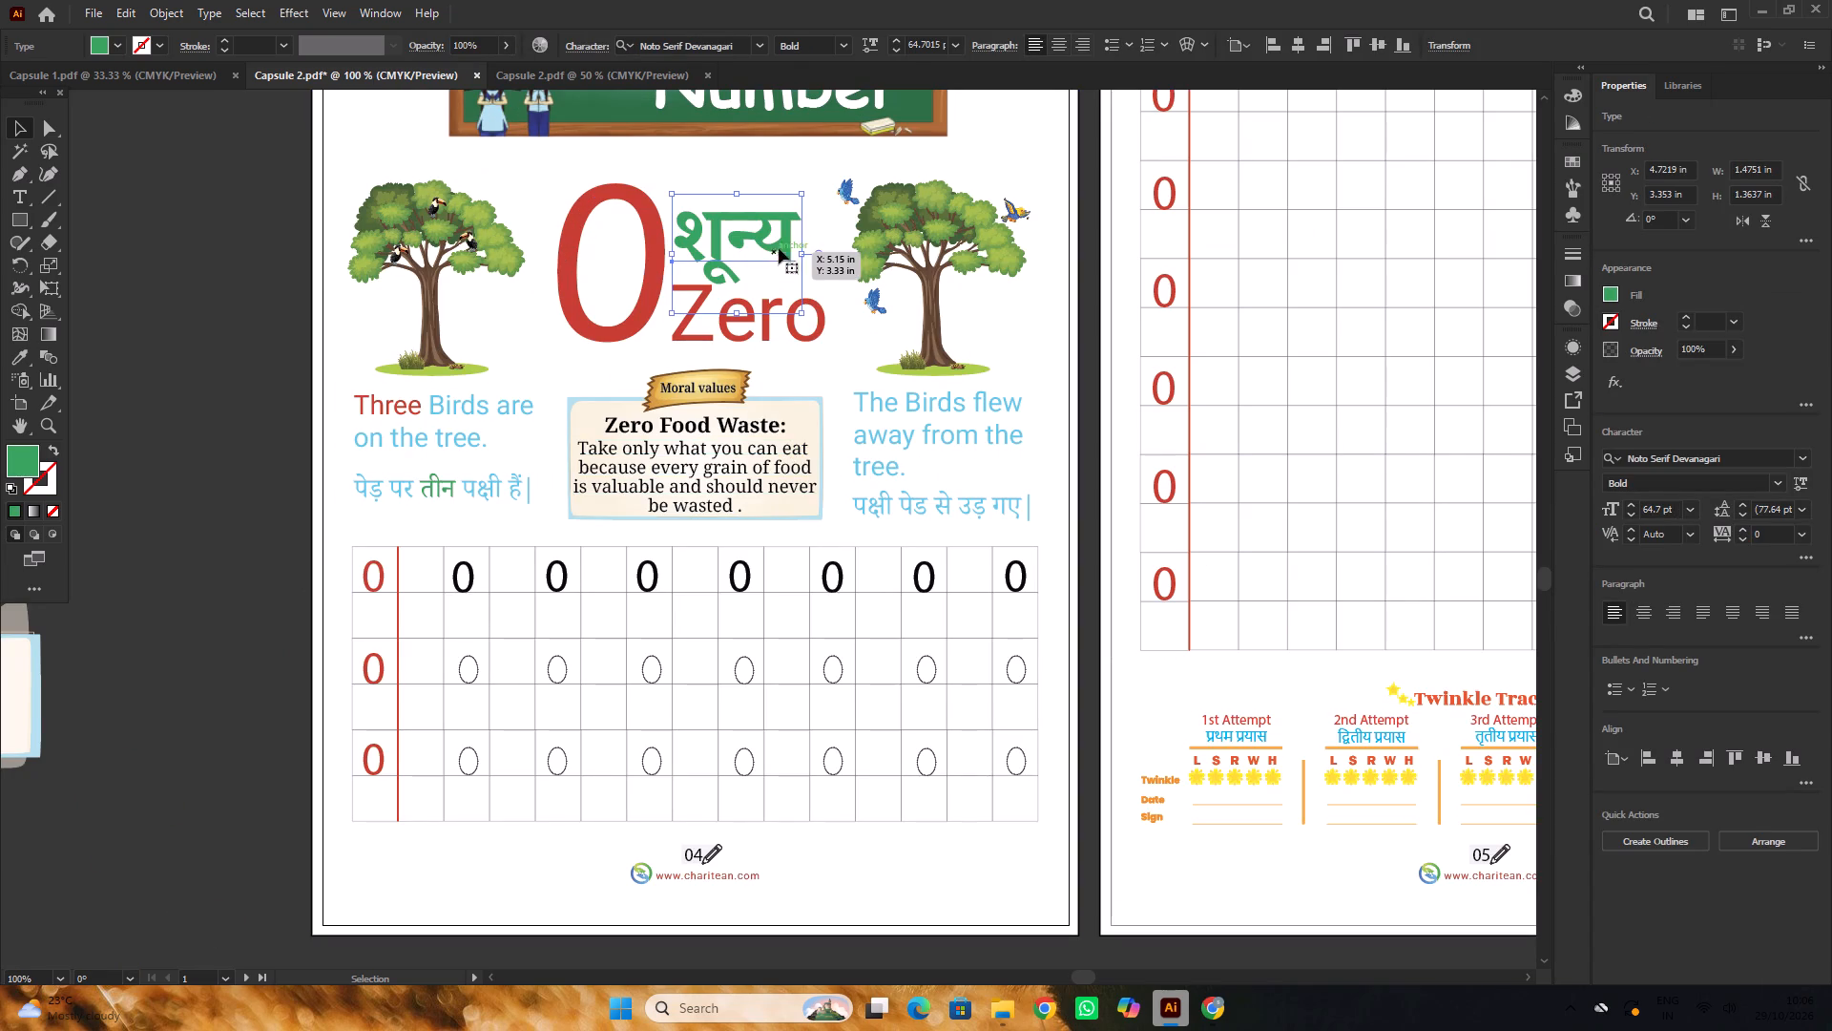
{"action": "left_click", "coordinate": [1775, 483]}
{"action": "left_click", "coordinate": [1648, 501]}
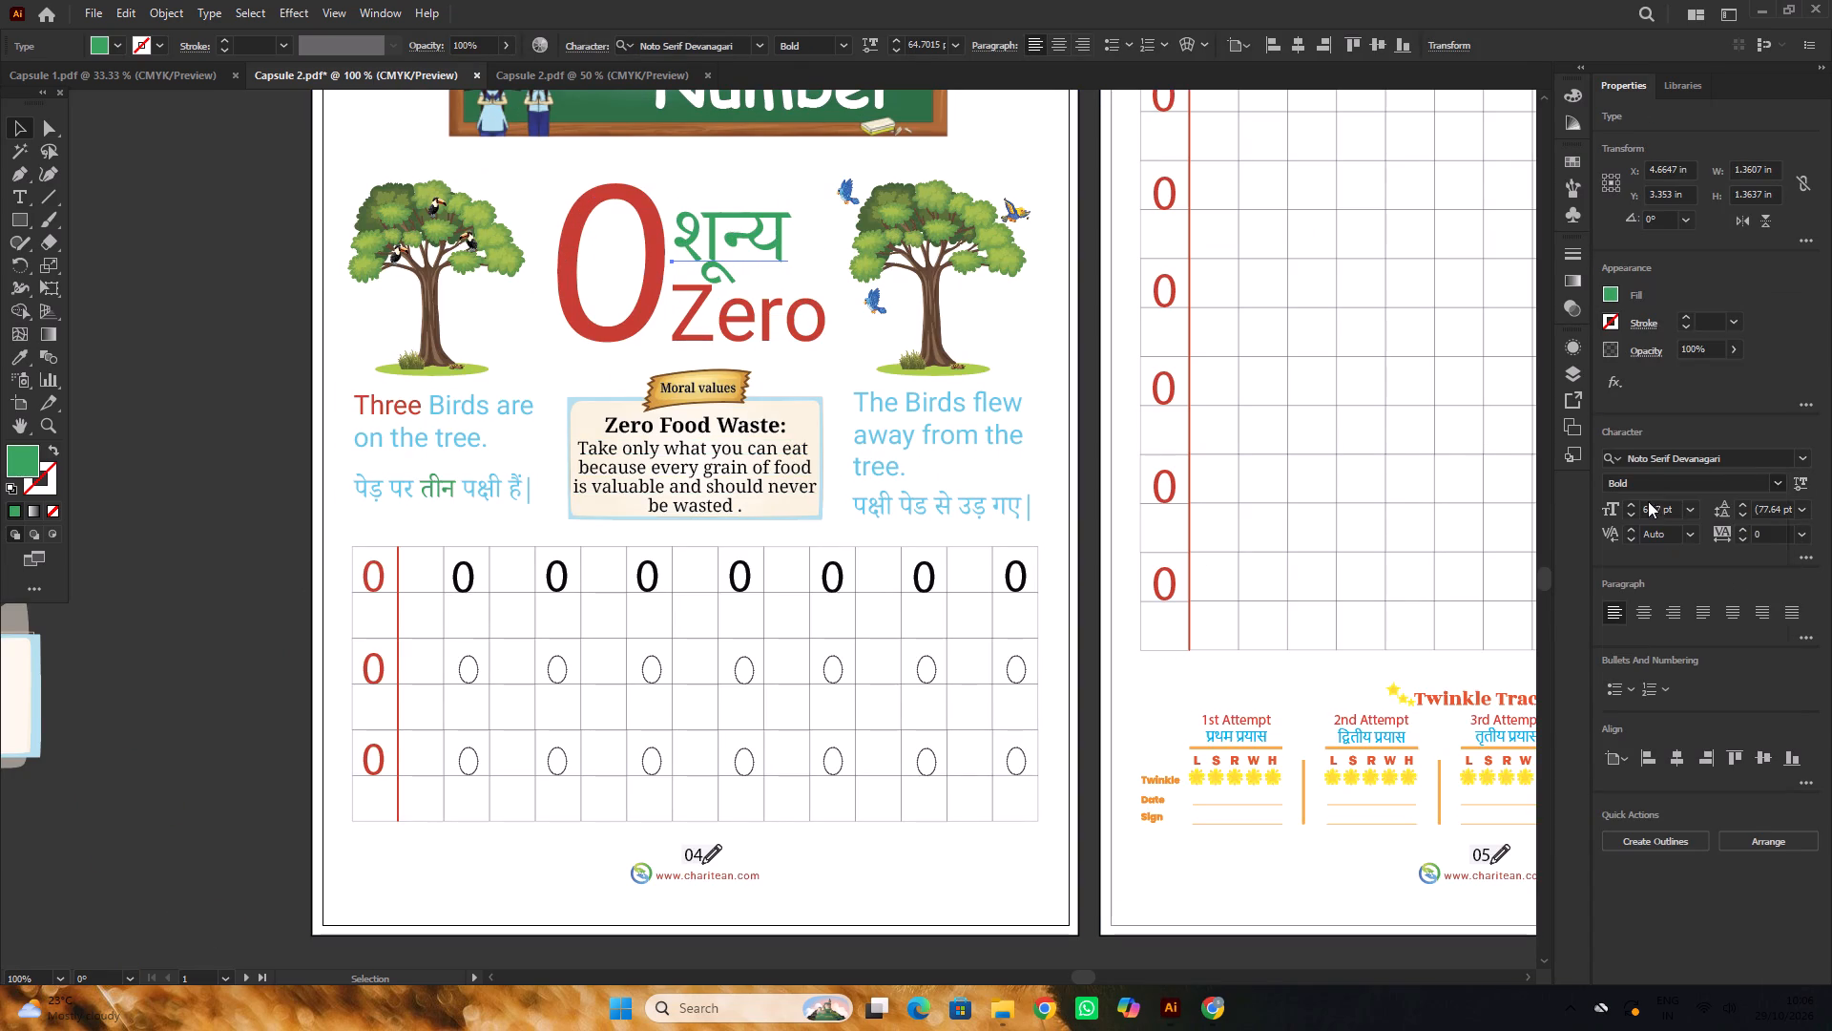
{"action": "left_click", "coordinate": [215, 362]}
Set the font of the red word Zero in the page 04 heading to Sassoon Primary Std Bold.
{"action": "left_click", "coordinate": [755, 327]}
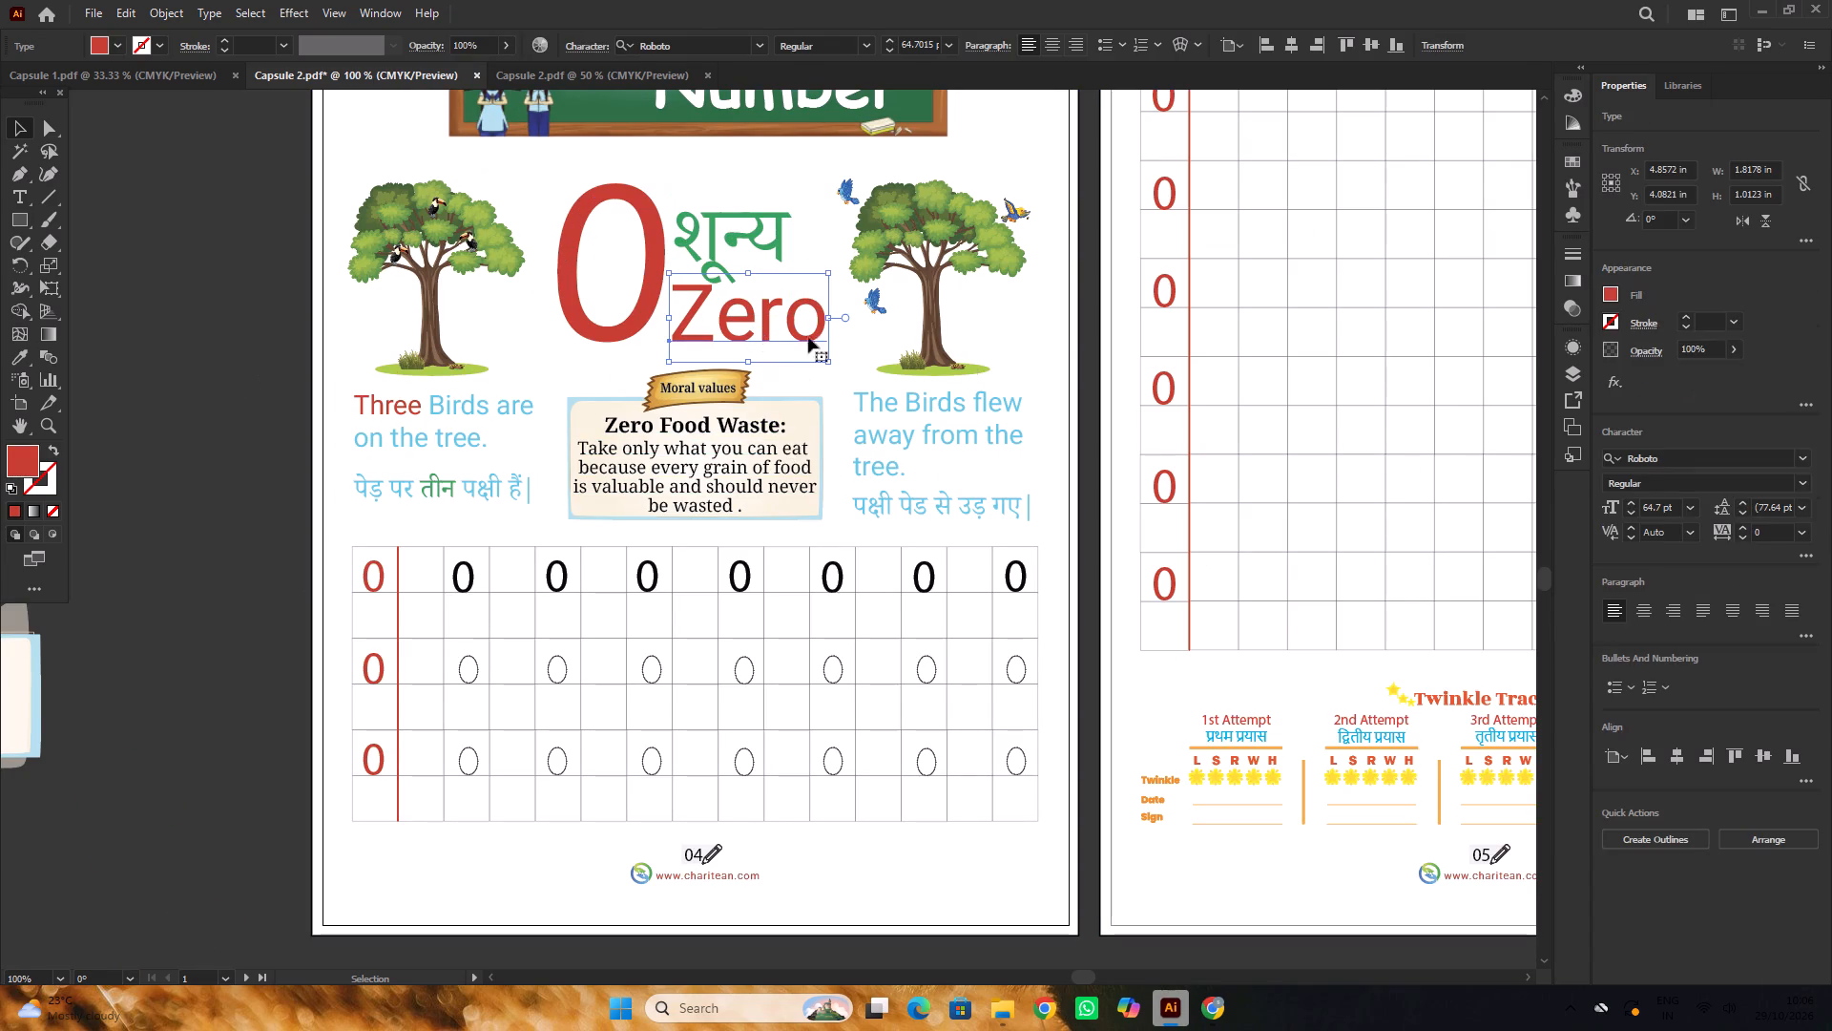
{"action": "left_click", "coordinate": [1688, 453]}
{"action": "type", "text": "sa"}
{"action": "key", "text": "s"}
{"action": "key", "text": "s"}
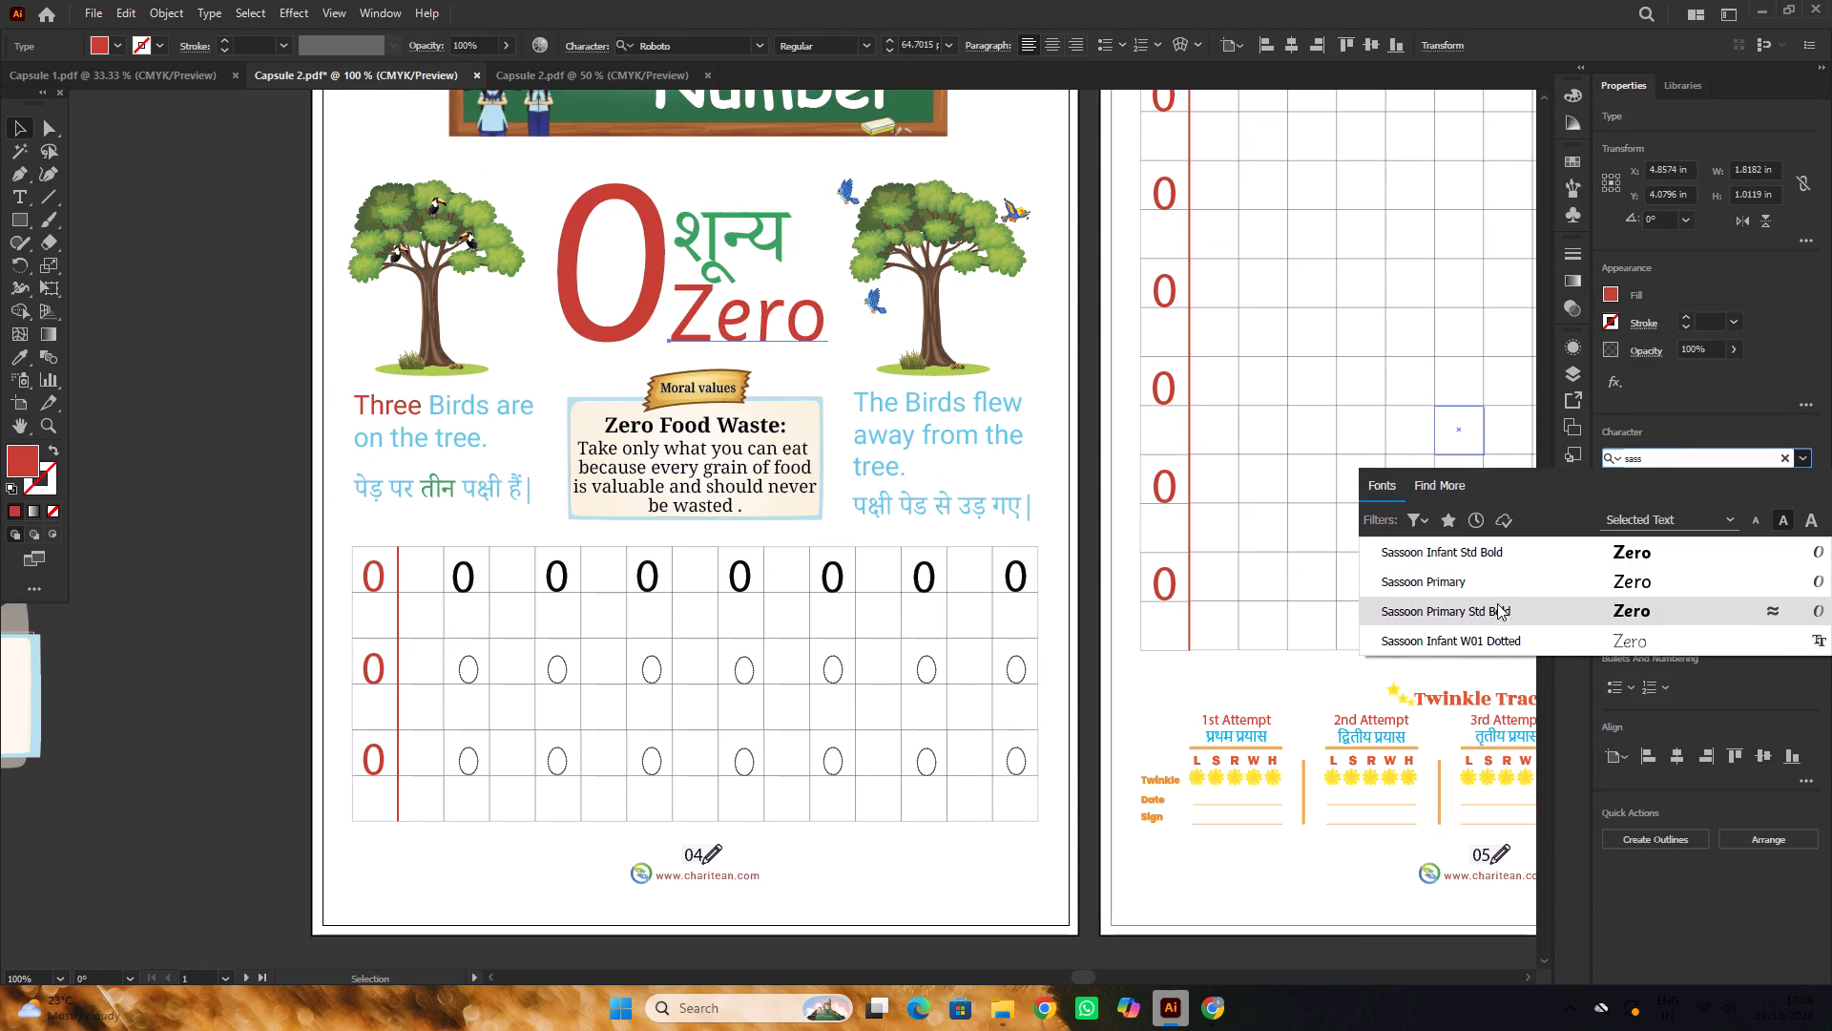
{"action": "left_click", "coordinate": [1495, 609]}
{"action": "double_click", "coordinate": [158, 369]}
Move the green Hindi word for zero slightly upward, above the word Zero.
{"action": "scroll", "coordinate": [643, 346], "scroll_direction": "up", "scroll_amount": 7}
{"action": "left_click", "coordinate": [702, 384]}
{"action": "left_click_drag", "start_coordinate": [711, 387], "coordinate": [712, 377]}
{"action": "scroll", "coordinate": [706, 373], "scroll_direction": "down", "scroll_amount": 3, "text": "alt"}
{"action": "left_click", "coordinate": [385, 306]}
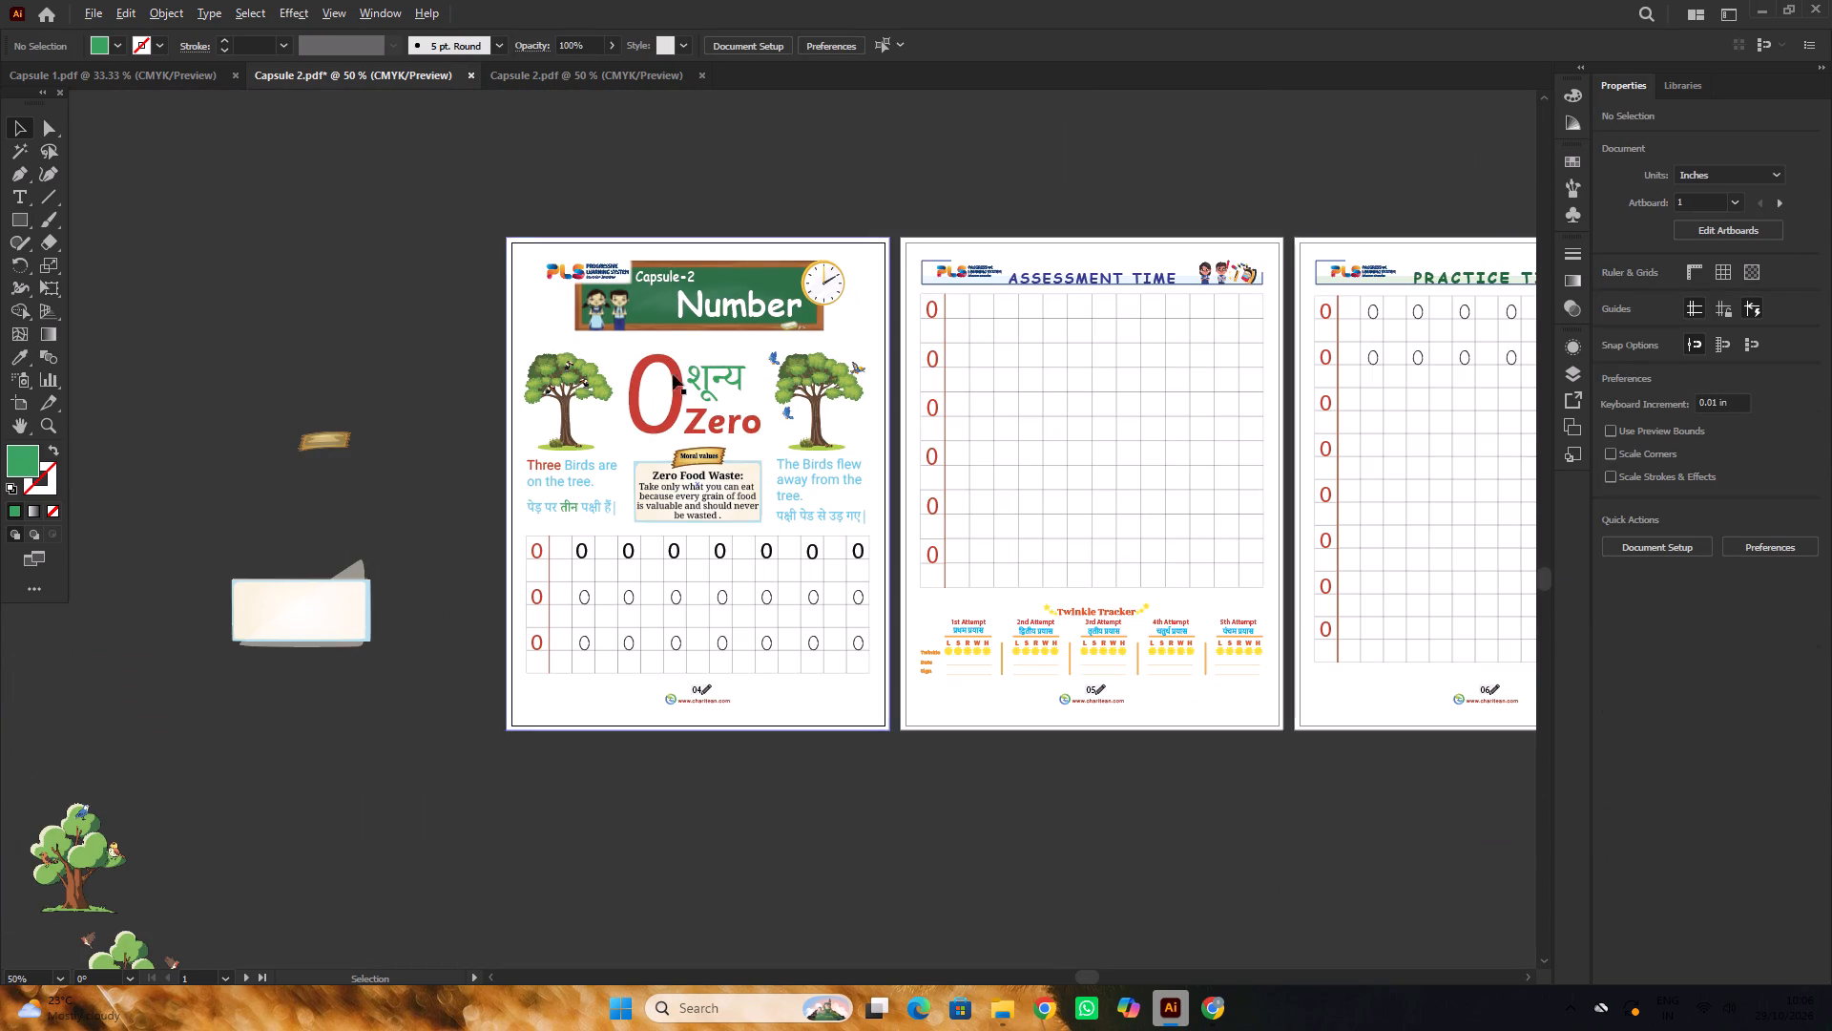
Lock the white background object behind the zero heading on page 04.
{"action": "scroll", "coordinate": [713, 377], "scroll_direction": "up", "scroll_amount": 2, "text": "alt"}
{"action": "left_click", "coordinate": [666, 328]}
{"action": "key", "text": "ctrl+2"}
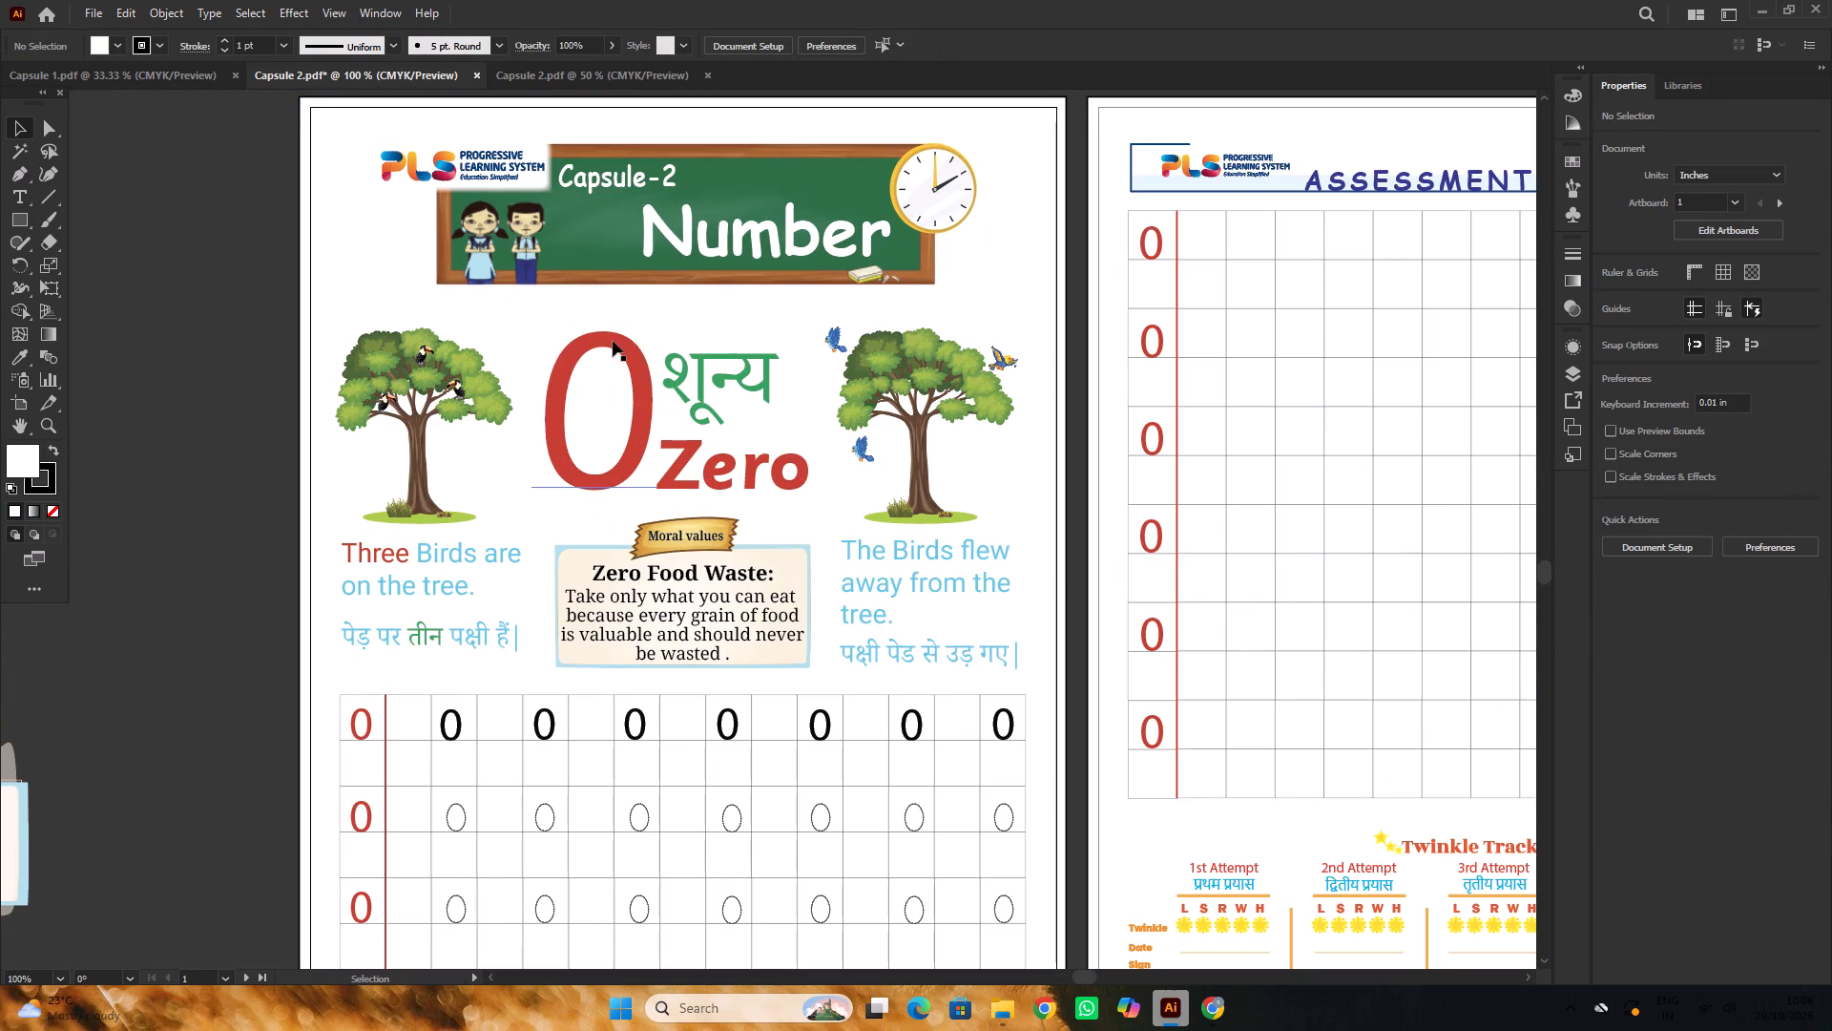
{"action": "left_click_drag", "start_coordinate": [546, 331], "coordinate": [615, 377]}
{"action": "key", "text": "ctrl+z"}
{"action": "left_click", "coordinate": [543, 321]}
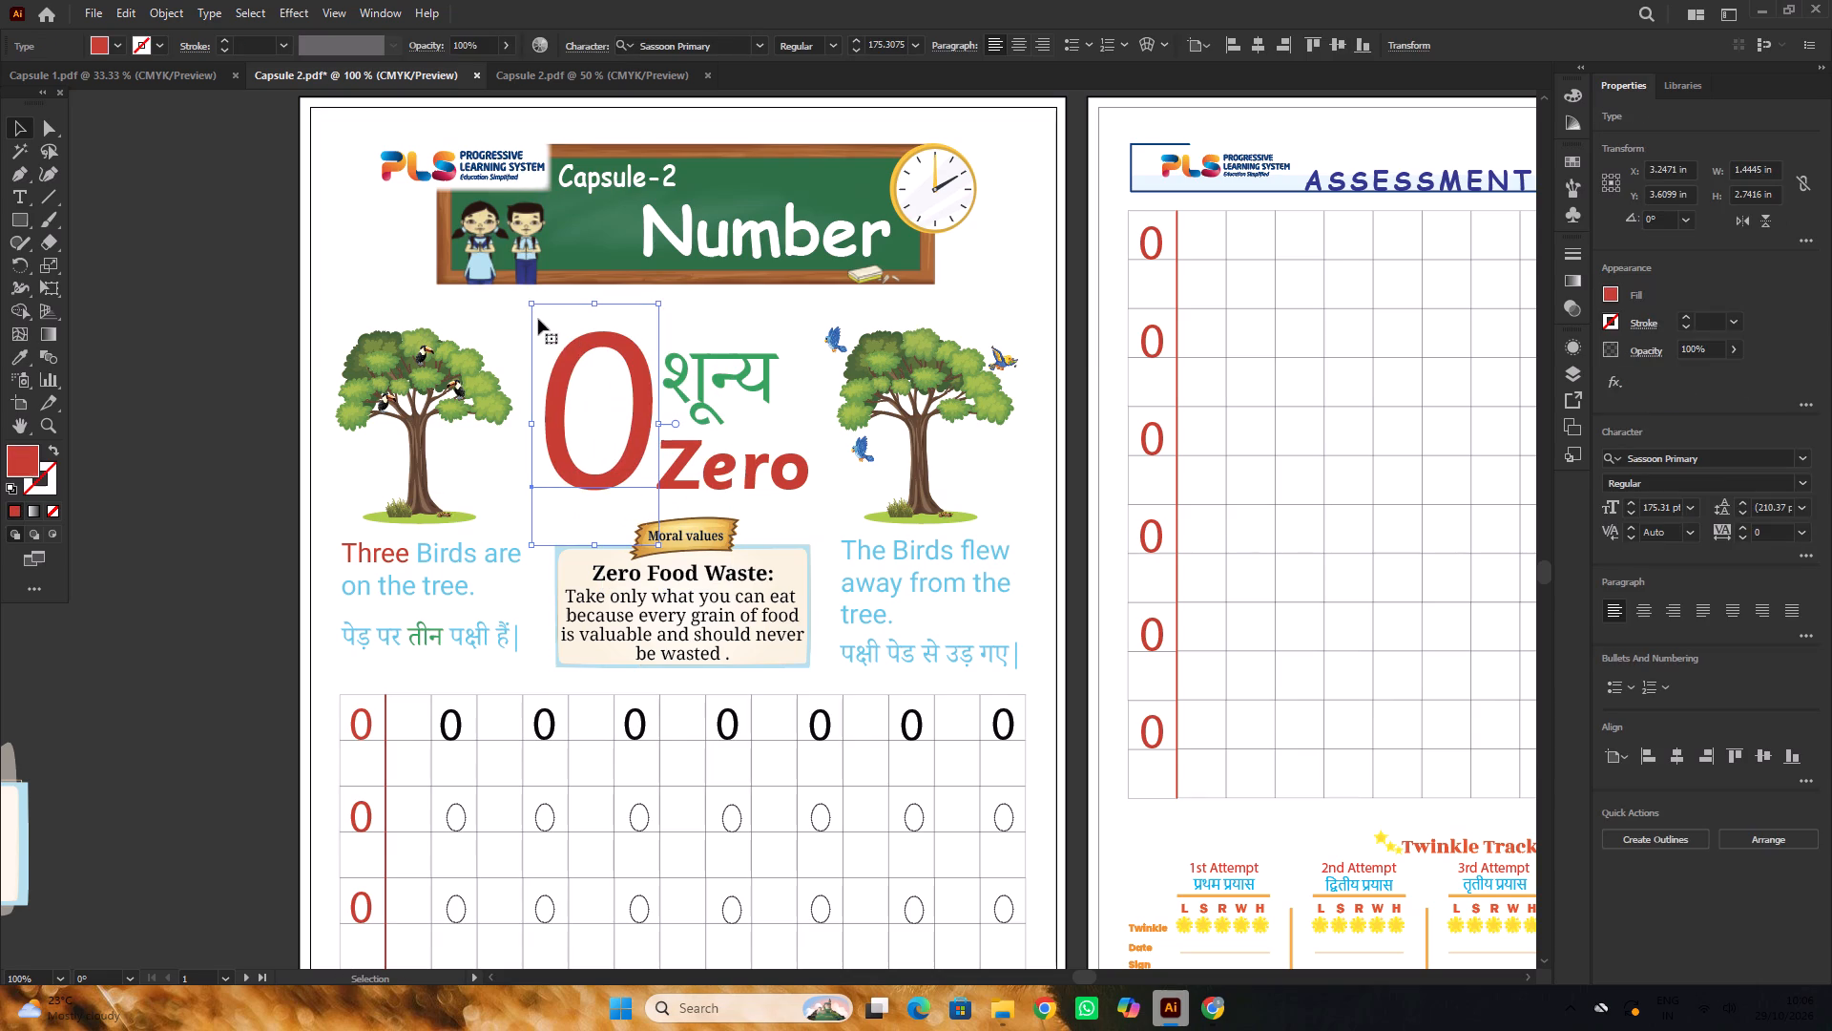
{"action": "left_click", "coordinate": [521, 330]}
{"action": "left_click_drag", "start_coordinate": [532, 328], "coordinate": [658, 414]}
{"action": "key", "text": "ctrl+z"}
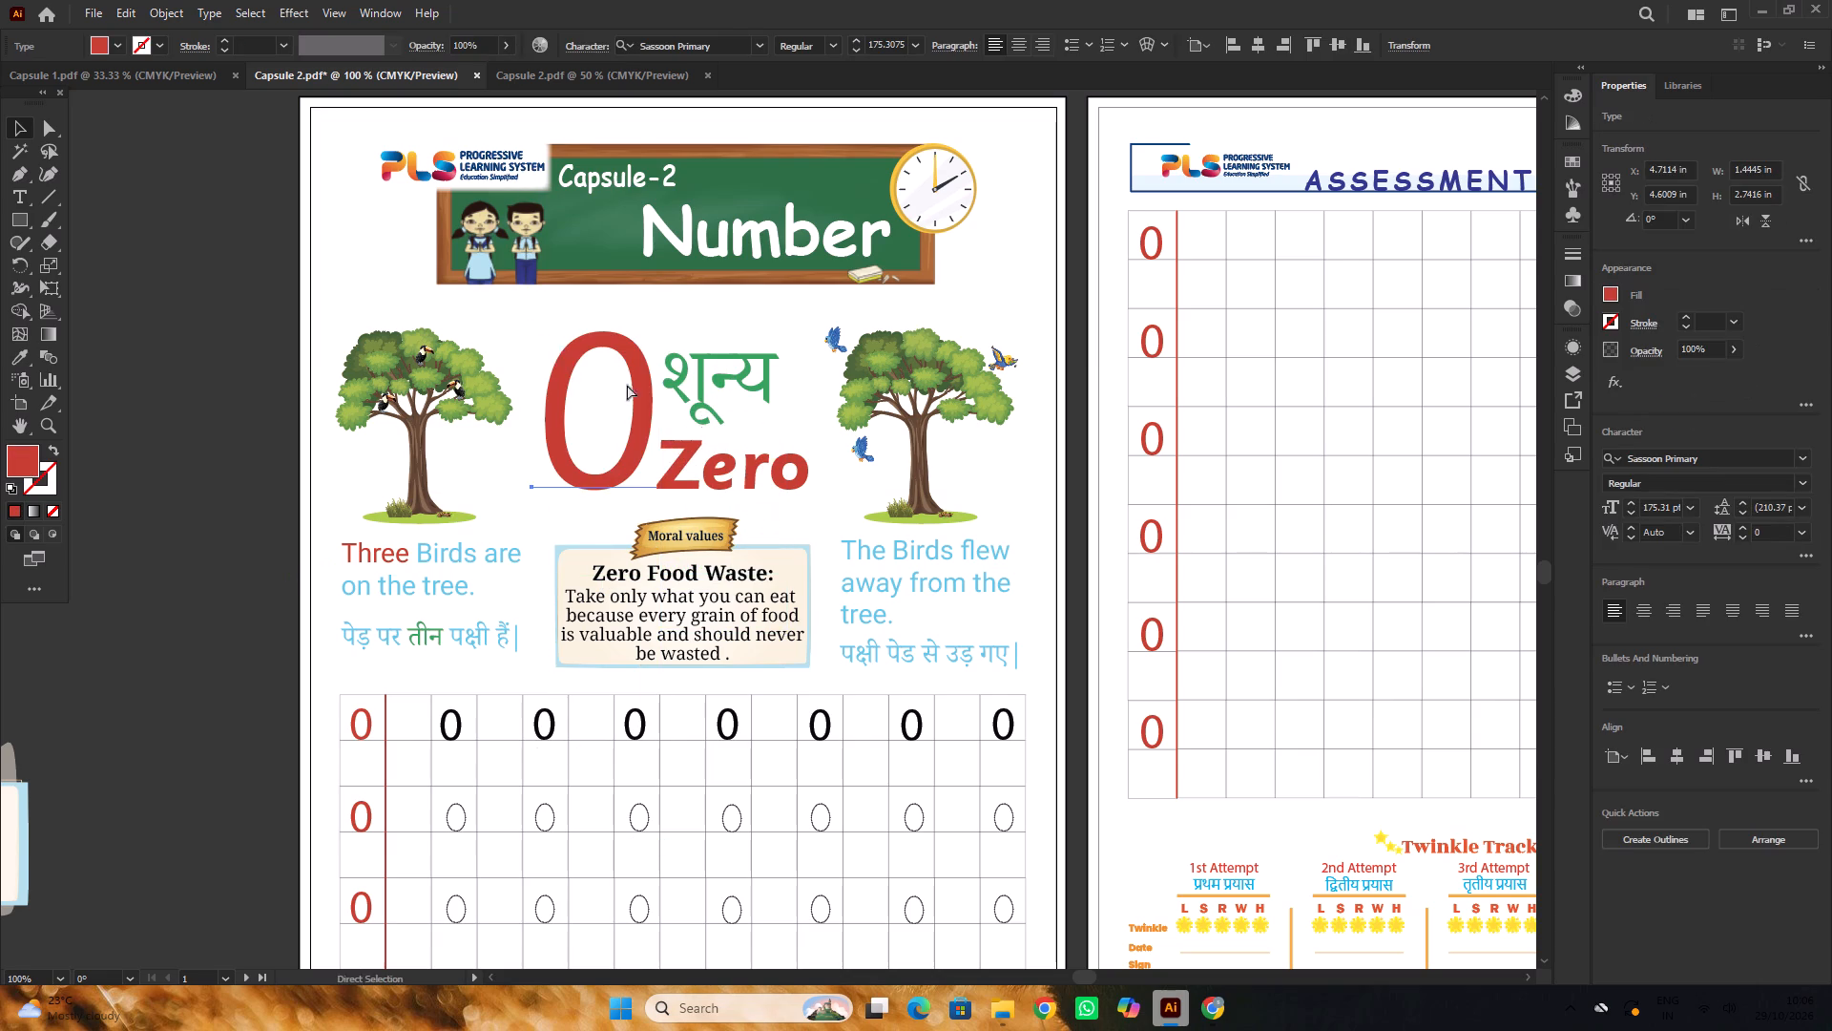
Group the large red 0, the Hindi word and Zero, and centre the group horizontally on page 04.
{"action": "left_click", "coordinate": [505, 310]}
{"action": "left_click_drag", "start_coordinate": [522, 320], "coordinate": [691, 409]}
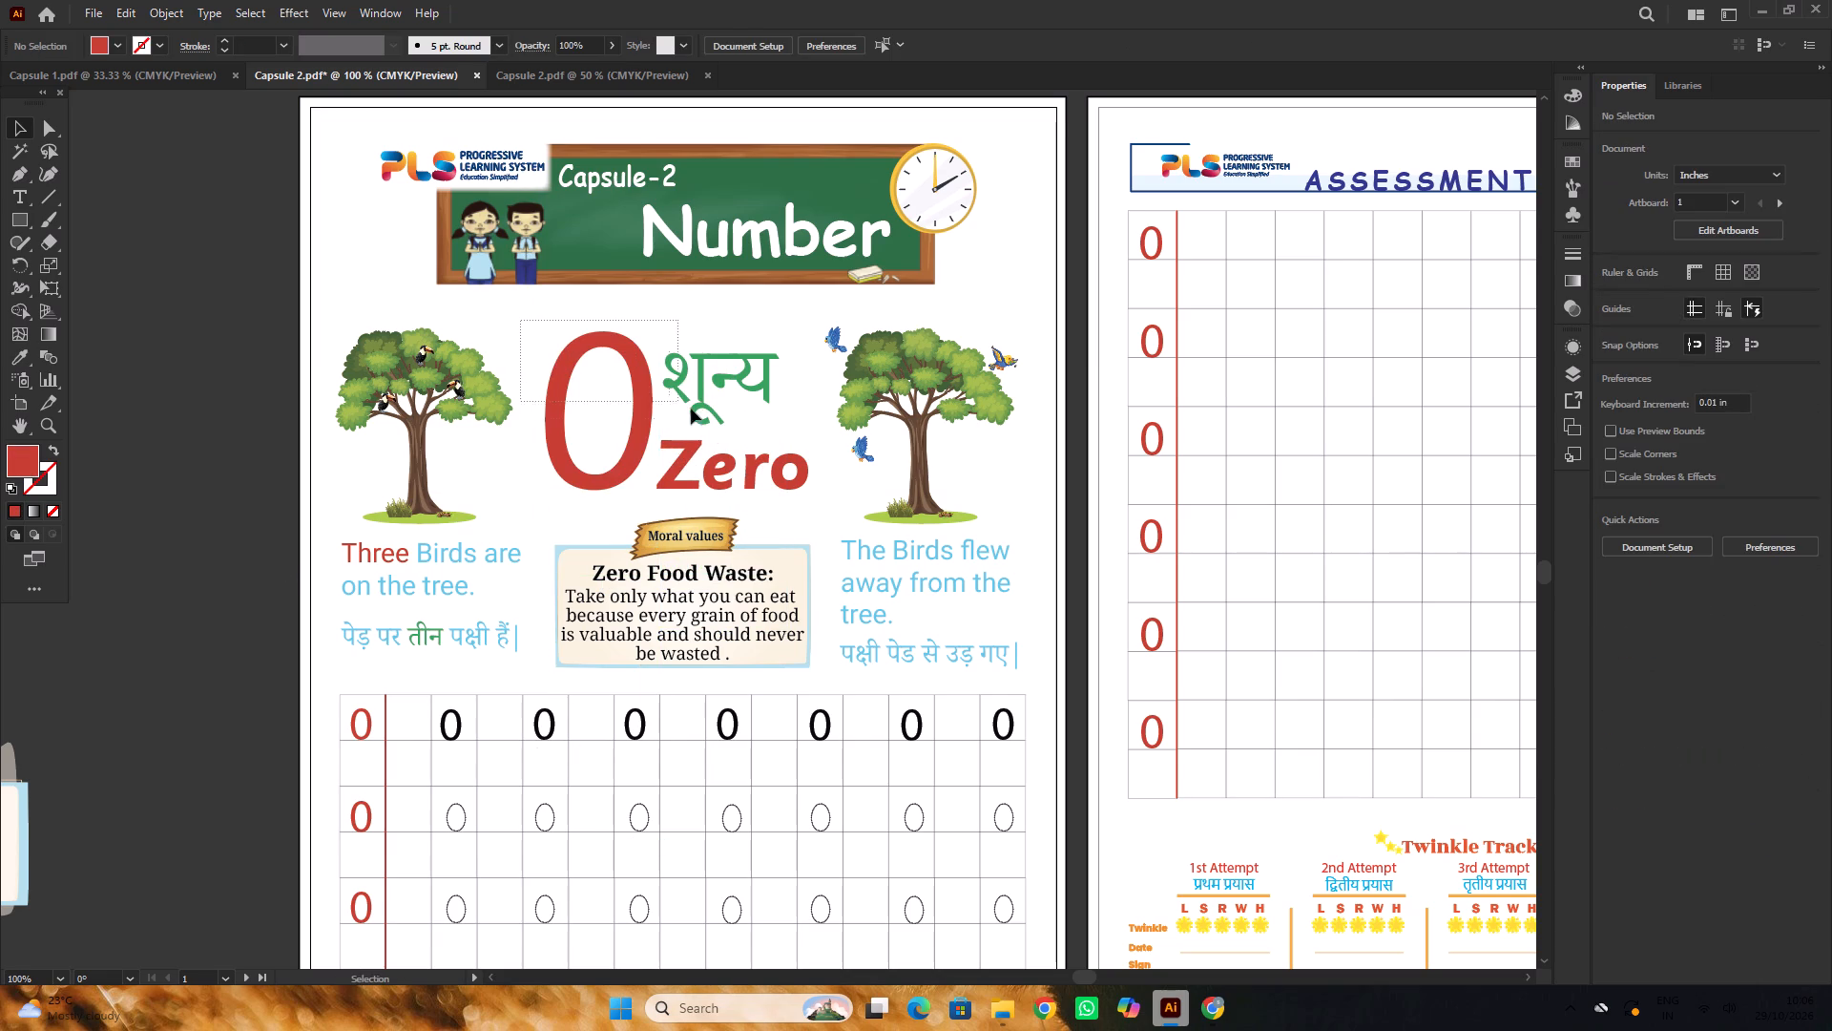
{"action": "left_click_drag", "start_coordinate": [691, 409], "coordinate": [788, 486]}
{"action": "key", "text": "ctrl+g"}
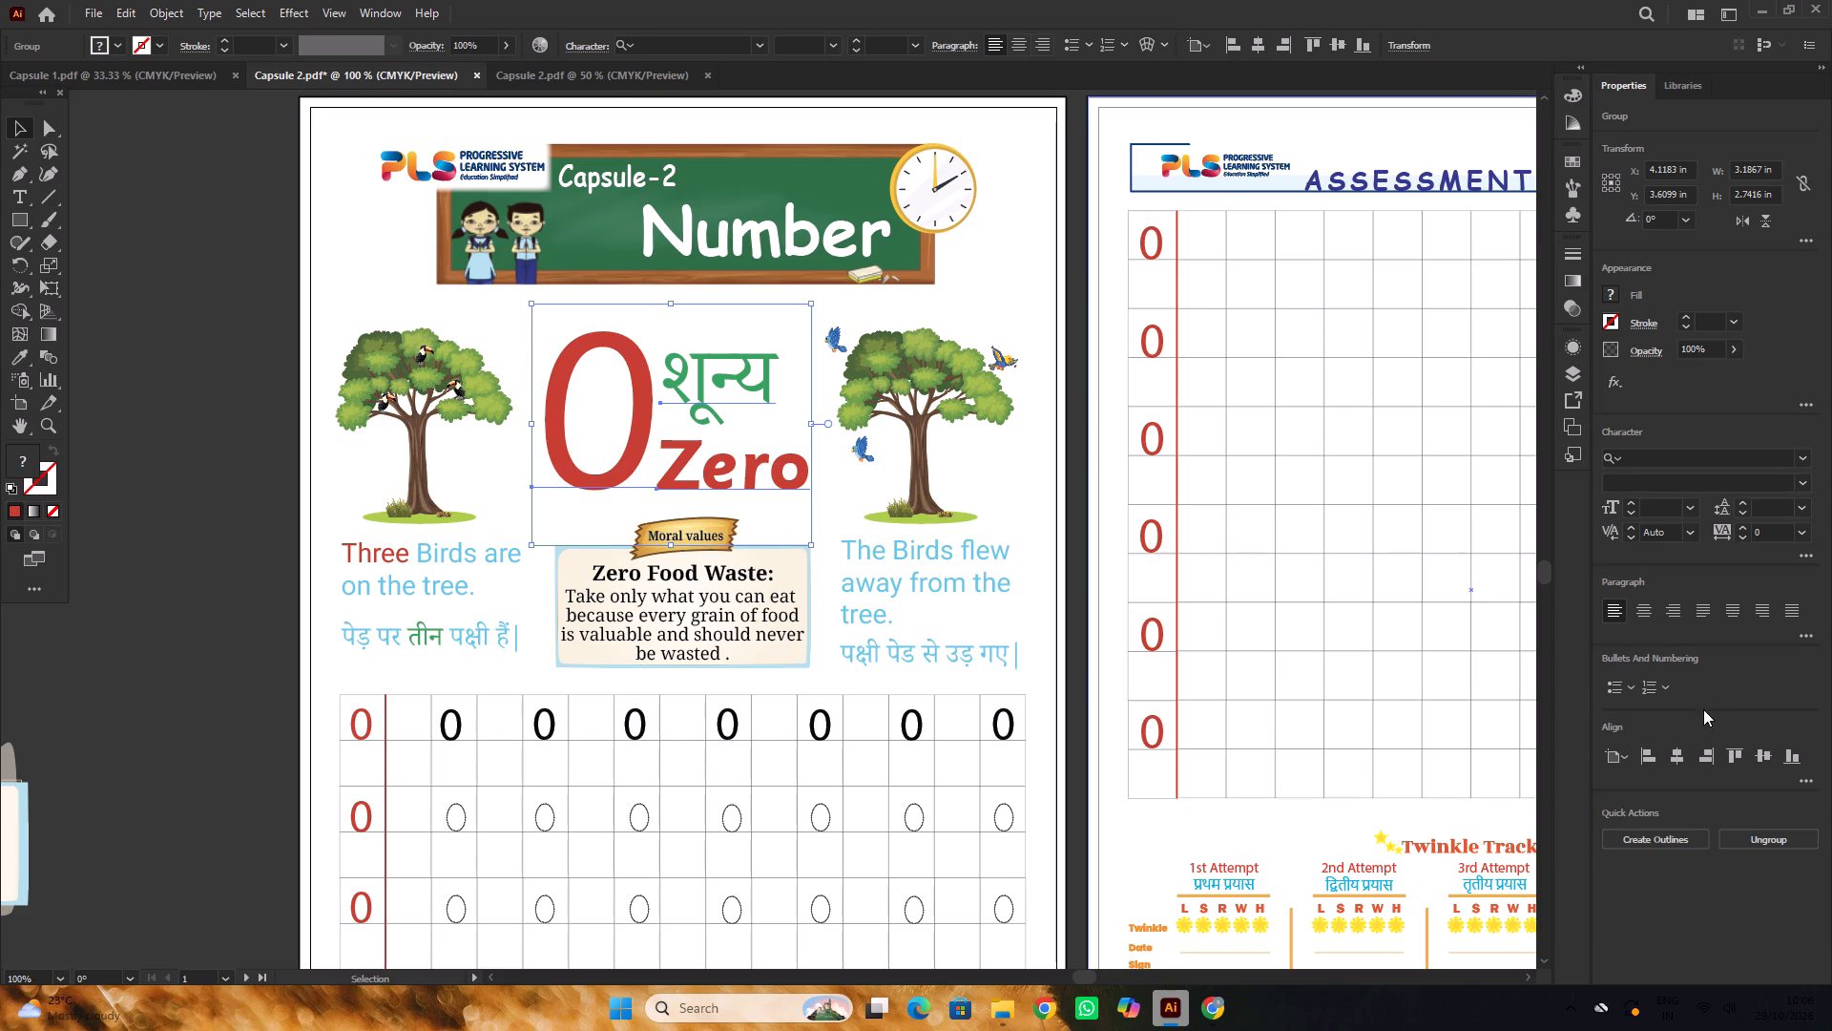
{"action": "left_click", "coordinate": [1679, 747]}
{"action": "scroll", "coordinate": [698, 396], "scroll_direction": "down", "scroll_amount": 1, "text": "alt"}
{"action": "triple_click", "coordinate": [372, 283]}
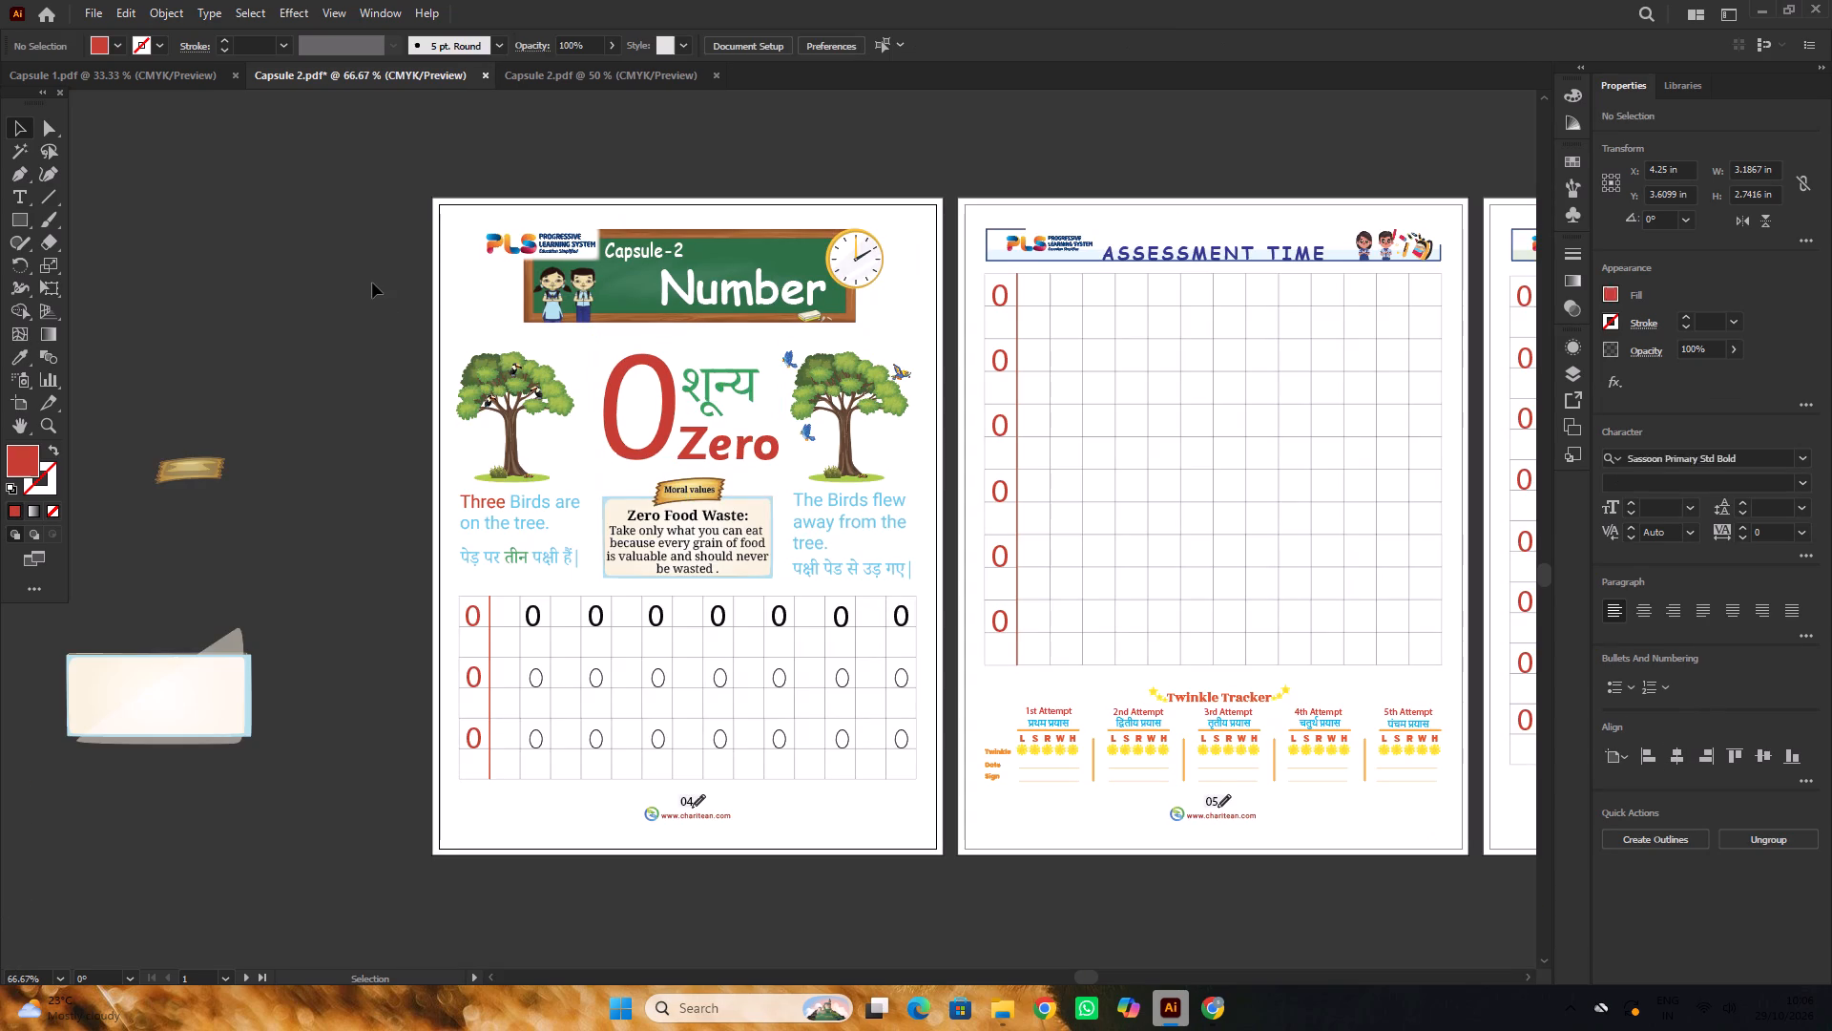
Change the font of the sentence "Three Birds are on the tree." on page 04 to Sassoon Primary.
{"action": "scroll", "coordinate": [673, 431], "scroll_direction": "down", "scroll_amount": 5}
{"action": "scroll", "coordinate": [723, 456], "scroll_direction": "up", "scroll_amount": 2, "text": "alt"}
{"action": "scroll", "coordinate": [723, 455], "scroll_direction": "down", "scroll_amount": 1, "text": "alt"}
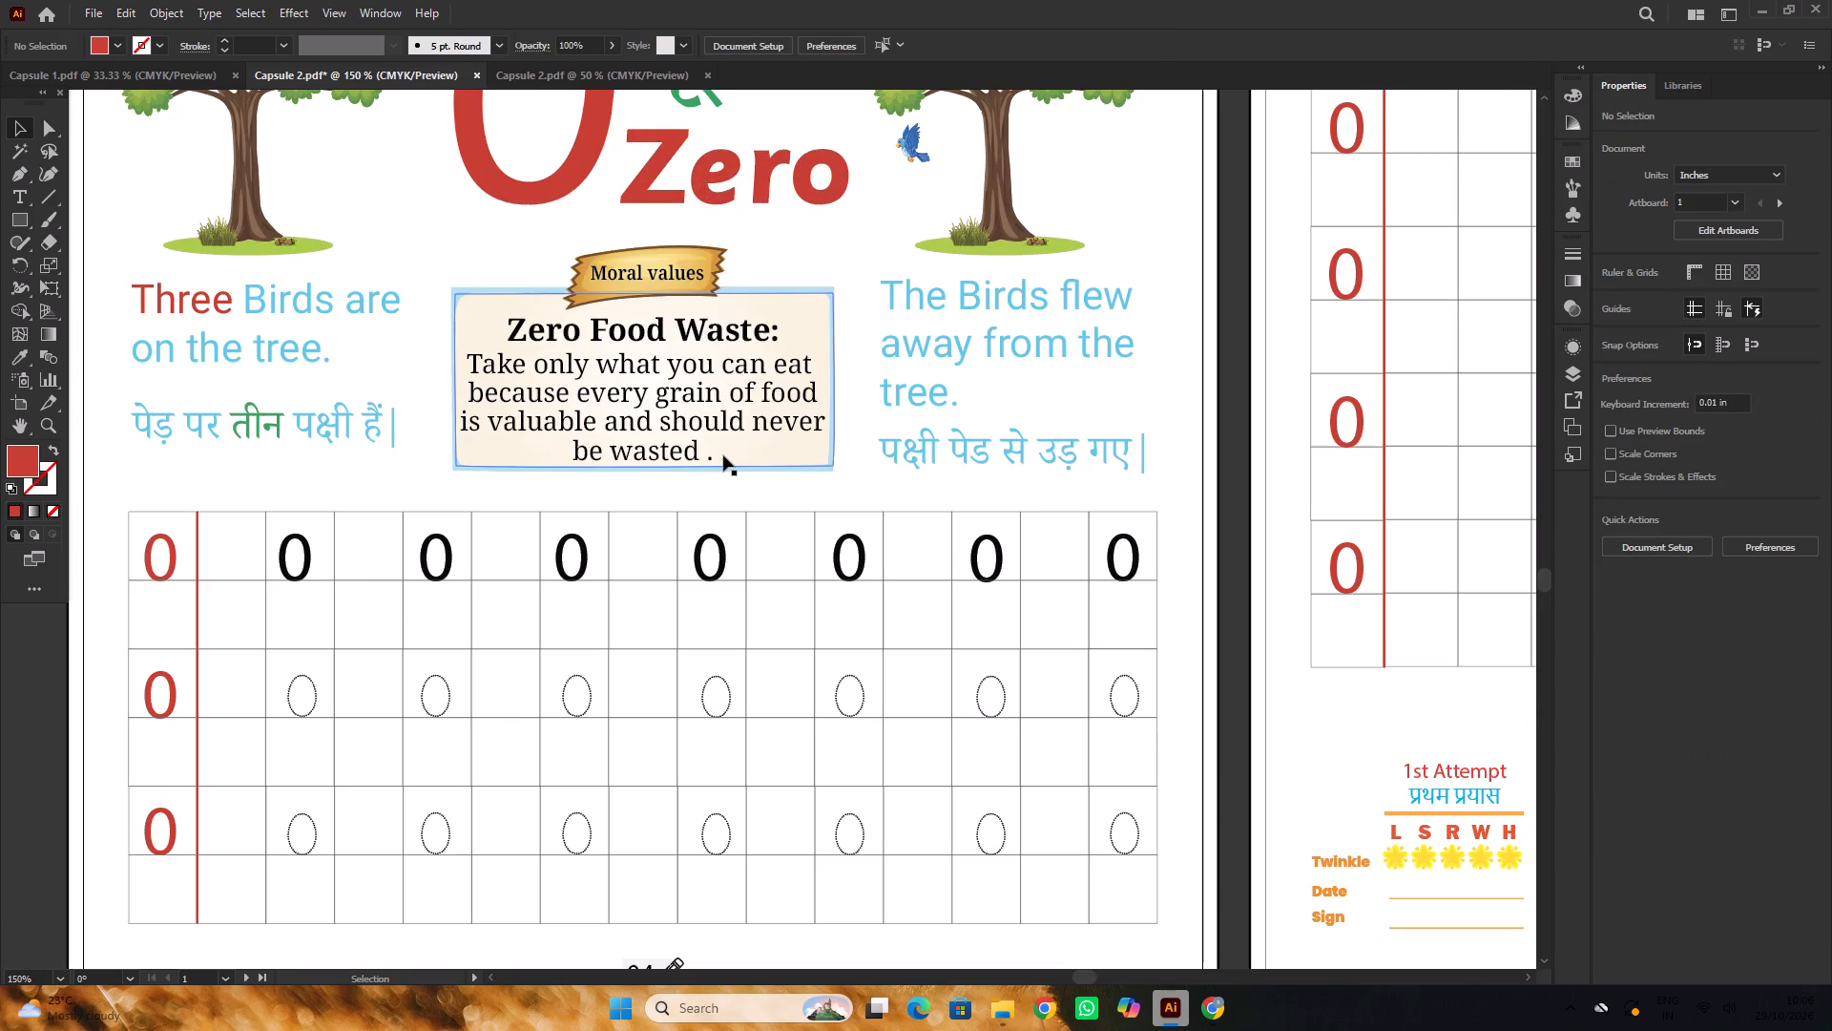
{"action": "scroll", "coordinate": [723, 455], "scroll_direction": "down", "scroll_amount": 1, "text": "alt"}
{"action": "scroll", "coordinate": [723, 455], "scroll_direction": "up", "scroll_amount": 2}
{"action": "scroll", "coordinate": [529, 447], "scroll_direction": "up", "scroll_amount": 2, "text": "alt"}
{"action": "left_click", "coordinate": [536, 431]}
{"action": "left_click", "coordinate": [541, 452]}
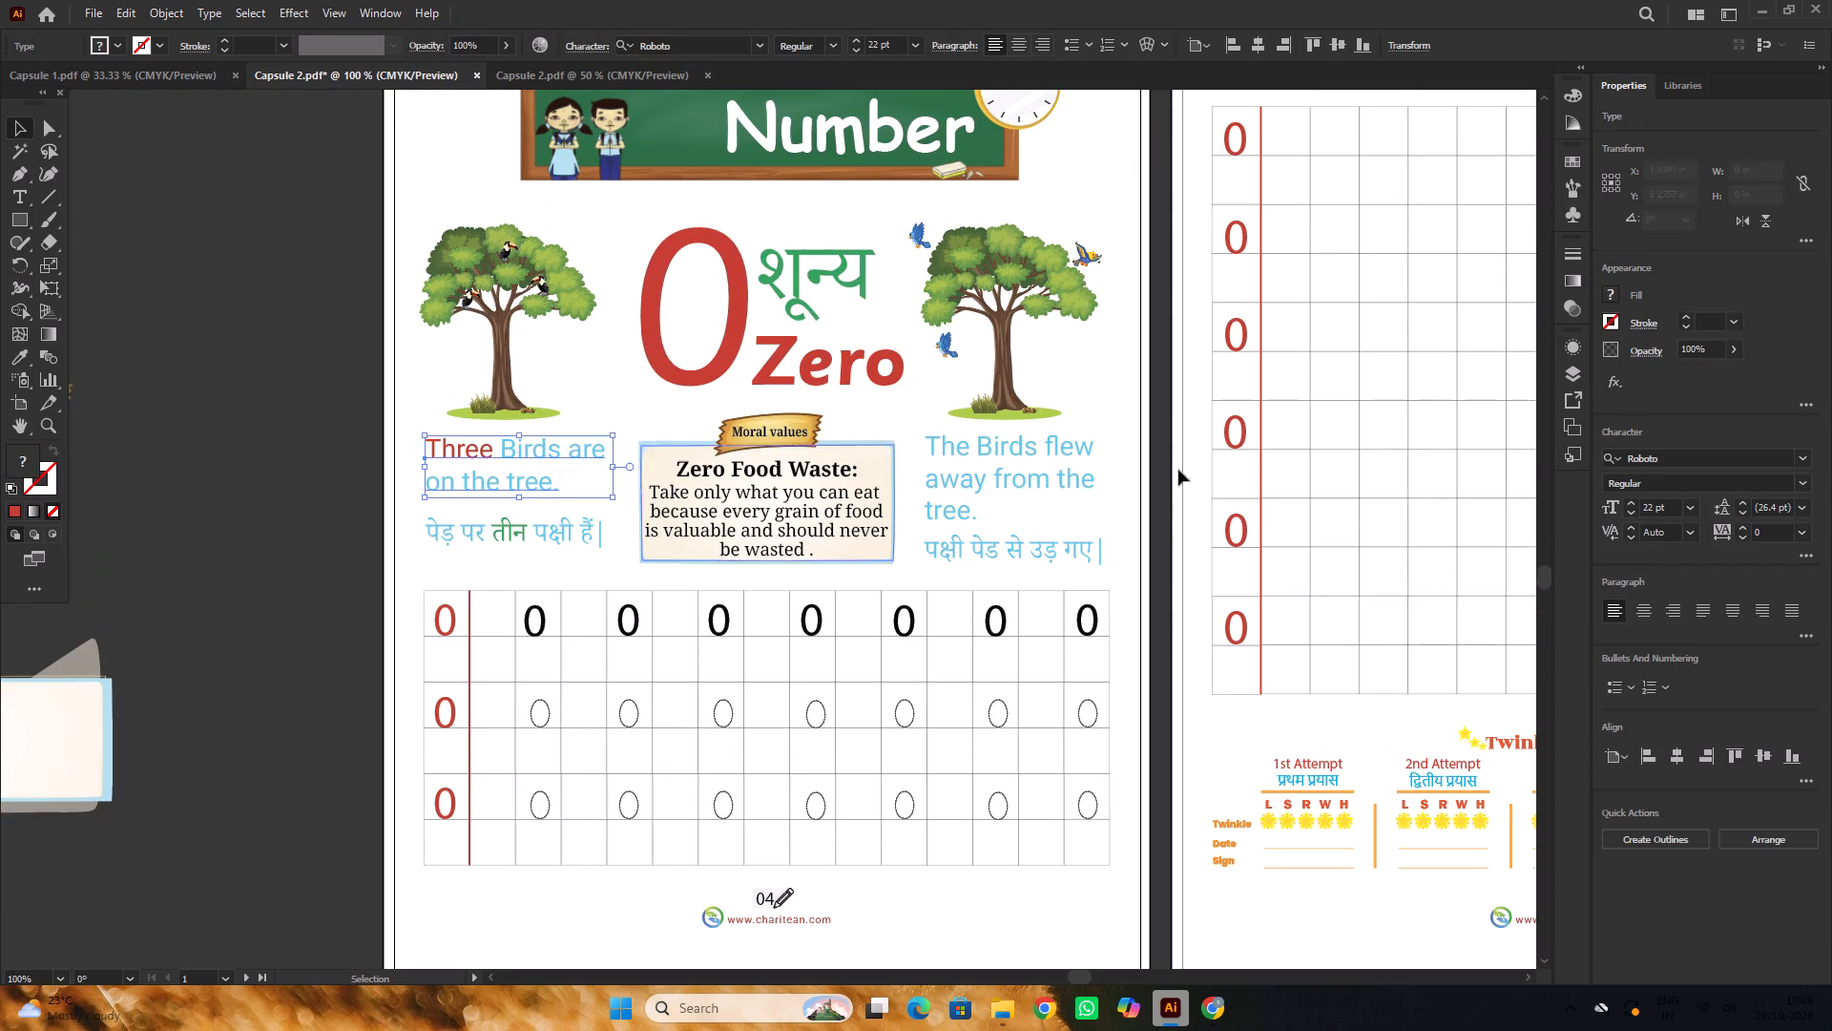
{"action": "left_click", "coordinate": [1688, 454]}
{"action": "type", "text": "sass"}
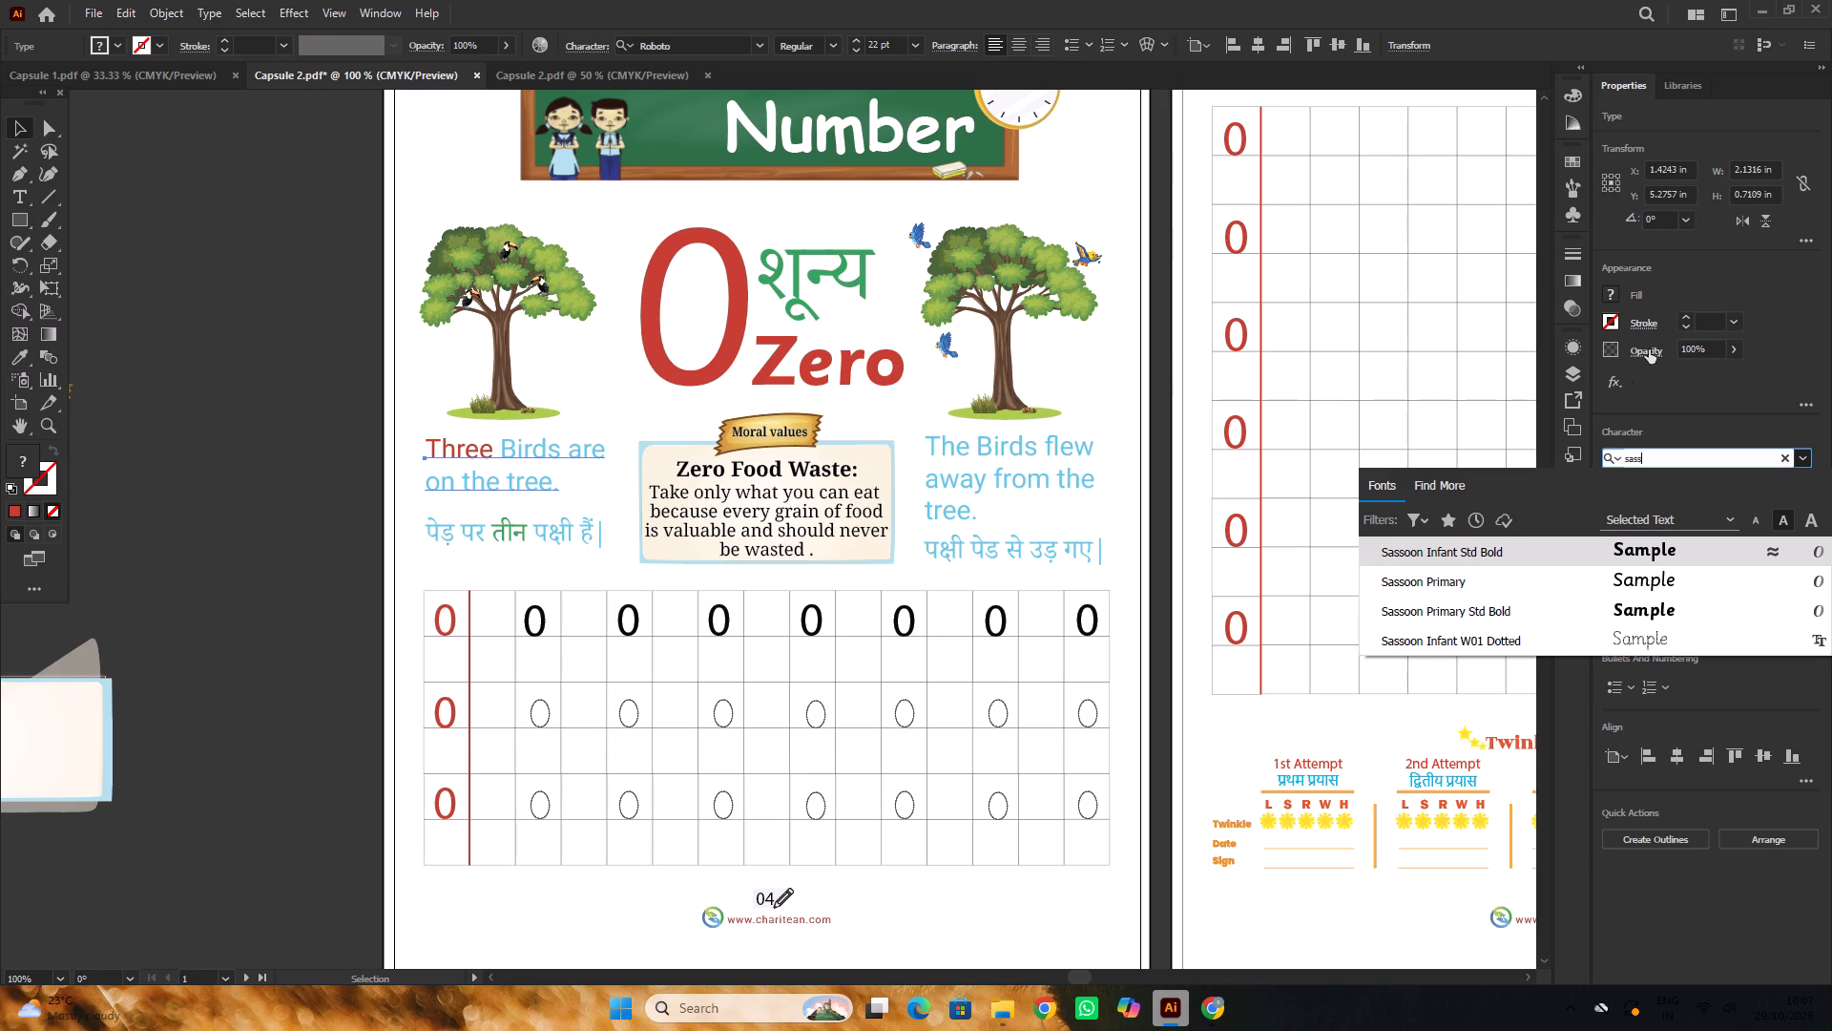
{"action": "left_click", "coordinate": [1481, 578]}
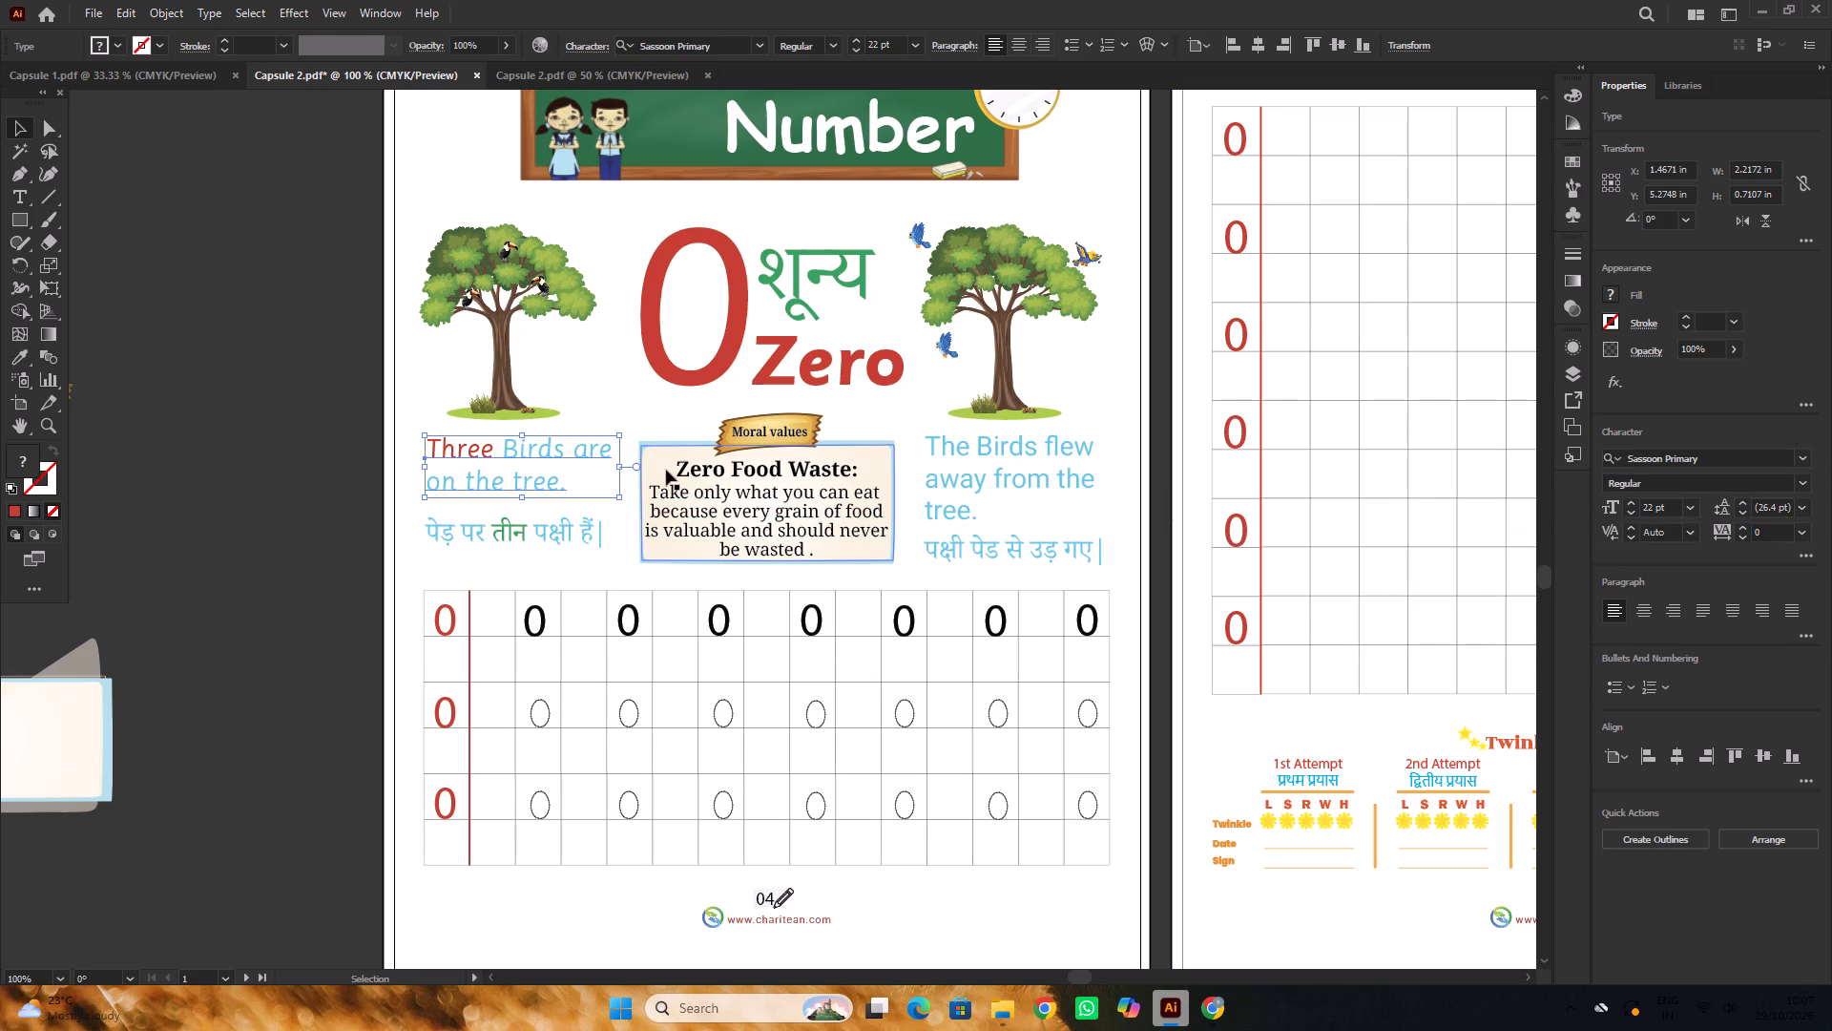
{"action": "scroll", "coordinate": [595, 470], "scroll_direction": "down", "scroll_amount": 4}
{"action": "left_click", "coordinate": [271, 347]}
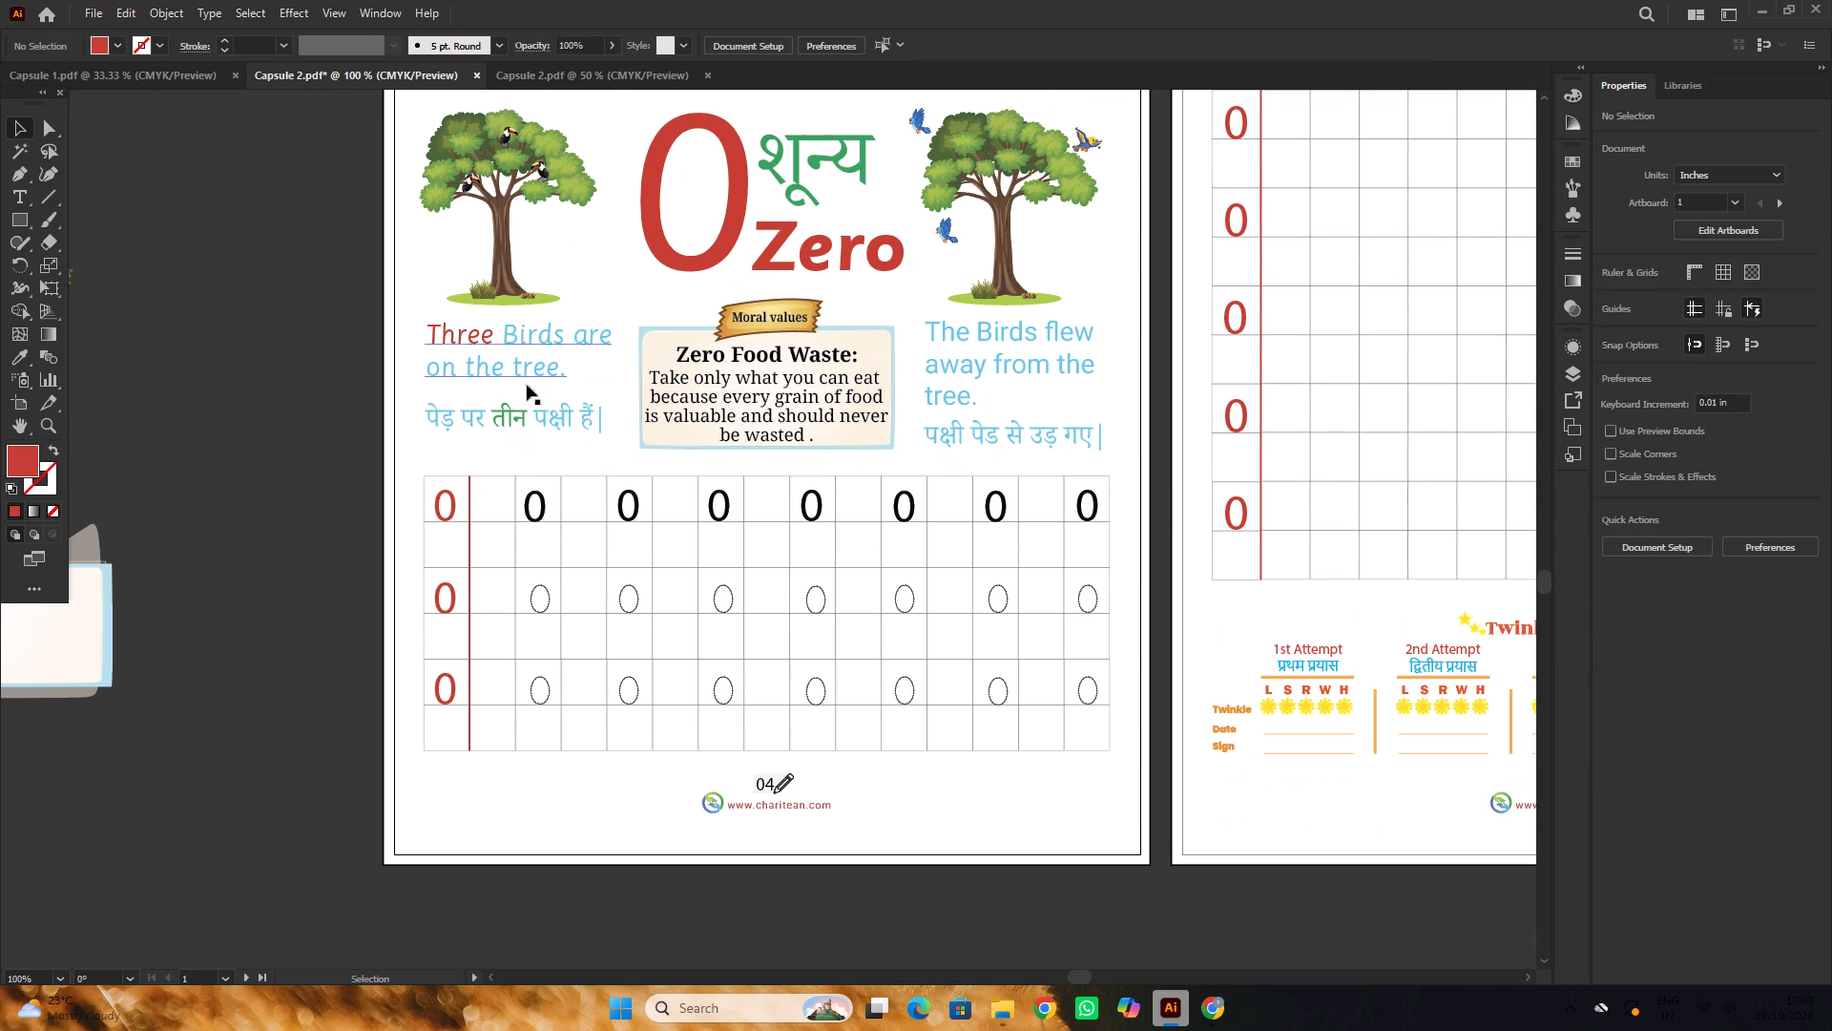
{"action": "scroll", "coordinate": [545, 364], "scroll_direction": "up", "scroll_amount": 2, "text": "alt"}
{"action": "left_click", "coordinate": [544, 371]}
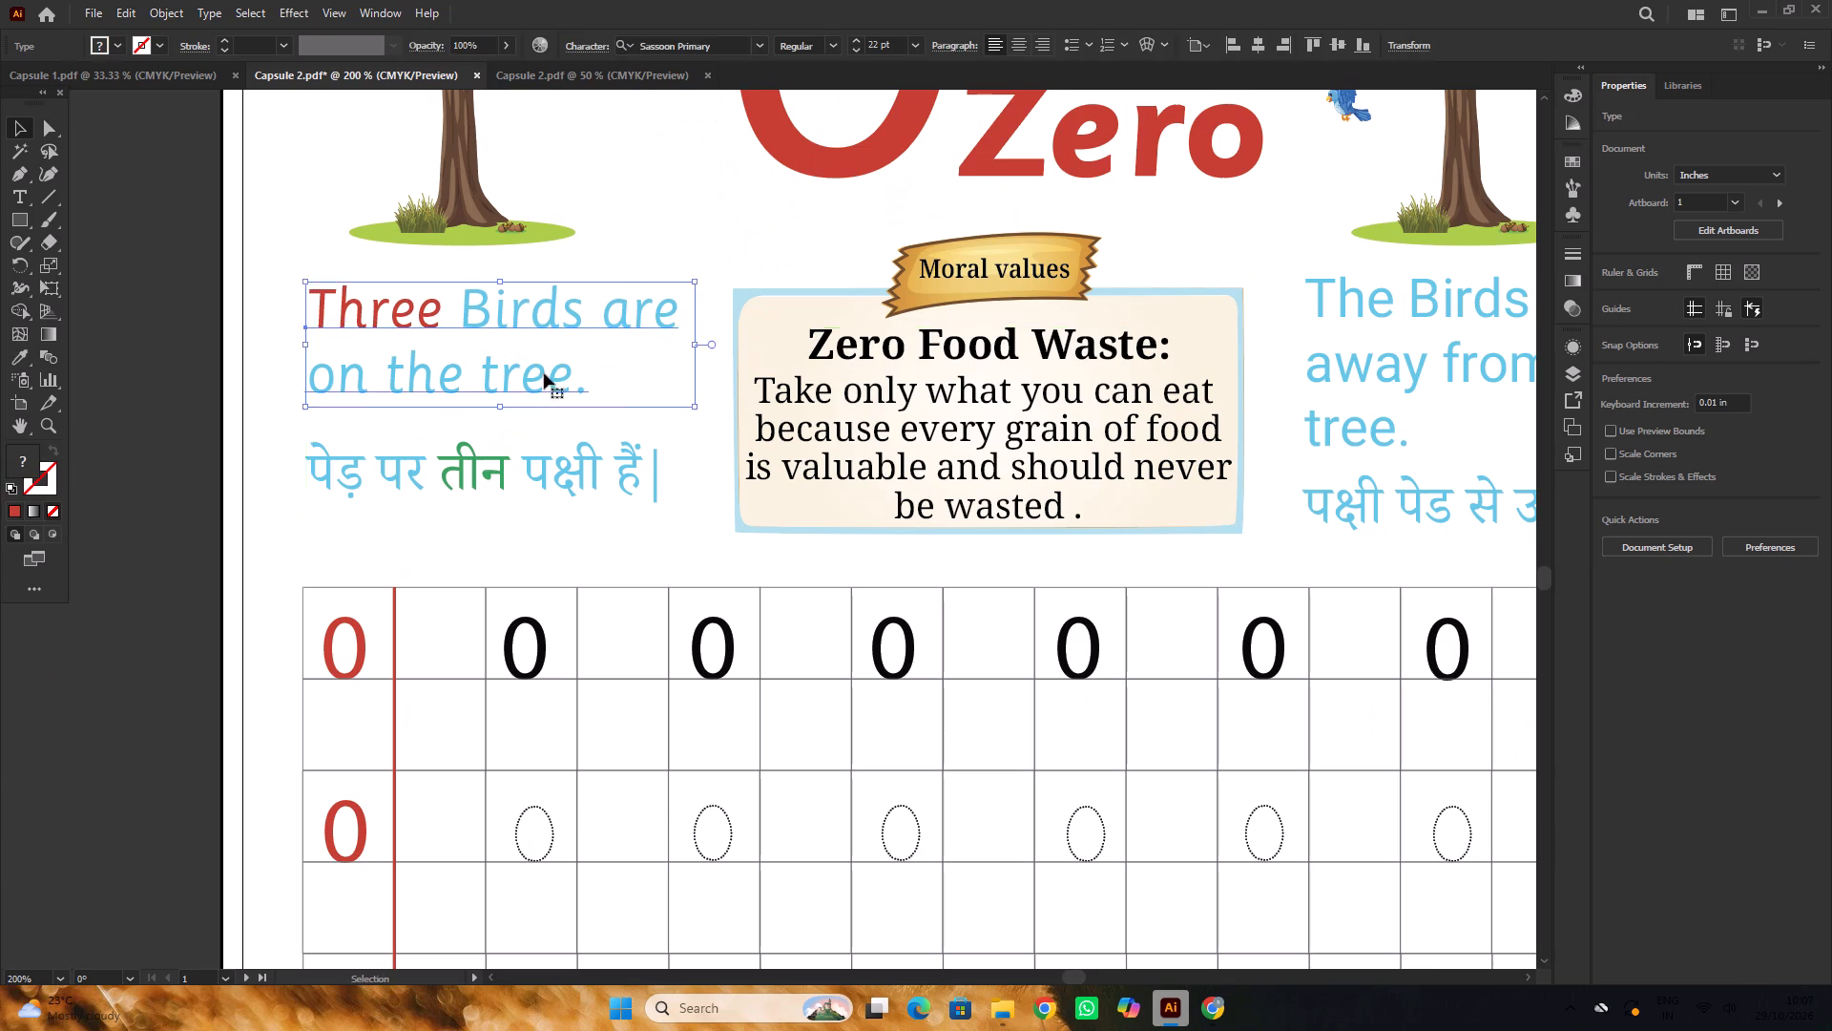
{"action": "scroll", "coordinate": [544, 373], "scroll_direction": "down", "scroll_amount": 1, "text": "alt"}
{"action": "left_click", "coordinate": [307, 332]}
Set the Hindi sentence below "Three Birds are on the tree." to Noto Serif Devanagari Regular.
{"action": "left_click", "coordinate": [523, 444]}
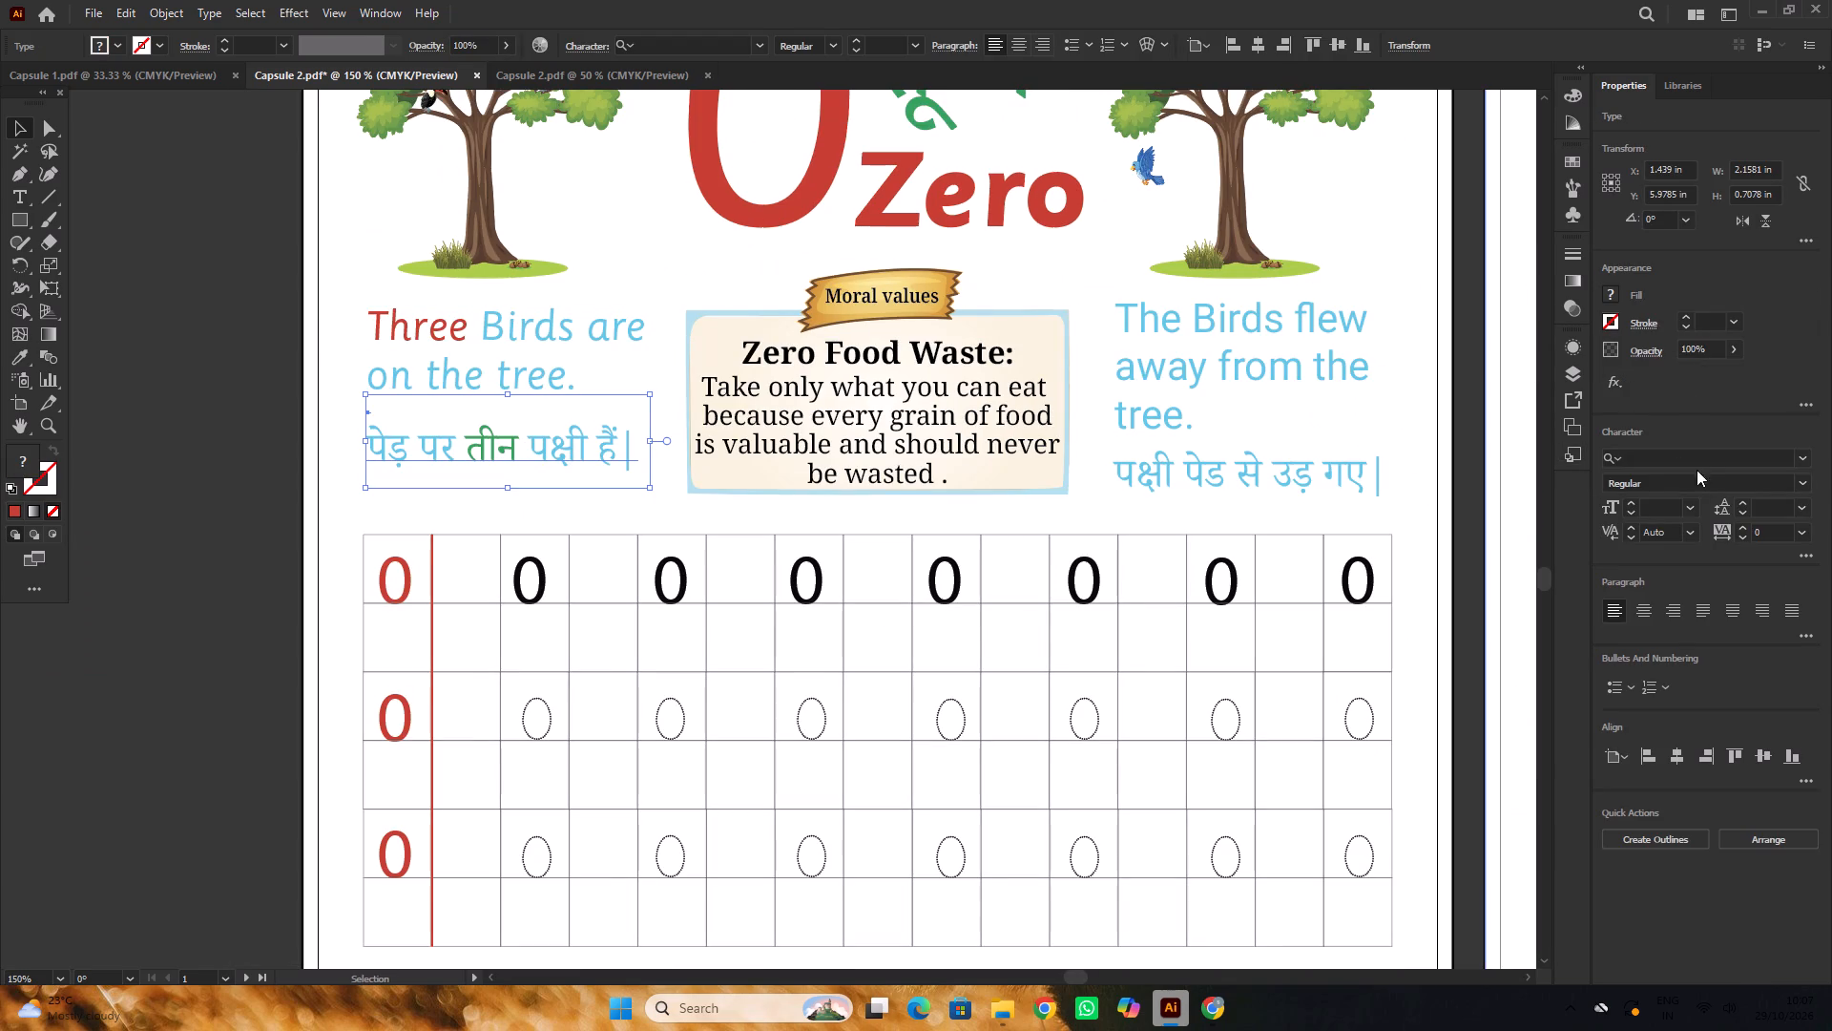
{"action": "left_click", "coordinate": [1699, 452]}
{"action": "type", "text": "no"}
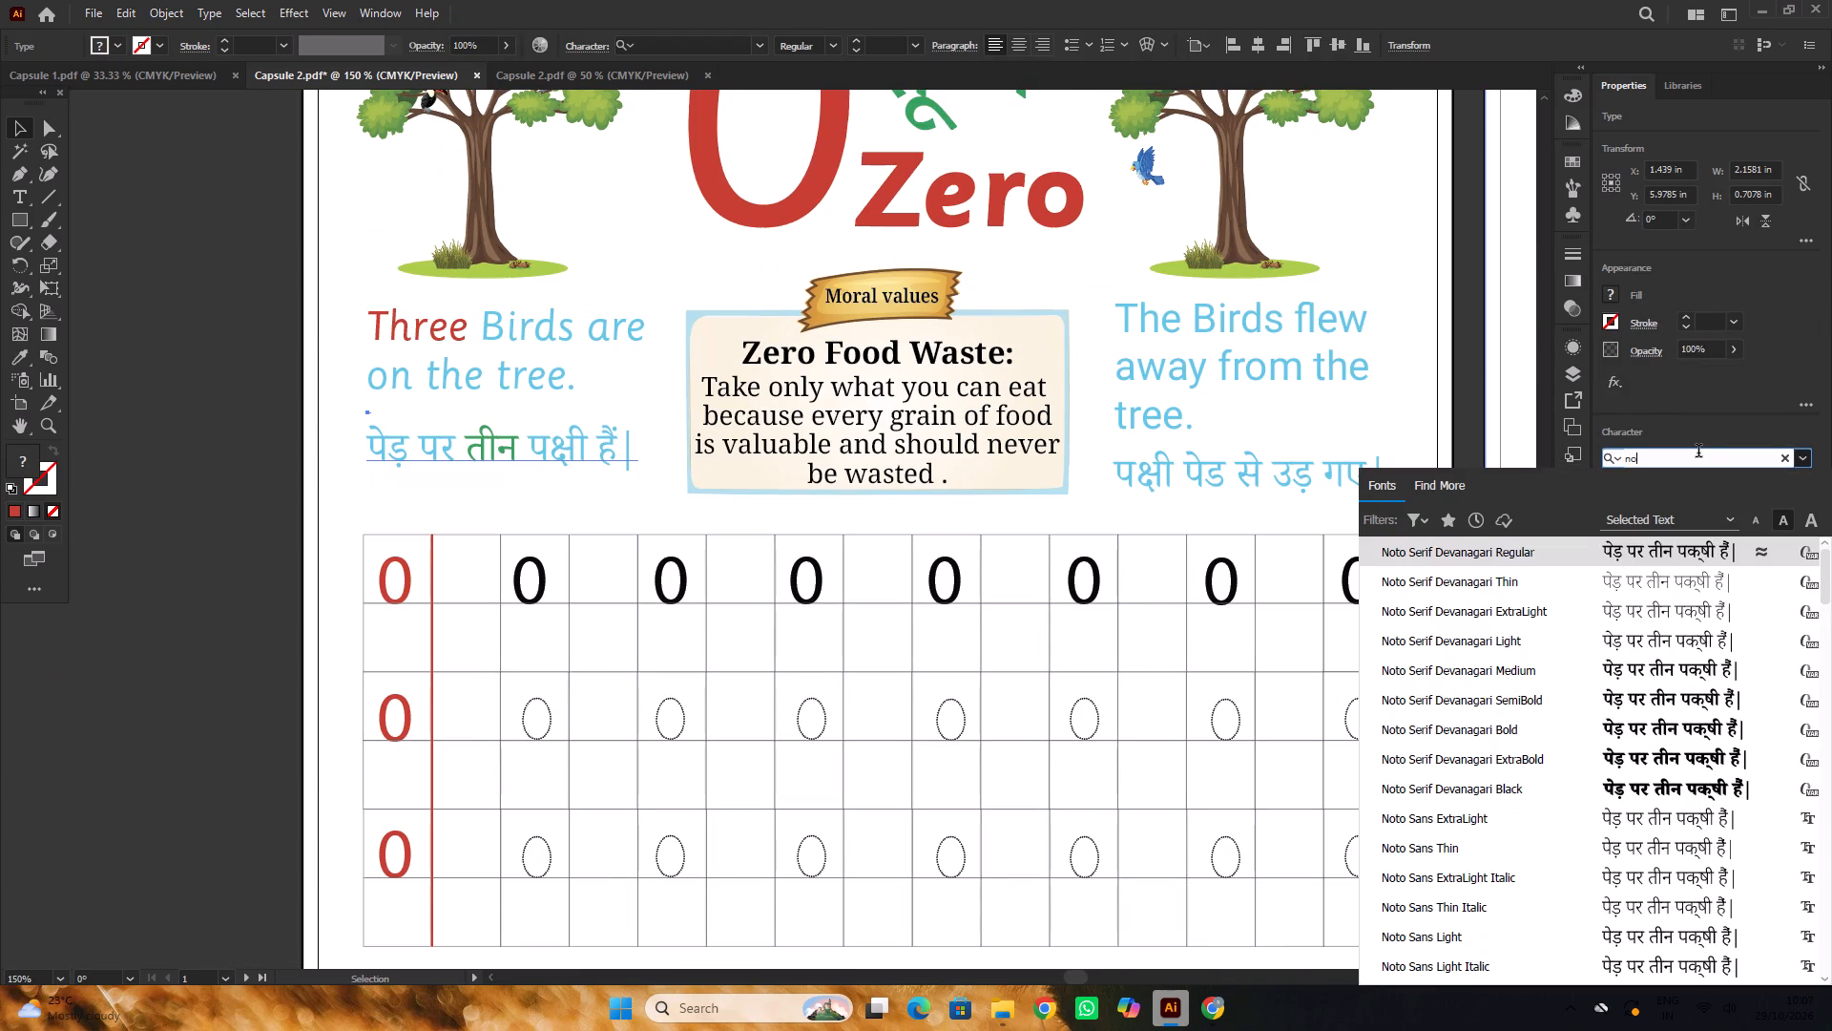
{"action": "type", "text": "to"}
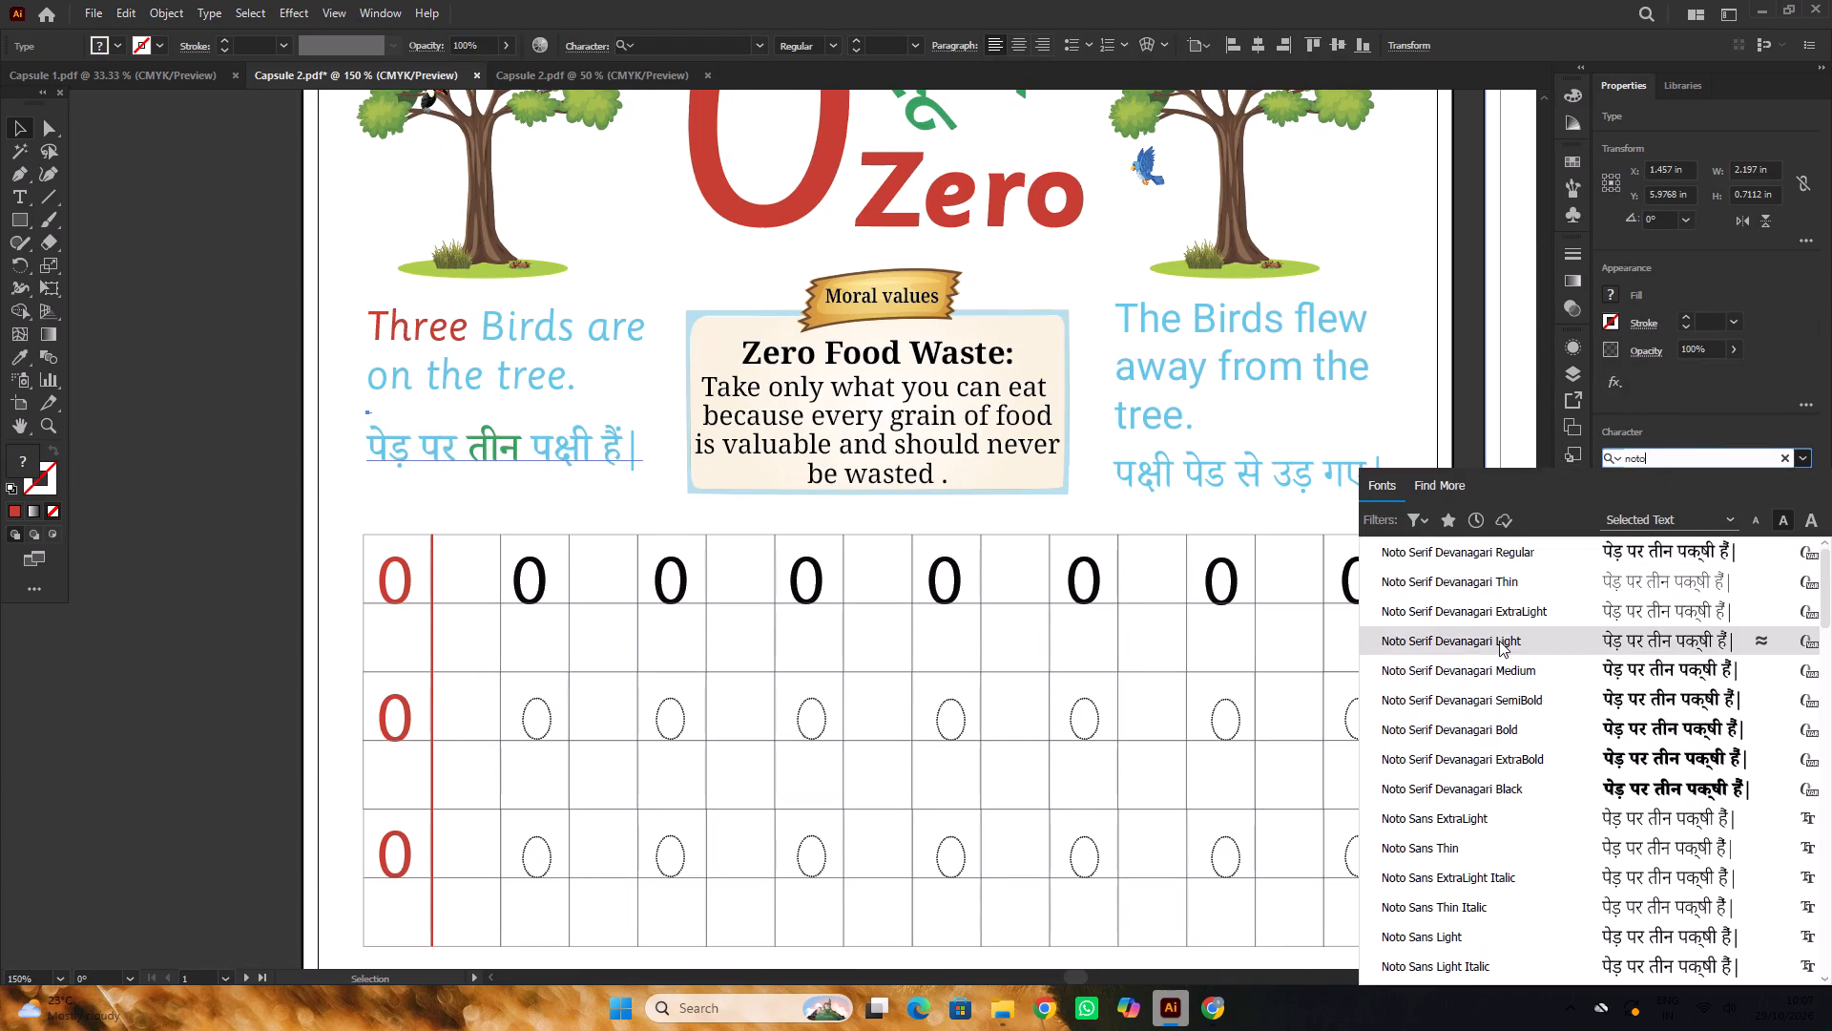
{"action": "left_click", "coordinate": [1511, 552]}
{"action": "left_click", "coordinate": [292, 428]}
Replace पेड in the second Hindi sentence with पेड़ copied from the first Hindi sentence, and insert a space before it.
{"action": "scroll", "coordinate": [758, 459], "scroll_direction": "down", "scroll_amount": 2}
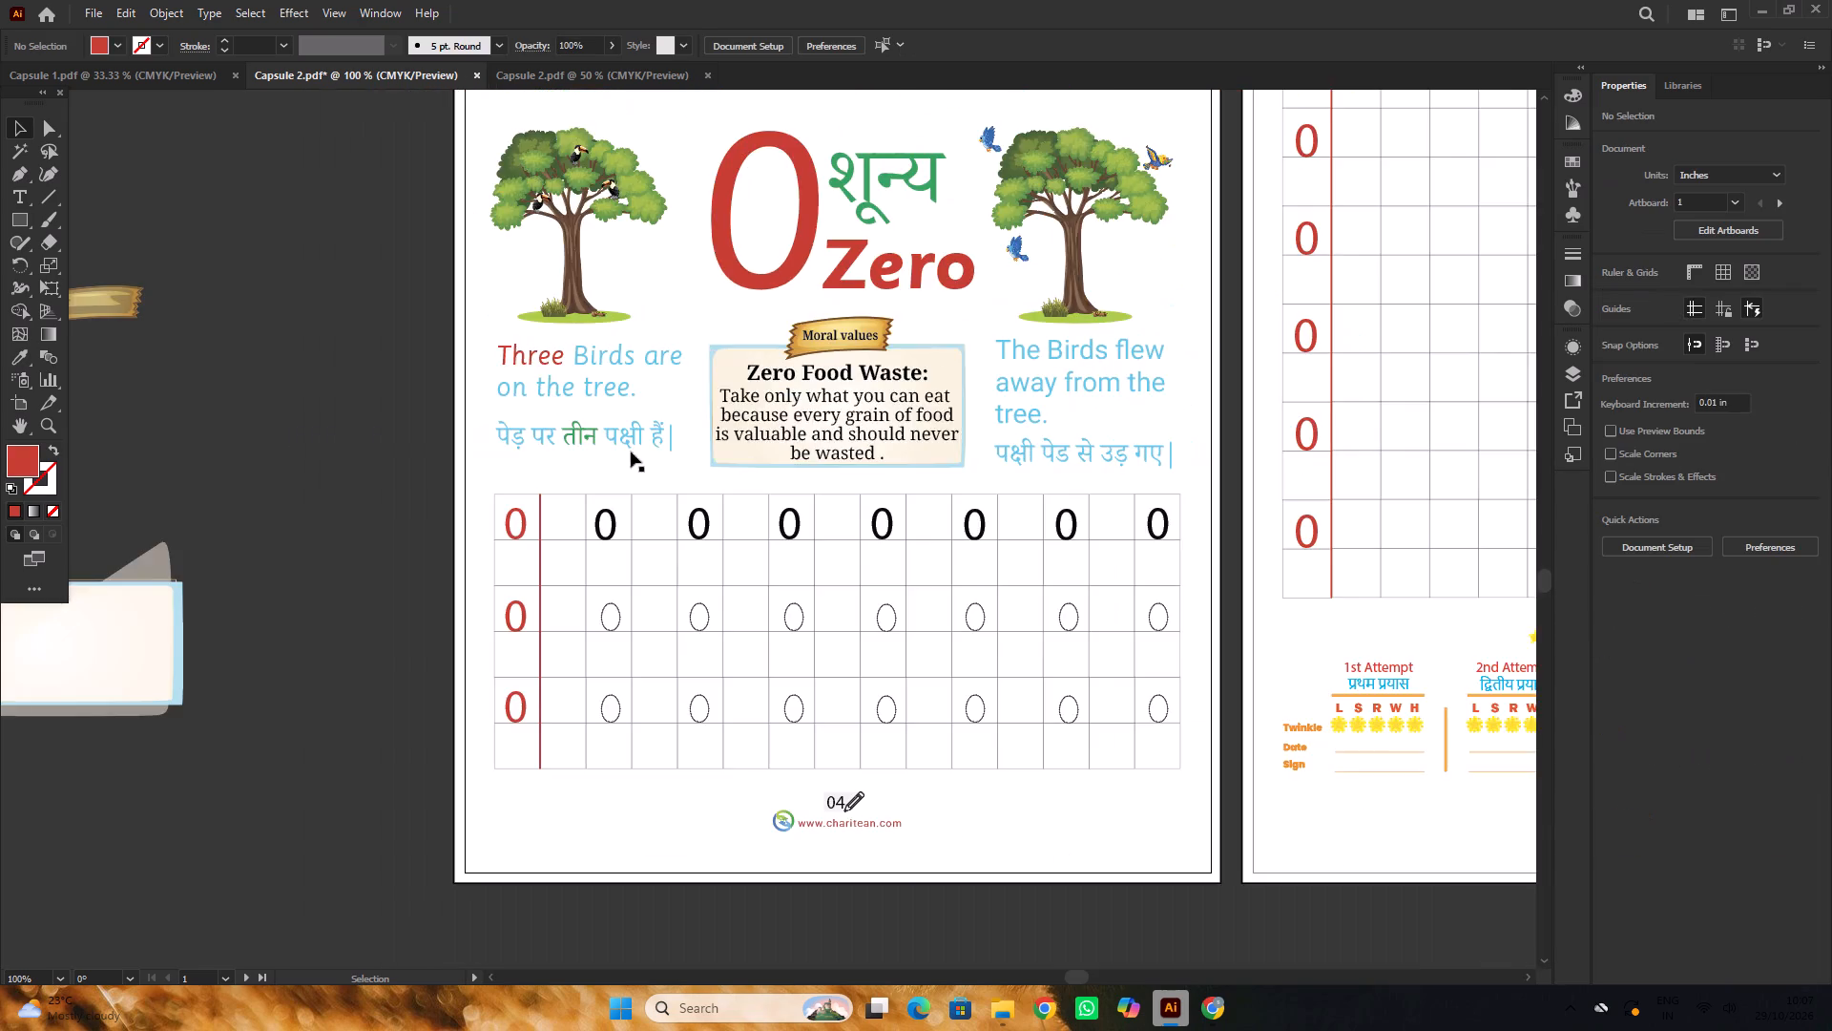
{"action": "scroll", "coordinate": [610, 449], "scroll_direction": "up", "scroll_amount": 2, "text": "alt"}
{"action": "double_click", "coordinate": [423, 419]}
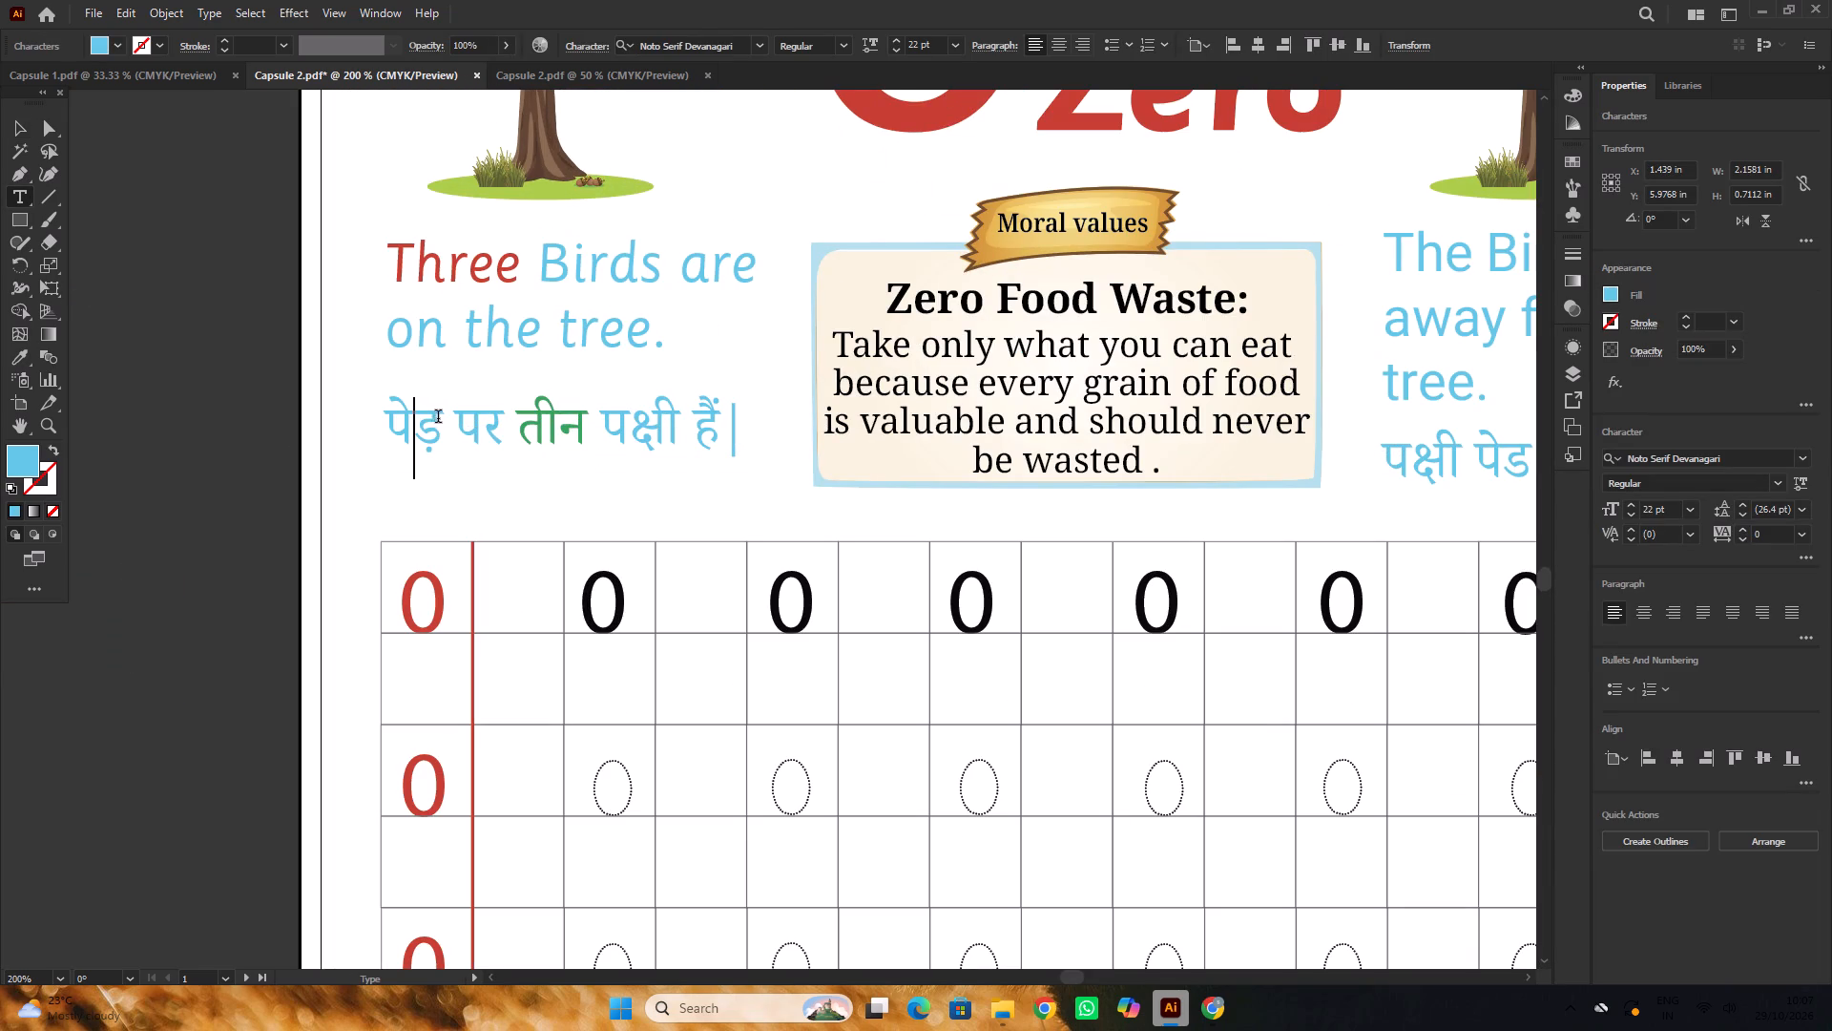
{"action": "left_click_drag", "start_coordinate": [441, 419], "coordinate": [341, 441]}
{"action": "scroll", "coordinate": [413, 423], "scroll_direction": "down", "scroll_amount": 2, "text": "alt"}
{"action": "key", "text": "ctrl+c"}
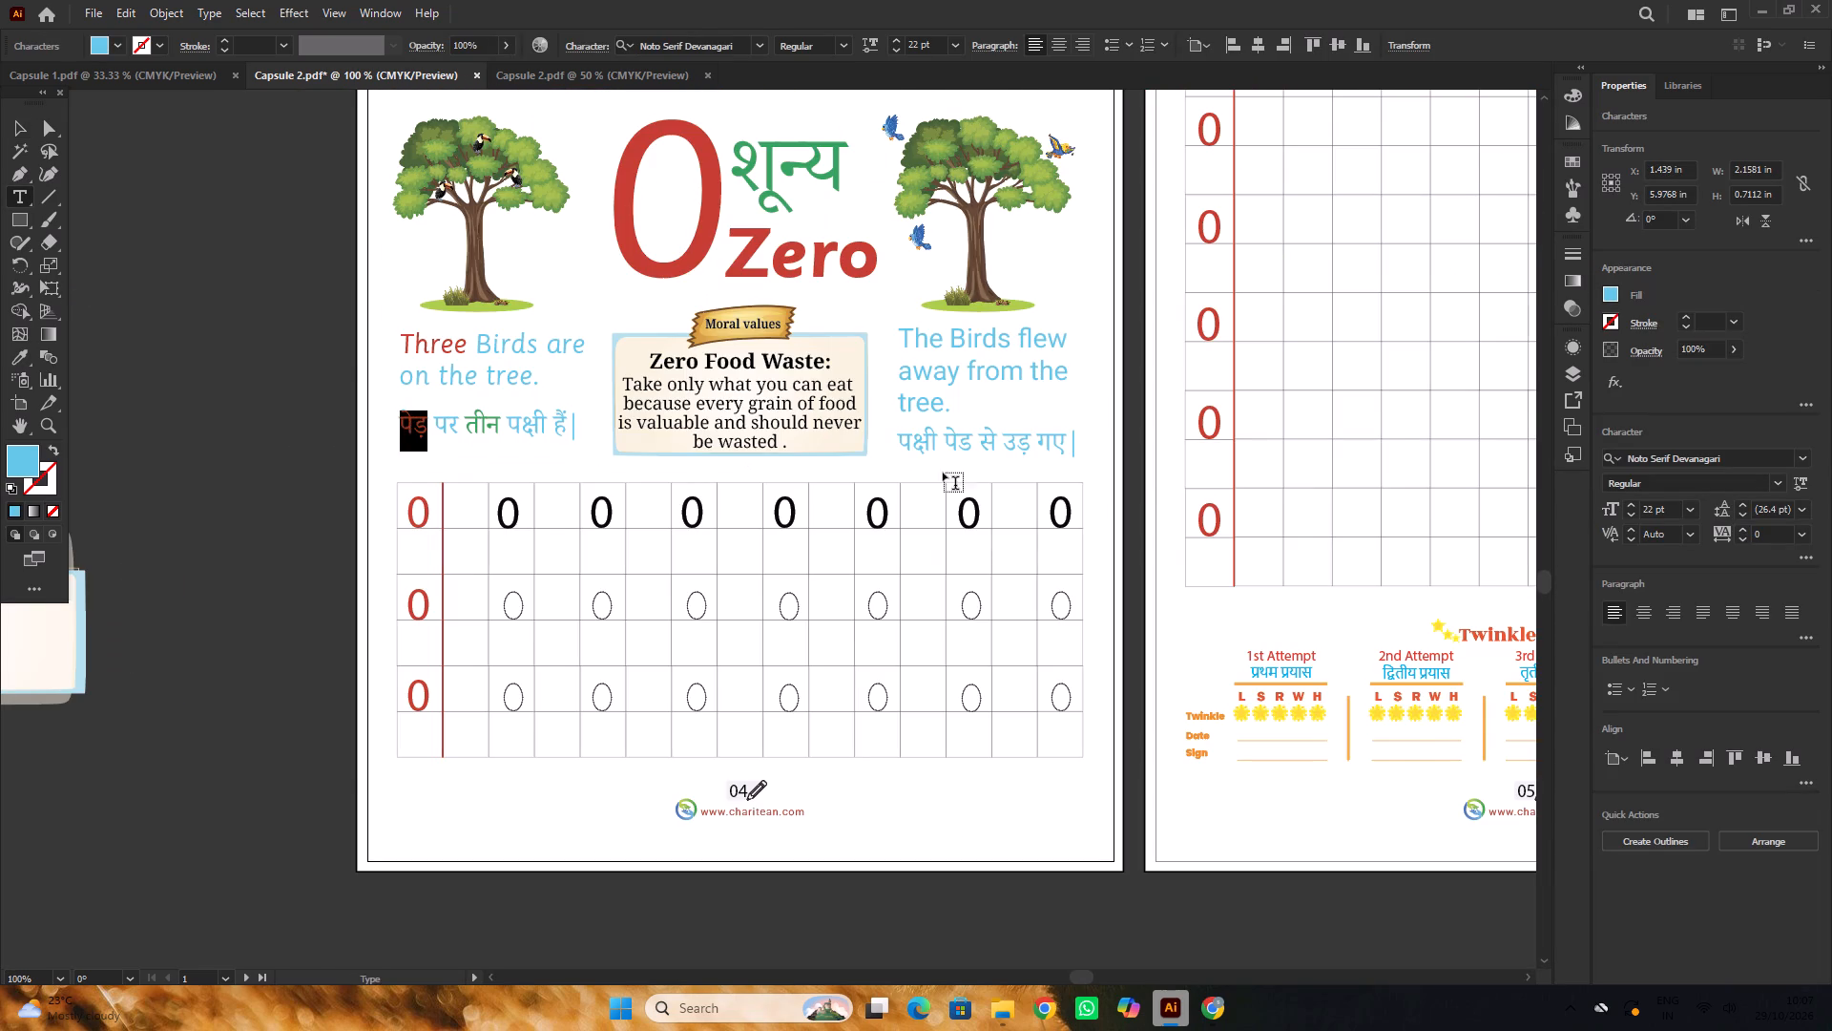
{"action": "scroll", "coordinate": [968, 468], "scroll_direction": "up", "scroll_amount": 1, "text": "alt"}
{"action": "left_click_drag", "start_coordinate": [970, 435], "coordinate": [922, 447]}
{"action": "key", "text": "ctrl+v"}
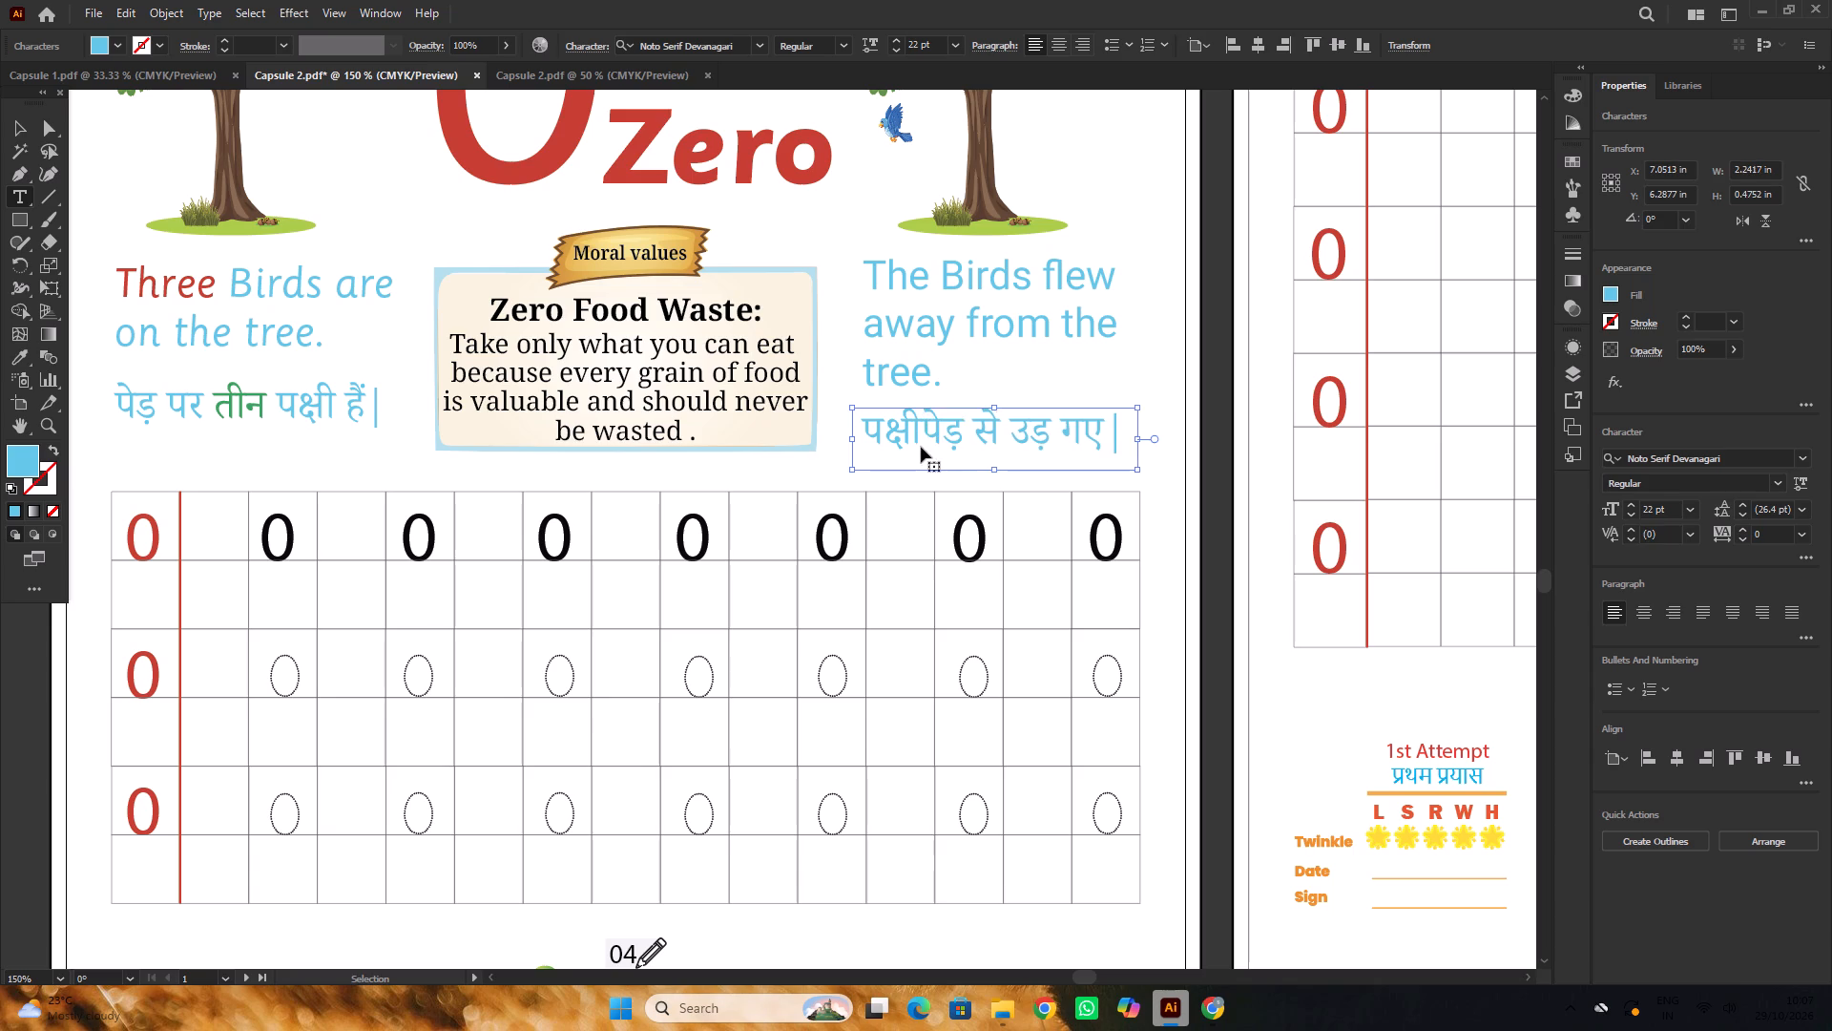
{"action": "left_click", "coordinate": [918, 432]}
{"action": "key", "text": "space"}
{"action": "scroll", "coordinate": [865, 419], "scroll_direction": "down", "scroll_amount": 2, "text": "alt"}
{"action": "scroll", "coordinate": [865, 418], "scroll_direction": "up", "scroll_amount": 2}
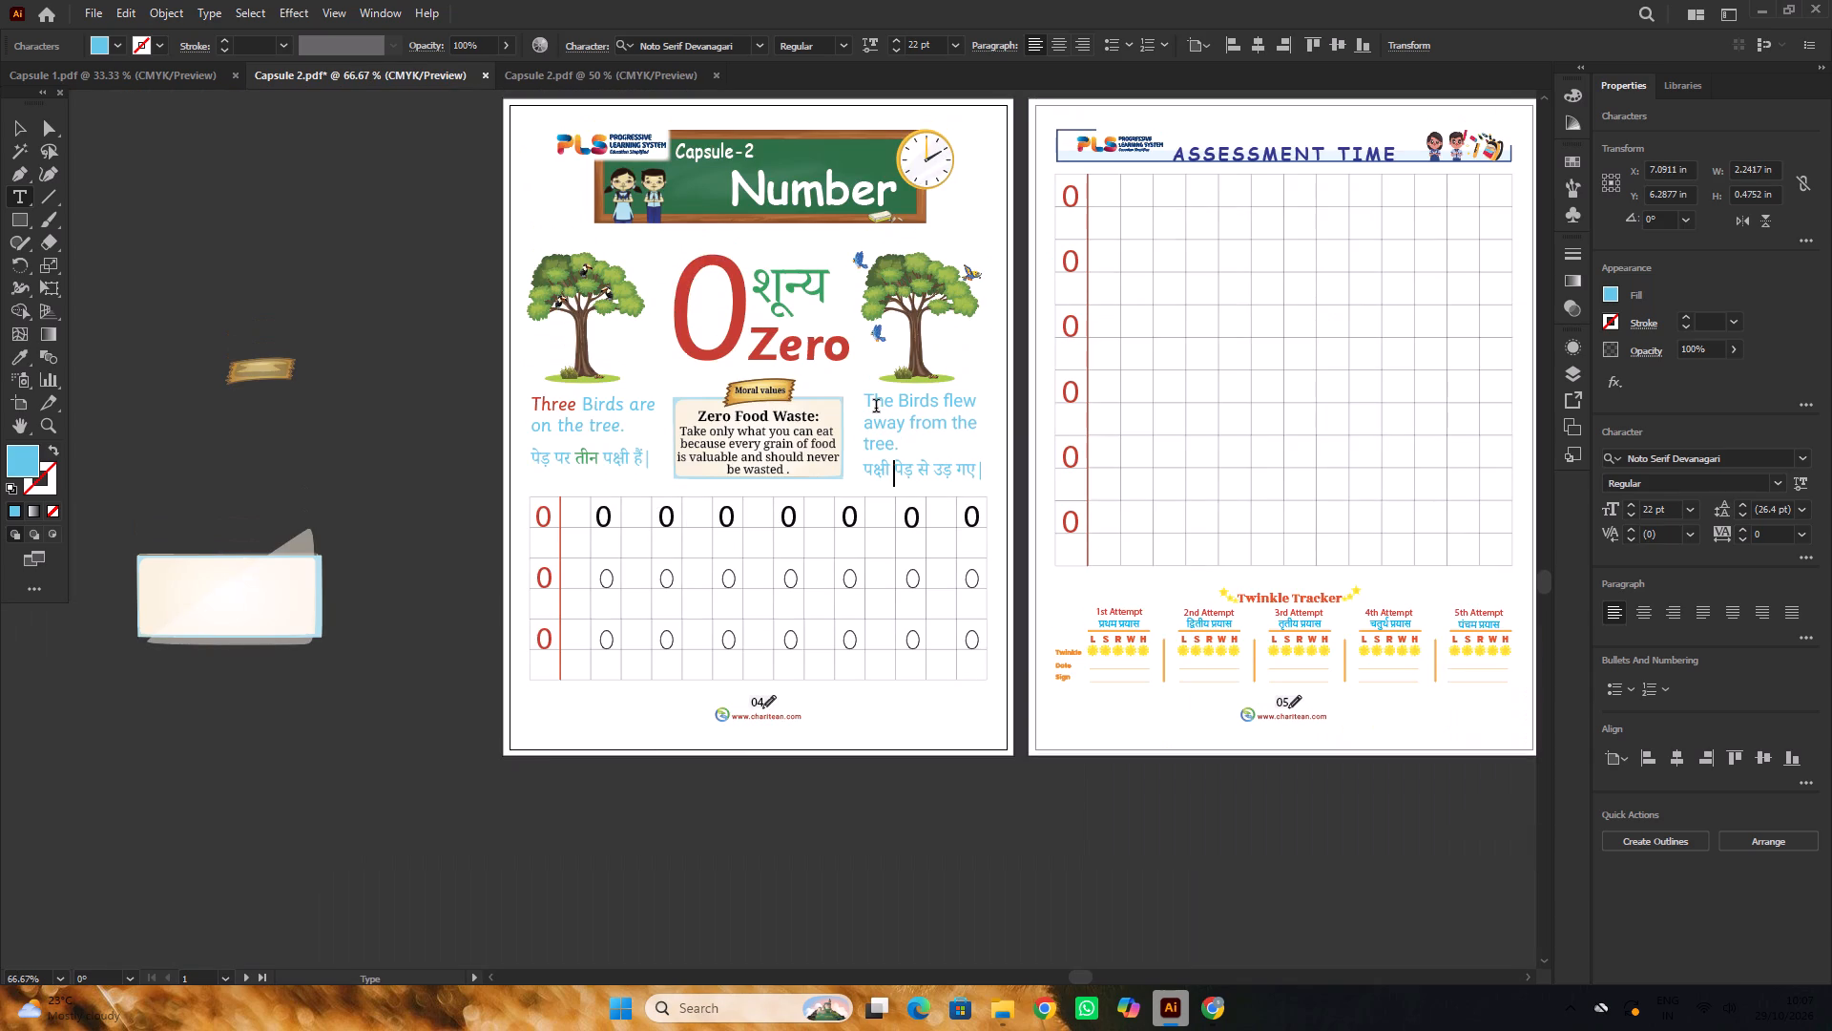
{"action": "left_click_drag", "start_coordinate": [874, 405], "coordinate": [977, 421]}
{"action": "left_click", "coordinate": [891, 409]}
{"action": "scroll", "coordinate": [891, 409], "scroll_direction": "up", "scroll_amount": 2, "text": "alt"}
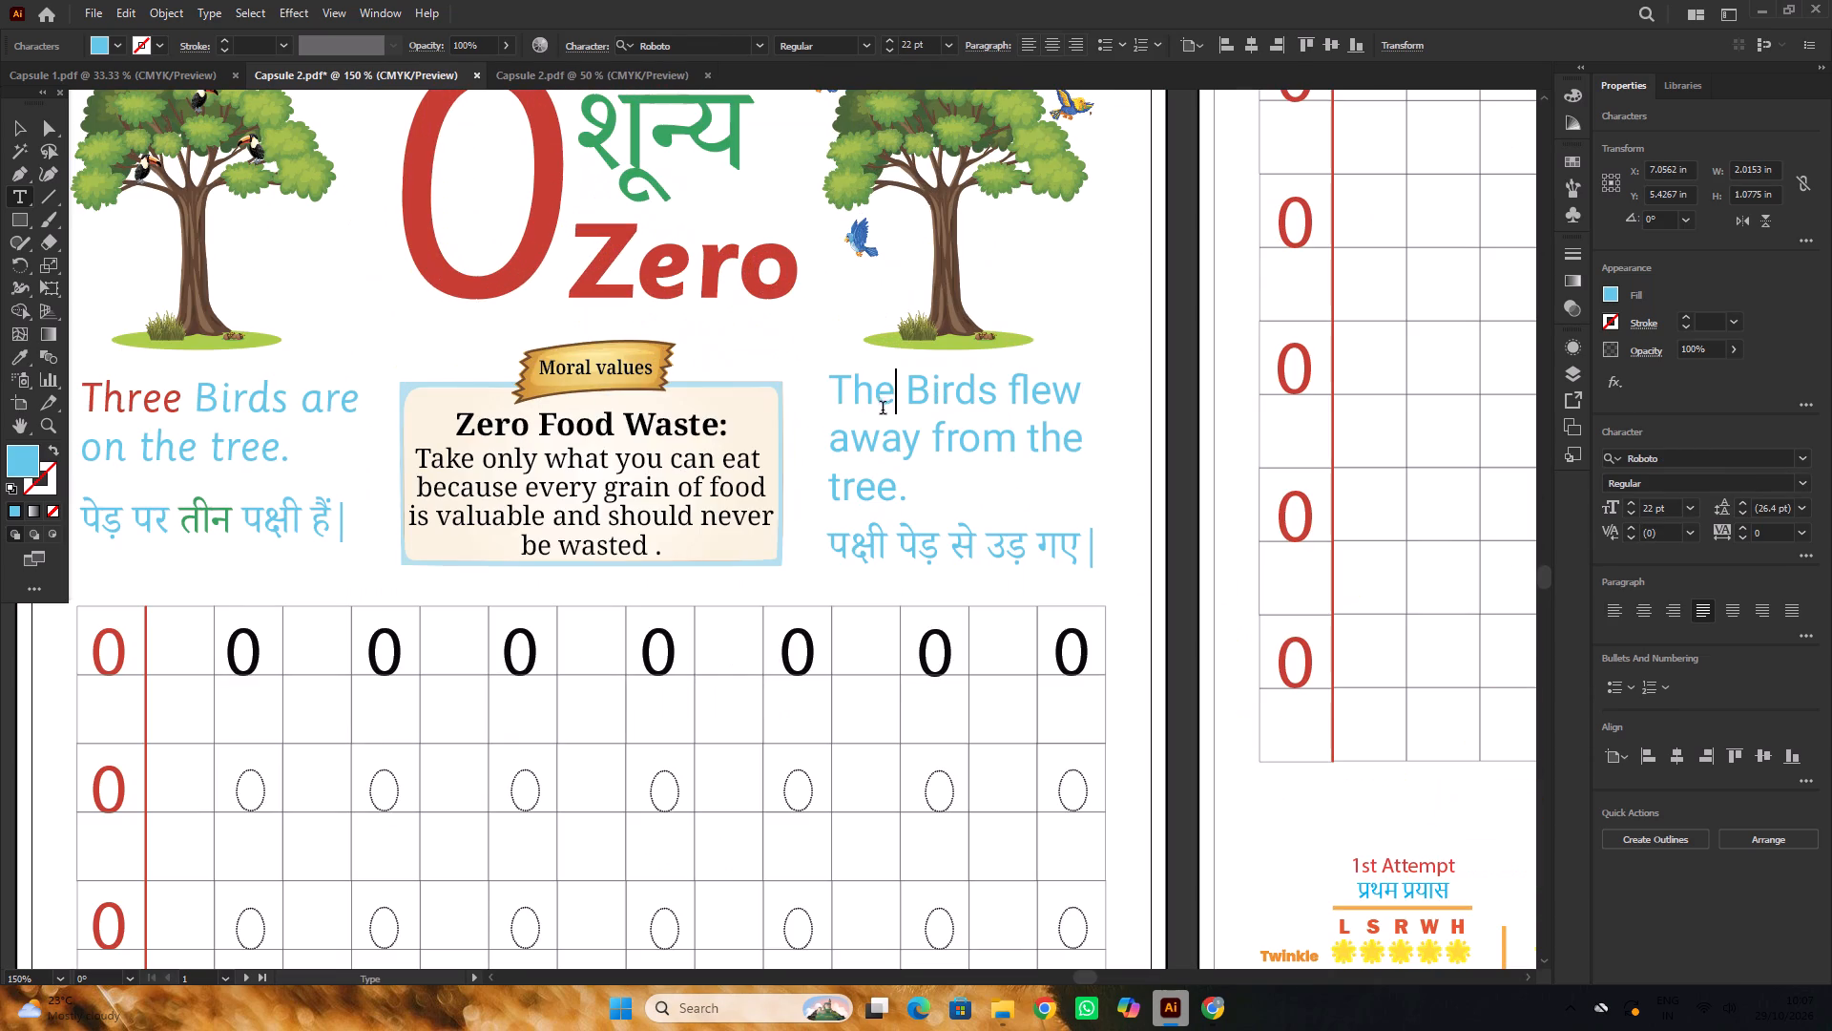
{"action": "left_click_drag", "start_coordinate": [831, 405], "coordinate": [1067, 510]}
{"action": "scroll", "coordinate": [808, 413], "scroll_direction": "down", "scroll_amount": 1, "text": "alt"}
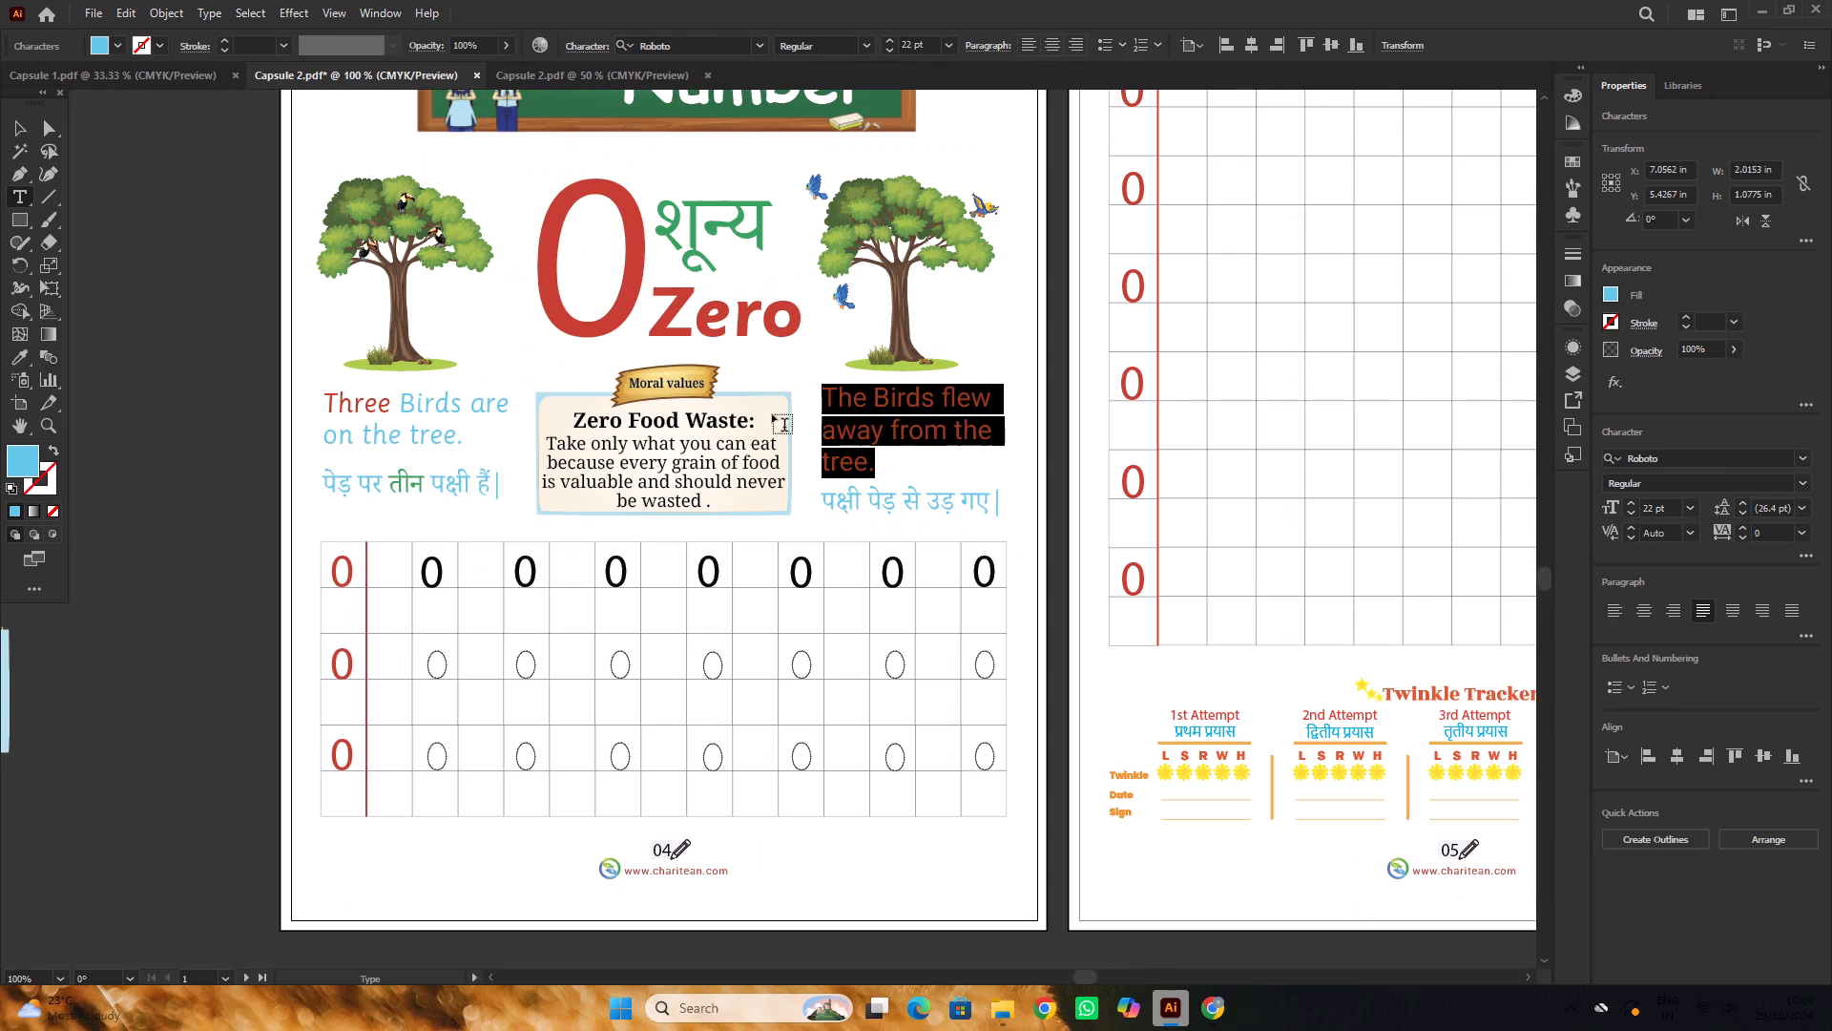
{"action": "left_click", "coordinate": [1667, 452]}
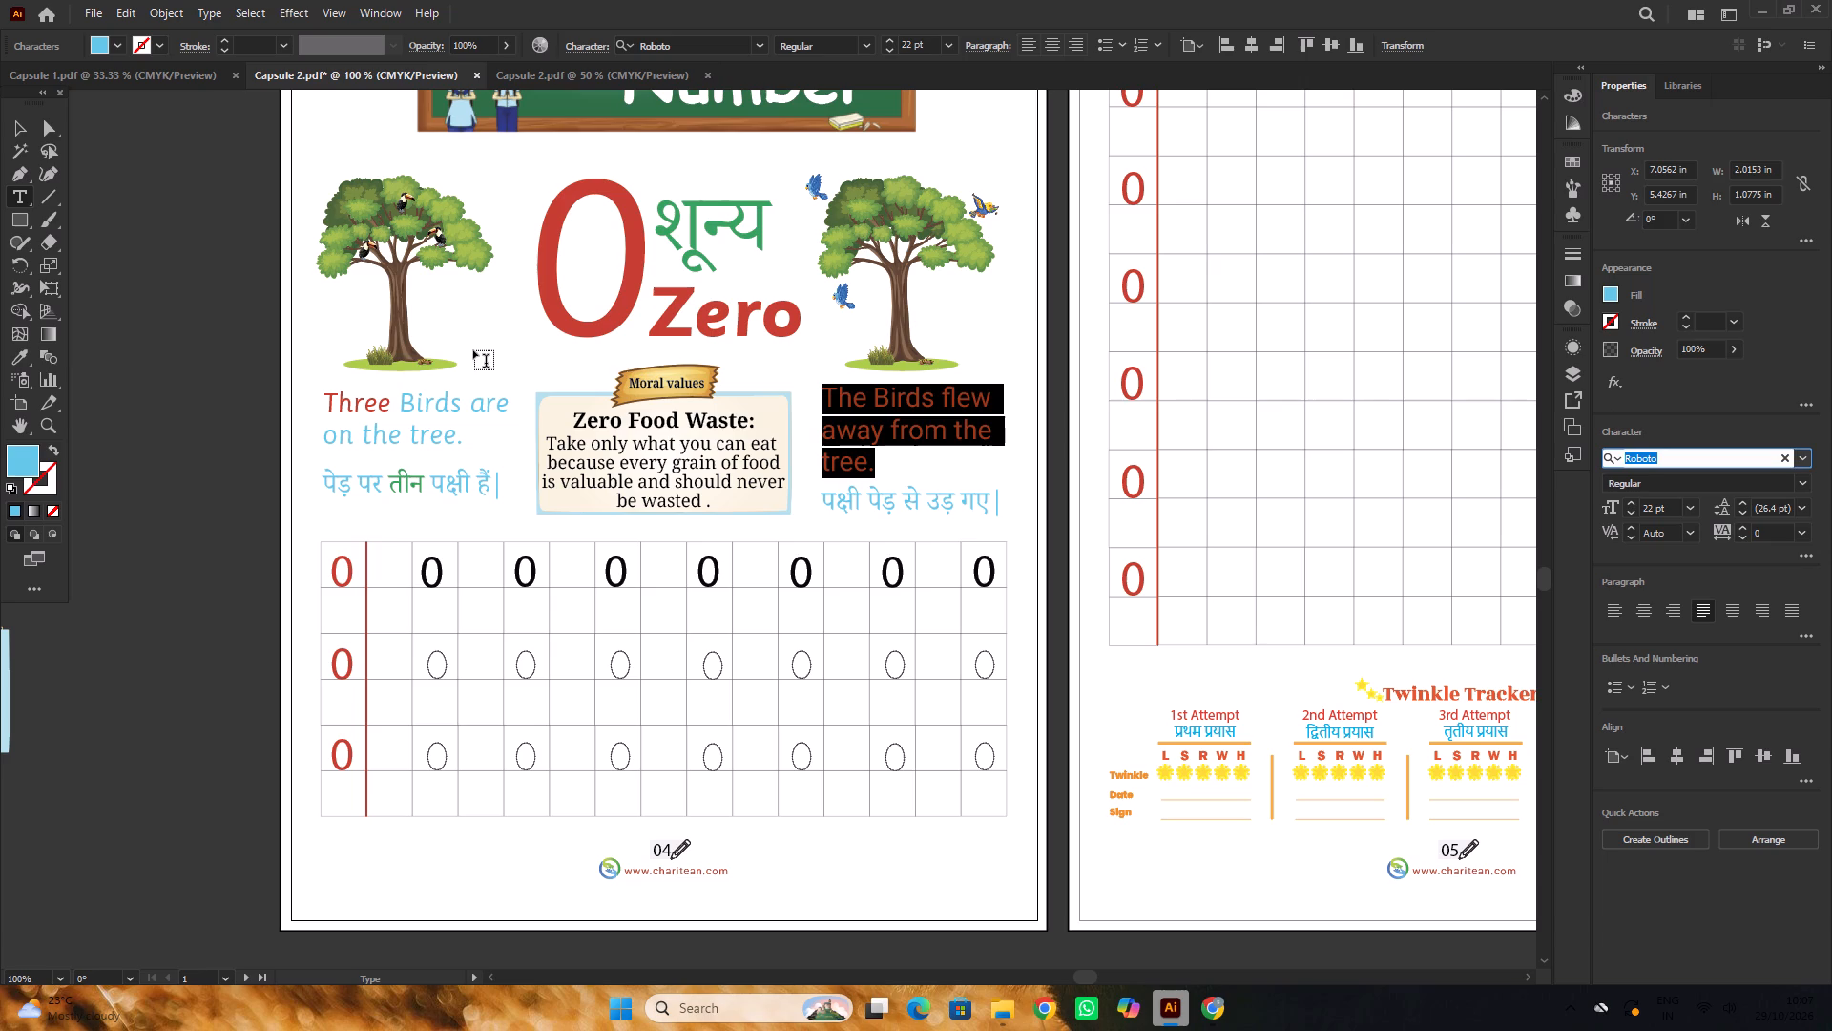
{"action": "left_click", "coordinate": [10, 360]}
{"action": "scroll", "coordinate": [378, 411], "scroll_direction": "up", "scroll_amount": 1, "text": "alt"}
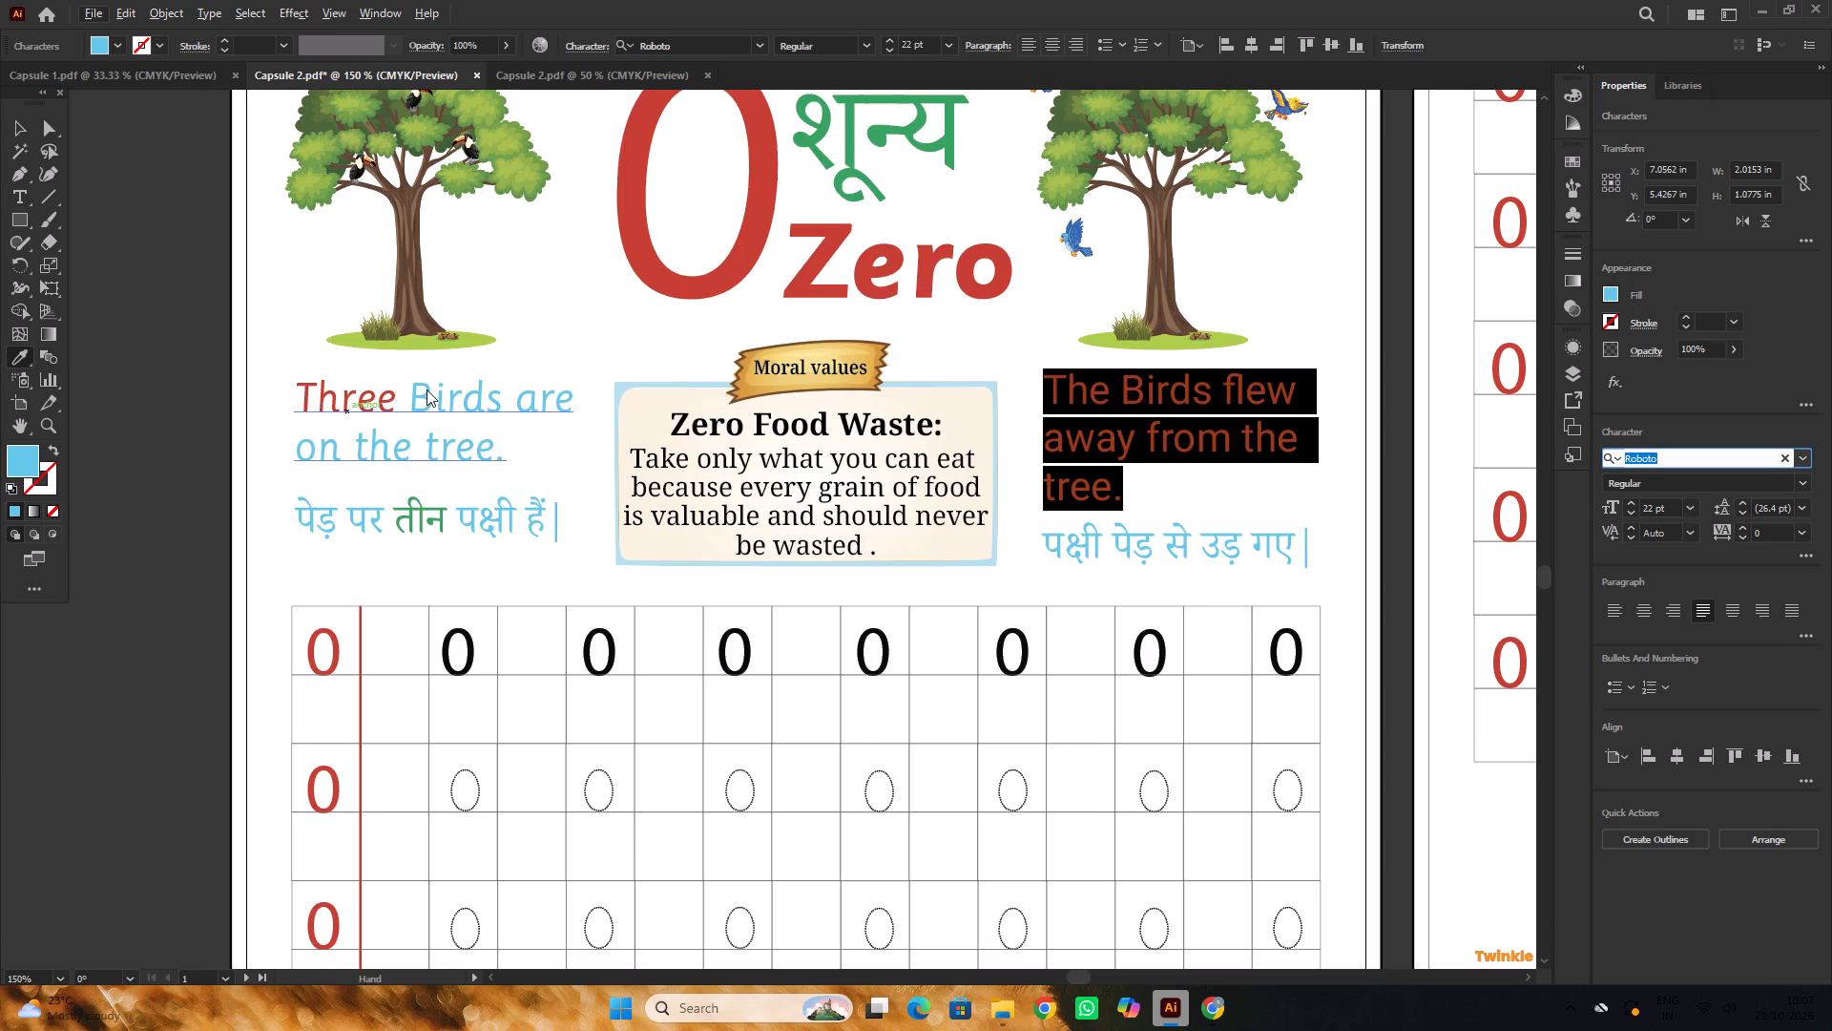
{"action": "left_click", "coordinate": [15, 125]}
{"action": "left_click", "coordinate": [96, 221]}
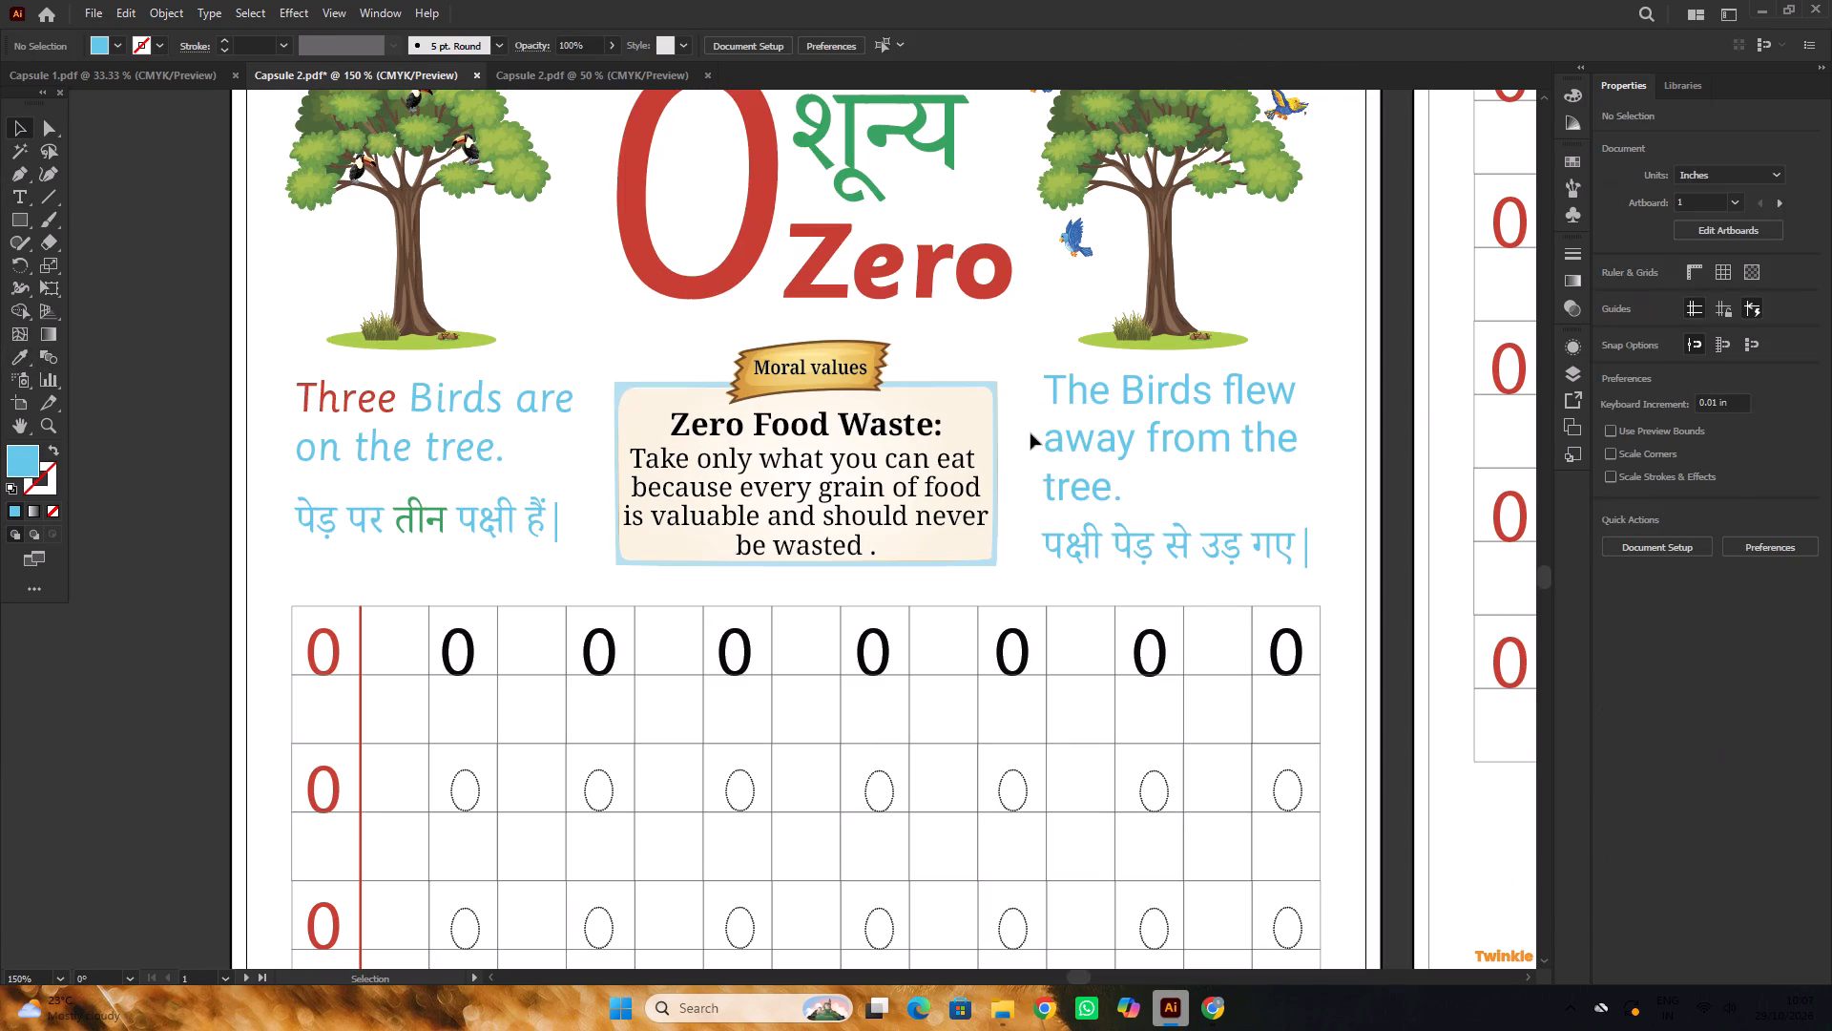
Apply the Sassoon Primary text style of "Three Birds are on the tree." to "The Birds flew away from the tree." with the Eyedropper.
{"action": "left_click", "coordinate": [1103, 437]}
{"action": "left_click", "coordinate": [19, 355]}
{"action": "scroll", "coordinate": [483, 476], "scroll_direction": "up", "scroll_amount": 3}
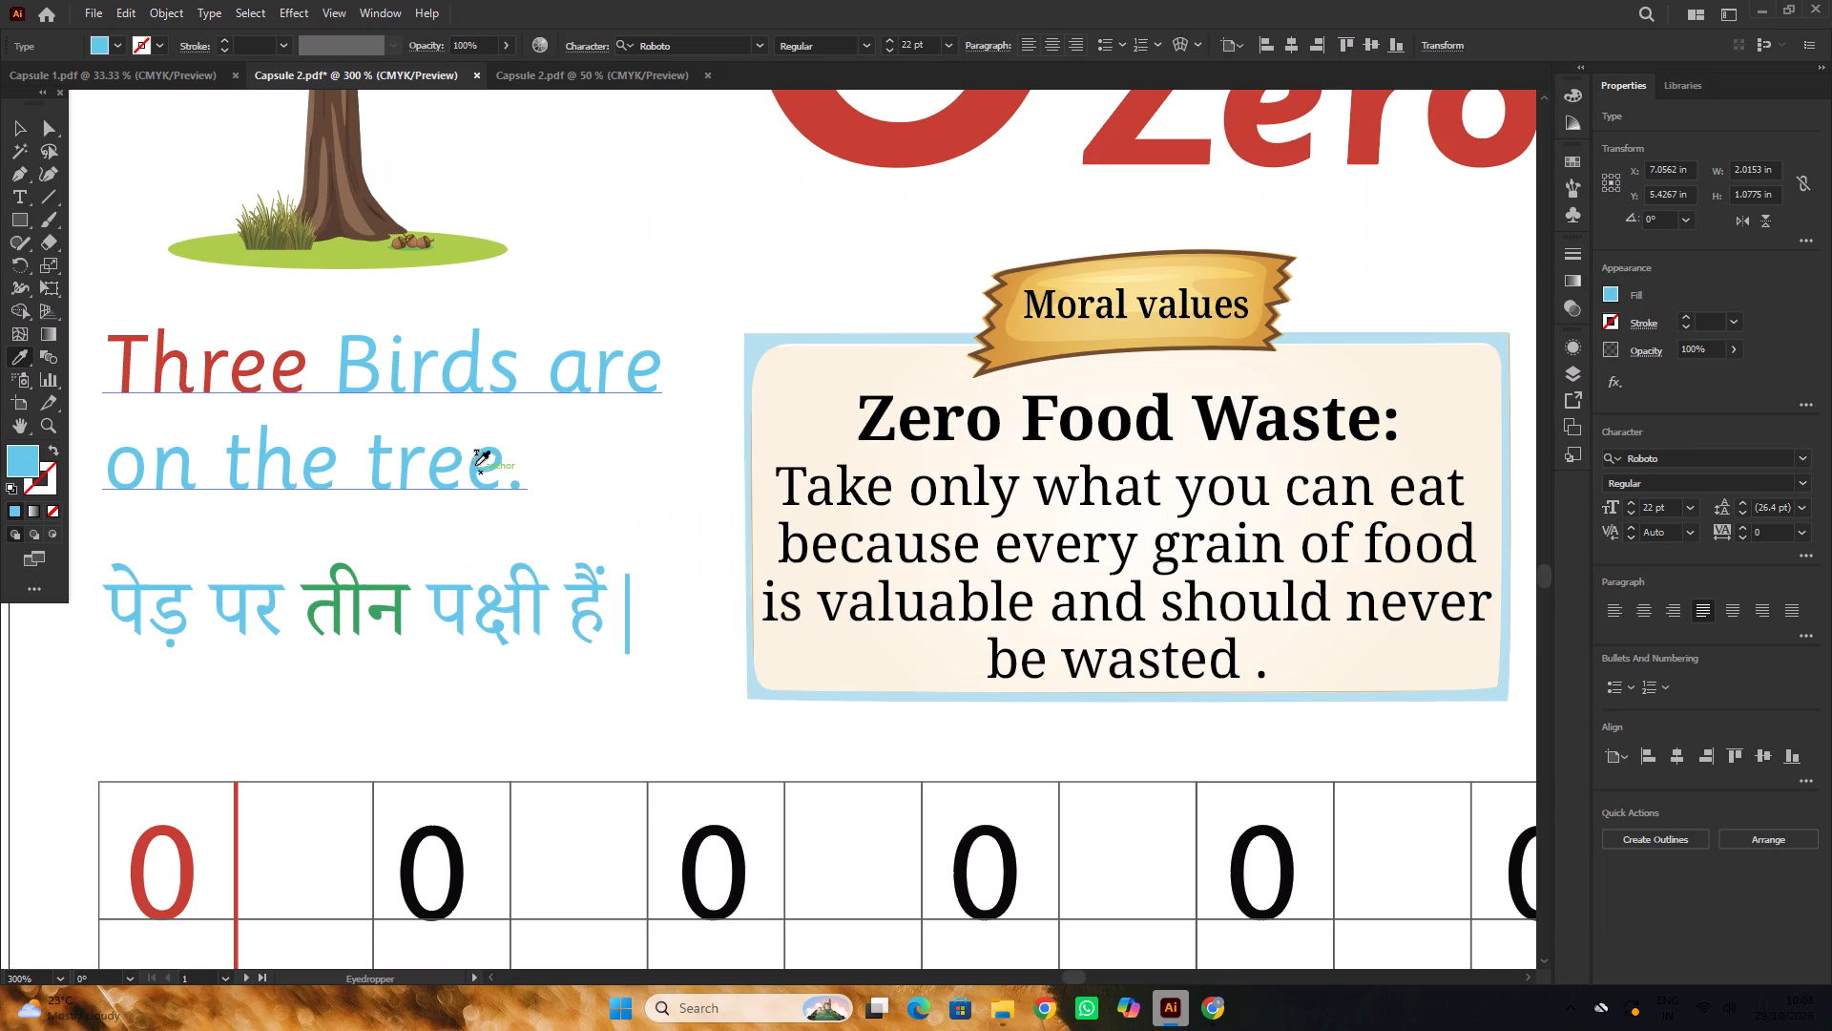
{"action": "left_click", "coordinate": [486, 466]}
{"action": "scroll", "coordinate": [410, 443], "scroll_direction": "down", "scroll_amount": 2, "text": "alt"}
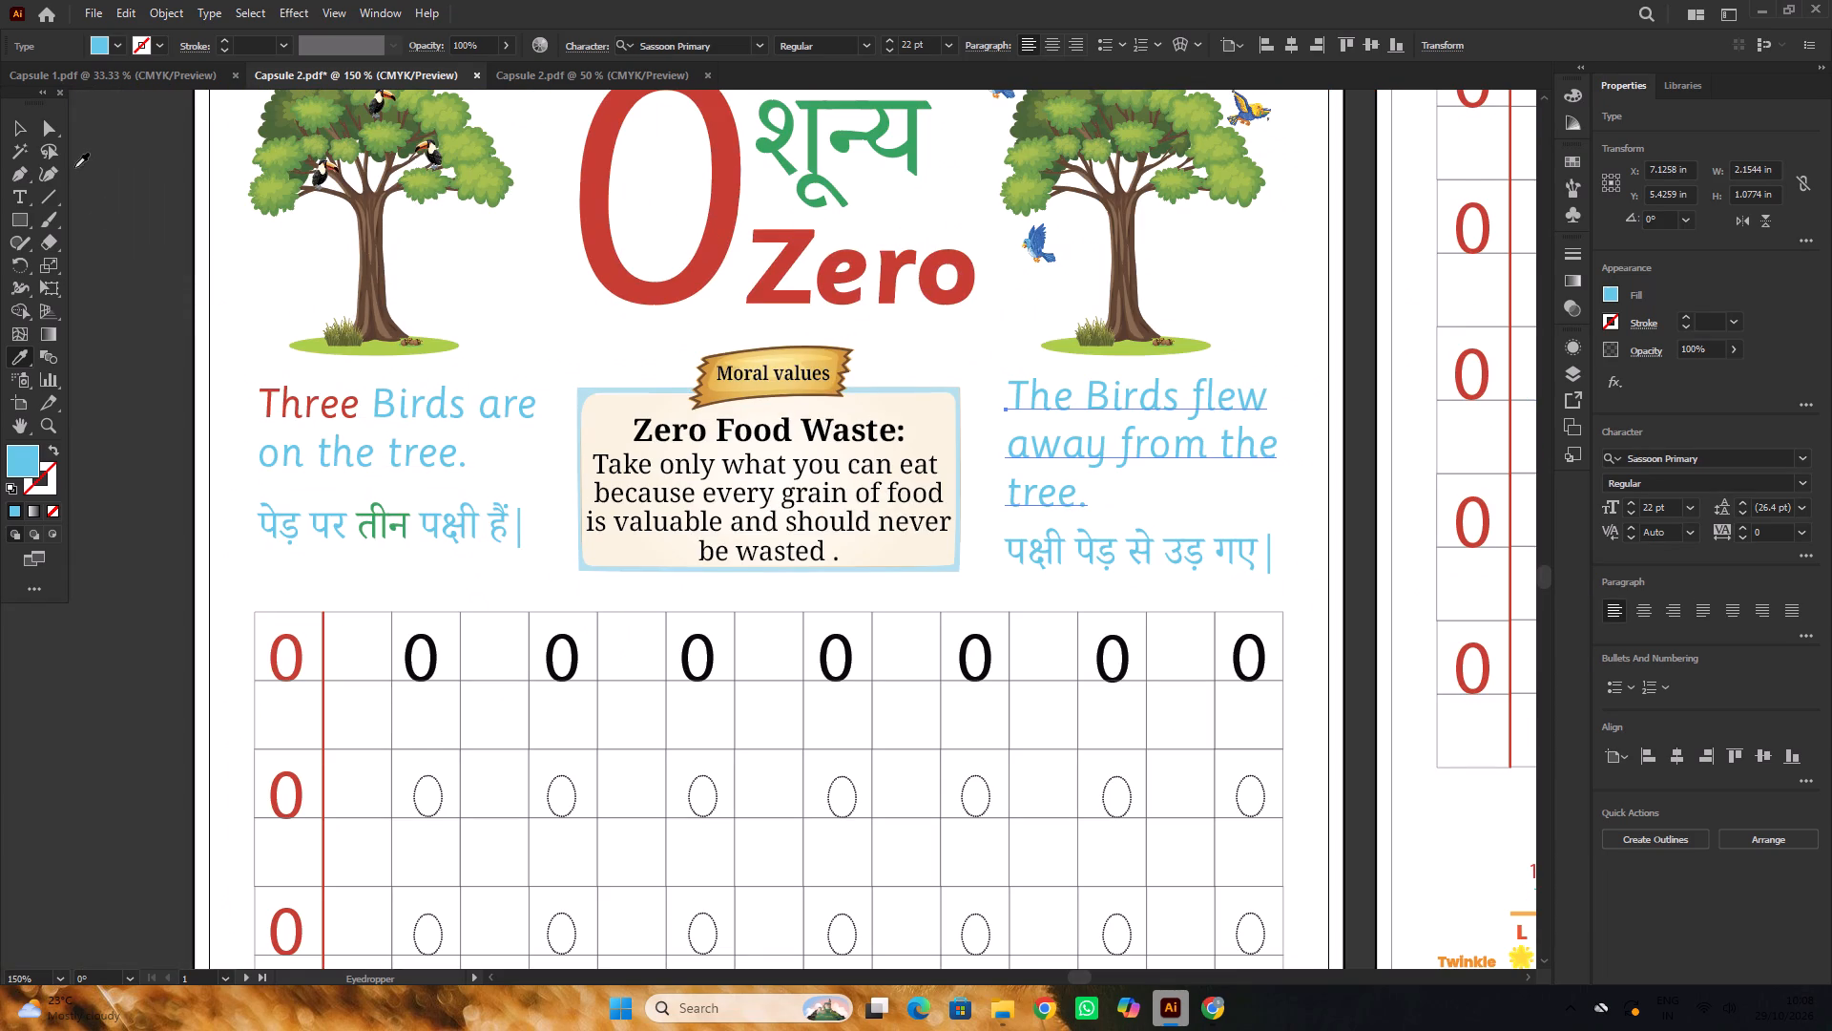
{"action": "left_click", "coordinate": [24, 126]}
{"action": "left_click", "coordinate": [98, 222]}
Apply the Noto Serif Devanagari style of the first Hindi sentence to the Hindi sentence below "The Birds flew away from the tree." with the Eyedropper.
{"action": "scroll", "coordinate": [368, 325], "scroll_direction": "down", "scroll_amount": 2, "text": "alt"}
{"action": "scroll", "coordinate": [428, 405], "scroll_direction": "up", "scroll_amount": 2, "text": "alt"}
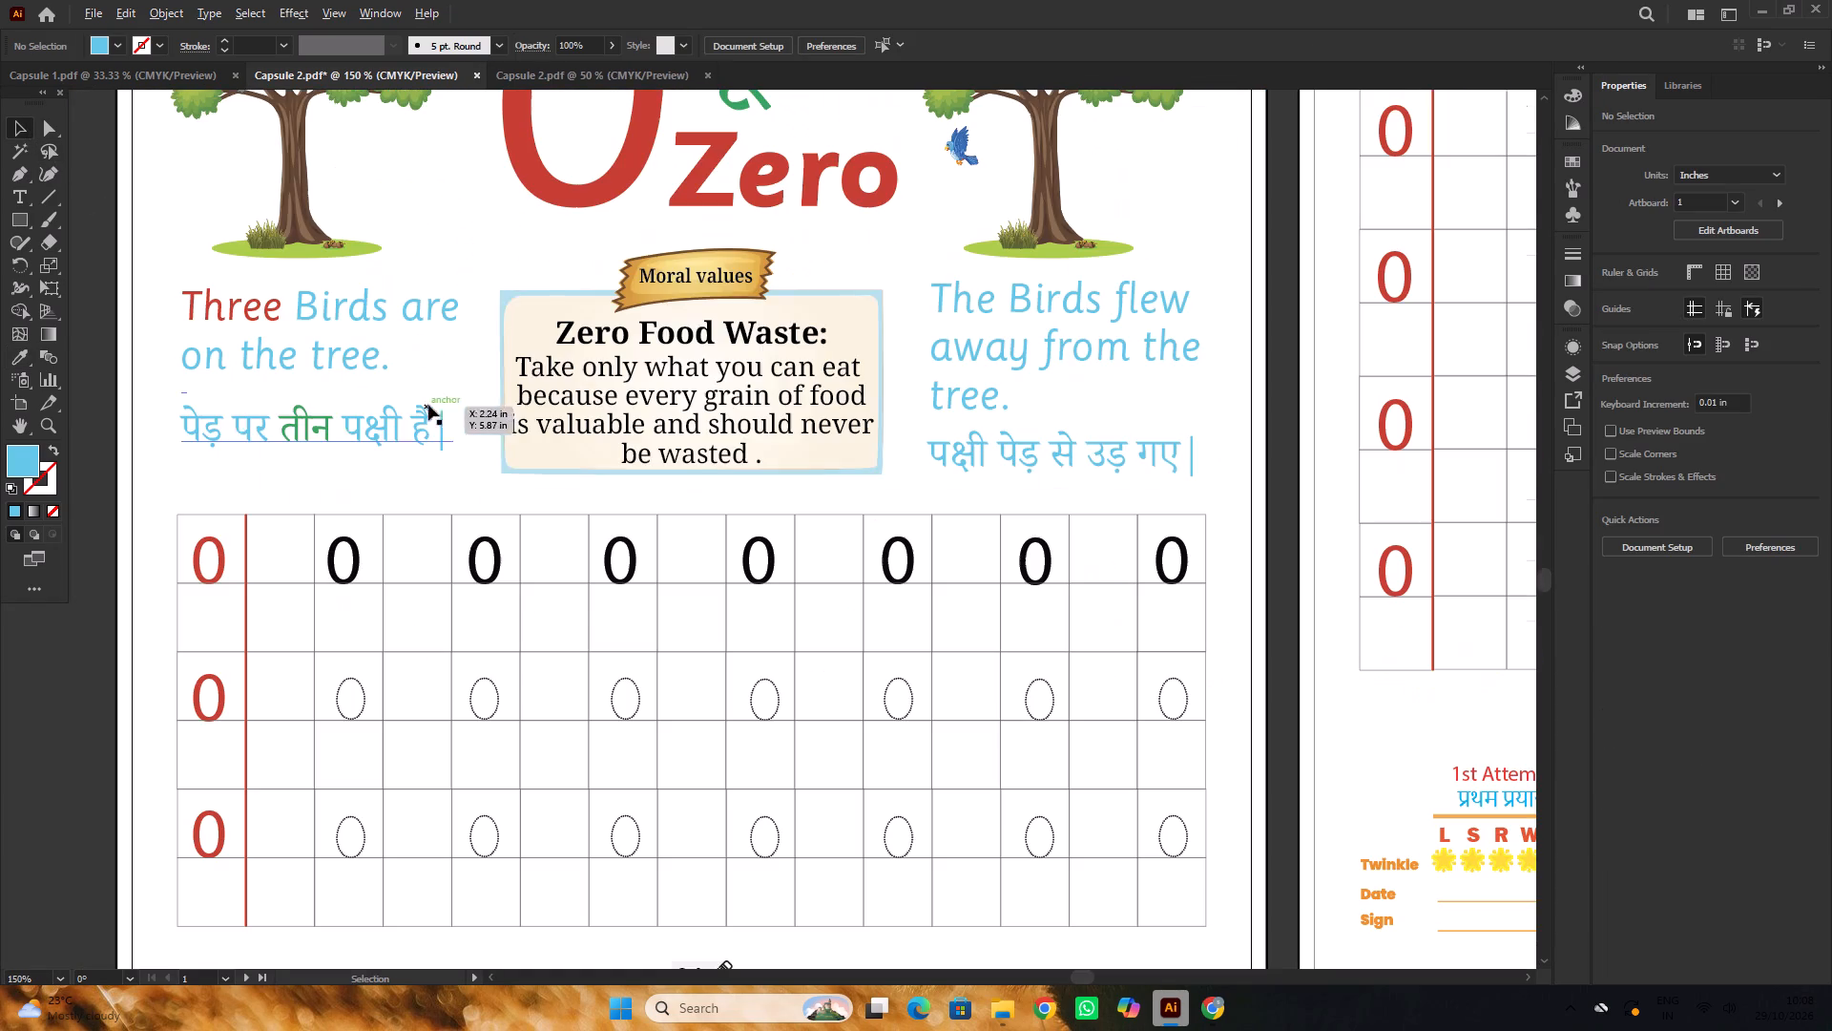
{"action": "left_click", "coordinate": [1027, 451]}
{"action": "left_click", "coordinate": [22, 354]}
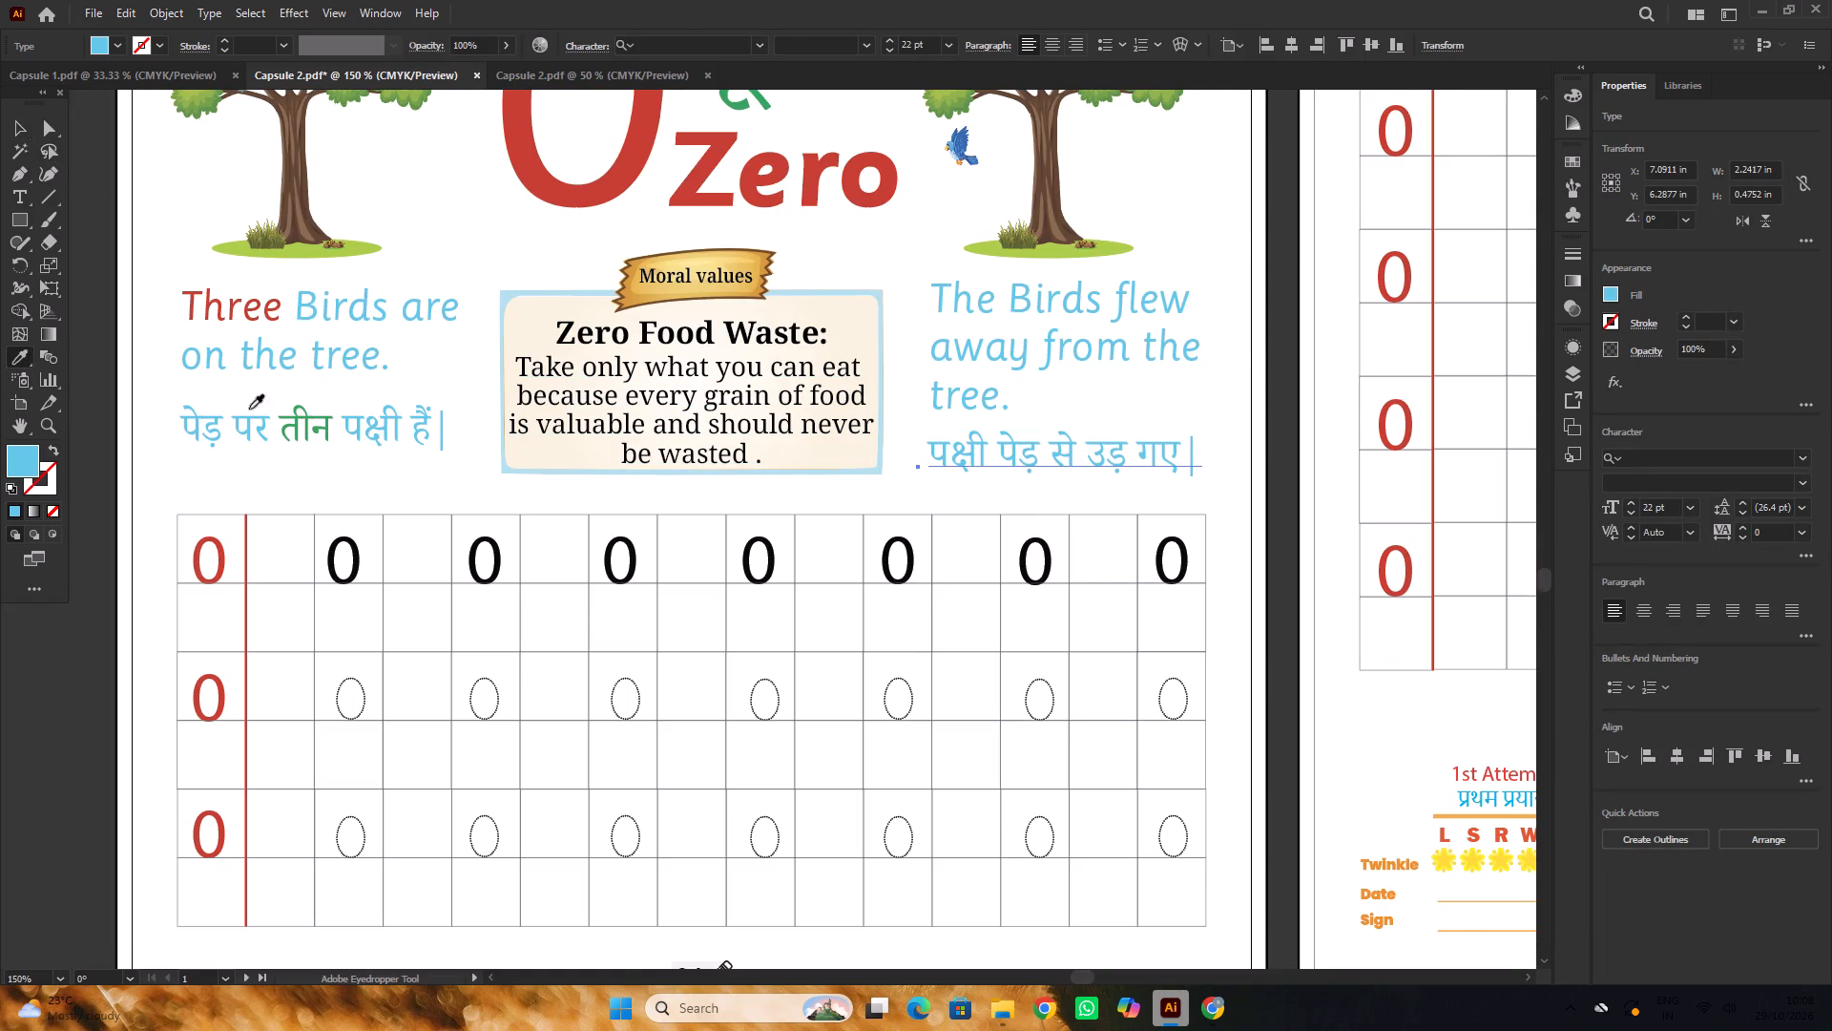
{"action": "scroll", "coordinate": [320, 430], "scroll_direction": "up", "scroll_amount": 2, "text": "alt"}
{"action": "left_click", "coordinate": [398, 421]}
{"action": "scroll", "coordinate": [399, 420], "scroll_direction": "down", "scroll_amount": 4, "text": "alt"}
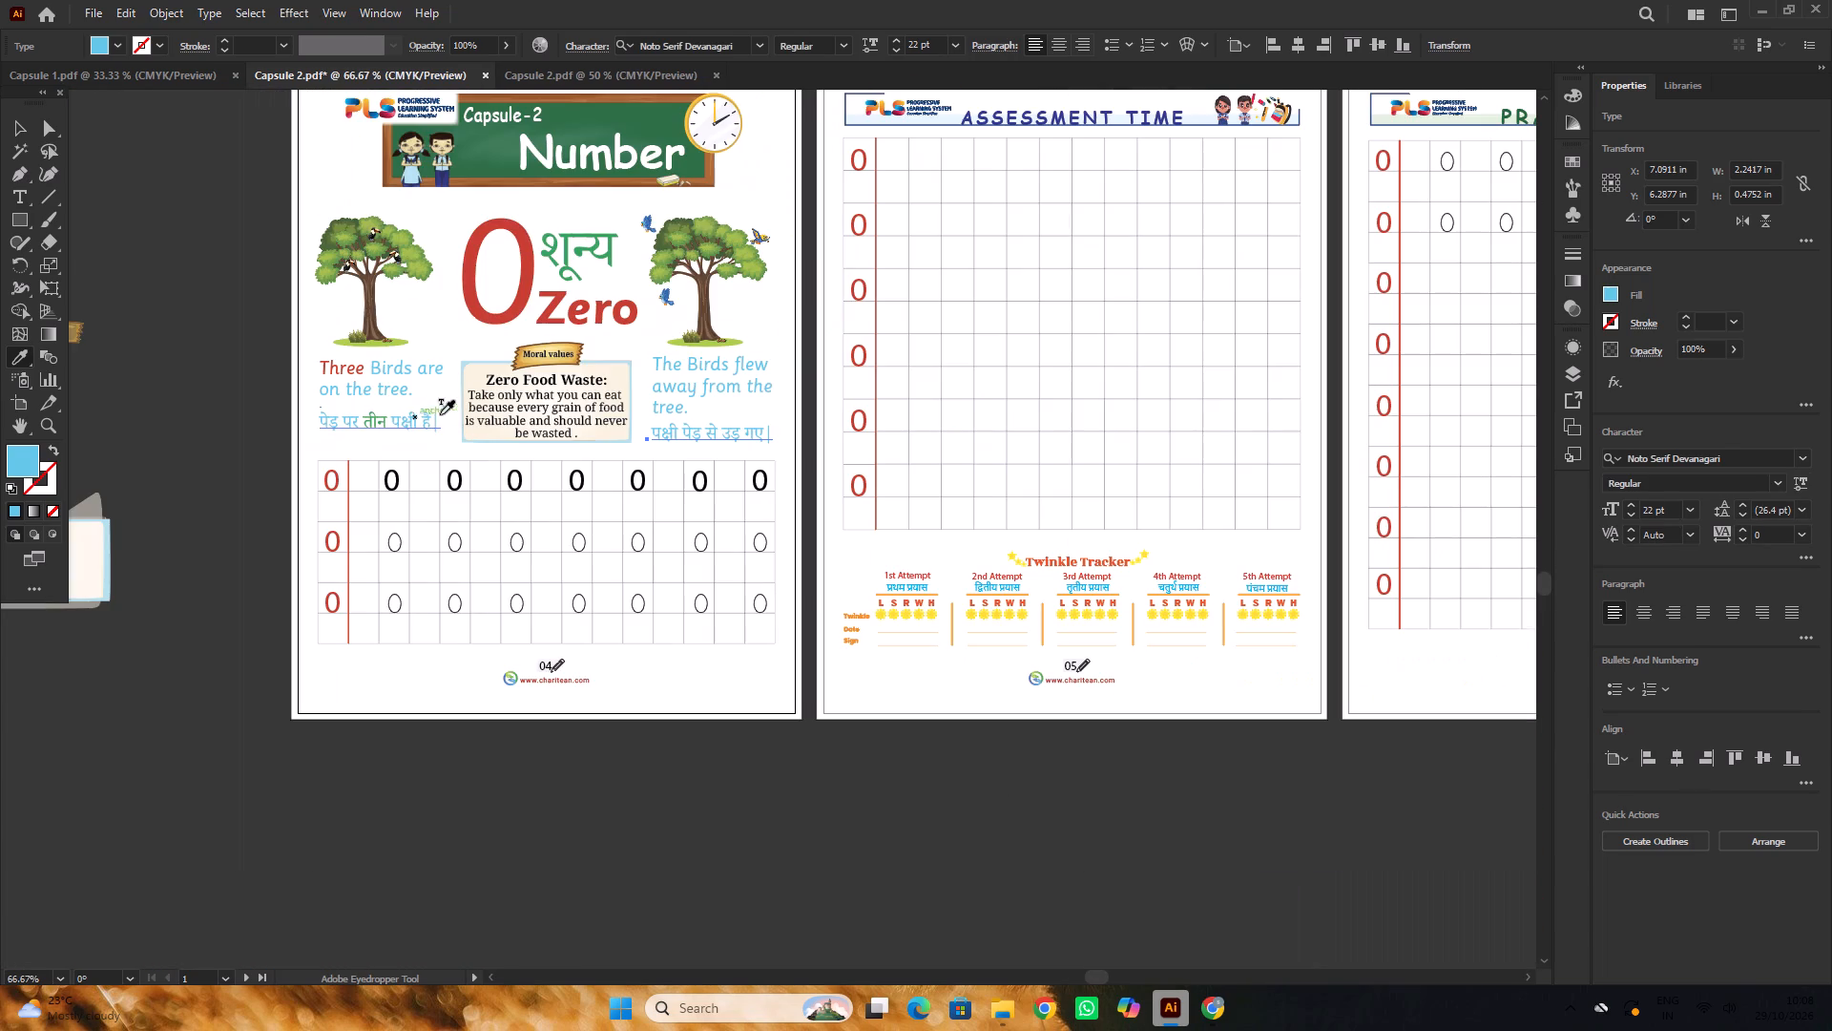
{"action": "left_click", "coordinate": [21, 131]}
{"action": "left_click", "coordinate": [102, 189]}
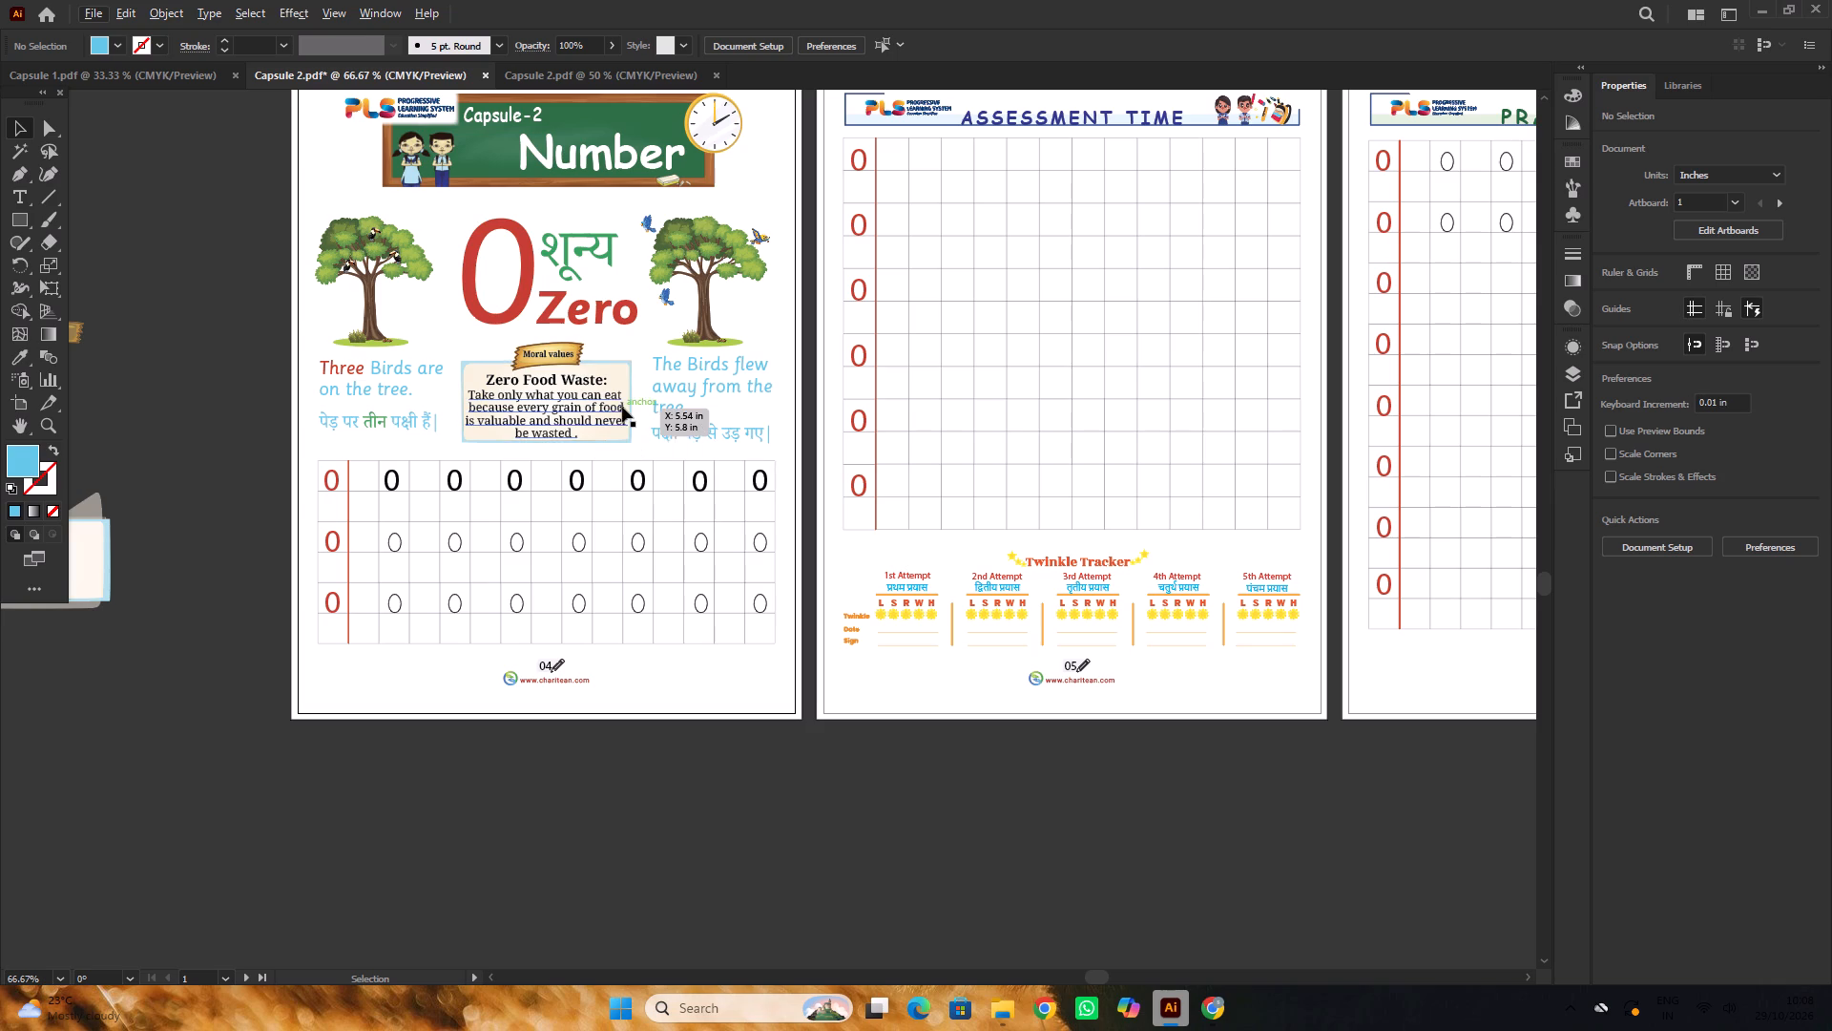
Change the font of the three red zeros in the first column of page 04's writing grid to Sassoon Primary.
{"action": "scroll", "coordinate": [782, 411], "scroll_direction": "down", "scroll_amount": 3}
{"action": "scroll", "coordinate": [151, 499], "scroll_direction": "up", "scroll_amount": 2, "text": "alt"}
{"action": "scroll", "coordinate": [962, 504], "scroll_direction": "down", "scroll_amount": 2, "text": "alt"}
{"action": "scroll", "coordinate": [812, 456], "scroll_direction": "up", "scroll_amount": 2}
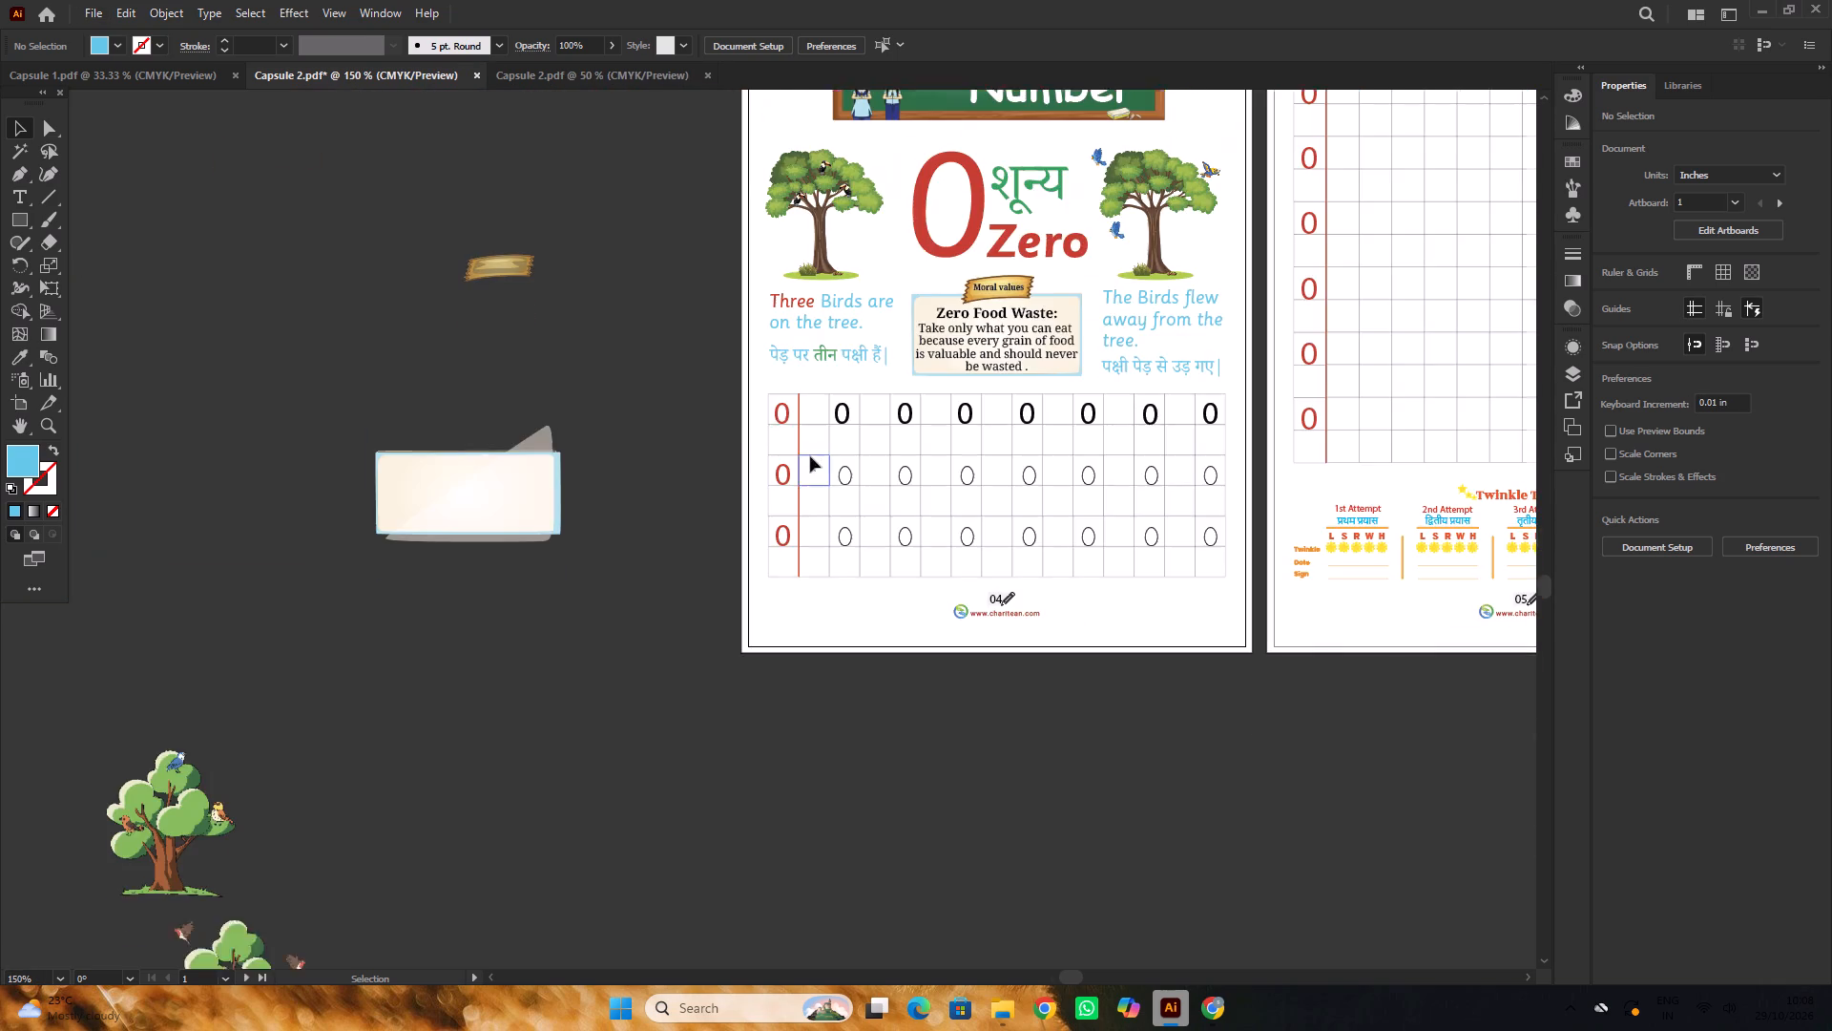
{"action": "scroll", "coordinate": [823, 481], "scroll_direction": "up", "scroll_amount": 3}
{"action": "left_click", "coordinate": [774, 519]}
{"action": "scroll", "coordinate": [504, 408], "scroll_direction": "down", "scroll_amount": 2, "text": "alt"}
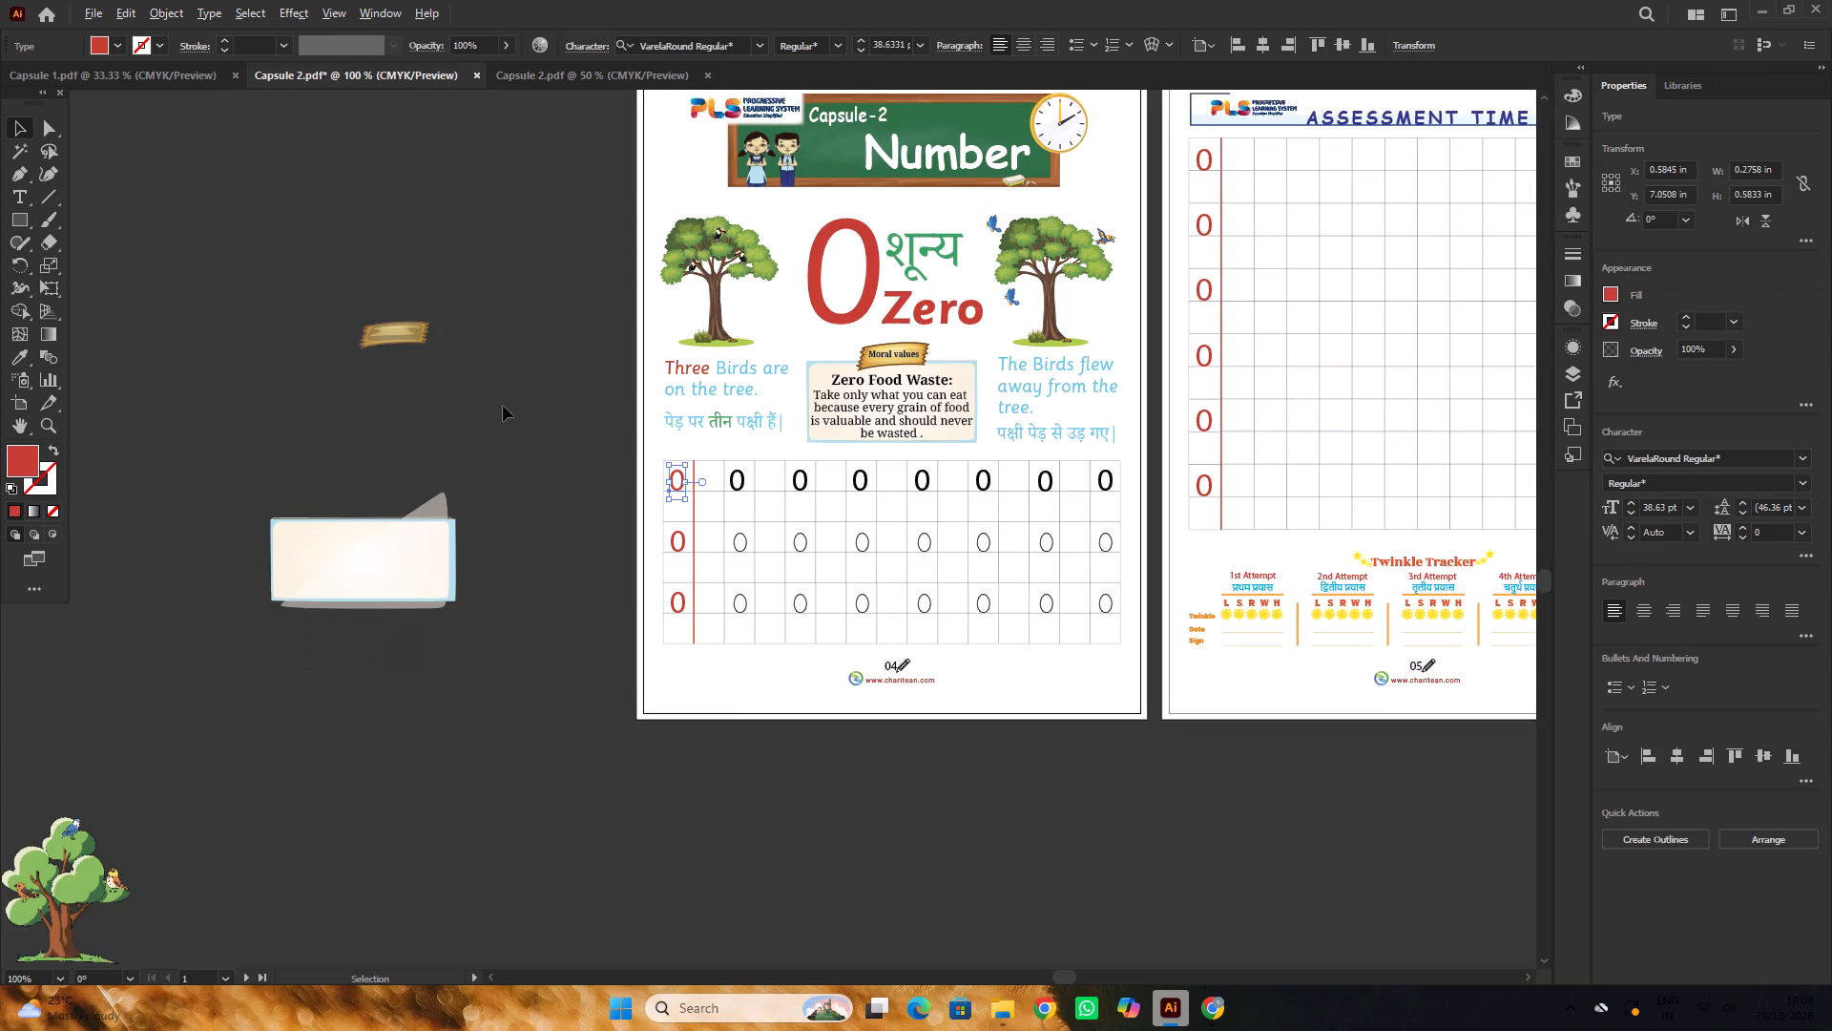
{"action": "key", "text": "space"}
{"action": "key", "text": "space"}
{"action": "key", "text": "space"}
{"action": "key", "text": "space"}
{"action": "key", "text": "space"}
{"action": "key", "text": "space"}
{"action": "key", "text": "space"}
{"action": "left_click_drag", "start_coordinate": [544, 382], "coordinate": [448, 426]}
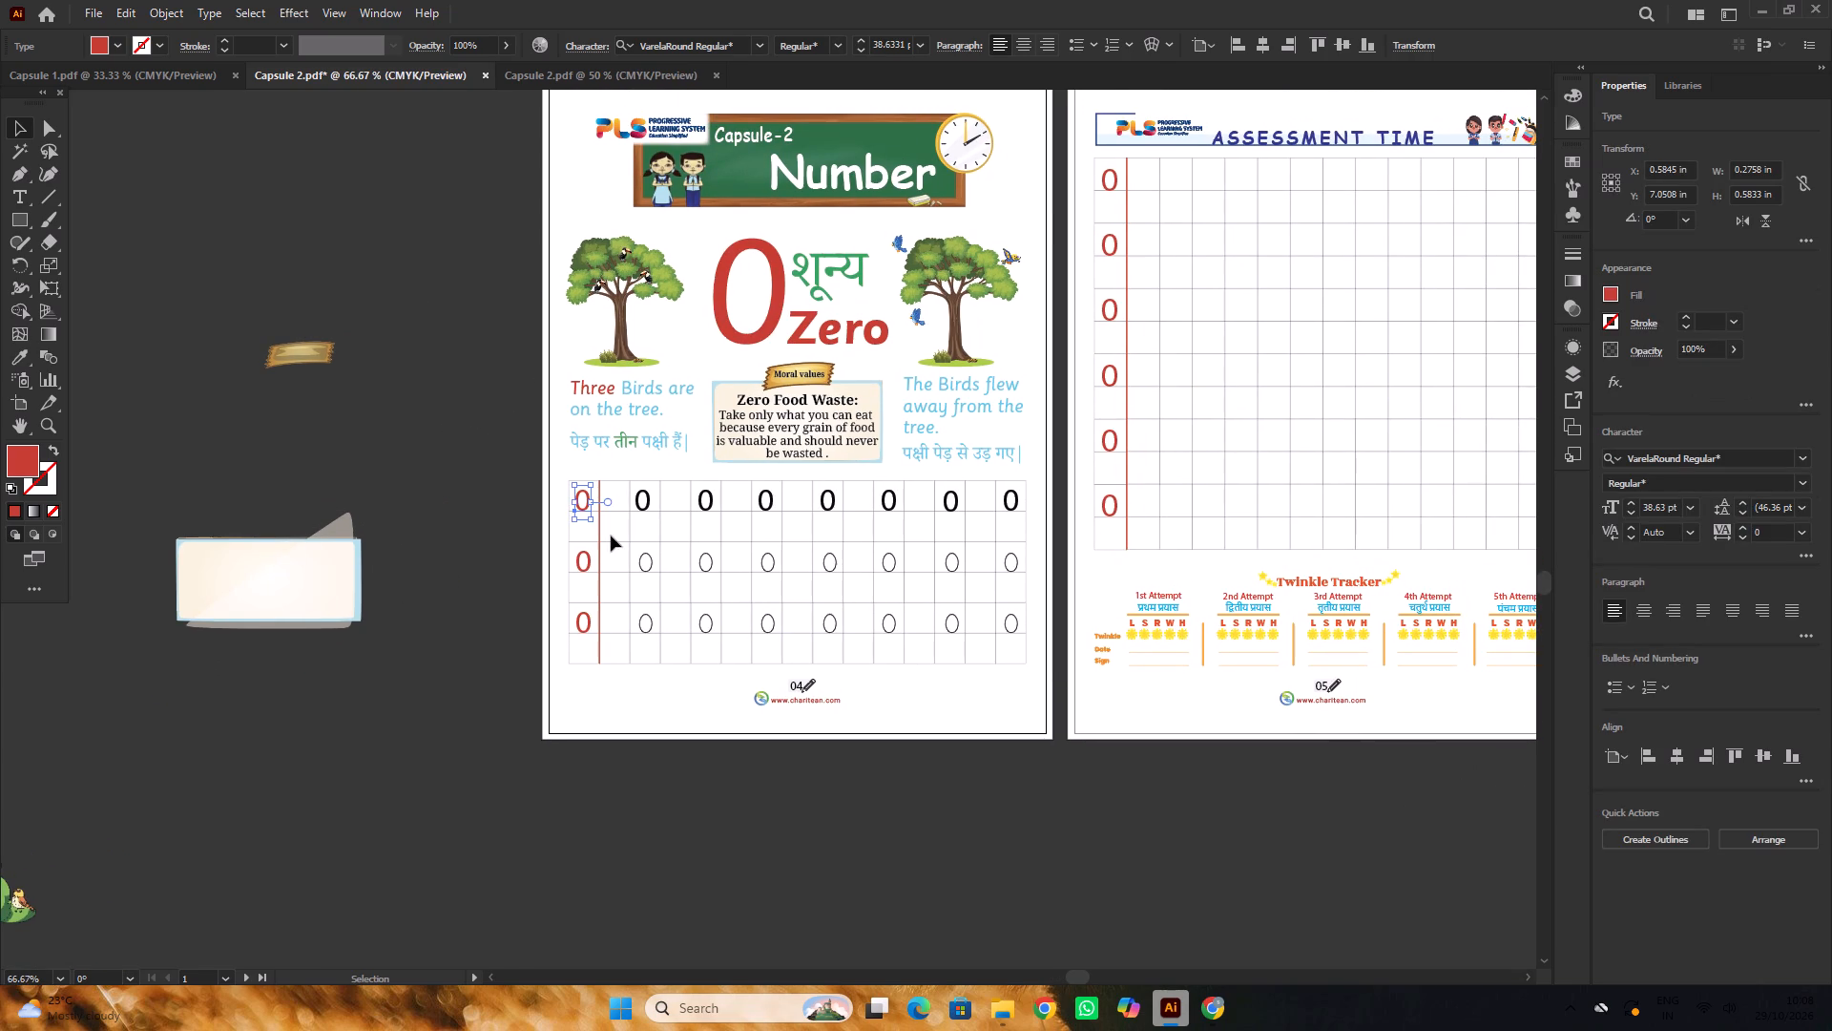
{"action": "left_click", "coordinate": [587, 560], "text": "shift"}
{"action": "left_click", "coordinate": [583, 629], "text": "shift"}
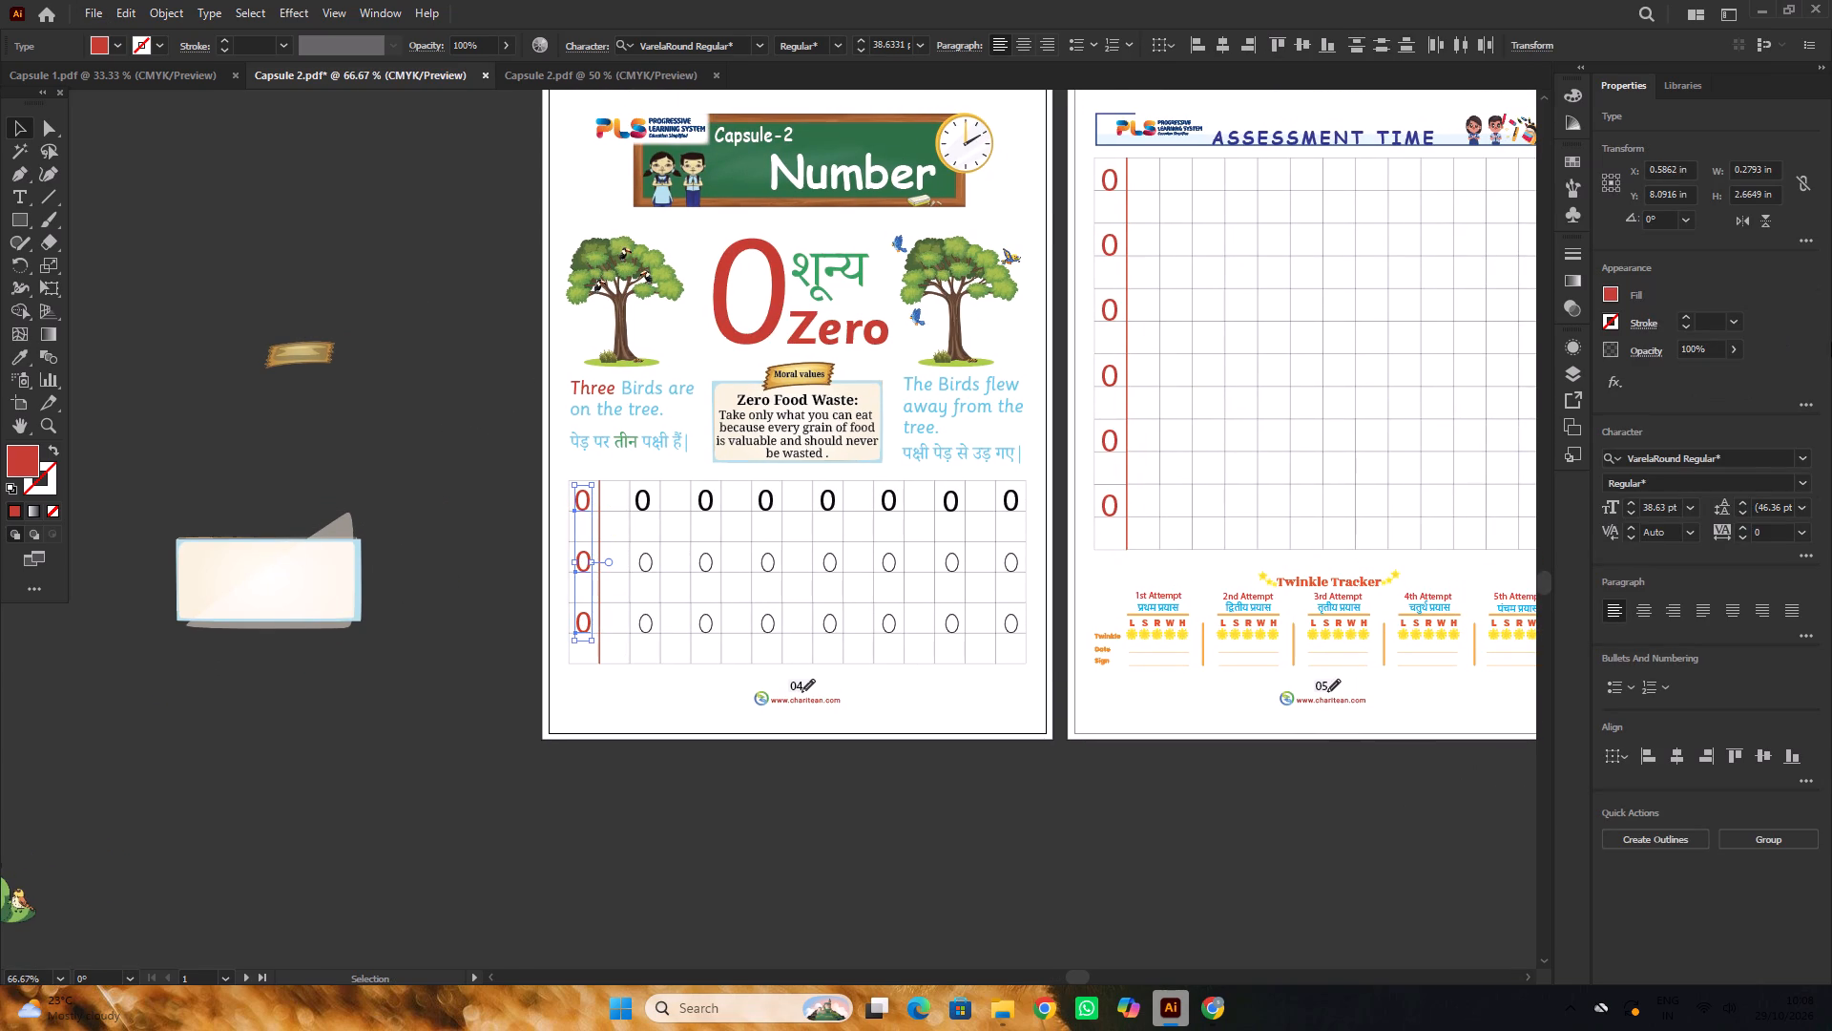
{"action": "left_click", "coordinate": [1730, 465]}
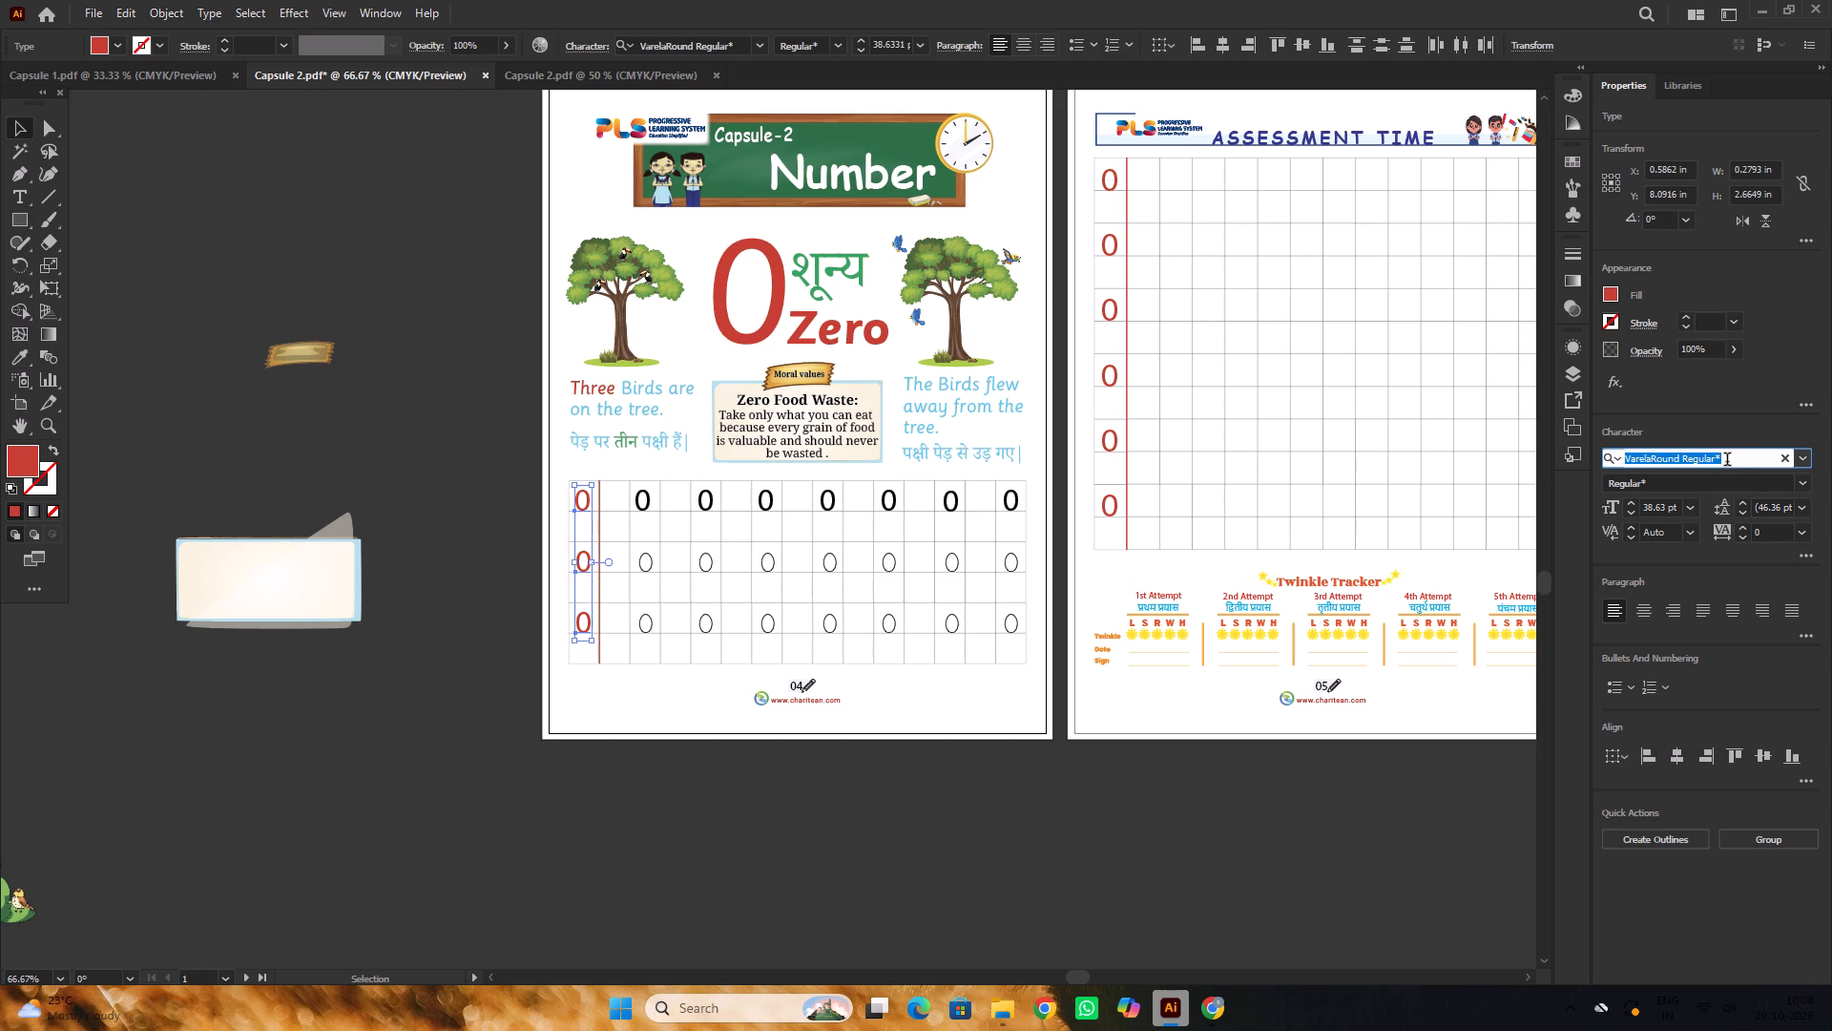
{"action": "type", "text": "sass"}
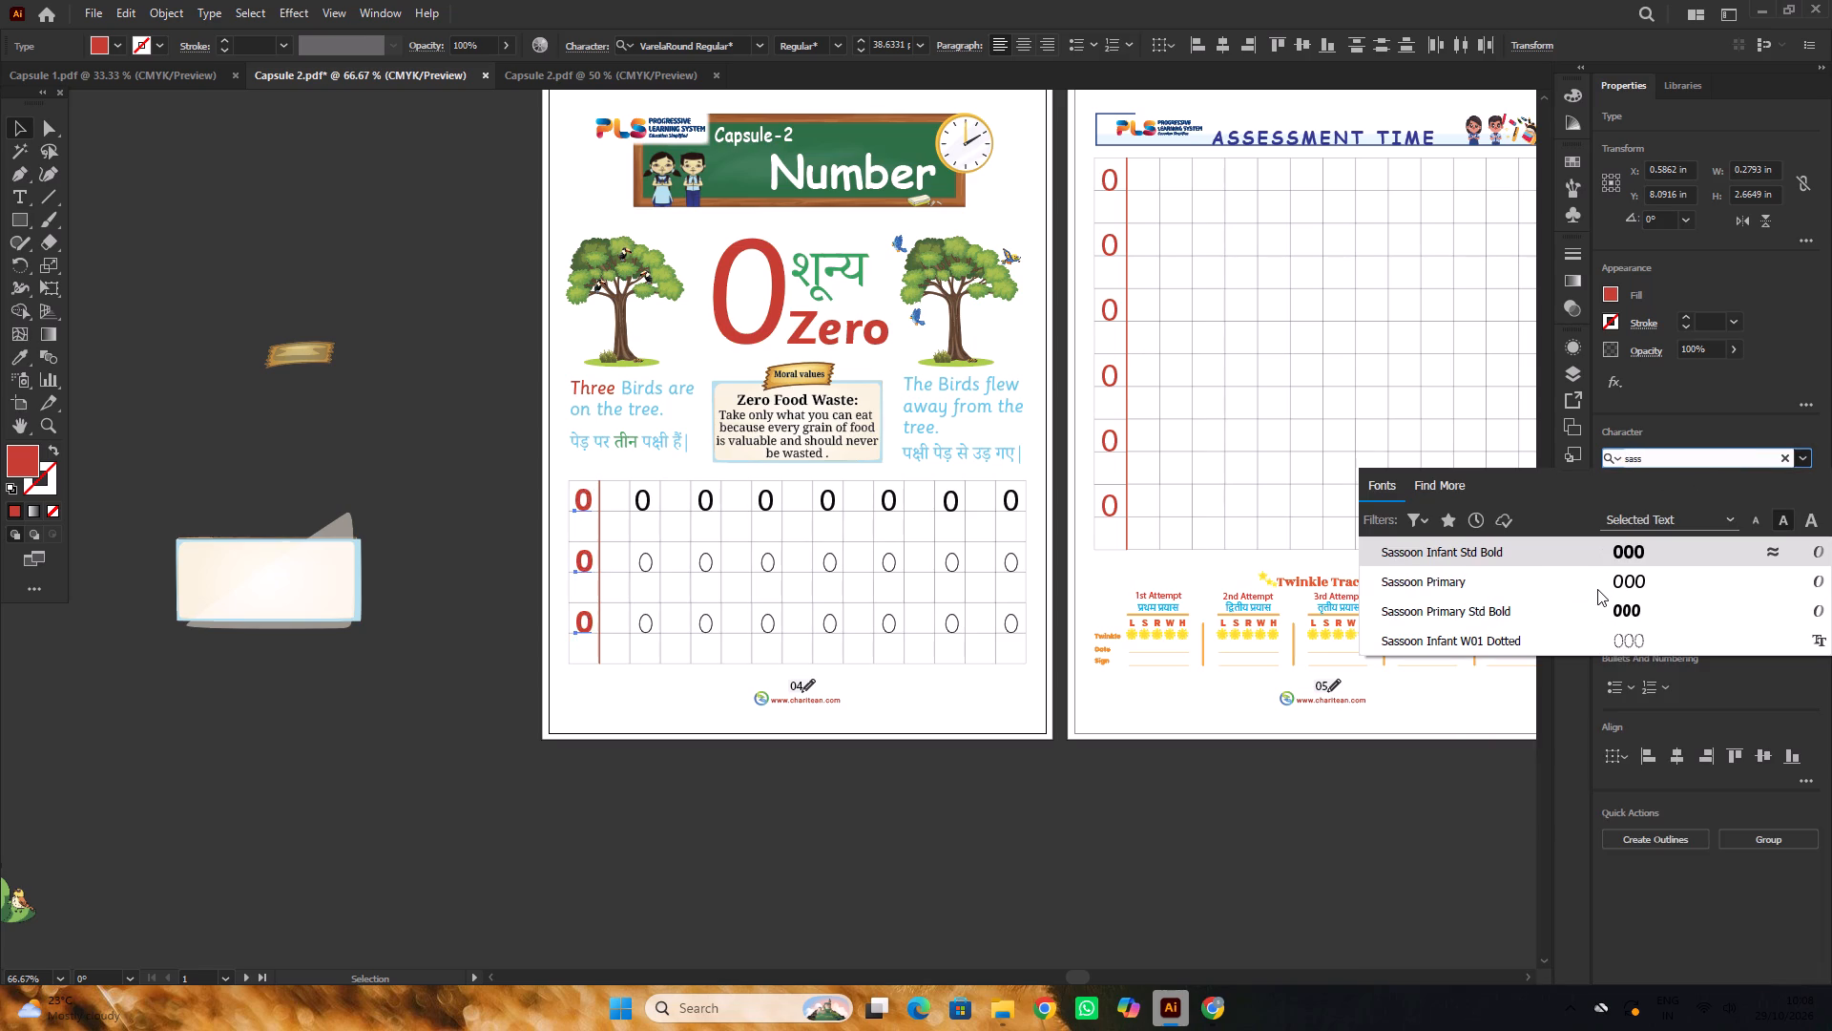
{"action": "left_click", "coordinate": [1594, 581]}
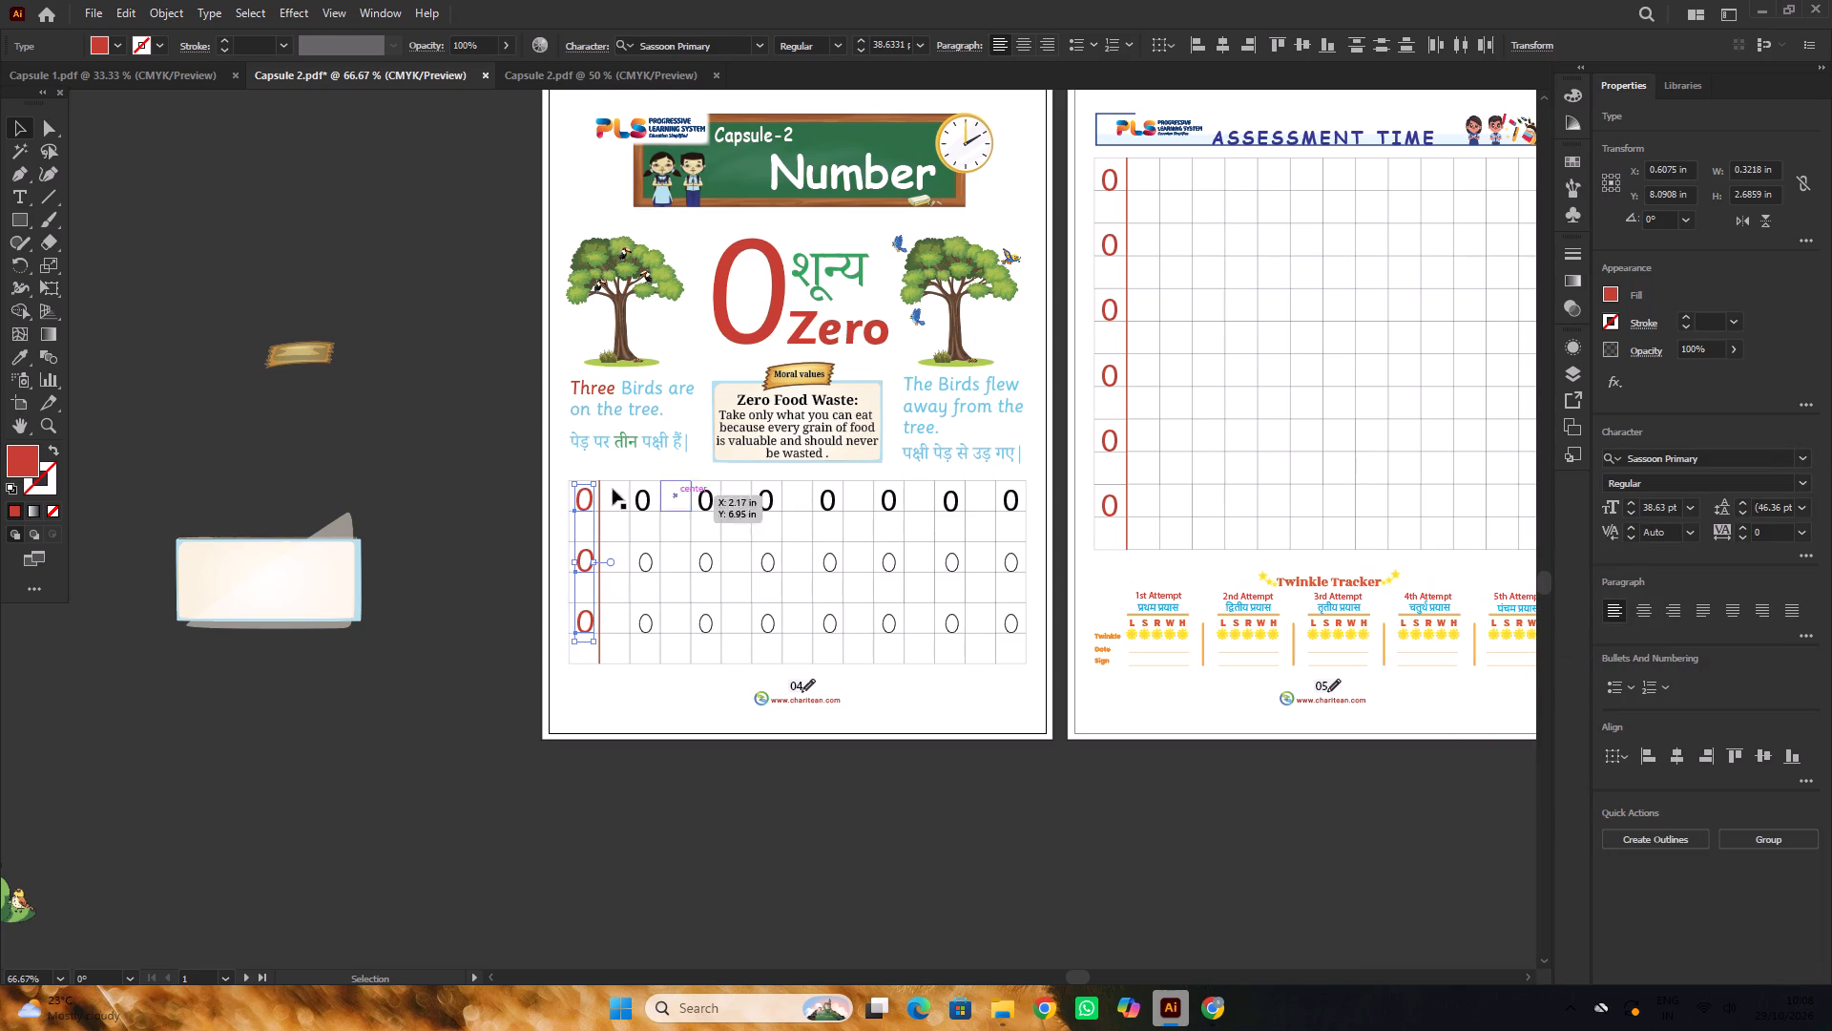
{"action": "left_click", "coordinate": [458, 475]}
Check the font of the red 26 in the writing grid of the part 2 Capsule 2 document for comparison.
{"action": "left_click", "coordinate": [592, 83]}
{"action": "scroll", "coordinate": [256, 659], "scroll_direction": "up", "scroll_amount": 4, "text": "alt"}
{"action": "left_click", "coordinate": [449, 401]}
{"action": "scroll", "coordinate": [490, 454], "scroll_direction": "down", "scroll_amount": 2}
{"action": "scroll", "coordinate": [699, 454], "scroll_direction": "down", "scroll_amount": 2, "text": "alt"}
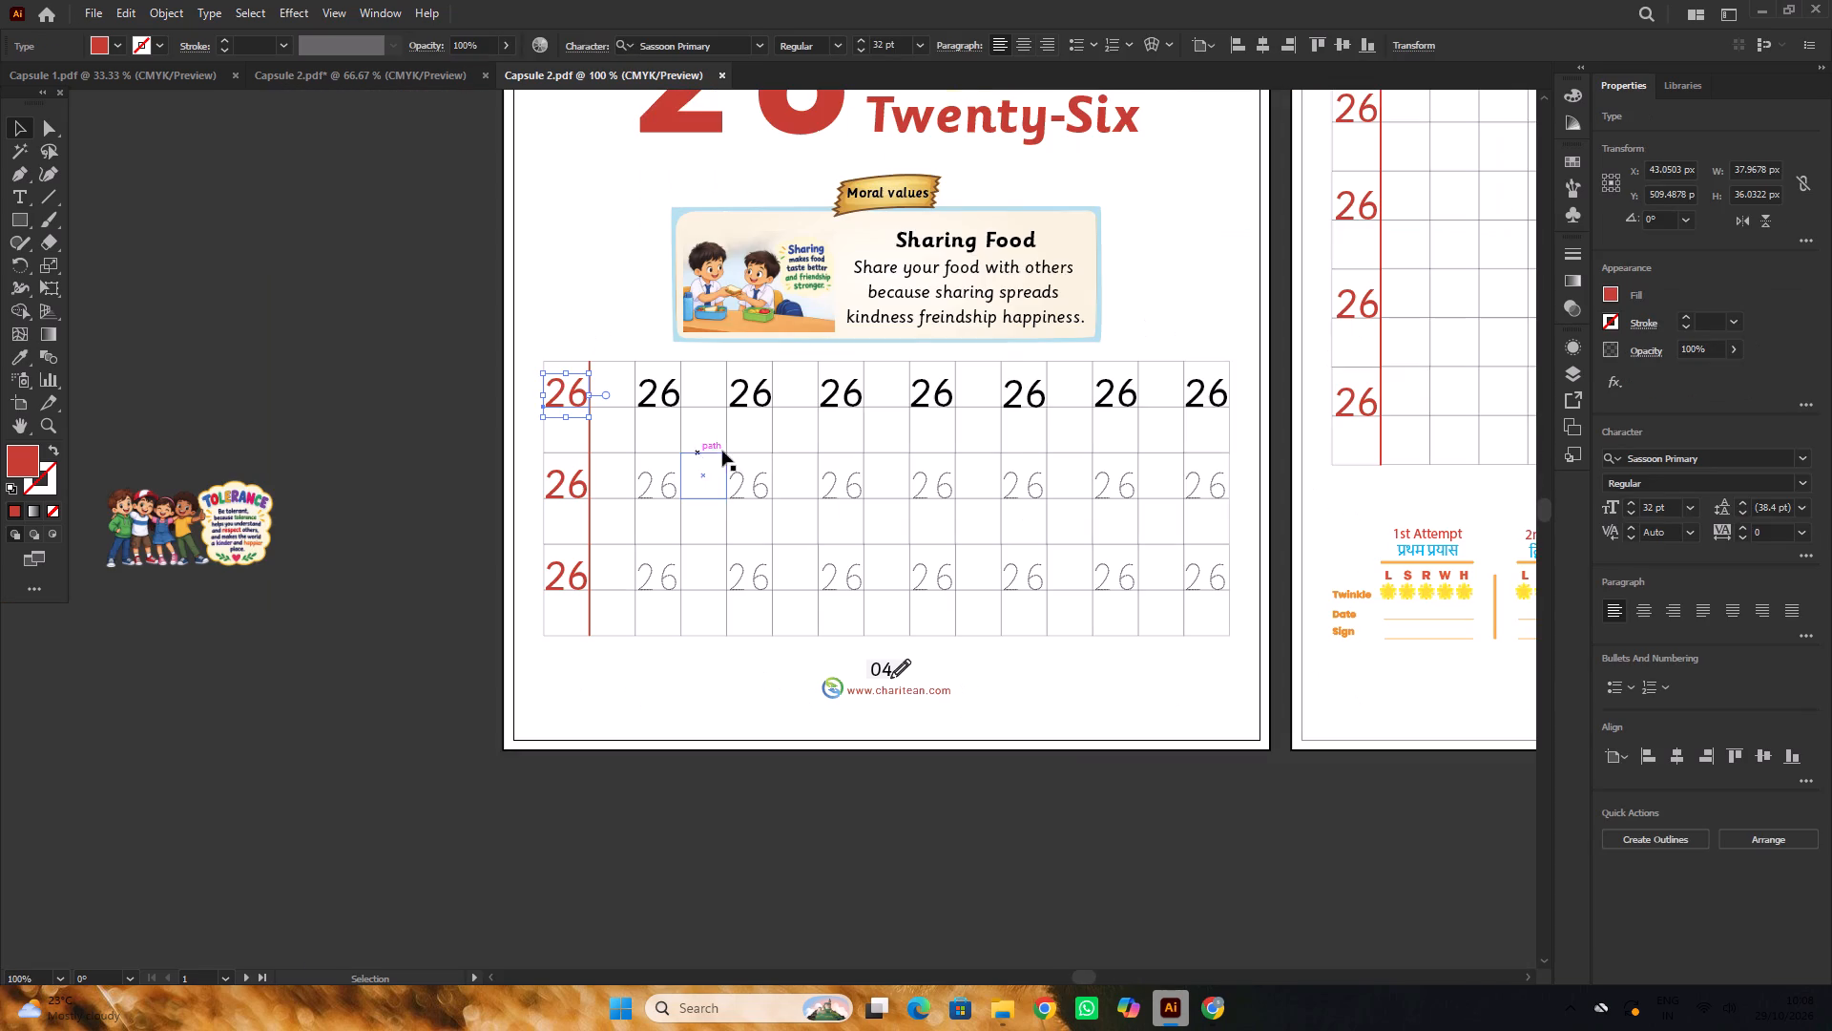
{"action": "left_click", "coordinate": [341, 87]}
{"action": "left_click", "coordinate": [457, 485]}
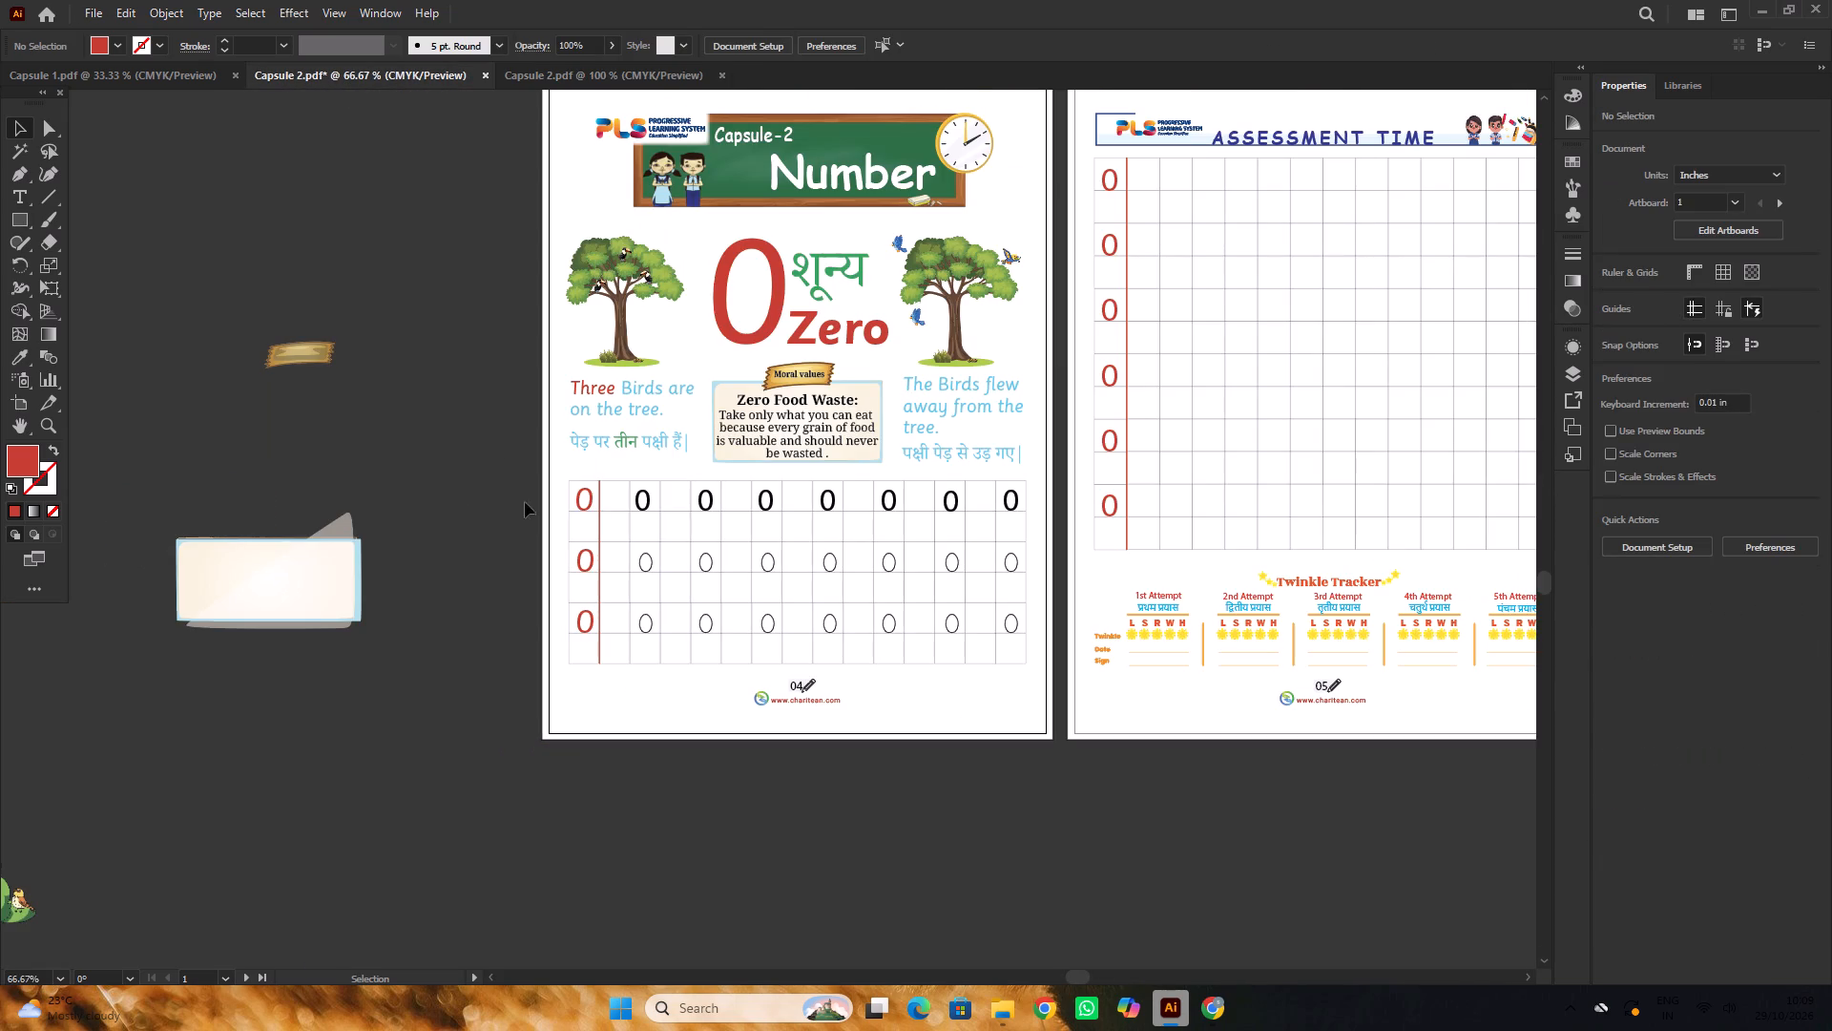
Change the font of the seven solid black zeros in the top row of page 04's writing grid to Sassoon Primary.
{"action": "scroll", "coordinate": [628, 509], "scroll_direction": "up", "scroll_amount": 2, "text": "alt"}
{"action": "left_click", "coordinate": [649, 505]}
{"action": "scroll", "coordinate": [608, 481], "scroll_direction": "down", "scroll_amount": 1, "text": "alt"}
{"action": "scroll", "coordinate": [837, 513], "scroll_direction": "up", "scroll_amount": 1, "text": "alt"}
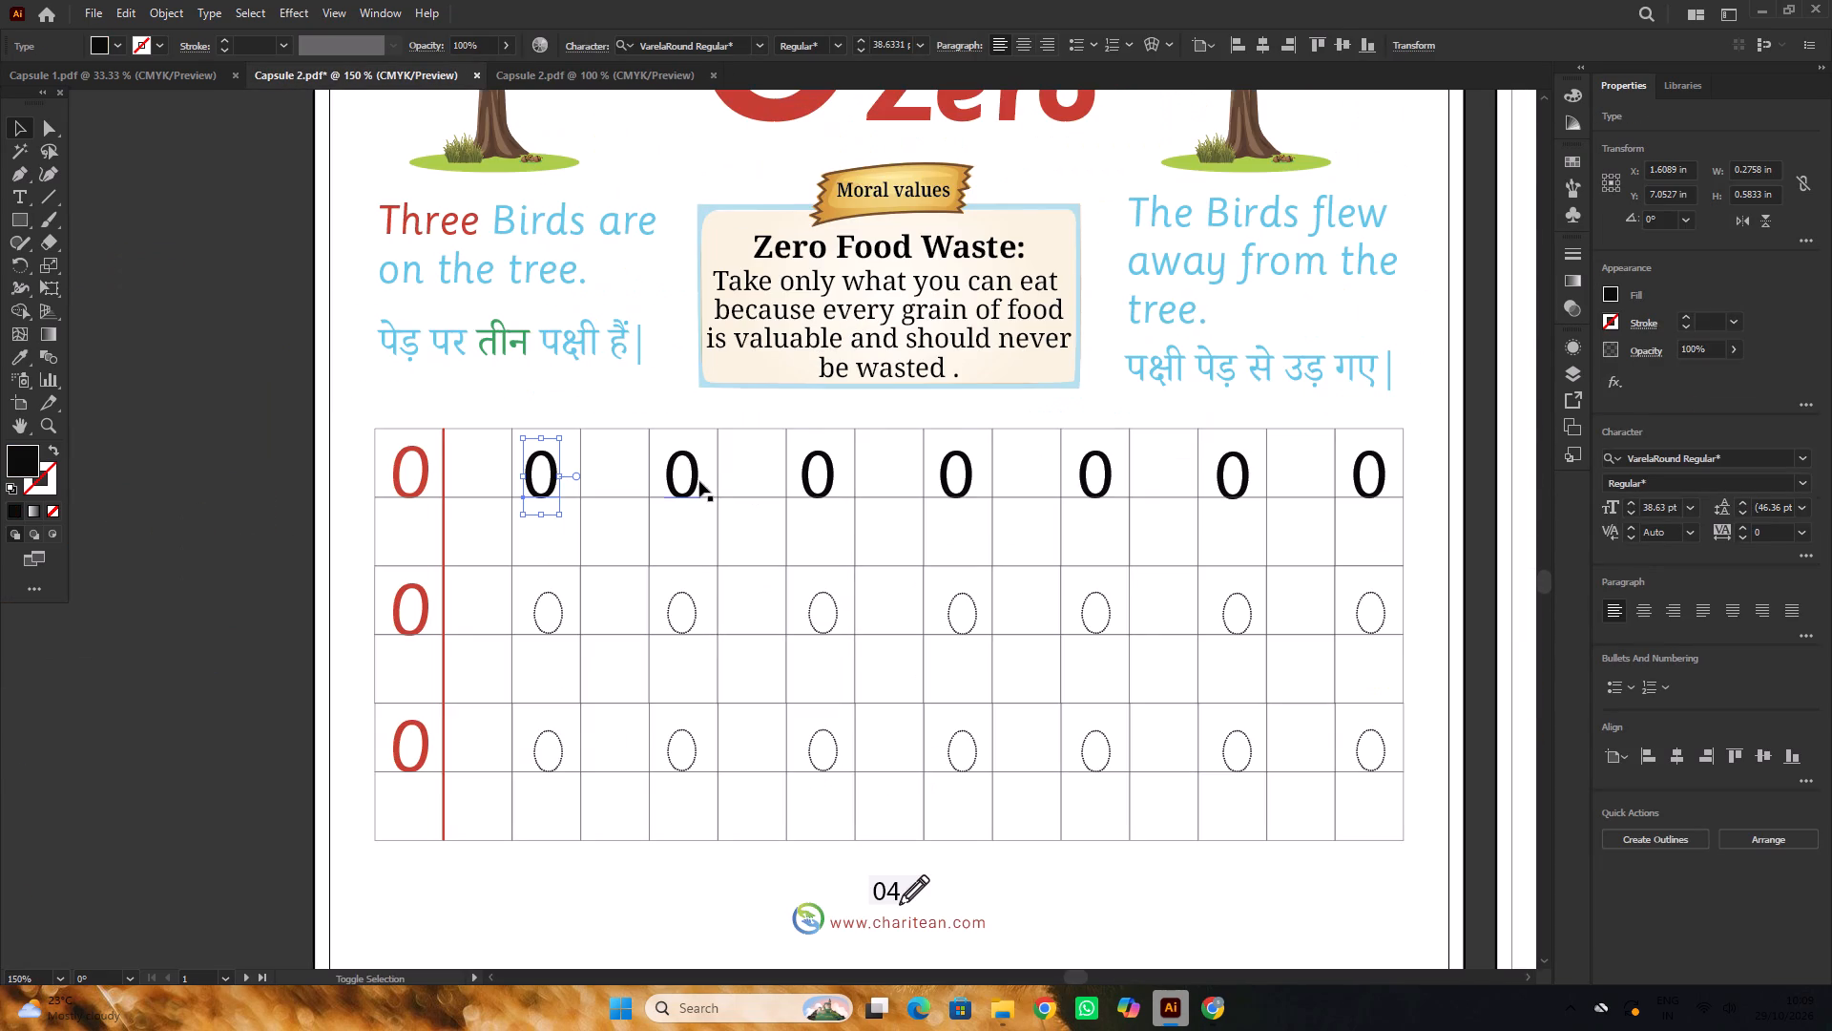
{"action": "left_click", "coordinate": [699, 481], "text": "shift"}
{"action": "left_click", "coordinate": [826, 483], "text": "shift"}
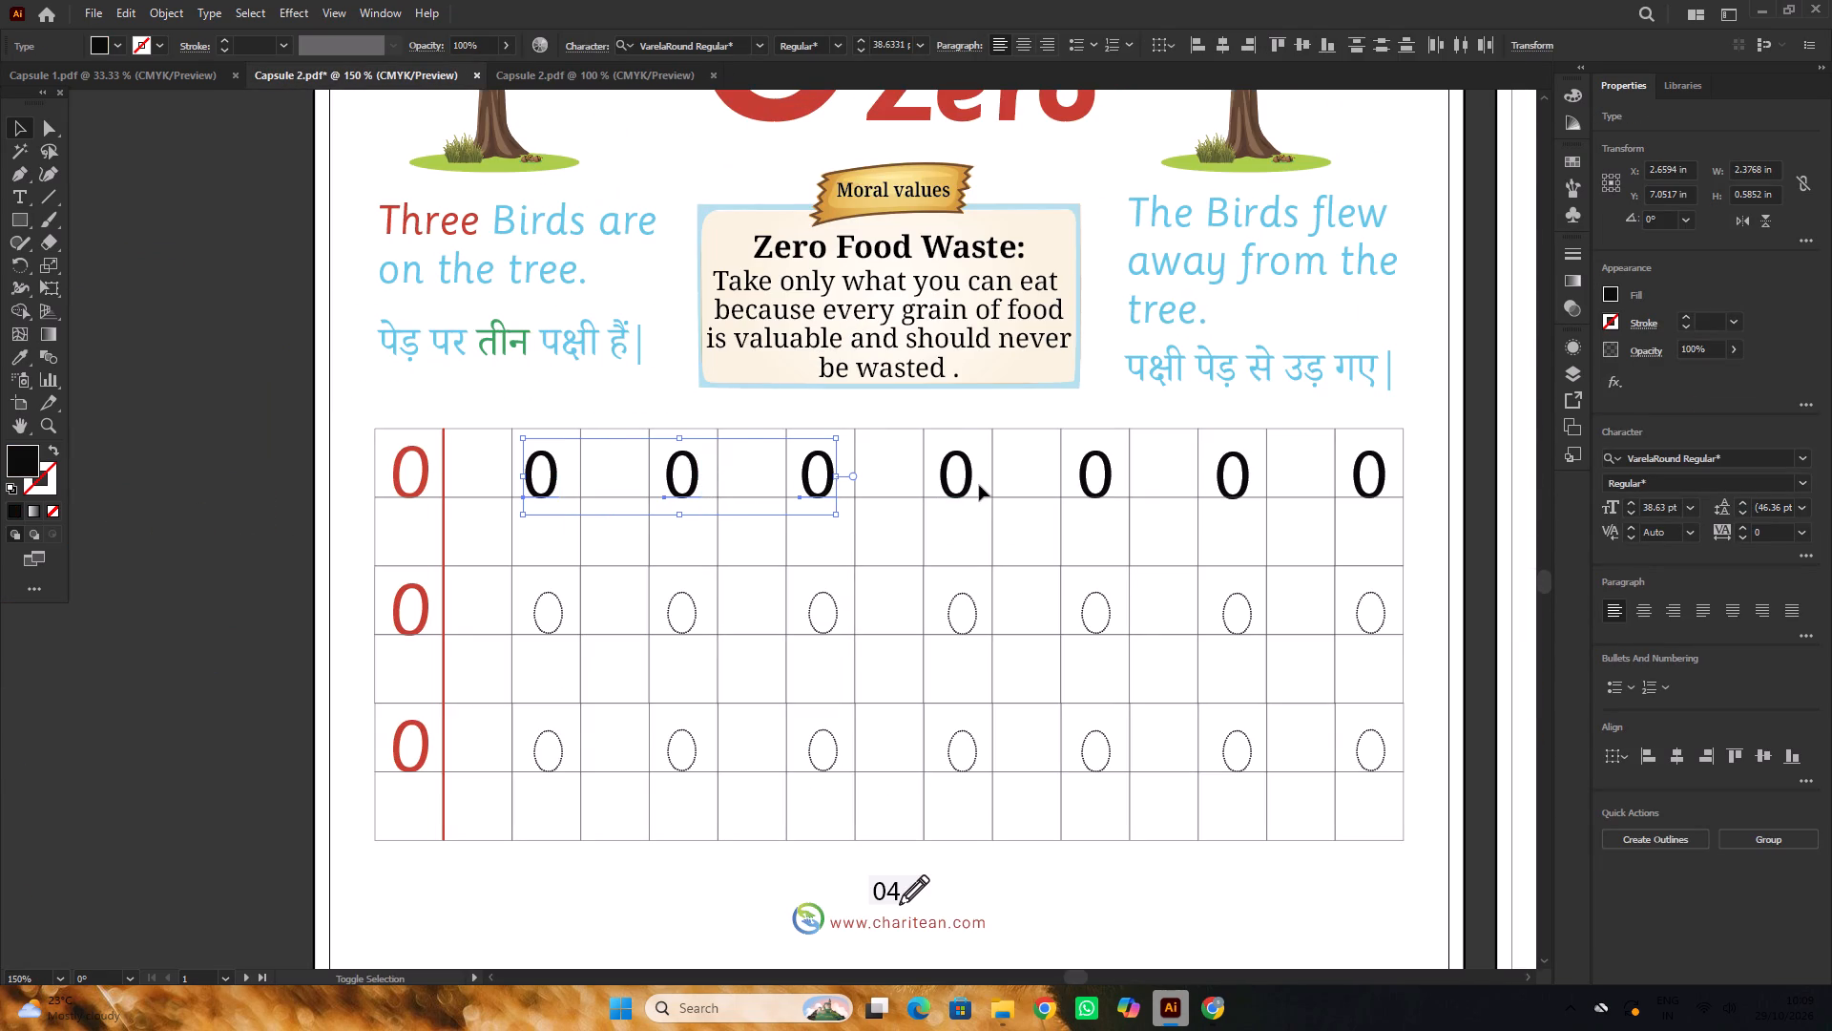
{"action": "left_click", "coordinate": [965, 481], "text": "shift"}
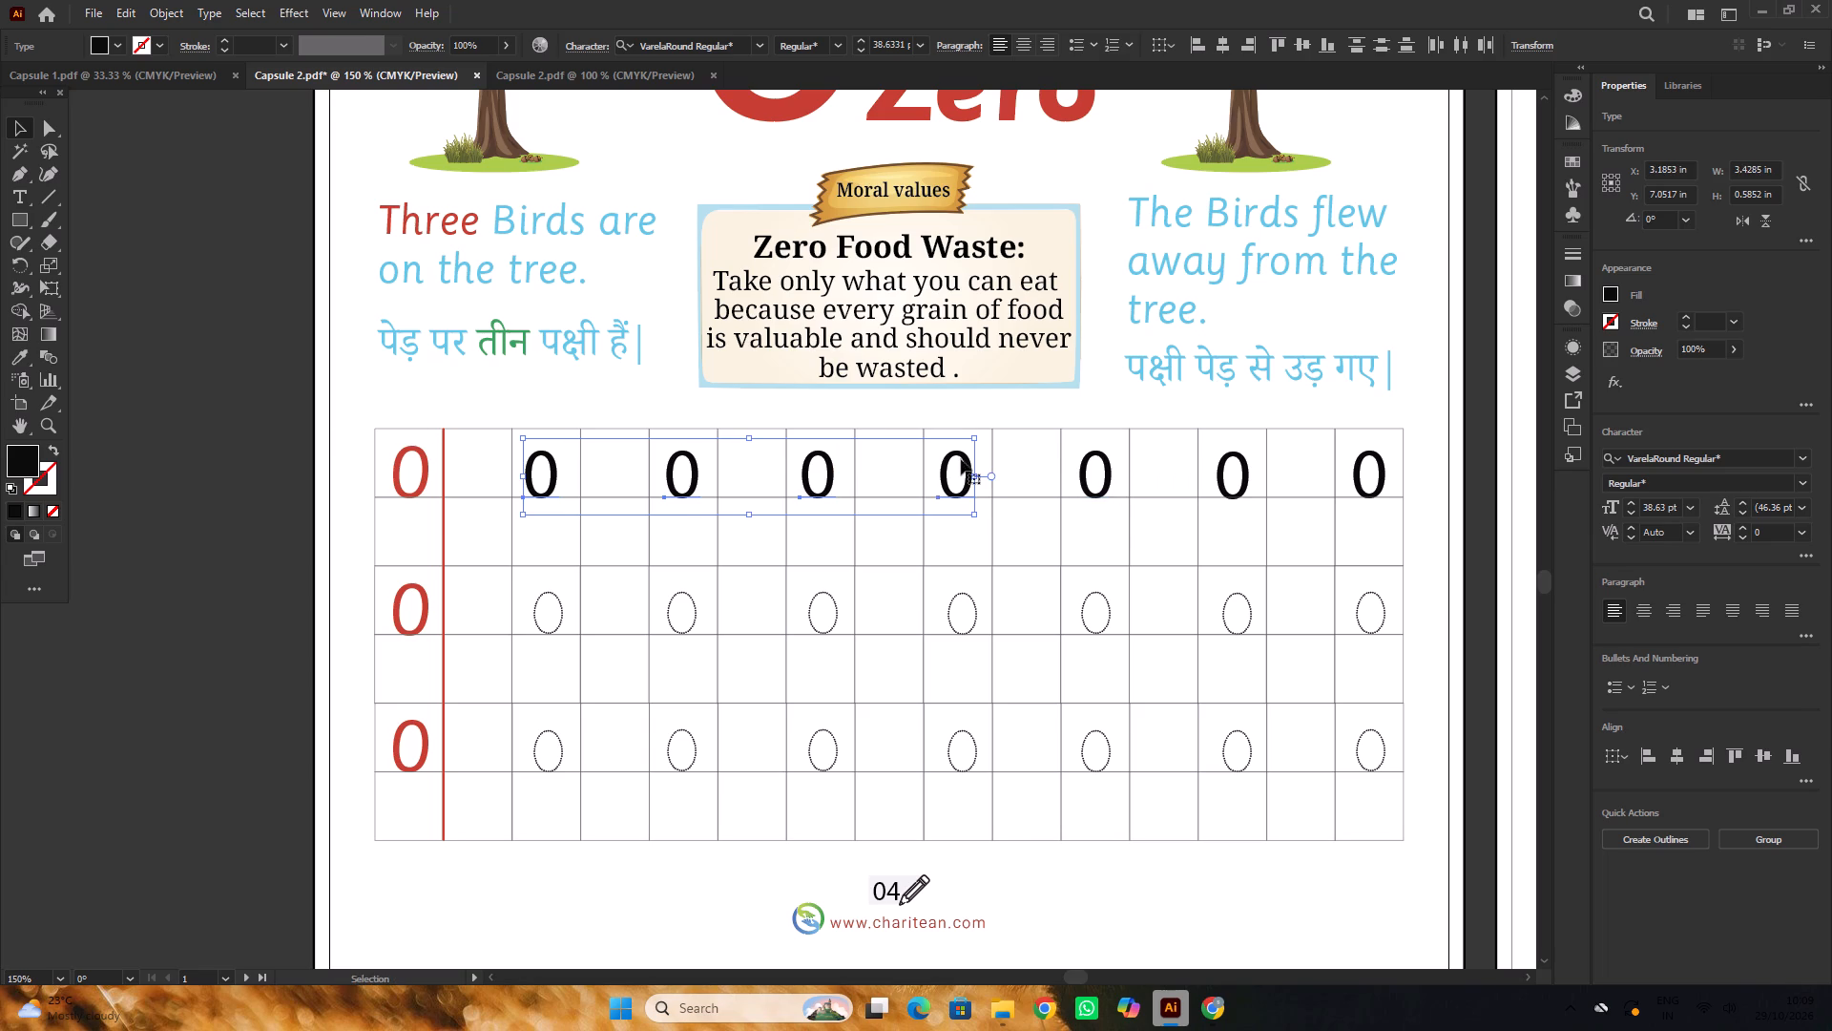
{"action": "left_click", "coordinate": [1103, 476], "text": "shift"}
{"action": "left_click", "coordinate": [1239, 475], "text": "shift"}
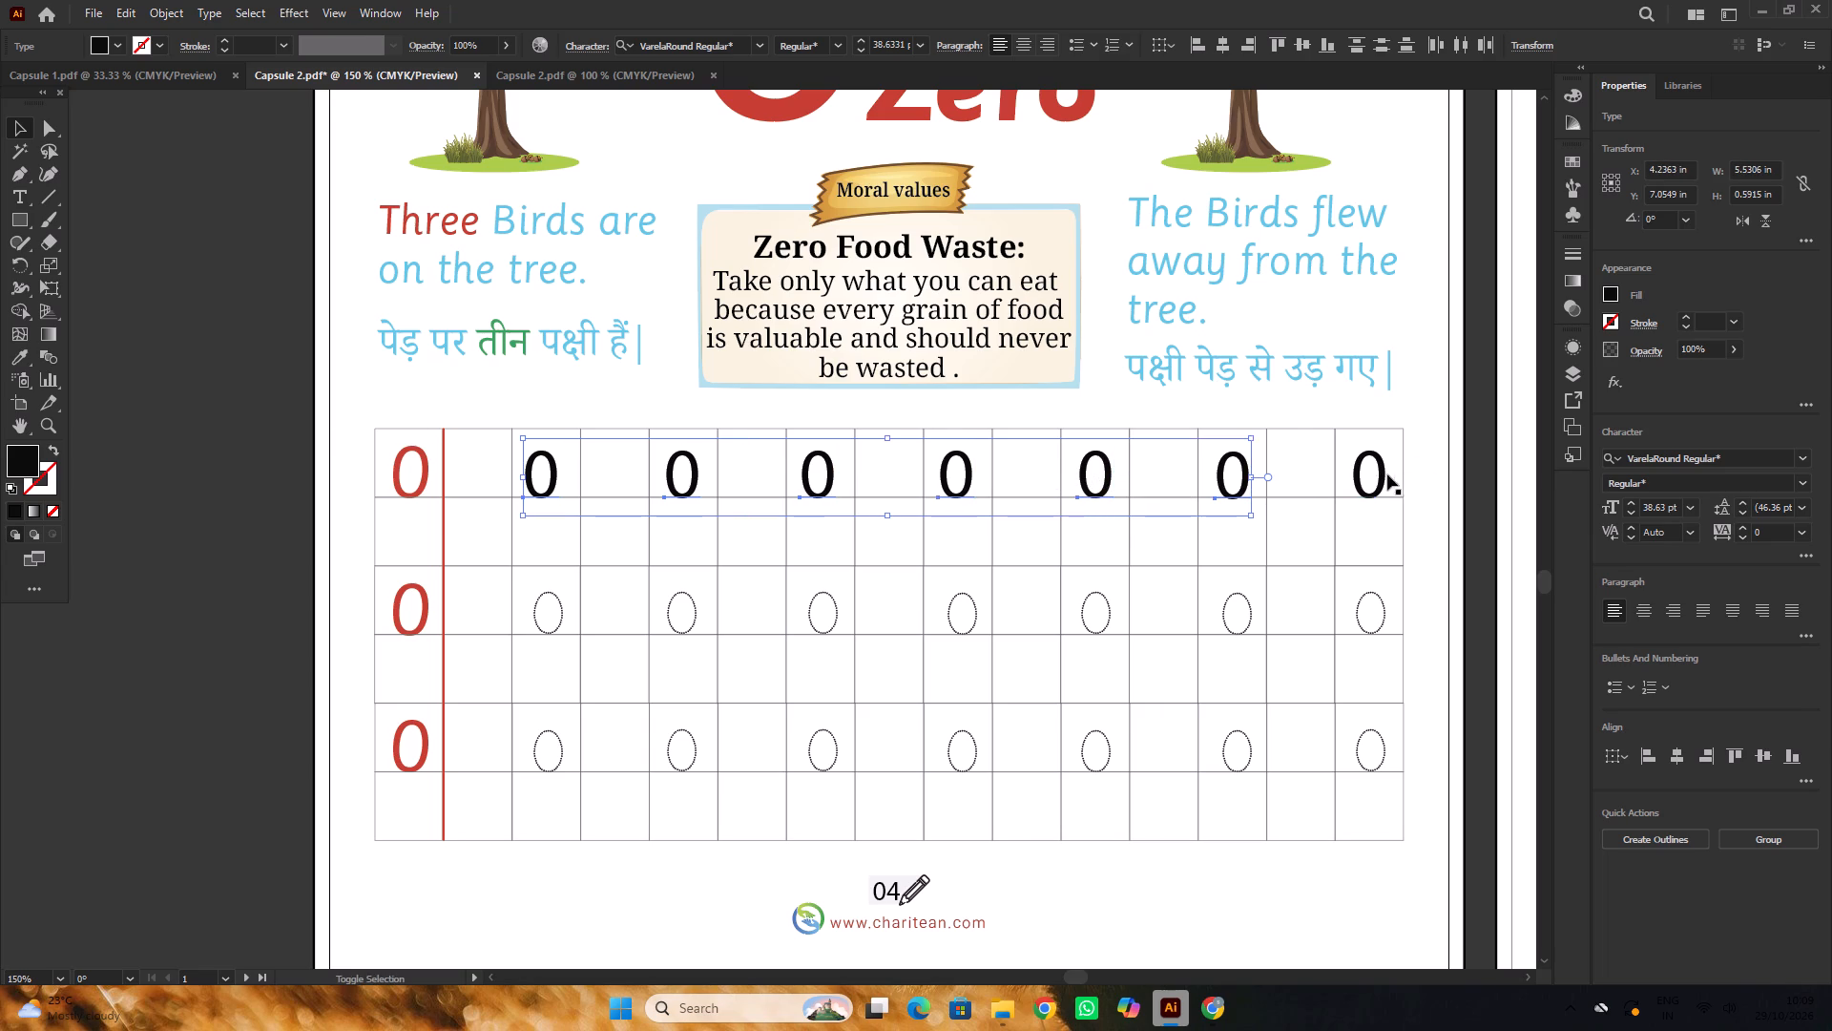
{"action": "left_click", "coordinate": [1381, 473], "text": "shift"}
{"action": "left_click", "coordinate": [1756, 460]}
{"action": "key", "text": "s"}
{"action": "type", "text": "as"}
{"action": "key", "text": "s"}
{"action": "left_click", "coordinate": [1439, 579]}
{"action": "left_click", "coordinate": [174, 442]}
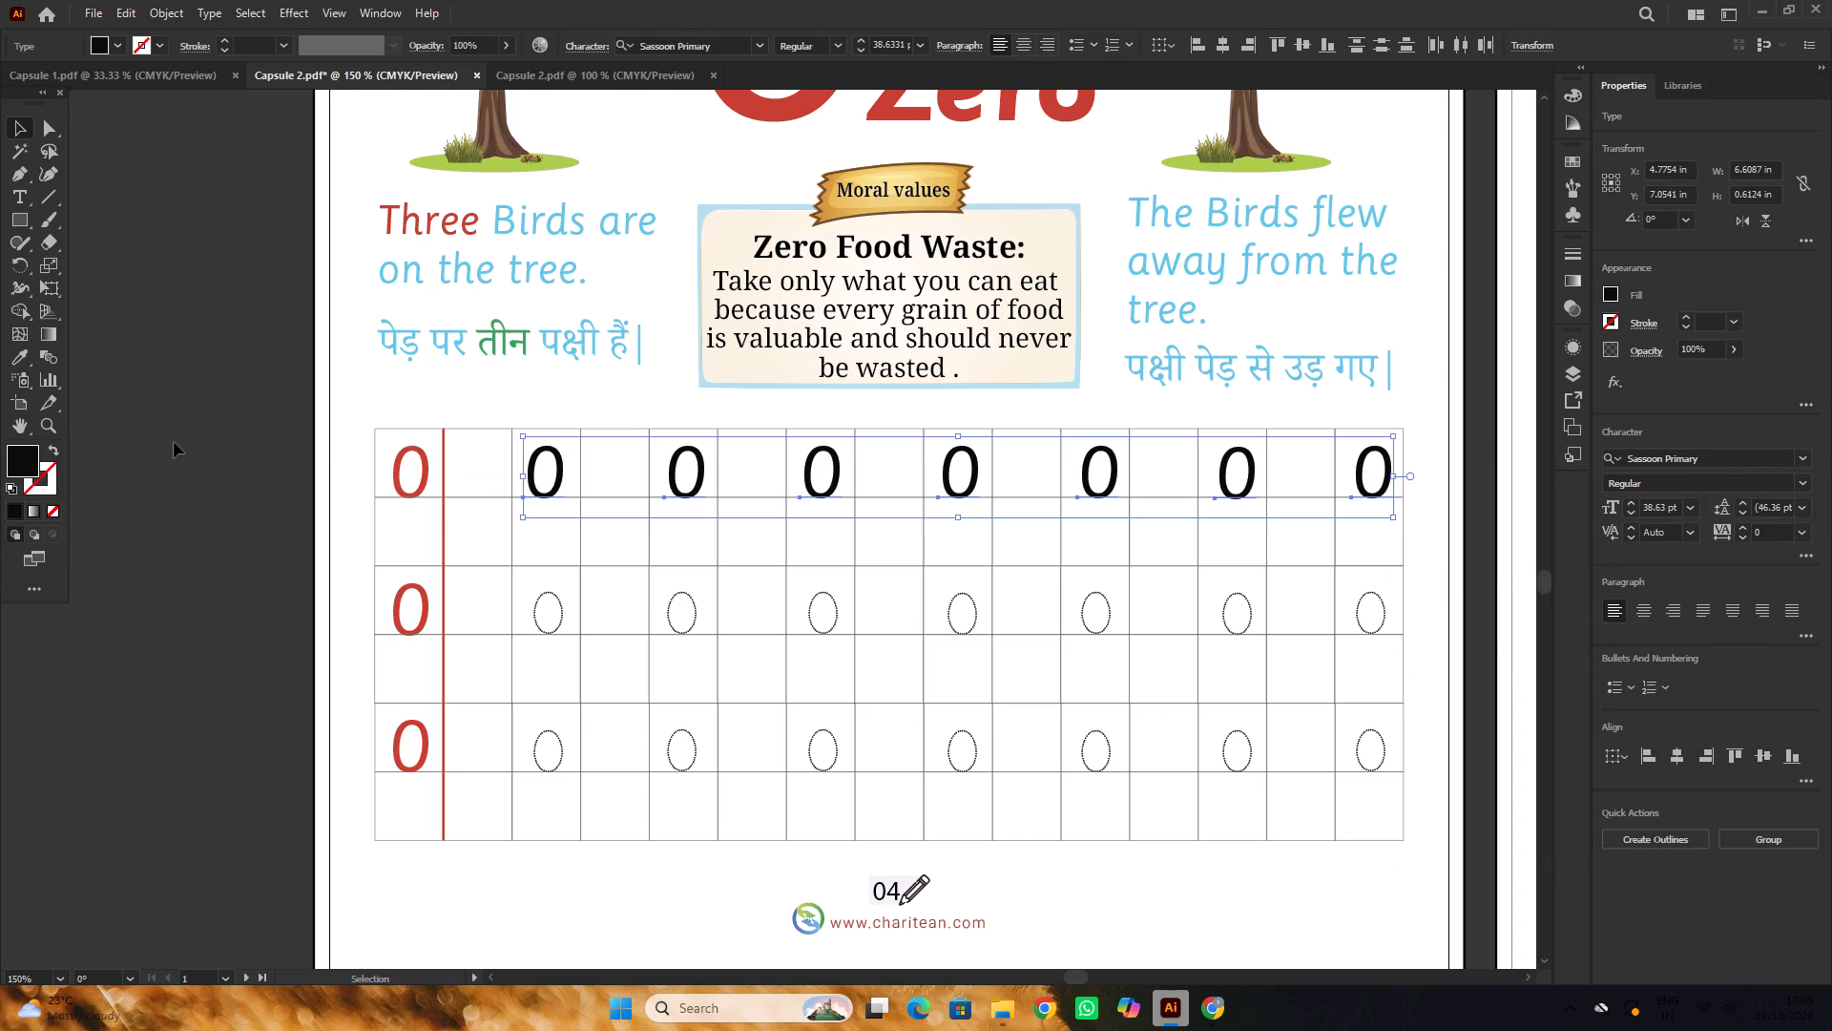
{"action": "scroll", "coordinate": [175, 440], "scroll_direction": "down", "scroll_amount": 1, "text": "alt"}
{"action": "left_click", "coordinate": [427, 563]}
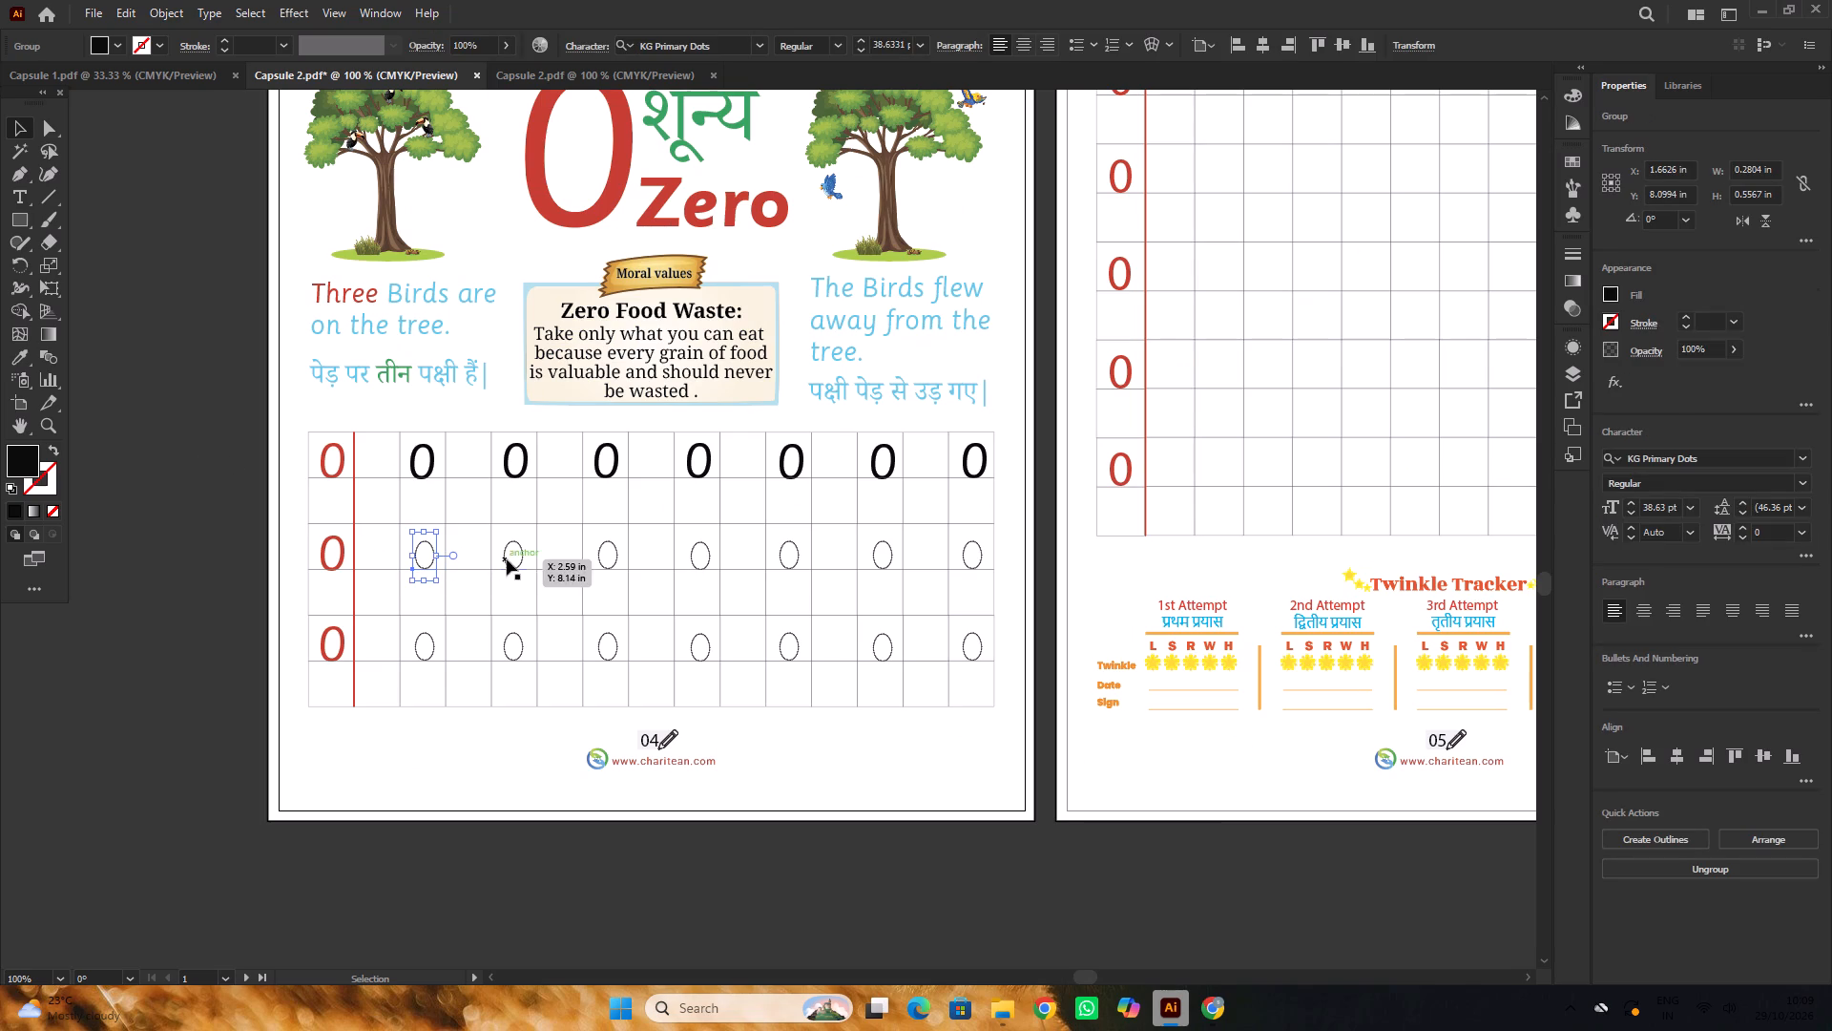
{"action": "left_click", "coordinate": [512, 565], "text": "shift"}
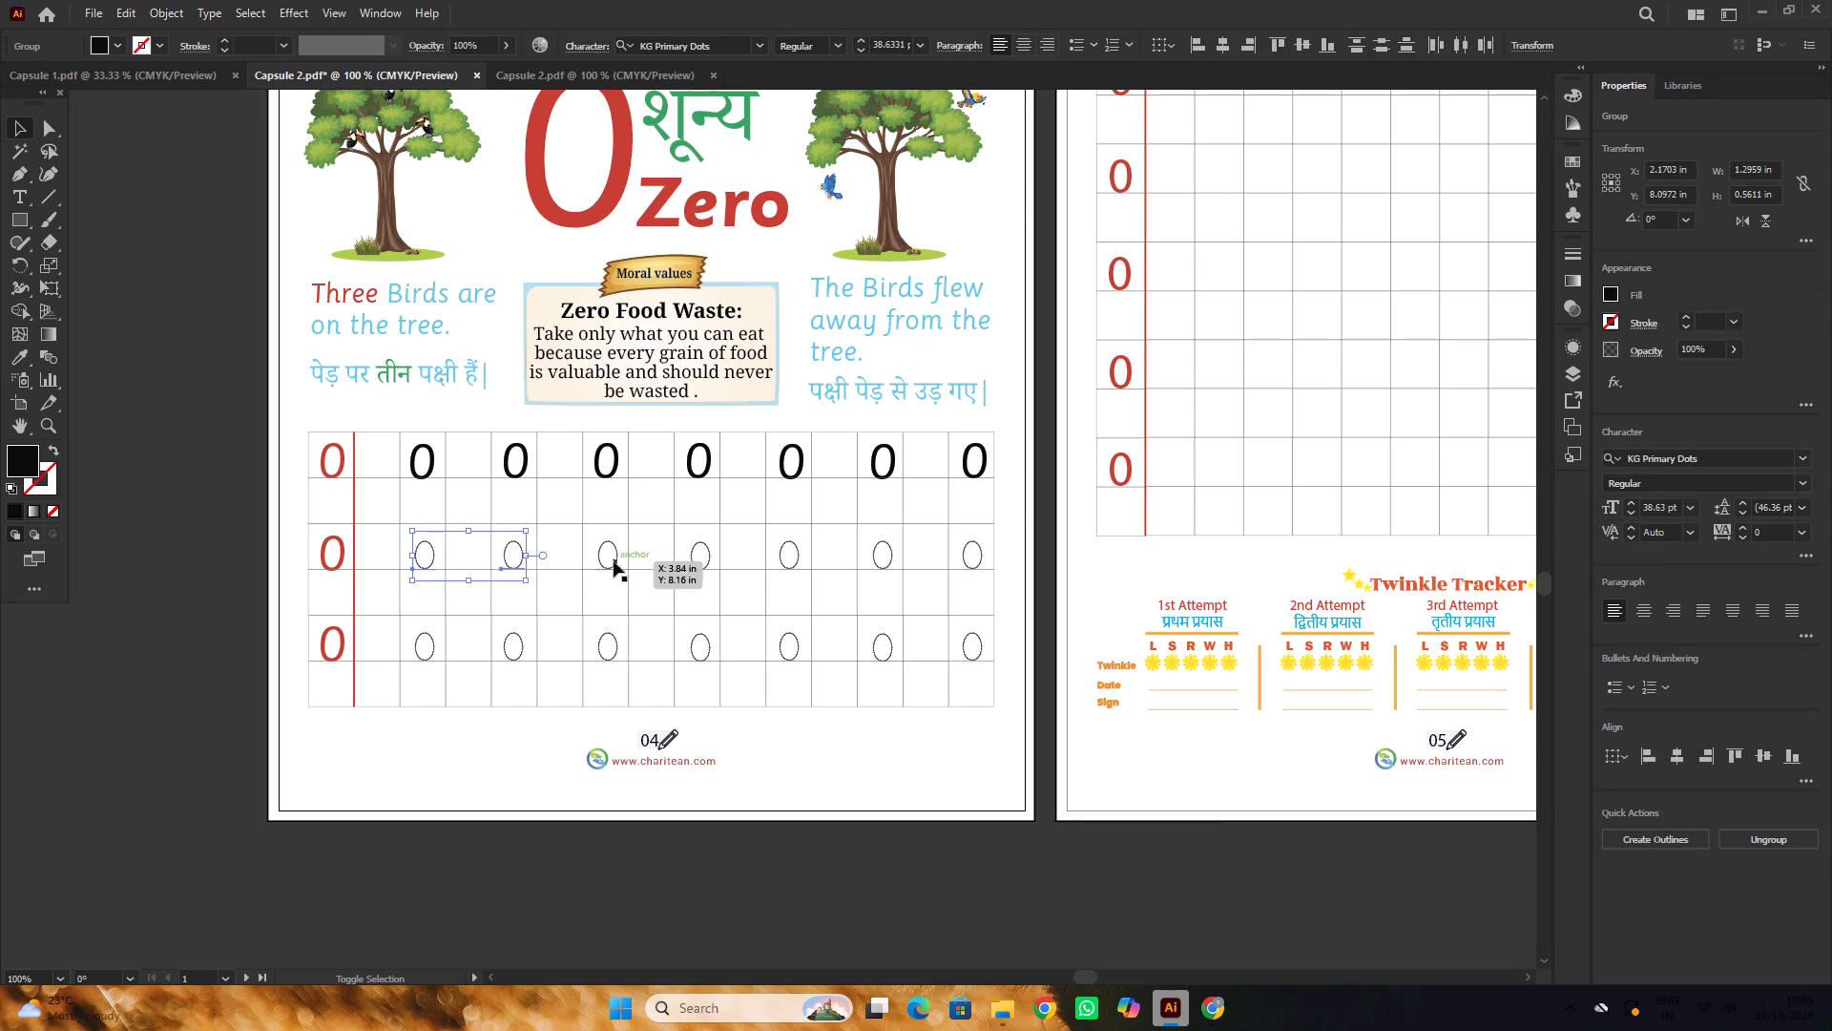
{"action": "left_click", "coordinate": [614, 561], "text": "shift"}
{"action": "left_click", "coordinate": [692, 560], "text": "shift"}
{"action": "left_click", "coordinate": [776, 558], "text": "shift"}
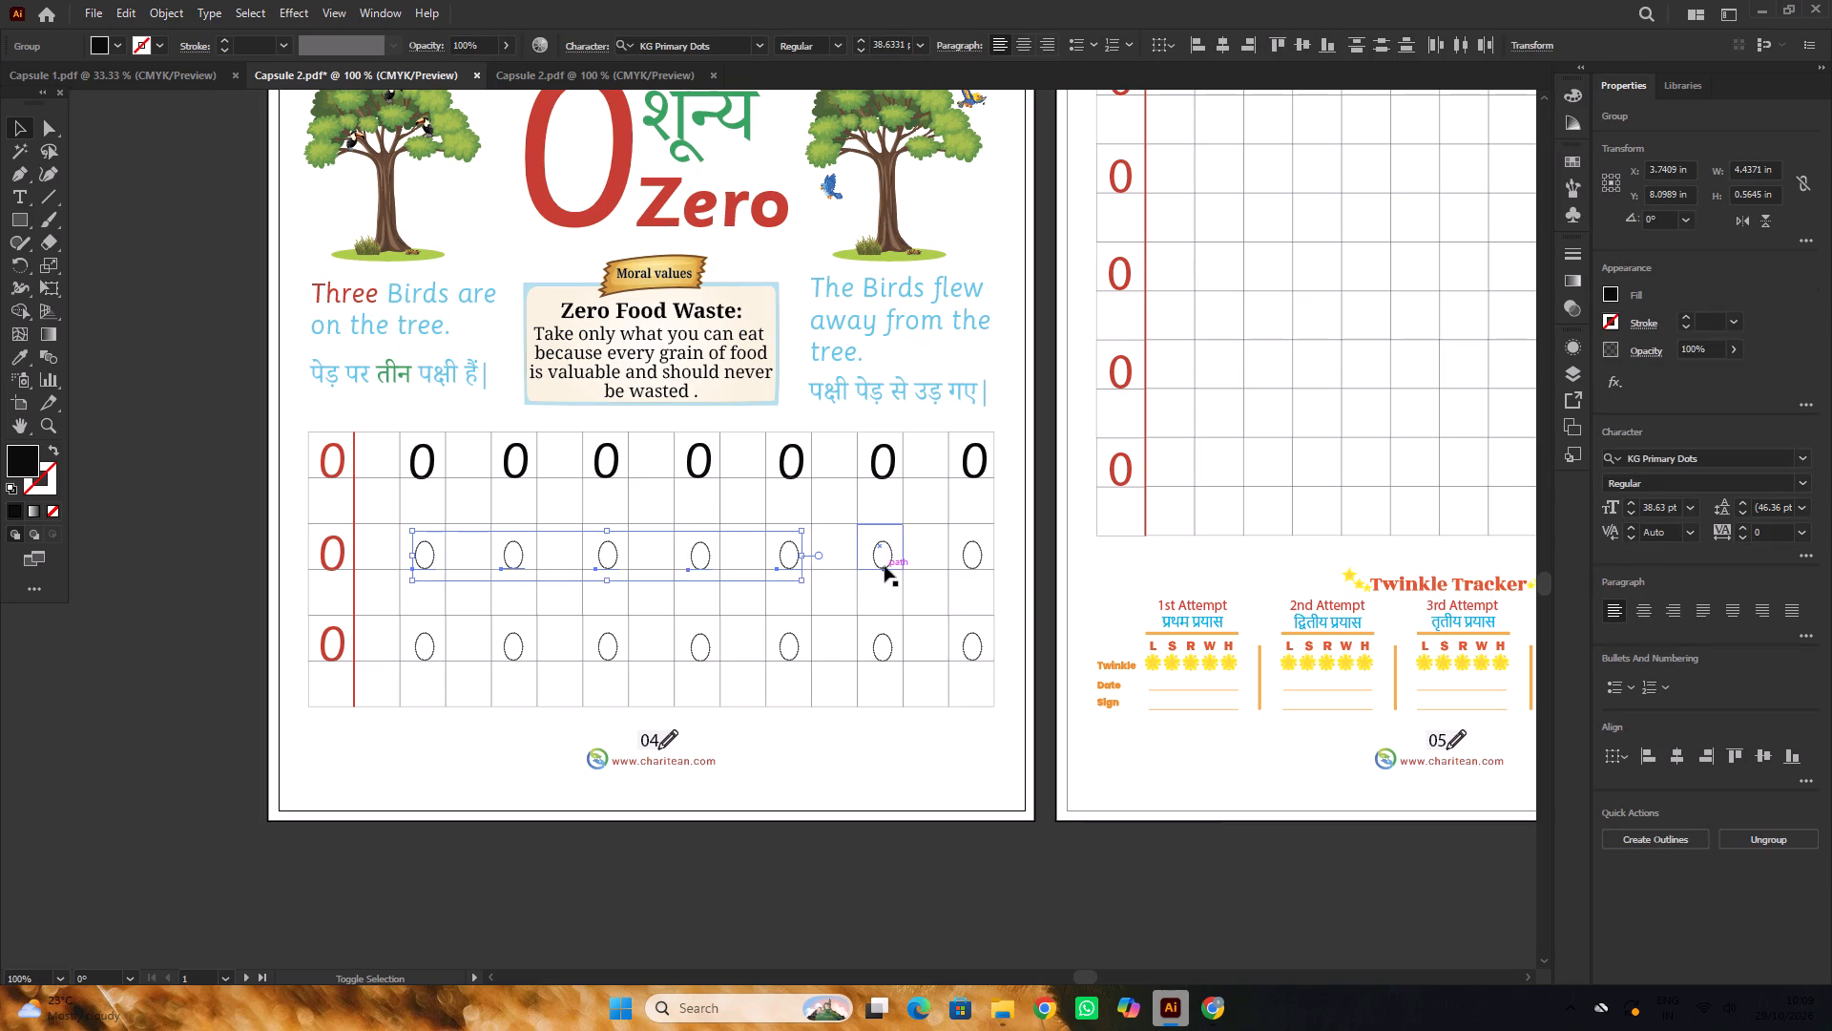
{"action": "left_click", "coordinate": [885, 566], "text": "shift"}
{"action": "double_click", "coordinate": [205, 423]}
Change the font of the seven tracing zeros beside the second red zero on page 04 to Sassoon Infant W01 Dotted.
{"action": "scroll", "coordinate": [205, 422], "scroll_direction": "down", "scroll_amount": 4}
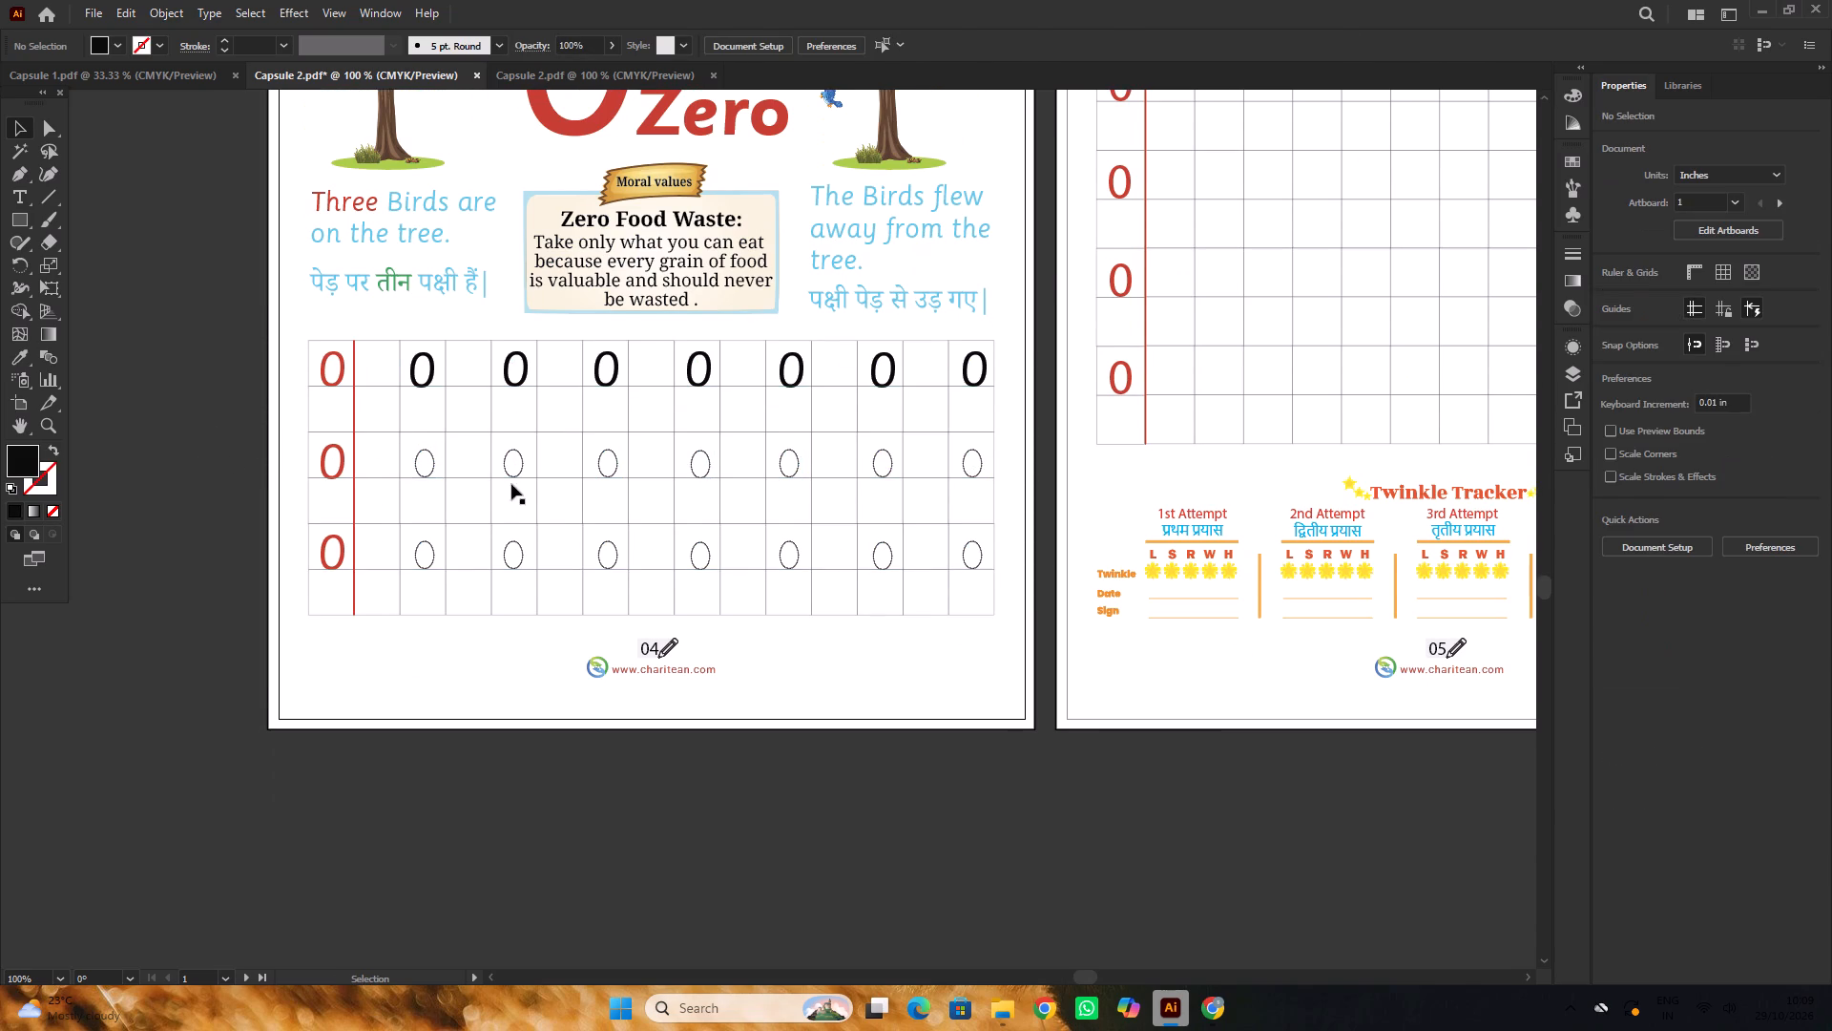
{"action": "scroll", "coordinate": [575, 492], "scroll_direction": "up", "scroll_amount": 1, "text": "alt"}
{"action": "left_click", "coordinate": [362, 440]}
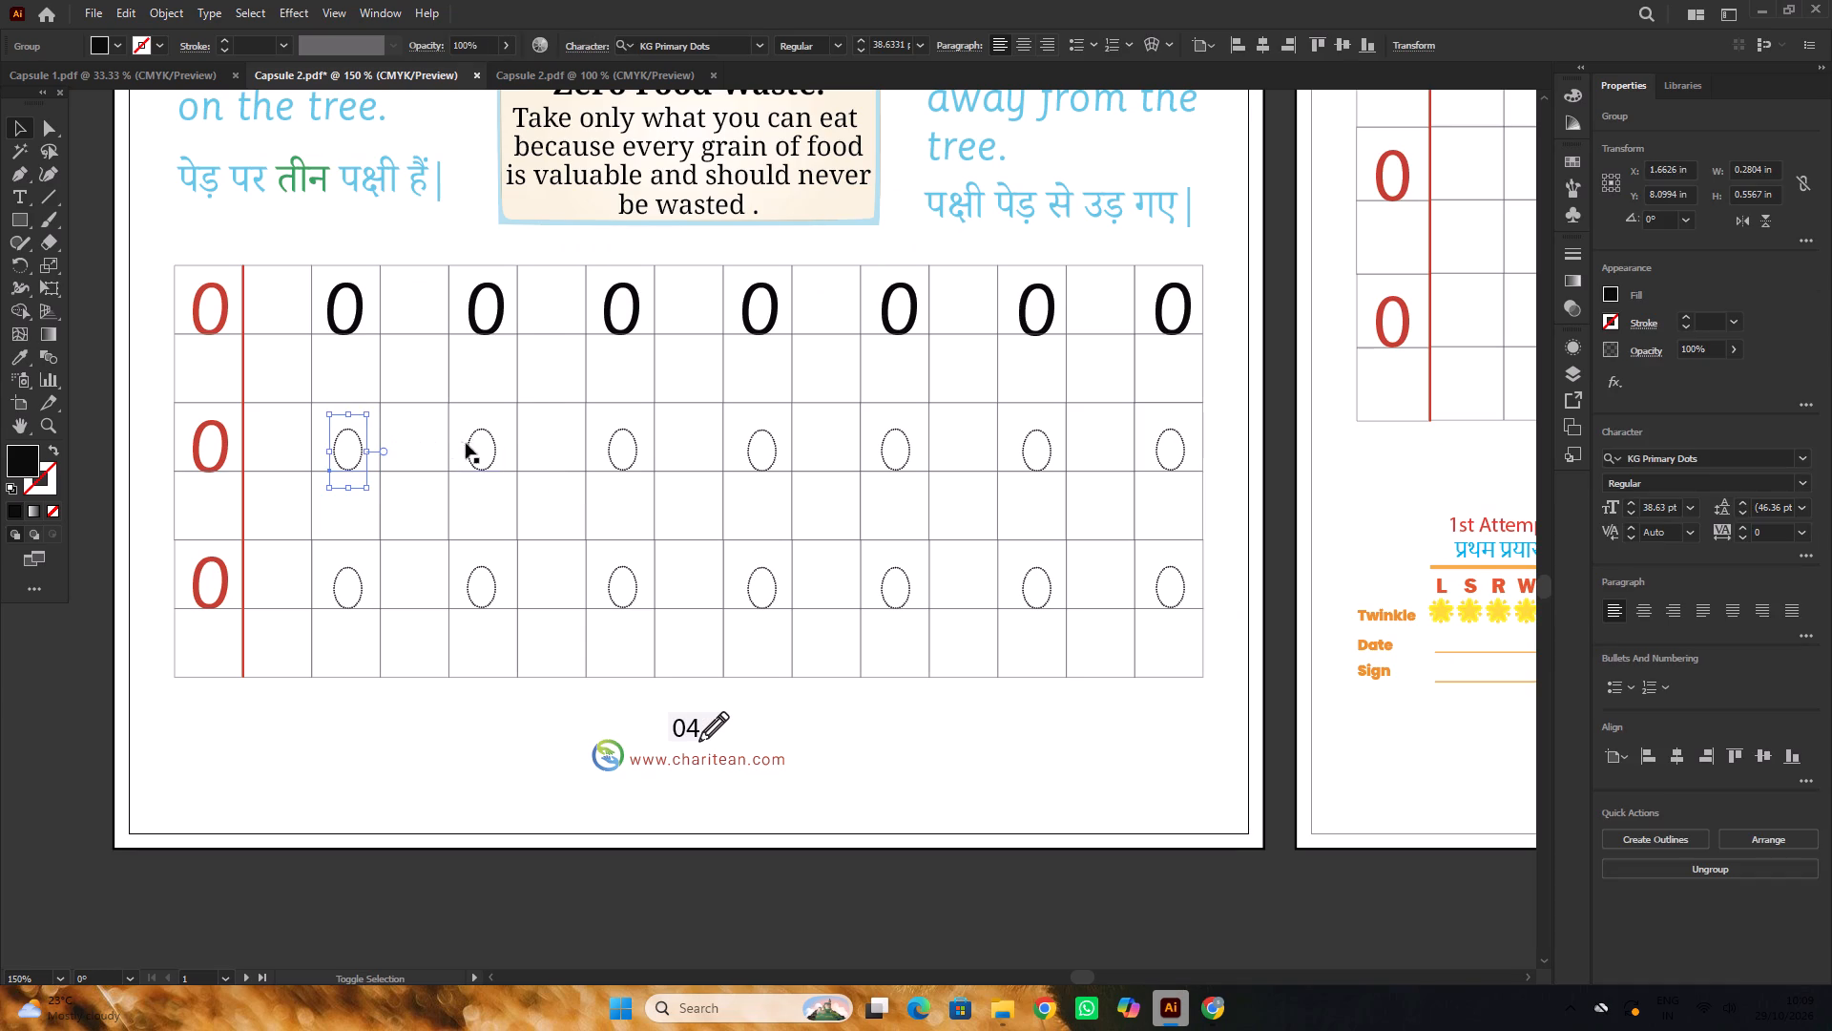
{"action": "left_click", "coordinate": [493, 443], "text": "shift"}
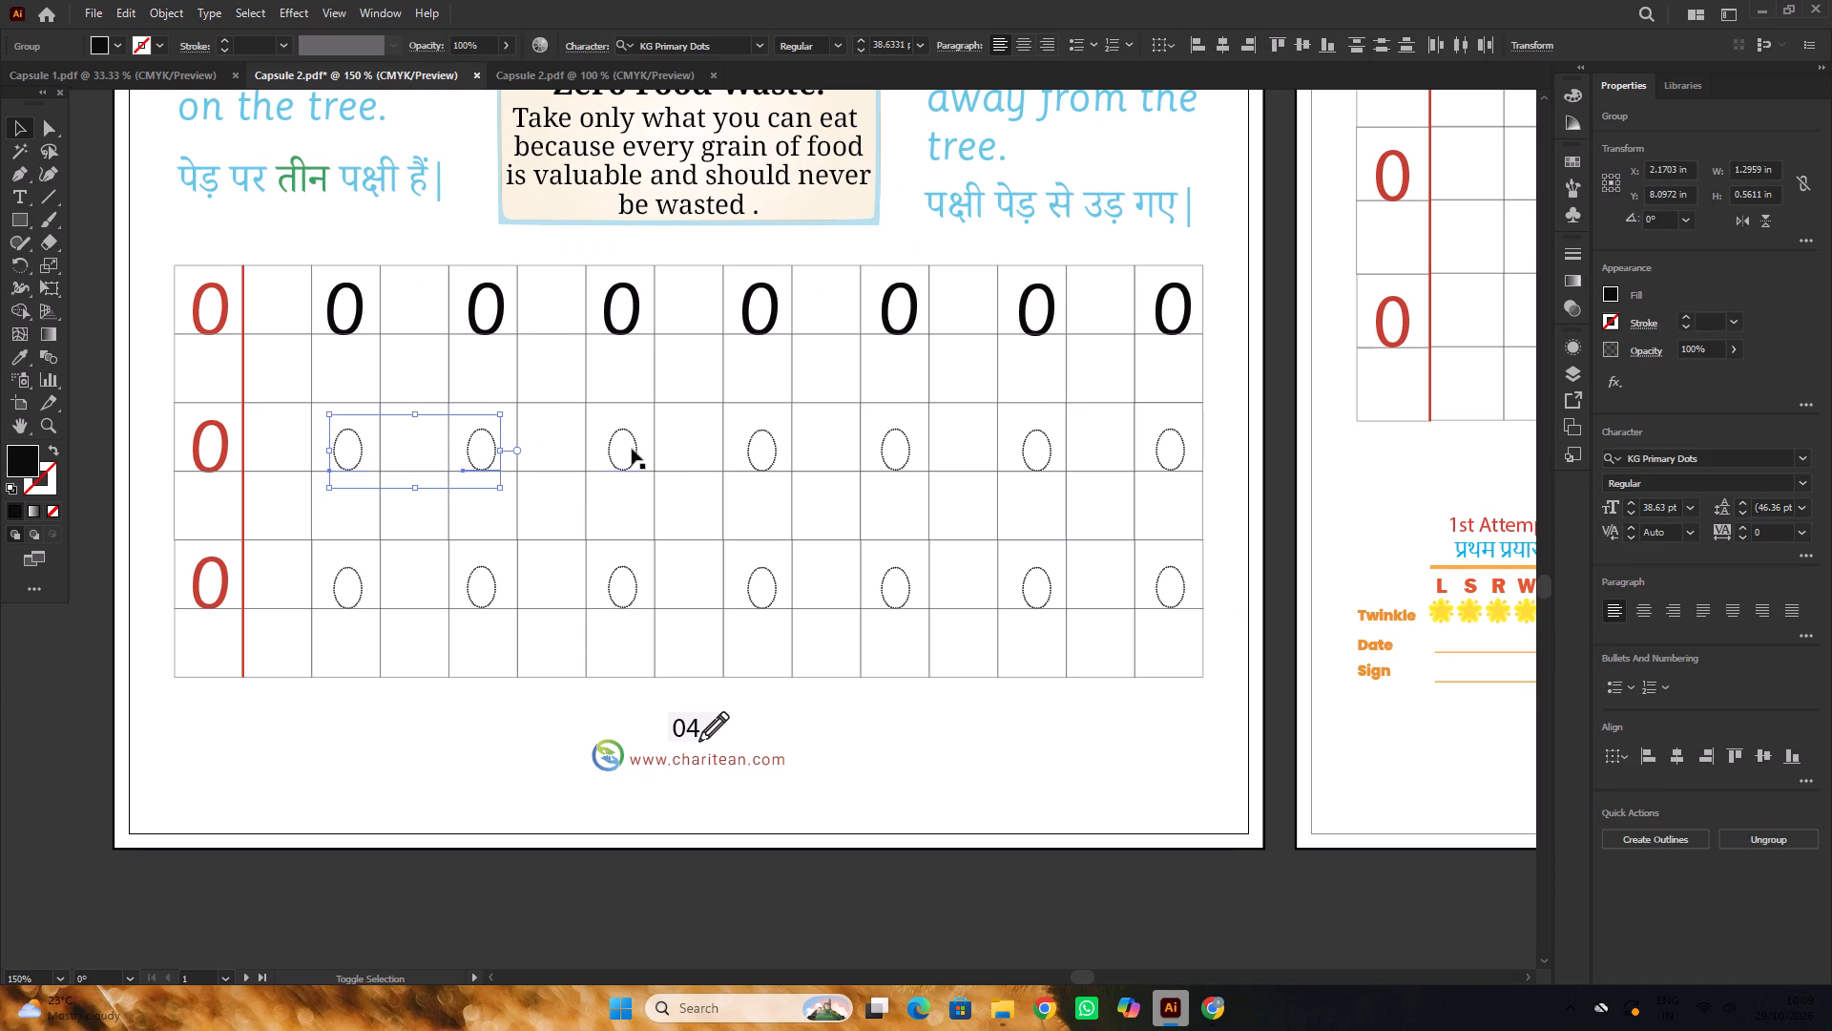
{"action": "left_click", "coordinate": [635, 447], "text": "shift"}
{"action": "left_click", "coordinate": [772, 441], "text": "shift"}
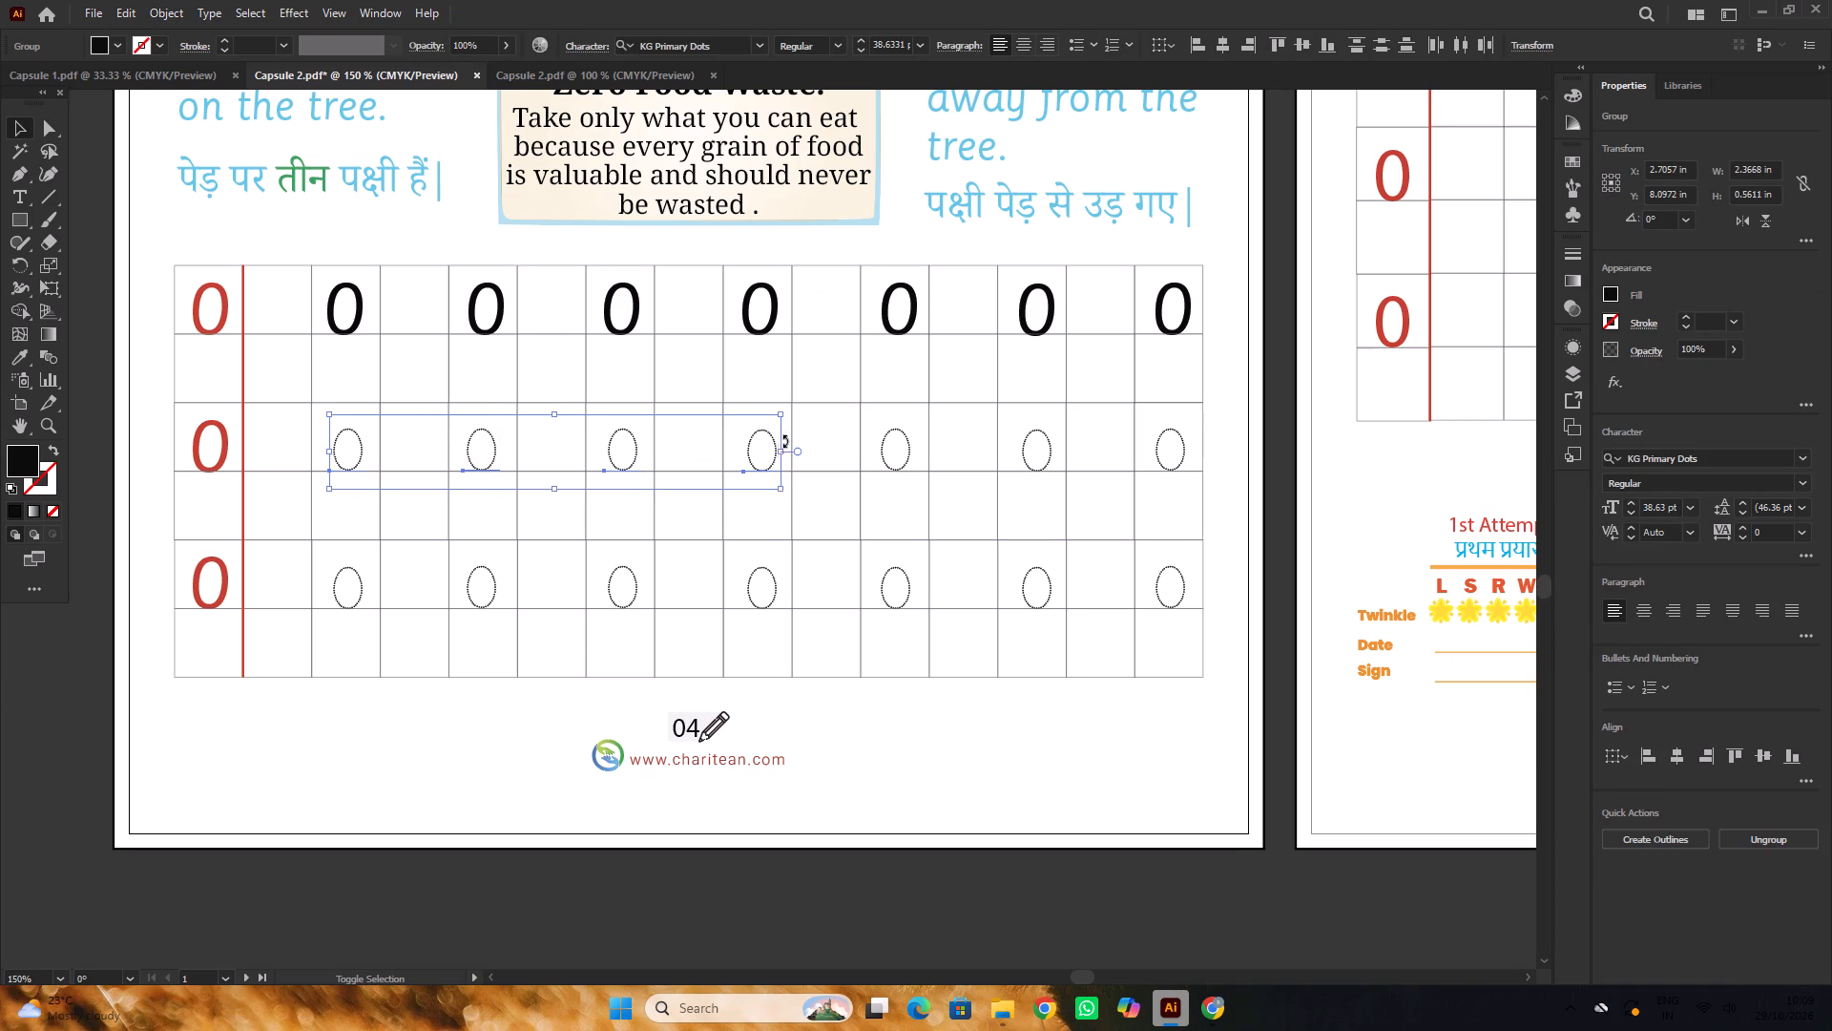
{"action": "left_click", "coordinate": [906, 439], "text": "shift"}
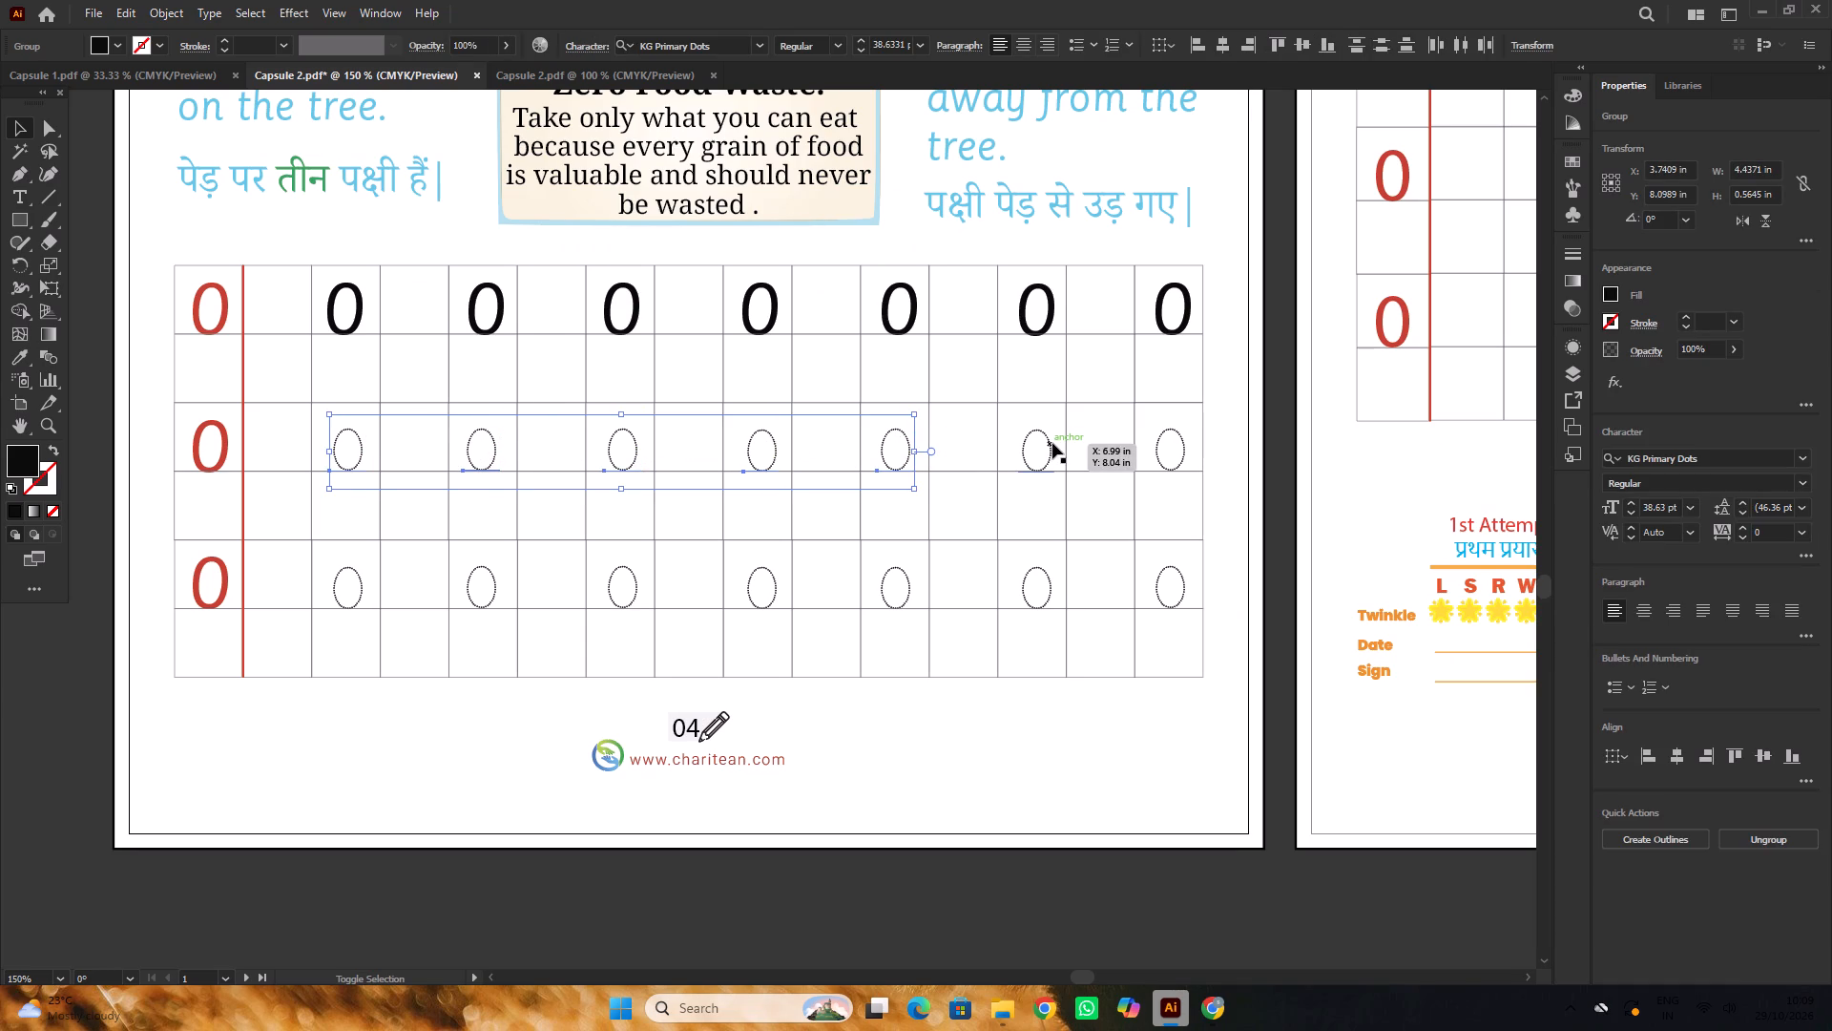
{"action": "left_click", "coordinate": [1052, 442], "text": "shift"}
{"action": "left_click", "coordinate": [1186, 443], "text": "shift"}
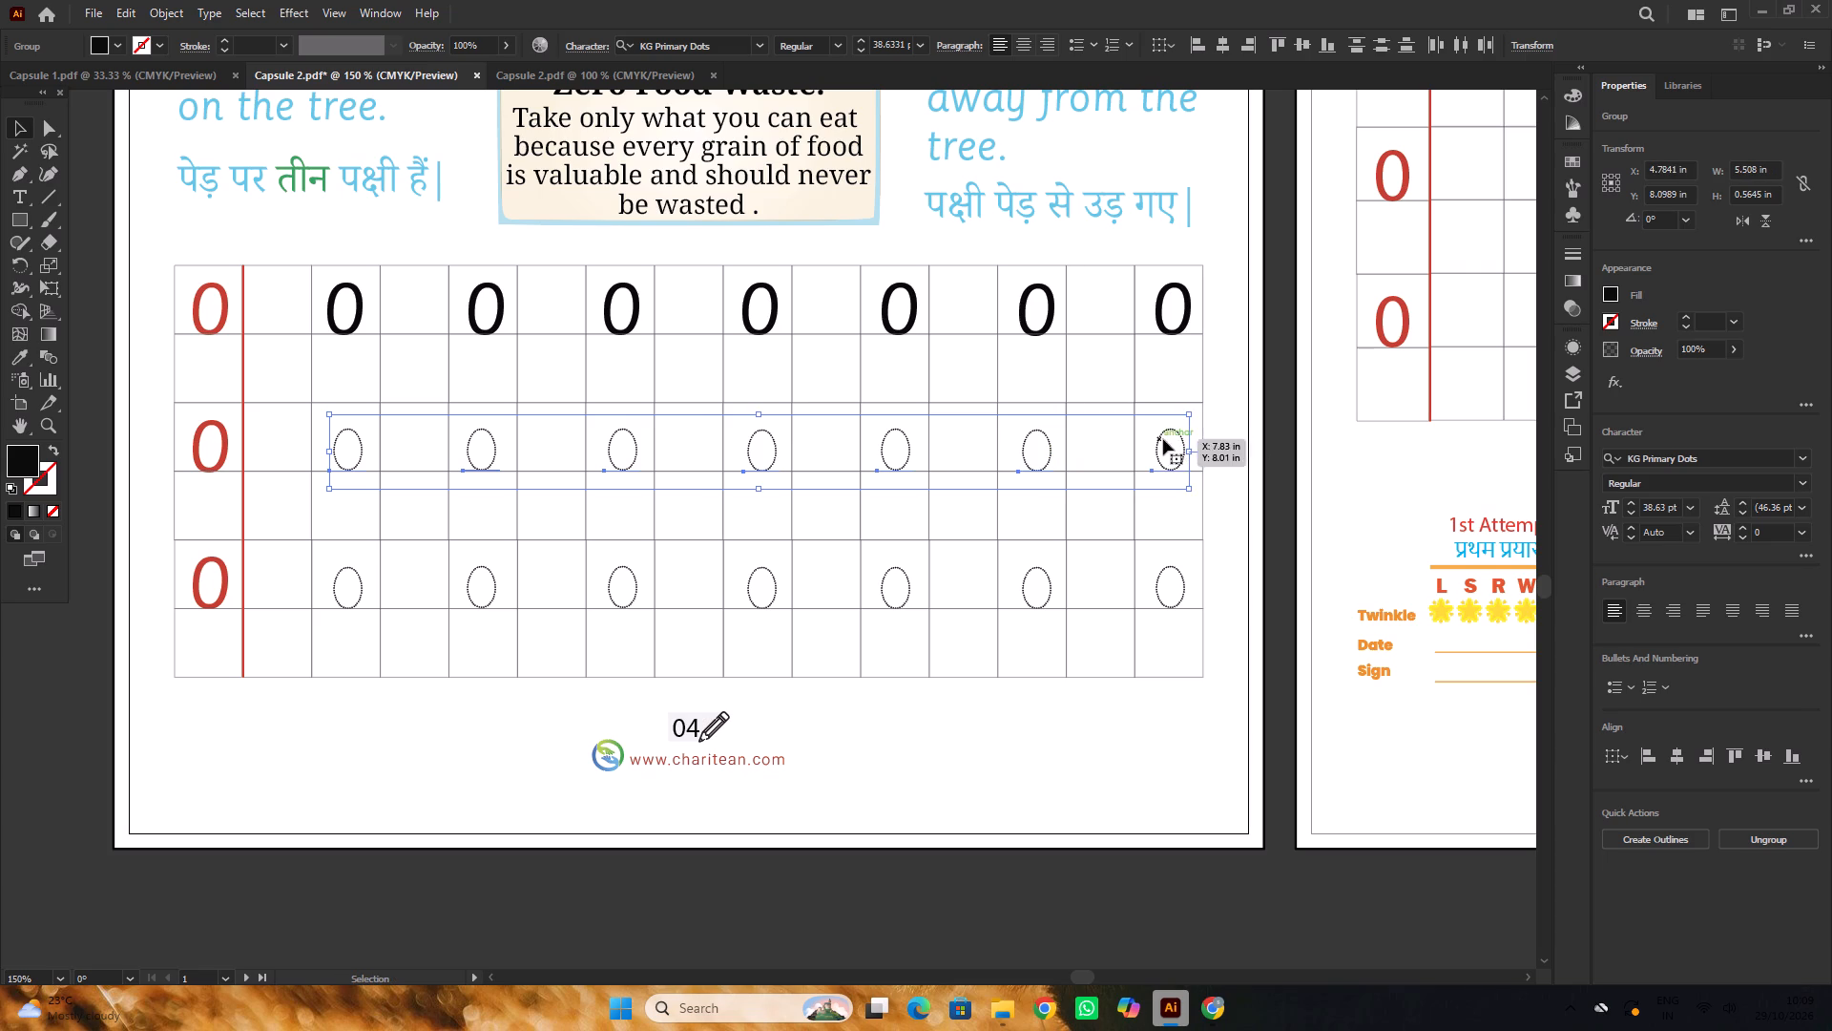
{"action": "left_click", "coordinate": [1696, 459]}
{"action": "type", "text": "sass"}
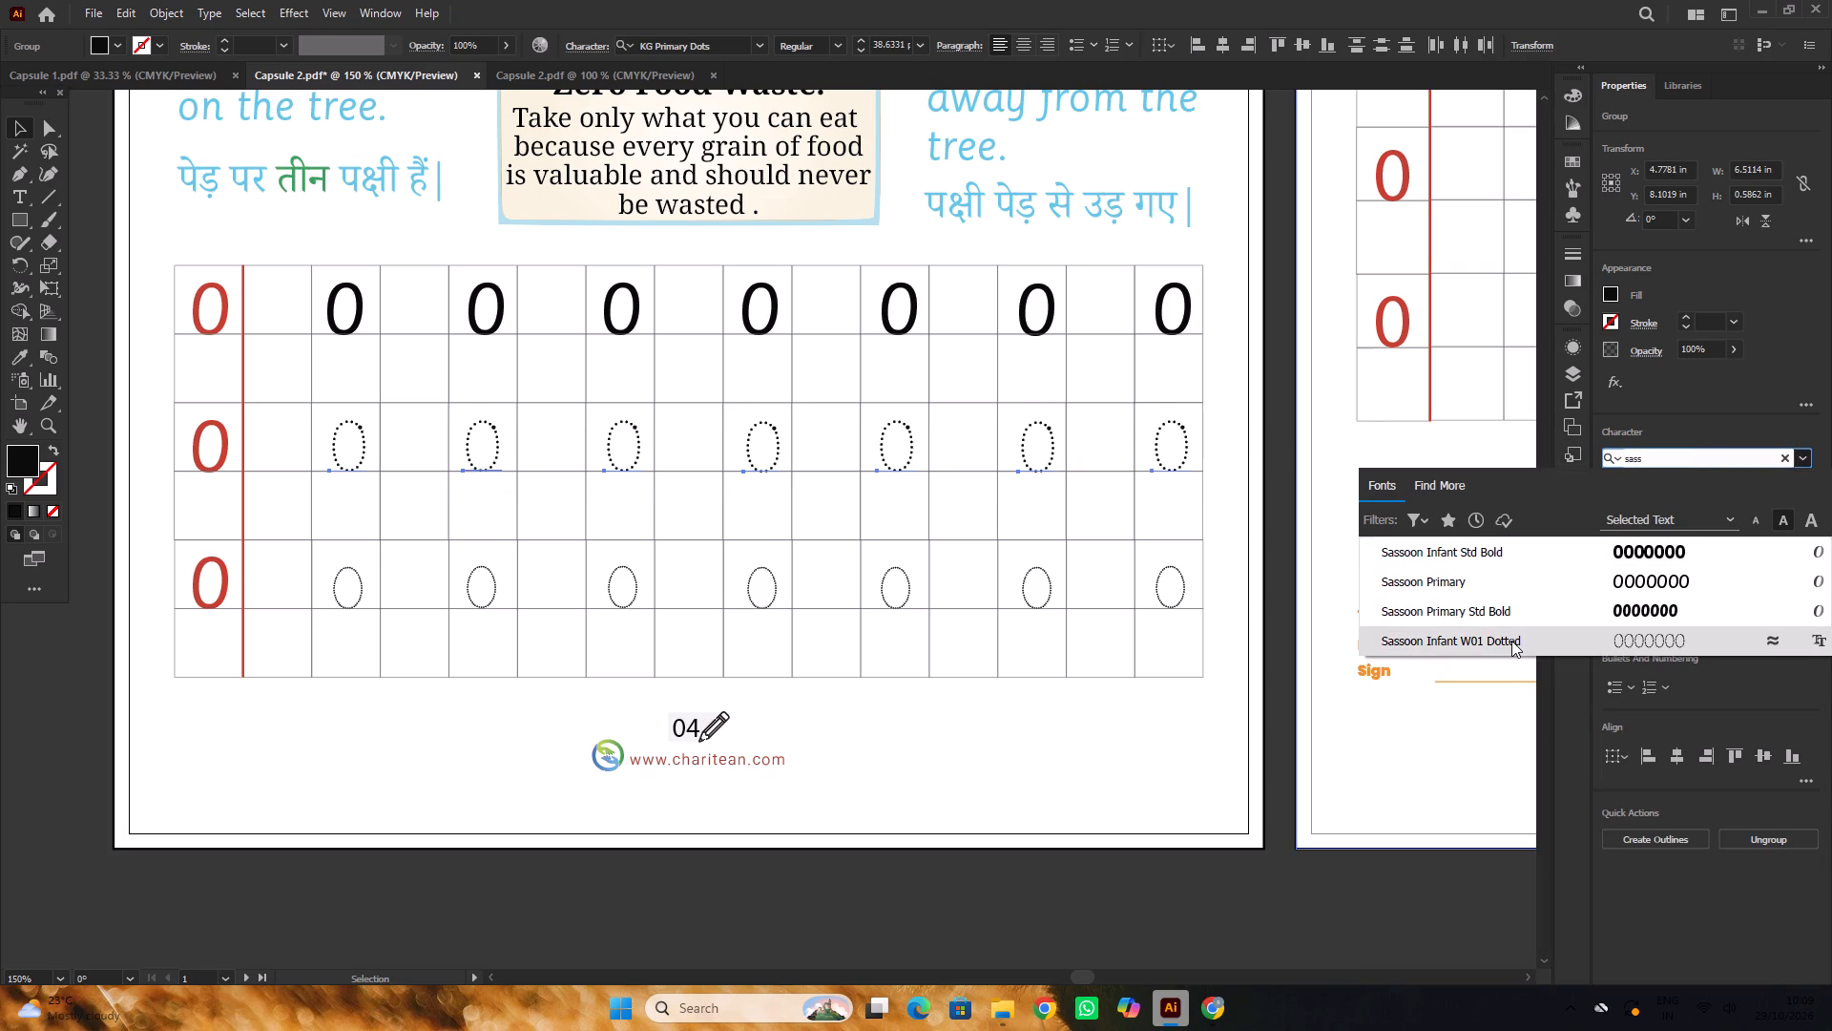
{"action": "left_click", "coordinate": [1511, 641]}
{"action": "scroll", "coordinate": [946, 355], "scroll_direction": "down", "scroll_amount": 2, "text": "alt"}
{"action": "left_click", "coordinate": [1089, 693]}
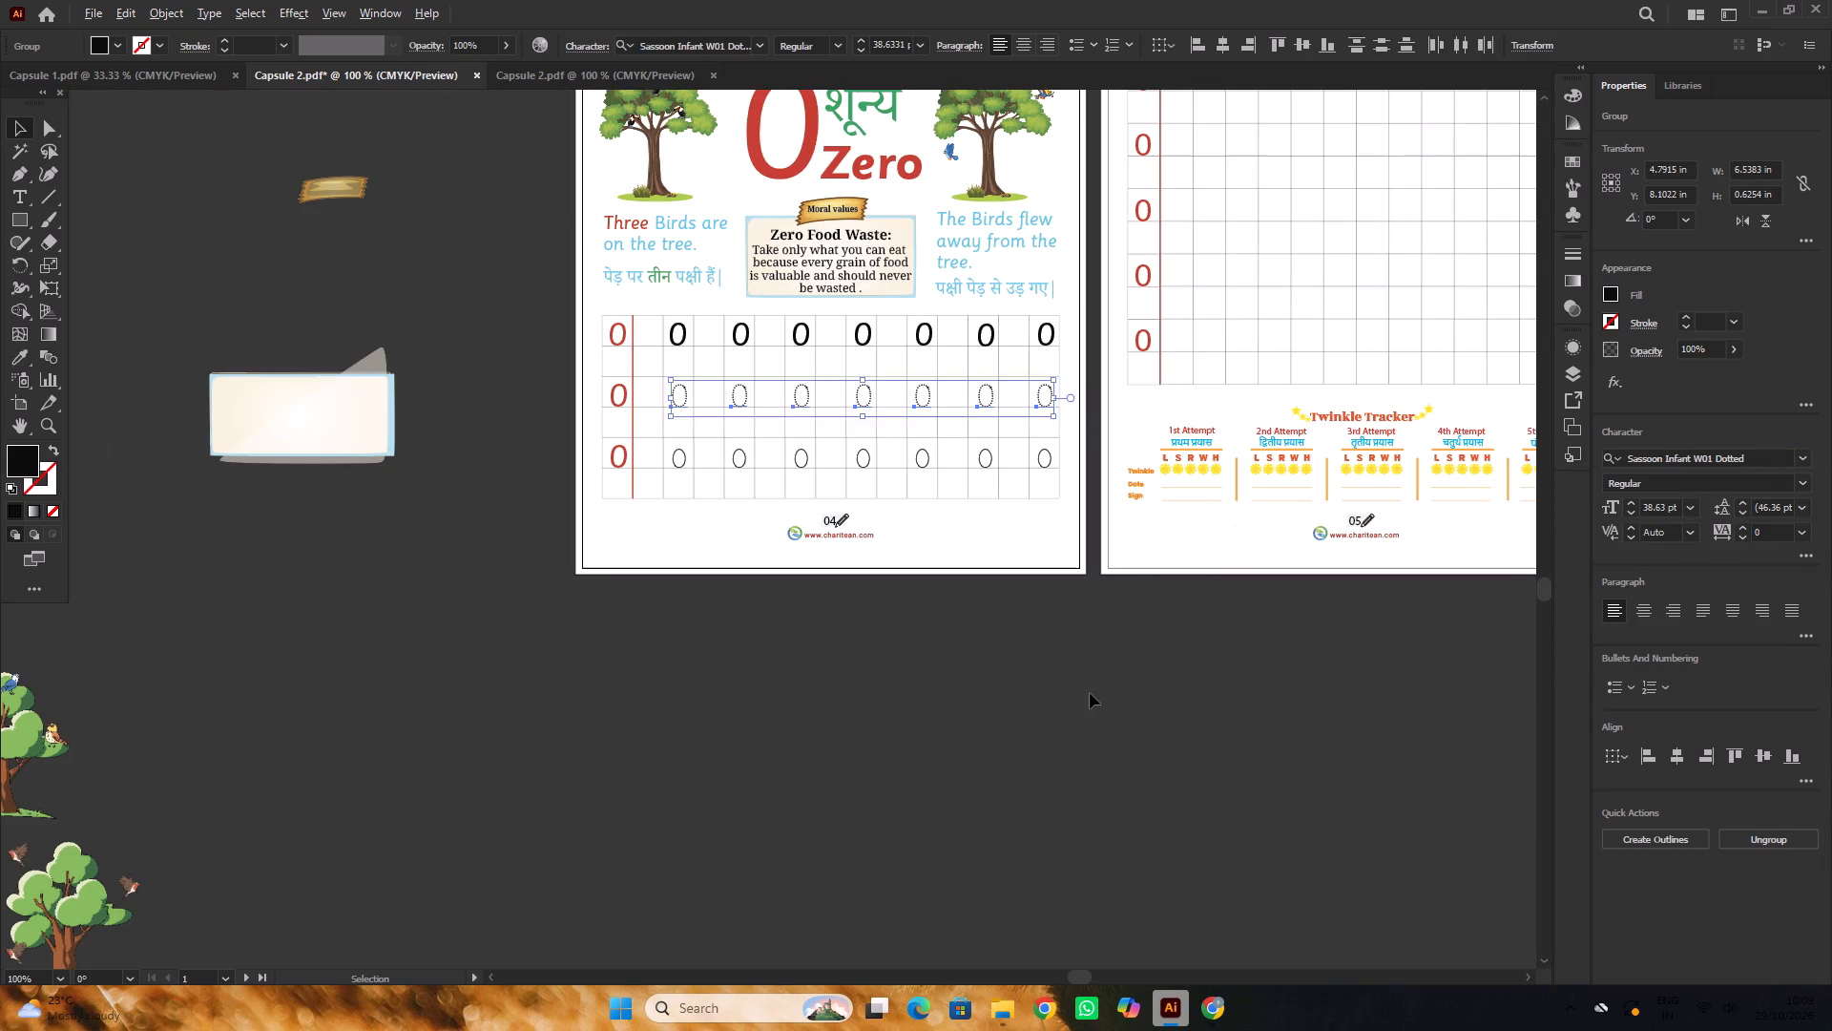
{"action": "left_click", "coordinate": [1084, 698]}
Change the font of the seven tracing zeros beside the third red zero on page 04 to Sassoon Infant W01 Dotted.
{"action": "scroll", "coordinate": [995, 577], "scroll_direction": "up", "scroll_amount": 6}
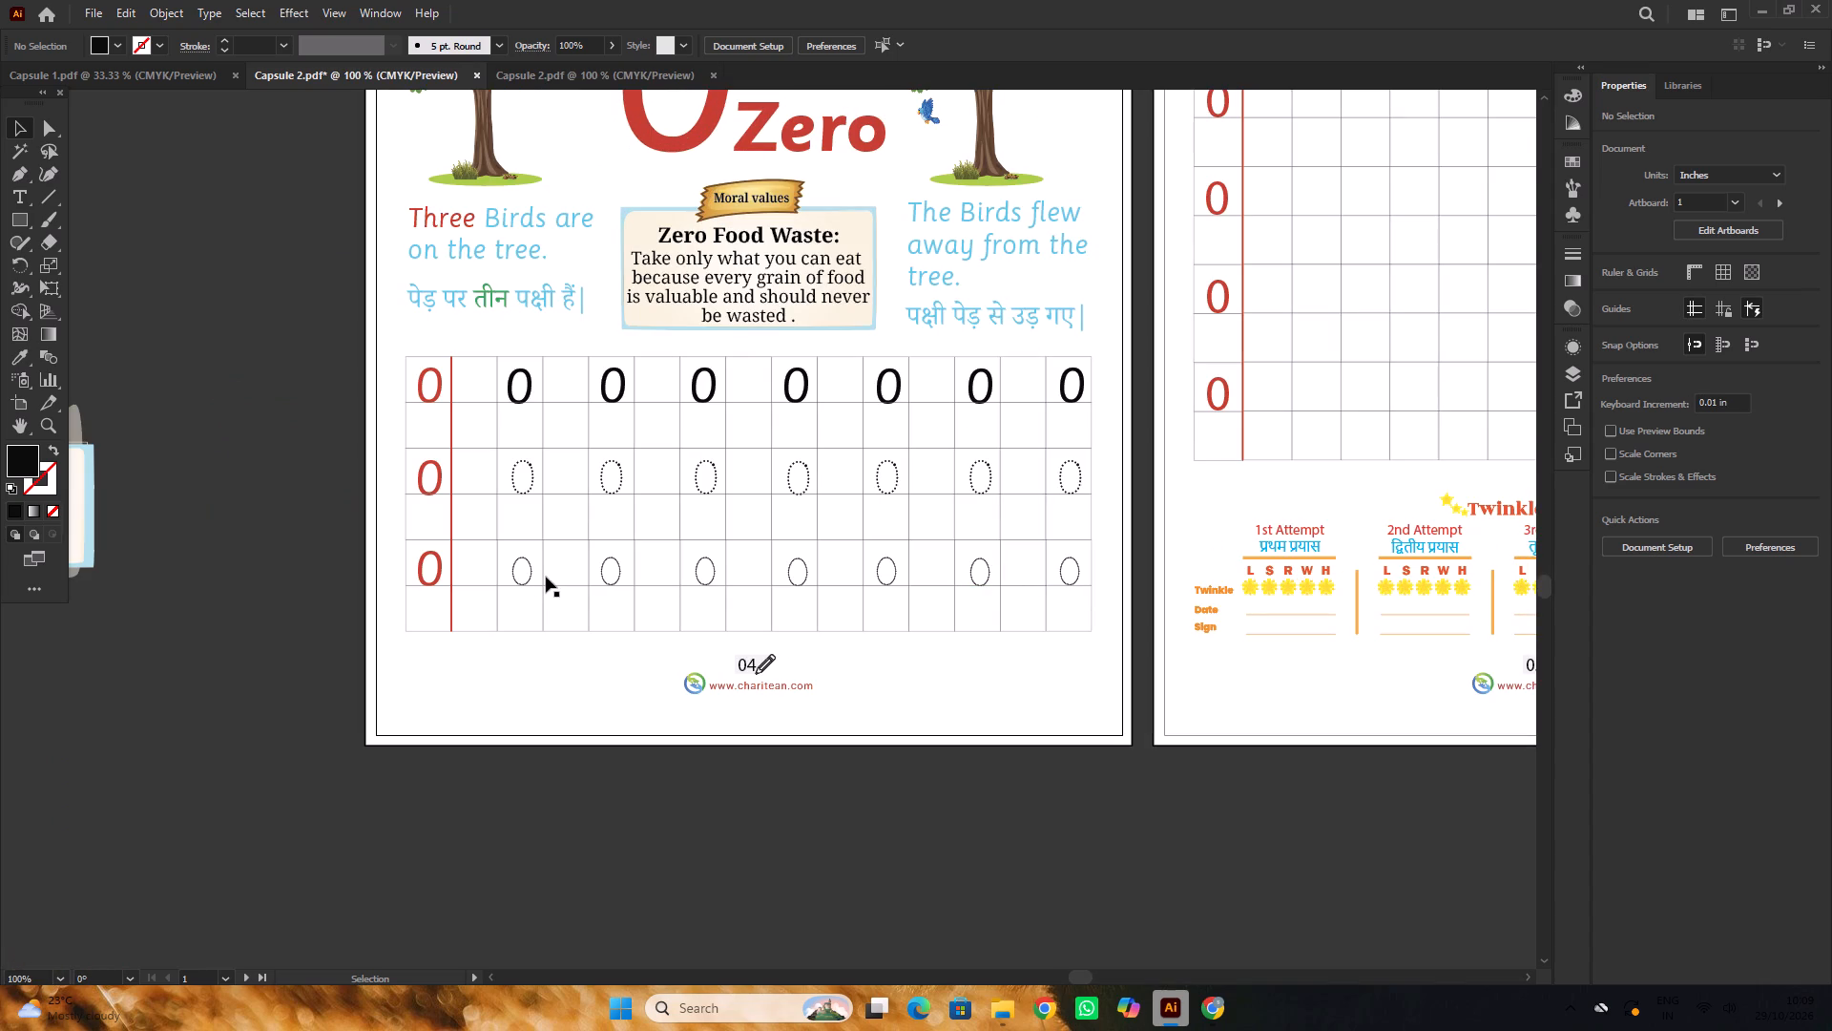
{"action": "left_click", "coordinate": [529, 567]}
{"action": "left_click", "coordinate": [618, 573], "text": "shift"}
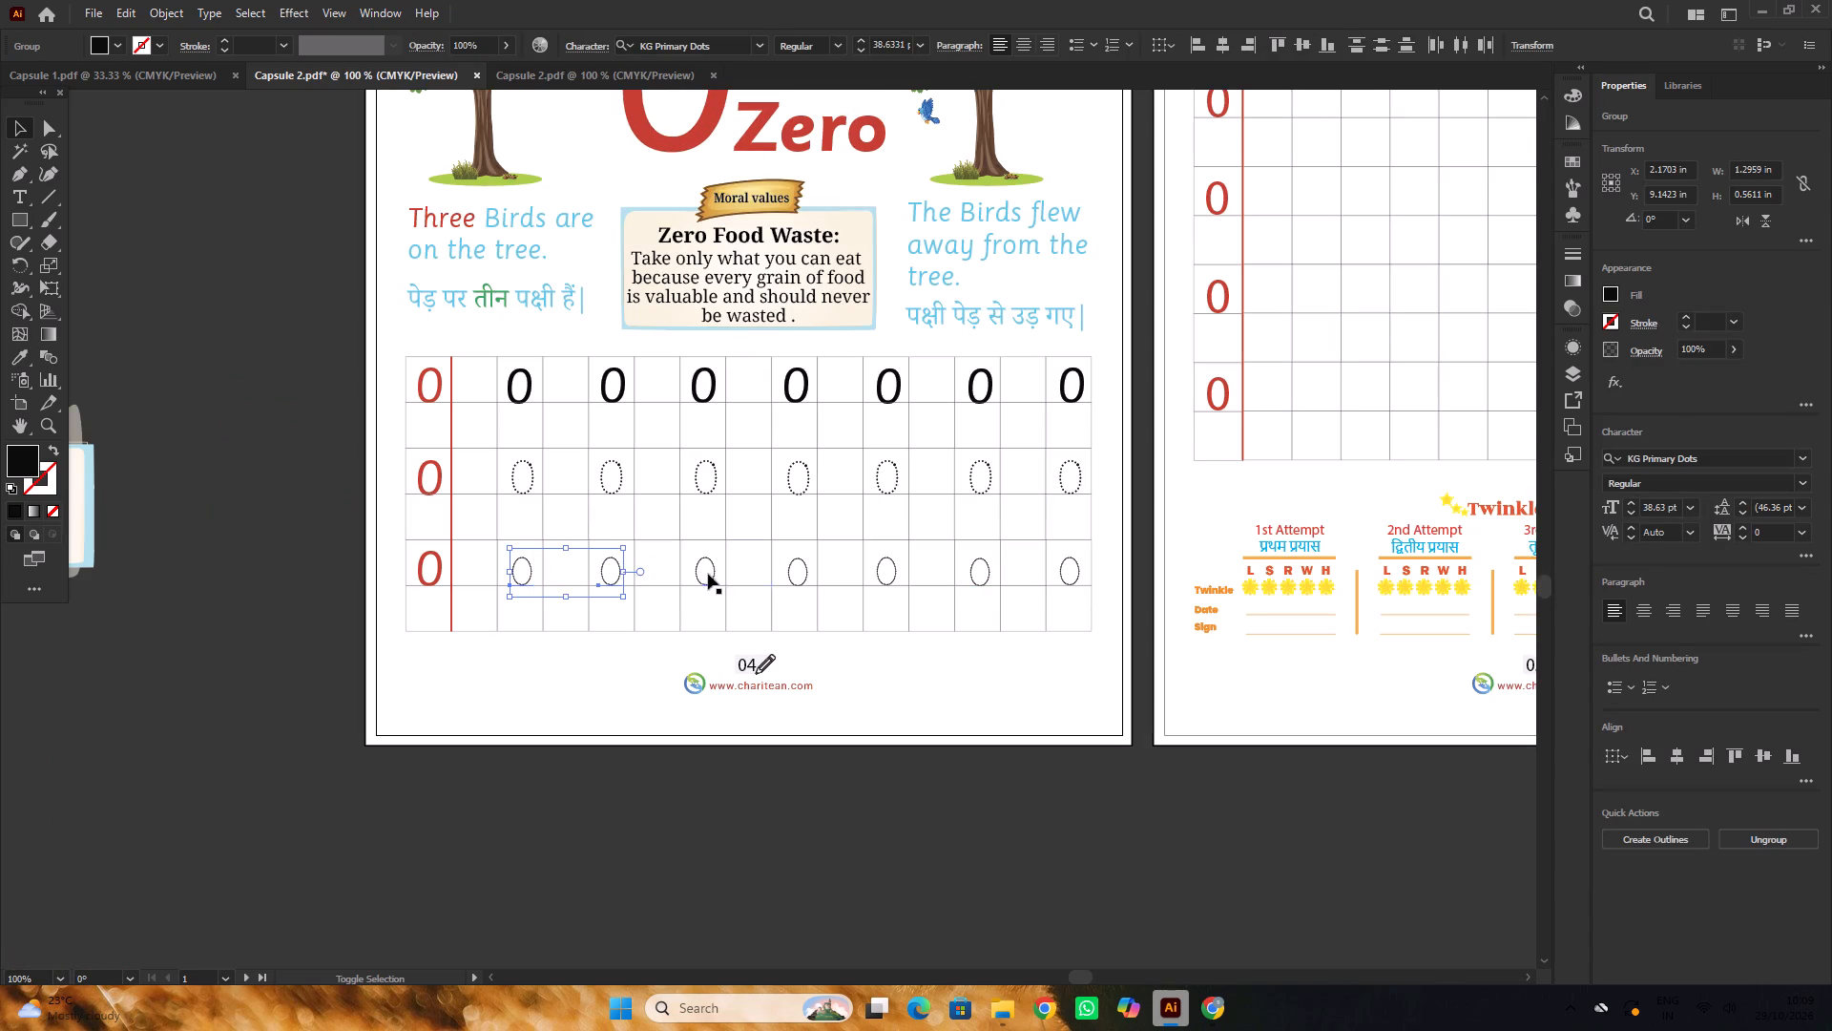
{"action": "left_click", "coordinate": [707, 572], "text": "shift"}
{"action": "left_click", "coordinate": [795, 575], "text": "shift"}
{"action": "left_click", "coordinate": [881, 579], "text": "shift"}
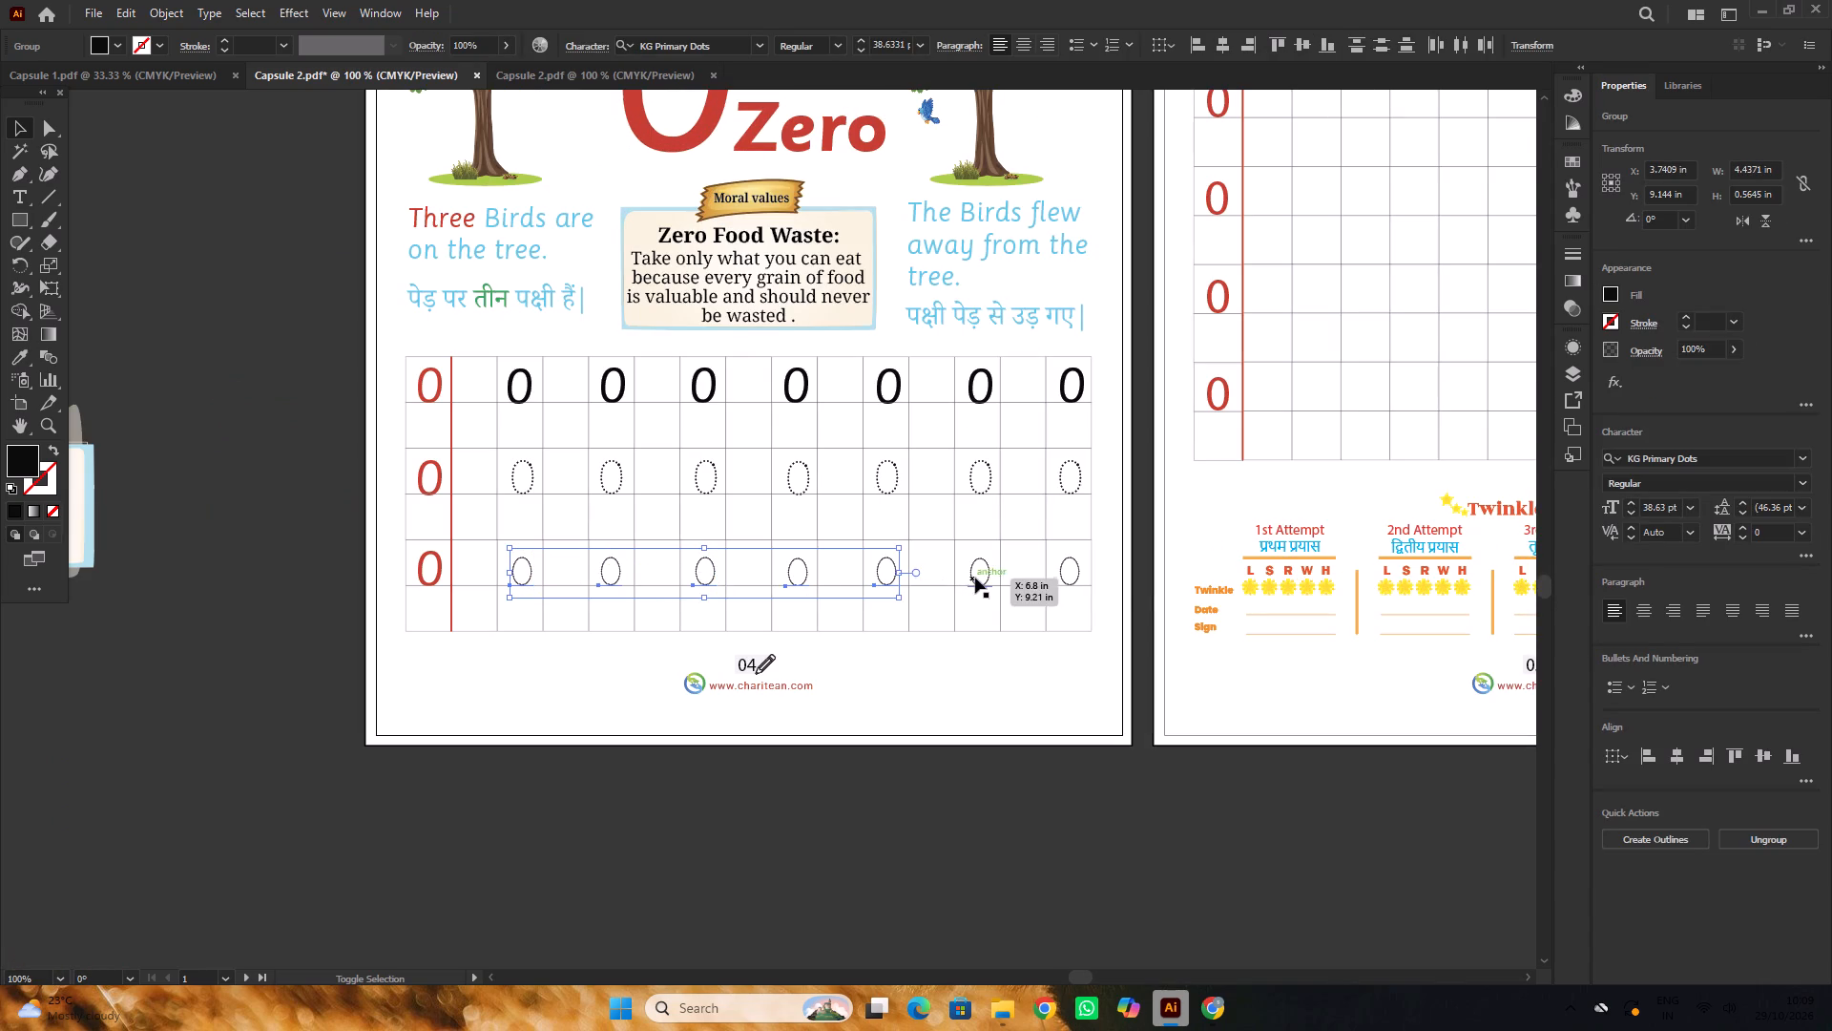
{"action": "left_click", "coordinate": [975, 578], "text": "shift"}
{"action": "left_click", "coordinate": [1075, 575], "text": "shift"}
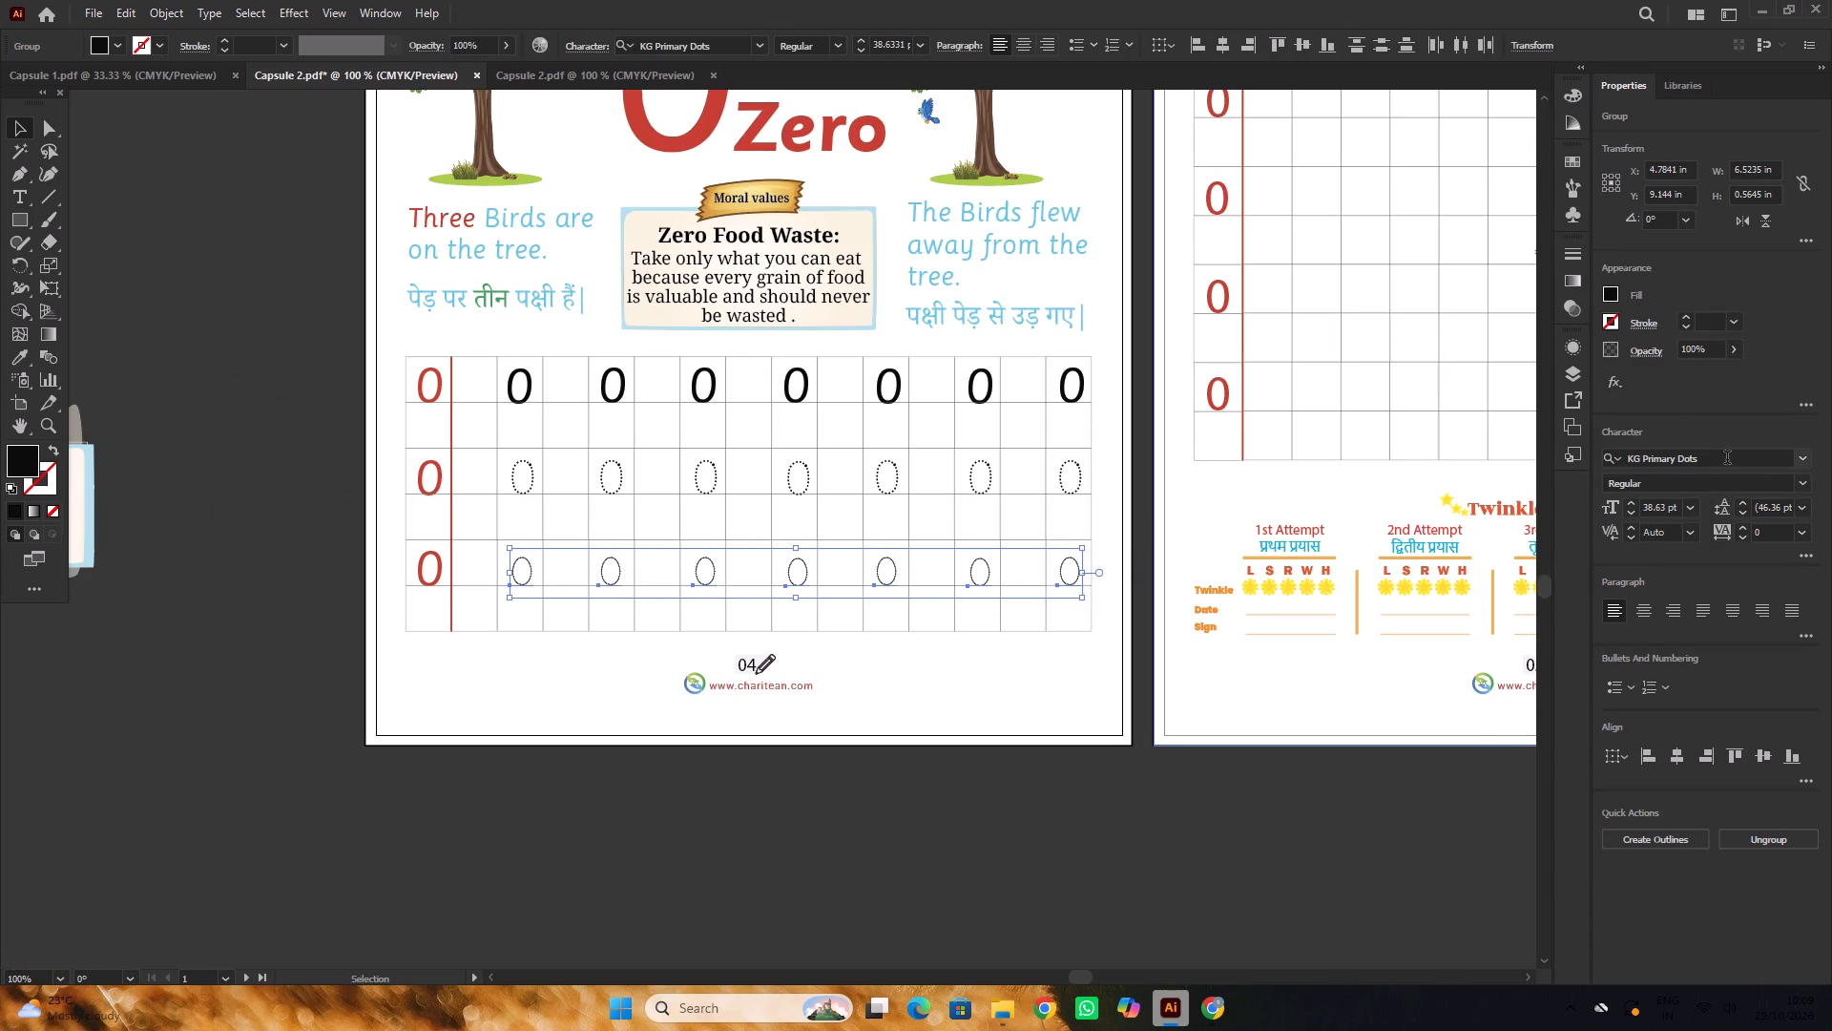
{"action": "left_click", "coordinate": [1727, 459]}
{"action": "key", "text": "s"}
{"action": "key", "text": "a"}
{"action": "key", "text": "s"}
{"action": "key", "text": "s"}
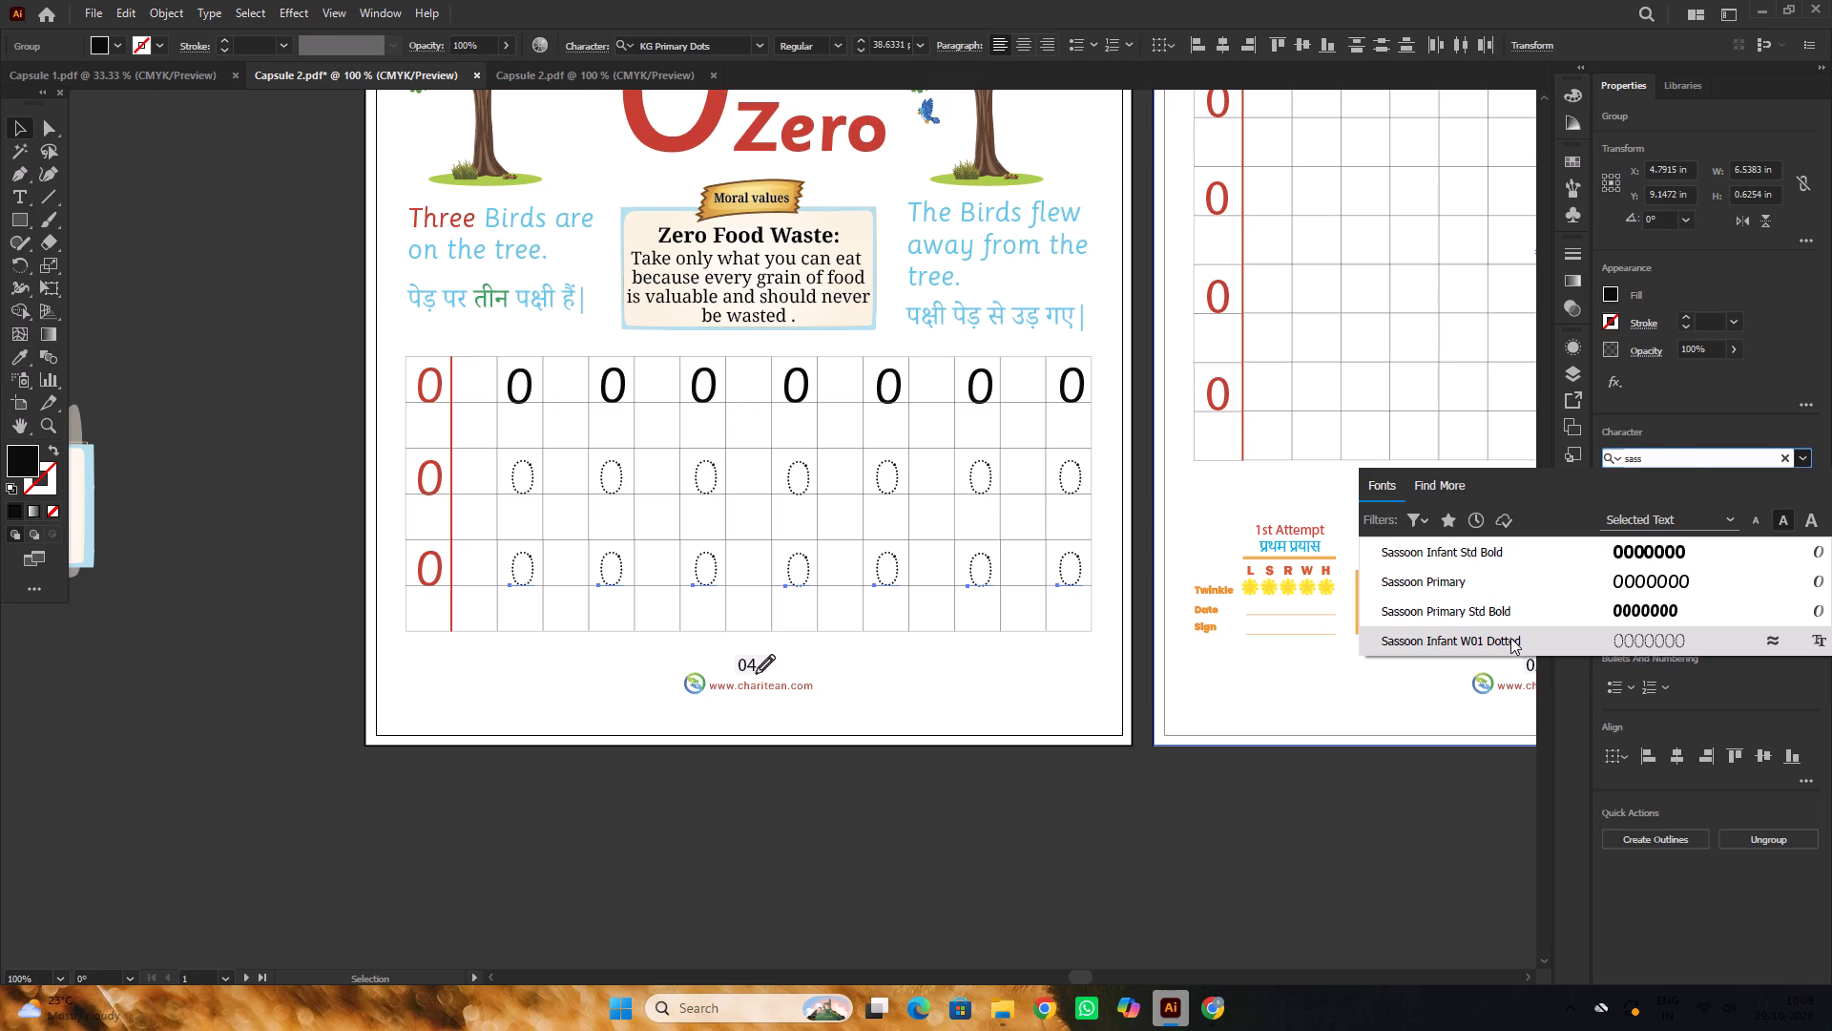
{"action": "left_click", "coordinate": [1510, 638]}
{"action": "left_click", "coordinate": [988, 949]}
{"action": "scroll", "coordinate": [549, 574], "scroll_direction": "down", "scroll_amount": 1, "text": "alt"}
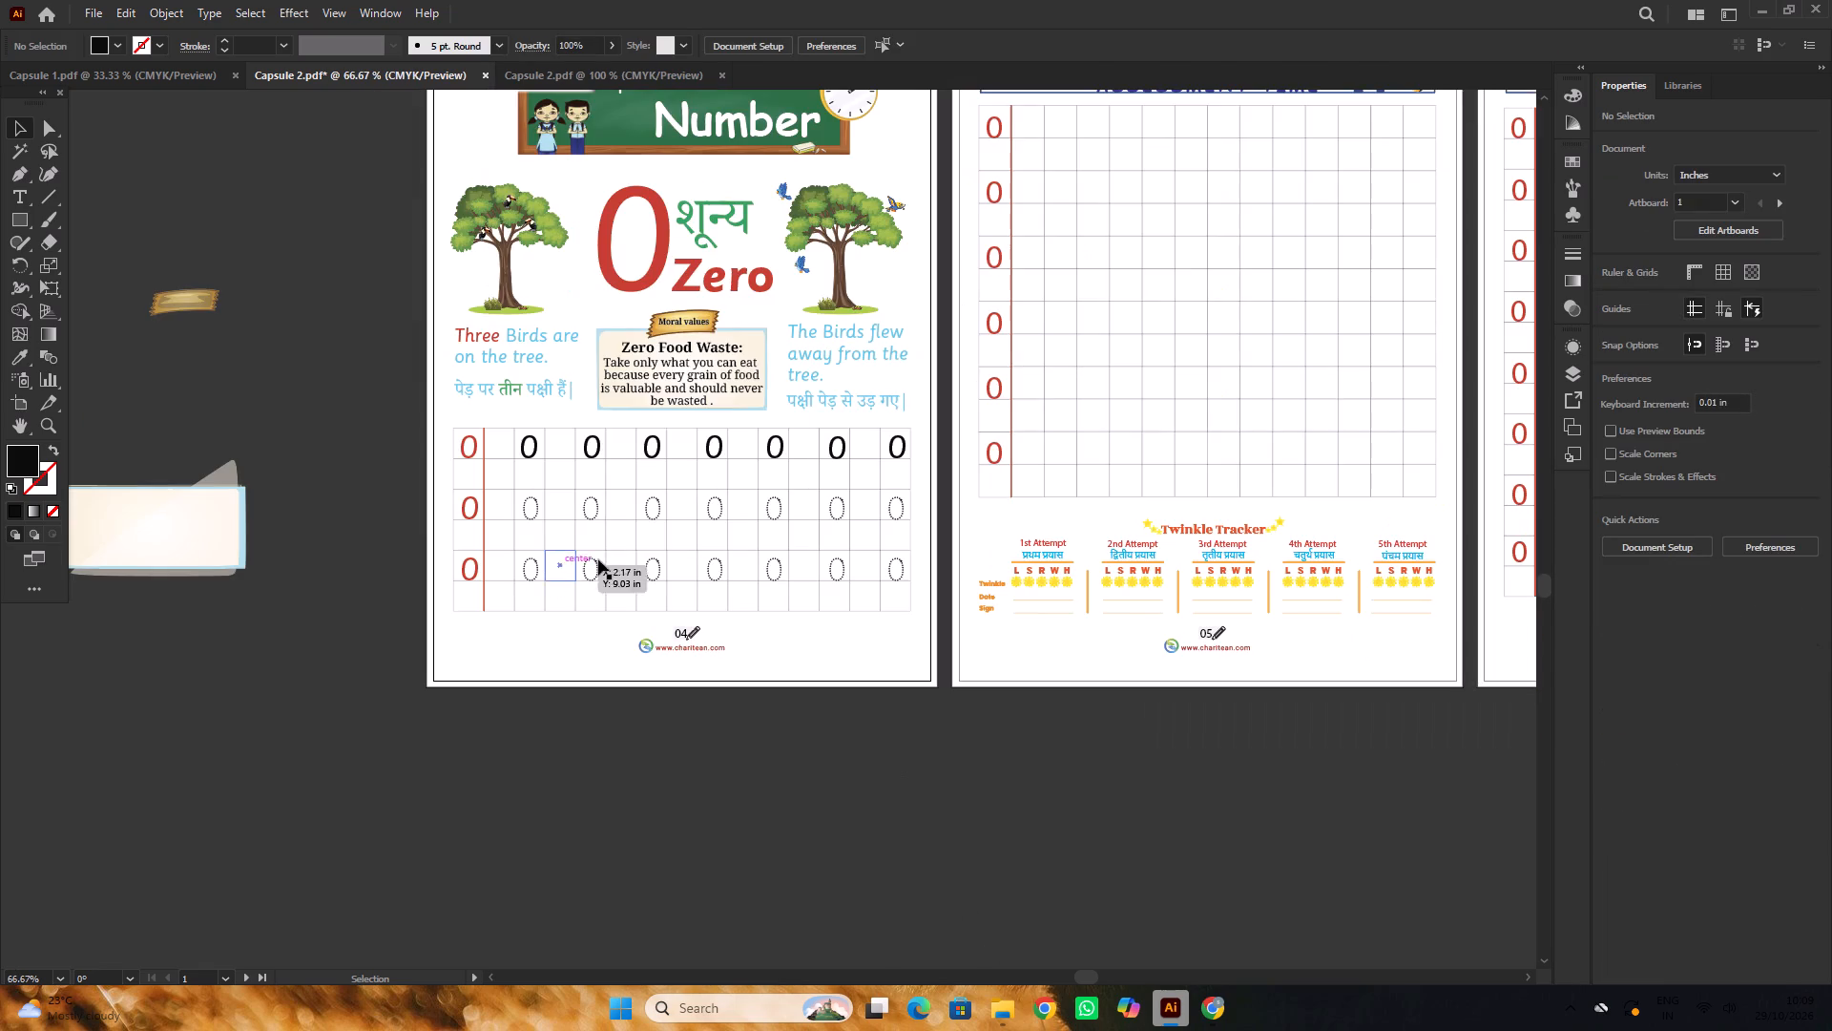
Ungroup the writing grid with its red zeros on page 05, Assessment Time.
{"action": "scroll", "coordinate": [690, 511], "scroll_direction": "up", "scroll_amount": 2, "text": "alt"}
{"action": "scroll", "coordinate": [661, 512], "scroll_direction": "down", "scroll_amount": 1}
{"action": "scroll", "coordinate": [799, 507], "scroll_direction": "up", "scroll_amount": 2, "text": "alt"}
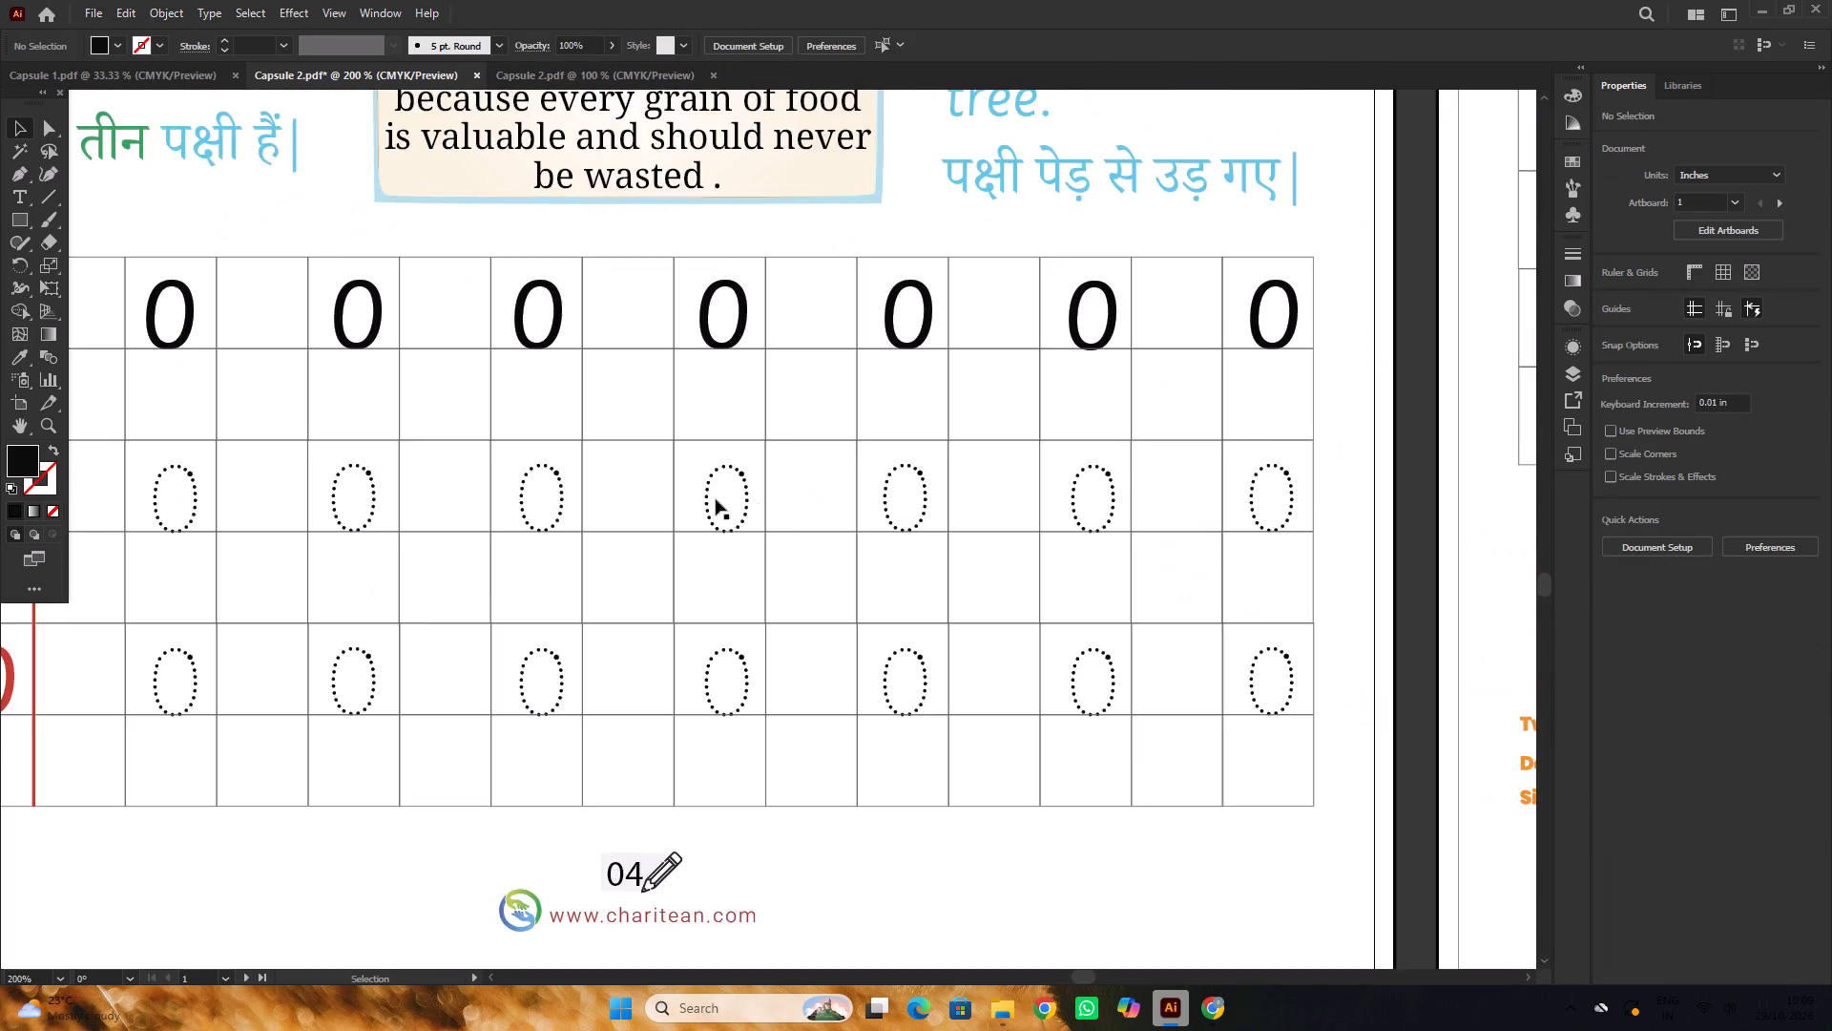
{"action": "scroll", "coordinate": [708, 497], "scroll_direction": "down", "scroll_amount": 4, "text": "alt"}
{"action": "key", "text": "space"}
{"action": "key", "text": "space"}
{"action": "key", "text": "space"}
{"action": "key", "text": "space"}
{"action": "key", "text": "space"}
{"action": "key", "text": "space"}
{"action": "left_click_drag", "start_coordinate": [1180, 730], "coordinate": [876, 773]}
{"action": "left_click", "coordinate": [1010, 787]}
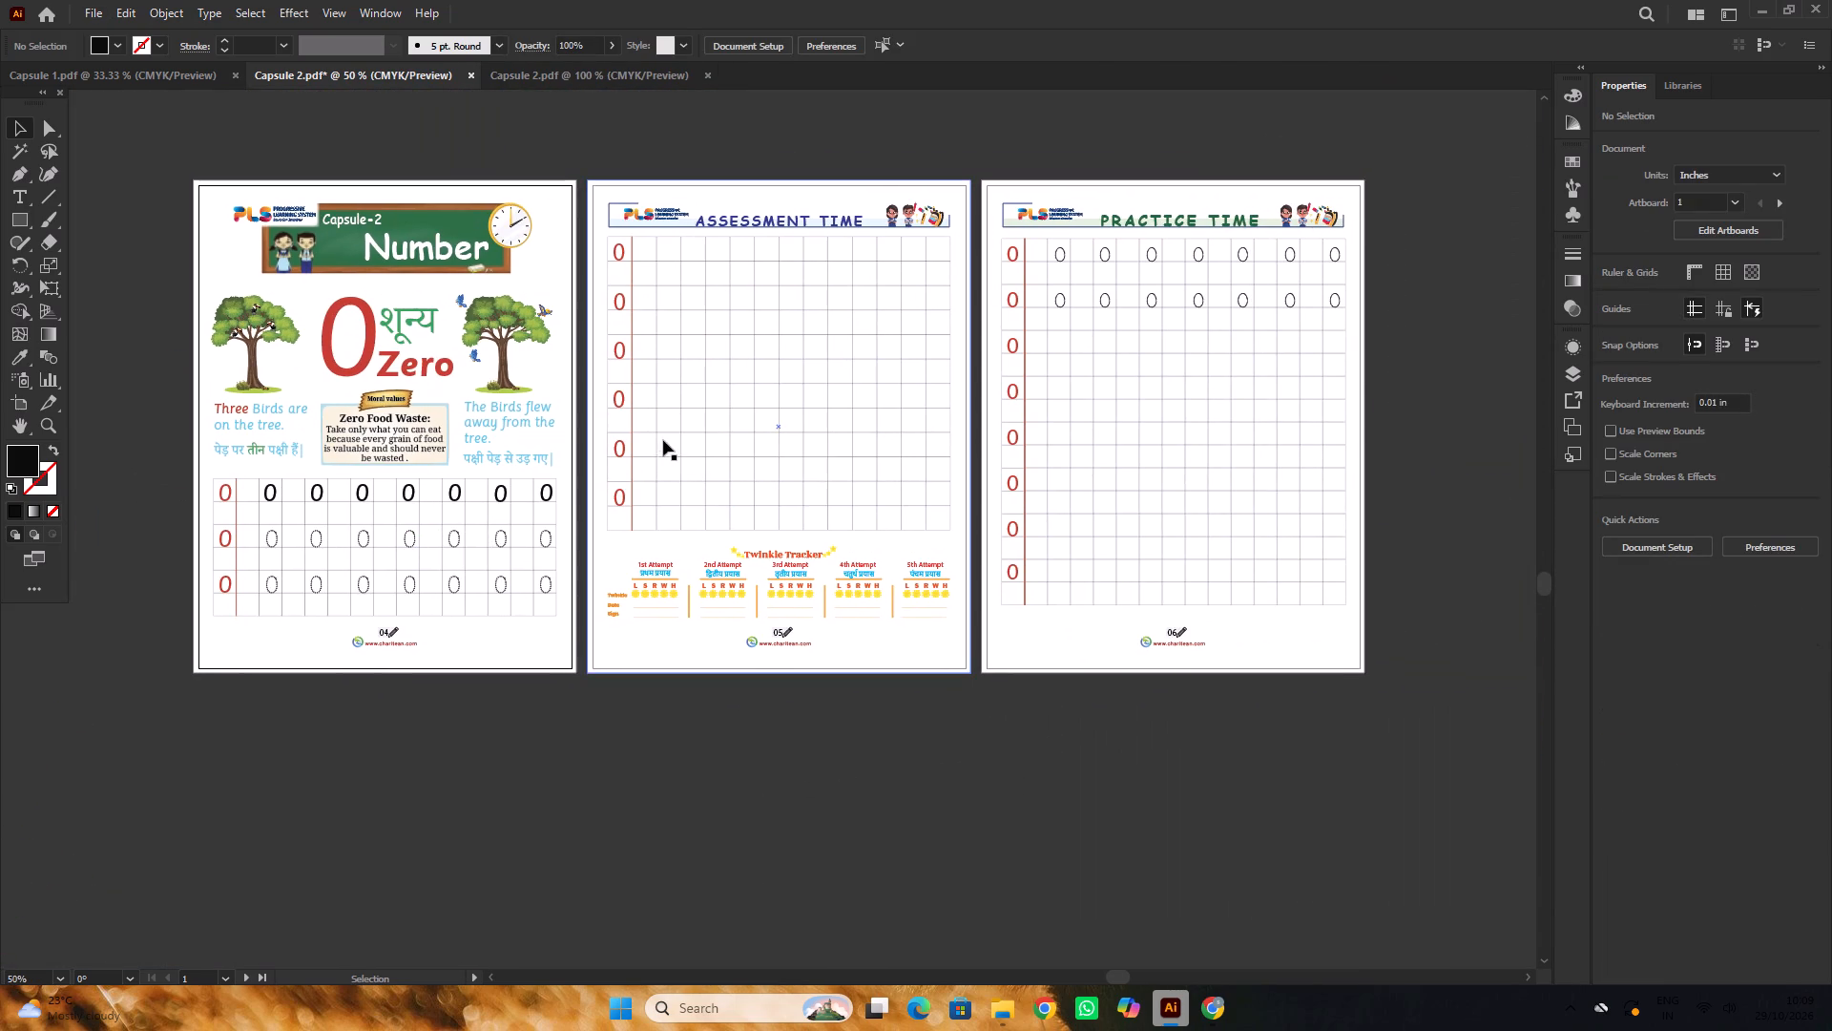
{"action": "scroll", "coordinate": [616, 250], "scroll_direction": "up", "scroll_amount": 2, "text": "alt"}
{"action": "left_click", "coordinate": [624, 275]}
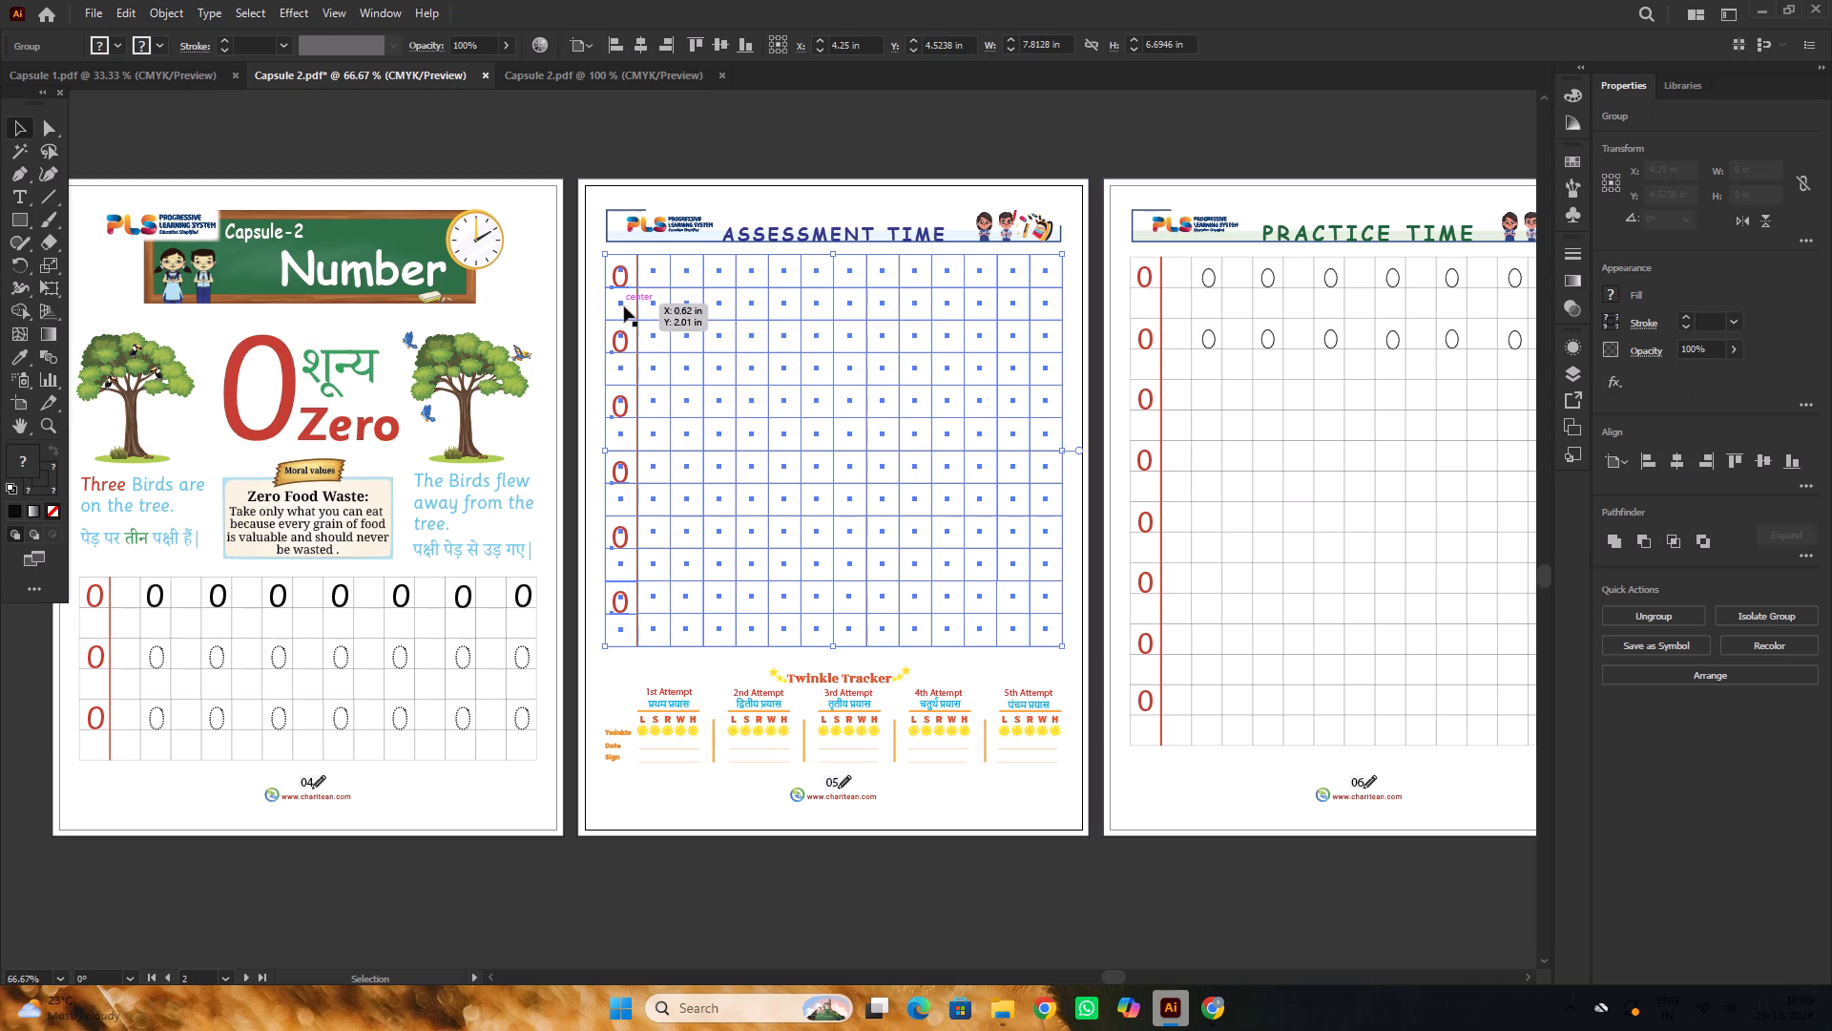
{"action": "right_click", "coordinate": [661, 308]}
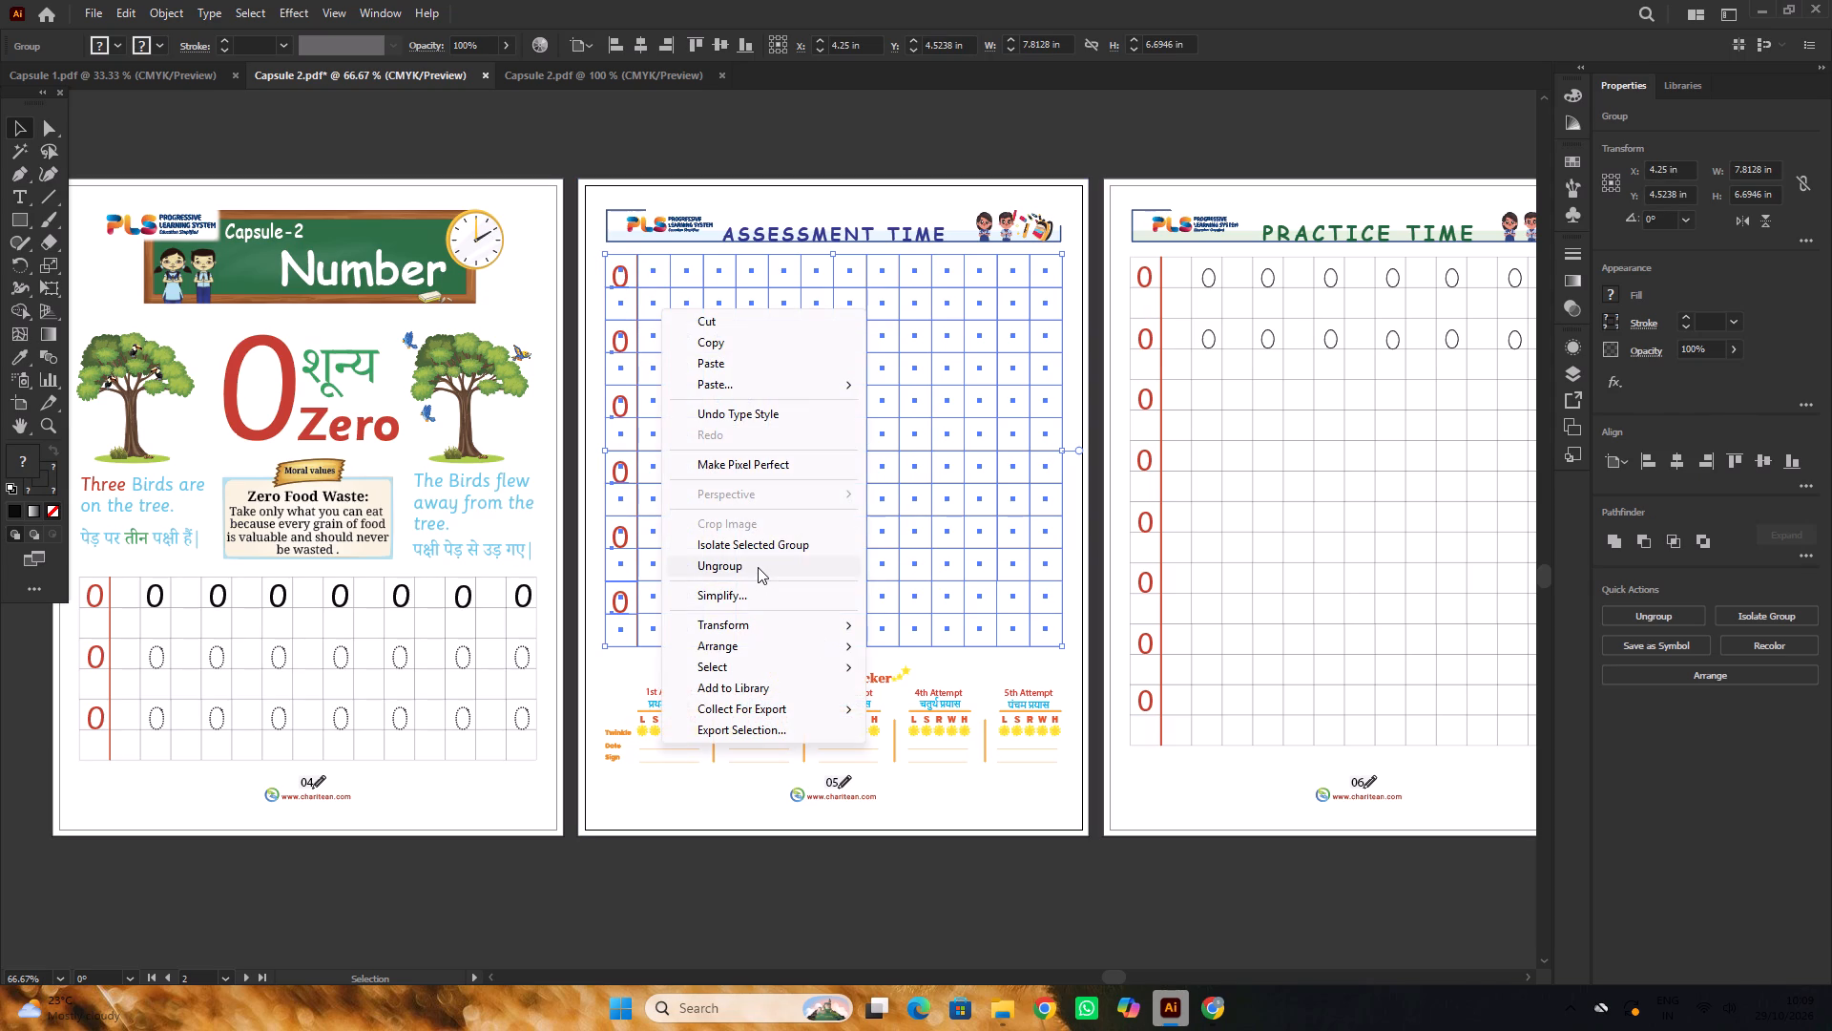
{"action": "left_click", "coordinate": [758, 567]}
{"action": "left_click", "coordinate": [810, 855]}
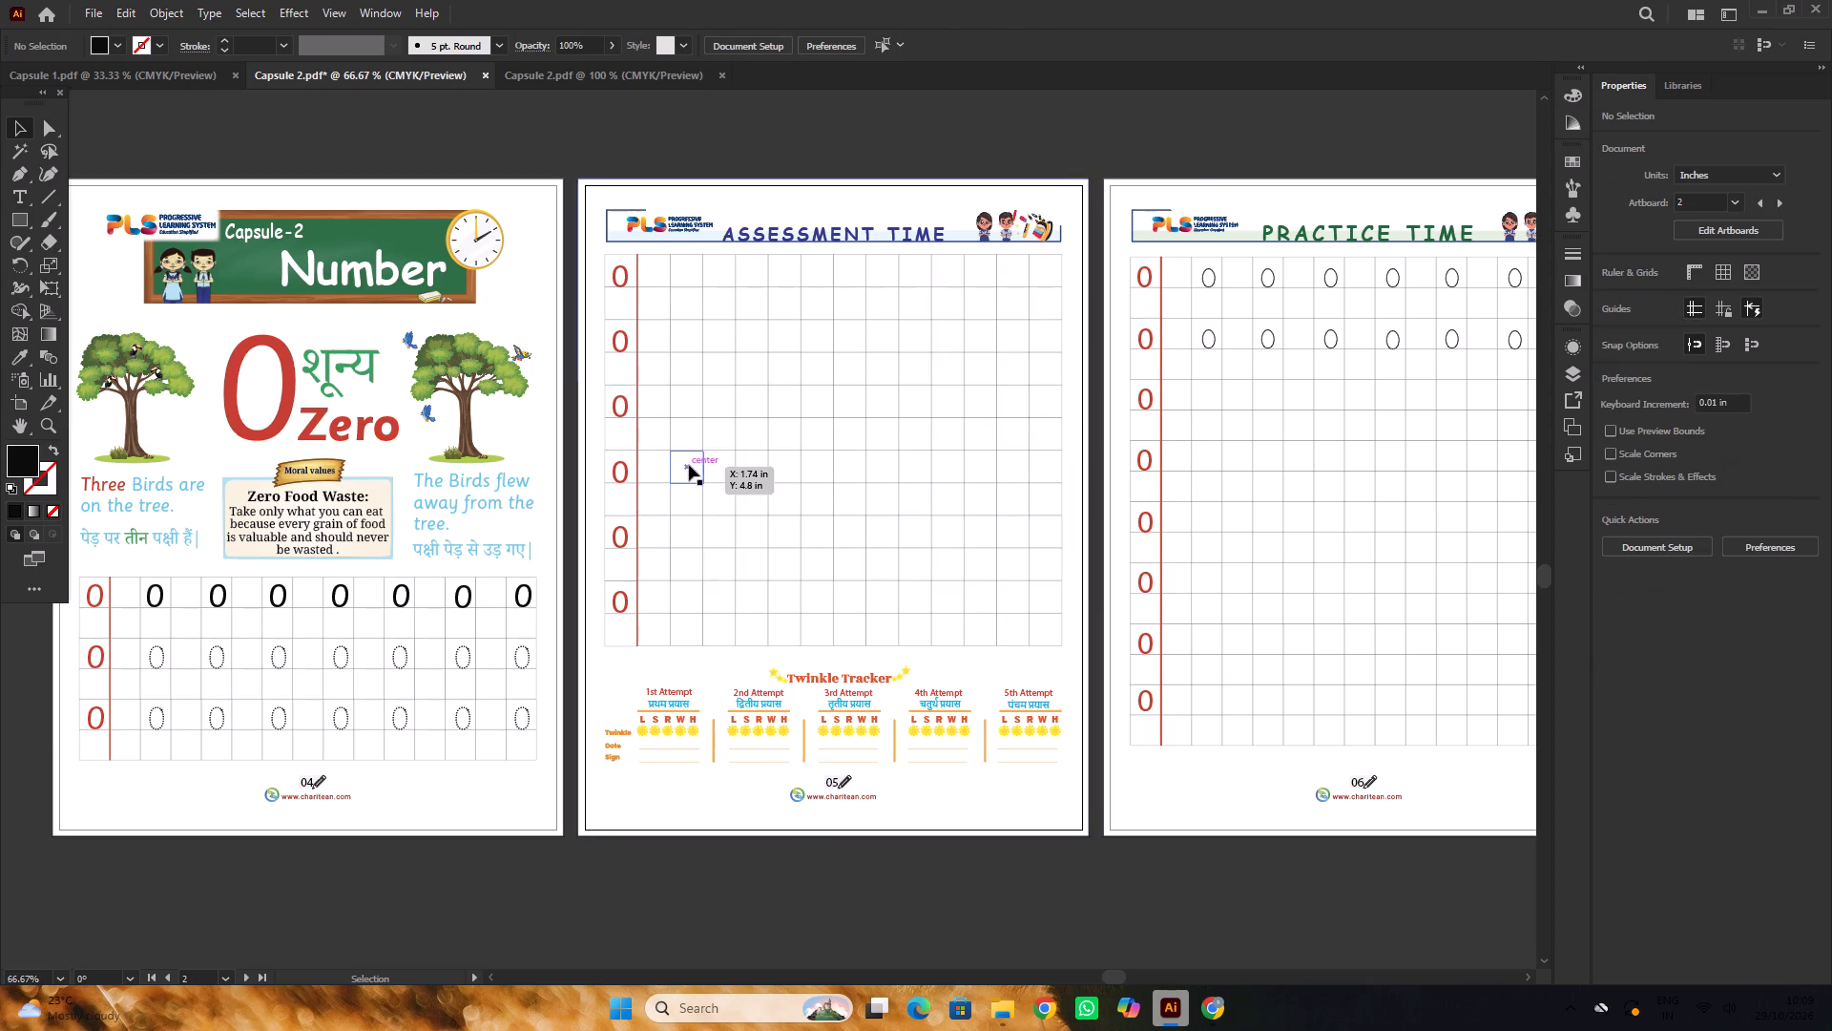
Match page 05's six red zeros to page 04's red zero style with the Eyedropper: Sassoon Primary, 38.63 pt.
{"action": "left_click", "coordinate": [625, 280]}
{"action": "scroll", "coordinate": [624, 308], "scroll_direction": "up", "scroll_amount": 2, "text": "alt"}
{"action": "left_click", "coordinate": [634, 375], "text": "shift"}
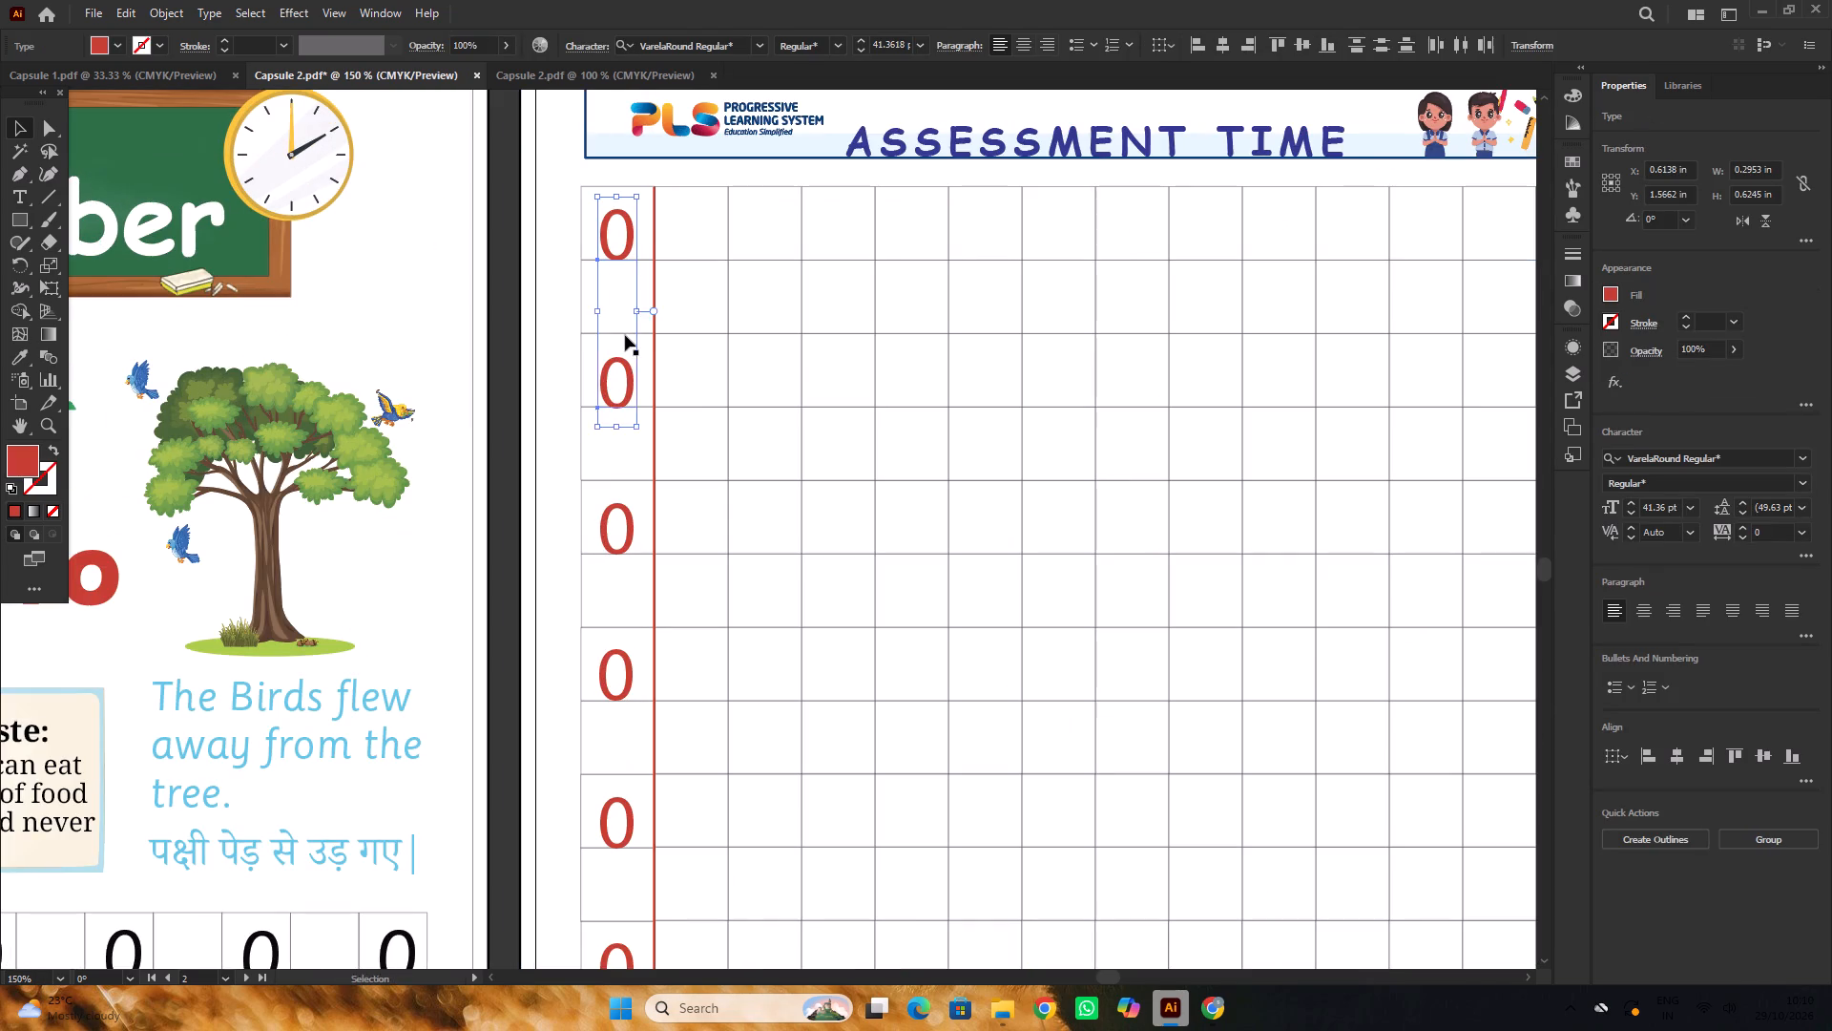
{"action": "scroll", "coordinate": [625, 335], "scroll_direction": "down", "scroll_amount": 2, "text": "alt"}
{"action": "left_click", "coordinate": [630, 422], "text": "shift"}
{"action": "left_click", "coordinate": [627, 486], "text": "shift"}
{"action": "scroll", "coordinate": [621, 392], "scroll_direction": "down", "scroll_amount": 2}
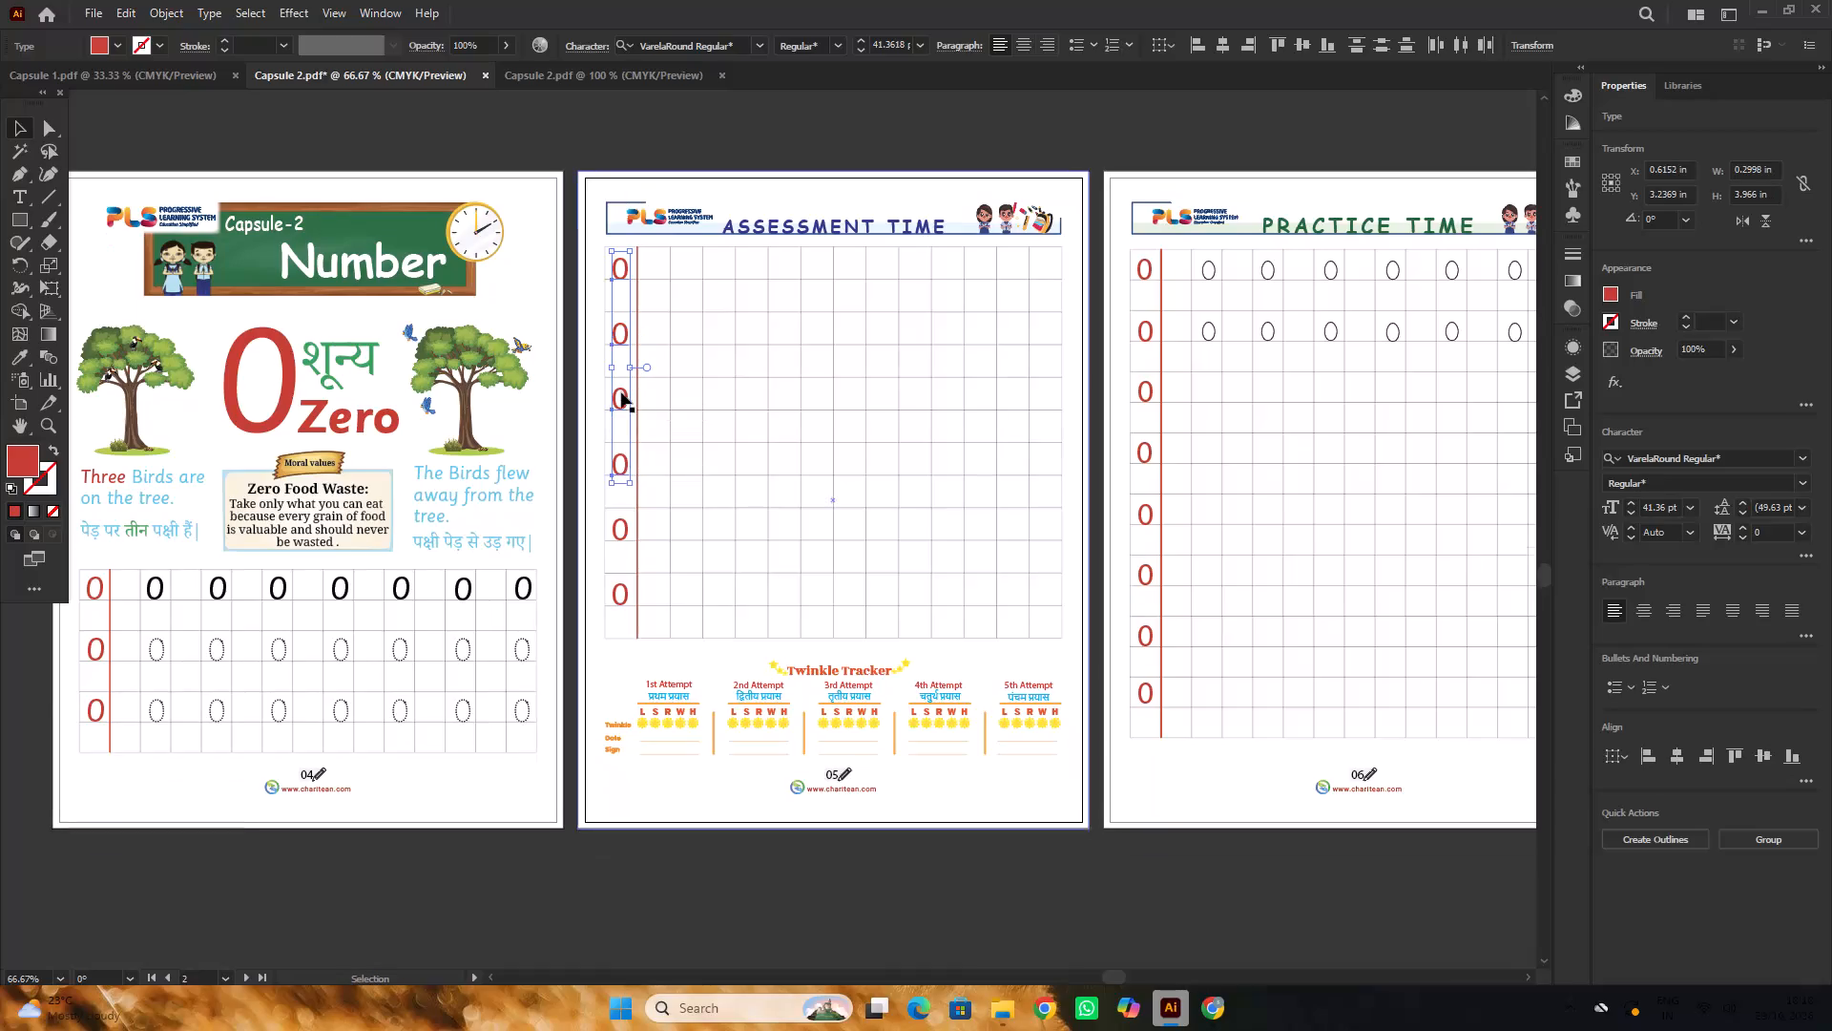
{"action": "scroll", "coordinate": [621, 392], "scroll_direction": "down", "scroll_amount": 3}
{"action": "scroll", "coordinate": [624, 415], "scroll_direction": "up", "scroll_amount": 2, "text": "alt"}
{"action": "left_click", "coordinate": [631, 457], "text": "shift"}
{"action": "scroll", "coordinate": [630, 413], "scroll_direction": "down", "scroll_amount": 2, "text": "alt"}
{"action": "scroll", "coordinate": [626, 506], "scroll_direction": "up", "scroll_amount": 1, "text": "alt"}
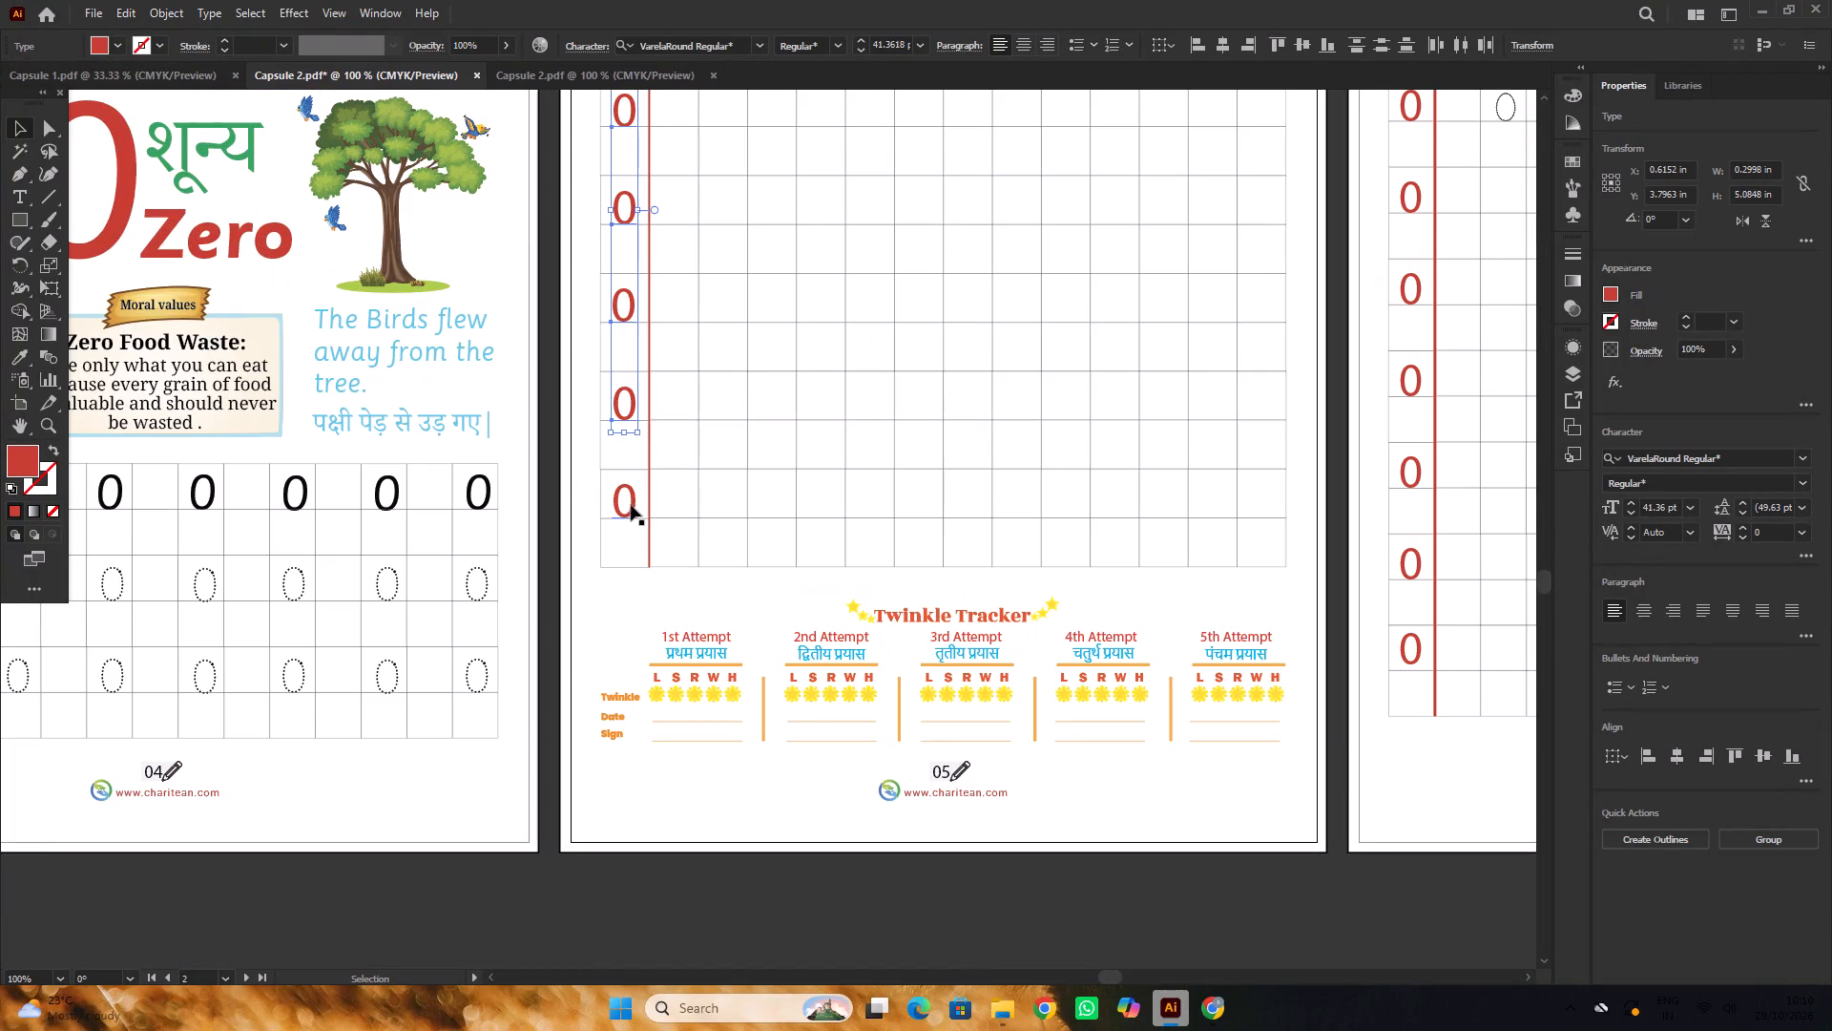
{"action": "left_click", "coordinate": [635, 502], "text": "shift"}
{"action": "scroll", "coordinate": [635, 481], "scroll_direction": "down", "scroll_amount": 1, "text": "alt"}
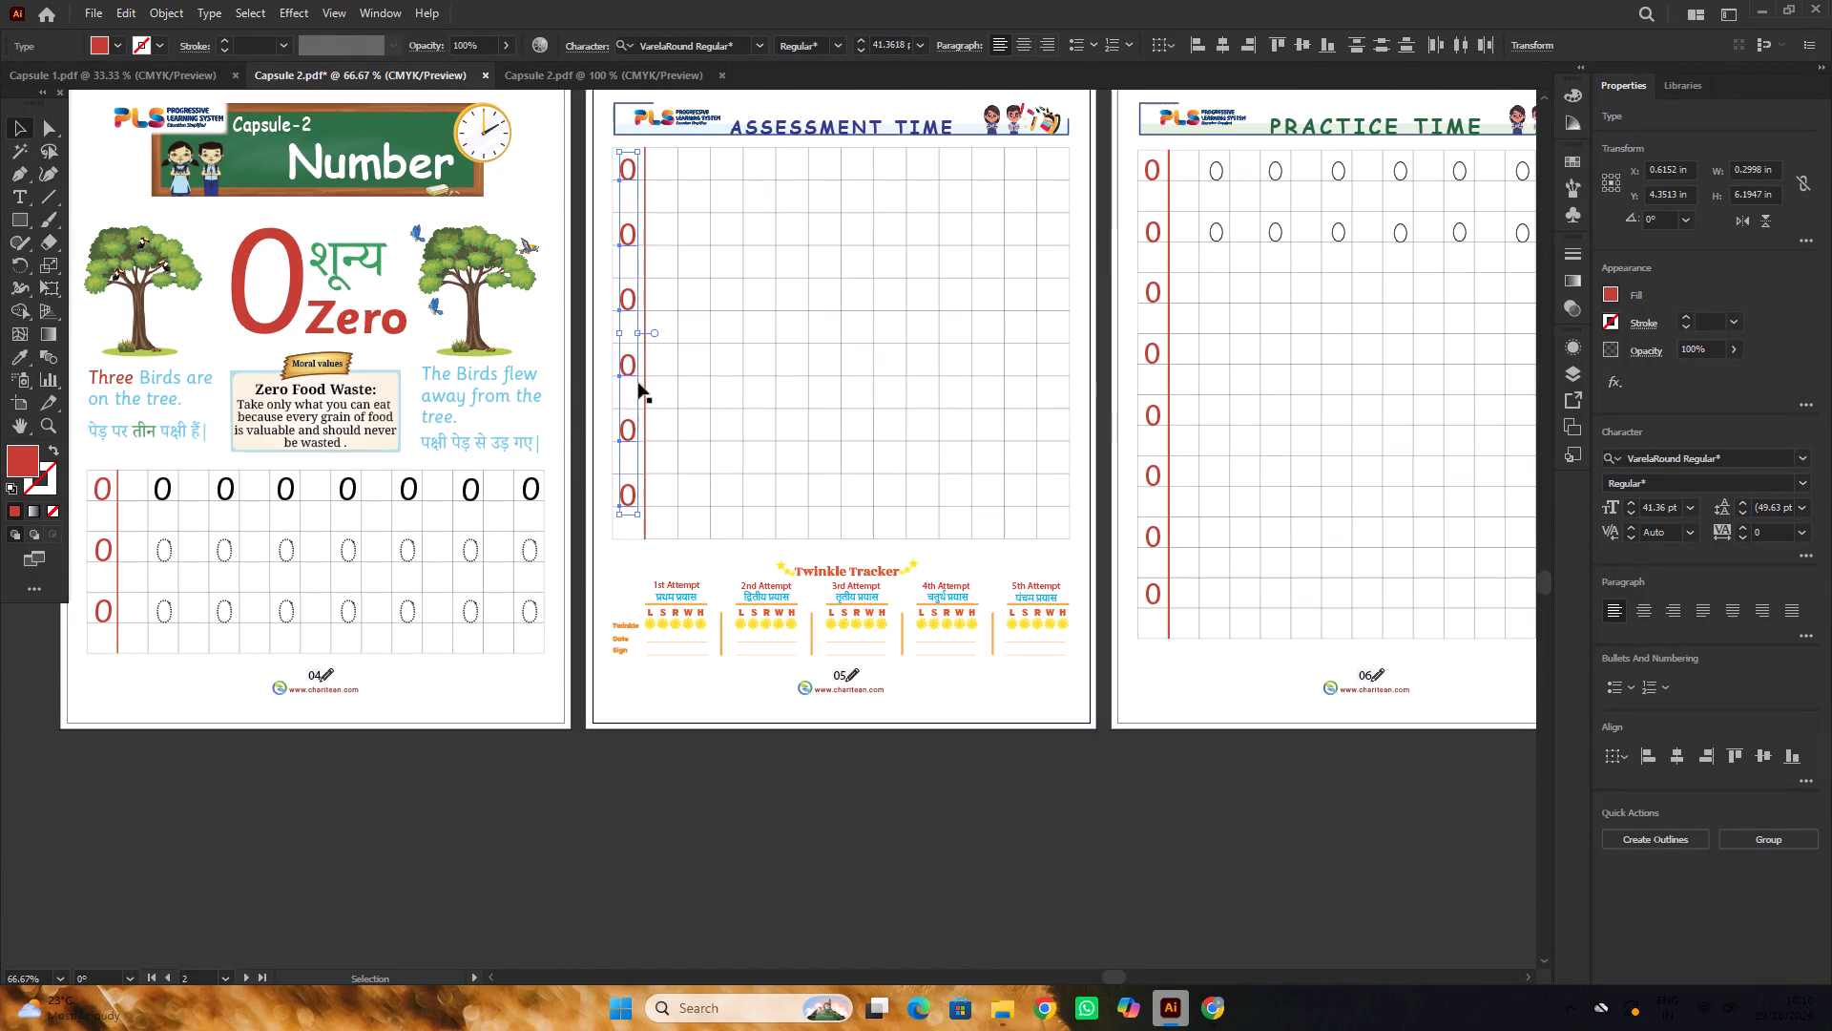
{"action": "left_click", "coordinate": [13, 363]}
{"action": "scroll", "coordinate": [635, 428], "scroll_direction": "down", "scroll_amount": 1, "text": "alt"}
{"action": "scroll", "coordinate": [224, 487], "scroll_direction": "up", "scroll_amount": 2, "text": "alt"}
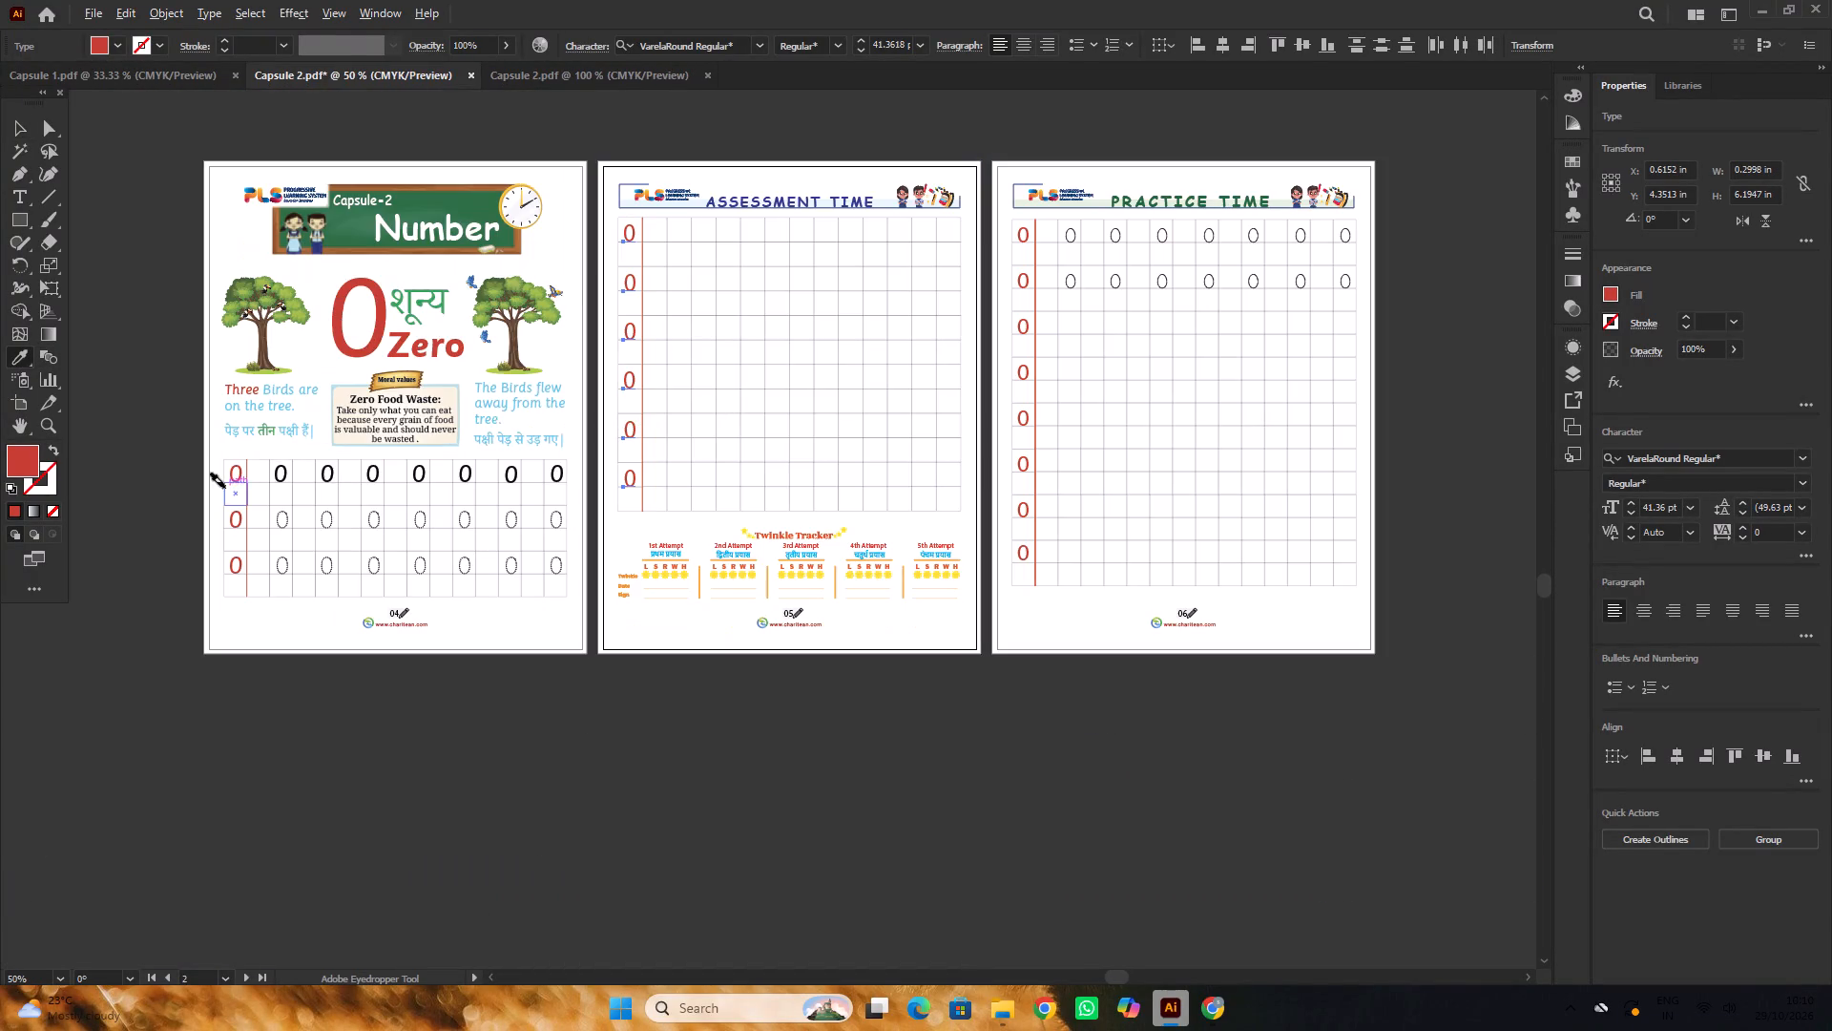
{"action": "scroll", "coordinate": [224, 487], "scroll_direction": "up", "scroll_amount": 2, "text": "alt"}
{"action": "left_click", "coordinate": [286, 454]}
{"action": "scroll", "coordinate": [286, 454], "scroll_direction": "down", "scroll_amount": 2, "text": "alt"}
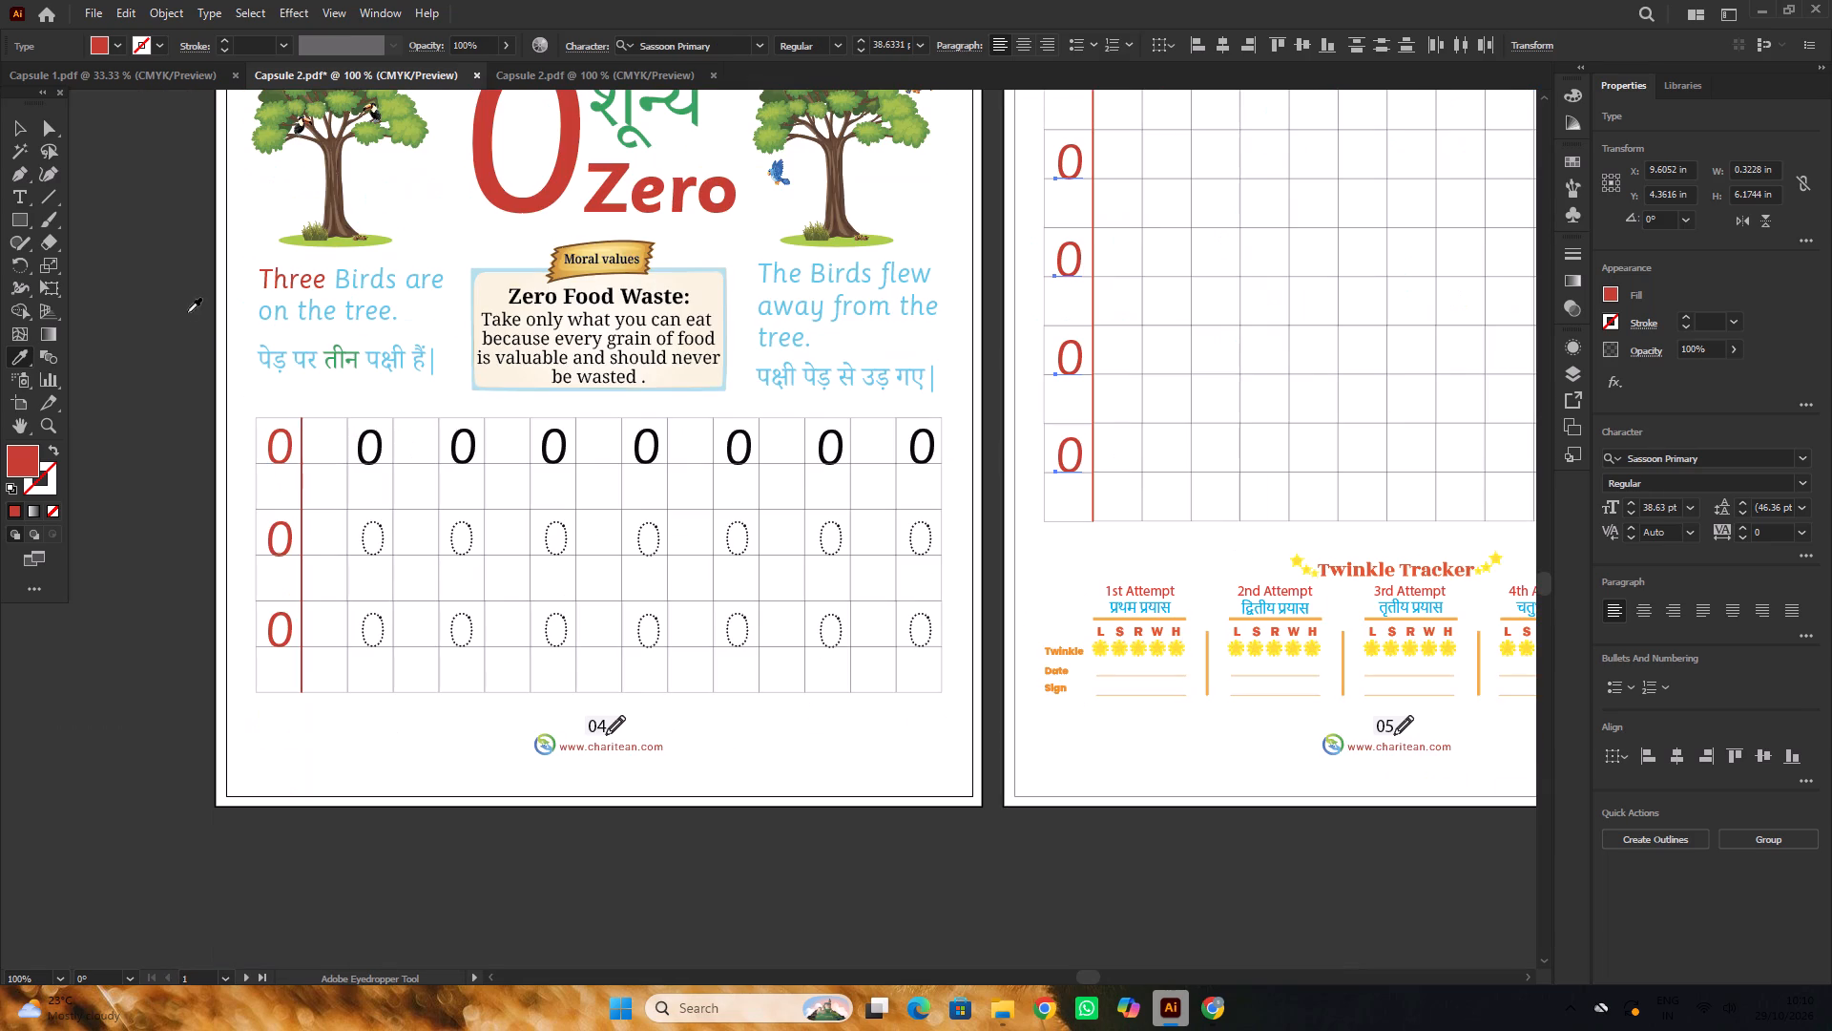
{"action": "left_click", "coordinate": [19, 125]}
{"action": "left_click", "coordinate": [102, 232]}
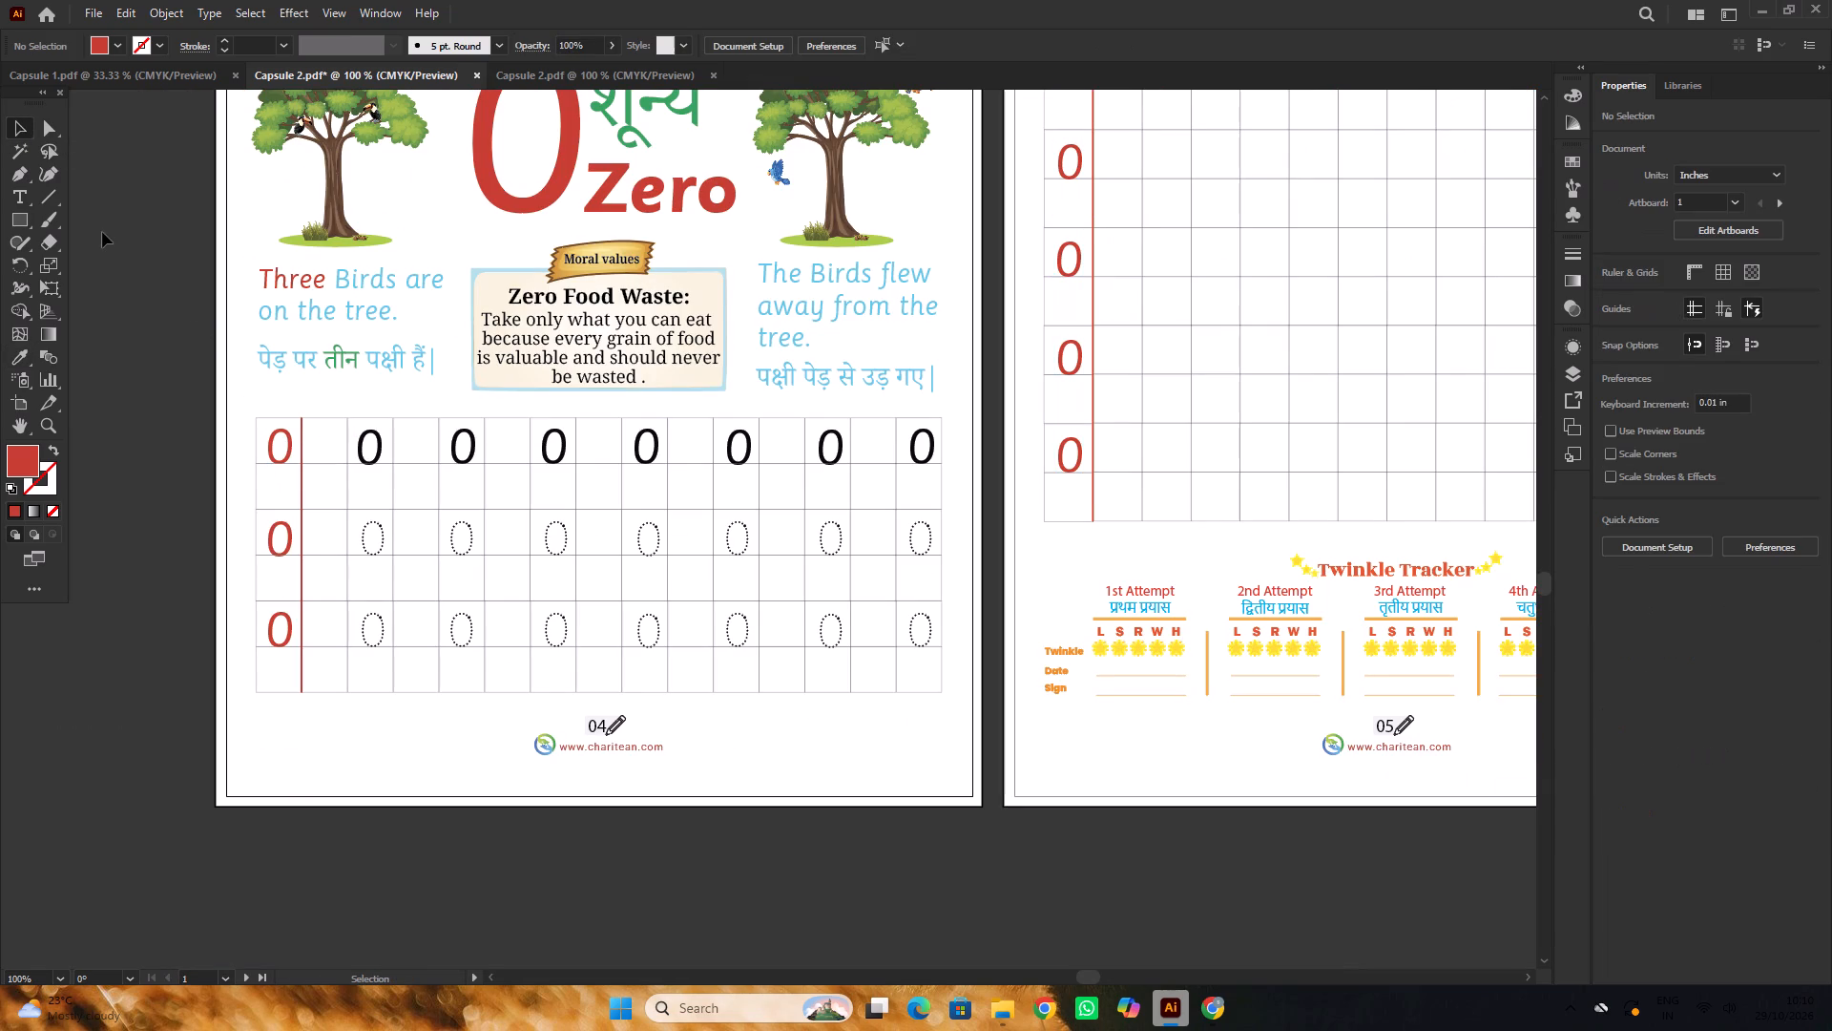
{"action": "left_click", "coordinate": [149, 322]}
Ungroup the writing grid with its red and tracing zeros on page 06, Practice Time.
{"action": "scroll", "coordinate": [153, 321], "scroll_direction": "down", "scroll_amount": 3, "text": "alt"}
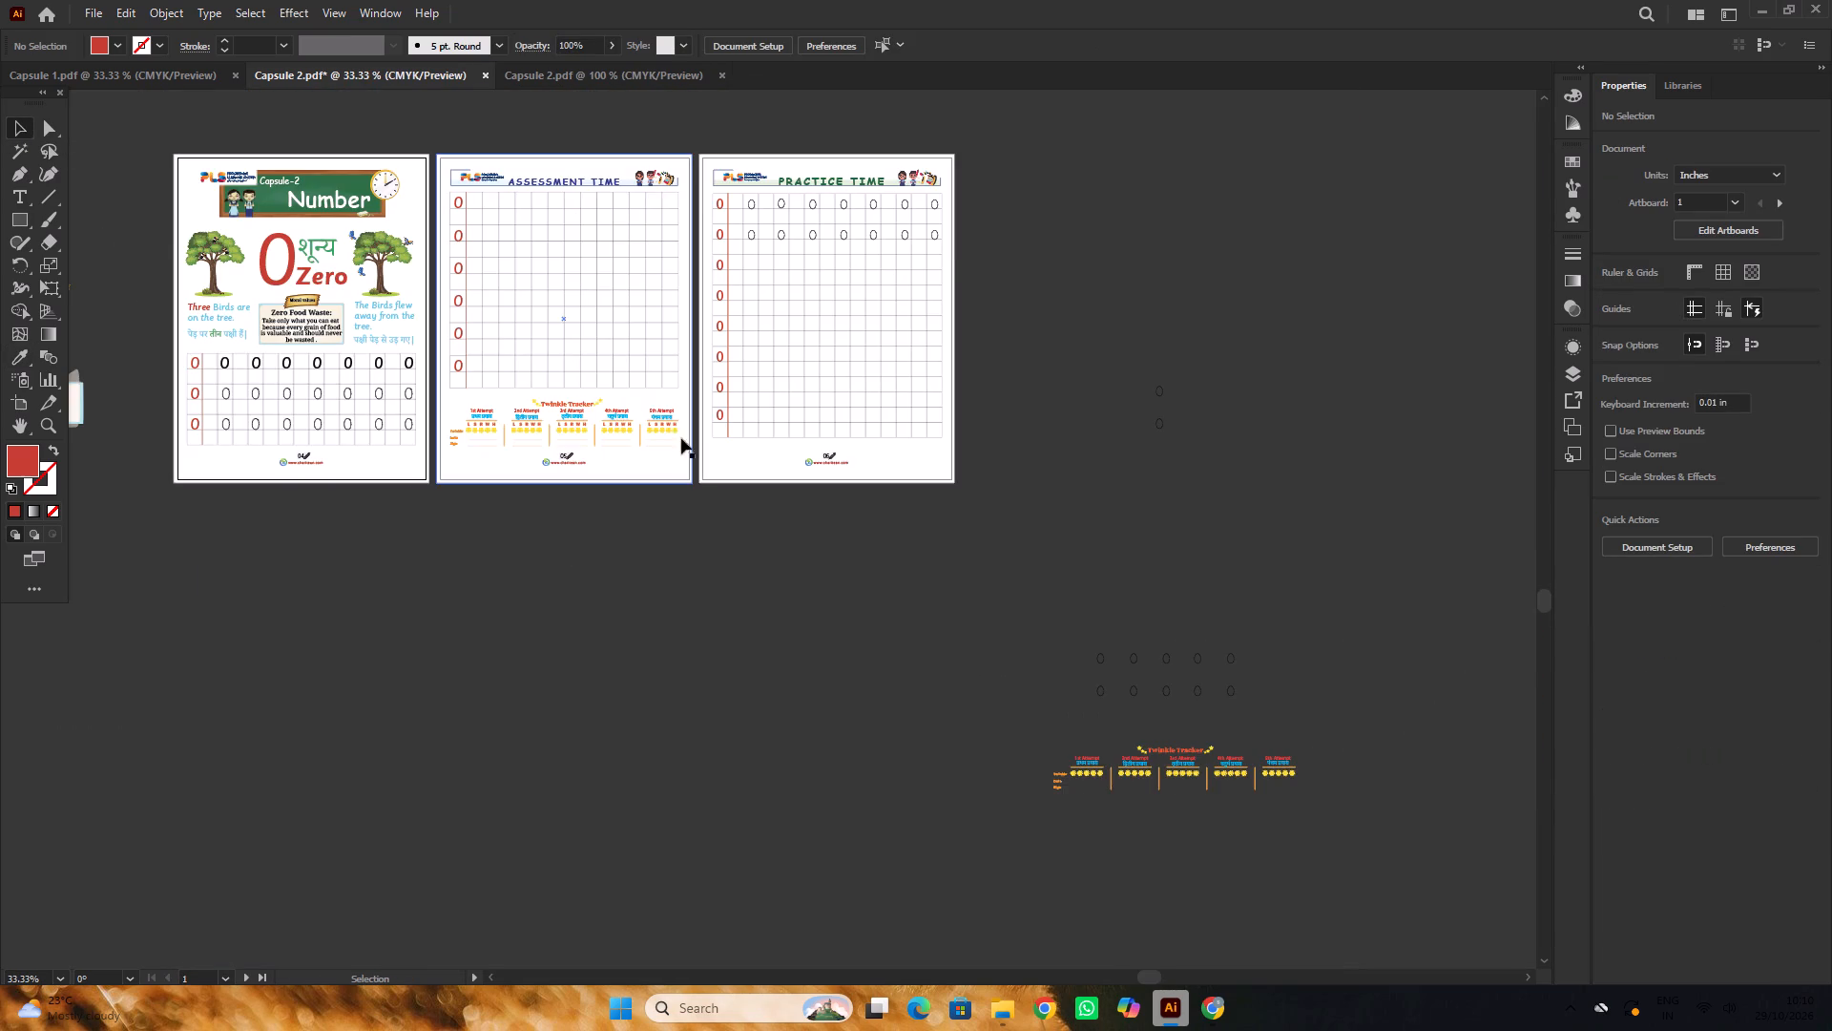
{"action": "key", "text": "space"}
{"action": "left_click_drag", "start_coordinate": [1006, 592], "coordinate": [986, 722]}
{"action": "scroll", "coordinate": [777, 411], "scroll_direction": "up", "scroll_amount": 1, "text": "alt"}
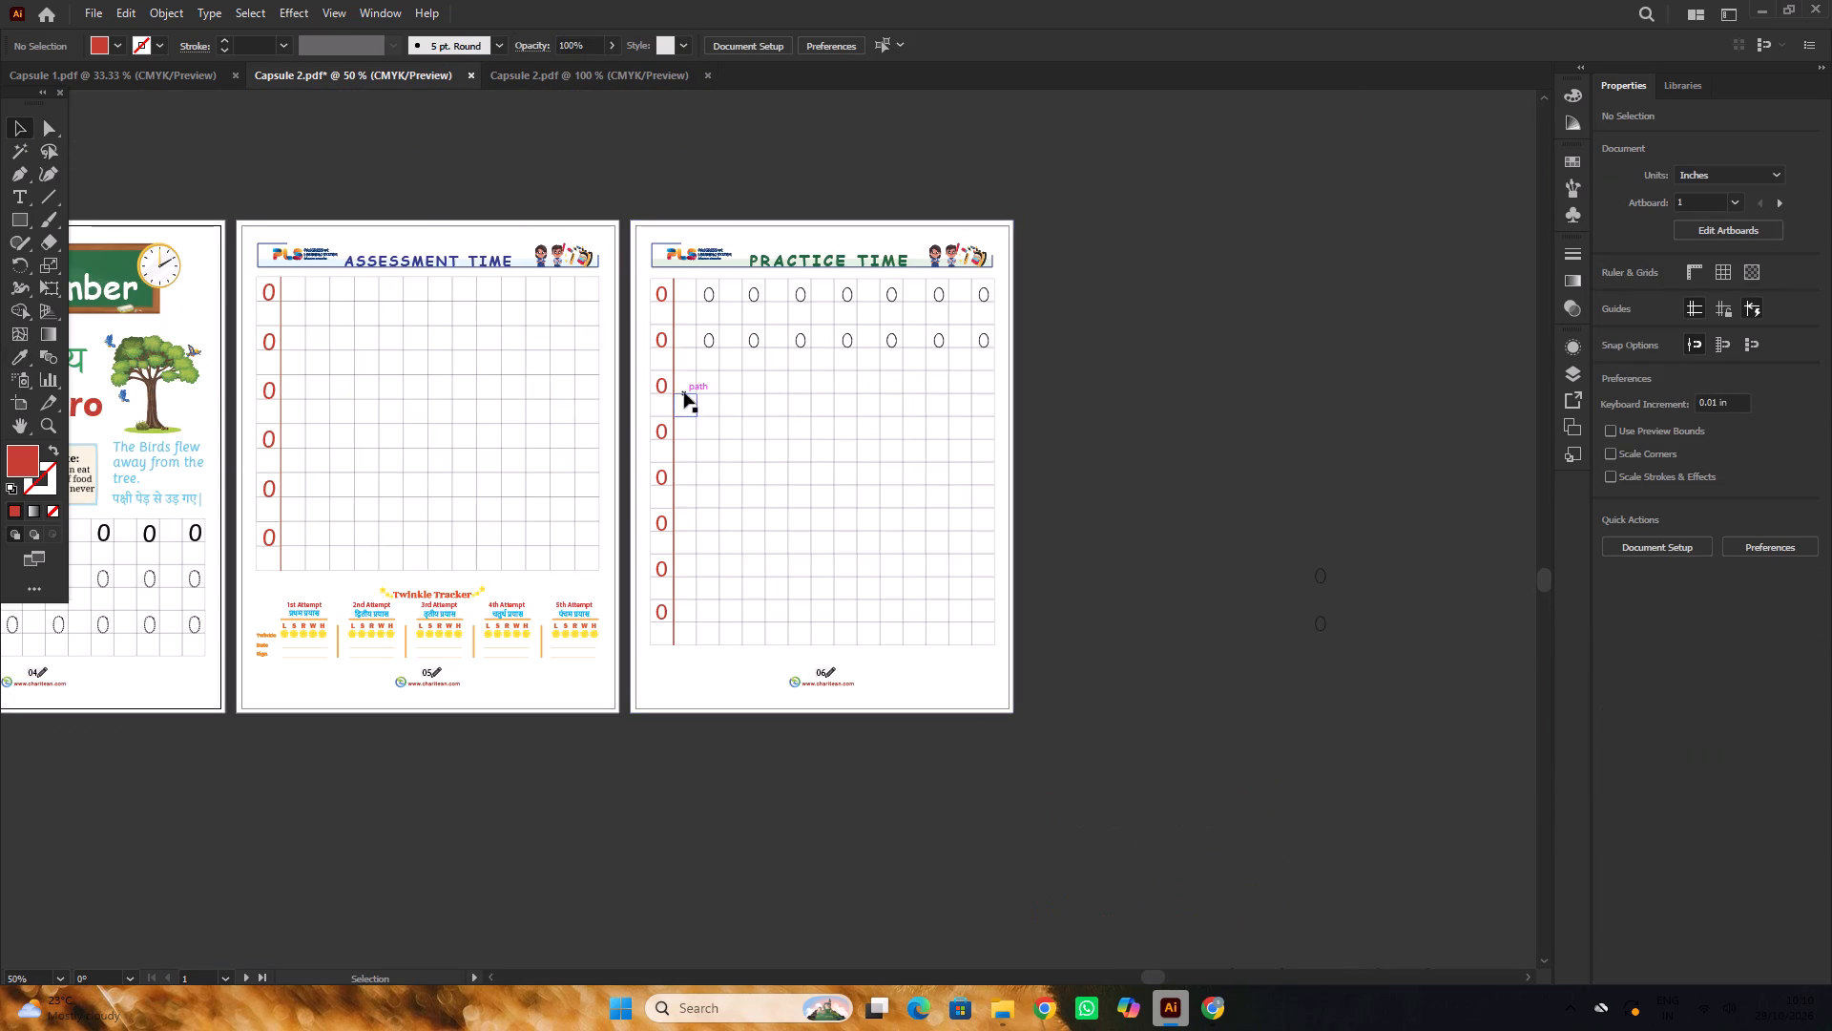
{"action": "scroll", "coordinate": [635, 339], "scroll_direction": "up", "scroll_amount": 2, "text": "alt"}
{"action": "left_click", "coordinate": [697, 259]}
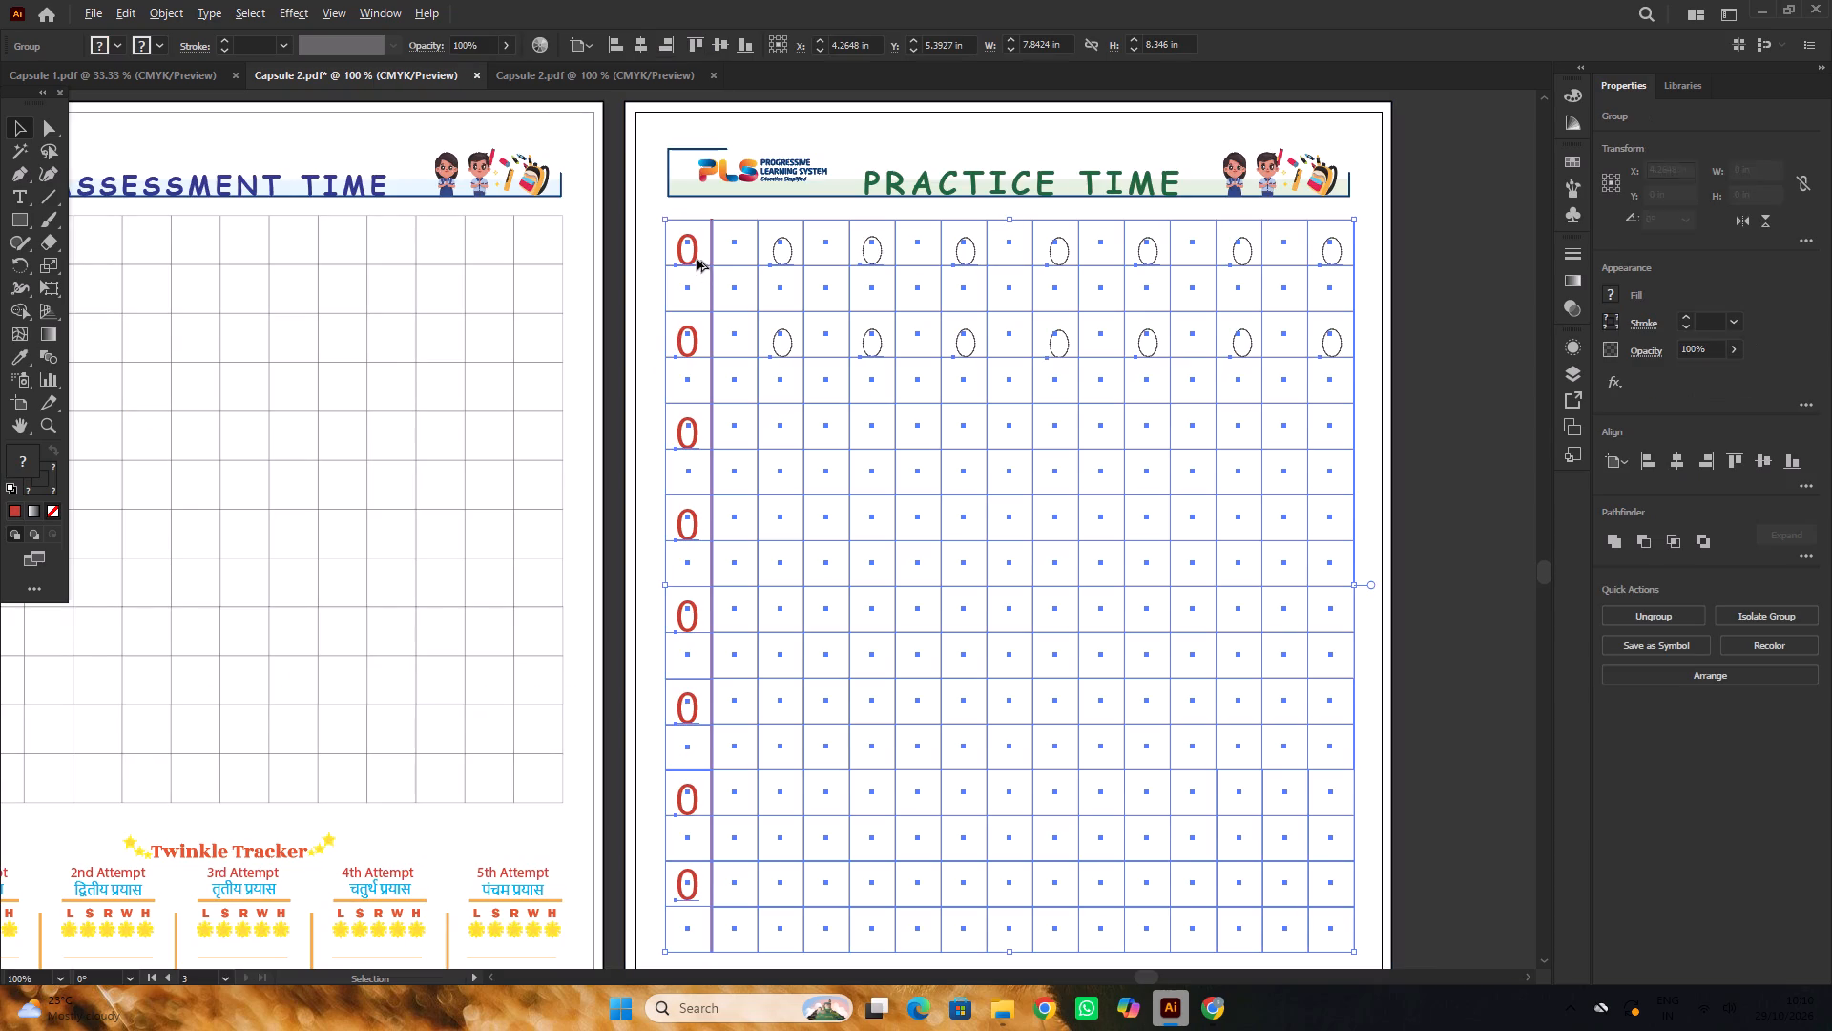
{"action": "scroll", "coordinate": [697, 259], "scroll_direction": "down", "scroll_amount": 2}
{"action": "right_click", "coordinate": [769, 334]}
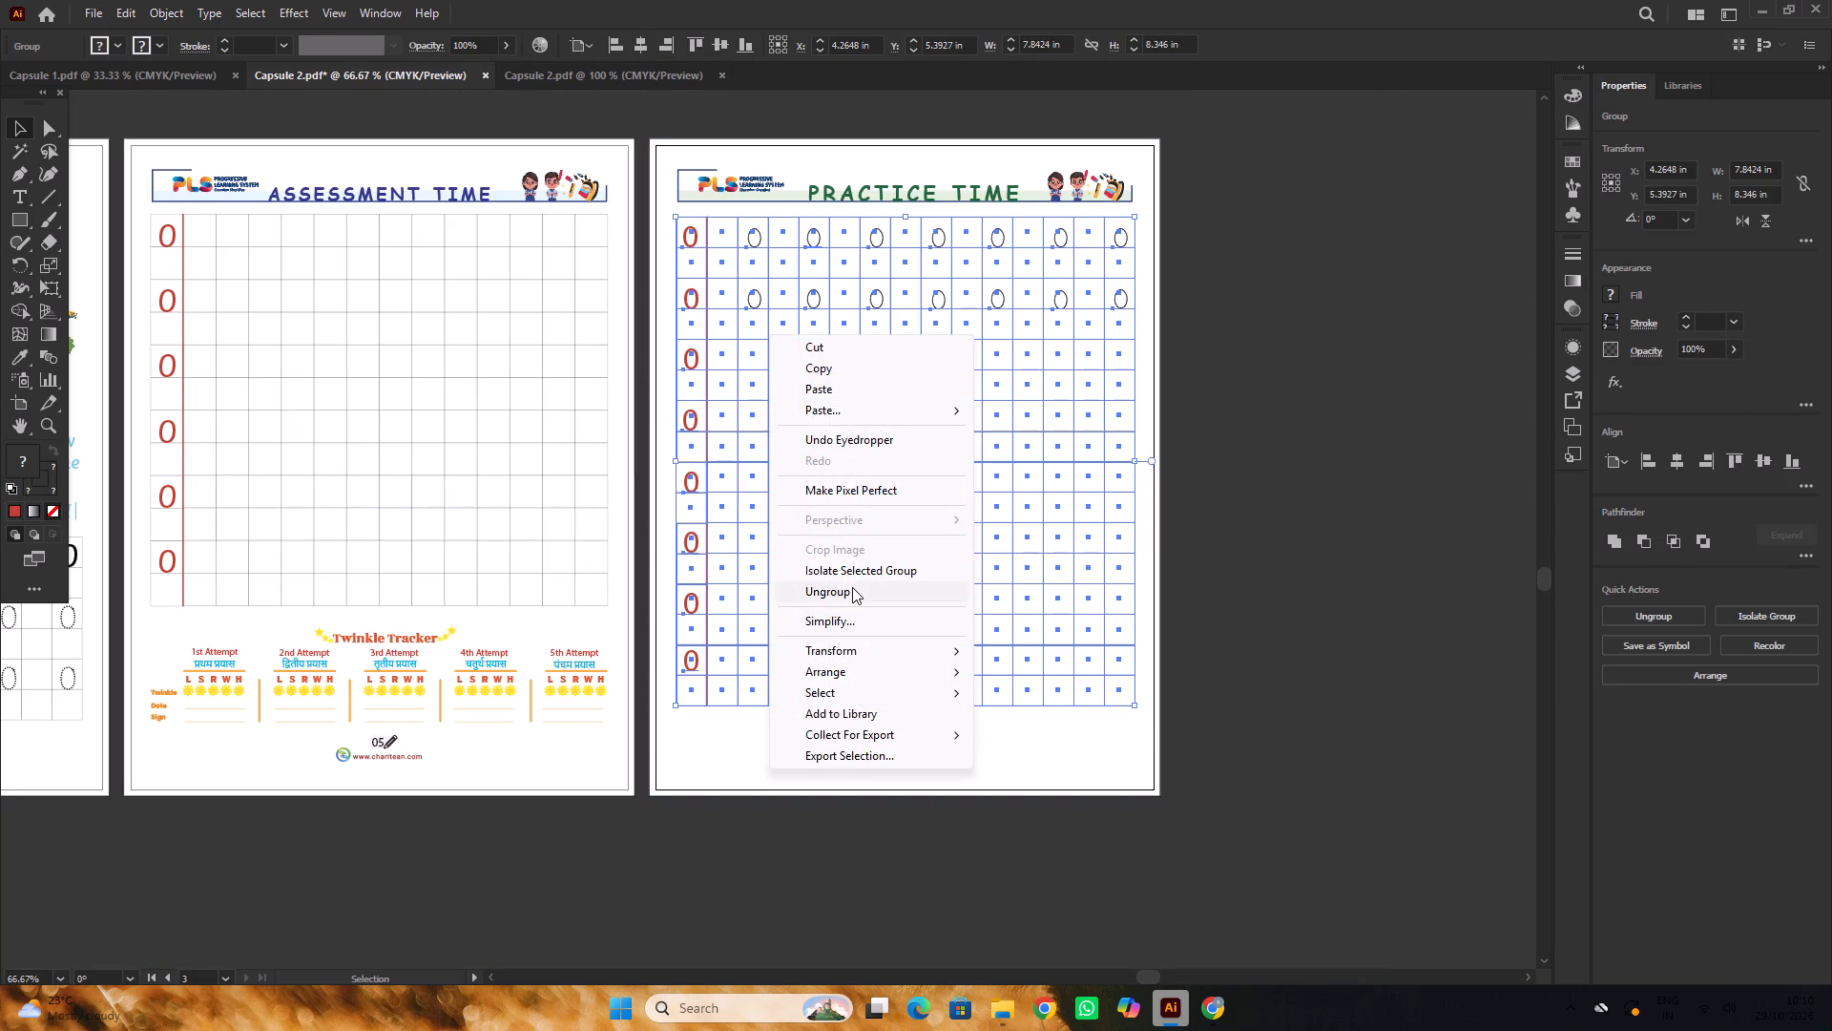
{"action": "left_click", "coordinate": [852, 586]}
{"action": "left_click", "coordinate": [1319, 533]}
Match page 06's eight red zeros to page 05's red zero style with the Eyedropper: Sassoon Primary, 38.63 pt.
{"action": "scroll", "coordinate": [719, 300], "scroll_direction": "up", "scroll_amount": 2}
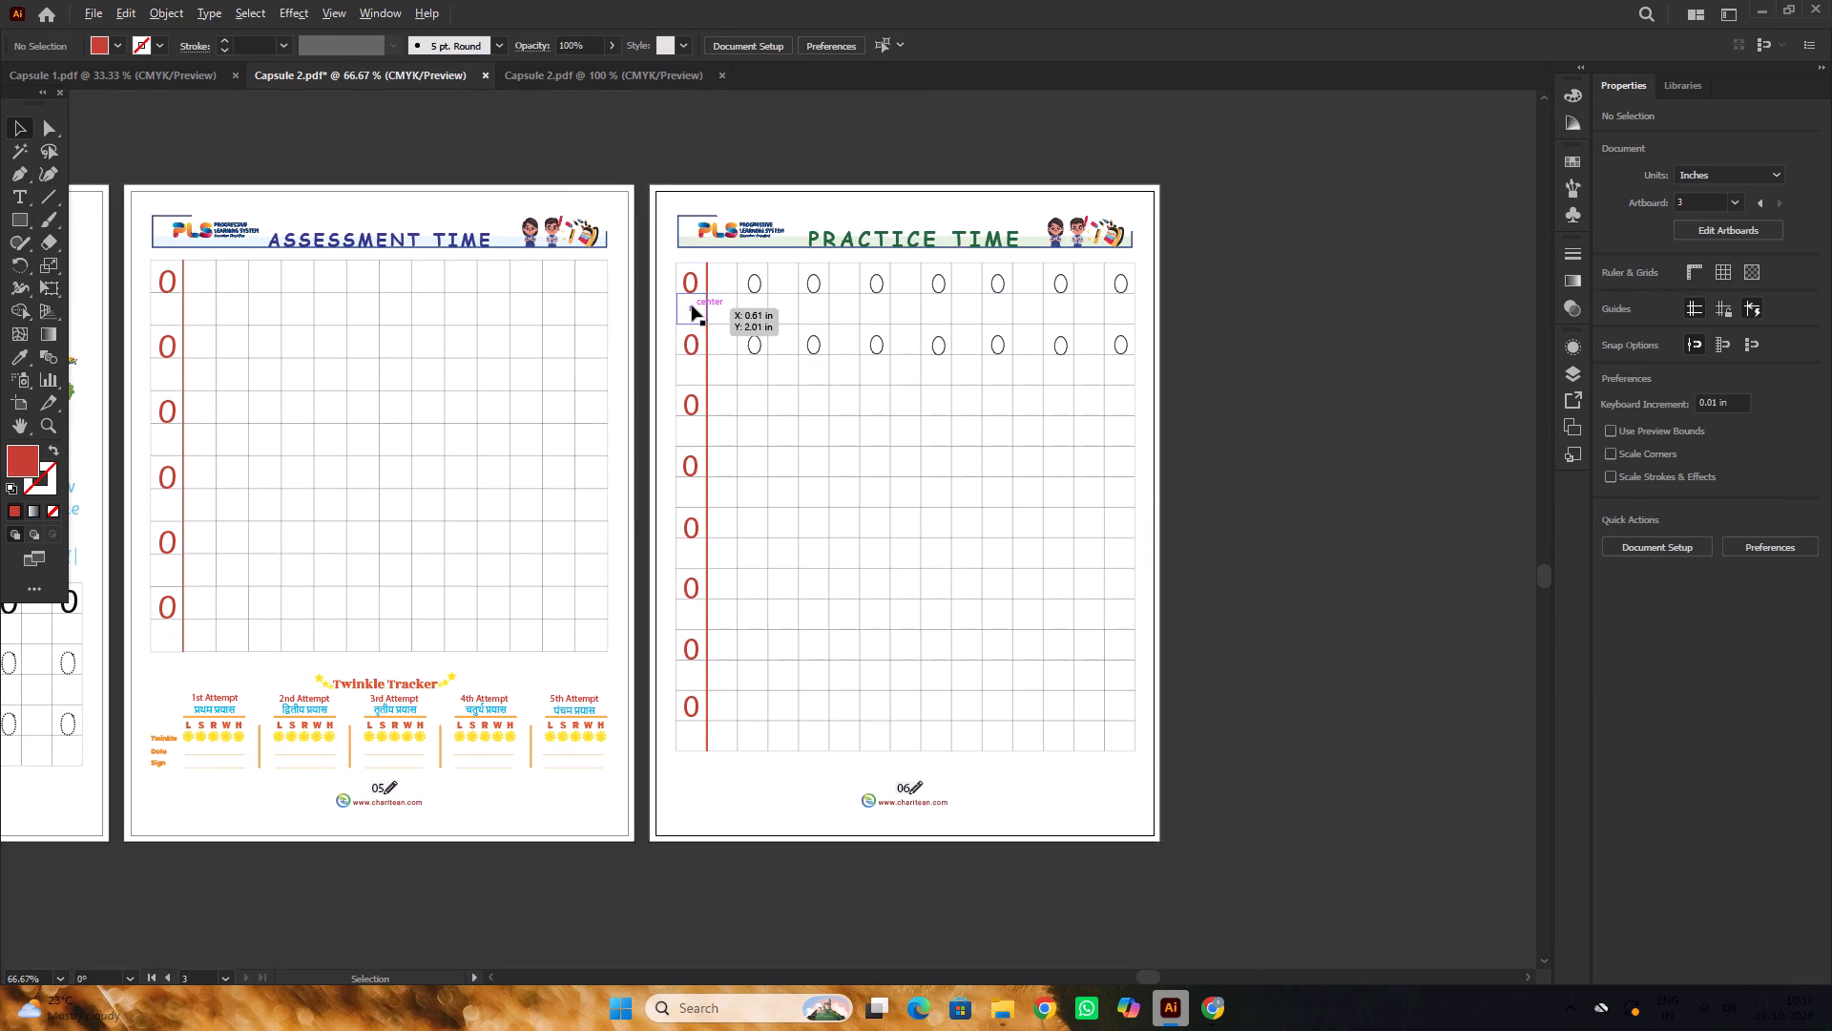
{"action": "left_click", "coordinate": [695, 286]}
{"action": "left_click", "coordinate": [688, 345], "text": "shift"}
{"action": "scroll", "coordinate": [688, 345], "scroll_direction": "down", "scroll_amount": 3}
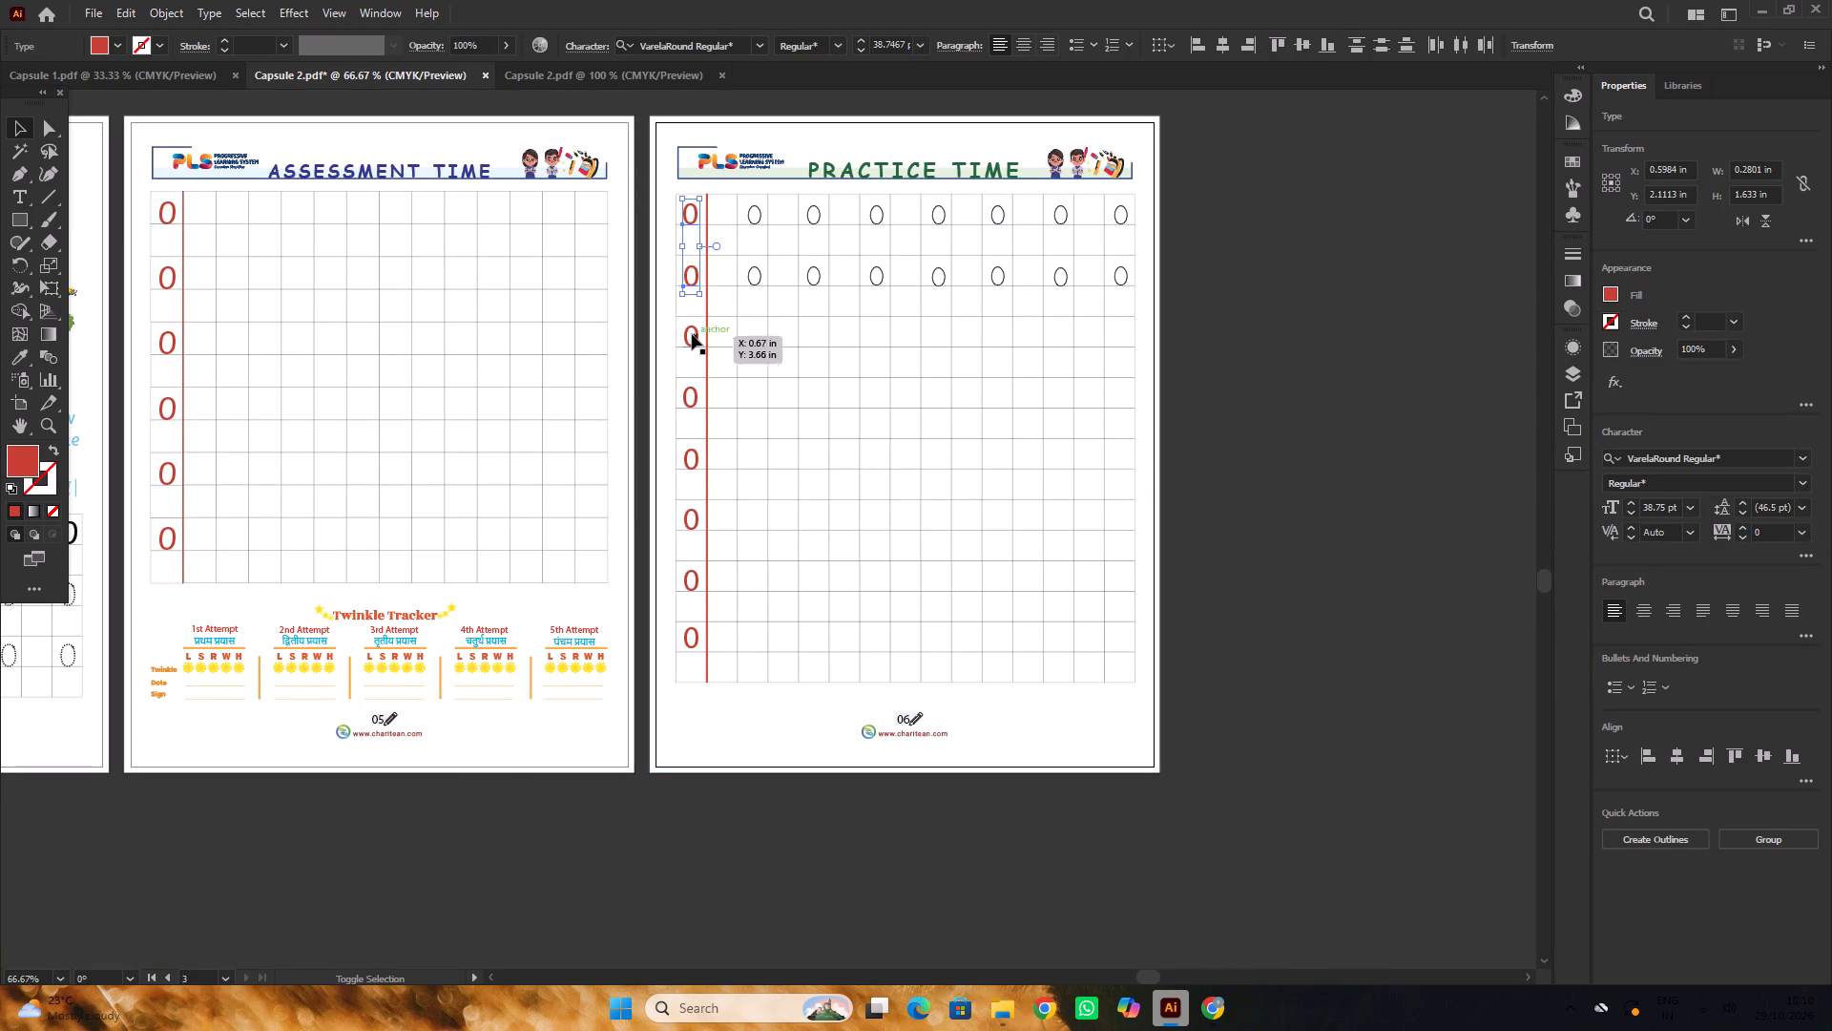
{"action": "left_click", "coordinate": [694, 332], "text": "shift"}
{"action": "left_click", "coordinate": [695, 402], "text": "shift"}
{"action": "scroll", "coordinate": [695, 379], "scroll_direction": "down", "scroll_amount": 5}
{"action": "scroll", "coordinate": [695, 371], "scroll_direction": "up", "scroll_amount": 1}
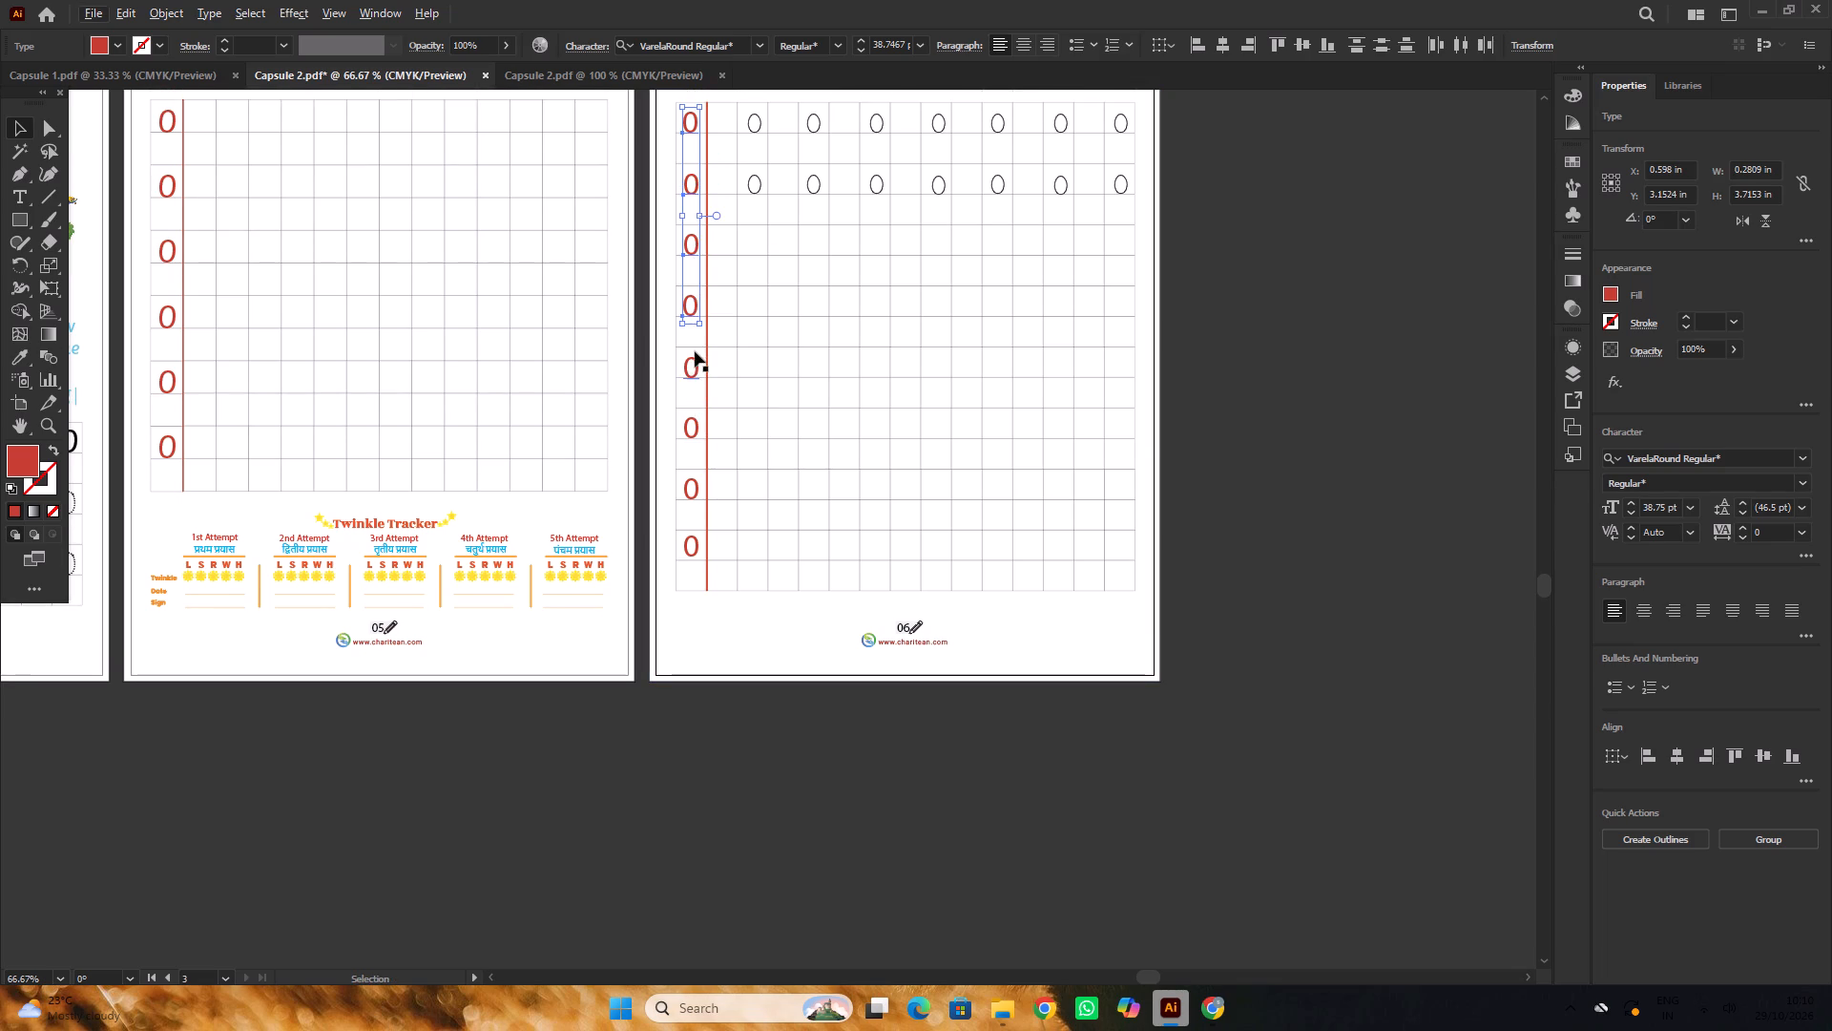
{"action": "scroll", "coordinate": [694, 362], "scroll_direction": "up", "scroll_amount": 2, "text": "alt"}
{"action": "left_click", "coordinate": [698, 375], "text": "shift"}
{"action": "left_click", "coordinate": [697, 498], "text": "shift"}
{"action": "scroll", "coordinate": [704, 434], "scroll_direction": "down", "scroll_amount": 5, "text": "alt"}
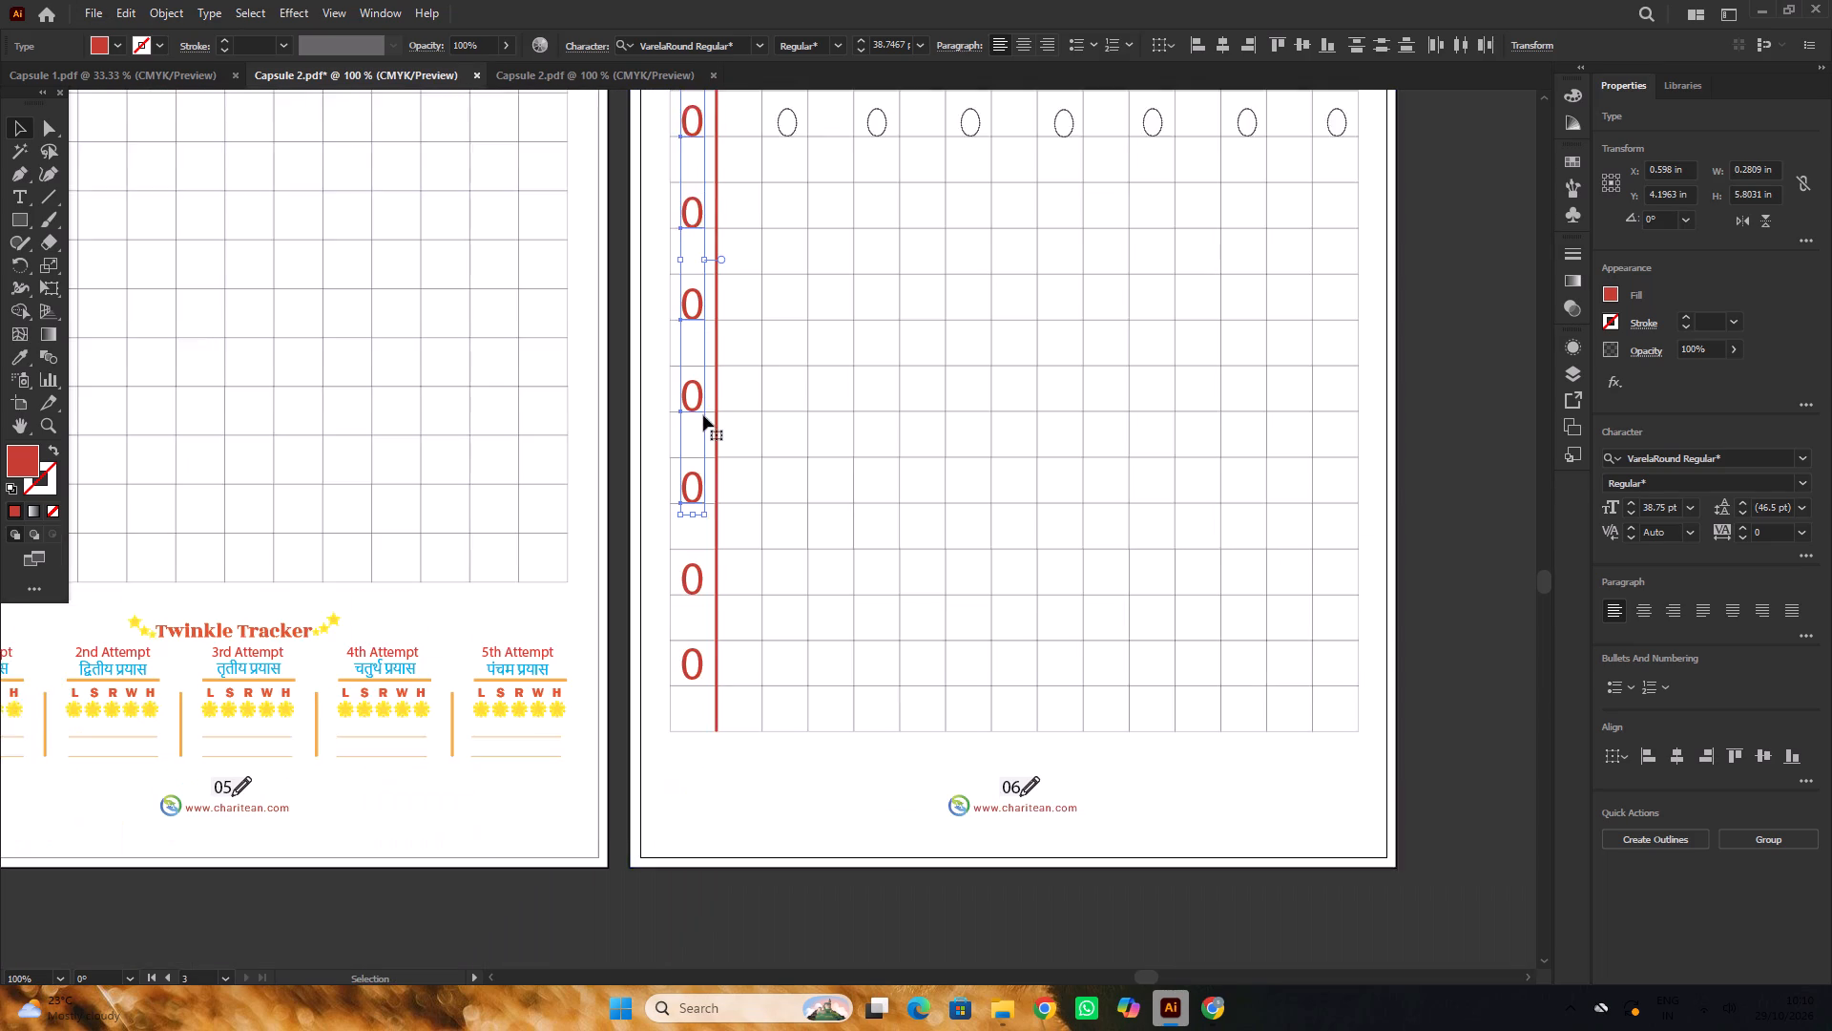
{"action": "scroll", "coordinate": [703, 415], "scroll_direction": "down", "scroll_amount": 2, "text": "alt"}
{"action": "left_click", "coordinate": [699, 445], "text": "shift"}
{"action": "scroll", "coordinate": [701, 422], "scroll_direction": "down", "scroll_amount": 4}
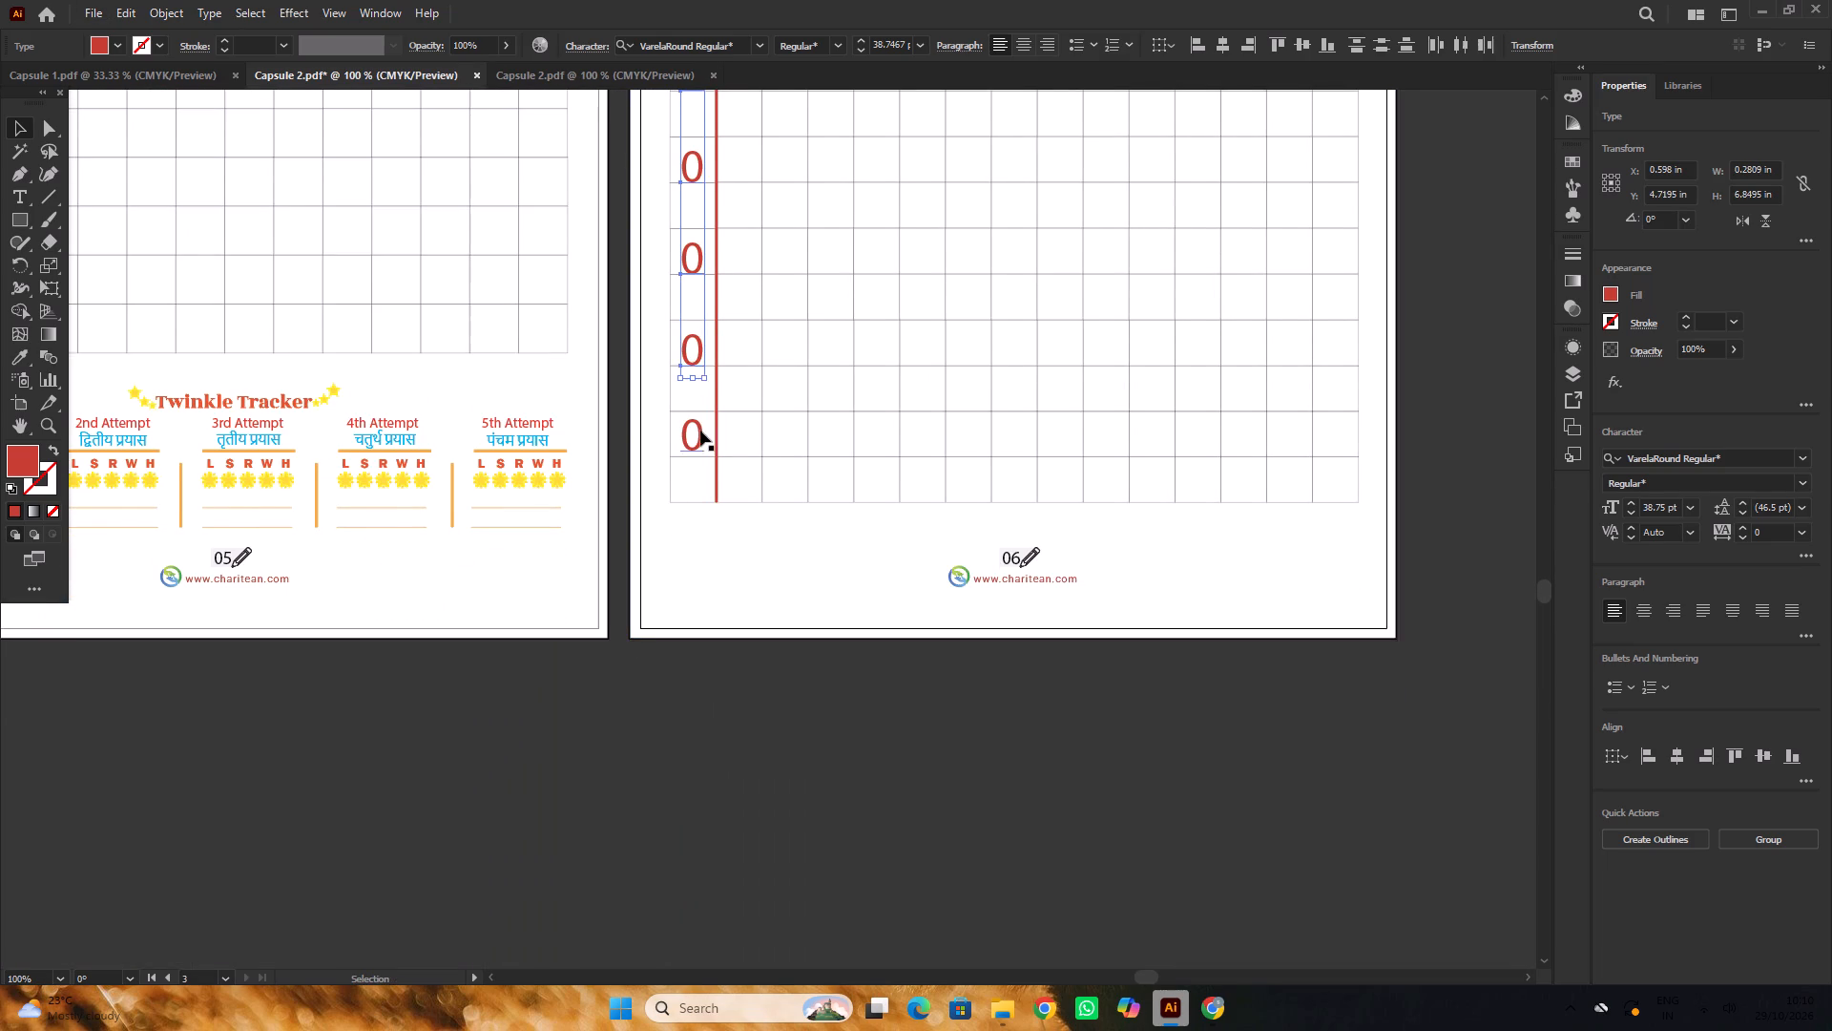
{"action": "scroll", "coordinate": [700, 431], "scroll_direction": "up", "scroll_amount": 2, "text": "alt"}
{"action": "left_click", "coordinate": [695, 451], "text": "shift"}
{"action": "scroll", "coordinate": [790, 431], "scroll_direction": "down", "scroll_amount": 2, "text": "alt"}
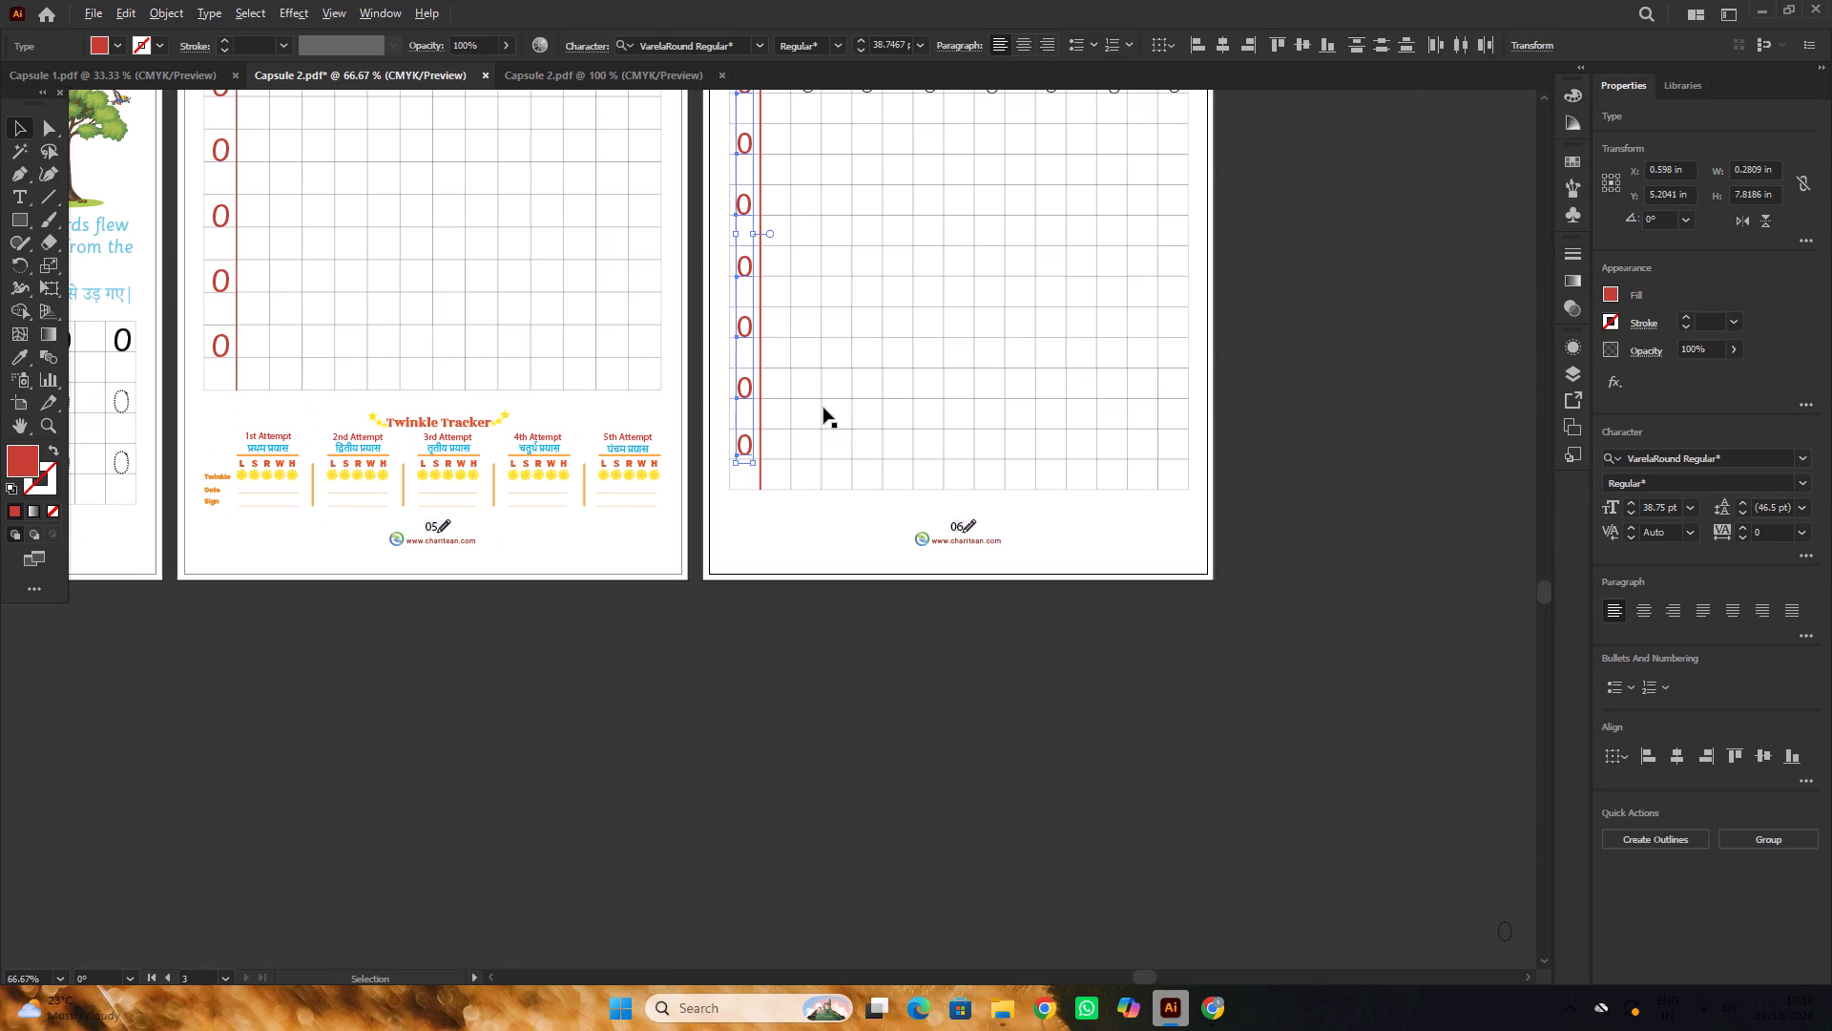
{"action": "left_click", "coordinate": [22, 359]}
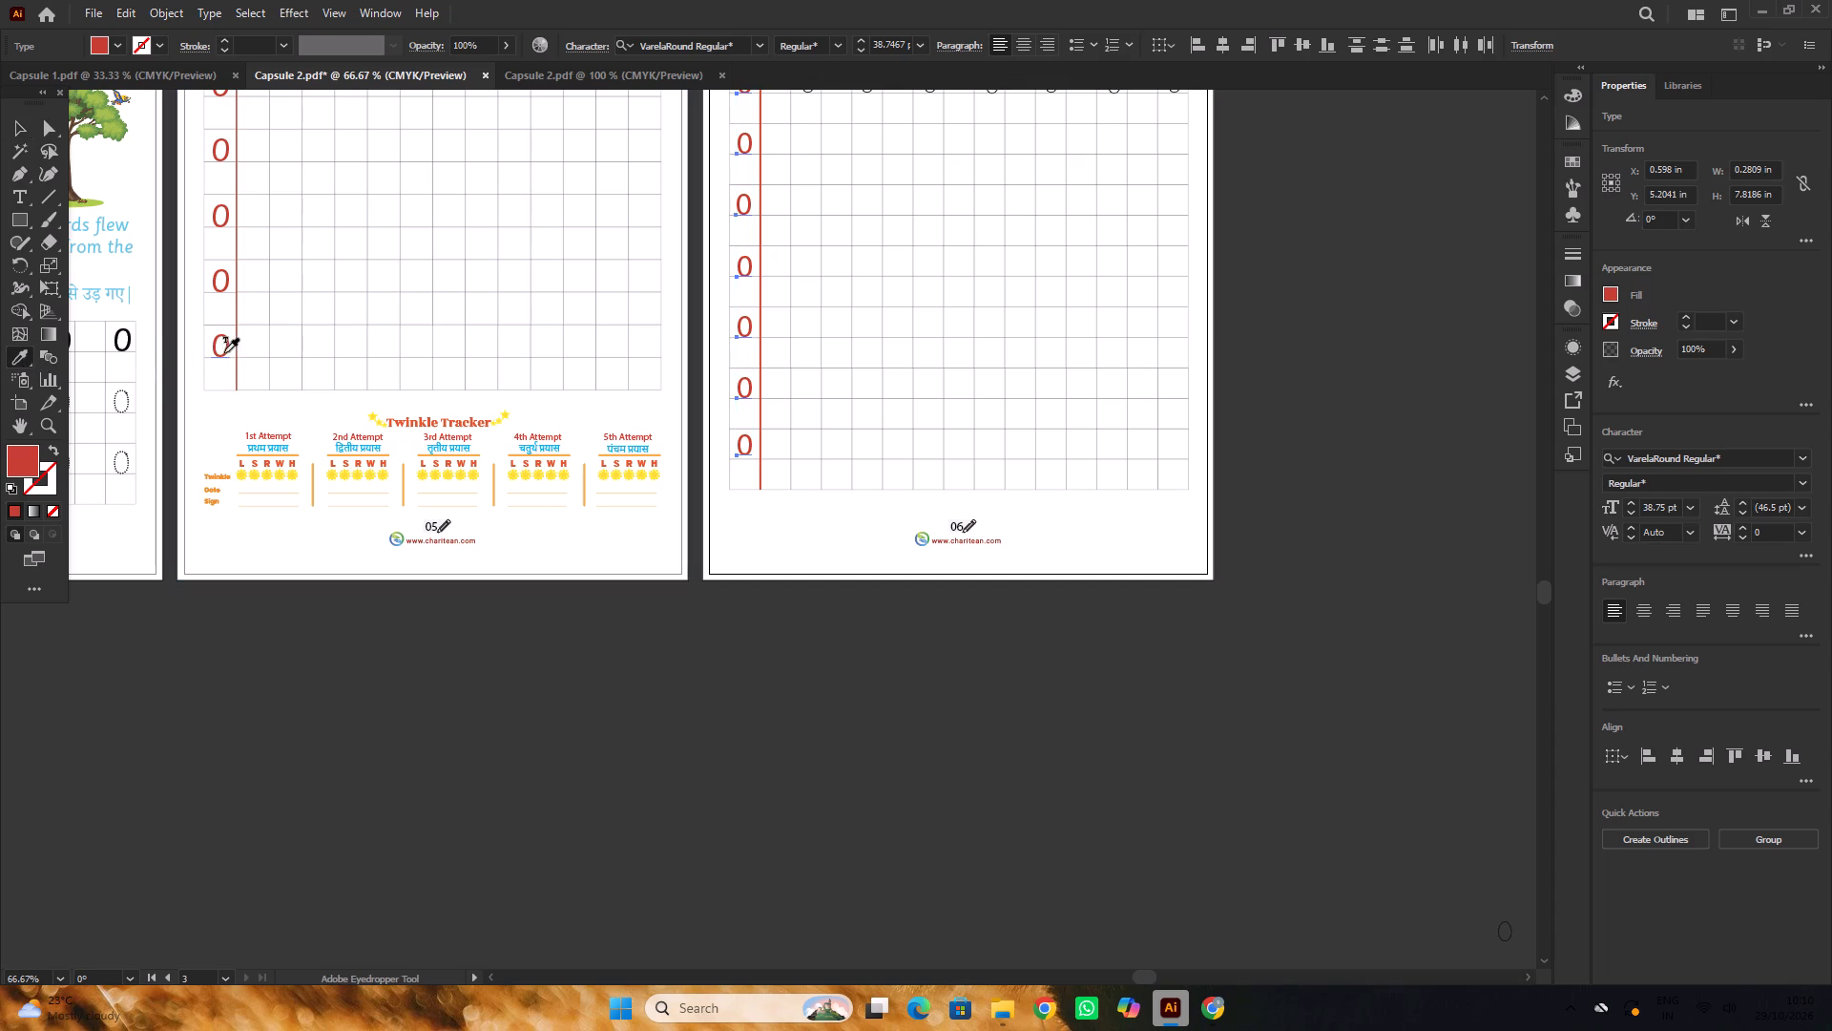
{"action": "left_click", "coordinate": [223, 352]}
{"action": "left_click", "coordinate": [25, 129]}
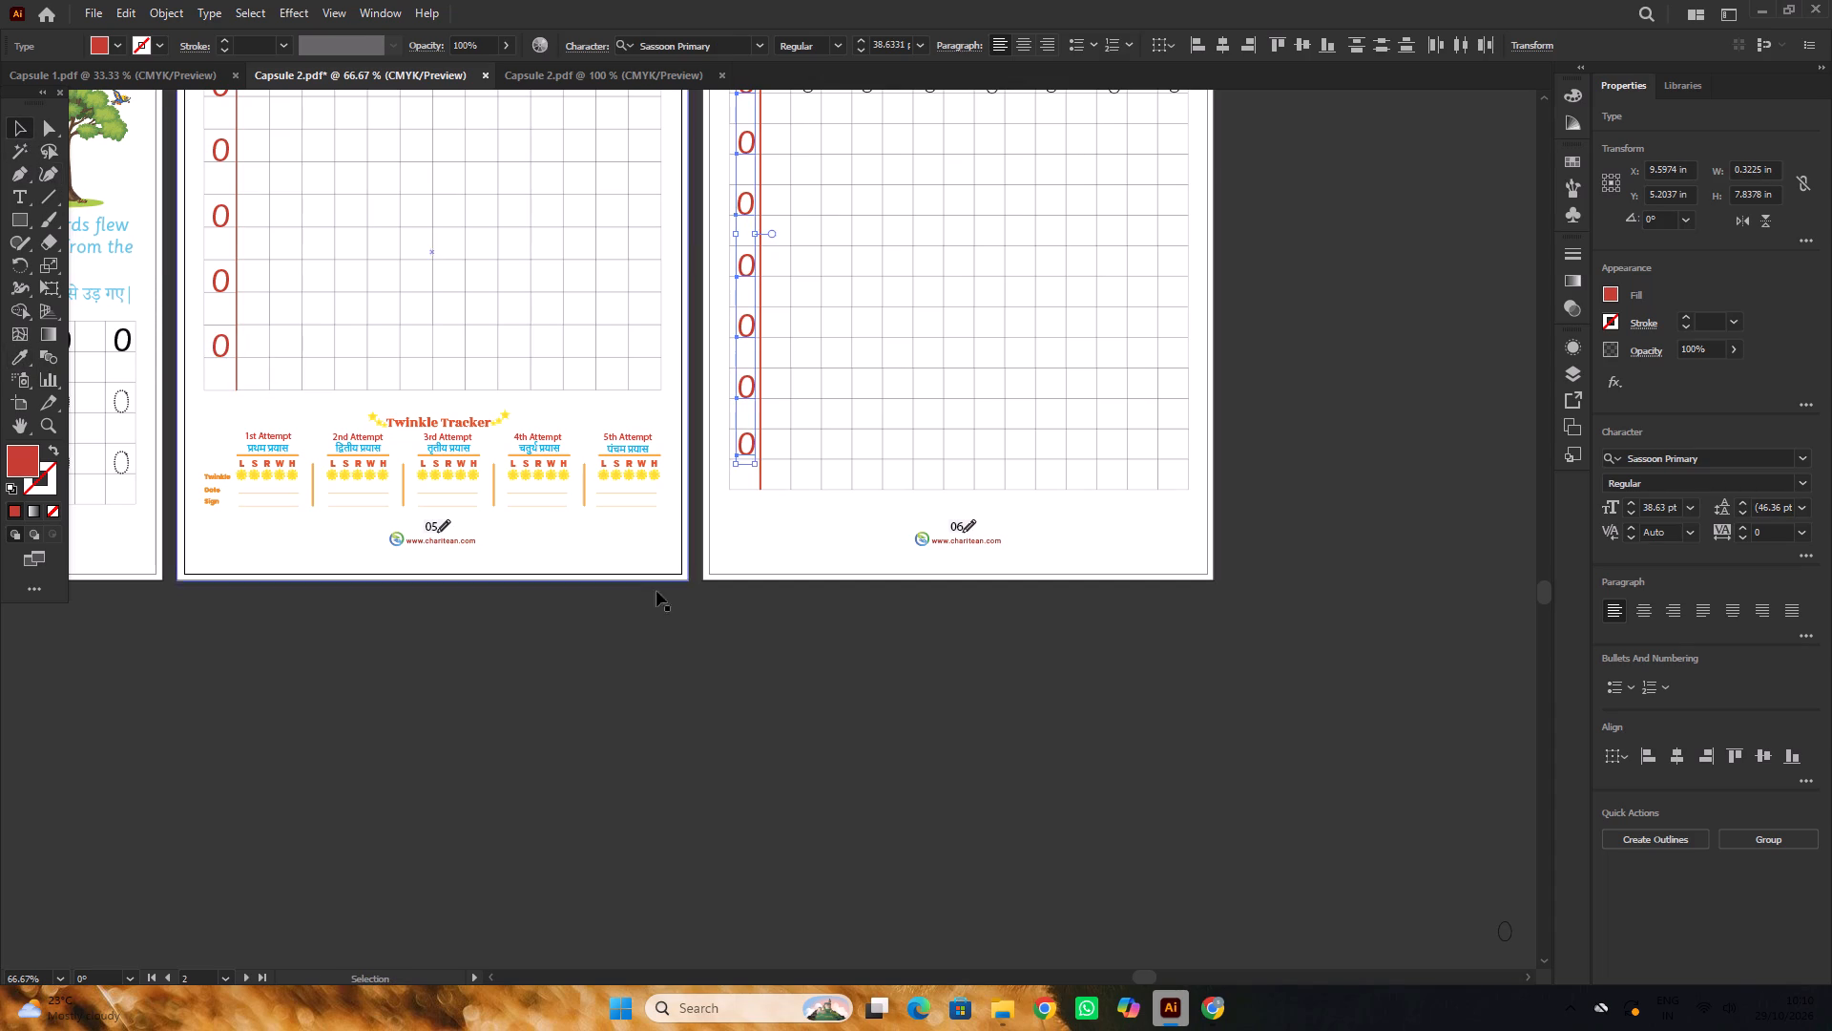
{"action": "left_click", "coordinate": [880, 692]}
Move the last red zero on page 06 straight down about 0.05 in, near its cell's bottom line.
{"action": "scroll", "coordinate": [745, 457], "scroll_direction": "up", "scroll_amount": 4, "text": "alt"}
{"action": "left_click_drag", "start_coordinate": [756, 451], "coordinate": [754, 470]}
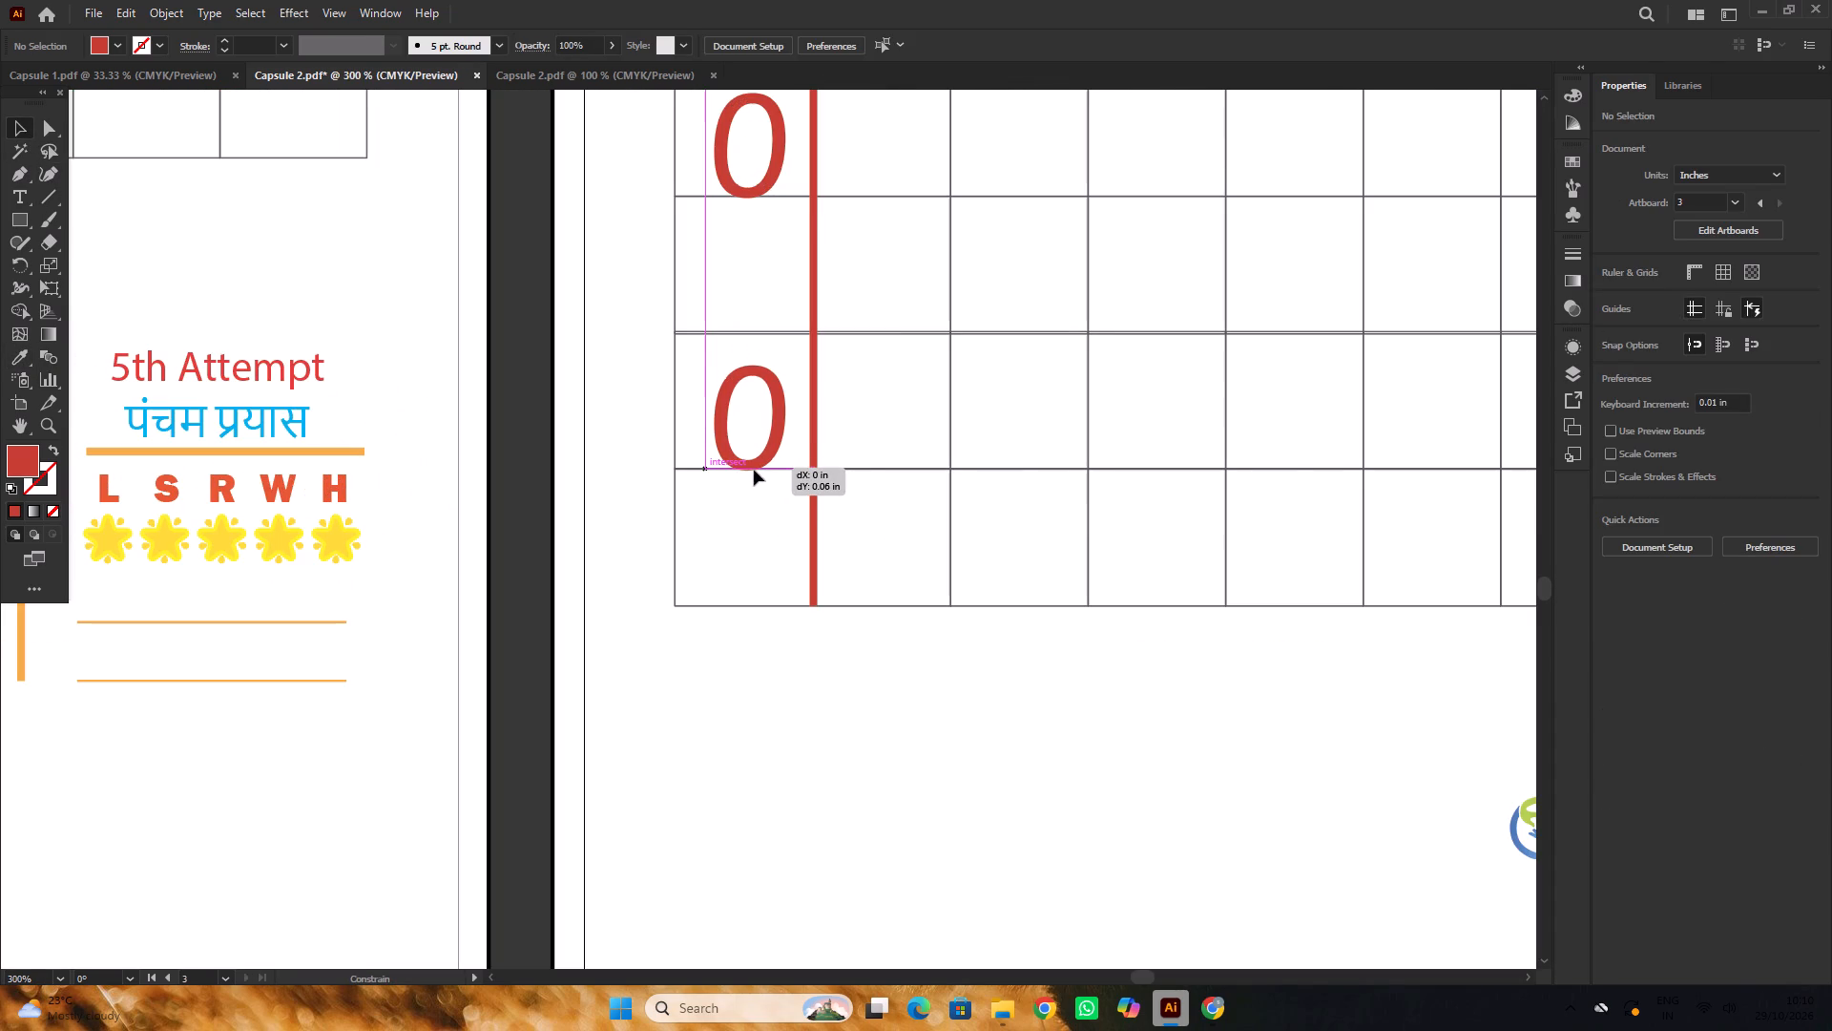
{"action": "left_click_drag", "start_coordinate": [754, 470], "coordinate": [754, 463]}
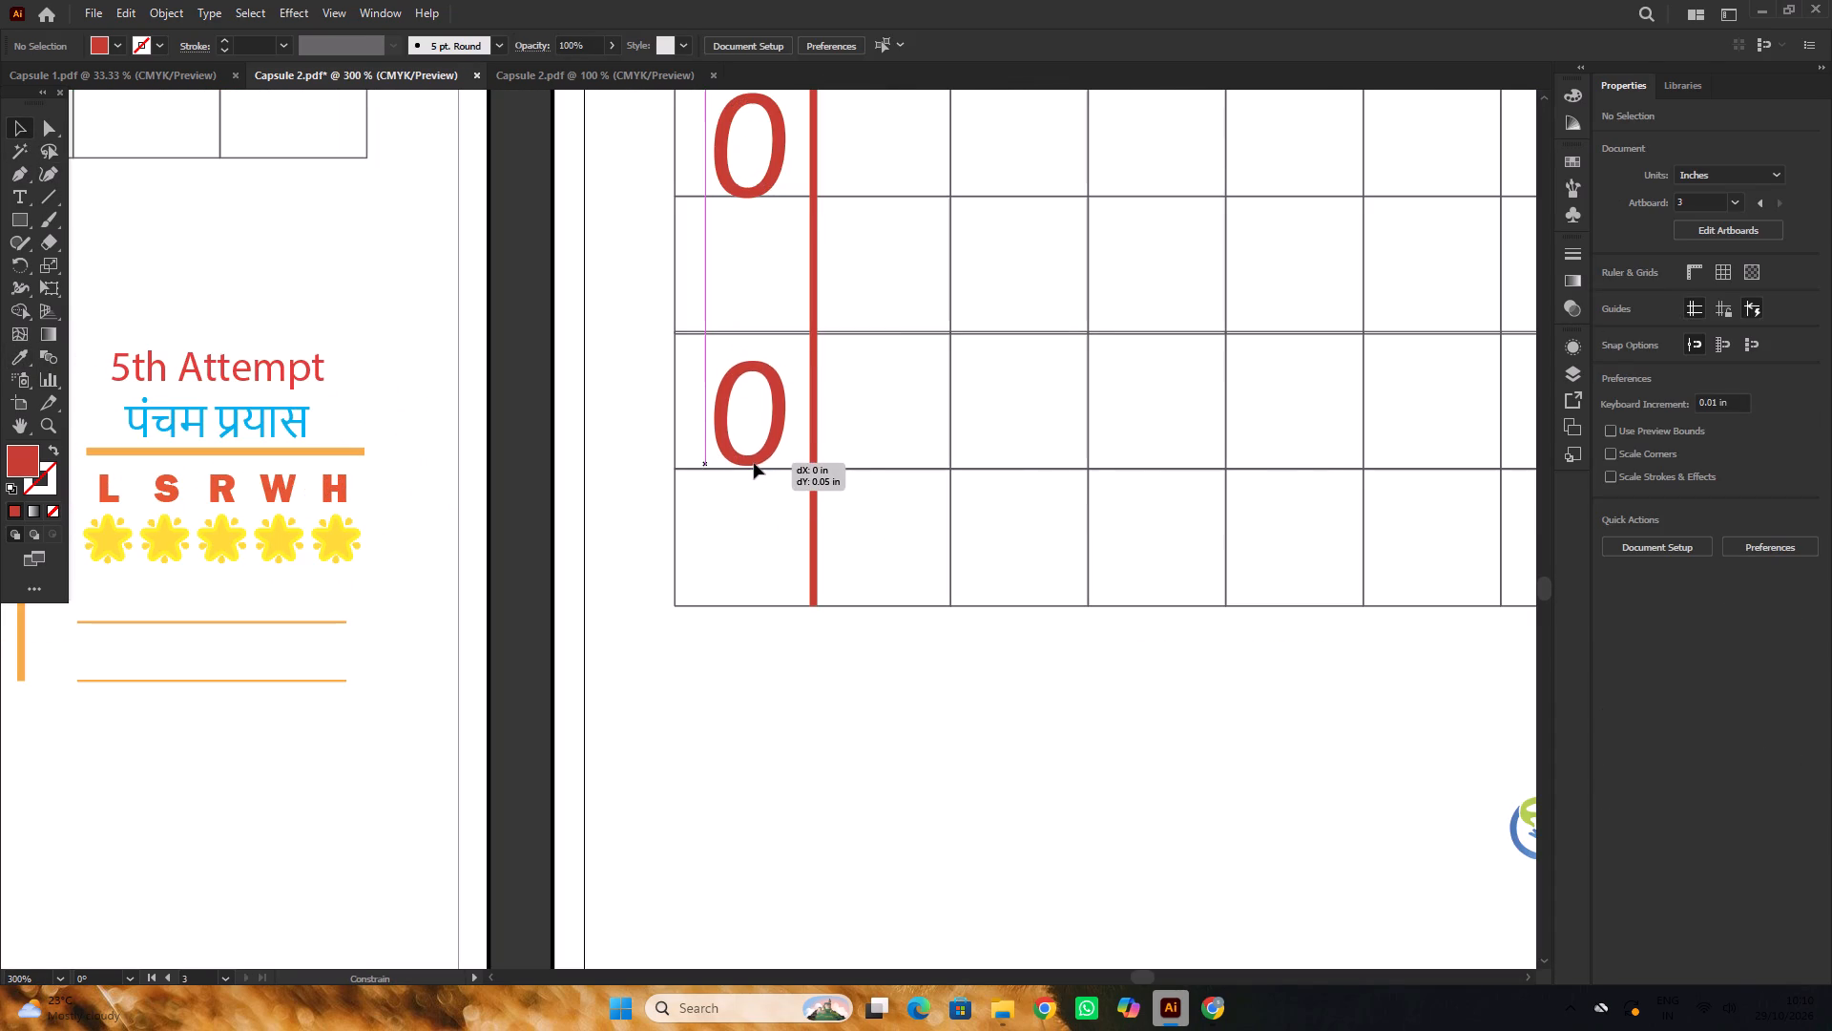
{"action": "left_click_drag", "start_coordinate": [754, 463], "coordinate": [753, 465]}
{"action": "scroll", "coordinate": [755, 471], "scroll_direction": "down", "scroll_amount": 3, "text": "alt"}
{"action": "left_click", "coordinate": [953, 715]}
Look over the number grids and text on pages 04, 05 and 06 for fonts still needing correction.
{"action": "scroll", "coordinate": [954, 714], "scroll_direction": "down", "scroll_amount": 2, "text": "alt"}
{"action": "scroll", "coordinate": [954, 701], "scroll_direction": "up", "scroll_amount": 4}
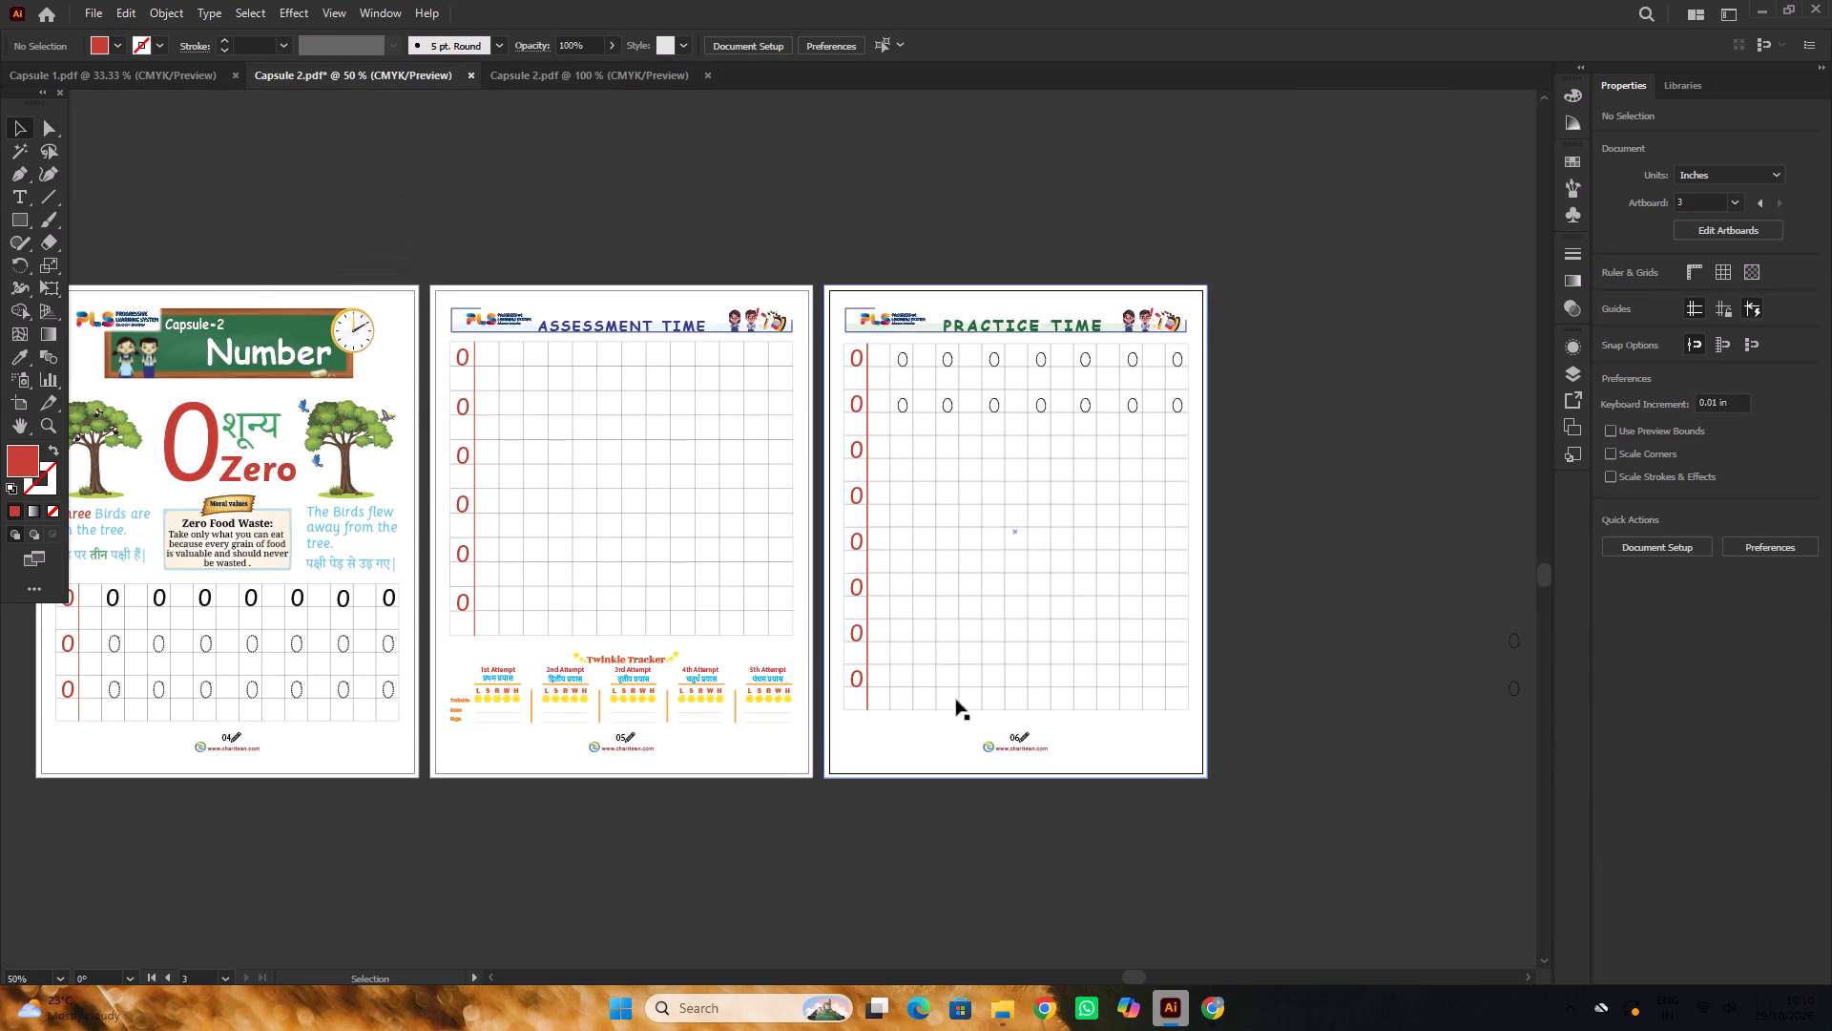
{"action": "scroll", "coordinate": [911, 642], "scroll_direction": "up", "scroll_amount": 3, "text": "alt"}
{"action": "scroll", "coordinate": [849, 621], "scroll_direction": "up", "scroll_amount": 20}
{"action": "scroll", "coordinate": [849, 621], "scroll_direction": "up", "scroll_amount": 1}
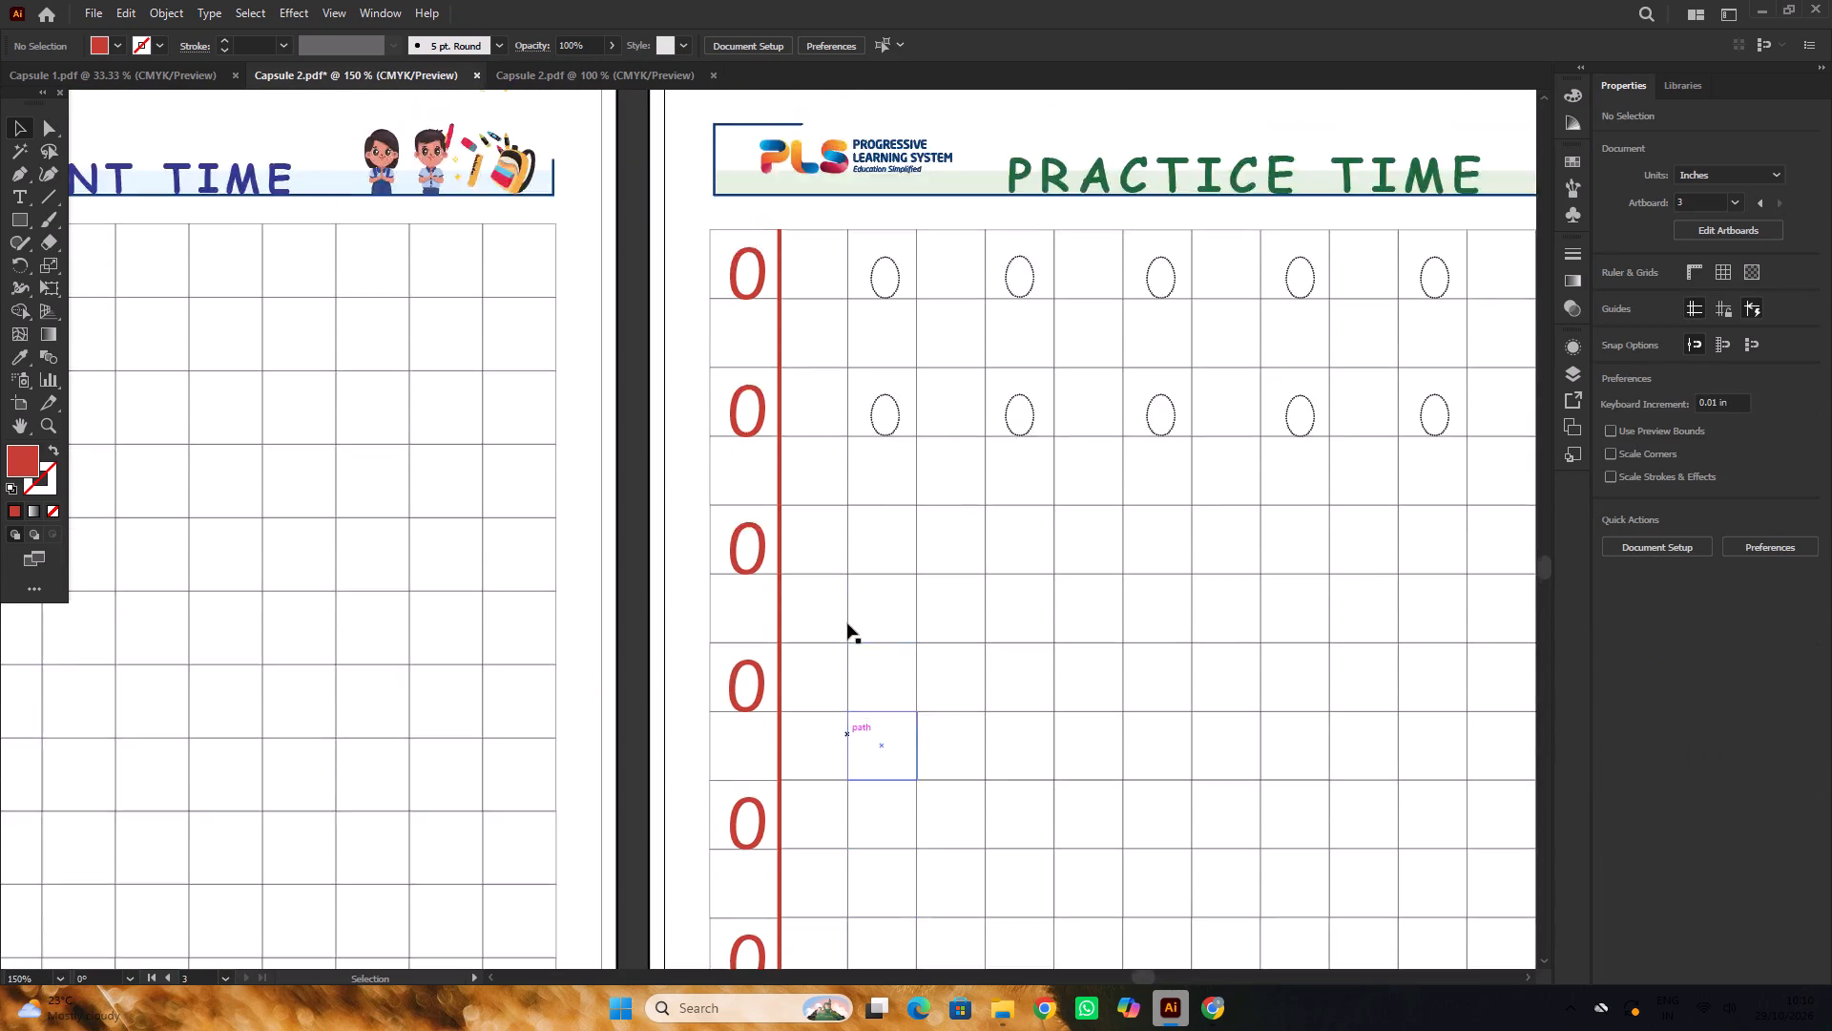
{"action": "scroll", "coordinate": [847, 623], "scroll_direction": "up", "scroll_amount": 6}
{"action": "scroll", "coordinate": [839, 636], "scroll_direction": "down", "scroll_amount": 9, "text": "alt"}
{"action": "scroll", "coordinate": [451, 569], "scroll_direction": "up", "scroll_amount": 2, "text": "alt"}
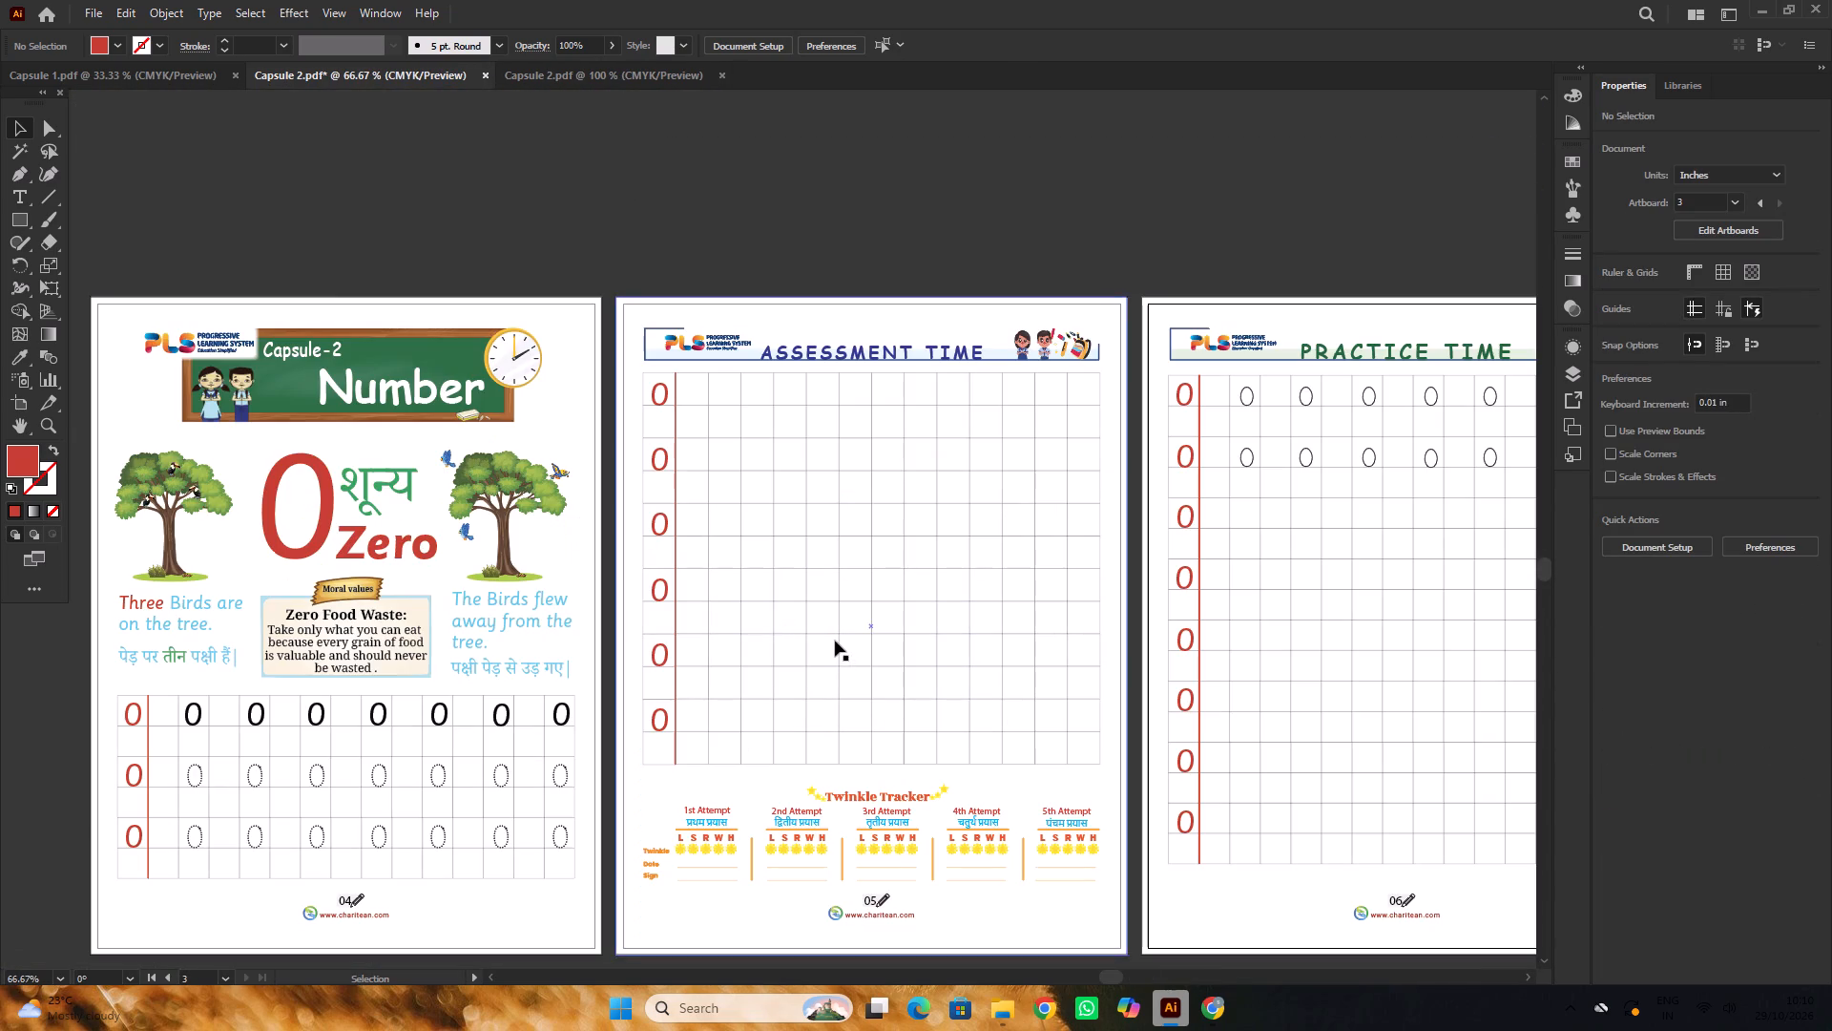
{"action": "scroll", "coordinate": [692, 691], "scroll_direction": "up", "scroll_amount": 3, "text": "alt"}
{"action": "scroll", "coordinate": [693, 689], "scroll_direction": "down", "scroll_amount": 5, "text": "alt"}
{"action": "scroll", "coordinate": [693, 689], "scroll_direction": "down", "scroll_amount": 1}
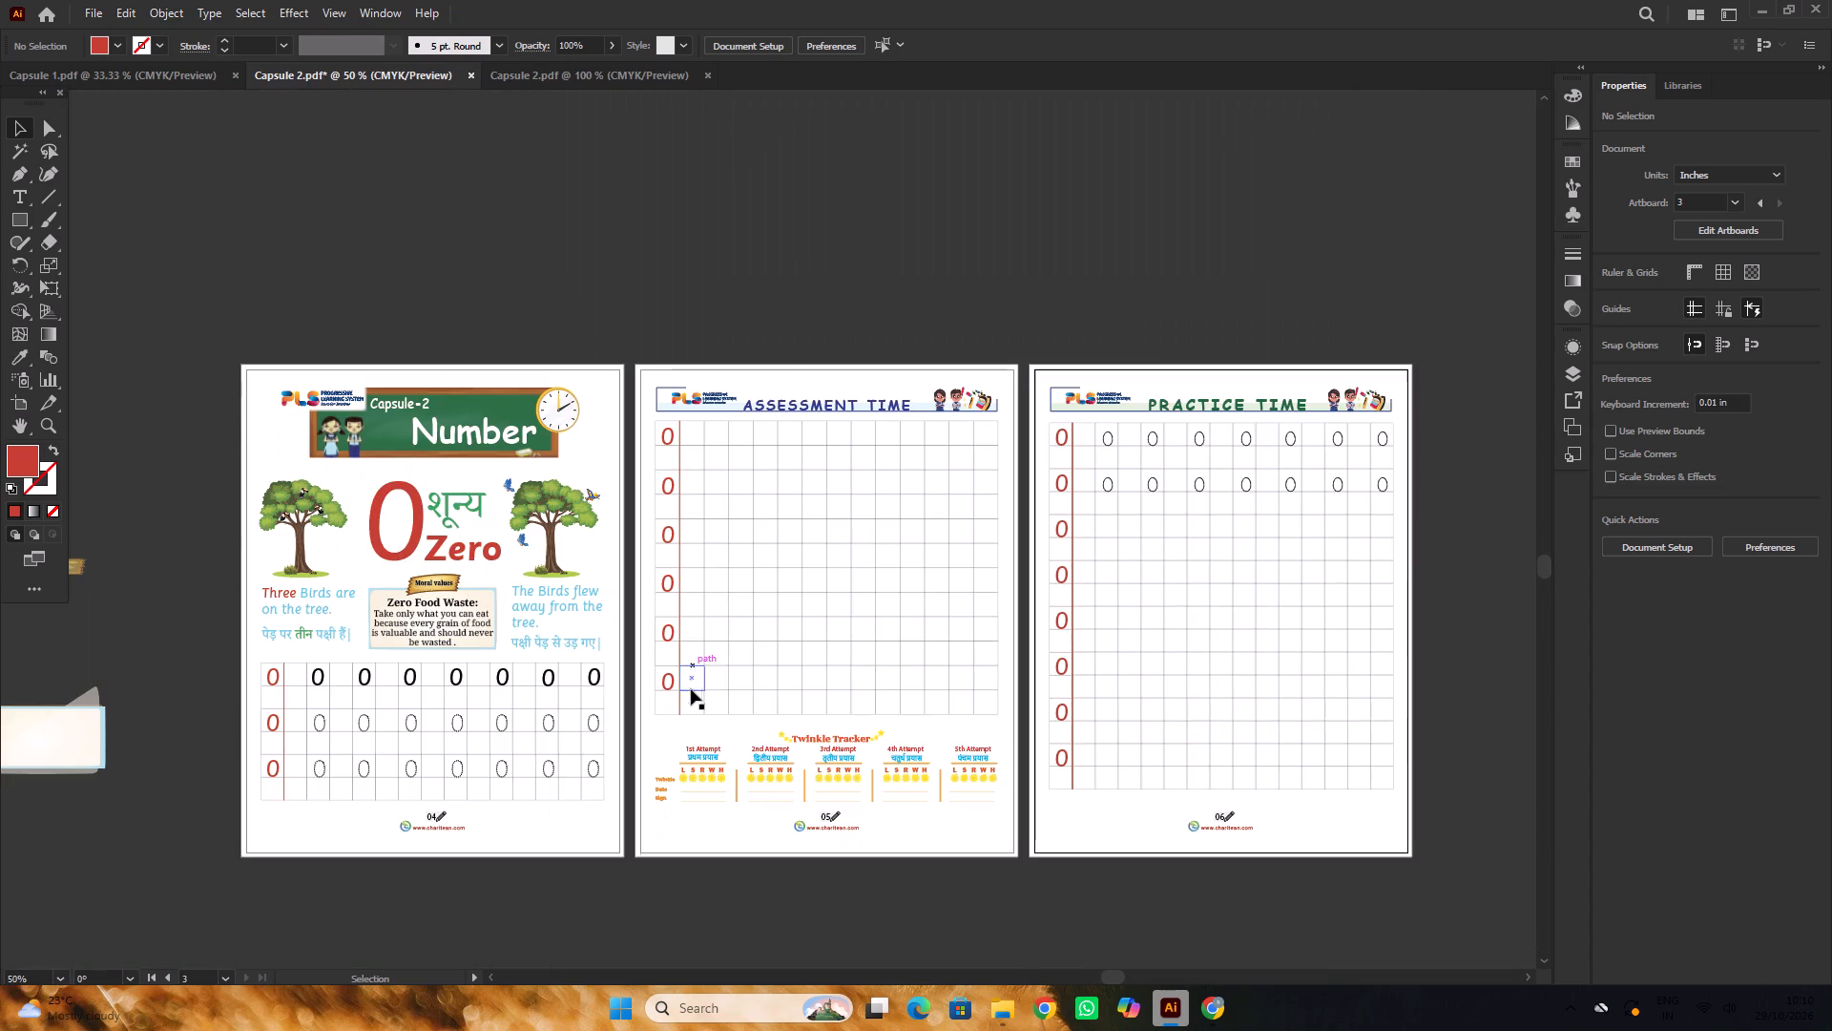
{"action": "scroll", "coordinate": [691, 689], "scroll_direction": "down", "scroll_amount": 1}
{"action": "scroll", "coordinate": [227, 565], "scroll_direction": "up", "scroll_amount": 2, "text": "alt"}
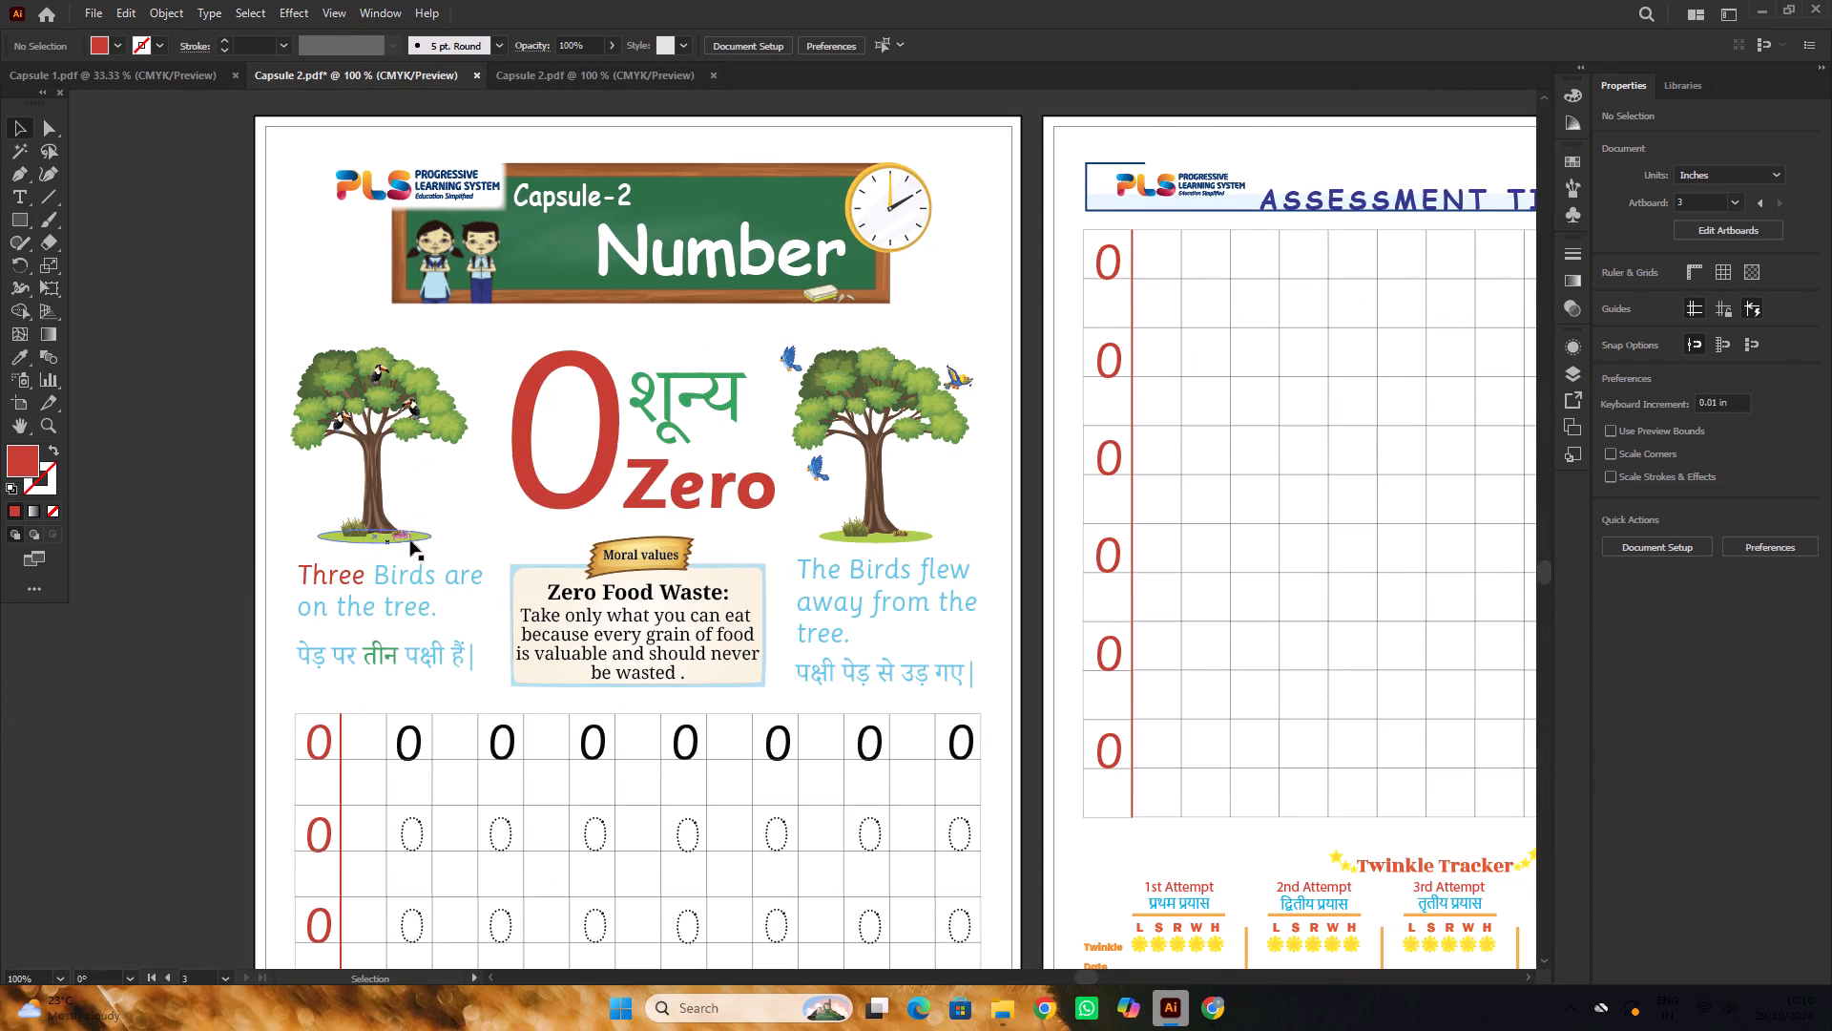
Change the font of the paragraph under the Zero Food Waste heading on page 04 to Sassoon Primary.
{"action": "scroll", "coordinate": [652, 661], "scroll_direction": "down", "scroll_amount": 1}
{"action": "left_click", "coordinate": [649, 615]}
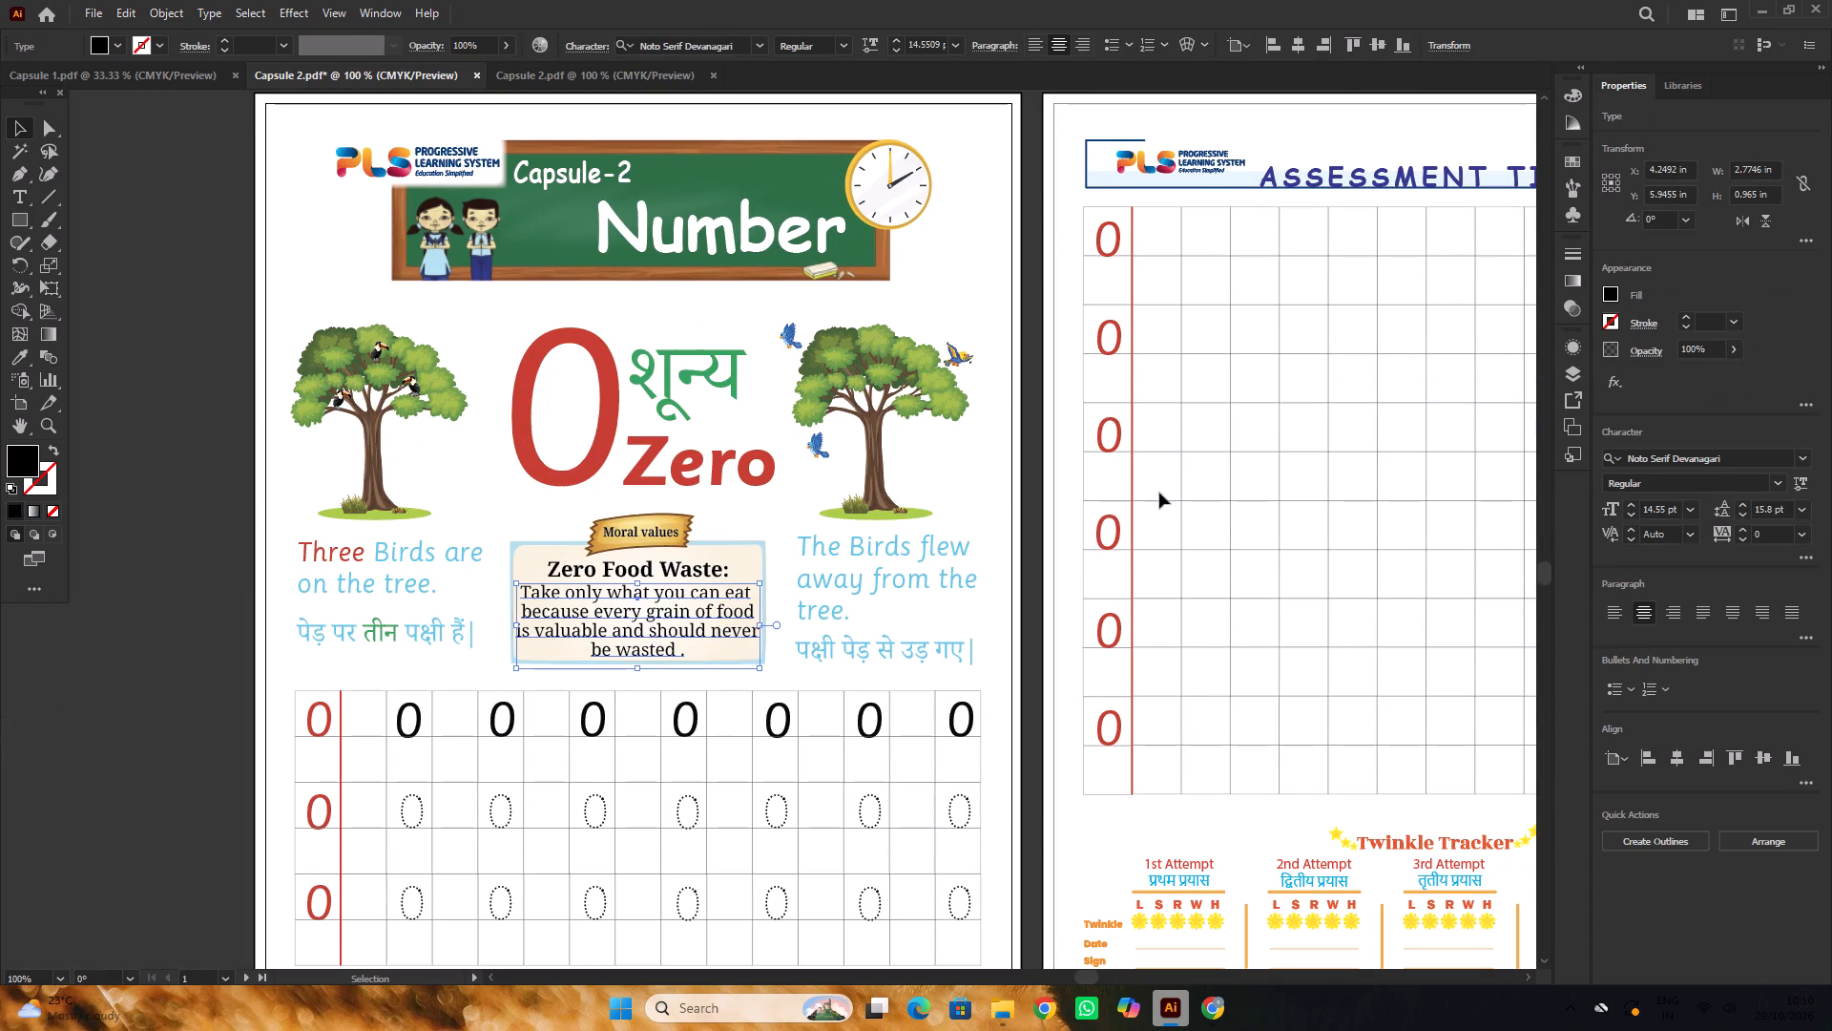
{"action": "left_click", "coordinate": [1745, 461]}
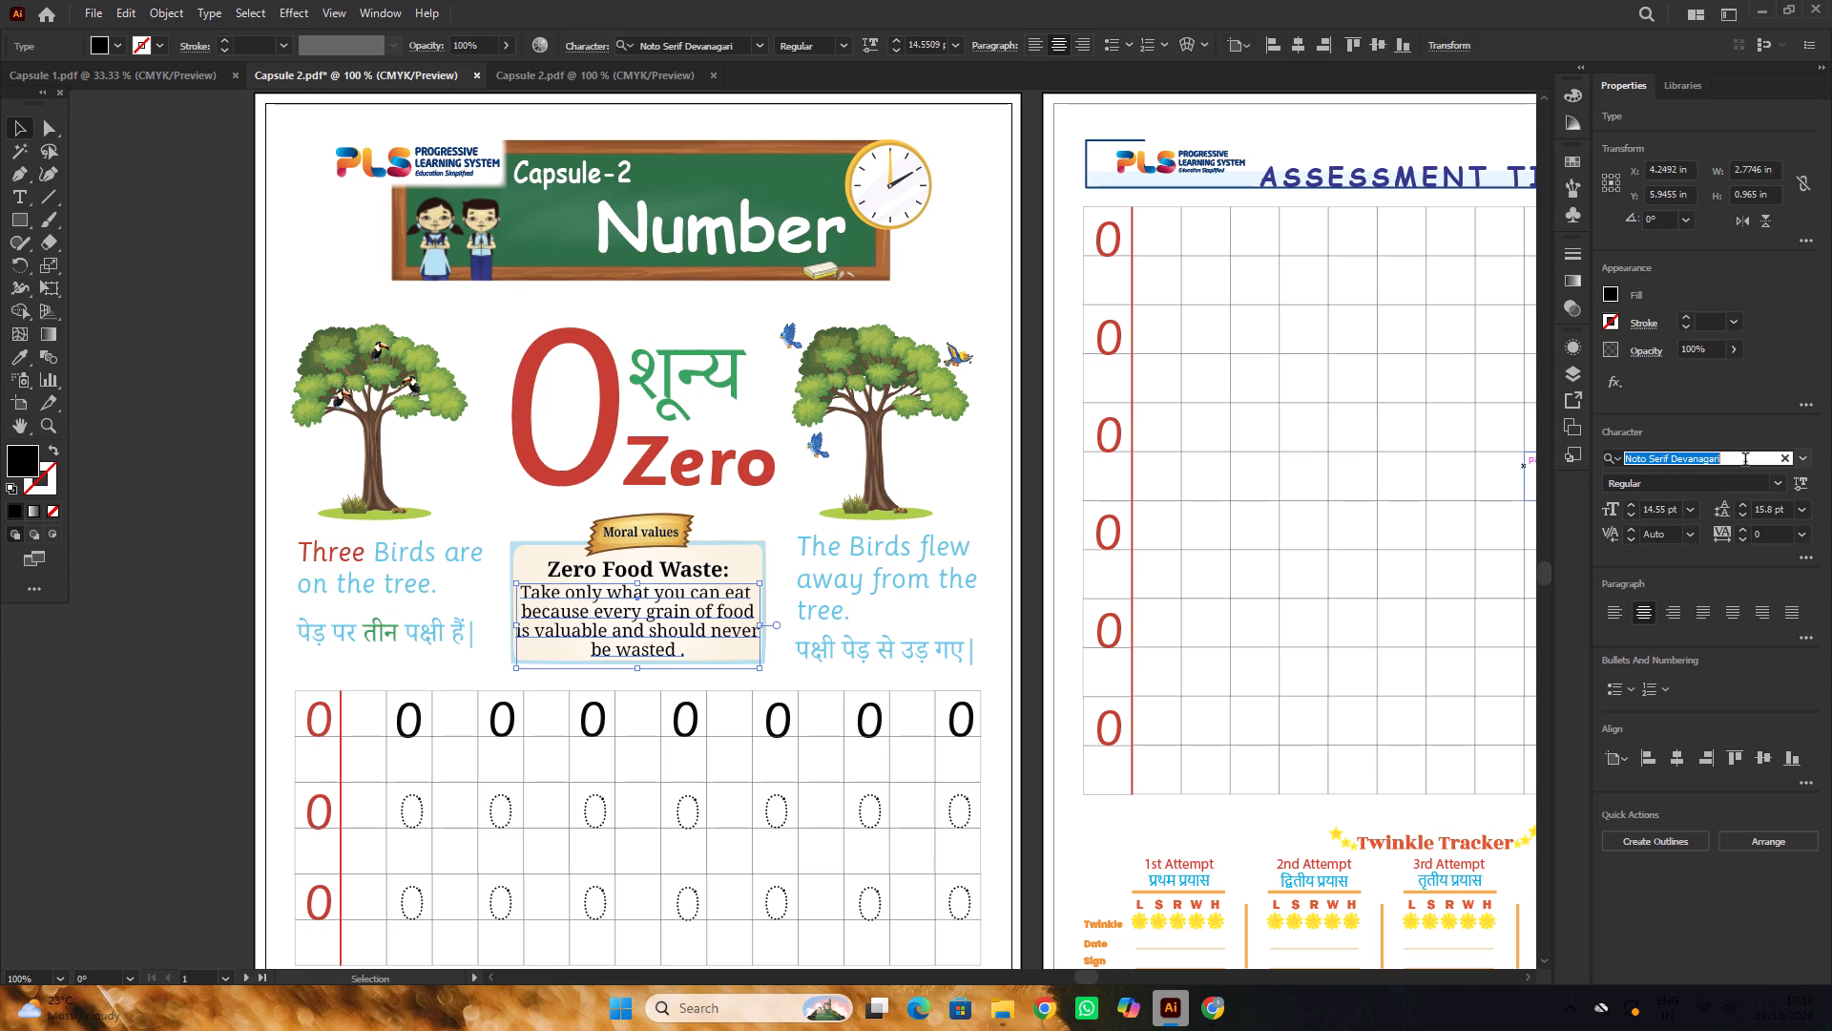
{"action": "type", "text": "sass"}
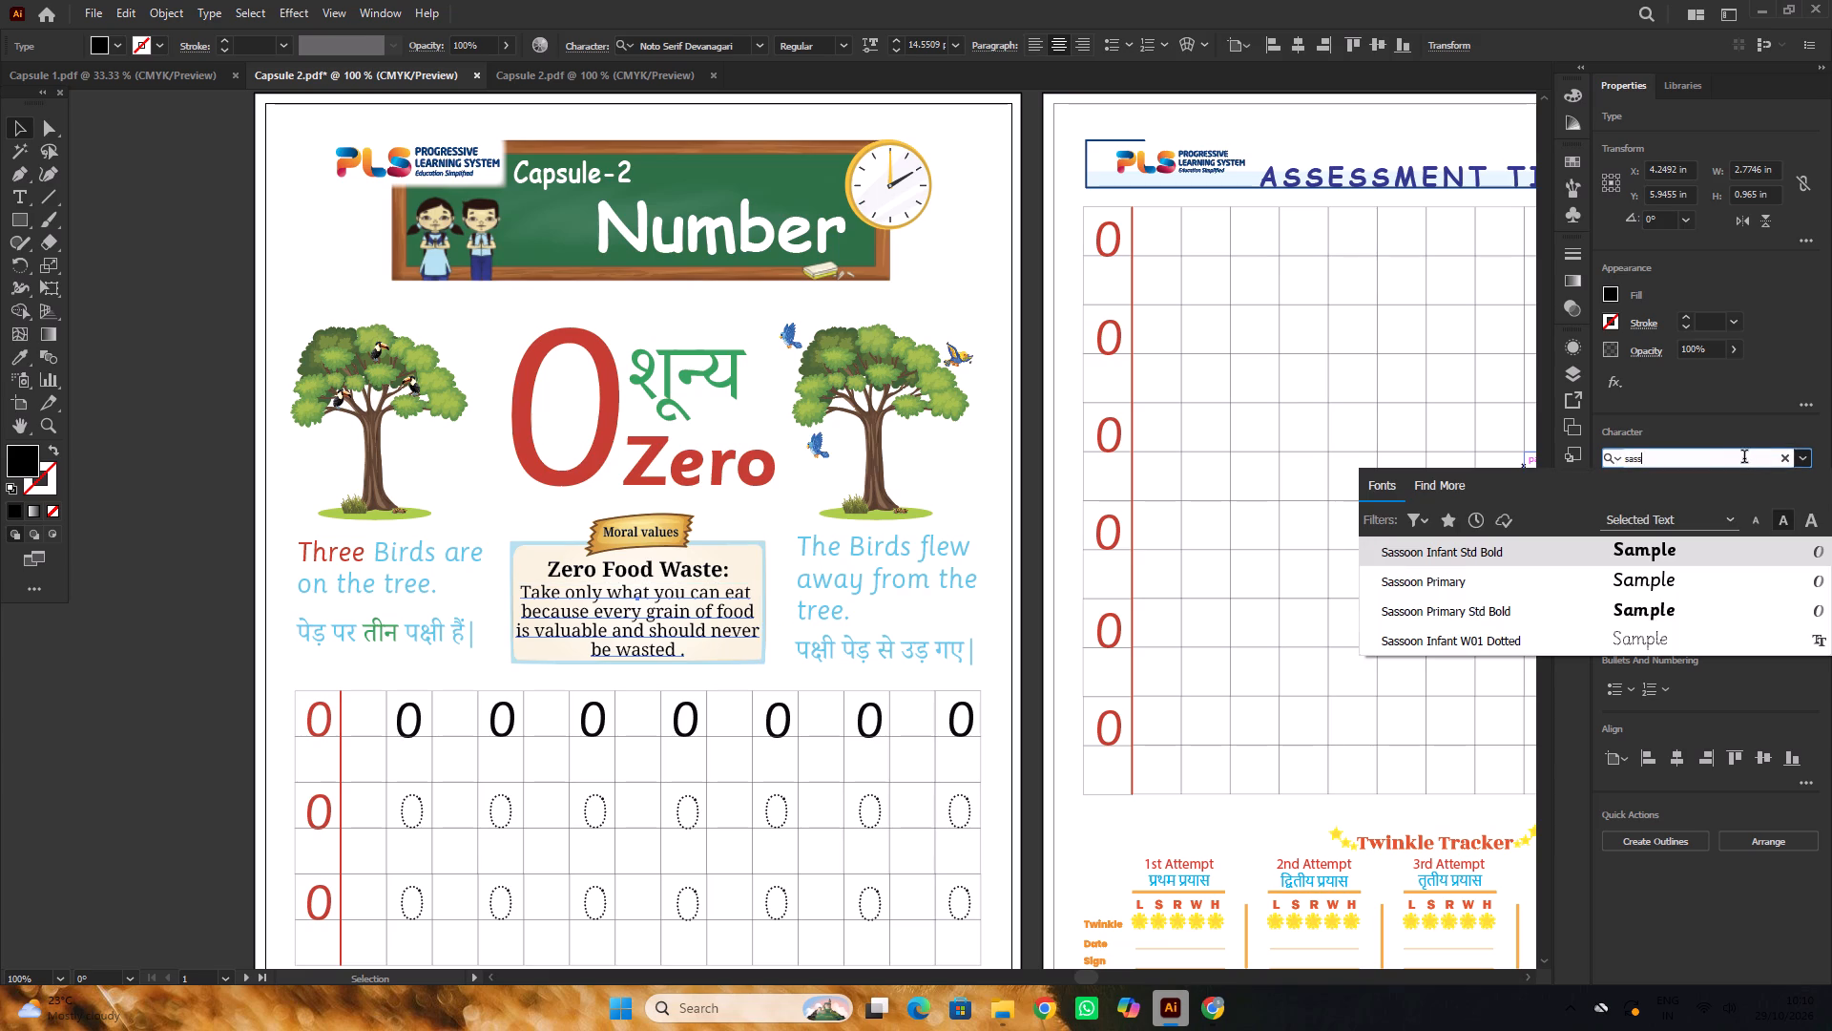
{"action": "left_click", "coordinate": [1451, 582]}
{"action": "scroll", "coordinate": [645, 596], "scroll_direction": "up", "scroll_amount": 2, "text": "alt"}
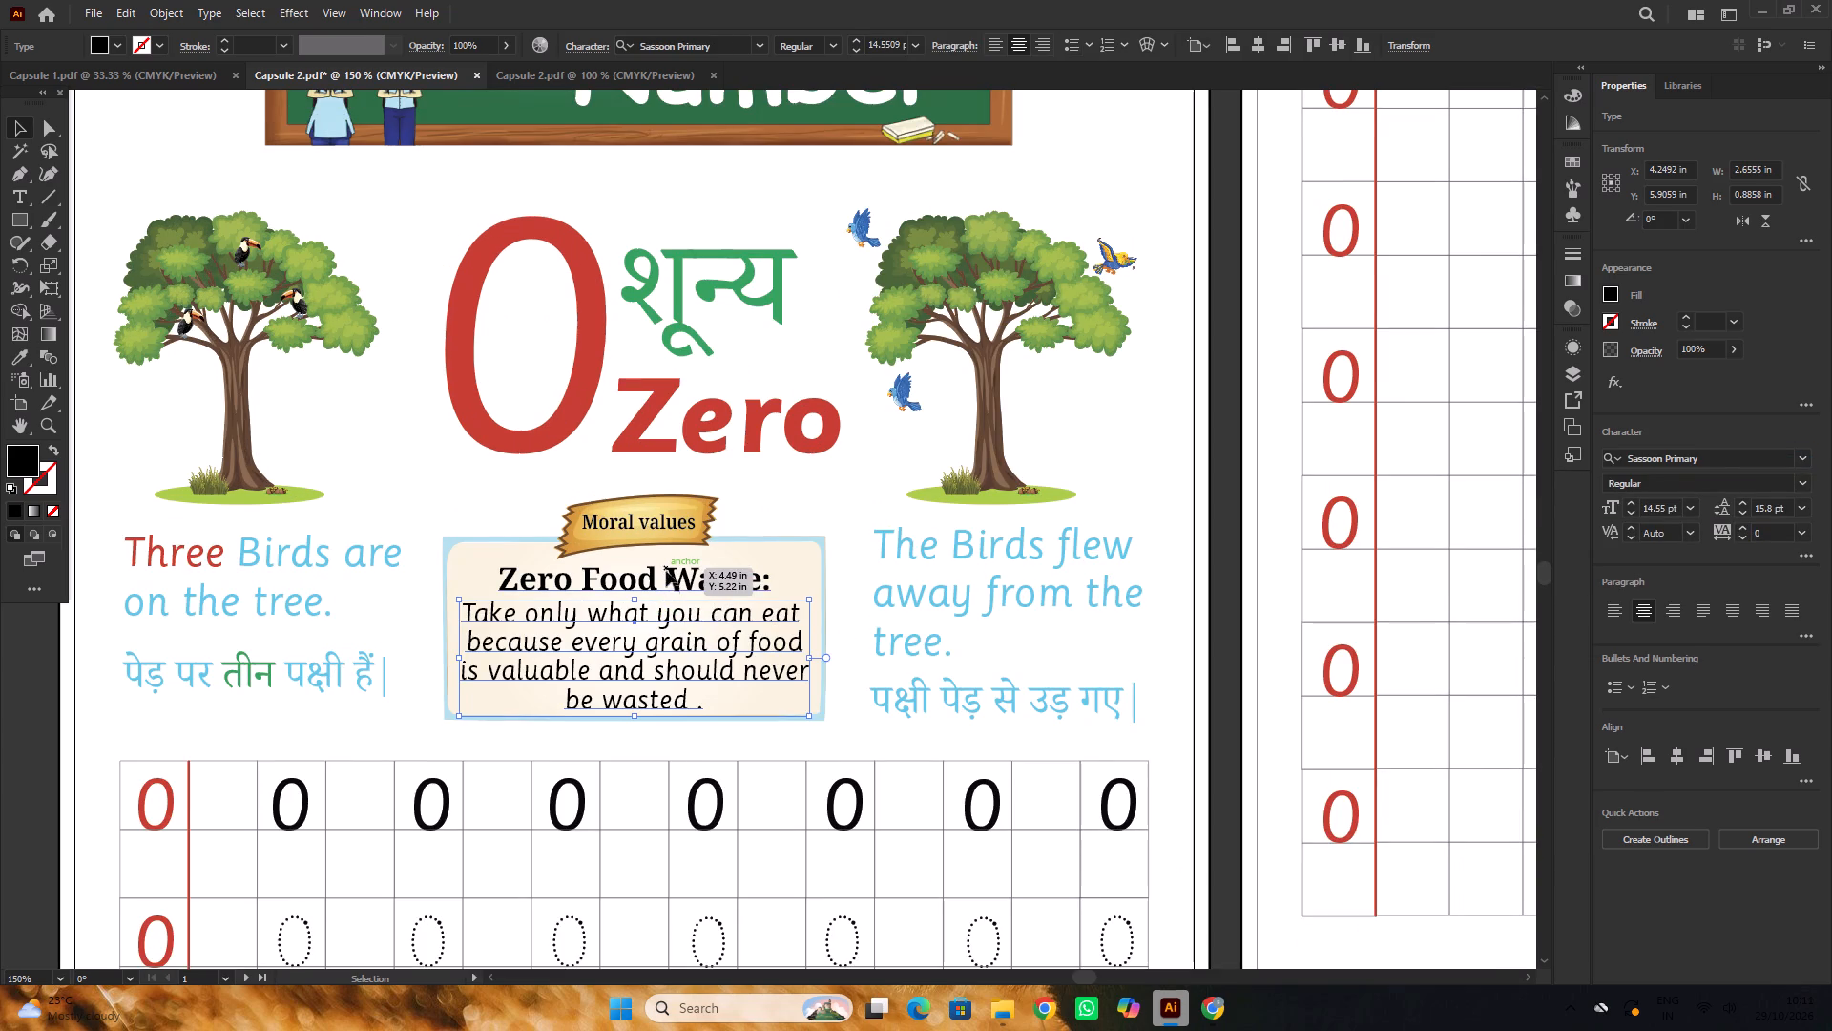
Change the font of the Zero Food Waste heading on page 04 to Sassoon Primary Std Bold.
{"action": "left_click", "coordinate": [666, 573]}
{"action": "left_click", "coordinate": [1729, 462]}
{"action": "key", "text": "s"}
{"action": "key", "text": "a"}
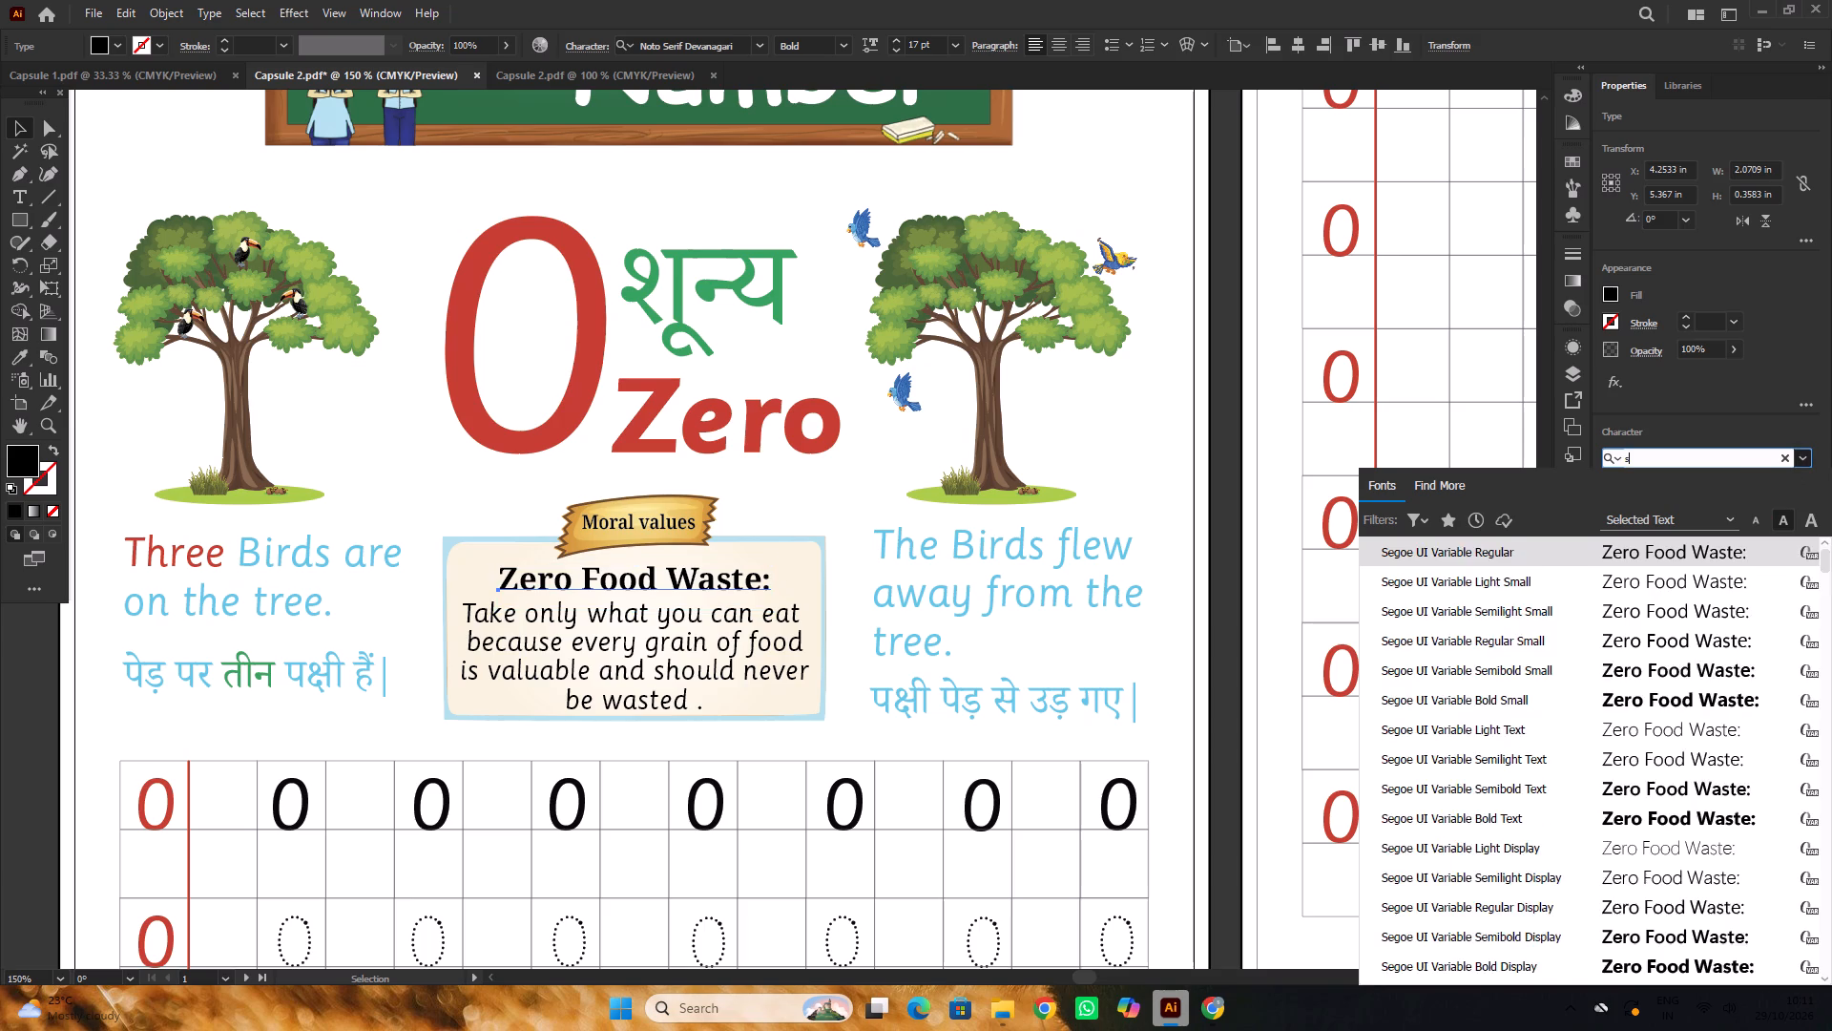
{"action": "key", "text": "s"}
{"action": "key", "text": "s"}
{"action": "left_click", "coordinate": [1533, 609]}
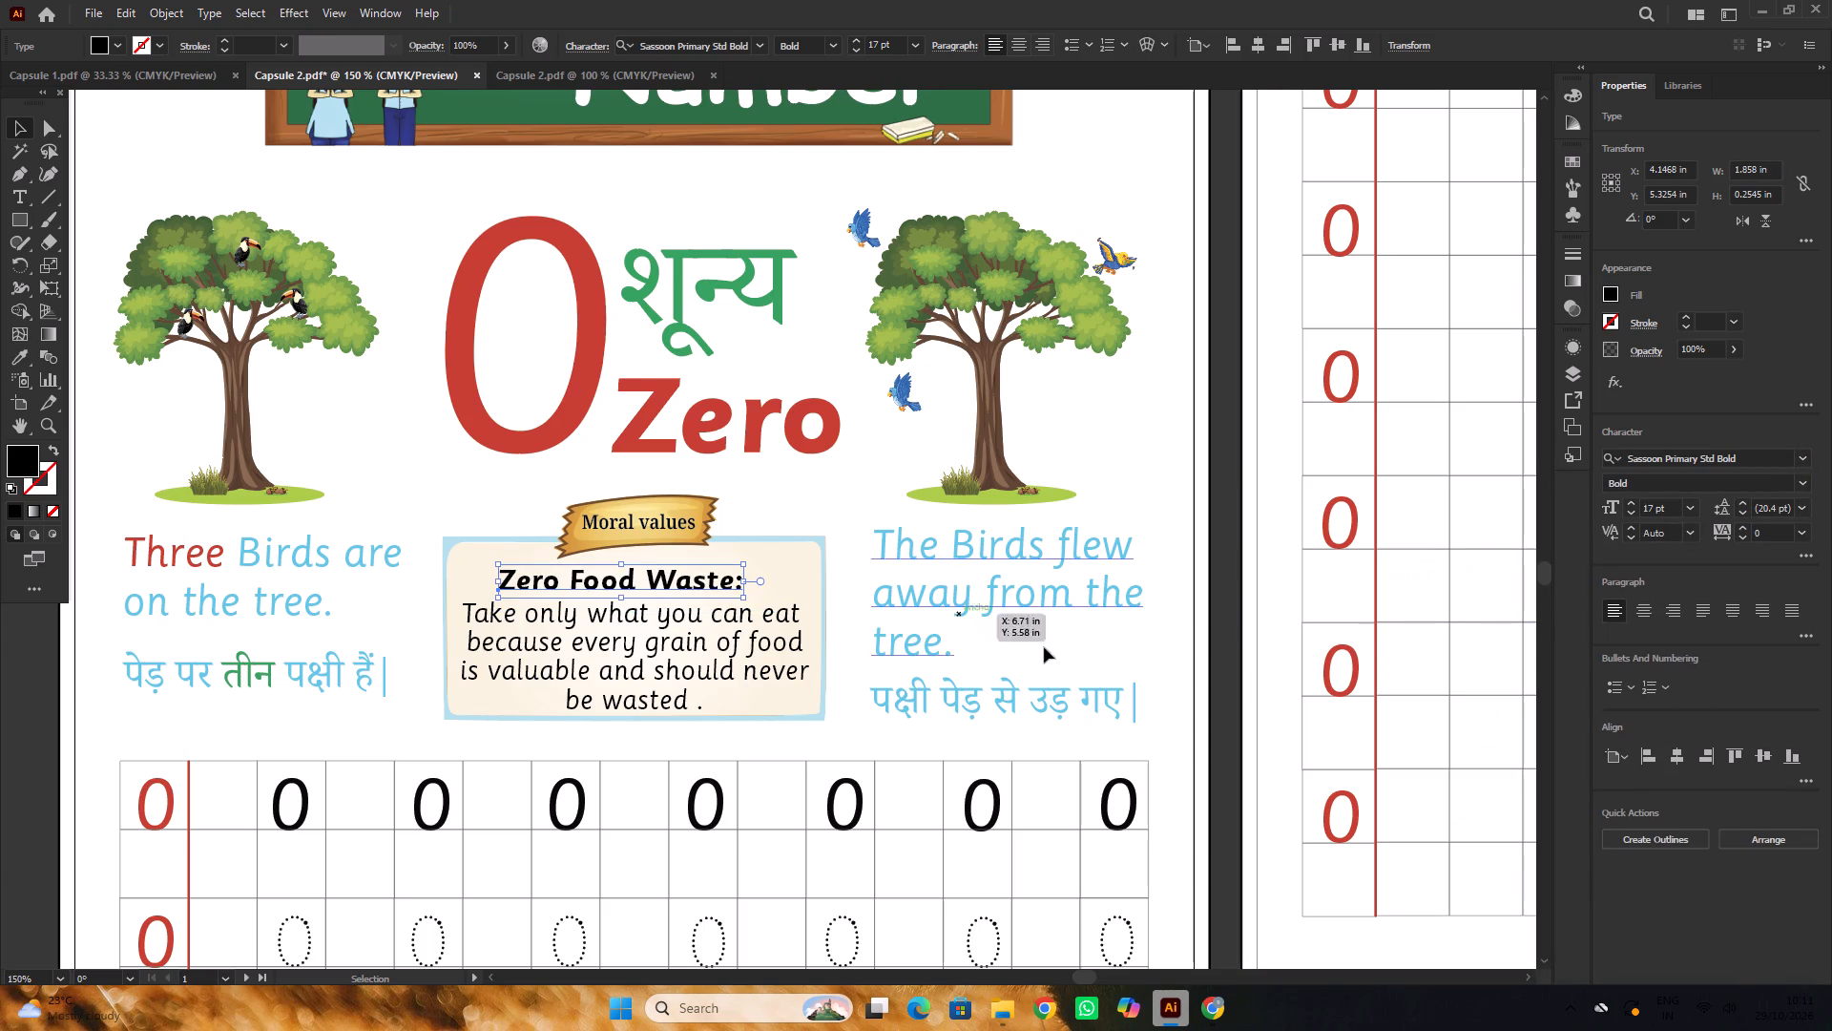
Centre the Zero Food Waste heading and the paragraph beneath it horizontally on page 04.
{"action": "left_click", "coordinate": [1679, 756]}
{"action": "left_click", "coordinate": [693, 667]}
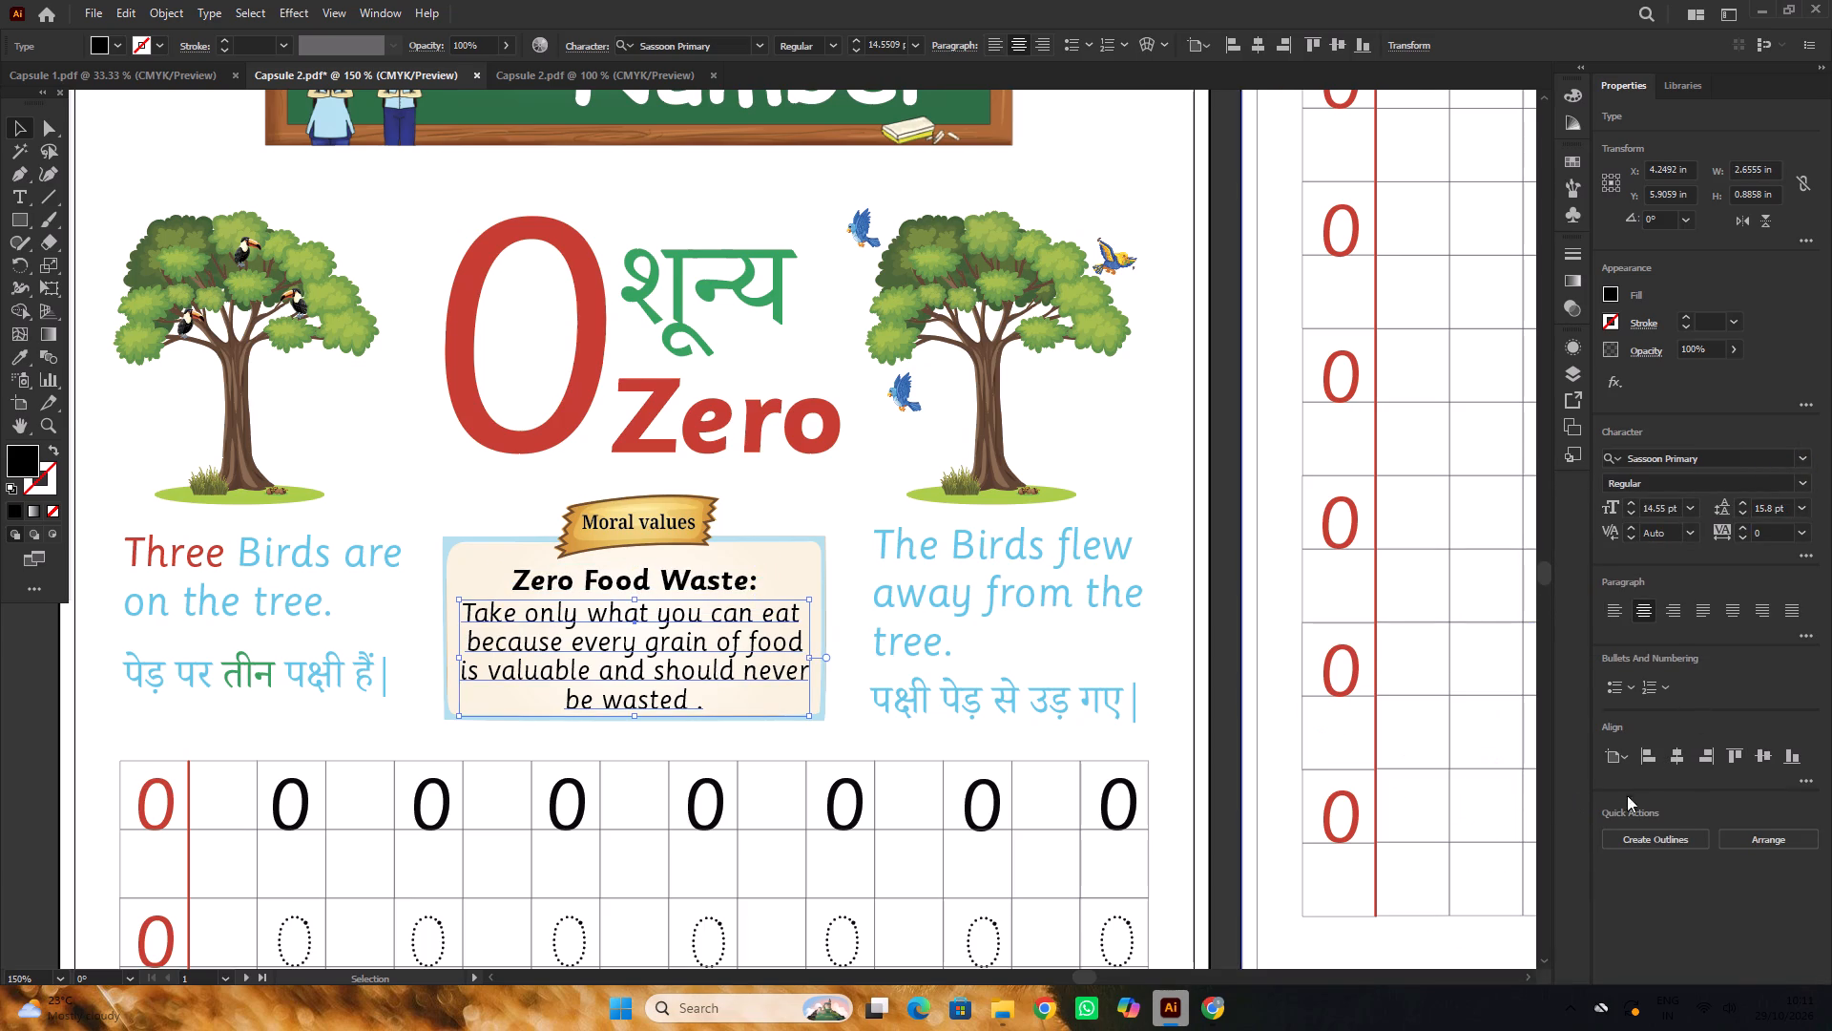
{"action": "left_click", "coordinate": [1679, 762]}
{"action": "scroll", "coordinate": [685, 498], "scroll_direction": "down", "scroll_amount": 4, "text": "alt"}
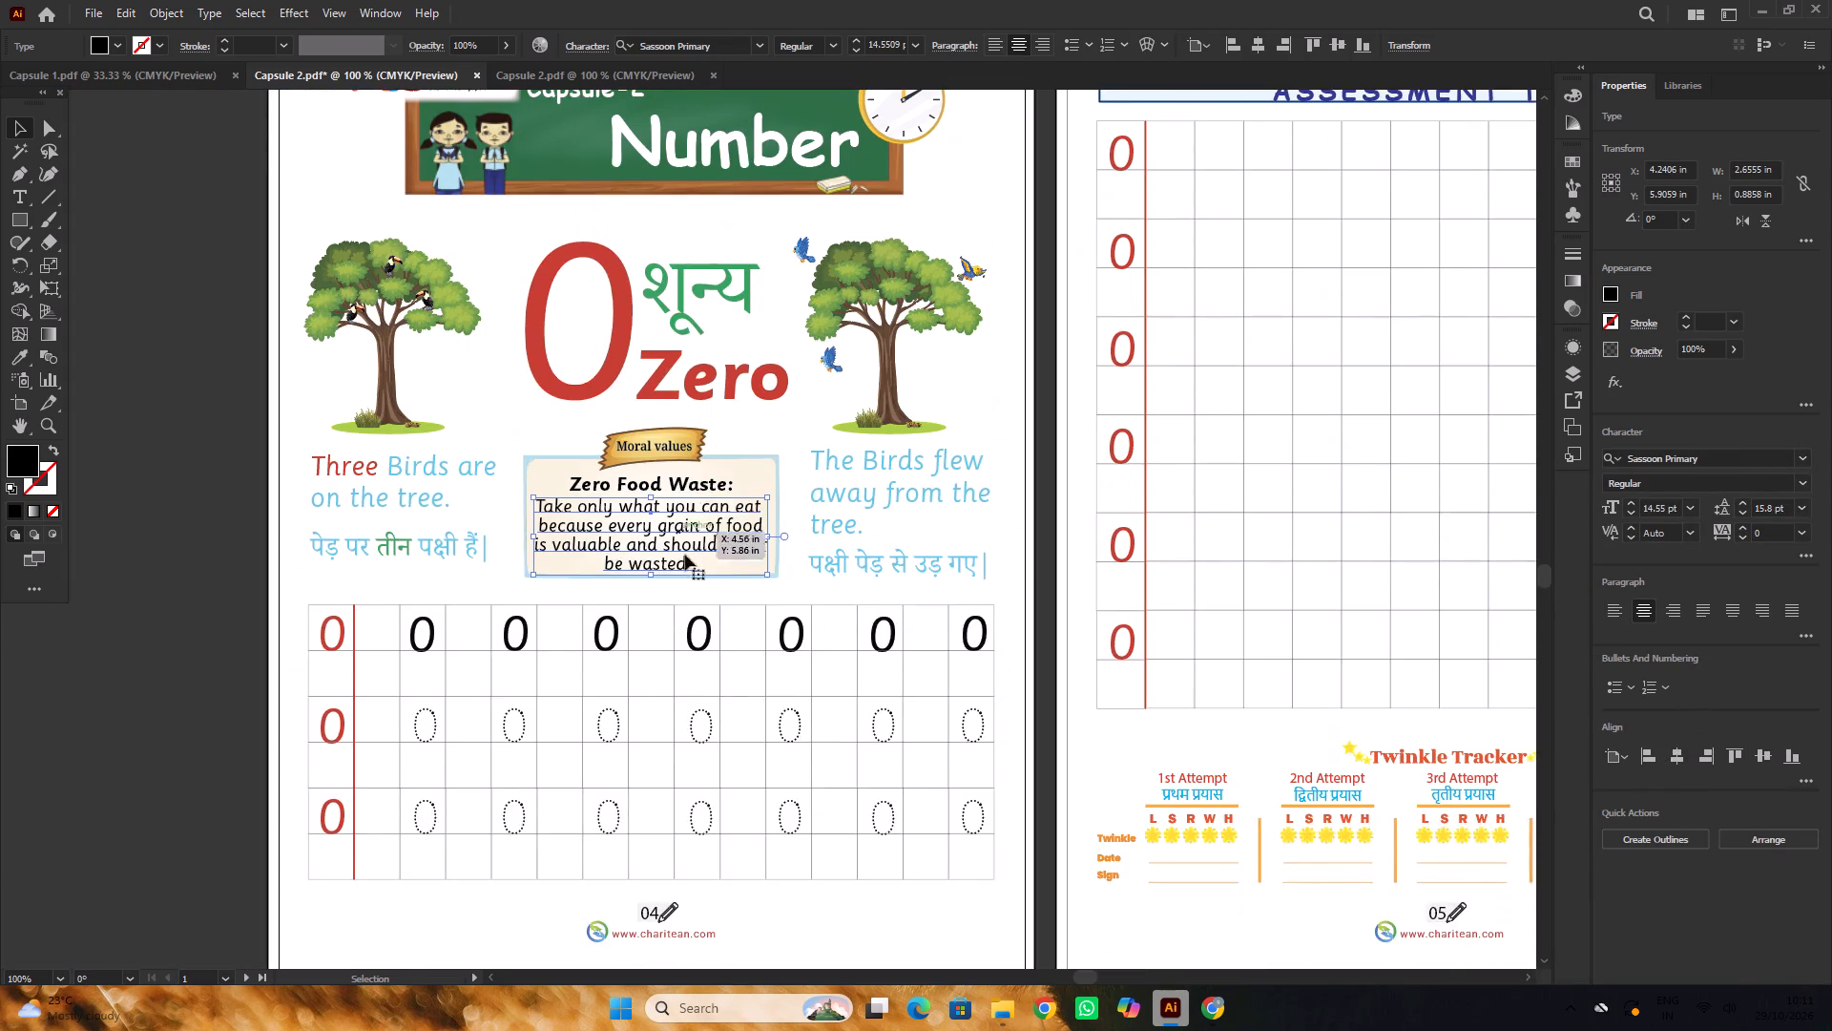
{"action": "scroll", "coordinate": [701, 573], "scroll_direction": "down", "scroll_amount": 3, "text": "alt"}
{"action": "left_click", "coordinate": [832, 819]}
Set the Zero Food Waste paragraph's leading to 18 pt and move the paragraph up about 0.08 in within its box.
{"action": "scroll", "coordinate": [762, 578], "scroll_direction": "up", "scroll_amount": 3, "text": "alt"}
{"action": "scroll", "coordinate": [762, 578], "scroll_direction": "up", "scroll_amount": 2}
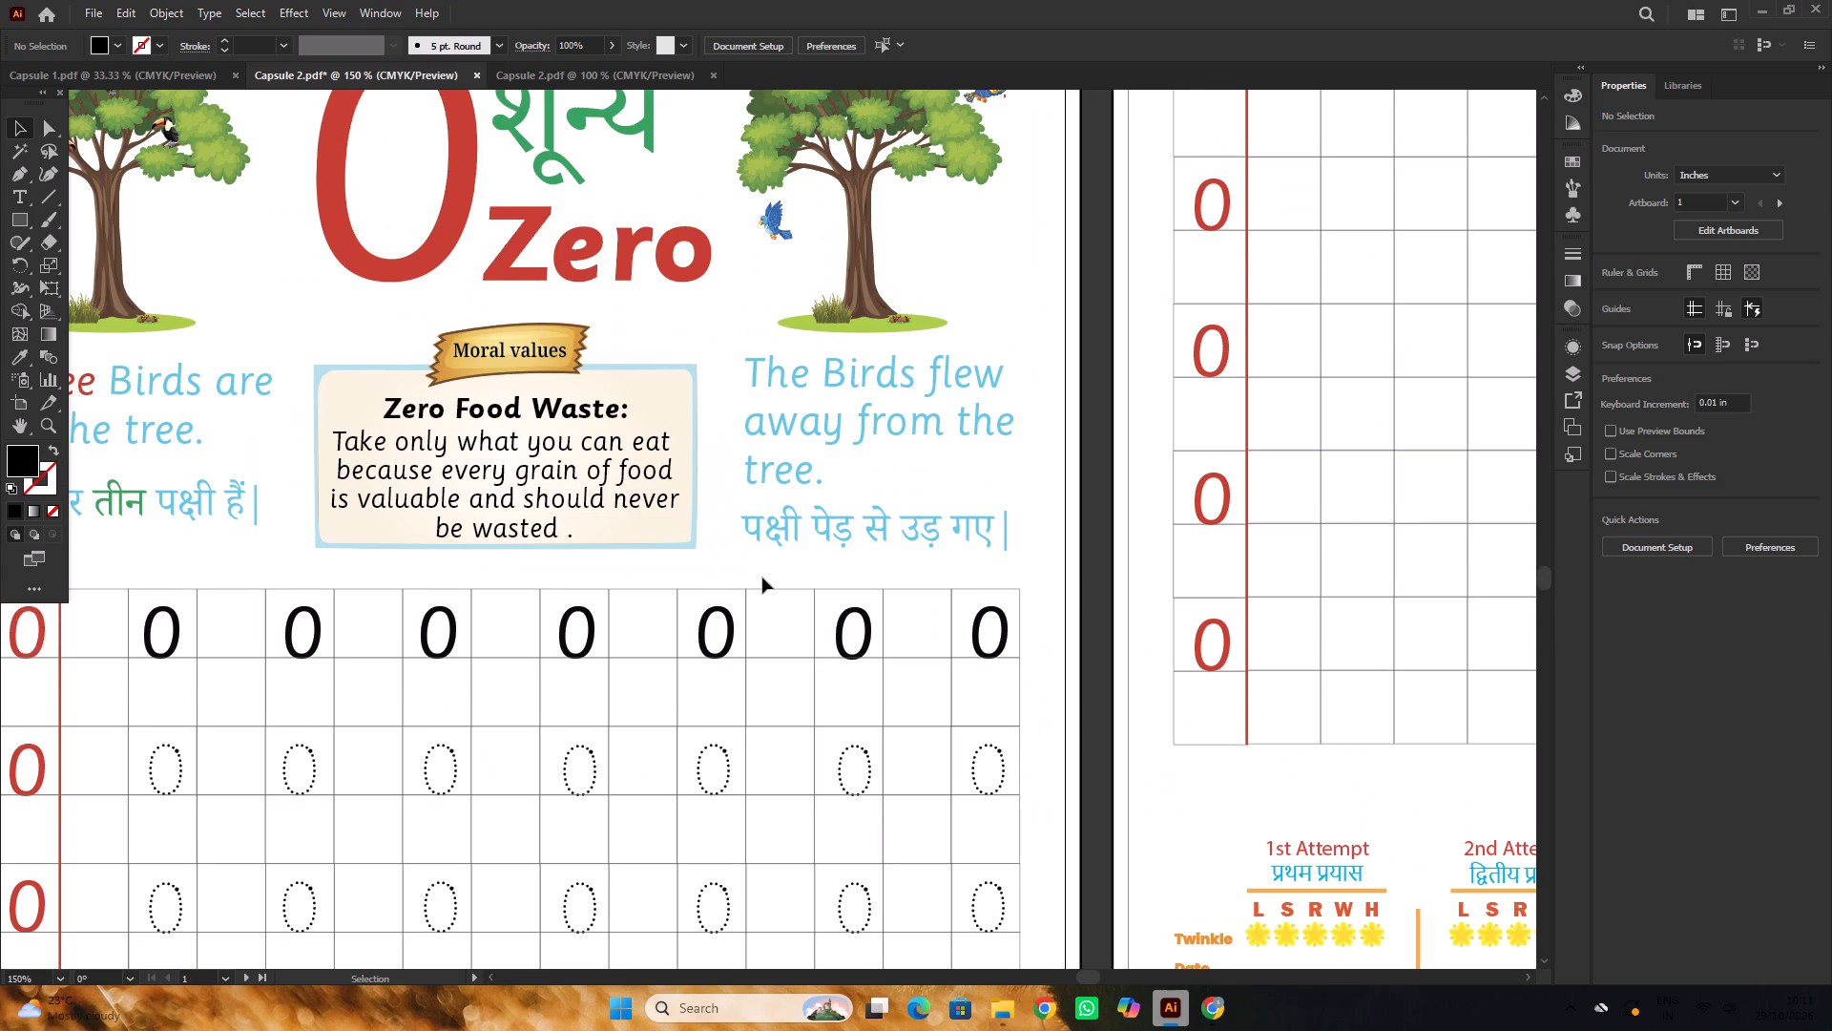
{"action": "scroll", "coordinate": [758, 565], "scroll_direction": "up", "scroll_amount": 2}
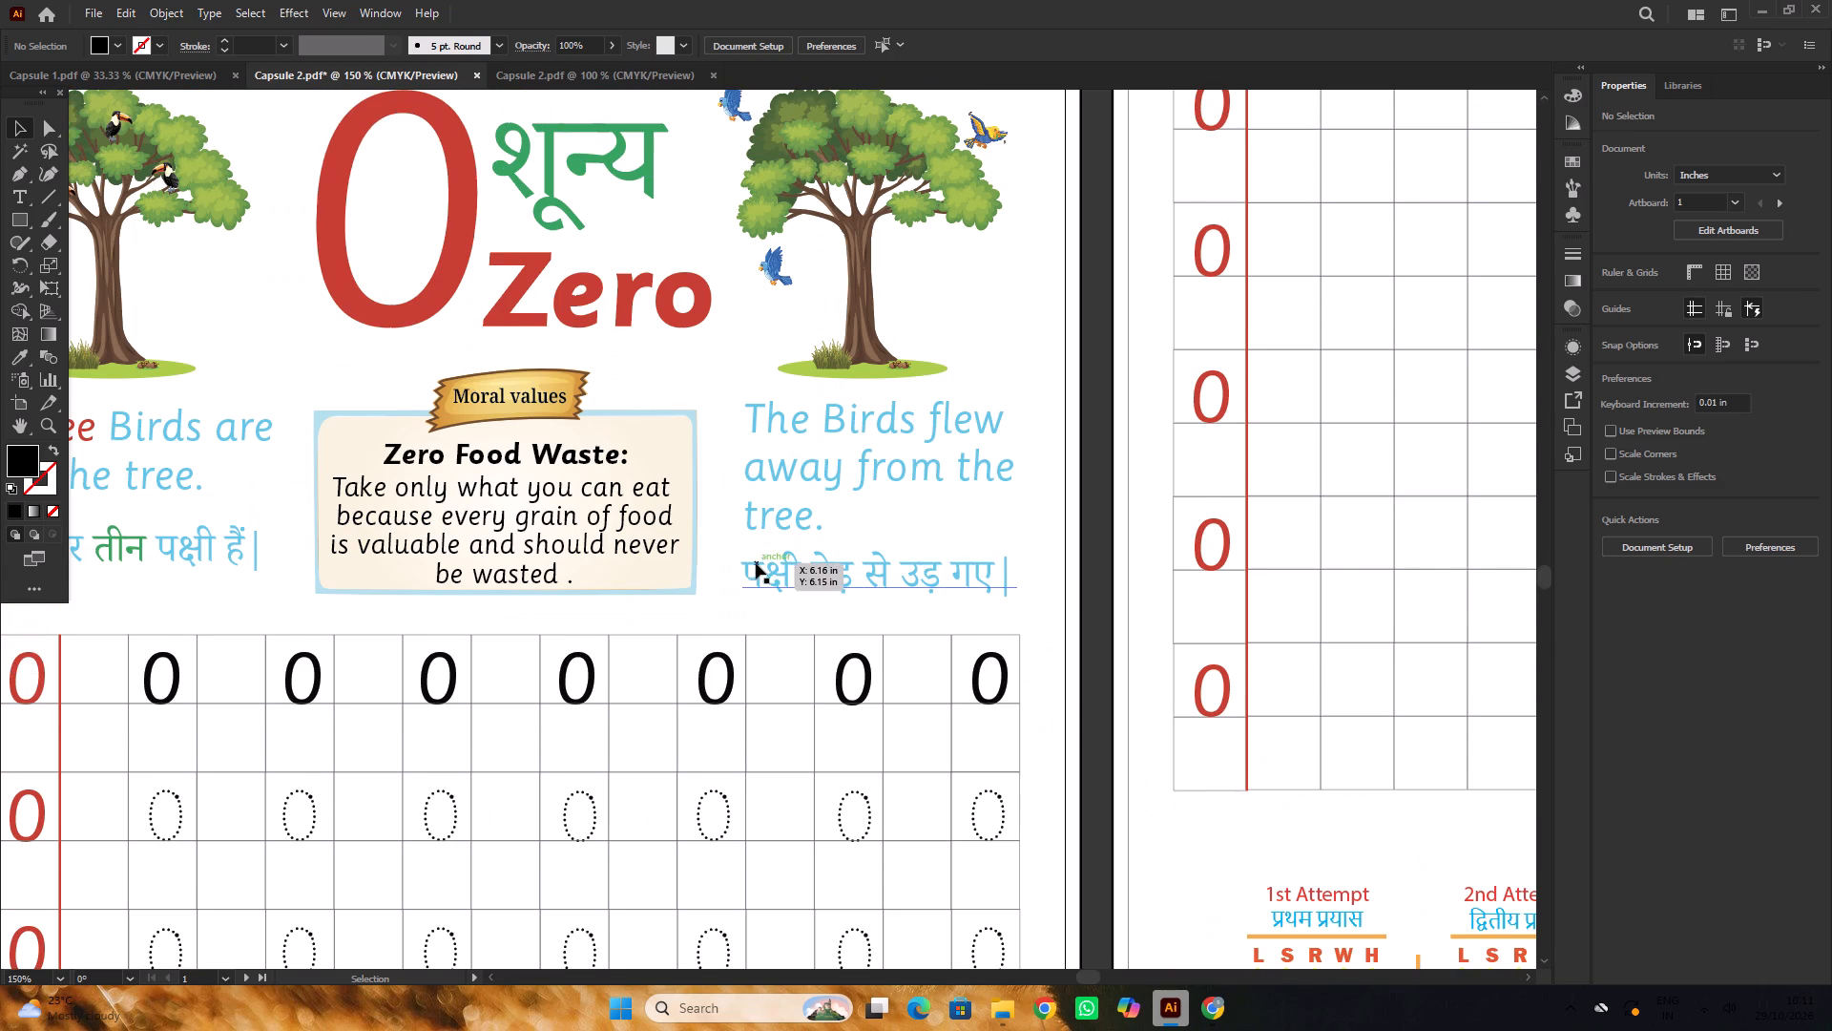
{"action": "left_click", "coordinate": [547, 503]}
{"action": "scroll", "coordinate": [547, 503], "scroll_direction": "up", "scroll_amount": 2, "text": "alt"}
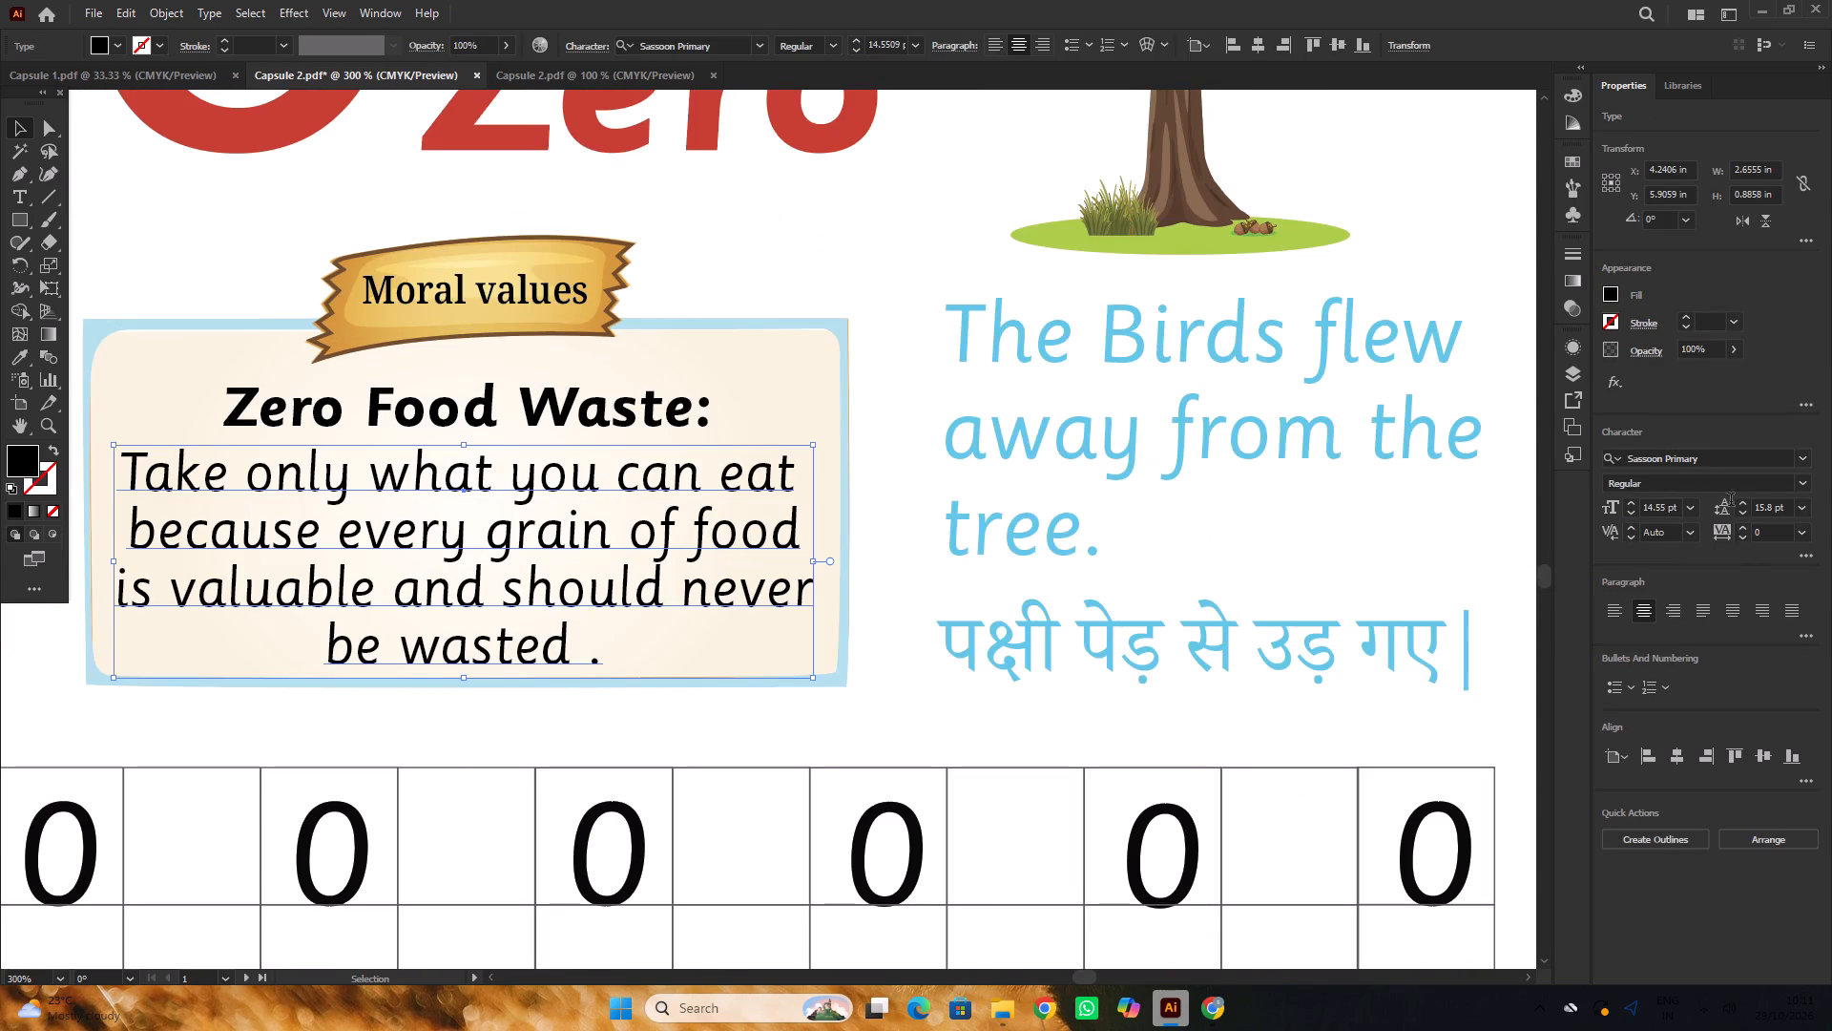
{"action": "left_click", "coordinate": [1742, 499]}
{"action": "left_click", "coordinate": [1742, 499]}
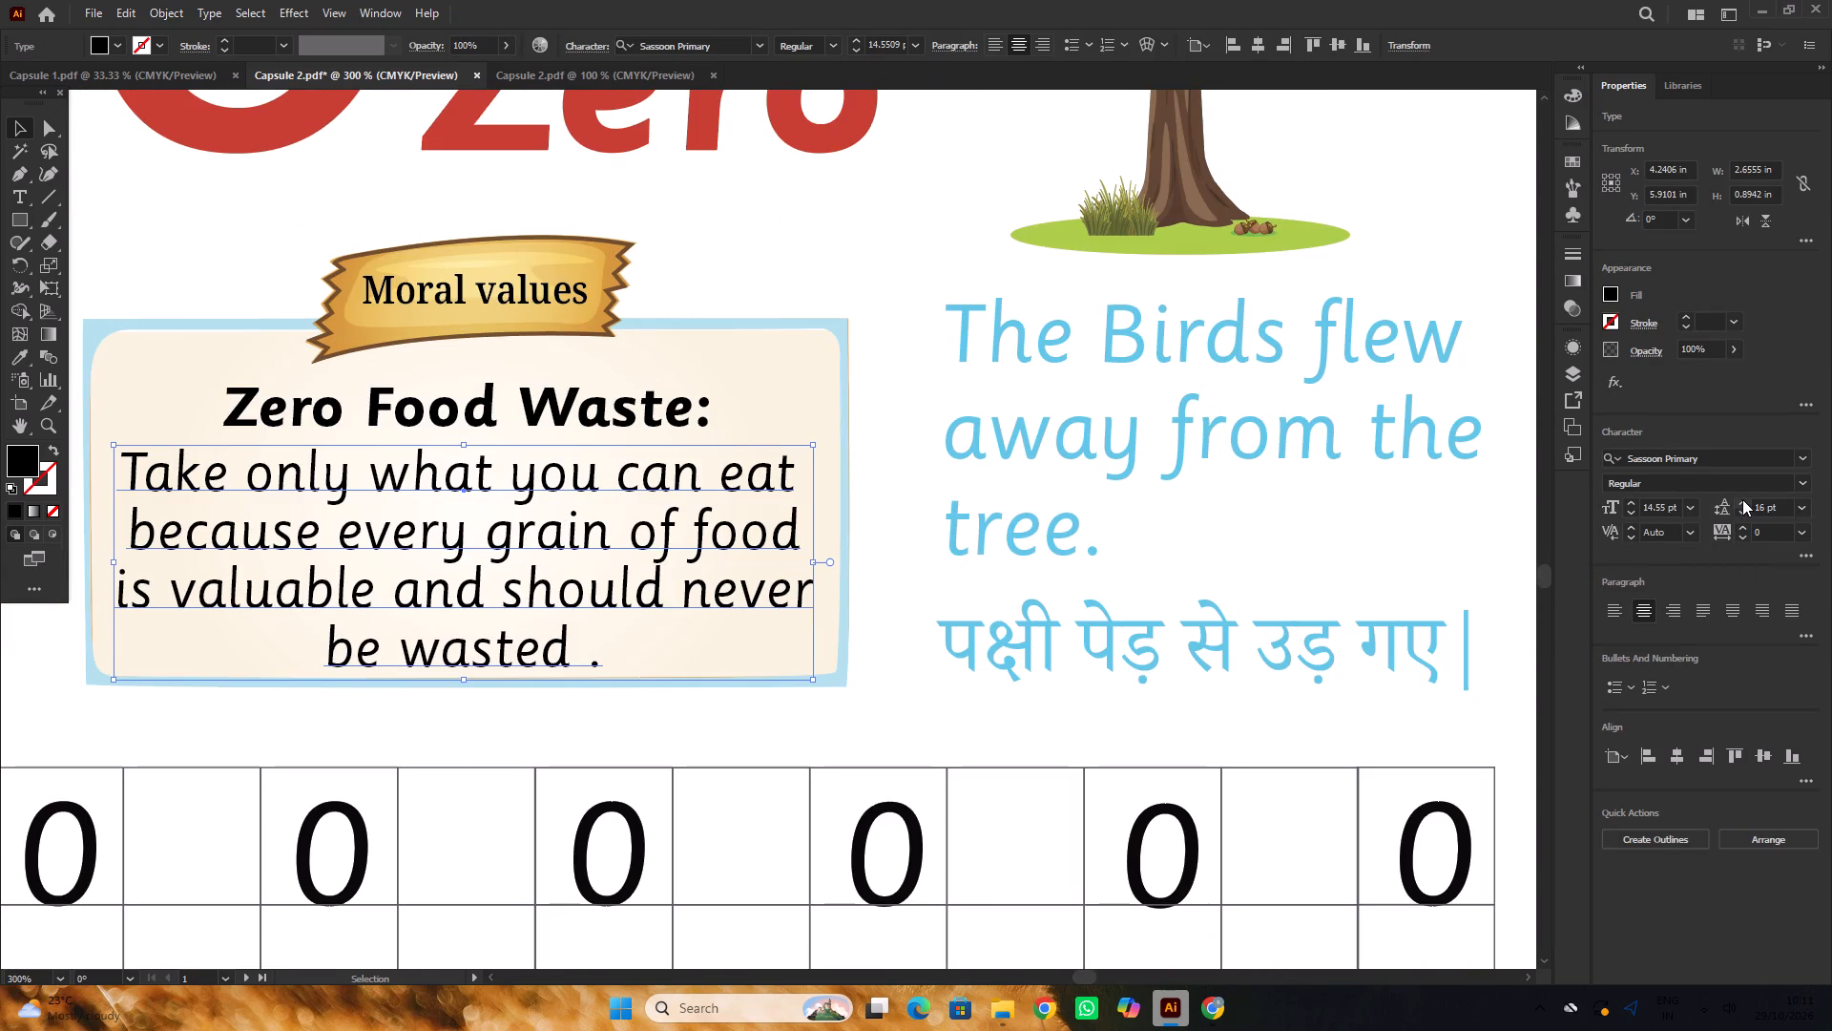
{"action": "left_click", "coordinate": [1742, 499]}
{"action": "left_click_drag", "start_coordinate": [572, 606], "coordinate": [575, 593]}
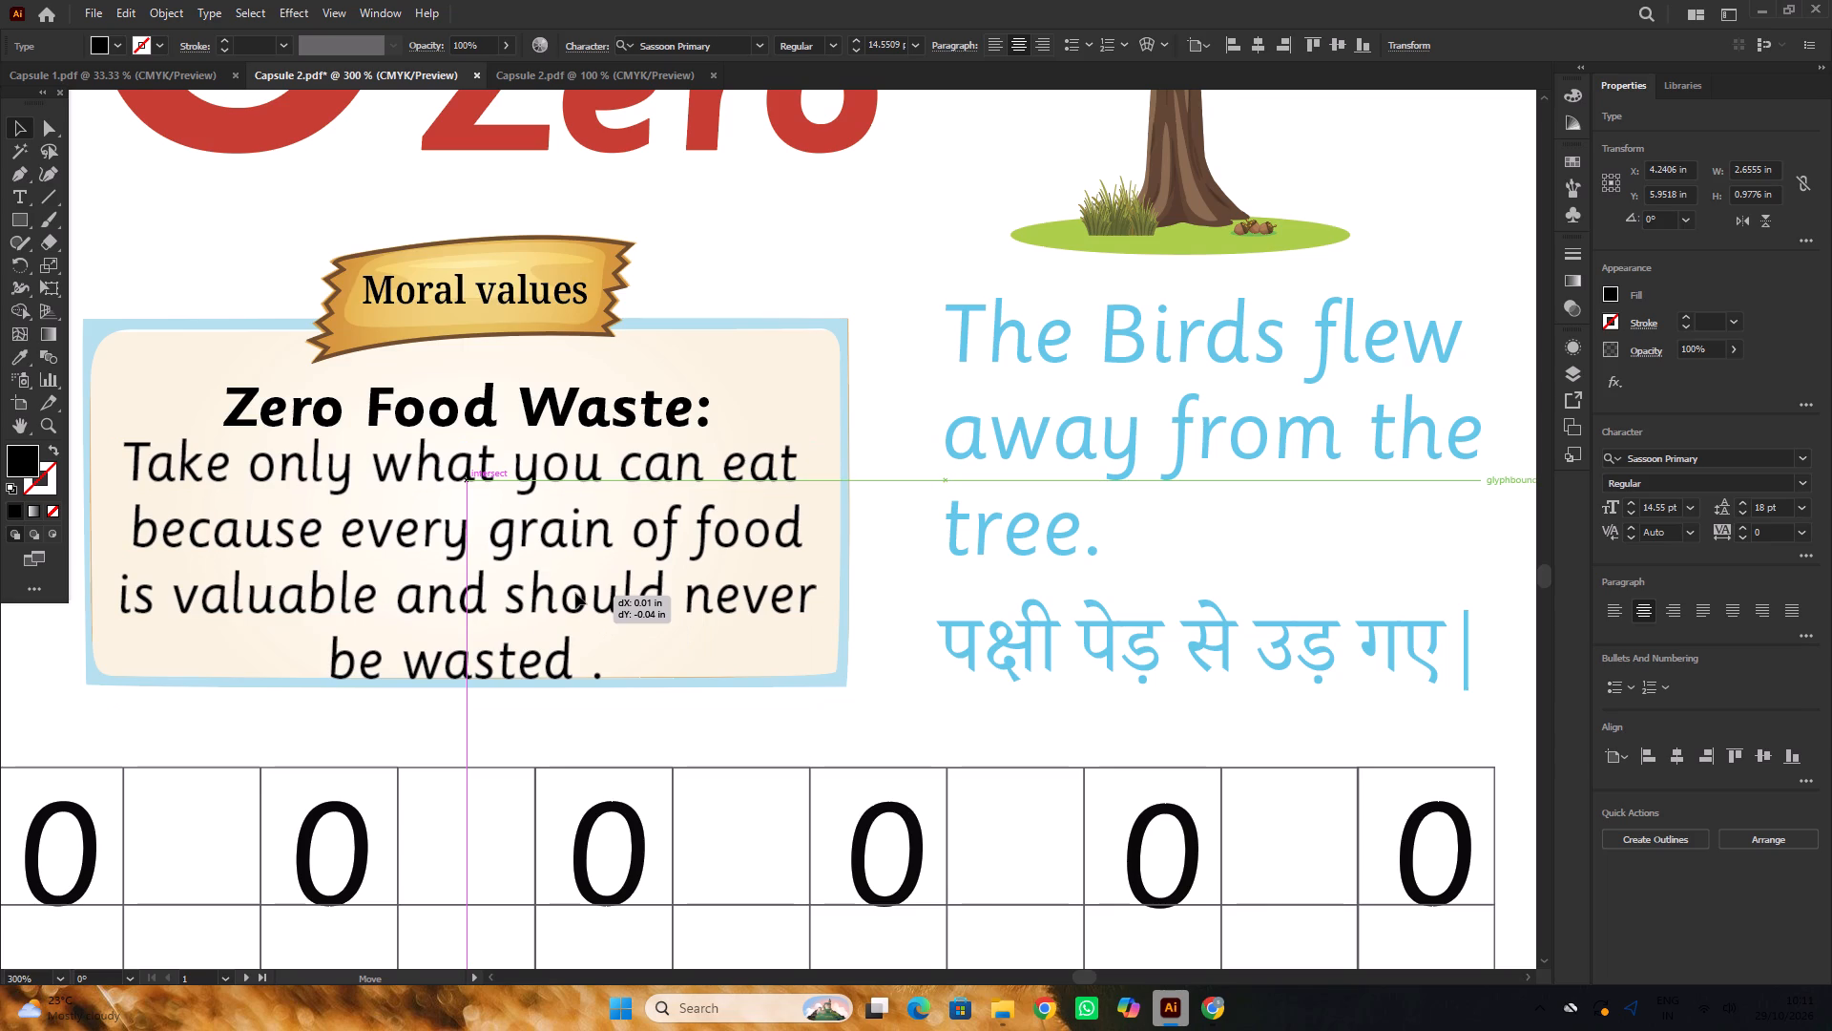
{"action": "left_click_drag", "start_coordinate": [575, 593], "coordinate": [575, 586]}
Move the Zero Food Waste heading up about 0.06 in, clear of the paragraph, and centre it horizontally on the page.
{"action": "scroll", "coordinate": [795, 580], "scroll_direction": "down", "scroll_amount": 1, "text": "alt"}
{"action": "scroll", "coordinate": [794, 578], "scroll_direction": "up", "scroll_amount": 1}
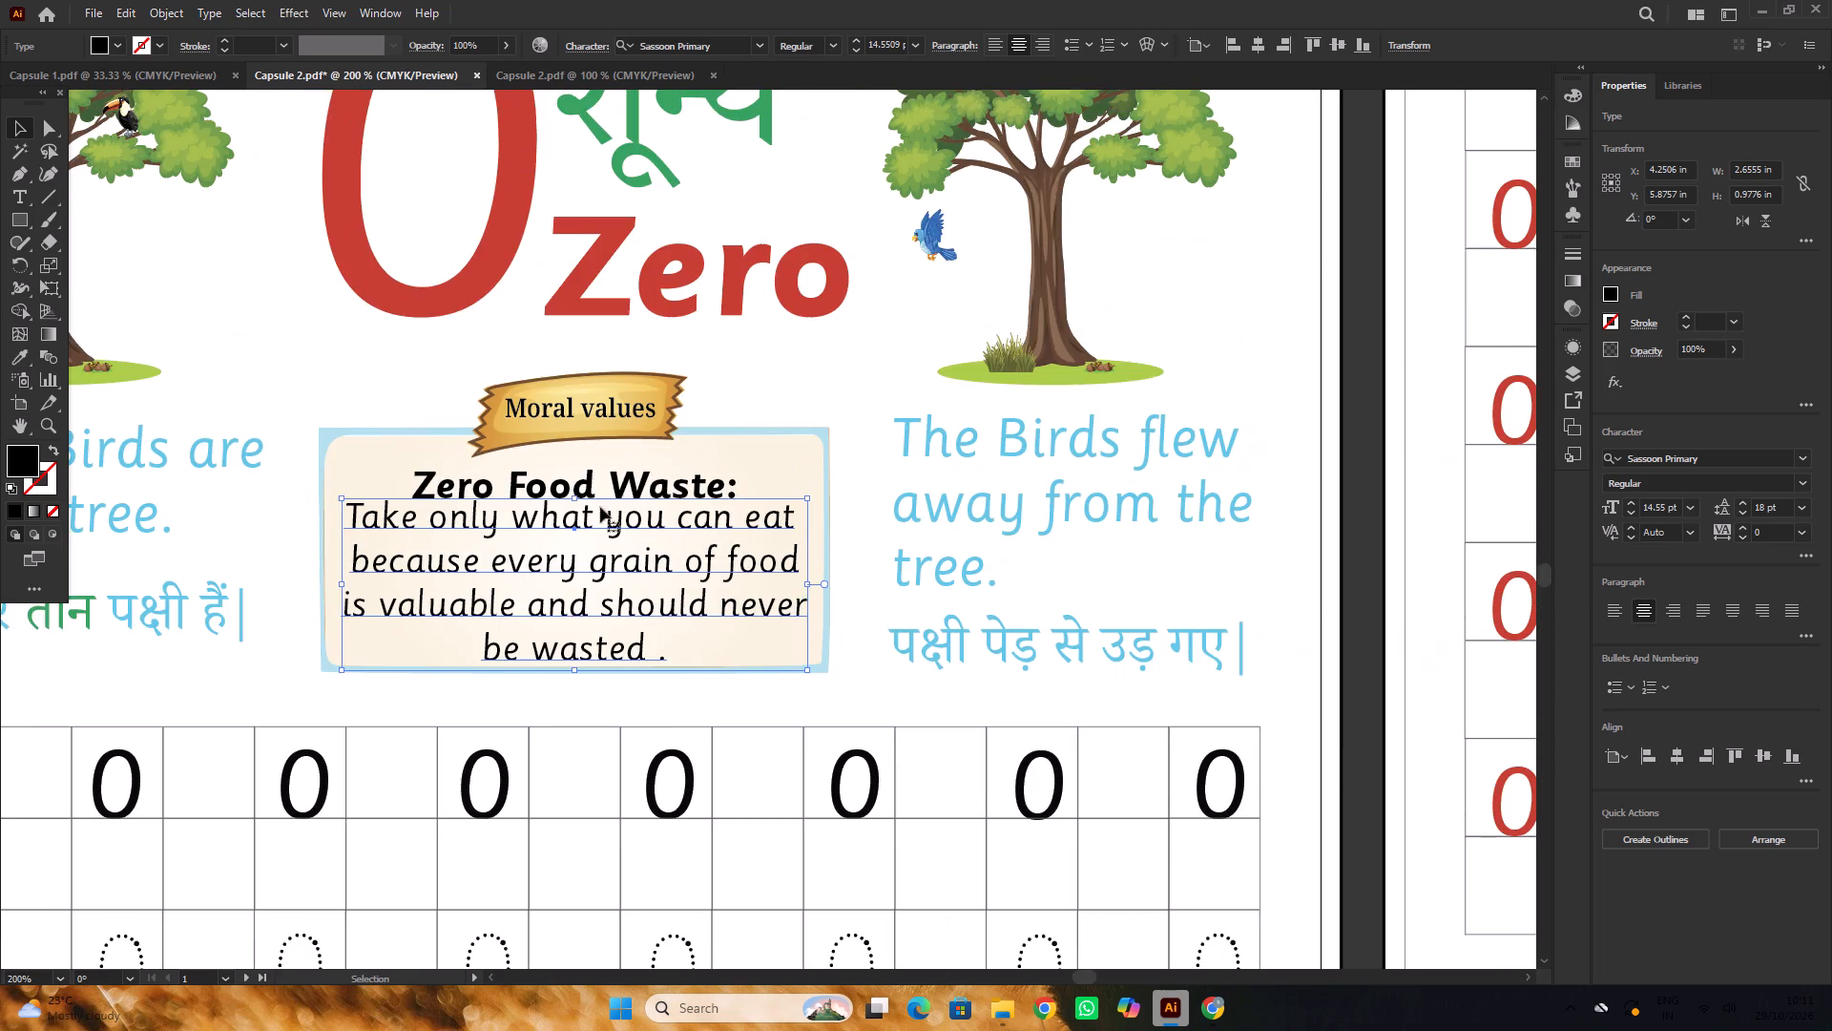
{"action": "scroll", "coordinate": [569, 483], "scroll_direction": "up", "scroll_amount": 2, "text": "alt"}
{"action": "left_click", "coordinate": [571, 491]}
{"action": "left_click_drag", "start_coordinate": [582, 494], "coordinate": [587, 473]}
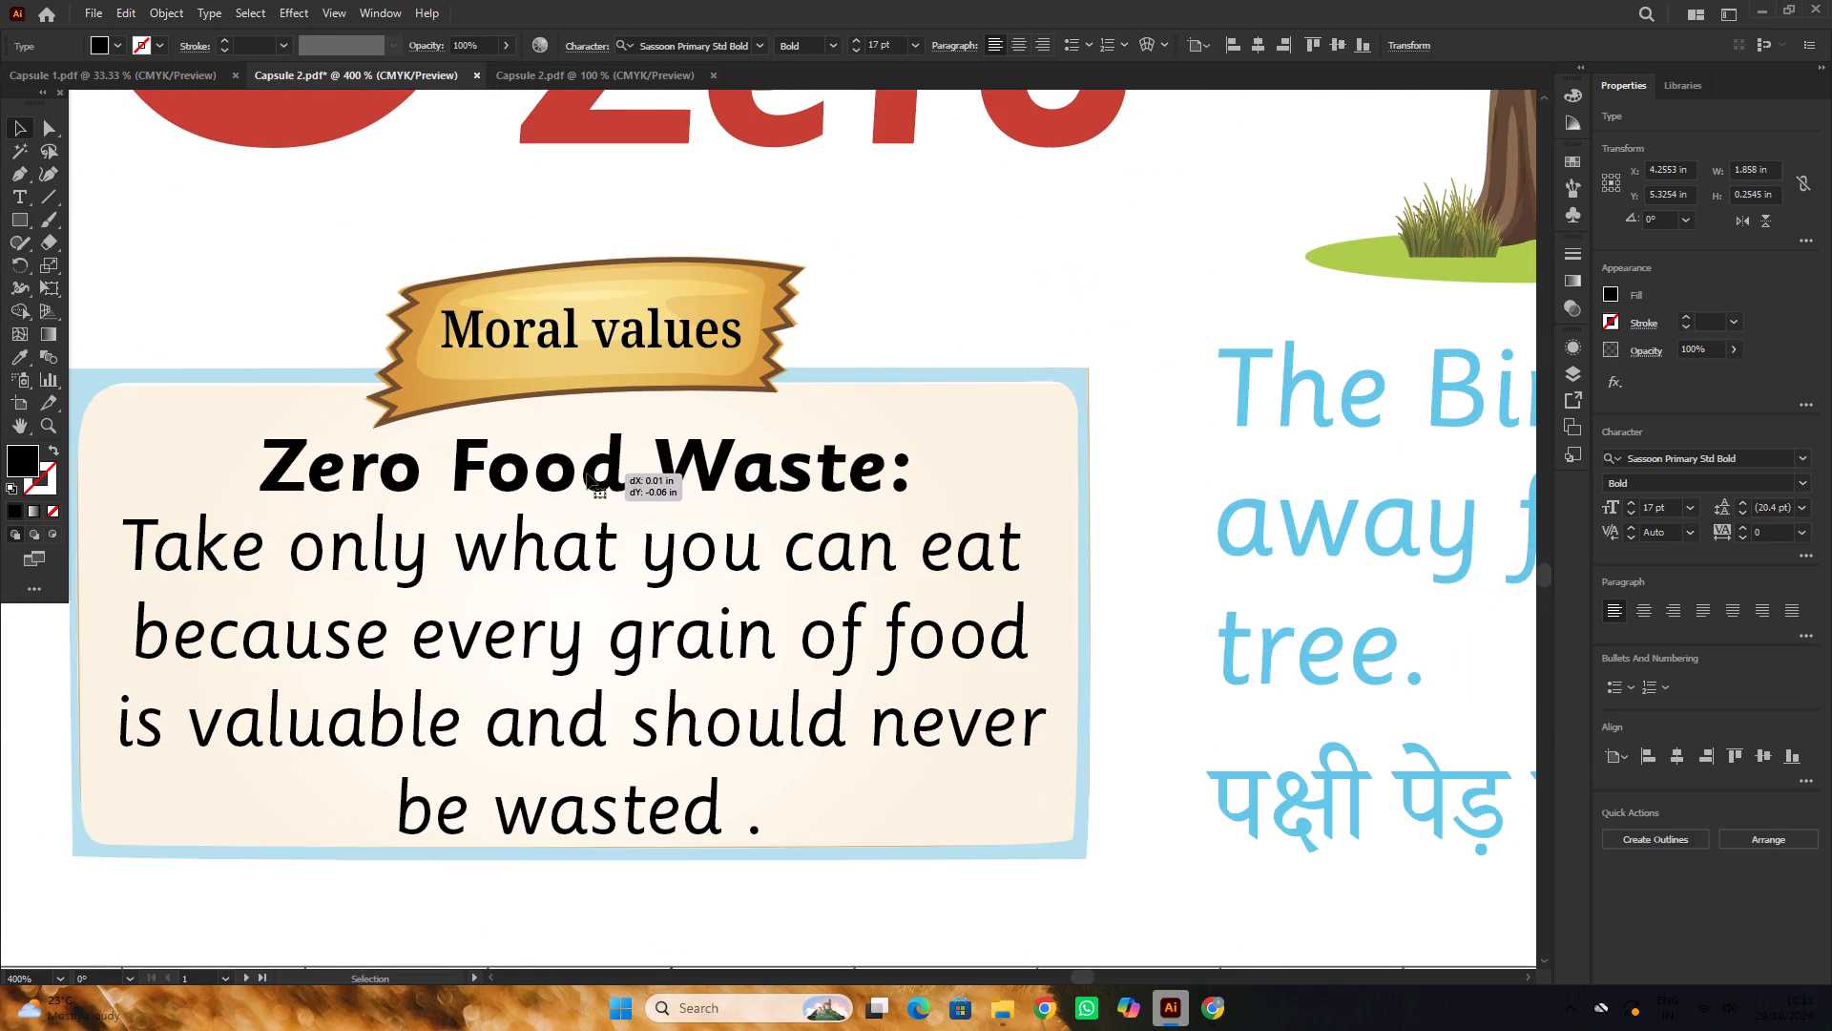
{"action": "scroll", "coordinate": [606, 473], "scroll_direction": "down", "scroll_amount": 2, "text": "alt"}
{"action": "left_click", "coordinate": [1671, 753]}
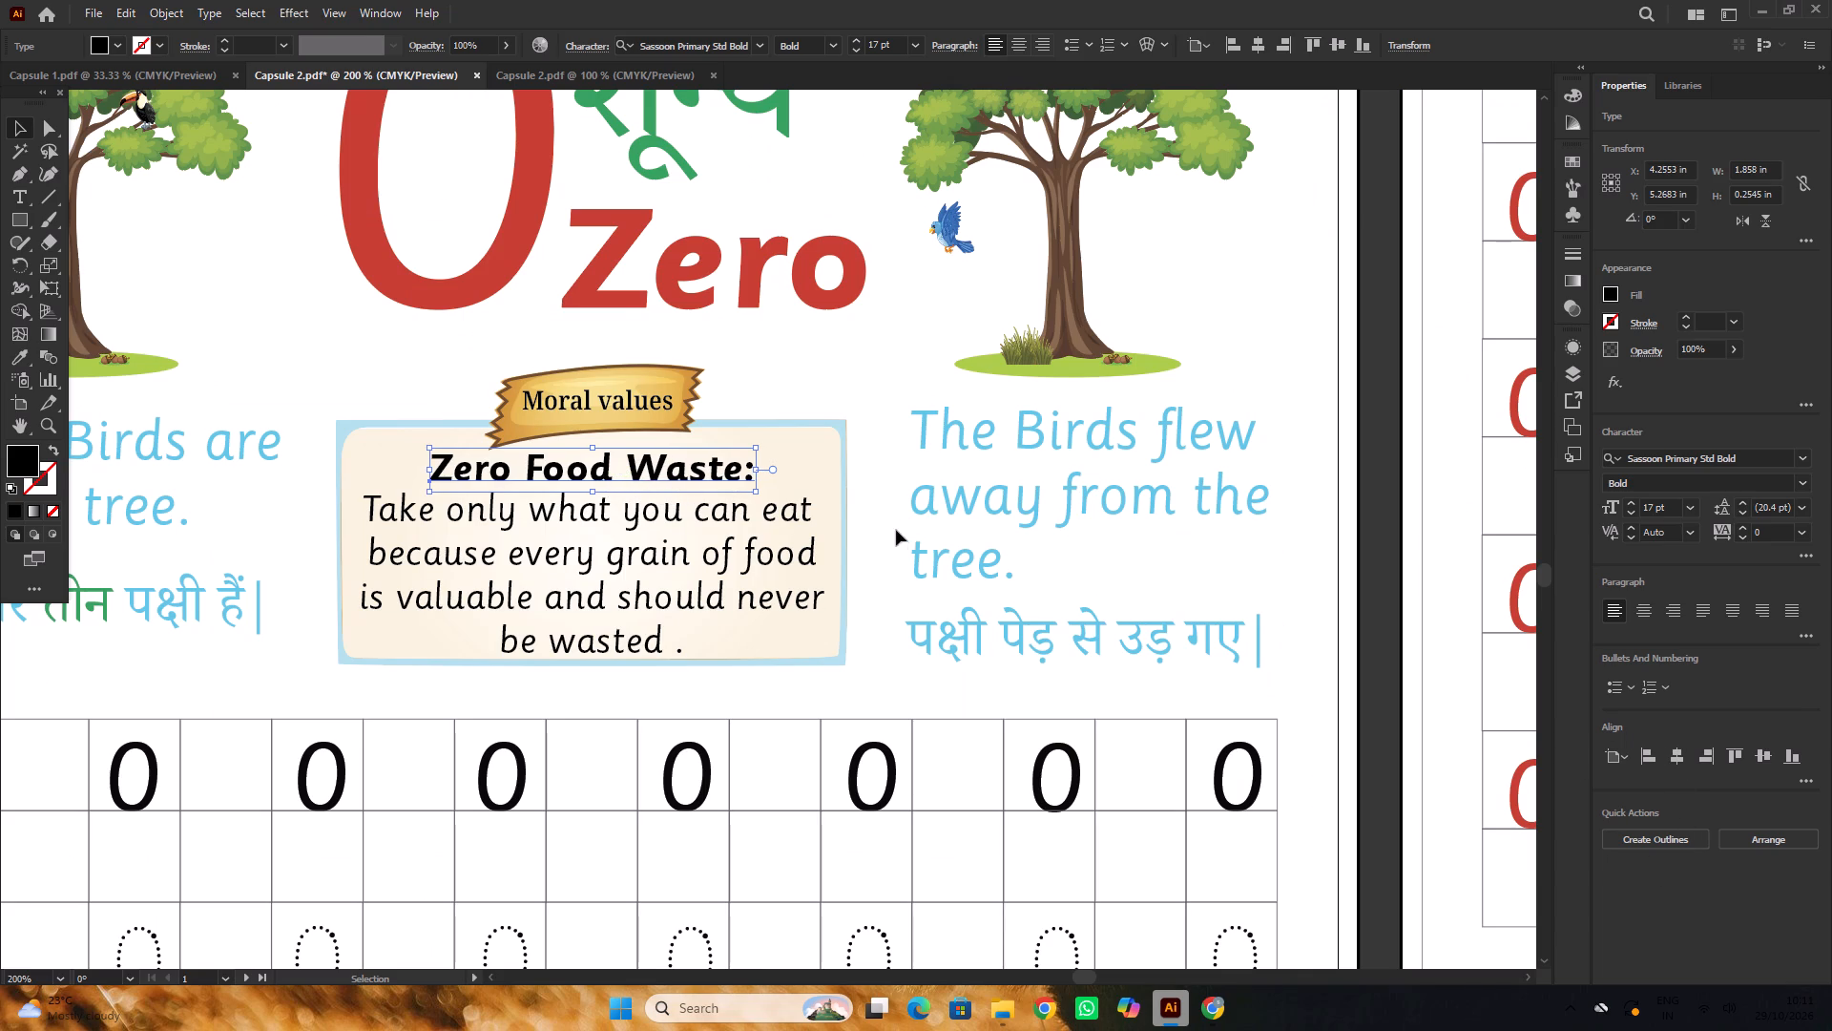
{"action": "scroll", "coordinate": [374, 354], "scroll_direction": "down", "scroll_amount": 6, "text": "alt"}
{"action": "left_click", "coordinate": [952, 748]}
Match the fourteen black tracing zeros on page 06 to page 04's dotted zero style with the Eyedropper: Sassoon Infant W01 Dotted, 38.63 pt.
{"action": "key", "text": "space"}
{"action": "key", "text": "space"}
{"action": "key", "text": "space"}
{"action": "key", "text": "space"}
{"action": "key", "text": "space"}
{"action": "key", "text": "space"}
{"action": "key", "text": "space"}
{"action": "key", "text": "space"}
{"action": "key", "text": "space"}
{"action": "key", "text": "space"}
{"action": "key", "text": "space"}
{"action": "key", "text": "space"}
{"action": "key", "text": "space"}
{"action": "key", "text": "space"}
{"action": "key", "text": "space"}
{"action": "key", "text": "space"}
{"action": "key", "text": "space"}
{"action": "key", "text": "space"}
{"action": "key", "text": "space"}
{"action": "key", "text": "space"}
{"action": "left_click_drag", "start_coordinate": [1234, 667], "coordinate": [1091, 730]}
{"action": "left_click_drag", "start_coordinate": [1161, 721], "coordinate": [1083, 752]}
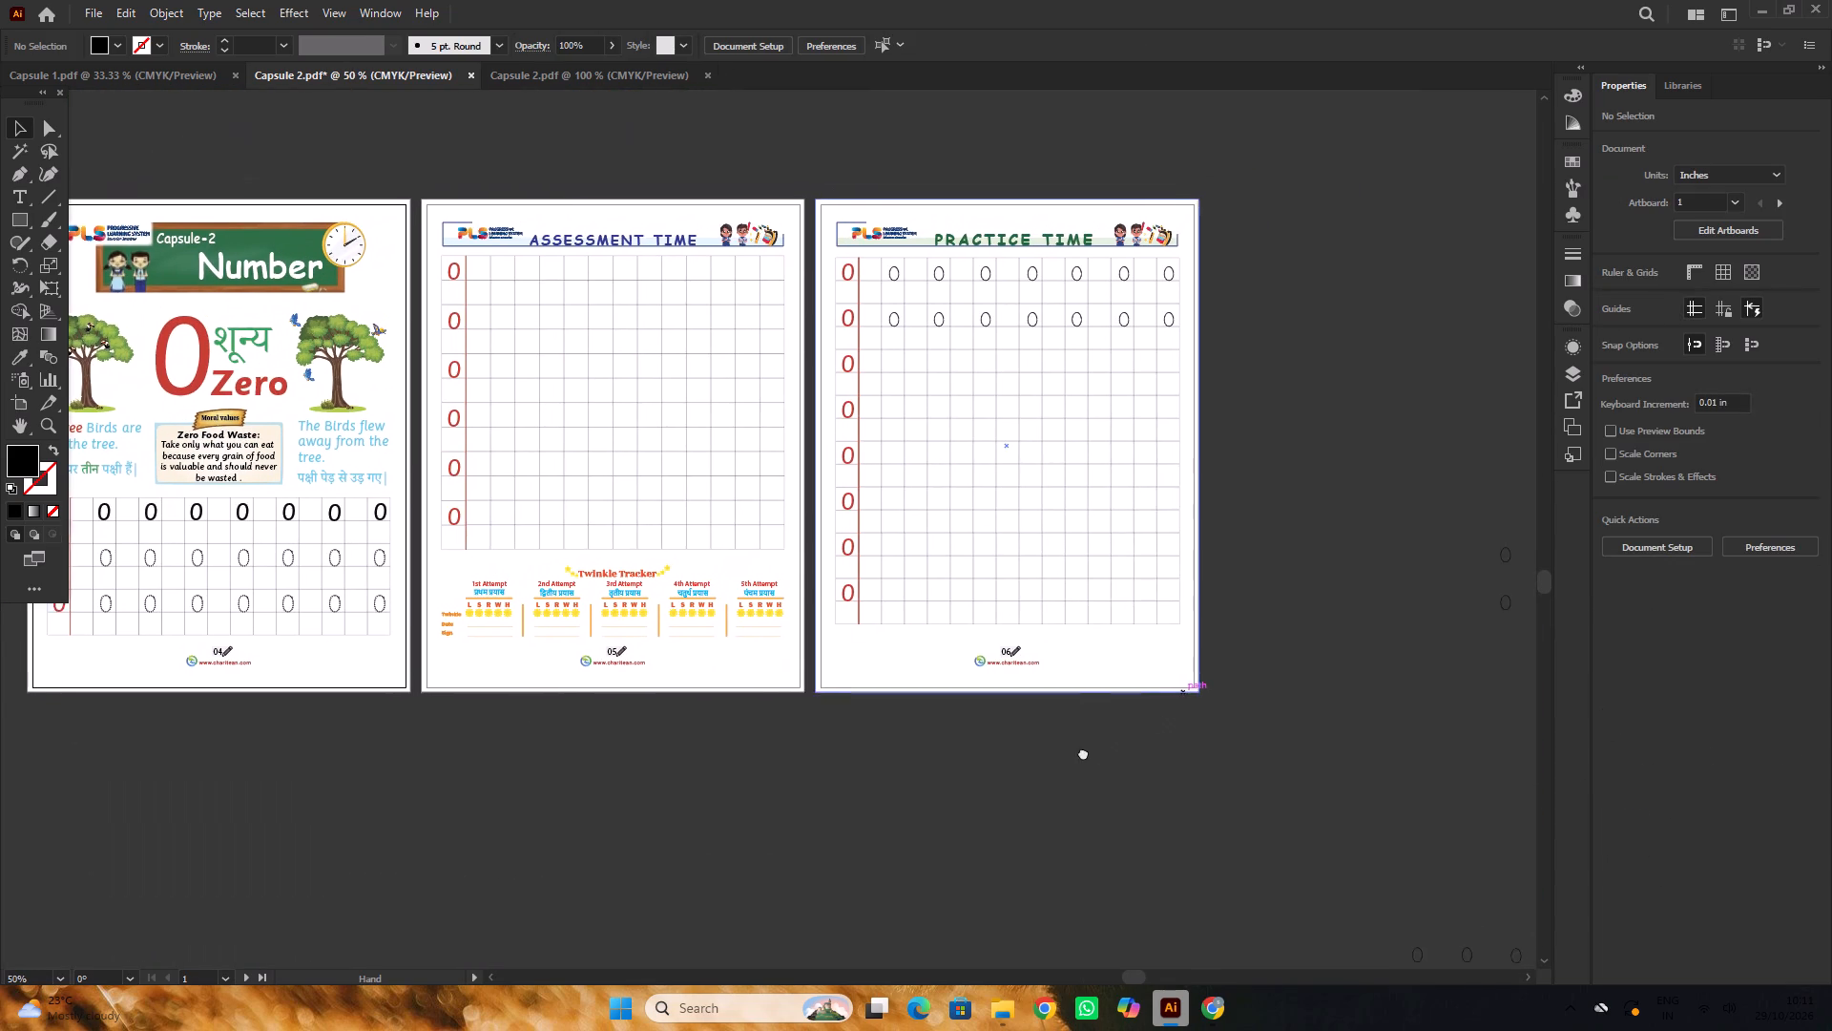
{"action": "left_click_drag", "start_coordinate": [1083, 752], "coordinate": [1021, 752]}
{"action": "left_click_drag", "start_coordinate": [1199, 751], "coordinate": [1131, 757]}
{"action": "scroll", "coordinate": [754, 339], "scroll_direction": "up", "scroll_amount": 2, "text": "alt"}
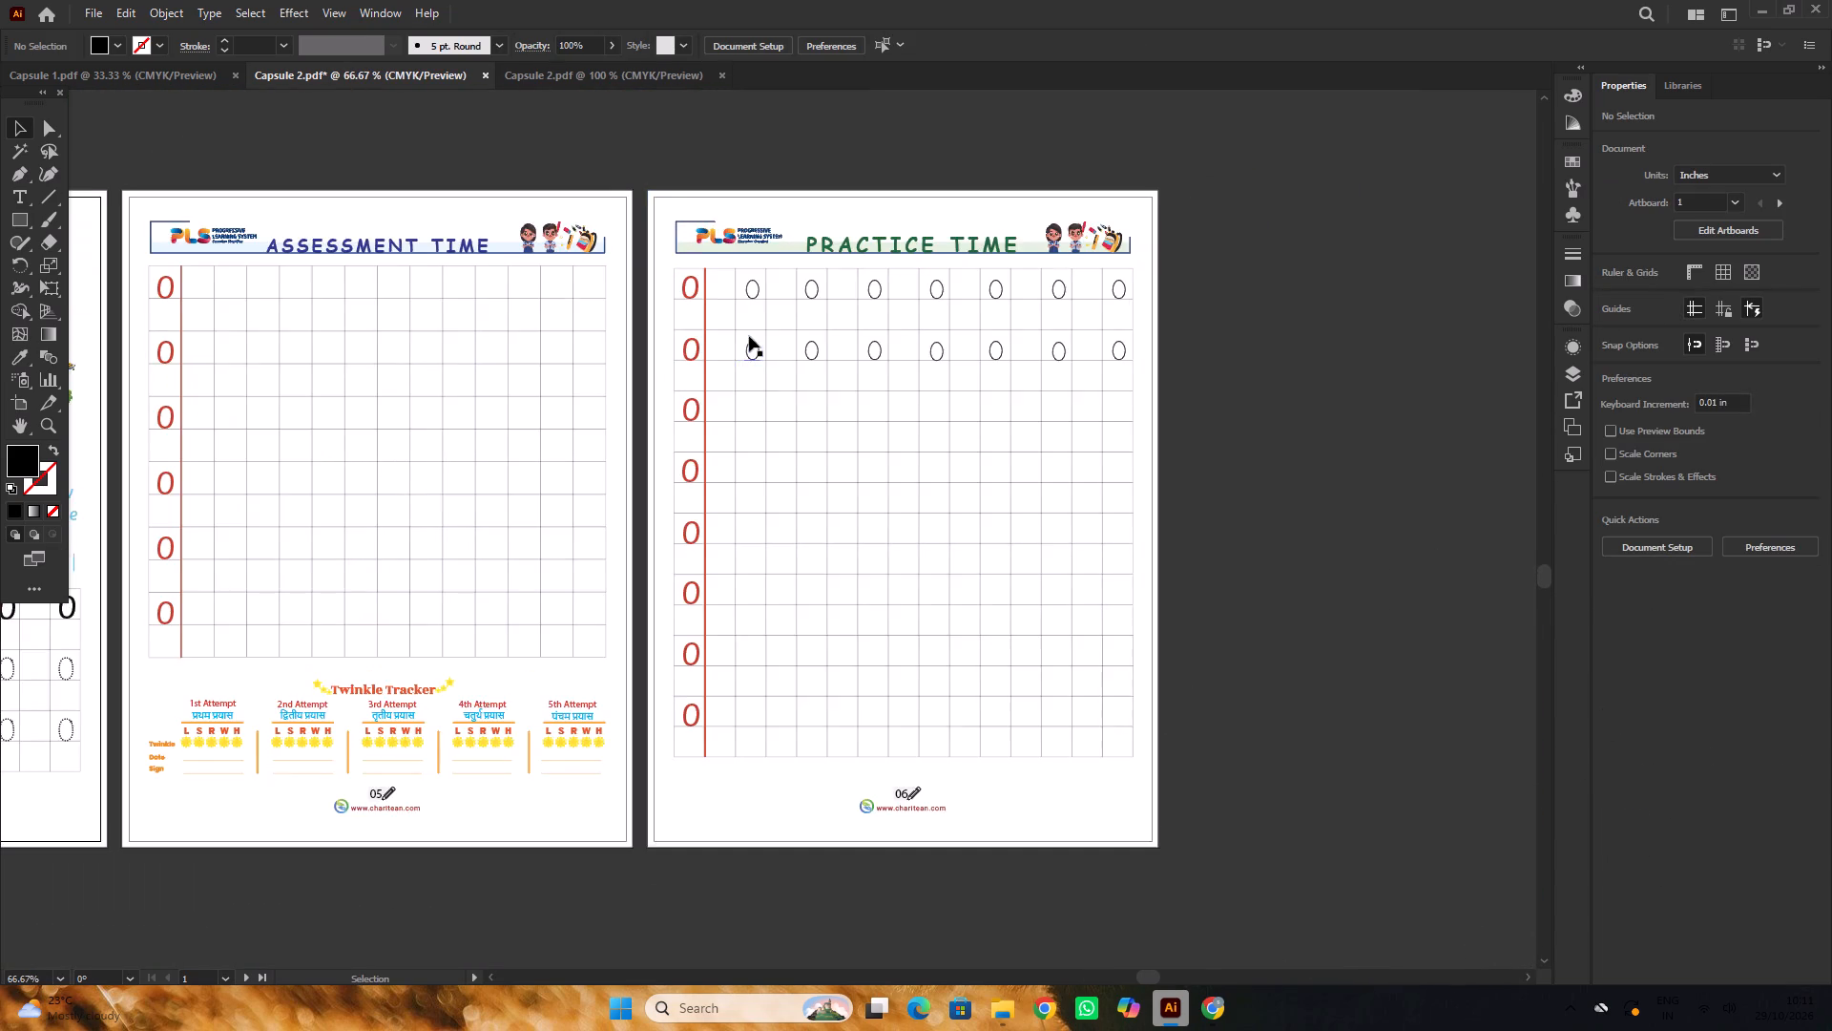
{"action": "scroll", "coordinate": [750, 333], "scroll_direction": "down", "scroll_amount": 1, "text": "alt"}
{"action": "scroll", "coordinate": [781, 315], "scroll_direction": "up", "scroll_amount": 2, "text": "alt"}
{"action": "scroll", "coordinate": [781, 315], "scroll_direction": "down", "scroll_amount": 1, "text": "alt"}
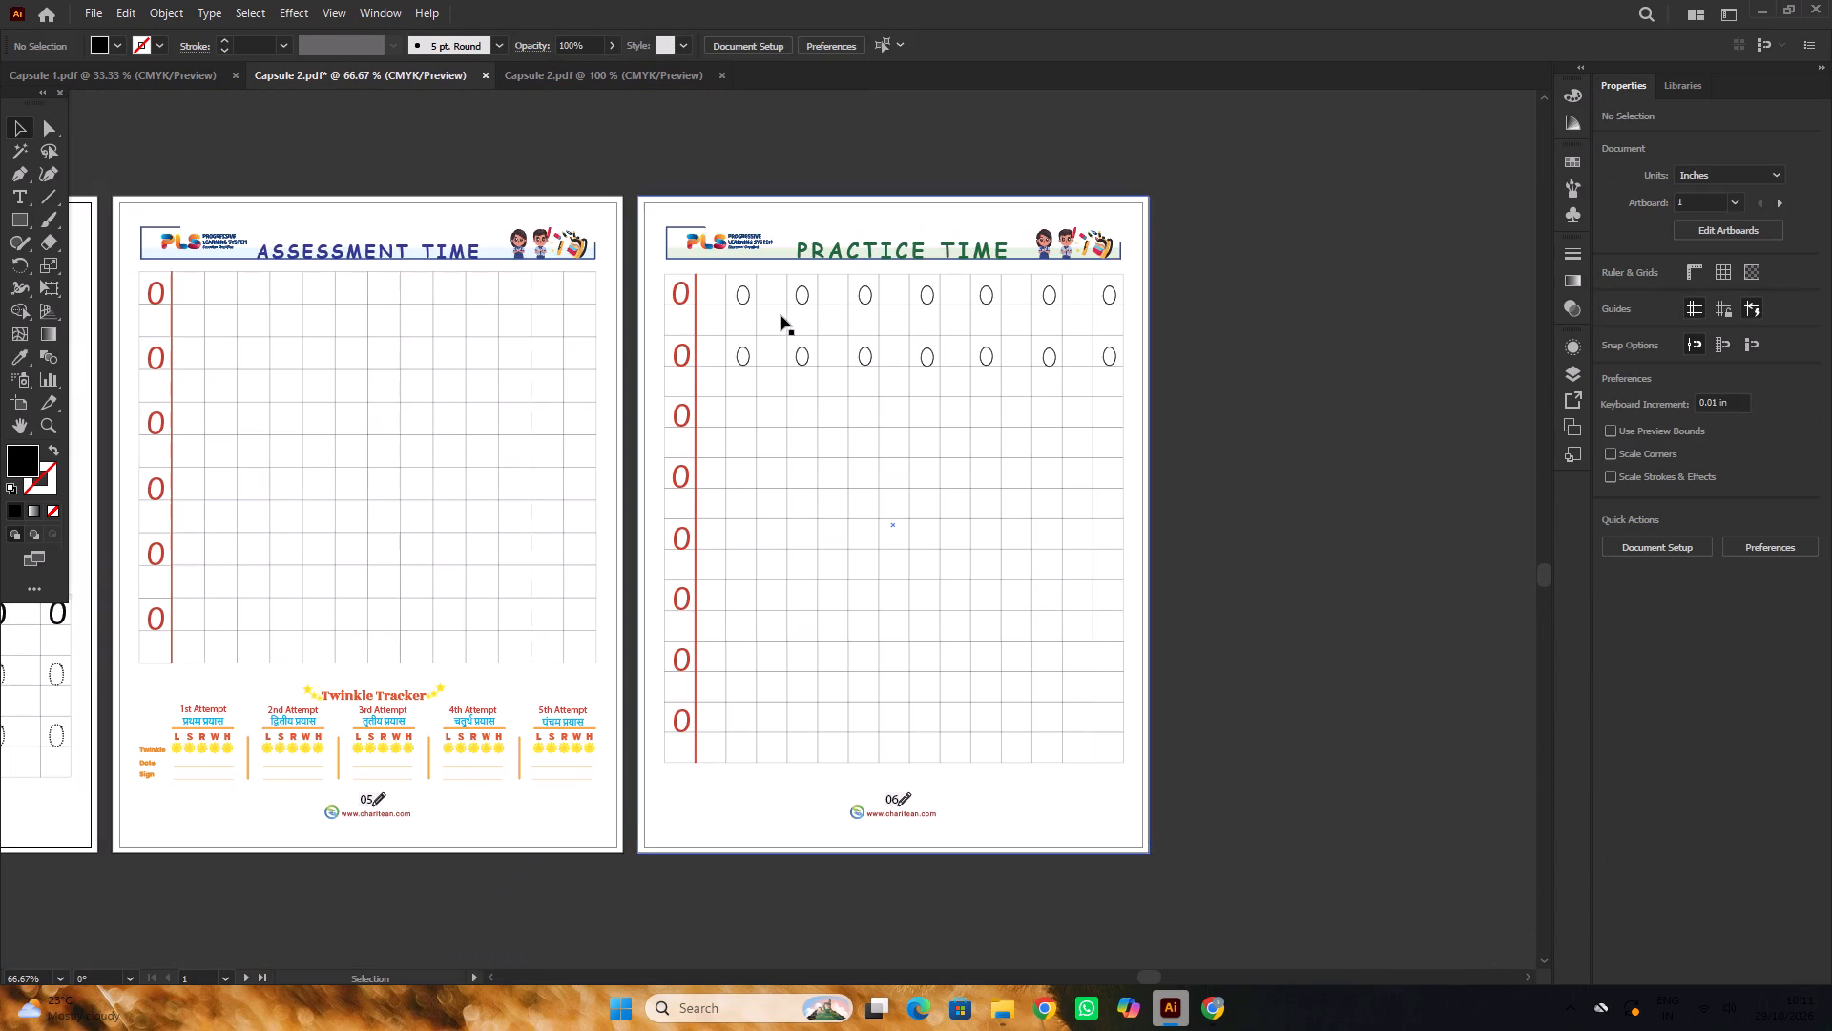
{"action": "left_click", "coordinate": [749, 301]}
{"action": "left_click", "coordinate": [748, 353], "text": "shift"}
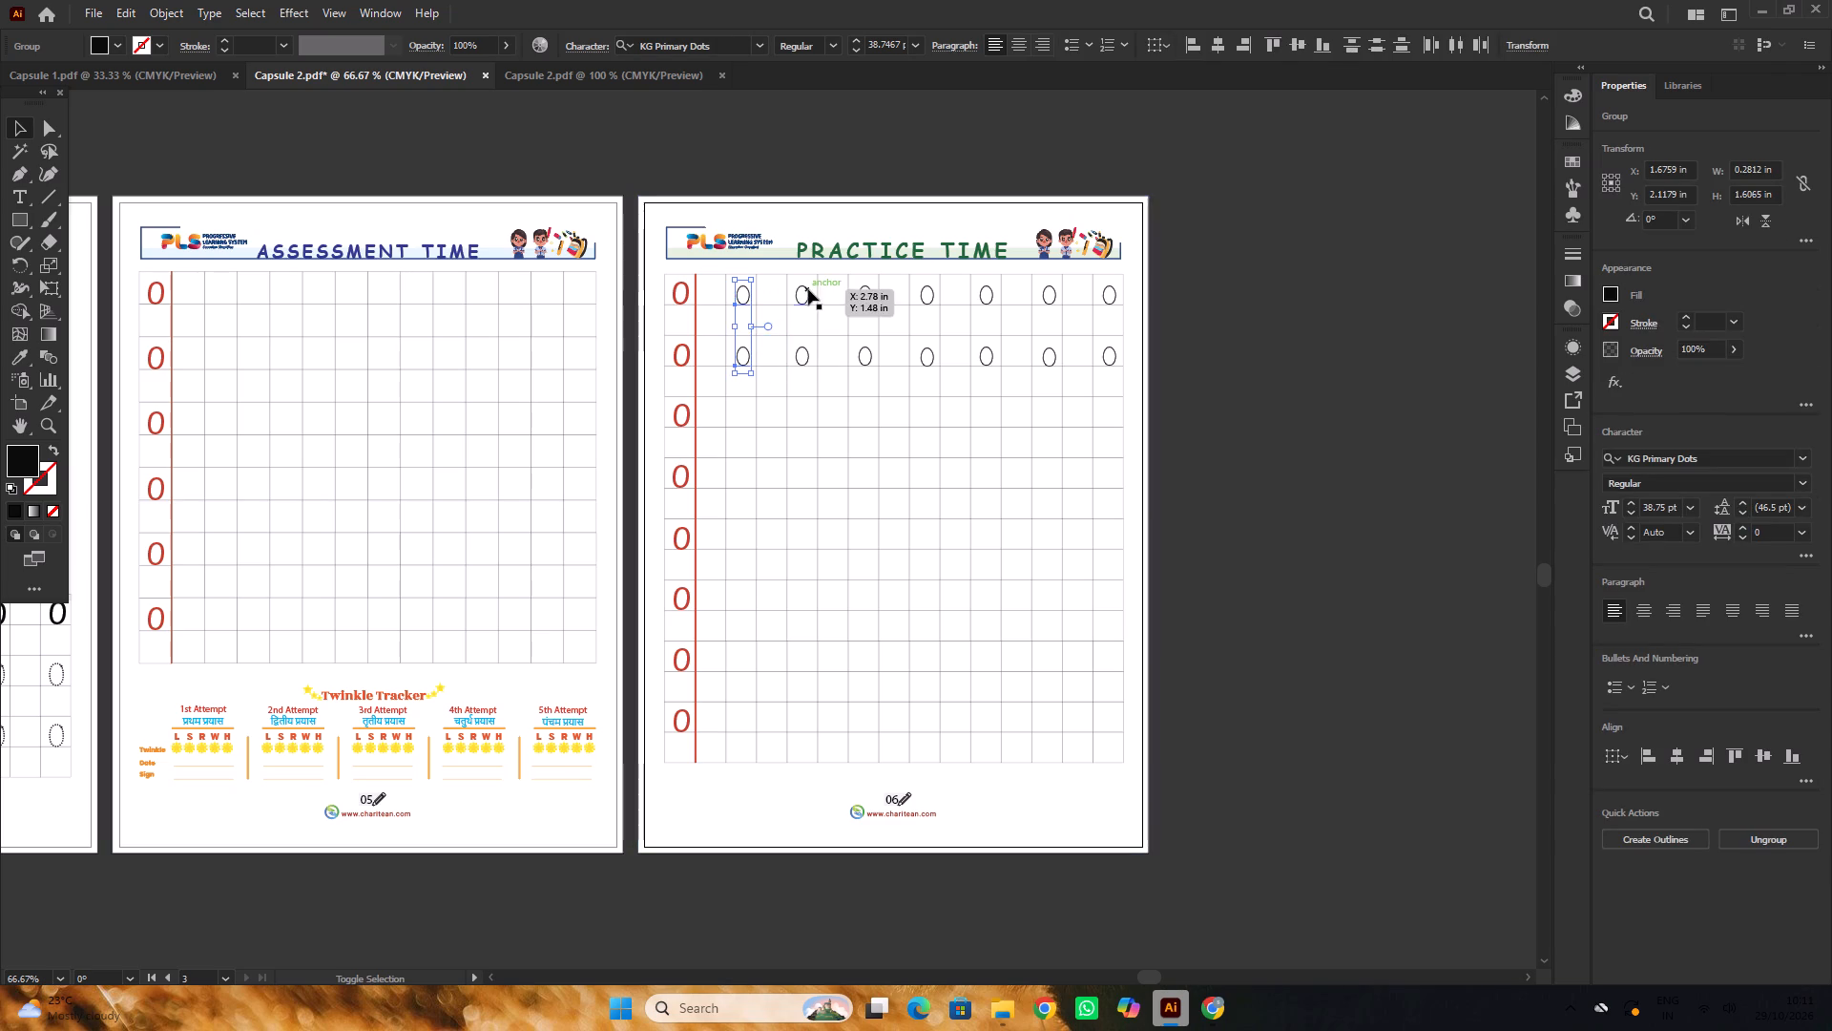
{"action": "left_click", "coordinate": [808, 289], "text": "shift"}
{"action": "left_click", "coordinate": [800, 350], "text": "shift"}
{"action": "scroll", "coordinate": [891, 347], "scroll_direction": "up", "scroll_amount": 1, "text": "alt"}
{"action": "left_click", "coordinate": [853, 277], "text": "shift"}
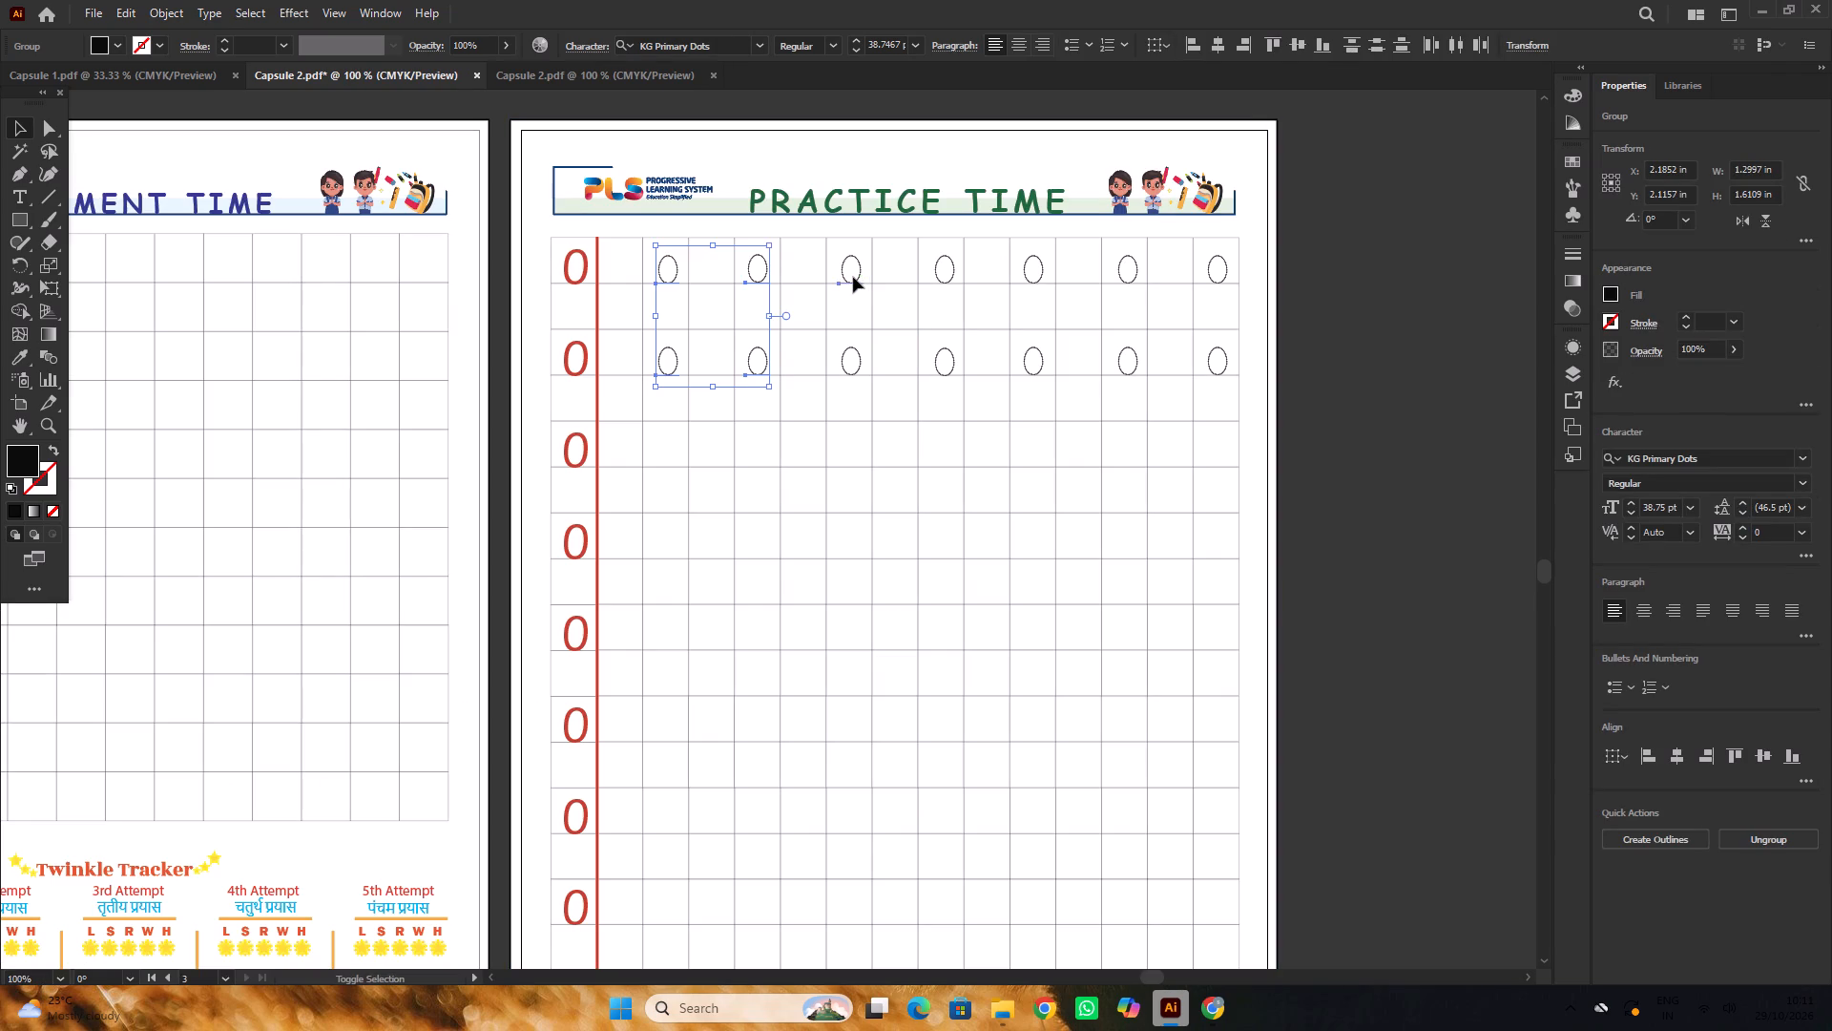
{"action": "left_click", "coordinate": [845, 355], "text": "shift"}
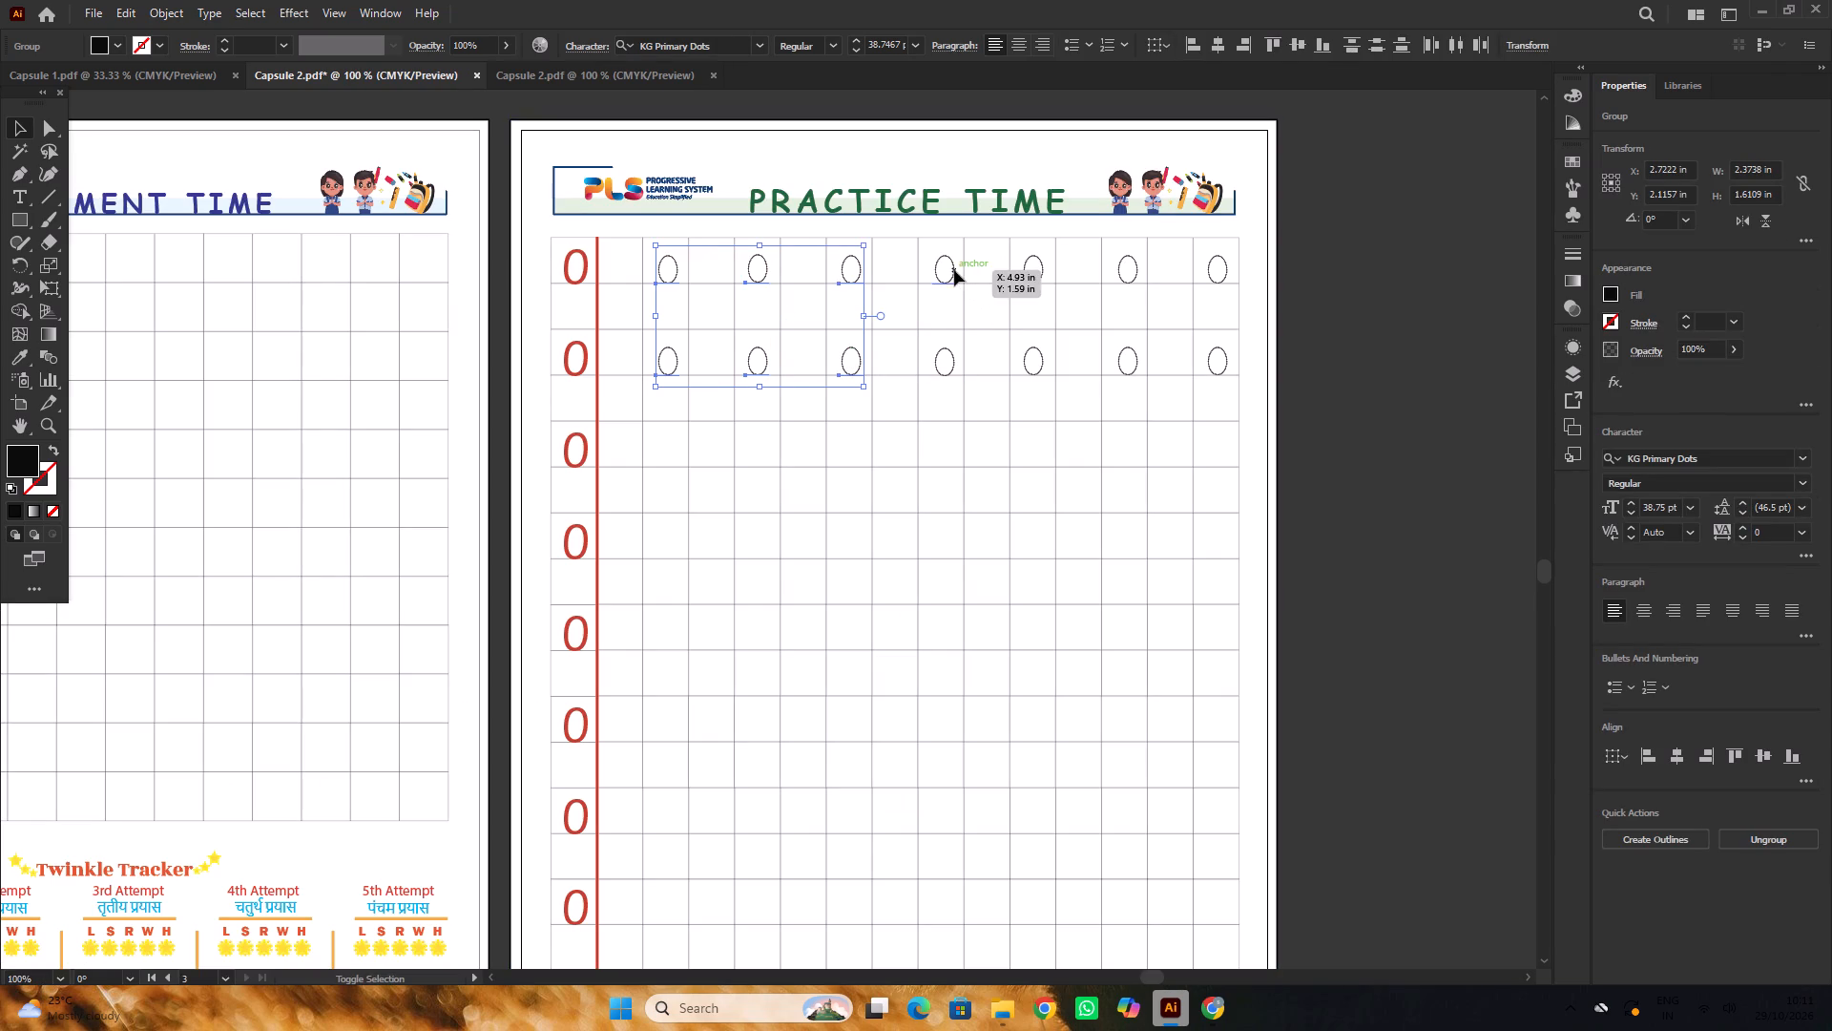
{"action": "left_click", "coordinate": [954, 270], "text": "shift"}
{"action": "left_click", "coordinate": [939, 363], "text": "shift"}
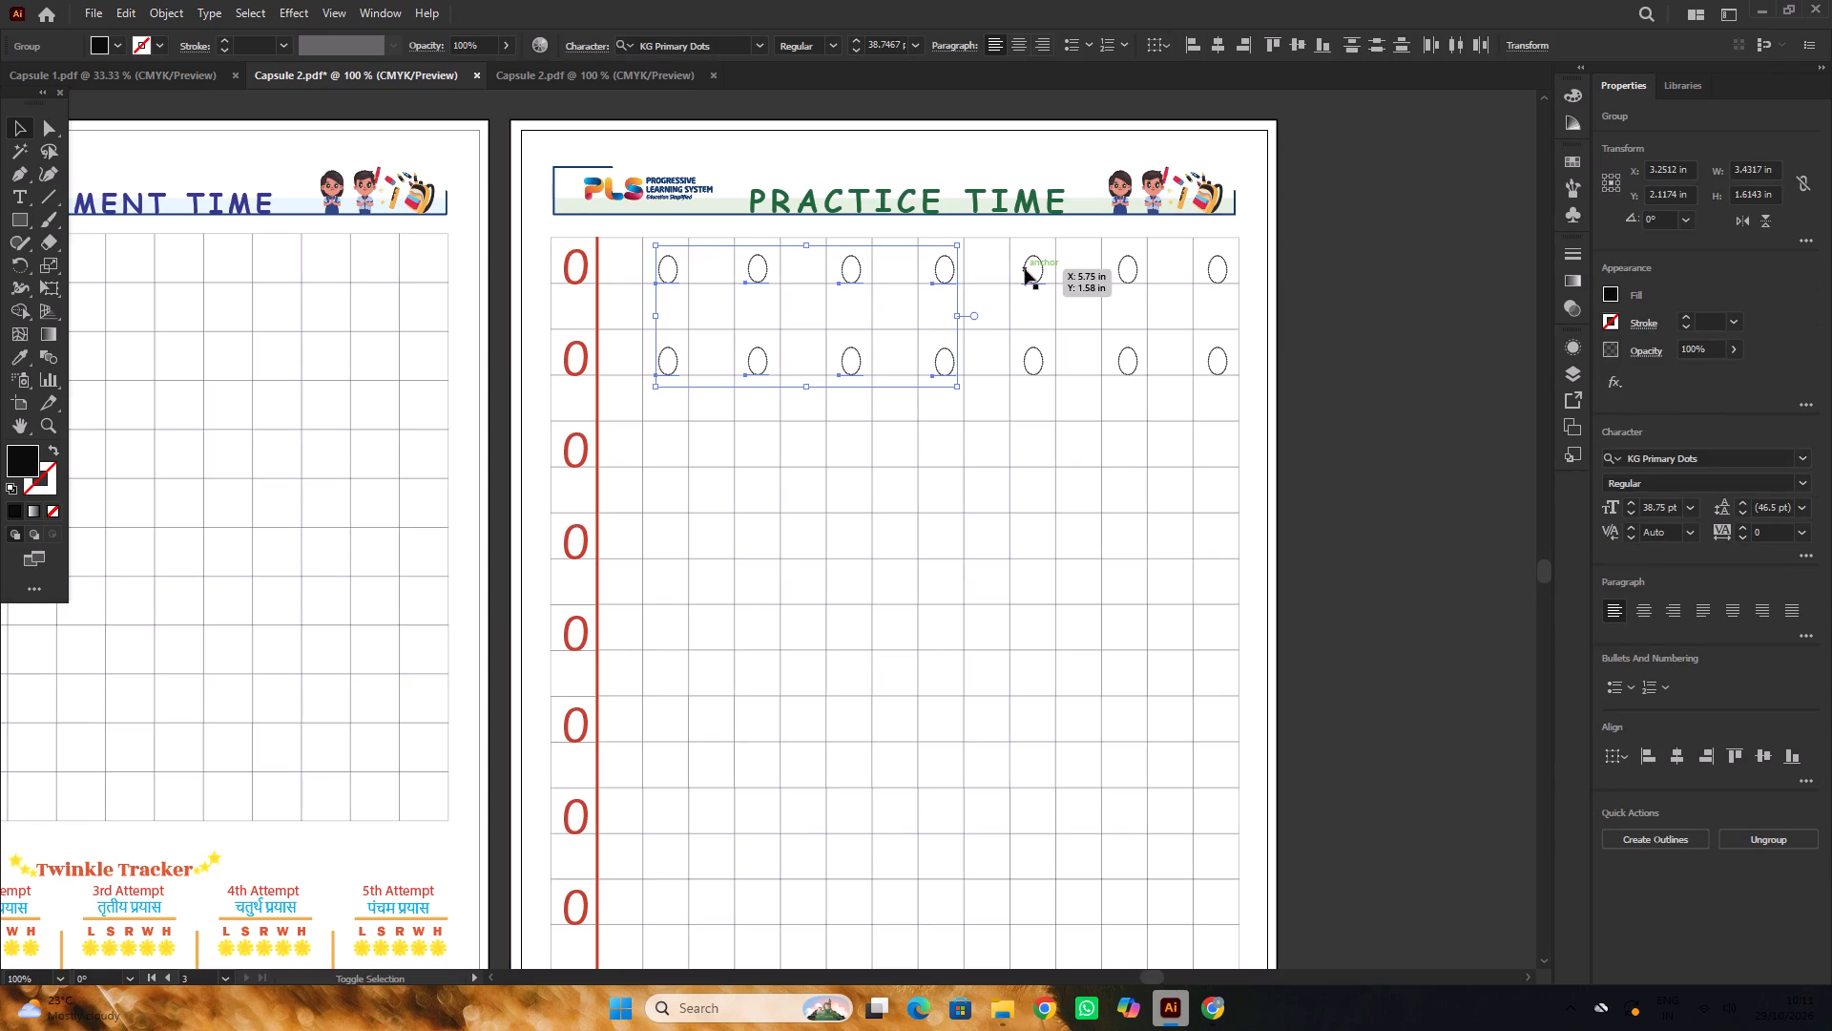
{"action": "left_click", "coordinate": [1025, 269], "text": "shift"}
{"action": "left_click", "coordinate": [1026, 358], "text": "shift"}
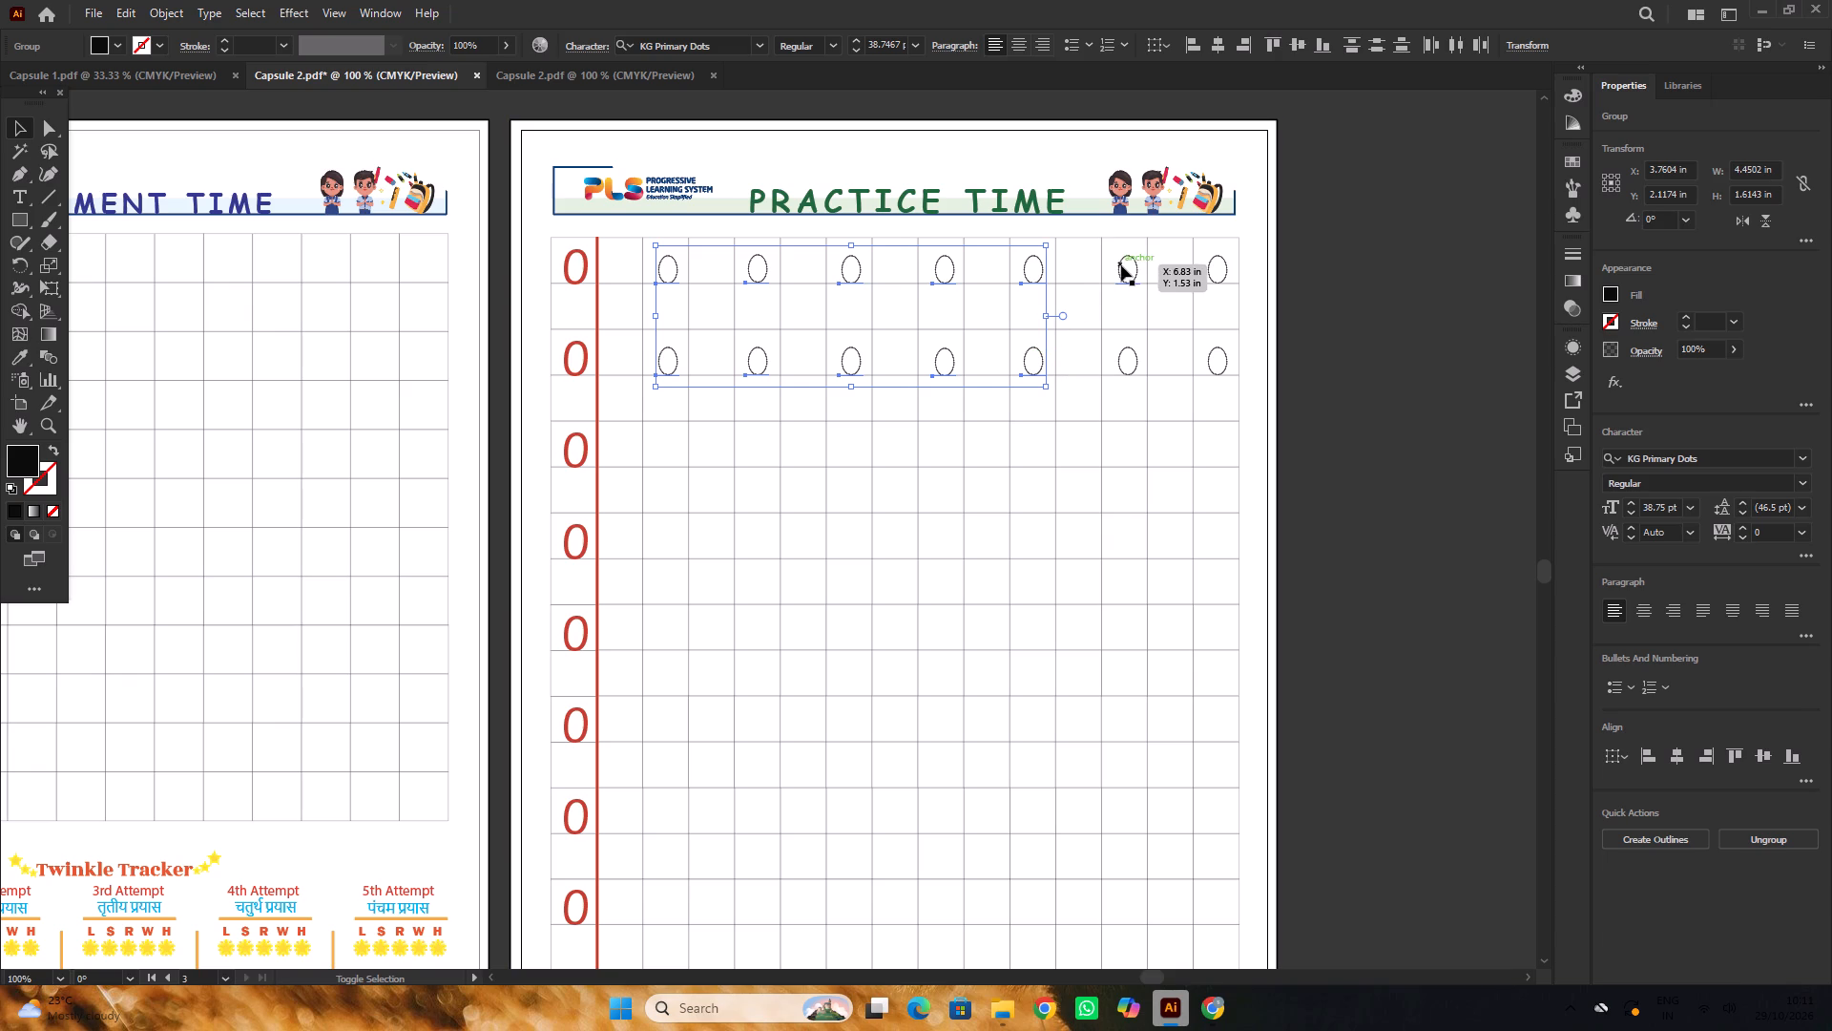
{"action": "left_click", "coordinate": [1121, 265], "text": "shift"}
{"action": "left_click", "coordinate": [1121, 362], "text": "shift"}
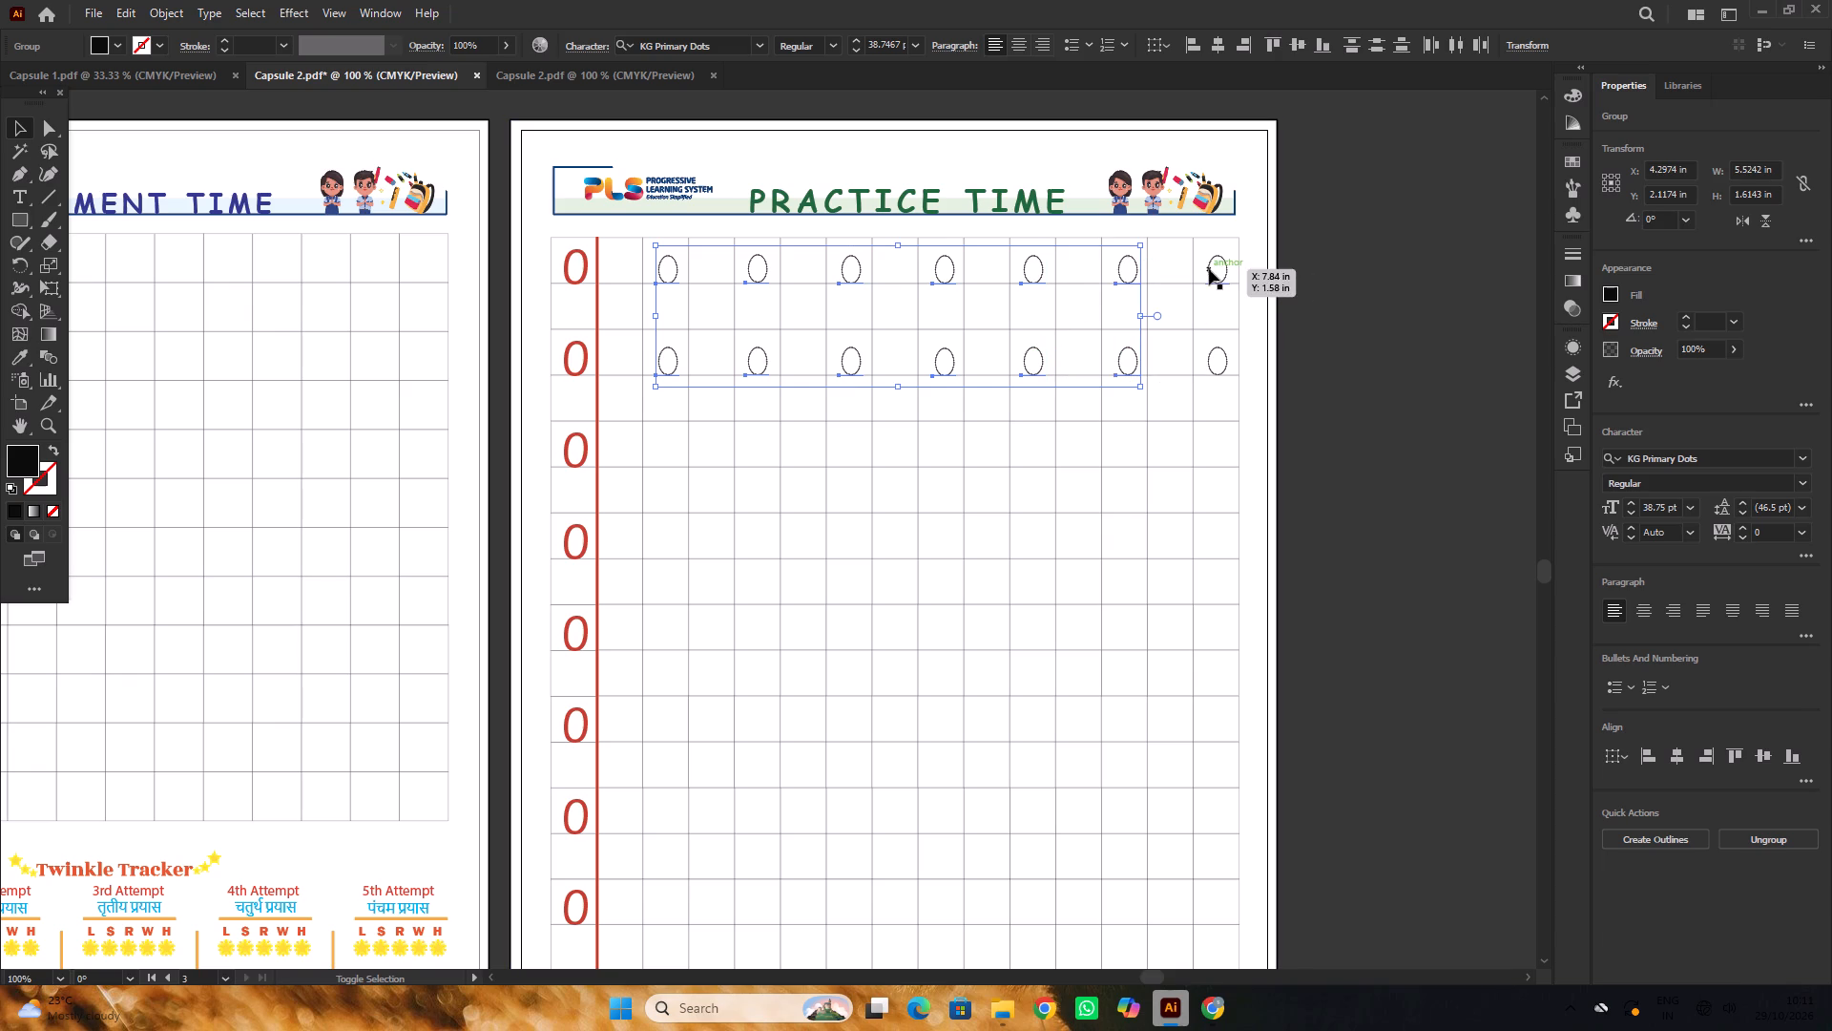
{"action": "left_click", "coordinate": [1209, 269], "text": "shift"}
{"action": "left_click", "coordinate": [1211, 365], "text": "shift"}
{"action": "scroll", "coordinate": [1136, 326], "scroll_direction": "down", "scroll_amount": 1, "text": "alt"}
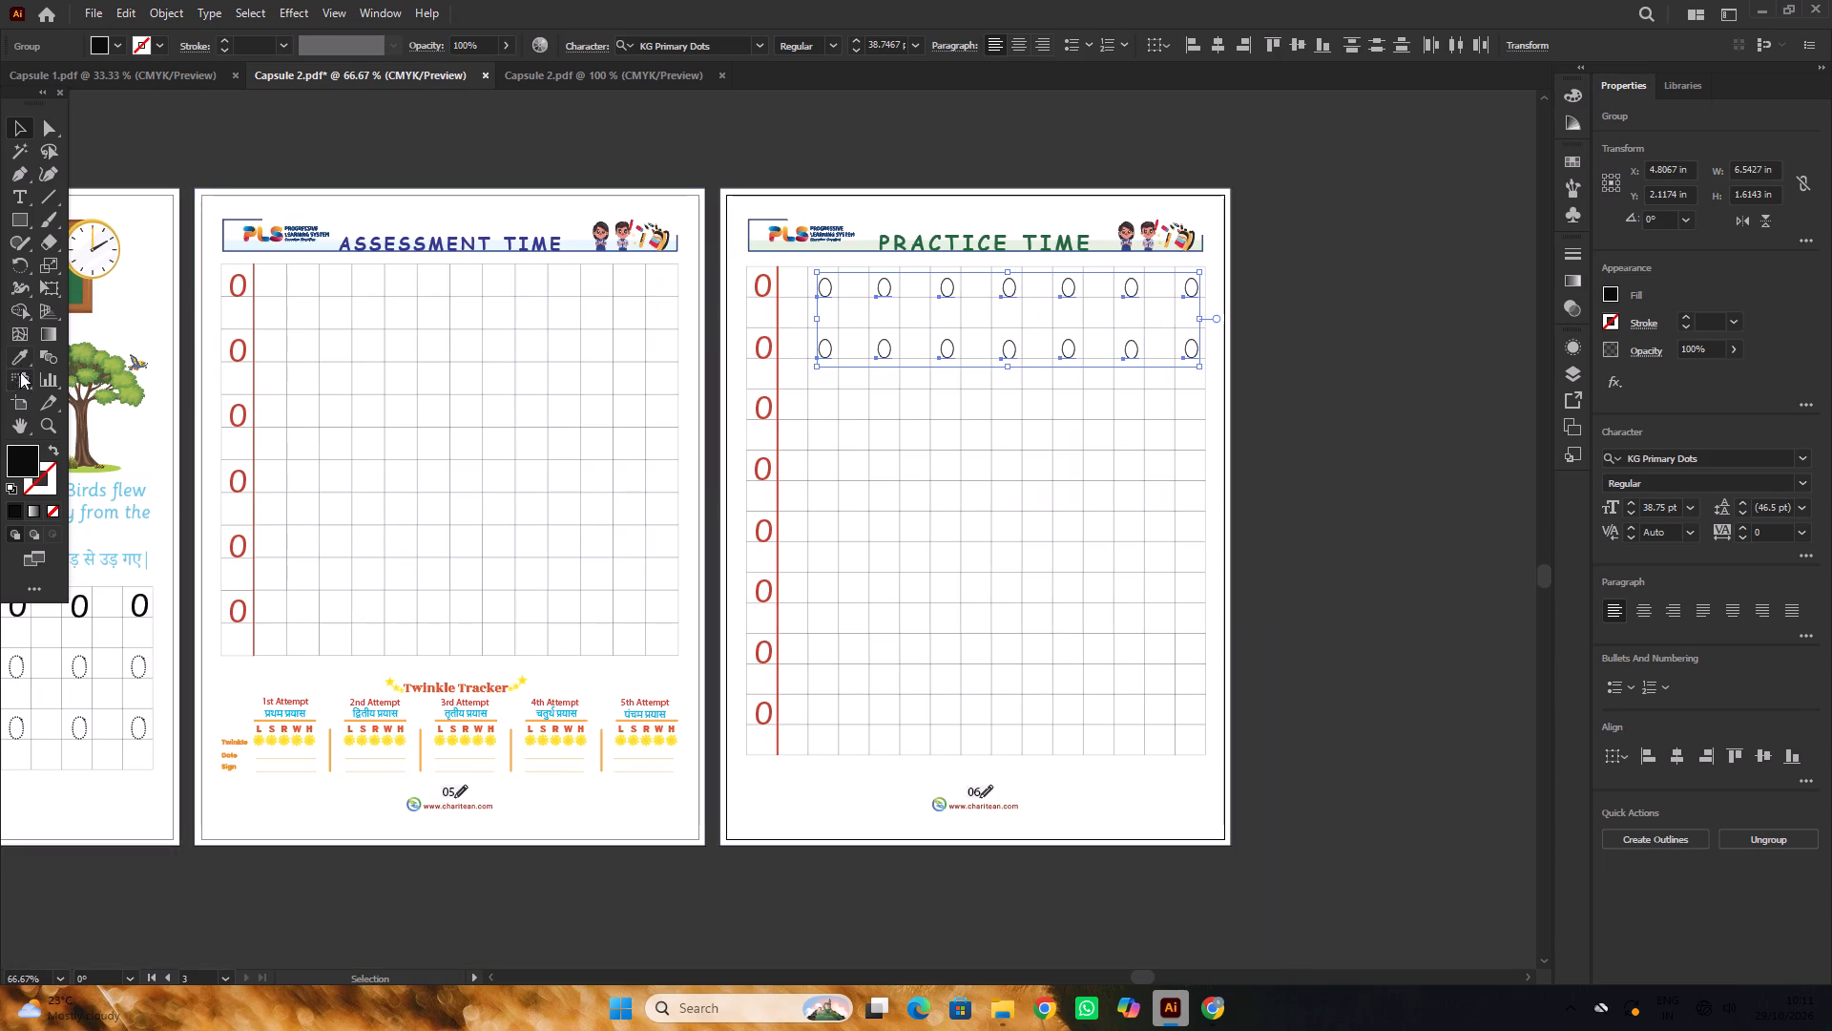
{"action": "left_click", "coordinate": [20, 362]}
{"action": "scroll", "coordinate": [724, 391], "scroll_direction": "up", "scroll_amount": 1, "text": "alt"}
{"action": "scroll", "coordinate": [814, 347], "scroll_direction": "down", "scroll_amount": 2, "text": "alt"}
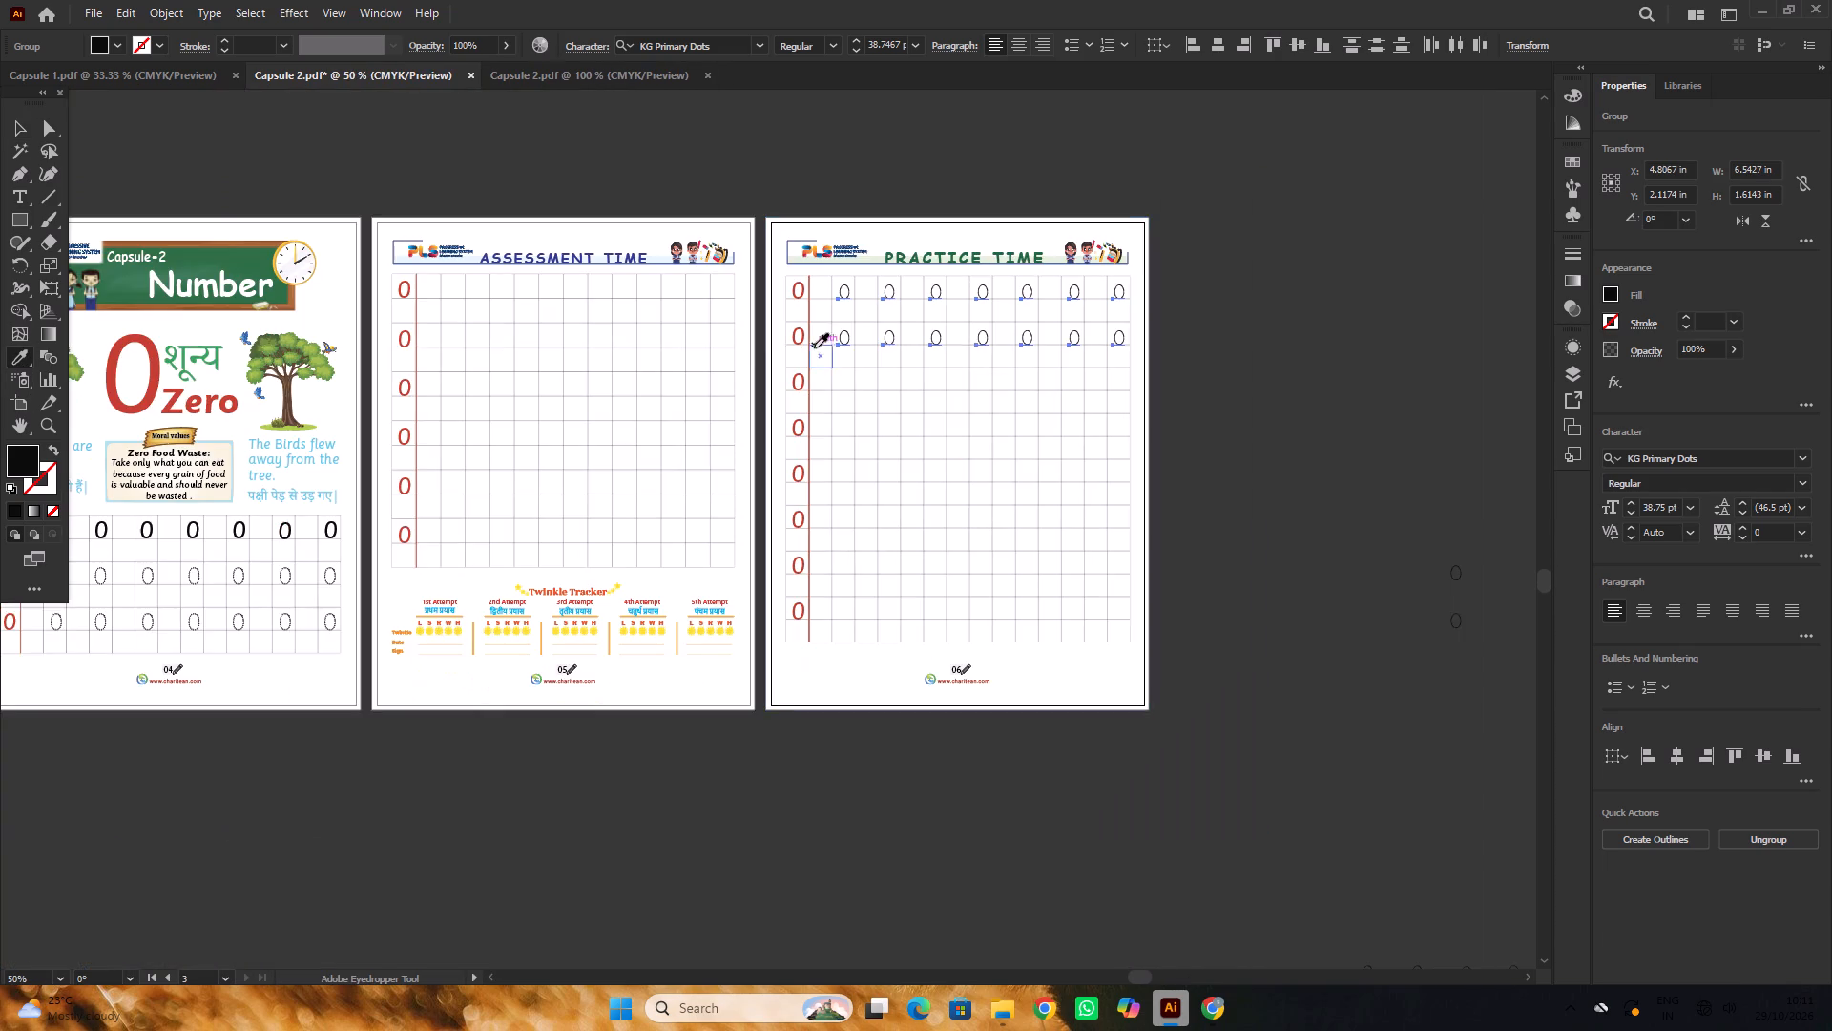
{"action": "scroll", "coordinate": [799, 351], "scroll_direction": "down", "scroll_amount": 2}
{"action": "scroll", "coordinate": [330, 579], "scroll_direction": "up", "scroll_amount": 3, "text": "alt"}
{"action": "left_click", "coordinate": [342, 562]}
{"action": "scroll", "coordinate": [343, 558], "scroll_direction": "down", "scroll_amount": 3, "text": "alt"}
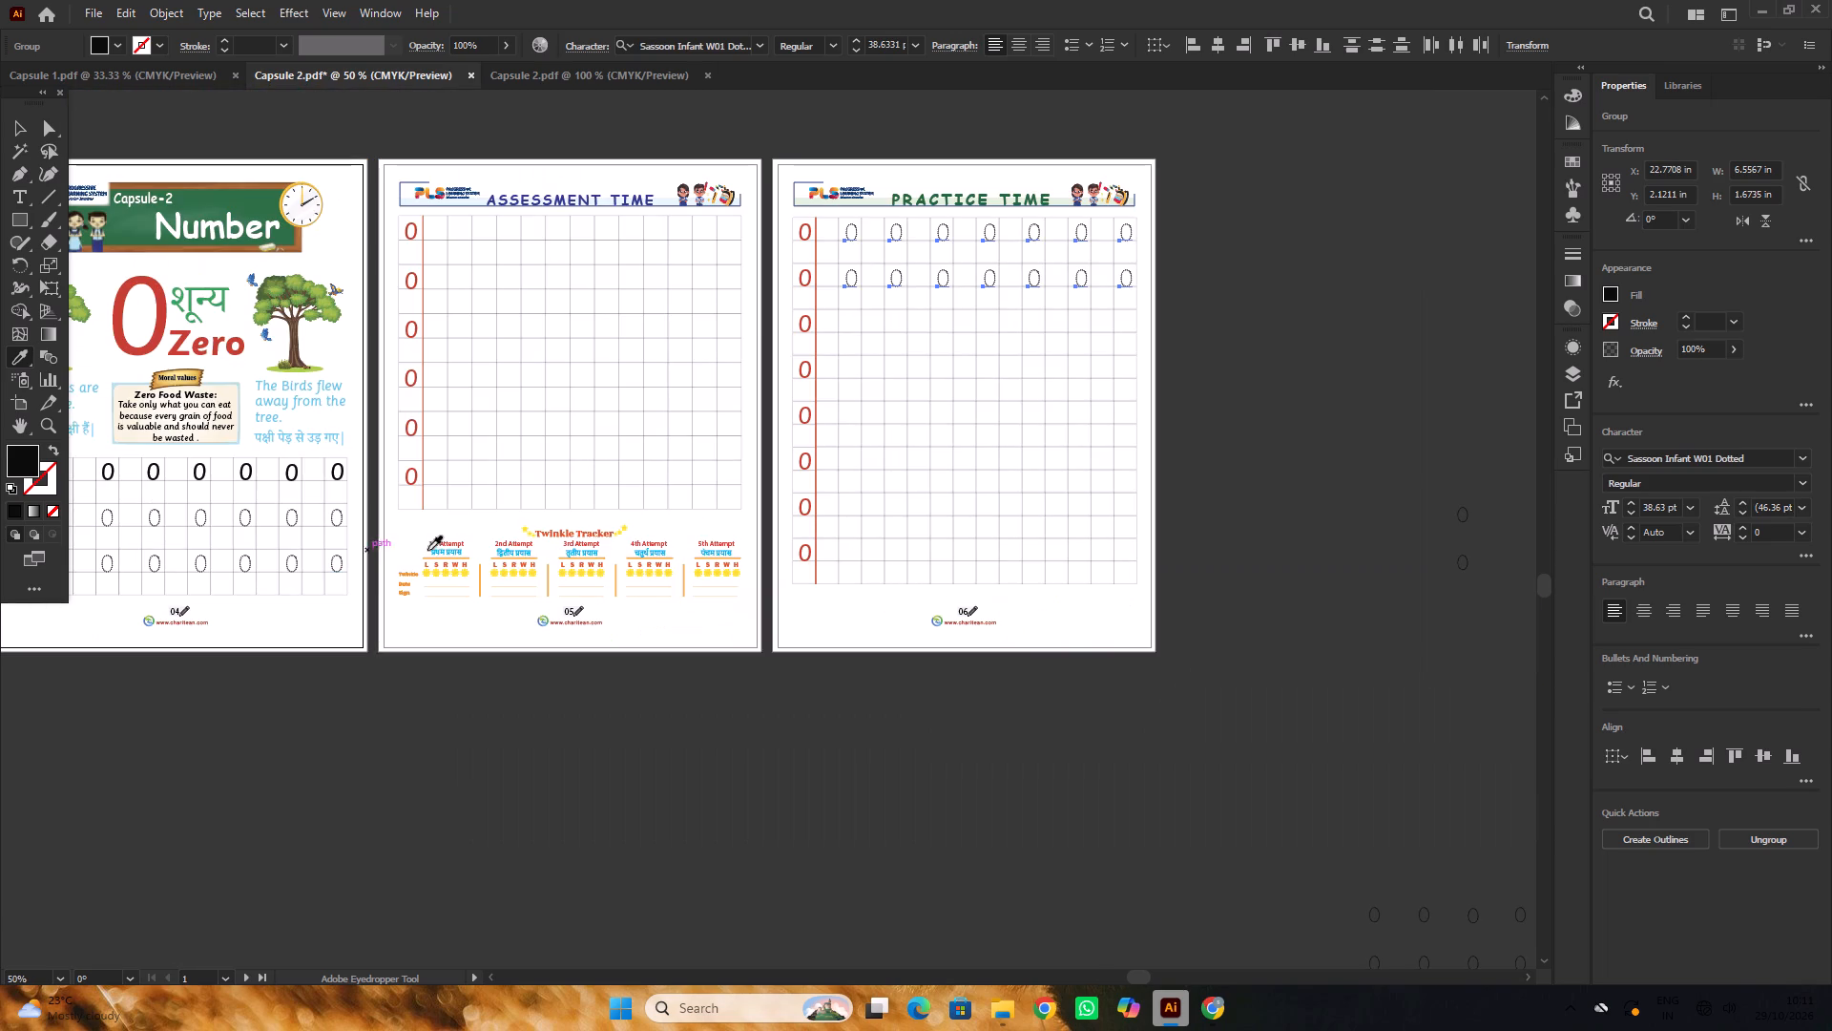
{"action": "left_click", "coordinate": [19, 130]}
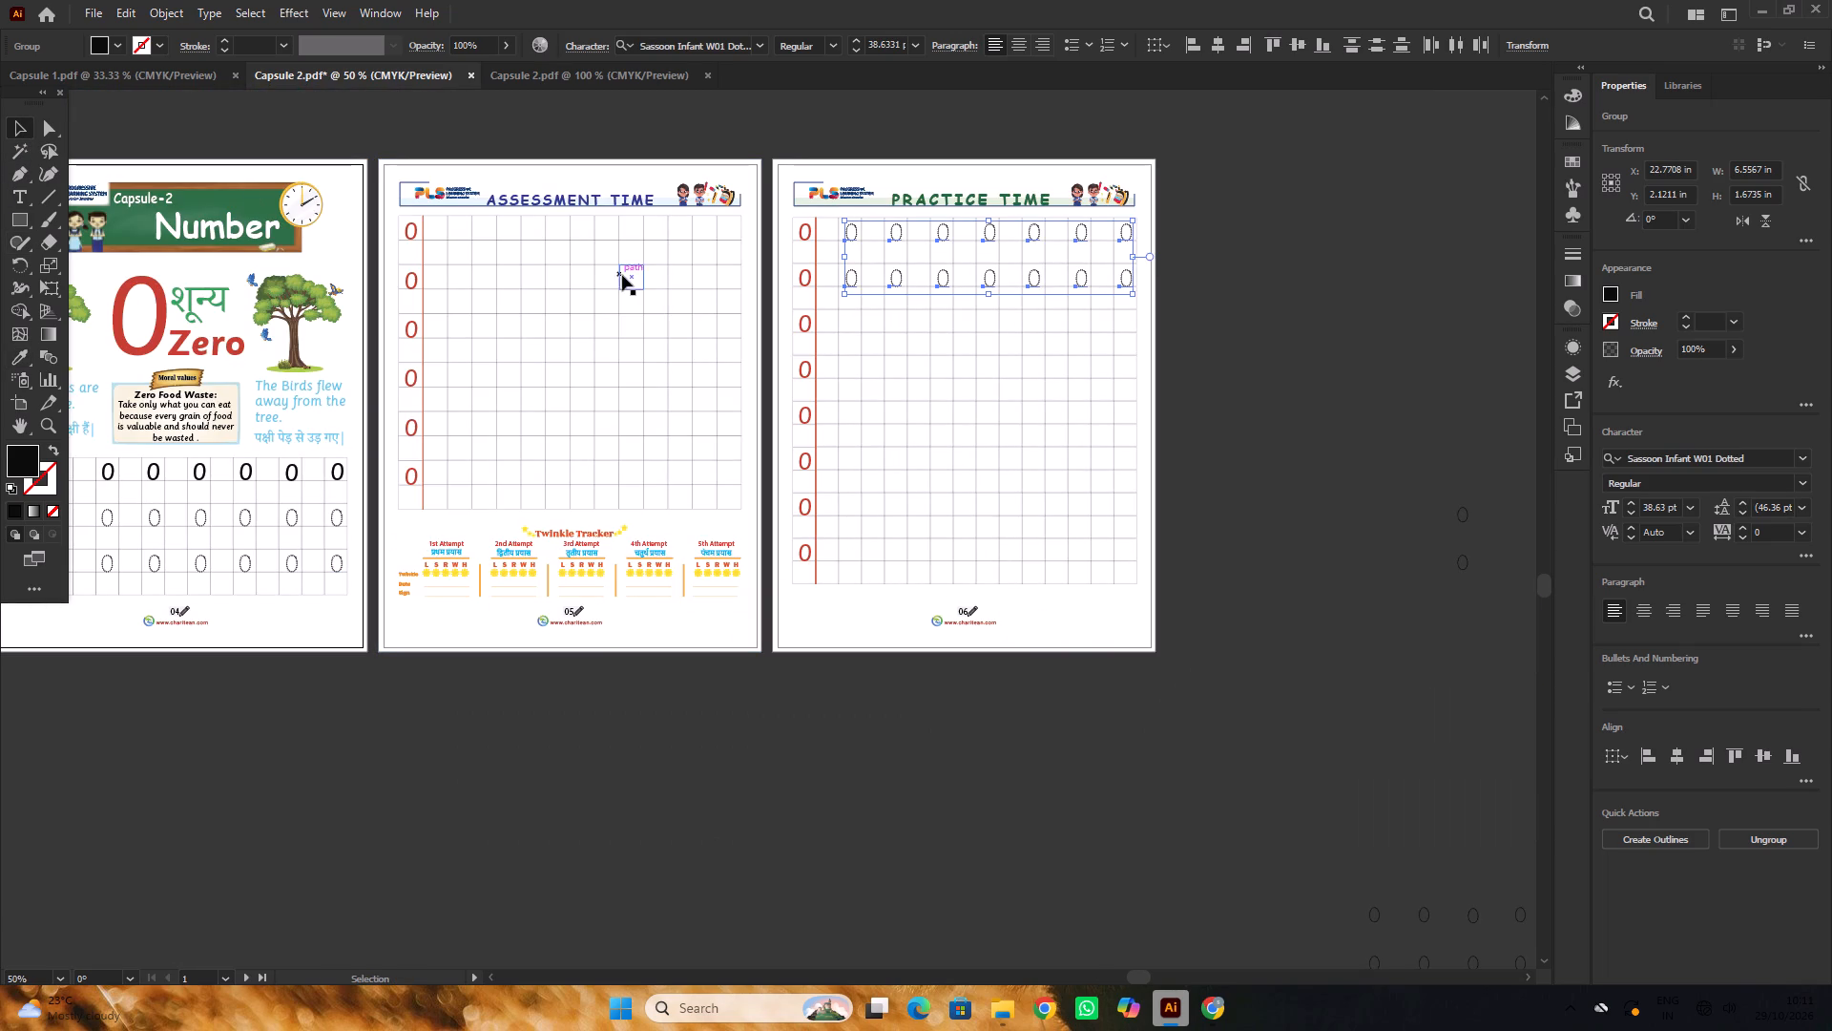
{"action": "scroll", "coordinate": [1052, 295], "scroll_direction": "up", "scroll_amount": 5}
{"action": "scroll", "coordinate": [1358, 409], "scroll_direction": "down", "scroll_amount": 1, "text": "alt"}
{"action": "left_click", "coordinate": [1435, 397]}
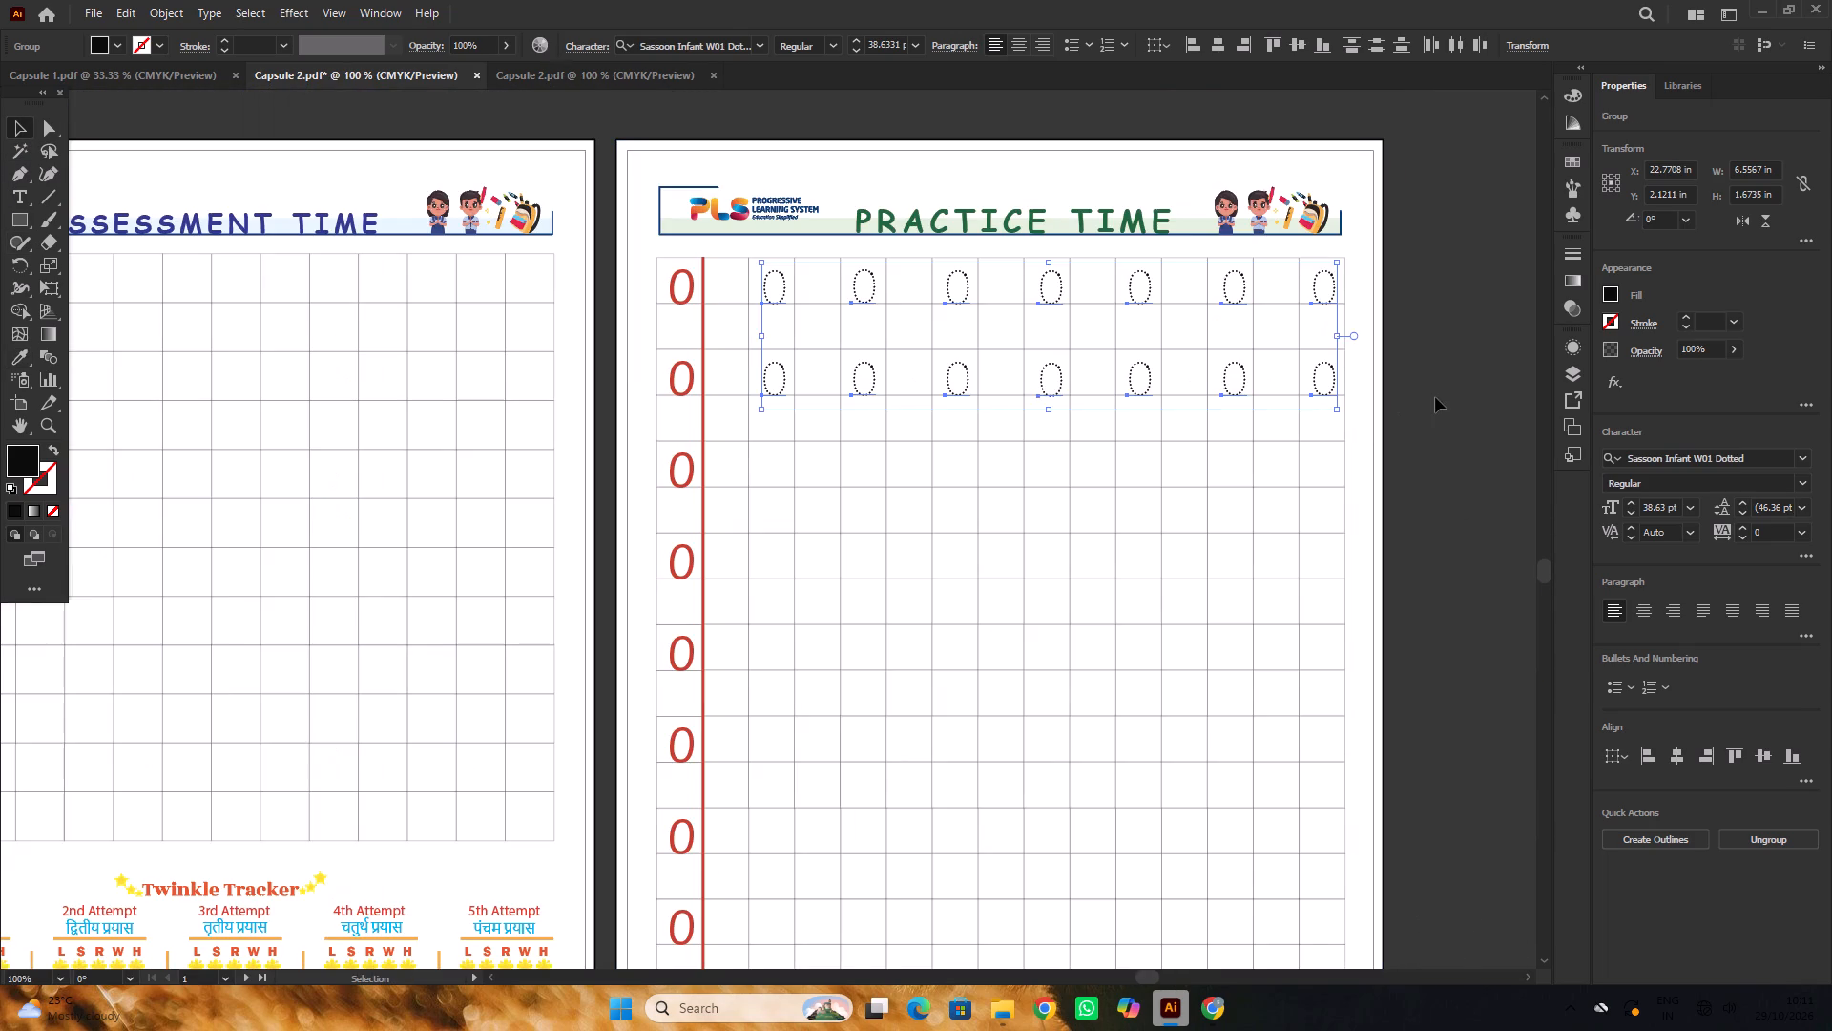
Look over pages 04, 05 and 06 for any text whose font still needs correction.
{"action": "scroll", "coordinate": [1364, 376], "scroll_direction": "down", "scroll_amount": 3, "text": "alt"}
{"action": "scroll", "coordinate": [1358, 371], "scroll_direction": "down", "scroll_amount": 2}
{"action": "scroll", "coordinate": [1282, 527], "scroll_direction": "up", "scroll_amount": 3, "text": "alt"}
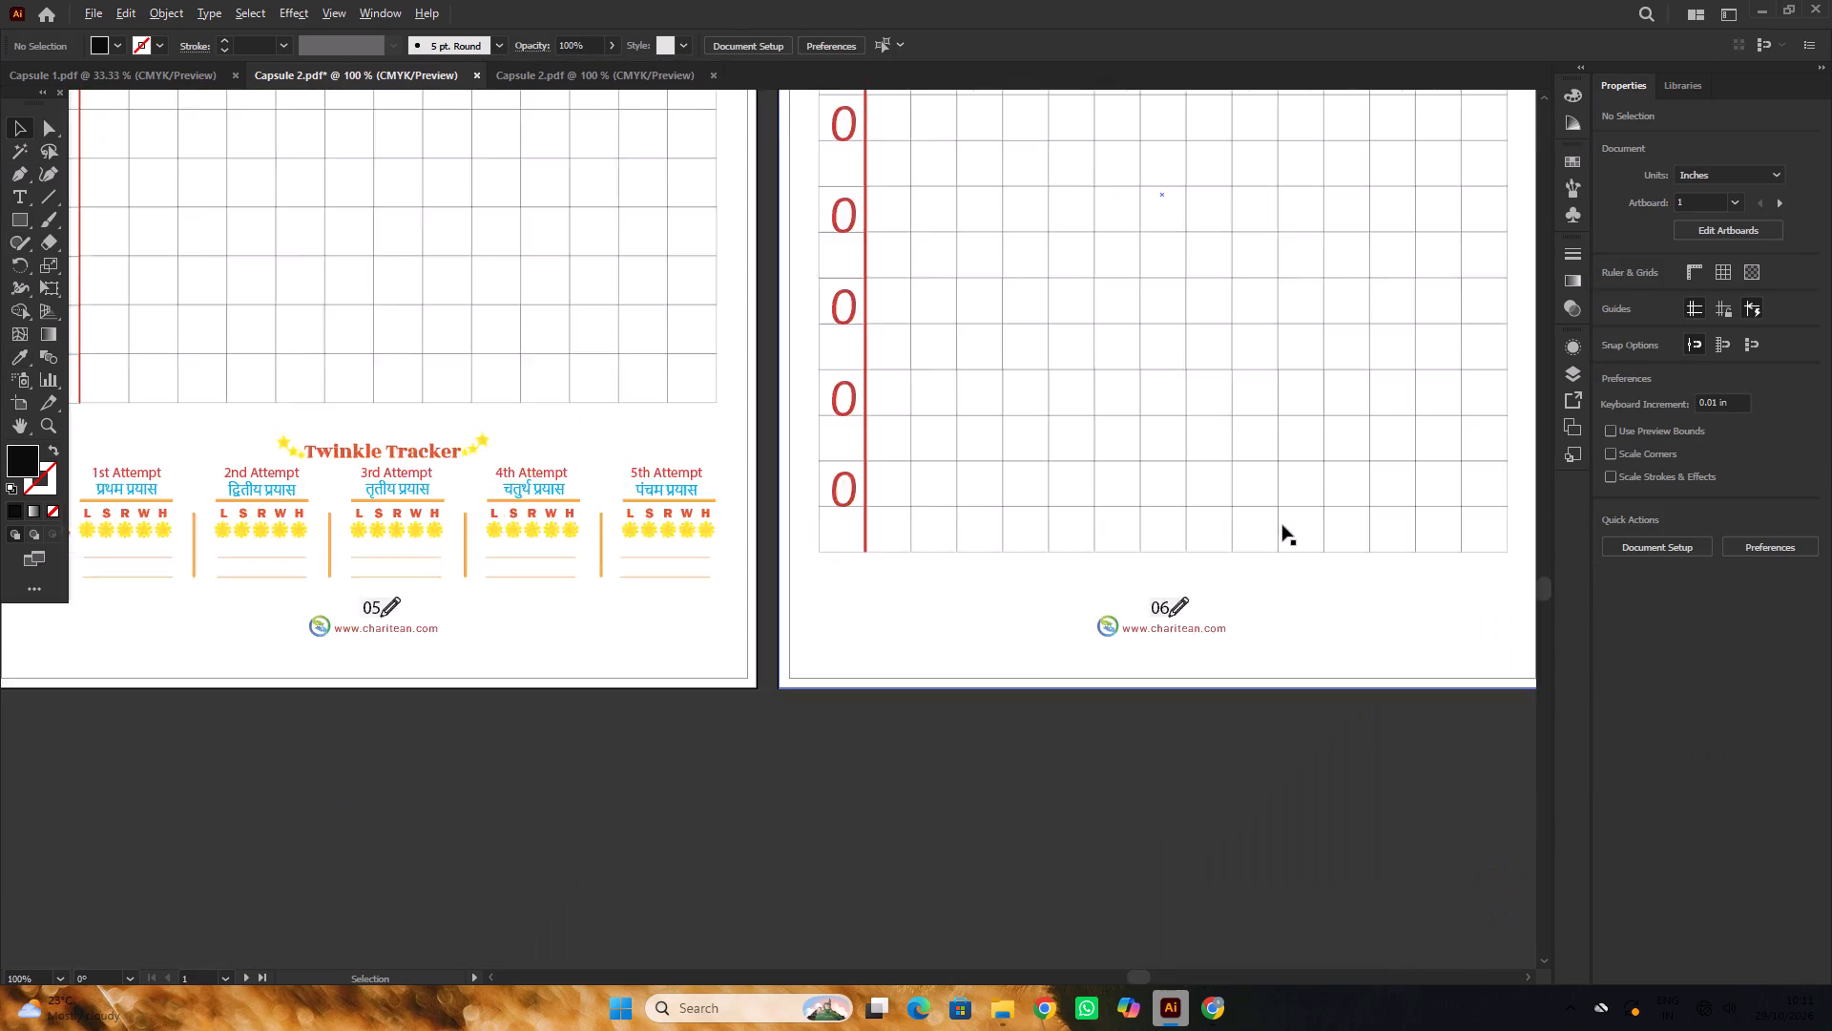
{"action": "scroll", "coordinate": [1282, 525], "scroll_direction": "up", "scroll_amount": 1, "text": "alt"}
{"action": "scroll", "coordinate": [1275, 521], "scroll_direction": "down", "scroll_amount": 3, "text": "alt"}
{"action": "scroll", "coordinate": [1206, 487], "scroll_direction": "up", "scroll_amount": 2}
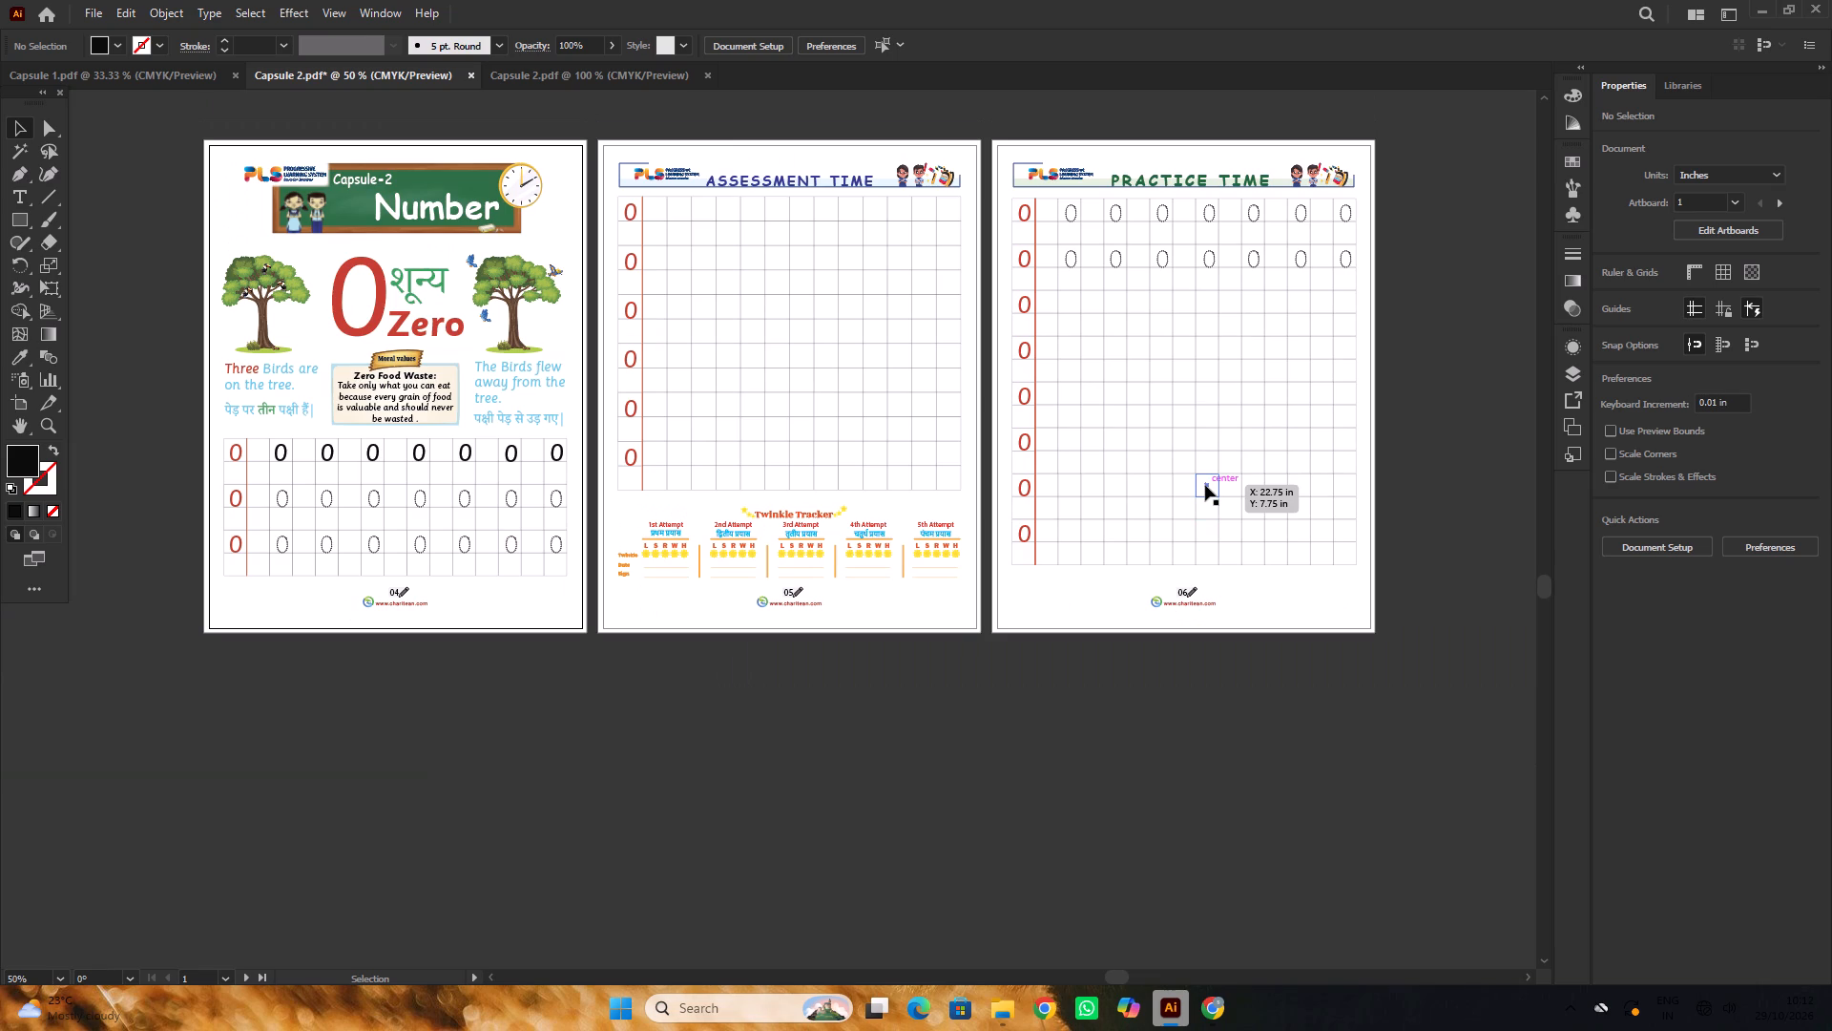
{"action": "scroll", "coordinate": [1205, 485], "scroll_direction": "up", "scroll_amount": 2}
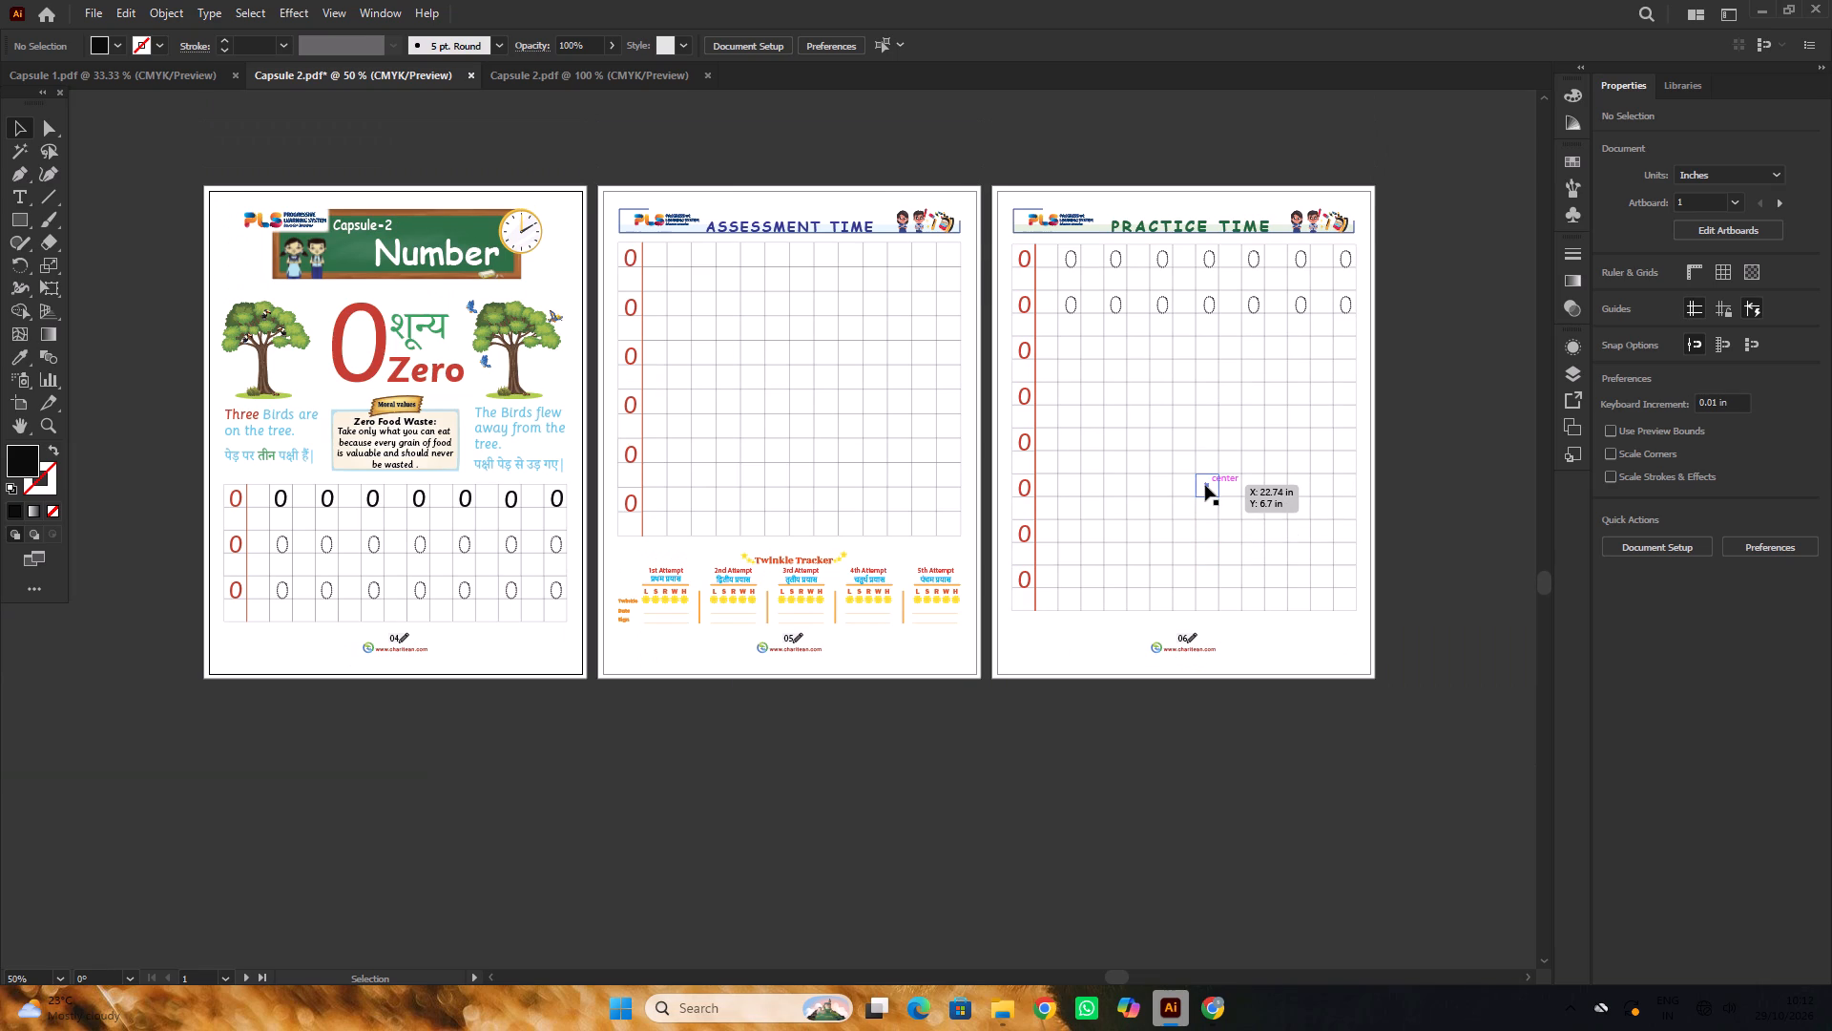
{"action": "scroll", "coordinate": [1205, 485], "scroll_direction": "up", "scroll_amount": 4}
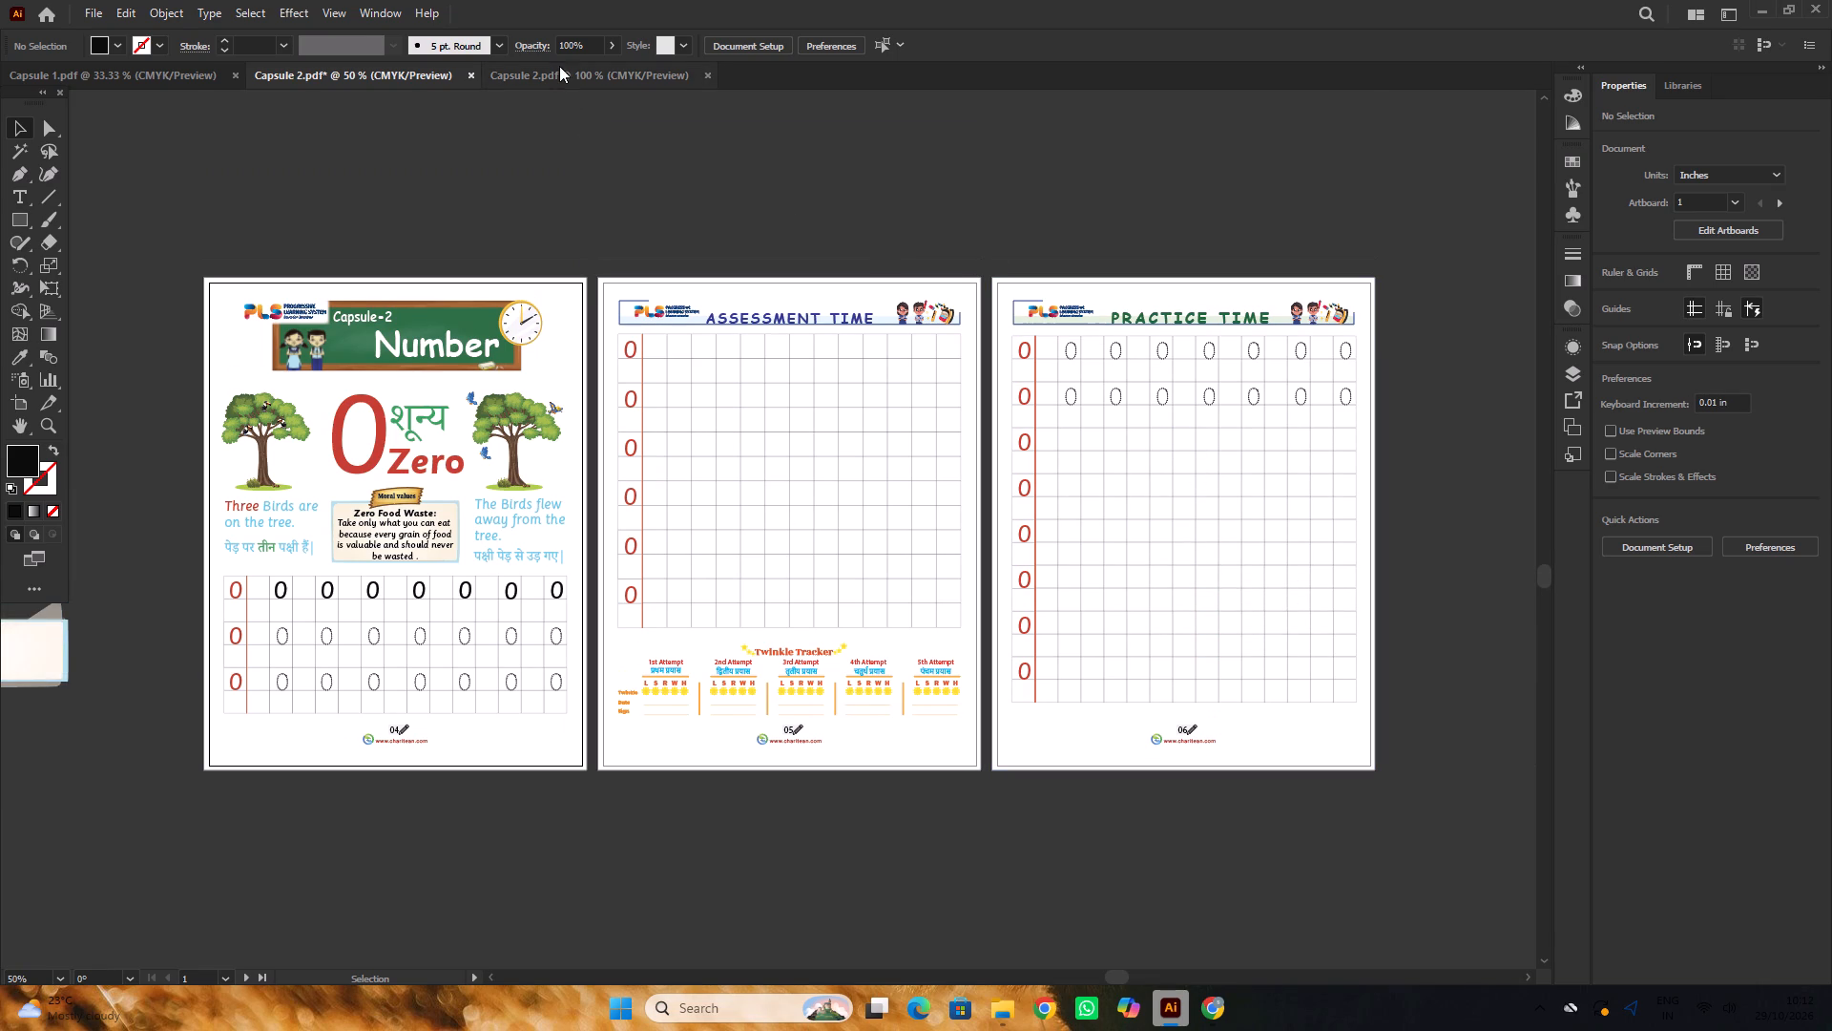
Switch to the part 2 Capsule 2 document and check the fonts of its ASSESSMENT TIME and PRACTICE TIME headings.
{"action": "left_click", "coordinate": [557, 72]}
{"action": "scroll", "coordinate": [541, 262], "scroll_direction": "down", "scroll_amount": 3, "text": "alt"}
{"action": "scroll", "coordinate": [541, 262], "scroll_direction": "up", "scroll_amount": 4}
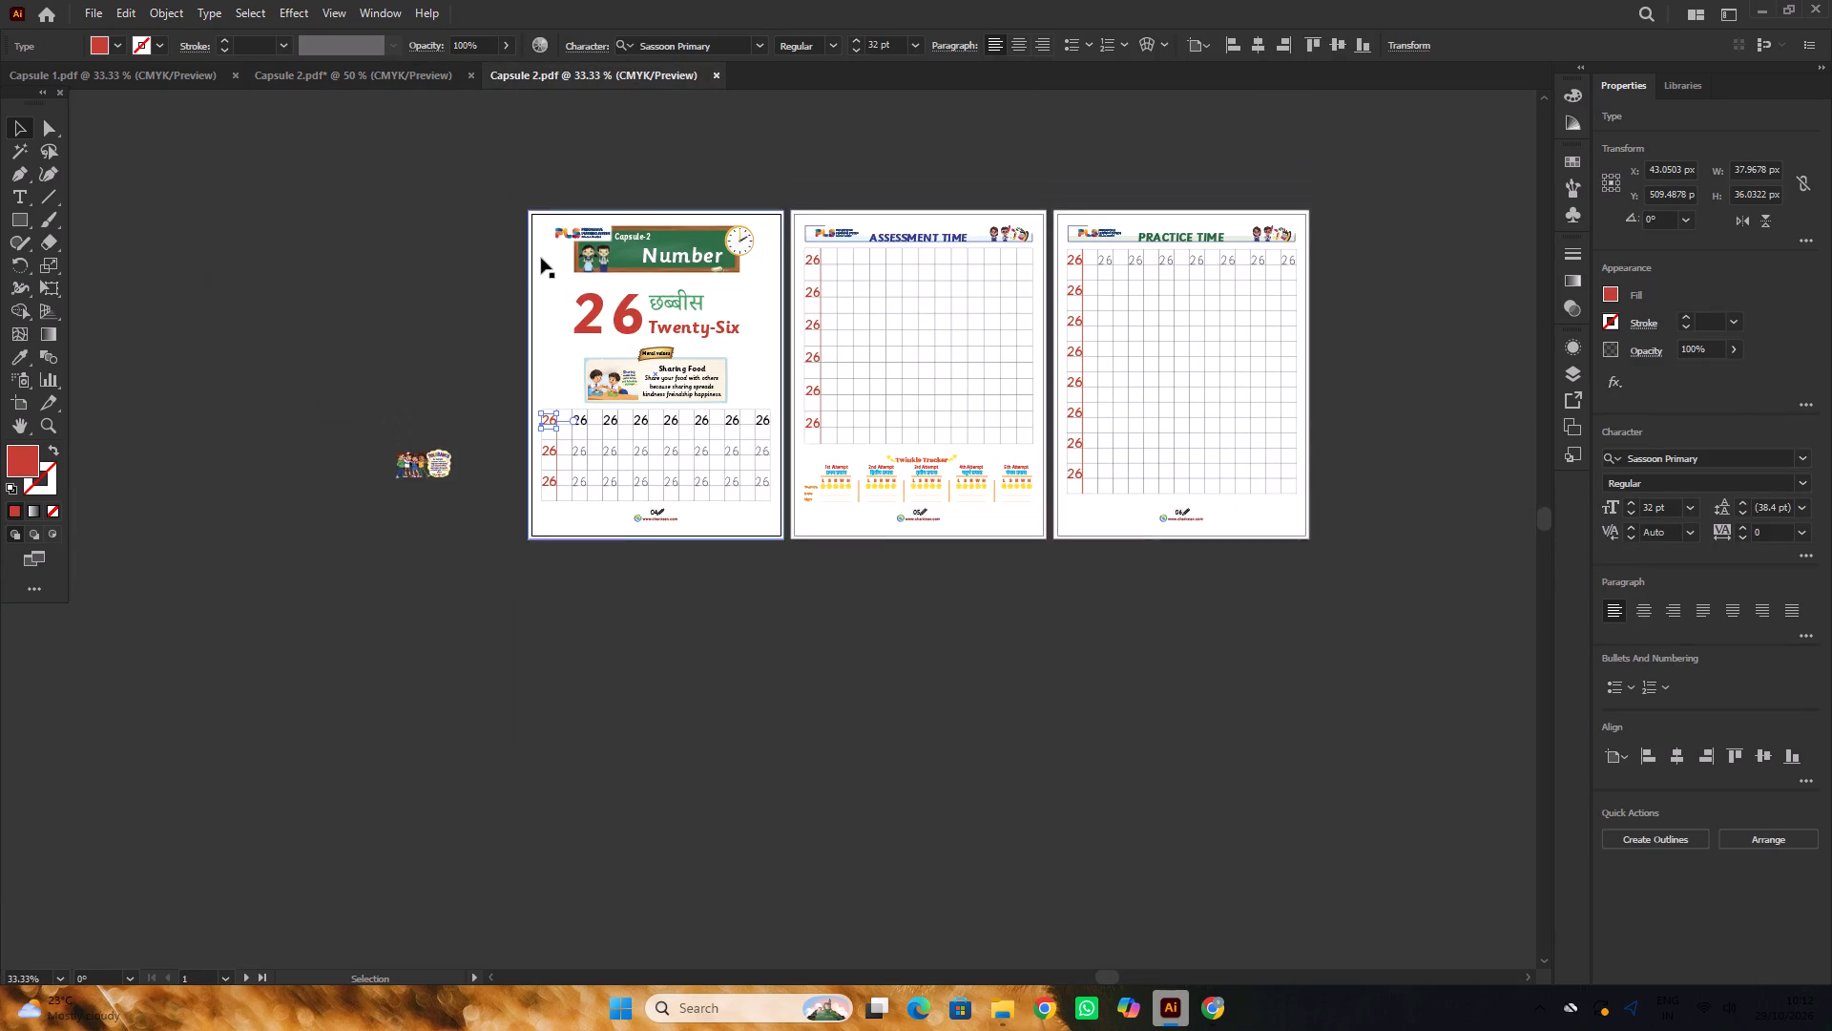
{"action": "scroll", "coordinate": [541, 258], "scroll_direction": "up", "scroll_amount": 4}
{"action": "left_click", "coordinate": [1032, 189]}
{"action": "scroll", "coordinate": [1008, 265], "scroll_direction": "up", "scroll_amount": 3}
{"action": "left_click", "coordinate": [866, 394]}
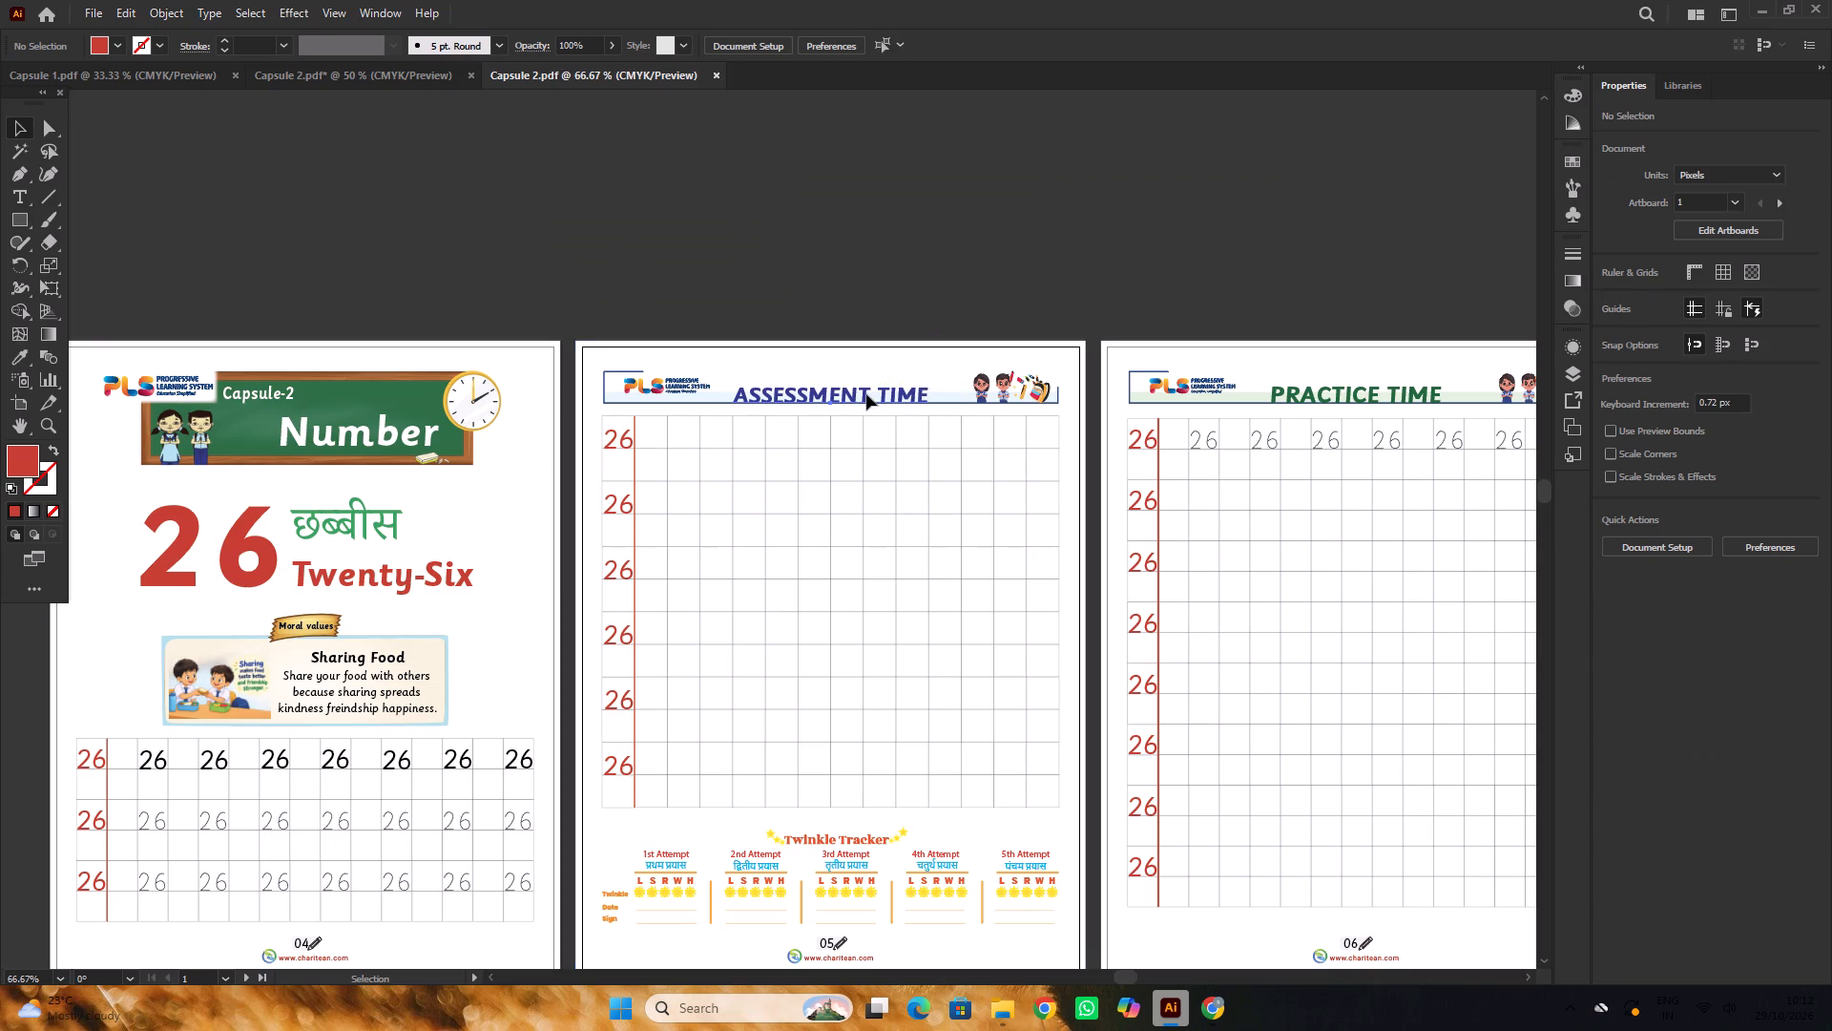
{"action": "left_click", "coordinate": [834, 280]}
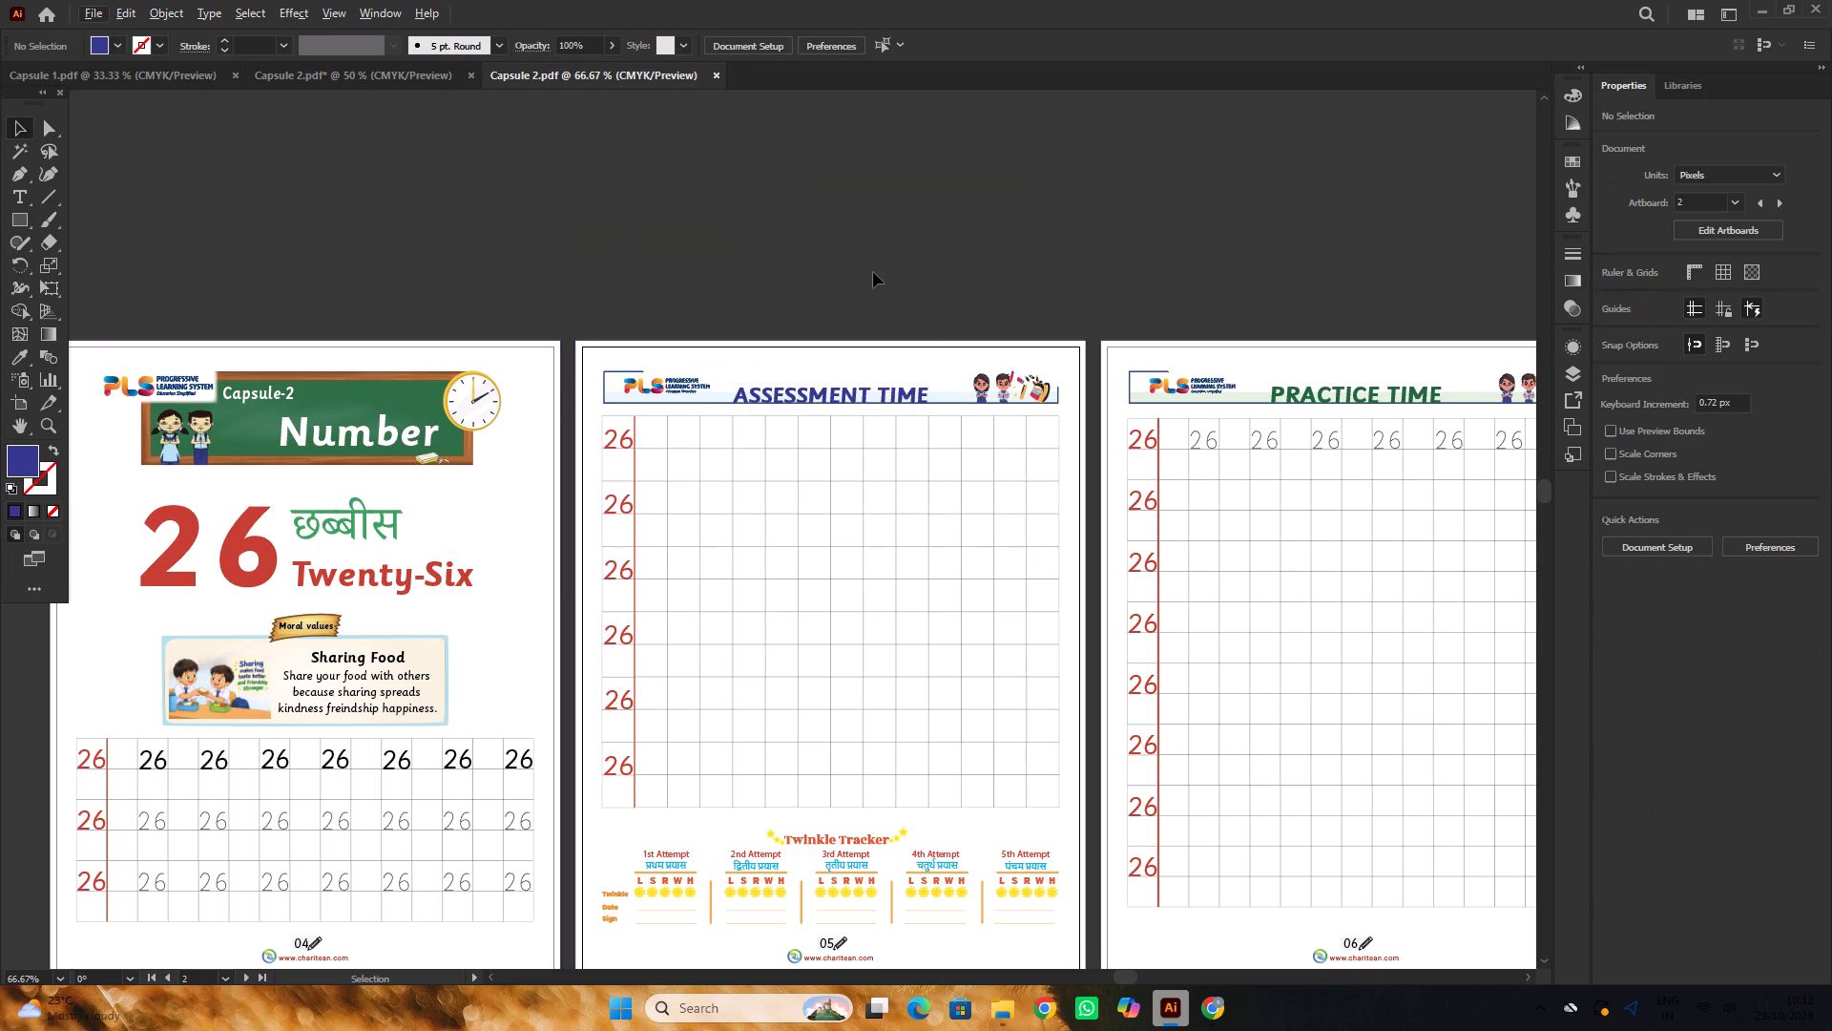
{"action": "left_click", "coordinate": [1299, 395]}
{"action": "left_click", "coordinate": [949, 222]}
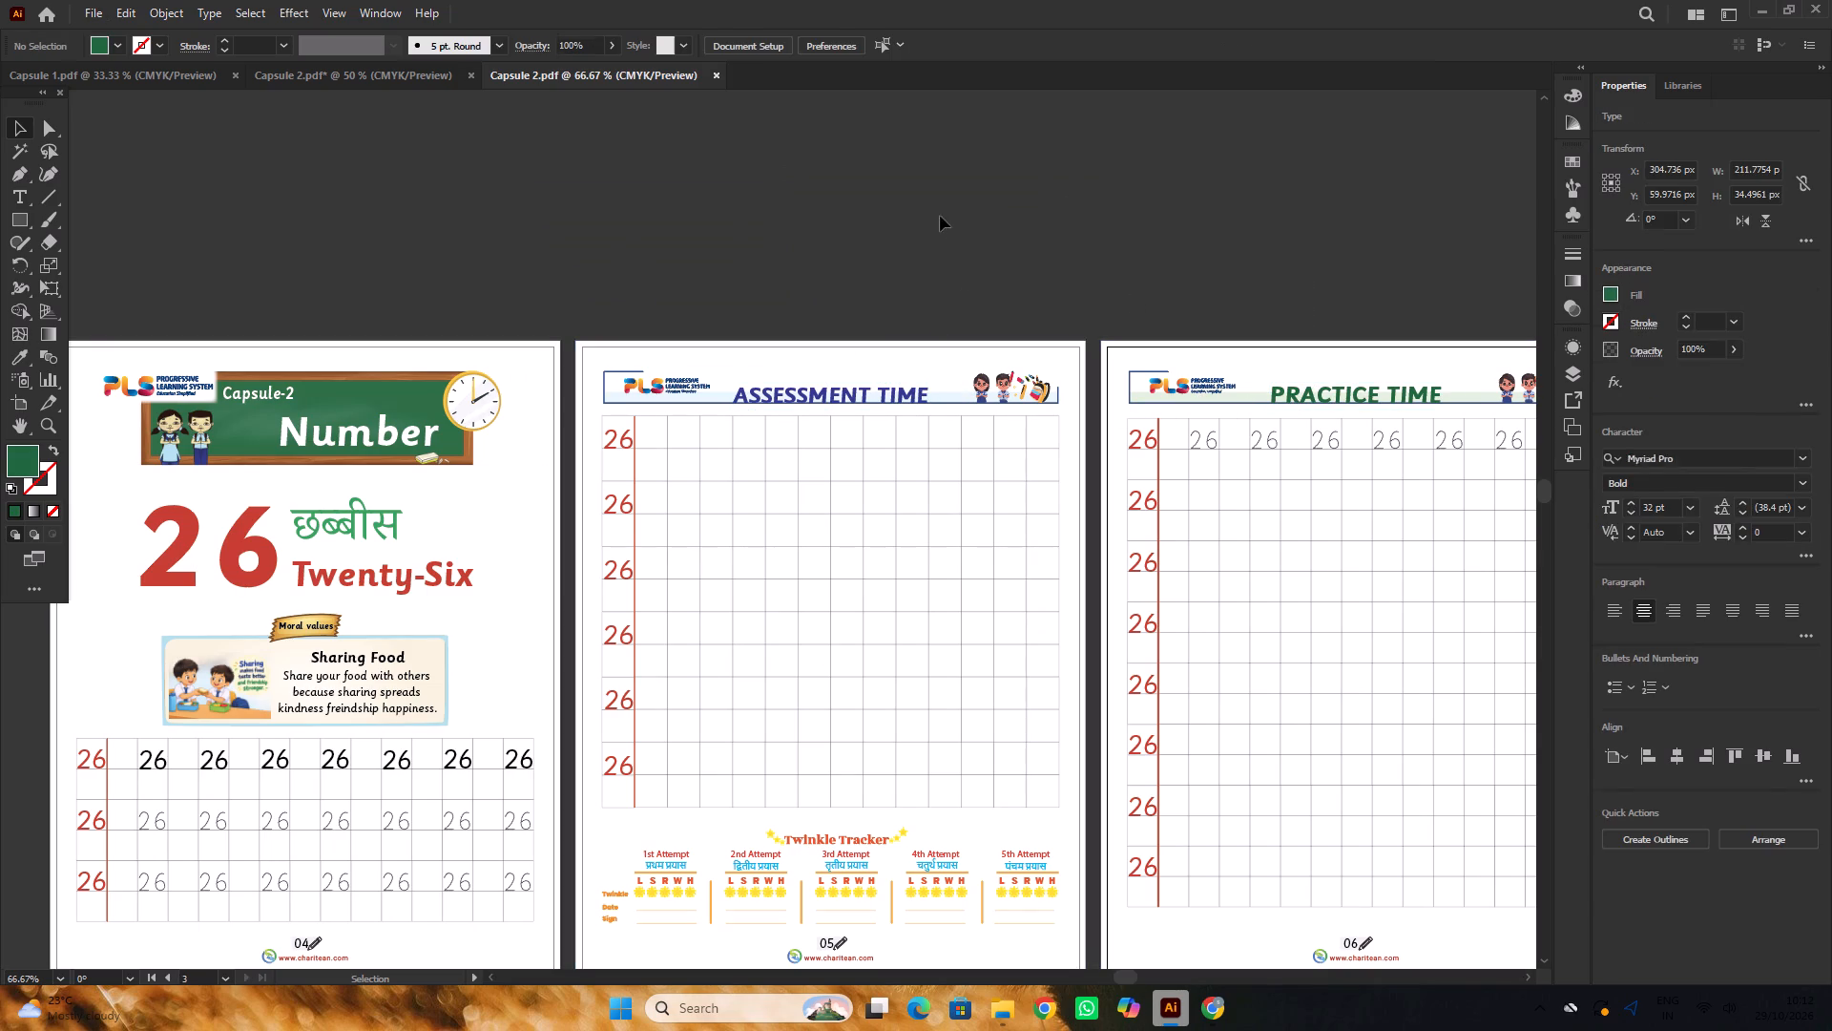
Switch to the part 1 Capsule 2 document and check the fonts of its ASSESSMENT TIME and PRACTICE TIME headings.
{"action": "left_click", "coordinate": [385, 63]}
{"action": "scroll", "coordinate": [820, 341], "scroll_direction": "up", "scroll_amount": 2, "text": "alt"}
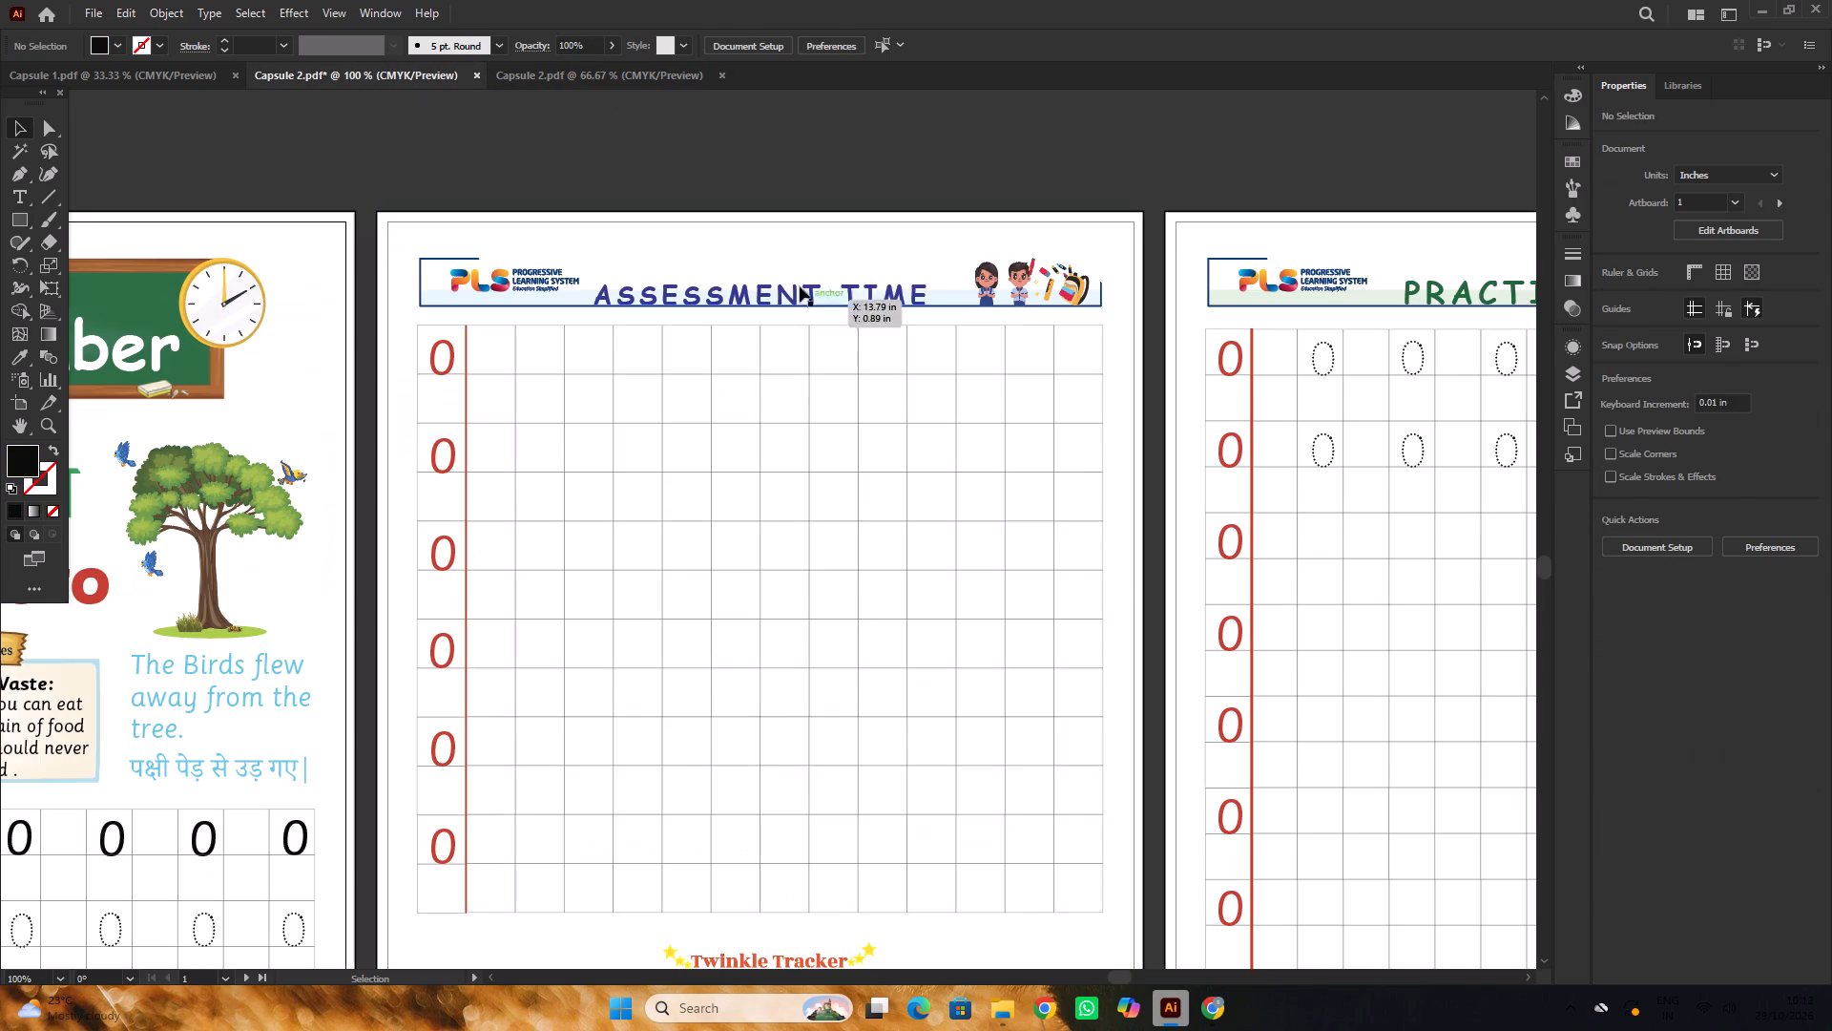
{"action": "left_click", "coordinate": [797, 282]}
{"action": "scroll", "coordinate": [678, 305], "scroll_direction": "down", "scroll_amount": 1, "text": "alt"}
{"action": "scroll", "coordinate": [678, 305], "scroll_direction": "up", "scroll_amount": 2}
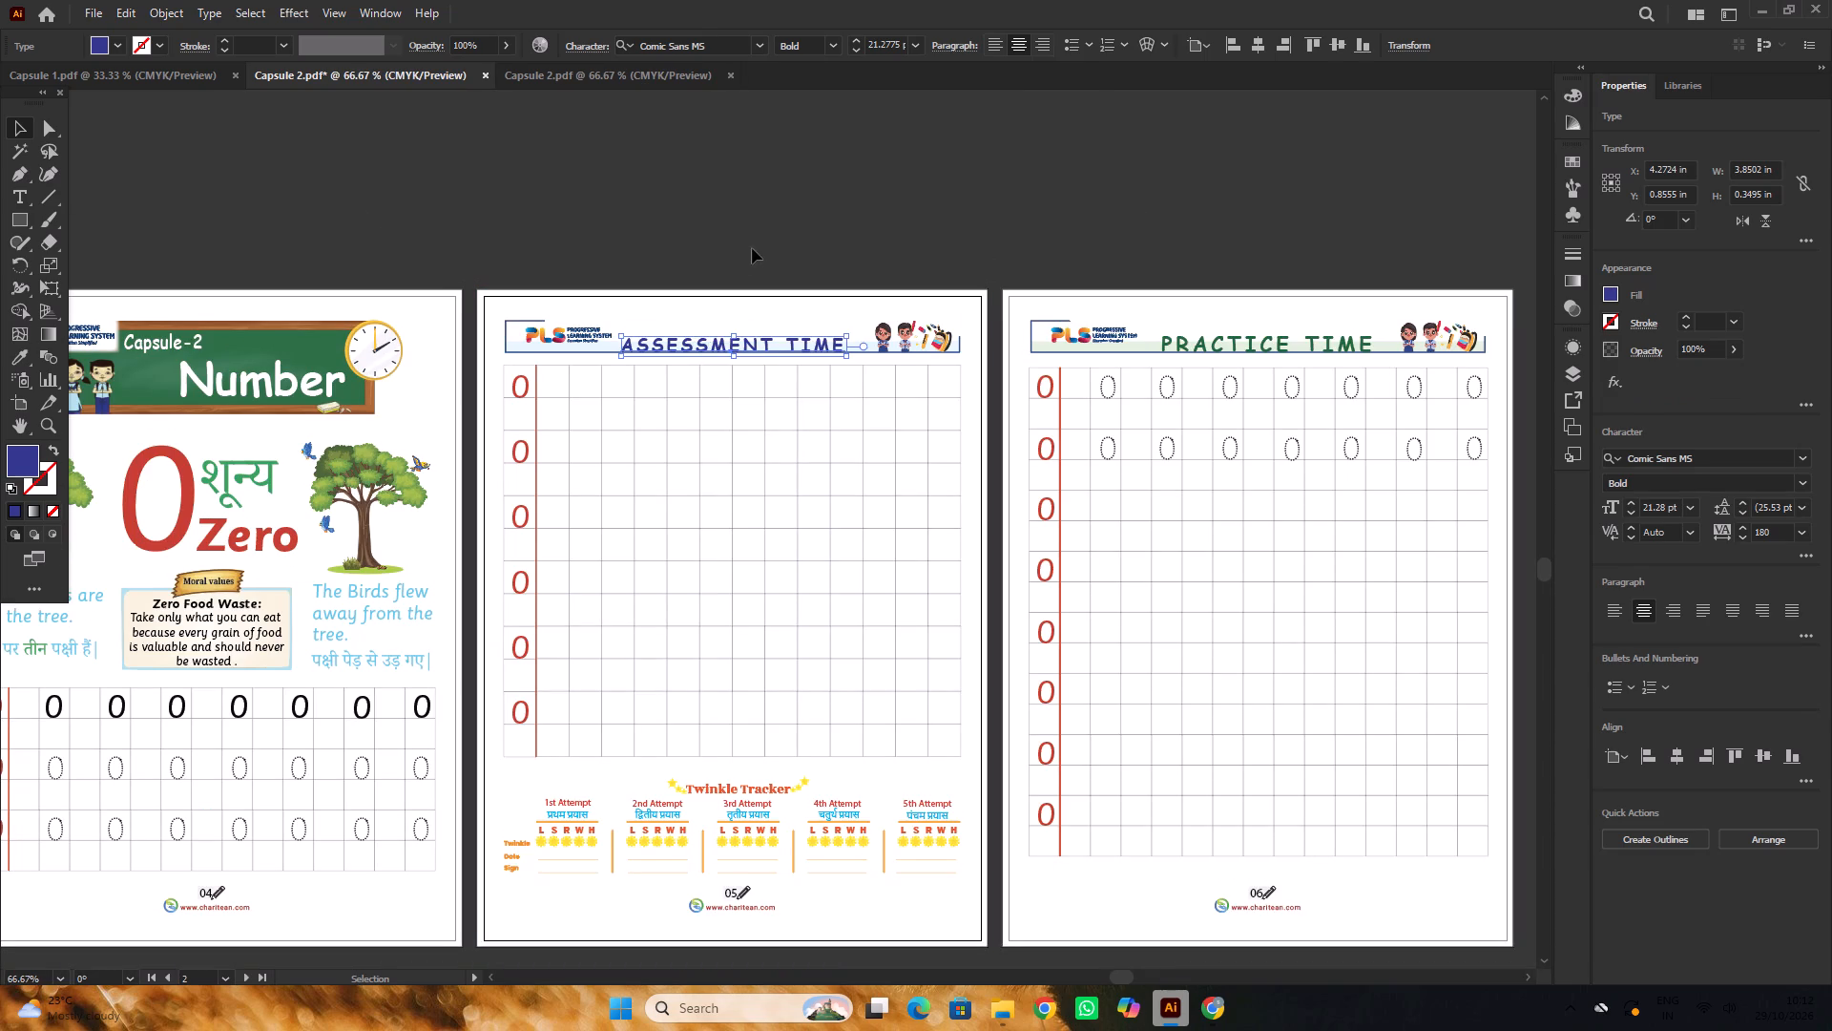
{"action": "left_click", "coordinate": [752, 248]}
{"action": "scroll", "coordinate": [782, 297], "scroll_direction": "down", "scroll_amount": 2, "text": "alt"}
{"action": "scroll", "coordinate": [1118, 306], "scroll_direction": "up", "scroll_amount": 2, "text": "alt"}
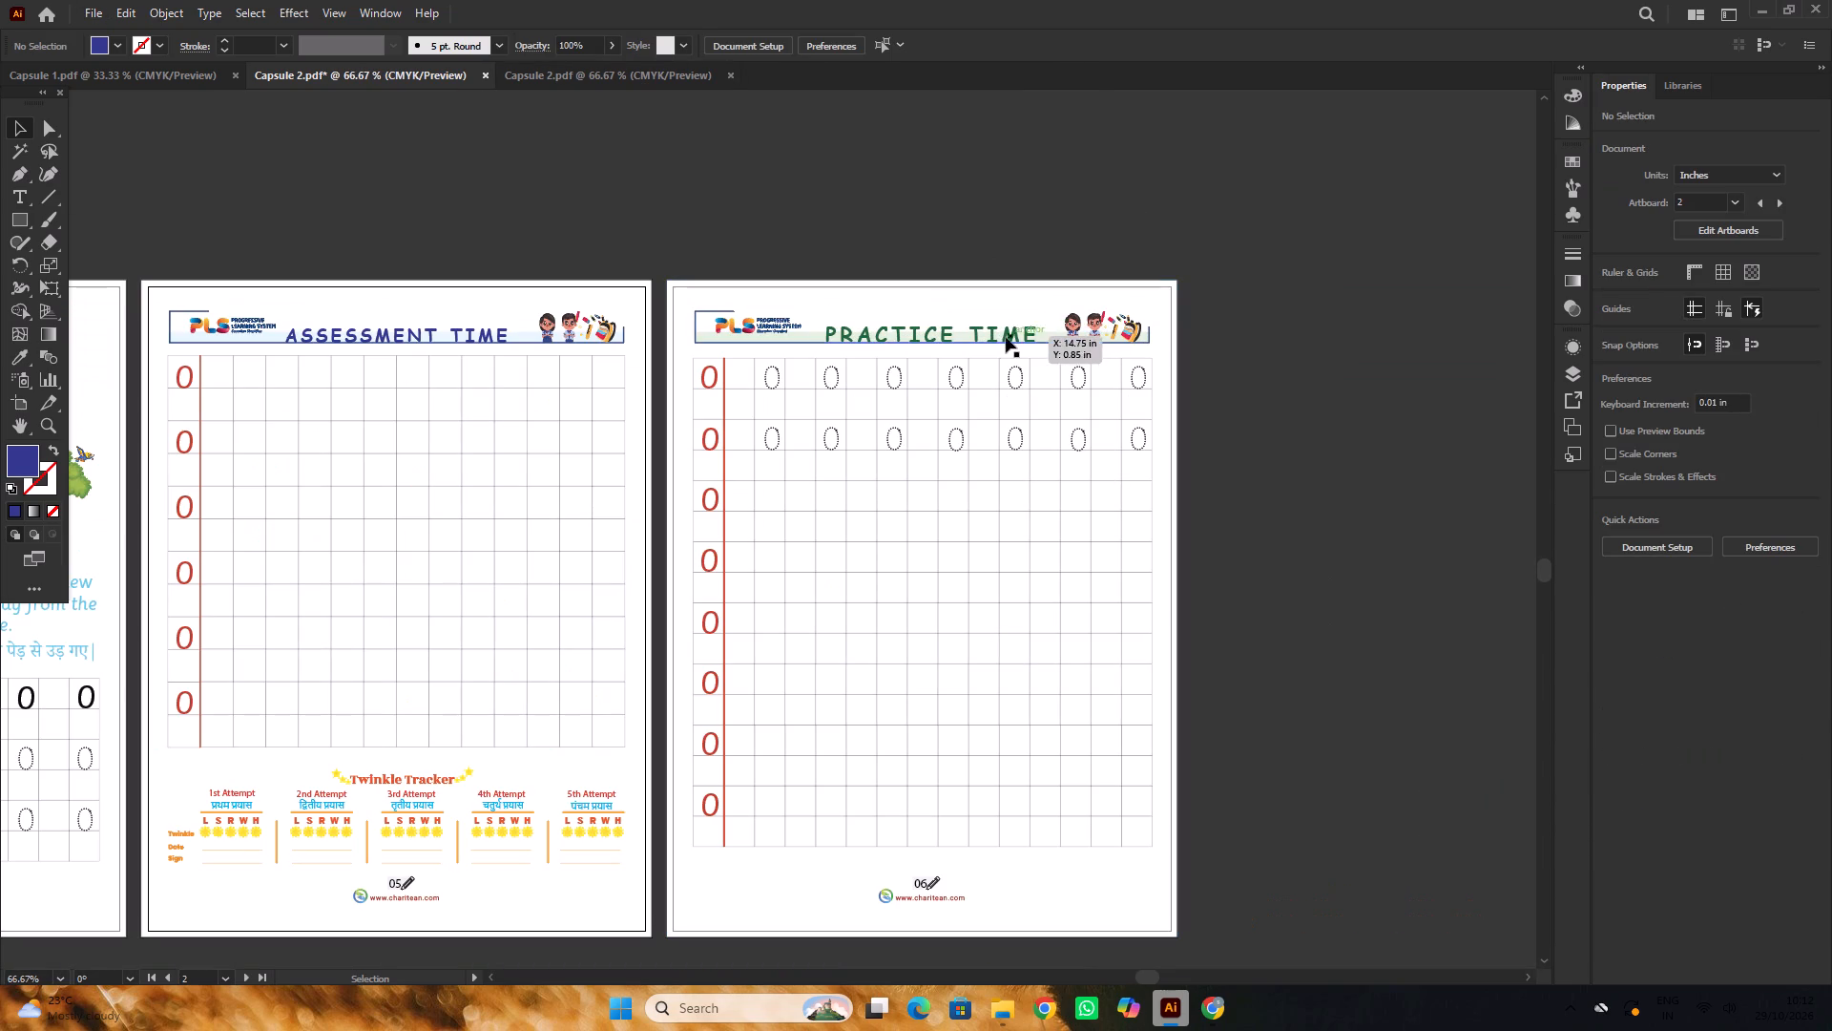
{"action": "left_click", "coordinate": [1005, 337]}
{"action": "left_click", "coordinate": [1273, 381]}
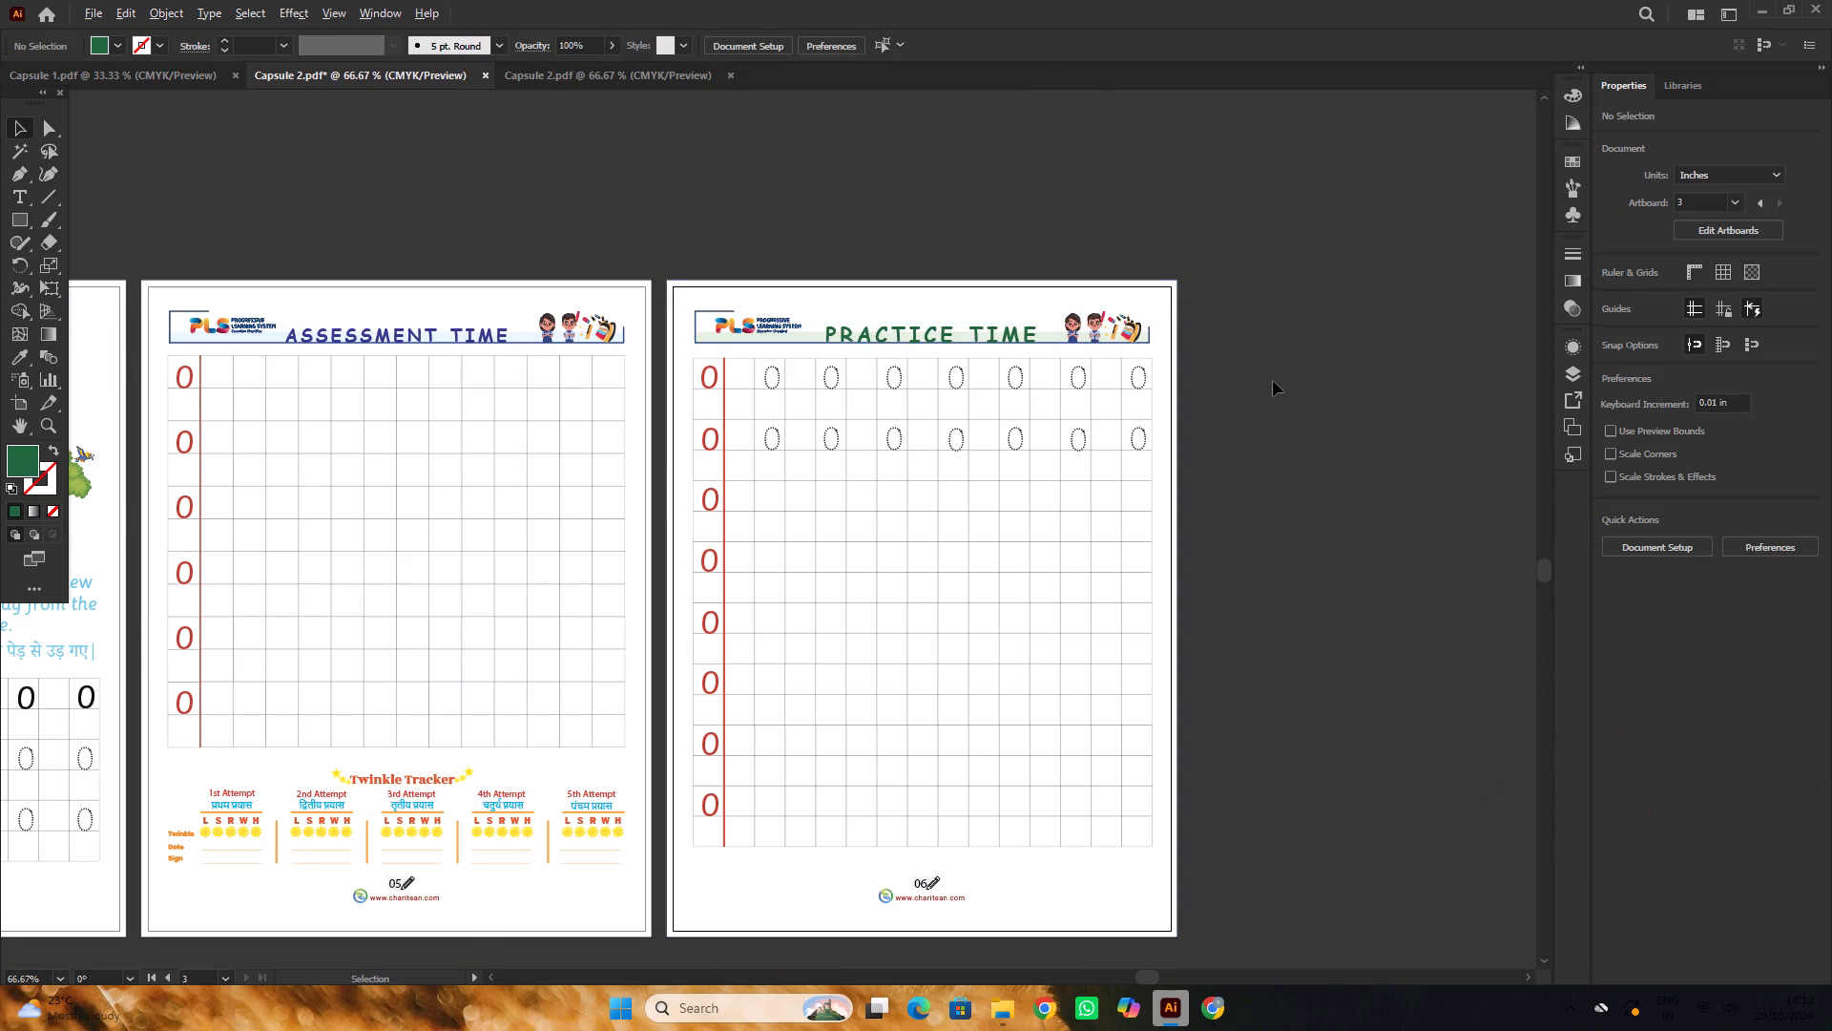
{"action": "scroll", "coordinate": [1273, 381], "scroll_direction": "down", "scroll_amount": 1, "text": "alt"}
Switch to the Capsule 1 document and check the fonts of its Hindi headings आकलन and अभ्यास का समय.
{"action": "left_click", "coordinate": [153, 67]}
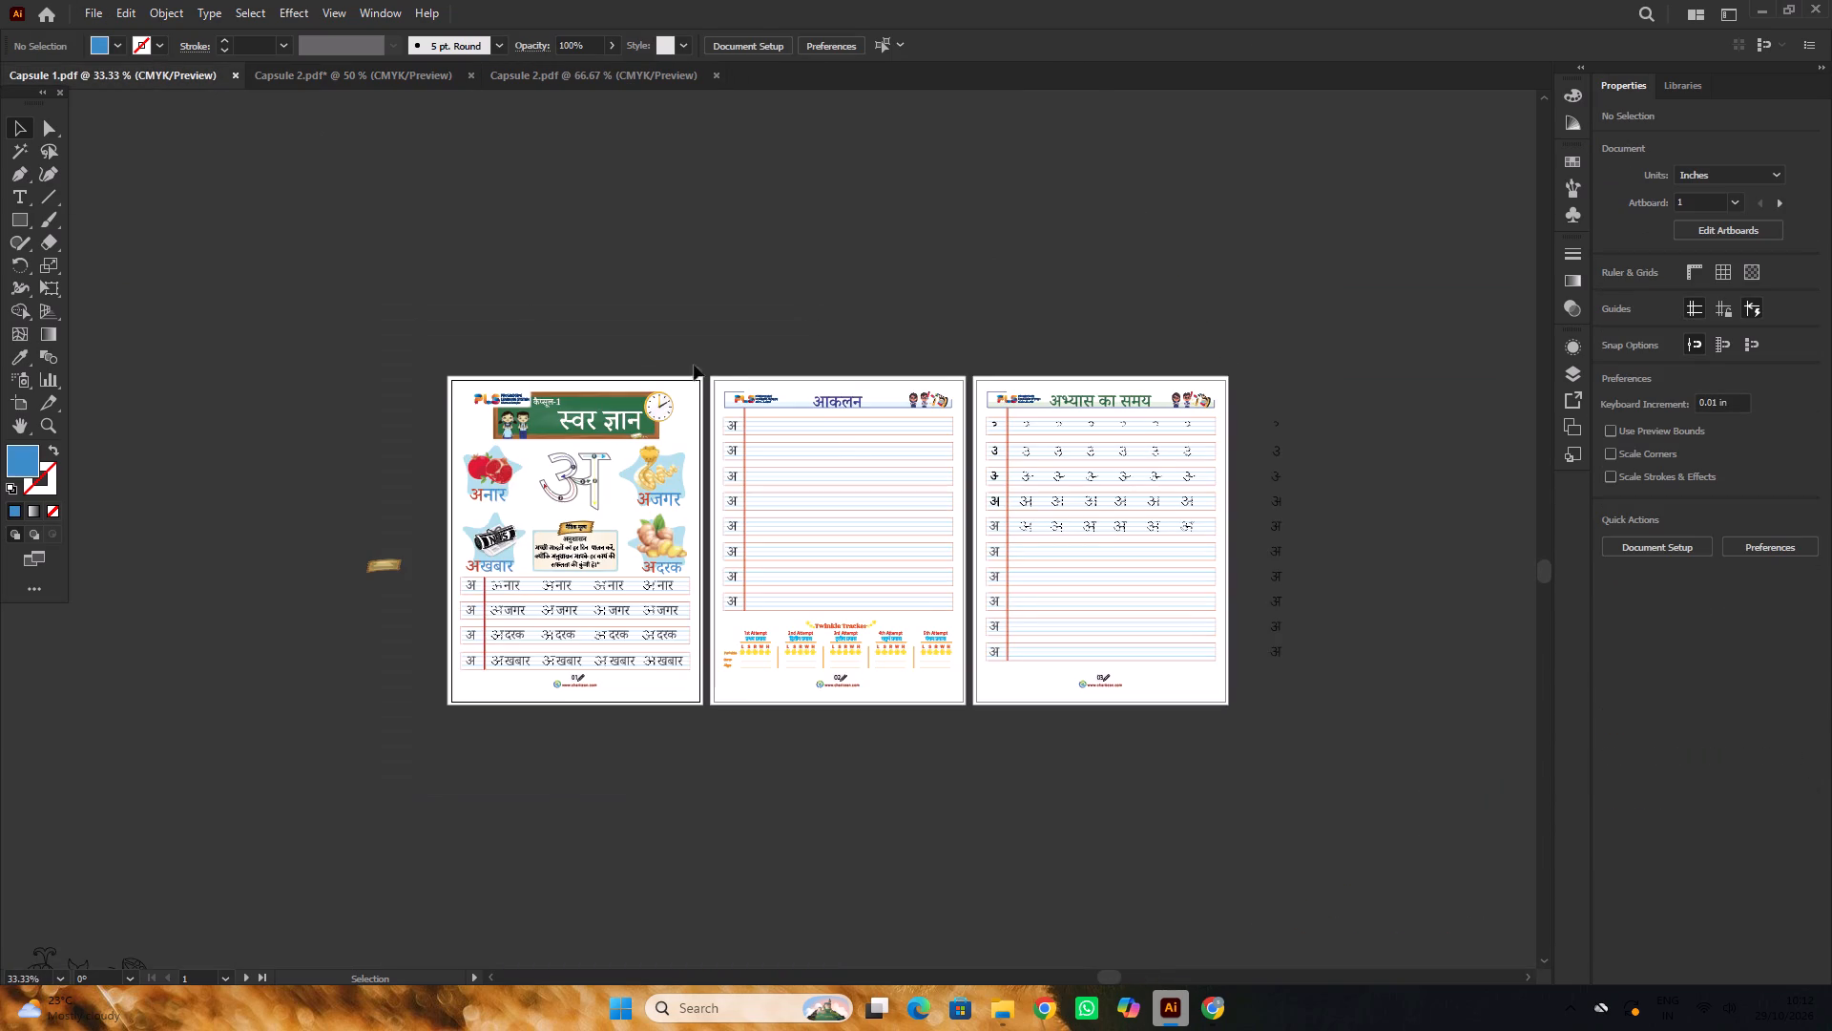
{"action": "scroll", "coordinate": [862, 409], "scroll_direction": "up", "scroll_amount": 1, "text": "alt"}
{"action": "left_click", "coordinate": [860, 397]}
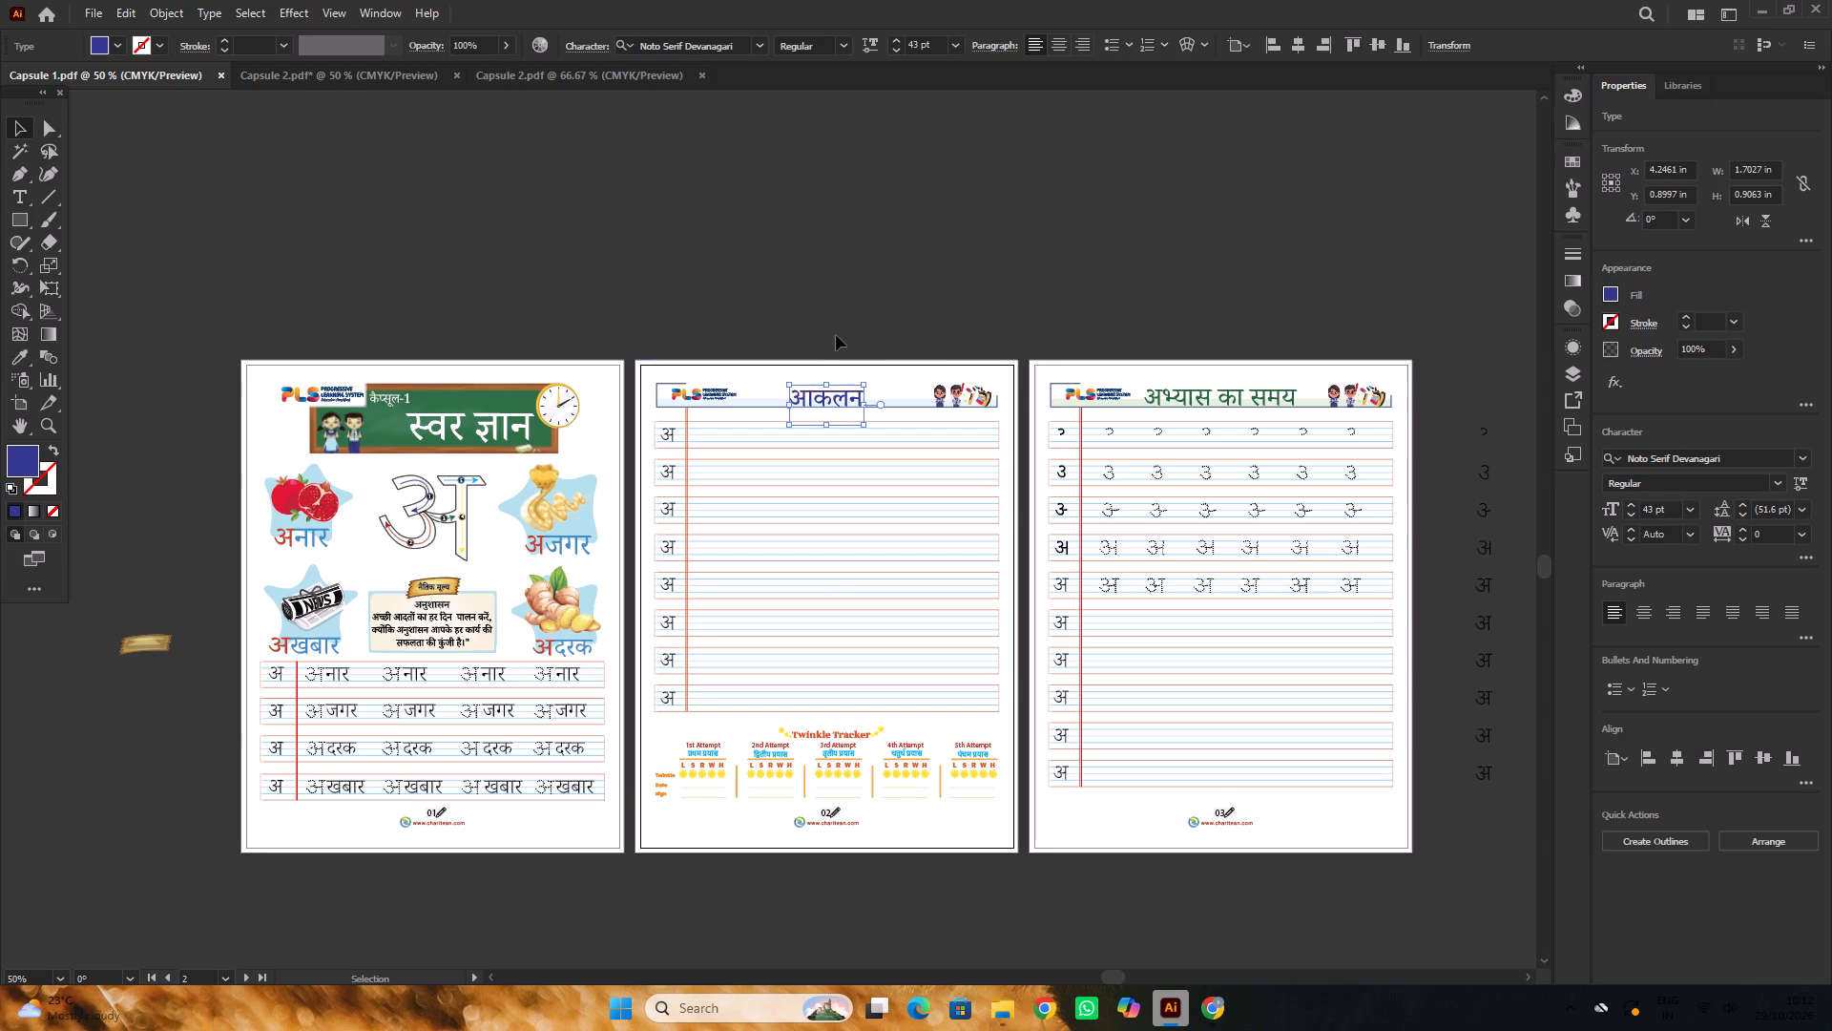
{"action": "left_click", "coordinate": [836, 335]}
{"action": "left_click", "coordinate": [1186, 396]}
{"action": "left_click", "coordinate": [915, 232]}
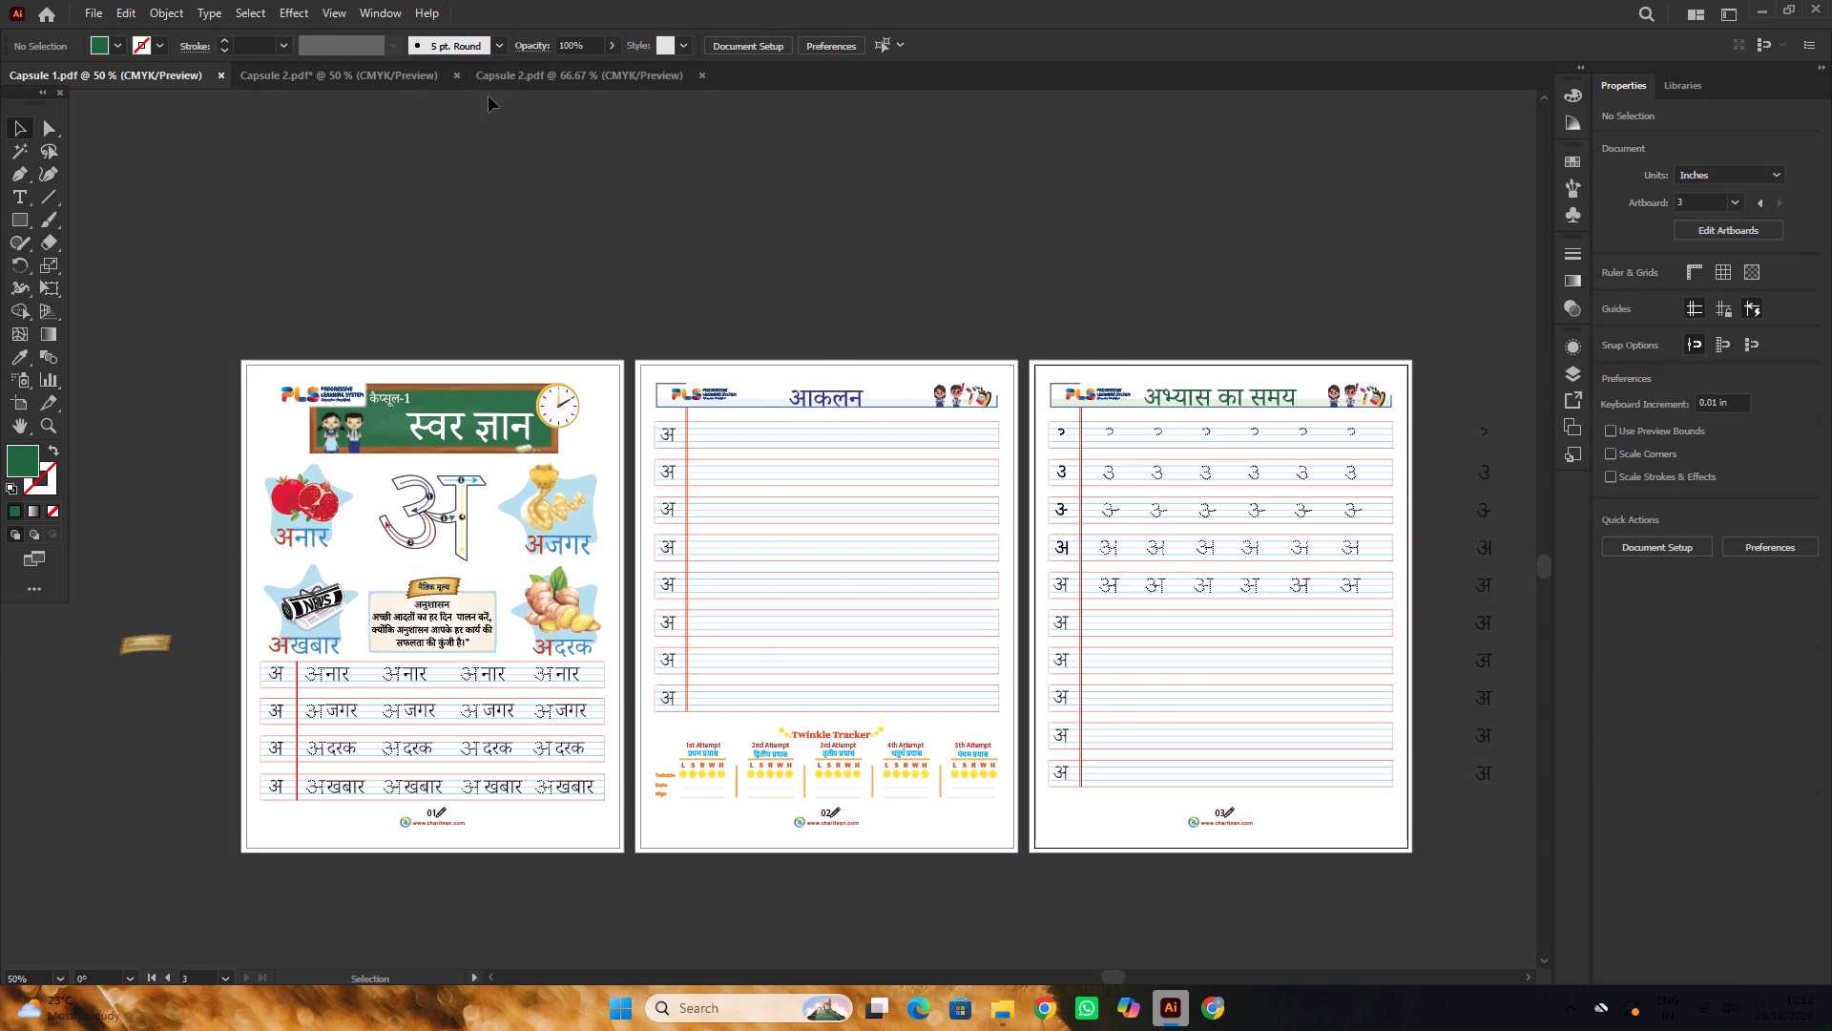
Delete the ASSESSMENT TIME and PRACTICE TIME headings on pages 05 and 06 of the part 1 Capsule 2 document.
{"action": "left_click", "coordinate": [383, 74]}
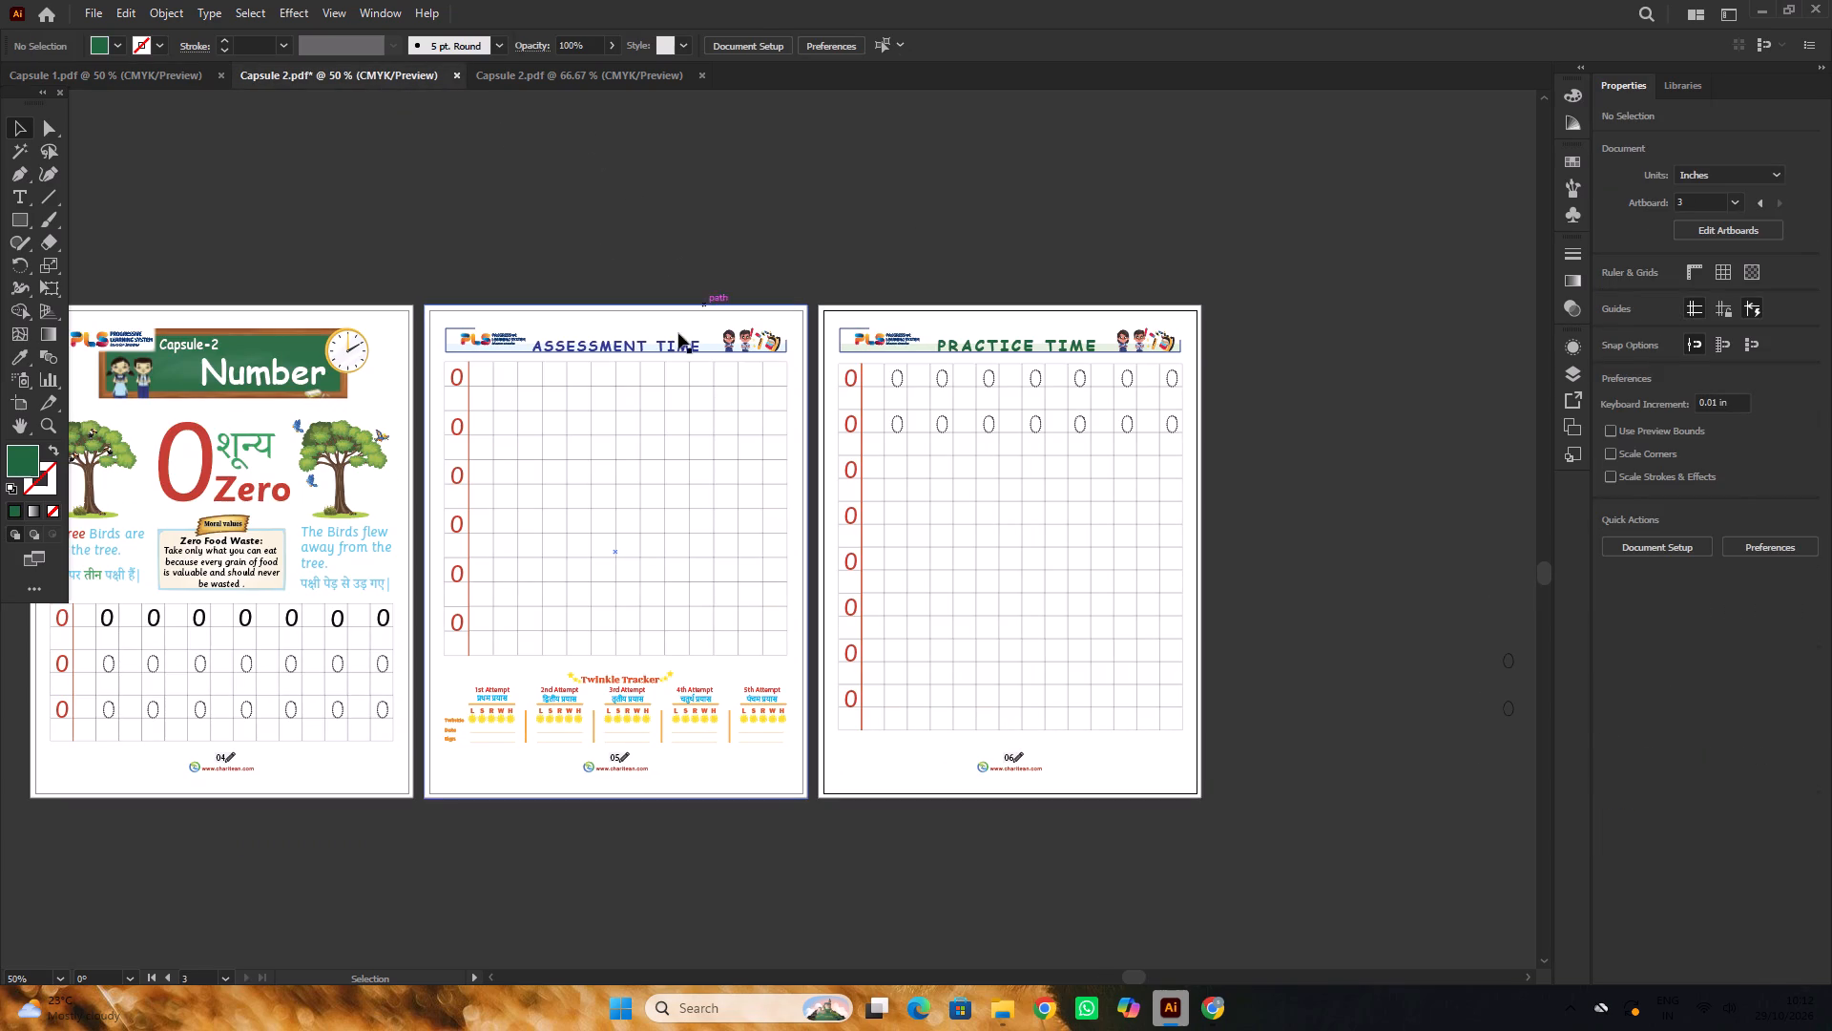
{"action": "left_click", "coordinate": [672, 339]}
{"action": "key", "text": "Delete"}
{"action": "left_click", "coordinate": [963, 345]}
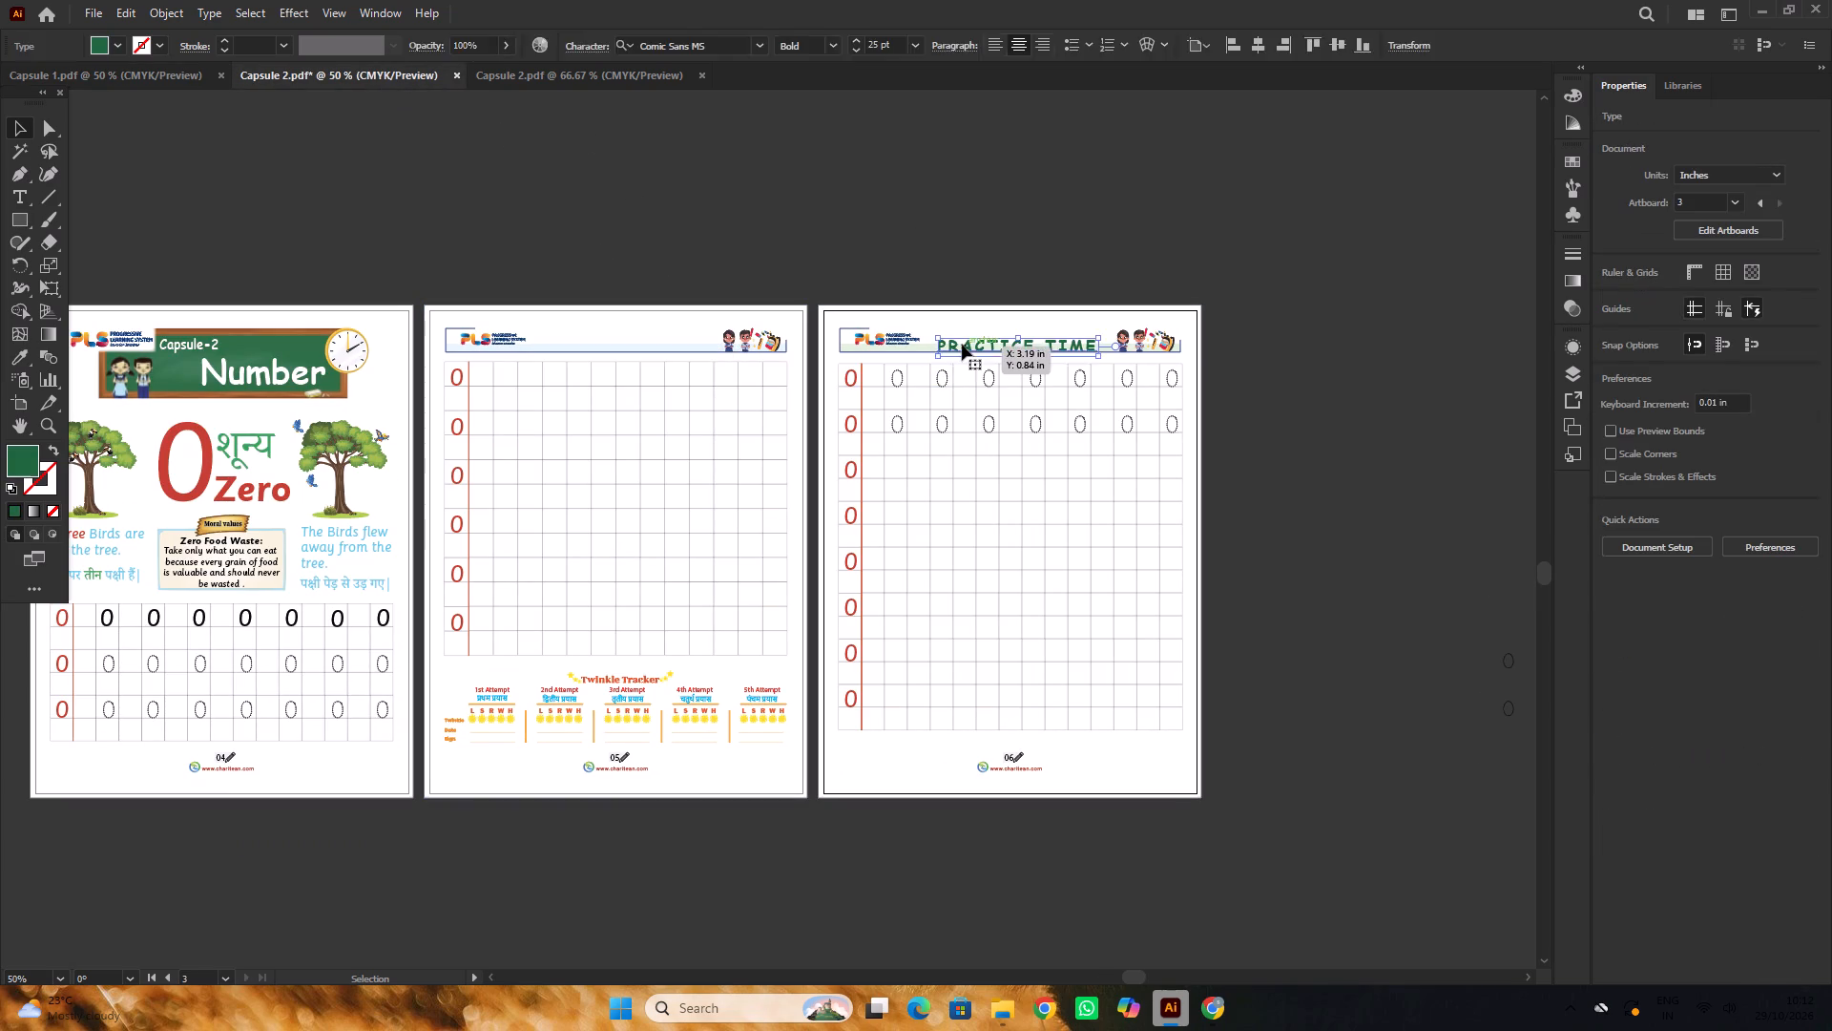
{"action": "key", "text": "Delete"}
{"action": "left_click", "coordinate": [821, 239]}
Copy the ASSESSMENT TIME and PRACTICE TIME headings from the part 2 Capsule 2 document and paste them in front in part 1's Capsule 2.
{"action": "left_click", "coordinate": [503, 78]}
{"action": "left_click", "coordinate": [775, 391]}
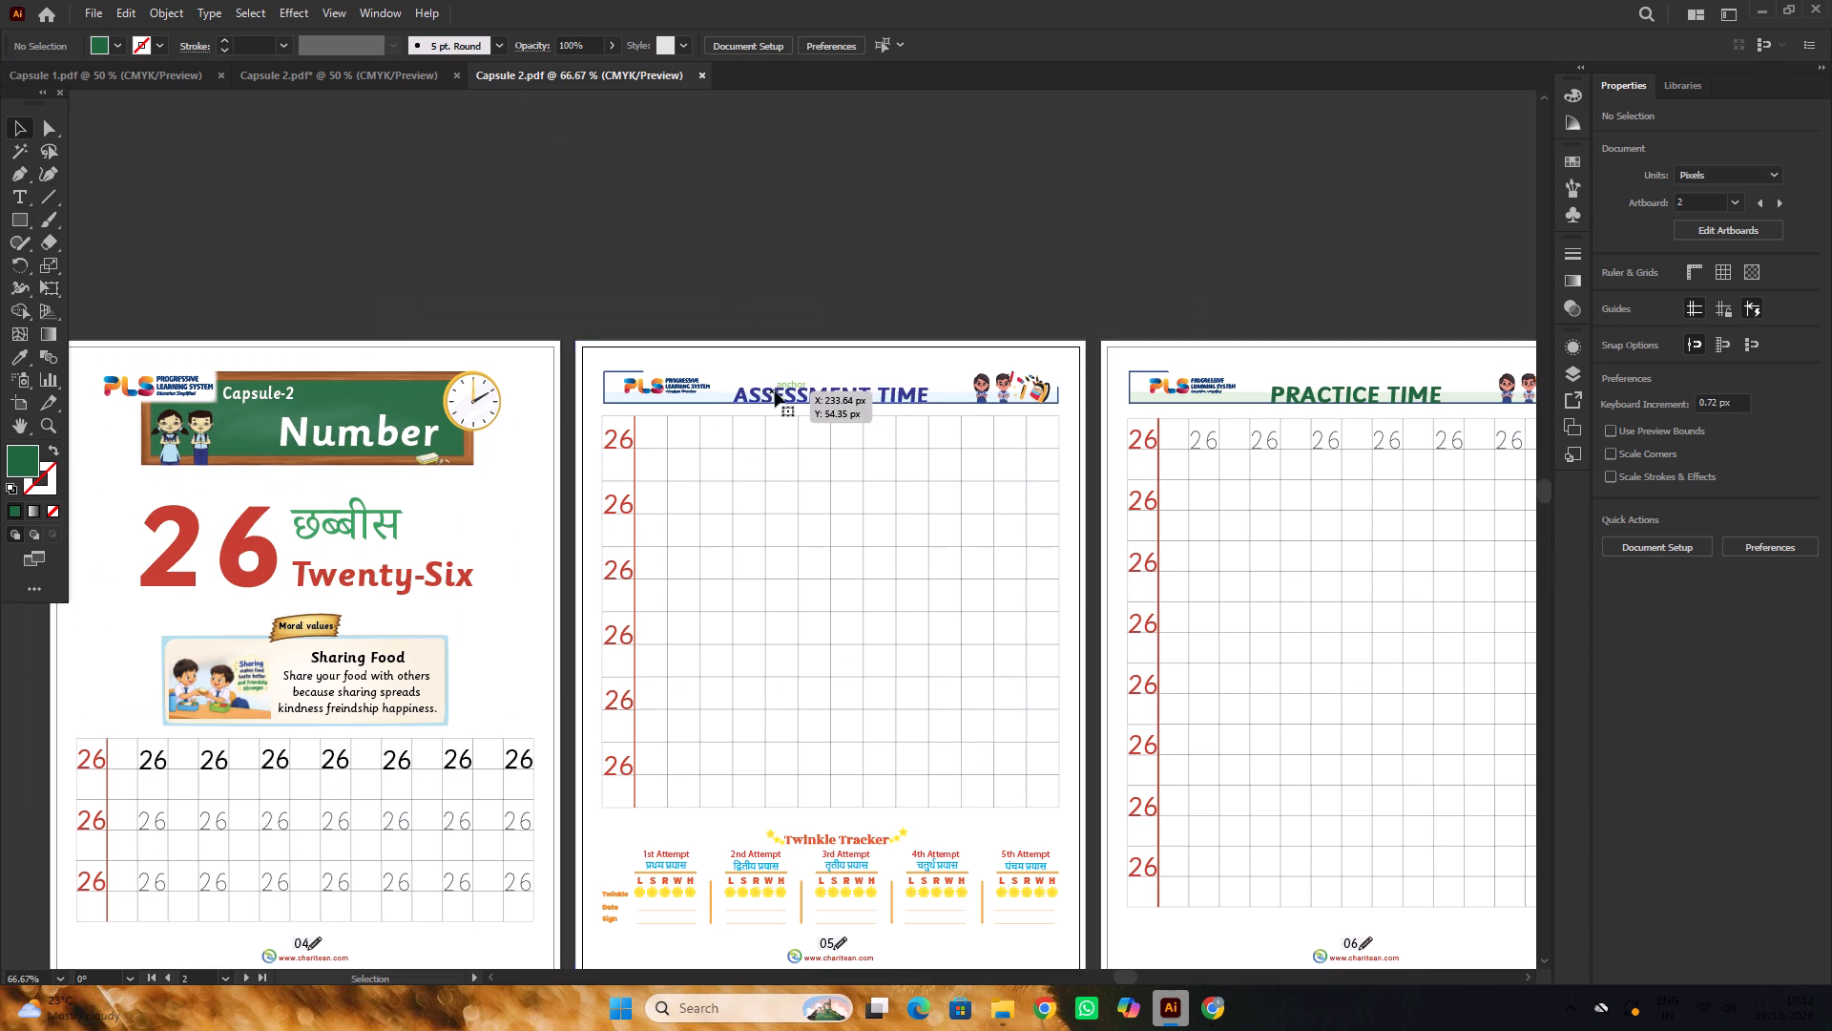
{"action": "scroll", "coordinate": [732, 352], "scroll_direction": "down", "scroll_amount": 1, "text": "alt"}
{"action": "left_click", "coordinate": [1177, 380], "text": "shift"}
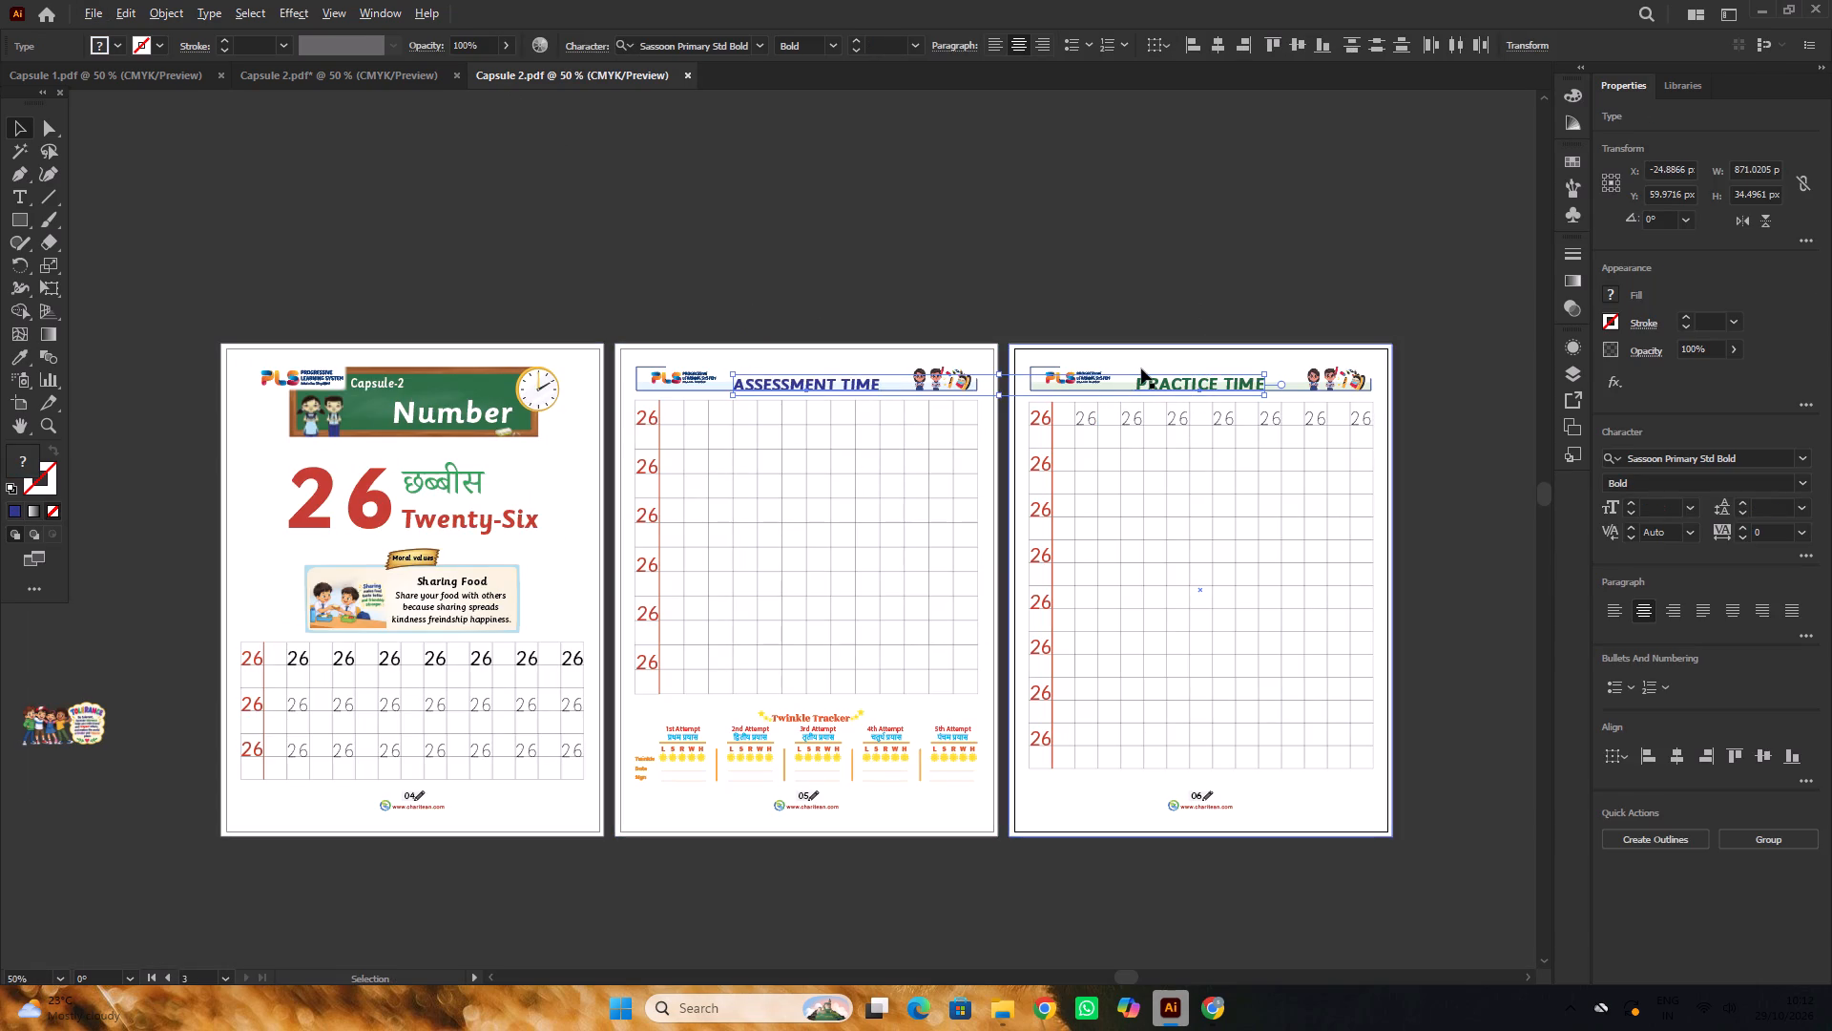
{"action": "key", "text": "ctrl+c"}
{"action": "left_click", "coordinate": [422, 77]}
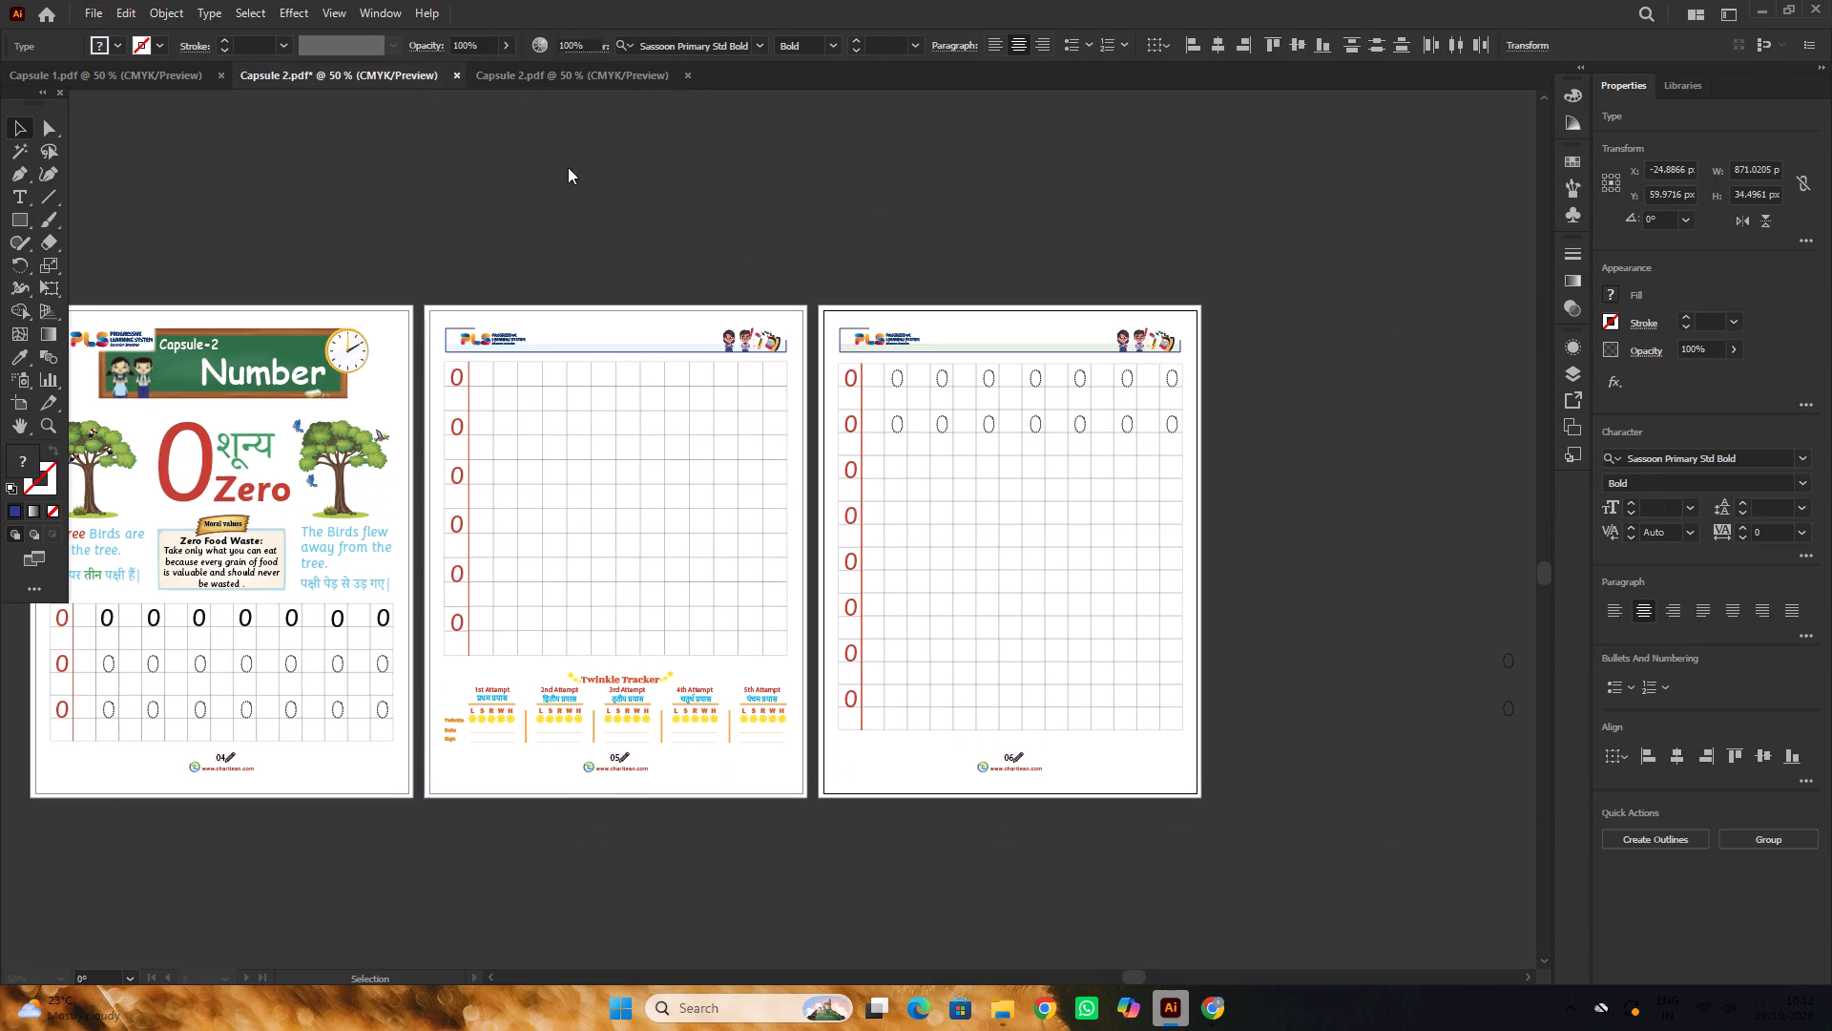
{"action": "key", "text": "ctrl+f"}
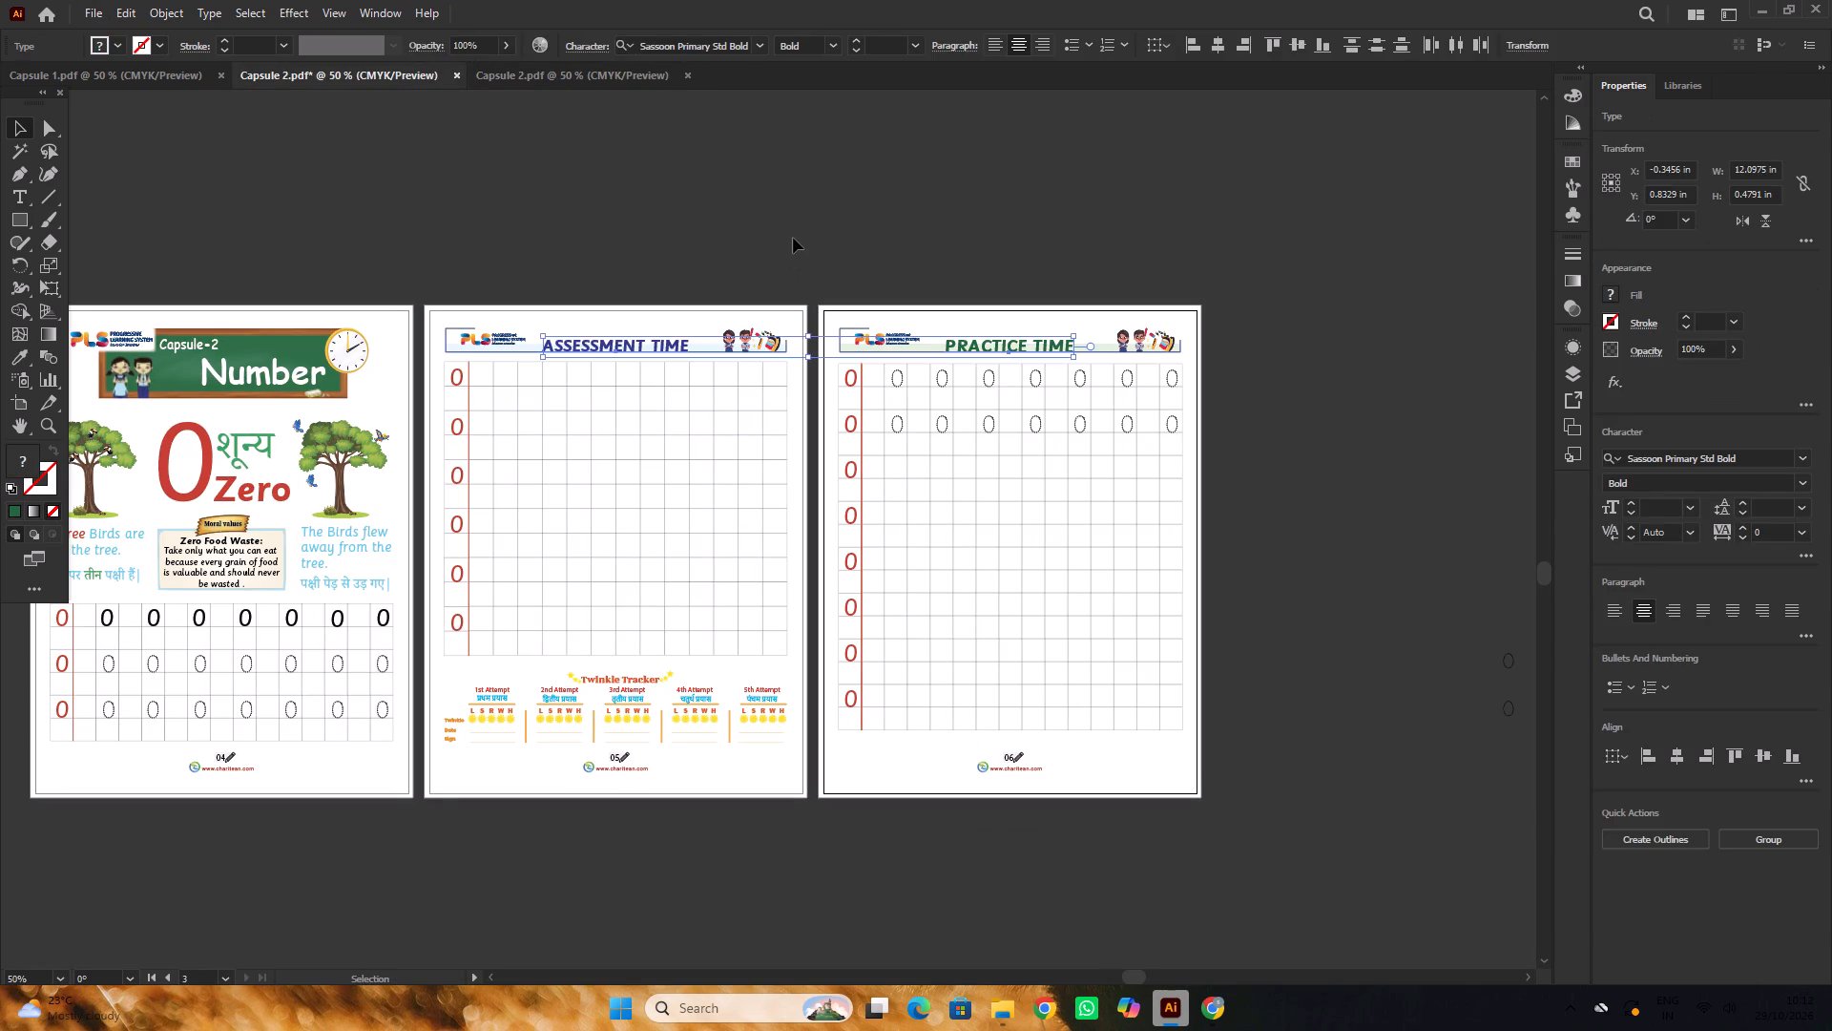
{"action": "left_click", "coordinate": [793, 238]}
Centre the pasted ASSESSMENT TIME heading horizontally on page 05 and the PRACTICE TIME heading on page 06.
{"action": "scroll", "coordinate": [632, 353], "scroll_direction": "up", "scroll_amount": 2, "text": "alt"}
{"action": "left_click", "coordinate": [632, 349]}
{"action": "scroll", "coordinate": [700, 348], "scroll_direction": "down", "scroll_amount": 1, "text": "alt"}
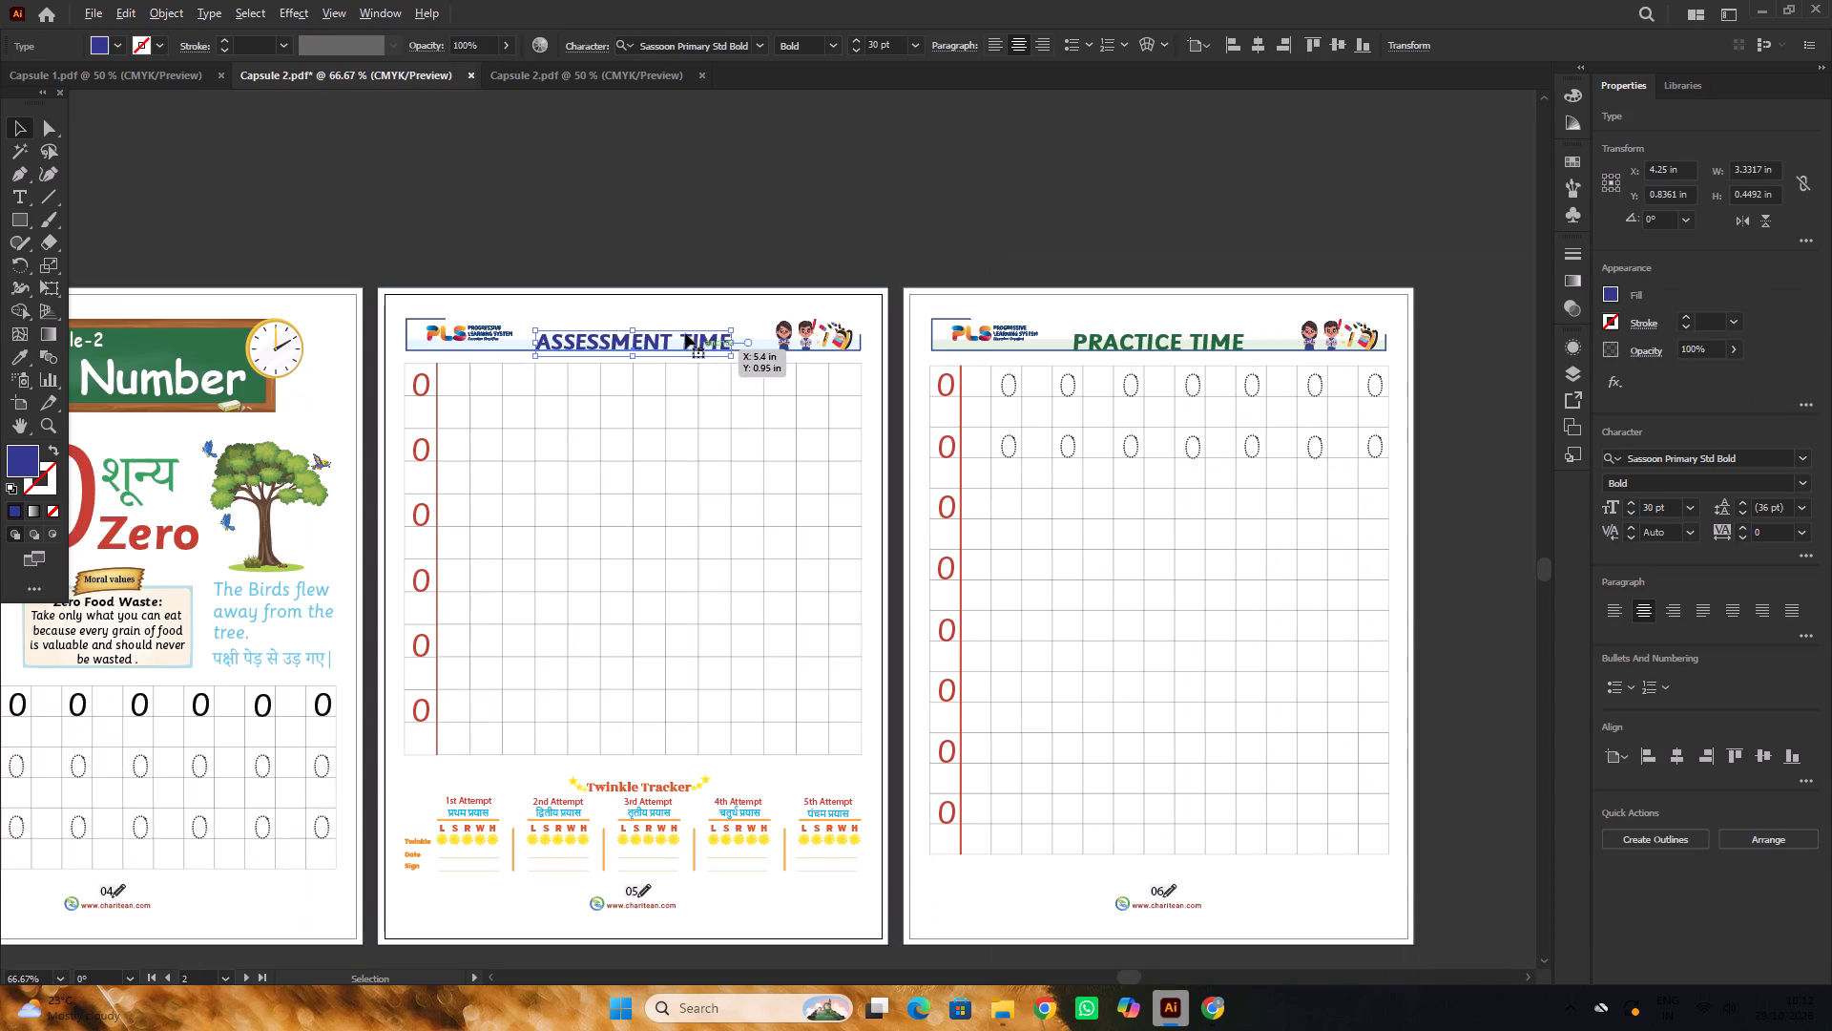
{"action": "left_click", "coordinate": [1676, 759]}
{"action": "scroll", "coordinate": [865, 476], "scroll_direction": "down", "scroll_amount": 2, "text": "alt"}
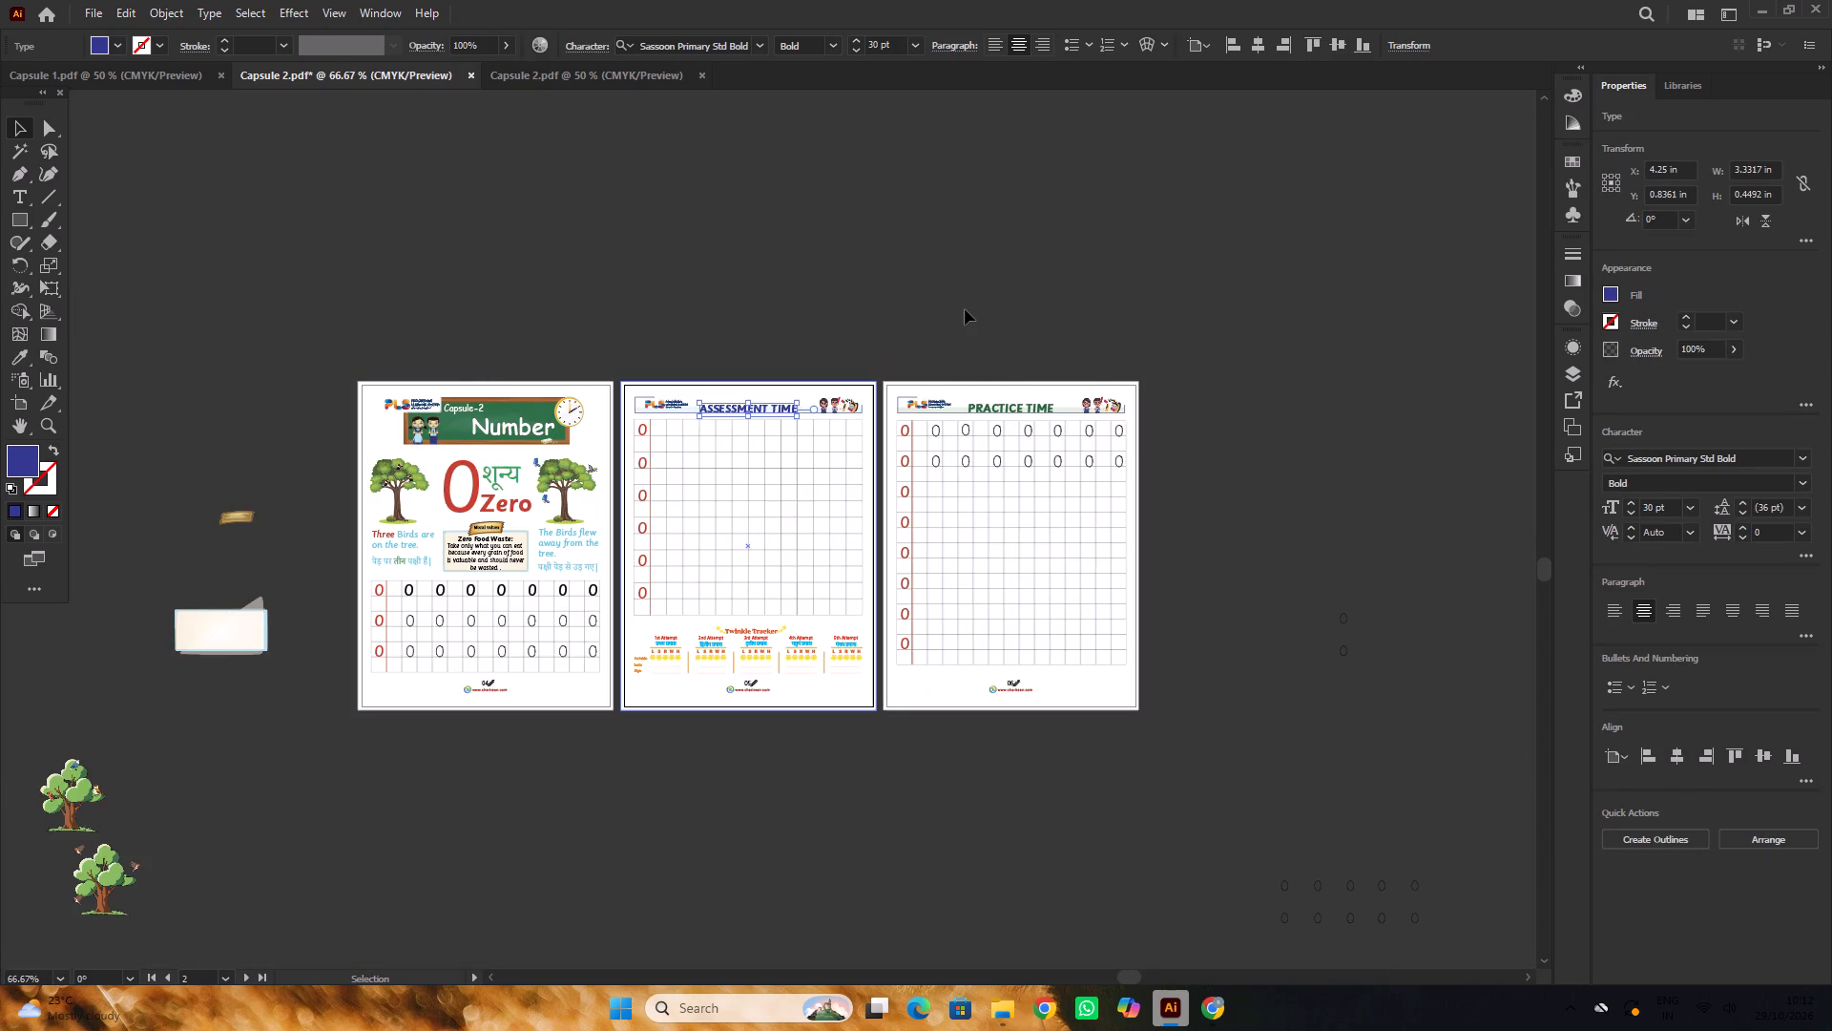
{"action": "left_click", "coordinate": [965, 309]}
{"action": "scroll", "coordinate": [1001, 370], "scroll_direction": "up", "scroll_amount": 2, "text": "alt"}
{"action": "left_click", "coordinate": [1037, 456]}
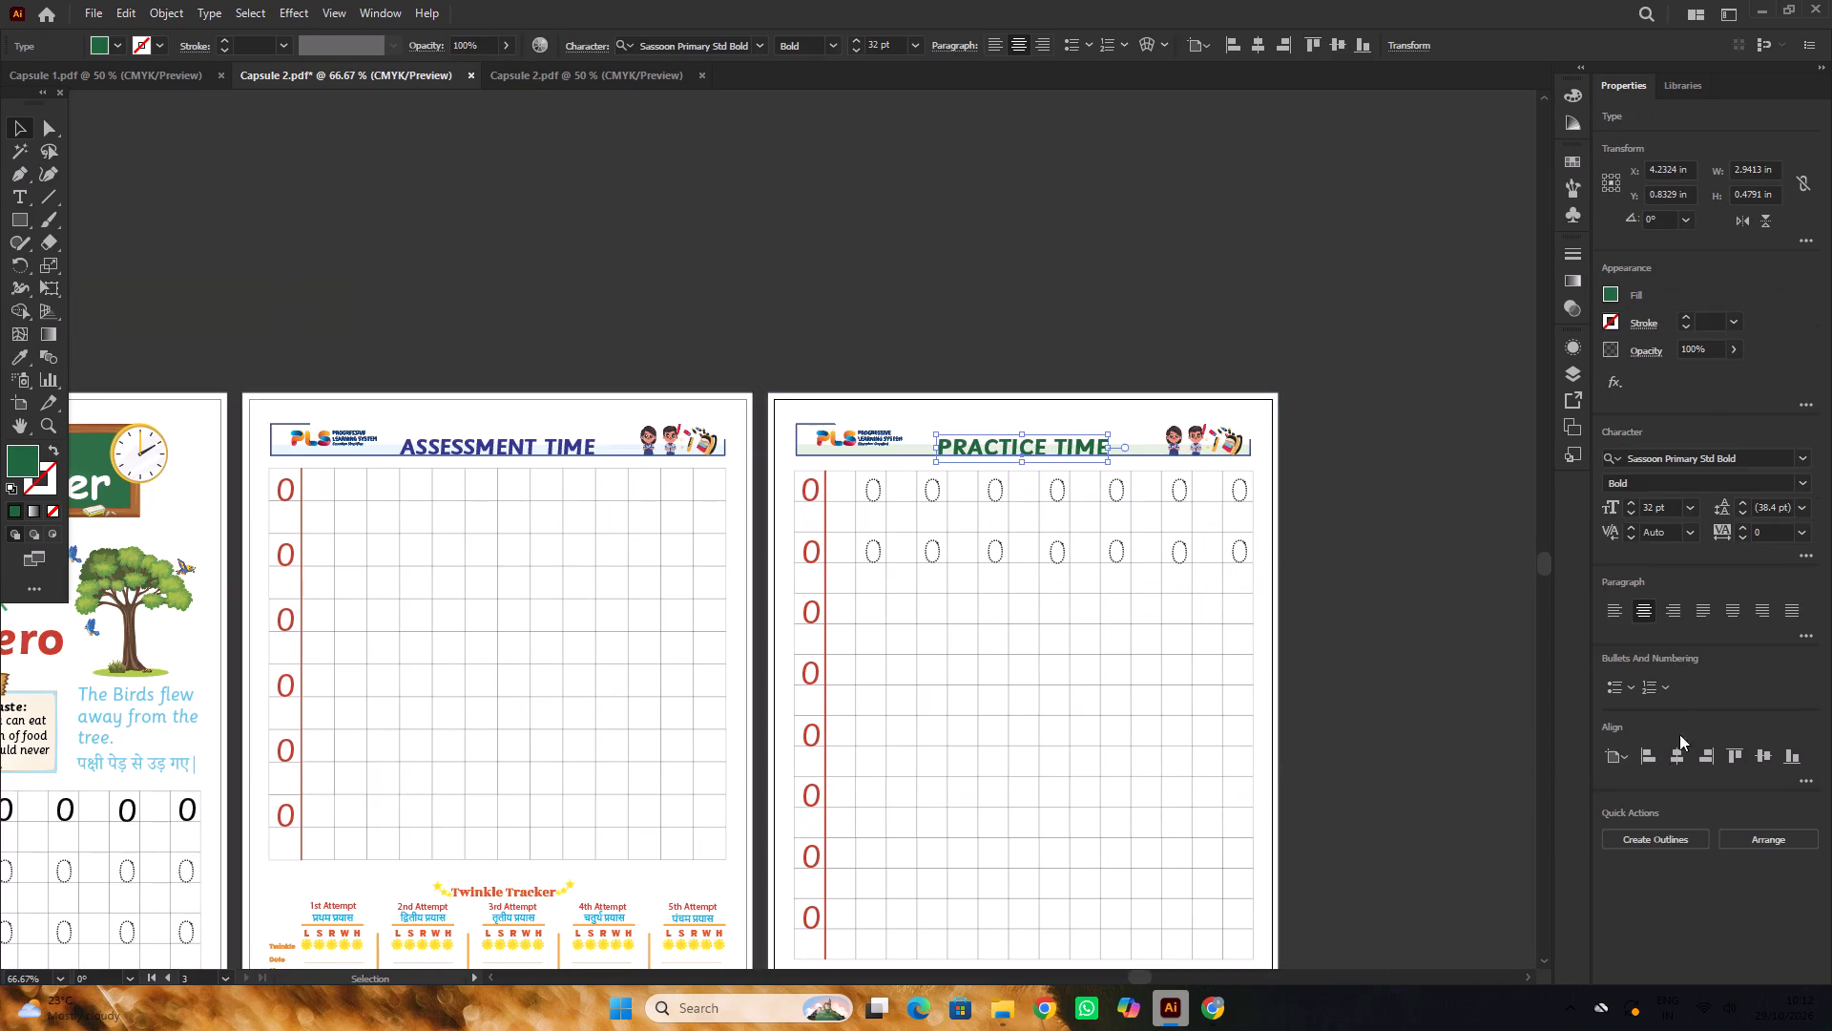
{"action": "left_click", "coordinate": [1683, 749]}
{"action": "double_click", "coordinate": [1060, 290]}
Look over pages 04, 05 and 06 of Capsule 2 to review the finished corrections.
{"action": "scroll", "coordinate": [1061, 288], "scroll_direction": "down", "scroll_amount": 2, "text": "alt"}
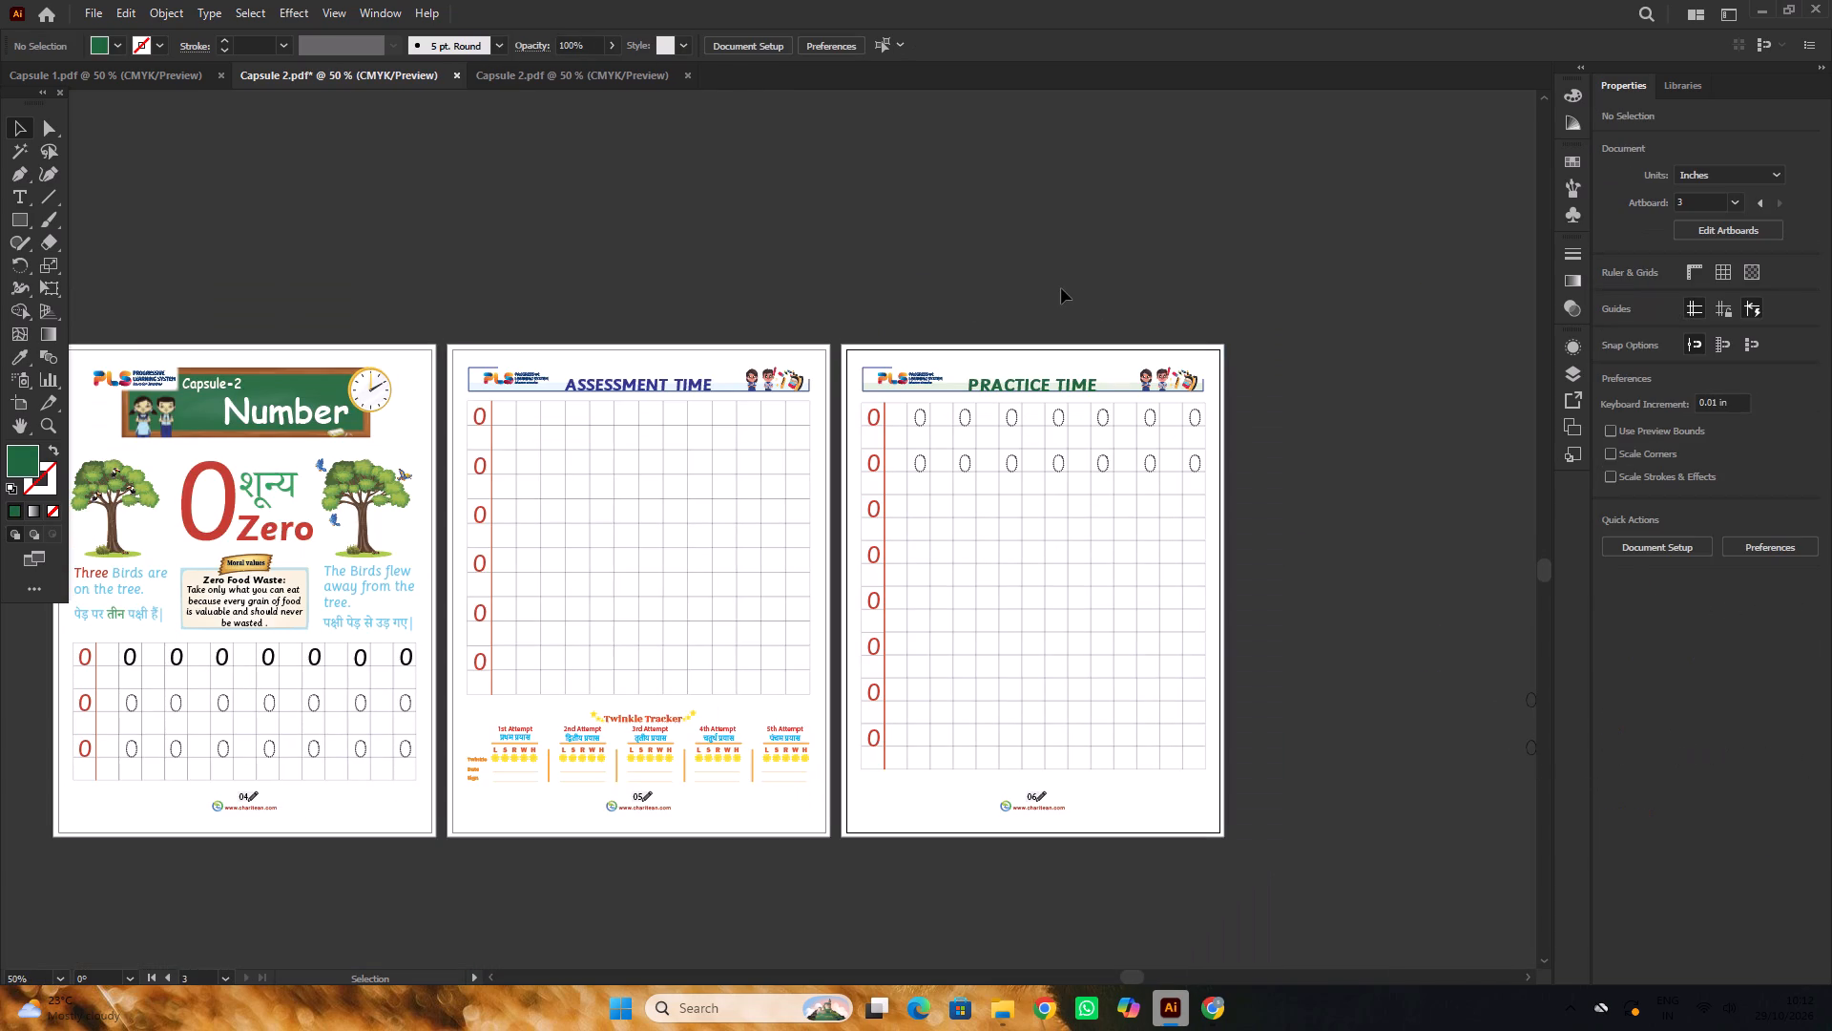
{"action": "scroll", "coordinate": [1063, 288], "scroll_direction": "up", "scroll_amount": 1, "text": "alt"}
{"action": "scroll", "coordinate": [1065, 289], "scroll_direction": "down", "scroll_amount": 3, "text": "alt"}
{"action": "key", "text": "space"}
{"action": "key", "text": "space"}
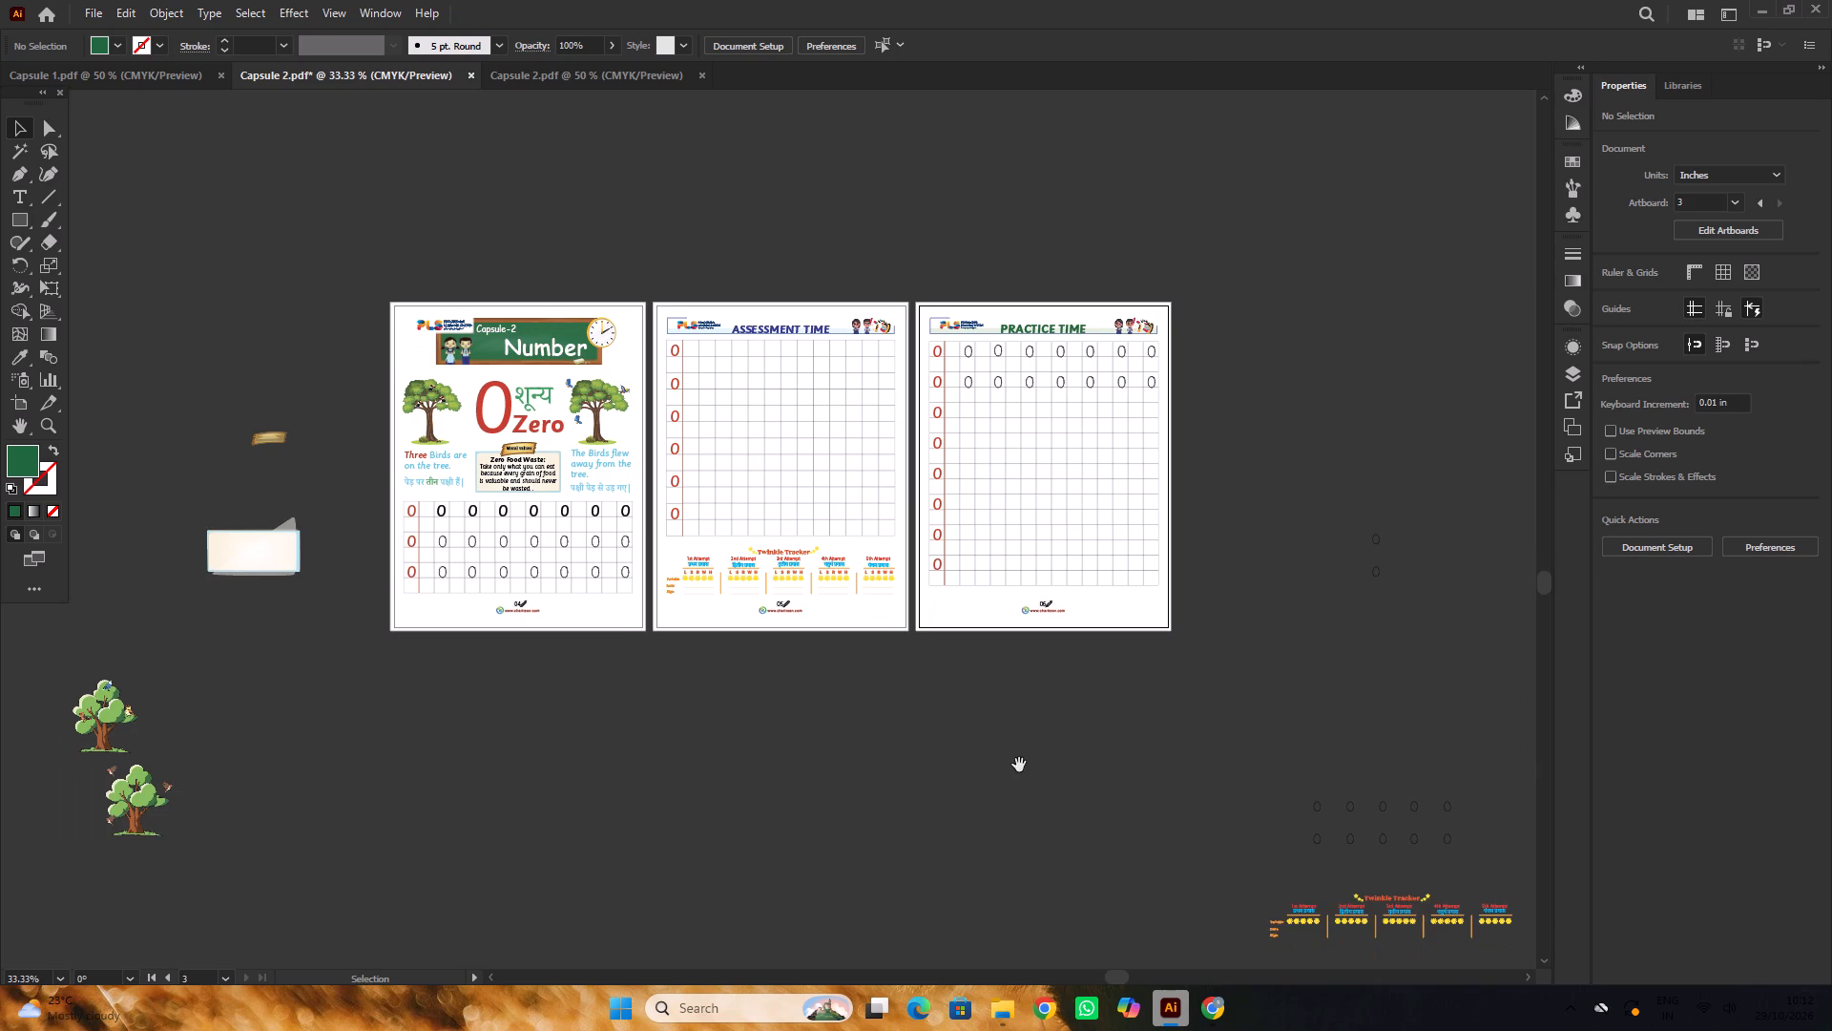
{"action": "left_click_drag", "start_coordinate": [1019, 764], "coordinate": [1049, 734]}
{"action": "left_click", "coordinate": [1074, 699]}
{"action": "scroll", "coordinate": [864, 595], "scroll_direction": "up", "scroll_amount": 2, "text": "alt"}
{"action": "scroll", "coordinate": [863, 588], "scroll_direction": "down", "scroll_amount": 2, "text": "alt"}
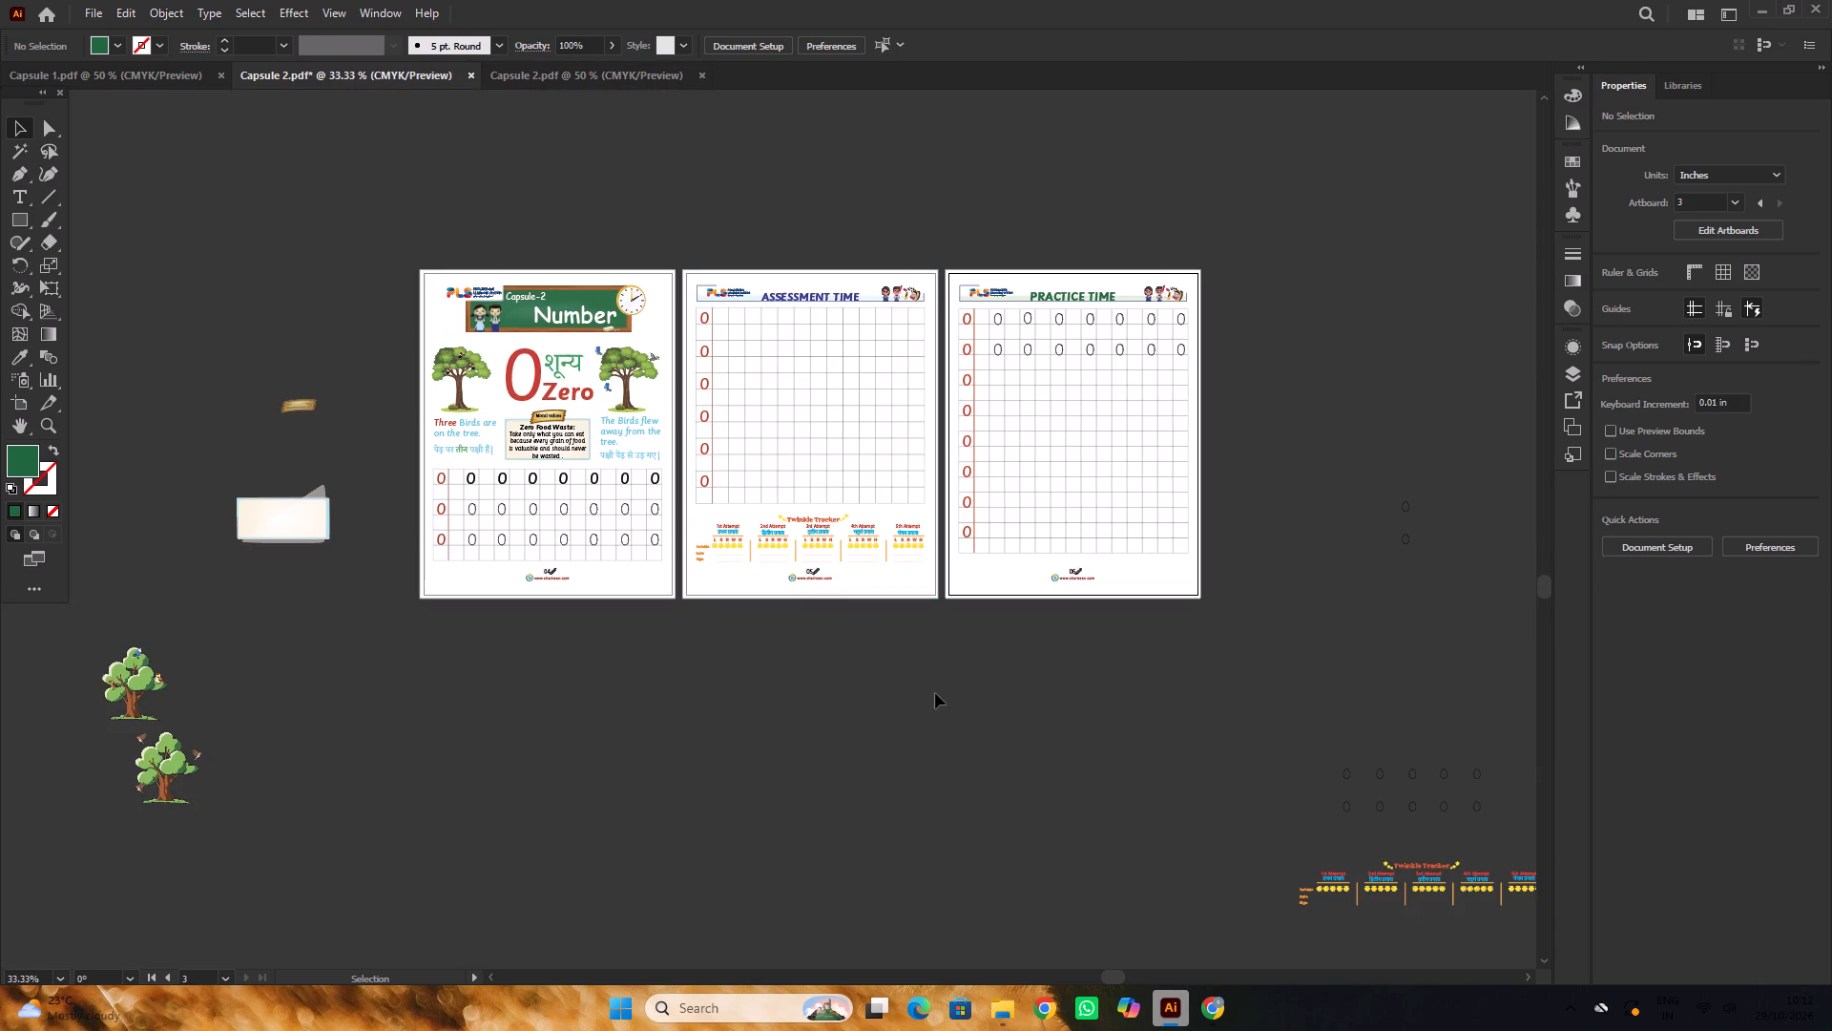
{"action": "left_click", "coordinate": [935, 693]}
{"action": "scroll", "coordinate": [935, 691], "scroll_direction": "up", "scroll_amount": 3}
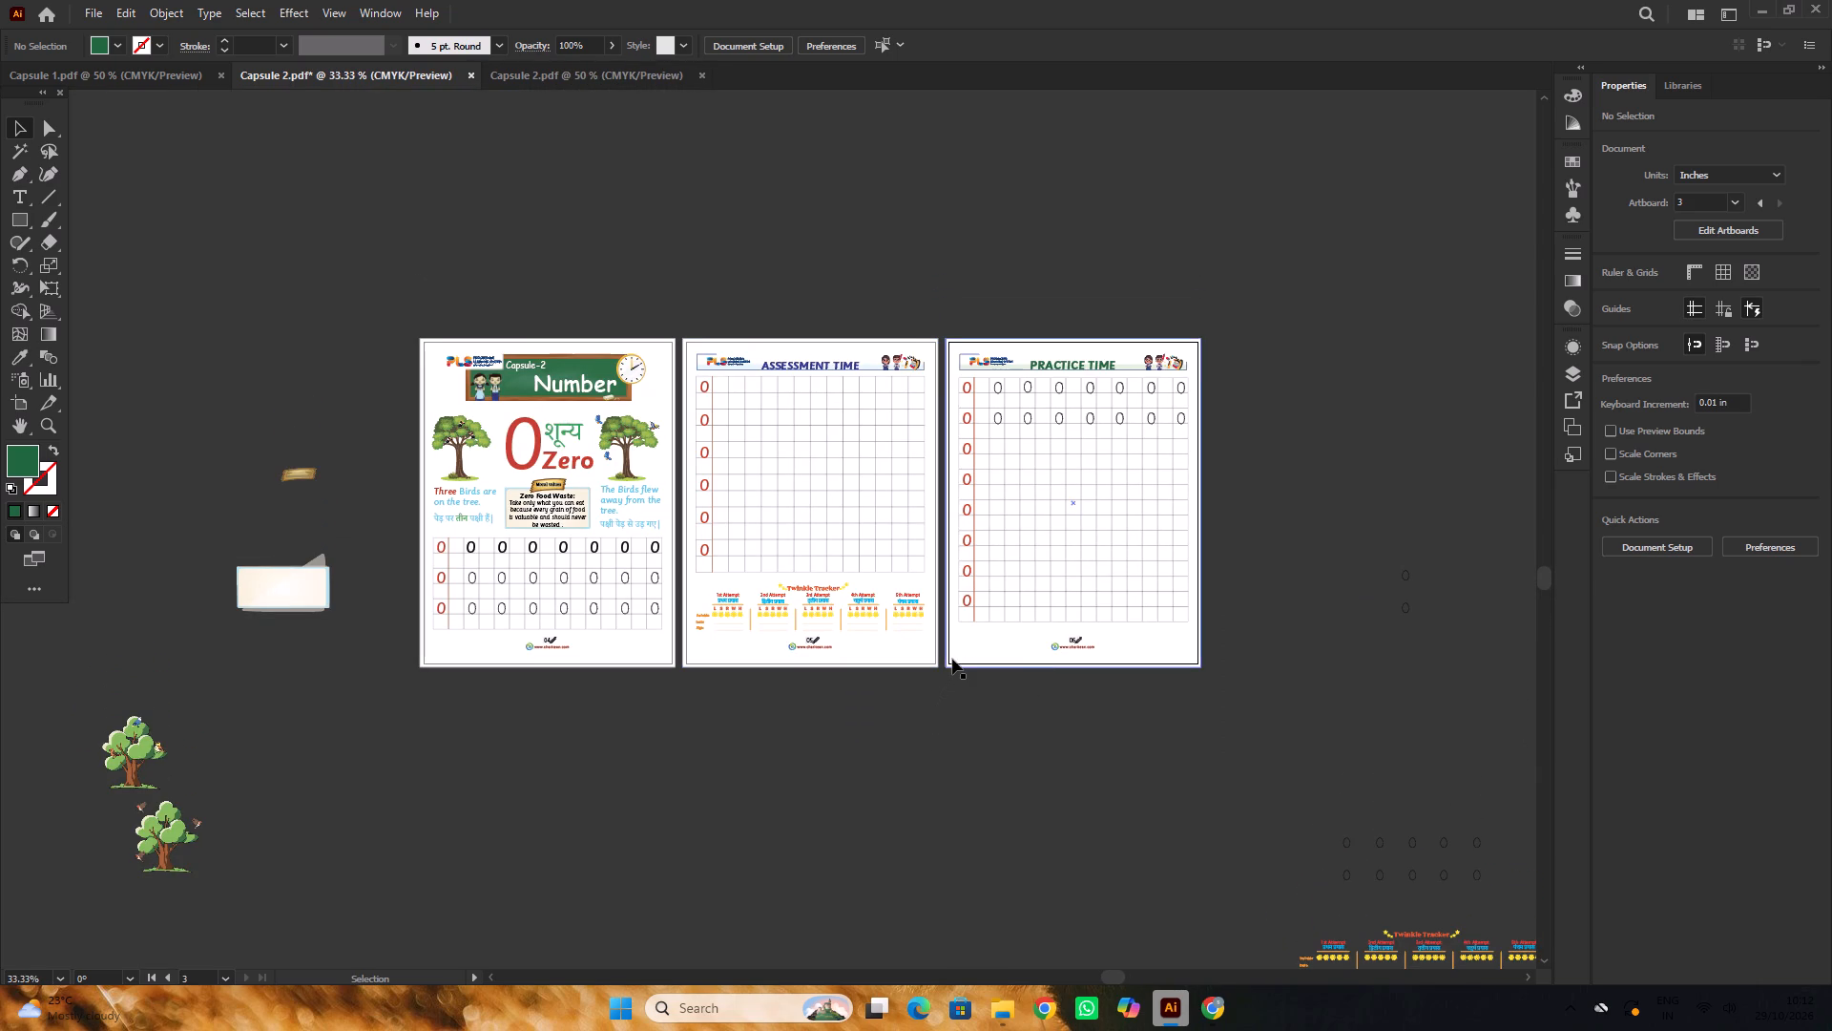
Save the corrected part 1 Capsule 2 PDF.
{"action": "key", "text": "ctrl+s"}
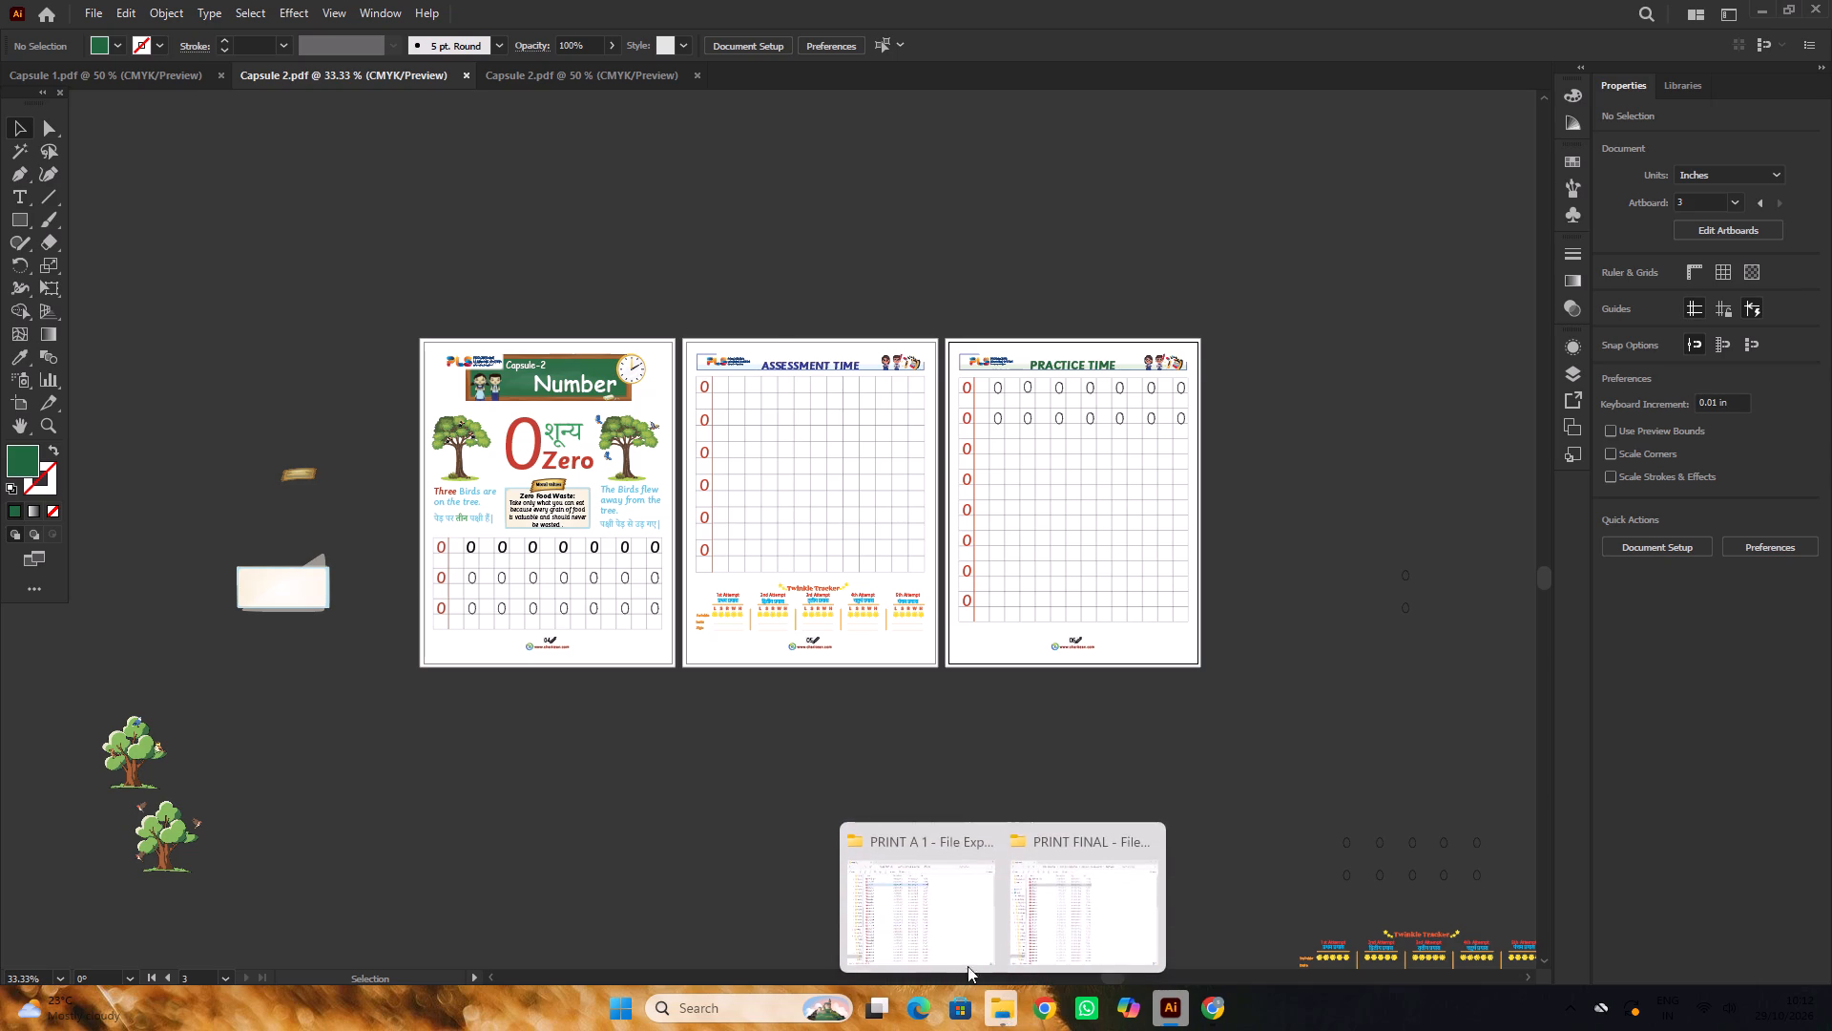
Switch to the PRINT A 1 folder in File Explorer, where the part 1 capsule PDFs are stored.
{"action": "left_click", "coordinate": [931, 930]}
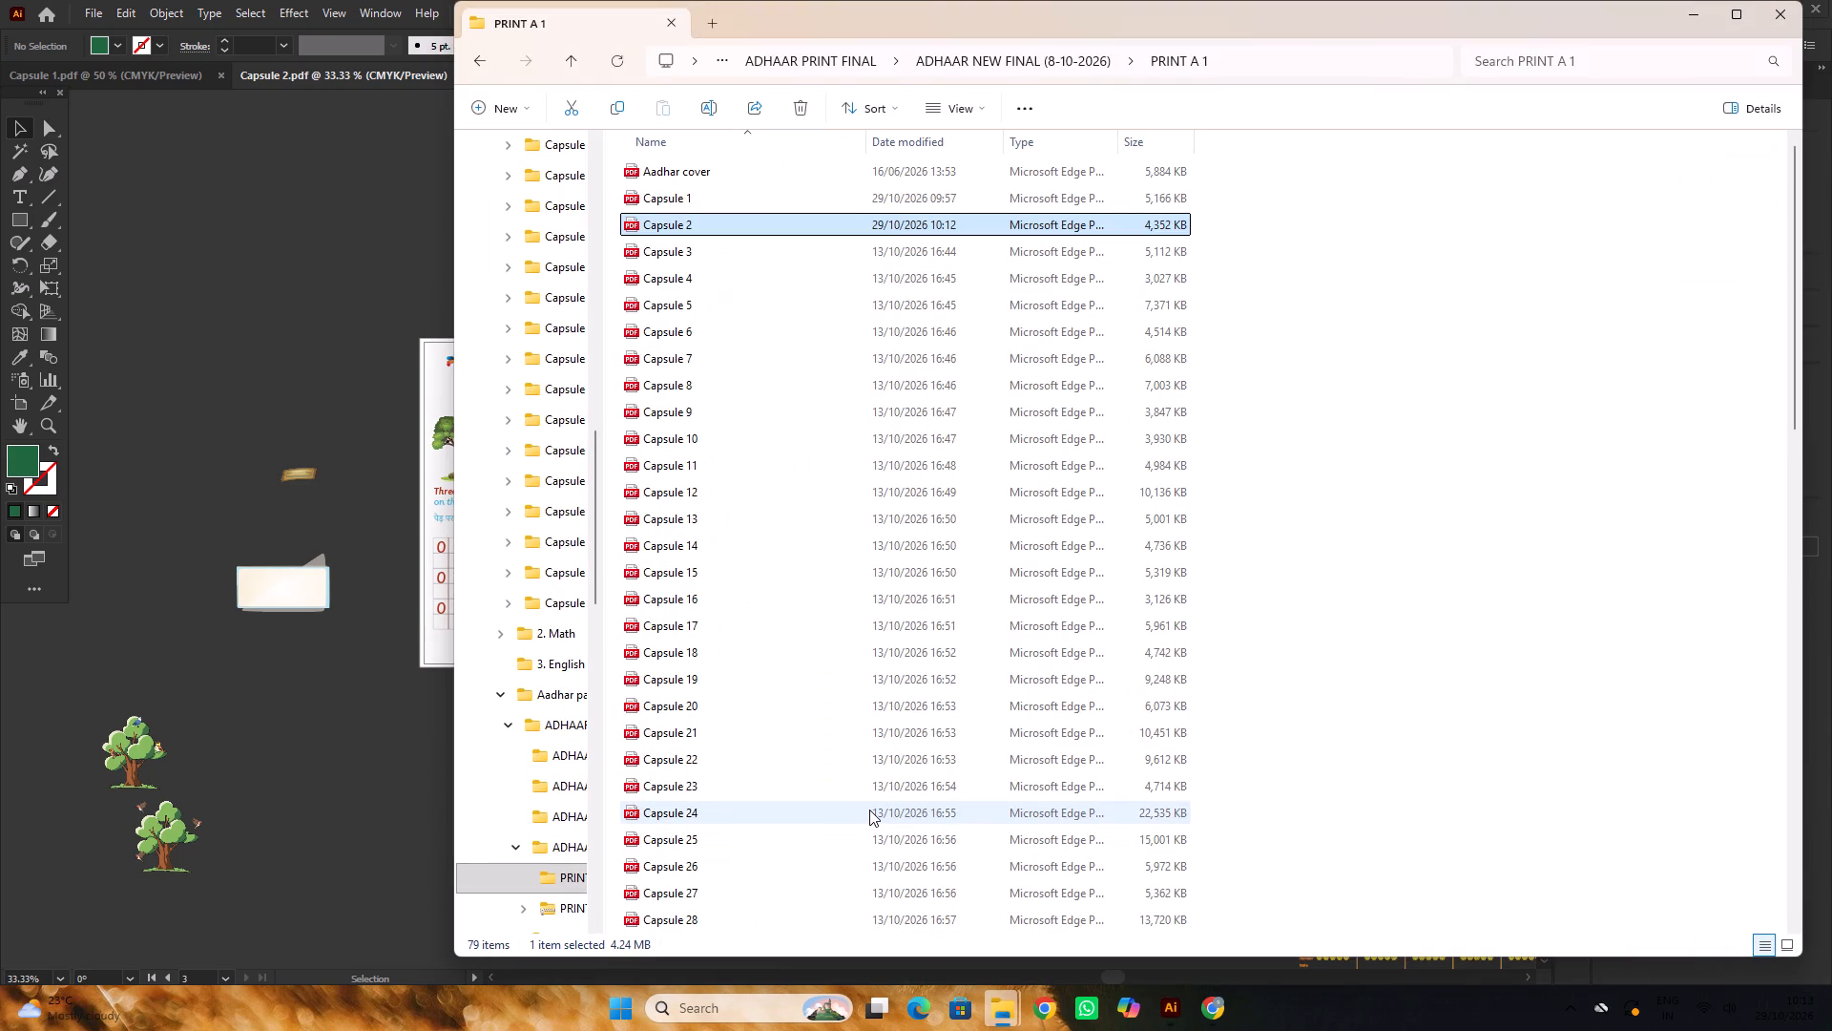
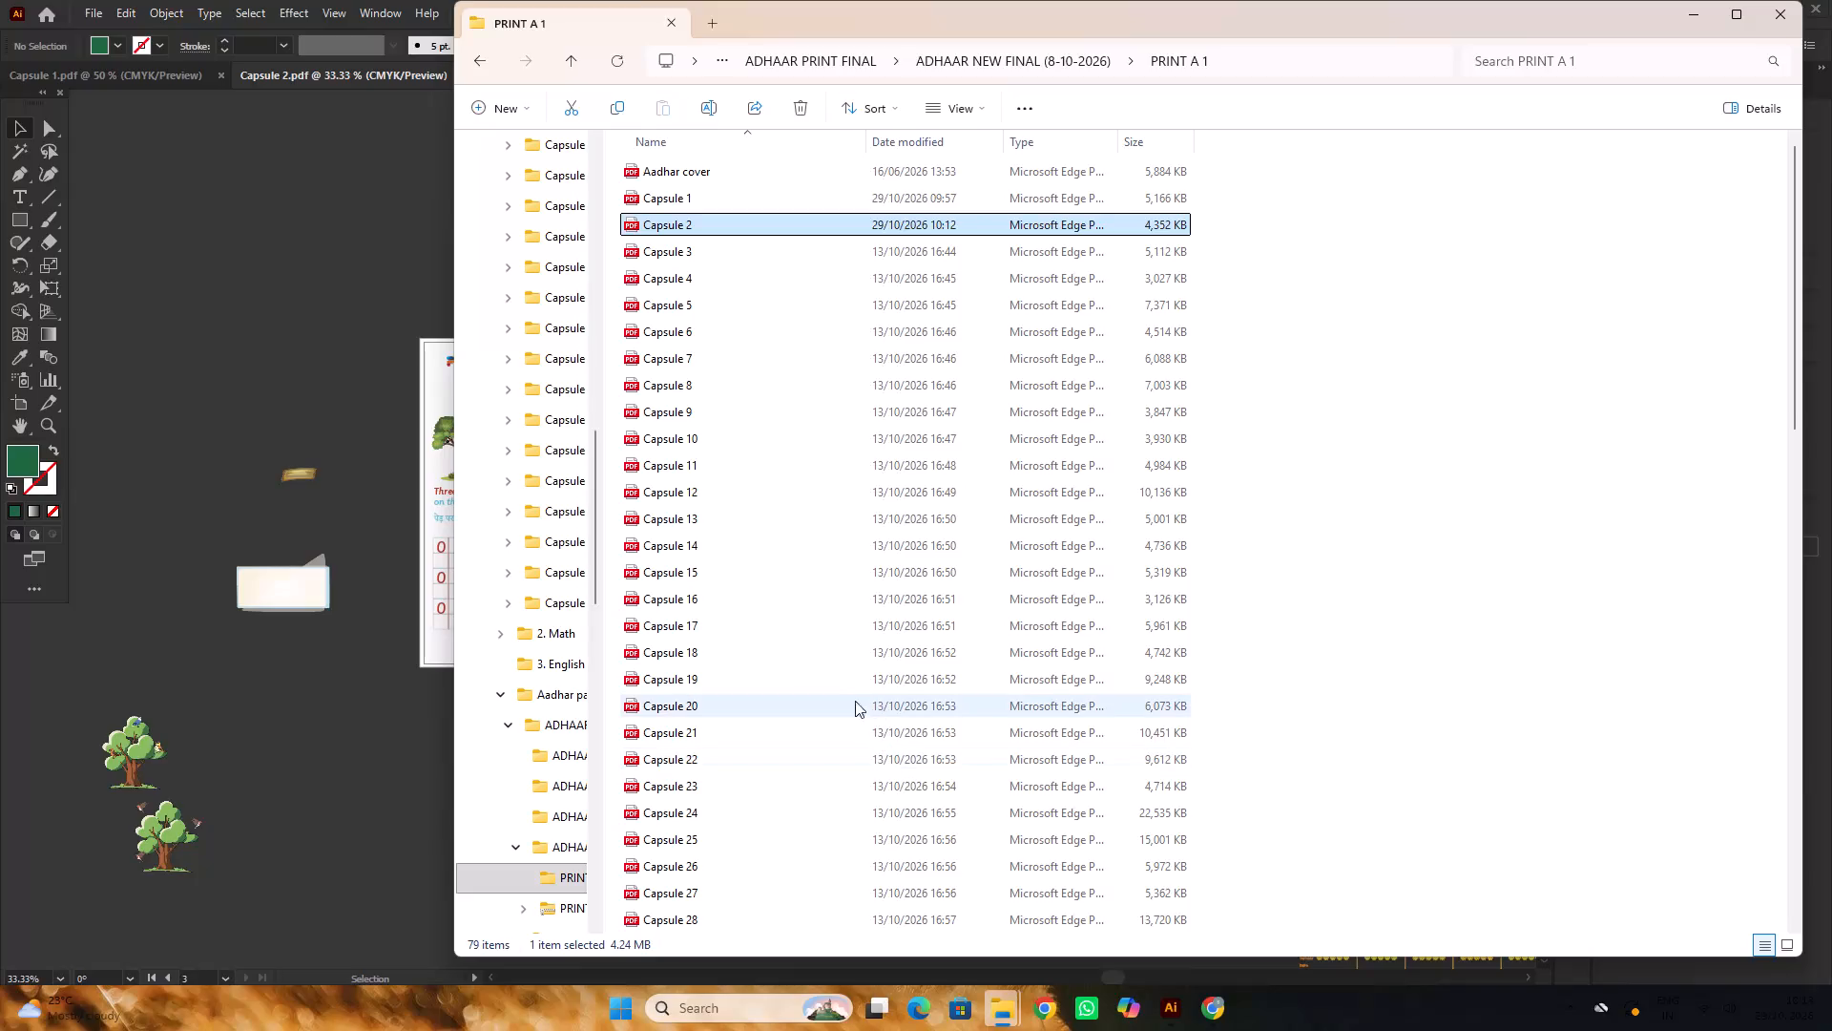
Open the part 1 Capsule 3 PDF from the PRINT A 1 folder in Adobe Illustrator 2022.
{"action": "left_click", "coordinate": [746, 249]}
{"action": "right_click", "coordinate": [746, 249]}
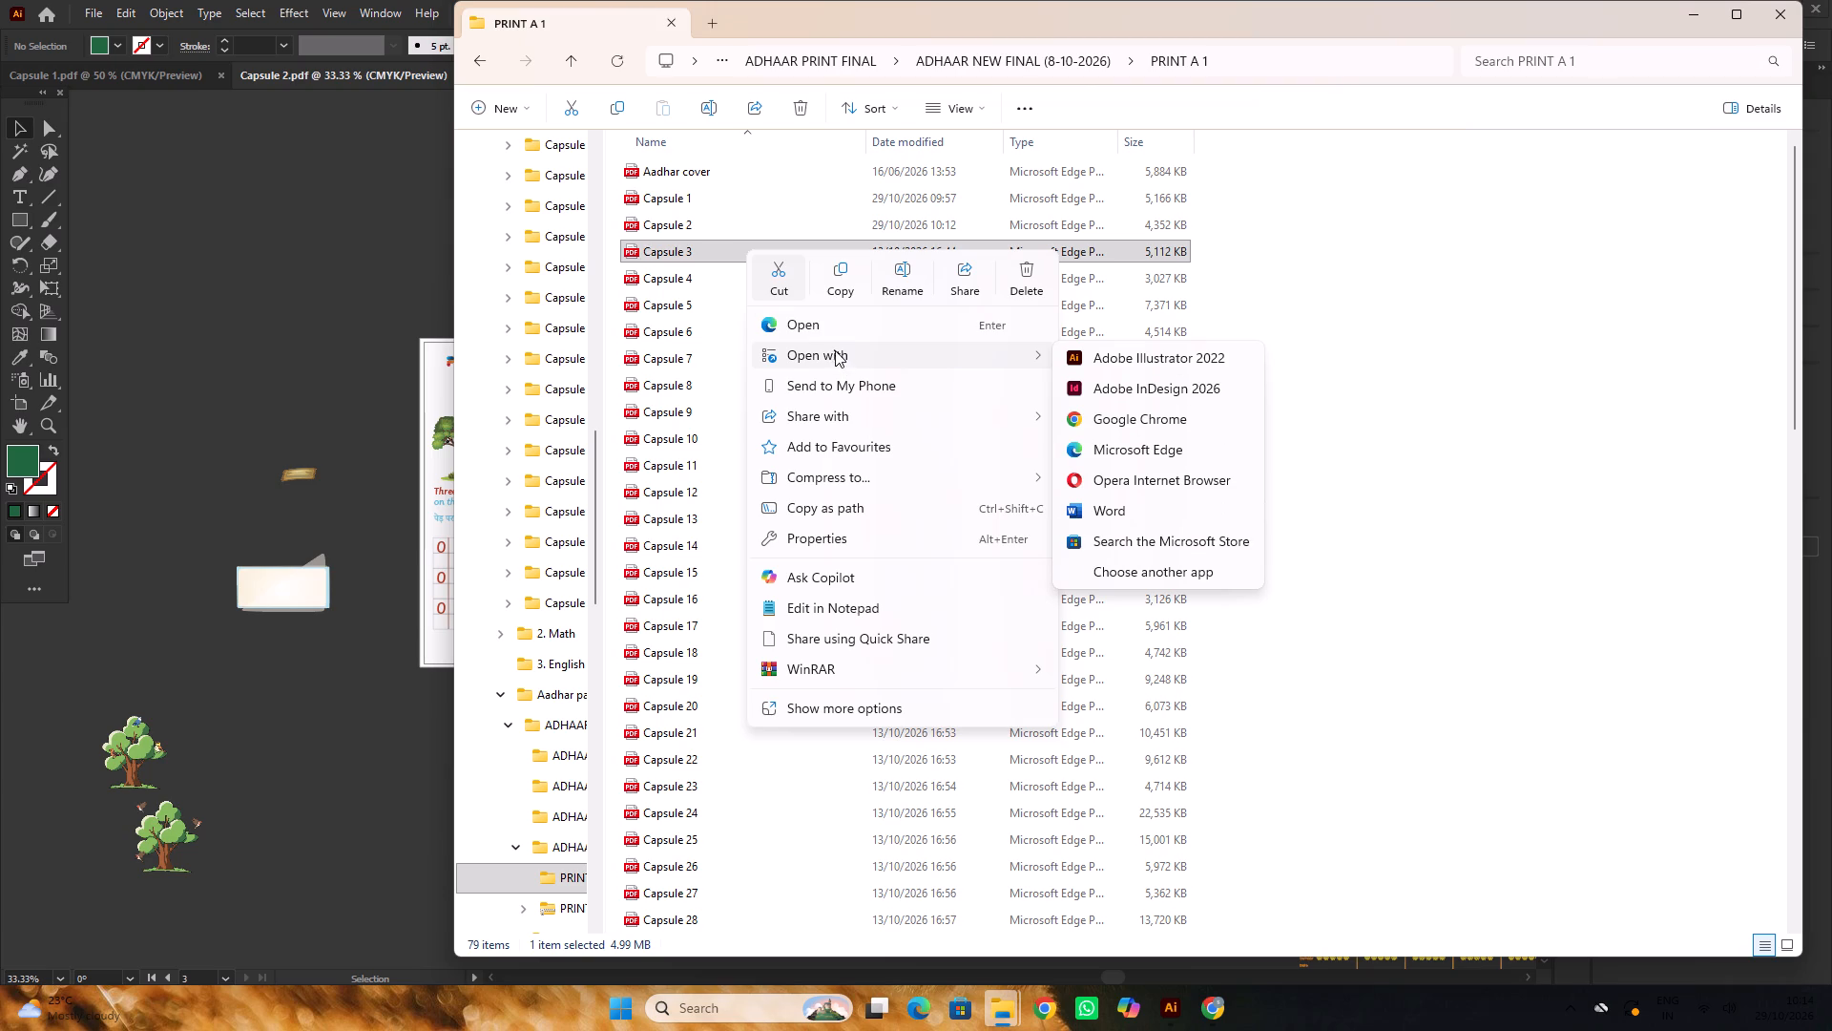
{"action": "left_click", "coordinate": [1142, 367]}
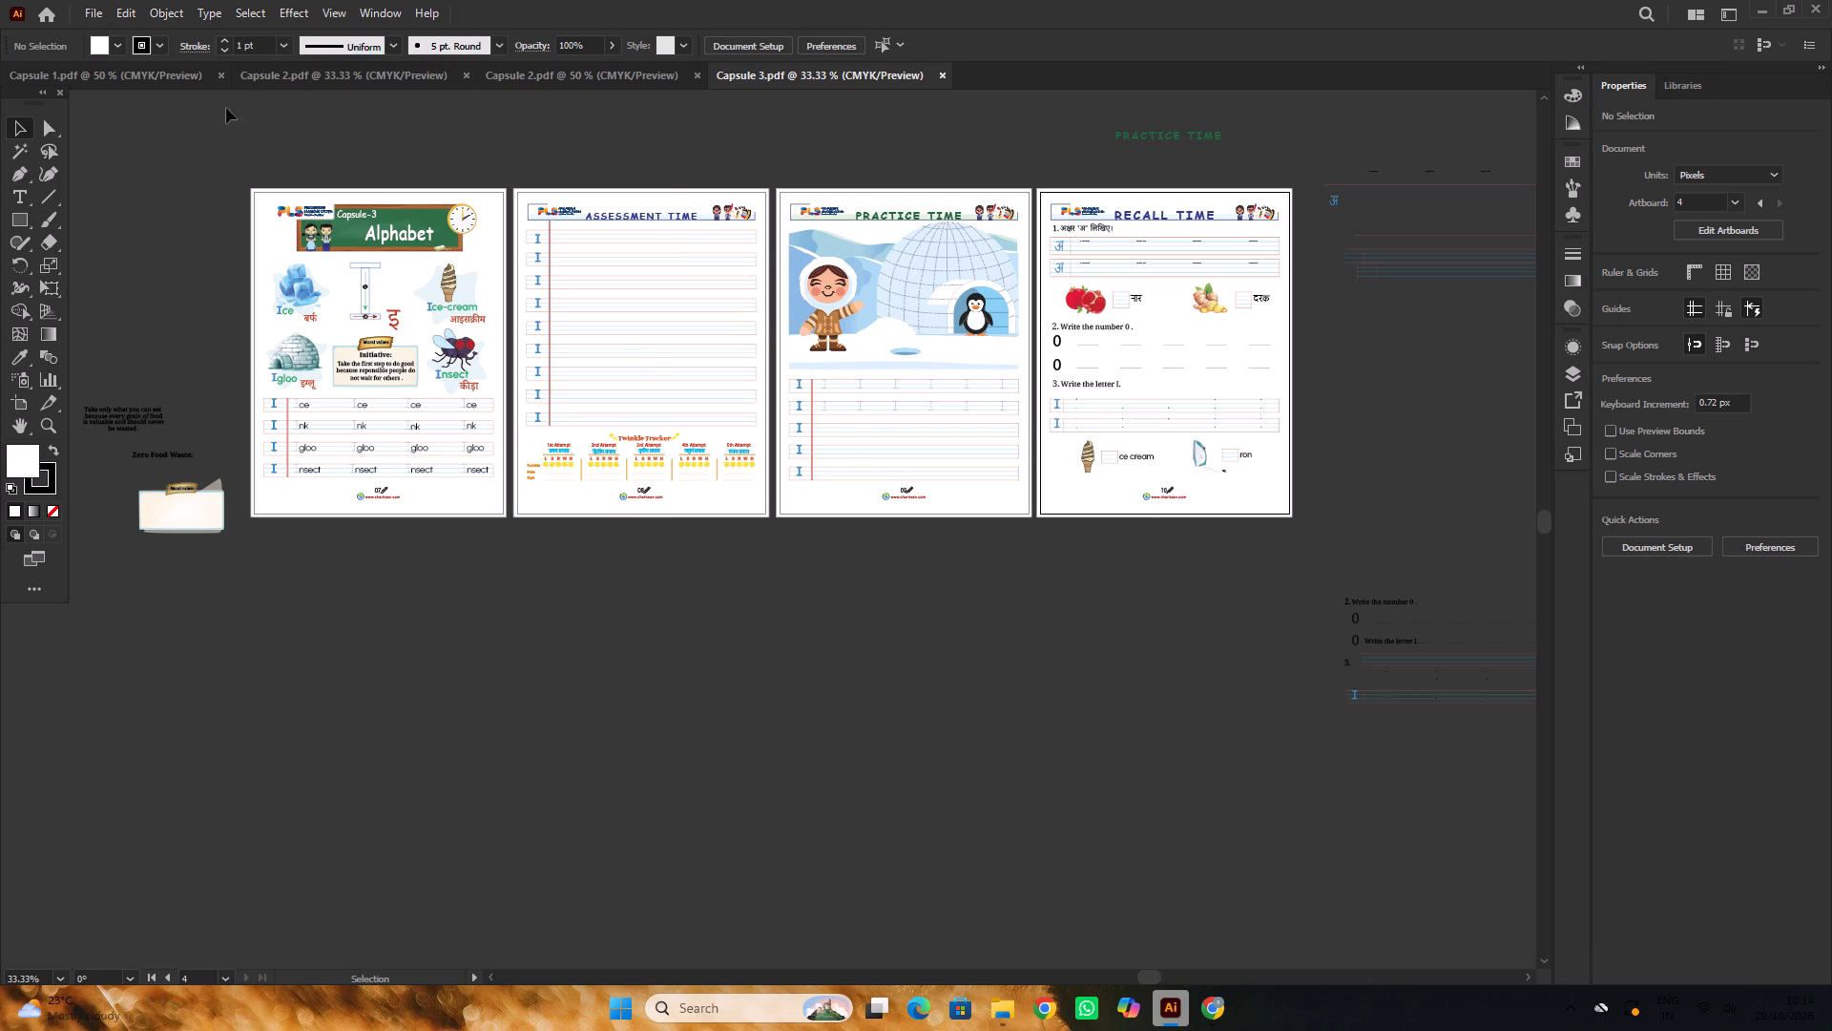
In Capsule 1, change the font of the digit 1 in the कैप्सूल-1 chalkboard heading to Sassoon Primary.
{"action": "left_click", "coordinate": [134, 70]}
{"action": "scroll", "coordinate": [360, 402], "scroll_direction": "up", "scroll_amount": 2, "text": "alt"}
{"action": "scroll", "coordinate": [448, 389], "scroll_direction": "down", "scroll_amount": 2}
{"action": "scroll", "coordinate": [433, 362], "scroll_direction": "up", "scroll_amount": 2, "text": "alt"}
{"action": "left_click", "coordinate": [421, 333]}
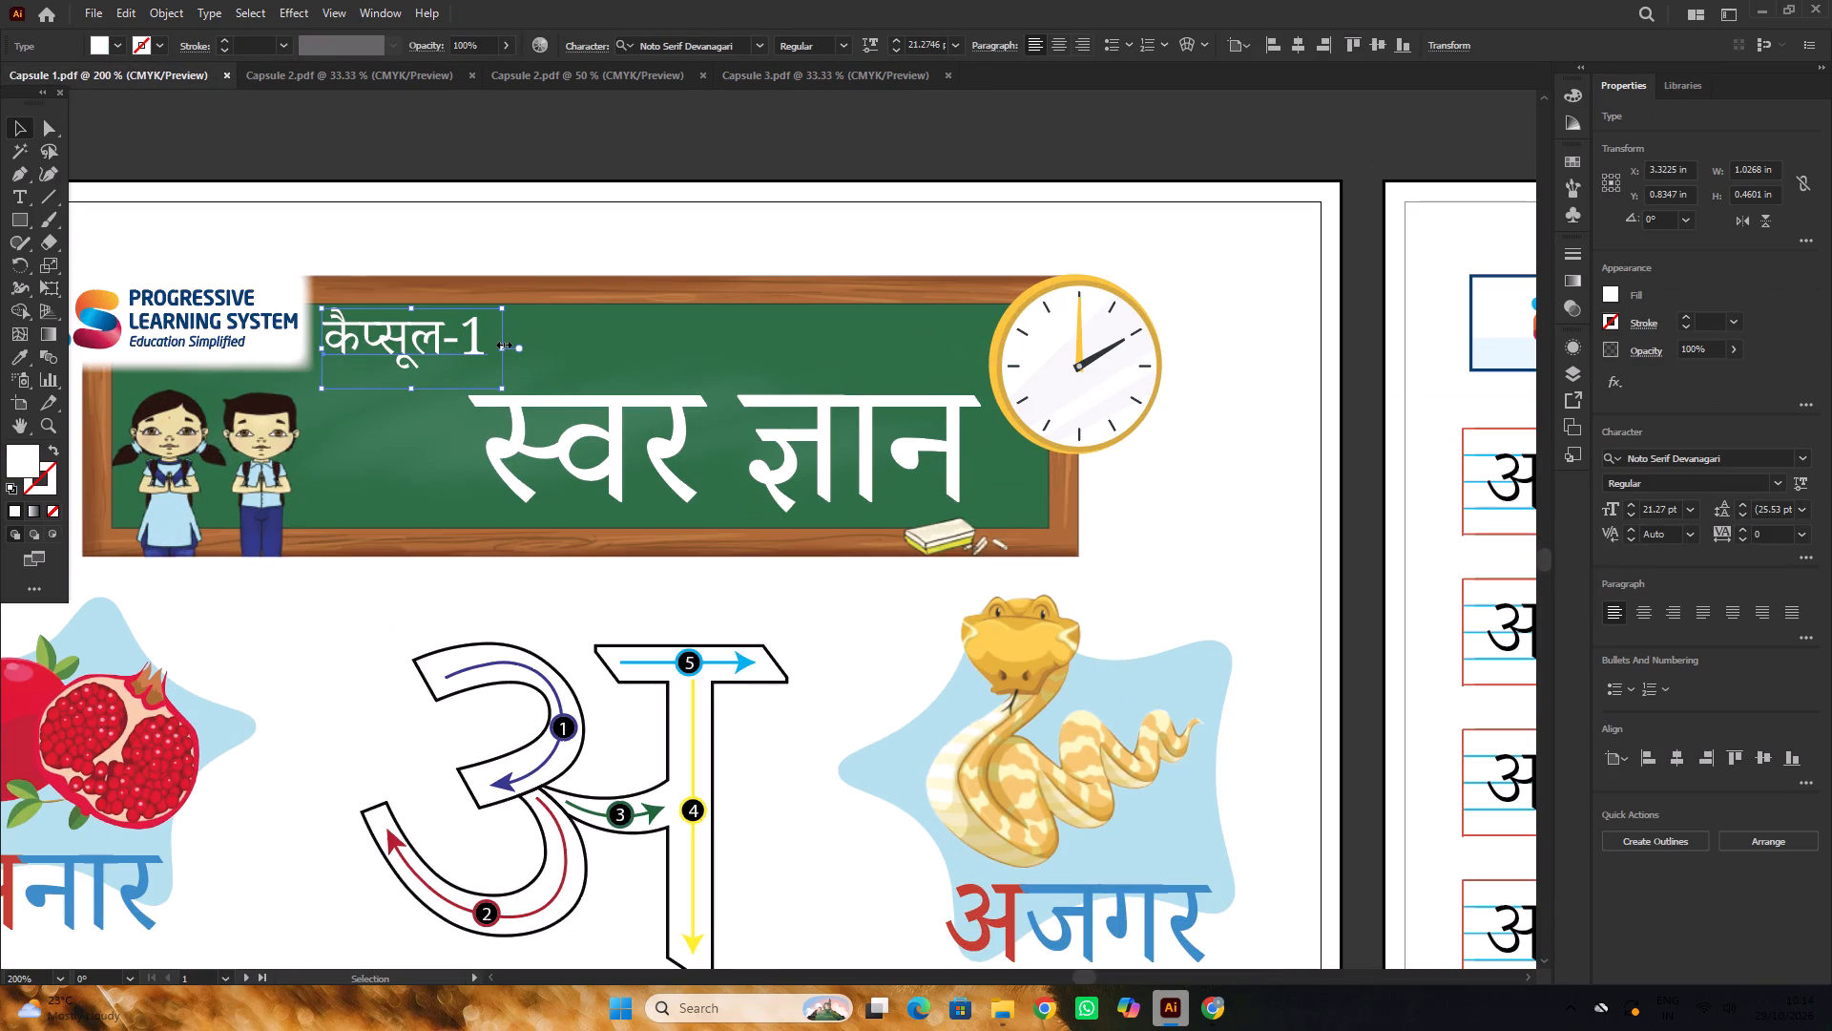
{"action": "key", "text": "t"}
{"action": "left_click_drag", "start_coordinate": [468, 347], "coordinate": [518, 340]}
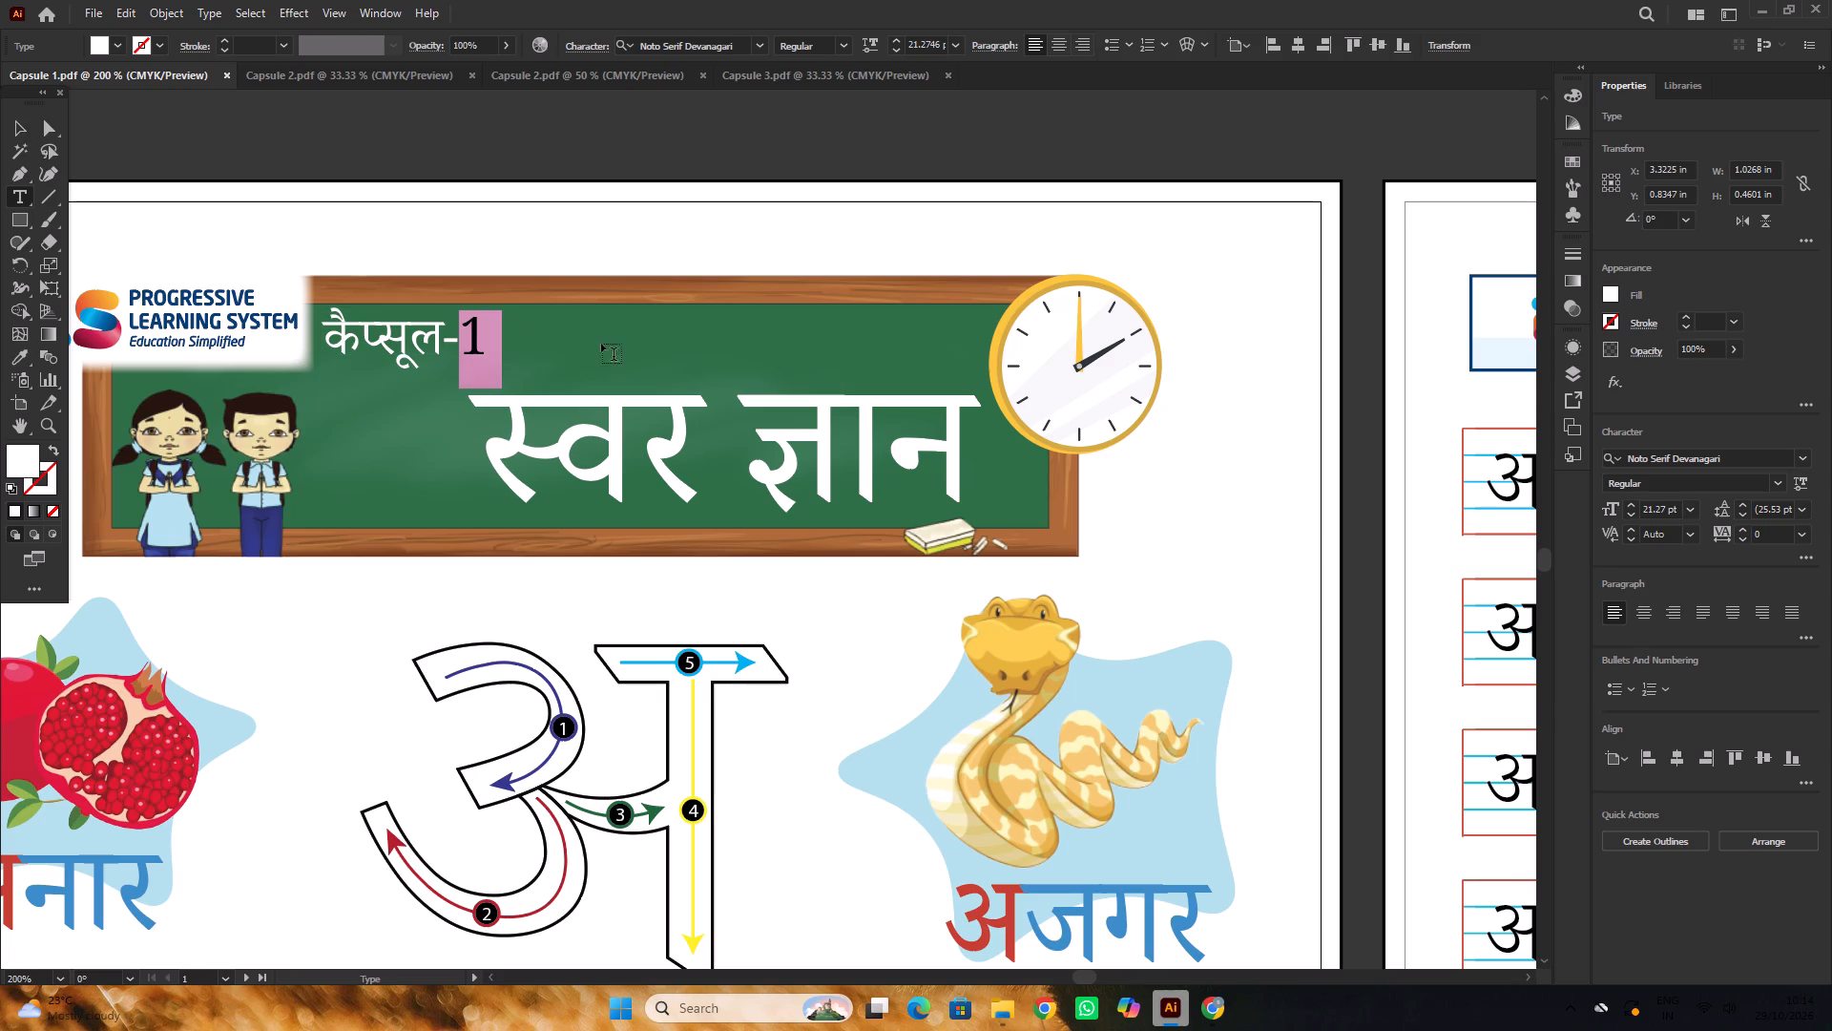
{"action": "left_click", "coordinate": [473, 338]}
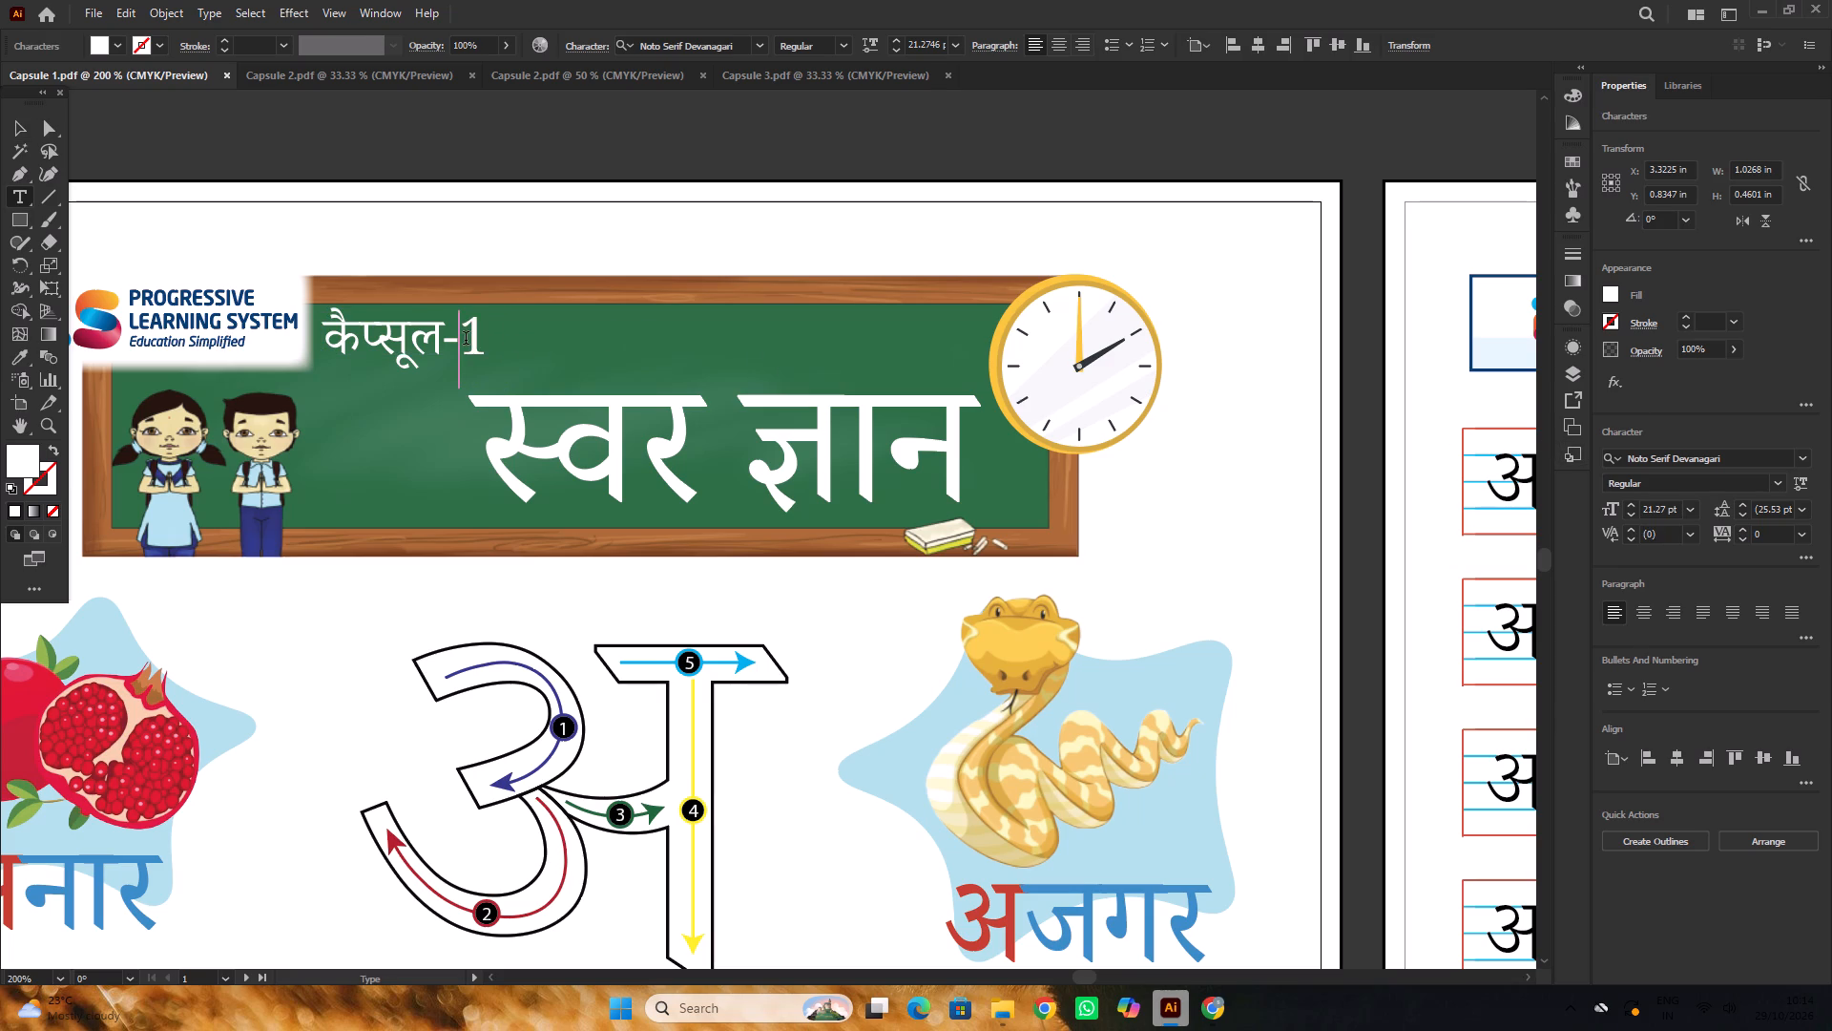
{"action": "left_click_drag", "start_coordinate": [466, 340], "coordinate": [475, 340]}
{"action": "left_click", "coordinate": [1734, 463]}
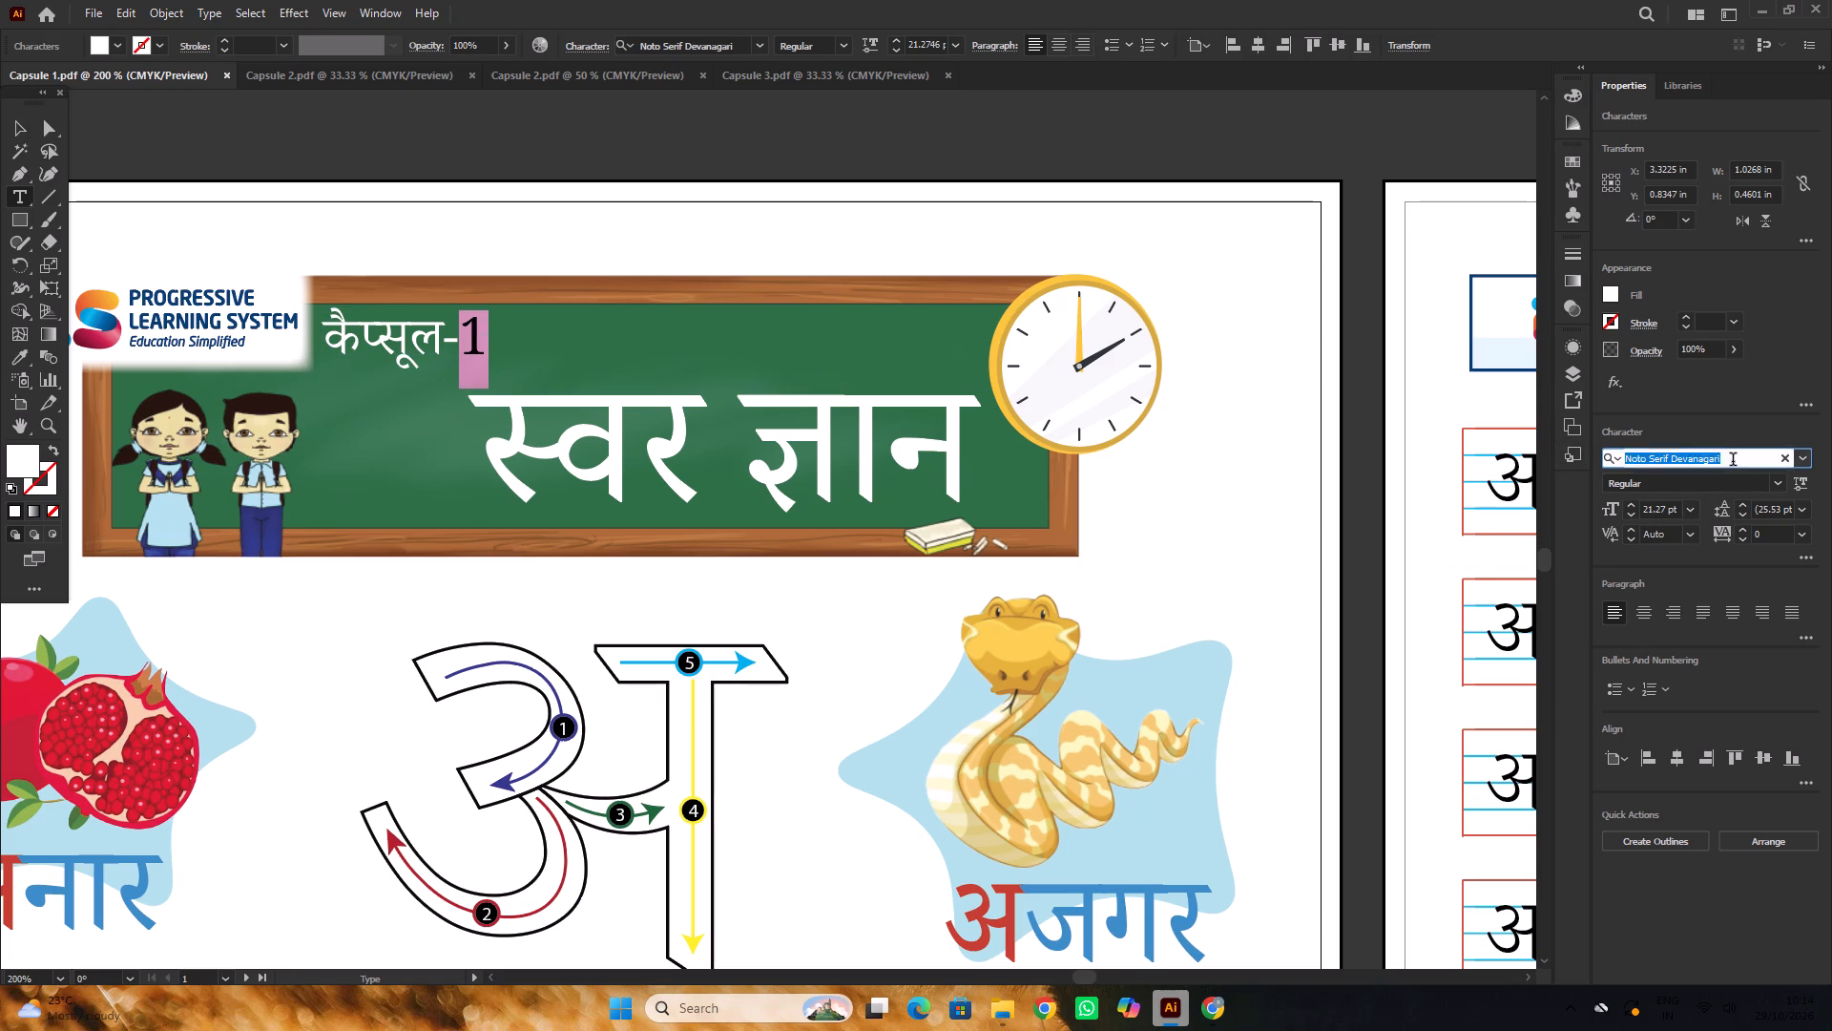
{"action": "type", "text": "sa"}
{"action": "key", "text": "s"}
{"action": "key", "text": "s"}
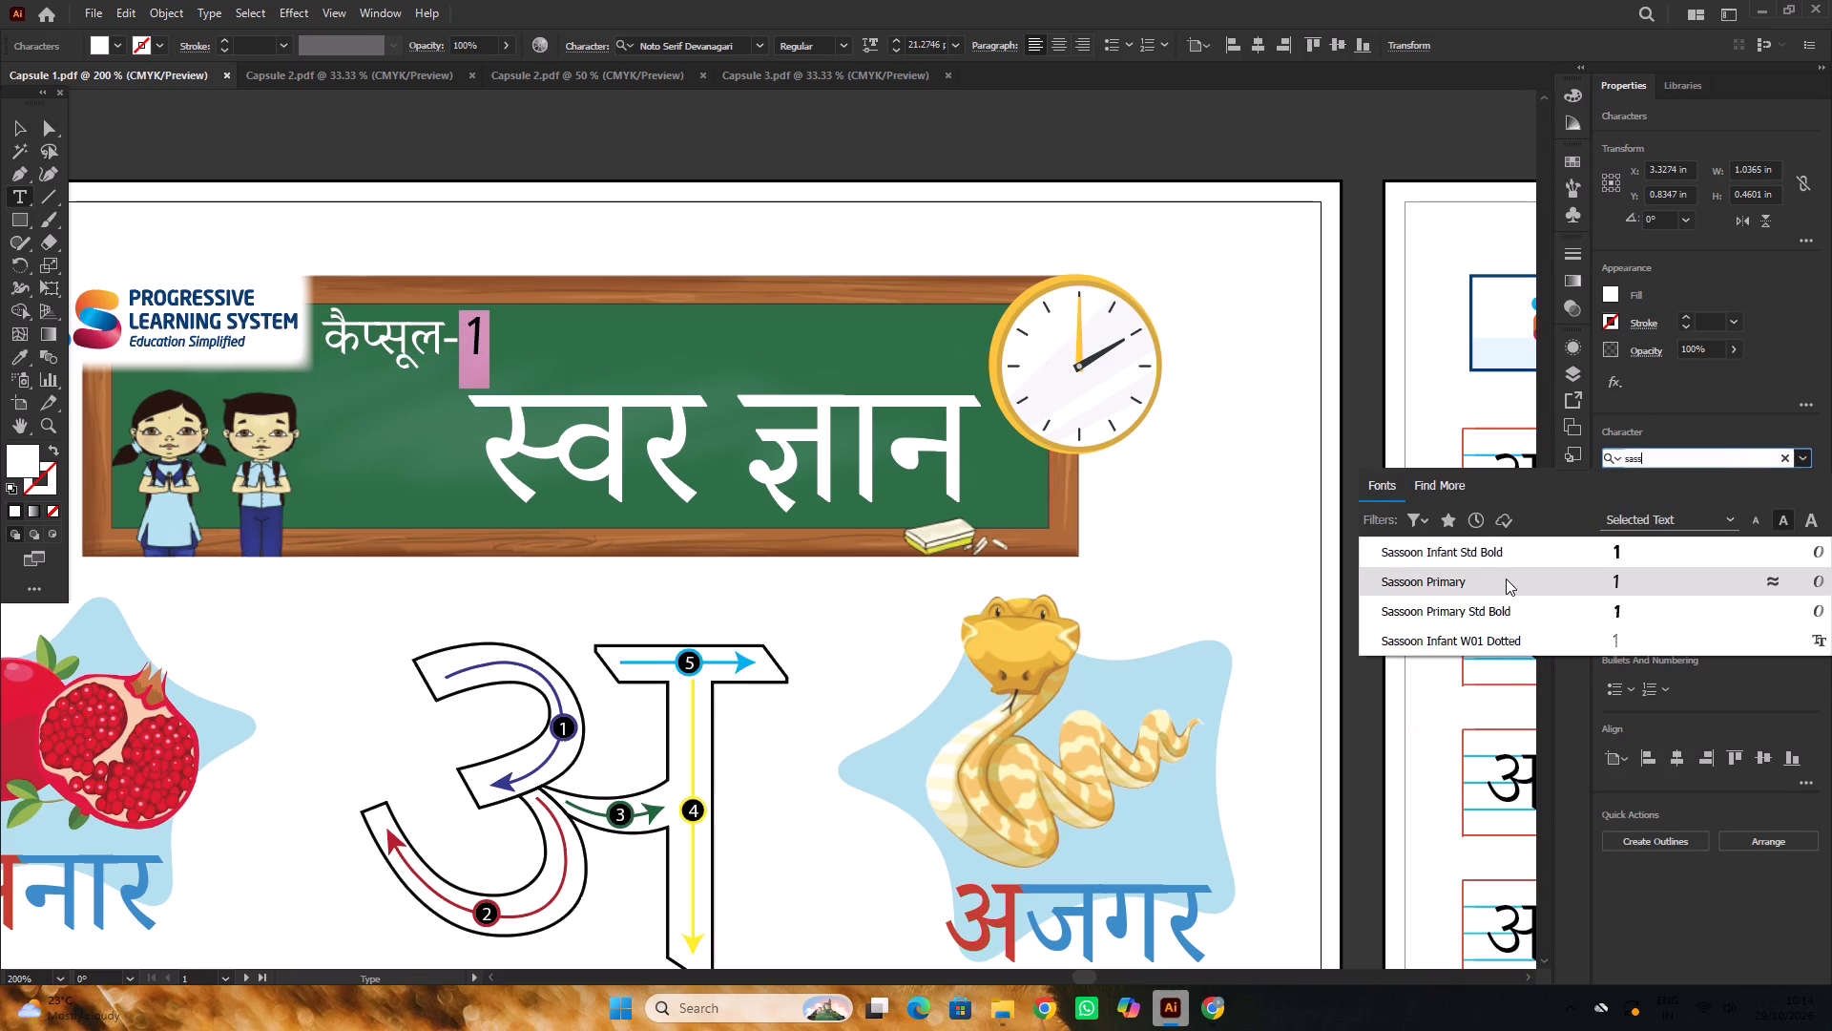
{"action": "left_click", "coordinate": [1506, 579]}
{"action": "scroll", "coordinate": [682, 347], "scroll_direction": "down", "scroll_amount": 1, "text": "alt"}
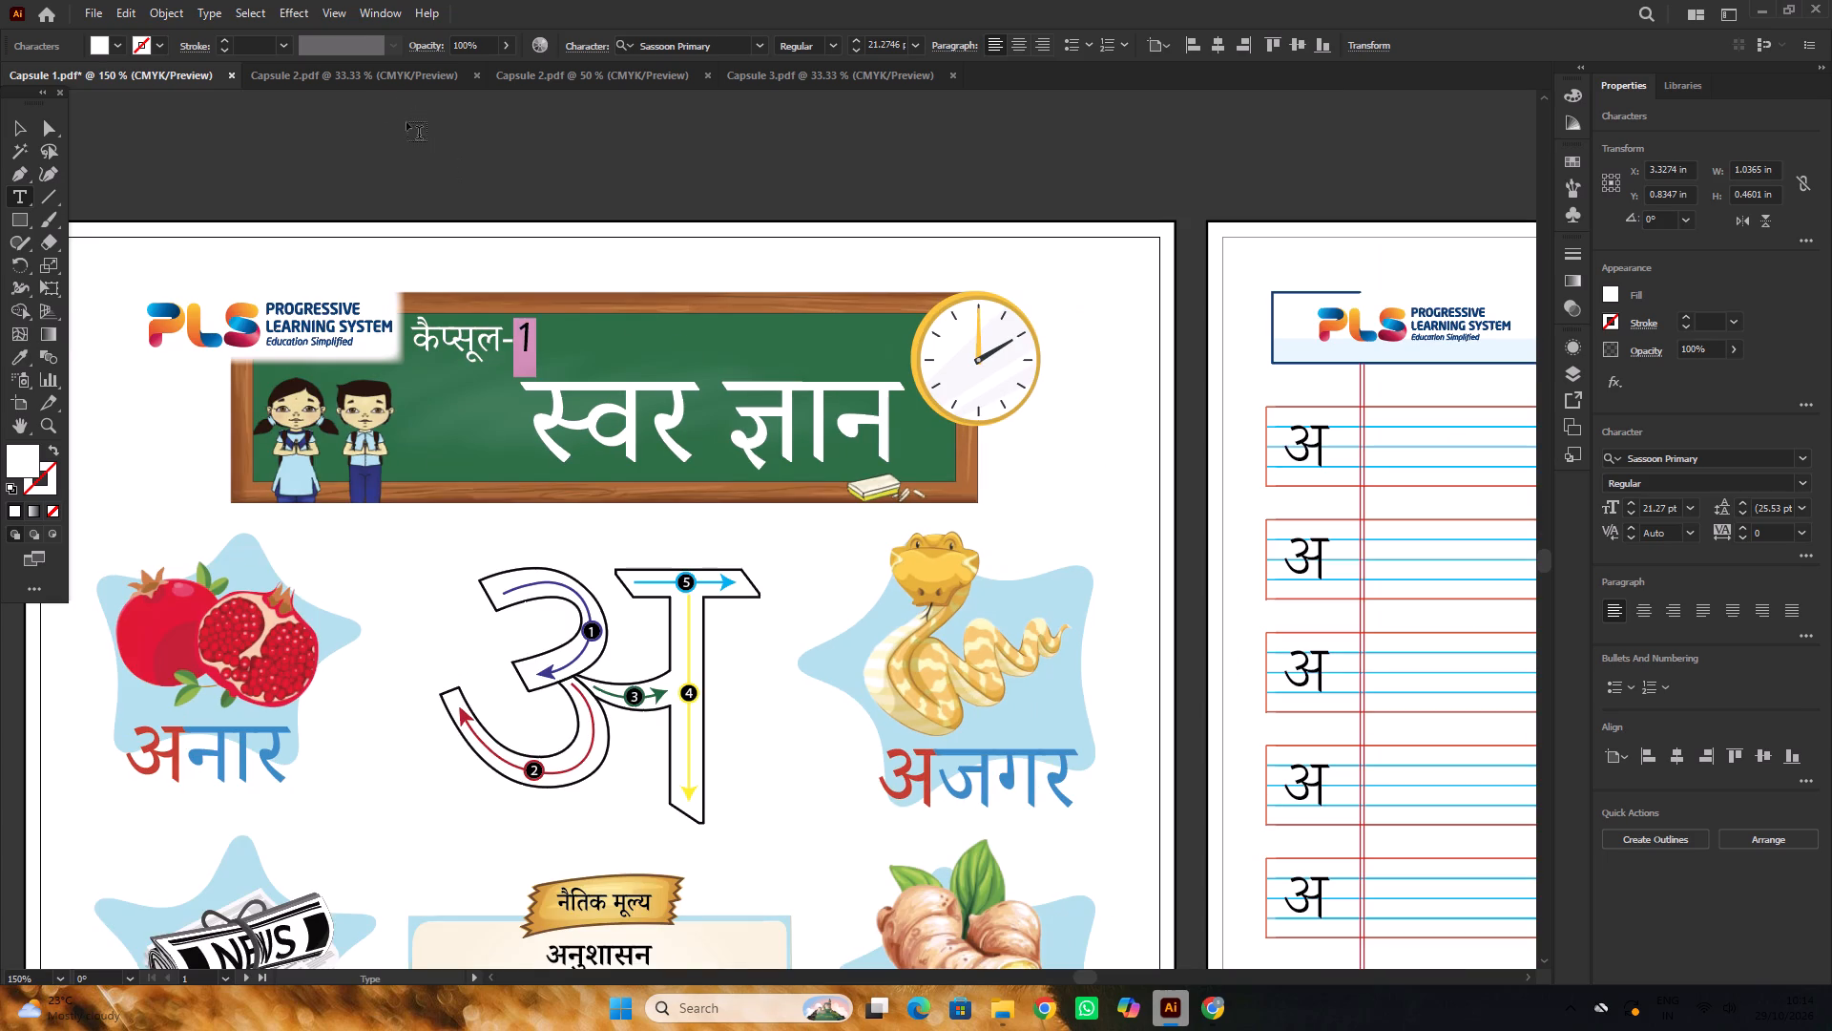
Check the font of the digit 2 in the Capsule-2 chalkboard heading of the part 2 Capsule 2 file.
{"action": "left_click", "coordinate": [760, 75]}
{"action": "scroll", "coordinate": [365, 242], "scroll_direction": "up", "scroll_amount": 2}
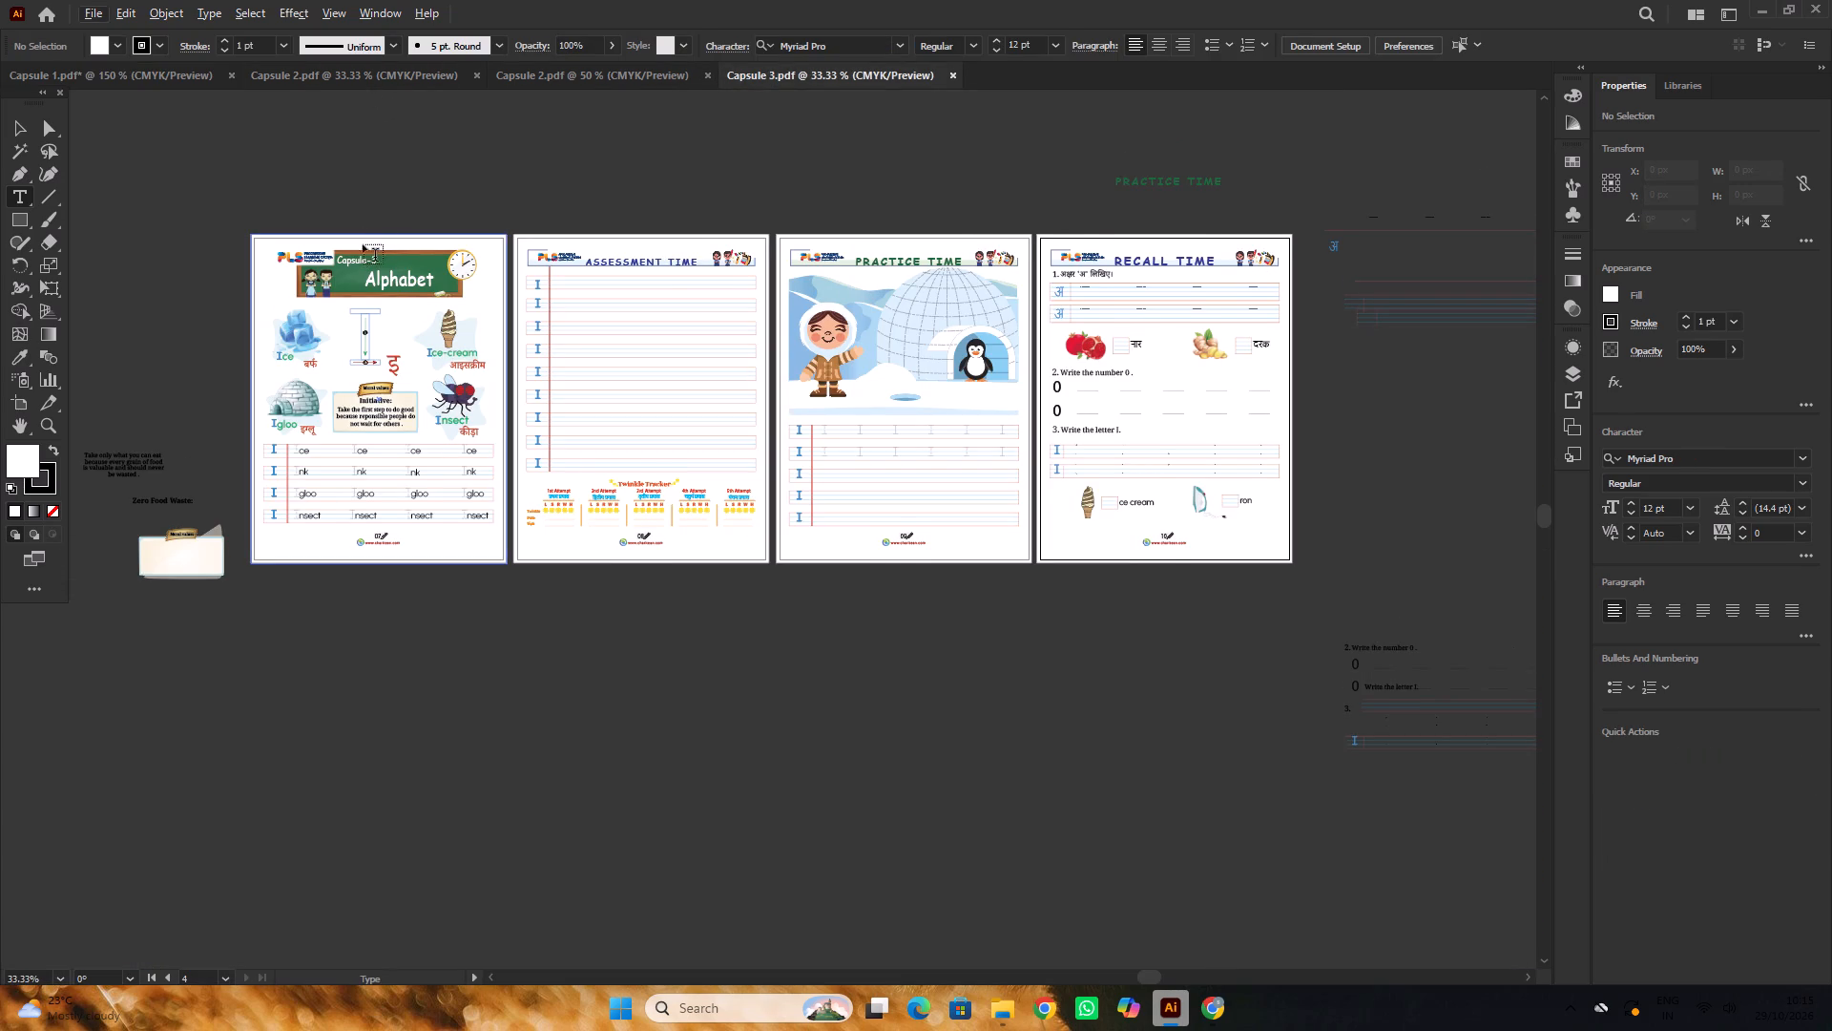
{"action": "left_click", "coordinate": [578, 69]}
{"action": "scroll", "coordinate": [341, 356], "scroll_direction": "up", "scroll_amount": 4, "text": "alt"}
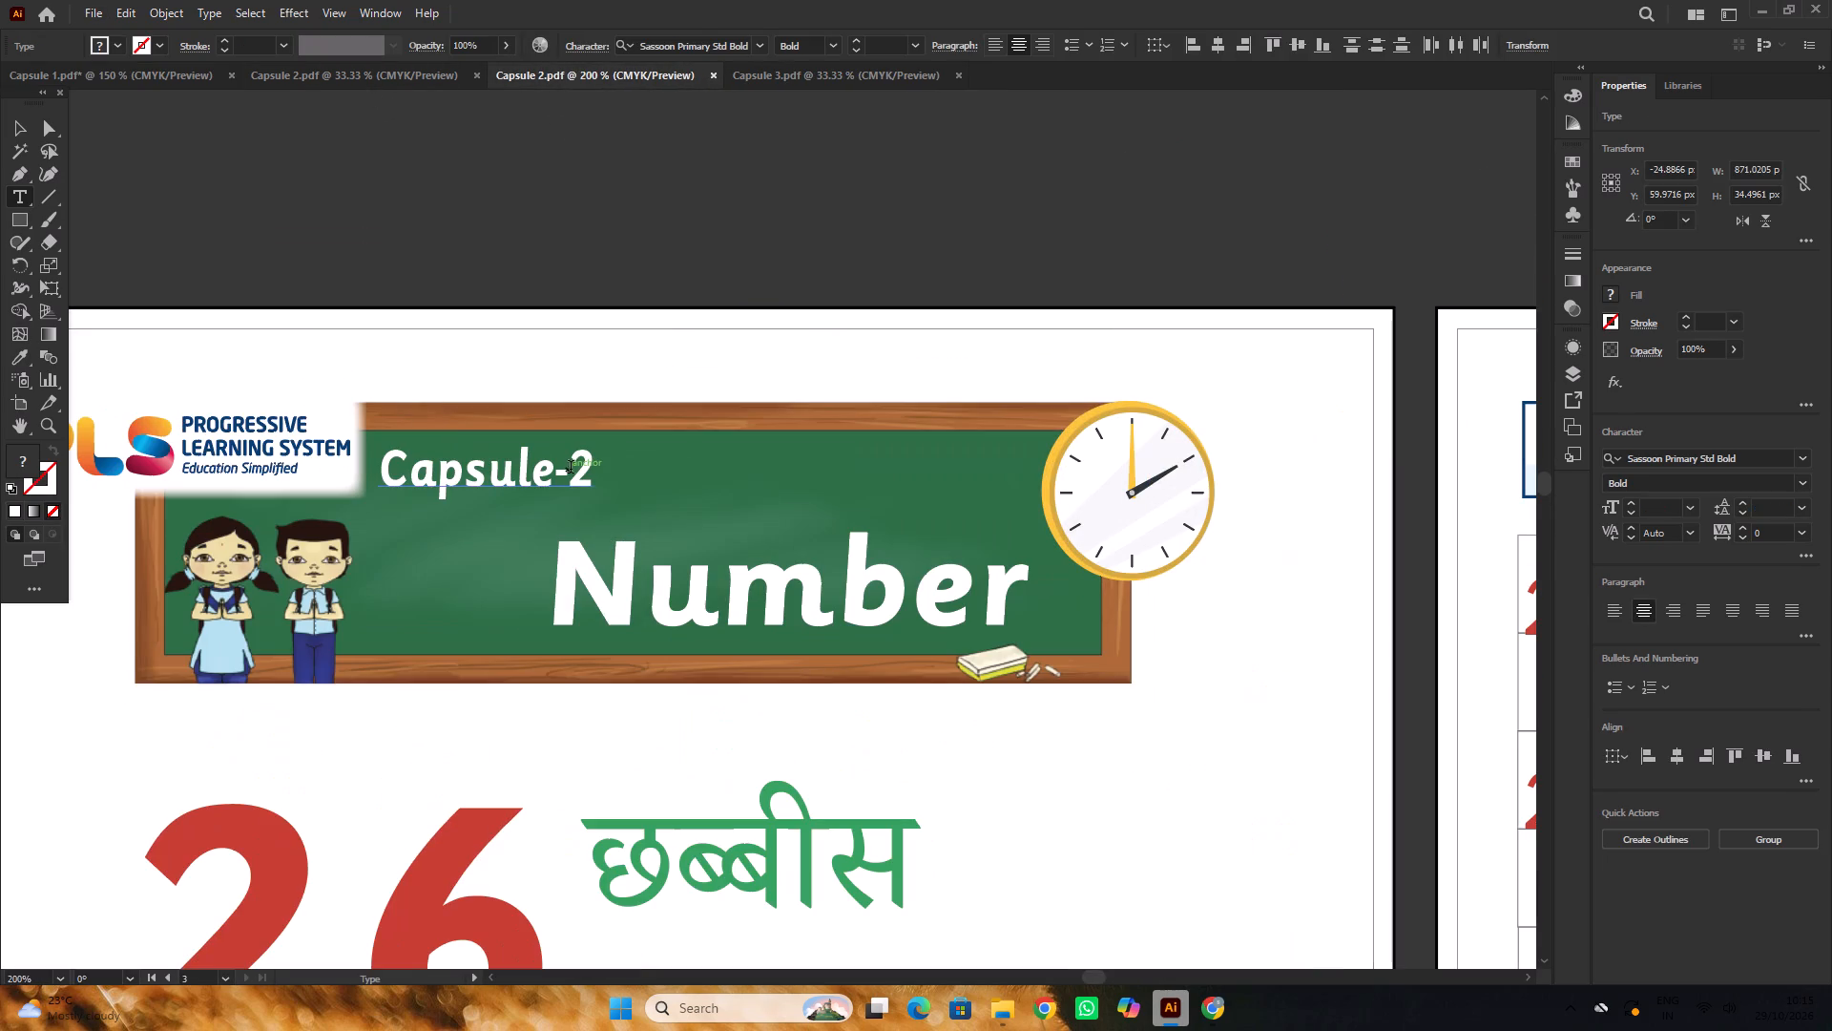
{"action": "left_click_drag", "start_coordinate": [576, 471], "coordinate": [593, 466]}
{"action": "scroll", "coordinate": [589, 446], "scroll_direction": "down", "scroll_amount": 2, "text": "alt"}
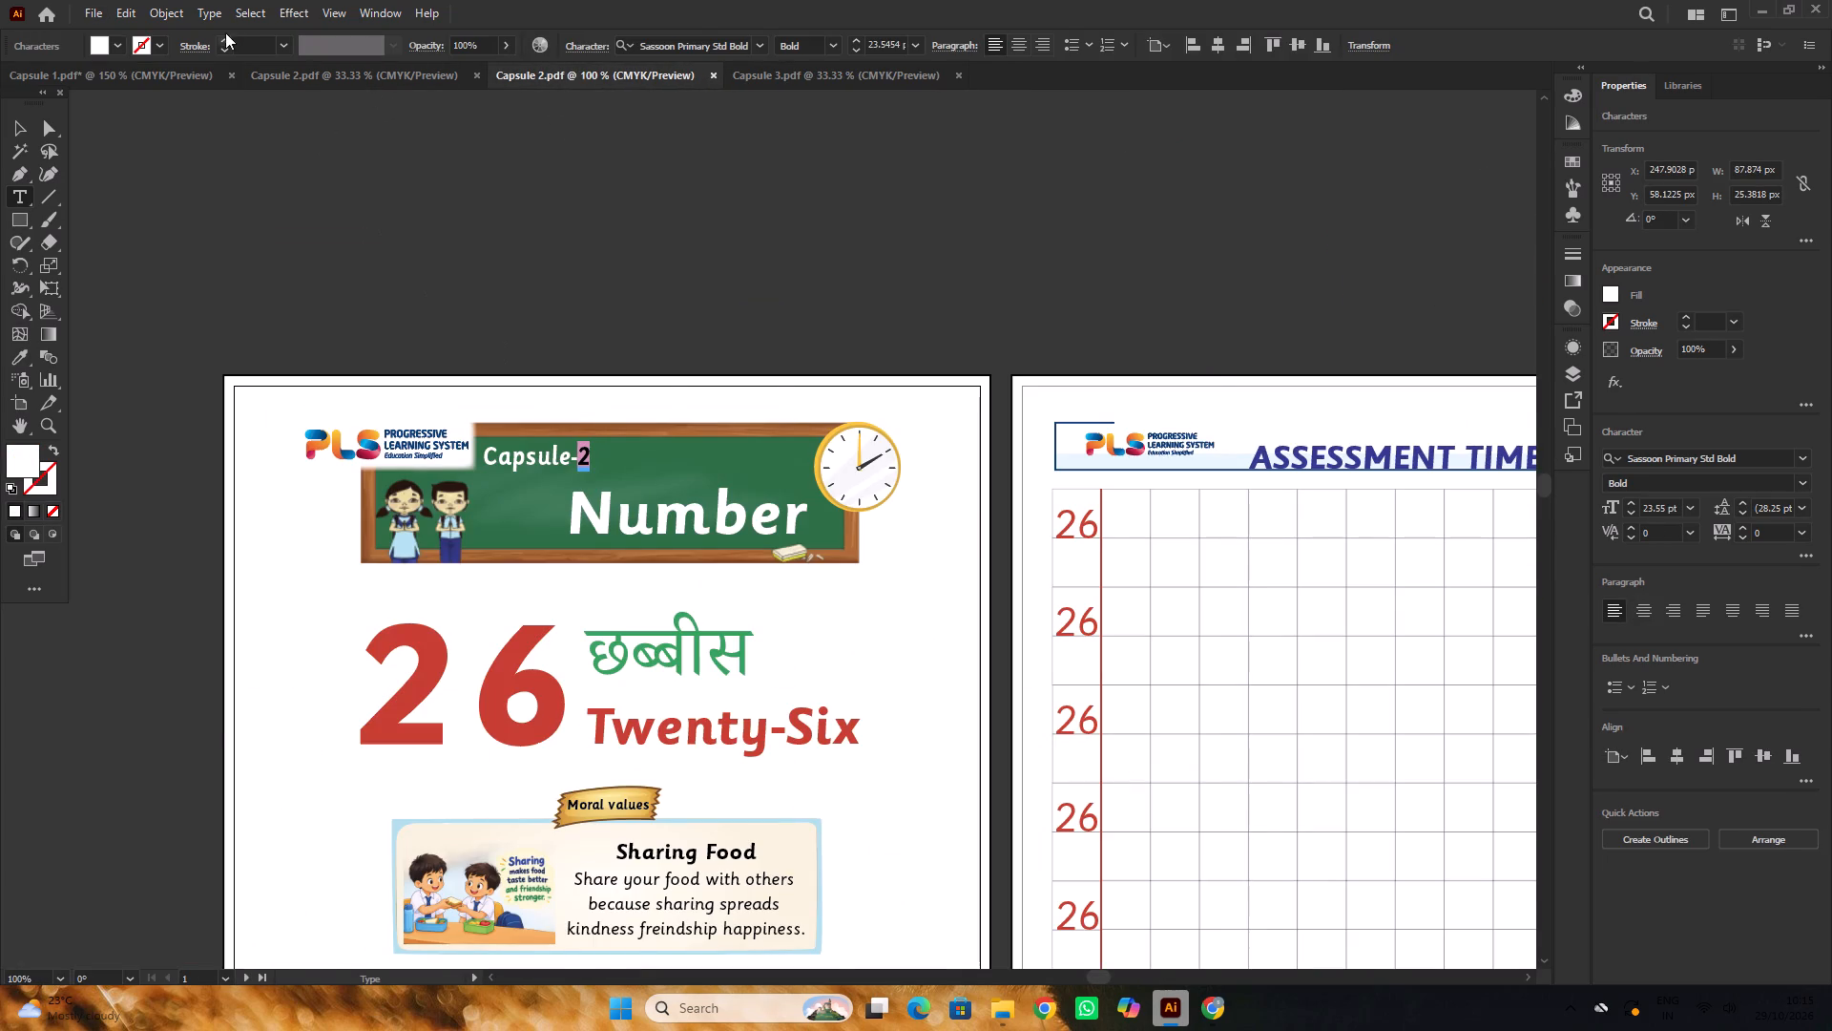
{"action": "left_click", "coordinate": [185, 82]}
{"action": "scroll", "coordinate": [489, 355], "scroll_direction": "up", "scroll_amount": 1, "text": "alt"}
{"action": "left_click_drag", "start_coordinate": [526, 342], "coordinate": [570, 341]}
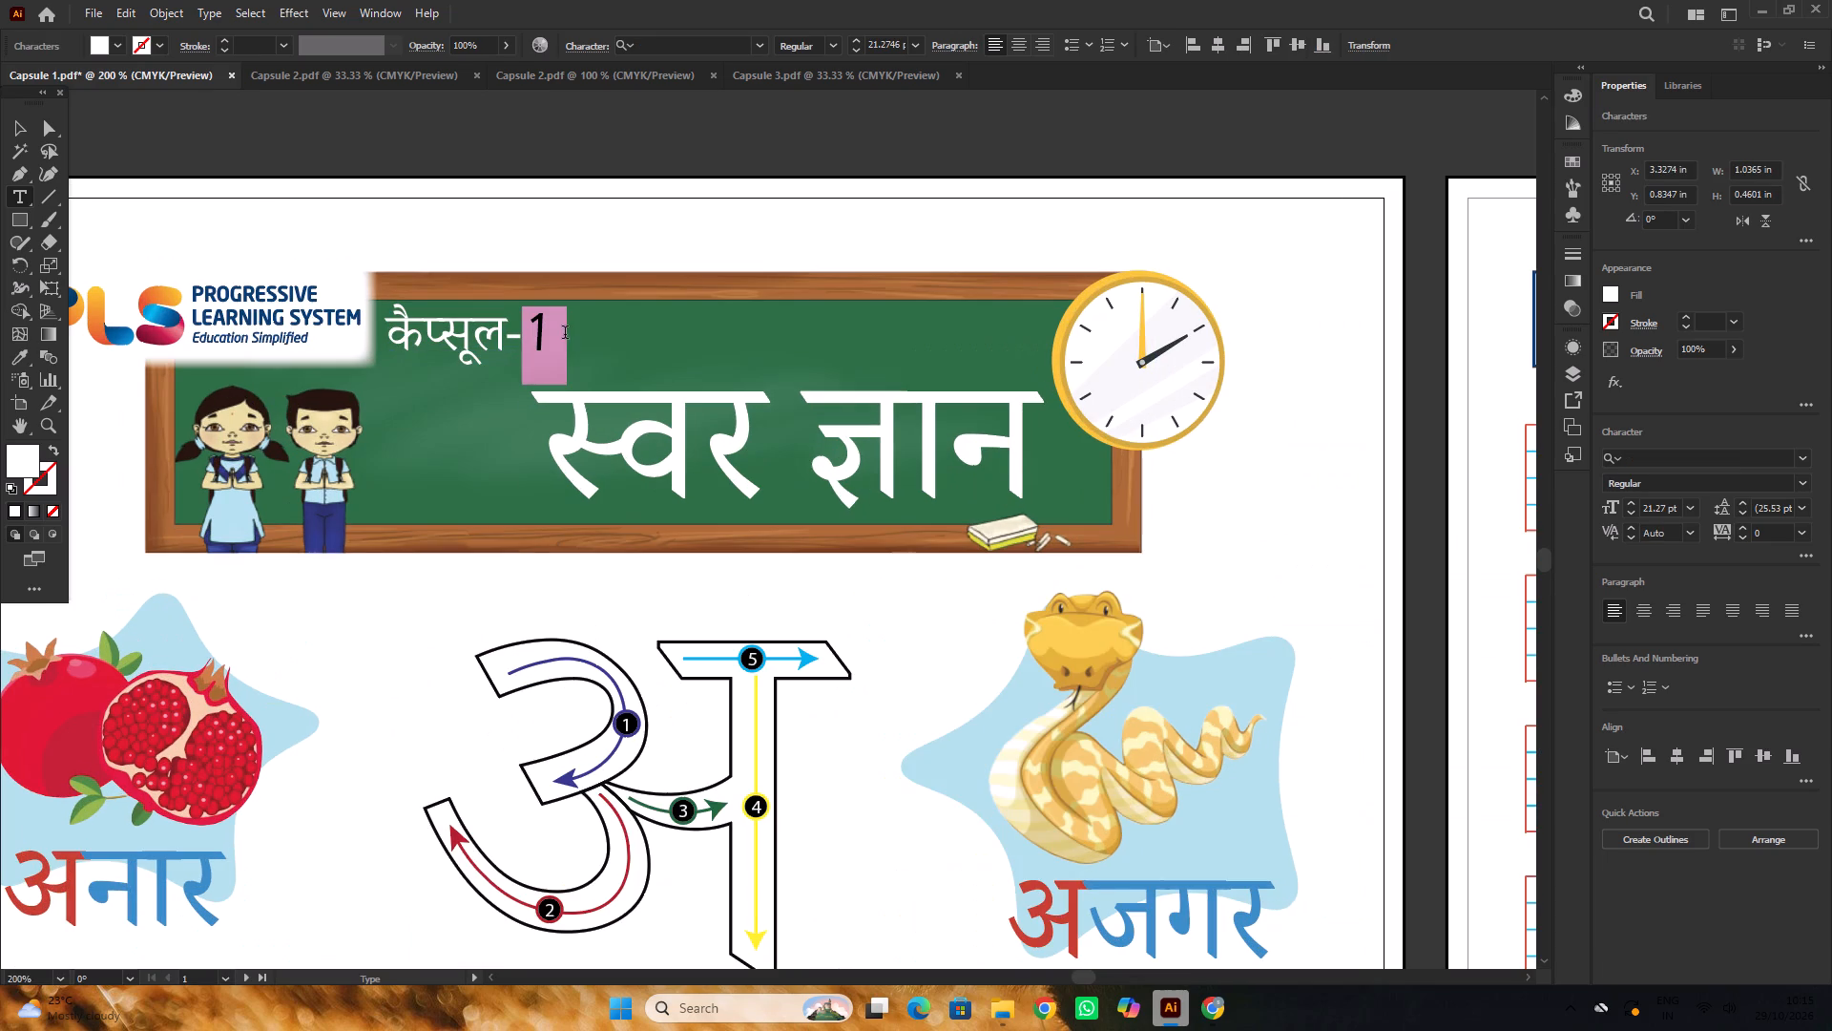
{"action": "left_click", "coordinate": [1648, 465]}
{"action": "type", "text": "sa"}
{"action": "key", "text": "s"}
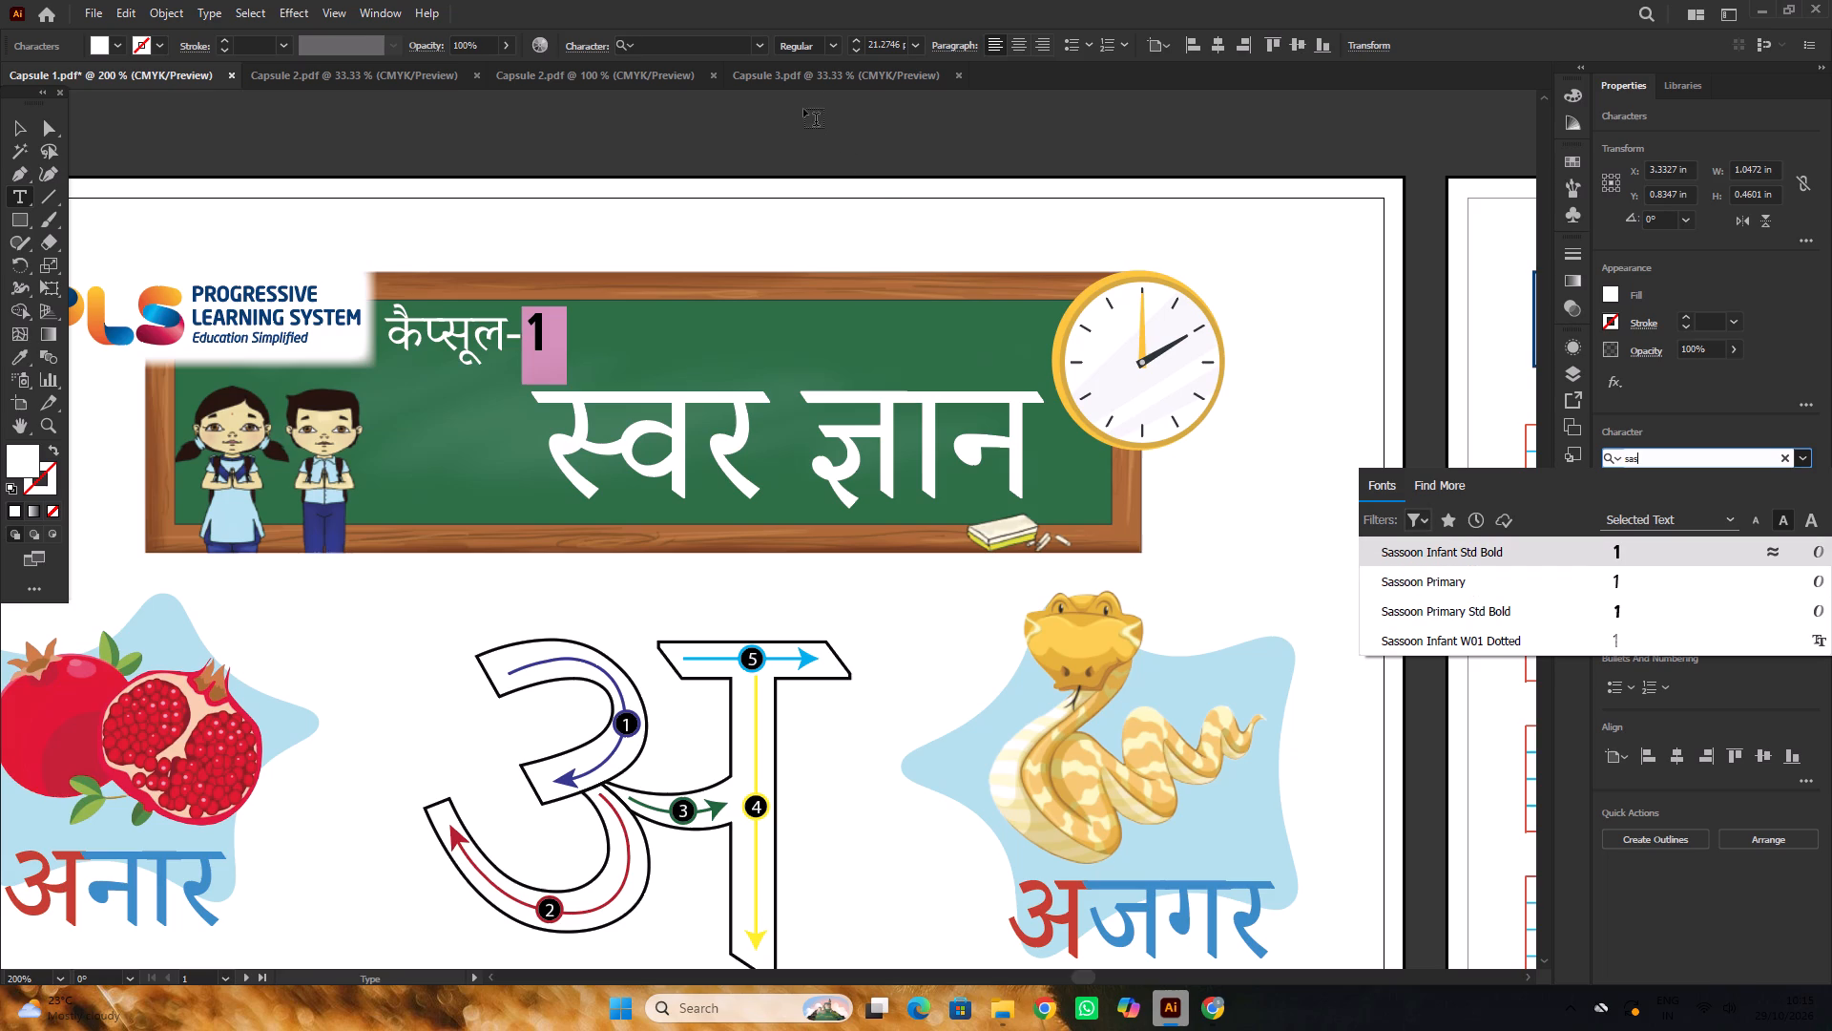
Set the digit 1 in Capsule 1's कैप्सूल-1 heading to Sassoon Primary Std Bold, matching the digit in the part 2 Capsule 2 heading.
{"action": "left_click", "coordinate": [666, 78]}
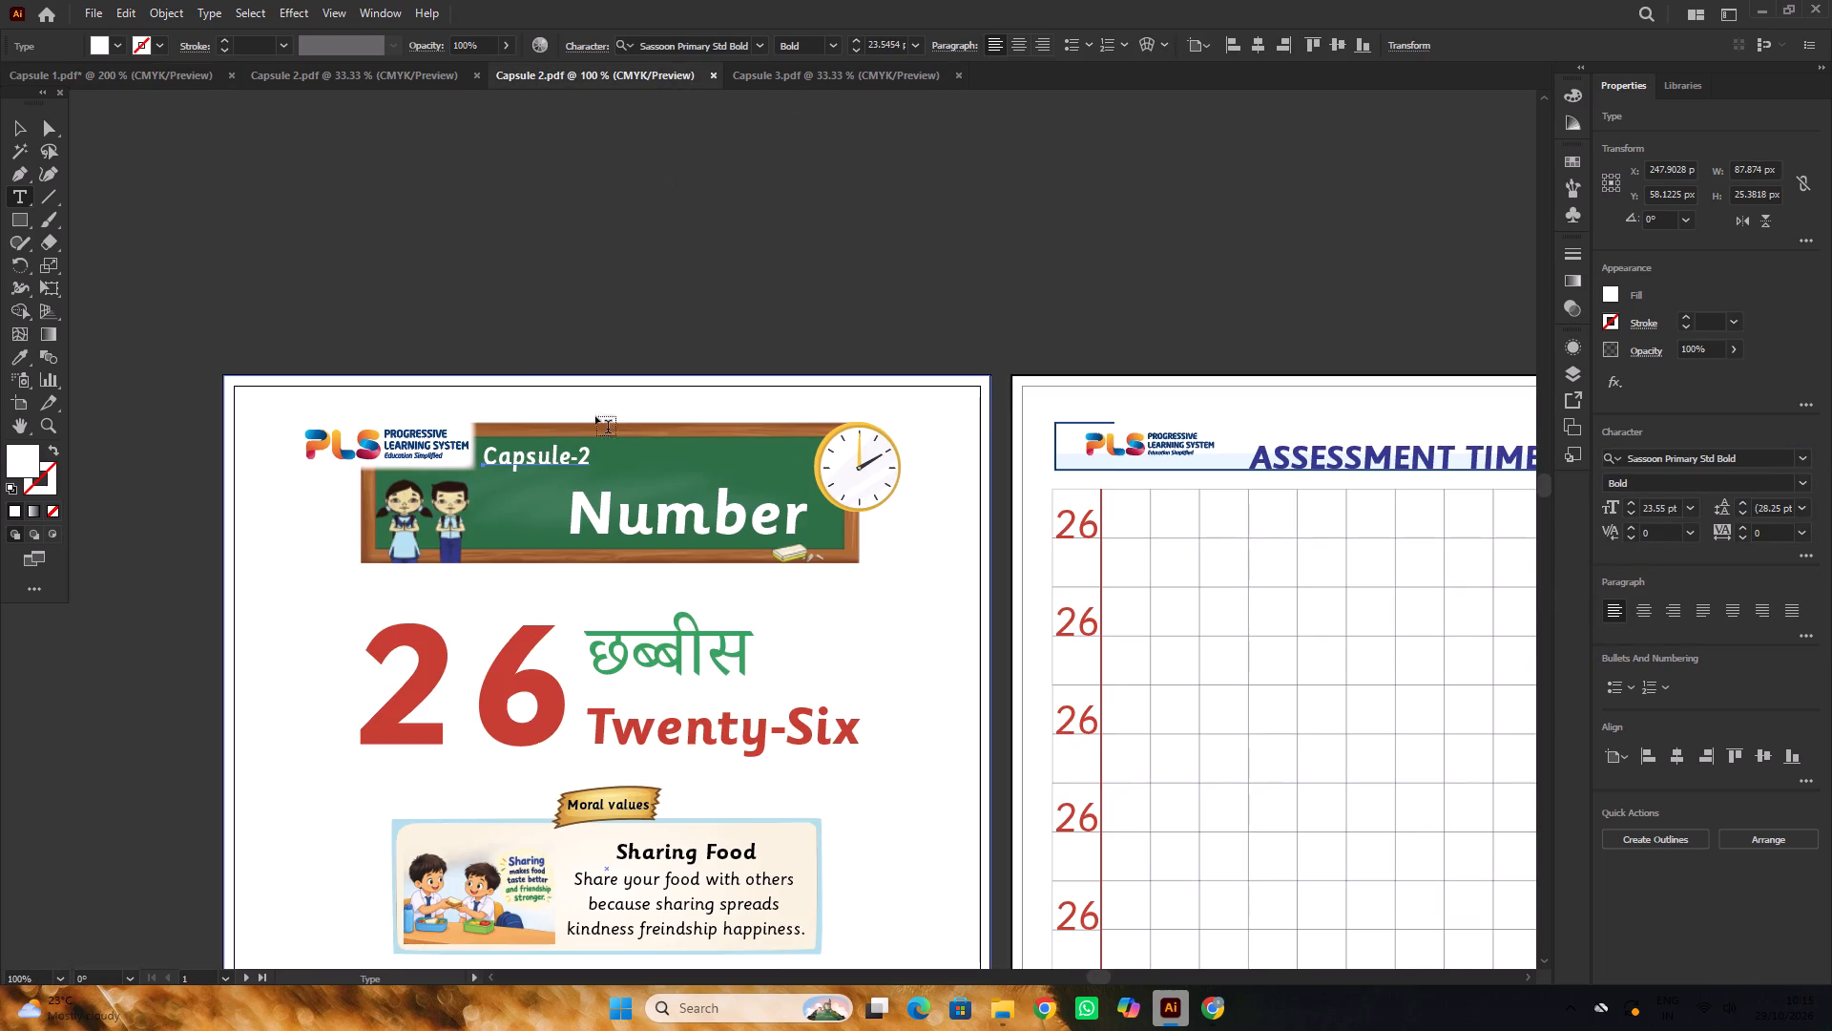
{"action": "left_click_drag", "start_coordinate": [580, 463], "coordinate": [594, 458]}
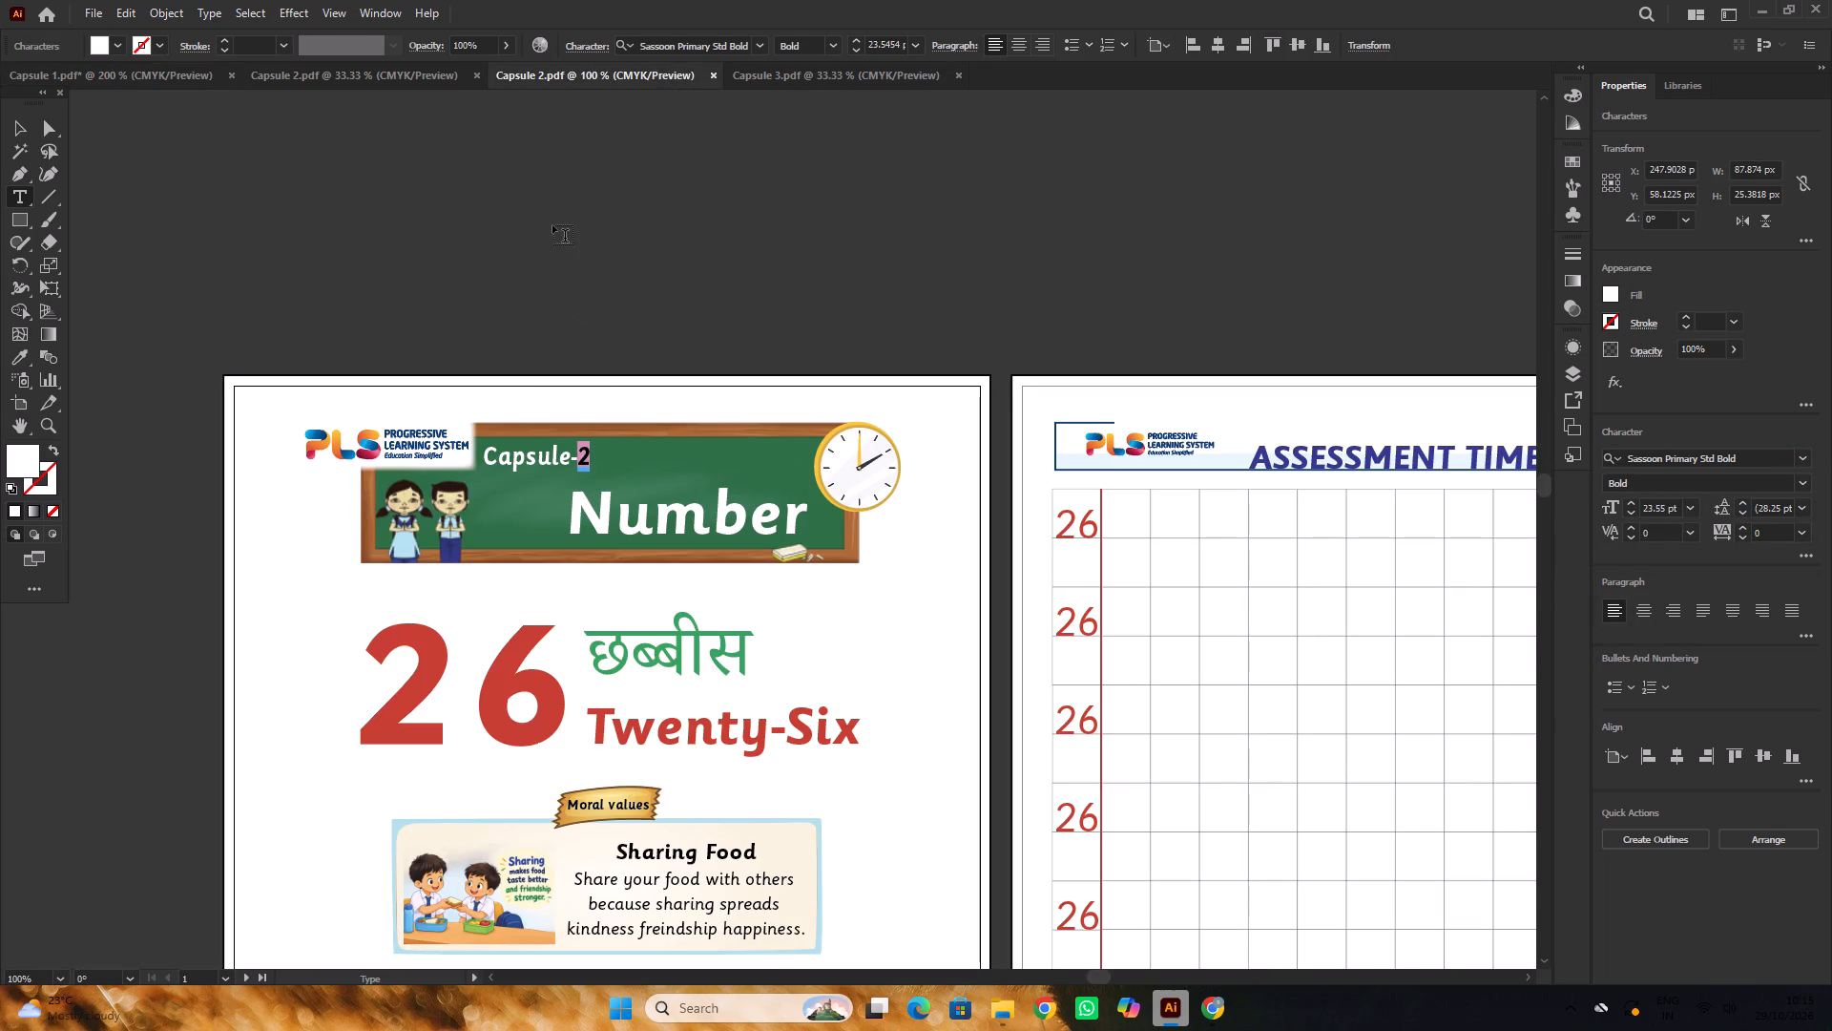
{"action": "left_click", "coordinate": [321, 83]}
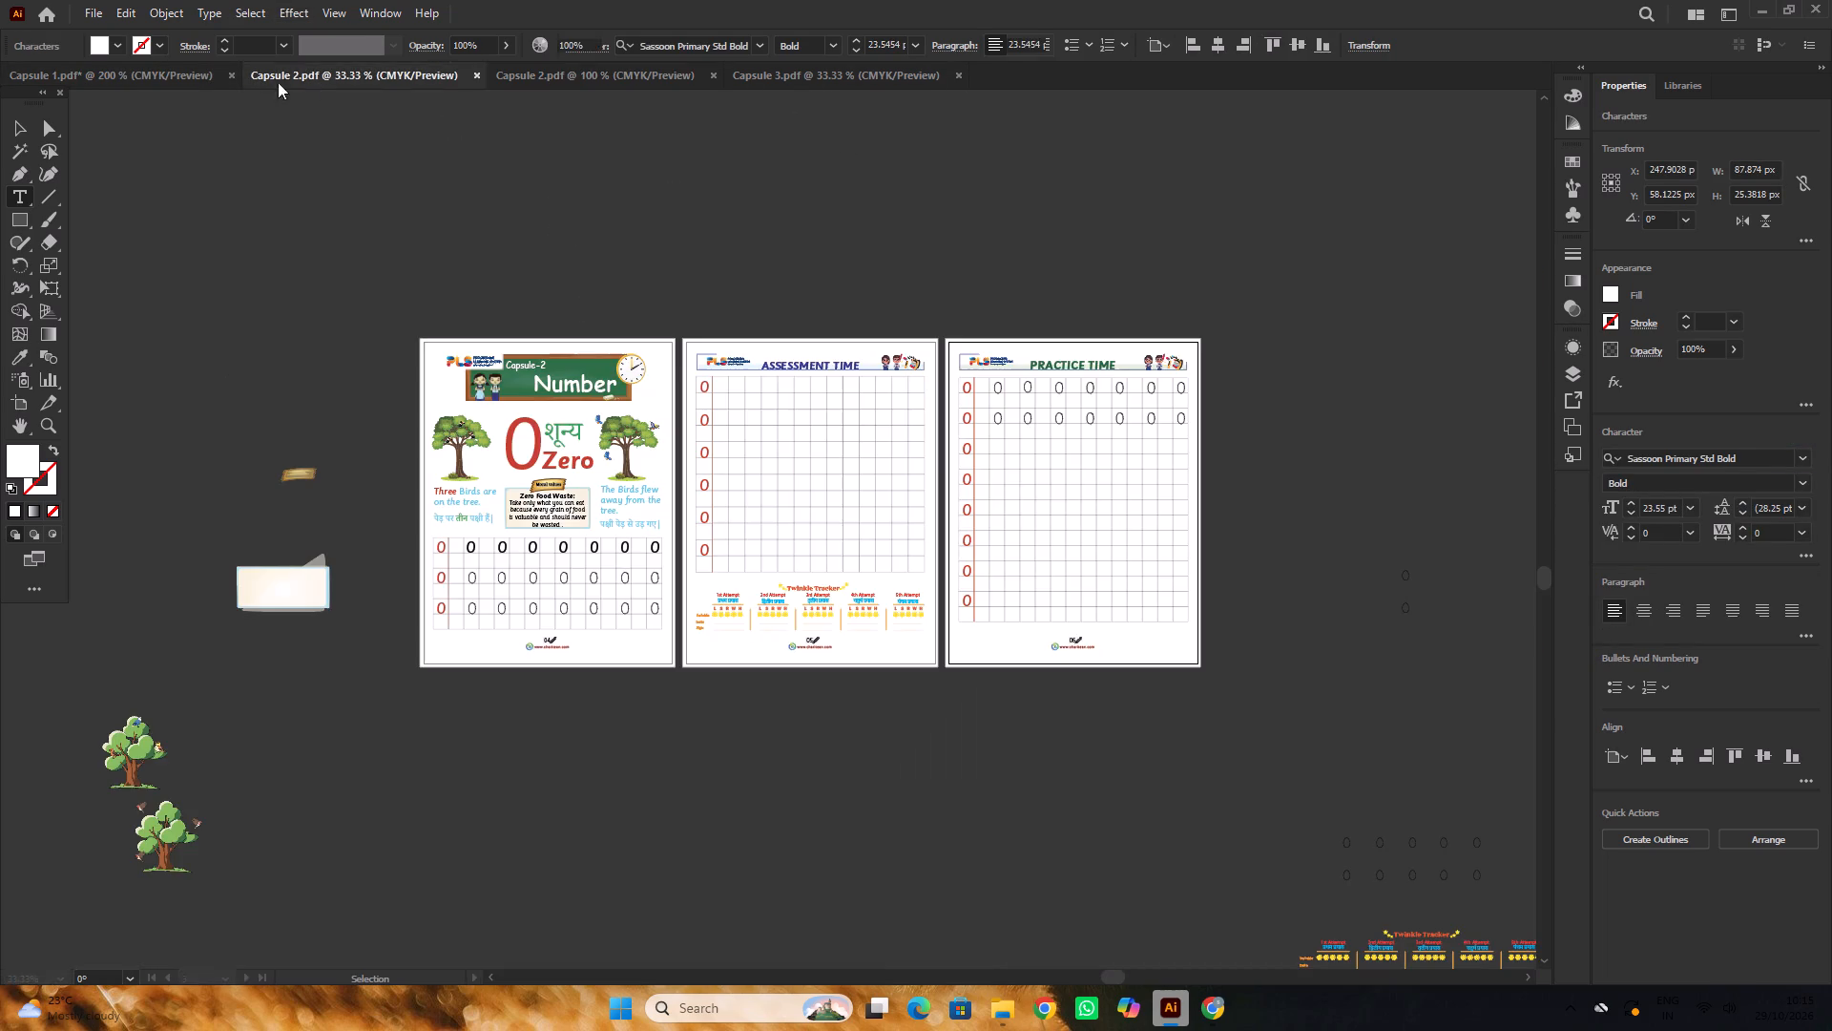
{"action": "left_click", "coordinate": [168, 66]}
{"action": "left_click_drag", "start_coordinate": [533, 328], "coordinate": [543, 329]}
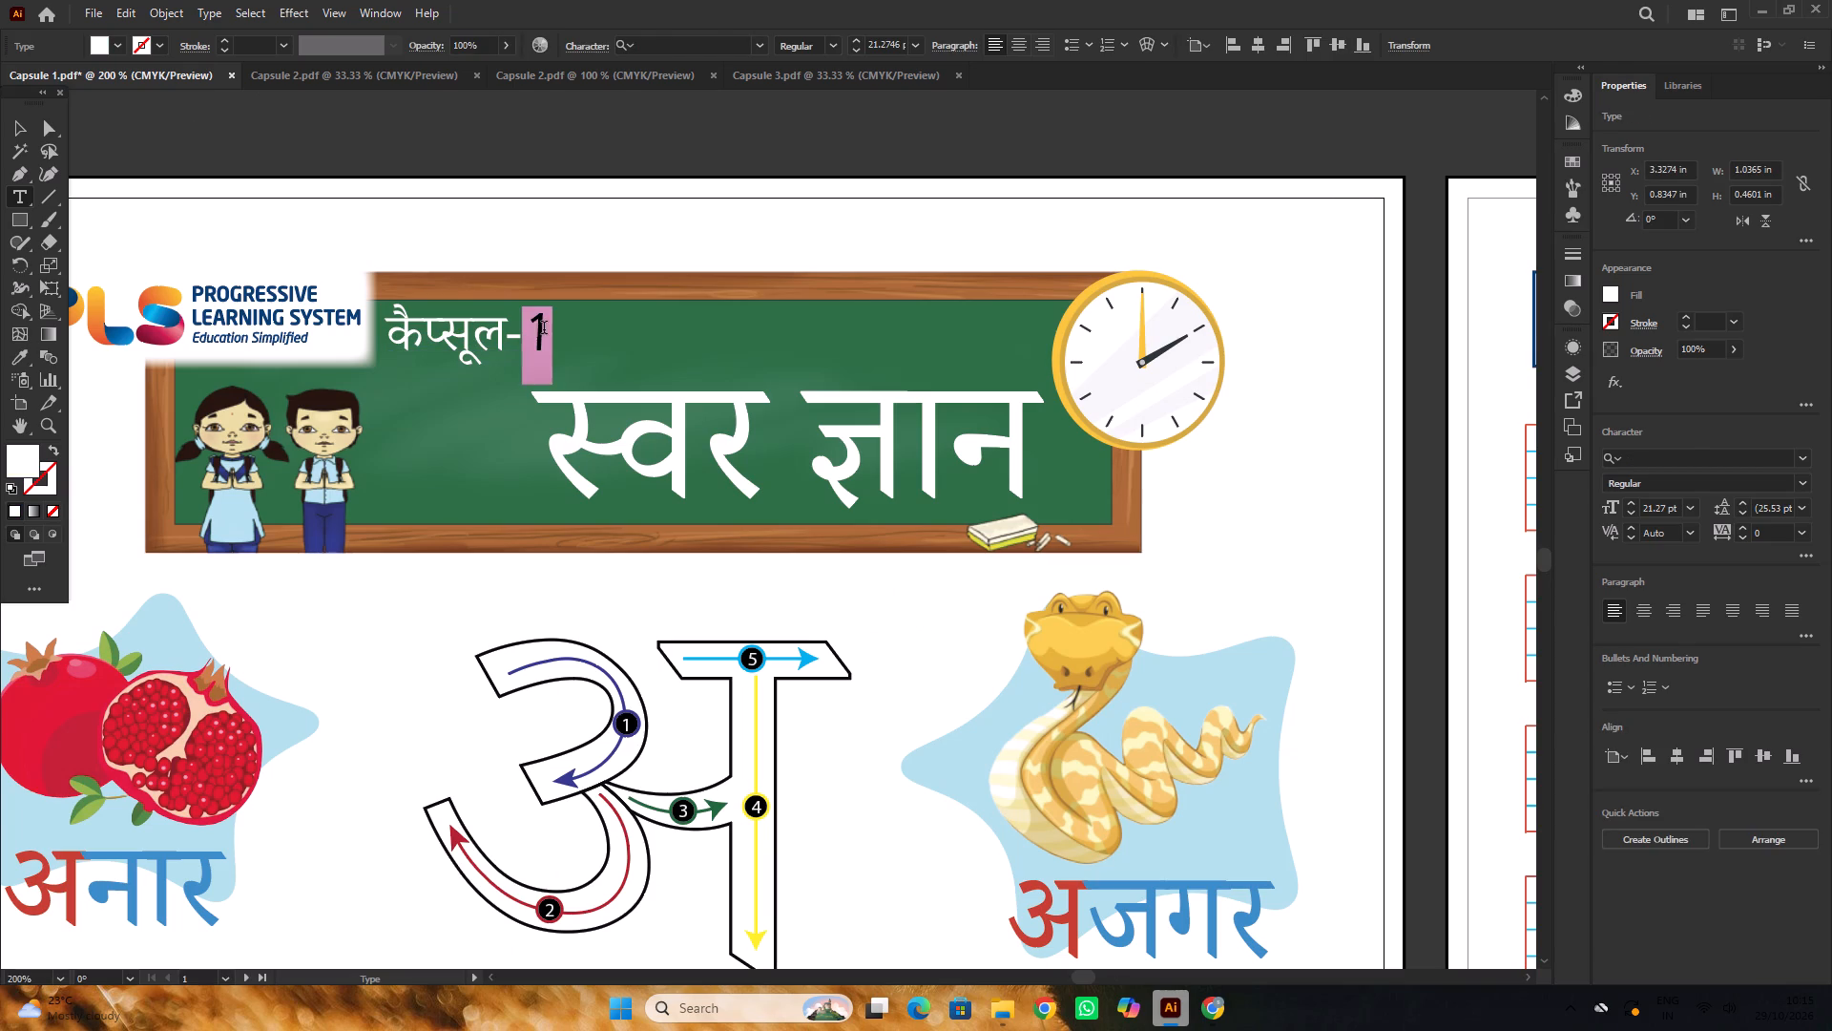
{"action": "left_click", "coordinate": [1716, 461]}
{"action": "key", "text": "s"}
{"action": "key", "text": "a"}
{"action": "key", "text": "s"}
{"action": "key", "text": "s"}
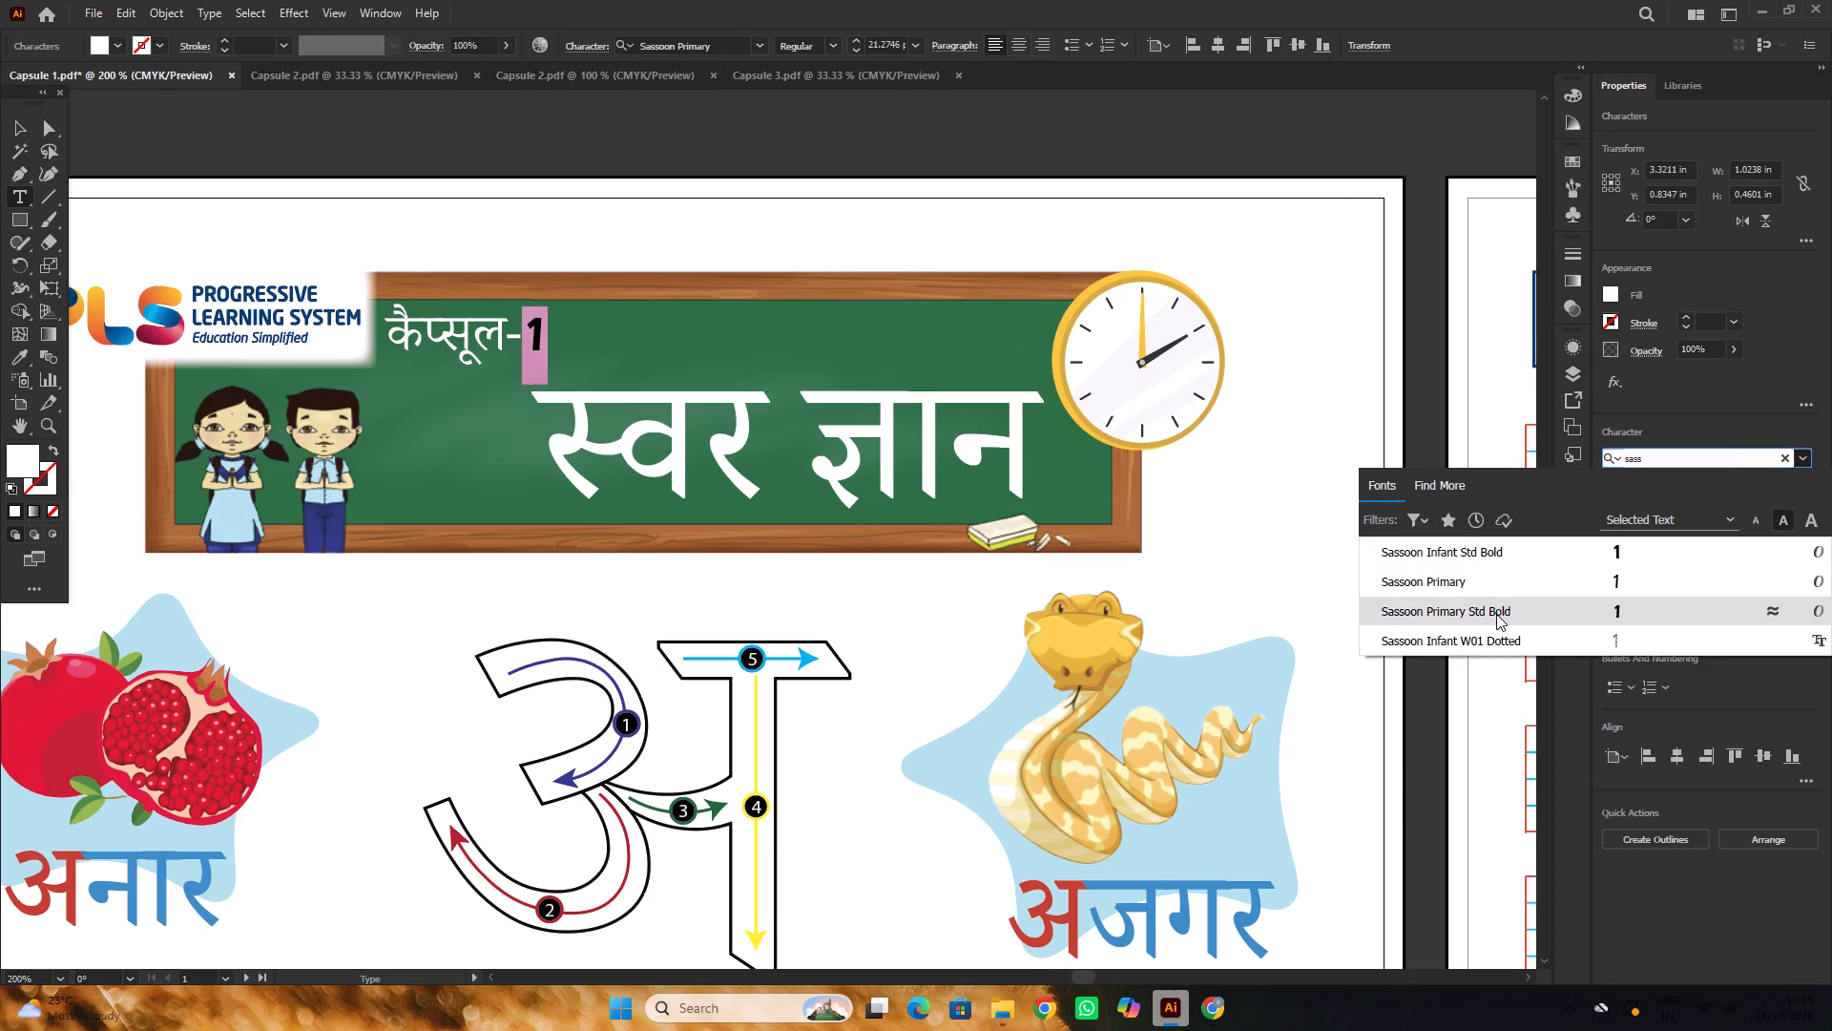
{"action": "left_click", "coordinate": [1496, 614]}
{"action": "scroll", "coordinate": [726, 462], "scroll_direction": "down", "scroll_amount": 1, "text": "alt"}
{"action": "left_click", "coordinate": [10, 126]}
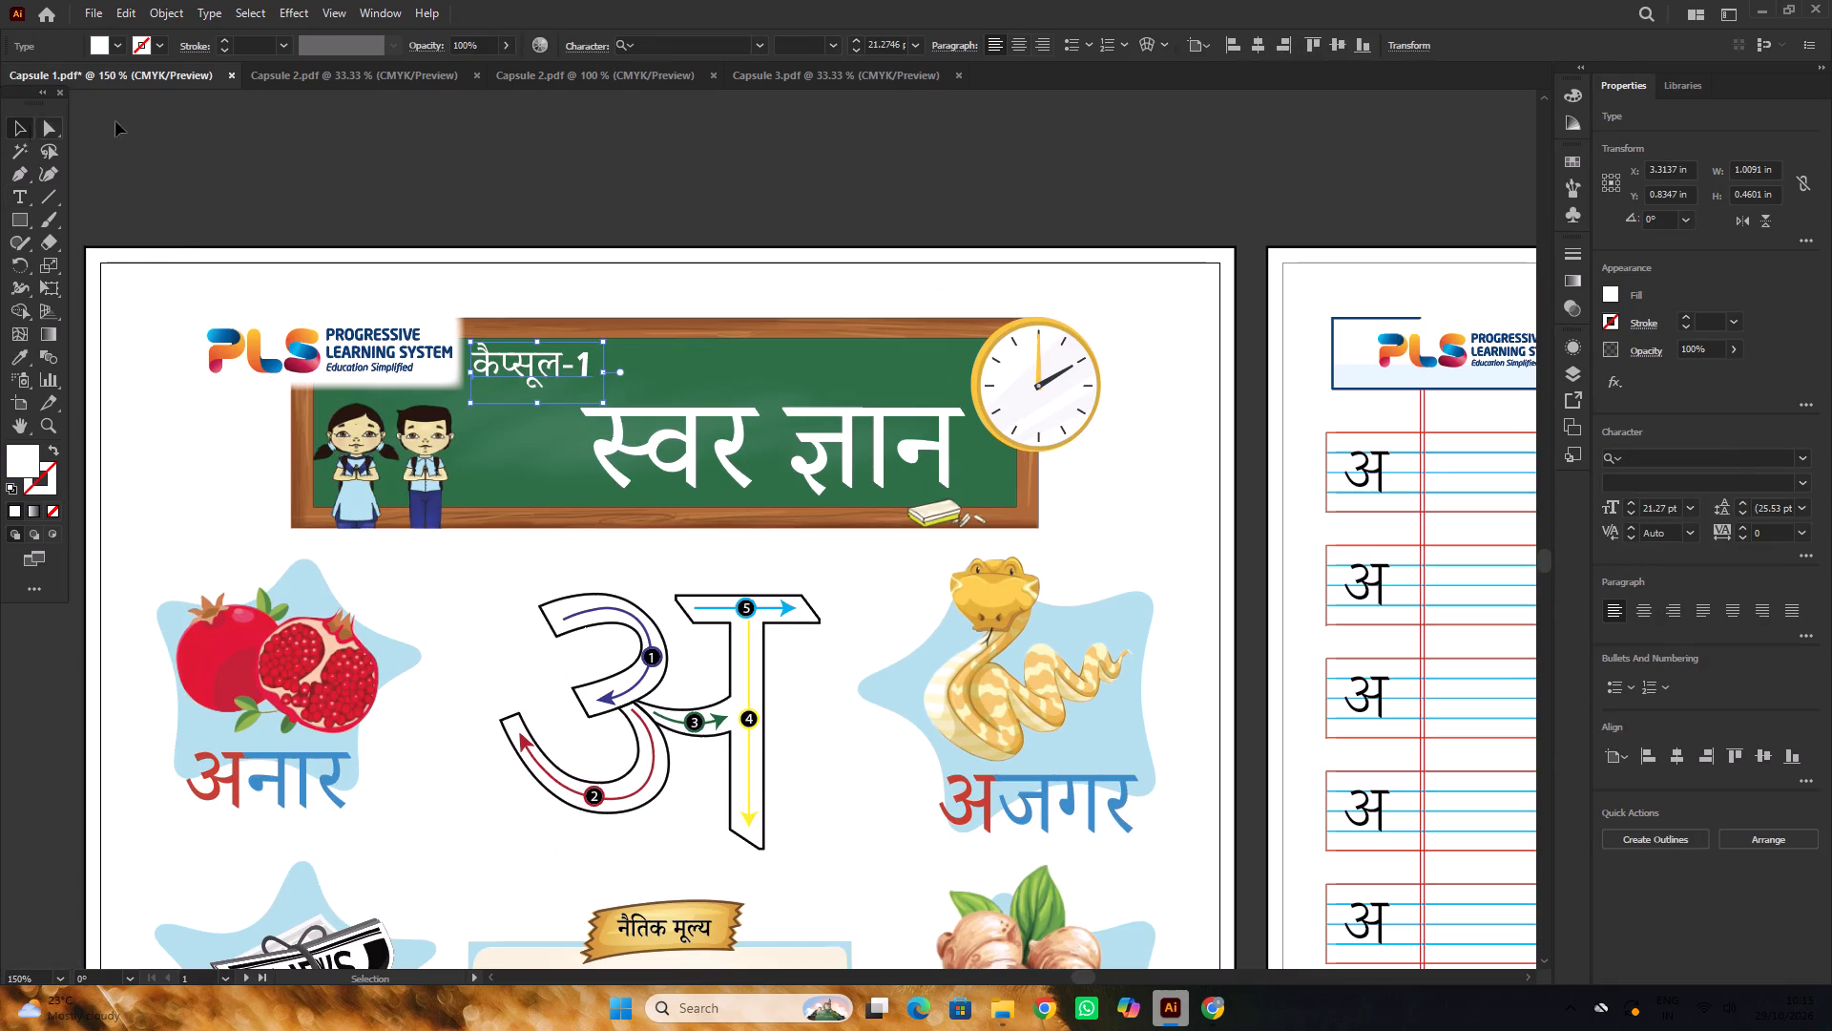
{"action": "left_click", "coordinate": [302, 120]}
Compare Capsule 1's restyled heading digit with the digit 2 in the part 2 Capsule 2 heading.
{"action": "scroll", "coordinate": [427, 149], "scroll_direction": "down", "scroll_amount": 3, "text": "alt"}
{"action": "scroll", "coordinate": [466, 192], "scroll_direction": "up", "scroll_amount": 3, "text": "alt"}
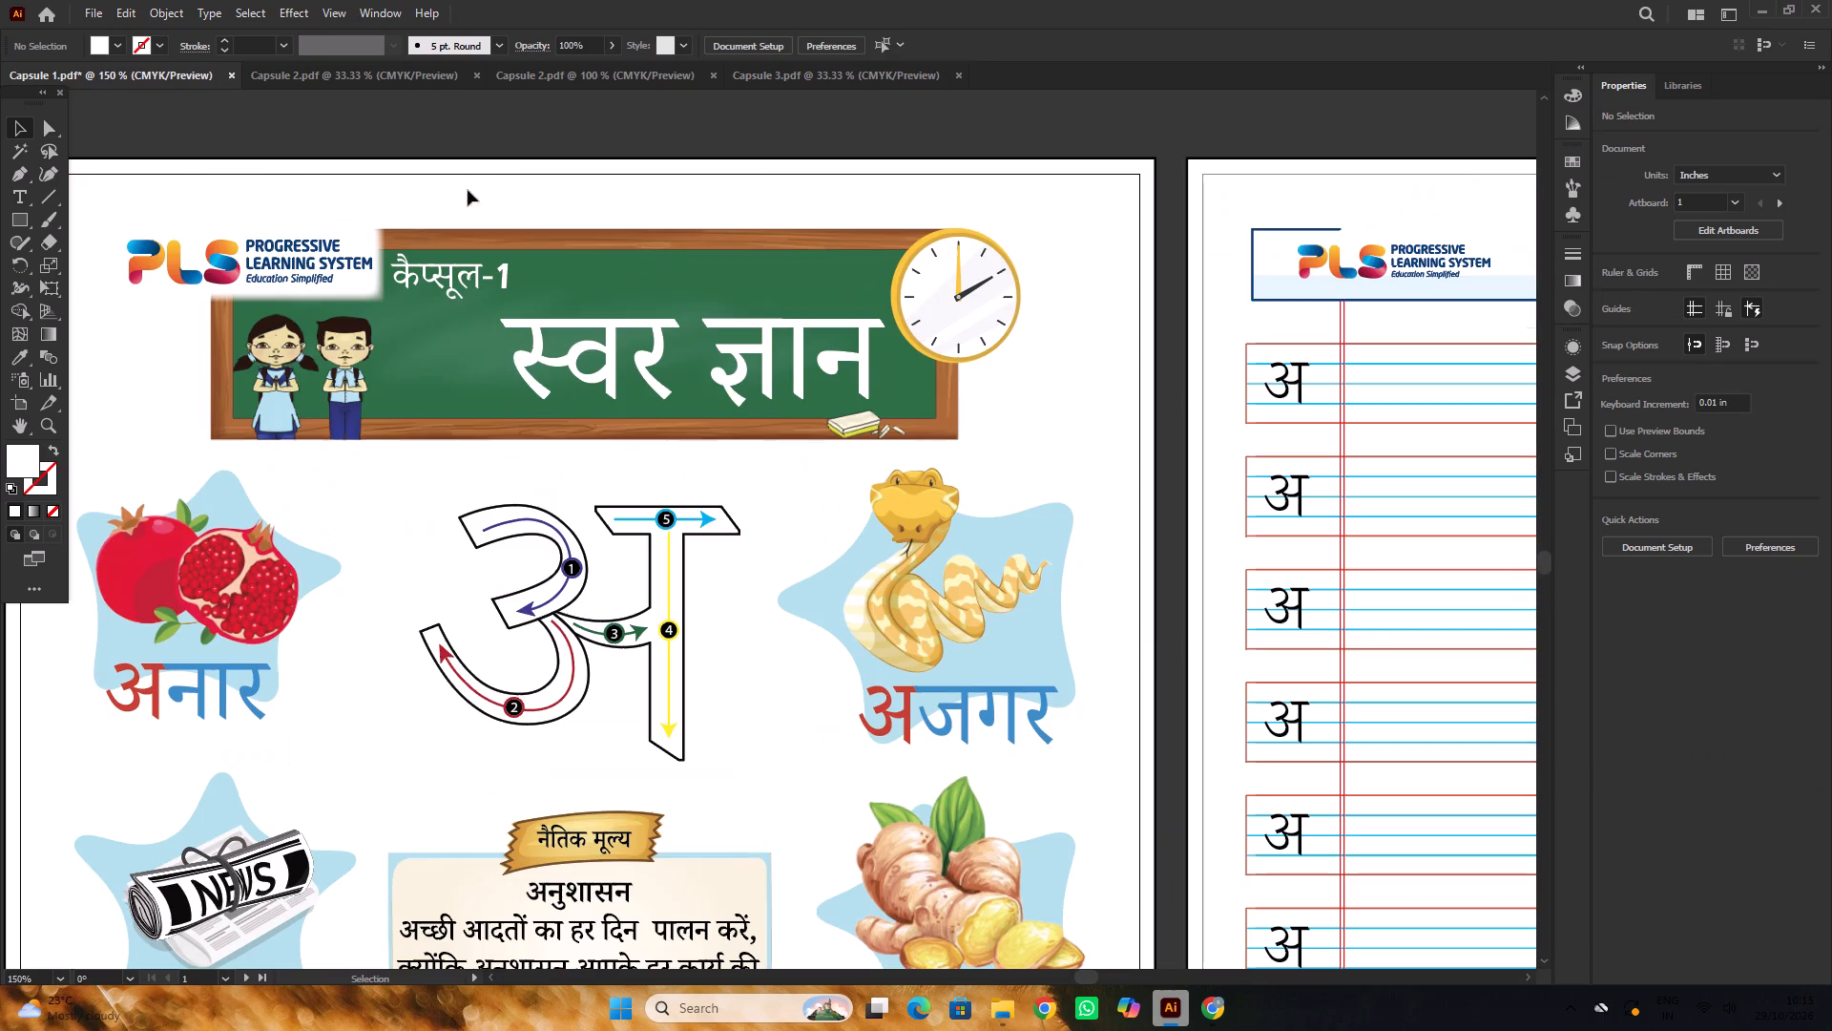
{"action": "left_click", "coordinate": [630, 79]}
{"action": "scroll", "coordinate": [552, 427], "scroll_direction": "down", "scroll_amount": 1}
{"action": "scroll", "coordinate": [572, 426], "scroll_direction": "up", "scroll_amount": 2, "text": "alt"}
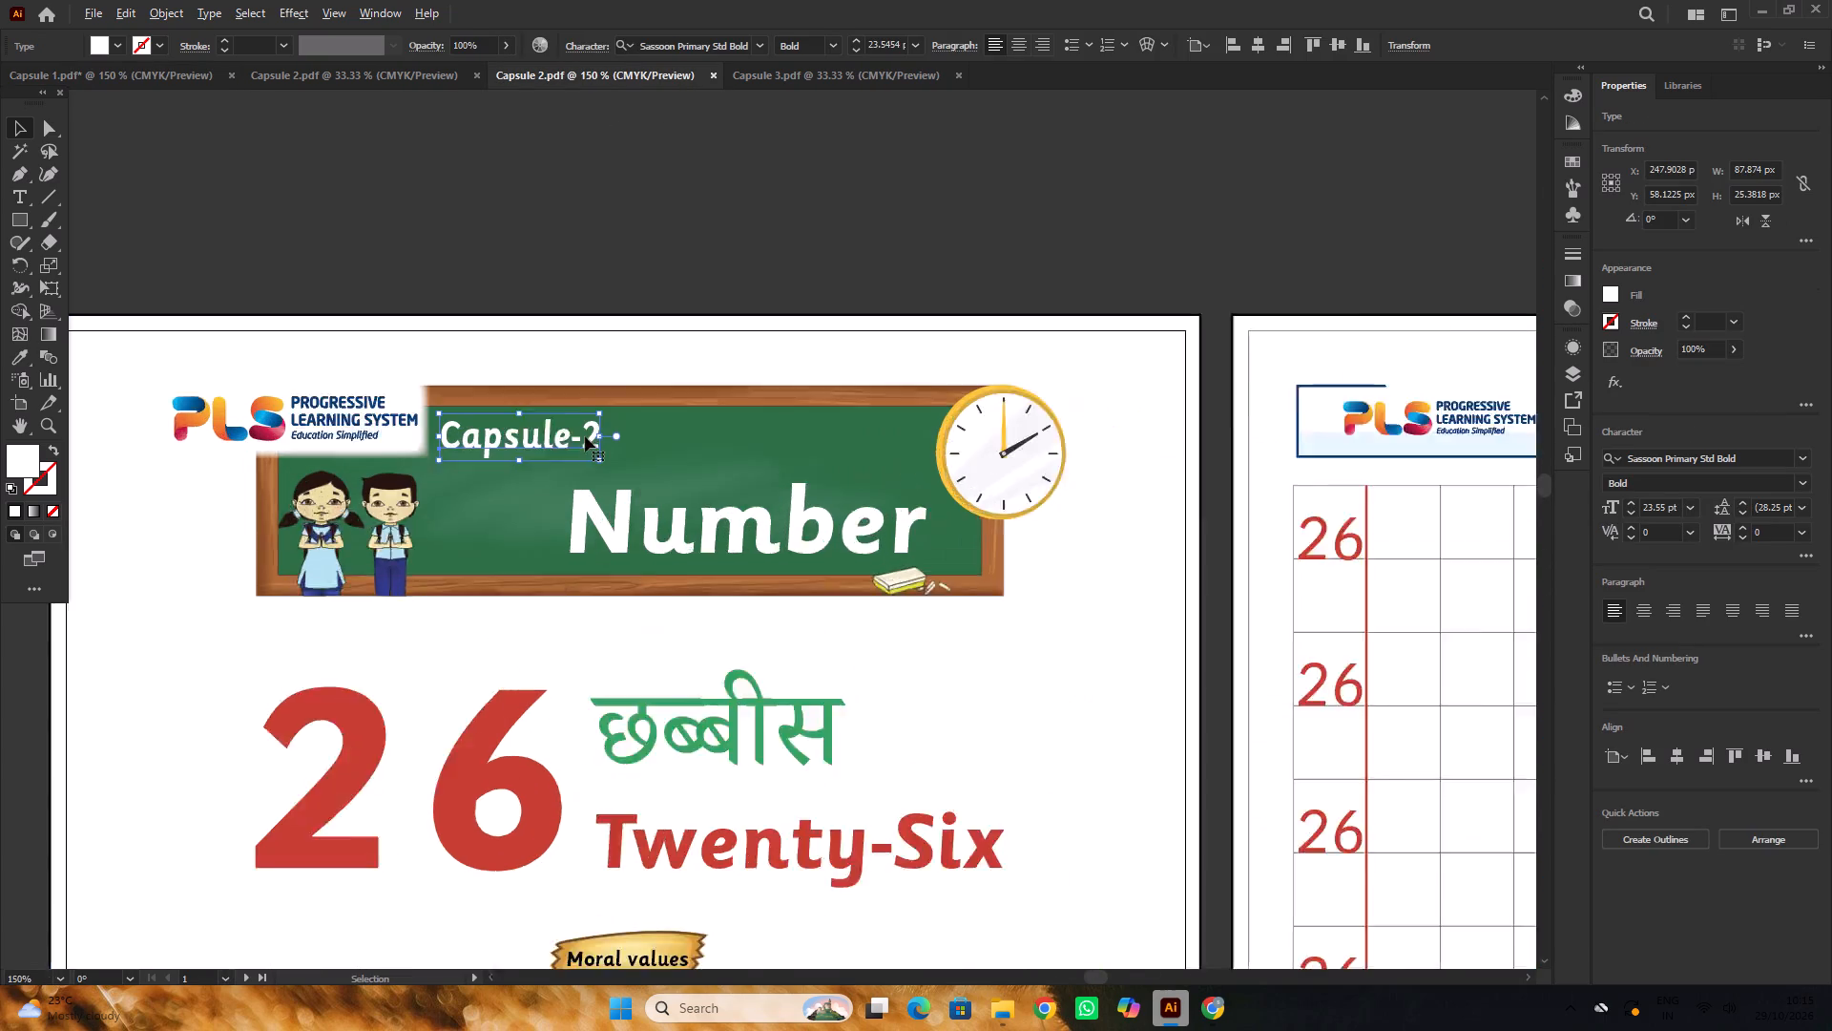
{"action": "key", "text": "t"}
{"action": "left_click_drag", "start_coordinate": [590, 453], "coordinate": [604, 452]}
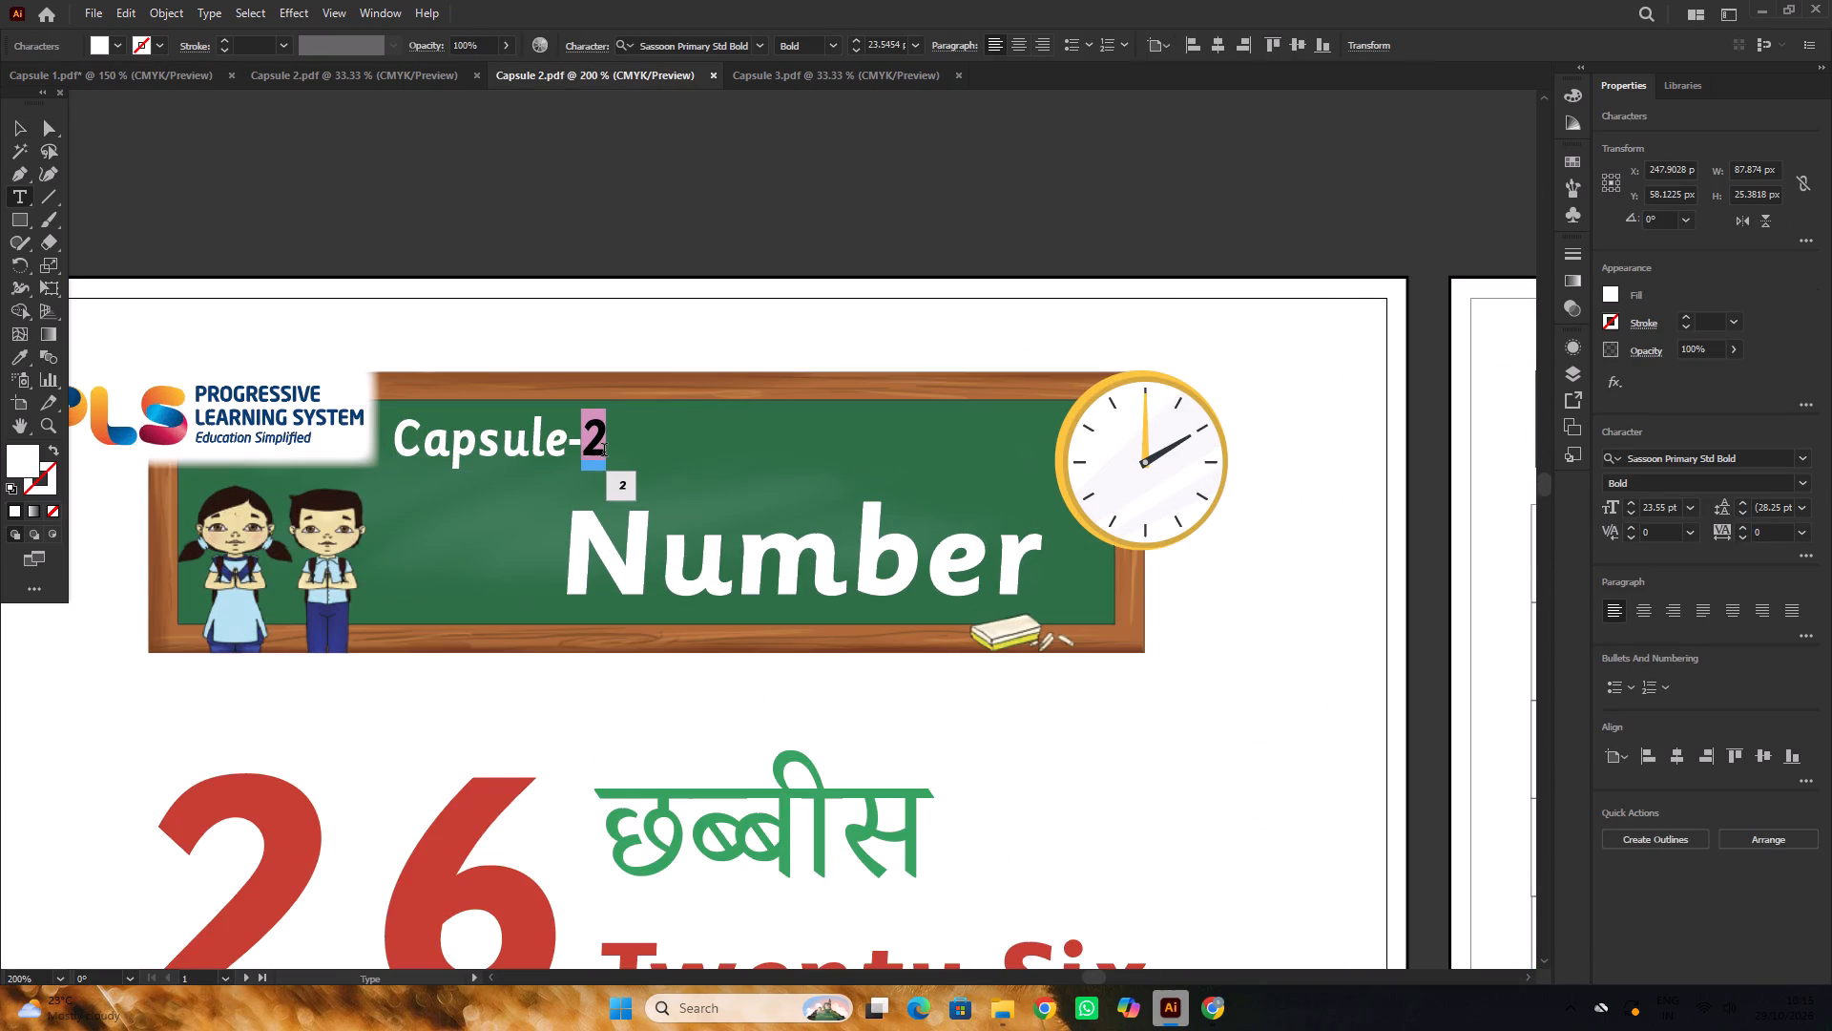
{"action": "scroll", "coordinate": [607, 450], "scroll_direction": "down", "scroll_amount": 1, "text": "alt"}
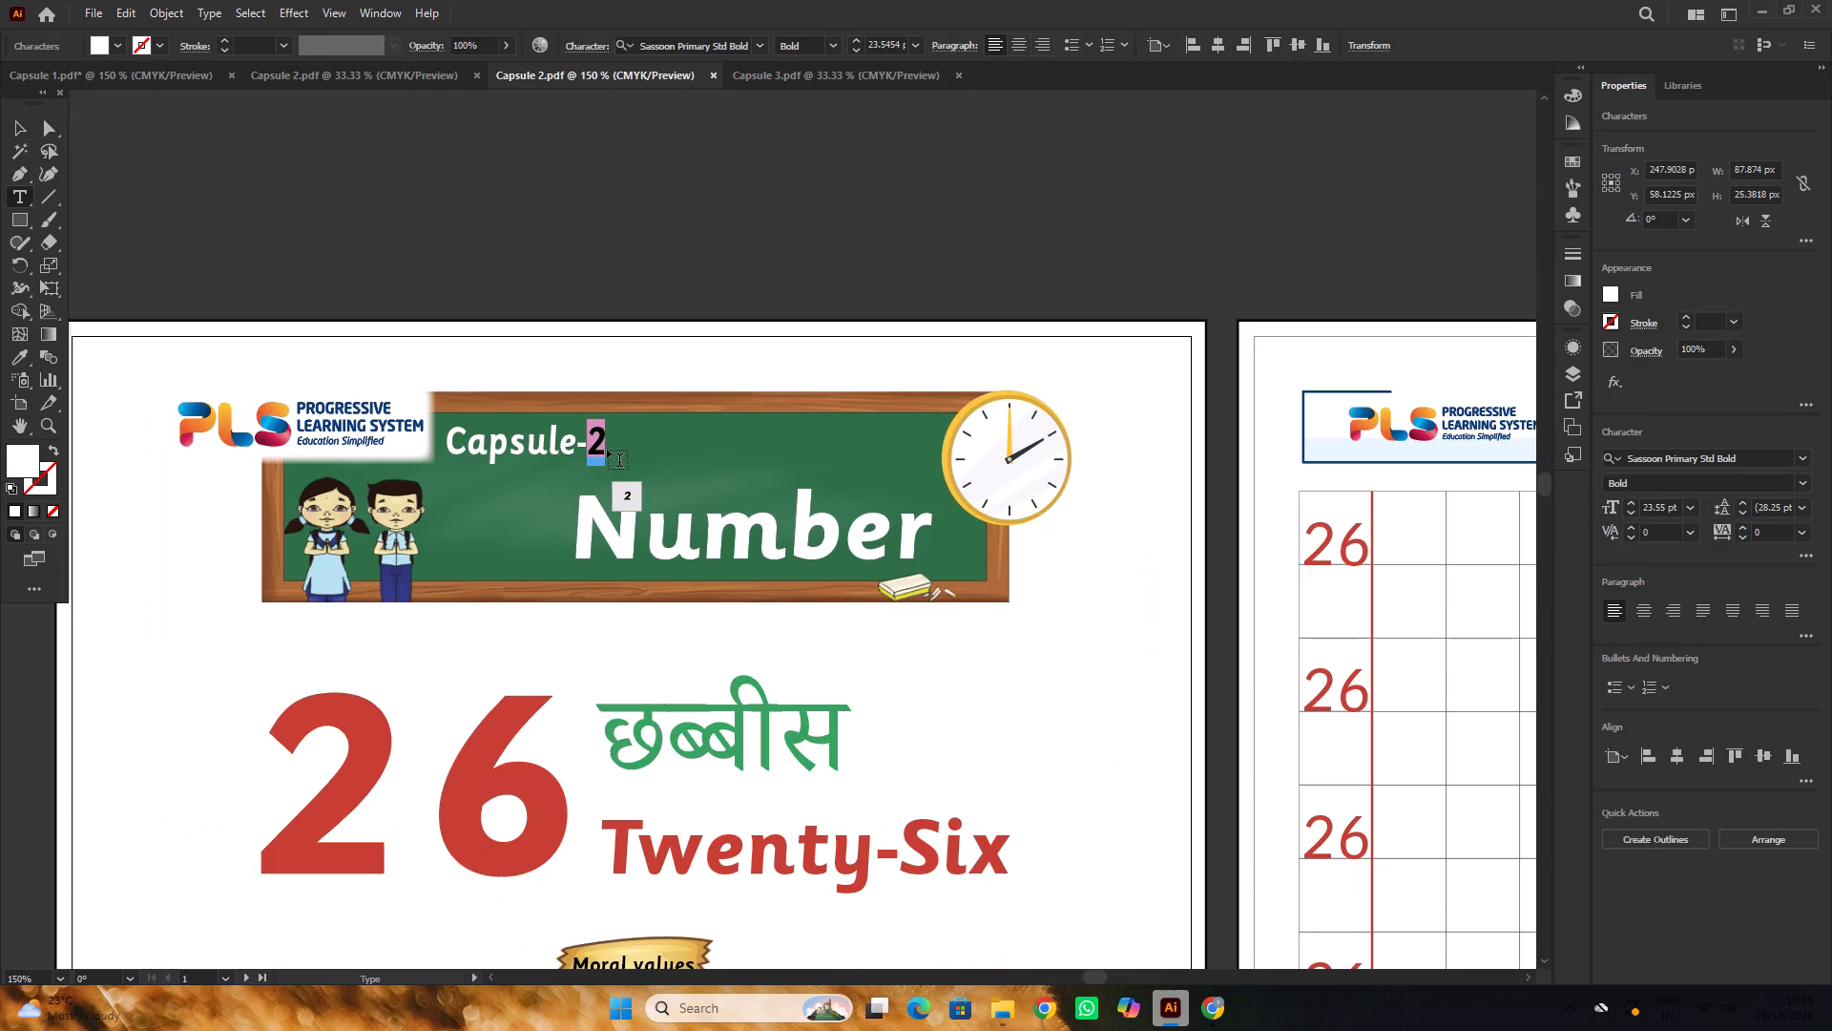
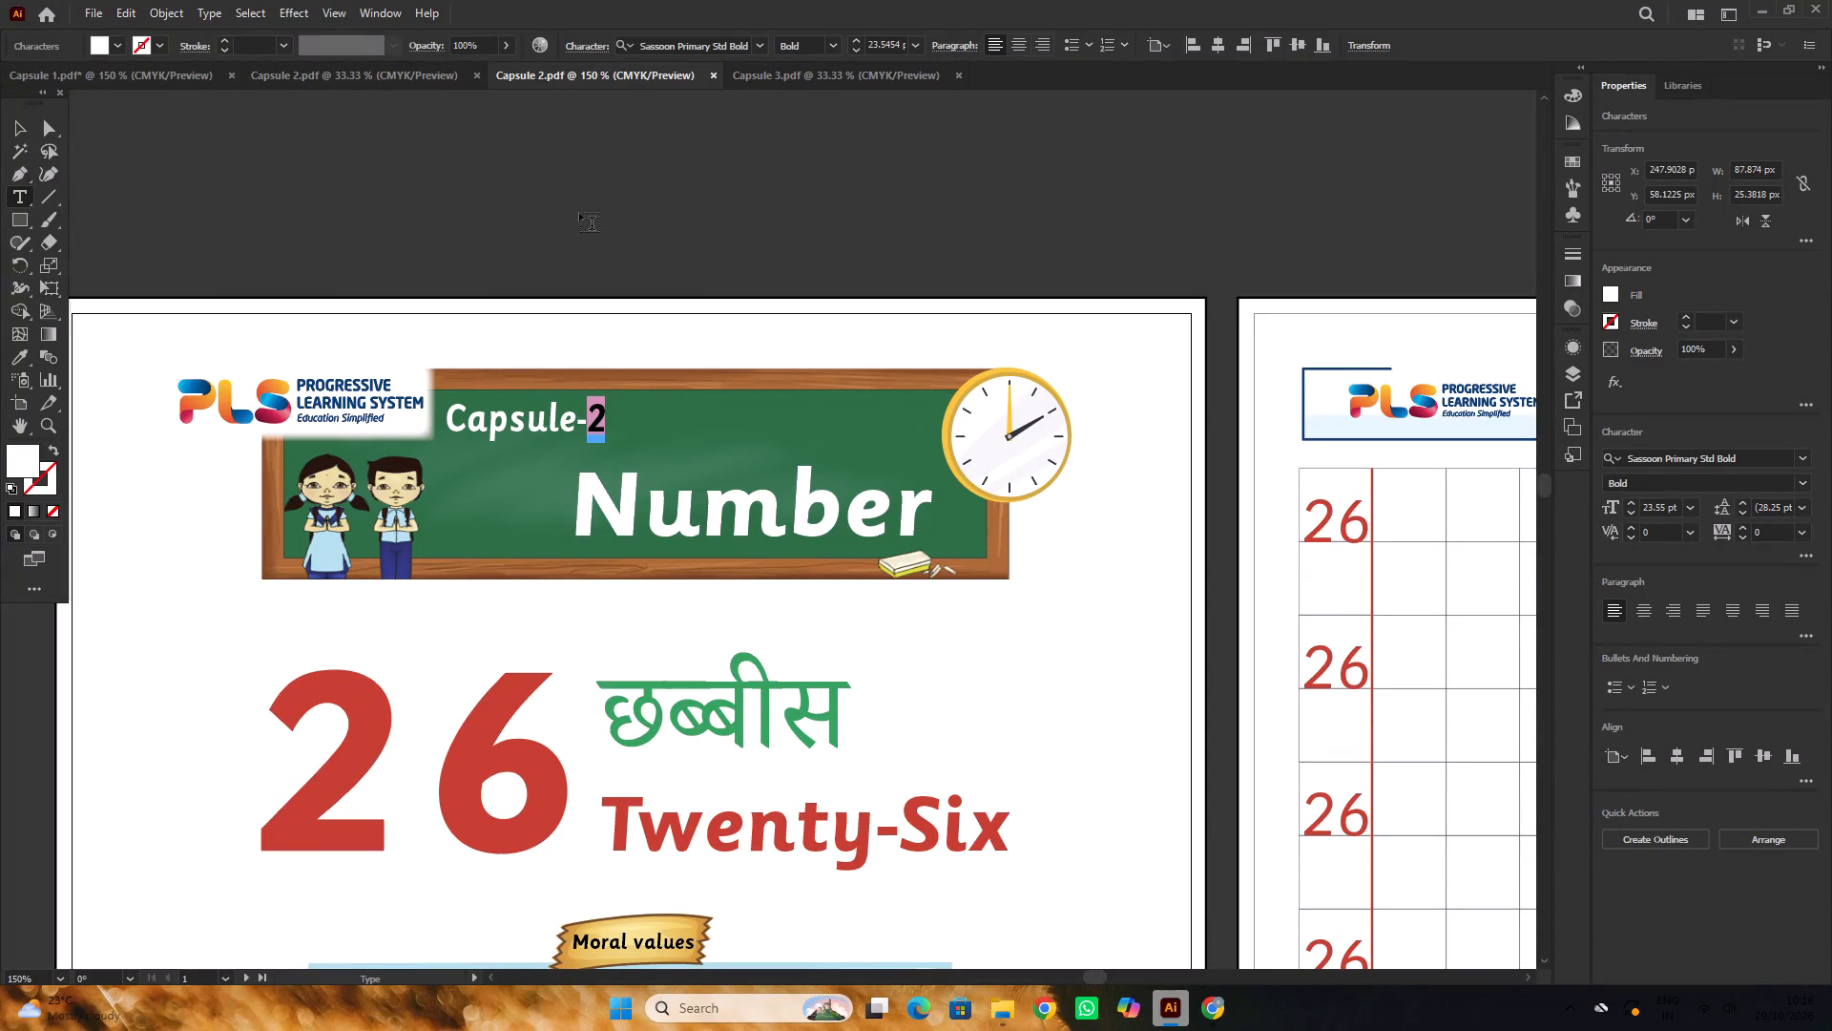
Look over the chalkboard headings of the part 1 Capsule 2 file and of Capsule 1 with its restyled digit.
{"action": "scroll", "coordinate": [707, 309], "scroll_direction": "down", "scroll_amount": 1}
{"action": "left_click", "coordinate": [330, 76]}
{"action": "scroll", "coordinate": [579, 386], "scroll_direction": "up", "scroll_amount": 3, "text": "alt"}
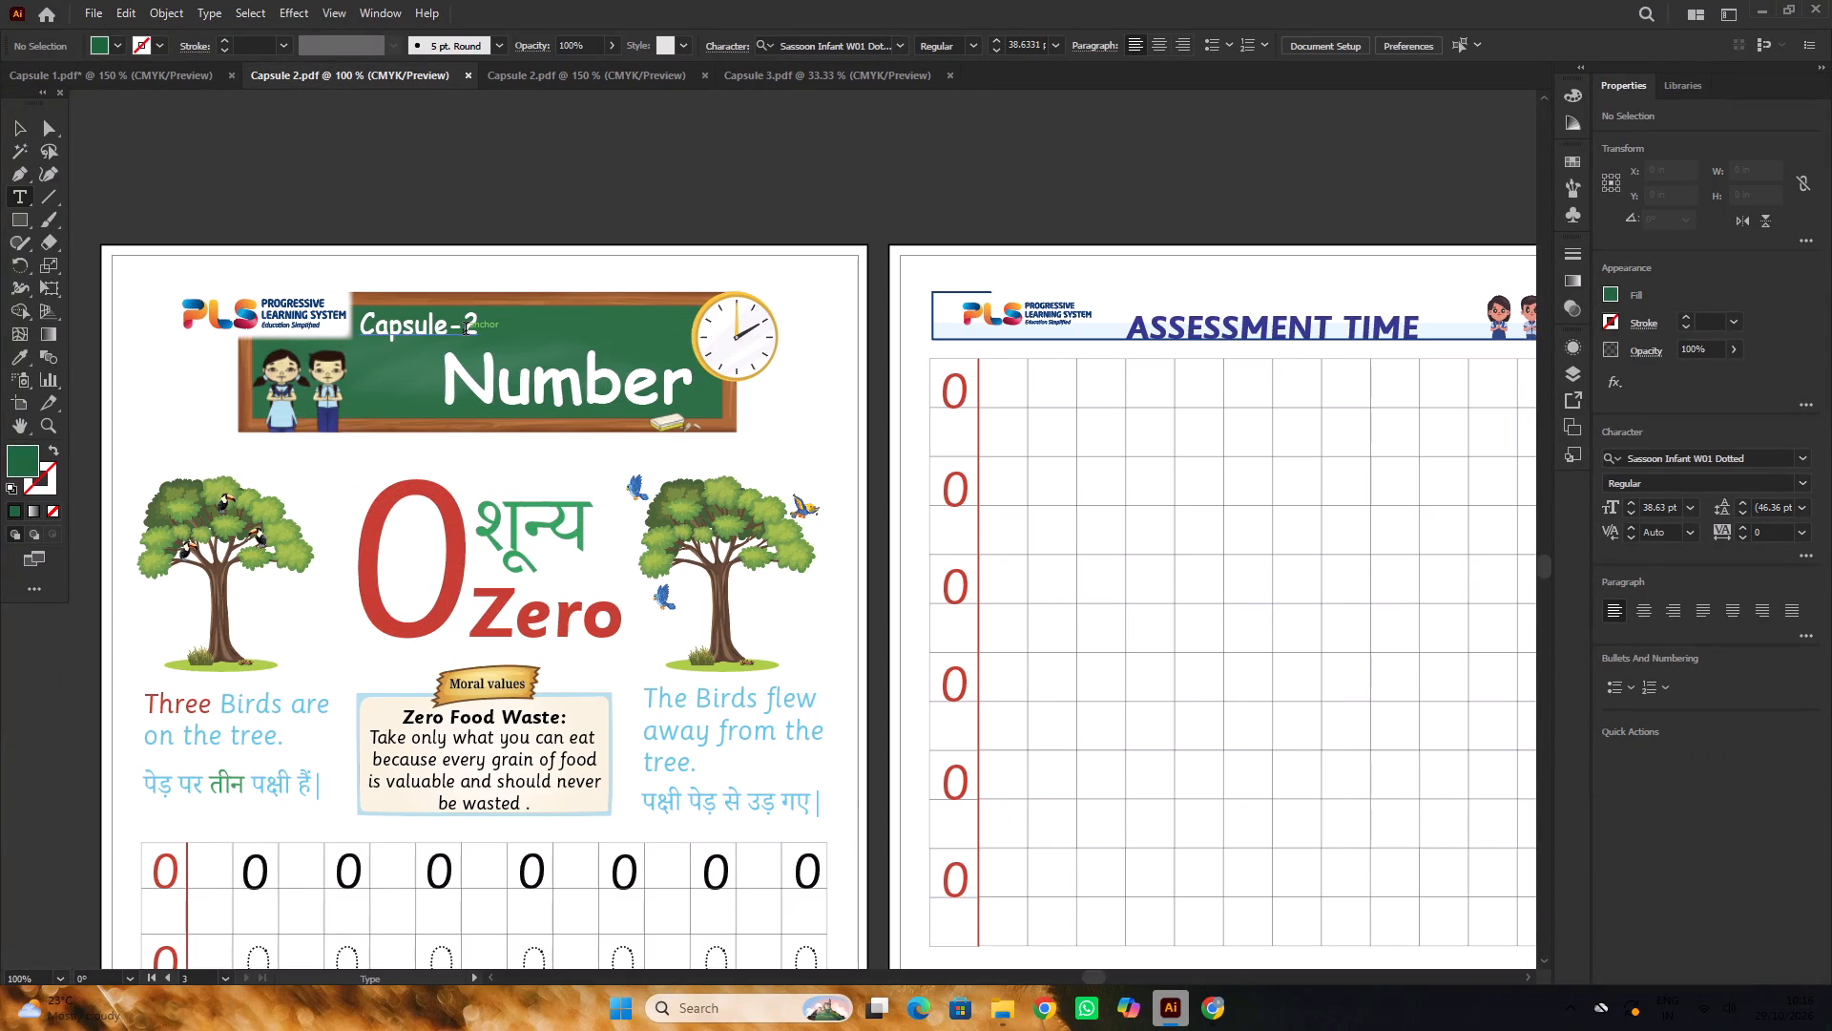
{"action": "left_click", "coordinate": [157, 66]}
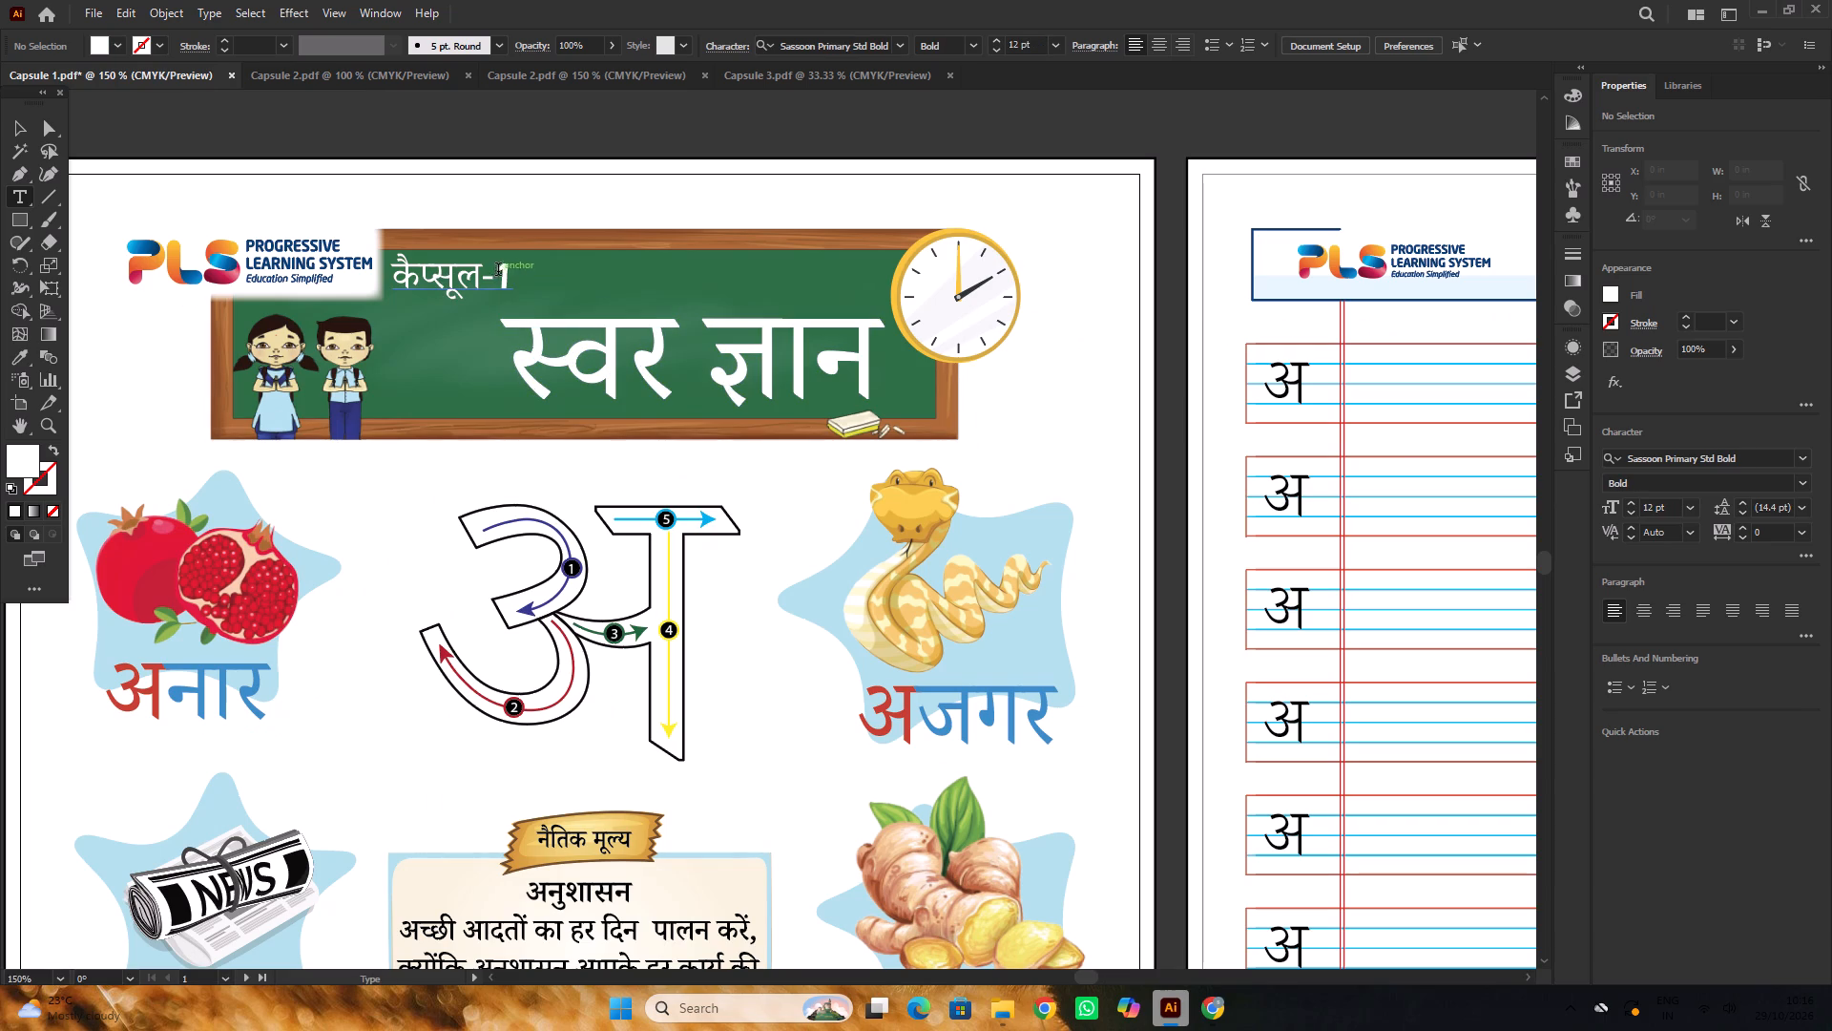
{"action": "left_click", "coordinate": [498, 271]}
{"action": "scroll", "coordinate": [602, 330], "scroll_direction": "down", "scroll_amount": 2, "text": "alt"}
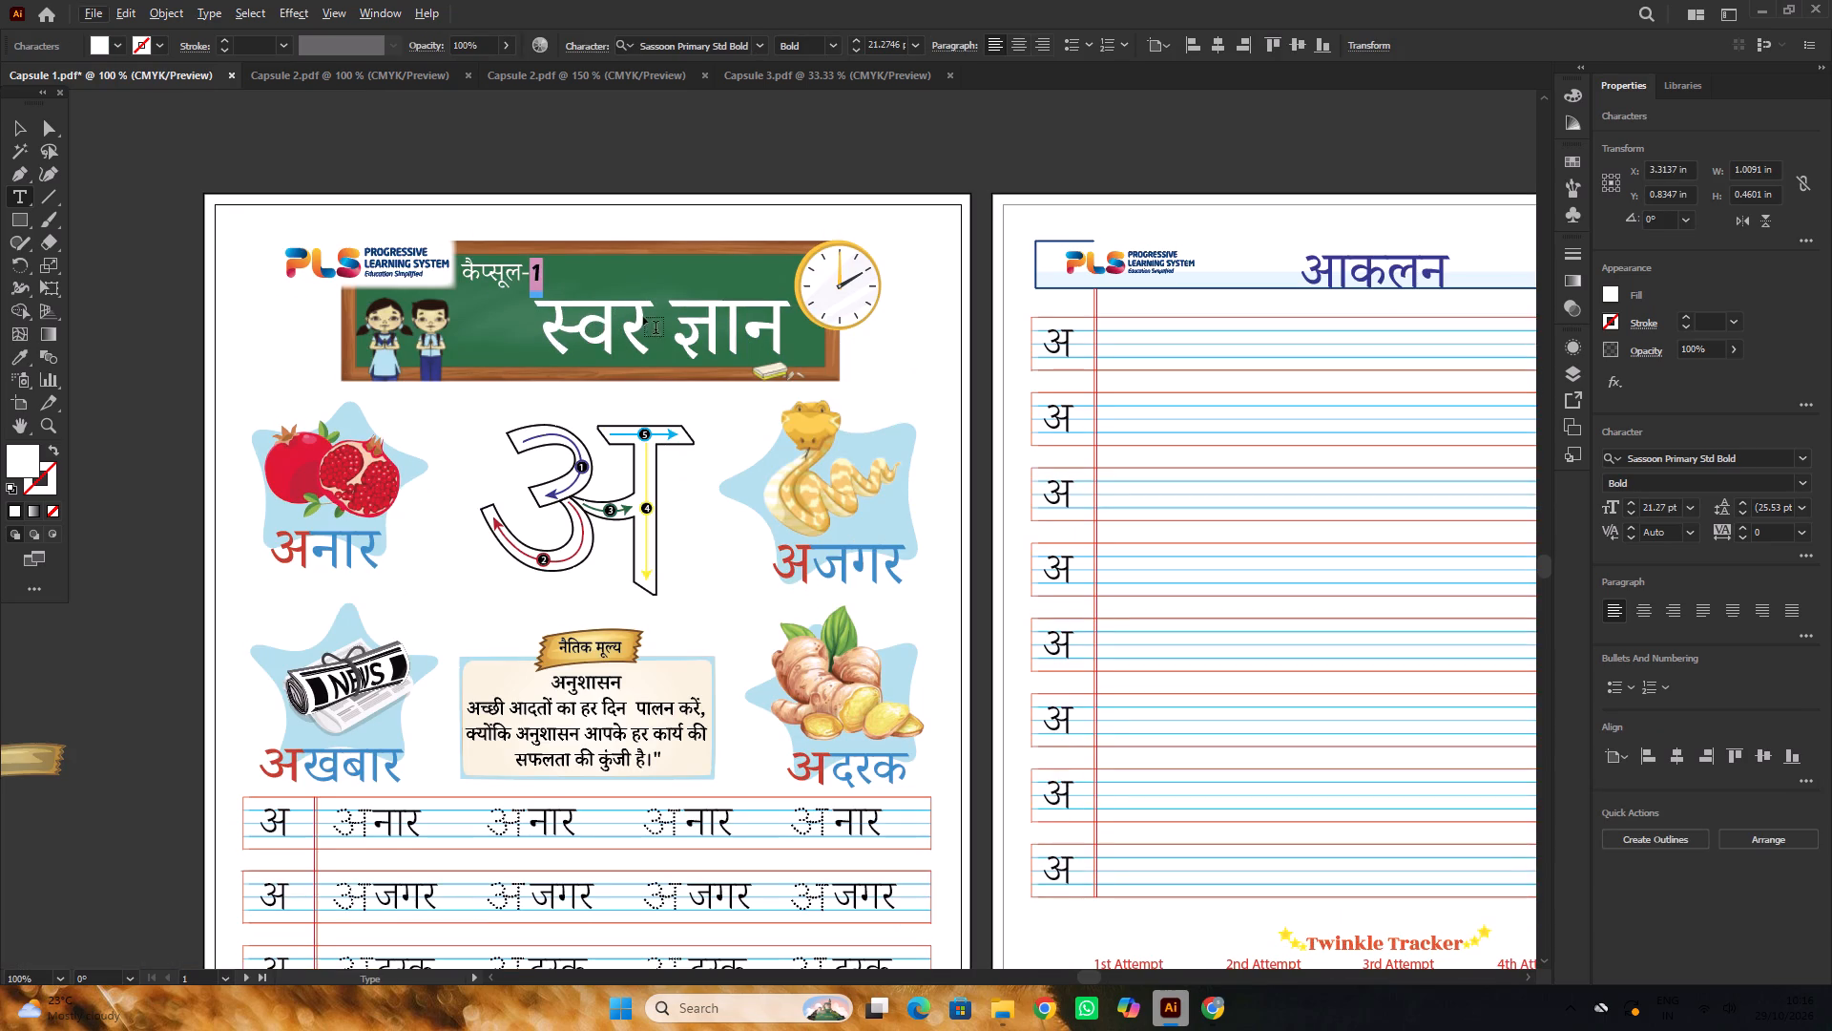
{"action": "left_click", "coordinate": [16, 126]}
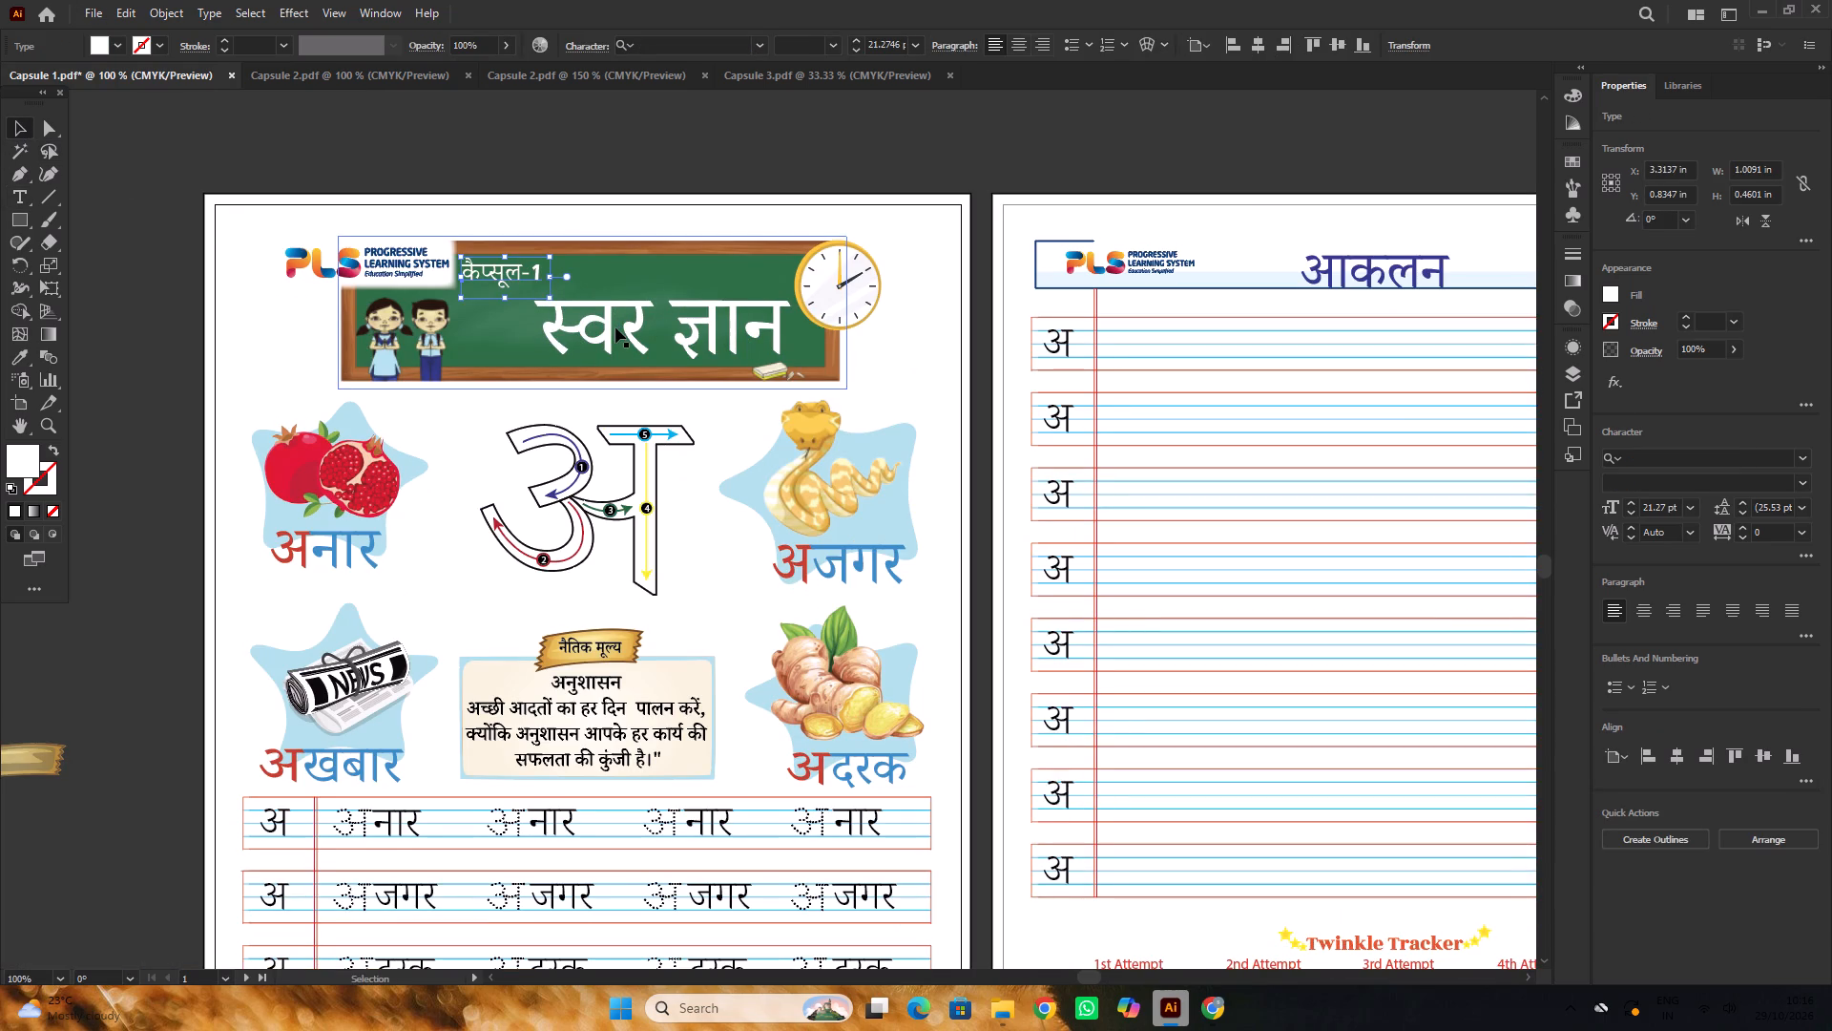
{"action": "scroll", "coordinate": [647, 326], "scroll_direction": "down", "scroll_amount": 3, "text": "alt"}
{"action": "left_click", "coordinate": [451, 234]}
{"action": "scroll", "coordinate": [607, 328], "scroll_direction": "up", "scroll_amount": 1, "text": "alt"}
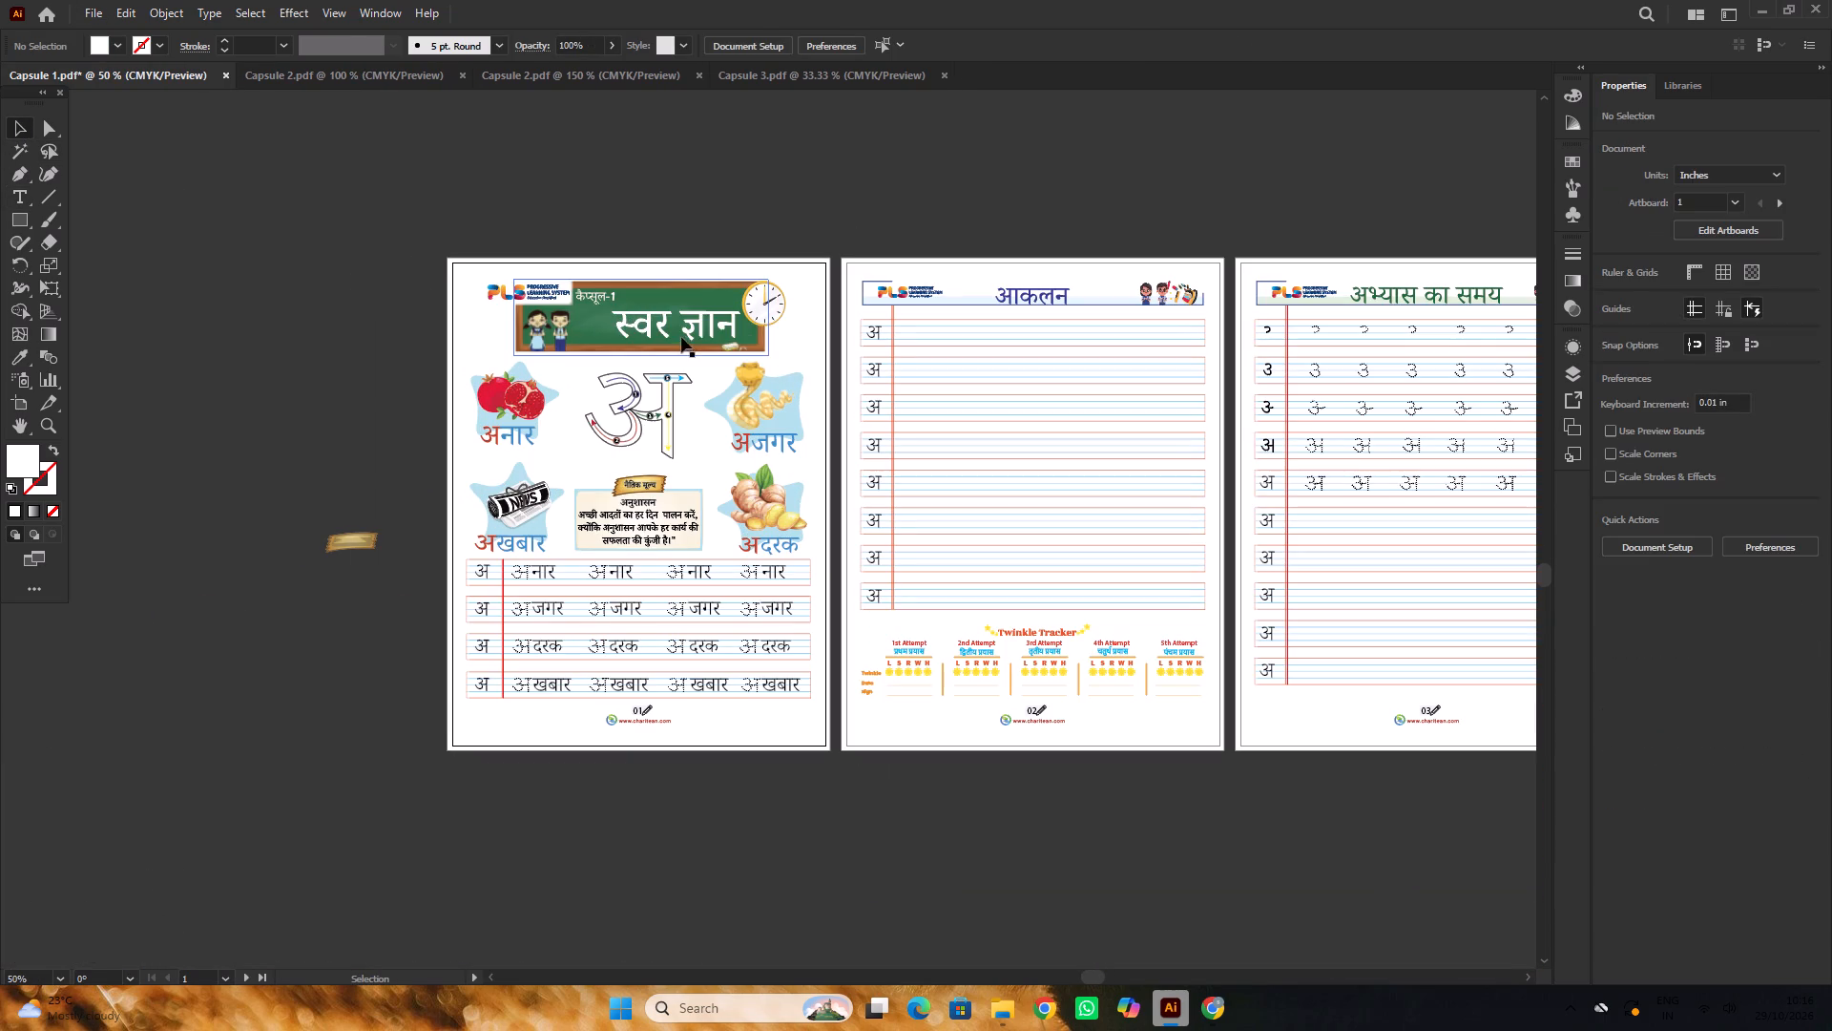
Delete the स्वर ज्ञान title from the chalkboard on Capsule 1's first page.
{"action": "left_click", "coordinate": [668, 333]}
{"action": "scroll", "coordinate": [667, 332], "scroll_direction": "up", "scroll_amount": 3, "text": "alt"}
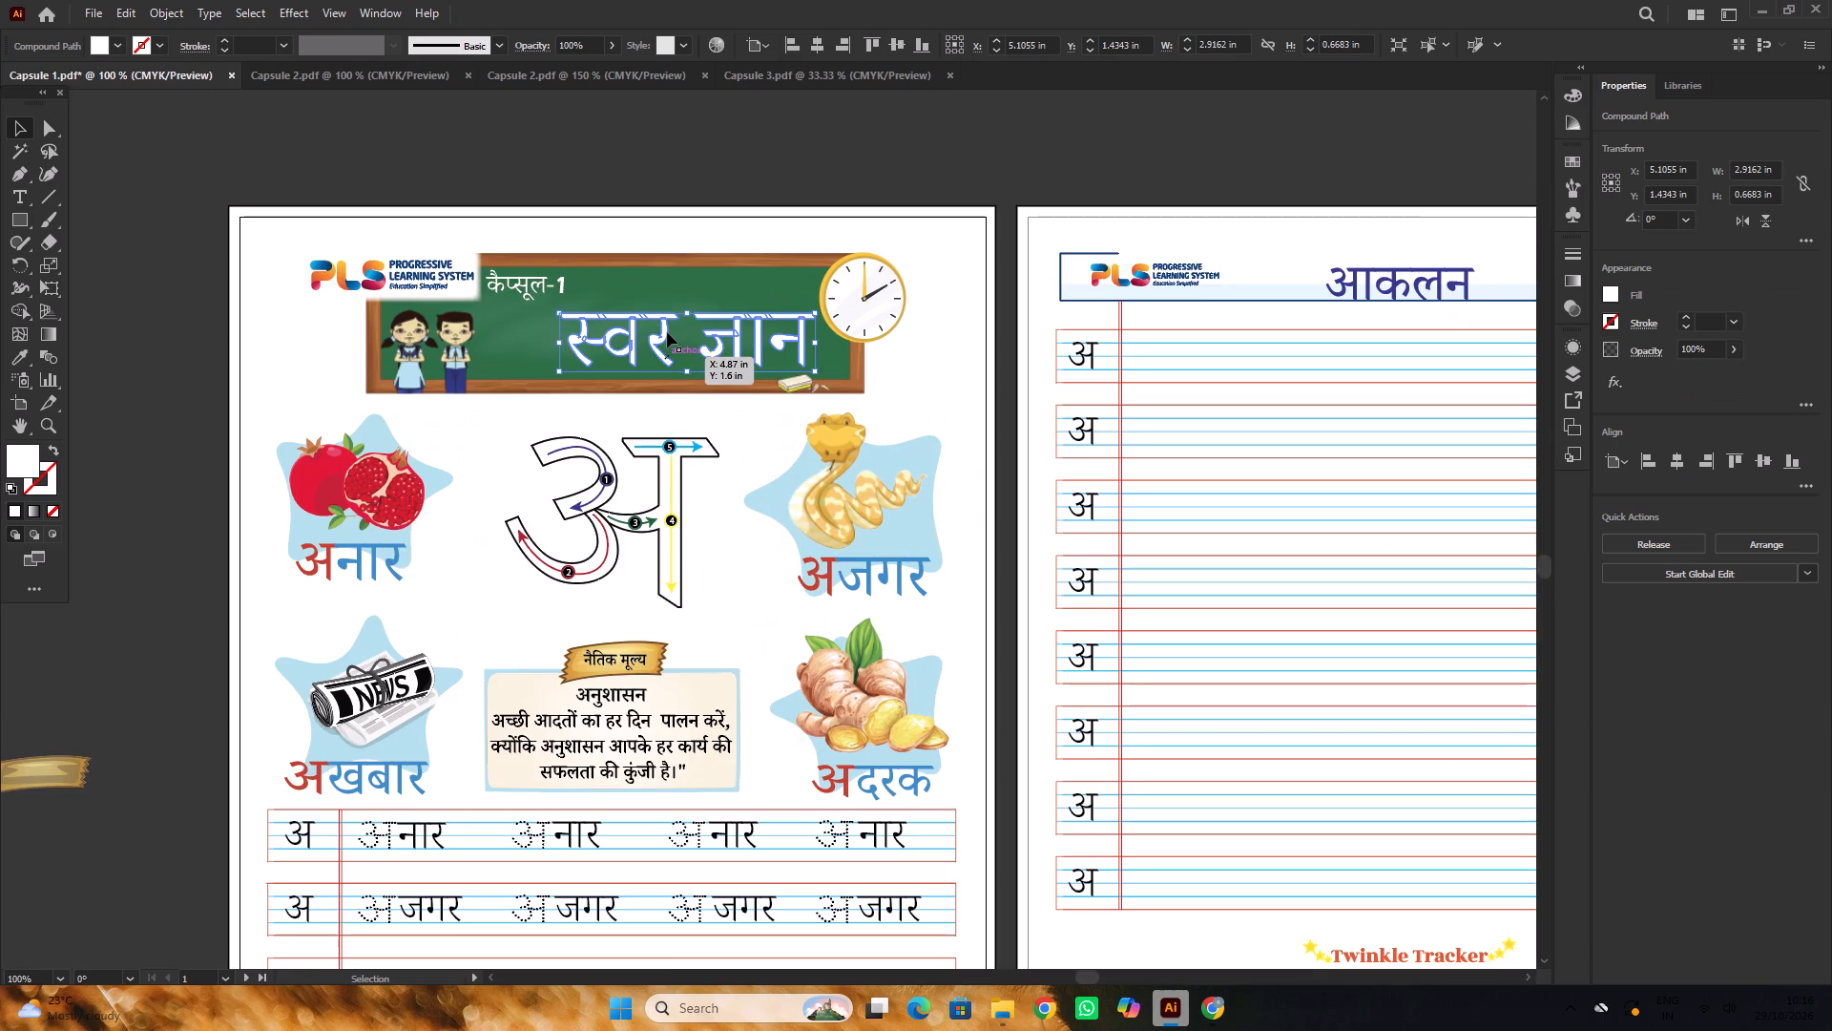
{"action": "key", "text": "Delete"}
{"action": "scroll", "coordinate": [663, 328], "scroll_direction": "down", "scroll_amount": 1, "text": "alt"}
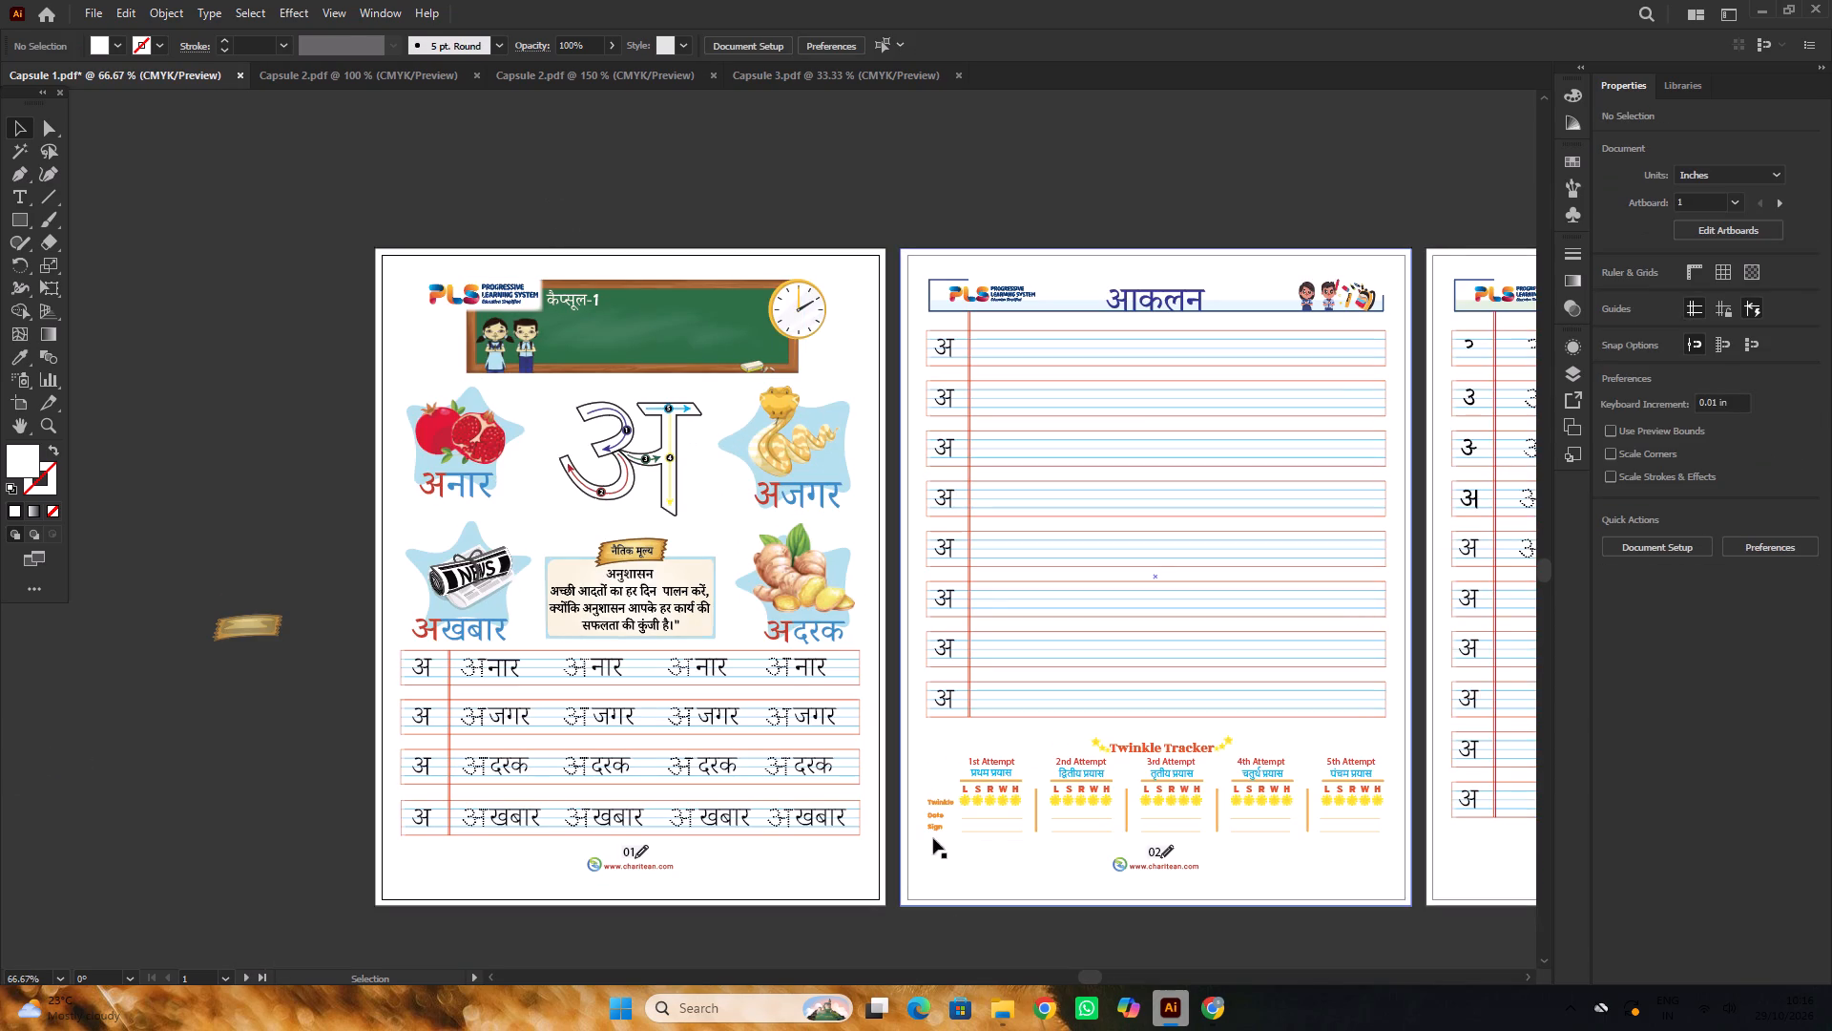
Open the part 2 Capsule 1 PDF from the PRINT FINAL folder in Illustrator and inspect its व्यंजन ज्ञान chalkboard title.
{"action": "left_click", "coordinate": [1064, 917]}
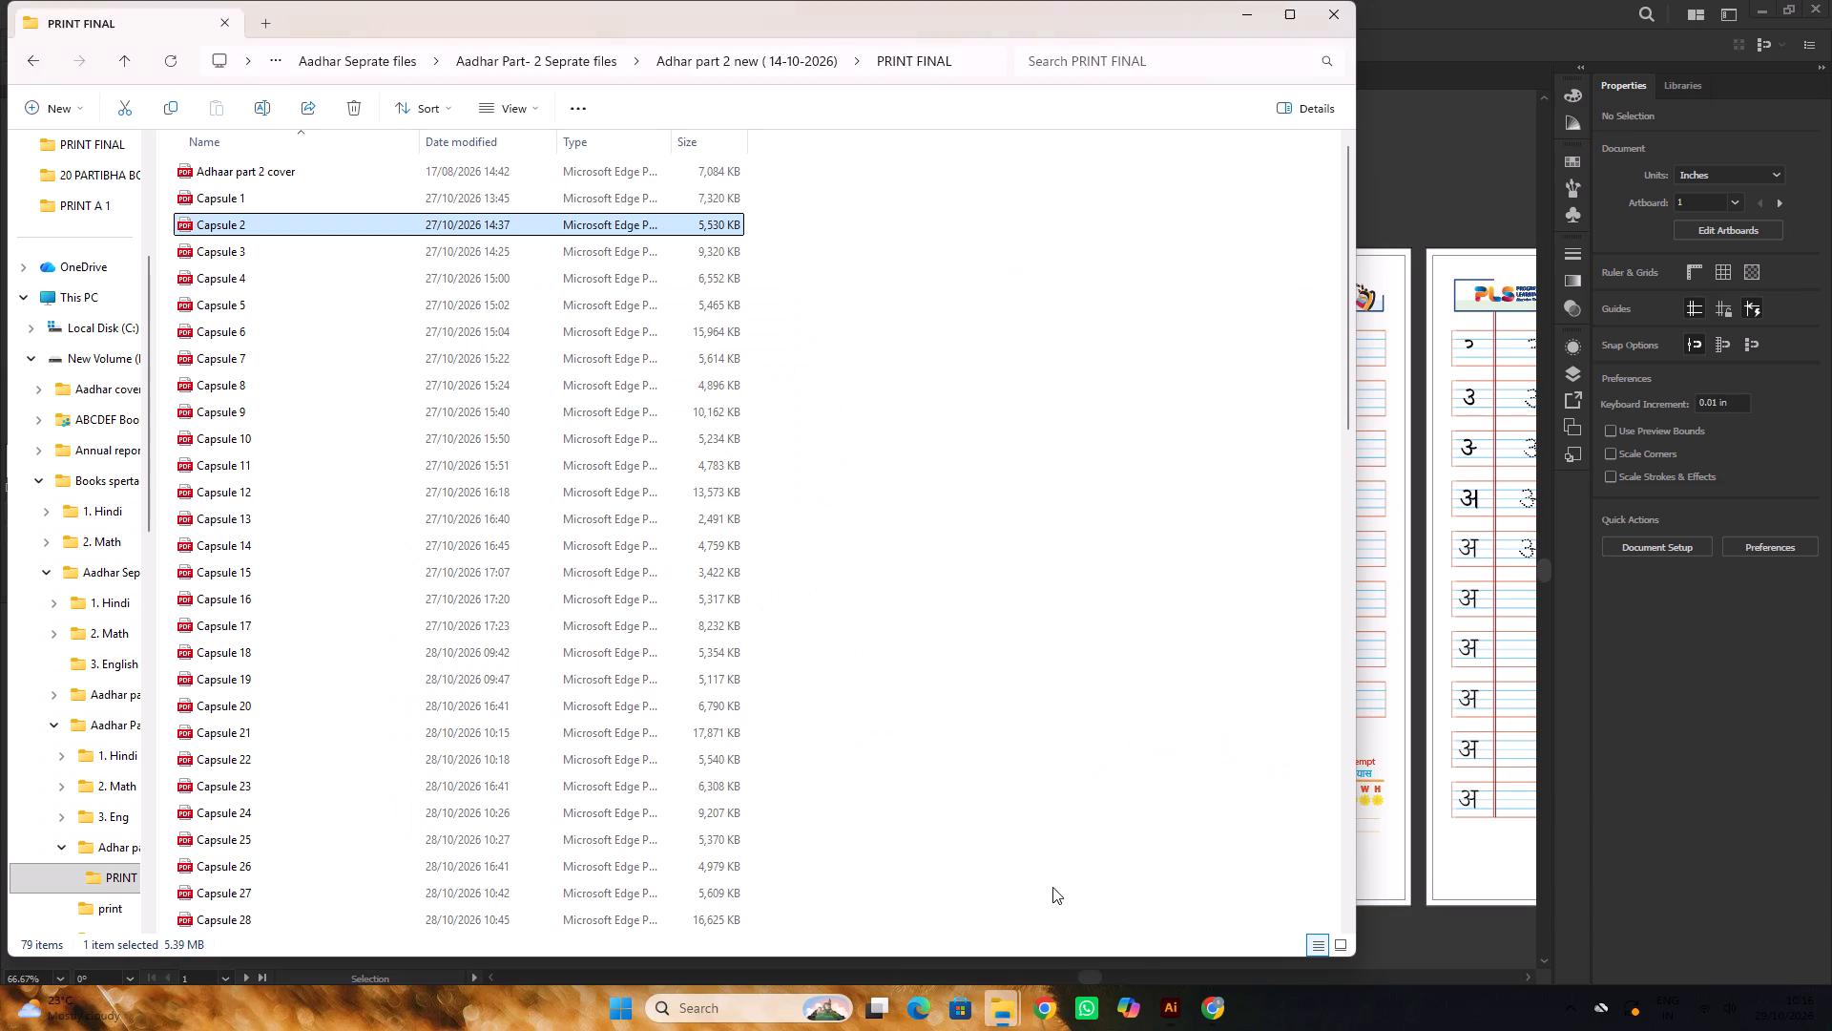
{"action": "scroll", "coordinate": [467, 306], "scroll_direction": "up", "scroll_amount": 3}
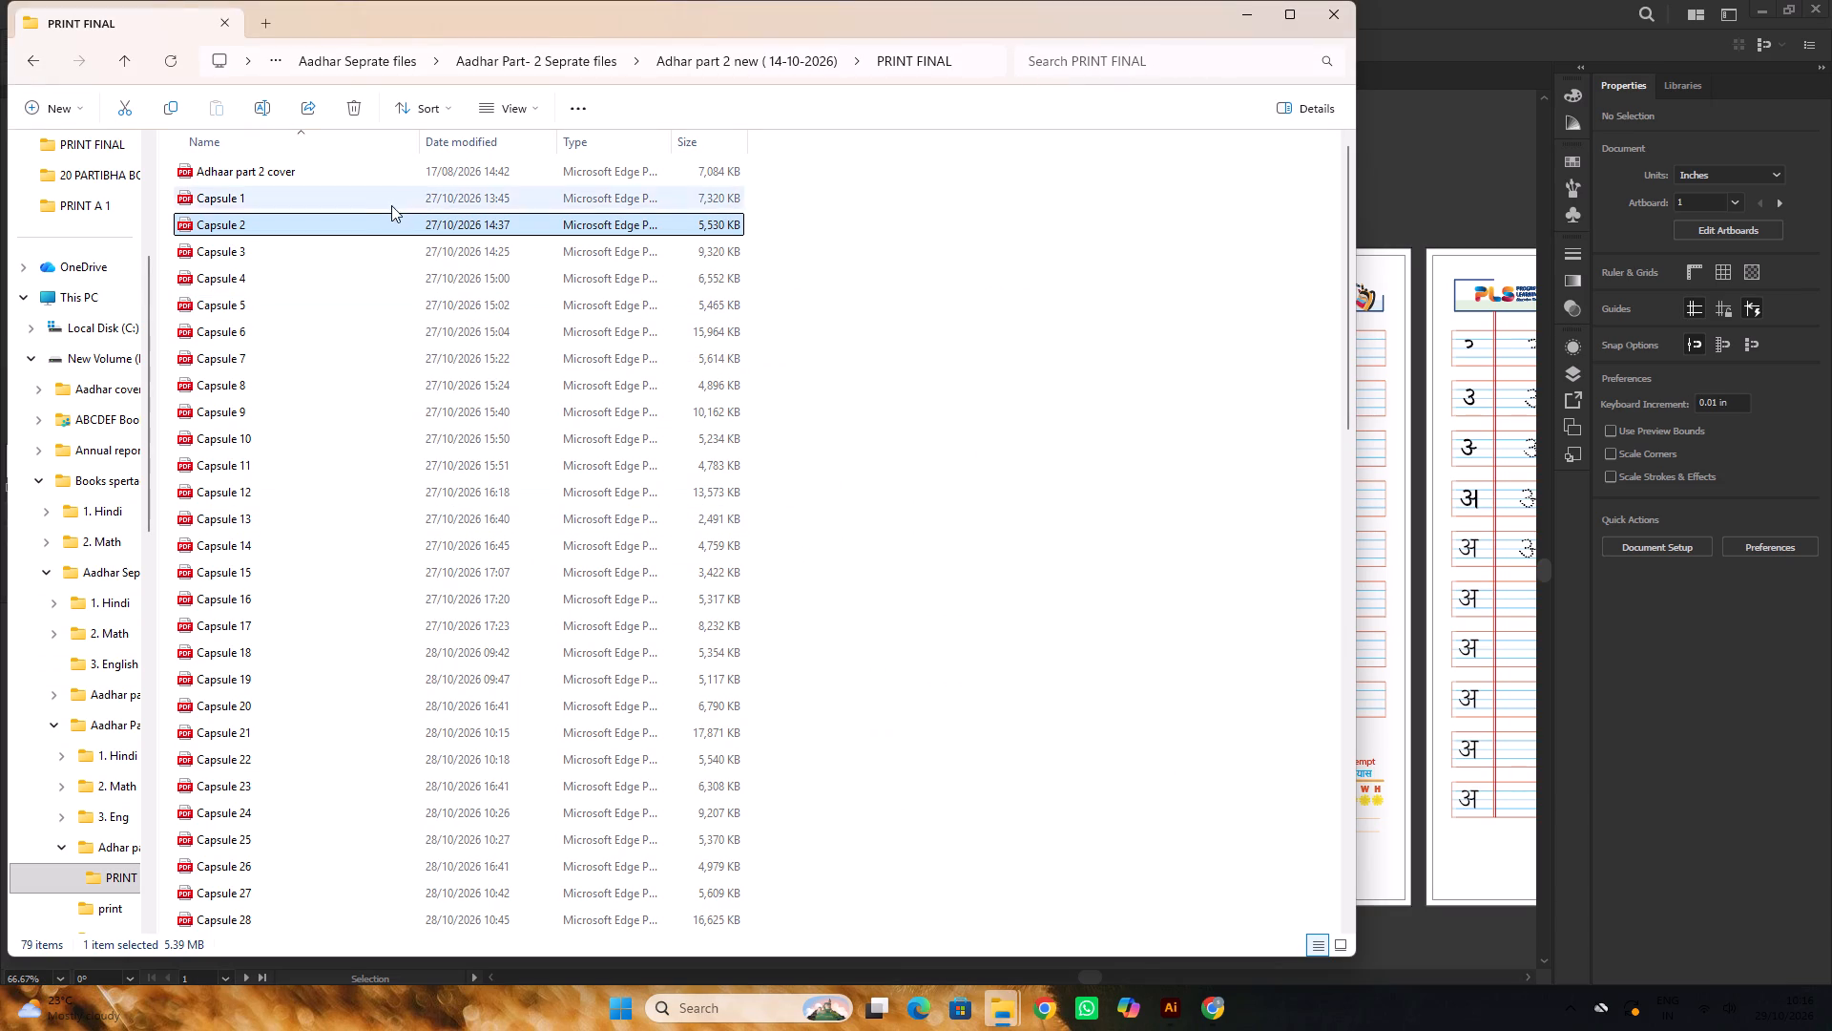
{"action": "left_click", "coordinate": [393, 197]}
{"action": "right_click", "coordinate": [393, 197]}
{"action": "left_click", "coordinate": [817, 313]}
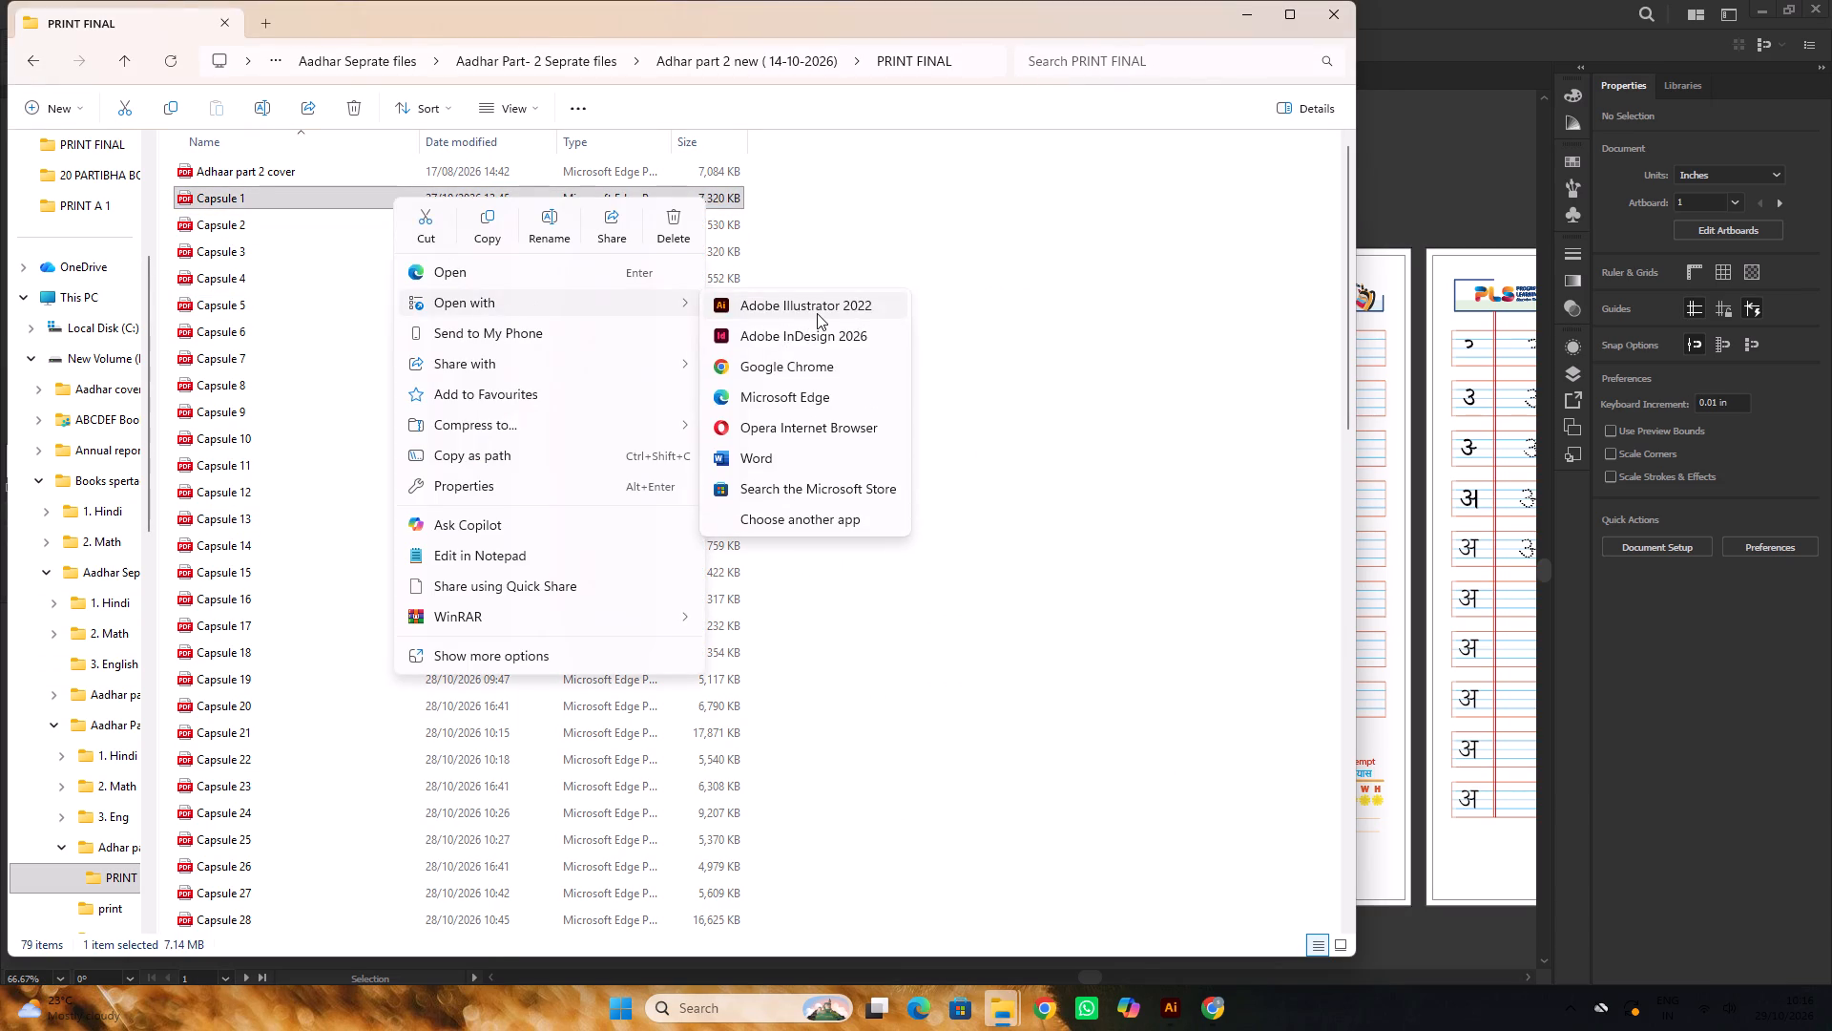
{"action": "scroll", "coordinate": [680, 388], "scroll_direction": "down", "scroll_amount": 4}
{"action": "scroll", "coordinate": [760, 399], "scroll_direction": "up", "scroll_amount": 3, "text": "alt"}
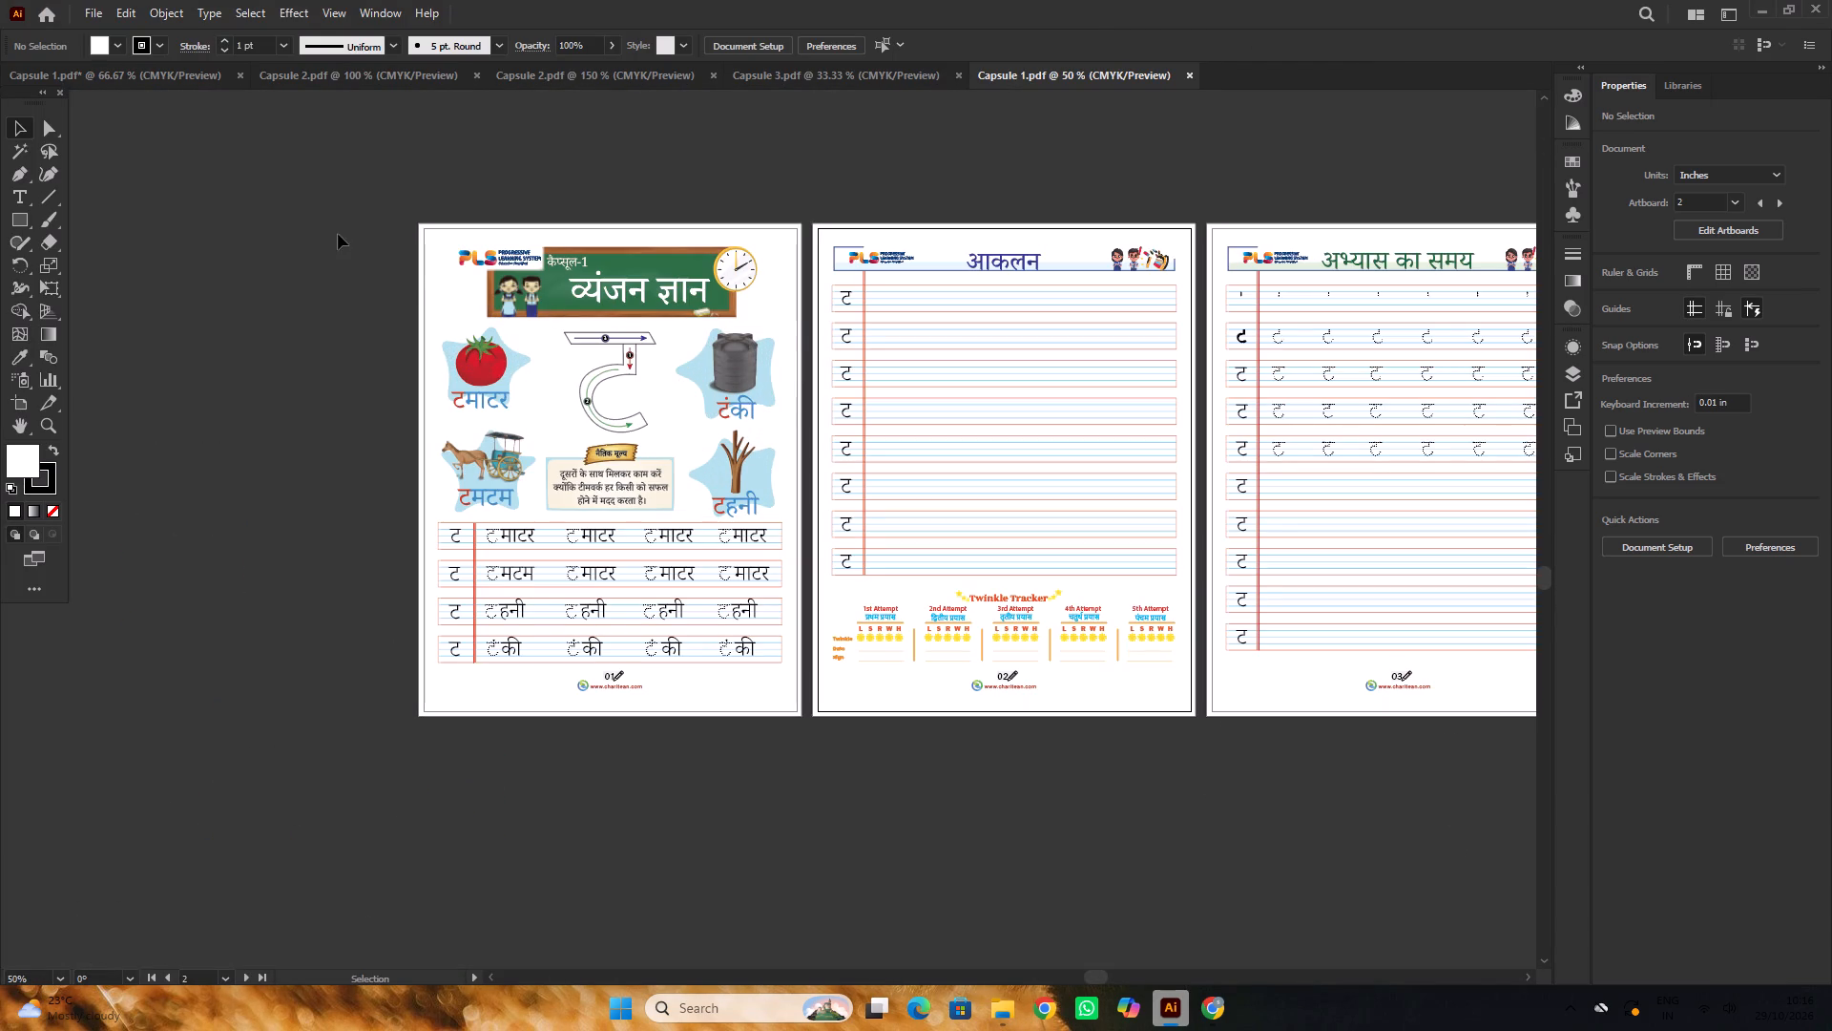
{"action": "left_click", "coordinate": [14, 129]}
{"action": "left_click", "coordinate": [343, 312]}
{"action": "scroll", "coordinate": [612, 305], "scroll_direction": "up", "scroll_amount": 2}
{"action": "left_click", "coordinate": [615, 318]}
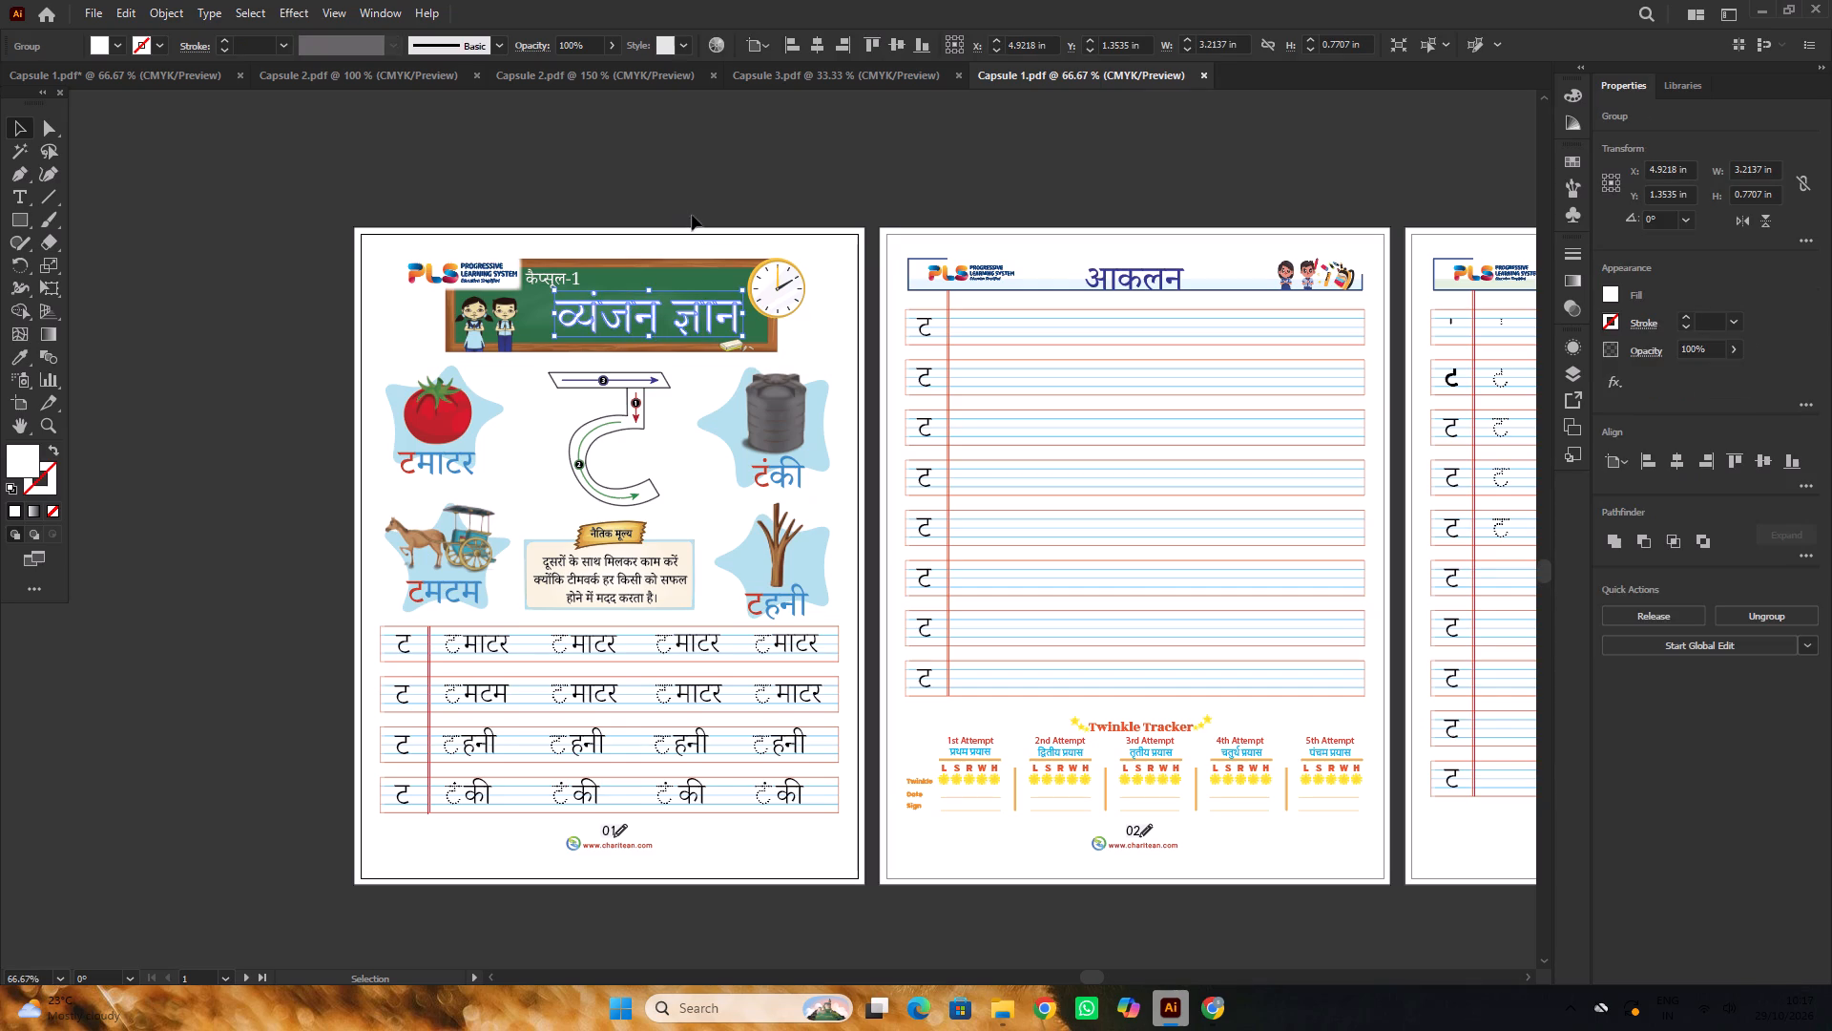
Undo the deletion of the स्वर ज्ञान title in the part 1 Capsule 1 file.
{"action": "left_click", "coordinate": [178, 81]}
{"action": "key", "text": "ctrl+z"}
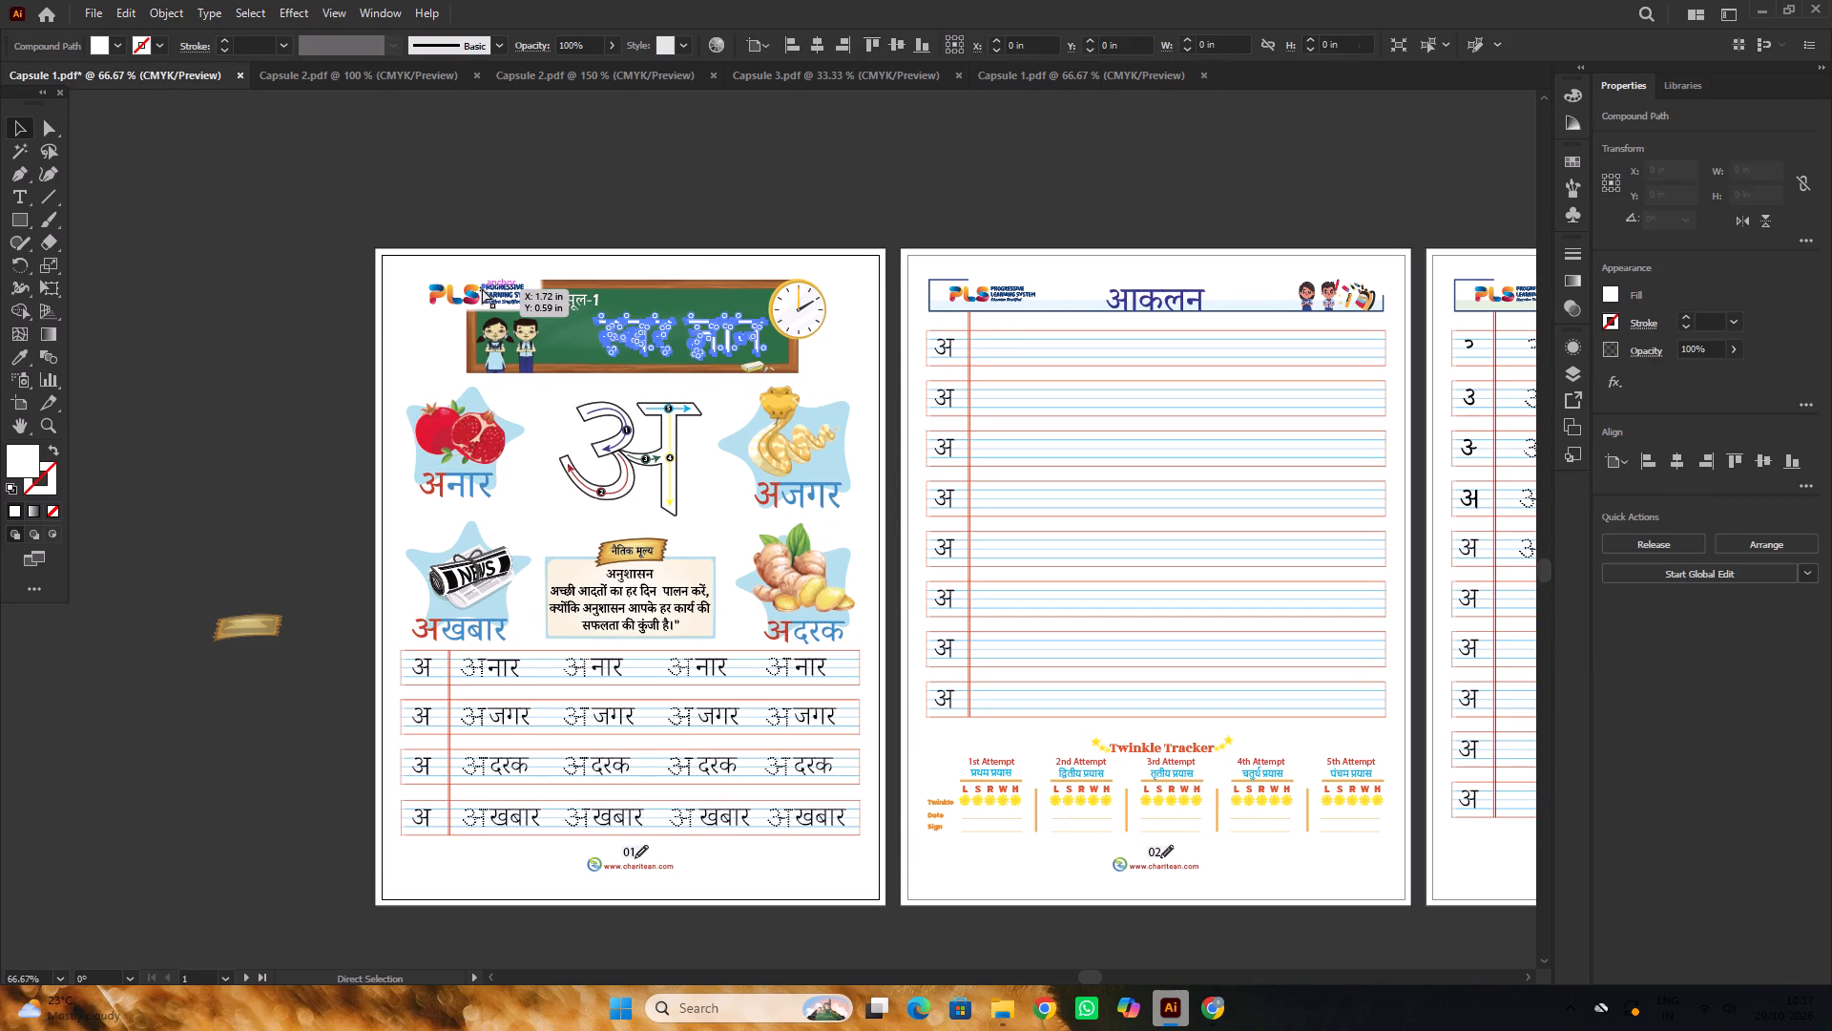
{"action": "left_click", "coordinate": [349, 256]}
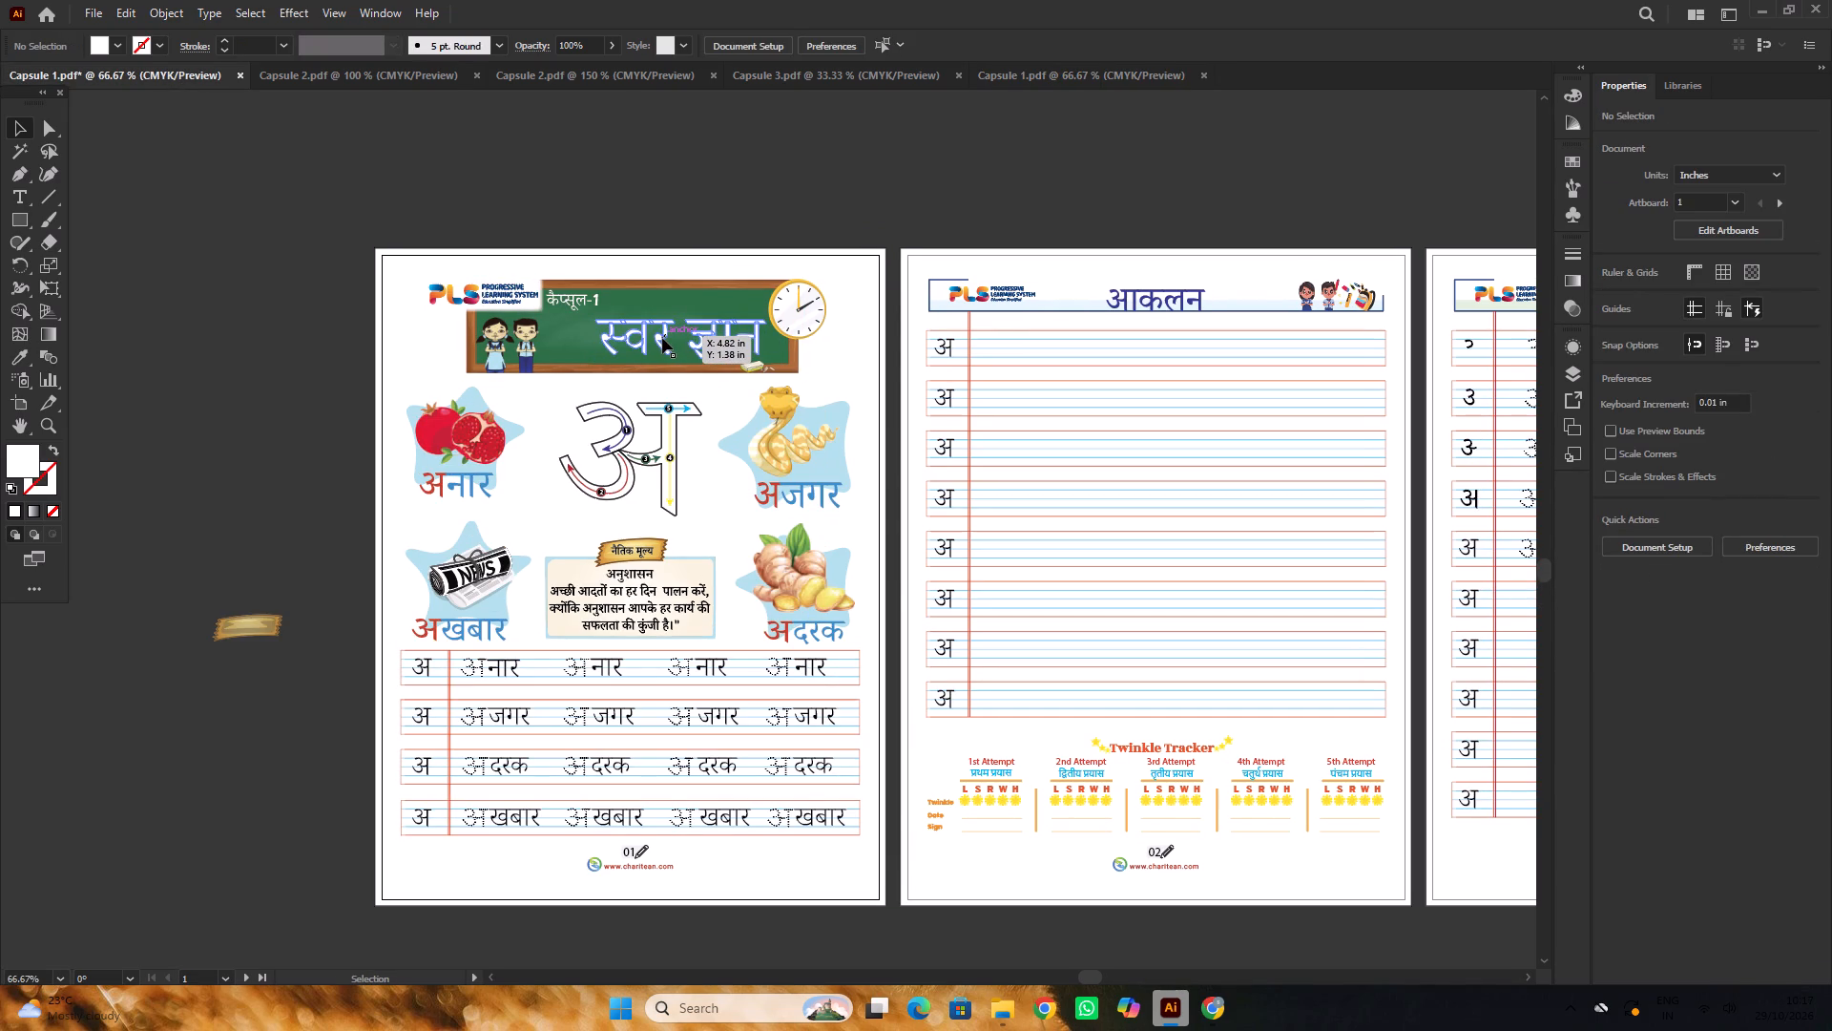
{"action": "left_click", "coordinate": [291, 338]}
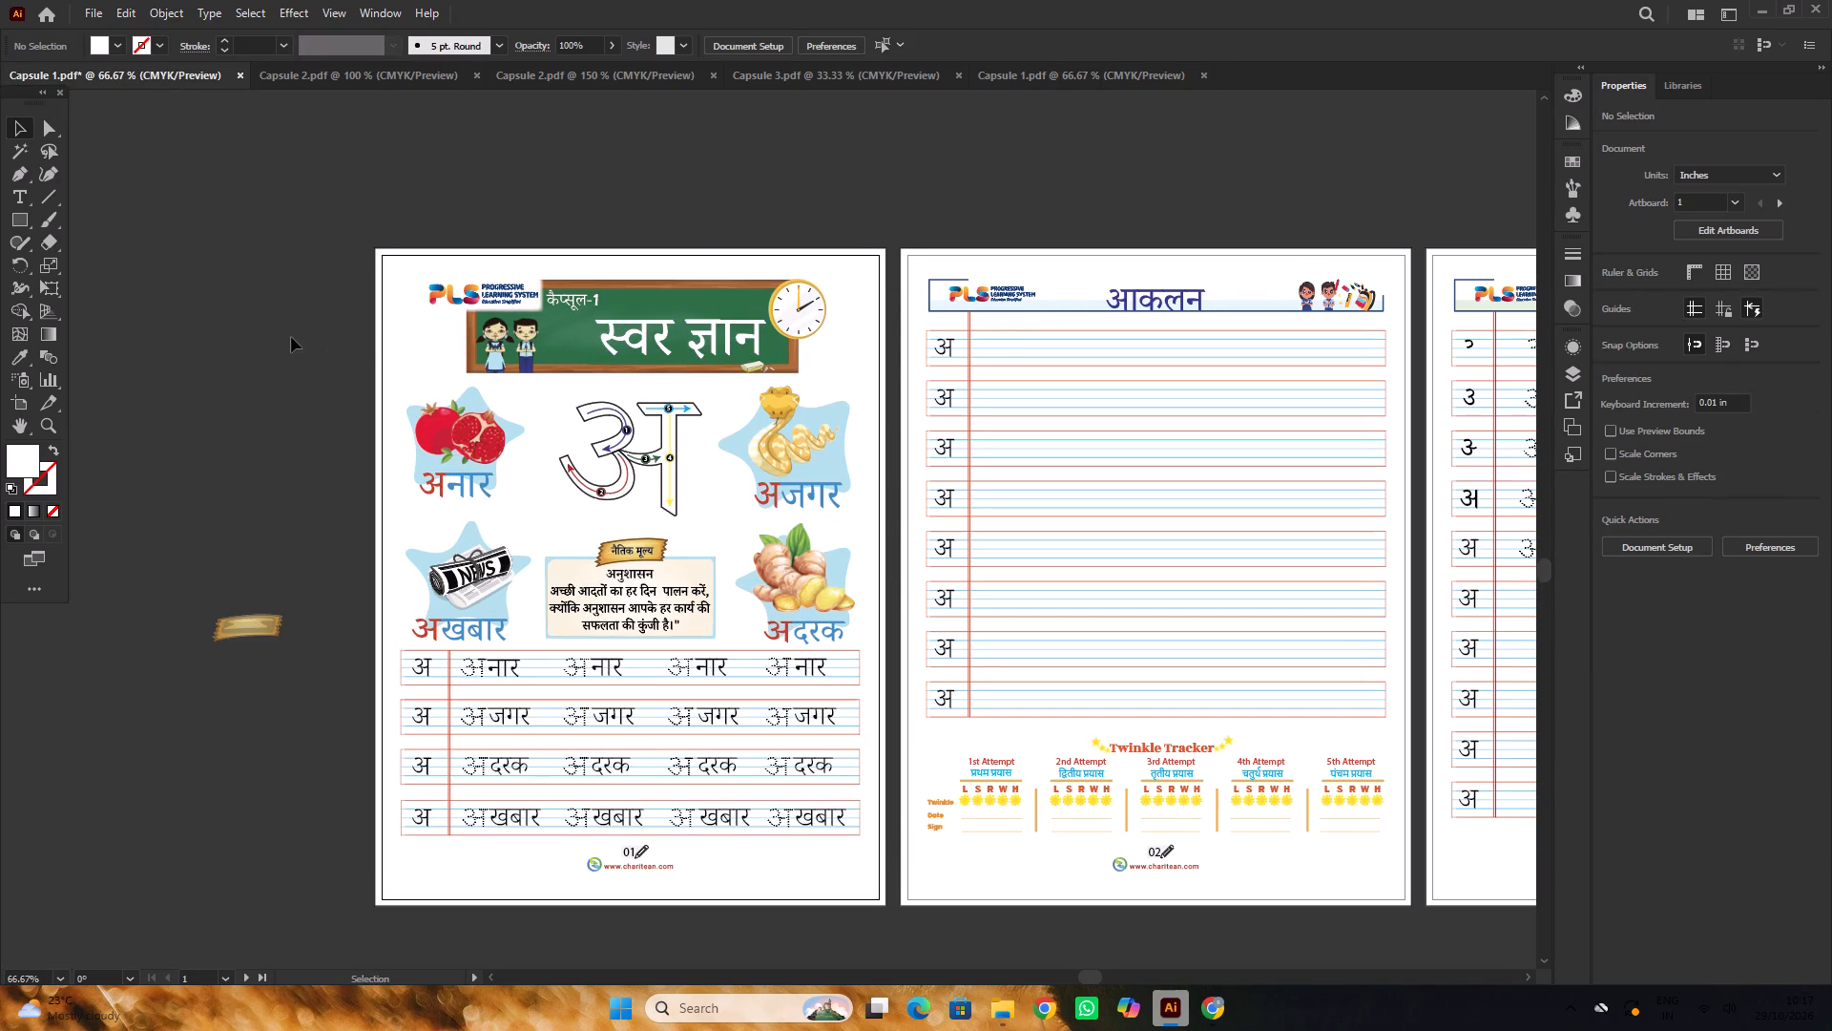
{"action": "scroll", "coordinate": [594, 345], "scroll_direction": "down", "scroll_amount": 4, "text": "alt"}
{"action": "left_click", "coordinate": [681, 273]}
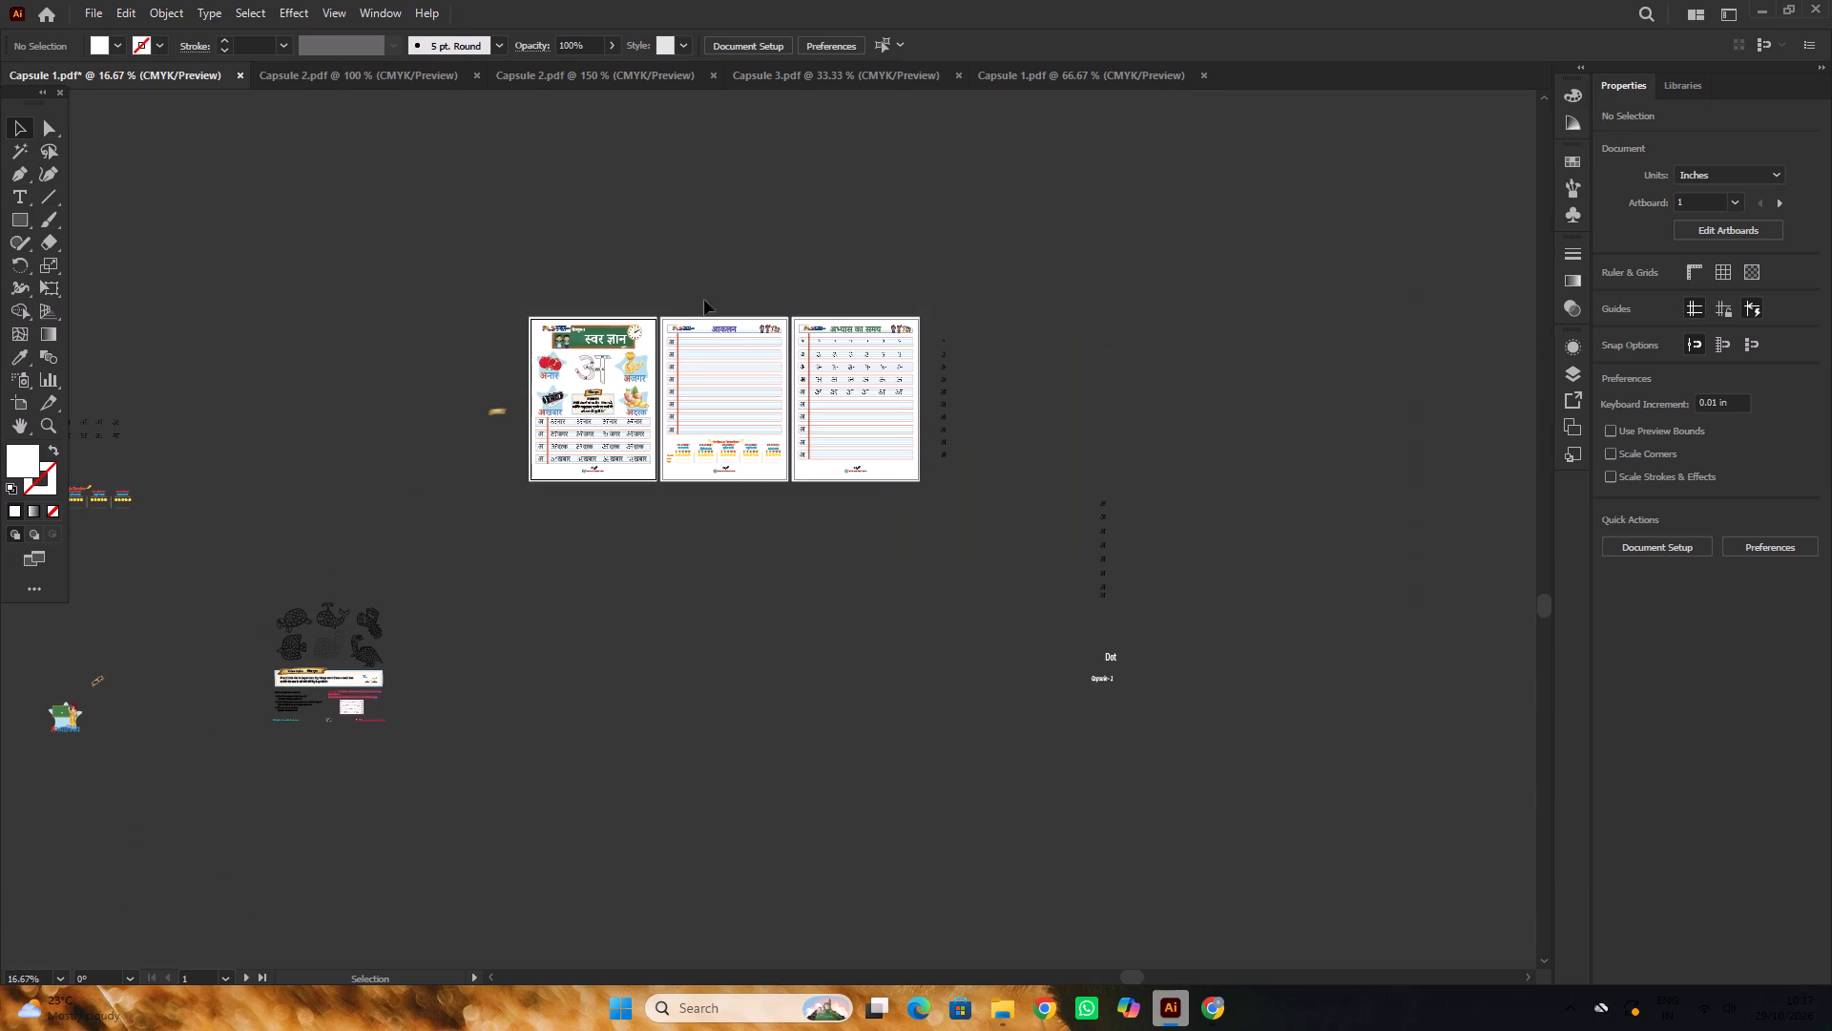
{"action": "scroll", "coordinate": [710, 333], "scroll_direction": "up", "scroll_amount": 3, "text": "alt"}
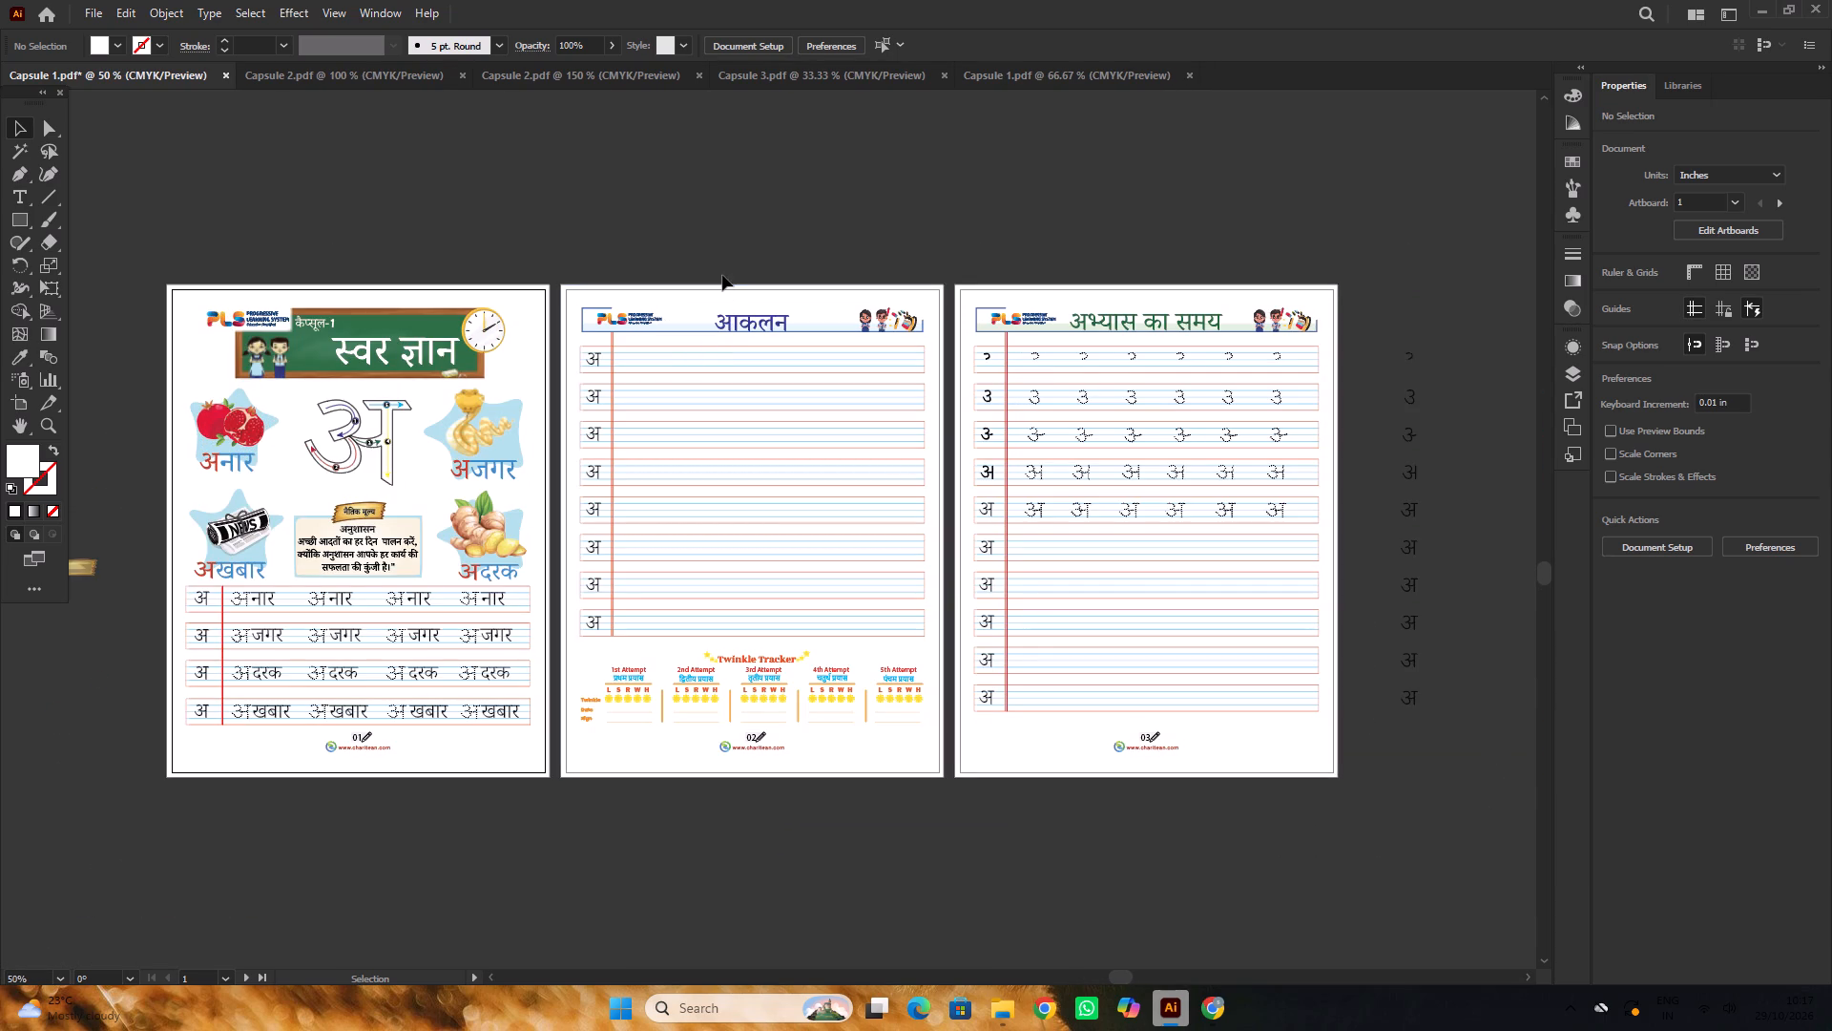
In the part 1 Capsule 2 file, set the Capsule-2 chalkboard heading's font to Sassoon Infant Std Bold.
{"action": "left_click", "coordinate": [364, 73]}
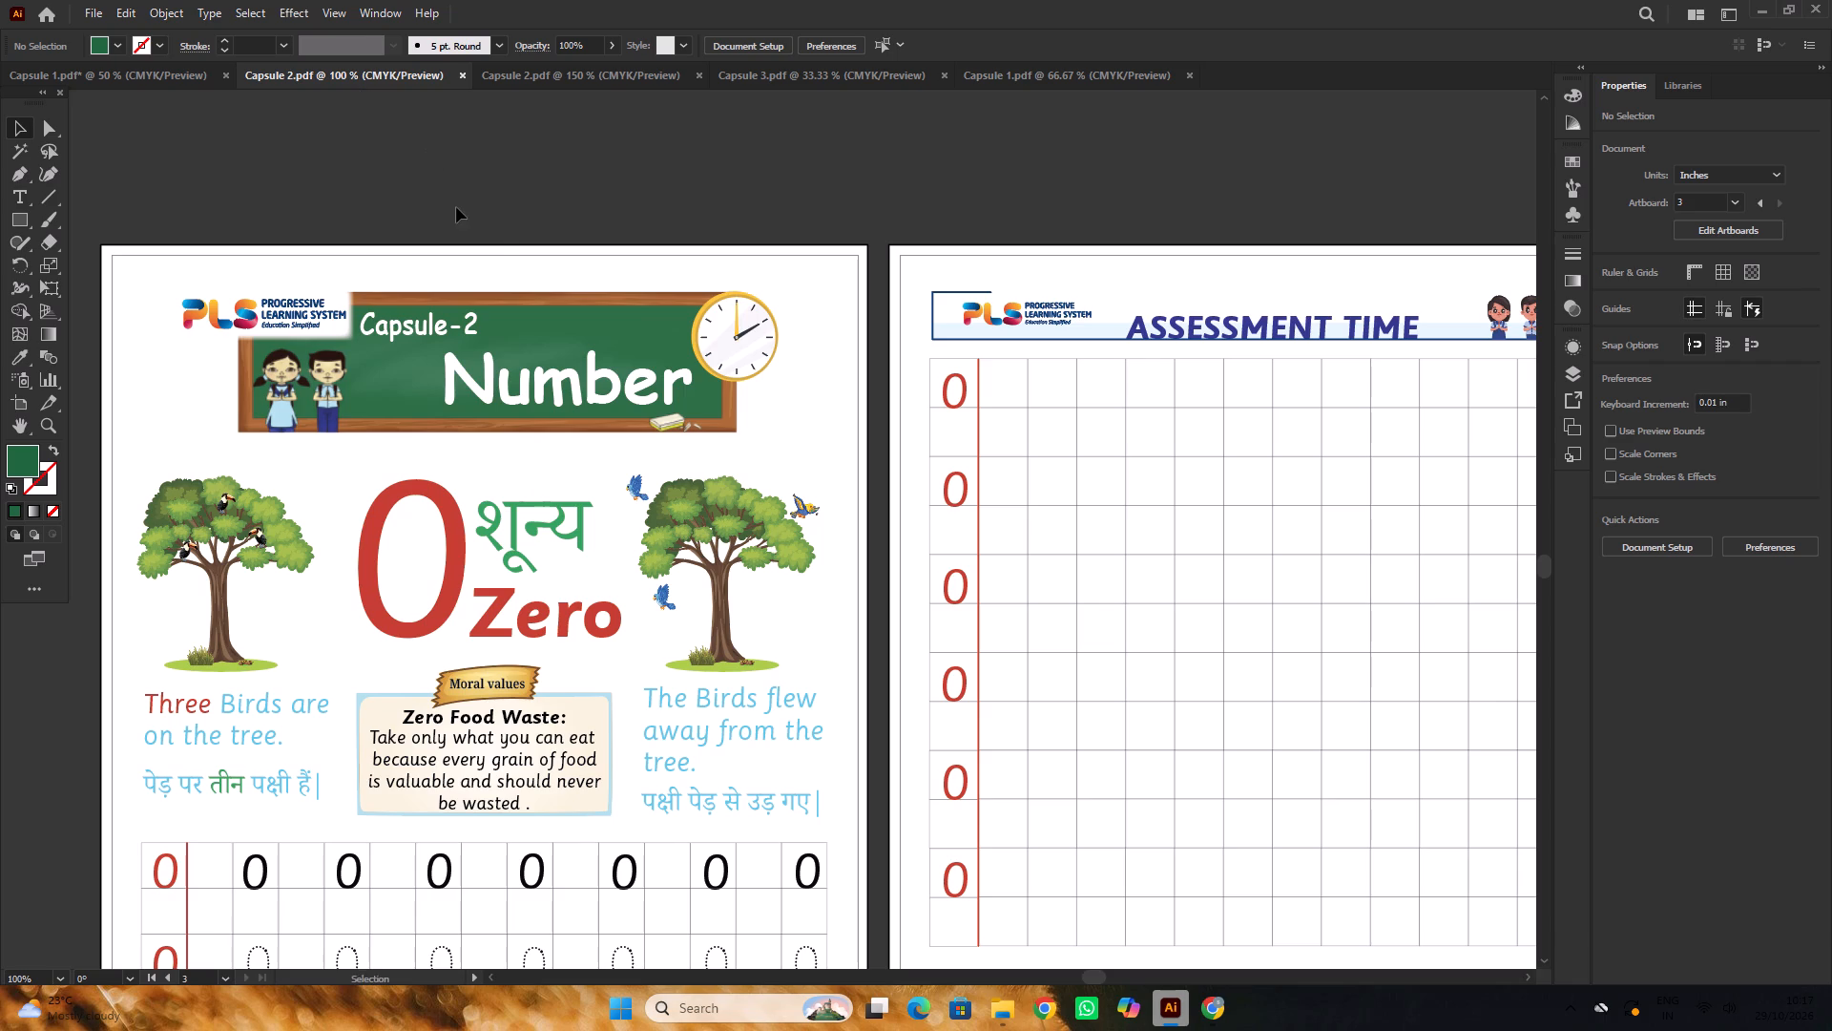
{"action": "scroll", "coordinate": [495, 234], "scroll_direction": "down", "scroll_amount": 1, "text": "alt"}
{"action": "scroll", "coordinate": [420, 303], "scroll_direction": "up", "scroll_amount": 2, "text": "alt"}
{"action": "triple_click", "coordinate": [435, 296]}
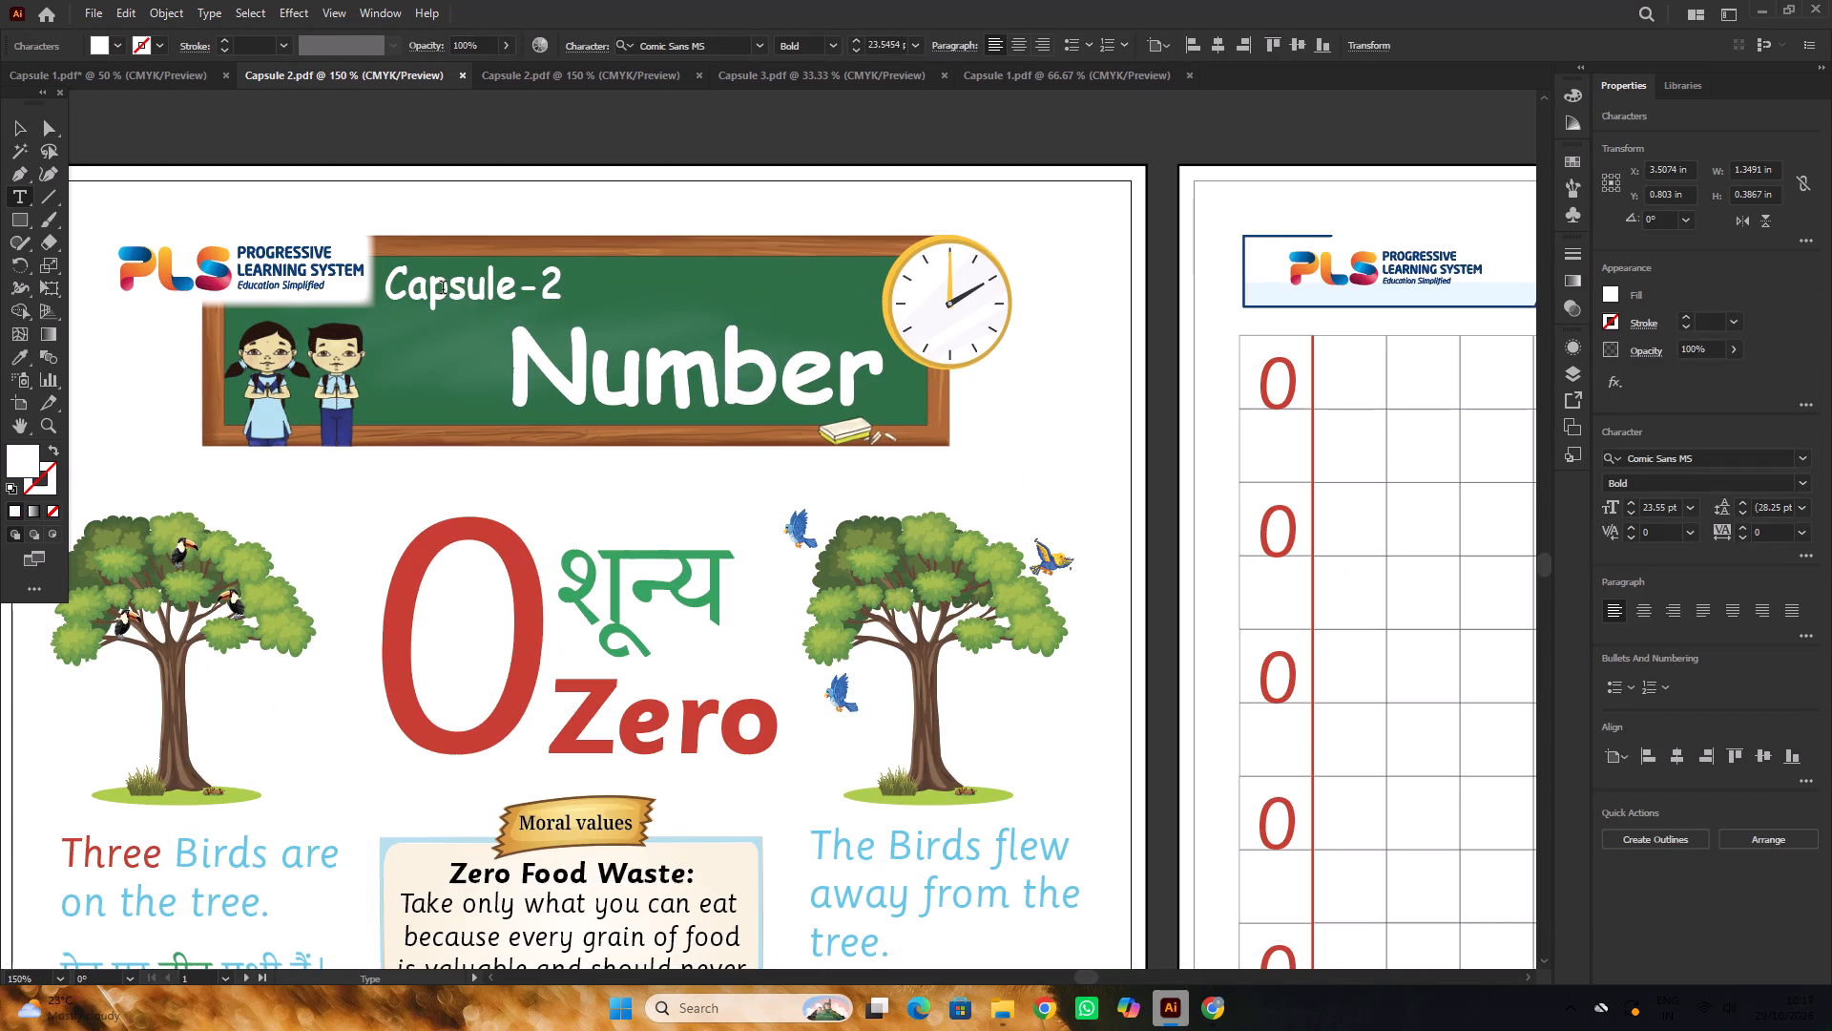
{"action": "left_click_drag", "start_coordinate": [515, 287], "coordinate": [382, 280]}
{"action": "left_click", "coordinate": [395, 276]}
{"action": "left_click_drag", "start_coordinate": [388, 283], "coordinate": [644, 288]}
{"action": "left_click", "coordinate": [1716, 463]}
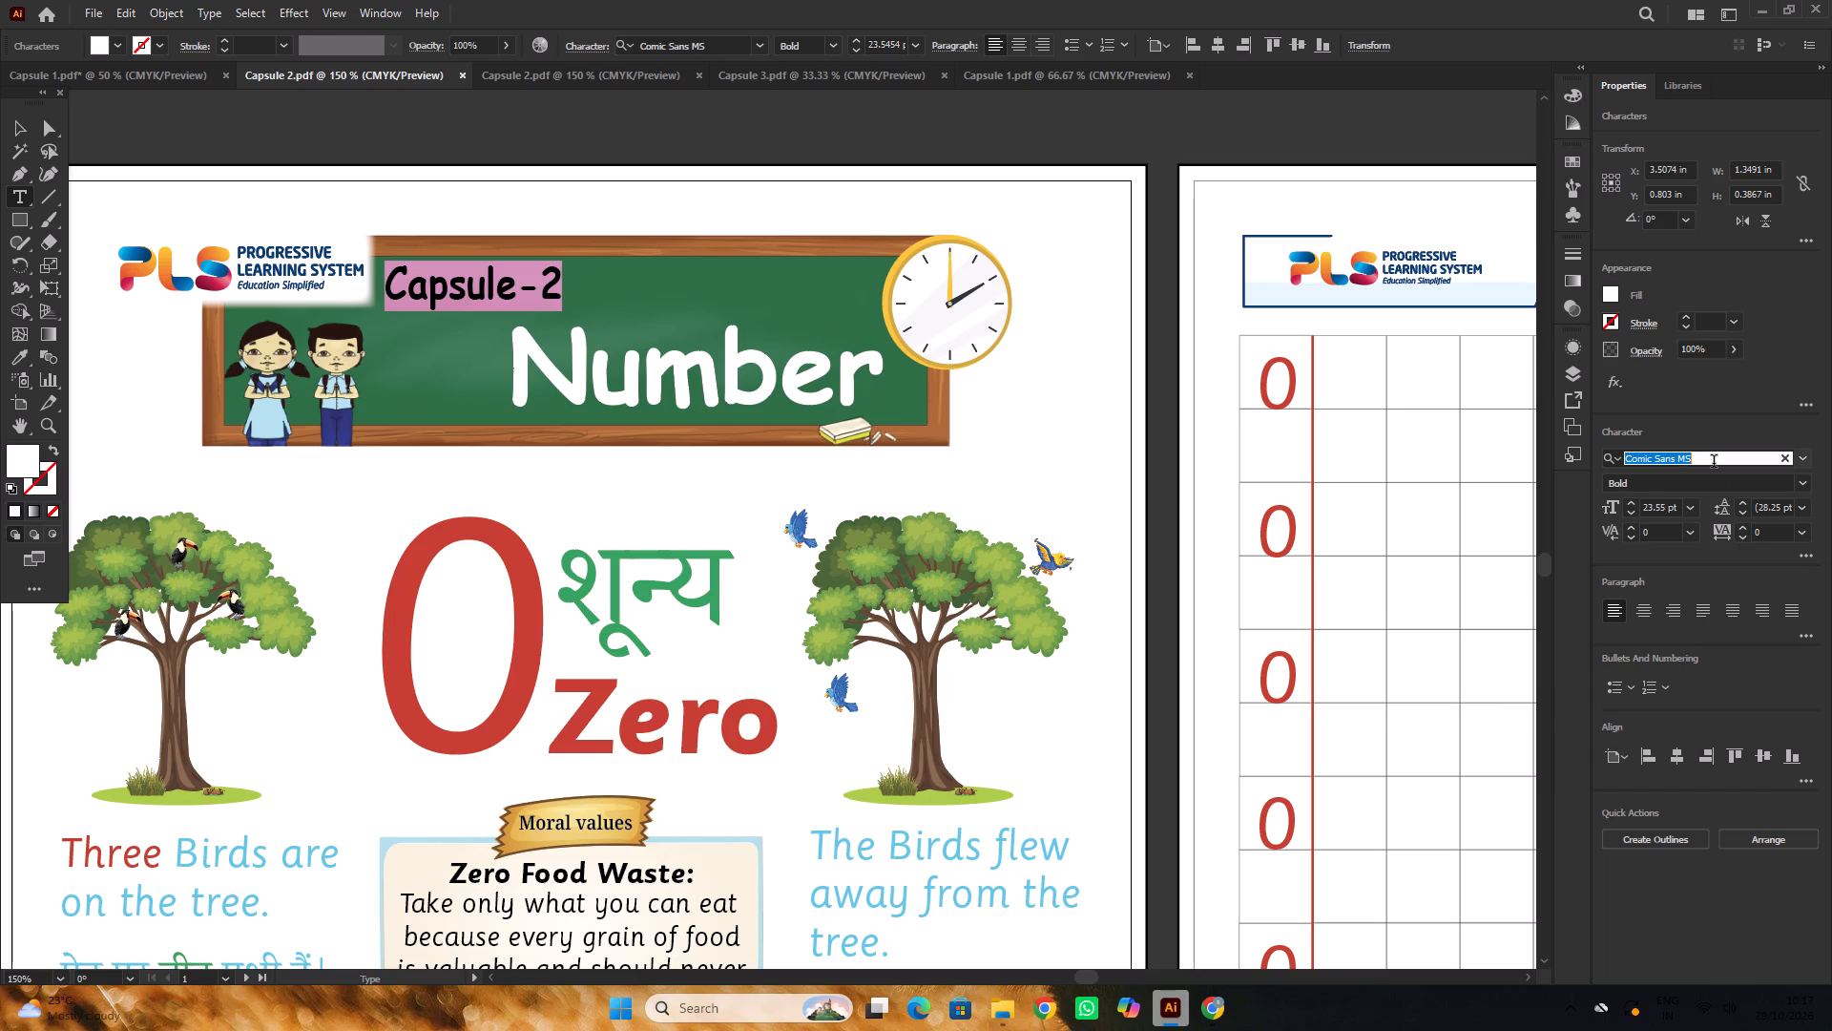
{"action": "key", "text": "s"}
{"action": "type", "text": "as"}
{"action": "key", "text": "s"}
{"action": "left_click", "coordinate": [1534, 549]}
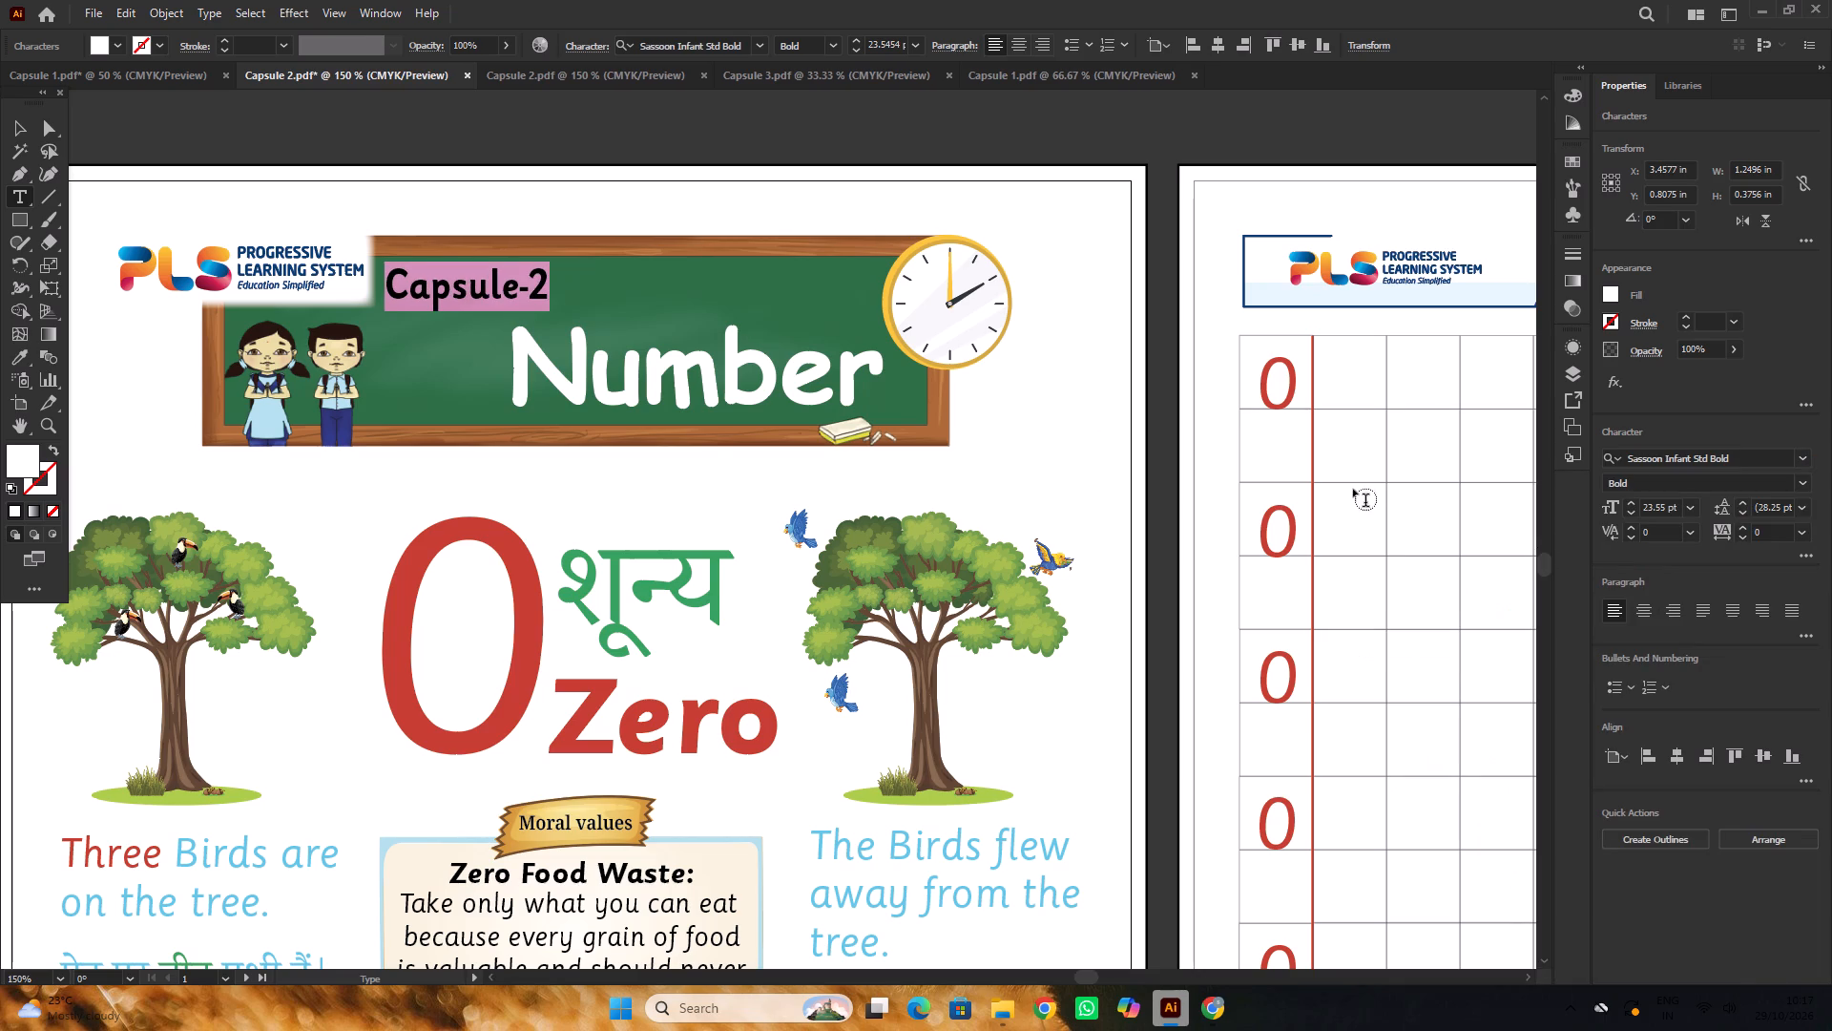
Compare the restyled Capsule-2 heading with the Capsule-2 heading and its font in the part 2 Capsule 2 file.
{"action": "scroll", "coordinate": [746, 316], "scroll_direction": "down", "scroll_amount": 1, "text": "alt"}
{"action": "scroll", "coordinate": [746, 316], "scroll_direction": "up", "scroll_amount": 3}
{"action": "left_click", "coordinate": [546, 79]}
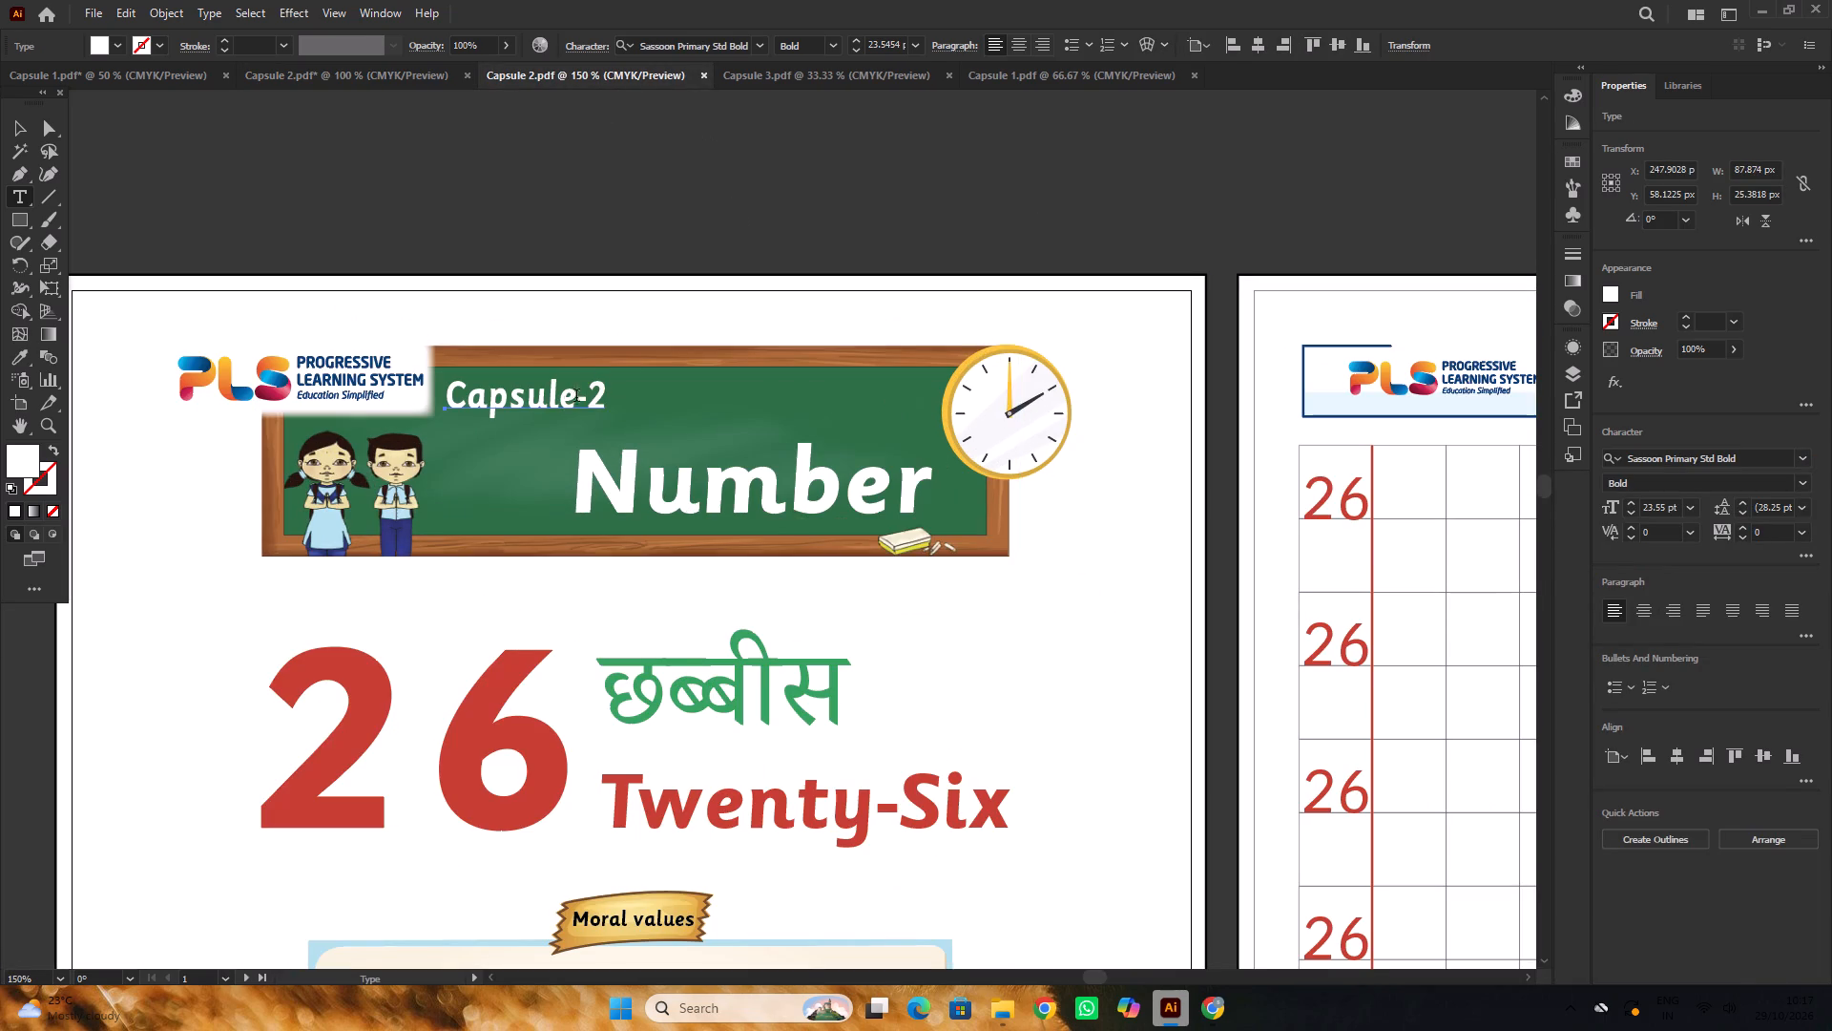
{"action": "scroll", "coordinate": [569, 396], "scroll_direction": "down", "scroll_amount": 1, "text": "alt"}
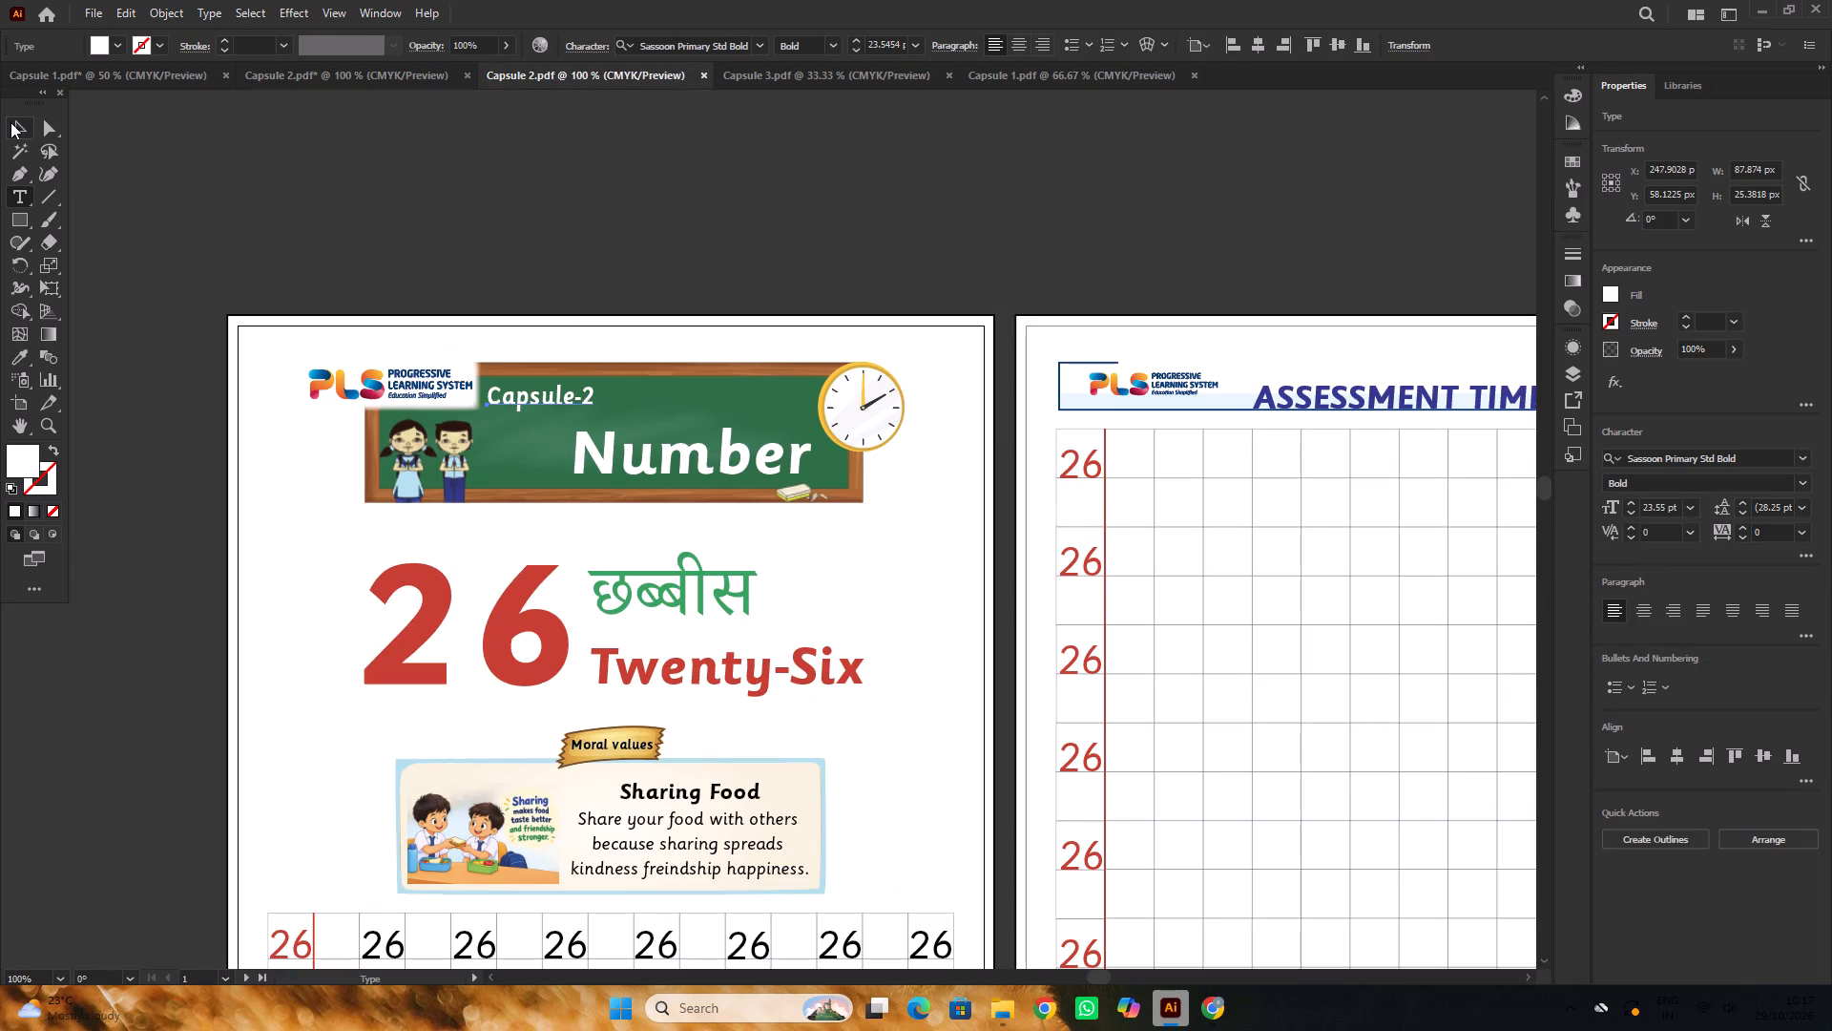
{"action": "left_click", "coordinate": [10, 122]}
{"action": "left_click", "coordinate": [290, 189]}
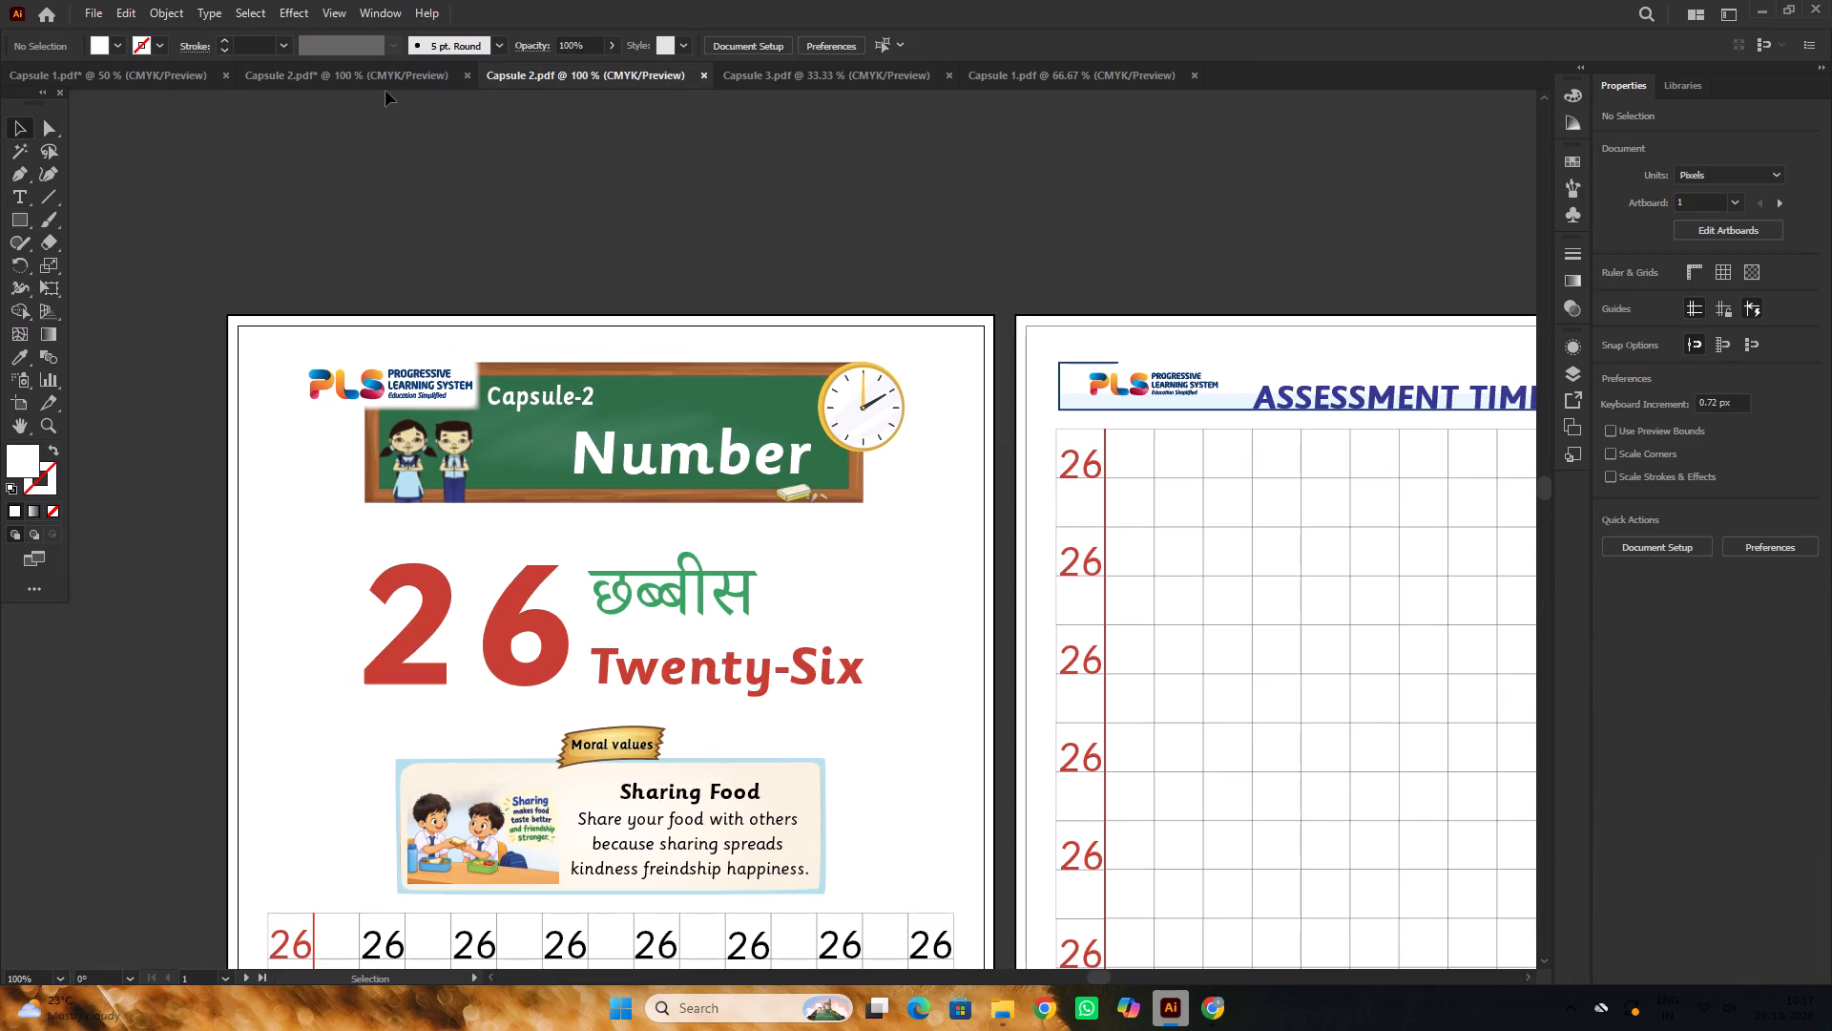
{"action": "left_click", "coordinate": [553, 405]}
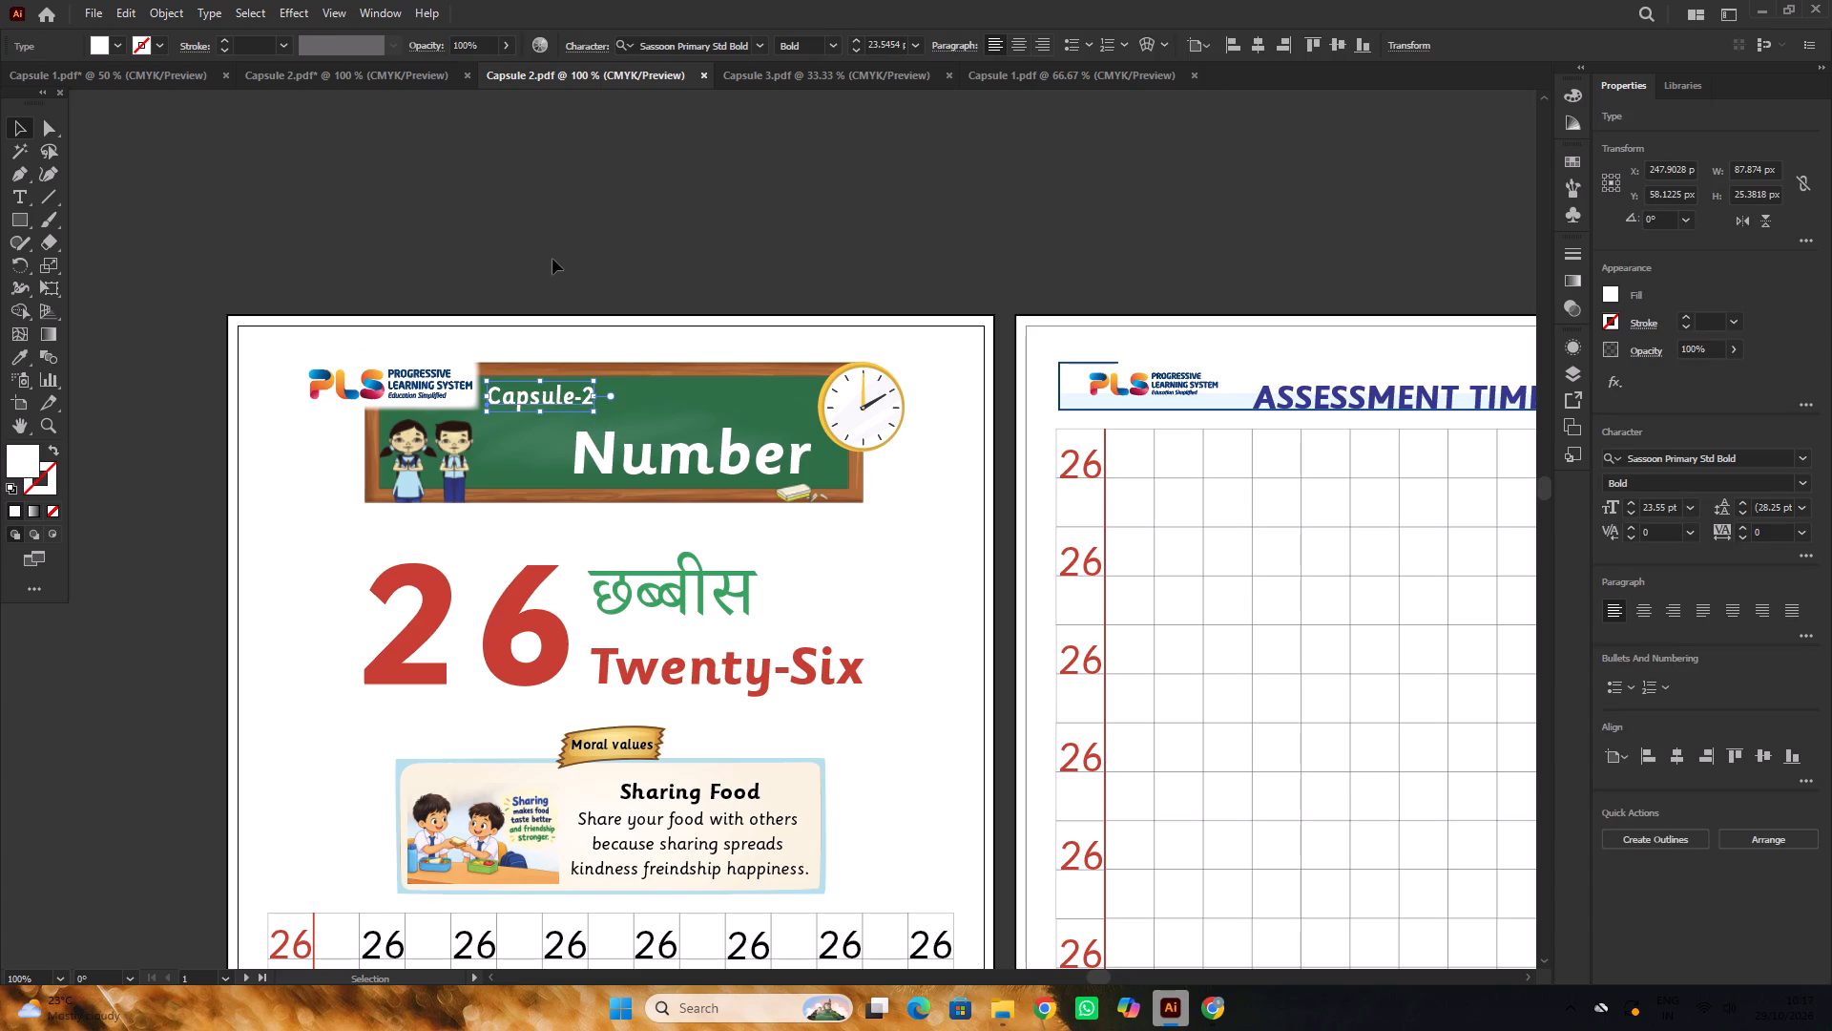
{"action": "left_click", "coordinate": [552, 259]}
{"action": "left_click", "coordinate": [360, 74]}
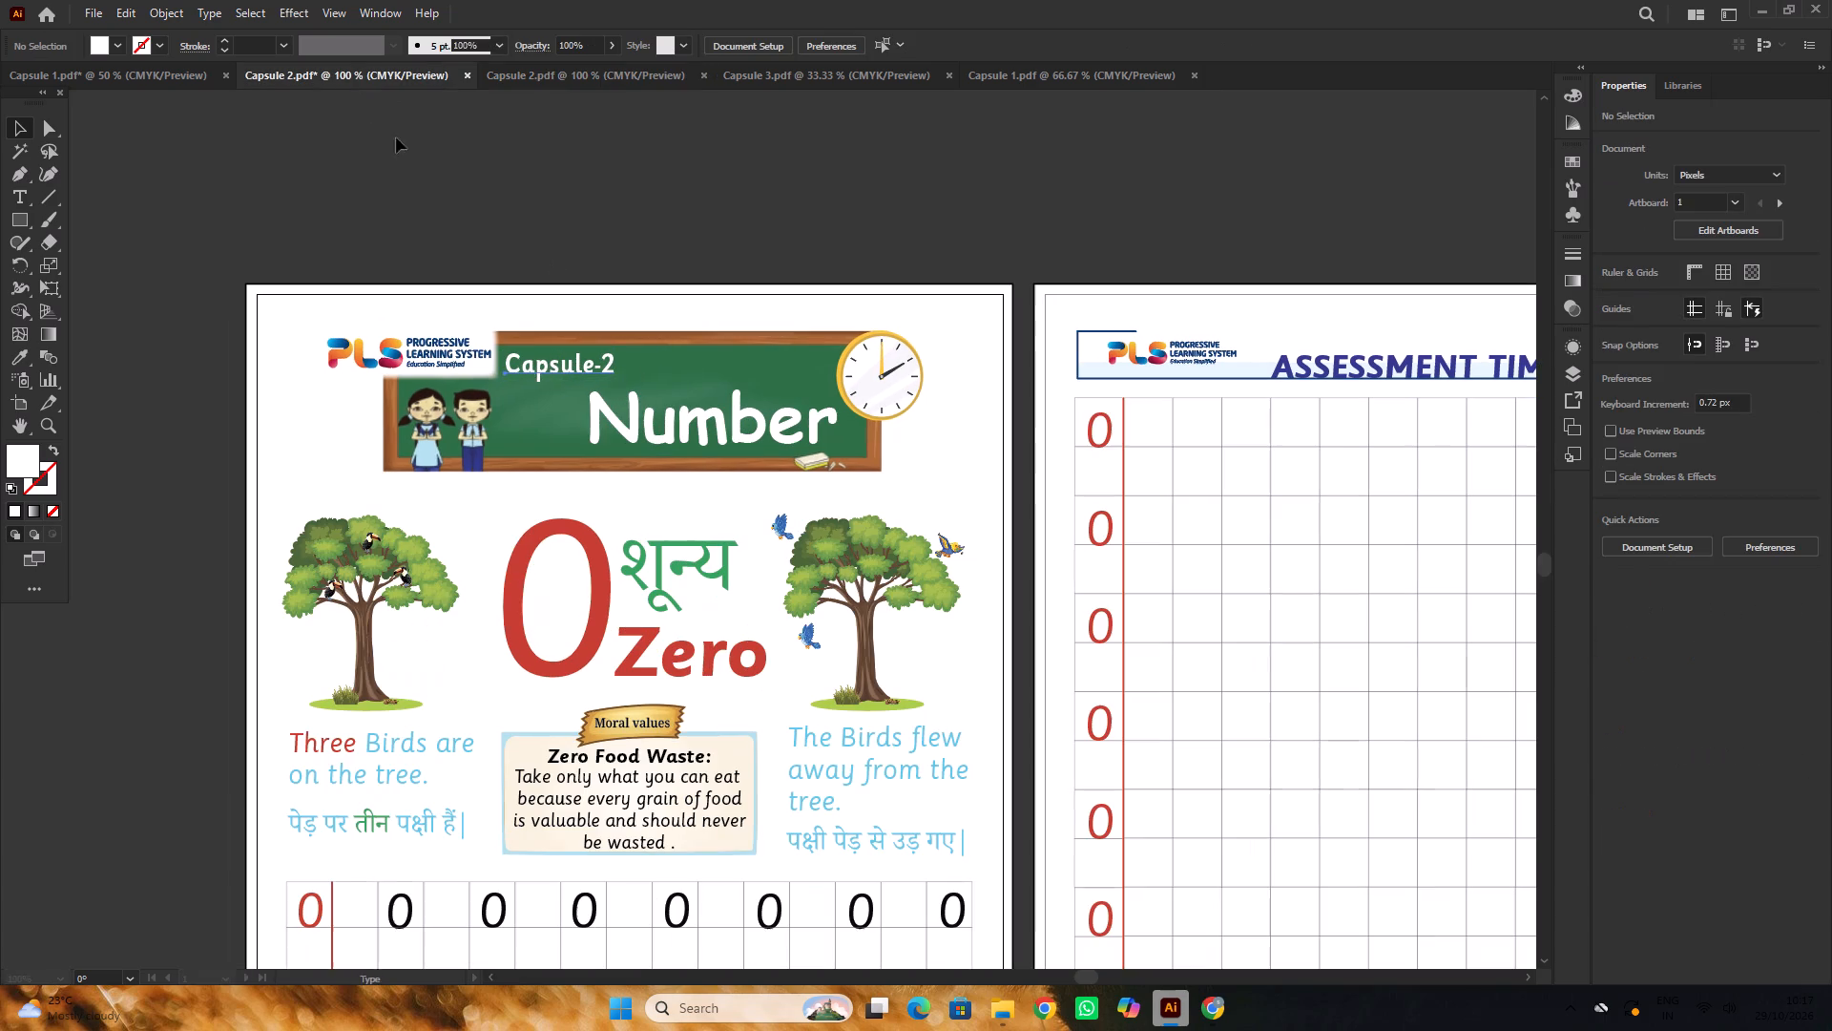
{"action": "double_click", "coordinate": [563, 244]}
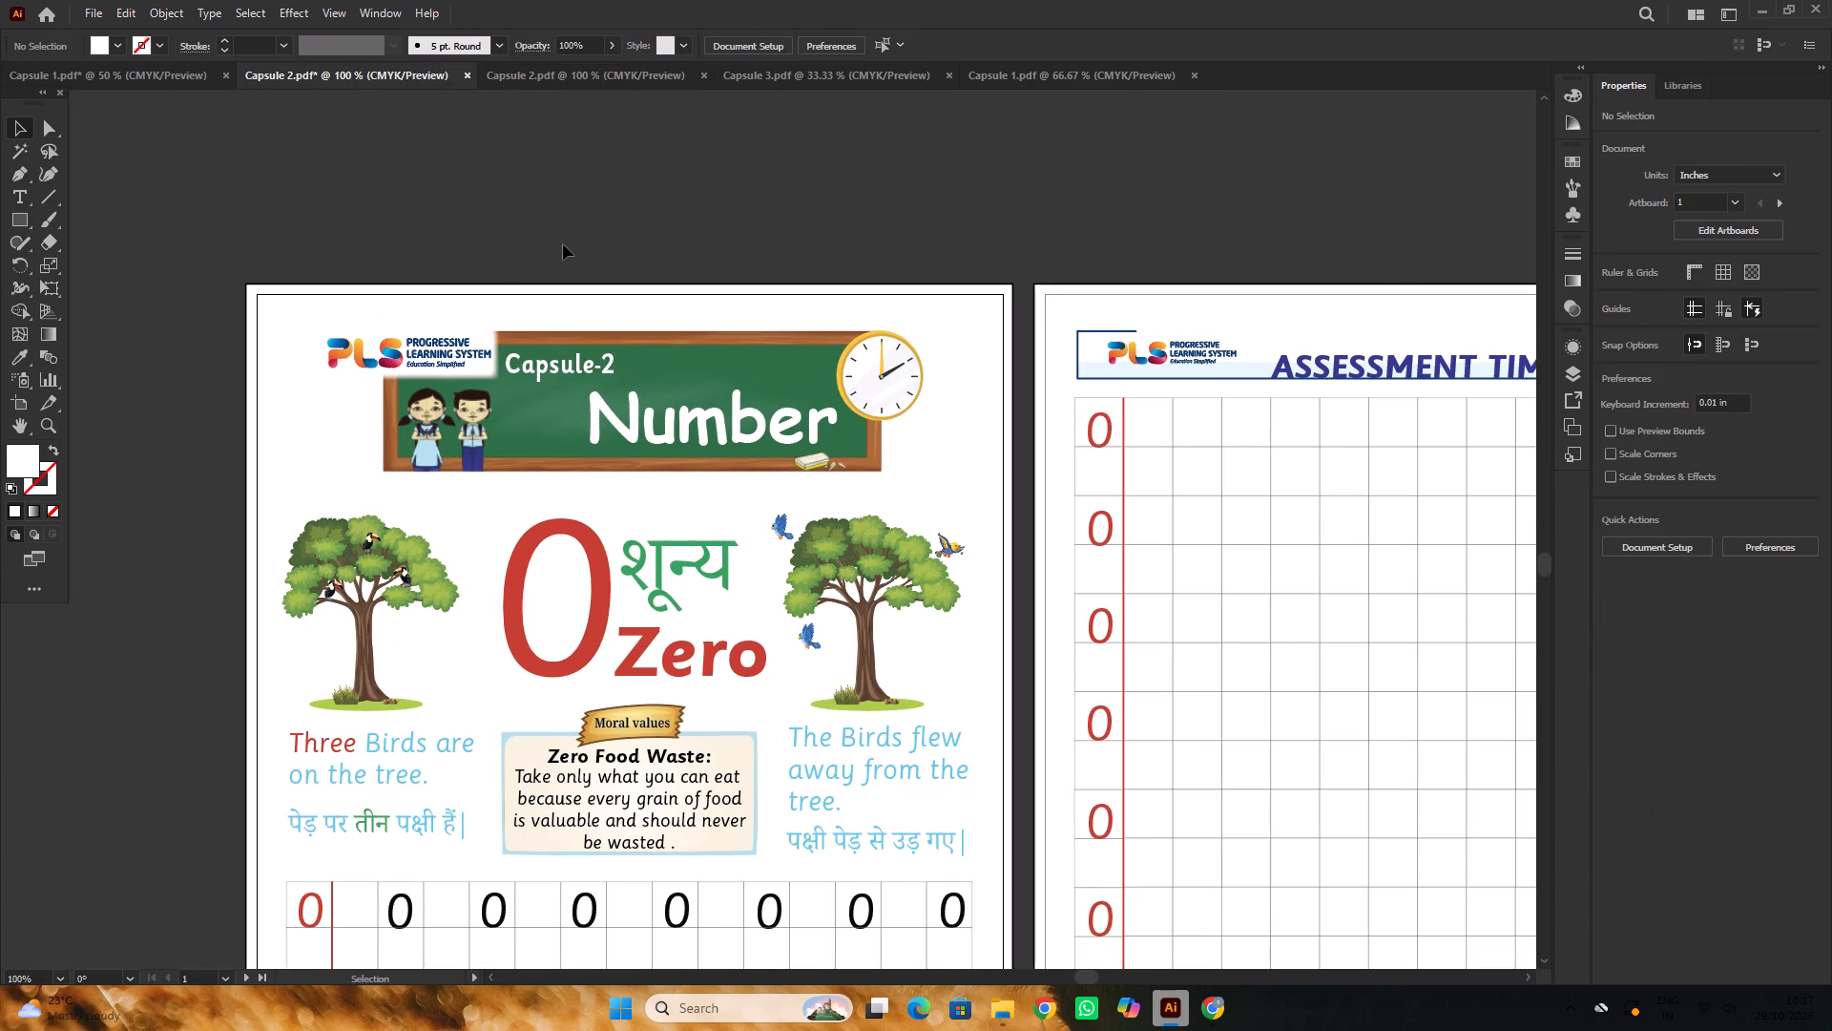
Replace the Number chalkboard title in the part 1 Capsule 2 file with a copy of the part 2 file's Number title, pasted in front.
{"action": "scroll", "coordinate": [563, 244], "scroll_direction": "down", "scroll_amount": 2, "text": "alt"}
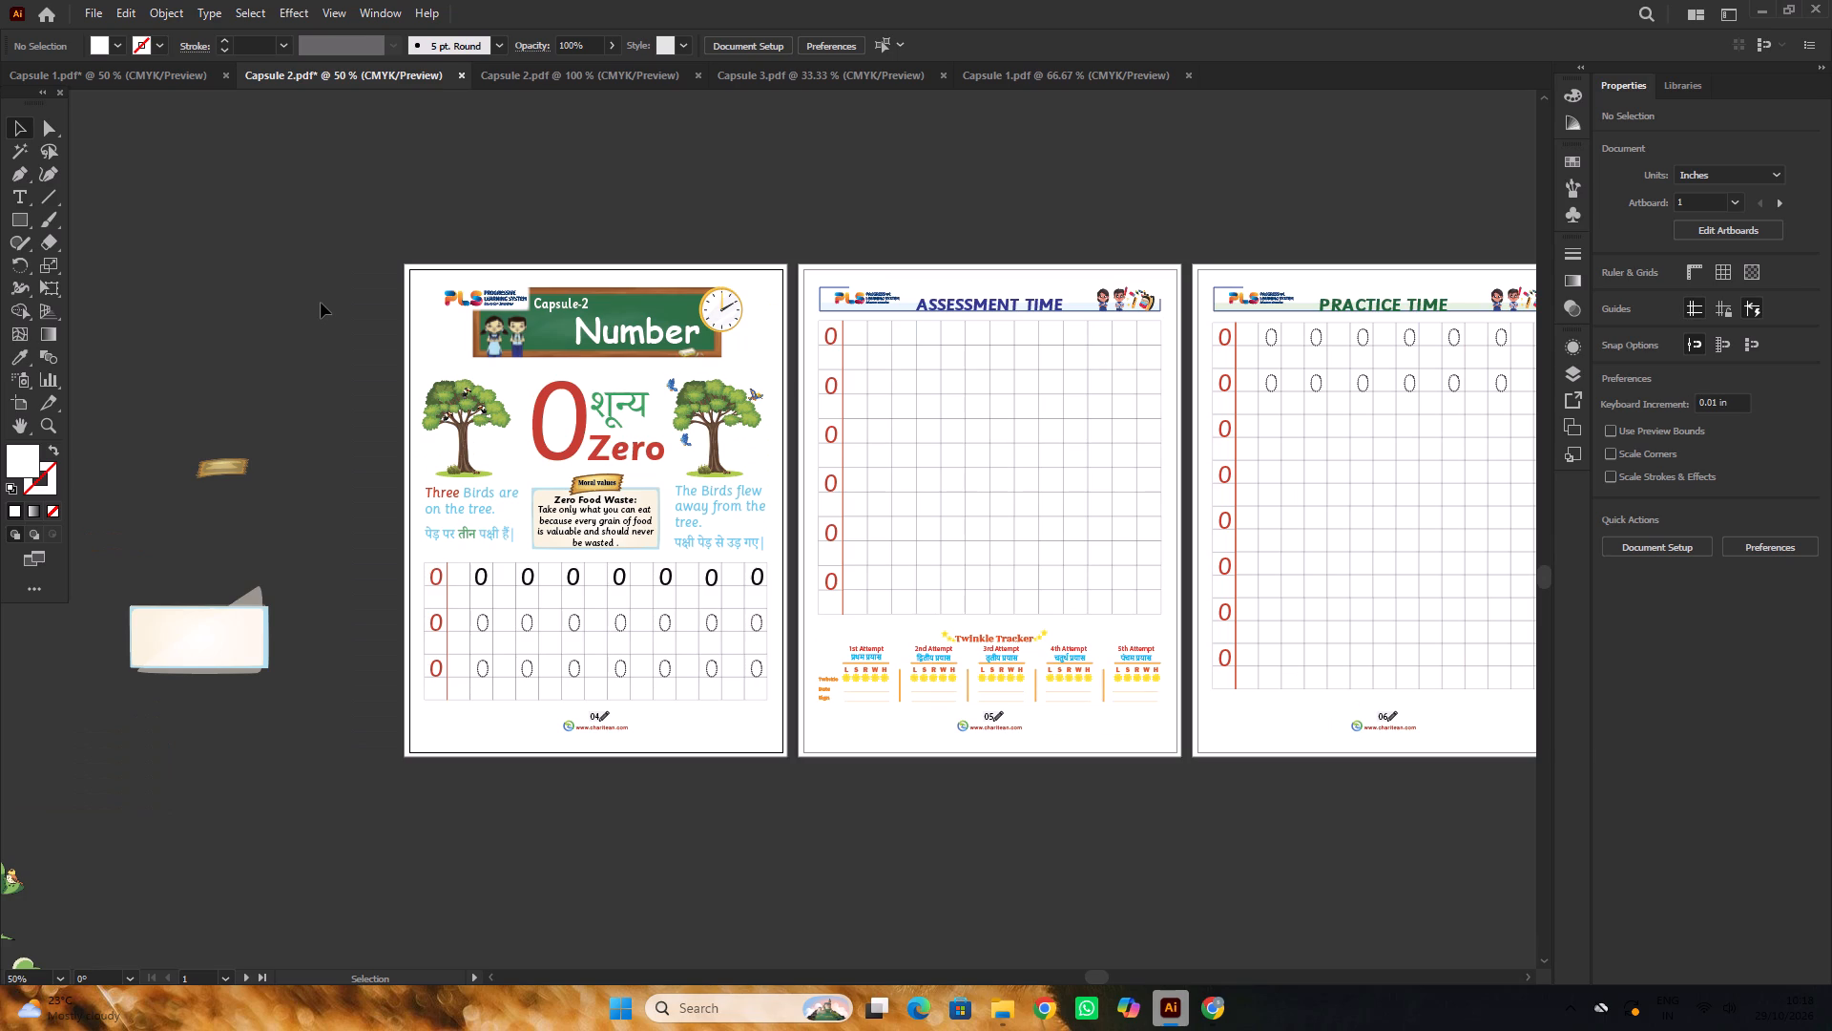
{"action": "left_click", "coordinate": [635, 344]}
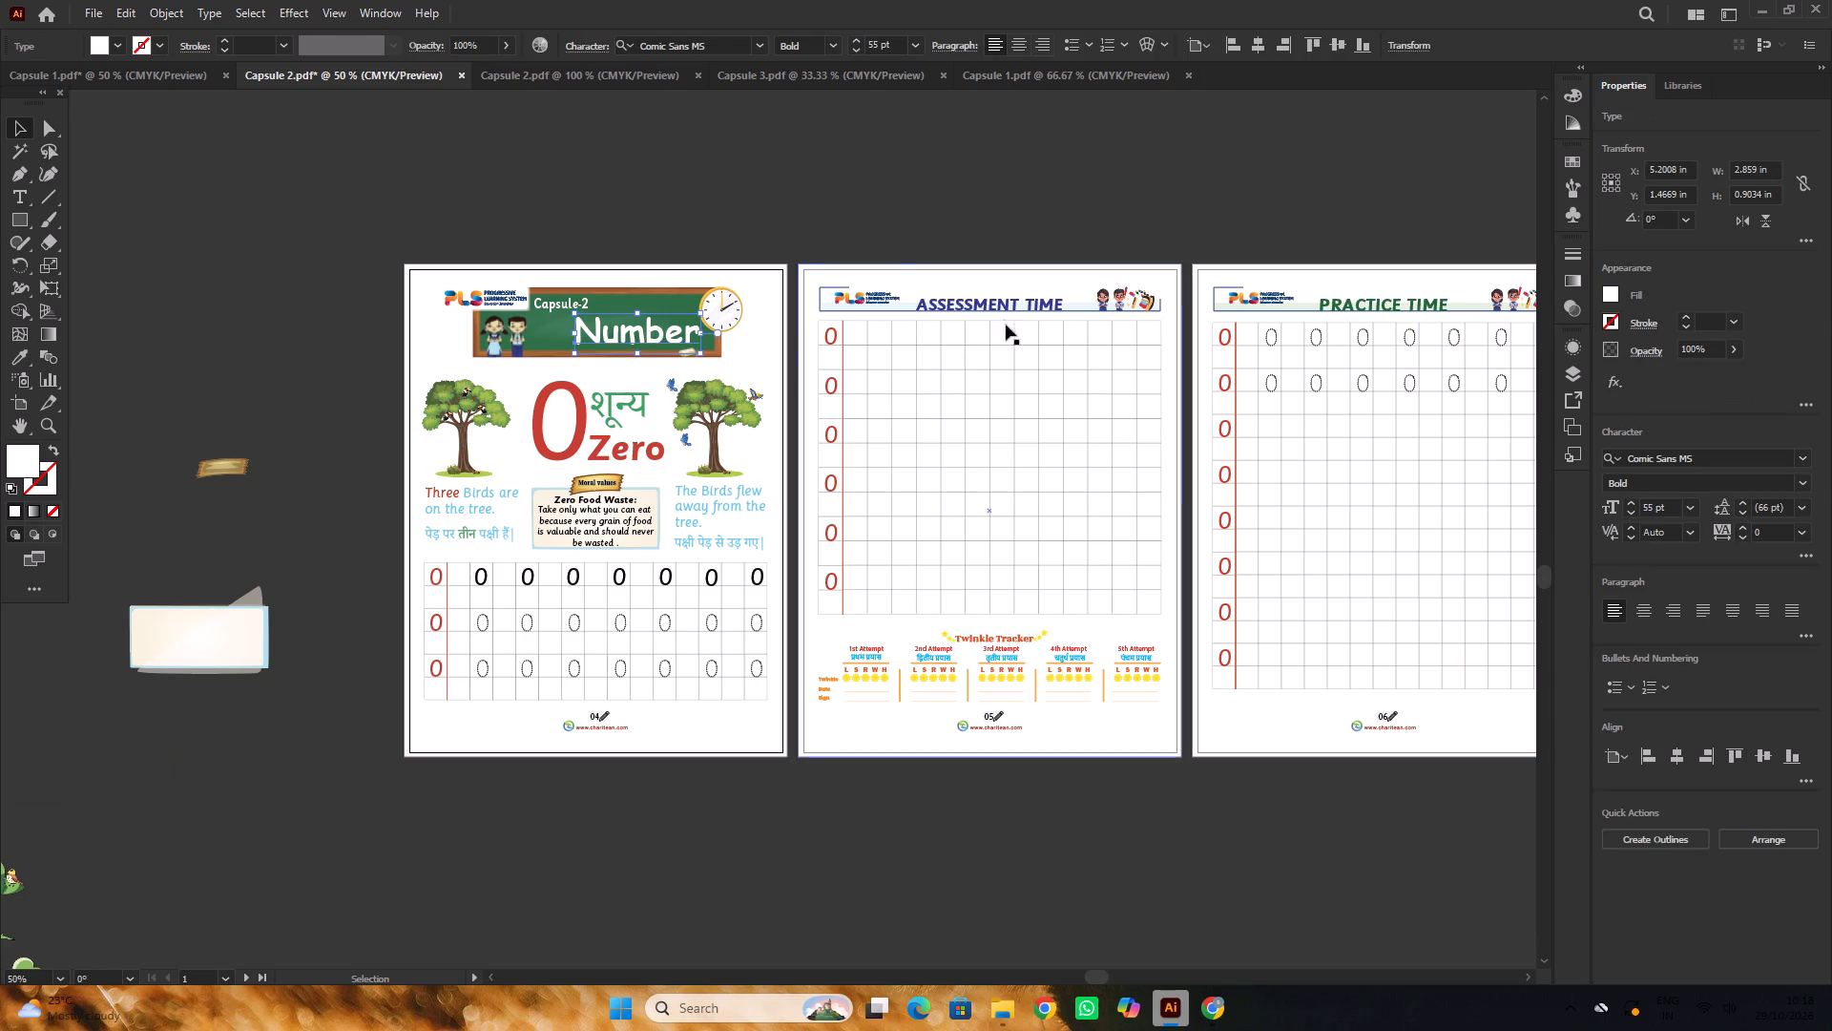
{"action": "left_click", "coordinate": [588, 74]}
{"action": "left_click", "coordinate": [588, 179]}
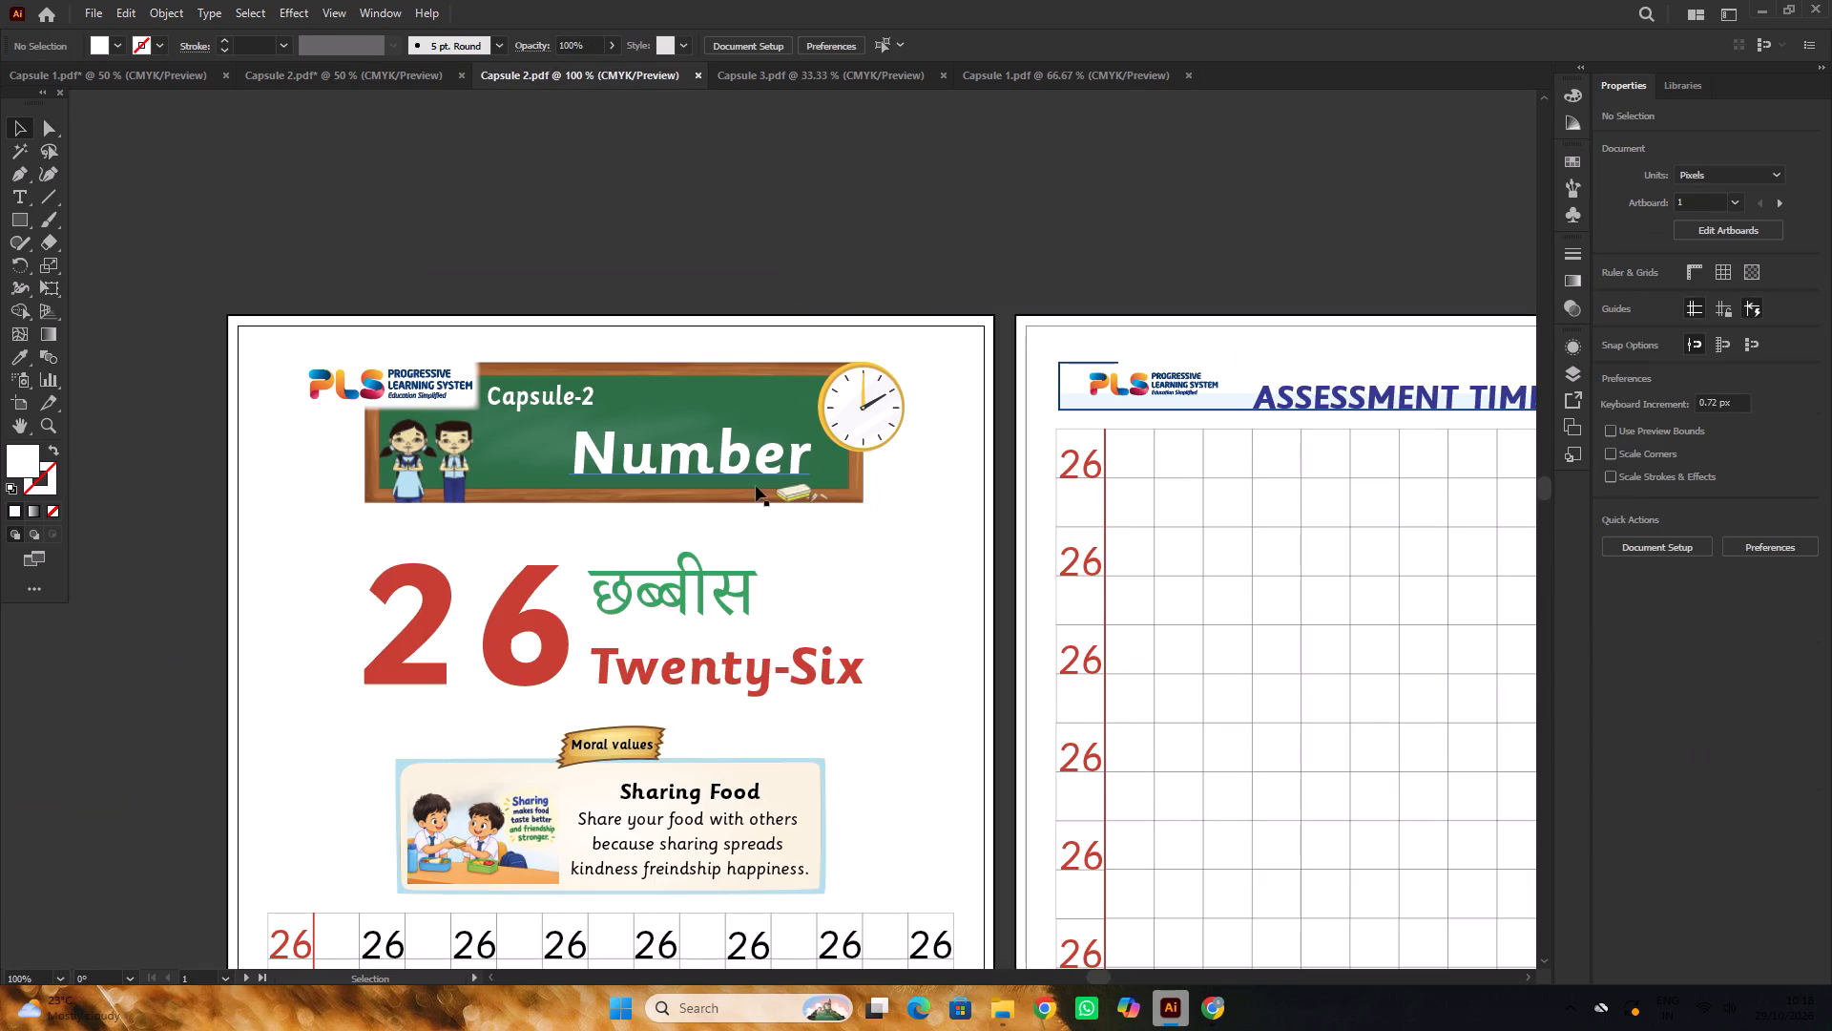
{"action": "left_click", "coordinate": [748, 459]}
{"action": "key", "text": "ctrl+c"}
{"action": "left_click", "coordinate": [358, 64]}
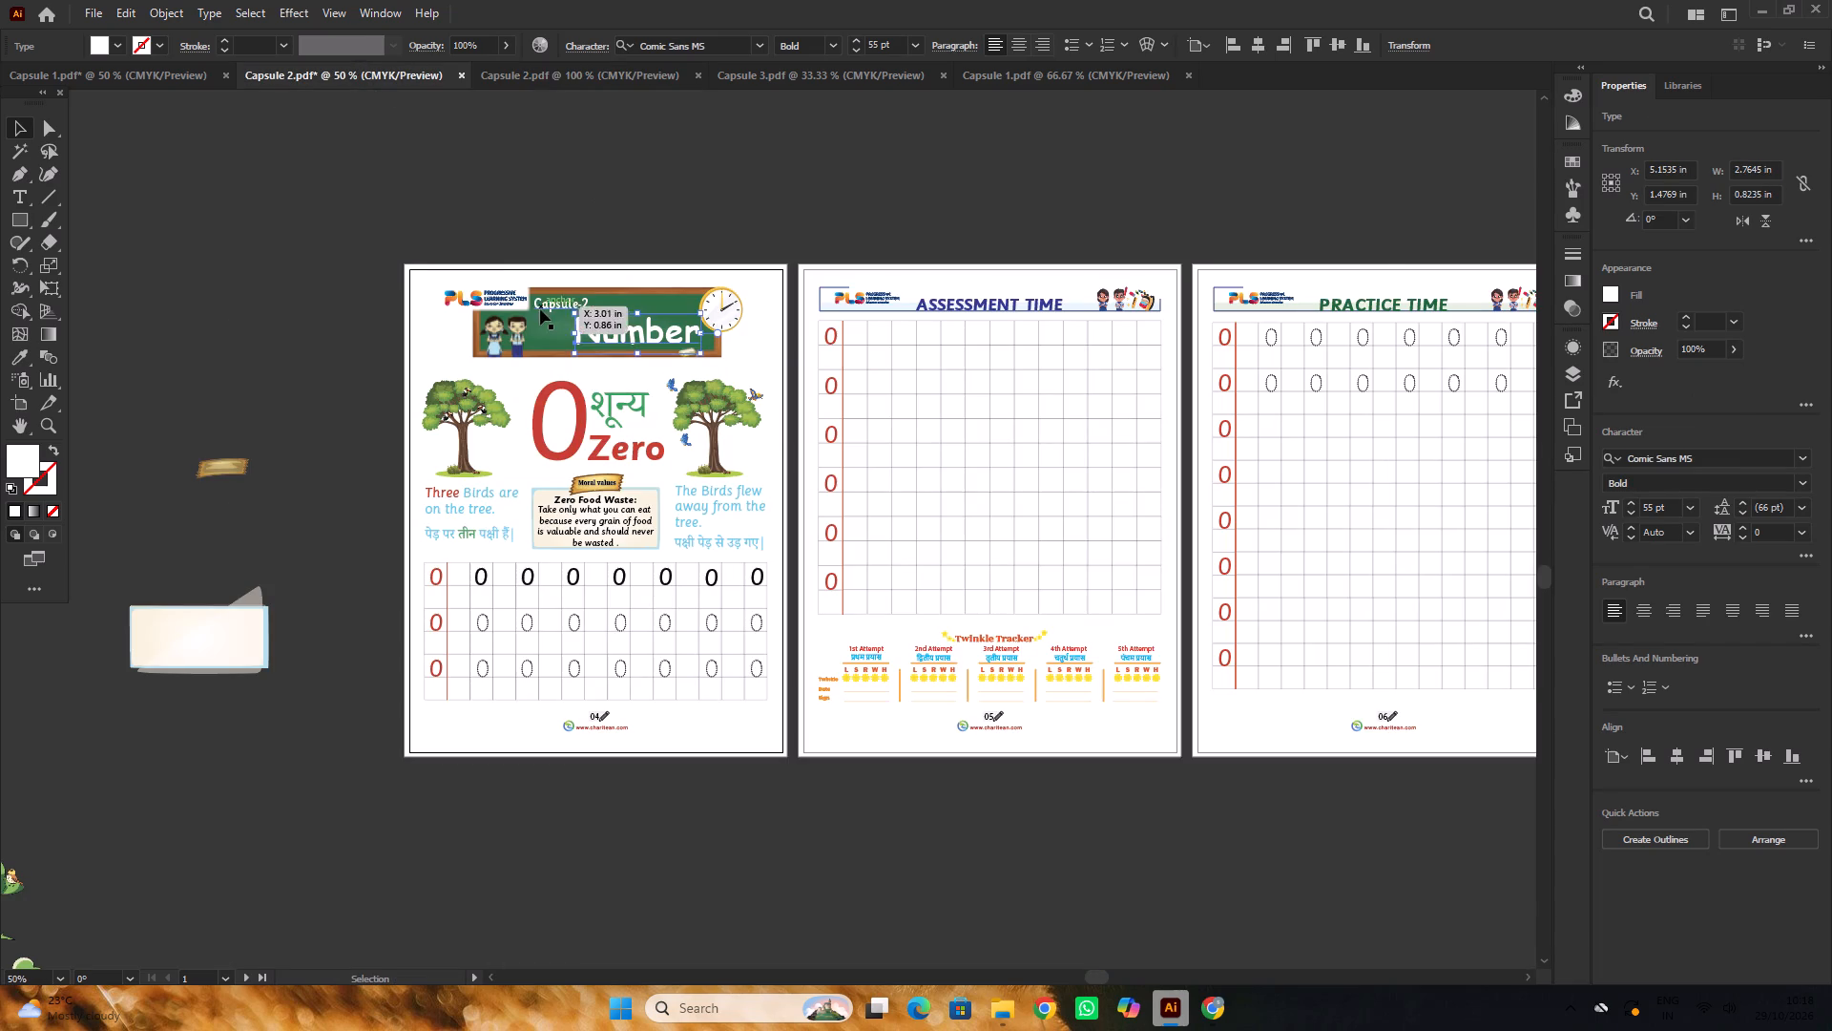
{"action": "scroll", "coordinate": [588, 332], "scroll_direction": "up", "scroll_amount": 1, "text": "alt"}
{"action": "left_click", "coordinate": [614, 343]}
{"action": "key", "text": "Delete"}
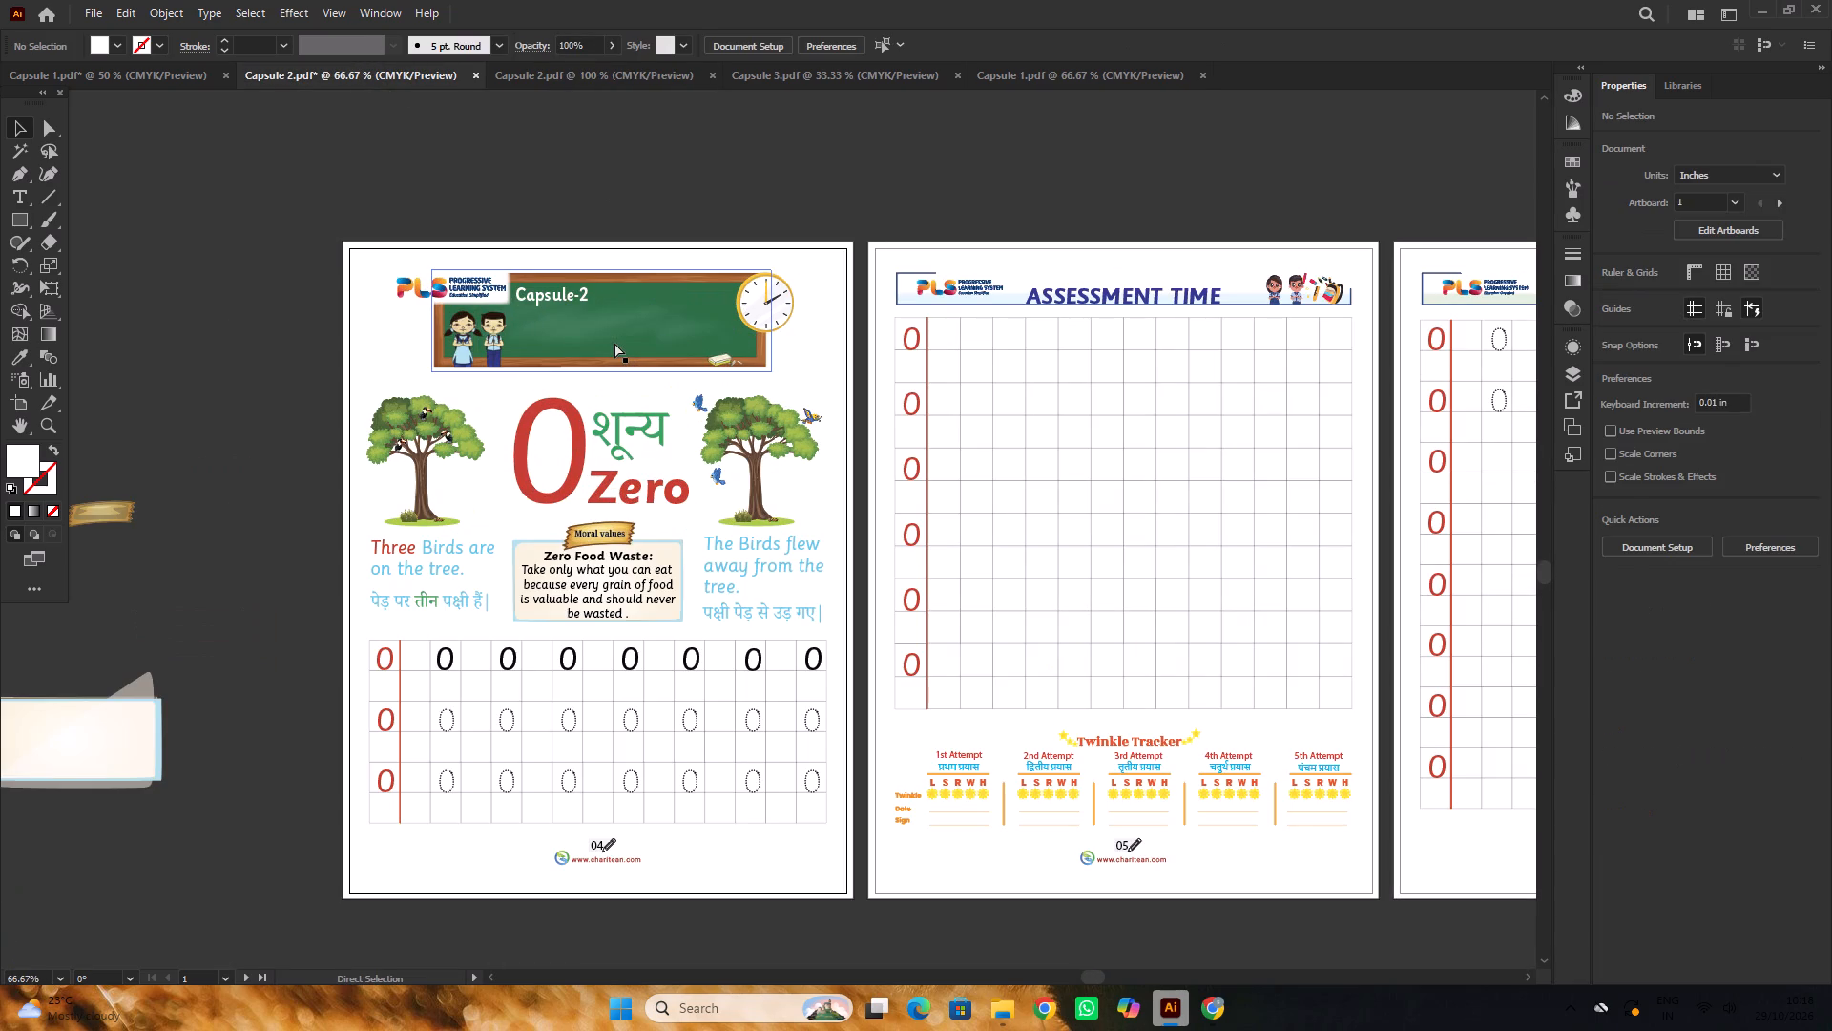
{"action": "key", "text": "ctrl+f"}
{"action": "left_click", "coordinate": [285, 356]}
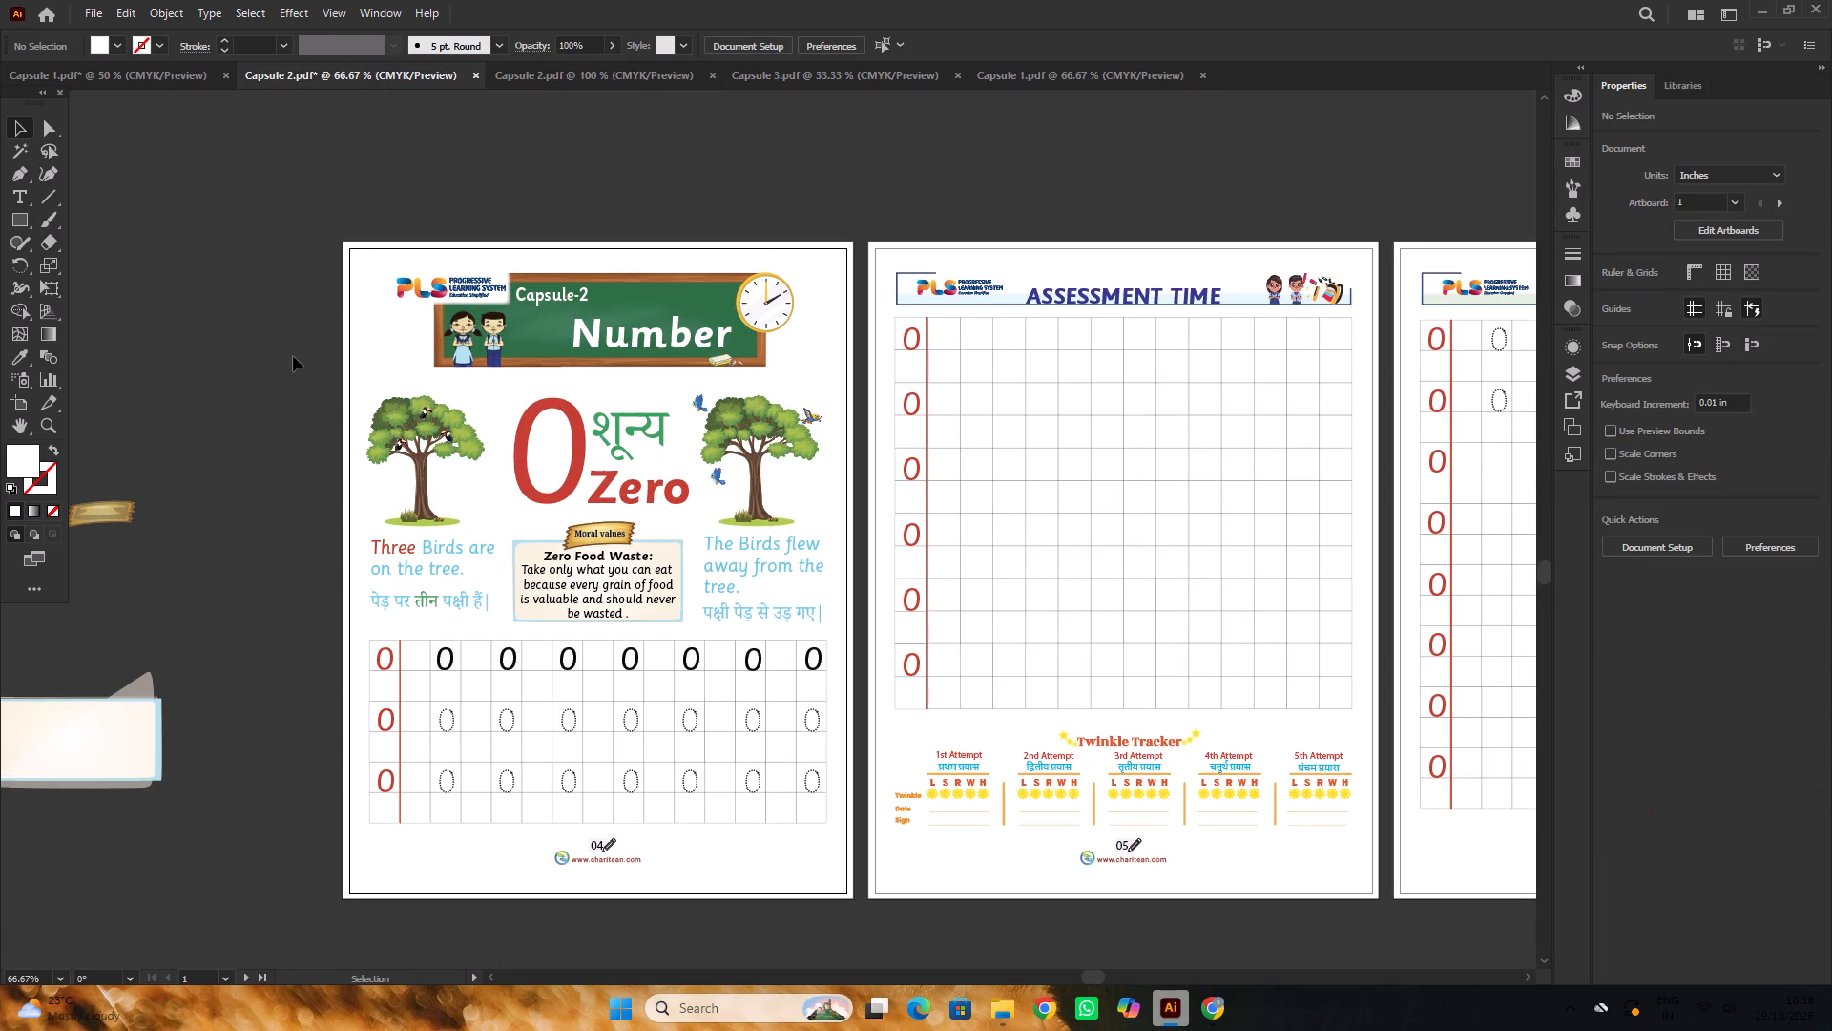
{"action": "scroll", "coordinate": [343, 372], "scroll_direction": "down", "scroll_amount": 1, "text": "alt"}
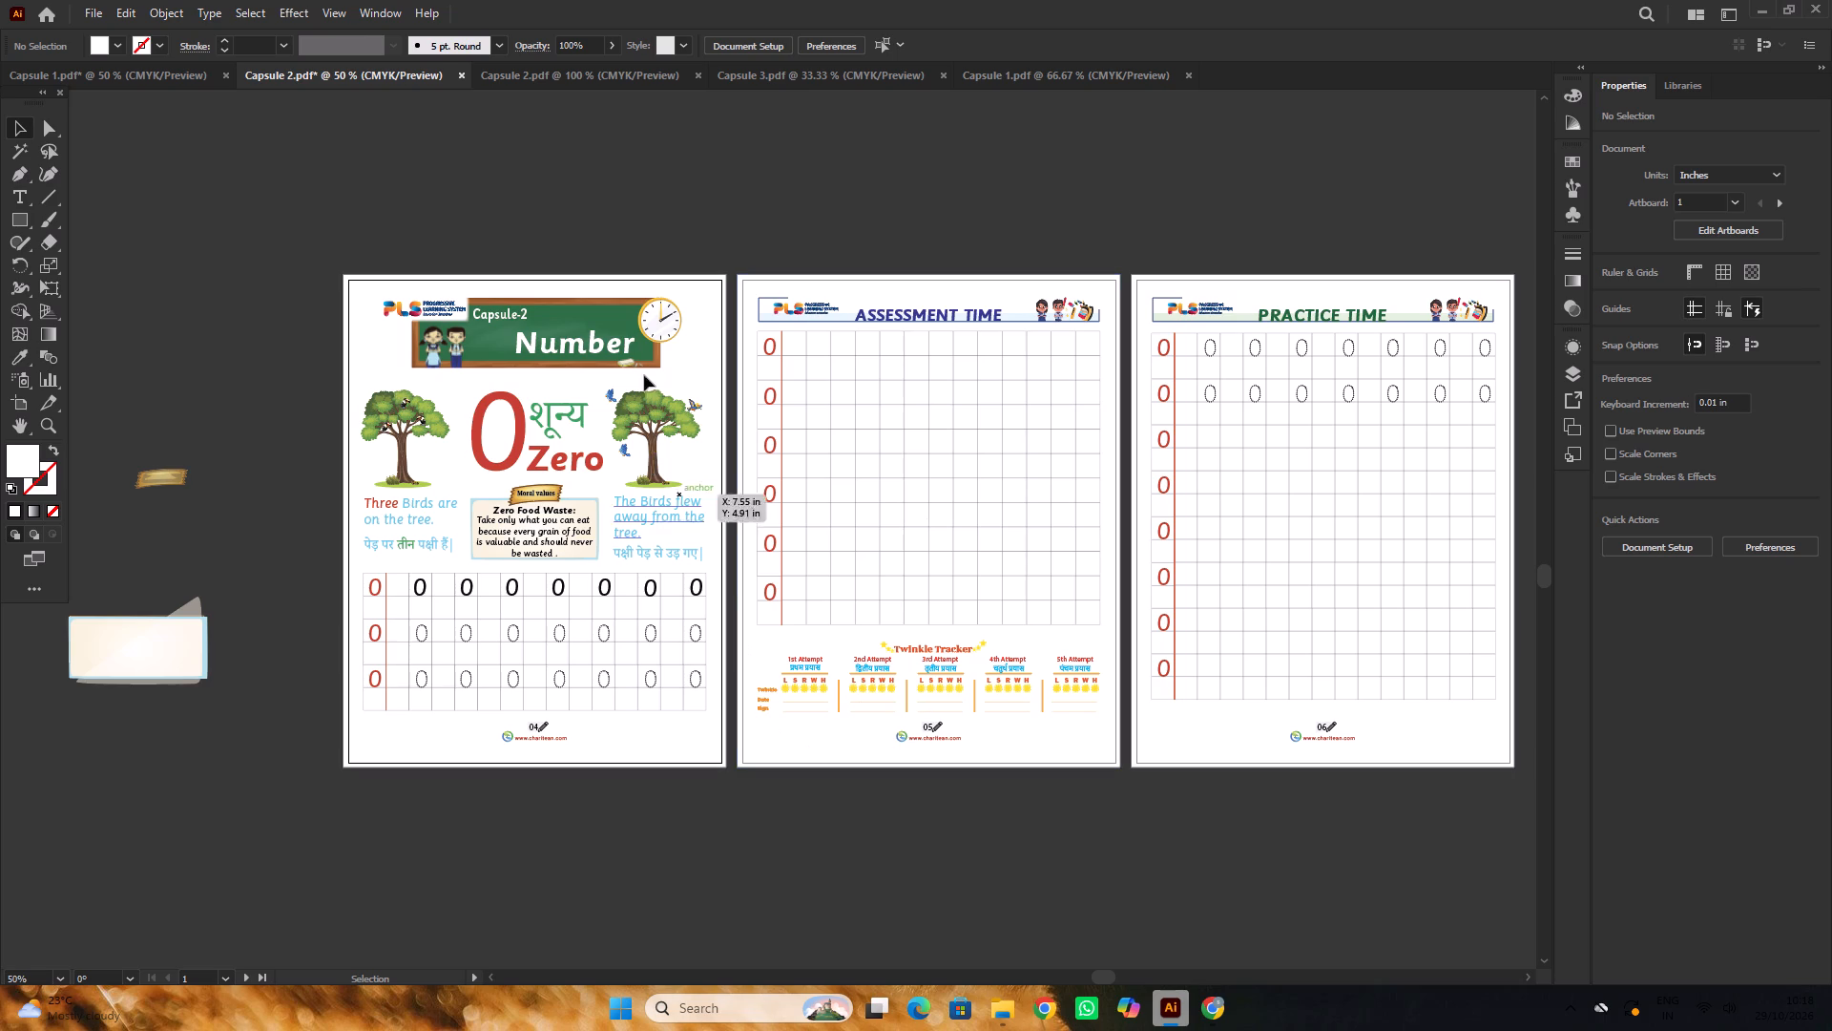
In the part 1 Capsule 3 file, set the Capsule-3 chalkboard heading's font to Sassoon Infant Std Bold.
{"action": "left_click", "coordinate": [576, 75]}
{"action": "left_click", "coordinate": [302, 72]}
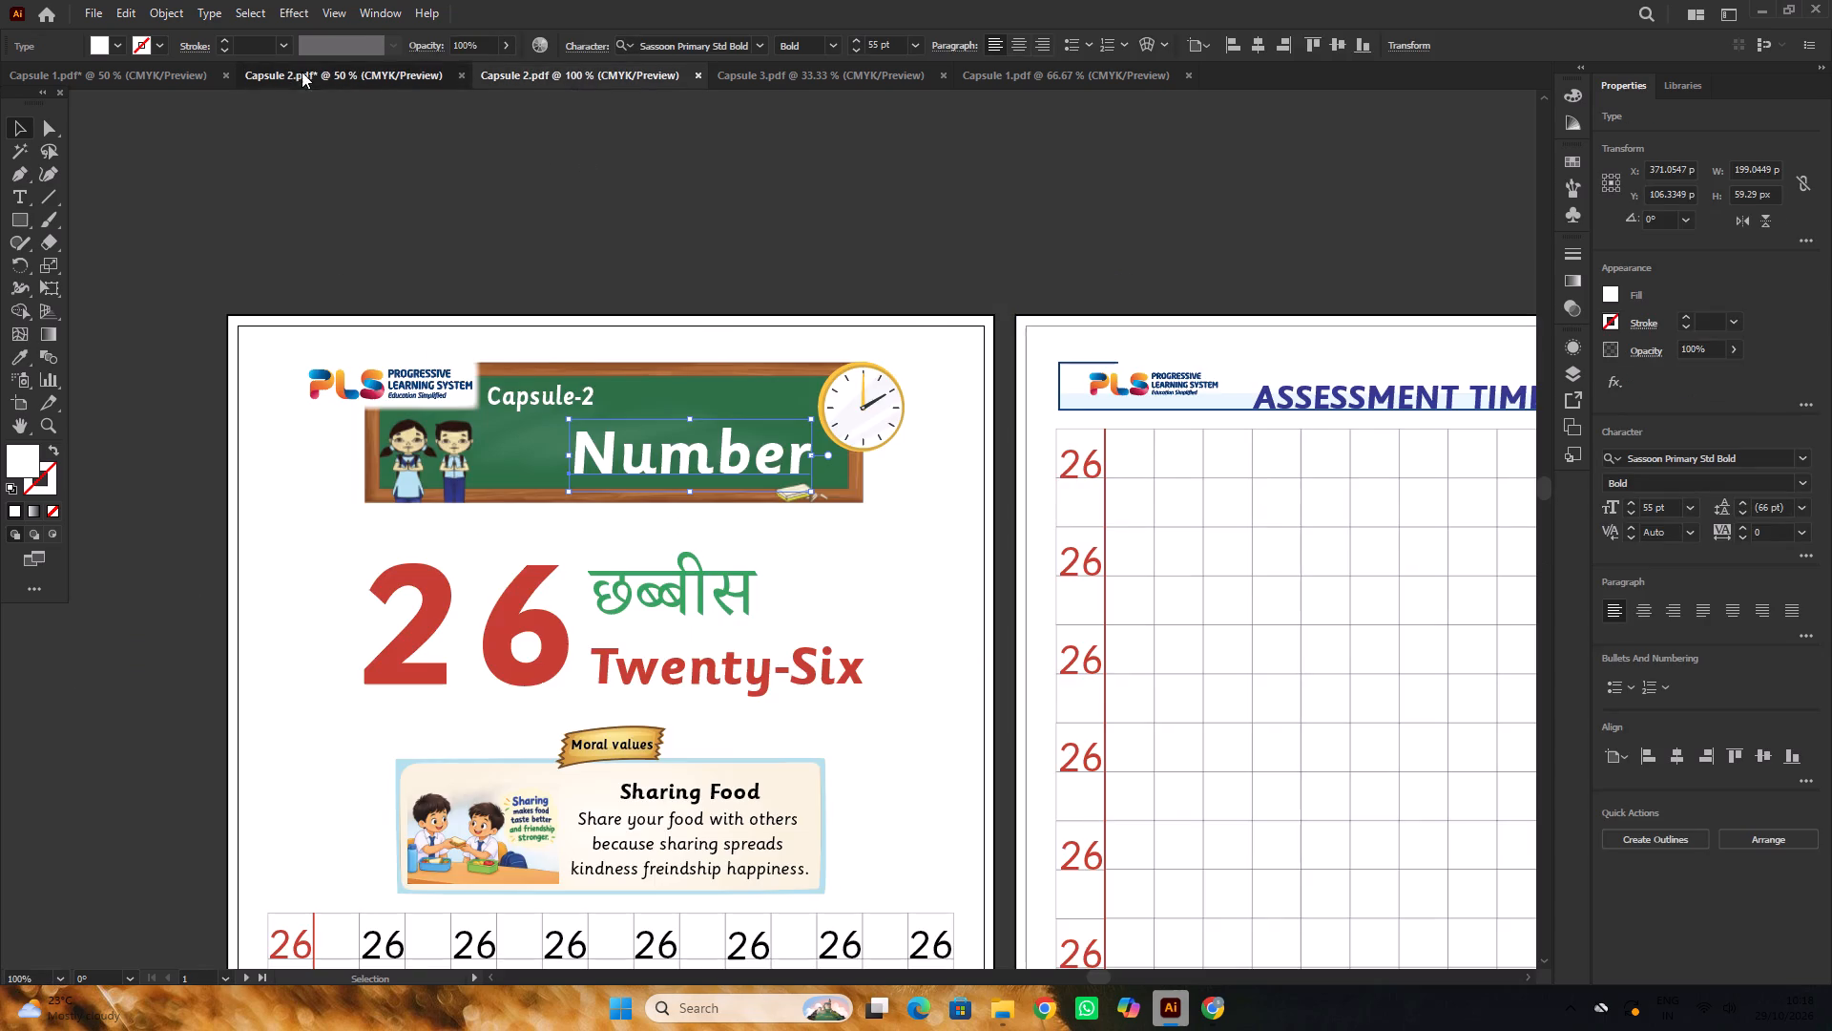
{"action": "left_click", "coordinate": [849, 80]}
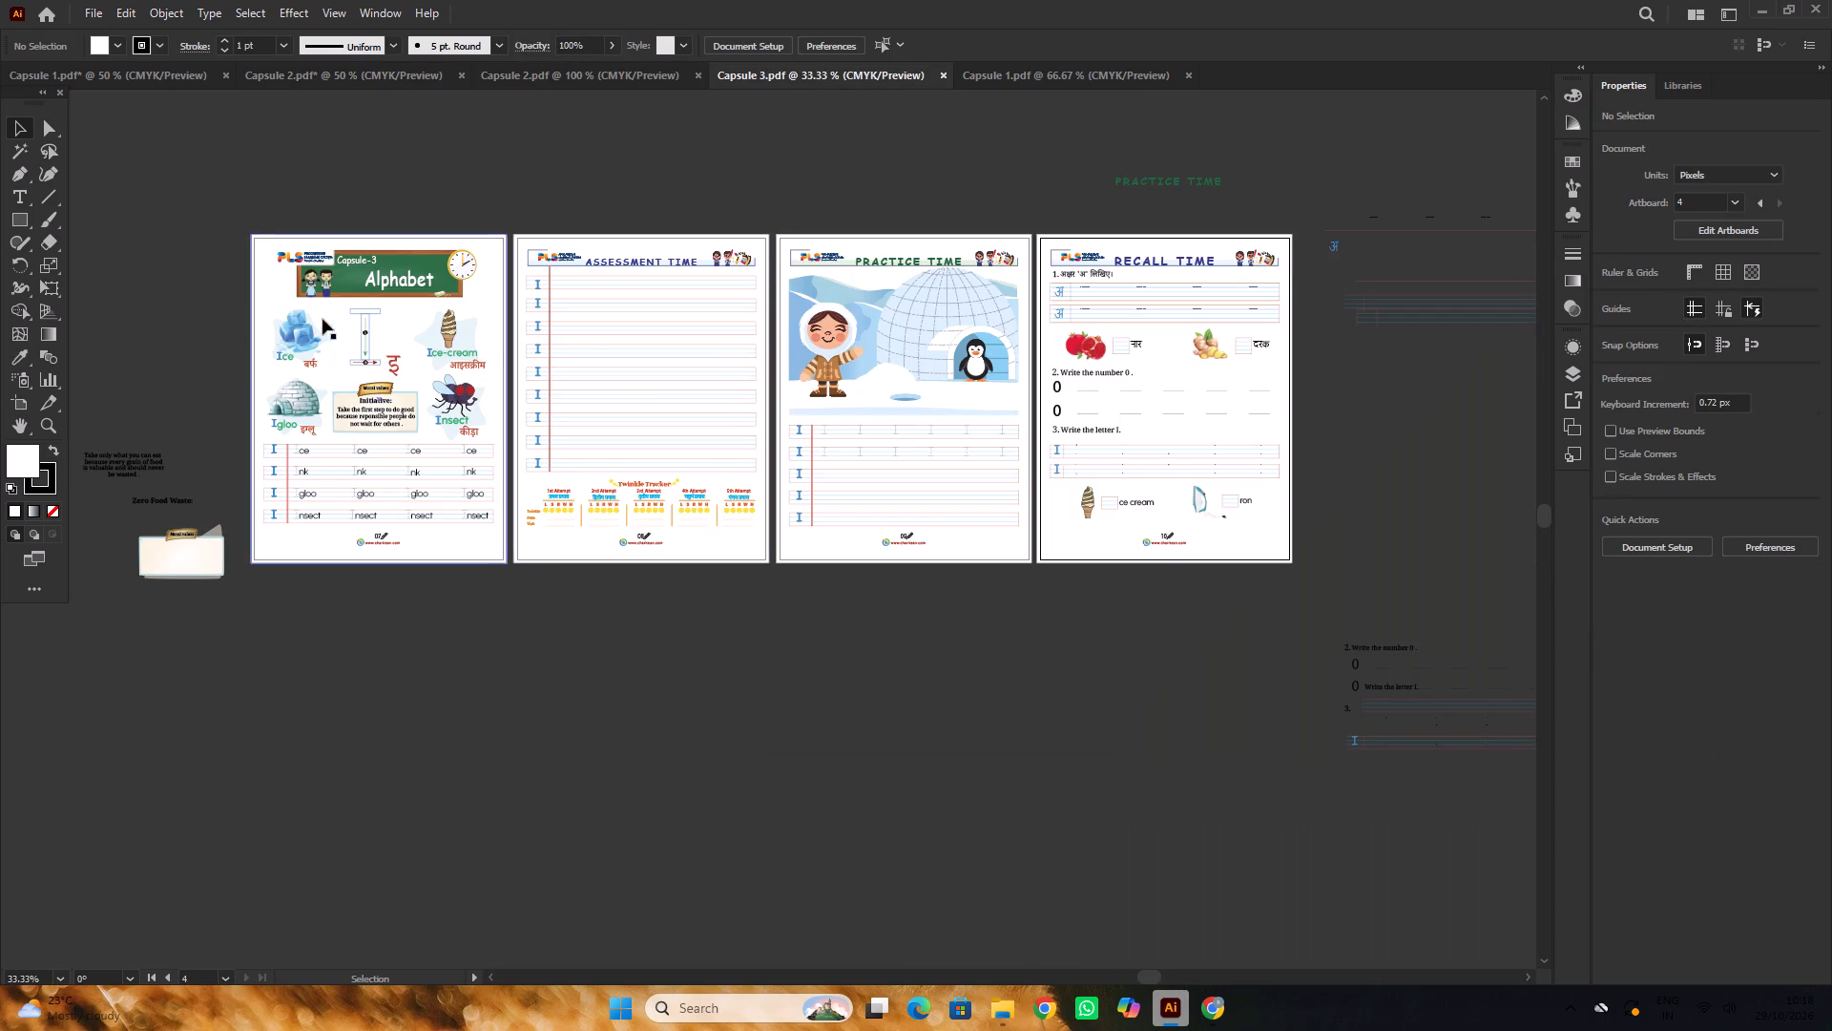
{"action": "scroll", "coordinate": [316, 319], "scroll_direction": "up", "scroll_amount": 3, "text": "alt"}
{"action": "scroll", "coordinate": [662, 322], "scroll_direction": "down", "scroll_amount": 2, "text": "alt"}
{"action": "scroll", "coordinate": [662, 322], "scroll_direction": "up", "scroll_amount": 3}
{"action": "scroll", "coordinate": [592, 306], "scroll_direction": "up", "scroll_amount": 2, "text": "alt"}
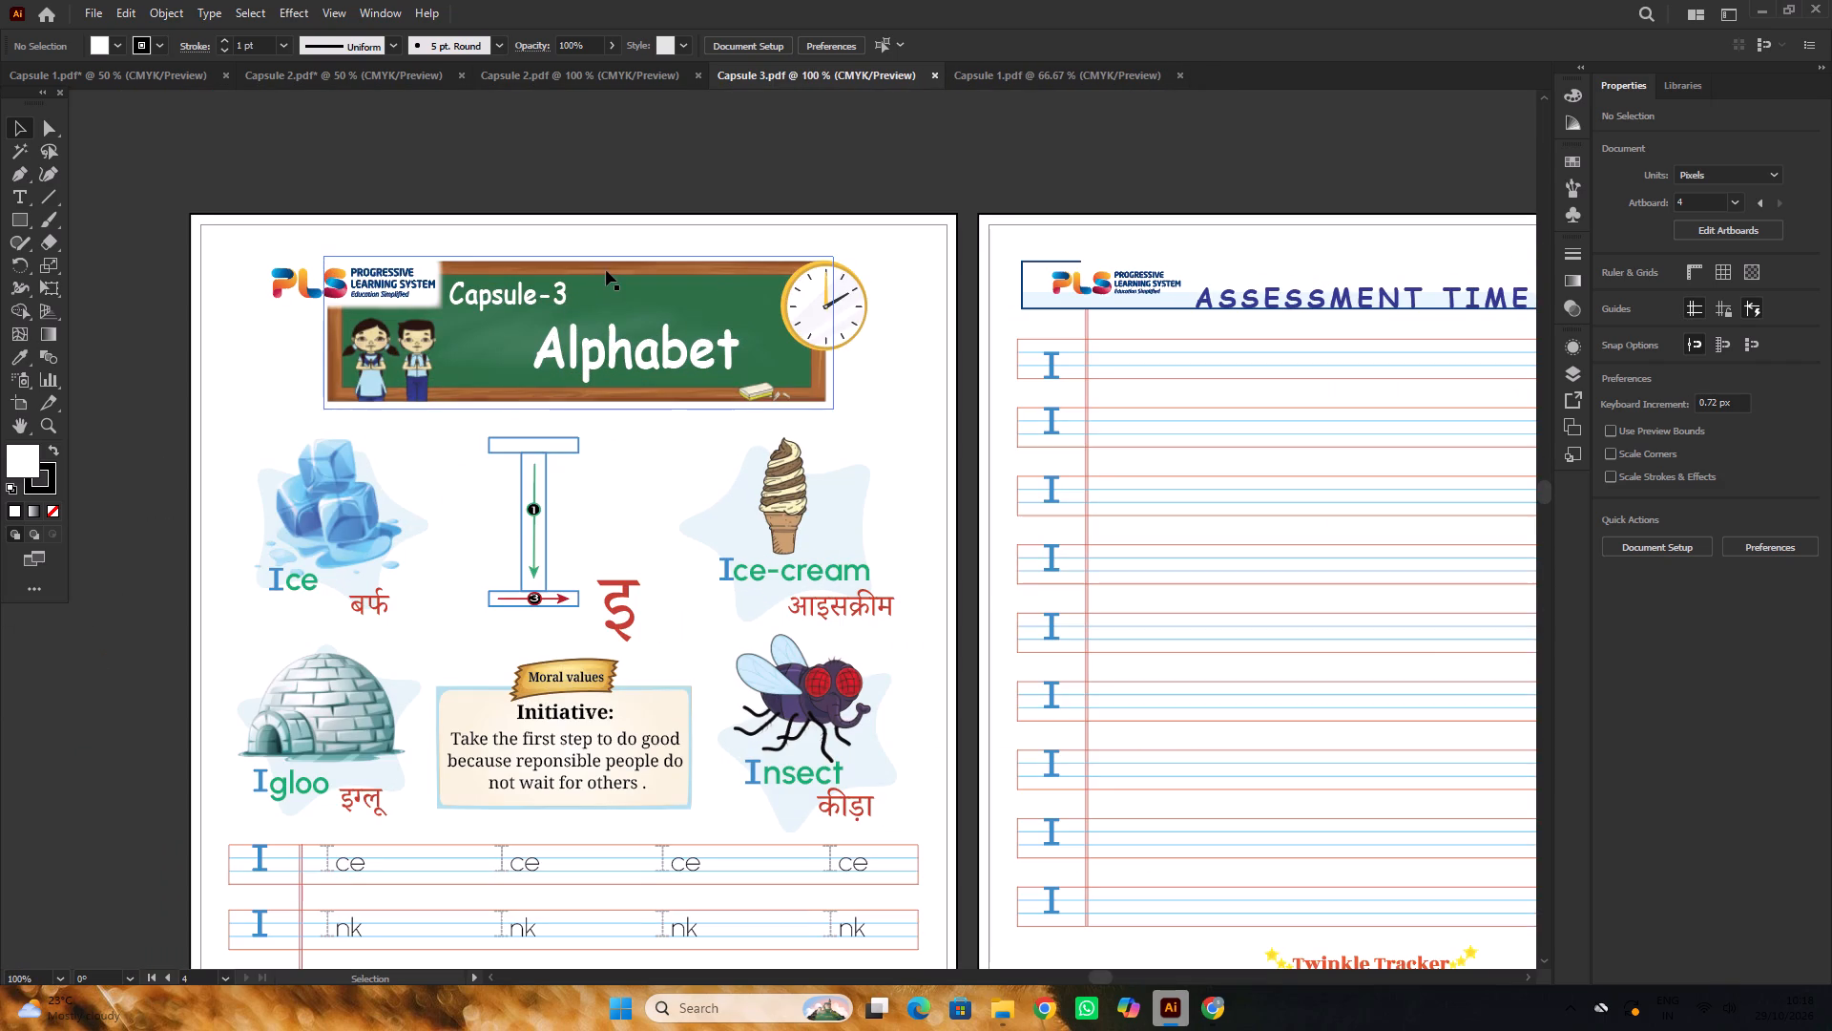
{"action": "left_click", "coordinate": [512, 305]}
{"action": "left_click", "coordinate": [1743, 452]}
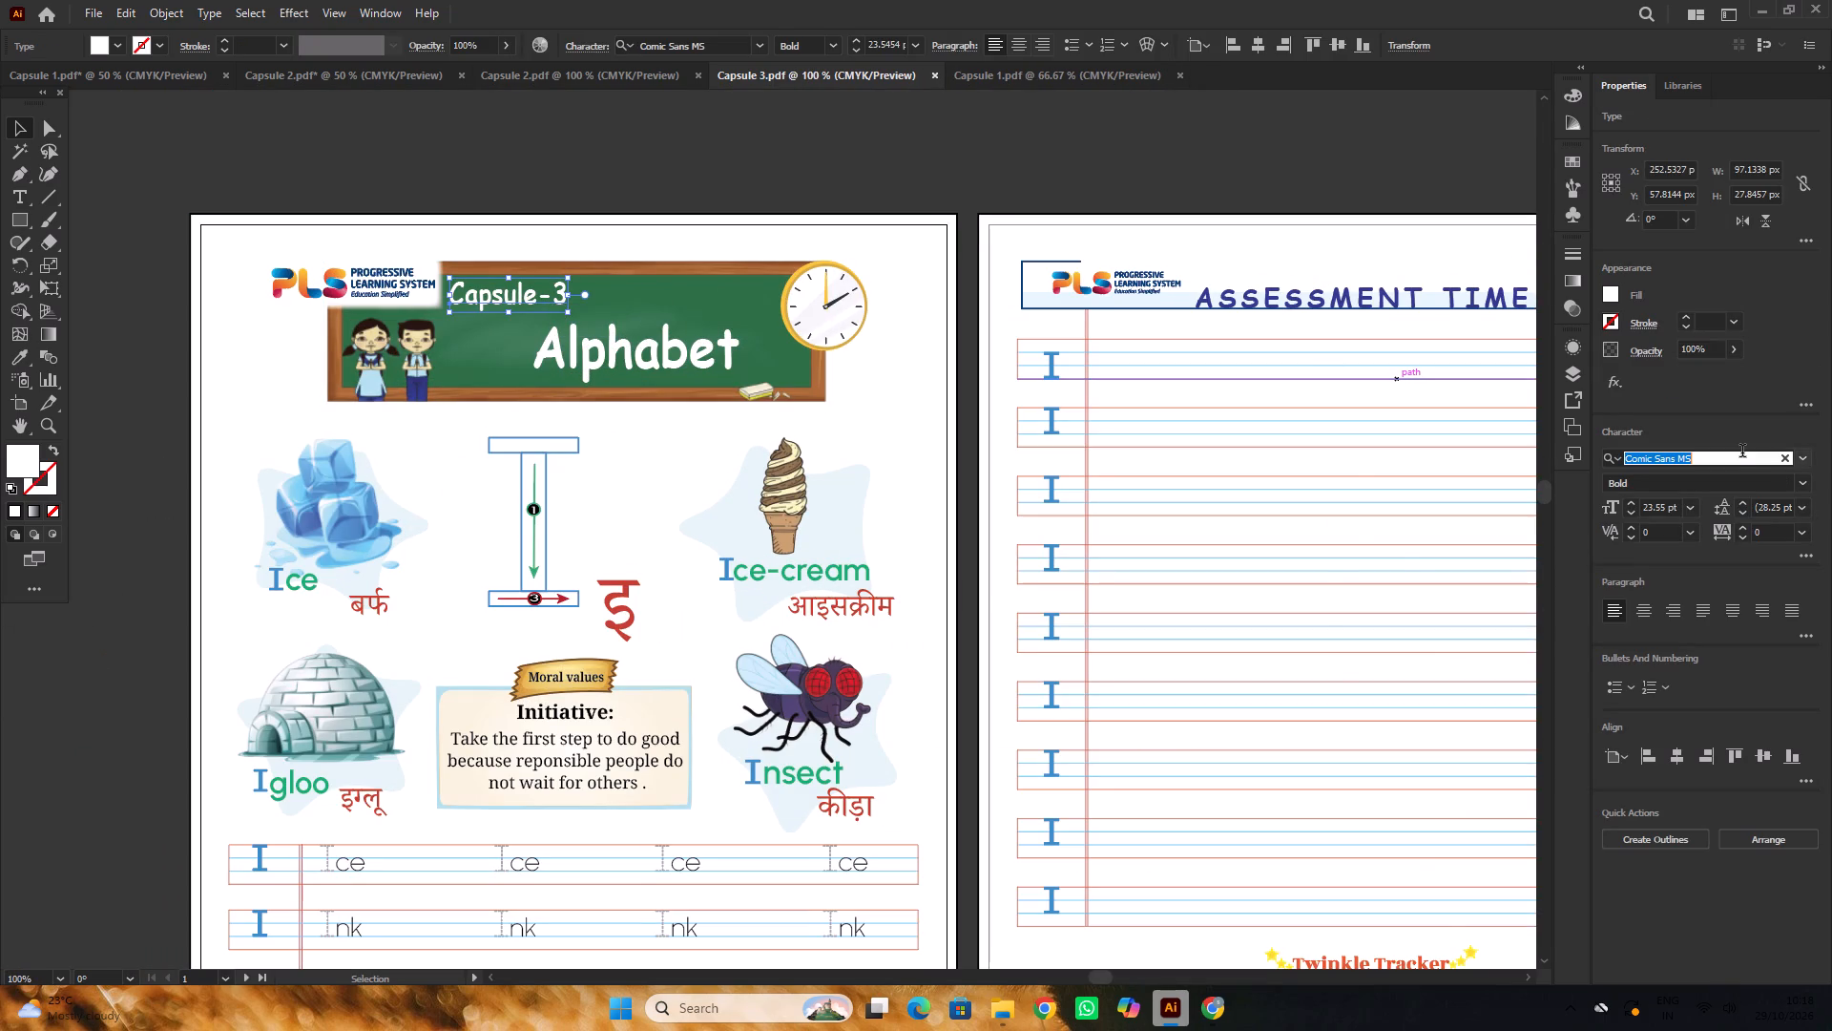
{"action": "key", "text": "s"}
{"action": "type", "text": "as"}
{"action": "key", "text": "s"}
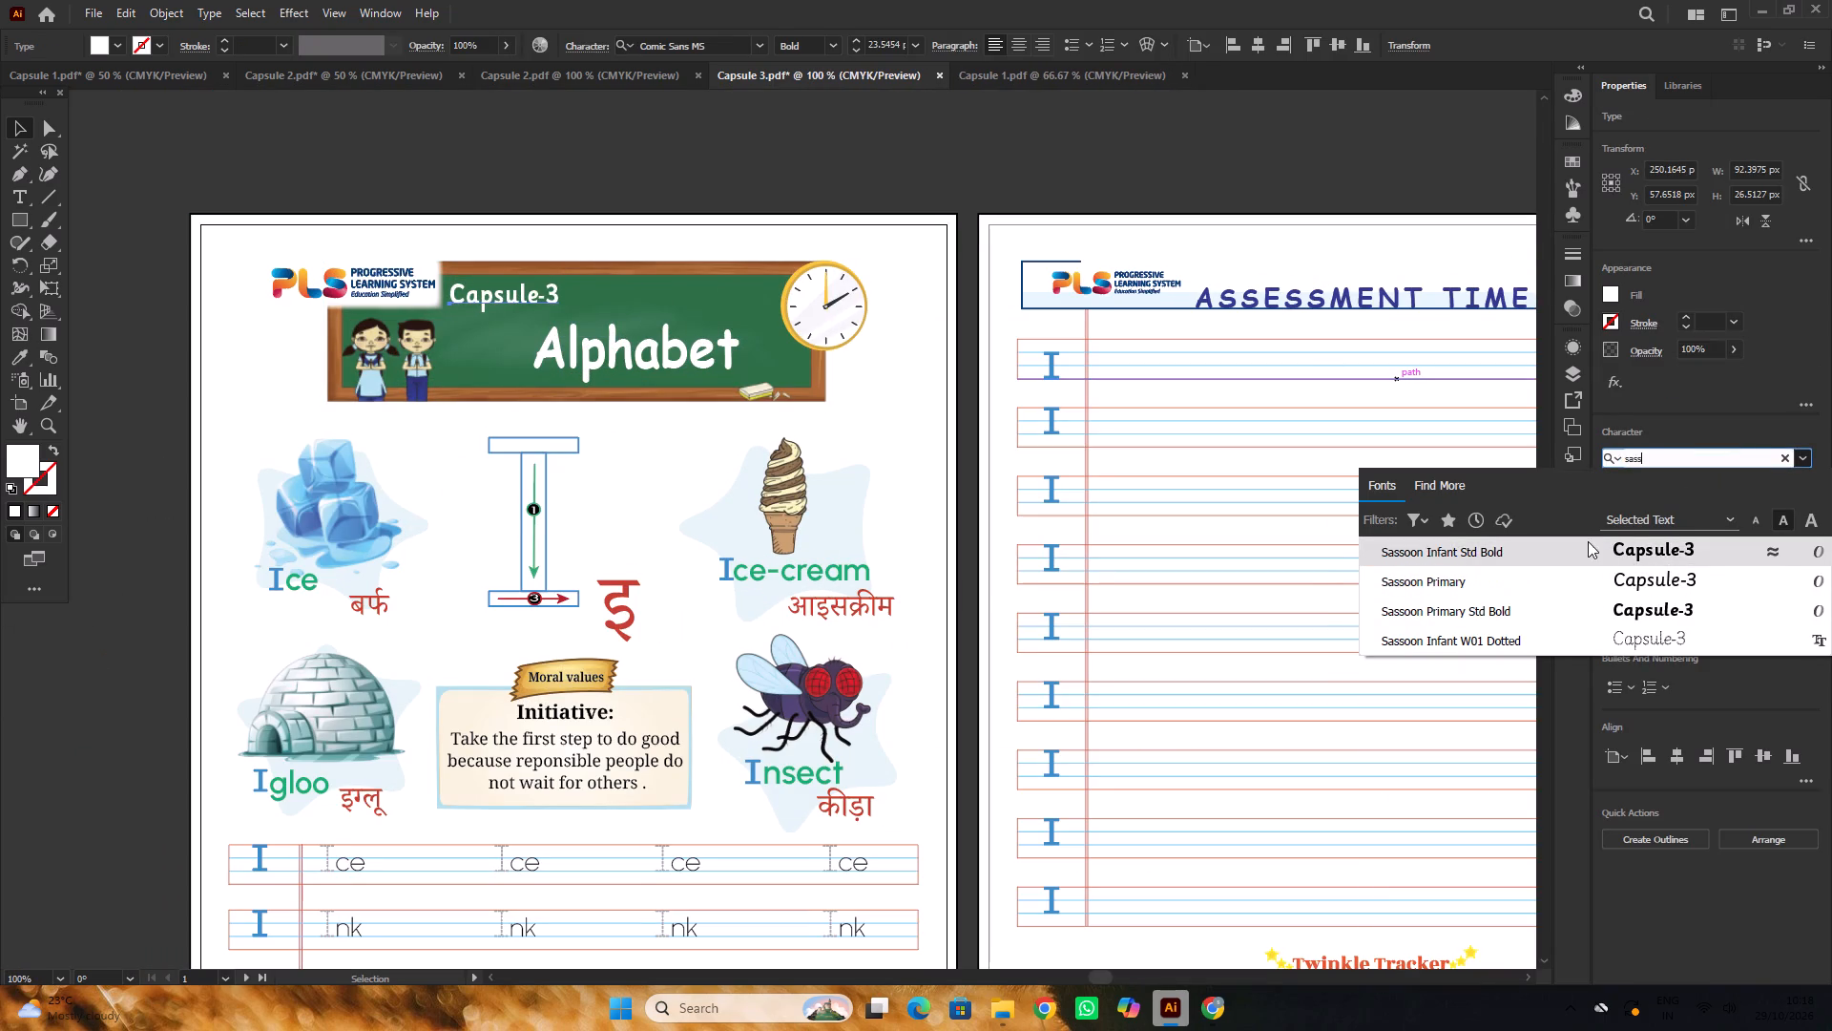
{"action": "left_click", "coordinate": [1588, 541]}
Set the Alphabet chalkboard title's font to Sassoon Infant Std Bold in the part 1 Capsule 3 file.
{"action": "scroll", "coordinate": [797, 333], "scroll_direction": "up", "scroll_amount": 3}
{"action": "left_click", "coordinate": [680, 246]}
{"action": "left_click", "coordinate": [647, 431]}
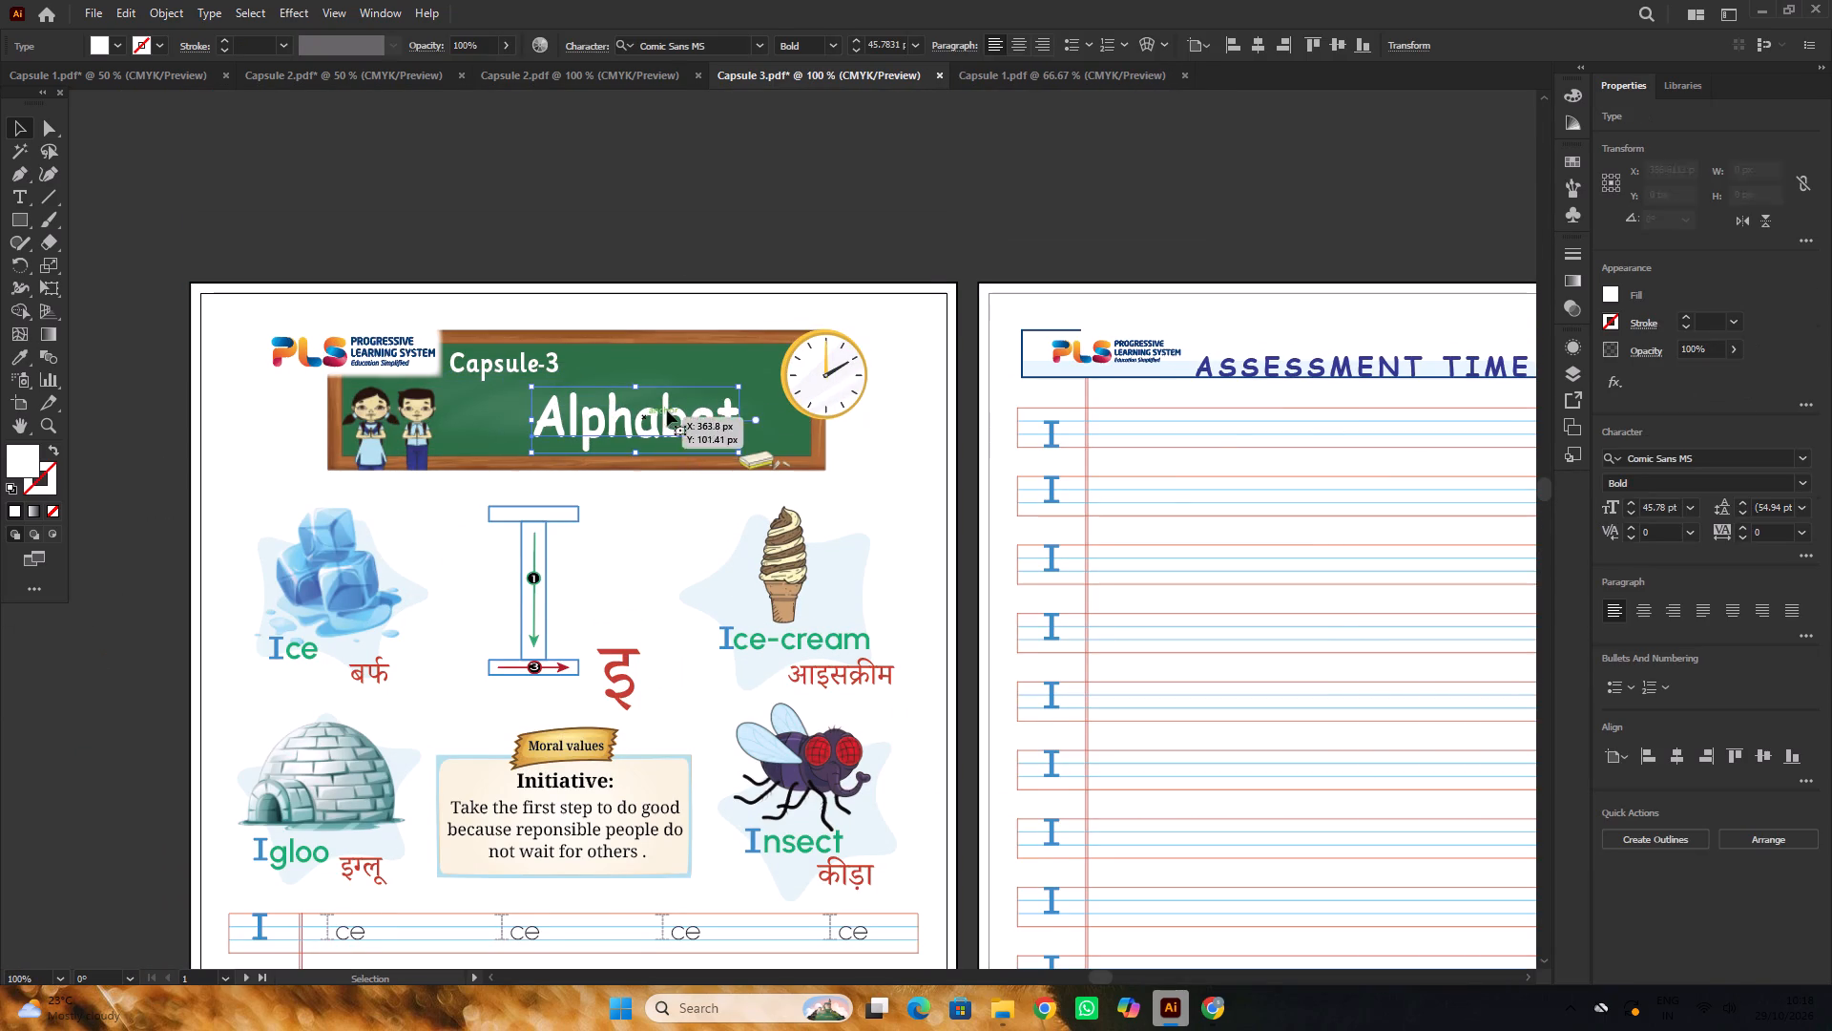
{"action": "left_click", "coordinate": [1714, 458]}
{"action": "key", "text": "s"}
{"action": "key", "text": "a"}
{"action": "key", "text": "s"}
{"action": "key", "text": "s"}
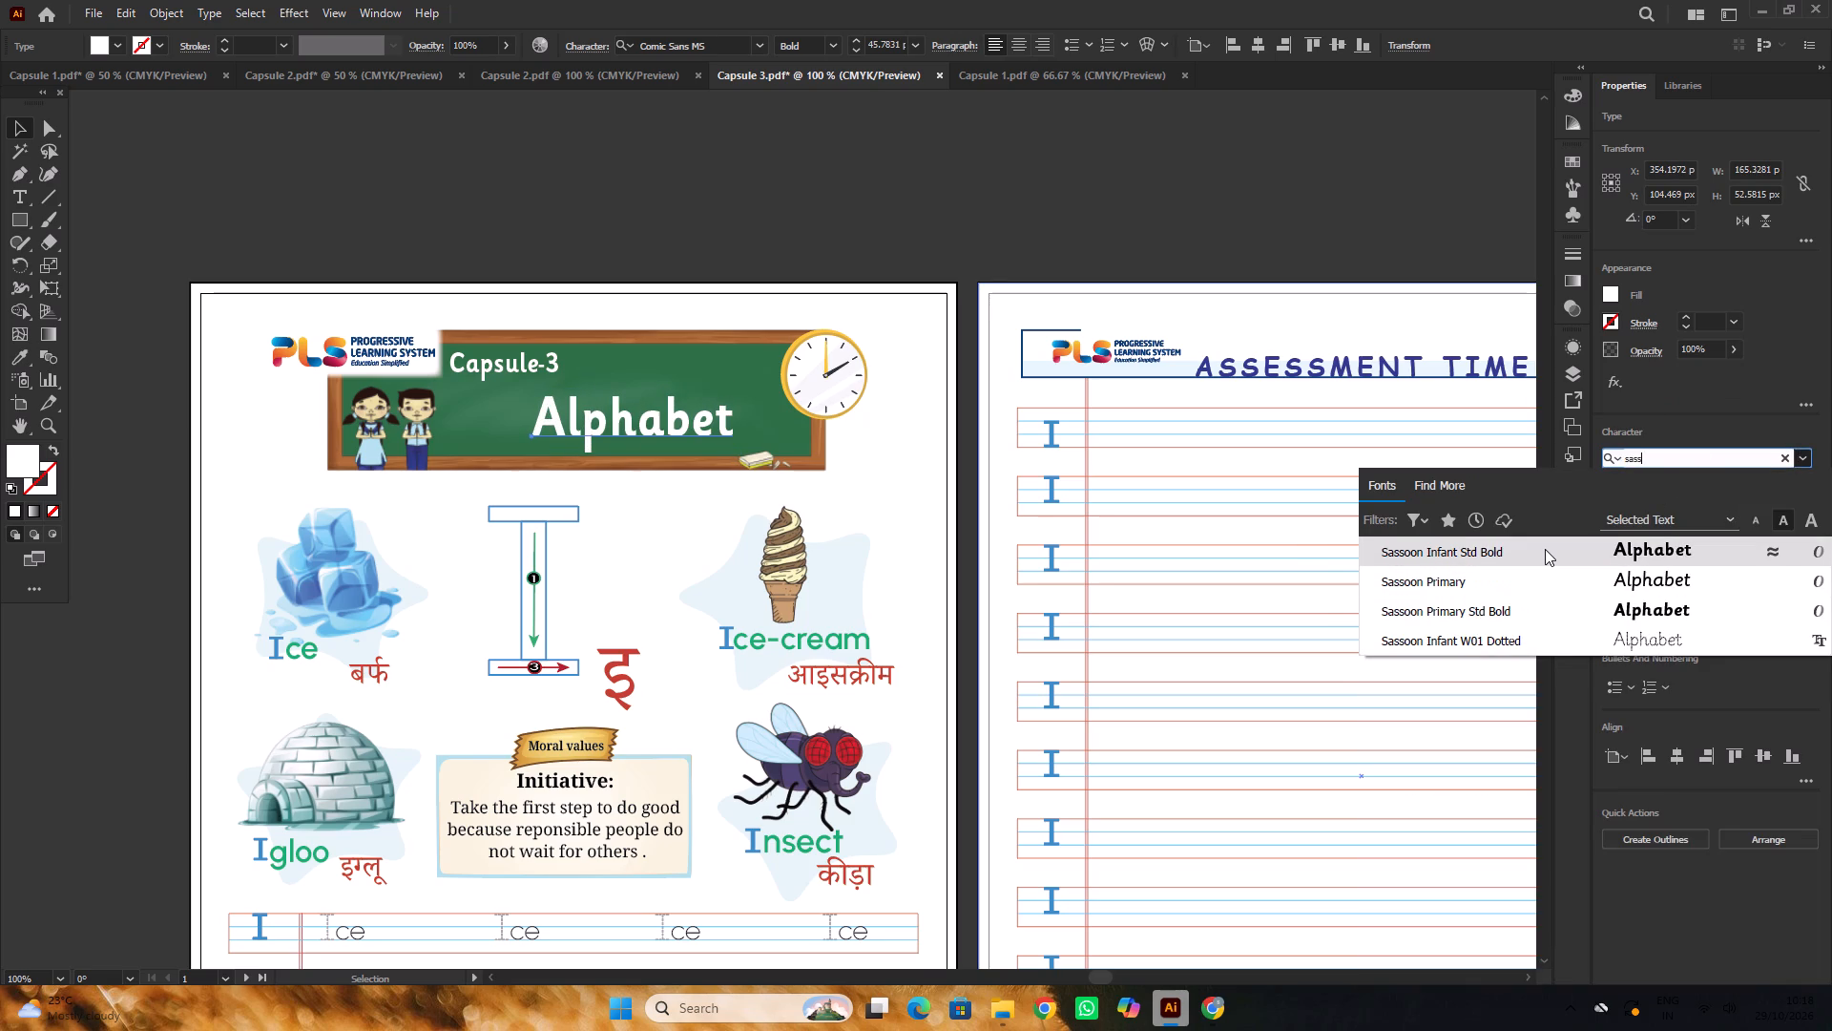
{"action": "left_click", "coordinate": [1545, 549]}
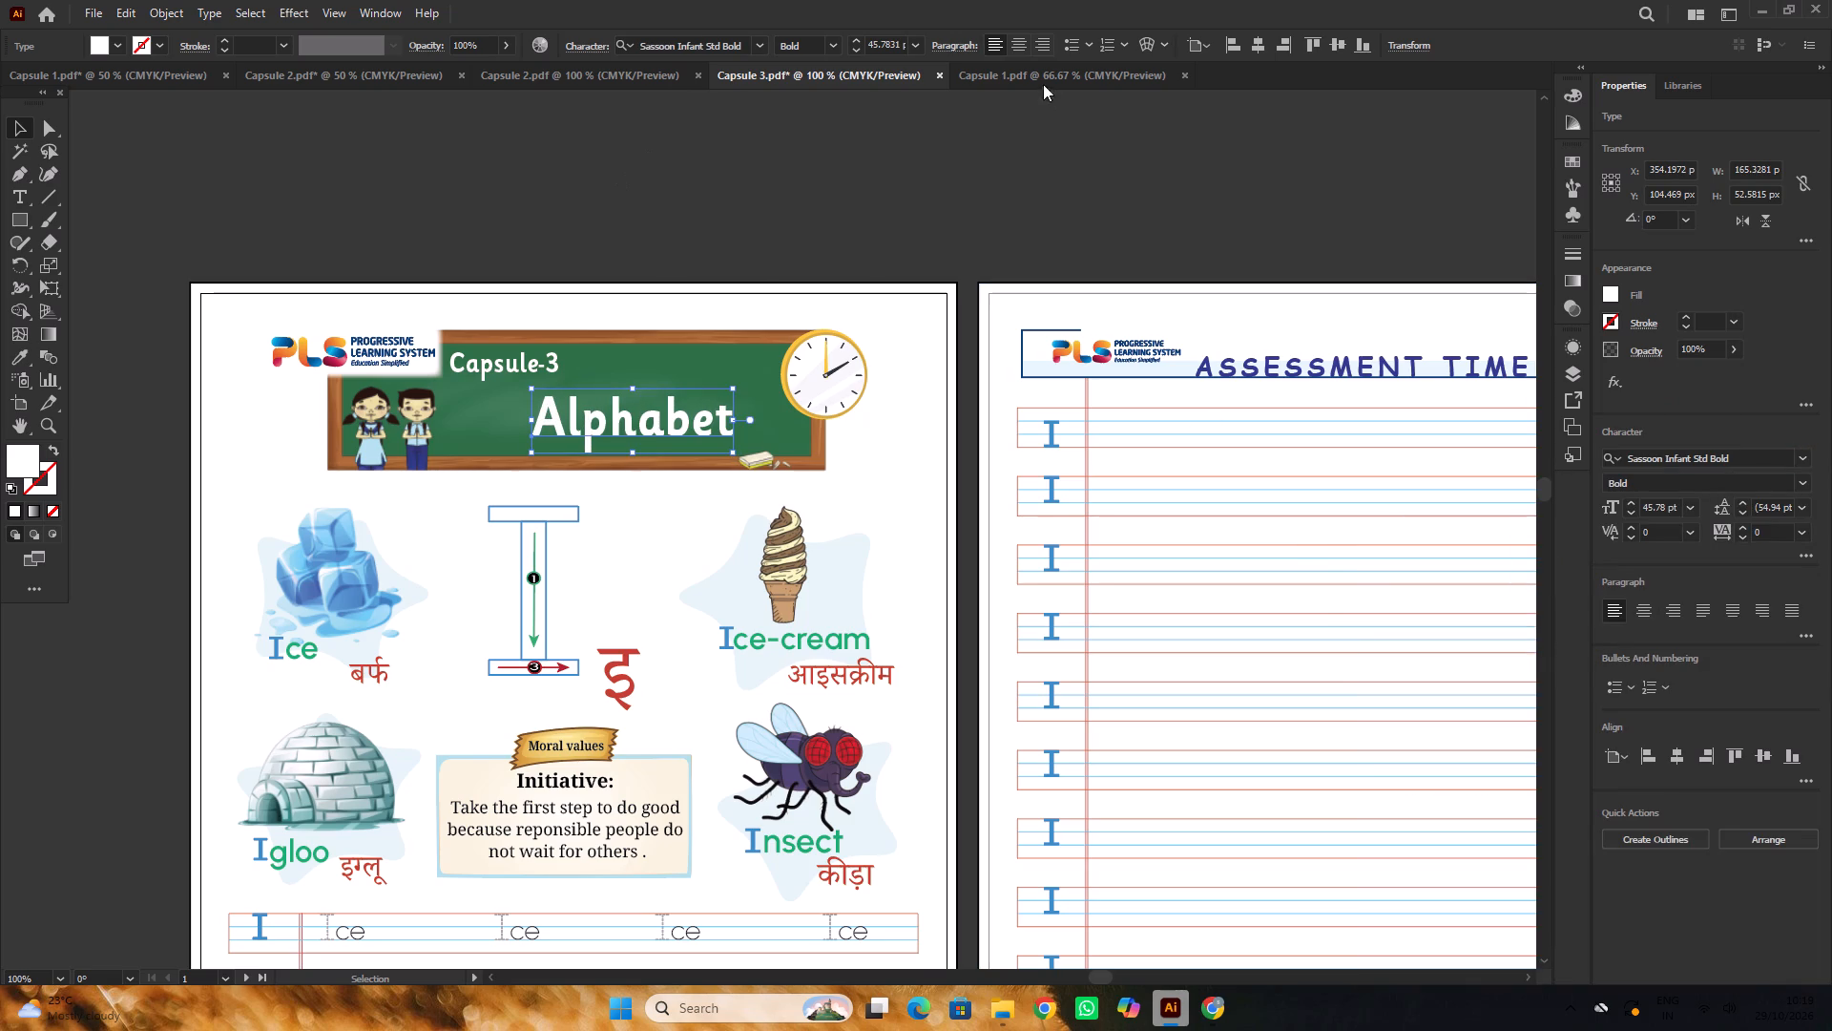
Compare the restyled Alphabet title with the Number chalkboard title in the part 2 Capsule 2 file.
{"action": "left_click", "coordinate": [518, 78]}
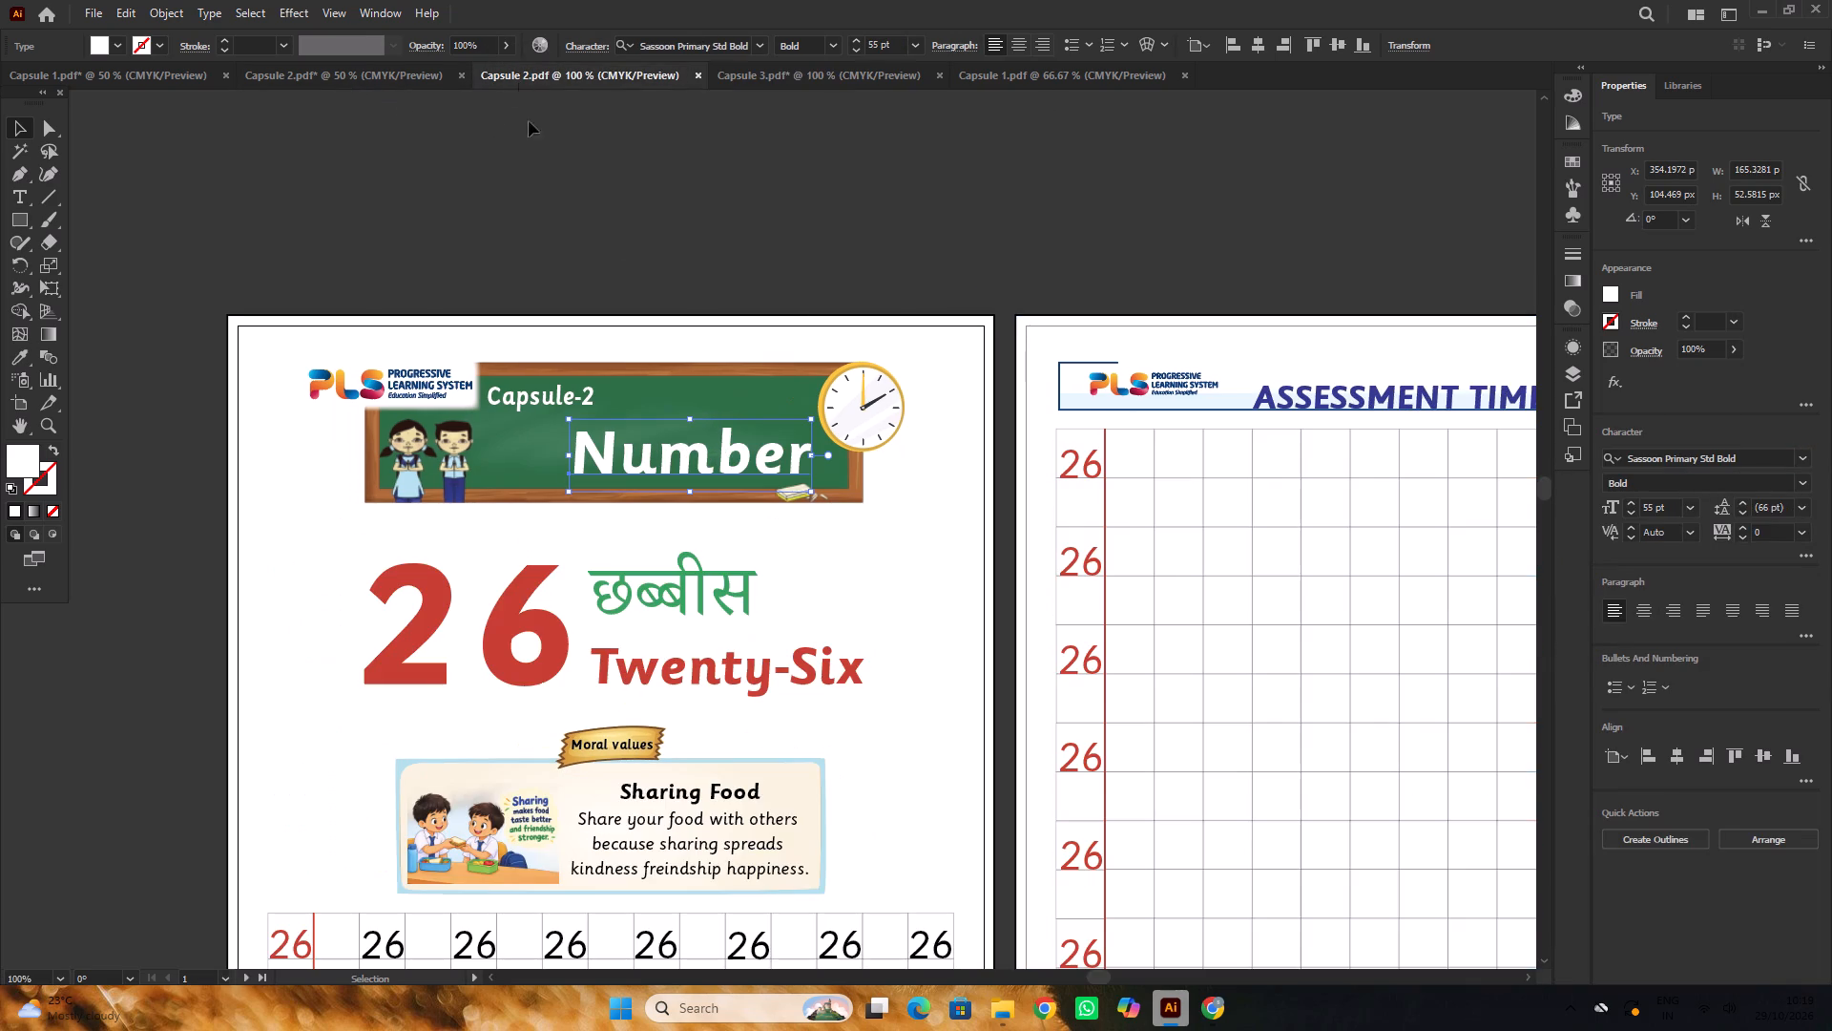
{"action": "left_click", "coordinate": [713, 211]}
{"action": "scroll", "coordinate": [713, 210], "scroll_direction": "down", "scroll_amount": 1, "text": "alt"}
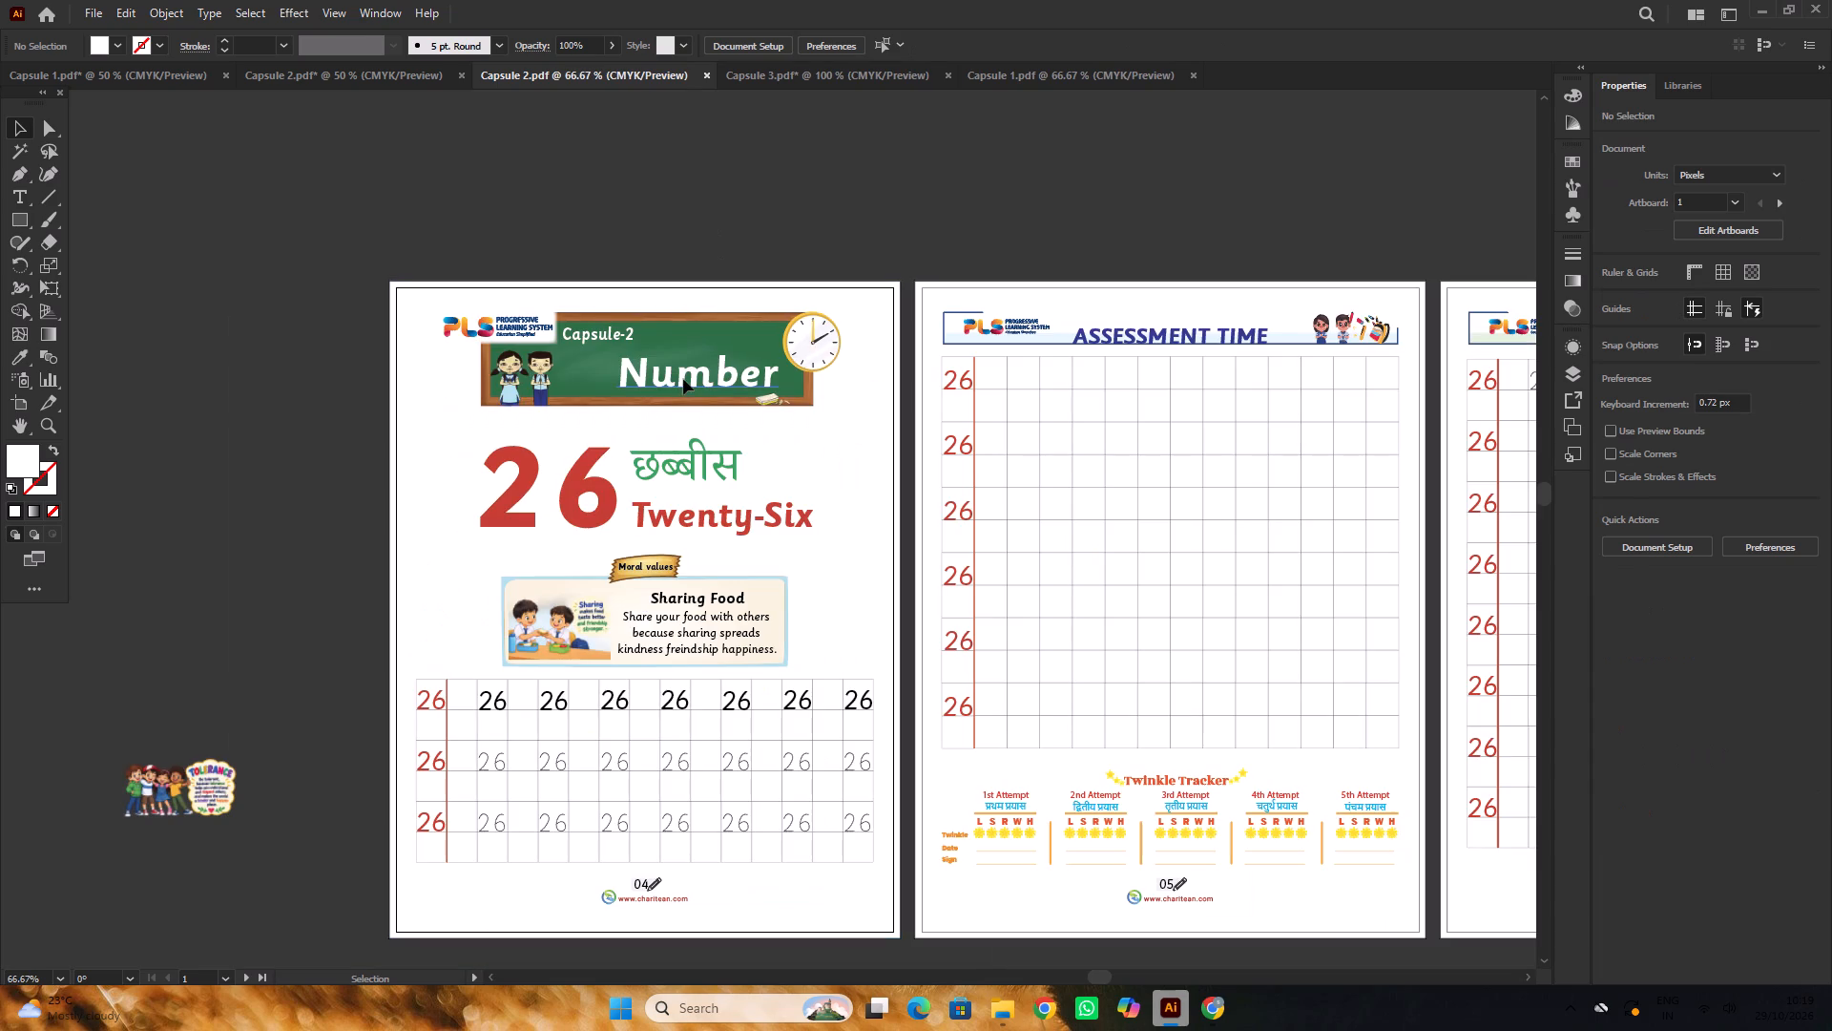
{"action": "left_click", "coordinate": [683, 379]}
{"action": "left_click", "coordinate": [655, 227]}
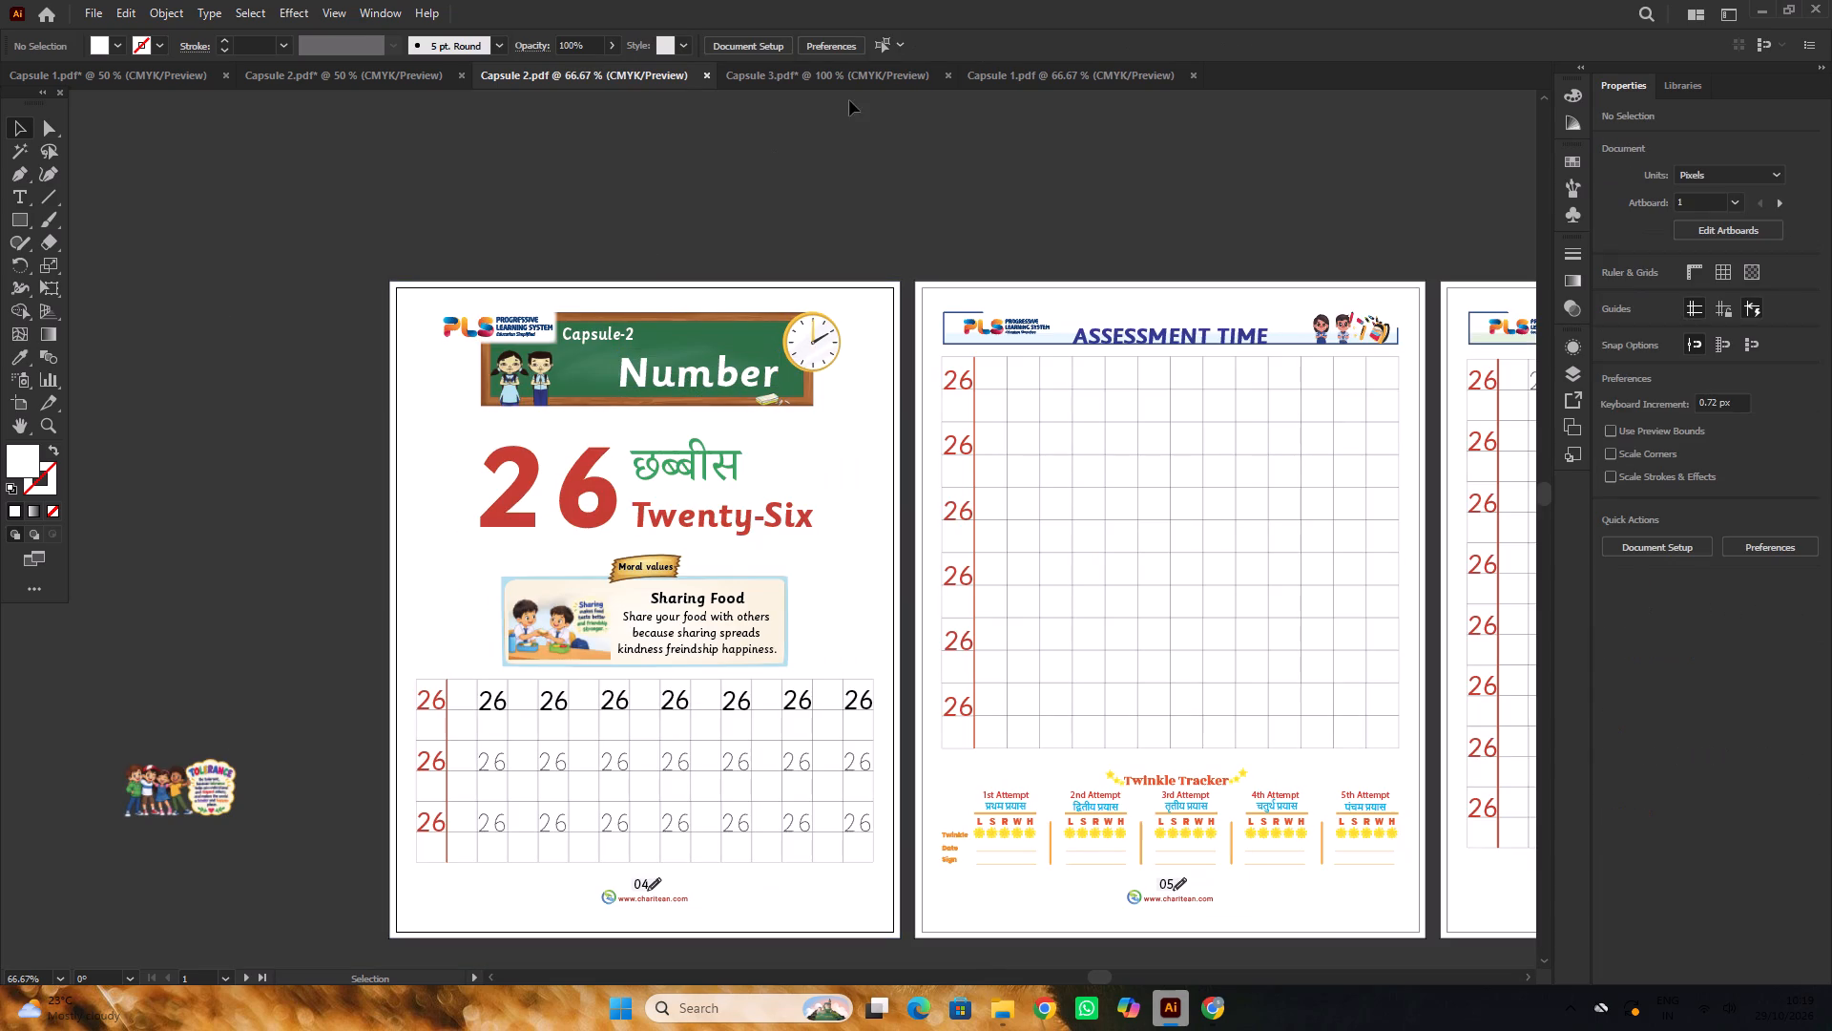
{"action": "left_click", "coordinate": [851, 82]}
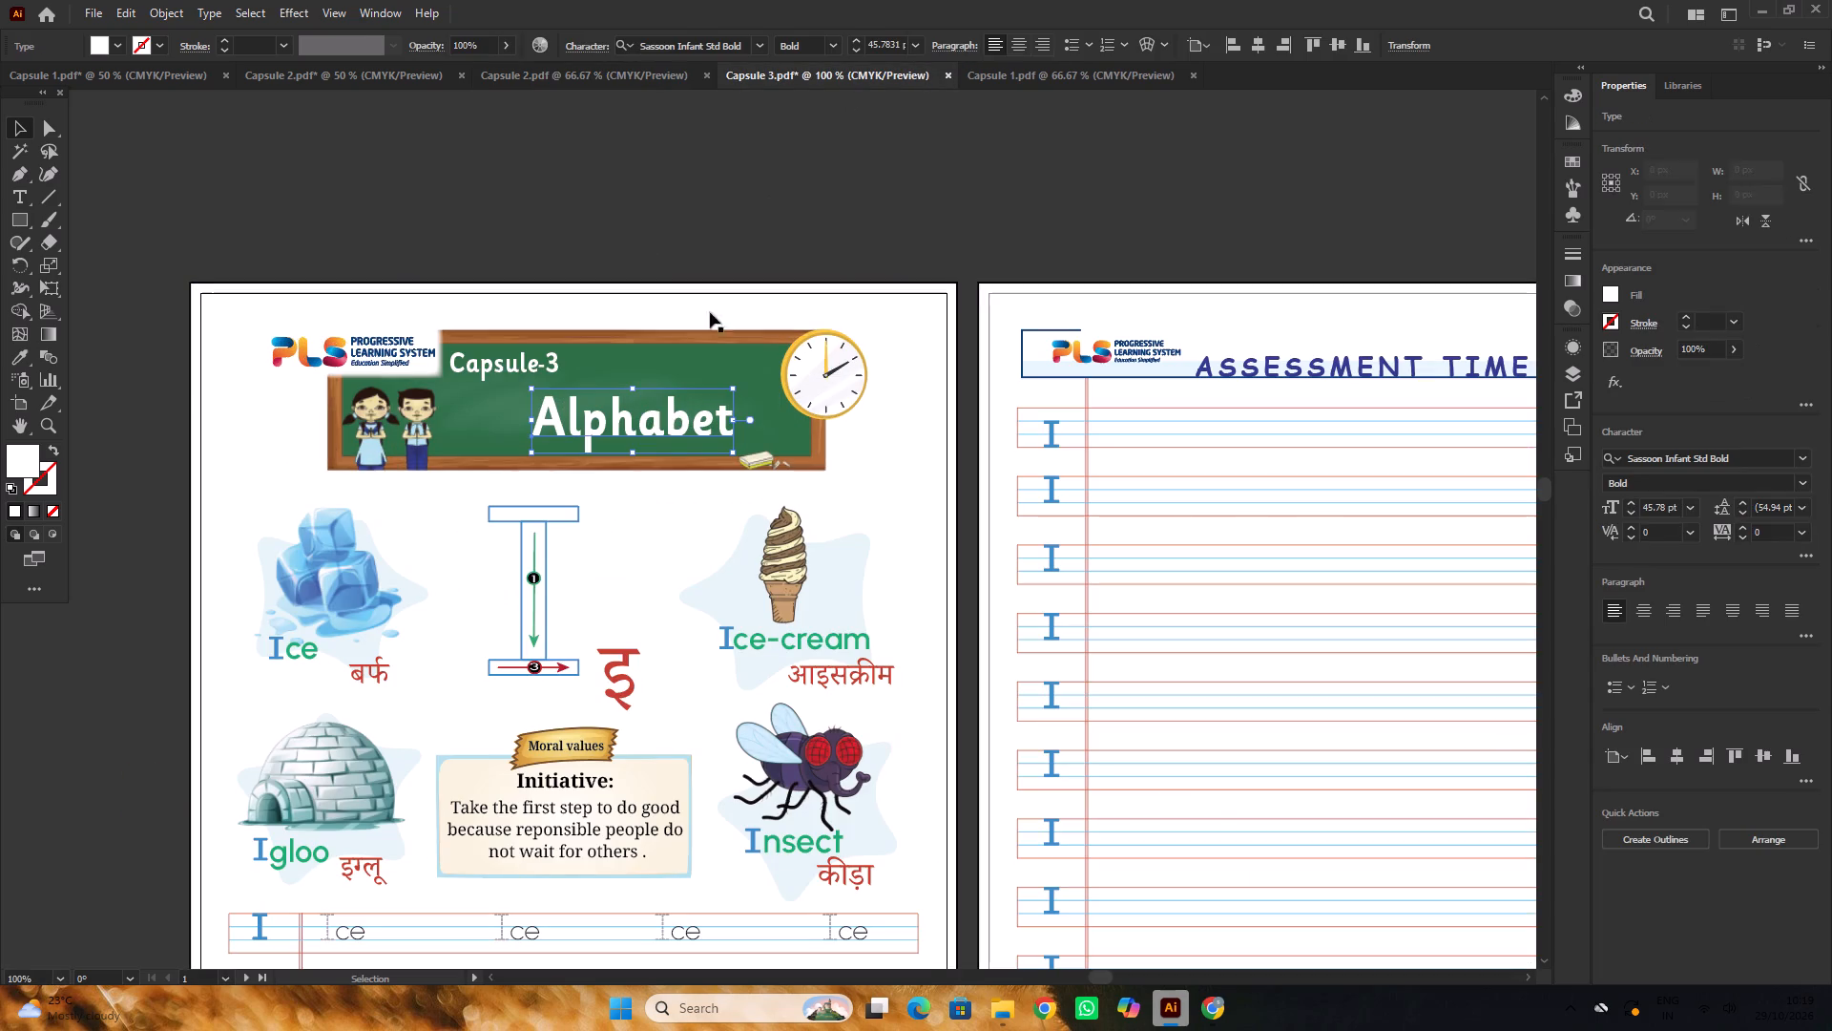
Examine the chalkboard title and the ASSESSMENT TIME and PRACTICE TIME page headings in the part 1 Capsule 3 file.
{"action": "scroll", "coordinate": [648, 440], "scroll_direction": "up", "scroll_amount": 1, "text": "alt"}
{"action": "left_click_drag", "start_coordinate": [705, 427], "coordinate": [743, 425]}
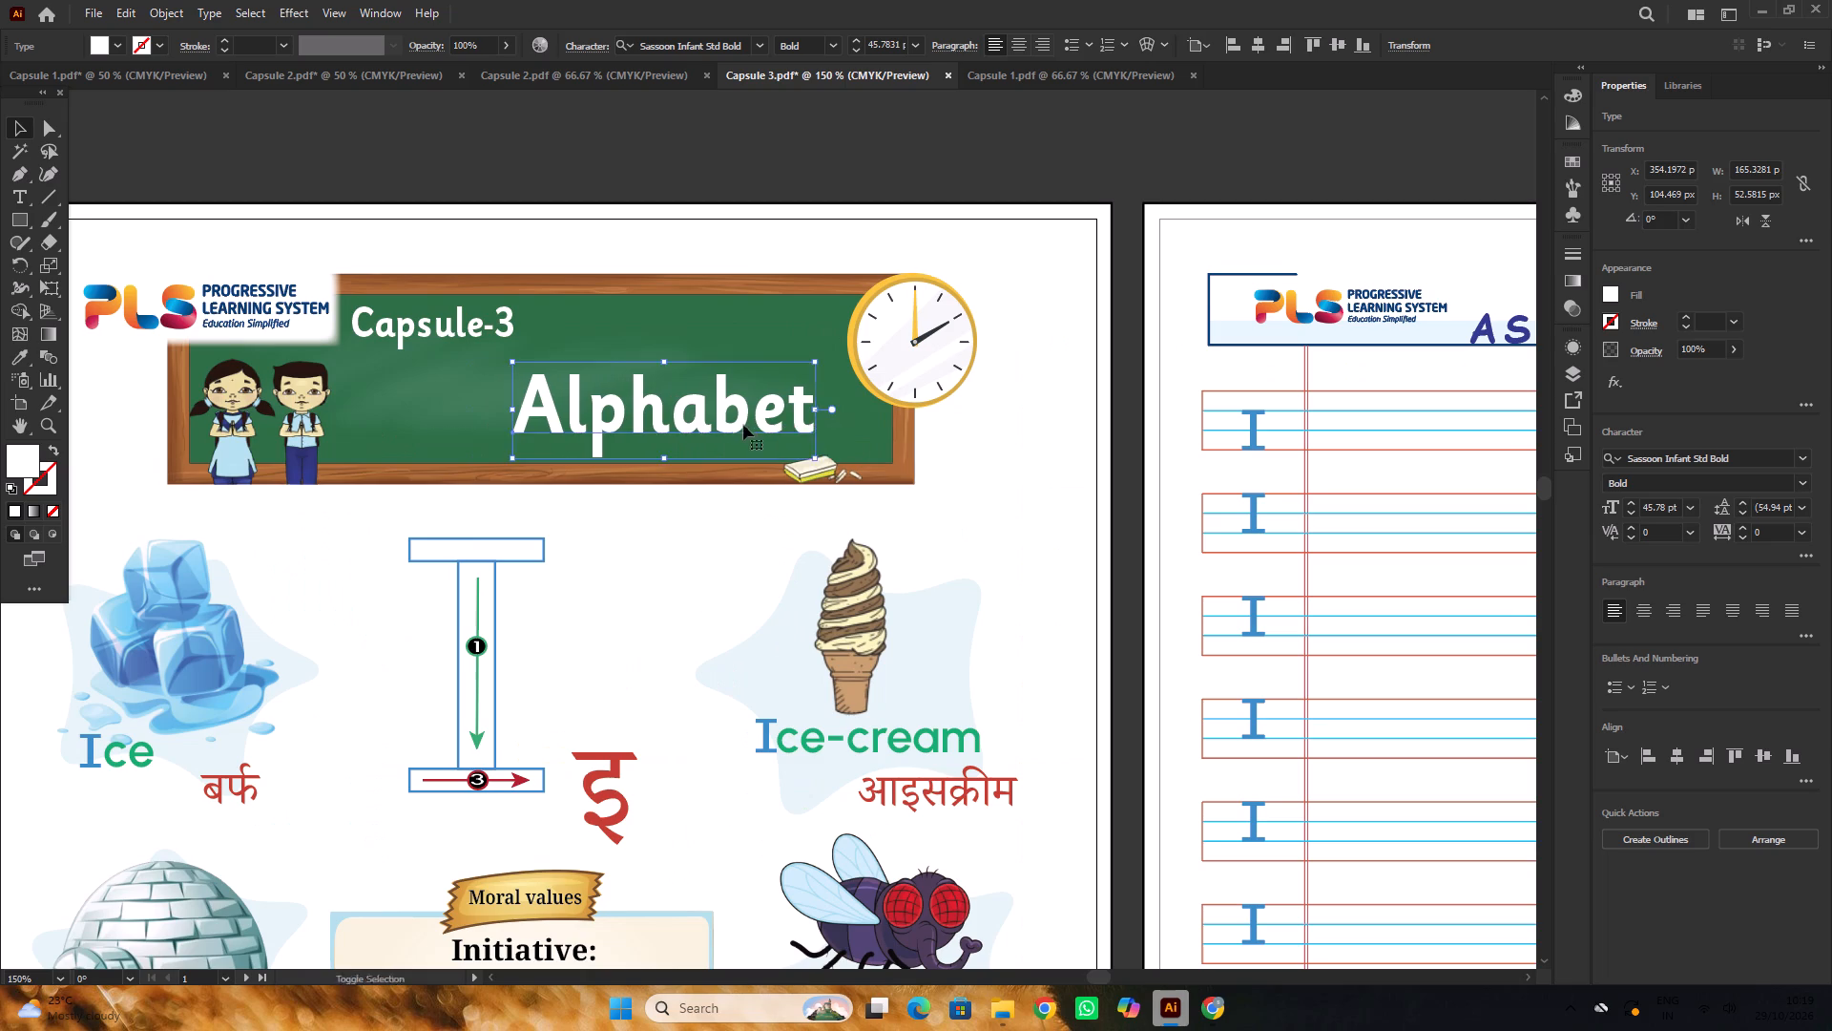
{"action": "scroll", "coordinate": [743, 423], "scroll_direction": "down", "scroll_amount": 2, "text": "alt"}
{"action": "left_click", "coordinate": [699, 258]}
{"action": "scroll", "coordinate": [699, 258], "scroll_direction": "down", "scroll_amount": 3, "text": "alt"}
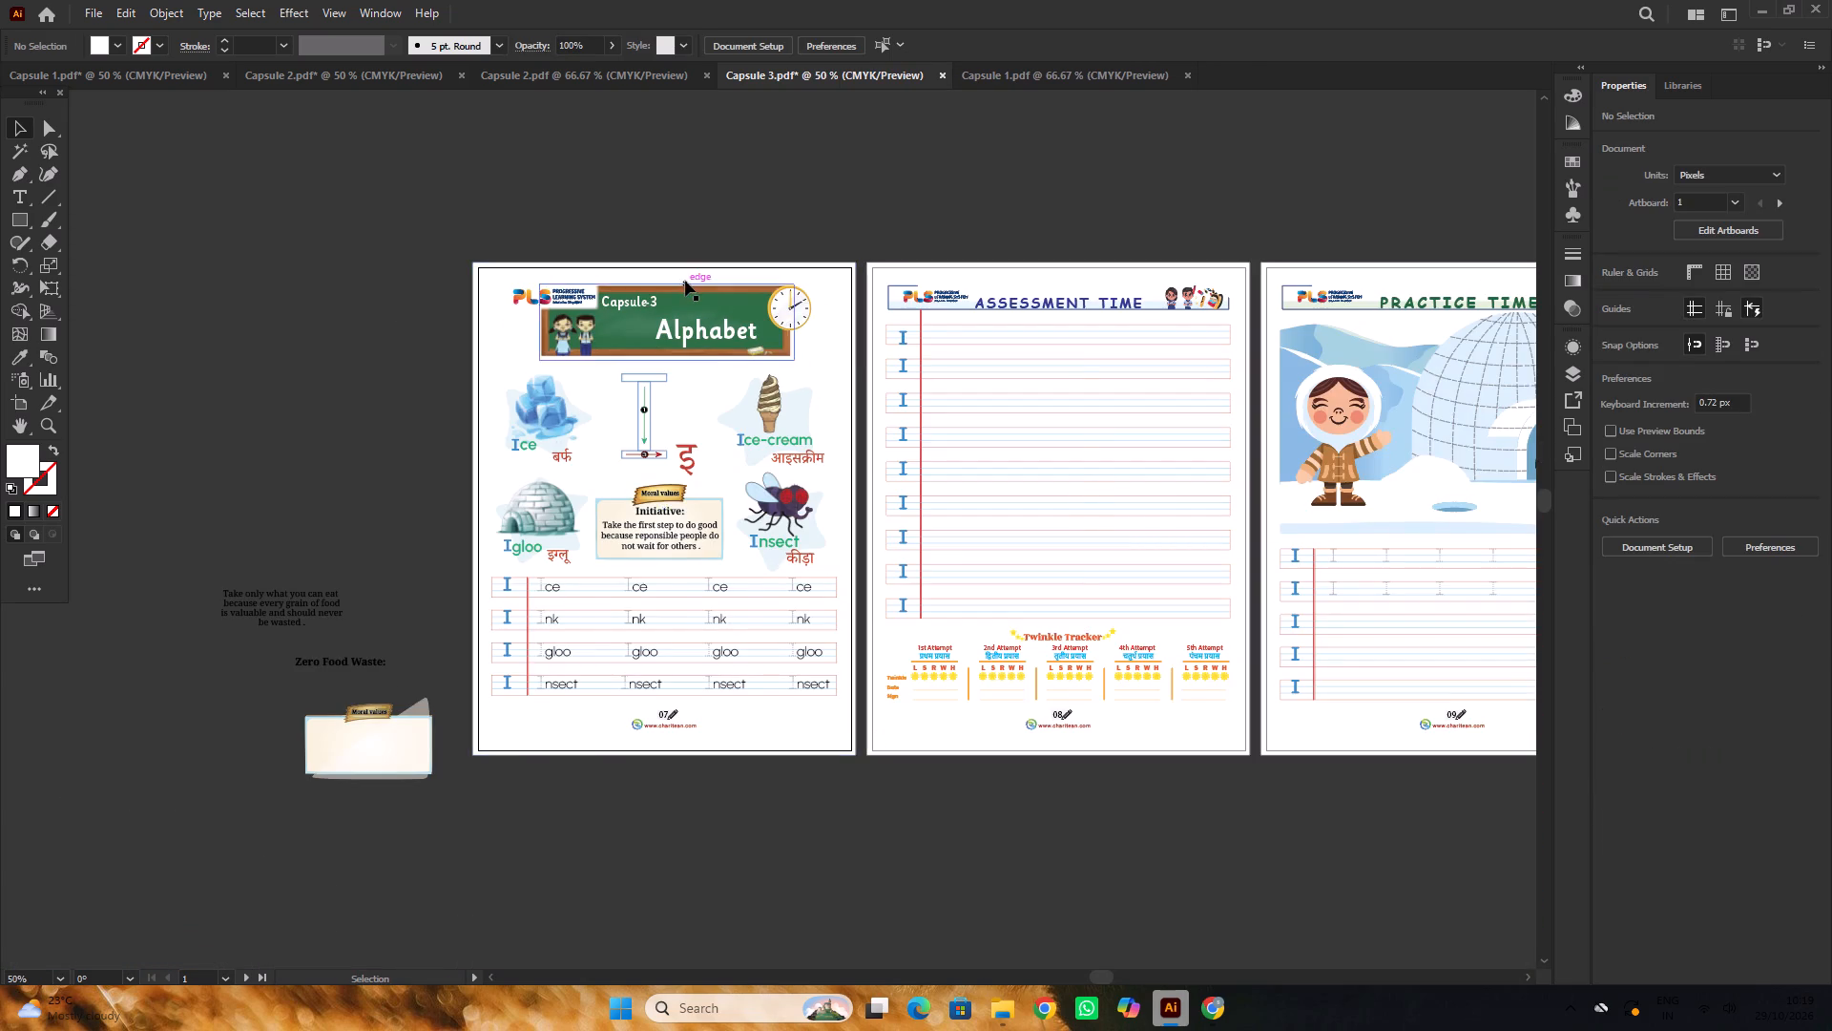
{"action": "scroll", "coordinate": [685, 281], "scroll_direction": "up", "scroll_amount": 2, "text": "alt"}
{"action": "scroll", "coordinate": [685, 283], "scroll_direction": "down", "scroll_amount": 2, "text": "alt"}
{"action": "scroll", "coordinate": [474, 291], "scroll_direction": "down", "scroll_amount": 2, "text": "alt"}
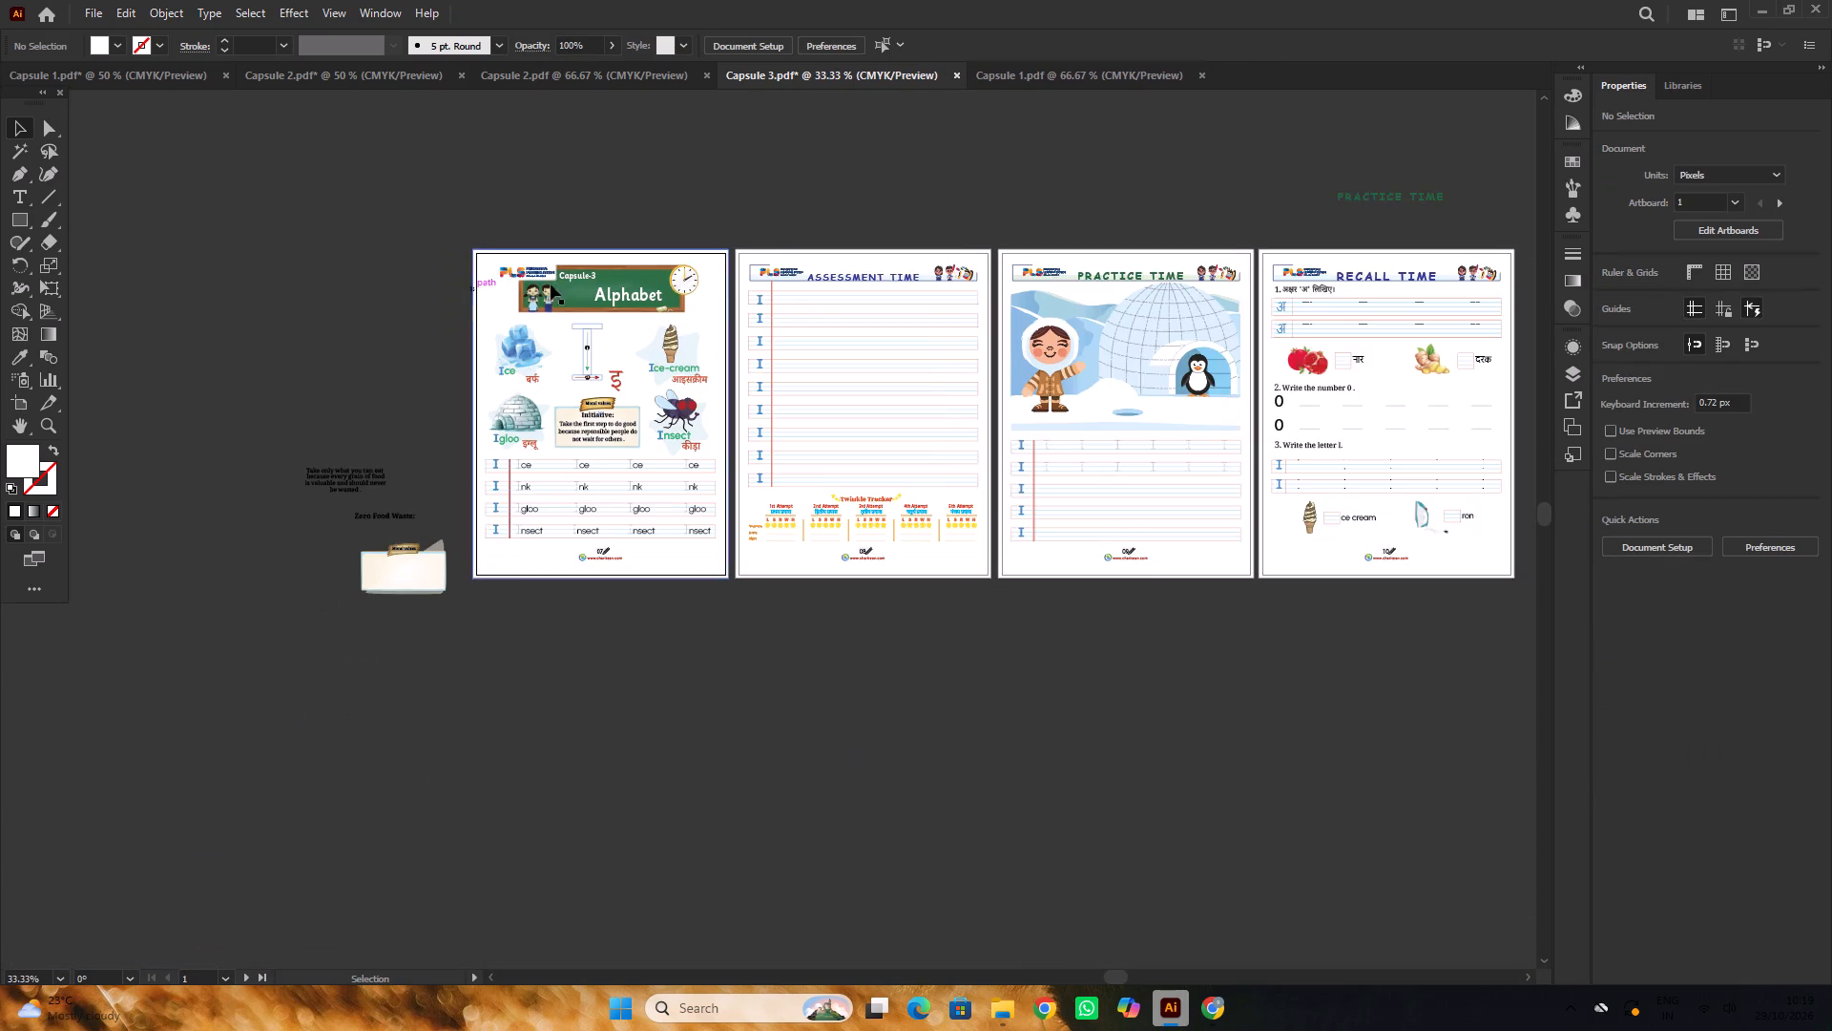
{"action": "scroll", "coordinate": [809, 285], "scroll_direction": "up", "scroll_amount": 1, "text": "alt"}
{"action": "left_click", "coordinate": [862, 276]}
{"action": "scroll", "coordinate": [609, 267], "scroll_direction": "down", "scroll_amount": 1, "text": "alt"}
{"action": "scroll", "coordinate": [990, 278], "scroll_direction": "up", "scroll_amount": 1, "text": "alt"}
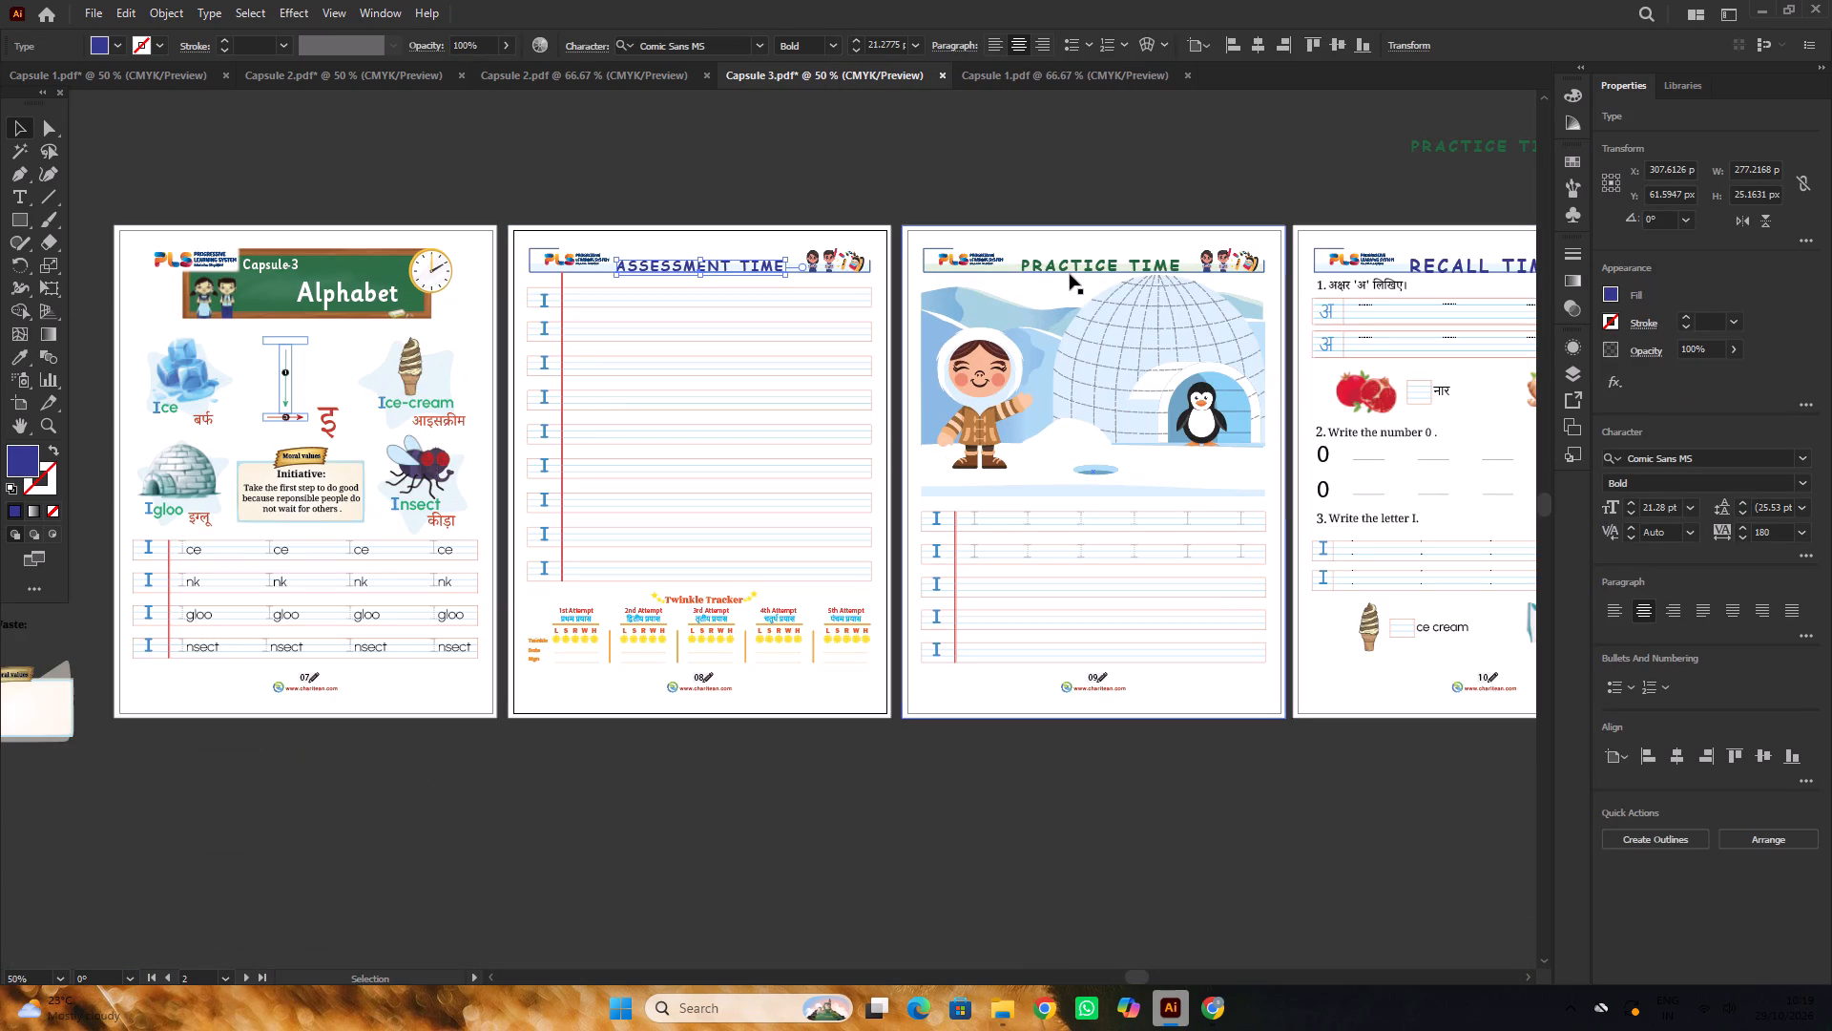
{"action": "left_click", "coordinate": [1086, 266], "text": "shift"}
{"action": "scroll", "coordinate": [885, 264], "scroll_direction": "down", "scroll_amount": 1, "text": "alt"}
{"action": "scroll", "coordinate": [885, 264], "scroll_direction": "up", "scroll_amount": 3}
{"action": "left_click", "coordinate": [874, 224]}
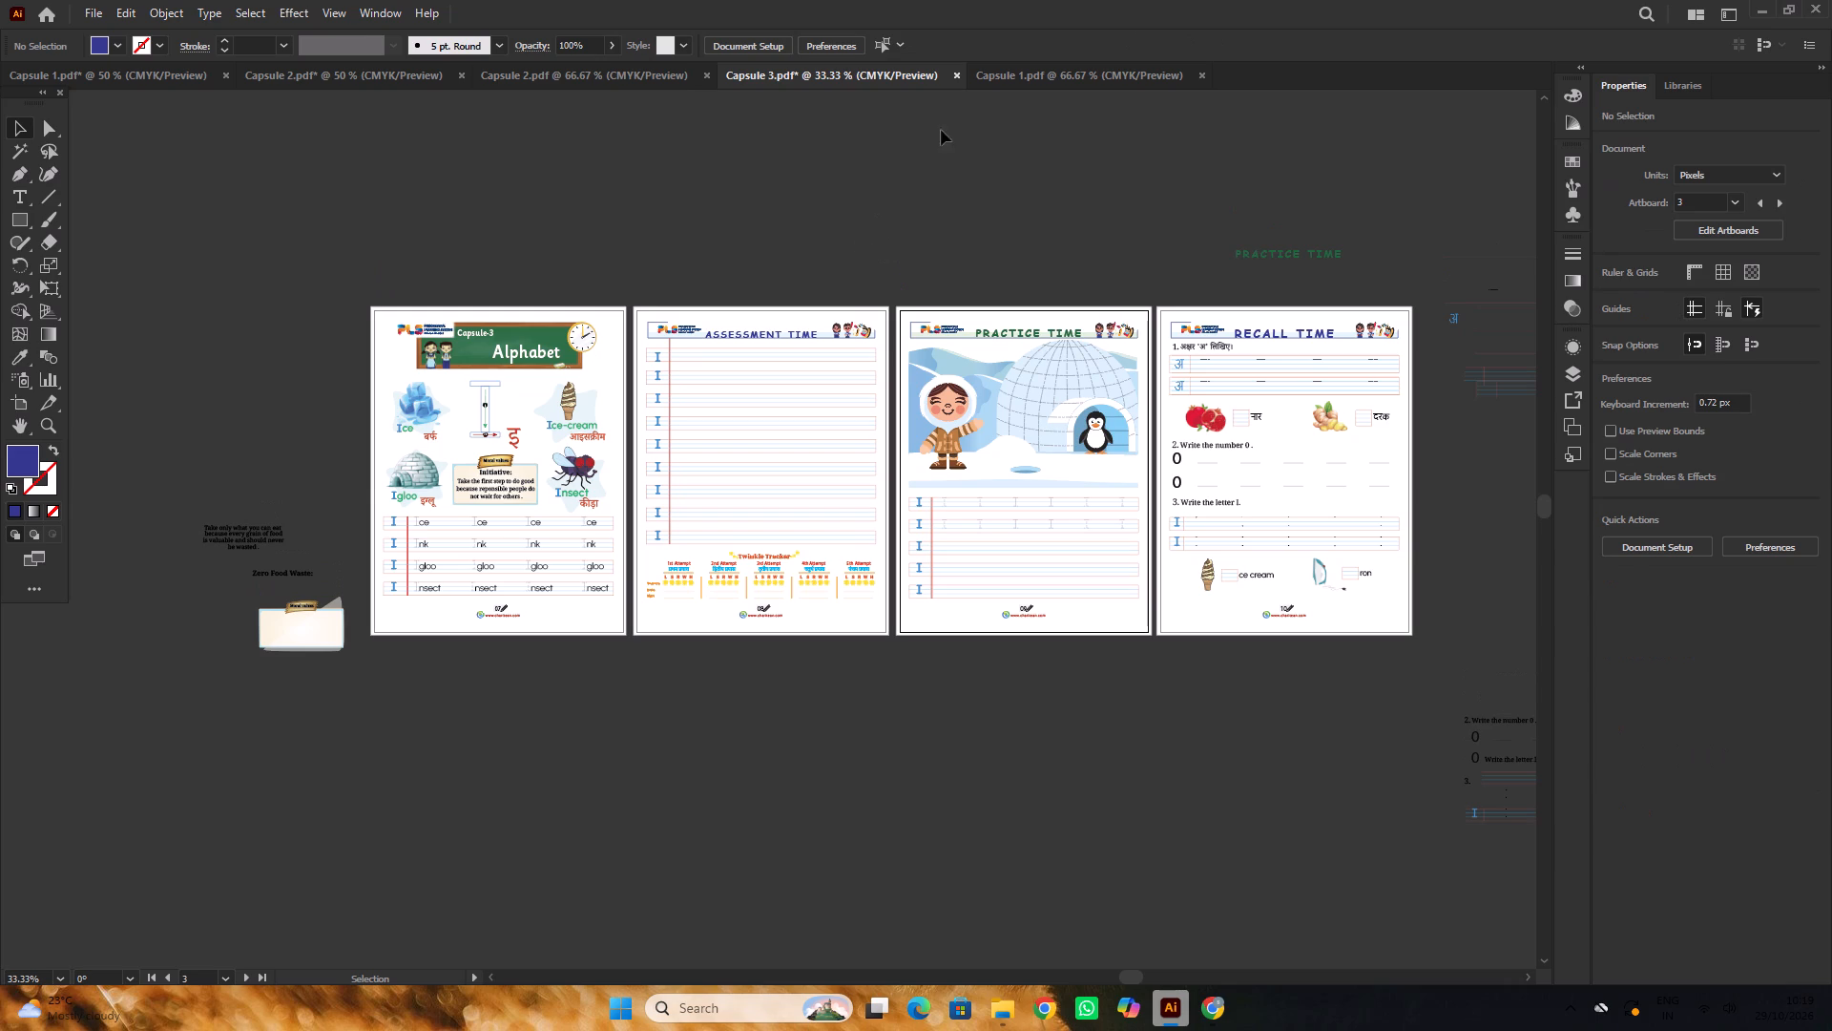
Reorder the open documents so the part 1 Capsule 3 file sits directly after the part 1 Capsule 2 file.
{"action": "left_click_drag", "start_coordinate": [869, 77], "coordinate": [863, 74]}
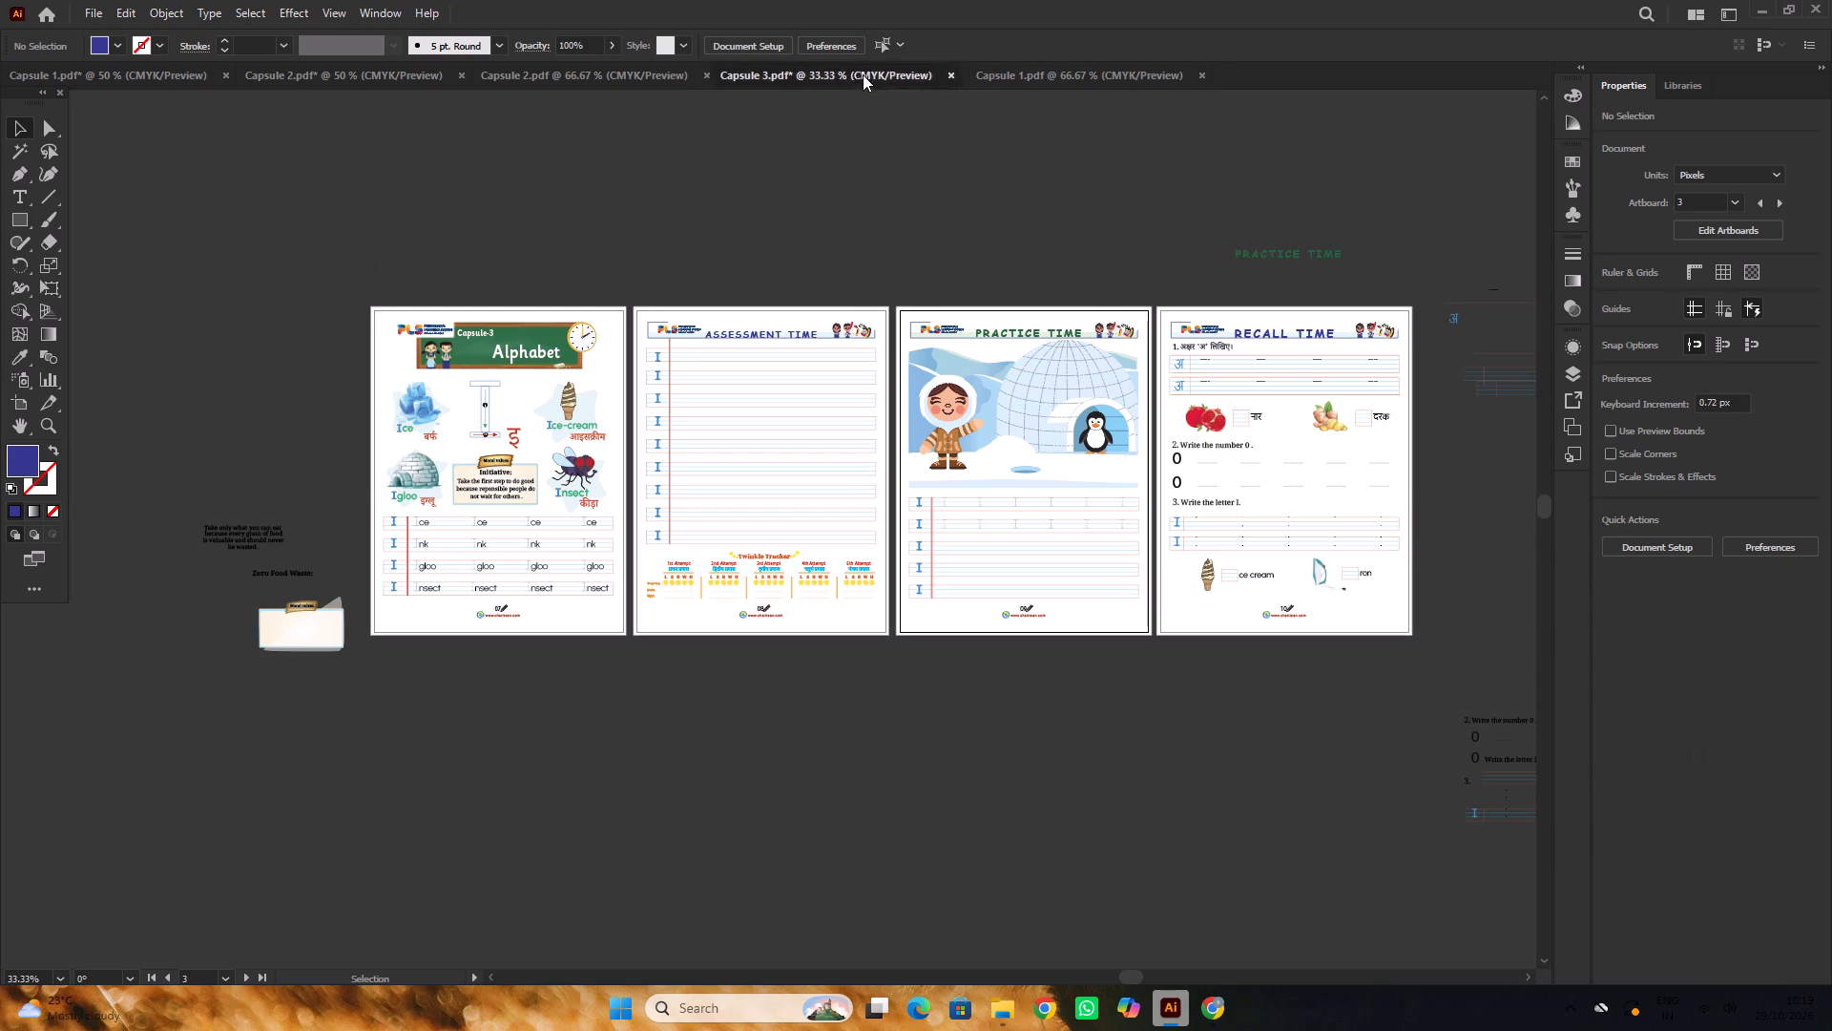
{"action": "left_click_drag", "start_coordinate": [863, 74], "coordinate": [633, 75]}
{"action": "left_click", "coordinate": [925, 181]}
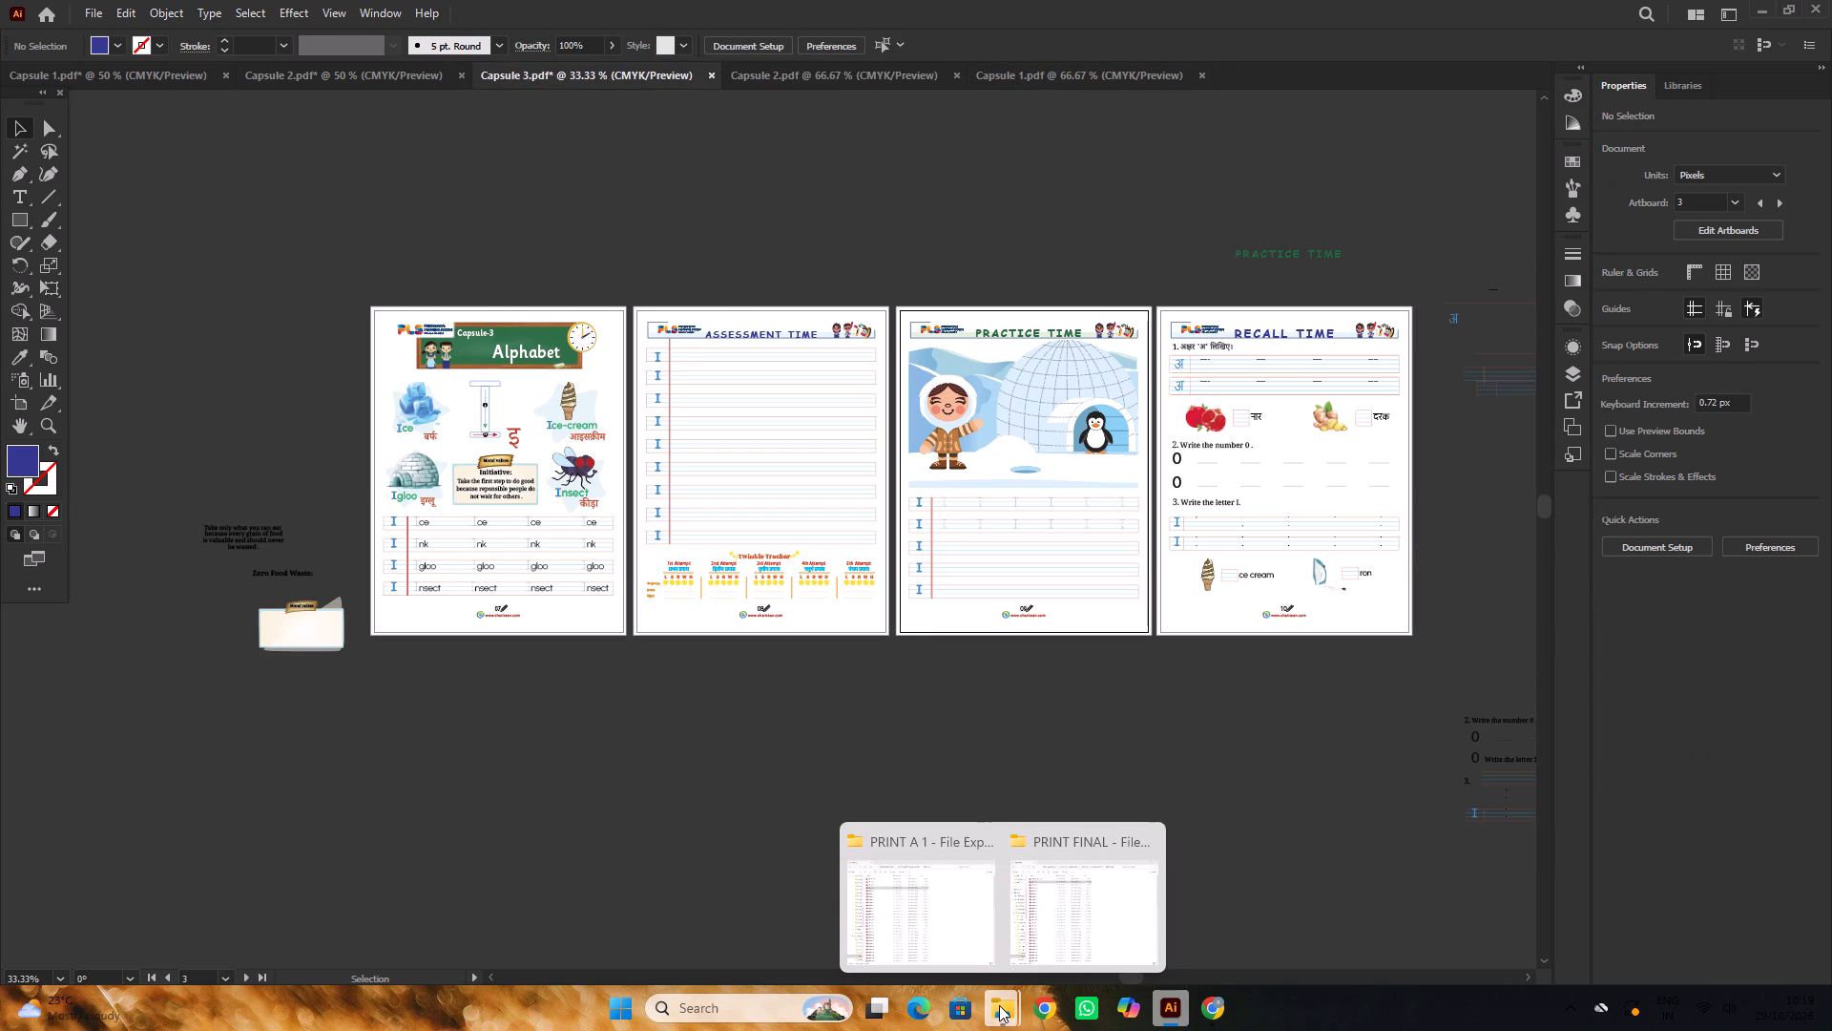
Open the part 2 Capsule 3 PDF from the PRINT FINAL folder in Illustrator.
{"action": "left_click", "coordinate": [1034, 893]}
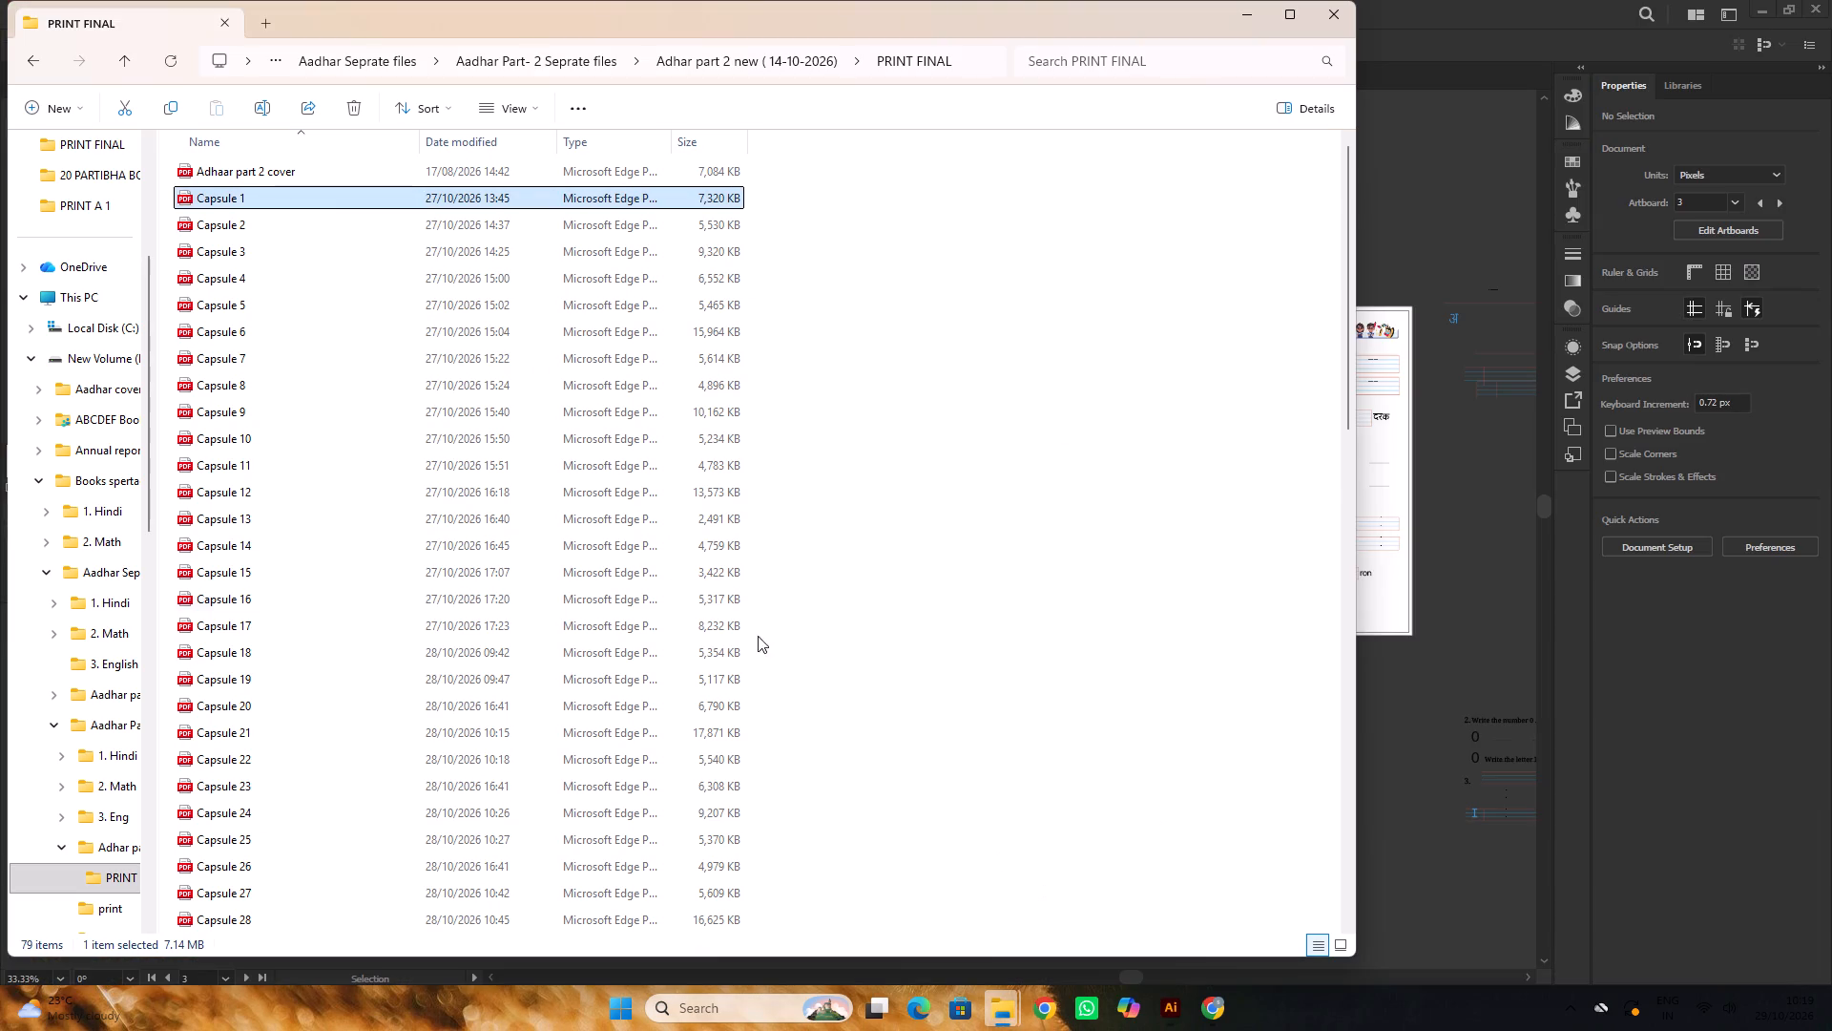
{"action": "left_click", "coordinate": [251, 251]}
{"action": "right_click", "coordinate": [252, 251]}
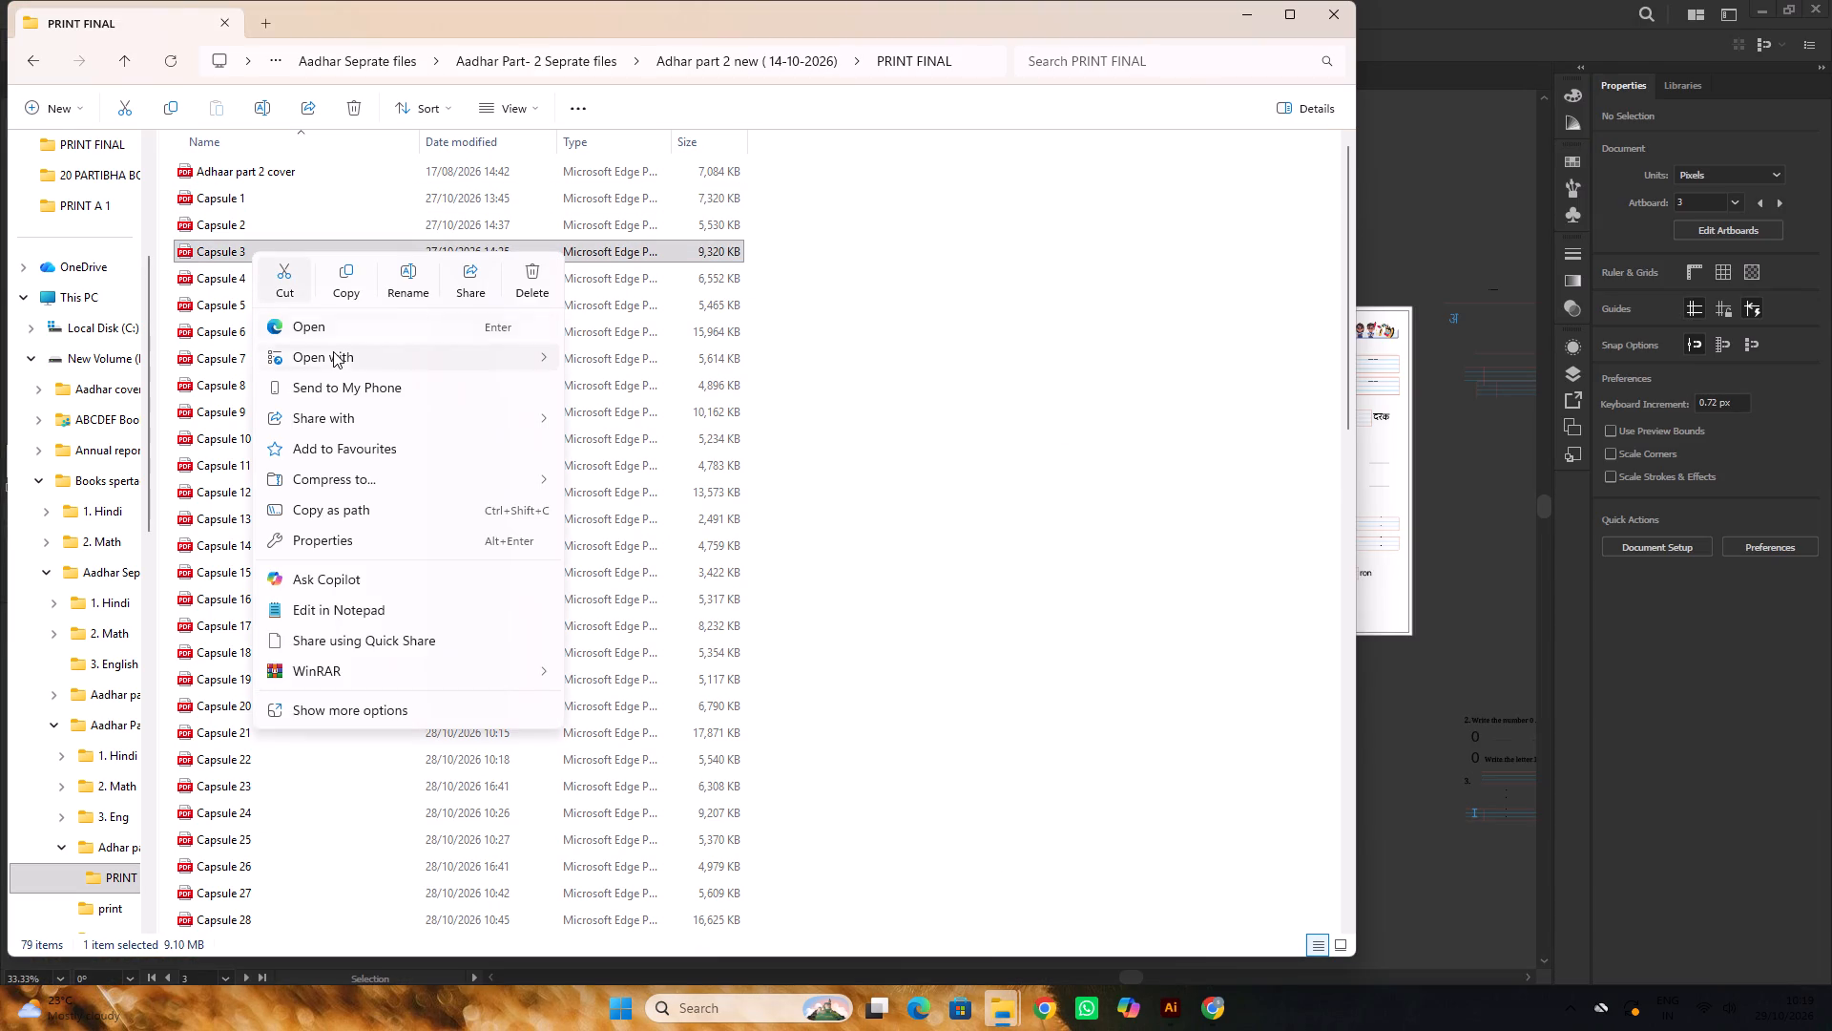
{"action": "left_click", "coordinate": [620, 358]}
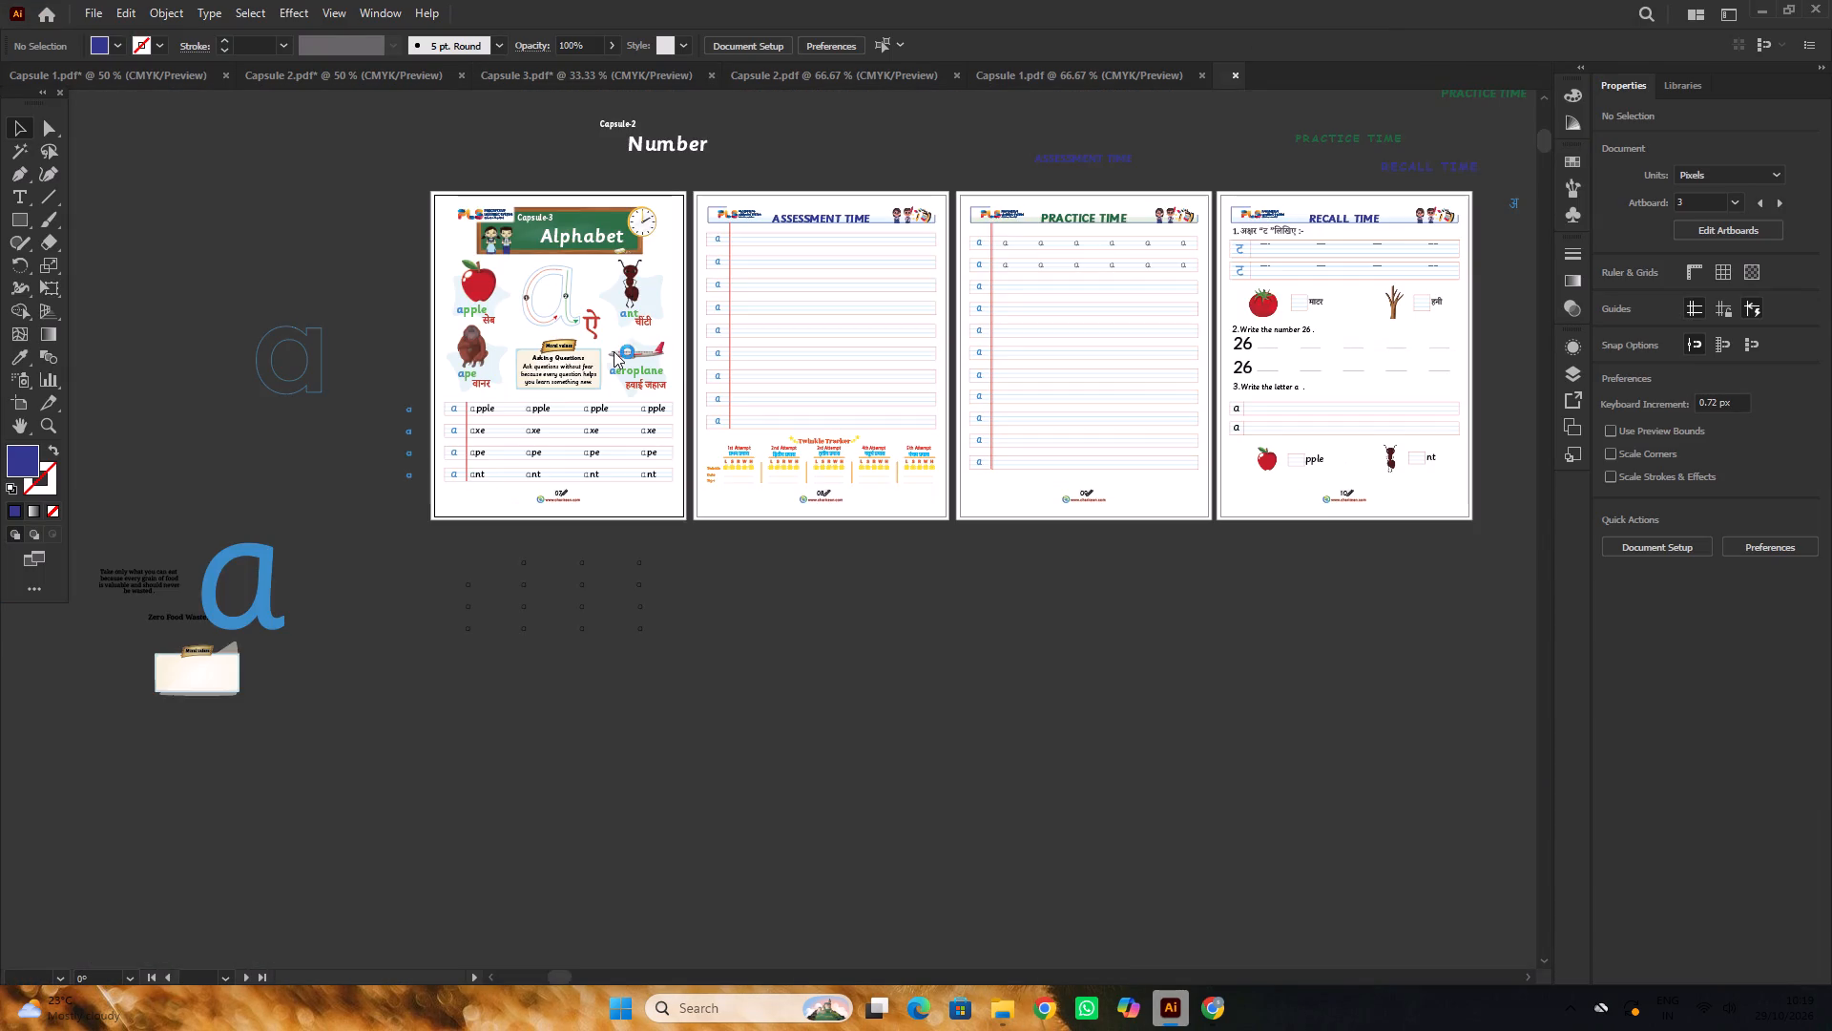
Replace the Alphabet chalkboard title in the part 1 Capsule 3 file with a copy of the part 2 file's Alphabet title, pasted in front.
{"action": "scroll", "coordinate": [612, 349], "scroll_direction": "up", "scroll_amount": 9}
{"action": "left_click", "coordinate": [511, 290]}
{"action": "scroll", "coordinate": [564, 456], "scroll_direction": "up", "scroll_amount": 2, "text": "alt"}
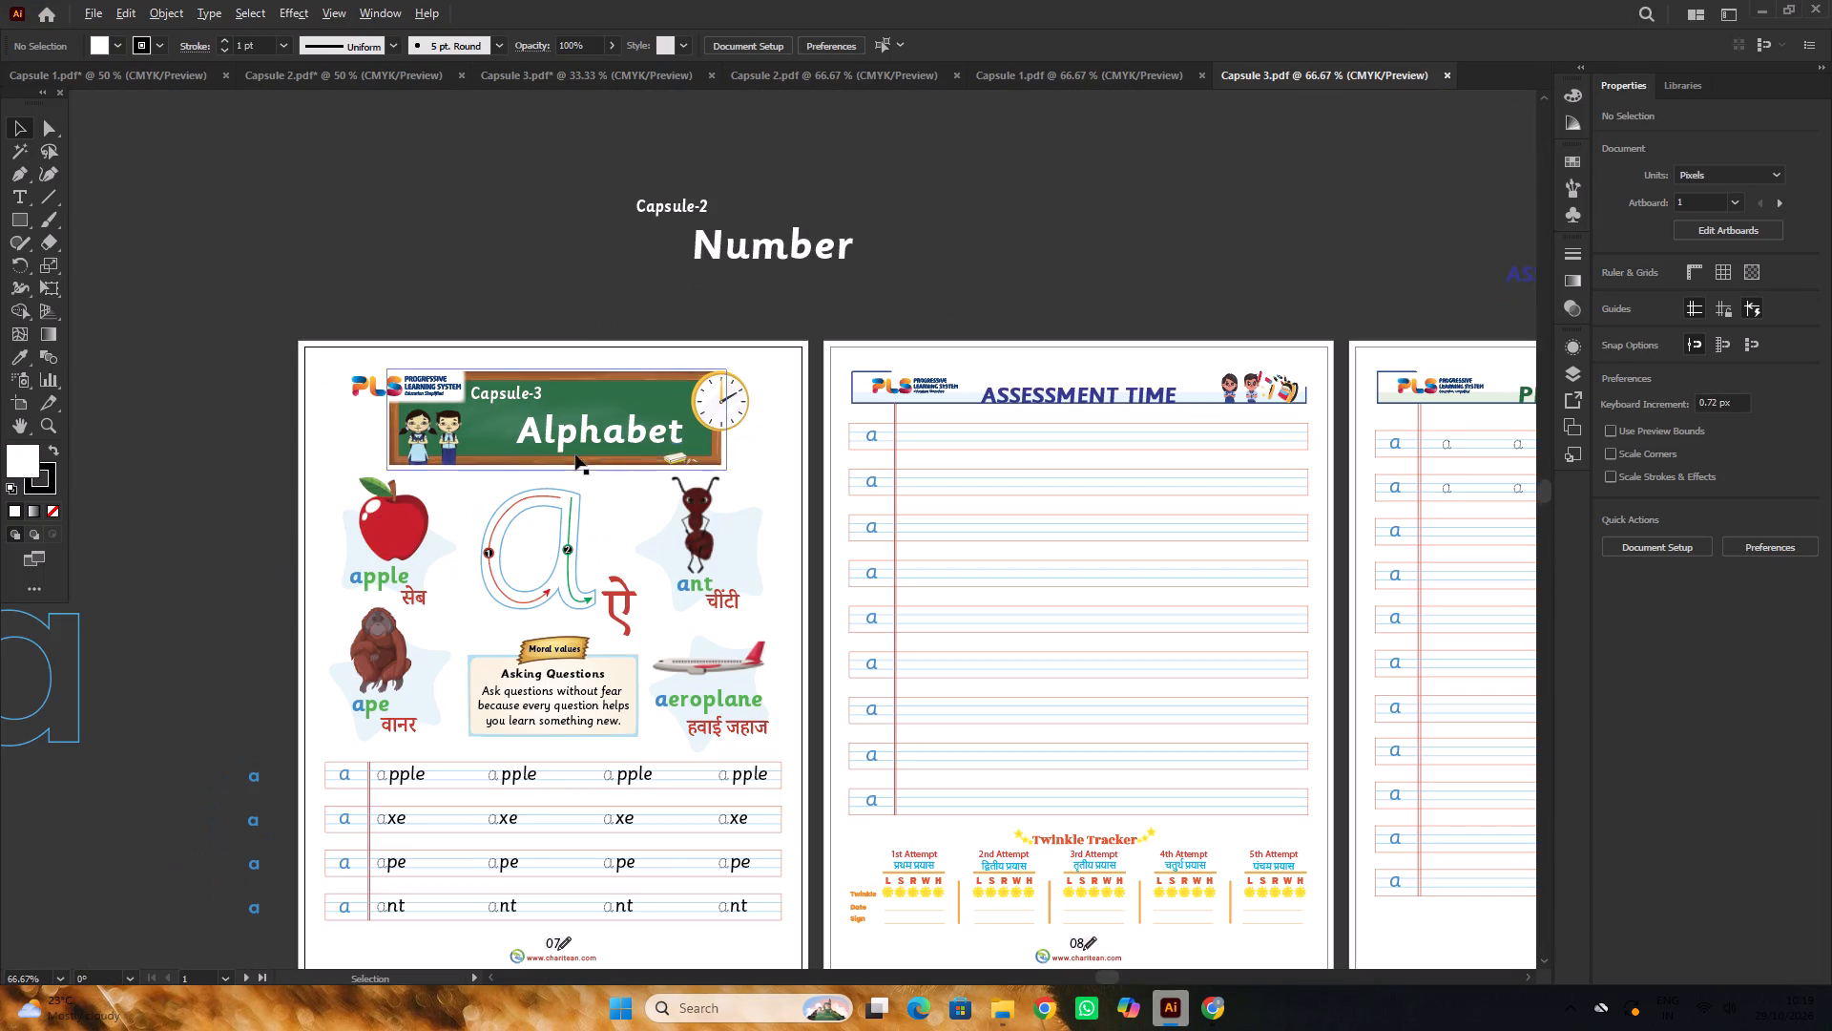
{"action": "left_click", "coordinate": [610, 437]}
{"action": "key", "text": "ctrl+c"}
{"action": "left_click", "coordinate": [637, 78]}
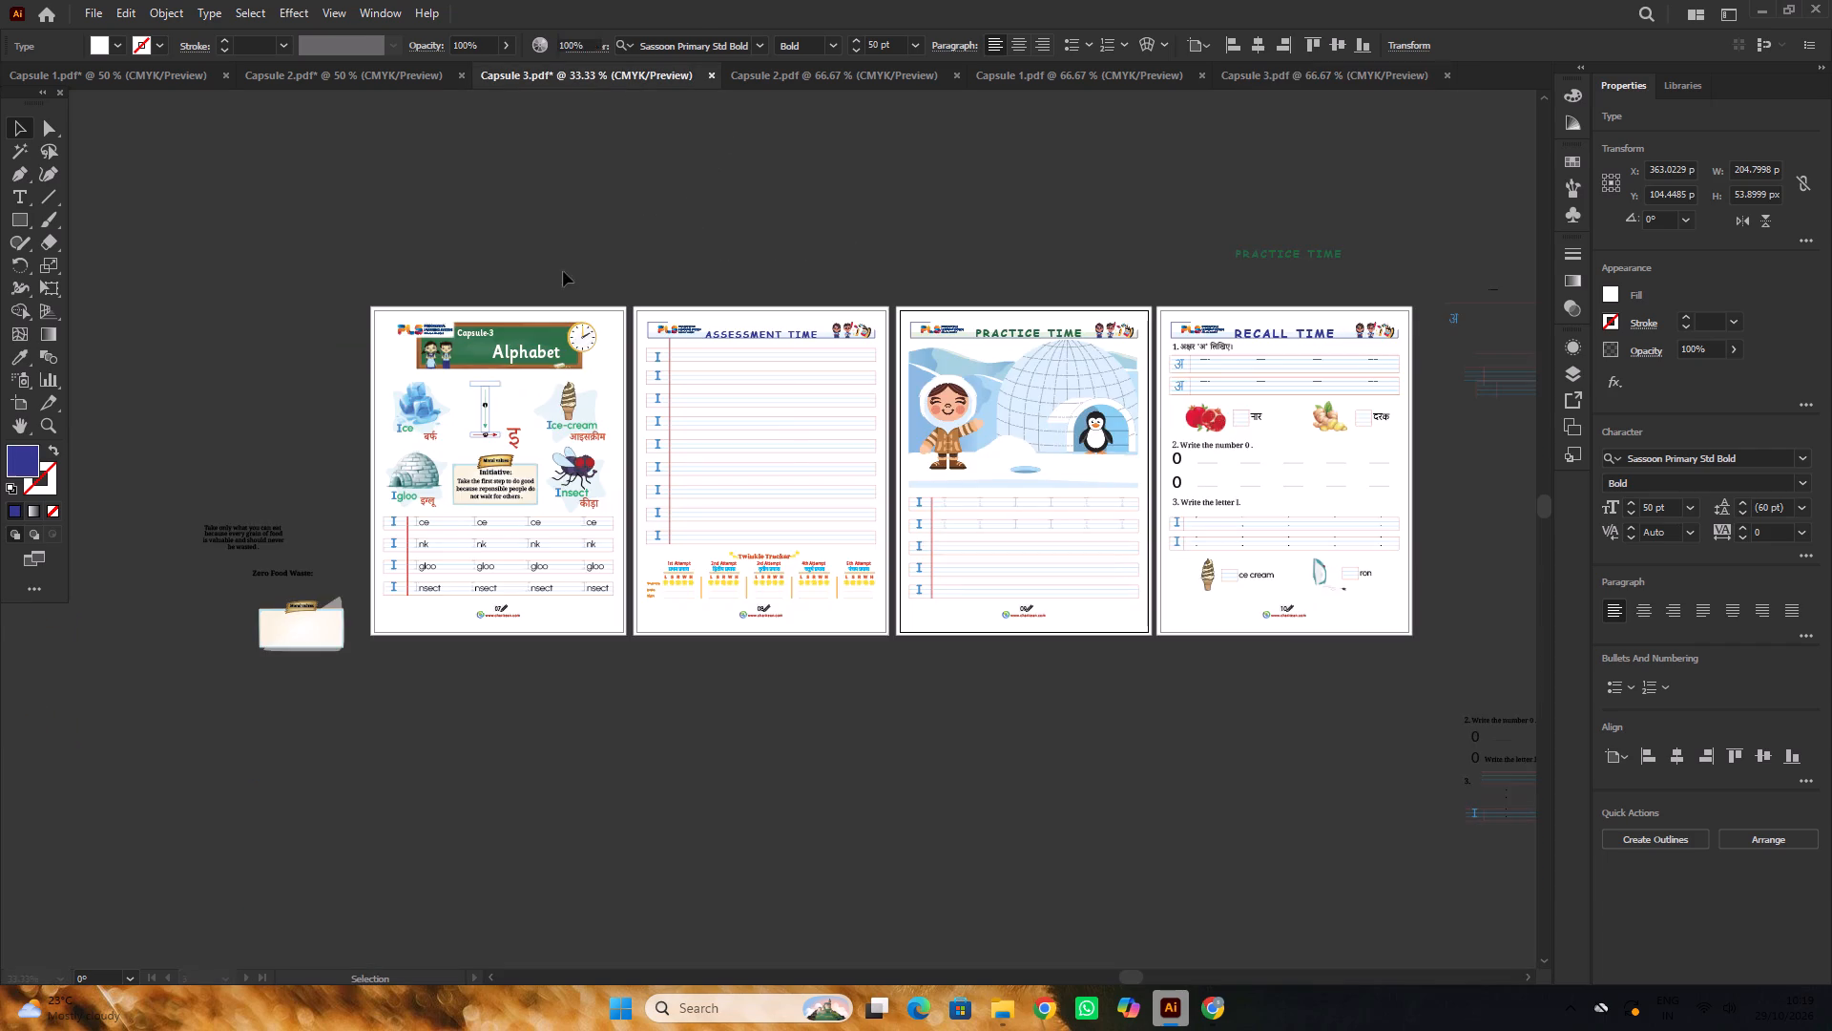
{"action": "scroll", "coordinate": [499, 371], "scroll_direction": "up", "scroll_amount": 3, "text": "alt"}
{"action": "left_click", "coordinate": [553, 330]}
{"action": "key", "text": "Delete"}
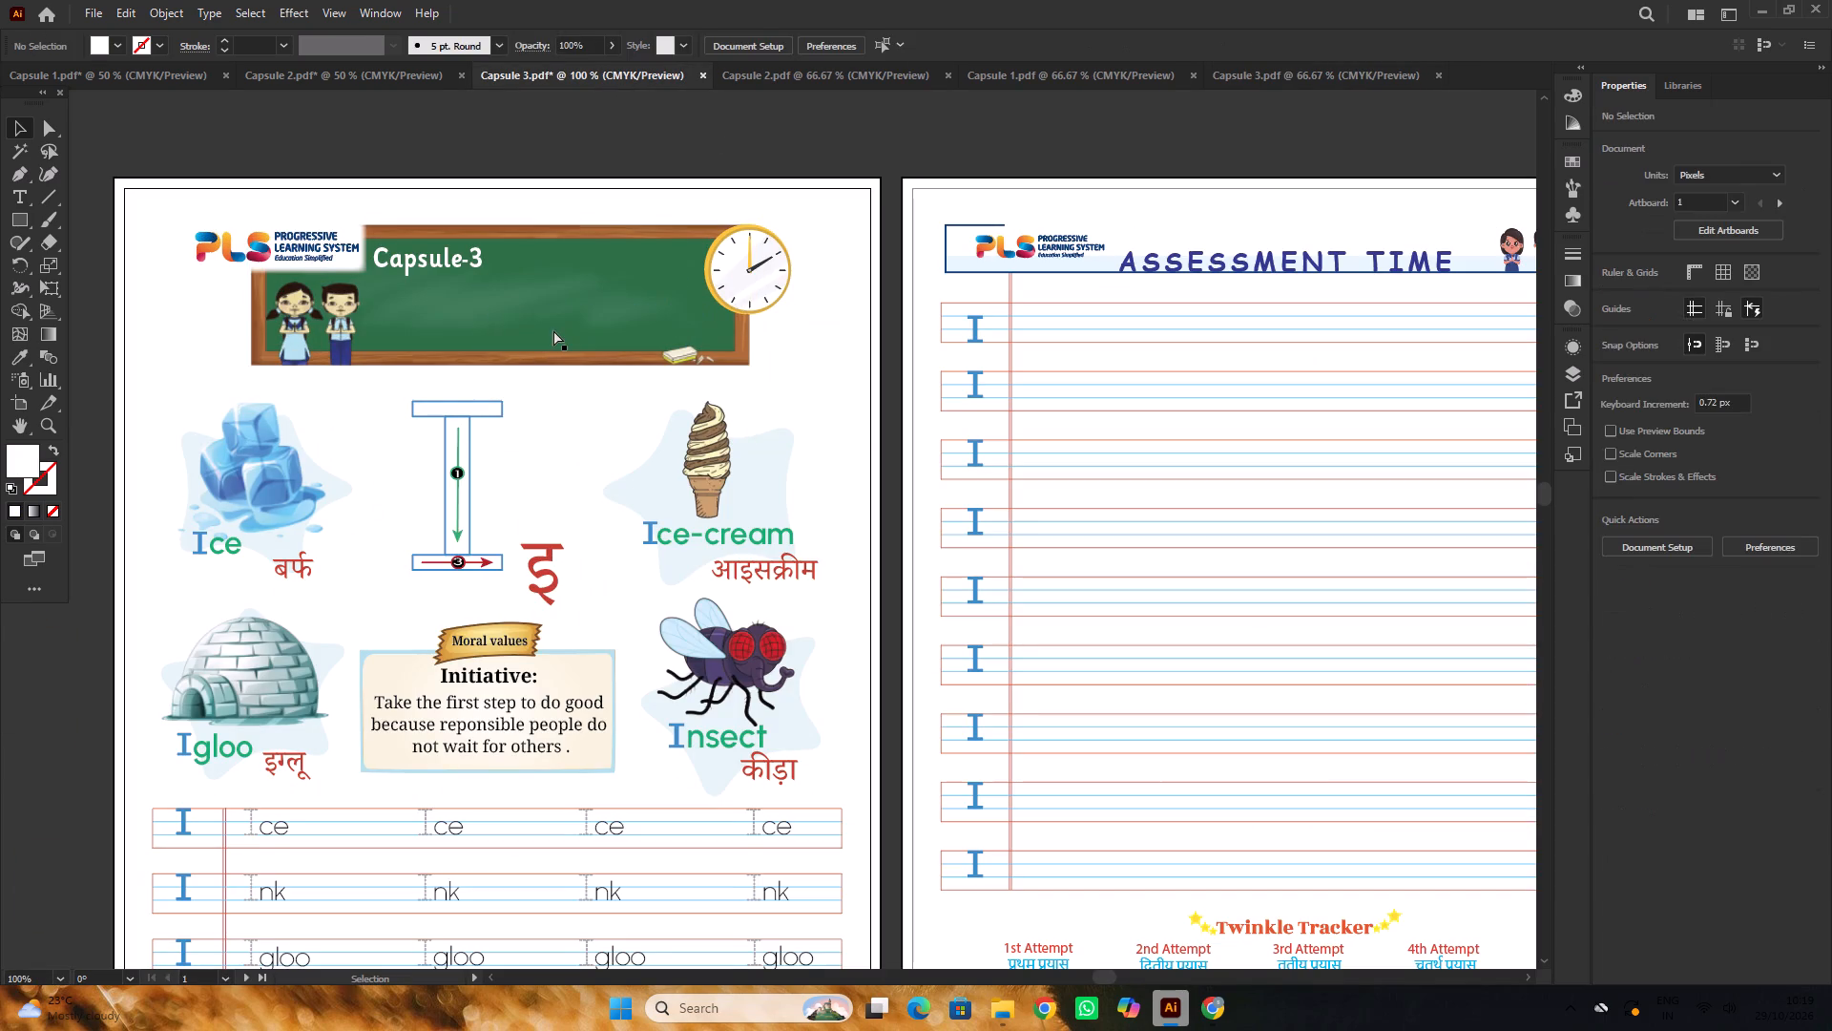
{"action": "key", "text": "ctrl+f"}
{"action": "scroll", "coordinate": [722, 336], "scroll_direction": "down", "scroll_amount": 1, "text": "alt"}
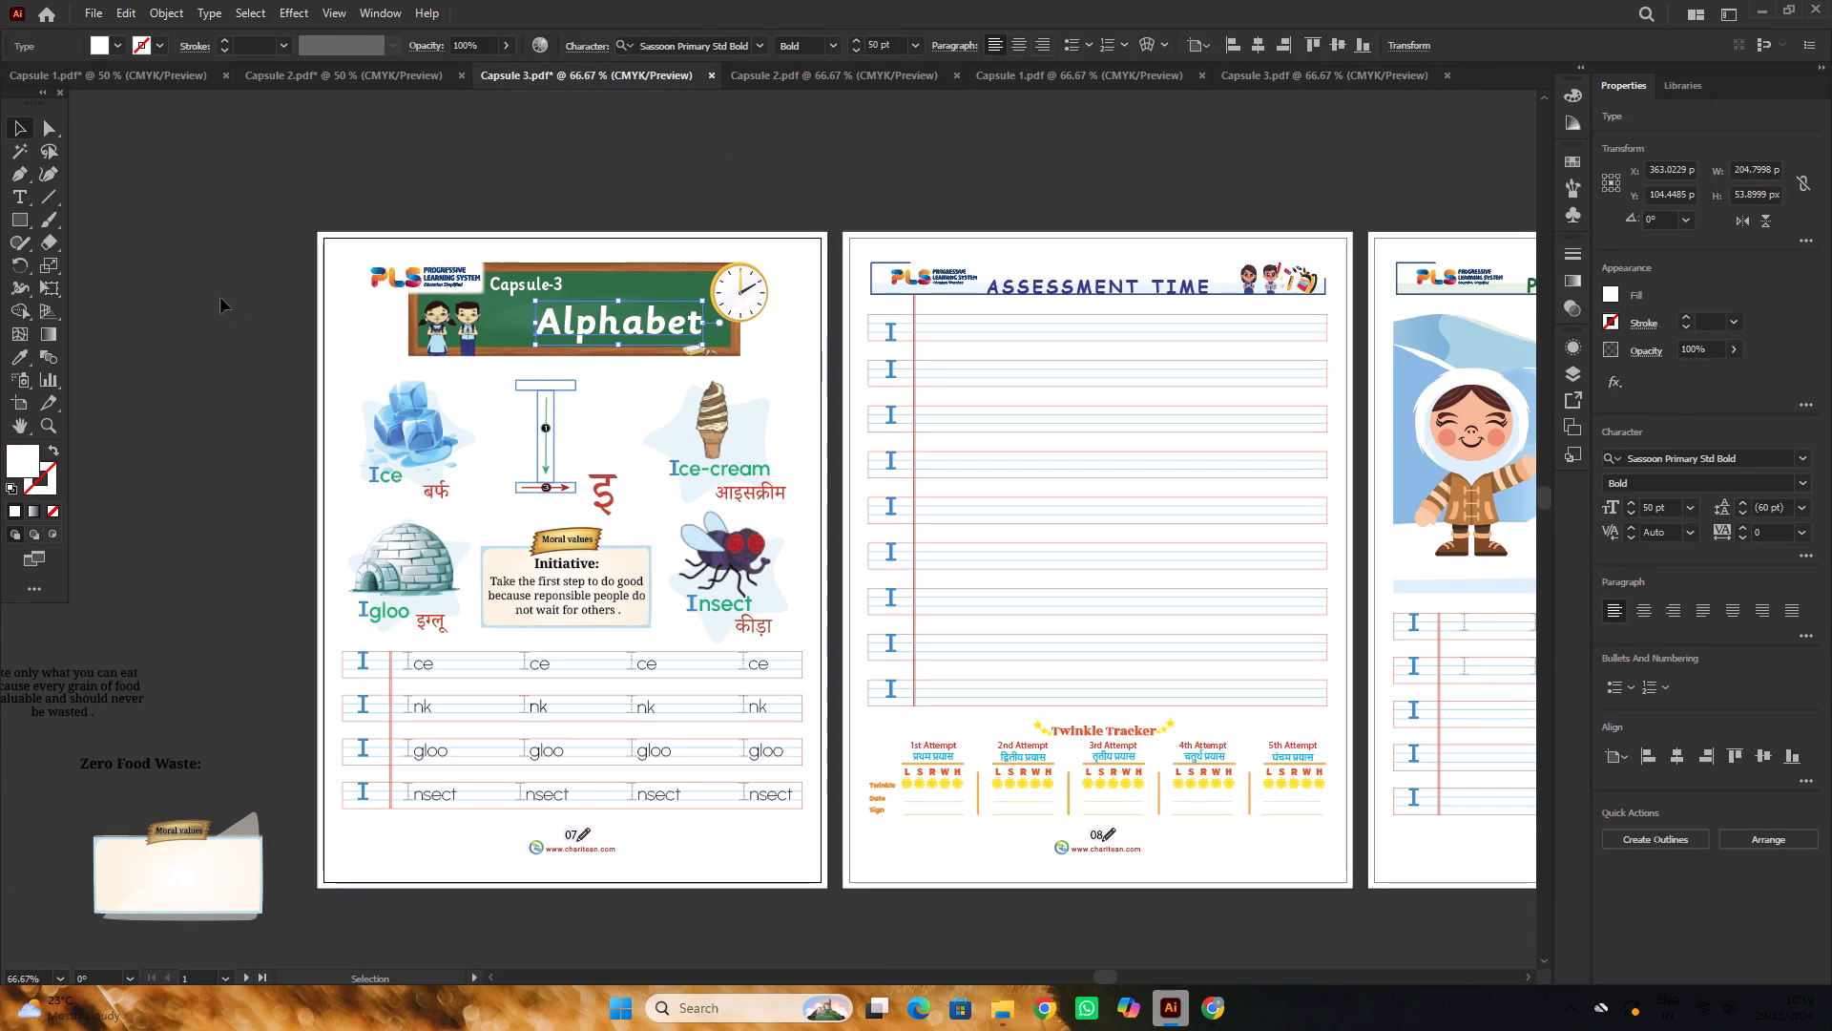
{"action": "left_click", "coordinate": [210, 290]}
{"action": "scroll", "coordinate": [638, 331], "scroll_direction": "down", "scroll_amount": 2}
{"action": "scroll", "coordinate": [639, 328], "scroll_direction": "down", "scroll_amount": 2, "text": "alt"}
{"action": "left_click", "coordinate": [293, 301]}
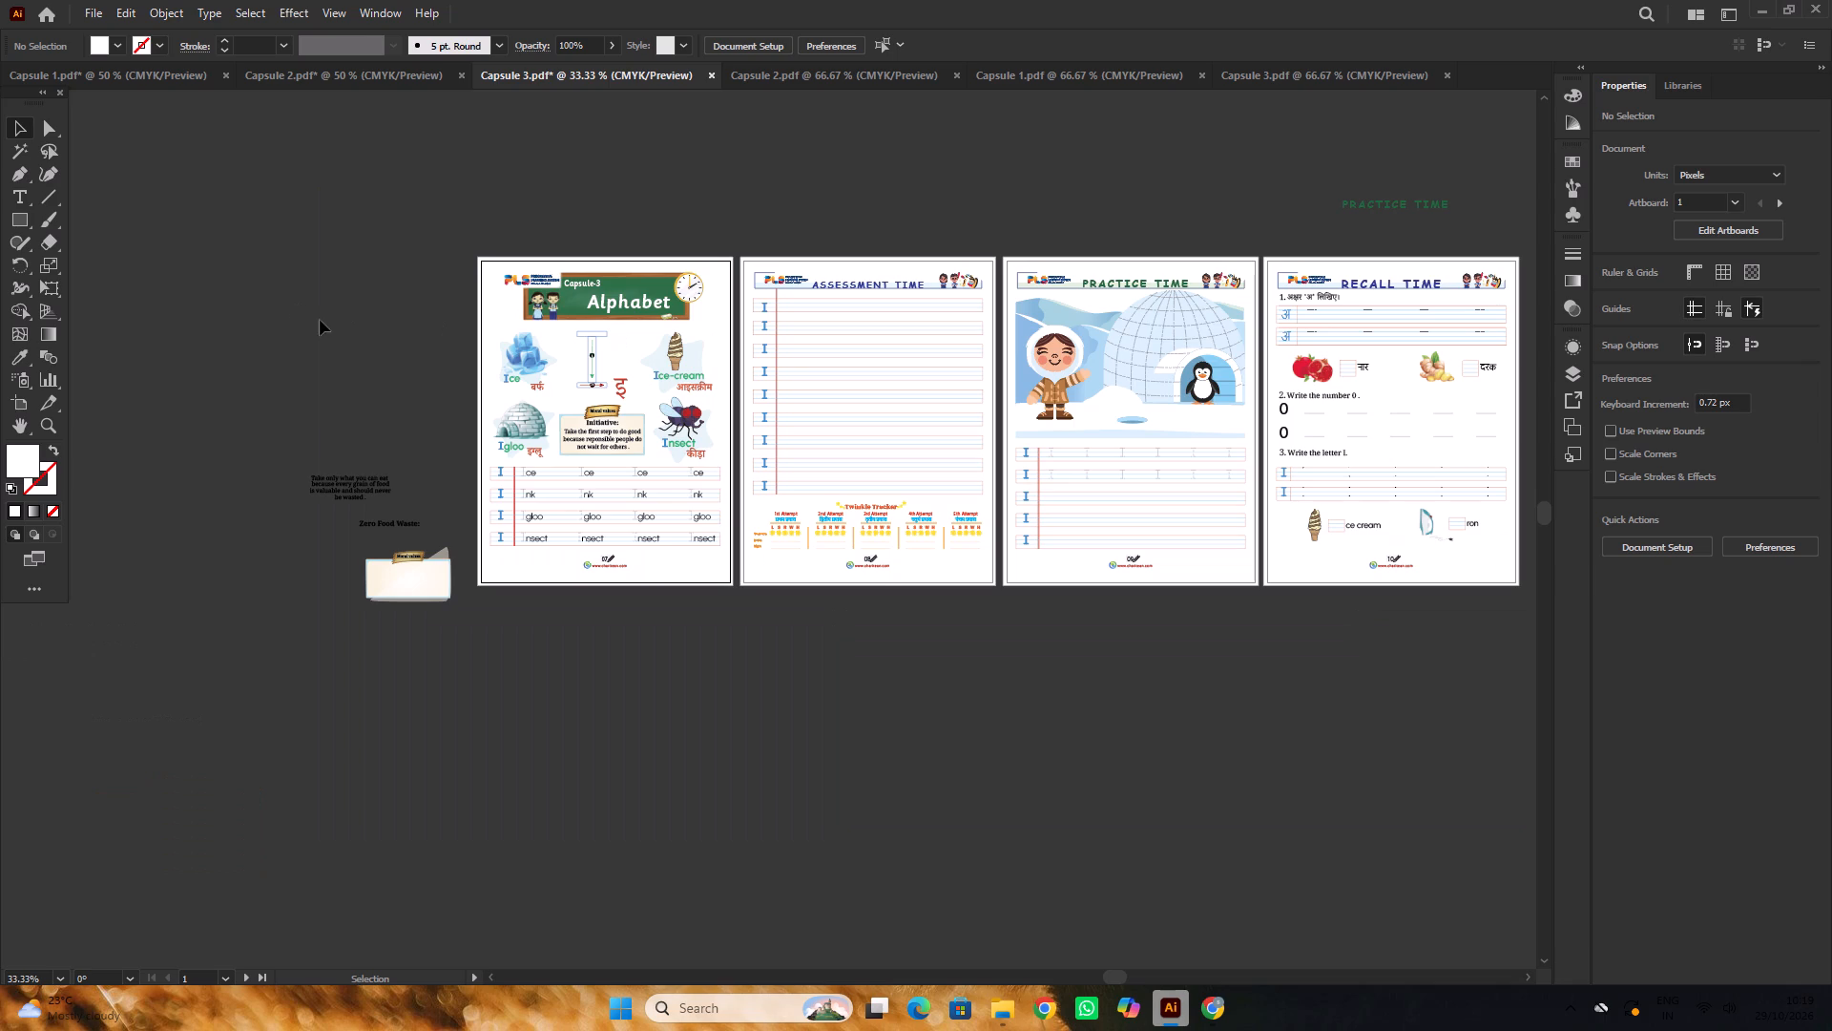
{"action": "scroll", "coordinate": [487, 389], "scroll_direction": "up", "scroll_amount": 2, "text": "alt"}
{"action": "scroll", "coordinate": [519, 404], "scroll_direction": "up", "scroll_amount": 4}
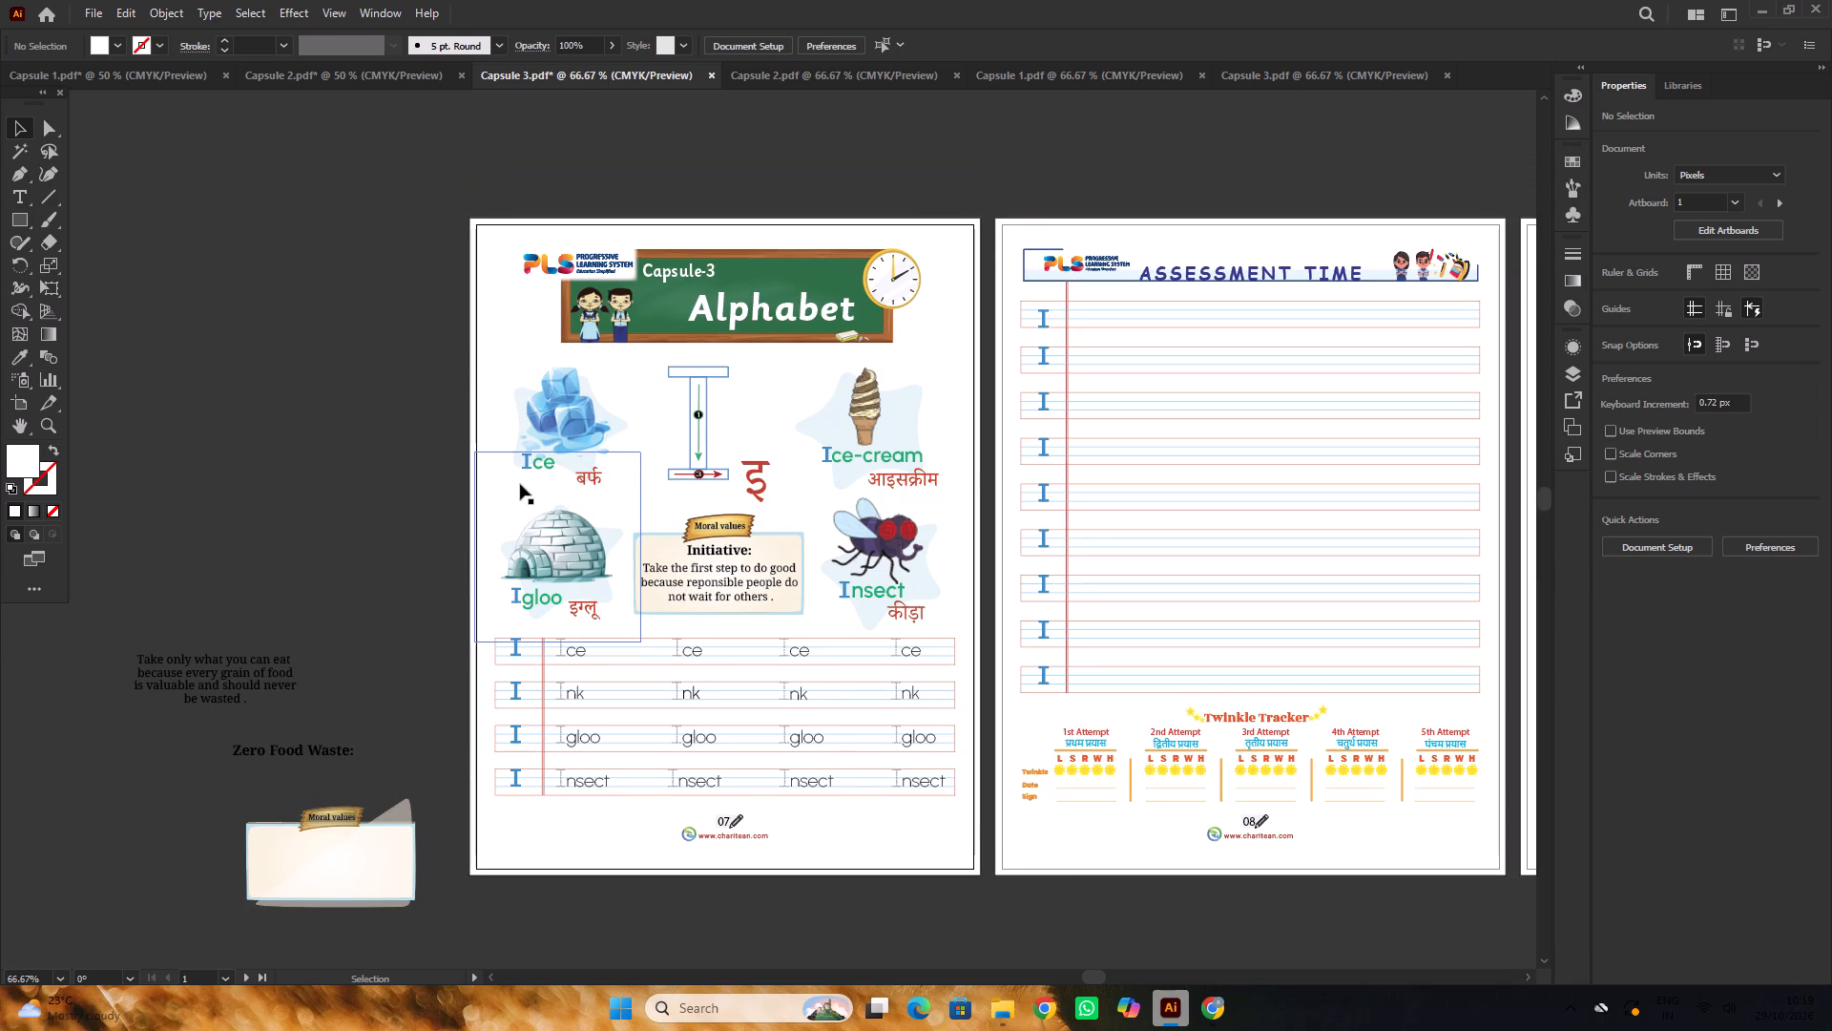
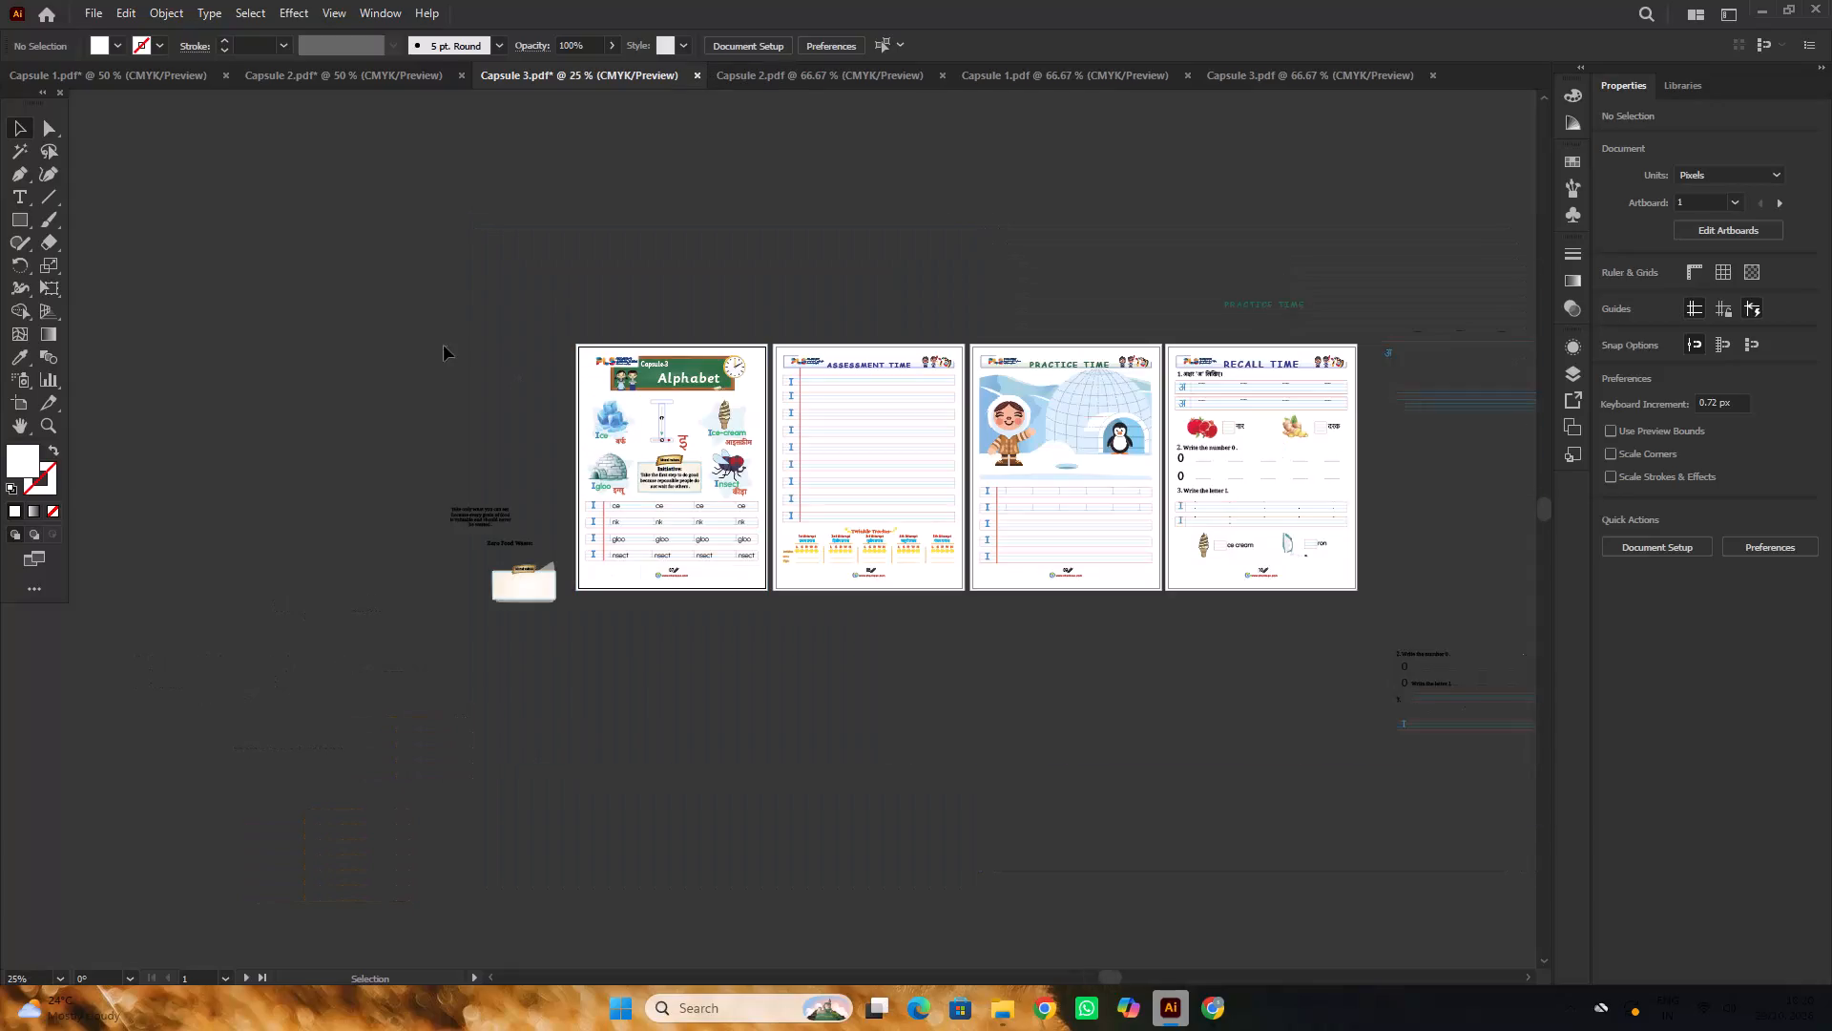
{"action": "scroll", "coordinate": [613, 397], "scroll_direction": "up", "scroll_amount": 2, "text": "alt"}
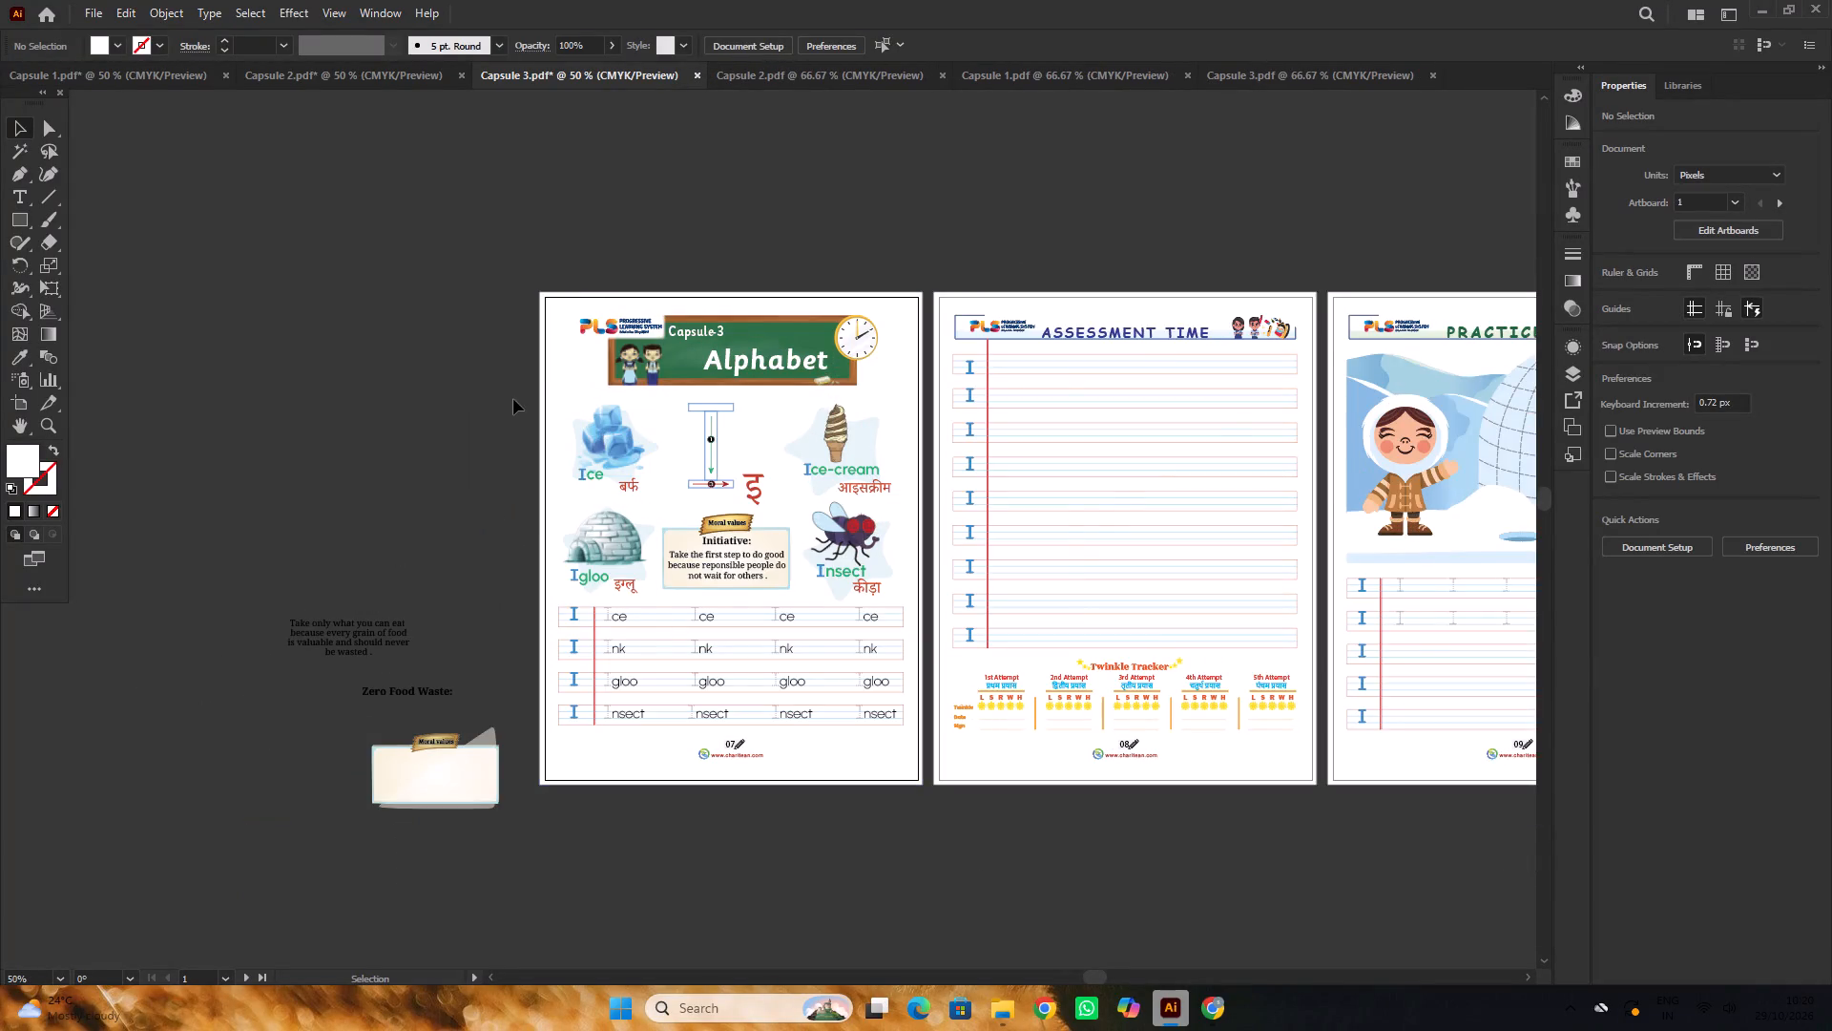
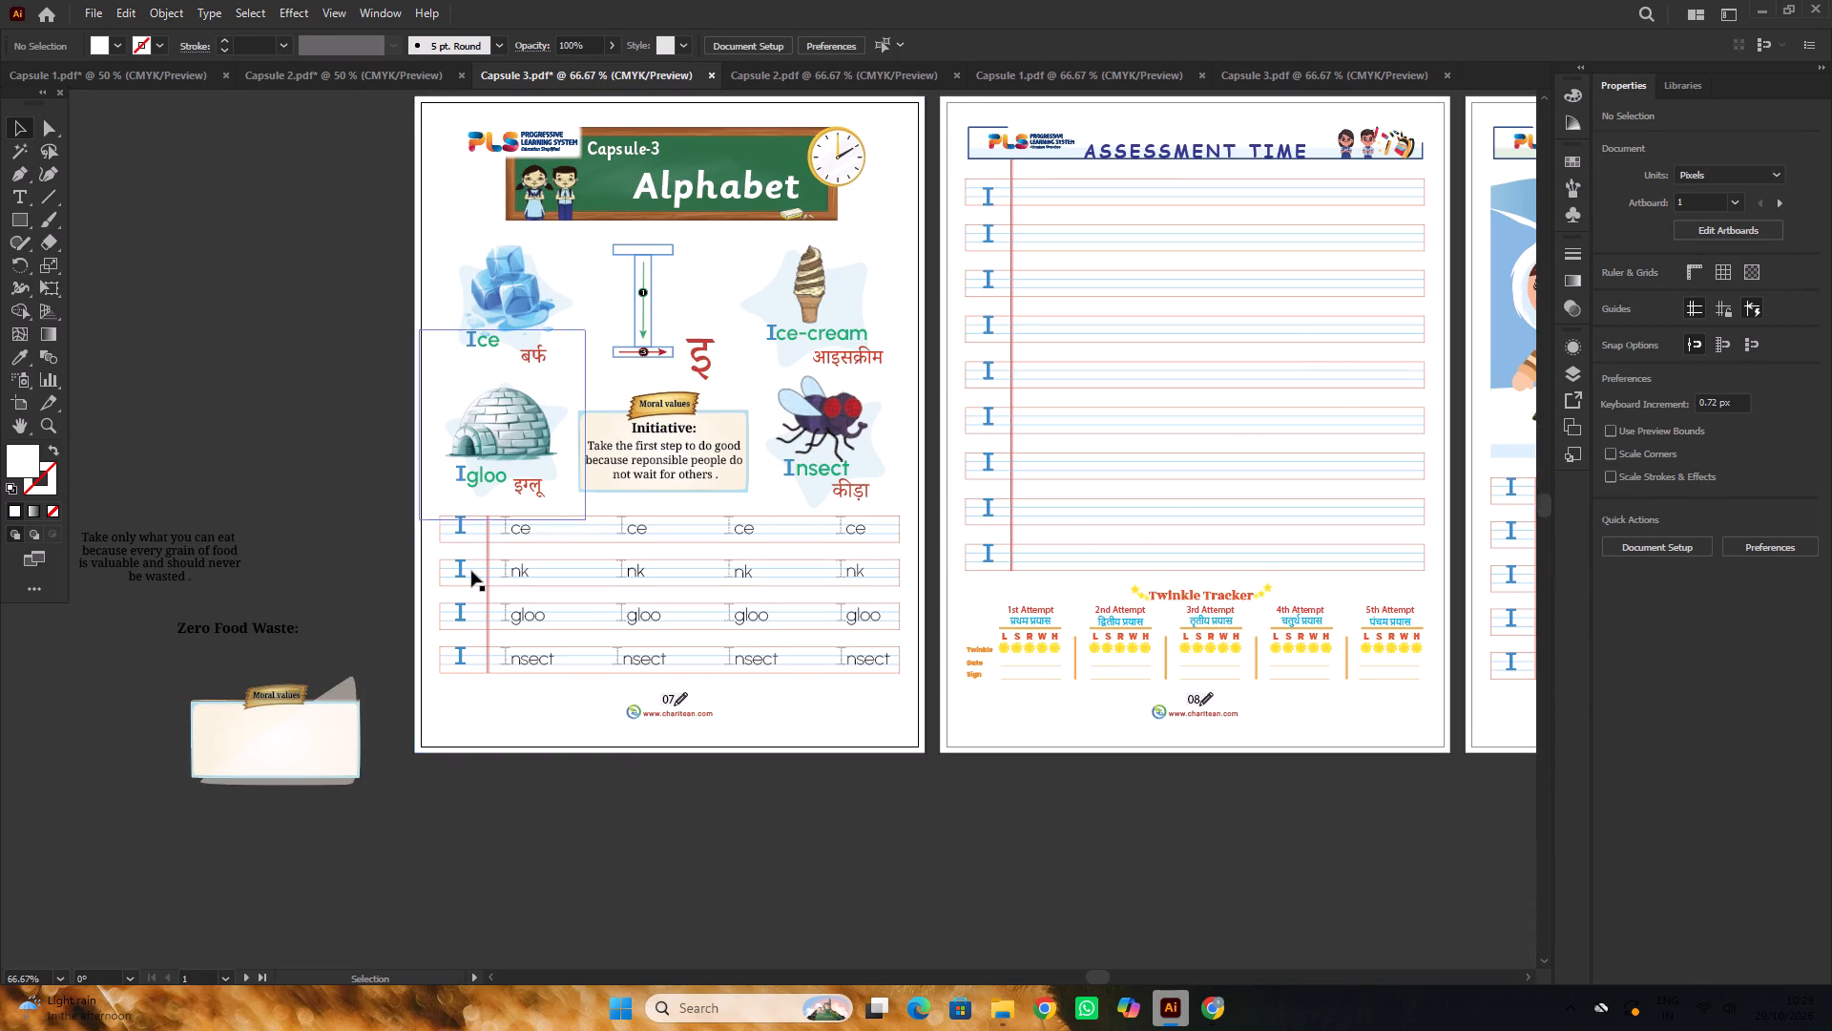
{"action": "scroll", "coordinate": [464, 537], "scroll_direction": "up", "scroll_amount": 2, "text": "alt"}
{"action": "left_click", "coordinate": [459, 518]}
{"action": "scroll", "coordinate": [757, 503], "scroll_direction": "down", "scroll_amount": 1, "text": "alt"}
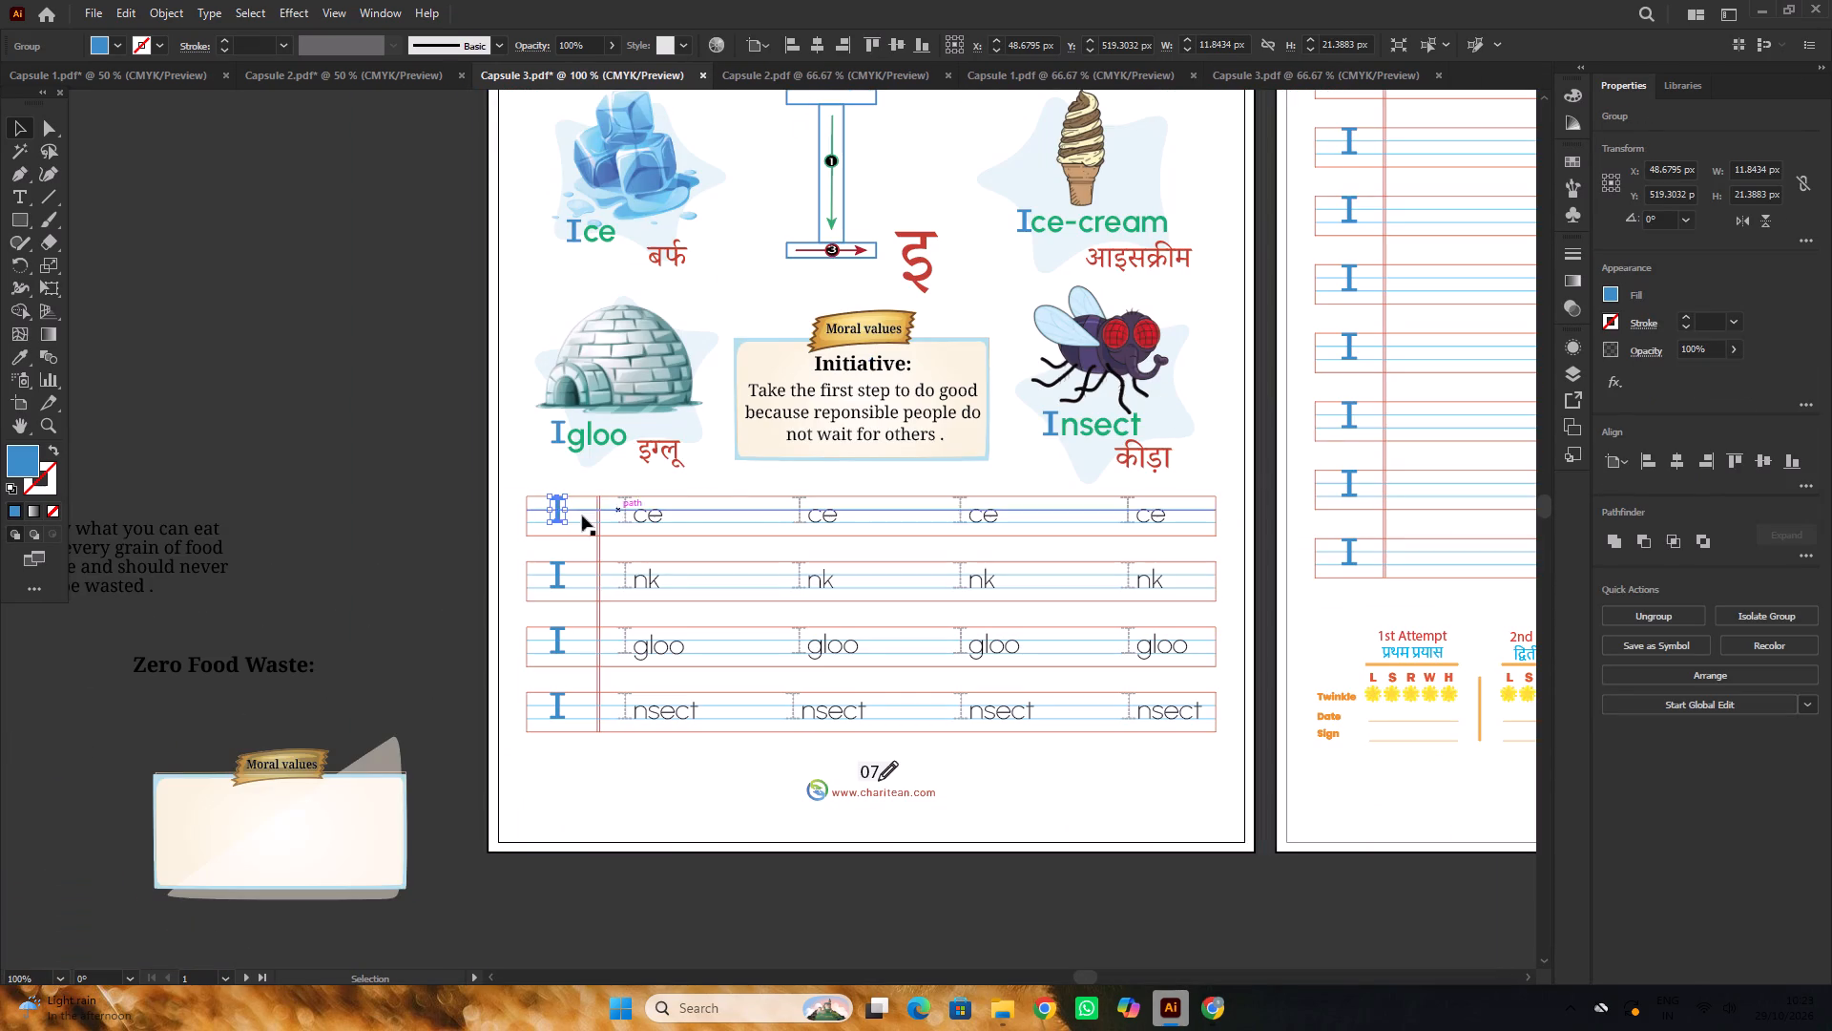
{"action": "left_click", "coordinate": [560, 569], "text": "shift"}
{"action": "scroll", "coordinate": [673, 503], "scroll_direction": "down", "scroll_amount": 6, "text": "alt"}
{"action": "scroll", "coordinate": [639, 497], "scroll_direction": "up", "scroll_amount": 2, "text": "alt"}
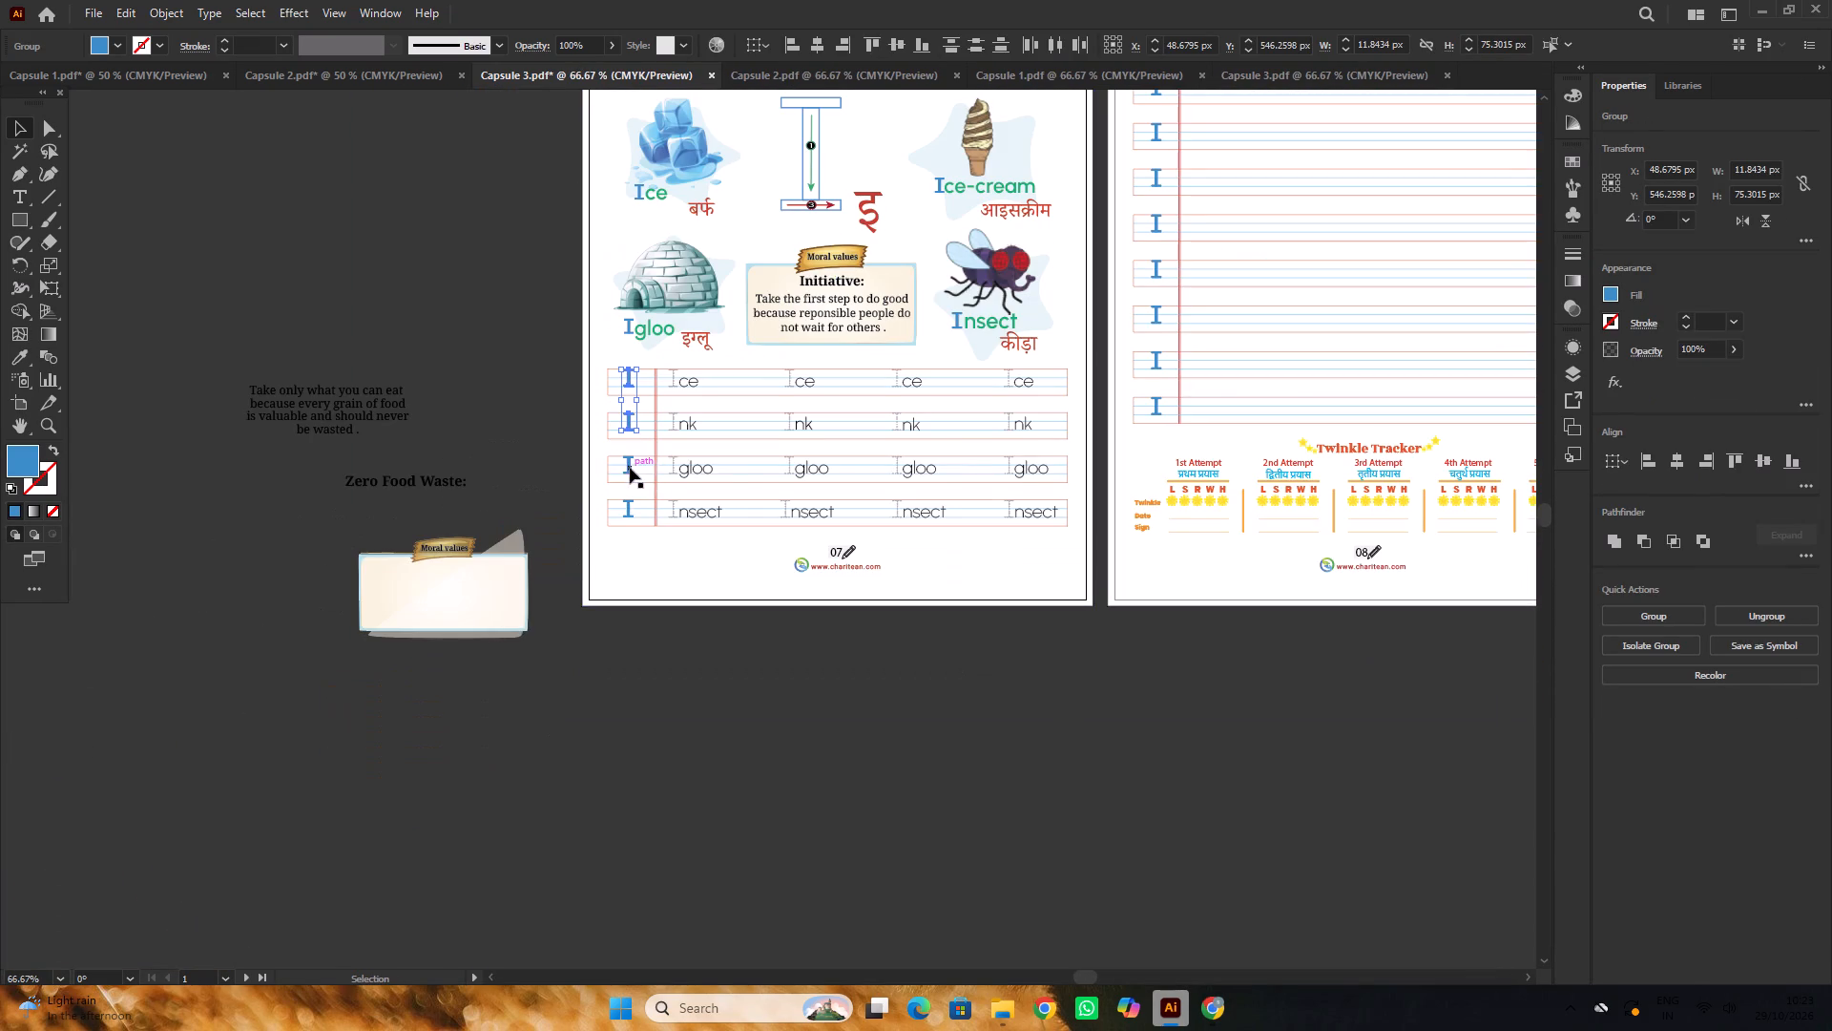
{"action": "left_click", "coordinate": [630, 468], "text": "shift"}
{"action": "left_click", "coordinate": [625, 508], "text": "shift"}
{"action": "left_click", "coordinate": [694, 690]}
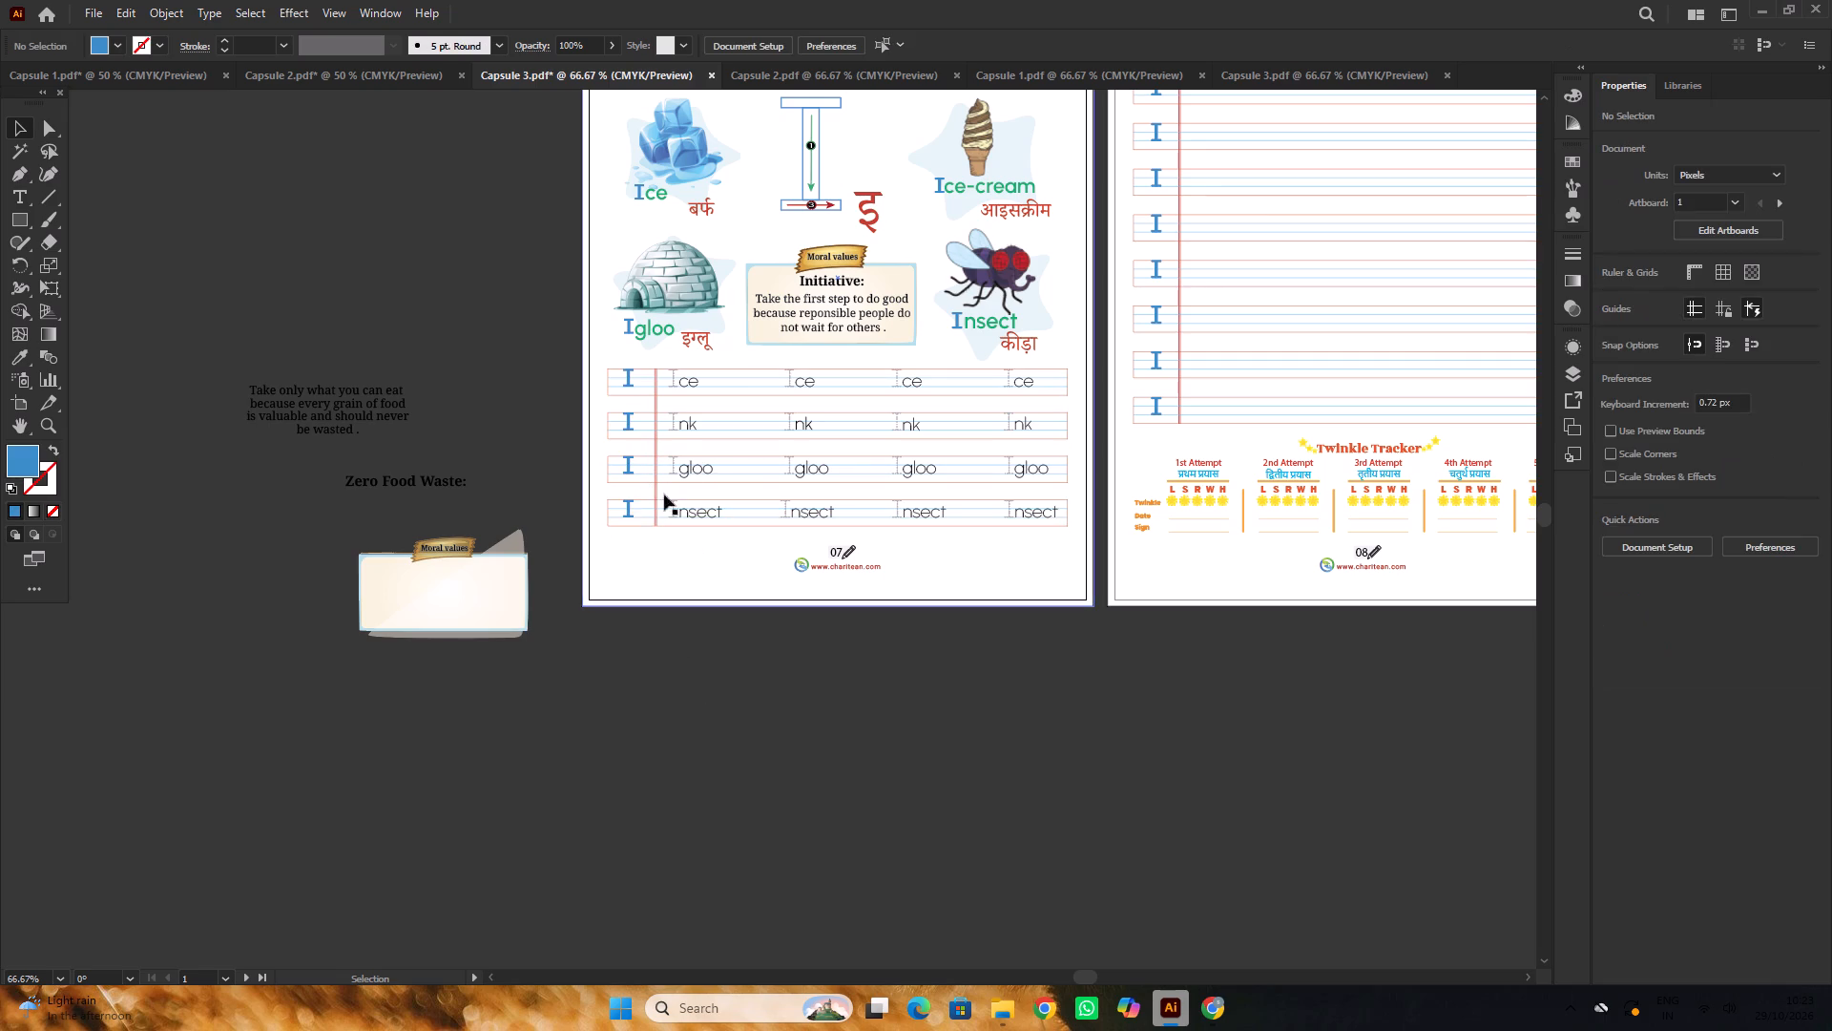
{"action": "left_click", "coordinate": [628, 510]}
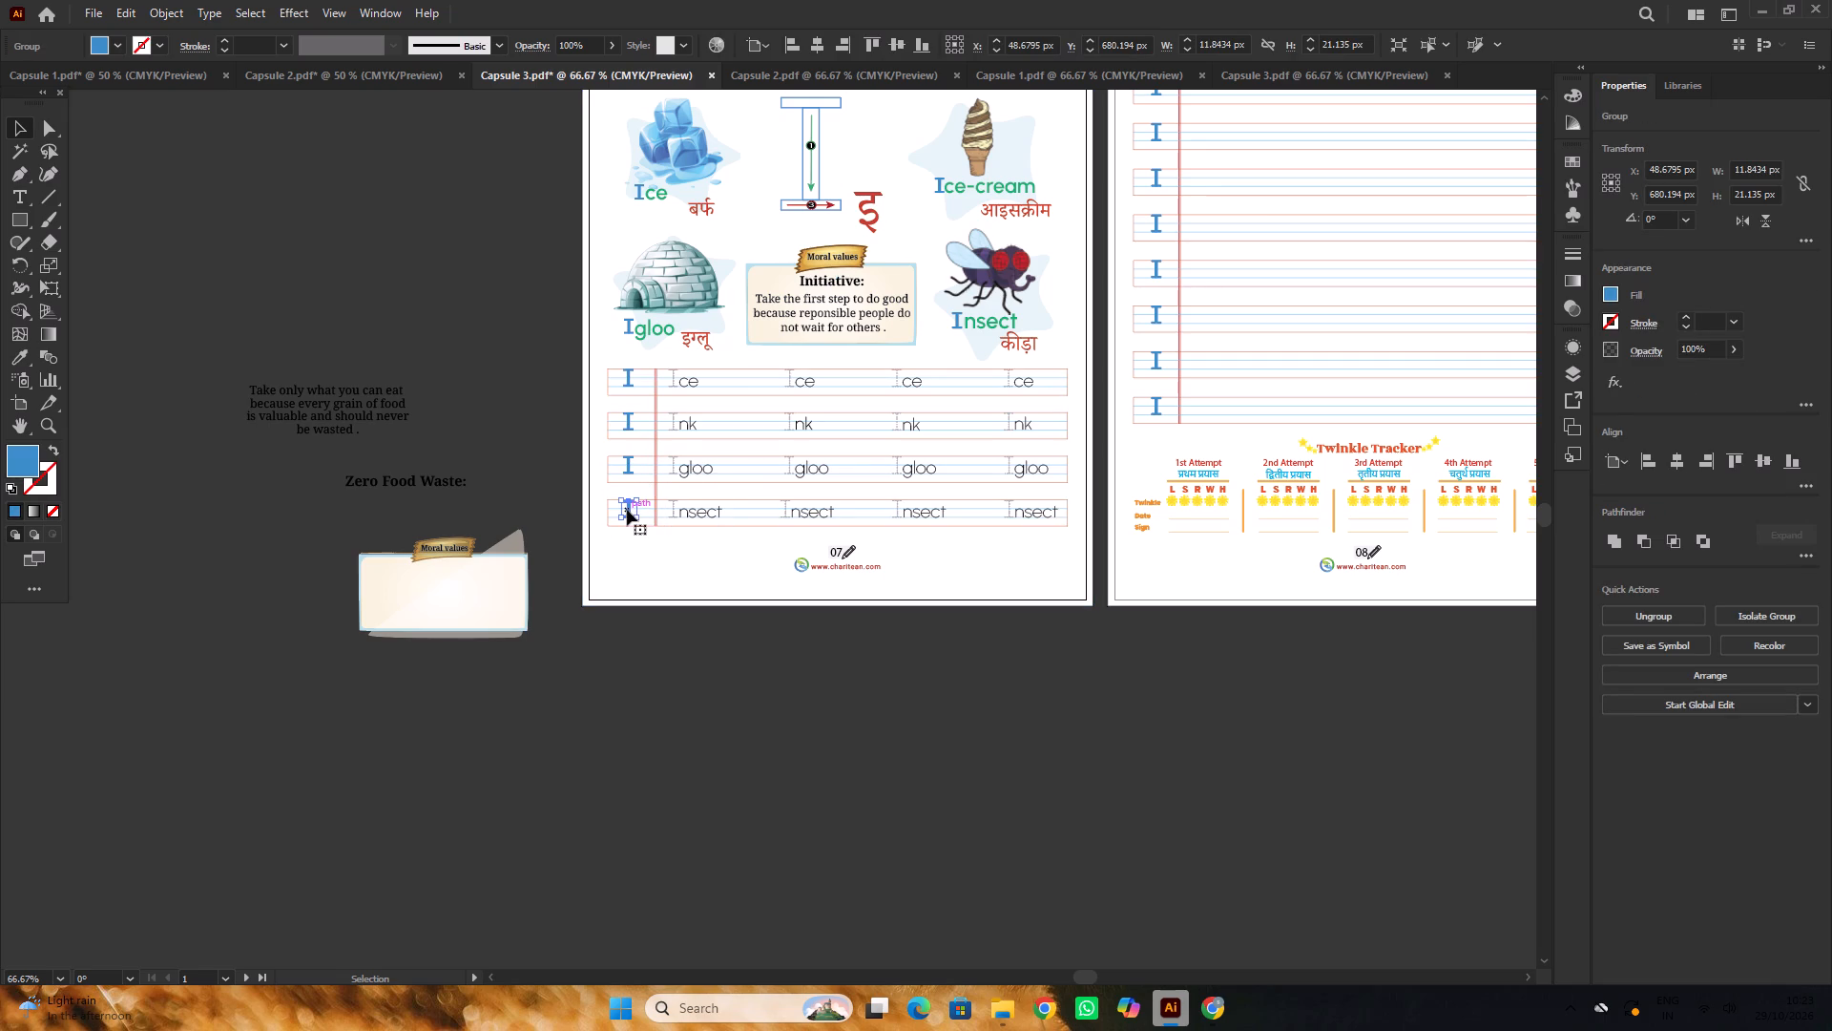
{"action": "key", "text": "Delete"}
{"action": "left_click", "coordinate": [630, 473]}
{"action": "key", "text": "Delete"}
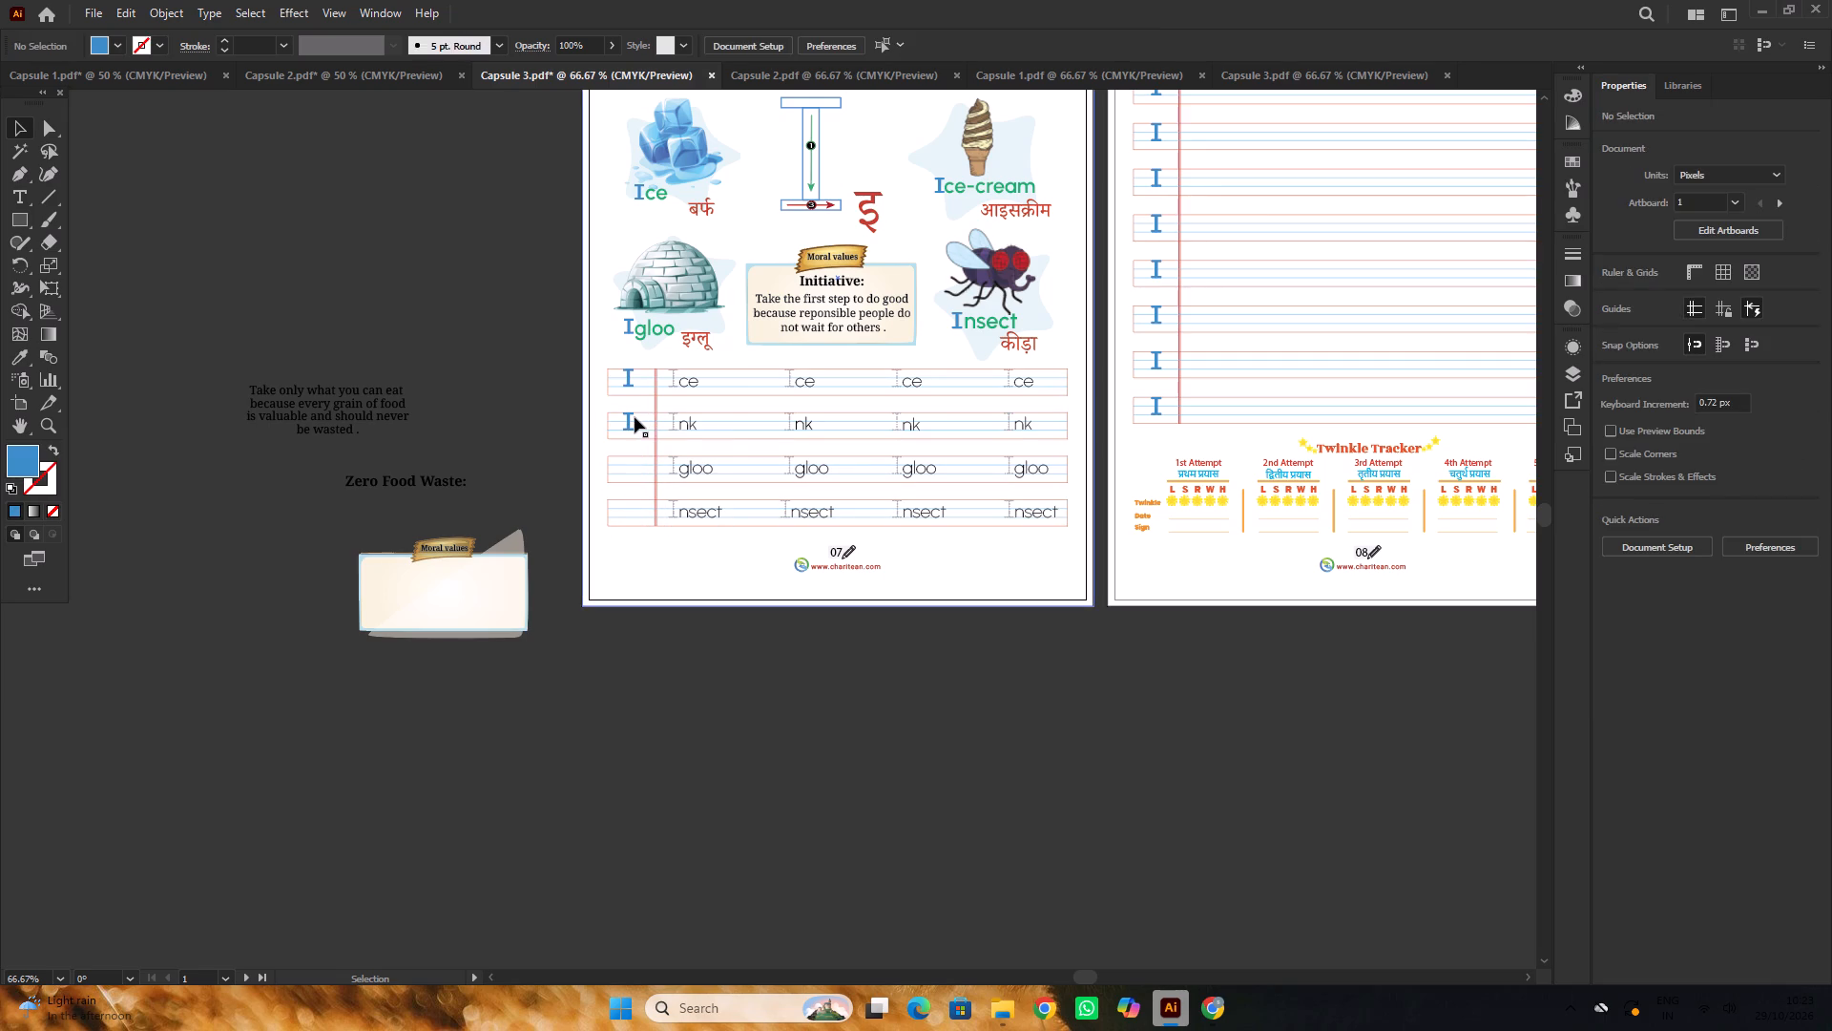
{"action": "left_click", "coordinate": [635, 417]}
{"action": "key", "text": "Delete"}
{"action": "left_click", "coordinate": [626, 383]}
{"action": "key", "text": "Delete"}
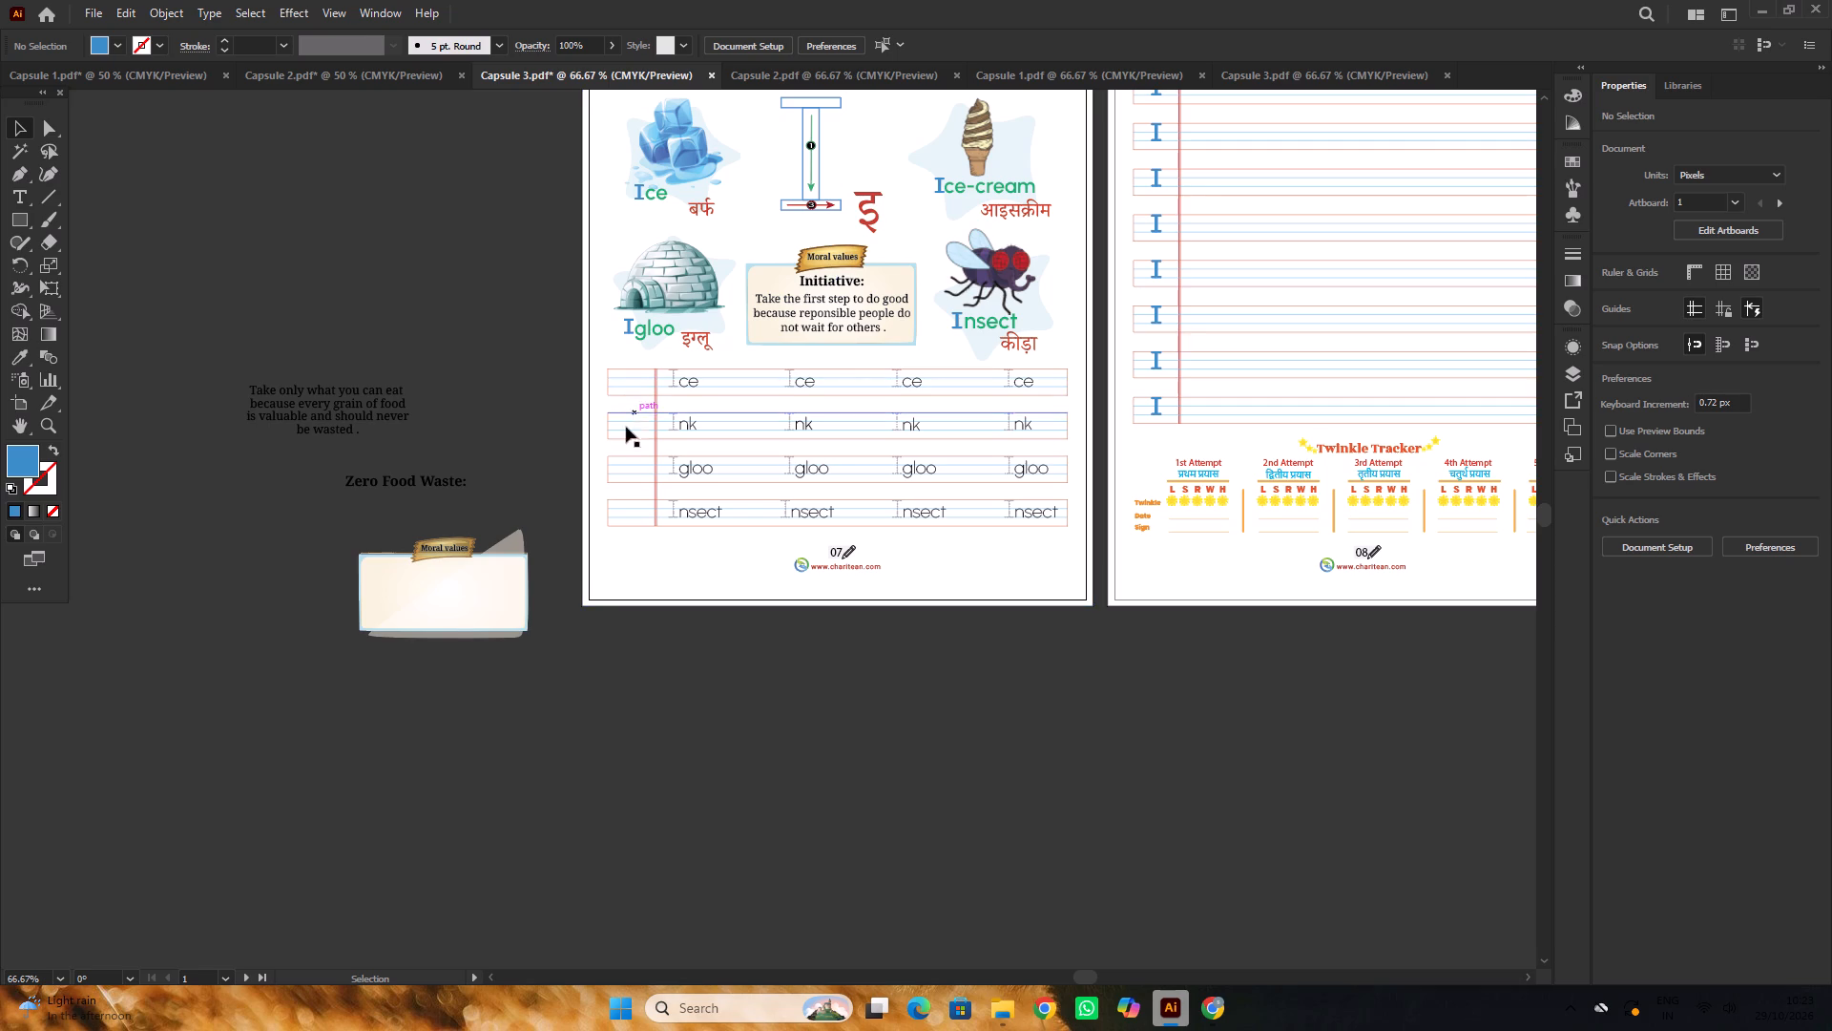
Move the spare Zero Food Waste text above the other pasteboard text and set its font to Sassoon Primary.
{"action": "scroll", "coordinate": [673, 413], "scroll_direction": "up", "scroll_amount": 3, "text": "alt"}
{"action": "scroll", "coordinate": [734, 387], "scroll_direction": "down", "scroll_amount": 3, "text": "alt"}
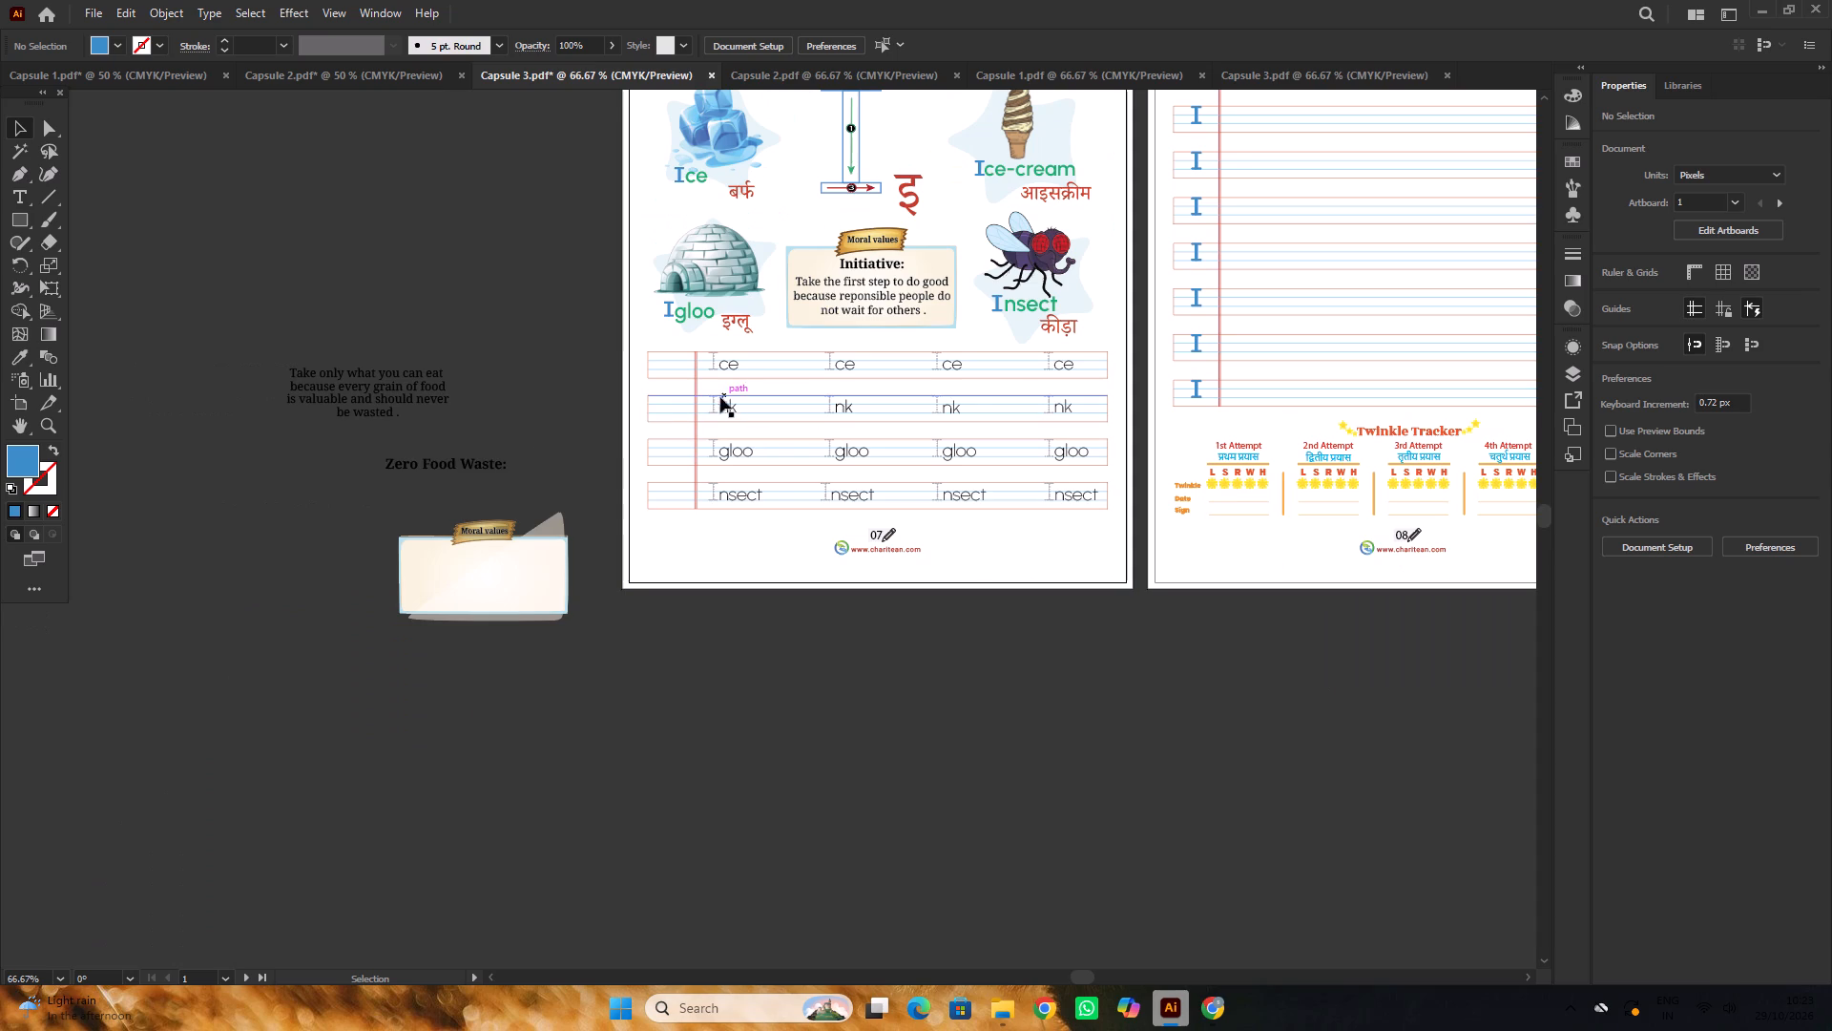
{"action": "left_click_drag", "start_coordinate": [432, 463], "coordinate": [510, 320]}
{"action": "left_click", "coordinate": [510, 275]}
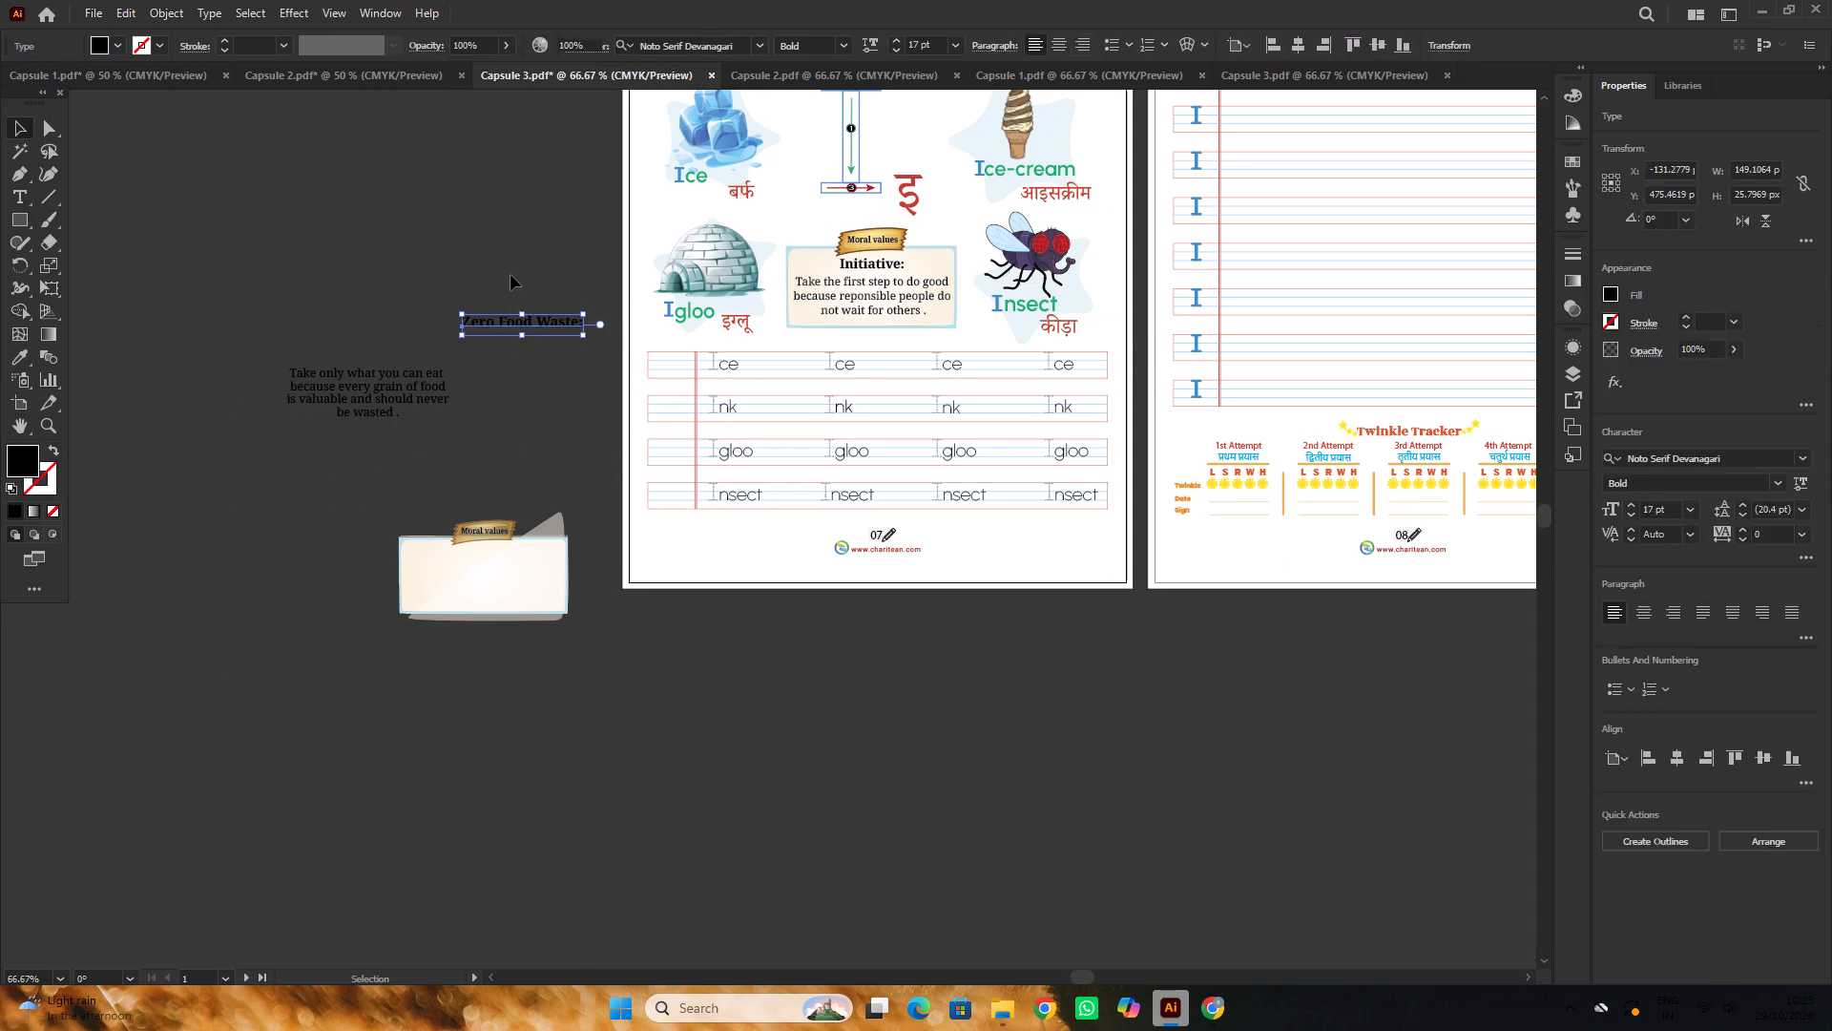
{"action": "scroll", "coordinate": [528, 343], "scroll_direction": "up", "scroll_amount": 2}
{"action": "left_click", "coordinate": [527, 382]}
{"action": "left_click", "coordinate": [532, 373]}
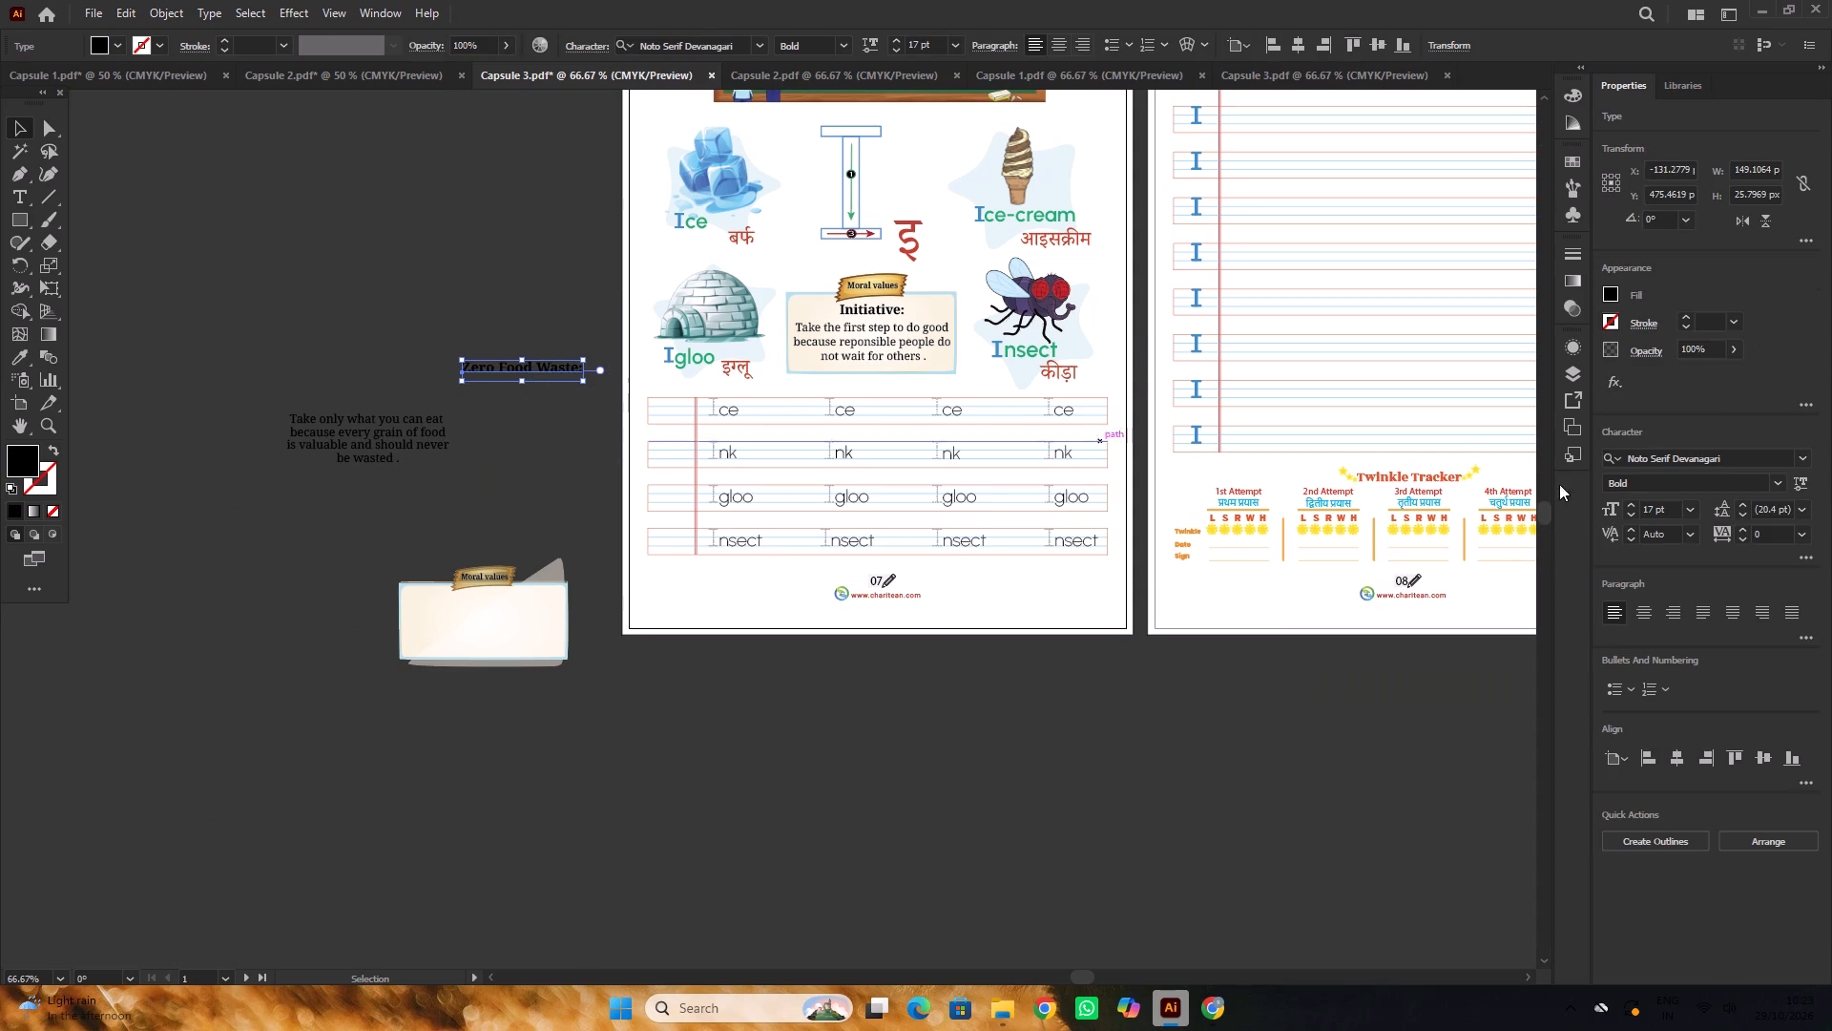
{"action": "left_click", "coordinate": [1735, 464]}
{"action": "key", "text": "s"}
{"action": "key", "text": "a"}
{"action": "key", "text": "s"}
{"action": "key", "text": "s"}
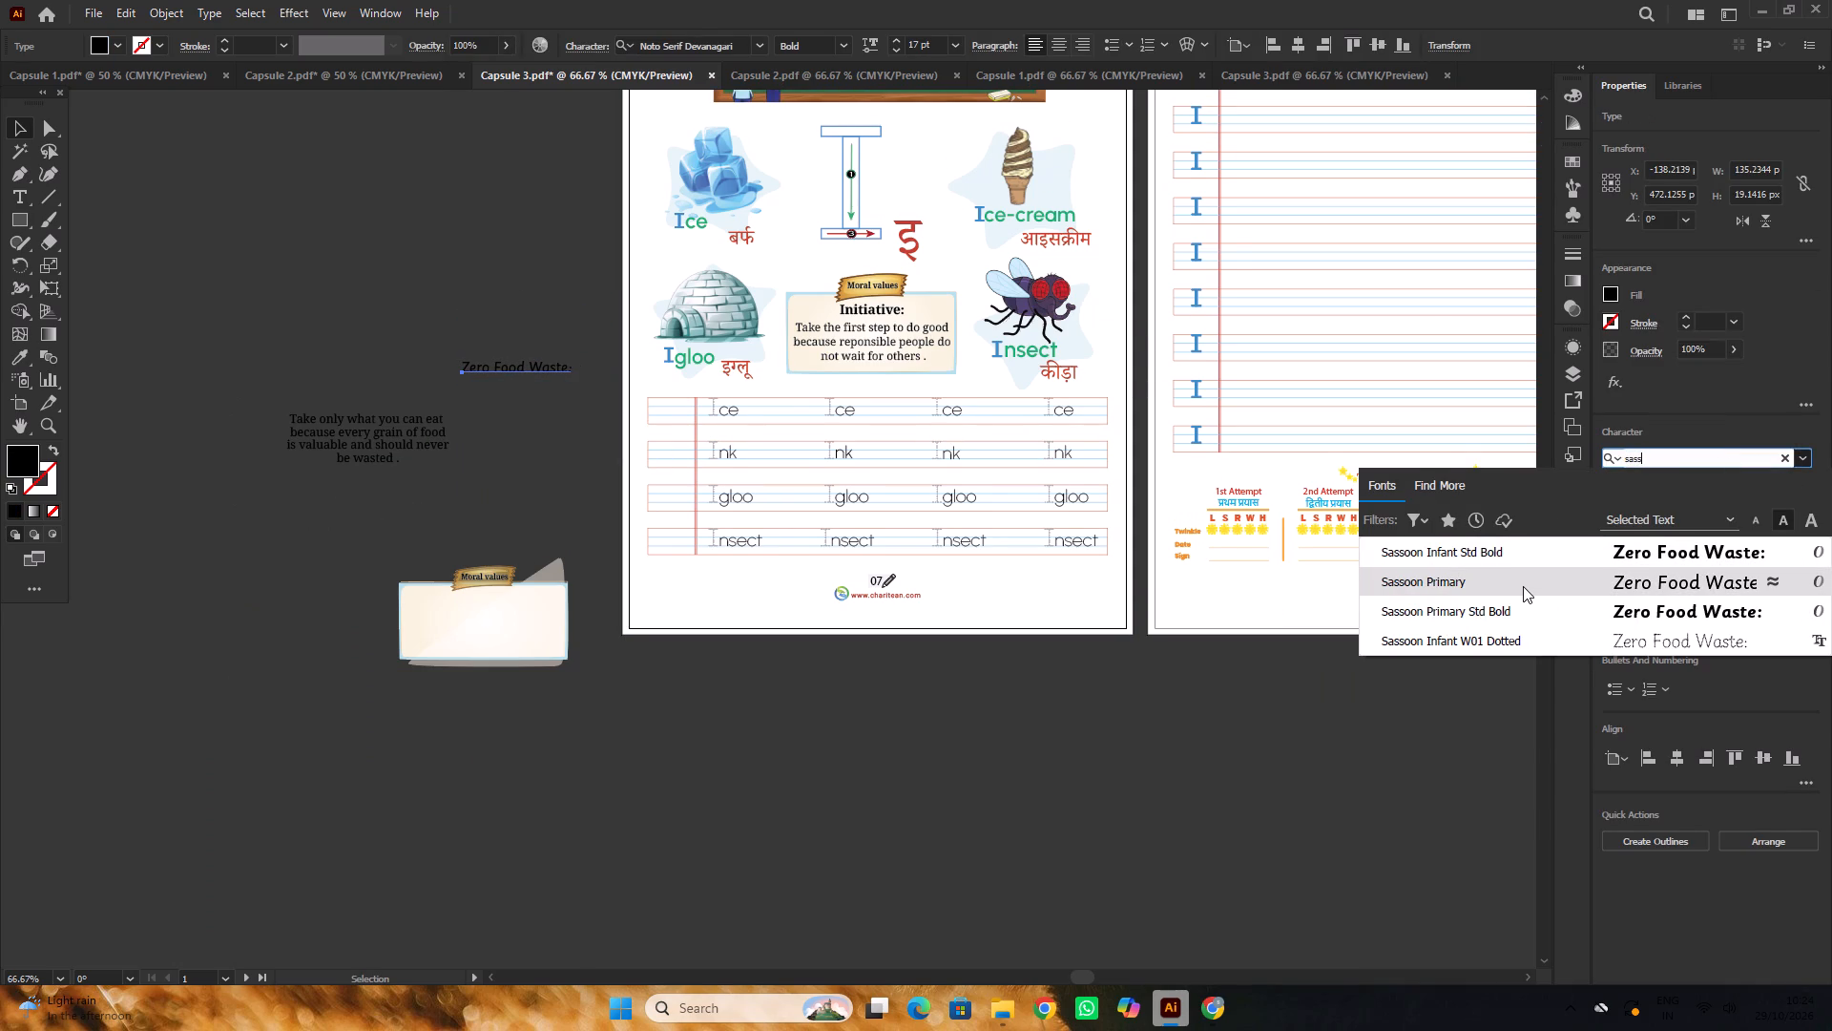
{"action": "left_click", "coordinate": [1523, 586]}
Examine the font and size of the blue row-start letters a in the part 2 Capsule 3 file.
{"action": "left_click", "coordinate": [1239, 80]}
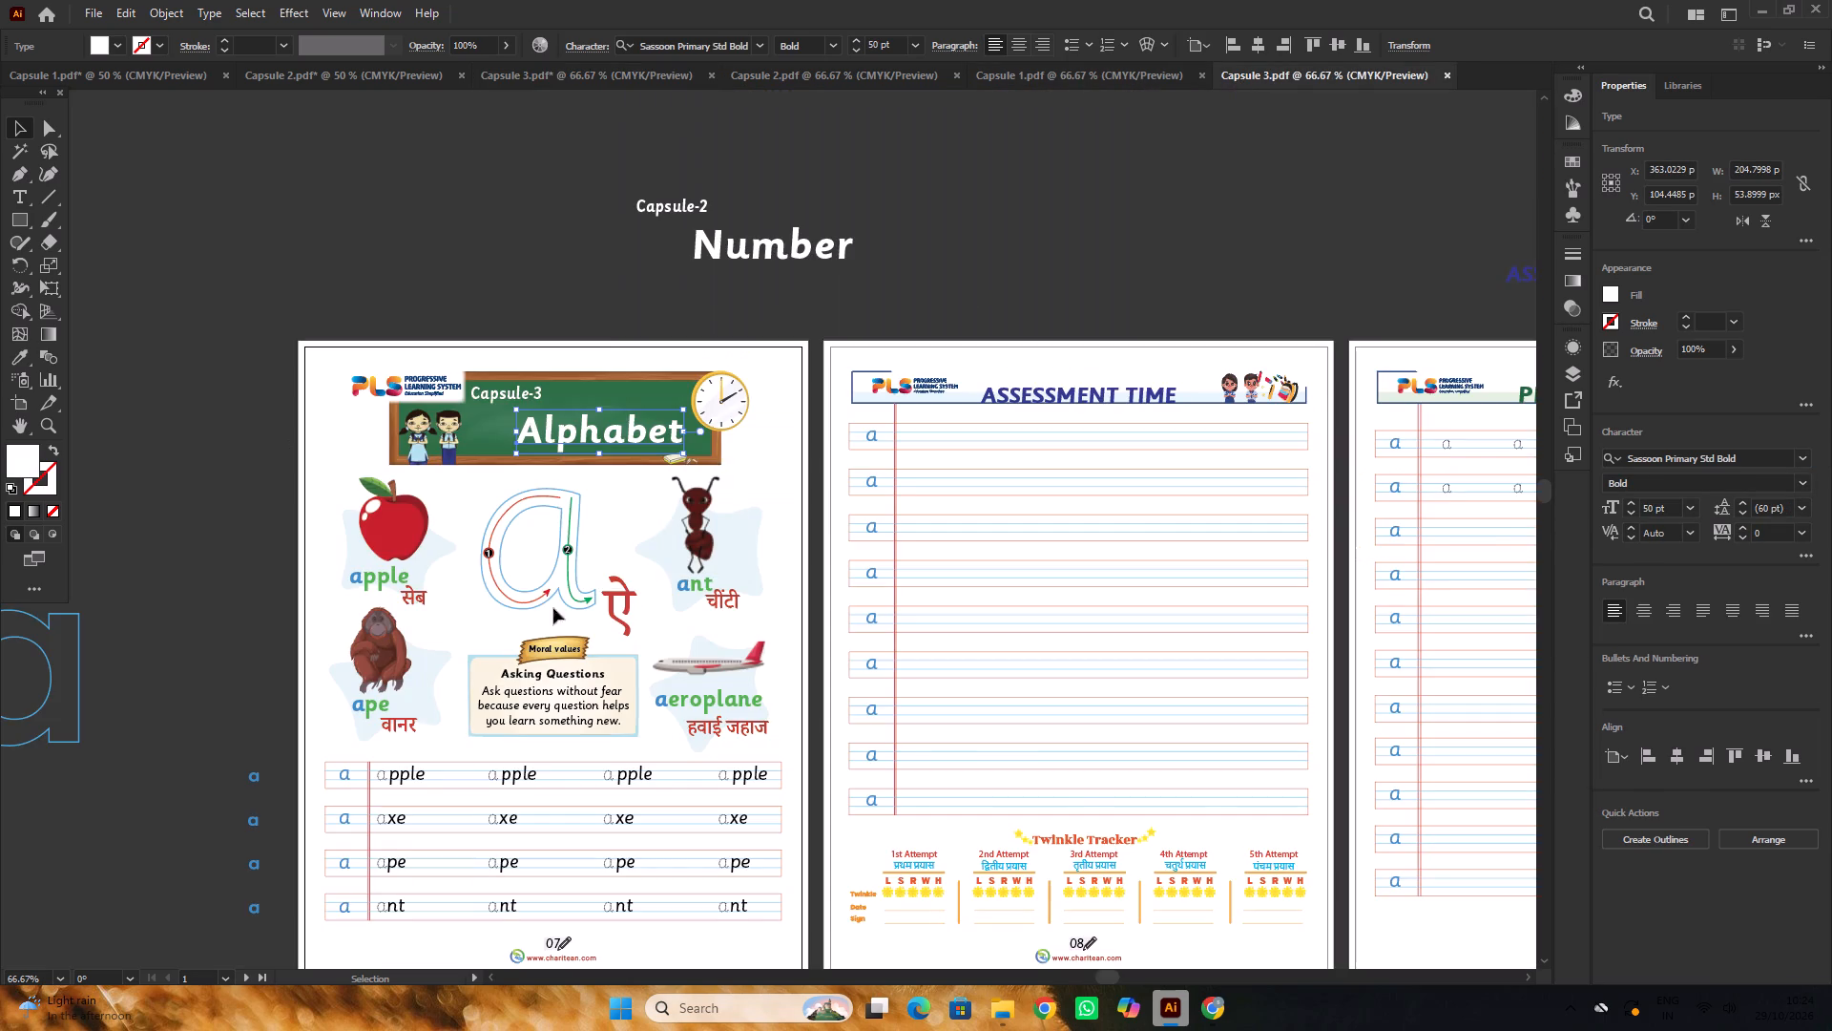
{"action": "scroll", "coordinate": [621, 526], "scroll_direction": "down", "scroll_amount": 5, "text": "alt"}
{"action": "scroll", "coordinate": [483, 571], "scroll_direction": "up", "scroll_amount": 3, "text": "alt"}
{"action": "left_click", "coordinate": [287, 720]}
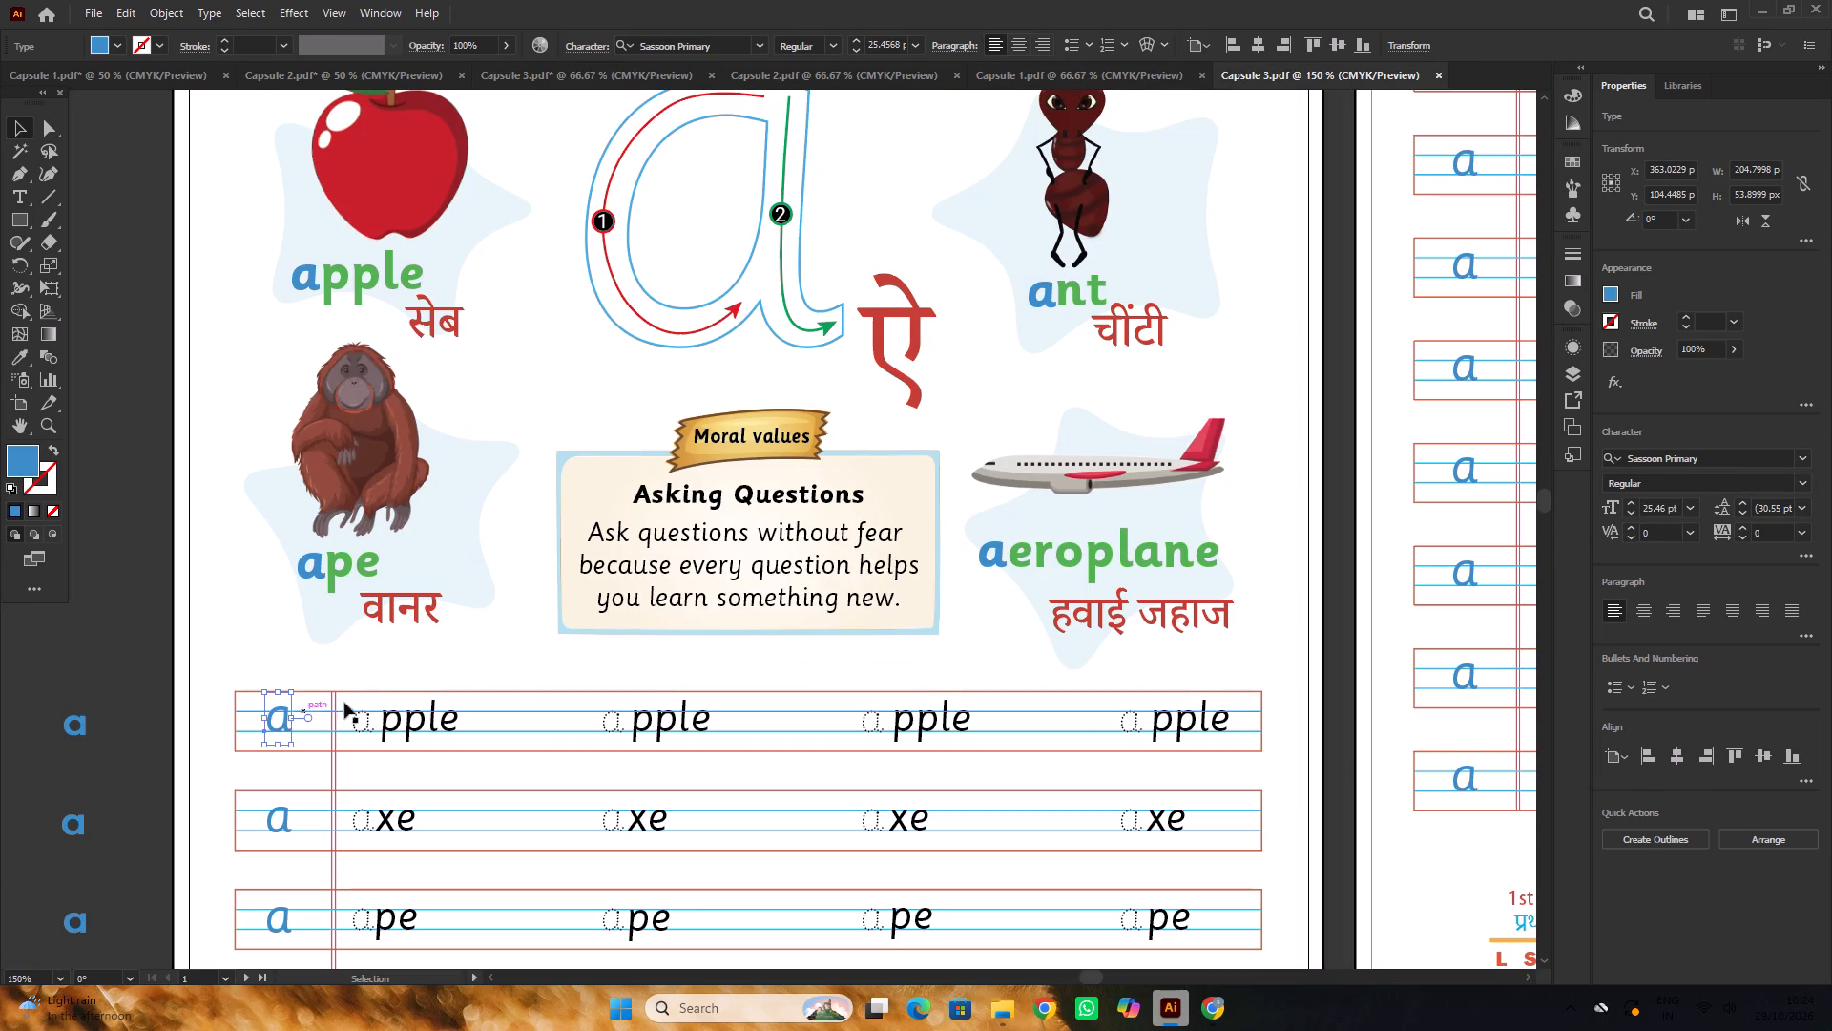
{"action": "scroll", "coordinate": [526, 663], "scroll_direction": "down", "scroll_amount": 5}
{"action": "scroll", "coordinate": [247, 616], "scroll_direction": "up", "scroll_amount": 4, "text": "alt"}
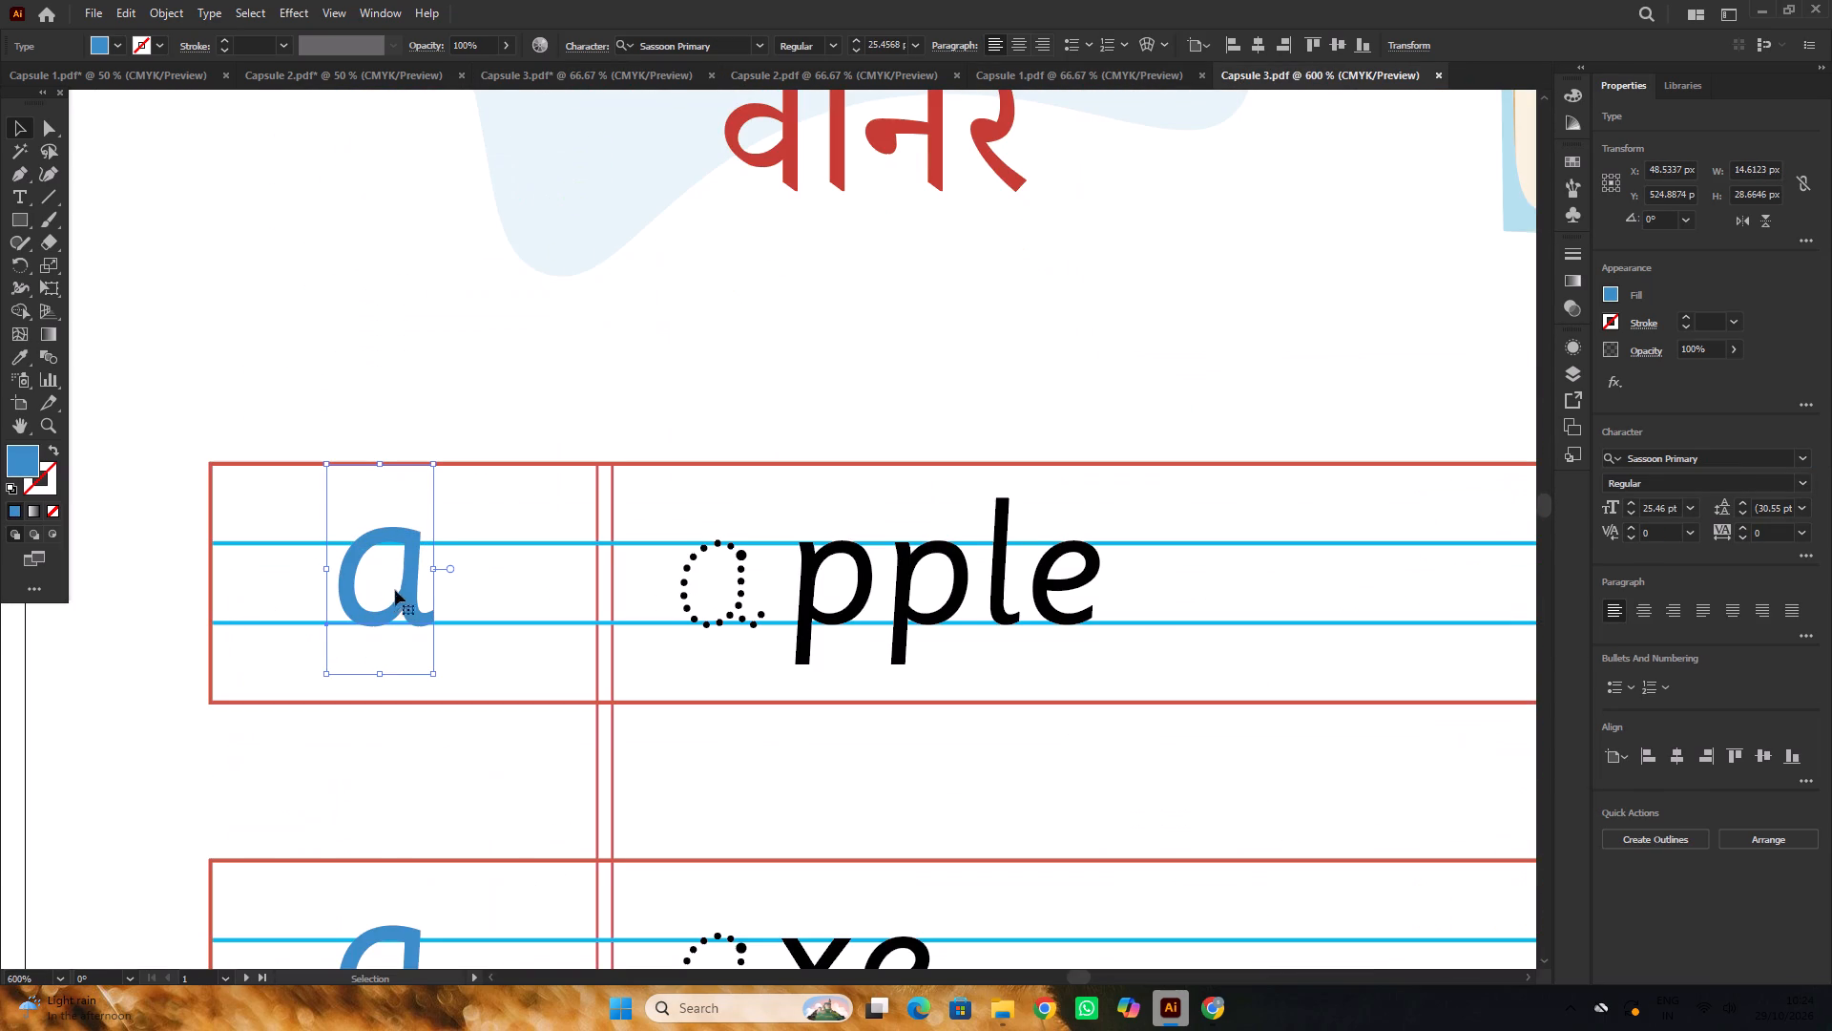
{"action": "scroll", "coordinate": [433, 466], "scroll_direction": "down", "scroll_amount": 4, "text": "alt"}
{"action": "left_click", "coordinate": [228, 509]}
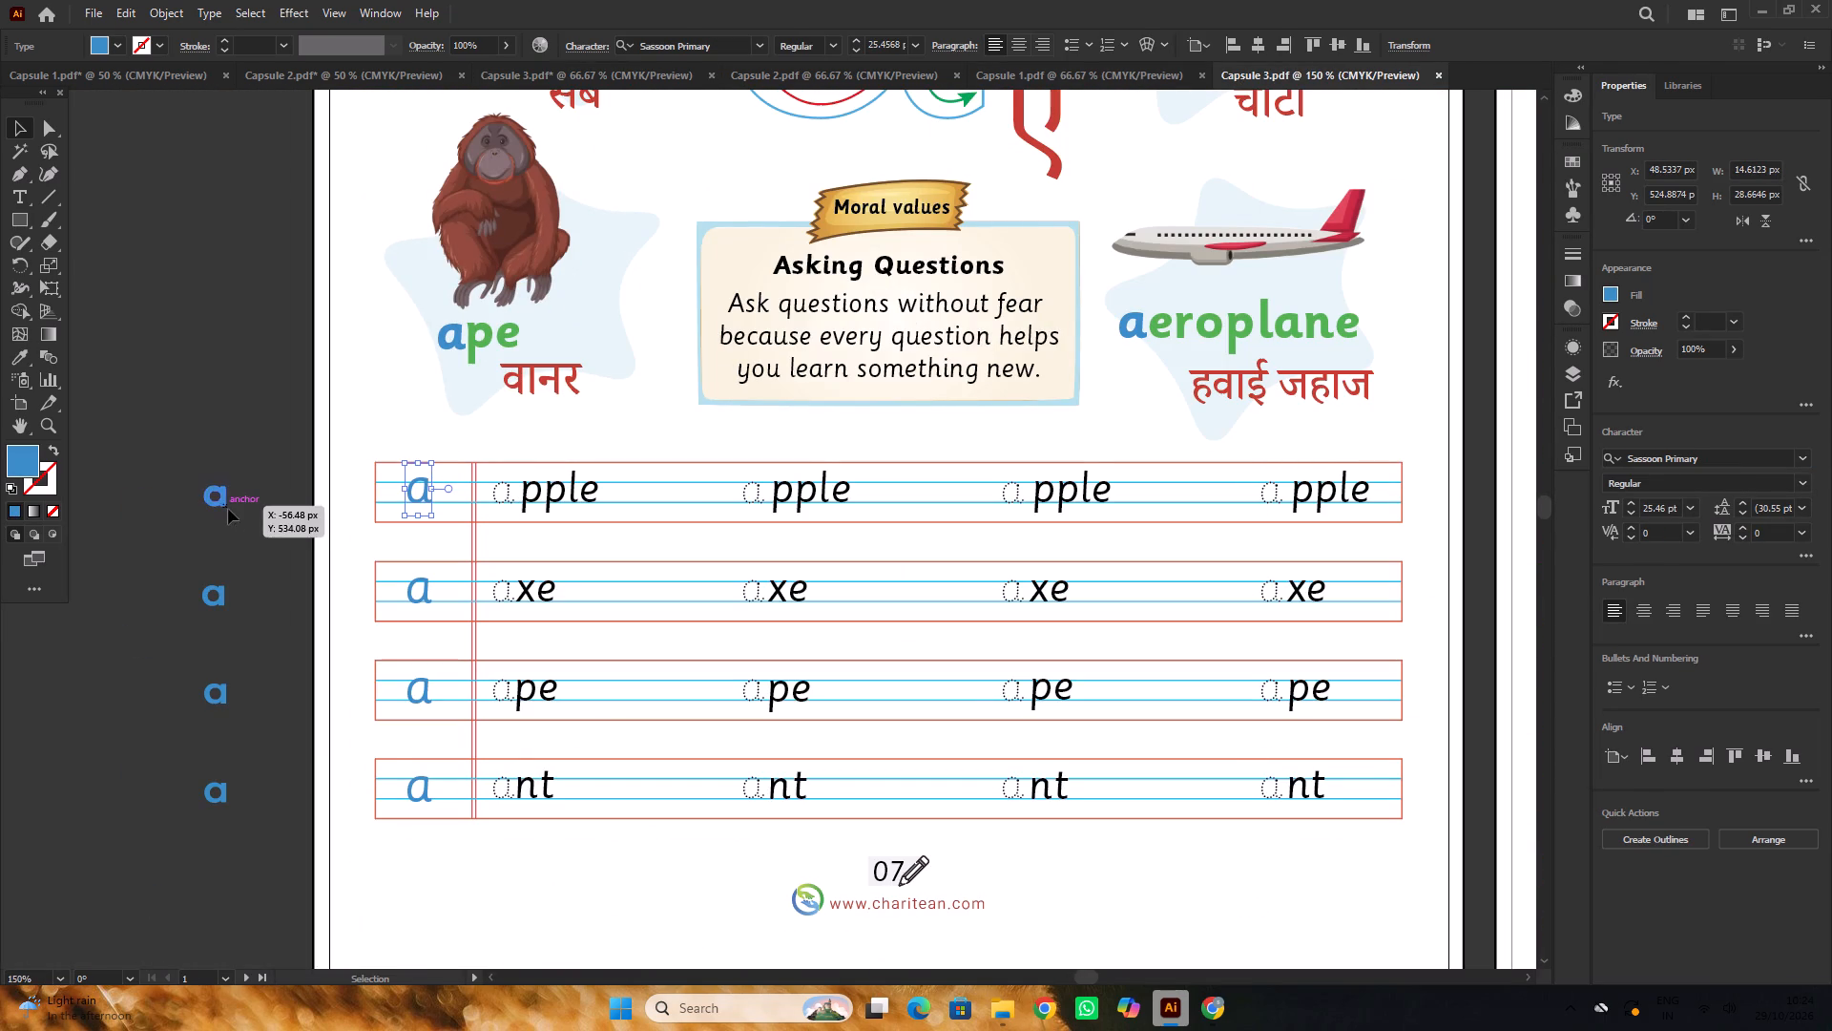
{"action": "scroll", "coordinate": [320, 502], "scroll_direction": "up", "scroll_amount": 4, "text": "alt"}
{"action": "scroll", "coordinate": [480, 537], "scroll_direction": "down", "scroll_amount": 4, "text": "alt"}
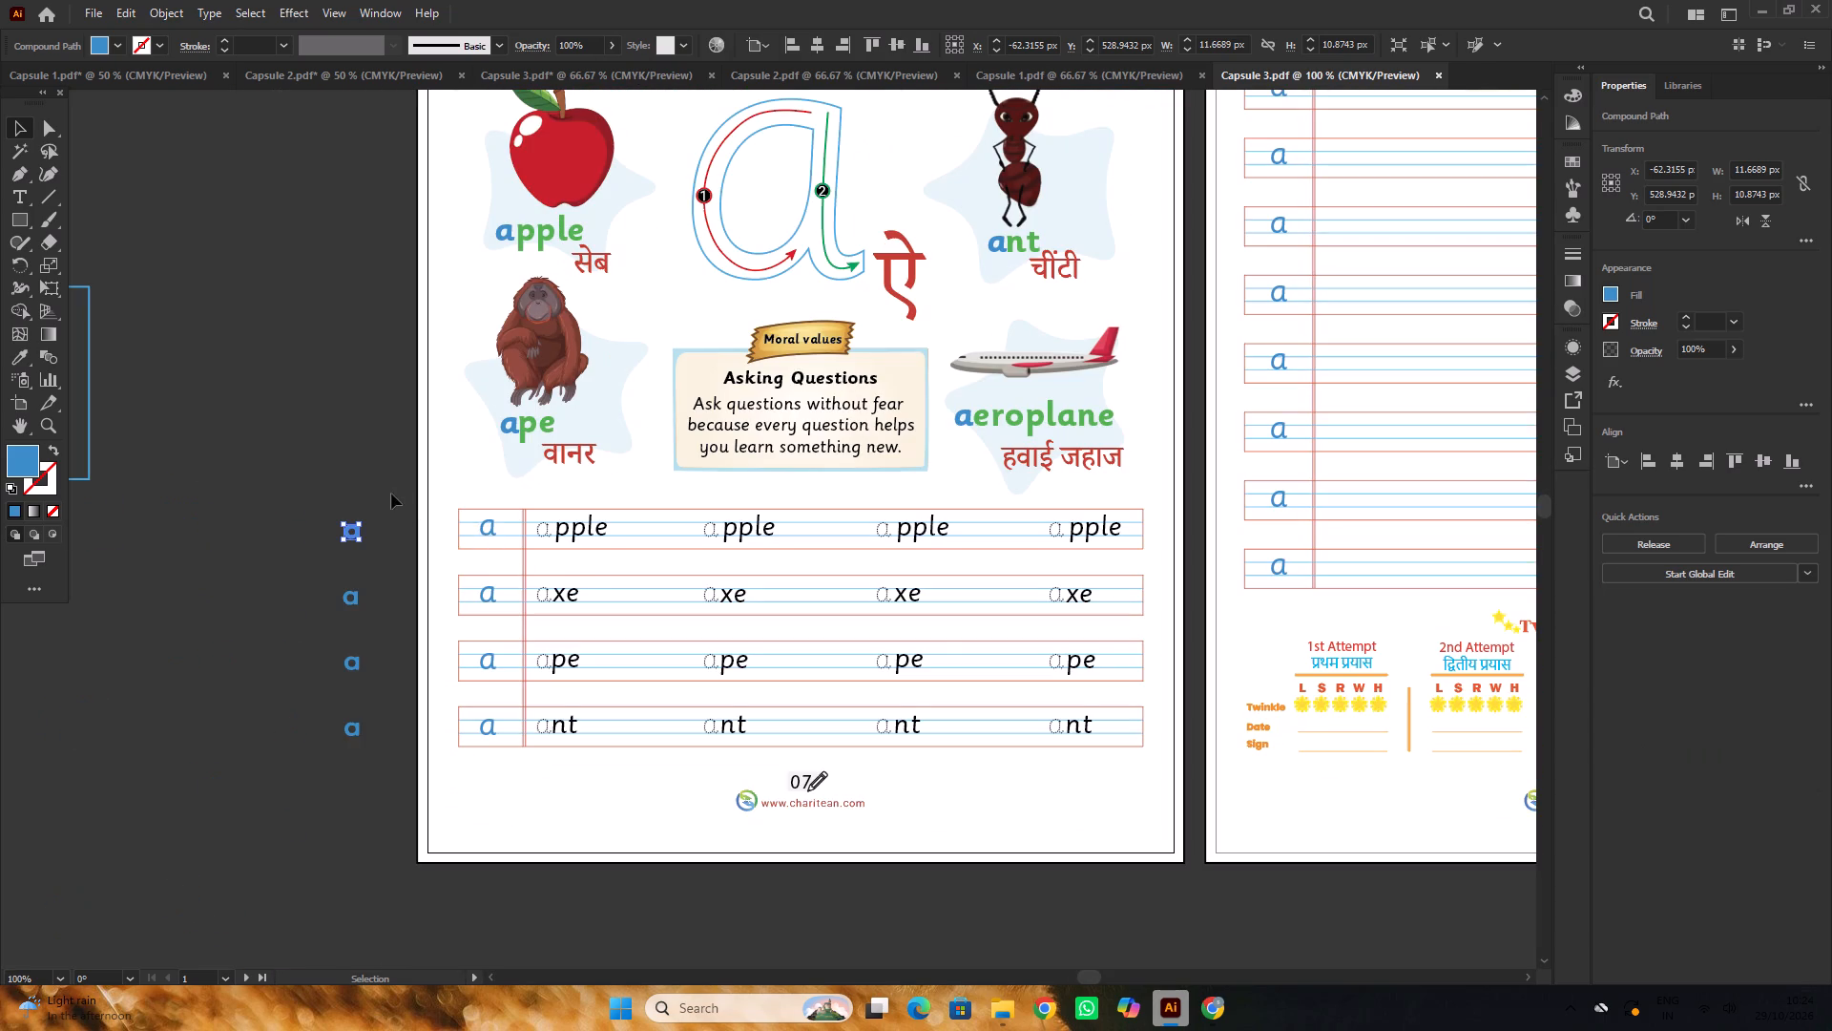
{"action": "left_click", "coordinate": [491, 532]}
{"action": "left_click", "coordinate": [361, 461]}
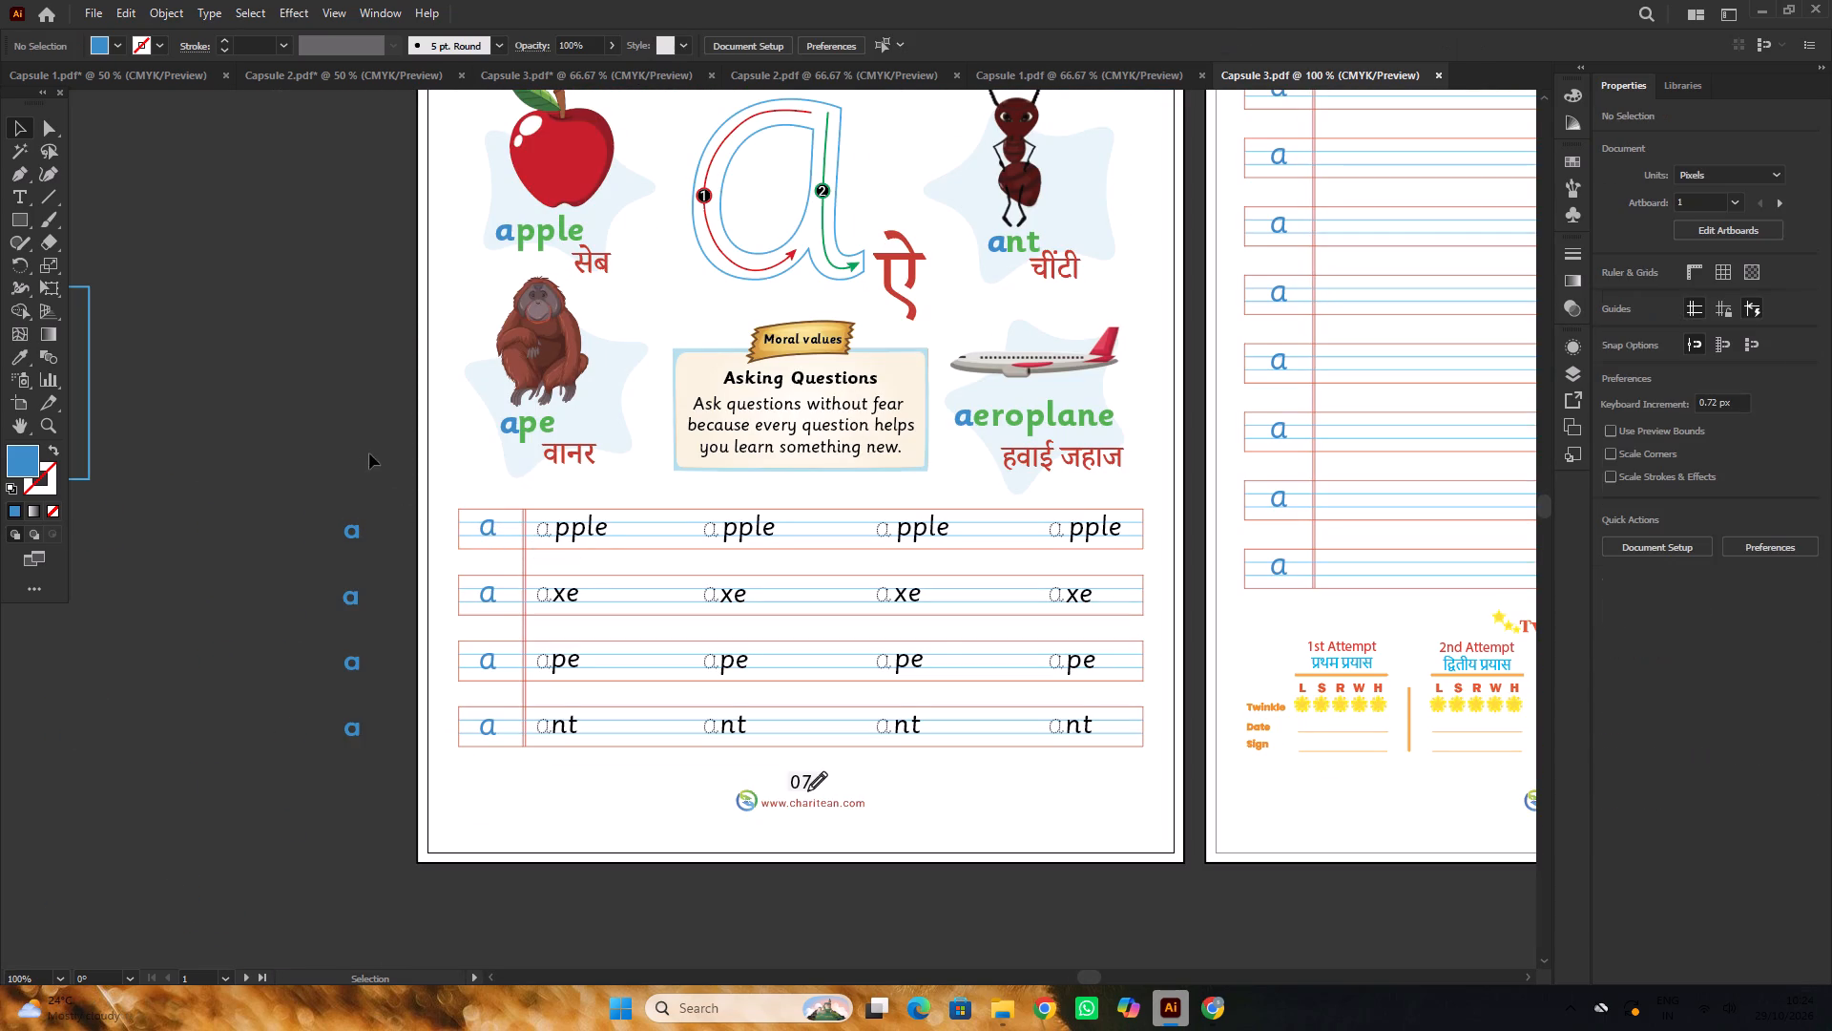
{"action": "left_click", "coordinate": [277, 77]}
{"action": "left_click", "coordinate": [604, 87]}
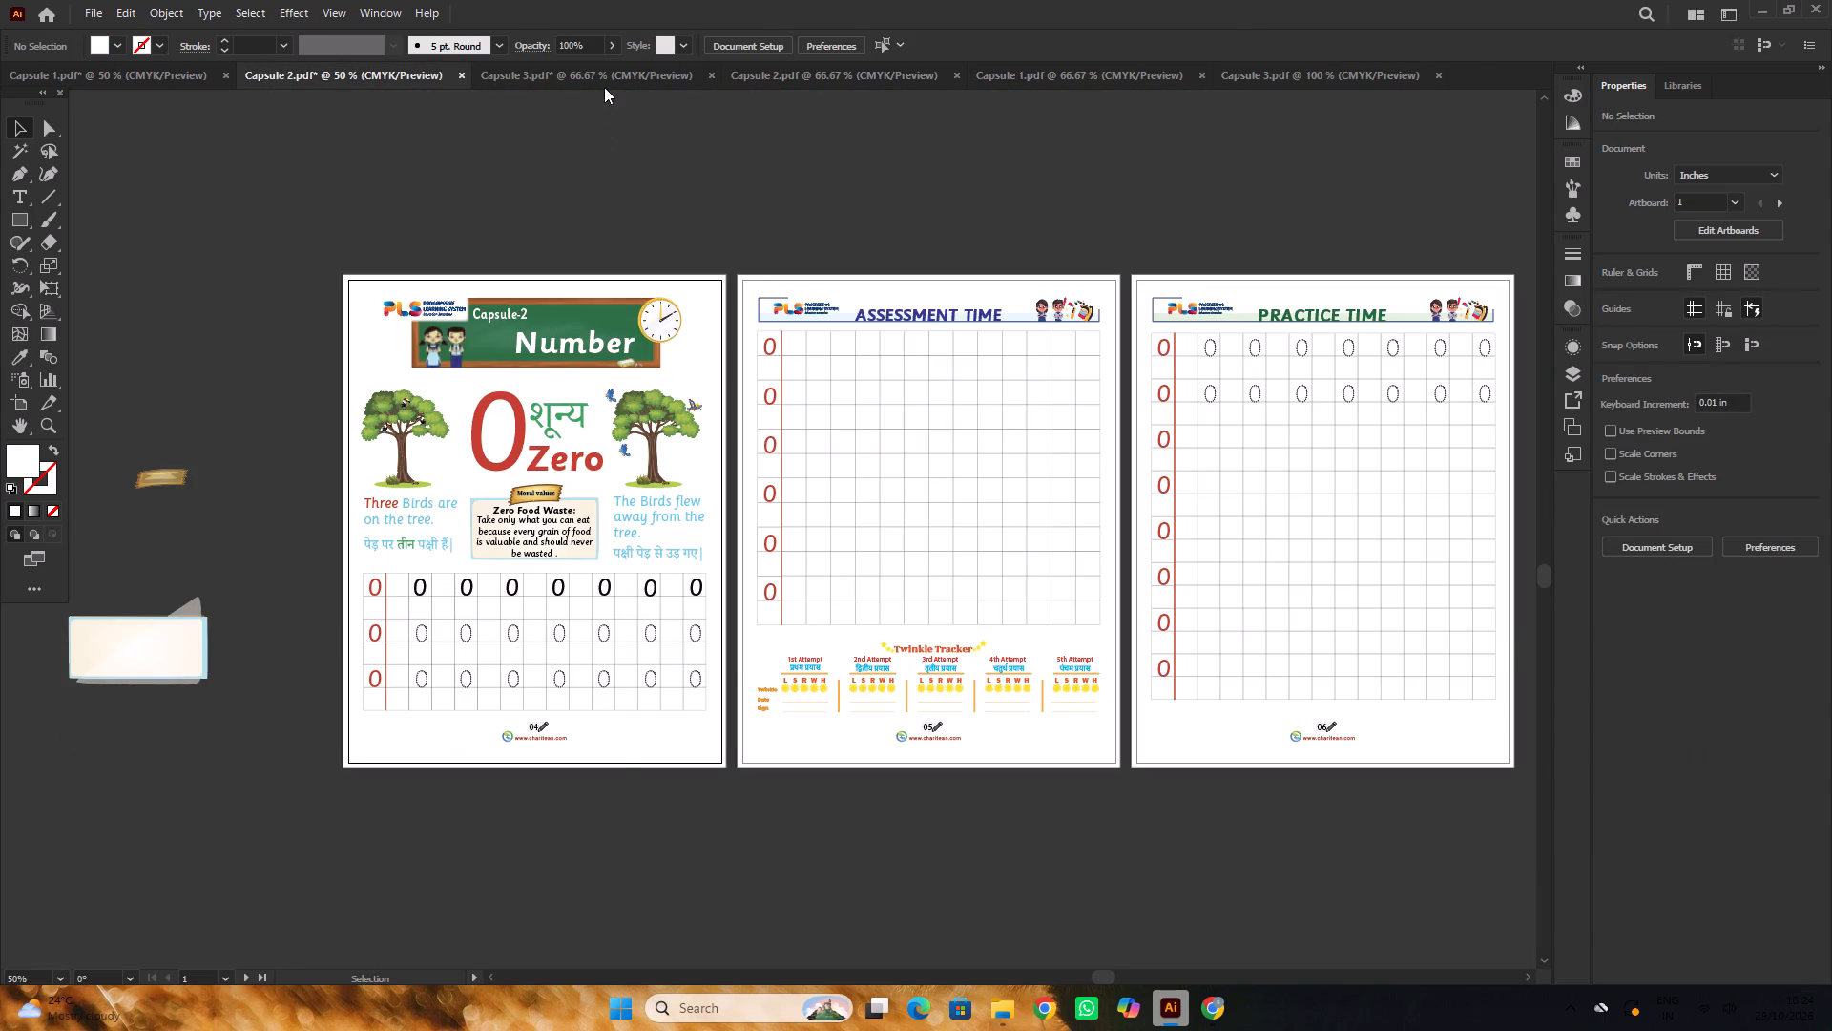
Replace the spare Zero Food Waste text in the part 1 Capsule 3 file with the single letter I.
{"action": "scroll", "coordinate": [488, 399], "scroll_direction": "down", "scroll_amount": 3}
{"action": "scroll", "coordinate": [543, 365], "scroll_direction": "up", "scroll_amount": 3}
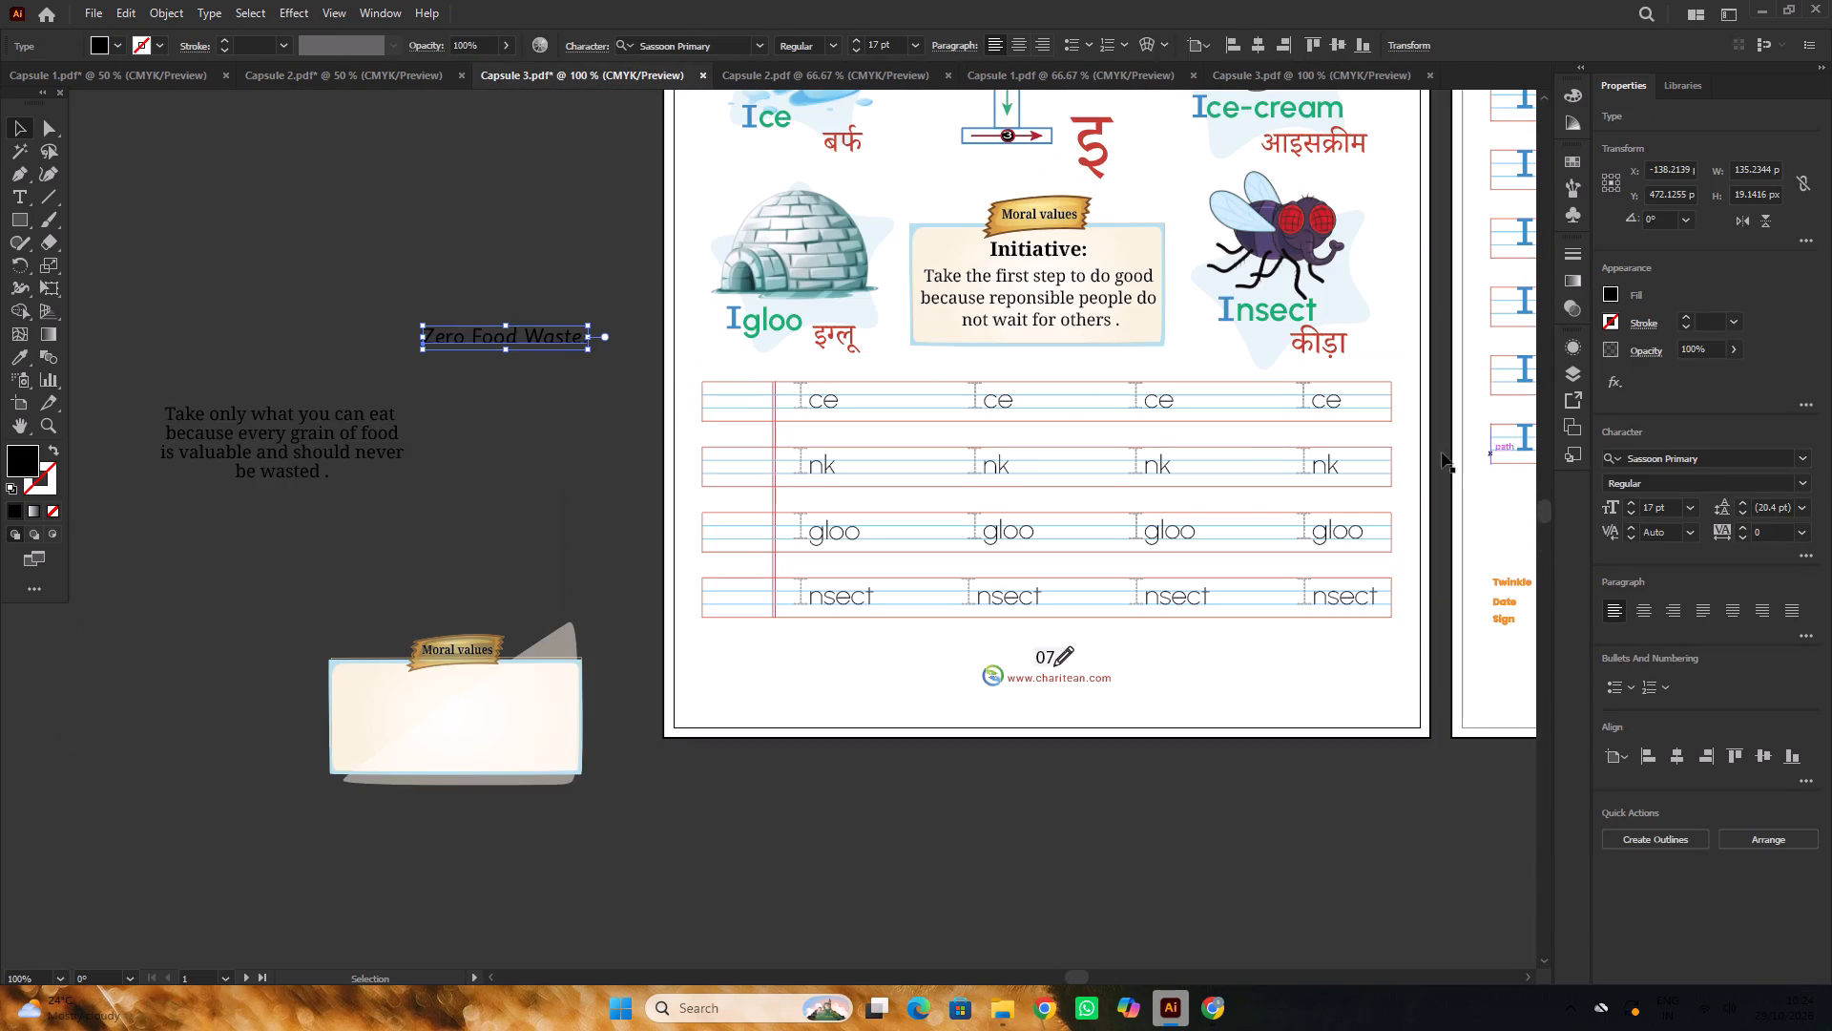
{"action": "double_click", "coordinate": [549, 339]}
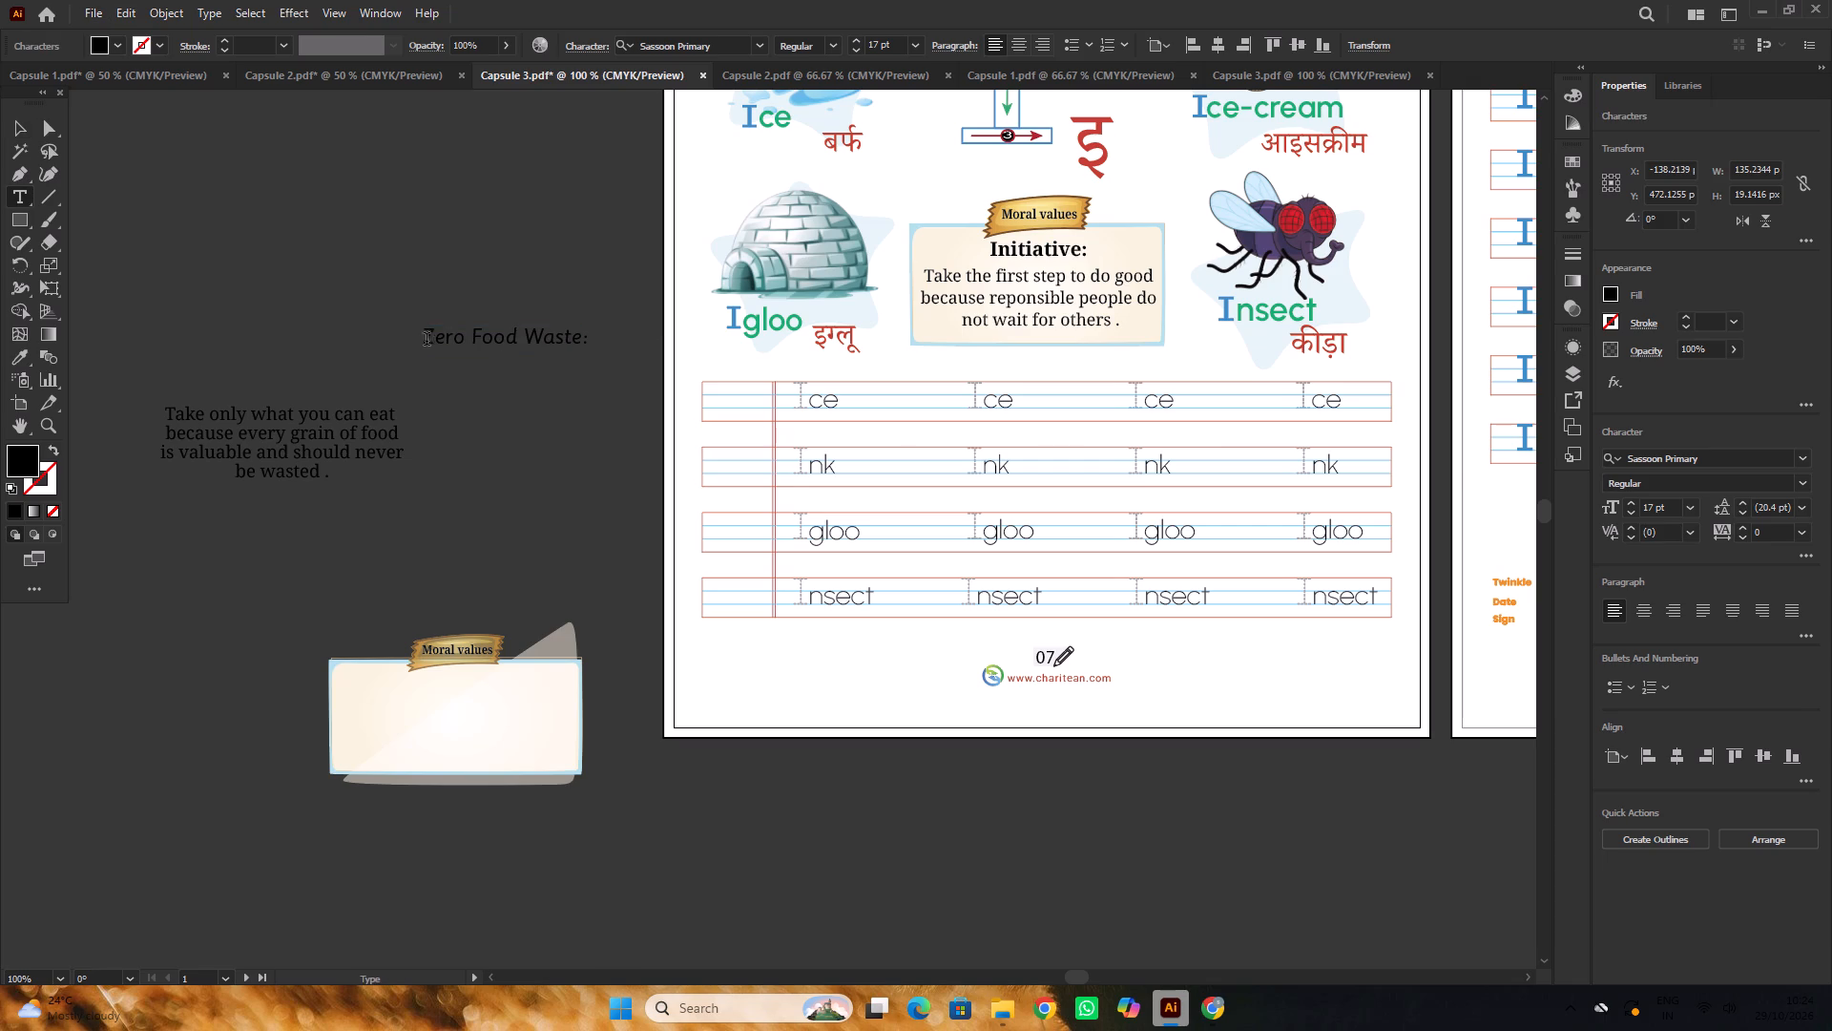
{"action": "left_click_drag", "start_coordinate": [424, 340], "coordinate": [607, 343]}
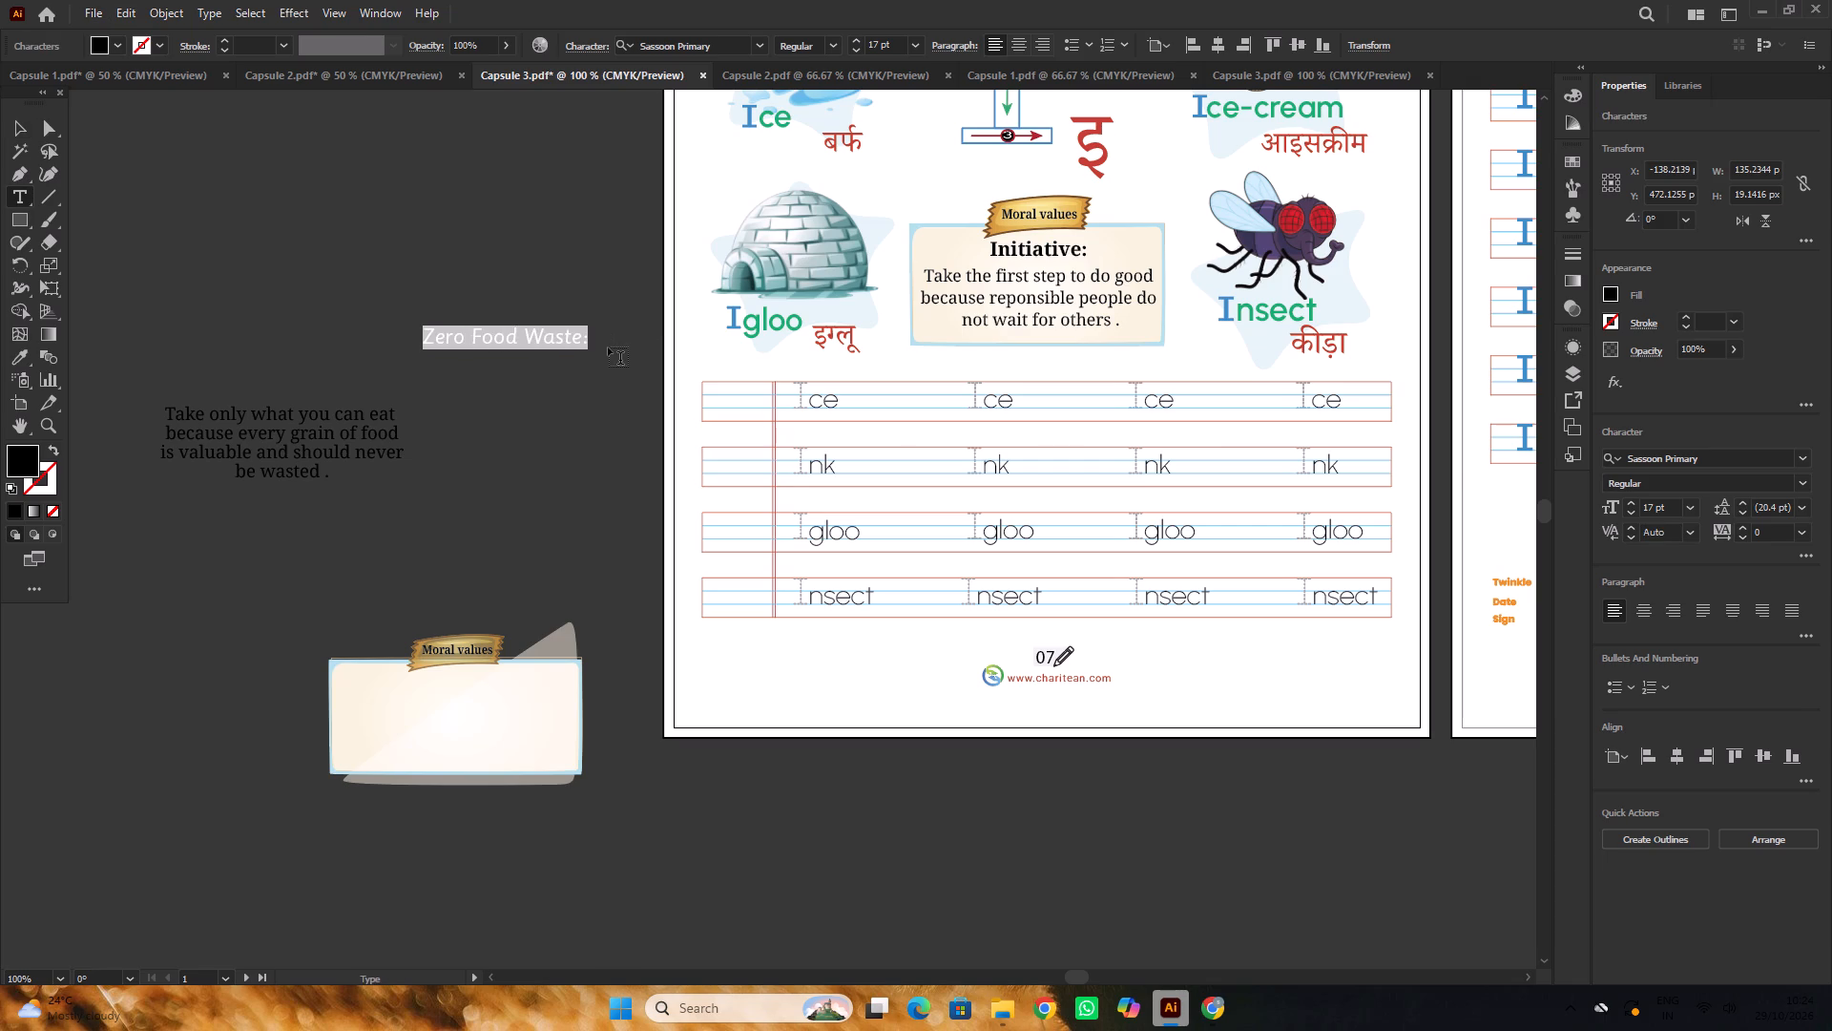
{"action": "key", "text": "i"}
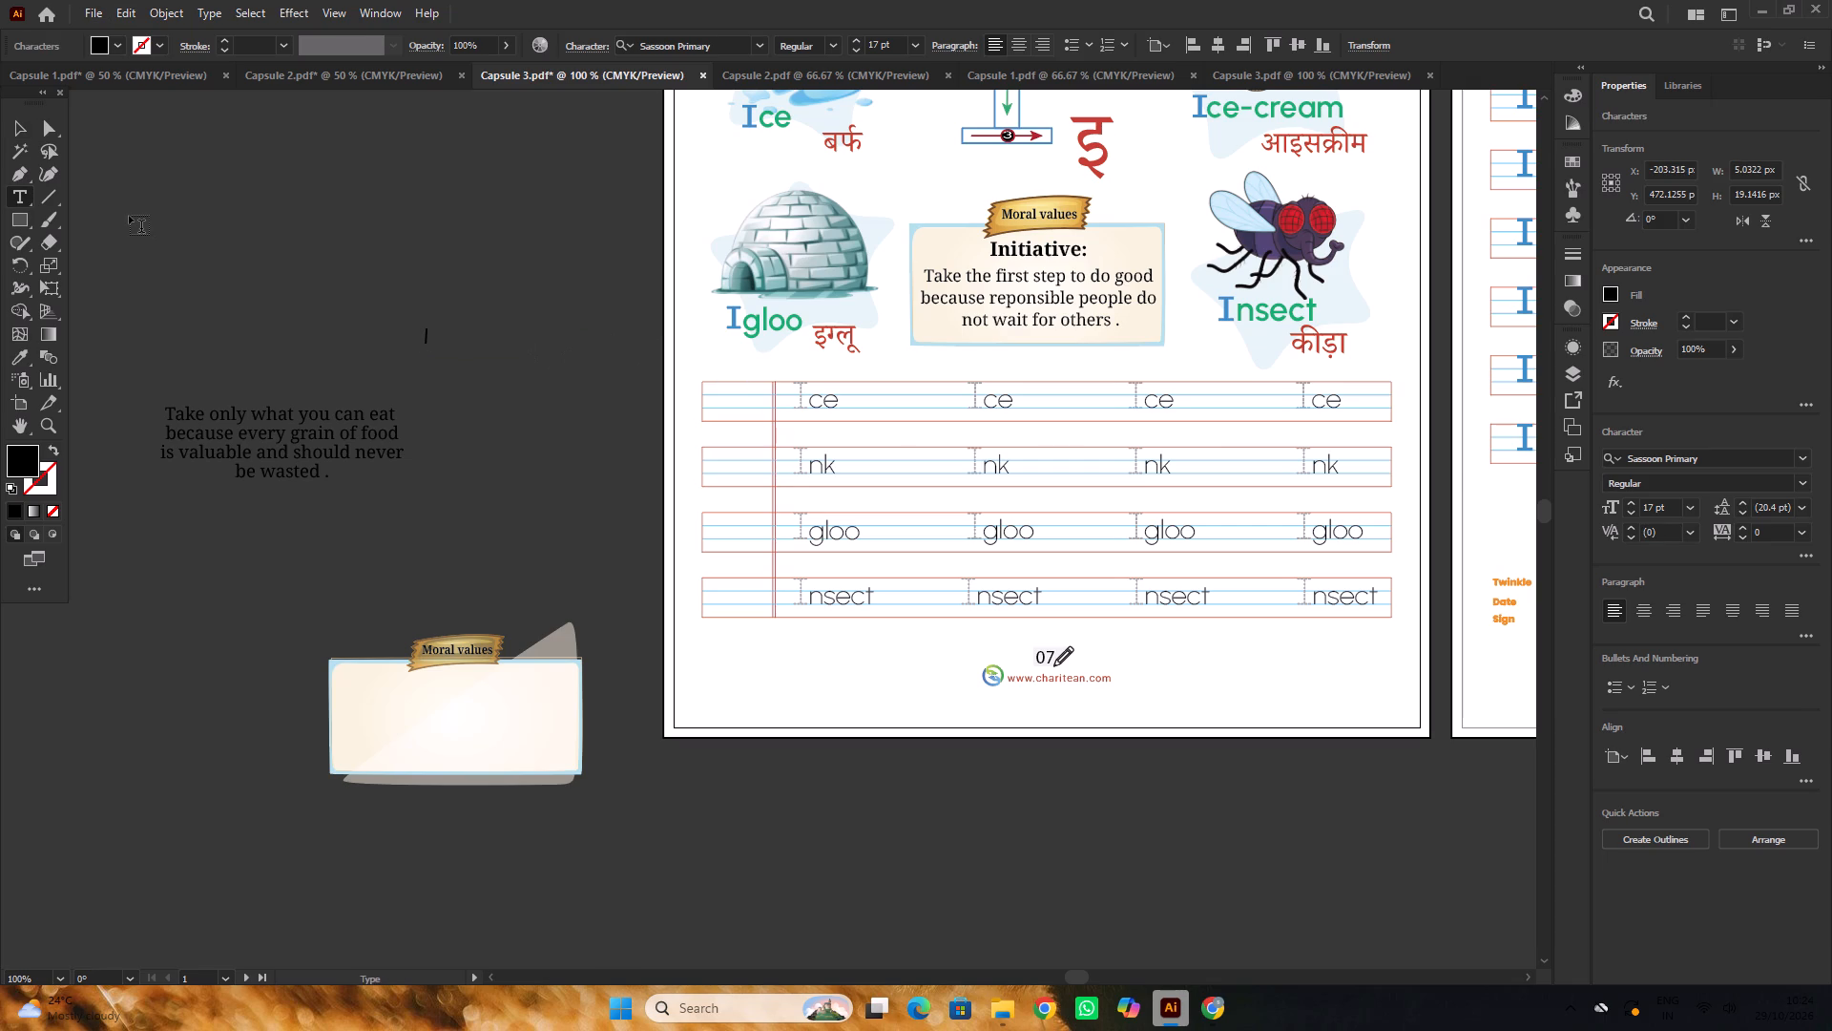
{"action": "left_click", "coordinate": [24, 127]}
{"action": "left_click", "coordinate": [324, 216]}
Move the letter I into the empty starting box of the Ice row and enlarge it to about 42 pt.
{"action": "left_click_drag", "start_coordinate": [427, 347], "coordinate": [741, 419]}
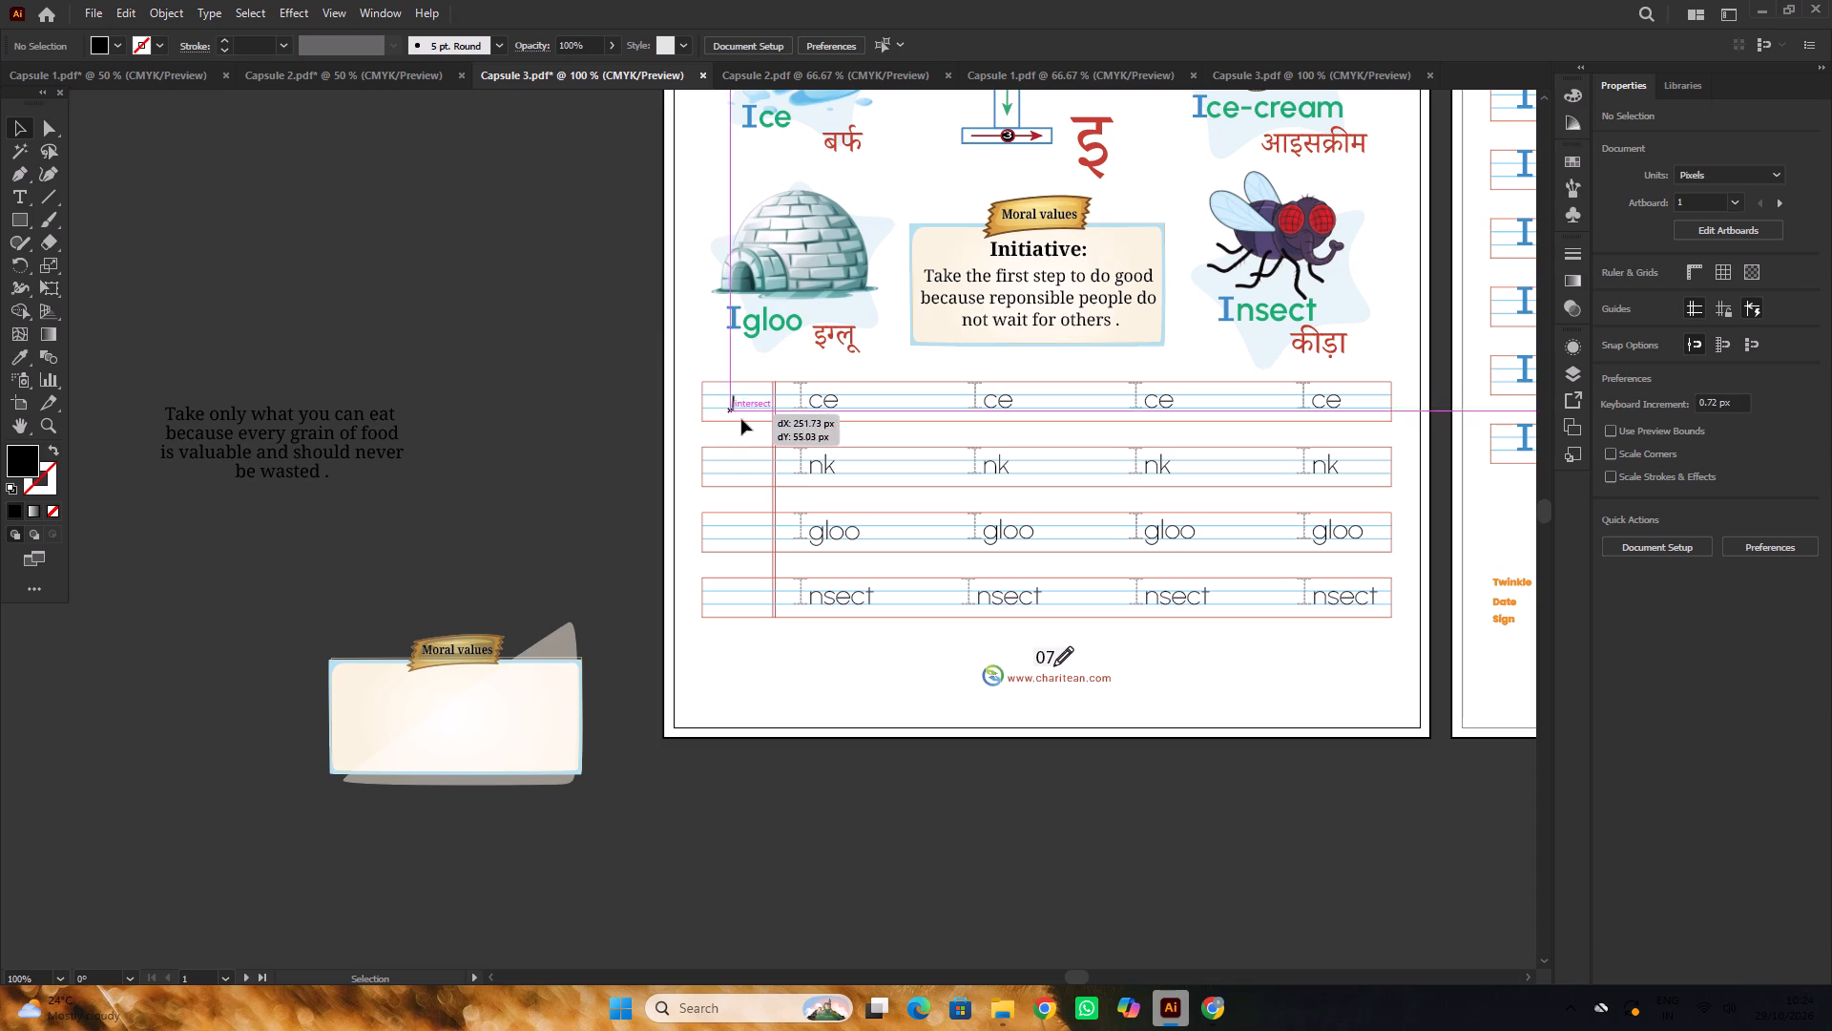
{"action": "left_click_drag", "start_coordinate": [741, 419], "coordinate": [738, 414]}
{"action": "scroll", "coordinate": [749, 418], "scroll_direction": "up", "scroll_amount": 4, "text": "alt"}
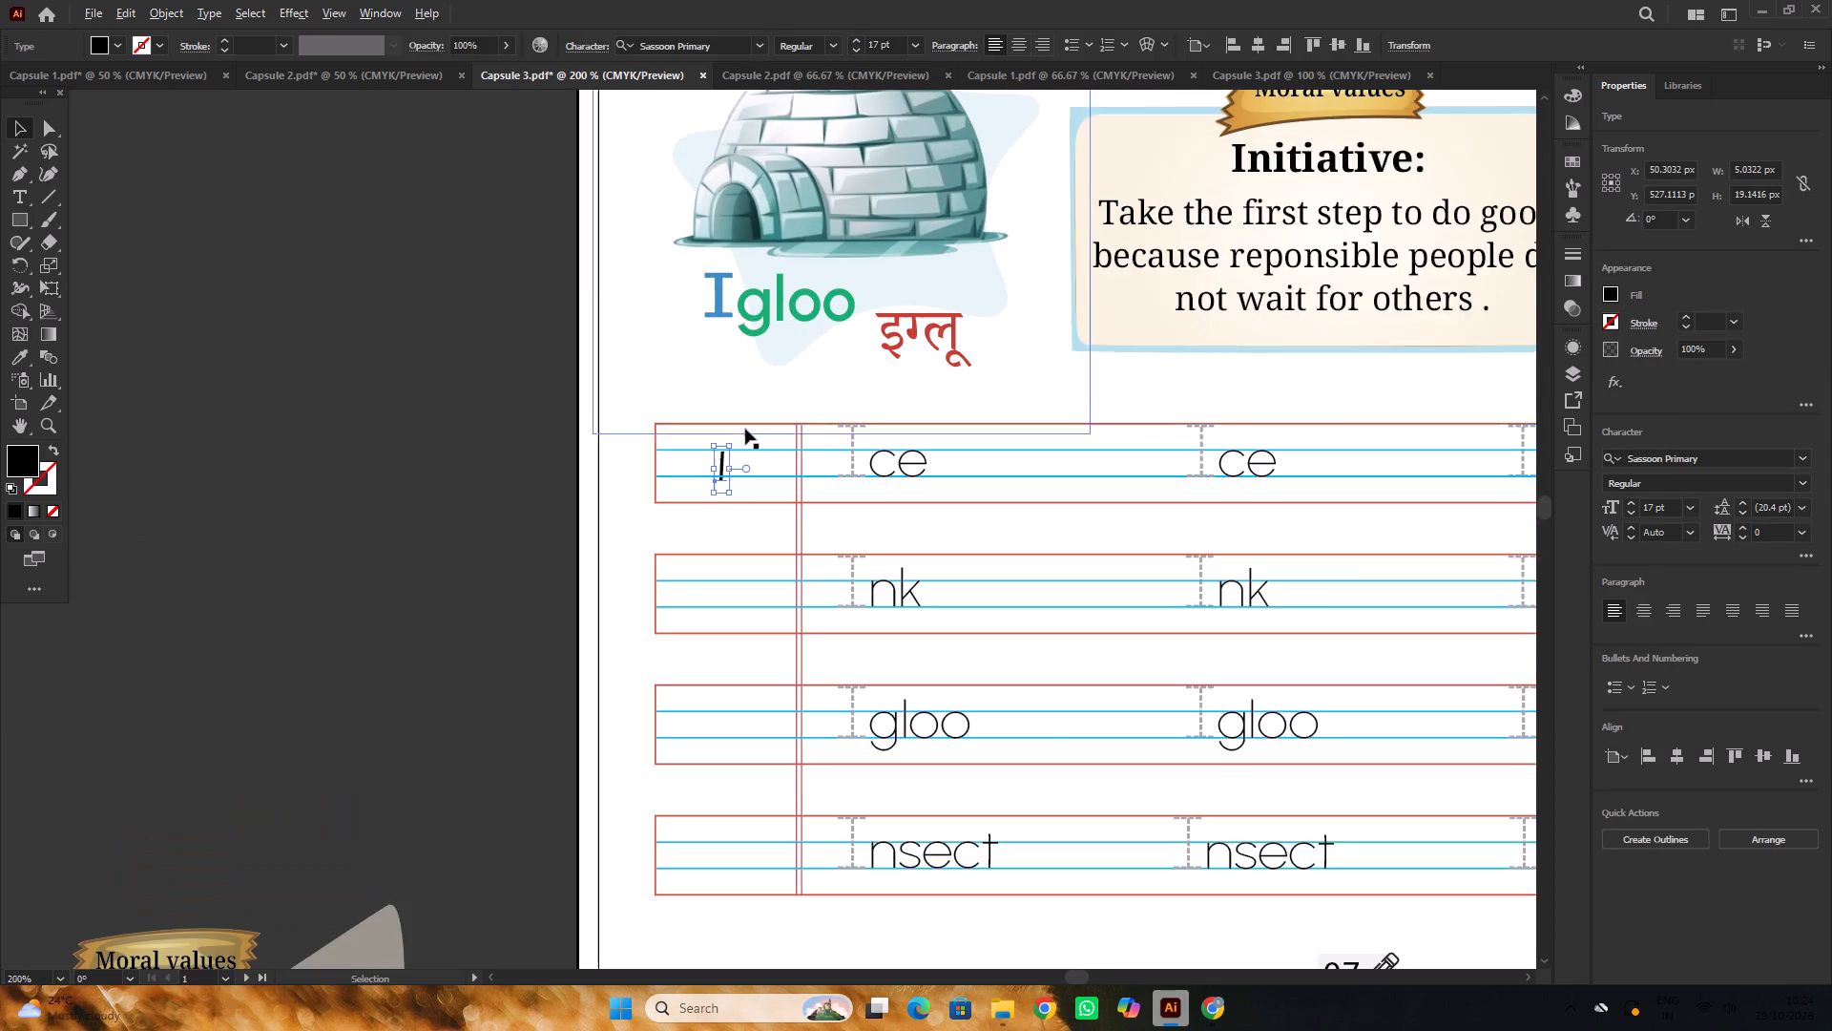
{"action": "scroll", "coordinate": [739, 442], "scroll_direction": "down", "scroll_amount": 3}
{"action": "scroll", "coordinate": [739, 437], "scroll_direction": "up", "scroll_amount": 1, "text": "alt"}
{"action": "left_click_drag", "start_coordinate": [724, 420], "coordinate": [730, 433], "text": "alt+shift"}
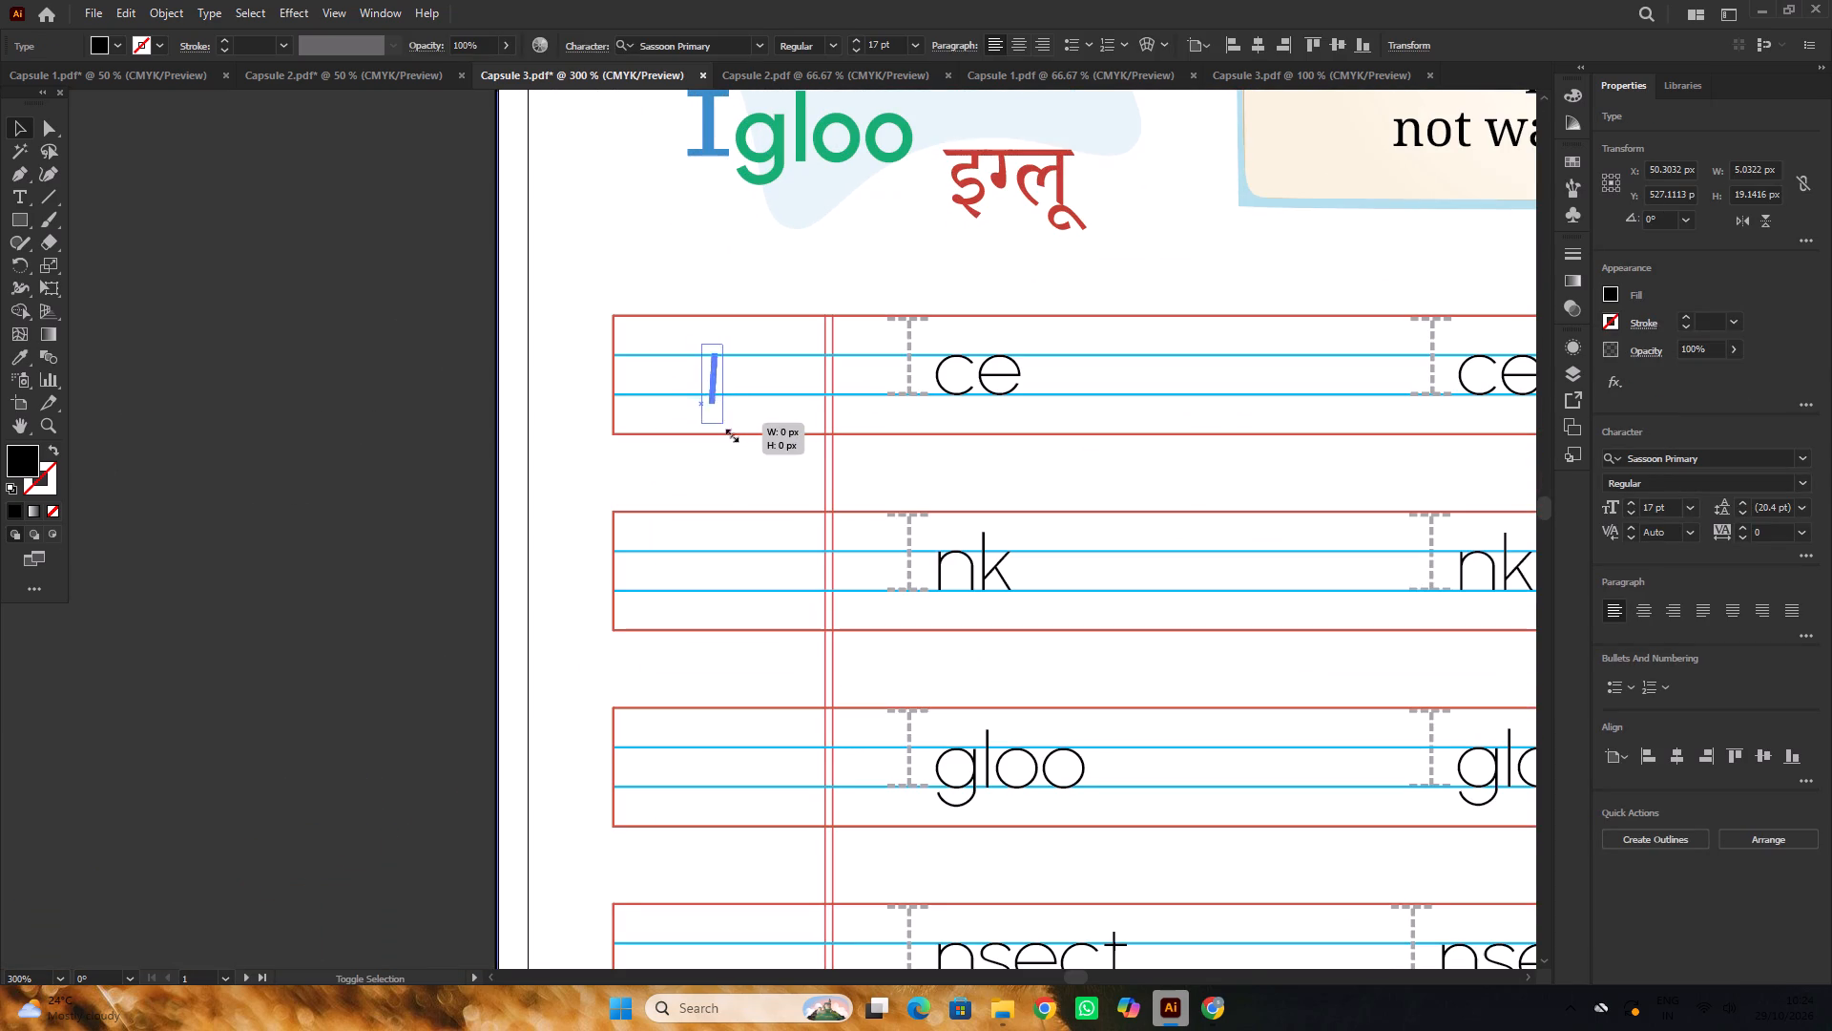
{"action": "left_click_drag", "start_coordinate": [730, 433], "coordinate": [753, 471], "text": "alt+shift"}
{"action": "left_click", "coordinate": [338, 298]}
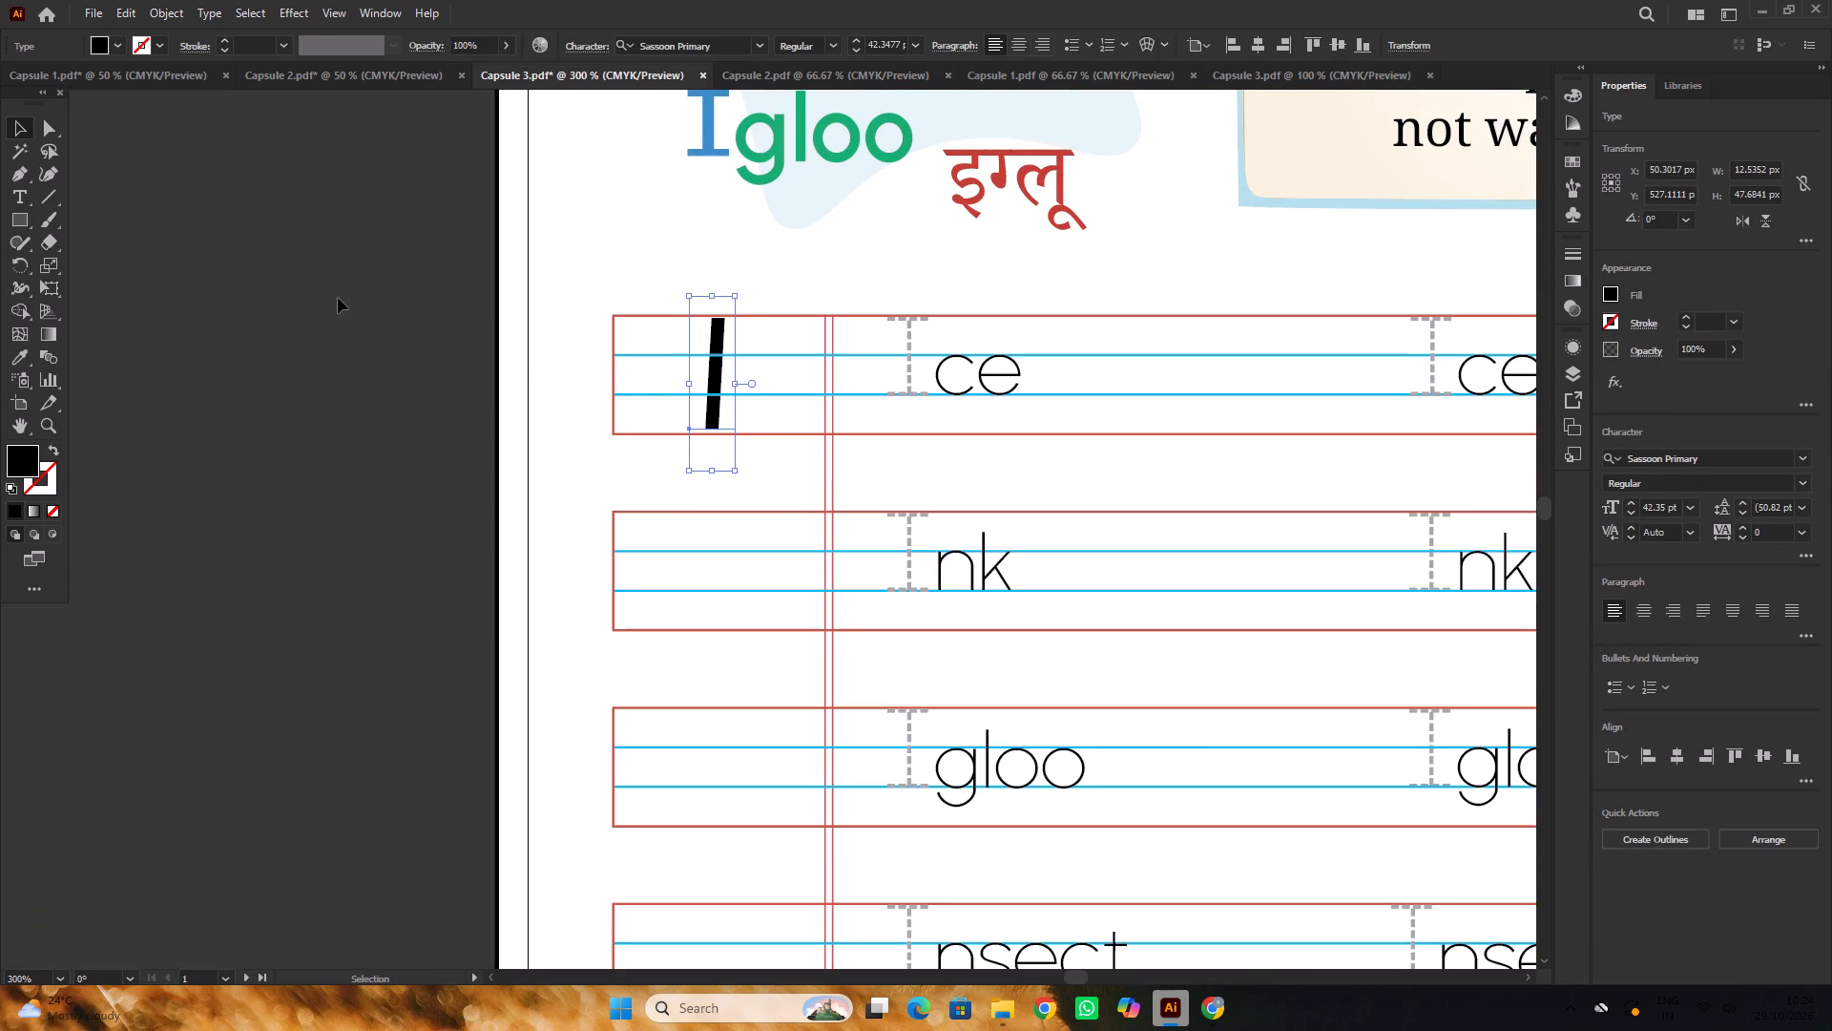
Bring the letter I to the front and refit it between the Ice row's red lines at about 44 pt.
{"action": "left_click", "coordinate": [716, 374]}
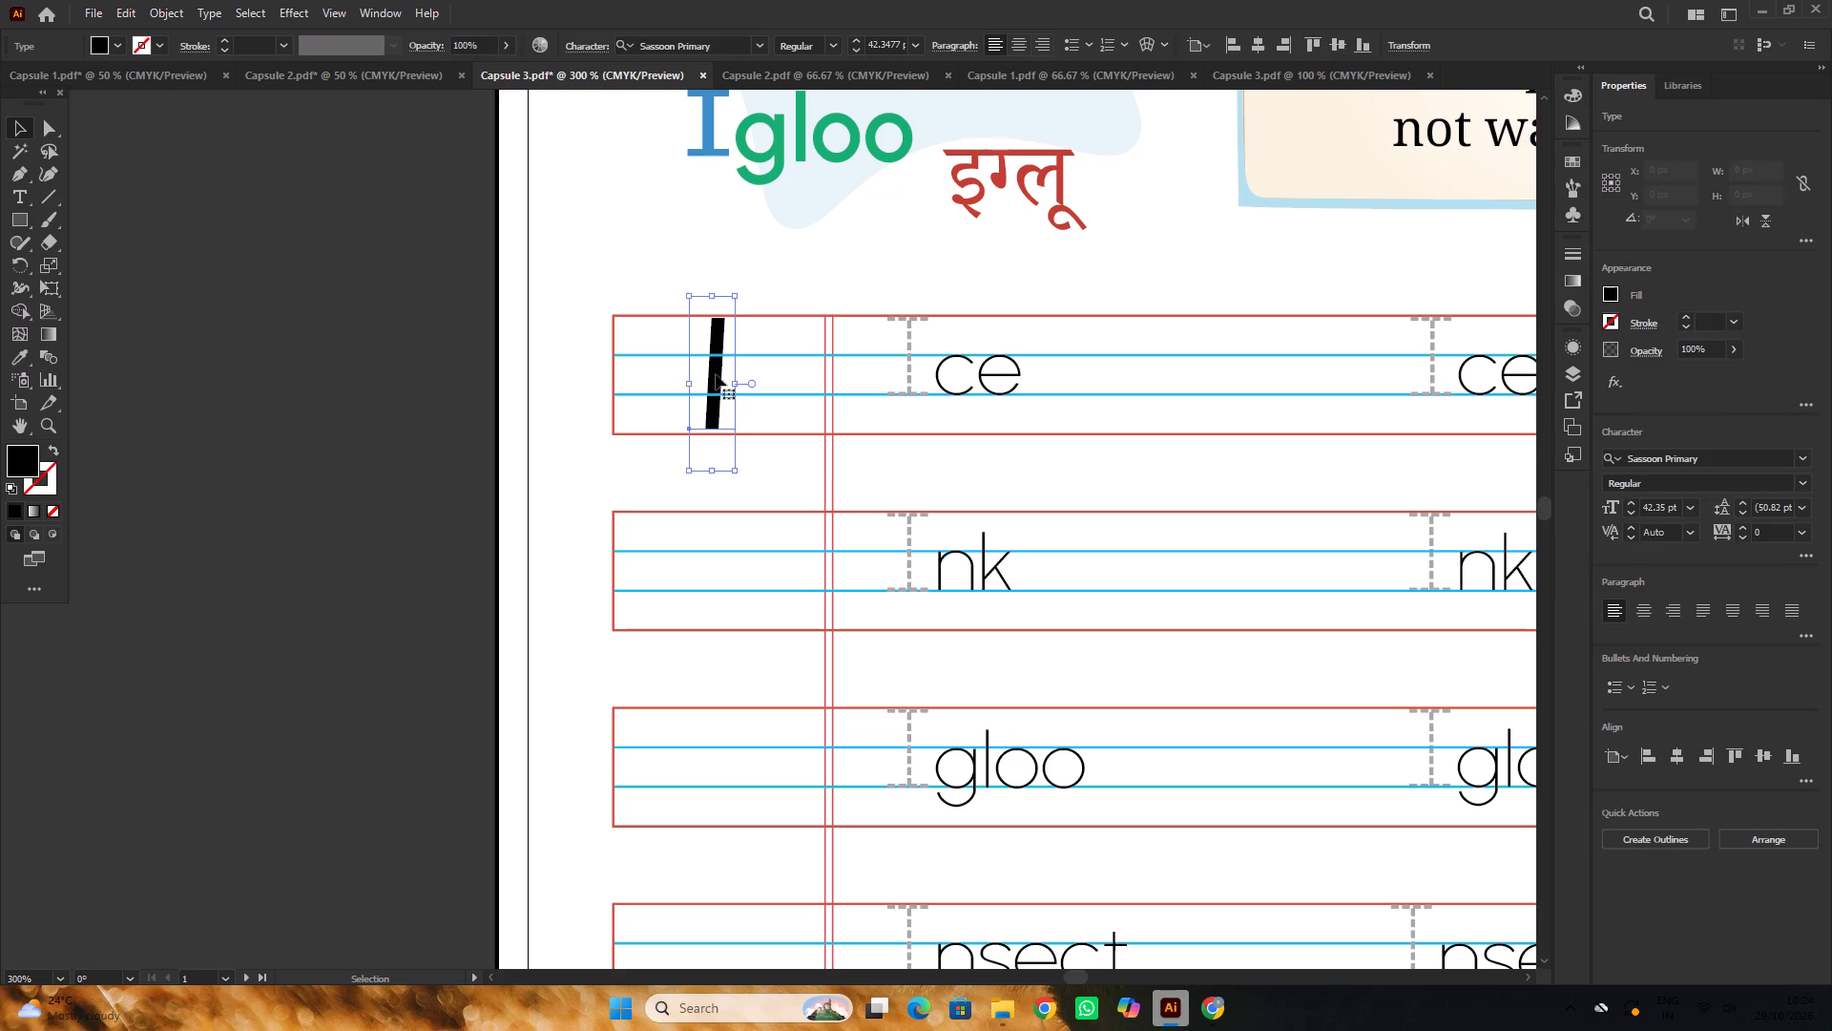
{"action": "key", "text": "ctrl+shift+bracketright"}
{"action": "scroll", "coordinate": [722, 374], "scroll_direction": "up", "scroll_amount": 1, "text": "alt"}
{"action": "left_click_drag", "start_coordinate": [712, 368], "coordinate": [695, 361]}
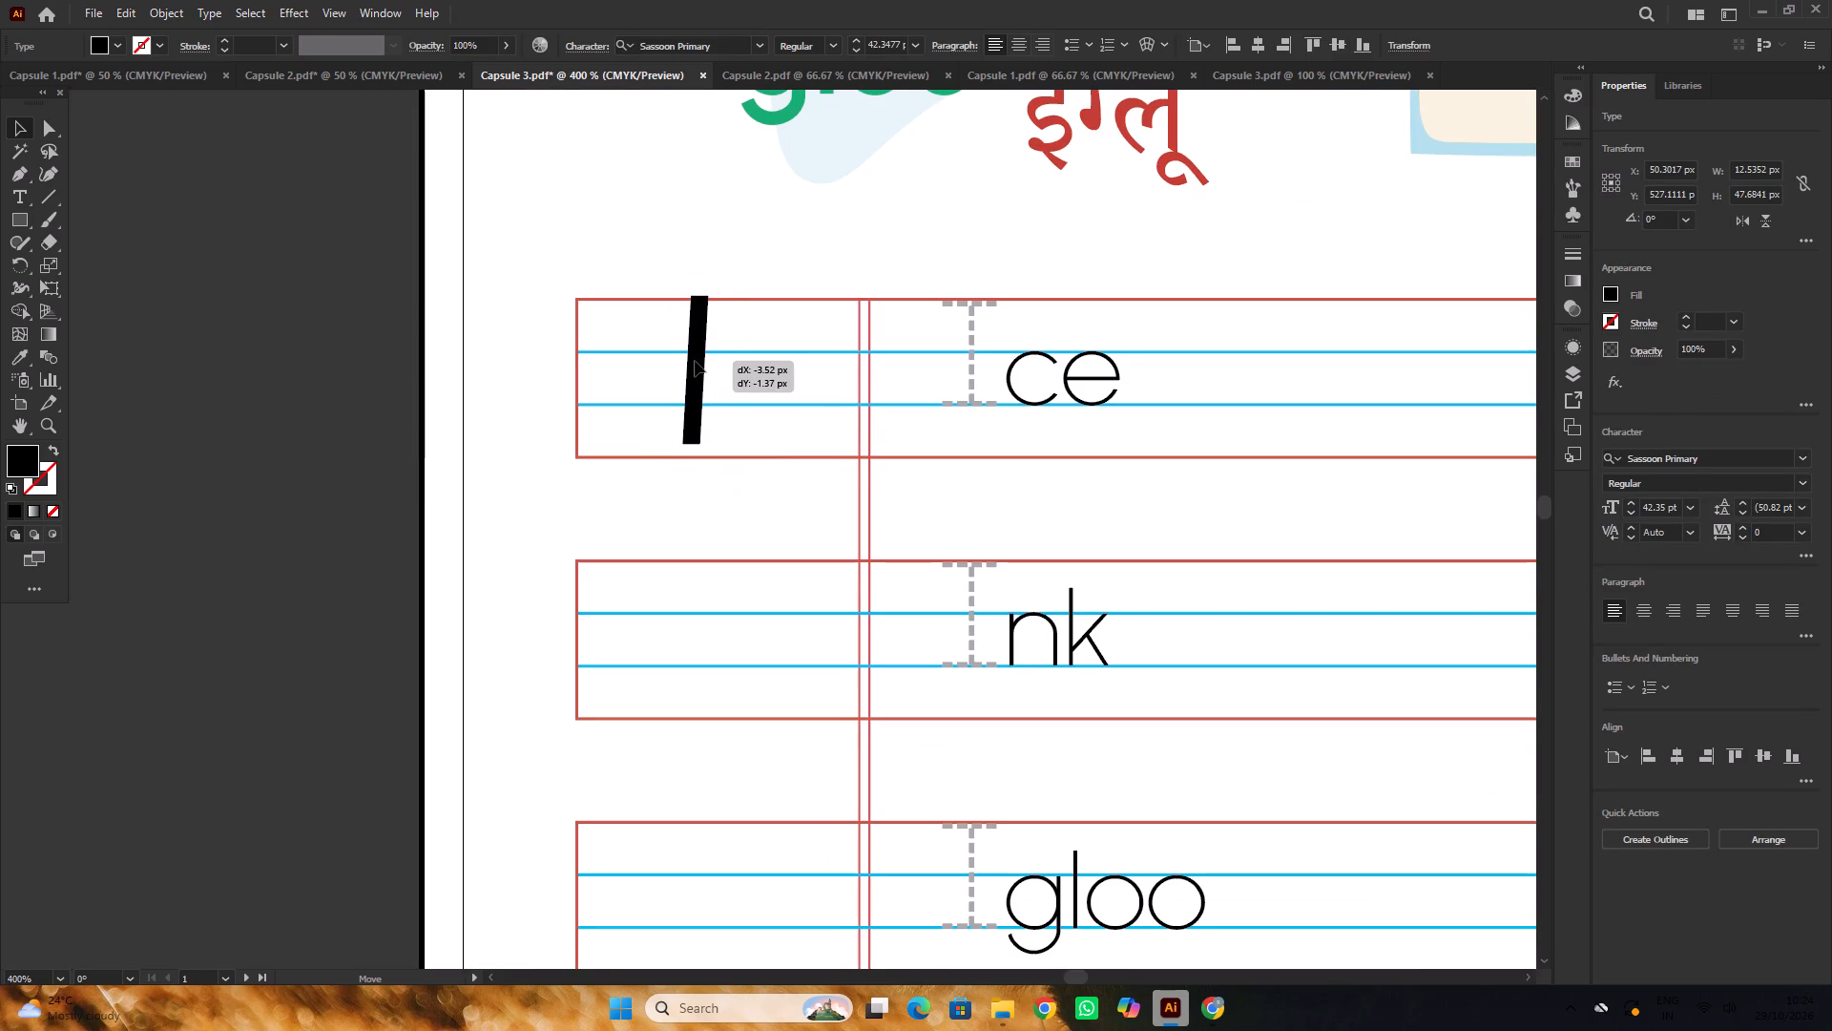
{"action": "left_click_drag", "start_coordinate": [695, 361], "coordinate": [694, 364]}
{"action": "left_click_drag", "start_coordinate": [721, 505], "coordinate": [726, 518], "text": "shift"}
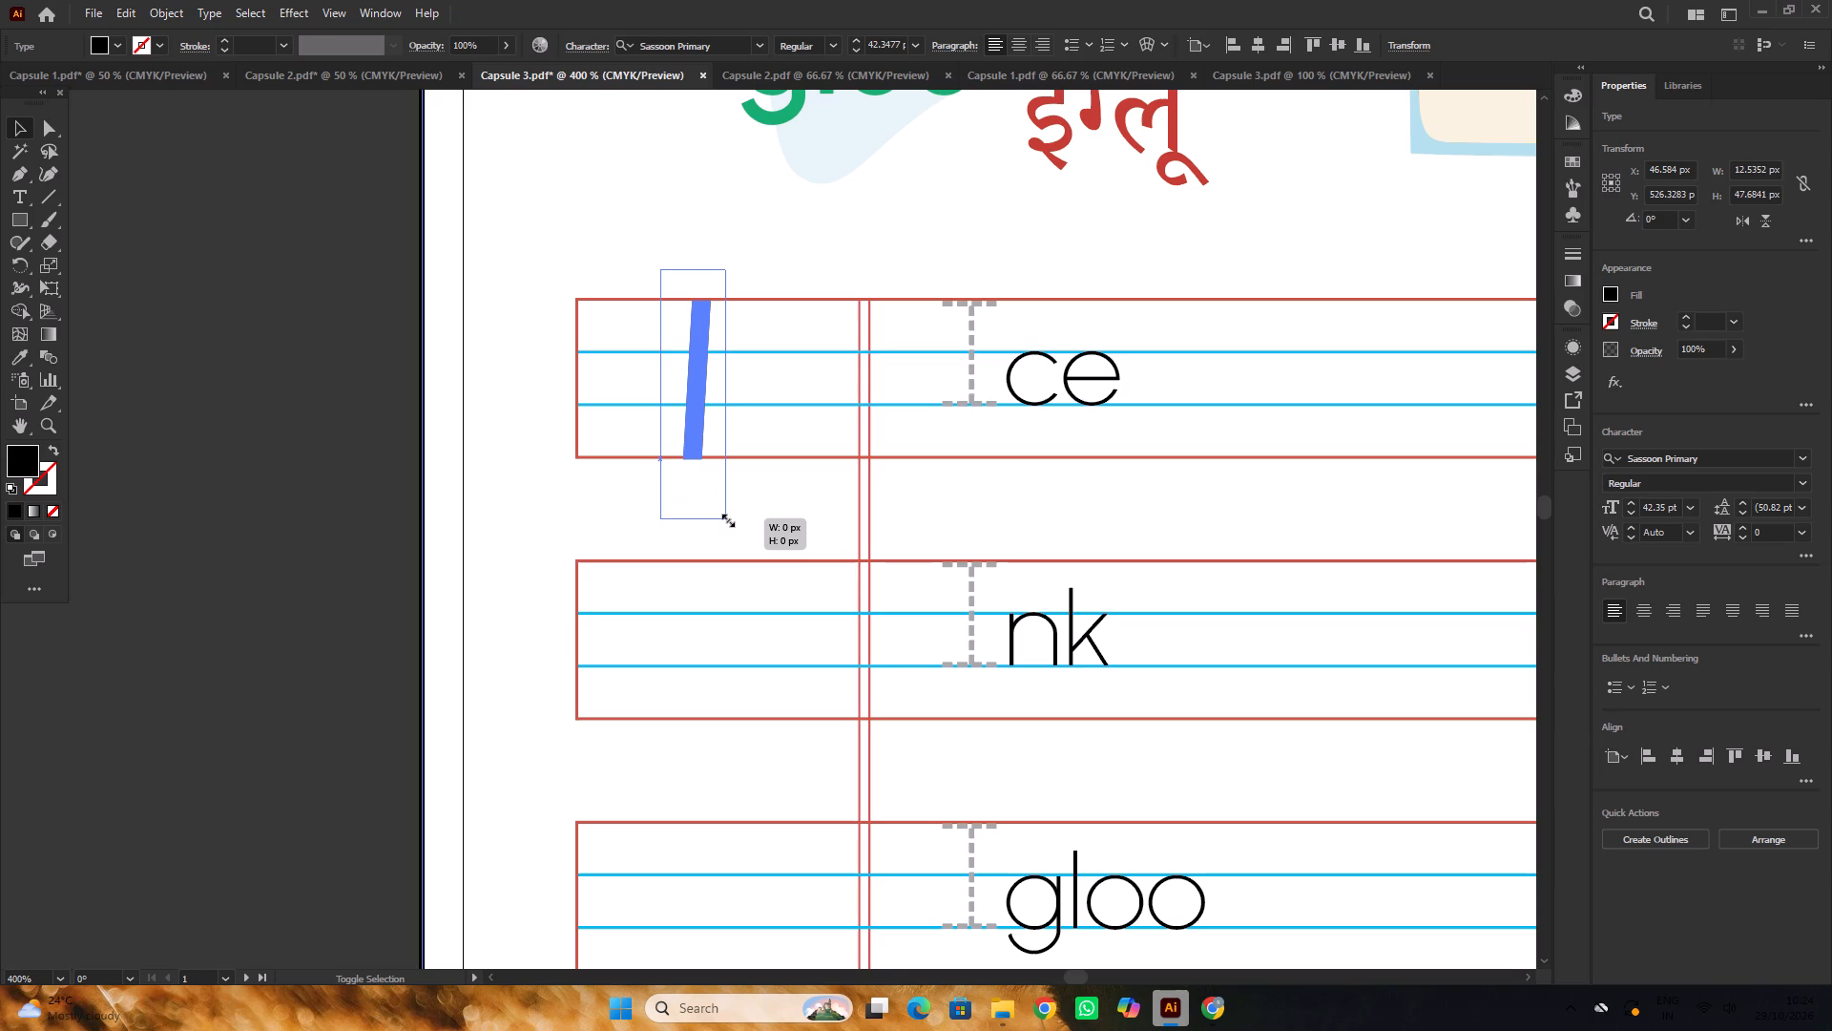
{"action": "left_click_drag", "start_coordinate": [726, 518], "coordinate": [724, 514], "text": "shift"}
{"action": "scroll", "coordinate": [721, 478], "scroll_direction": "up", "scroll_amount": 3}
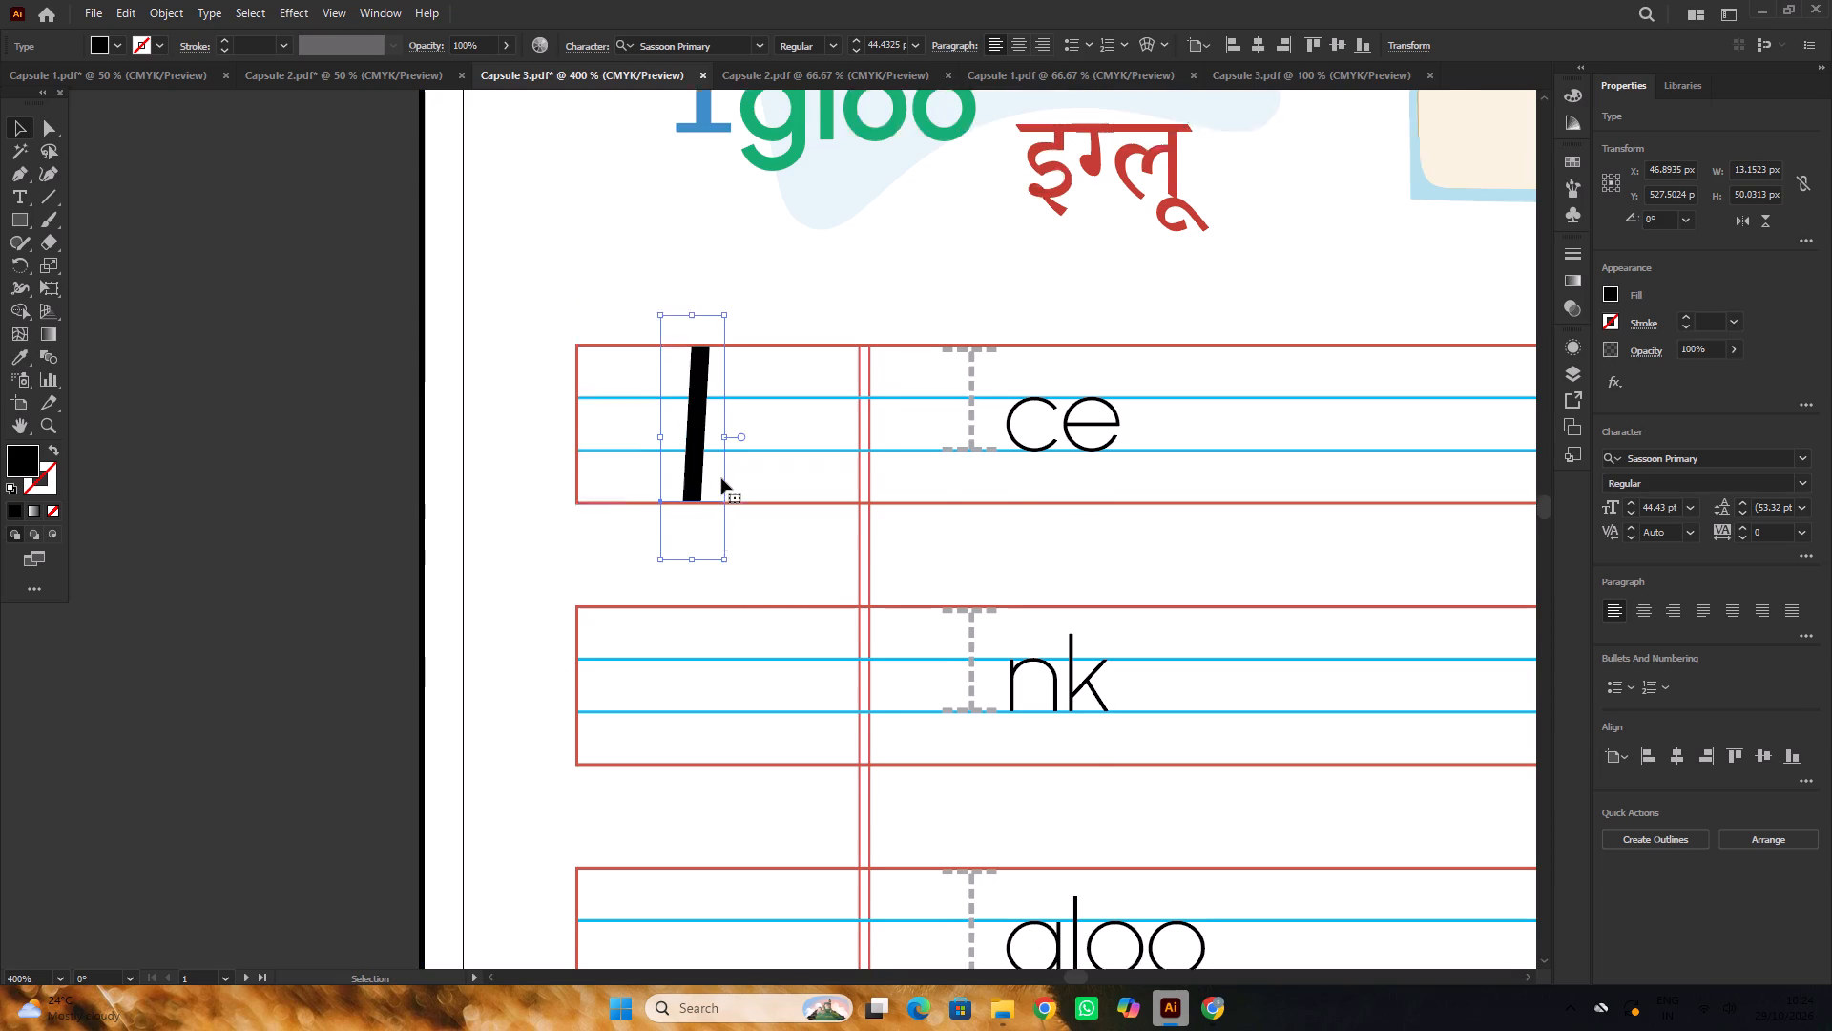
{"action": "scroll", "coordinate": [721, 478], "scroll_direction": "up", "scroll_amount": 2}
{"action": "scroll", "coordinate": [704, 459], "scroll_direction": "down", "scroll_amount": 3, "text": "alt"}
{"action": "left_click", "coordinate": [531, 404]}
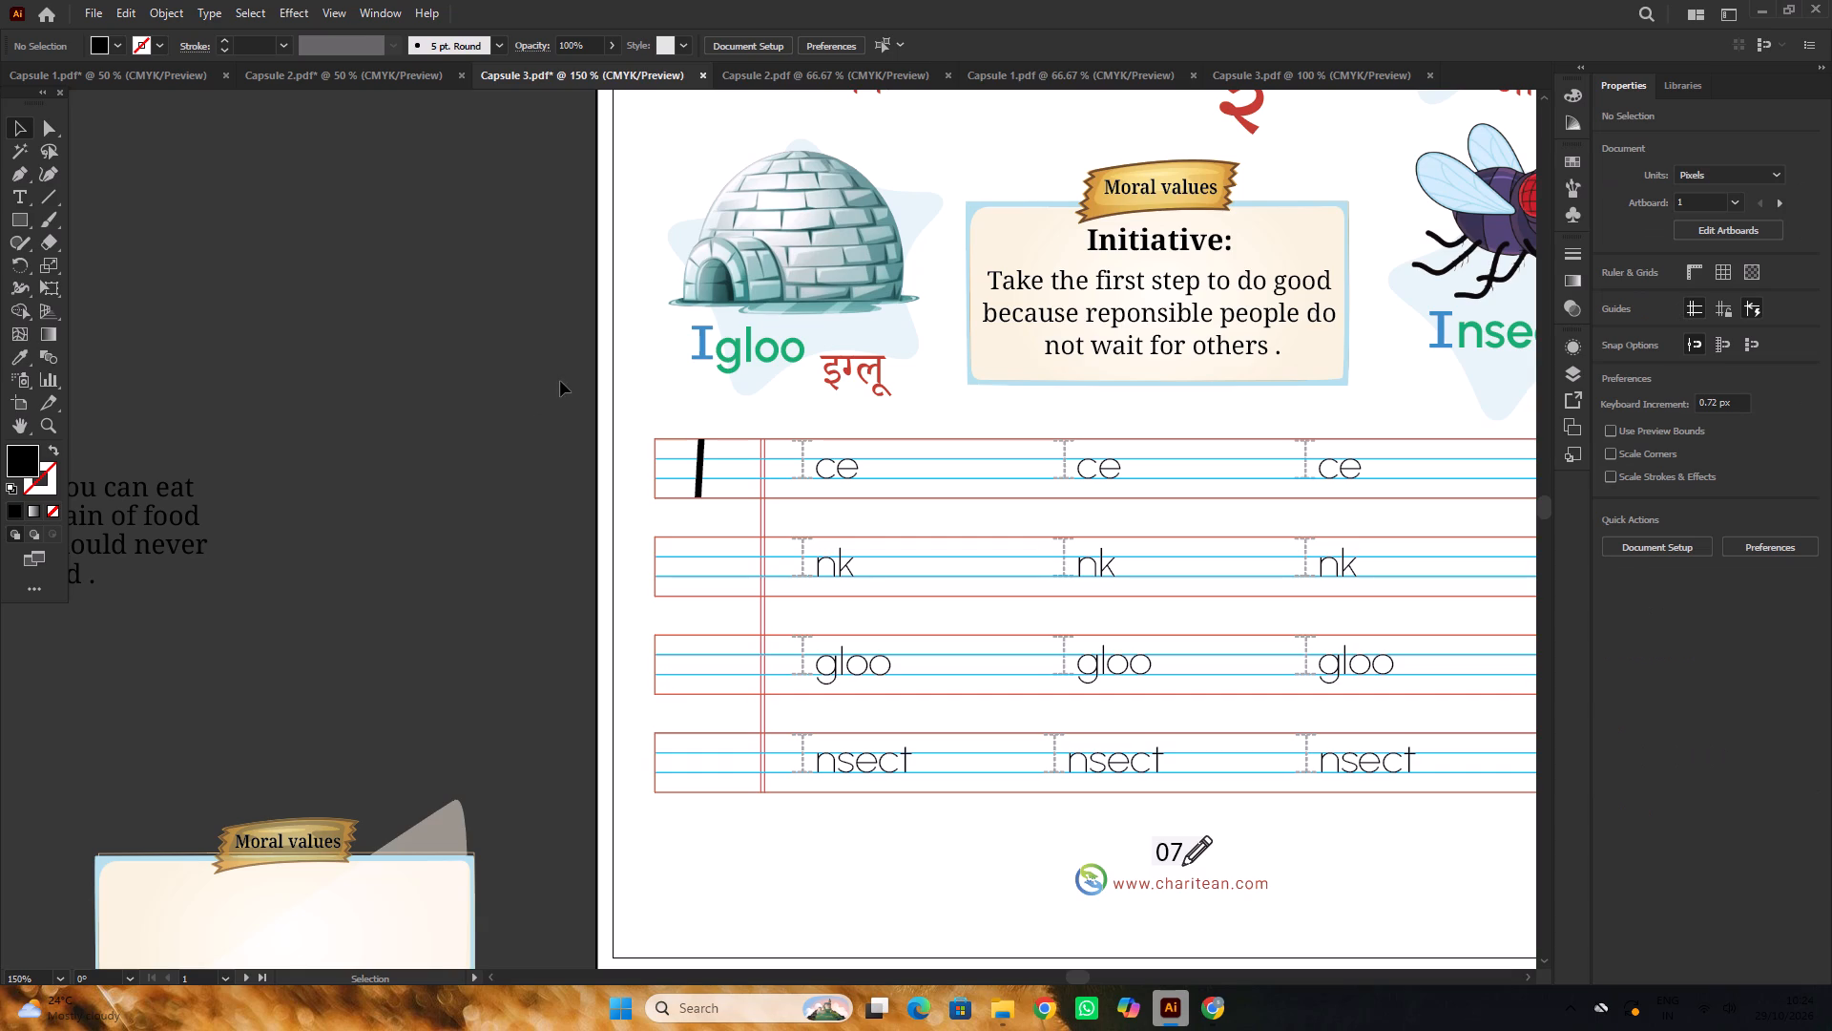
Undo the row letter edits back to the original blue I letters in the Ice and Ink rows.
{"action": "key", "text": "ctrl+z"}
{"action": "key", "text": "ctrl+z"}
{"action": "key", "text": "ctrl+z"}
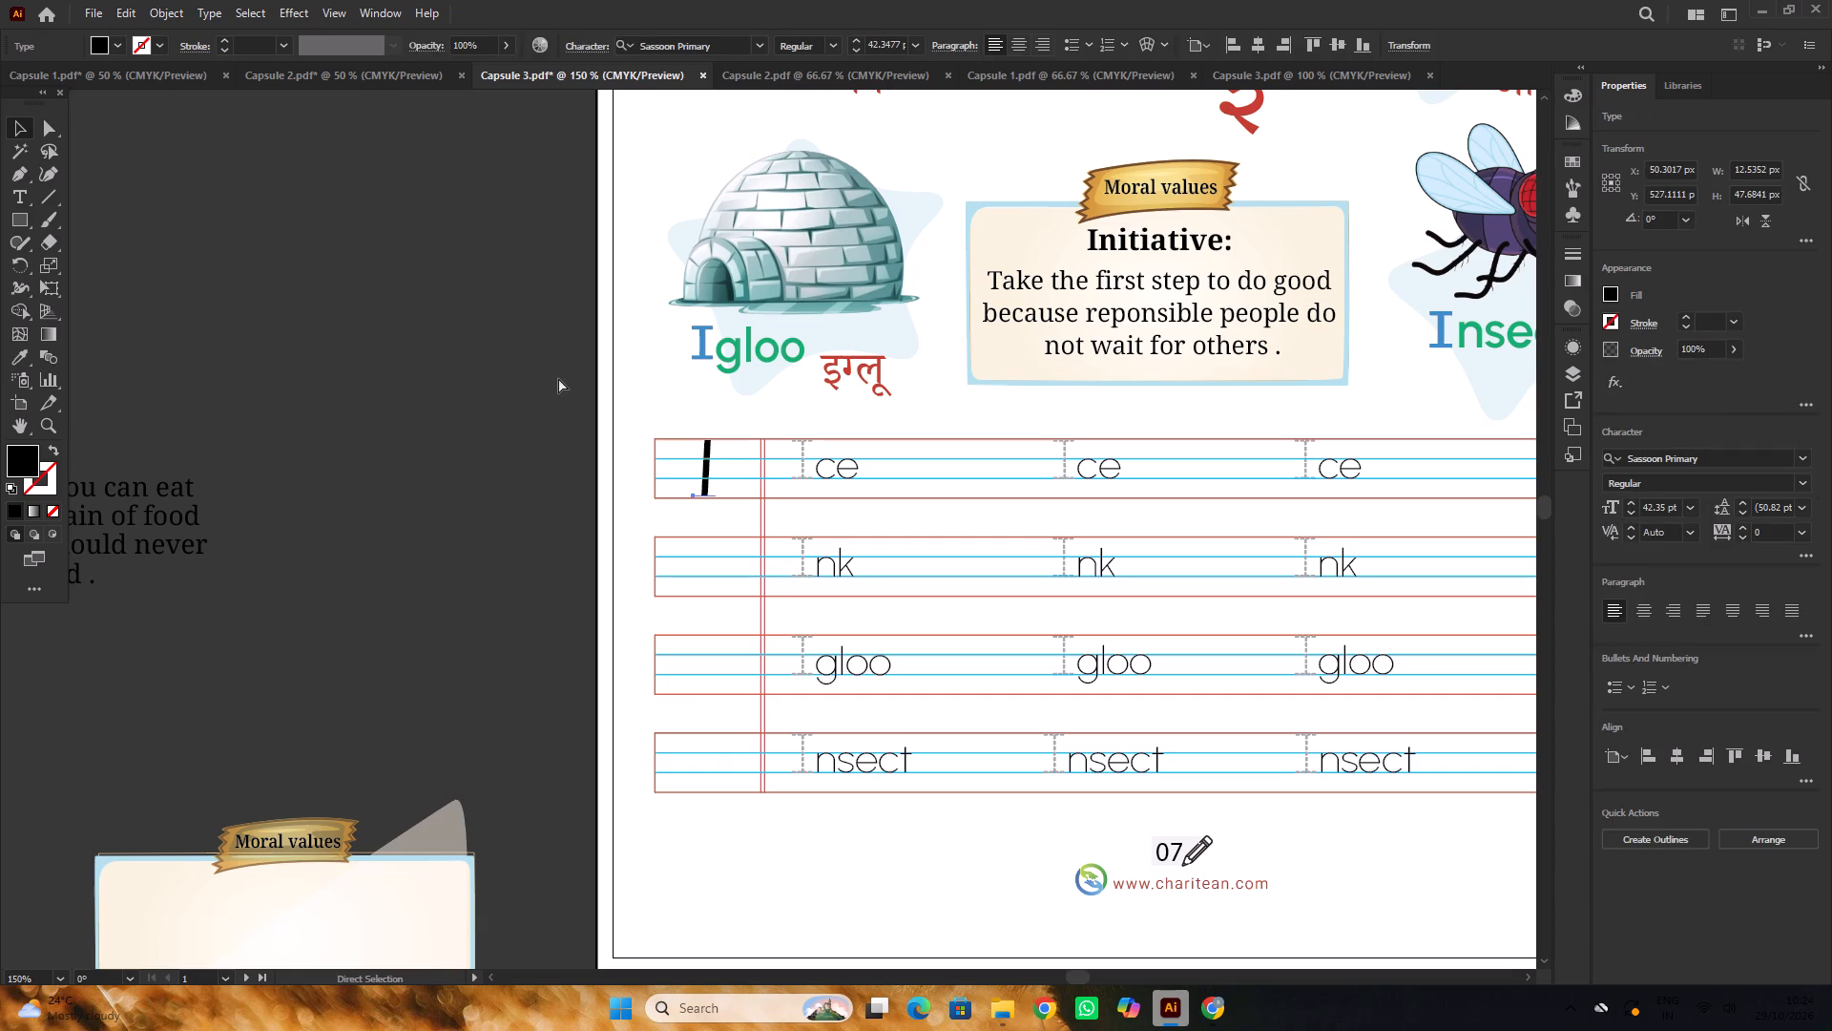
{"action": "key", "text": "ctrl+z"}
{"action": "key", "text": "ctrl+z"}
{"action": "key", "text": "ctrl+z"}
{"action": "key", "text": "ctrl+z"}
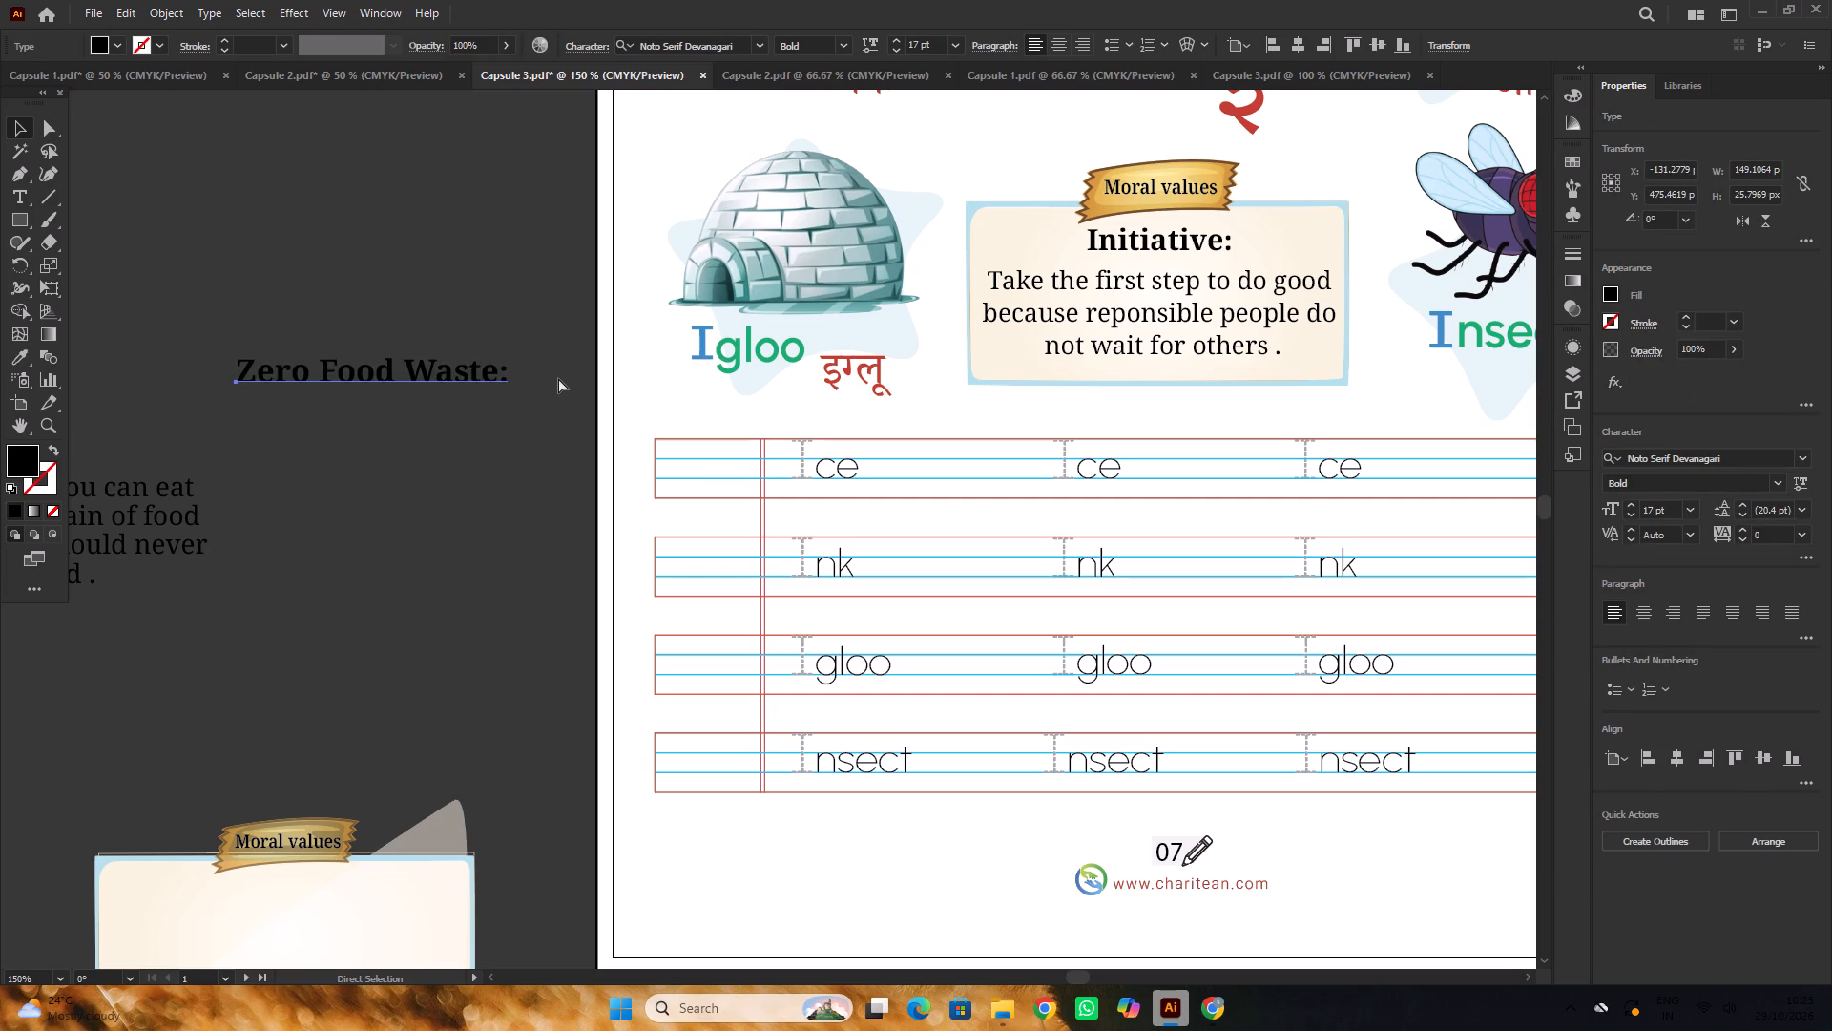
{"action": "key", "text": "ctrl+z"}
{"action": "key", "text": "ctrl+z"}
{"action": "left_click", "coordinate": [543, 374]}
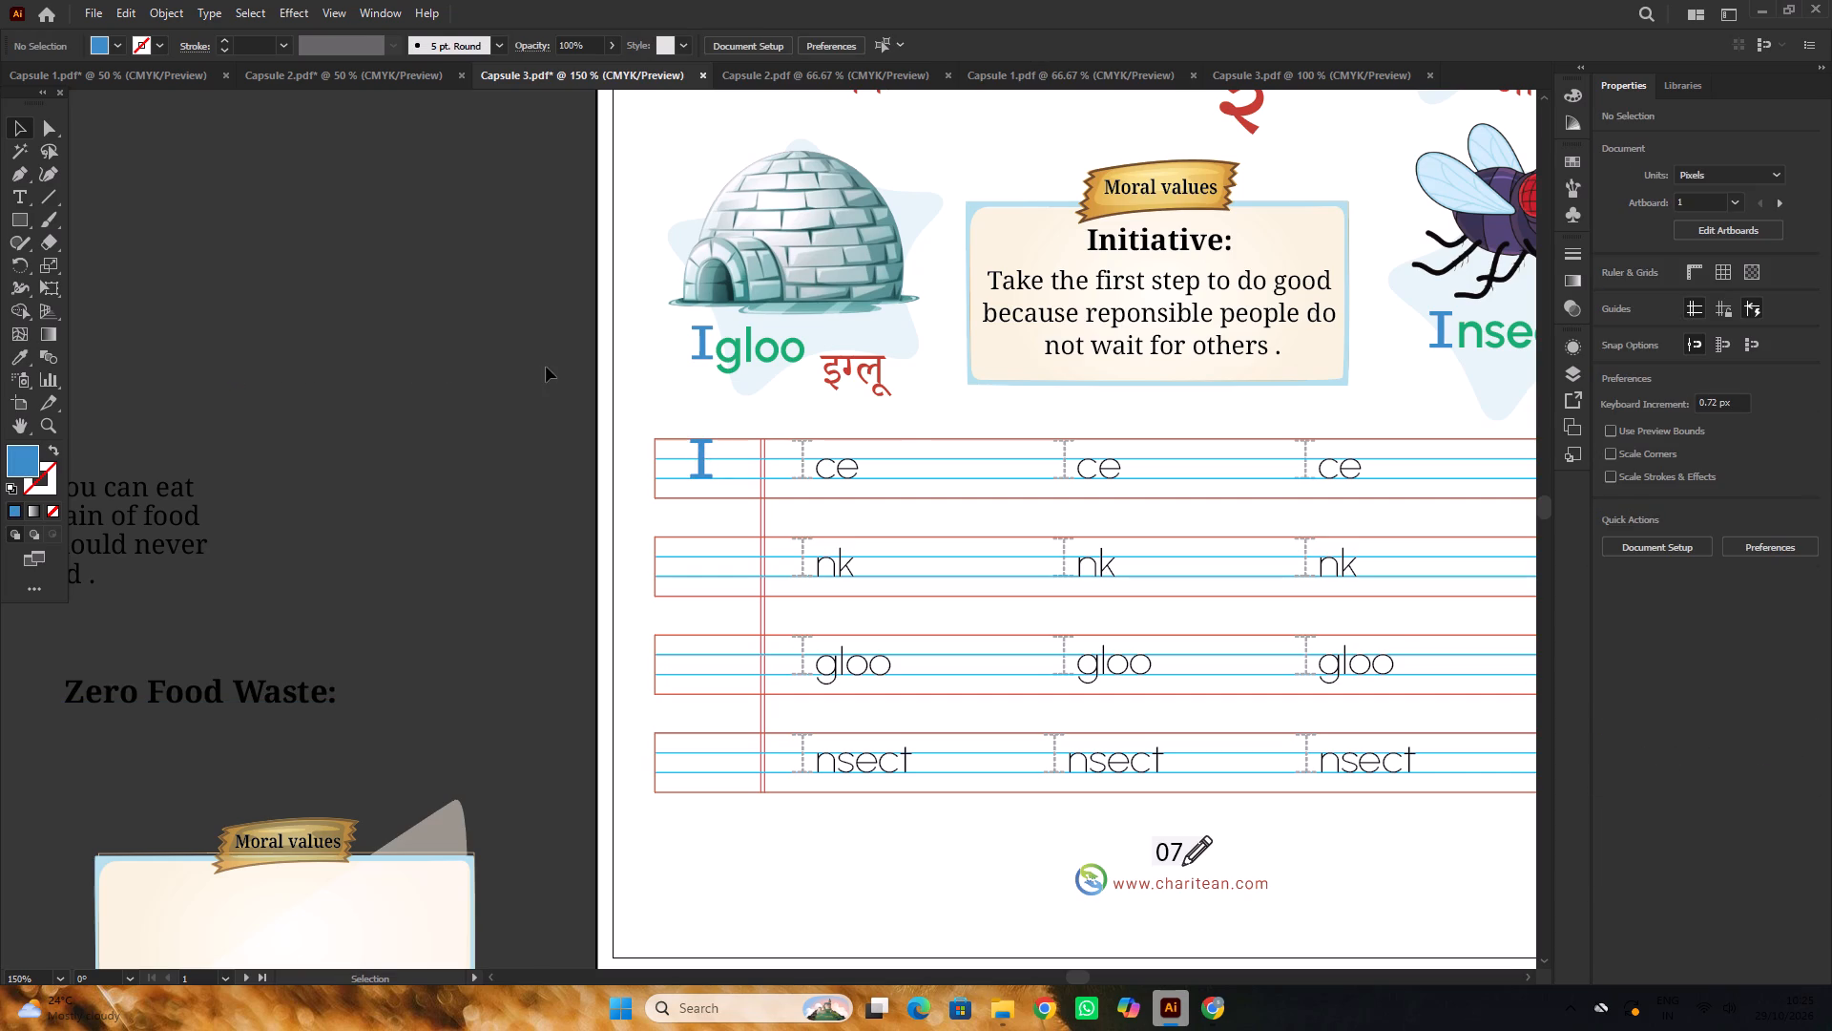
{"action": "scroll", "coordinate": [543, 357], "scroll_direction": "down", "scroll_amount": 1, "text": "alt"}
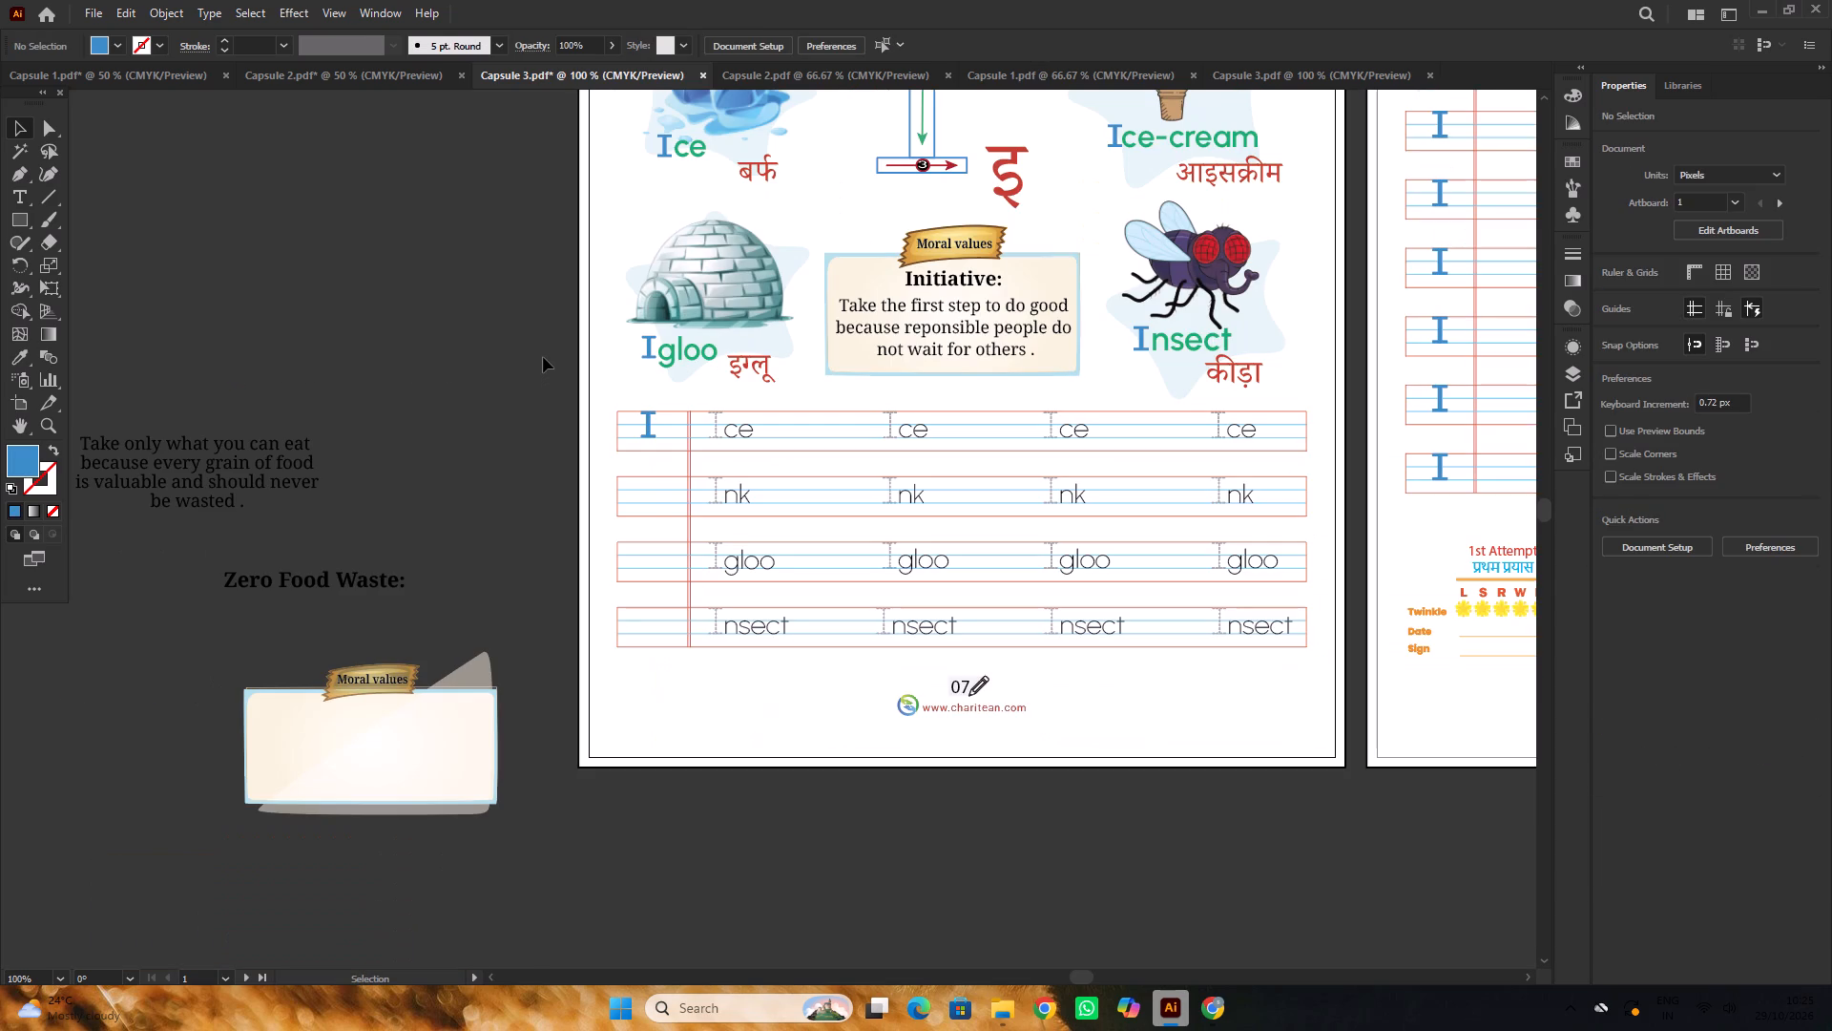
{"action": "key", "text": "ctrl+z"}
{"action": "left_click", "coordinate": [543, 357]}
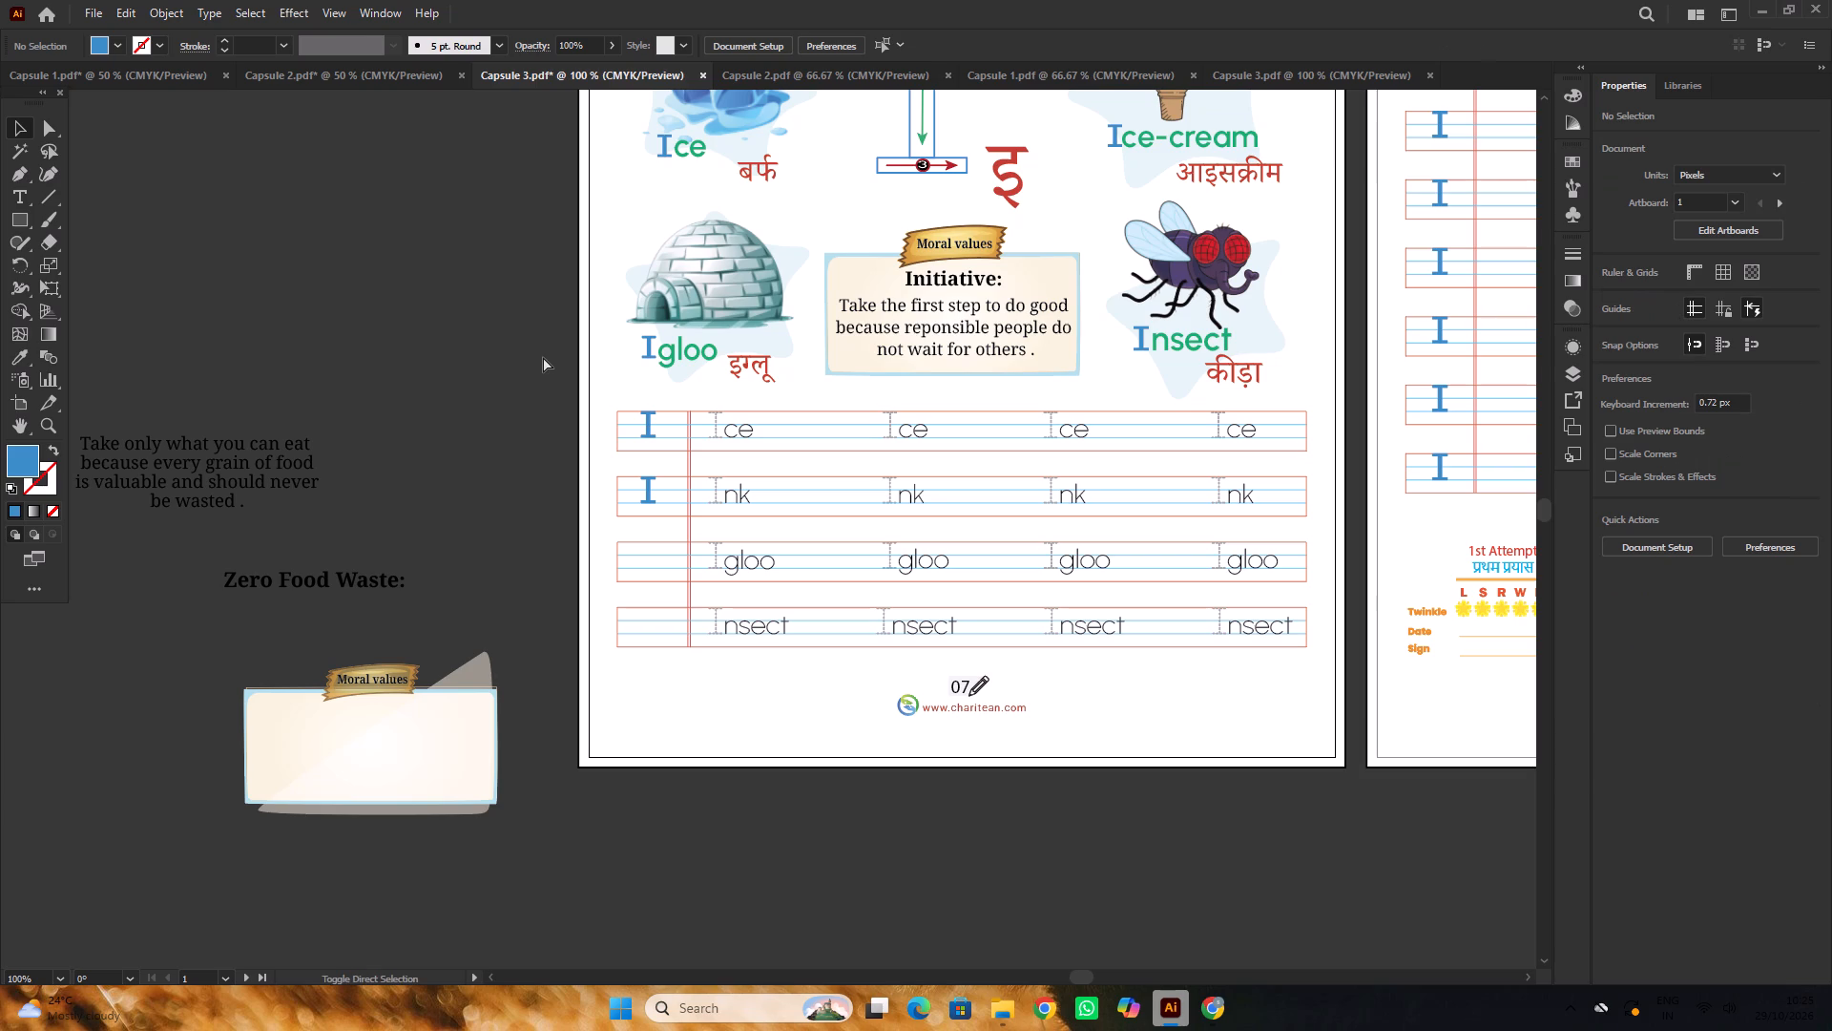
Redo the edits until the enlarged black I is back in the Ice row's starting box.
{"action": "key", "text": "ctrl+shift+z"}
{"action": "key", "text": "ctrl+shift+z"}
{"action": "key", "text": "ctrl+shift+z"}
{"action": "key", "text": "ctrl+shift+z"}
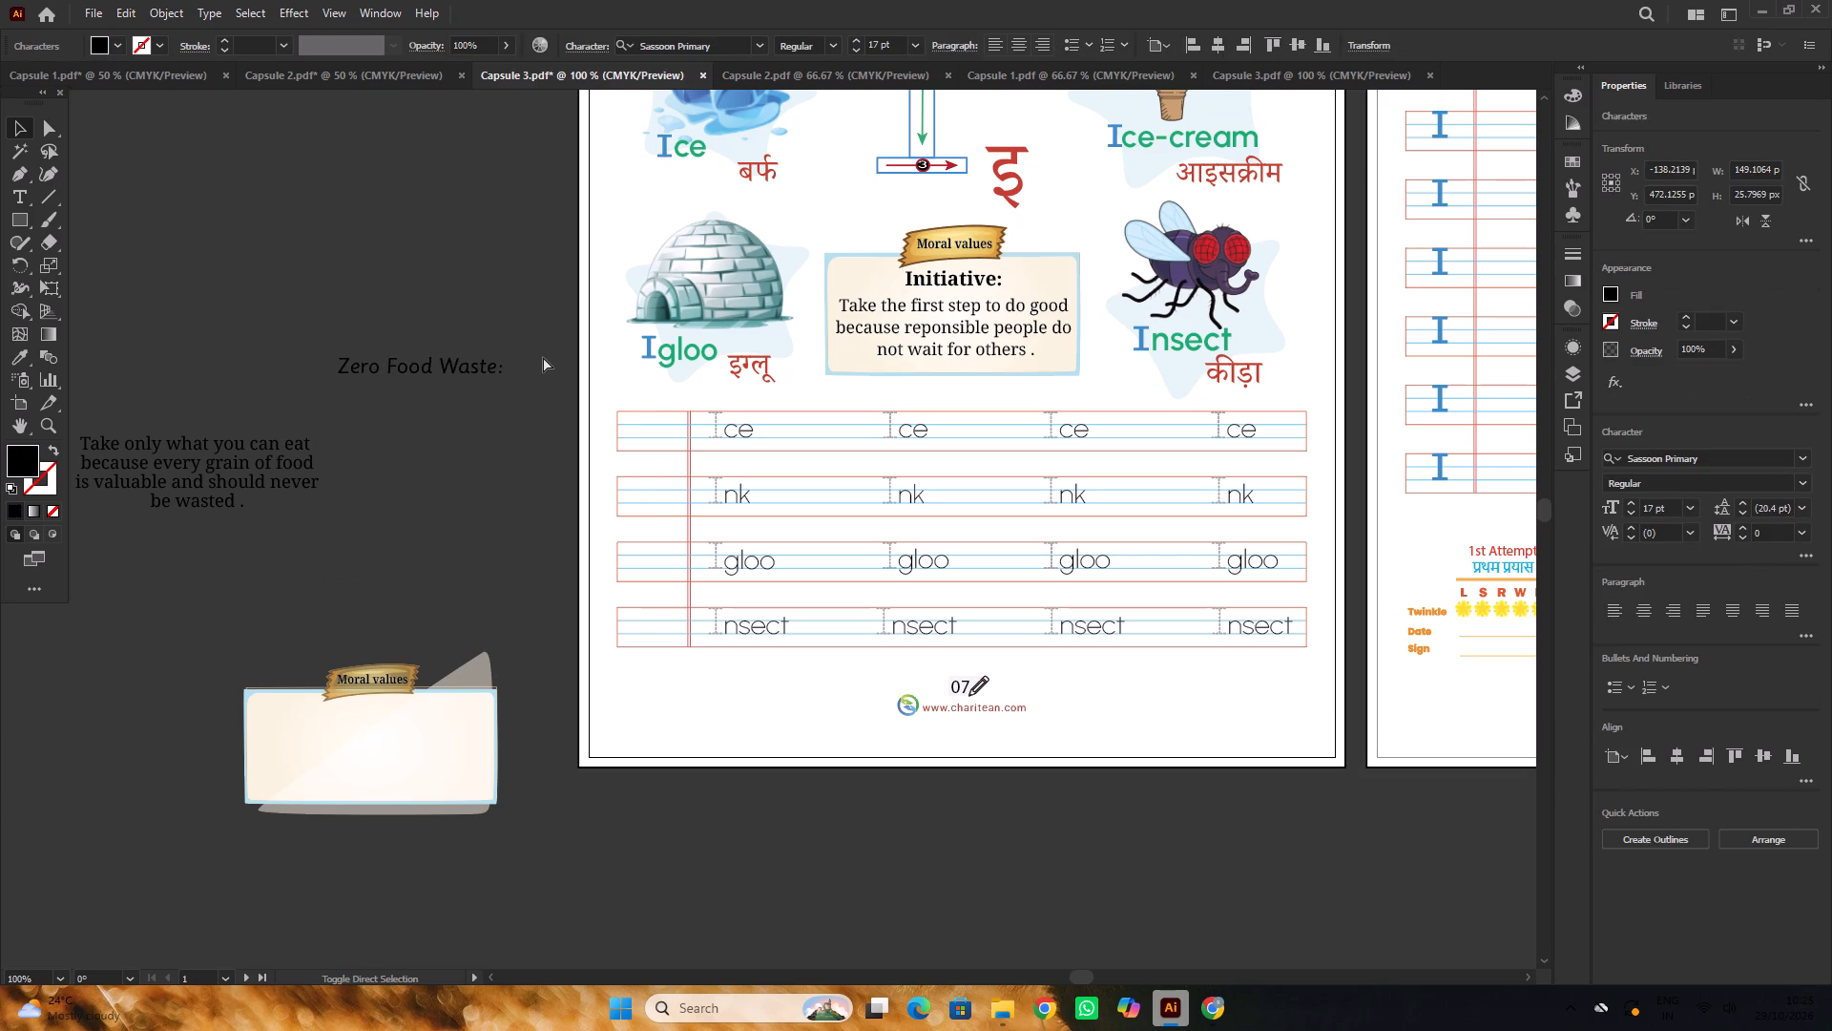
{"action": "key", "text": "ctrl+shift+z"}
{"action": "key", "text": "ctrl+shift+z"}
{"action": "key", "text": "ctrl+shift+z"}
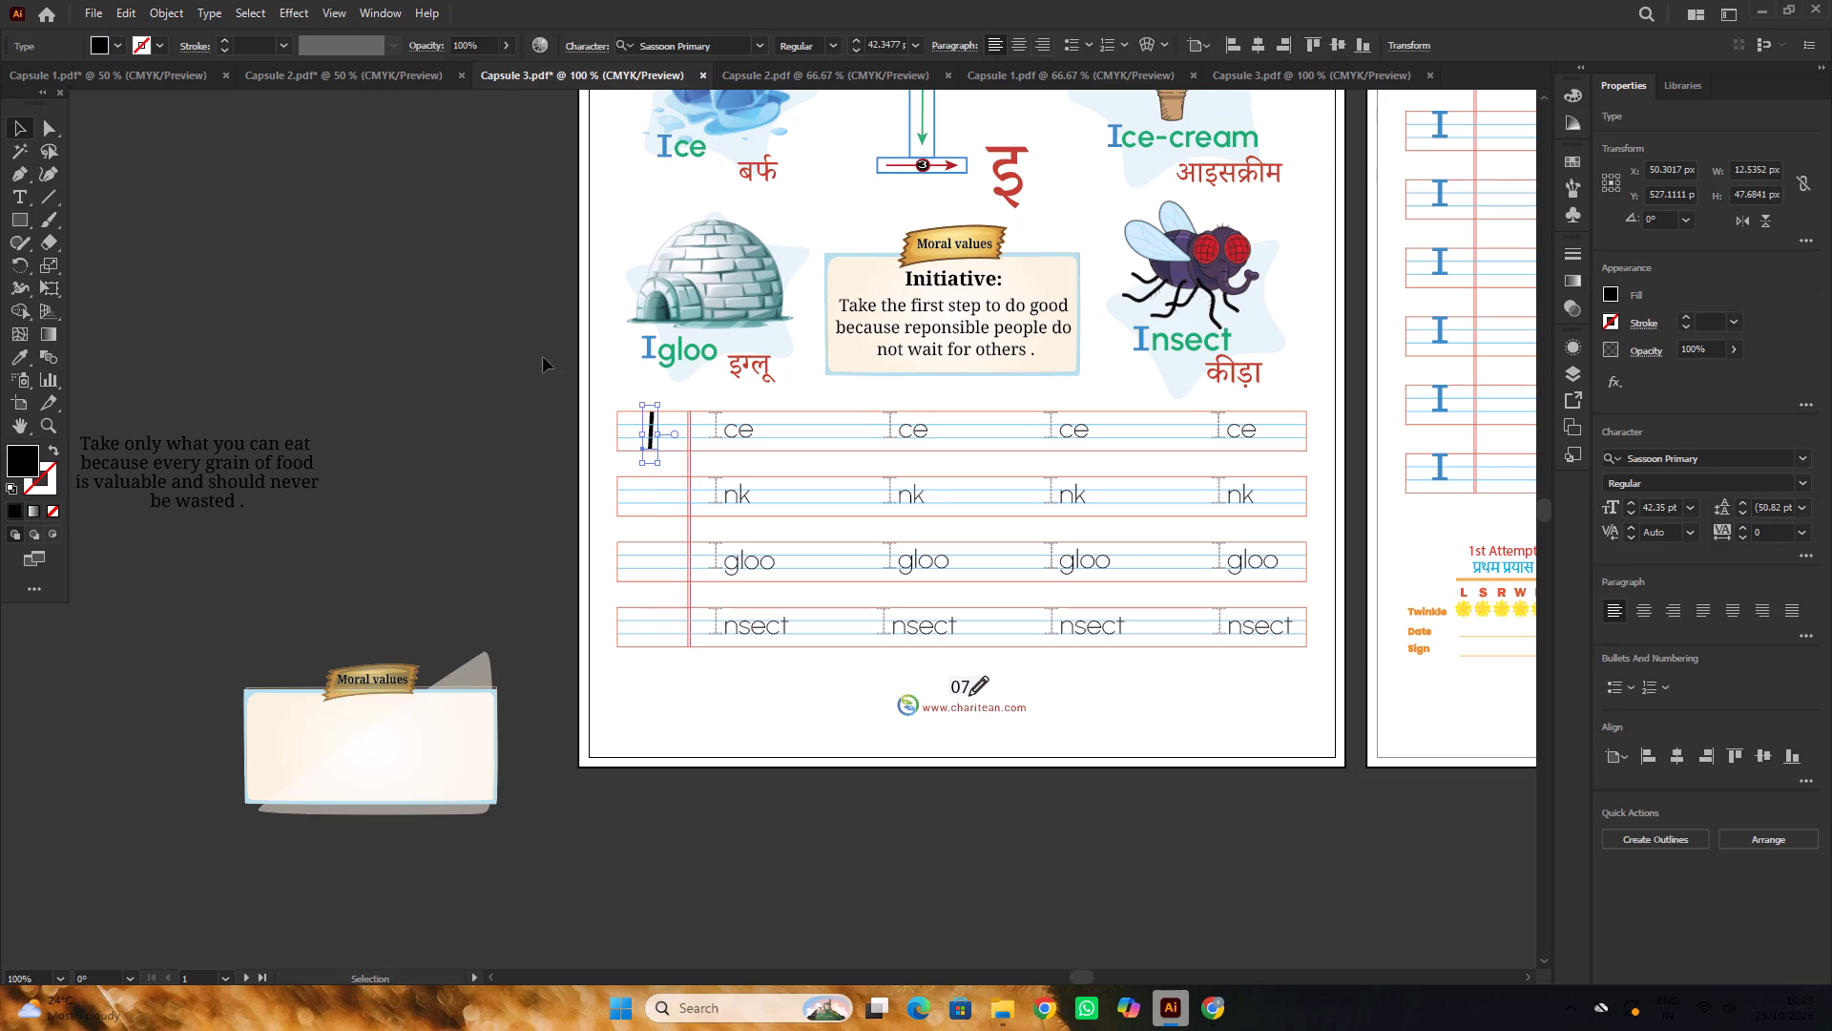
Bring the I to the front and refit it at about 29.5 pt between the Ice row's top red and lower blue lines.
{"action": "key", "text": "ctrl+shift+bracketright"}
{"action": "scroll", "coordinate": [676, 435], "scroll_direction": "up", "scroll_amount": 5, "text": "alt"}
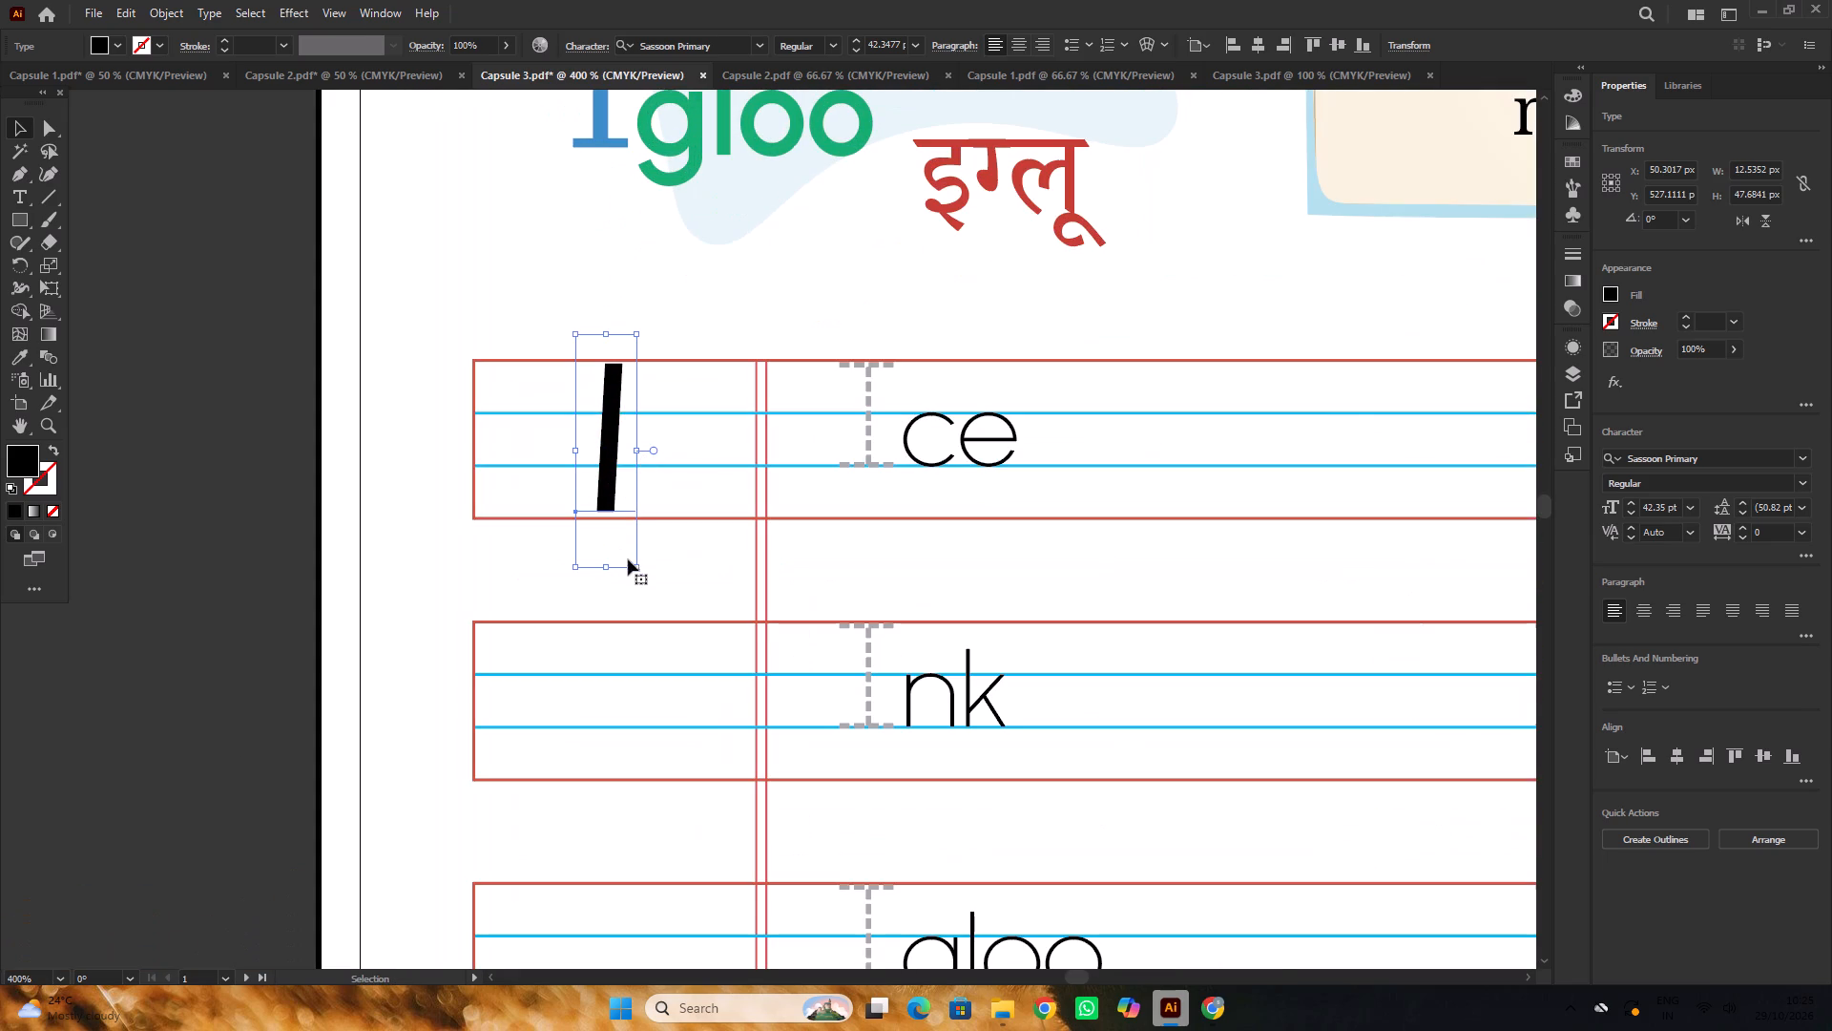
{"action": "left_click_drag", "start_coordinate": [636, 563], "coordinate": [647, 531], "text": "alt"}
{"action": "left_click_drag", "start_coordinate": [606, 439], "coordinate": [605, 407]}
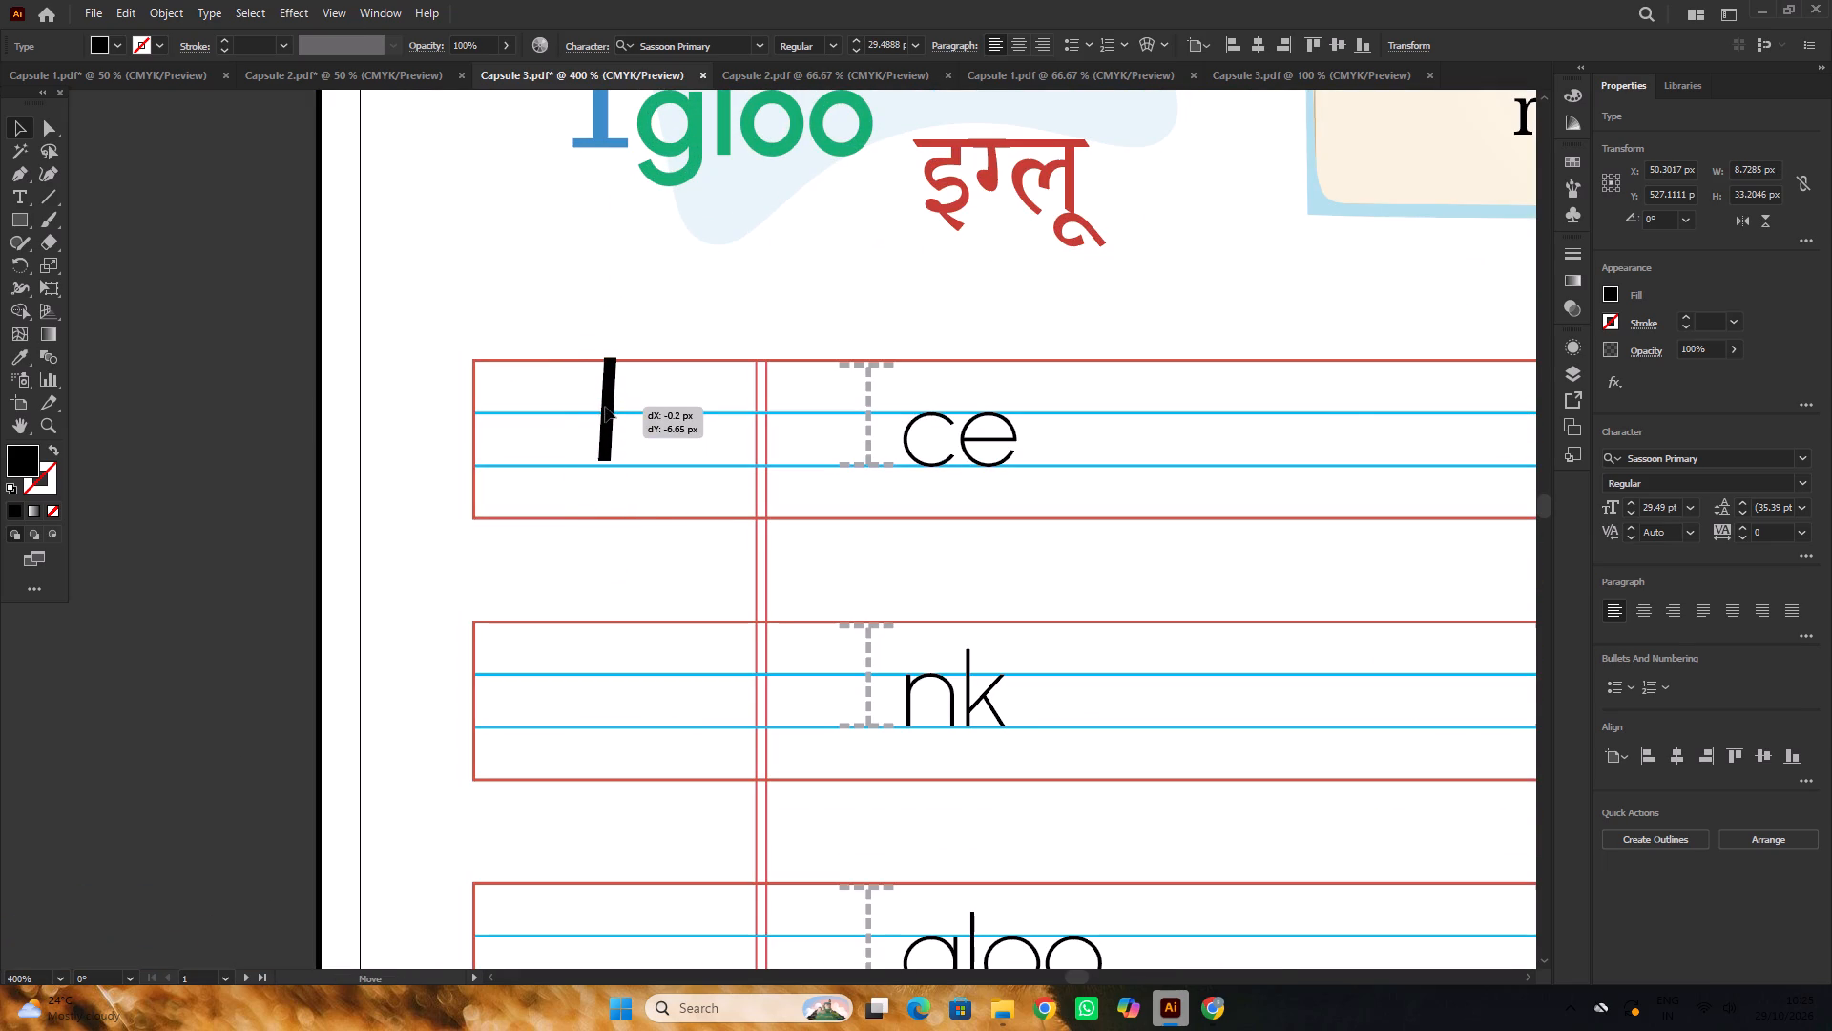
{"action": "left_click_drag", "start_coordinate": [605, 407], "coordinate": [594, 410]}
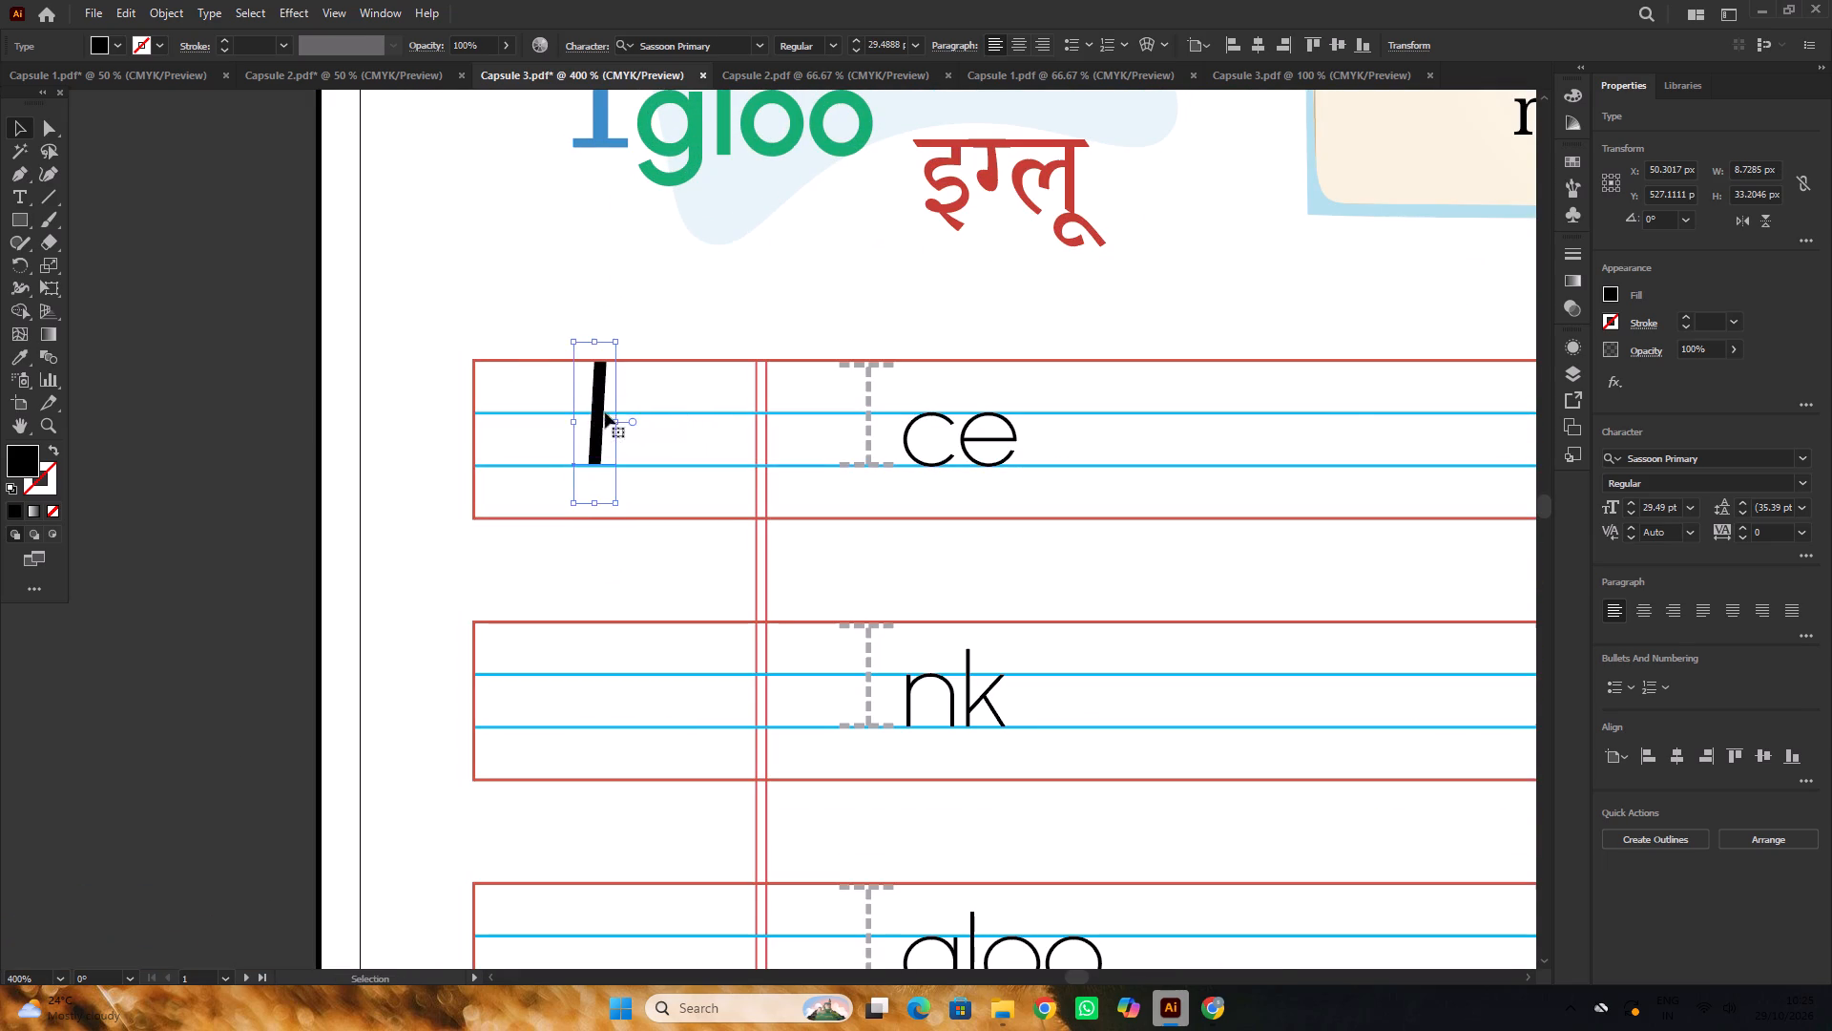
{"action": "scroll", "coordinate": [663, 416], "scroll_direction": "down", "scroll_amount": 1, "text": "alt"}
{"action": "left_click", "coordinate": [308, 324]}
{"action": "scroll", "coordinate": [677, 348], "scroll_direction": "down", "scroll_amount": 1, "text": "alt"}
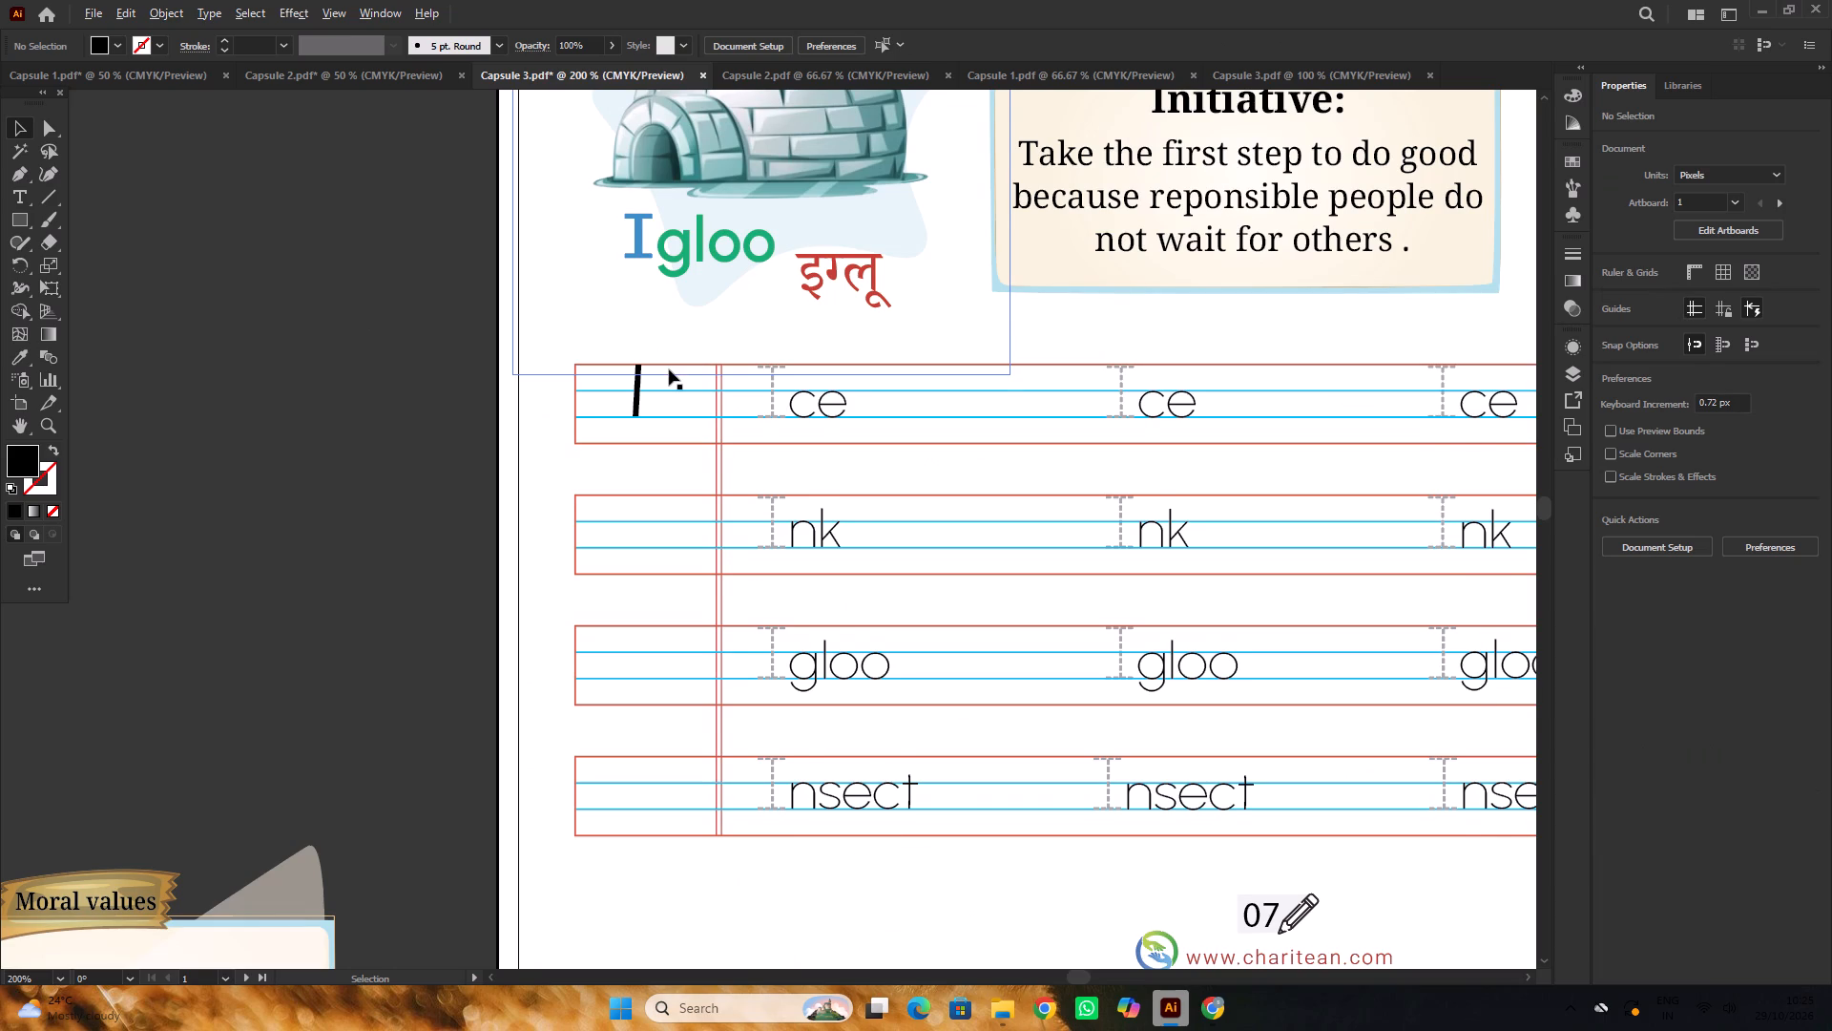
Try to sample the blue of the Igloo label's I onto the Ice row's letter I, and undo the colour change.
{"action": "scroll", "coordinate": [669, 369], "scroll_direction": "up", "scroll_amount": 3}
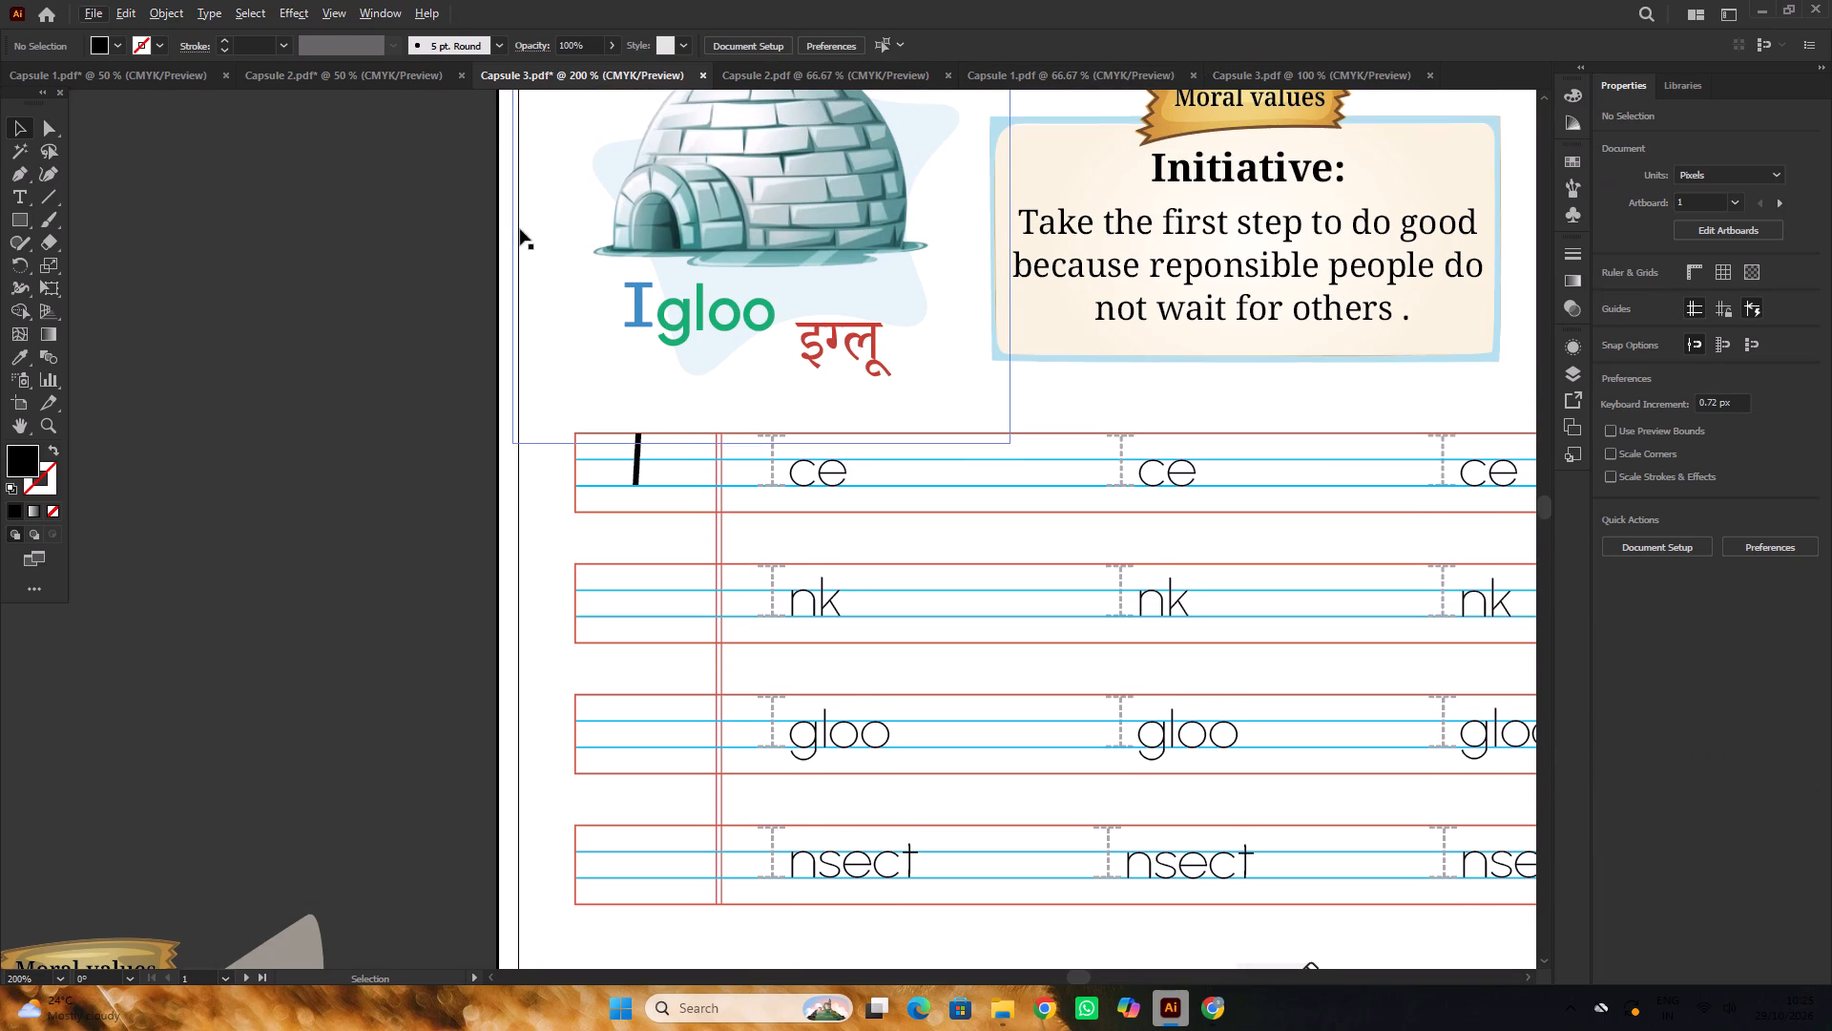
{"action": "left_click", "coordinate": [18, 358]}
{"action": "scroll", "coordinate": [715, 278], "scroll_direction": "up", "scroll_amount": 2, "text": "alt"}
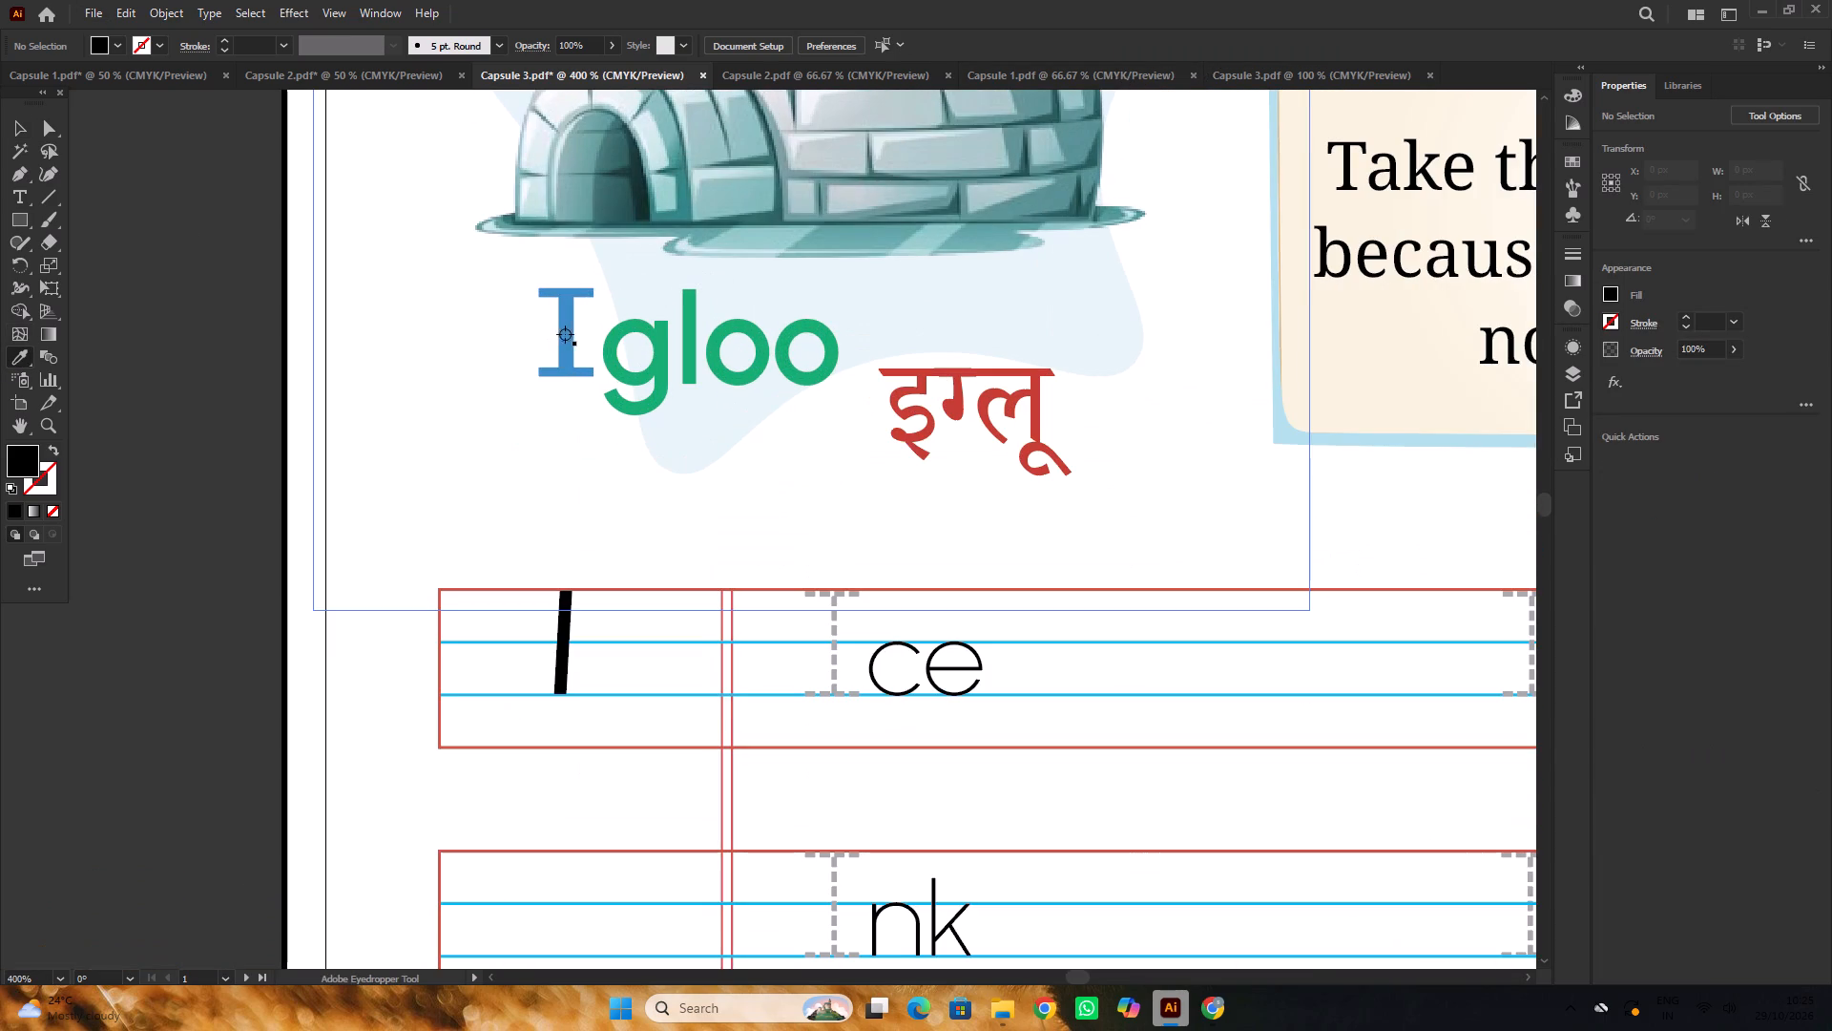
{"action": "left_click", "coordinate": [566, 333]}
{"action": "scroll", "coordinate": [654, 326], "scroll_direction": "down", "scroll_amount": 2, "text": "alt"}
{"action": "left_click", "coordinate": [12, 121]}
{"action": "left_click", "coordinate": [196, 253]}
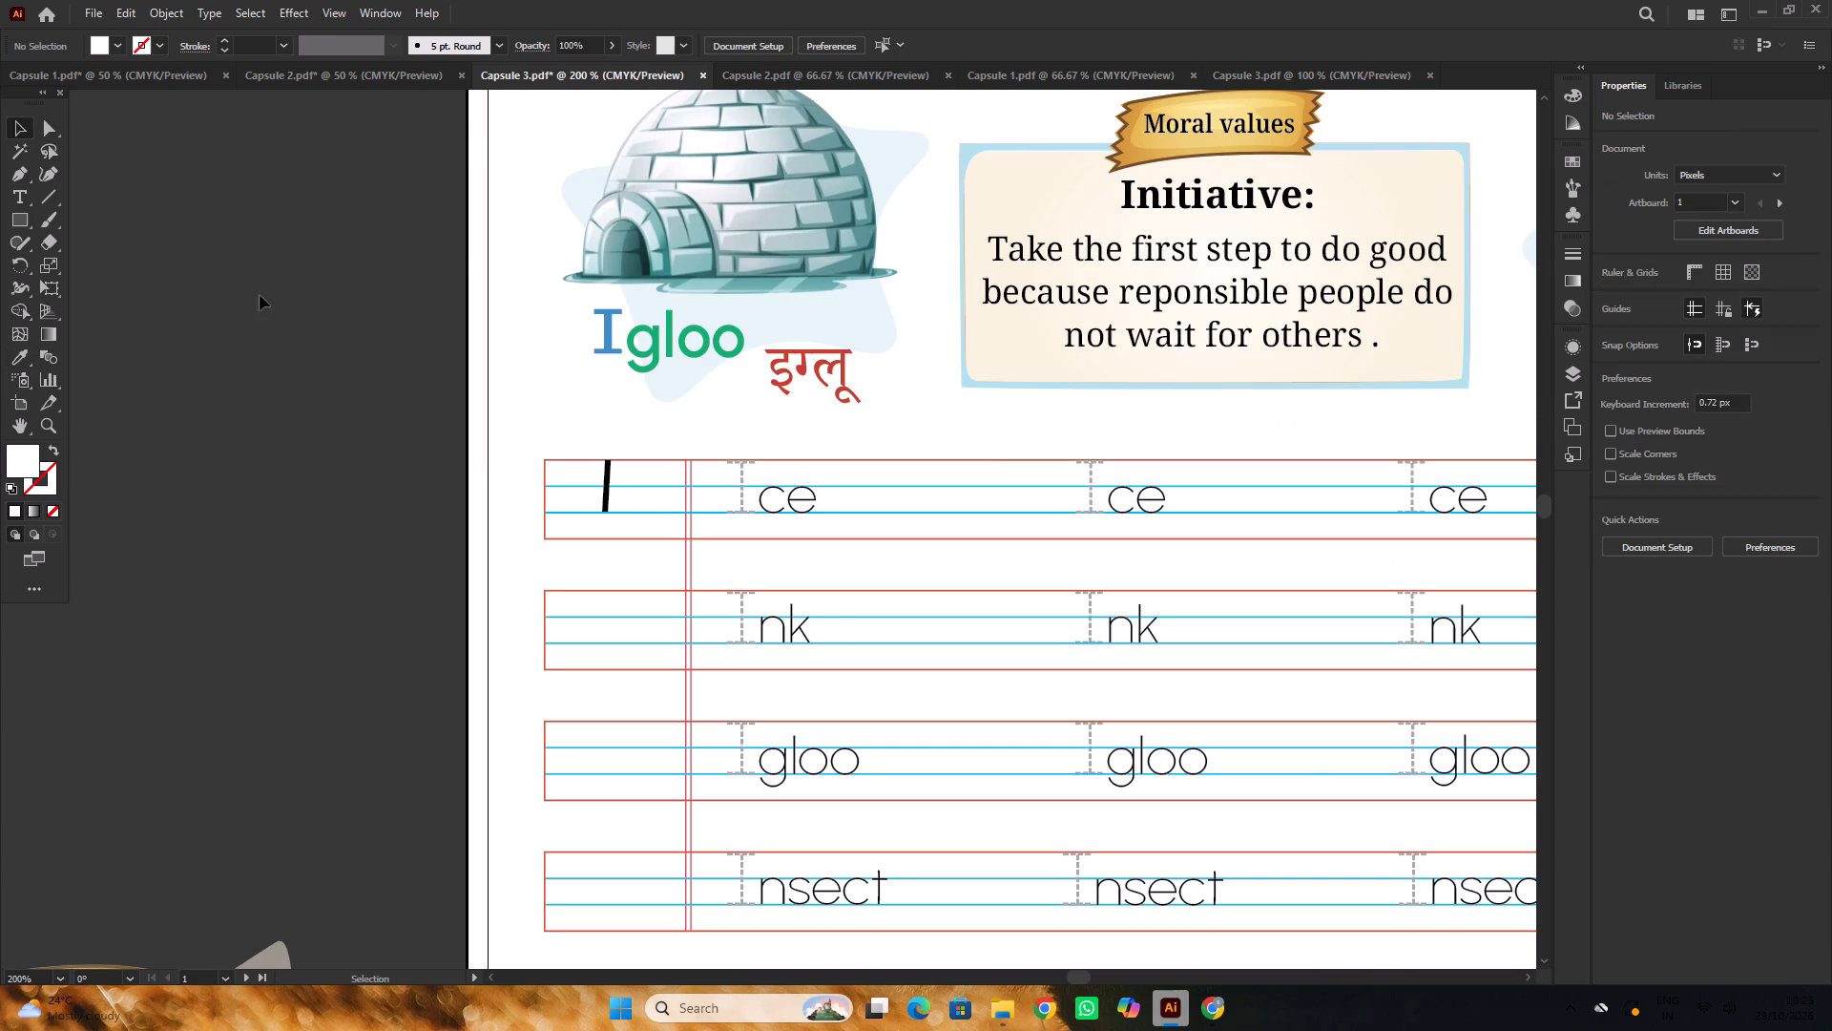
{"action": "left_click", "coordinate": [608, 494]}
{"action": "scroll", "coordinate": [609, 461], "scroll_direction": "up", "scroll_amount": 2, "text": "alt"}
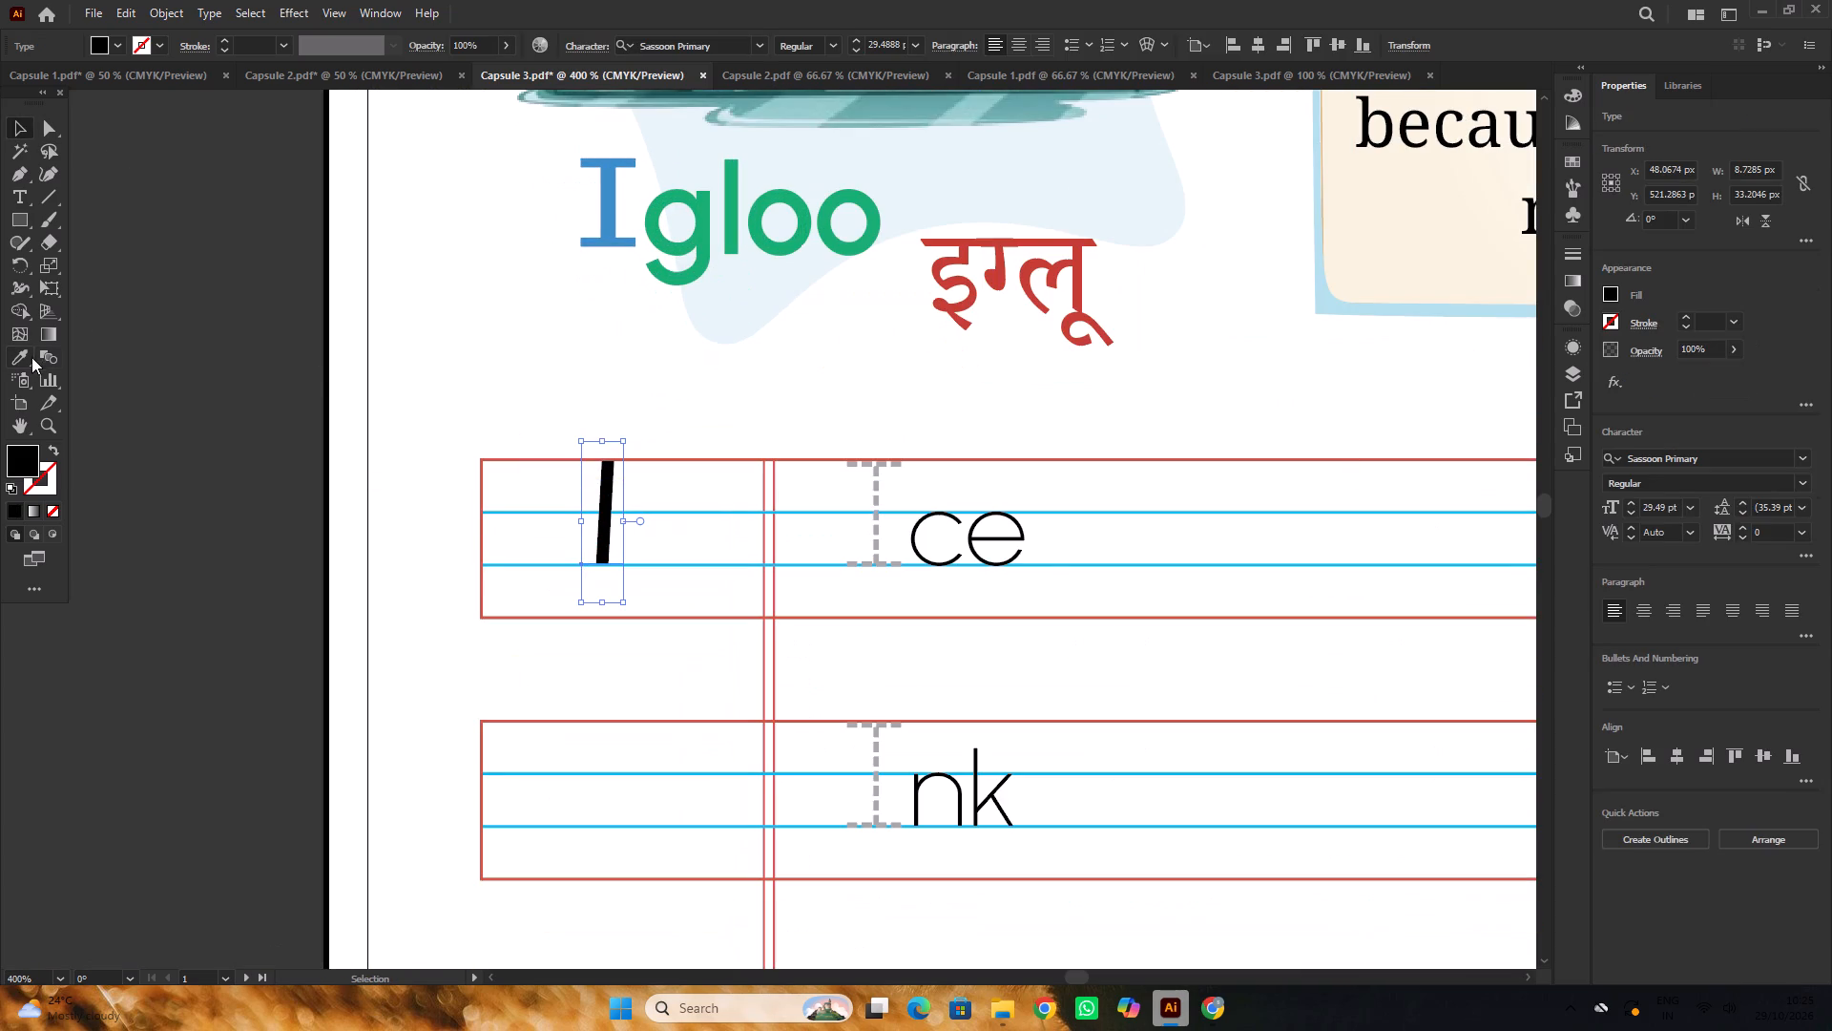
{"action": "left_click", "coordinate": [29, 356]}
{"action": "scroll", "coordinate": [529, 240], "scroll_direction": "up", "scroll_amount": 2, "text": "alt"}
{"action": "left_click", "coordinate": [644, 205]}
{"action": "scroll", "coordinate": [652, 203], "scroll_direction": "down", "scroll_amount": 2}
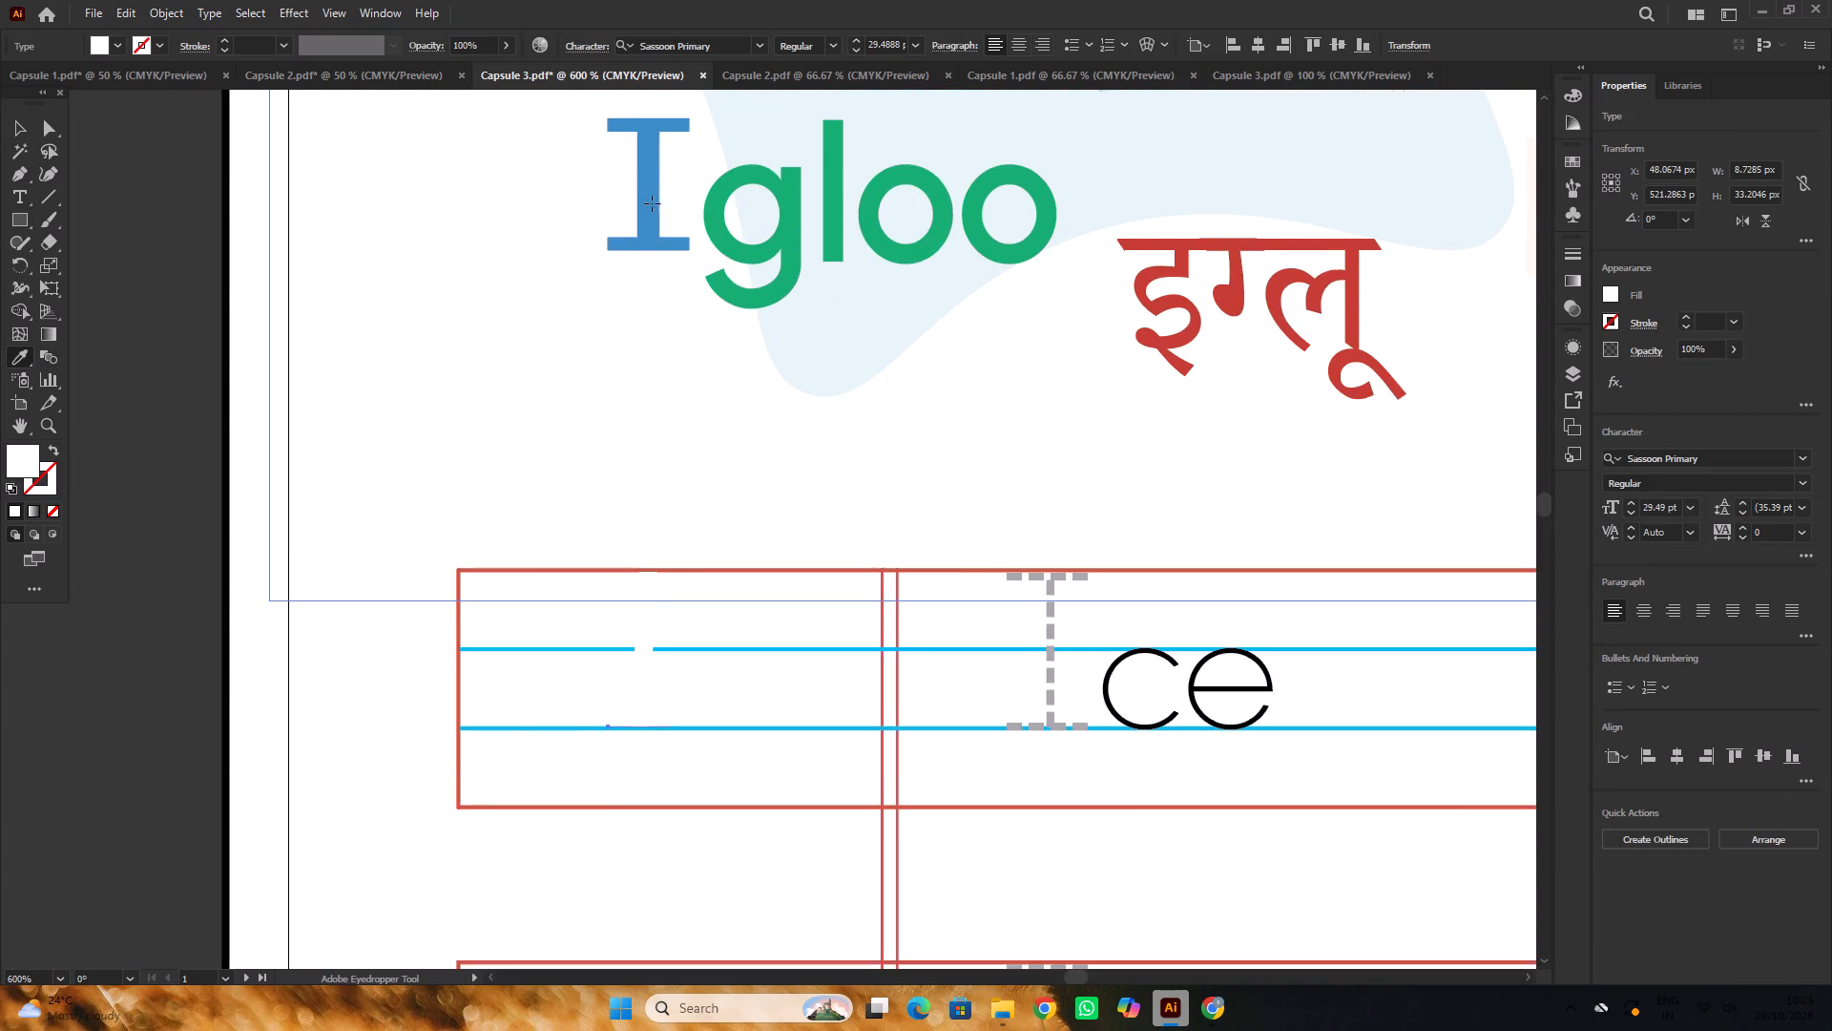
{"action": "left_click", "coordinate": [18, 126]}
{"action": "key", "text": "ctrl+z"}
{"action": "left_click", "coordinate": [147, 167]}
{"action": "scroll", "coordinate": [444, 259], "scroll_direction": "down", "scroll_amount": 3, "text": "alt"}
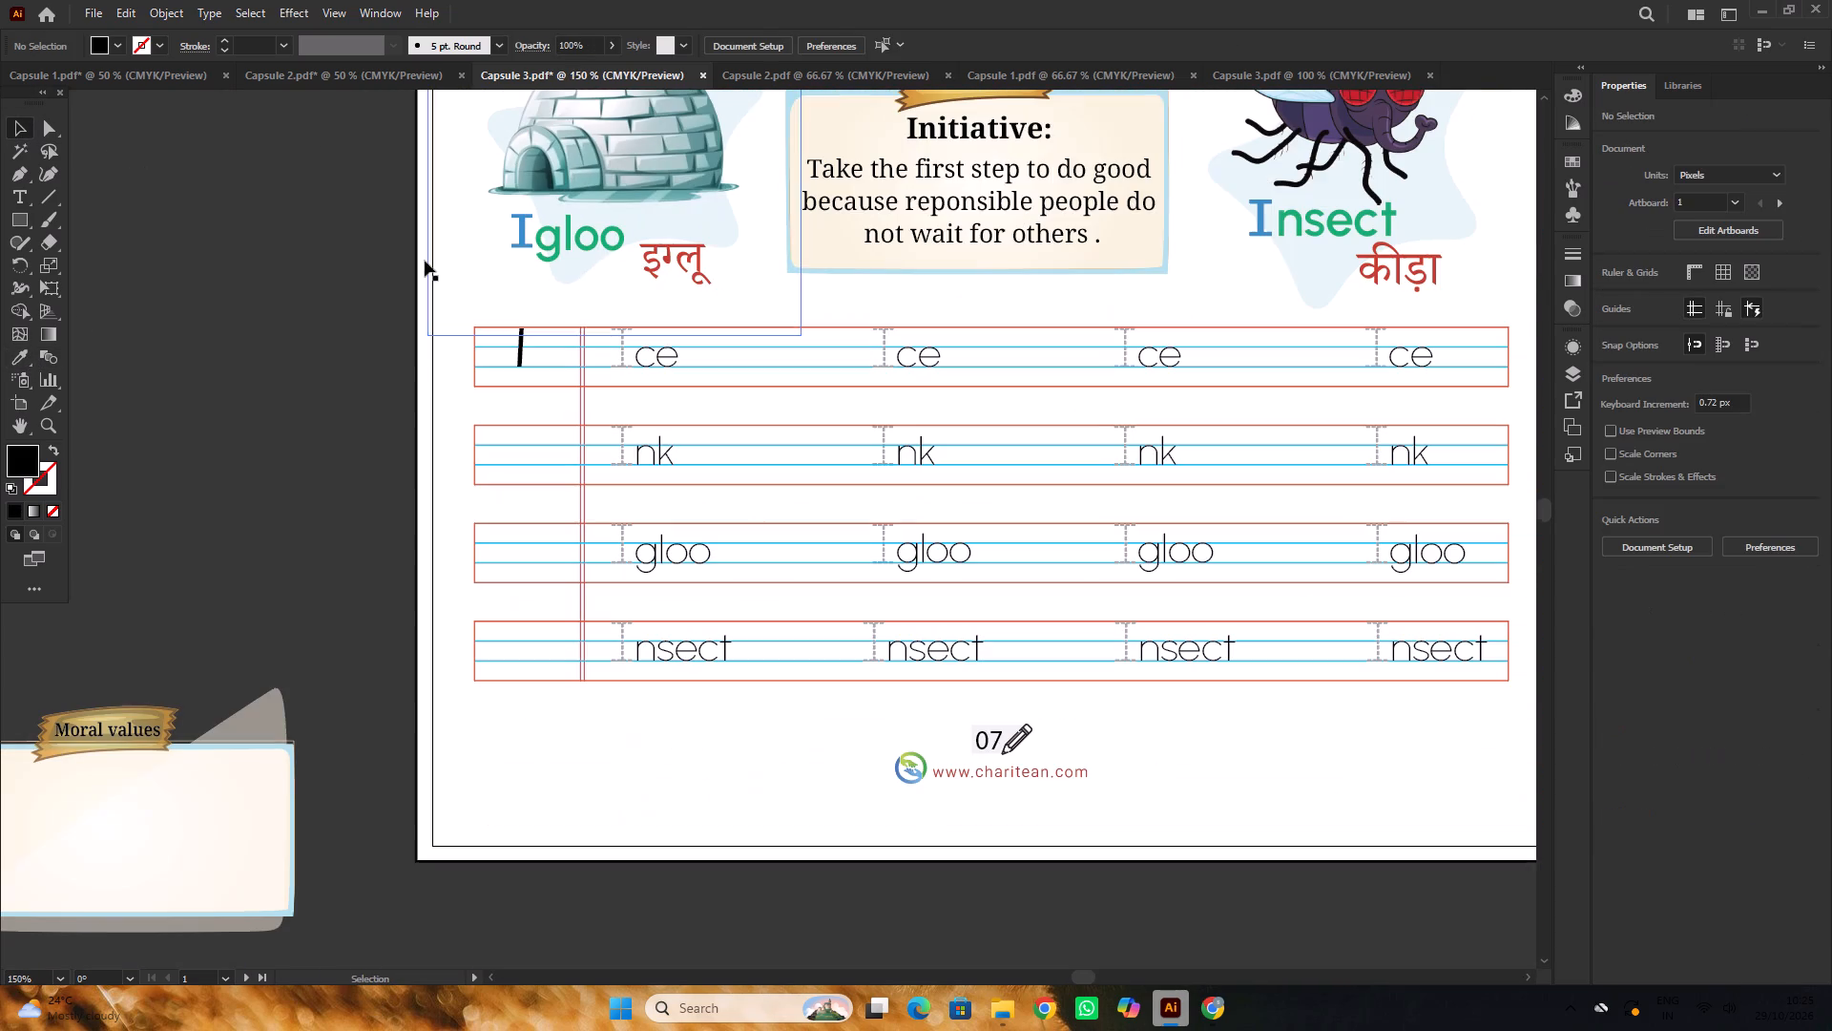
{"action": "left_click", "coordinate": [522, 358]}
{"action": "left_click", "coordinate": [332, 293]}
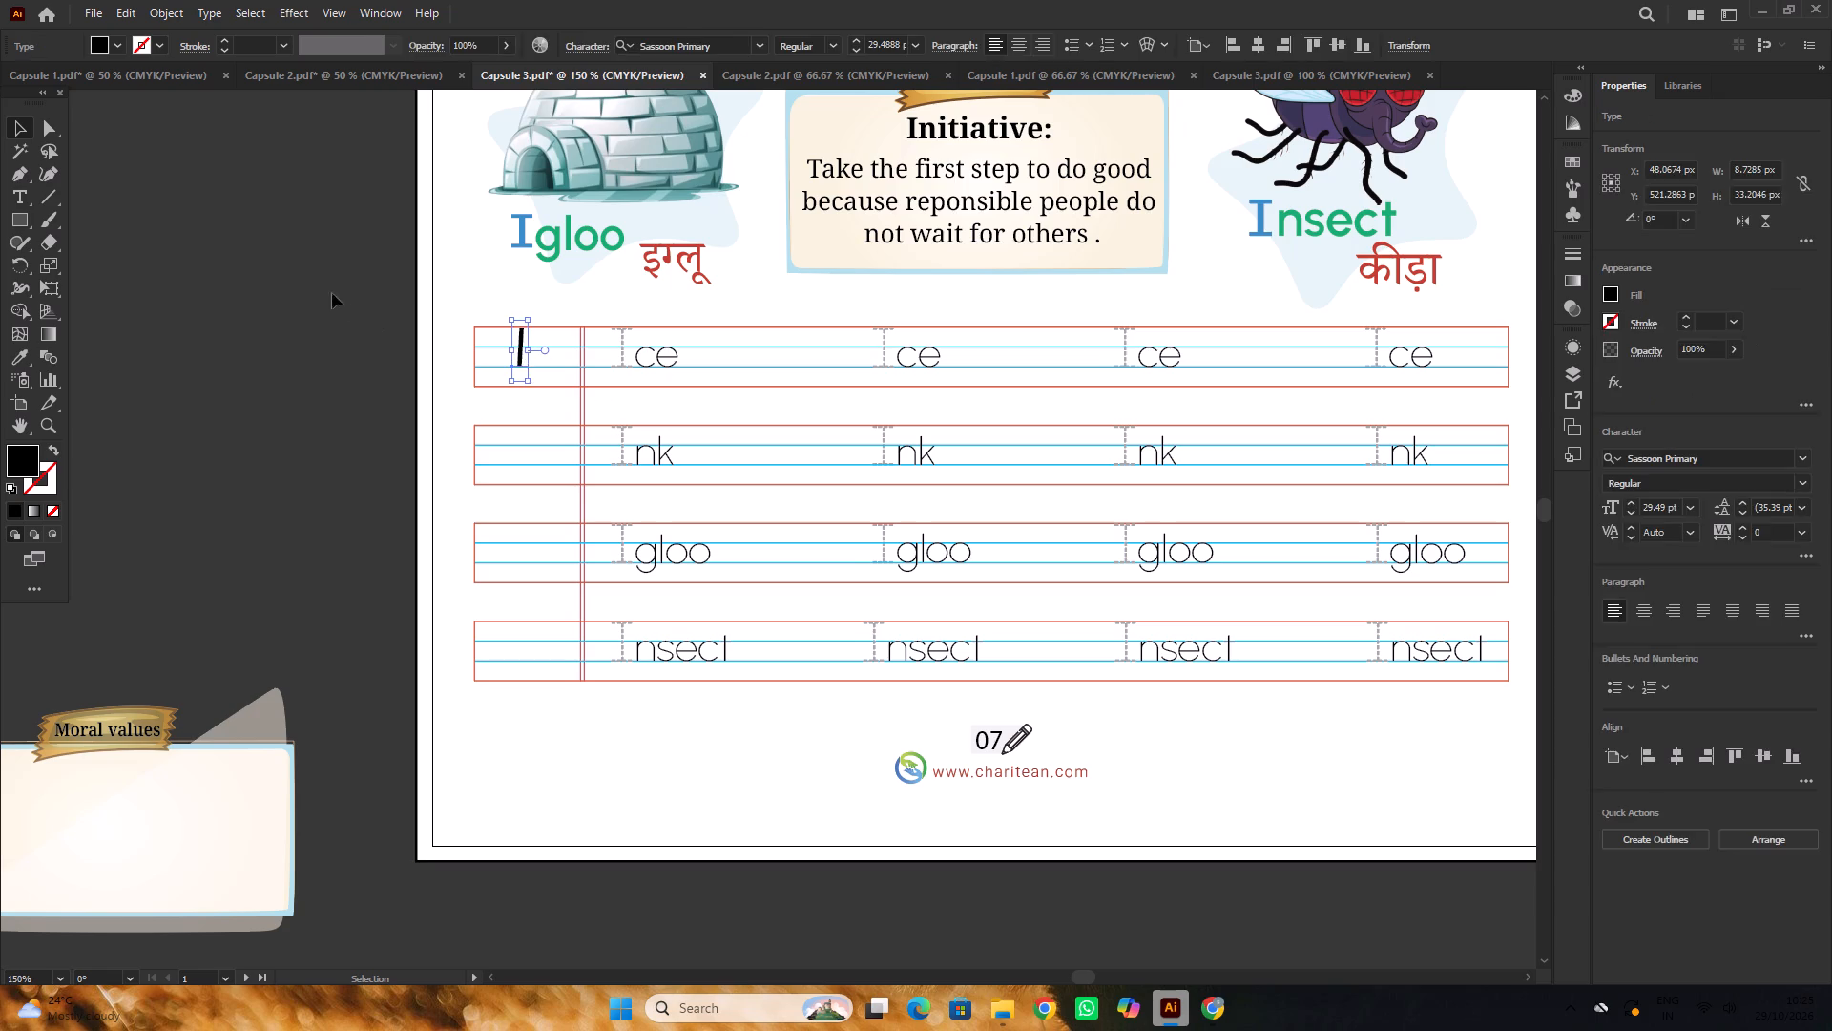
Copy the fill colour code 248bcb from the blue a in the apple row of the part 2 Capsule 3 file.
{"action": "left_click", "coordinate": [1261, 74]}
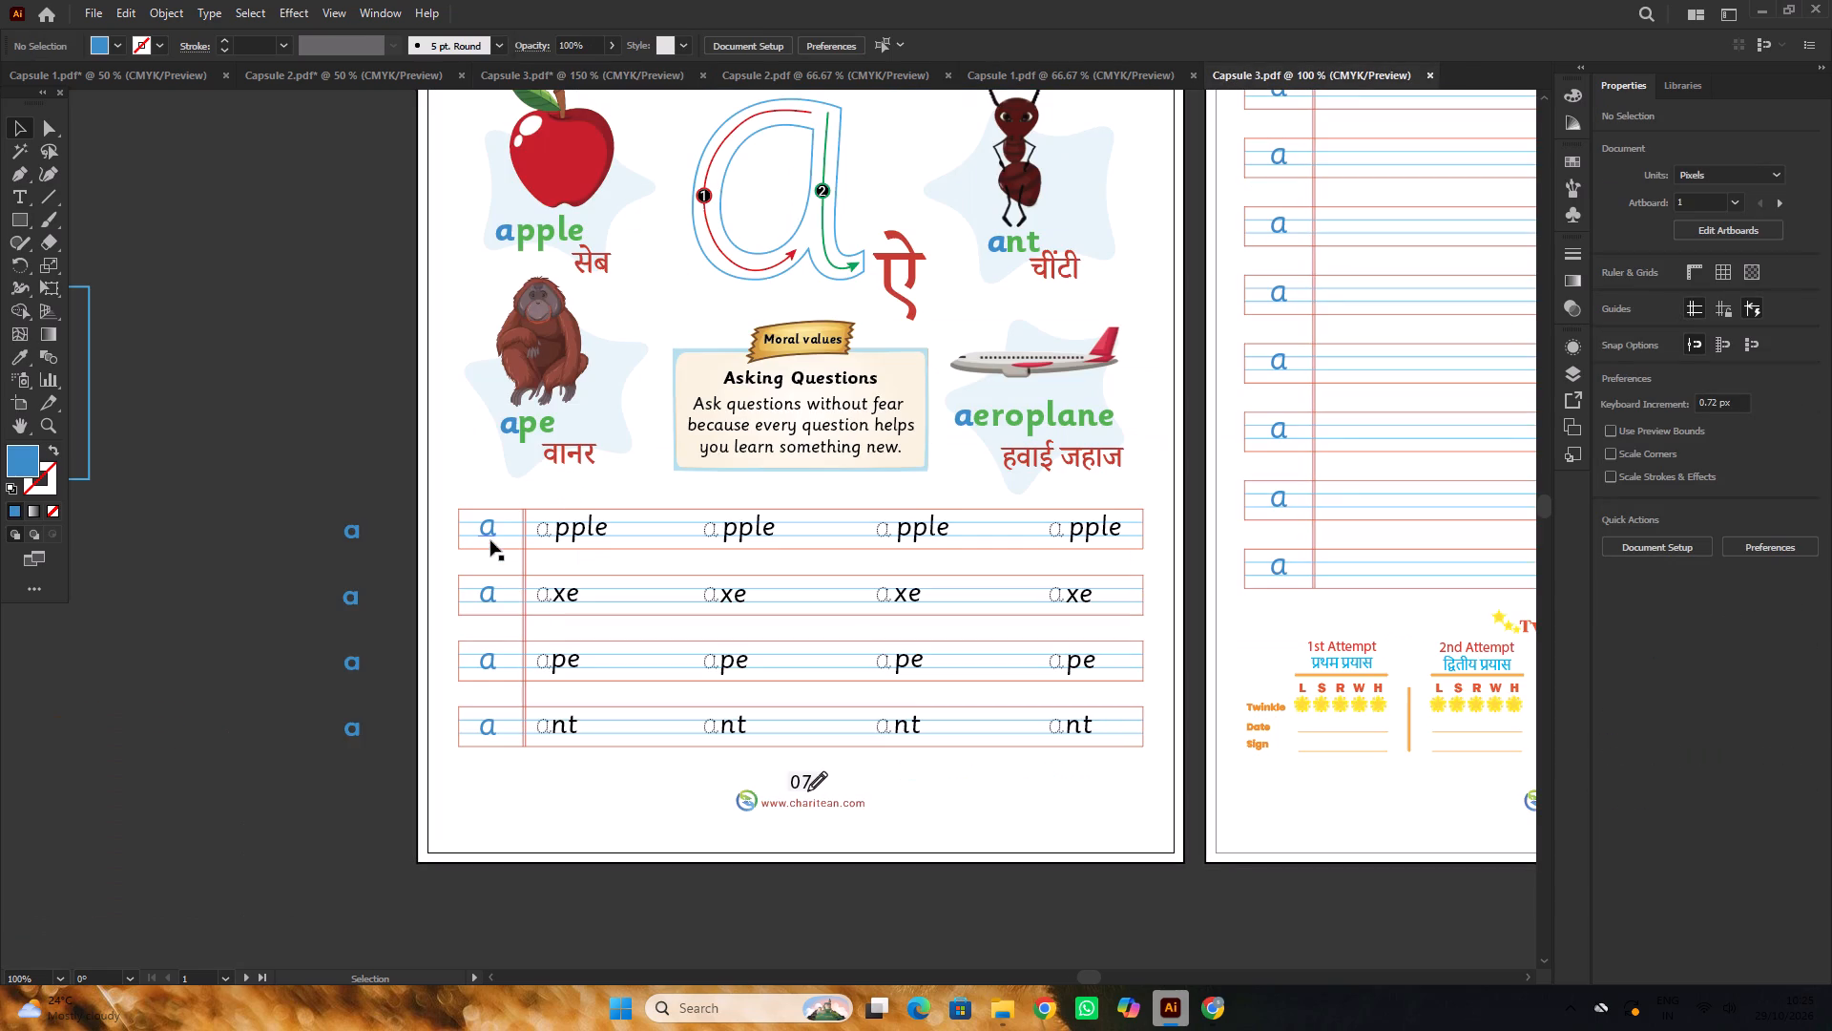
{"action": "left_click", "coordinate": [490, 532]}
{"action": "double_click", "coordinate": [30, 462]}
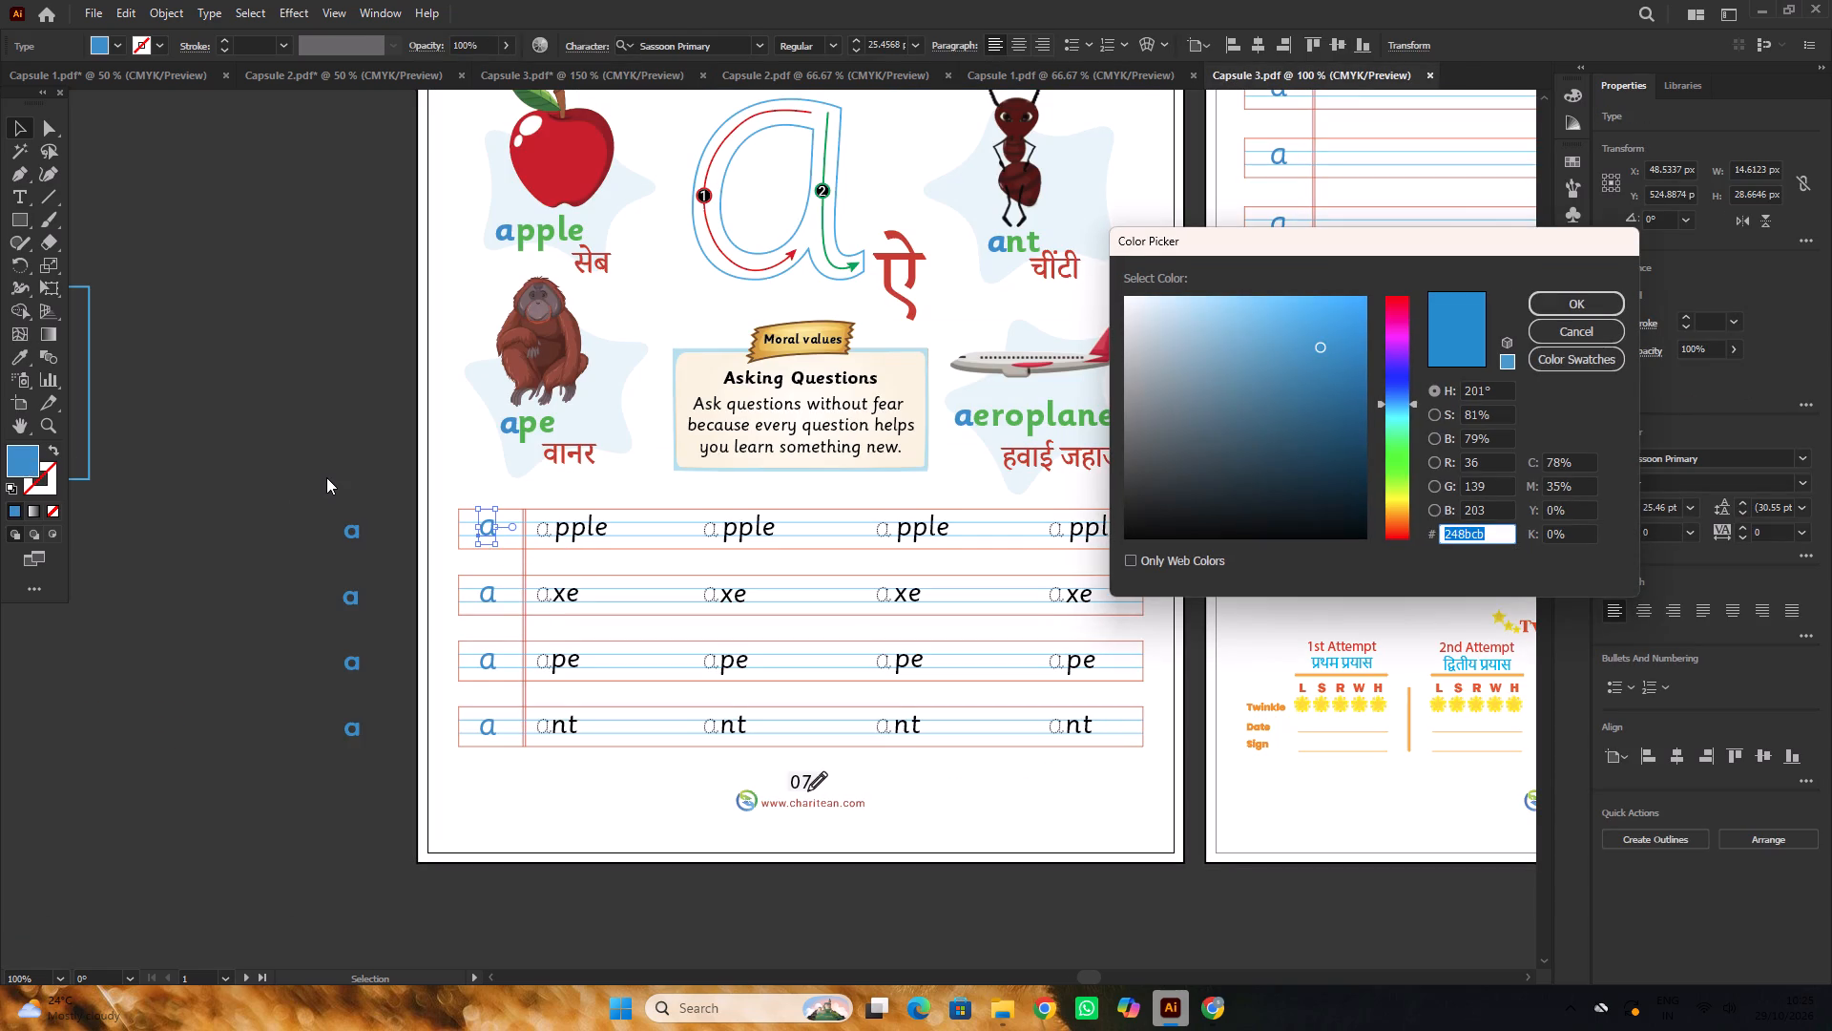
{"action": "key", "text": "ctrl+c"}
{"action": "left_click", "coordinate": [1615, 301]}
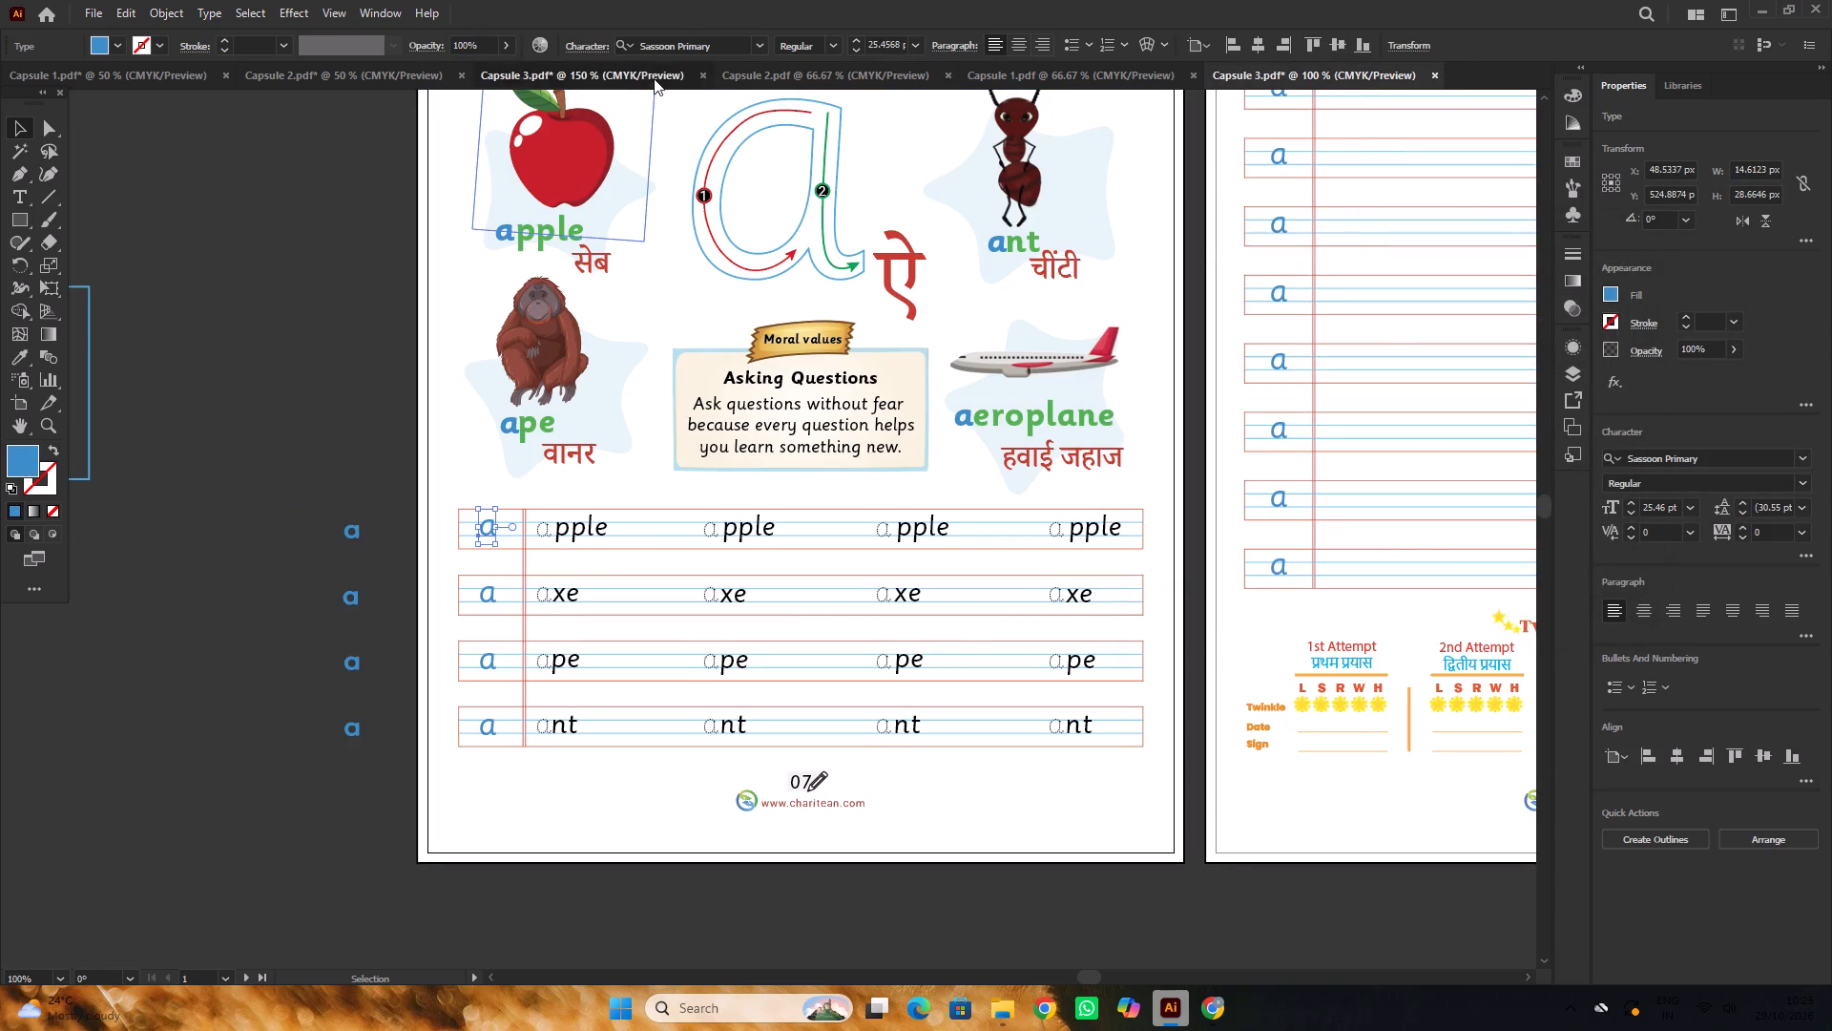
Set the fill of the Ice row's letter I in the part 1 Capsule 3 file to 248bcb.
{"action": "left_click", "coordinate": [654, 78]}
{"action": "scroll", "coordinate": [531, 387], "scroll_direction": "up", "scroll_amount": 2, "text": "alt"}
{"action": "left_click", "coordinate": [508, 329]}
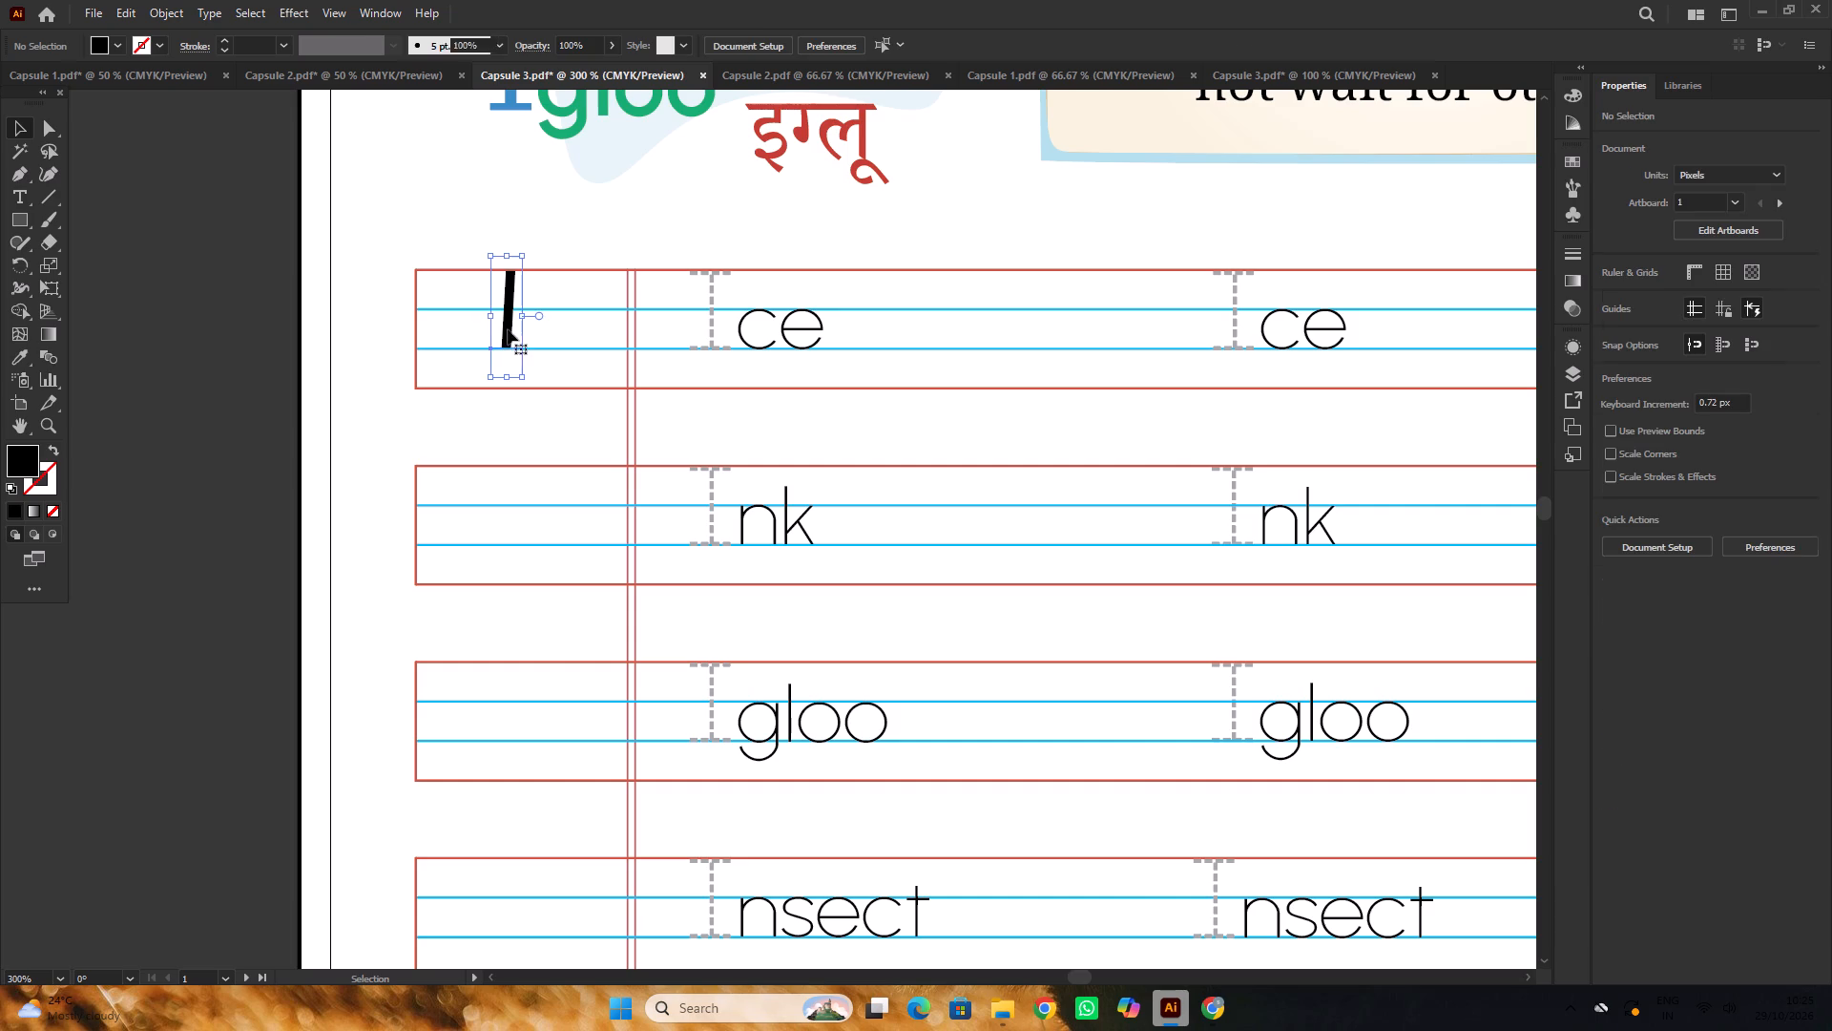
{"action": "double_click", "coordinate": [26, 457]}
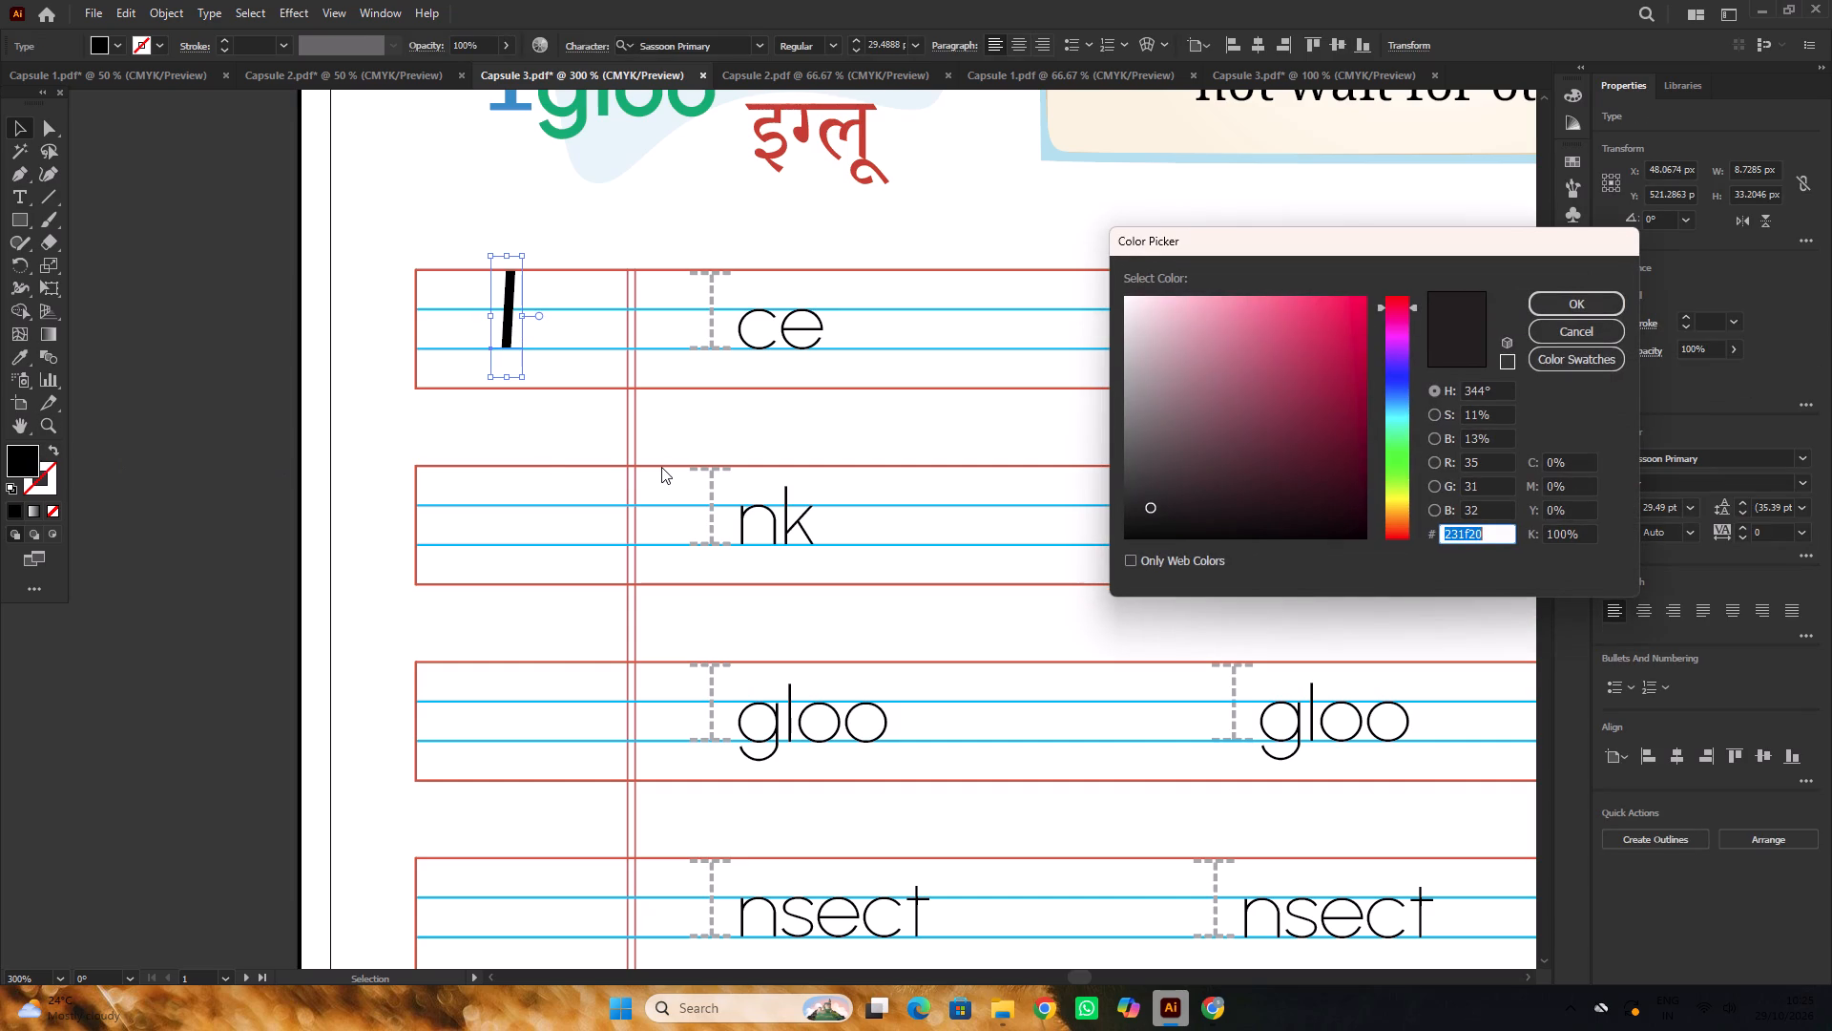
{"action": "key", "text": "ctrl+v"}
{"action": "key", "text": "Return"}
{"action": "left_click", "coordinate": [198, 405]}
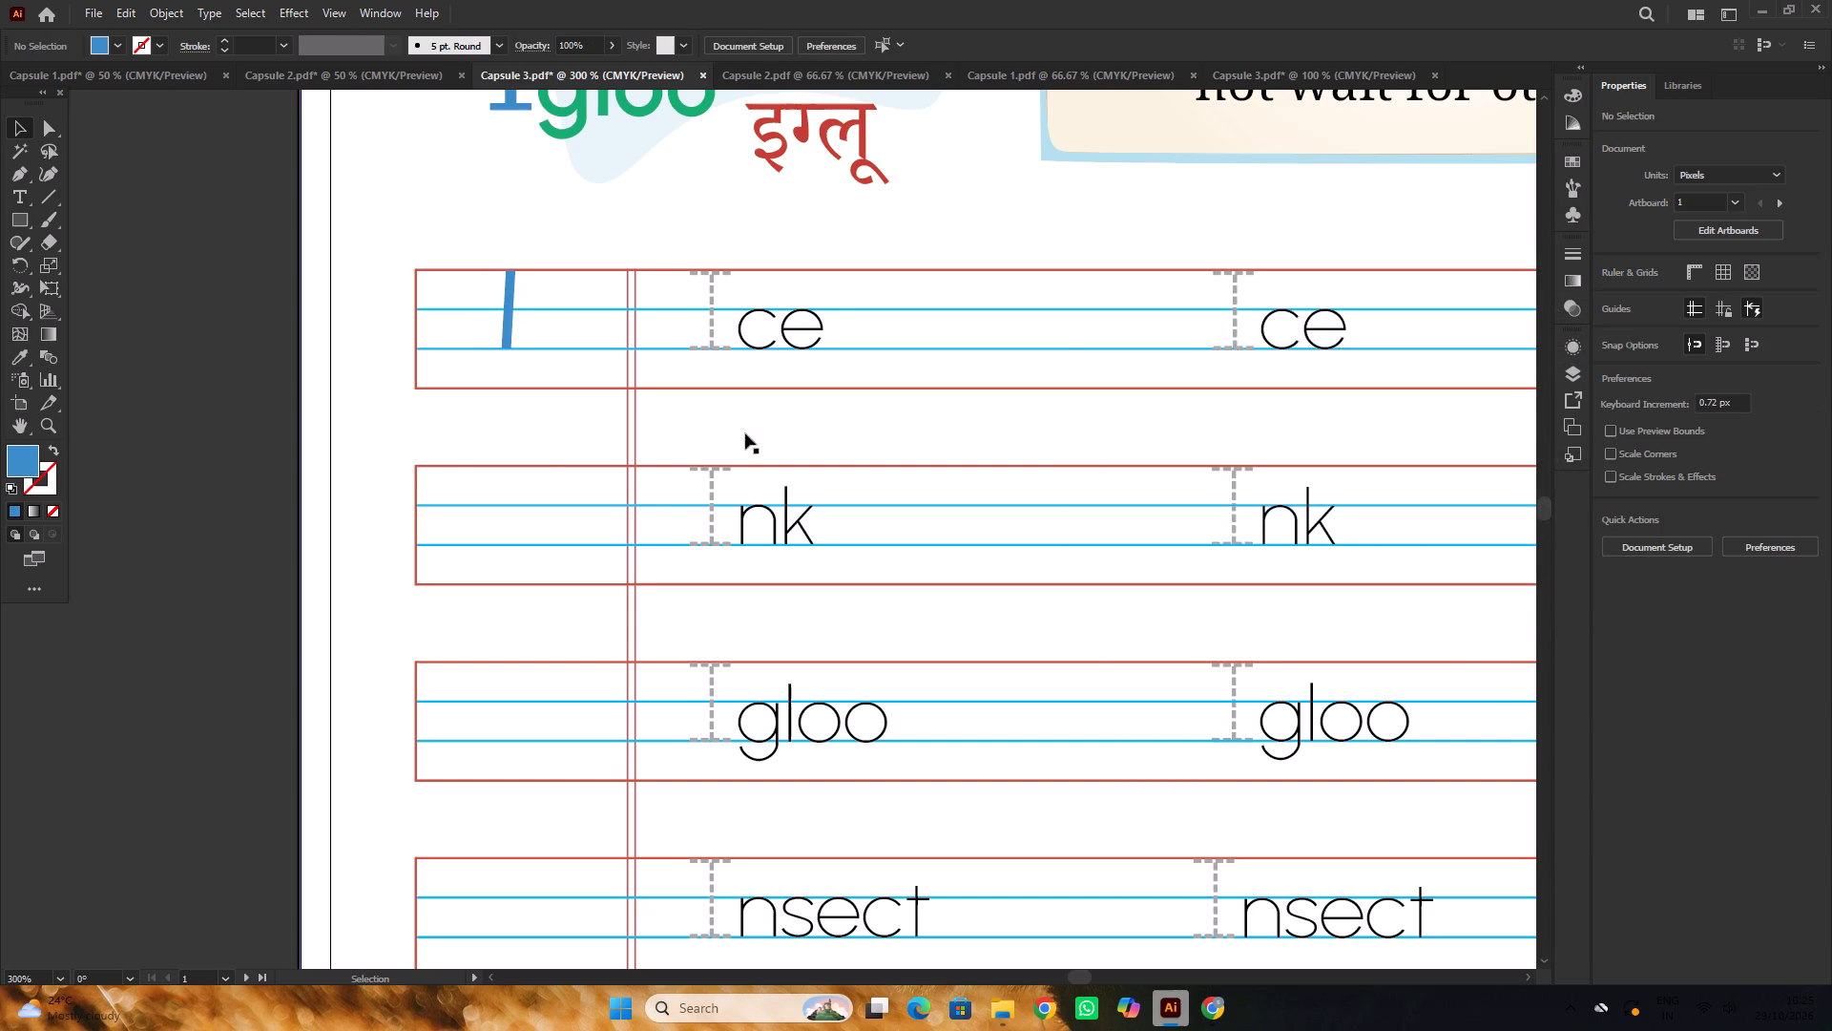
Duplicate the blue I straight down into the starting box of the Ink row.
{"action": "scroll", "coordinate": [755, 435], "scroll_direction": "down", "scroll_amount": 4}
{"action": "left_click", "coordinate": [489, 397]}
{"action": "scroll", "coordinate": [697, 423], "scroll_direction": "up", "scroll_amount": 4, "text": "alt"}
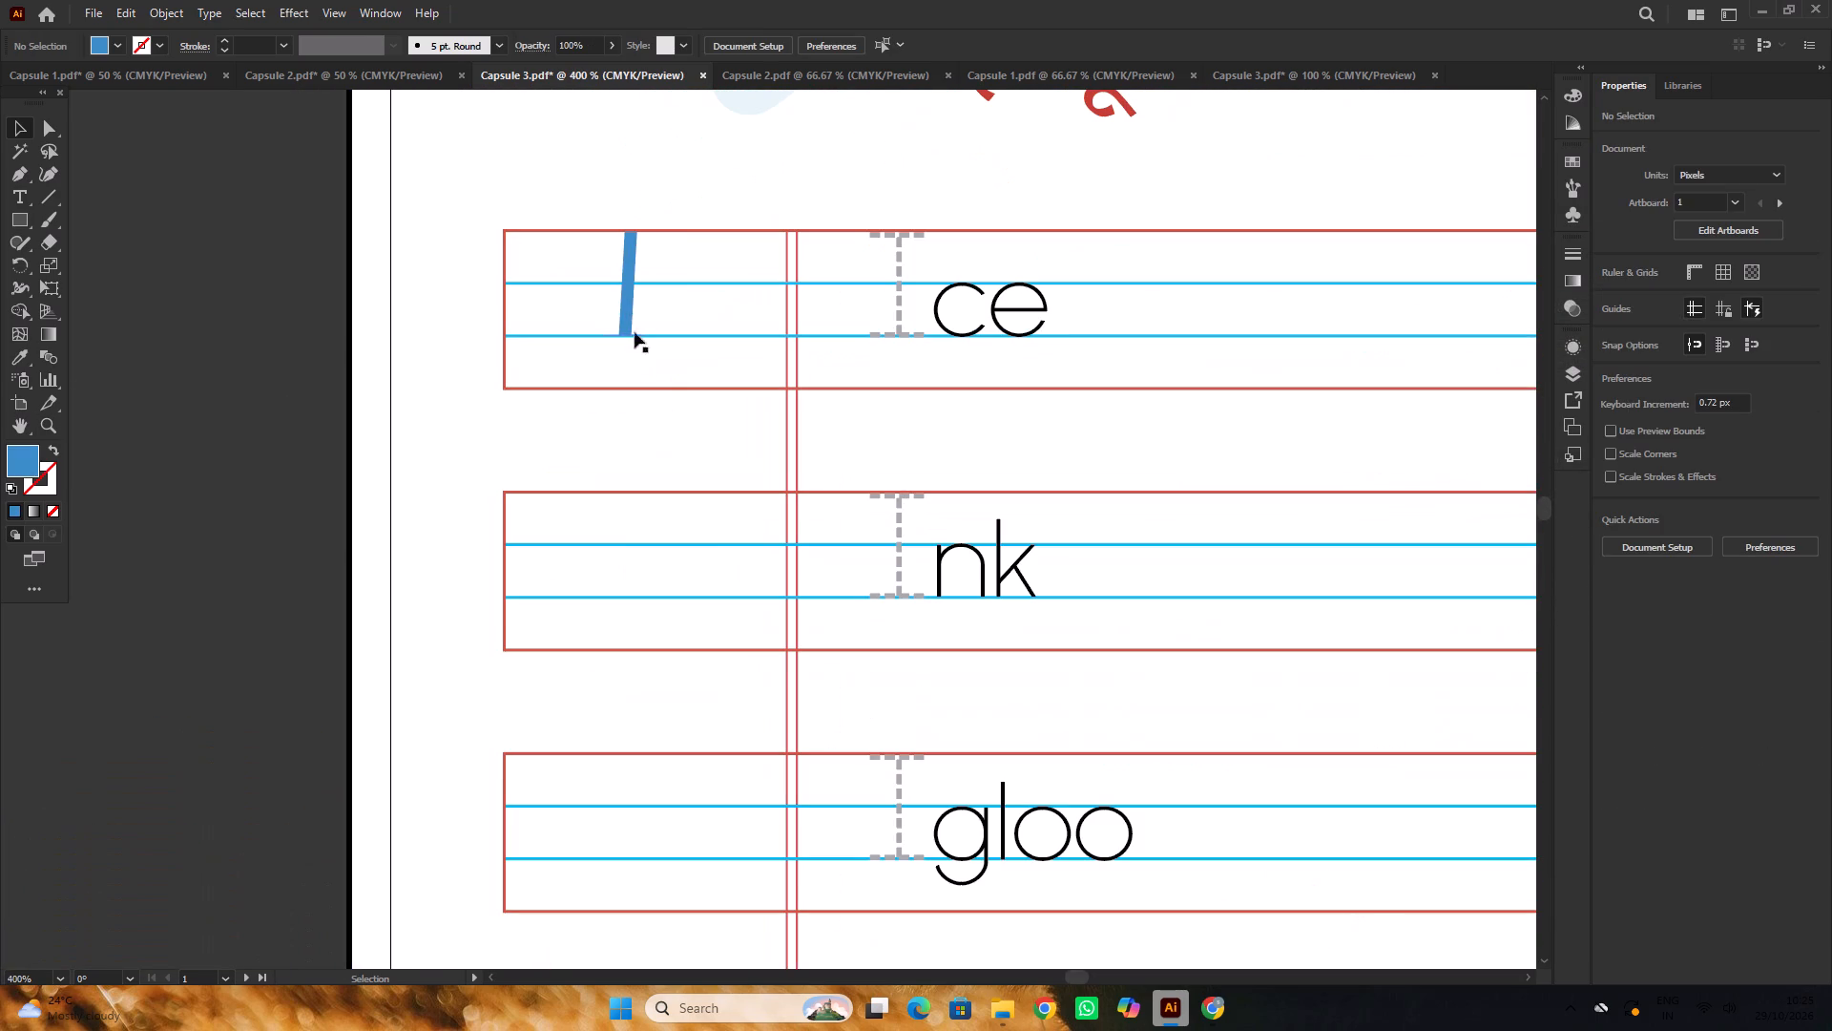
{"action": "left_click_drag", "start_coordinate": [630, 316], "coordinate": [616, 577], "text": "alt"}
{"action": "scroll", "coordinate": [644, 549], "scroll_direction": "down", "scroll_amount": 4, "text": "alt"}
{"action": "left_click", "coordinate": [488, 473]}
{"action": "scroll", "coordinate": [491, 470], "scroll_direction": "down", "scroll_amount": 5}
Duplicate the blue I into the starting boxes of the Igloo and Insect rows, aligned with the letters above.
{"action": "scroll", "coordinate": [640, 473], "scroll_direction": "up", "scroll_amount": 5, "text": "alt"}
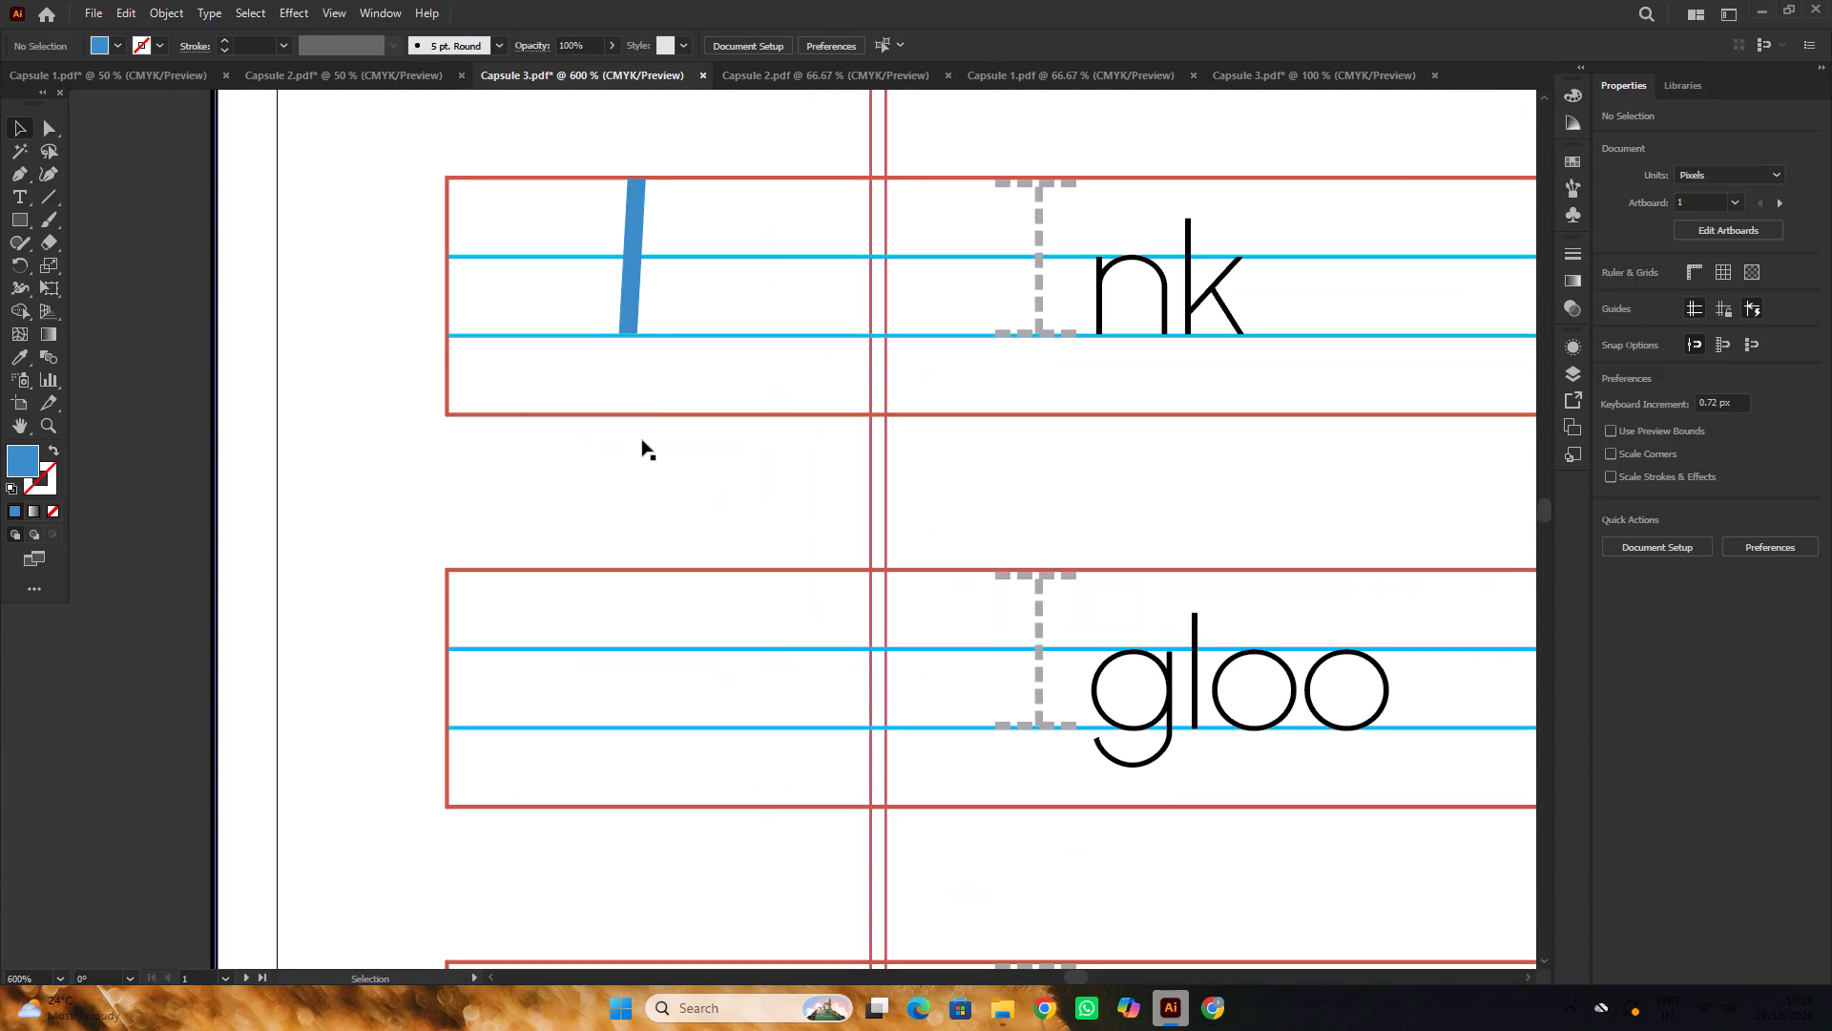
{"action": "left_click_drag", "start_coordinate": [628, 313], "coordinate": [581, 708], "text": "alt"}
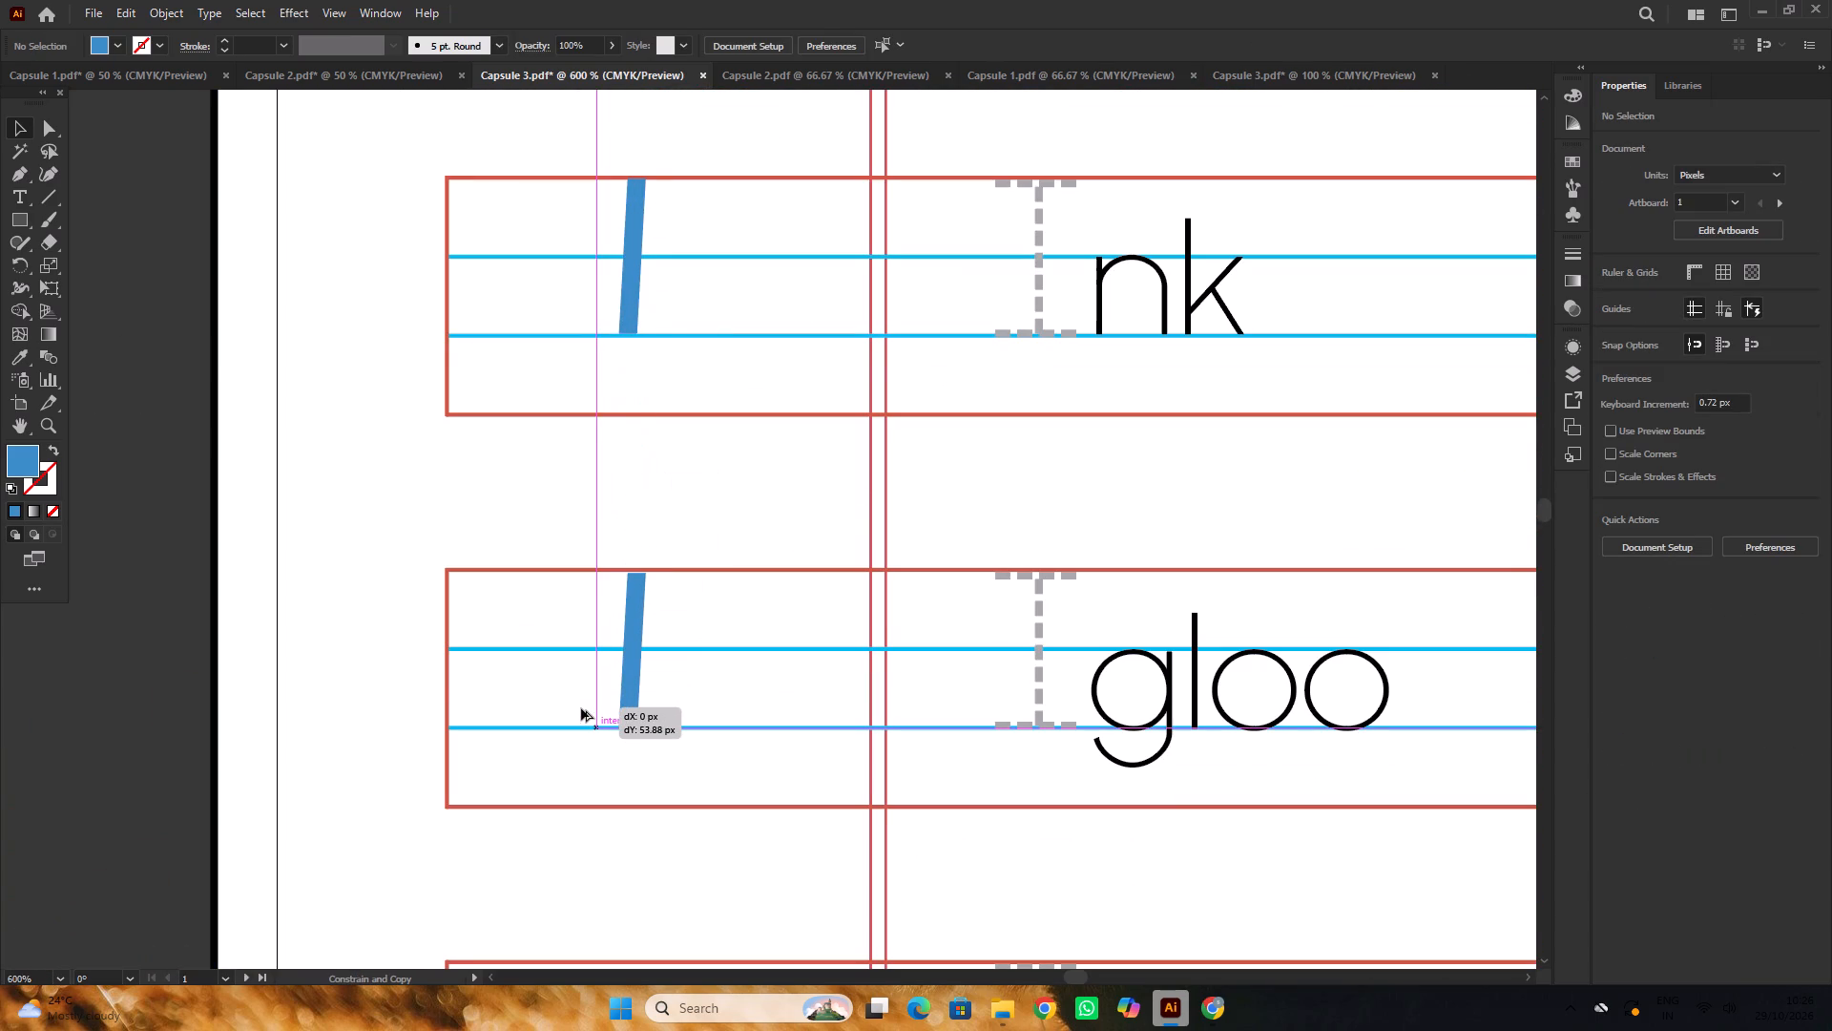
{"action": "left_click_drag", "start_coordinate": [581, 708], "coordinate": [580, 706], "text": "alt"}
{"action": "scroll", "coordinate": [608, 621], "scroll_direction": "down", "scroll_amount": 4, "text": "alt"}
{"action": "left_click", "coordinate": [381, 502]}
{"action": "scroll", "coordinate": [384, 498], "scroll_direction": "down", "scroll_amount": 5}
{"action": "scroll", "coordinate": [707, 537], "scroll_direction": "up", "scroll_amount": 2, "text": "alt"}
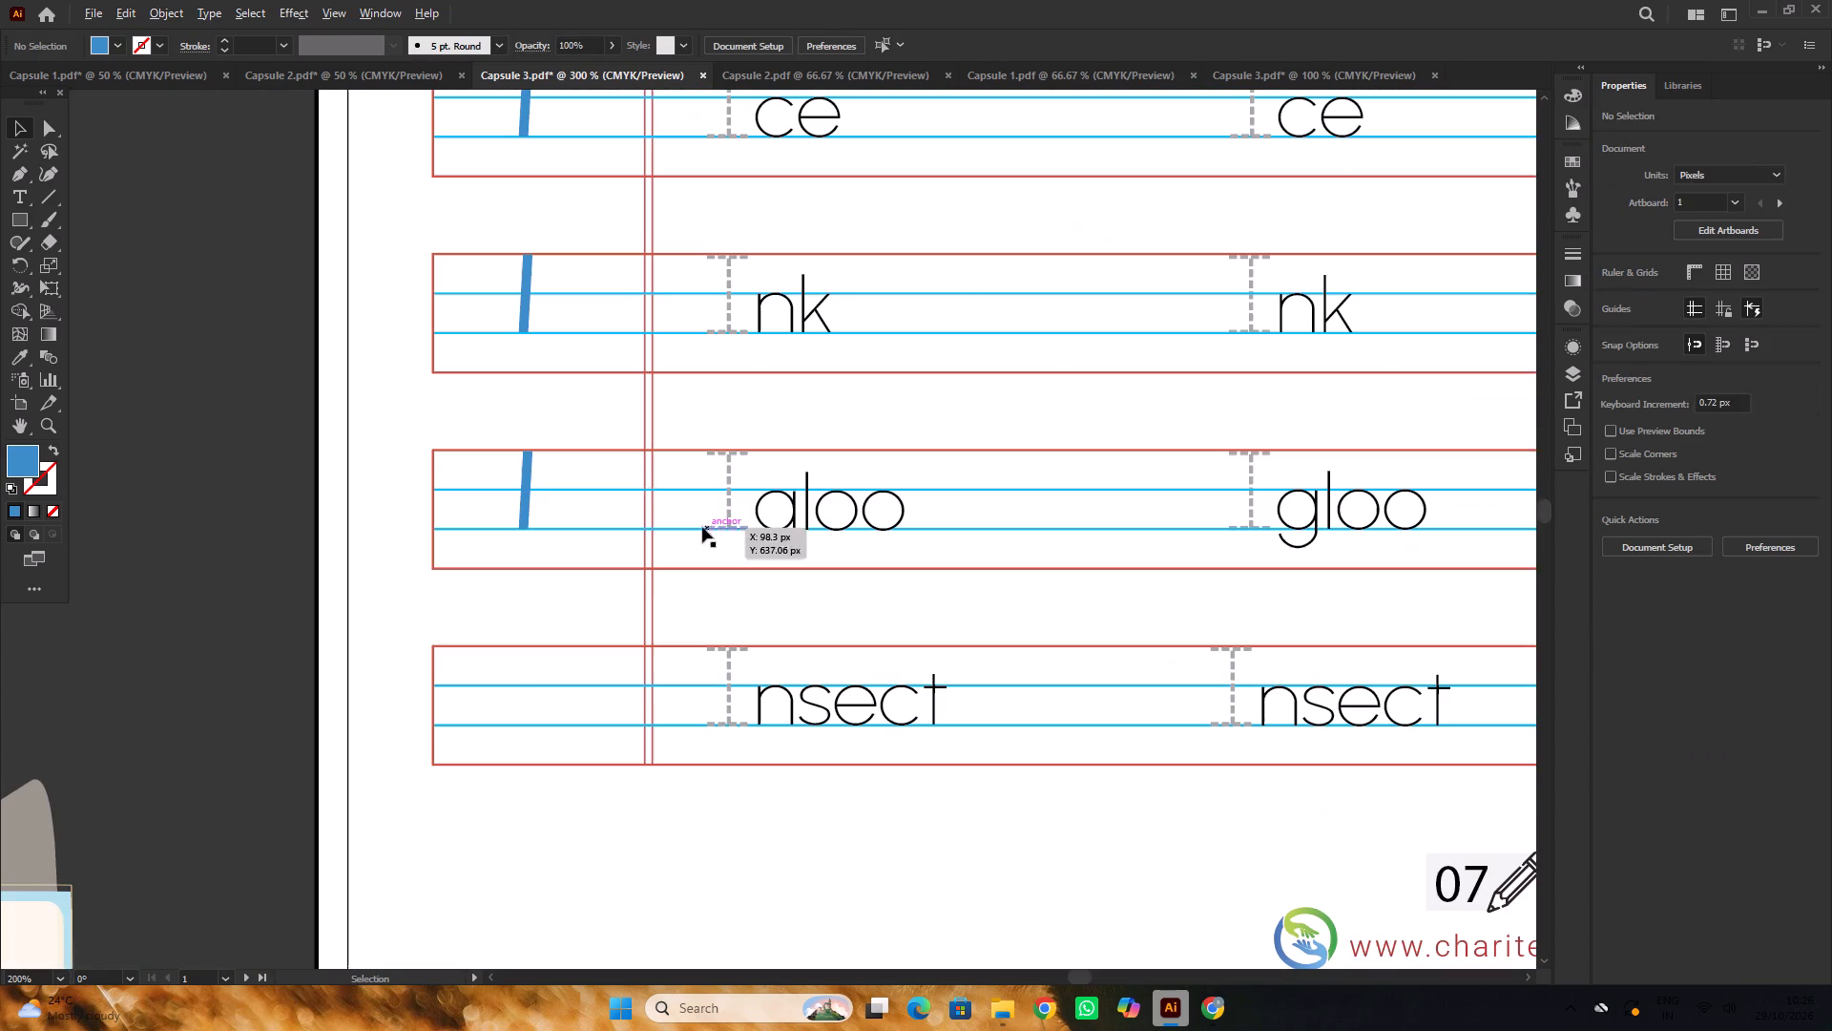
{"action": "left_click_drag", "start_coordinate": [529, 494], "coordinate": [516, 691], "text": "alt"}
{"action": "scroll", "coordinate": [709, 657], "scroll_direction": "down", "scroll_amount": 2, "text": "alt"}
{"action": "left_click", "coordinate": [448, 492]}
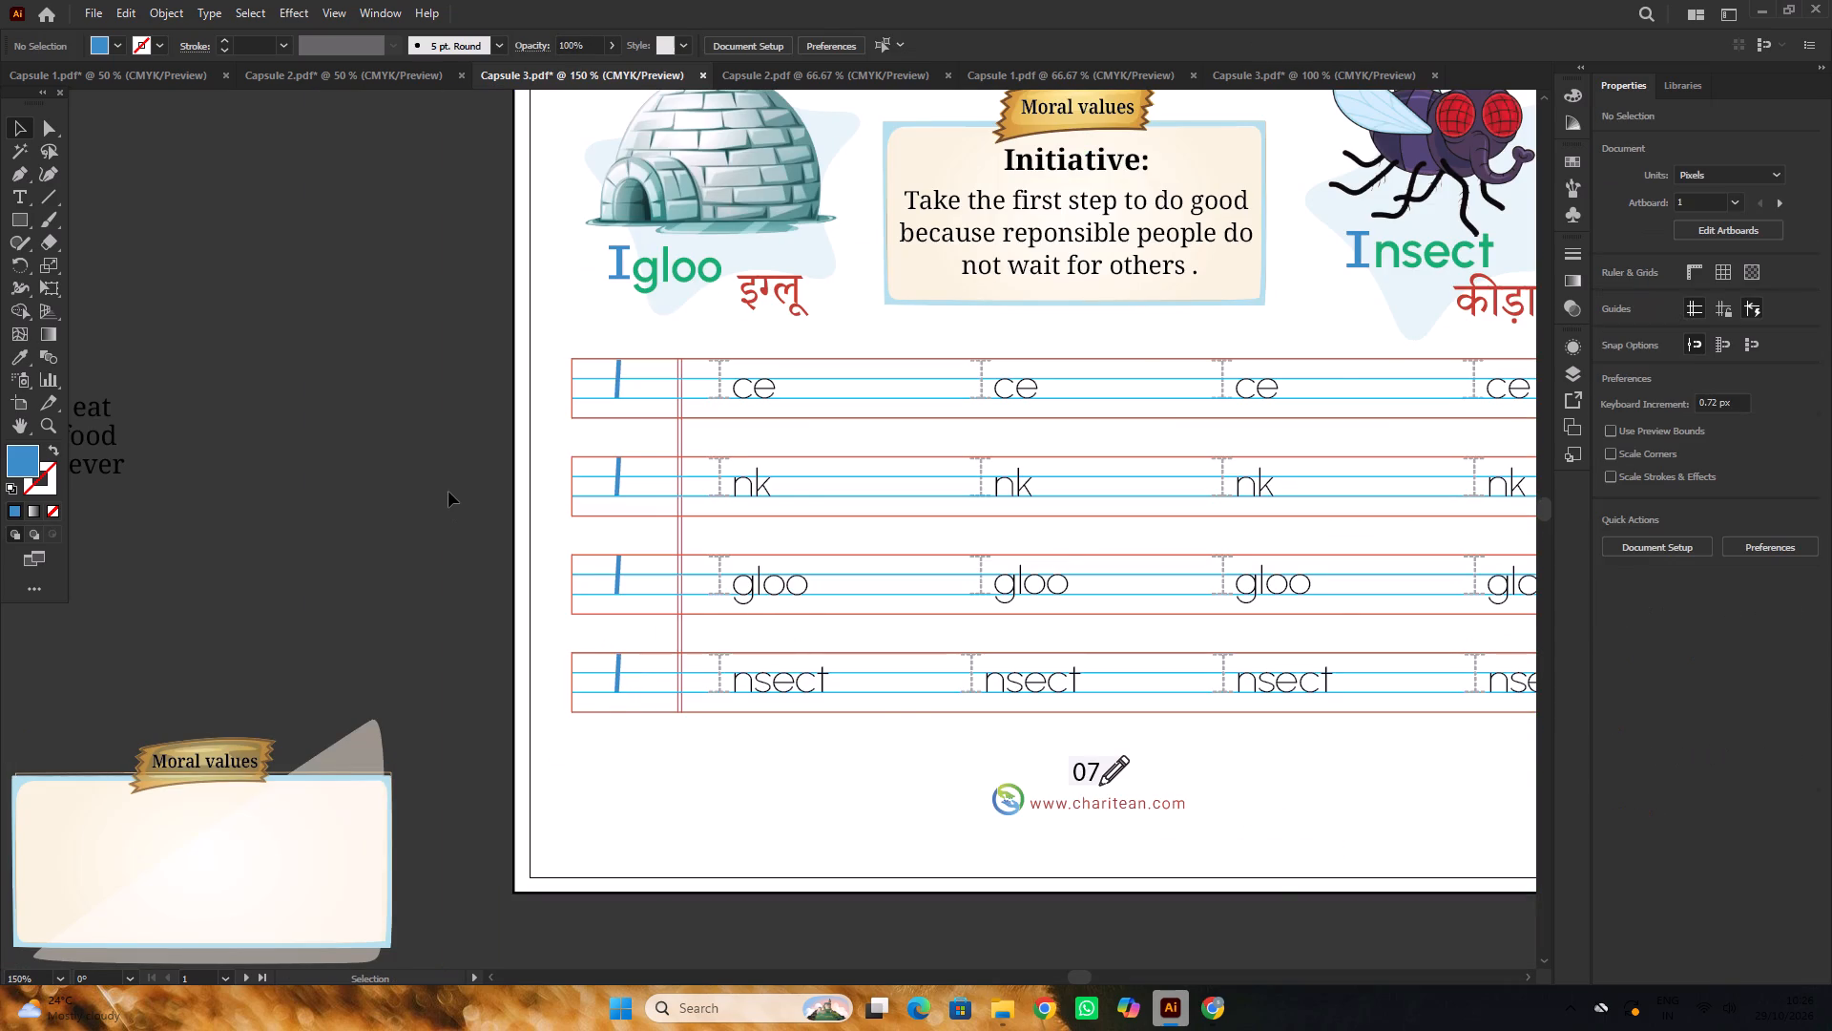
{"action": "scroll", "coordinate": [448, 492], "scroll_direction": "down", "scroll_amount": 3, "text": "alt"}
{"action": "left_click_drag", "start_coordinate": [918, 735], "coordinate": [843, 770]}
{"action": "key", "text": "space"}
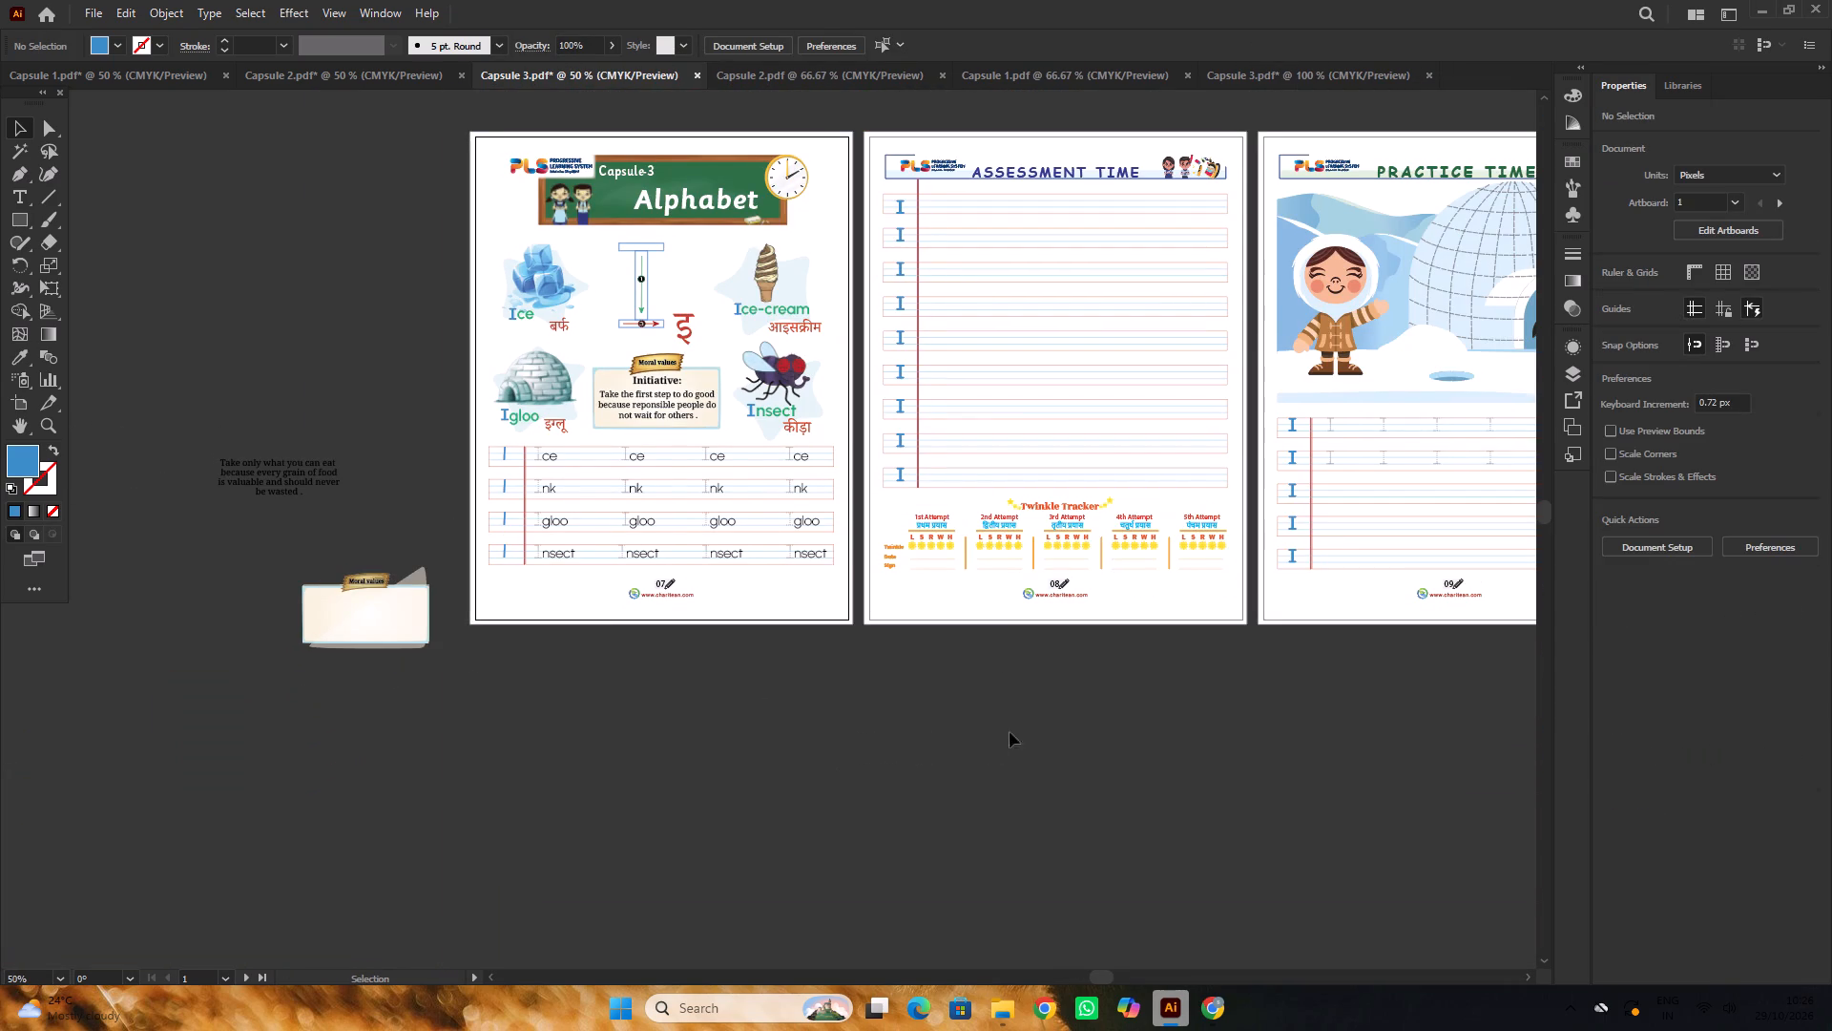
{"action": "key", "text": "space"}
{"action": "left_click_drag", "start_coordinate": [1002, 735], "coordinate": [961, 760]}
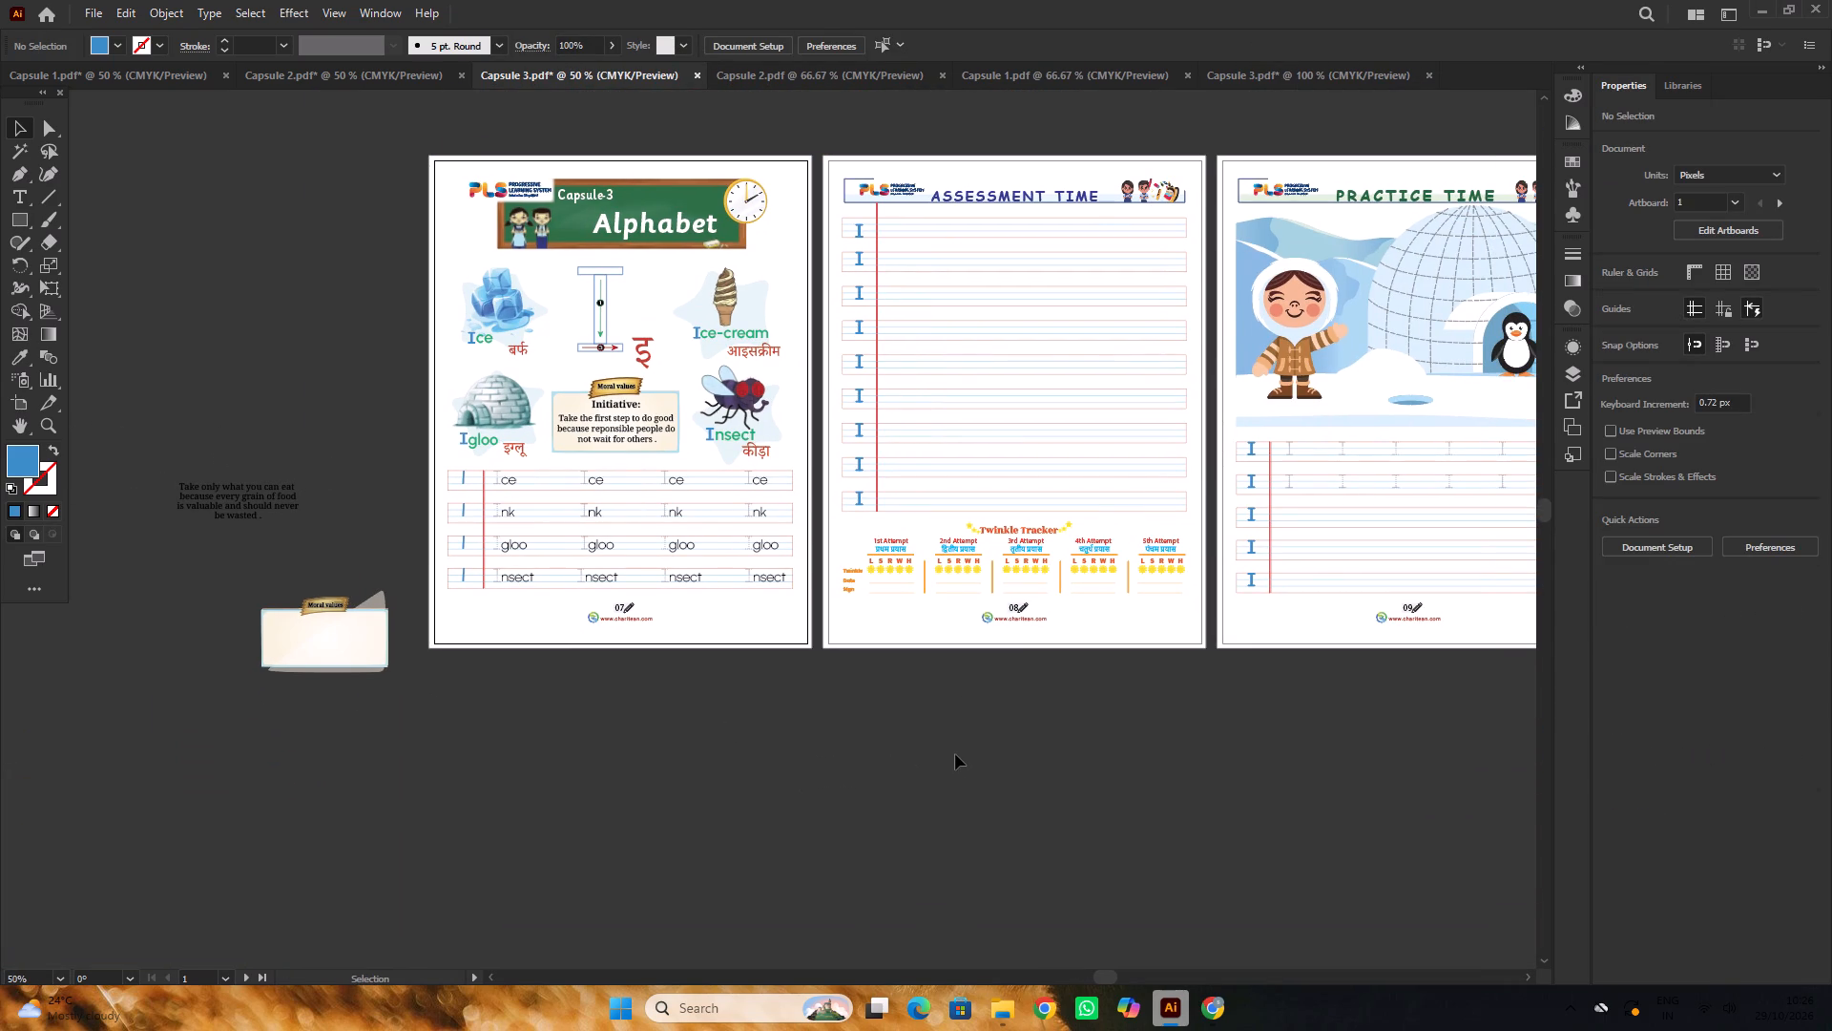
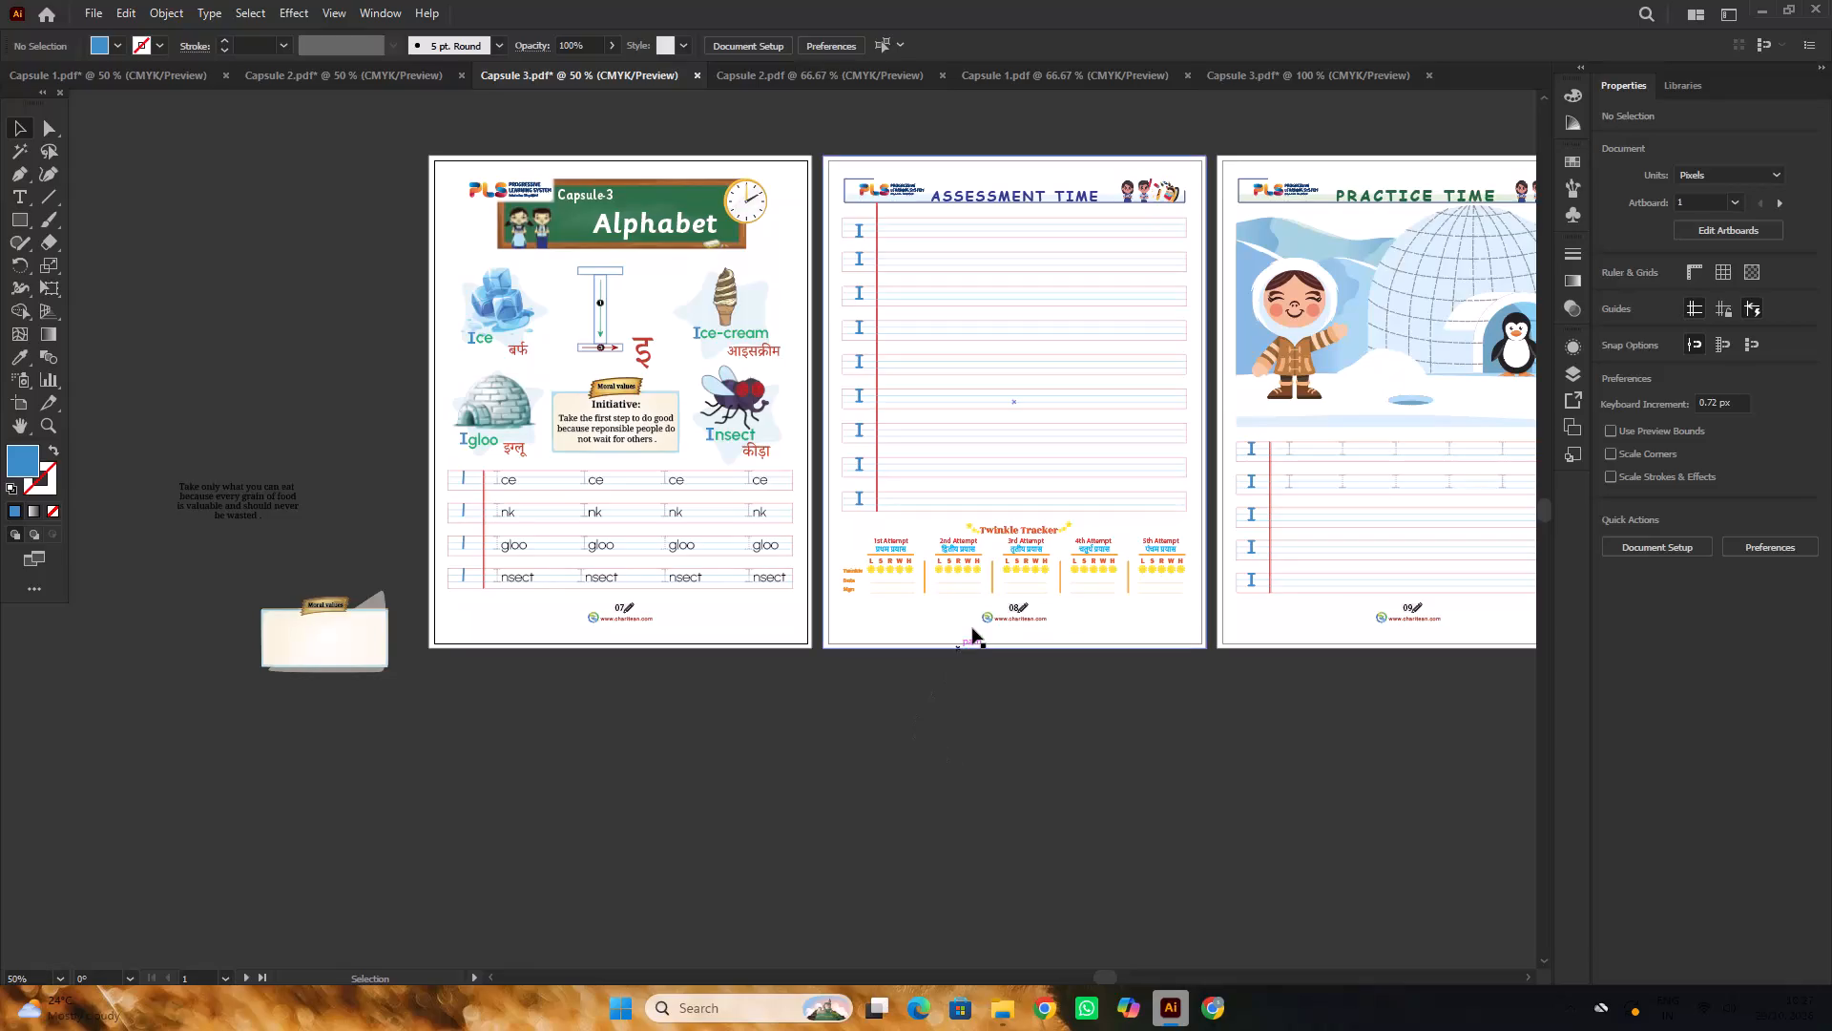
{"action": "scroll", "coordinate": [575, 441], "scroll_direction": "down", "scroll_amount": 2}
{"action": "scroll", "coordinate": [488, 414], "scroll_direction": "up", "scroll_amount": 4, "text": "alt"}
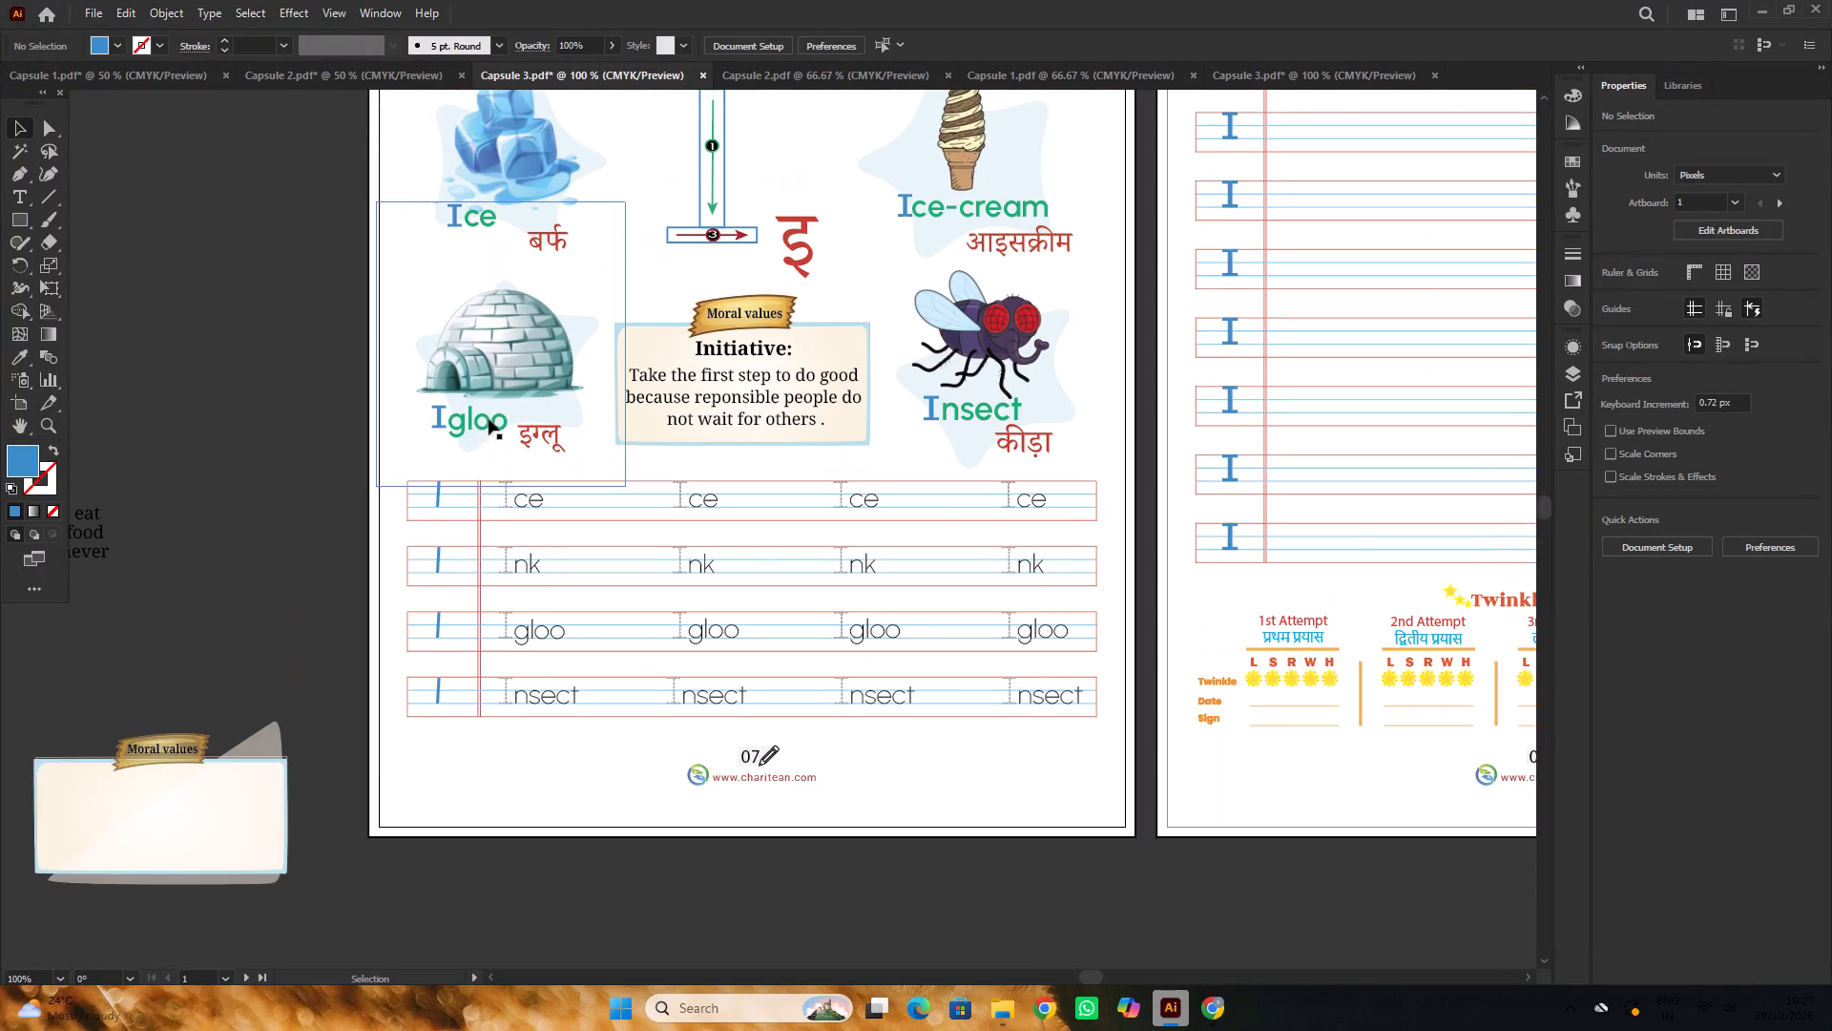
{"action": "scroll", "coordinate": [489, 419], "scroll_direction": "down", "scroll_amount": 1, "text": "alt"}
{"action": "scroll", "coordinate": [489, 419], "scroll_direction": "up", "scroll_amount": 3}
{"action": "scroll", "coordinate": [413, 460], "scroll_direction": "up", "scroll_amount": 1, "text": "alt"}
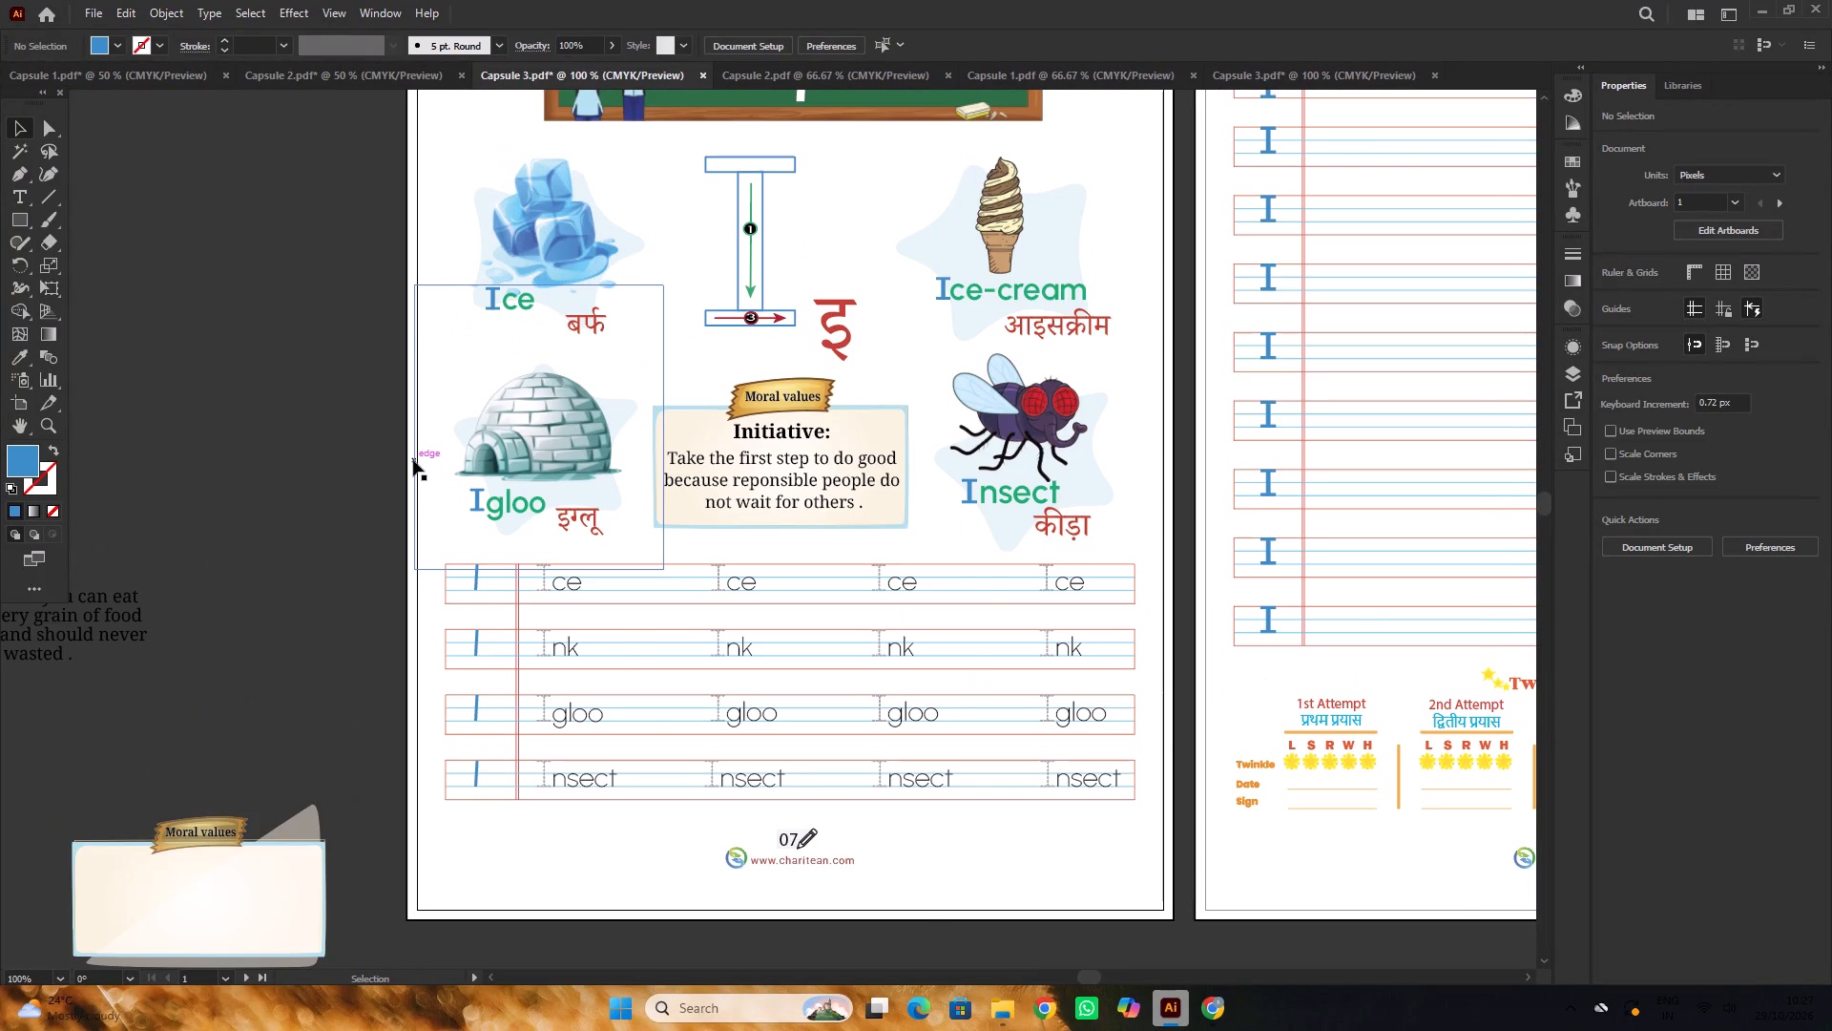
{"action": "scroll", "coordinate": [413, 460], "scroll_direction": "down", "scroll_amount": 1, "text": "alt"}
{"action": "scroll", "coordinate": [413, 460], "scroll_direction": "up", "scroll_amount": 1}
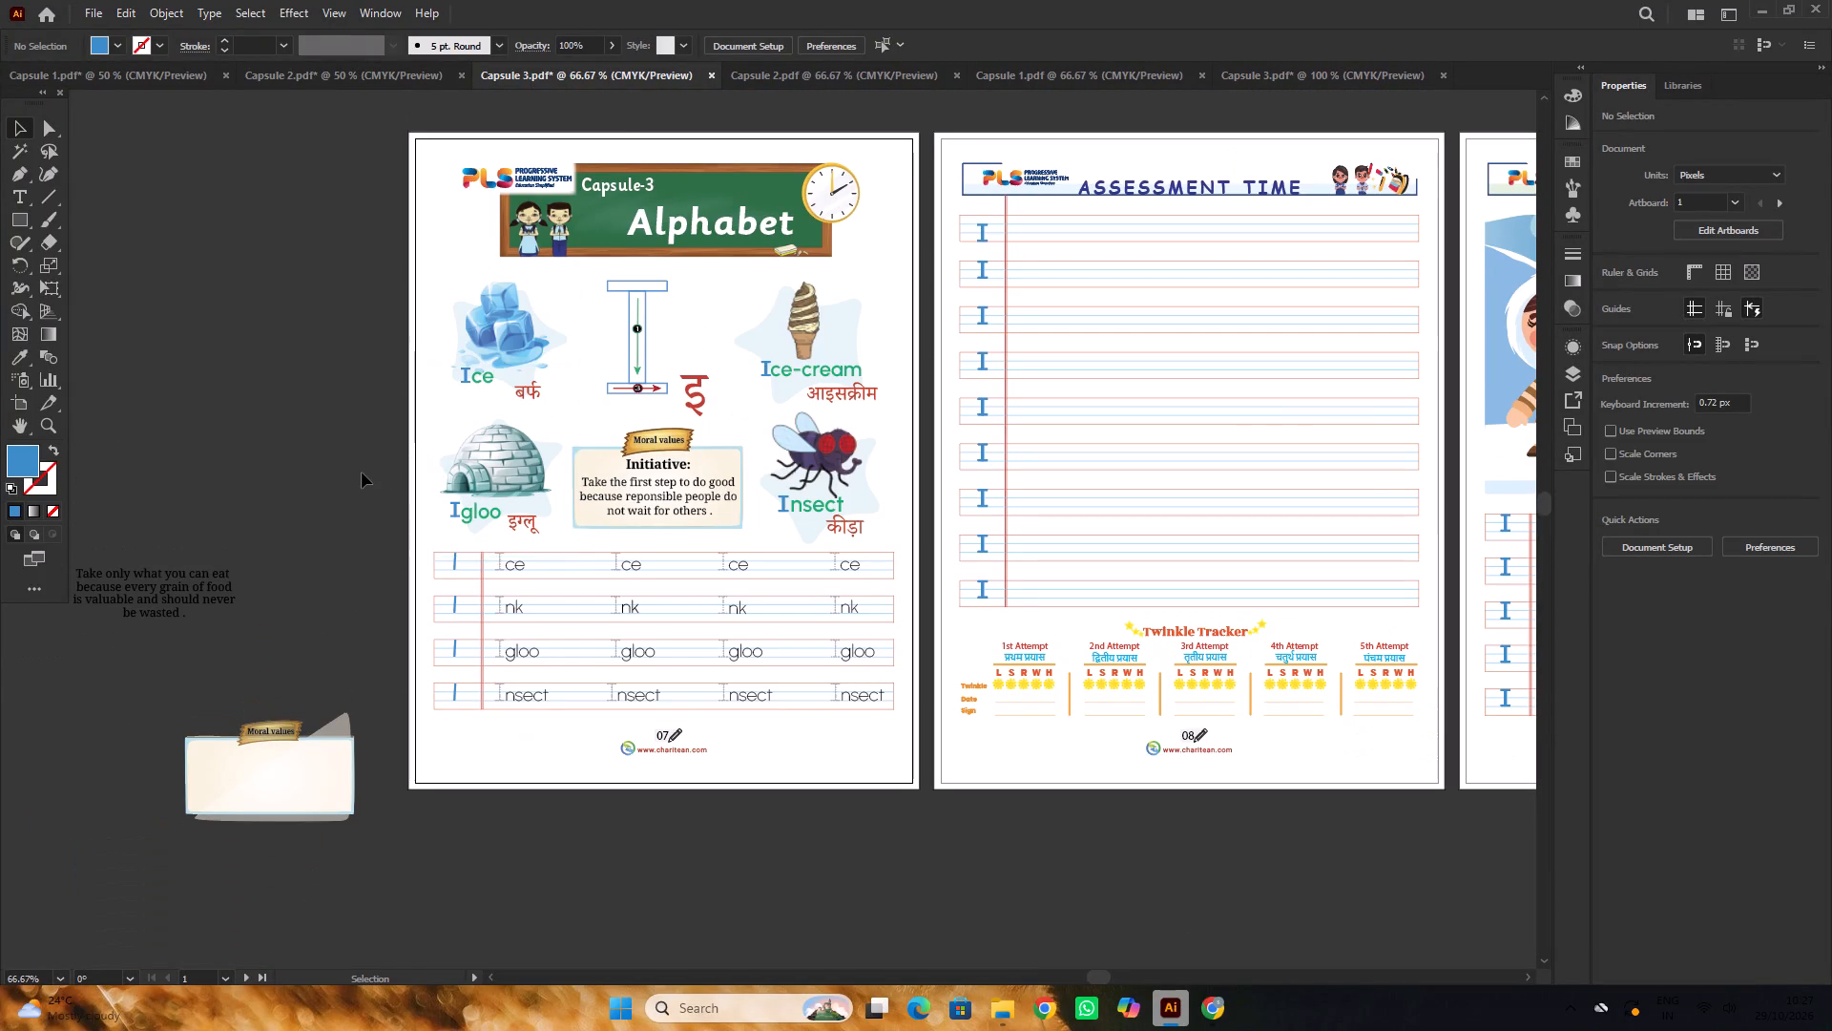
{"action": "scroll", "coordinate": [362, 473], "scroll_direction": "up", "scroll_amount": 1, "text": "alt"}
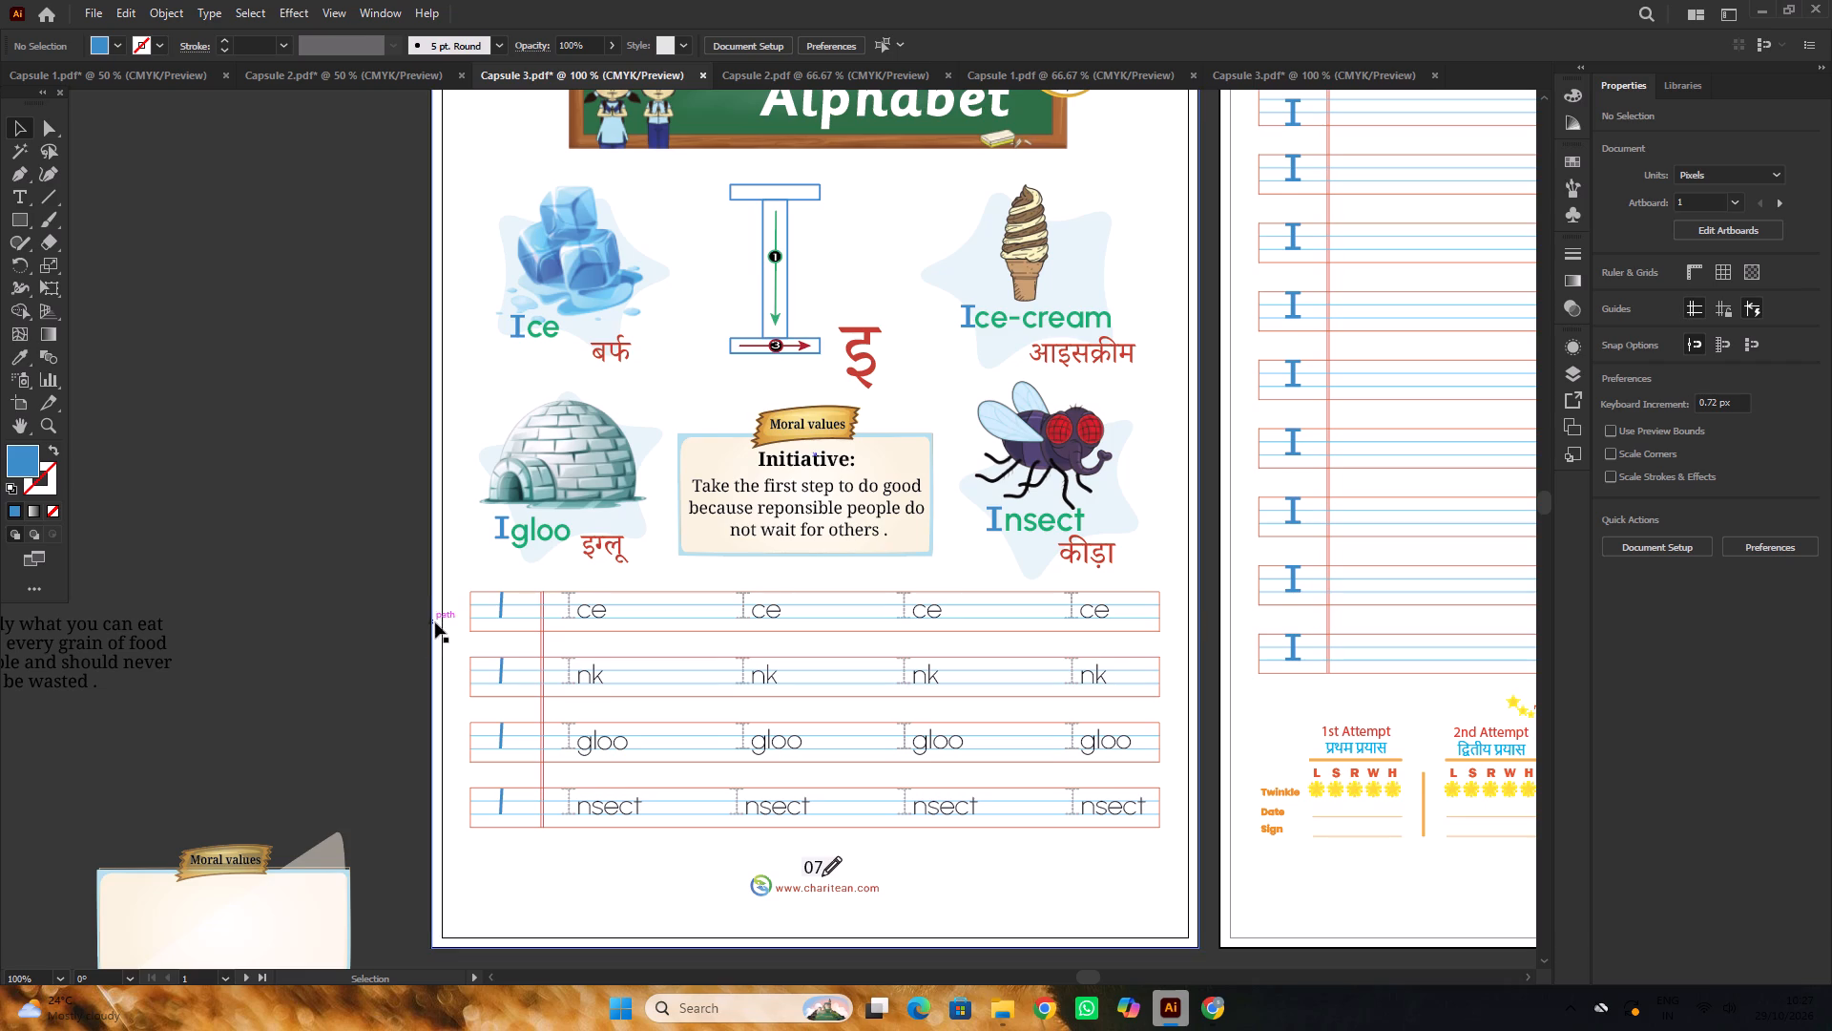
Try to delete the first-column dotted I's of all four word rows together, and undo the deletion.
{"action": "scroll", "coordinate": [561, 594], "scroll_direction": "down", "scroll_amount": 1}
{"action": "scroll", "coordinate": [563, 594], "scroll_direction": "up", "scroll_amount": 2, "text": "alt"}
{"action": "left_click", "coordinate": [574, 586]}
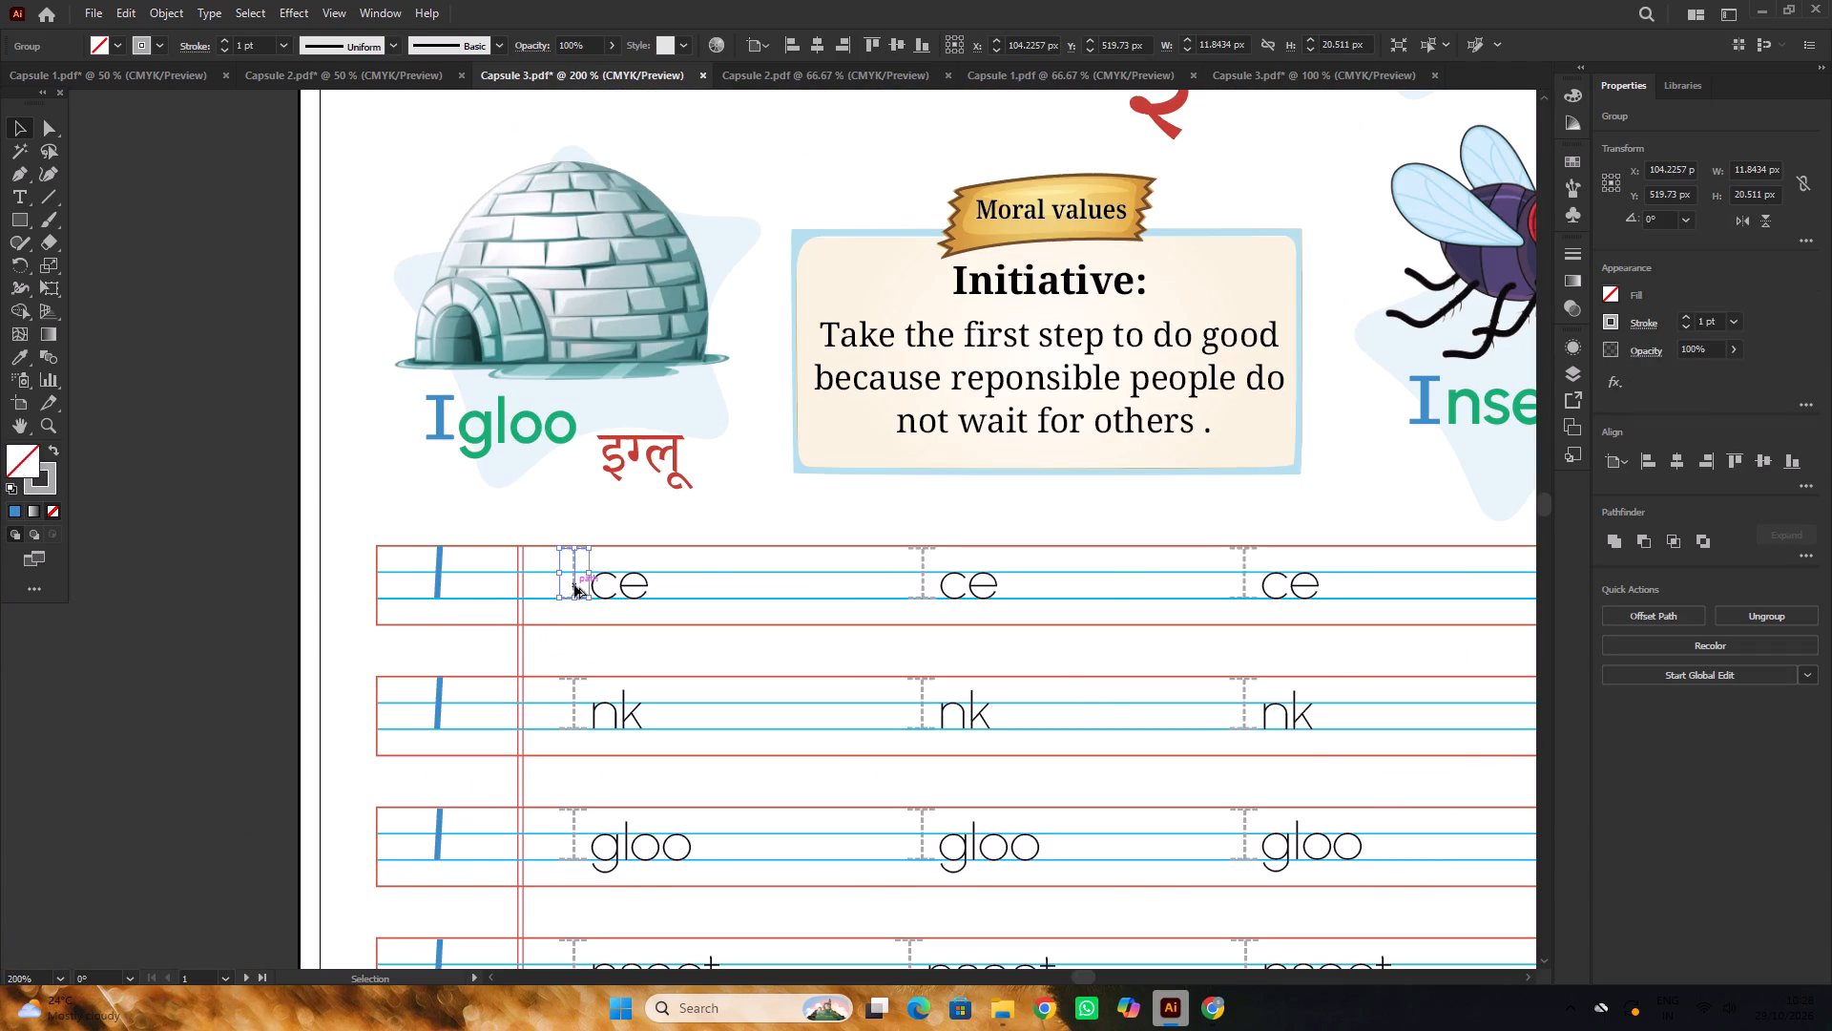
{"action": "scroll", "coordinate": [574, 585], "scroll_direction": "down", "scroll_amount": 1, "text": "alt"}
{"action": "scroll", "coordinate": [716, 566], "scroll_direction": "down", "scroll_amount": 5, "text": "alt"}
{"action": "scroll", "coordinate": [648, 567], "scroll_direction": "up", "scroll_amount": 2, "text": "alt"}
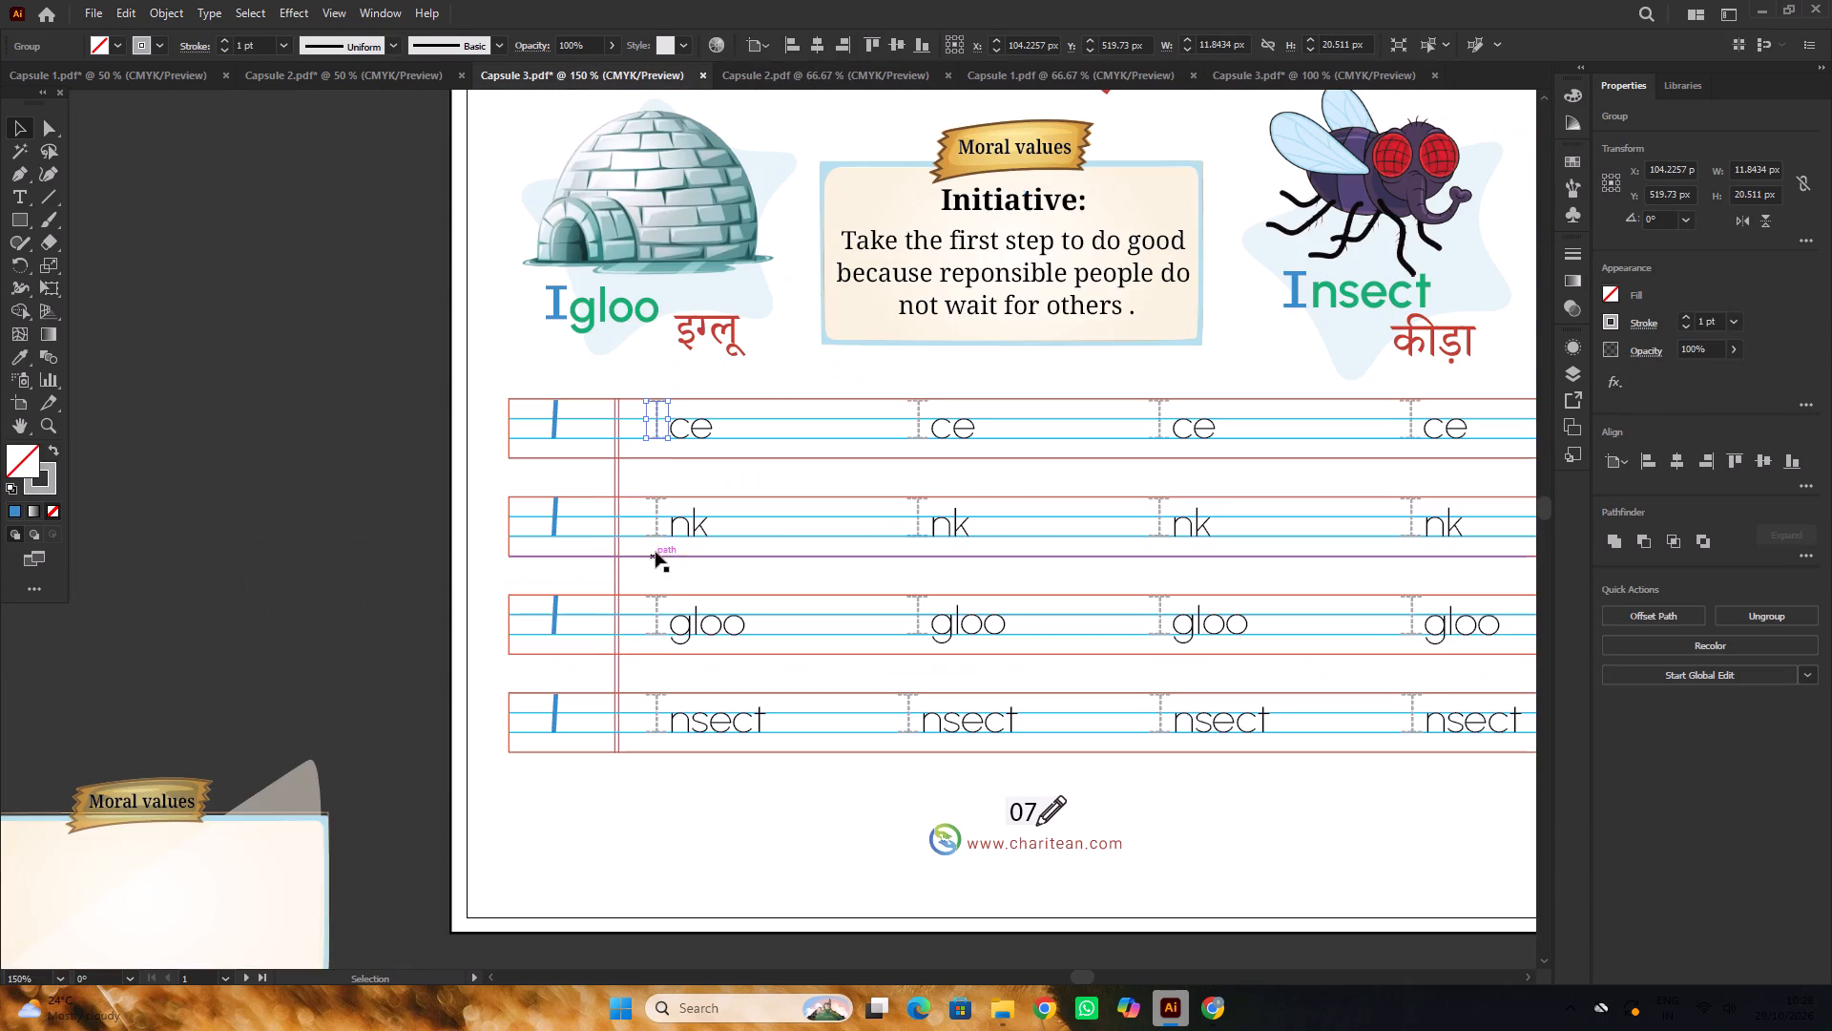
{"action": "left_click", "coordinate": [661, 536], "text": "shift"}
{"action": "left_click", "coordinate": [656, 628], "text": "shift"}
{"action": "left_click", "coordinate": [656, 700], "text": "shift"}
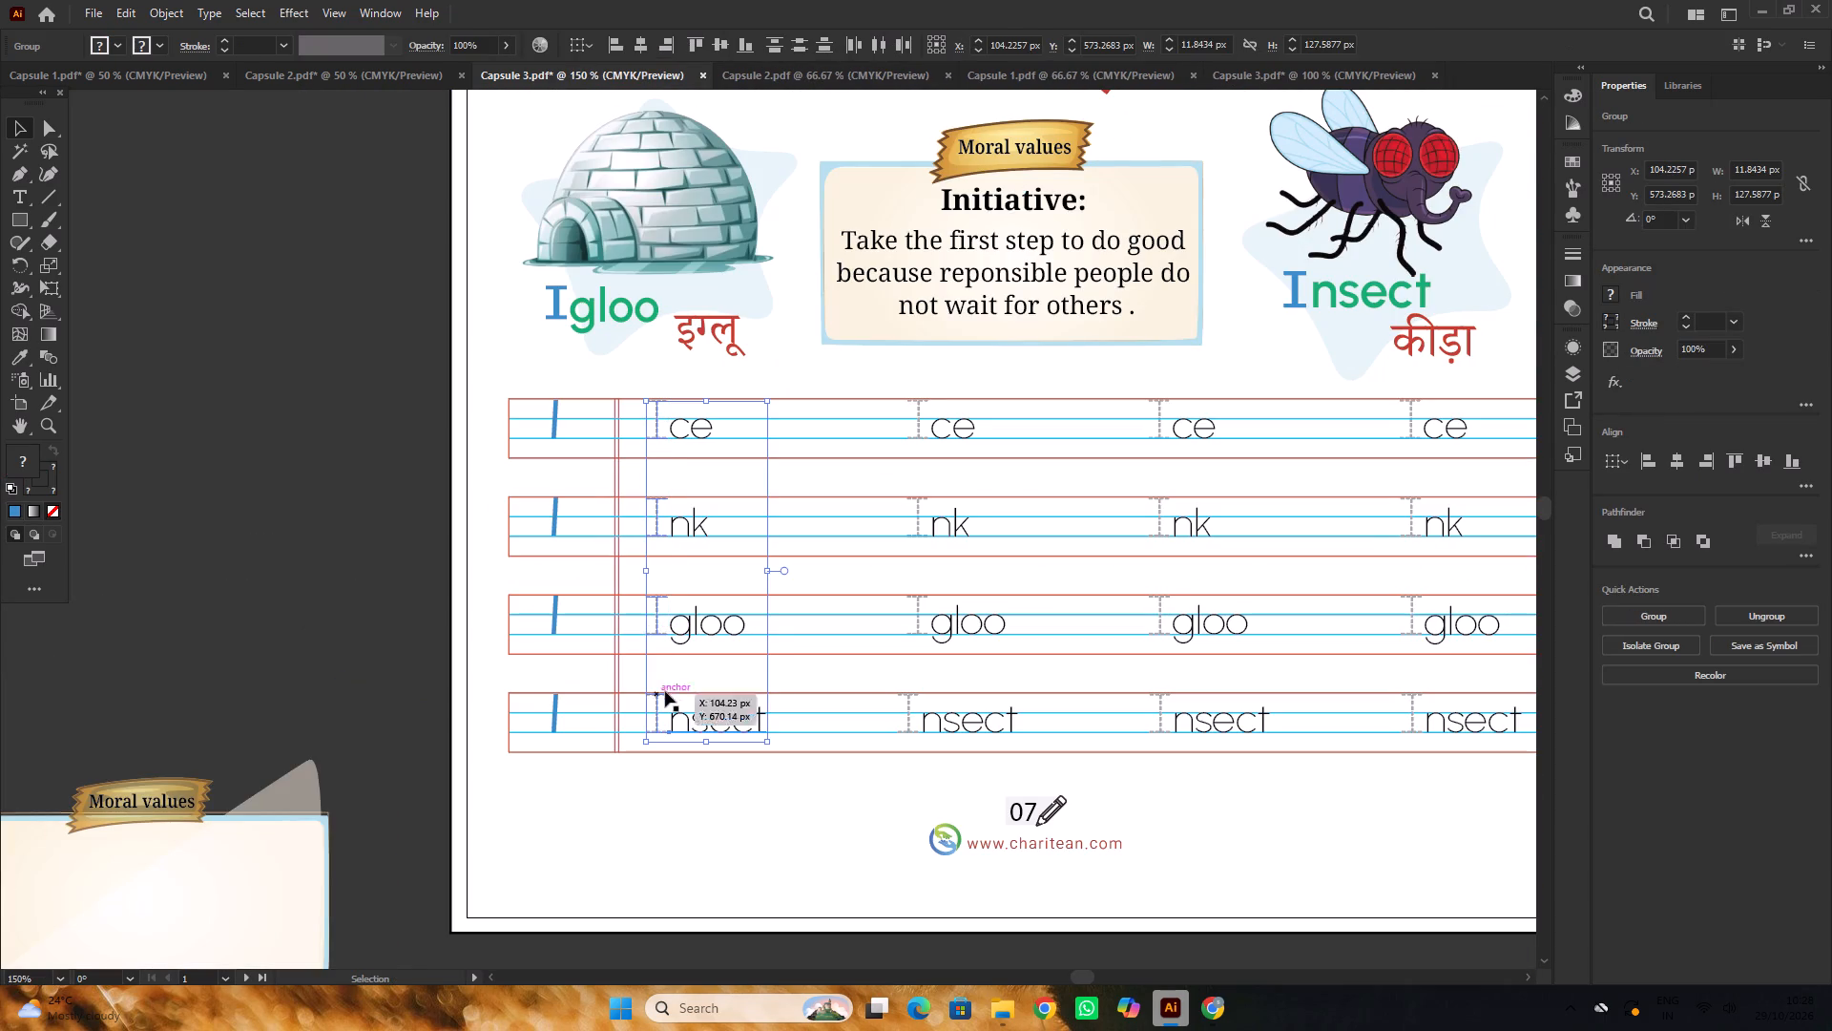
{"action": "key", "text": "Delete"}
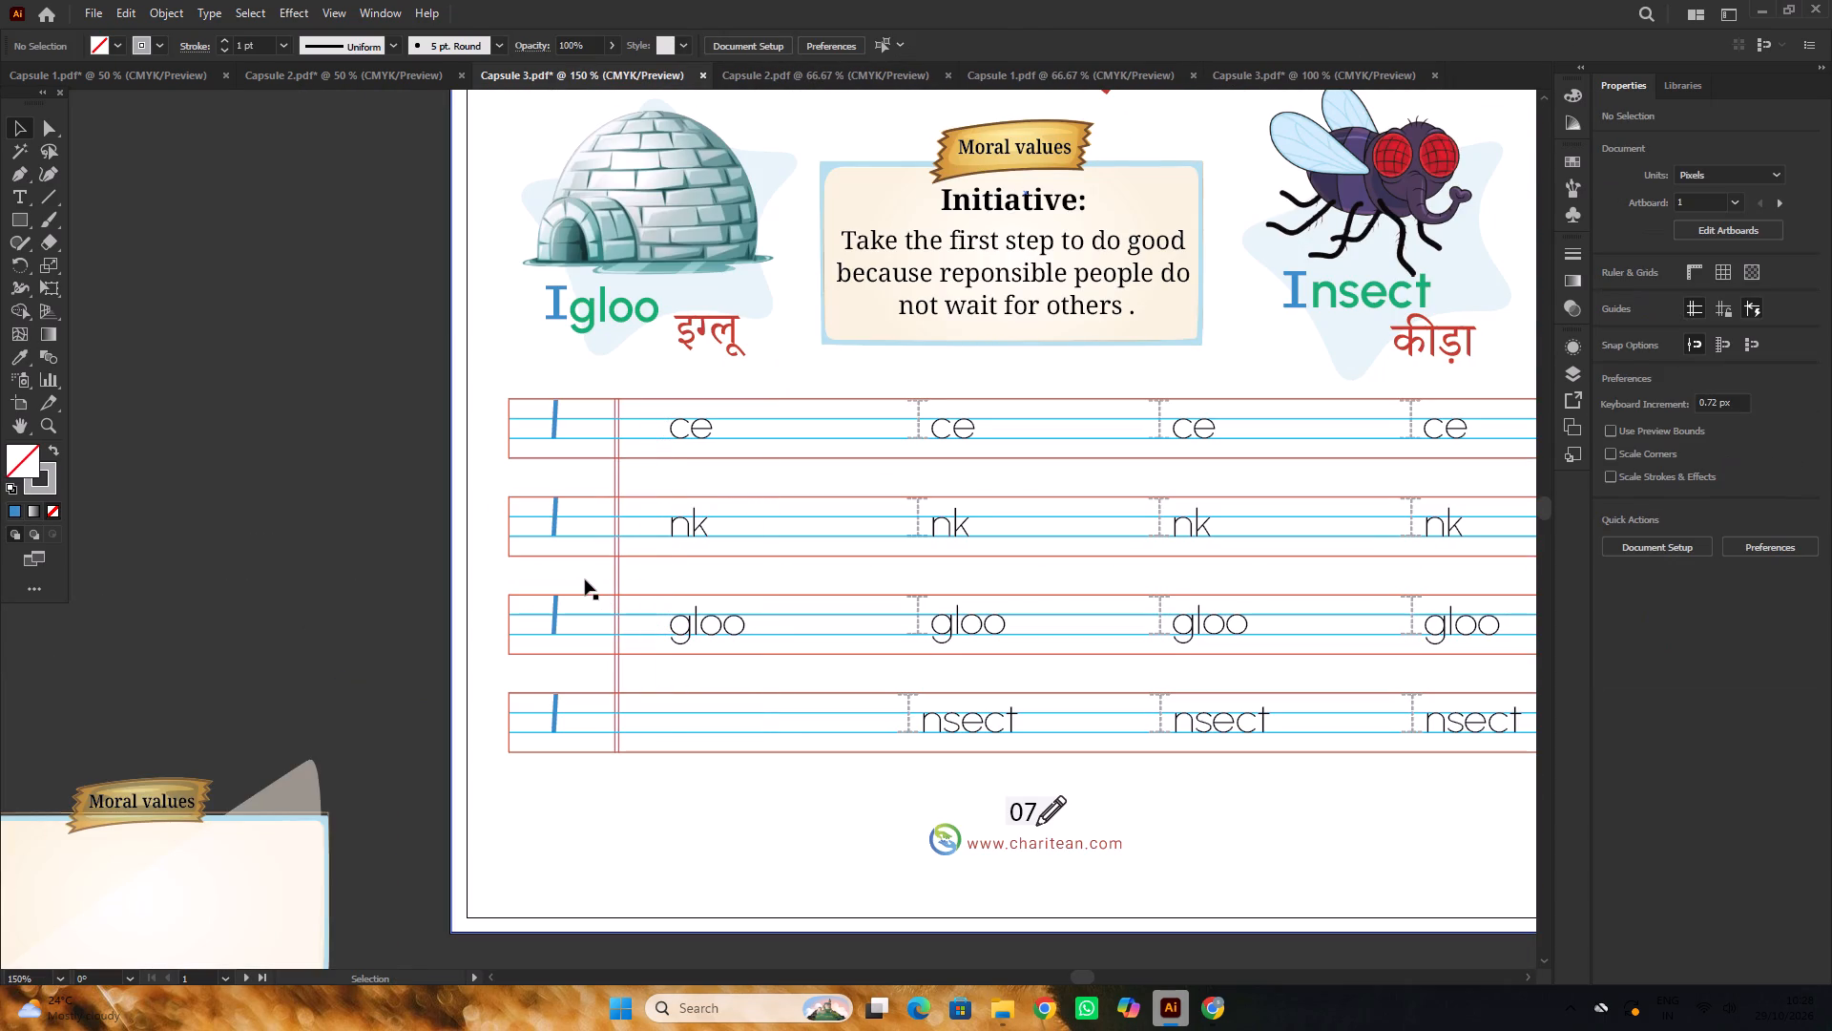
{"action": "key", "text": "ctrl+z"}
Delete the first dotted I from the Igloo, Ink and Ice rows on page 07.
{"action": "left_click", "coordinate": [481, 537]}
{"action": "left_click", "coordinate": [653, 620]}
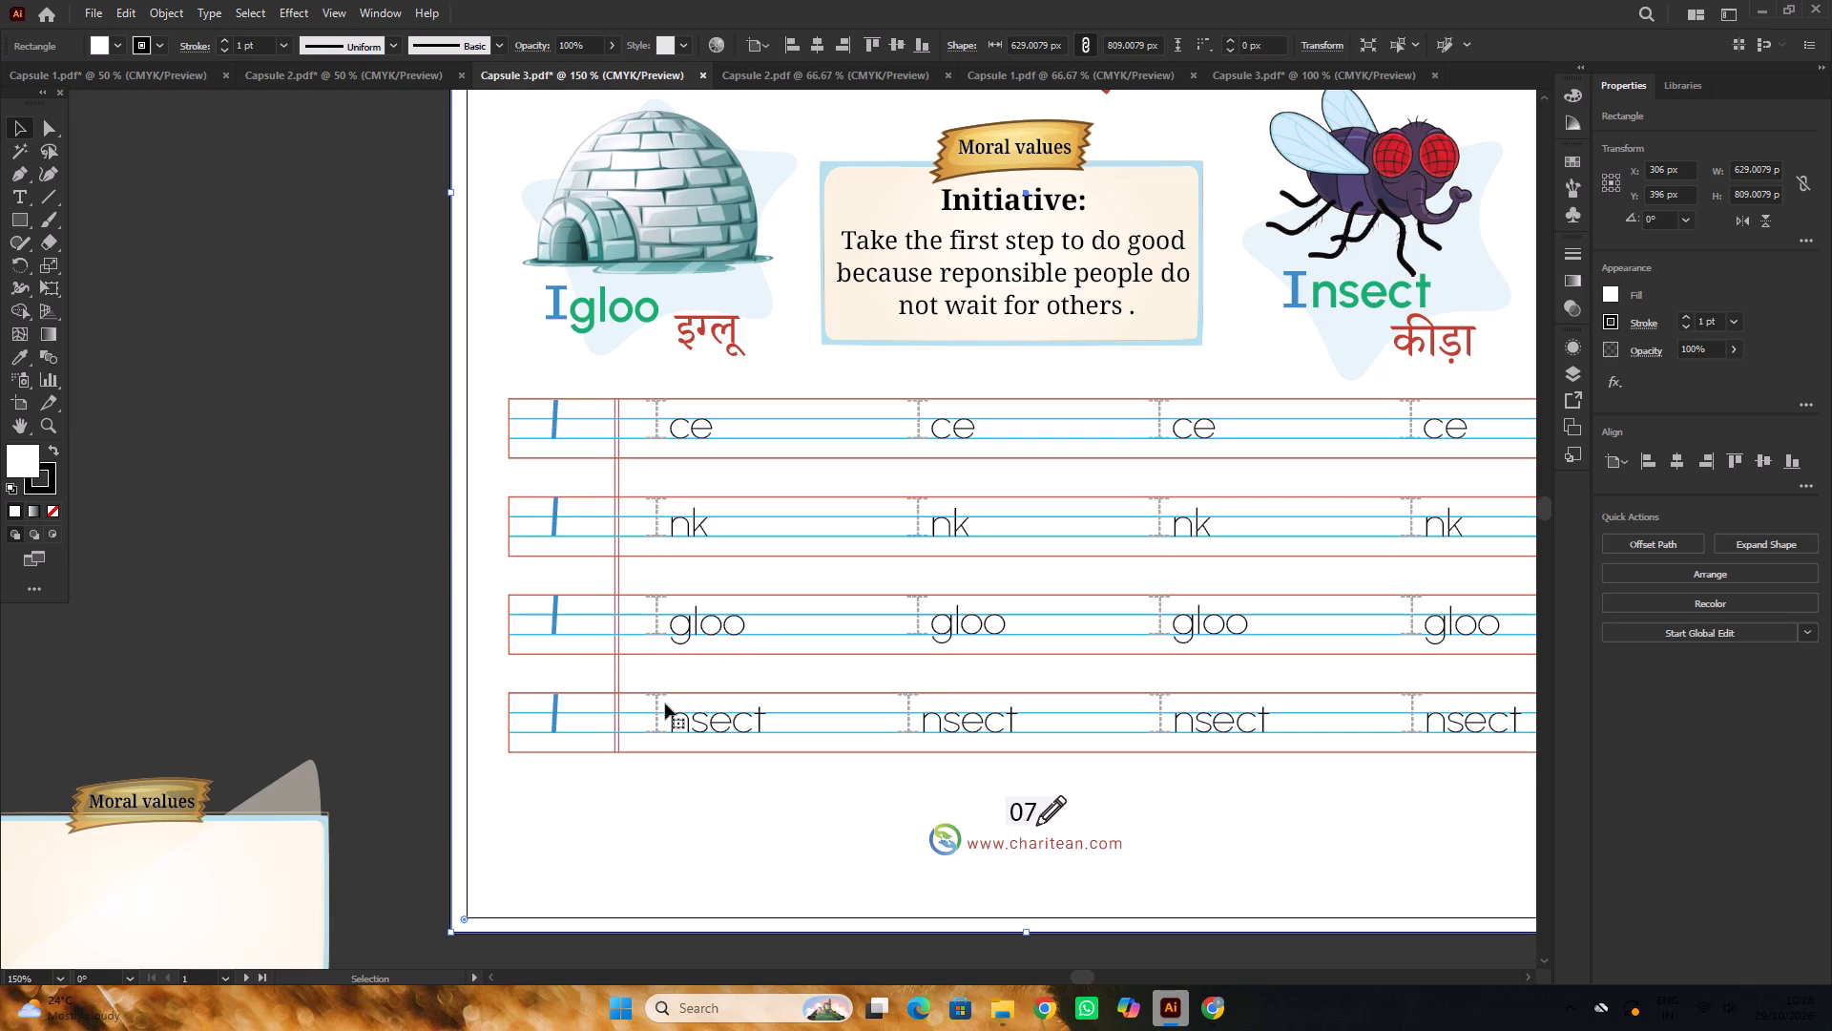
{"action": "left_click", "coordinate": [658, 631]}
{"action": "key", "text": "Delete"}
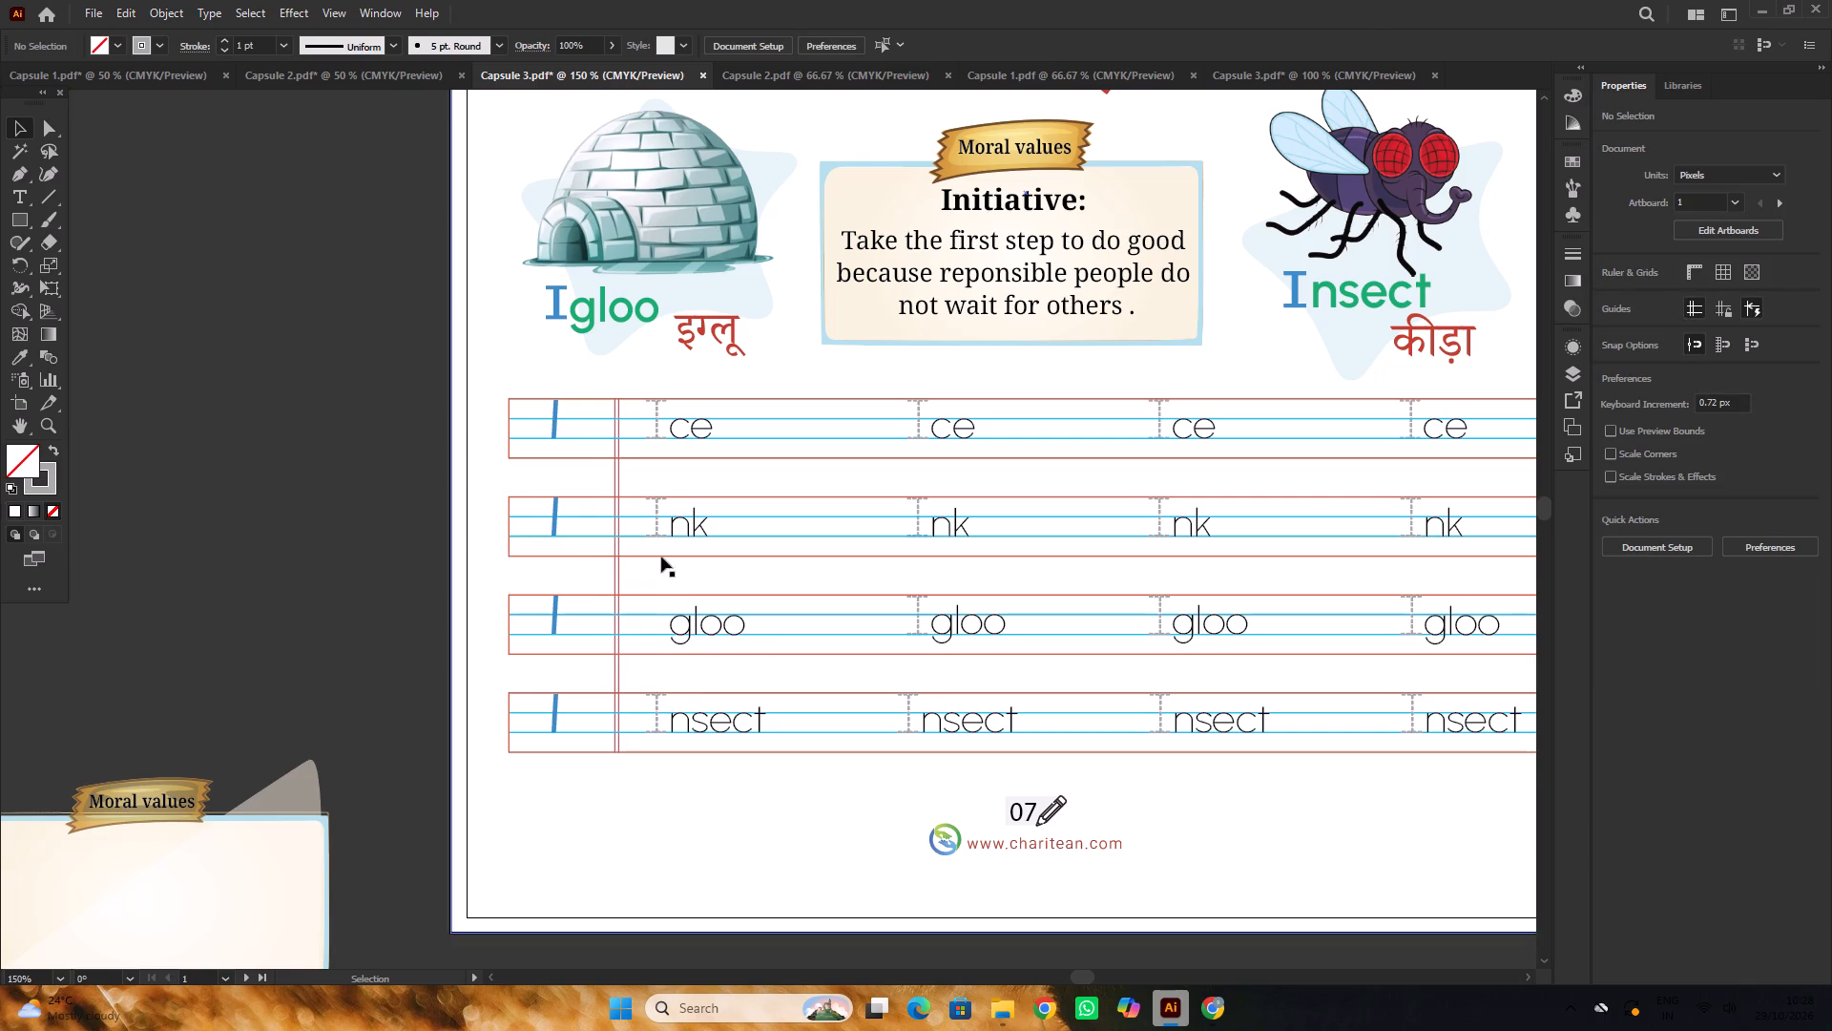
{"action": "left_click", "coordinate": [659, 528]}
{"action": "key", "text": "Delete"}
{"action": "left_click", "coordinate": [654, 428]}
{"action": "key", "text": "Delete"}
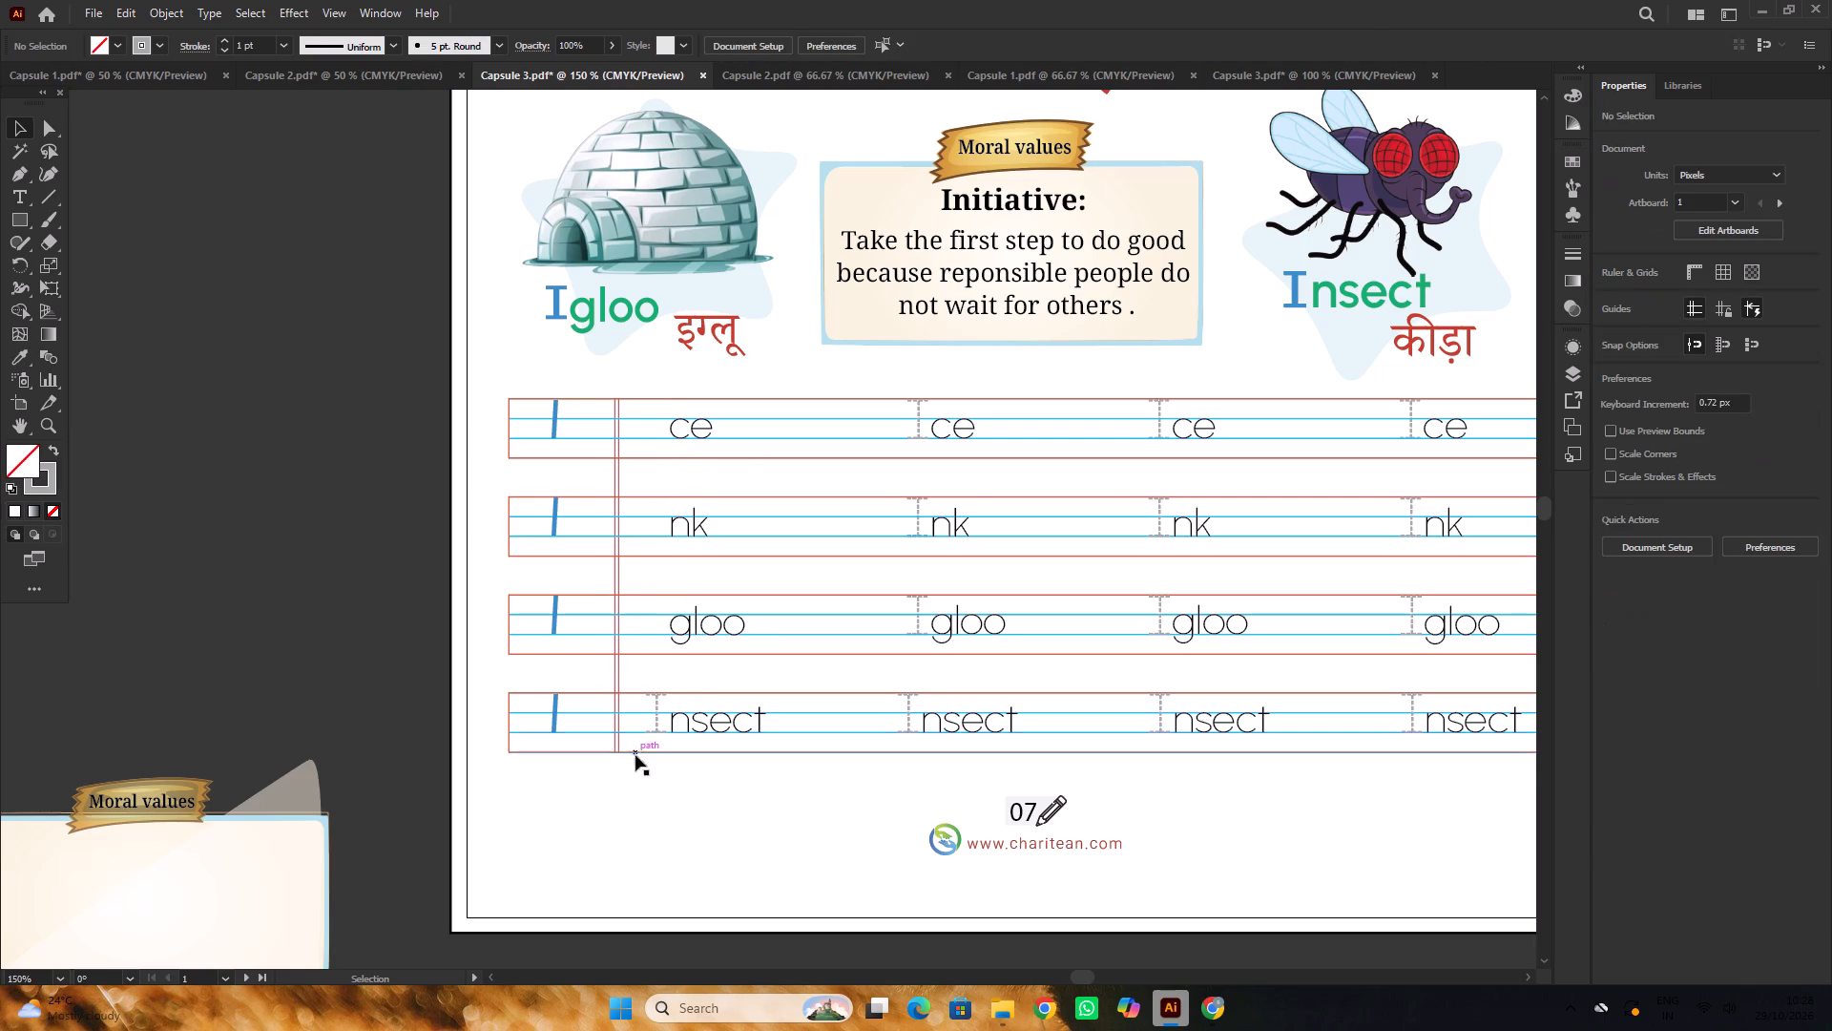
Ungroup the first Insect word and delete only its dotted I, keeping the letters nsect.
{"action": "left_click", "coordinate": [654, 726]}
{"action": "right_click", "coordinate": [655, 724]}
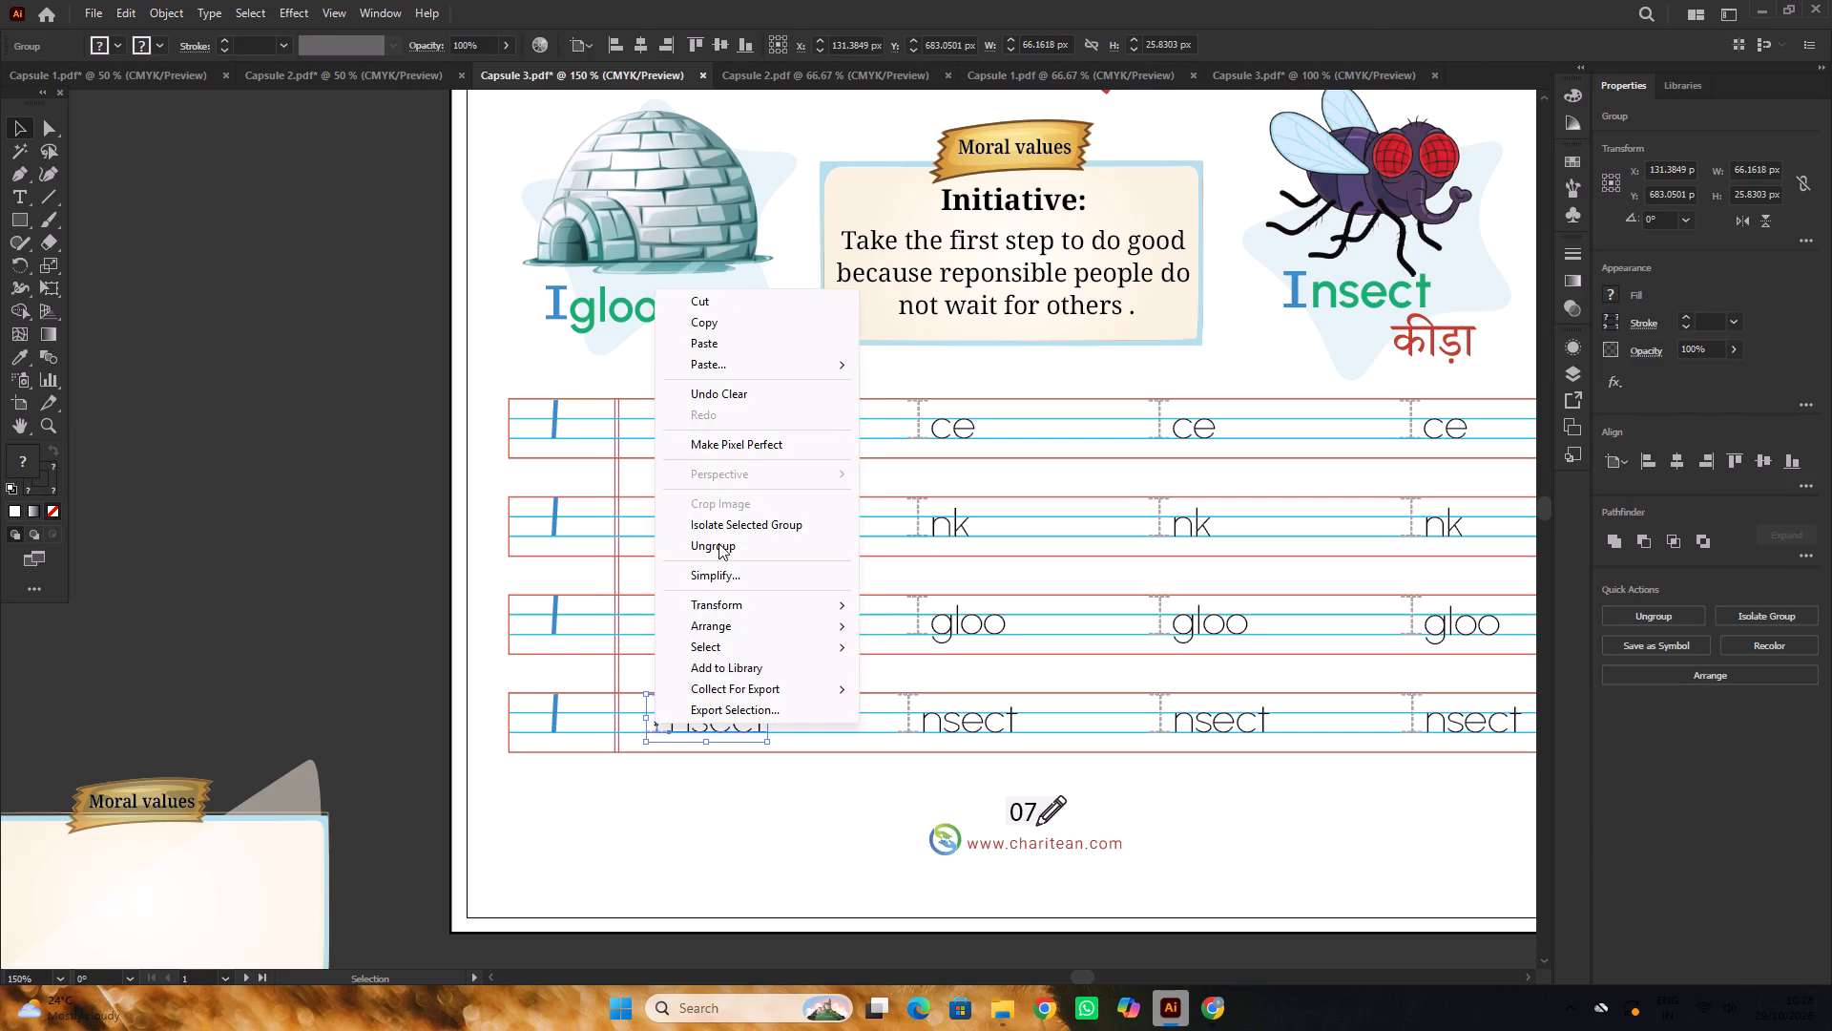
{"action": "left_click", "coordinate": [721, 538]}
{"action": "left_click", "coordinate": [300, 466]}
{"action": "left_click", "coordinate": [656, 726]}
{"action": "key", "text": "Delete"}
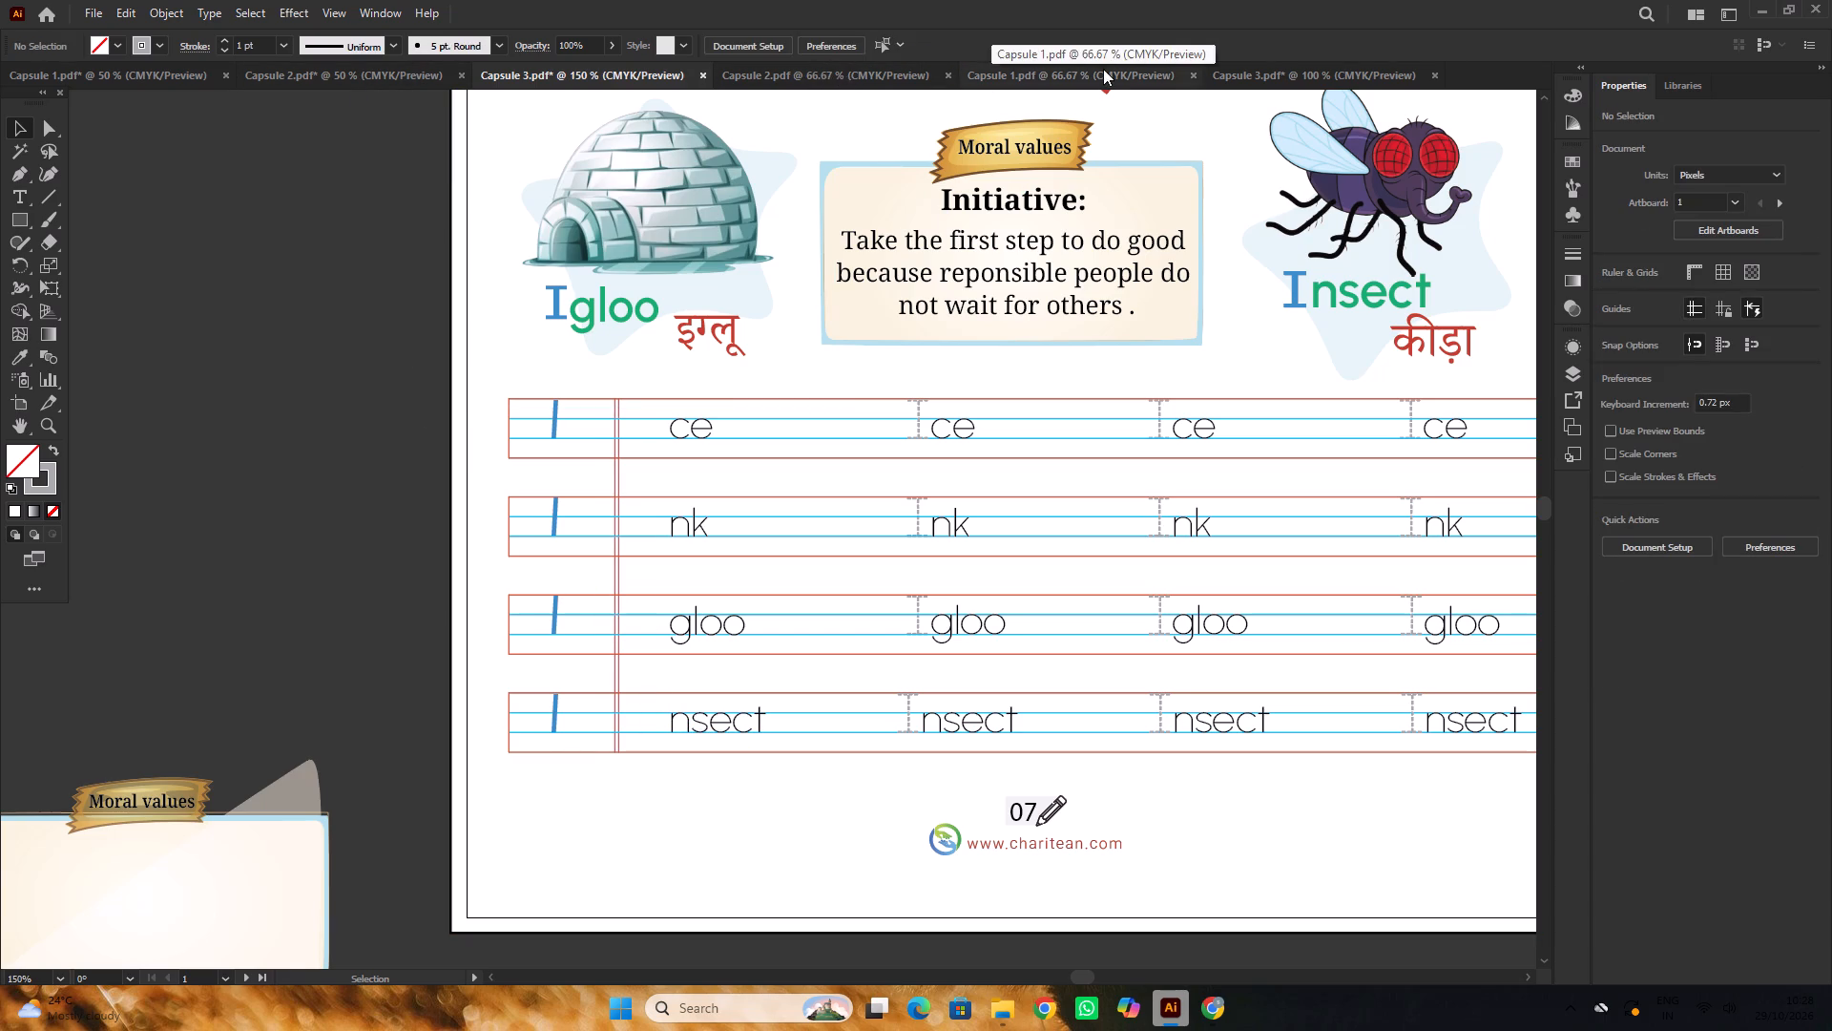
Copy the dotted a of the axe row from part 2 Capsule 3 into part 1 Capsule 3, before the first ce.
{"action": "left_click", "coordinate": [1246, 74]}
{"action": "scroll", "coordinate": [702, 552], "scroll_direction": "down", "scroll_amount": 1}
{"action": "left_click", "coordinate": [385, 421]}
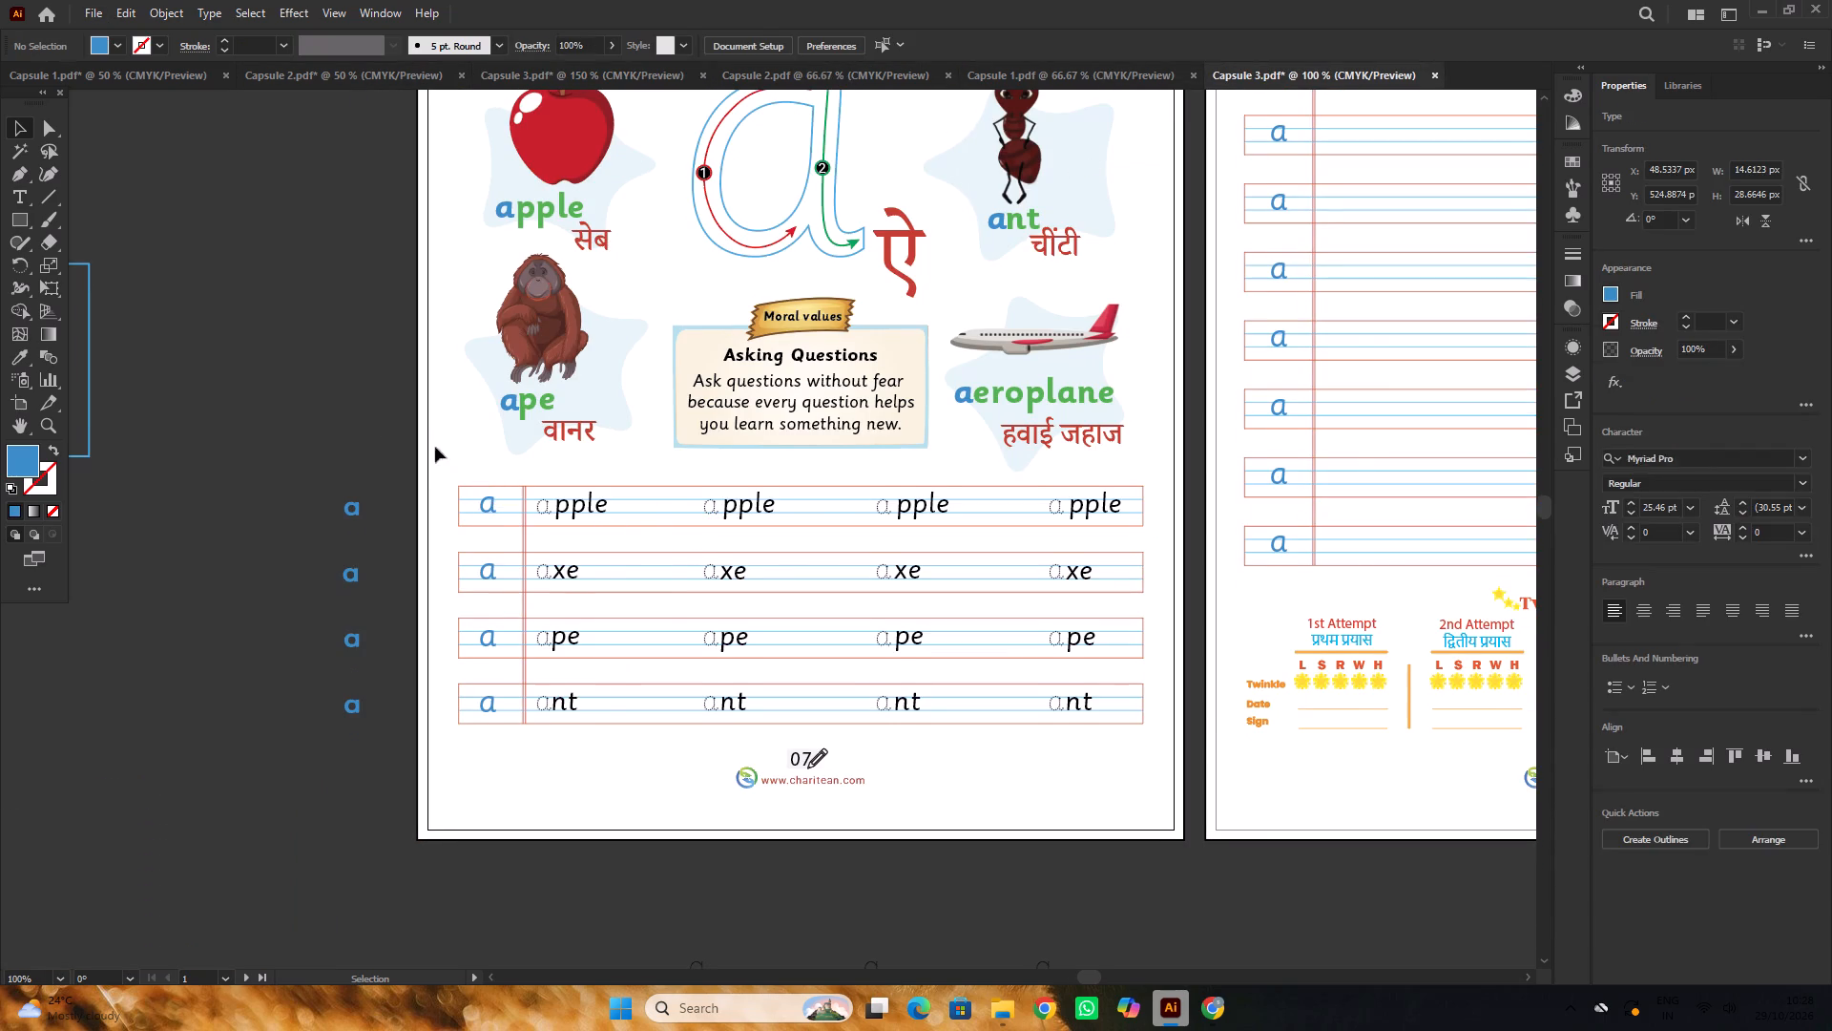
{"action": "scroll", "coordinate": [572, 580], "scroll_direction": "up", "scroll_amount": 2, "text": "alt"}
{"action": "left_click", "coordinate": [533, 597]}
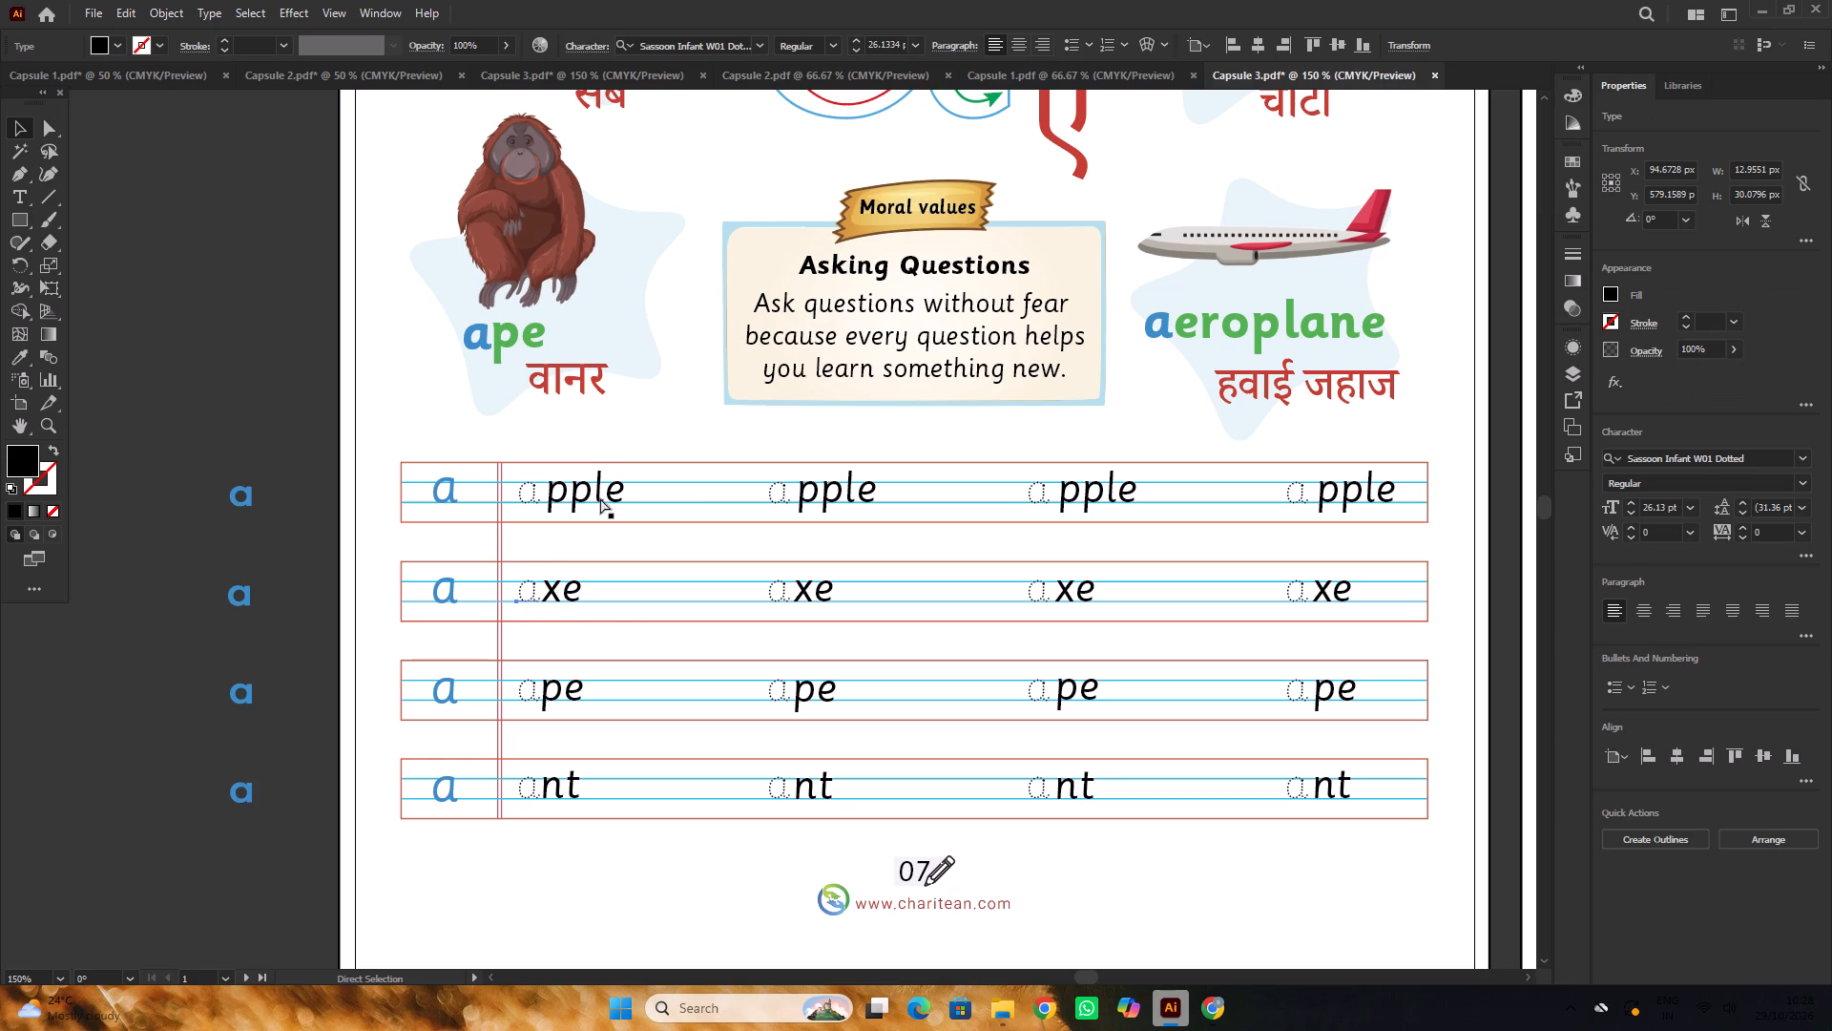
{"action": "key", "text": "ctrl+c"}
{"action": "left_click", "coordinate": [581, 85]}
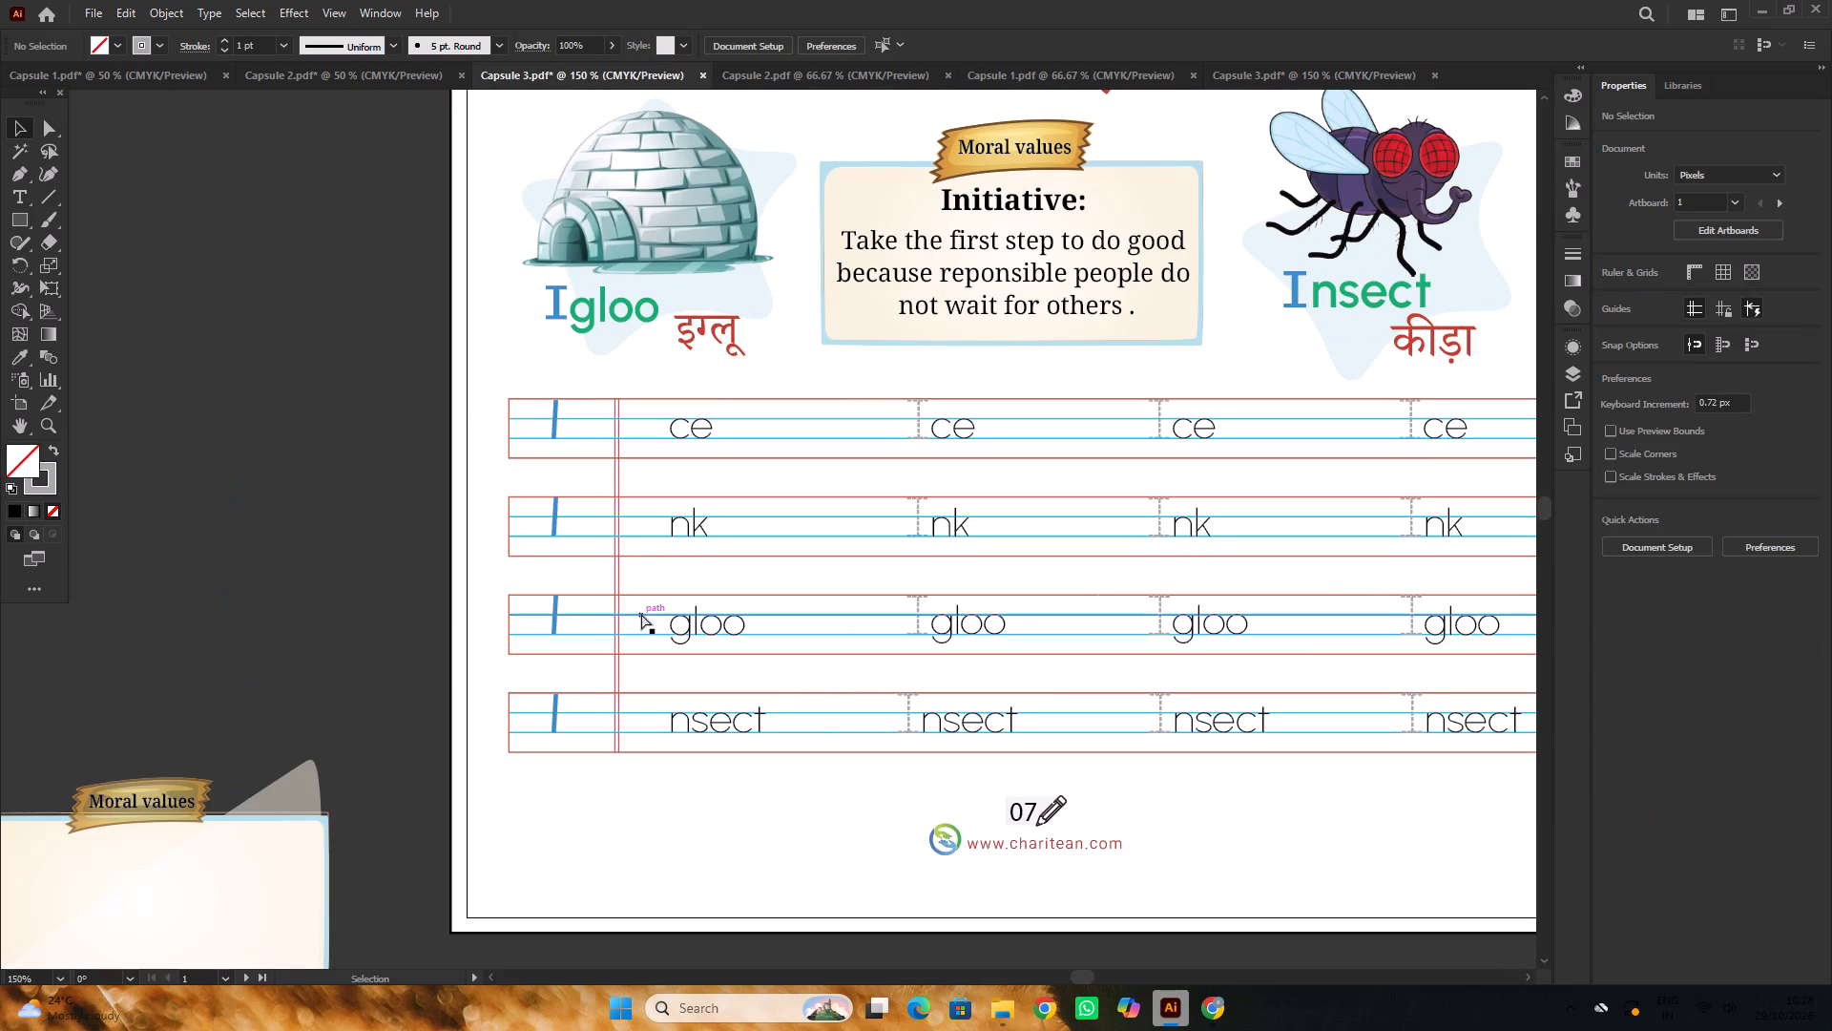
{"action": "key", "text": "ctrl+f"}
{"action": "scroll", "coordinate": [652, 559], "scroll_direction": "up", "scroll_amount": 3}
{"action": "left_click", "coordinate": [343, 515]}
{"action": "scroll", "coordinate": [704, 573], "scroll_direction": "up", "scroll_amount": 2, "text": "alt"}
{"action": "left_click_drag", "start_coordinate": [591, 630], "coordinate": [614, 424]}
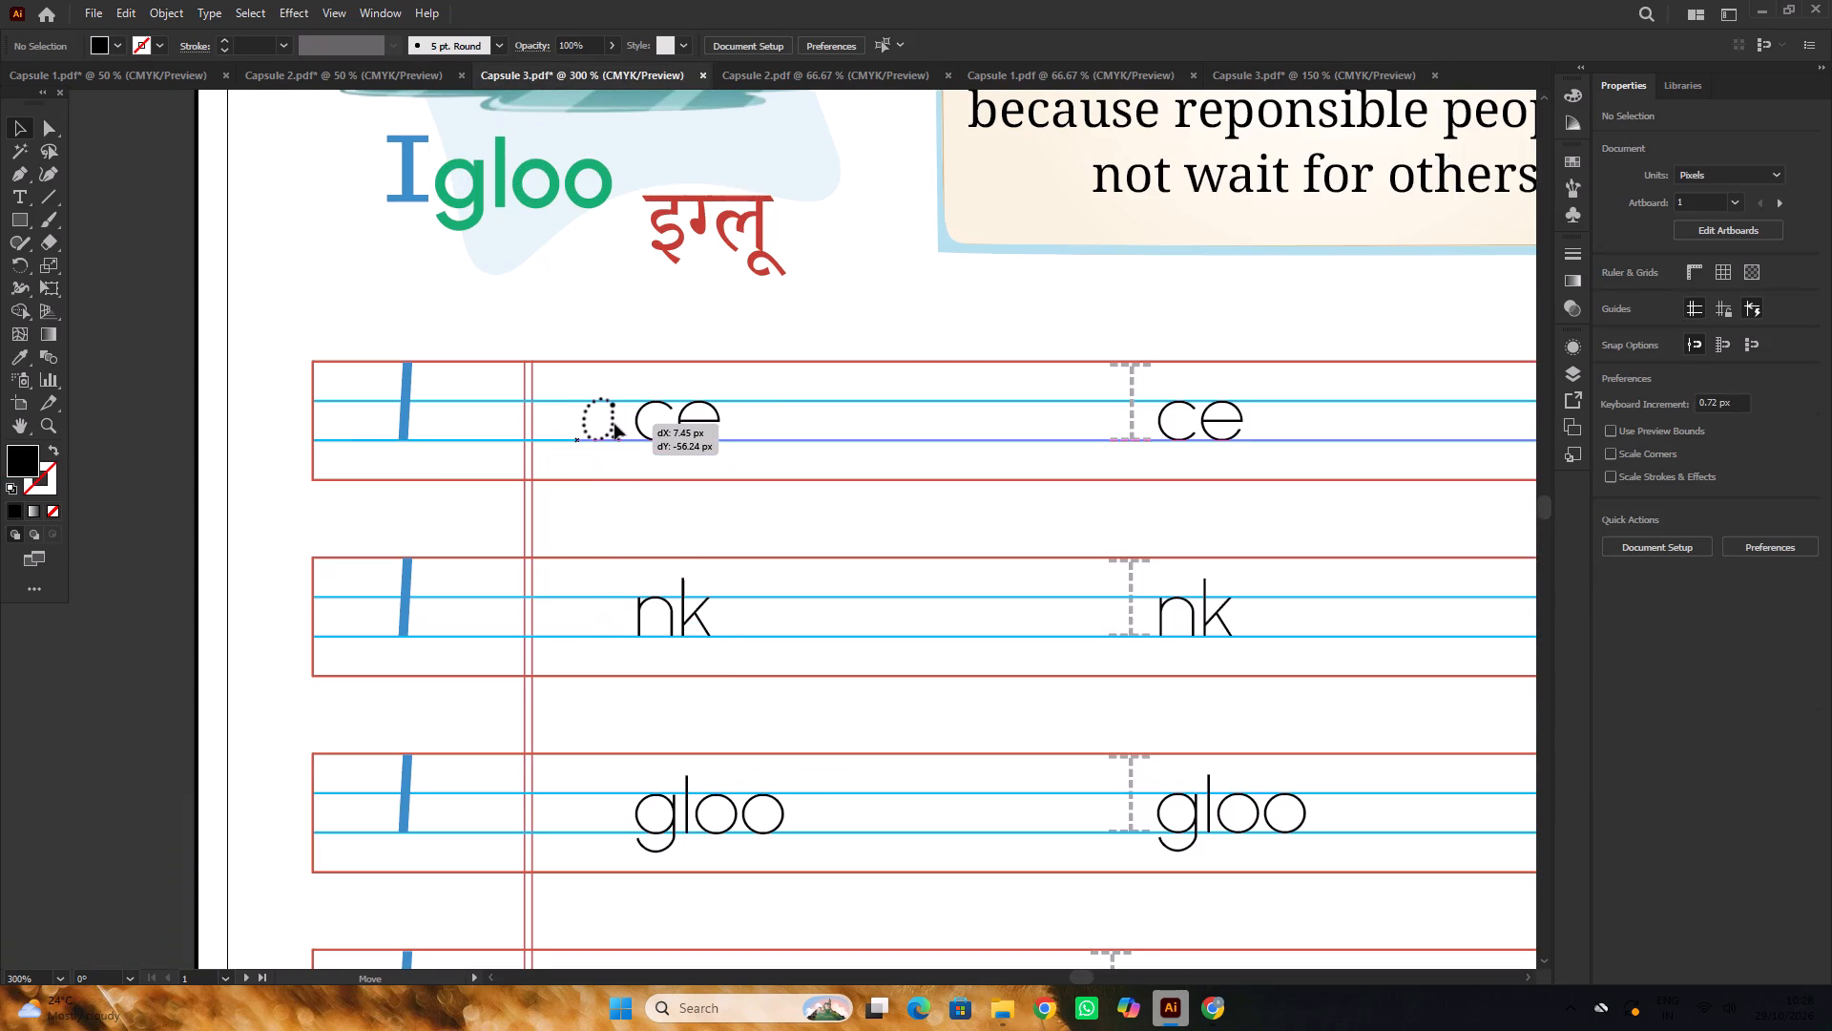
{"action": "left_click_drag", "start_coordinate": [614, 424], "coordinate": [613, 424]}
Replace the pasted dotted a in the Ice row with a dotted capital I.
{"action": "key", "text": "t"}
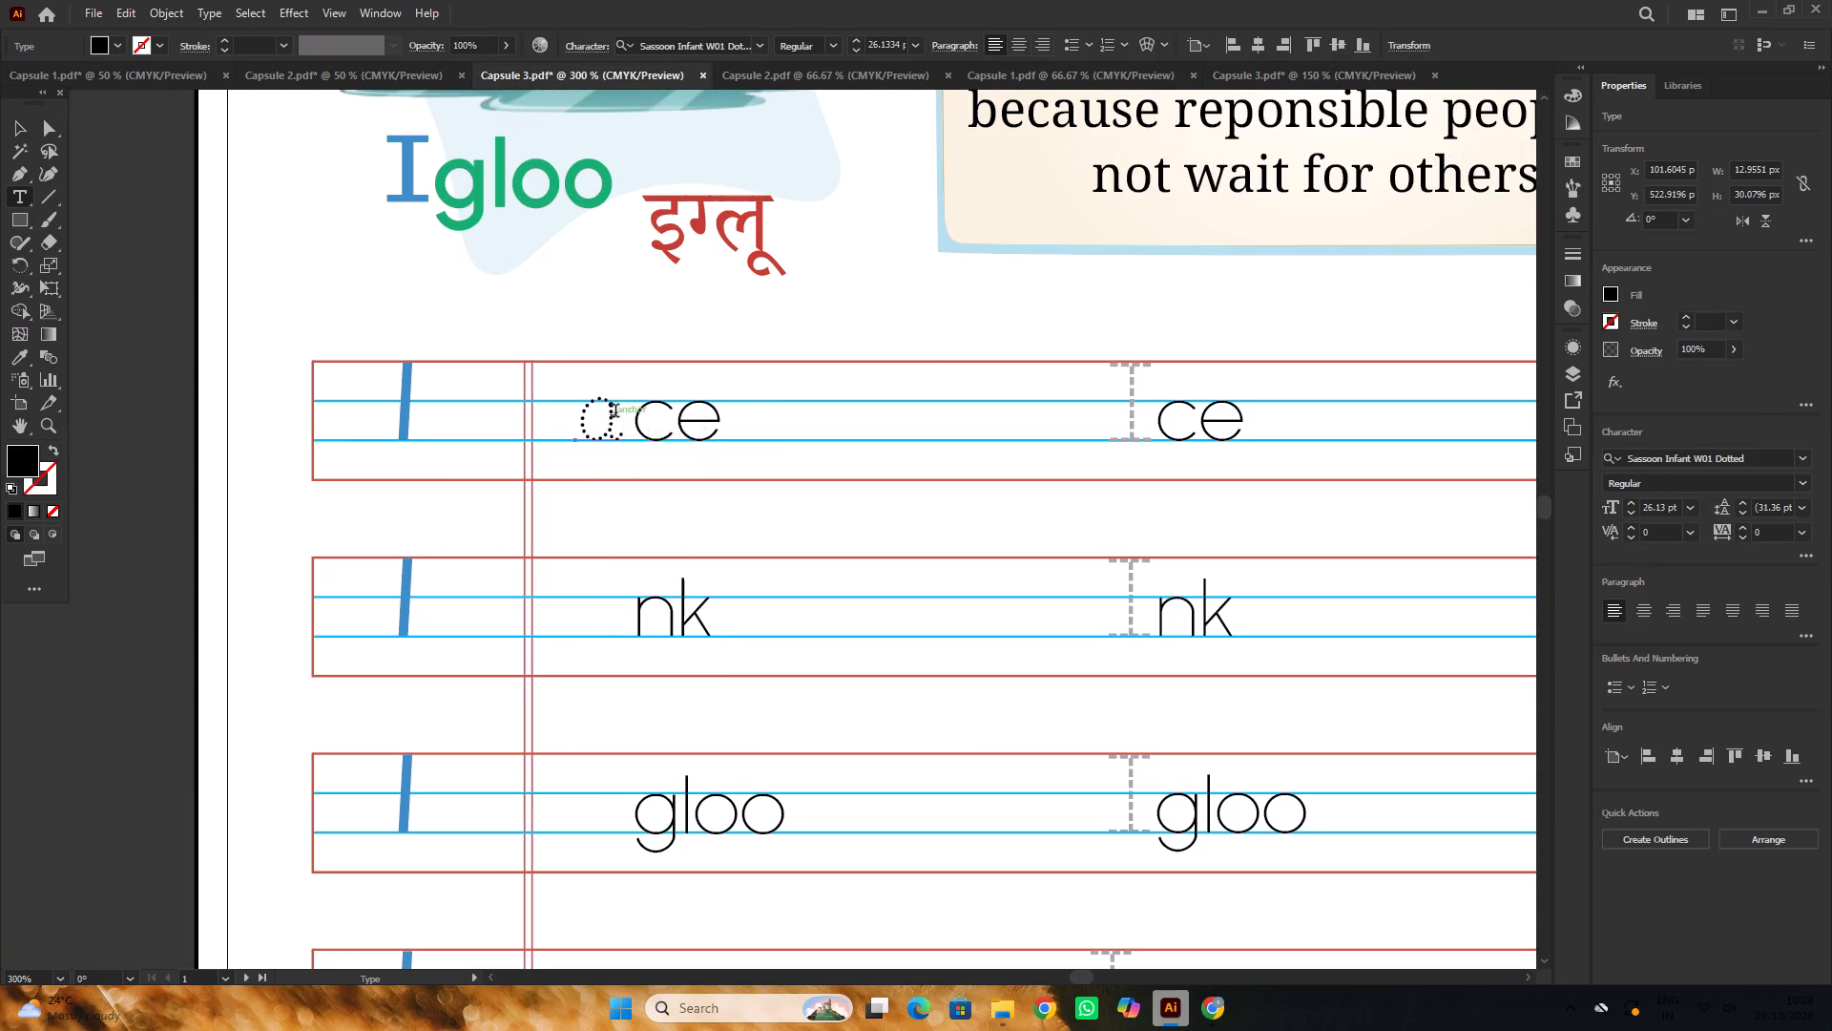
{"action": "left_click_drag", "start_coordinate": [615, 410], "coordinate": [570, 439]}
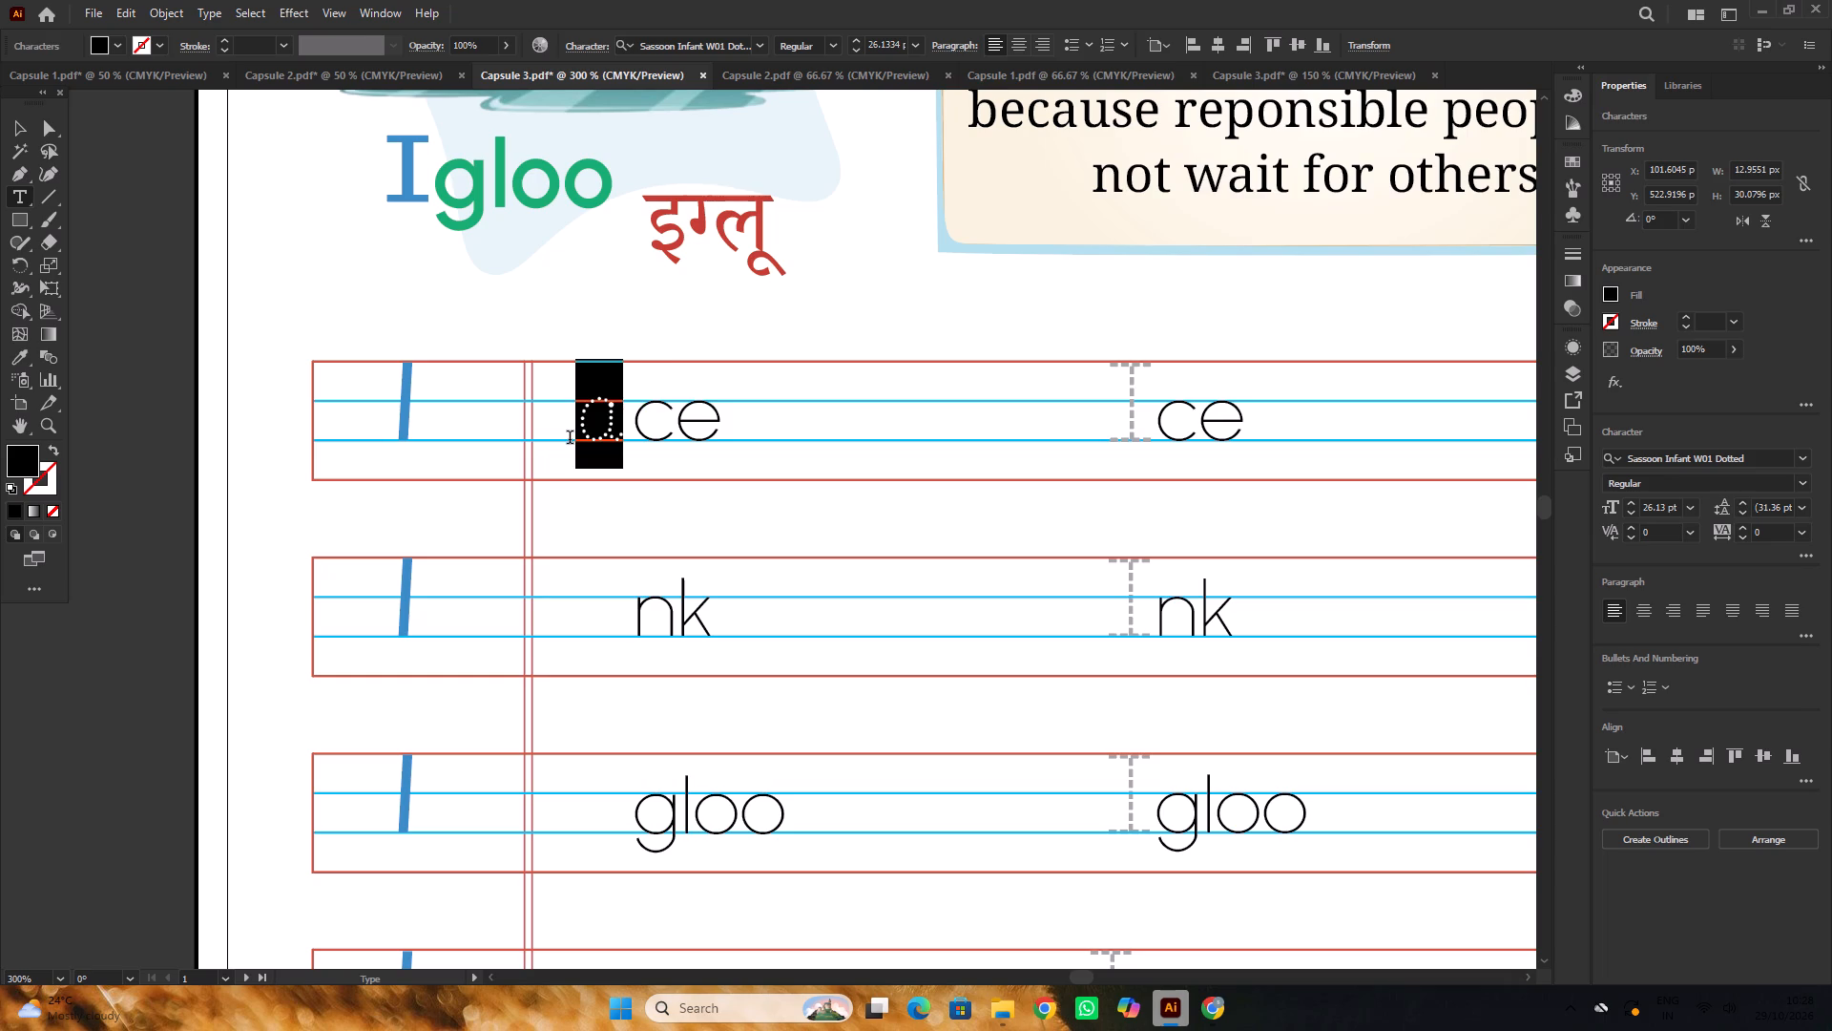
{"action": "key", "text": "i"}
{"action": "scroll", "coordinate": [748, 411], "scroll_direction": "down", "scroll_amount": 1, "text": "alt"}
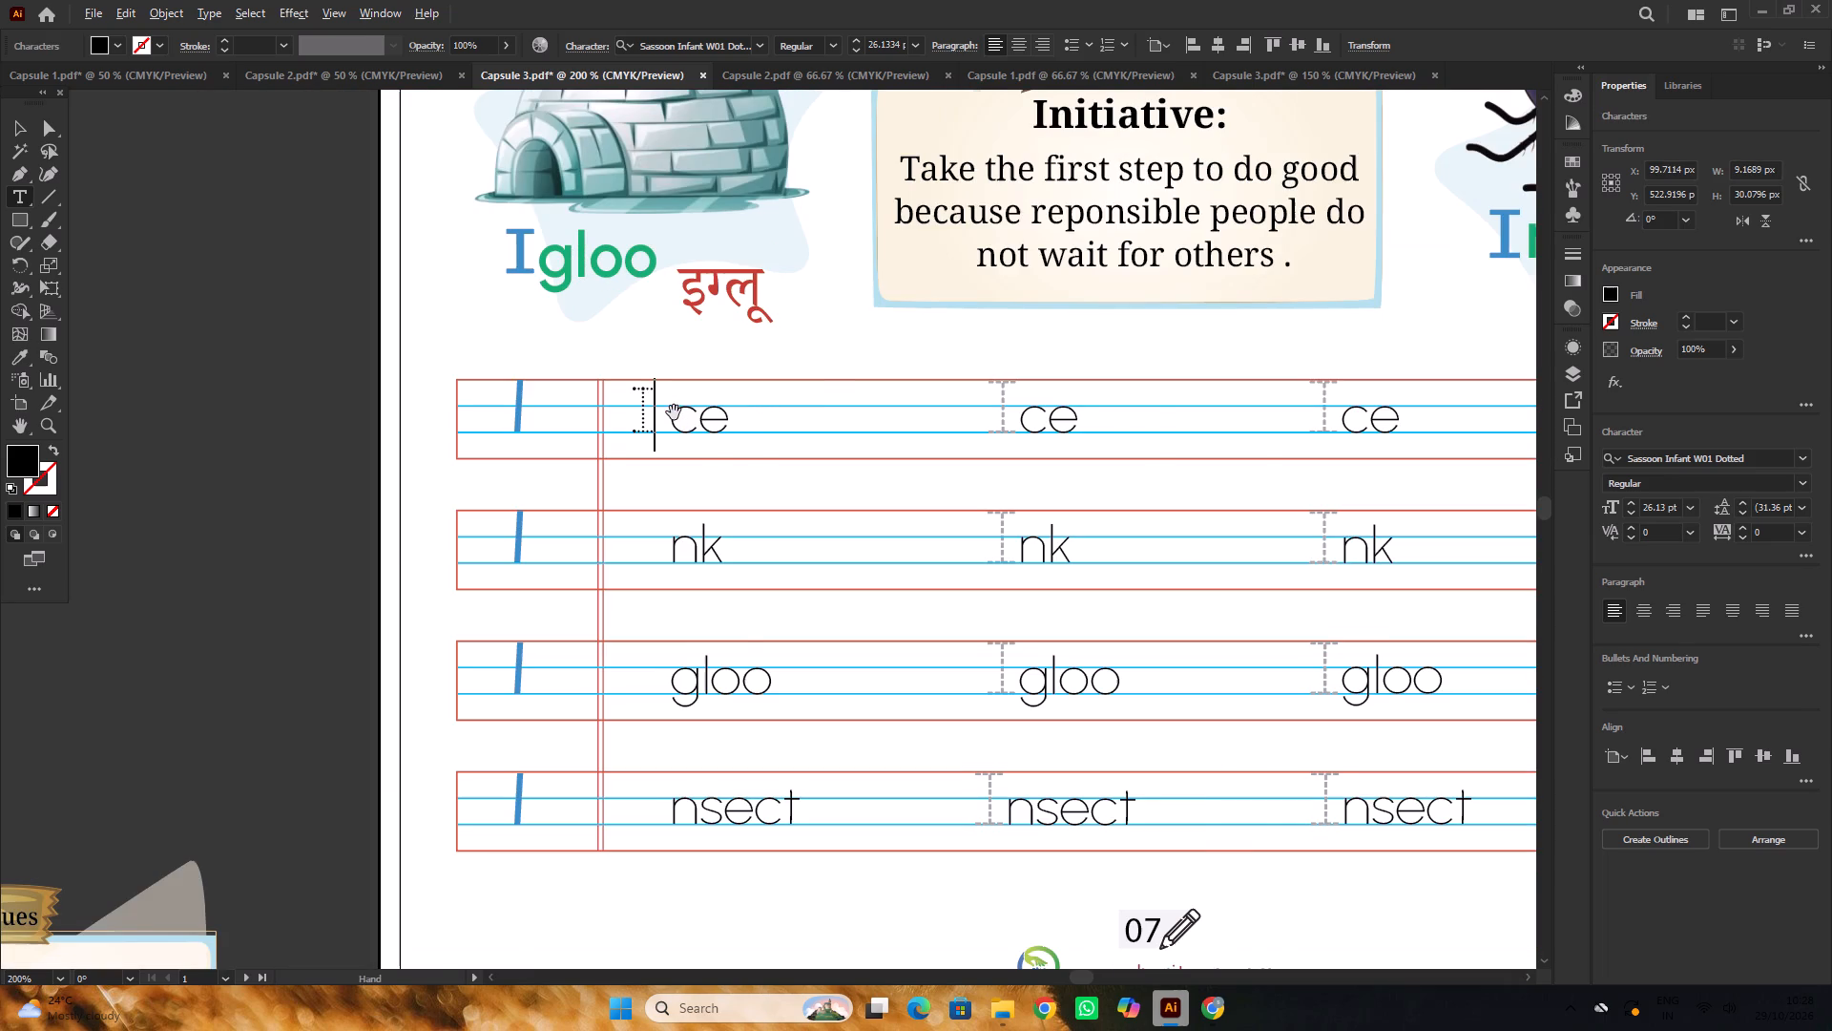
{"action": "scroll", "coordinate": [674, 412], "scroll_direction": "up", "scroll_amount": 1, "text": "alt"}
{"action": "left_click", "coordinate": [16, 123]}
Enlarge the dotted I to about 29.66 pt so it fits between the Ice row's top and base lines.
{"action": "scroll", "coordinate": [568, 423], "scroll_direction": "up", "scroll_amount": 1, "text": "alt"}
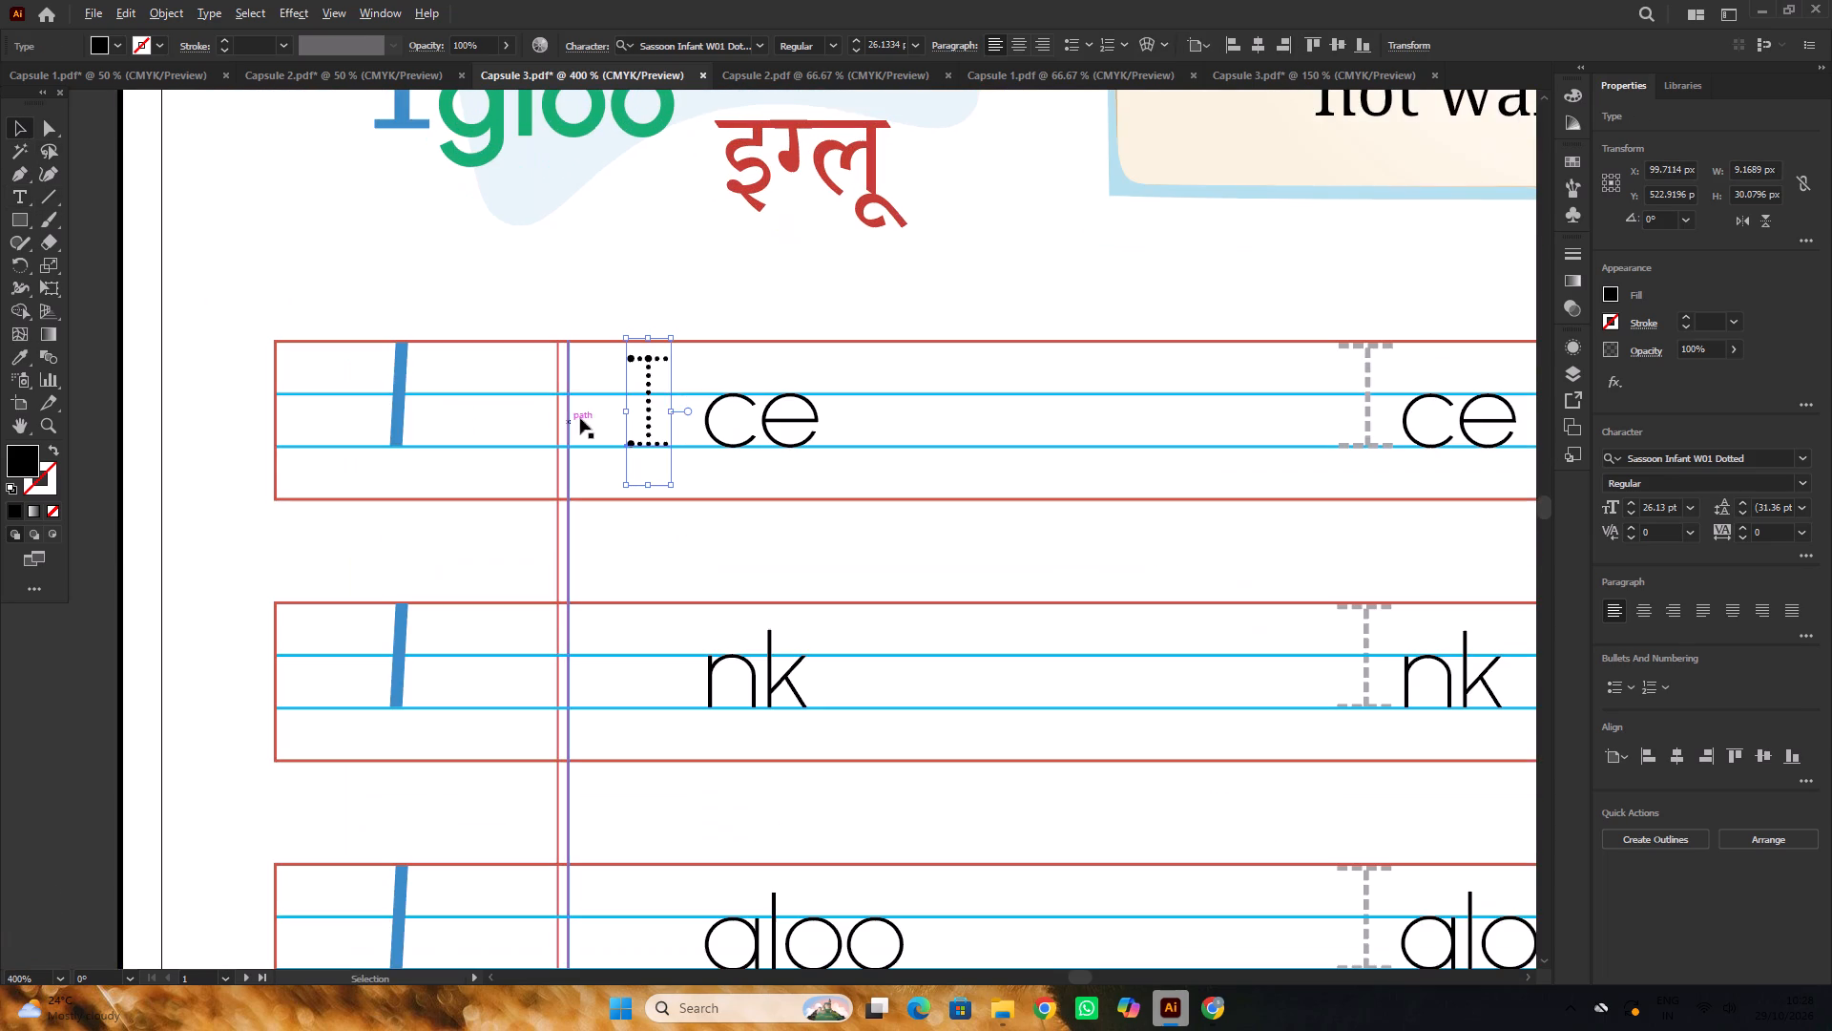
{"action": "left_click_drag", "start_coordinate": [668, 336], "coordinate": [684, 324]}
{"action": "scroll", "coordinate": [651, 452], "scroll_direction": "up", "scroll_amount": 2, "text": "alt"}
{"action": "left_click_drag", "start_coordinate": [707, 522], "coordinate": [713, 533], "text": "shift"}
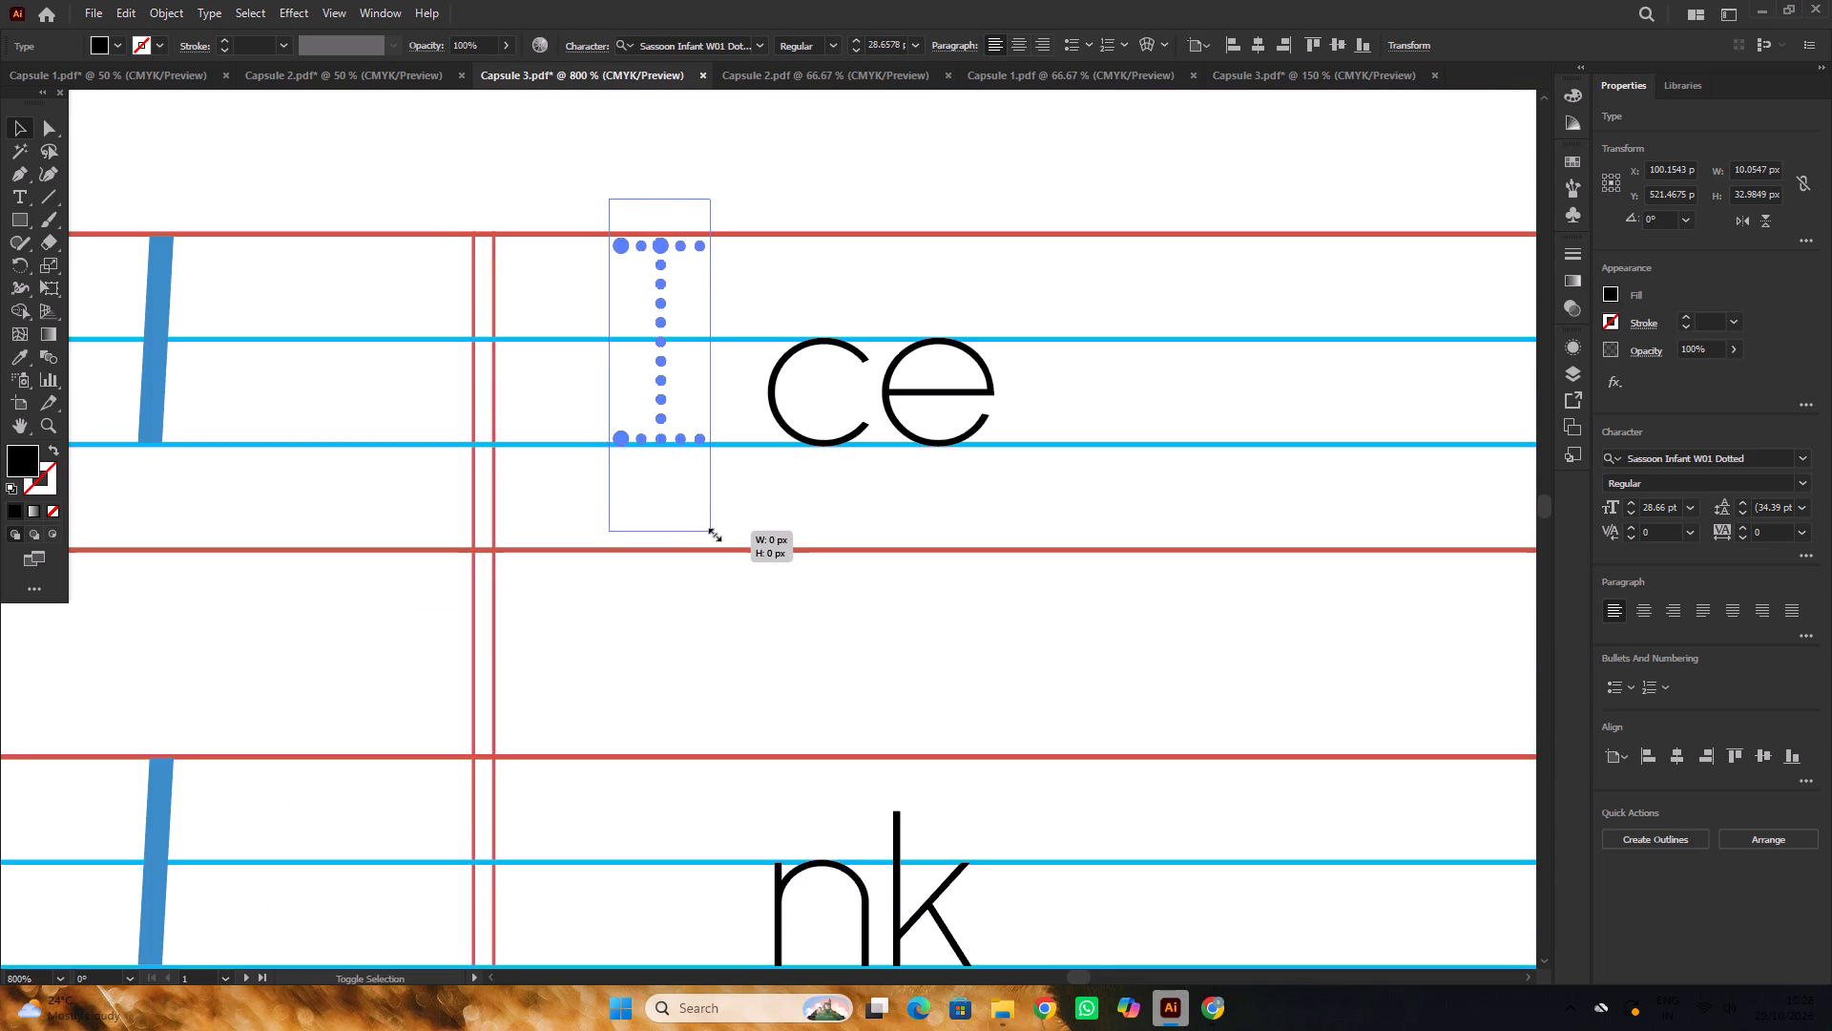
{"action": "left_click_drag", "start_coordinate": [713, 533], "coordinate": [713, 532], "text": "shift"}
{"action": "scroll", "coordinate": [689, 471], "scroll_direction": "down", "scroll_amount": 5, "text": "alt"}
{"action": "left_click", "coordinate": [469, 399]}
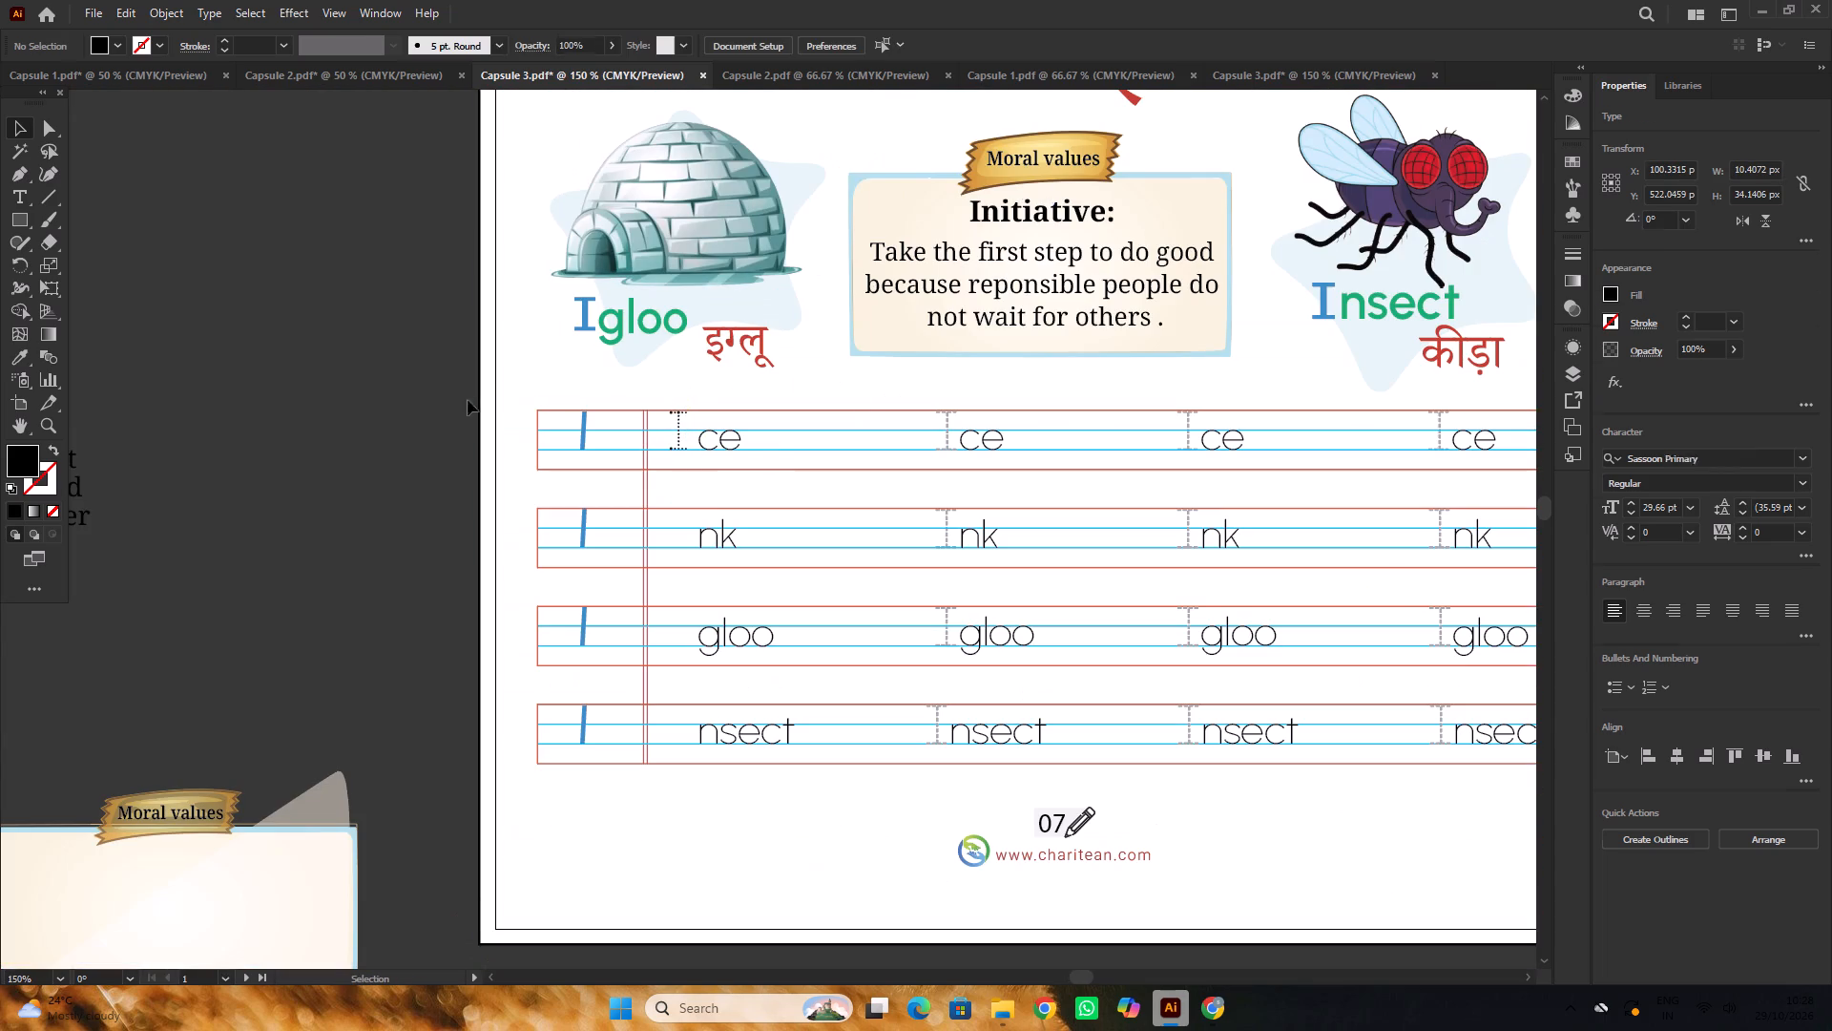
Duplicate the Ice row's blue I onto the empty pasteboard beside page 07.
{"action": "scroll", "coordinate": [558, 408], "scroll_direction": "down", "scroll_amount": 4}
{"action": "scroll", "coordinate": [591, 377], "scroll_direction": "up", "scroll_amount": 1, "text": "alt"}
{"action": "left_click", "coordinate": [576, 341]}
{"action": "scroll", "coordinate": [794, 378], "scroll_direction": "down", "scroll_amount": 1, "text": "alt"}
{"action": "scroll", "coordinate": [794, 378], "scroll_direction": "up", "scroll_amount": 2}
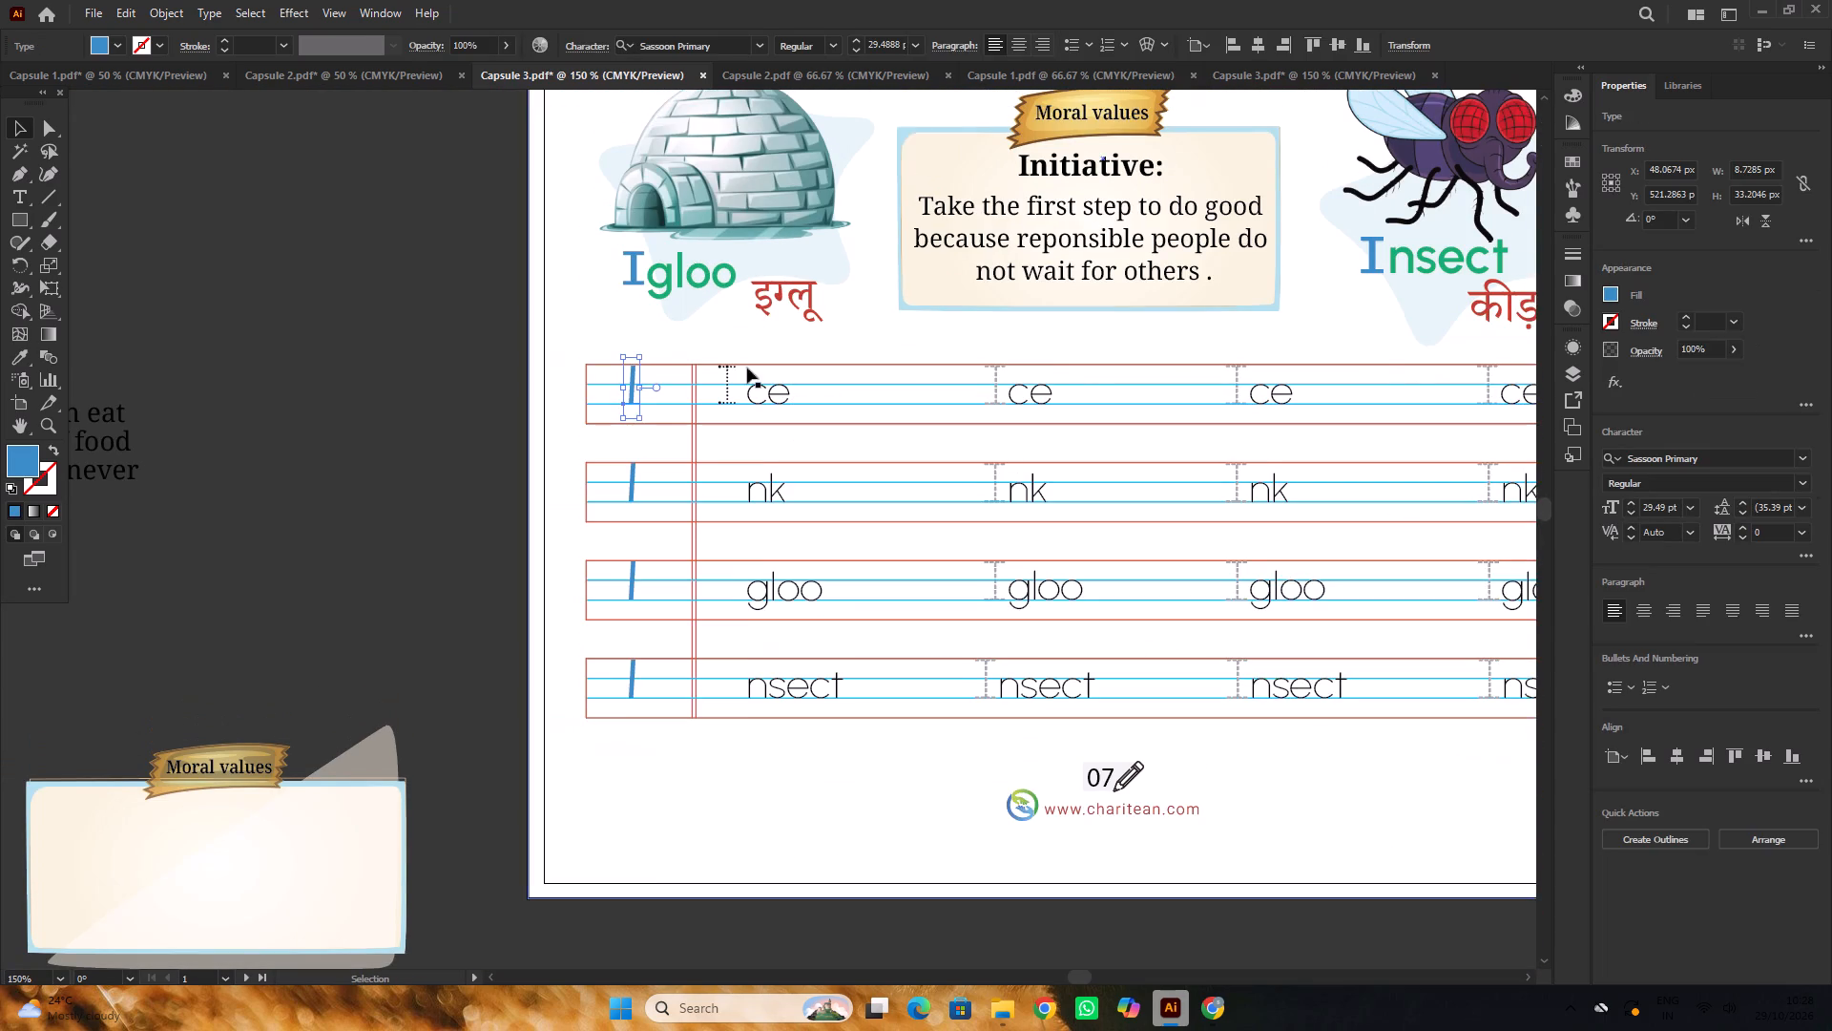
{"action": "left_click", "coordinate": [418, 315]}
{"action": "left_click_drag", "start_coordinate": [631, 382], "coordinate": [414, 389]}
{"action": "left_click", "coordinate": [439, 355]}
Delete the blue I from the starting boxes of the Ice, Ink, Igloo and Insect rows.
{"action": "left_click", "coordinate": [629, 392]}
{"action": "key", "text": "Delete"}
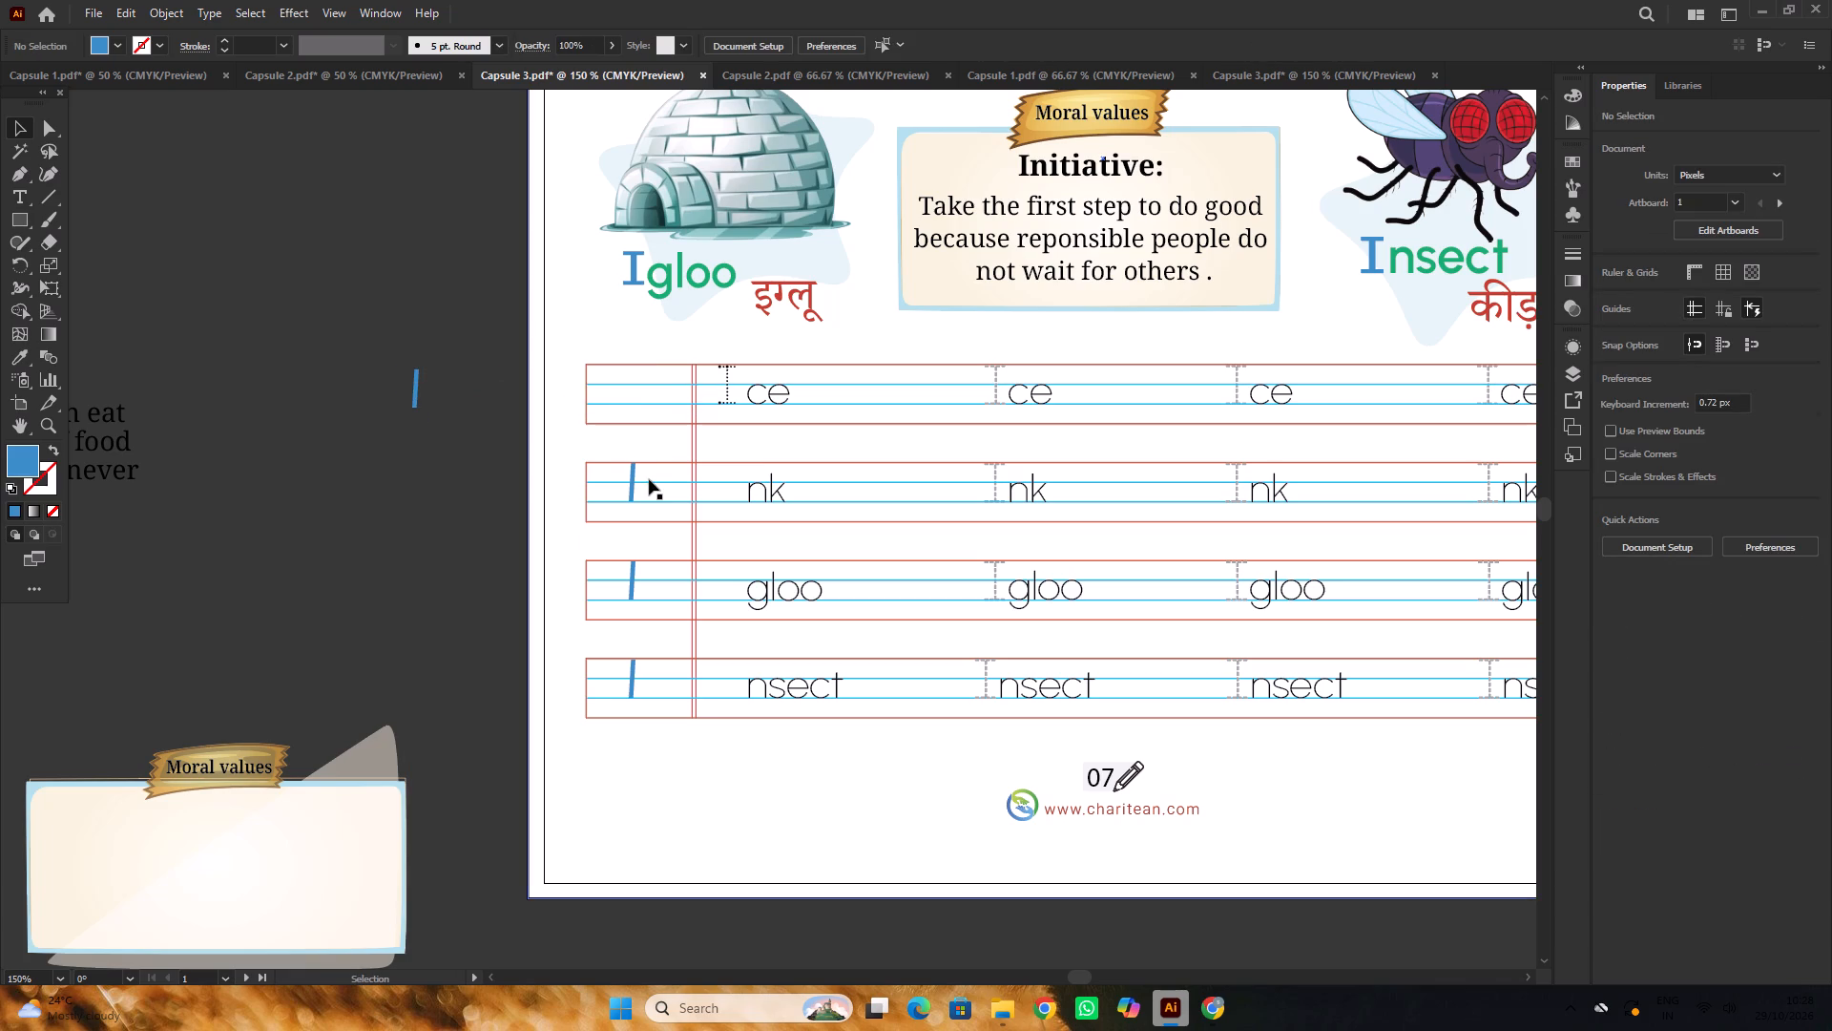
{"action": "left_click", "coordinate": [635, 477]}
{"action": "key", "text": "Delete"}
{"action": "left_click", "coordinate": [633, 587]}
{"action": "key", "text": "Delete"}
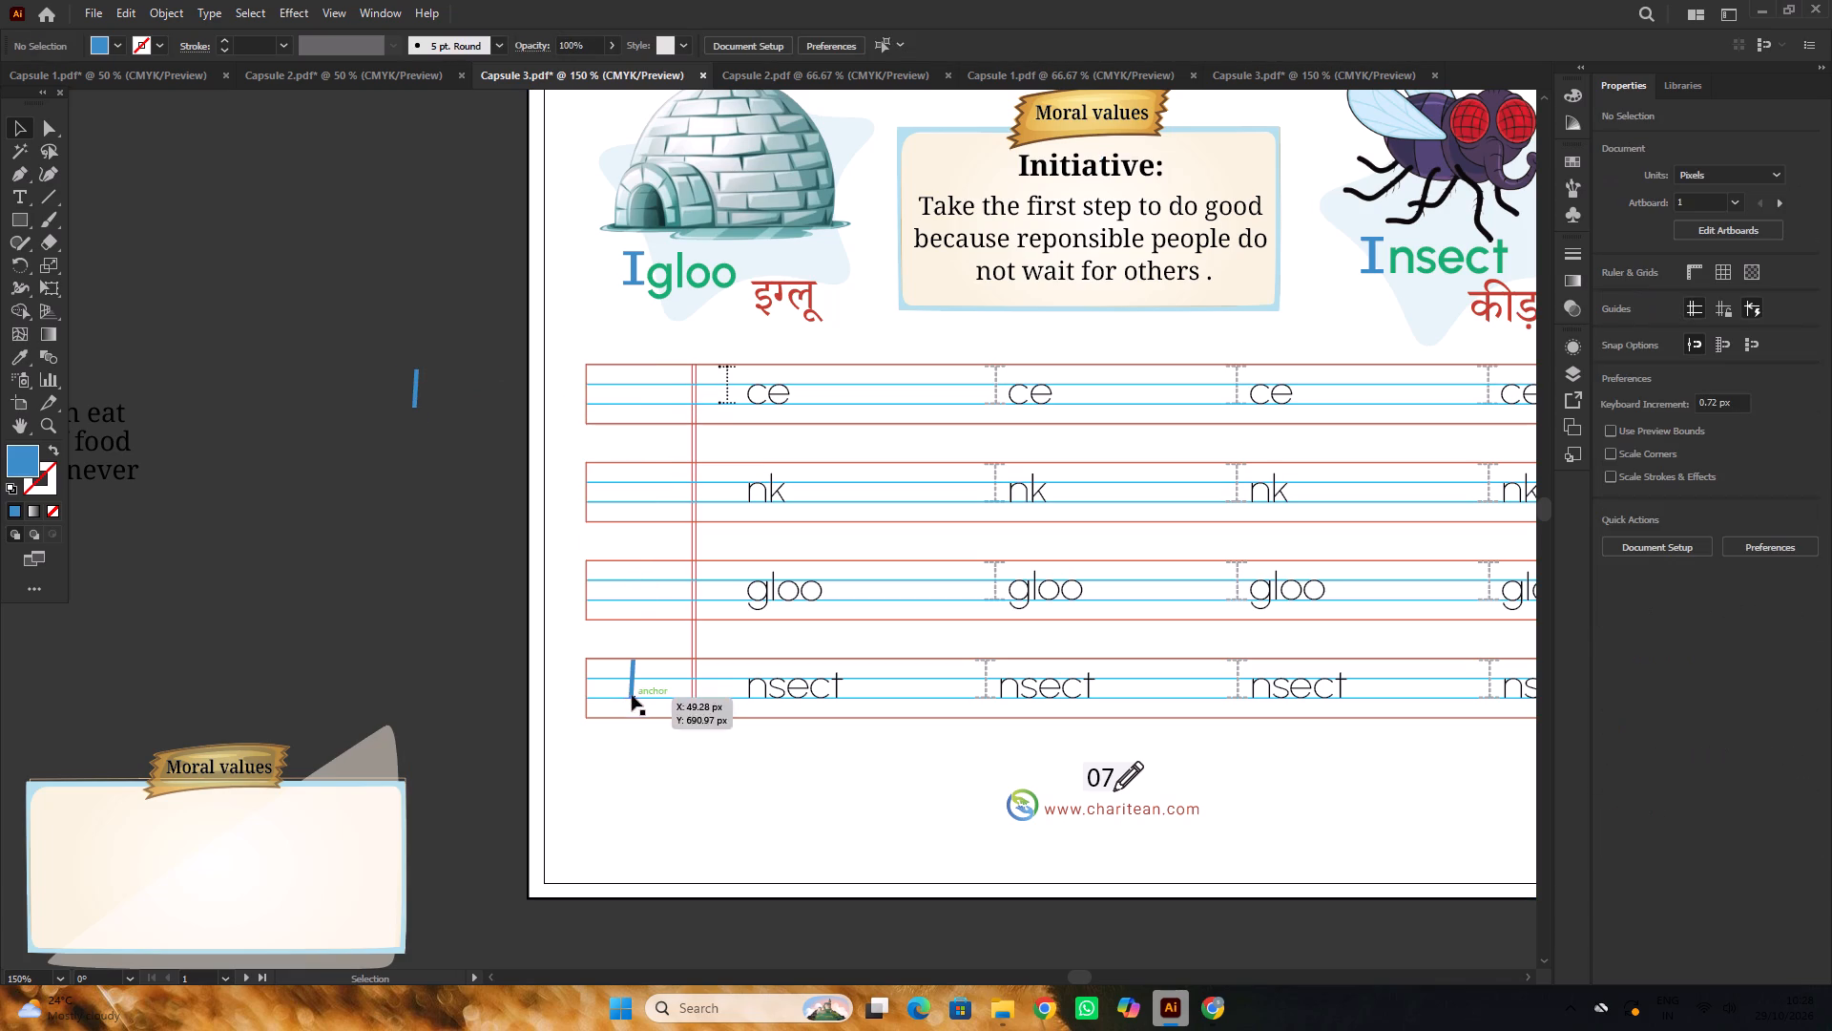
{"action": "left_click", "coordinate": [632, 693]}
{"action": "key", "text": "Delete"}
Duplicate the blue I on the pasteboard, rotate the copy to 270° and place it across the original's top as a bar.
{"action": "scroll", "coordinate": [411, 378], "scroll_direction": "up", "scroll_amount": 3, "text": "alt"}
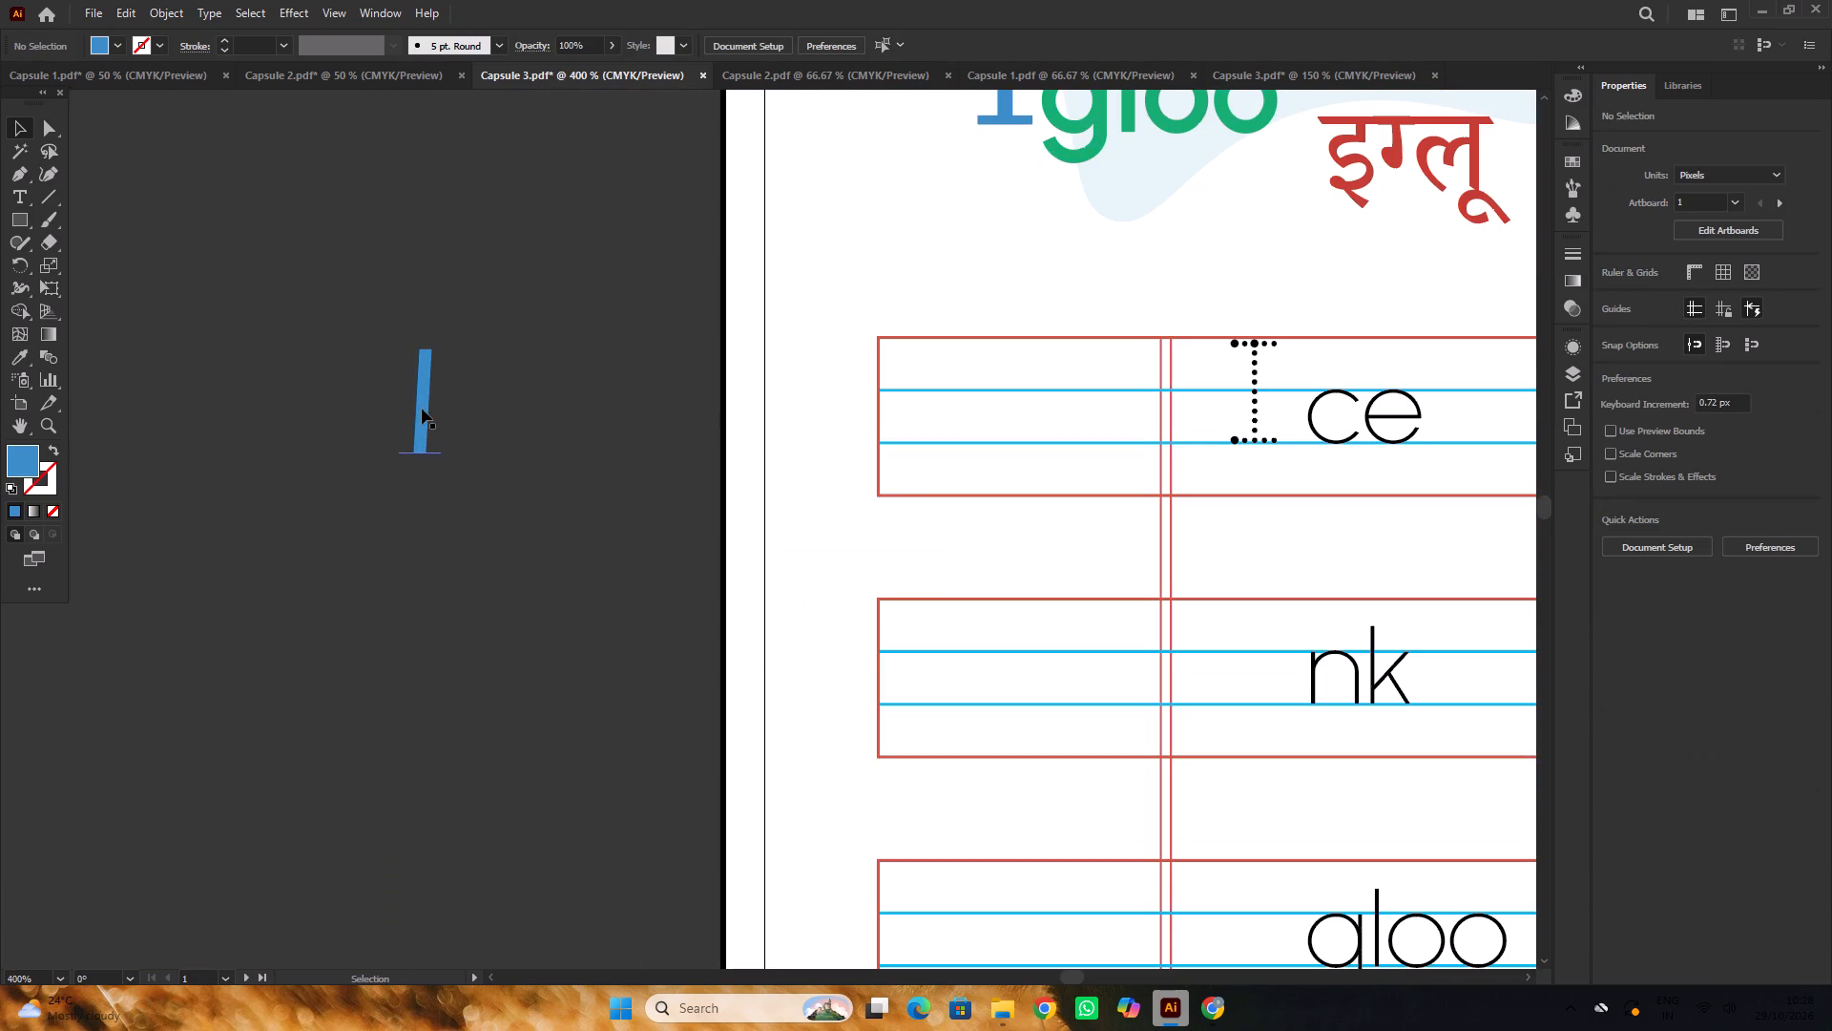
{"action": "left_click_drag", "start_coordinate": [422, 409], "coordinate": [386, 300], "text": "alt"}
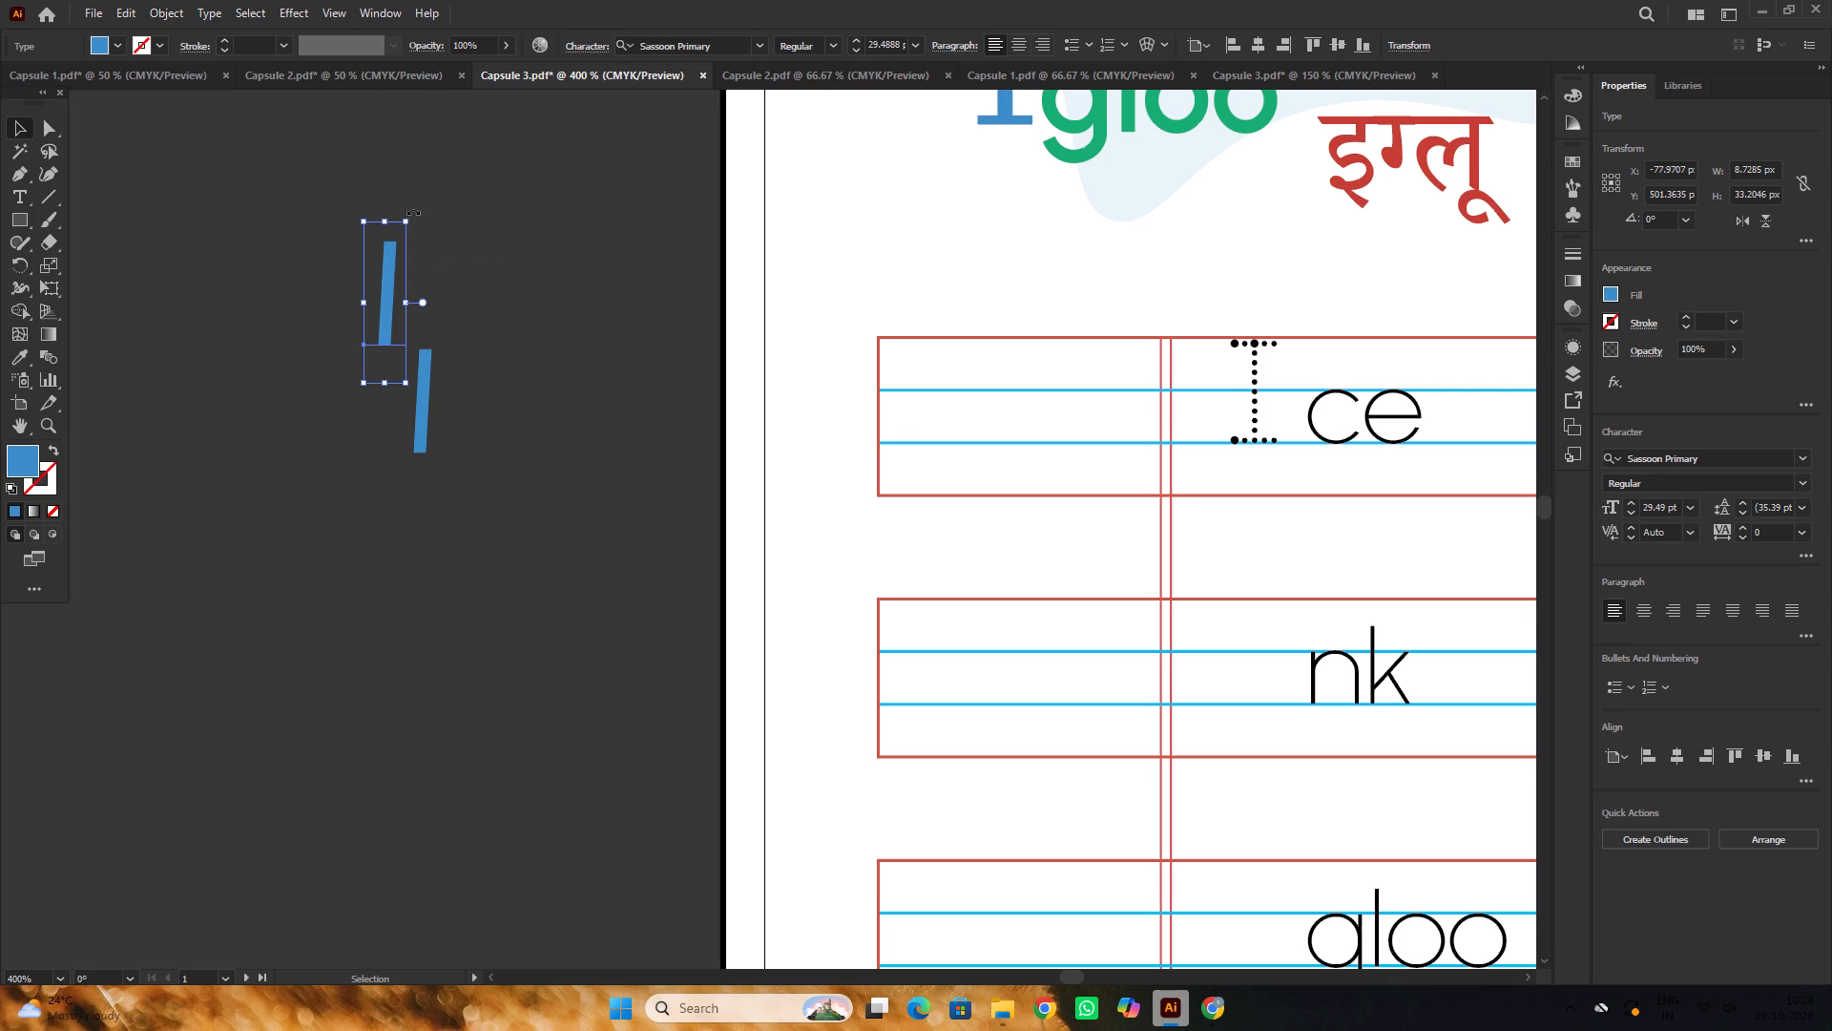
{"action": "left_click_drag", "start_coordinate": [413, 211], "coordinate": [493, 363]}
{"action": "left_click", "coordinate": [505, 377]}
{"action": "left_click_drag", "start_coordinate": [414, 298], "coordinate": [423, 307]}
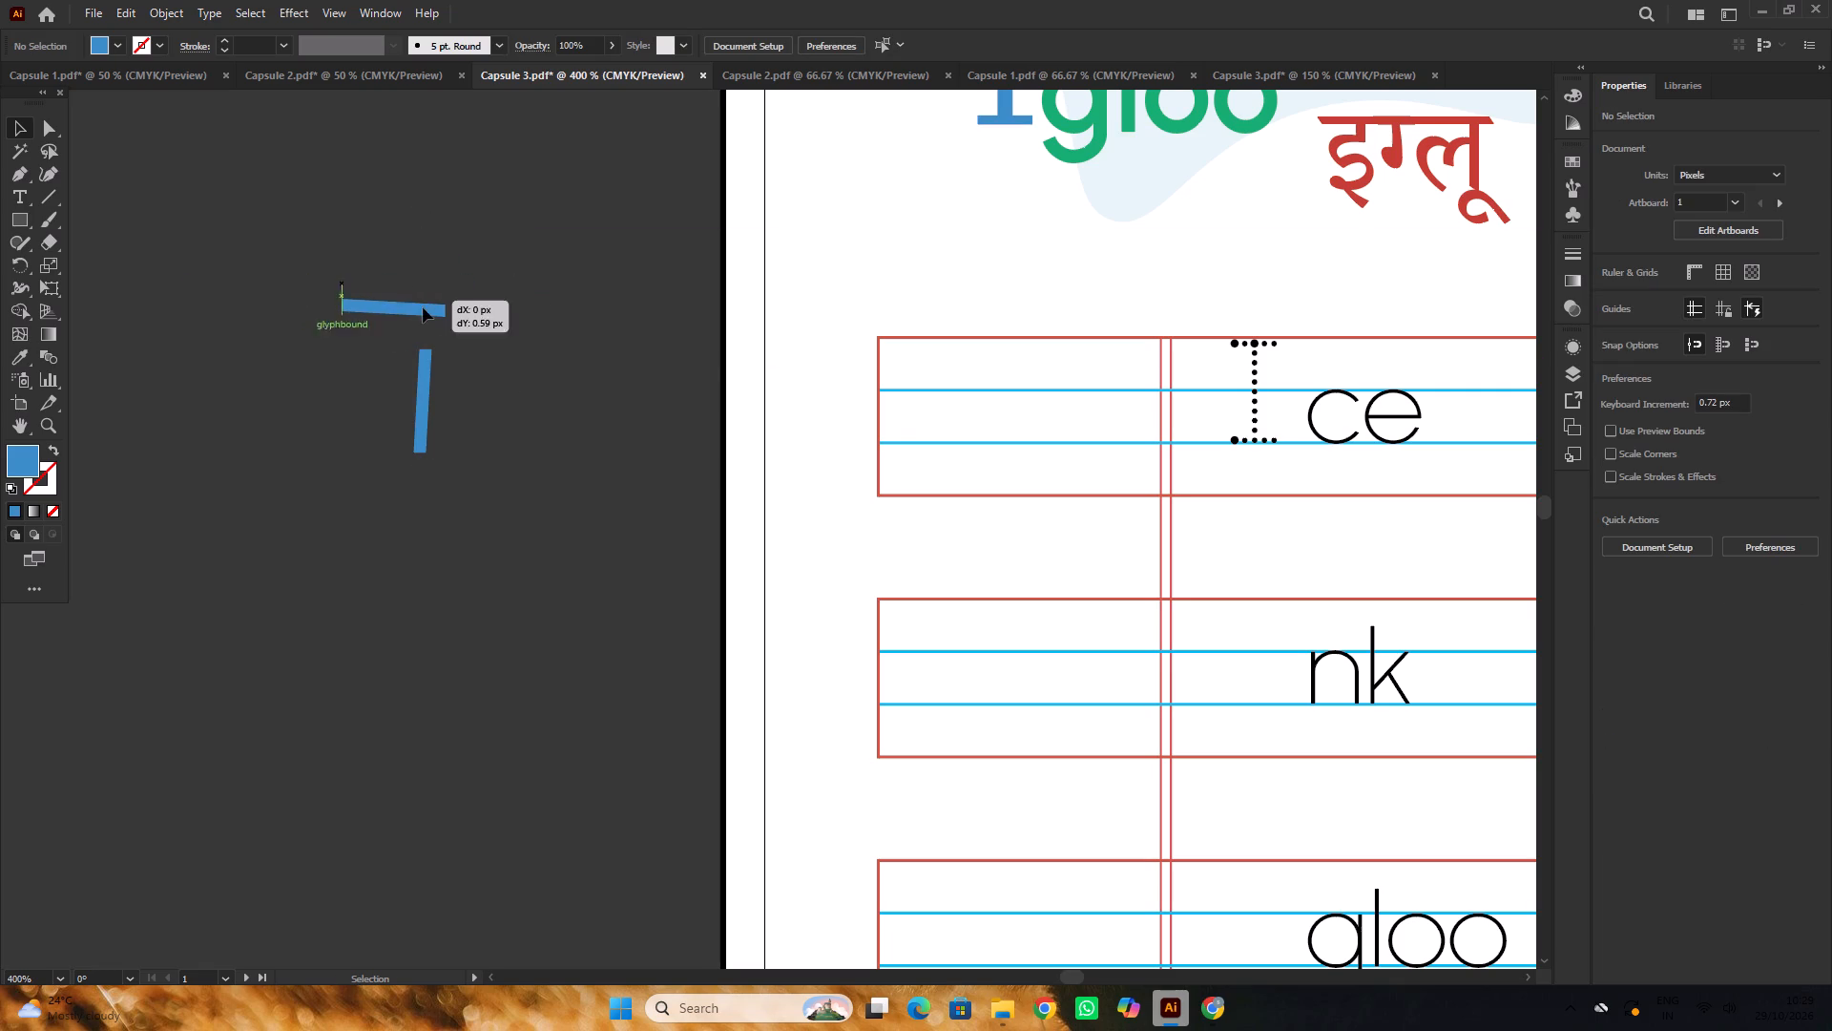
{"action": "left_click_drag", "start_coordinate": [423, 307], "coordinate": [448, 341]}
{"action": "left_click", "coordinate": [503, 428]}
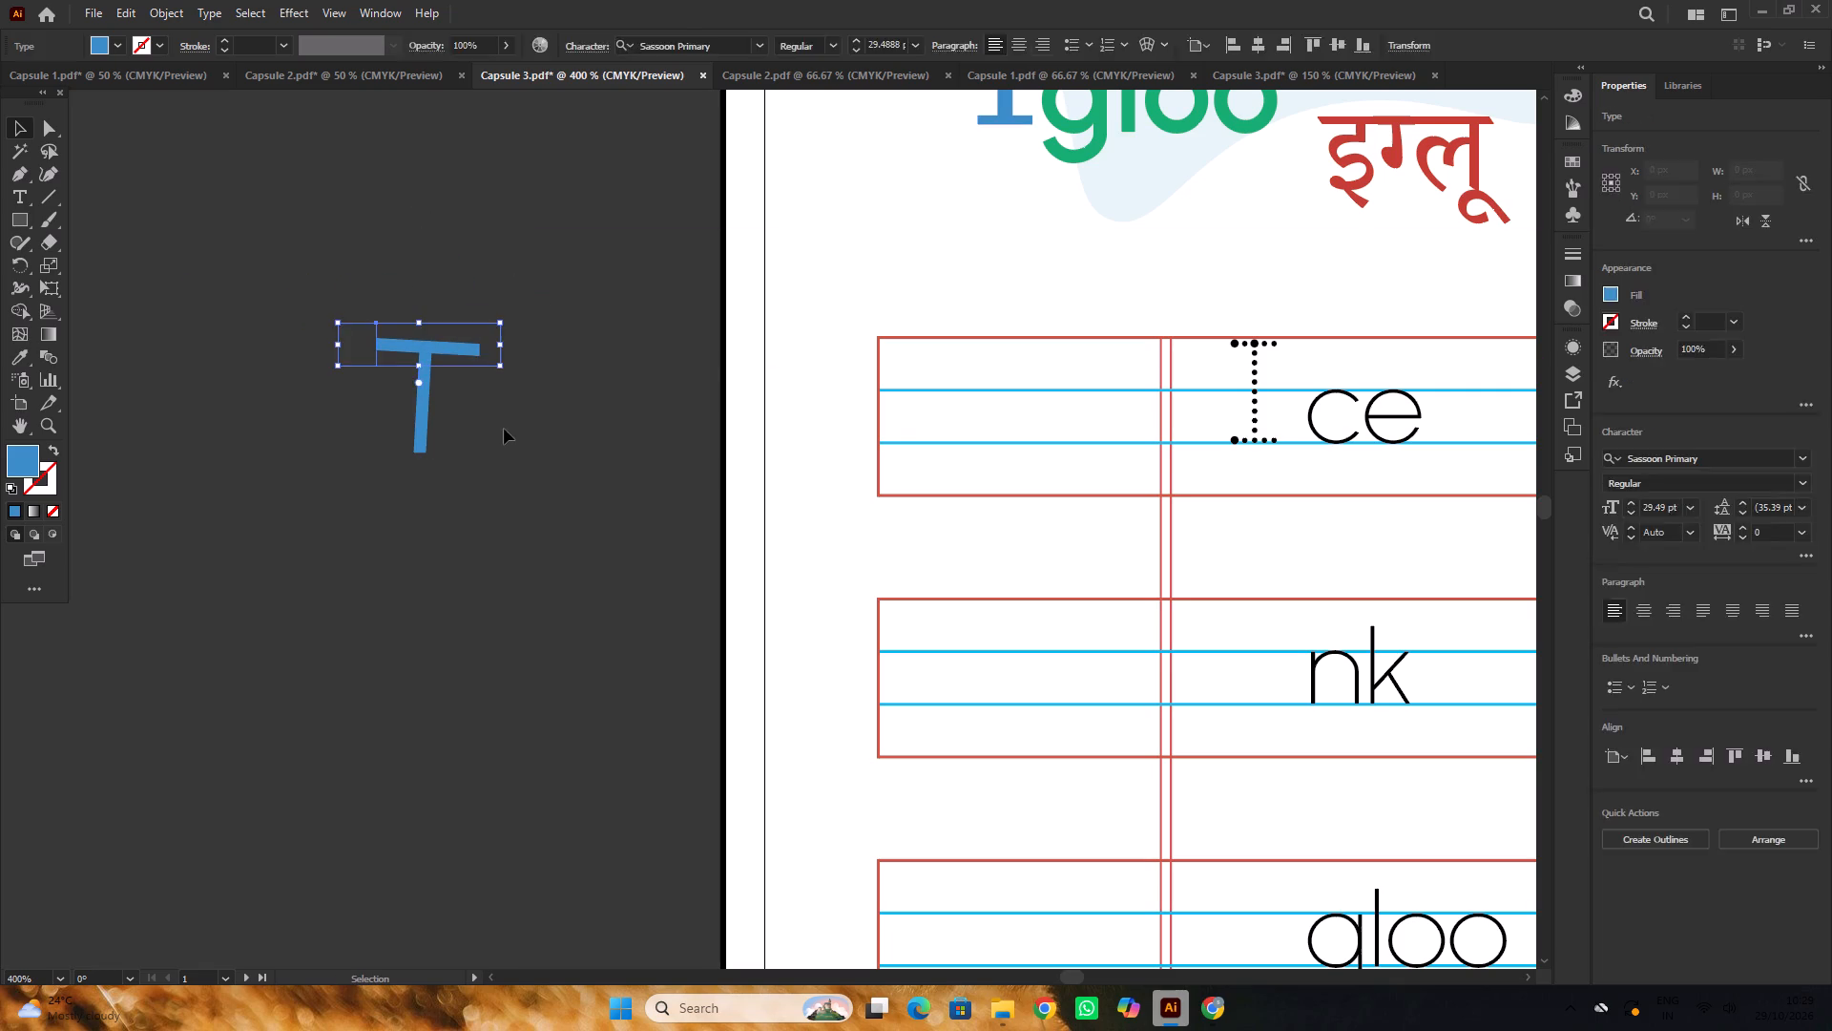
Shrink the blue top bar proportionally to about 23.08 pt, keeping it centred on the stem.
{"action": "left_click_drag", "start_coordinate": [476, 349], "coordinate": [453, 460], "text": "alt"}
{"action": "key", "text": "ctrl+z"}
{"action": "left_click", "coordinate": [535, 392]}
{"action": "left_click", "coordinate": [473, 345]}
{"action": "scroll", "coordinate": [474, 347], "scroll_direction": "up", "scroll_amount": 1, "text": "alt"}
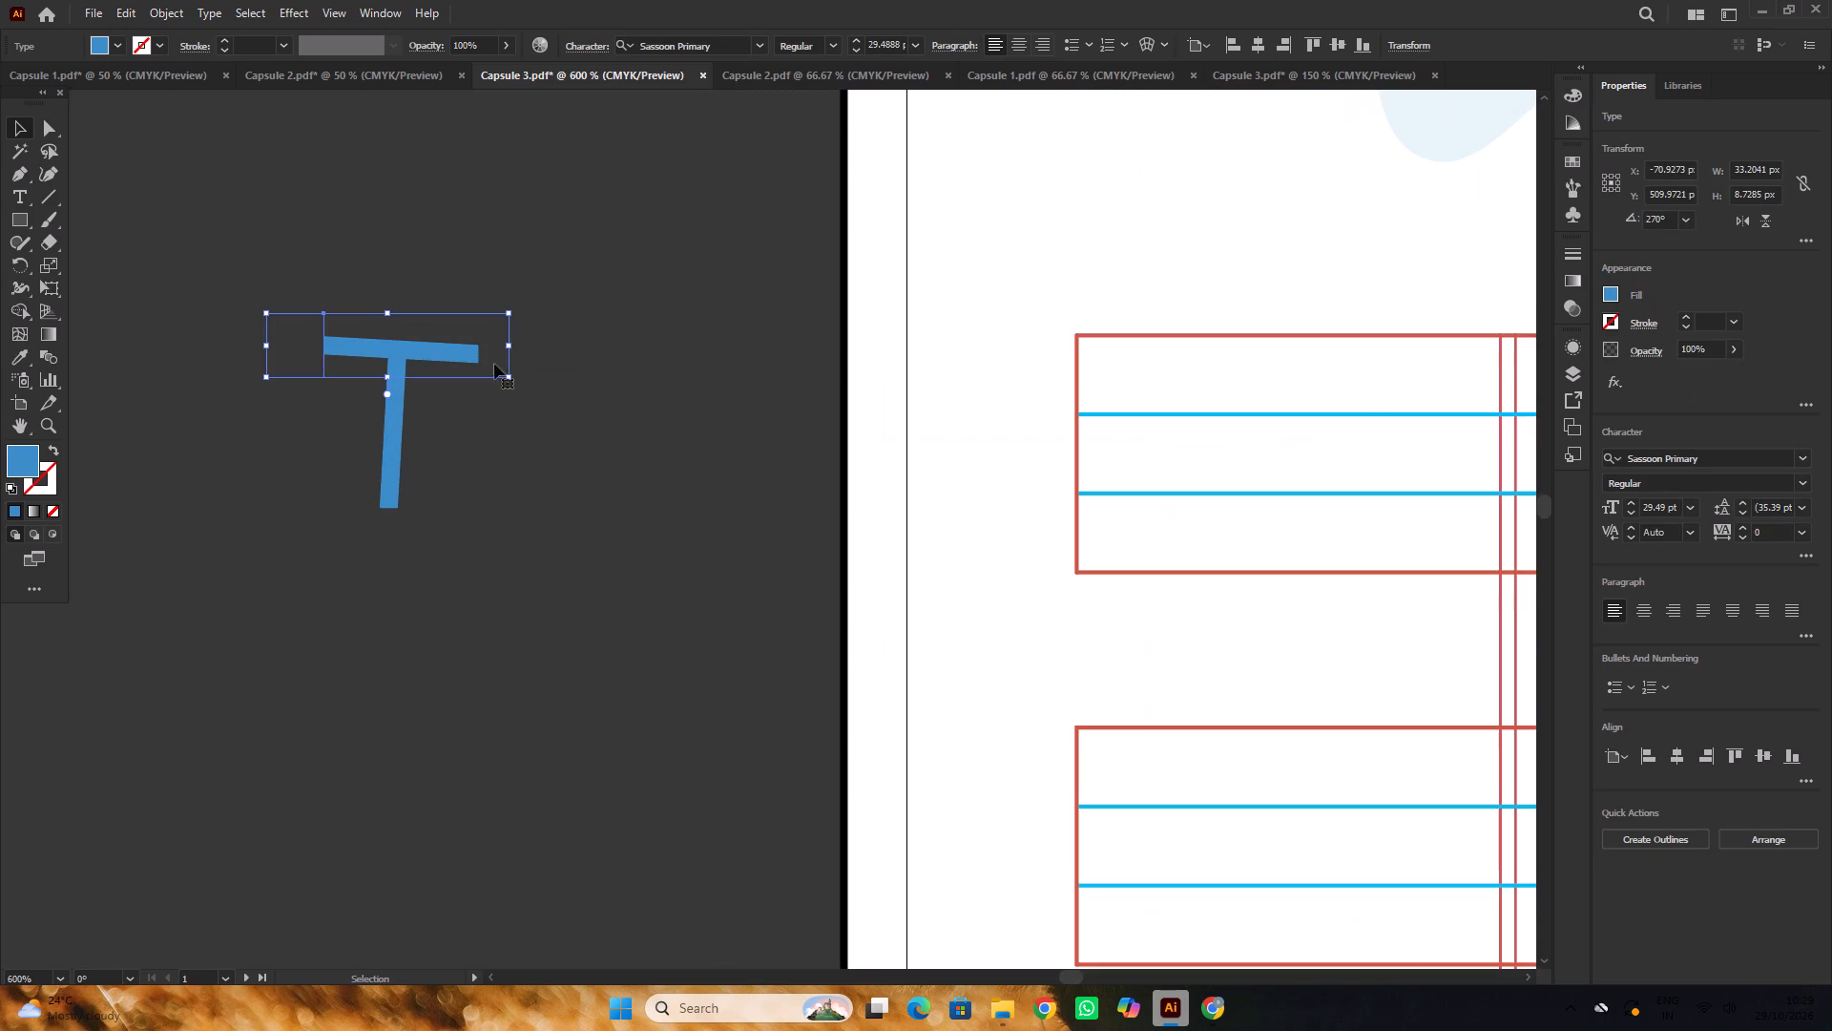
{"action": "left_click_drag", "start_coordinate": [512, 378], "coordinate": [491, 368], "text": "alt+shift"}
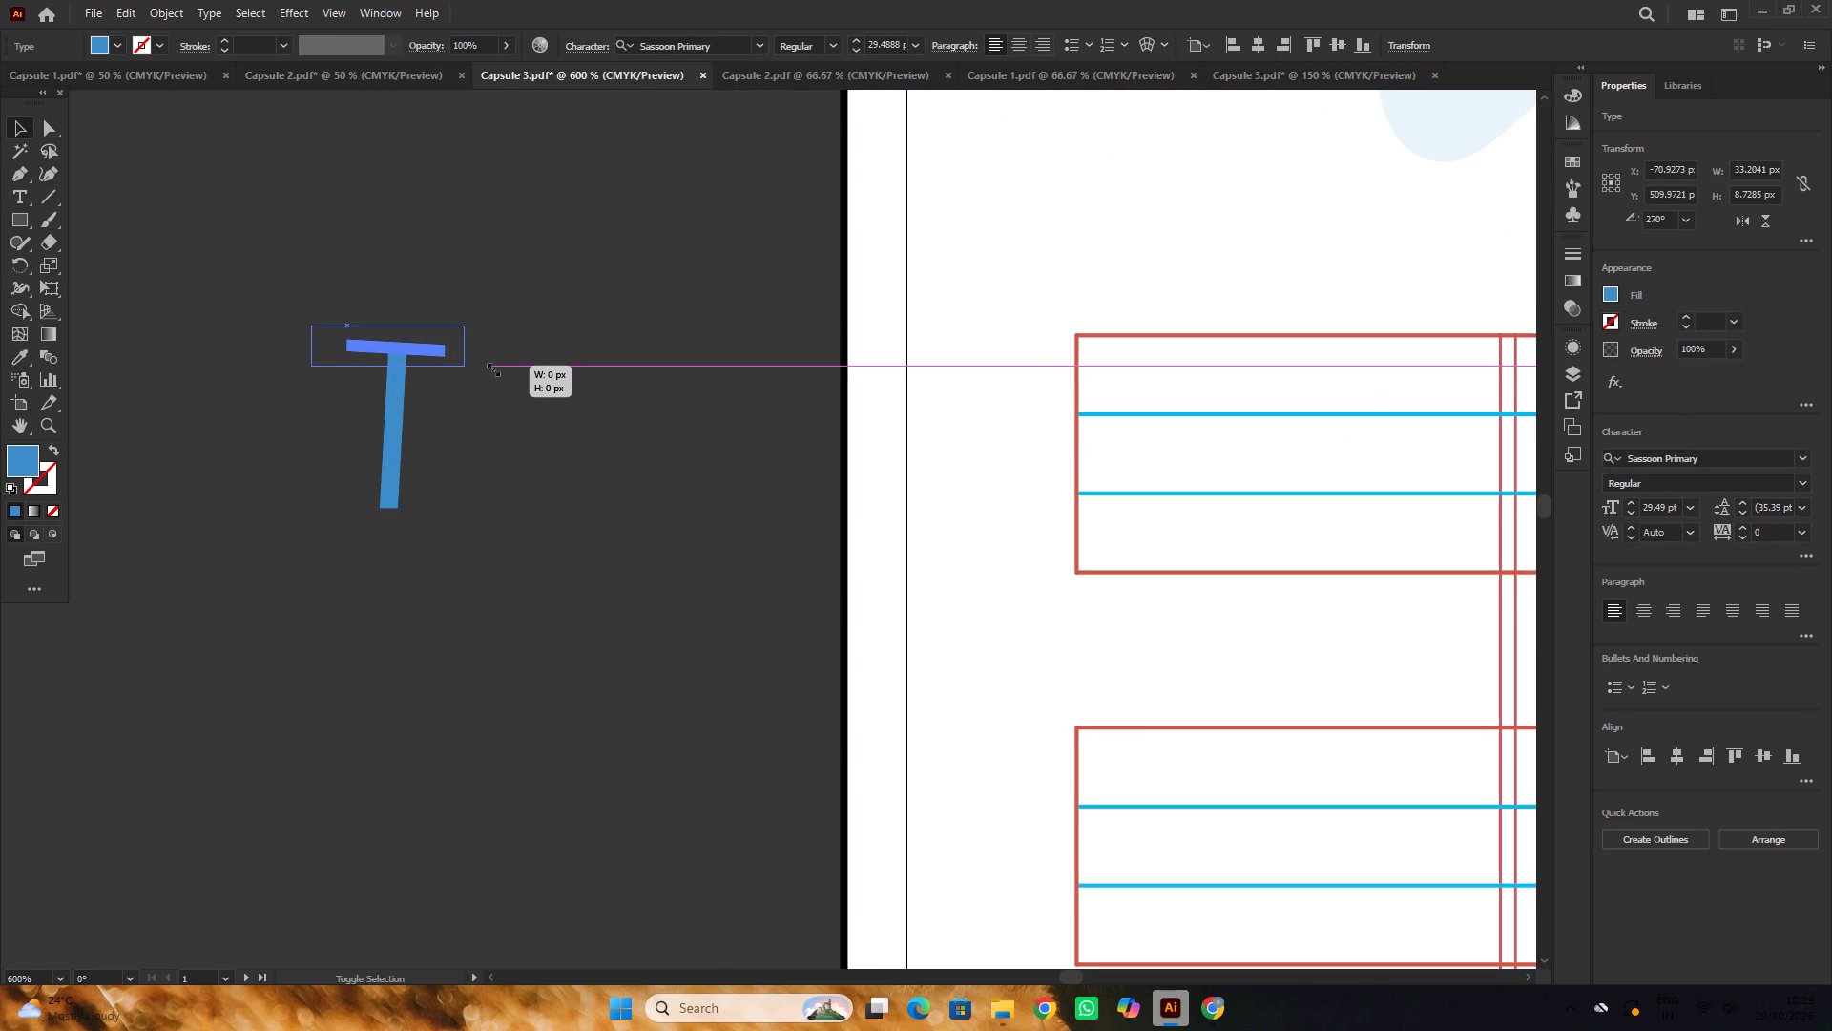
{"action": "left_click_drag", "start_coordinate": [491, 368], "coordinate": [494, 370], "text": "alt+shift"}
{"action": "left_click", "coordinate": [499, 410]}
{"action": "scroll", "coordinate": [390, 349], "scroll_direction": "down", "scroll_amount": 1, "text": "alt"}
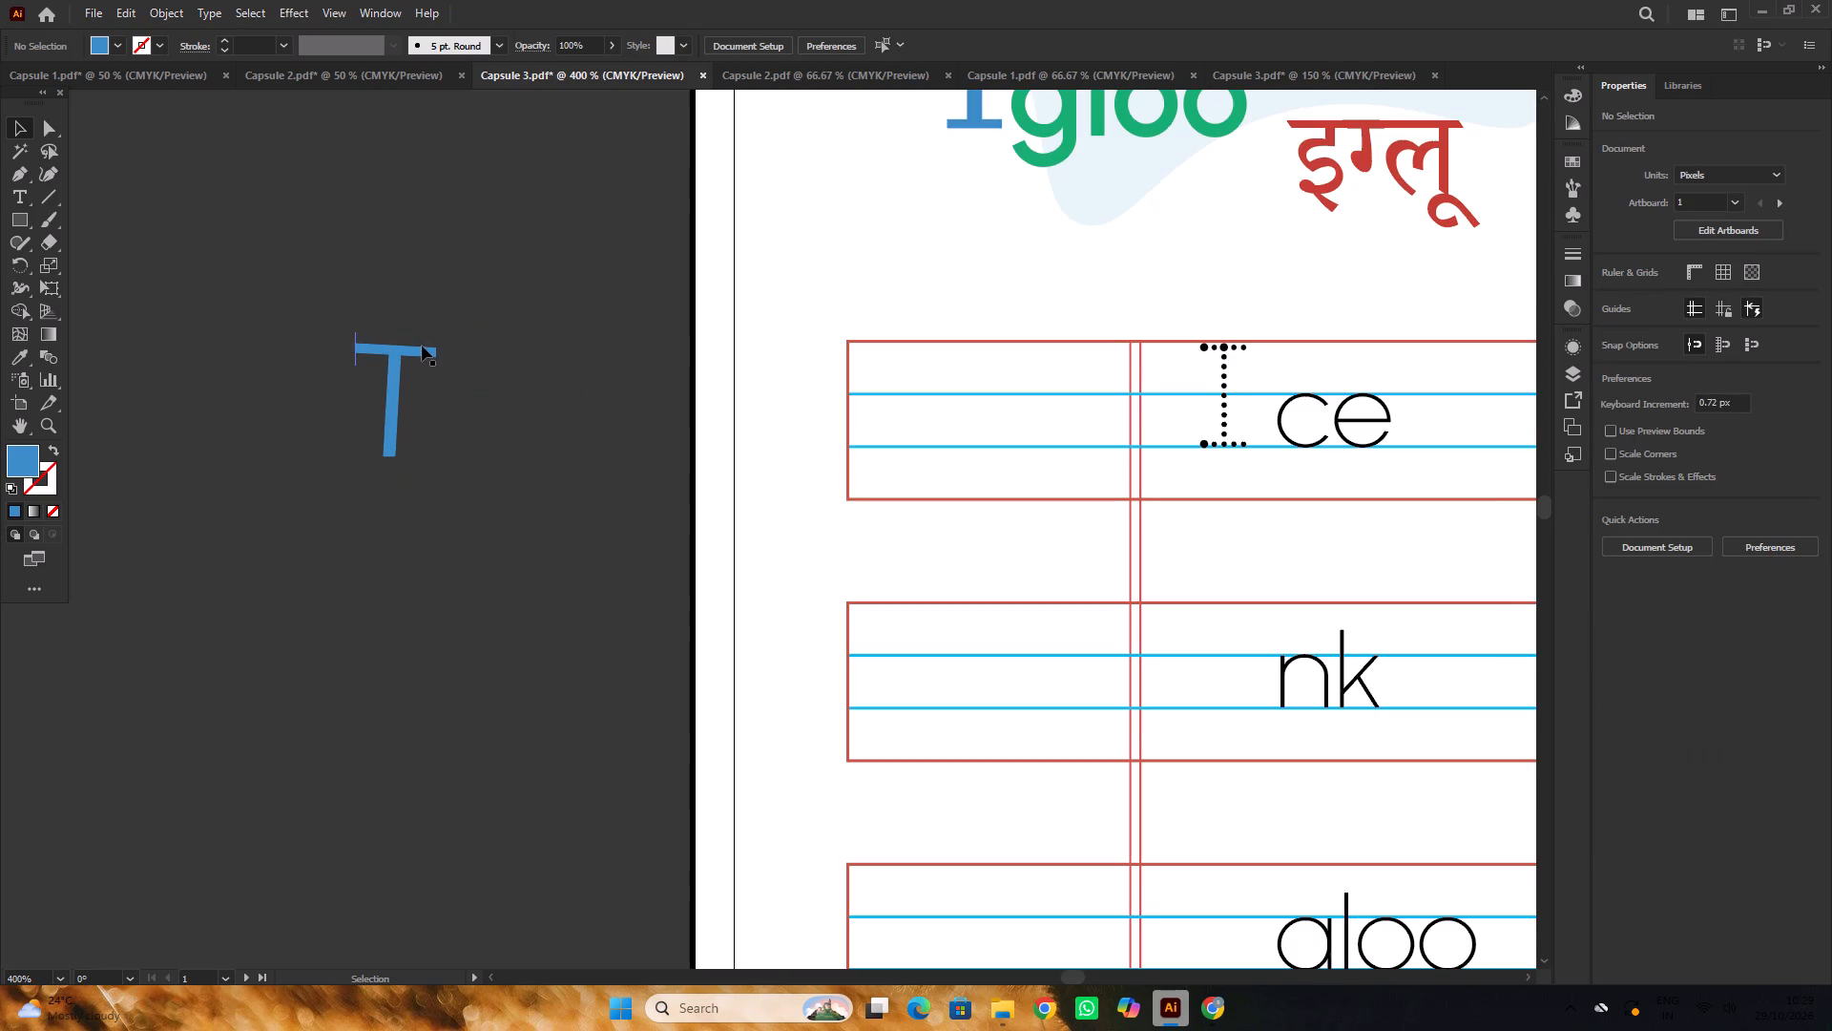
Duplicate the blue top bar down to the foot of the stem and centre it there as the I's bottom bar.
{"action": "left_click", "coordinate": [447, 393]}
{"action": "left_click_drag", "start_coordinate": [437, 355], "coordinate": [410, 464], "text": "alt"}
{"action": "left_click", "coordinate": [391, 479]}
{"action": "scroll", "coordinate": [396, 458], "scroll_direction": "up", "scroll_amount": 2, "text": "alt"}
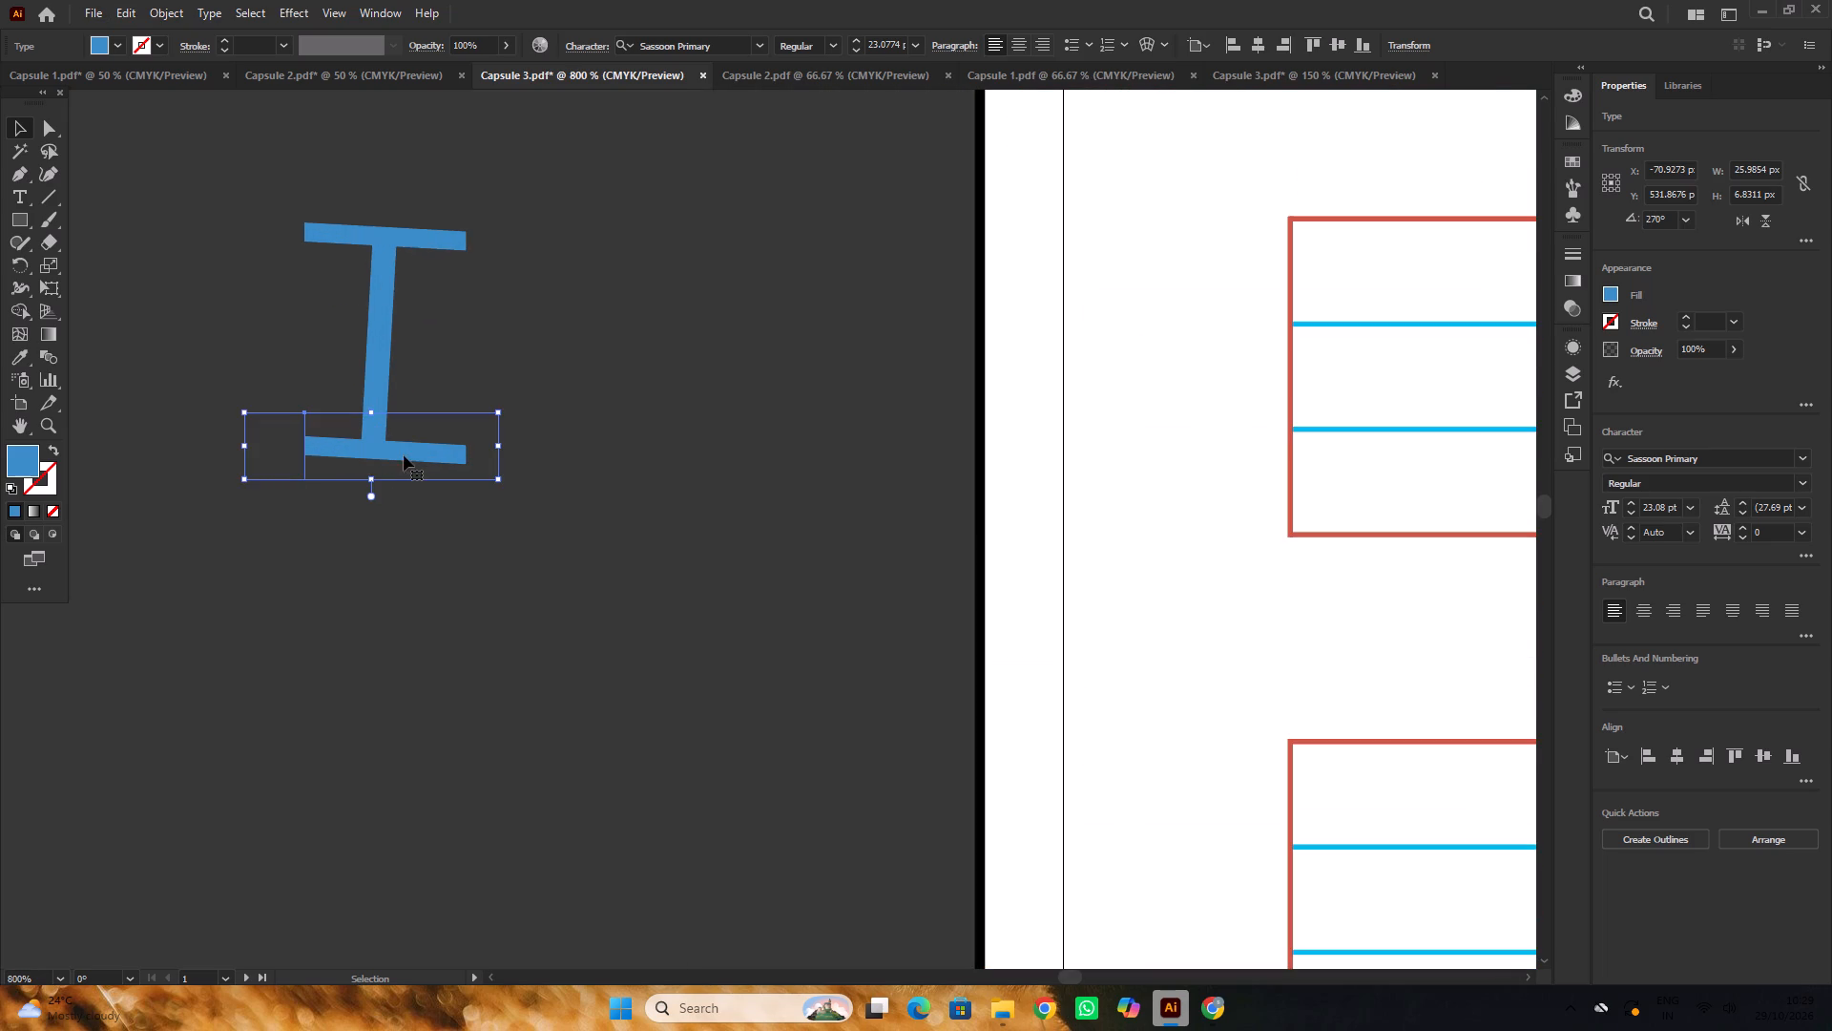
{"action": "left_click_drag", "start_coordinate": [424, 453], "coordinate": [410, 452]}
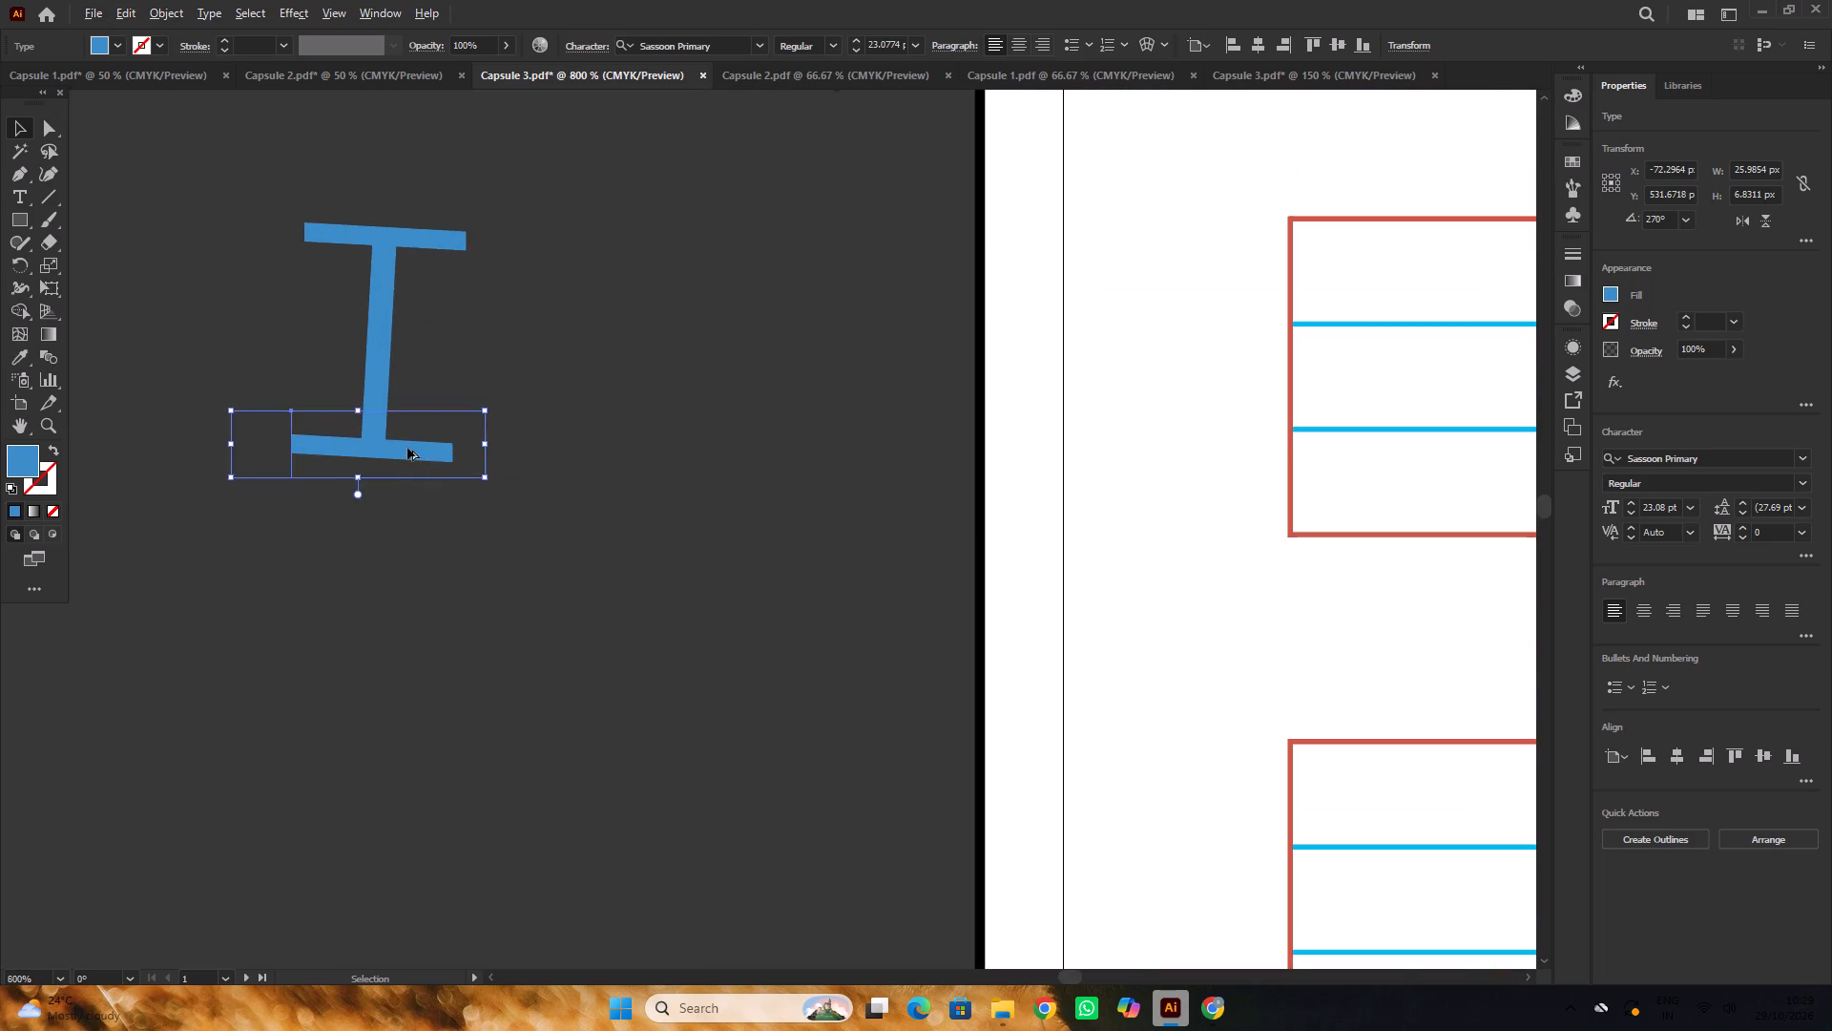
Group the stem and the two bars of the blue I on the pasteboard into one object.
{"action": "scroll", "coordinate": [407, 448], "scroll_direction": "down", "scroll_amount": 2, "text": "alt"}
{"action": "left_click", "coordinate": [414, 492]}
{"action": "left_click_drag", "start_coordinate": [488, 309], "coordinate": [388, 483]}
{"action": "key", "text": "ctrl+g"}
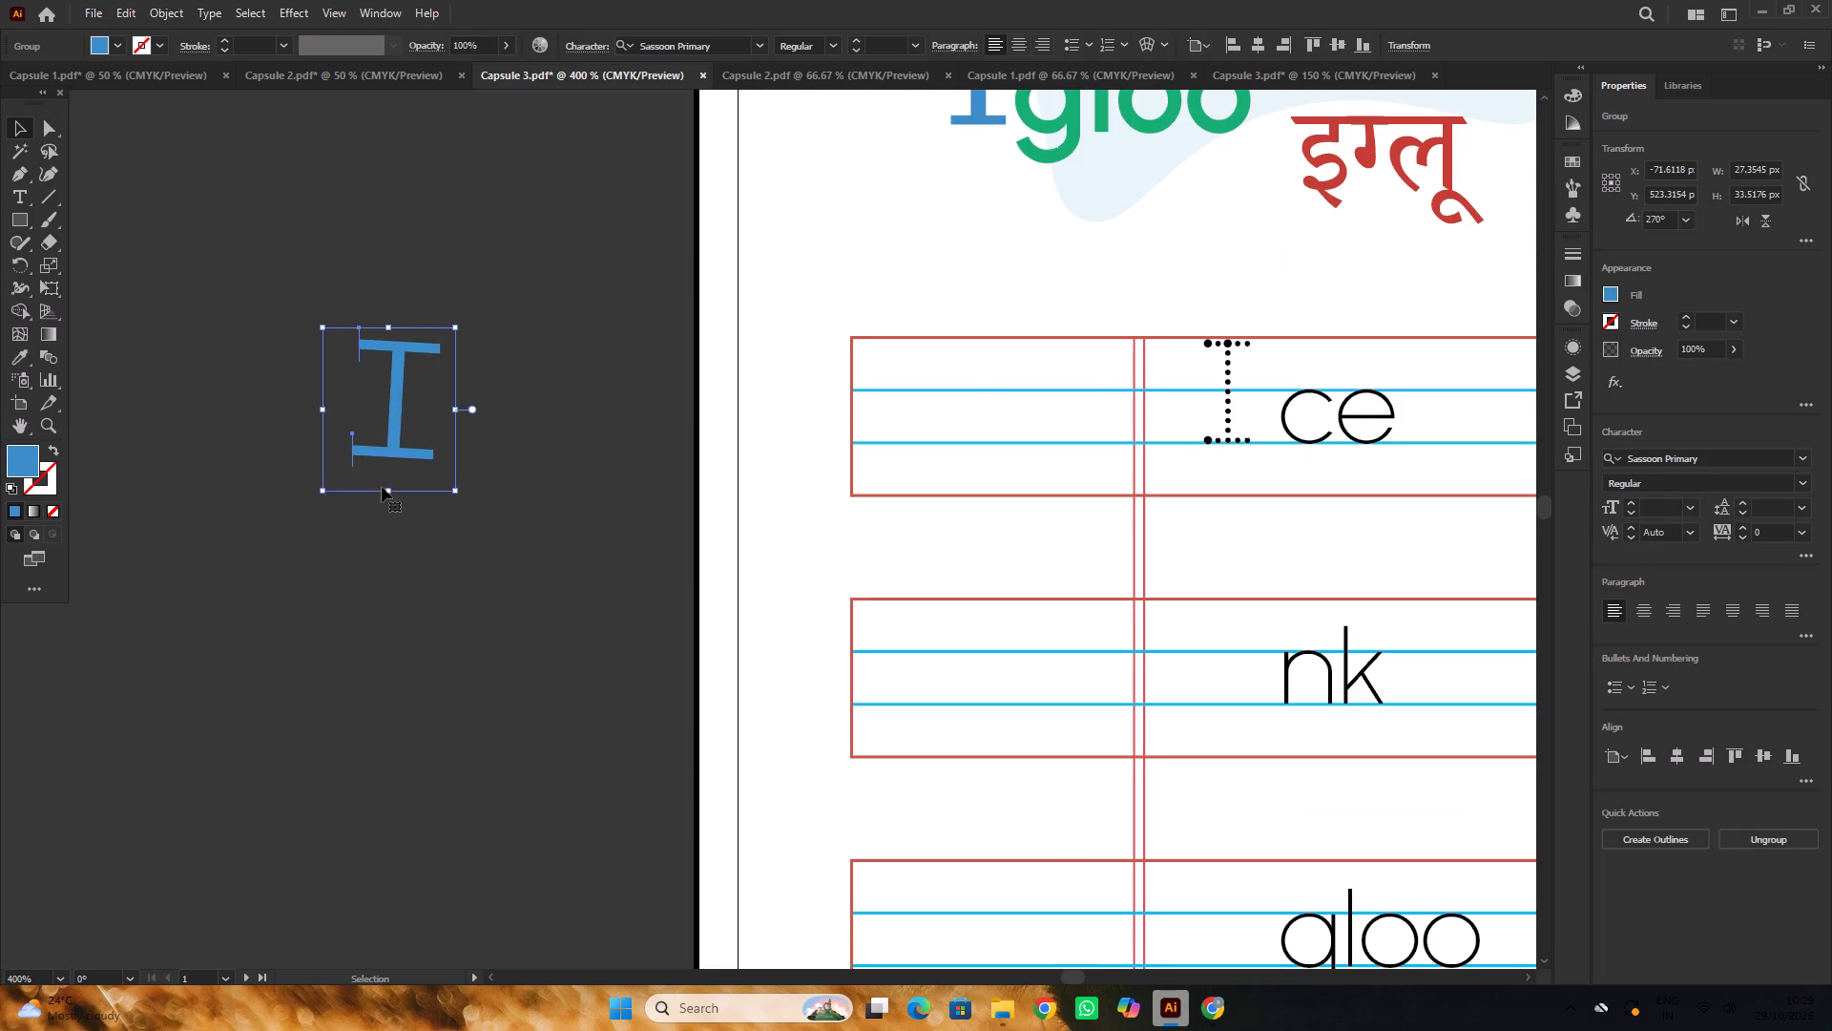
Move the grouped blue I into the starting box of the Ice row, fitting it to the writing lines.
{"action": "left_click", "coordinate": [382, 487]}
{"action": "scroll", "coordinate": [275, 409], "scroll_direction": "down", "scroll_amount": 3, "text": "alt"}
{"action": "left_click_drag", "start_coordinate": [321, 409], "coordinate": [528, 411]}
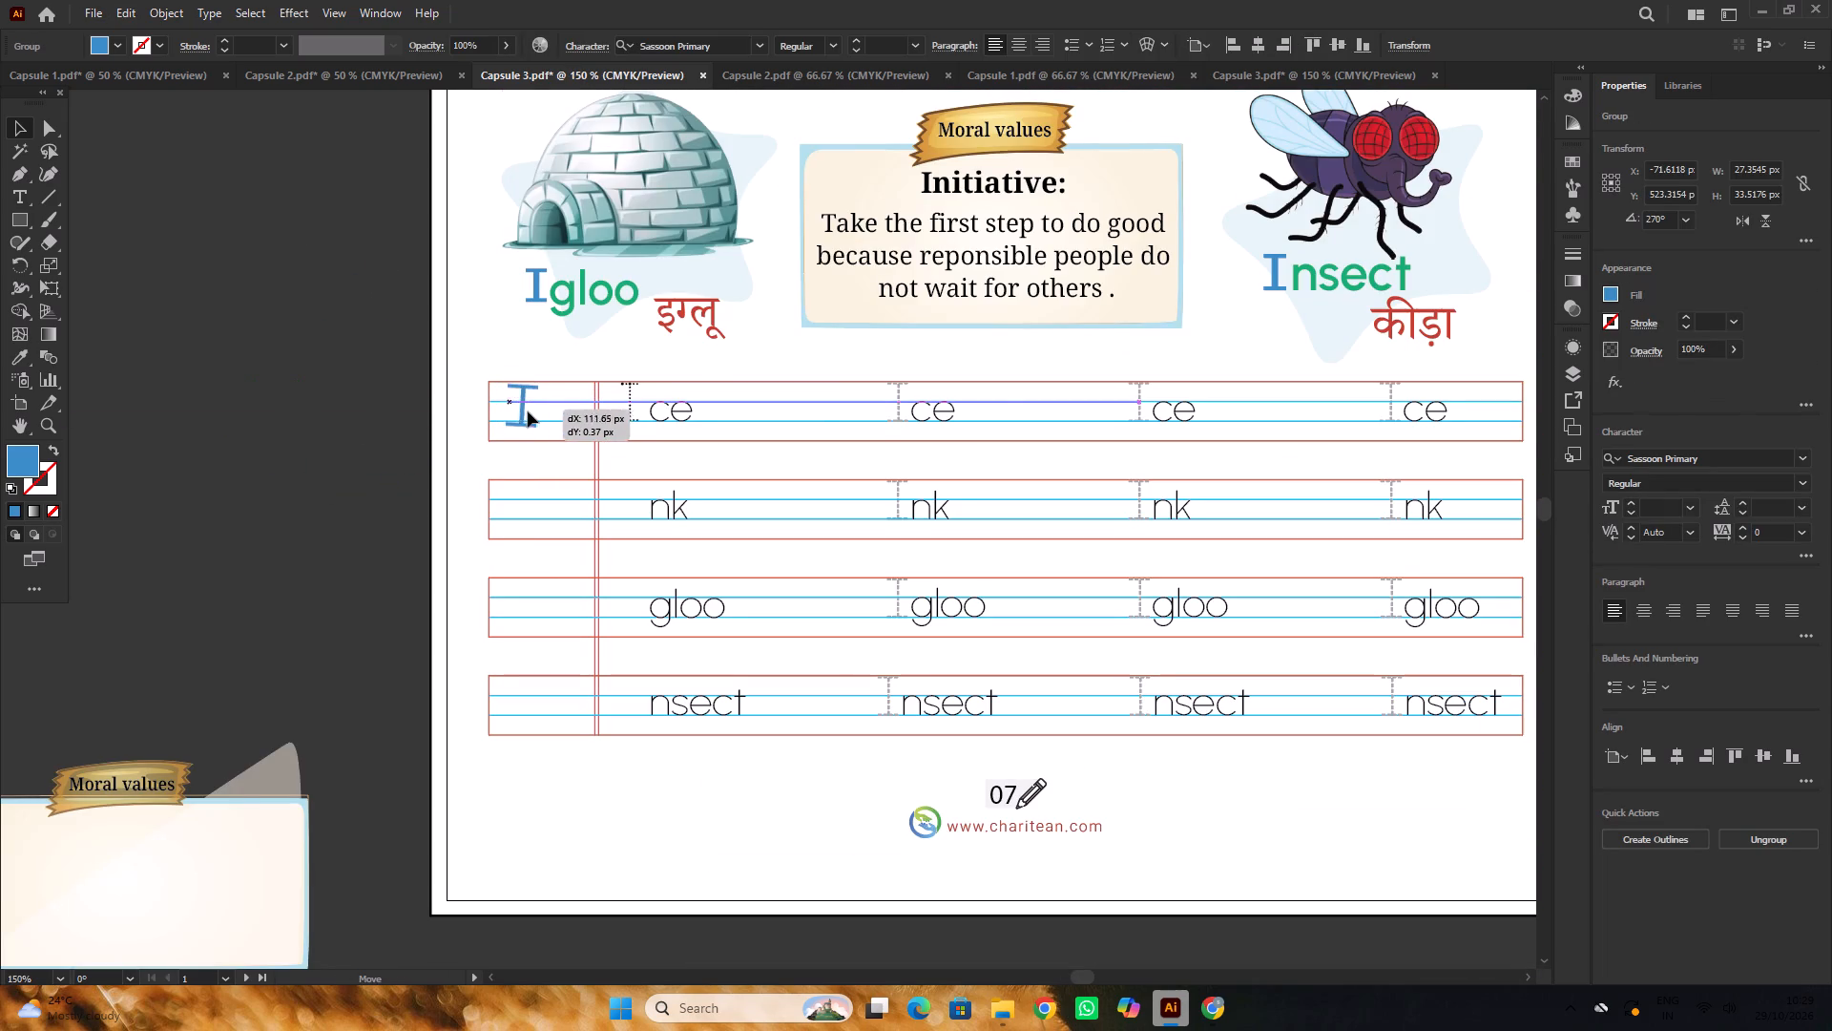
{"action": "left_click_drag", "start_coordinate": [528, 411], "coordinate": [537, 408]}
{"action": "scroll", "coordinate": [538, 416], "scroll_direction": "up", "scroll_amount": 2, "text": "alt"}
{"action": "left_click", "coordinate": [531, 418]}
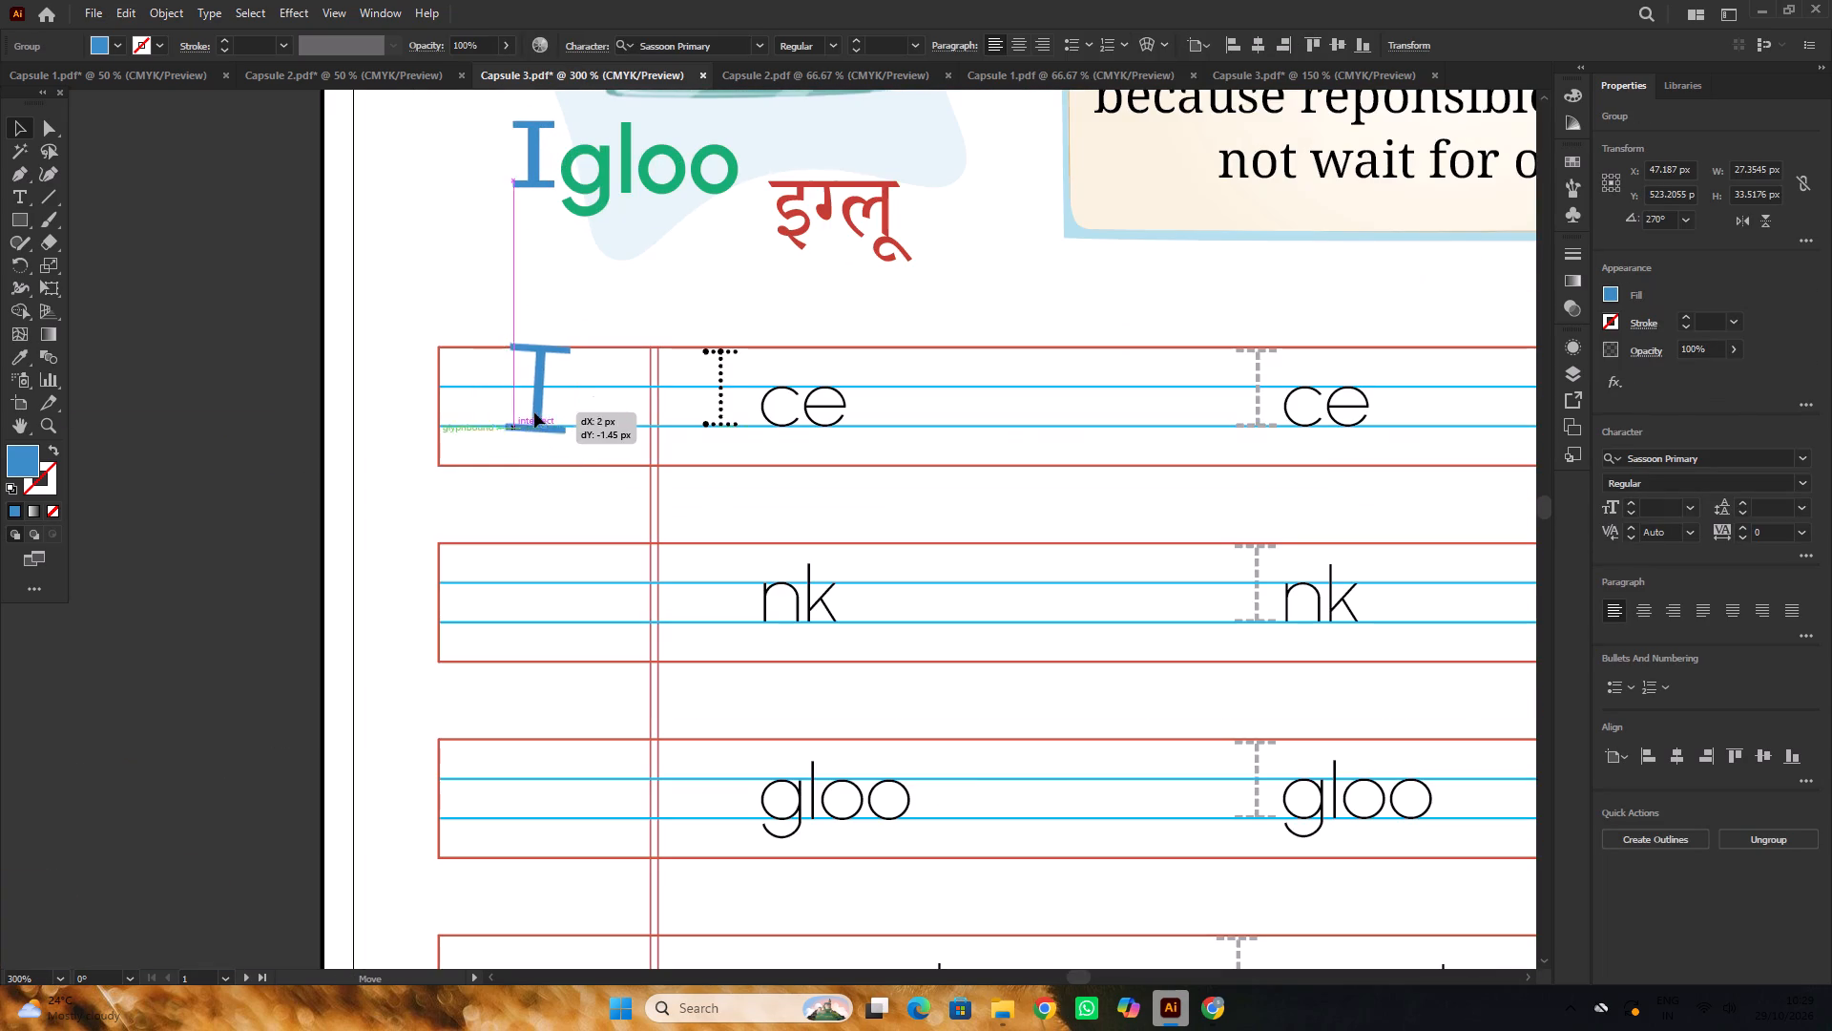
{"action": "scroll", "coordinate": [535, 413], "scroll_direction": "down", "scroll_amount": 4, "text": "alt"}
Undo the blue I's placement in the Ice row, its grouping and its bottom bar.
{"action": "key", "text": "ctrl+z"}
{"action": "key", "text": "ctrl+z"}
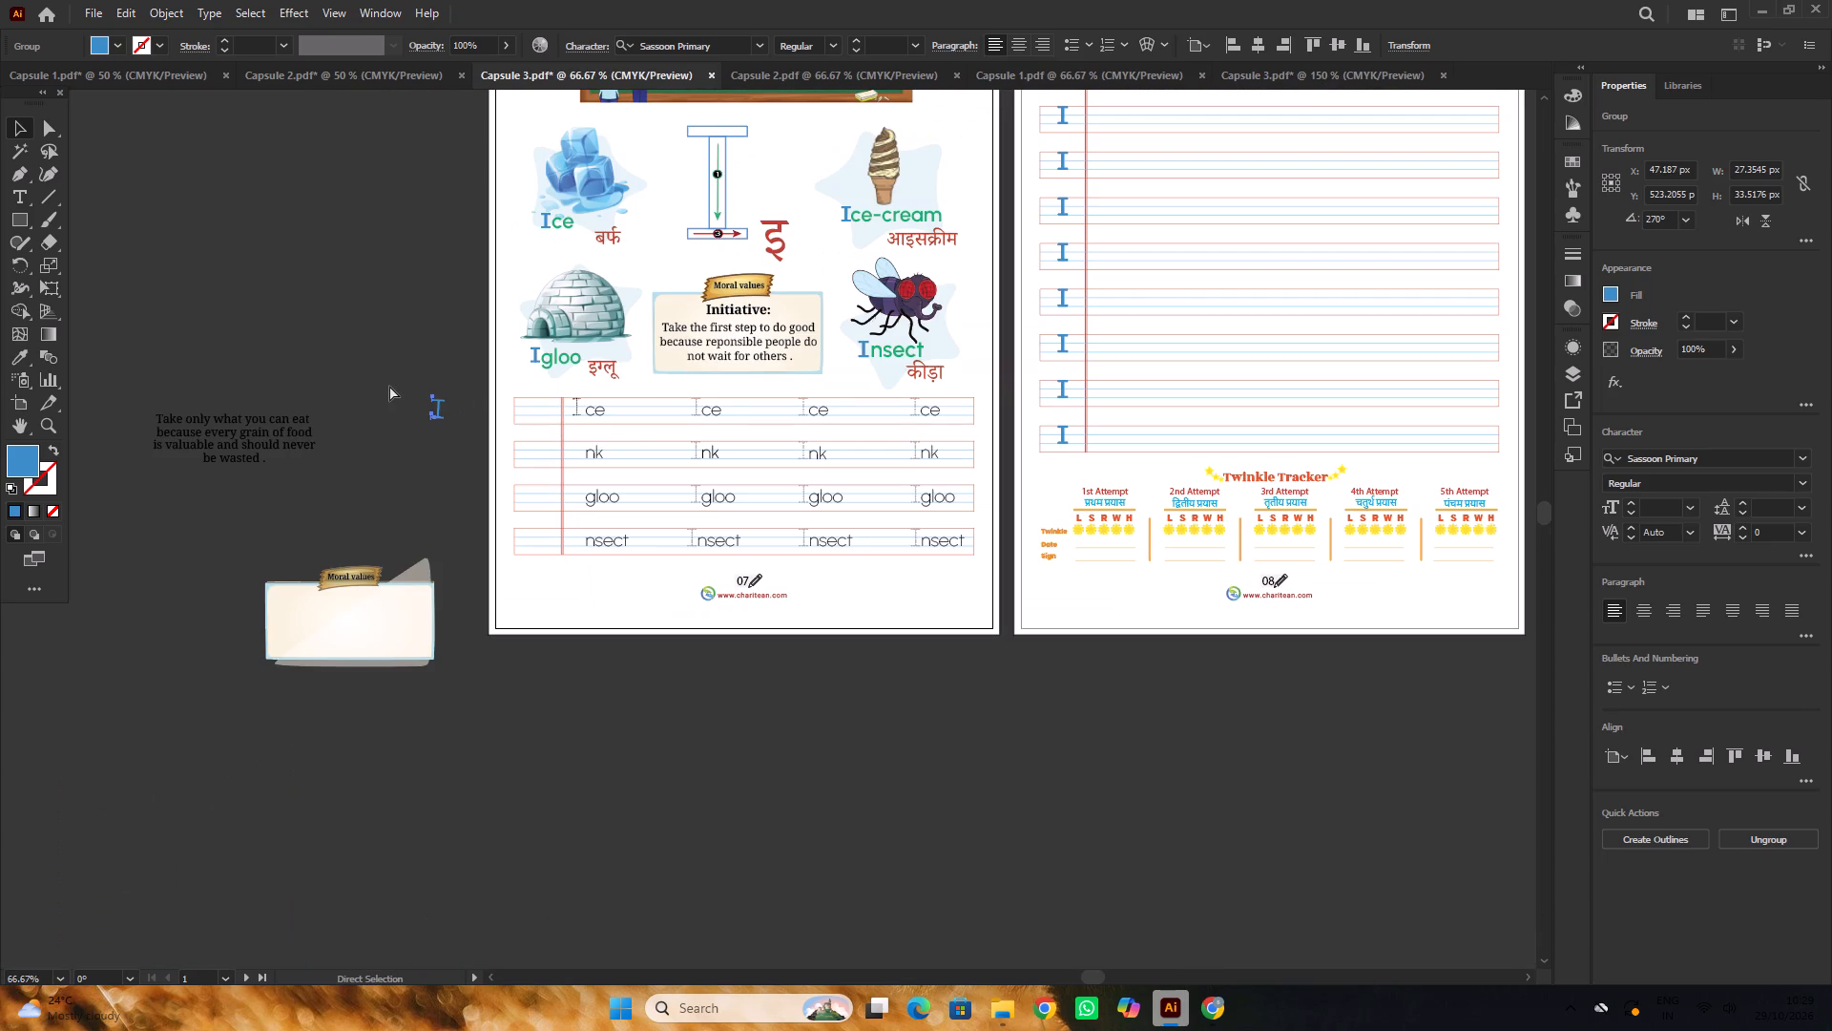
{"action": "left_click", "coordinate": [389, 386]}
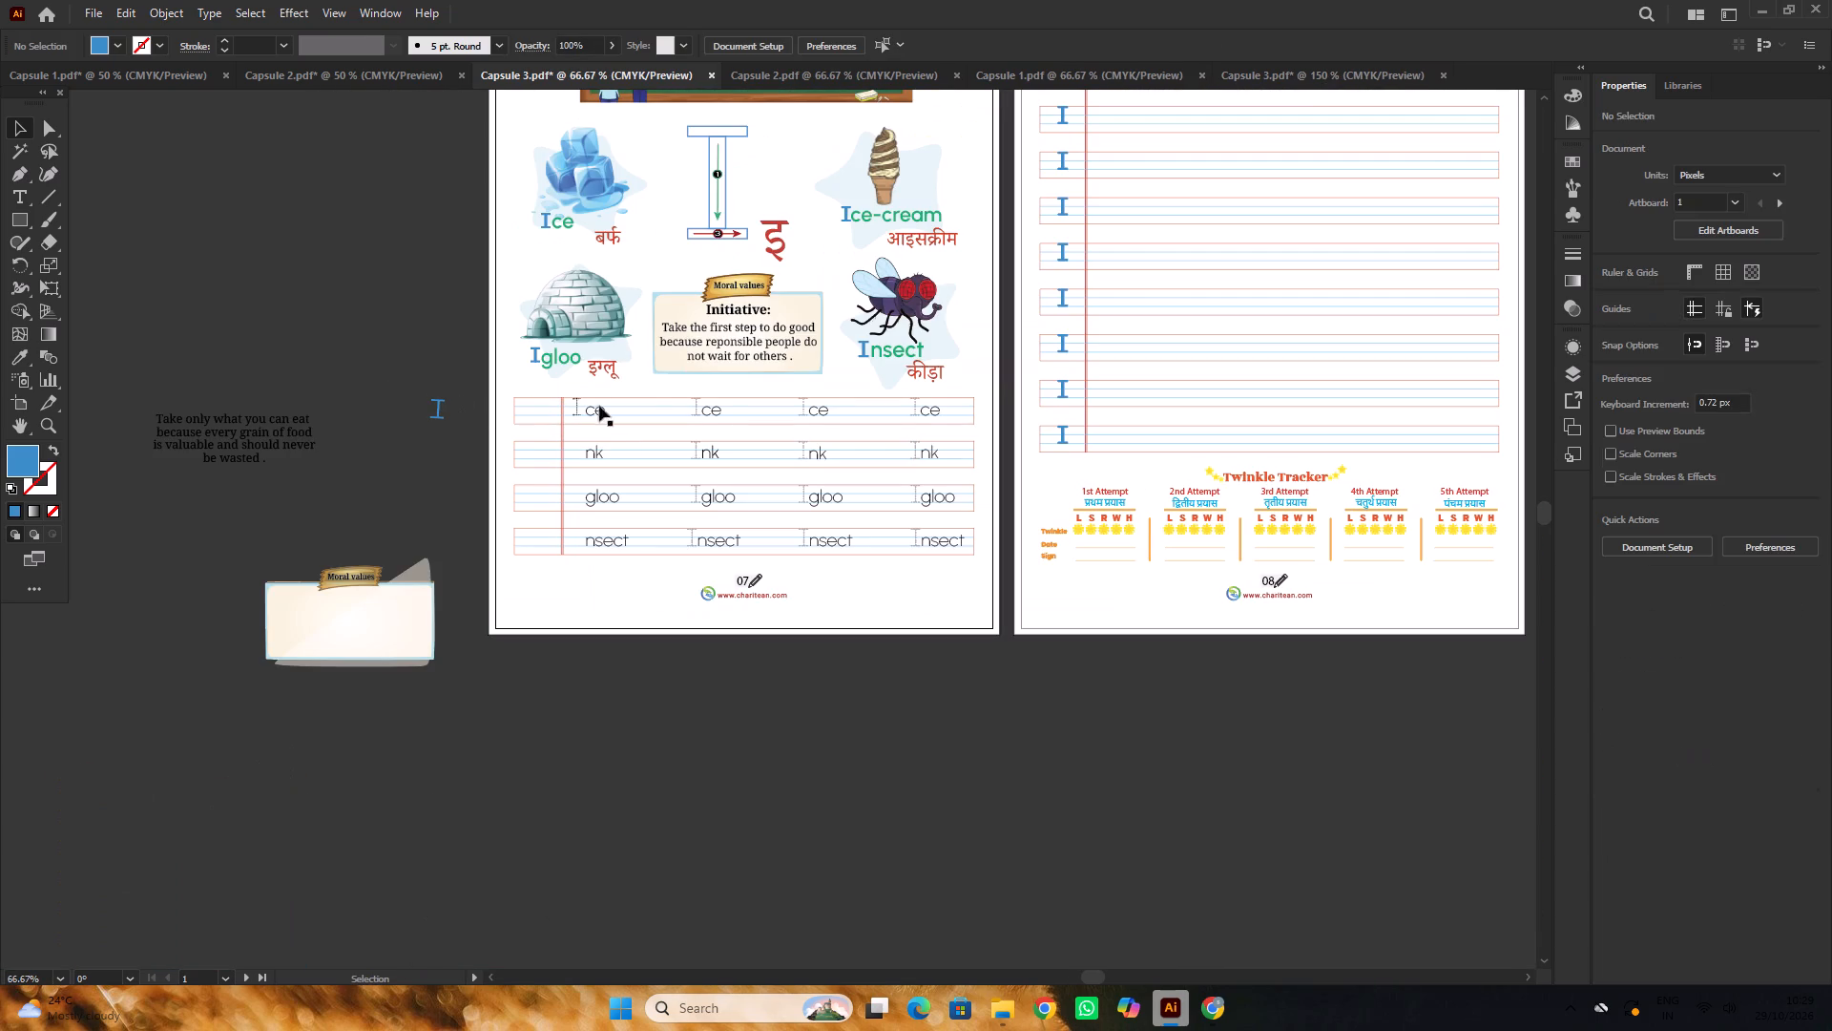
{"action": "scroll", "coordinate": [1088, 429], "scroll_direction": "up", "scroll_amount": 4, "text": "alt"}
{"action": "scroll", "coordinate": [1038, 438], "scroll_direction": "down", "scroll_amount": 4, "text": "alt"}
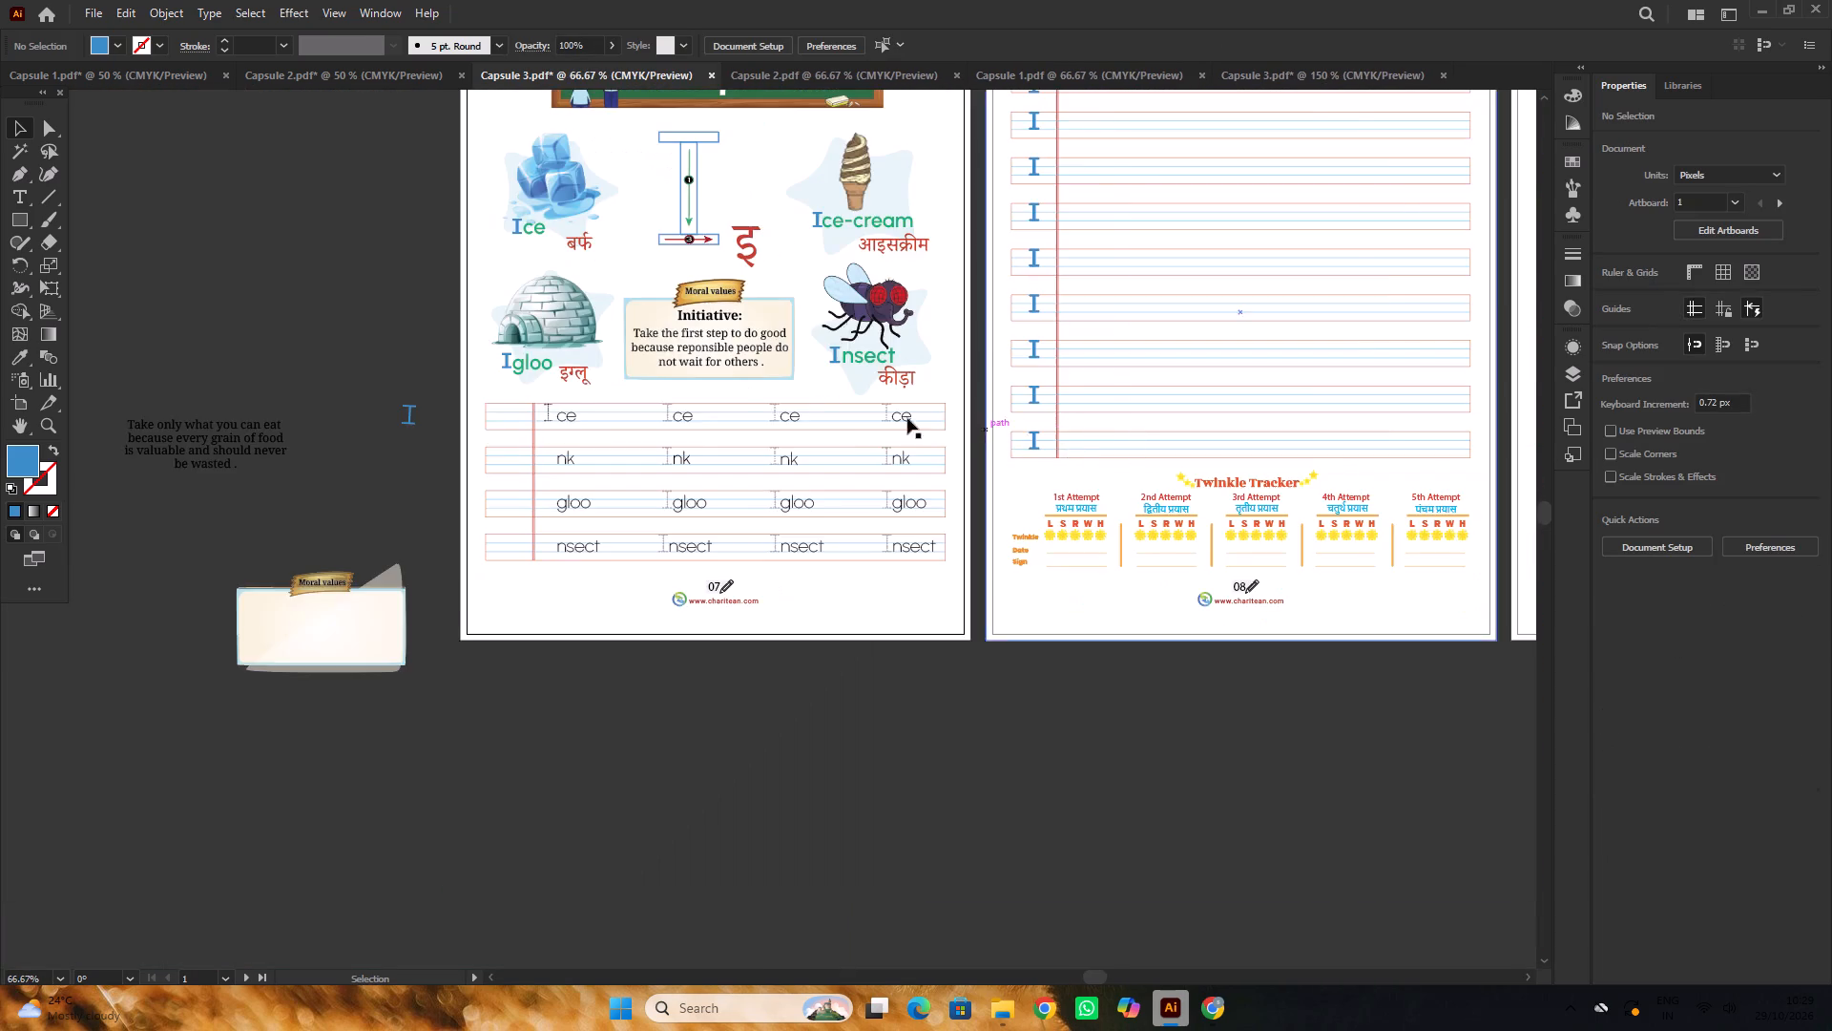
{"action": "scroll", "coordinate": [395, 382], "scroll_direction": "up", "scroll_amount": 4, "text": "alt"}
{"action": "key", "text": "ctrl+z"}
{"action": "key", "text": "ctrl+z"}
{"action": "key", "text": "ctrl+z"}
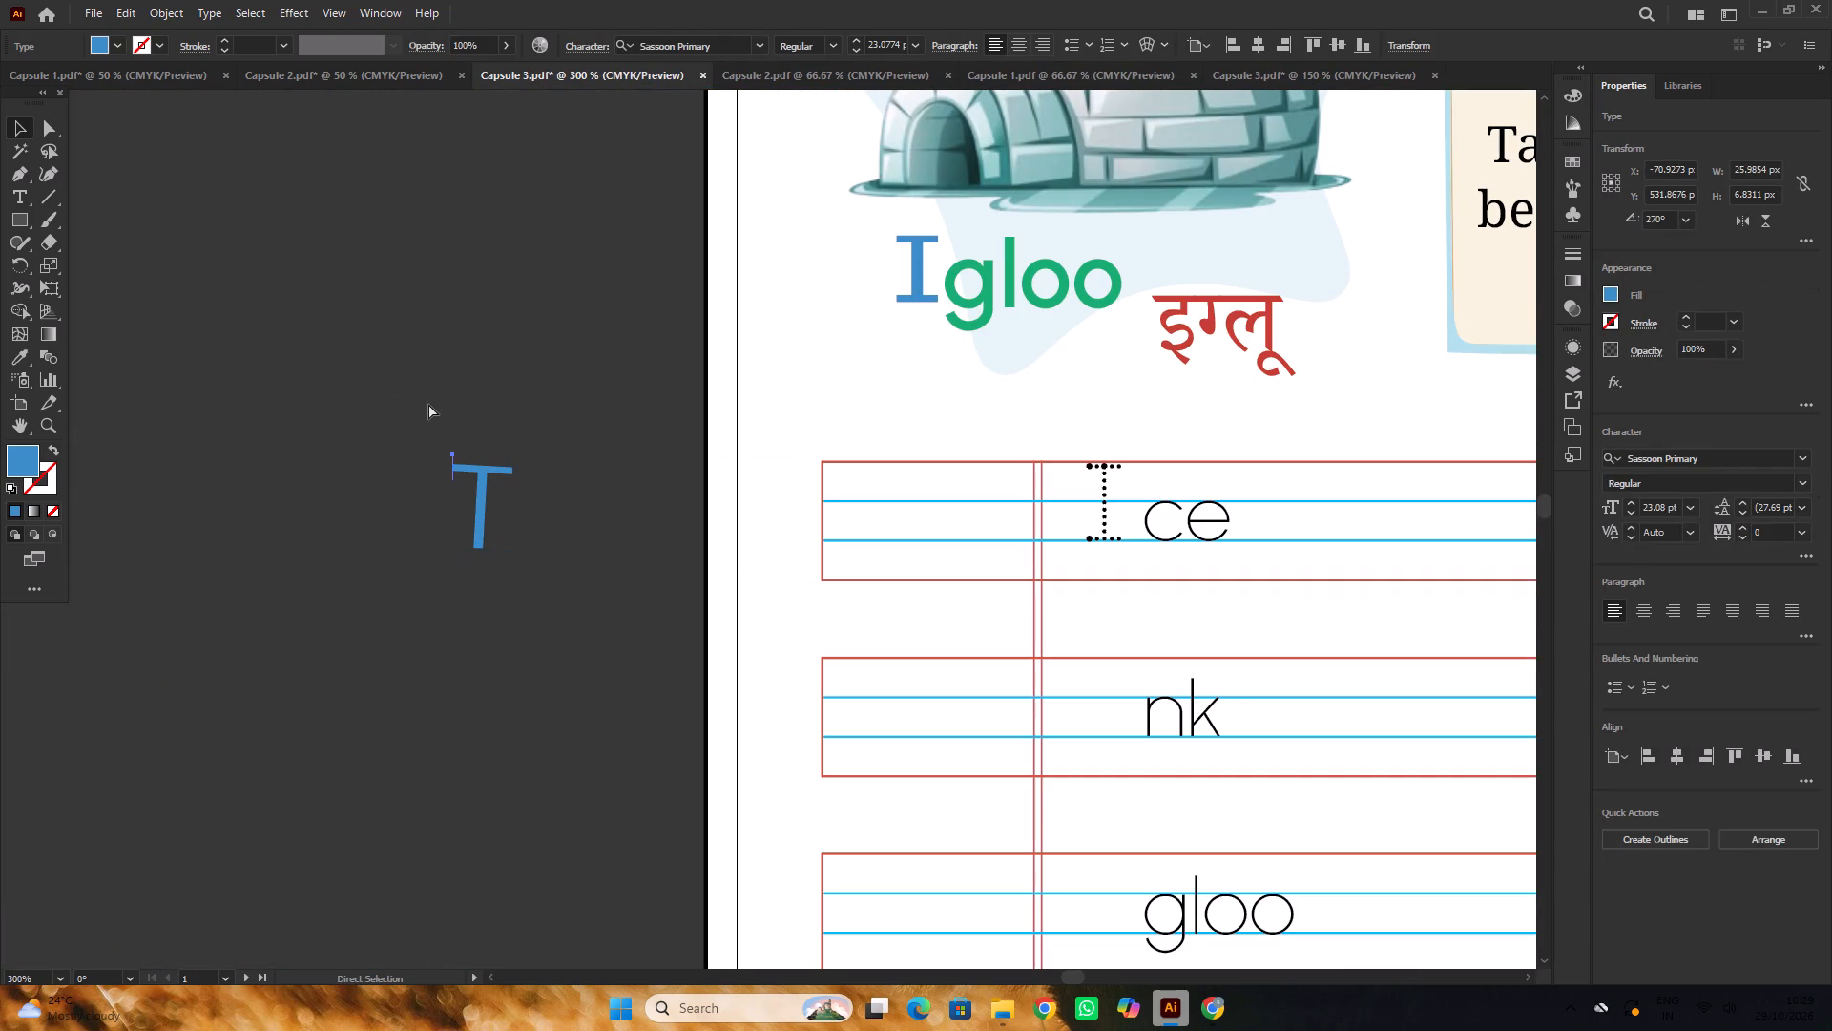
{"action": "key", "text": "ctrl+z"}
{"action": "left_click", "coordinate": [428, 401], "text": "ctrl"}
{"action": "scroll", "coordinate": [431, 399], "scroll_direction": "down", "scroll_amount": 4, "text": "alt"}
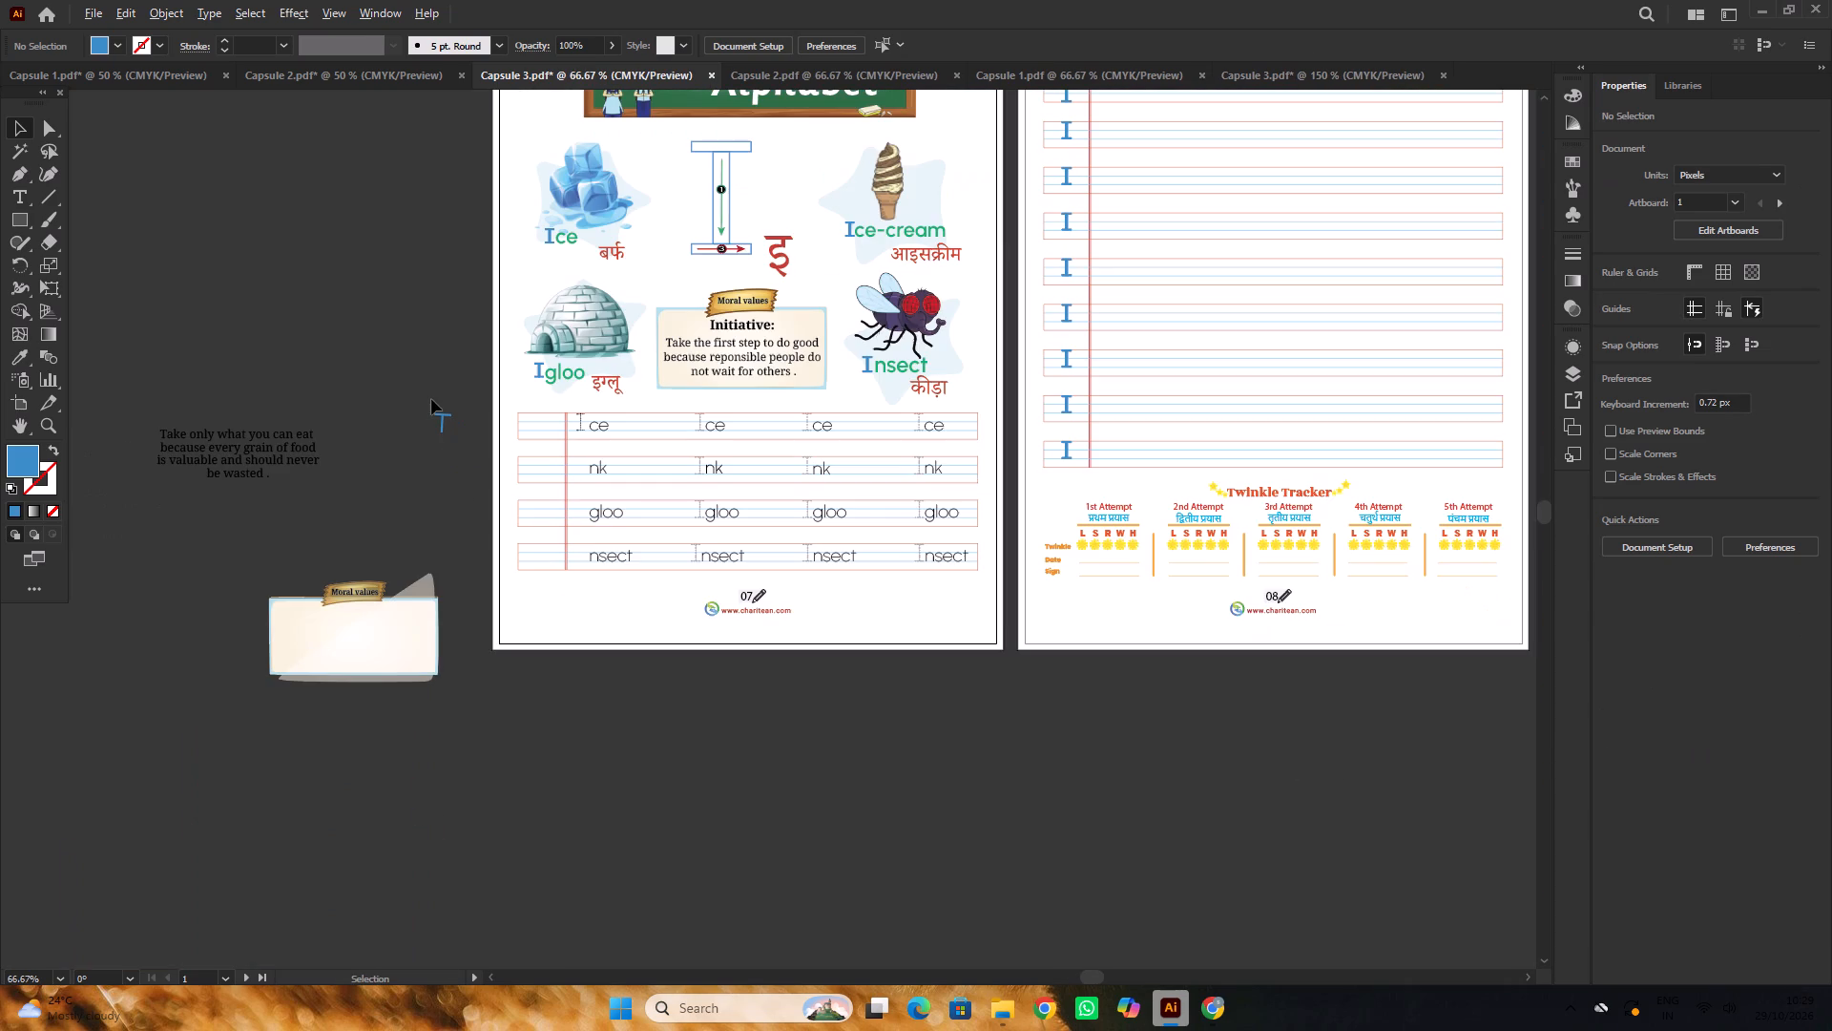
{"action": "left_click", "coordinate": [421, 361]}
Duplicate the Ice row's black dotted I straight down in front of the first "nk" in the Ink row.
{"action": "scroll", "coordinate": [604, 480], "scroll_direction": "up", "scroll_amount": 1, "text": "alt"}
{"action": "left_click_drag", "start_coordinate": [570, 404], "coordinate": [562, 467], "text": "alt"}
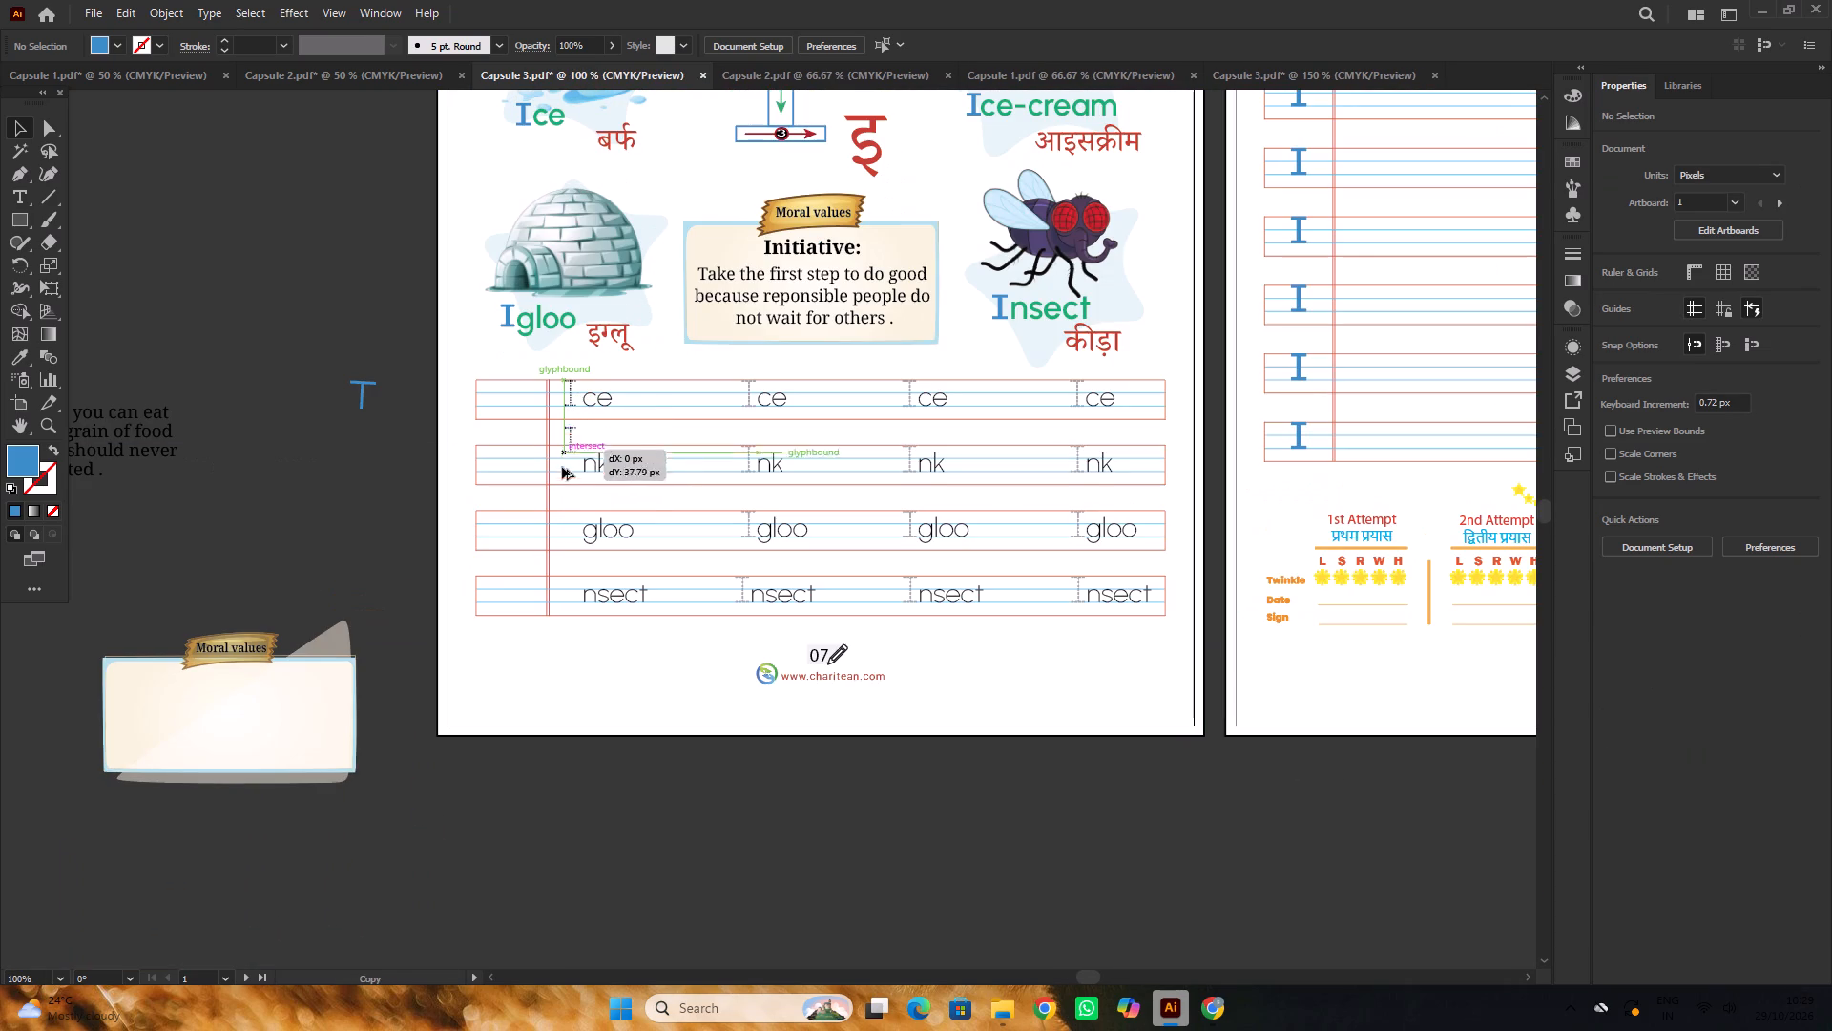
{"action": "left_click_drag", "start_coordinate": [562, 467], "coordinate": [559, 470], "text": "alt"}
{"action": "scroll", "coordinate": [559, 468], "scroll_direction": "down", "scroll_amount": 1, "text": "alt"}
{"action": "left_click", "coordinate": [392, 396]}
Duplicate the Ink row's dotted I straight down in front of the first "gloo" in the Igloo row.
{"action": "scroll", "coordinate": [392, 395], "scroll_direction": "down", "scroll_amount": 1}
{"action": "scroll", "coordinate": [392, 395], "scroll_direction": "up", "scroll_amount": 3}
{"action": "scroll", "coordinate": [392, 395], "scroll_direction": "down", "scroll_amount": 4}
{"action": "scroll", "coordinate": [553, 425], "scroll_direction": "up", "scroll_amount": 4, "text": "alt"}
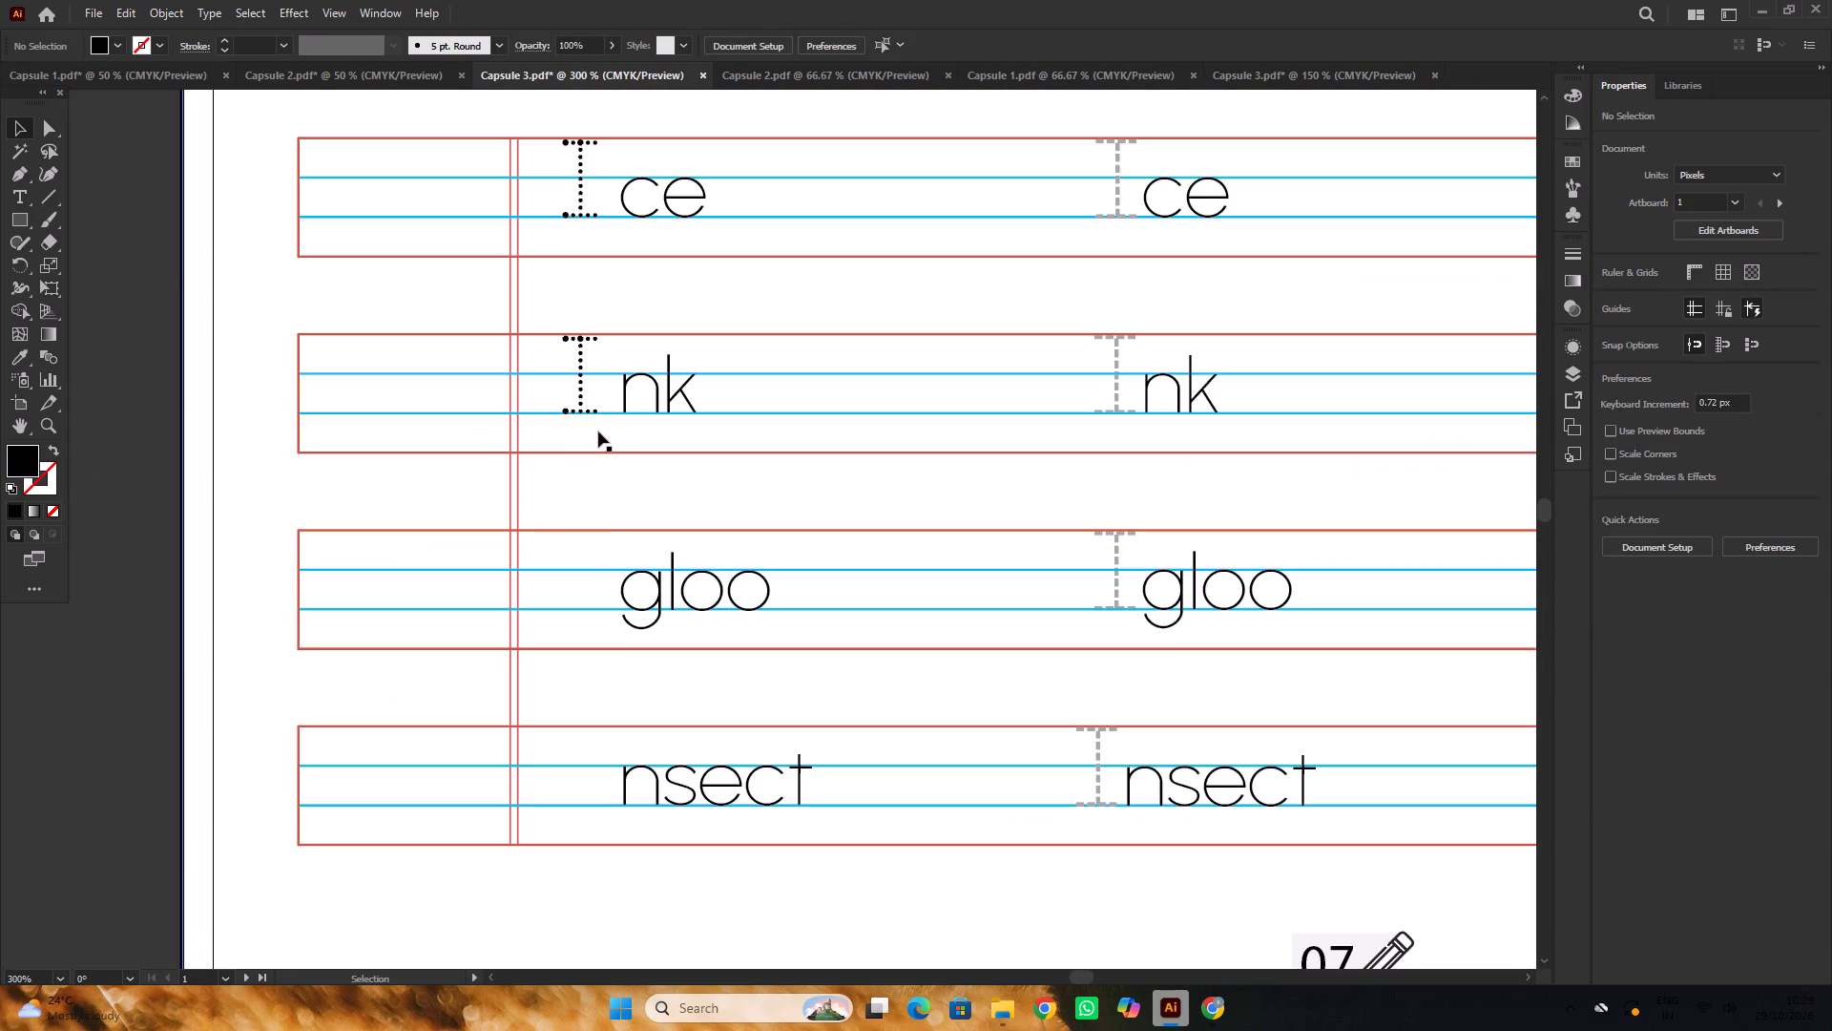
{"action": "left_click_drag", "start_coordinate": [591, 417], "coordinate": [569, 614], "text": "alt"}
{"action": "scroll", "coordinate": [549, 536], "scroll_direction": "down", "scroll_amount": 4, "text": "alt"}
{"action": "left_click", "coordinate": [386, 415]}
Duplicate the Igloo row's dotted I straight down in front of the first "nsect" in the Insect row.
{"action": "scroll", "coordinate": [386, 413], "scroll_direction": "down", "scroll_amount": 4}
{"action": "scroll", "coordinate": [594, 458], "scroll_direction": "up", "scroll_amount": 4, "text": "alt"}
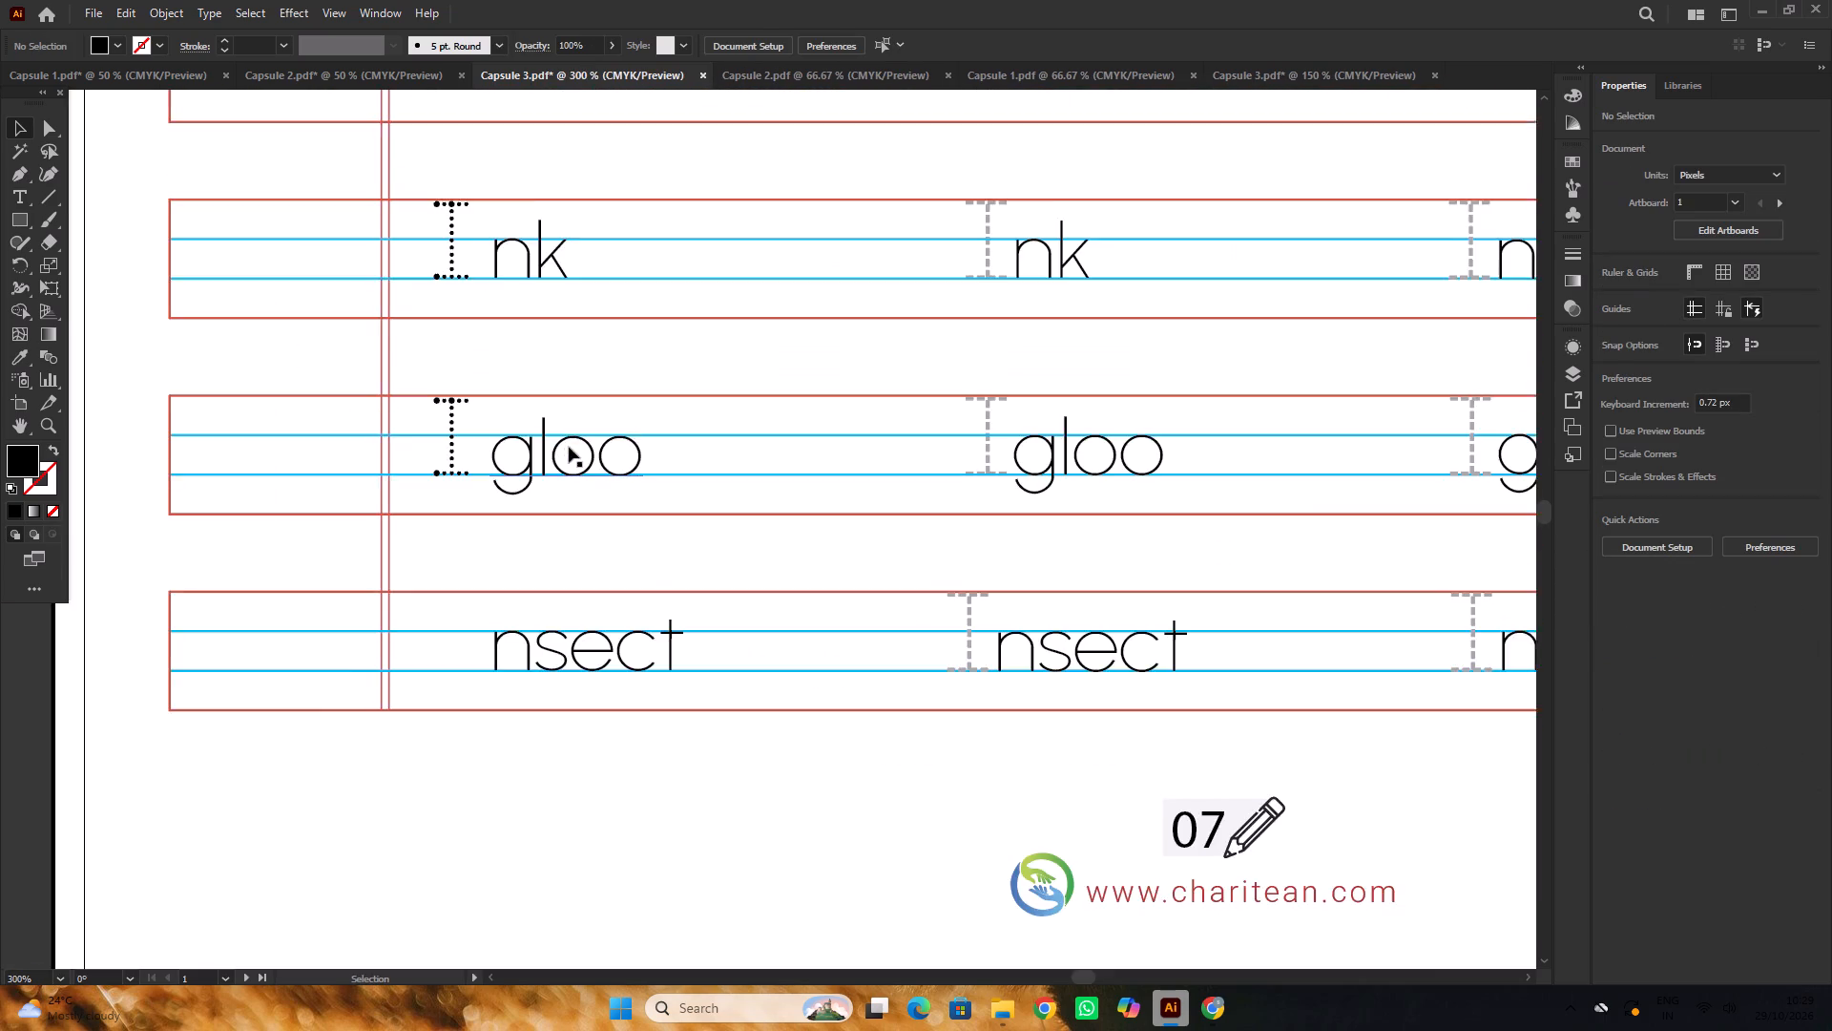
{"action": "scroll", "coordinate": [569, 447], "scroll_direction": "down", "scroll_amount": 2}
{"action": "scroll", "coordinate": [470, 439], "scroll_direction": "up", "scroll_amount": 2, "text": "alt"}
{"action": "left_click_drag", "start_coordinate": [465, 415], "coordinate": [475, 802], "text": "alt"}
{"action": "scroll", "coordinate": [552, 709], "scroll_direction": "down", "scroll_amount": 6, "text": "alt"}
{"action": "left_click", "coordinate": [379, 558]}
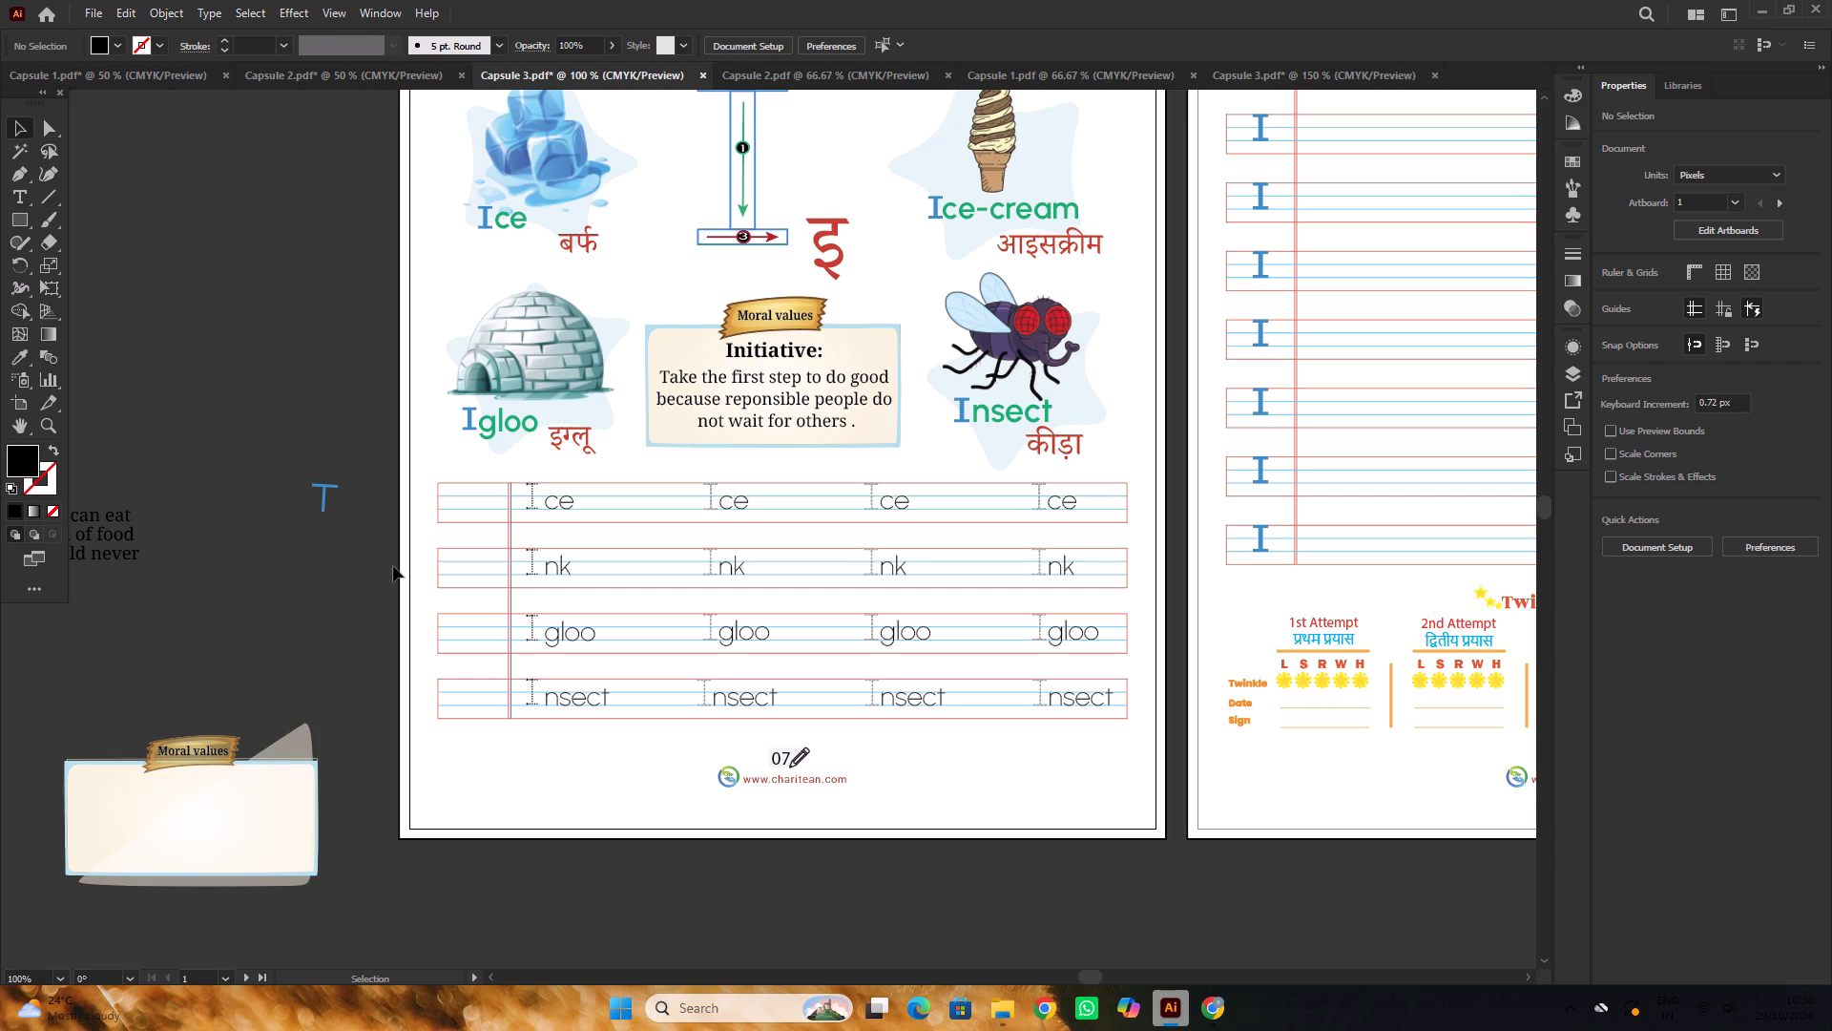
{"action": "left_click_drag", "start_coordinate": [285, 365], "coordinate": [289, 378]}
{"action": "left_click", "coordinate": [292, 392]}
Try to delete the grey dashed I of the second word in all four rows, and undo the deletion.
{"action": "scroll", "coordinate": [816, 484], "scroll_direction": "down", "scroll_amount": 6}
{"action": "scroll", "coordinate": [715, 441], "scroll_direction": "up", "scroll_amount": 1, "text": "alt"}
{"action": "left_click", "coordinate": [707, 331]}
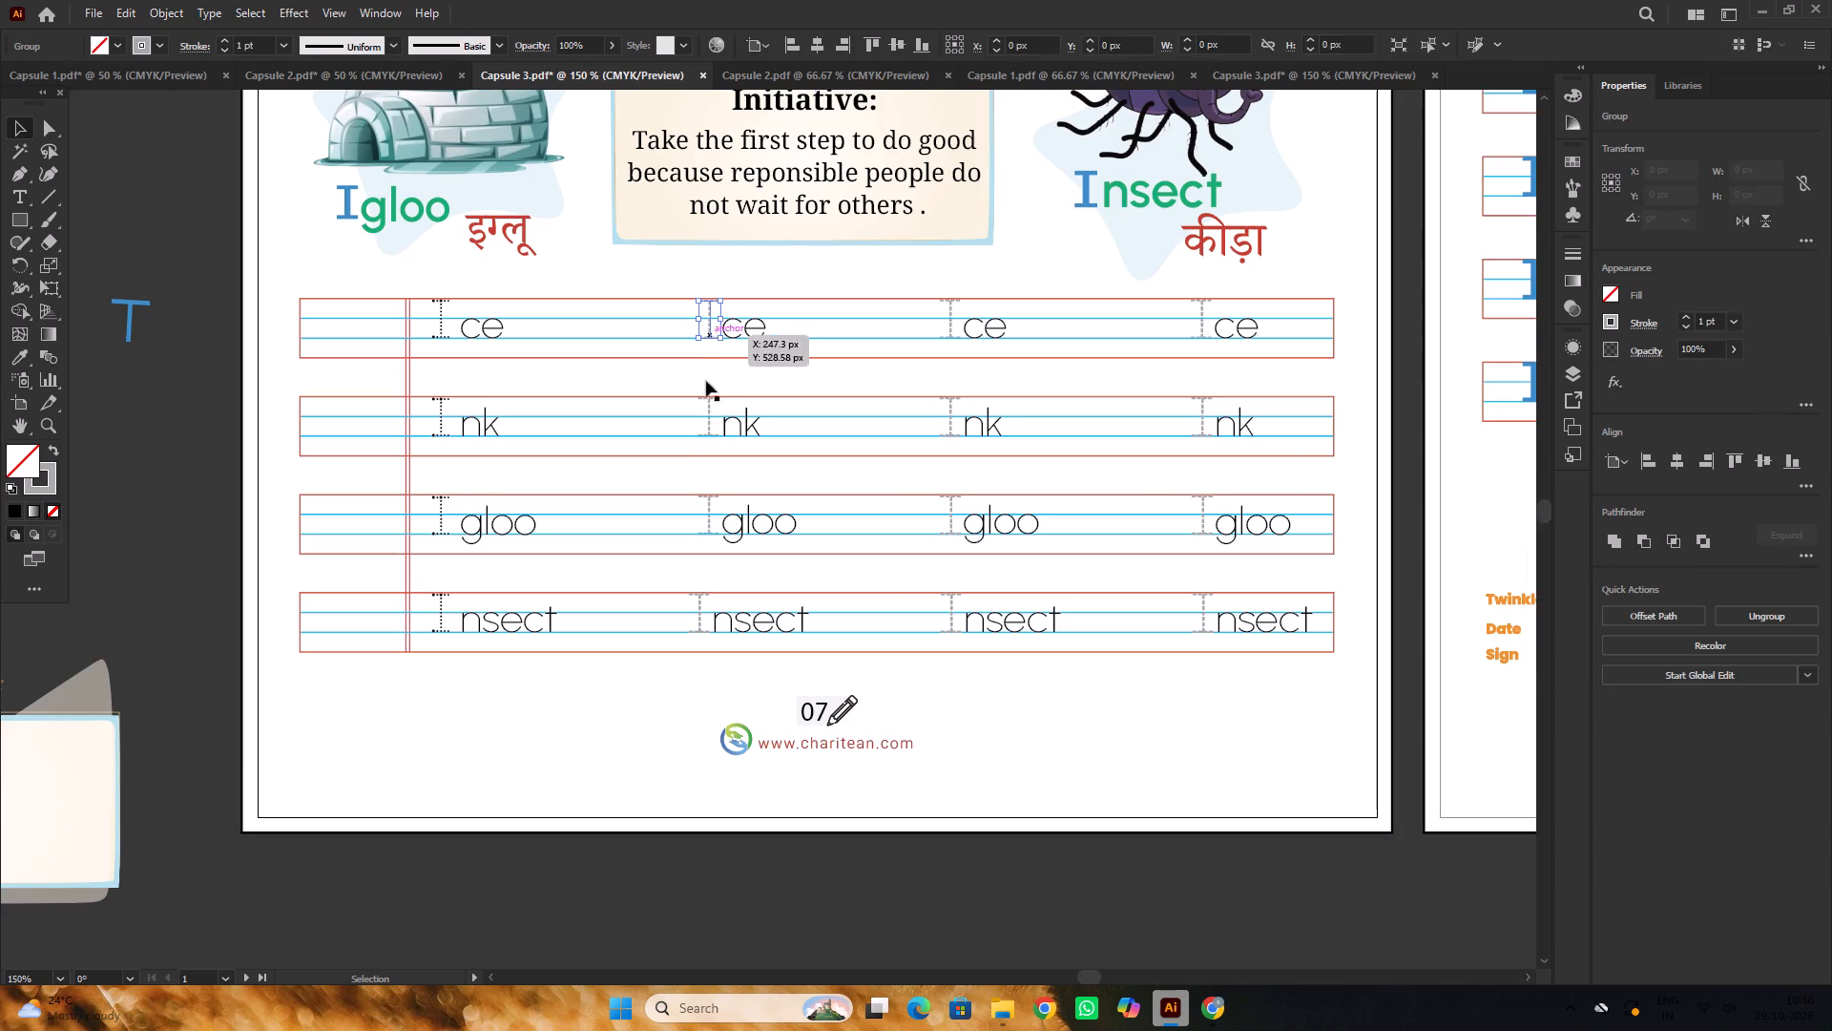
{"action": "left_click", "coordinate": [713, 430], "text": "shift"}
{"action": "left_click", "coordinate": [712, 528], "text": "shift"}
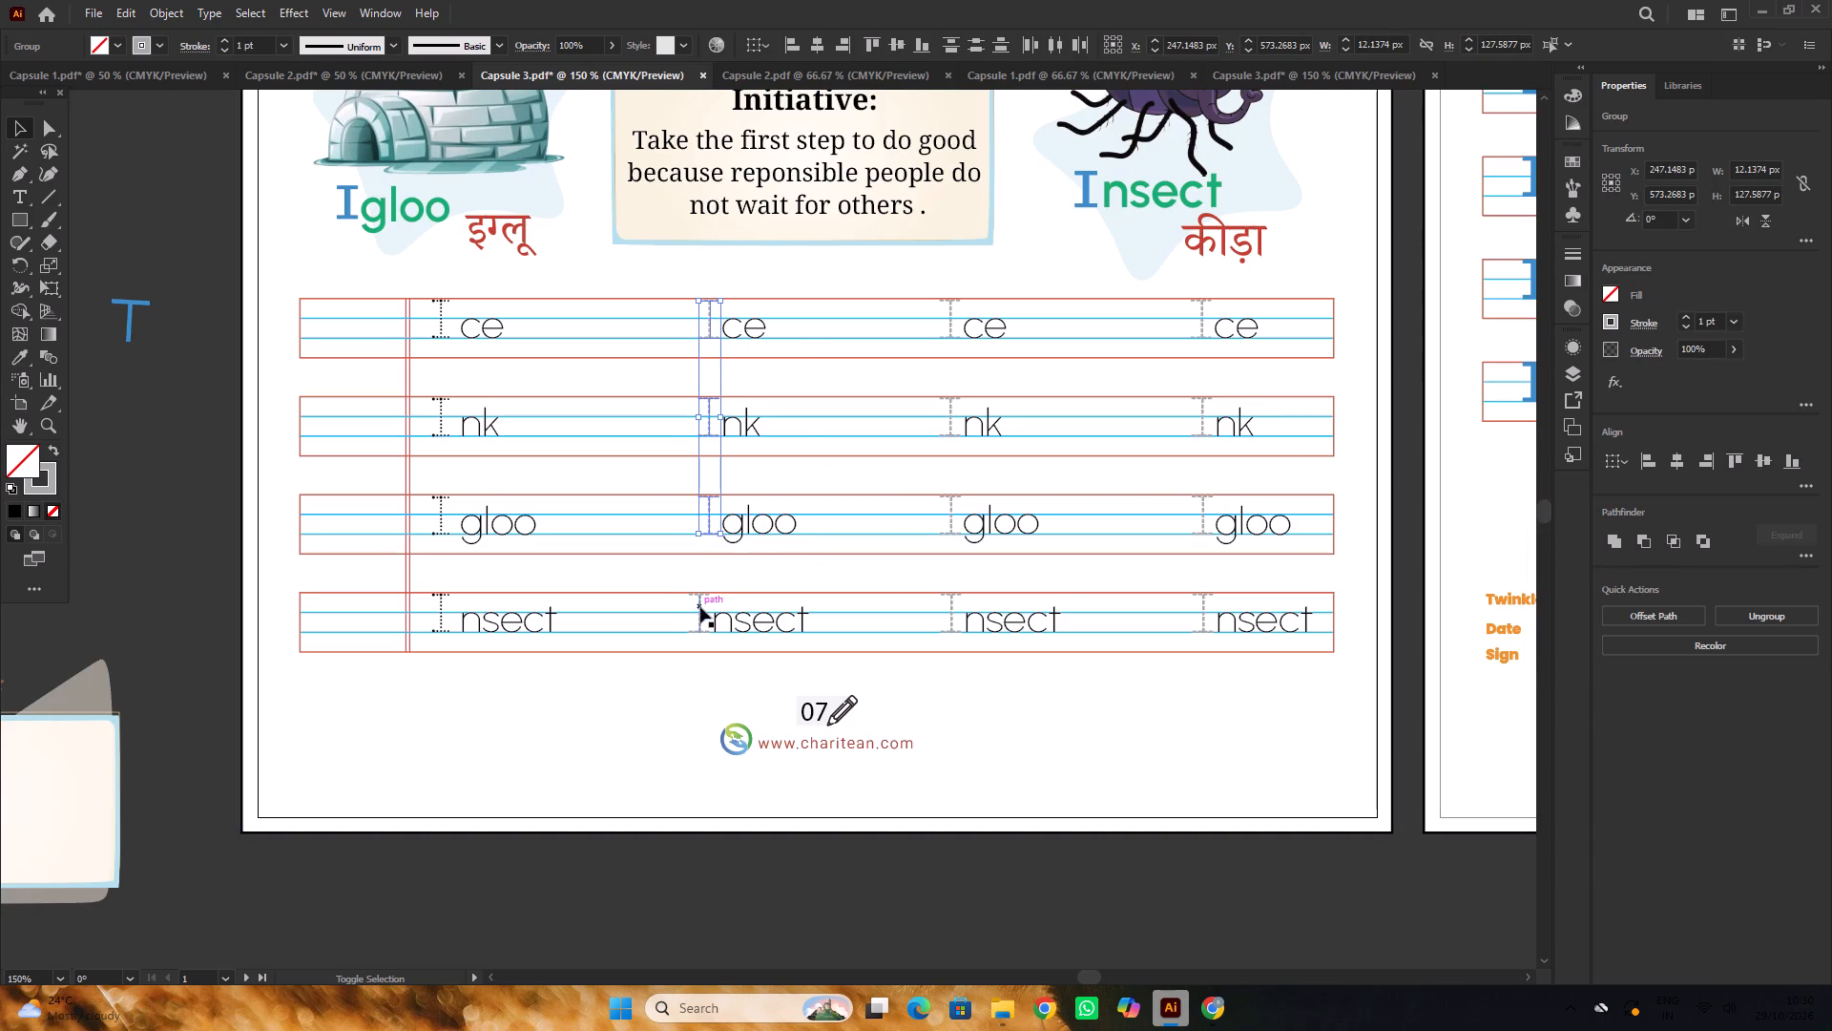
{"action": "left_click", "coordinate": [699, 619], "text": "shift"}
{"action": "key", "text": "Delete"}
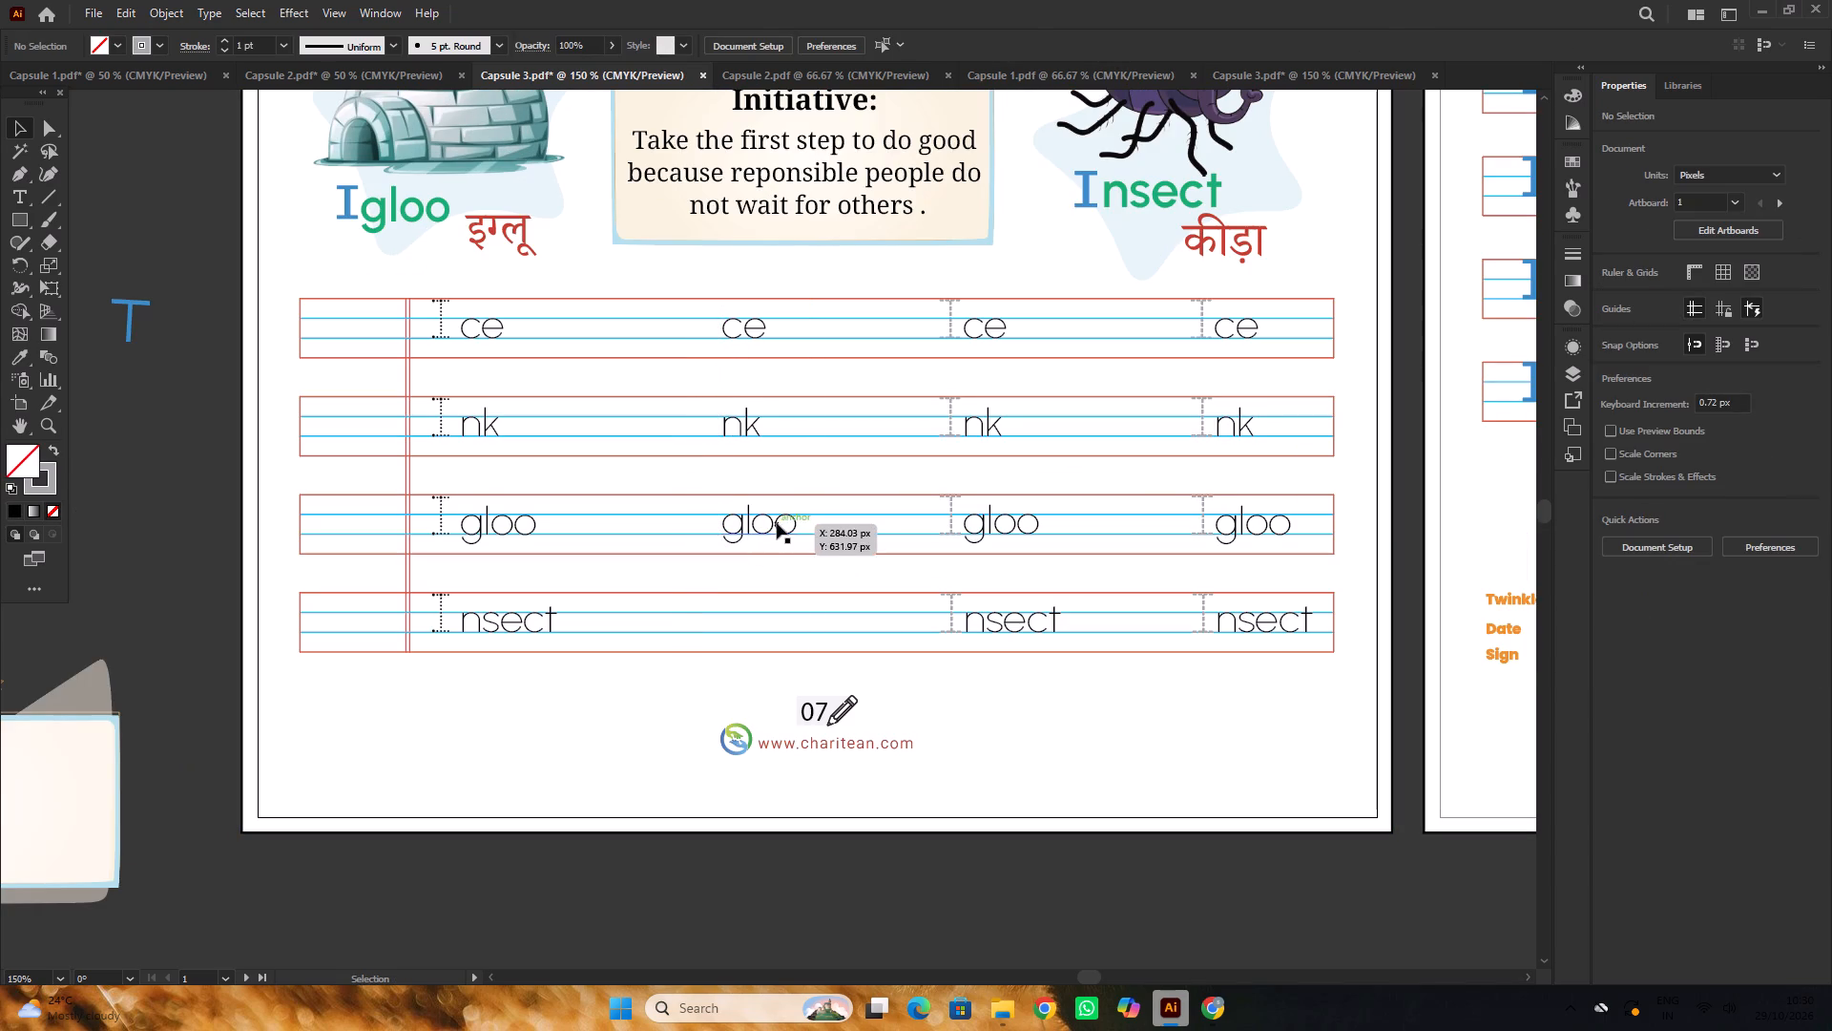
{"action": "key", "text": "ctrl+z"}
Ungroup the second, third and fourth Insect words so each dashed I is separate from "nsect".
{"action": "scroll", "coordinate": [597, 375], "scroll_direction": "down", "scroll_amount": 4}
{"action": "left_click_drag", "start_coordinate": [823, 711], "coordinate": [823, 702]}
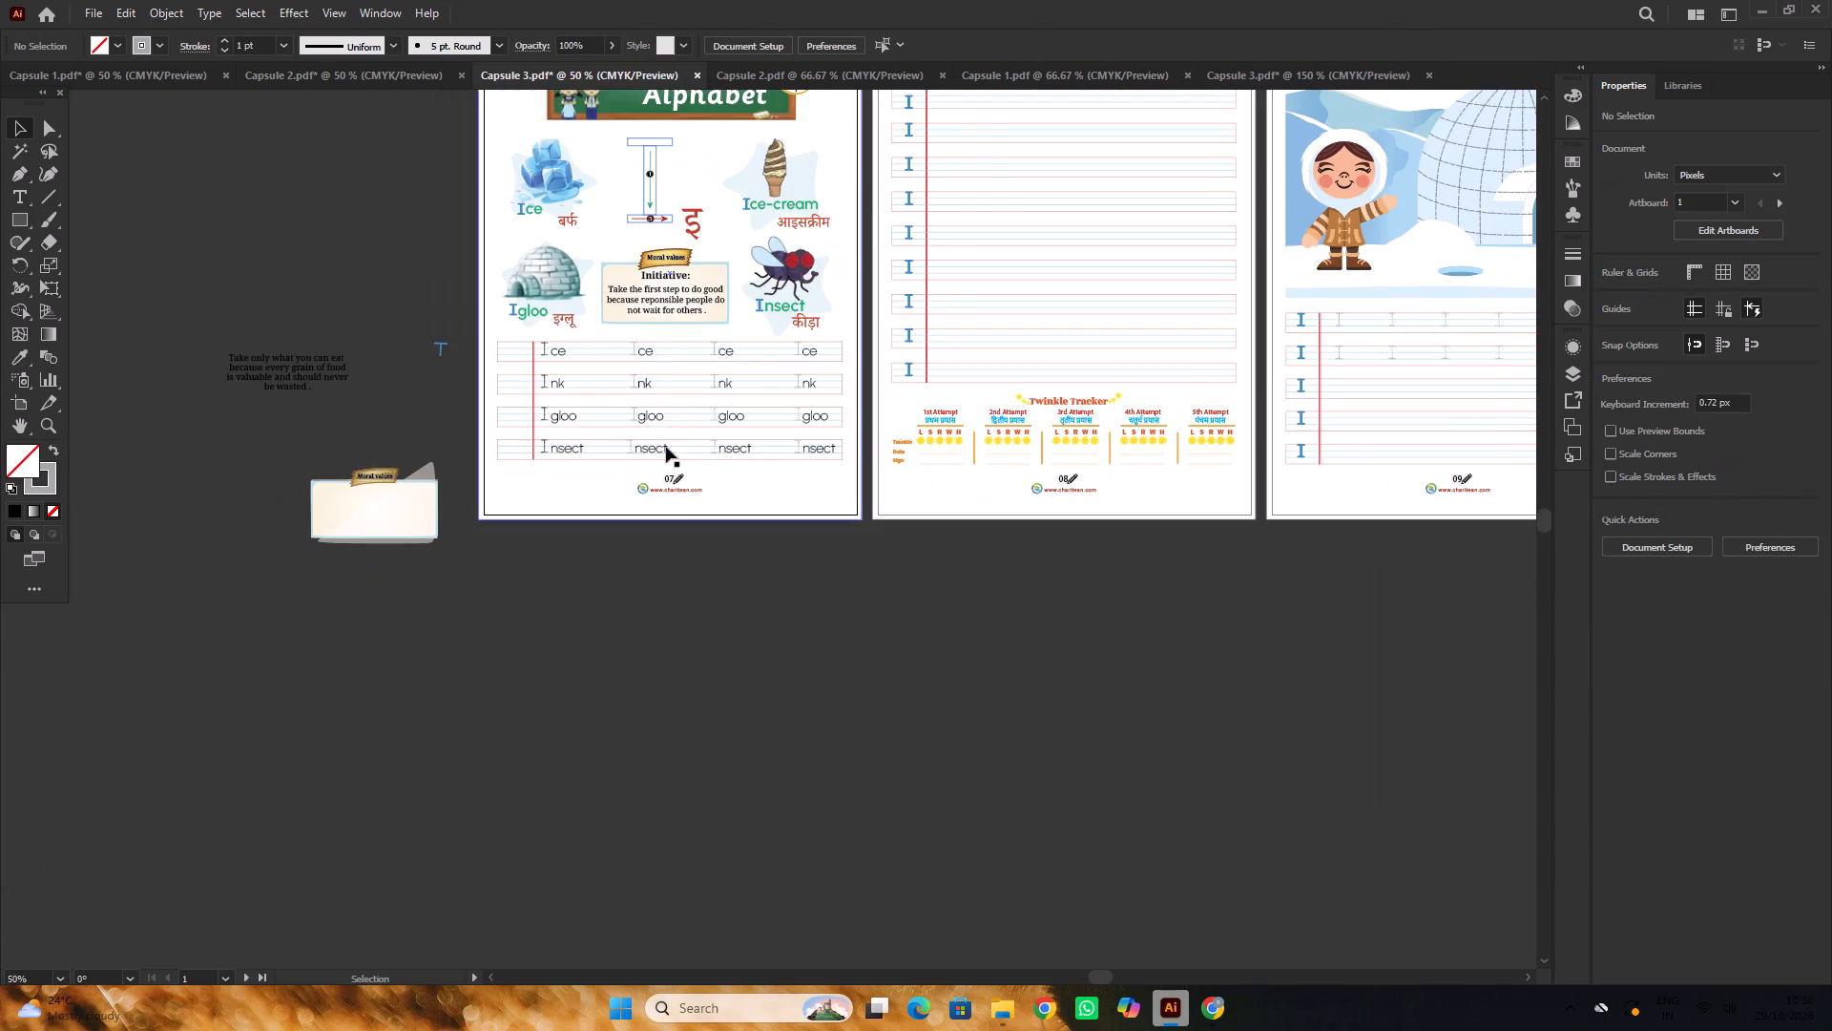
{"action": "scroll", "coordinate": [656, 434], "scroll_direction": "up", "scroll_amount": 1, "text": "alt"}
{"action": "left_click", "coordinate": [635, 451]}
{"action": "left_click", "coordinate": [770, 459], "text": "shift"}
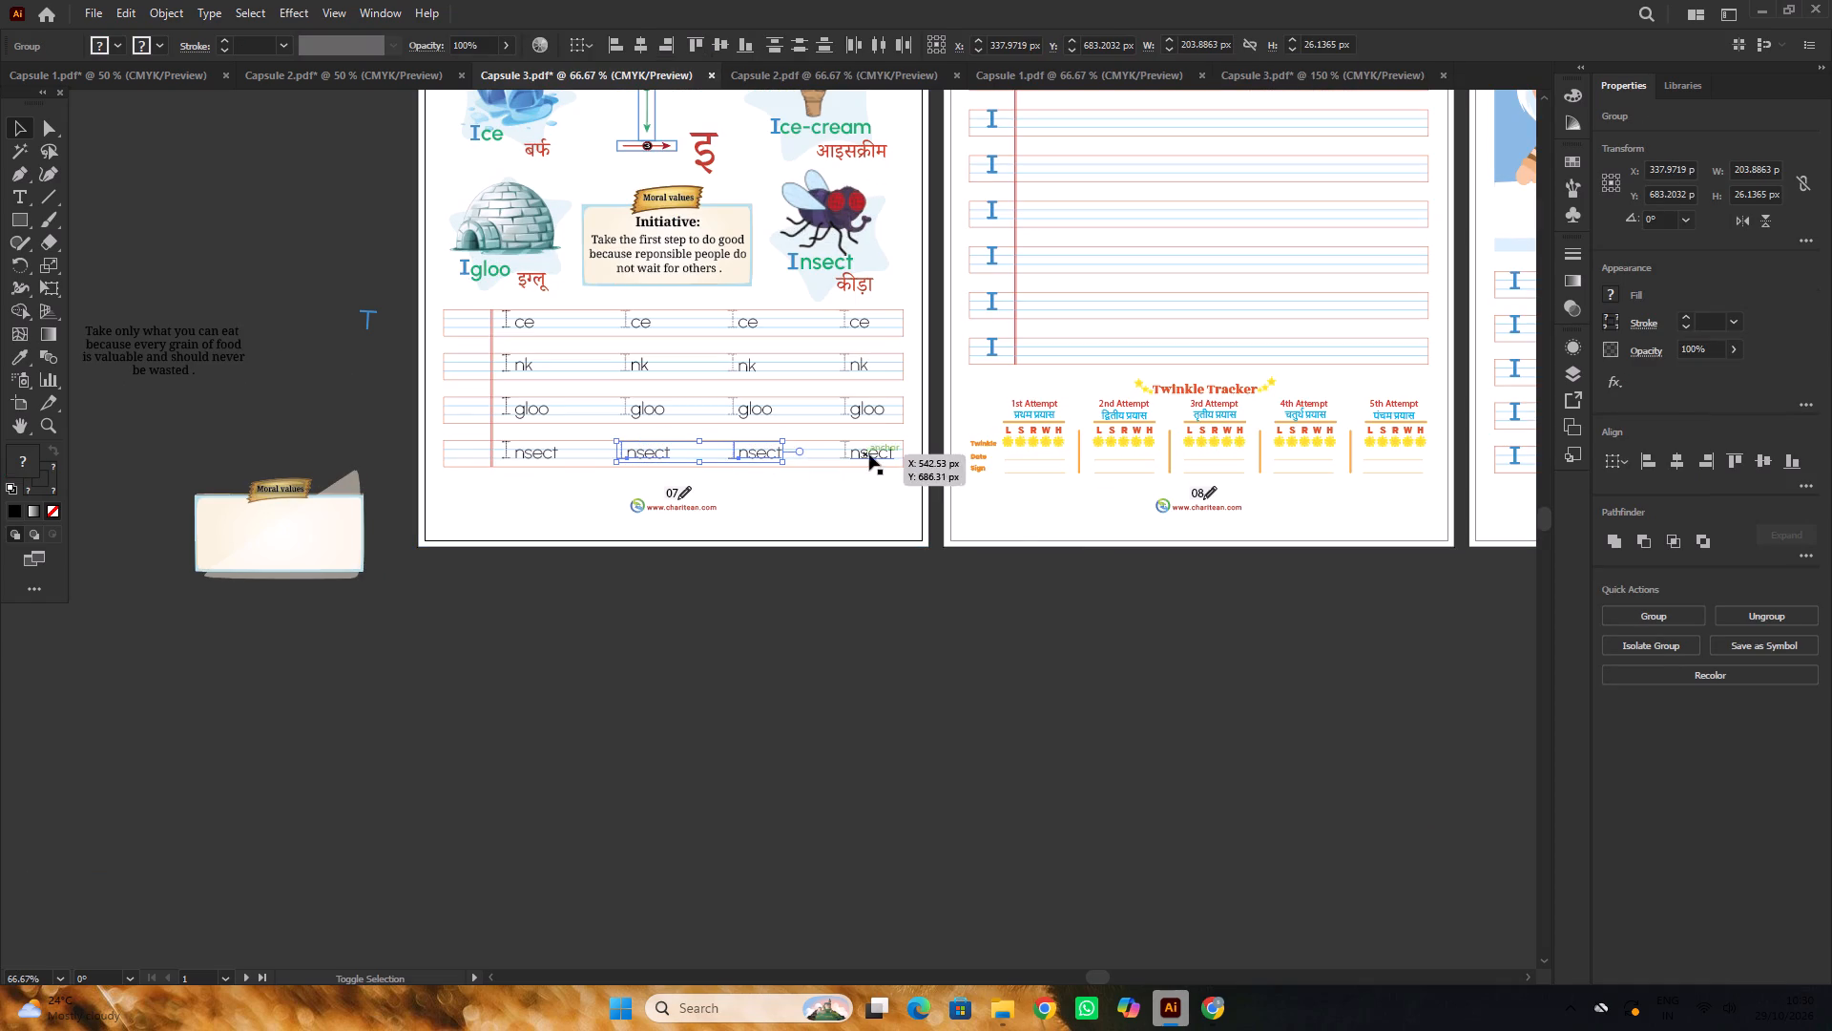
{"action": "left_click", "coordinate": [869, 454], "text": "shift"}
{"action": "right_click", "coordinate": [840, 449]}
{"action": "left_click", "coordinate": [899, 723]}
{"action": "left_click", "coordinate": [1013, 724]}
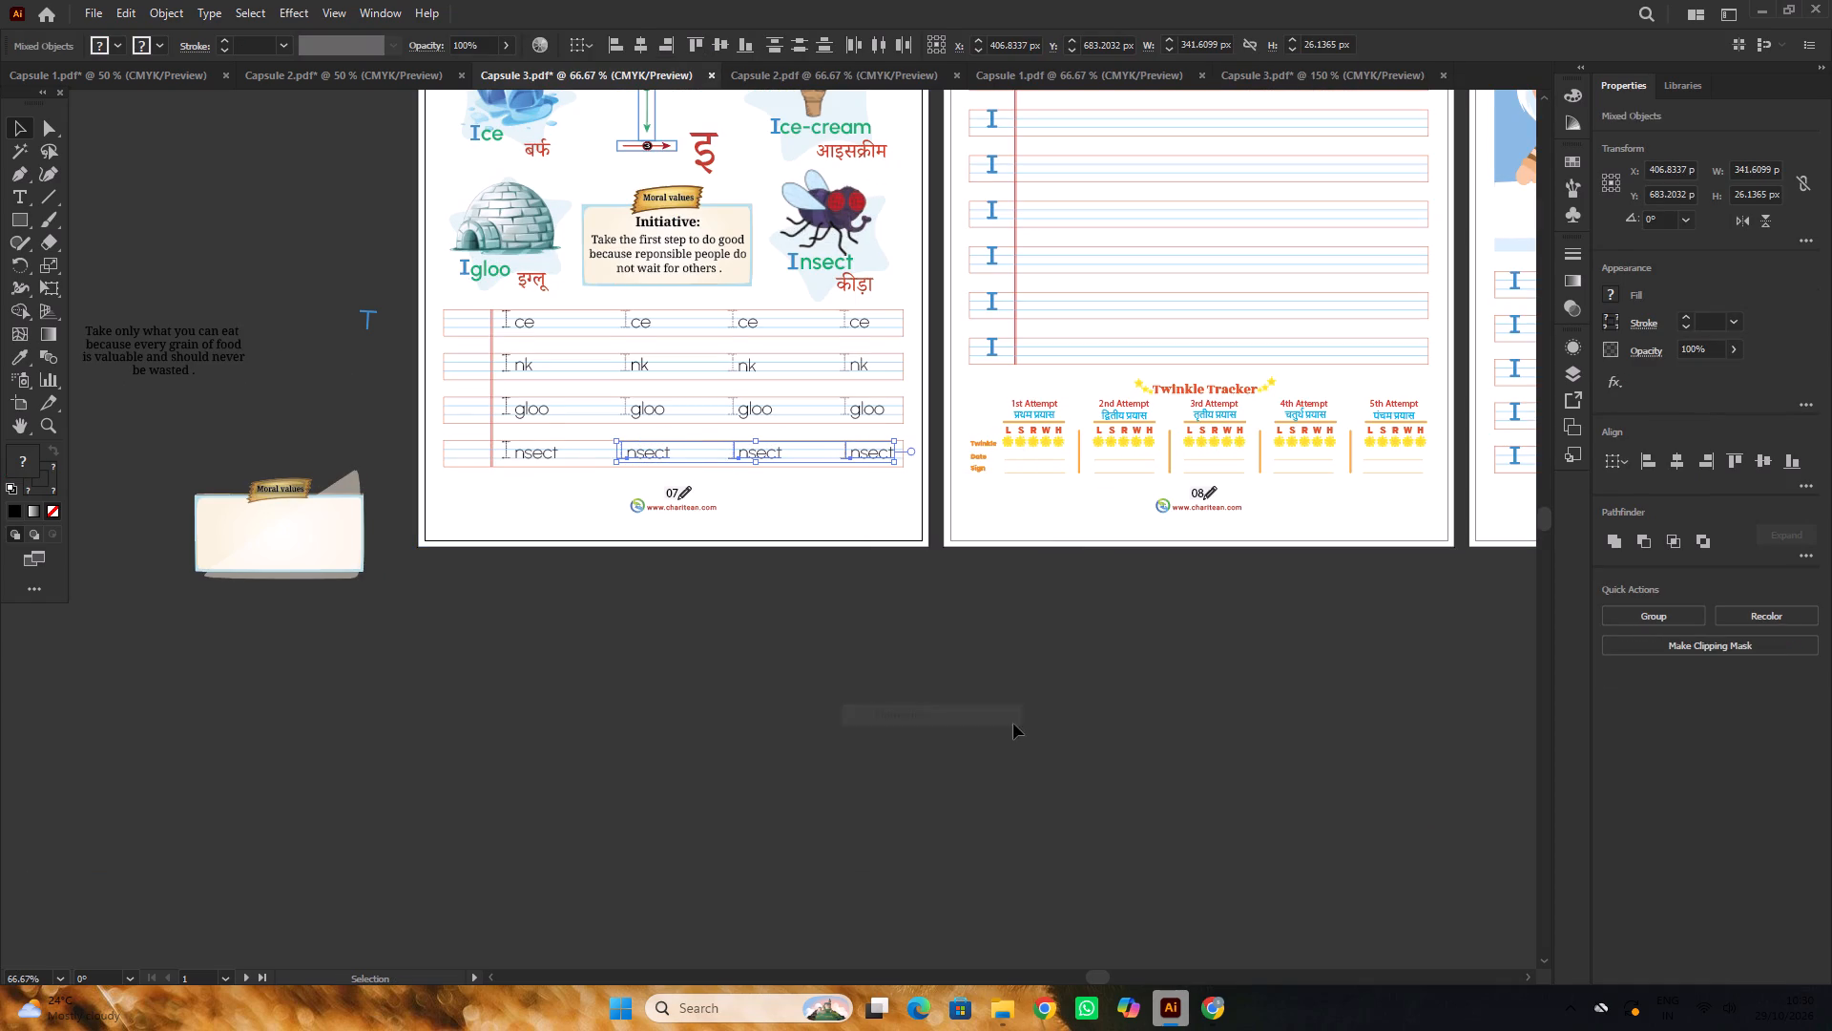
Delete the grey dashed I of the second word in the Ice, Ink, Igloo and Insect rows.
{"action": "scroll", "coordinate": [917, 648], "scroll_direction": "up", "scroll_amount": 5}
{"action": "scroll", "coordinate": [667, 523], "scroll_direction": "up", "scroll_amount": 1, "text": "alt"}
{"action": "left_click", "coordinate": [607, 403]}
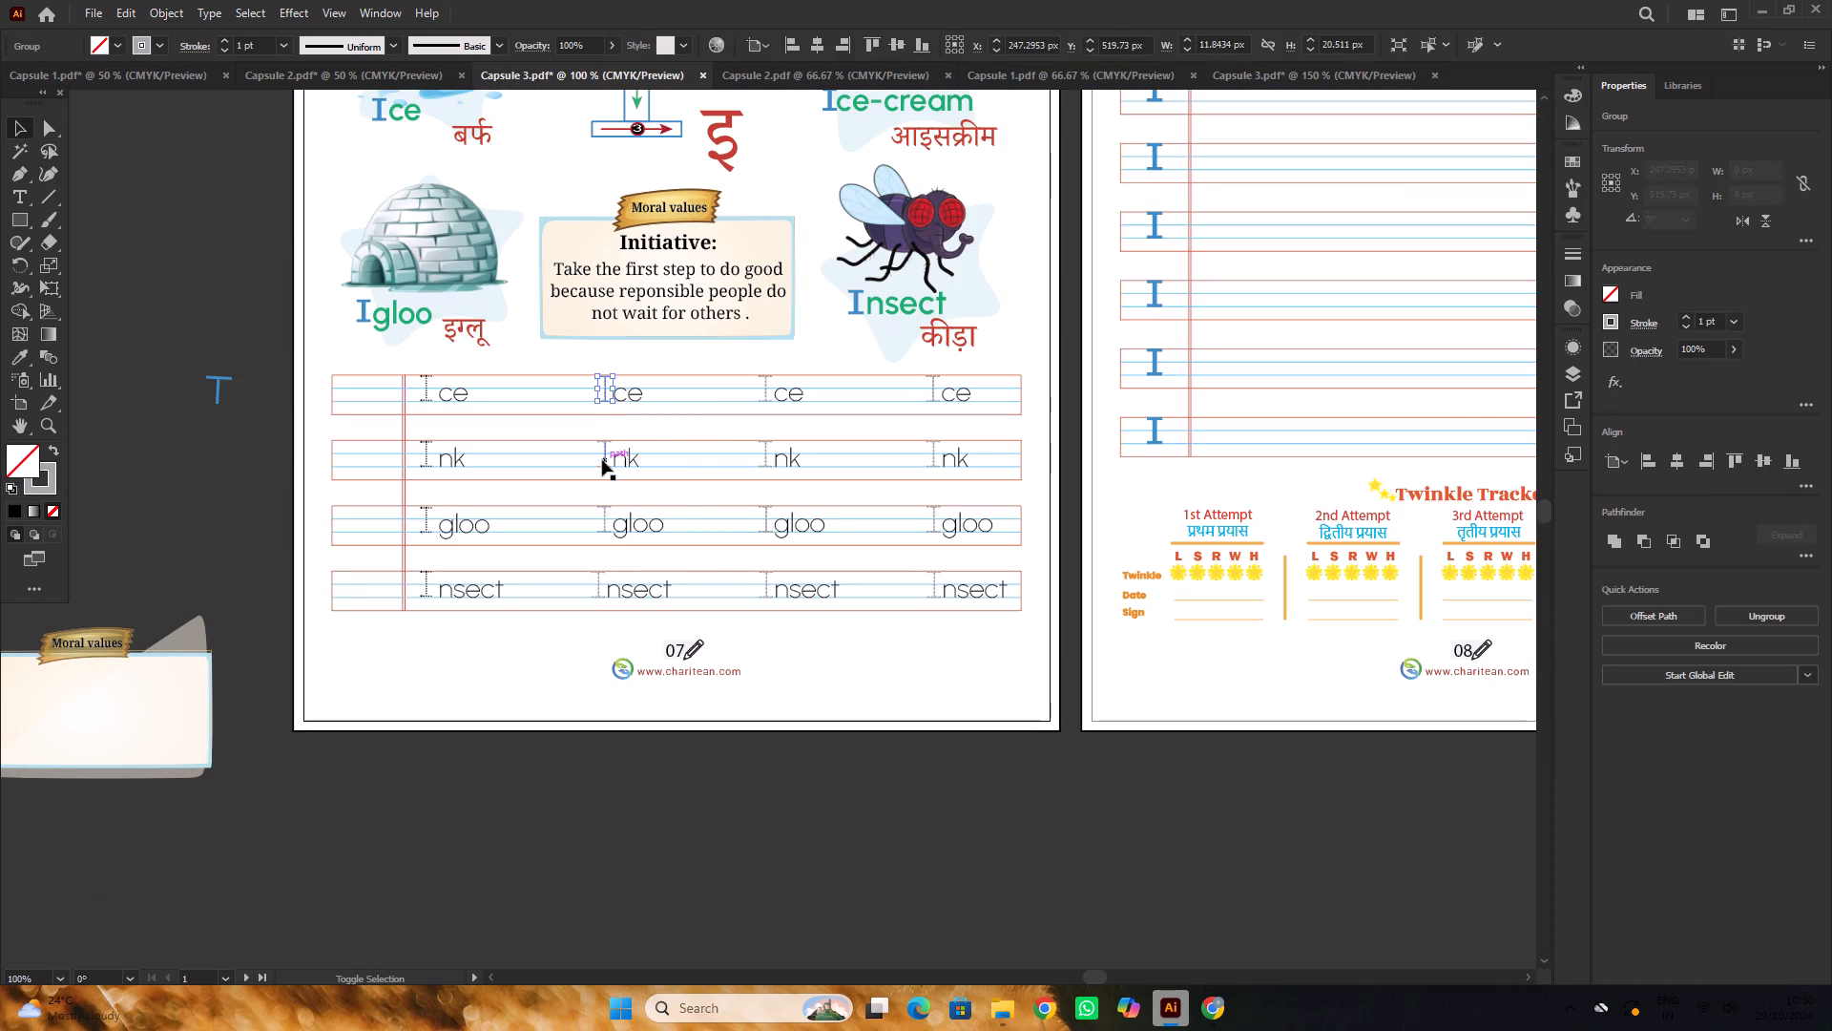
{"action": "left_click", "coordinate": [602, 460], "text": "shift"}
{"action": "left_click", "coordinate": [606, 529], "text": "shift"}
{"action": "left_click", "coordinate": [598, 586], "text": "shift"}
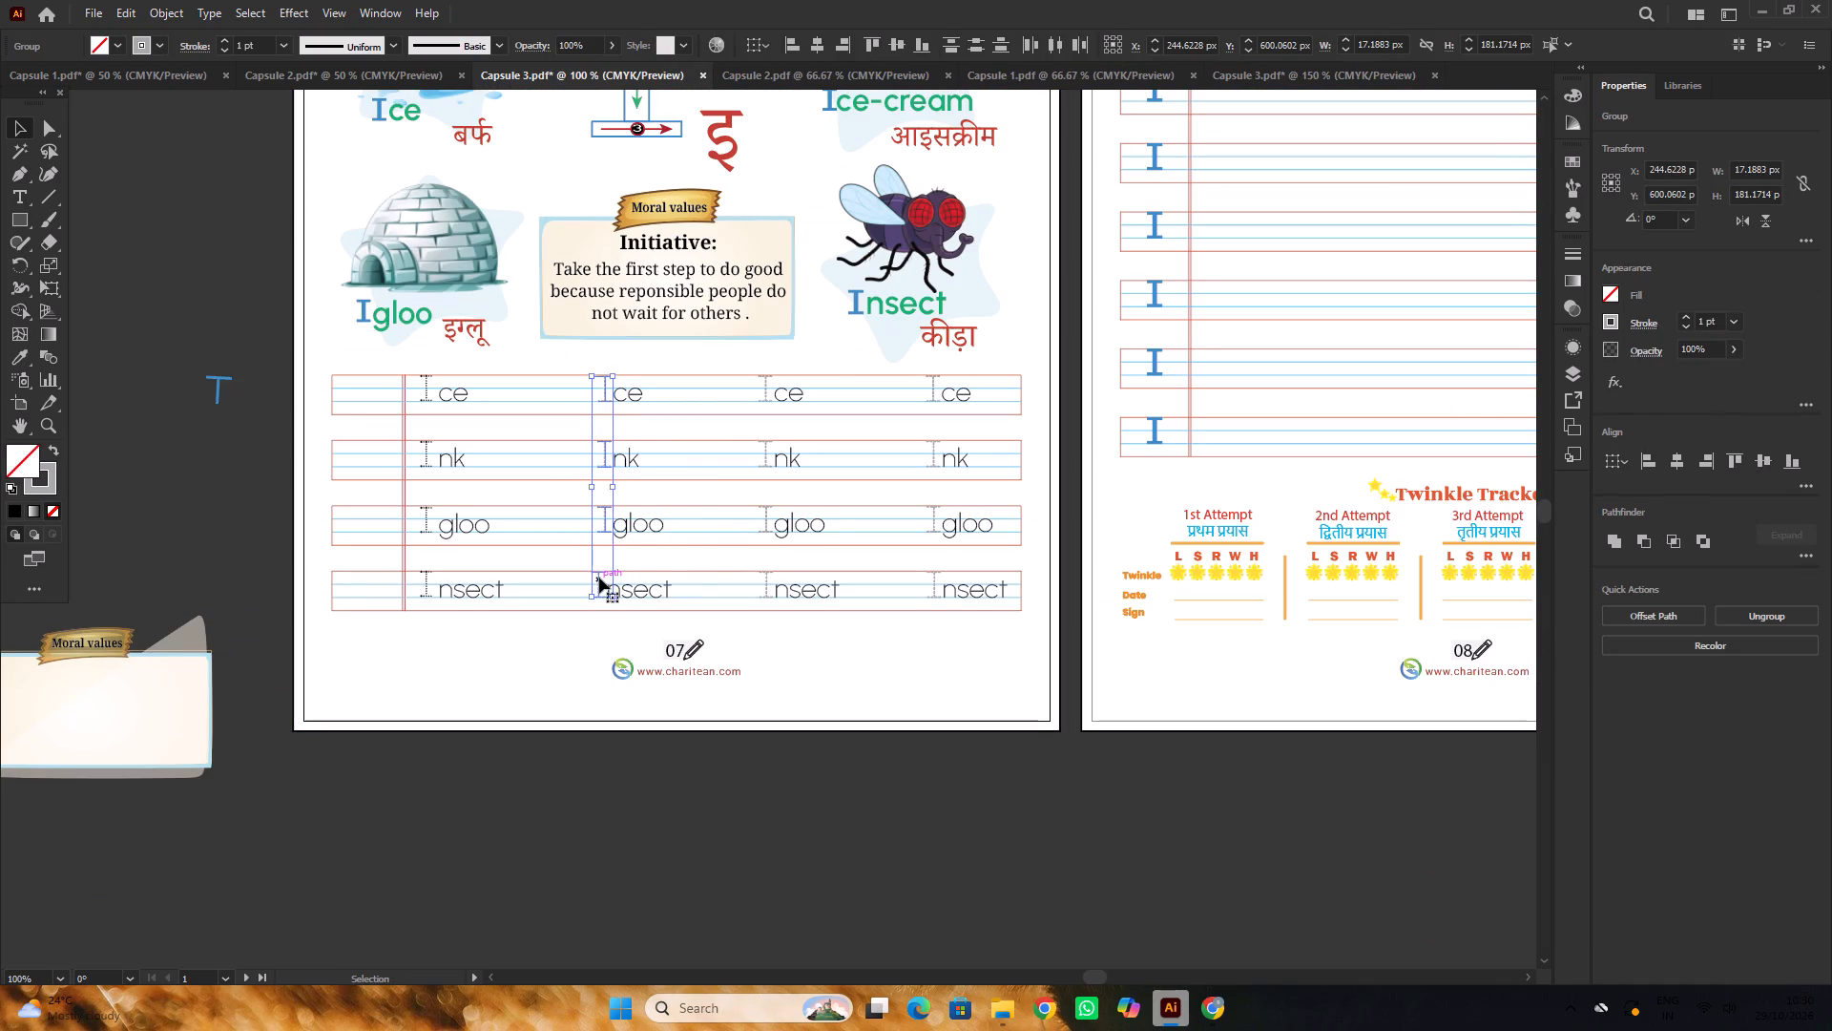
{"action": "key", "text": "Delete"}
Delete the grey dashed I of the third word in the Ice, Ink, Igloo and Insect rows.
{"action": "scroll", "coordinate": [772, 425], "scroll_direction": "up", "scroll_amount": 2, "text": "alt"}
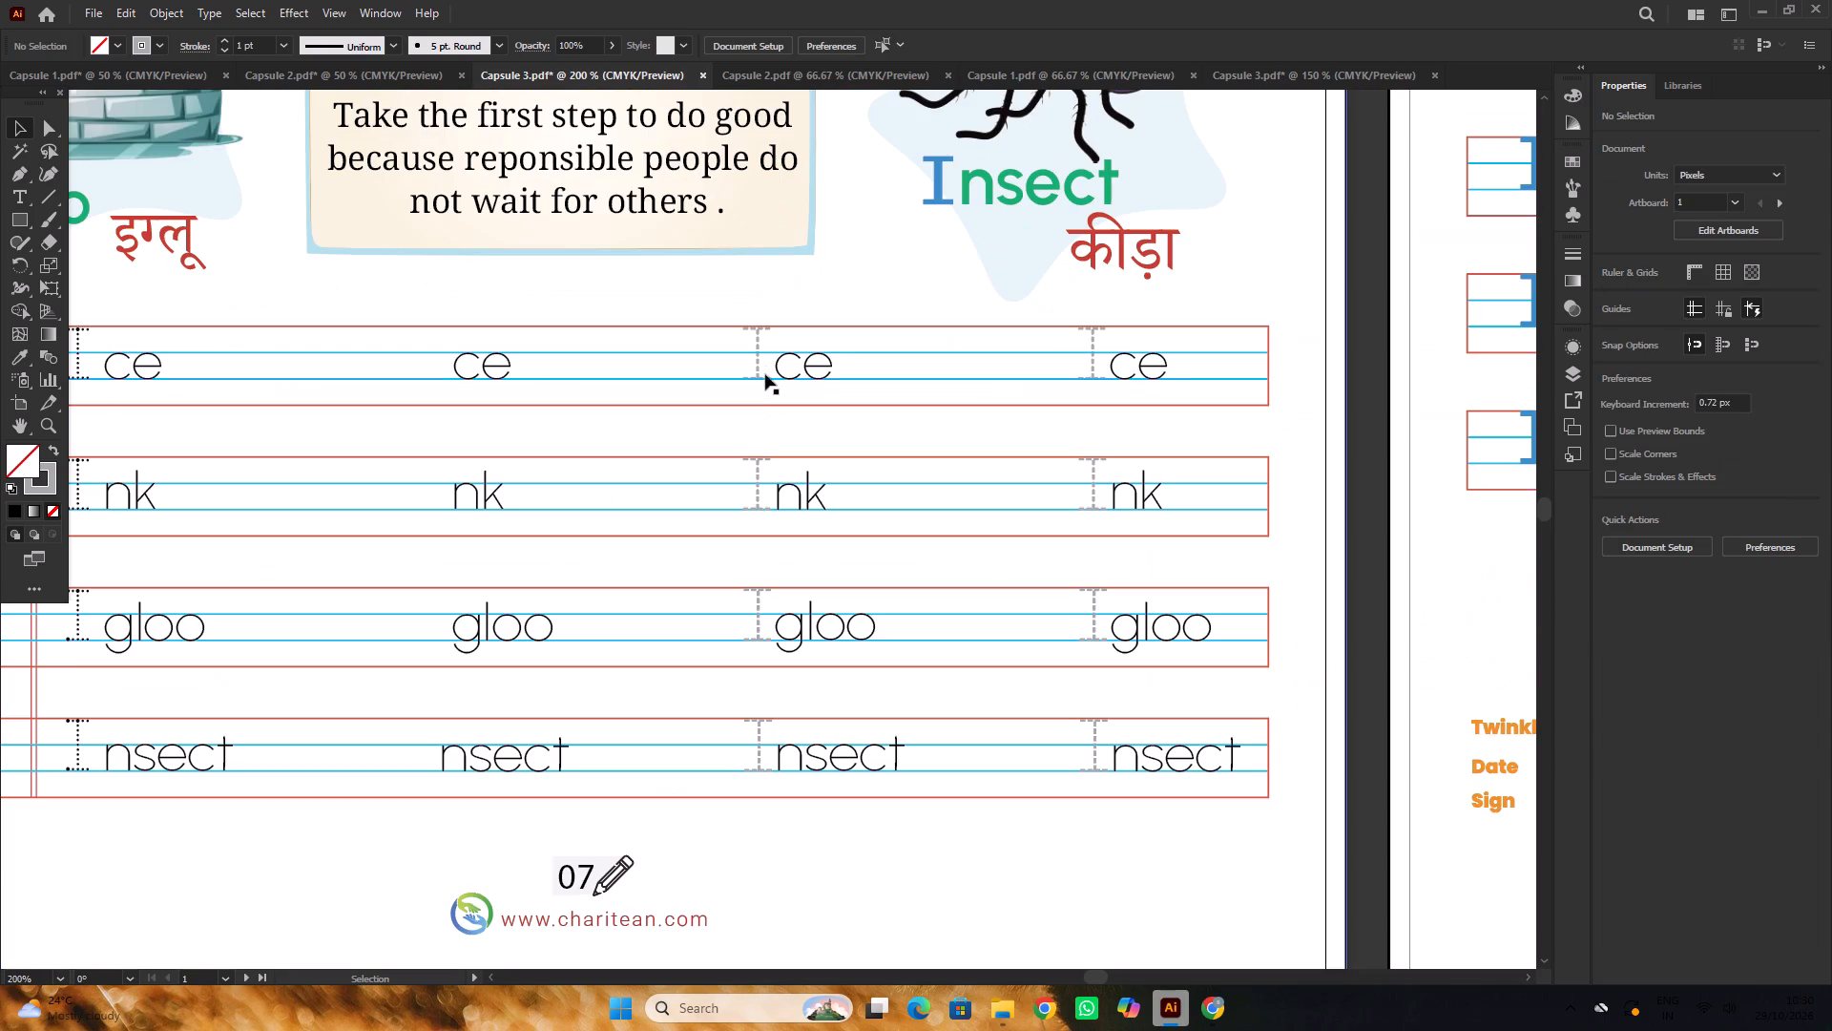
{"action": "left_click", "coordinate": [765, 374]}
{"action": "scroll", "coordinate": [760, 398], "scroll_direction": "down", "scroll_amount": 1, "text": "alt"}
{"action": "left_click", "coordinate": [759, 381]}
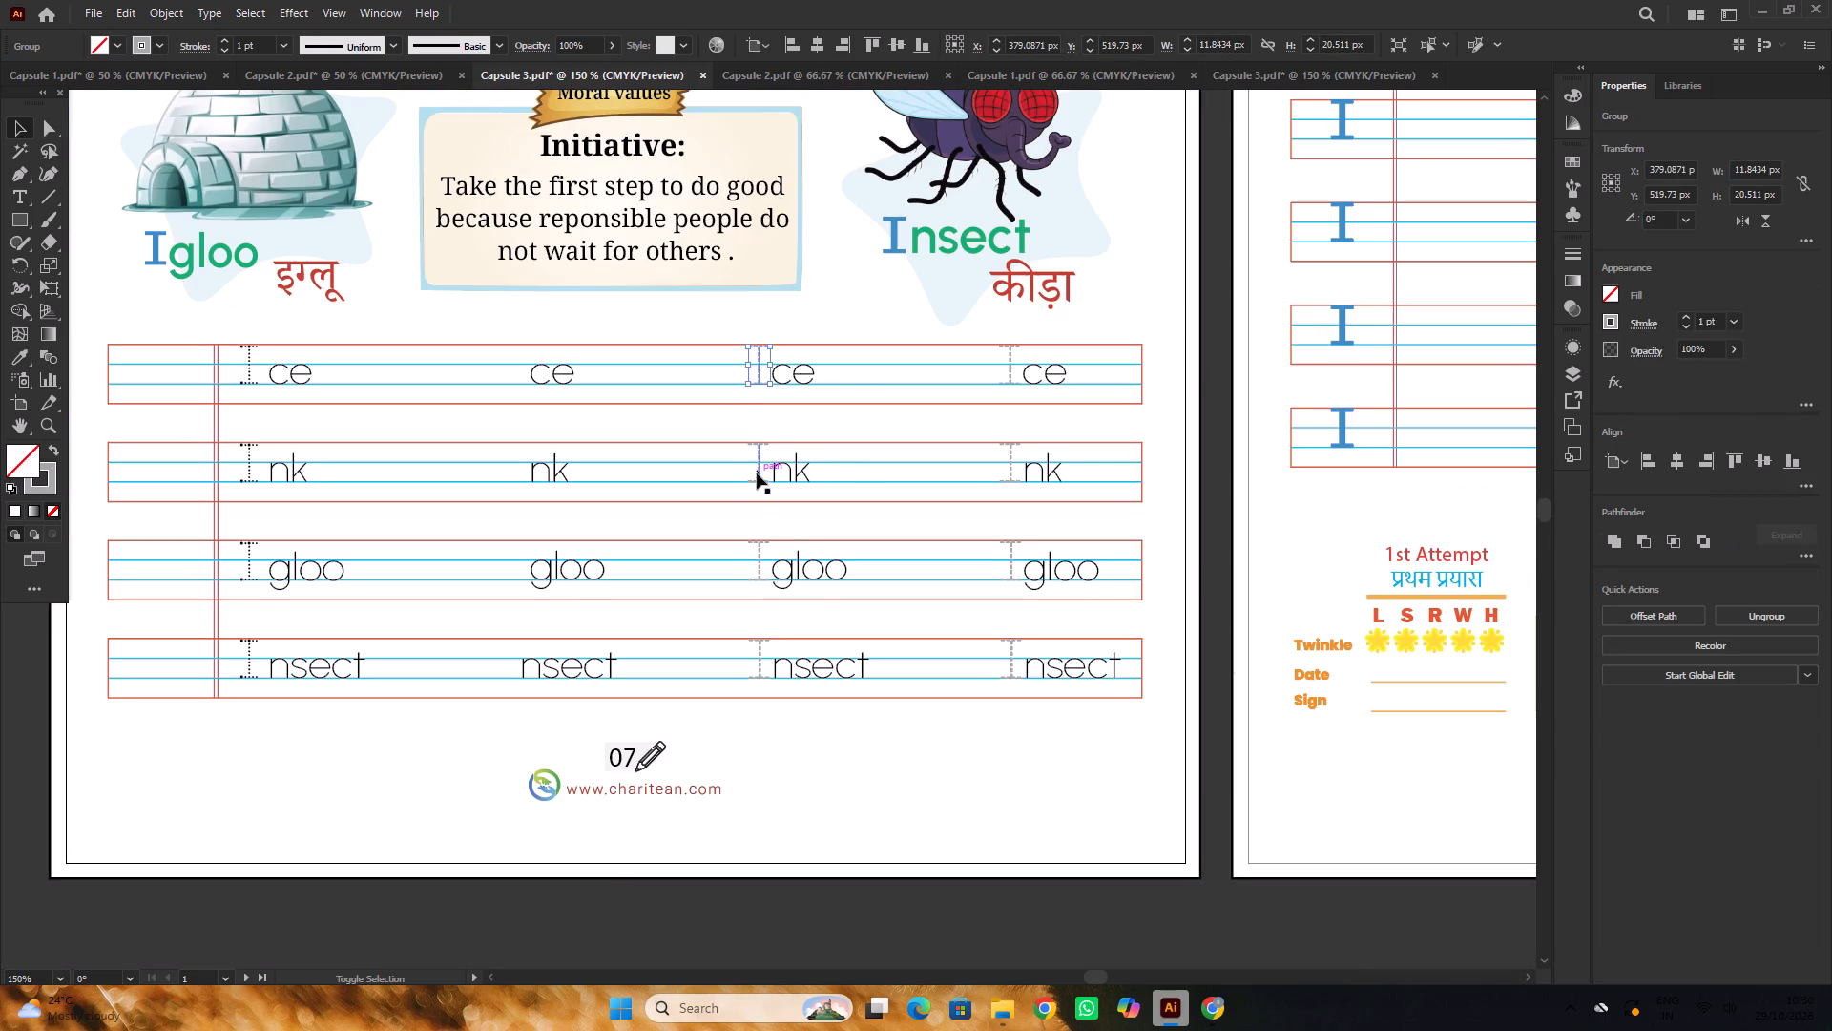
{"action": "left_click", "coordinate": [760, 471], "text": "shift"}
{"action": "scroll", "coordinate": [754, 449], "scroll_direction": "down", "scroll_amount": 5}
{"action": "scroll", "coordinate": [753, 457], "scroll_direction": "up", "scroll_amount": 1, "text": "alt"}
{"action": "left_click", "coordinate": [764, 458], "text": "shift"}
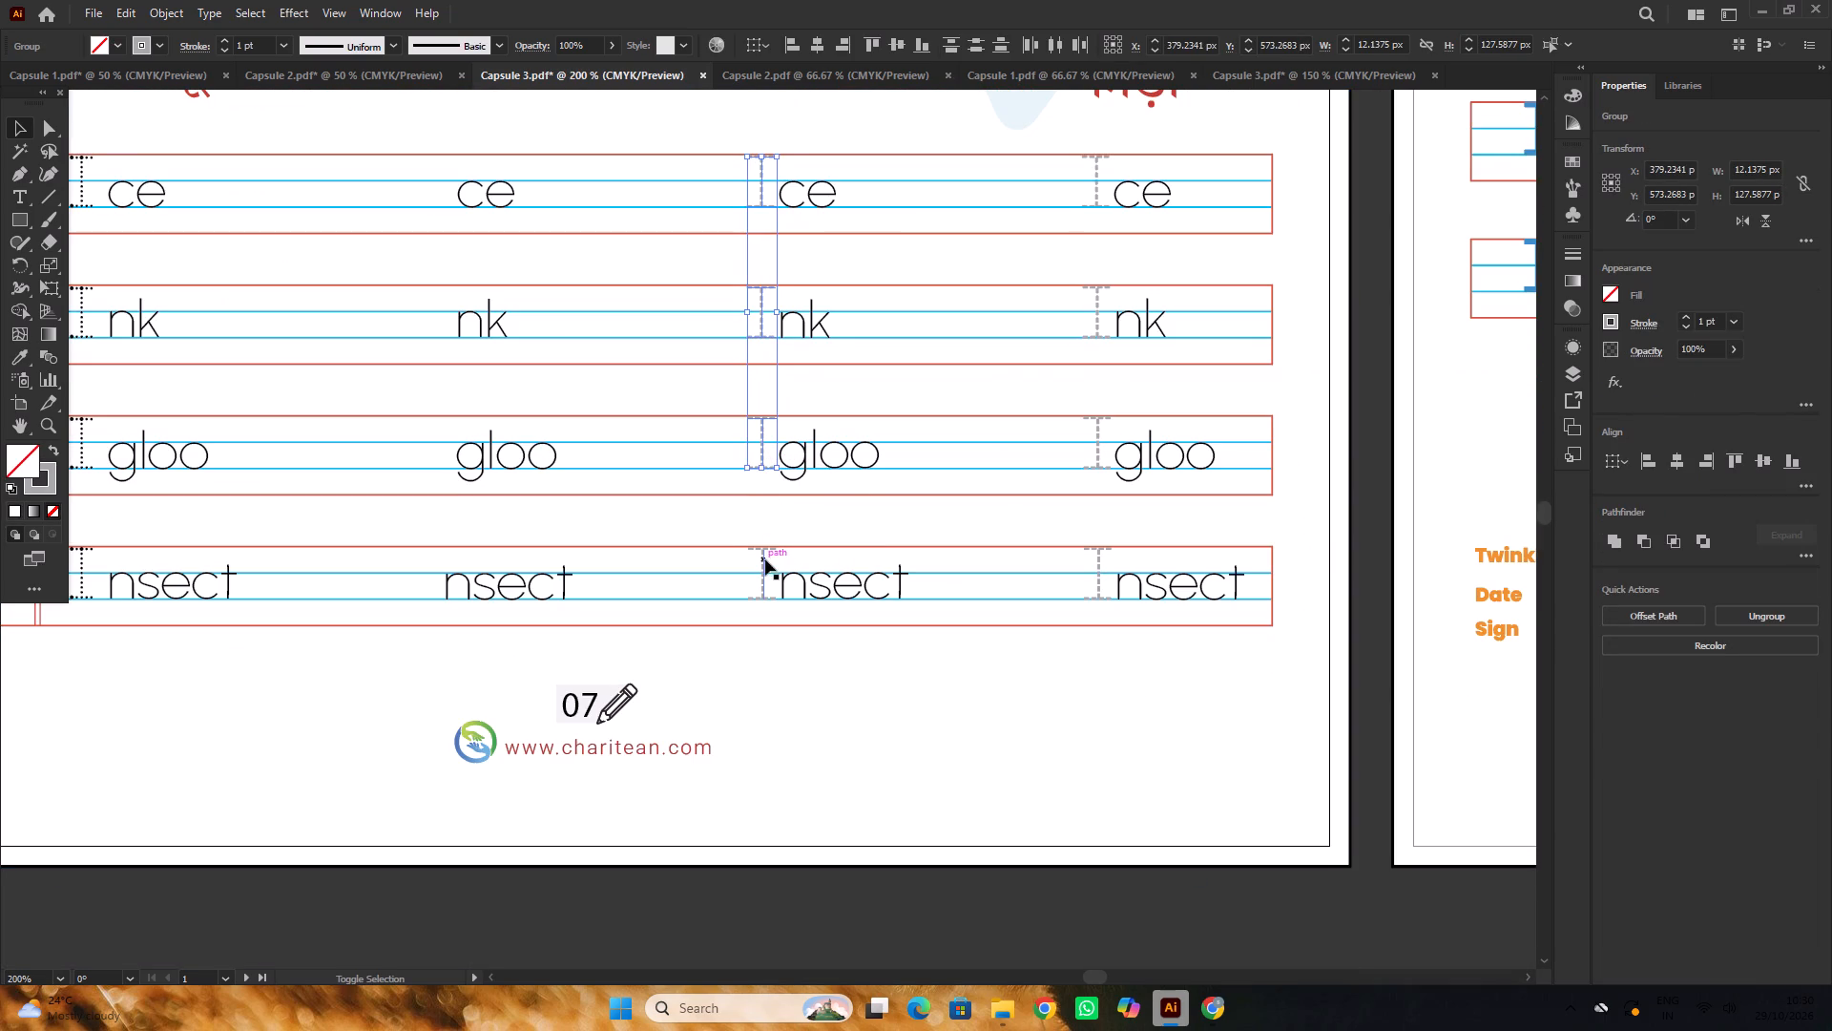
{"action": "left_click", "coordinate": [765, 559], "text": "shift"}
{"action": "key", "text": "Delete"}
Delete the grey dashed I of the fourth word in the Ice, Ink, Igloo and Insect rows.
{"action": "scroll", "coordinate": [831, 408], "scroll_direction": "down", "scroll_amount": 1, "text": "alt"}
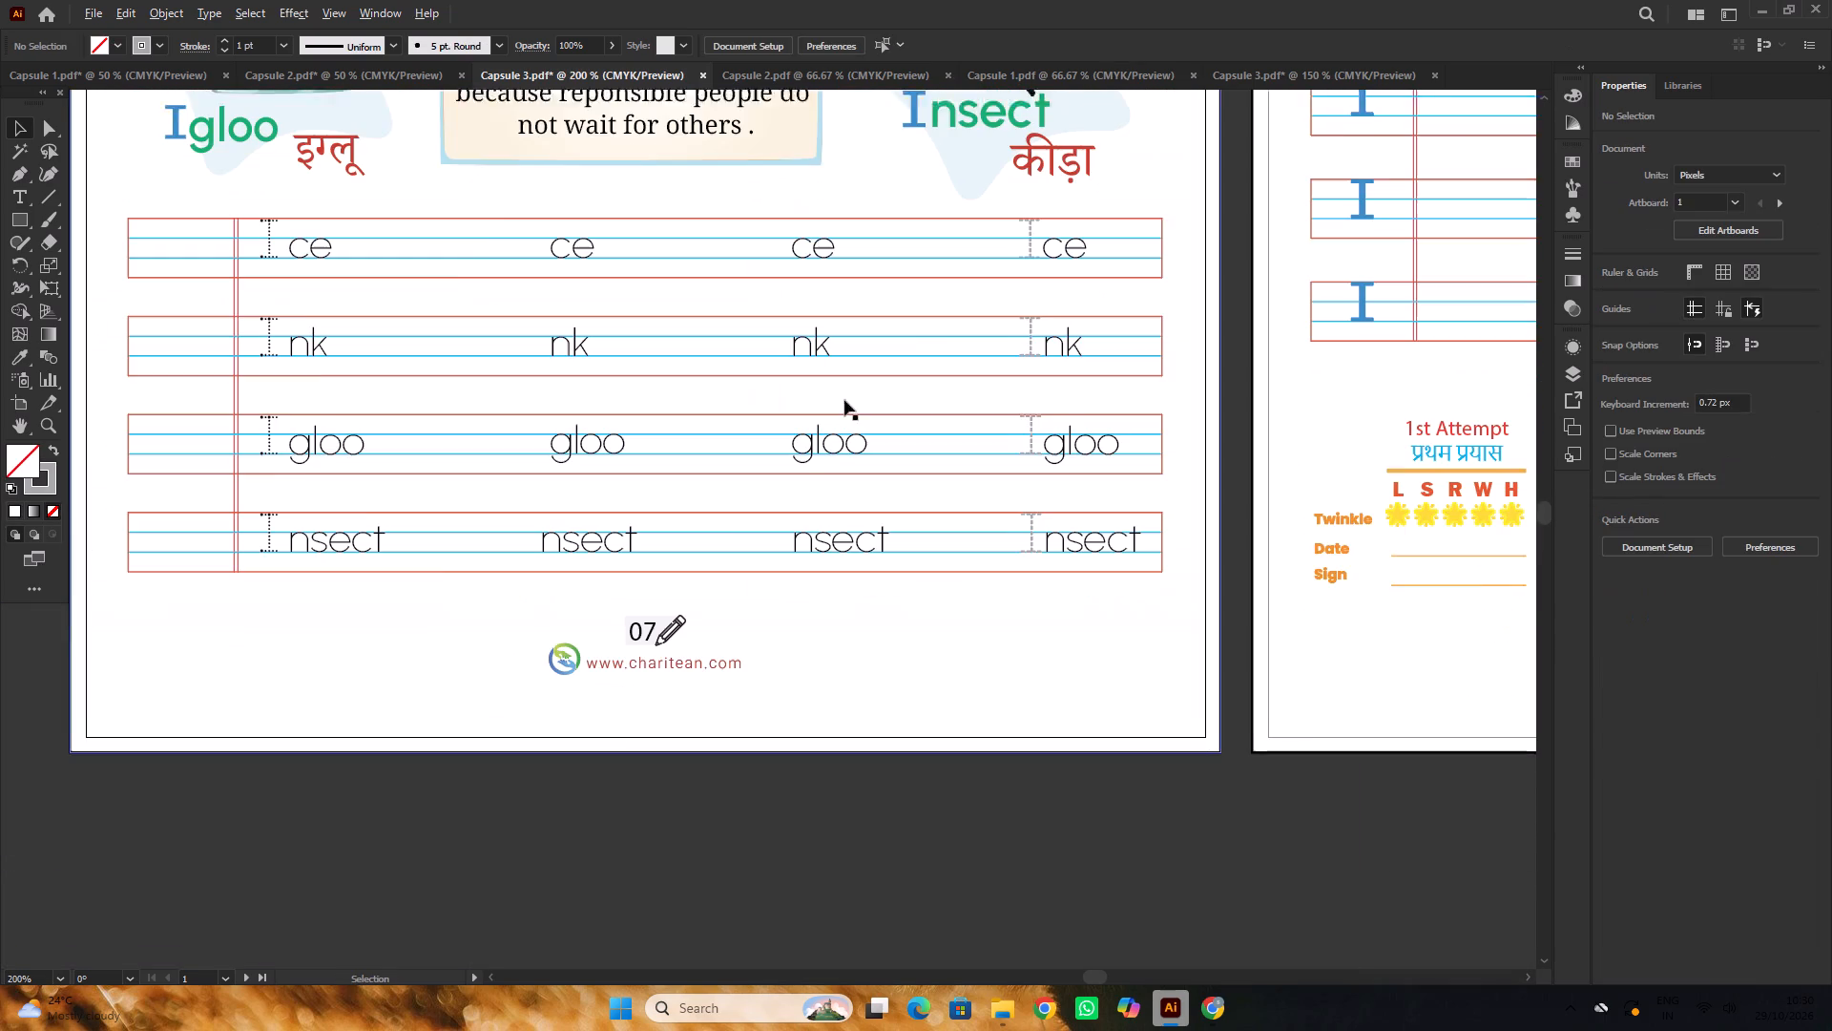
{"action": "scroll", "coordinate": [844, 400], "scroll_direction": "down", "scroll_amount": 1, "text": "alt"}
{"action": "scroll", "coordinate": [992, 274], "scroll_direction": "up", "scroll_amount": 1}
{"action": "left_click", "coordinate": [1033, 260]}
{"action": "scroll", "coordinate": [1032, 322], "scroll_direction": "down", "scroll_amount": 1, "text": "alt"}
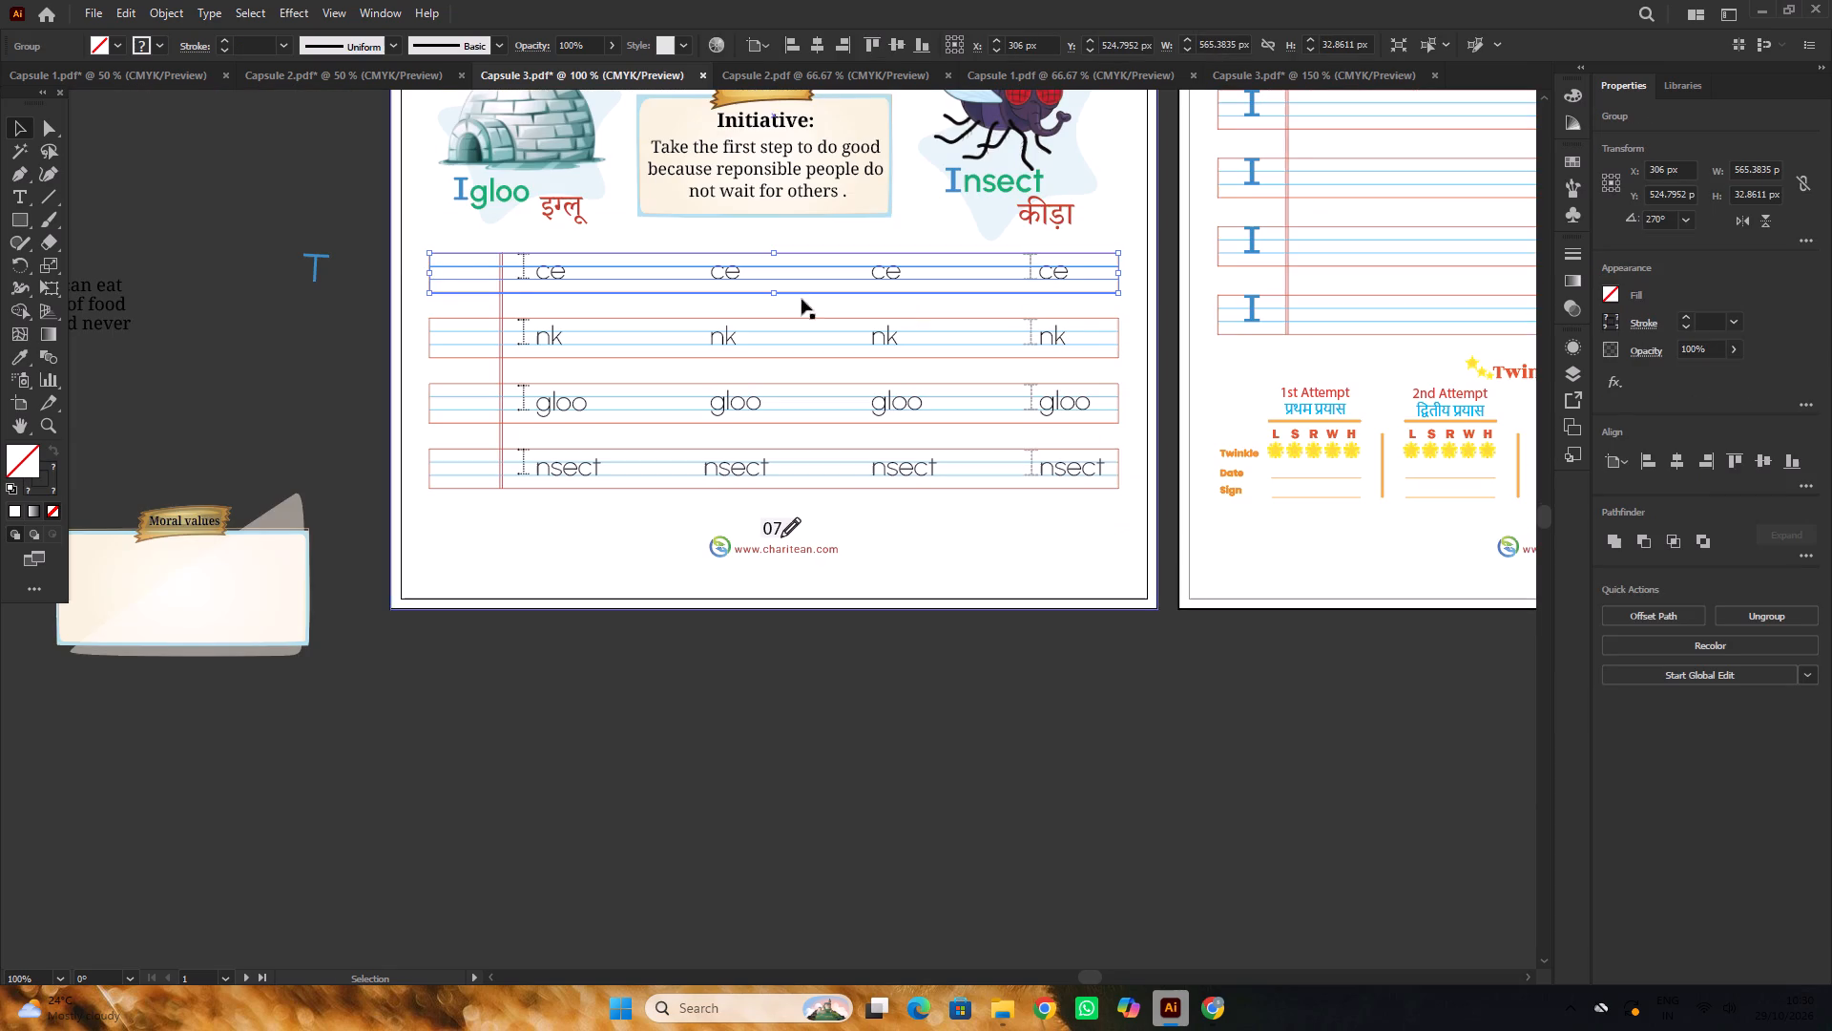
{"action": "left_click", "coordinate": [348, 174]}
{"action": "scroll", "coordinate": [348, 179], "scroll_direction": "up", "scroll_amount": 3}
{"action": "scroll", "coordinate": [1051, 348], "scroll_direction": "up", "scroll_amount": 1, "text": "alt"}
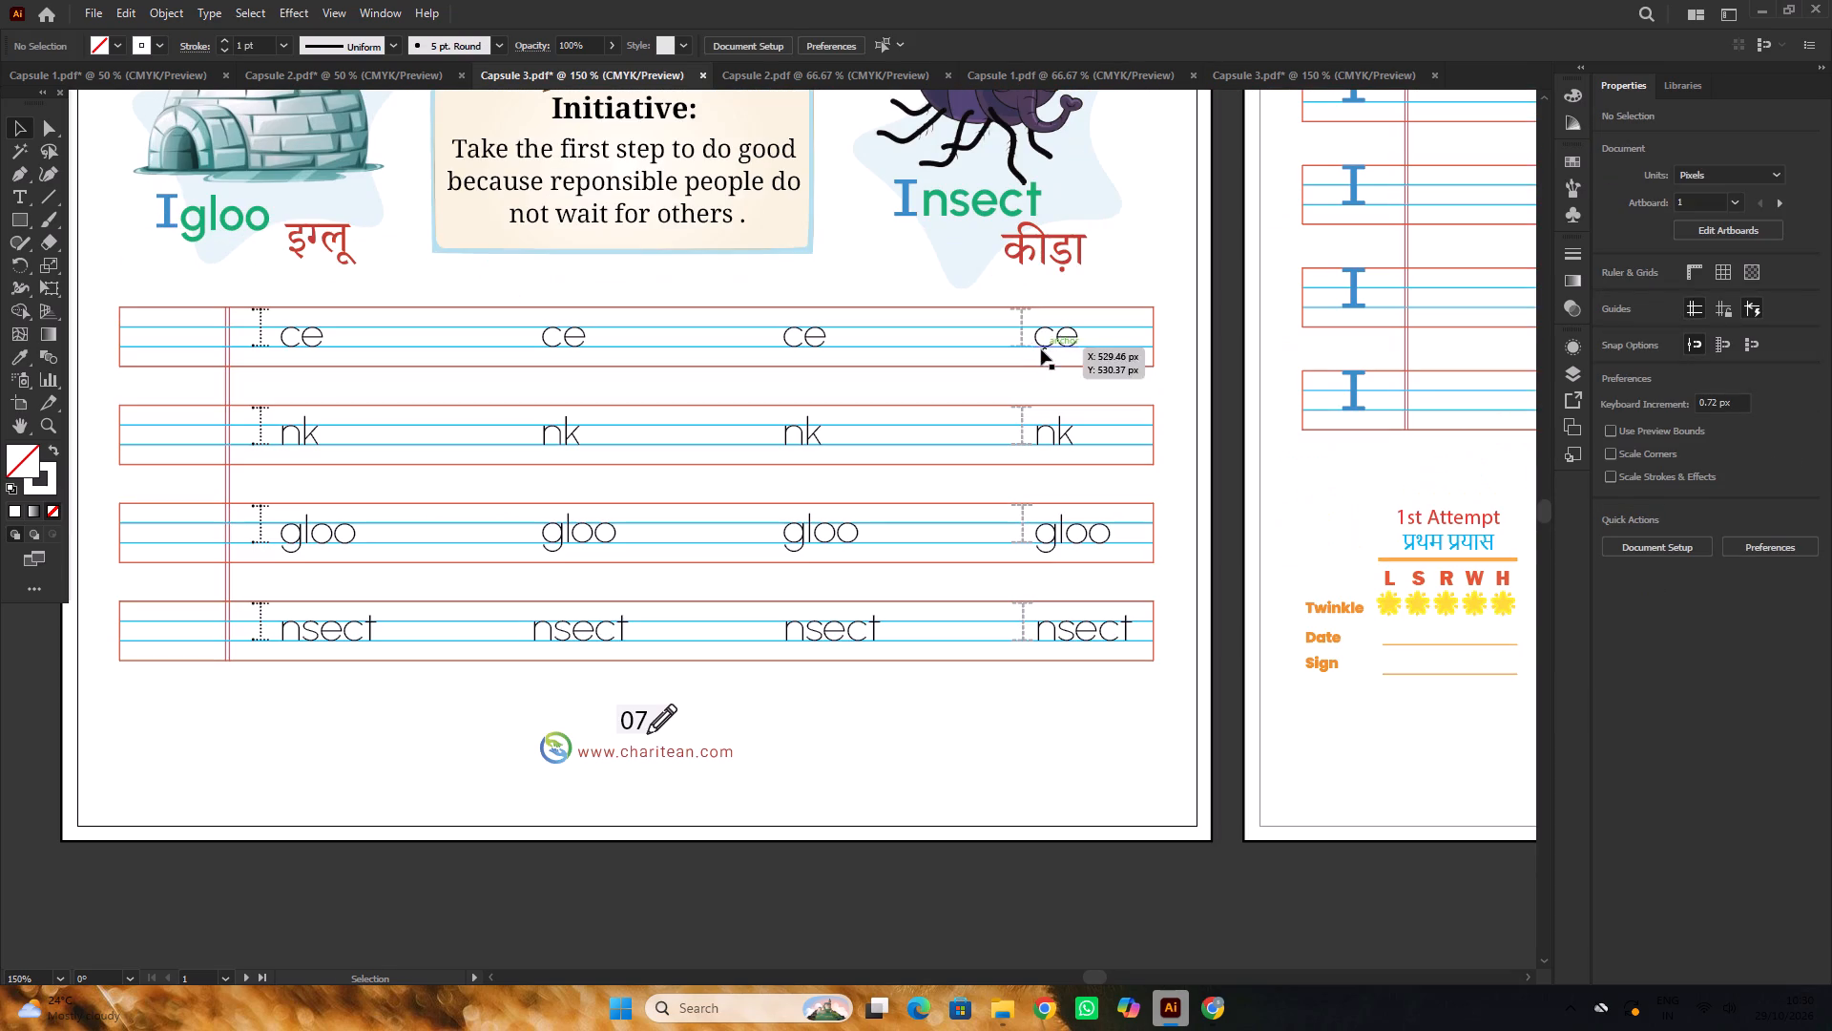
{"action": "left_click", "coordinate": [1023, 335]}
{"action": "key", "text": "Delete"}
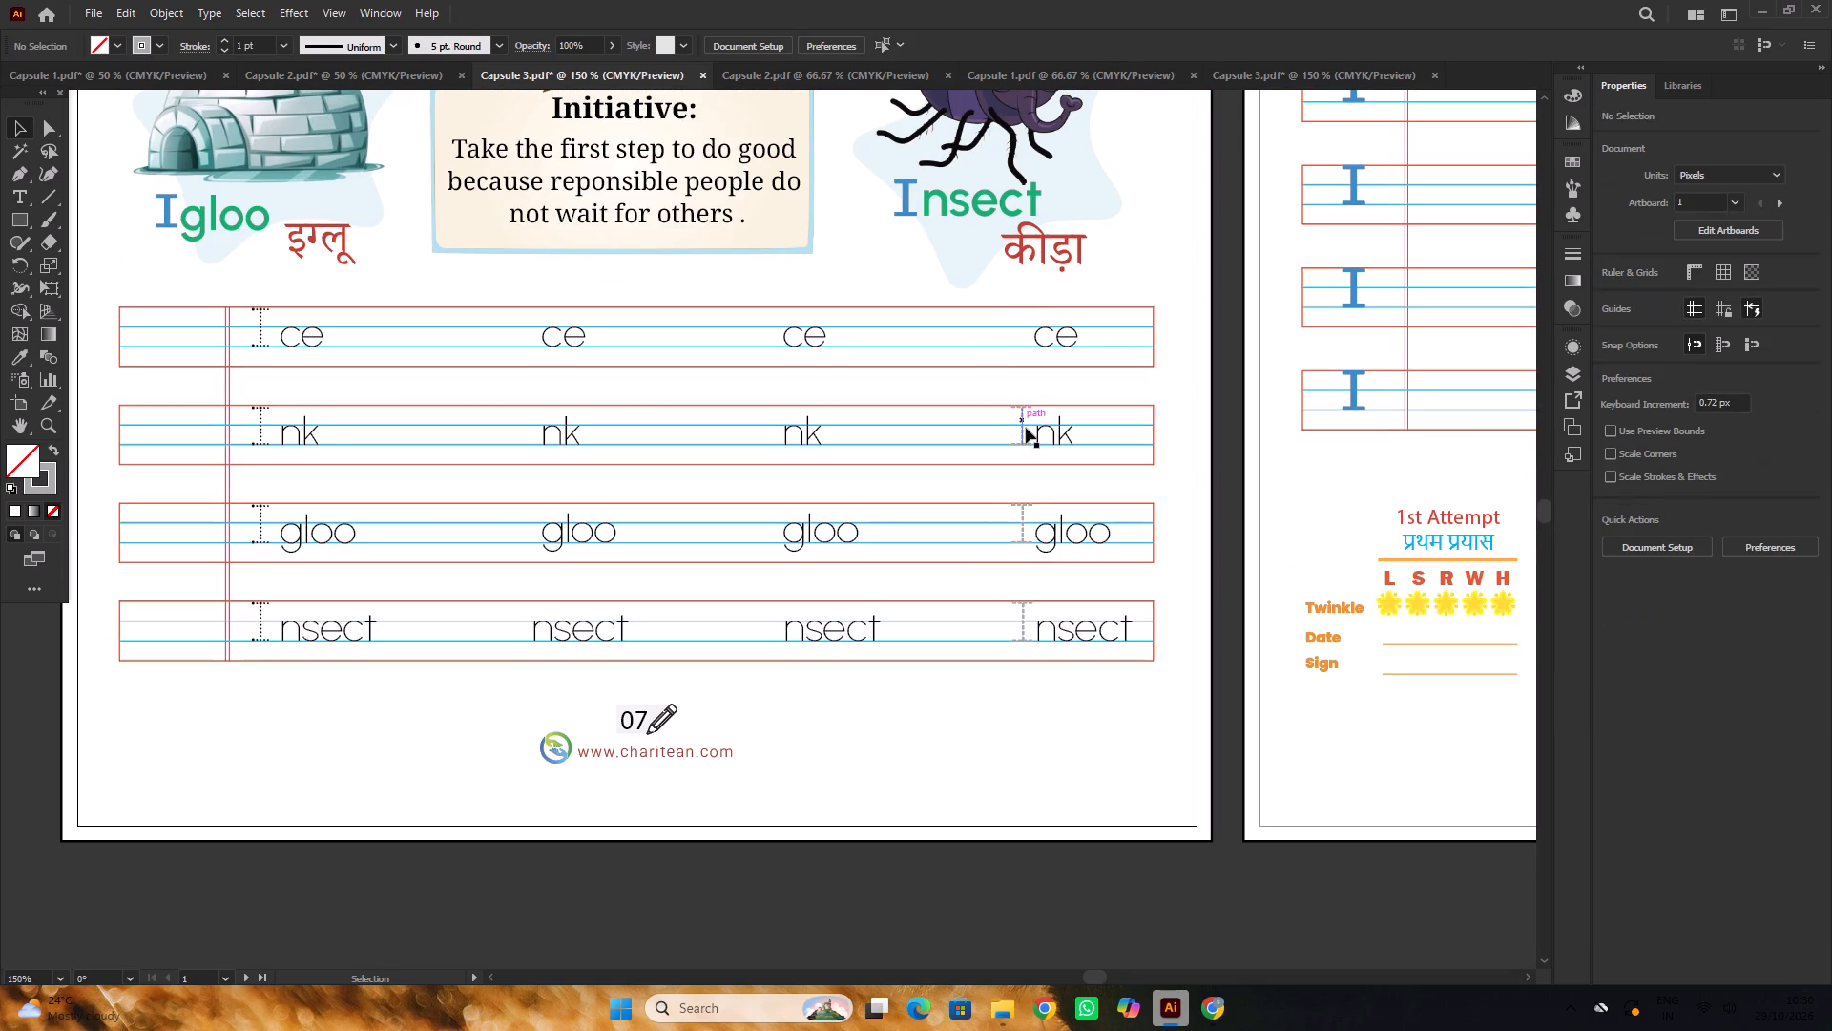
{"action": "left_click", "coordinate": [1023, 428]}
{"action": "key", "text": "Delete"}
{"action": "left_click", "coordinate": [1023, 532]}
{"action": "key", "text": "Delete"}
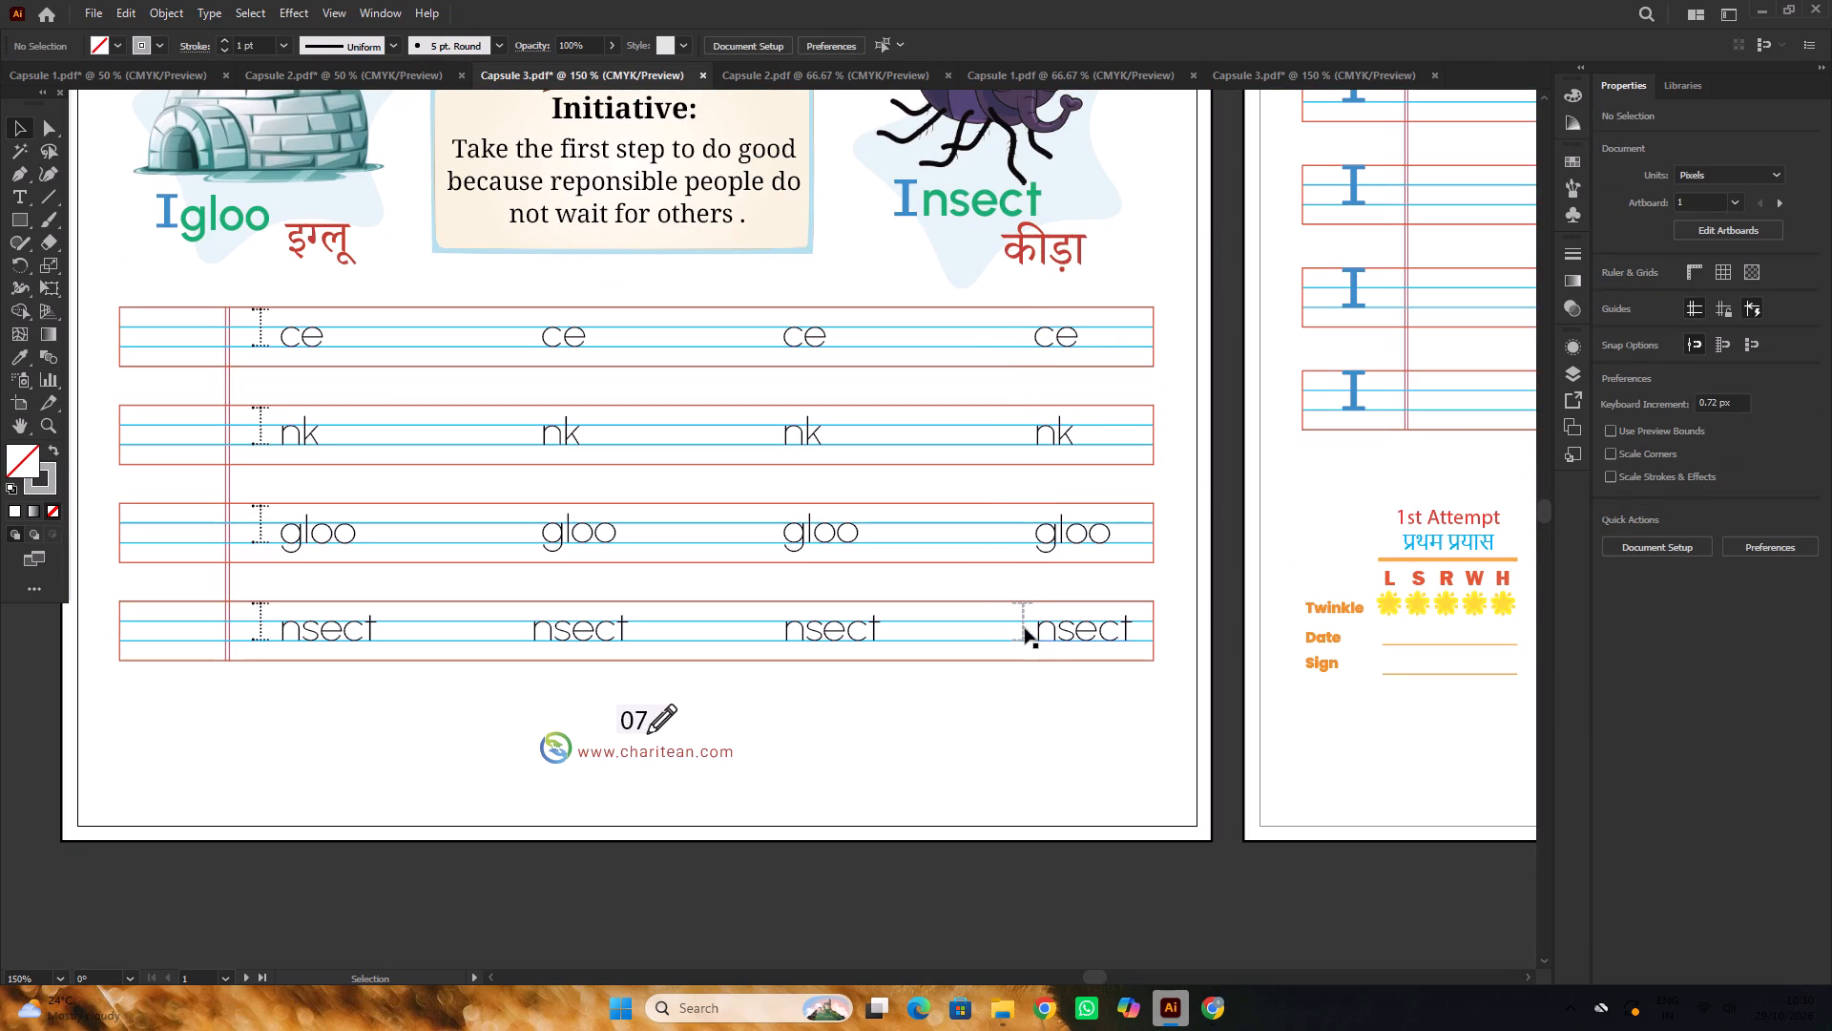
{"action": "left_click", "coordinate": [1022, 626]}
{"action": "key", "text": "Delete"}
Copy the first words' four dotted I letters horizontally to stand before the second words in the Ice, Ink, Igloo and Insect rows.
{"action": "scroll", "coordinate": [601, 456], "scroll_direction": "down", "scroll_amount": 1}
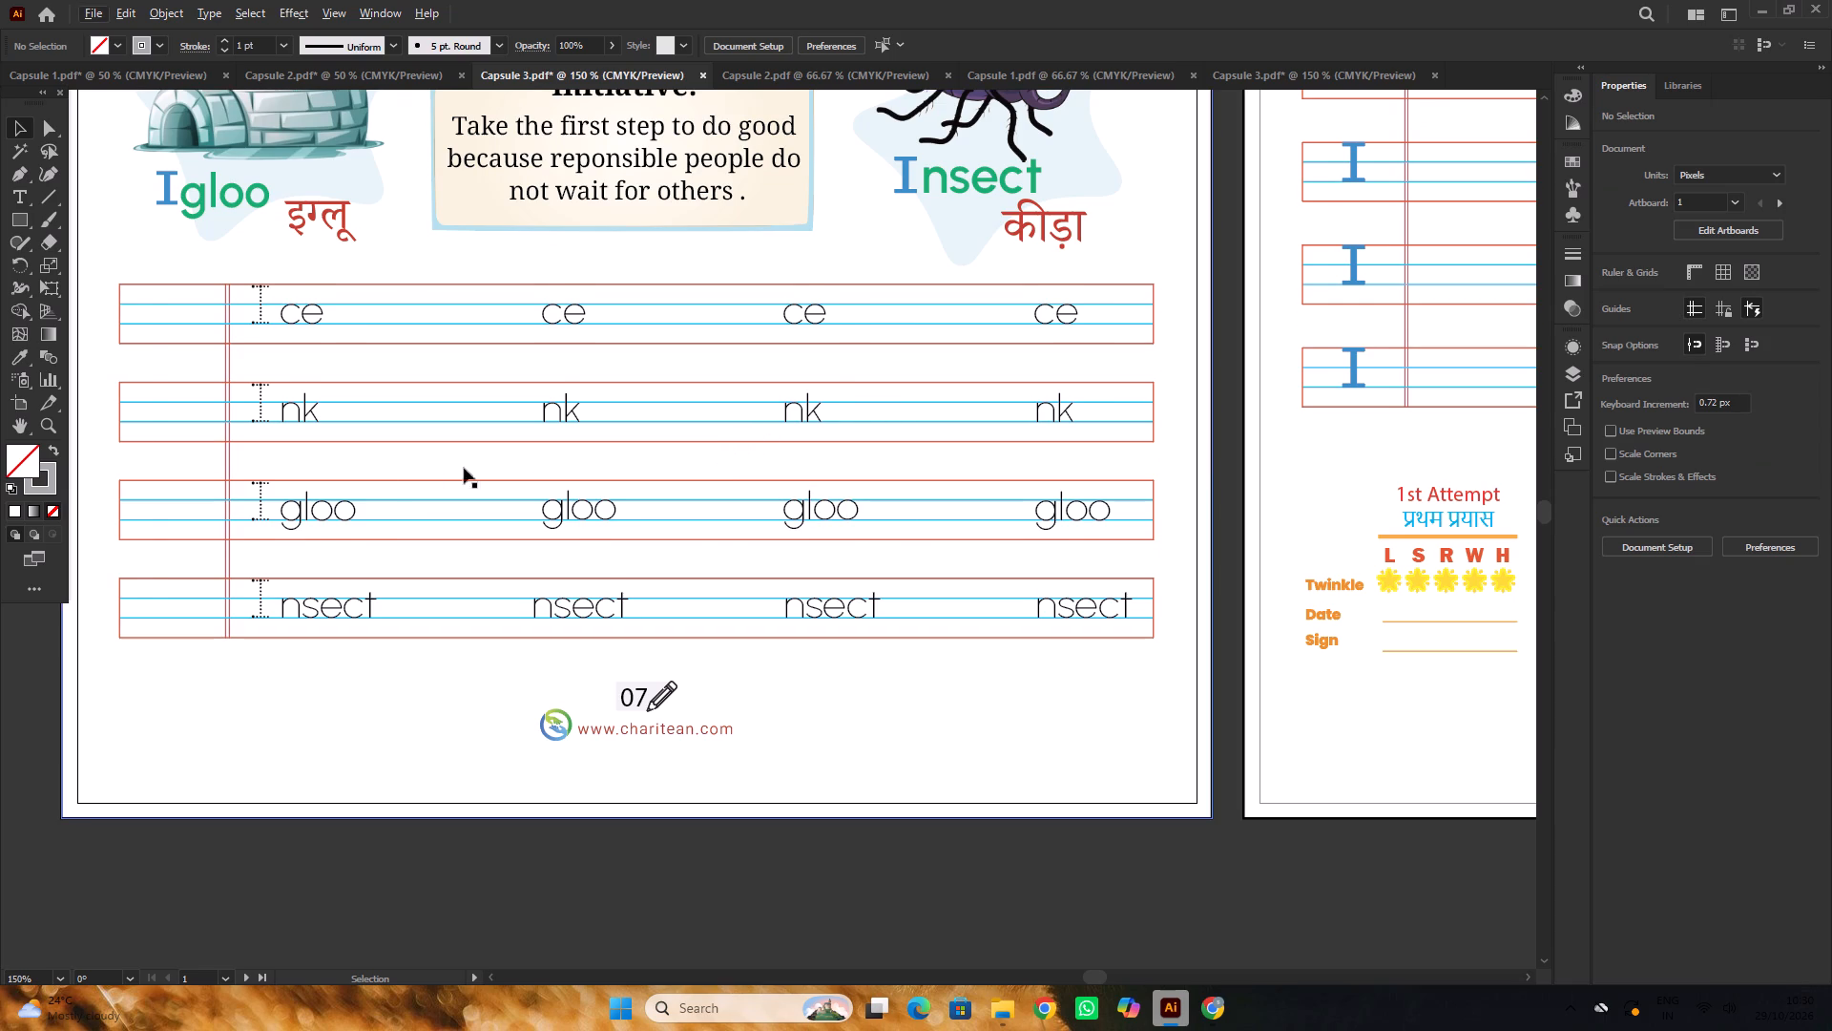
{"action": "scroll", "coordinate": [728, 467], "scroll_direction": "down", "scroll_amount": 2, "text": "alt"}
{"action": "scroll", "coordinate": [500, 411], "scroll_direction": "up", "scroll_amount": 1, "text": "alt"}
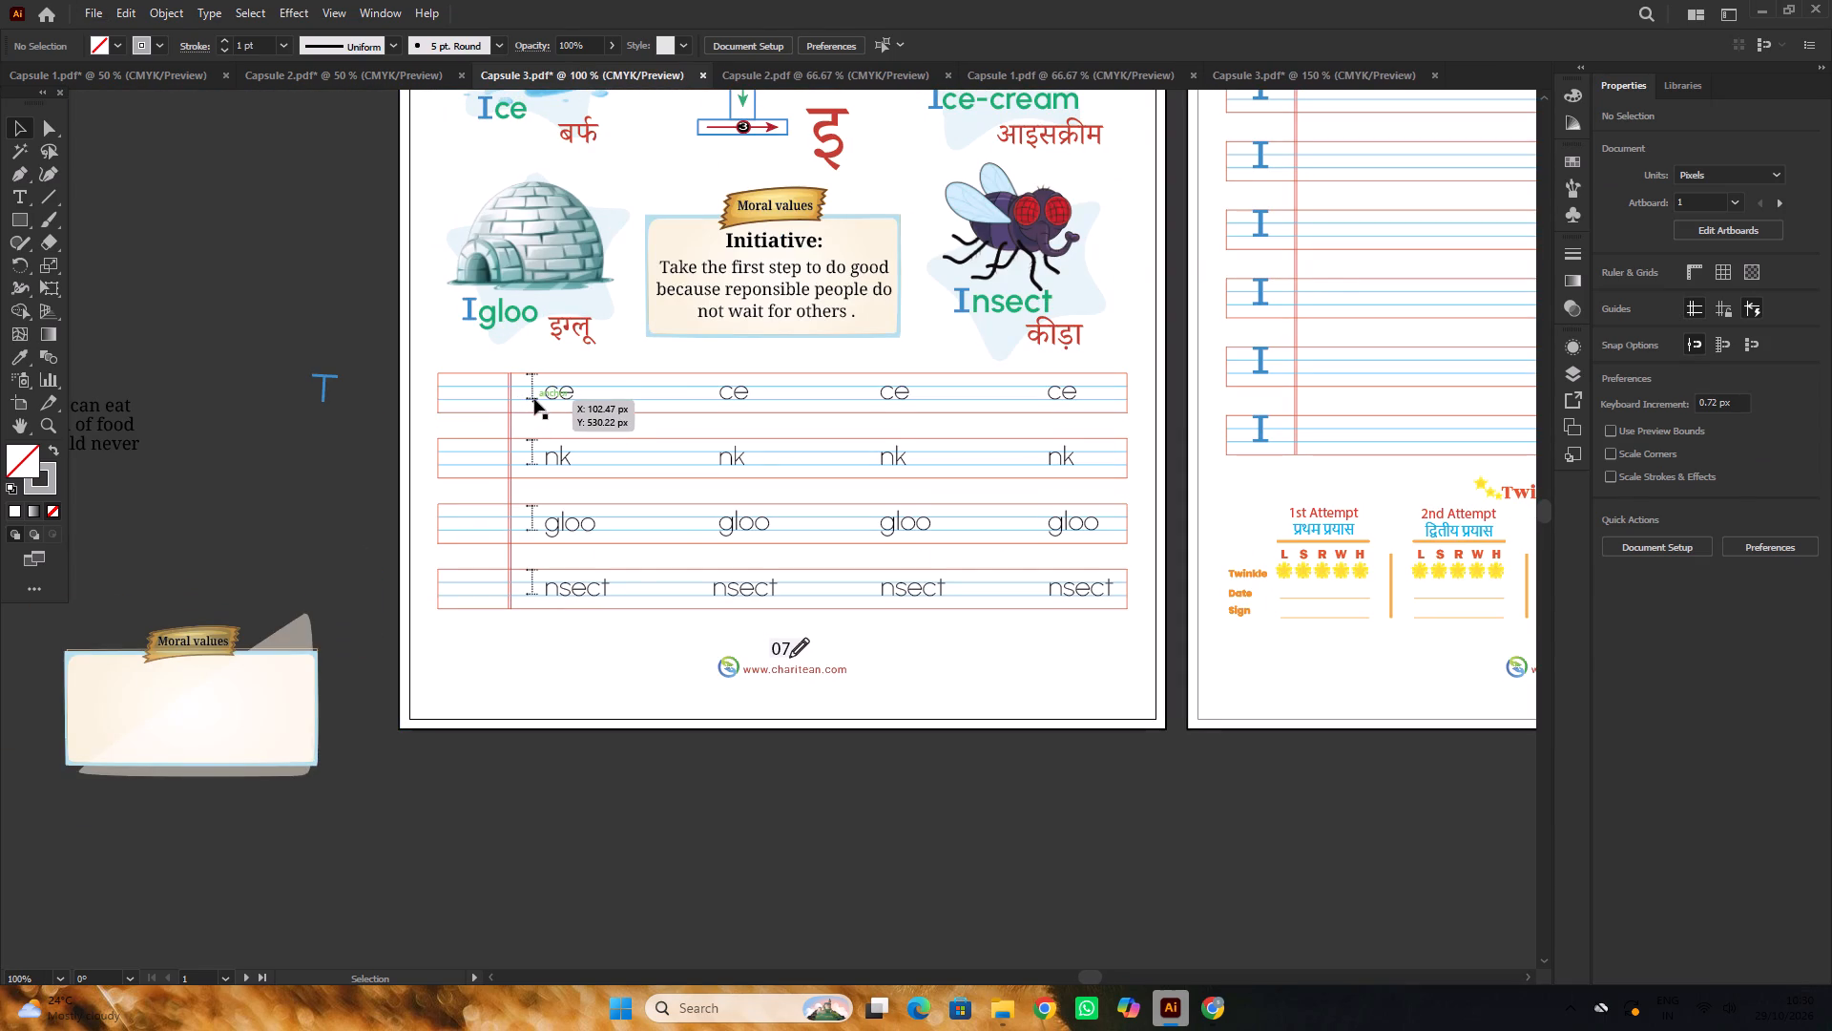
{"action": "left_click", "coordinate": [534, 399]}
{"action": "scroll", "coordinate": [533, 438], "scroll_direction": "up", "scroll_amount": 1, "text": "alt"}
{"action": "left_click", "coordinate": [531, 479], "text": "shift"}
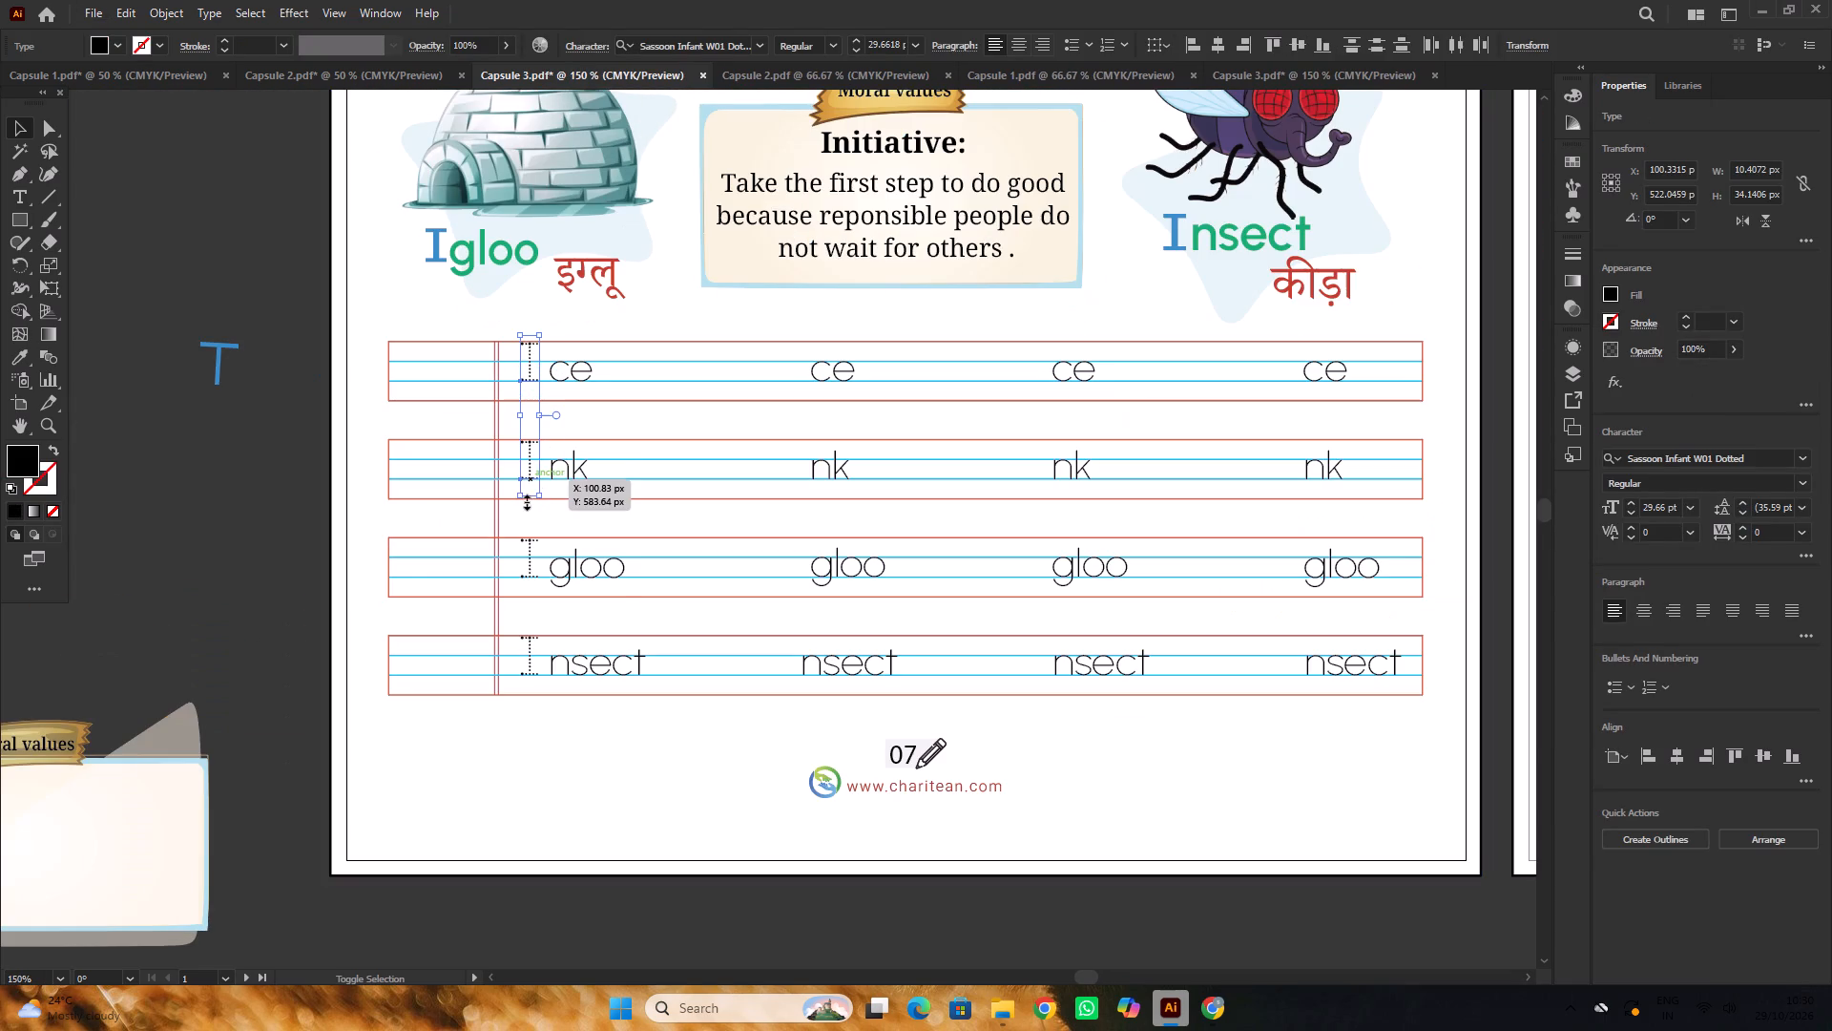
{"action": "left_click", "coordinate": [531, 579], "text": "shift"}
{"action": "scroll", "coordinate": [549, 514], "scroll_direction": "down", "scroll_amount": 3}
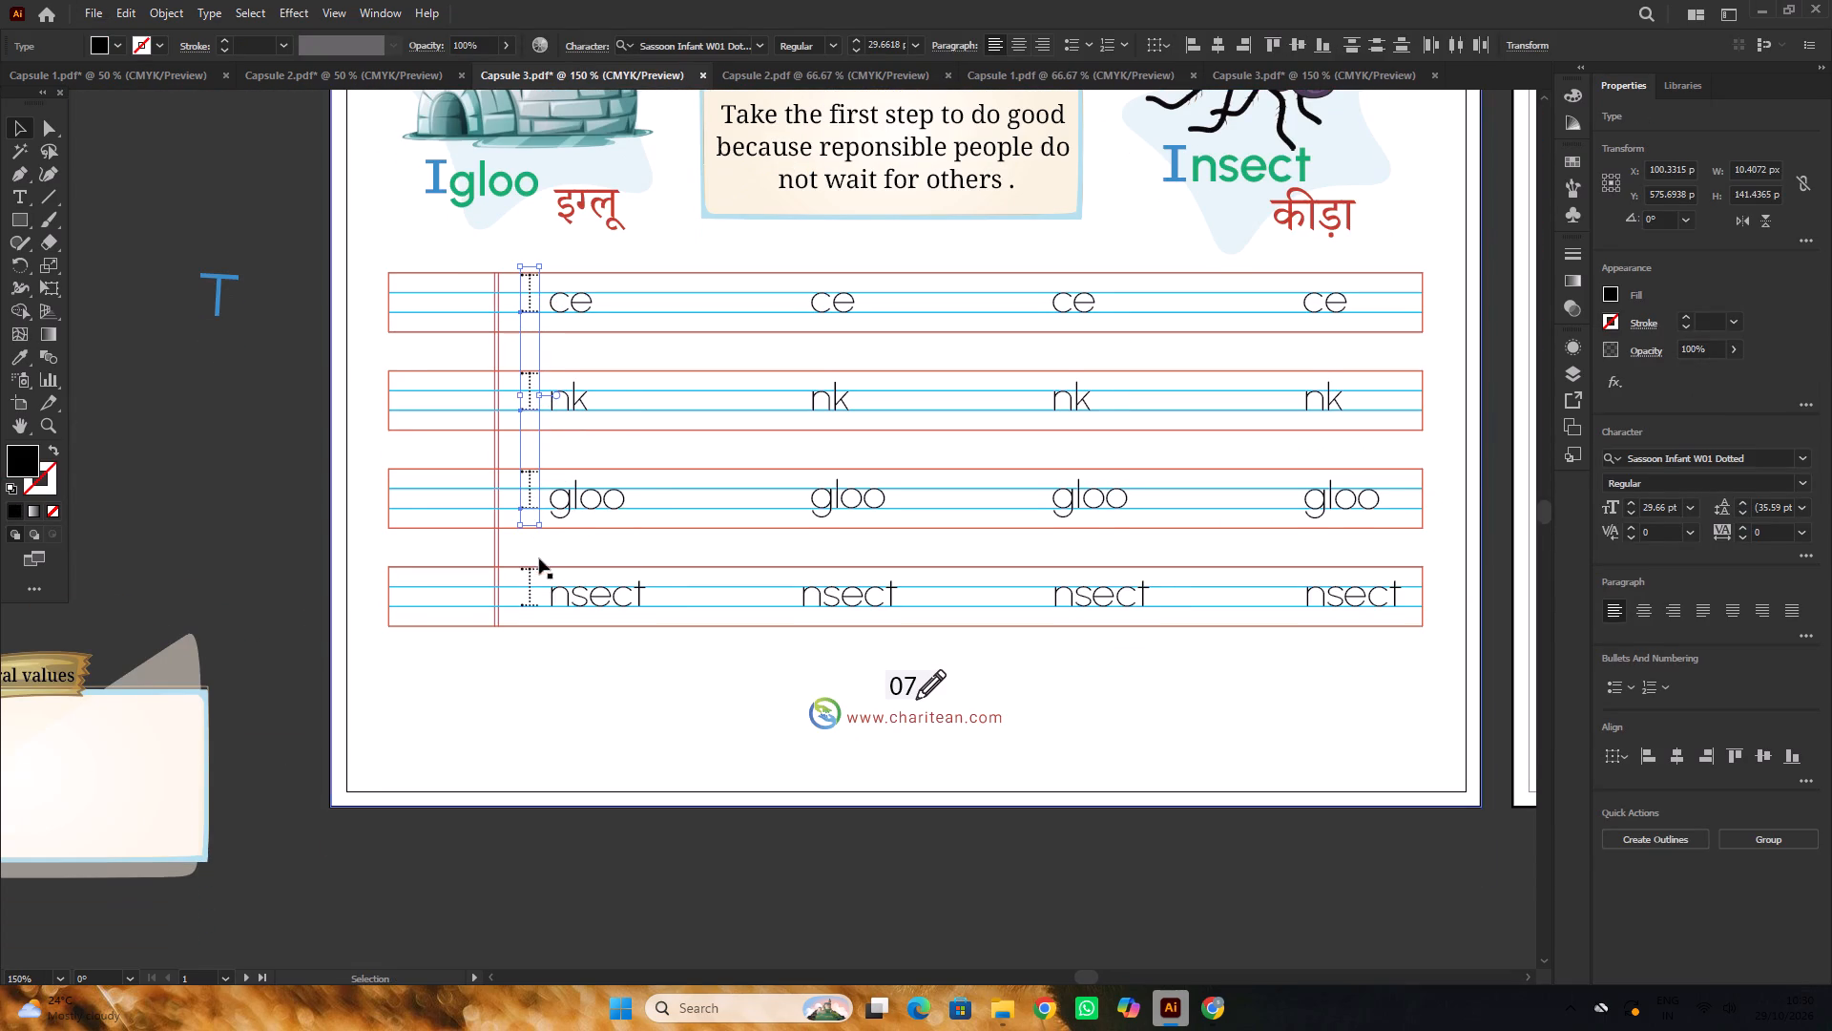
{"action": "left_click", "coordinate": [530, 588], "text": "shift"}
{"action": "scroll", "coordinate": [506, 516], "scroll_direction": "down", "scroll_amount": 1}
{"action": "scroll", "coordinate": [642, 465], "scroll_direction": "down", "scroll_amount": 2, "text": "alt"}
{"action": "scroll", "coordinate": [786, 433], "scroll_direction": "up", "scroll_amount": 2, "text": "alt"}
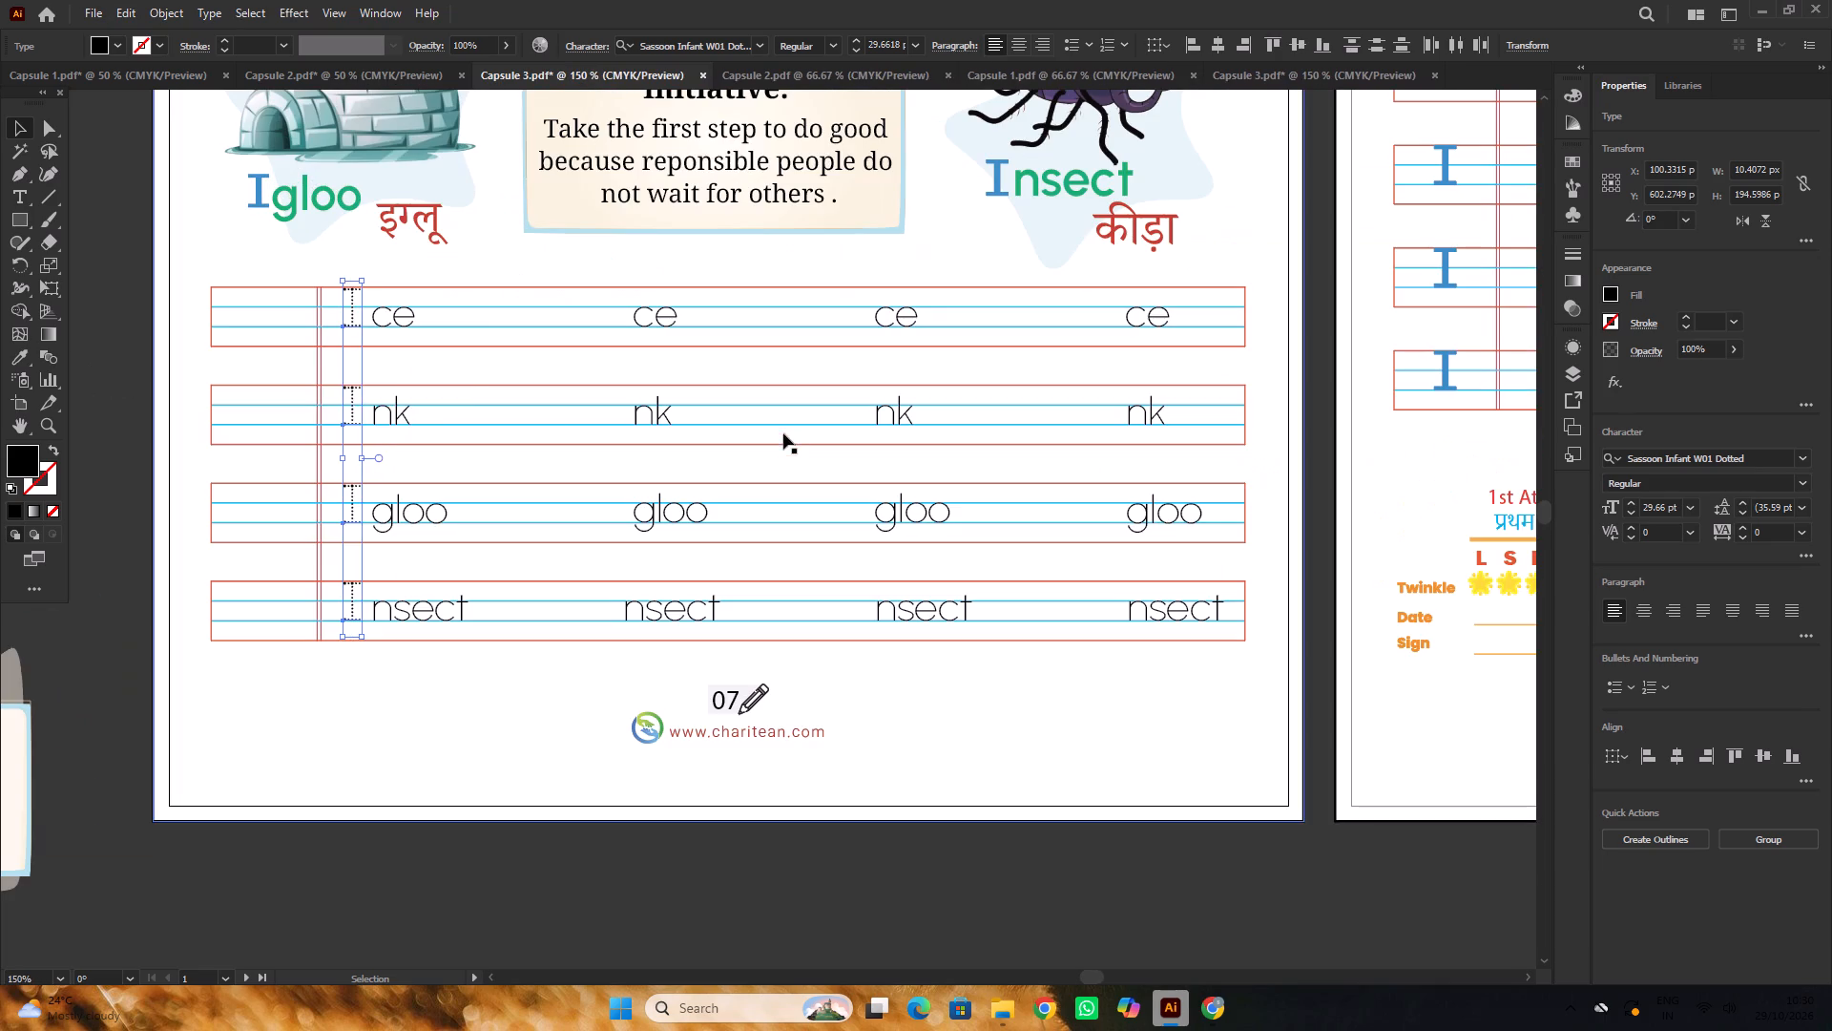
{"action": "left_click_drag", "start_coordinate": [354, 409], "coordinate": [611, 428]}
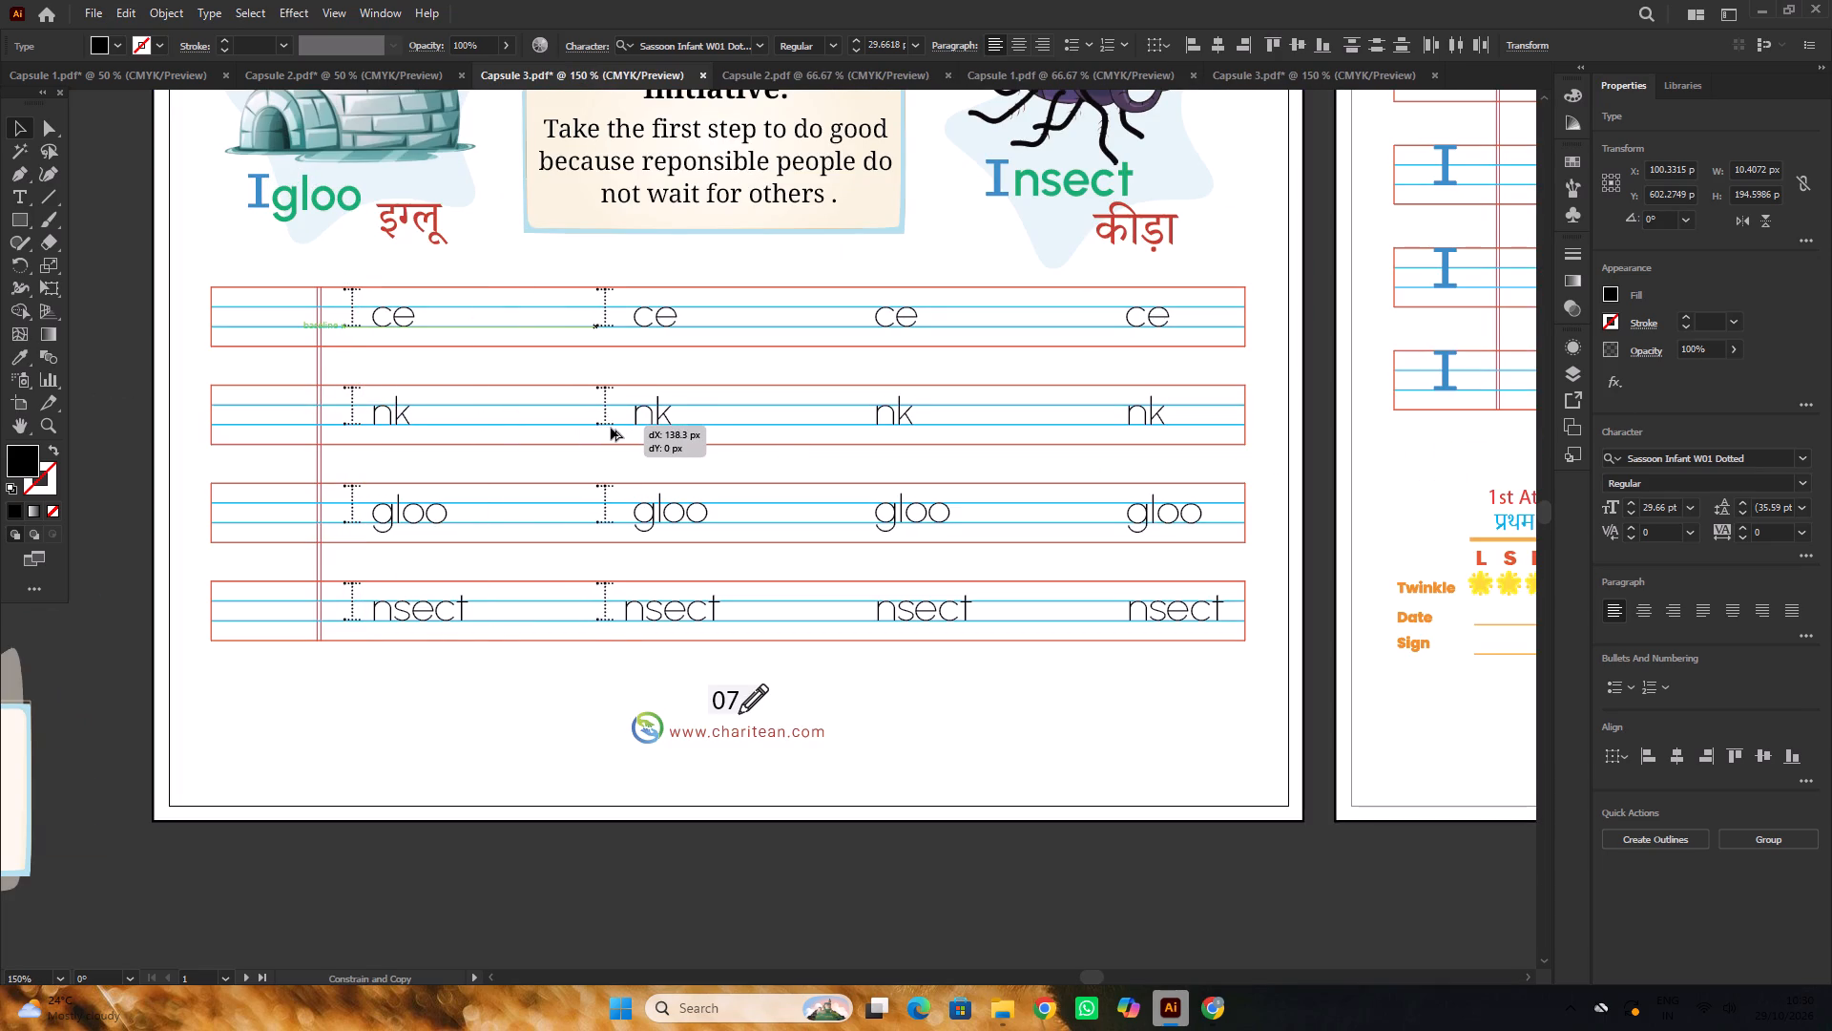
{"action": "left_click_drag", "start_coordinate": [611, 428], "coordinate": [614, 428]}
Copy the column of four dotted I letters horizontally to stand before the third words and again before the fourth words.
{"action": "left_click_drag", "start_coordinate": [614, 426], "coordinate": [866, 446]}
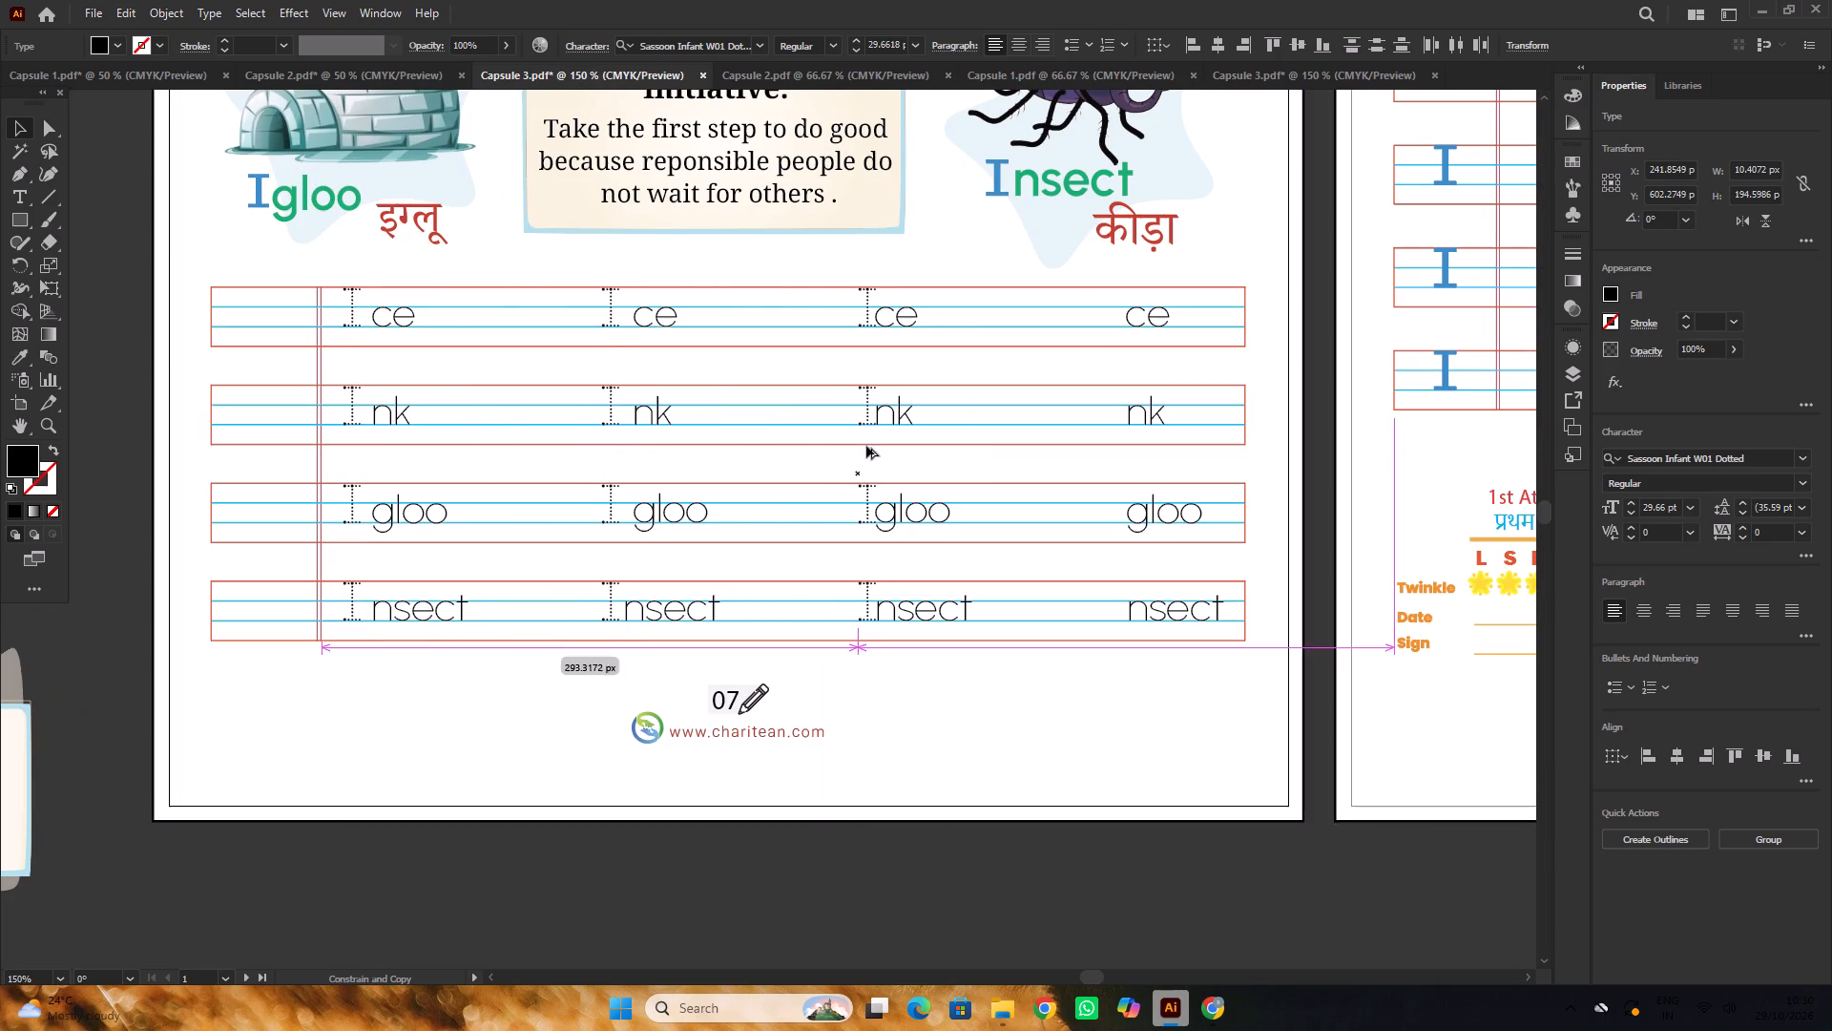
{"action": "left_click_drag", "start_coordinate": [866, 446], "coordinate": [862, 447]}
{"action": "scroll", "coordinate": [613, 399], "scroll_direction": "down", "scroll_amount": 2, "text": "alt"}
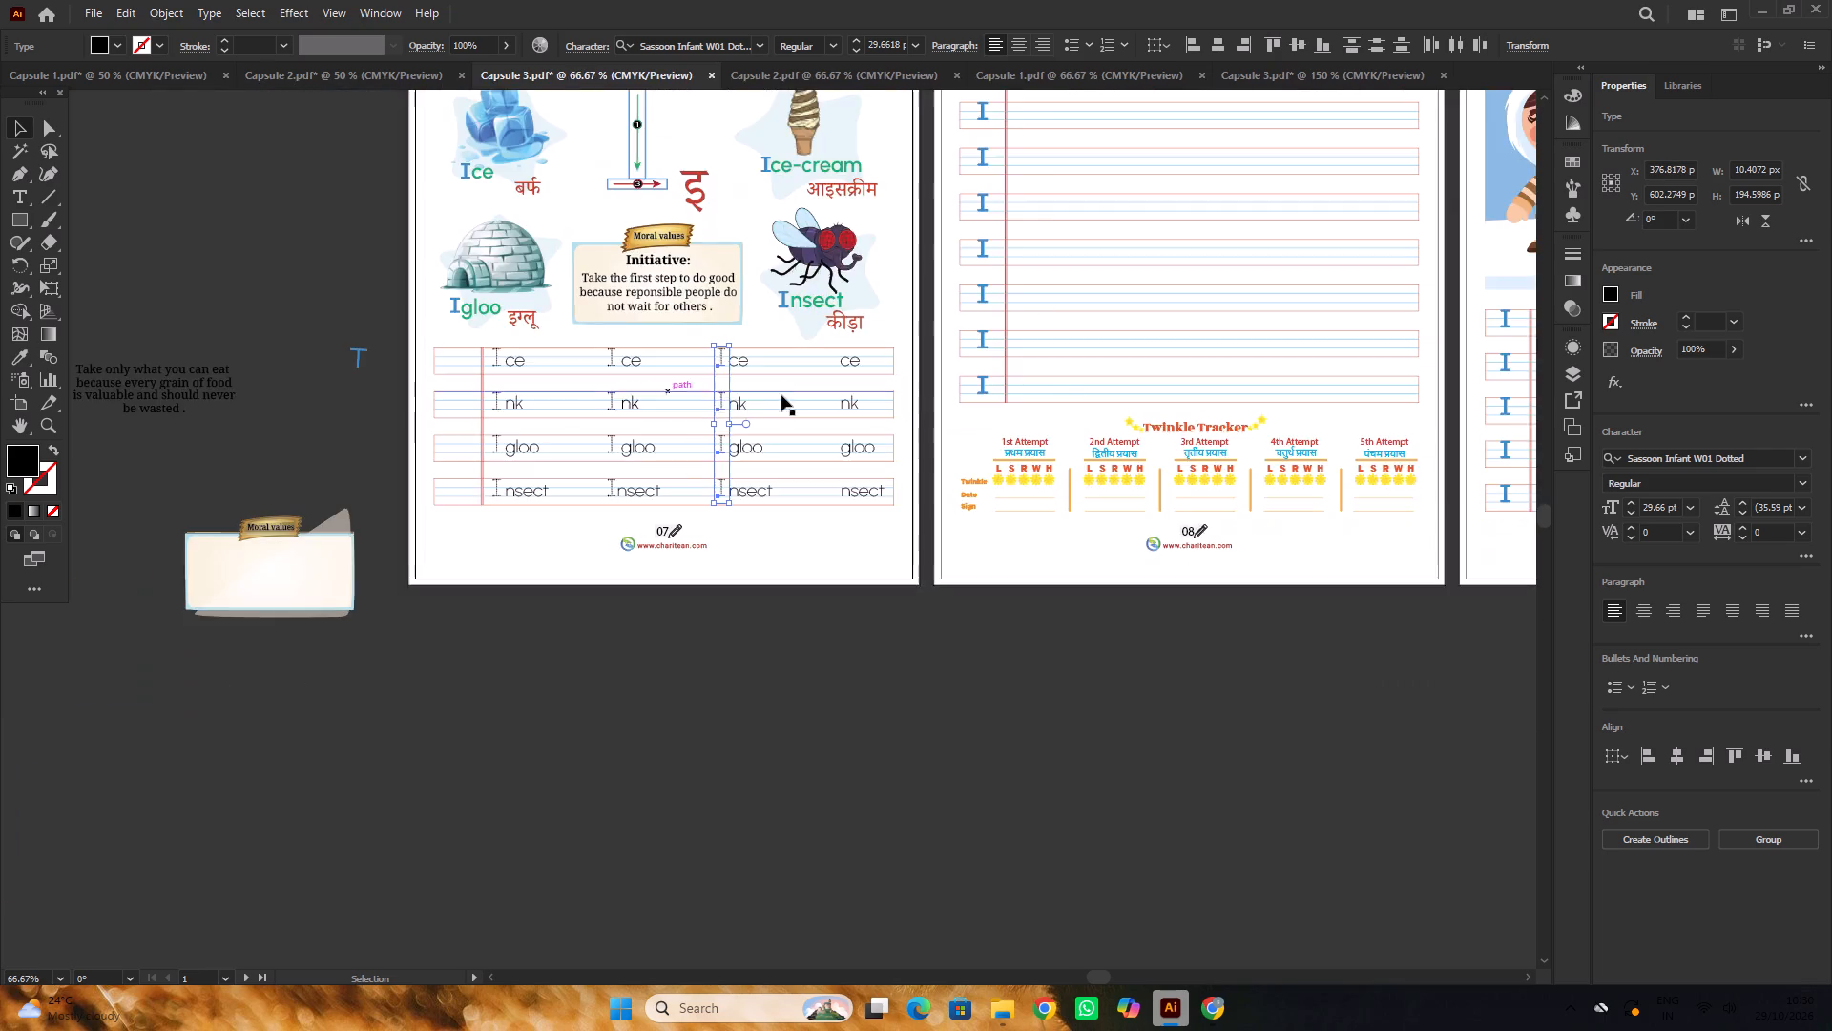
{"action": "scroll", "coordinate": [913, 394], "scroll_direction": "up", "scroll_amount": 2, "text": "alt"}
{"action": "left_click_drag", "start_coordinate": [480, 425], "coordinate": [693, 448], "text": "alt"}
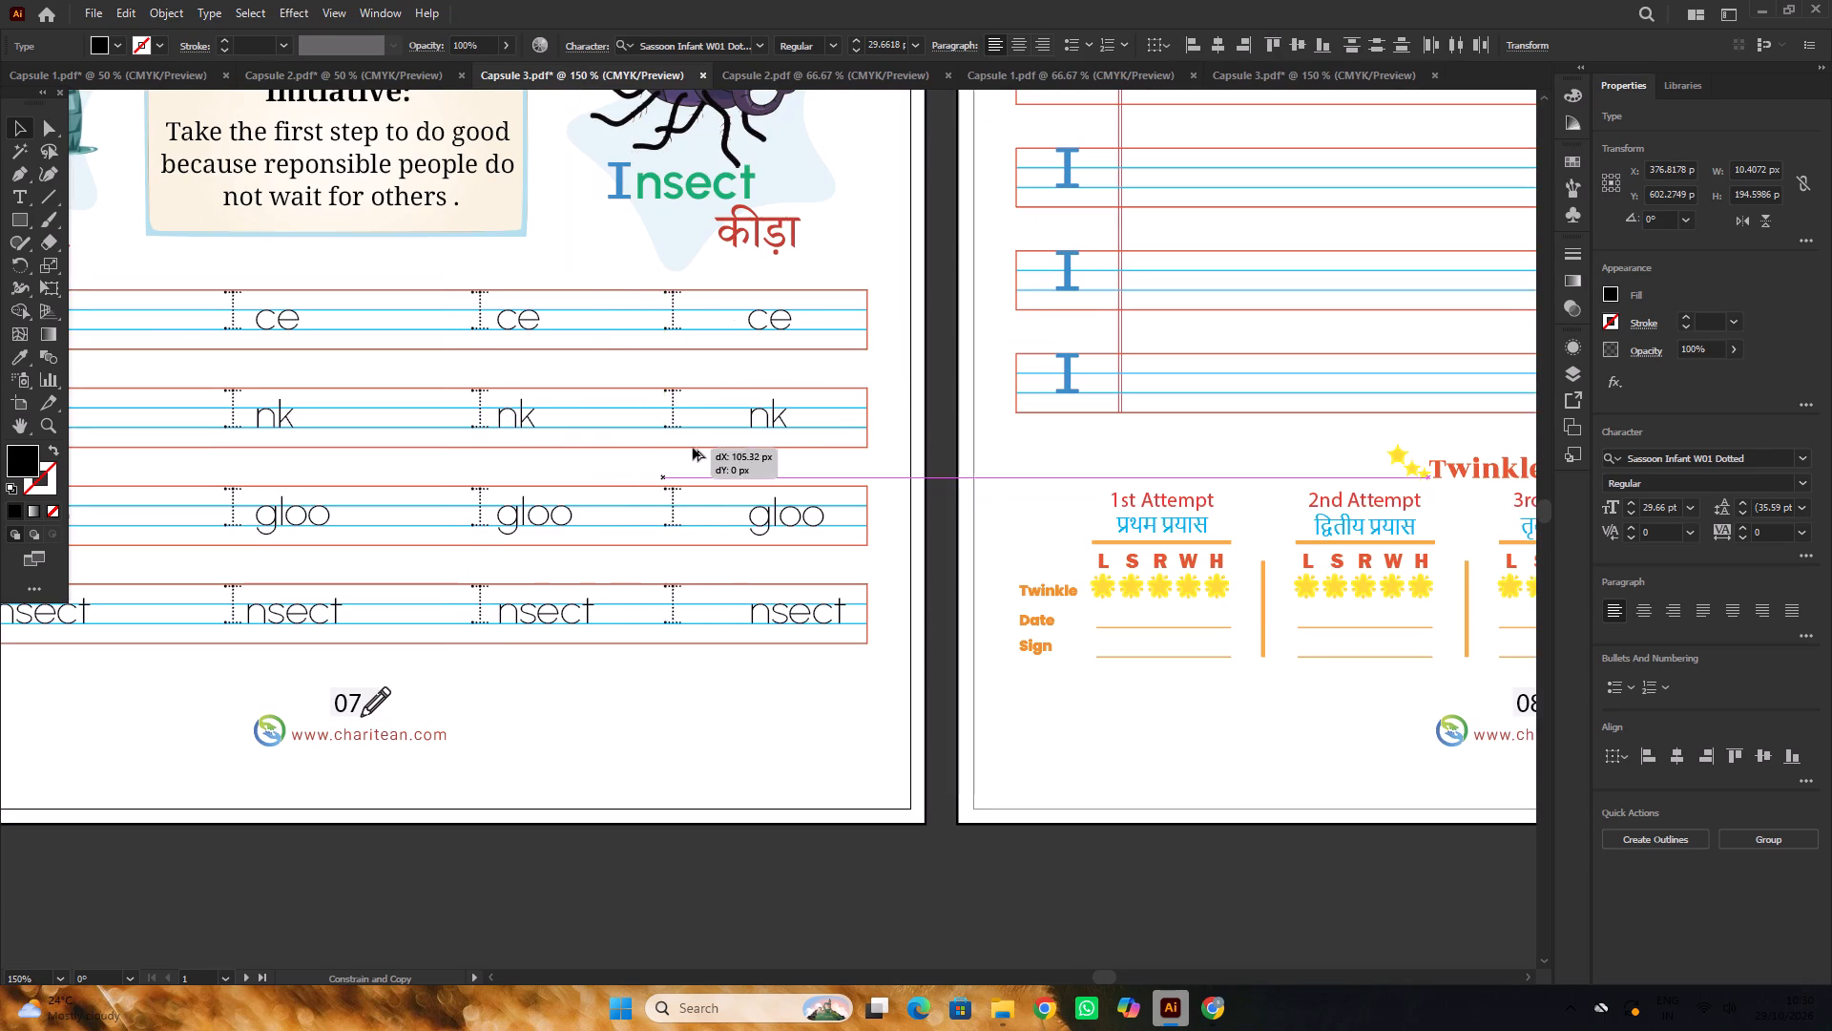
{"action": "left_click_drag", "start_coordinate": [693, 448], "coordinate": [730, 449], "text": "alt"}
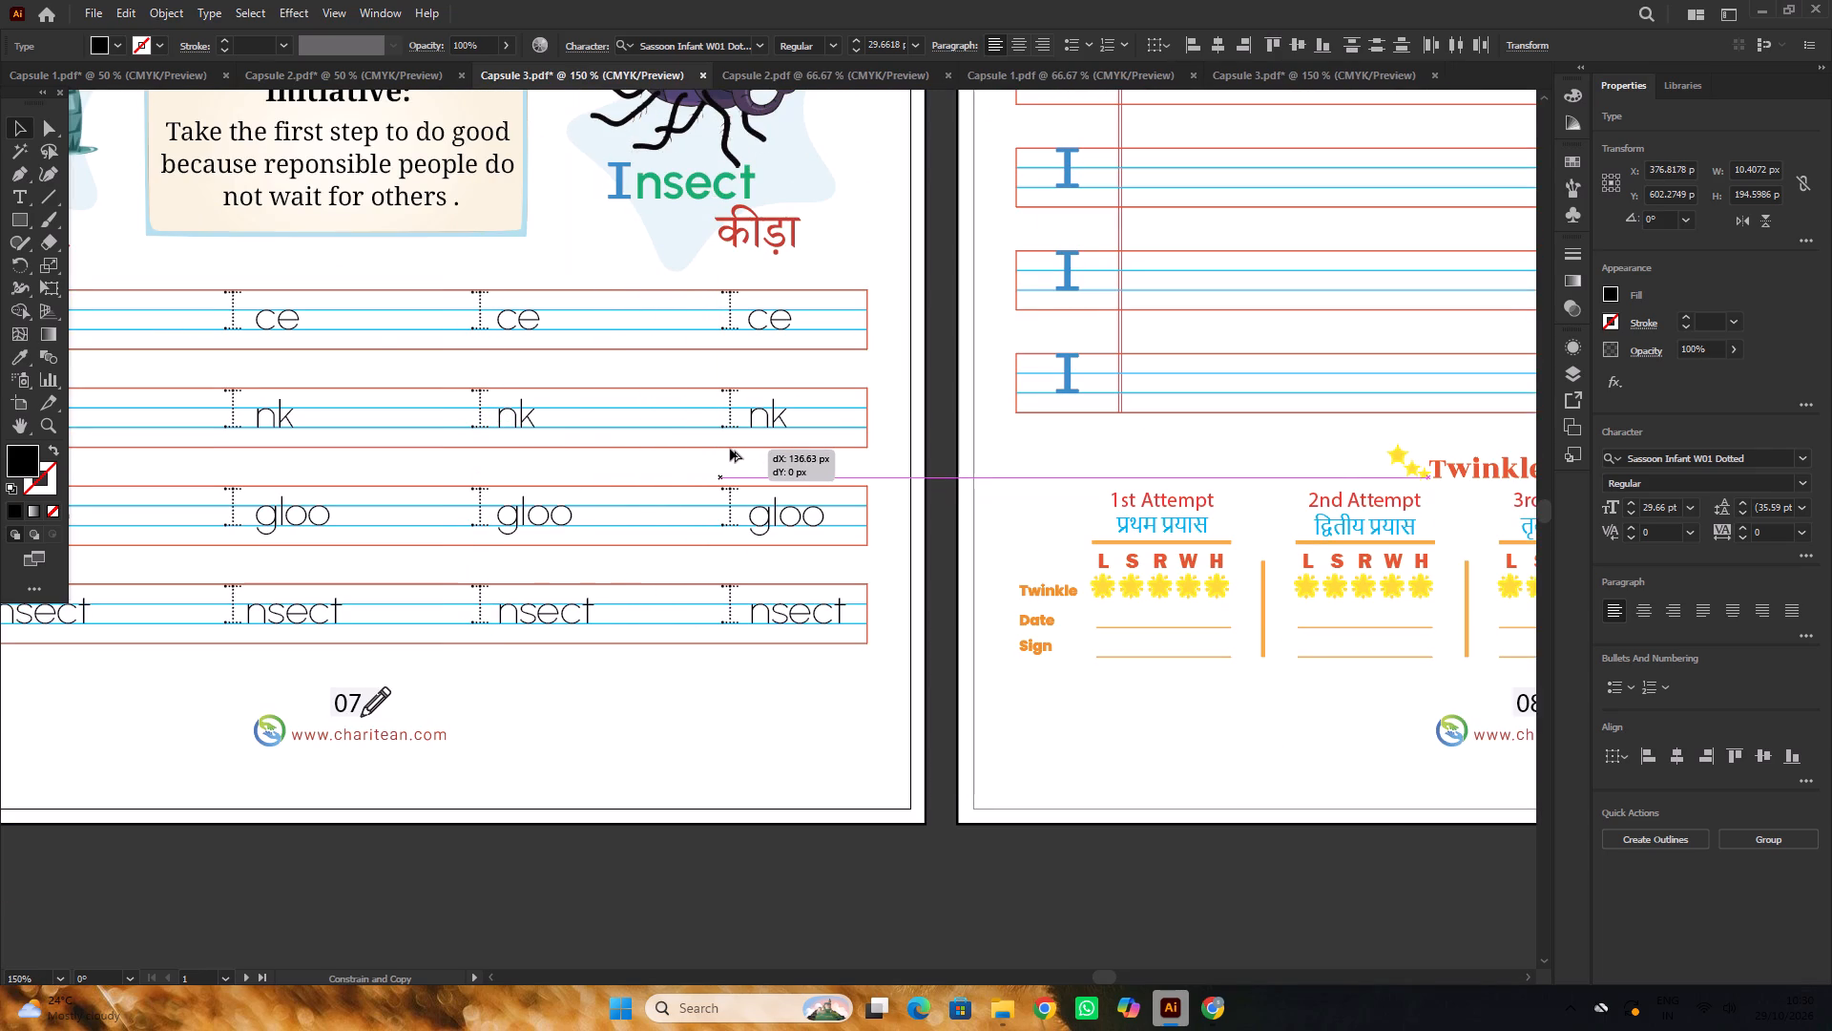
{"action": "left_click_drag", "start_coordinate": [730, 449], "coordinate": [731, 449], "text": "alt"}
{"action": "scroll", "coordinate": [791, 452], "scroll_direction": "down", "scroll_amount": 2, "text": "alt"}
{"action": "left_click", "coordinate": [890, 673]}
Set the font of the first column's "ce", "nk", "gloo" and "nsect" to Sassoon Primary.
{"action": "scroll", "coordinate": [503, 426], "scroll_direction": "up", "scroll_amount": 2, "text": "alt"}
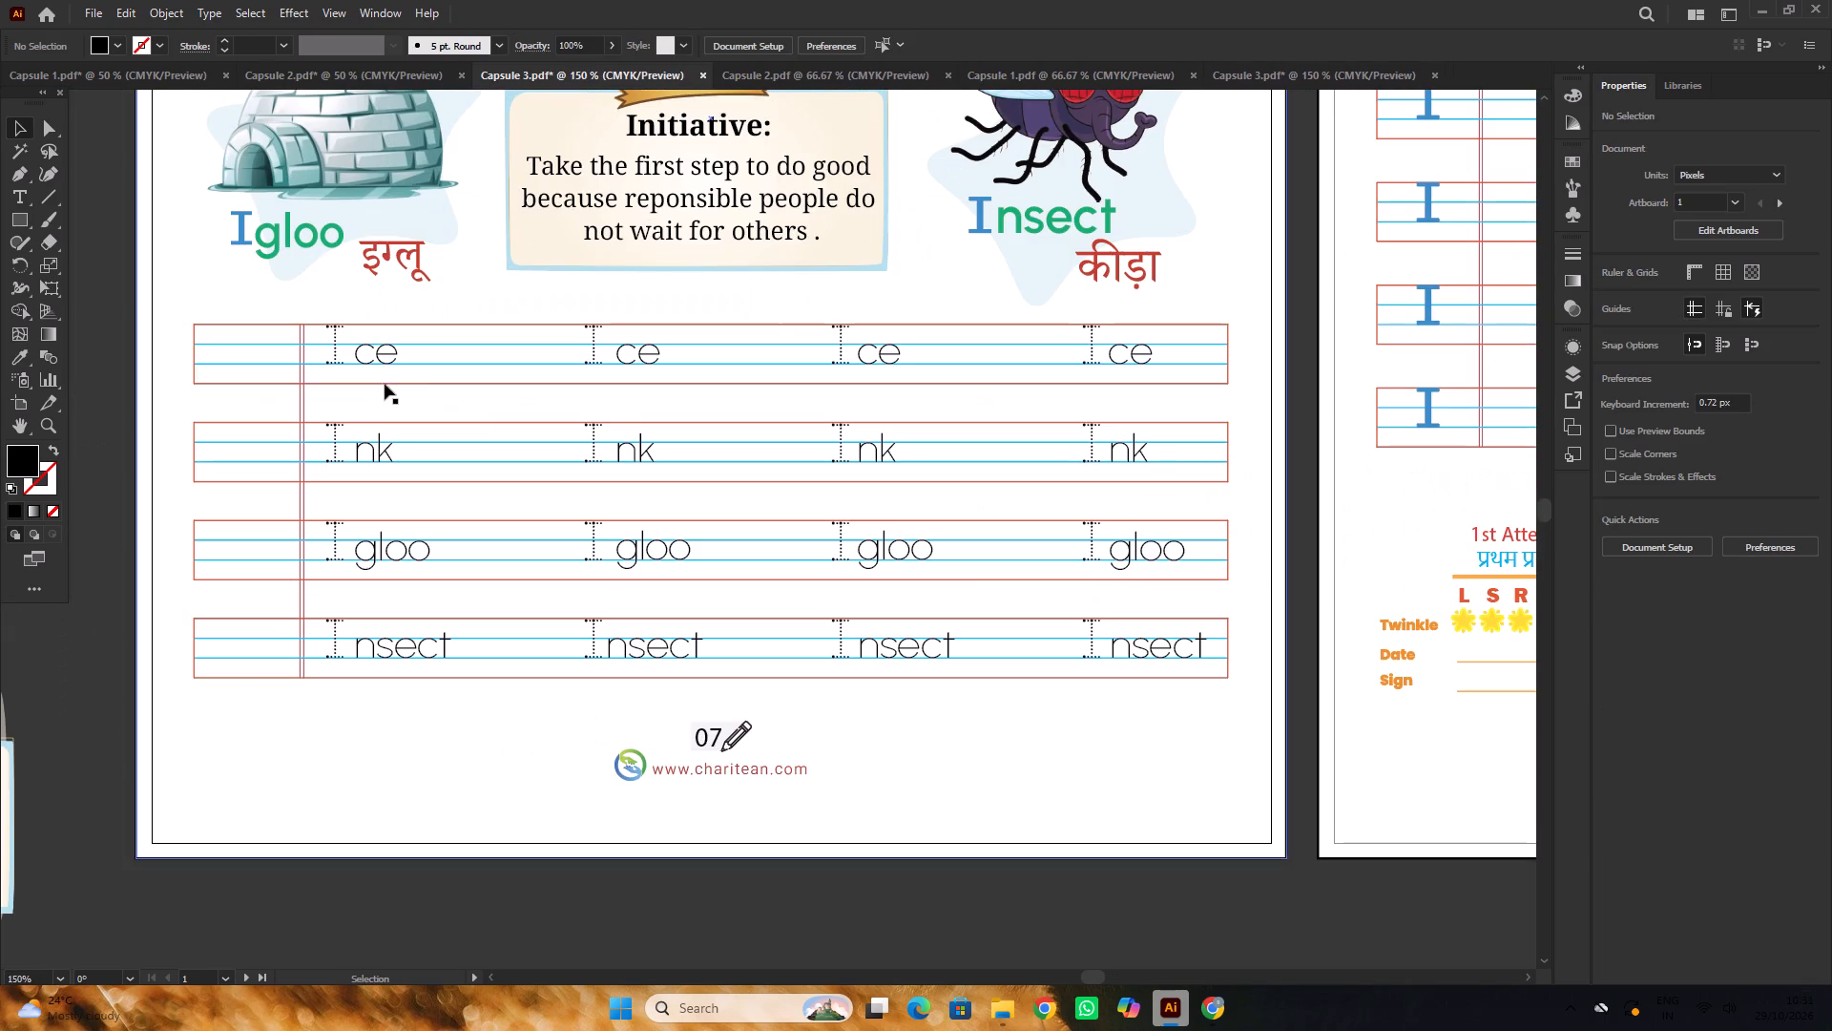
{"action": "scroll", "coordinate": [656, 420], "scroll_direction": "down", "scroll_amount": 1, "text": "alt"}
{"action": "scroll", "coordinate": [631, 434], "scroll_direction": "up", "scroll_amount": 1, "text": "alt"}
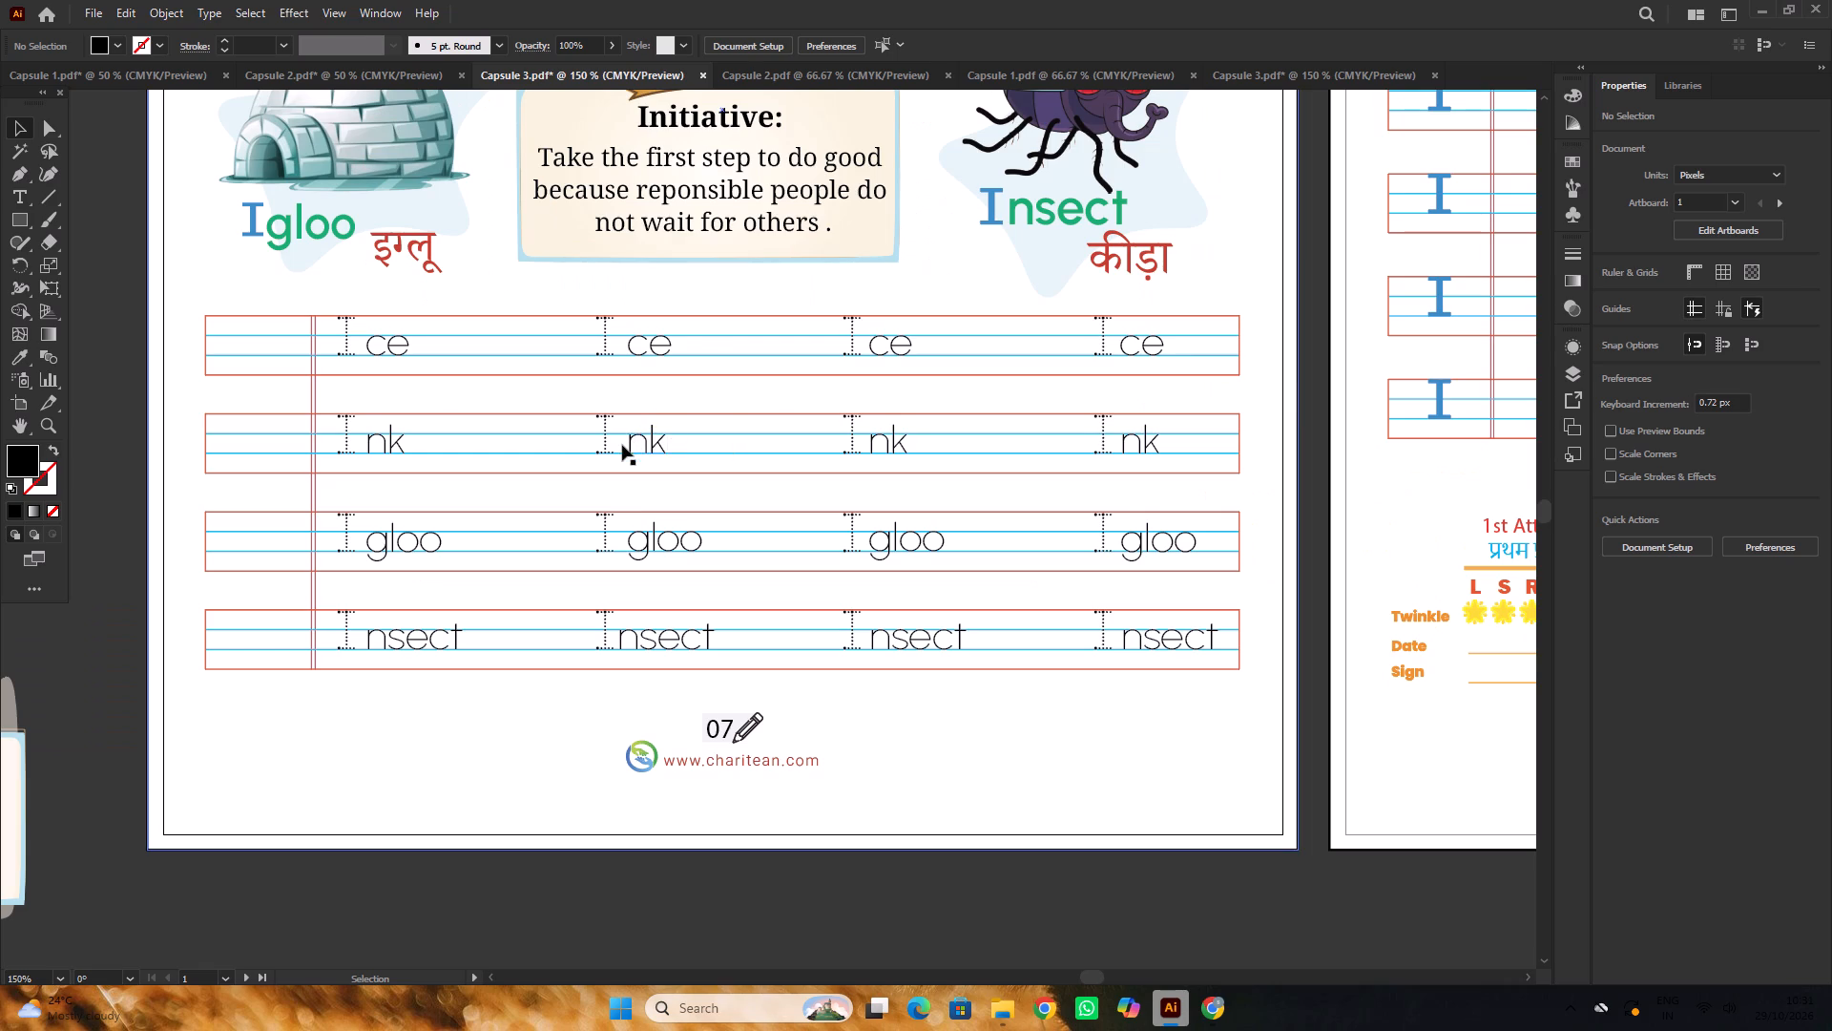
{"action": "scroll", "coordinate": [691, 439], "scroll_direction": "down", "scroll_amount": 2, "text": "alt"}
{"action": "left_click", "coordinate": [234, 378]}
{"action": "scroll", "coordinate": [496, 419], "scroll_direction": "up", "scroll_amount": 2}
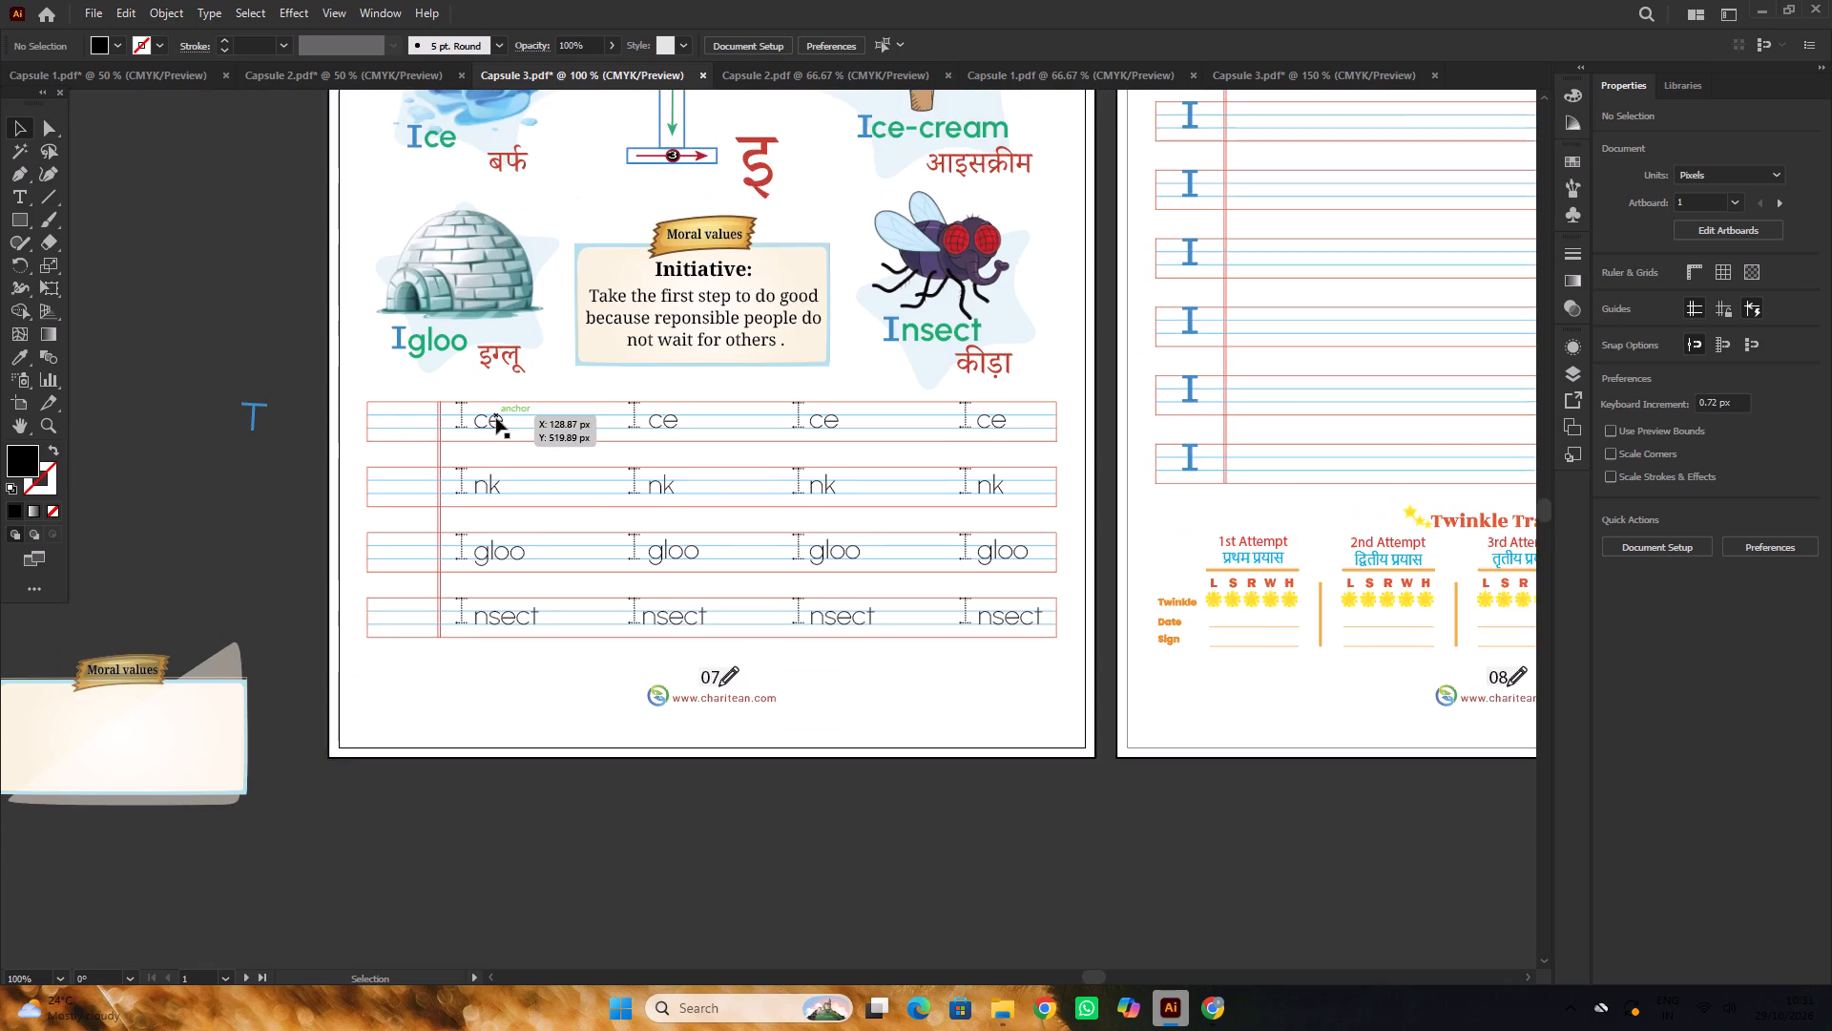
{"action": "scroll", "coordinate": [496, 418], "scroll_direction": "up", "scroll_amount": 3}
{"action": "left_click", "coordinate": [534, 416]}
{"action": "scroll", "coordinate": [533, 417], "scroll_direction": "down", "scroll_amount": 3, "text": "alt"}
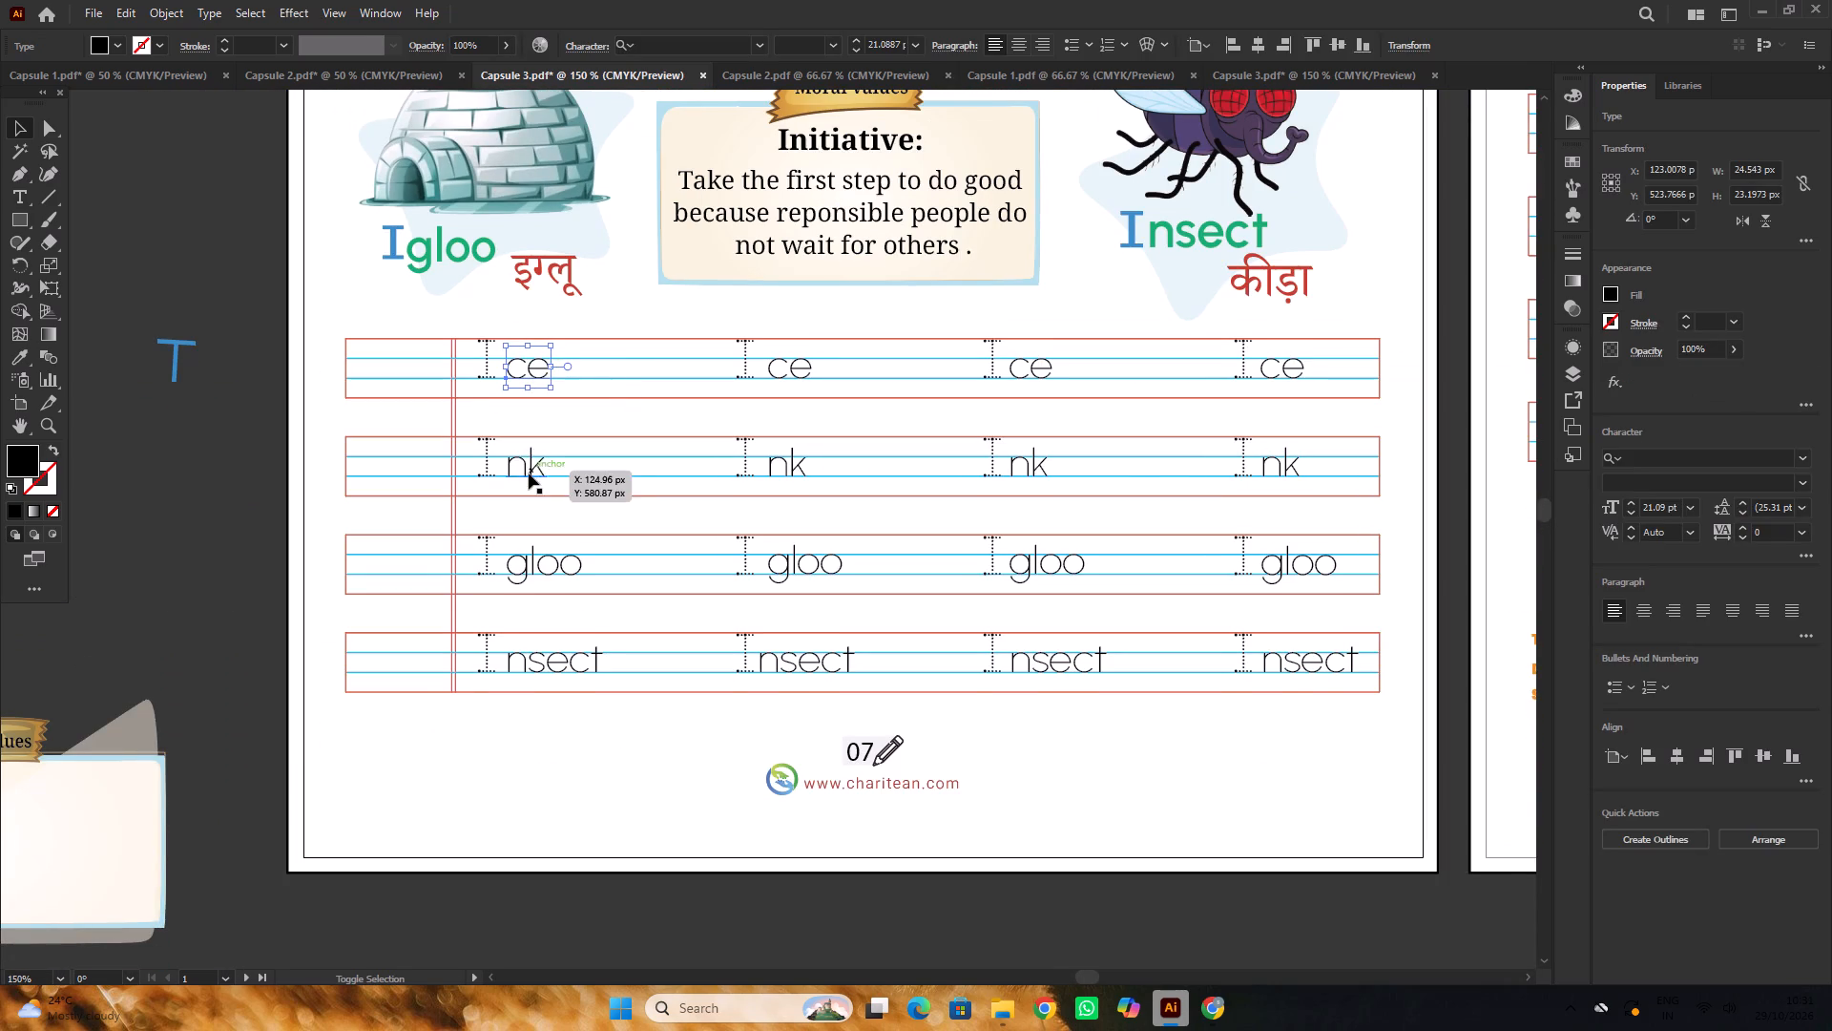
{"action": "left_click", "coordinate": [529, 473], "text": "shift"}
{"action": "left_click", "coordinate": [546, 561], "text": "shift"}
{"action": "left_click", "coordinate": [553, 655], "text": "shift"}
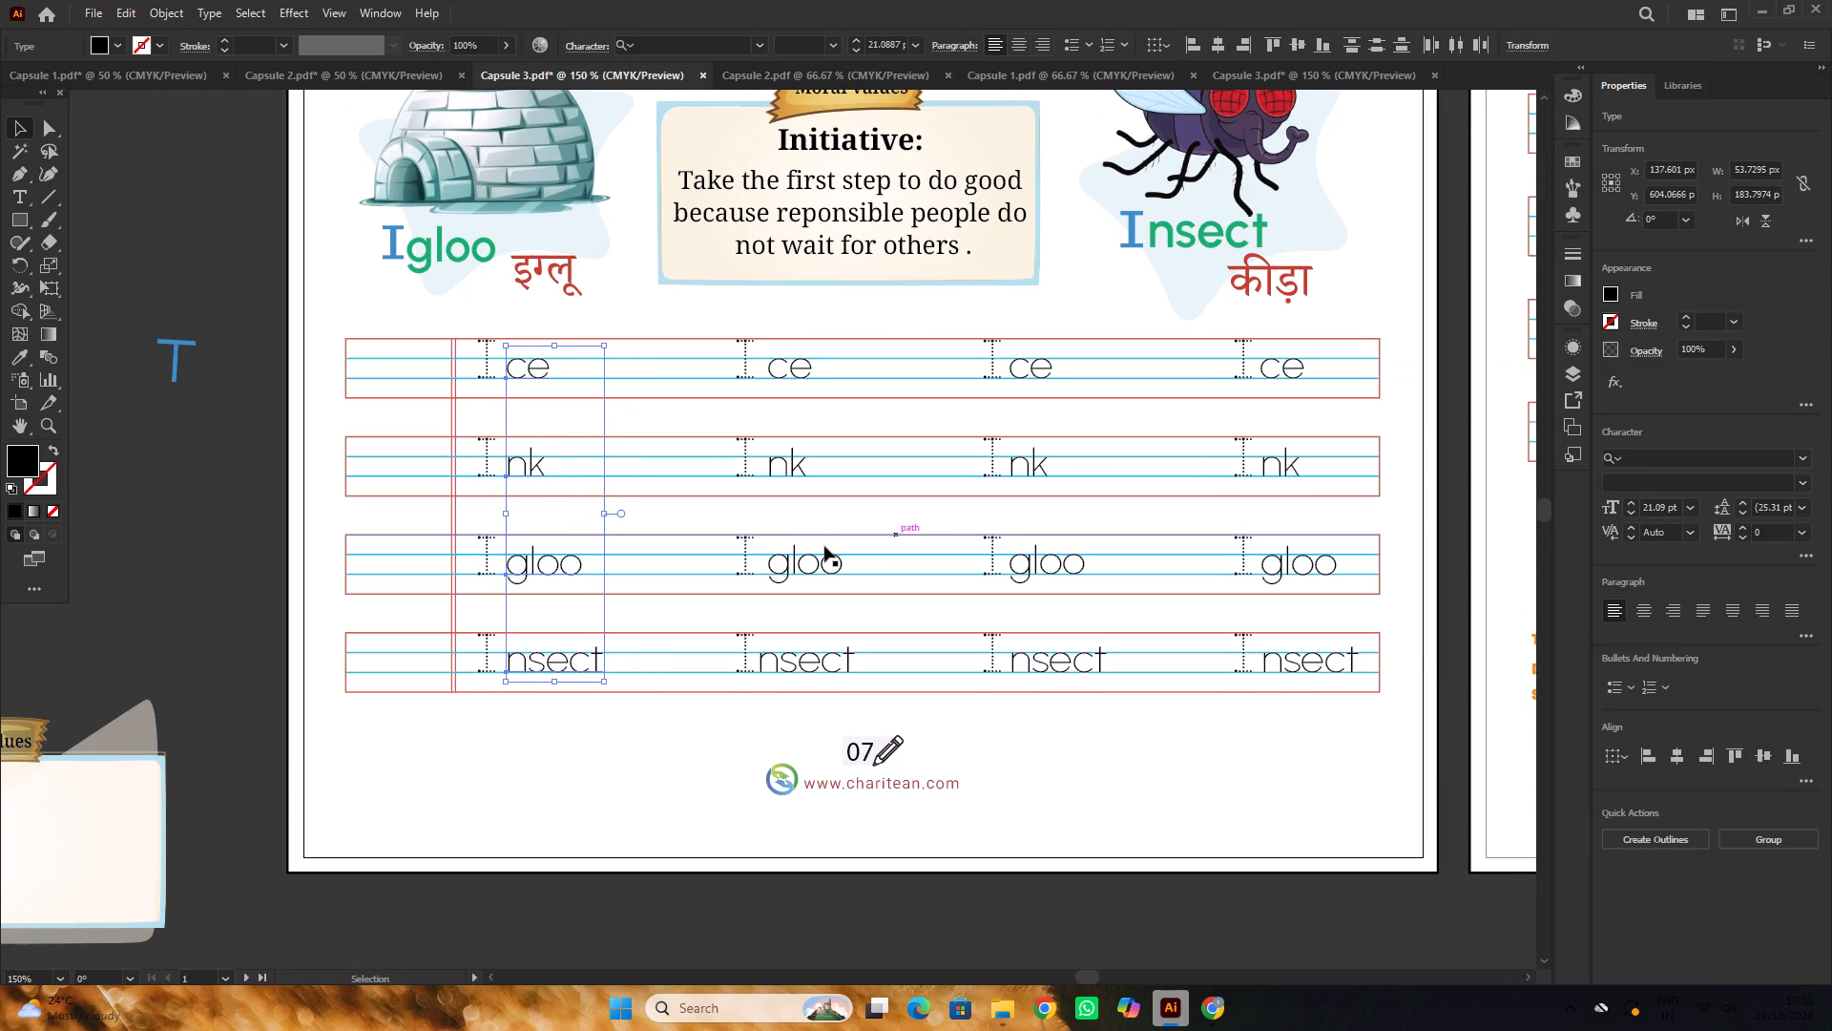
{"action": "left_click", "coordinate": [1691, 465]}
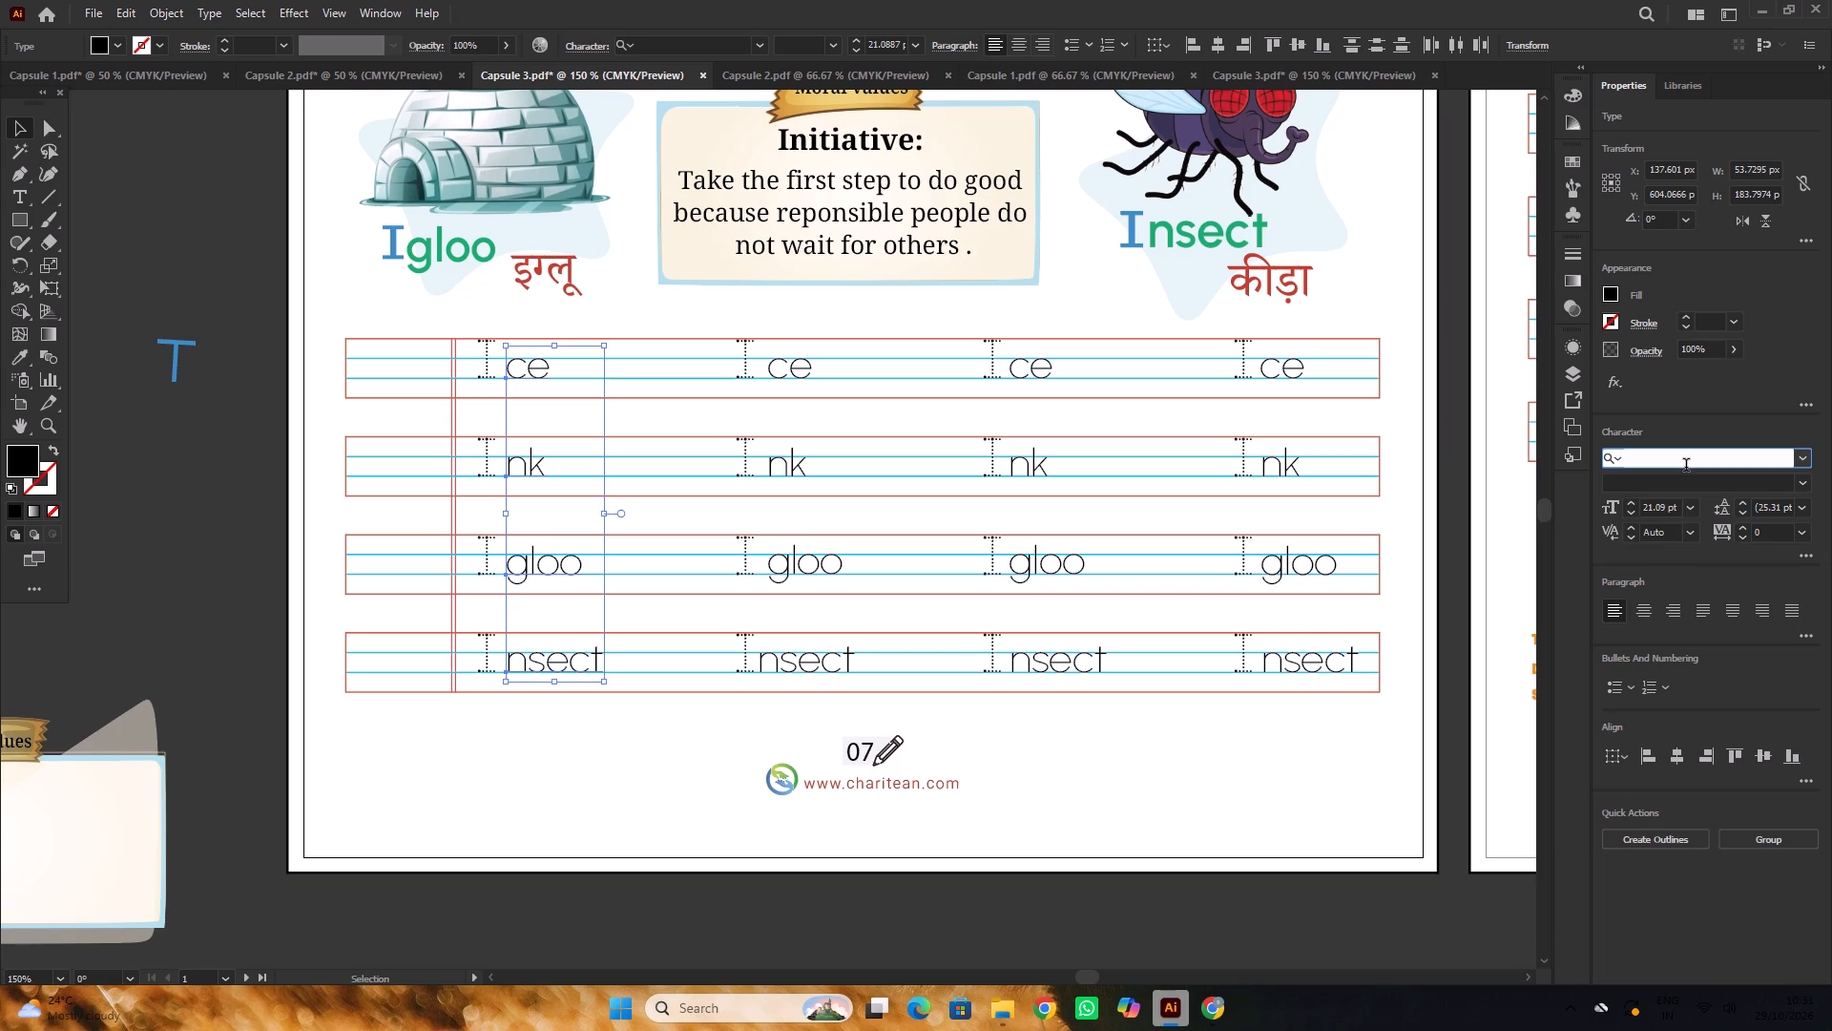
{"action": "type", "text": "SA"}
{"action": "type", "text": "SS"}
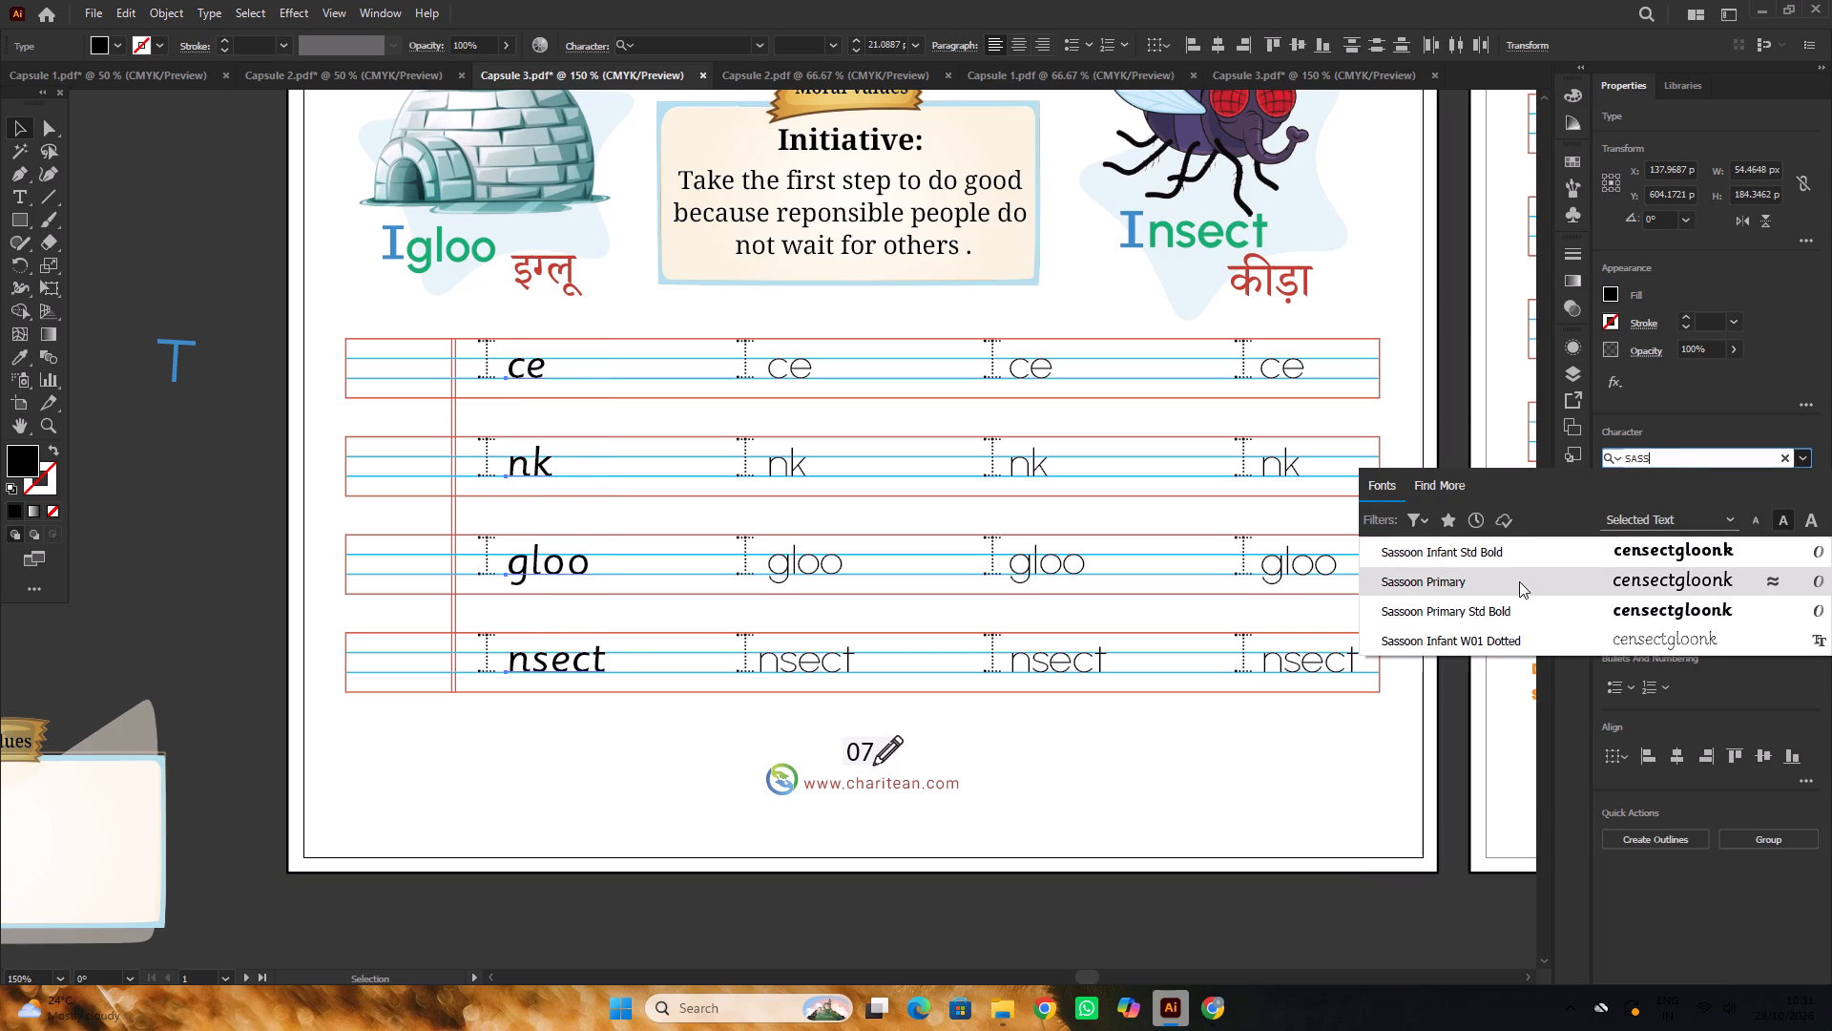
{"action": "left_click", "coordinate": [1518, 583]}
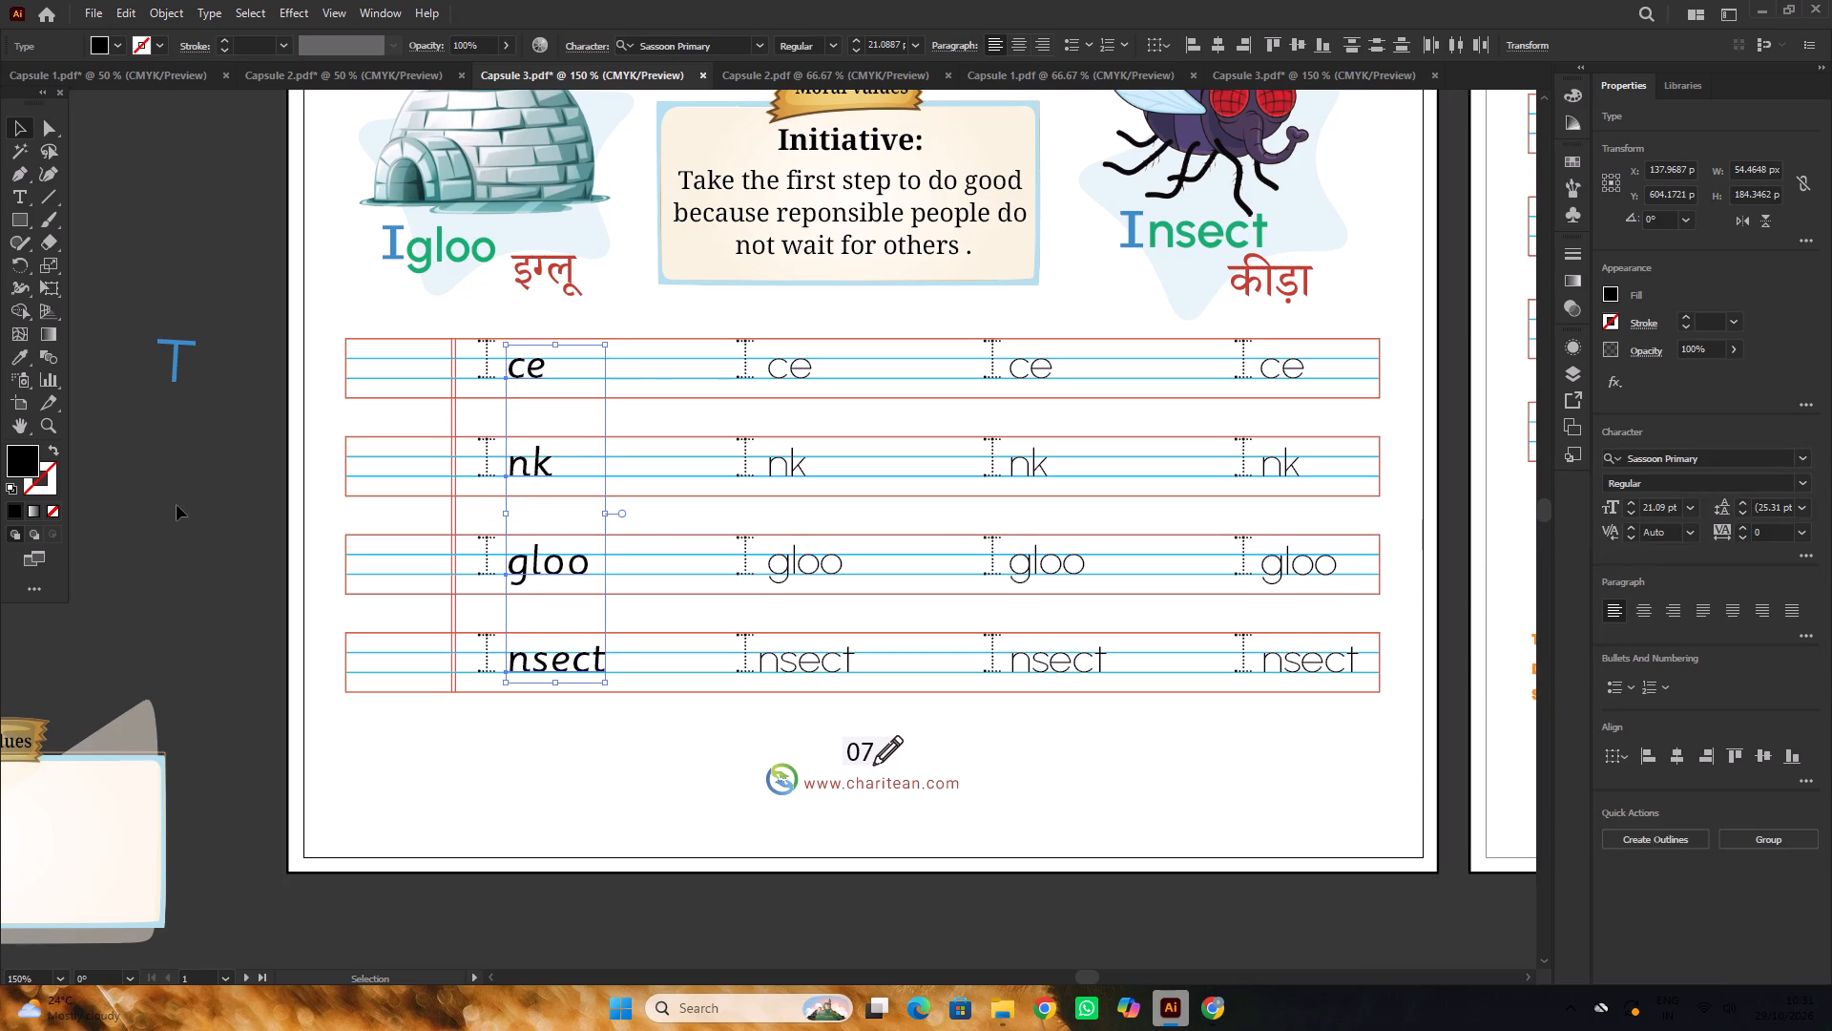
{"action": "left_click", "coordinate": [177, 505]}
Set the font of the second column's "ce", "nk", "gloo" and "nsect" to Sassoon Primary.
{"action": "scroll", "coordinate": [177, 505], "scroll_direction": "down", "scroll_amount": 2, "text": "alt"}
{"action": "scroll", "coordinate": [395, 474], "scroll_direction": "up", "scroll_amount": 1, "text": "alt"}
{"action": "left_click", "coordinate": [504, 432]}
{"action": "scroll", "coordinate": [512, 455], "scroll_direction": "down", "scroll_amount": 1}
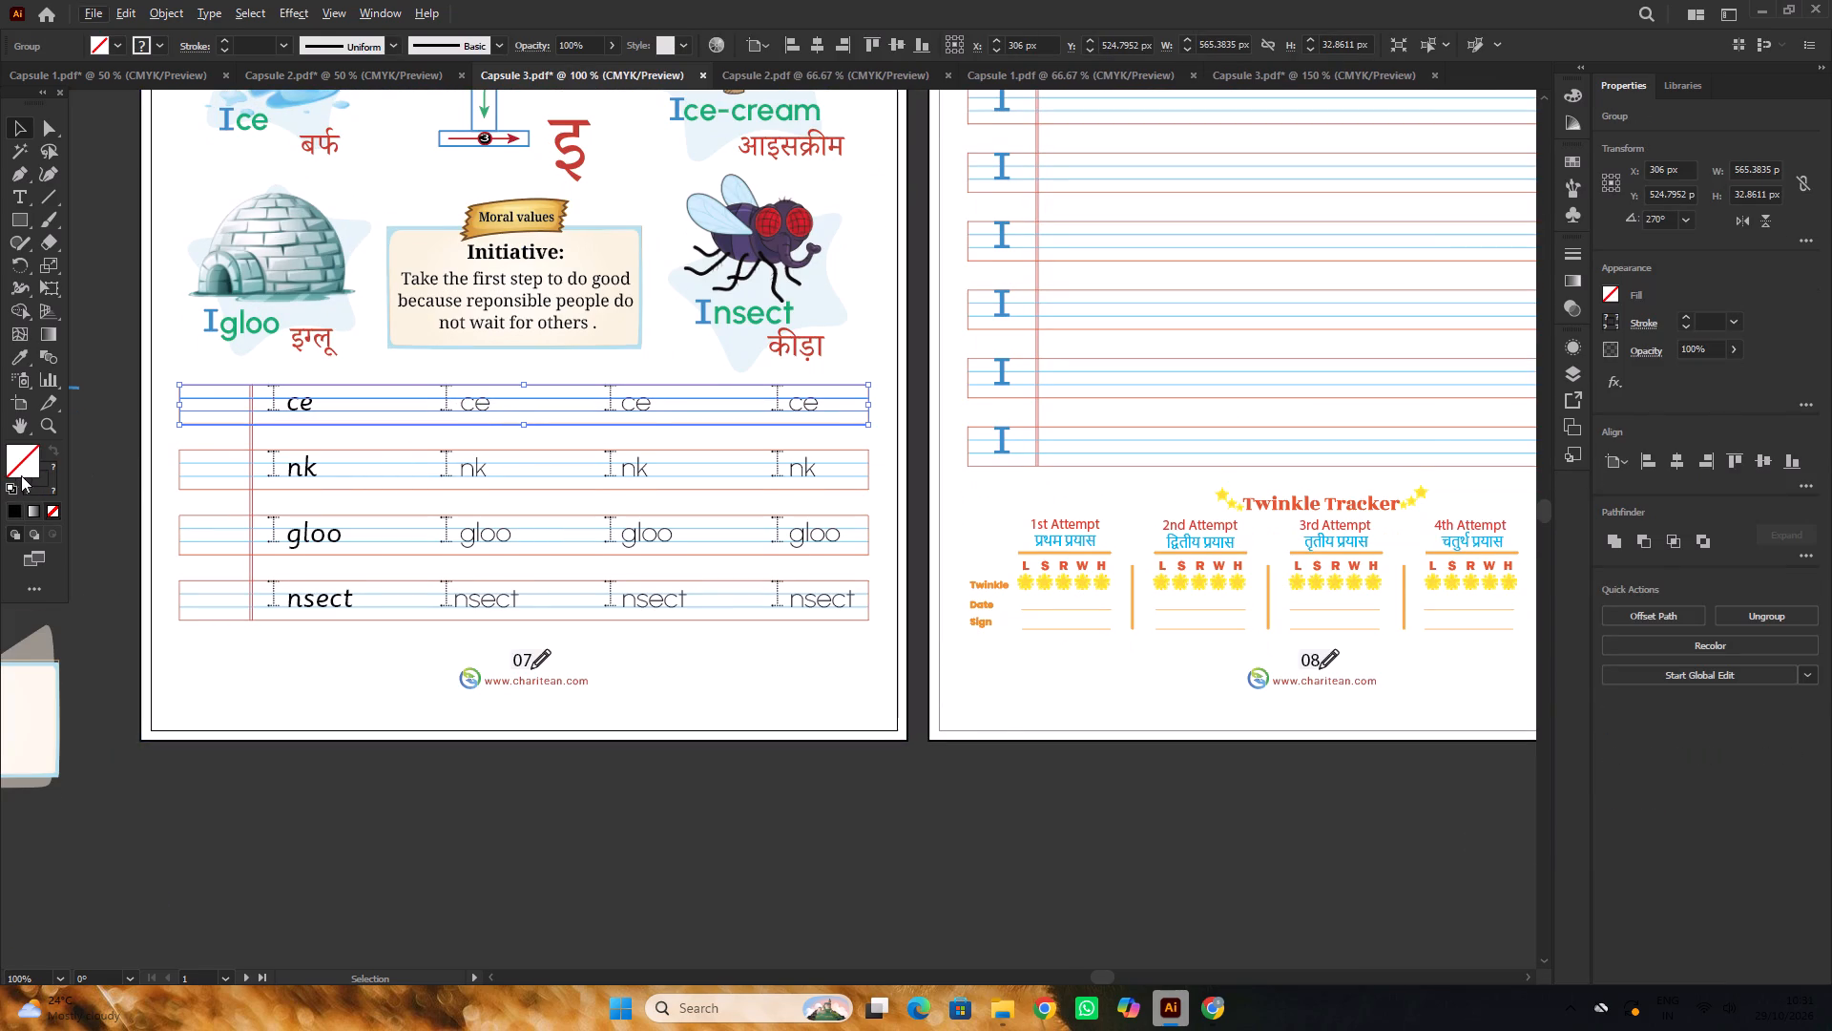
{"action": "scroll", "coordinate": [802, 535], "scroll_direction": "down", "scroll_amount": 2, "text": "alt"}
{"action": "left_click", "coordinate": [406, 378]}
{"action": "scroll", "coordinate": [623, 501], "scroll_direction": "up", "scroll_amount": 5, "text": "alt"}
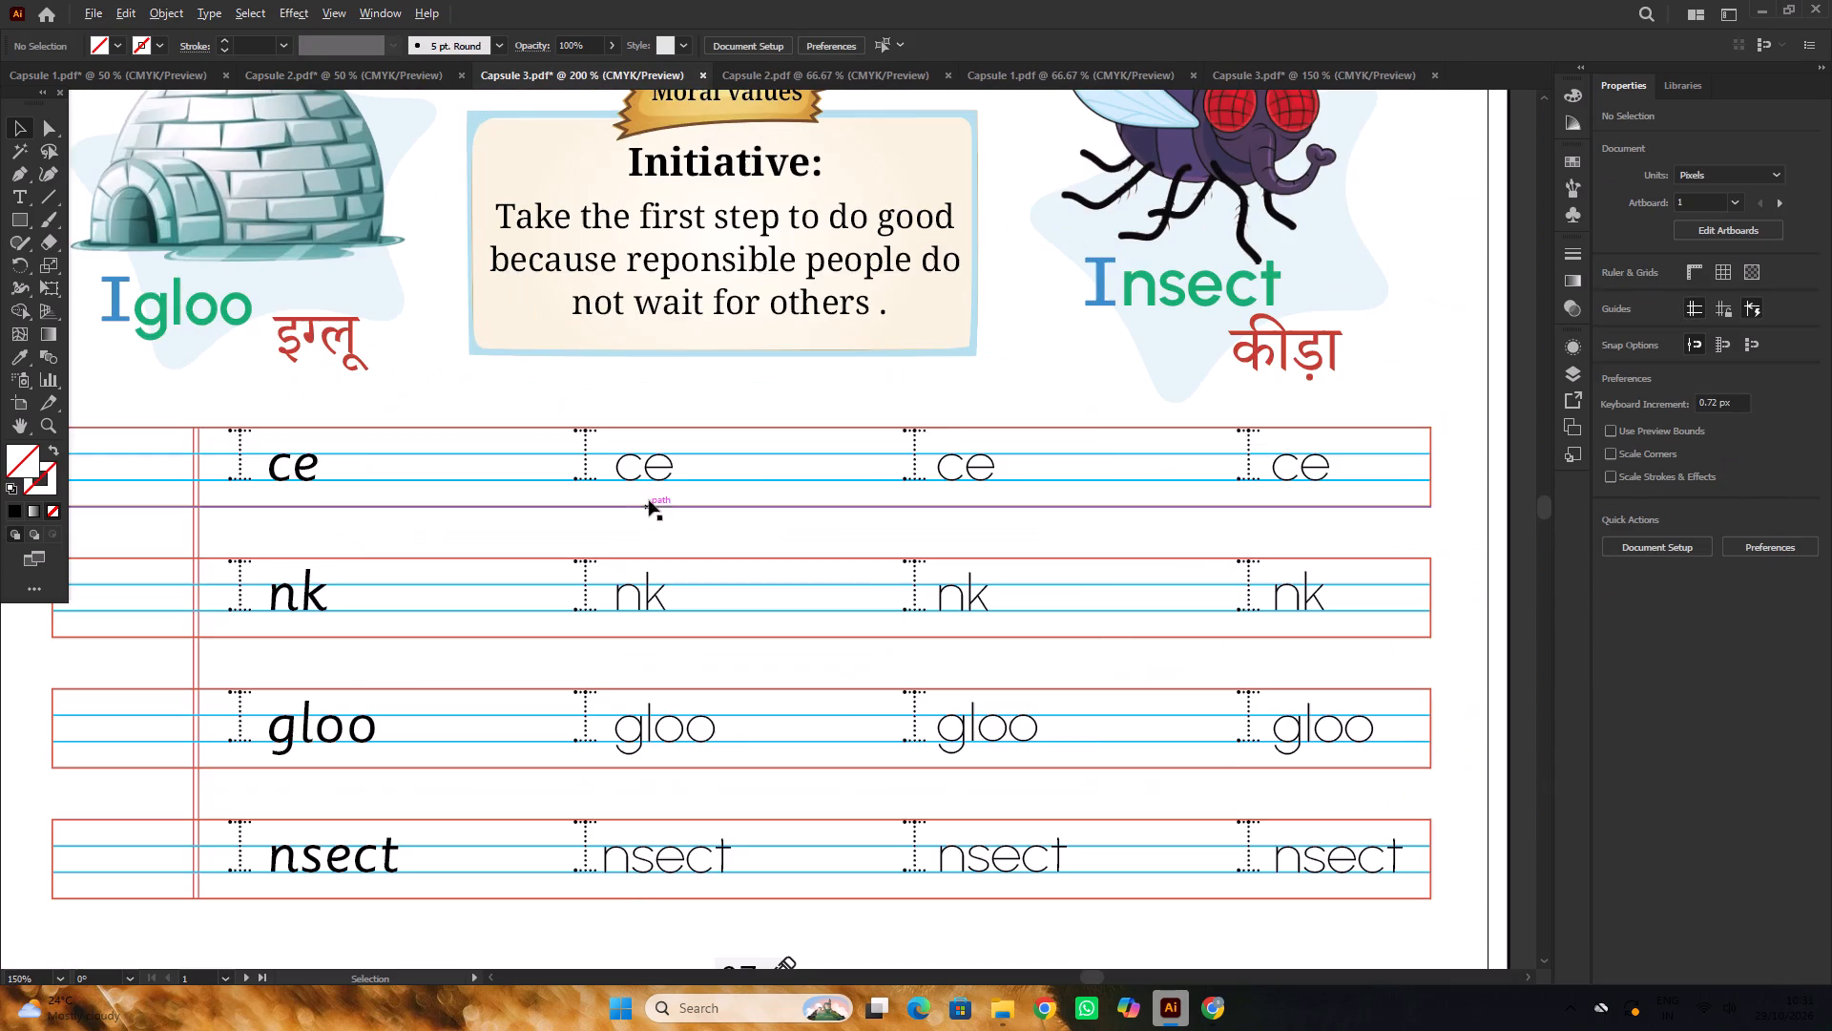
{"action": "left_click", "coordinate": [656, 479]}
{"action": "scroll", "coordinate": [638, 458], "scroll_direction": "down", "scroll_amount": 1, "text": "alt"}
{"action": "left_click", "coordinate": [656, 563], "text": "shift"}
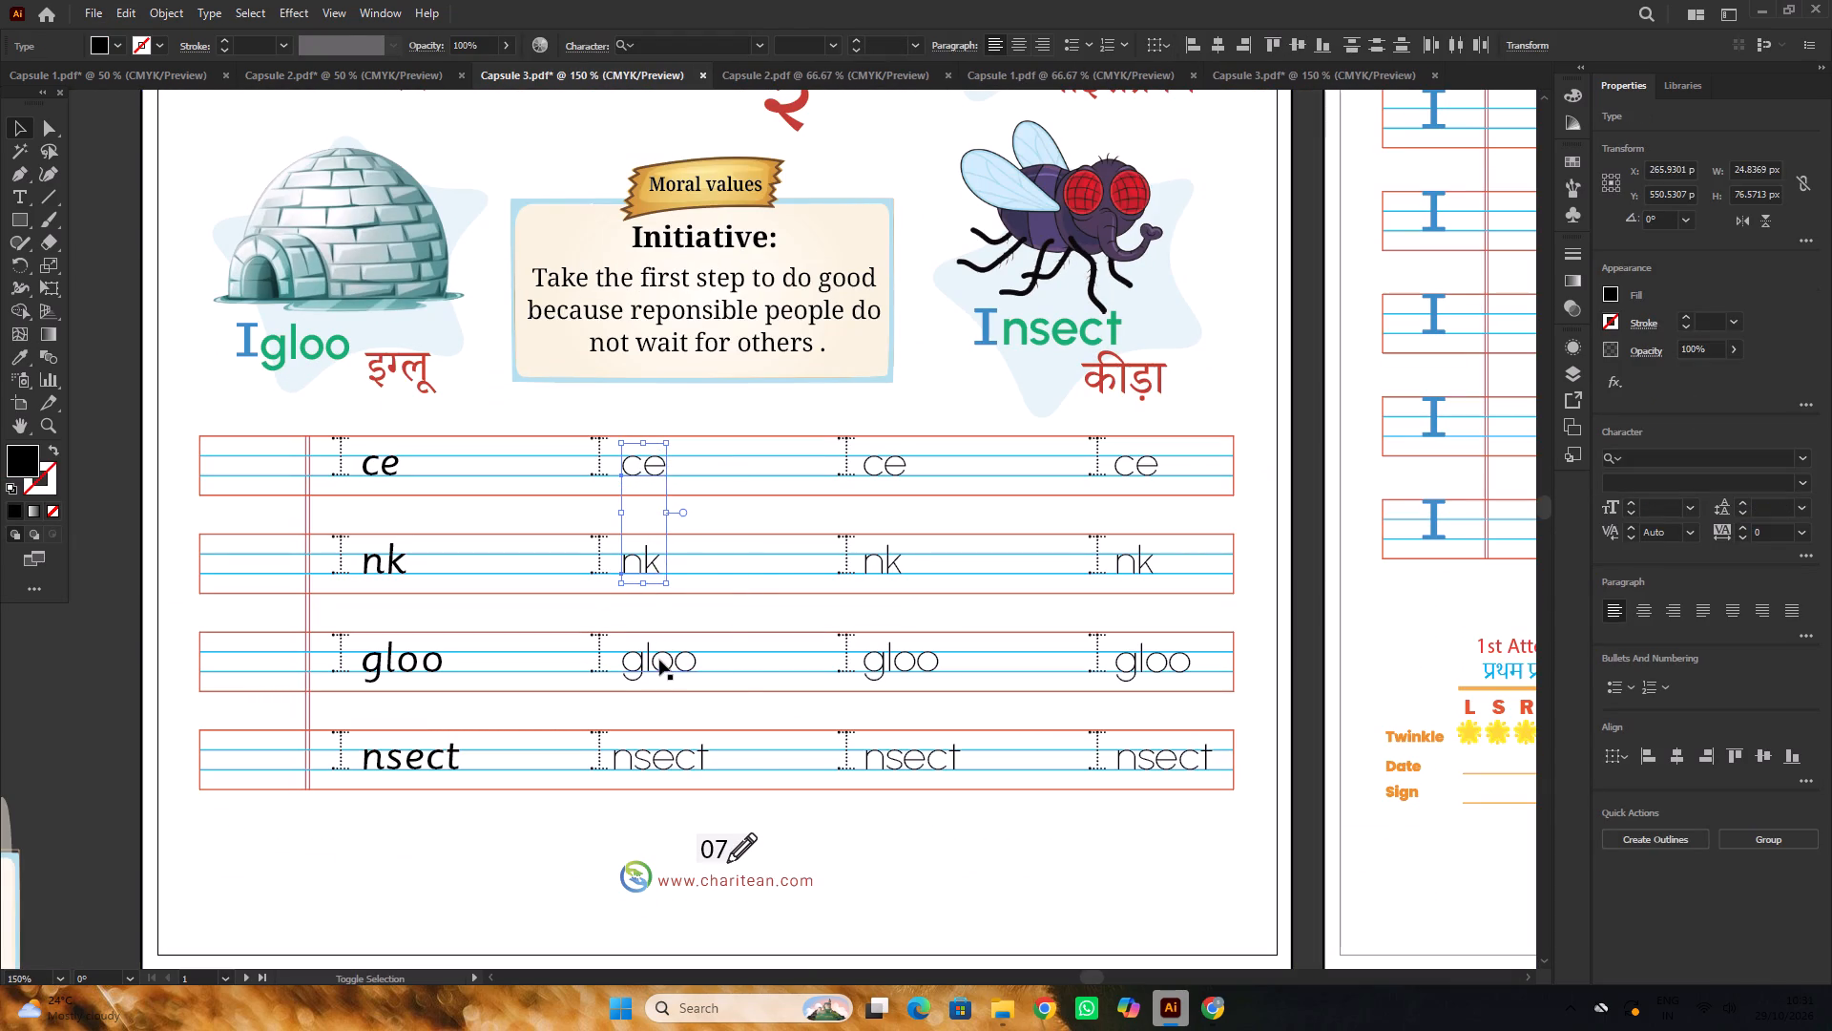
{"action": "left_click", "coordinate": [659, 660], "text": "shift"}
{"action": "left_click", "coordinate": [656, 759], "text": "shift"}
{"action": "left_click", "coordinate": [1696, 466]}
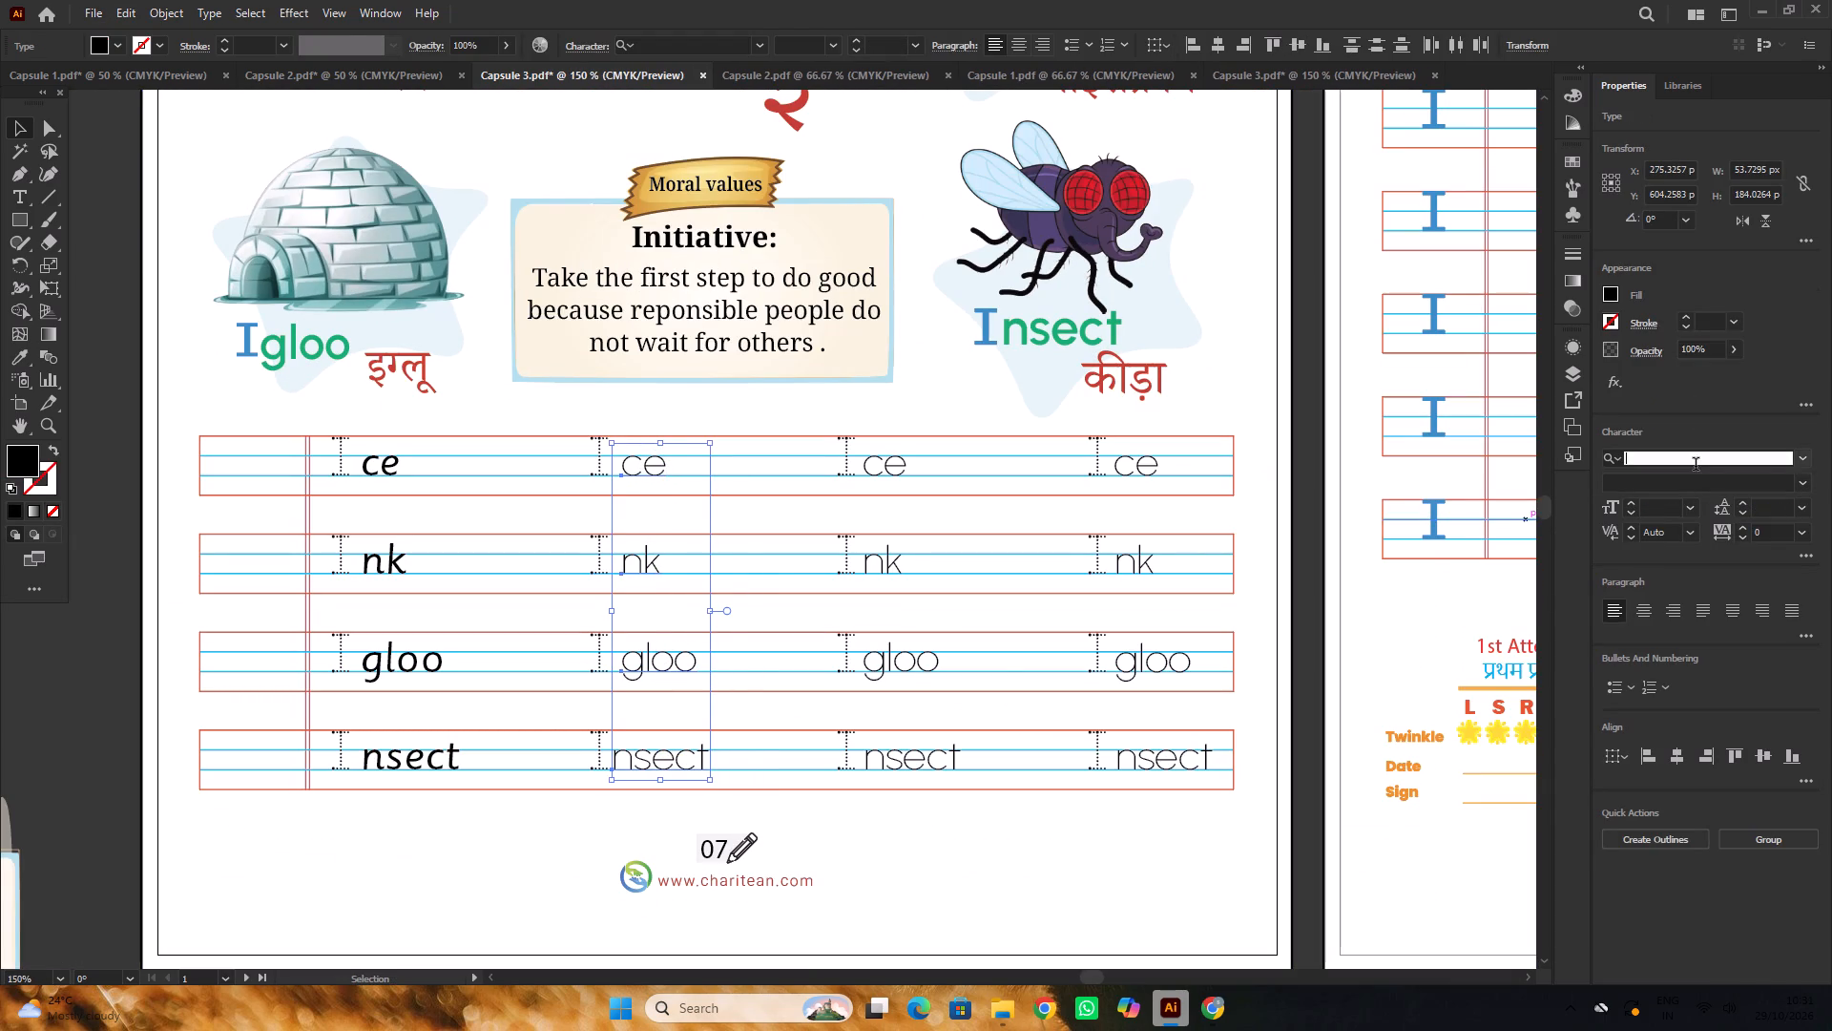
{"action": "type", "text": "SASS"}
{"action": "left_click", "coordinate": [1545, 584]}
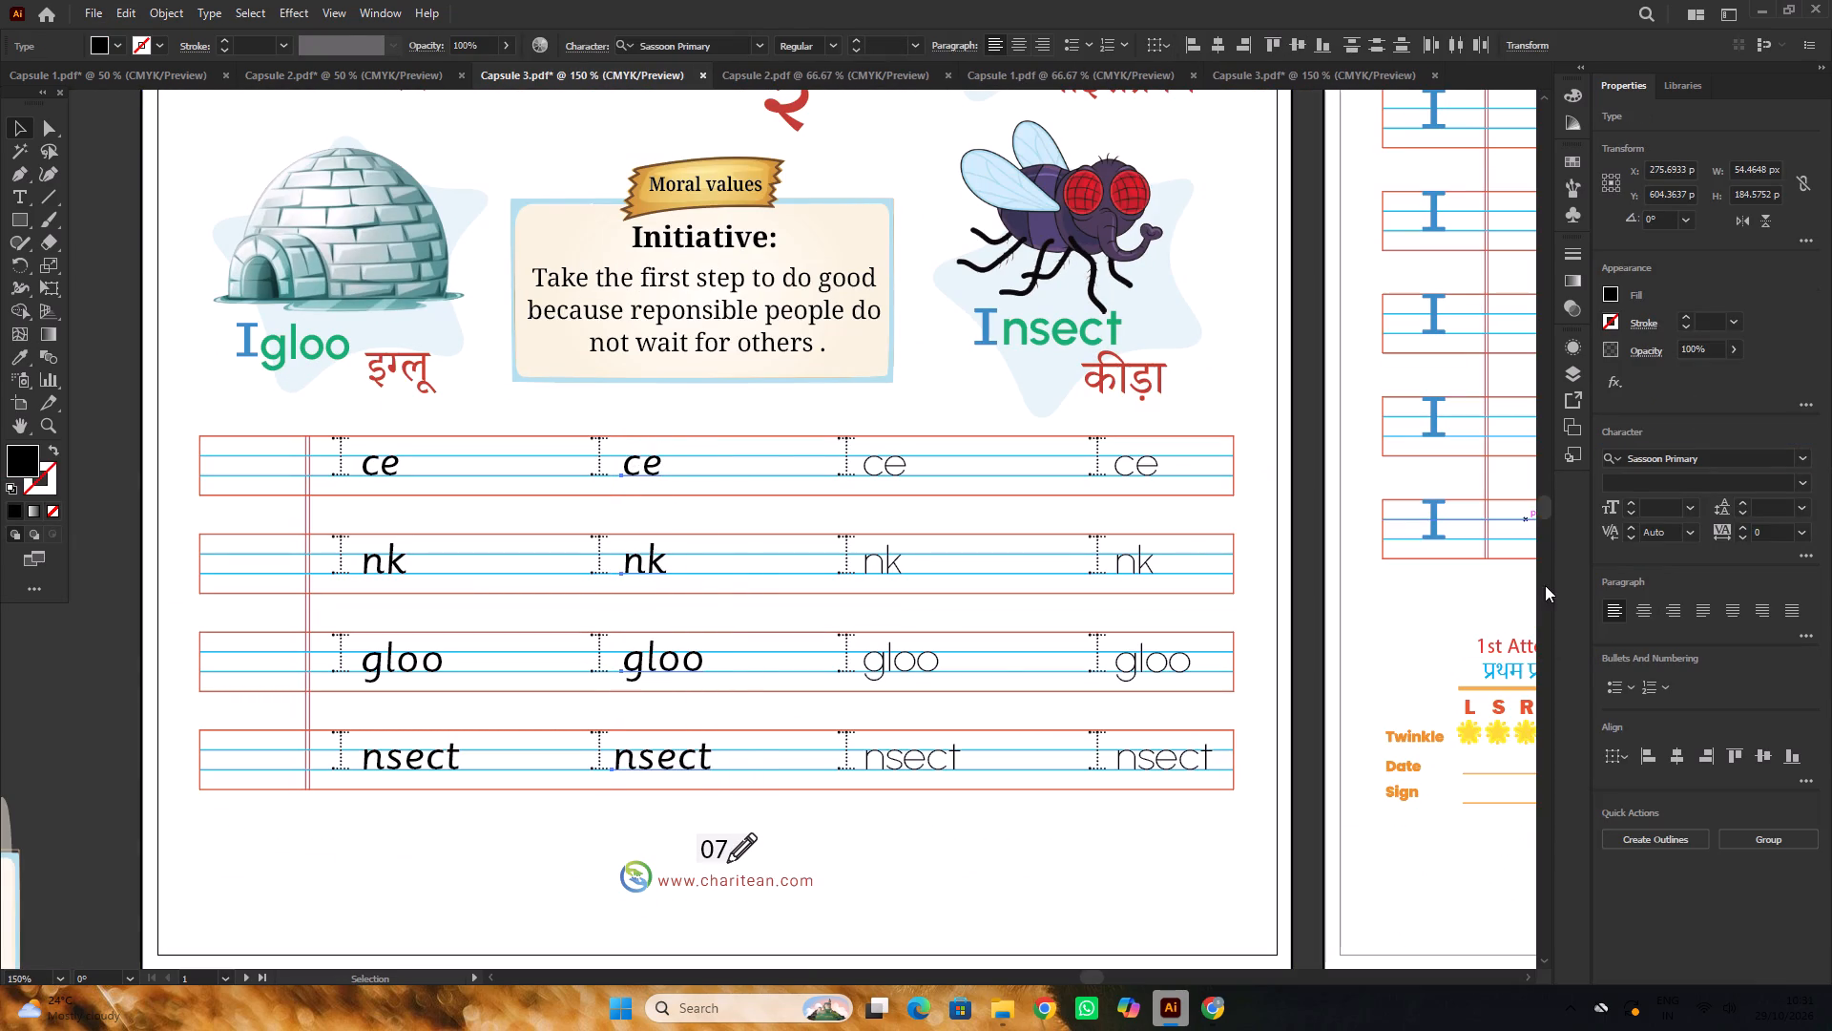
{"action": "scroll", "coordinate": [623, 479], "scroll_direction": "down", "scroll_amount": 3, "text": "alt"}
{"action": "left_click", "coordinate": [696, 805]}
Set the third column's "ce", "nk", "gloo", "nsect" and the fourth column's "ce", "nk", "nsect" to the Sassoon Primary font.
{"action": "scroll", "coordinate": [694, 489], "scroll_direction": "up", "scroll_amount": 2, "text": "alt"}
{"action": "left_click", "coordinate": [801, 407]}
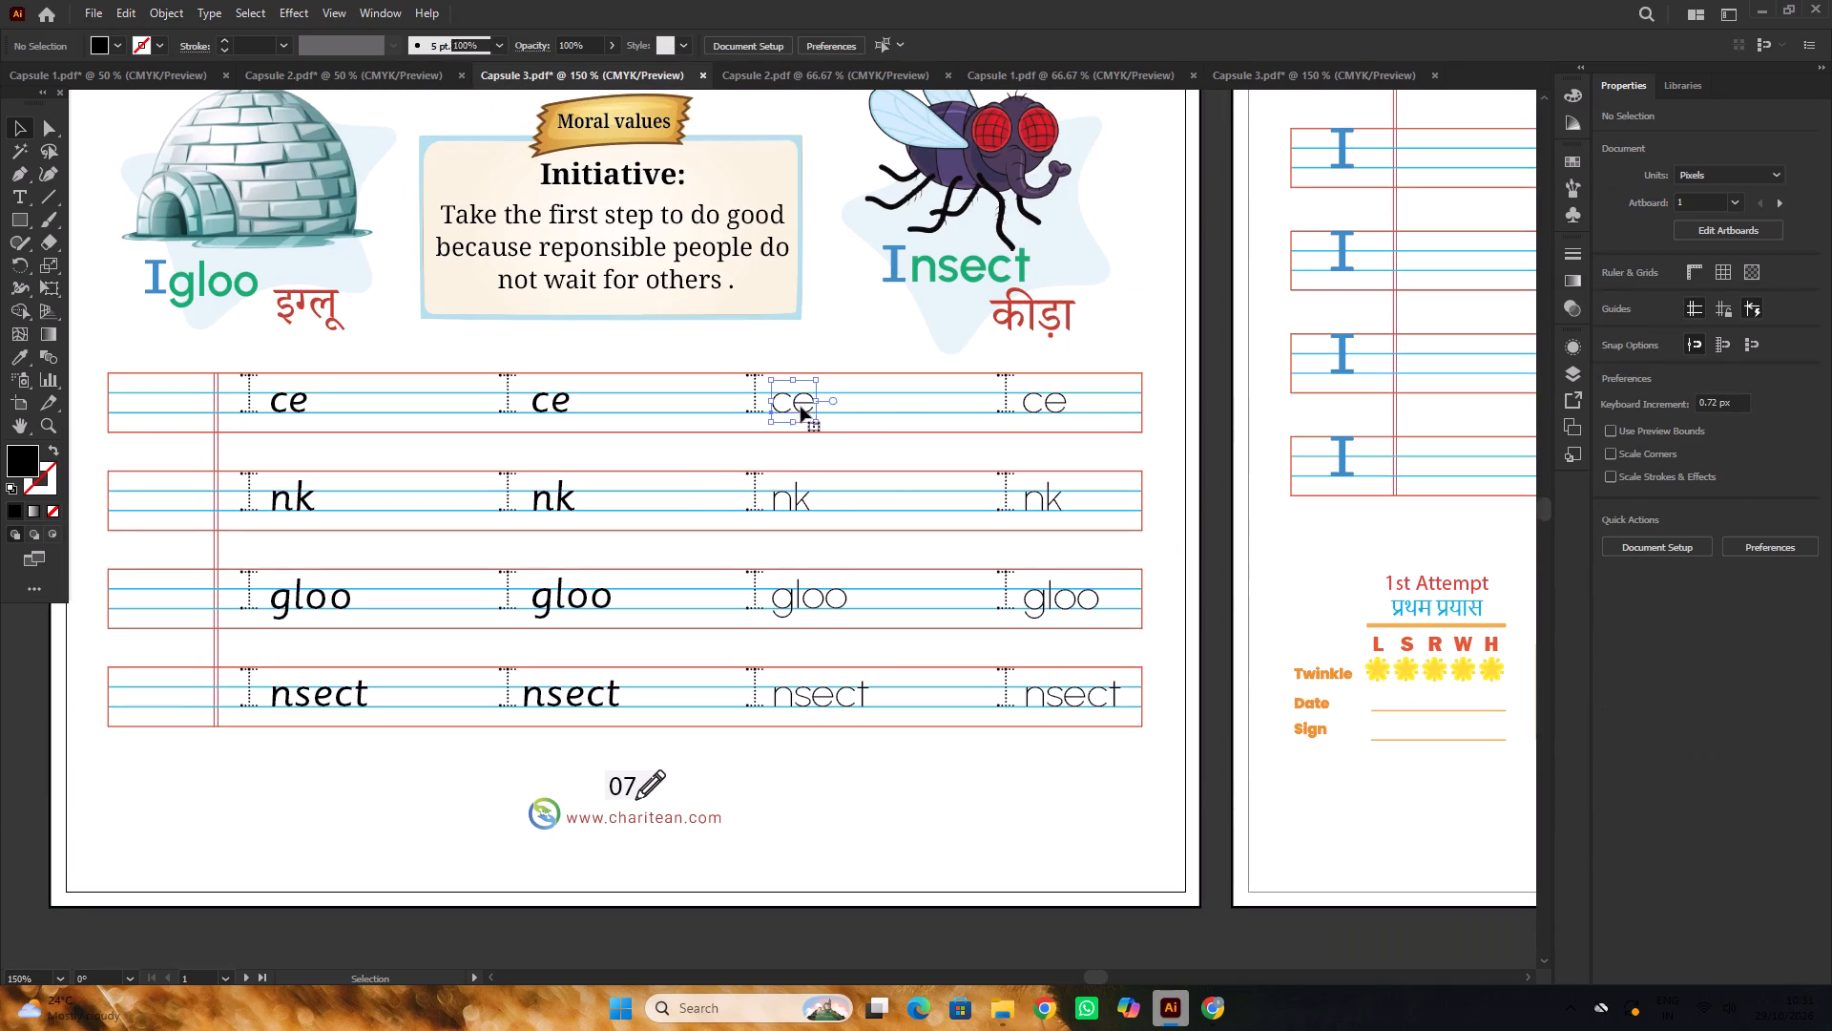
{"action": "left_click", "coordinate": [805, 499], "text": "shift"}
{"action": "left_click", "coordinate": [811, 592], "text": "shift"}
{"action": "left_click", "coordinate": [811, 692], "text": "shift"}
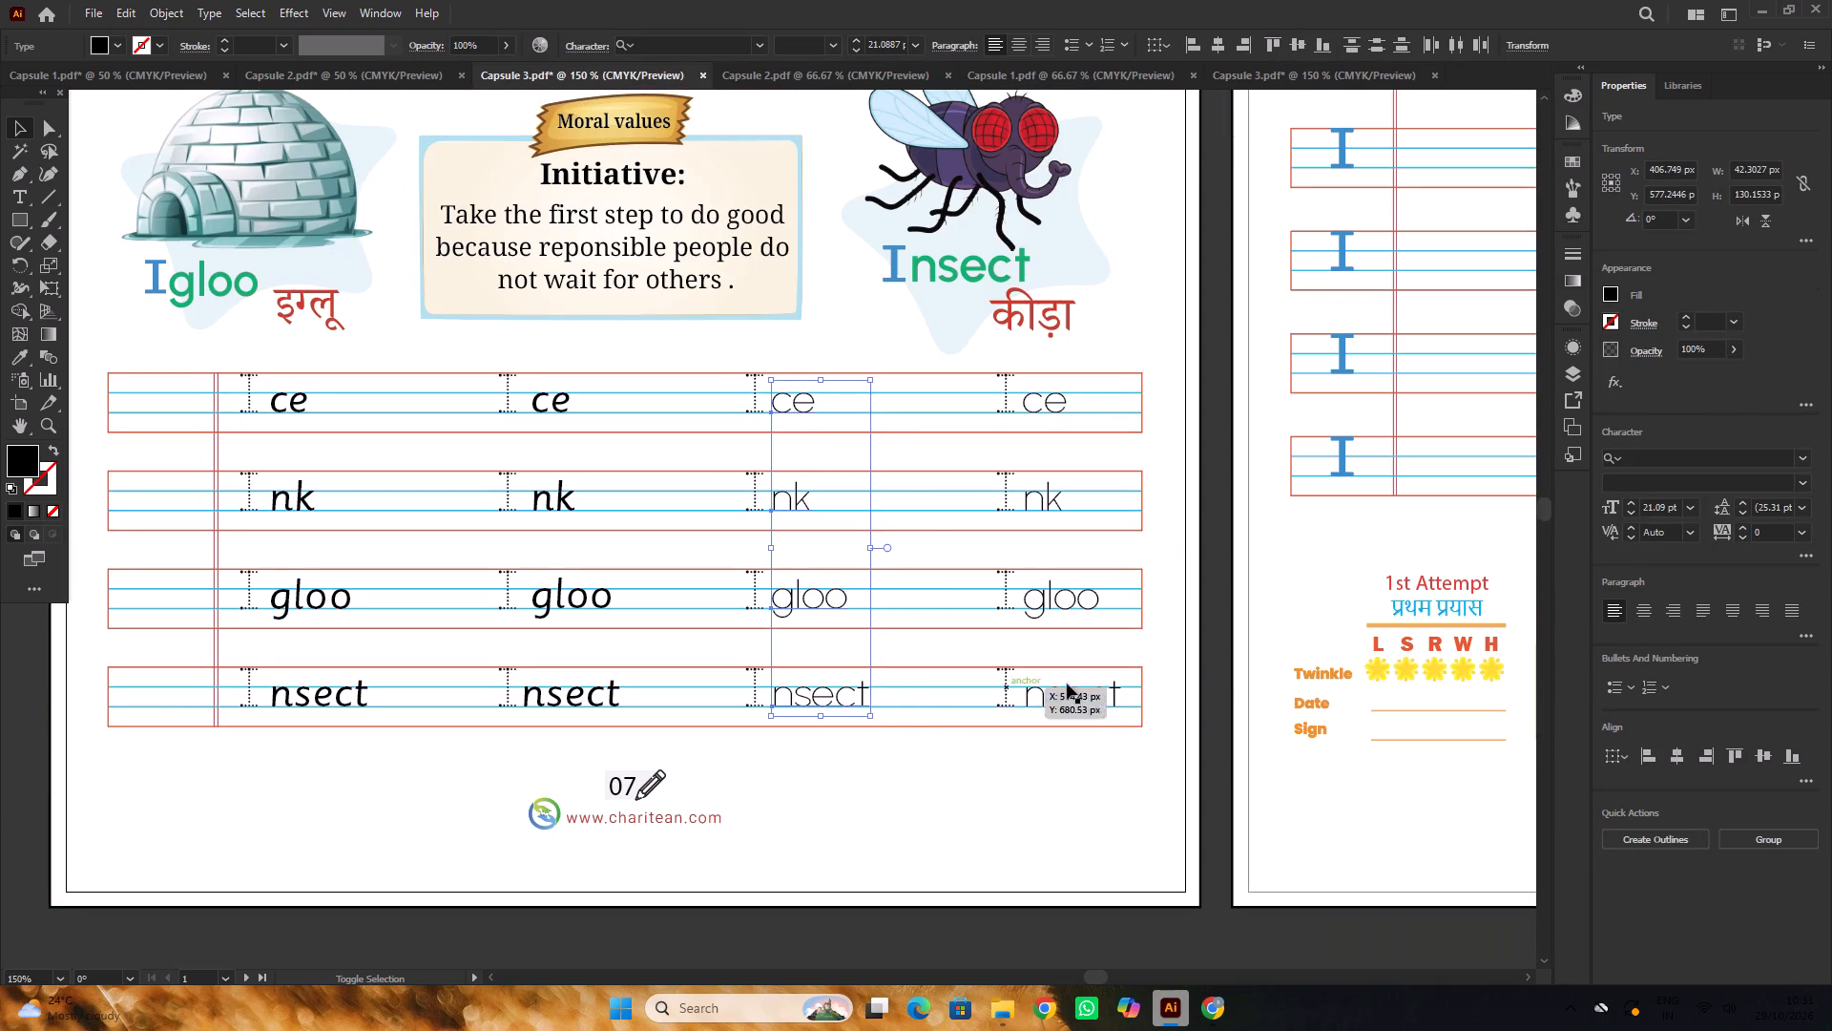
{"action": "left_click", "coordinate": [1078, 697], "text": "shift"}
{"action": "left_click", "coordinate": [1068, 614], "text": "shift"}
{"action": "left_click", "coordinate": [1077, 602], "text": "shift"}
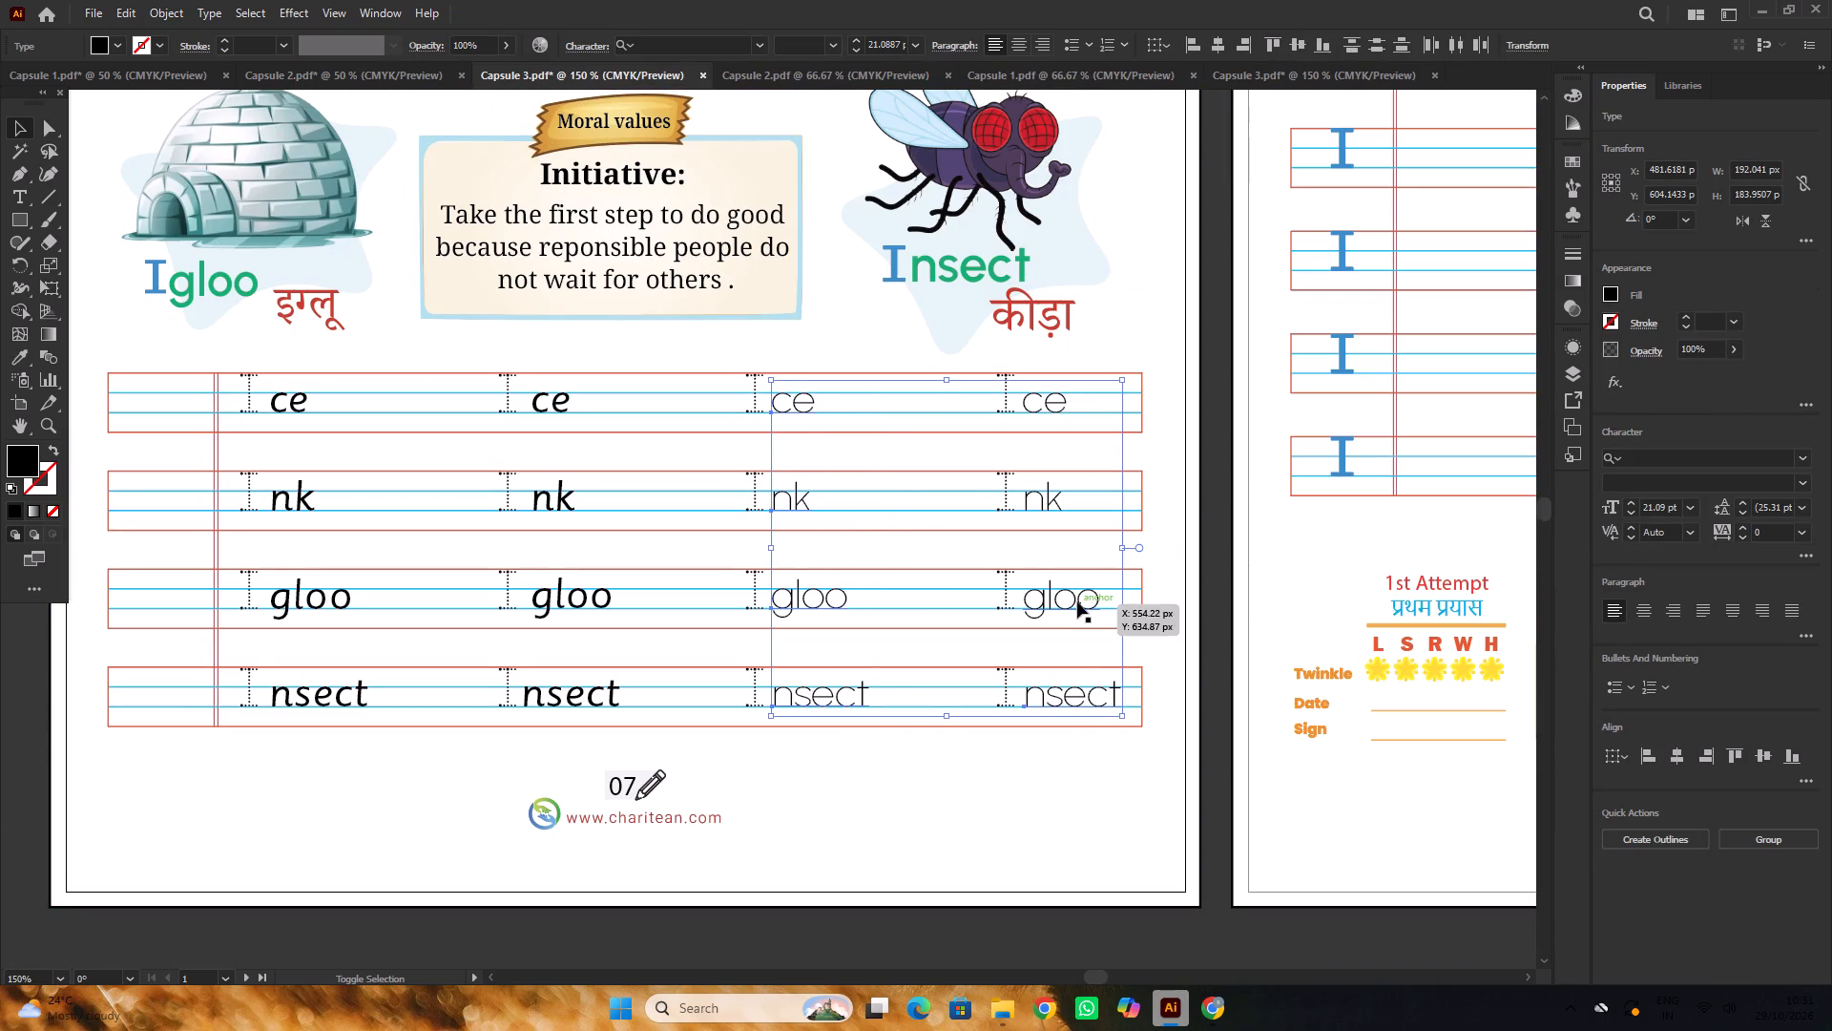
{"action": "left_click", "coordinate": [1050, 501], "text": "shift"}
{"action": "left_click", "coordinate": [1053, 411], "text": "shift"}
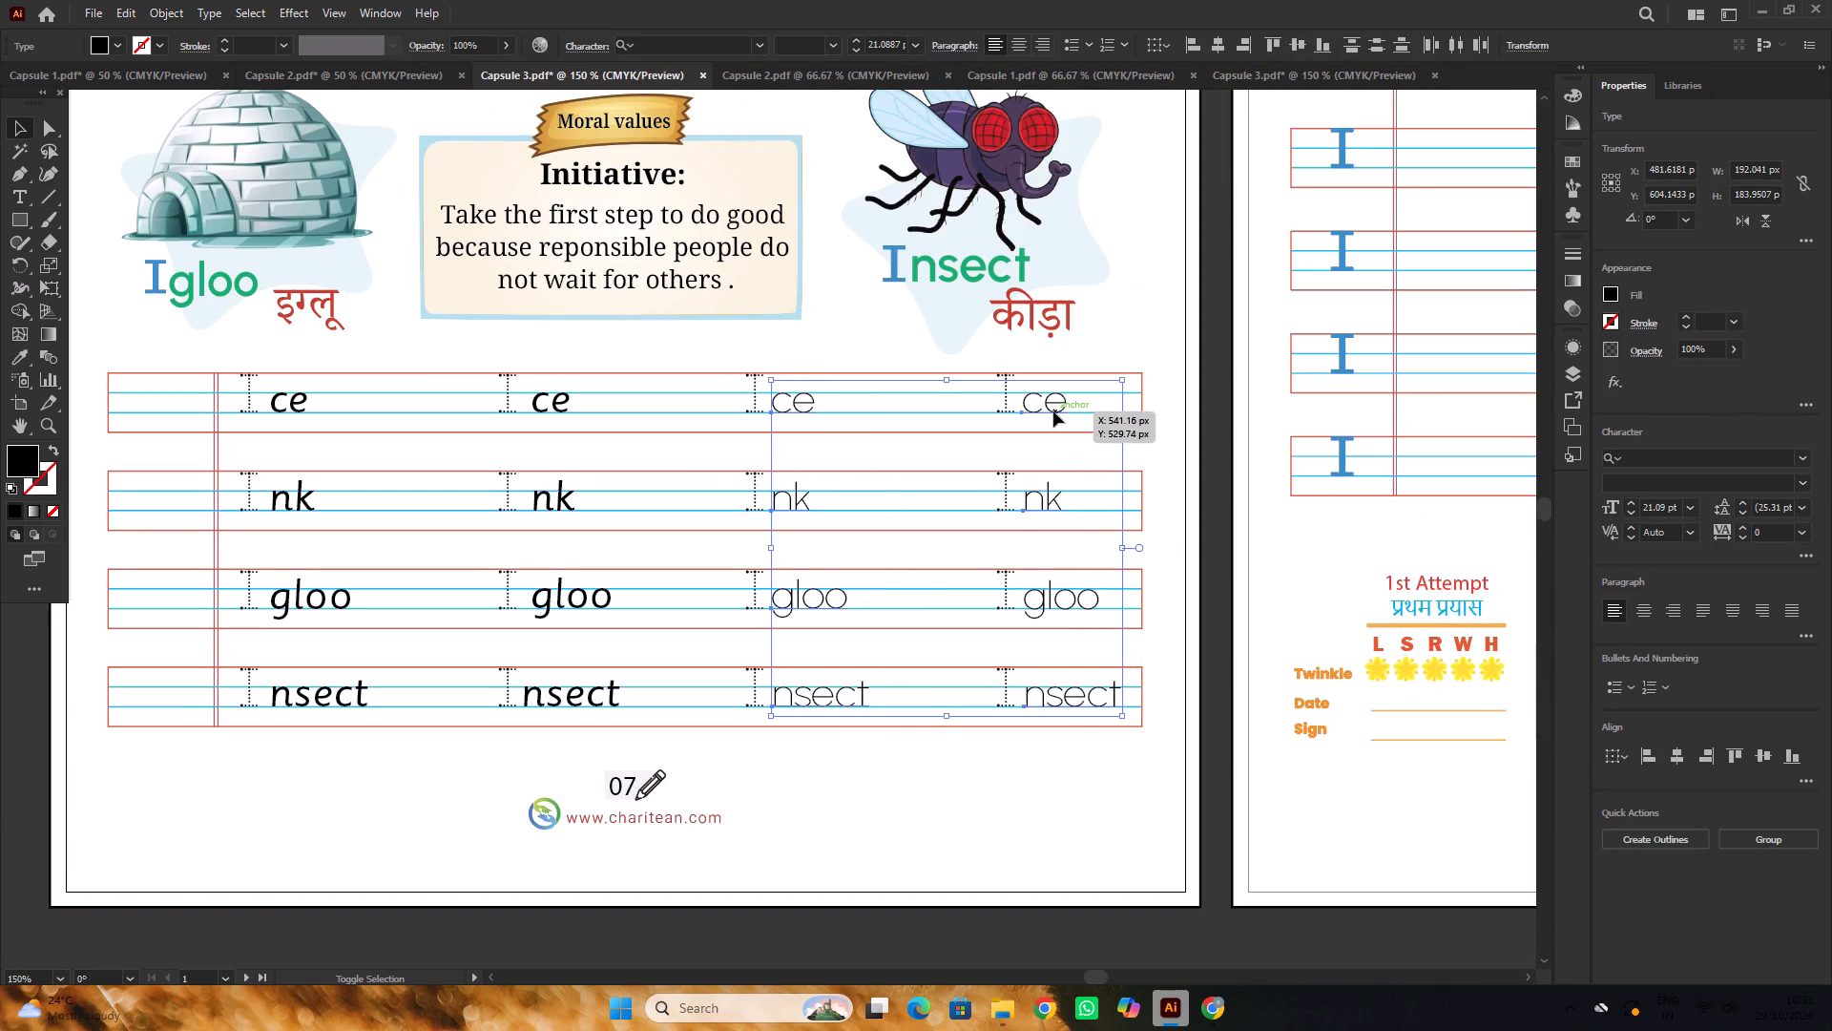
{"action": "left_click", "coordinate": [1658, 463]}
{"action": "type", "text": "SAS"}
{"action": "key", "text": "s"}
{"action": "left_click", "coordinate": [1487, 572]}
{"action": "scroll", "coordinate": [916, 514], "scroll_direction": "down", "scroll_amount": 1, "text": "alt"}
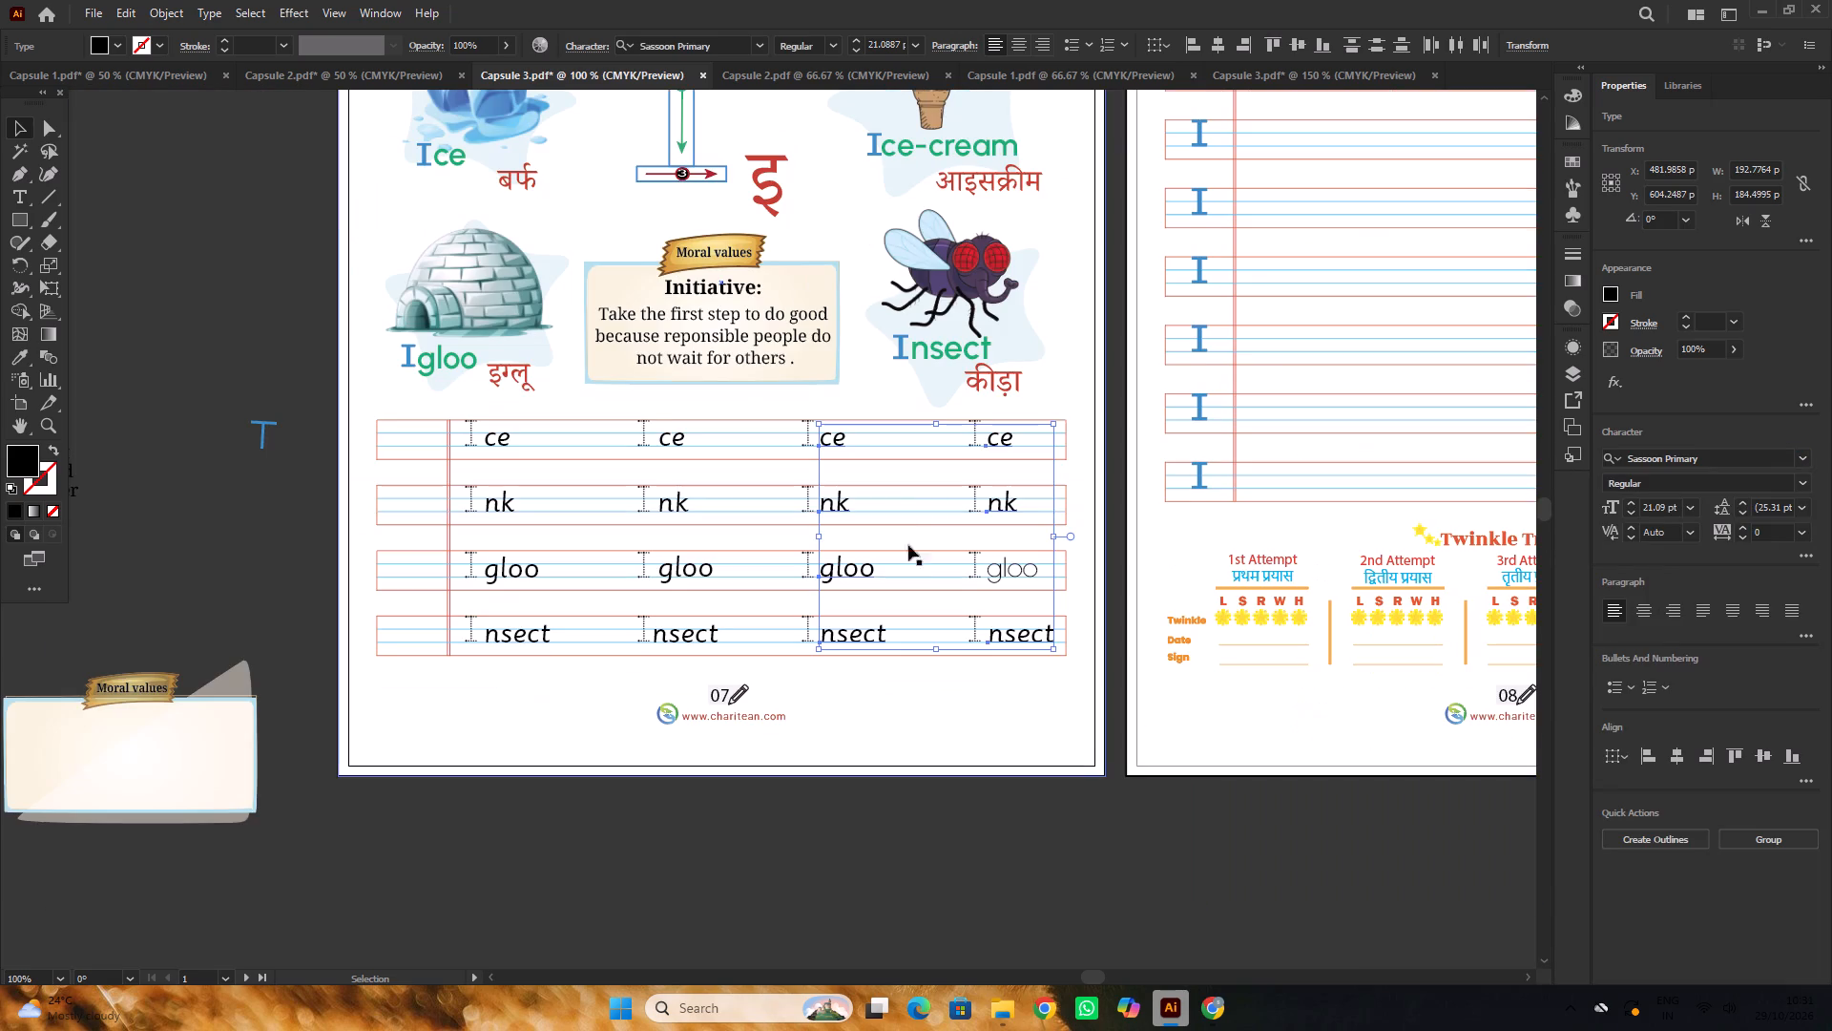
{"action": "left_click", "coordinate": [971, 813]}
Match the fourth "gloo" to the third "gloo" by sampling its text style with the Eyedropper.
{"action": "scroll", "coordinate": [994, 640], "scroll_direction": "up", "scroll_amount": 2, "text": "alt"}
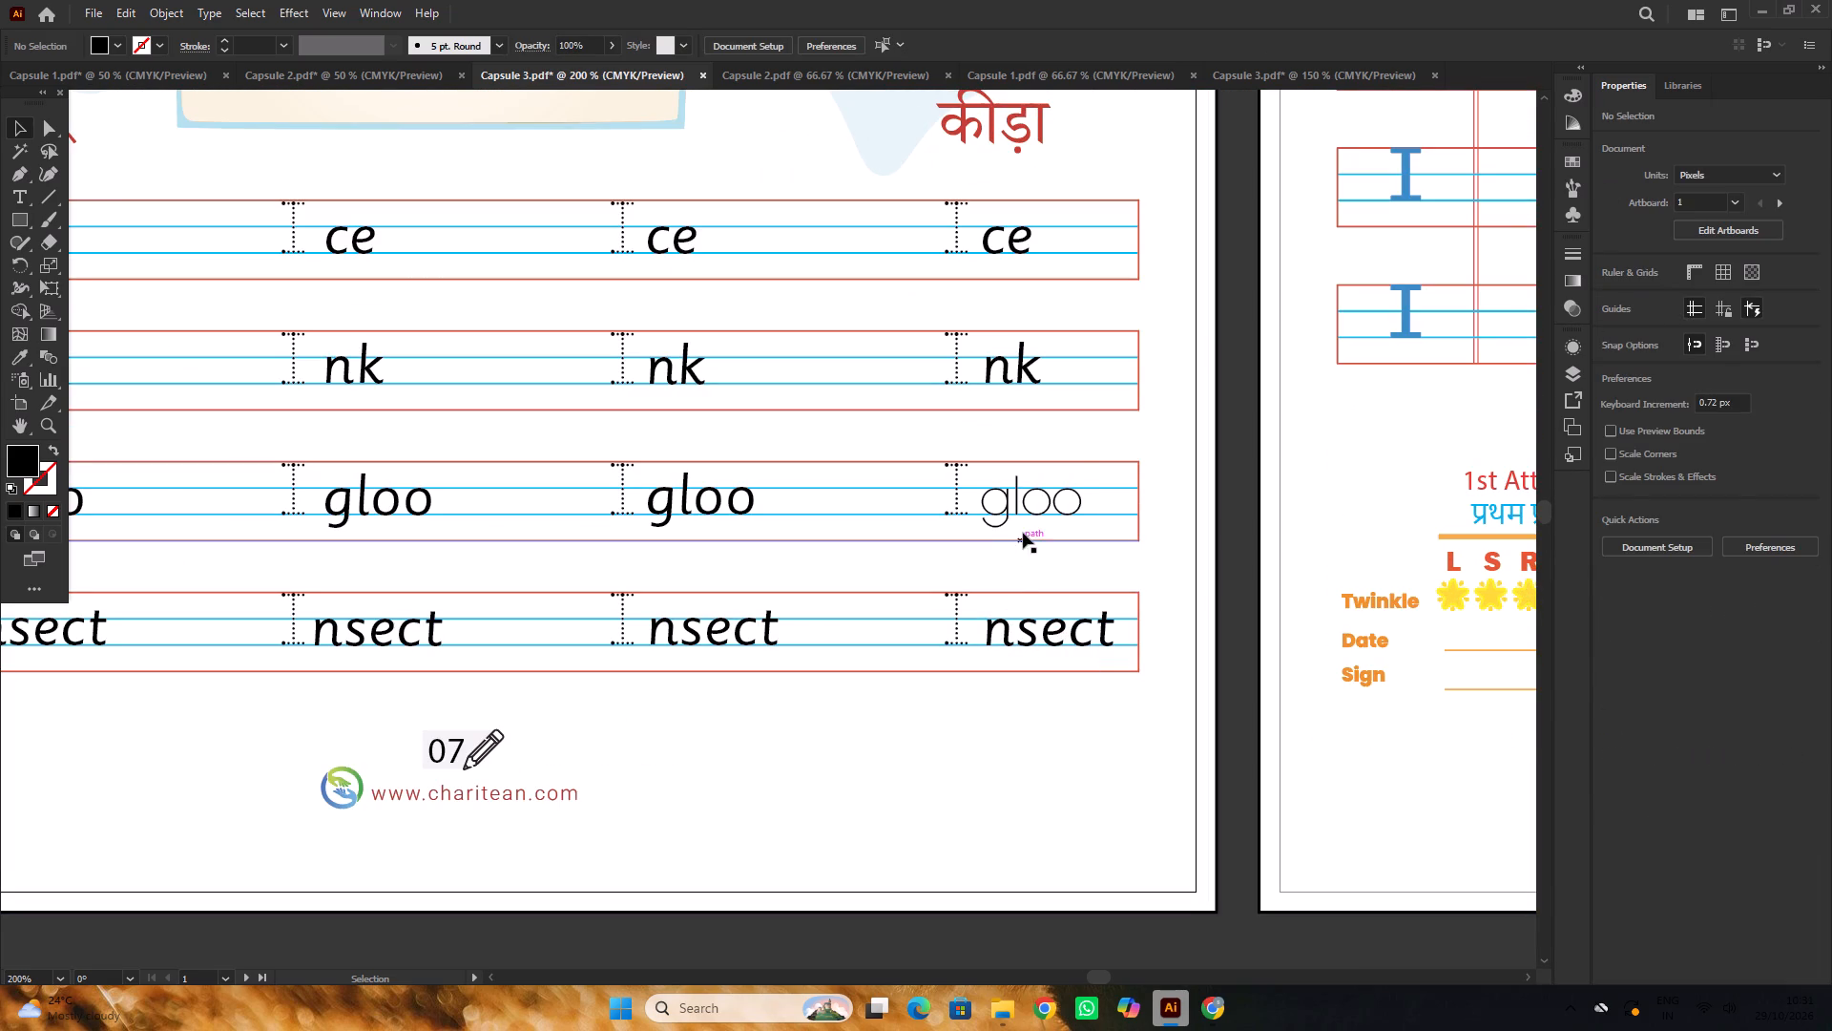
{"action": "left_click", "coordinate": [1029, 510]}
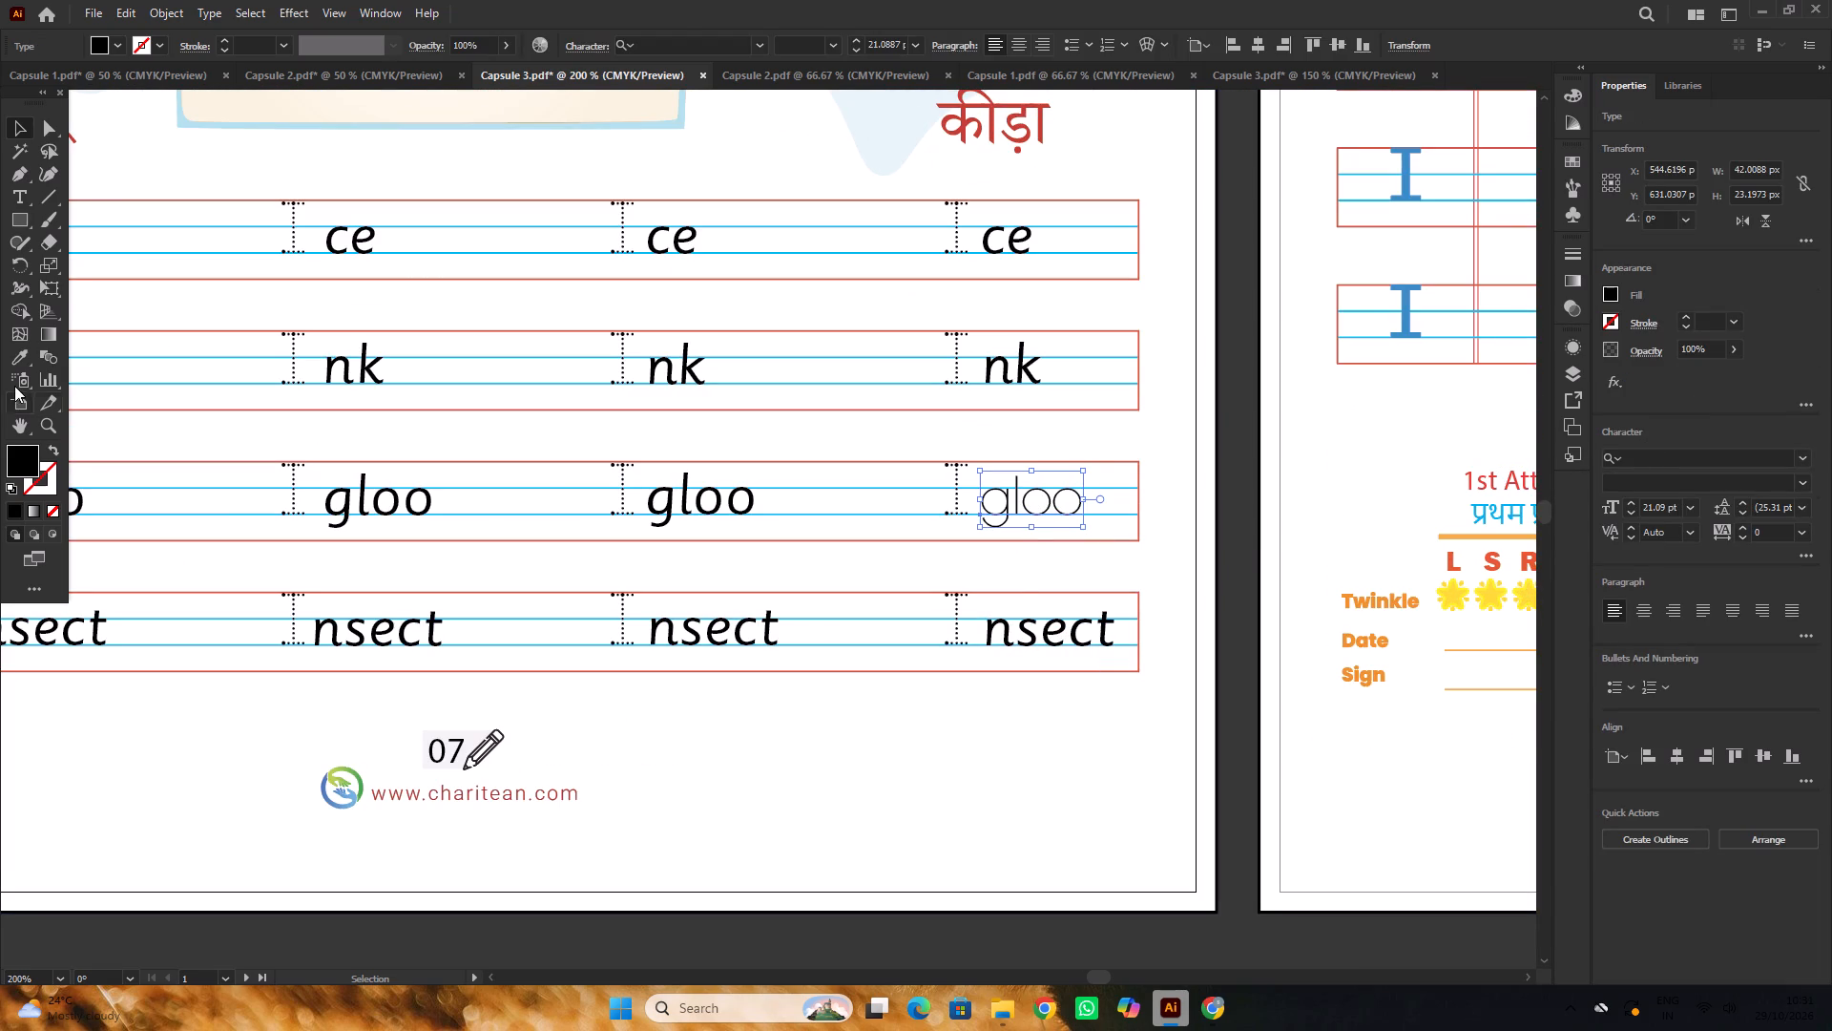
{"action": "left_click", "coordinate": [10, 359]}
{"action": "left_click", "coordinate": [673, 509]}
{"action": "scroll", "coordinate": [857, 518], "scroll_direction": "down", "scroll_amount": 1, "text": "alt"}
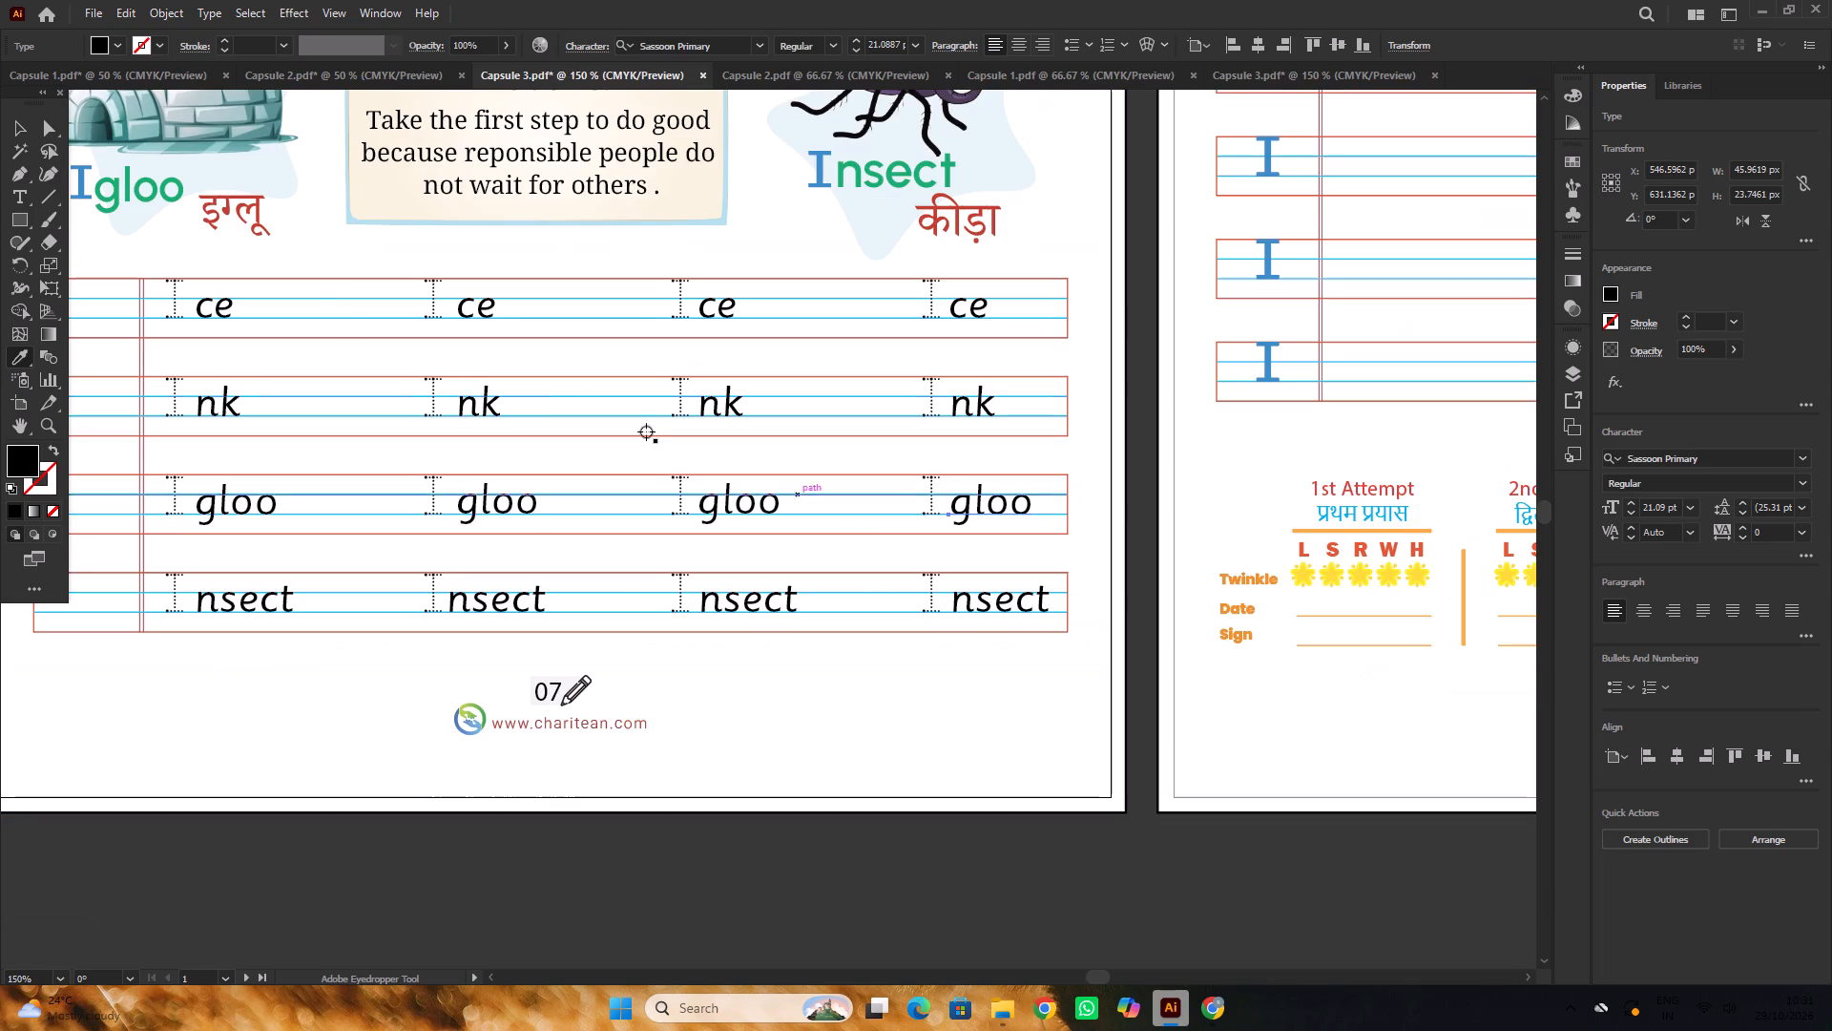
{"action": "left_click", "coordinate": [25, 136]}
{"action": "scroll", "coordinate": [858, 516], "scroll_direction": "down", "scroll_amount": 2, "text": "alt"}
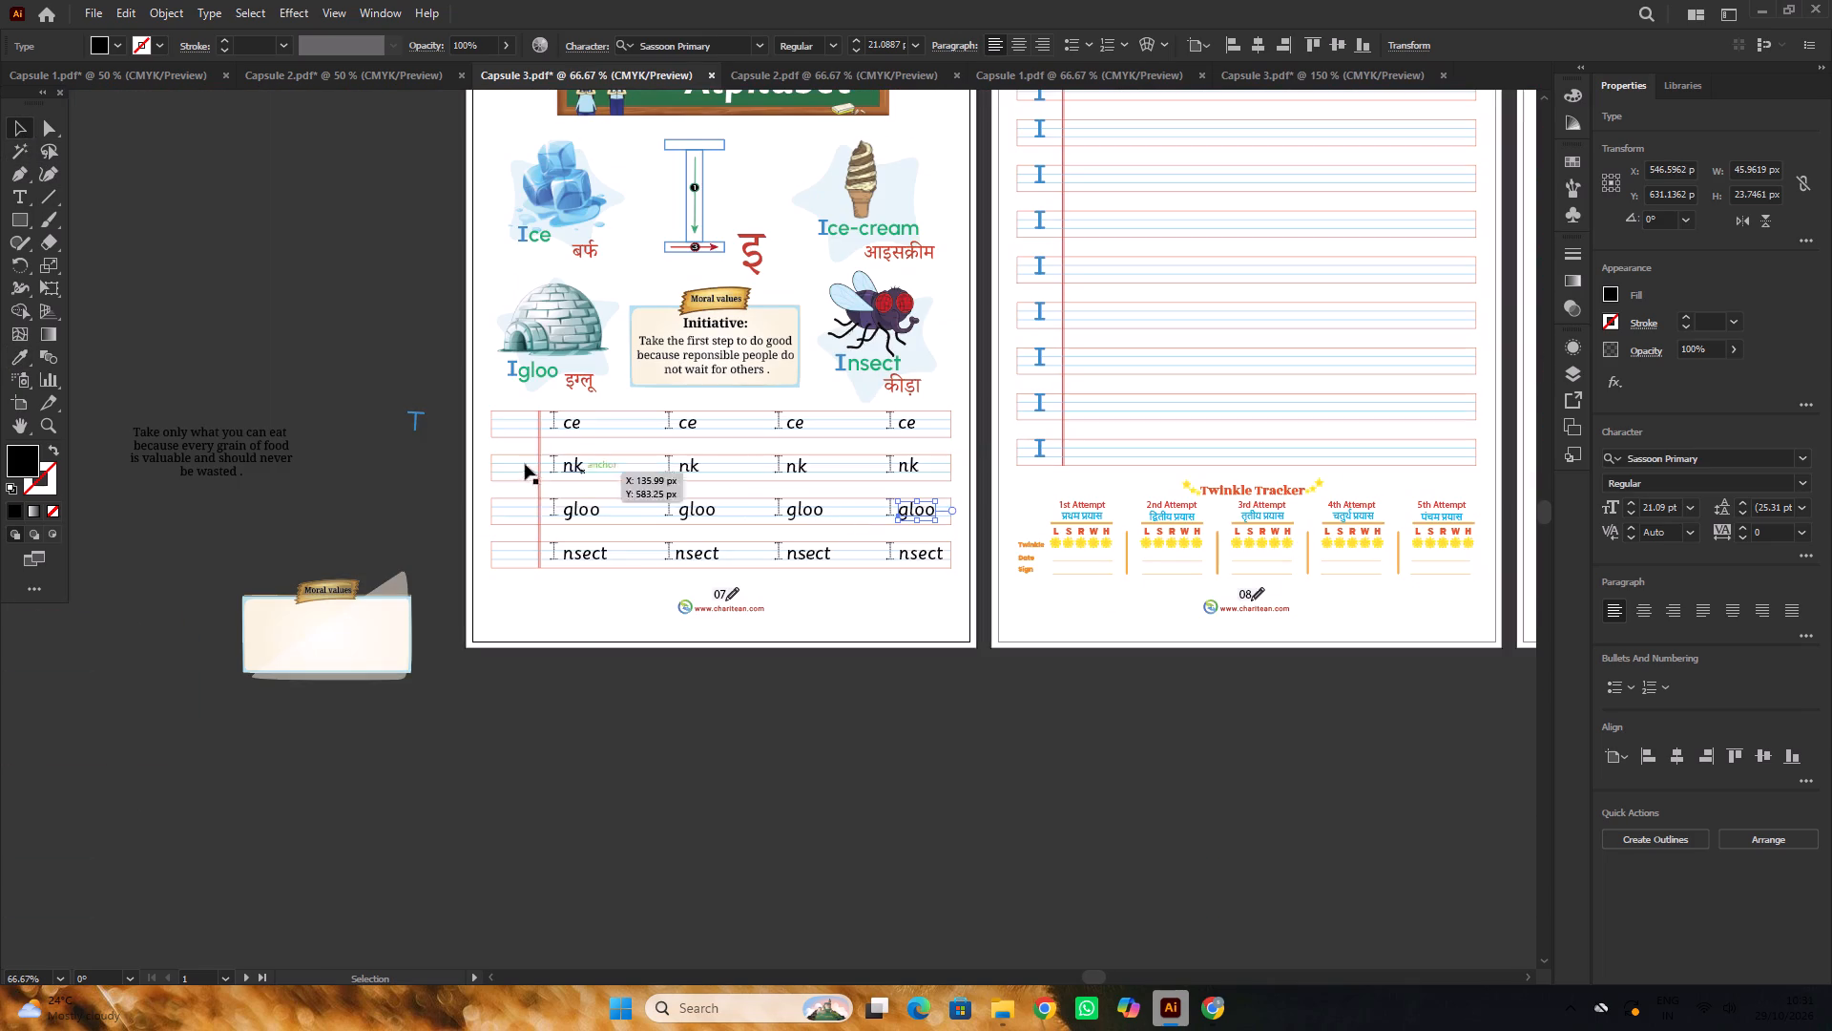
{"action": "left_click", "coordinate": [617, 696]}
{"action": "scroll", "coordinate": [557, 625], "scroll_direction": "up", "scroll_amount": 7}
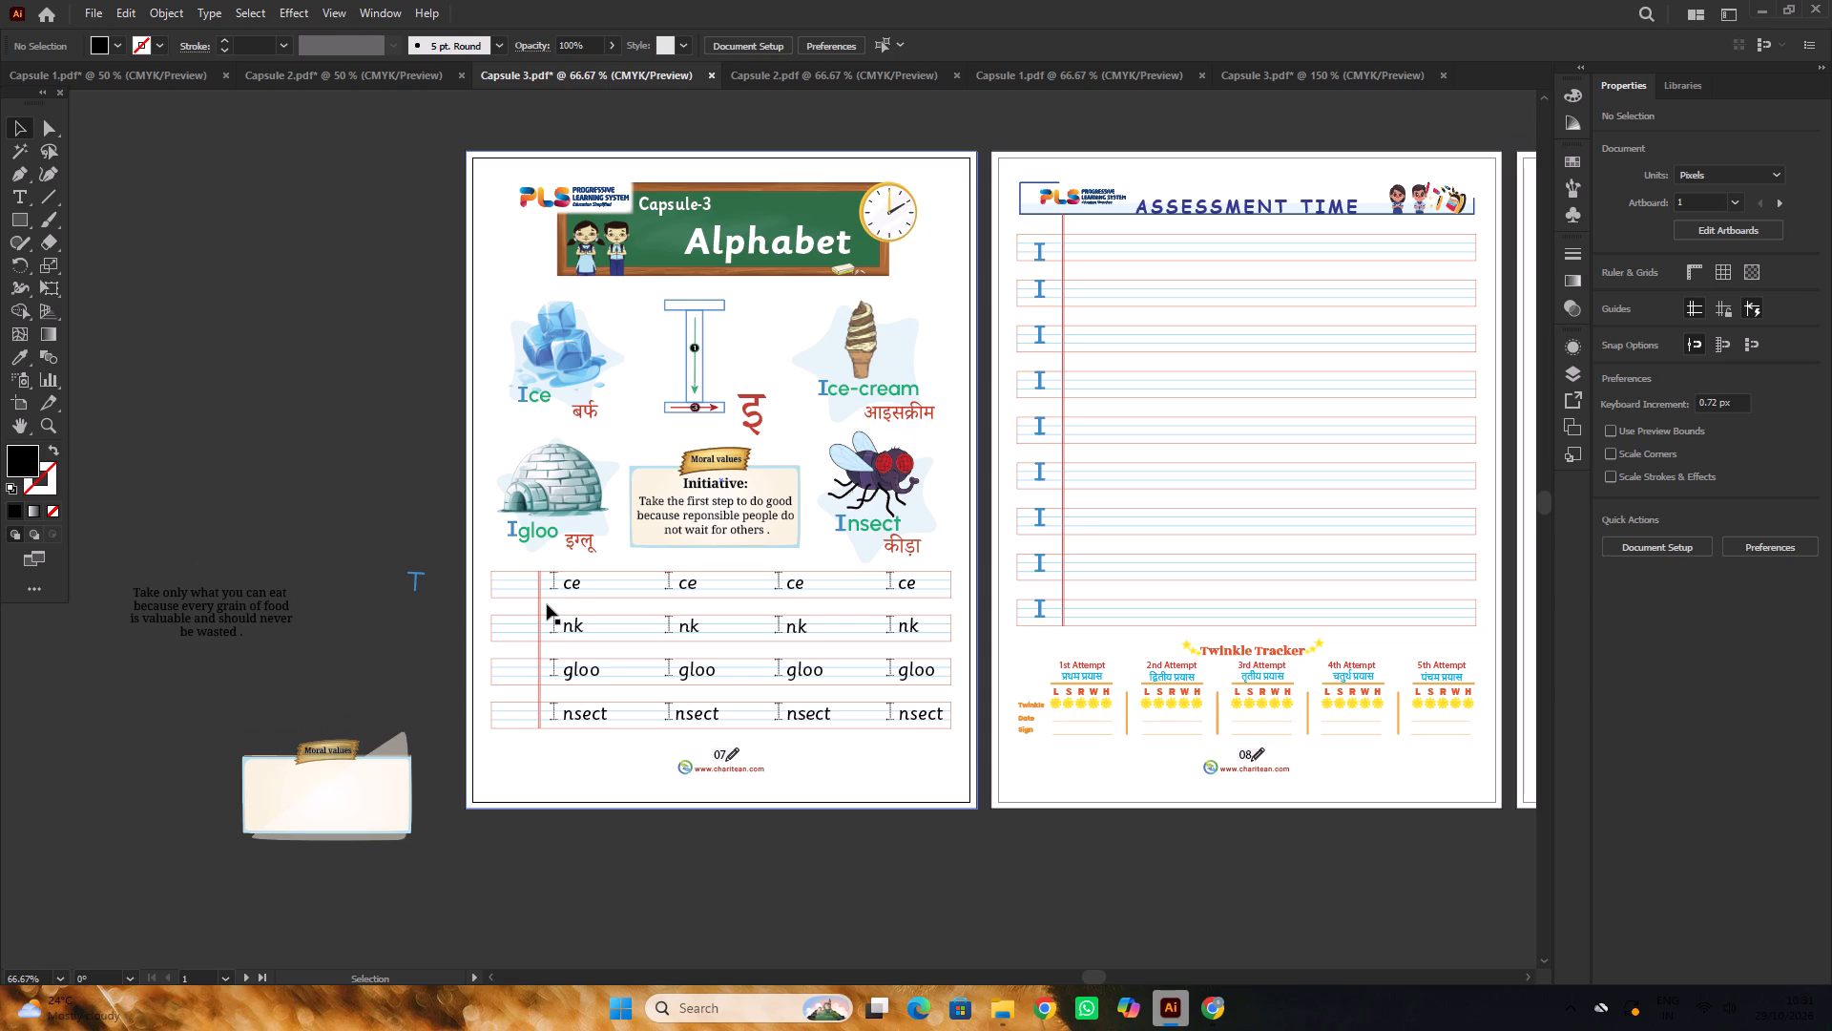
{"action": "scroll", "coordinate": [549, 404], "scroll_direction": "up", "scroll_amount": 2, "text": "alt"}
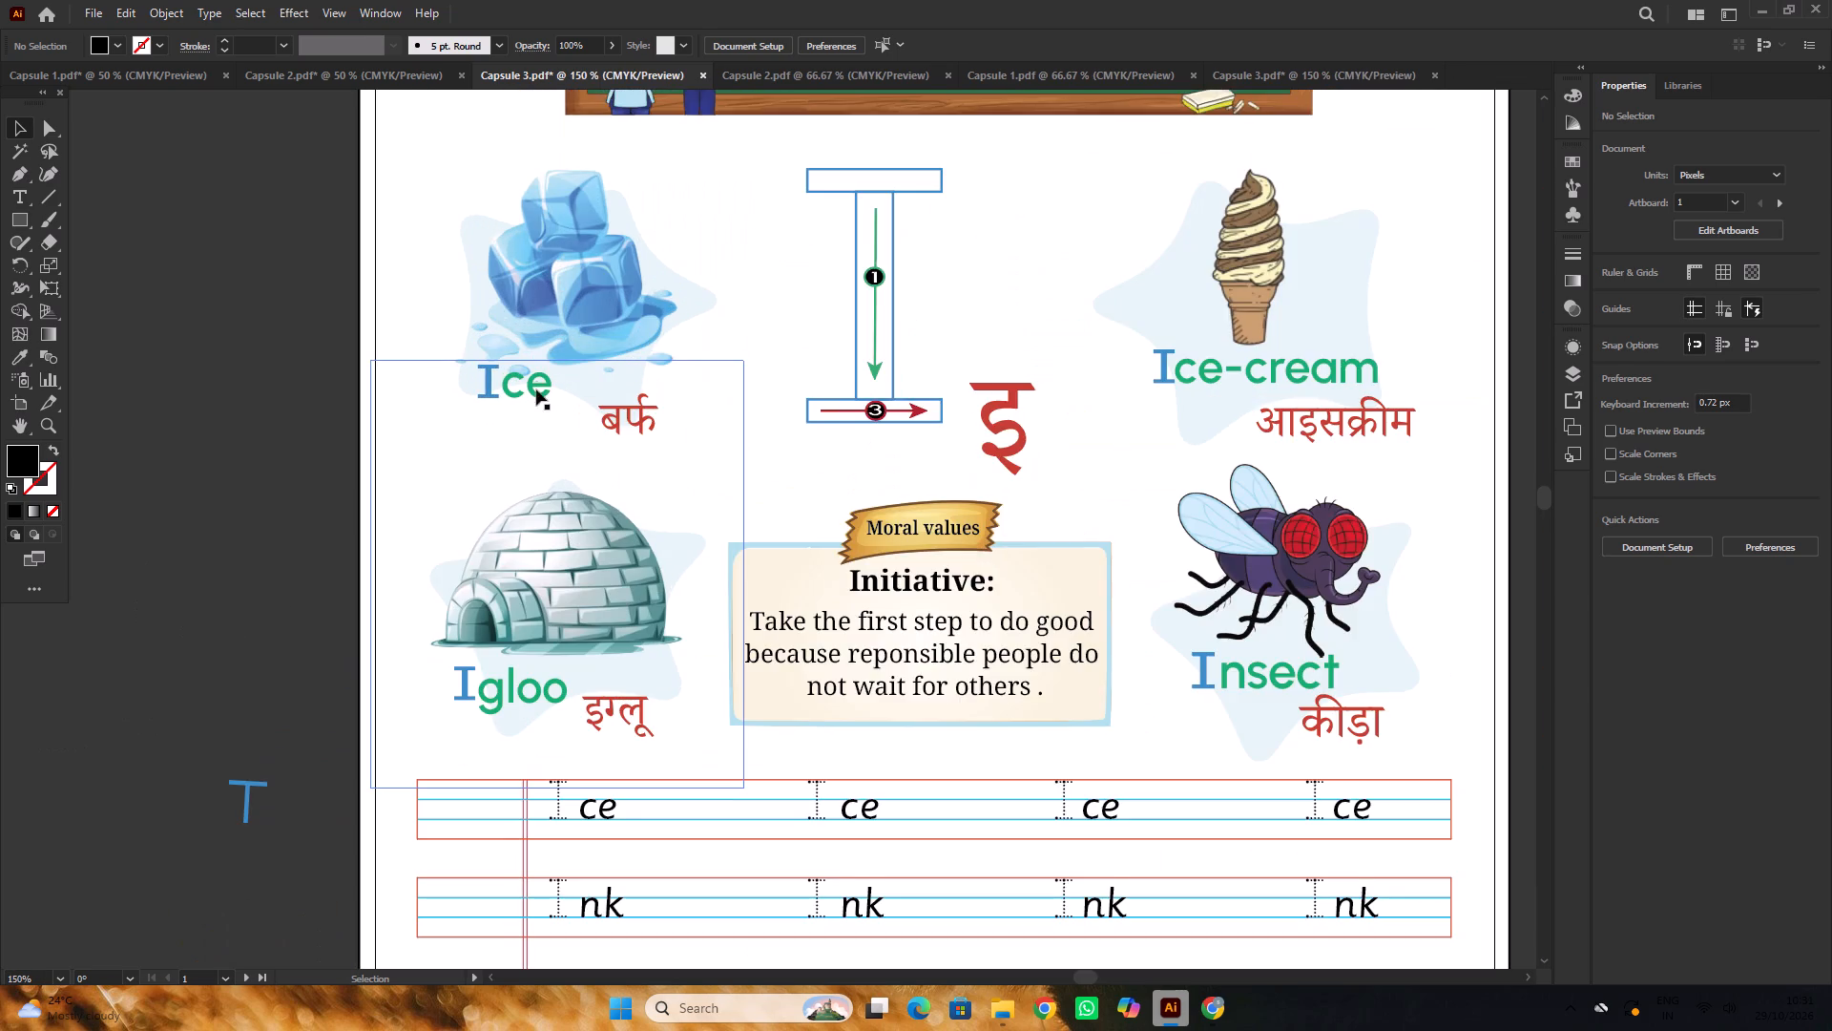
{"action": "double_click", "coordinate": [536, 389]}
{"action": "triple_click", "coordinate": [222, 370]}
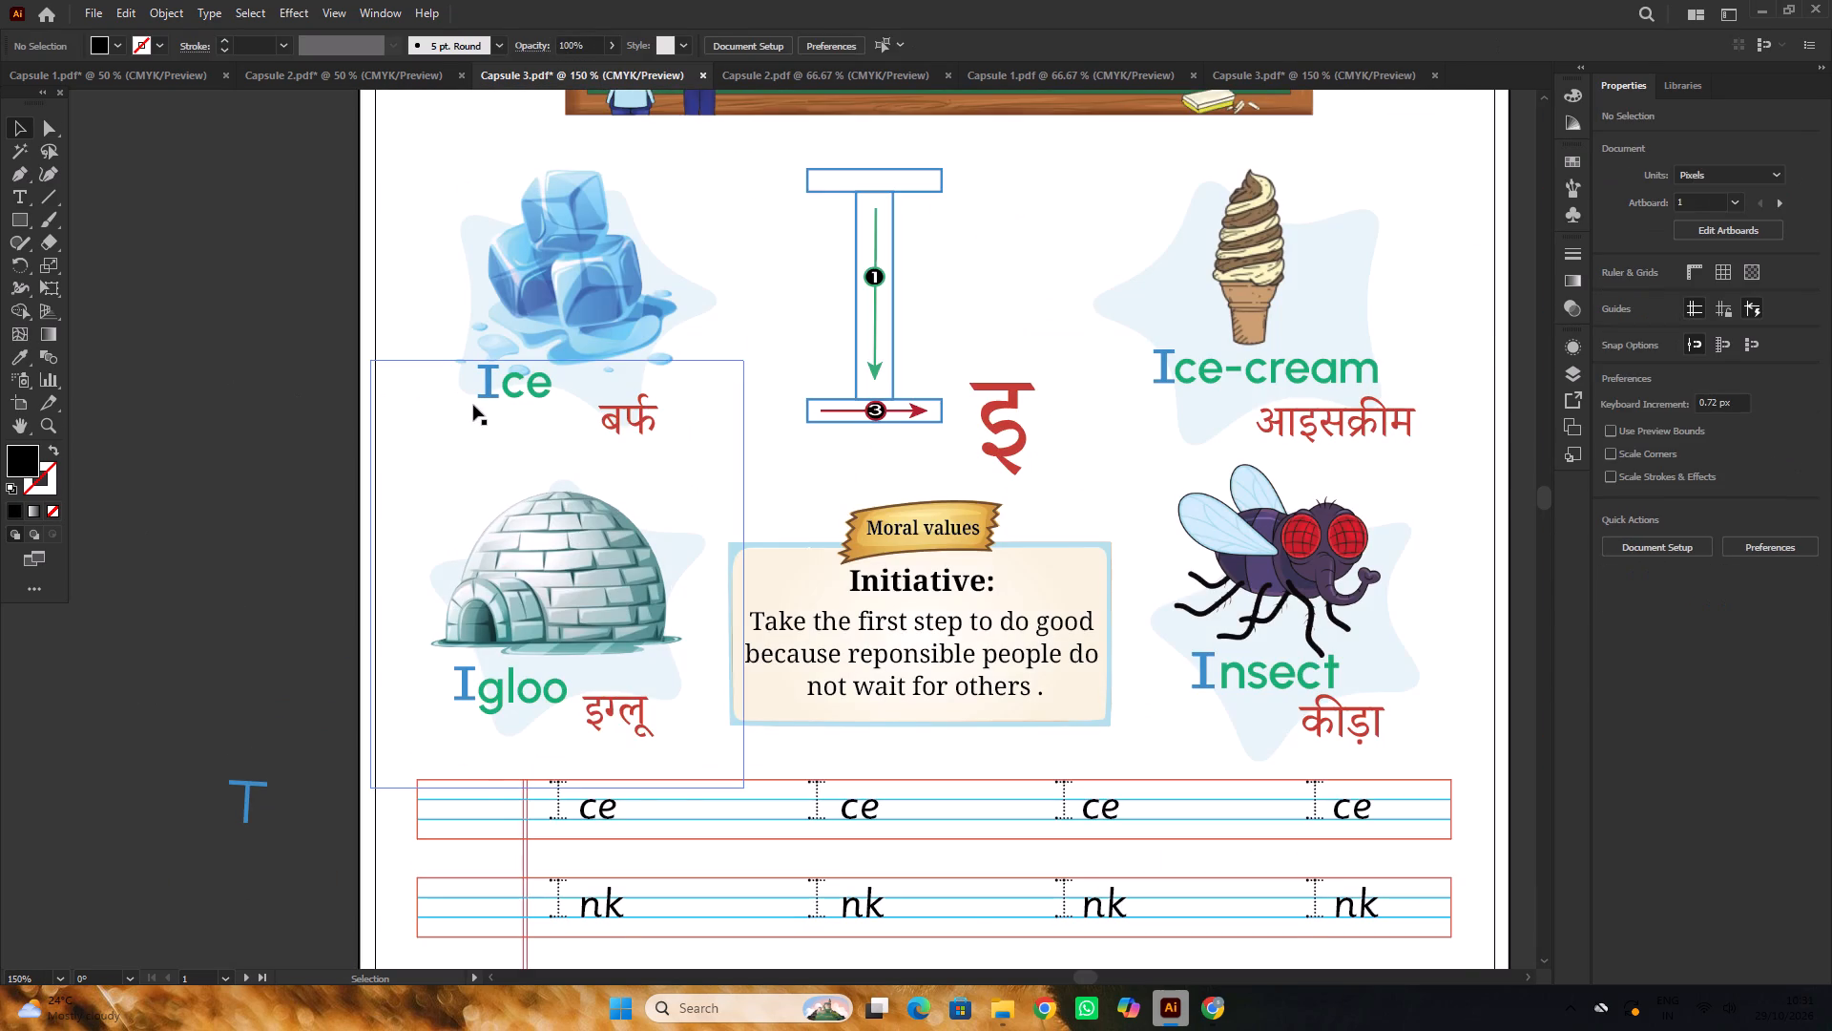
Lock the igloo illustration whose frame overlaps the "Ice" caption on page 07.
{"action": "scroll", "coordinate": [473, 405], "scroll_direction": "up", "scroll_amount": 1, "text": "alt"}
{"action": "scroll", "coordinate": [651, 411], "scroll_direction": "down", "scroll_amount": 3, "text": "alt"}
{"action": "left_click", "coordinate": [418, 389]}
{"action": "scroll", "coordinate": [628, 443], "scroll_direction": "up", "scroll_amount": 1, "text": "alt"}
{"action": "scroll", "coordinate": [628, 441], "scroll_direction": "up", "scroll_amount": 3}
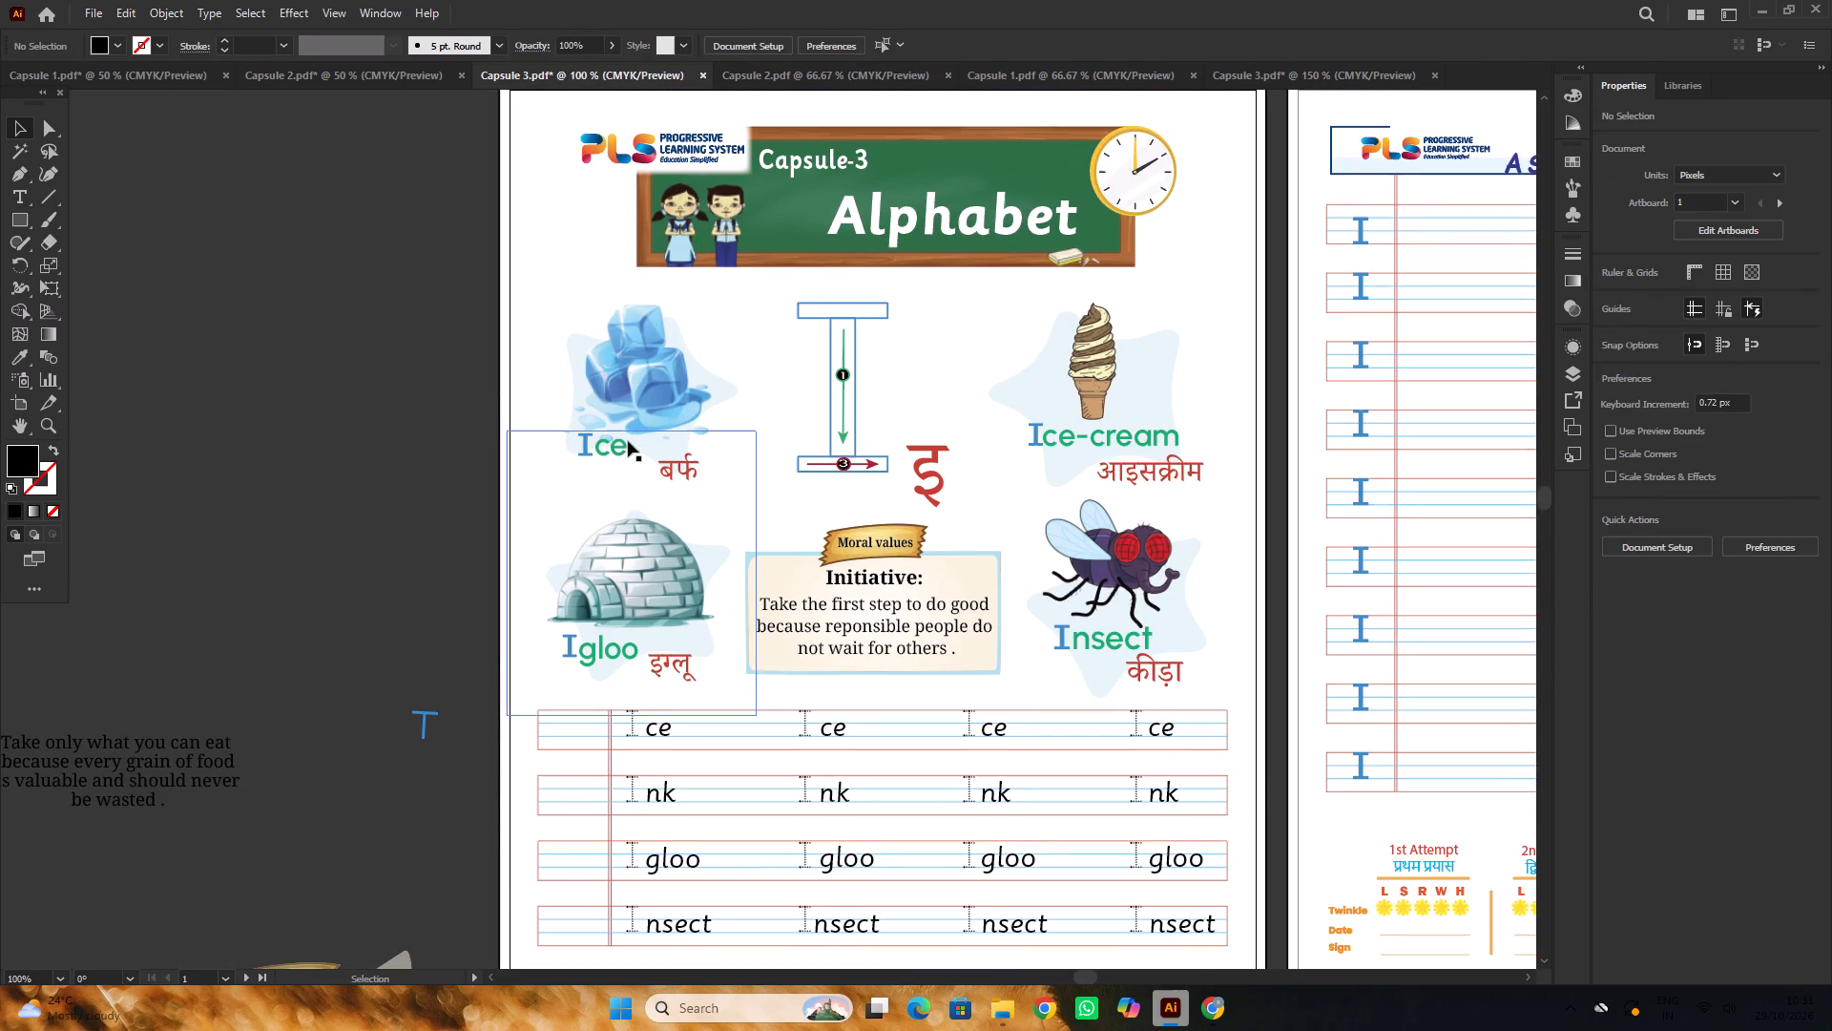
{"action": "key", "text": "t"}
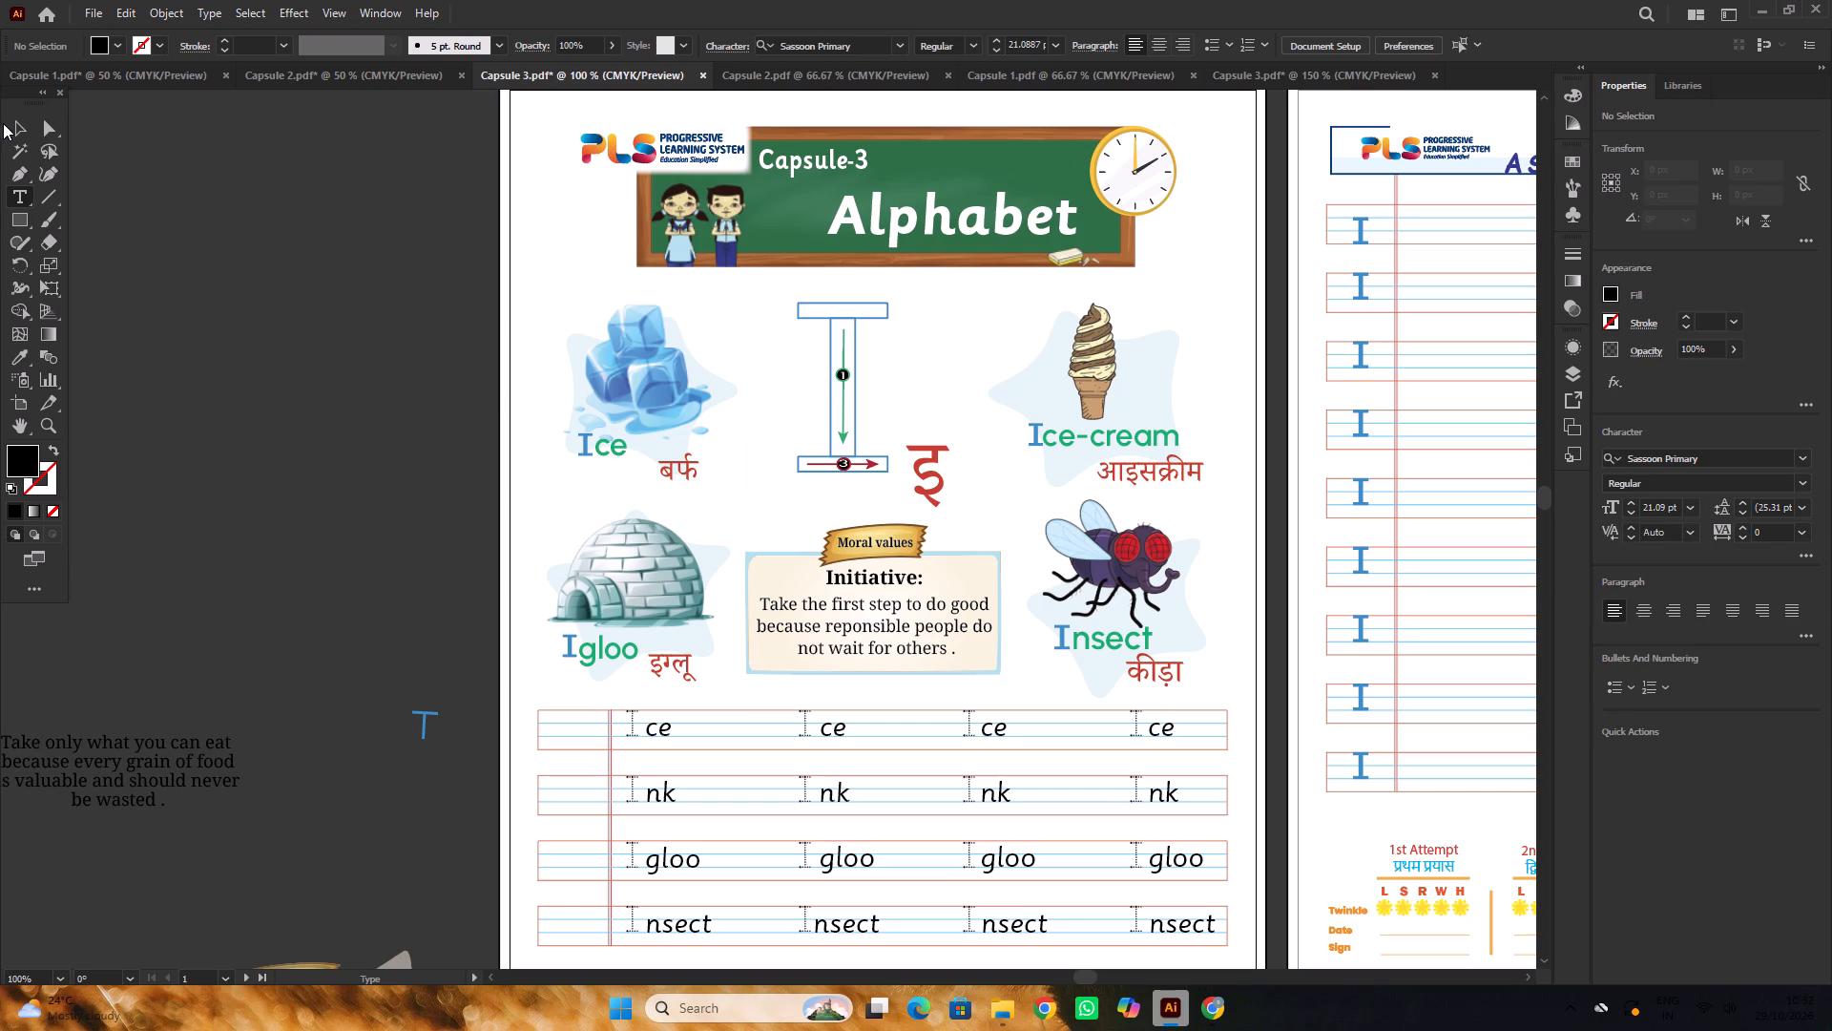
{"action": "left_click", "coordinate": [10, 122]}
{"action": "left_click", "coordinate": [623, 597]}
{"action": "key", "text": "ctrl+2"}
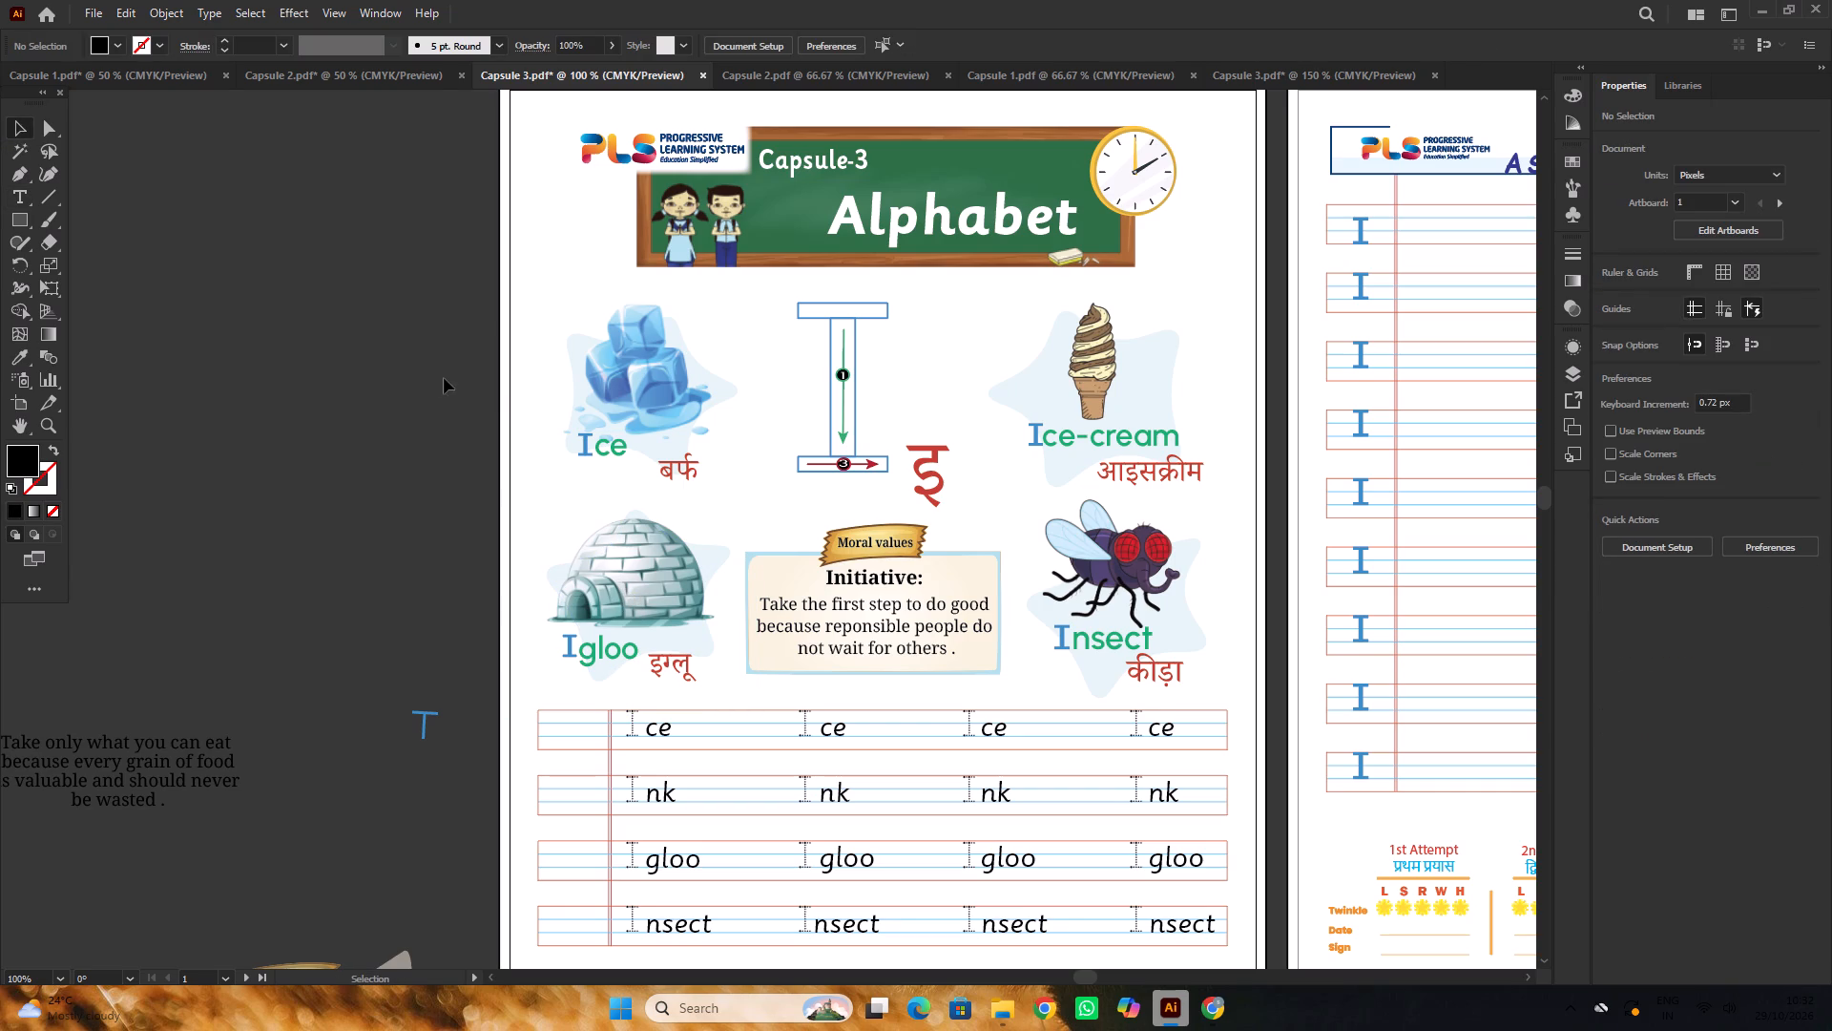
{"action": "left_click", "coordinate": [429, 374]}
Set the font of the green "ce" in the "Ice" caption under the ice cubes to Sassoon Primary.
{"action": "key", "text": "t"}
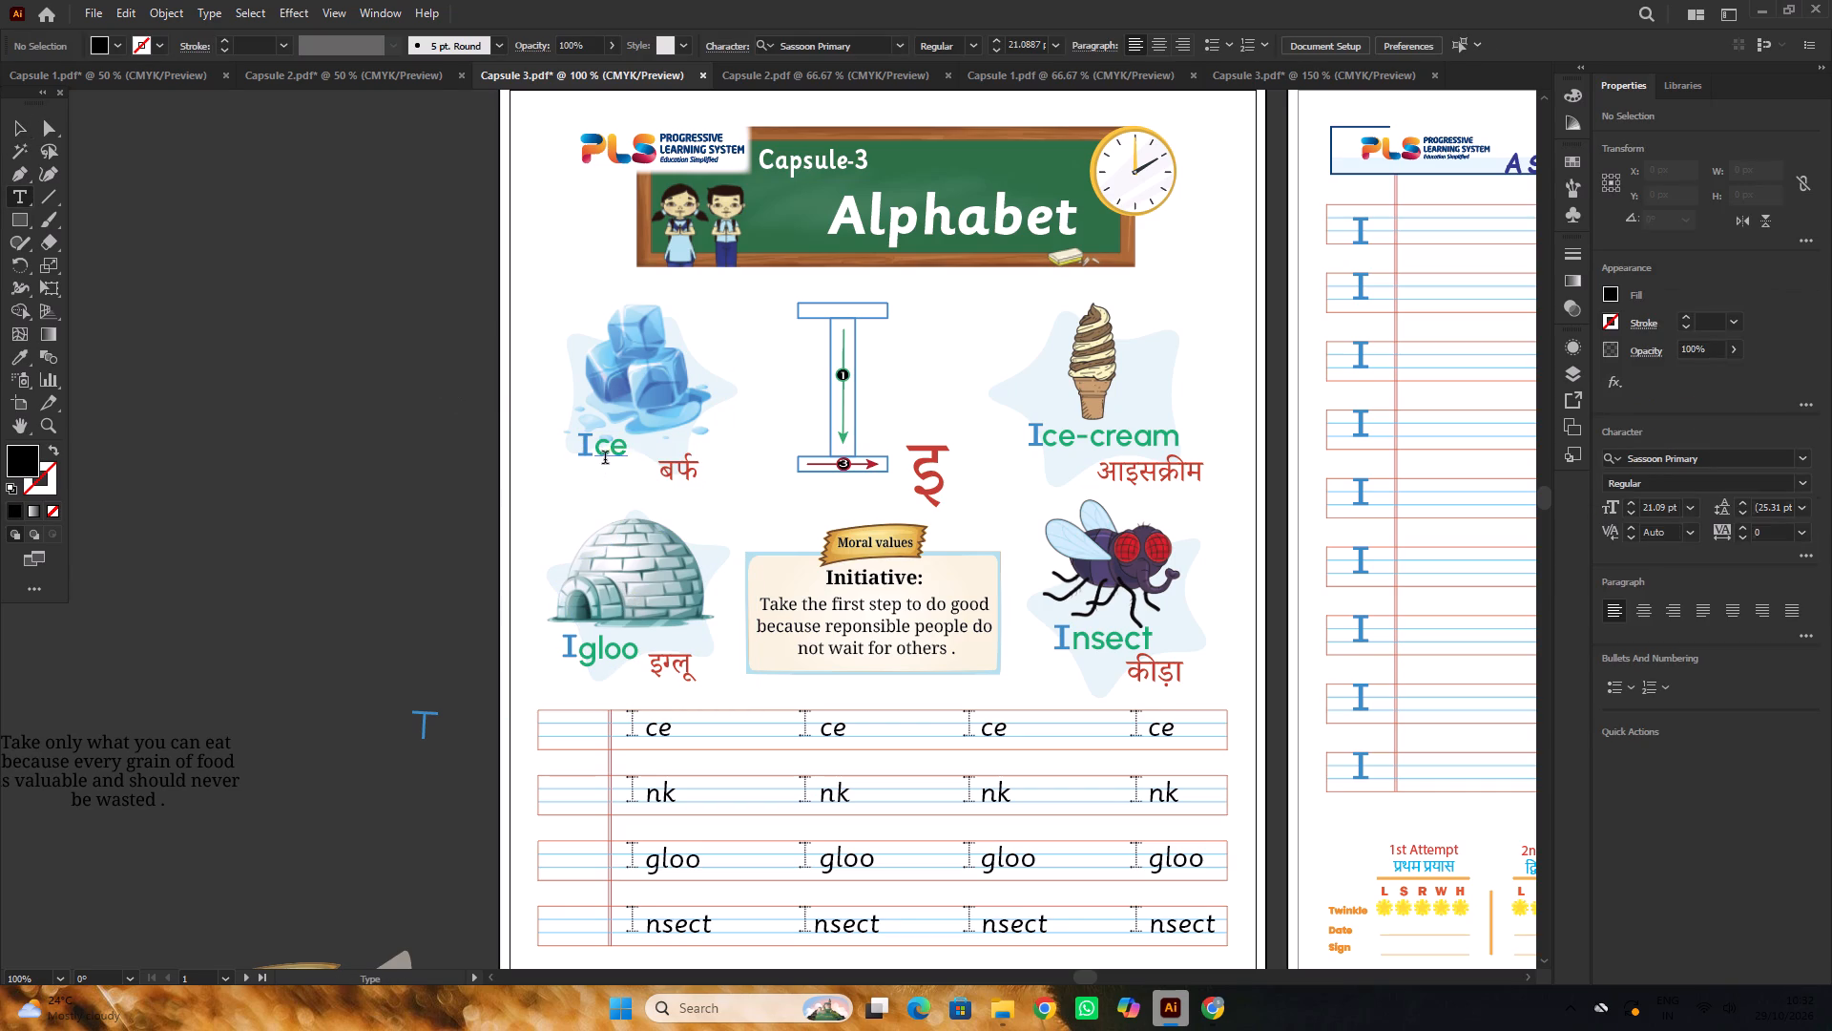
{"action": "left_click_drag", "start_coordinate": [594, 452], "coordinate": [654, 448]}
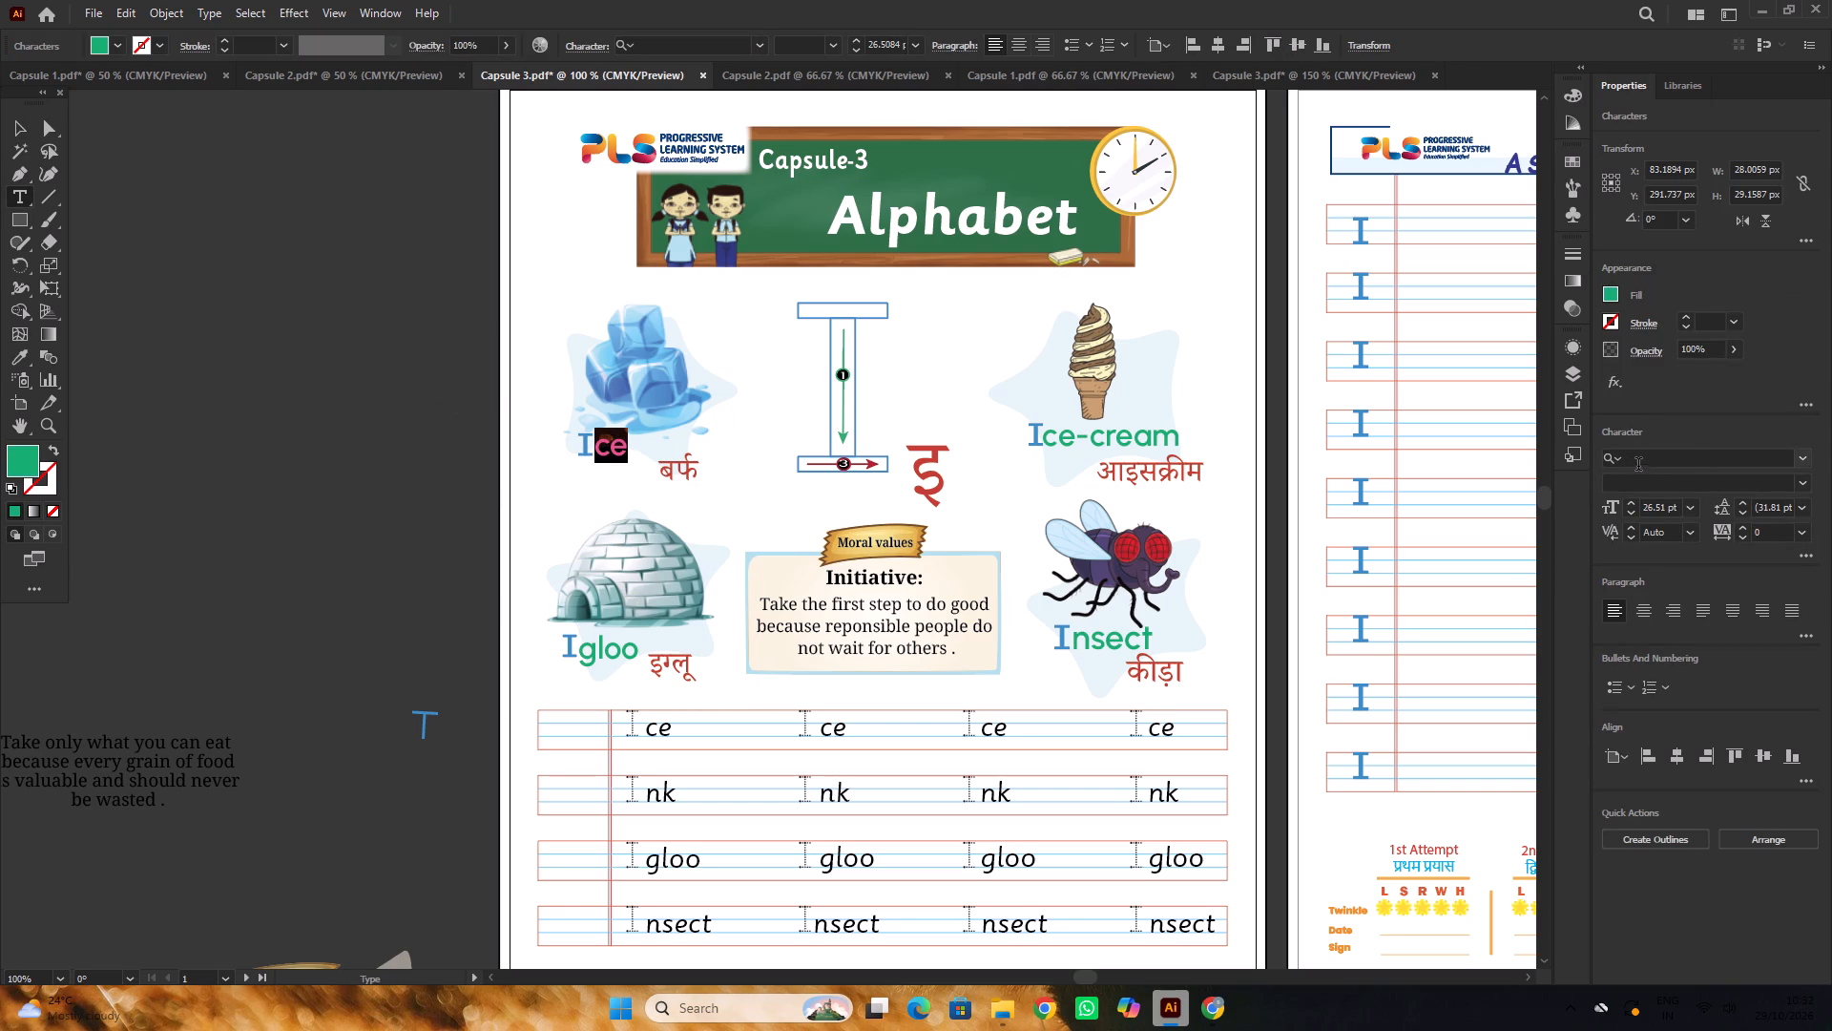
{"action": "left_click", "coordinate": [1638, 466]}
{"action": "key", "text": "s"}
{"action": "type", "text": "AS"}
{"action": "key", "text": "s"}
{"action": "left_click", "coordinate": [1490, 584]}
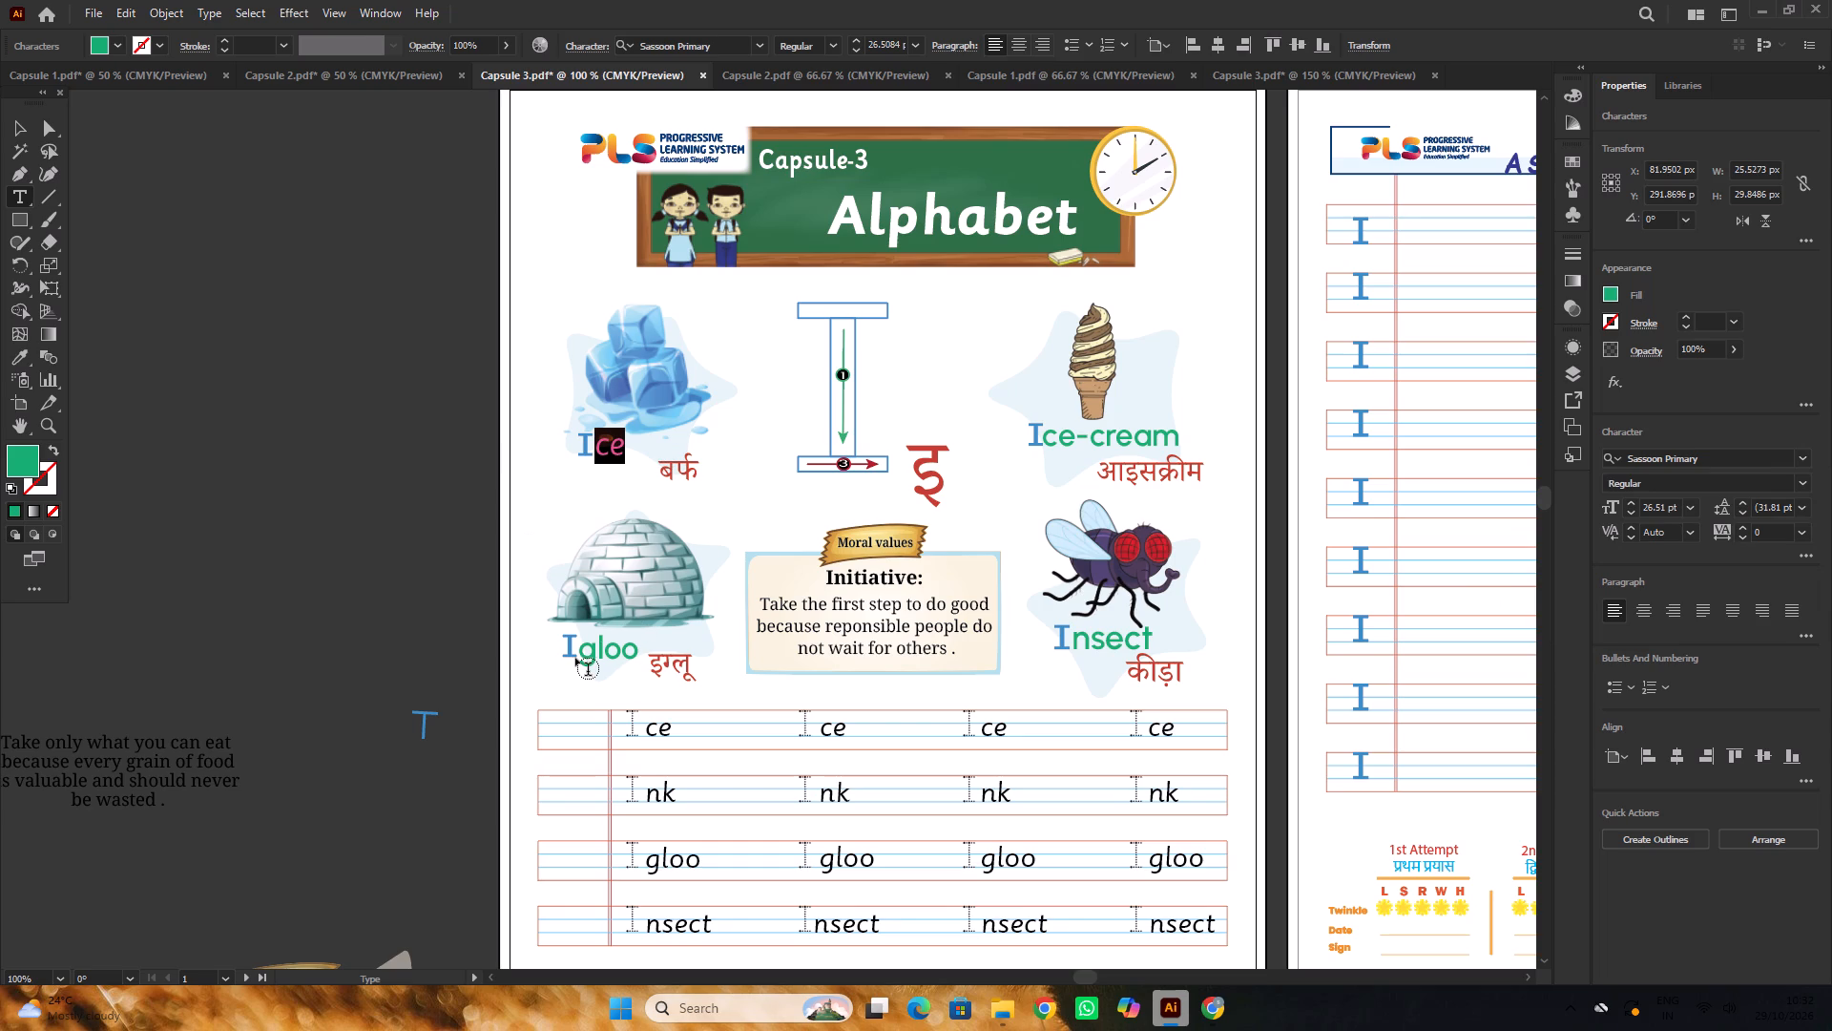
Set the font of the green "gloo" in the "Igloo" caption to Sassoon Primary.
{"action": "left_click_drag", "start_coordinate": [584, 653], "coordinate": [657, 655]}
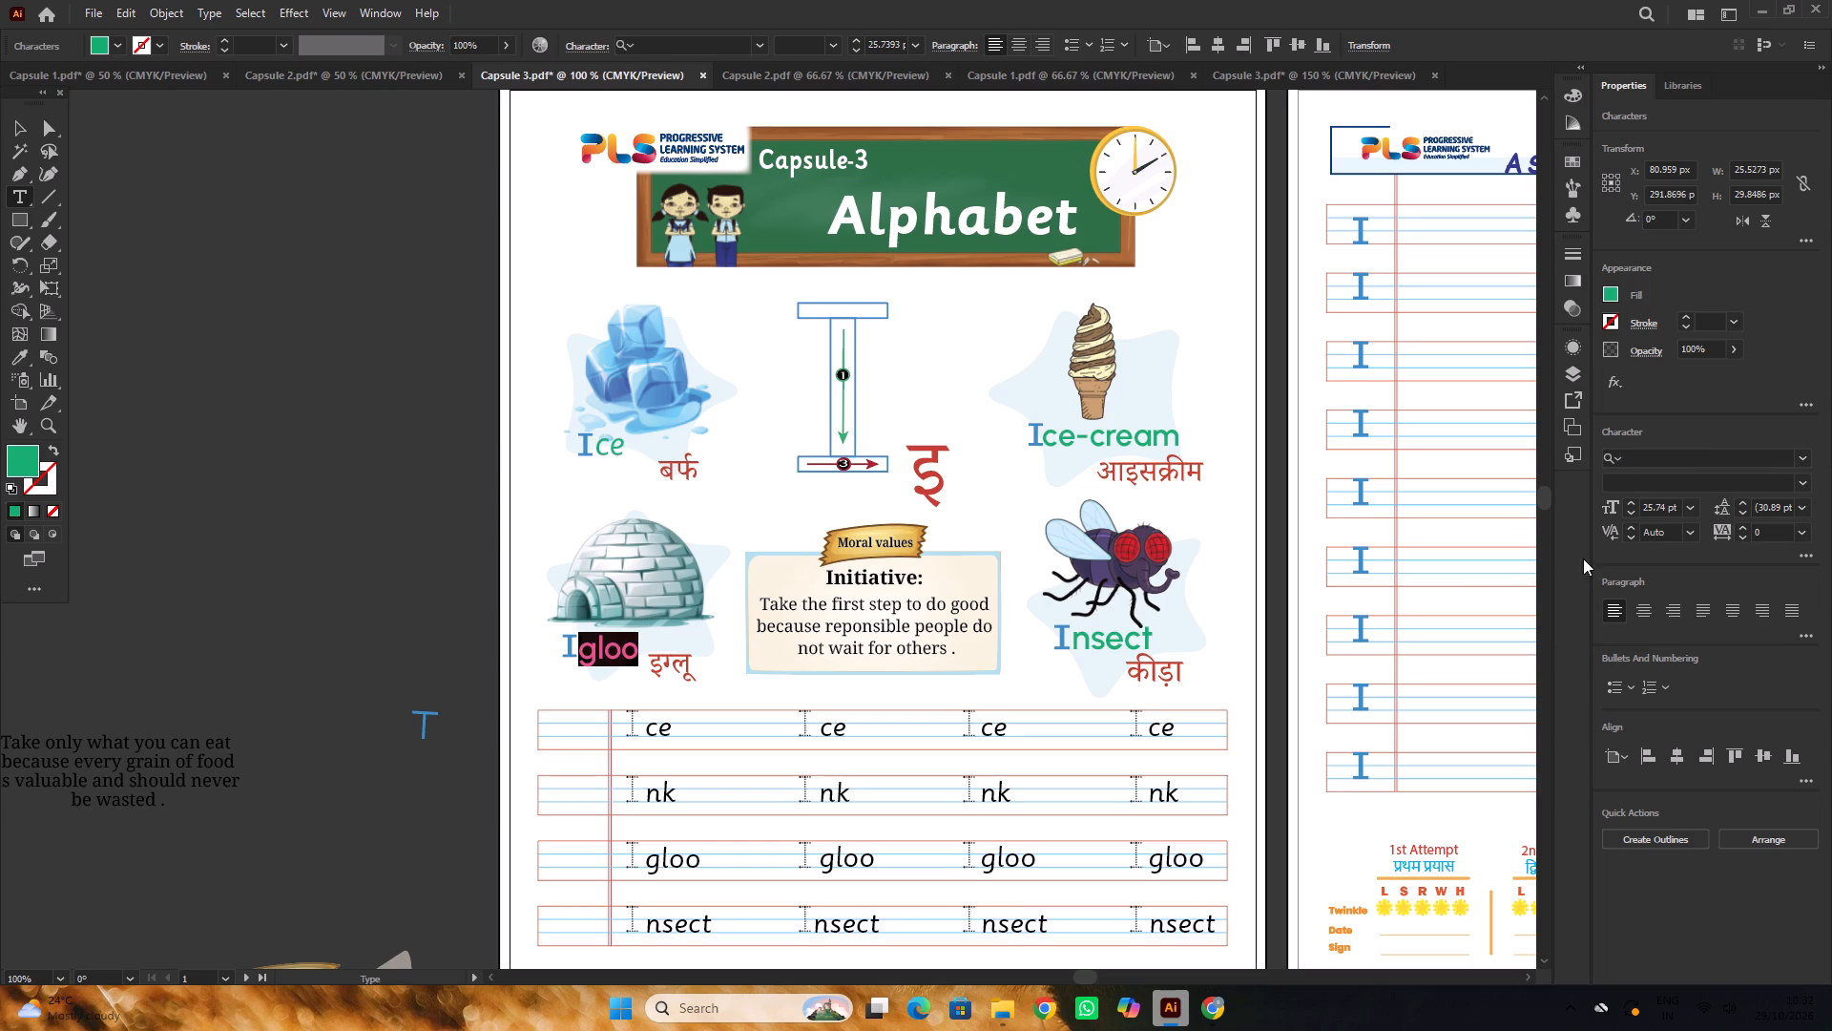
{"action": "left_click", "coordinate": [1650, 465]}
{"action": "key", "text": "s"}
{"action": "type", "text": "AS"}
{"action": "key", "text": "s"}
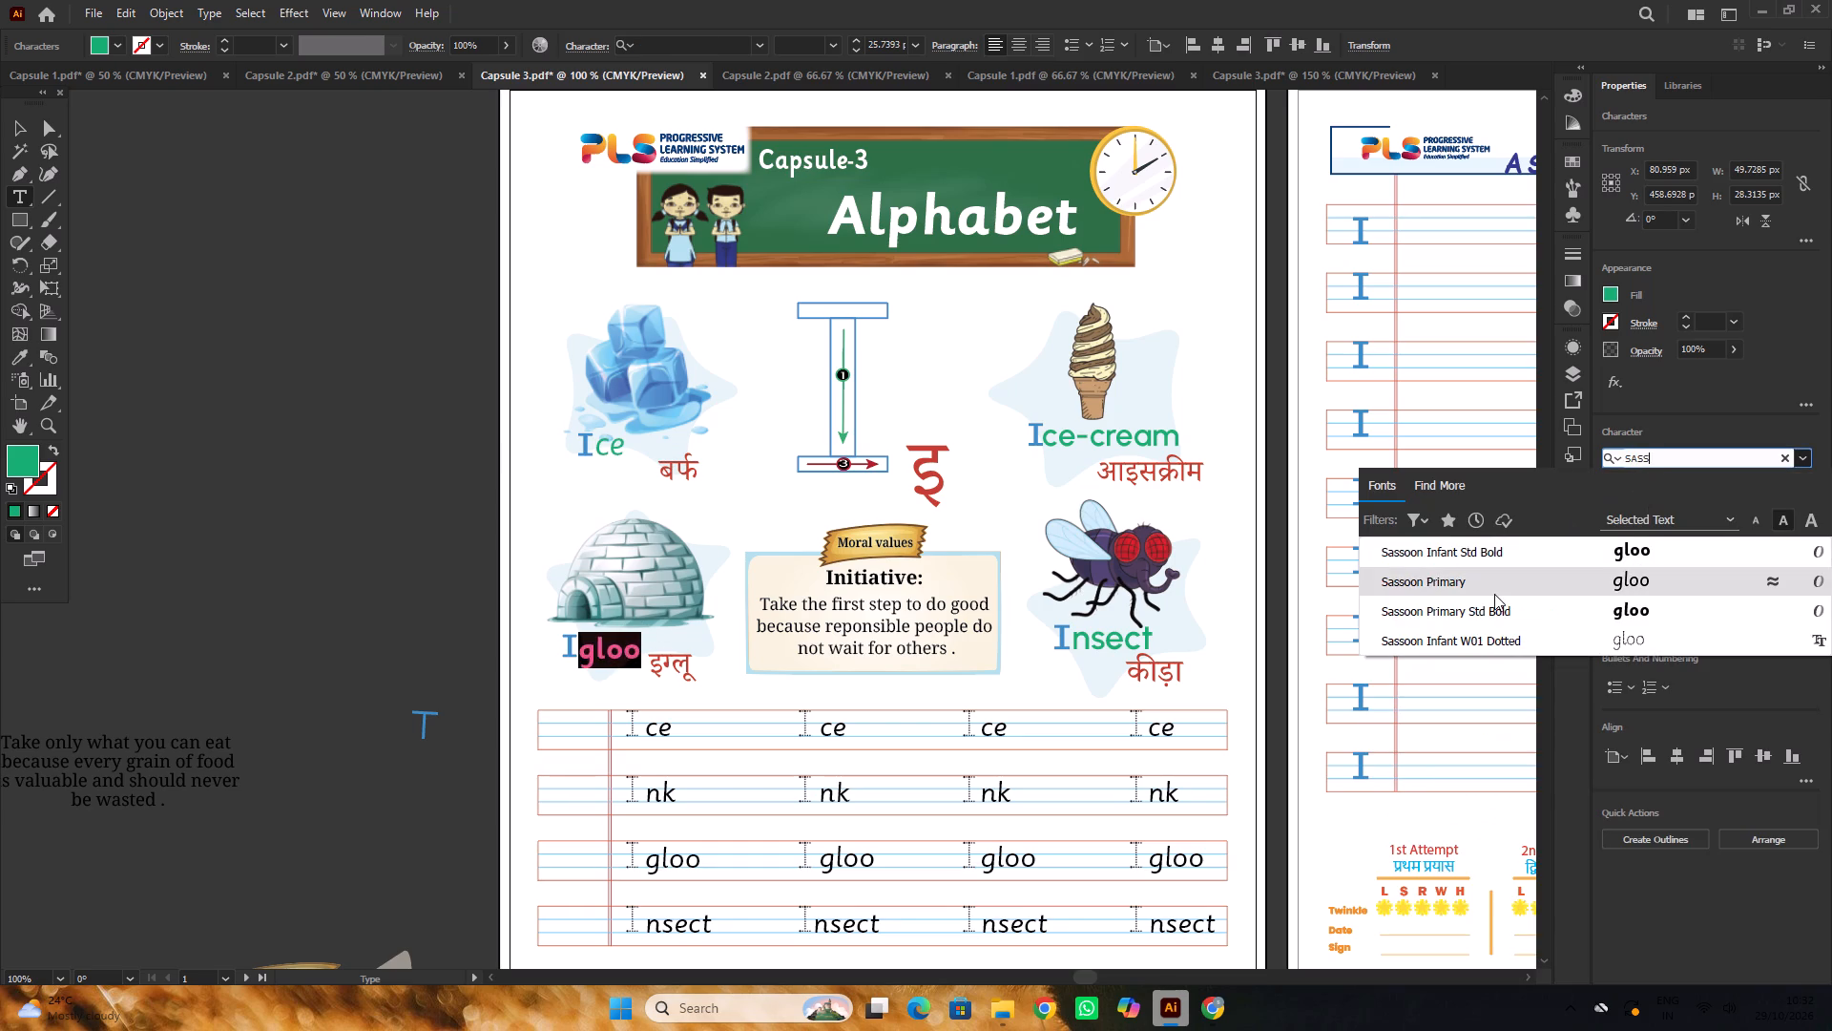
{"action": "left_click", "coordinate": [1495, 583]}
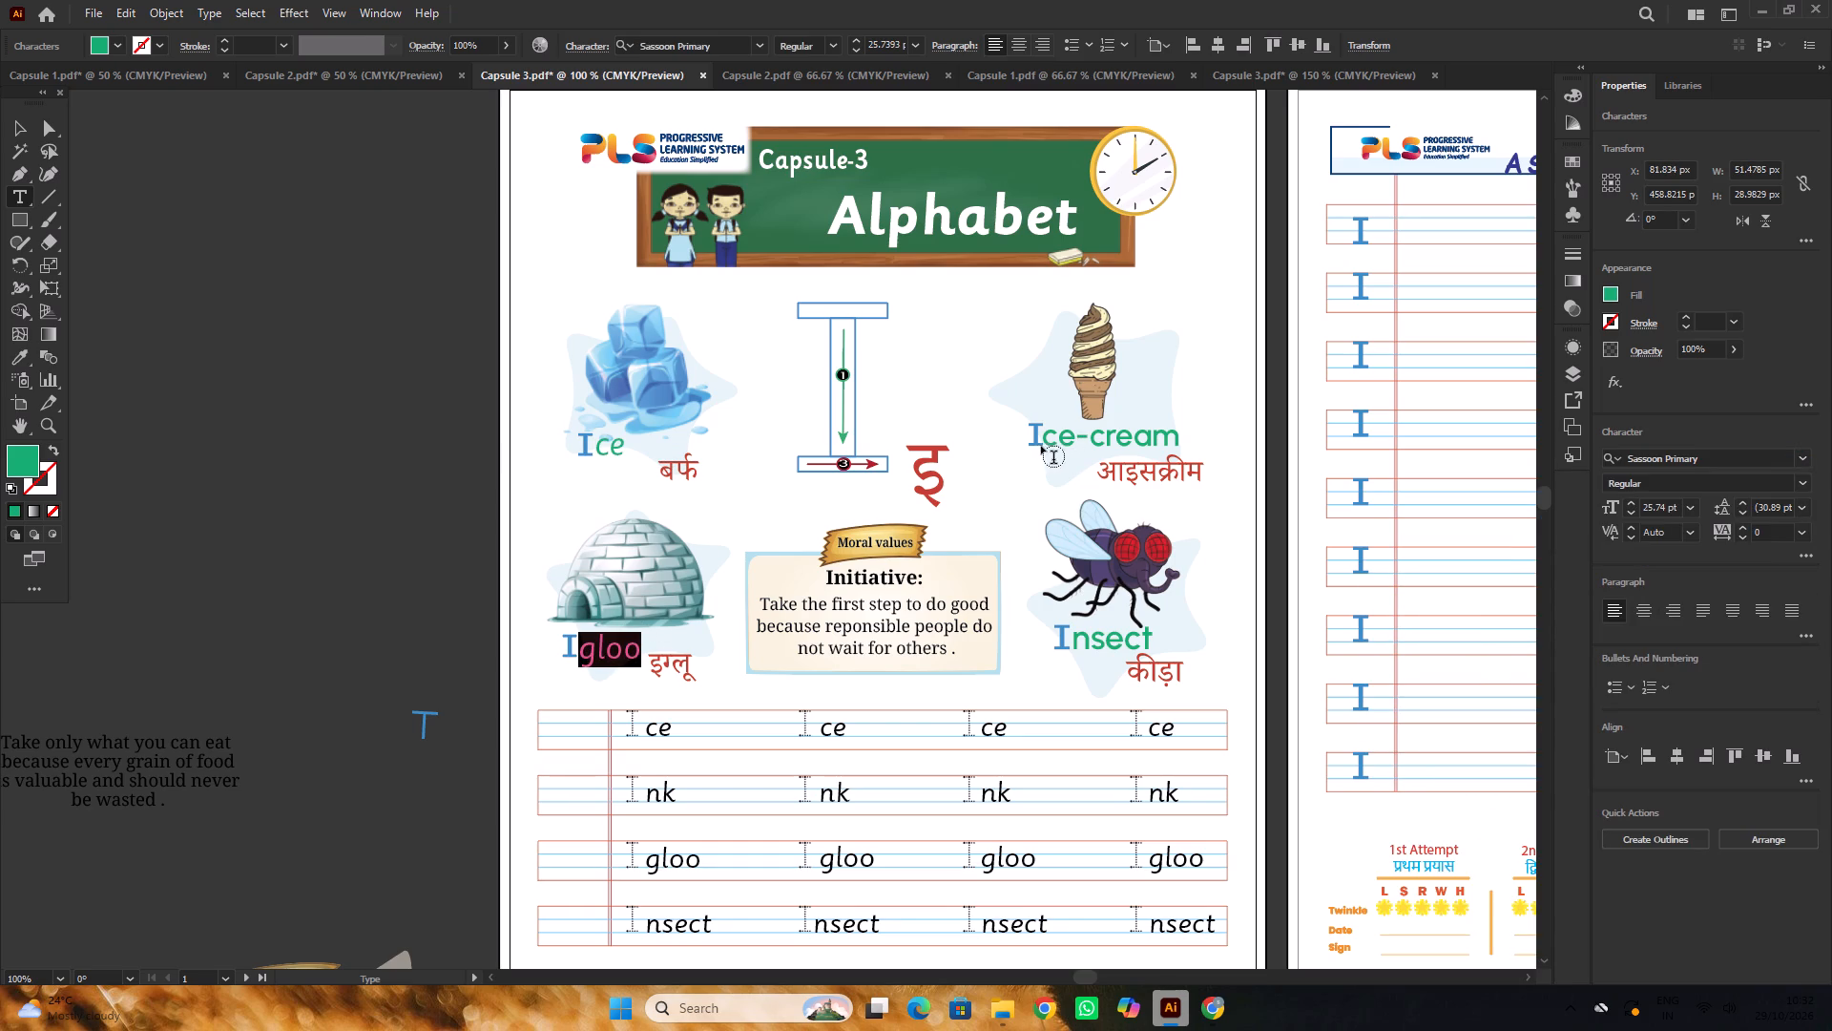
Set the font of the green "ce-cream" in the "Ice-cream" caption to Sassoon Primary.
{"action": "left_click_drag", "start_coordinate": [1049, 437], "coordinate": [1204, 437]}
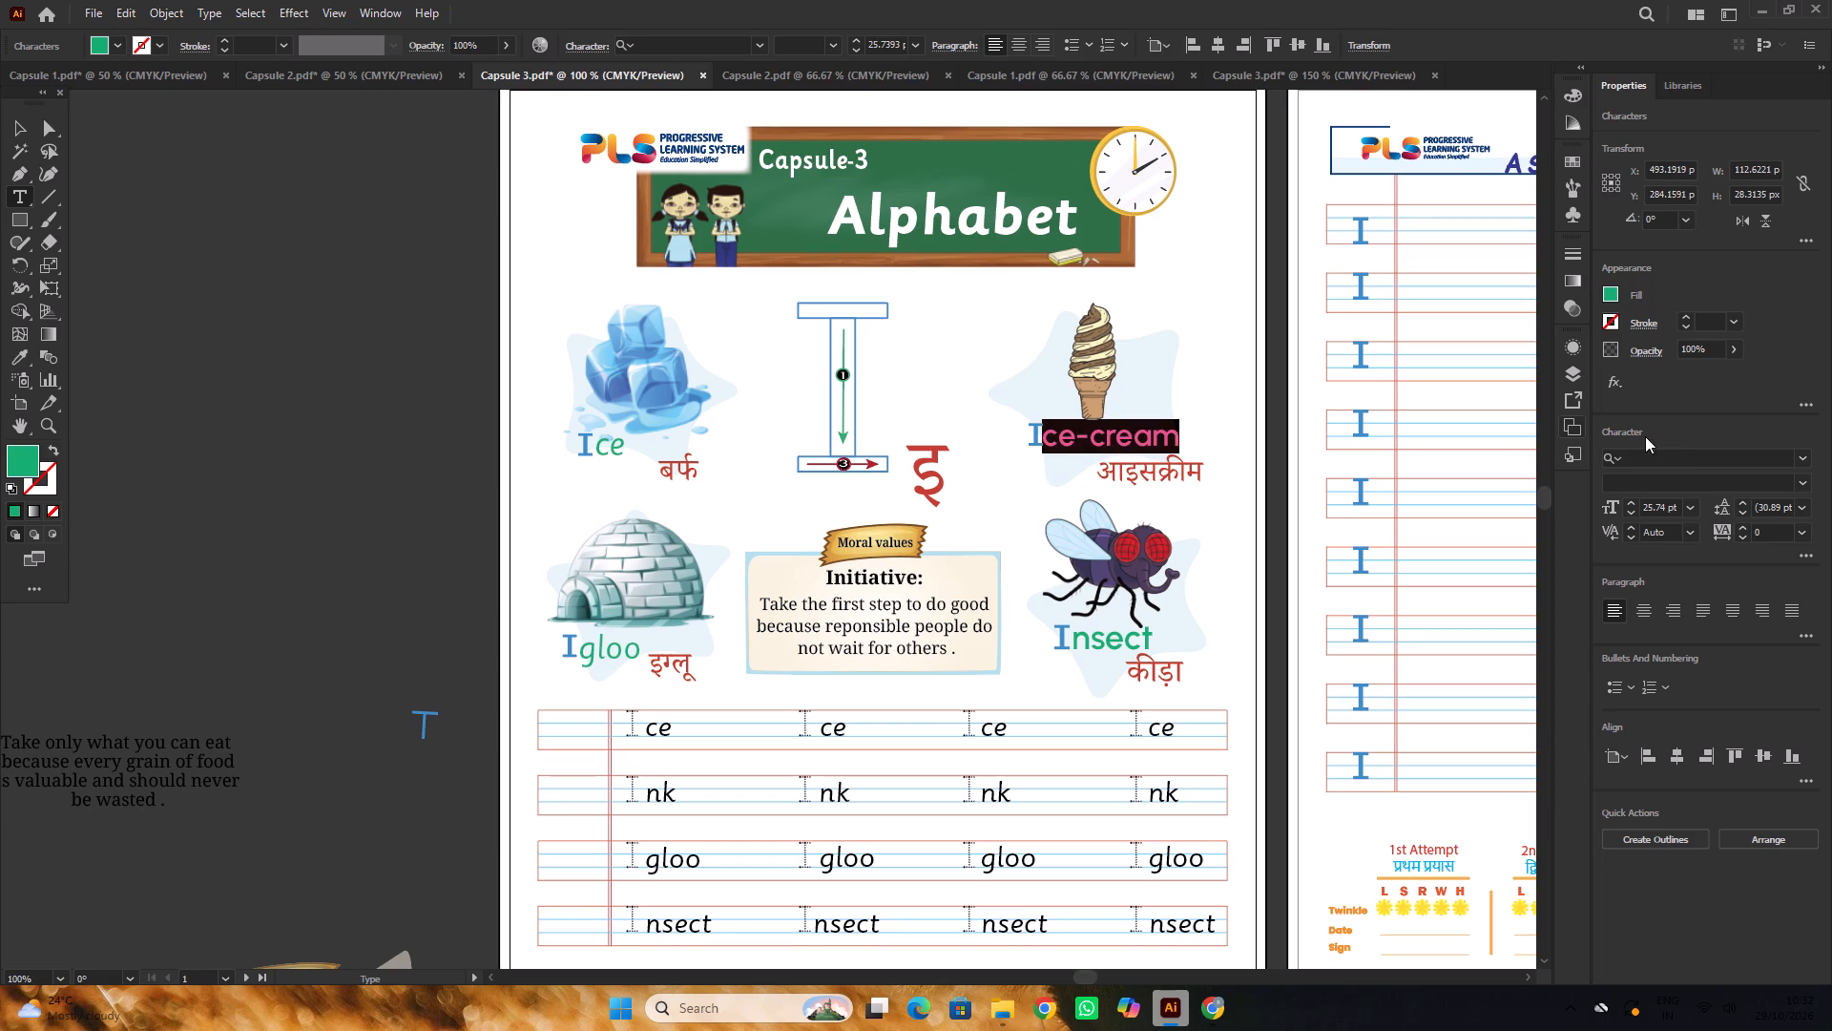
{"action": "left_click", "coordinate": [1657, 455]}
{"action": "key", "text": "s"}
{"action": "key", "text": "a"}
{"action": "key", "text": "s"}
{"action": "key", "text": "s"}
{"action": "left_click", "coordinate": [1496, 589]}
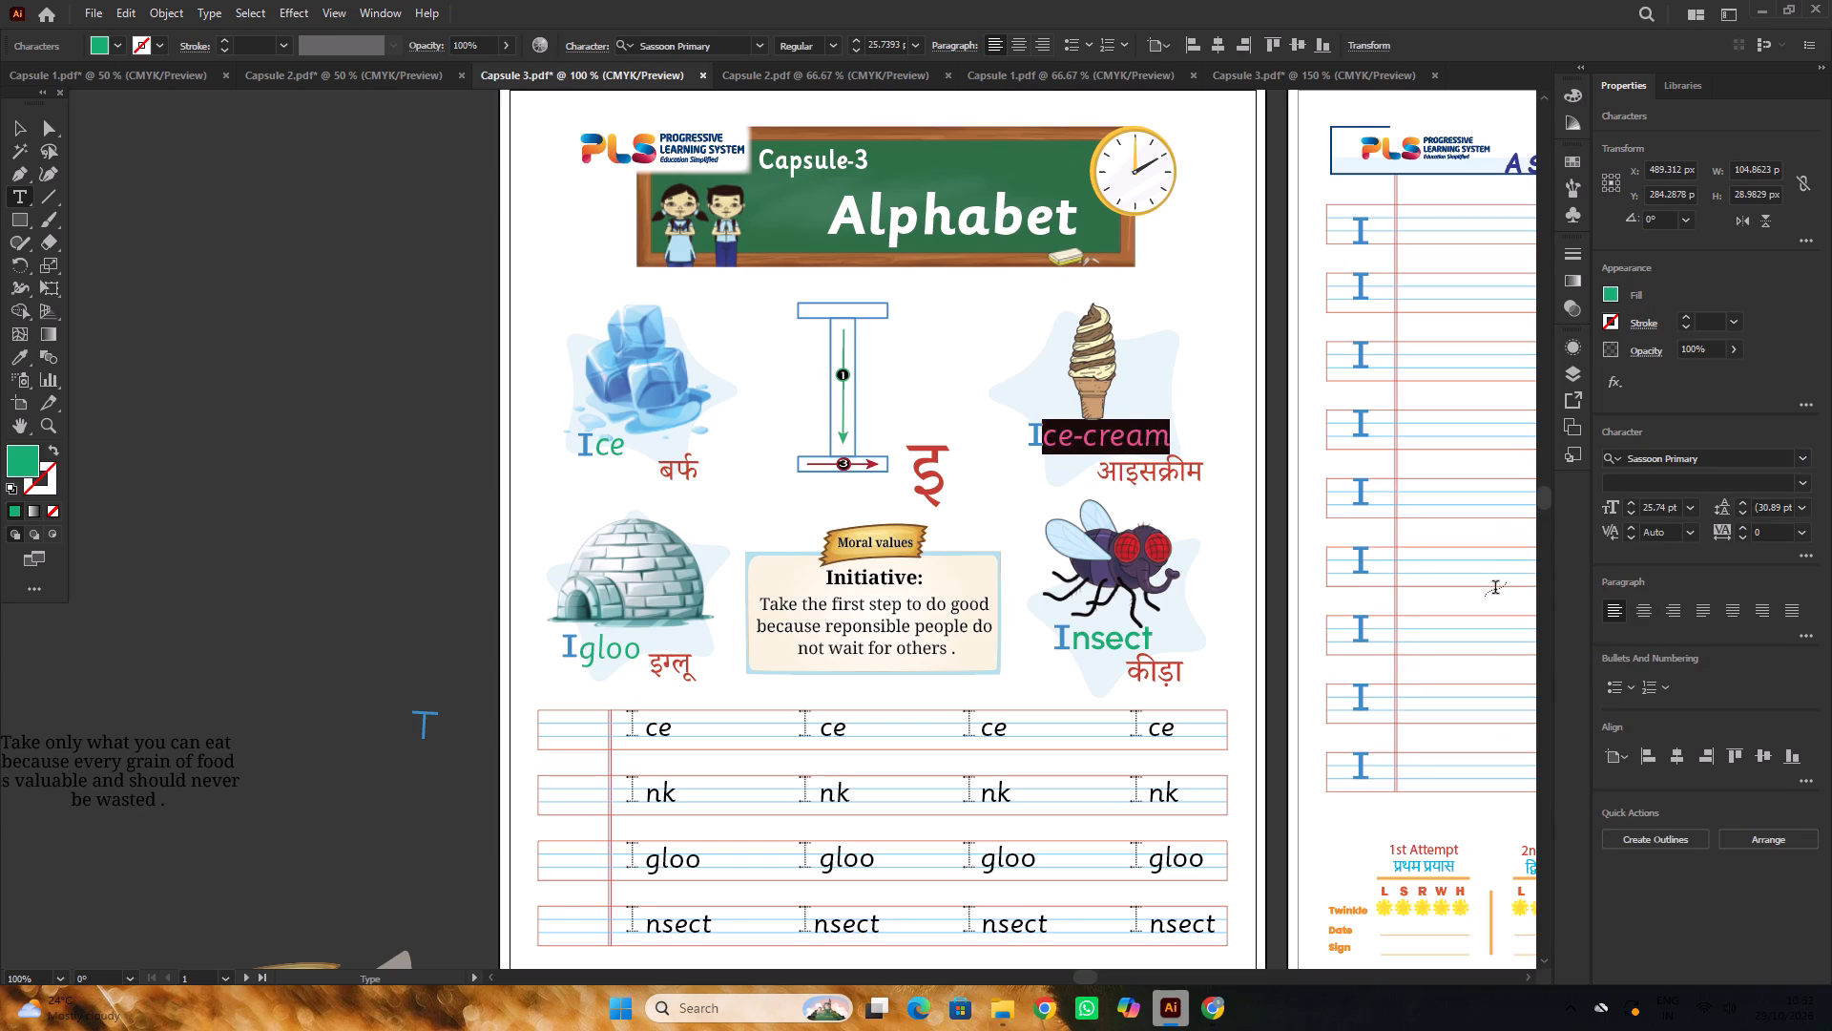
Set the font of the green "nsect" in the "Insect" caption to Sassoon Primary and deselect the text.
{"action": "left_click", "coordinate": [1077, 645]}
{"action": "left_click_drag", "start_coordinate": [1072, 645], "coordinate": [1202, 650]}
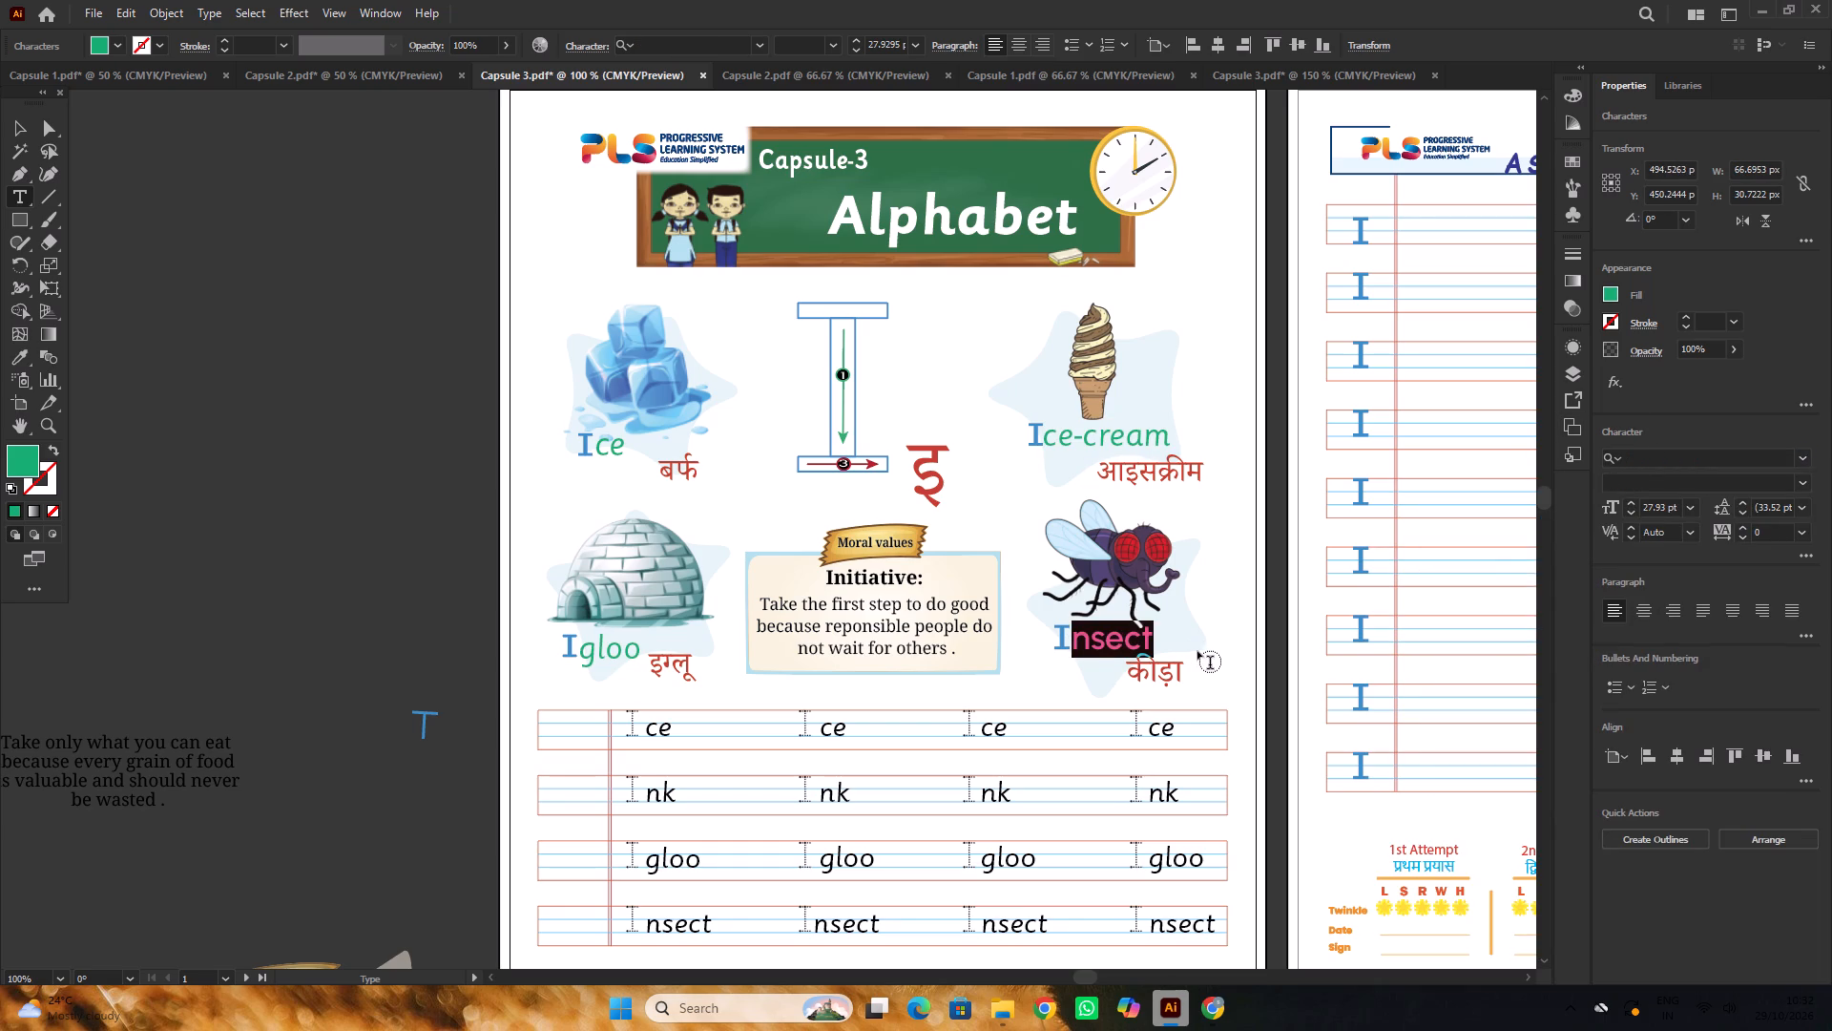
{"action": "left_click", "coordinate": [1712, 463]}
{"action": "type", "text": "SAS"}
{"action": "key", "text": "s"}
{"action": "left_click", "coordinate": [1566, 591]}
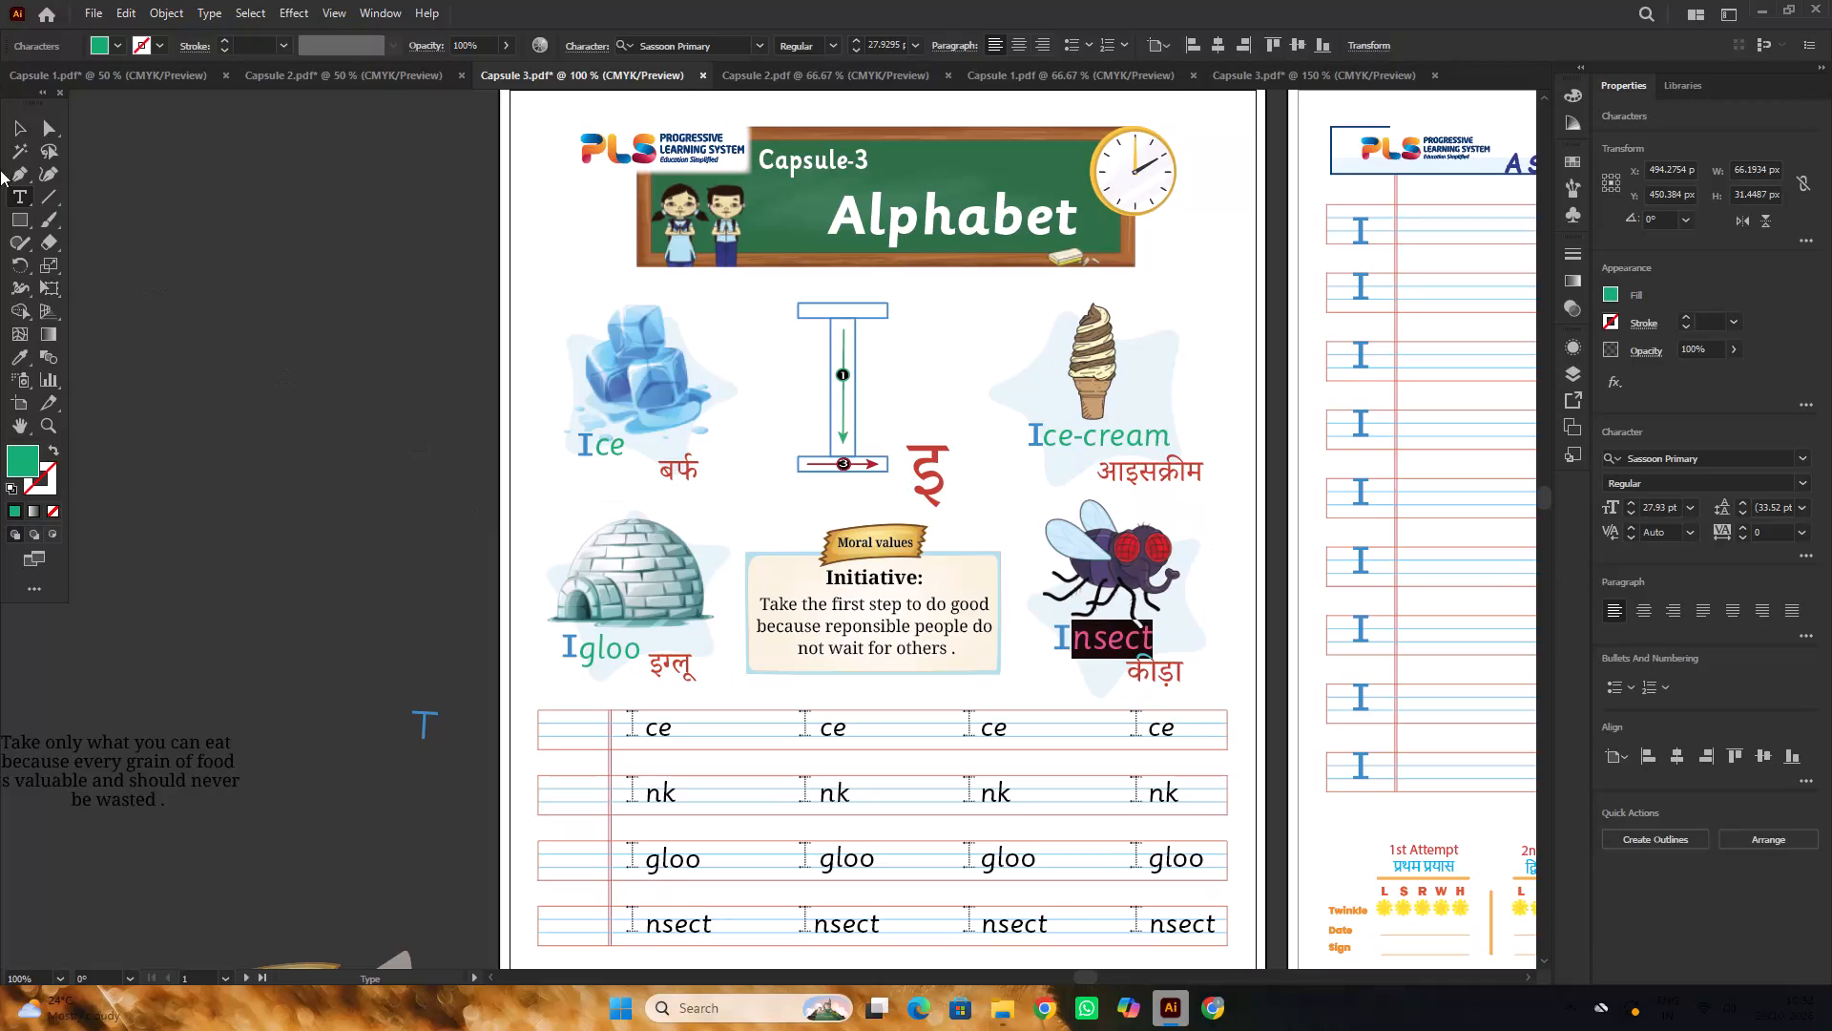
{"action": "left_click", "coordinate": [16, 119]}
{"action": "left_click", "coordinate": [164, 365]}
{"action": "scroll", "coordinate": [166, 359], "scroll_direction": "down", "scroll_amount": 1, "text": "alt"}
{"action": "scroll", "coordinate": [166, 359], "scroll_direction": "down", "scroll_amount": 3}
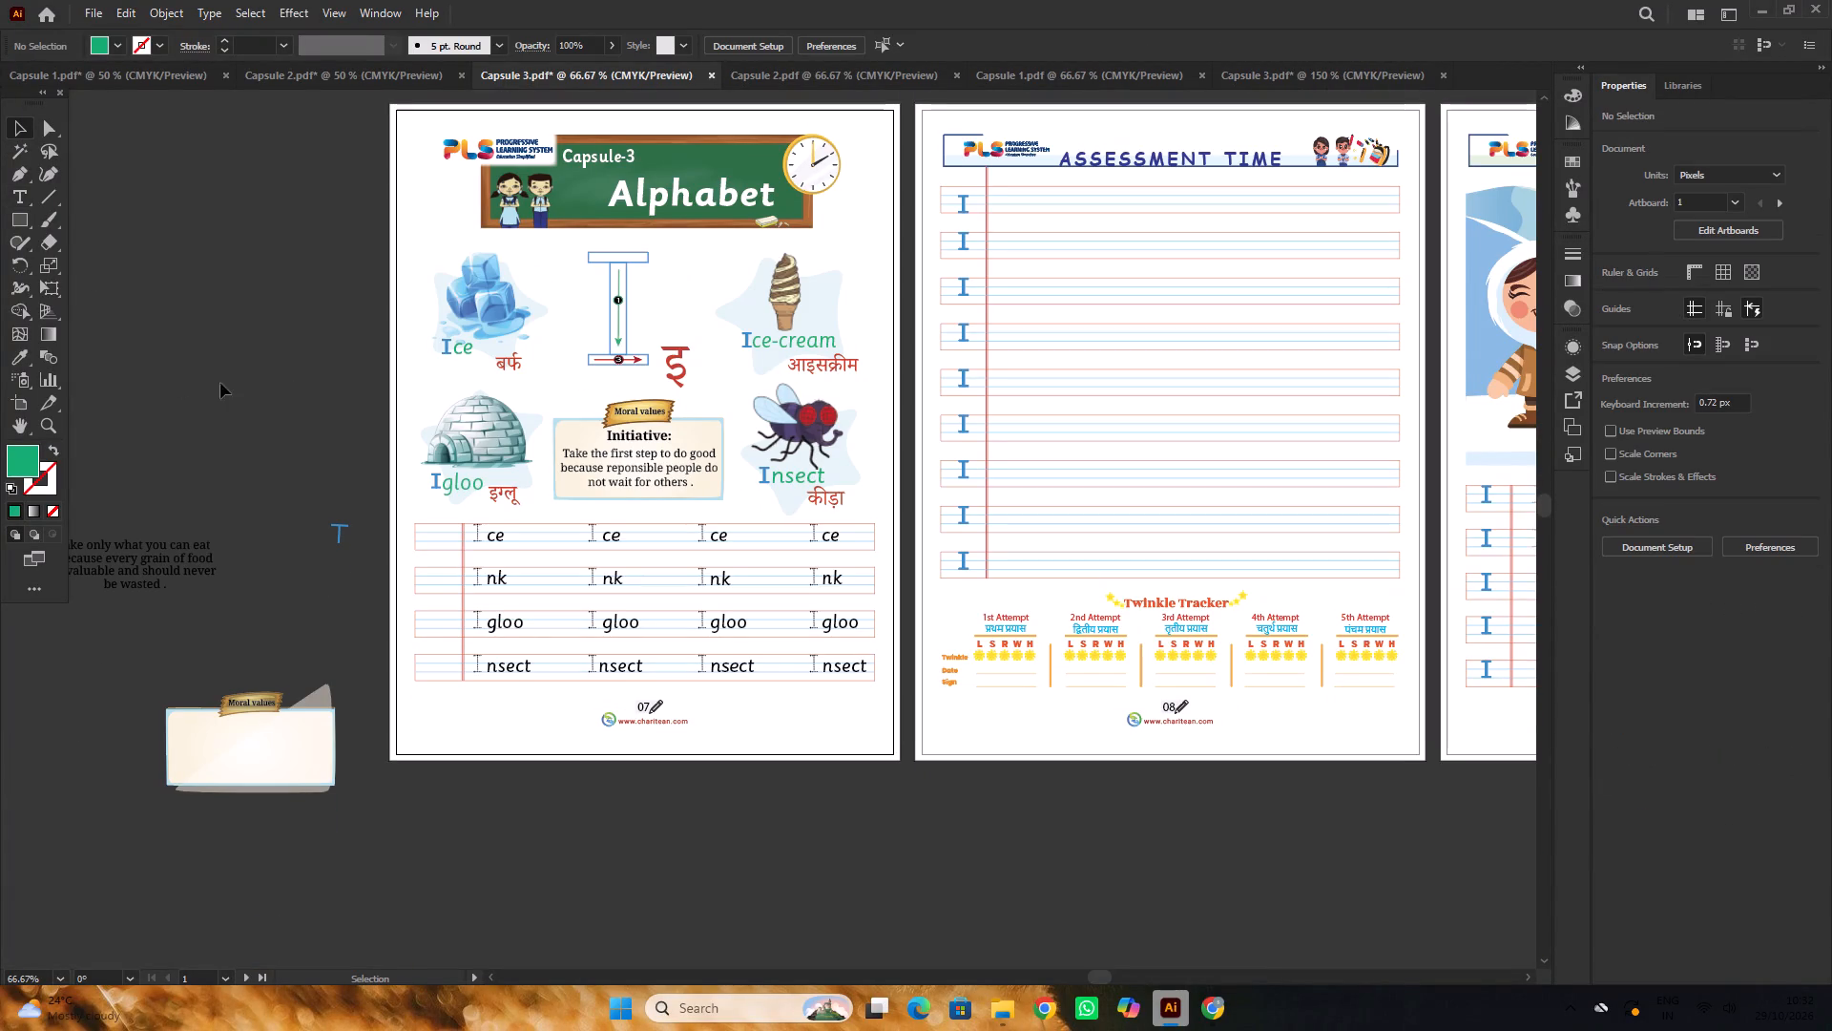
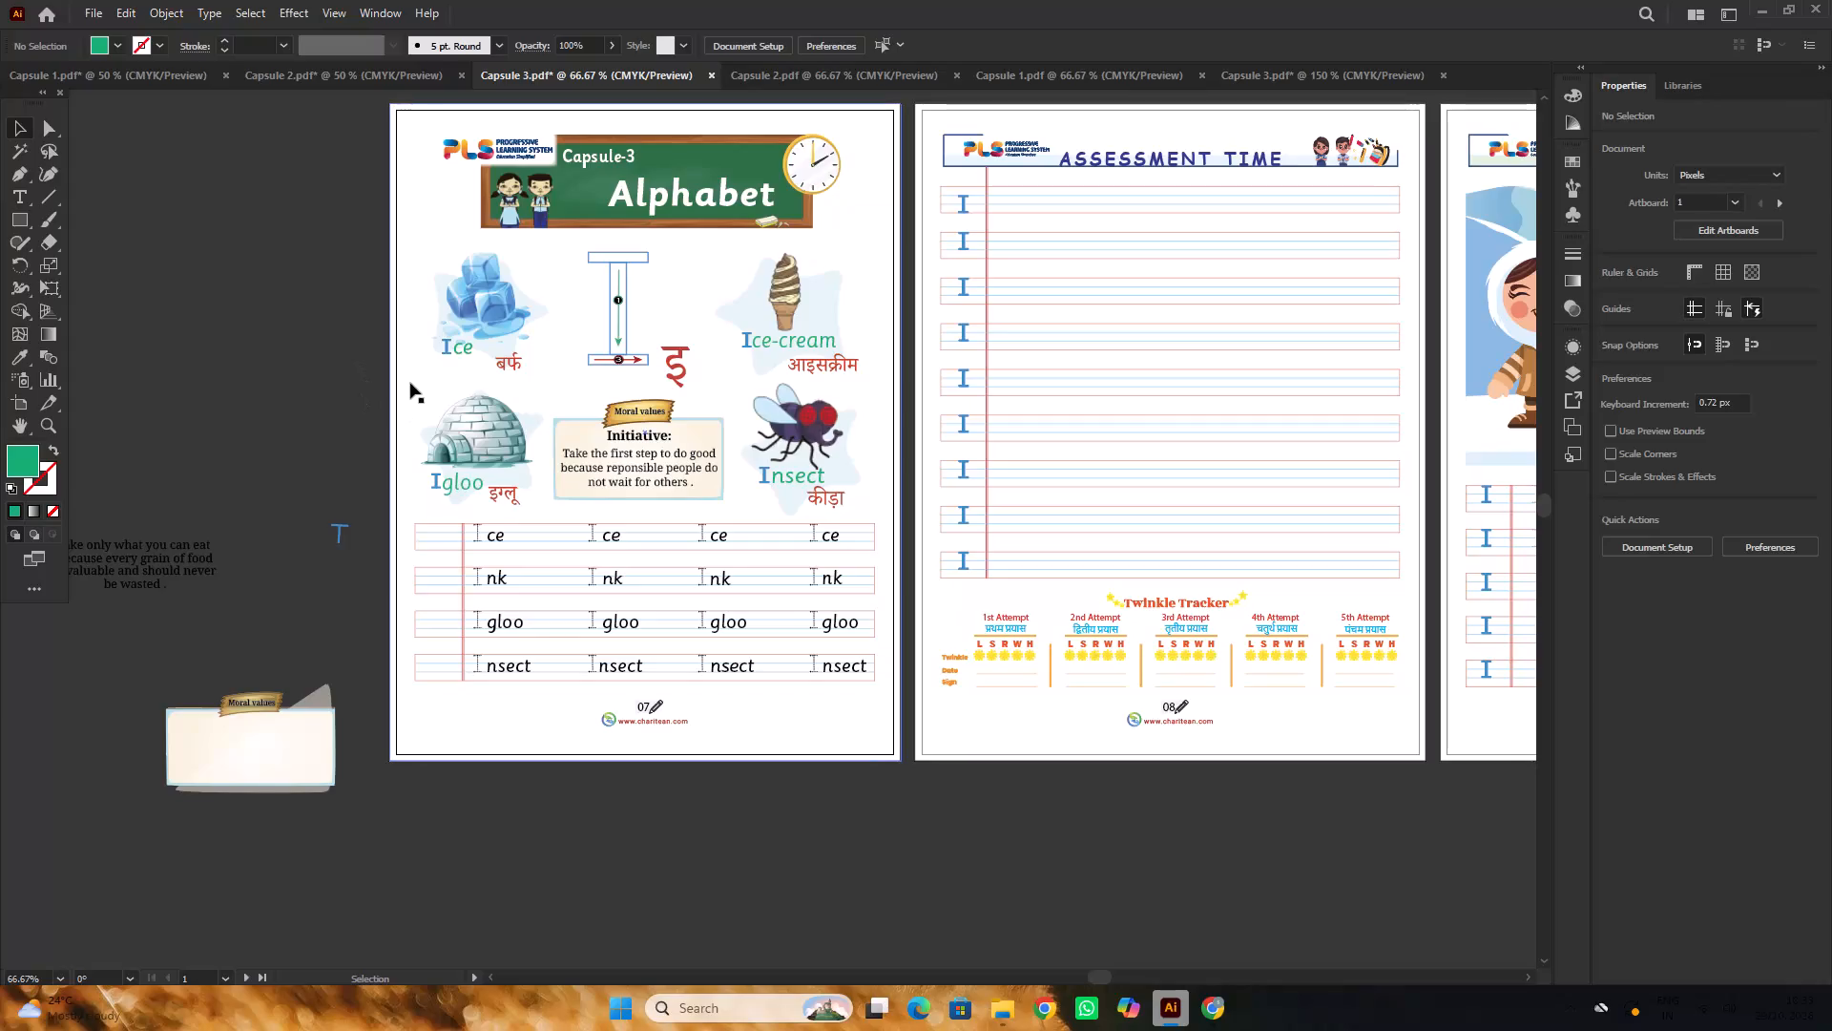
Copy the blue I of Igloo into the empty starting box of the ce row and enlarge it to about 14 × 23 px.
{"action": "scroll", "coordinate": [814, 442], "scroll_direction": "down", "scroll_amount": 5, "text": "alt"}
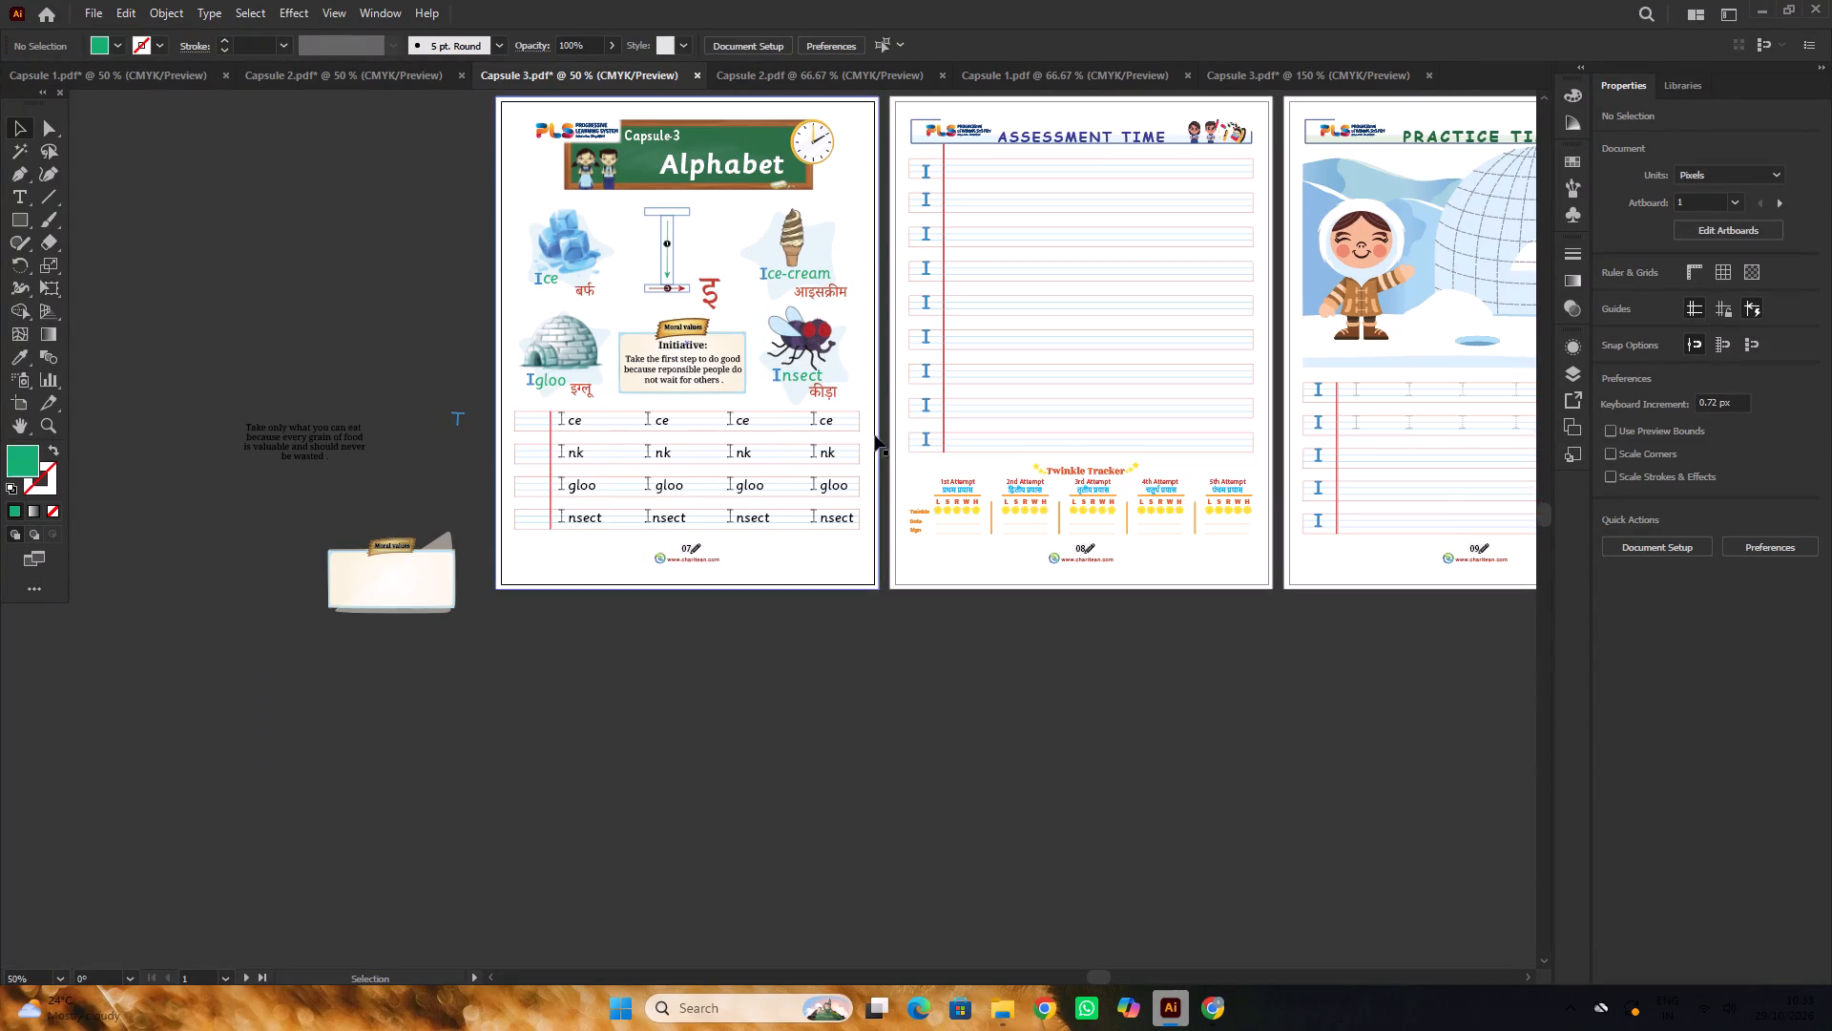
{"action": "scroll", "coordinate": [926, 446], "scroll_direction": "up", "scroll_amount": 3, "text": "alt"}
{"action": "scroll", "coordinate": [999, 415], "scroll_direction": "down", "scroll_amount": 3, "text": "alt"}
{"action": "scroll", "coordinate": [553, 402], "scroll_direction": "up", "scroll_amount": 2, "text": "alt"}
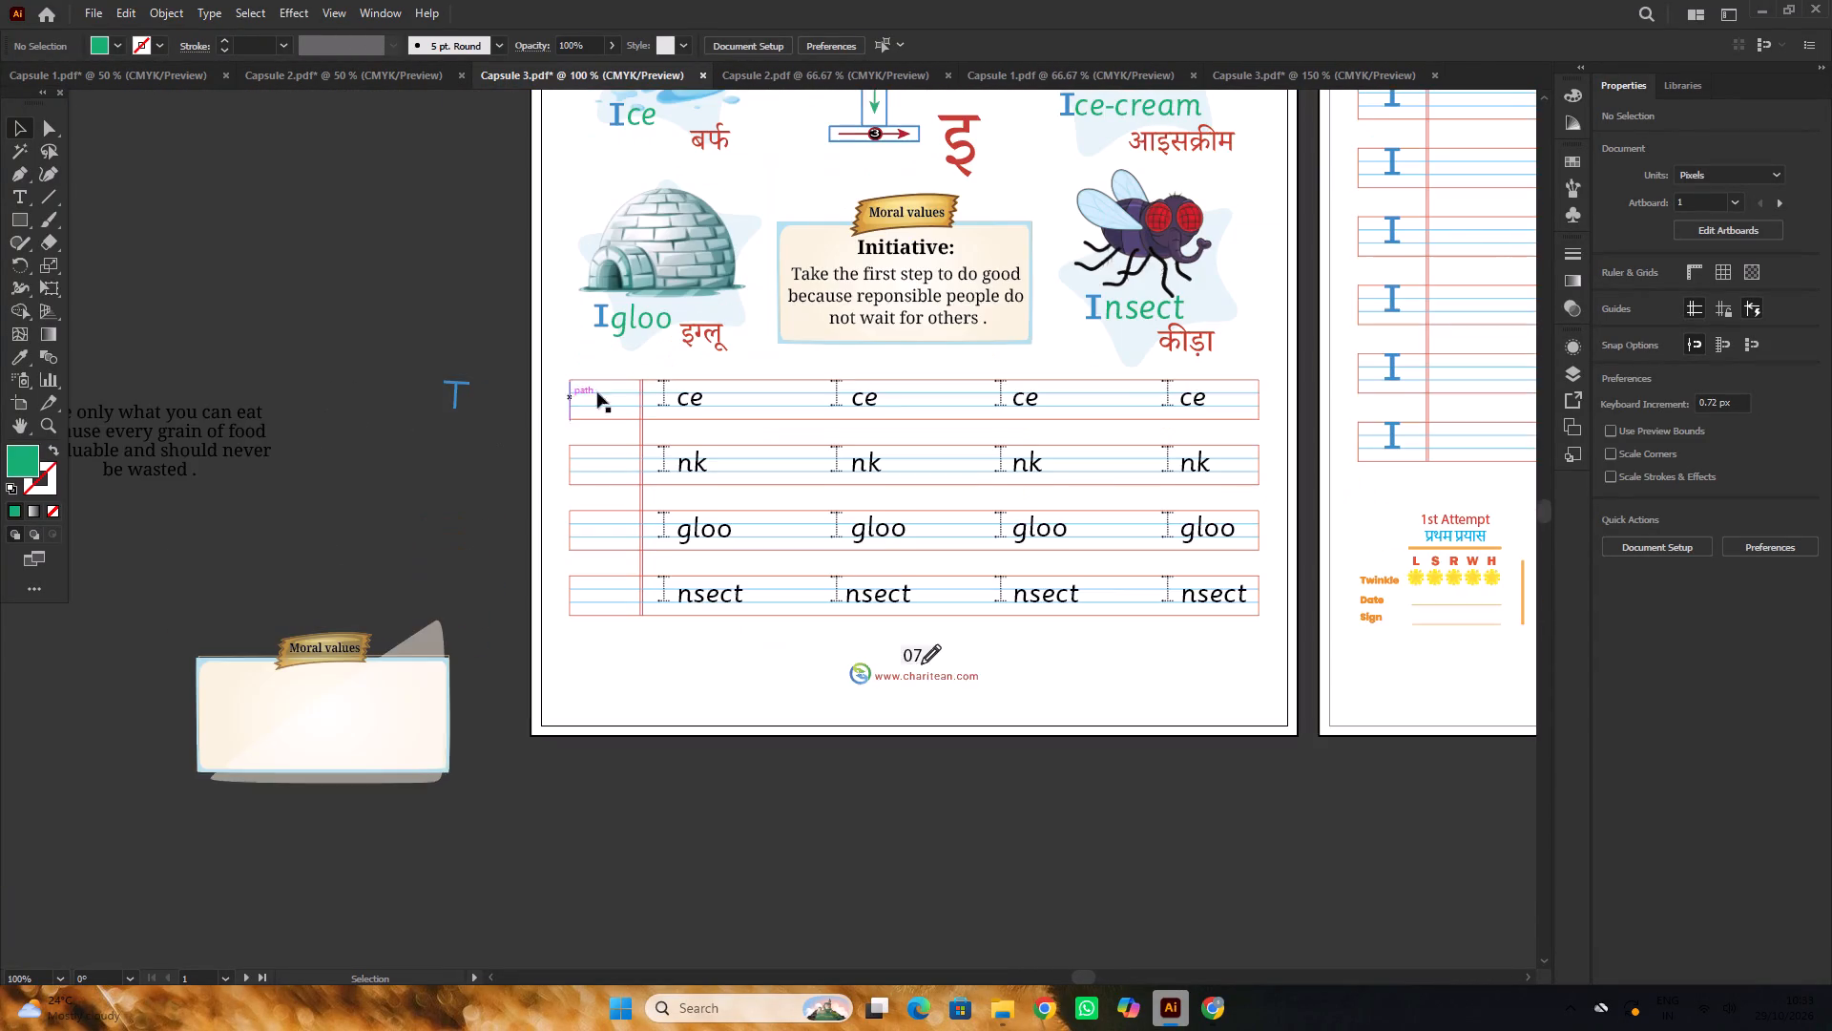
{"action": "scroll", "coordinate": [597, 392], "scroll_direction": "up", "scroll_amount": 3, "text": "alt"}
{"action": "left_click_drag", "start_coordinate": [600, 361], "coordinate": [602, 480]}
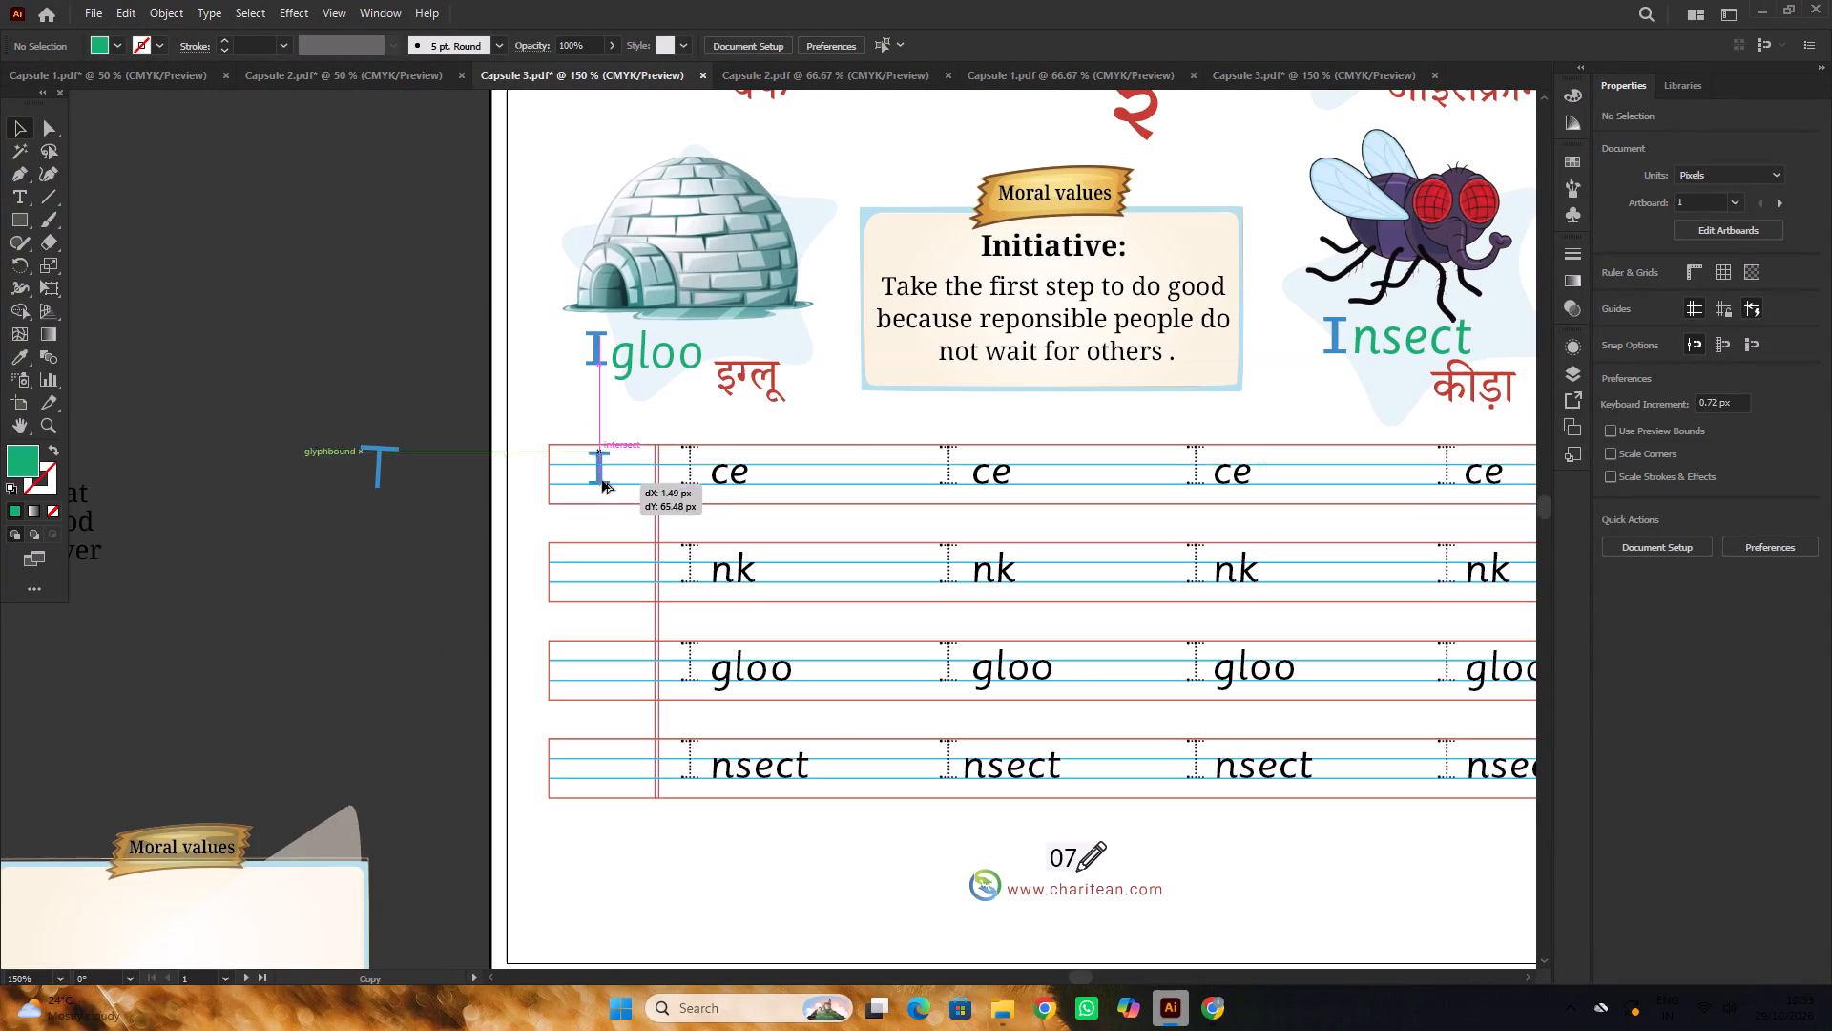
{"action": "left_click_drag", "start_coordinate": [602, 480], "coordinate": [599, 475]}
{"action": "scroll", "coordinate": [594, 488], "scroll_direction": "up", "scroll_amount": 3, "text": "alt"}
{"action": "left_click_drag", "start_coordinate": [631, 458], "coordinate": [631, 460], "text": "shift"}
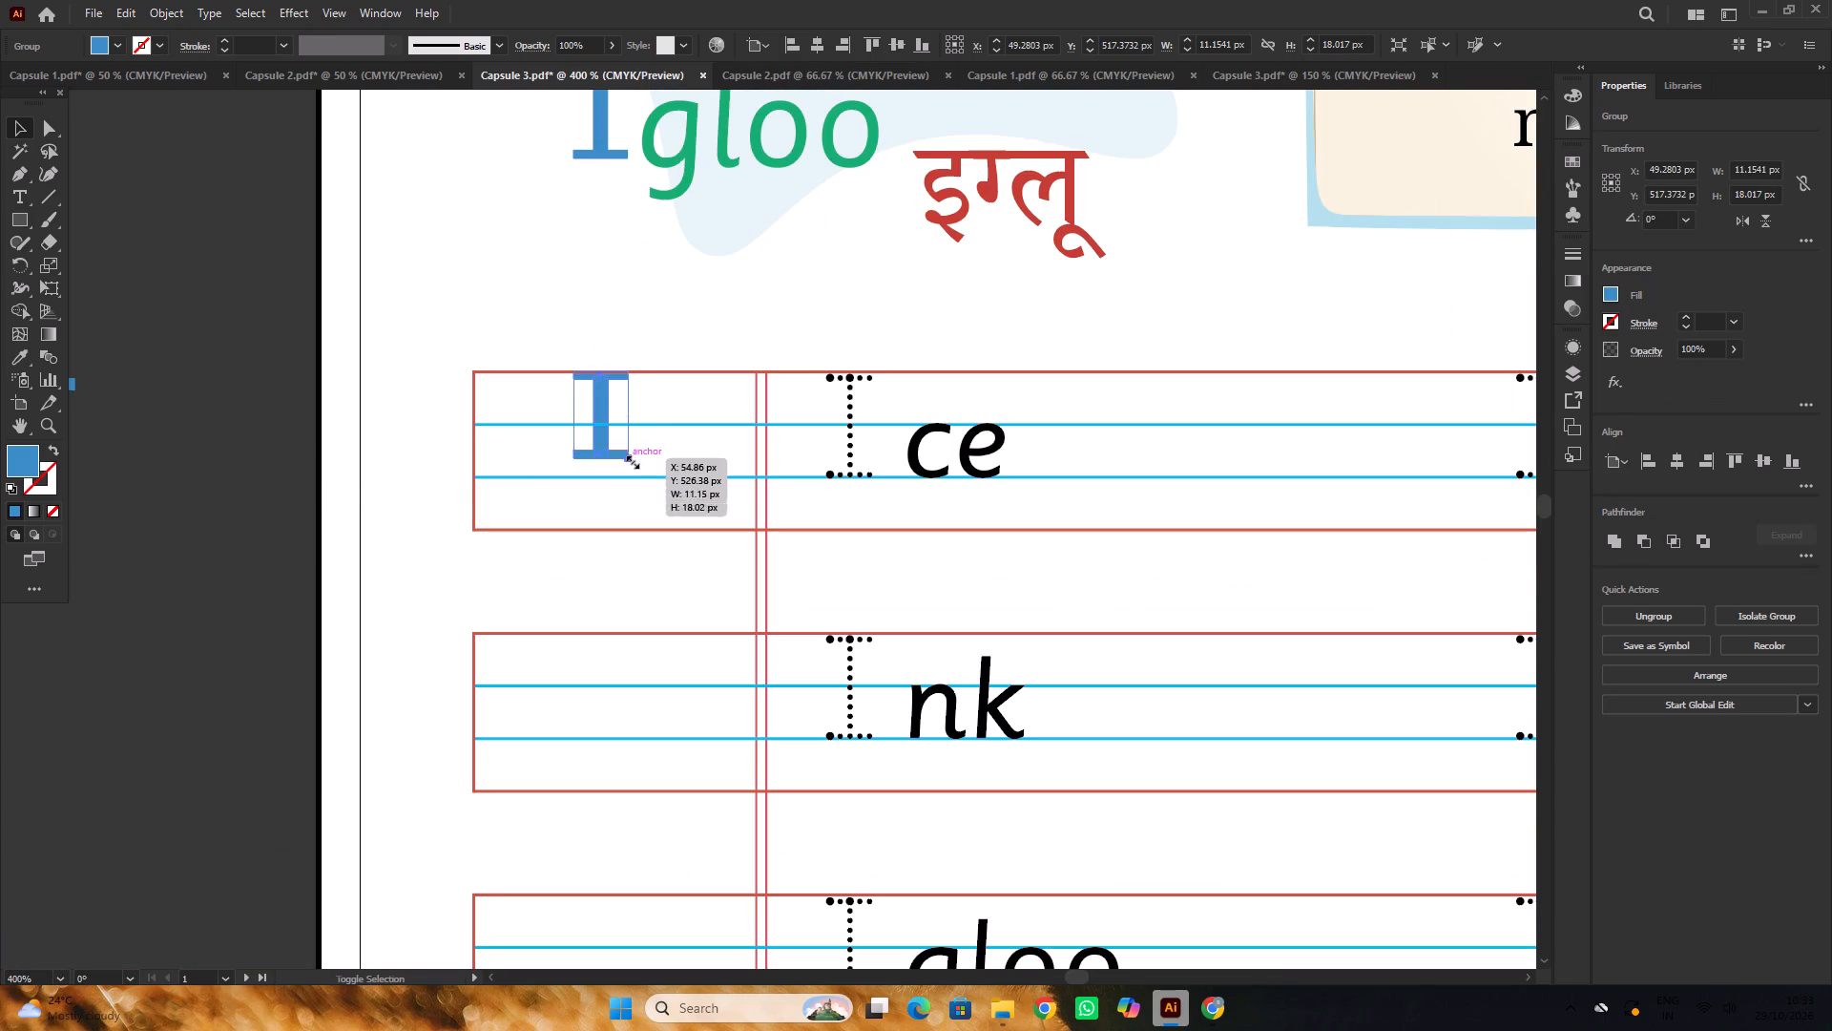
{"action": "left_click_drag", "start_coordinate": [631, 460], "coordinate": [644, 482], "text": "shift"}
Move the enlarged blue I off the page onto the pasteboard, below the spare T.
{"action": "scroll", "coordinate": [628, 439], "scroll_direction": "down", "scroll_amount": 2, "text": "alt"}
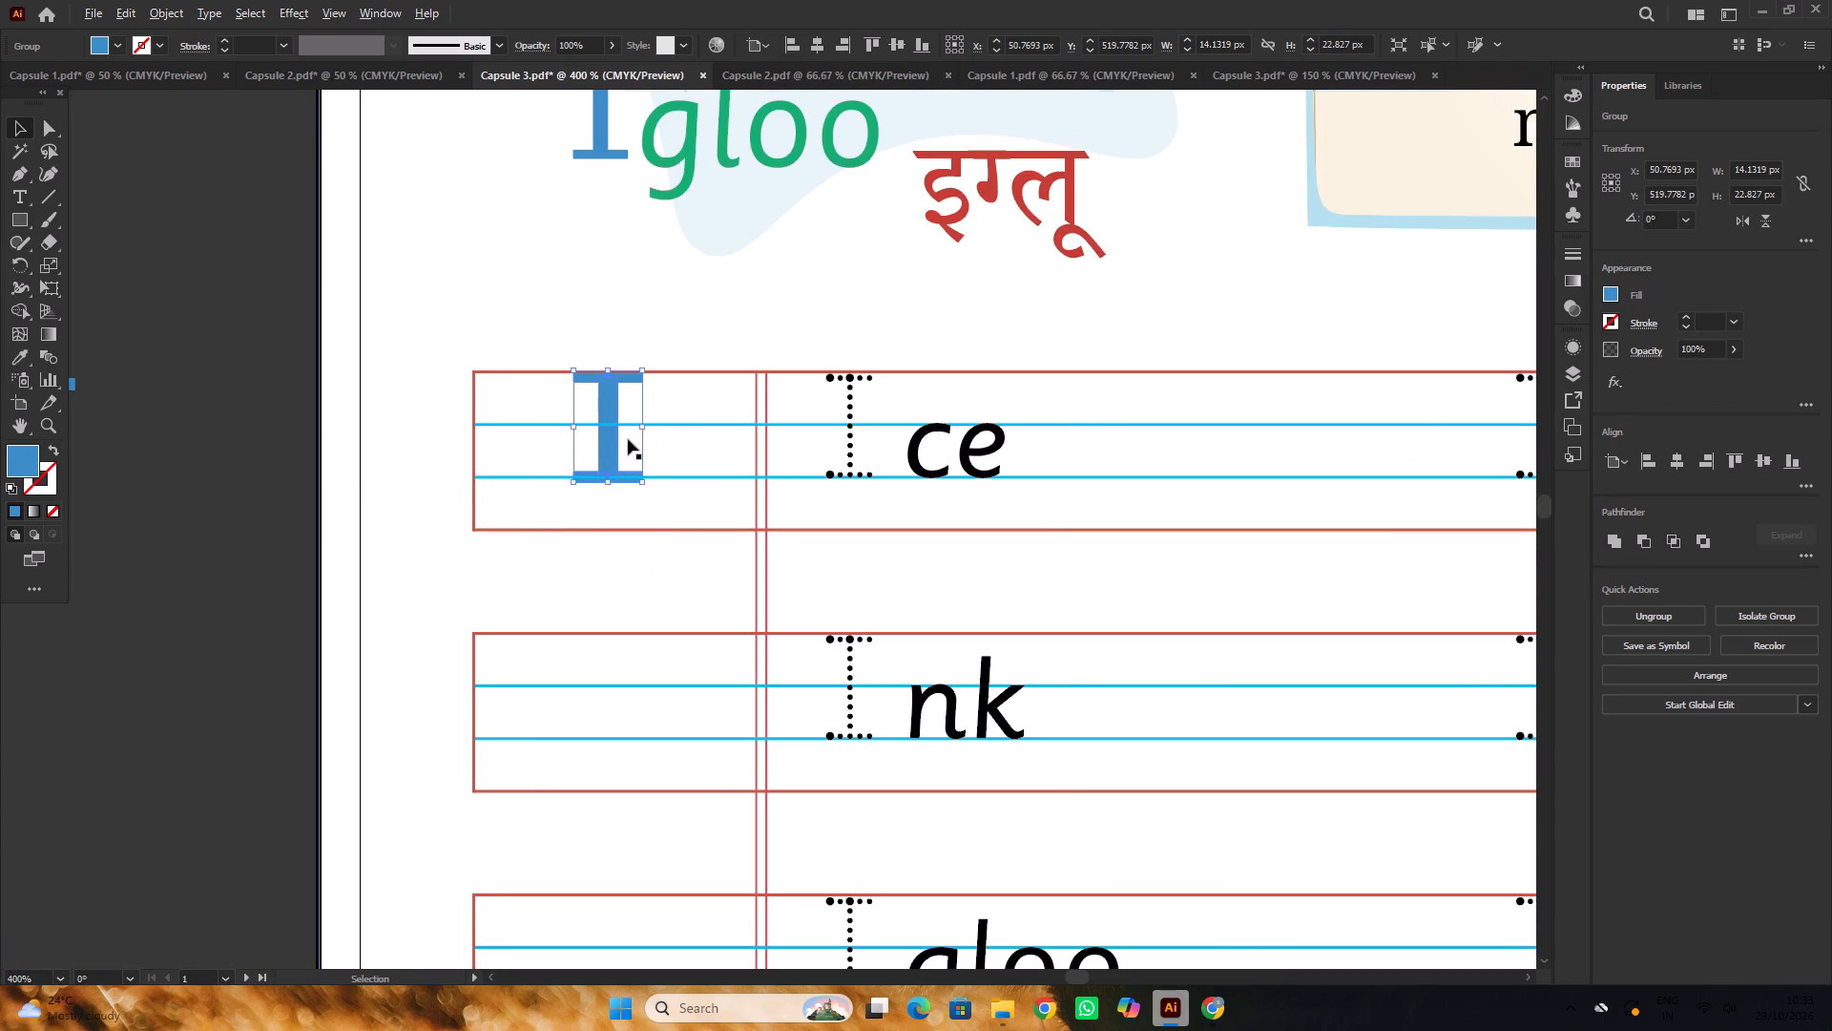
{"action": "left_click_drag", "start_coordinate": [619, 435], "coordinate": [338, 547]}
{"action": "left_click", "coordinate": [404, 444]}
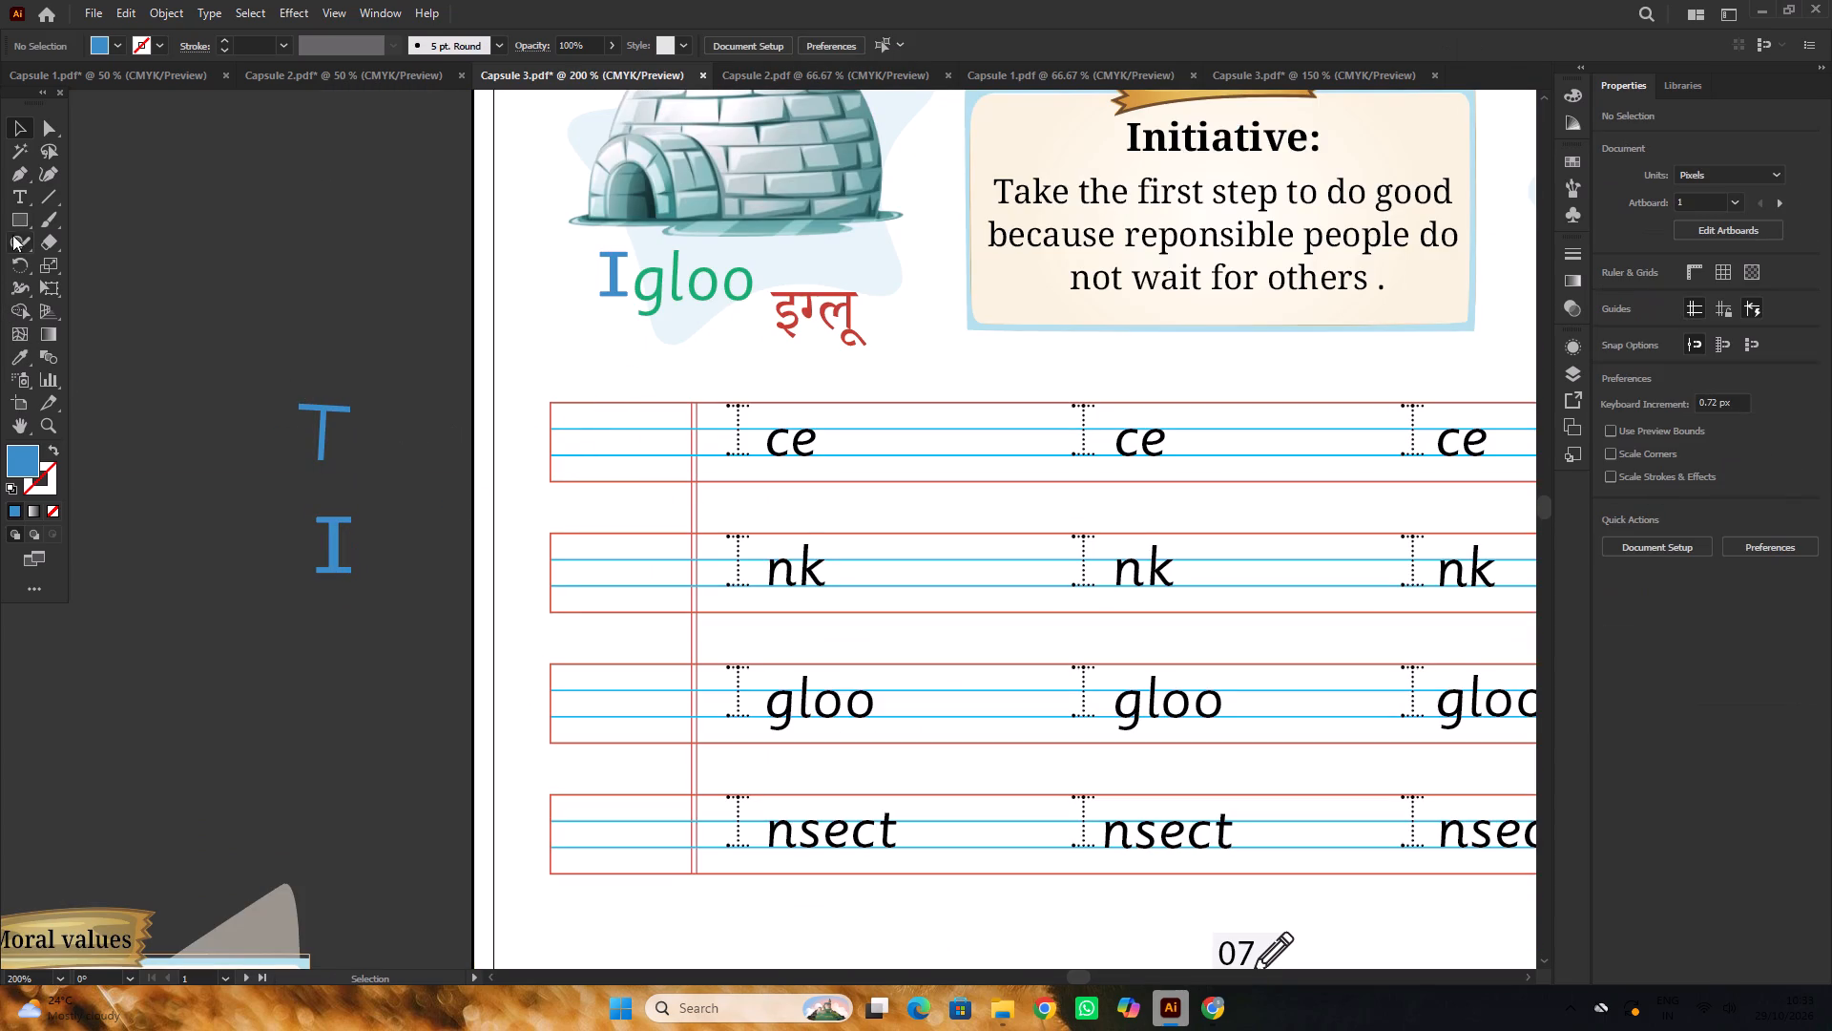
Draw a thin blue rectangle about 1 × 21 px over the stem of the first dotted I in the ce row.
{"action": "left_click", "coordinate": [19, 219]}
{"action": "scroll", "coordinate": [727, 426], "scroll_direction": "up", "scroll_amount": 2, "text": "alt"}
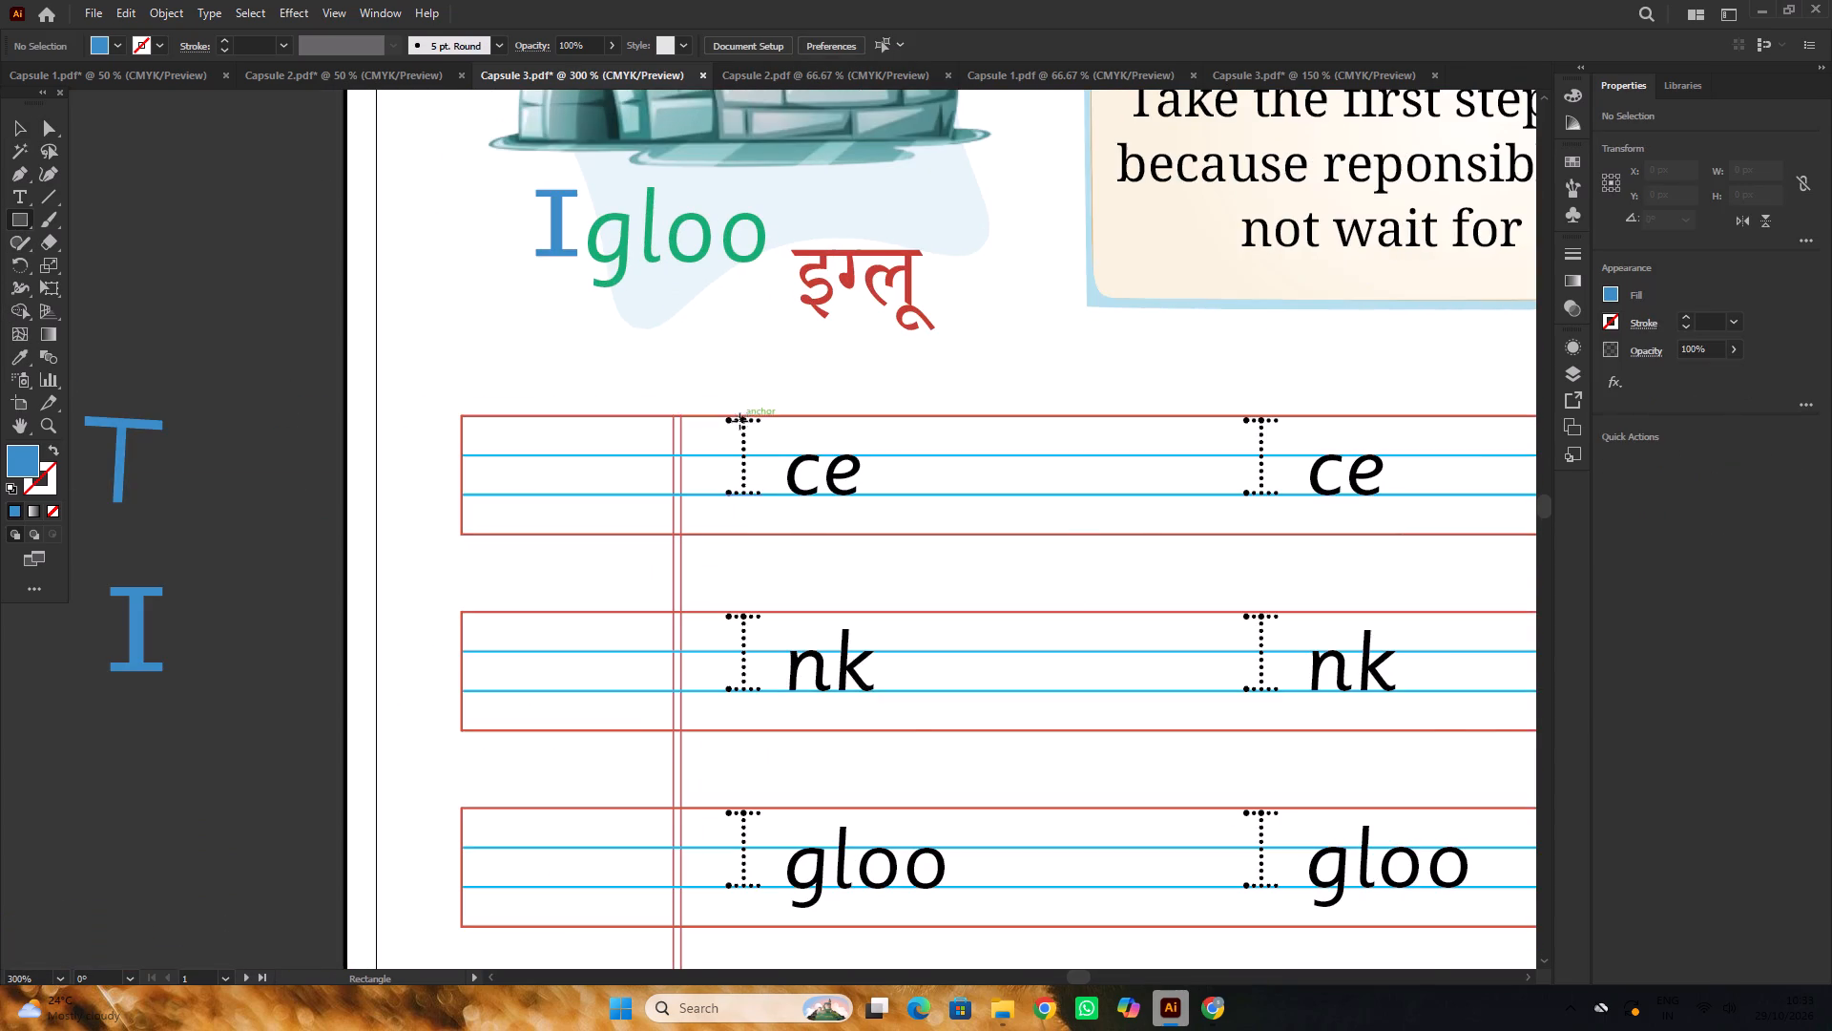
{"action": "scroll", "coordinate": [739, 421], "scroll_direction": "up", "scroll_amount": 2, "text": "alt"}
{"action": "left_click_drag", "start_coordinate": [740, 415], "coordinate": [746, 572]}
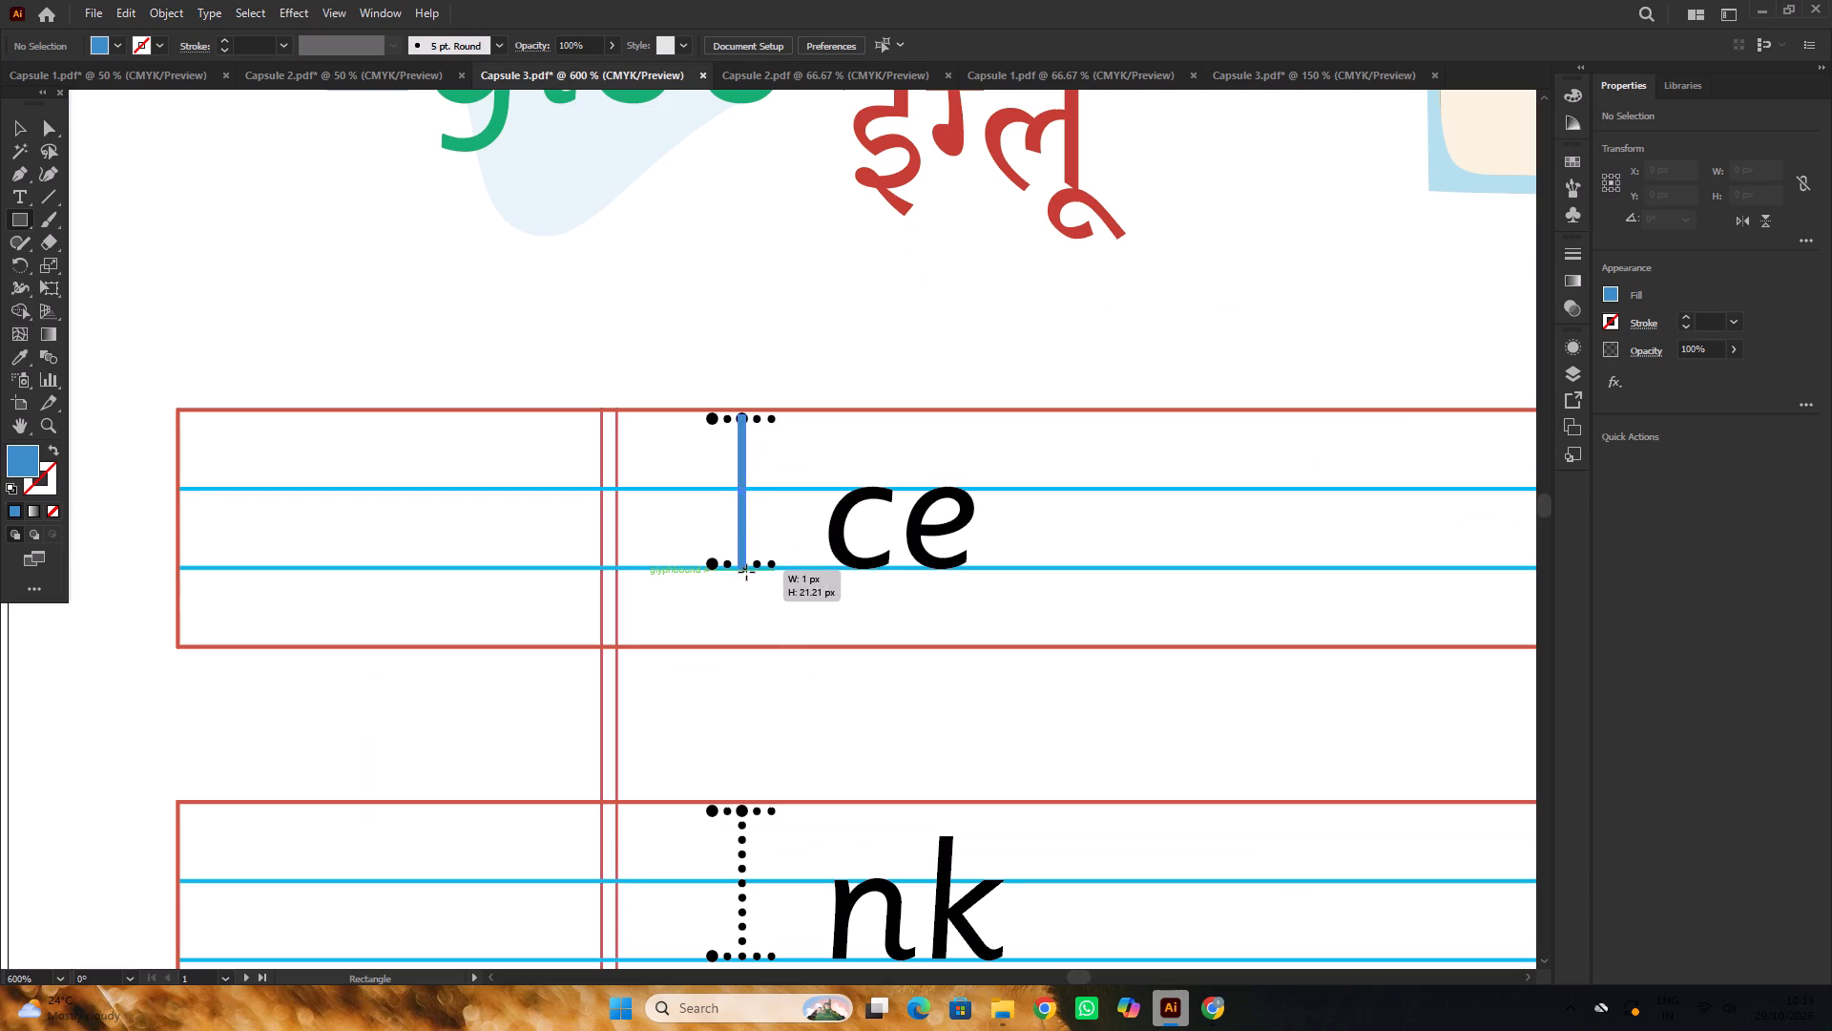
{"action": "left_click_drag", "start_coordinate": [746, 572], "coordinate": [747, 569]}
{"action": "scroll", "coordinate": [742, 523], "scroll_direction": "down", "scroll_amount": 3, "text": "alt"}
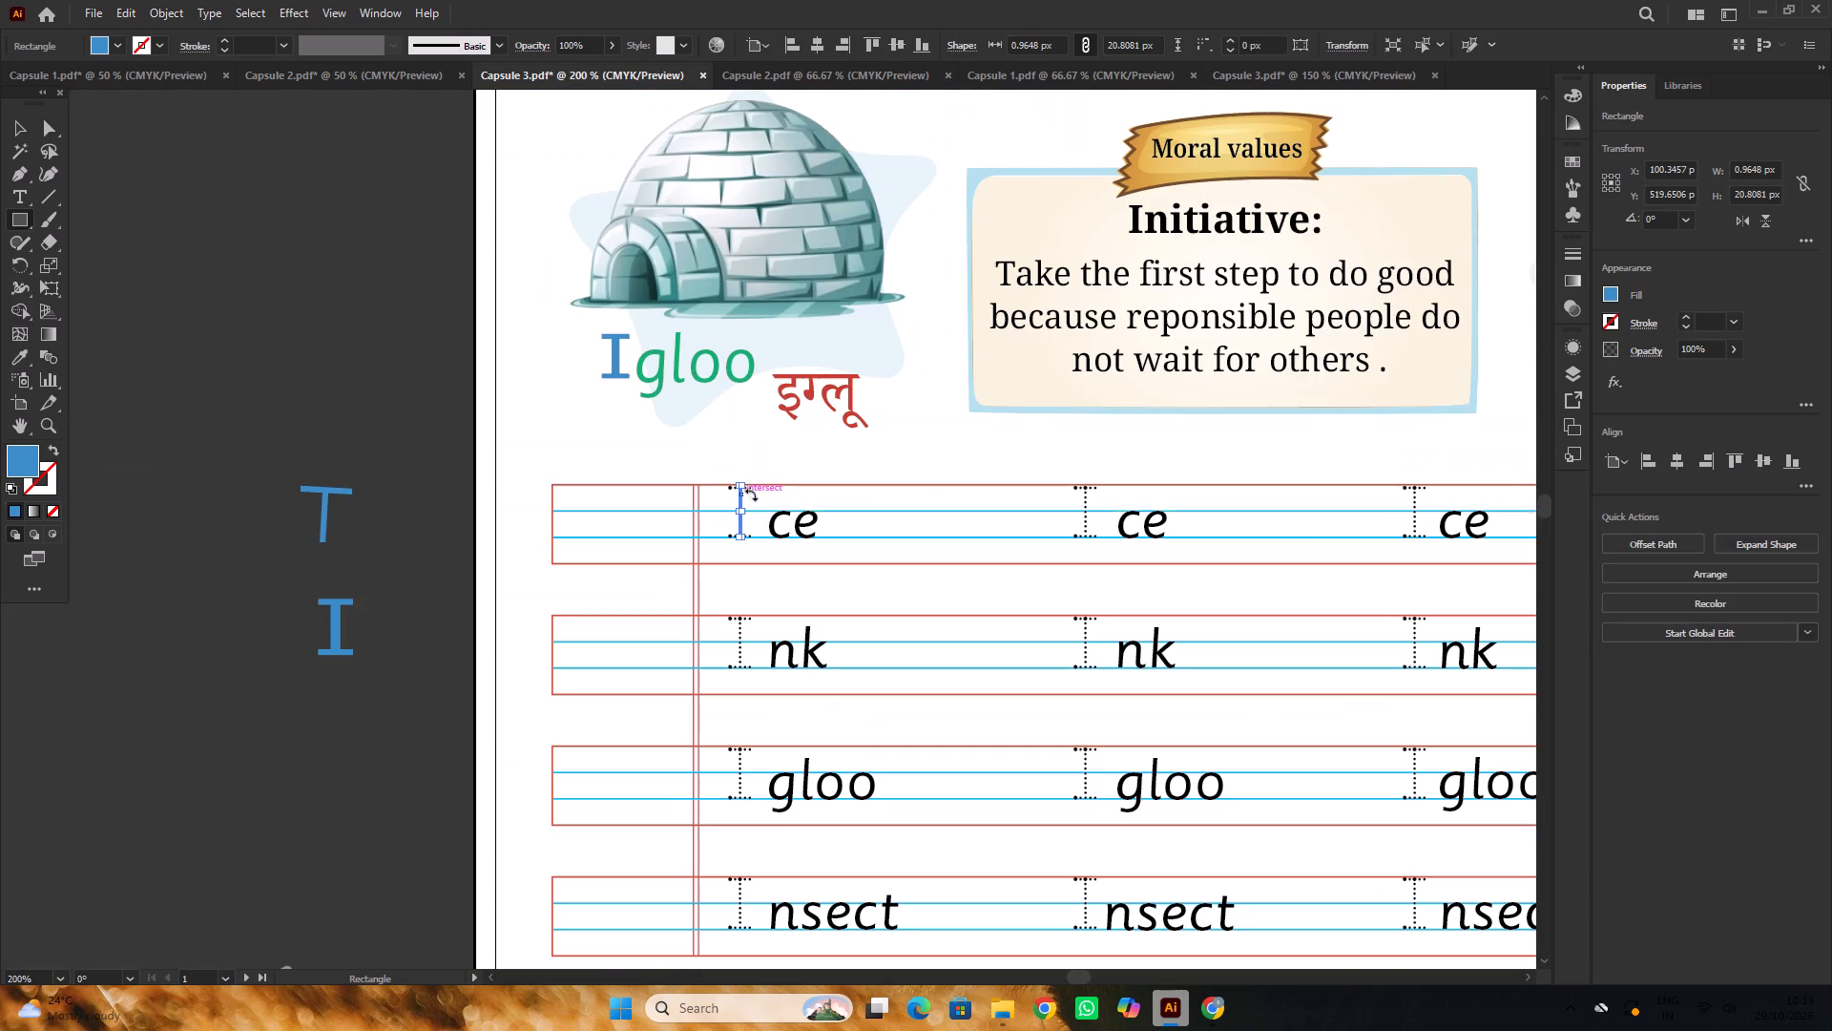
Duplicate the blue stem rectangle beside the dotted I and shorten the copy to about 7.4 px.
{"action": "left_click", "coordinate": [24, 130]}
{"action": "left_click", "coordinate": [235, 307]}
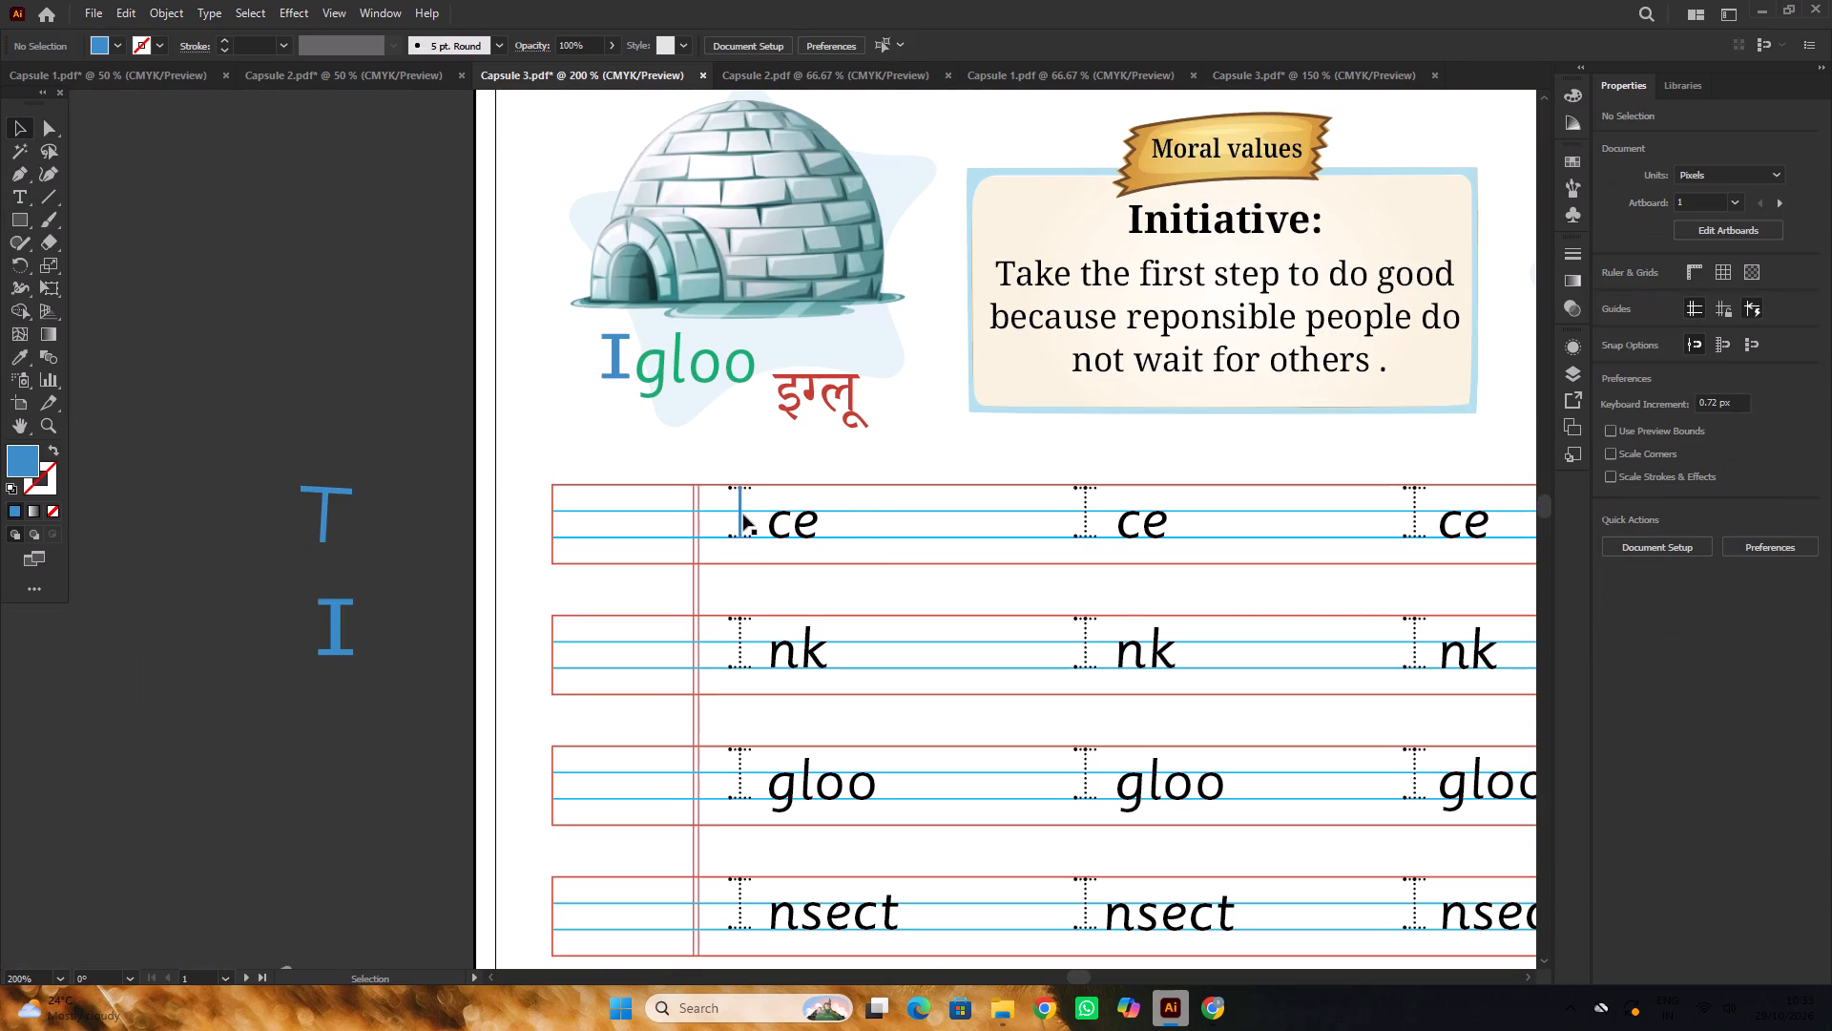
{"action": "left_click_drag", "start_coordinate": [740, 513], "coordinate": [710, 535], "text": "alt"}
{"action": "scroll", "coordinate": [719, 520], "scroll_direction": "up", "scroll_amount": 1, "text": "alt"}
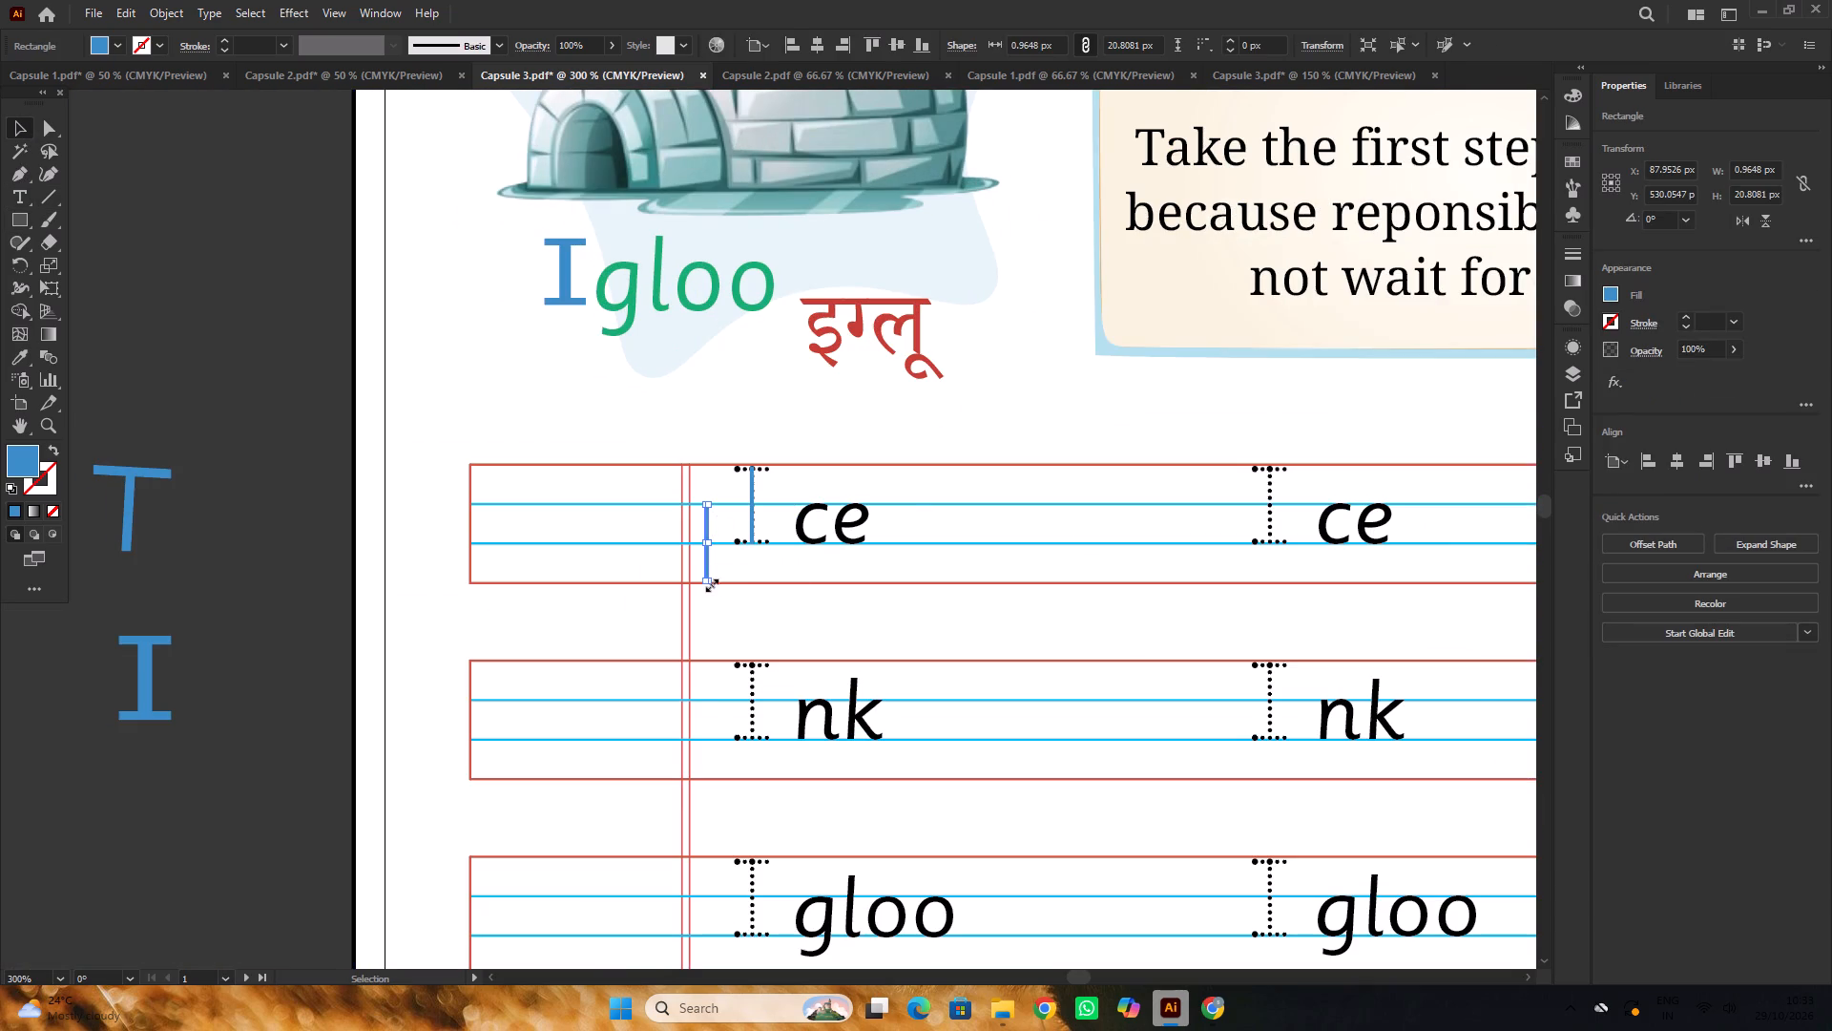
{"action": "scroll", "coordinate": [710, 581], "scroll_direction": "up", "scroll_amount": 6, "text": "alt"}
{"action": "left_click_drag", "start_coordinate": [654, 604], "coordinate": [656, 240]}
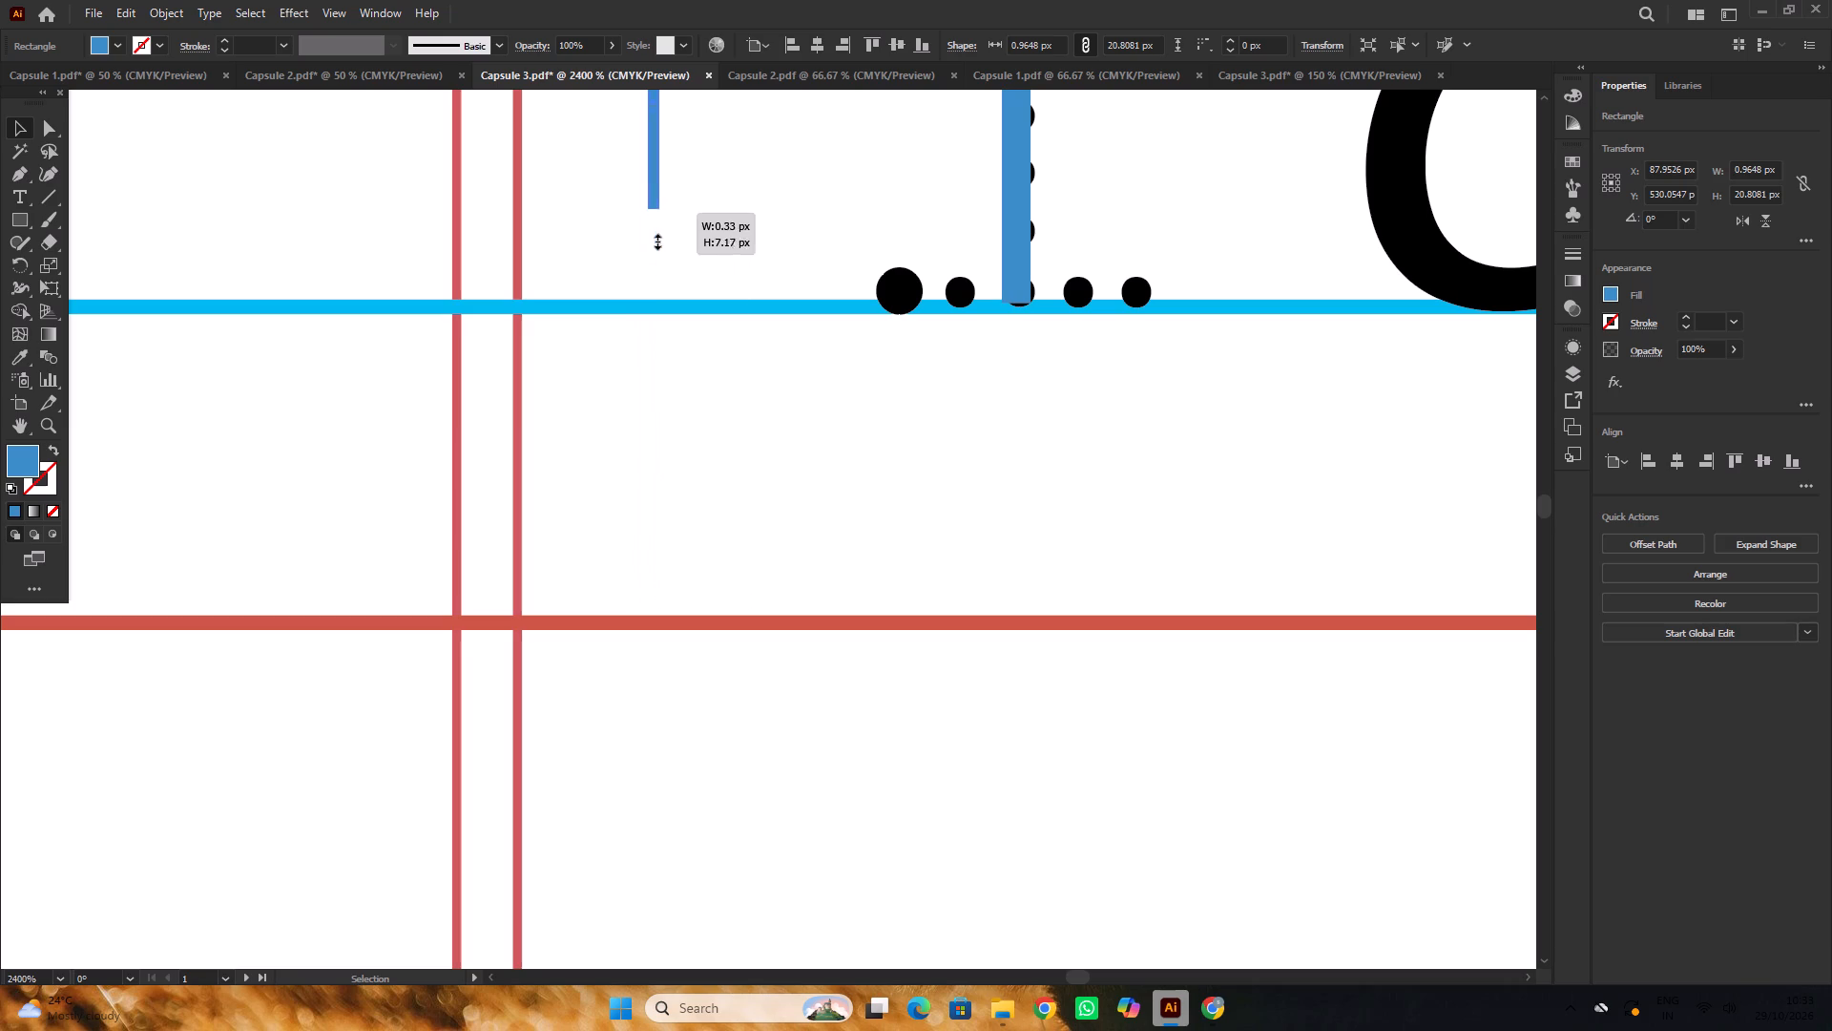
{"action": "left_click_drag", "start_coordinate": [656, 240], "coordinate": [623, 447]}
{"action": "key", "text": "ctrl+z"}
{"action": "left_click_drag", "start_coordinate": [652, 602], "coordinate": [624, 328]}
{"action": "scroll", "coordinate": [601, 284], "scroll_direction": "down", "scroll_amount": 3, "text": "alt"}
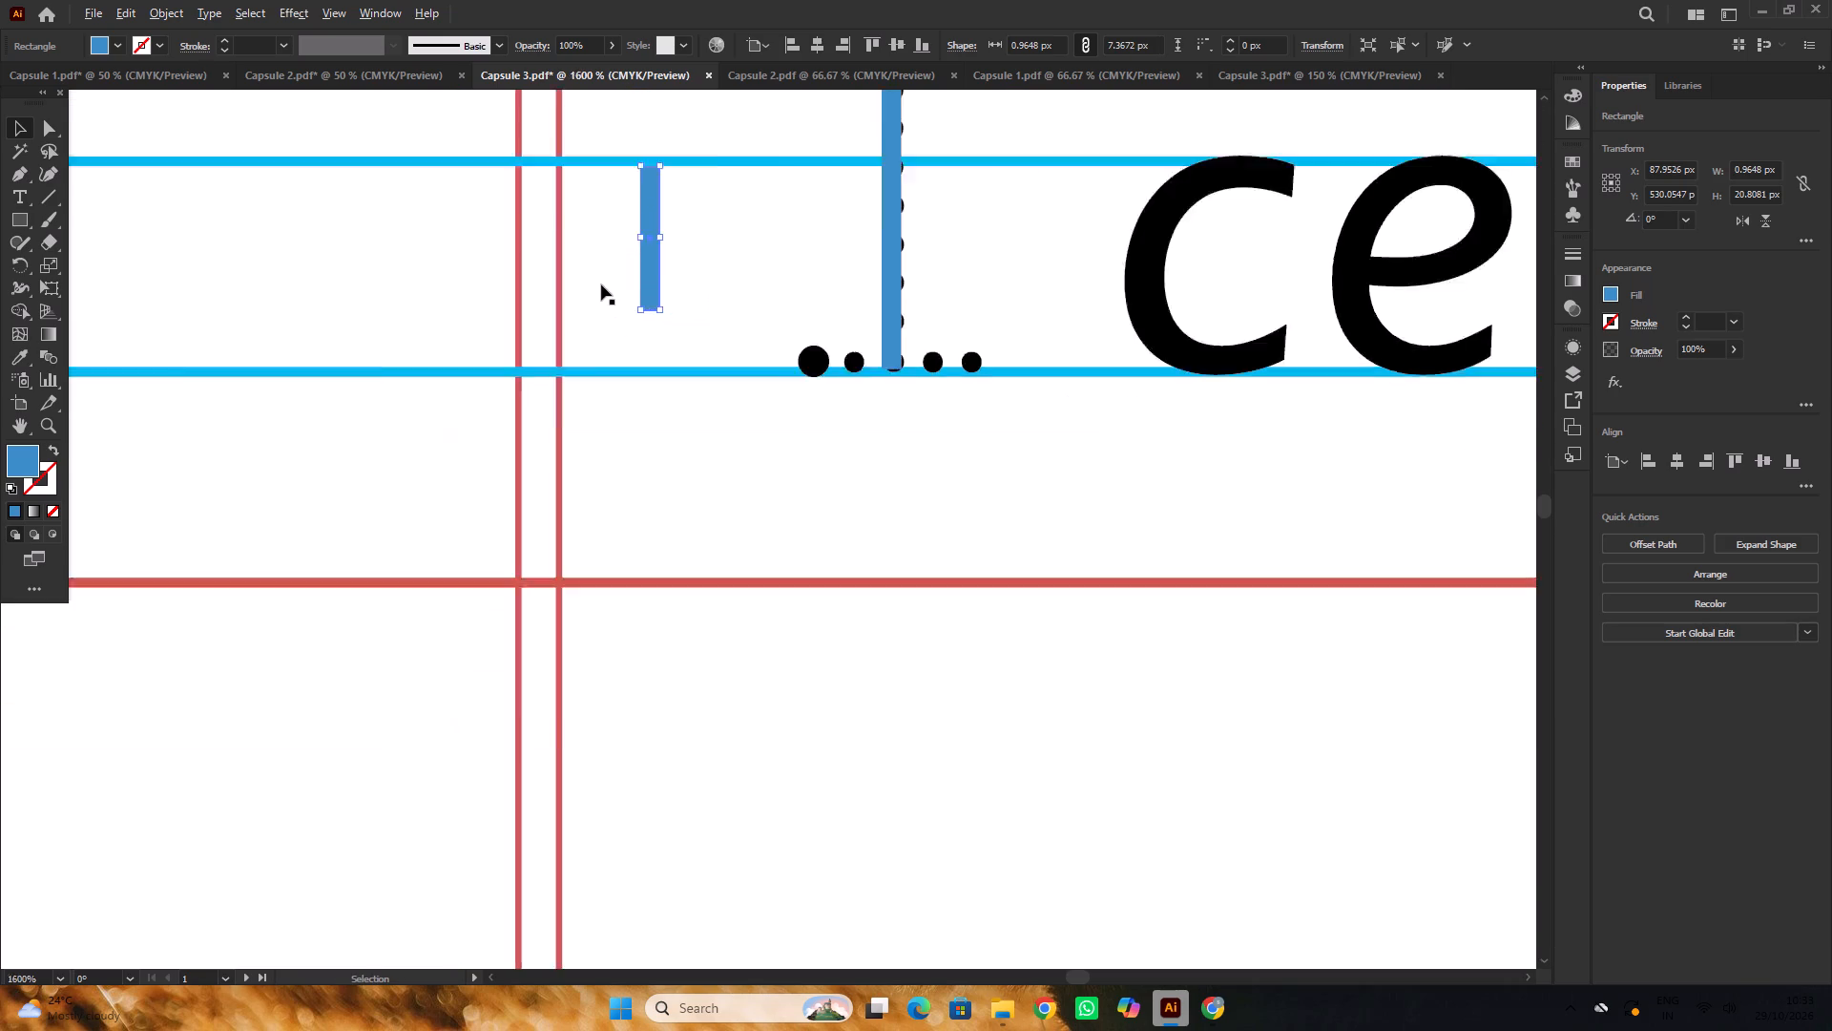
Rotate the short bar to horizontal and place it centred across the top of the blue stem.
{"action": "scroll", "coordinate": [601, 284], "scroll_direction": "up", "scroll_amount": 3}
{"action": "left_click_drag", "start_coordinate": [644, 295], "coordinate": [683, 378]}
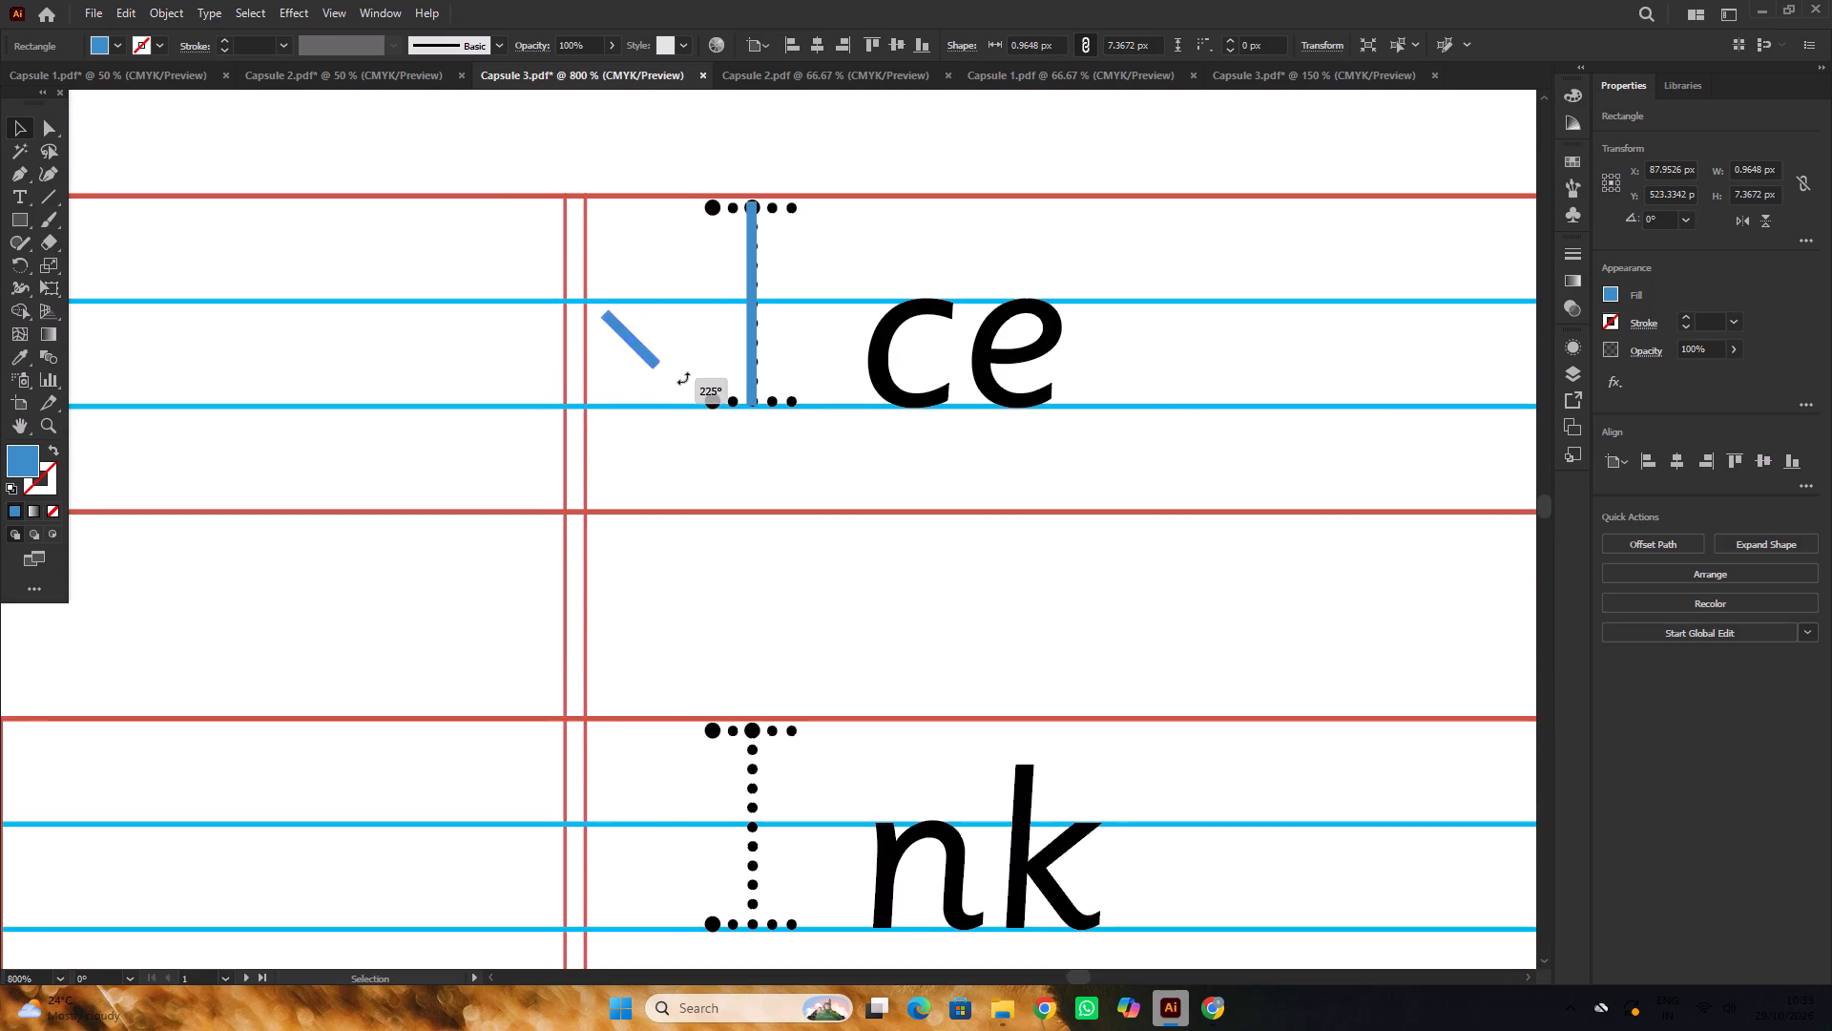
{"action": "left_click_drag", "start_coordinate": [683, 378], "coordinate": [688, 360]}
{"action": "left_click_drag", "start_coordinate": [651, 340], "coordinate": [764, 218]}
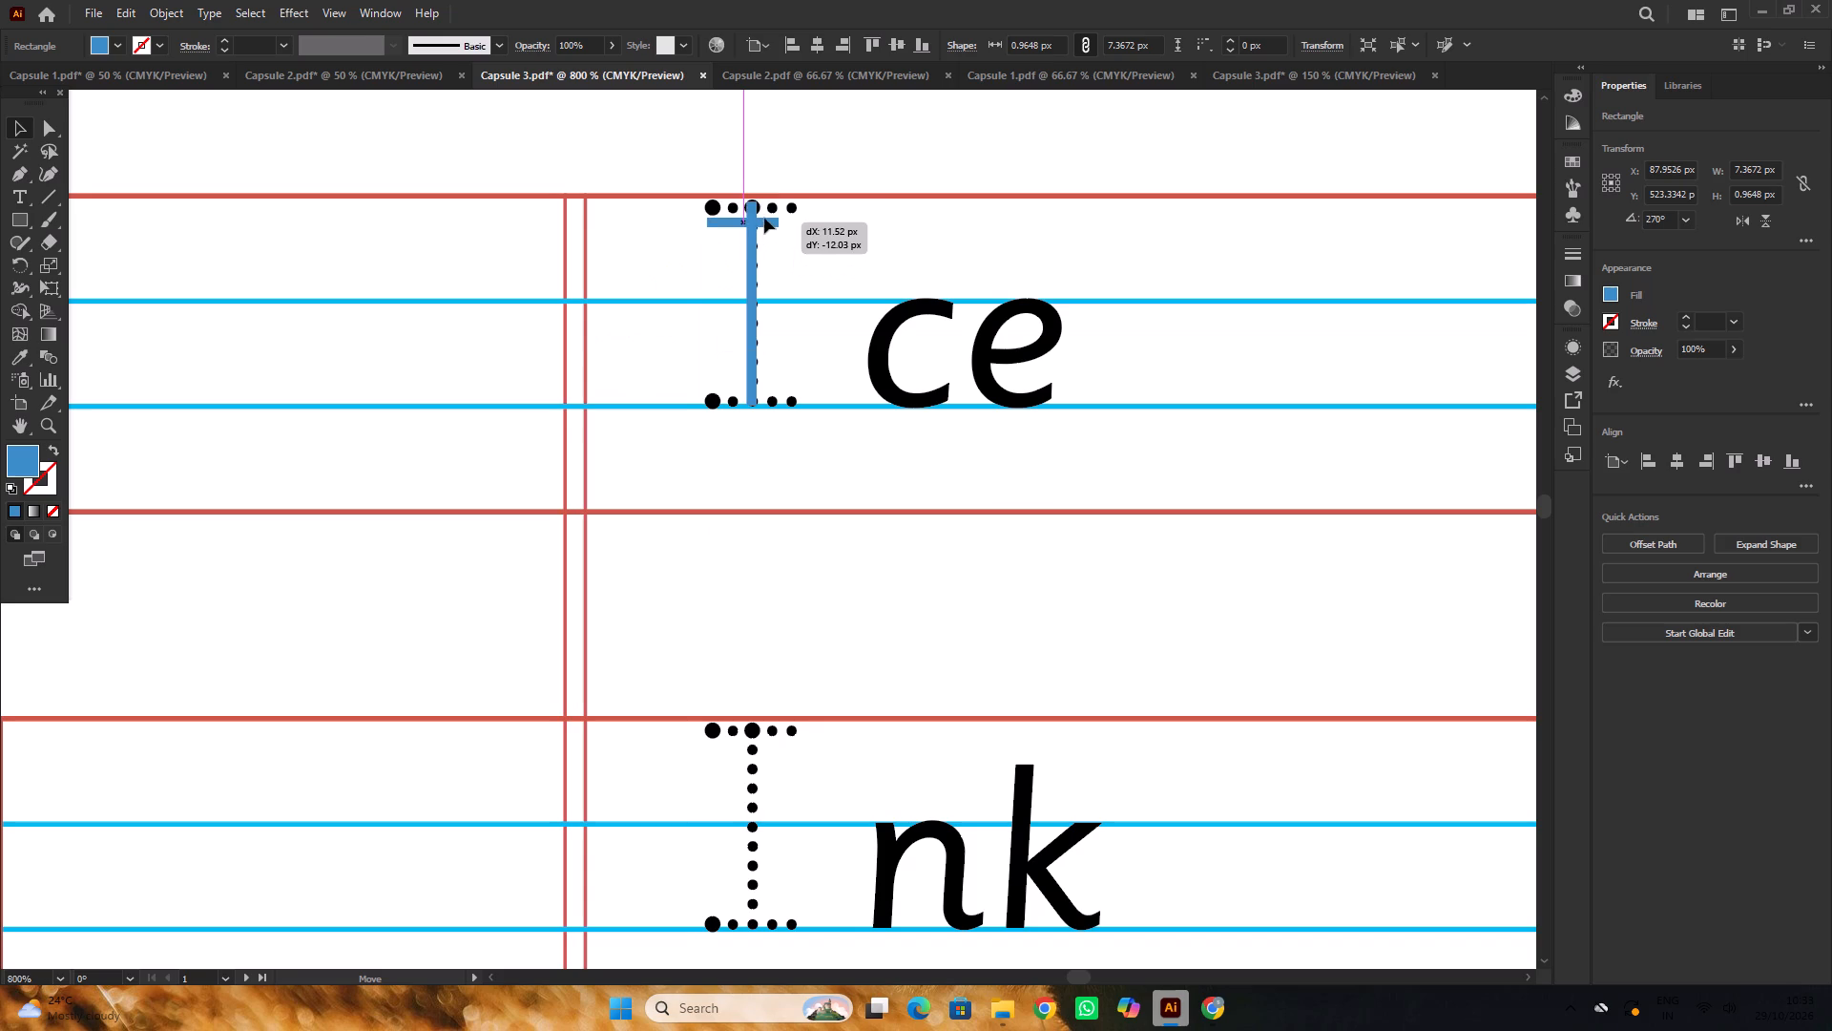
{"action": "left_click_drag", "start_coordinate": [764, 218], "coordinate": [771, 207]}
Widen the top bar at both ends to about 9 px, covering the dotted I's upper serif.
{"action": "scroll", "coordinate": [774, 206], "scroll_direction": "up", "scroll_amount": 5, "text": "alt"}
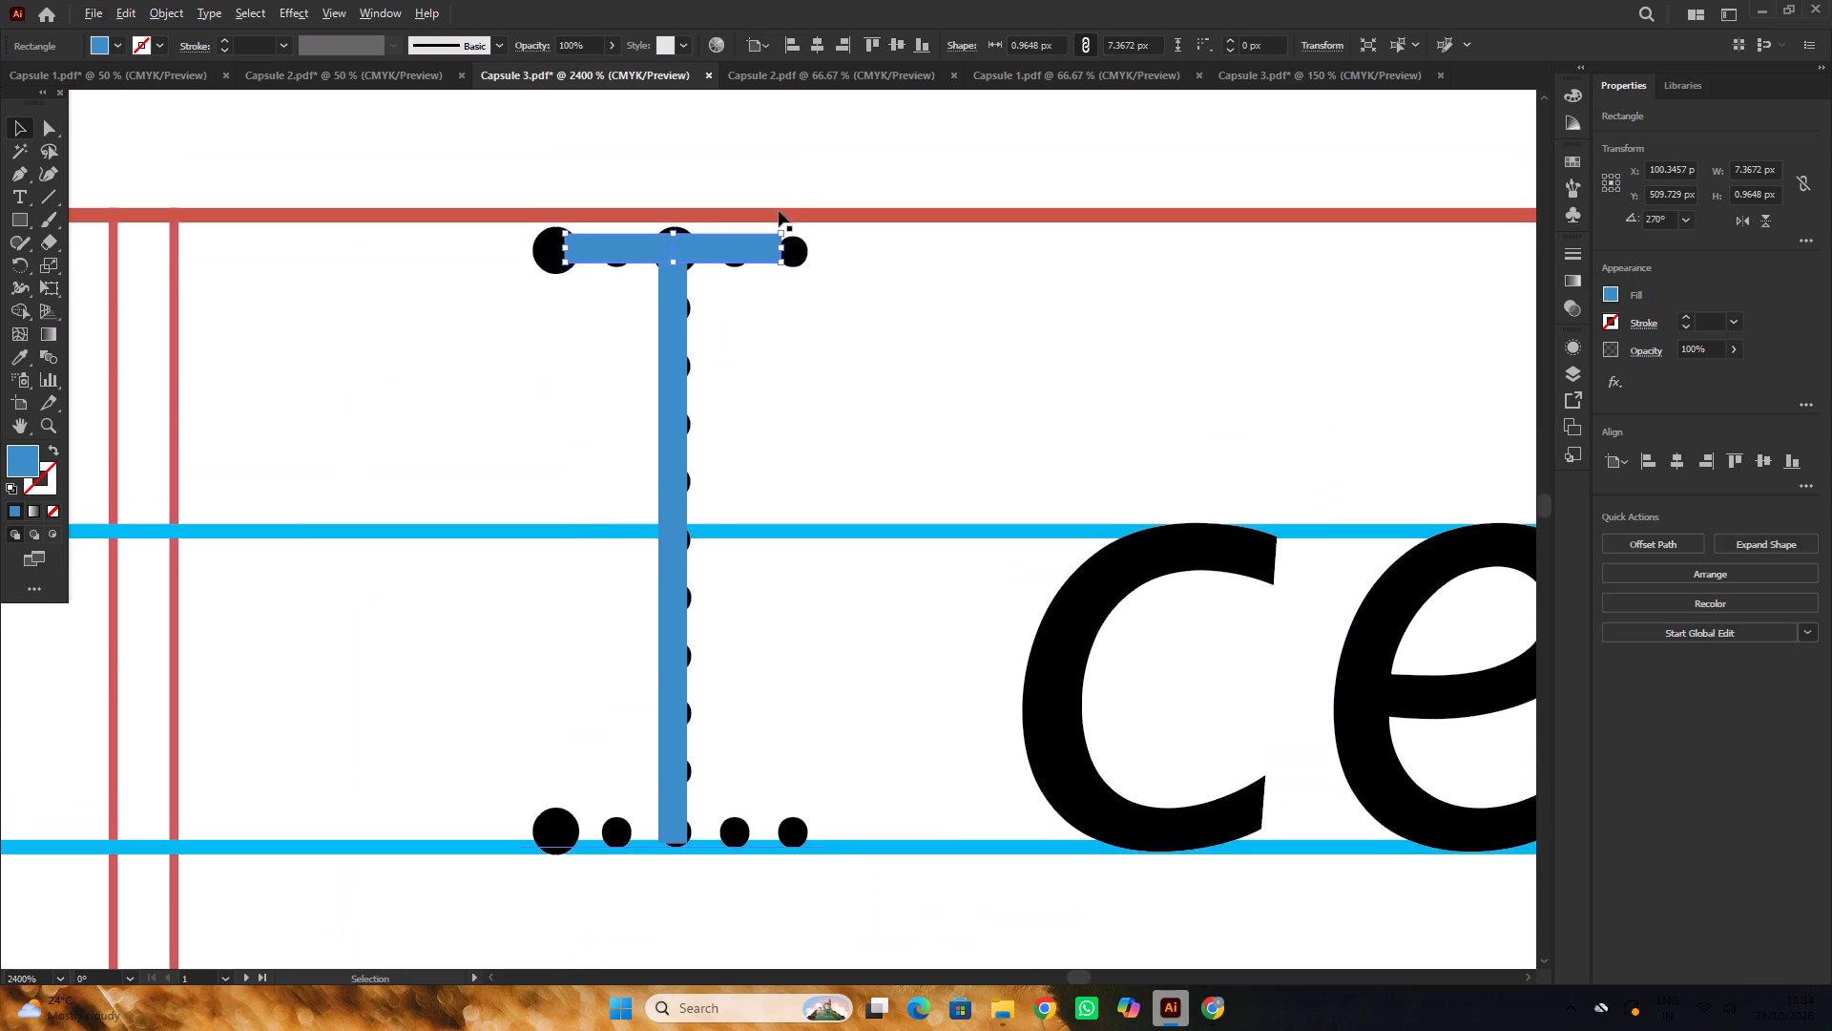
{"action": "scroll", "coordinate": [779, 211], "scroll_direction": "up", "scroll_amount": 1, "text": "alt"}
{"action": "left_click_drag", "start_coordinate": [782, 282], "coordinate": [804, 282]}
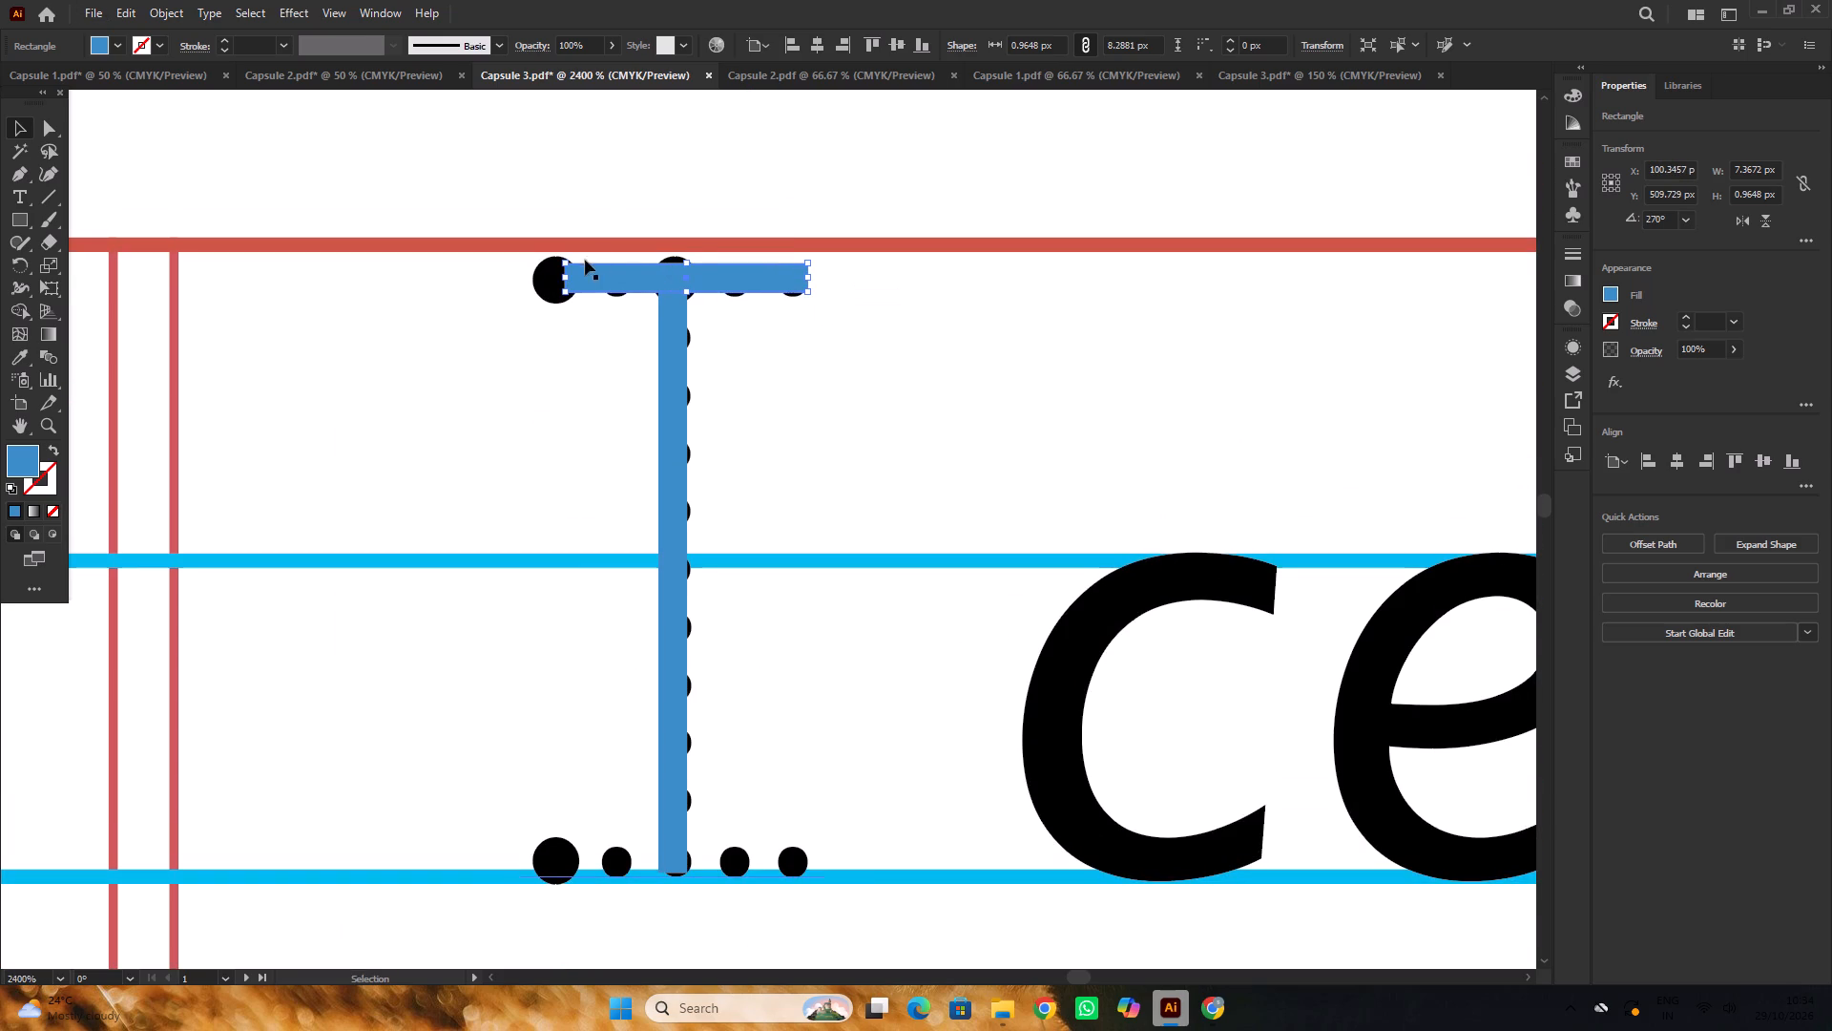
{"action": "left_click_drag", "start_coordinate": [565, 272], "coordinate": [549, 273]}
{"action": "key", "text": "ctrl+z"}
{"action": "left_click_drag", "start_coordinate": [566, 283], "coordinate": [543, 280]}
Copy the top bar straight down about 20 px onto the bottom of the stem.
{"action": "scroll", "coordinate": [745, 283], "scroll_direction": "down", "scroll_amount": 1, "text": "alt"}
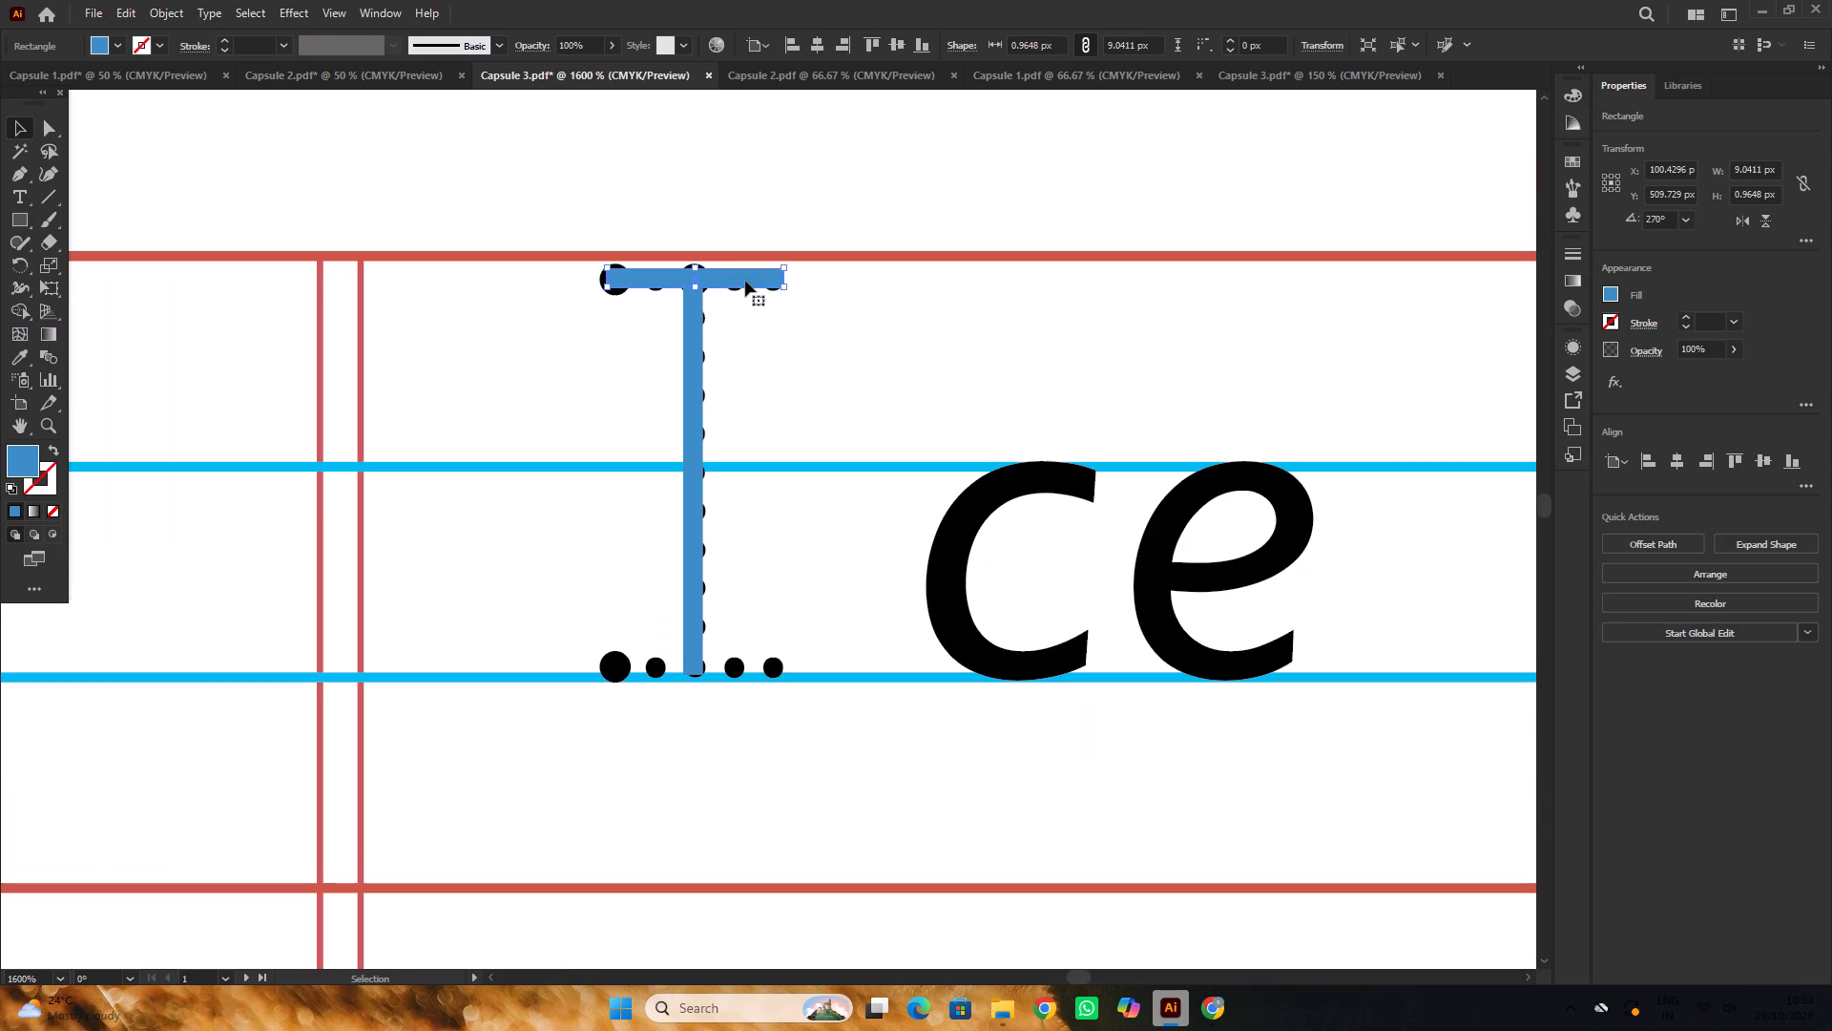
{"action": "left_click_drag", "start_coordinate": [742, 278], "coordinate": [703, 667], "text": "alt"}
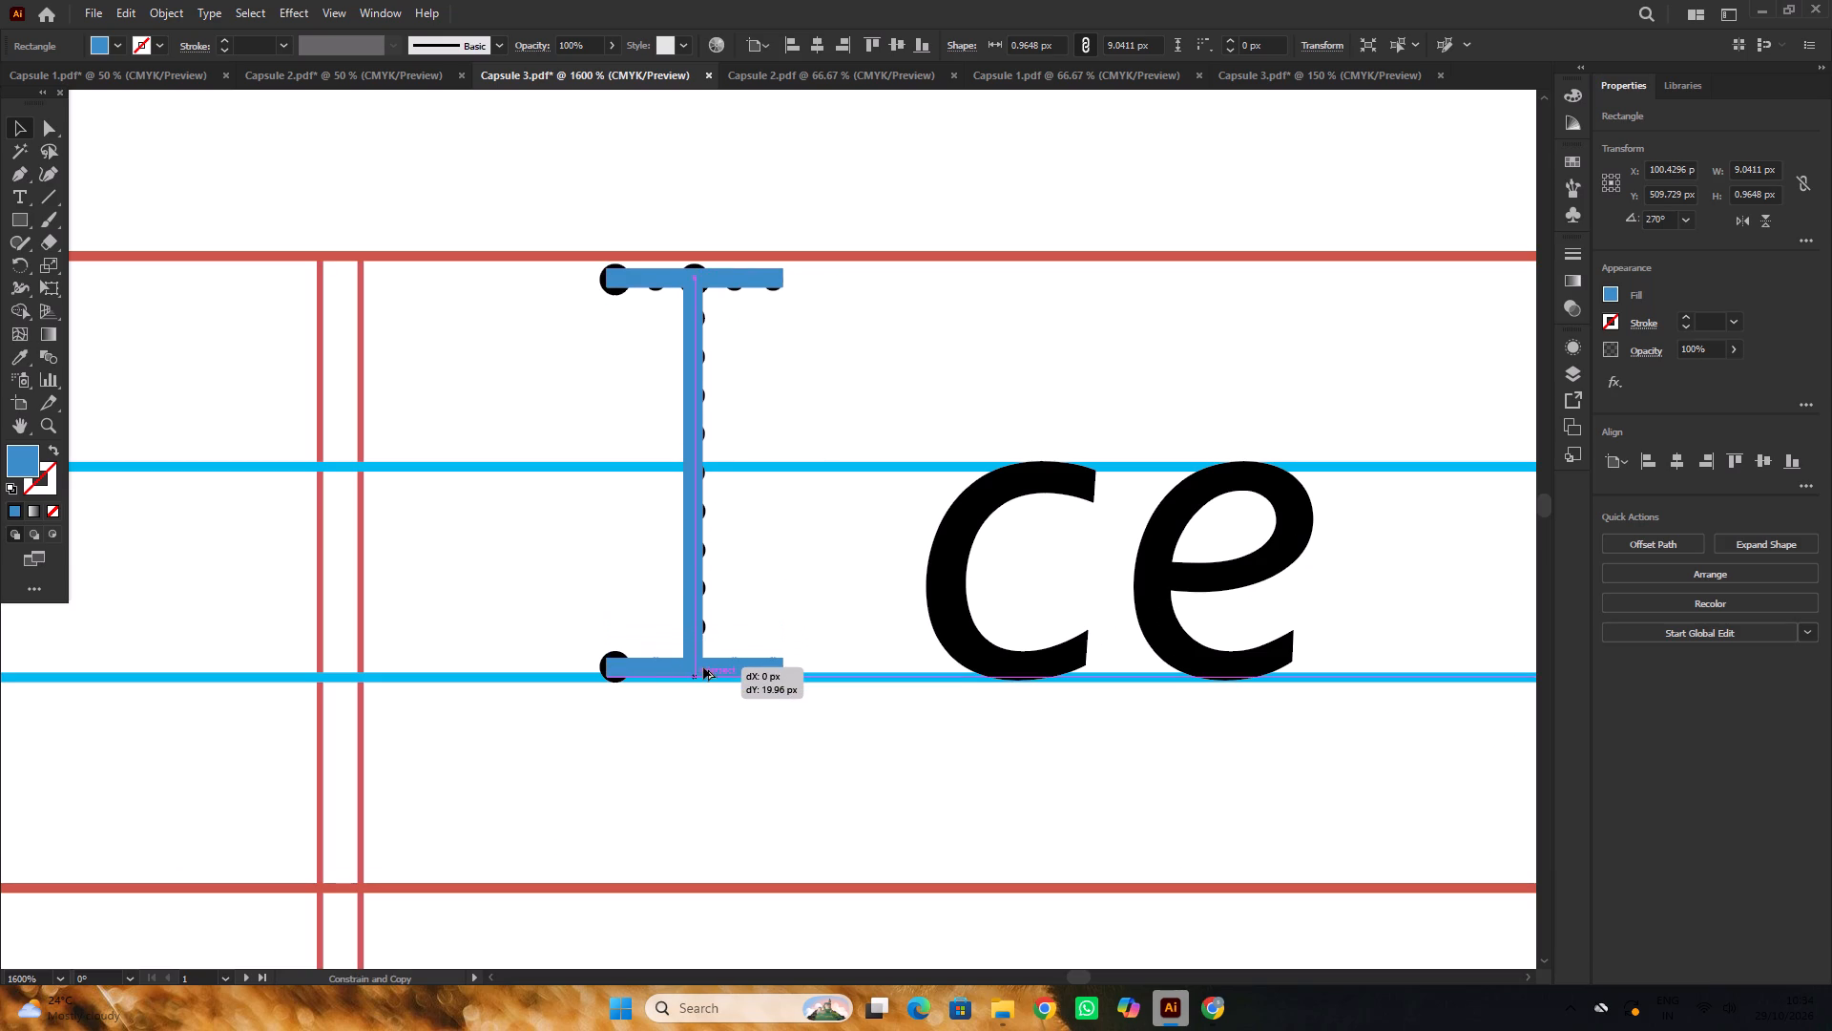
{"action": "left_click_drag", "start_coordinate": [703, 667], "coordinate": [702, 665], "text": "alt"}
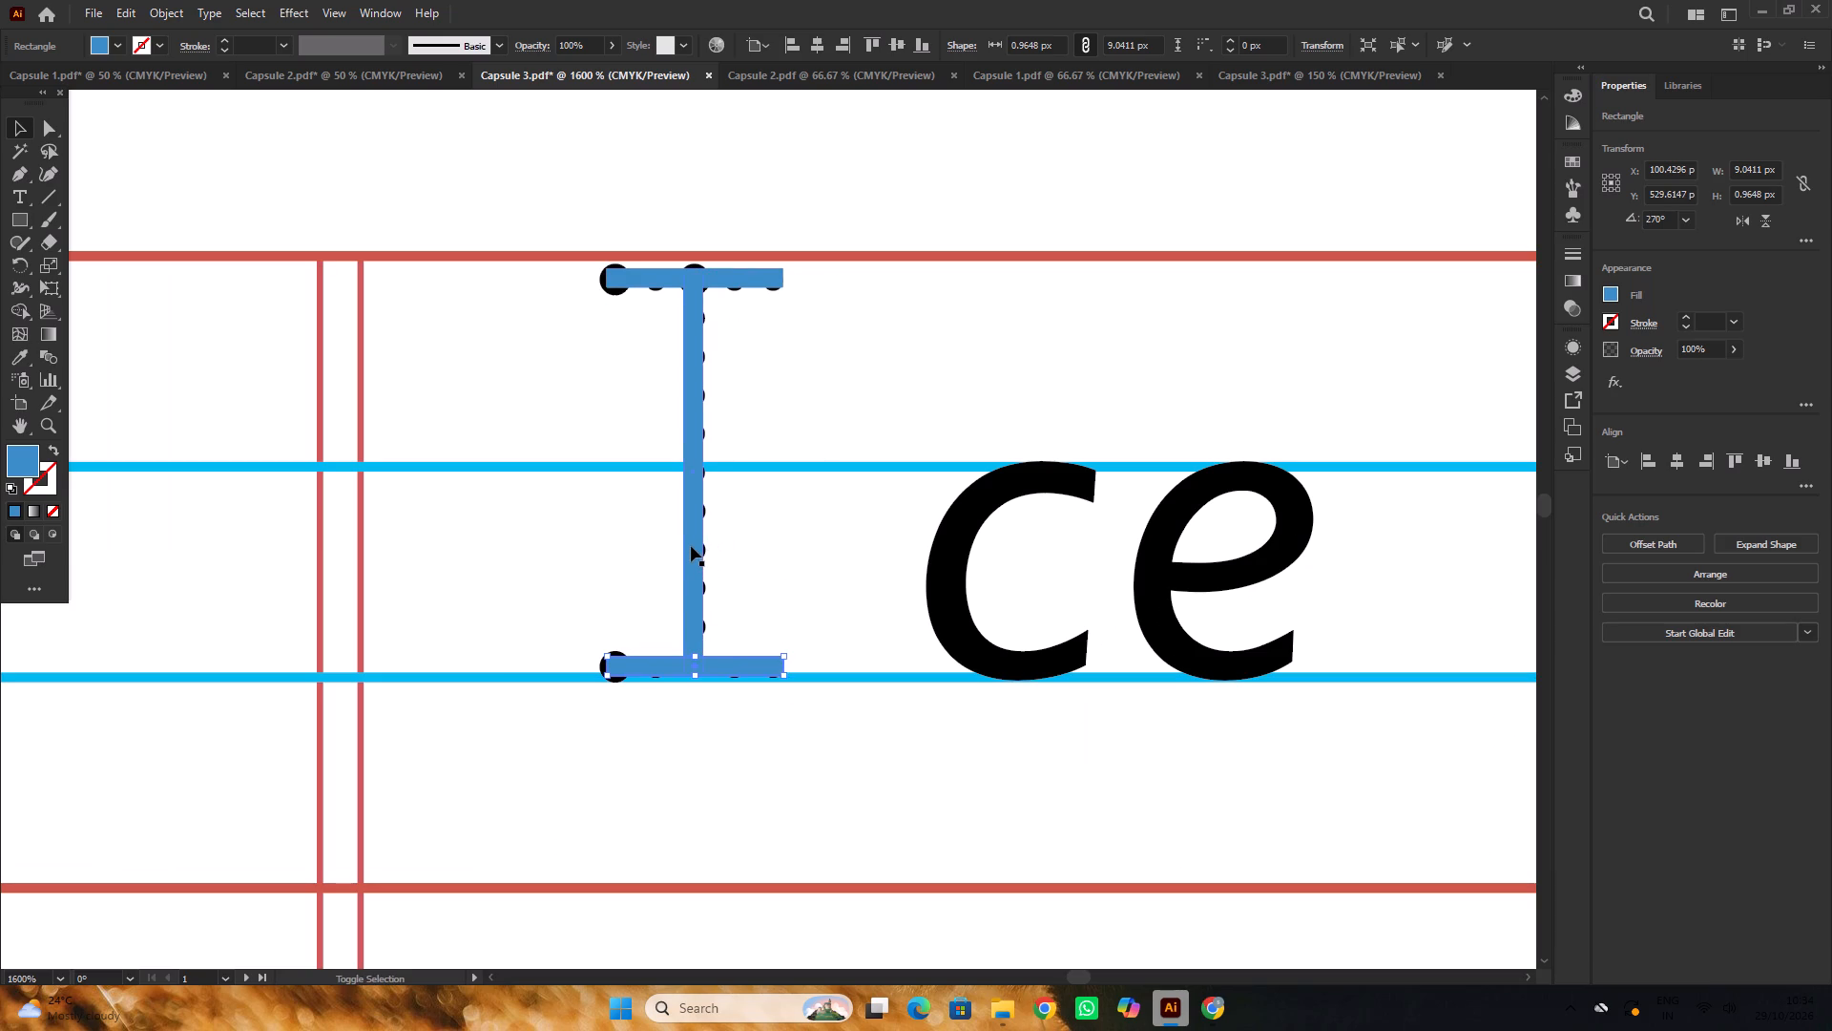
Group the blue stem with its top and bottom bars into a single letter I.
{"action": "left_click", "coordinate": [765, 512]}
{"action": "scroll", "coordinate": [795, 496], "scroll_direction": "down", "scroll_amount": 1, "text": "alt"}
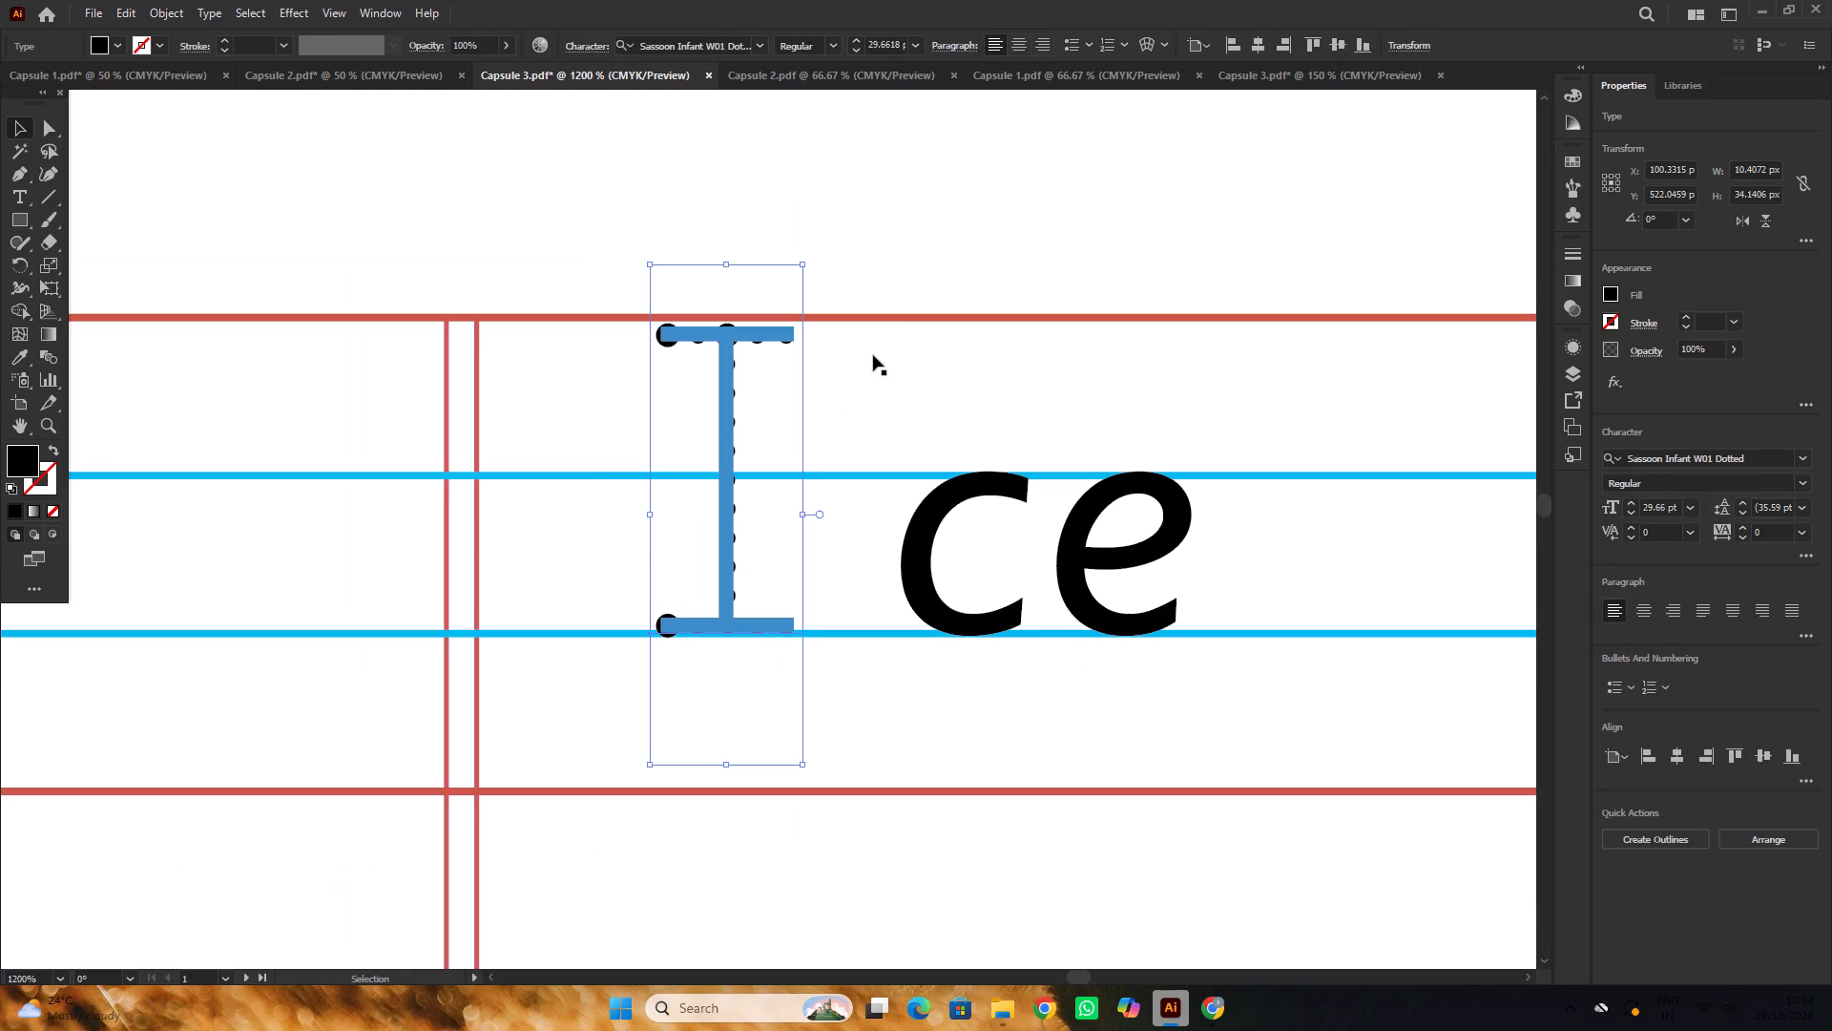
{"action": "left_click", "coordinate": [913, 247]}
{"action": "scroll", "coordinate": [746, 601], "scroll_direction": "up", "scroll_amount": 3, "text": "alt"}
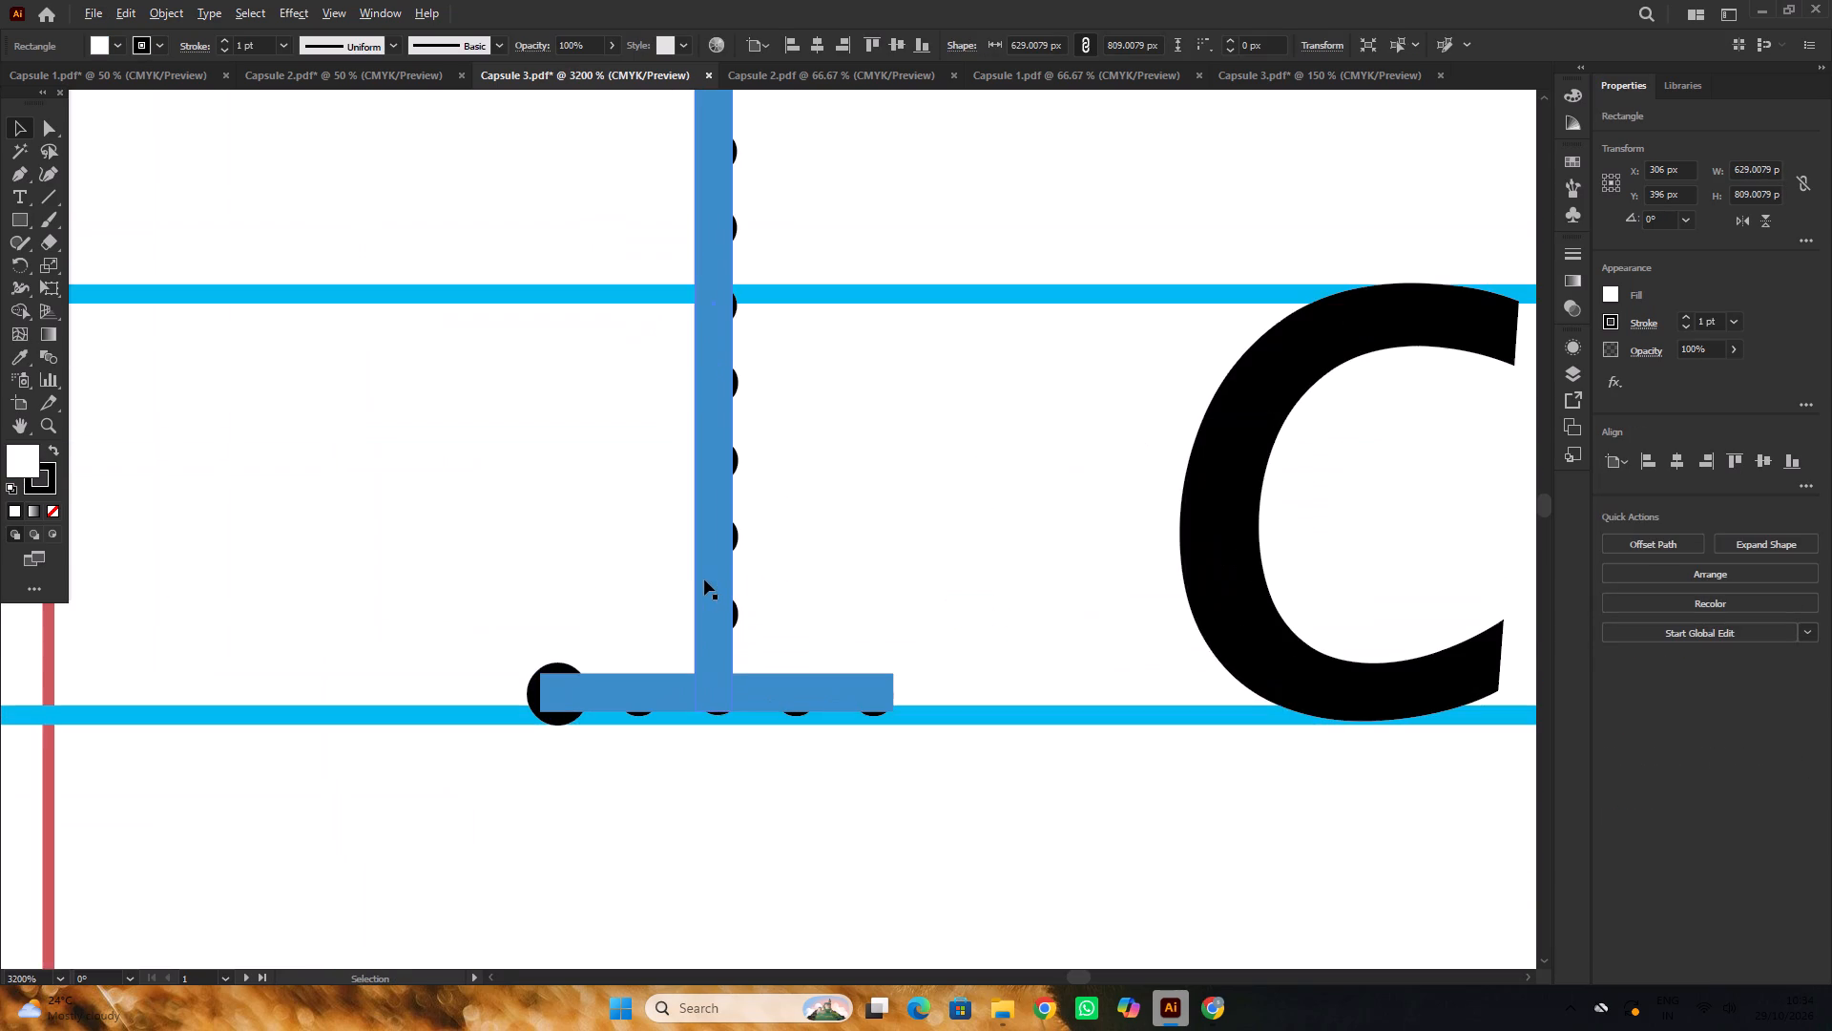
{"action": "left_click", "coordinate": [704, 579]}
{"action": "left_click", "coordinate": [807, 701], "text": "shift"}
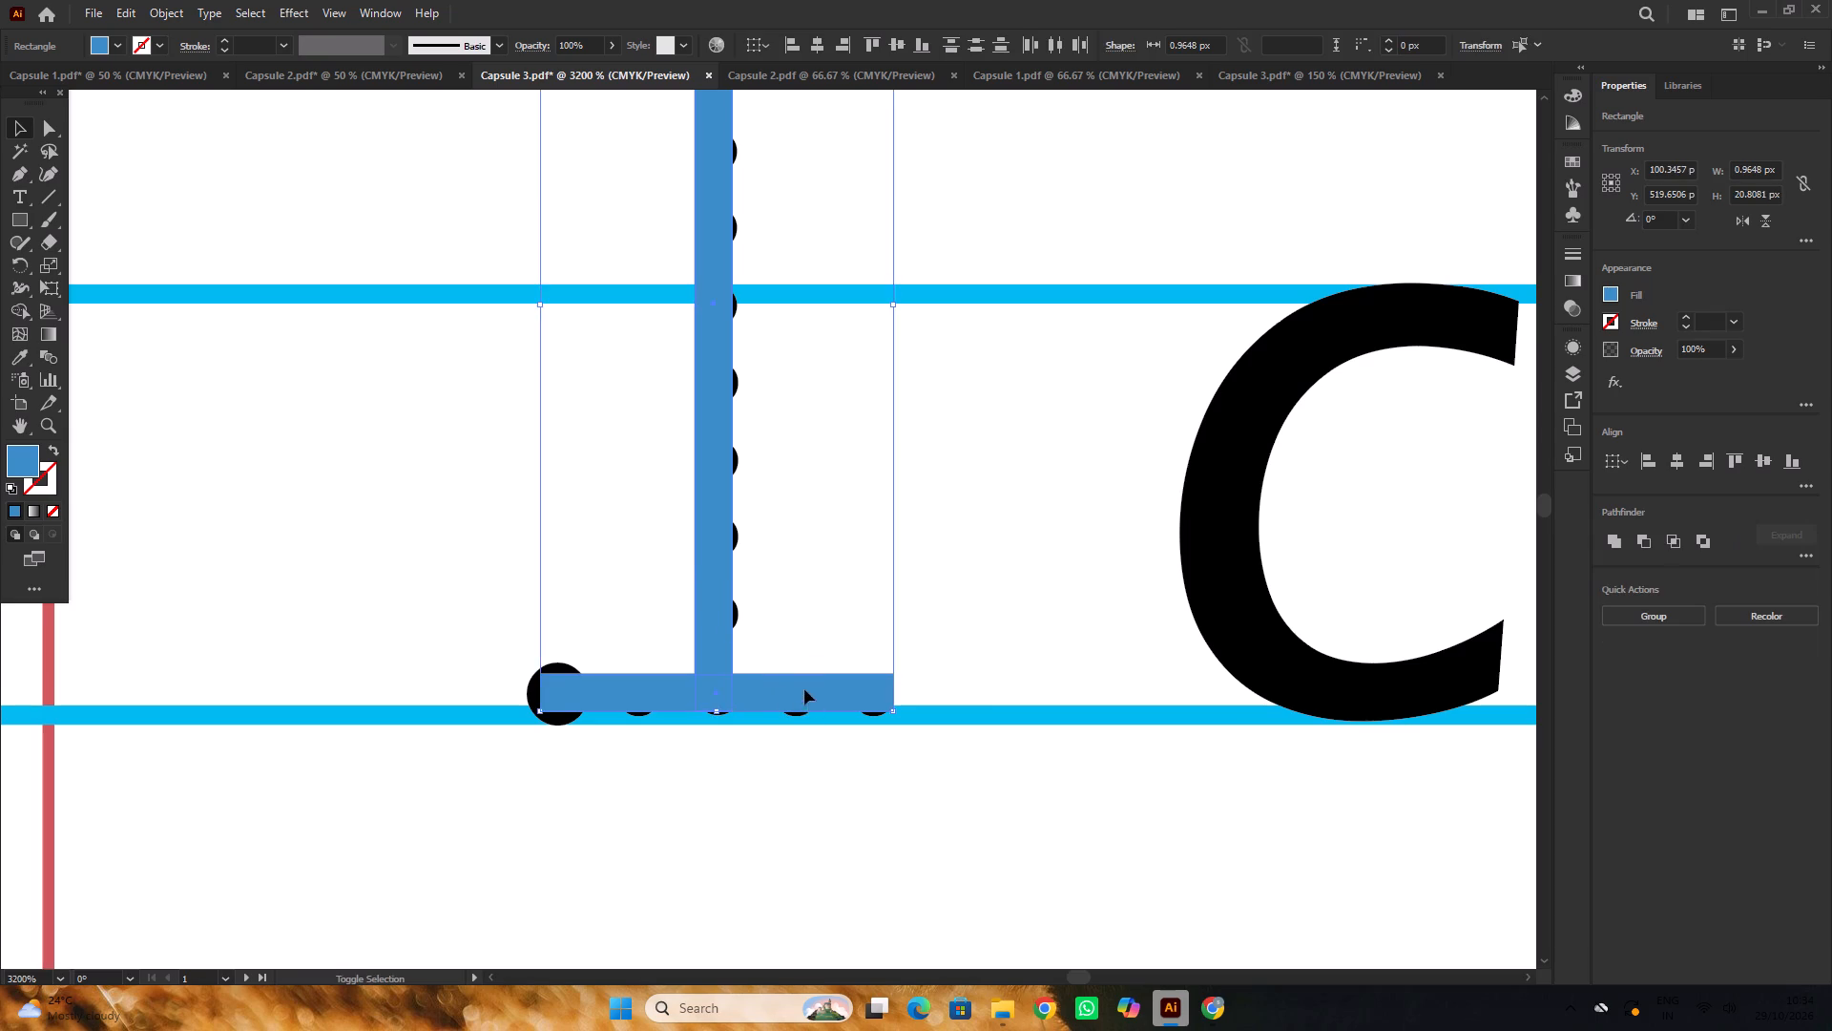
{"action": "scroll", "coordinate": [763, 644], "scroll_direction": "down", "scroll_amount": 2, "text": "alt"}
{"action": "scroll", "coordinate": [757, 635], "scroll_direction": "up", "scroll_amount": 3}
{"action": "scroll", "coordinate": [764, 407], "scroll_direction": "up", "scroll_amount": 3, "text": "alt"}
{"action": "left_click", "coordinate": [772, 251], "text": "shift"}
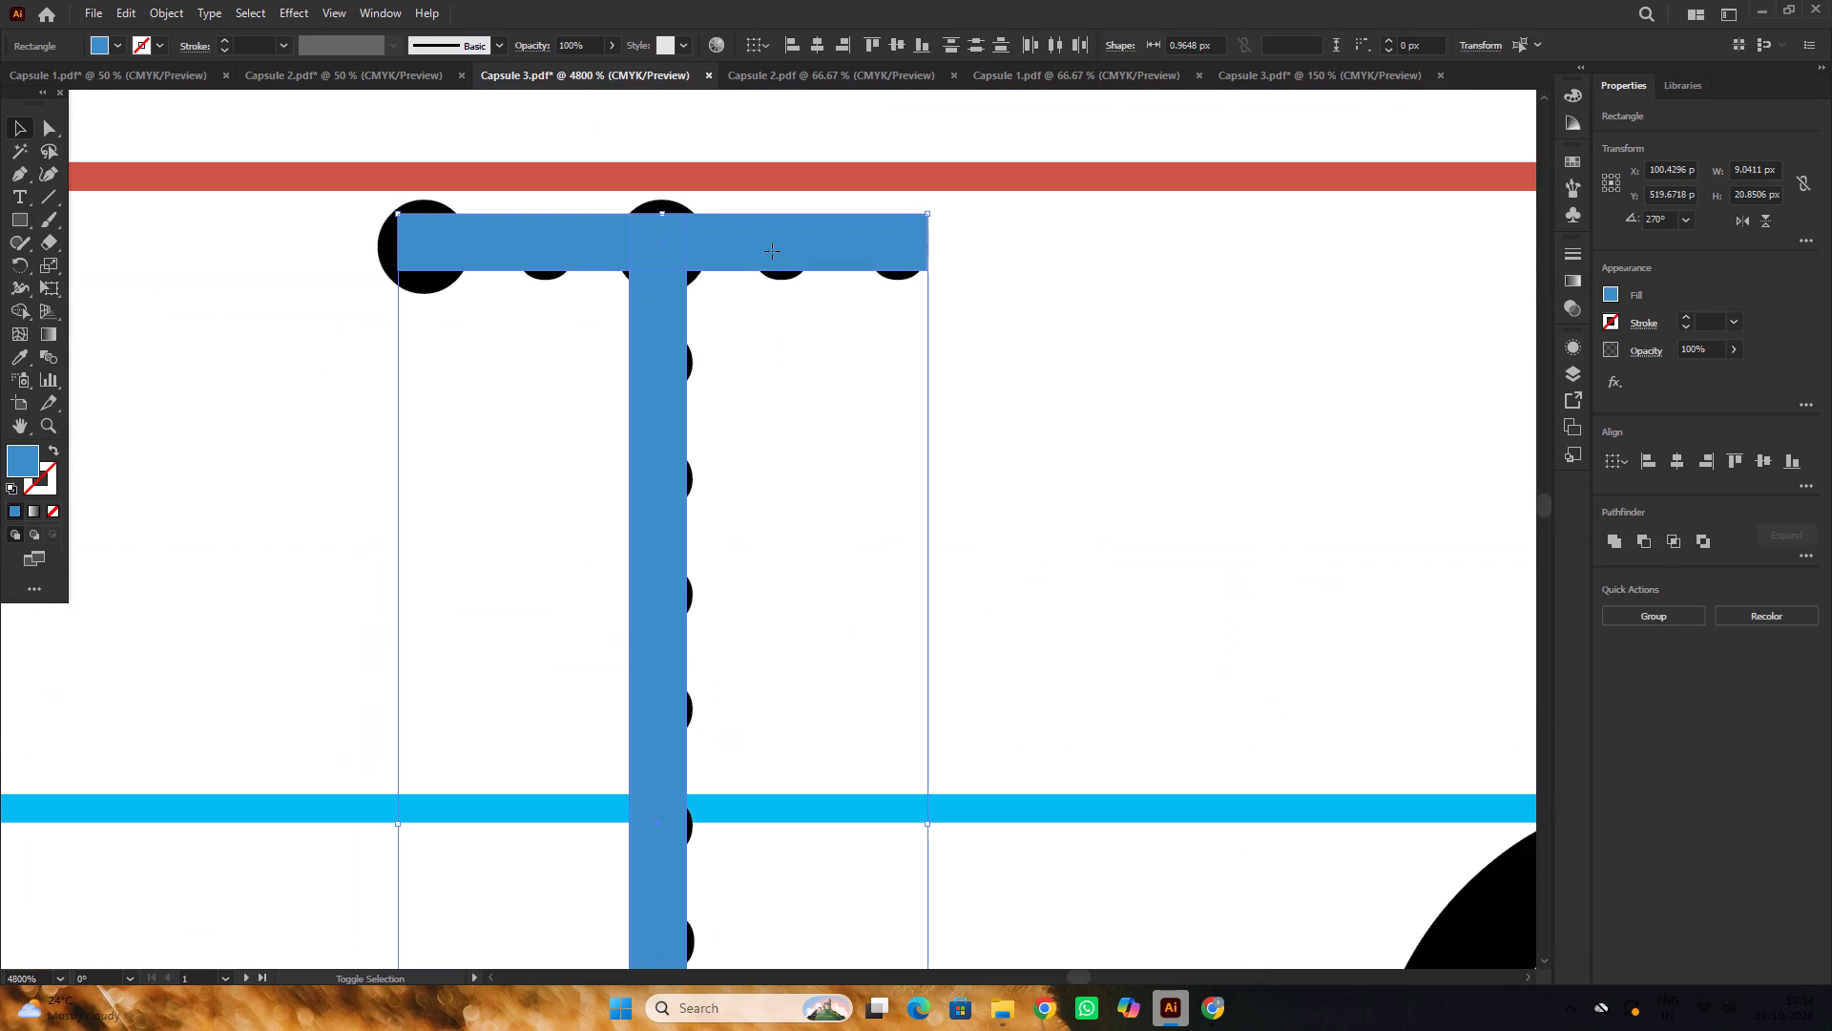
{"action": "scroll", "coordinate": [762, 270], "scroll_direction": "down", "scroll_amount": 2, "text": "alt"}
{"action": "key", "text": "ctrl+g"}
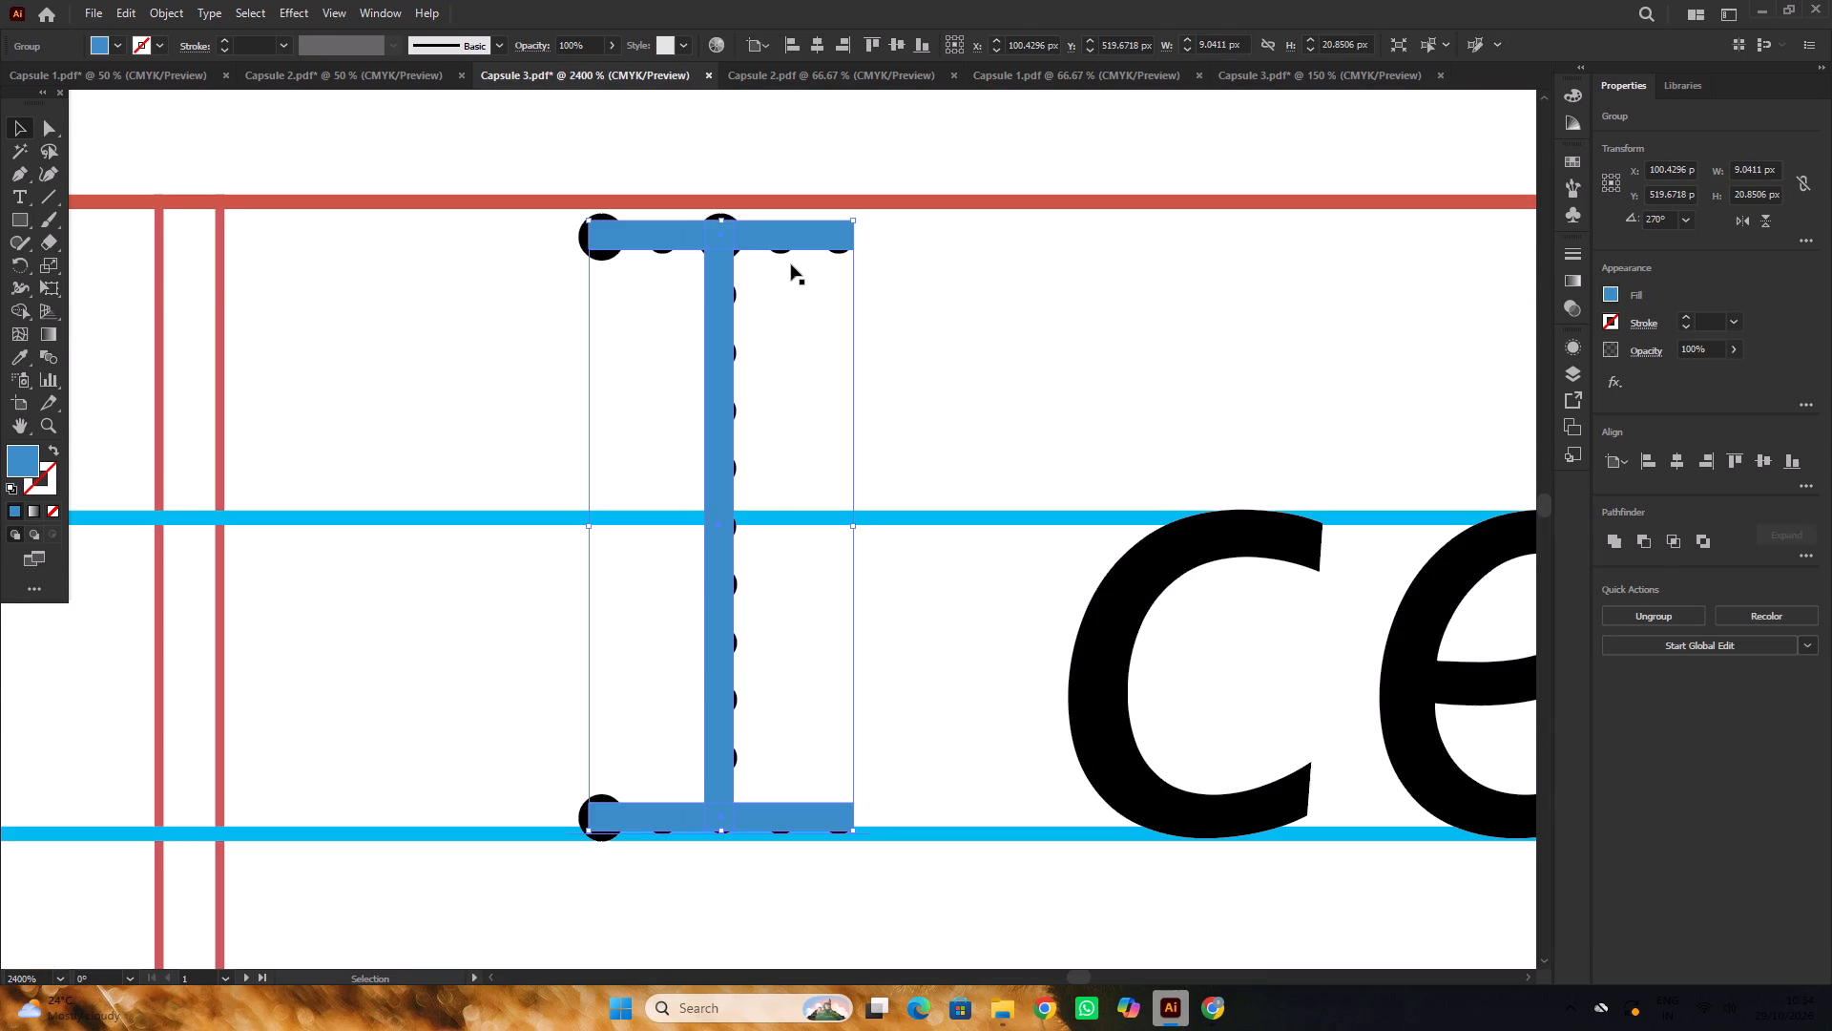
Move the grouped blue I into the empty starting box of the ce row.
{"action": "scroll", "coordinate": [830, 291], "scroll_direction": "down", "scroll_amount": 4, "text": "alt"}
{"action": "scroll", "coordinate": [837, 283], "scroll_direction": "down", "scroll_amount": 3}
{"action": "scroll", "coordinate": [764, 303], "scroll_direction": "up", "scroll_amount": 5}
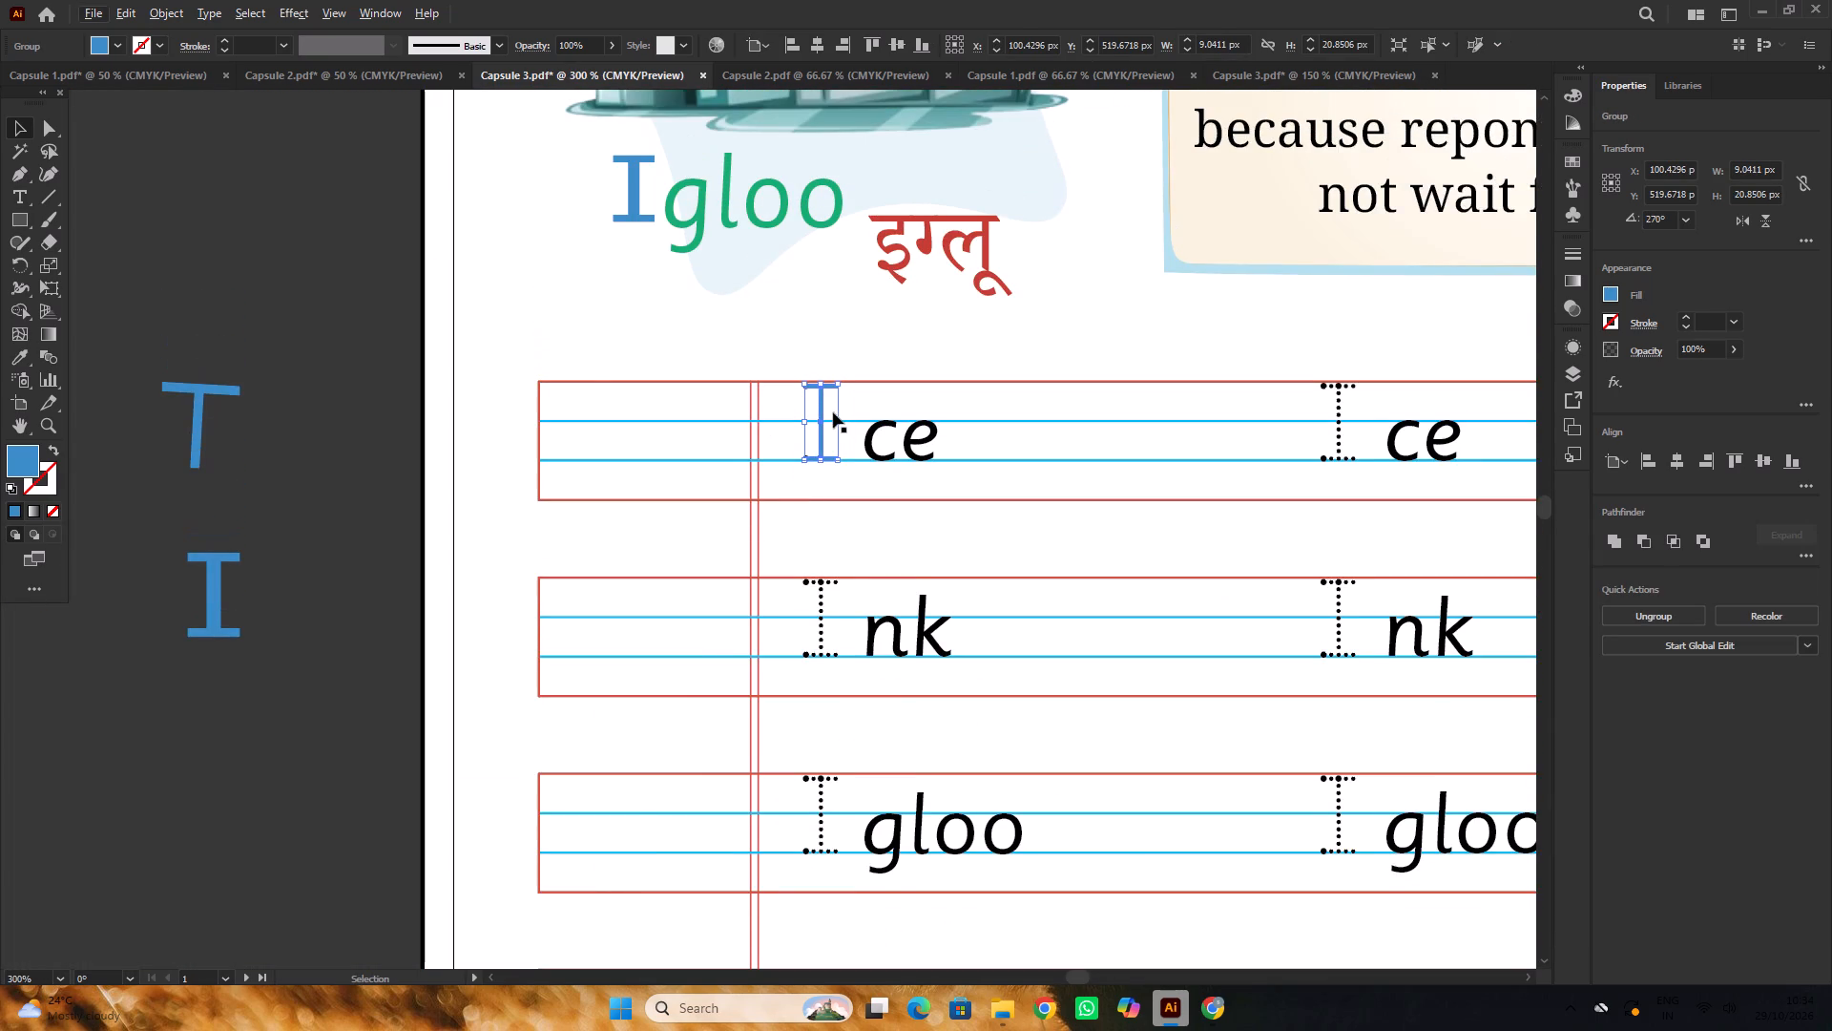
{"action": "left_click_drag", "start_coordinate": [823, 414], "coordinate": [634, 411]}
Stretch the blue I vertically so it reaches from the row's top red line to the lower blue line.
{"action": "scroll", "coordinate": [634, 405], "scroll_direction": "up", "scroll_amount": 2, "text": "alt"}
{"action": "scroll", "coordinate": [636, 498], "scroll_direction": "up", "scroll_amount": 3, "text": "alt"}
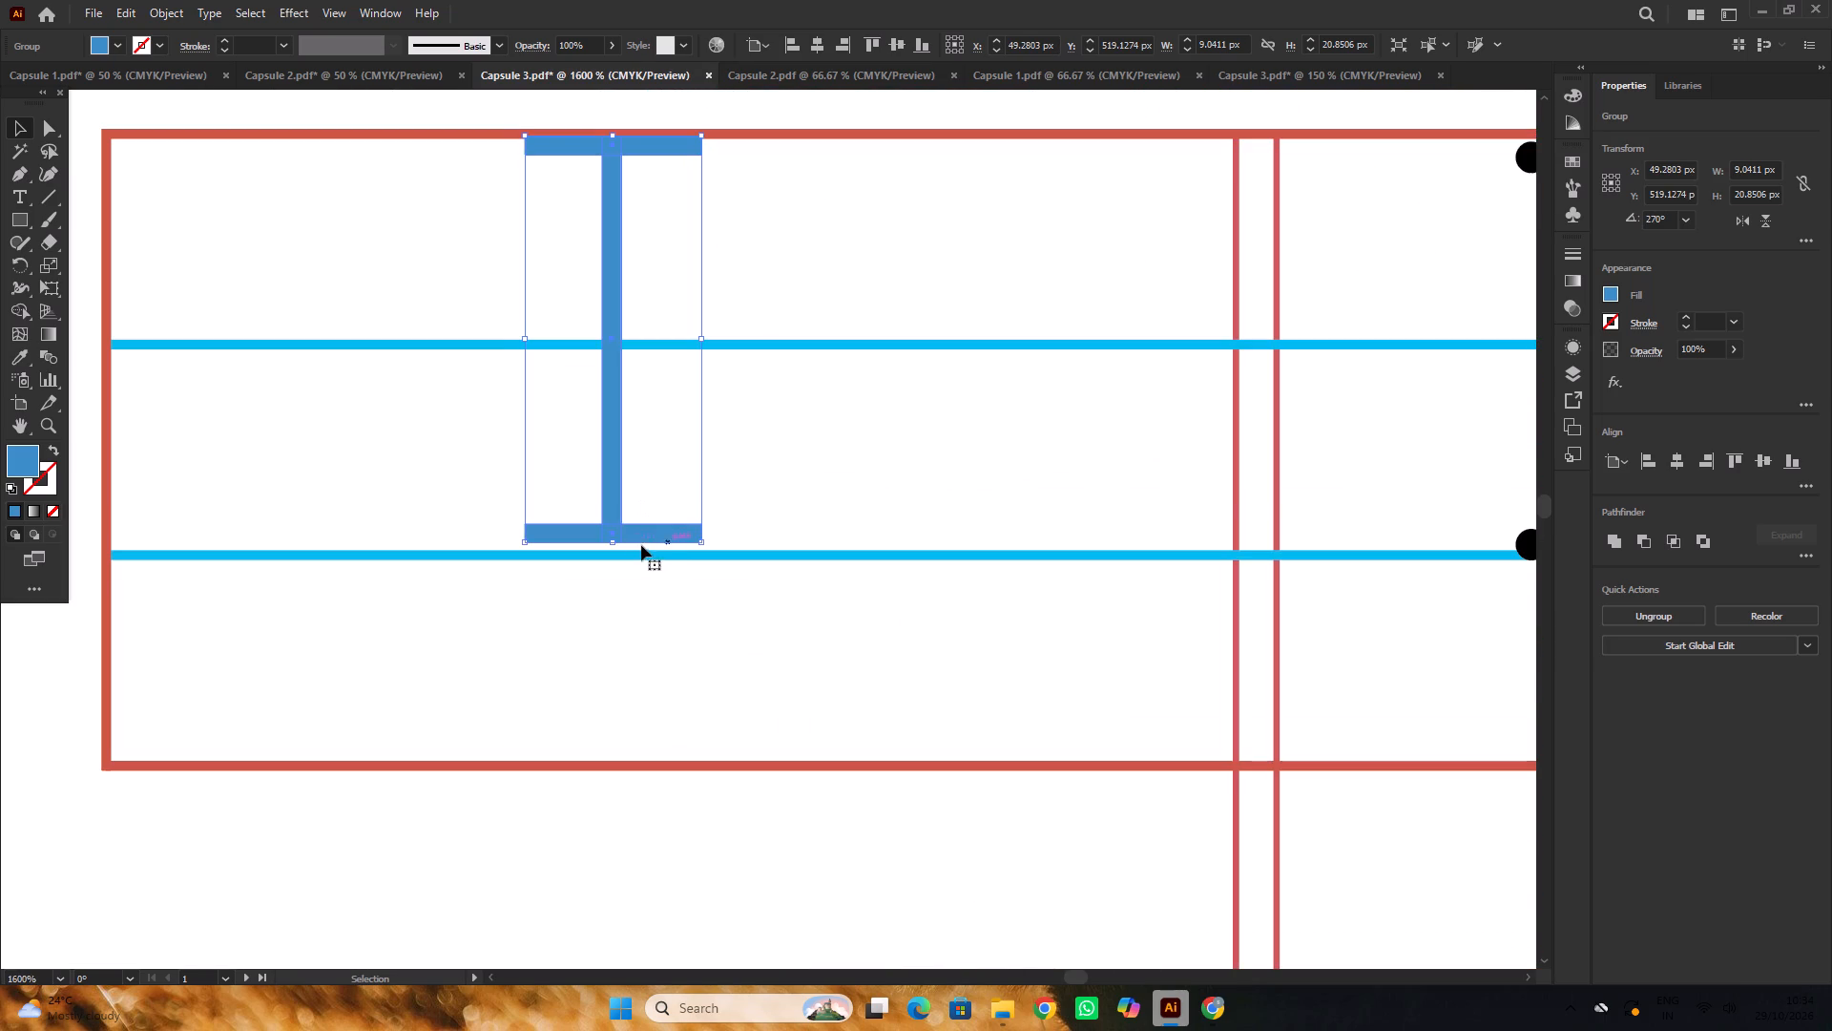
{"action": "left_click_drag", "start_coordinate": [617, 544], "coordinate": [615, 556]}
{"action": "scroll", "coordinate": [626, 485], "scroll_direction": "down", "scroll_amount": 3, "text": "alt"}
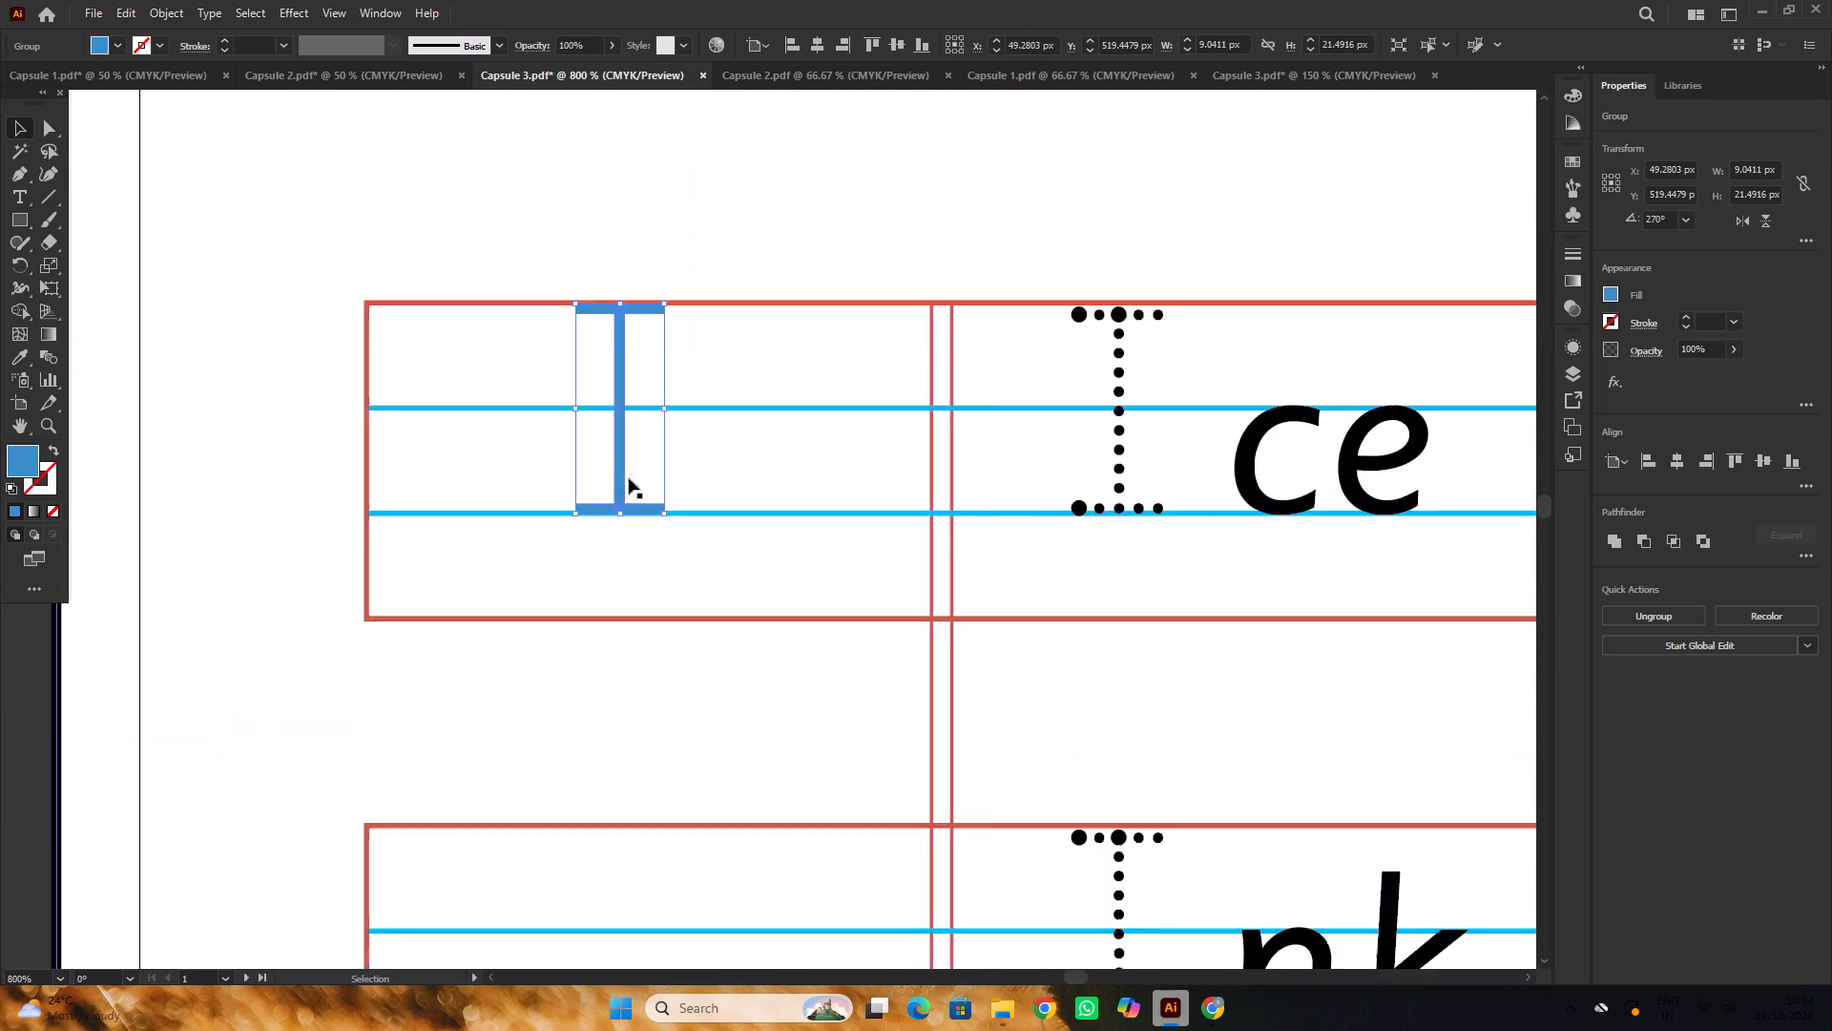
{"action": "scroll", "coordinate": [638, 402], "scroll_direction": "up", "scroll_amount": 3}
{"action": "scroll", "coordinate": [638, 401], "scroll_direction": "up", "scroll_amount": 3, "text": "alt"}
{"action": "left_click_drag", "start_coordinate": [593, 442], "coordinate": [593, 439]}
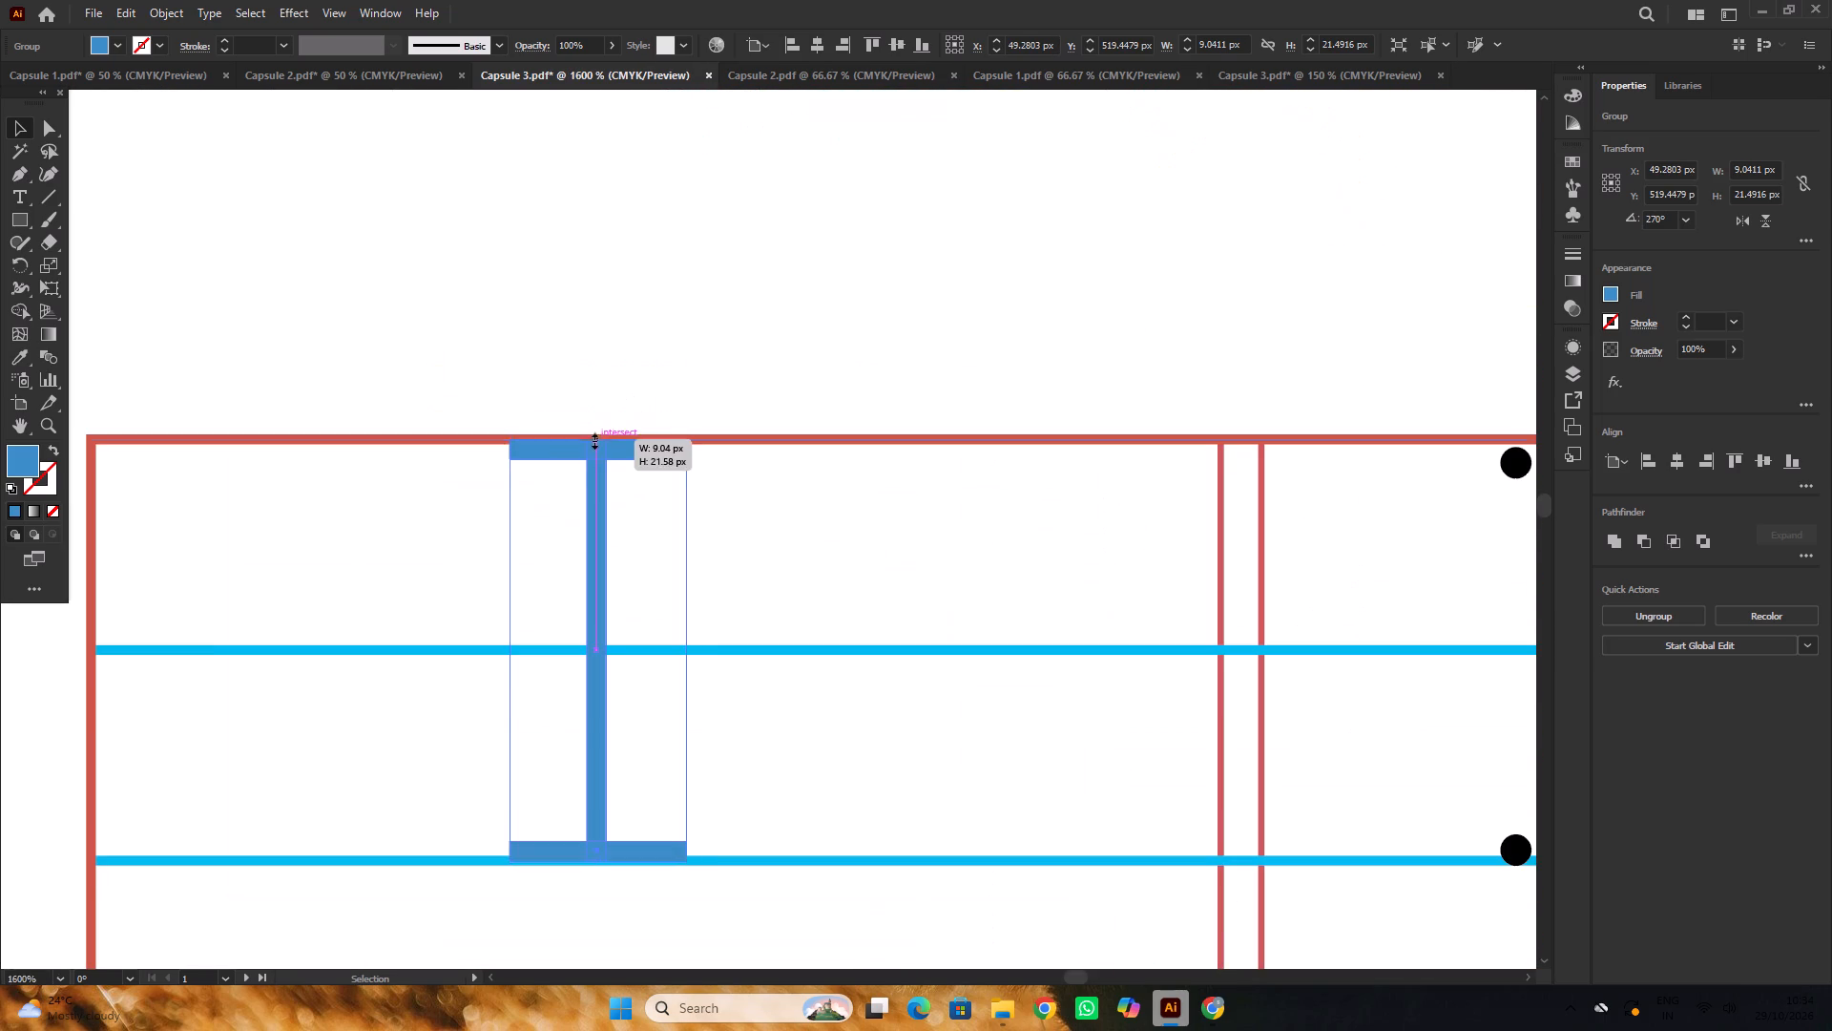
{"action": "left_click_drag", "start_coordinate": [593, 439], "coordinate": [593, 432]}
{"action": "scroll", "coordinate": [605, 435], "scroll_direction": "down", "scroll_amount": 7, "text": "alt"}
{"action": "left_click", "coordinate": [459, 427]}
Copy the blue I straight down into the starting boxes of the nk and gloo rows.
{"action": "scroll", "coordinate": [458, 425], "scroll_direction": "down", "scroll_amount": 6}
{"action": "scroll", "coordinate": [562, 404], "scroll_direction": "up", "scroll_amount": 5, "text": "alt"}
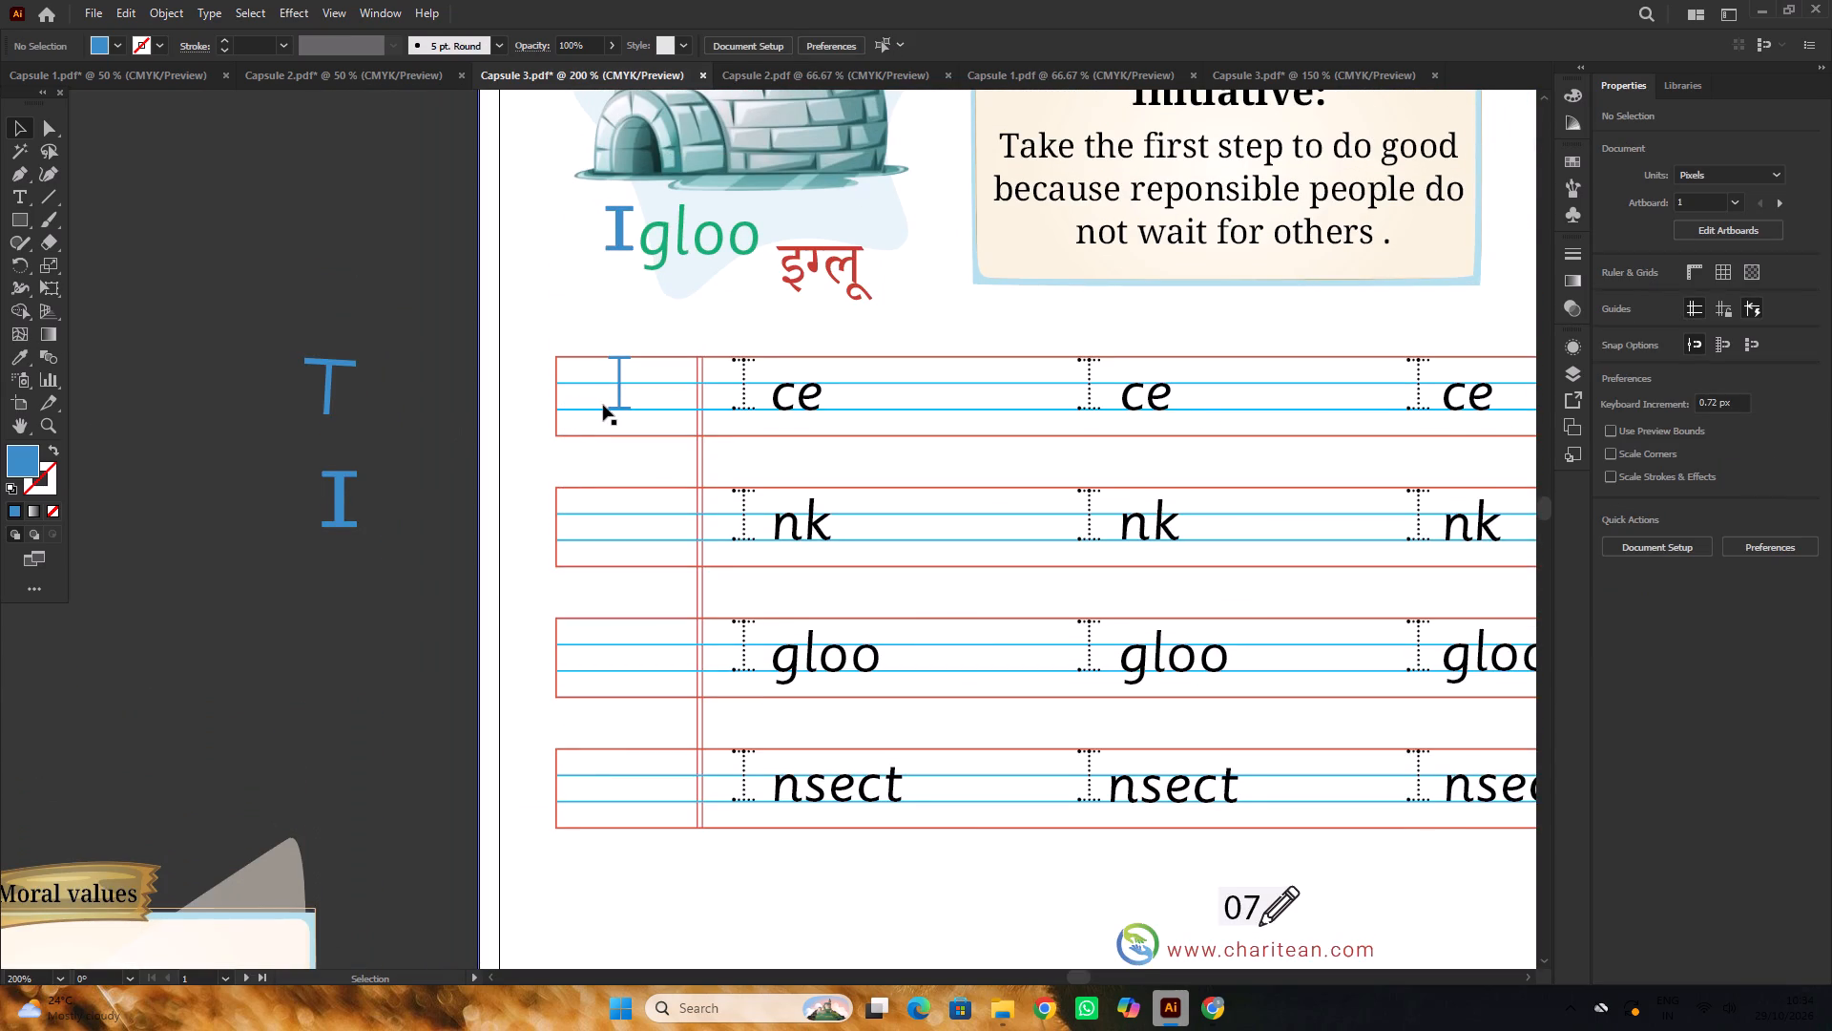
{"action": "left_click_drag", "start_coordinate": [621, 398], "coordinate": [622, 546]}
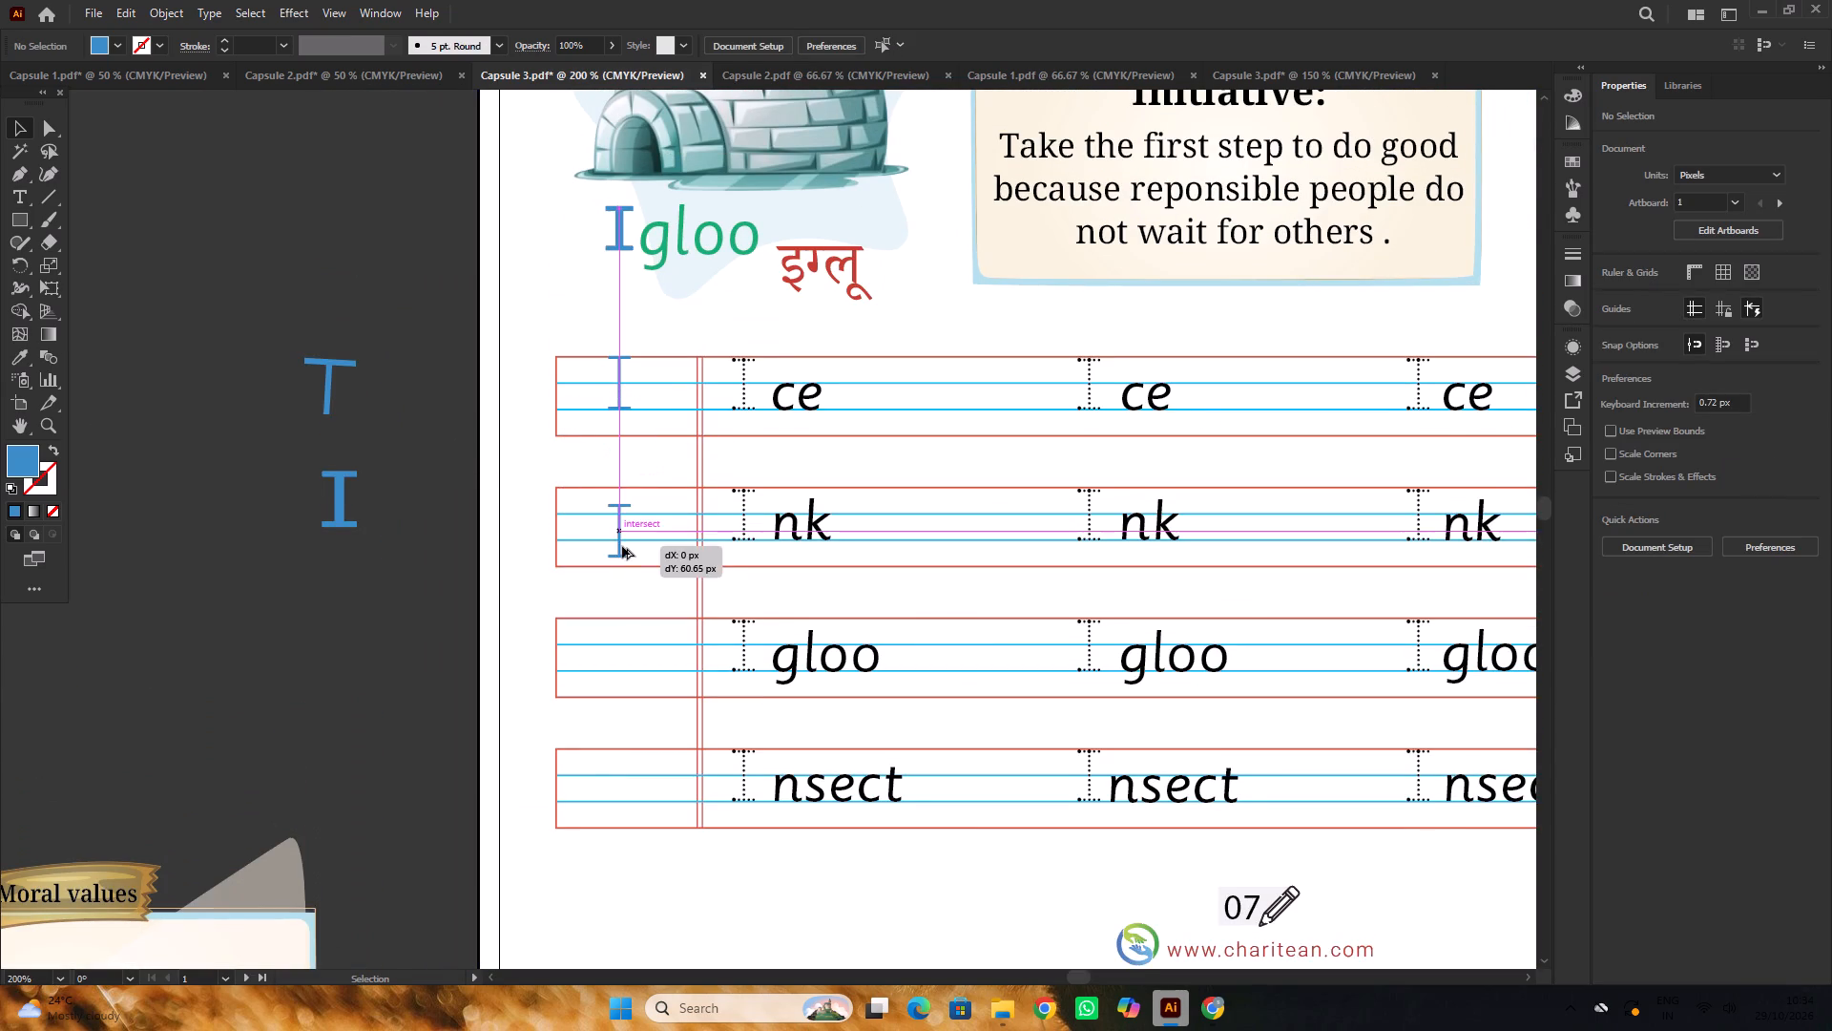
{"action": "left_click_drag", "start_coordinate": [622, 546], "coordinate": [624, 529]}
{"action": "scroll", "coordinate": [621, 505], "scroll_direction": "down", "scroll_amount": 2, "text": "alt"}
{"action": "left_click", "coordinate": [496, 354]}
{"action": "scroll", "coordinate": [496, 353], "scroll_direction": "down", "scroll_amount": 2}
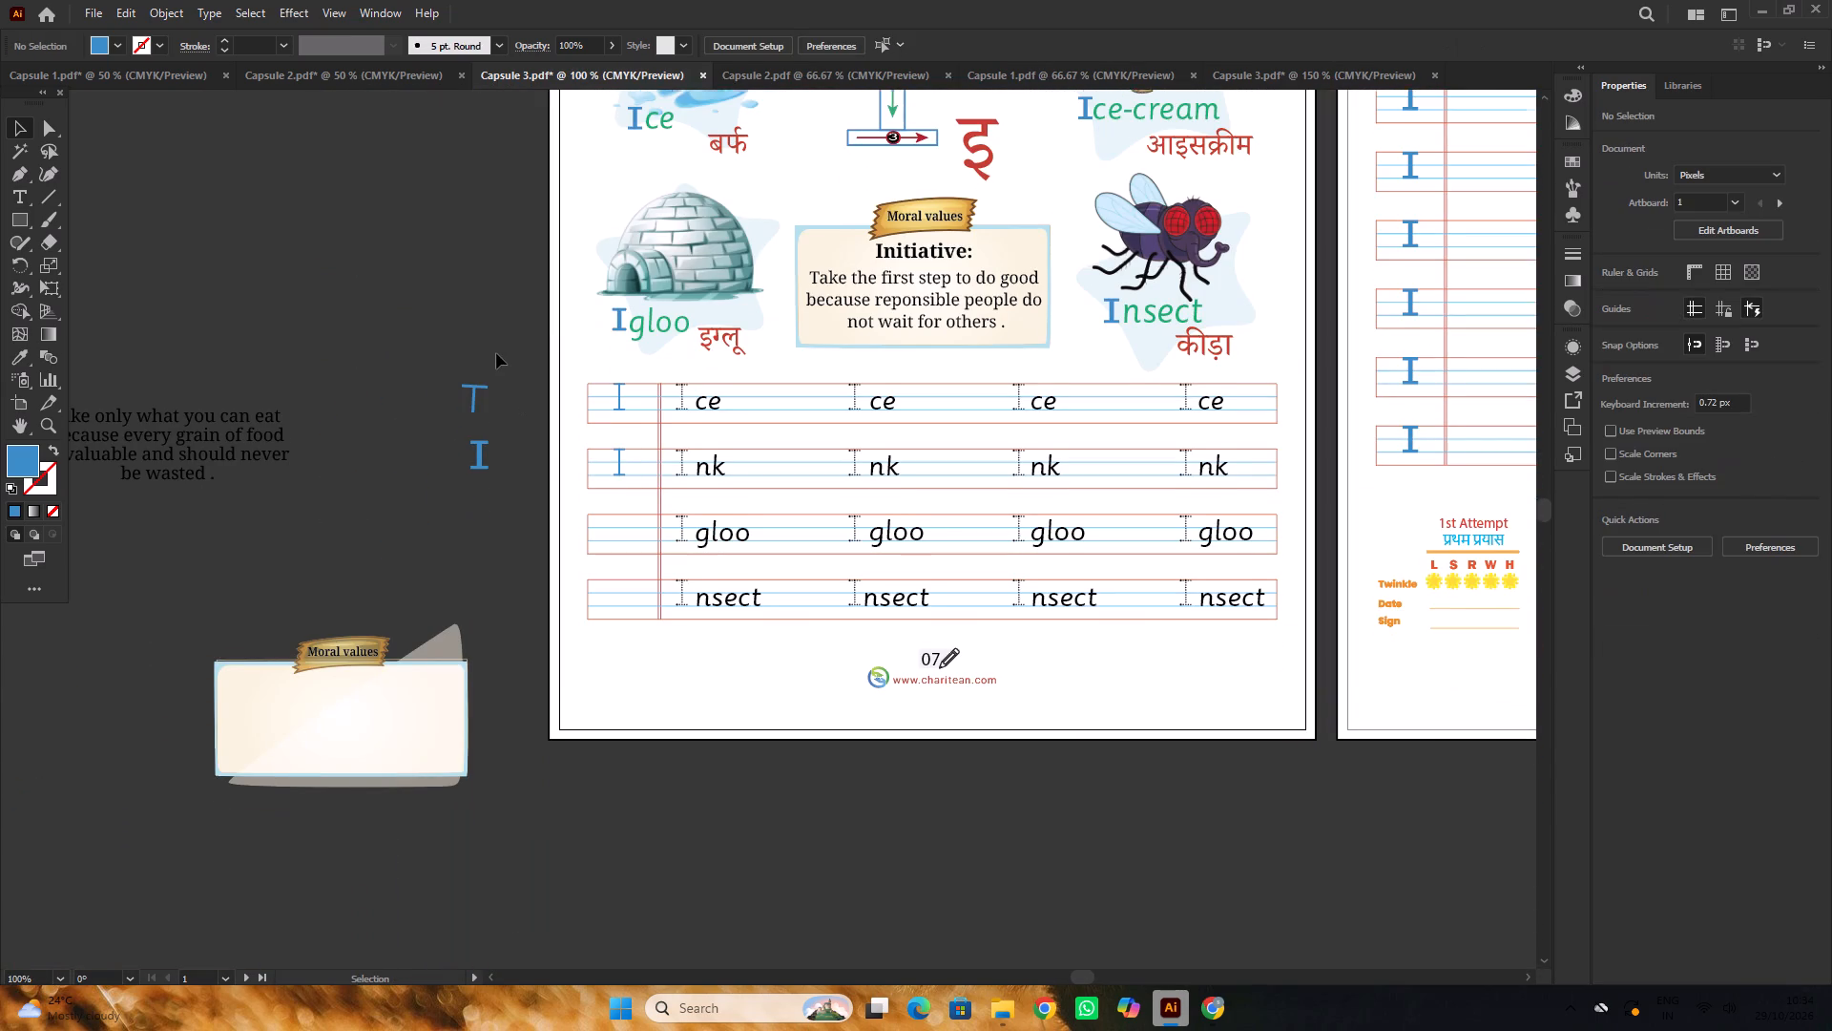
{"action": "scroll", "coordinate": [496, 353], "scroll_direction": "down", "scroll_amount": 2}
{"action": "scroll", "coordinate": [596, 475], "scroll_direction": "up", "scroll_amount": 2, "text": "alt"}
{"action": "left_click_drag", "start_coordinate": [645, 378], "coordinate": [636, 519], "text": "alt"}
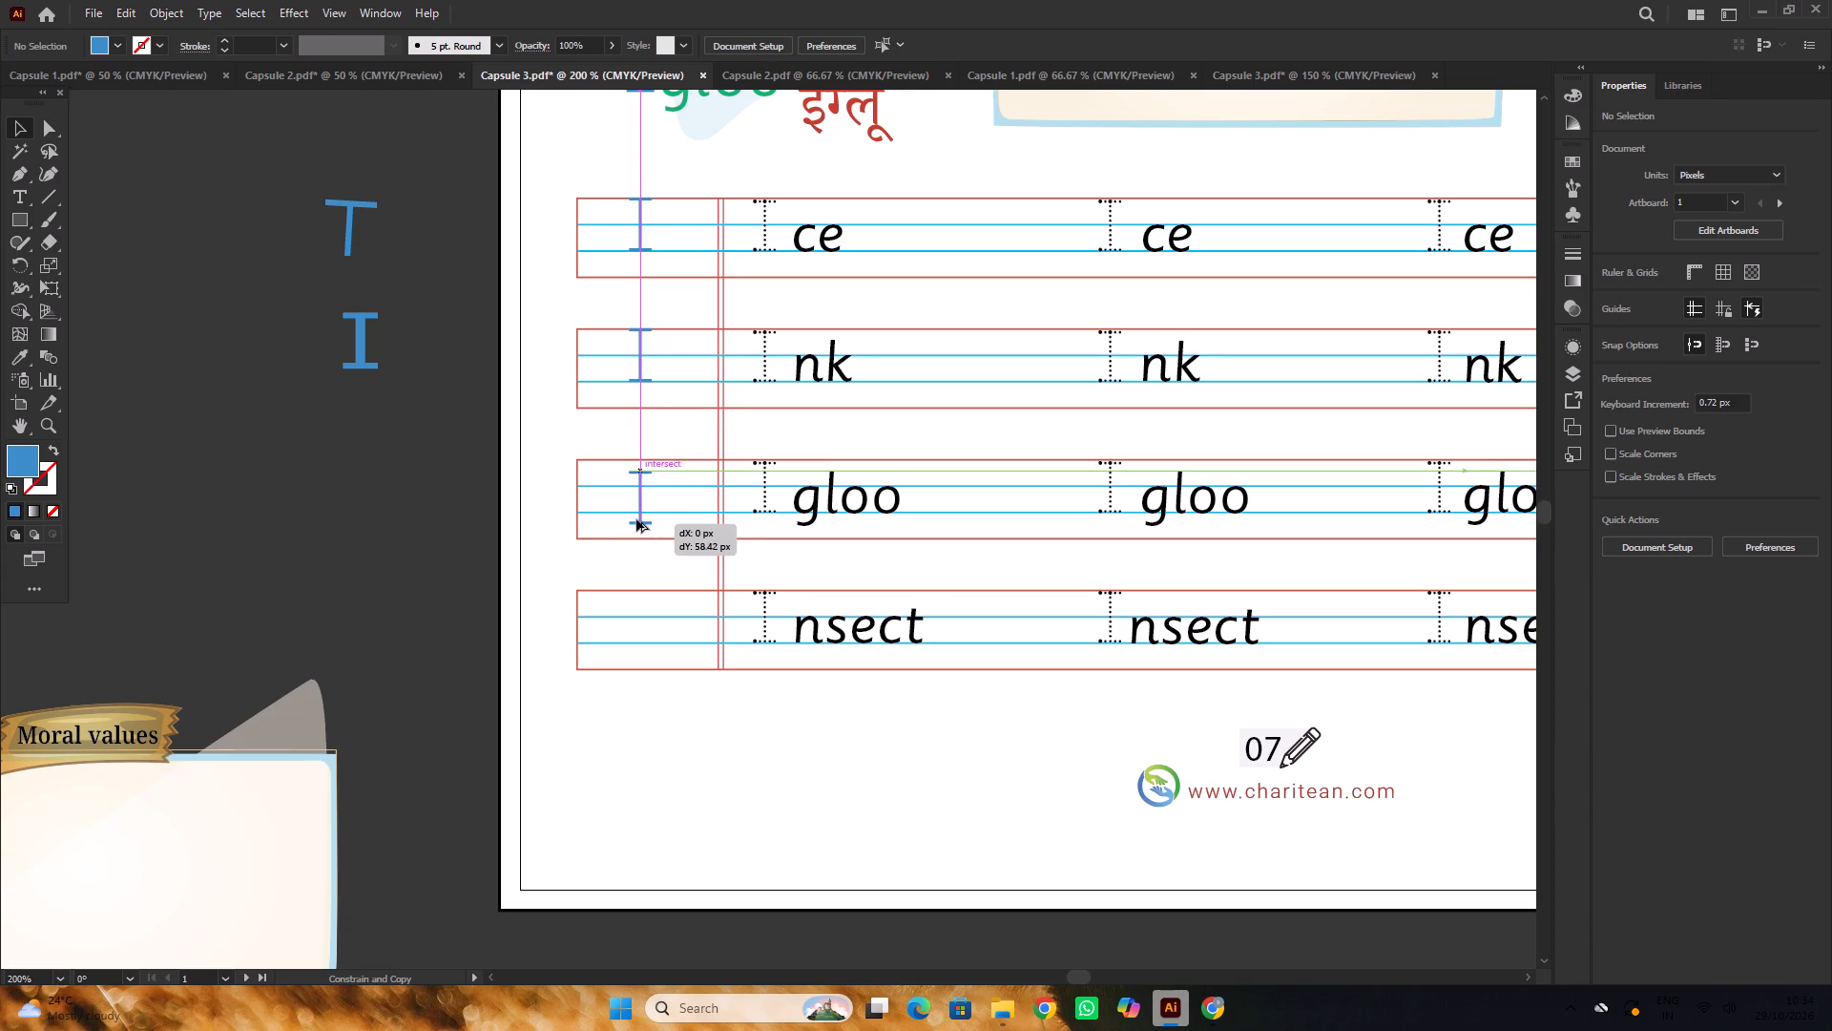
{"action": "left_click_drag", "start_coordinate": [636, 519], "coordinate": [636, 514], "text": "alt"}
{"action": "left_click", "coordinate": [467, 426]}
{"action": "scroll", "coordinate": [466, 424], "scroll_direction": "down", "scroll_amount": 4, "text": "alt"}
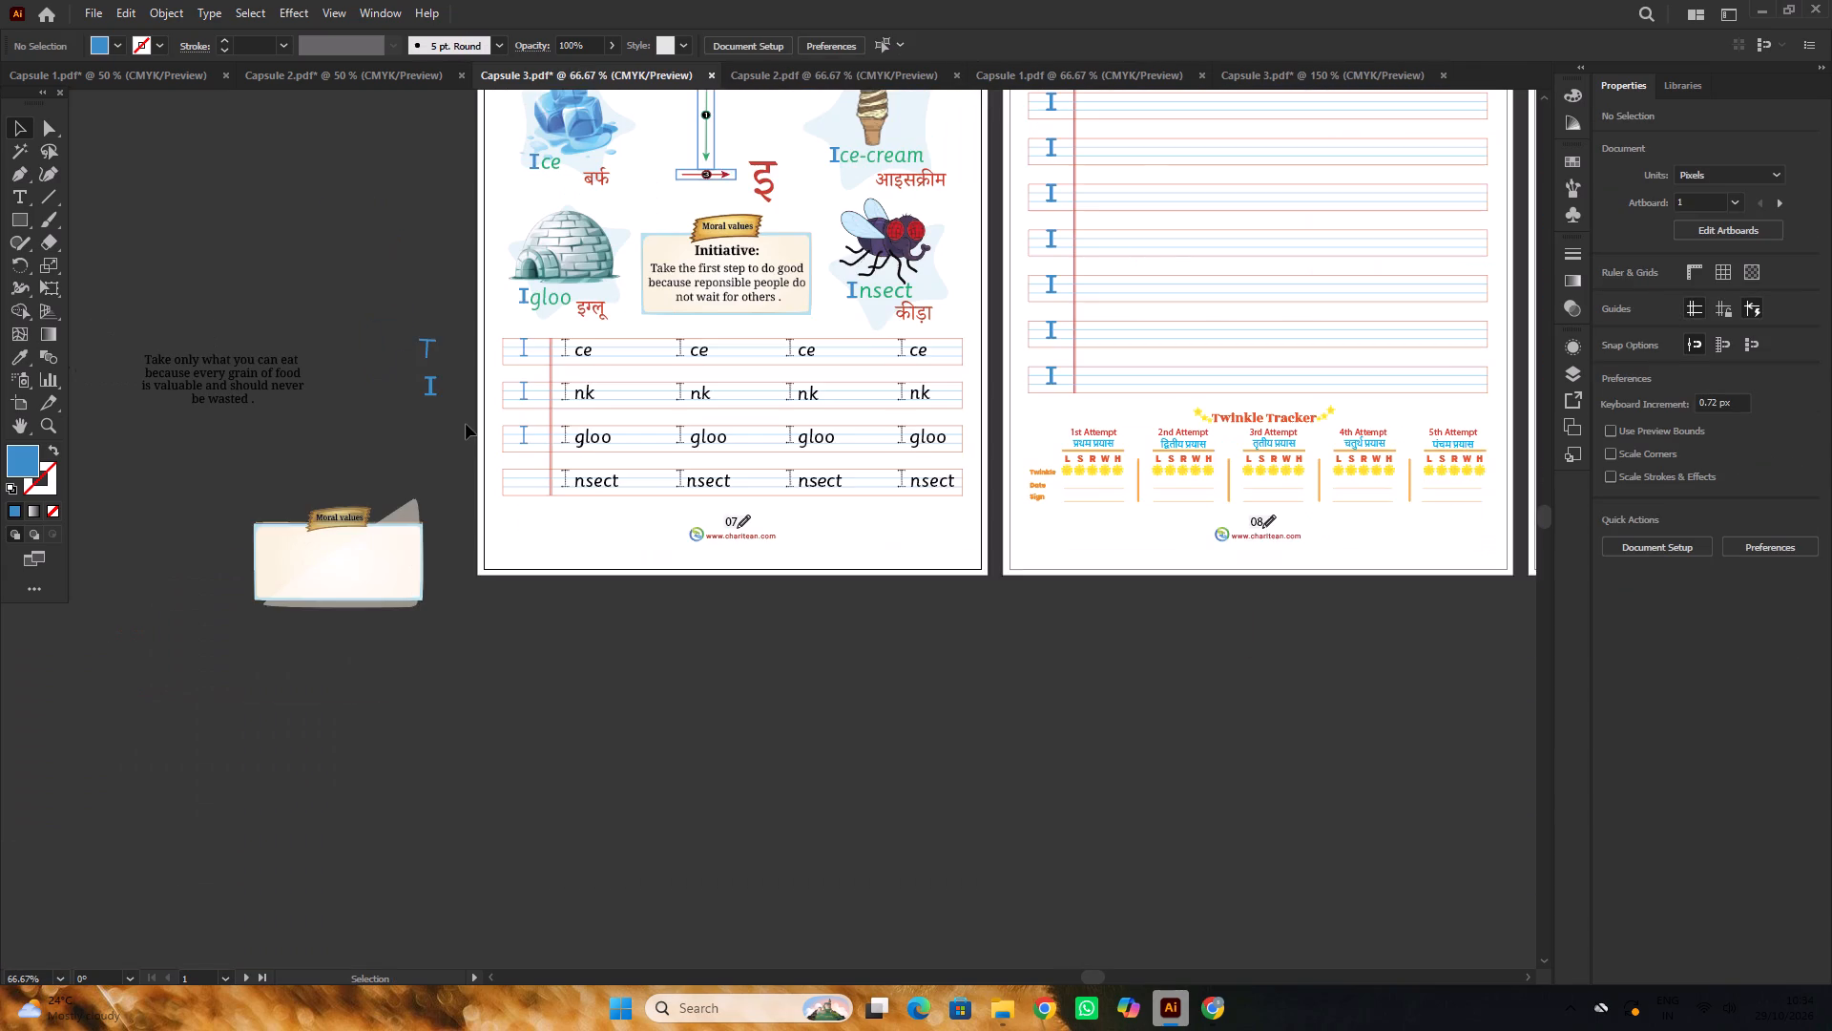
Copy the blue I from the gloo row straight down into the starting box of the nsect row.
{"action": "scroll", "coordinate": [466, 424], "scroll_direction": "up", "scroll_amount": 1}
{"action": "scroll", "coordinate": [466, 424], "scroll_direction": "down", "scroll_amount": 1}
{"action": "scroll", "coordinate": [524, 438], "scroll_direction": "up", "scroll_amount": 4, "text": "alt"}
{"action": "scroll", "coordinate": [509, 452], "scroll_direction": "down", "scroll_amount": 2}
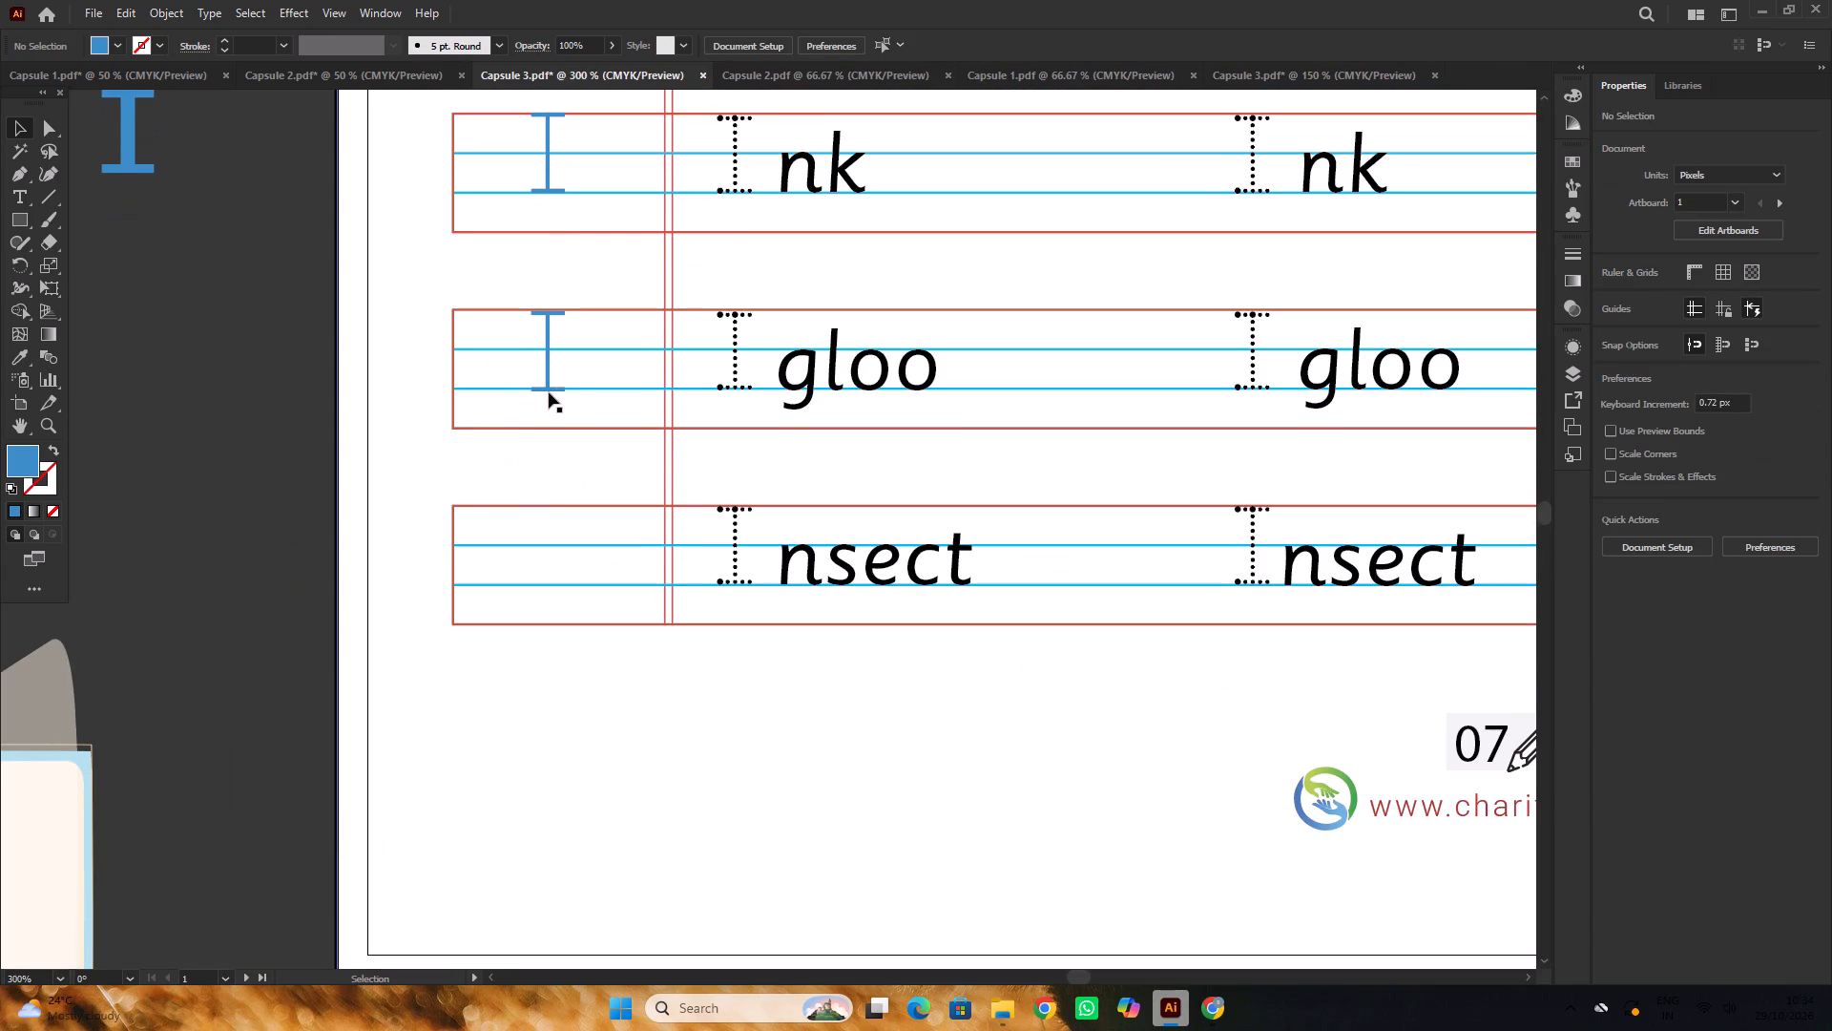
{"action": "left_click_drag", "start_coordinate": [549, 390], "coordinate": [527, 586], "text": "alt"}
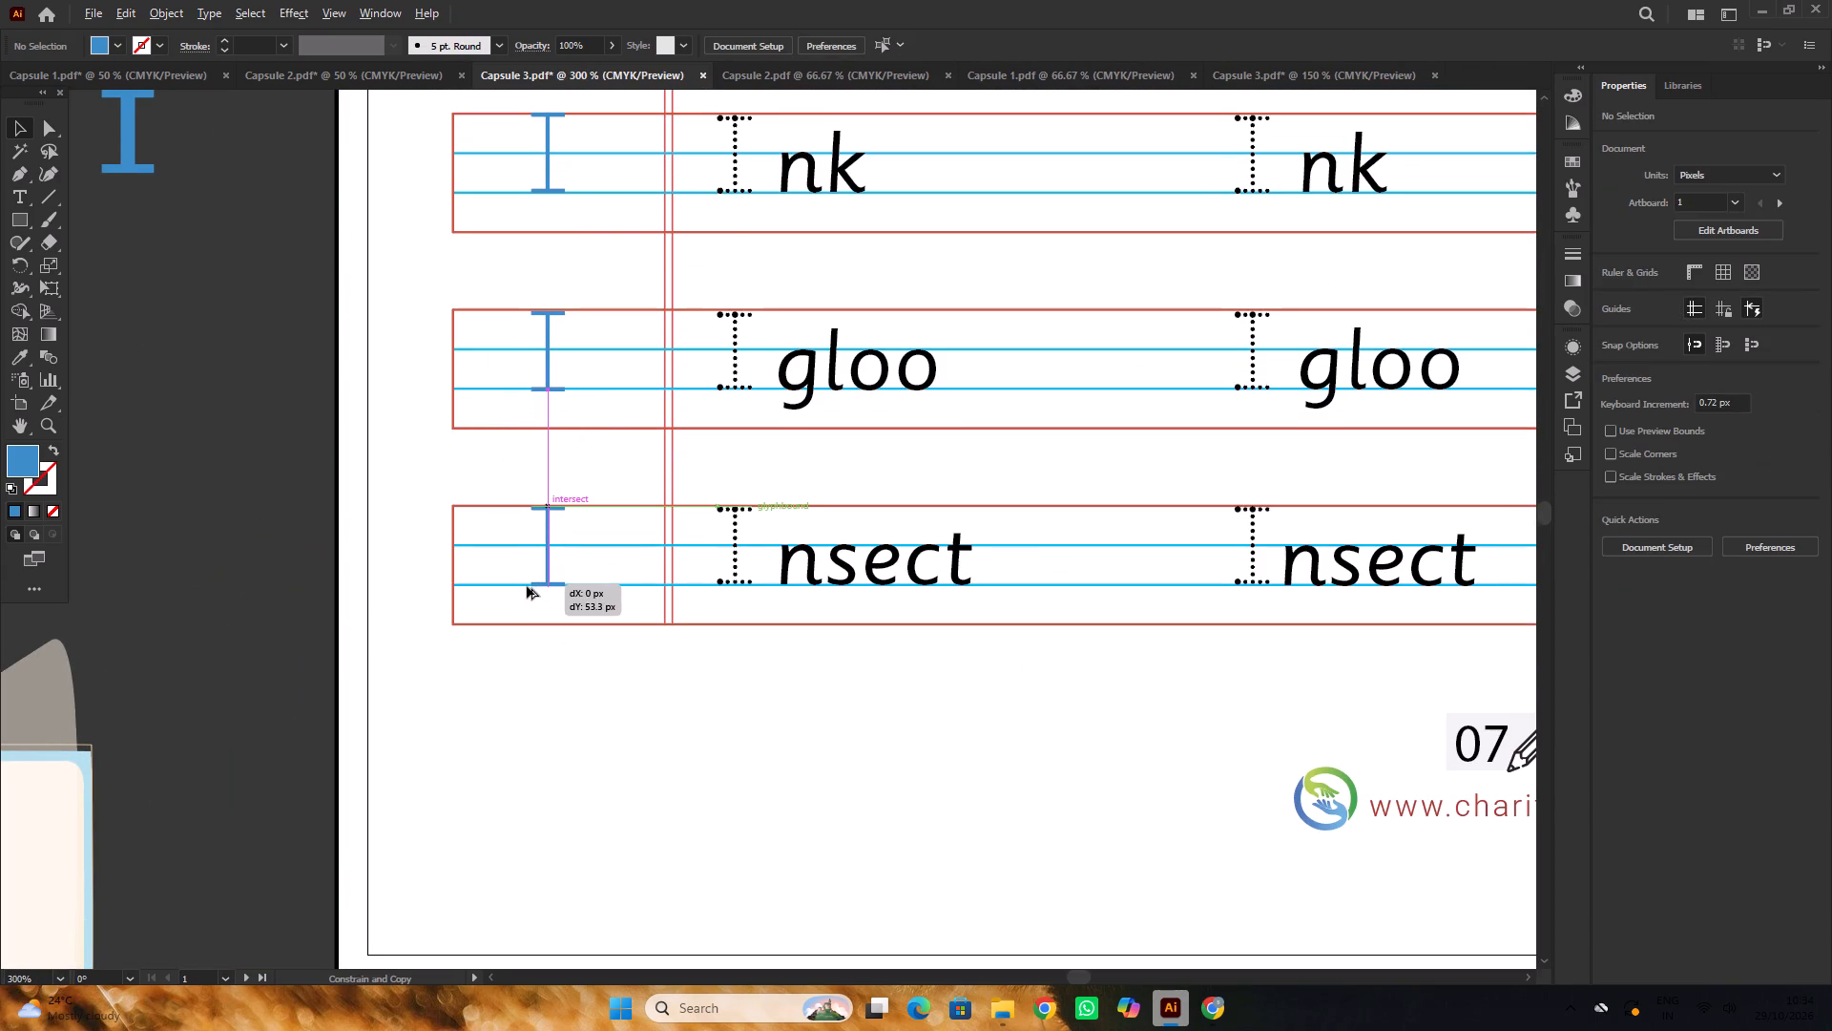
{"action": "left_click_drag", "start_coordinate": [527, 586], "coordinate": [528, 584], "text": "alt"}
{"action": "scroll", "coordinate": [585, 553], "scroll_direction": "down", "scroll_amount": 3, "text": "alt"}
{"action": "scroll", "coordinate": [559, 546], "scroll_direction": "up", "scroll_amount": 4, "text": "alt"}
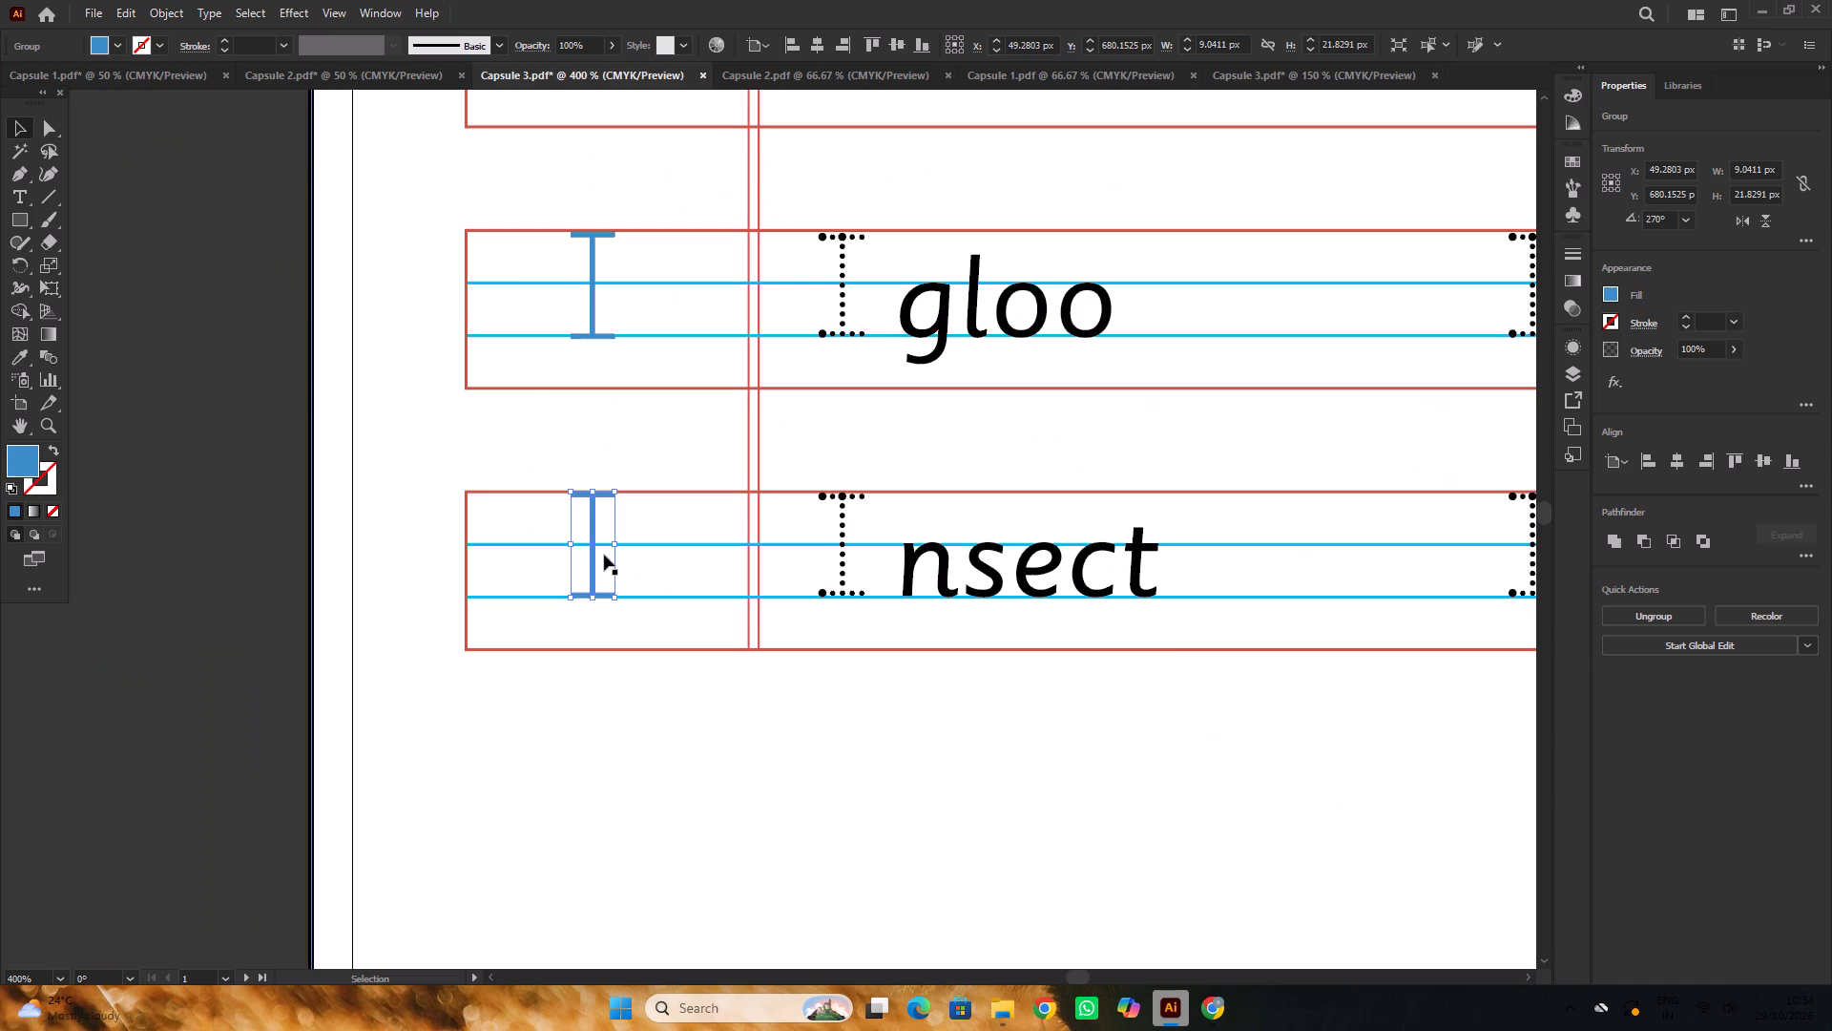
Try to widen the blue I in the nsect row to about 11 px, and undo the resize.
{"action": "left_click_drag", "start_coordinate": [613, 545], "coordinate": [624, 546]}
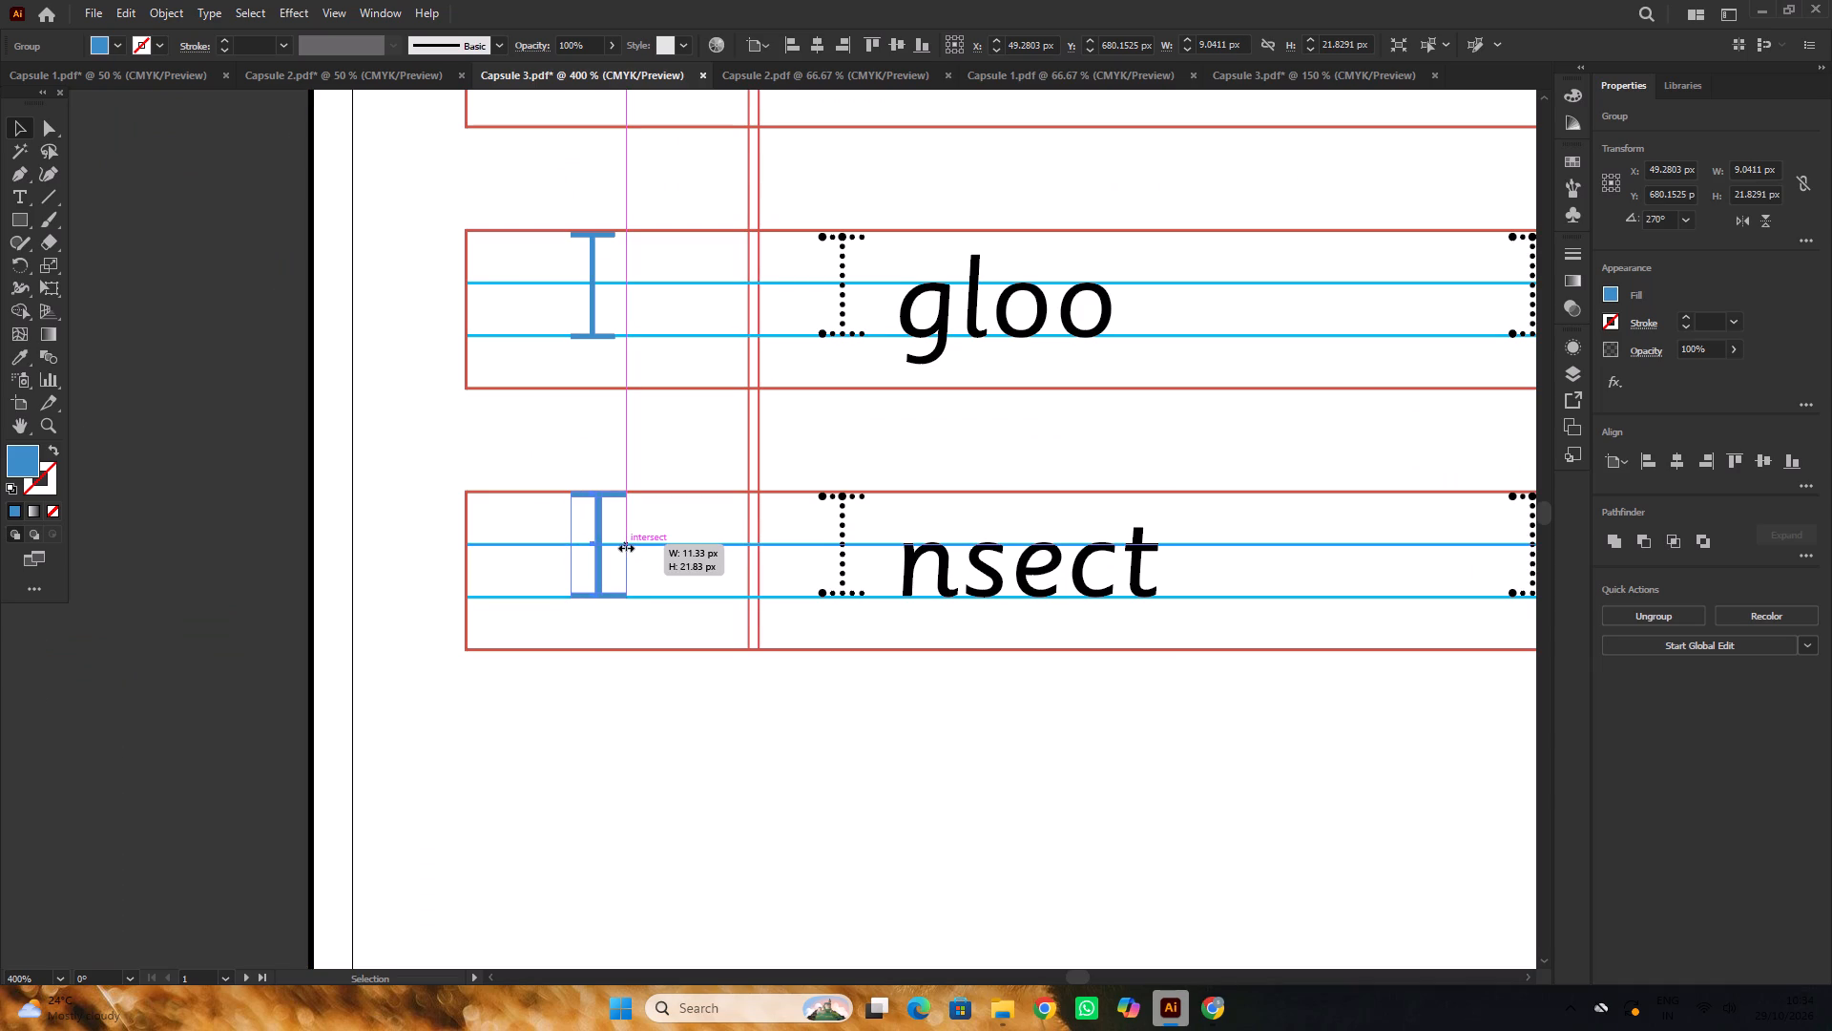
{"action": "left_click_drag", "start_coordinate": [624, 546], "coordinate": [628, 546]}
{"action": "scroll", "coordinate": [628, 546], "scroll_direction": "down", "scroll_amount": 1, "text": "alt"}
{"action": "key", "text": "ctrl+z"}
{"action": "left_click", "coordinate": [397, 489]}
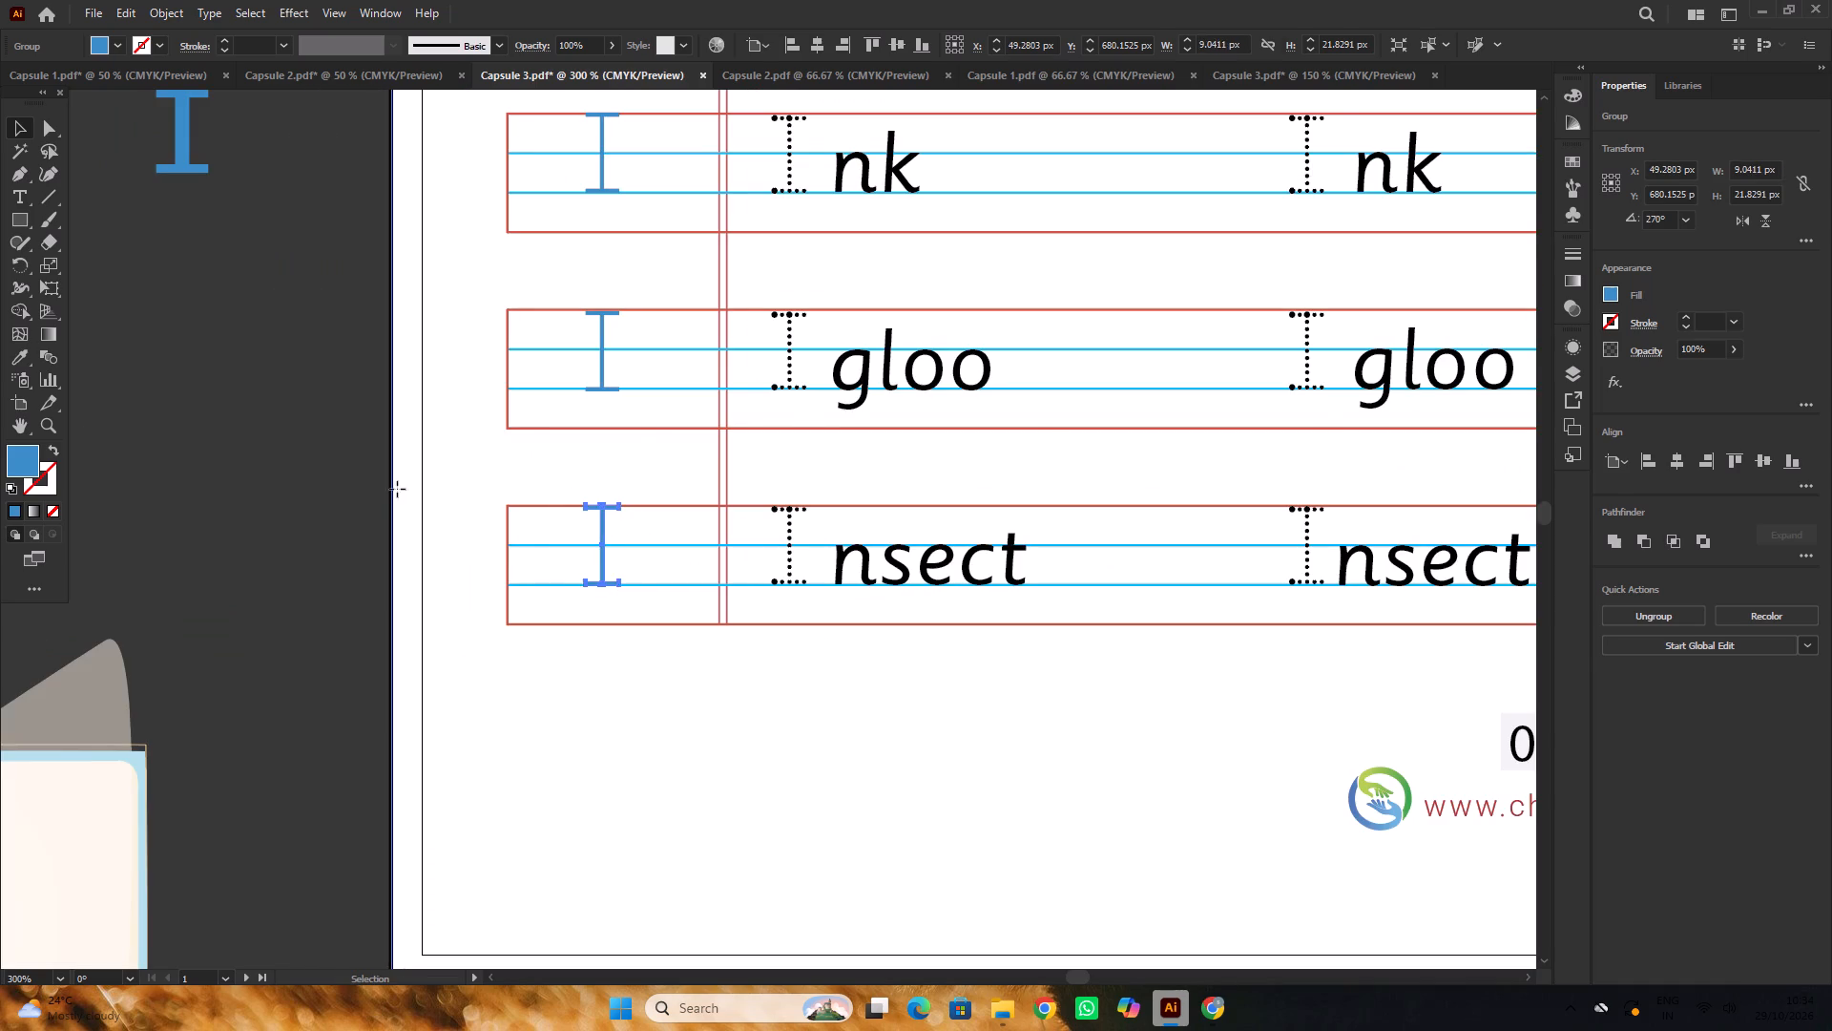
Move the four thin blue I letters out of the tracing rows' starting boxes onto the empty canvas beside the Alphabet page.
{"action": "scroll", "coordinate": [397, 489], "scroll_direction": "down", "scroll_amount": 3, "text": "alt"}
{"action": "scroll", "coordinate": [397, 489], "scroll_direction": "up", "scroll_amount": 2}
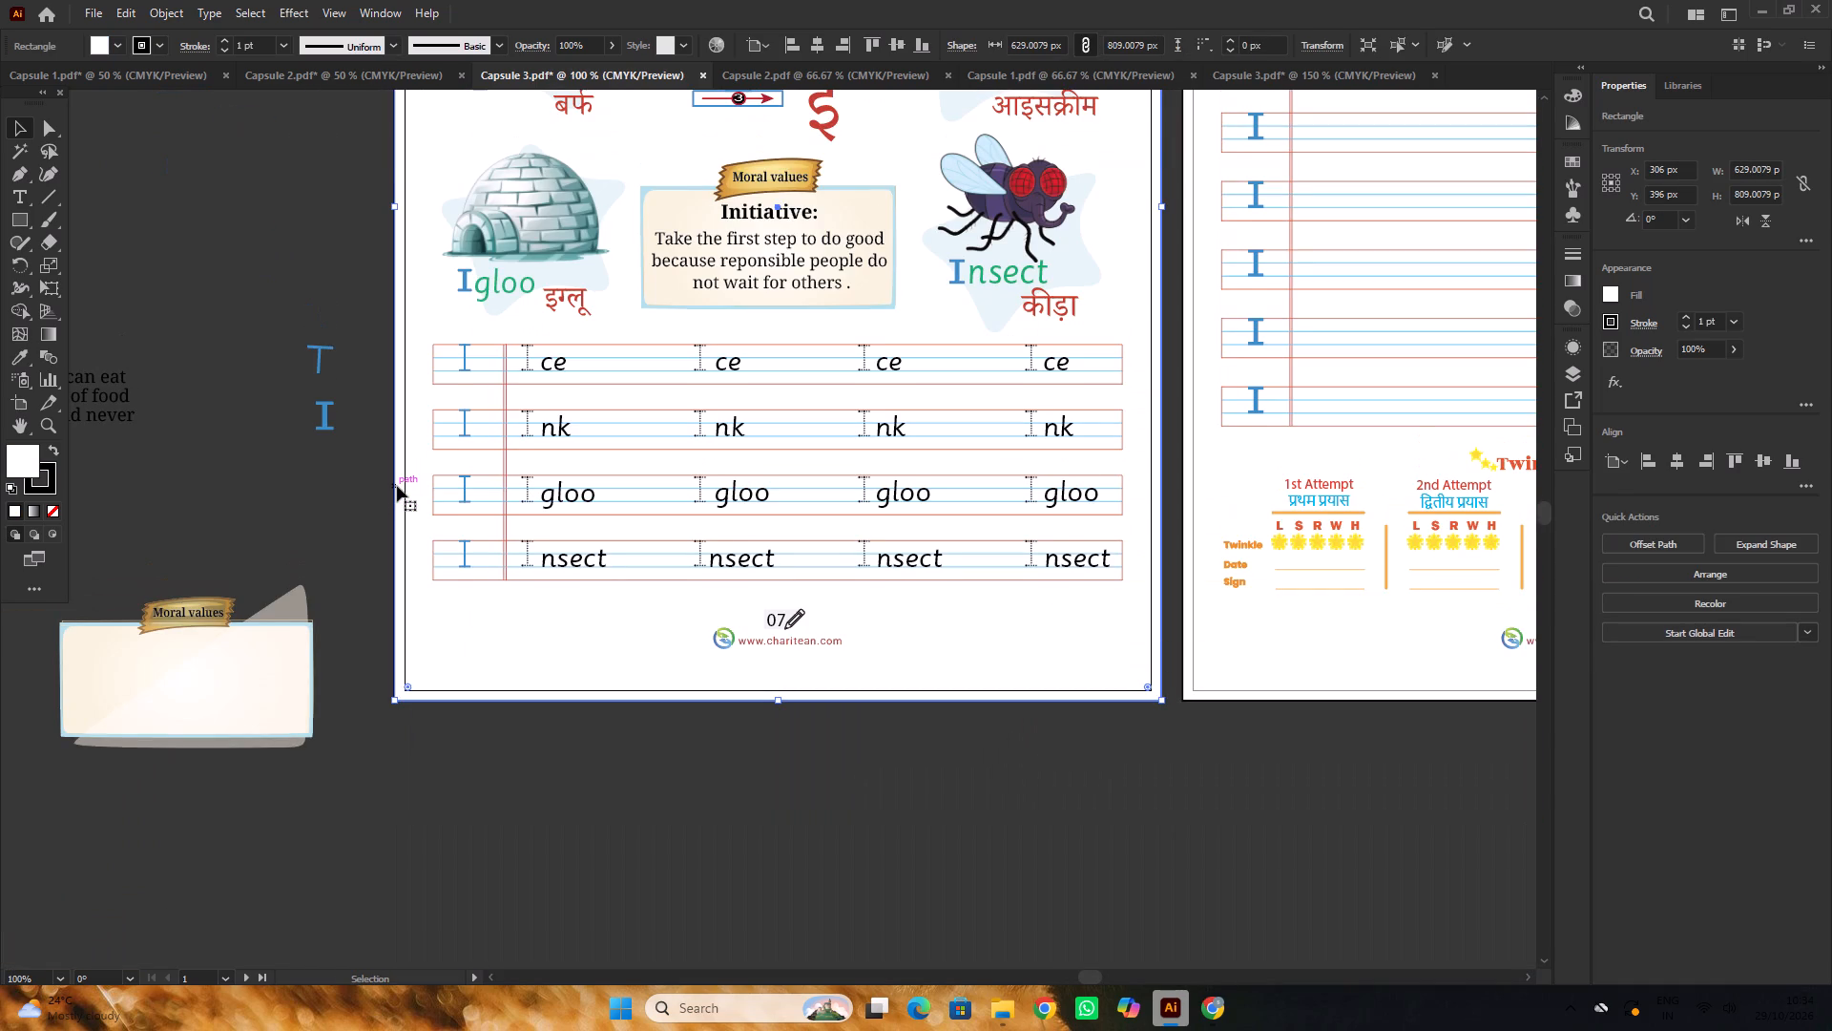
{"action": "scroll", "coordinate": [397, 486], "scroll_direction": "up", "scroll_amount": 2}
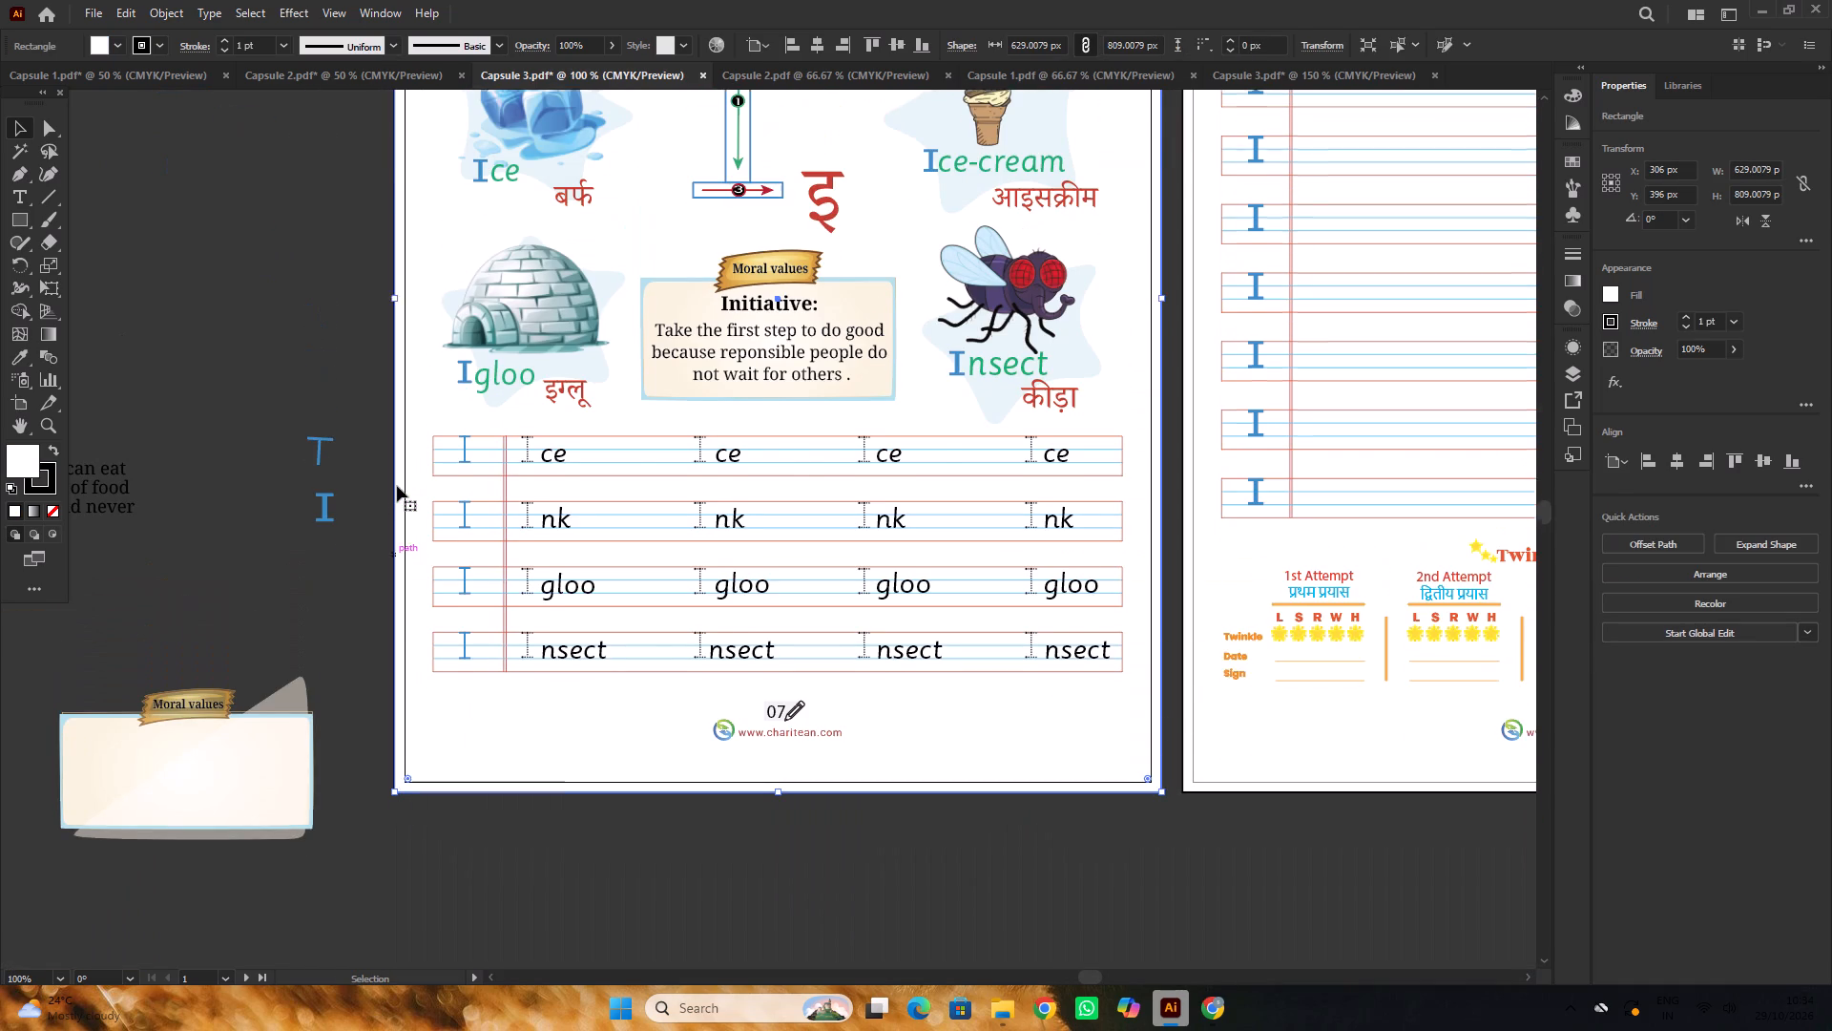
{"action": "scroll", "coordinate": [397, 486], "scroll_direction": "up", "scroll_amount": 6}
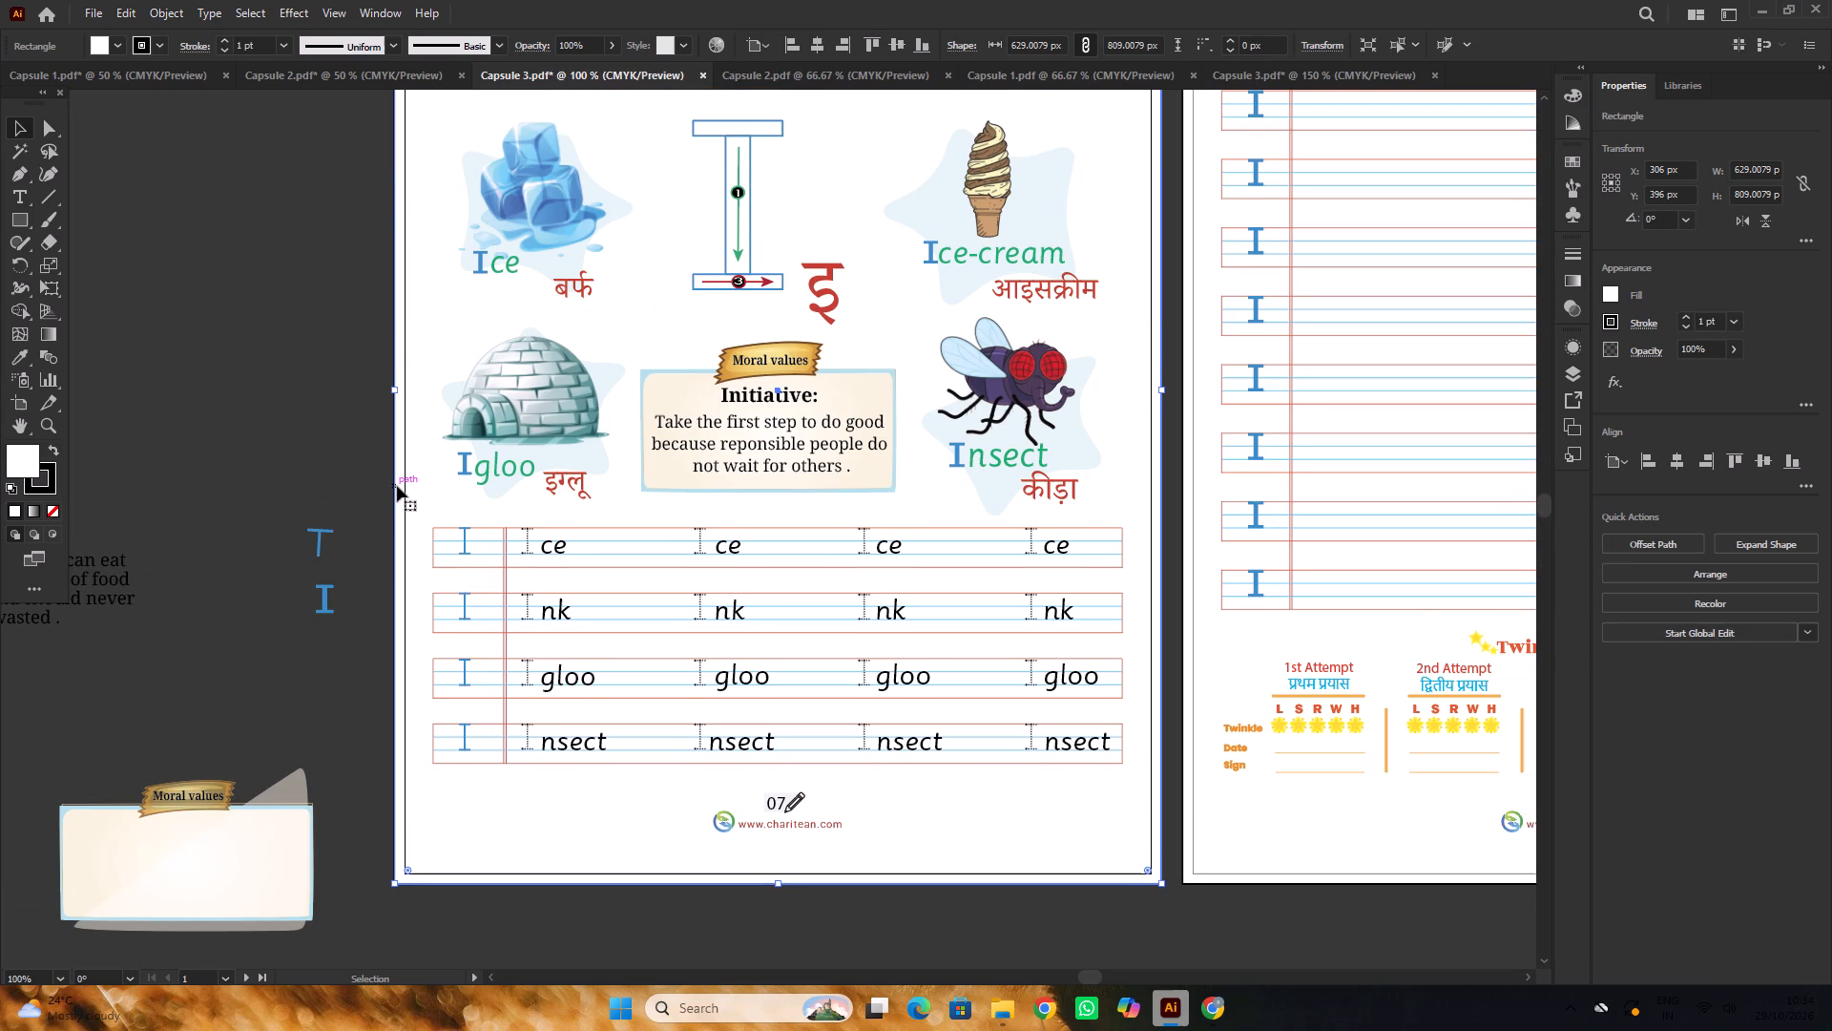
{"action": "scroll", "coordinate": [397, 486], "scroll_direction": "down", "scroll_amount": 3}
{"action": "scroll", "coordinate": [492, 537], "scroll_direction": "down", "scroll_amount": 4}
{"action": "scroll", "coordinate": [453, 517], "scroll_direction": "up", "scroll_amount": 2, "text": "alt"}
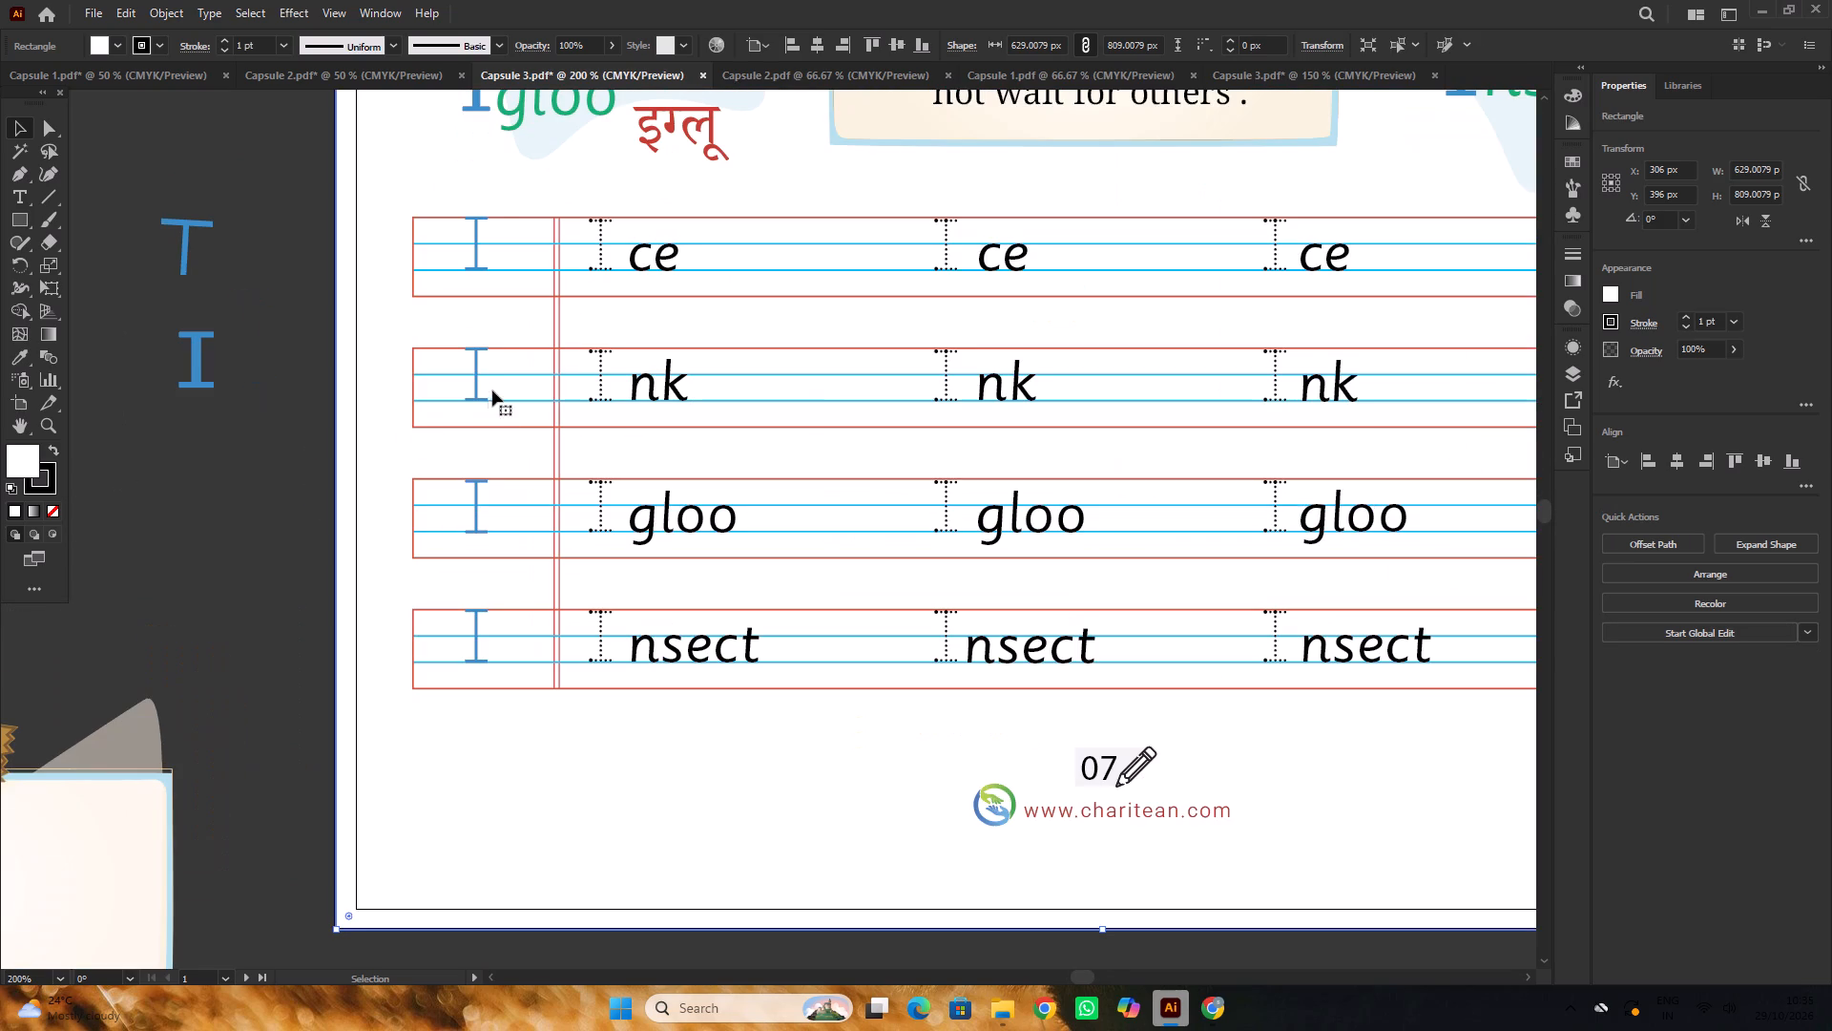
{"action": "left_click", "coordinate": [477, 382]}
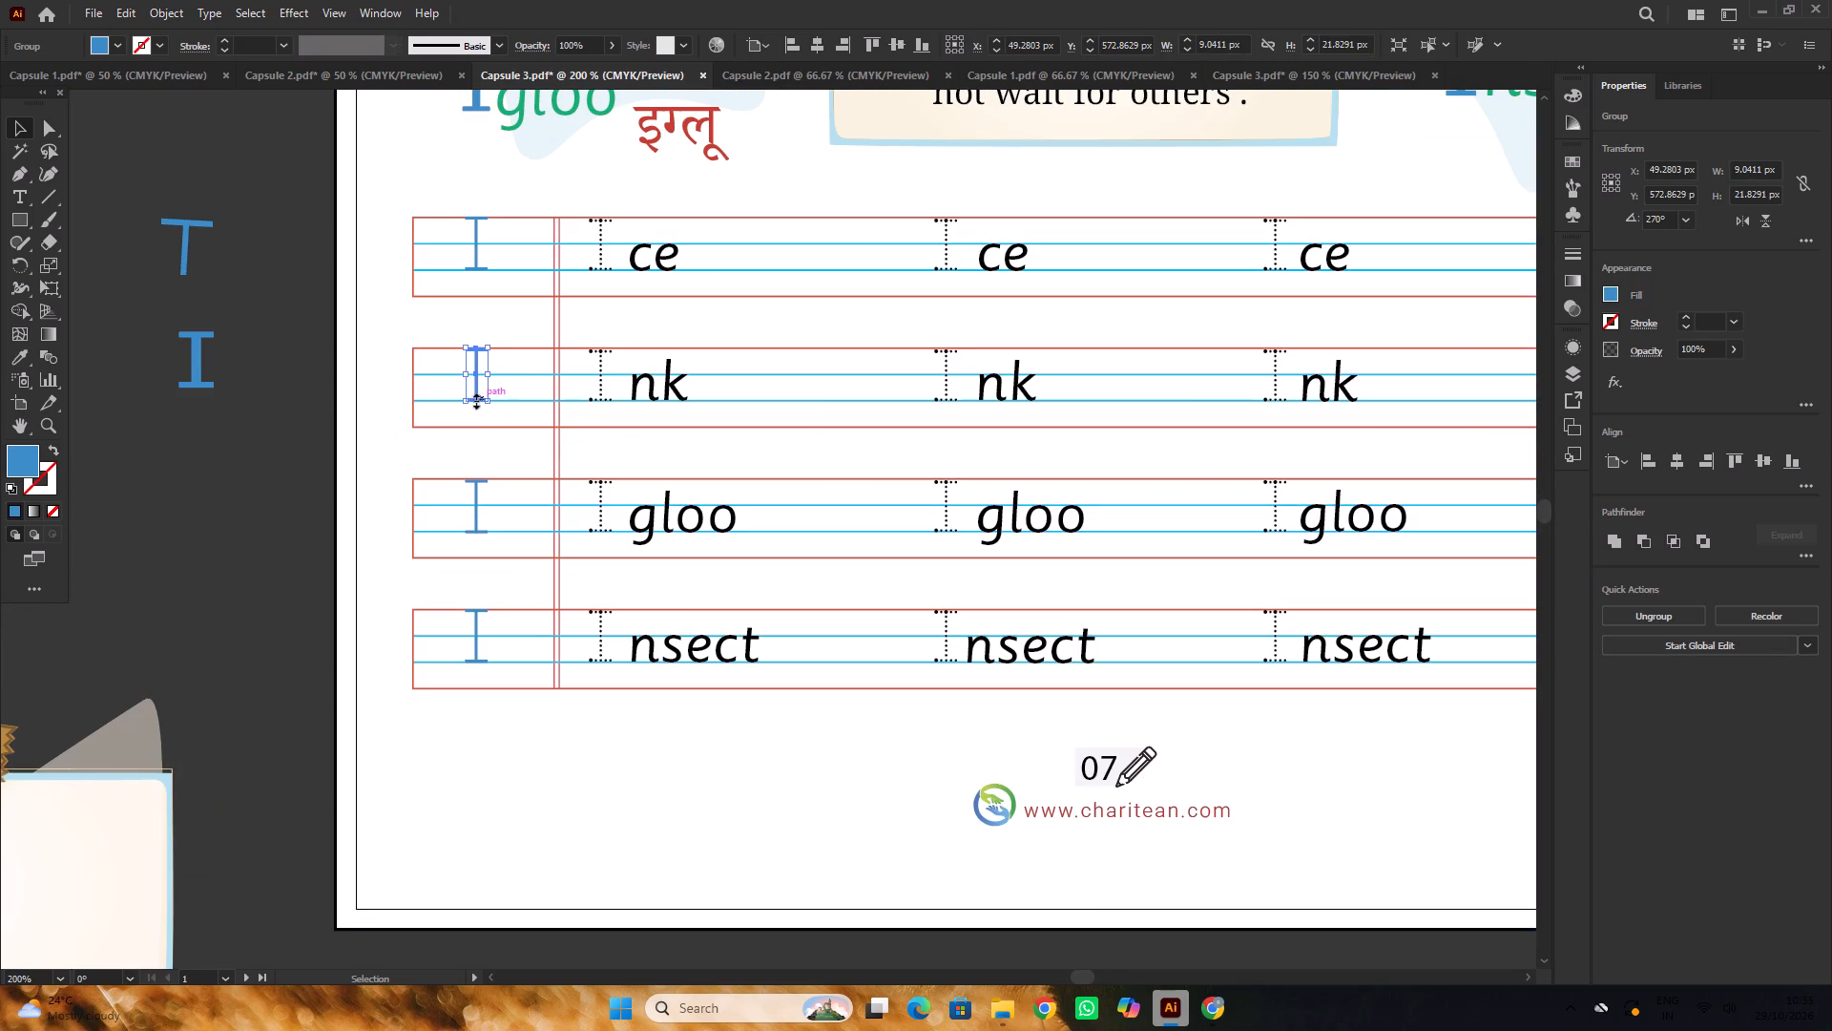
{"action": "left_click", "coordinate": [223, 378]}
{"action": "left_click_drag", "start_coordinate": [476, 375], "coordinate": [198, 525]}
{"action": "left_click", "coordinate": [230, 441]}
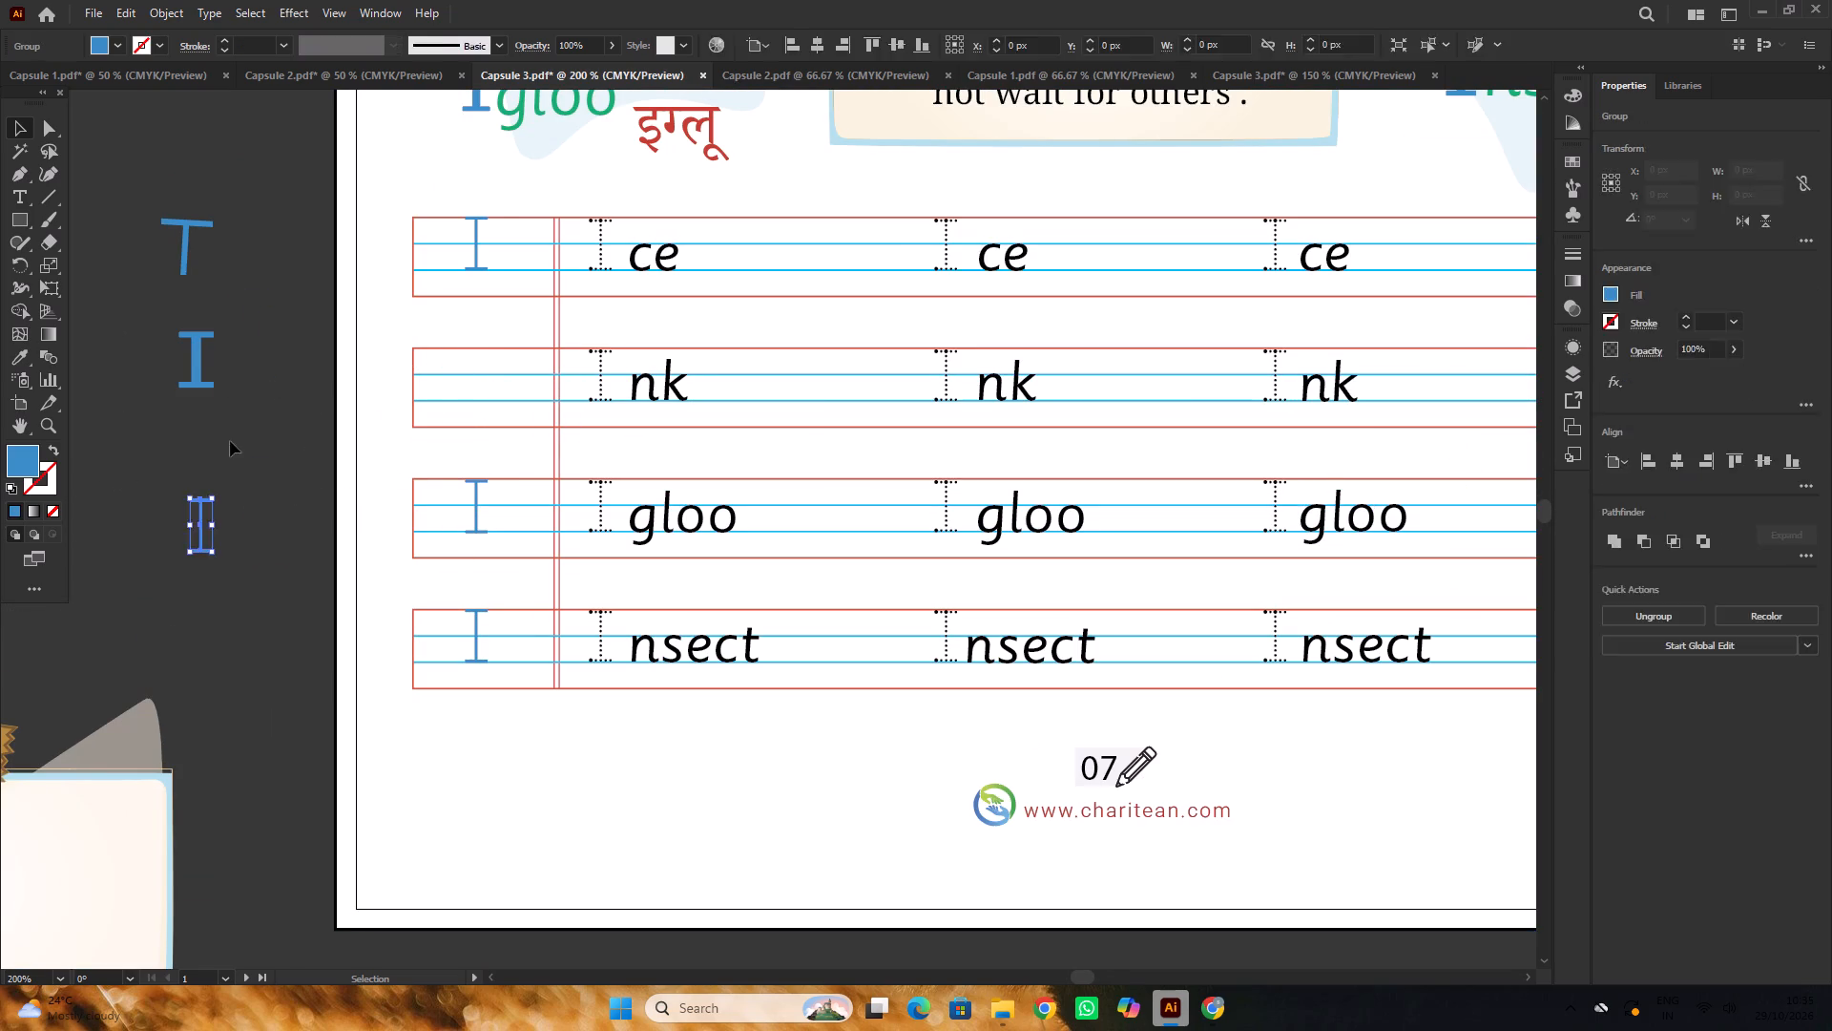
{"action": "left_click_drag", "start_coordinate": [481, 267], "coordinate": [255, 537]}
{"action": "left_click", "coordinate": [299, 418]}
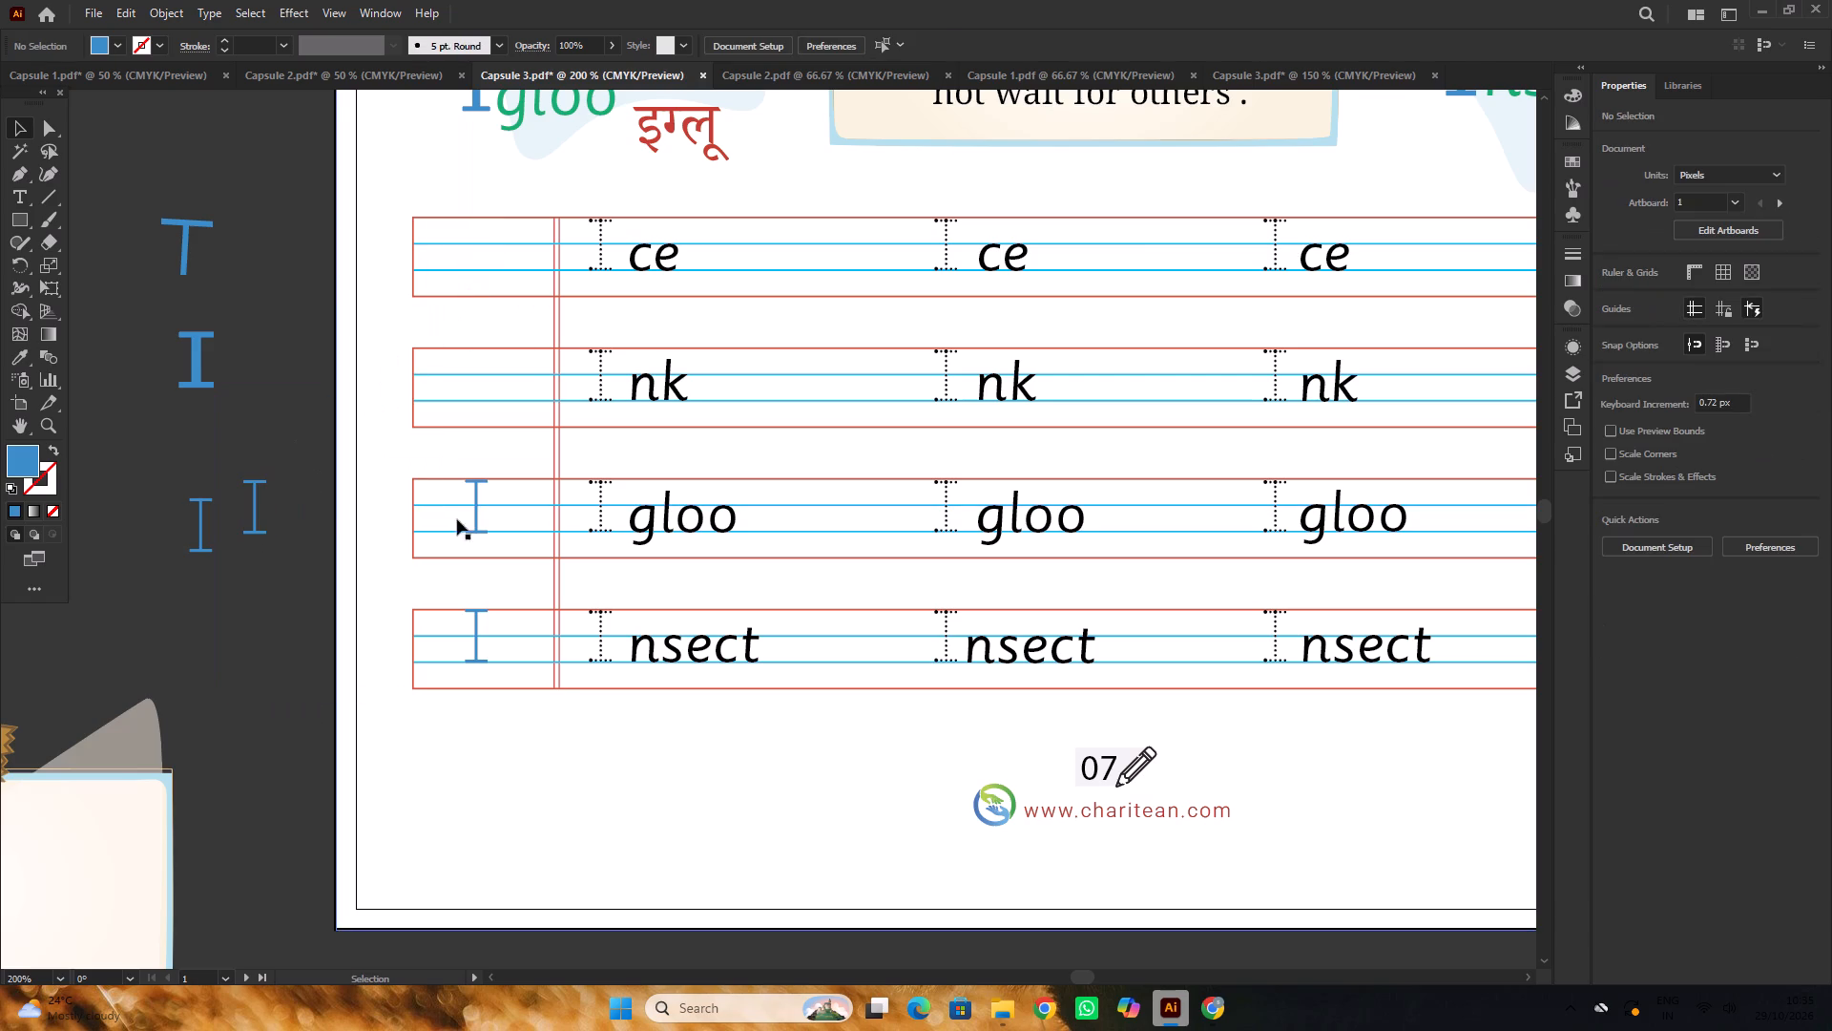
{"action": "left_click_drag", "start_coordinate": [476, 529], "coordinate": [263, 675]}
{"action": "left_click", "coordinate": [283, 573]}
{"action": "left_click_drag", "start_coordinate": [474, 662], "coordinate": [317, 718]}
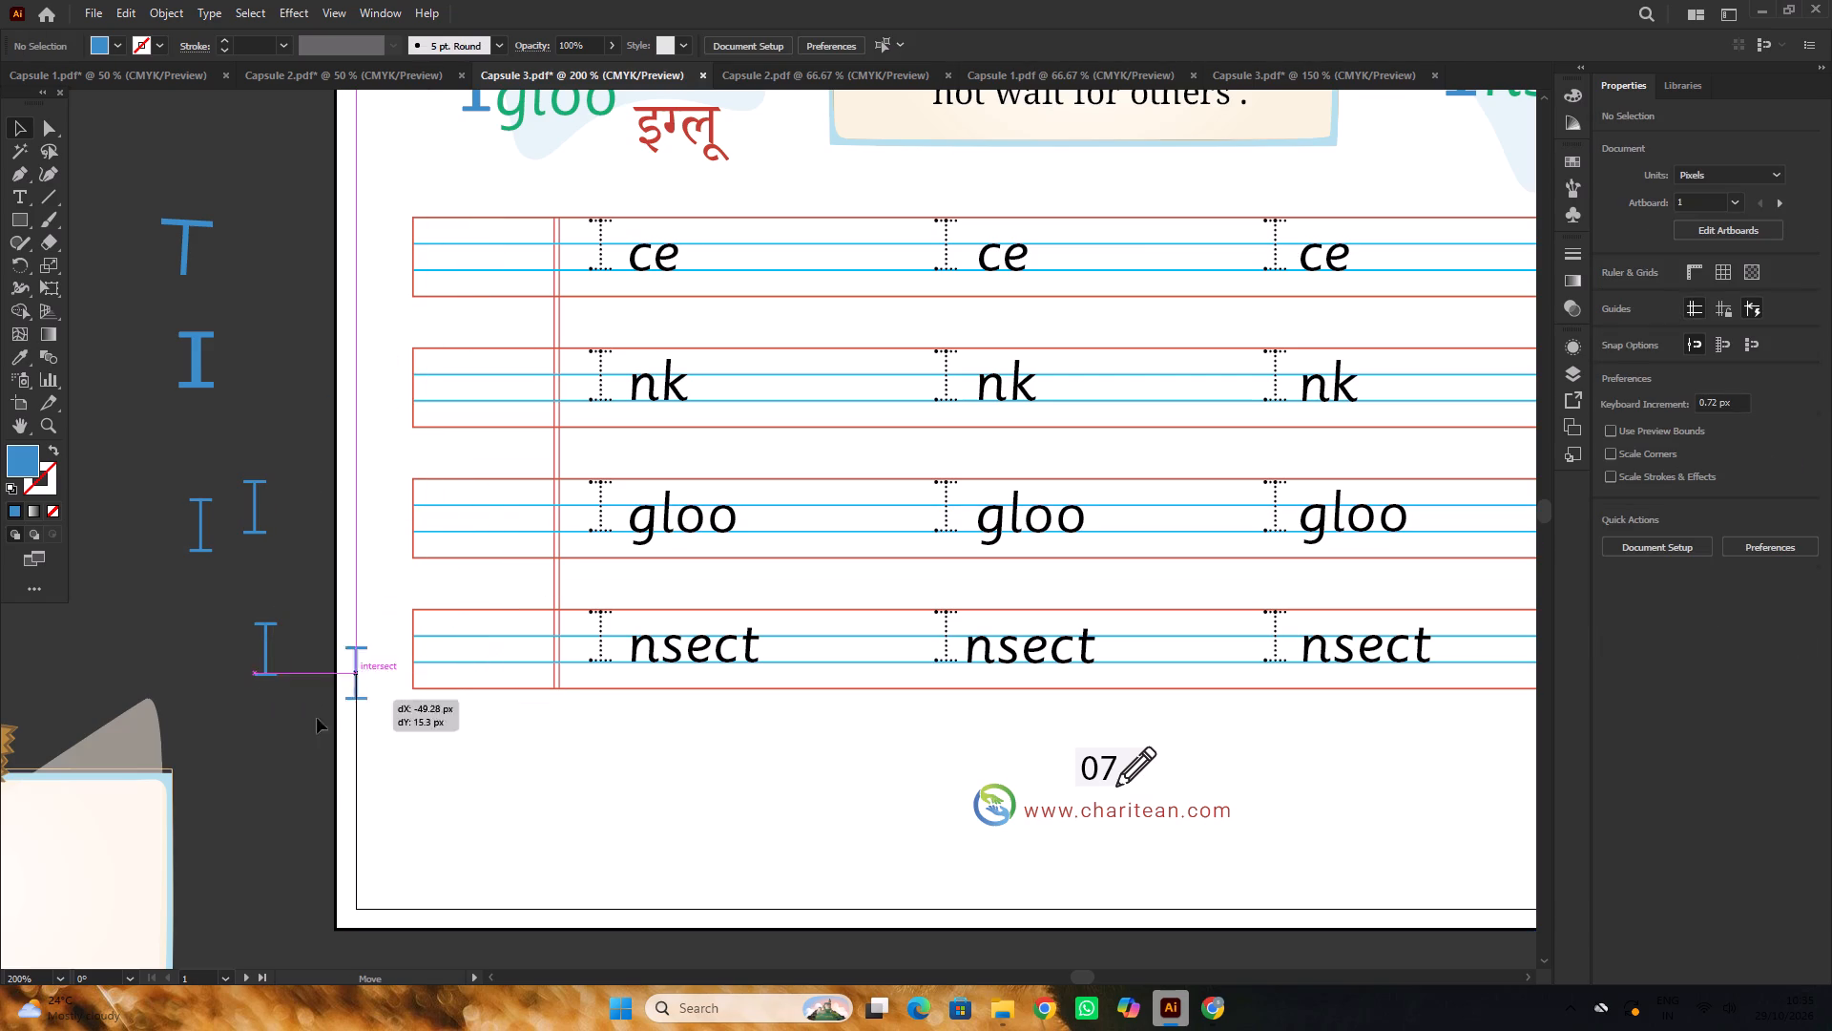
{"action": "left_click_drag", "start_coordinate": [317, 718], "coordinate": [265, 776]}
{"action": "scroll", "coordinate": [908, 593], "scroll_direction": "down", "scroll_amount": 2, "text": "alt"}
{"action": "left_click", "coordinate": [1123, 881]}
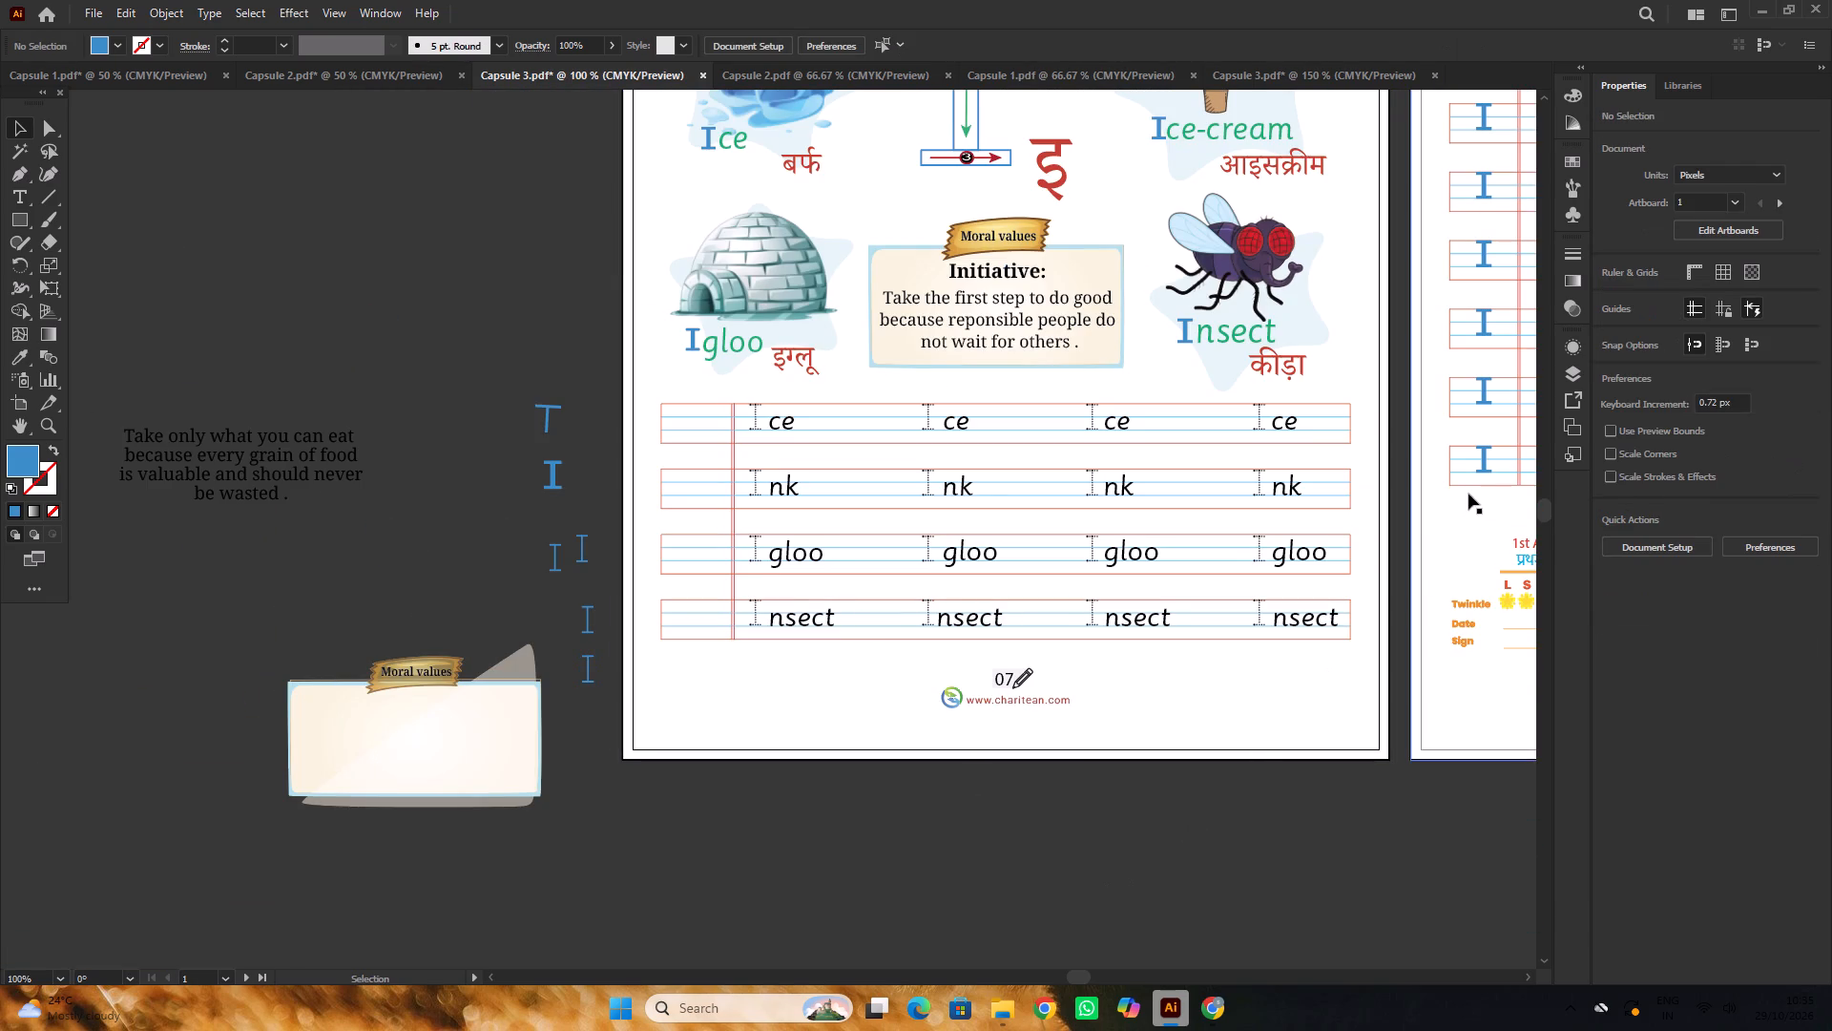
Copy the bold blue I from the last row of the Assessment Time page into the ce row's starting box and fit it between the lines.
{"action": "left_click_drag", "start_coordinate": [1484, 471], "coordinate": [692, 435]}
{"action": "scroll", "coordinate": [697, 430], "scroll_direction": "up", "scroll_amount": 3}
{"action": "scroll", "coordinate": [692, 470], "scroll_direction": "up", "scroll_amount": 3, "text": "alt"}
{"action": "left_click_drag", "start_coordinate": [688, 538], "coordinate": [697, 514]}
{"action": "scroll", "coordinate": [690, 471], "scroll_direction": "down", "scroll_amount": 7, "text": "alt"}
{"action": "left_click", "coordinate": [563, 303]}
Copy the bold blue I straight down into the starting boxes of the nk, gloo and nsect rows.
{"action": "scroll", "coordinate": [673, 381], "scroll_direction": "up", "scroll_amount": 2}
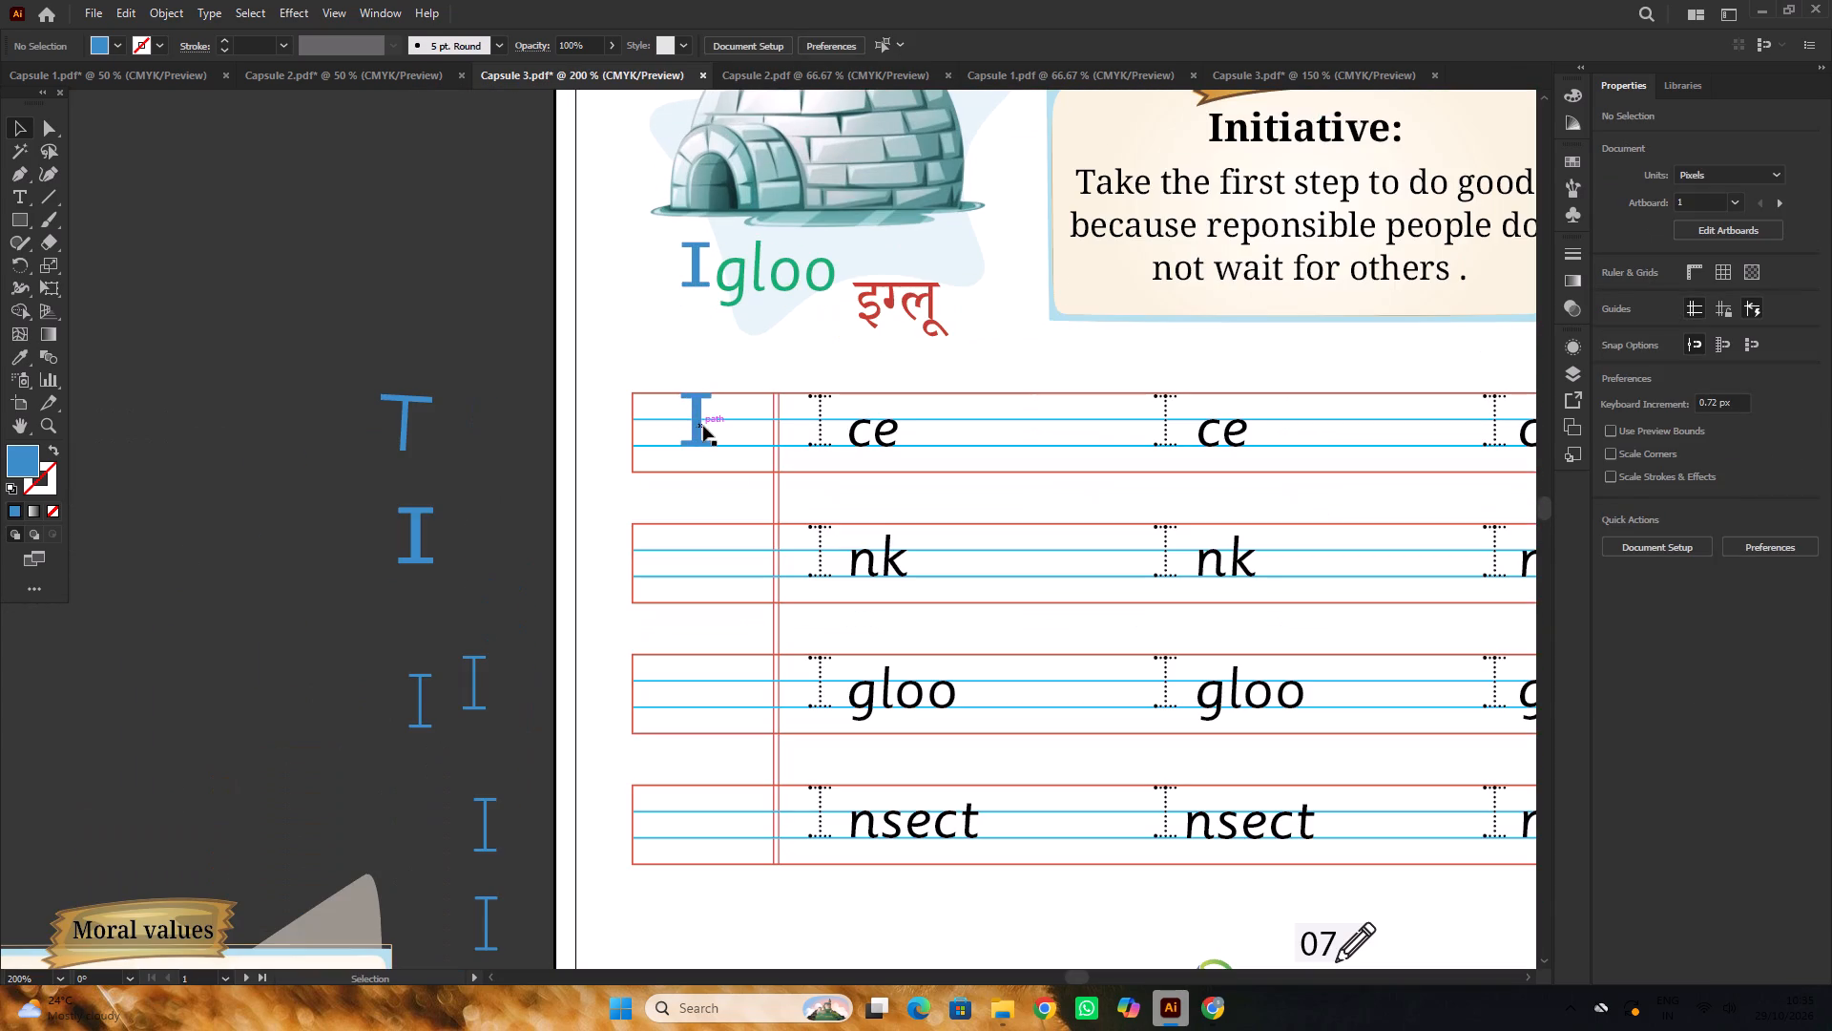
{"action": "left_click_drag", "start_coordinate": [696, 426], "coordinate": [686, 557], "text": "alt"}
{"action": "left_click", "coordinate": [545, 269]}
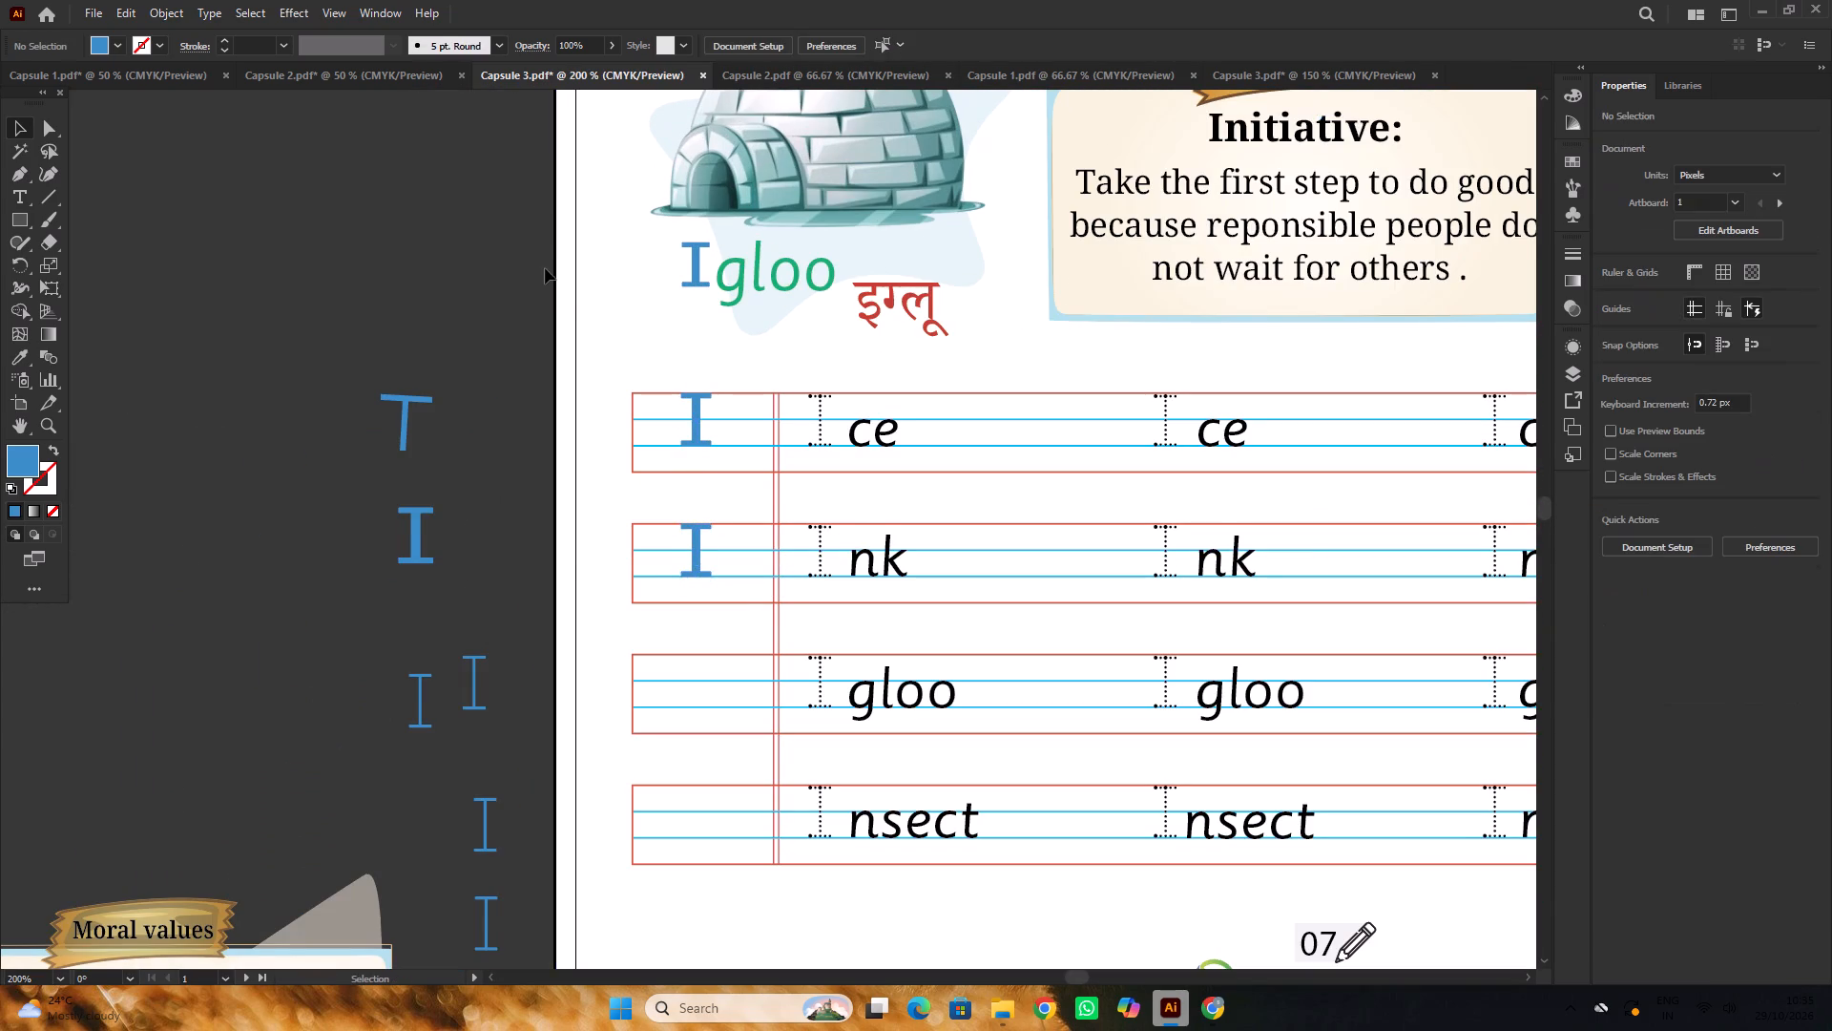
{"action": "scroll", "coordinate": [545, 268], "scroll_direction": "down", "scroll_amount": 9}
{"action": "scroll", "coordinate": [678, 369], "scroll_direction": "up", "scroll_amount": 1}
{"action": "left_click_drag", "start_coordinate": [702, 387], "coordinate": [697, 524], "text": "alt"}
{"action": "scroll", "coordinate": [673, 410], "scroll_direction": "down", "scroll_amount": 2, "text": "alt"}
{"action": "left_click", "coordinate": [531, 209]}
{"action": "scroll", "coordinate": [531, 221], "scroll_direction": "down", "scroll_amount": 5}
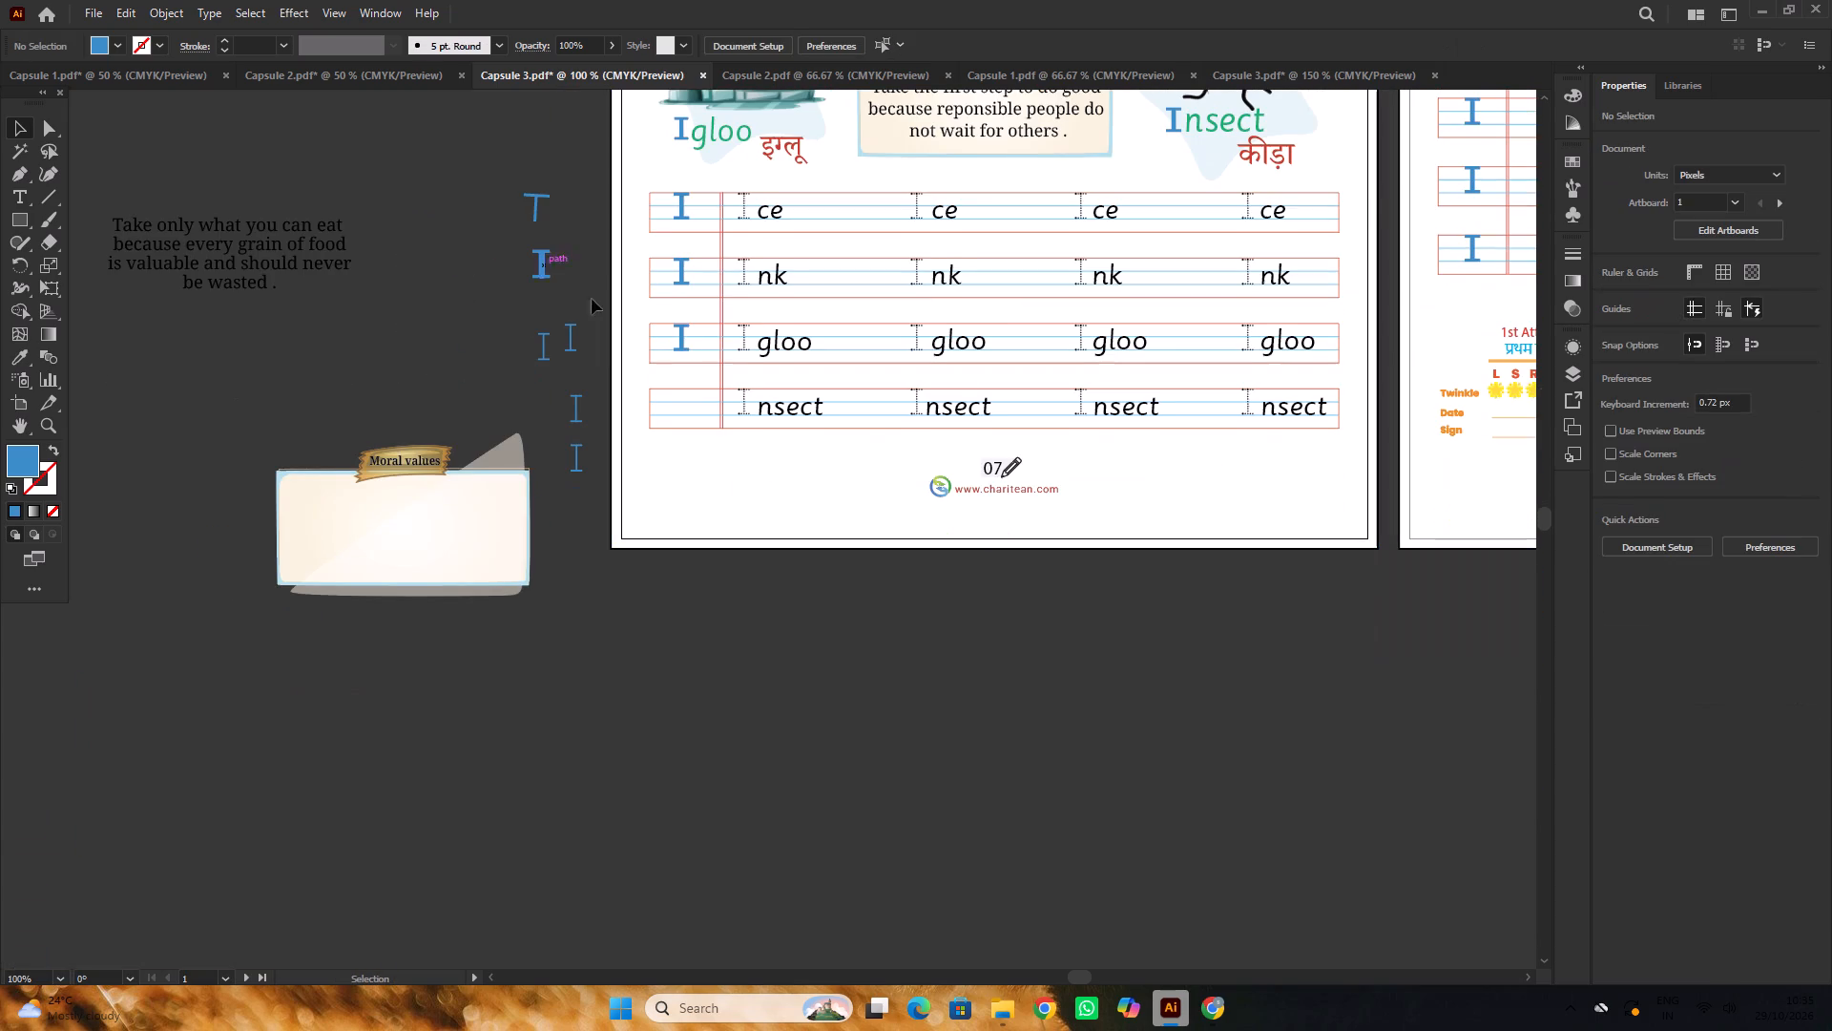
{"action": "scroll", "coordinate": [712, 352], "scroll_direction": "up", "scroll_amount": 2, "text": "alt"}
{"action": "left_click_drag", "start_coordinate": [652, 344], "coordinate": [642, 476], "text": "alt"}
{"action": "scroll", "coordinate": [604, 366], "scroll_direction": "down", "scroll_amount": 2, "text": "alt"}
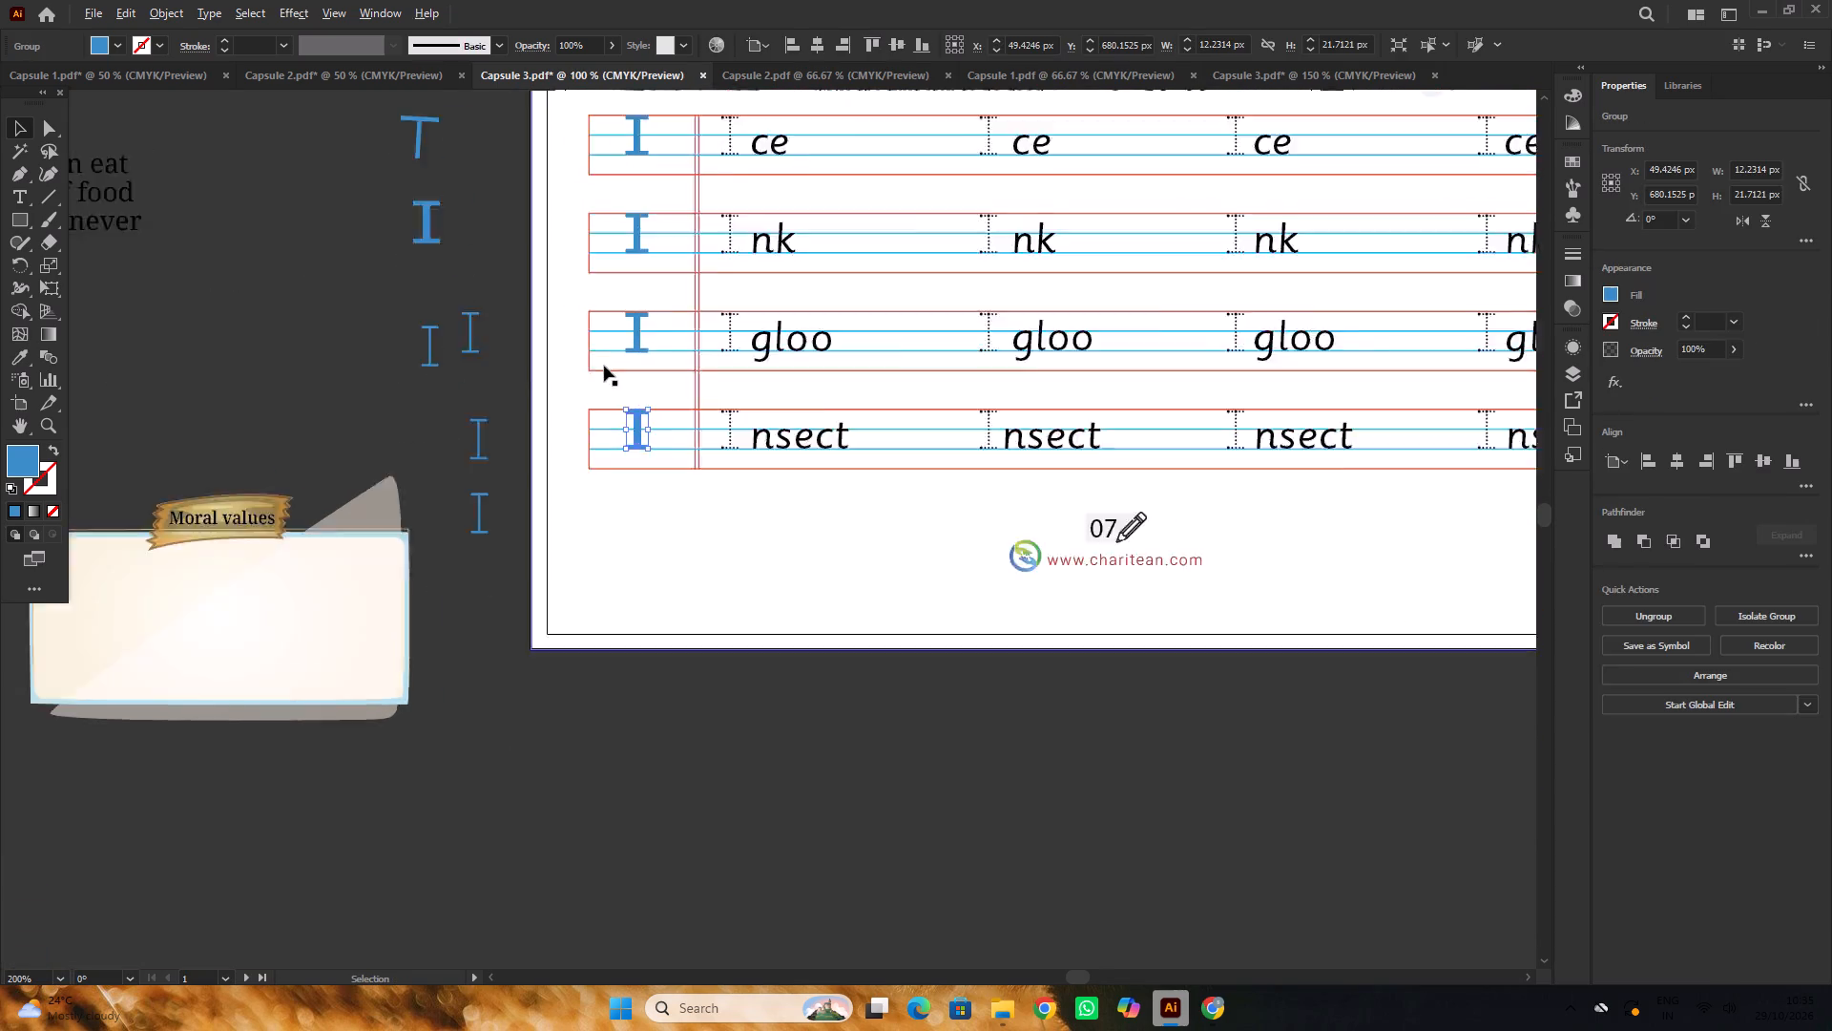
{"action": "scroll", "coordinate": [604, 366], "scroll_direction": "down", "scroll_amount": 2, "text": "alt"}
{"action": "left_click", "coordinate": [787, 590]}
Review the Assessment, Practice and Recall Time pages, including the text settings of the Hindi instruction in Recall Time question 1.
{"action": "scroll", "coordinate": [831, 532], "scroll_direction": "up", "scroll_amount": 4}
{"action": "key", "text": "space"}
{"action": "key", "text": "space"}
{"action": "key", "text": "space"}
{"action": "key", "text": "space"}
{"action": "key", "text": "space"}
{"action": "key", "text": "space"}
{"action": "key", "text": "space"}
{"action": "key", "text": "space"}
{"action": "key", "text": "space"}
{"action": "key", "text": "space"}
{"action": "key", "text": "space"}
{"action": "key", "text": "space"}
{"action": "key", "text": "space"}
{"action": "key", "text": "space"}
{"action": "key", "text": "space"}
{"action": "key", "text": "space"}
{"action": "key", "text": "space"}
{"action": "key", "text": "space"}
{"action": "key", "text": "space"}
{"action": "key", "text": "space"}
{"action": "left_click_drag", "start_coordinate": [1230, 621], "coordinate": [885, 701]}
{"action": "left_click_drag", "start_coordinate": [1030, 673], "coordinate": [813, 721]}
{"action": "left_click_drag", "start_coordinate": [1034, 726], "coordinate": [896, 715]}
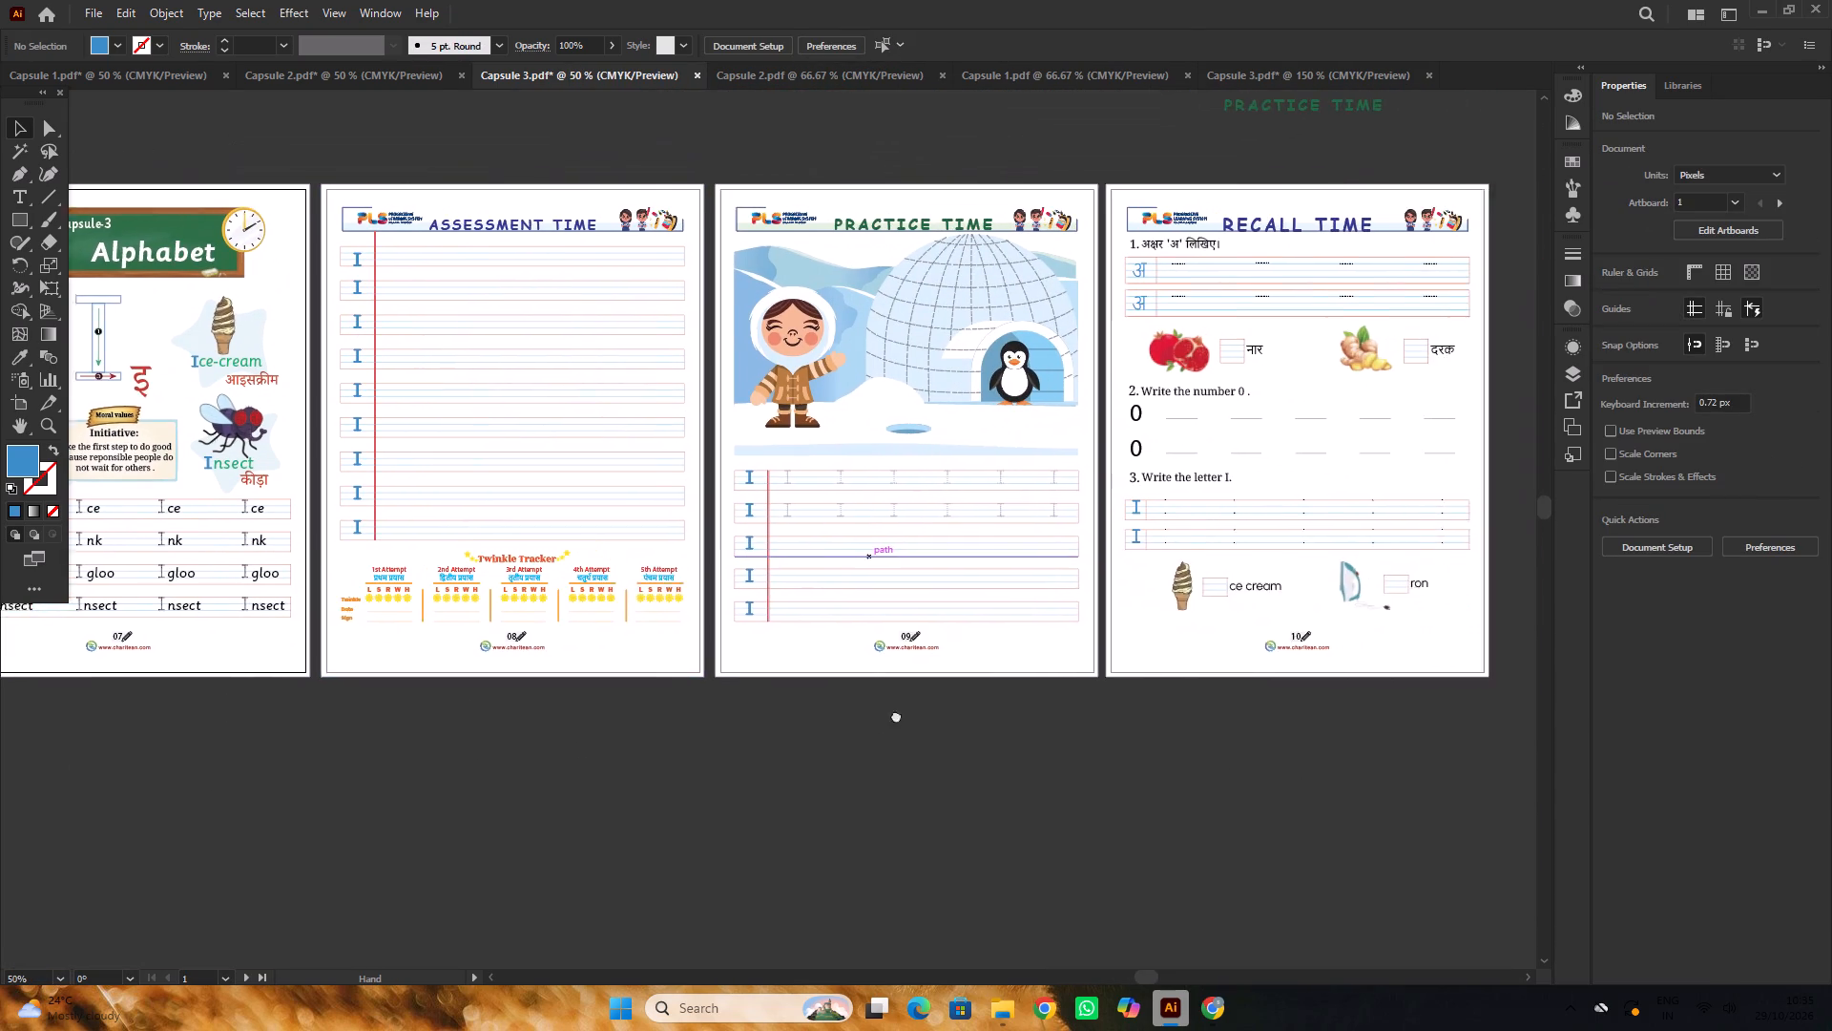
{"action": "left_click_drag", "start_coordinate": [896, 715], "coordinate": [880, 711]}
{"action": "left_click_drag", "start_coordinate": [1170, 705], "coordinate": [1028, 705]}
{"action": "scroll", "coordinate": [1183, 551], "scroll_direction": "up", "scroll_amount": 4}
{"action": "scroll", "coordinate": [1199, 486], "scroll_direction": "down", "scroll_amount": 1, "text": "alt"}
{"action": "left_click", "coordinate": [1153, 298]}
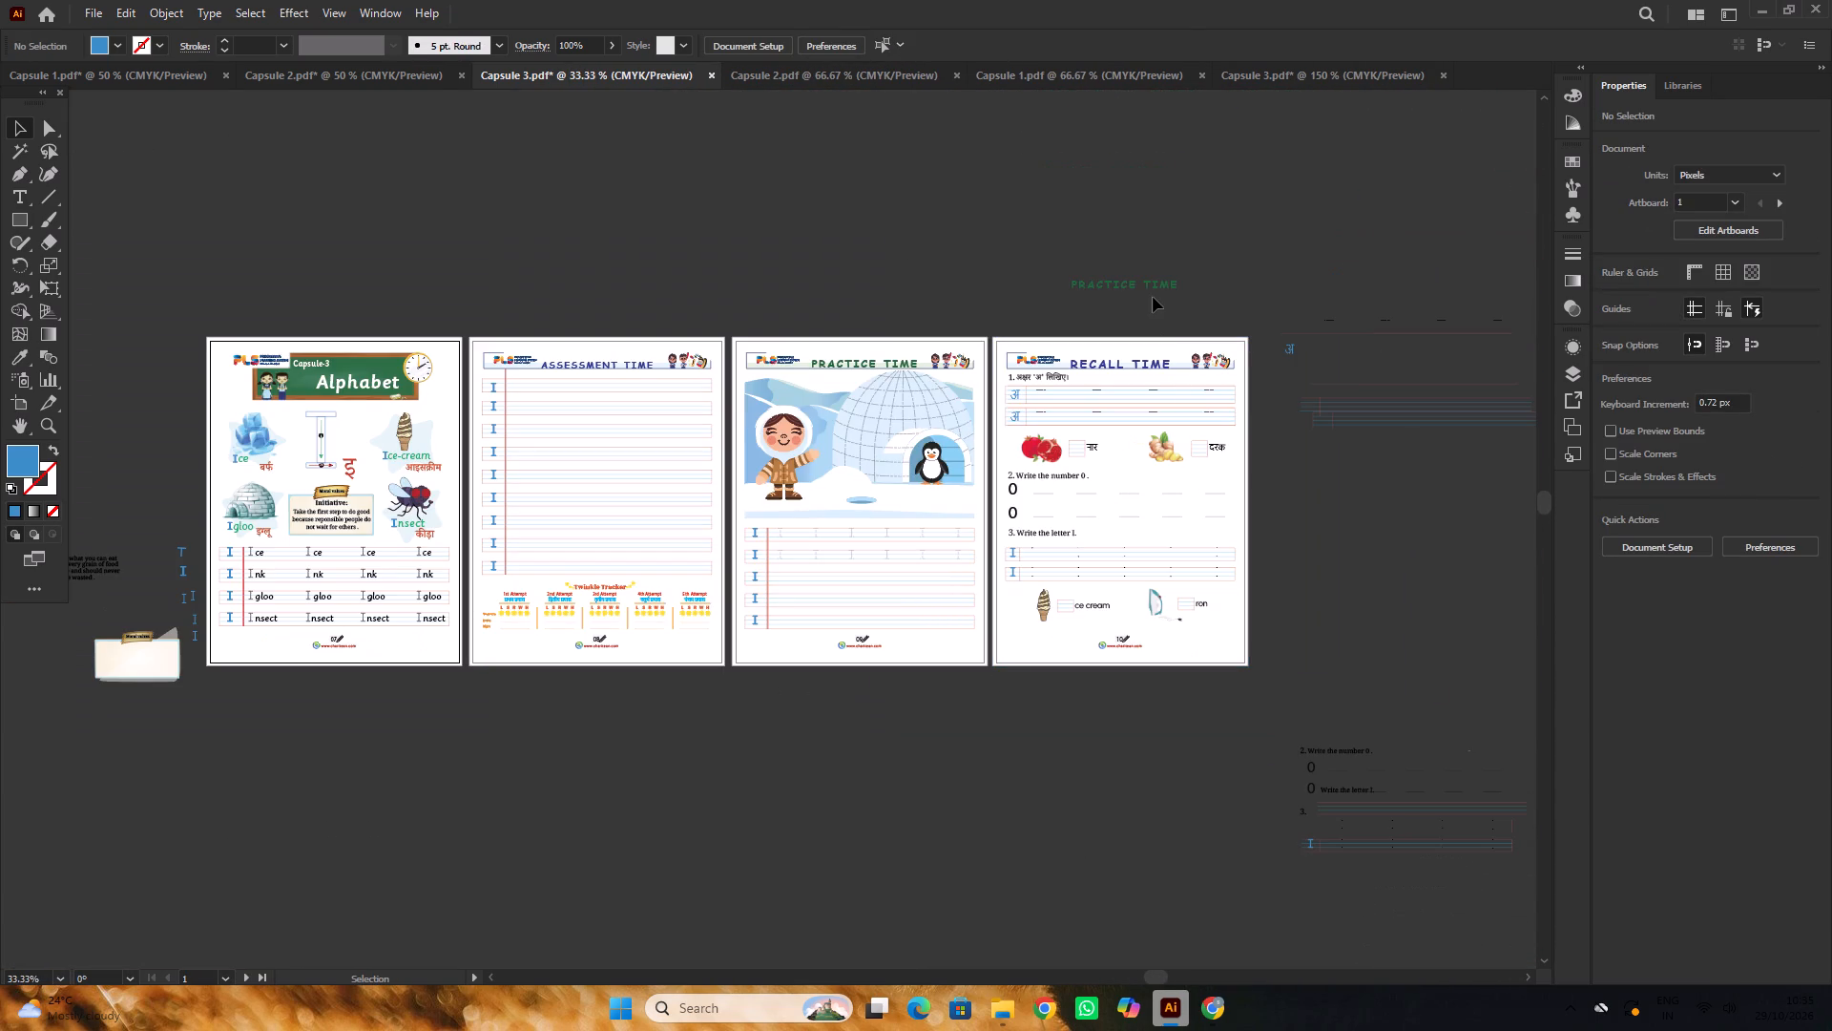
{"action": "scroll", "coordinate": [1171, 429], "scroll_direction": "up", "scroll_amount": 1, "text": "alt"}
{"action": "scroll", "coordinate": [1171, 427], "scroll_direction": "up", "scroll_amount": 3}
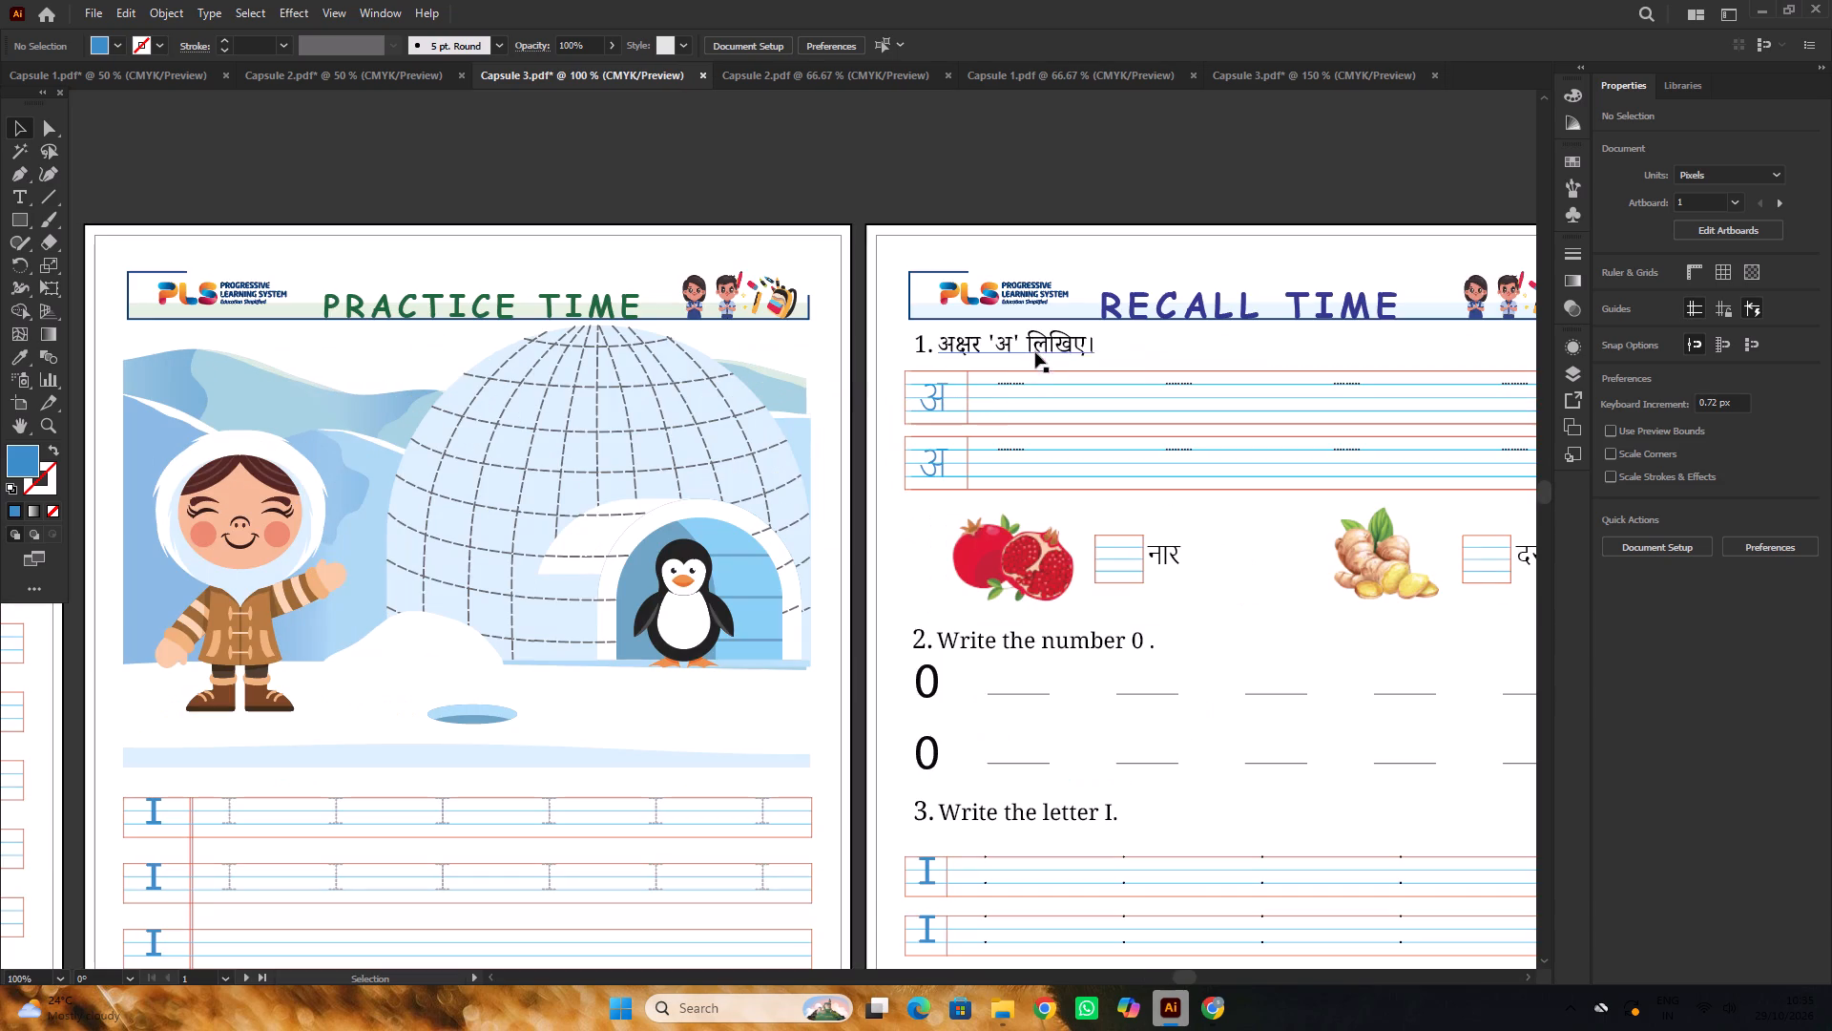
{"action": "scroll", "coordinate": [781, 294], "scroll_direction": "down", "scroll_amount": 3, "text": "alt"}
{"action": "scroll", "coordinate": [1052, 379], "scroll_direction": "up", "scroll_amount": 2, "text": "alt"}
{"action": "scroll", "coordinate": [643, 288], "scroll_direction": "up", "scroll_amount": 5}
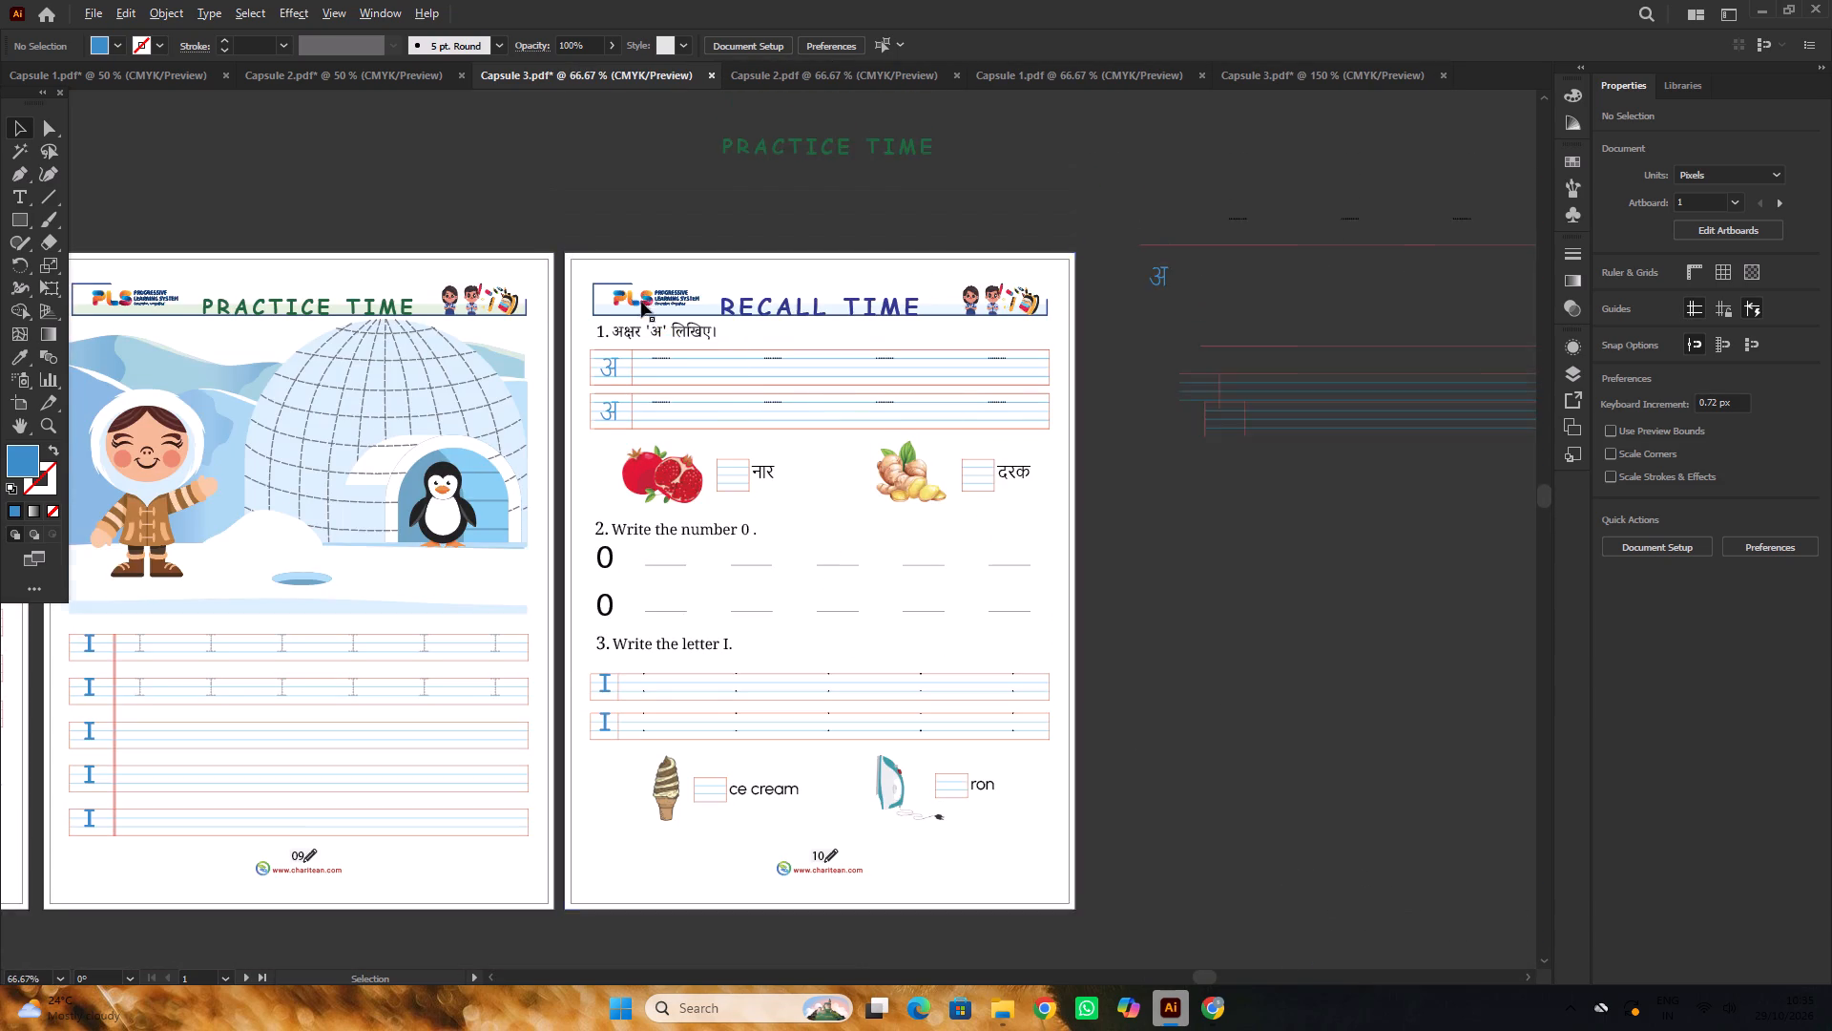
{"action": "scroll", "coordinate": [641, 302], "scroll_direction": "up", "scroll_amount": 1}
{"action": "left_click", "coordinate": [668, 368]}
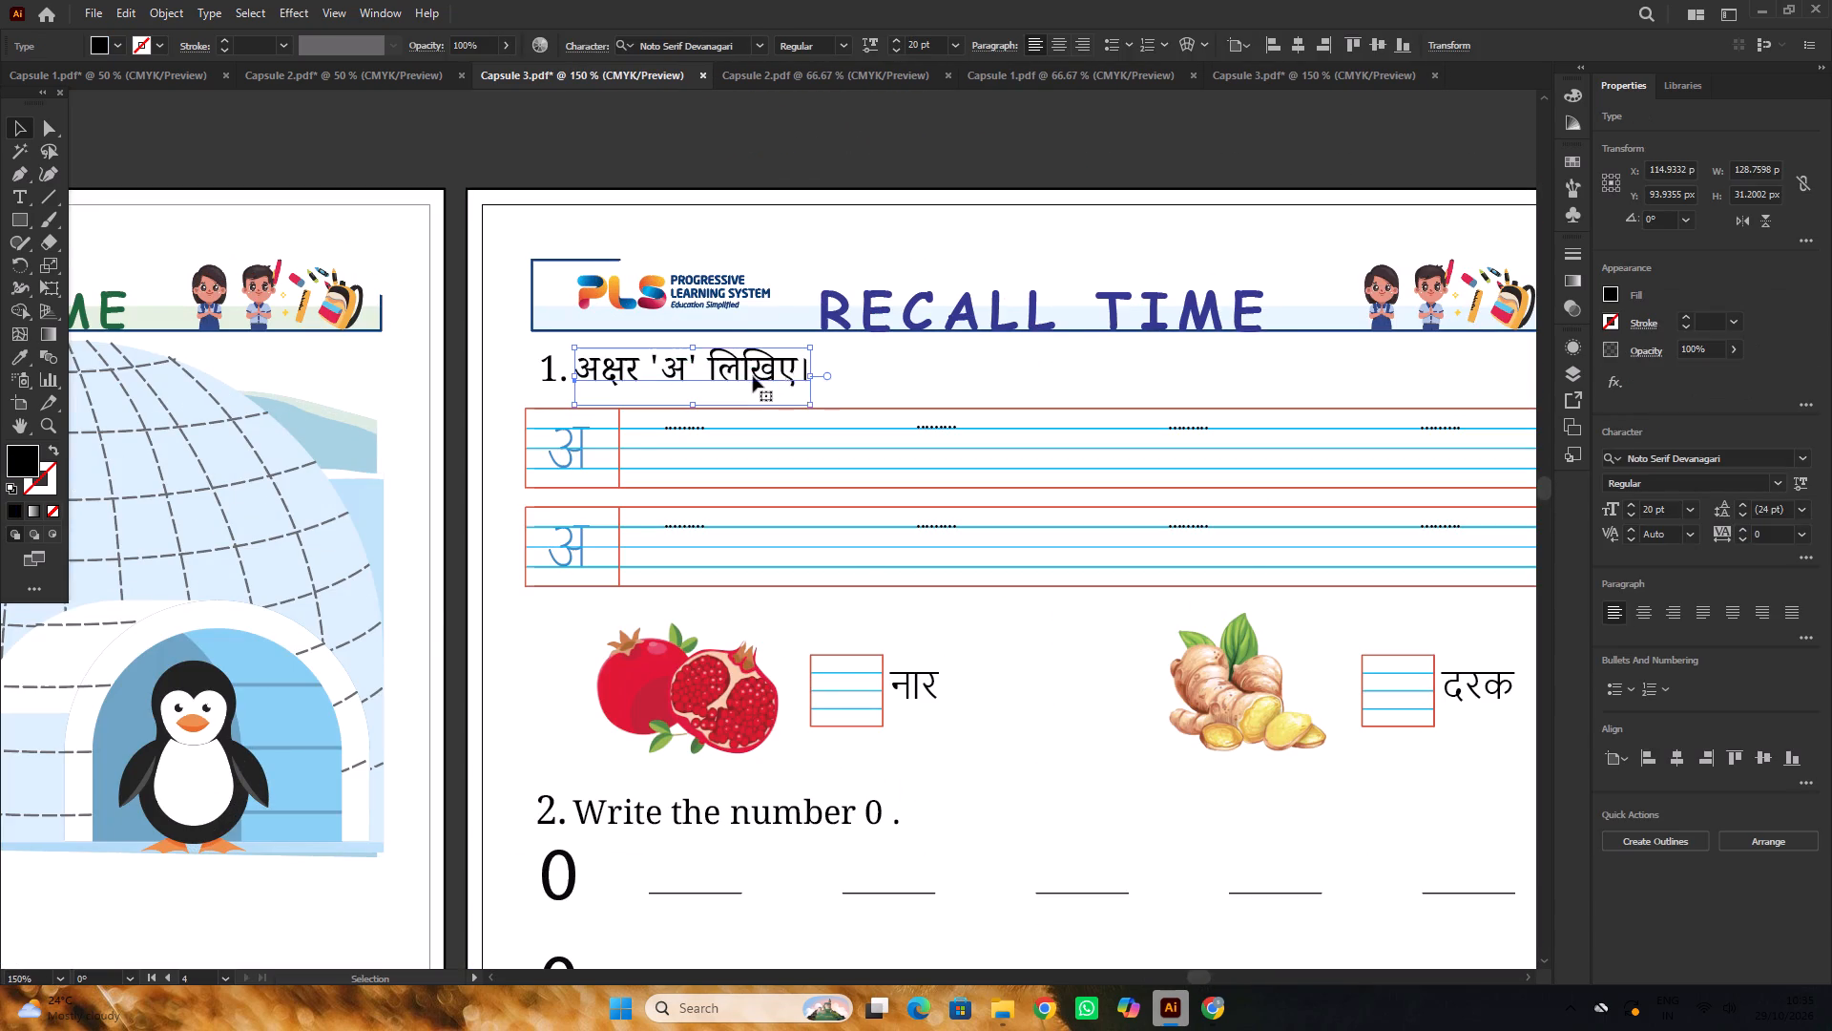
{"action": "scroll", "coordinate": [857, 372], "scroll_direction": "down", "scroll_amount": 1, "text": "alt"}
{"action": "left_click", "coordinate": [784, 174]}
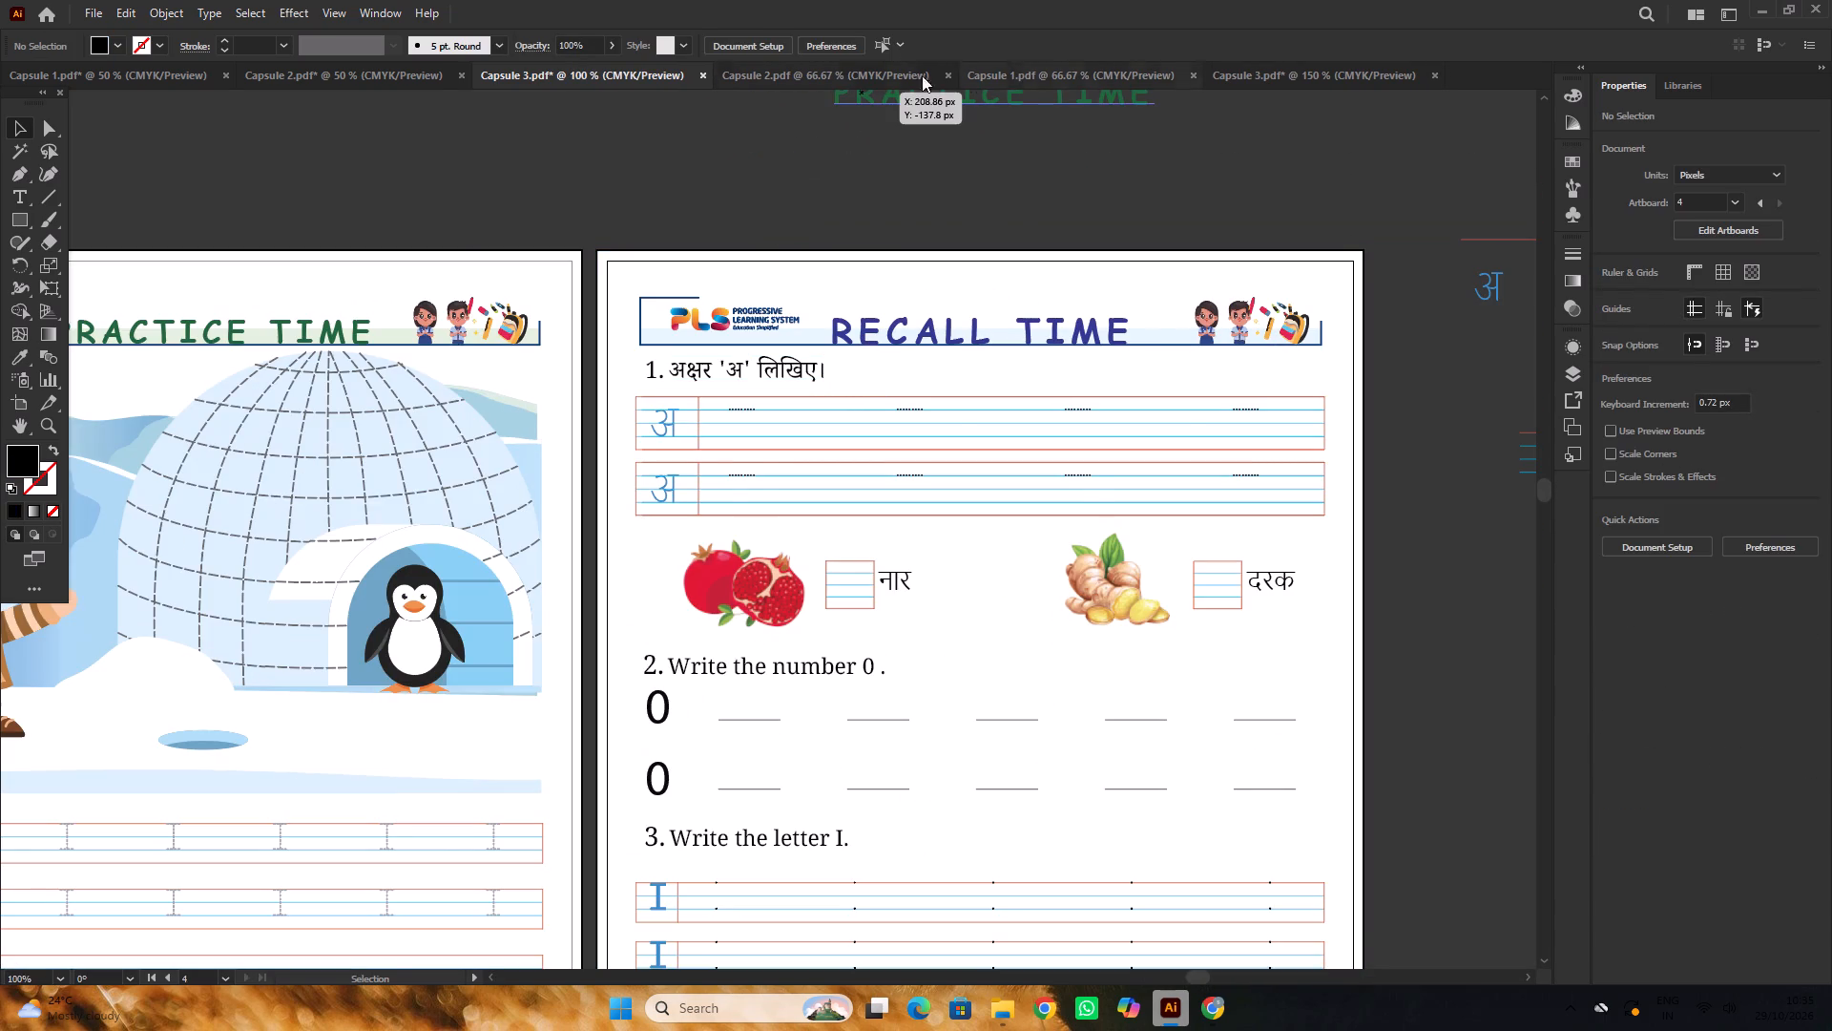
Look through the other open capsule files and check the question 1 text settings on the letter a Capsule 3 Recall Time page.
{"action": "left_click", "coordinate": [845, 72]}
{"action": "left_click", "coordinate": [1093, 74]}
{"action": "left_click", "coordinate": [1264, 73]}
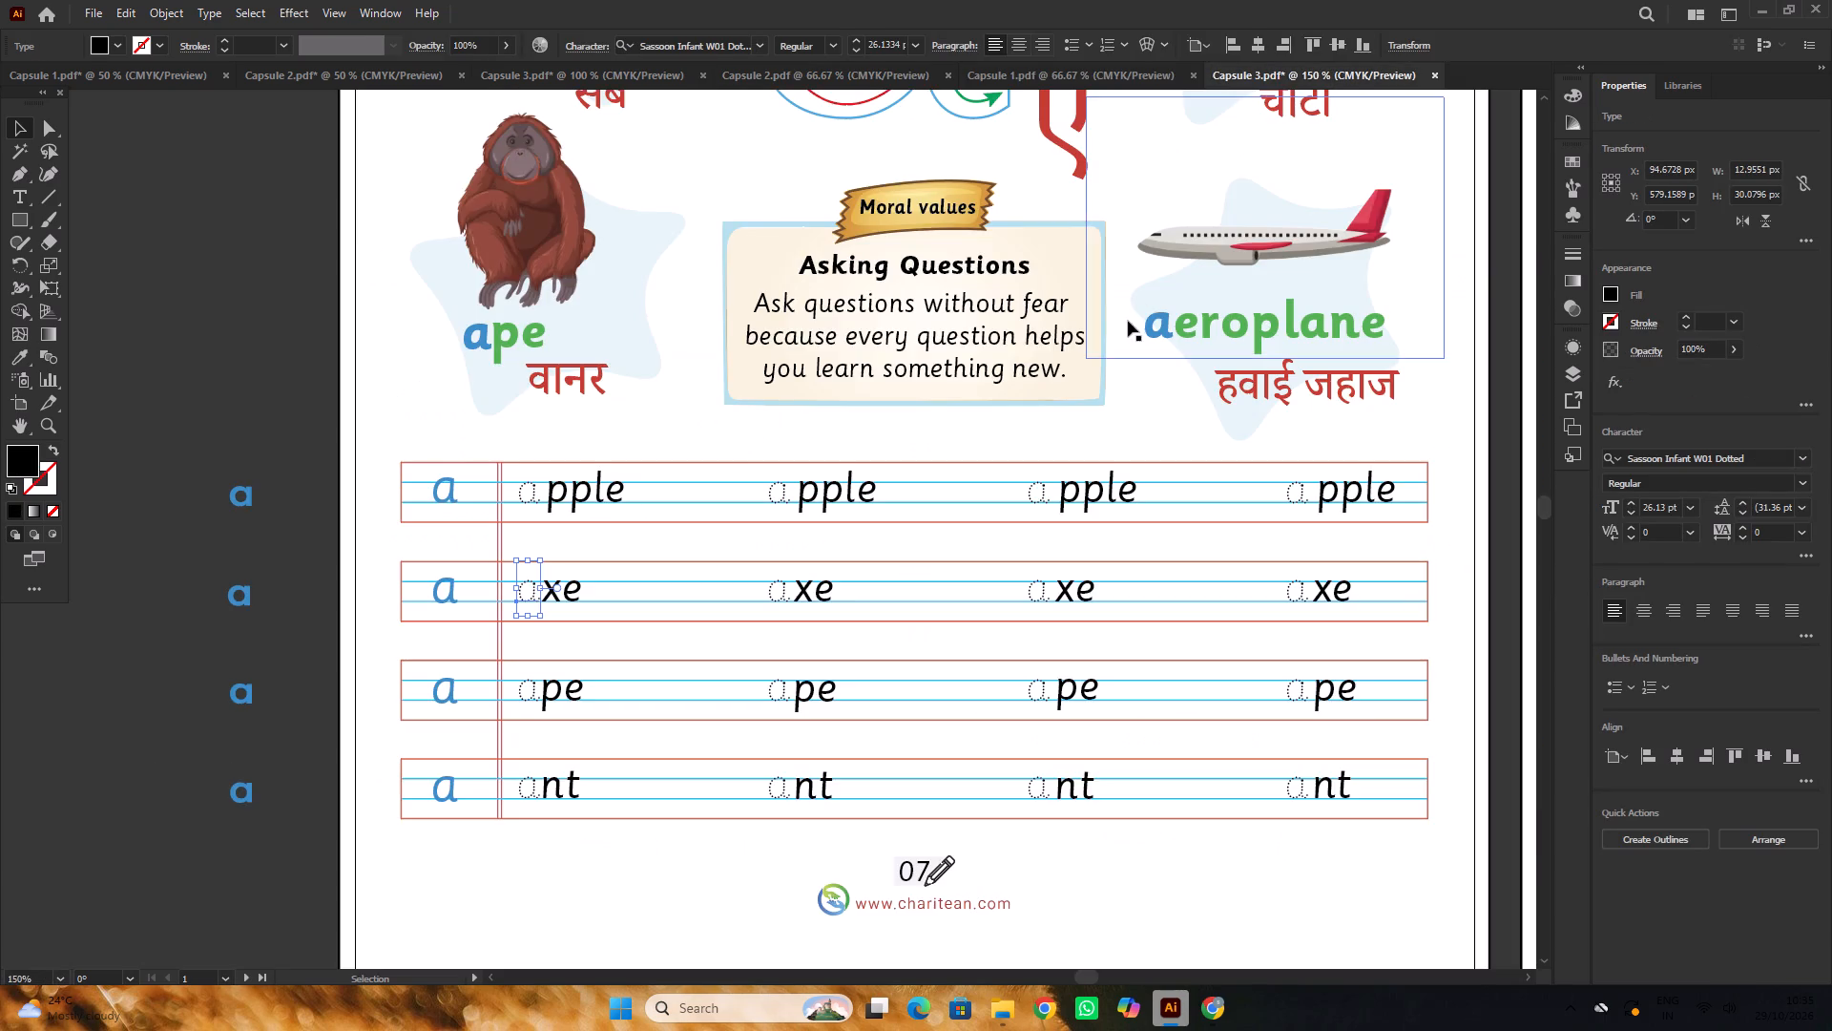
{"action": "scroll", "coordinate": [808, 228], "scroll_direction": "down", "scroll_amount": 4, "text": "alt"}
{"action": "left_click", "coordinate": [1037, 72]}
{"action": "scroll", "coordinate": [792, 253], "scroll_direction": "down", "scroll_amount": 1, "text": "alt"}
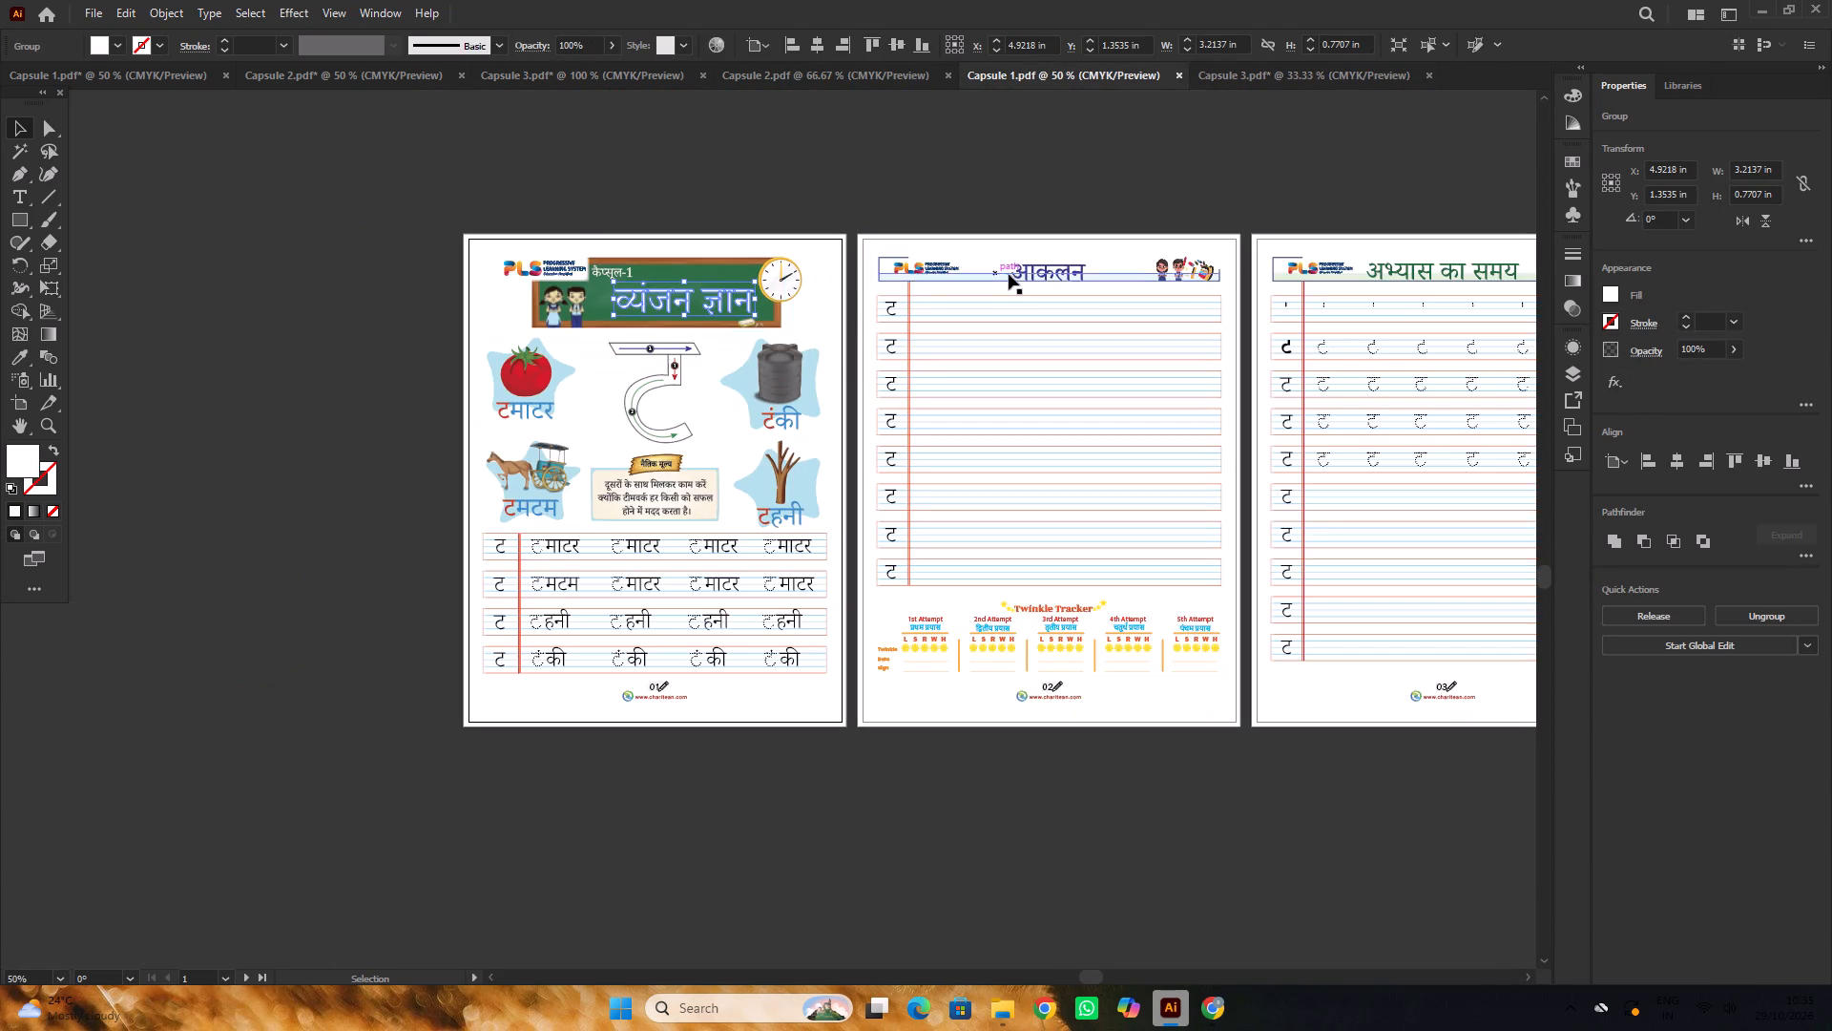
{"action": "scroll", "coordinate": [867, 251], "scroll_direction": "down", "scroll_amount": 2, "text": "alt"}
{"action": "scroll", "coordinate": [1134, 275], "scroll_direction": "up", "scroll_amount": 2, "text": "alt"}
{"action": "scroll", "coordinate": [1134, 271], "scroll_direction": "down", "scroll_amount": 1, "text": "alt"}
{"action": "left_click", "coordinate": [1293, 74]}
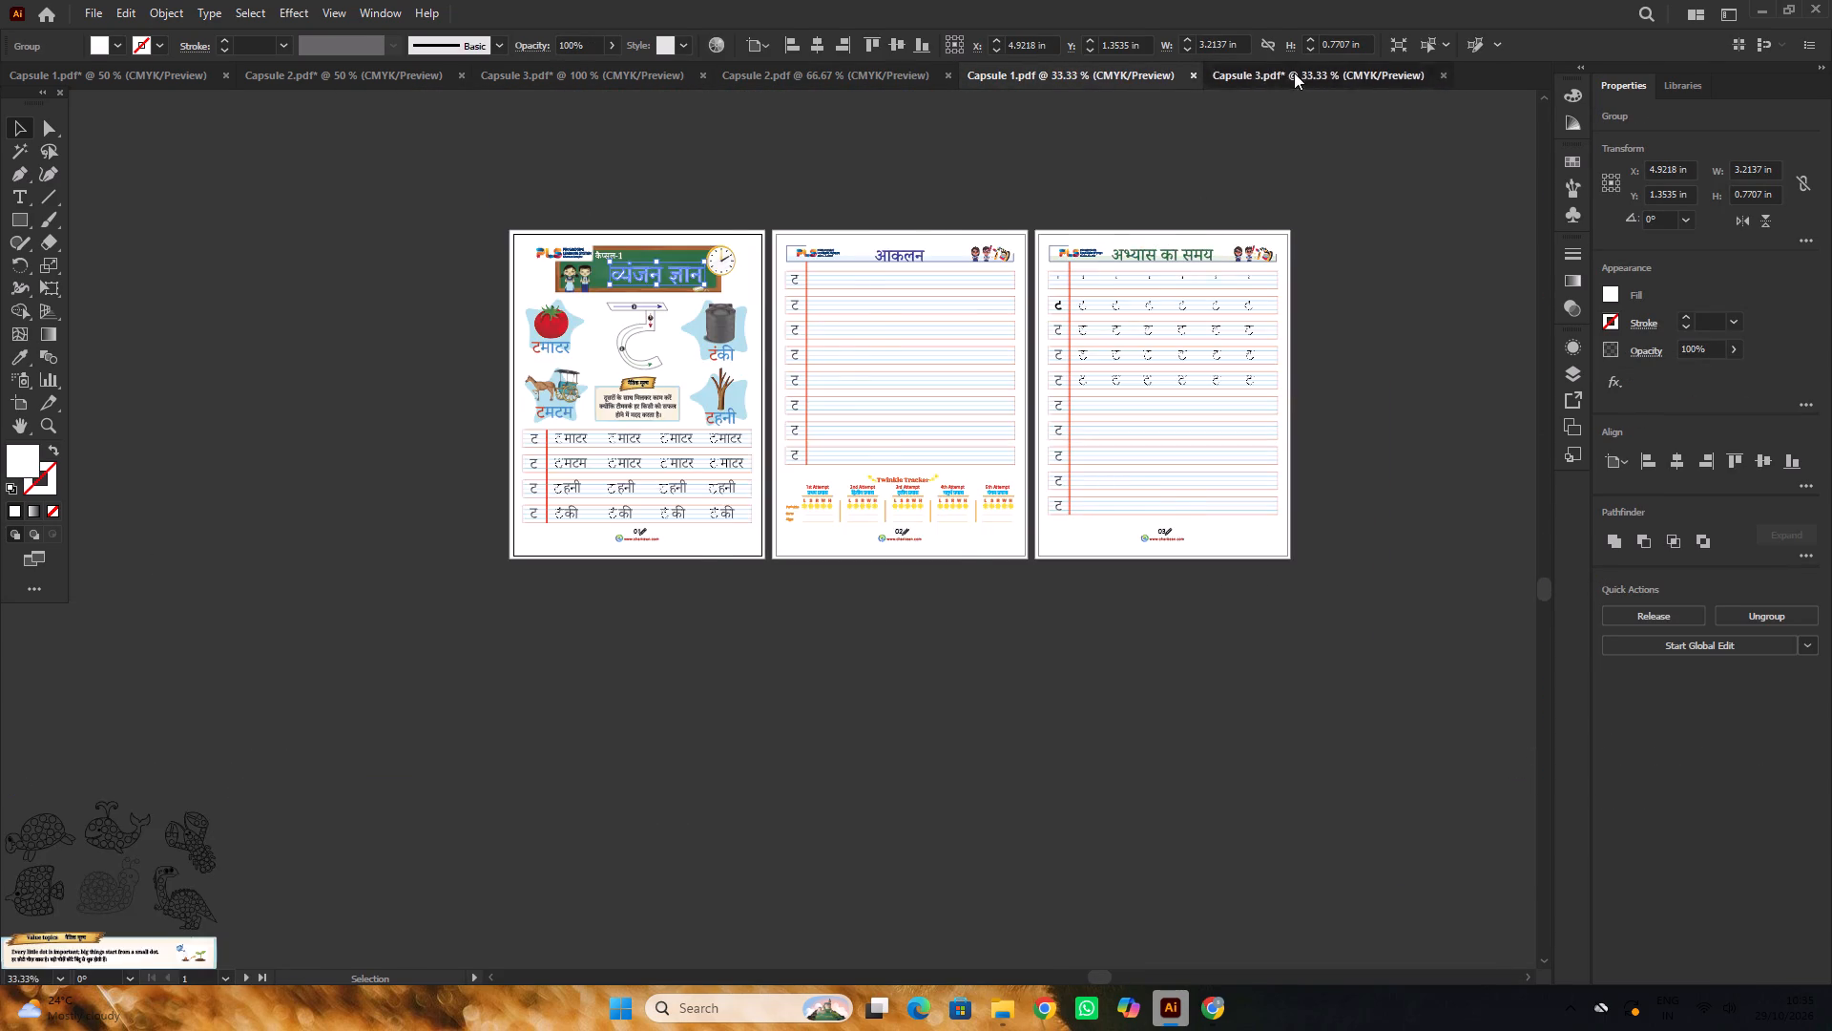
{"action": "scroll", "coordinate": [961, 290], "scroll_direction": "up", "scroll_amount": 5}
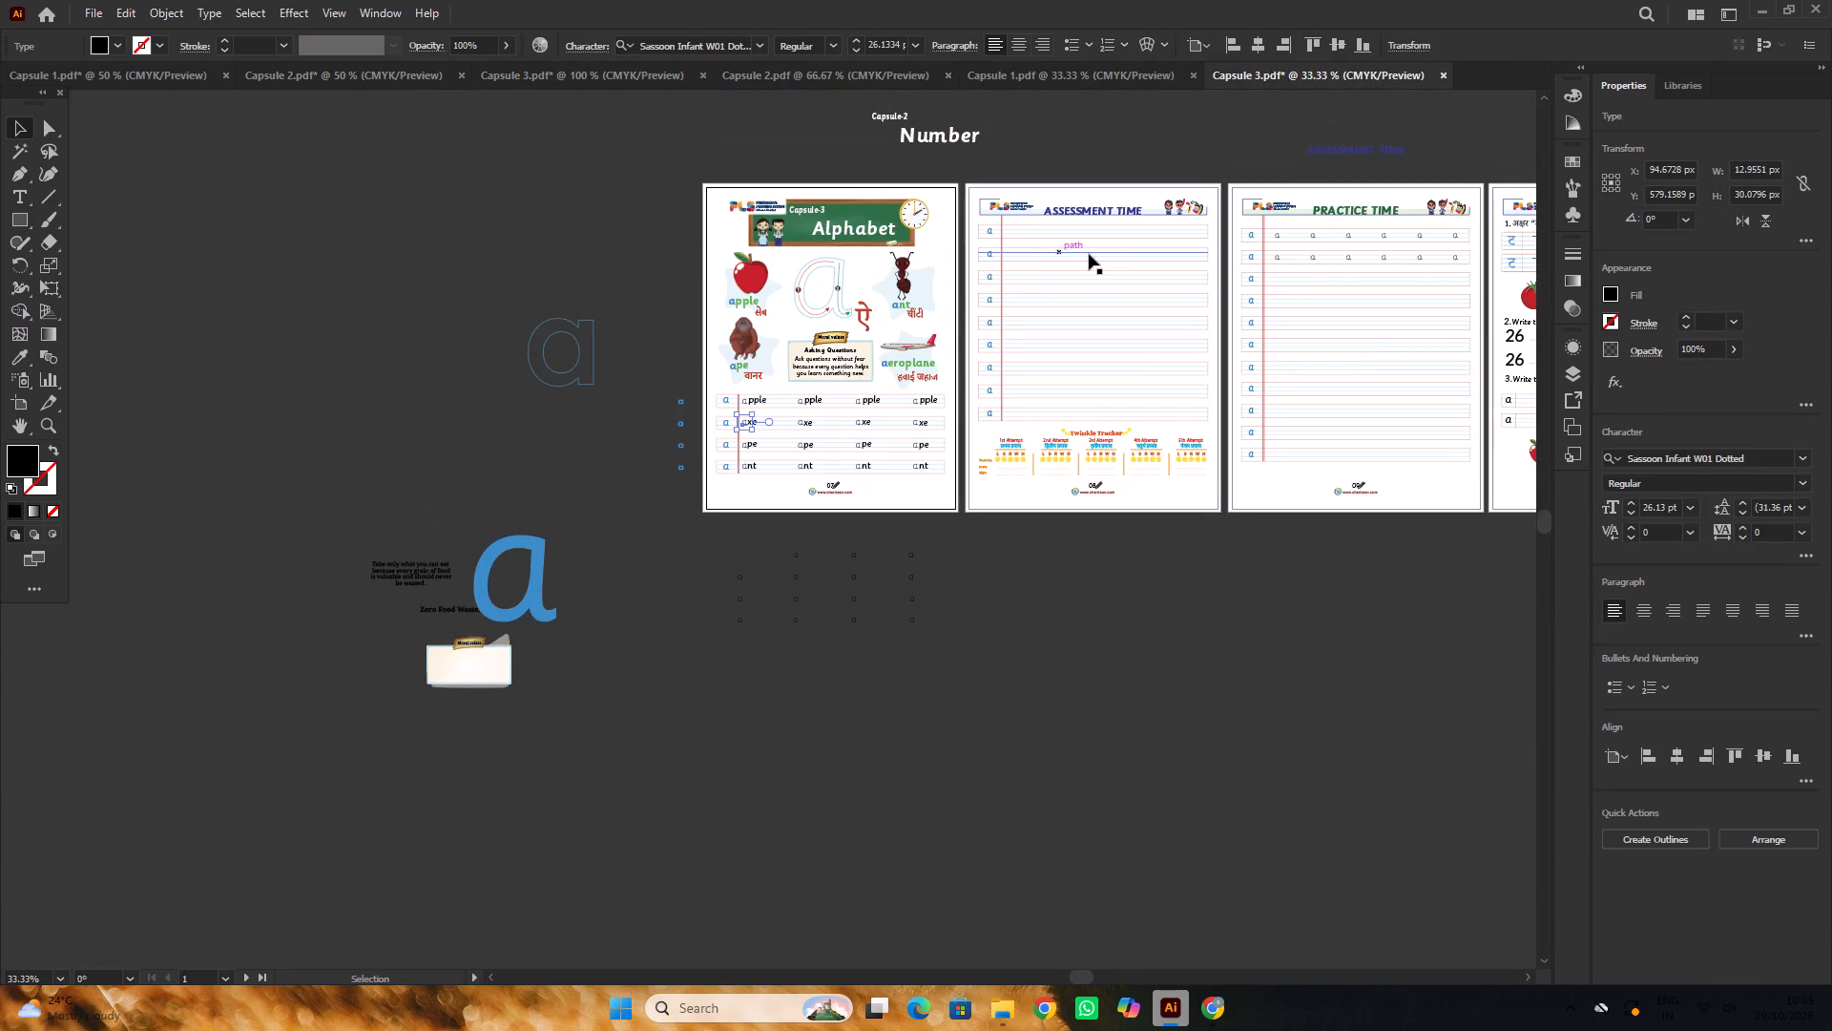
{"action": "key", "text": "space"}
{"action": "key", "text": "space"}
{"action": "key", "text": "space"}
{"action": "key", "text": "space"}
{"action": "key", "text": "space"}
{"action": "key", "text": "space"}
{"action": "key", "text": "space"}
{"action": "left_click_drag", "start_coordinate": [1311, 142], "coordinate": [671, 233]}
{"action": "scroll", "coordinate": [936, 345], "scroll_direction": "up", "scroll_amount": 4, "text": "alt"}
{"action": "left_click", "coordinate": [858, 233]}
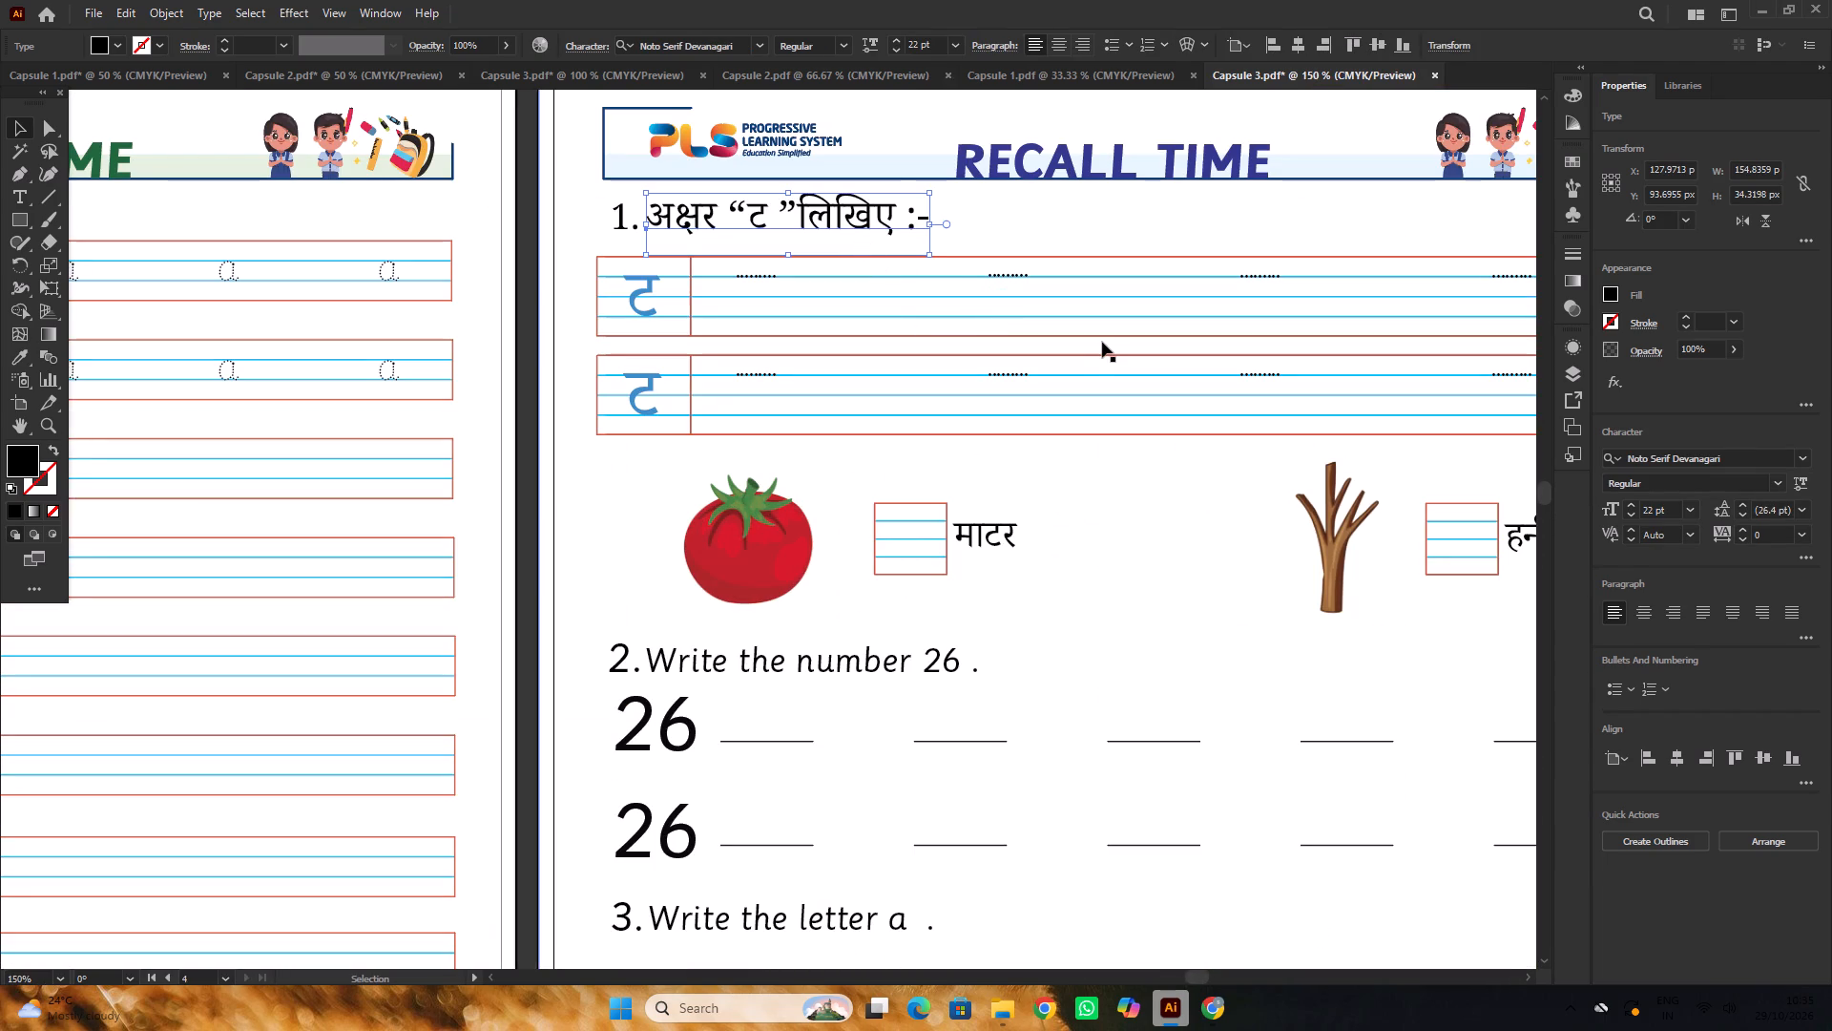
{"action": "scroll", "coordinate": [1126, 333], "scroll_direction": "down", "scroll_amount": 2, "text": "alt"}
{"action": "scroll", "coordinate": [1145, 319], "scroll_direction": "up", "scroll_amount": 3}
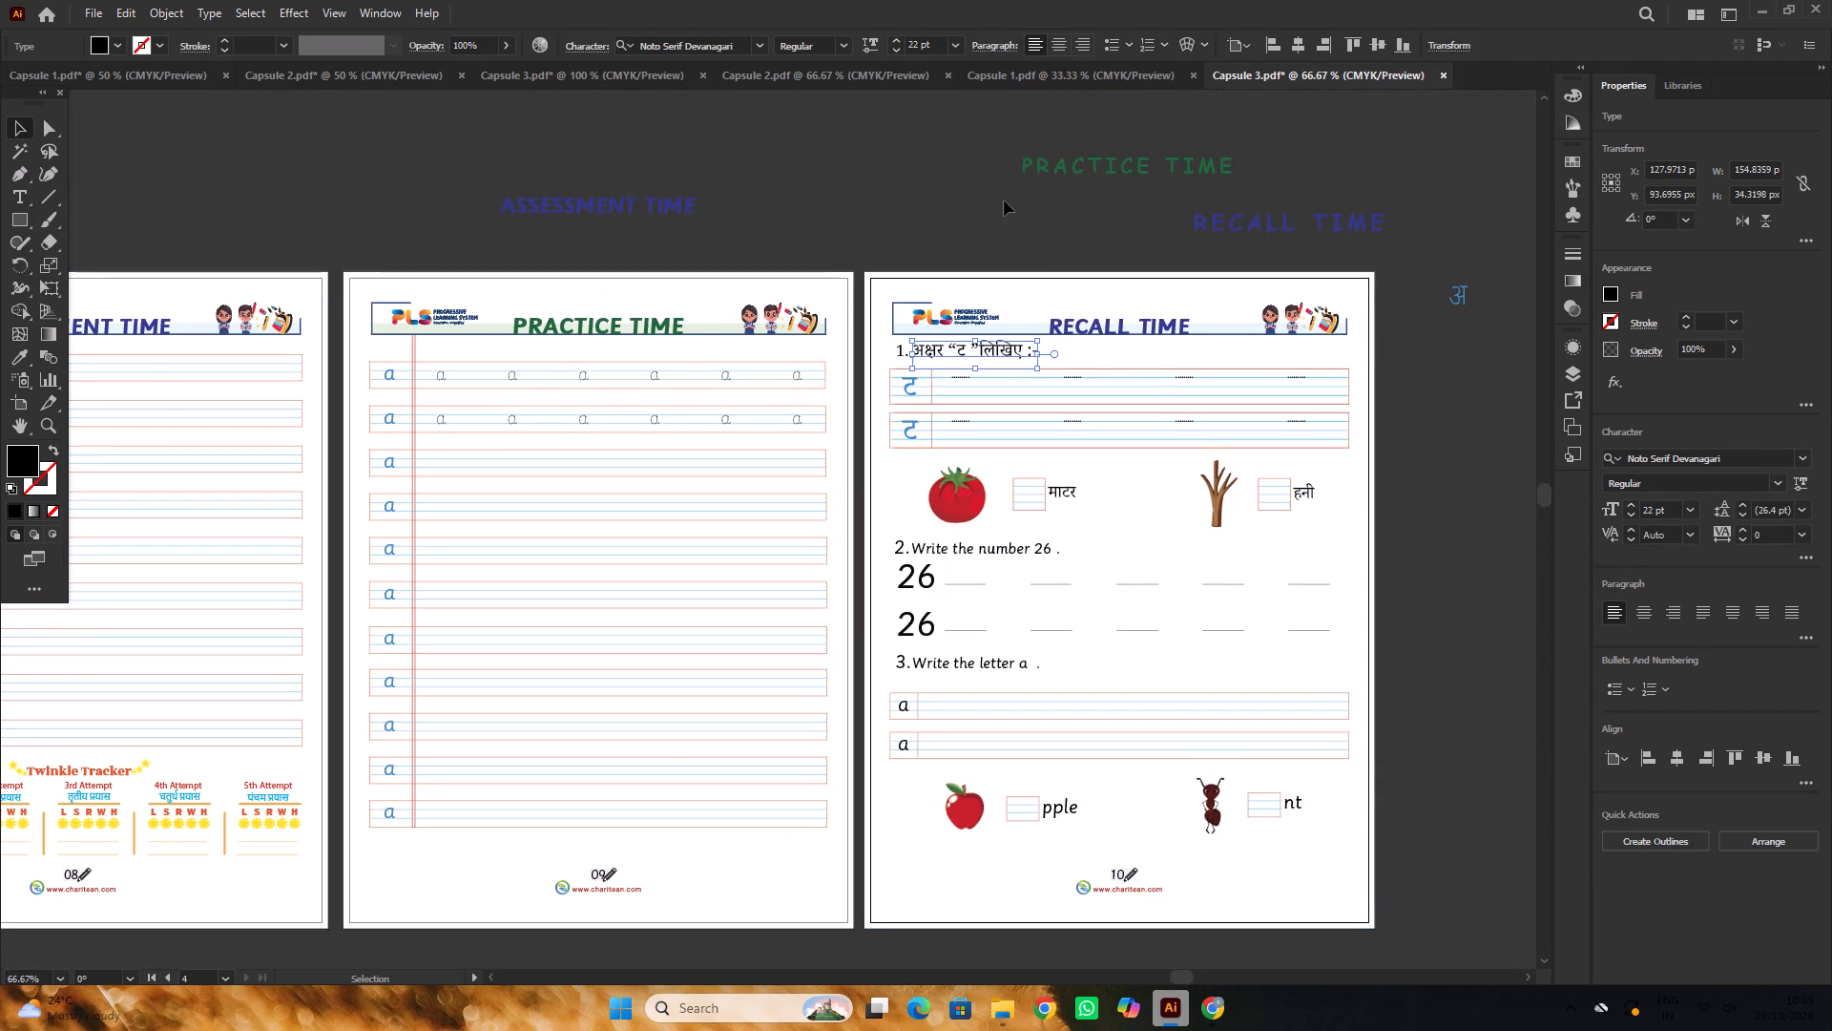
Set the Hindi instruction of Recall Time question 1 in the letter I file to 22 pt, matching the letter a file.
{"action": "left_click", "coordinate": [574, 78]}
{"action": "left_click", "coordinate": [750, 368]}
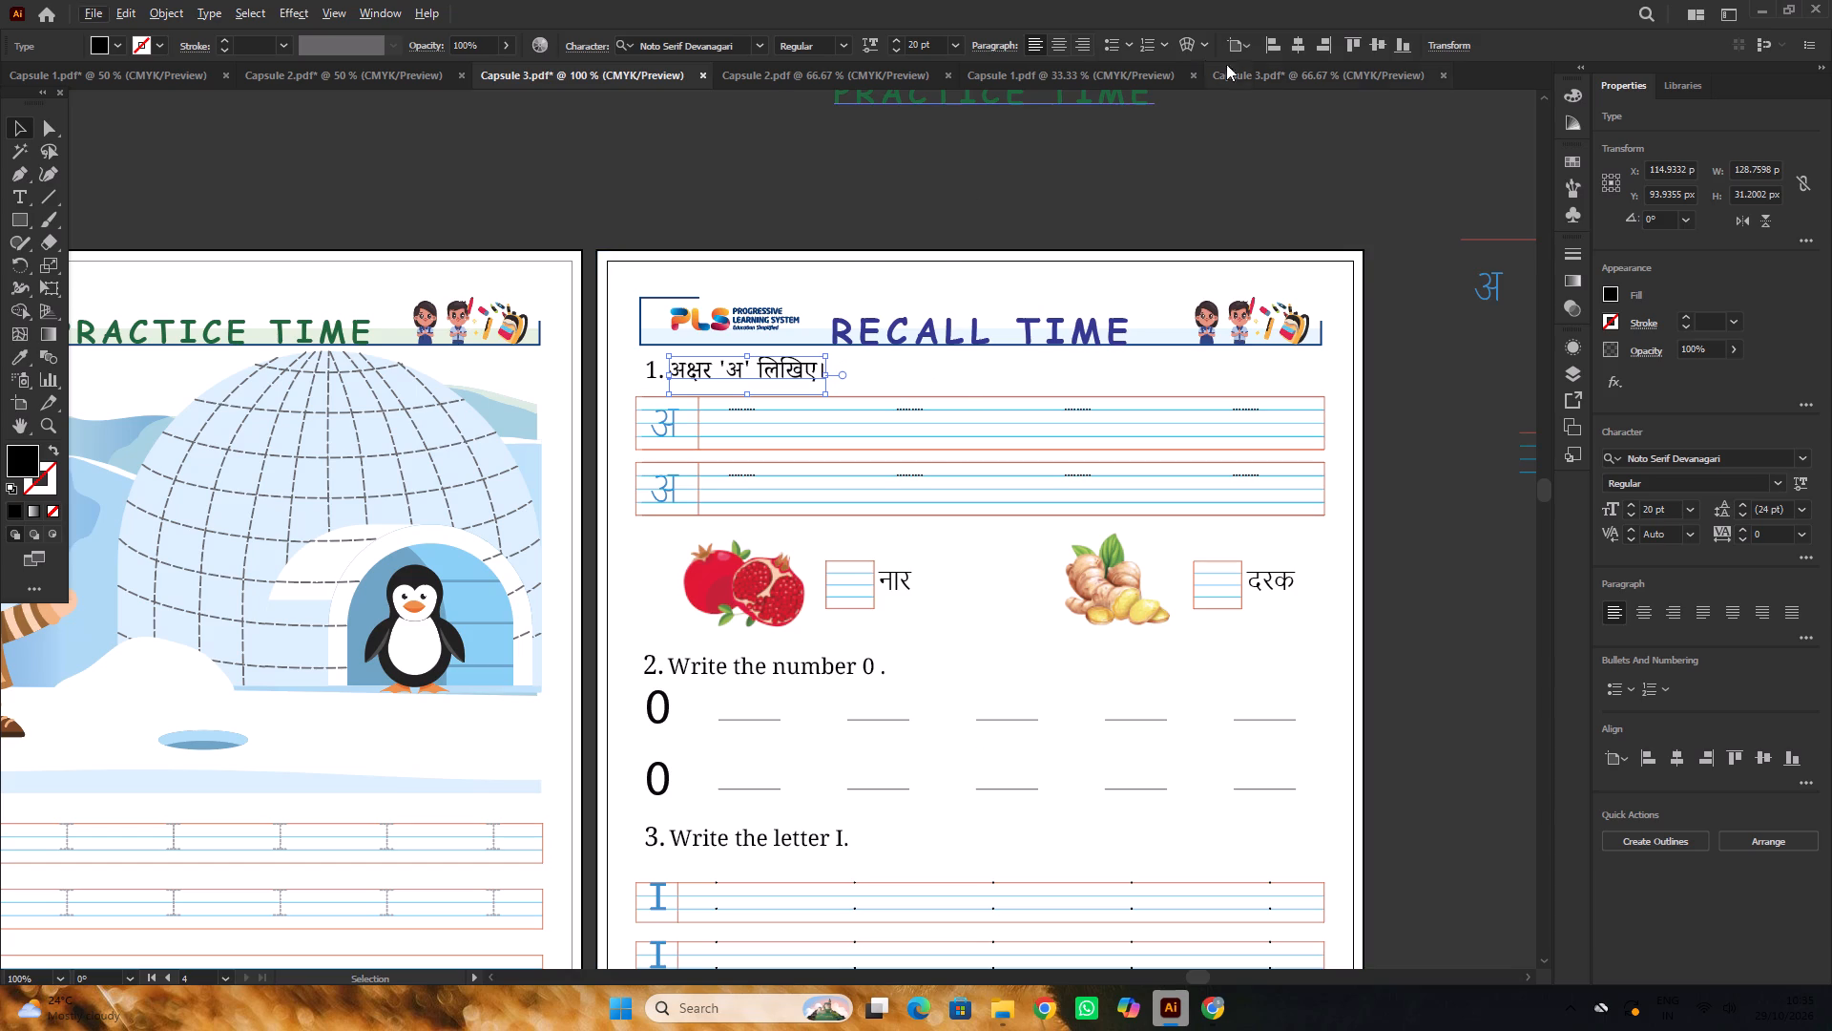
{"action": "left_click", "coordinate": [1259, 74]}
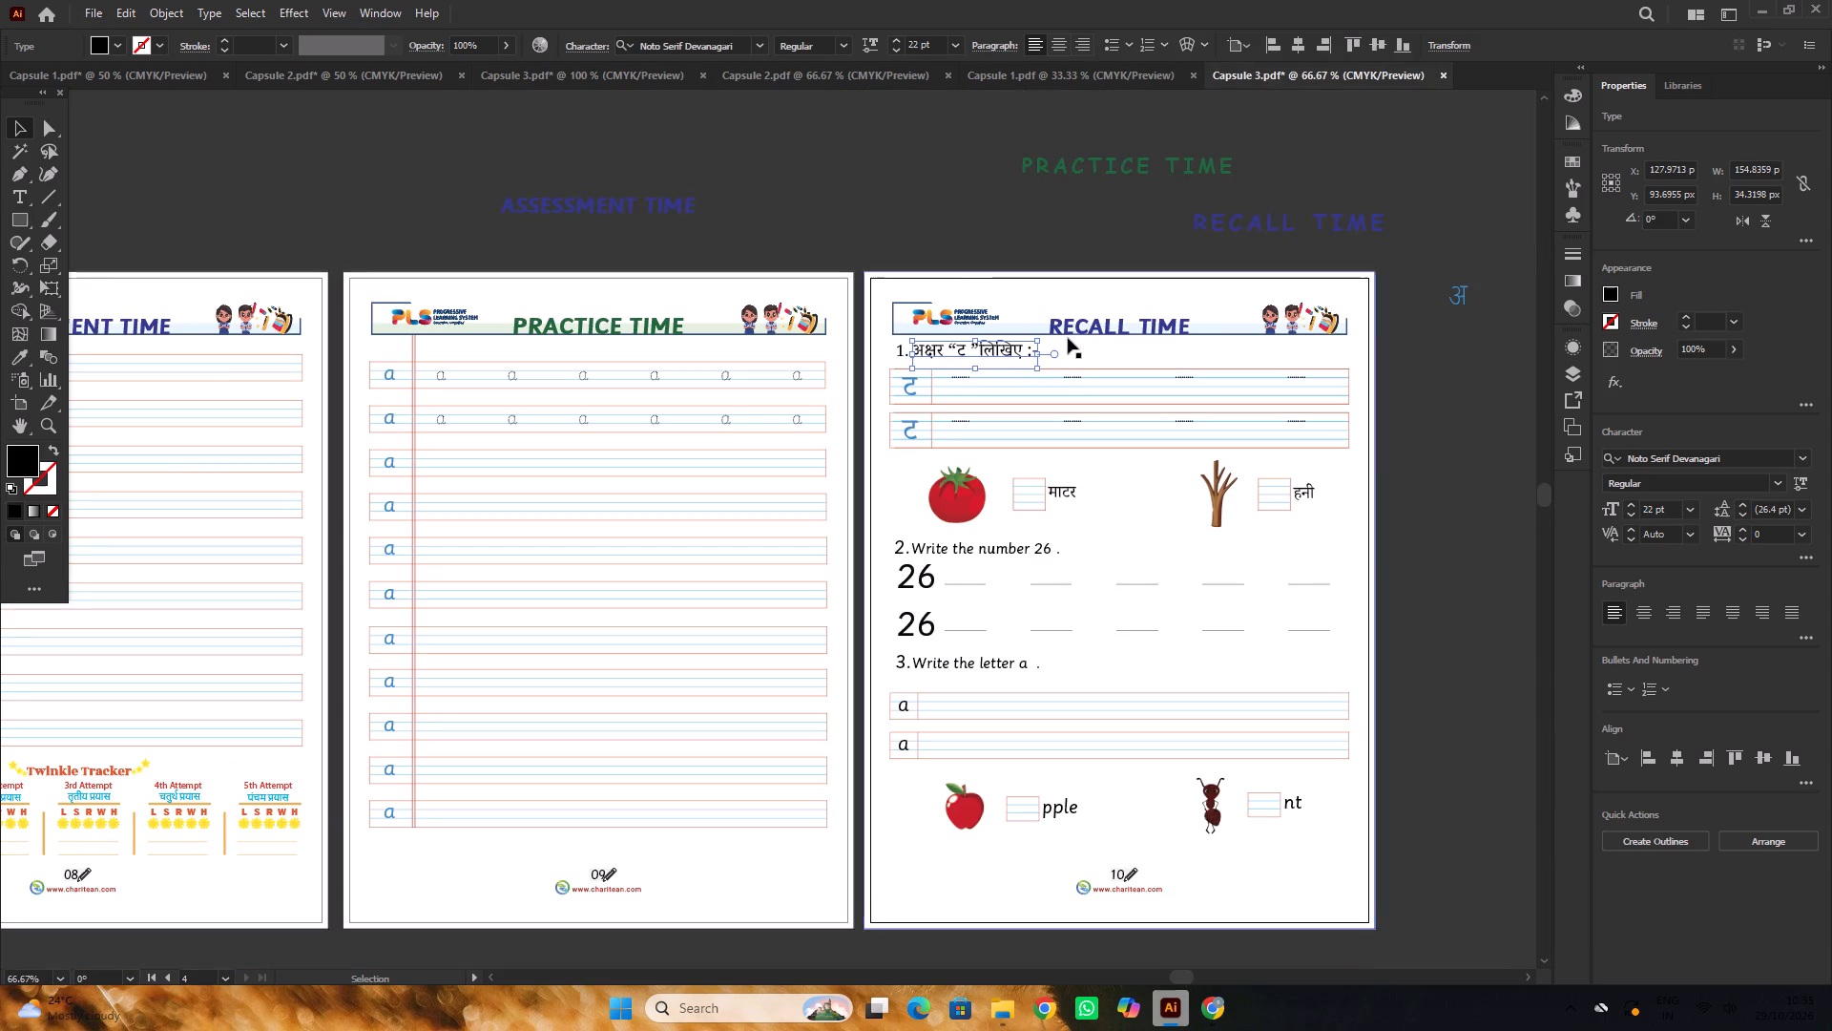
{"action": "left_click", "coordinate": [589, 89]}
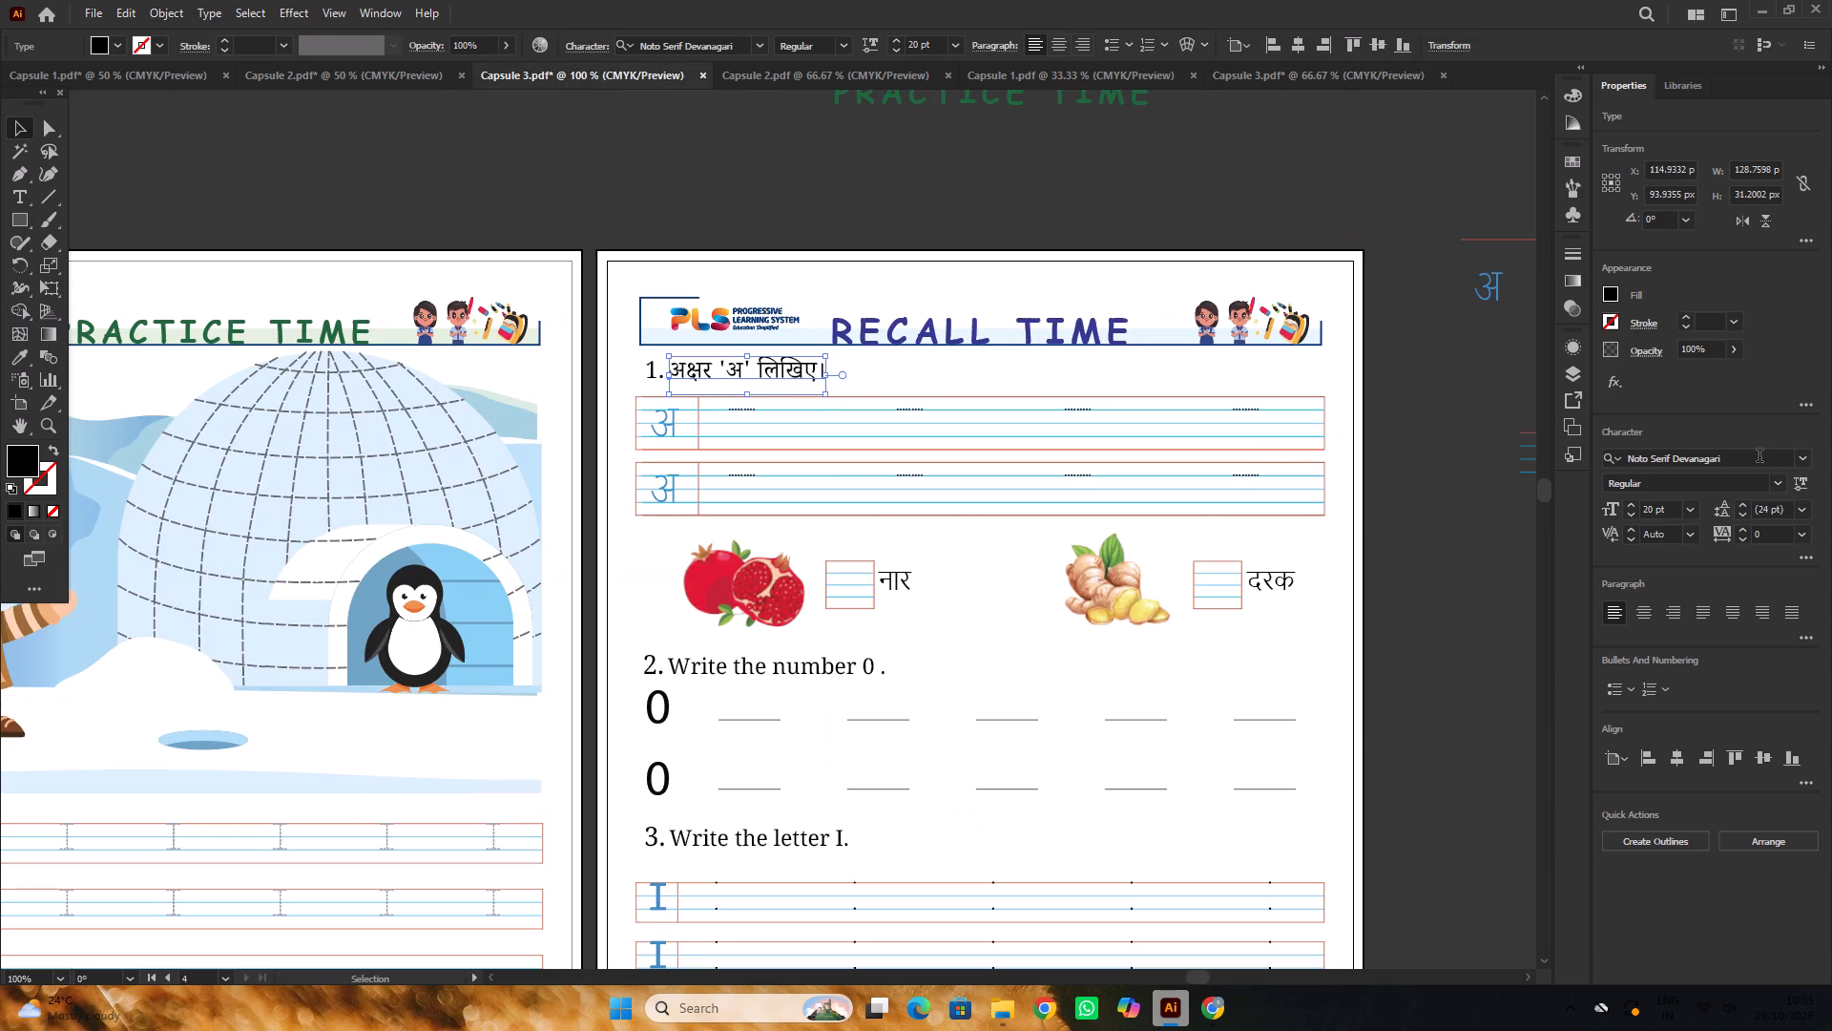
{"action": "double_click", "coordinate": [1627, 505]}
{"action": "left_click", "coordinate": [873, 232]}
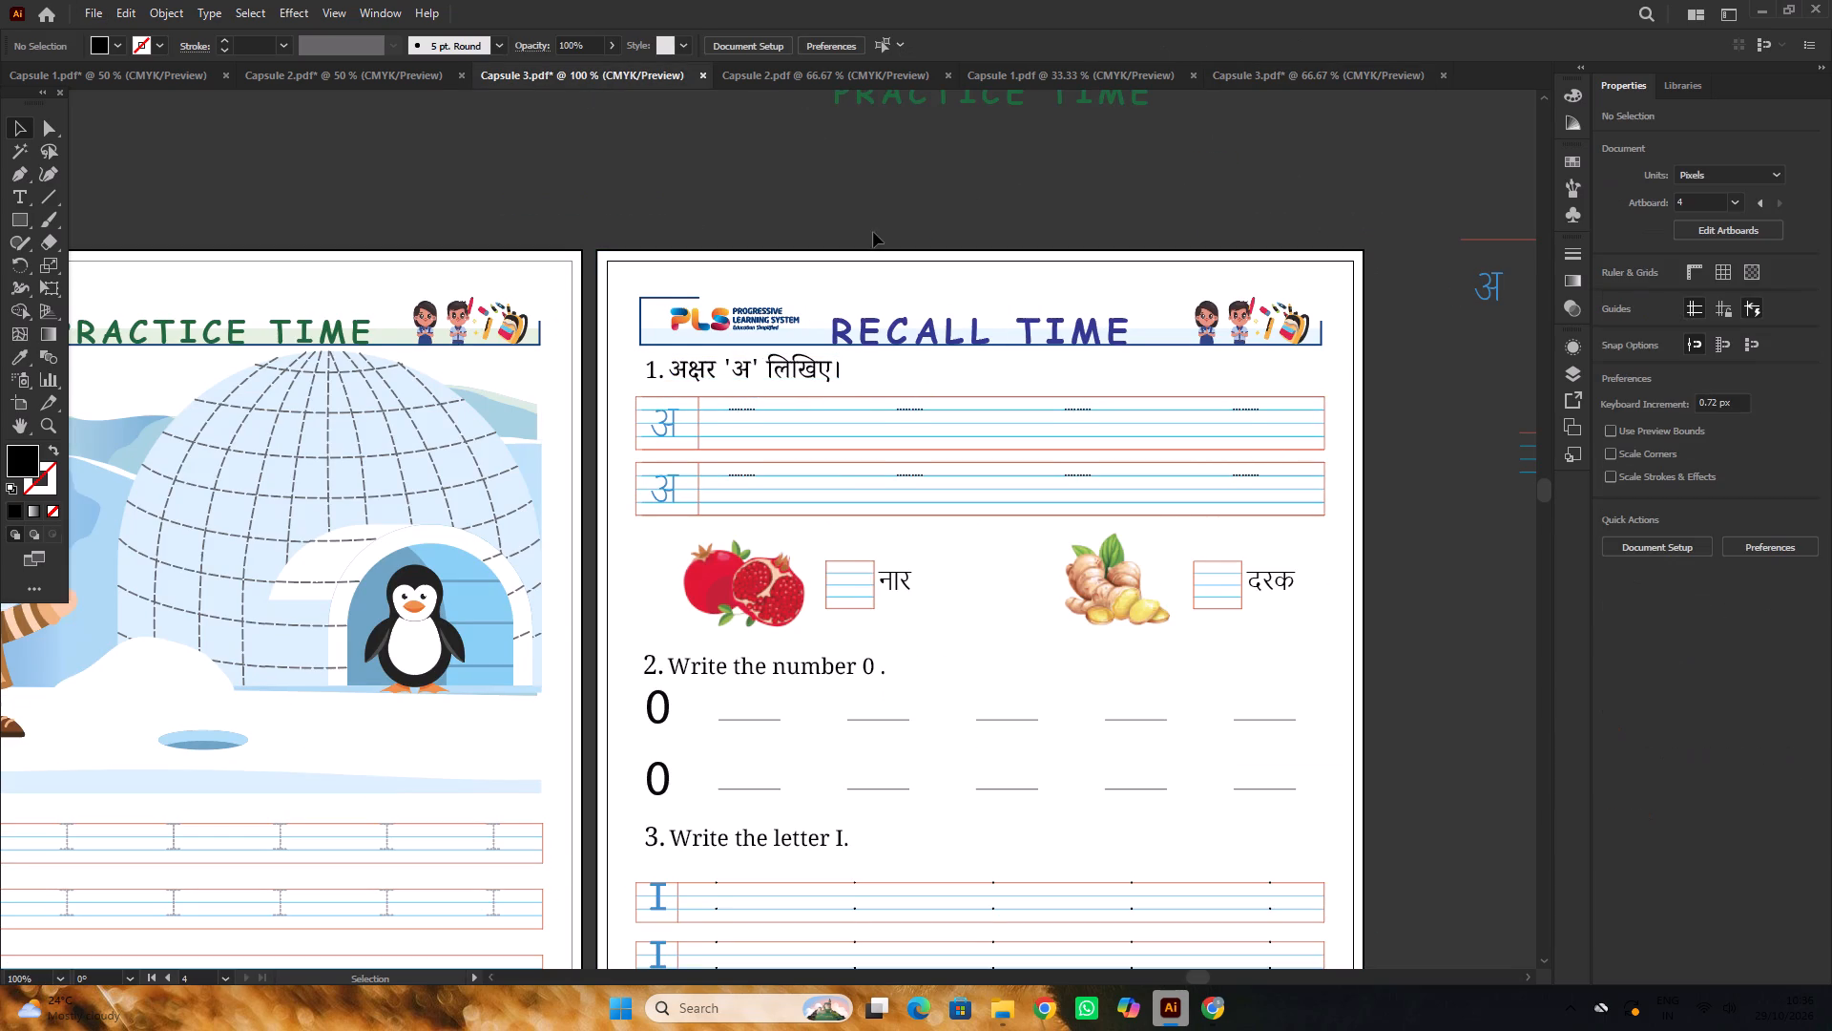
Compare the text settings of the Recall Time question 1 number in the letter I file with those in the letter a file.
{"action": "scroll", "coordinate": [873, 233], "scroll_direction": "down", "scroll_amount": 3}
{"action": "scroll", "coordinate": [781, 324], "scroll_direction": "up", "scroll_amount": 2, "text": "alt"}
{"action": "left_click", "coordinate": [521, 288]}
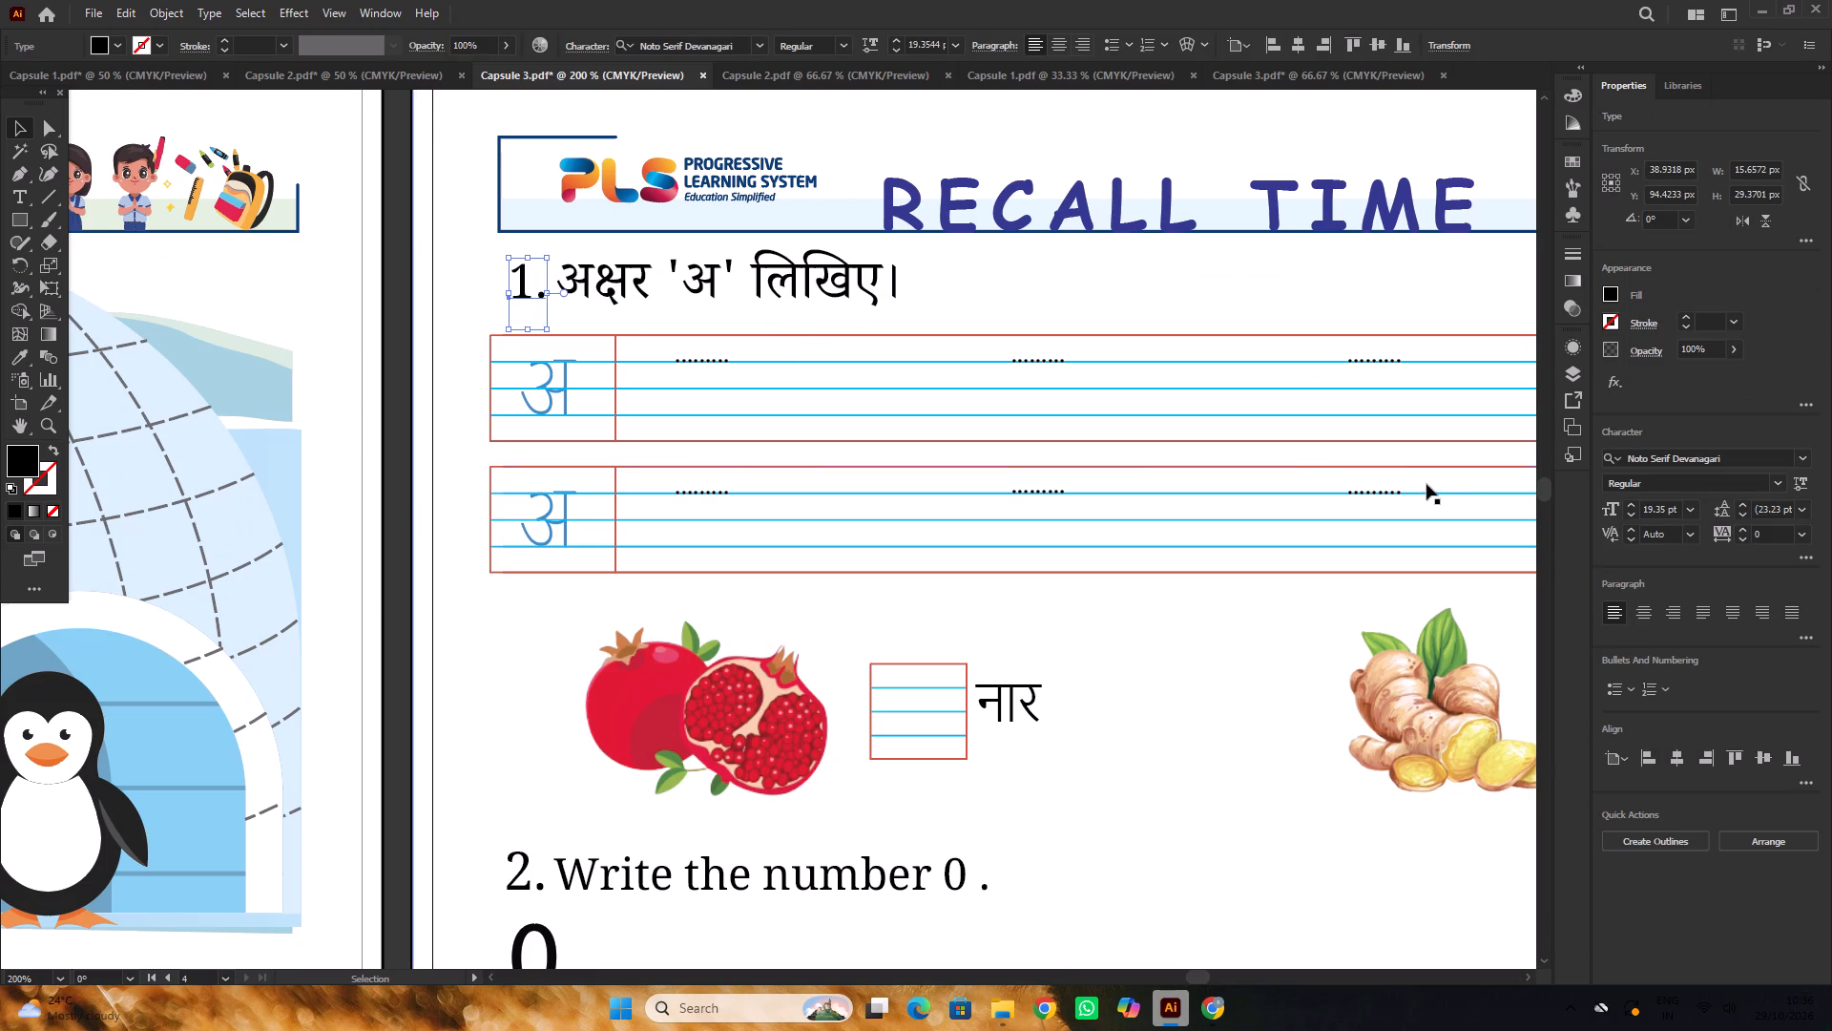
{"action": "left_click", "coordinate": [1272, 78]}
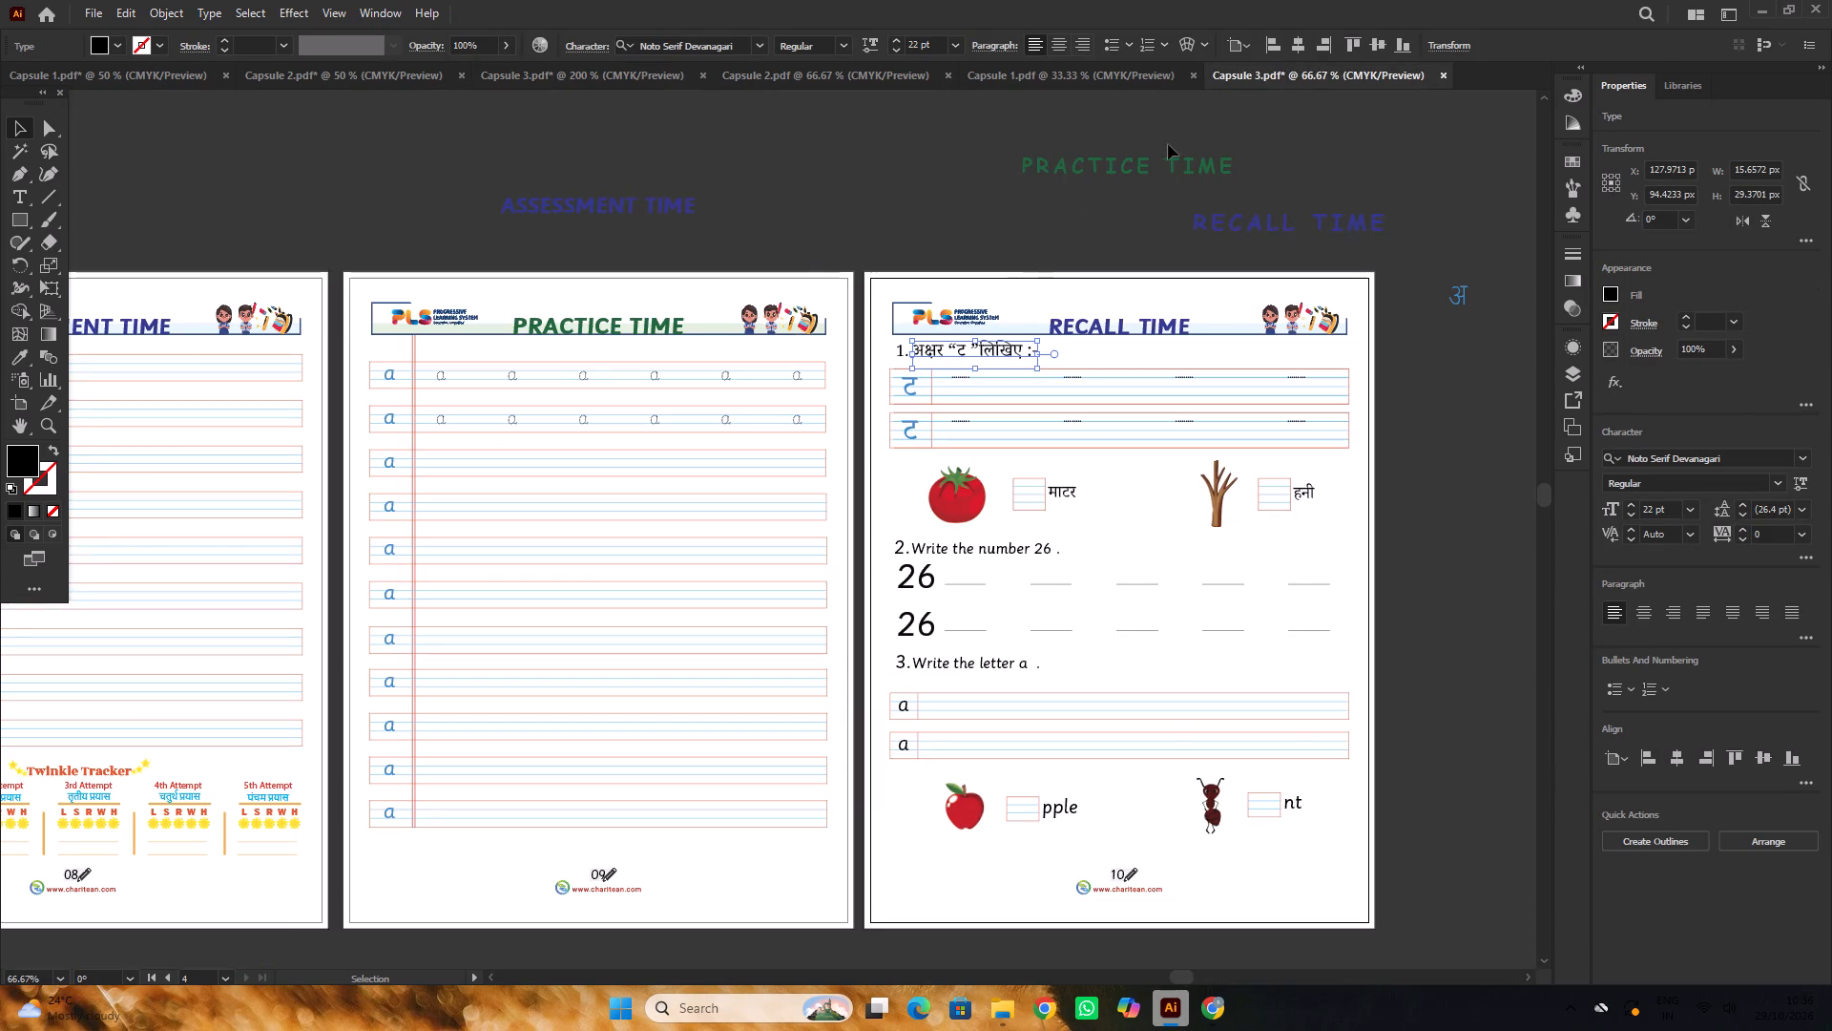
{"action": "scroll", "coordinate": [998, 304], "scroll_direction": "up", "scroll_amount": 1, "text": "alt"}
{"action": "left_click", "coordinate": [942, 216]}
{"action": "left_click", "coordinate": [853, 382]}
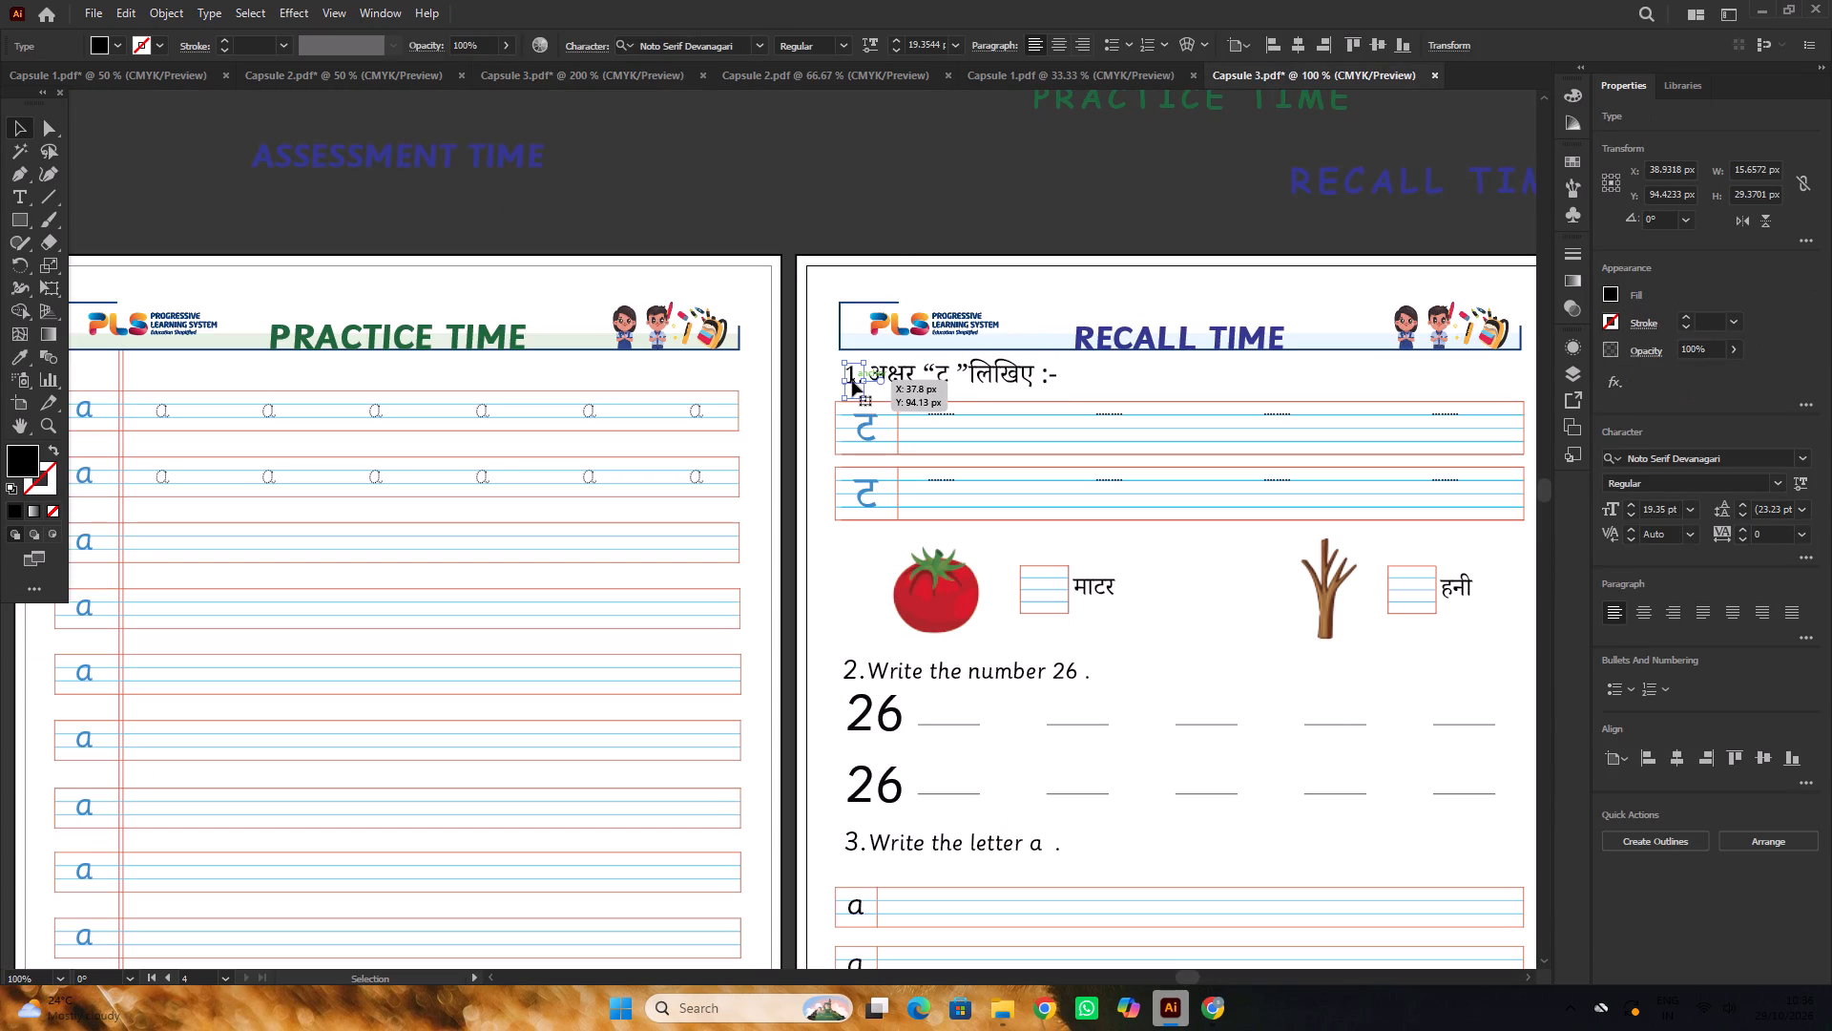
{"action": "left_click", "coordinate": [513, 78]}
{"action": "scroll", "coordinate": [780, 333], "scroll_direction": "down", "scroll_amount": 3, "text": "alt"}
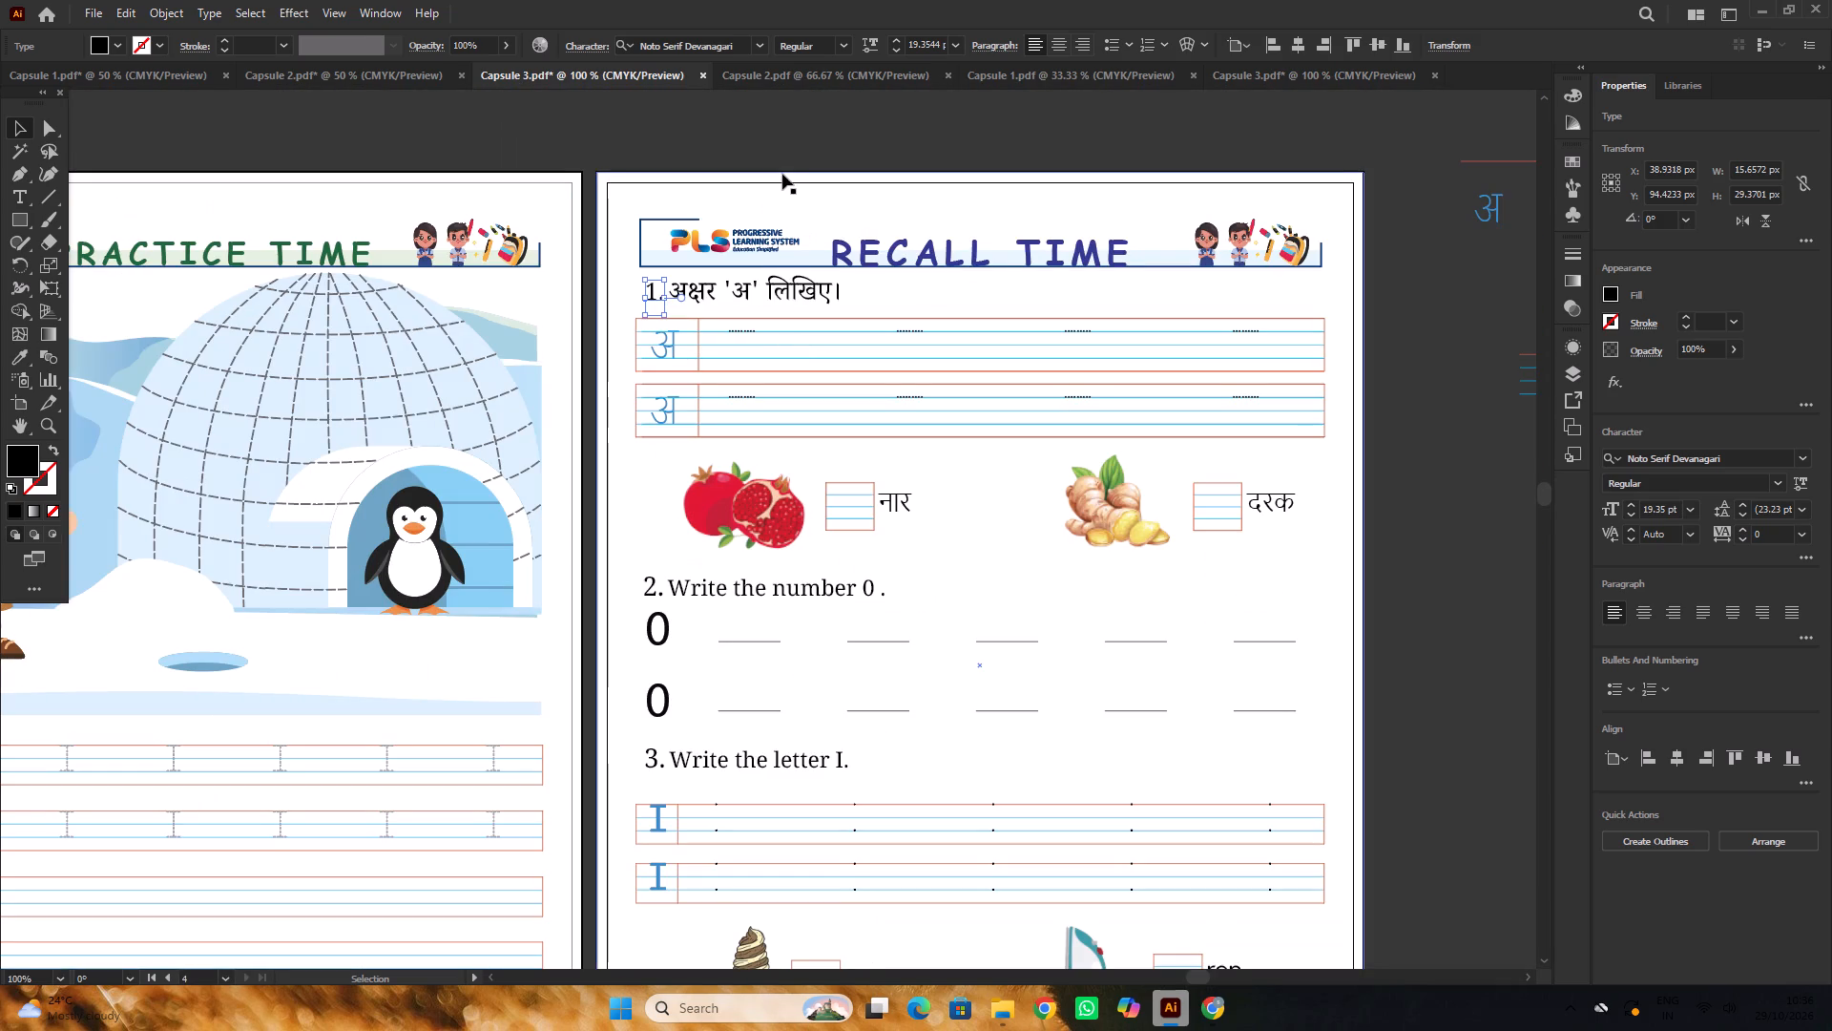
{"action": "left_click", "coordinate": [792, 149]}
{"action": "scroll", "coordinate": [846, 175], "scroll_direction": "down", "scroll_amount": 1, "text": "alt"}
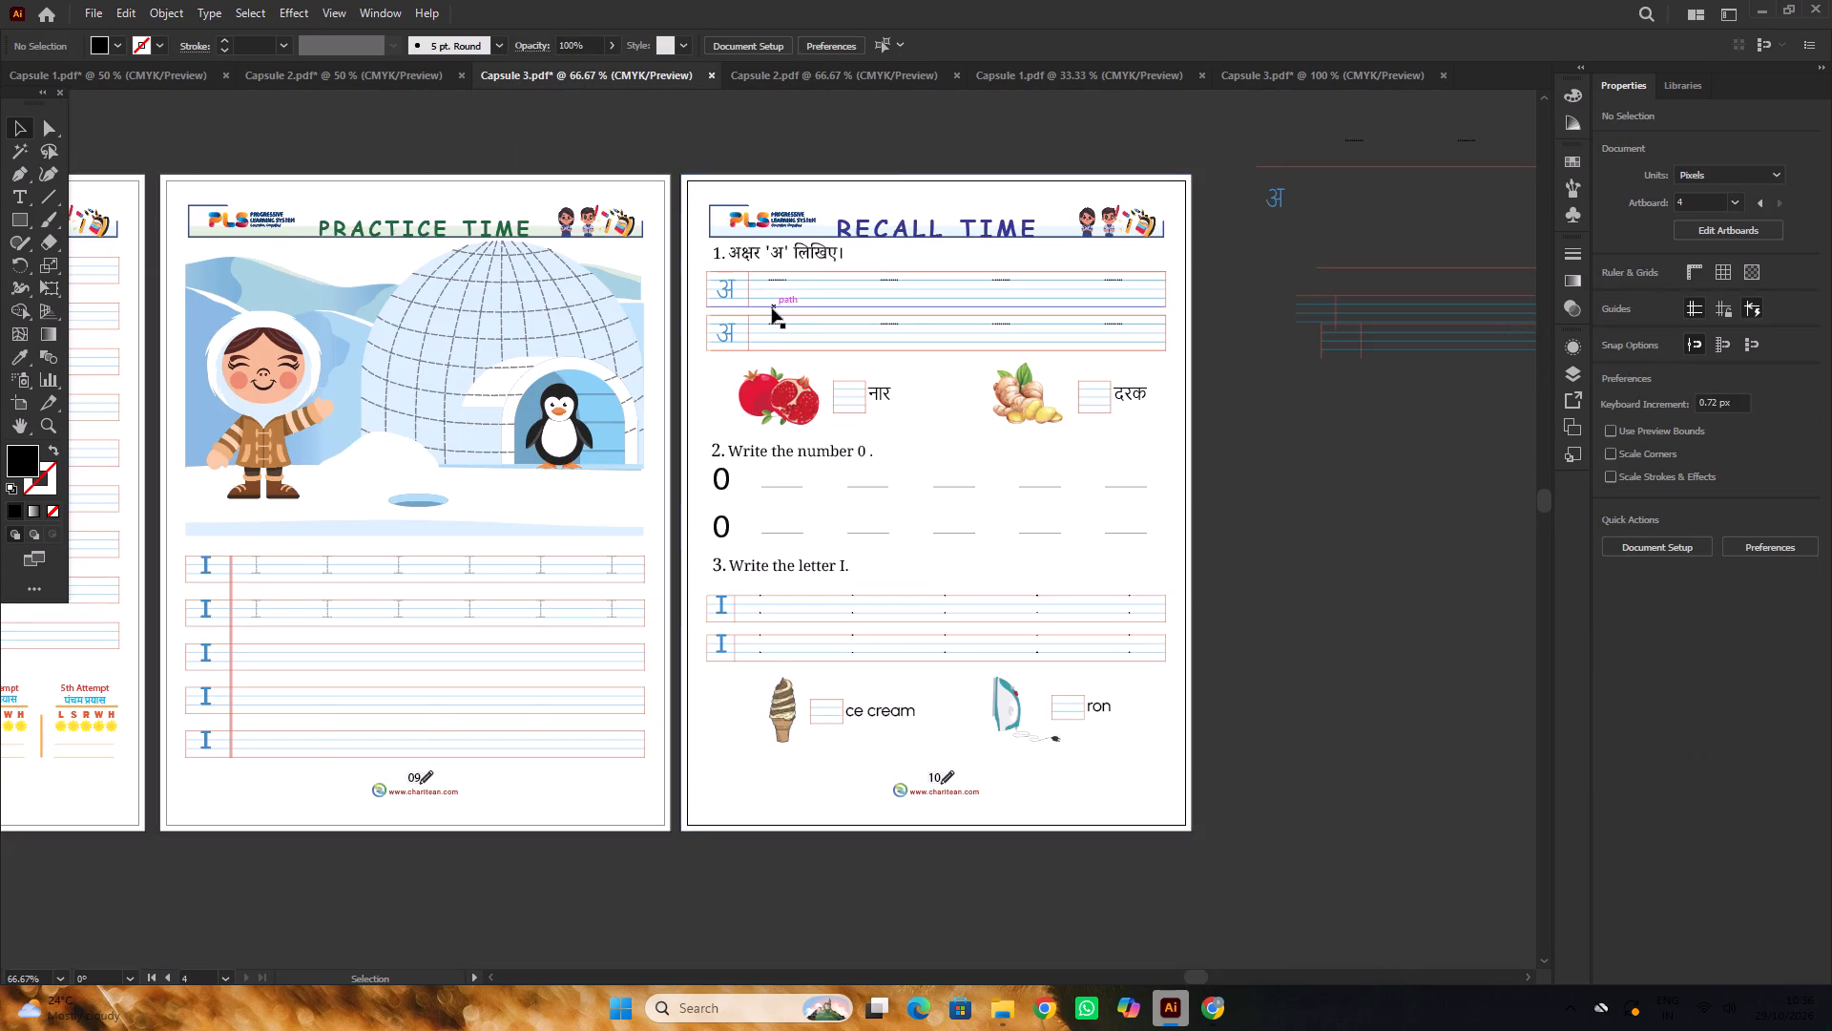
Delete the two blue outlined अ letters from the starting boxes of the Recall Time question 1 rows.
{"action": "scroll", "coordinate": [770, 308], "scroll_direction": "up", "scroll_amount": 1, "text": "alt"}
{"action": "left_click", "coordinate": [708, 289]}
{"action": "left_click", "coordinate": [711, 349], "text": "shift"}
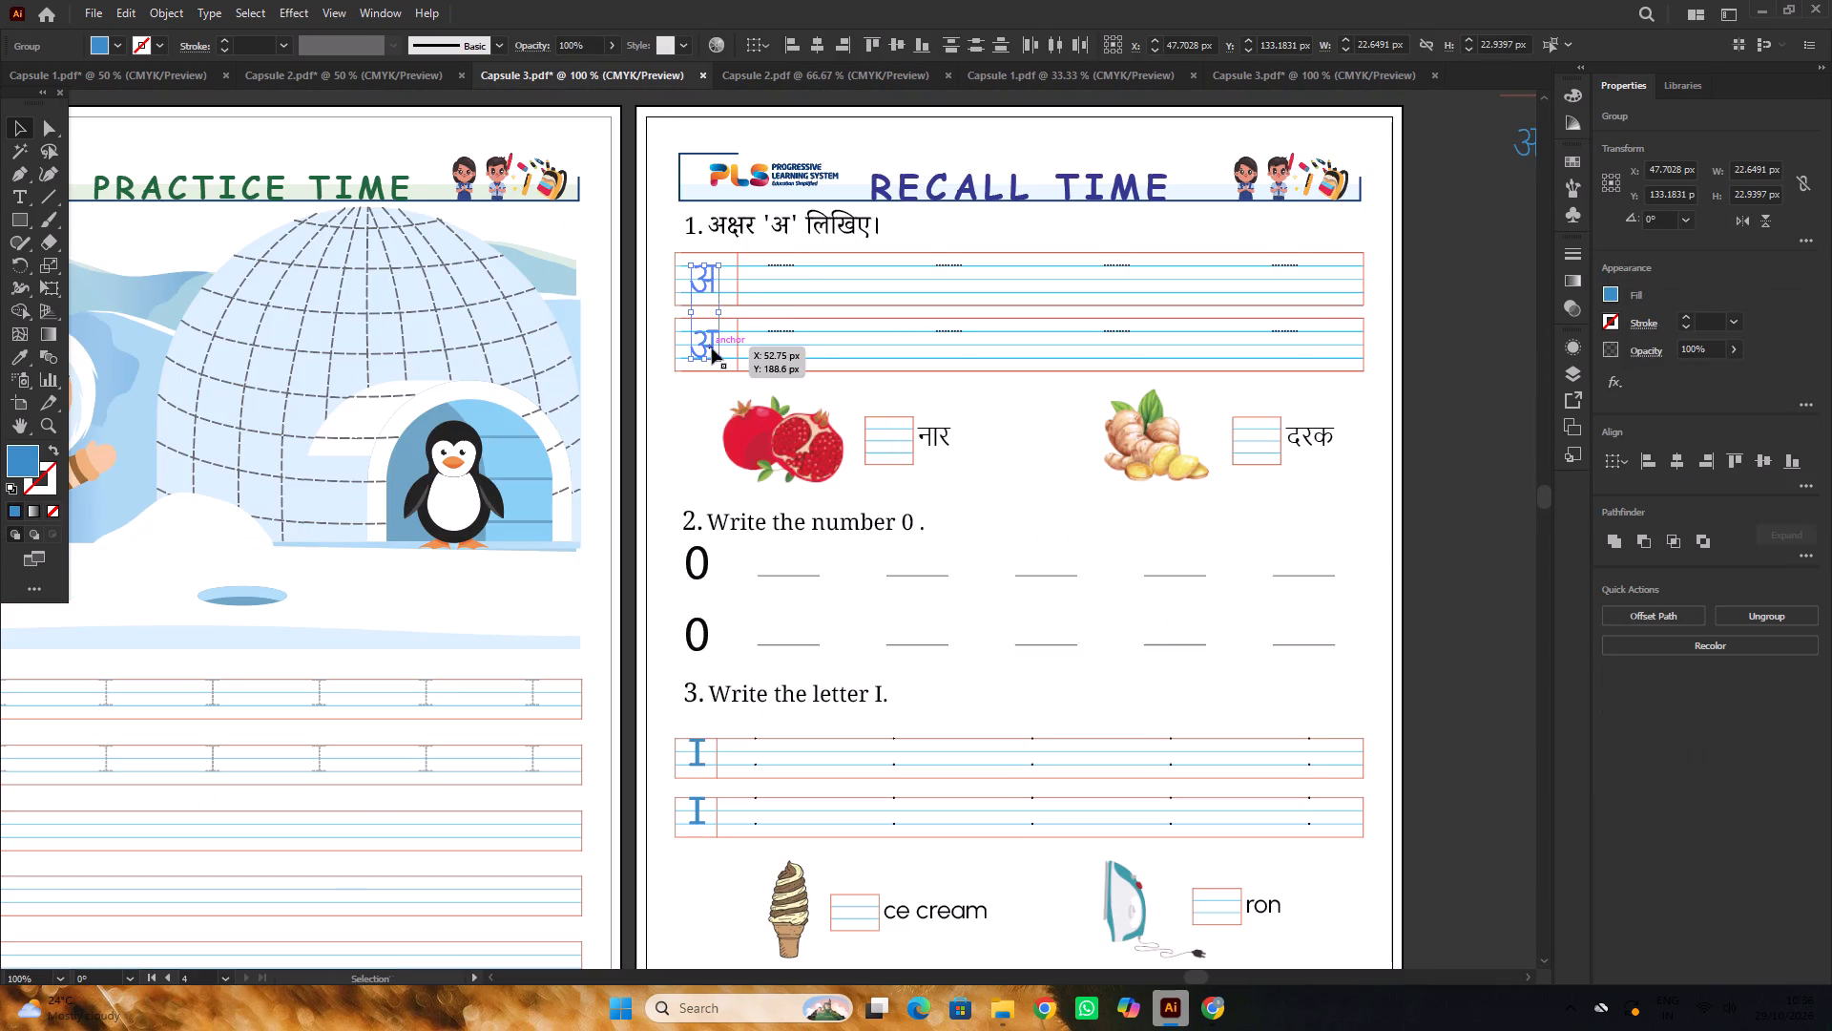
{"action": "key", "text": "Delete"}
{"action": "scroll", "coordinate": [950, 349], "scroll_direction": "down", "scroll_amount": 3, "text": "alt"}
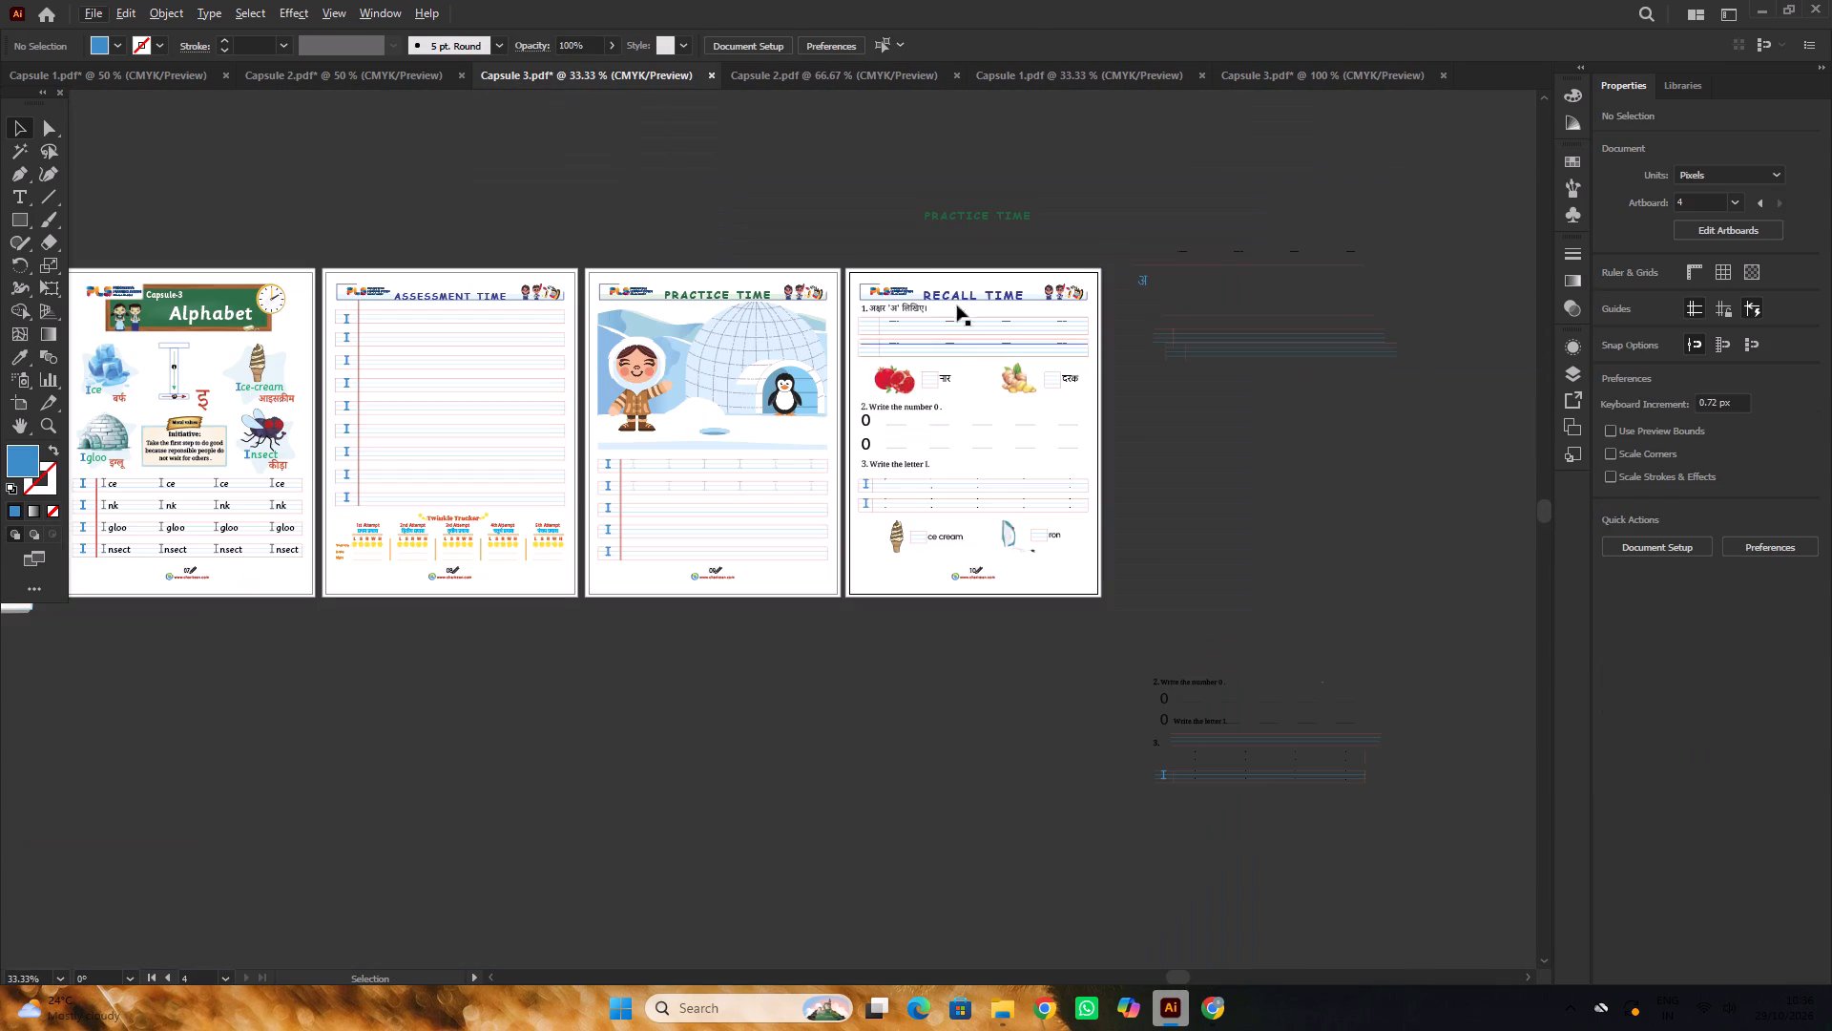
{"action": "left_click", "coordinate": [872, 200]}
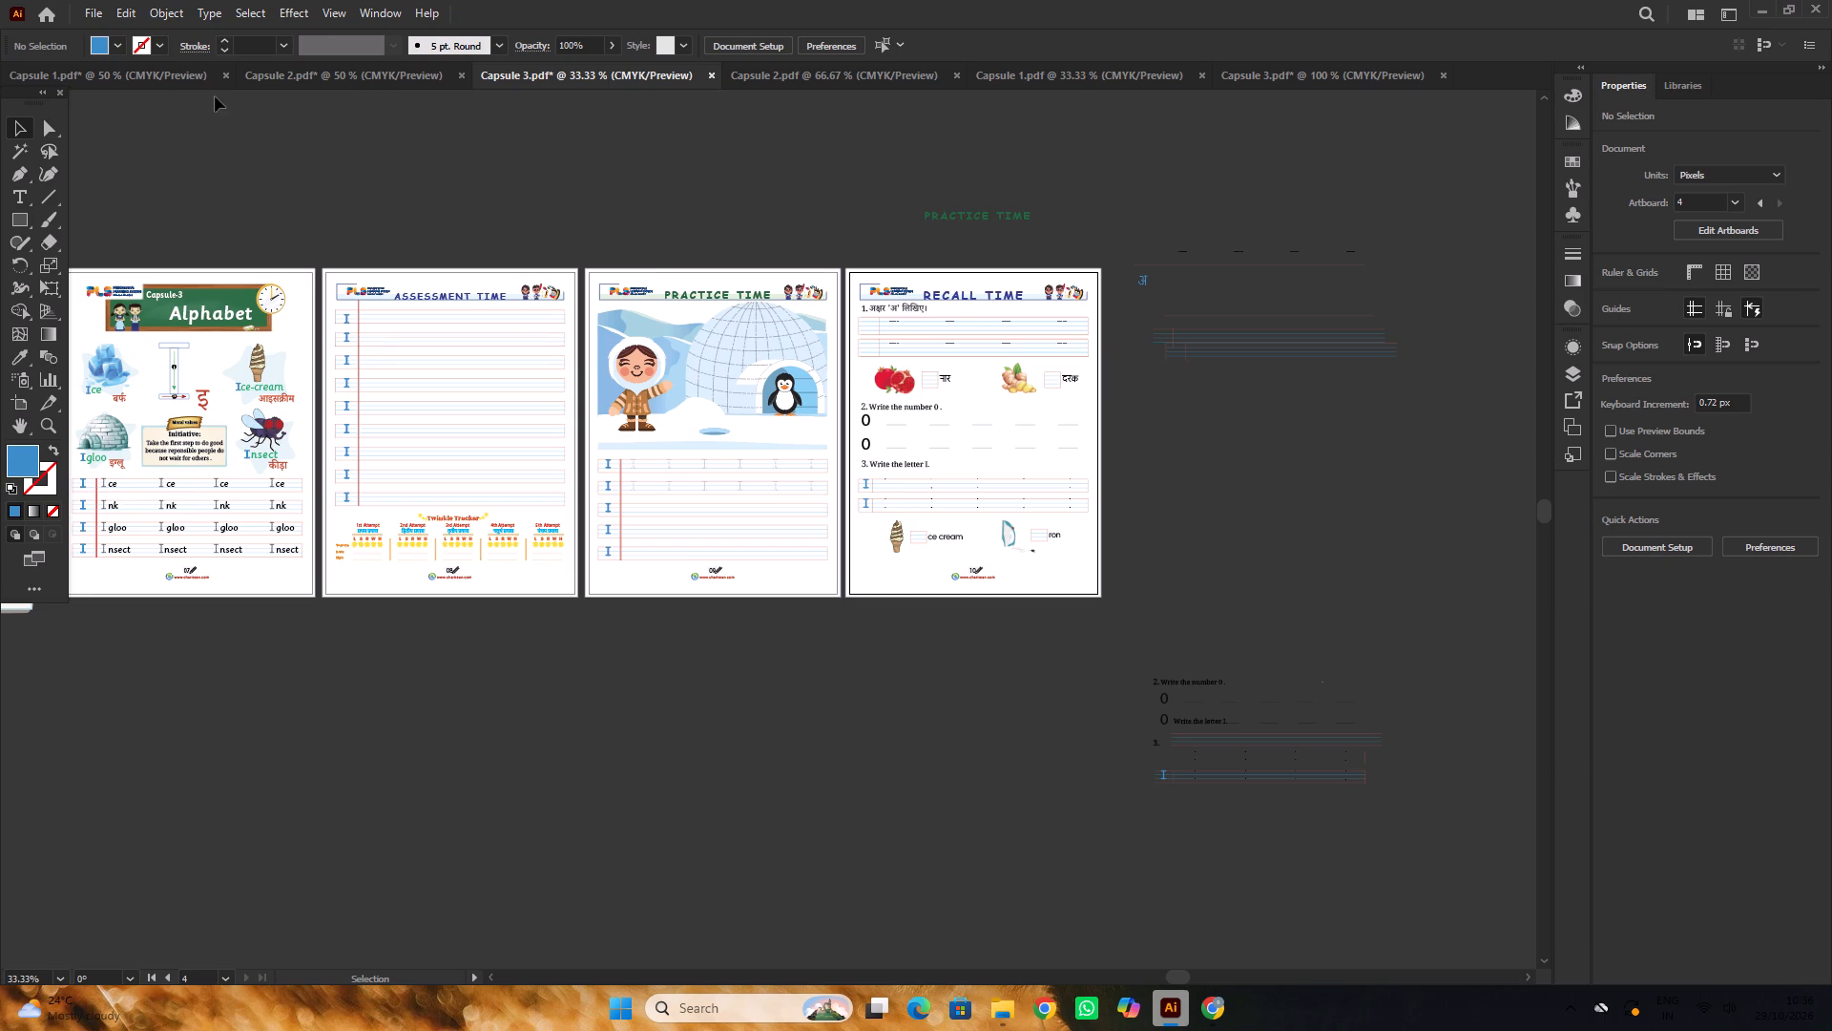
Copy a light अ text letter from the Capsule 1 practice page into the starting box of the first Recall Time question 1 row.
{"action": "left_click", "coordinate": [205, 80]}
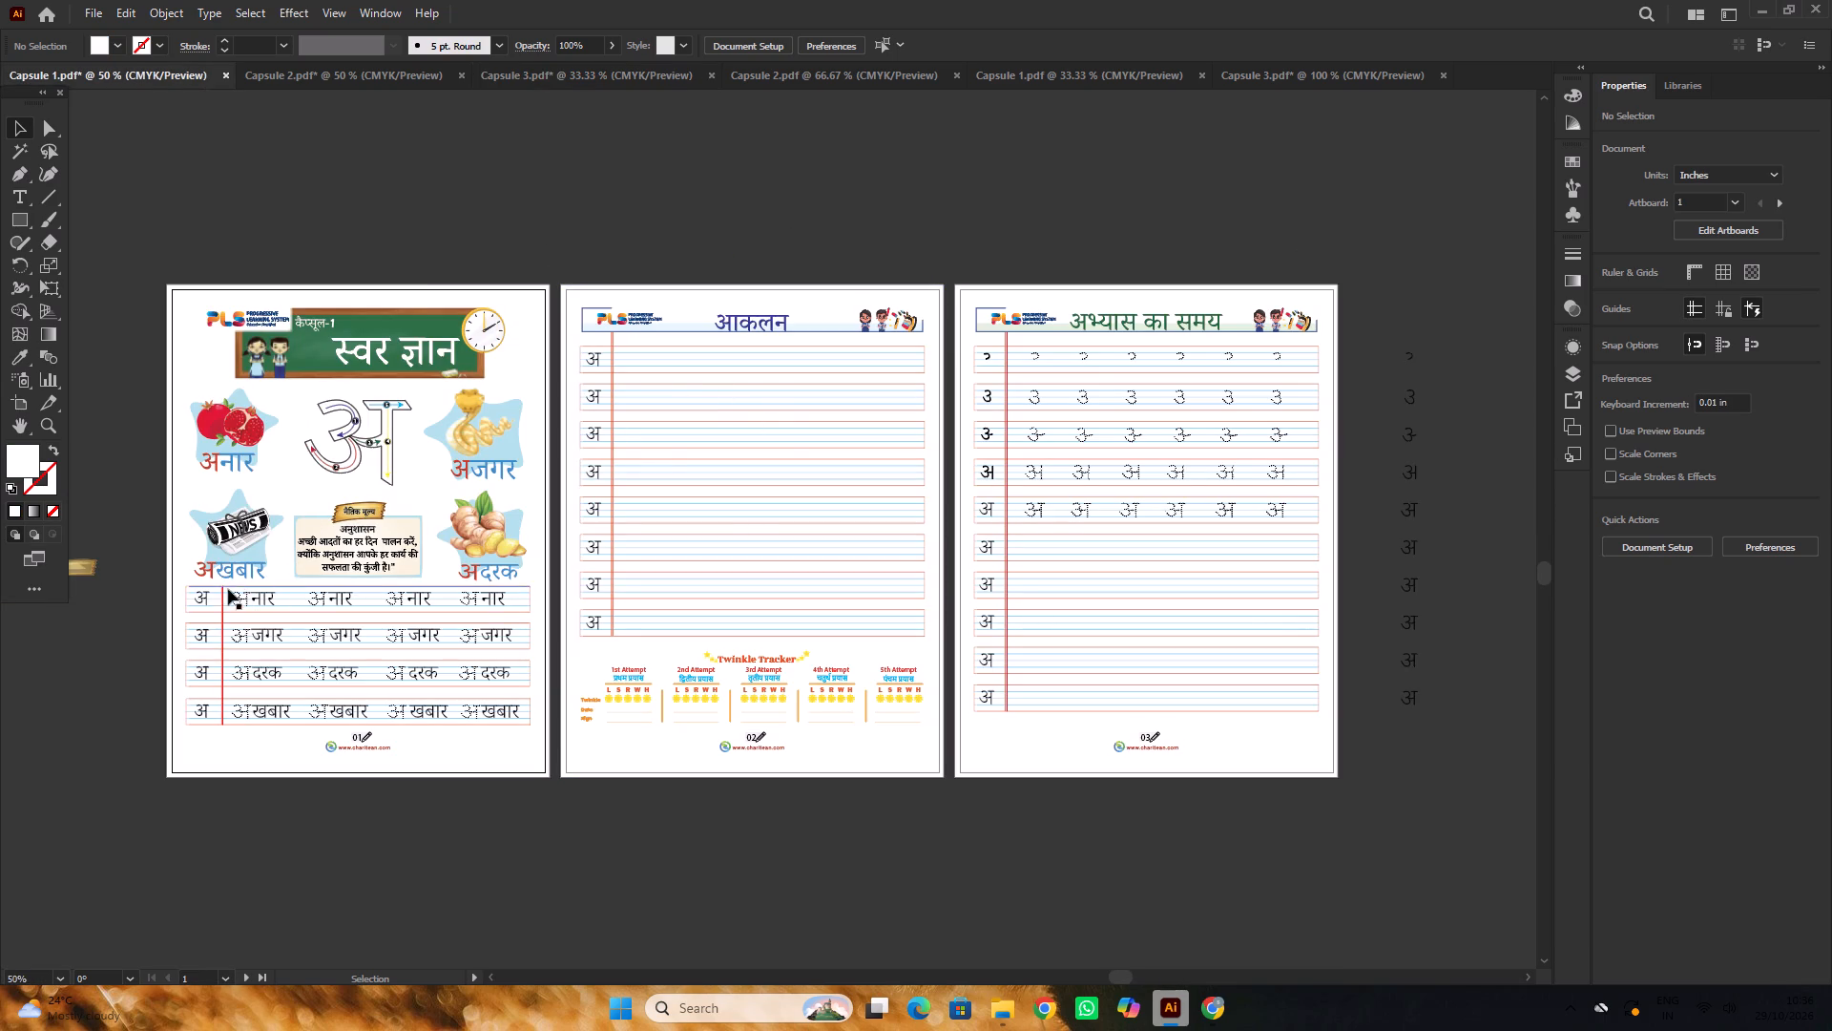
{"action": "left_click", "coordinate": [988, 551]}
{"action": "key", "text": "ctrl+c"}
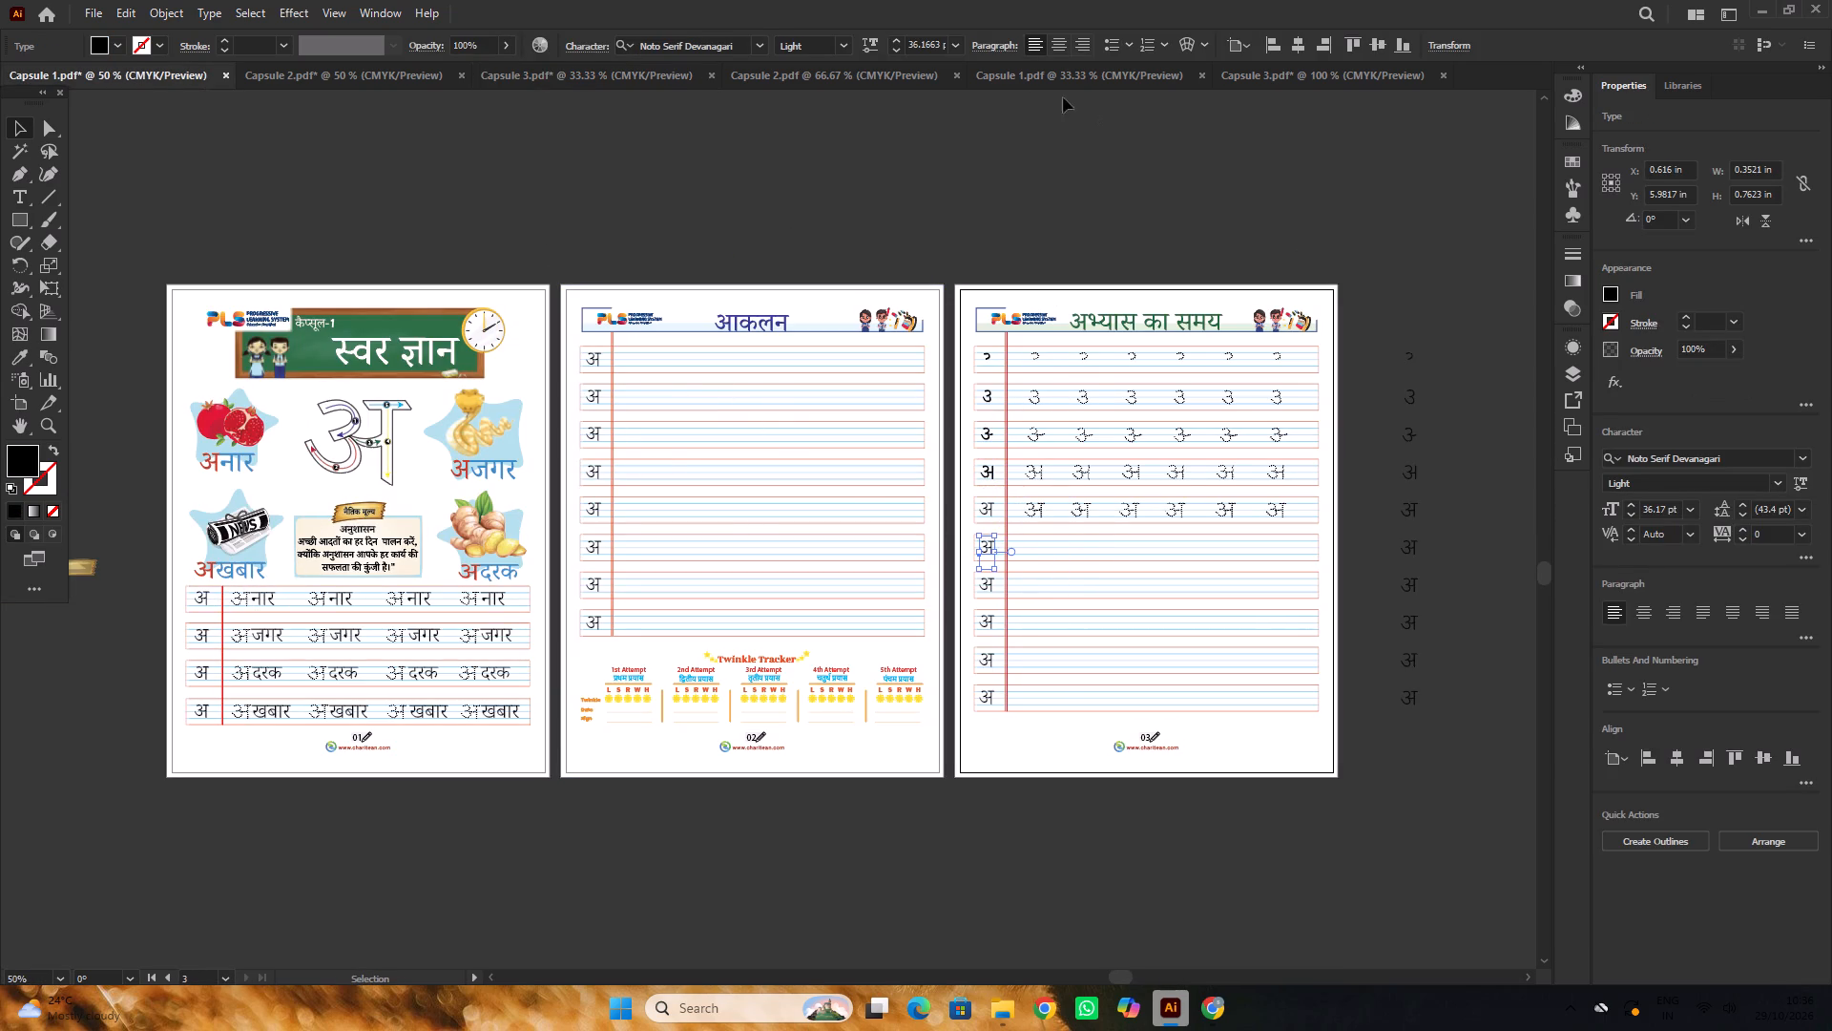
{"action": "left_click", "coordinate": [662, 82]}
{"action": "scroll", "coordinate": [952, 325], "scroll_direction": "up", "scroll_amount": 3, "text": "alt"}
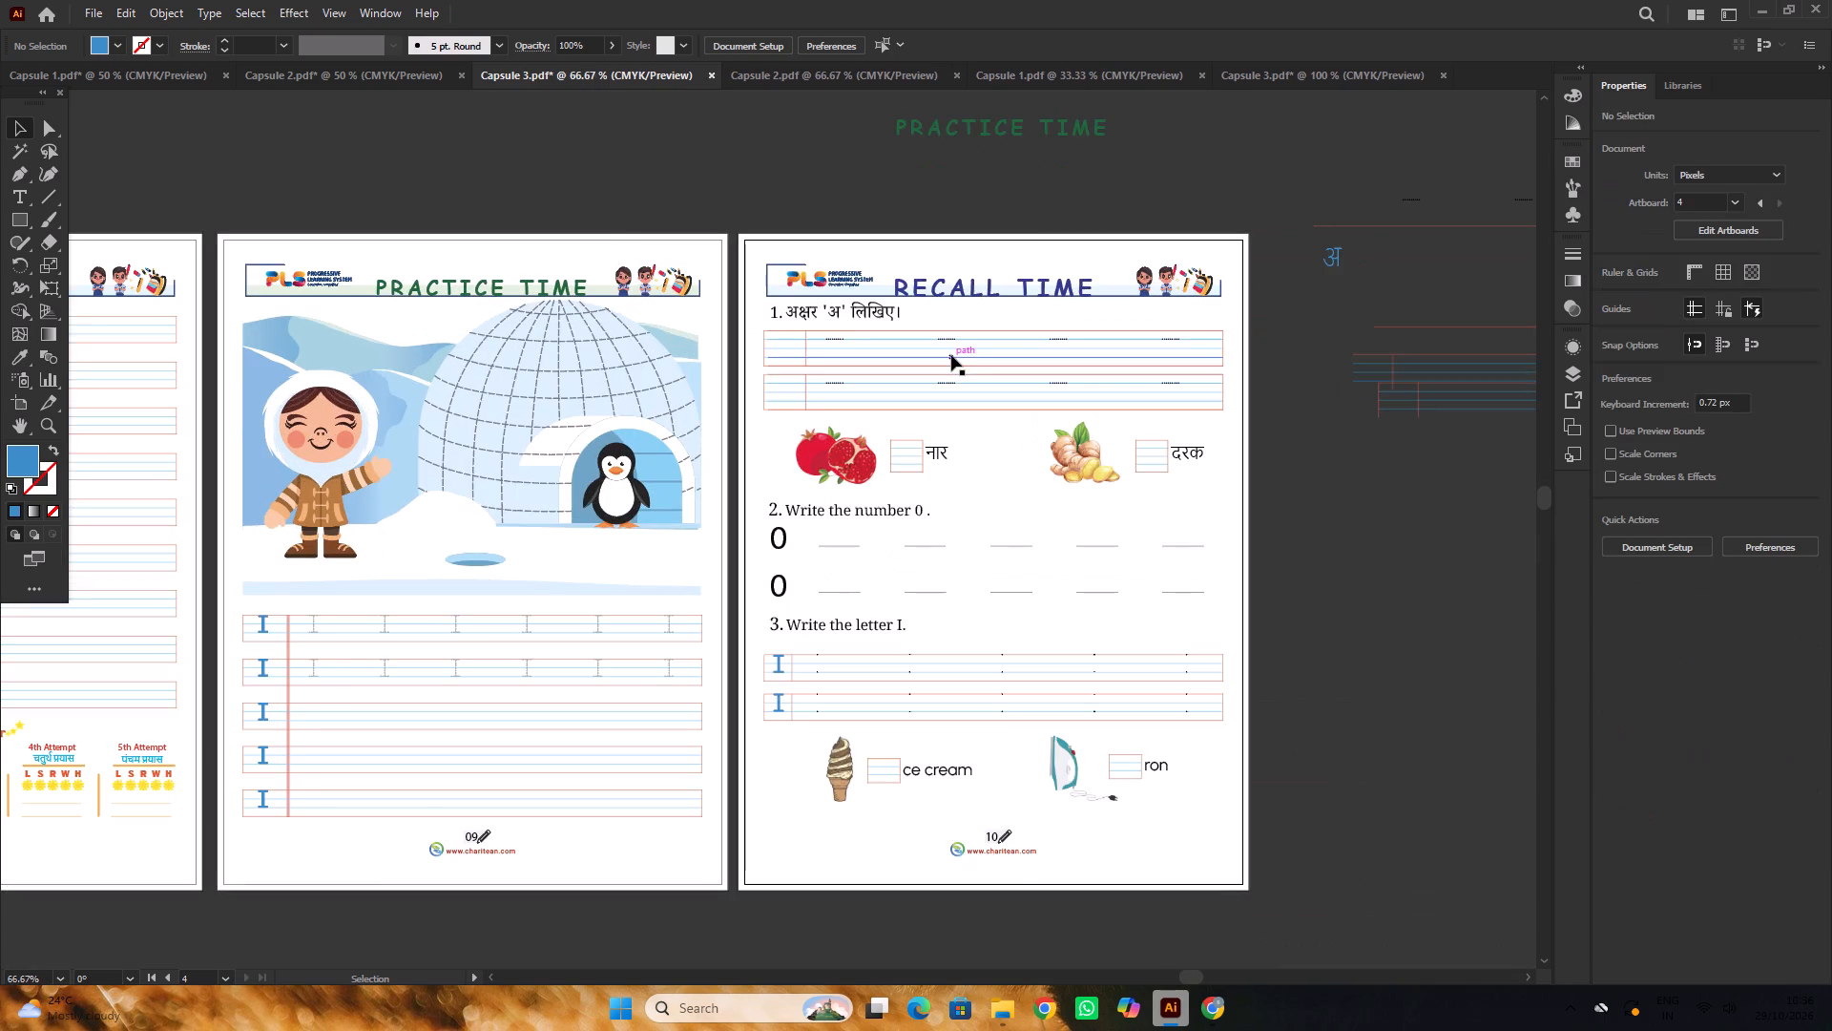
{"action": "scroll", "coordinate": [951, 360], "scroll_direction": "up", "scroll_amount": 1, "text": "alt"}
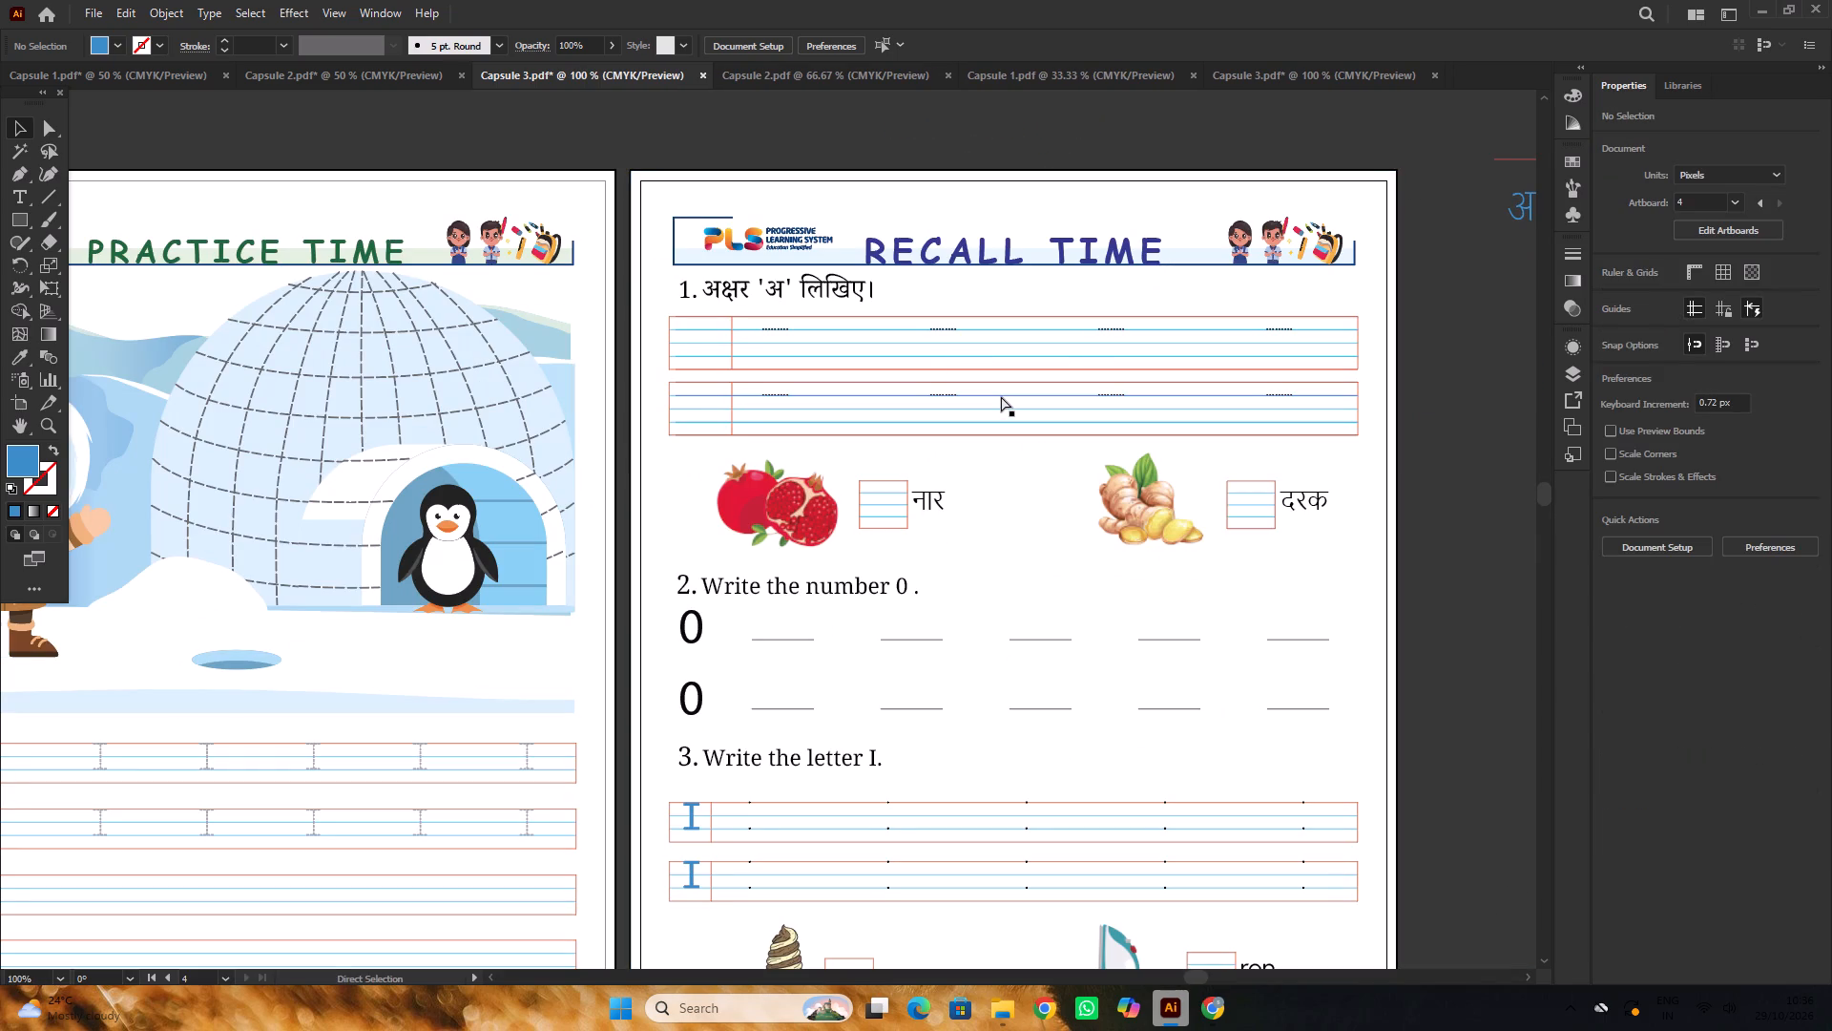
{"action": "key", "text": "ctrl+f"}
{"action": "left_click_drag", "start_coordinate": [704, 691], "coordinate": [684, 410]}
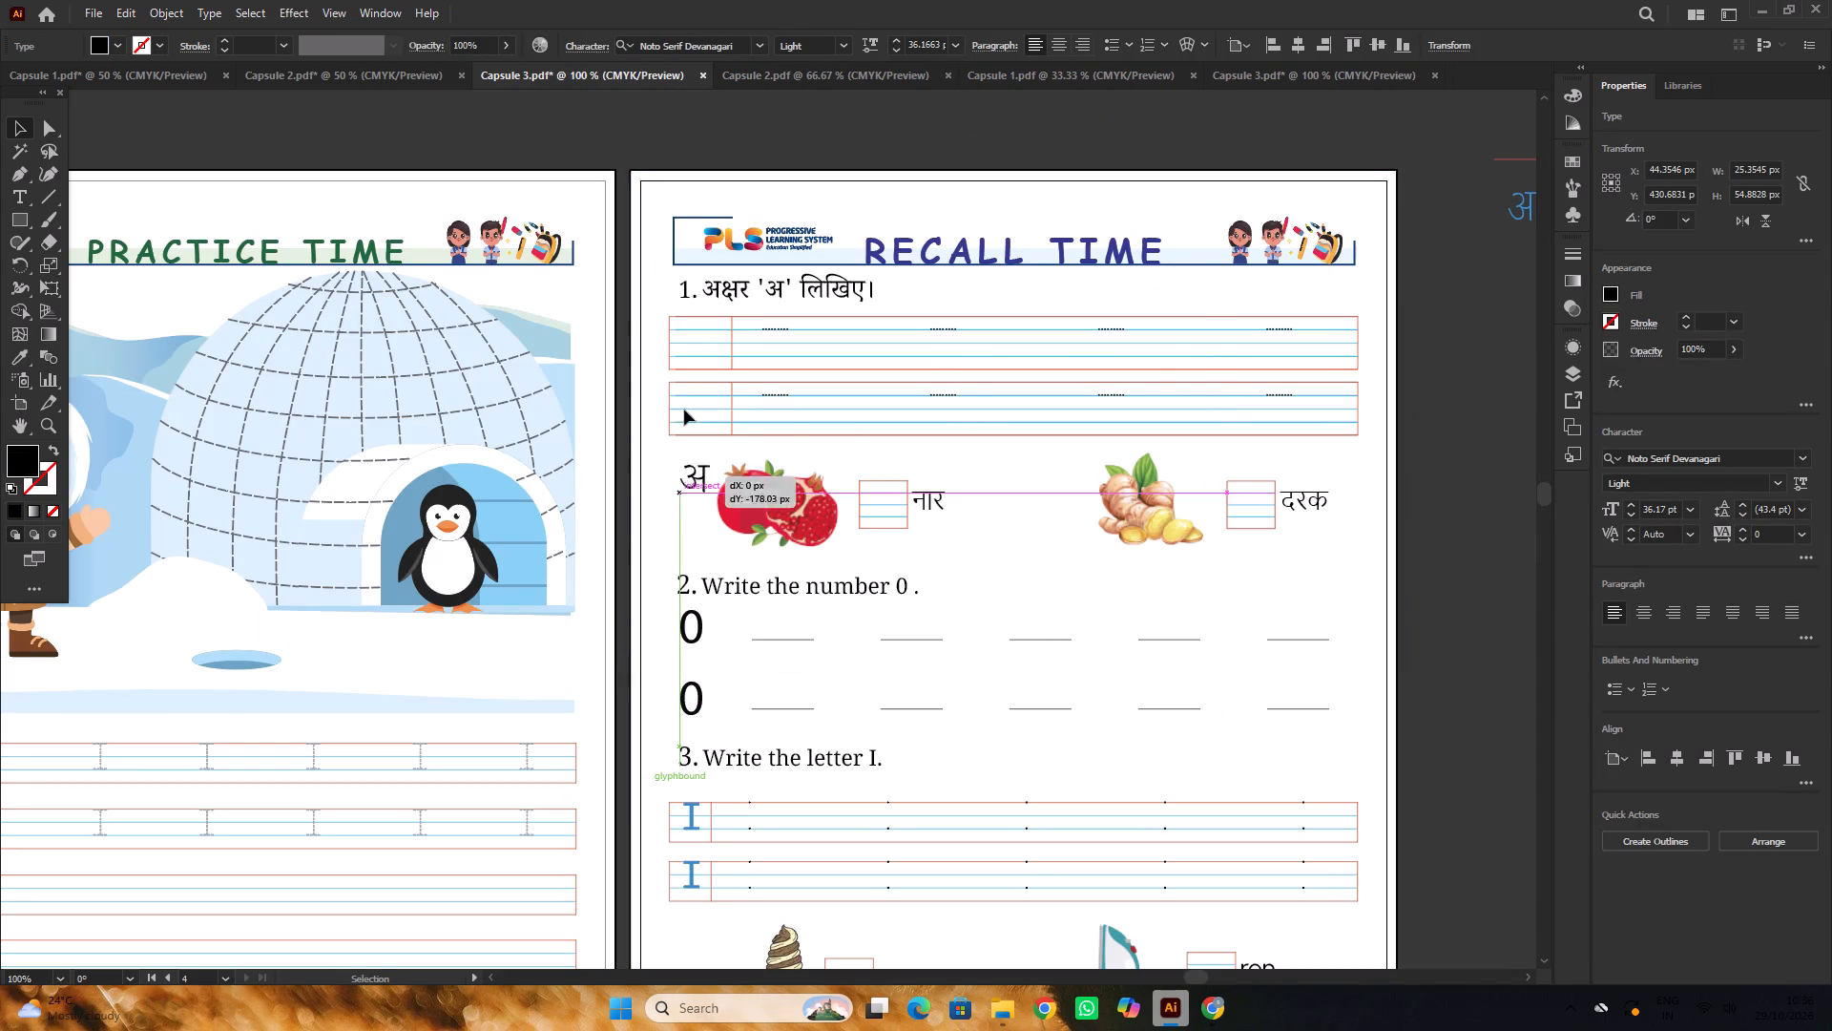
{"action": "left_click_drag", "start_coordinate": [684, 410], "coordinate": [694, 338]}
{"action": "scroll", "coordinate": [694, 338], "scroll_direction": "up", "scroll_amount": 5, "text": "alt"}
{"action": "left_click_drag", "start_coordinate": [732, 347], "coordinate": [734, 370]}
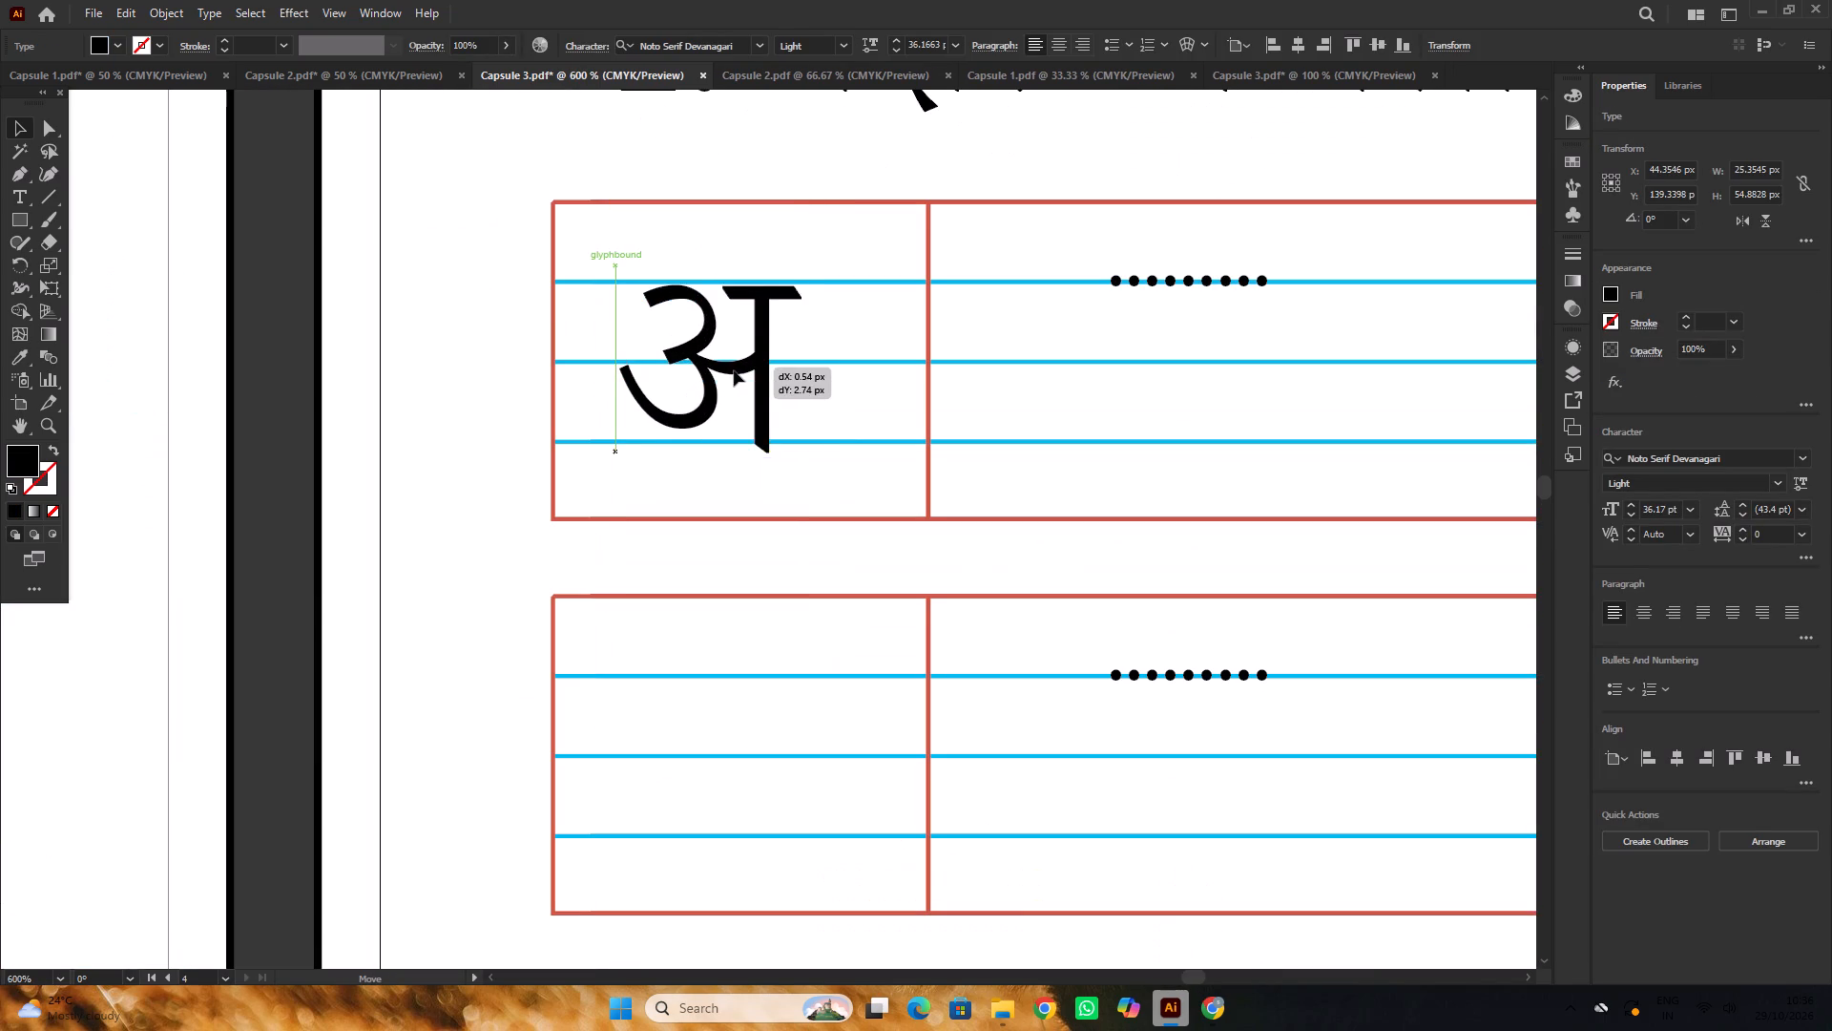
{"action": "left_click_drag", "start_coordinate": [734, 370], "coordinate": [731, 361]}
Duplicate the black अ straight down into the starting box of the second question 1 row.
{"action": "scroll", "coordinate": [731, 361], "scroll_direction": "down", "scroll_amount": 1, "text": "alt"}
{"action": "left_click_drag", "start_coordinate": [746, 351], "coordinate": [728, 621]}
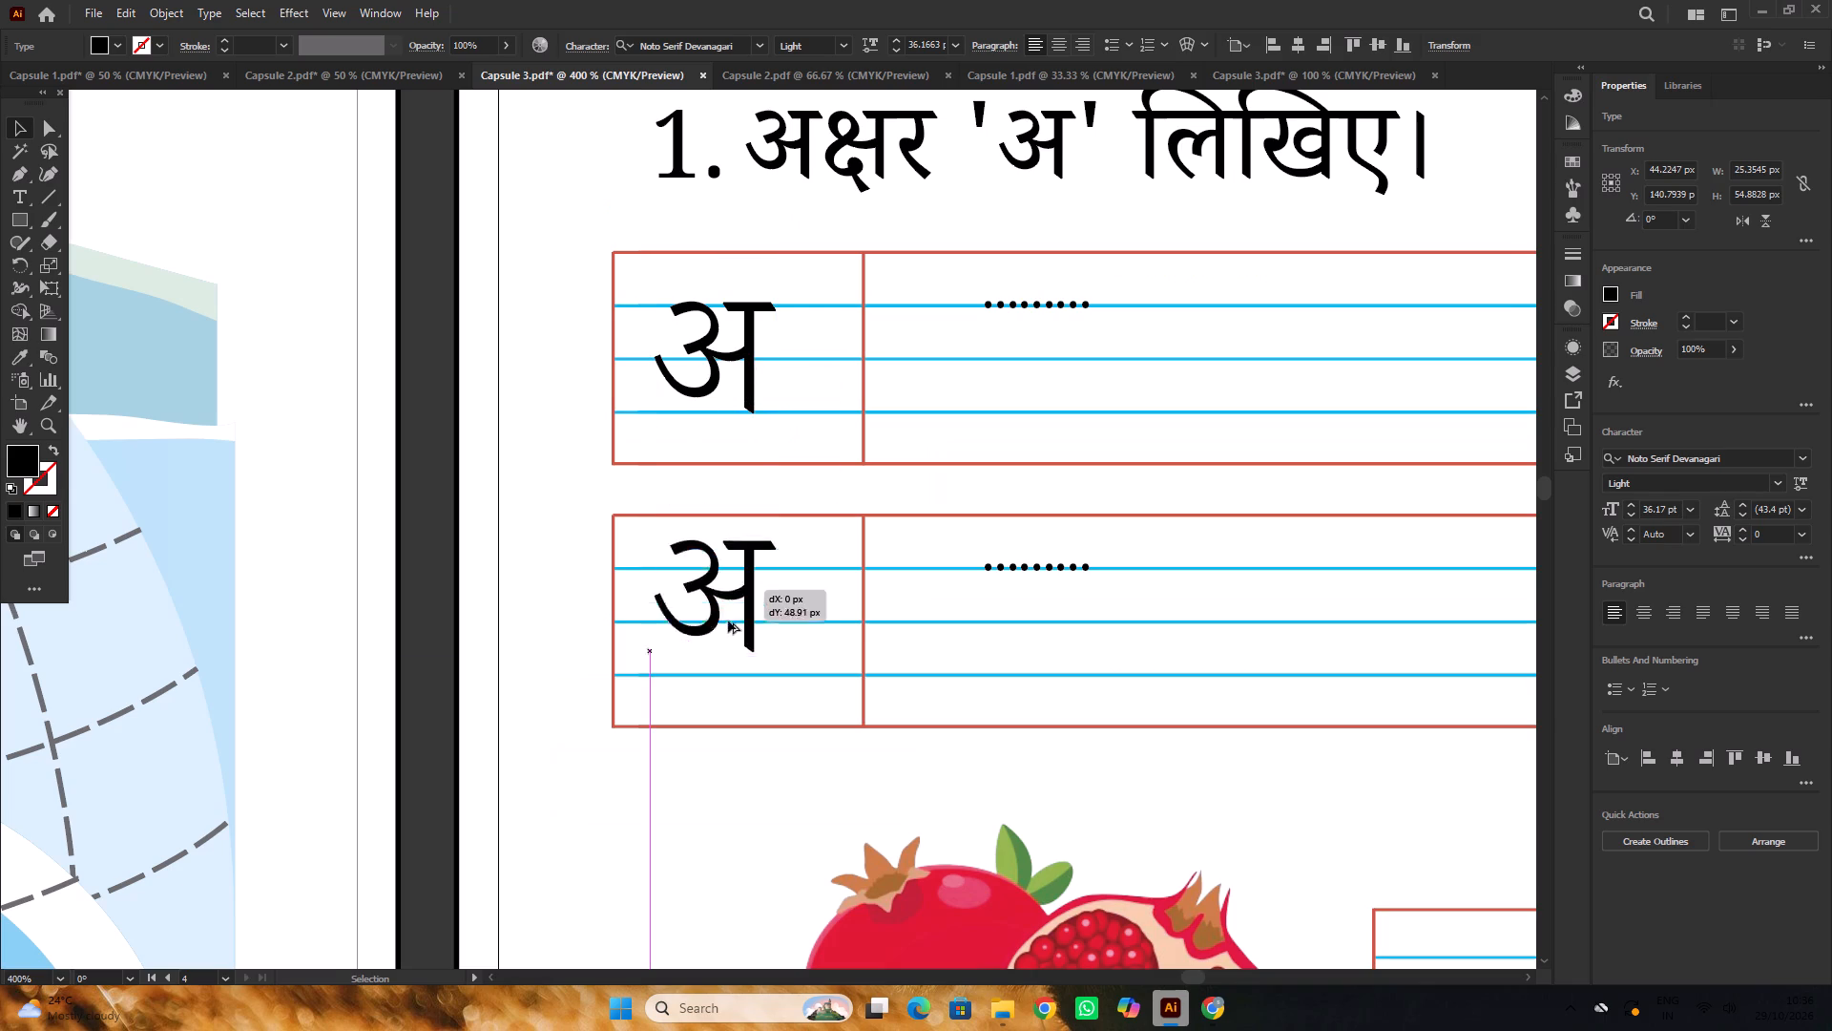
{"action": "left_click_drag", "start_coordinate": [728, 621], "coordinate": [734, 615]}
{"action": "scroll", "coordinate": [685, 564], "scroll_direction": "down", "scroll_amount": 6, "text": "alt"}
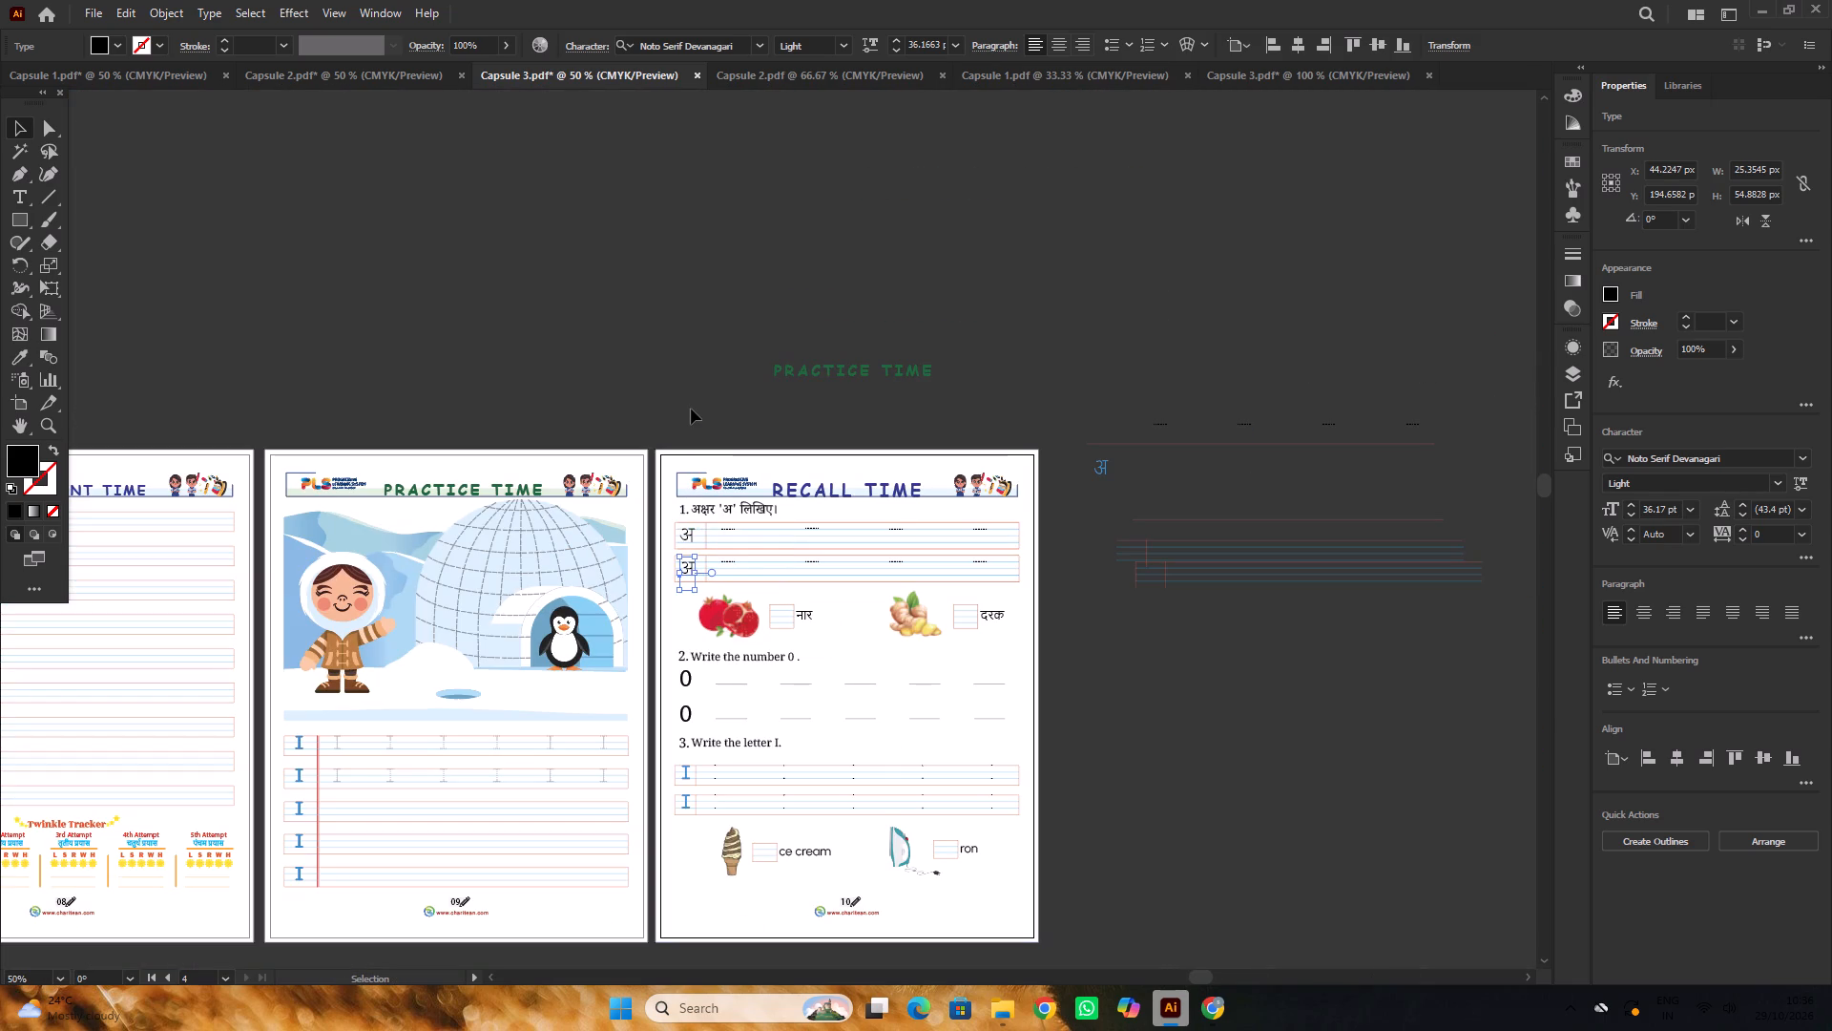
{"action": "left_click", "coordinate": [691, 405]}
Recolor both अ guide letters in question 1 to blue 248bcb, taken from the spare blue अ beside the page.
{"action": "scroll", "coordinate": [774, 421], "scroll_direction": "down", "scroll_amount": 3}
{"action": "left_click", "coordinate": [1107, 407]}
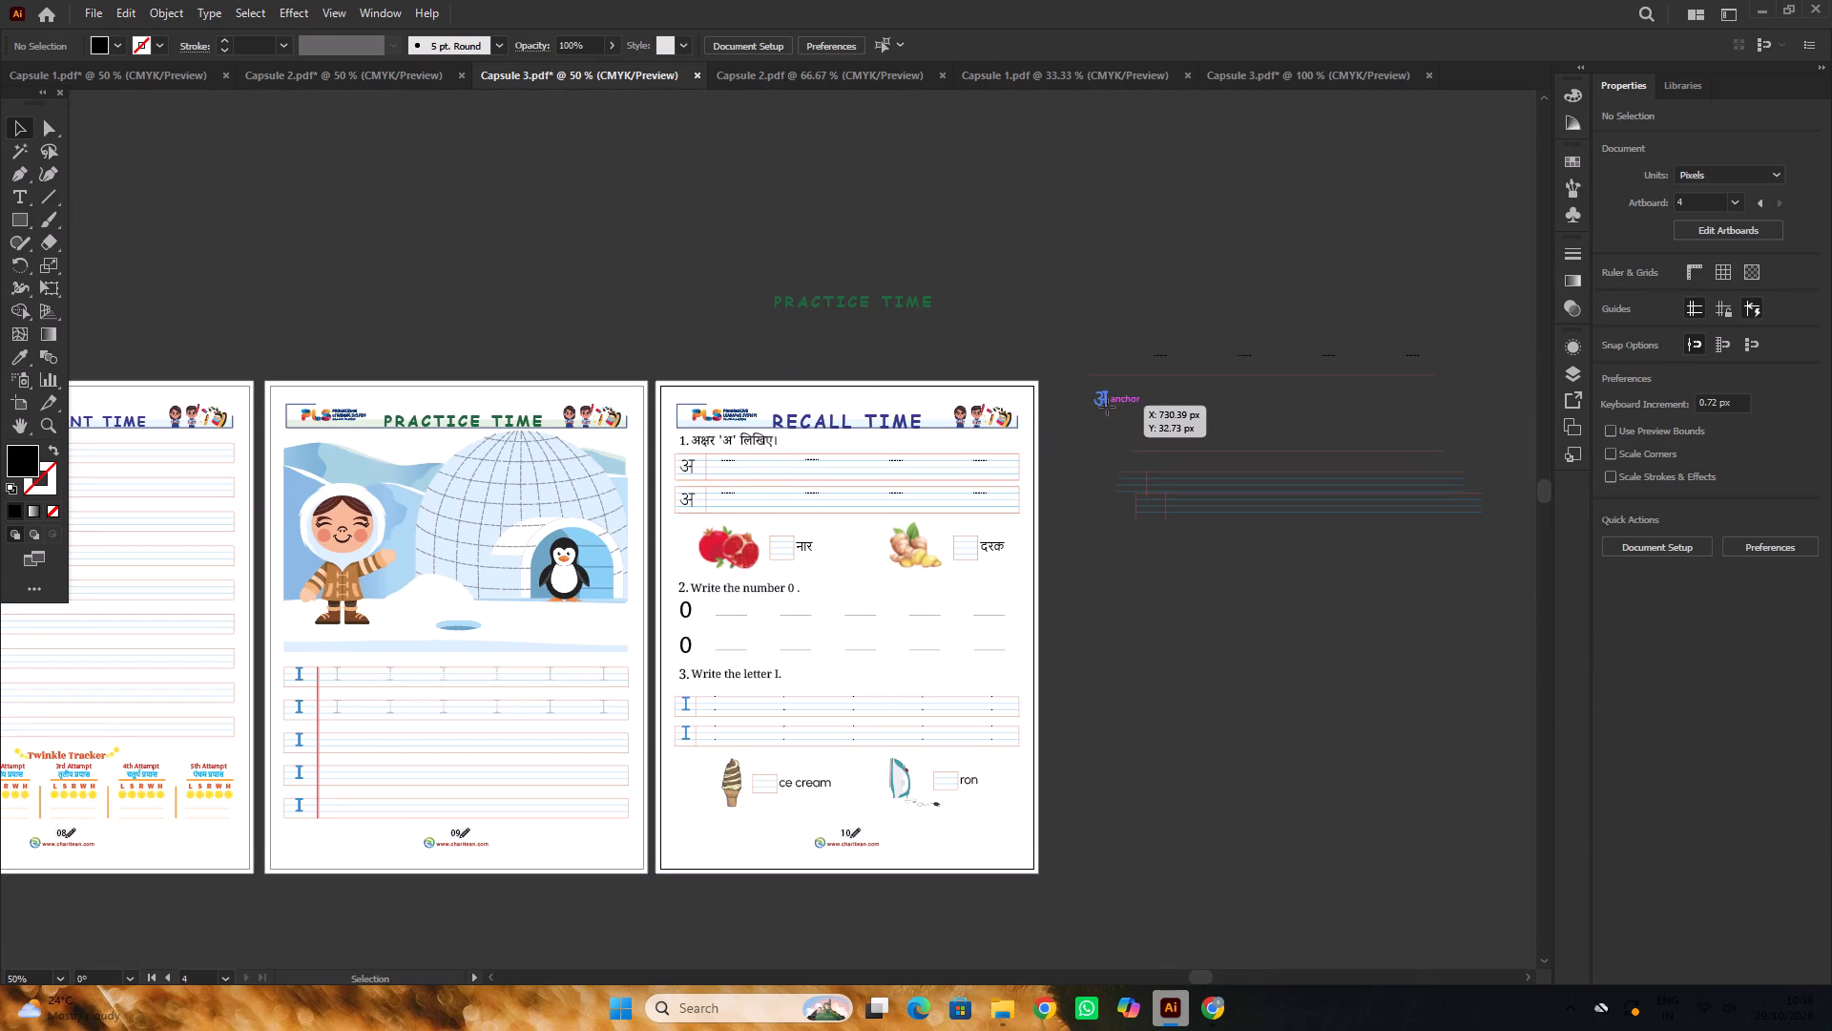
{"action": "double_click", "coordinate": [23, 469]}
{"action": "key", "text": "ctrl+c"}
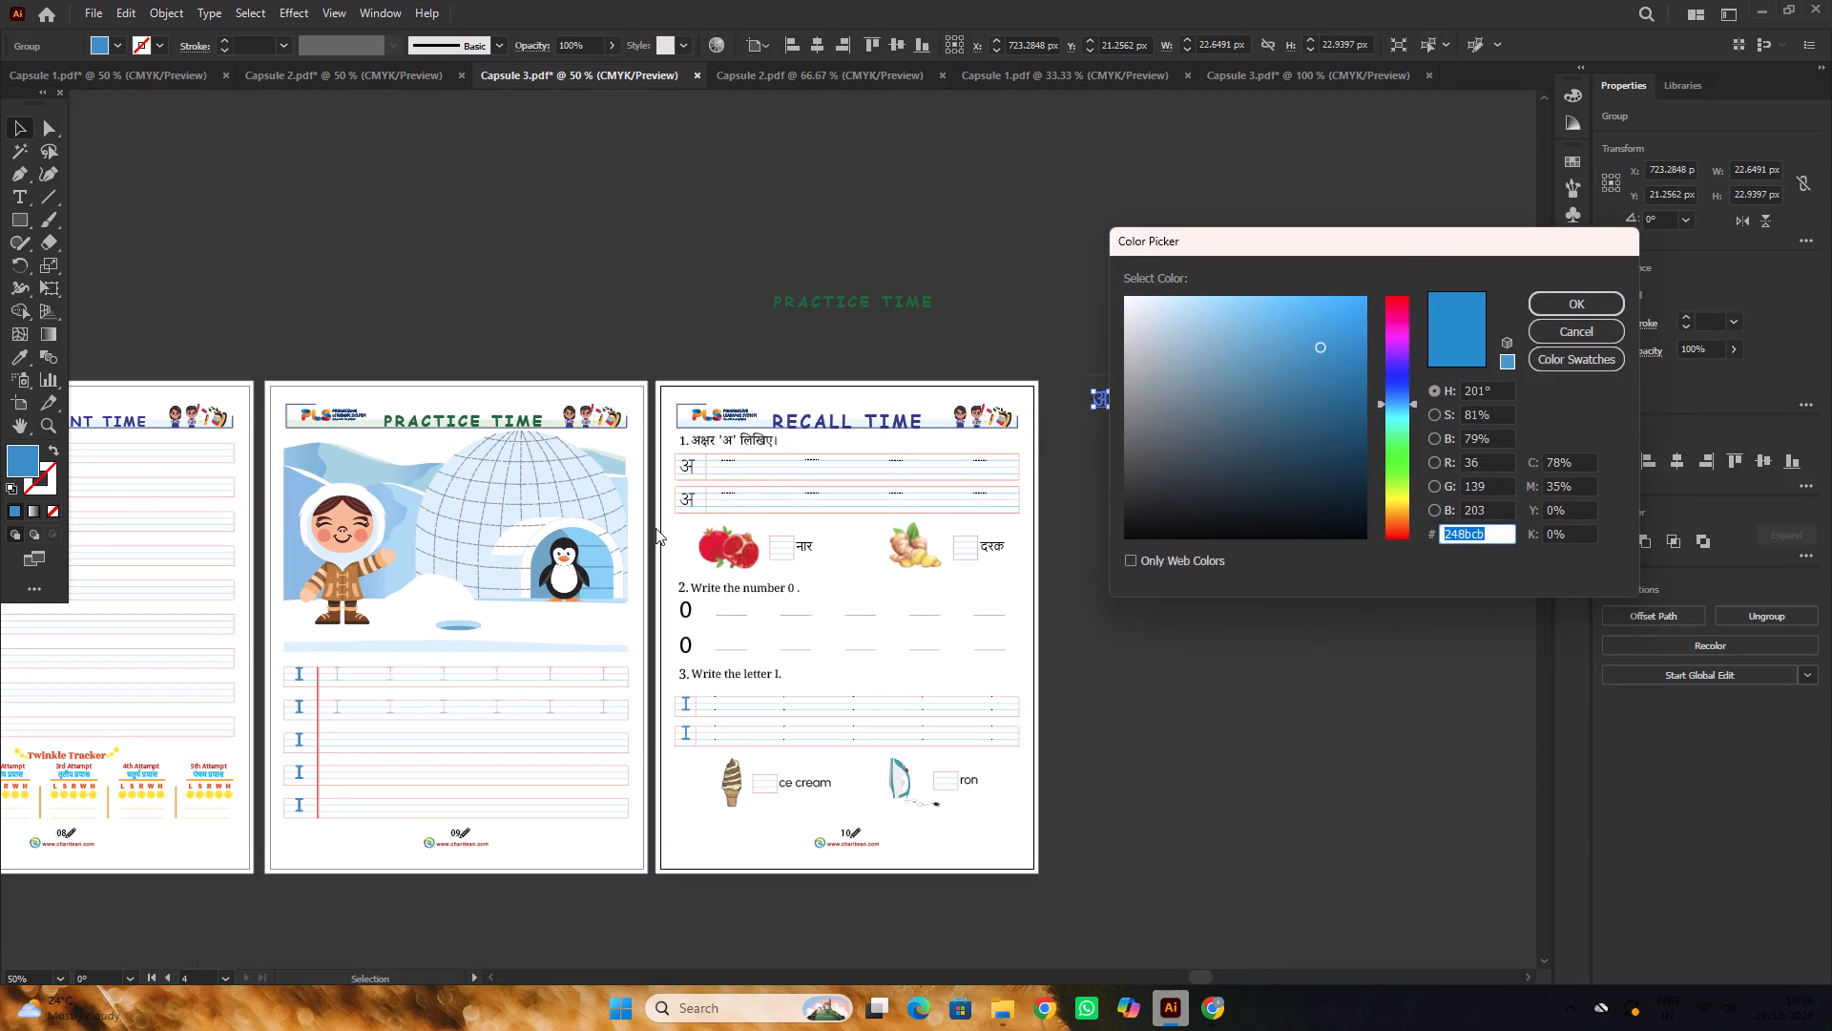
{"action": "left_click", "coordinate": [1585, 305]}
{"action": "scroll", "coordinate": [661, 478], "scroll_direction": "up", "scroll_amount": 3, "text": "alt"}
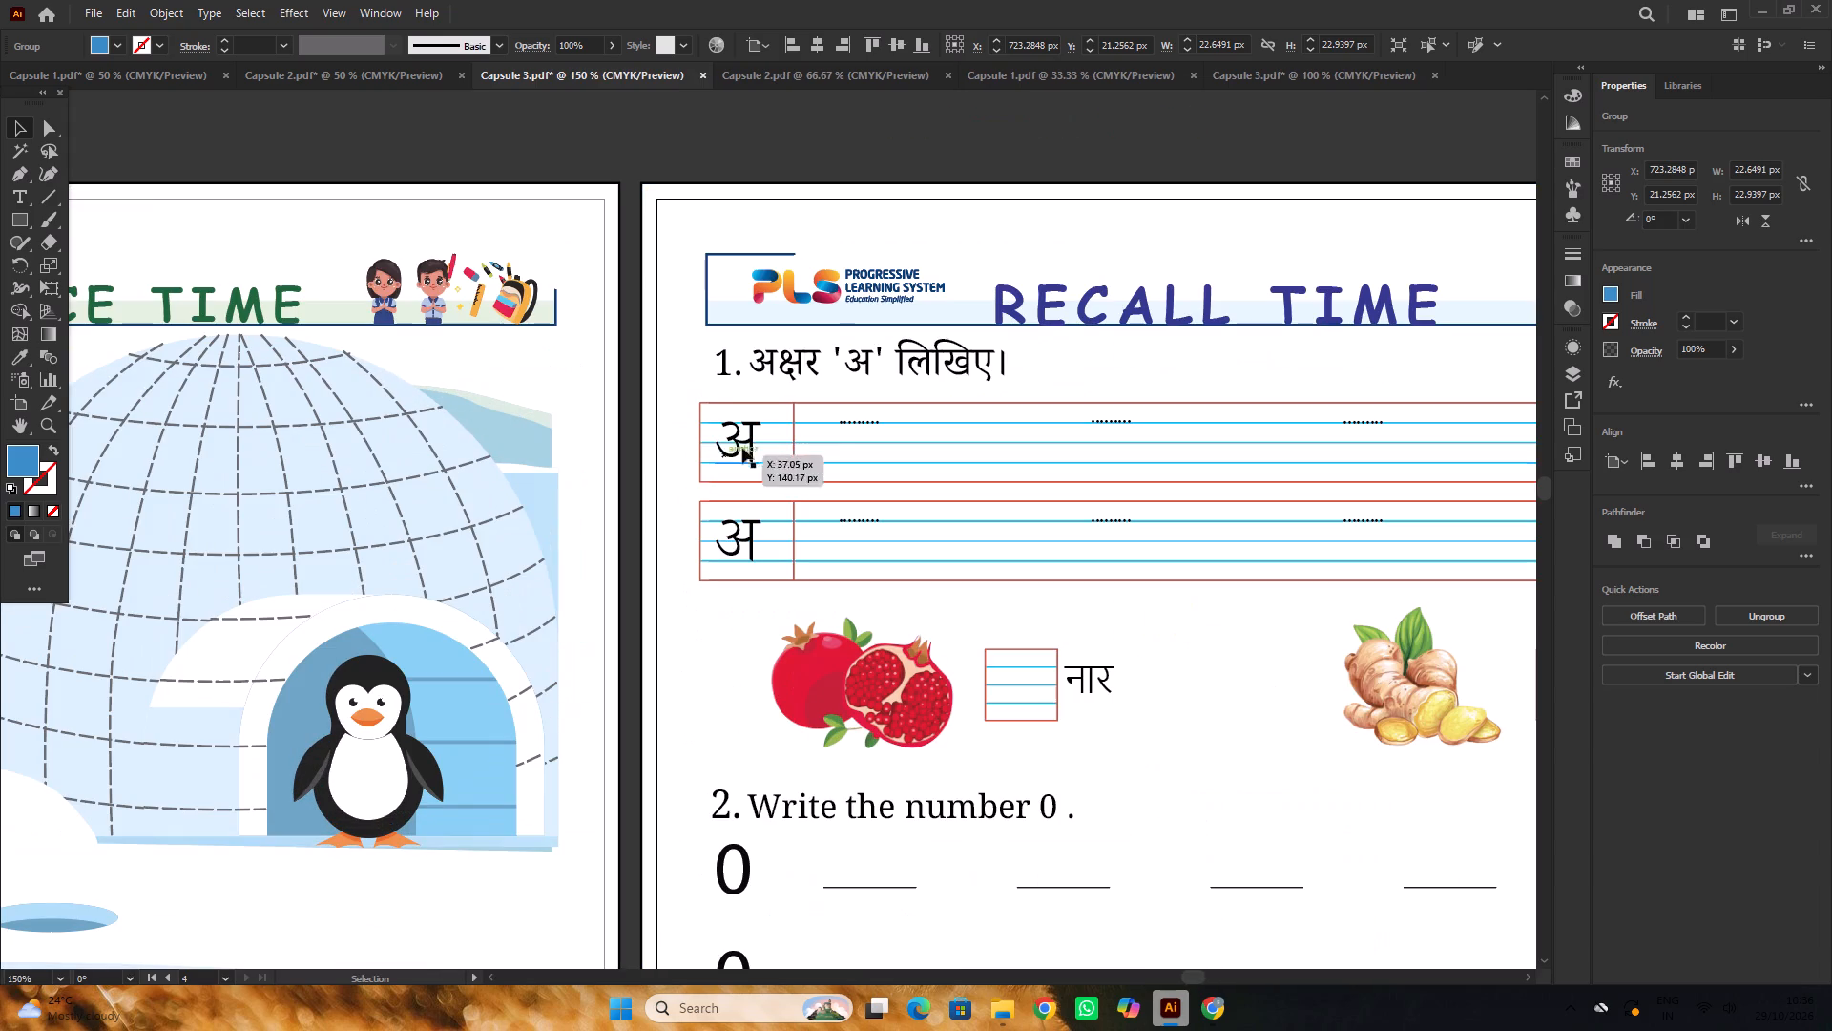
{"action": "left_click", "coordinate": [748, 445]}
{"action": "left_click", "coordinate": [747, 551], "text": "shift"}
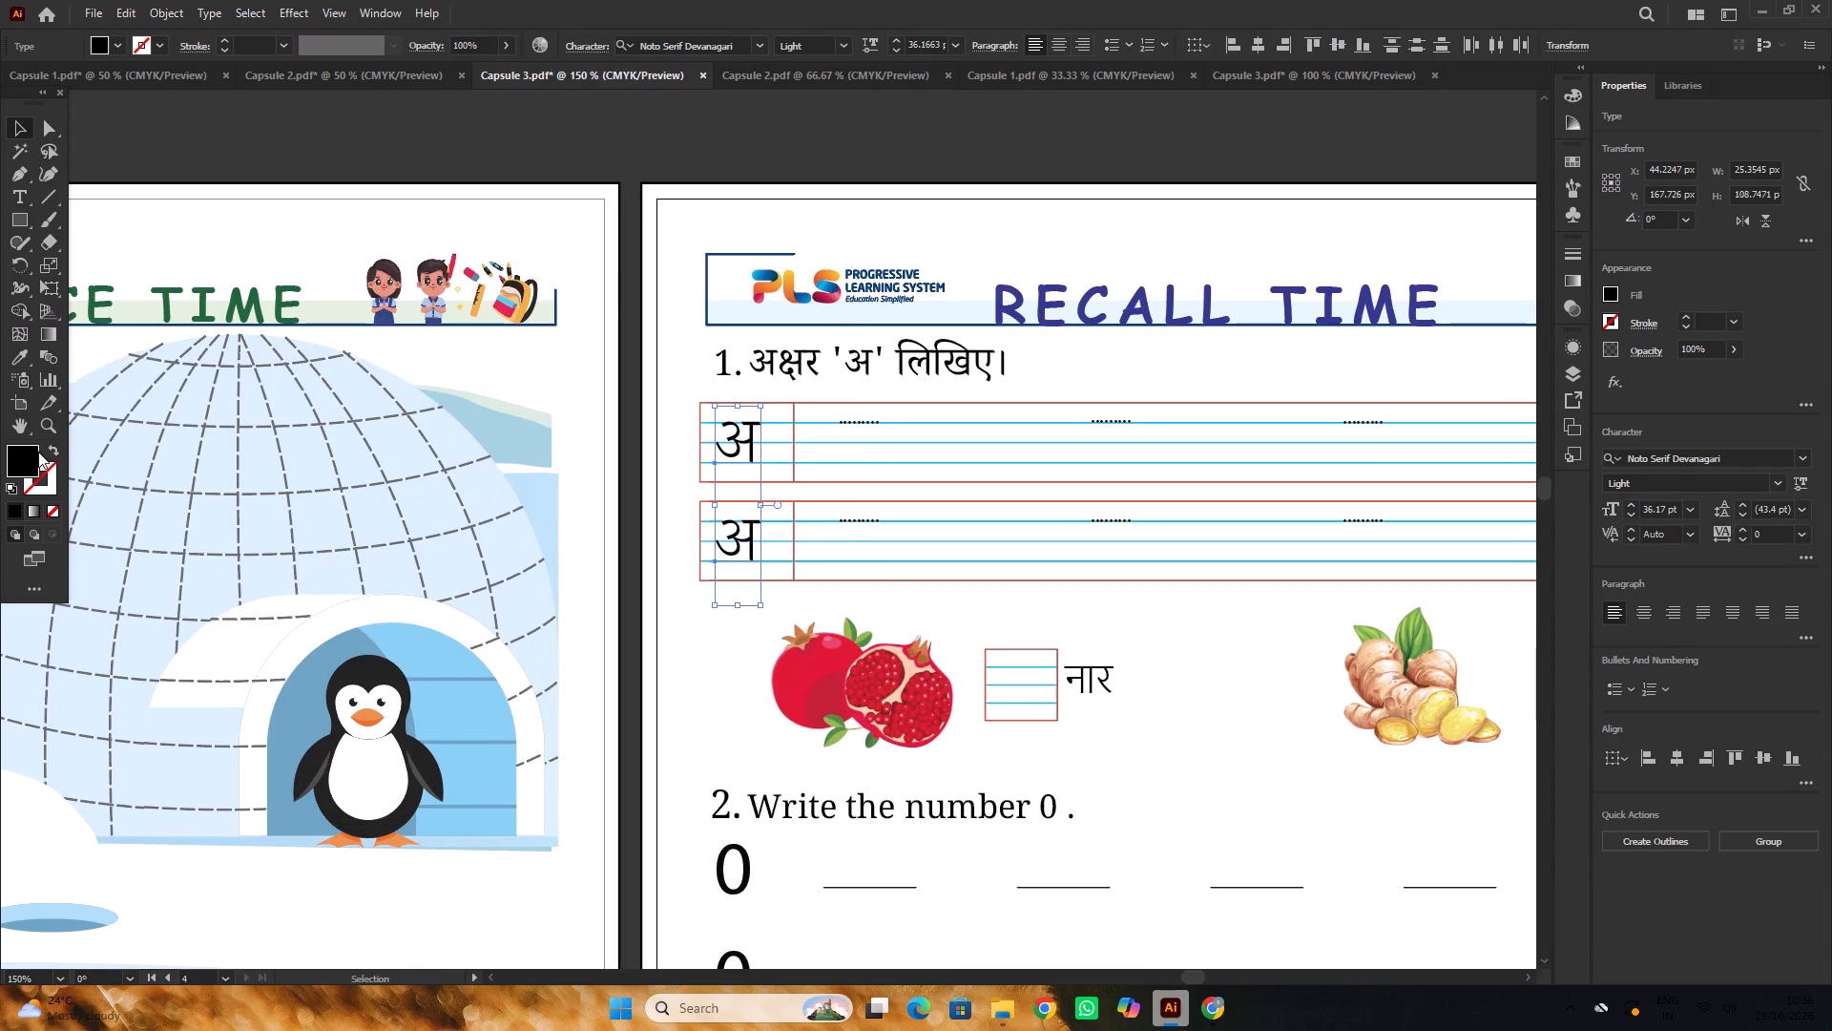
{"action": "double_click", "coordinate": [19, 450]}
{"action": "key", "text": "ctrl+v"}
{"action": "key", "text": "Return"}
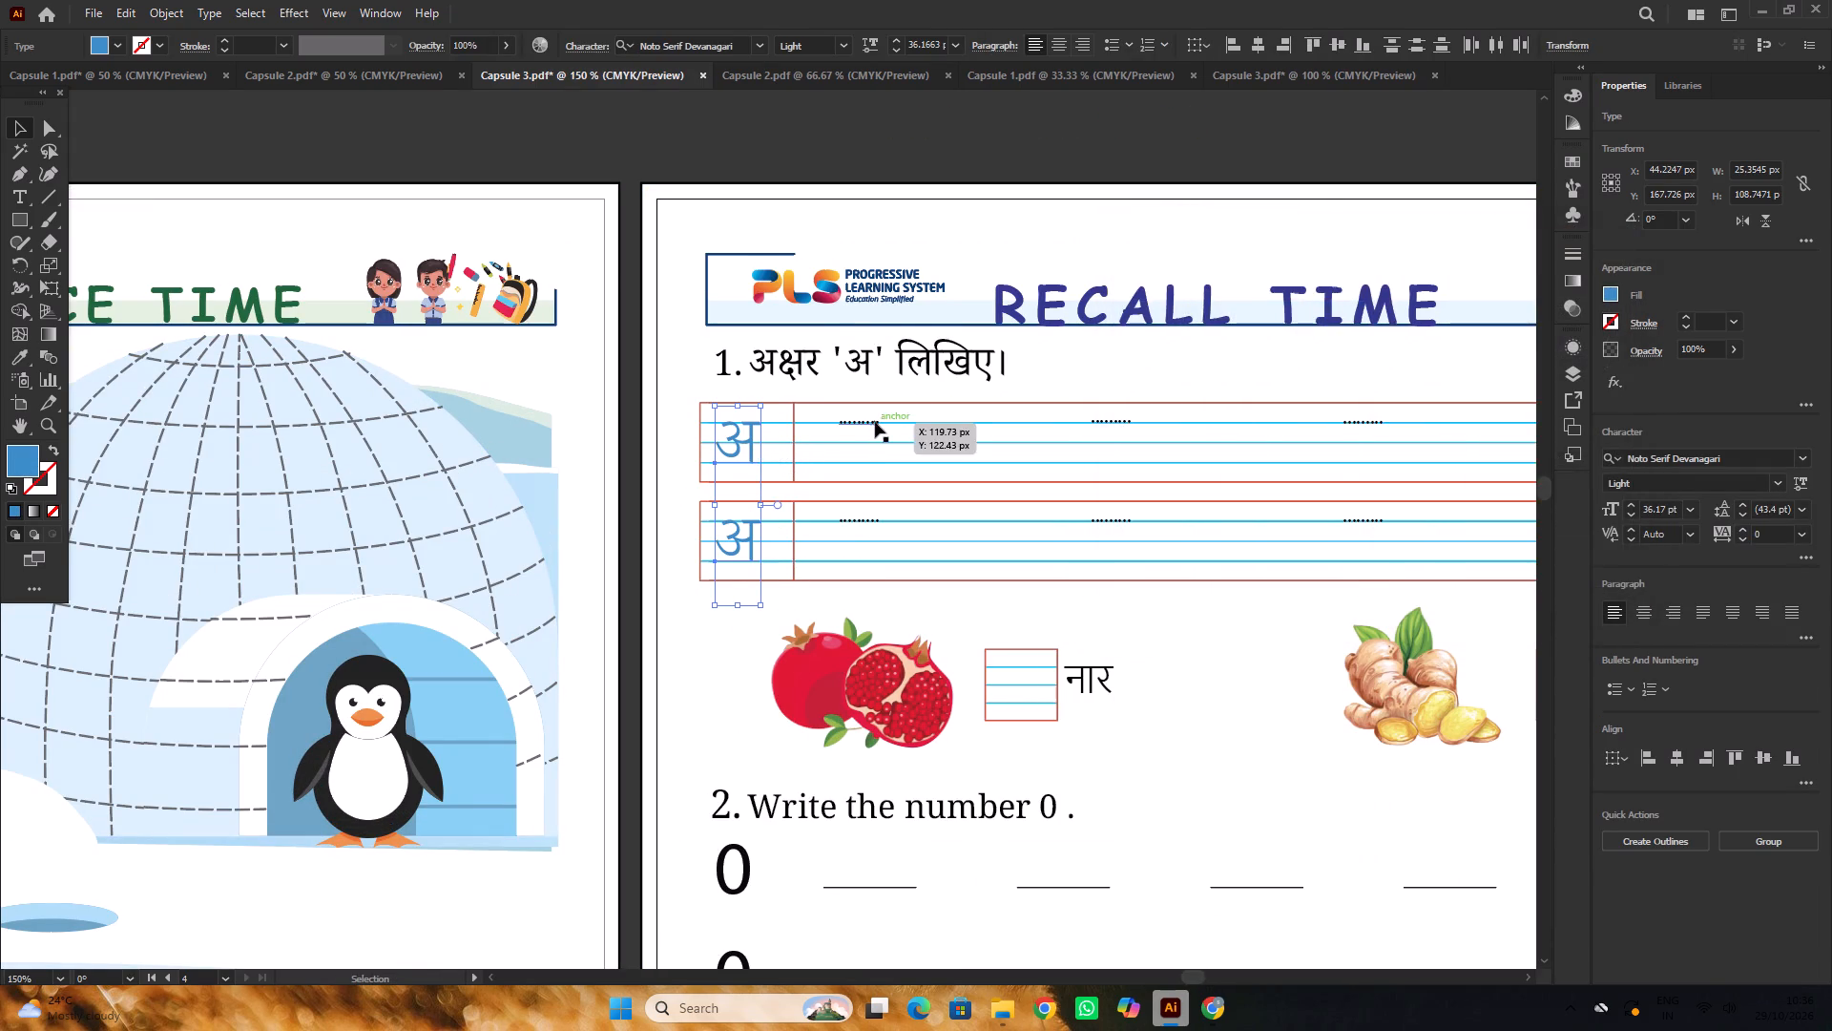
{"action": "scroll", "coordinate": [801, 358], "scroll_direction": "up", "scroll_amount": 5}
{"action": "double_click", "coordinate": [740, 235]}
{"action": "scroll", "coordinate": [741, 234], "scroll_direction": "down", "scroll_amount": 6, "text": "alt"}
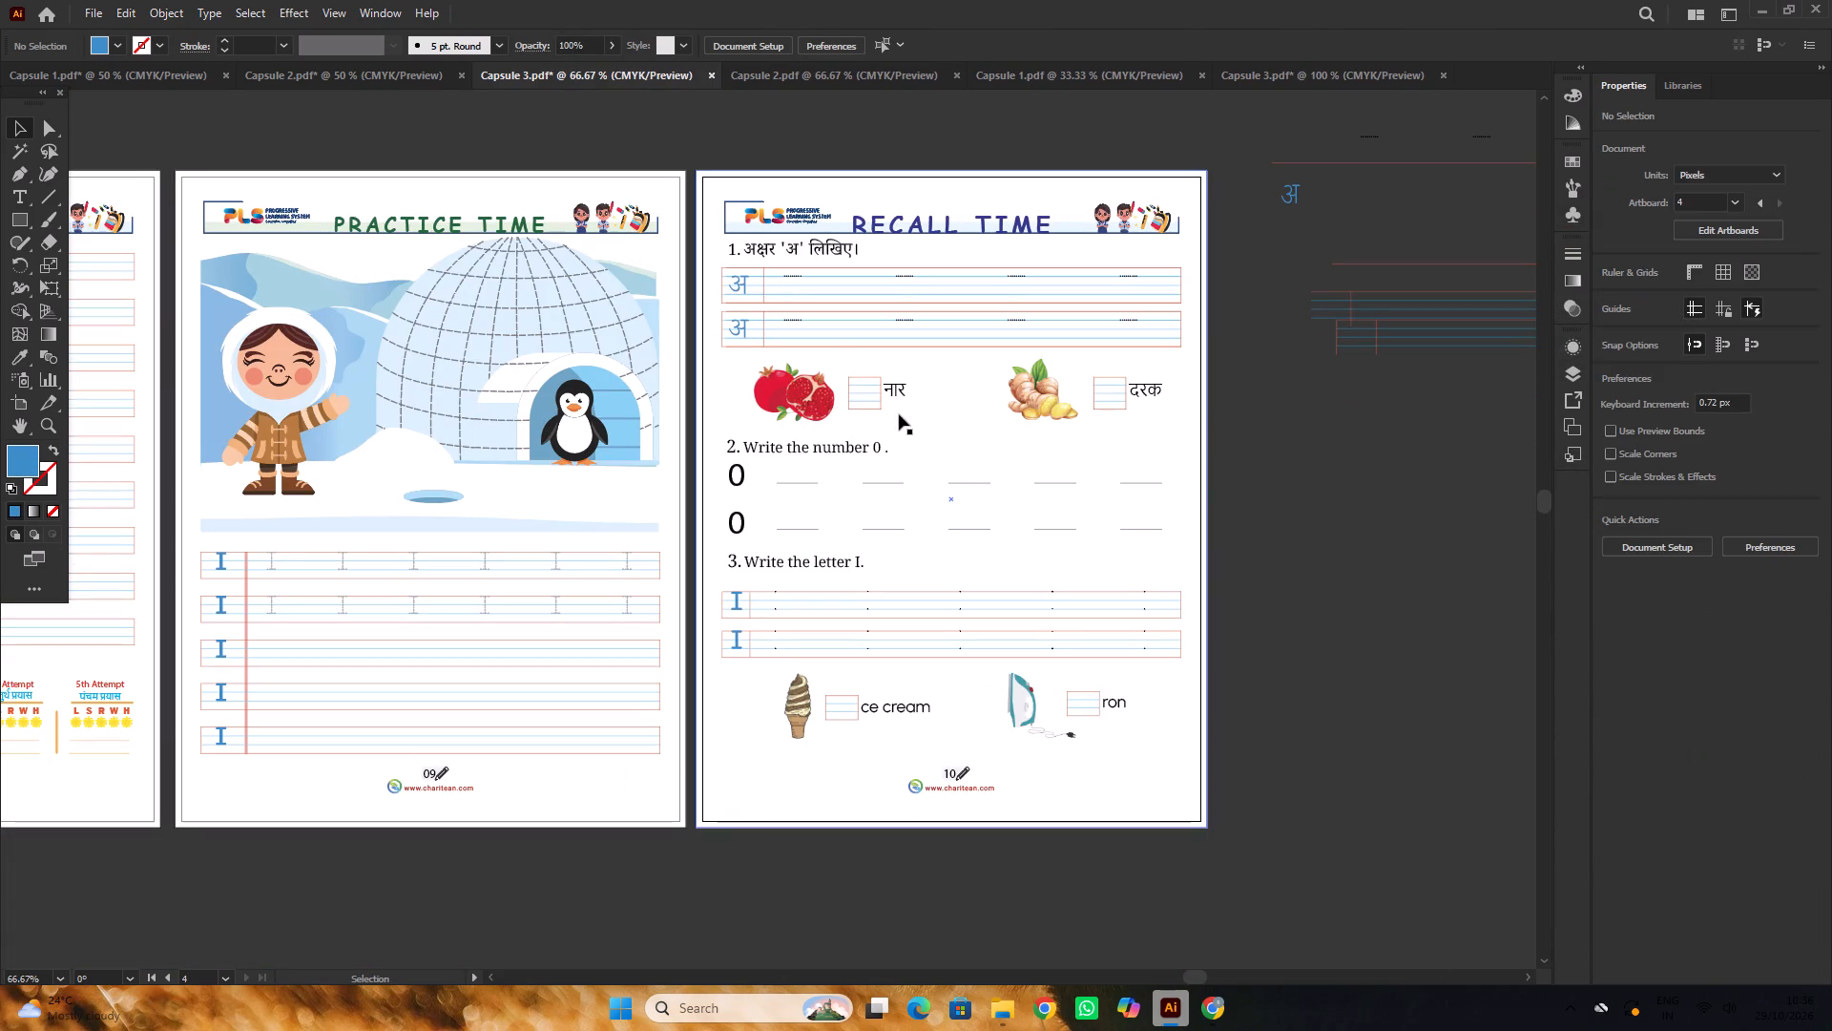
Set the font of the word नार beside the pomegranate picture to Noto Serif Devanagari Light.
{"action": "left_click", "coordinate": [891, 395]}
{"action": "triple_click", "coordinate": [891, 395]}
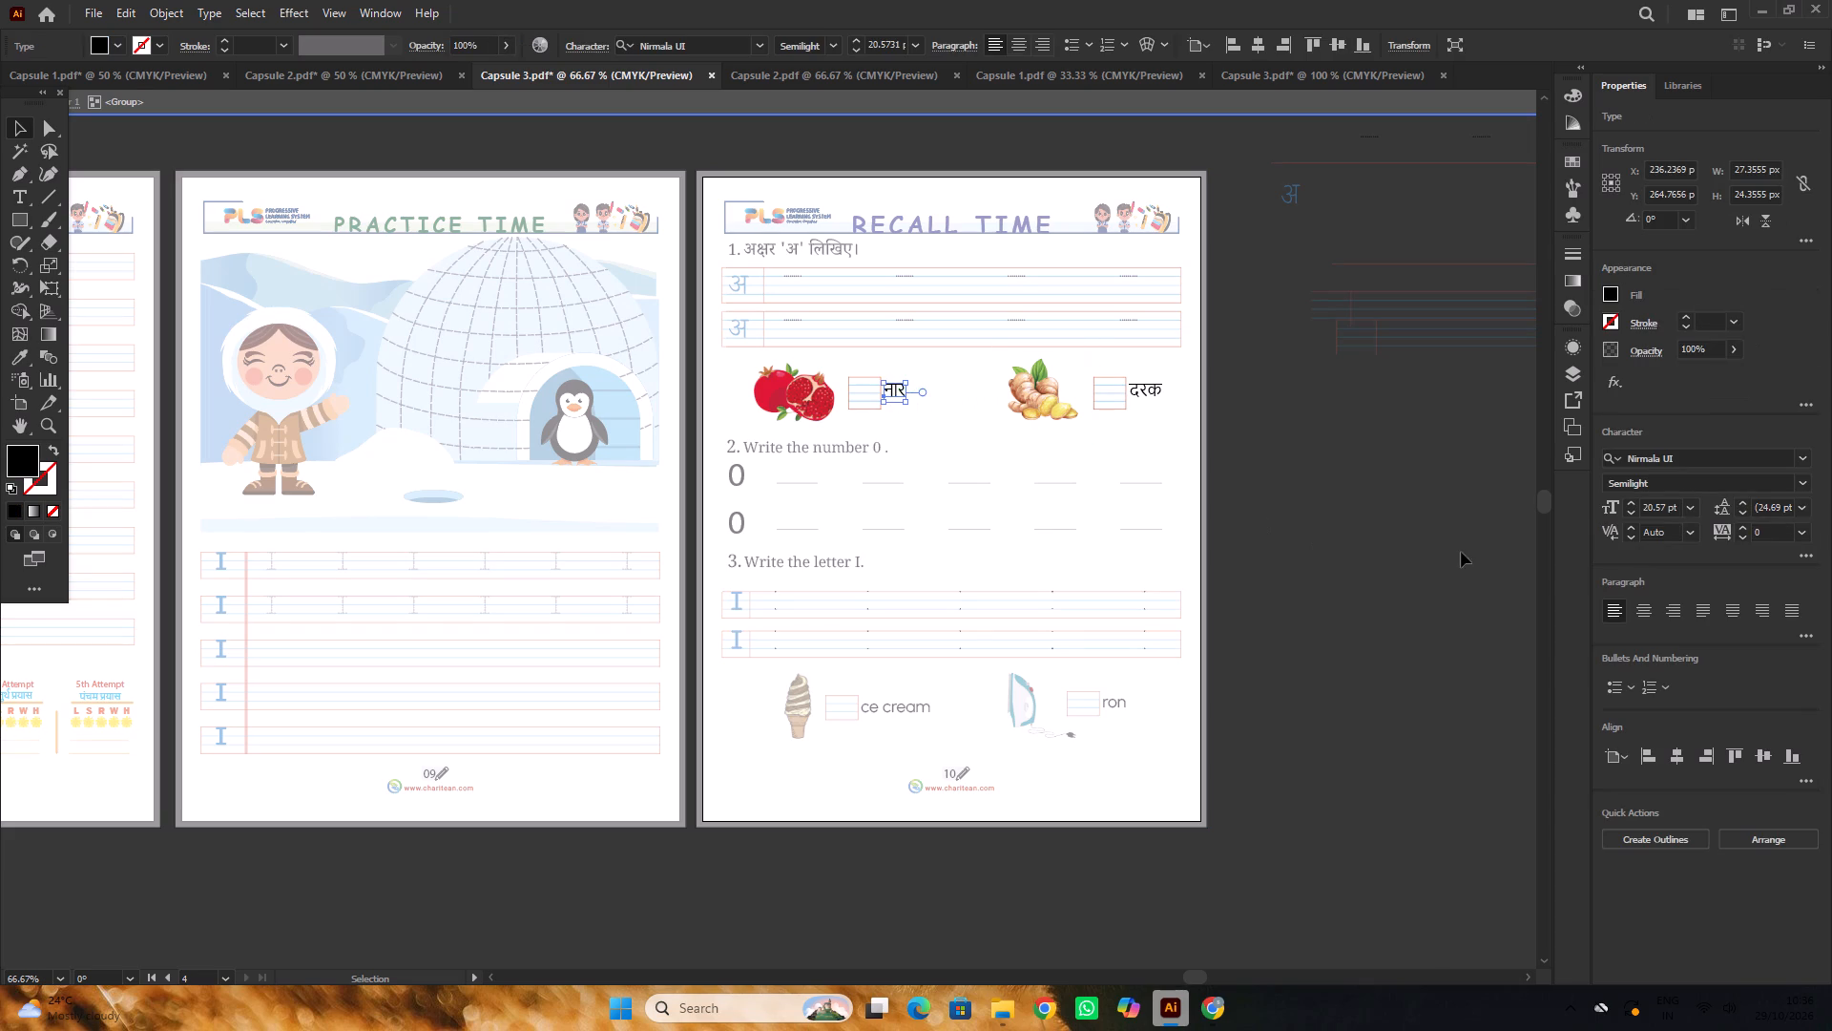
{"action": "left_click", "coordinate": [1702, 466]}
{"action": "type", "text": "NOTO"}
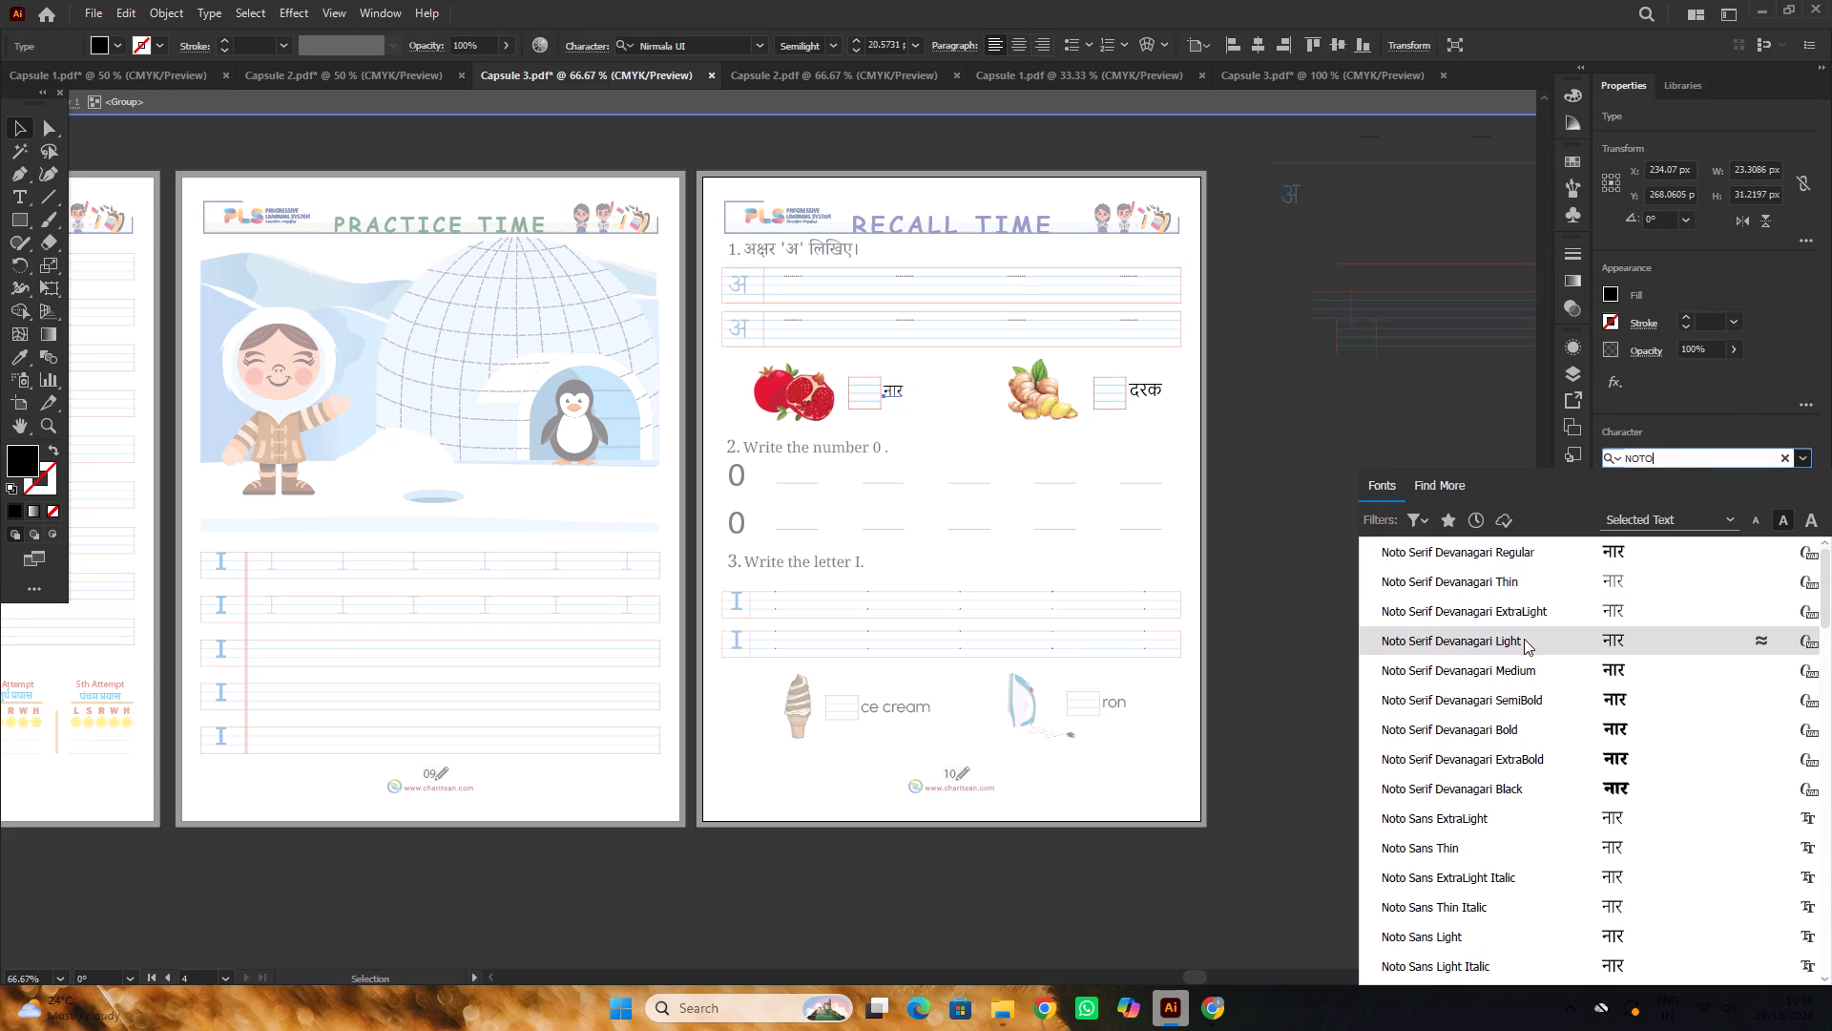
{"action": "left_click", "coordinate": [1524, 640]}
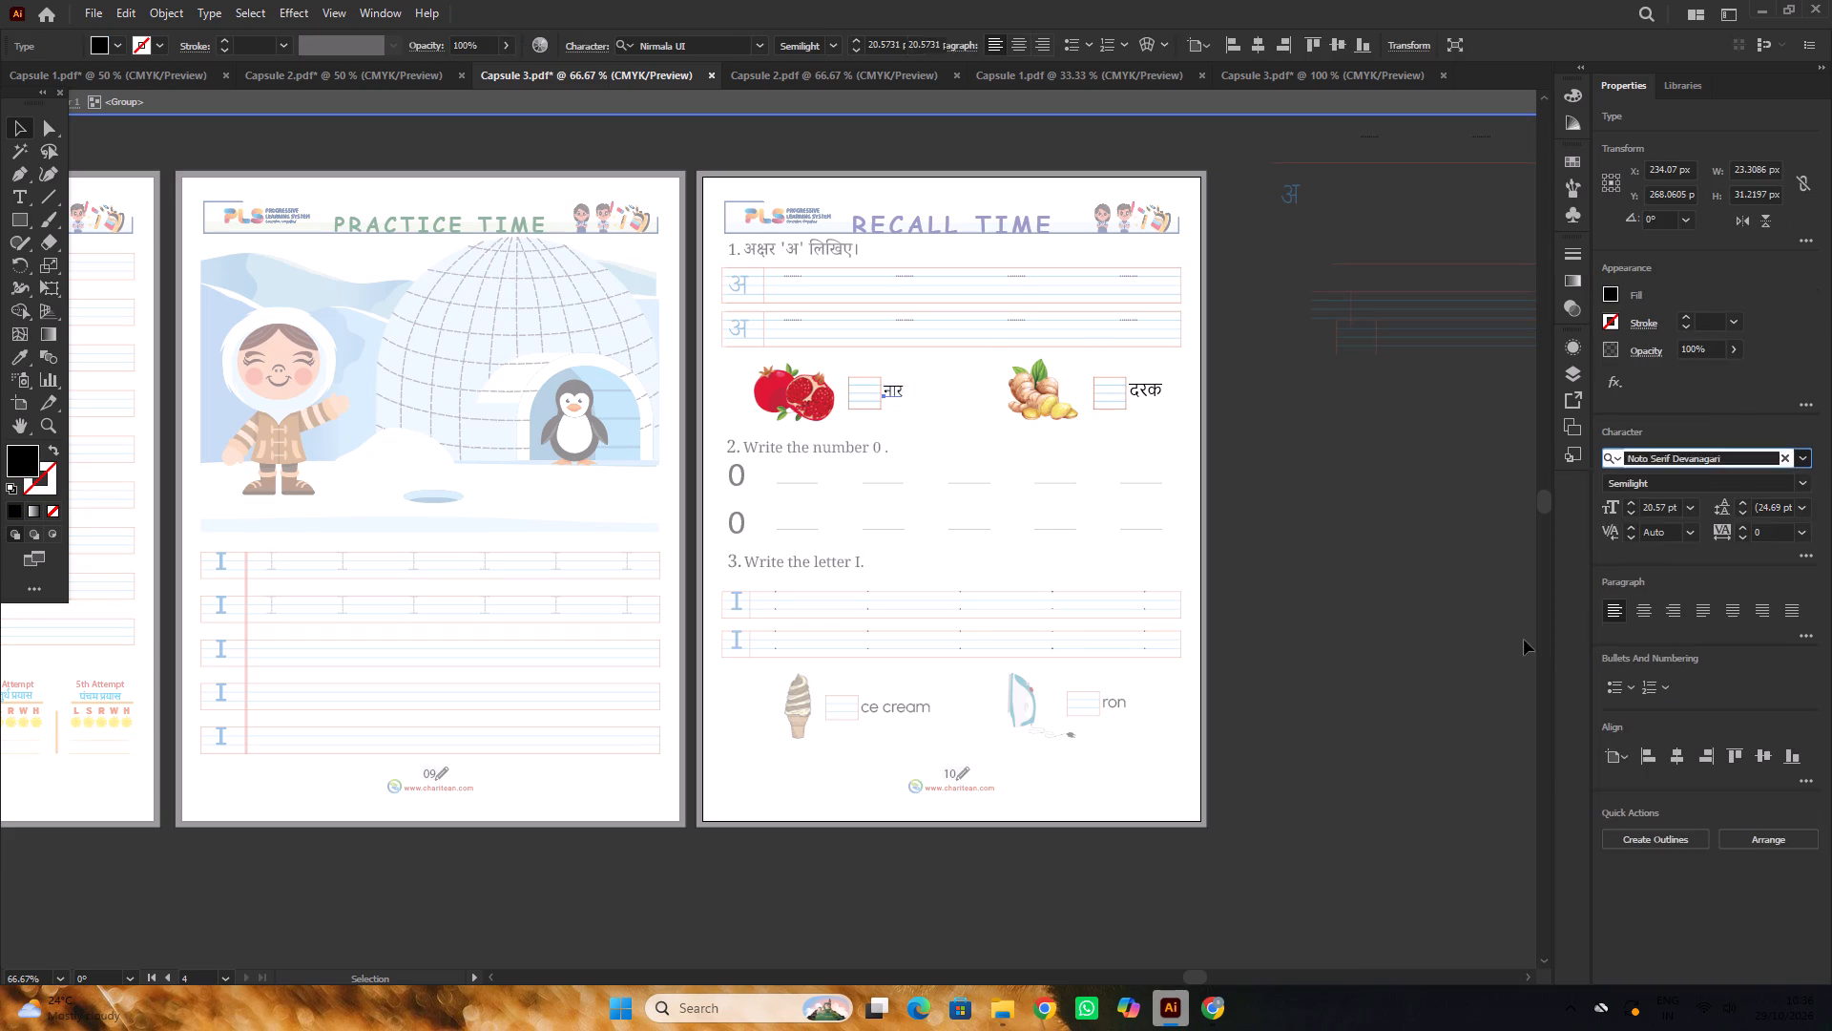
{"action": "double_click", "coordinate": [1361, 577]}
Set the font of the word दरक beside the ginger picture to Noto Serif Devanagari Light.
{"action": "scroll", "coordinate": [1150, 397], "scroll_direction": "up", "scroll_amount": 1, "text": "alt"}
{"action": "left_click", "coordinate": [1149, 391]}
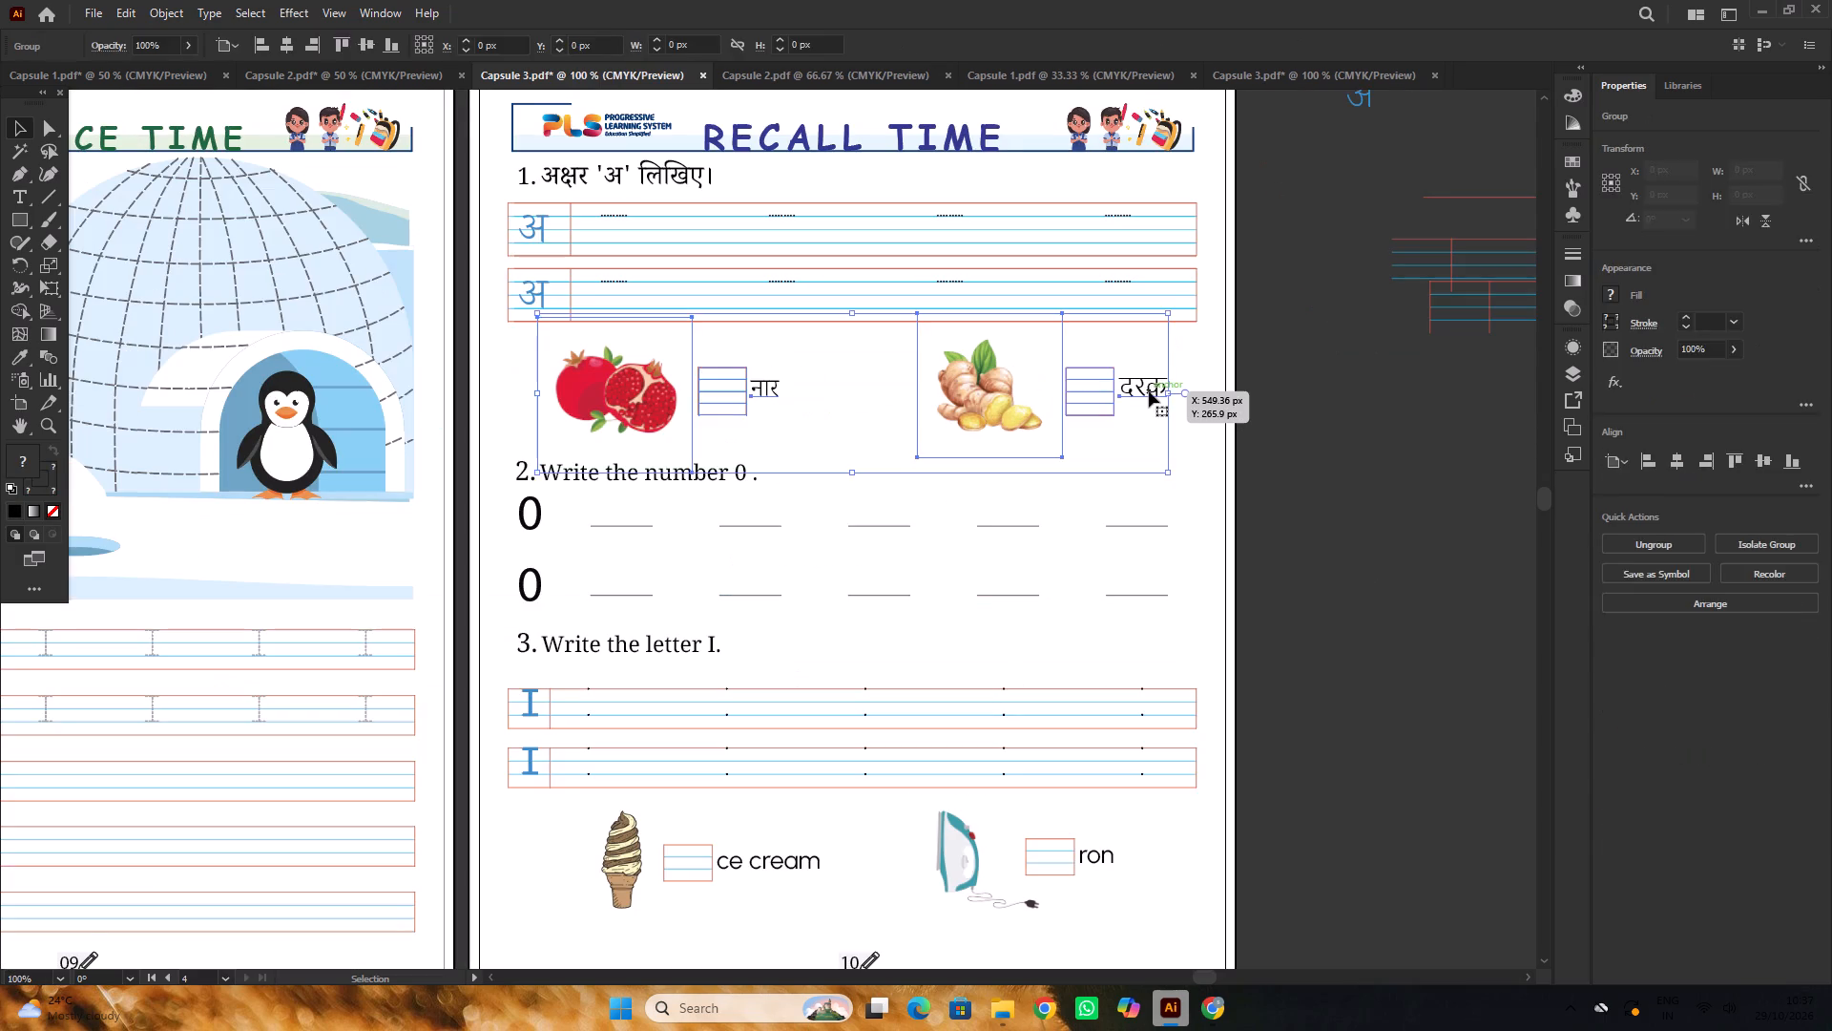
{"action": "double_click", "coordinate": [1149, 391]}
{"action": "left_click", "coordinate": [1711, 466]}
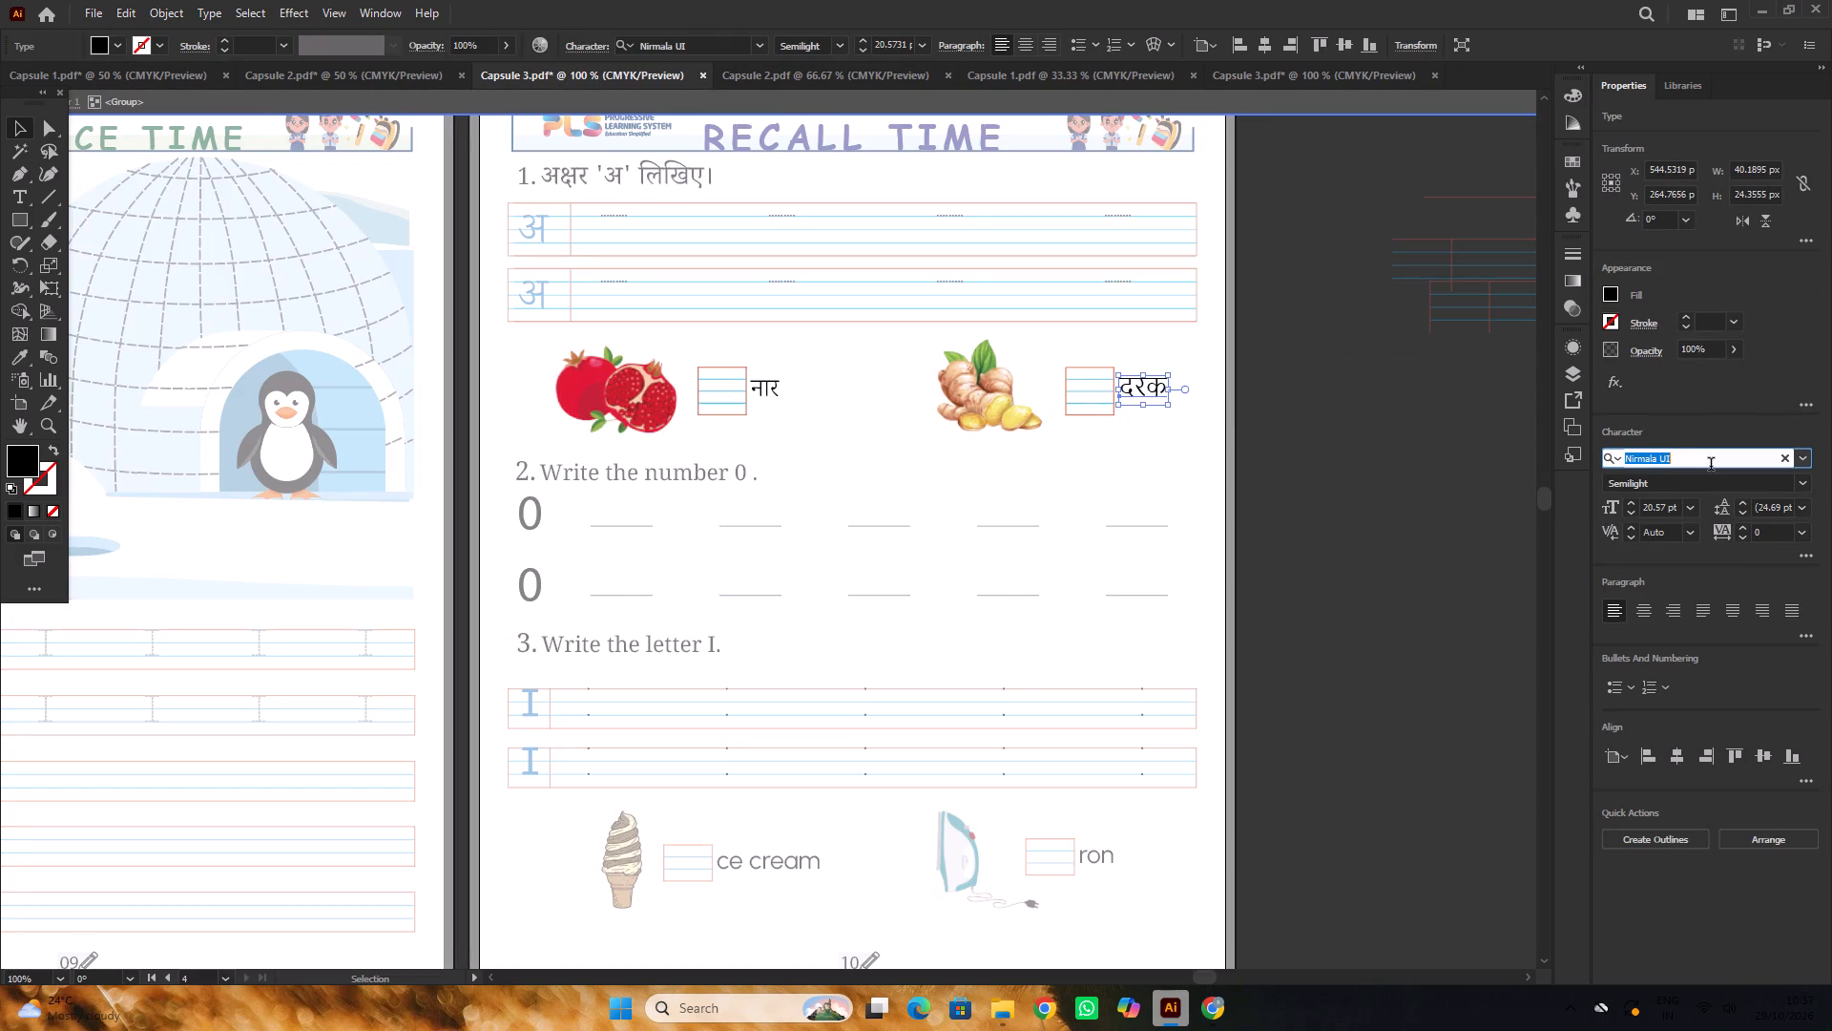
{"action": "type", "text": "NOTO"}
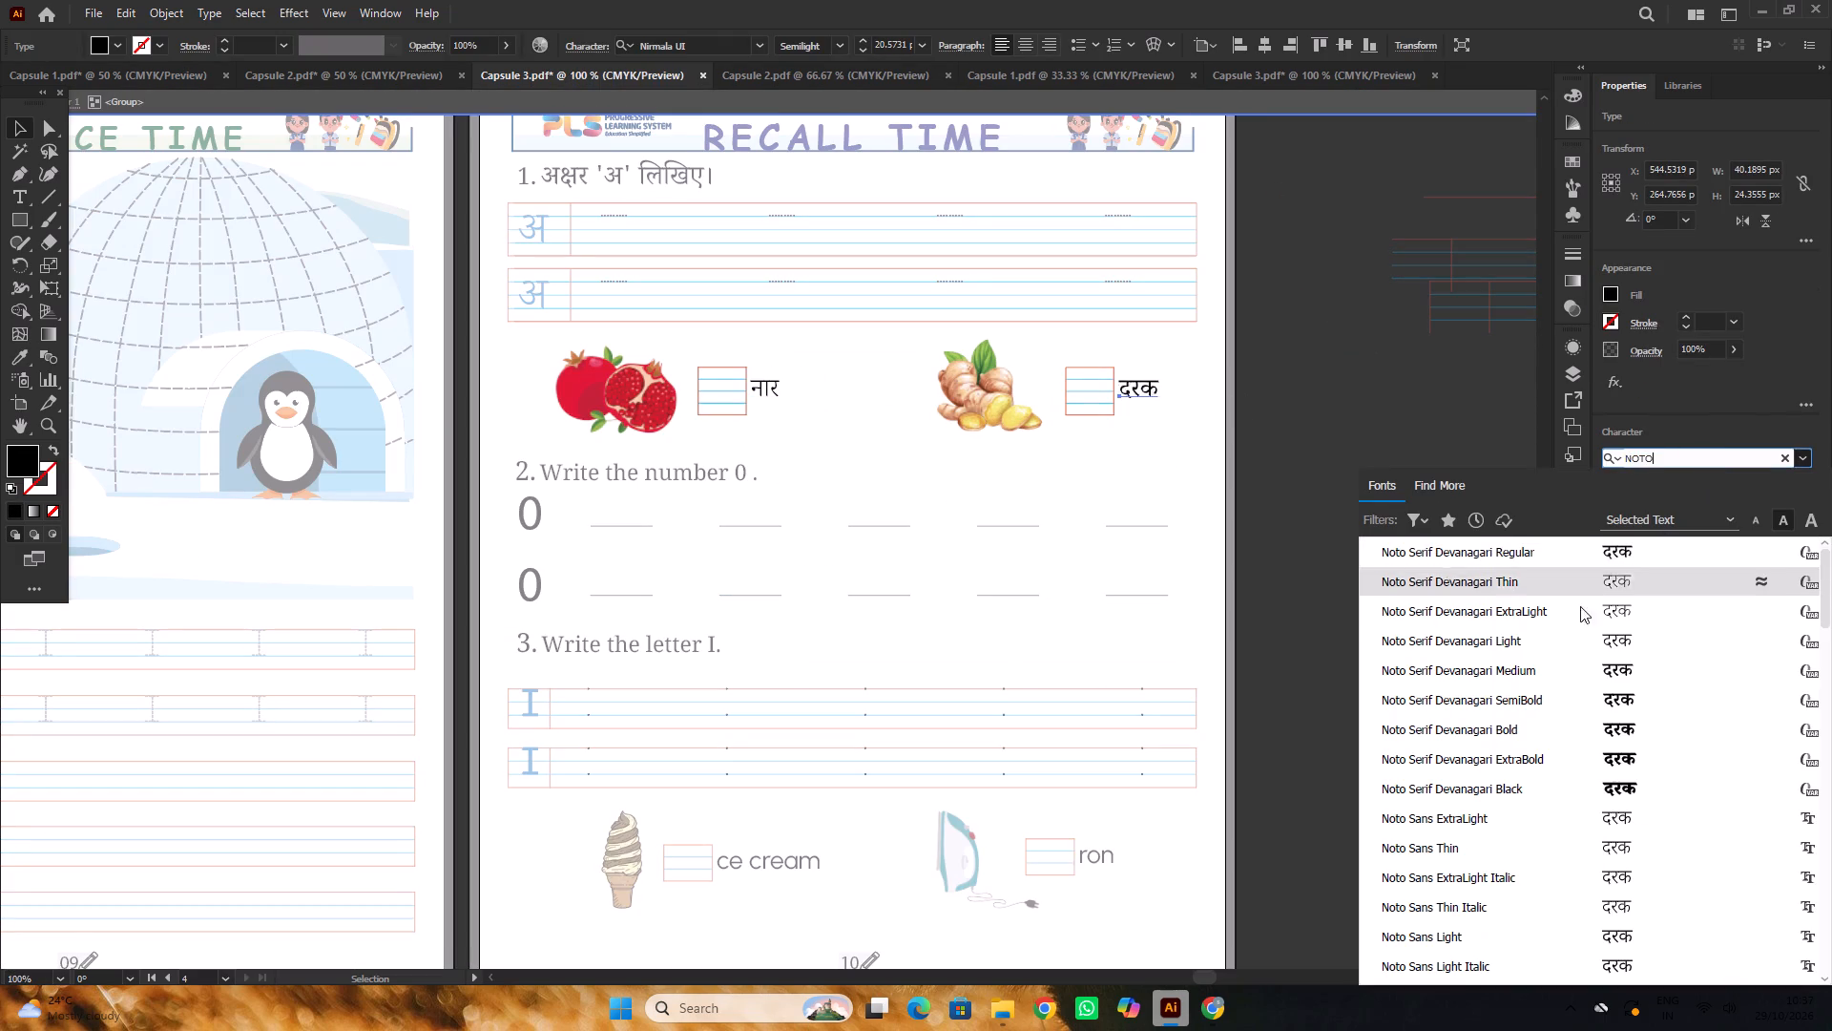
{"action": "left_click", "coordinate": [1544, 653]}
{"action": "triple_click", "coordinate": [1417, 597]}
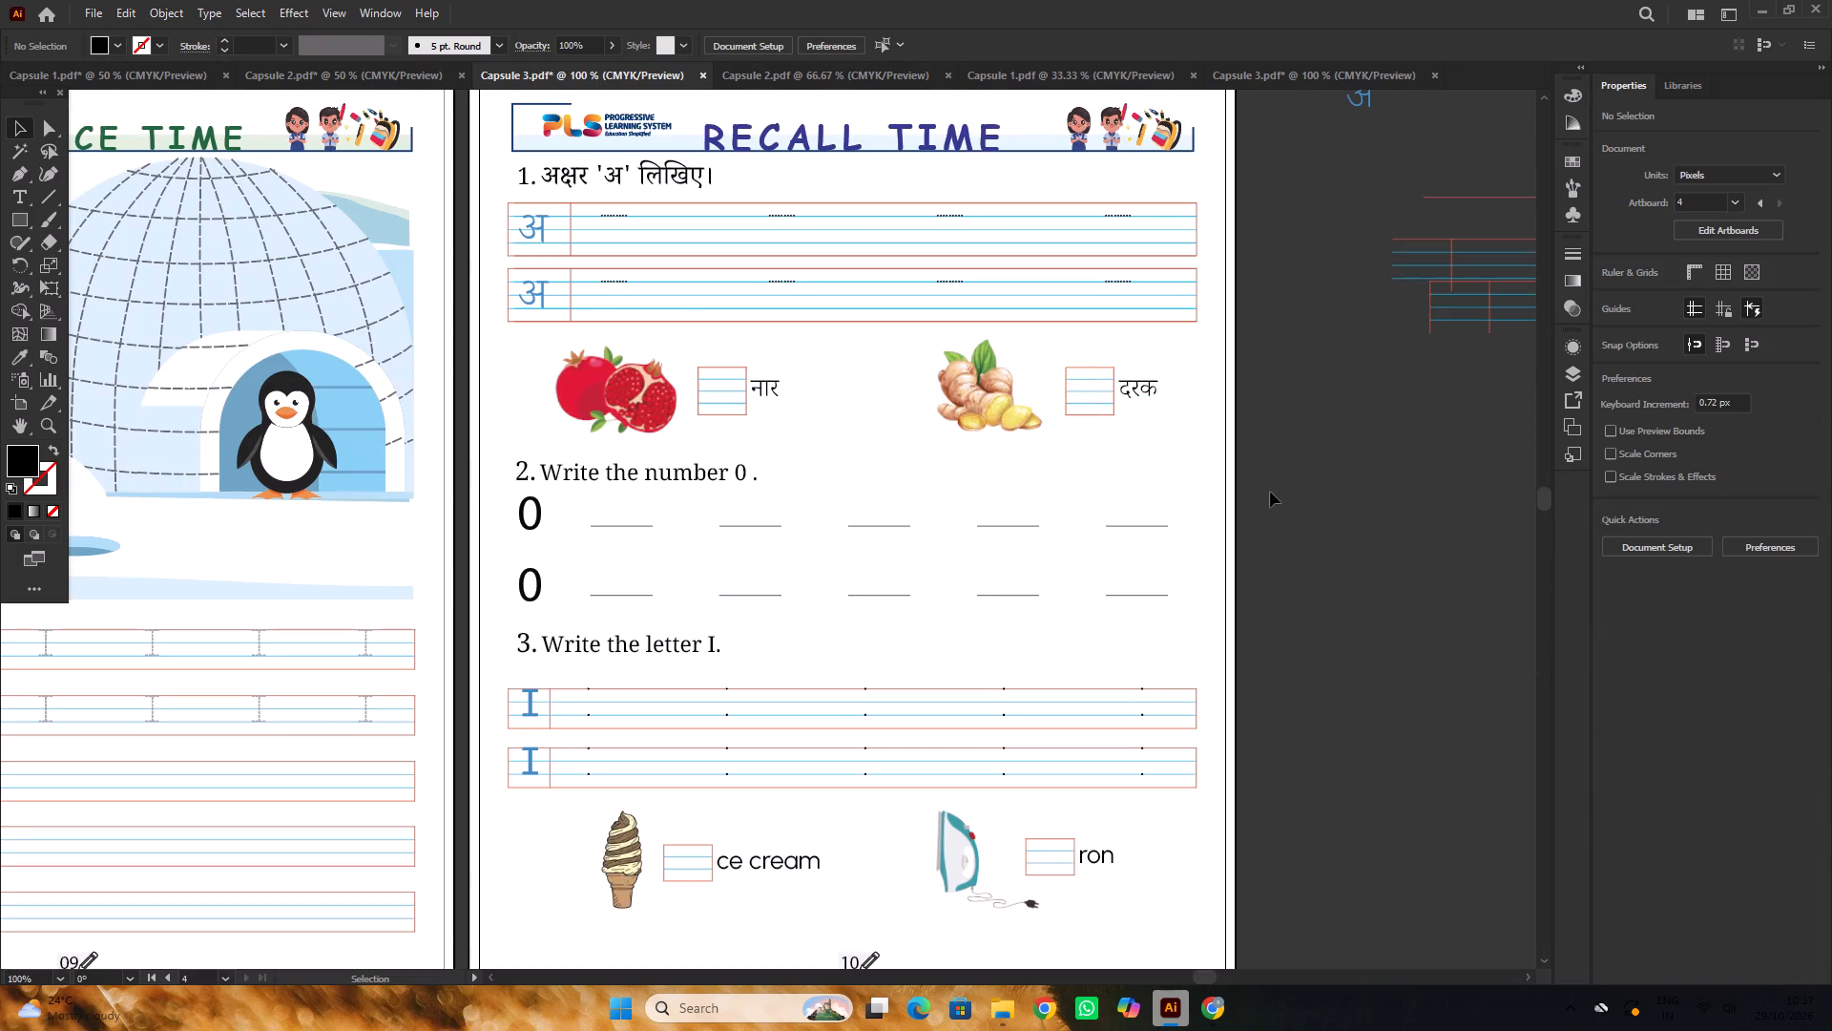
{"action": "left_click", "coordinate": [1270, 493]}
Check the text settings of the word माटर beside the tomato on the letter a file's Recall Time page.
{"action": "scroll", "coordinate": [857, 359], "scroll_direction": "down", "scroll_amount": 2, "text": "alt"}
{"action": "left_click", "coordinate": [1049, 58]}
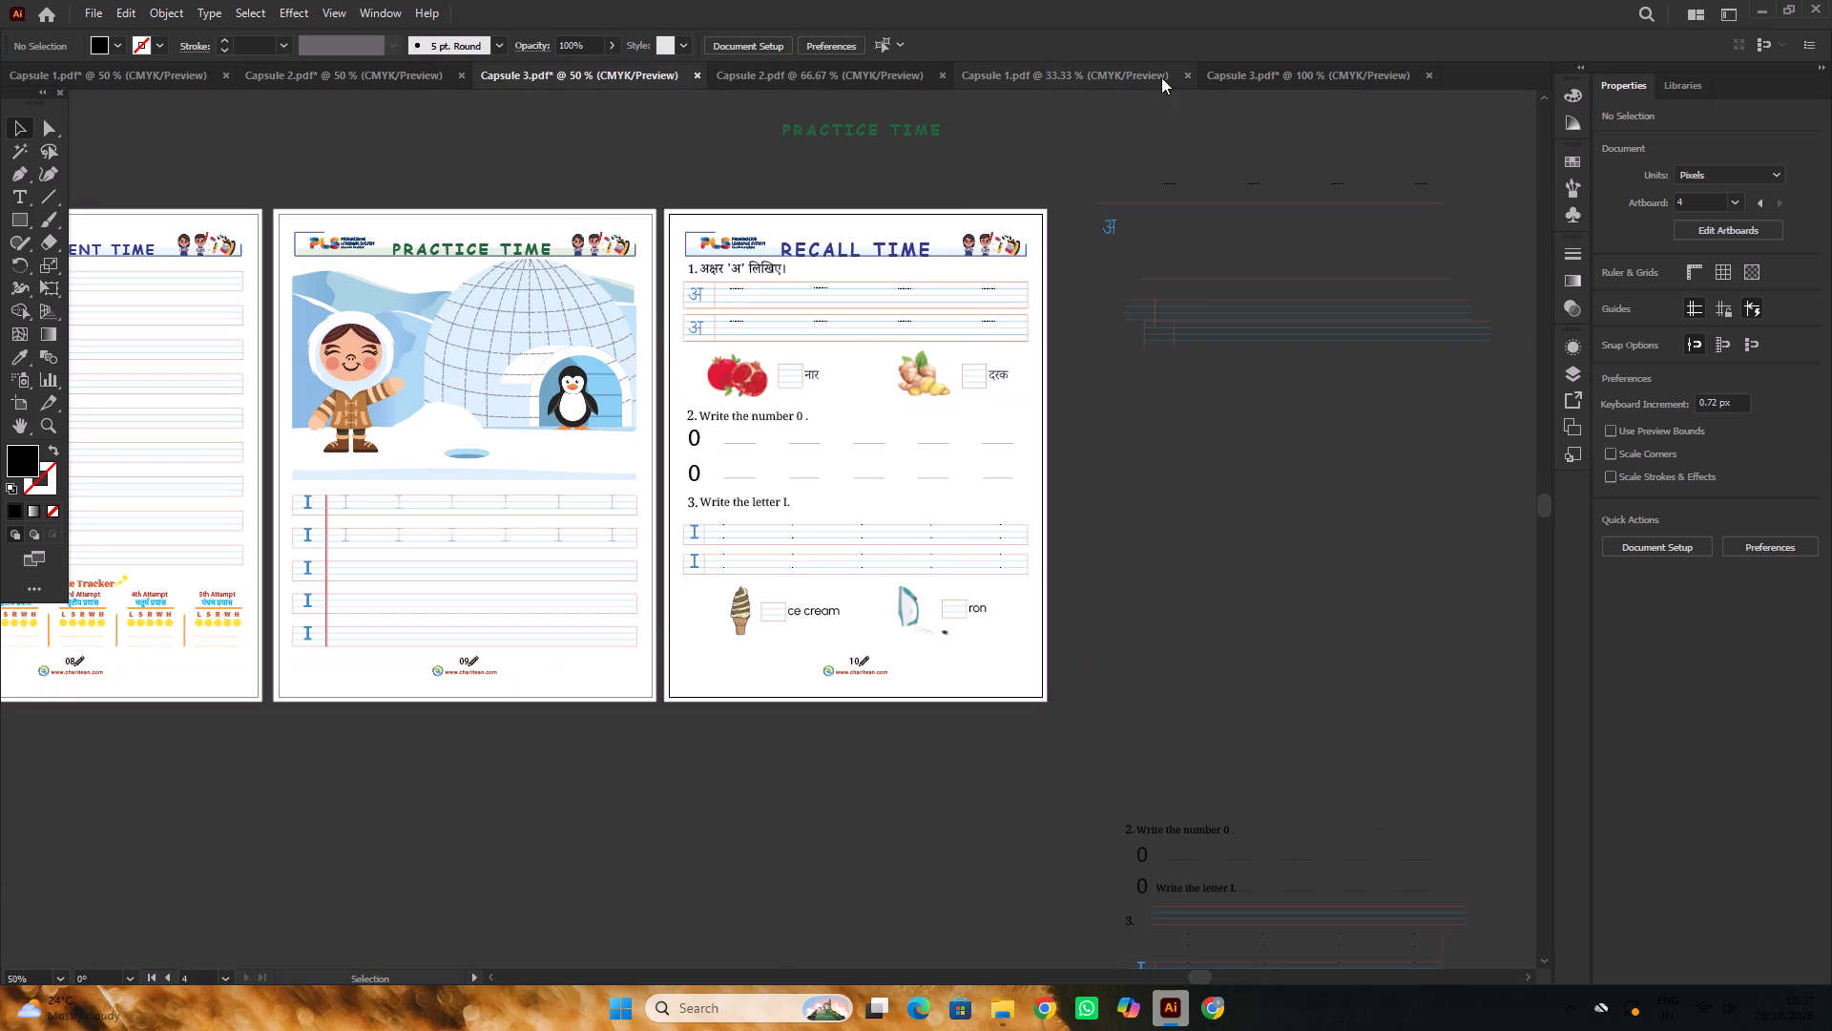
{"action": "left_click", "coordinate": [1218, 78]}
{"action": "scroll", "coordinate": [822, 256], "scroll_direction": "down", "scroll_amount": 2, "text": "alt"}
{"action": "left_click", "coordinate": [902, 190]}
{"action": "scroll", "coordinate": [968, 473], "scroll_direction": "up", "scroll_amount": 2, "text": "alt"}
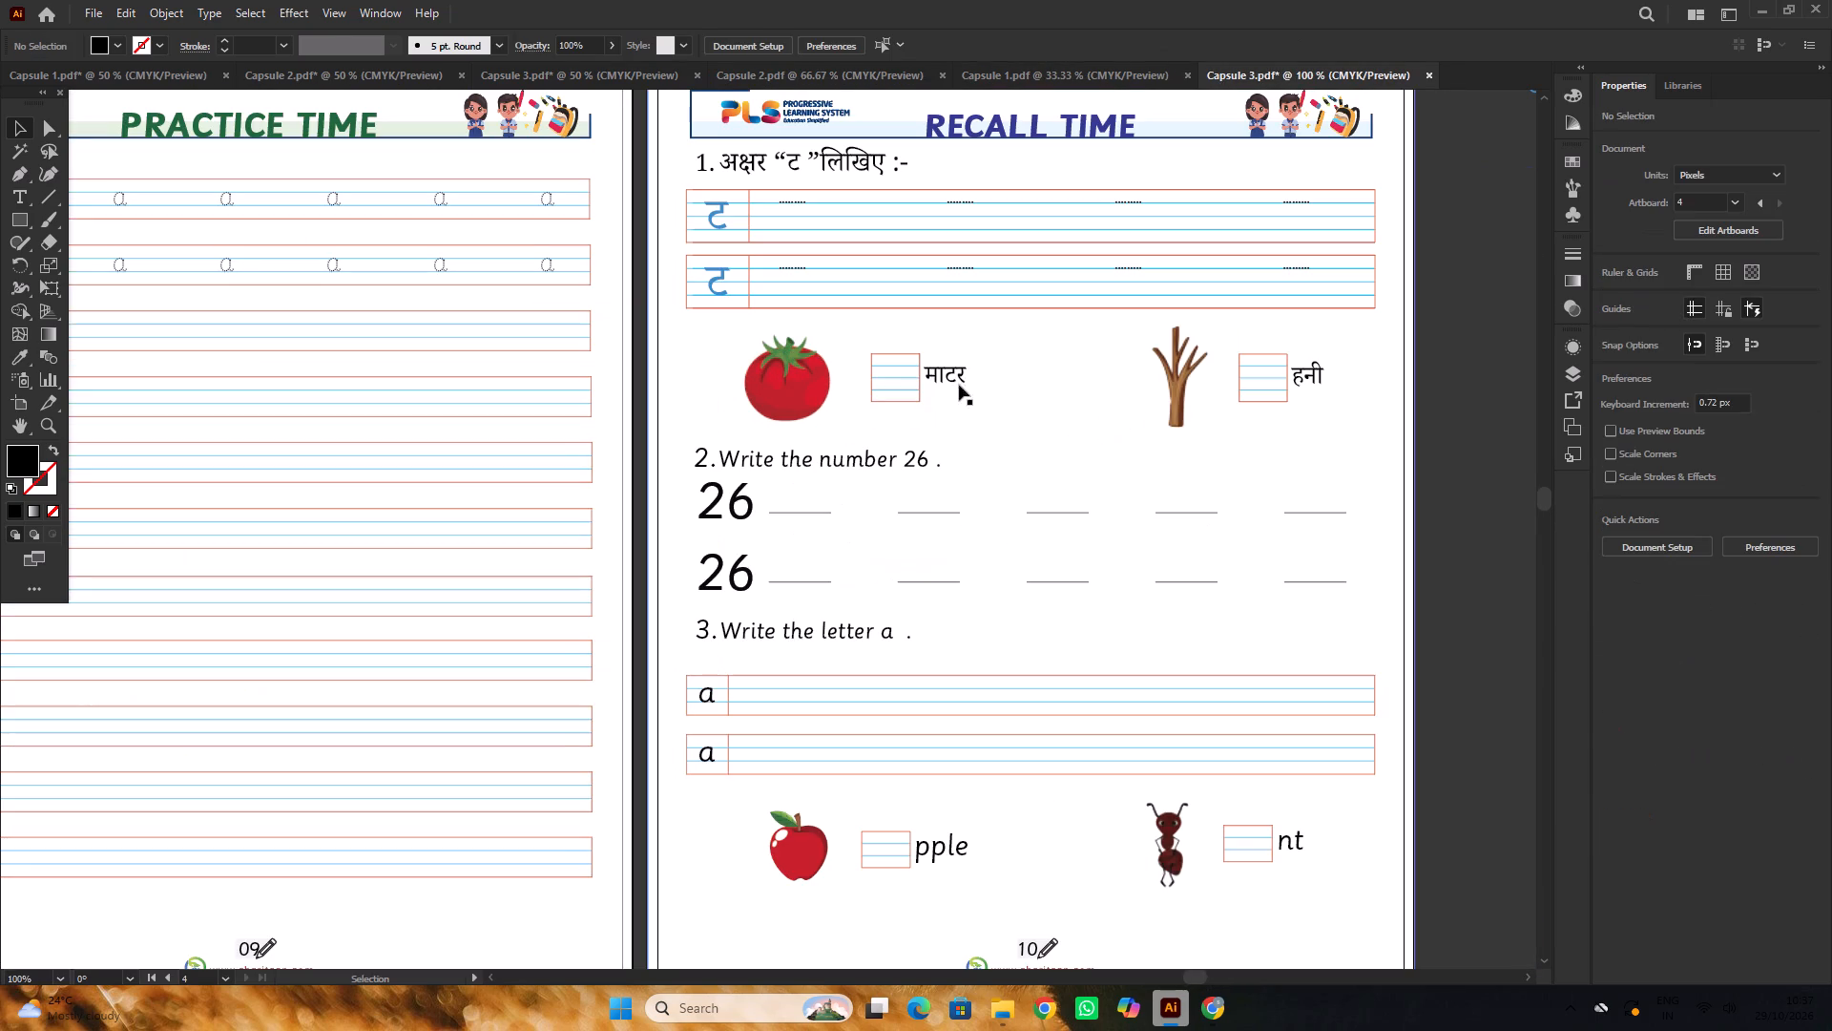
{"action": "left_click", "coordinate": [954, 368]}
{"action": "triple_click", "coordinate": [954, 369]}
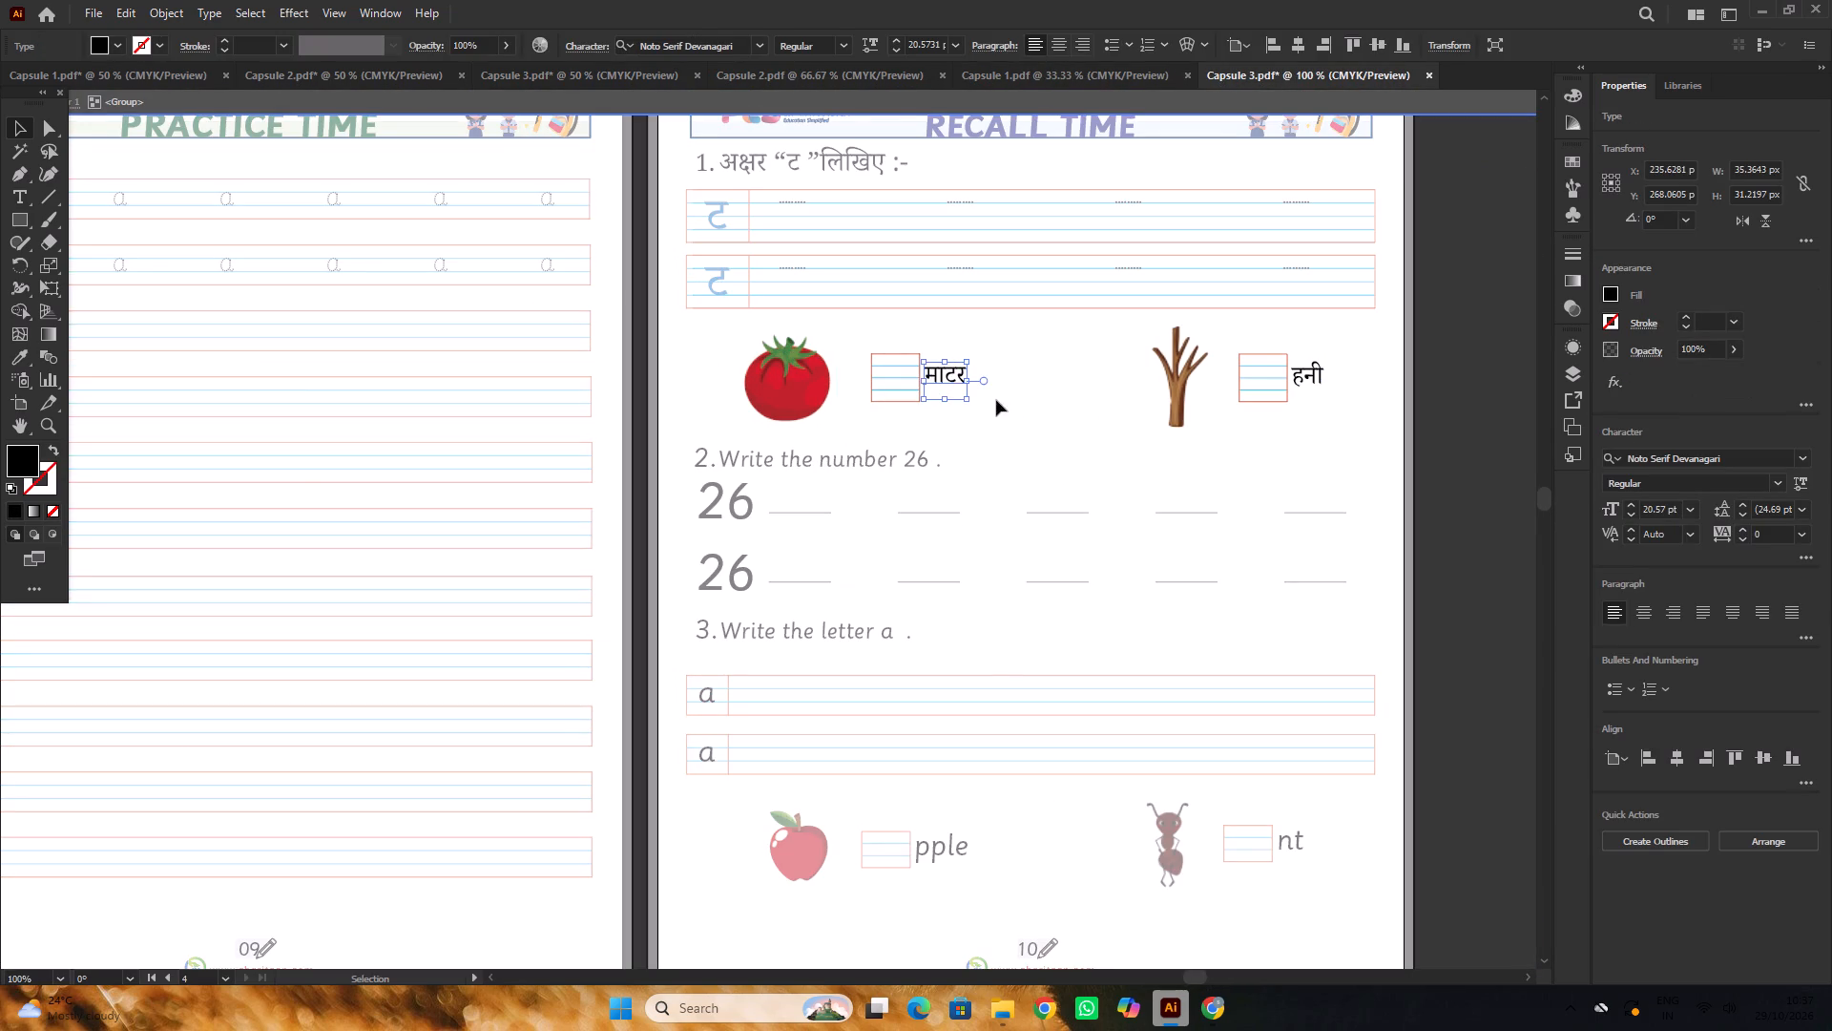
{"action": "scroll", "coordinate": [1050, 399], "scroll_direction": "down", "scroll_amount": 1, "text": "alt"}
{"action": "left_click", "coordinate": [394, 69]}
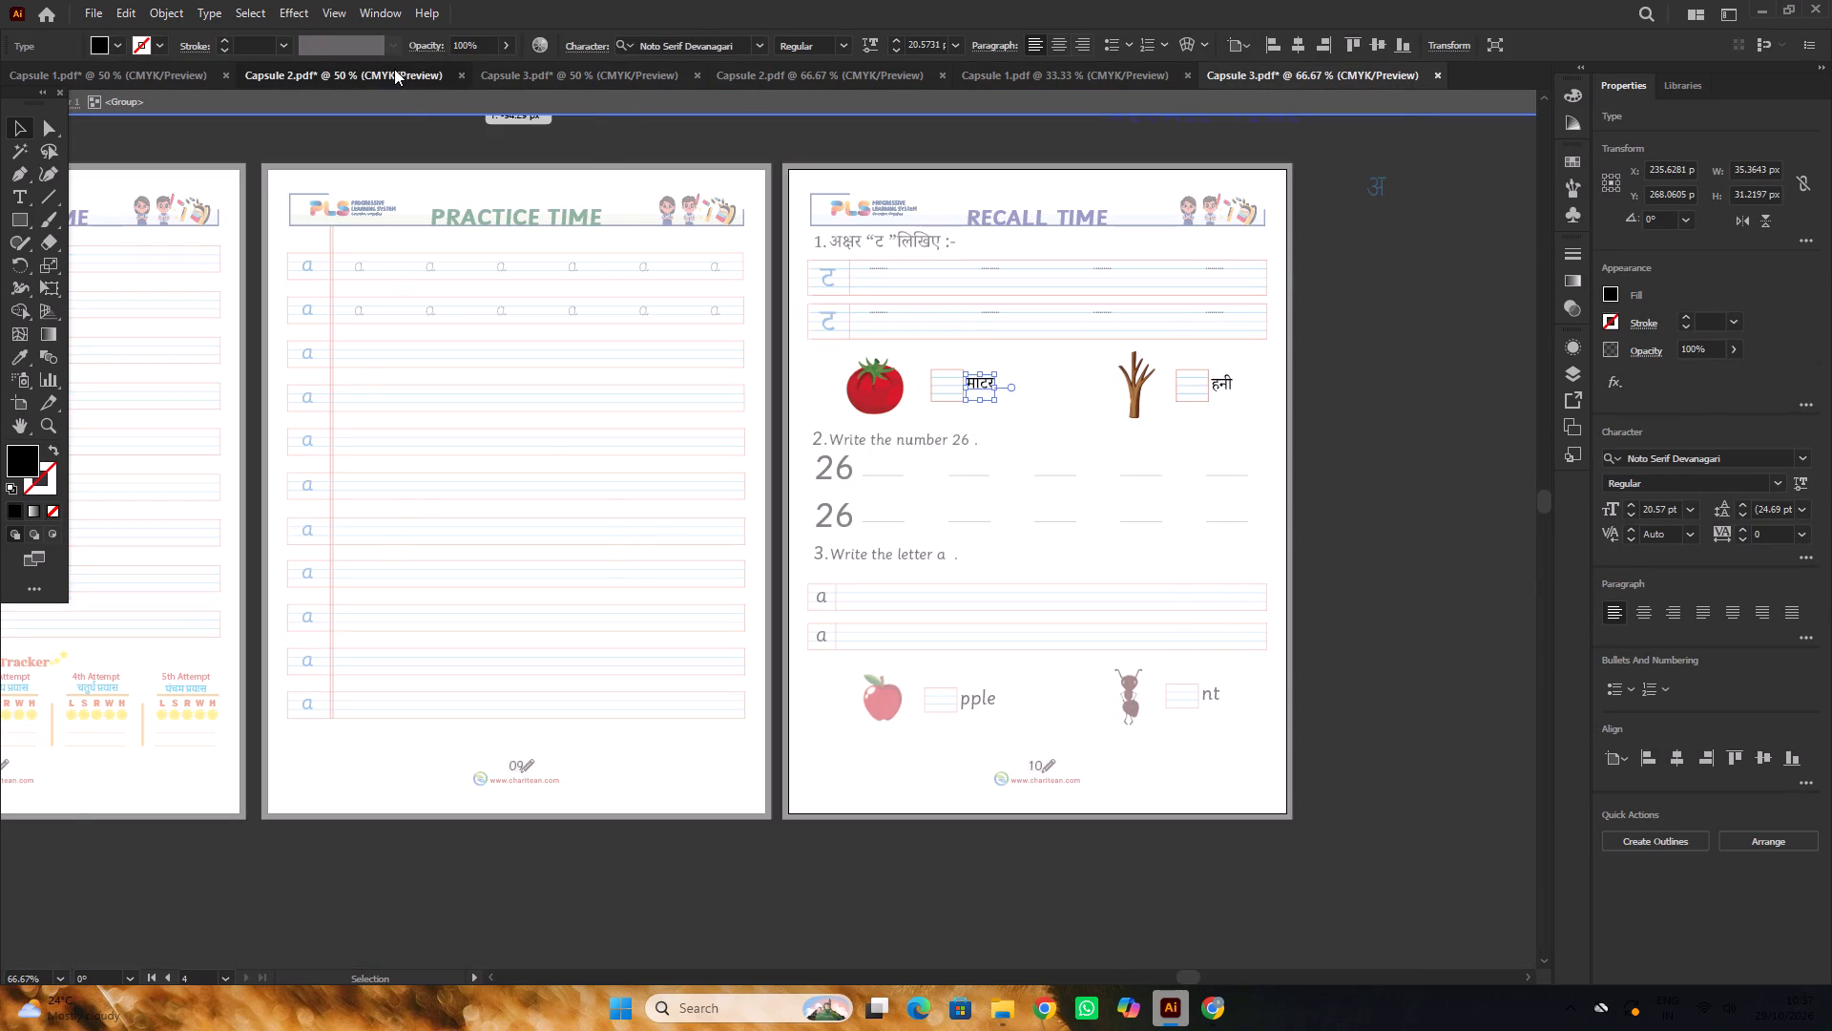
{"action": "left_click", "coordinate": [620, 75]}
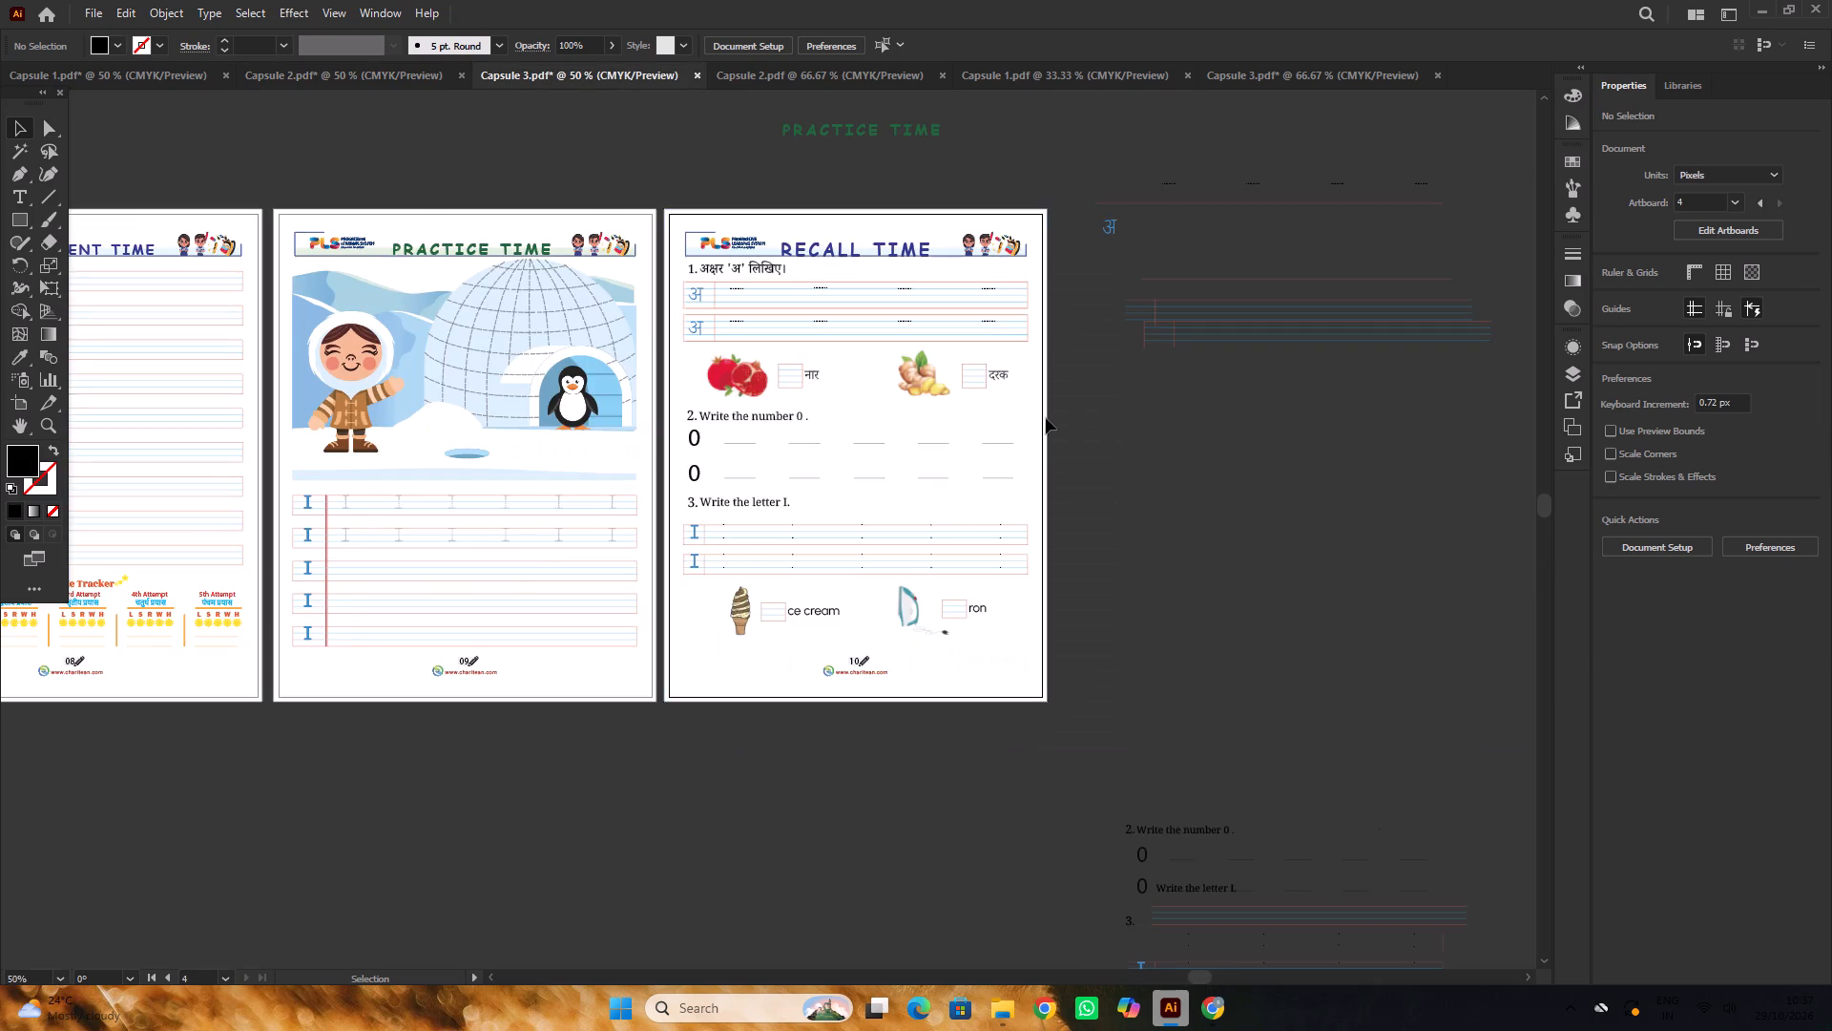
Set the font style of the words दरक beside the ginger and नार beside the pomegranate to Regular.
{"action": "scroll", "coordinate": [1045, 415], "scroll_direction": "up", "scroll_amount": 3, "text": "alt"}
{"action": "double_click", "coordinate": [961, 347]}
{"action": "left_click", "coordinate": [953, 352]}
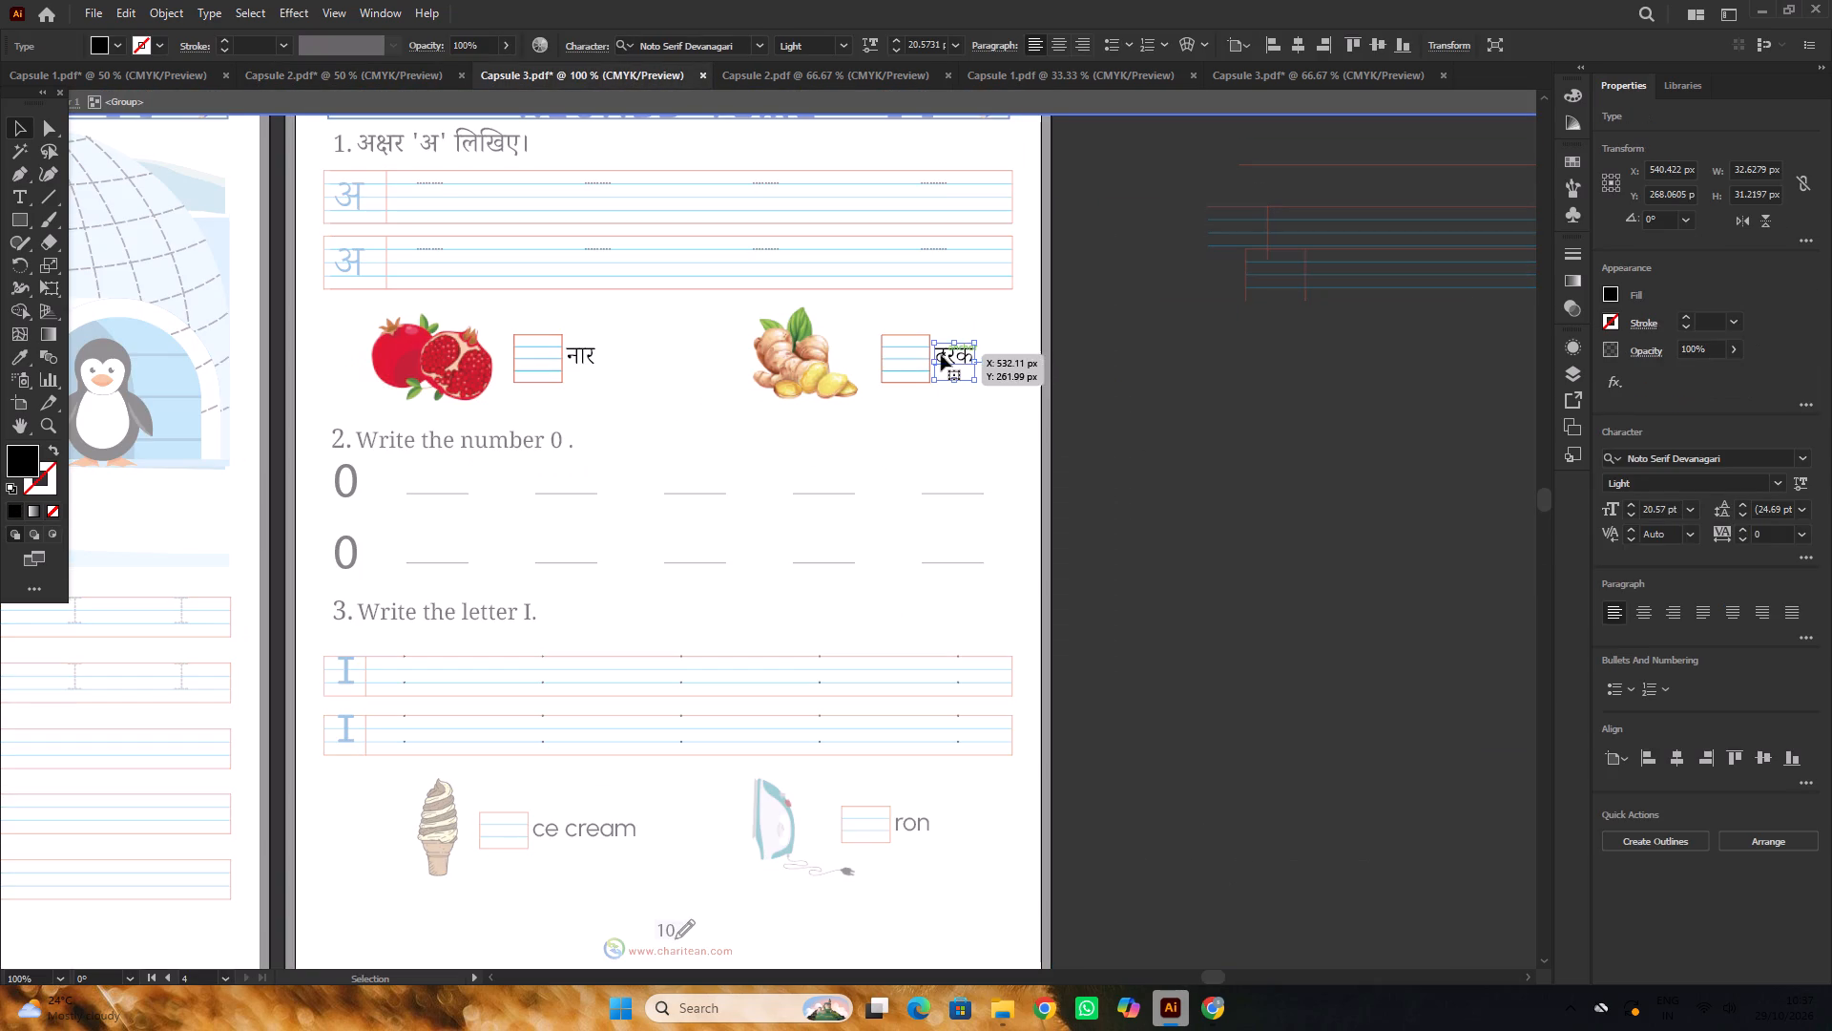
{"action": "left_click", "coordinate": [1776, 485]}
{"action": "left_click", "coordinate": [1674, 505]}
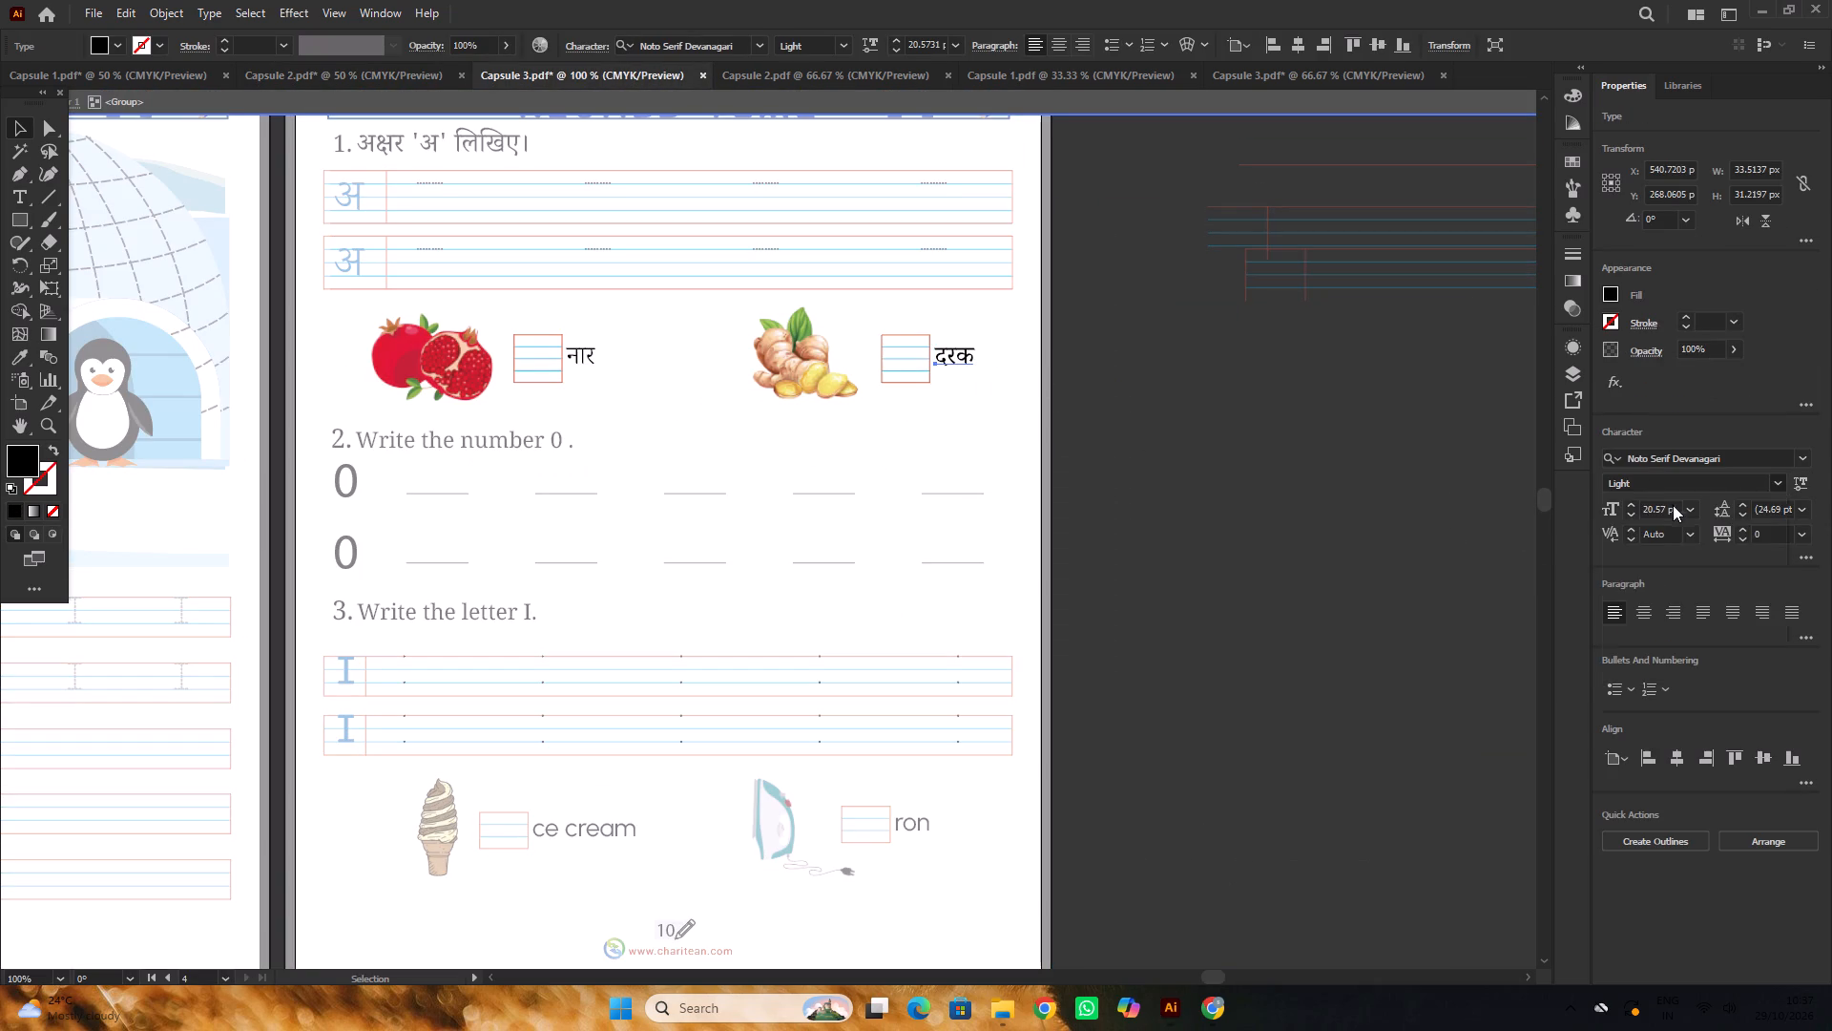
{"action": "left_click", "coordinate": [1320, 493]}
{"action": "left_click", "coordinate": [572, 356]}
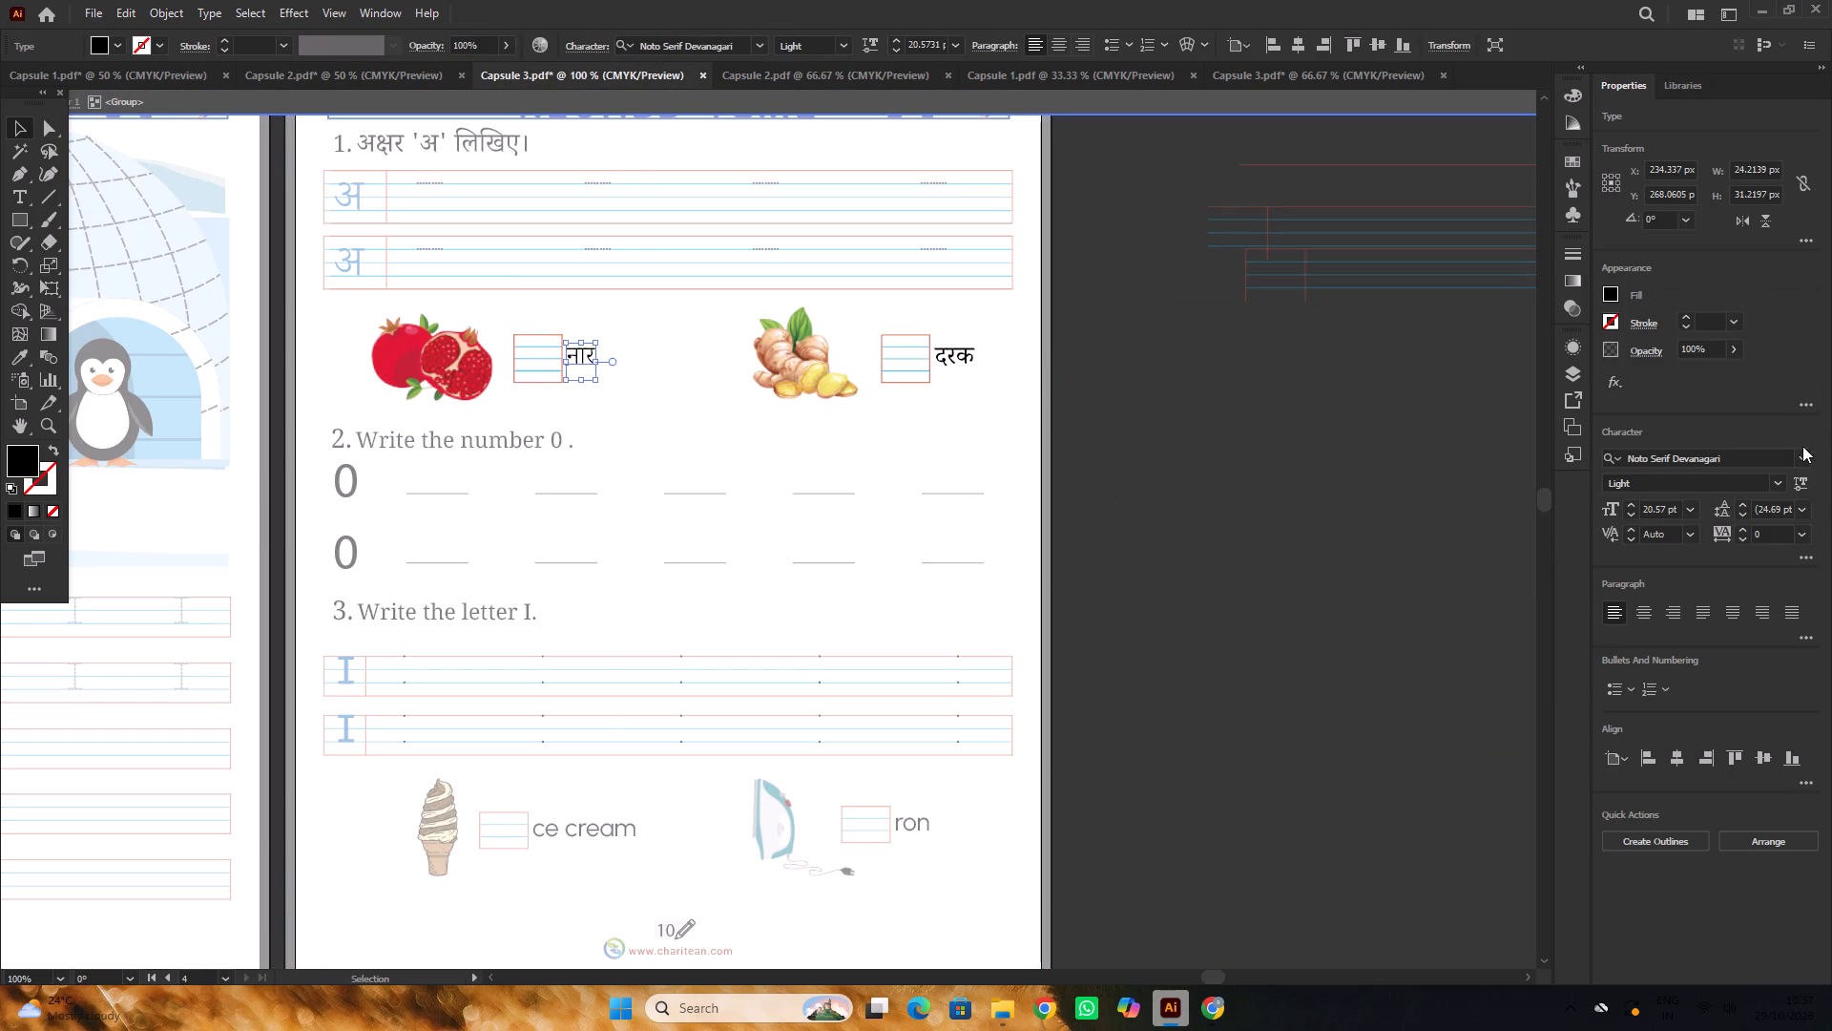
{"action": "left_click", "coordinate": [1776, 486]}
{"action": "left_click", "coordinate": [1666, 500]}
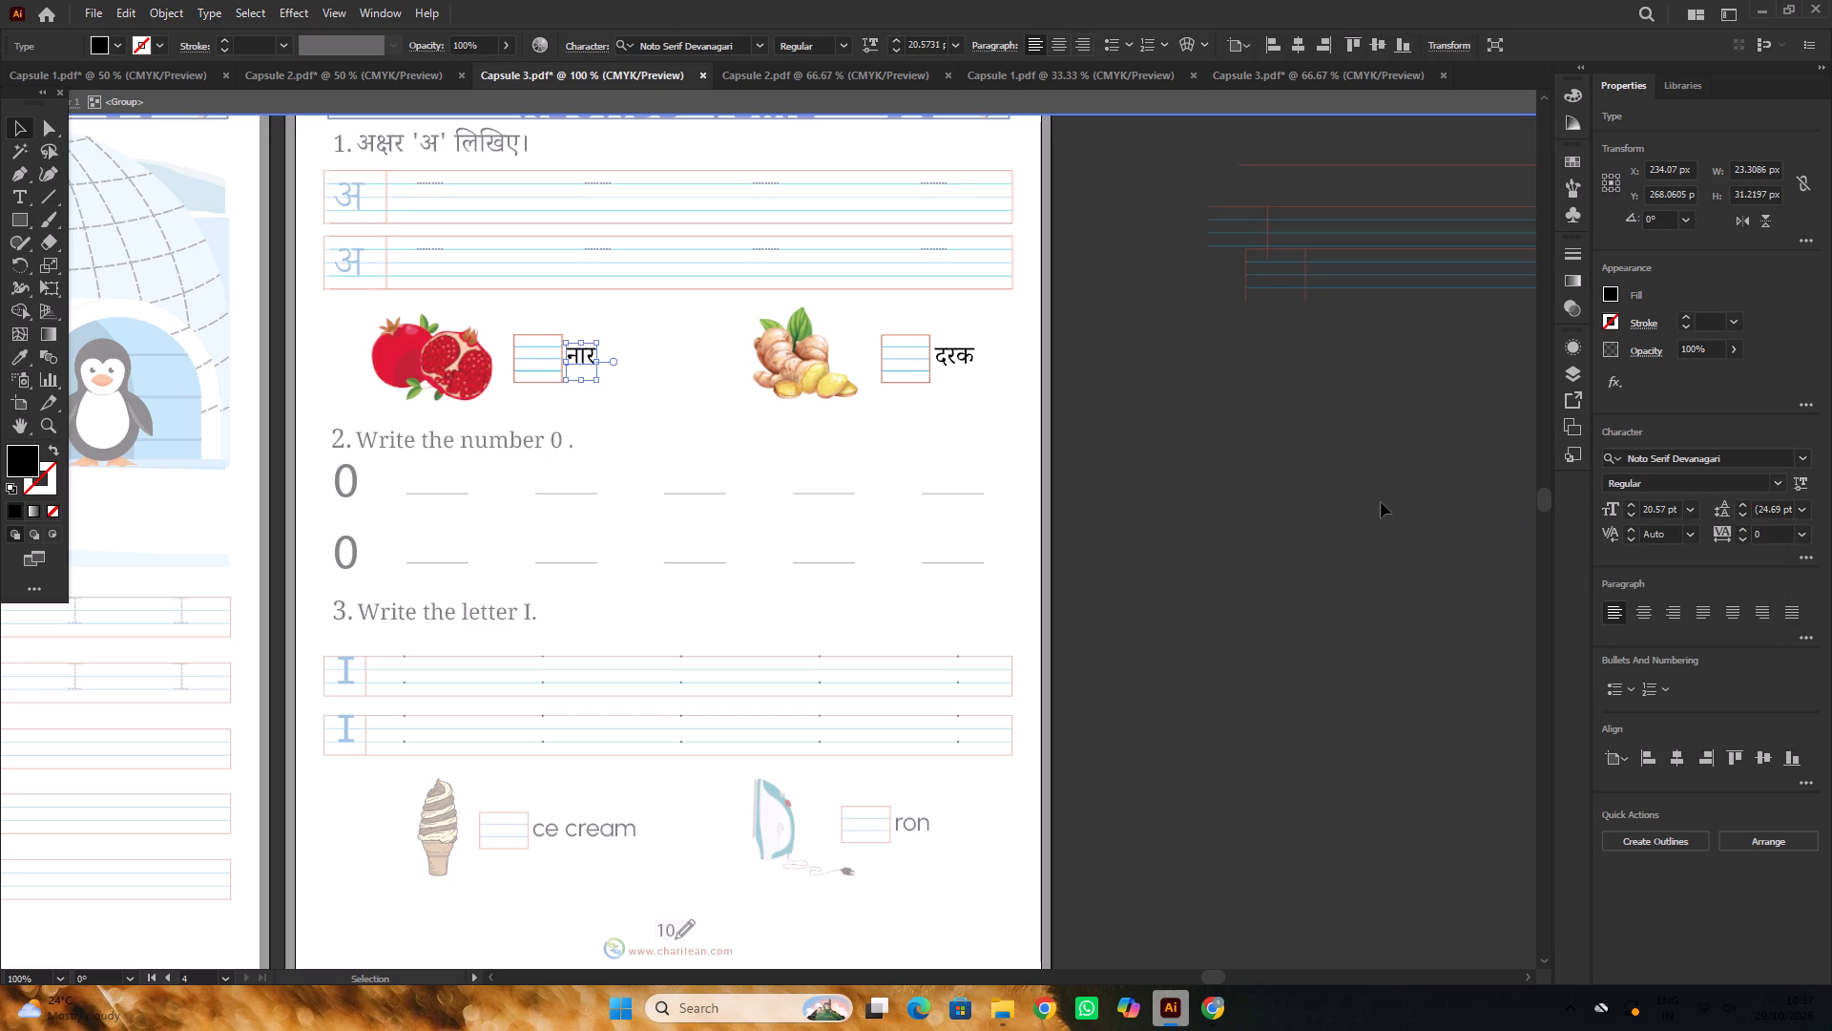
{"action": "triple_click", "coordinate": [1364, 497]}
{"action": "left_click", "coordinate": [1362, 493]}
Set the font of the question 2 heading "Write the number 0 ." and its number 2 to Sassoon Primary.
{"action": "scroll", "coordinate": [1189, 442], "scroll_direction": "down", "scroll_amount": 2, "text": "alt"}
{"action": "scroll", "coordinate": [1189, 438], "scroll_direction": "down", "scroll_amount": 1}
{"action": "scroll", "coordinate": [765, 416], "scroll_direction": "up", "scroll_amount": 2, "text": "alt"}
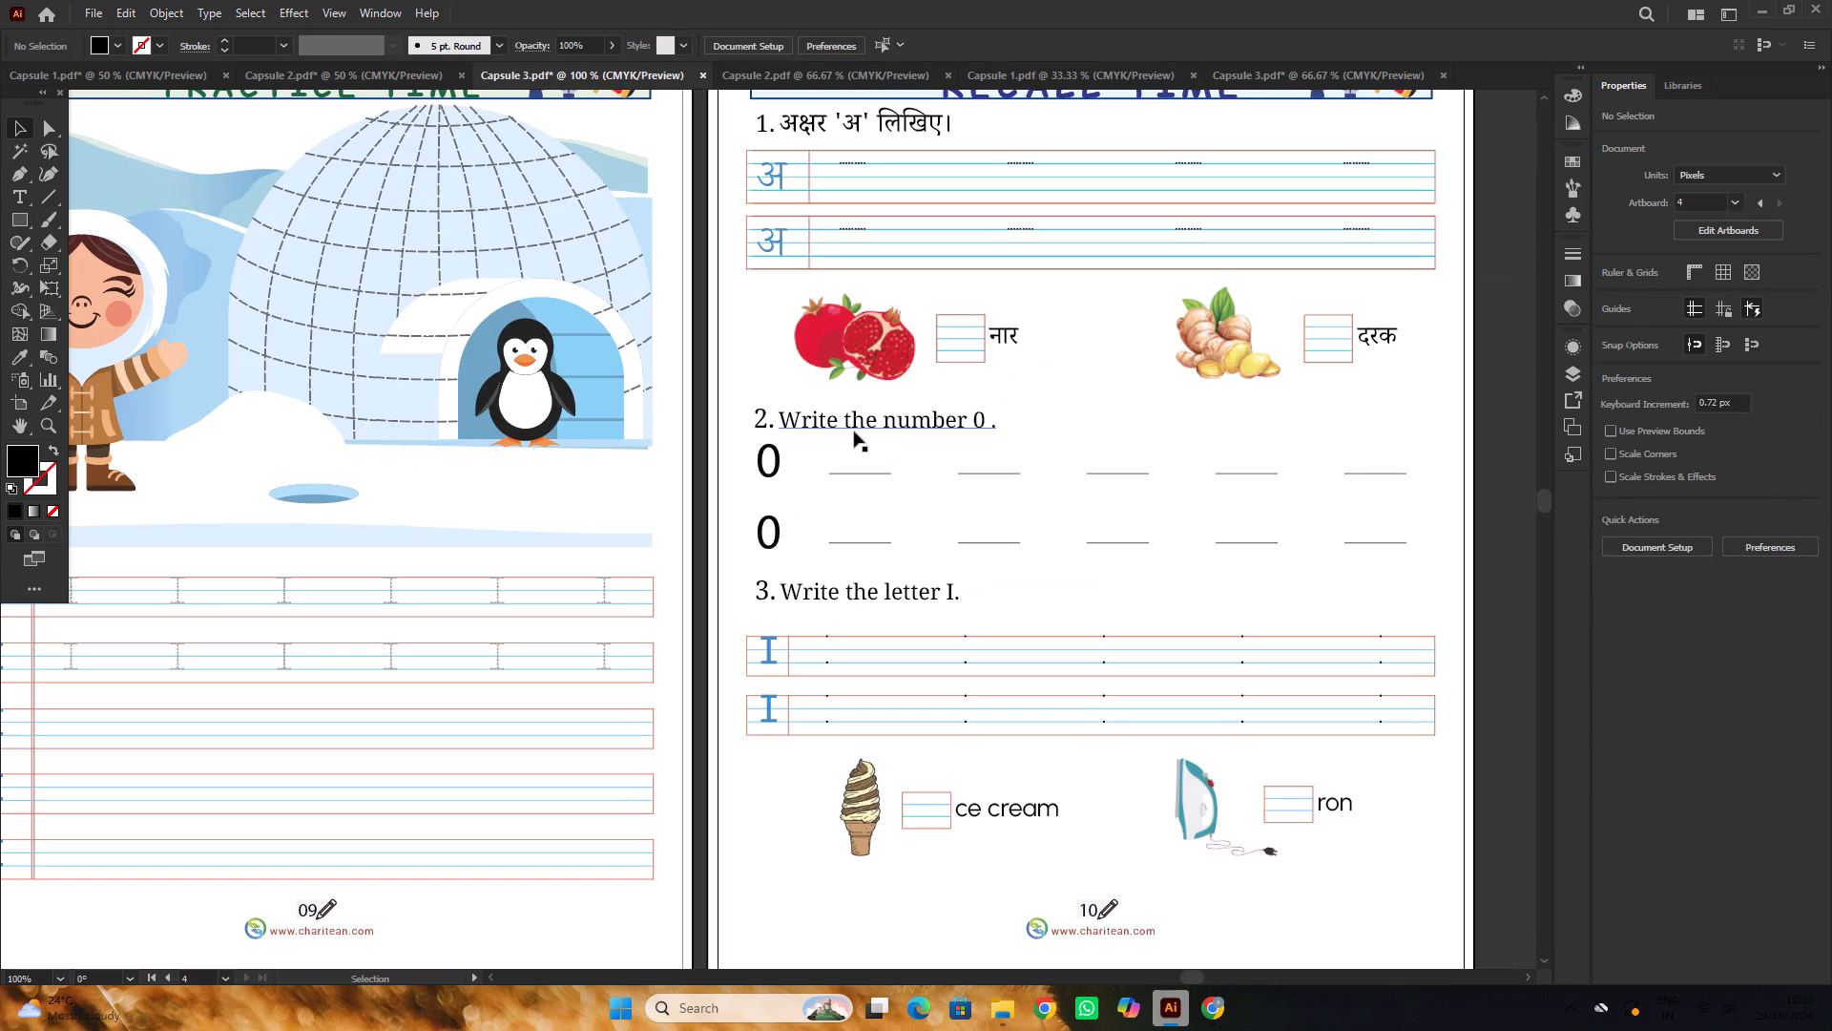
{"action": "left_click", "coordinate": [855, 431]}
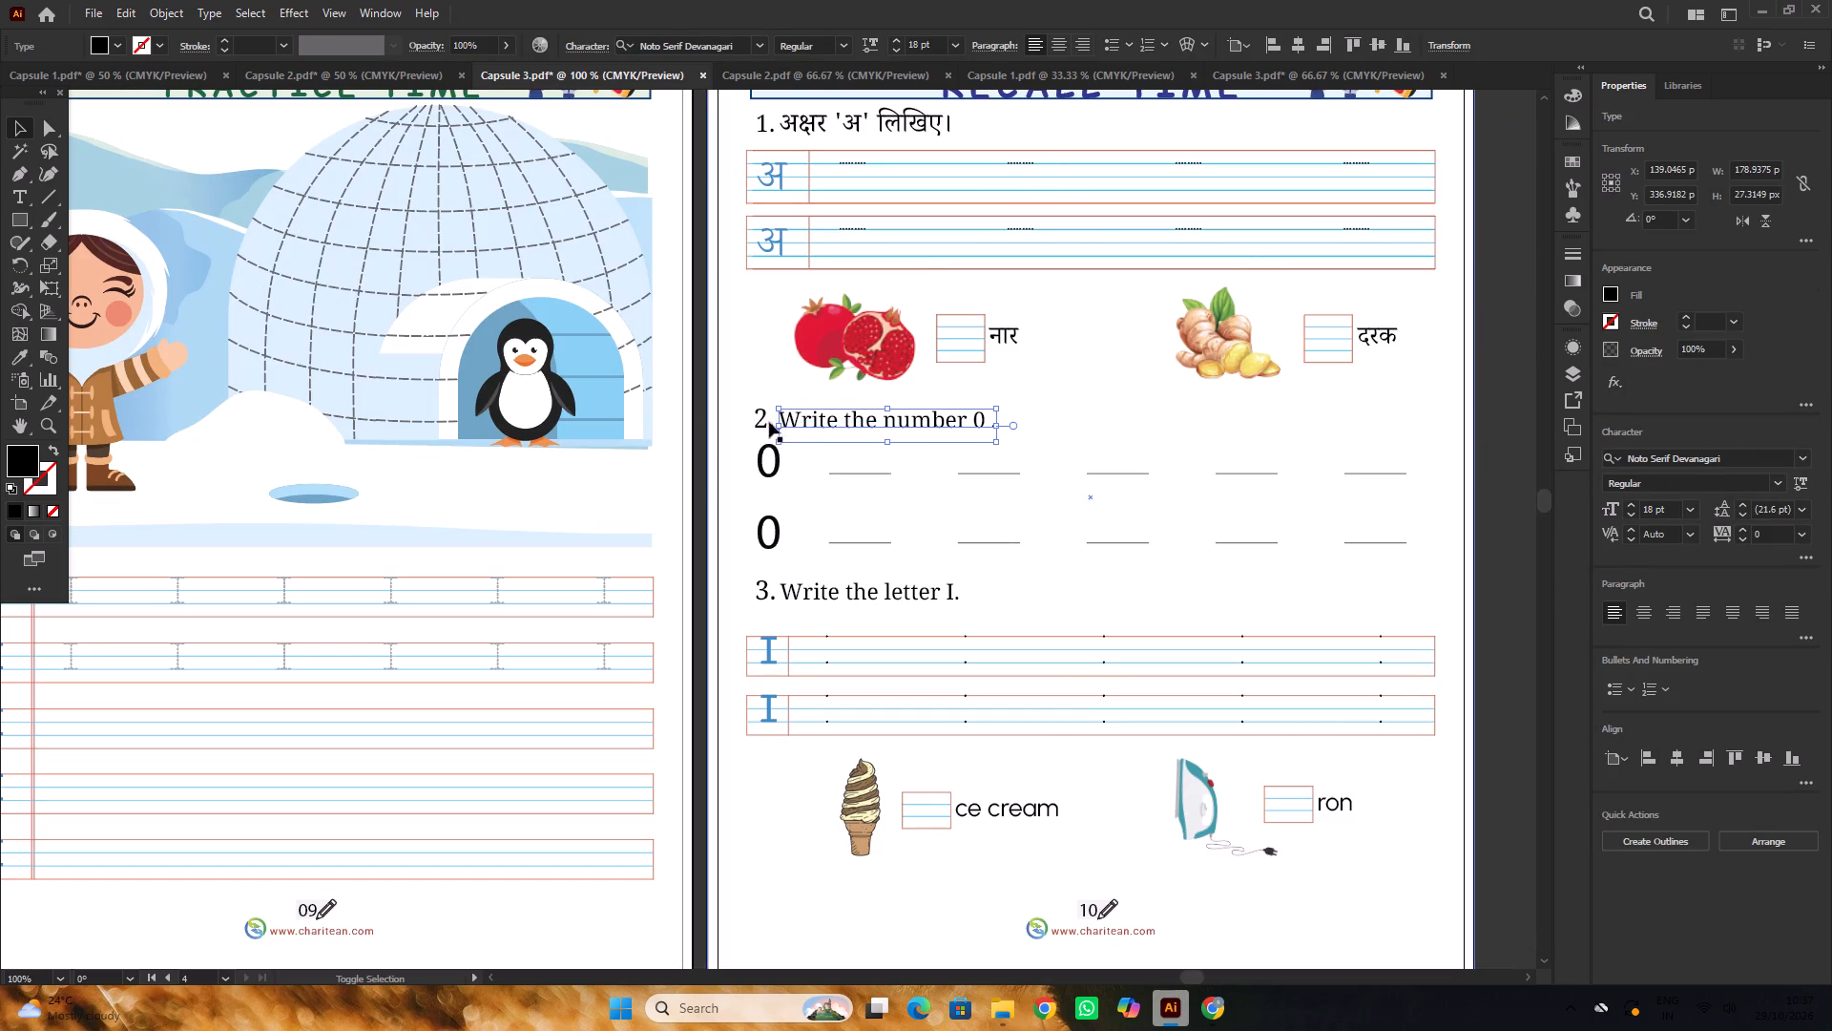
{"action": "left_click", "coordinate": [761, 421], "text": "shift"}
{"action": "left_click", "coordinate": [1731, 461]}
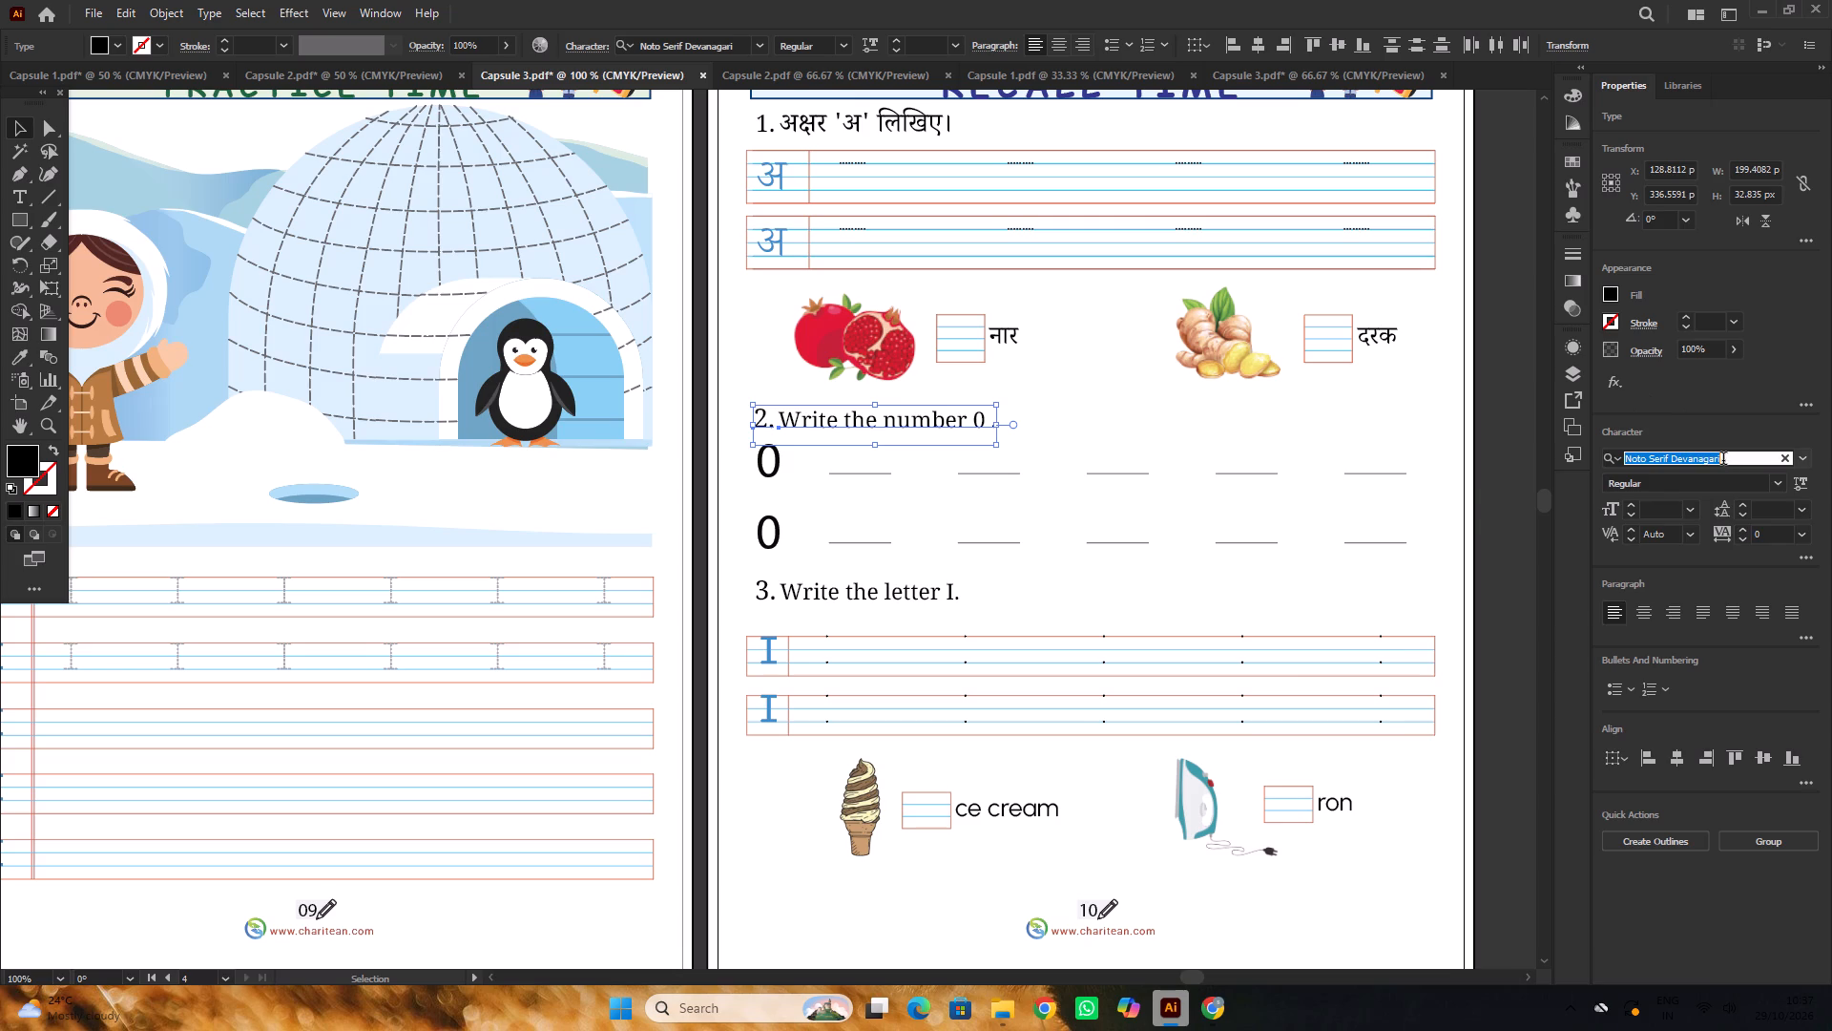
{"action": "key", "text": "s"}
{"action": "type", "text": "AS"}
{"action": "key", "text": "s"}
{"action": "left_click", "coordinate": [1570, 591]}
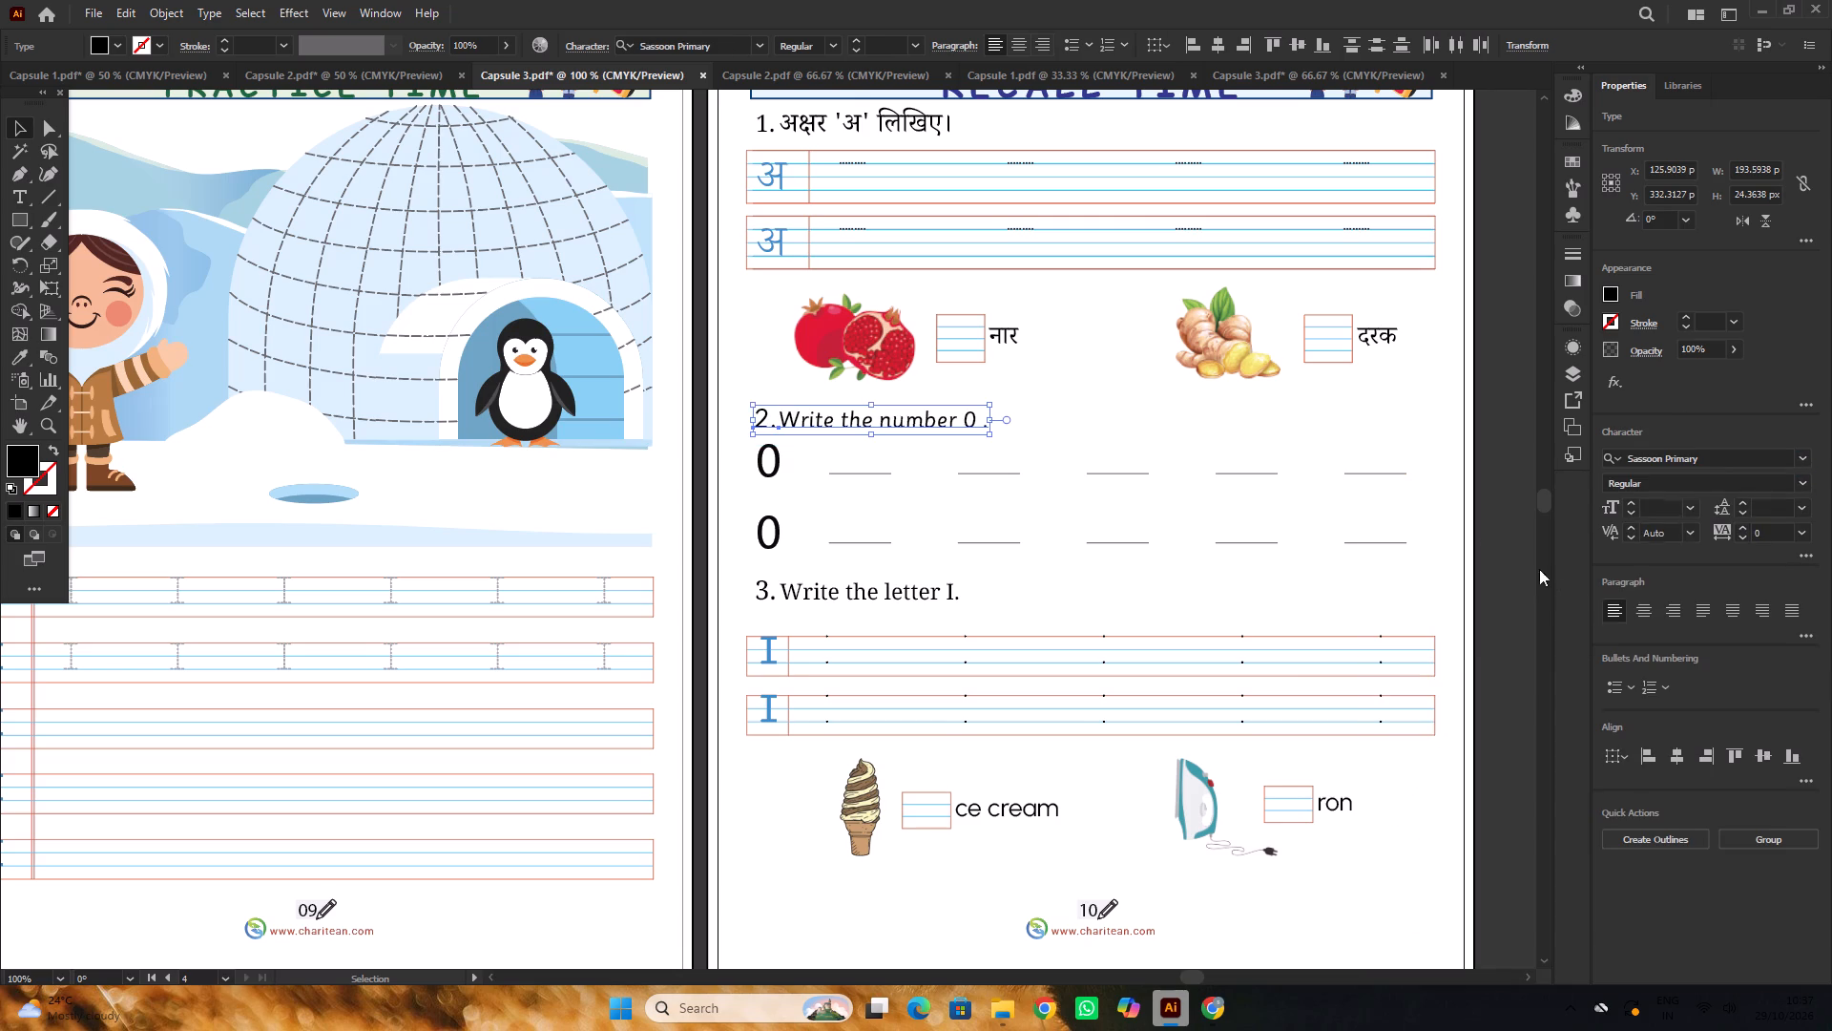
{"action": "double_click", "coordinate": [1482, 508]}
Check the text settings of the question 2 heading and its number on the letter a file's Recall Time page.
{"action": "scroll", "coordinate": [878, 319], "scroll_direction": "down", "scroll_amount": 1, "text": "alt"}
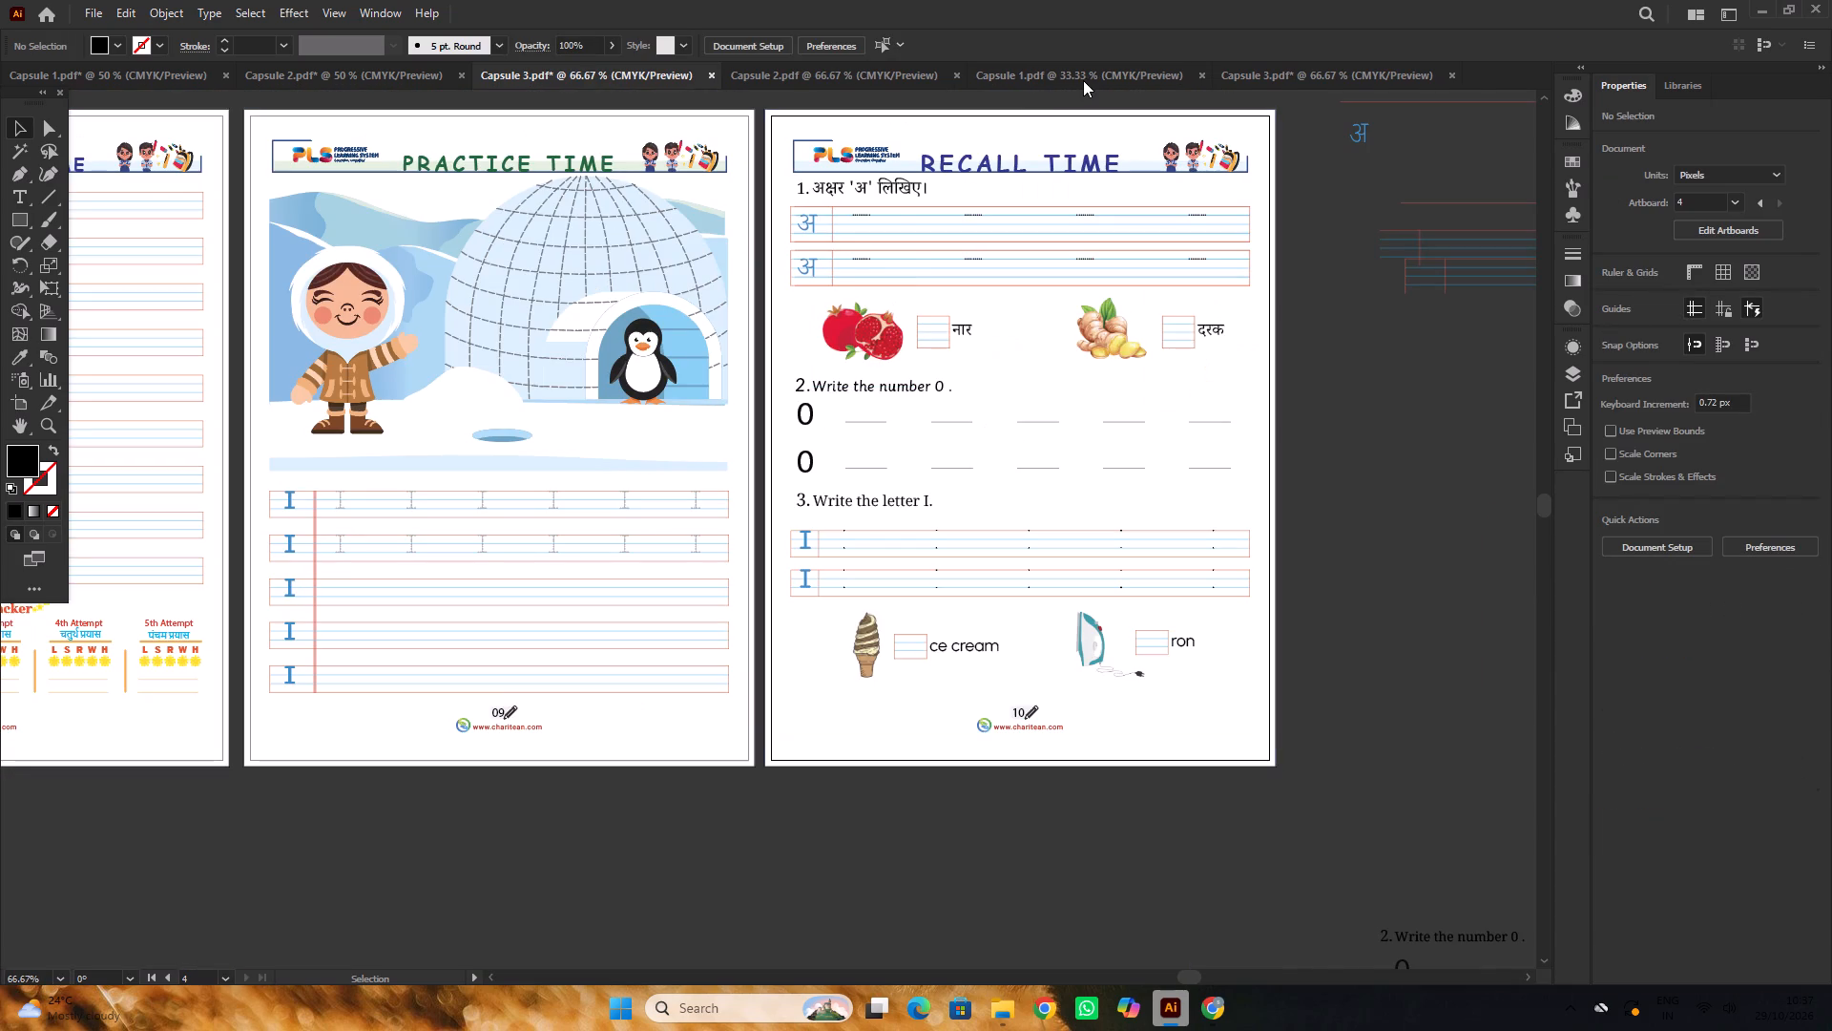
{"action": "left_click", "coordinate": [1281, 72]}
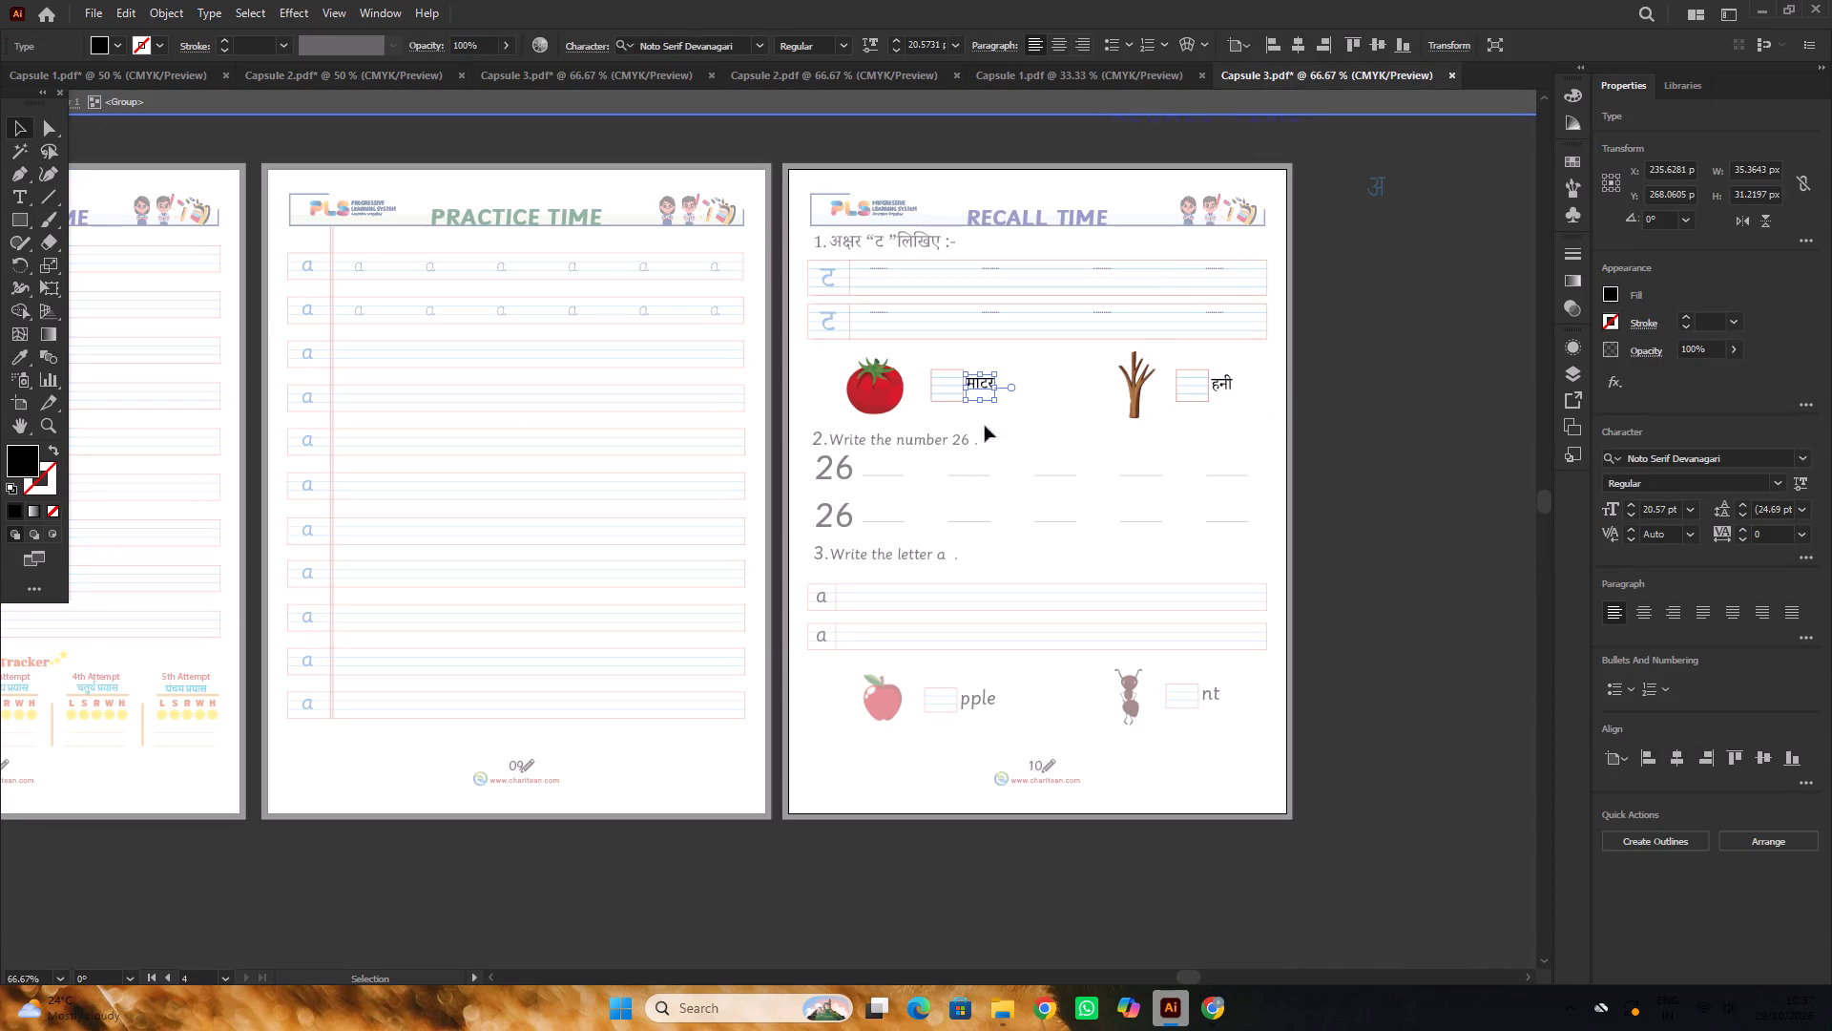
{"action": "double_click", "coordinate": [1307, 420]}
{"action": "left_click", "coordinate": [949, 435]}
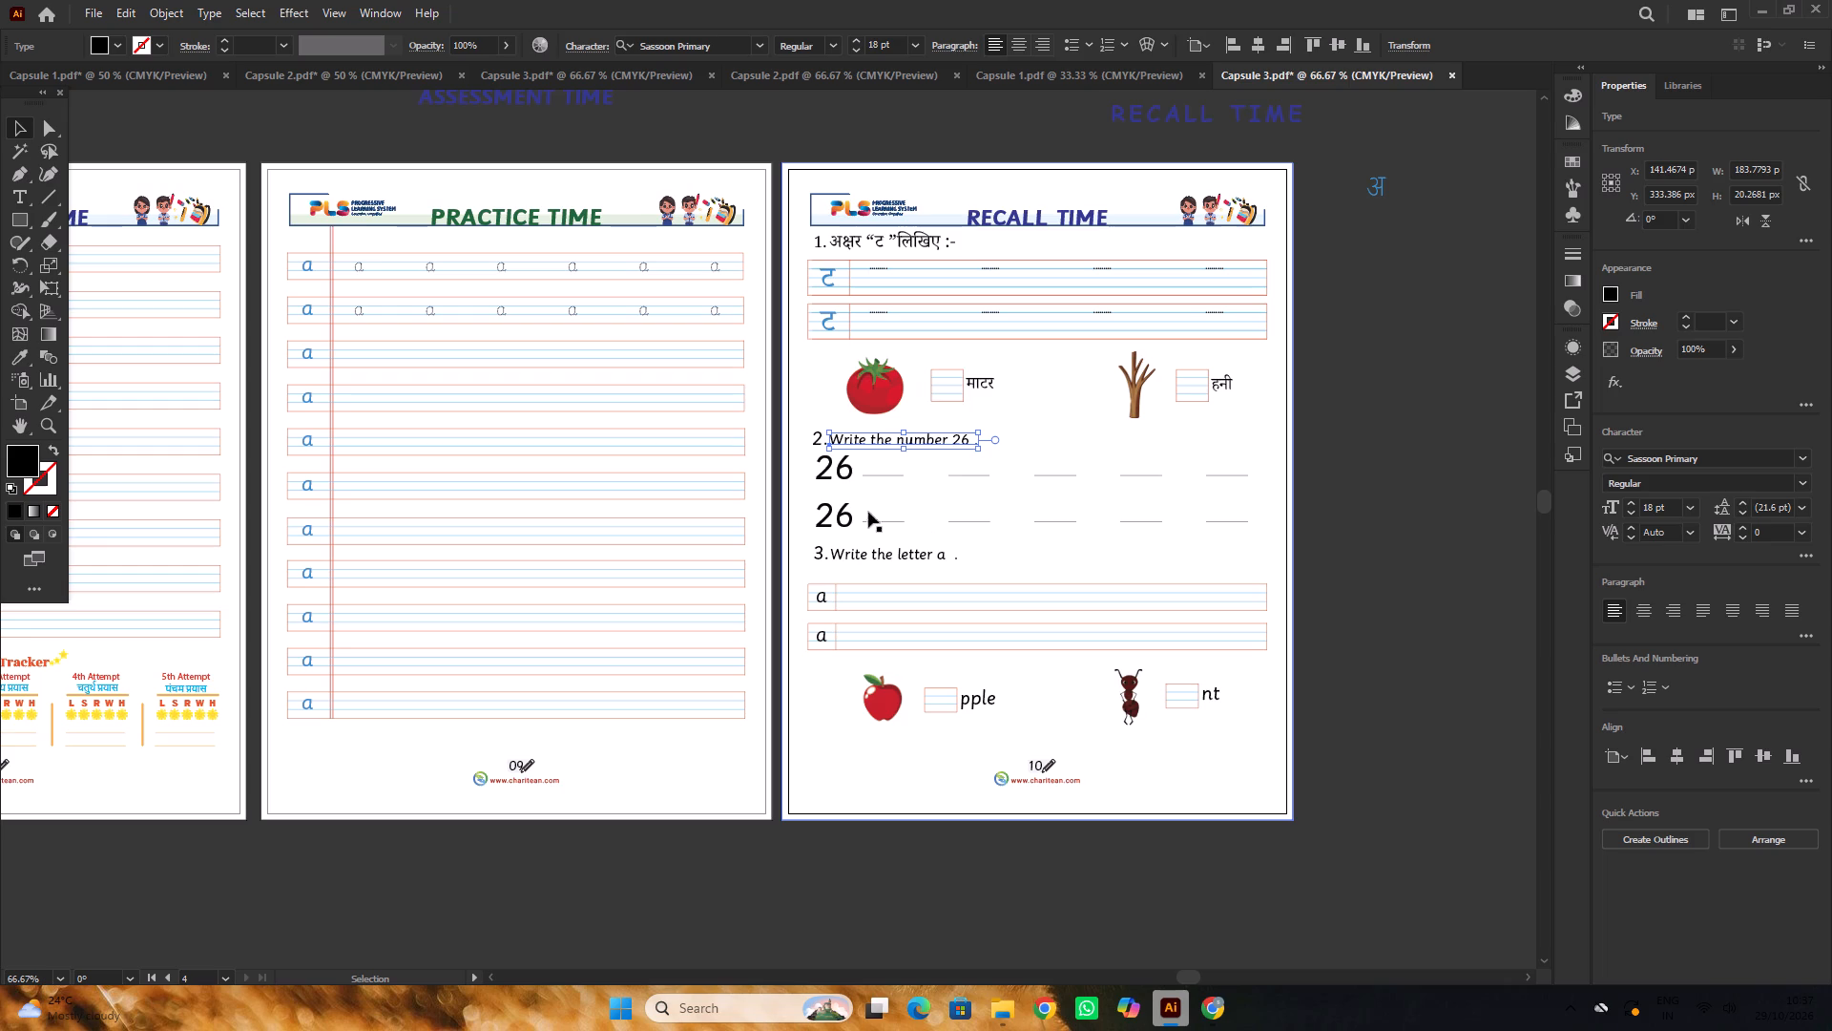
{"action": "scroll", "coordinate": [815, 445], "scroll_direction": "up", "scroll_amount": 1, "text": "alt"}
{"action": "left_click", "coordinate": [815, 445], "text": "shift"}
{"action": "scroll", "coordinate": [815, 445], "scroll_direction": "down", "scroll_amount": 1, "text": "alt"}
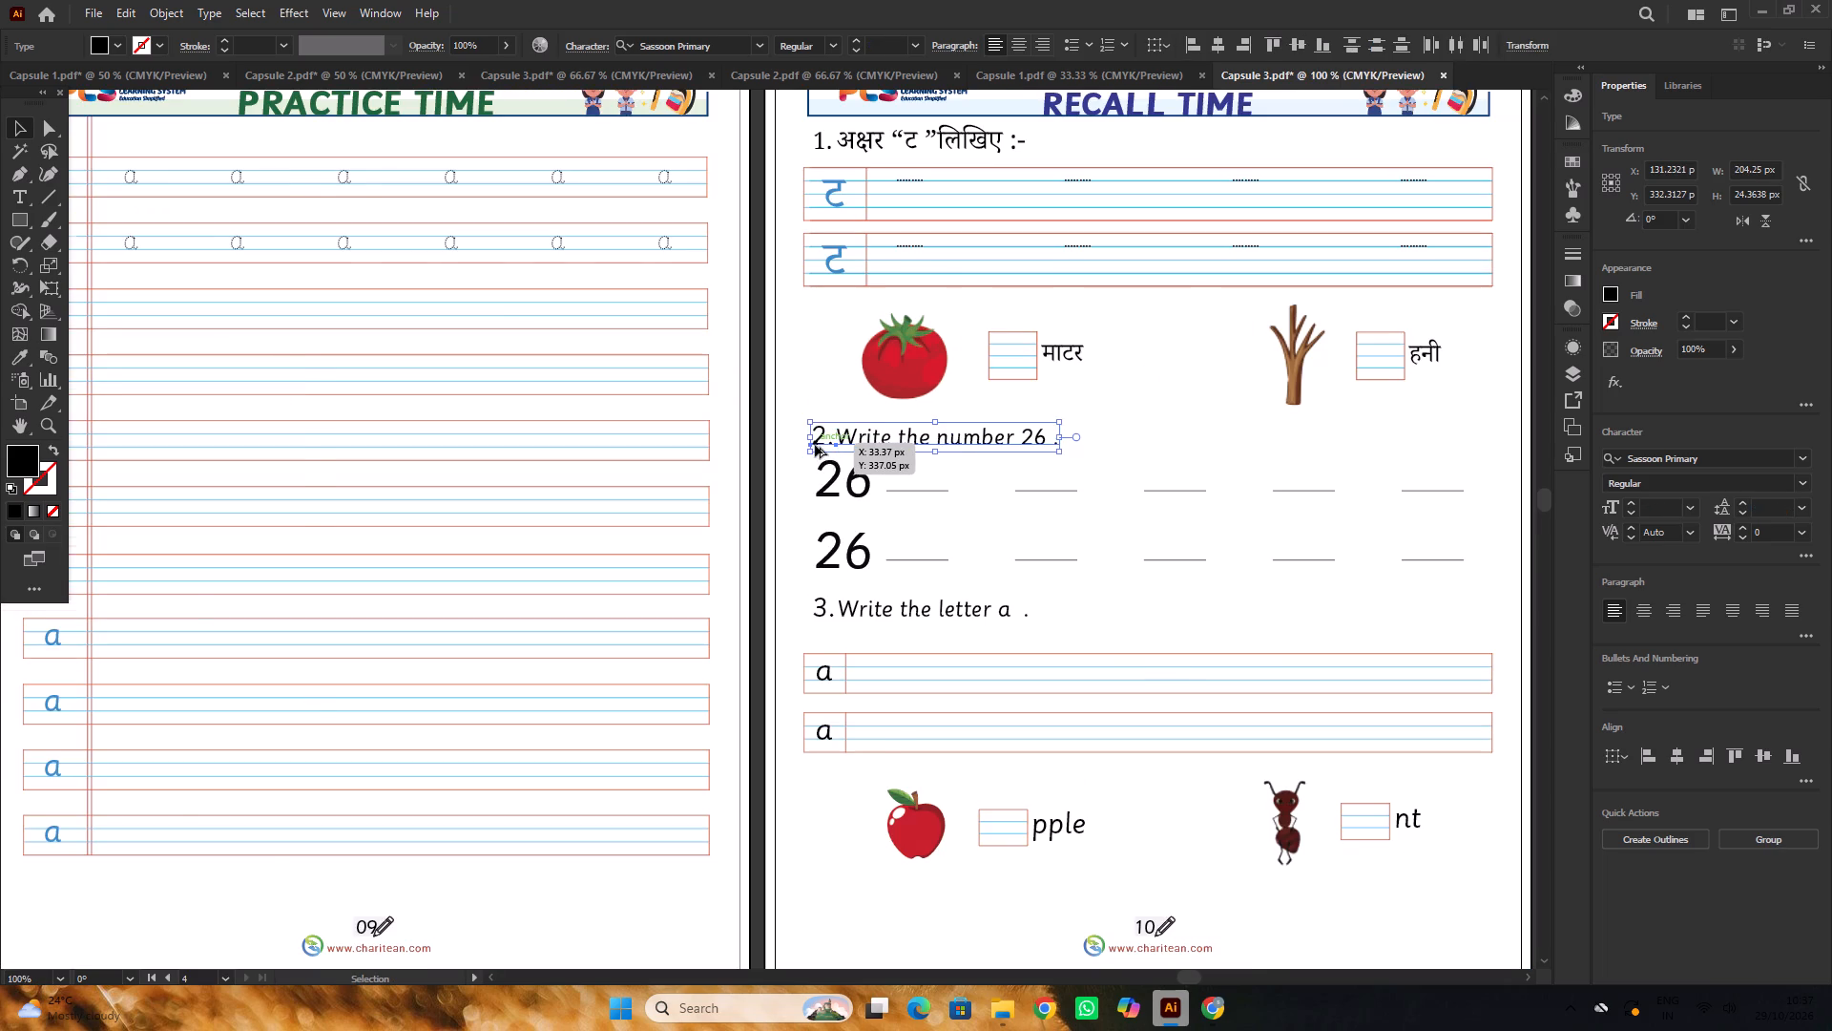
{"action": "left_click", "coordinate": [1410, 456]}
Back in the letter I file, lock the white background rectangle of the Recall Time page.
{"action": "left_click", "coordinate": [606, 63]}
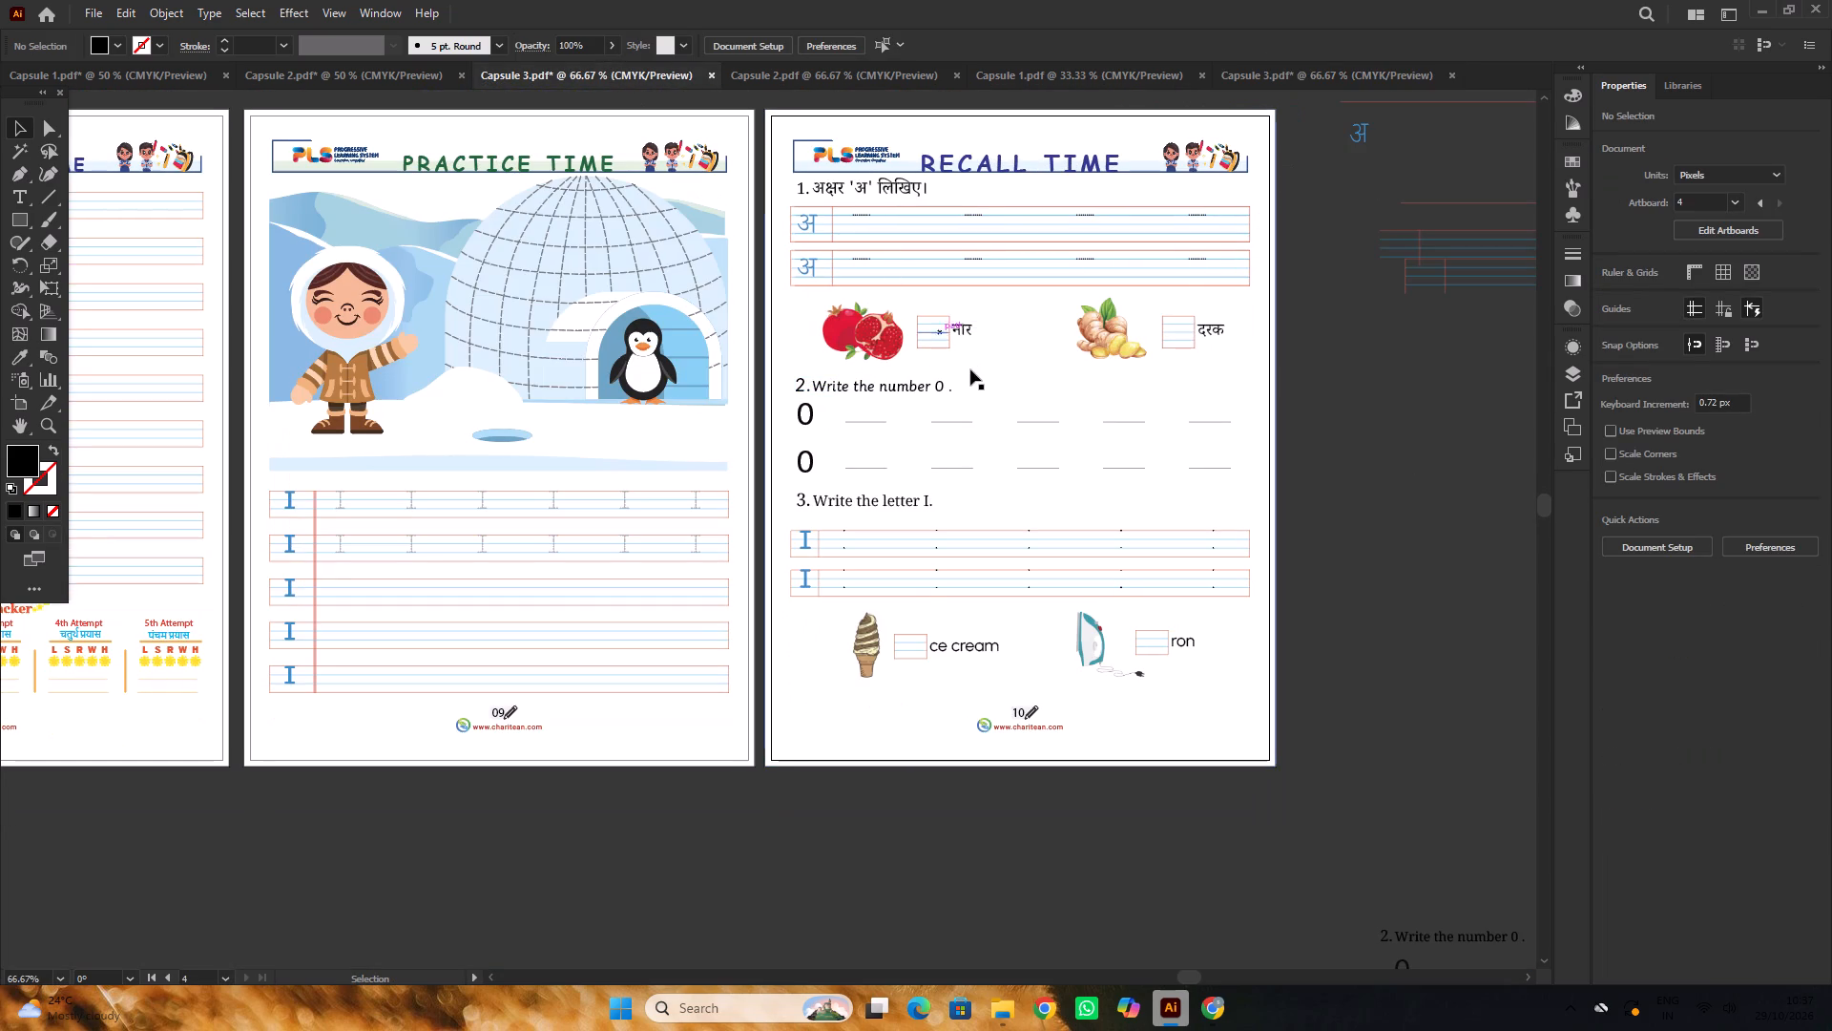
{"action": "scroll", "coordinate": [960, 372], "scroll_direction": "down", "scroll_amount": 3}
{"action": "double_click", "coordinate": [1365, 414]}
{"action": "scroll", "coordinate": [845, 333], "scroll_direction": "up", "scroll_amount": 1, "text": "alt"}
{"action": "left_click", "coordinate": [800, 363]}
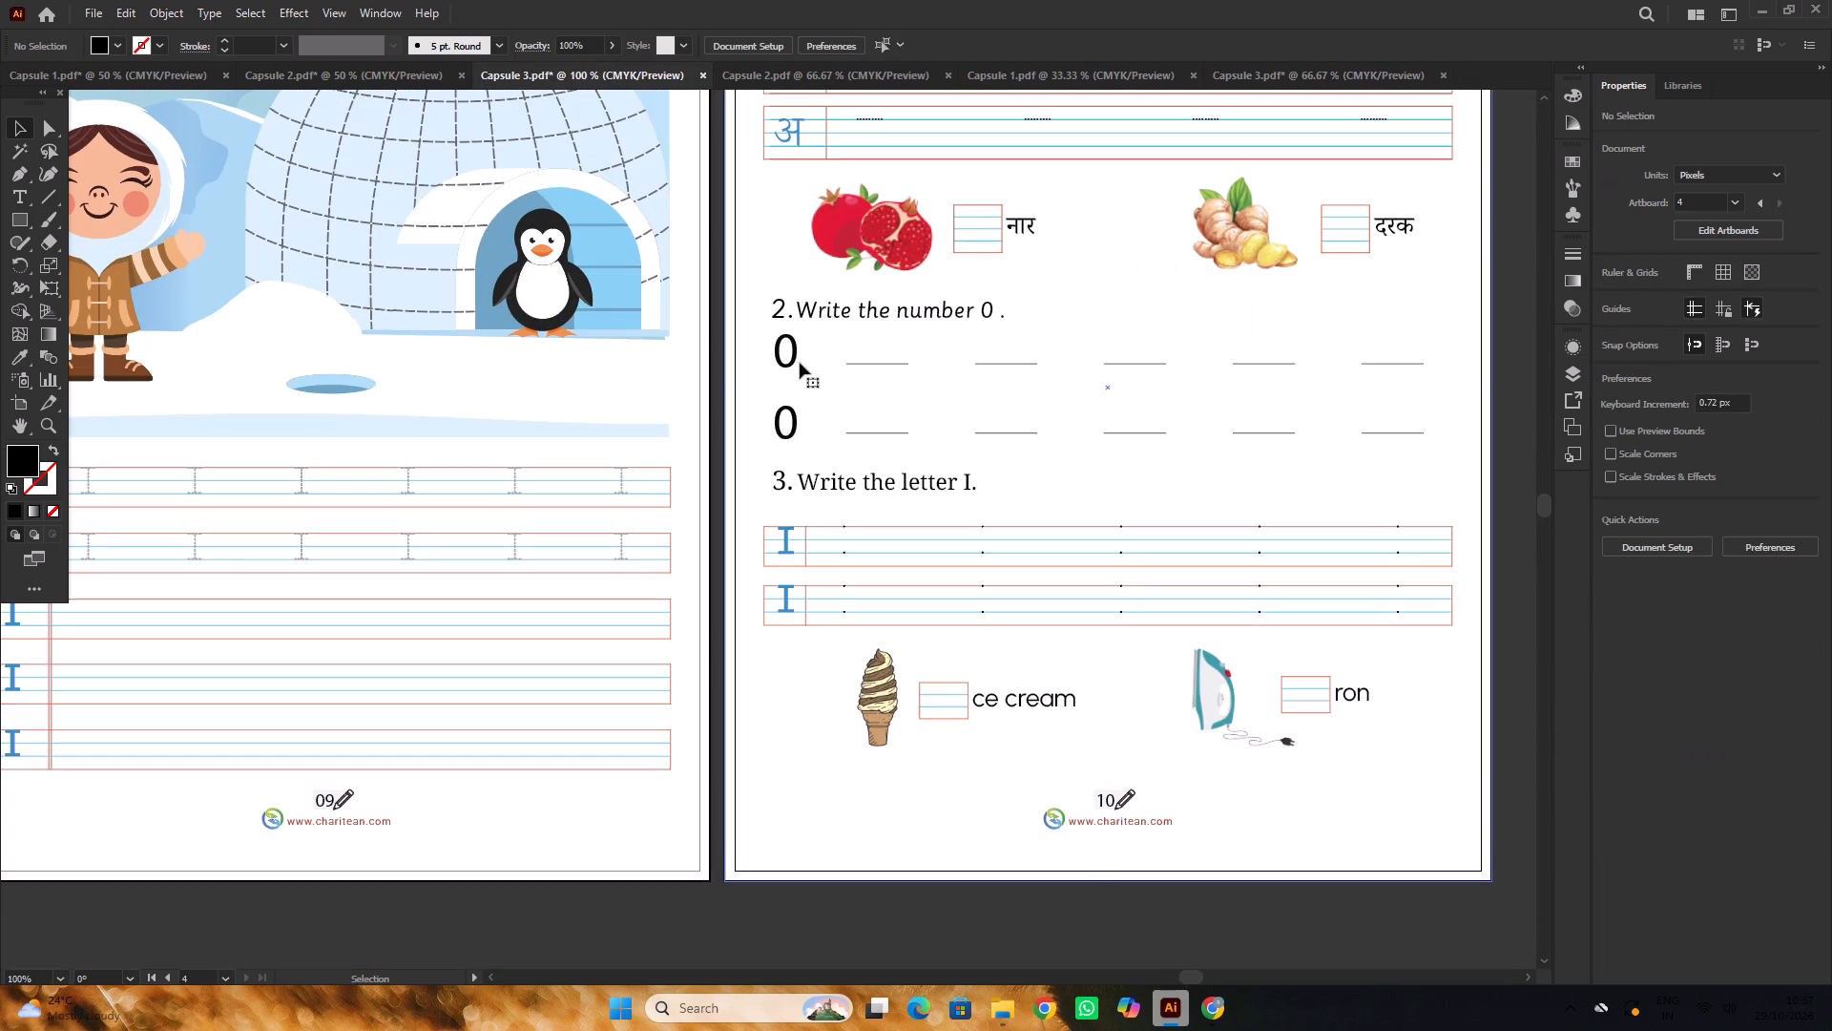
{"action": "scroll", "coordinate": [801, 368], "scroll_direction": "down", "scroll_amount": 2, "text": "alt"}
{"action": "left_click", "coordinate": [1015, 676]}
{"action": "left_click", "coordinate": [1040, 600]}
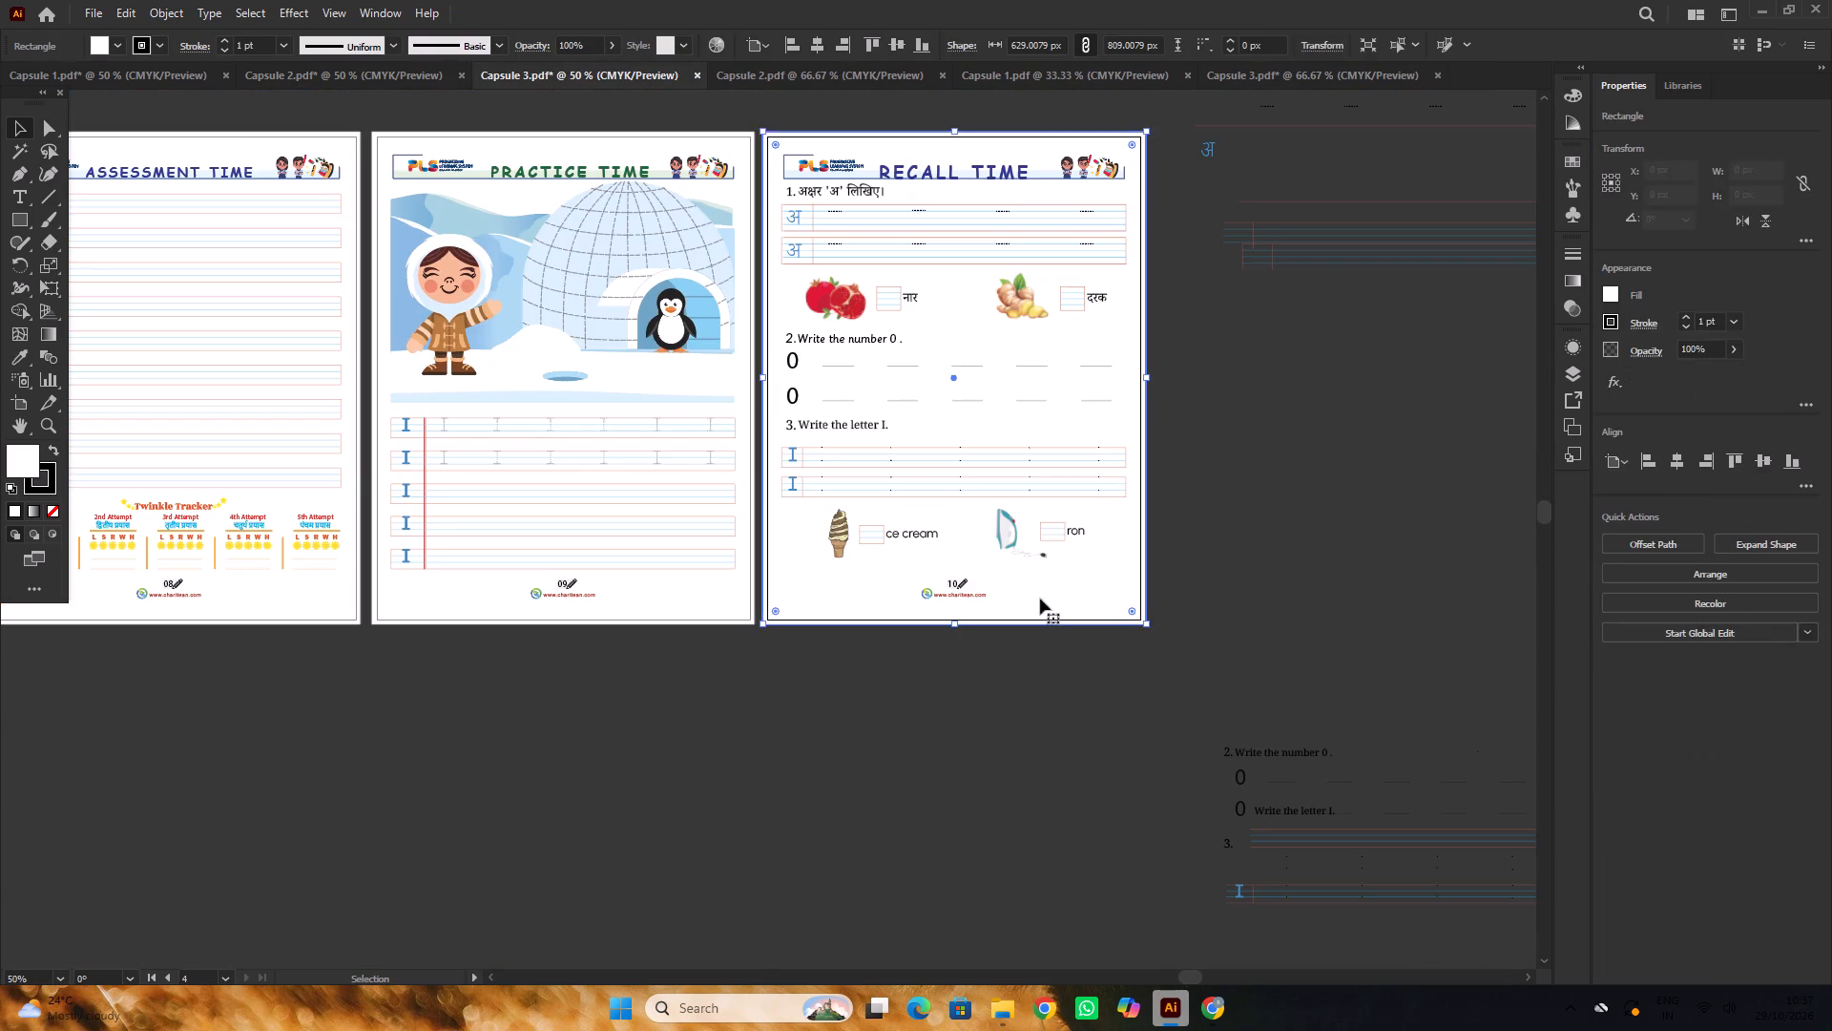
{"action": "key", "text": "ctrl+2"}
{"action": "left_click", "coordinate": [1322, 513]}
Set the font of both large 0 guide numbers in question 2 to Sassoon Primary.
{"action": "scroll", "coordinate": [759, 461], "scroll_direction": "up", "scroll_amount": 2, "text": "alt"}
{"action": "left_click", "coordinate": [801, 363]}
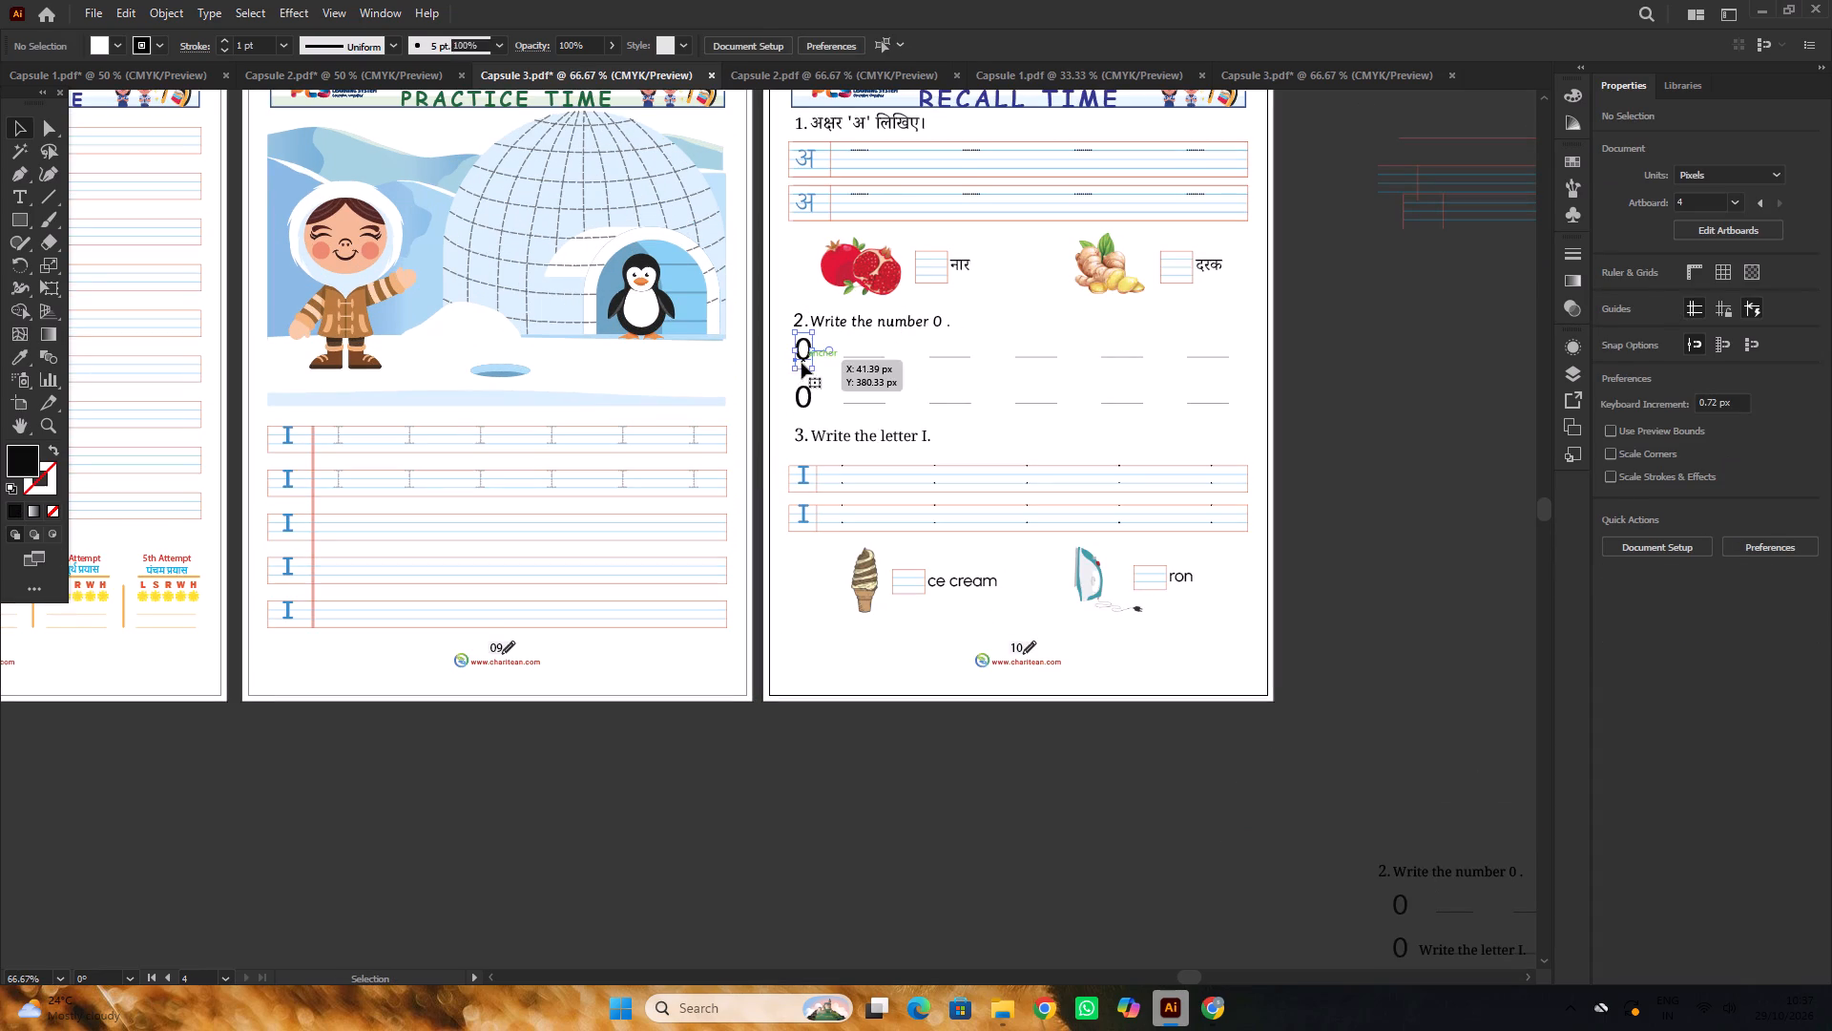
{"action": "left_click", "coordinate": [803, 403], "text": "shift"}
{"action": "scroll", "coordinate": [706, 444], "scroll_direction": "up", "scroll_amount": 2, "text": "alt"}
{"action": "scroll", "coordinate": [882, 423], "scroll_direction": "down", "scroll_amount": 1, "text": "alt"}
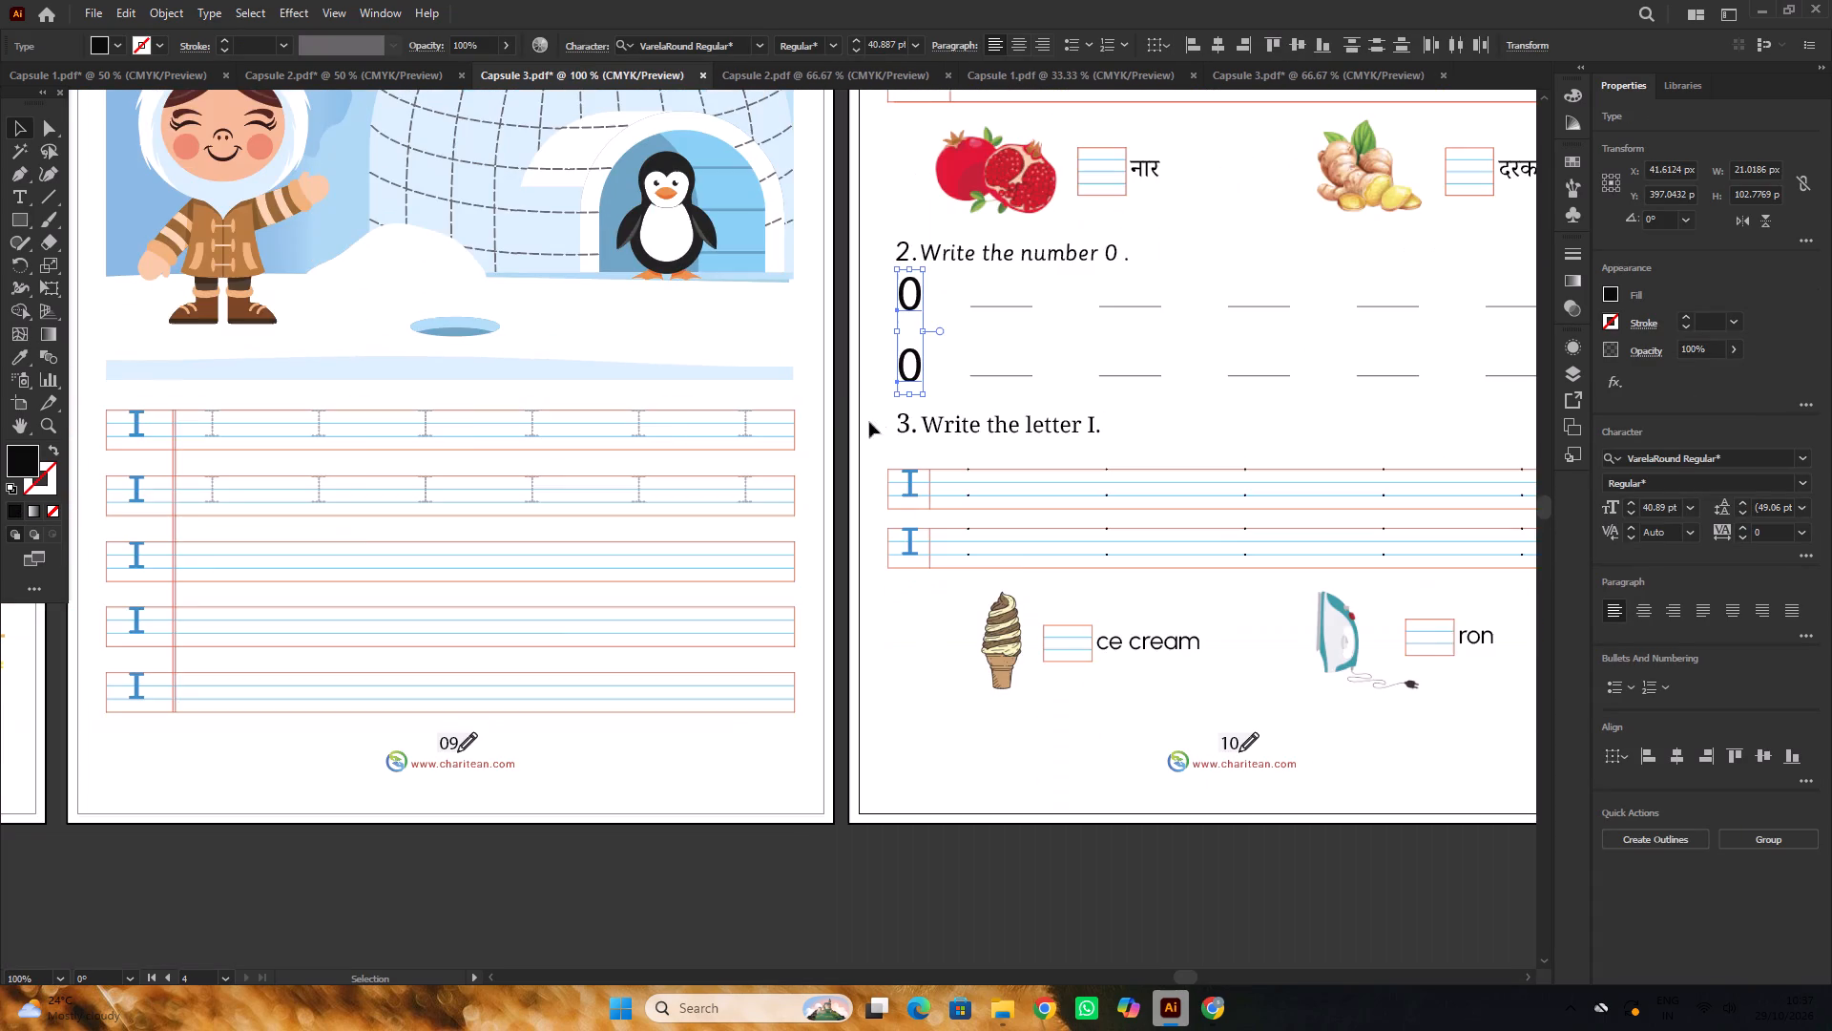
{"action": "scroll", "coordinate": [829, 413], "scroll_direction": "down", "scroll_amount": 1, "text": "alt"}
{"action": "left_click", "coordinate": [1740, 462]}
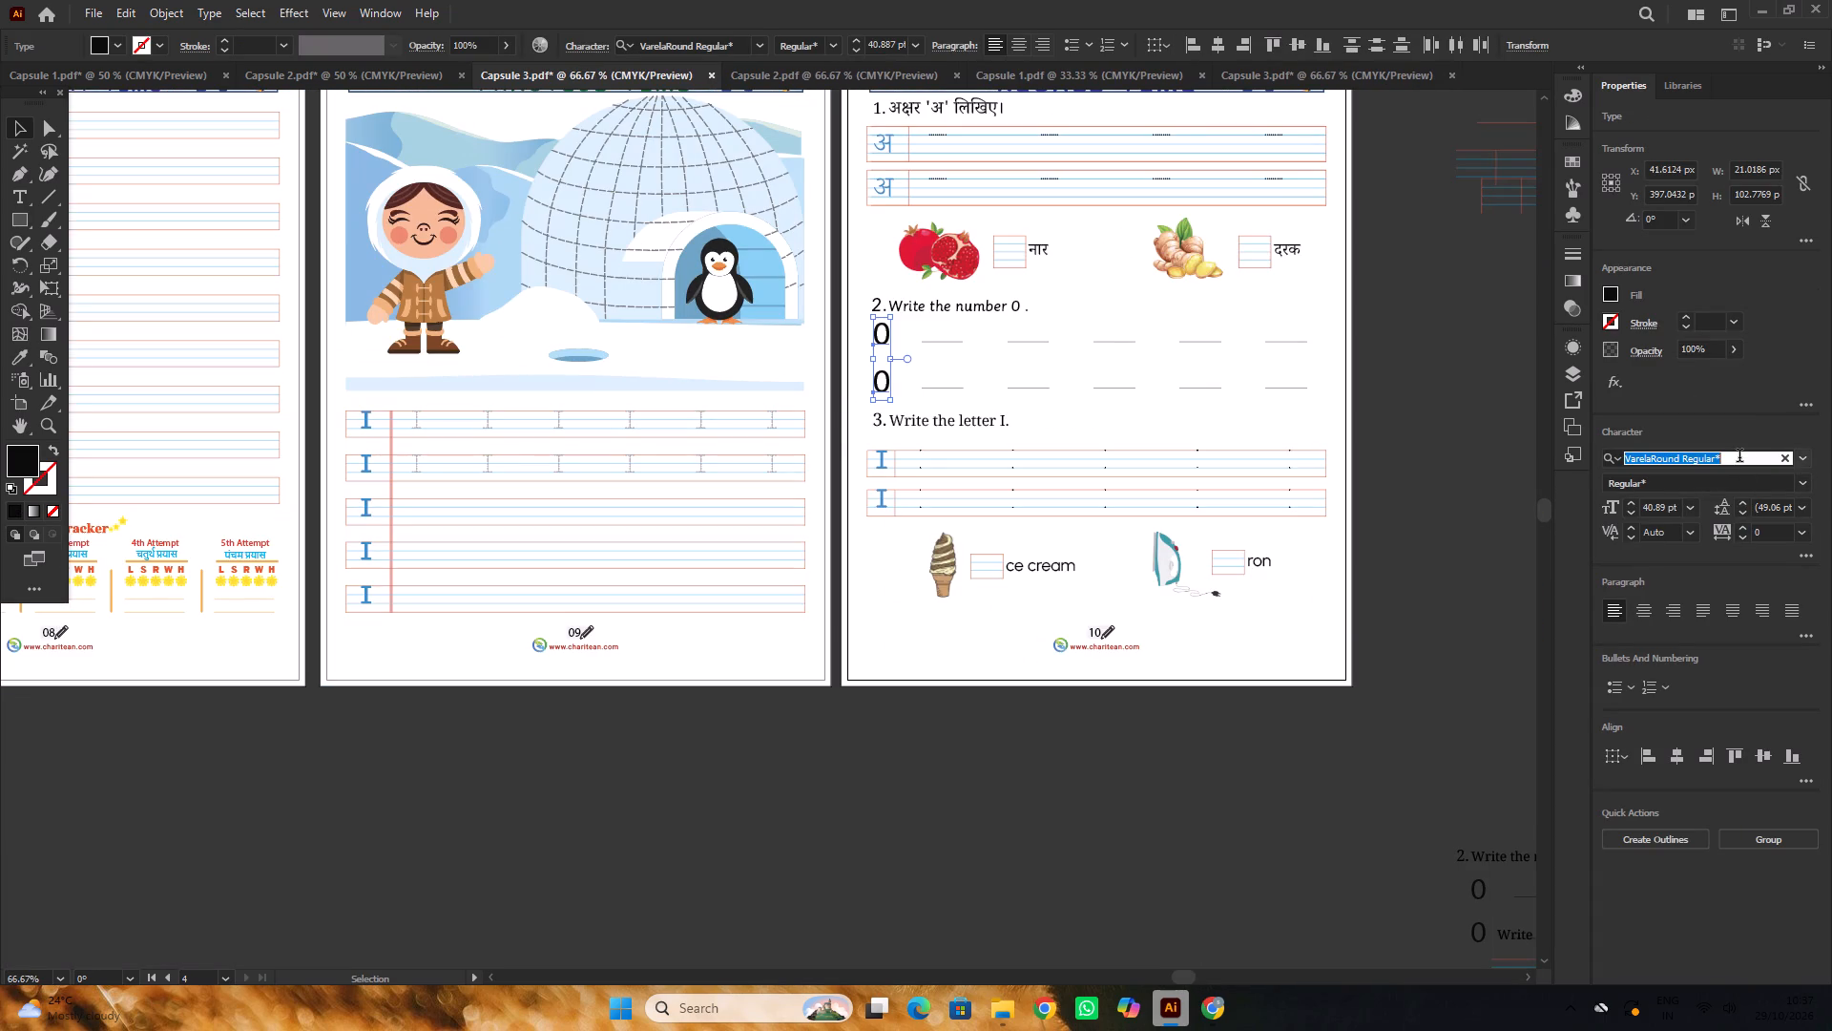
{"action": "type", "text": "SAS"}
{"action": "key", "text": "s"}
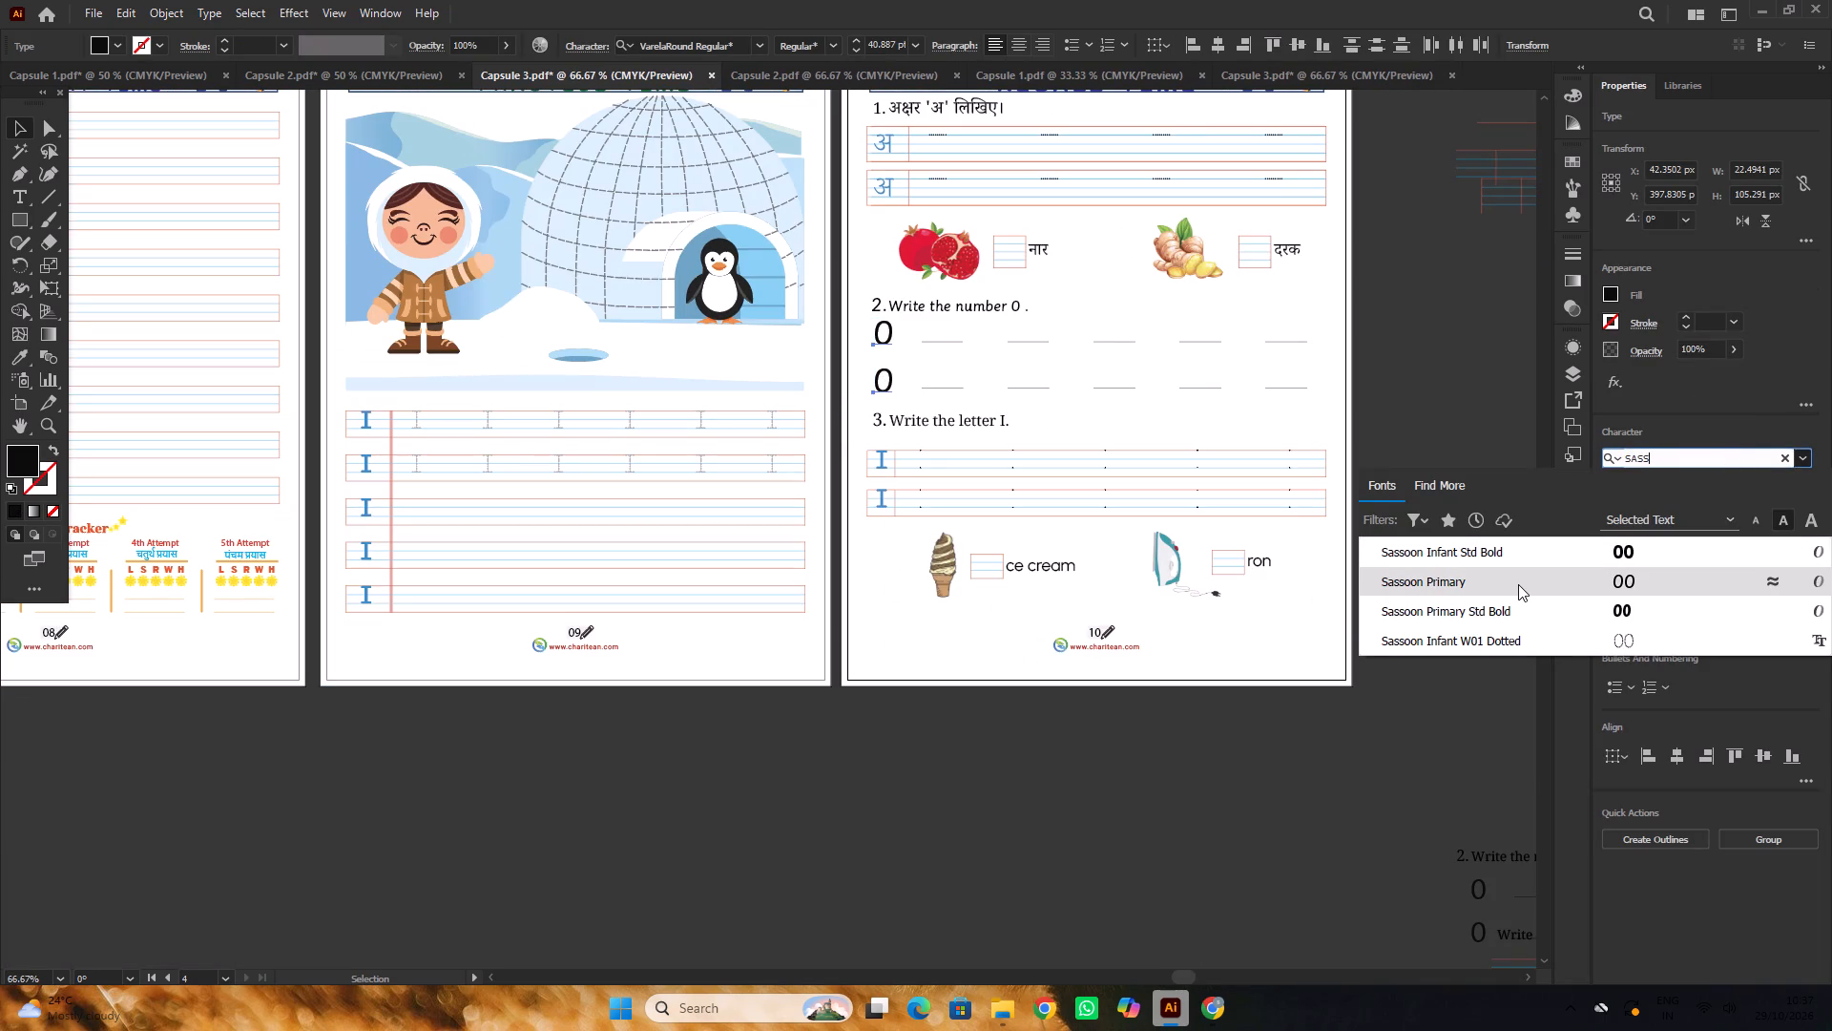
{"action": "left_click", "coordinate": [1518, 584]}
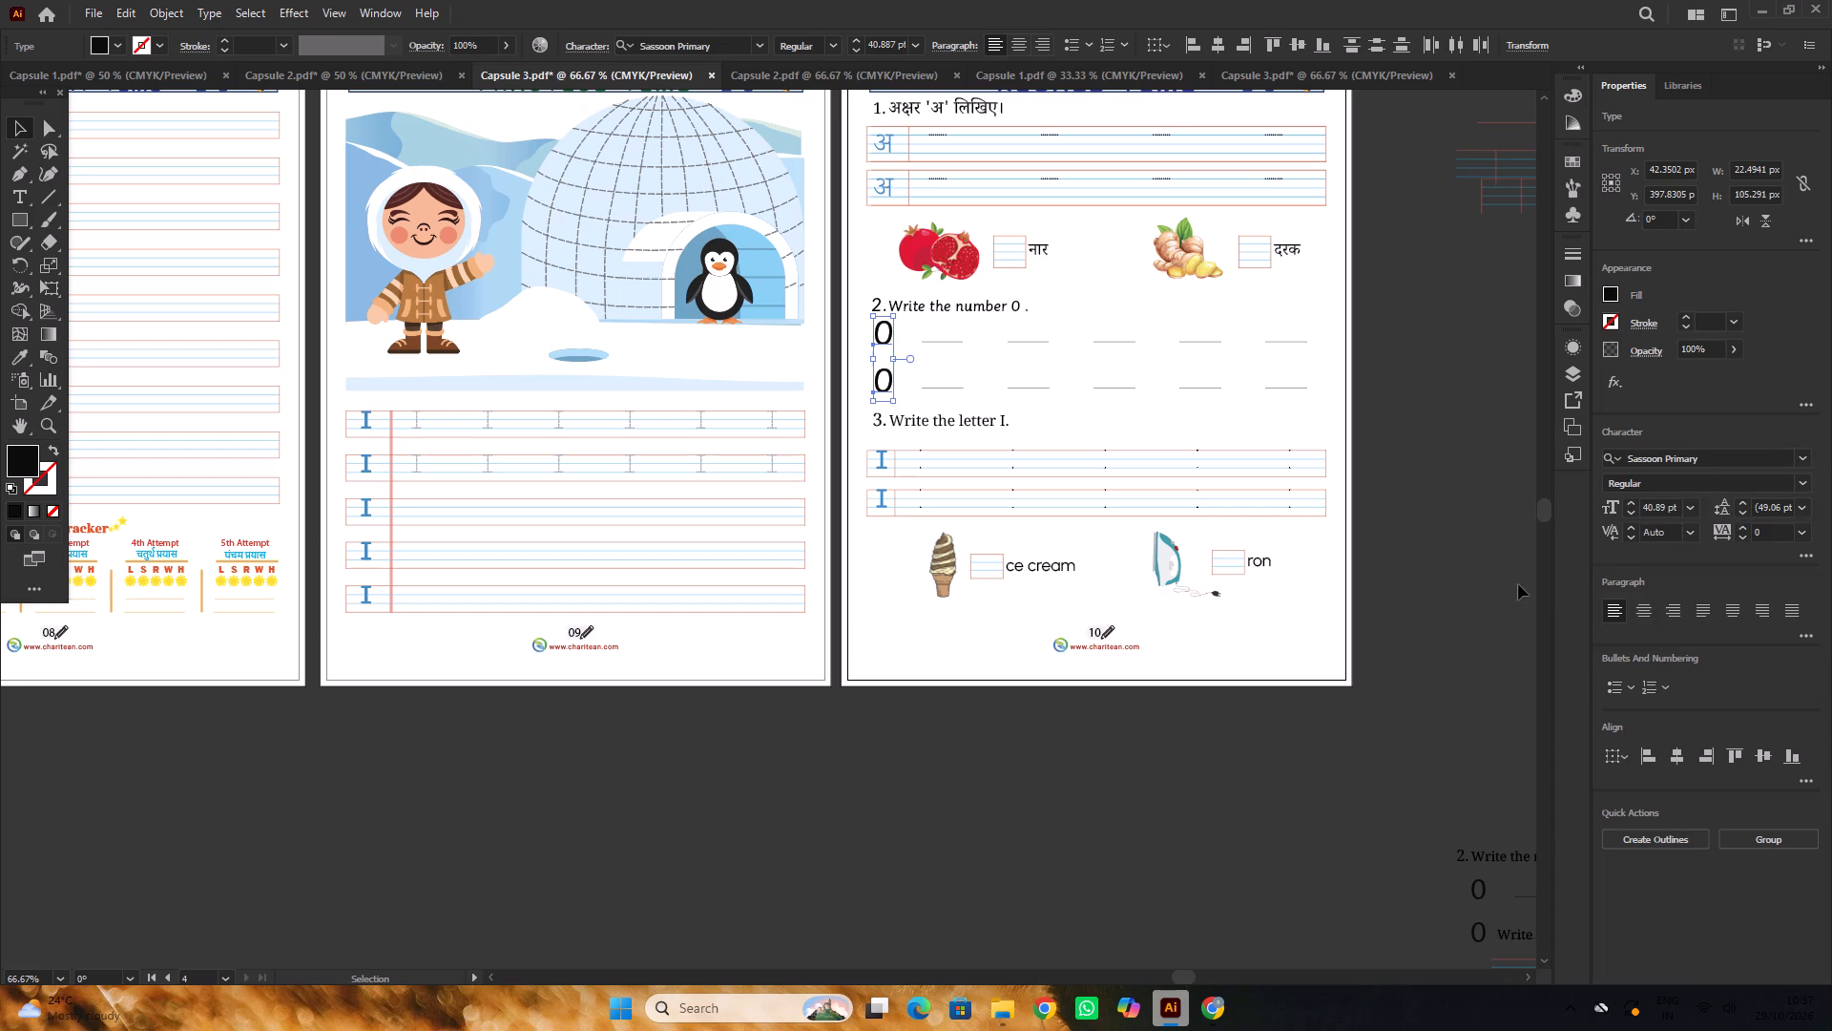
{"action": "scroll", "coordinate": [1095, 495], "scroll_direction": "up", "scroll_amount": 2}
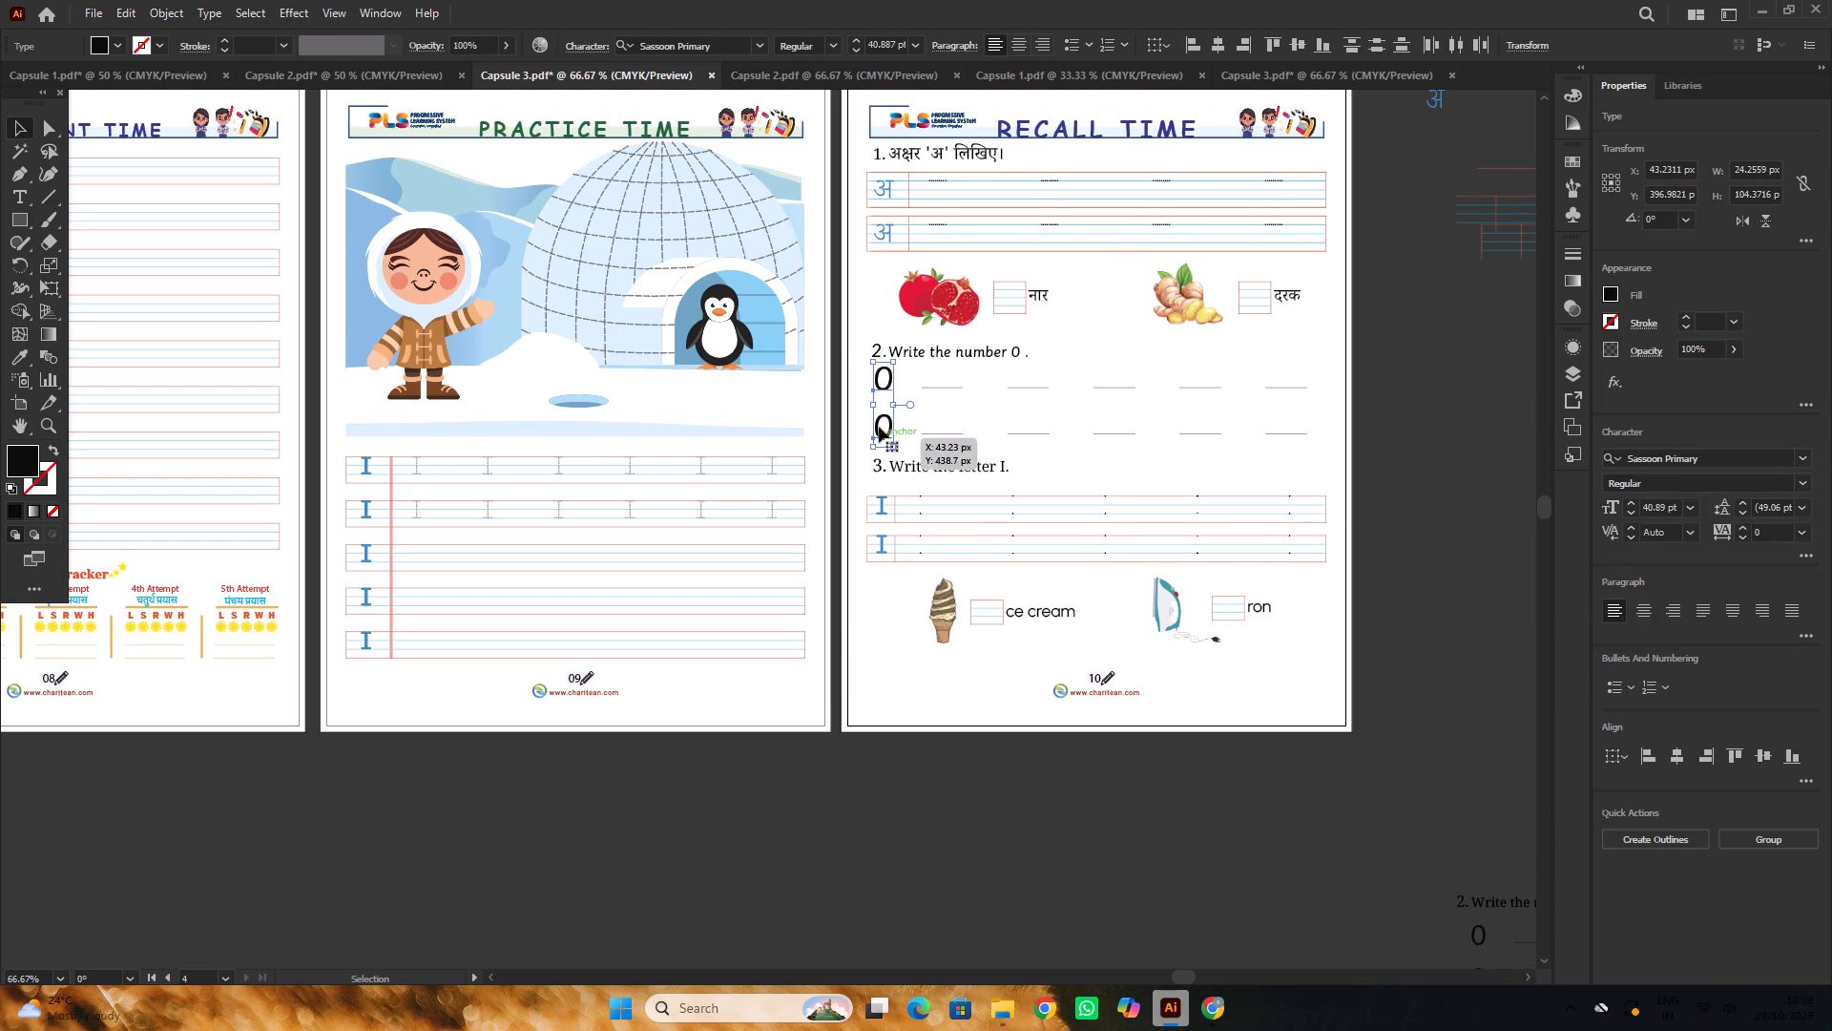
Recolor both large 0 guide numbers in question 2 to blue 248bcb.
{"action": "double_click", "coordinate": [26, 455]}
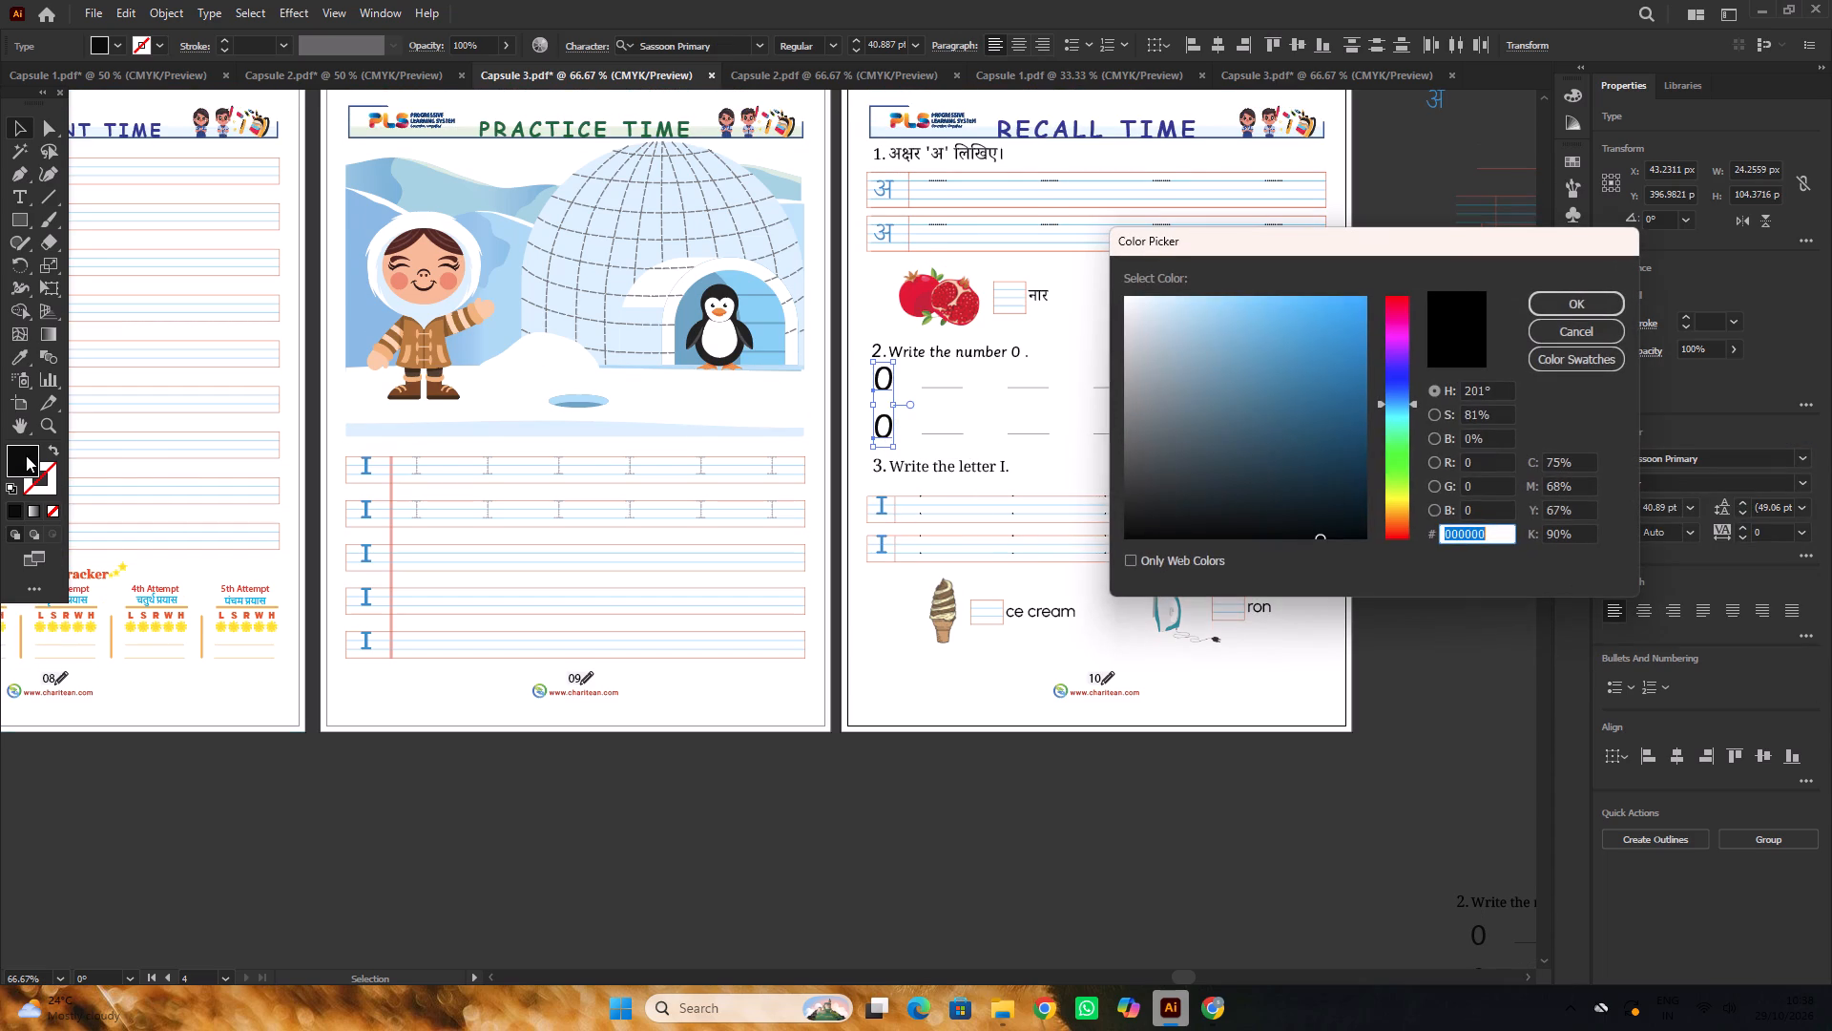
{"action": "key", "text": "ctrl+v"}
{"action": "left_click", "coordinate": [1571, 296]}
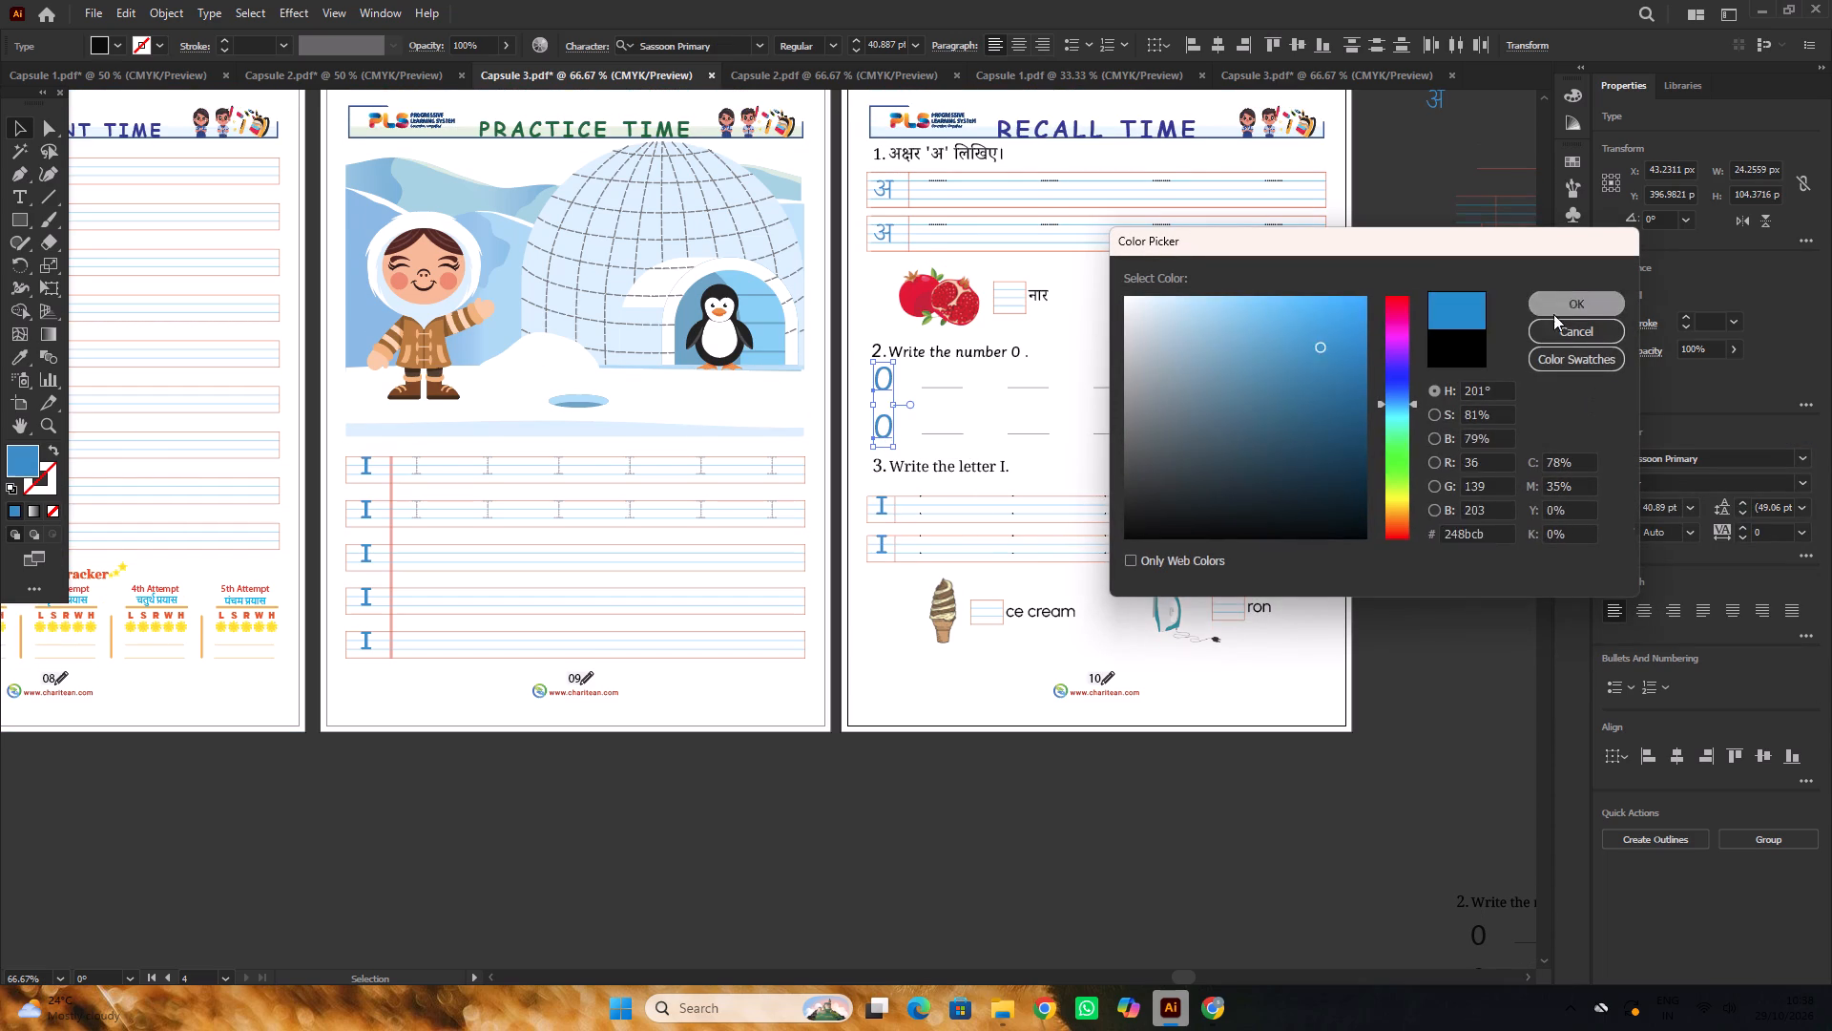
{"action": "double_click", "coordinate": [1402, 629]}
{"action": "scroll", "coordinate": [1402, 629], "scroll_direction": "up", "scroll_amount": 3}
{"action": "scroll", "coordinate": [656, 435], "scroll_direction": "down", "scroll_amount": 2, "text": "alt"}
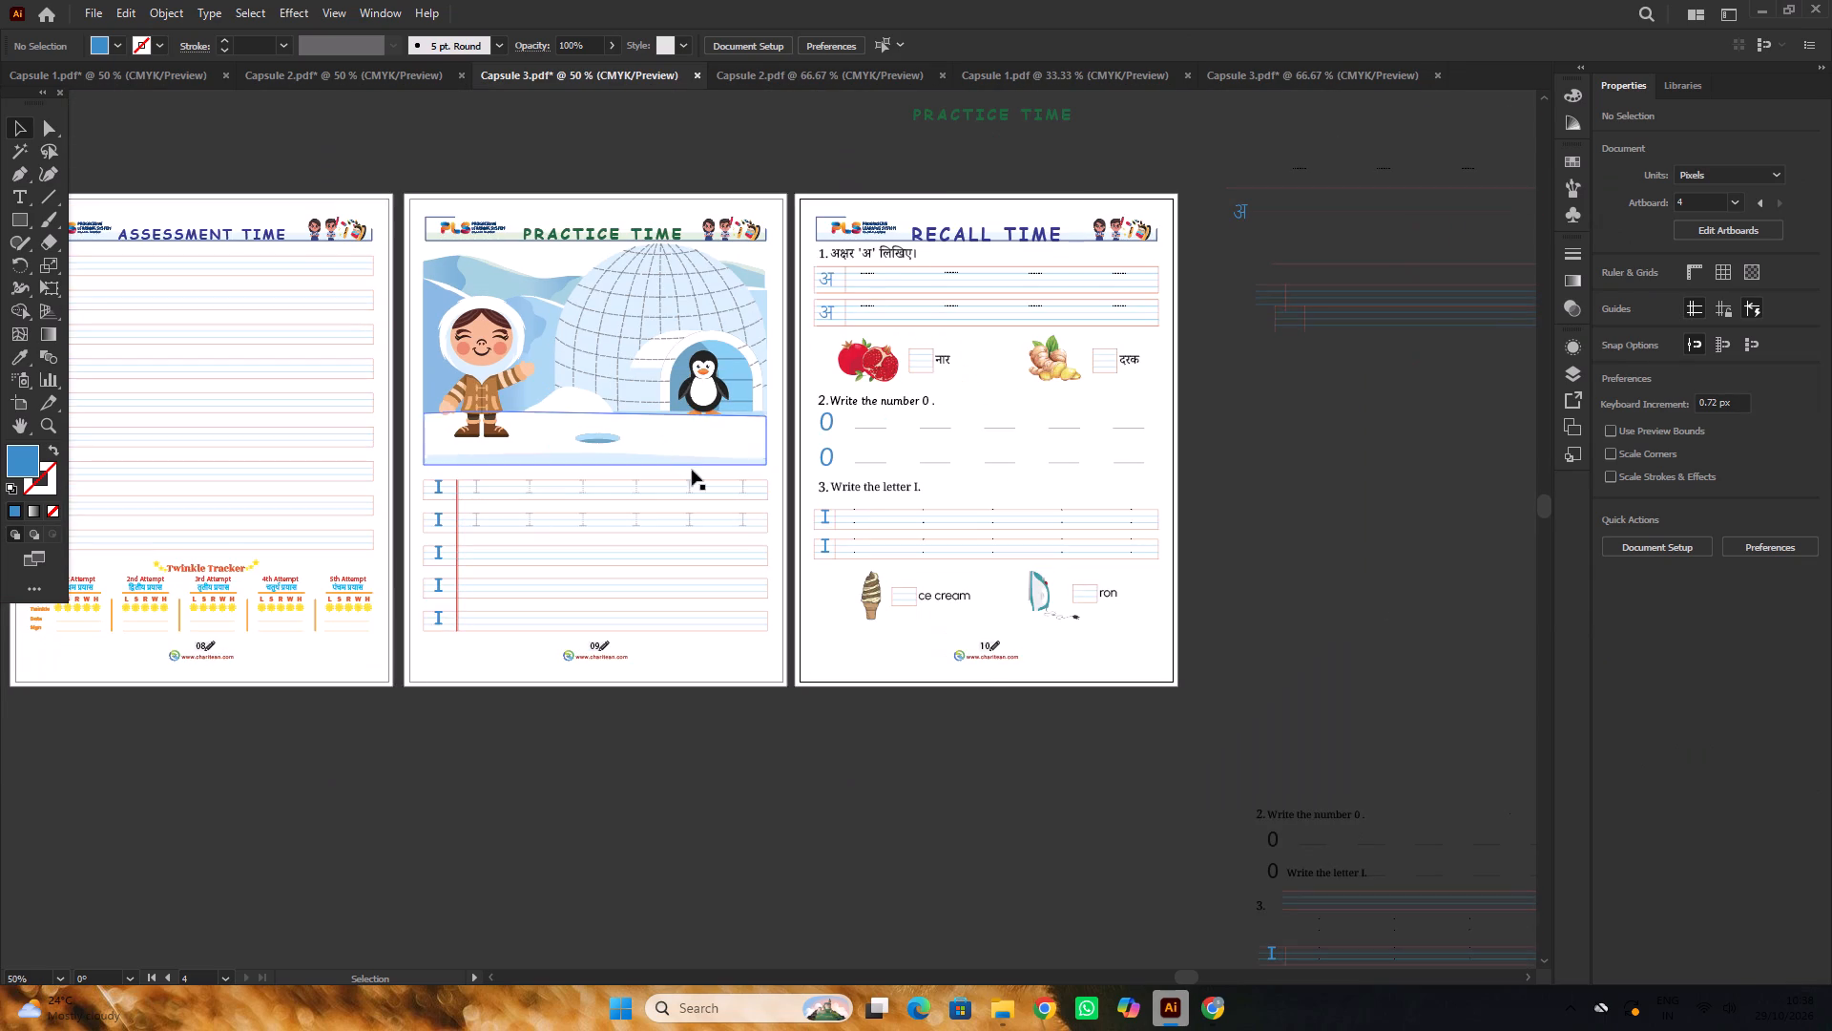
{"action": "left_click", "coordinate": [1070, 754]}
Set the font of the question 3 heading "Write the letter I." and its number 3 to Sassoon Primary.
{"action": "scroll", "coordinate": [956, 619], "scroll_direction": "up", "scroll_amount": 3, "text": "alt"}
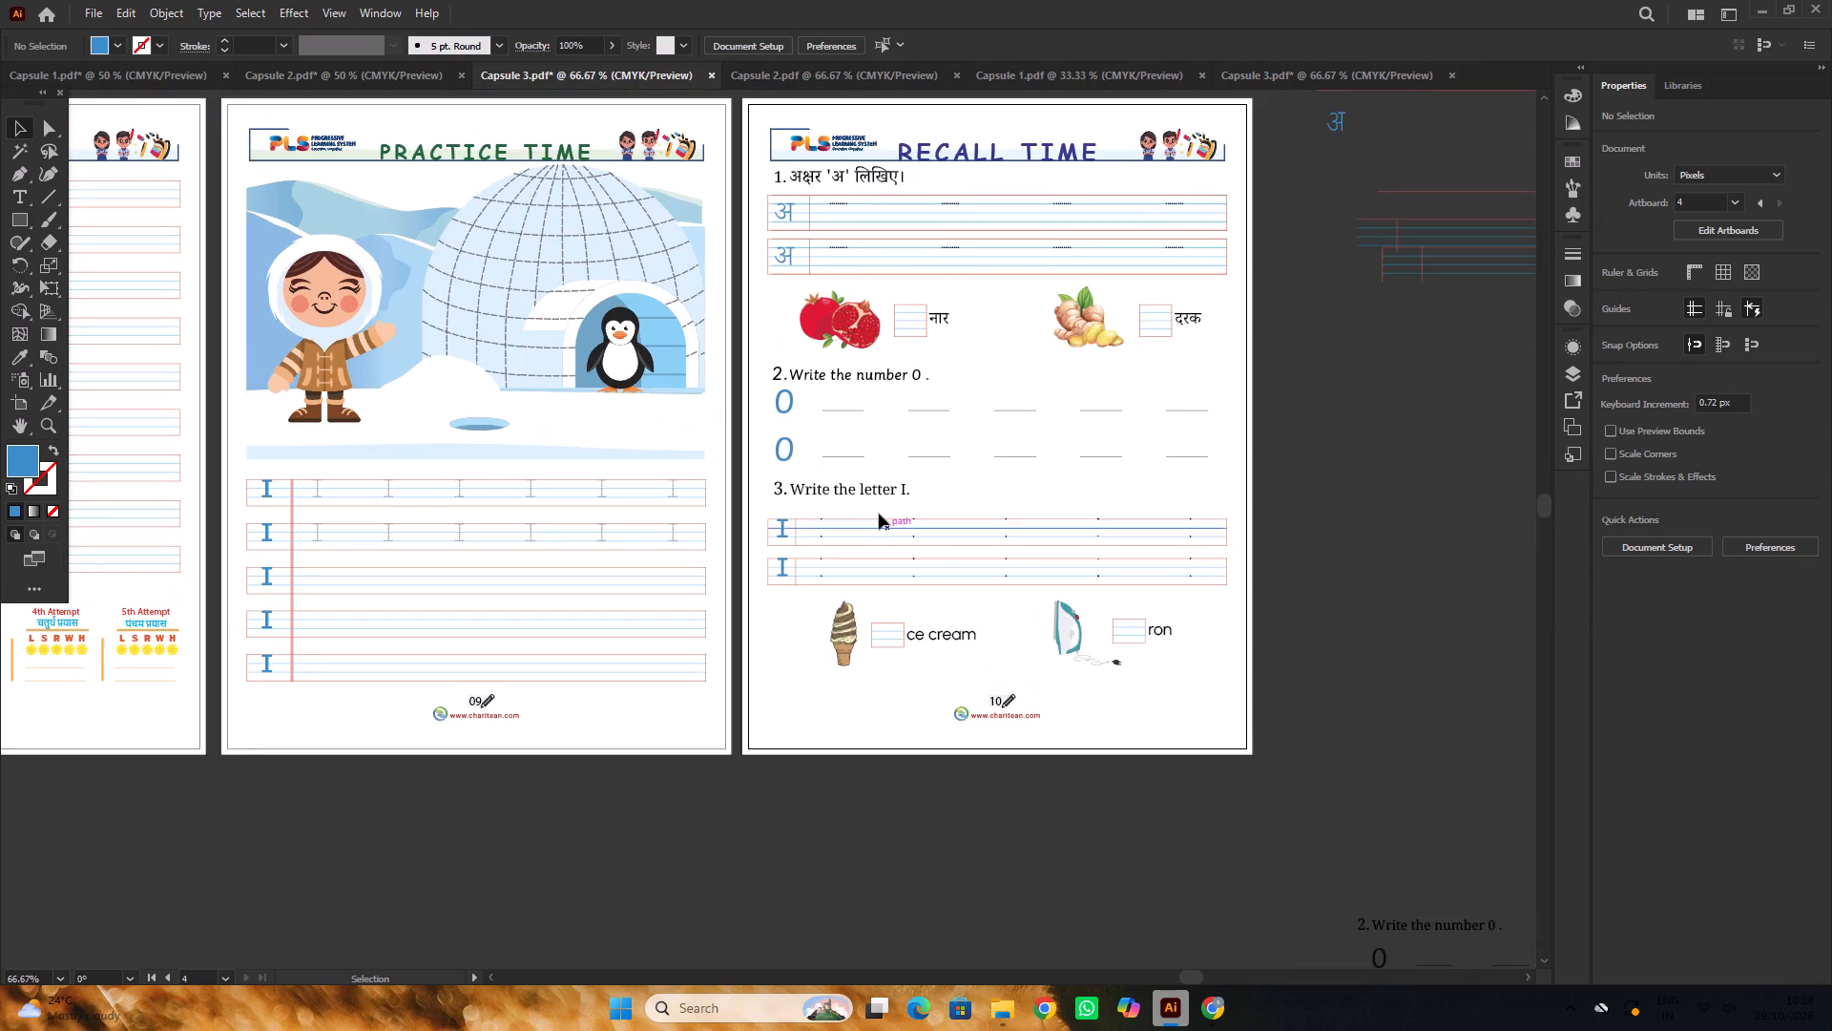
{"action": "scroll", "coordinate": [876, 511], "scroll_direction": "up", "scroll_amount": 3, "text": "alt"}
{"action": "left_click", "coordinate": [866, 466]}
{"action": "left_click", "coordinate": [861, 478]}
{"action": "scroll", "coordinate": [861, 479], "scroll_direction": "down", "scroll_amount": 1, "text": "alt"}
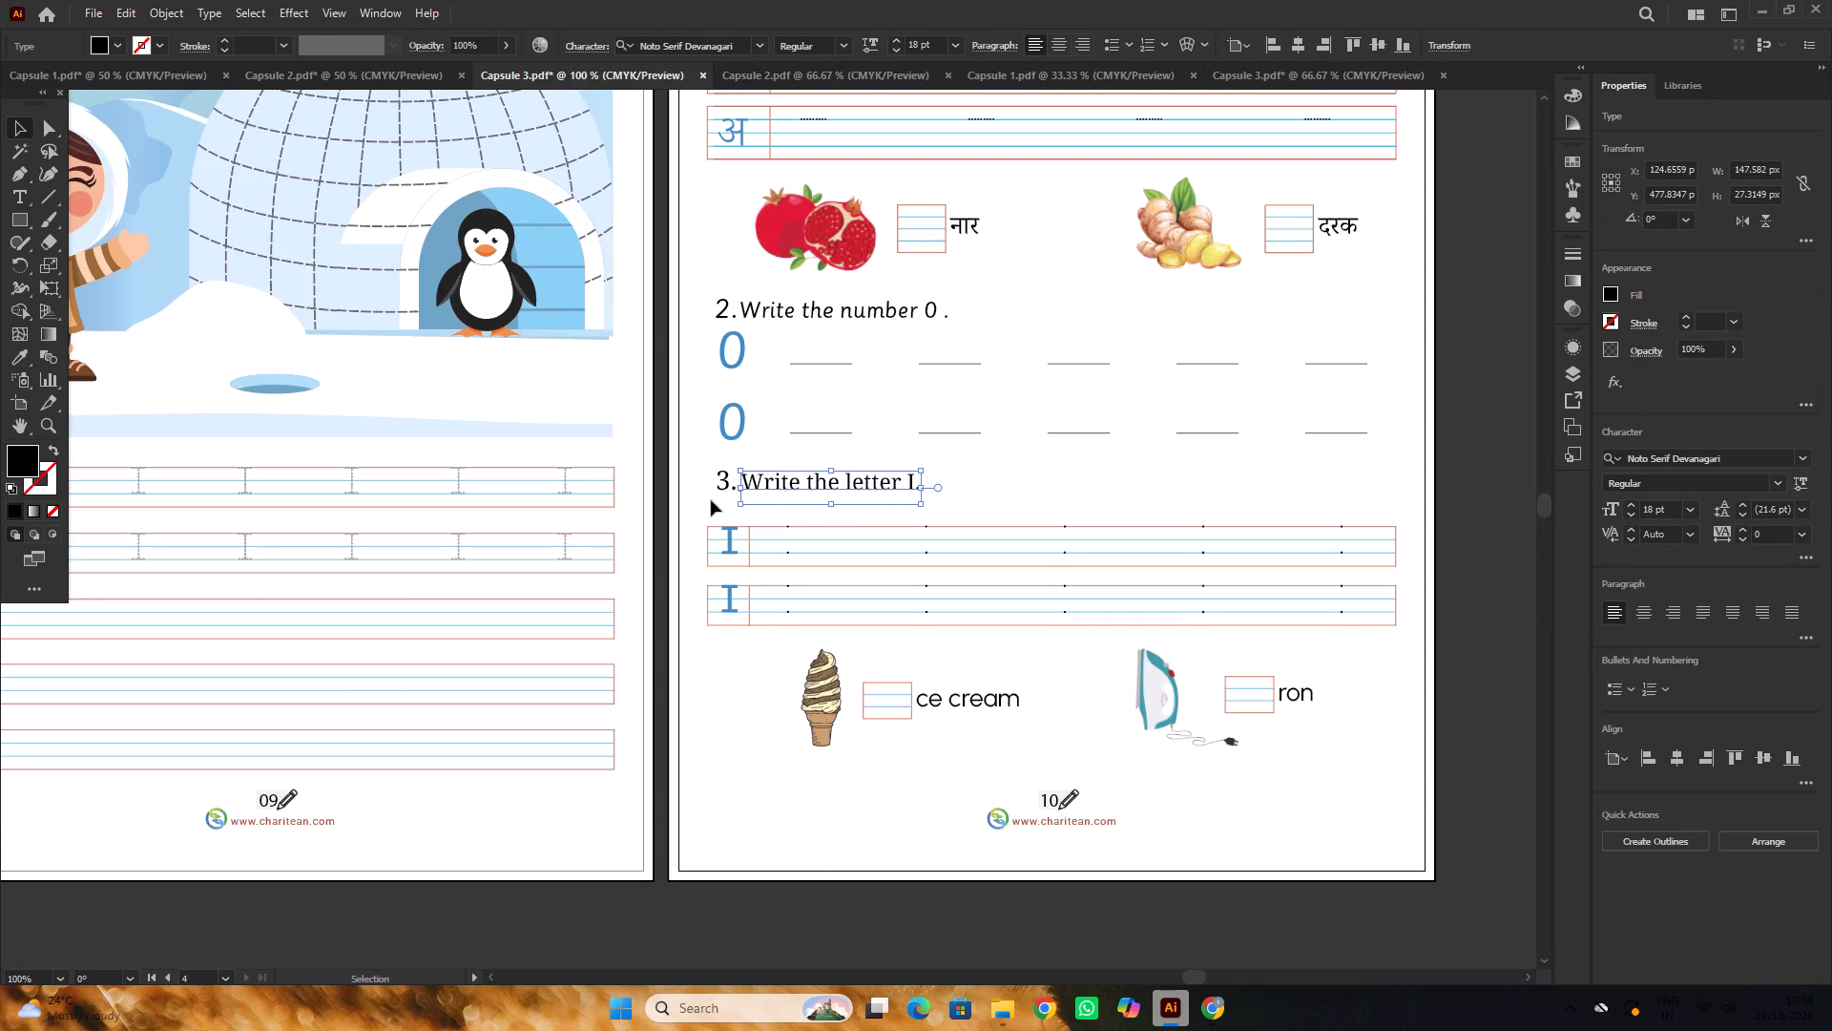
{"action": "left_click", "coordinate": [721, 488], "text": "shift"}
{"action": "left_click", "coordinate": [1764, 465]}
{"action": "key", "text": "s"}
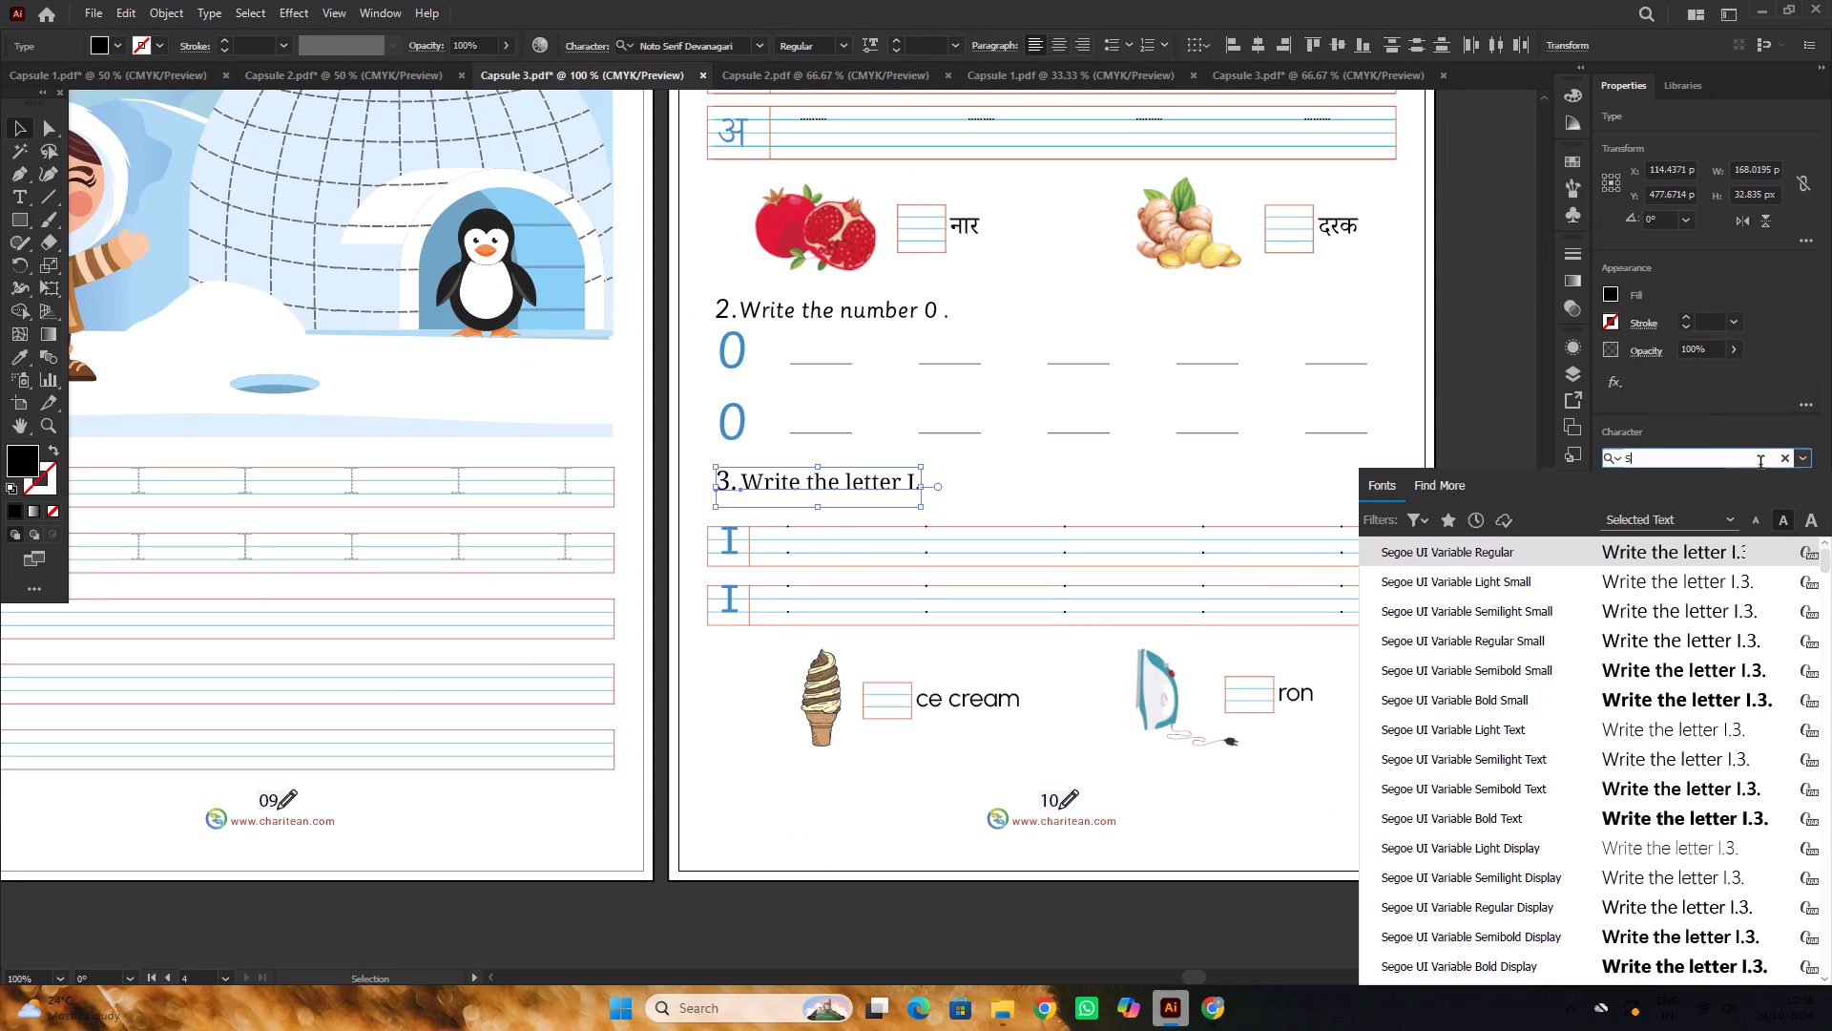
{"action": "type", "text": "AS"}
{"action": "key", "text": "s"}
{"action": "left_click", "coordinate": [1486, 583]}
{"action": "triple_click", "coordinate": [1441, 642]}
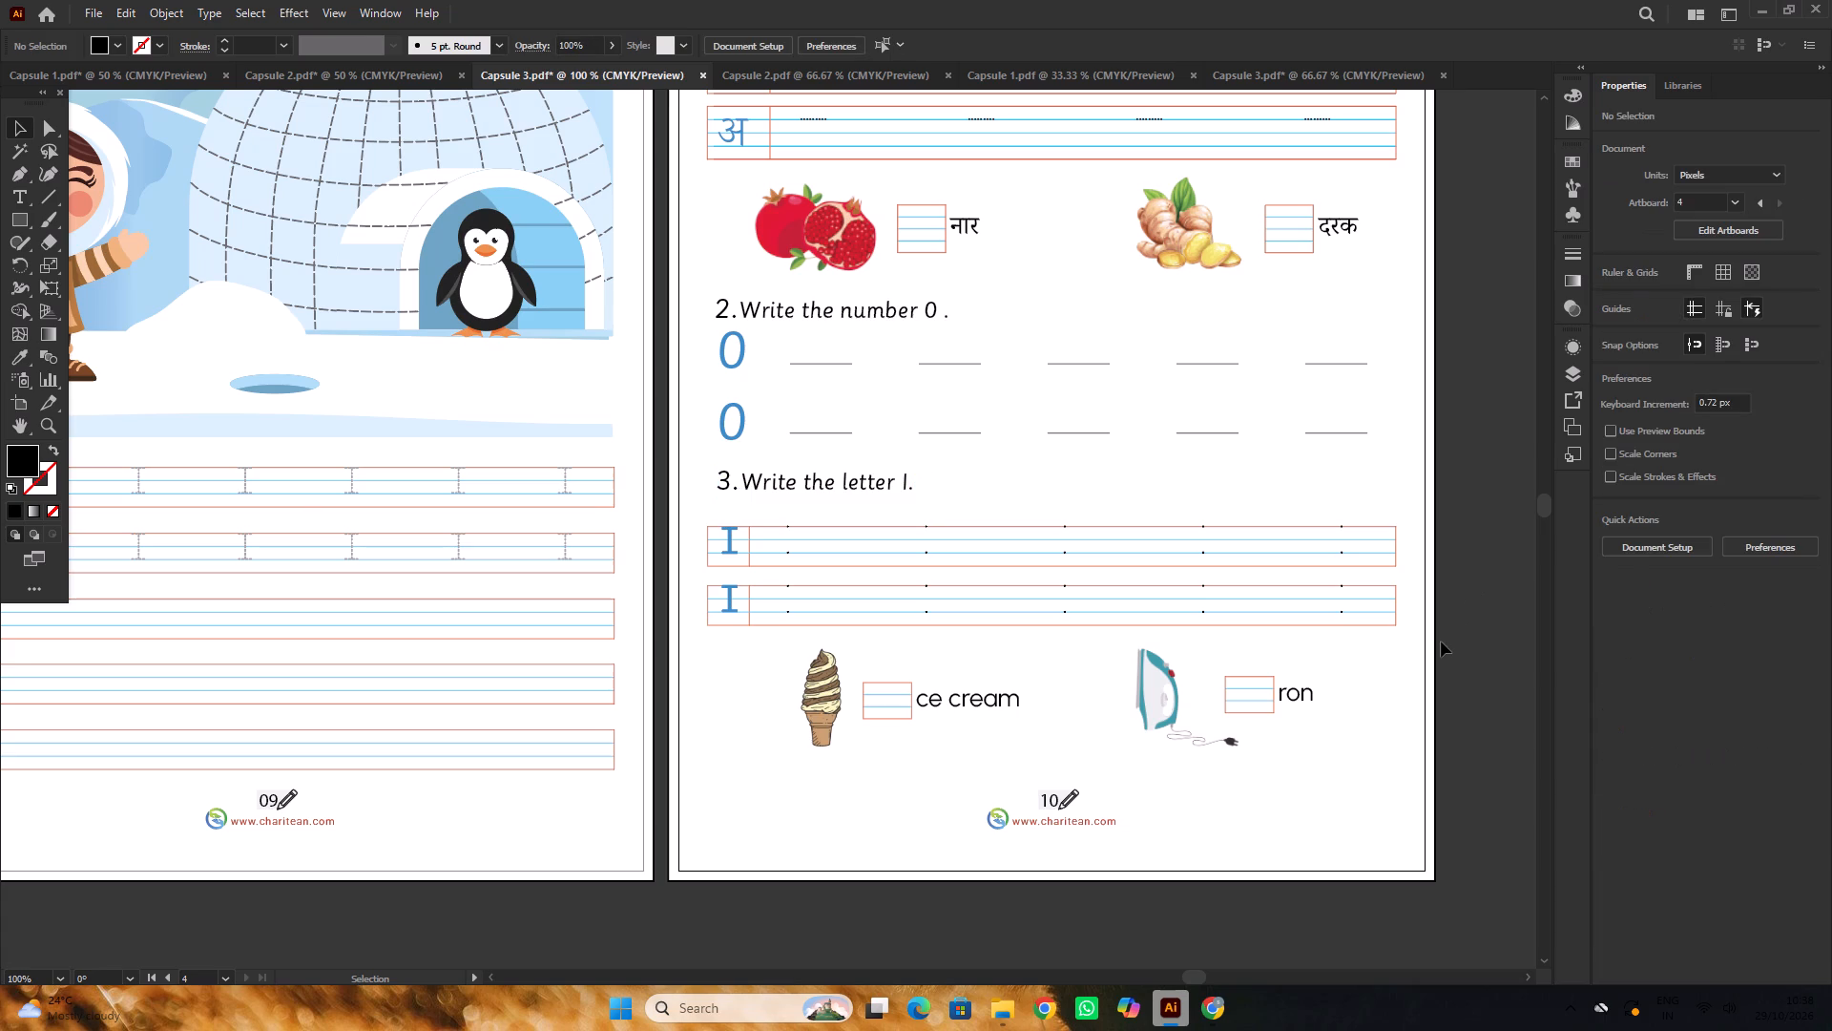
Replace the letter I in the question 3 heading with a space, keeping the full stop.
{"action": "scroll", "coordinate": [921, 497], "scroll_direction": "down", "scroll_amount": 2, "text": "alt"}
{"action": "scroll", "coordinate": [876, 515], "scroll_direction": "up", "scroll_amount": 2, "text": "alt"}
{"action": "scroll", "coordinate": [901, 512], "scroll_direction": "up", "scroll_amount": 2}
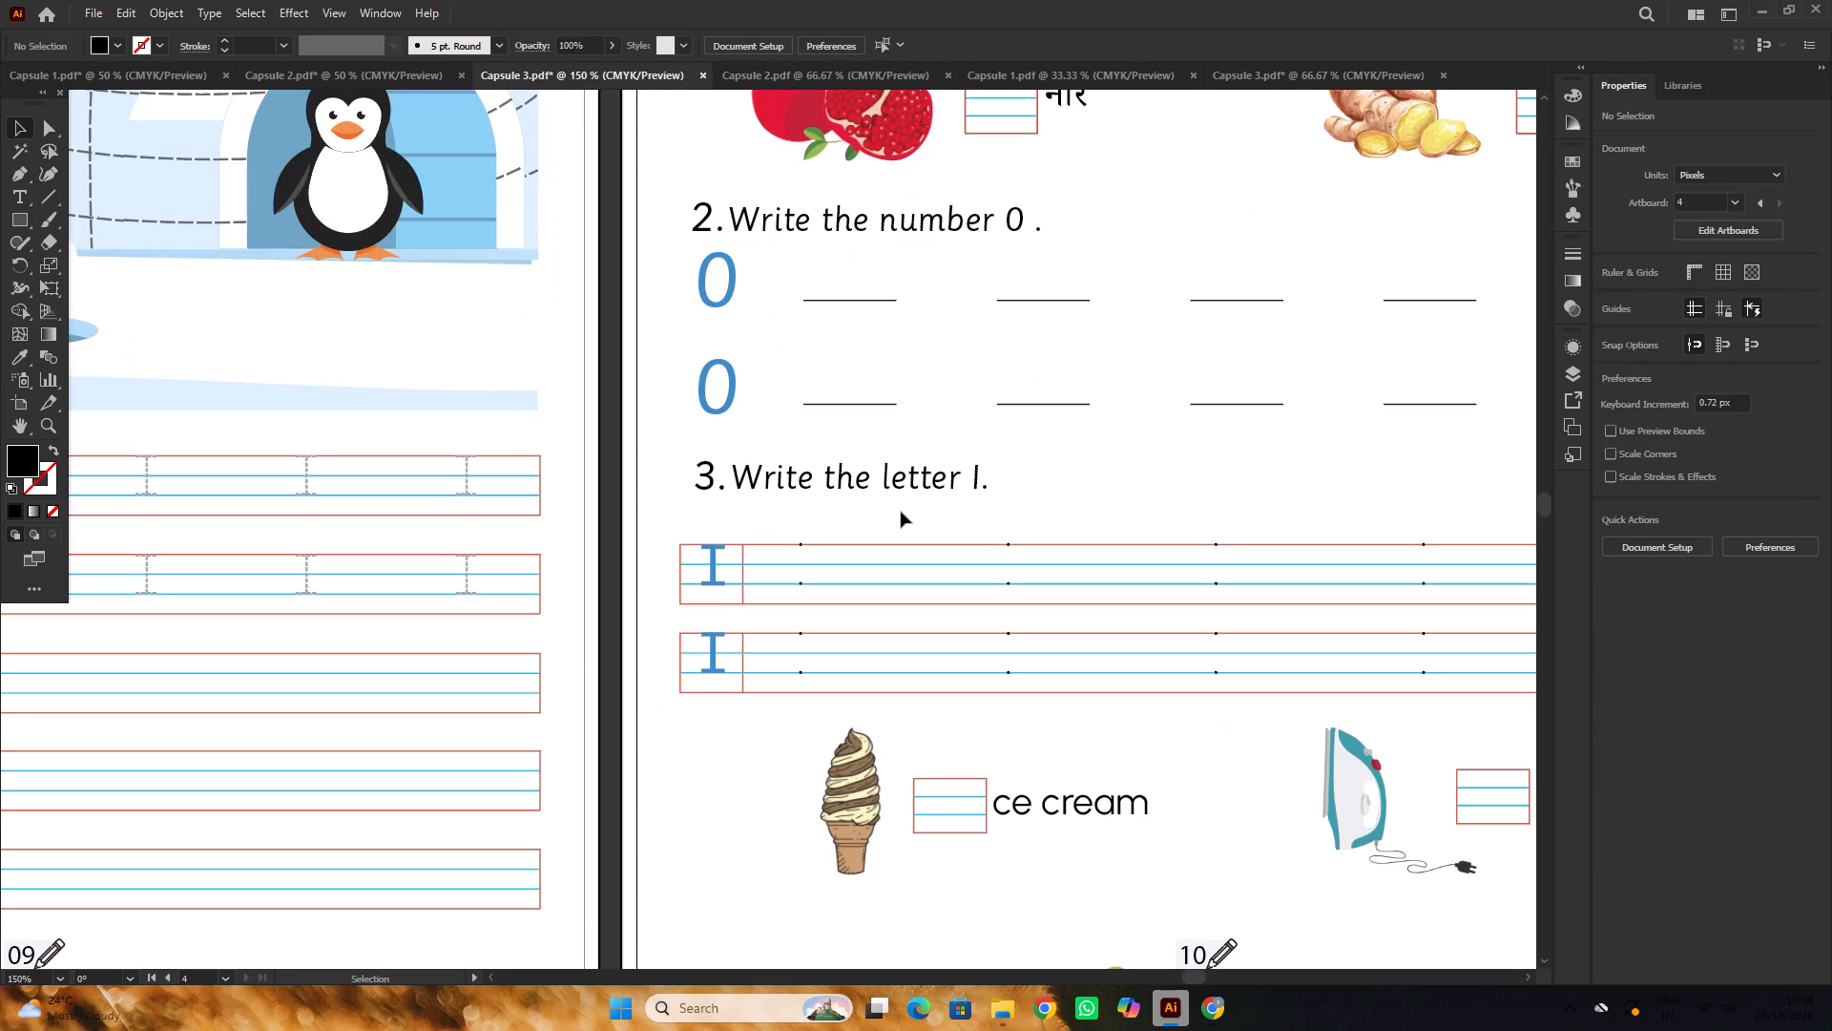
{"action": "scroll", "coordinate": [1144, 507], "scroll_direction": "down", "scroll_amount": 1}
{"action": "scroll", "coordinate": [983, 478], "scroll_direction": "up", "scroll_amount": 1, "text": "alt"}
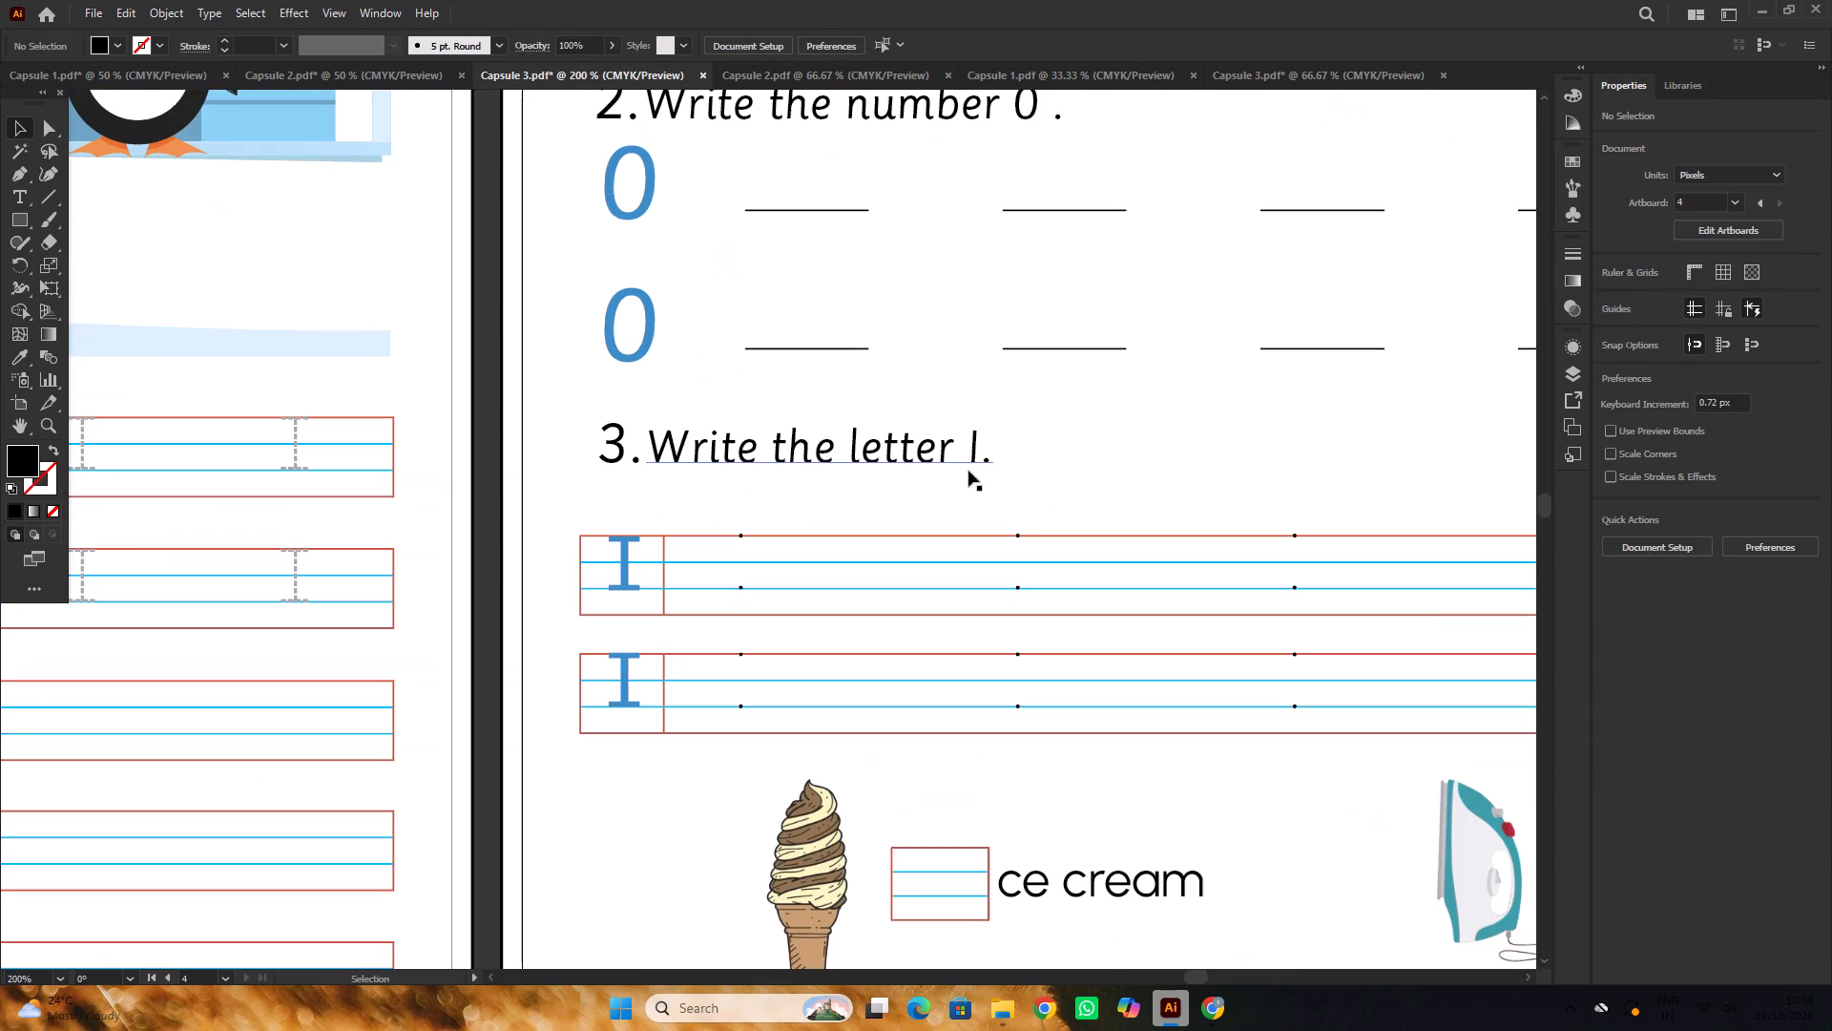
{"action": "double_click", "coordinate": [974, 457]}
{"action": "left_click", "coordinate": [973, 456]}
{"action": "left_click_drag", "start_coordinate": [978, 454], "coordinate": [968, 460]}
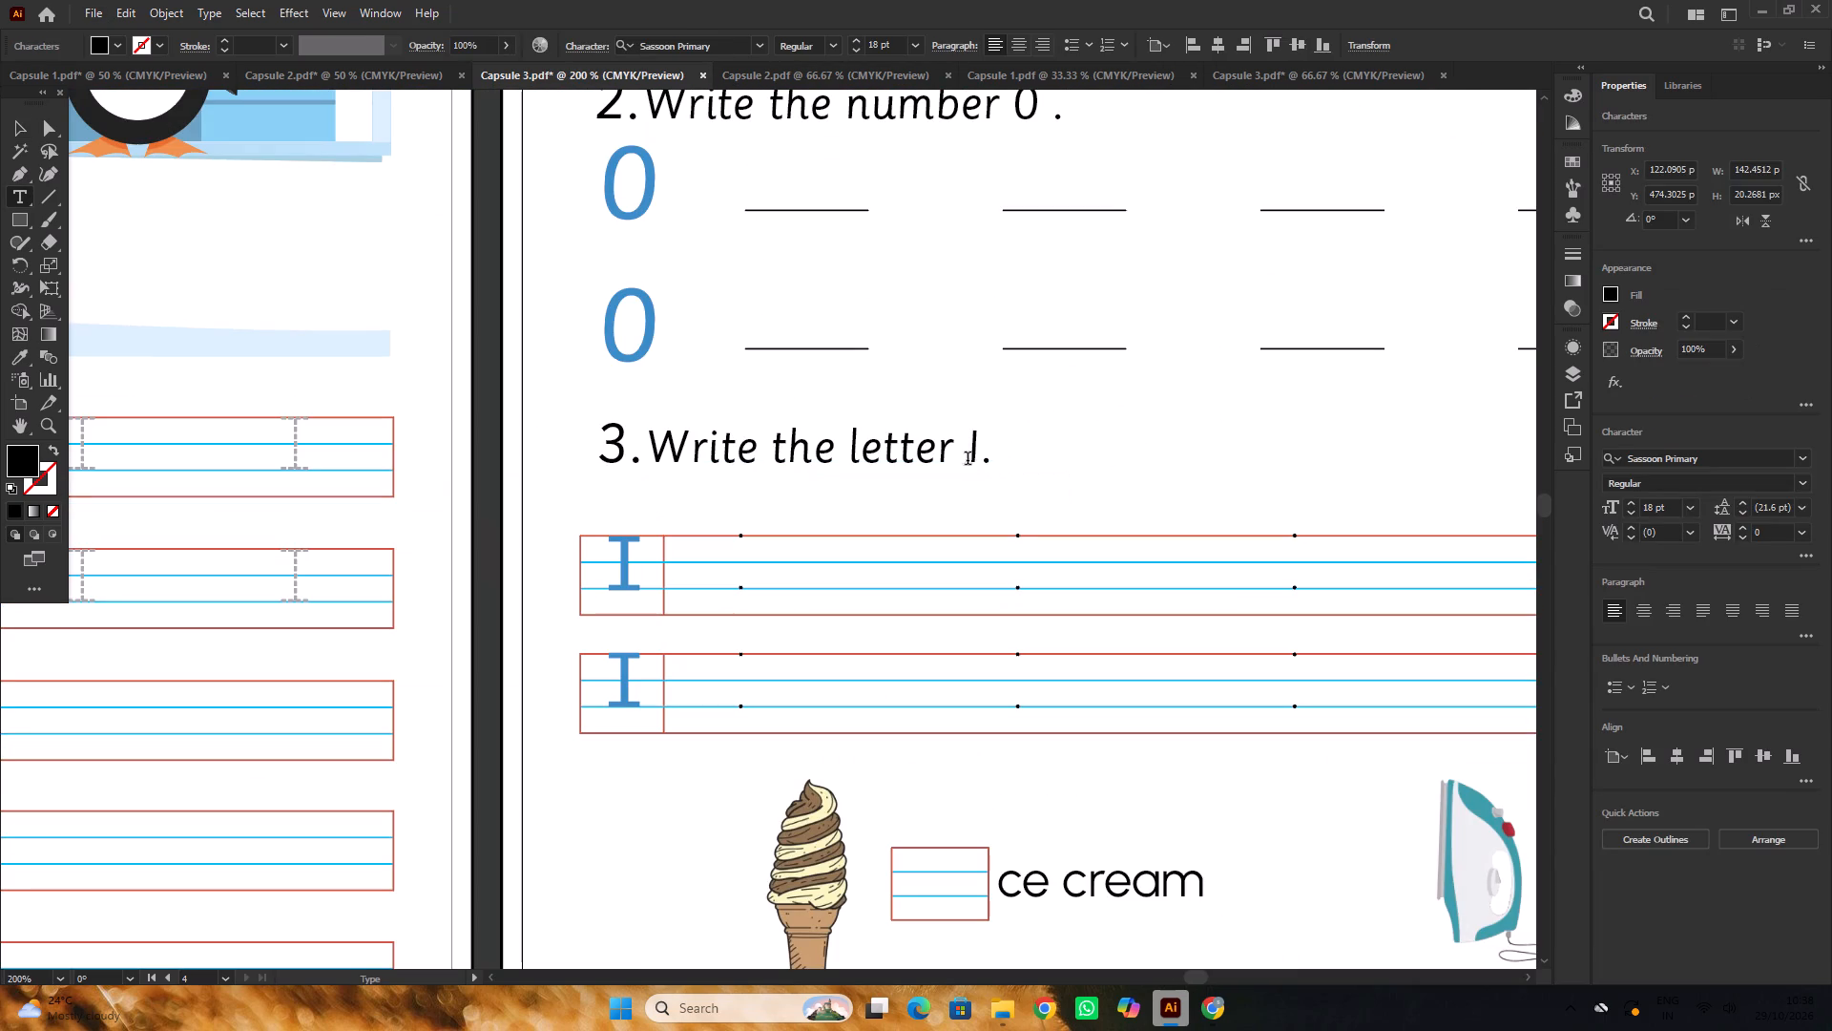
{"action": "left_click_drag", "start_coordinate": [968, 460], "coordinate": [967, 461]}
{"action": "key", "text": "Delete"}
{"action": "key", "text": "space"}
Place the blue serif I from the last Practice Time row in the question 3 heading's gap and bring it to the front.
{"action": "scroll", "coordinate": [1023, 466], "scroll_direction": "down", "scroll_amount": 3, "text": "alt"}
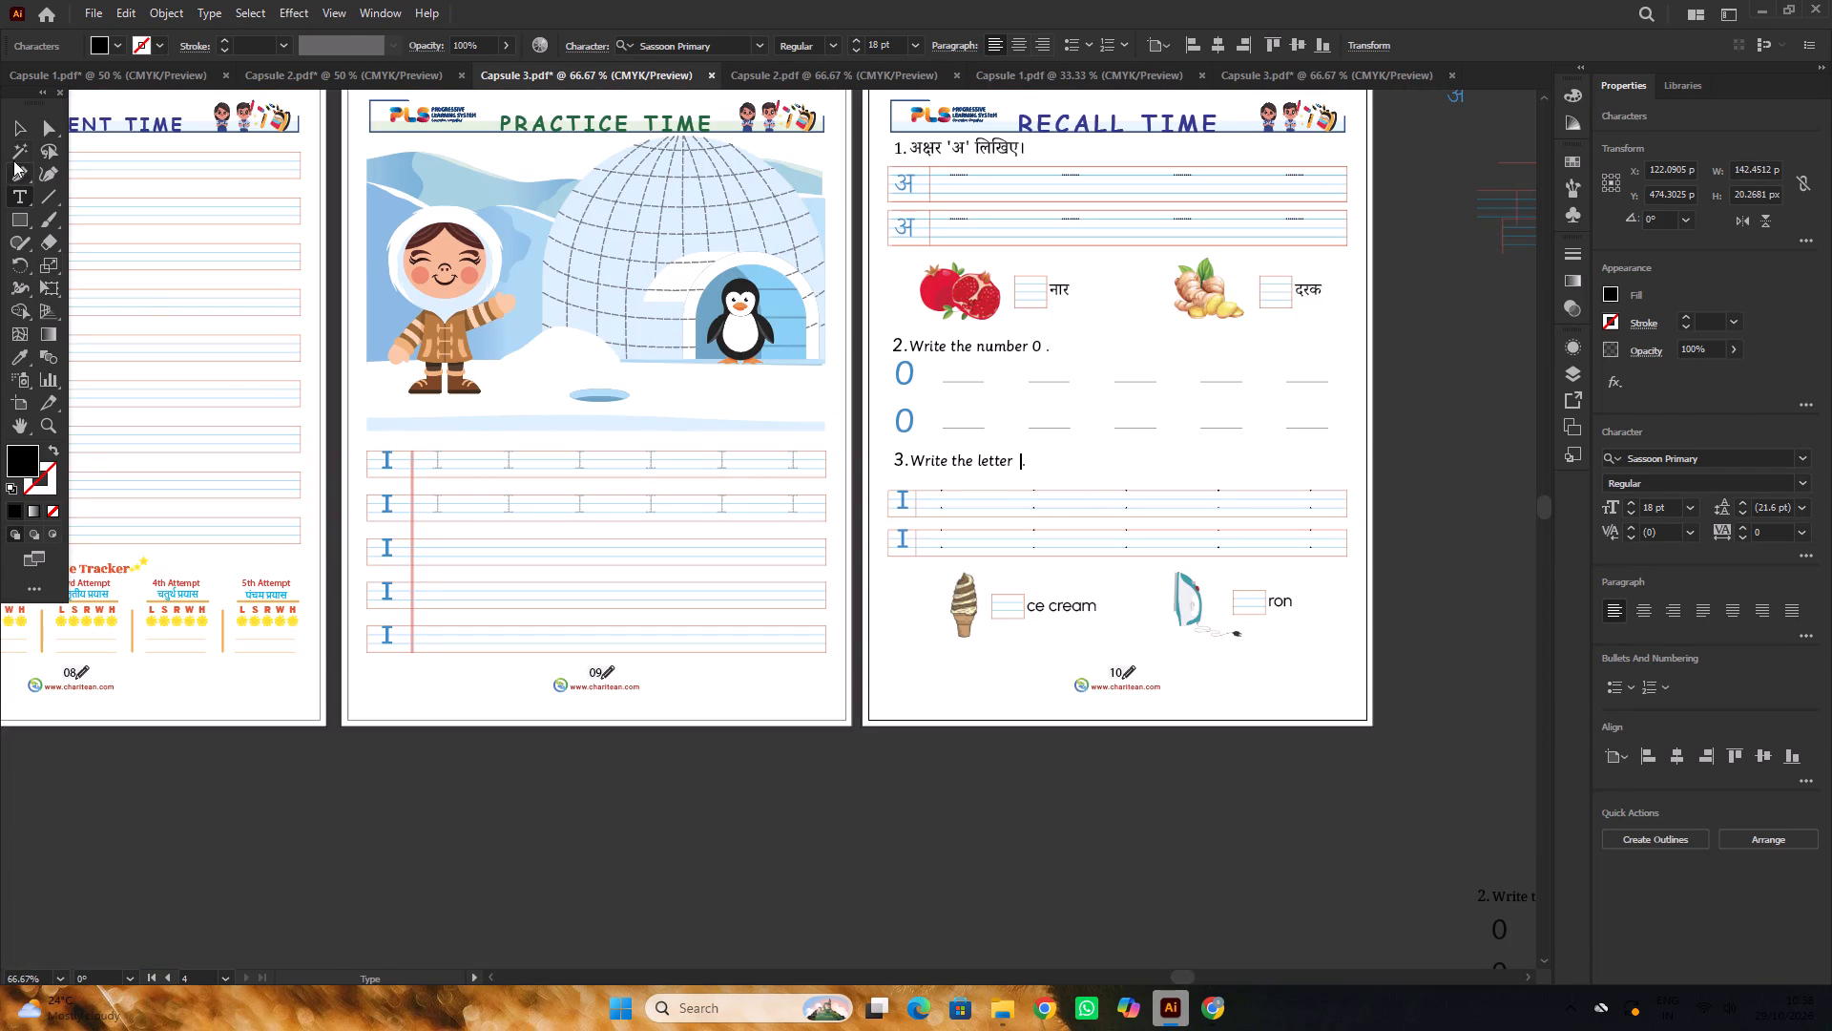
{"action": "left_click", "coordinate": [21, 125]}
{"action": "left_click", "coordinate": [546, 757]}
{"action": "left_click_drag", "start_coordinate": [388, 634], "coordinate": [1021, 461]}
{"action": "scroll", "coordinate": [1021, 464], "scroll_direction": "up", "scroll_amount": 2, "text": "alt"}
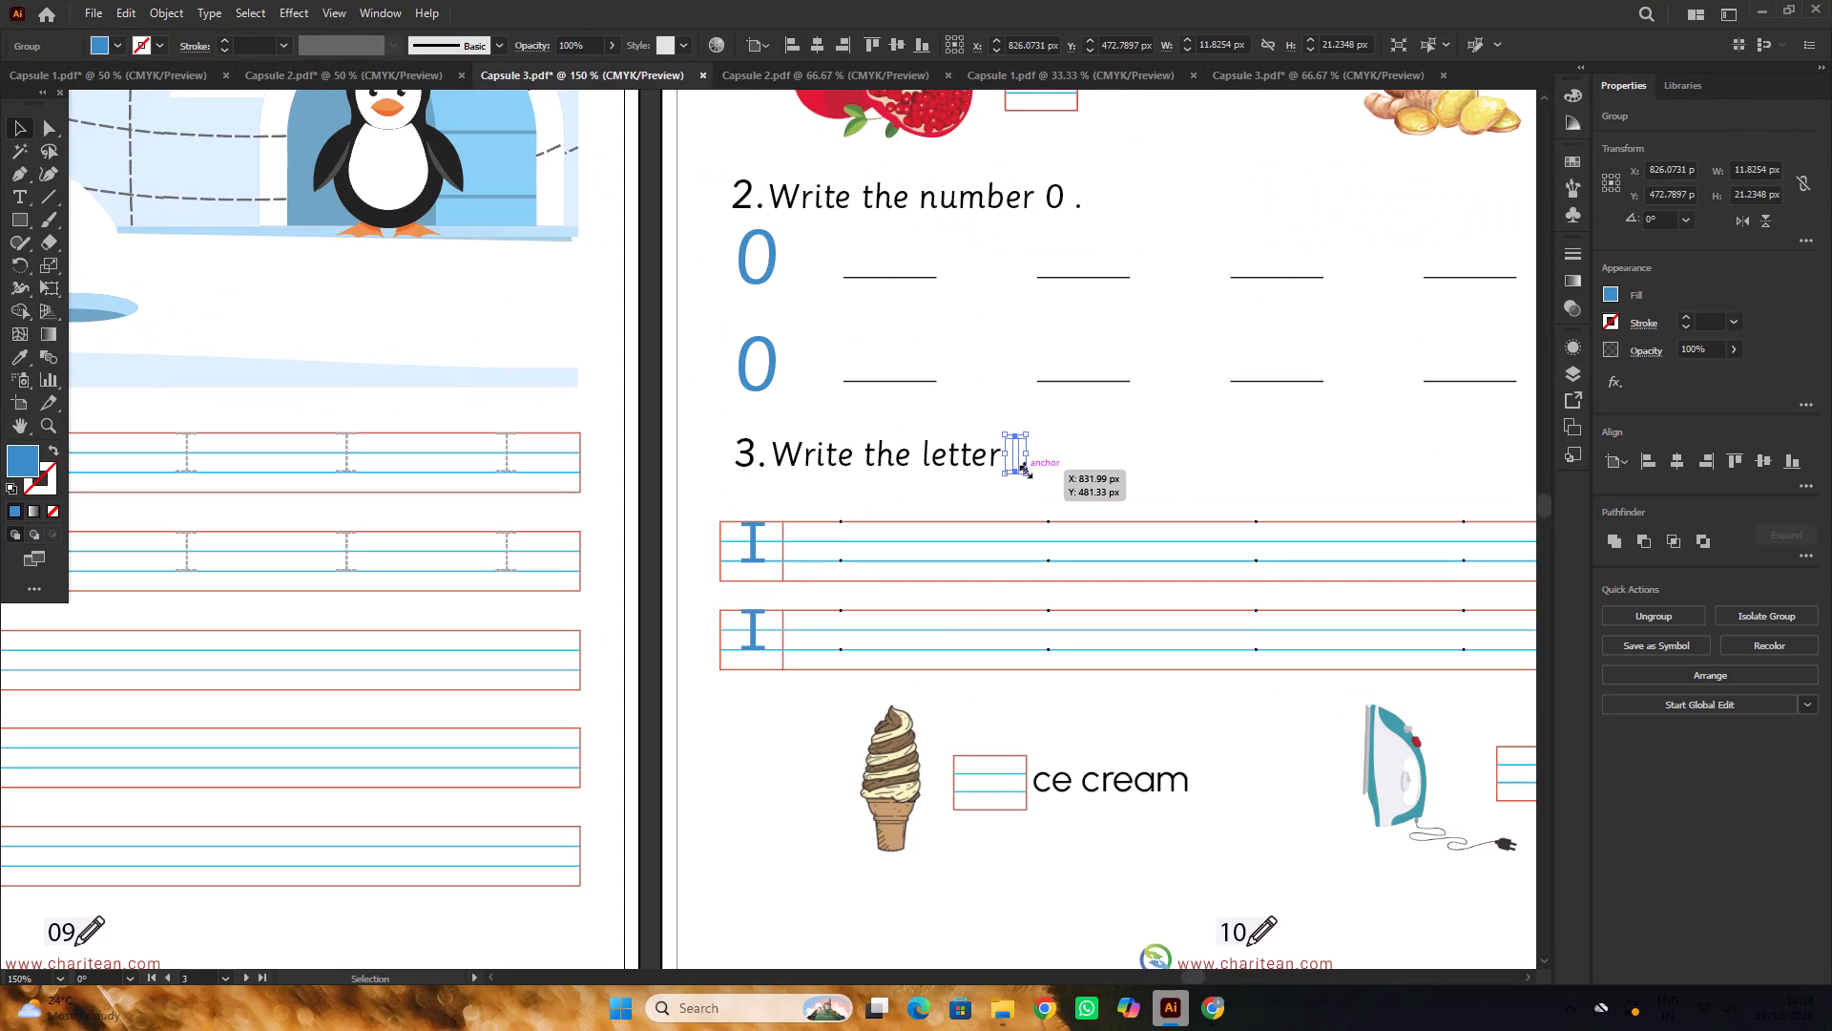
{"action": "key", "text": "ctrl+shift+bracketright"}
{"action": "scroll", "coordinate": [1028, 473], "scroll_direction": "up", "scroll_amount": 1, "text": "alt"}
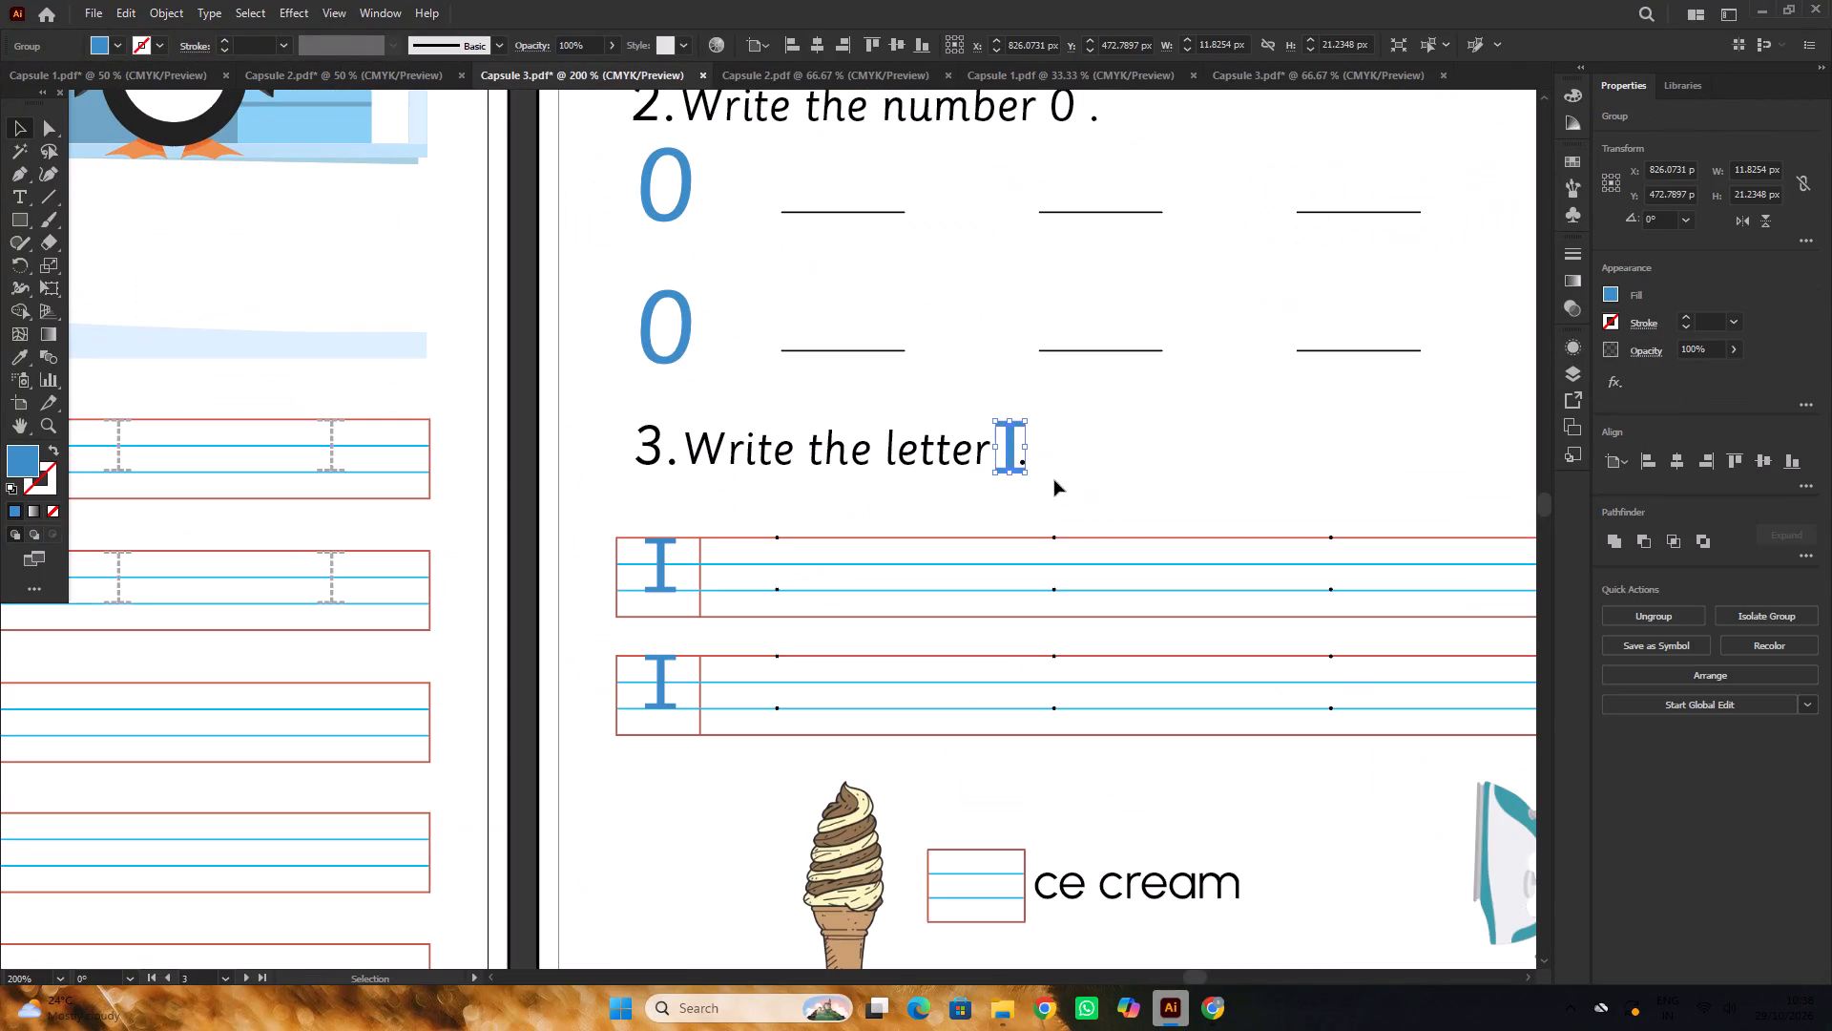
Recolor the serif I in the question 3 heading to black.
{"action": "left_click", "coordinate": [1611, 294]}
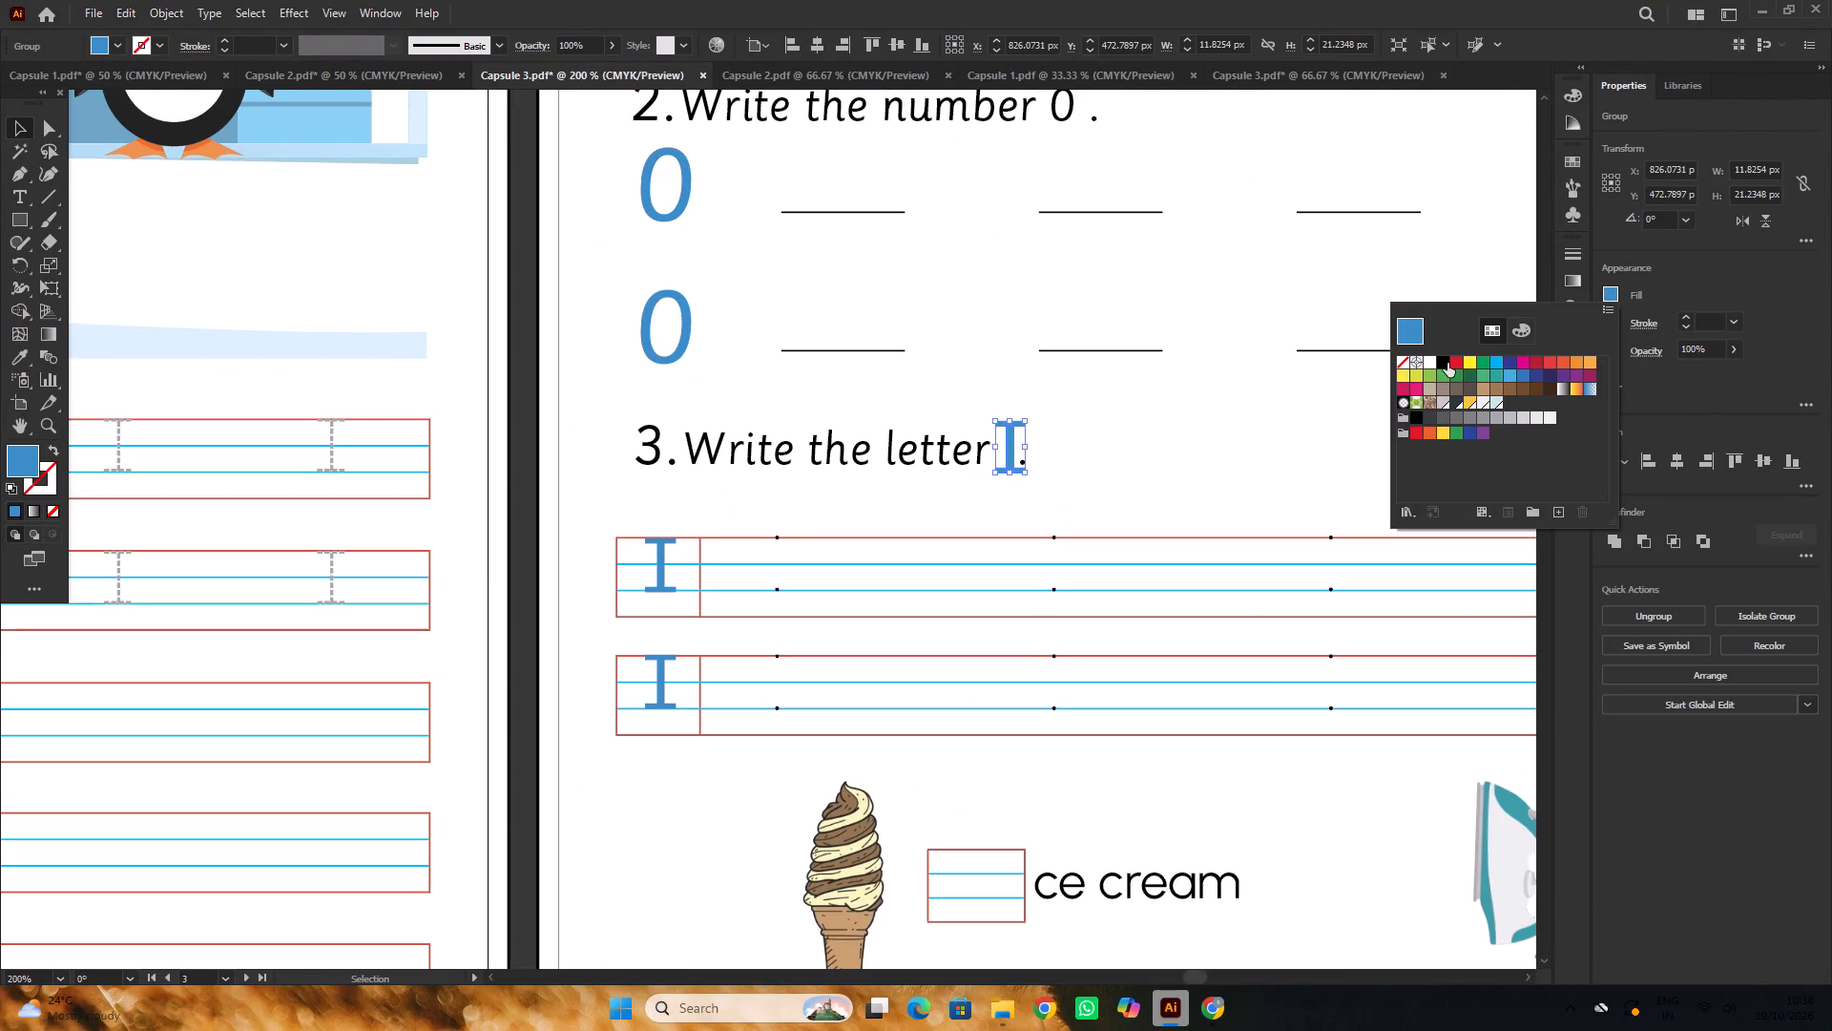
{"action": "left_click", "coordinate": [1447, 363]}
{"action": "triple_click", "coordinate": [1222, 431]}
Shrink the heading's black I to about 6.7 × 12 px and position it between "letter" and the full stop.
{"action": "left_click", "coordinate": [1013, 456]}
{"action": "scroll", "coordinate": [1004, 483], "scroll_direction": "up", "scroll_amount": 1, "text": "alt"}
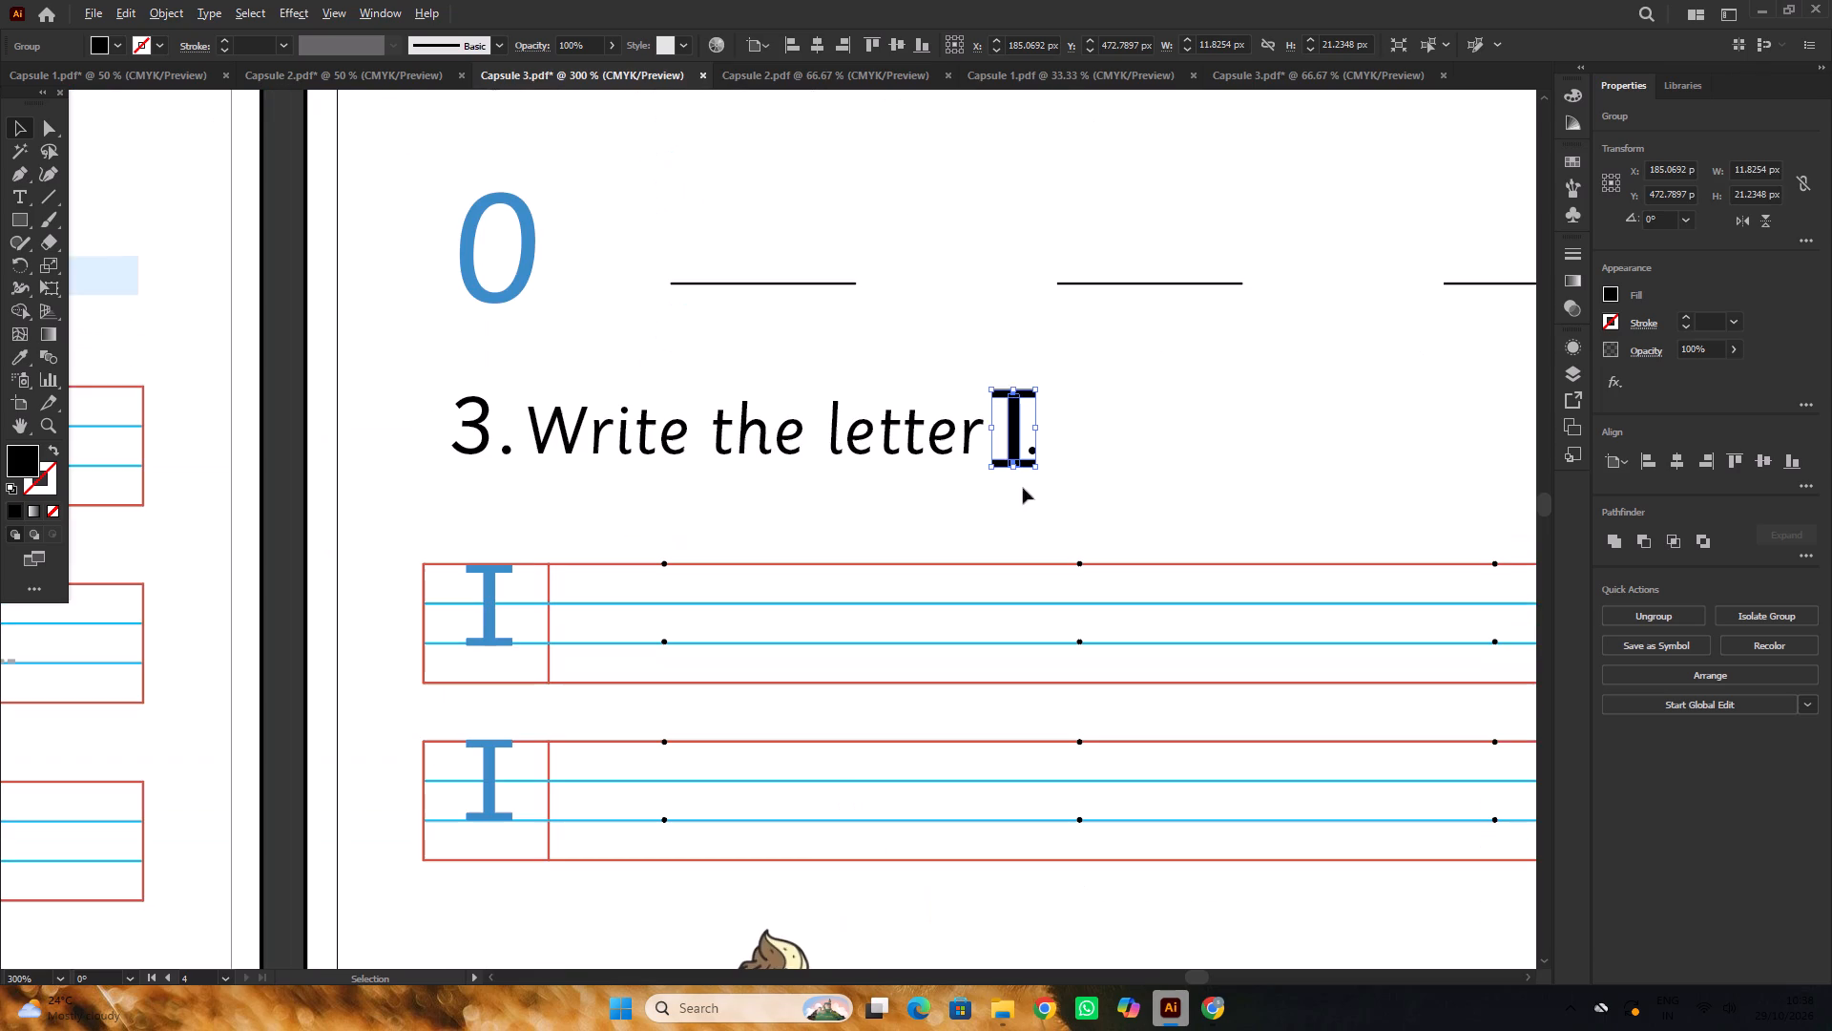
{"action": "left_click_drag", "start_coordinate": [1037, 469], "coordinate": [1026, 449], "text": "alt"}
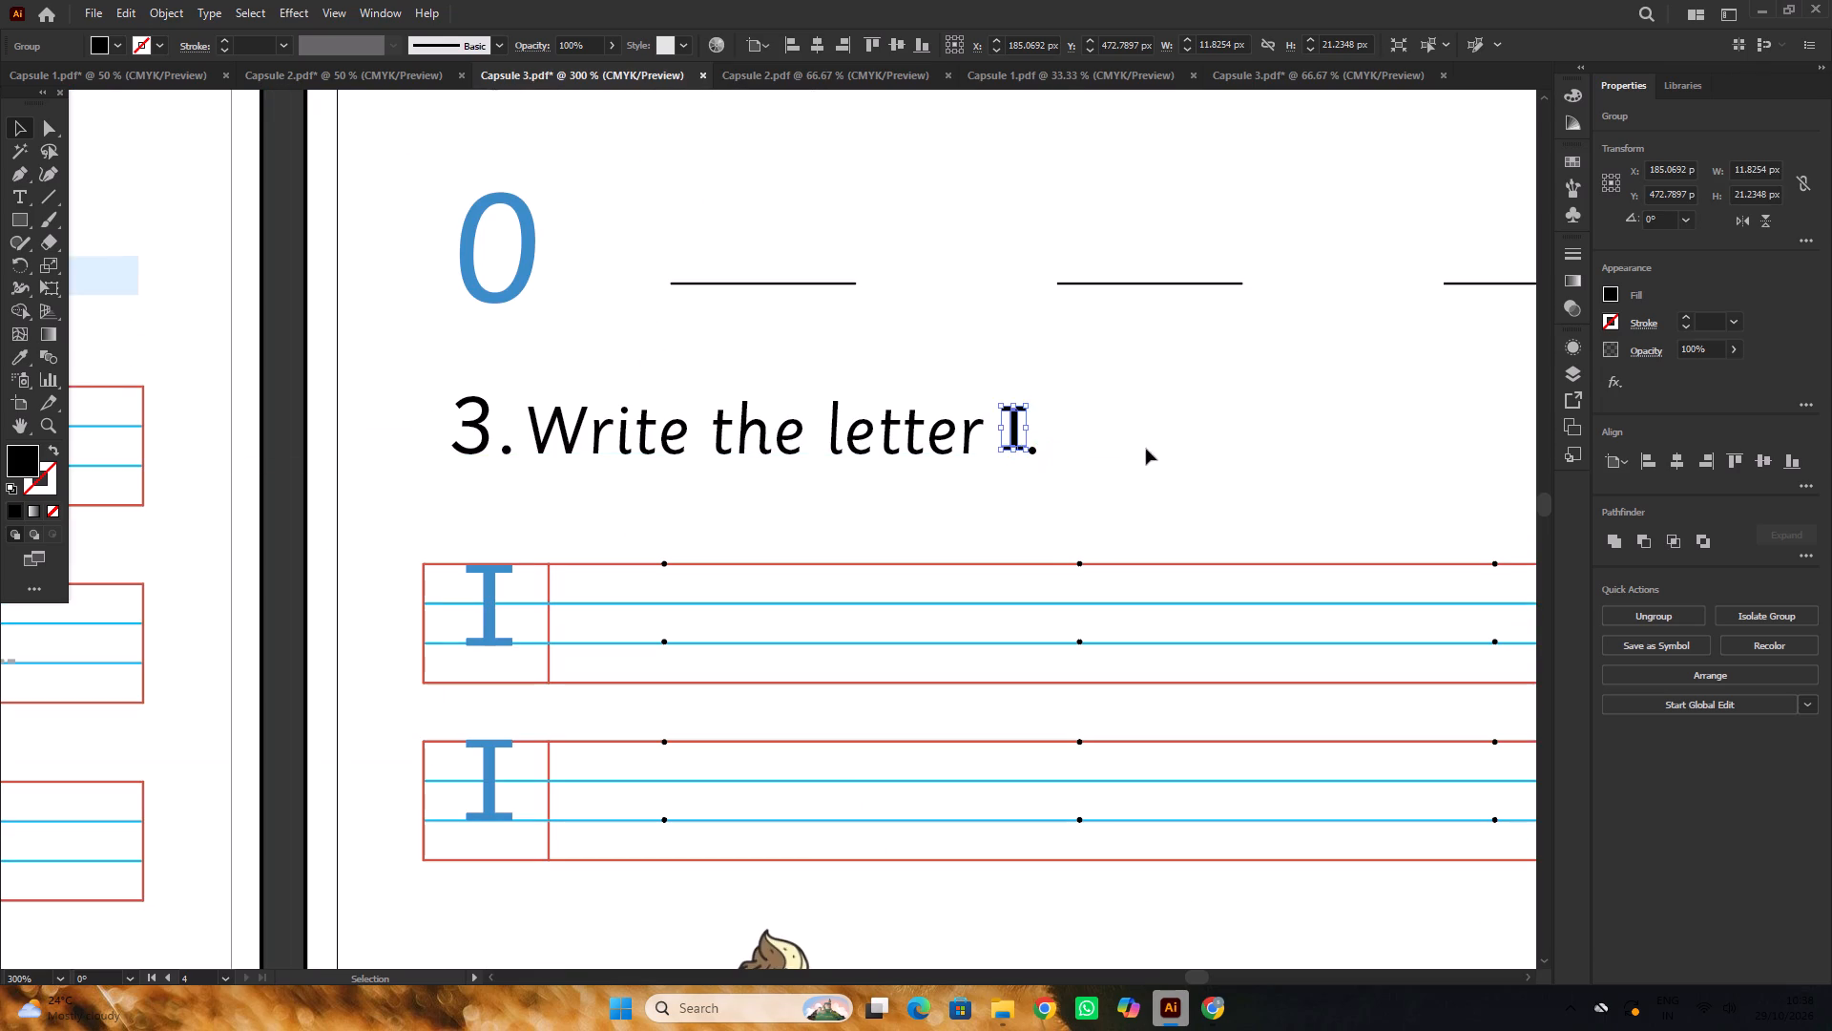
{"action": "left_click", "coordinate": [1146, 449]}
{"action": "scroll", "coordinate": [1024, 444], "scroll_direction": "up", "scroll_amount": 2, "text": "alt"}
{"action": "left_click_drag", "start_coordinate": [1009, 431], "coordinate": [1005, 448]}
{"action": "scroll", "coordinate": [1005, 448], "scroll_direction": "down", "scroll_amount": 3, "text": "alt"}
{"action": "left_click", "coordinate": [1108, 447]}
{"action": "scroll", "coordinate": [1097, 443], "scroll_direction": "down", "scroll_amount": 2, "text": "alt"}
{"action": "scroll", "coordinate": [1061, 452], "scroll_direction": "up", "scroll_amount": 4, "text": "alt"}
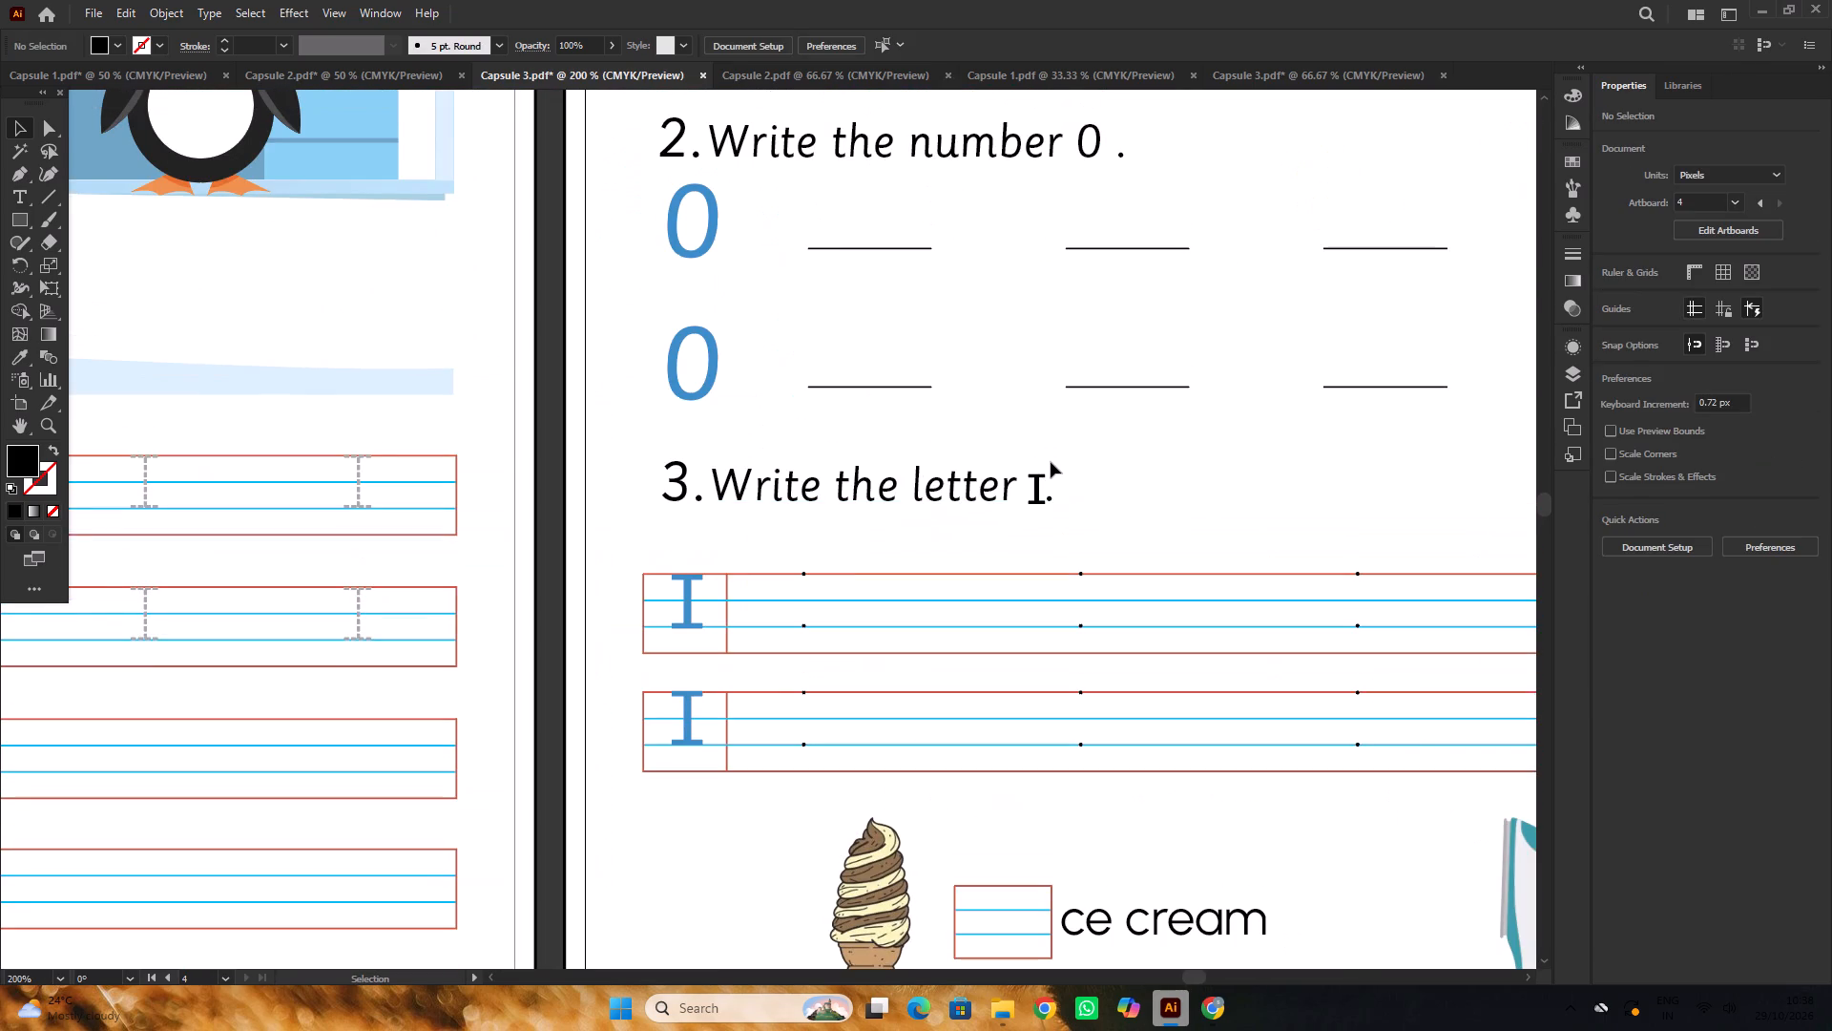
{"action": "scroll", "coordinate": [1033, 489], "scroll_direction": "up", "scroll_amount": 2, "text": "alt"}
{"action": "left_click", "coordinate": [1038, 498]}
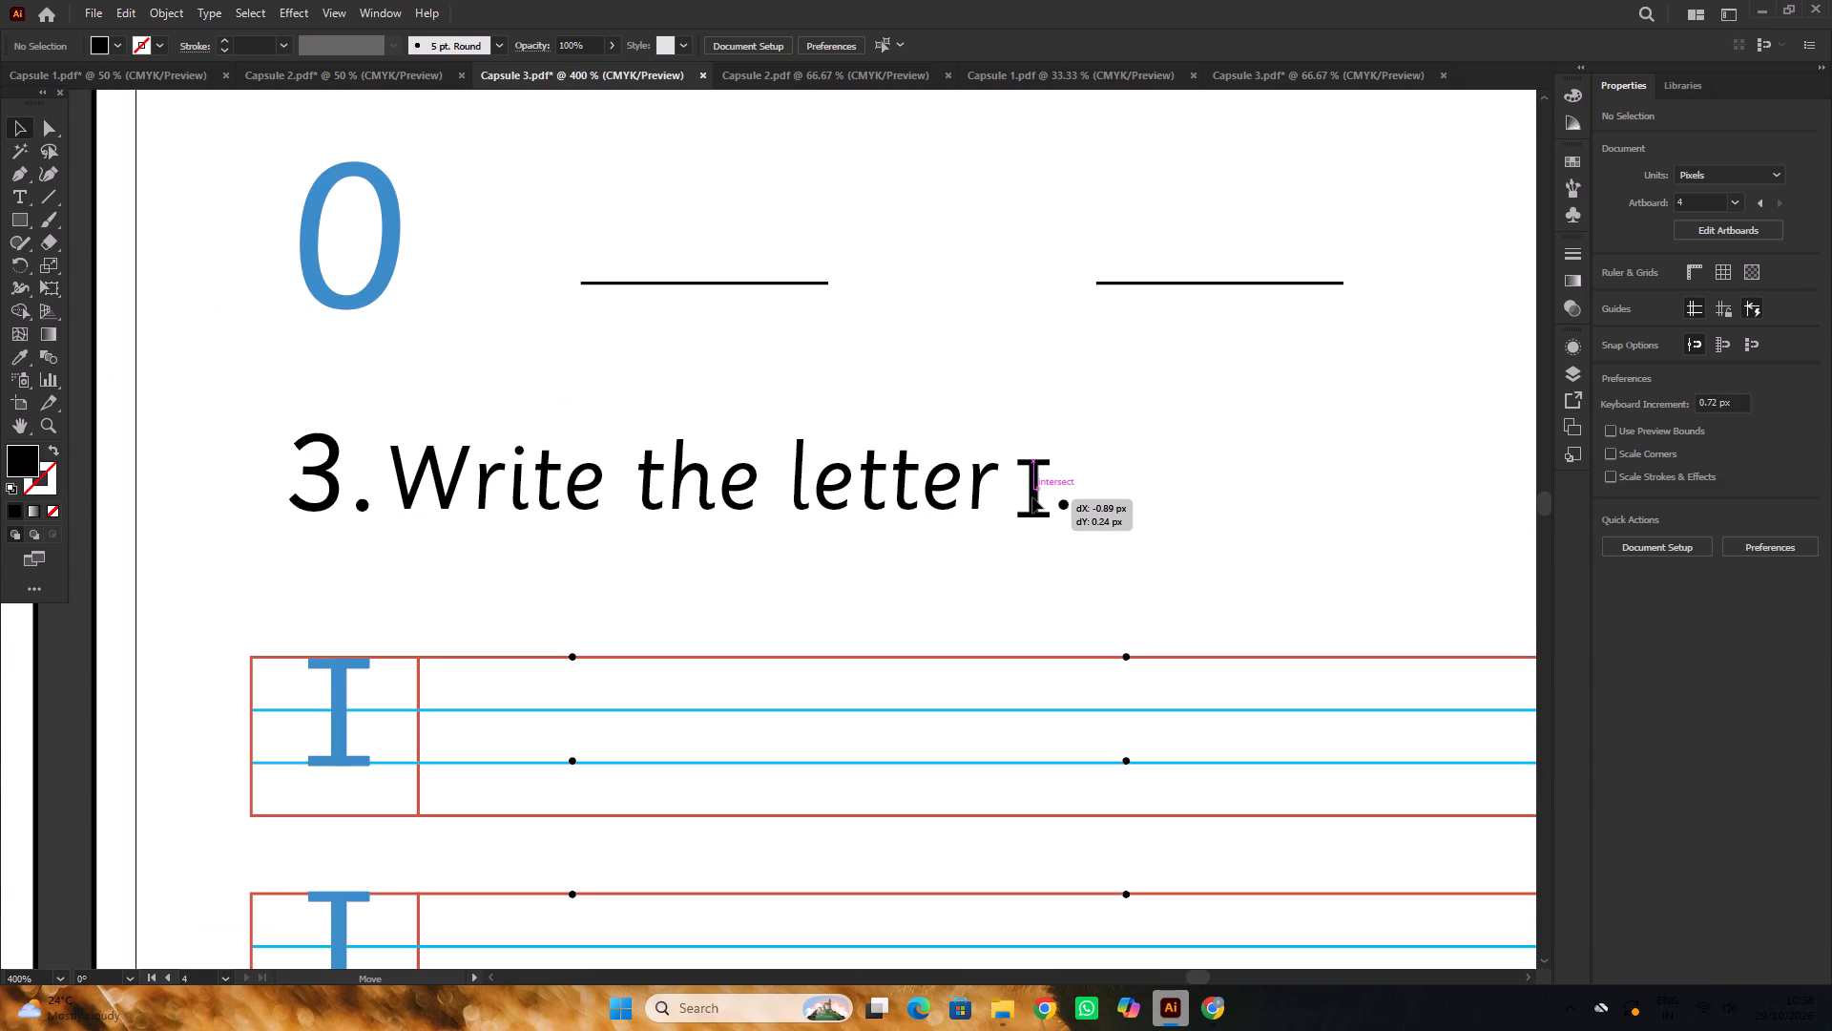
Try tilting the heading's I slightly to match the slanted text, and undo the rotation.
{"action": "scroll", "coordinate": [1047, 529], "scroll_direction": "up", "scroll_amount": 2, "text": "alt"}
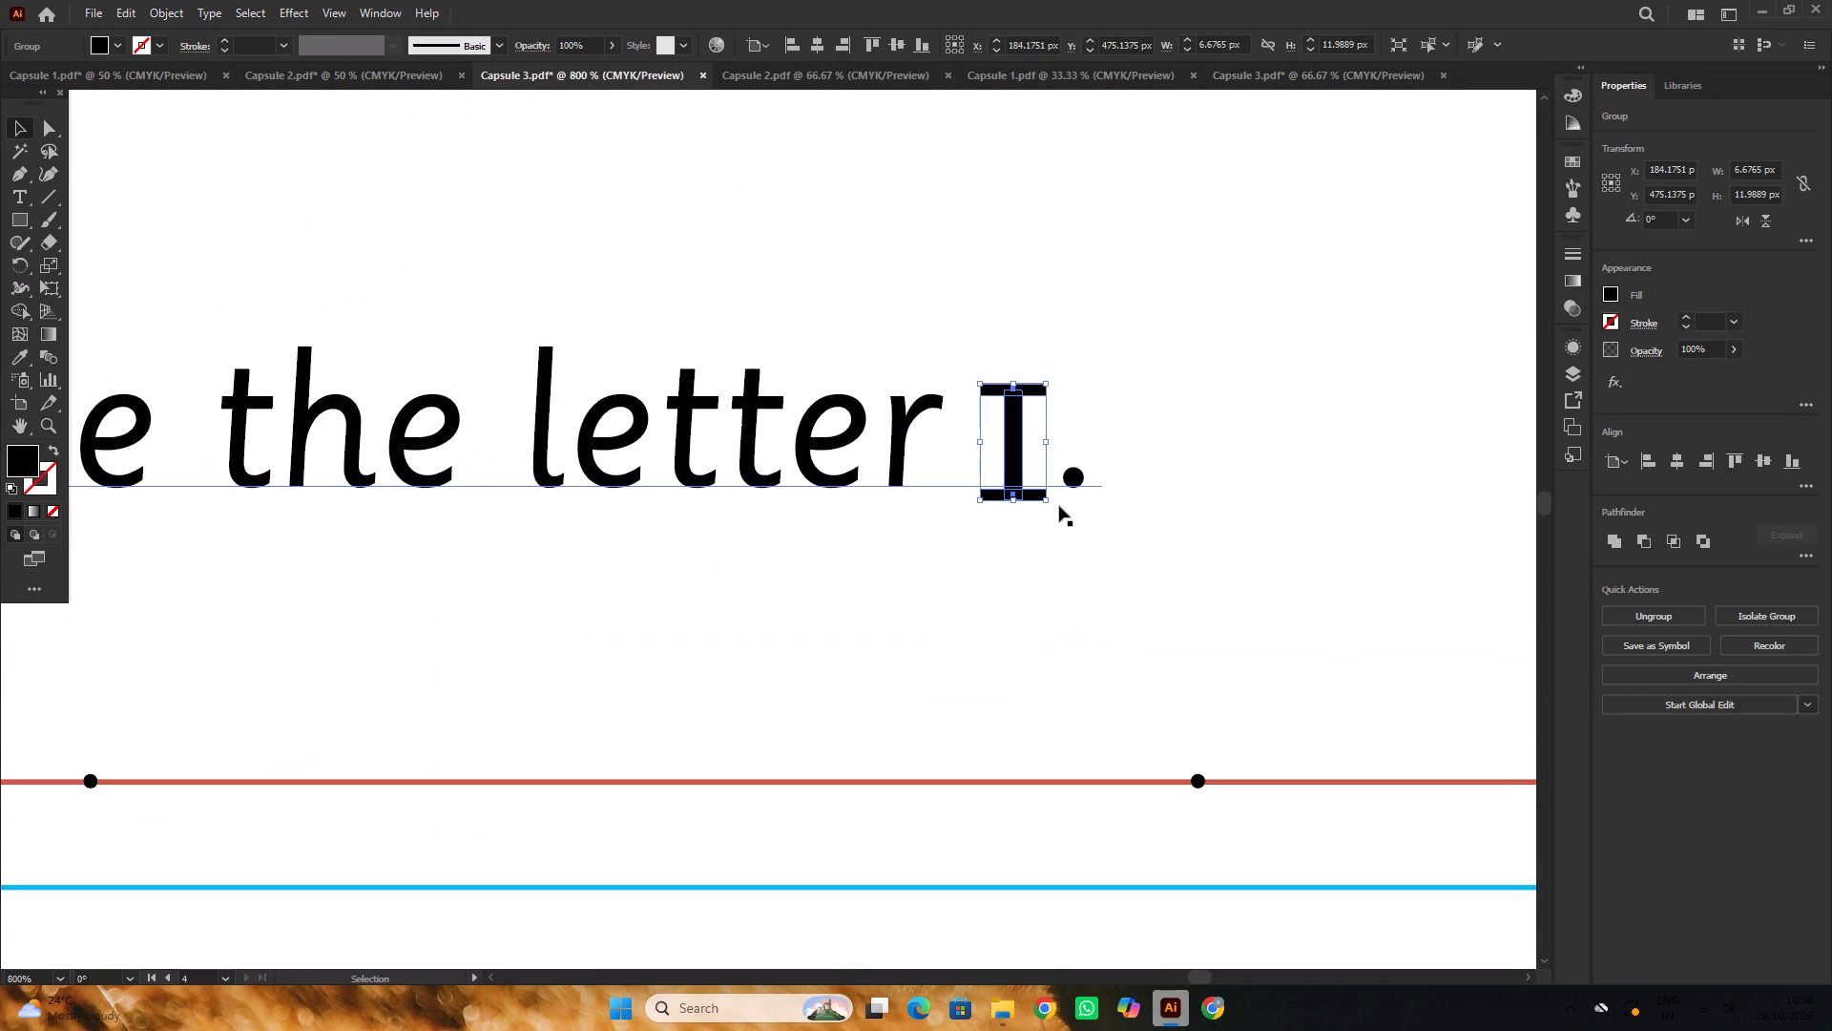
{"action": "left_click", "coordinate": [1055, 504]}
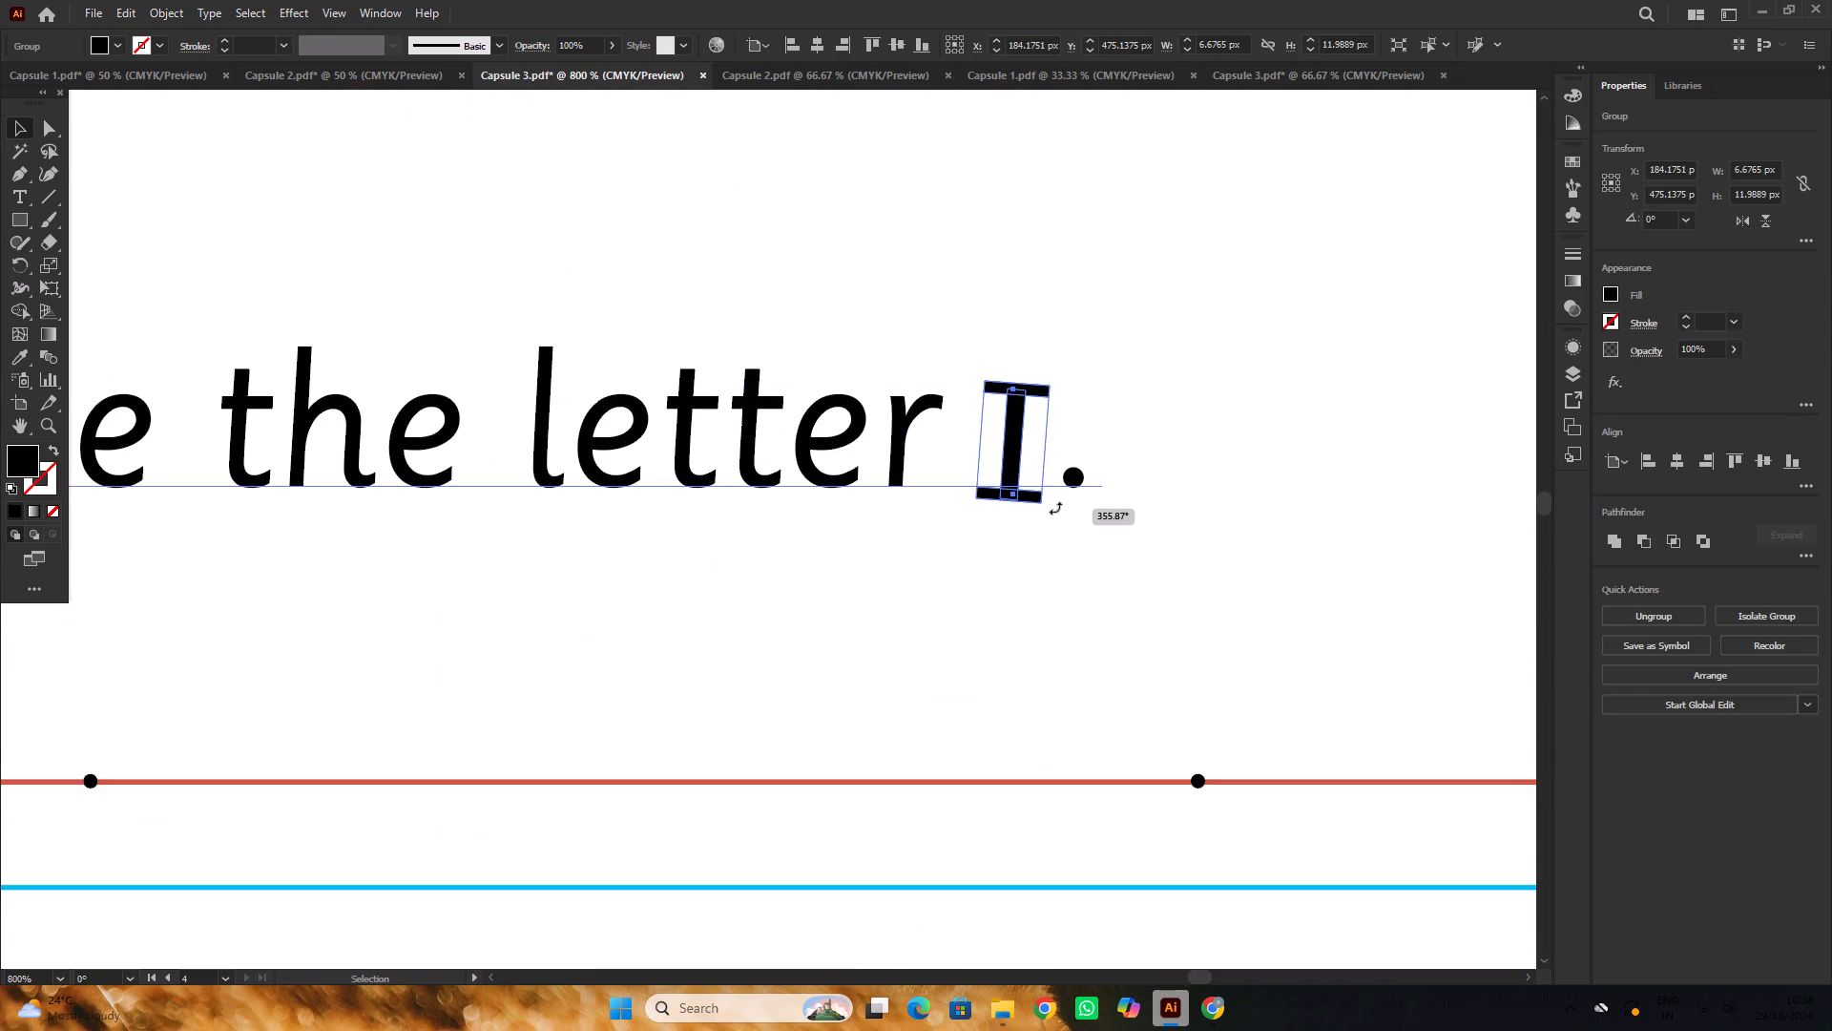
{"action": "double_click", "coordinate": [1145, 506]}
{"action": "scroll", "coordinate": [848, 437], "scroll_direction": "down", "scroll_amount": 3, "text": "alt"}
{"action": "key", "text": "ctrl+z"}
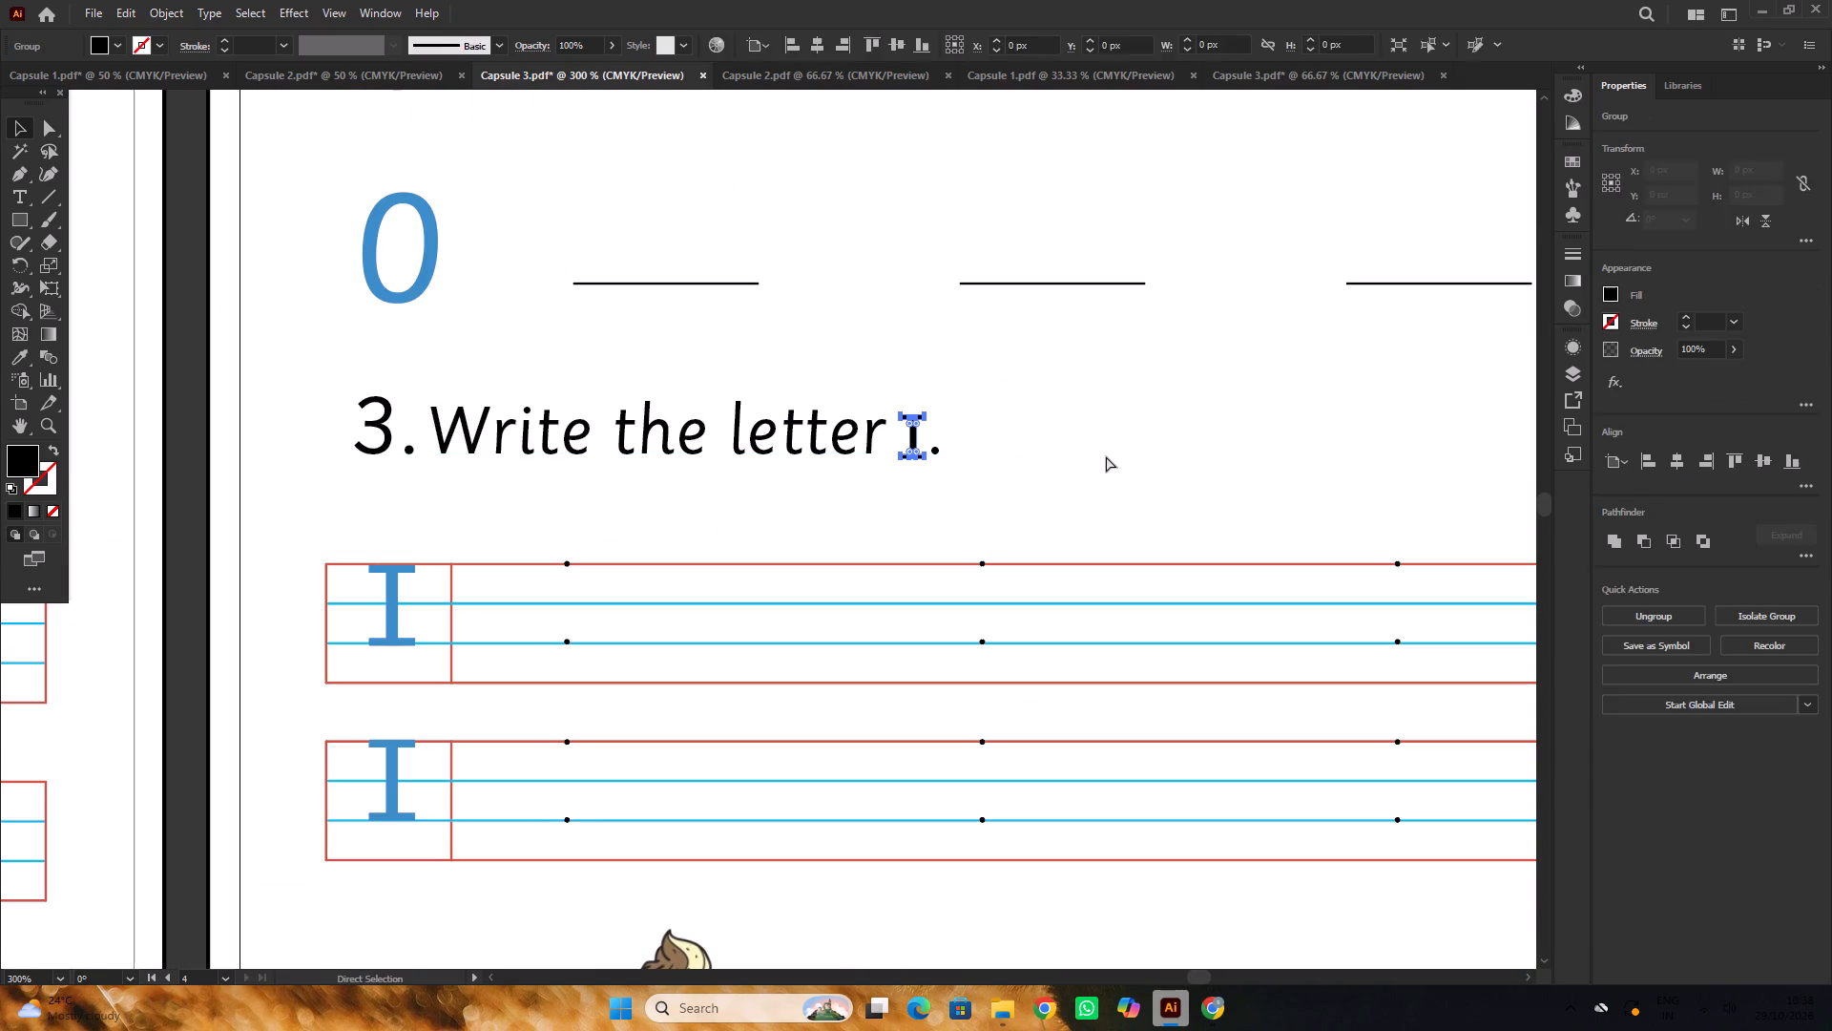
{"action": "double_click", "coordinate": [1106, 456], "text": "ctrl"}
Nudge the I in the question 3 heading up about 1.2 px to sit on the text line.
{"action": "scroll", "coordinate": [1024, 449], "scroll_direction": "down", "scroll_amount": 4, "text": "alt"}
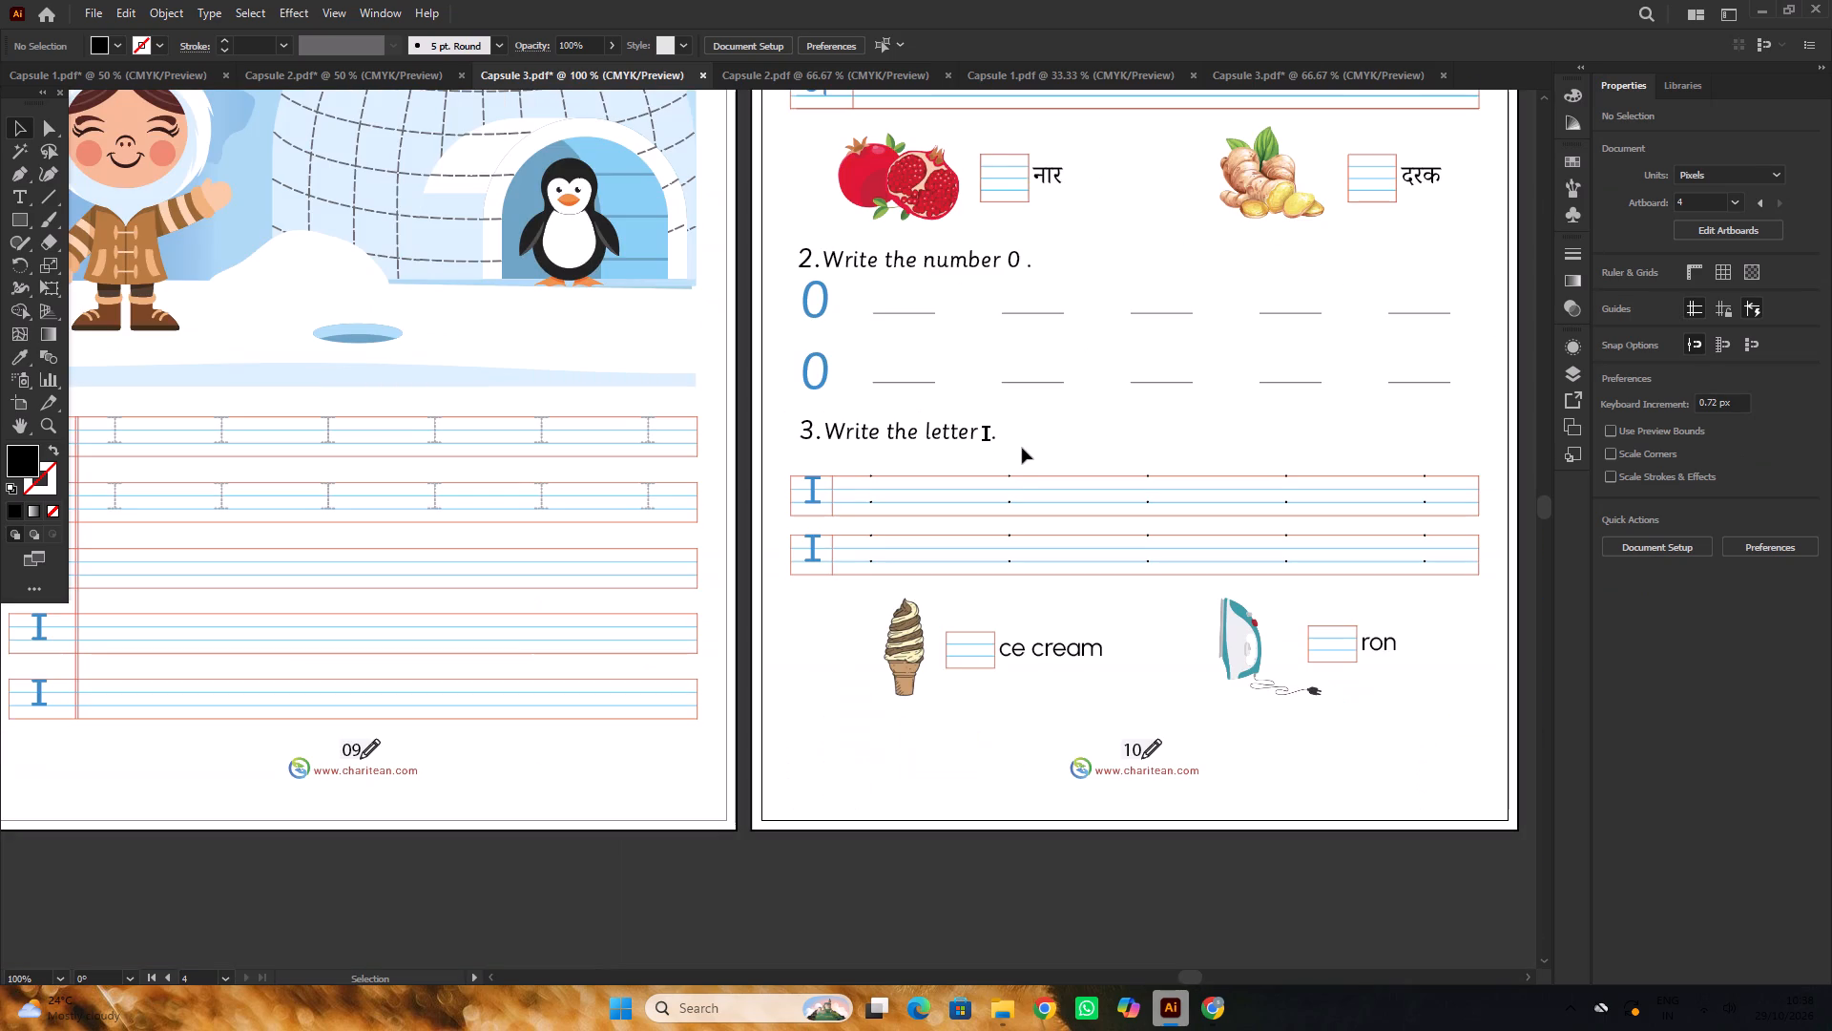
{"action": "scroll", "coordinate": [1022, 448], "scroll_direction": "down", "scroll_amount": 3, "text": "alt"}
{"action": "left_click", "coordinate": [1072, 600]}
{"action": "scroll", "coordinate": [1027, 460], "scroll_direction": "up", "scroll_amount": 3, "text": "alt"}
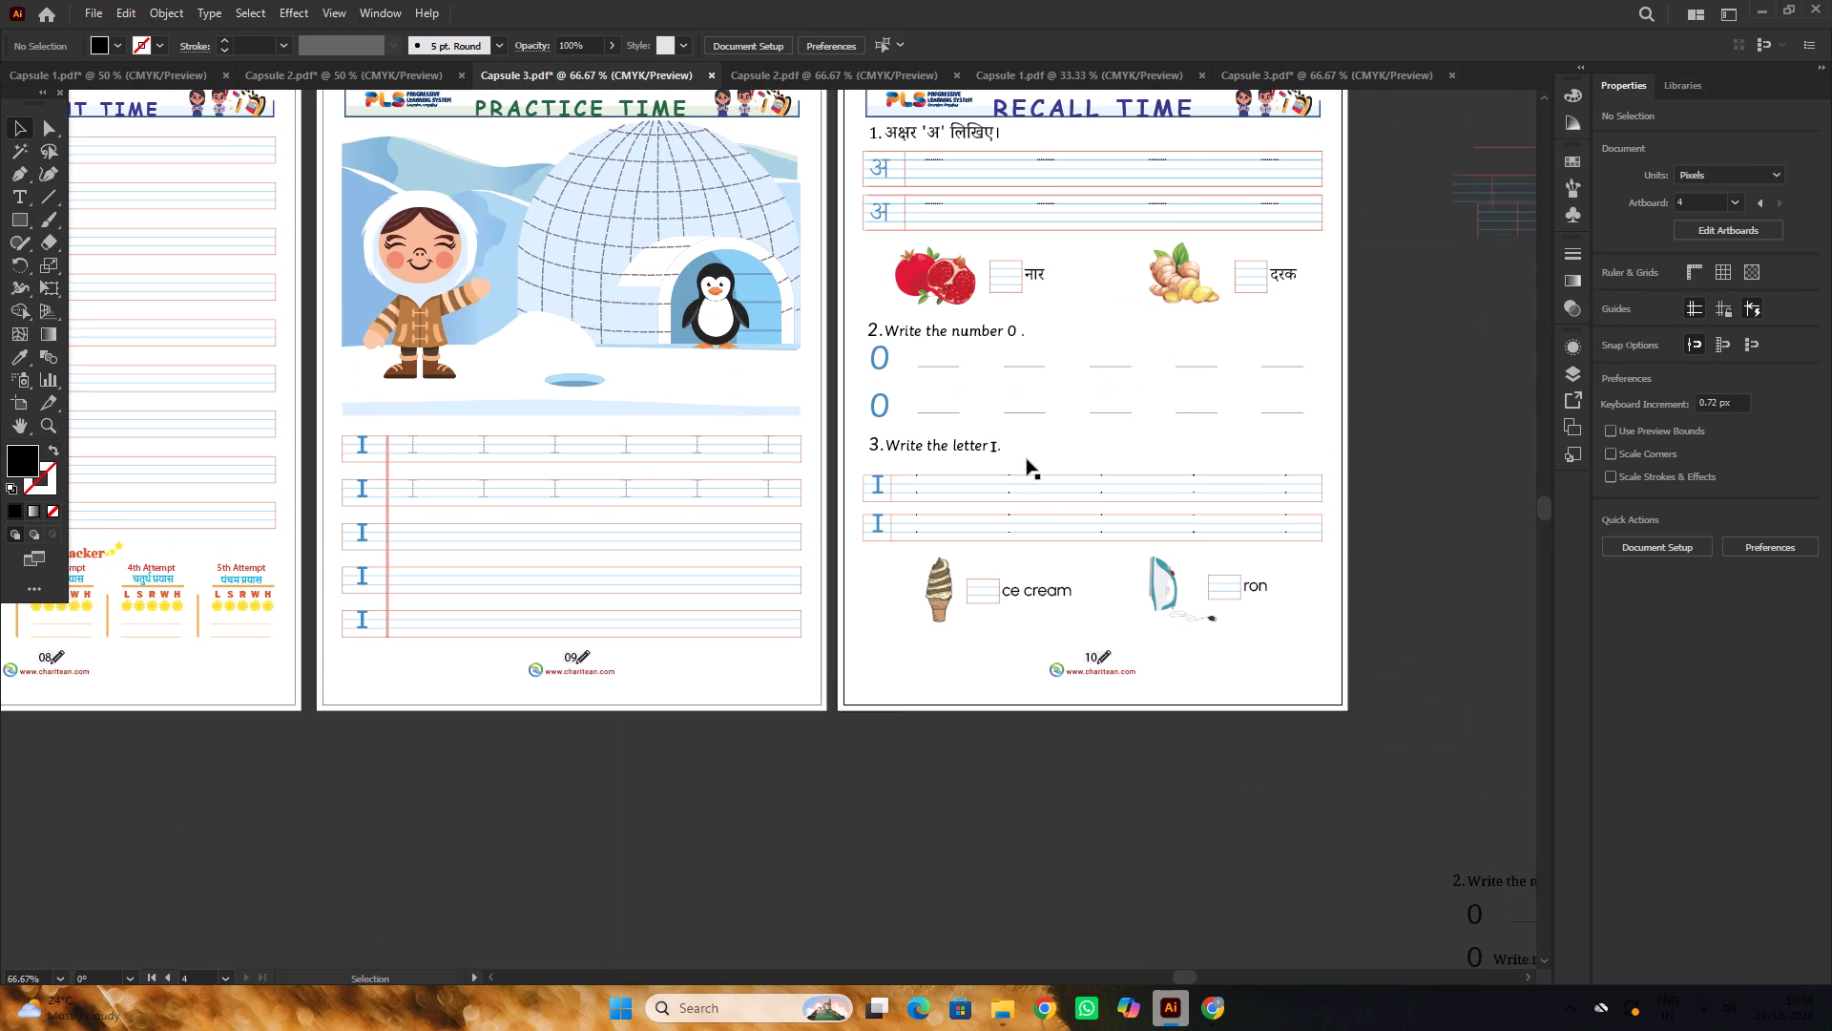
{"action": "scroll", "coordinate": [1027, 459], "scroll_direction": "up", "scroll_amount": 1}
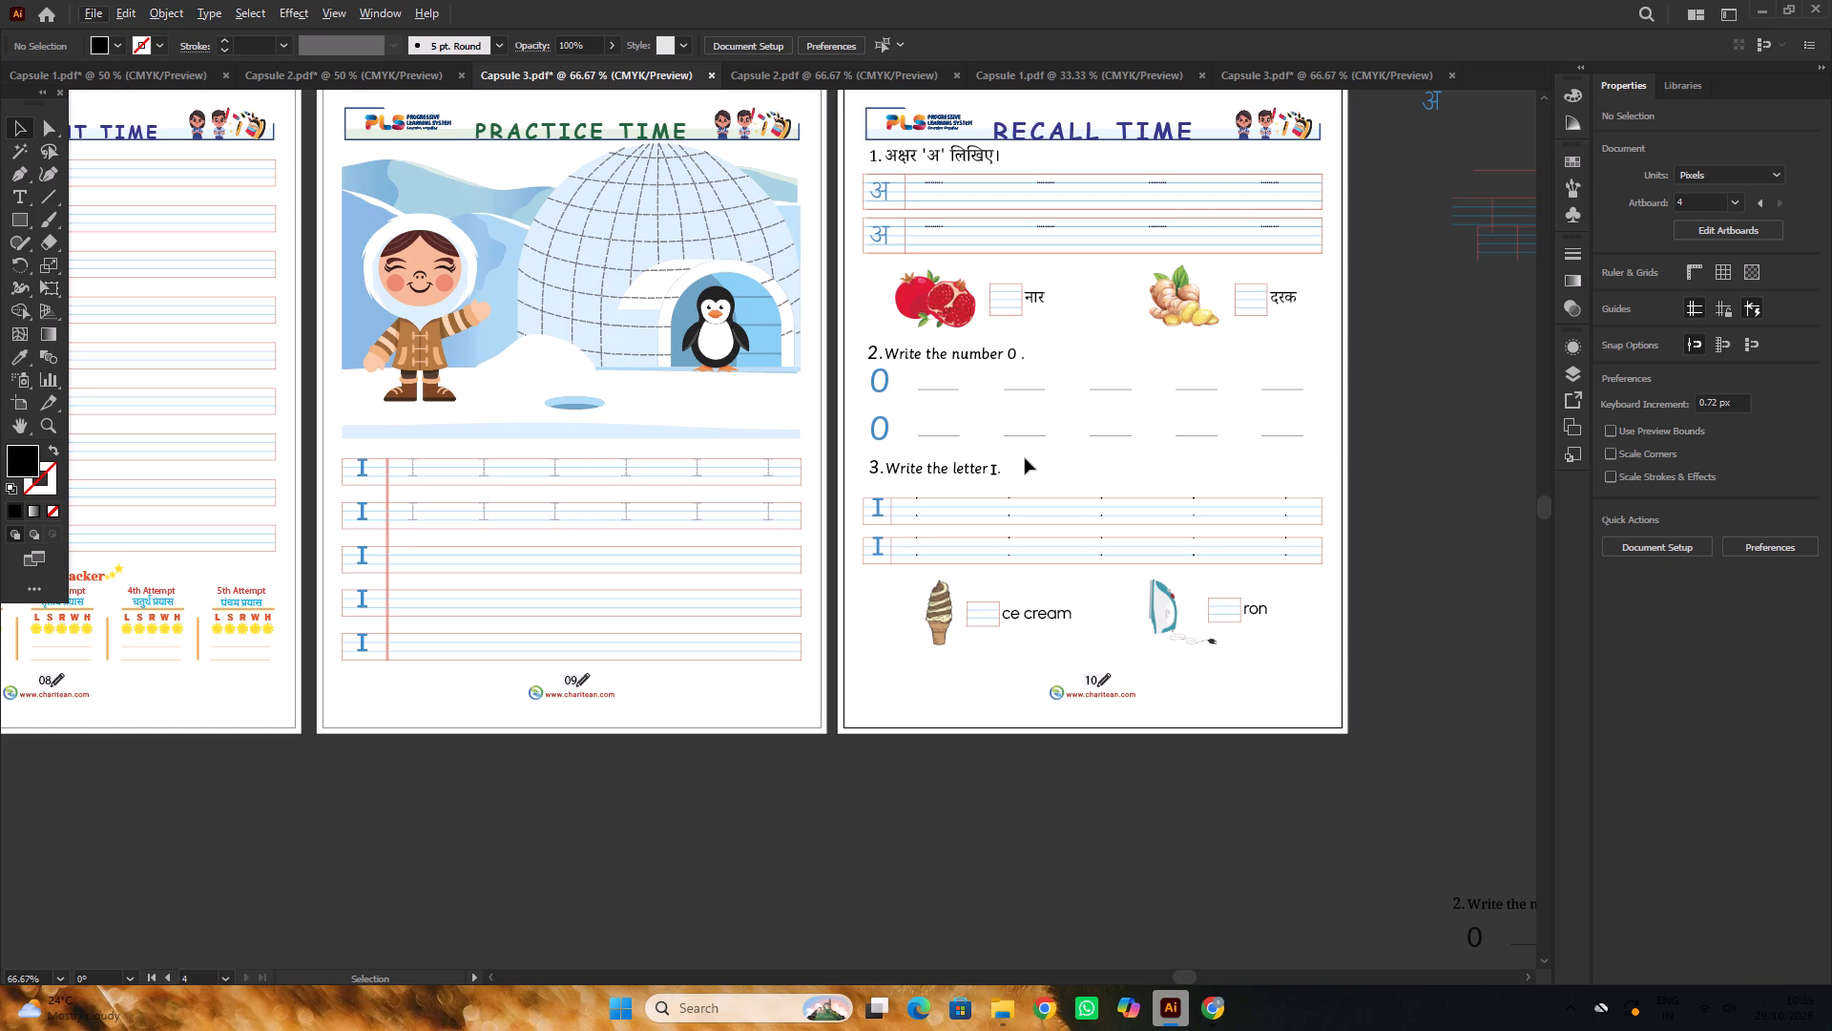
{"action": "scroll", "coordinate": [998, 534], "scroll_direction": "up", "scroll_amount": 4, "text": "alt"}
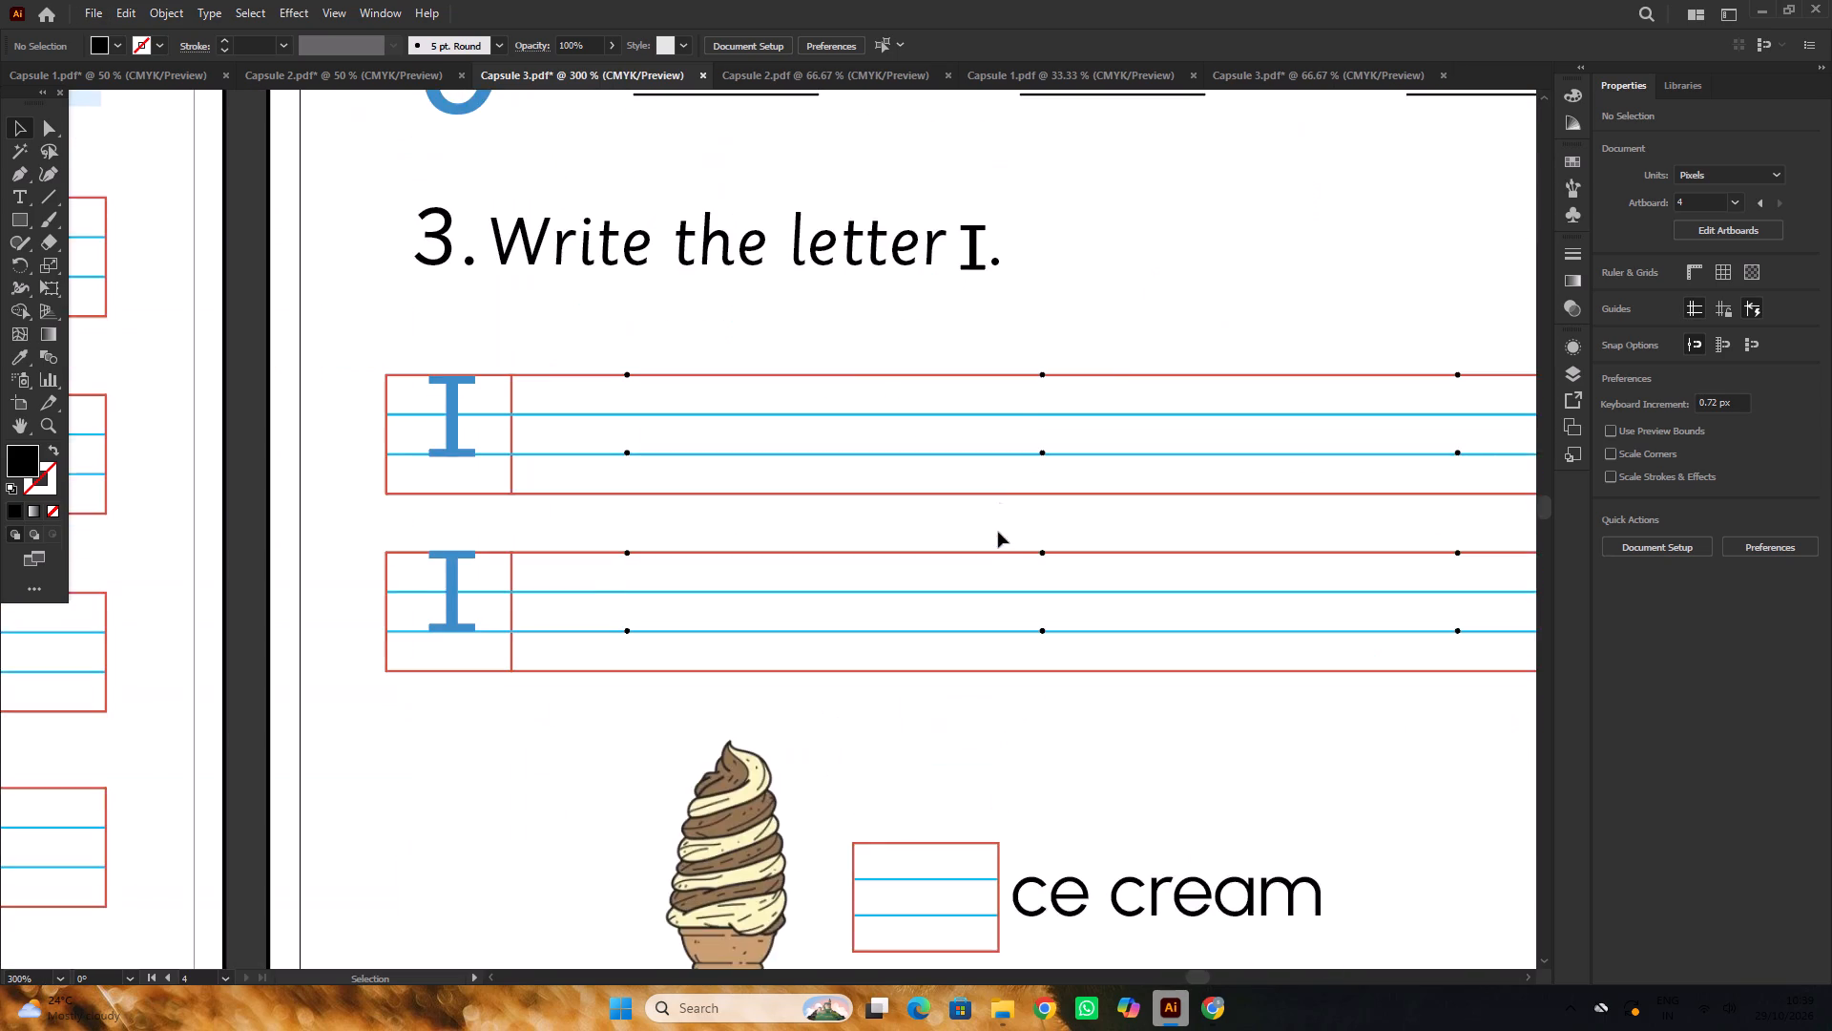
{"action": "scroll", "coordinate": [998, 532], "scroll_direction": "up", "scroll_amount": 5, "text": "alt"}
{"action": "scroll", "coordinate": [996, 396], "scroll_direction": "up", "scroll_amount": 2, "text": "alt"}
{"action": "left_click", "coordinate": [966, 356]}
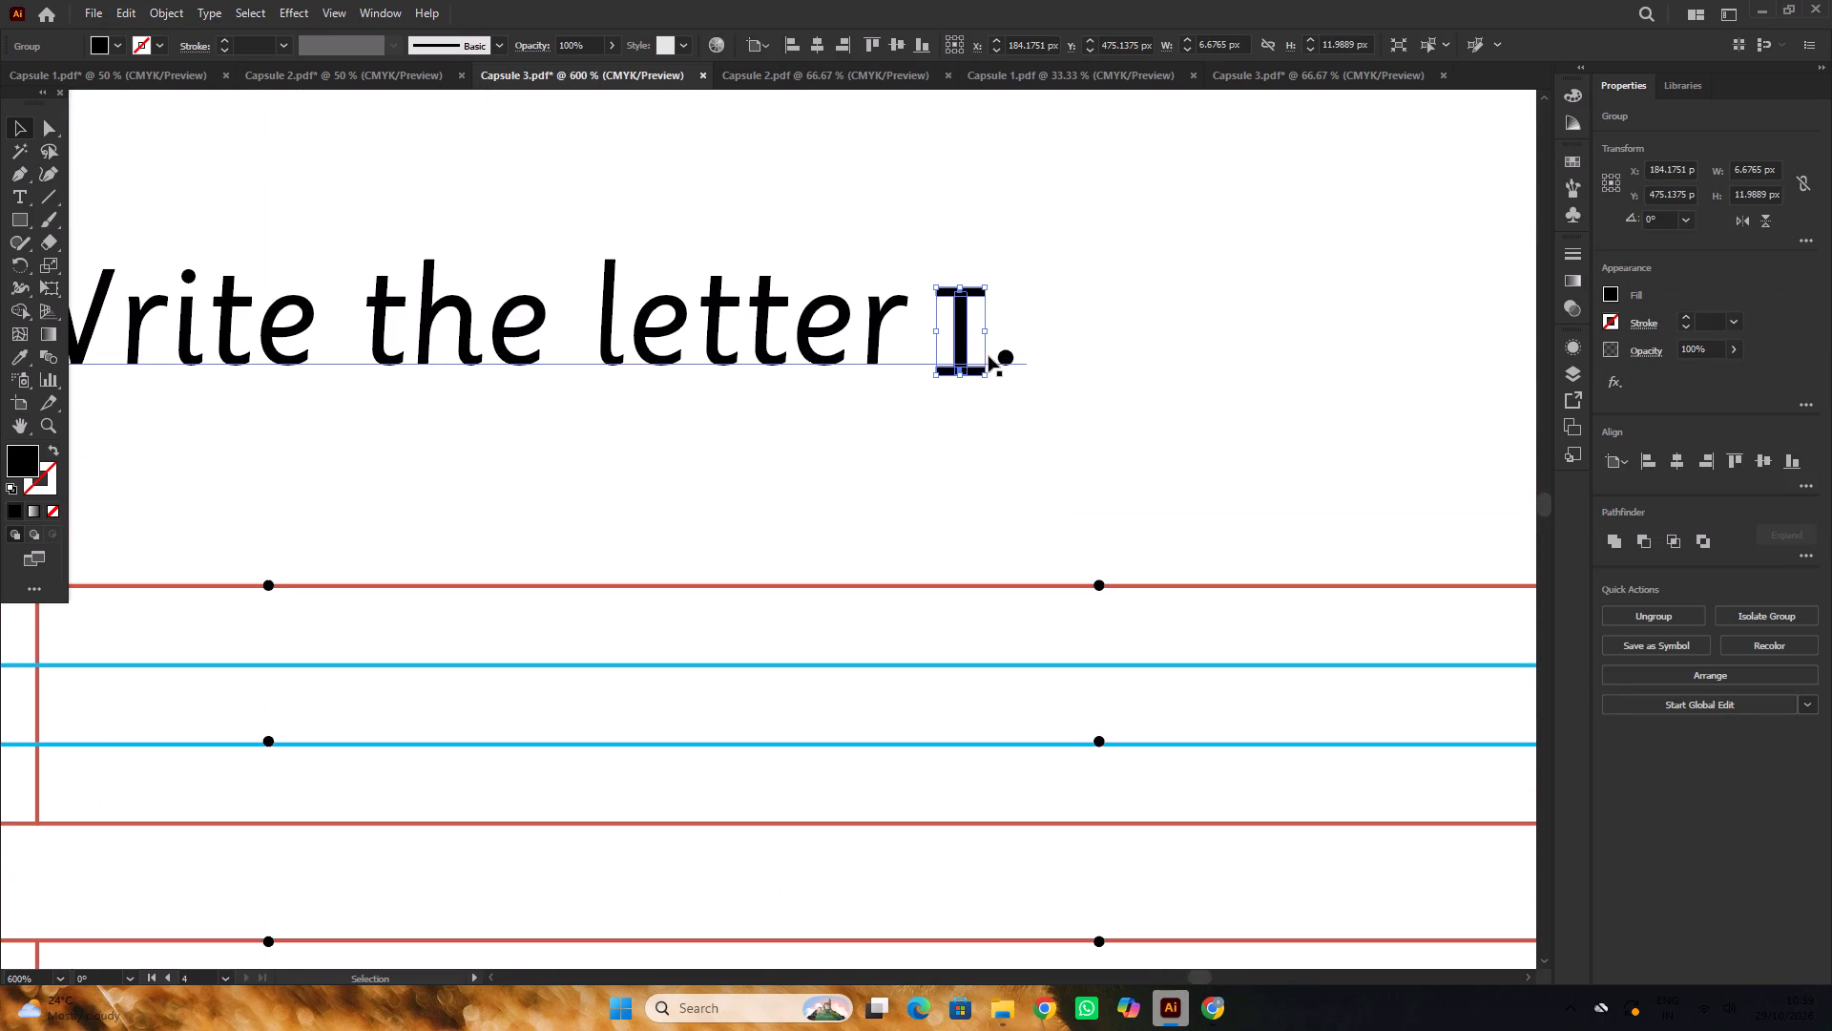
{"action": "left_click", "coordinate": [967, 345]}
{"action": "scroll", "coordinate": [982, 391], "scroll_direction": "down", "scroll_amount": 2, "text": "alt"}
{"action": "left_click", "coordinate": [1092, 419]}
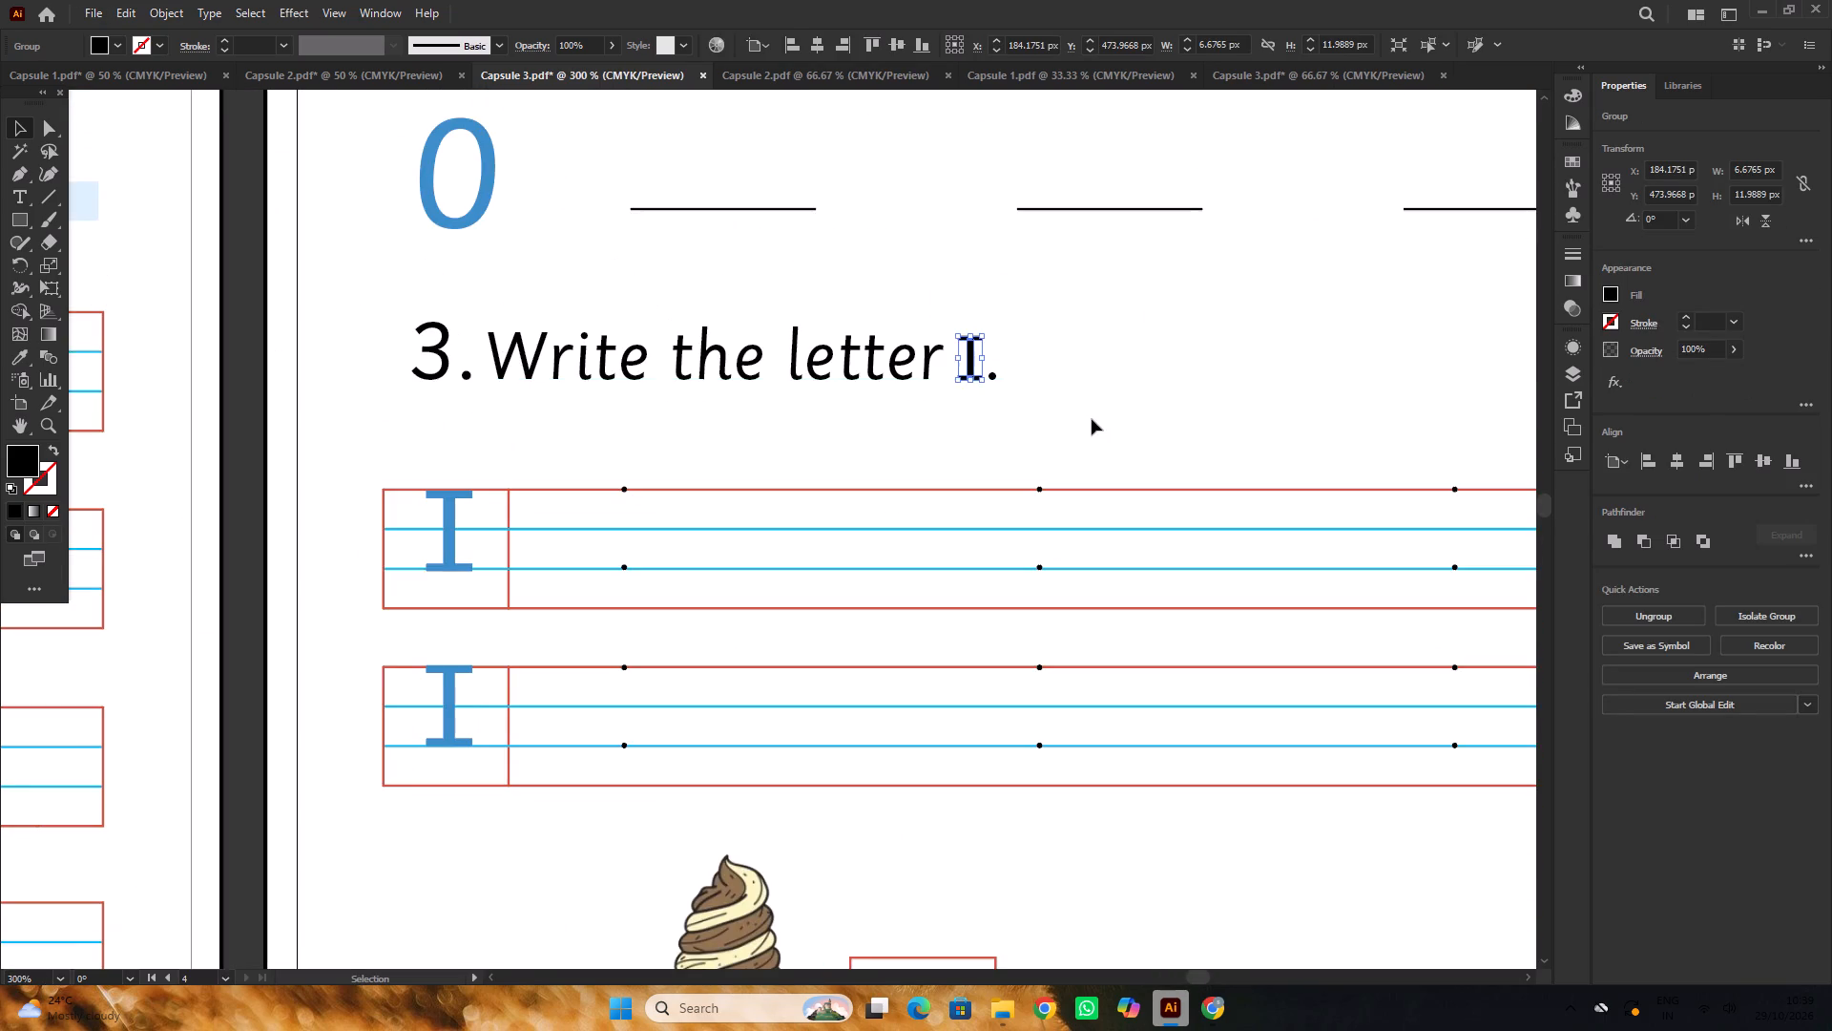
Set the font of the picture labels "ce cream" and "ron" to Sassoon Primary.
{"action": "scroll", "coordinate": [1092, 414], "scroll_direction": "down", "scroll_amount": 6, "text": "alt"}
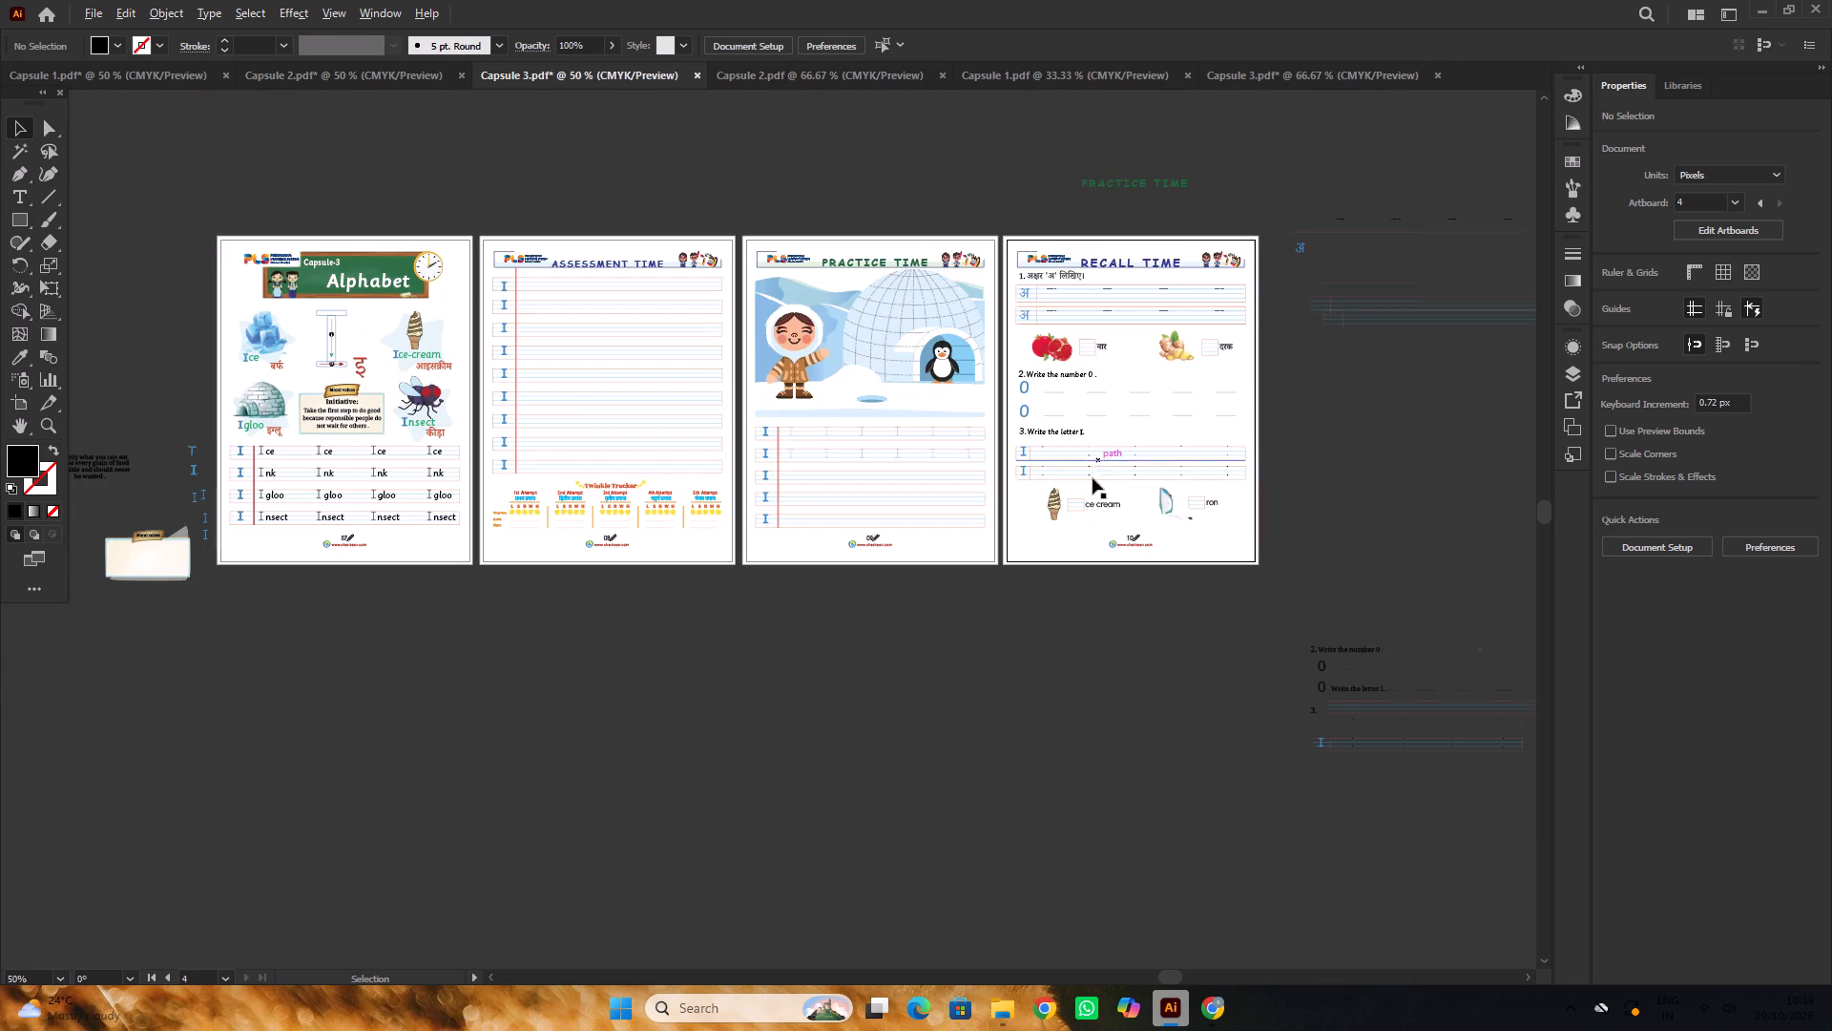
{"action": "left_click", "coordinate": [1089, 621]}
{"action": "scroll", "coordinate": [1111, 554], "scroll_direction": "up", "scroll_amount": 3, "text": "alt"}
{"action": "triple_click", "coordinate": [1070, 433]}
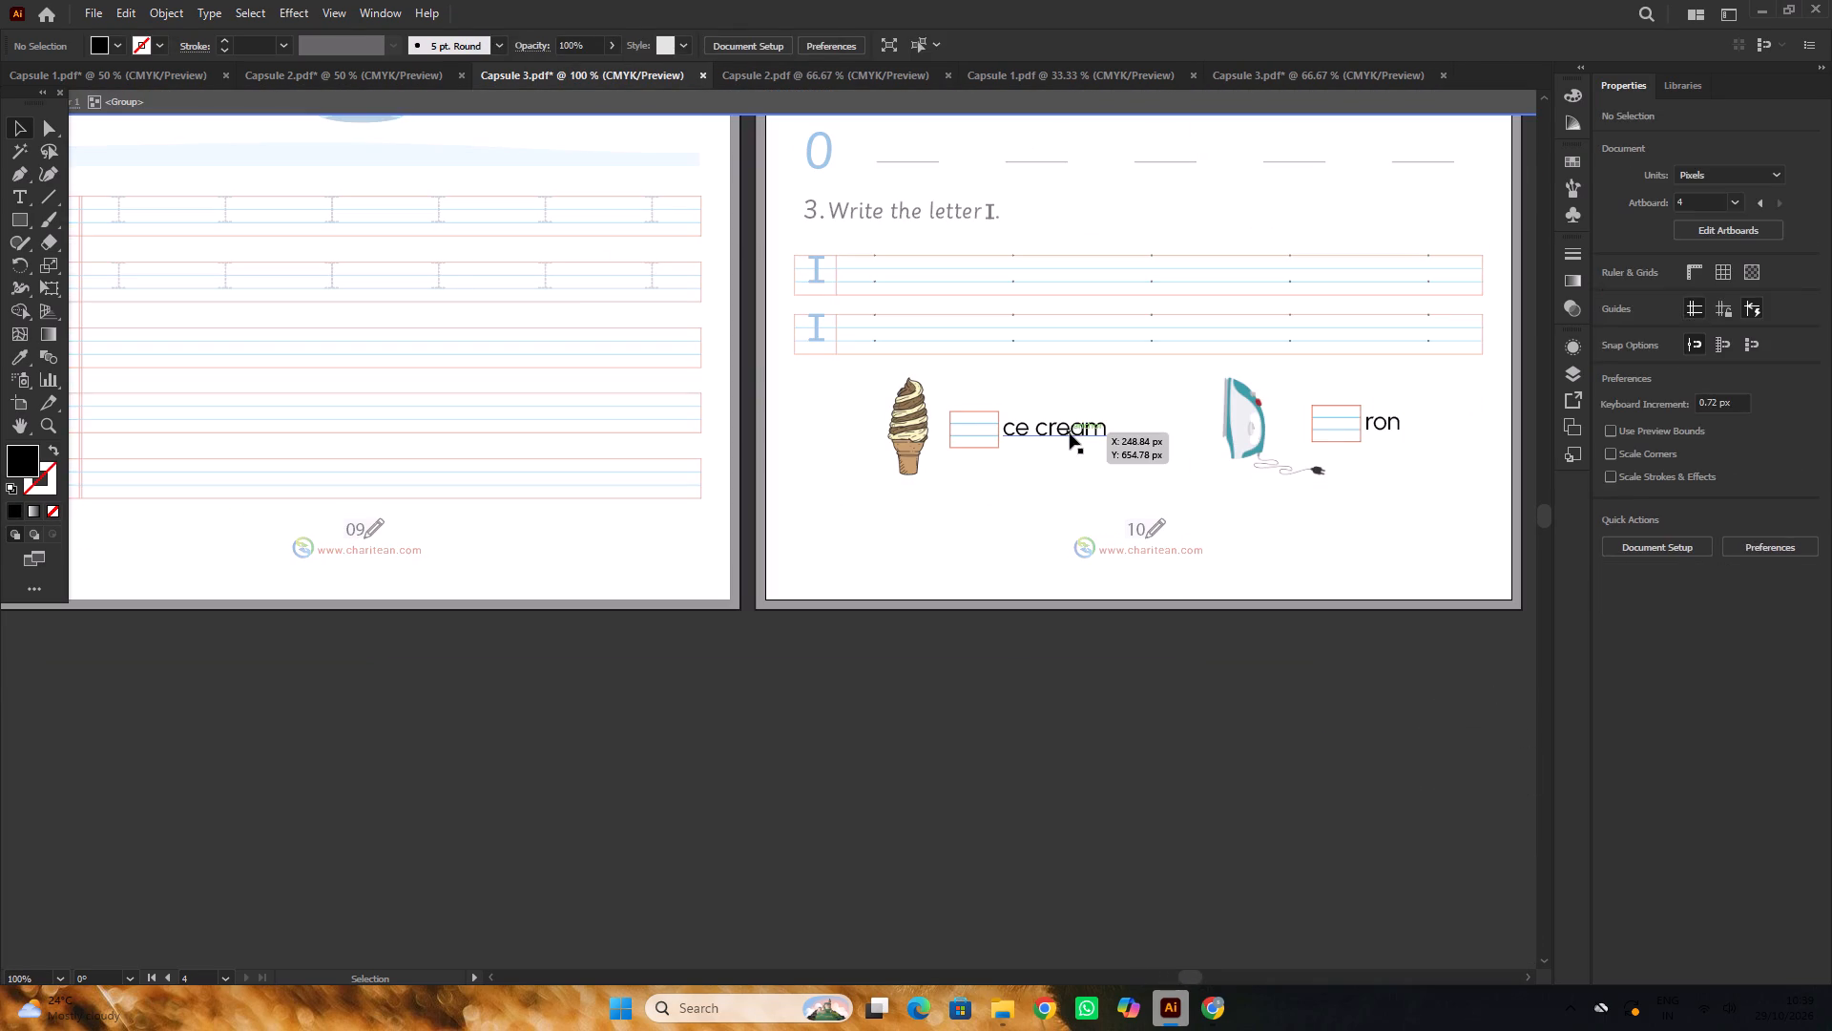
{"action": "left_click", "coordinate": [1391, 422], "text": "shift"}
{"action": "left_click", "coordinate": [1690, 458]}
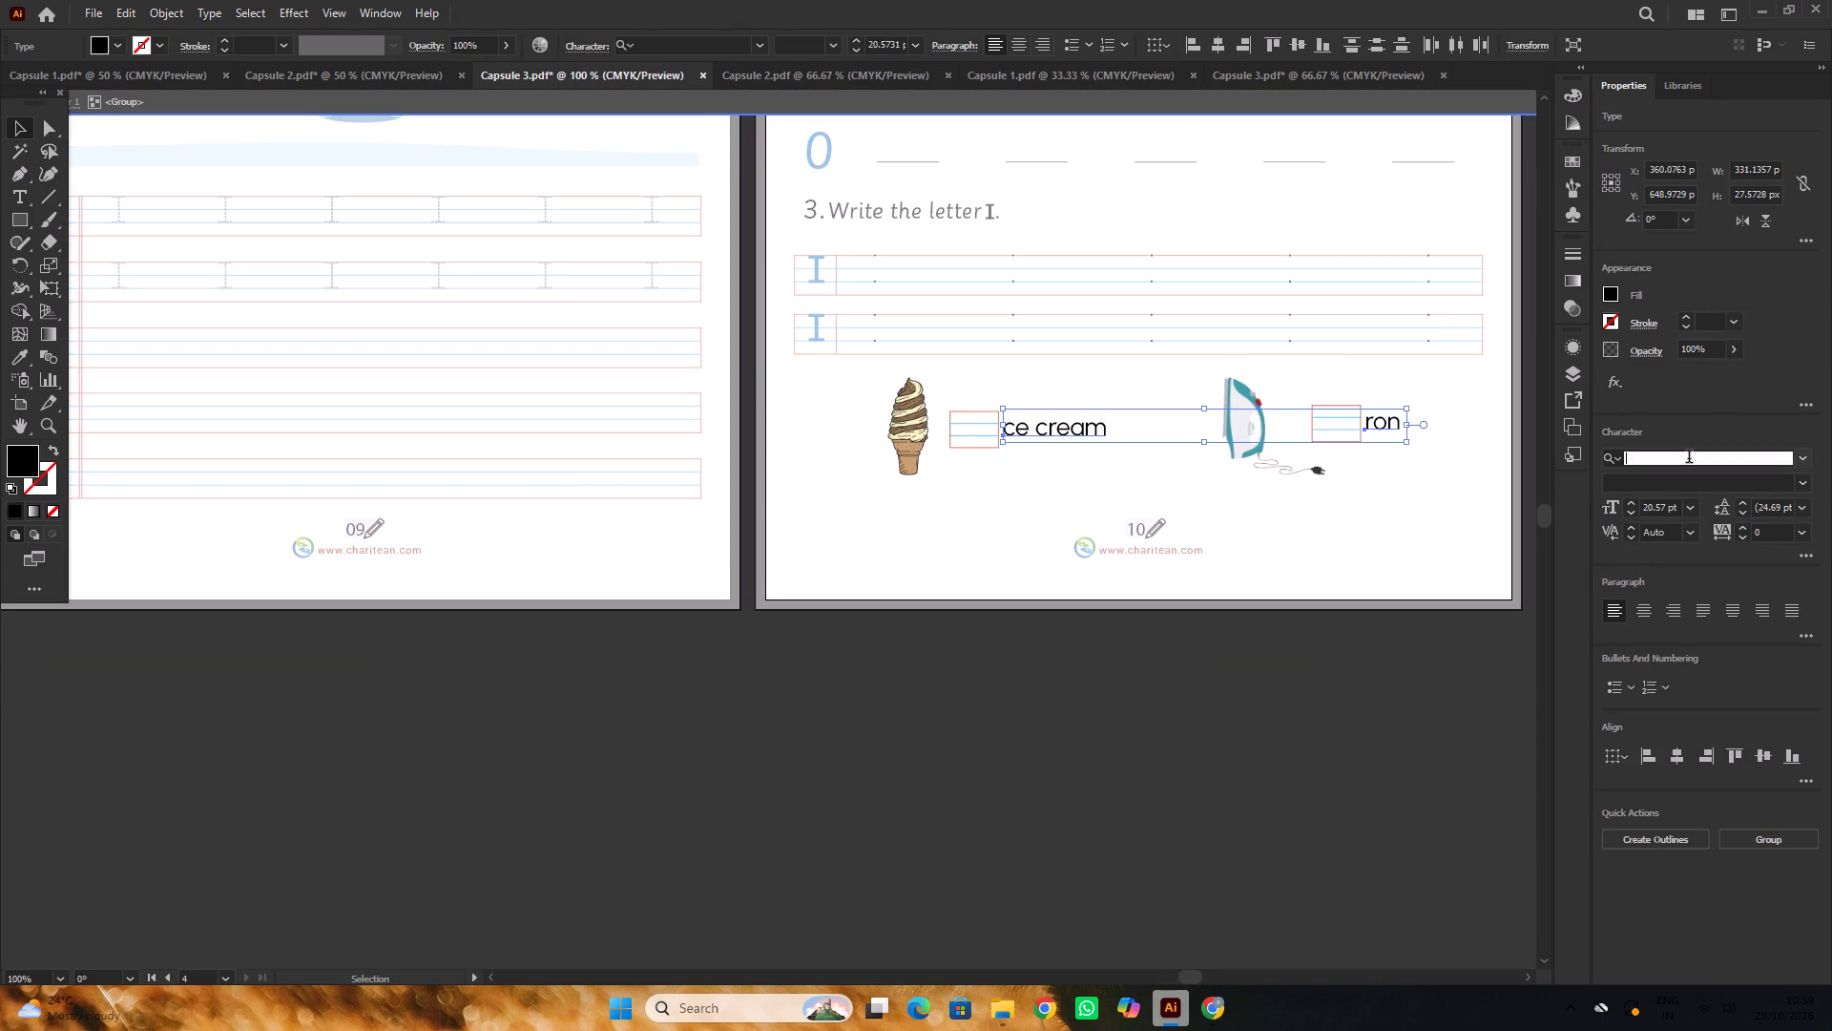
{"action": "type", "text": "SA"}
{"action": "key", "text": "s"}
{"action": "key", "text": "s"}
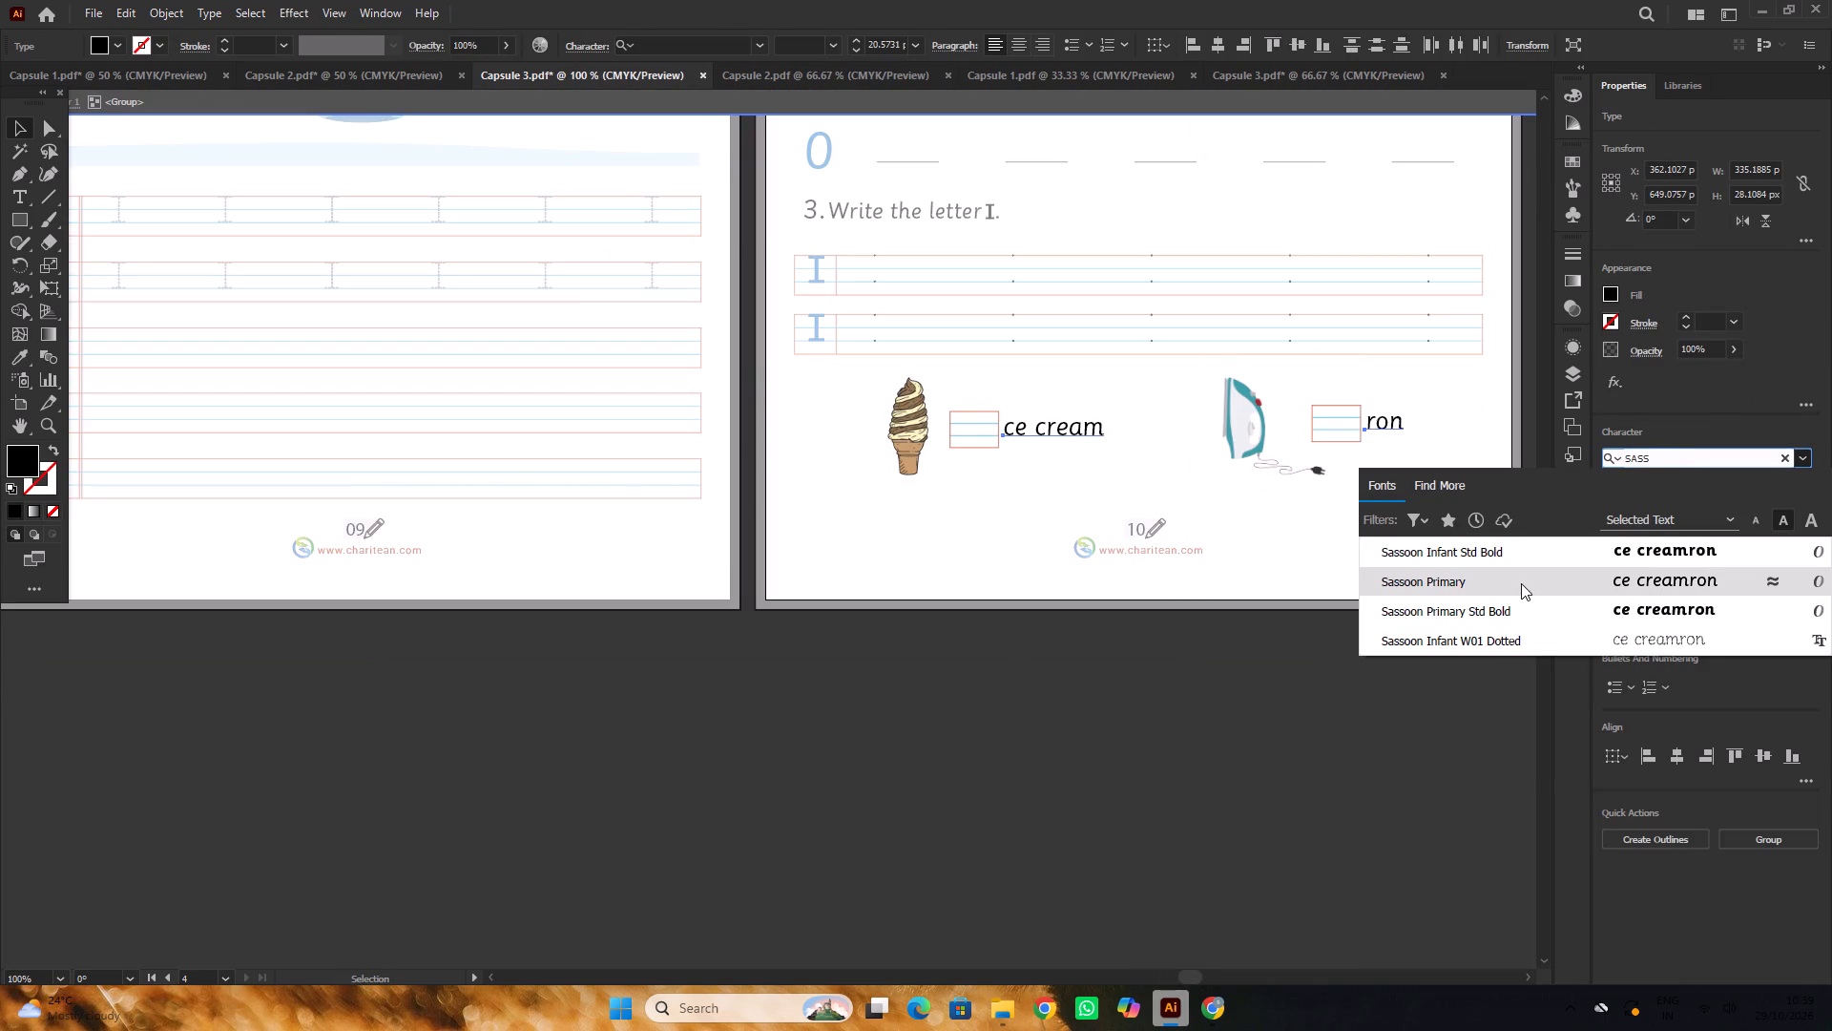
{"action": "left_click", "coordinate": [1518, 584]}
{"action": "triple_click", "coordinate": [1319, 705]}
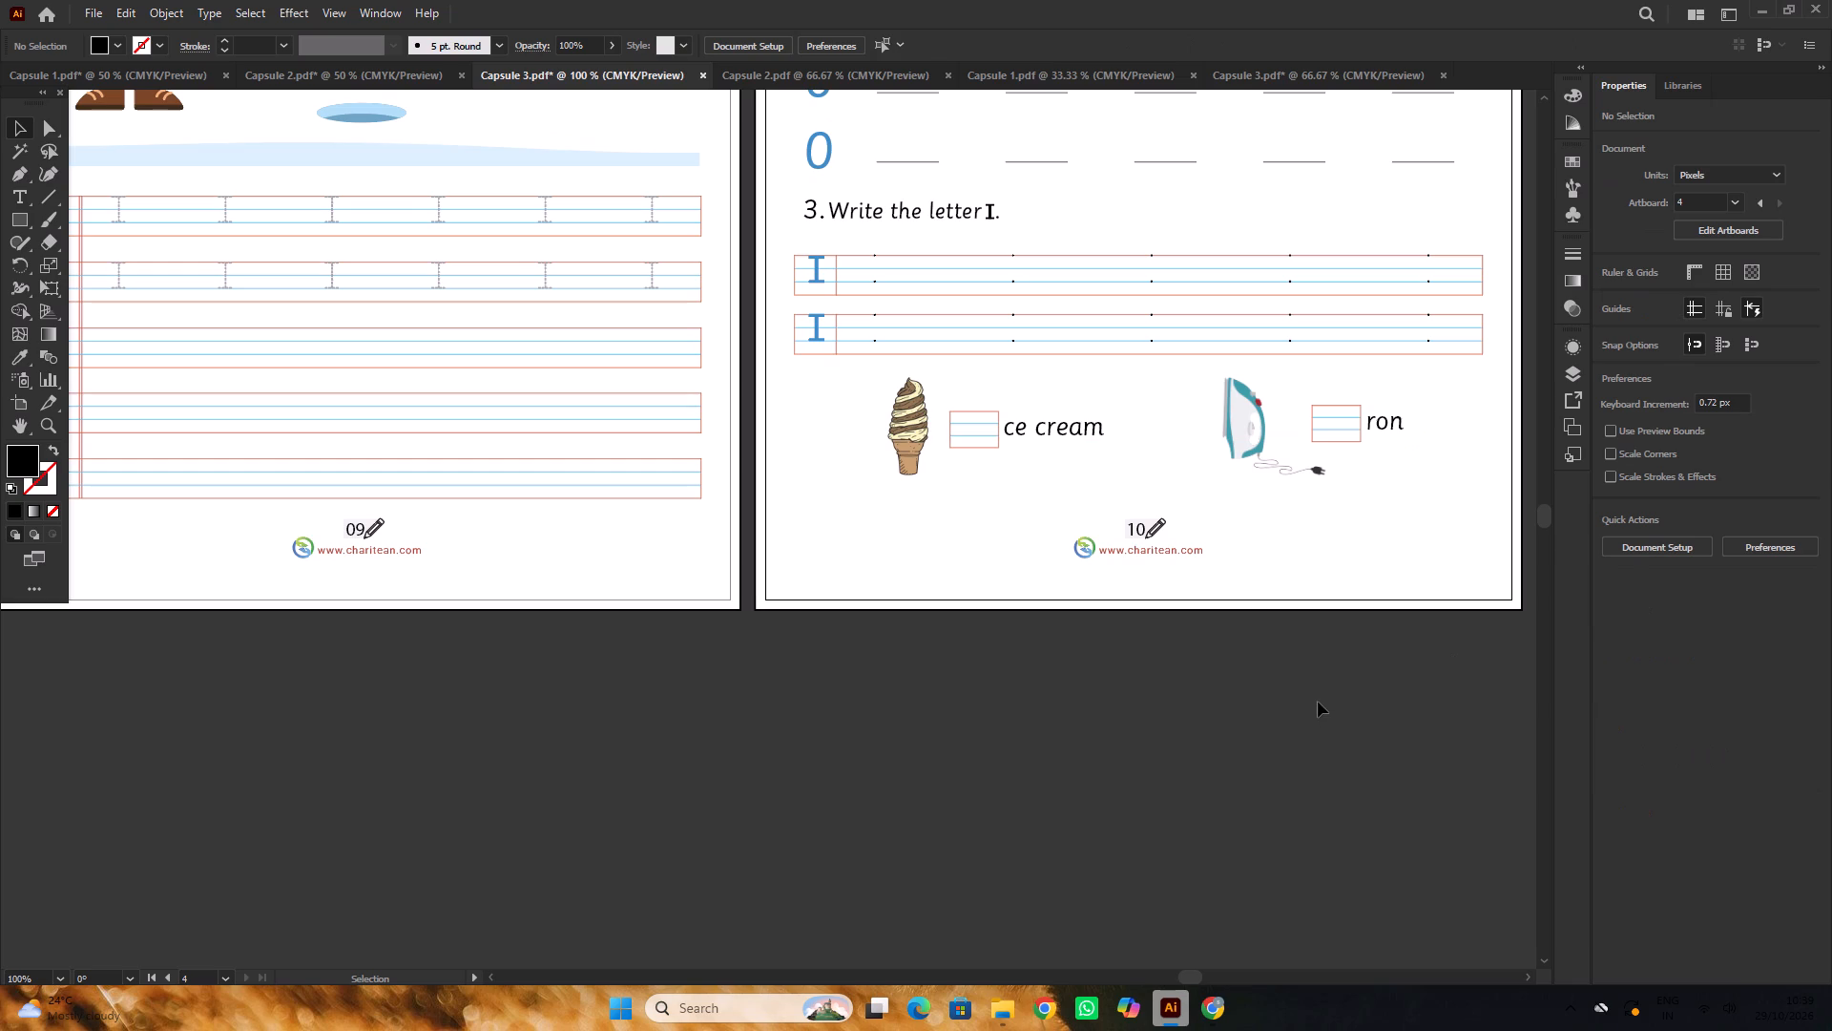
Compare the "pple" and "nt" labels in the letter a reference file with the "ce cream" label in the letter I file.
{"action": "left_click", "coordinate": [1248, 83]}
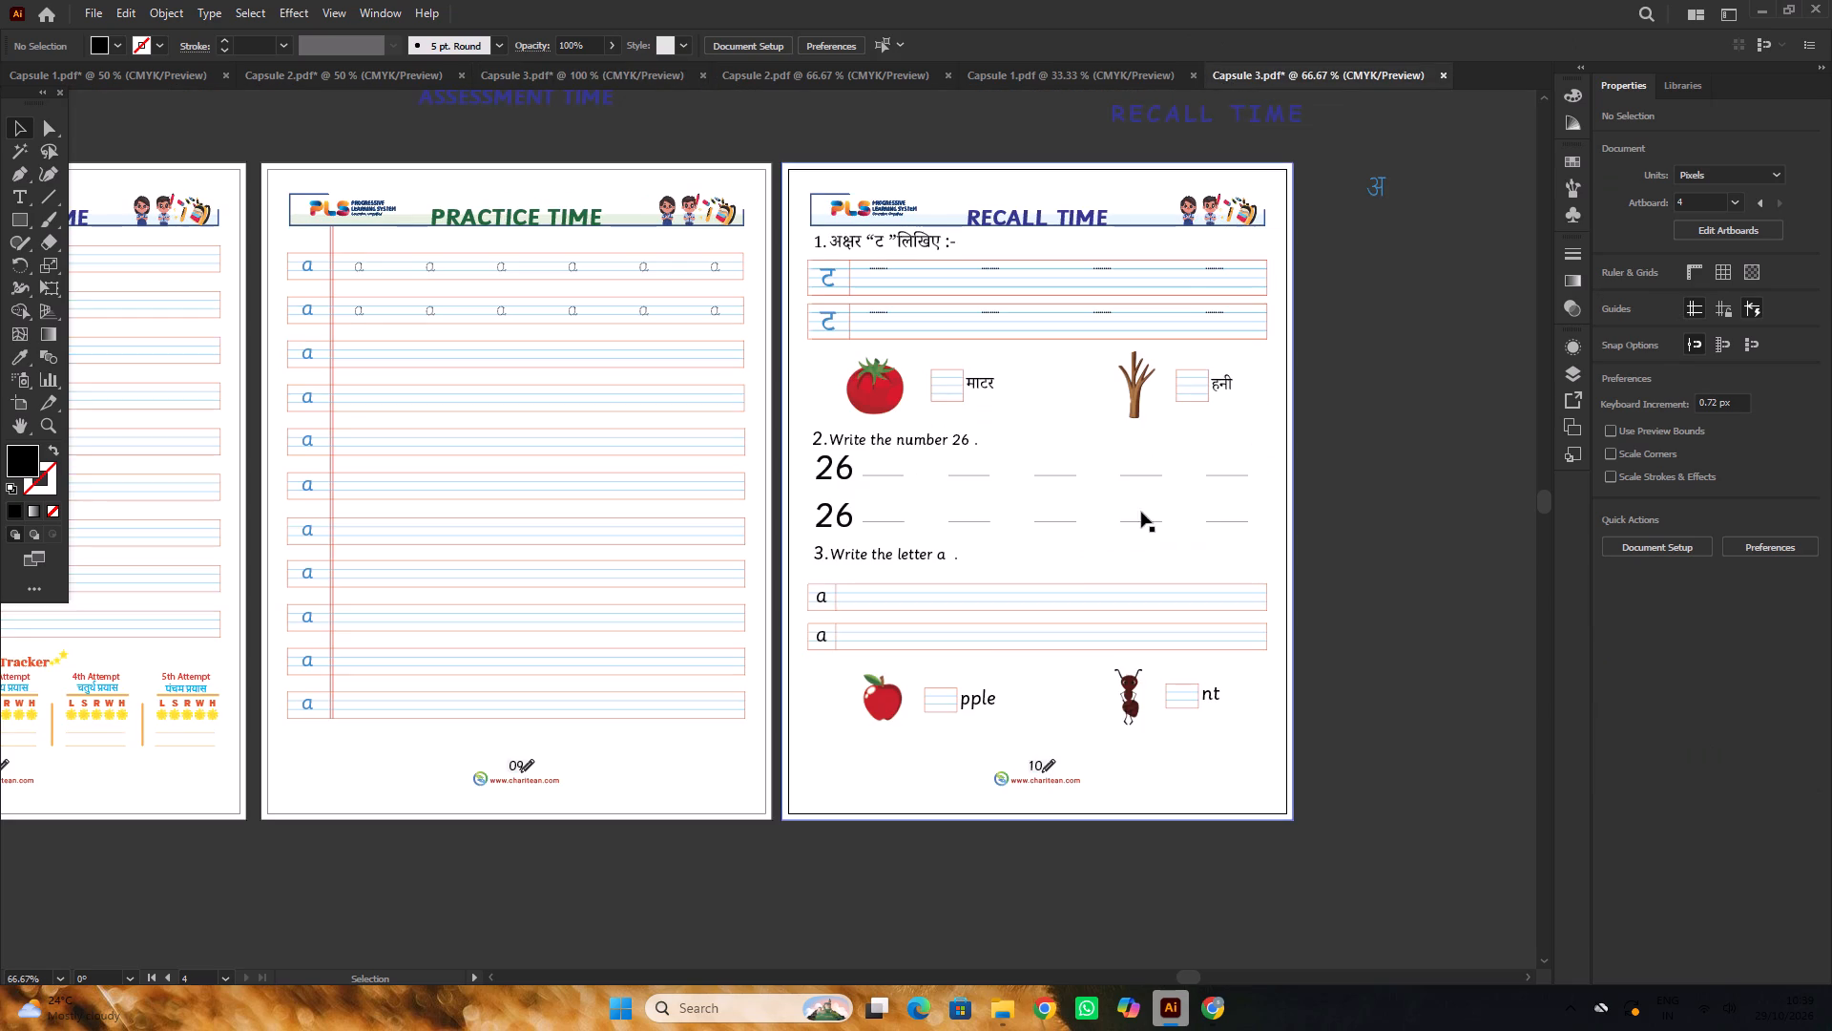
{"action": "scroll", "coordinate": [994, 627], "scroll_direction": "down", "scroll_amount": 3}
{"action": "left_click", "coordinate": [989, 630]}
{"action": "triple_click", "coordinate": [984, 630]}
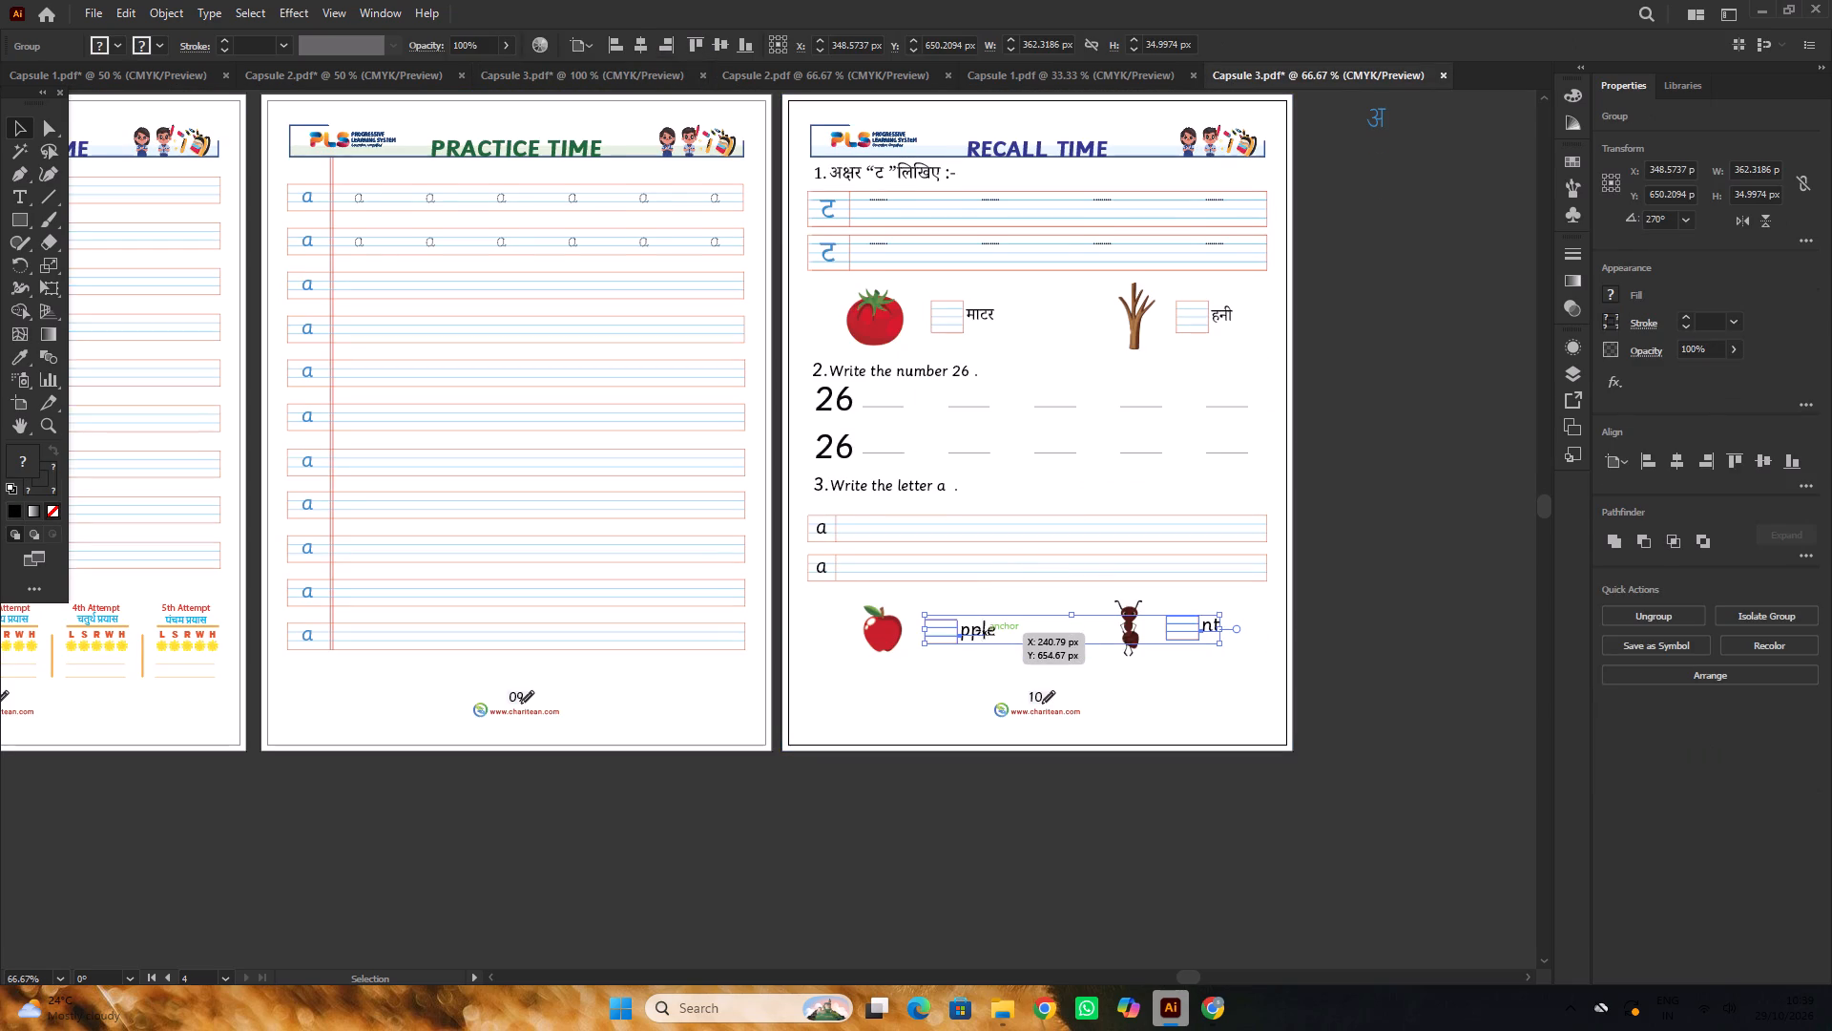
{"action": "triple_click", "coordinate": [1122, 832]}
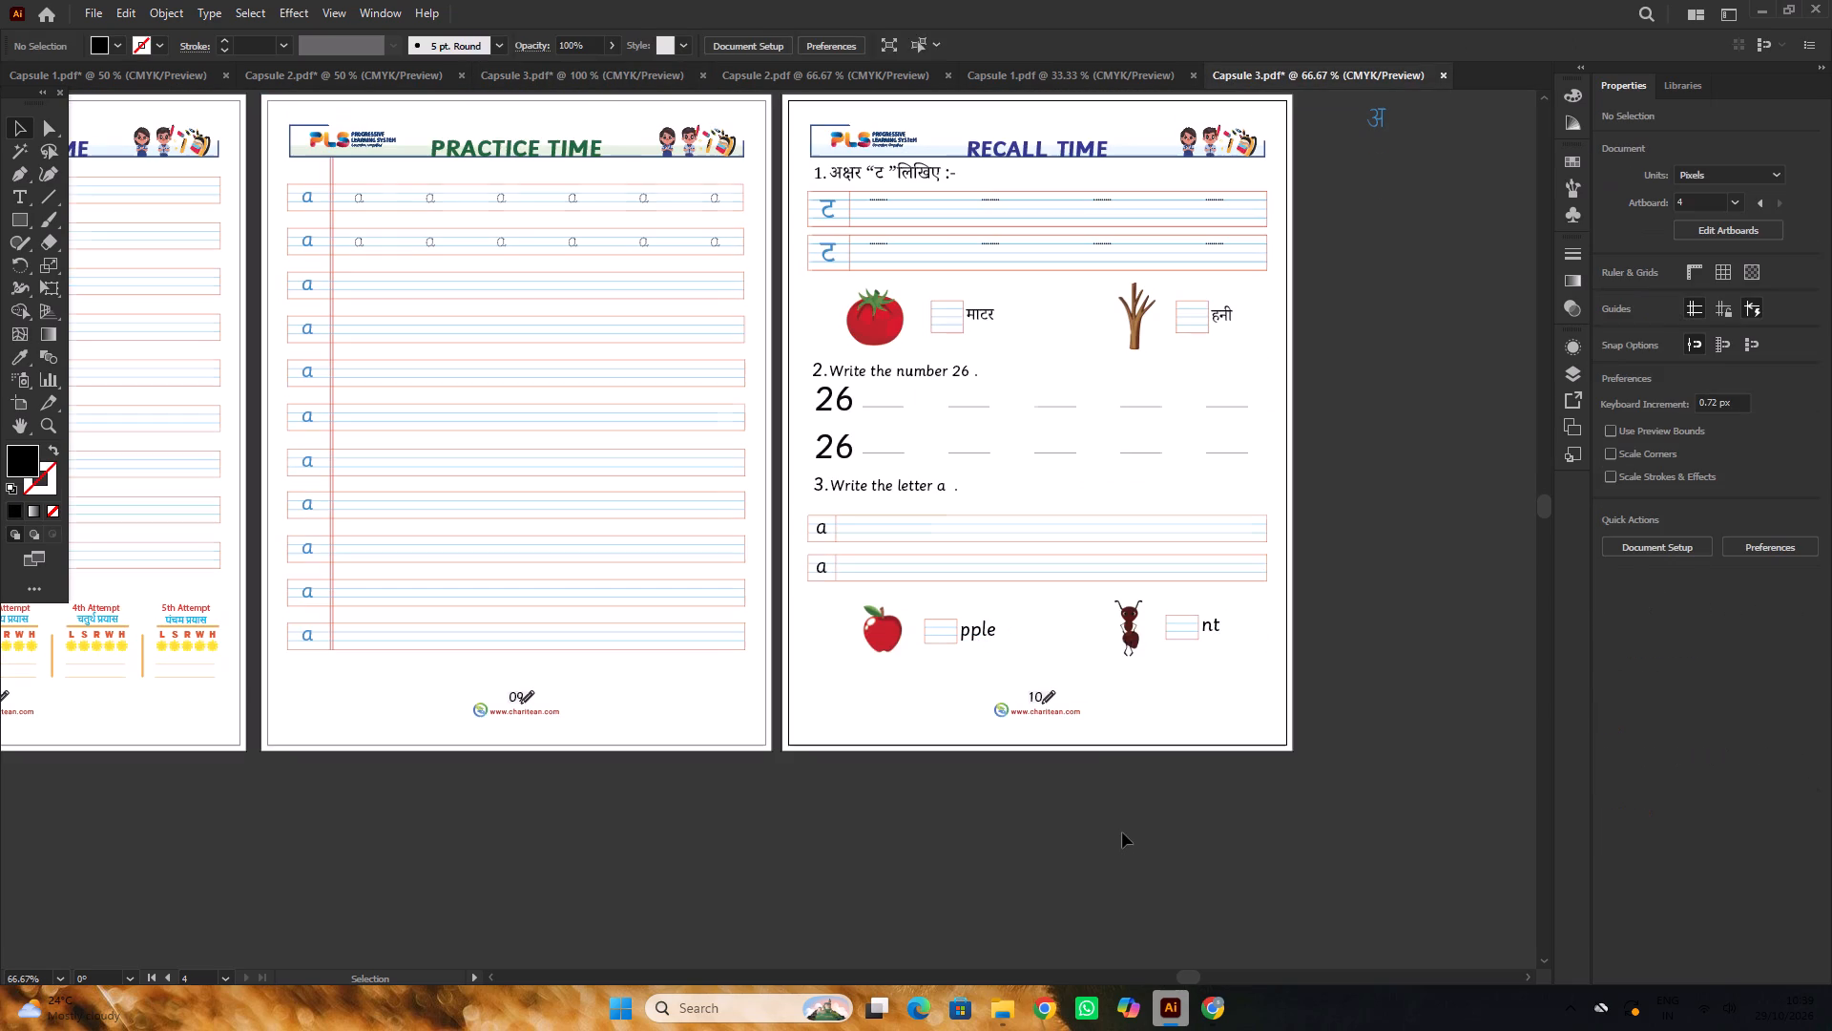
{"action": "left_click", "coordinate": [985, 621]}
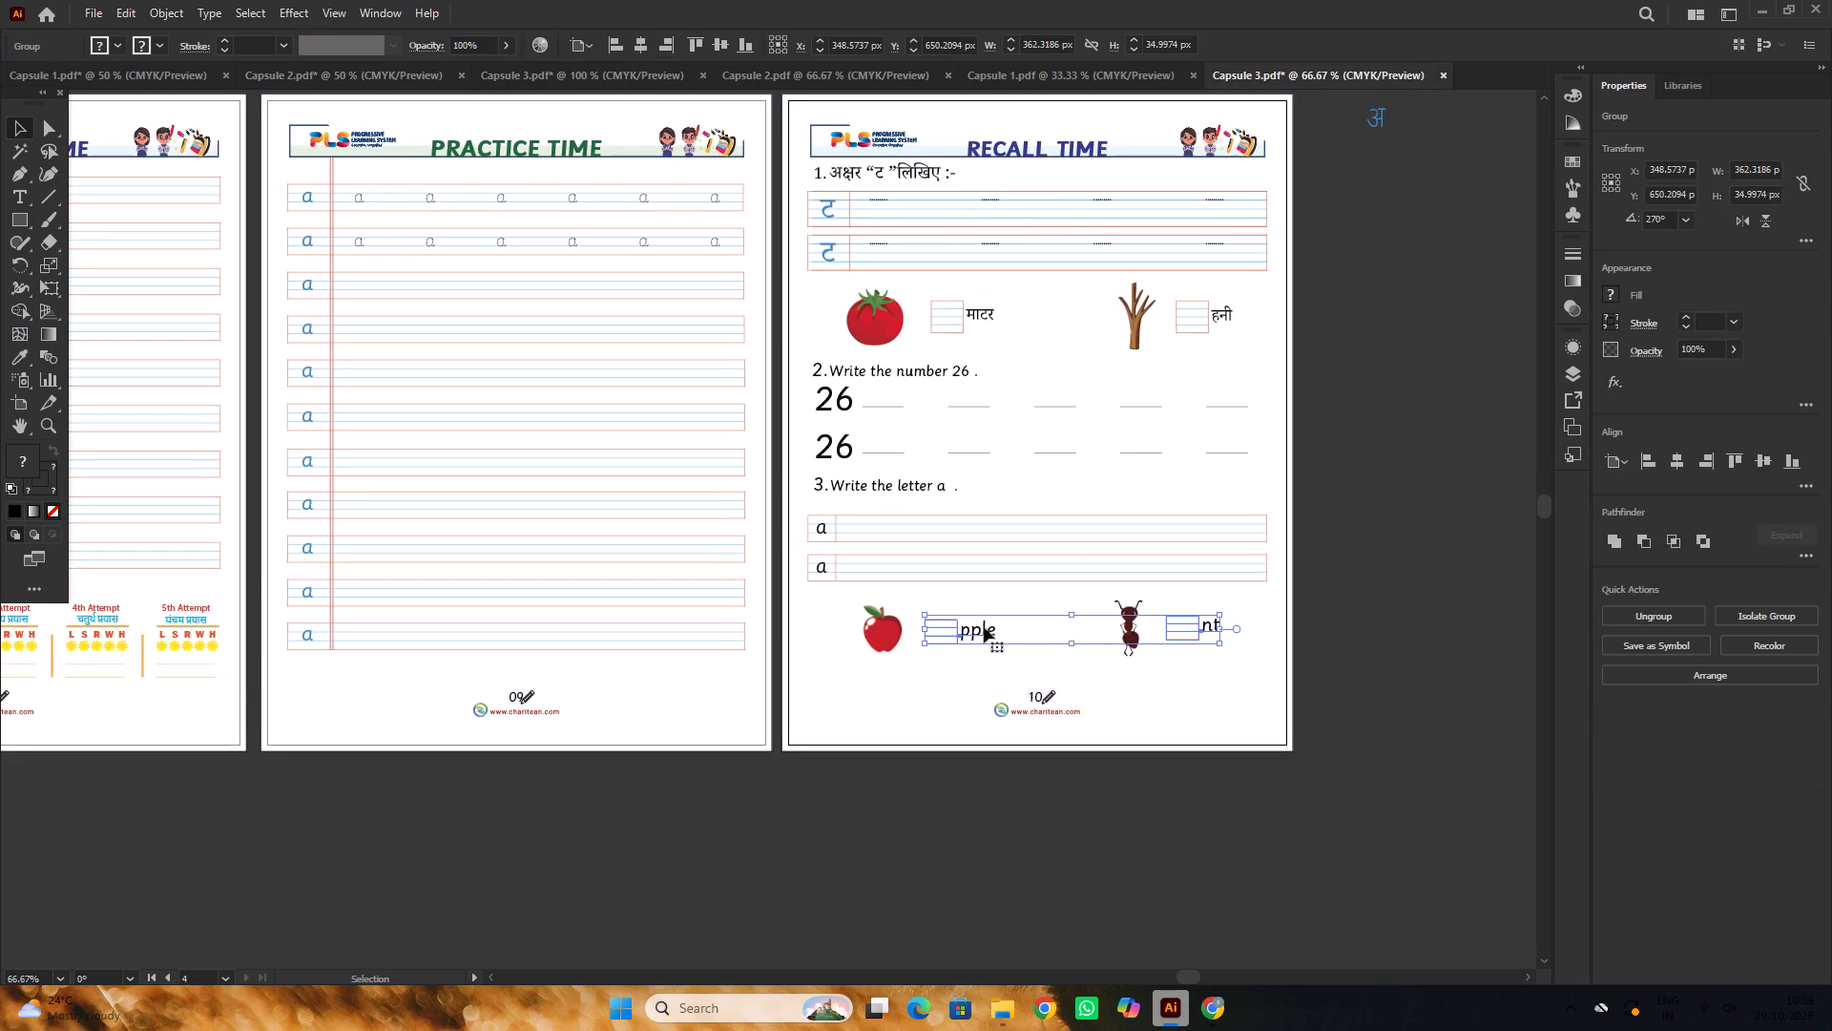
{"action": "triple_click", "coordinate": [984, 627]}
{"action": "triple_click", "coordinate": [1175, 792]}
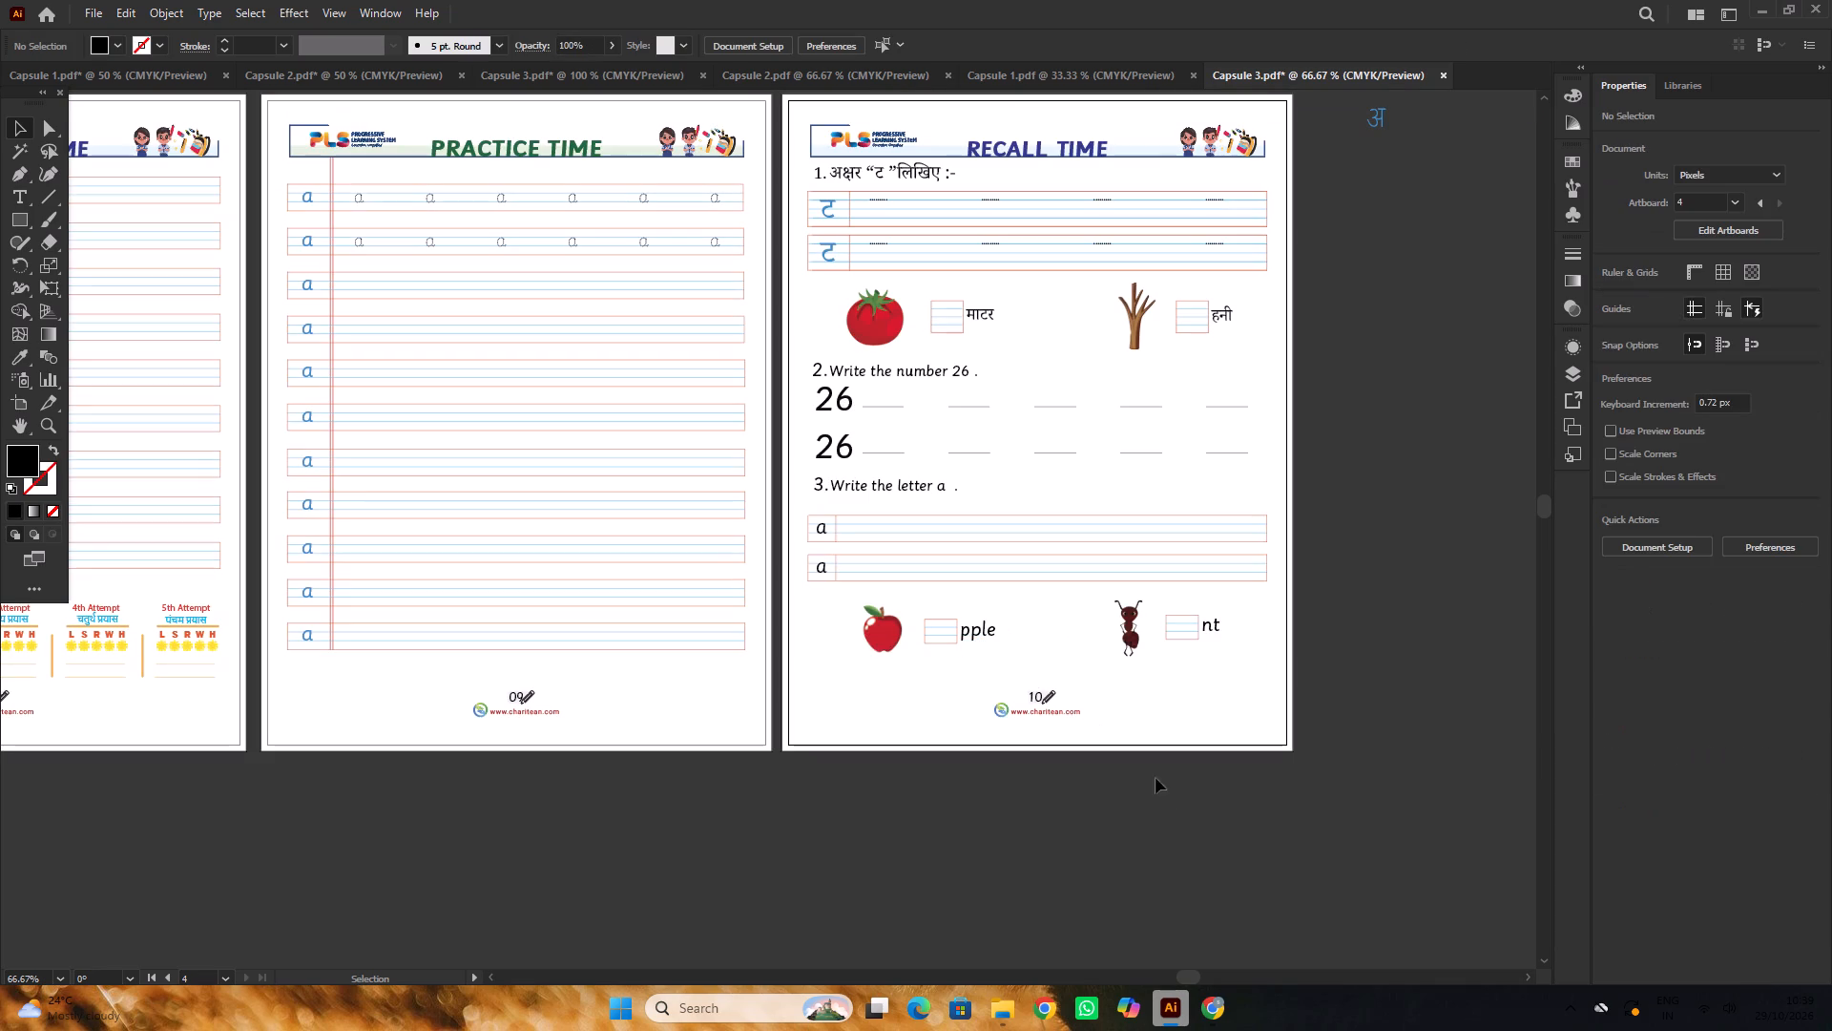
{"action": "left_click", "coordinate": [642, 69]}
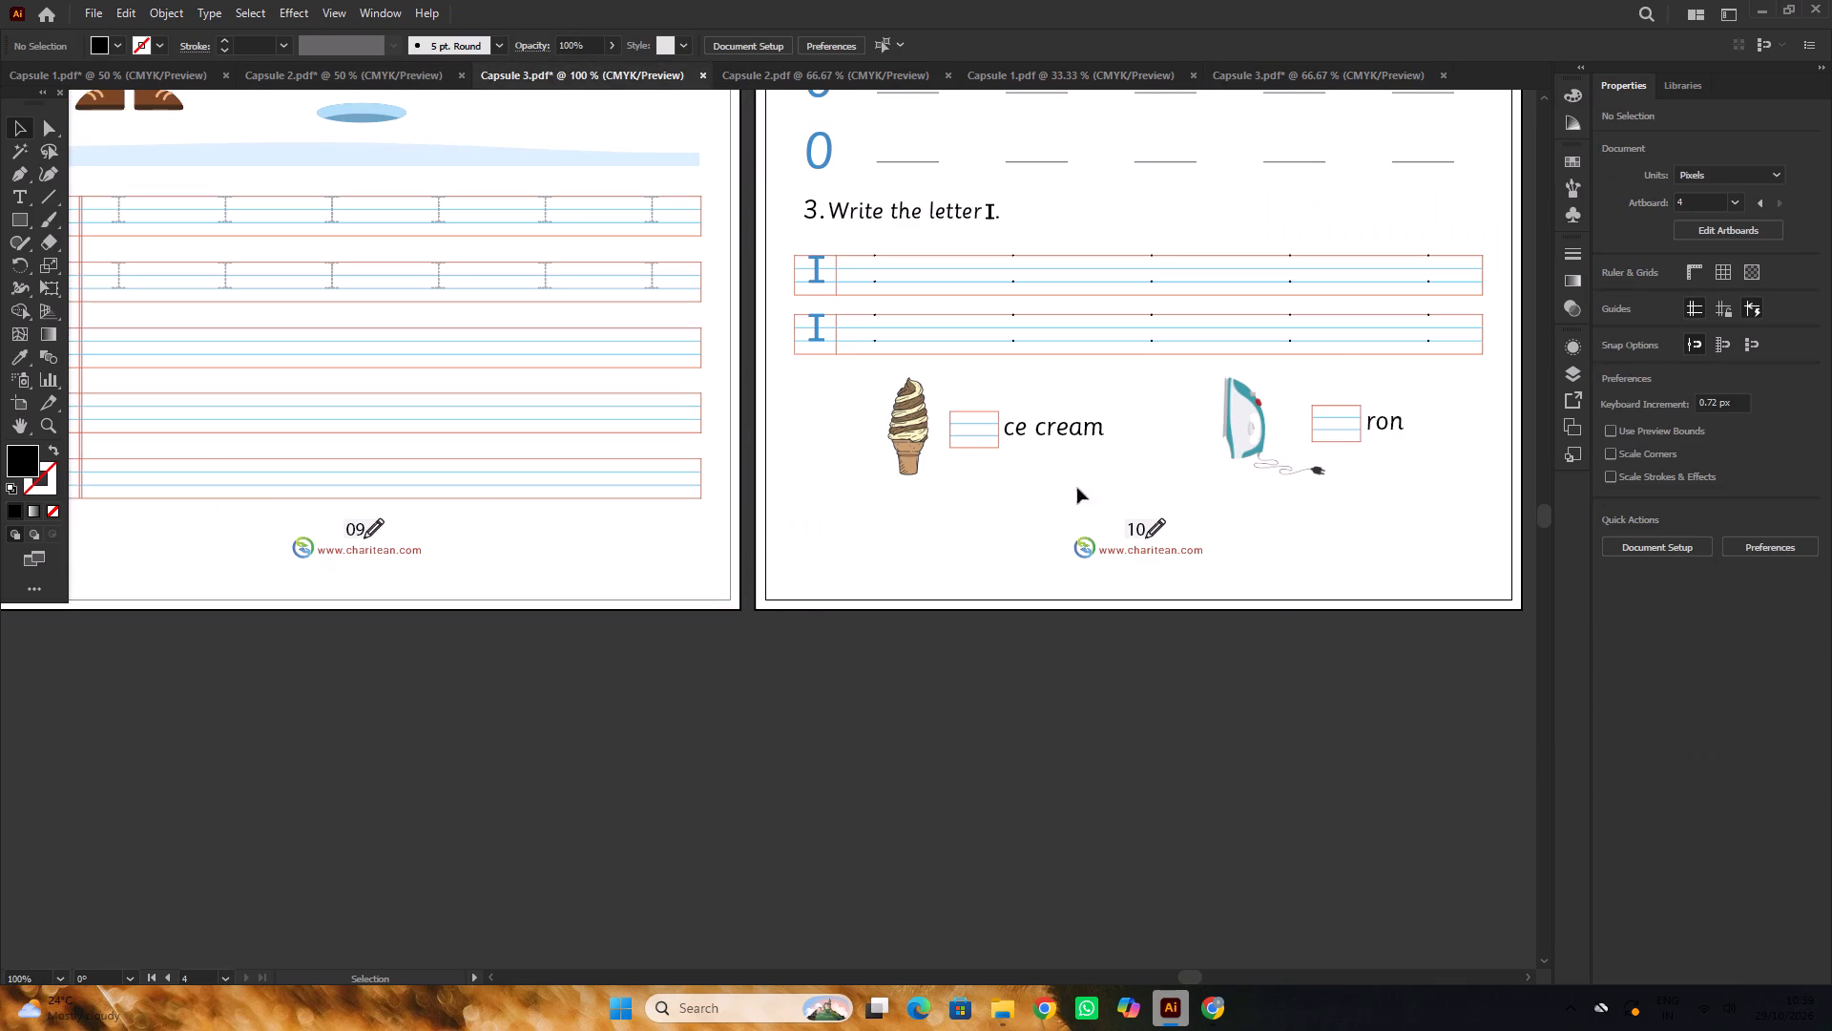
{"action": "left_click", "coordinate": [1062, 431]}
{"action": "double_click", "coordinate": [1062, 431]}
{"action": "left_click", "coordinate": [1062, 431]}
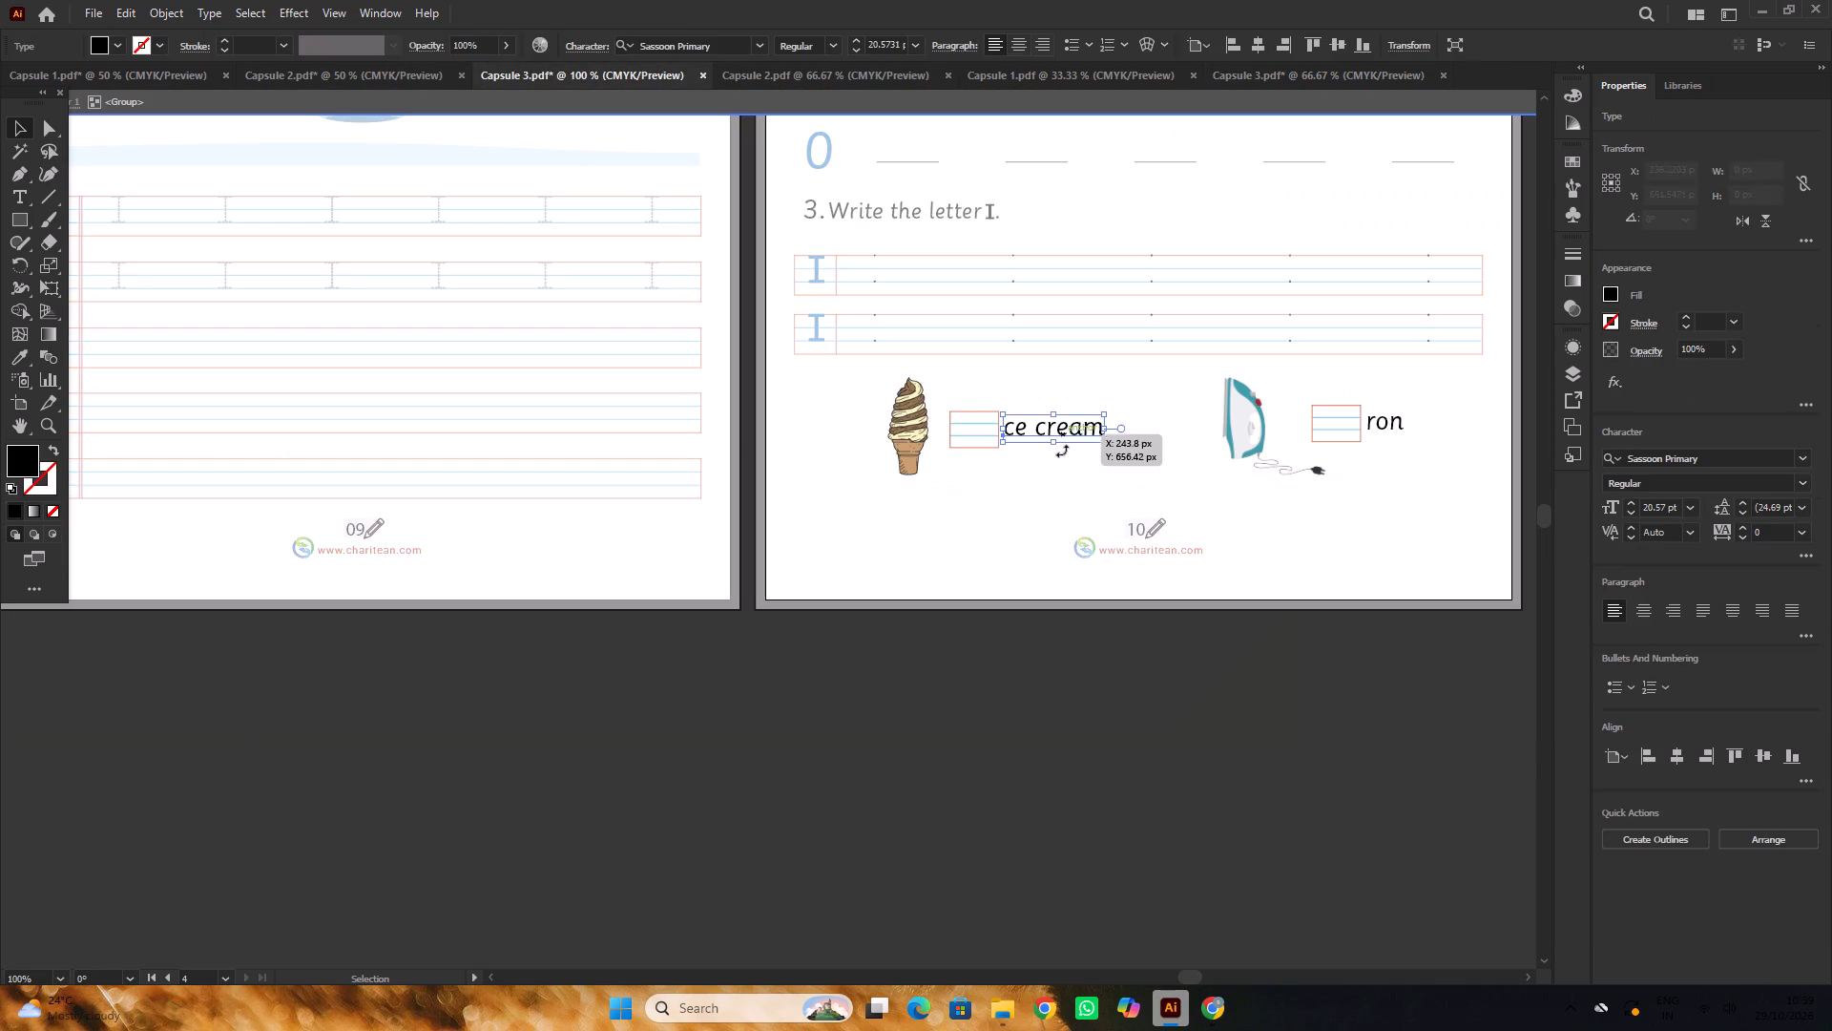
{"action": "double_click", "coordinate": [1156, 752]}
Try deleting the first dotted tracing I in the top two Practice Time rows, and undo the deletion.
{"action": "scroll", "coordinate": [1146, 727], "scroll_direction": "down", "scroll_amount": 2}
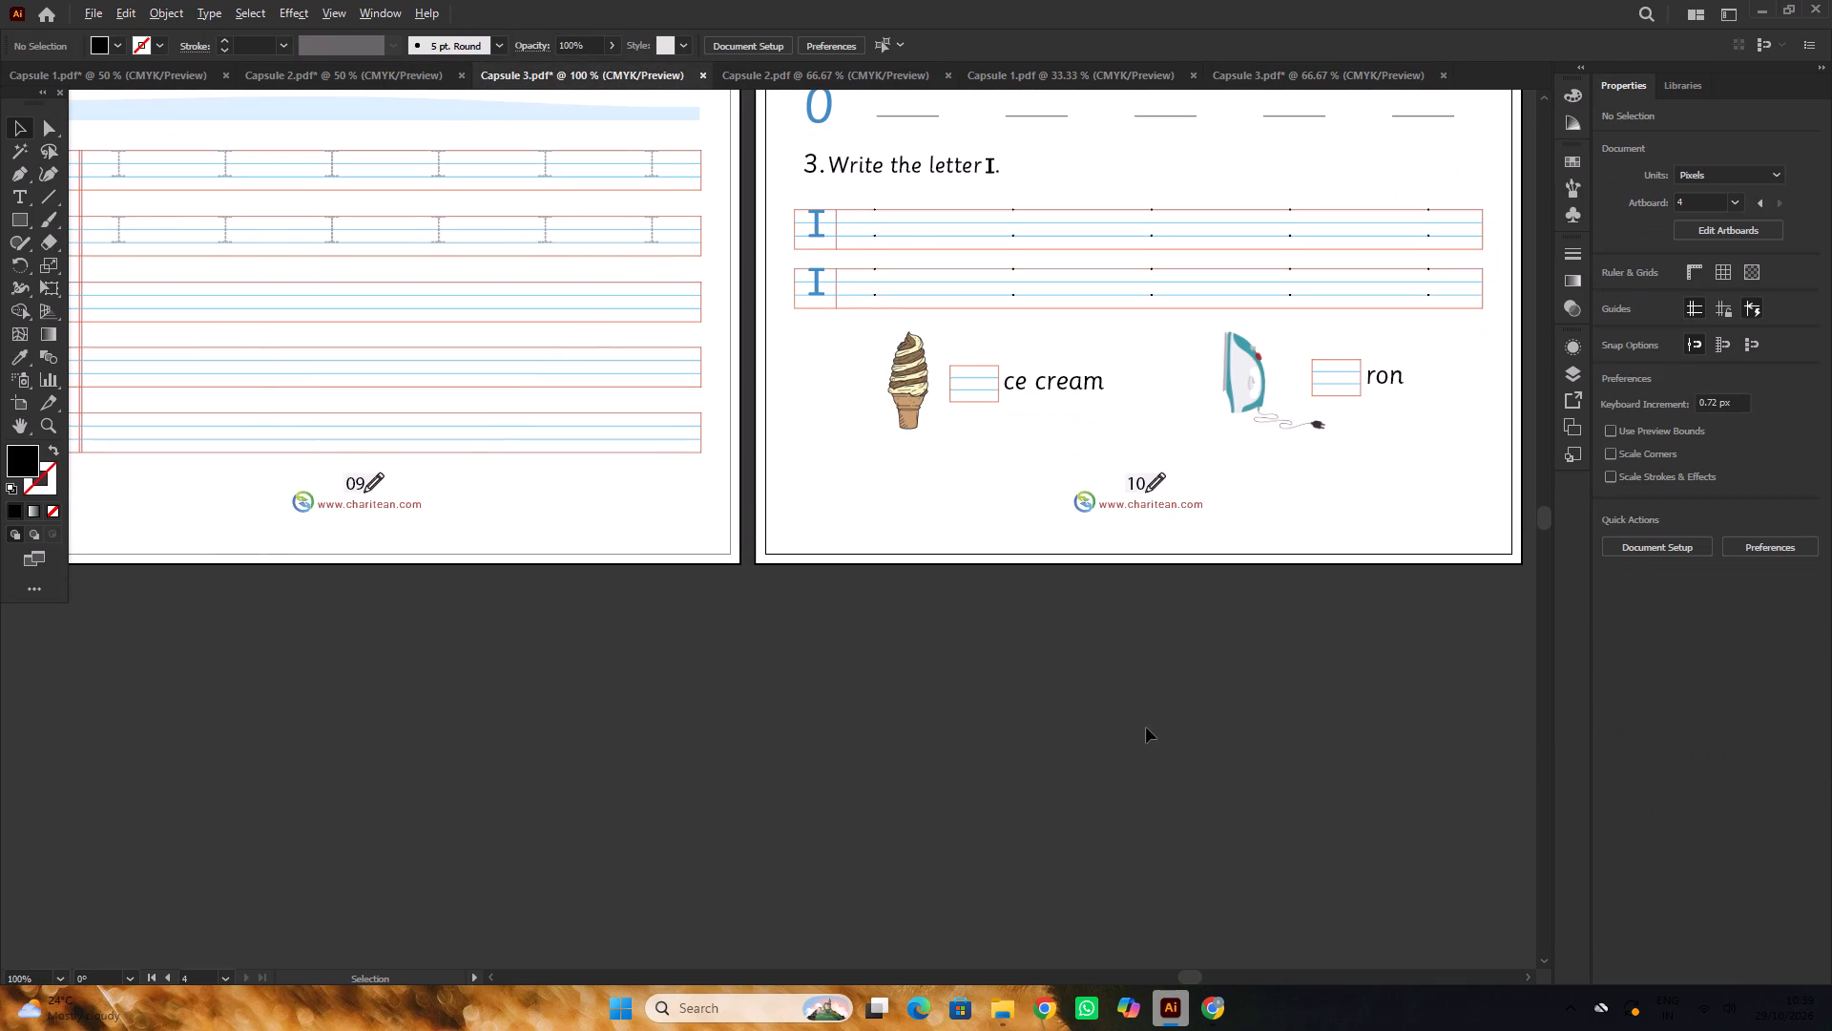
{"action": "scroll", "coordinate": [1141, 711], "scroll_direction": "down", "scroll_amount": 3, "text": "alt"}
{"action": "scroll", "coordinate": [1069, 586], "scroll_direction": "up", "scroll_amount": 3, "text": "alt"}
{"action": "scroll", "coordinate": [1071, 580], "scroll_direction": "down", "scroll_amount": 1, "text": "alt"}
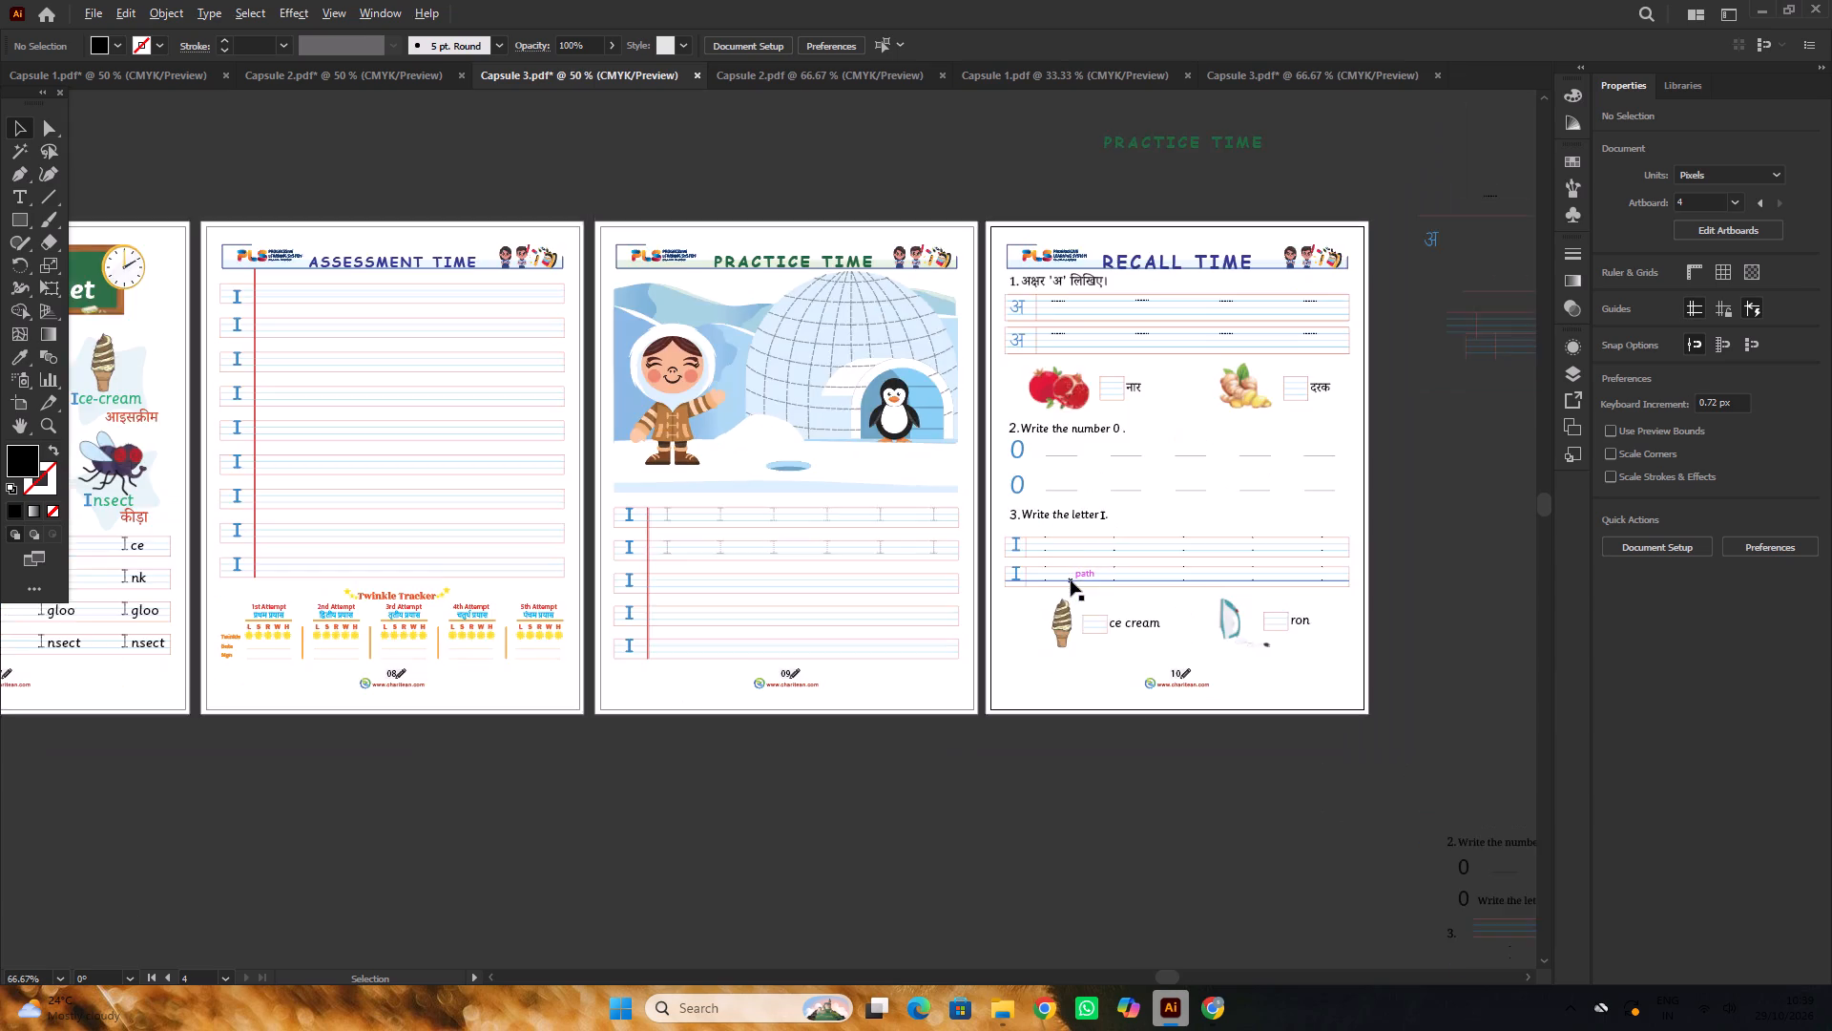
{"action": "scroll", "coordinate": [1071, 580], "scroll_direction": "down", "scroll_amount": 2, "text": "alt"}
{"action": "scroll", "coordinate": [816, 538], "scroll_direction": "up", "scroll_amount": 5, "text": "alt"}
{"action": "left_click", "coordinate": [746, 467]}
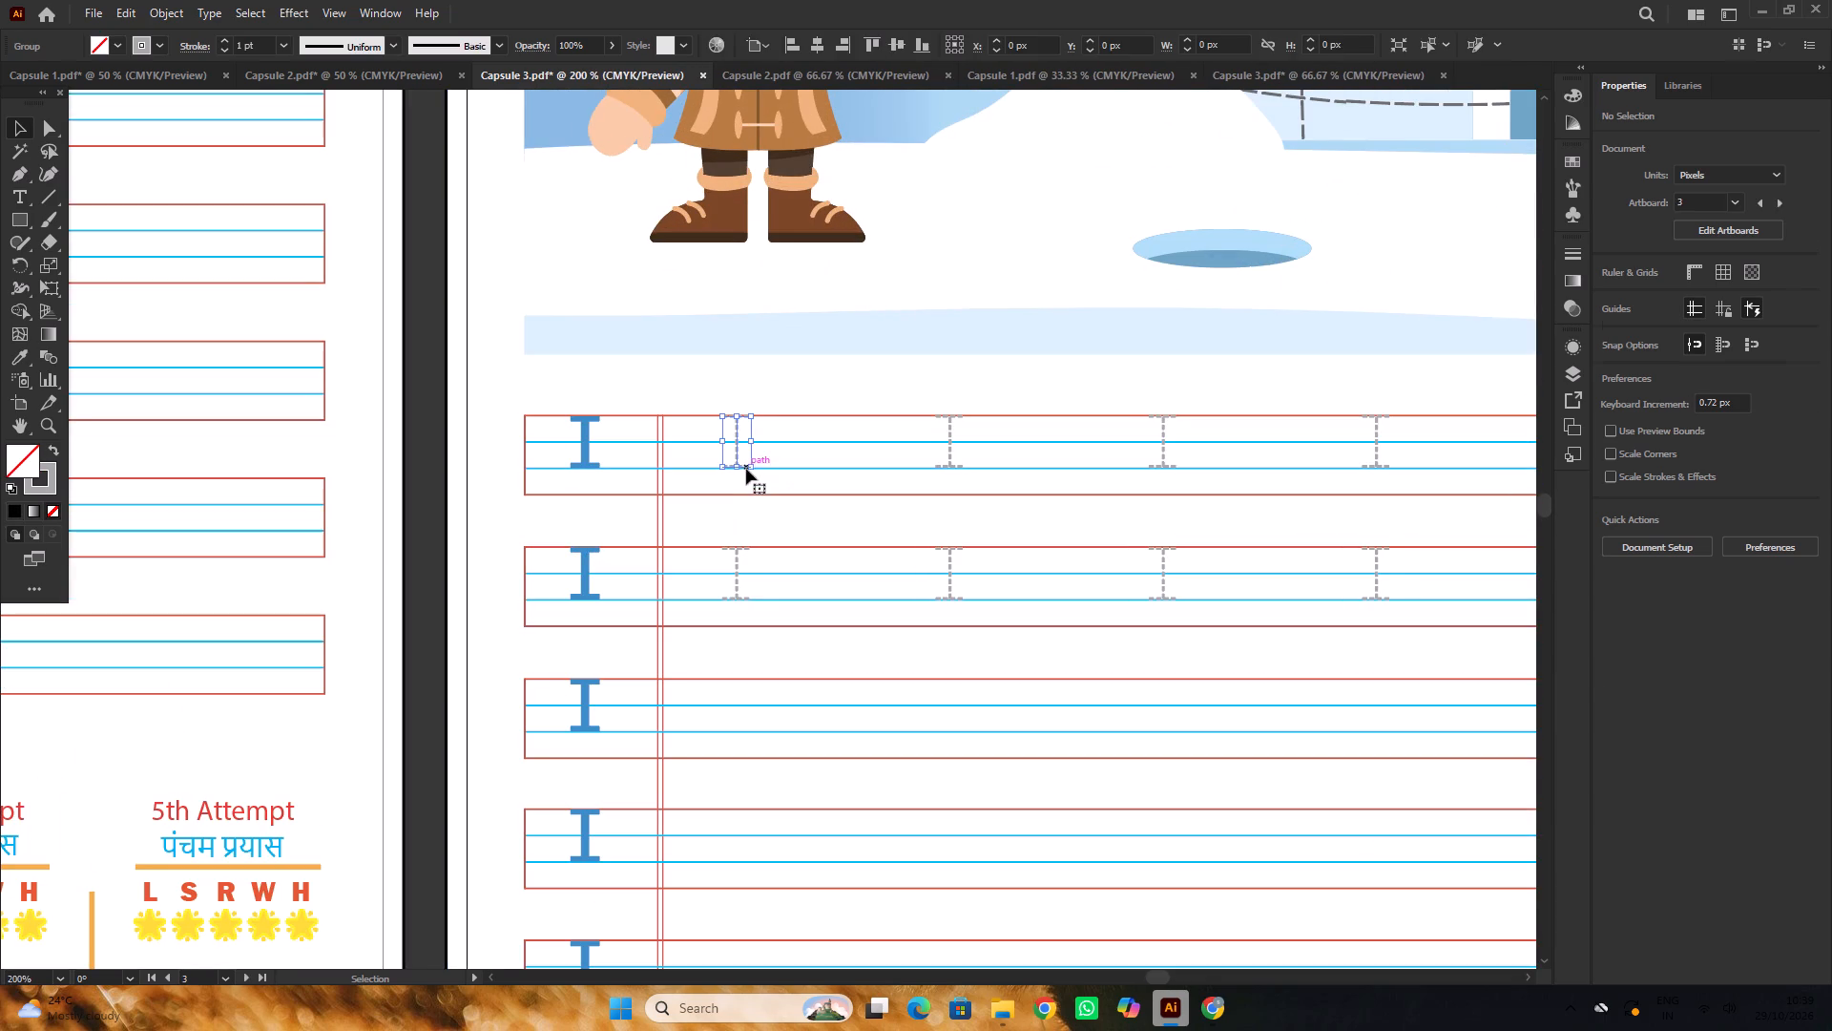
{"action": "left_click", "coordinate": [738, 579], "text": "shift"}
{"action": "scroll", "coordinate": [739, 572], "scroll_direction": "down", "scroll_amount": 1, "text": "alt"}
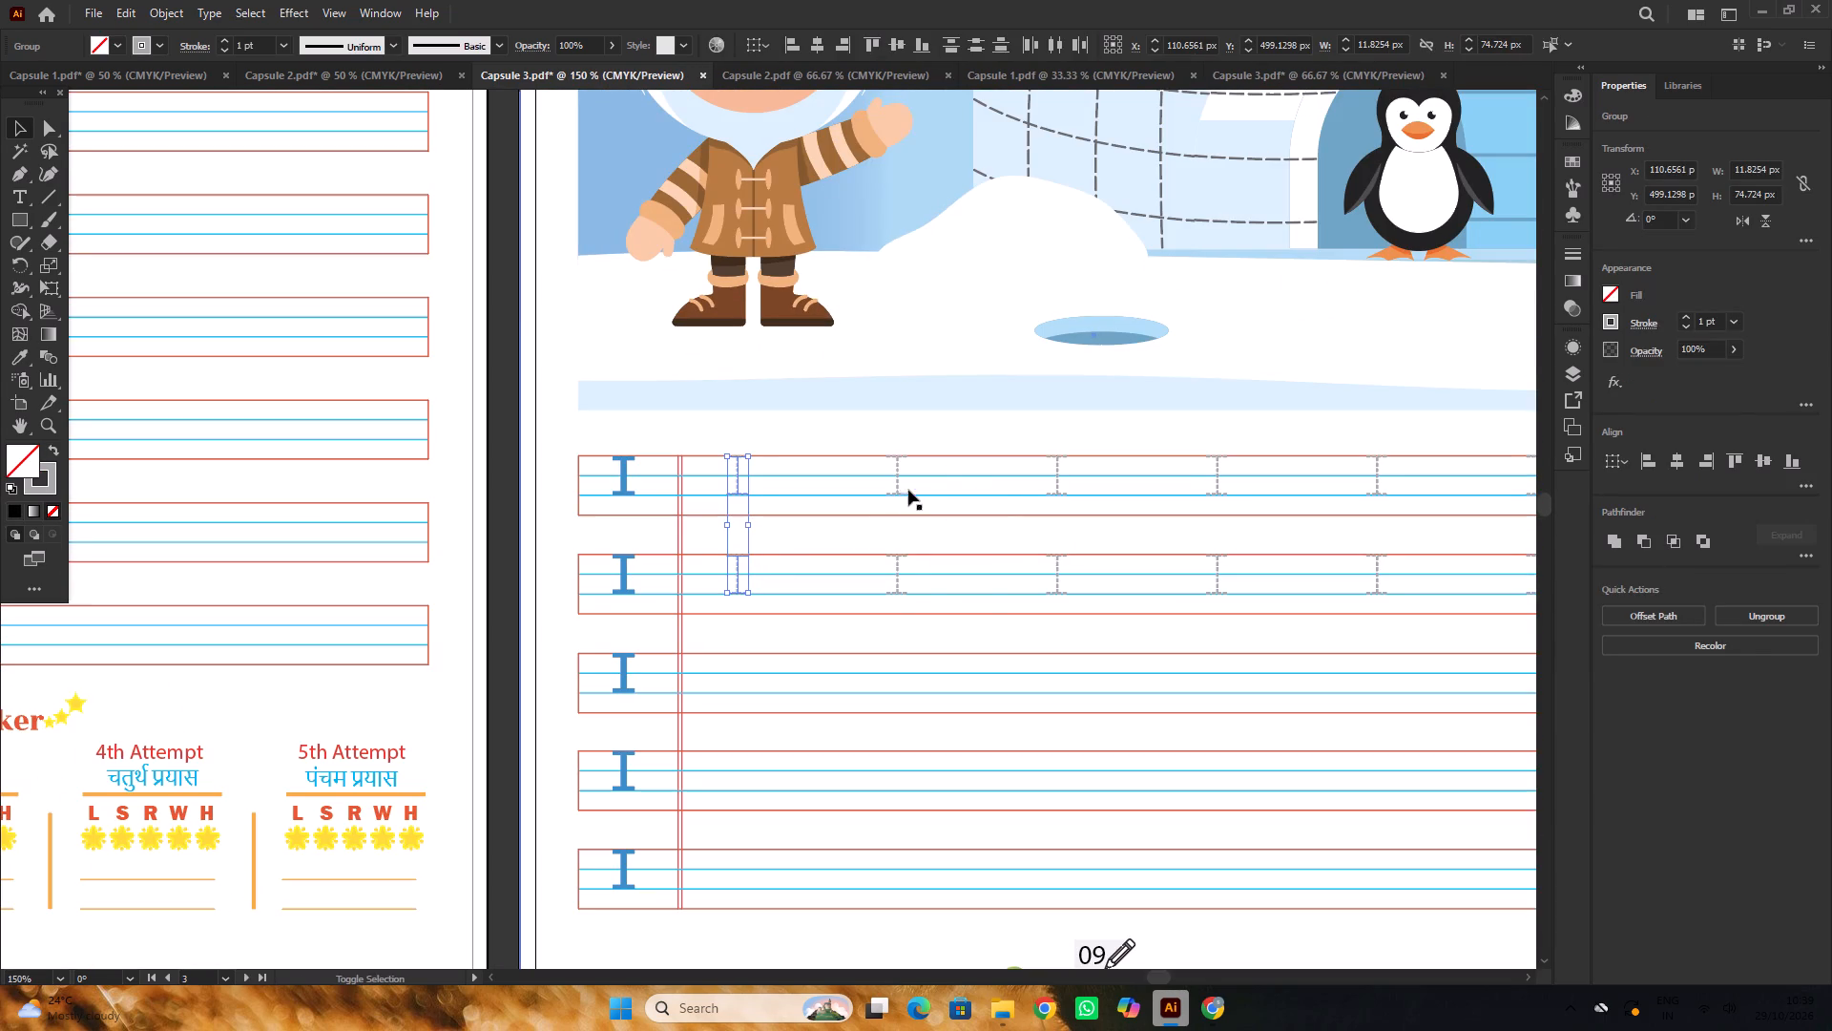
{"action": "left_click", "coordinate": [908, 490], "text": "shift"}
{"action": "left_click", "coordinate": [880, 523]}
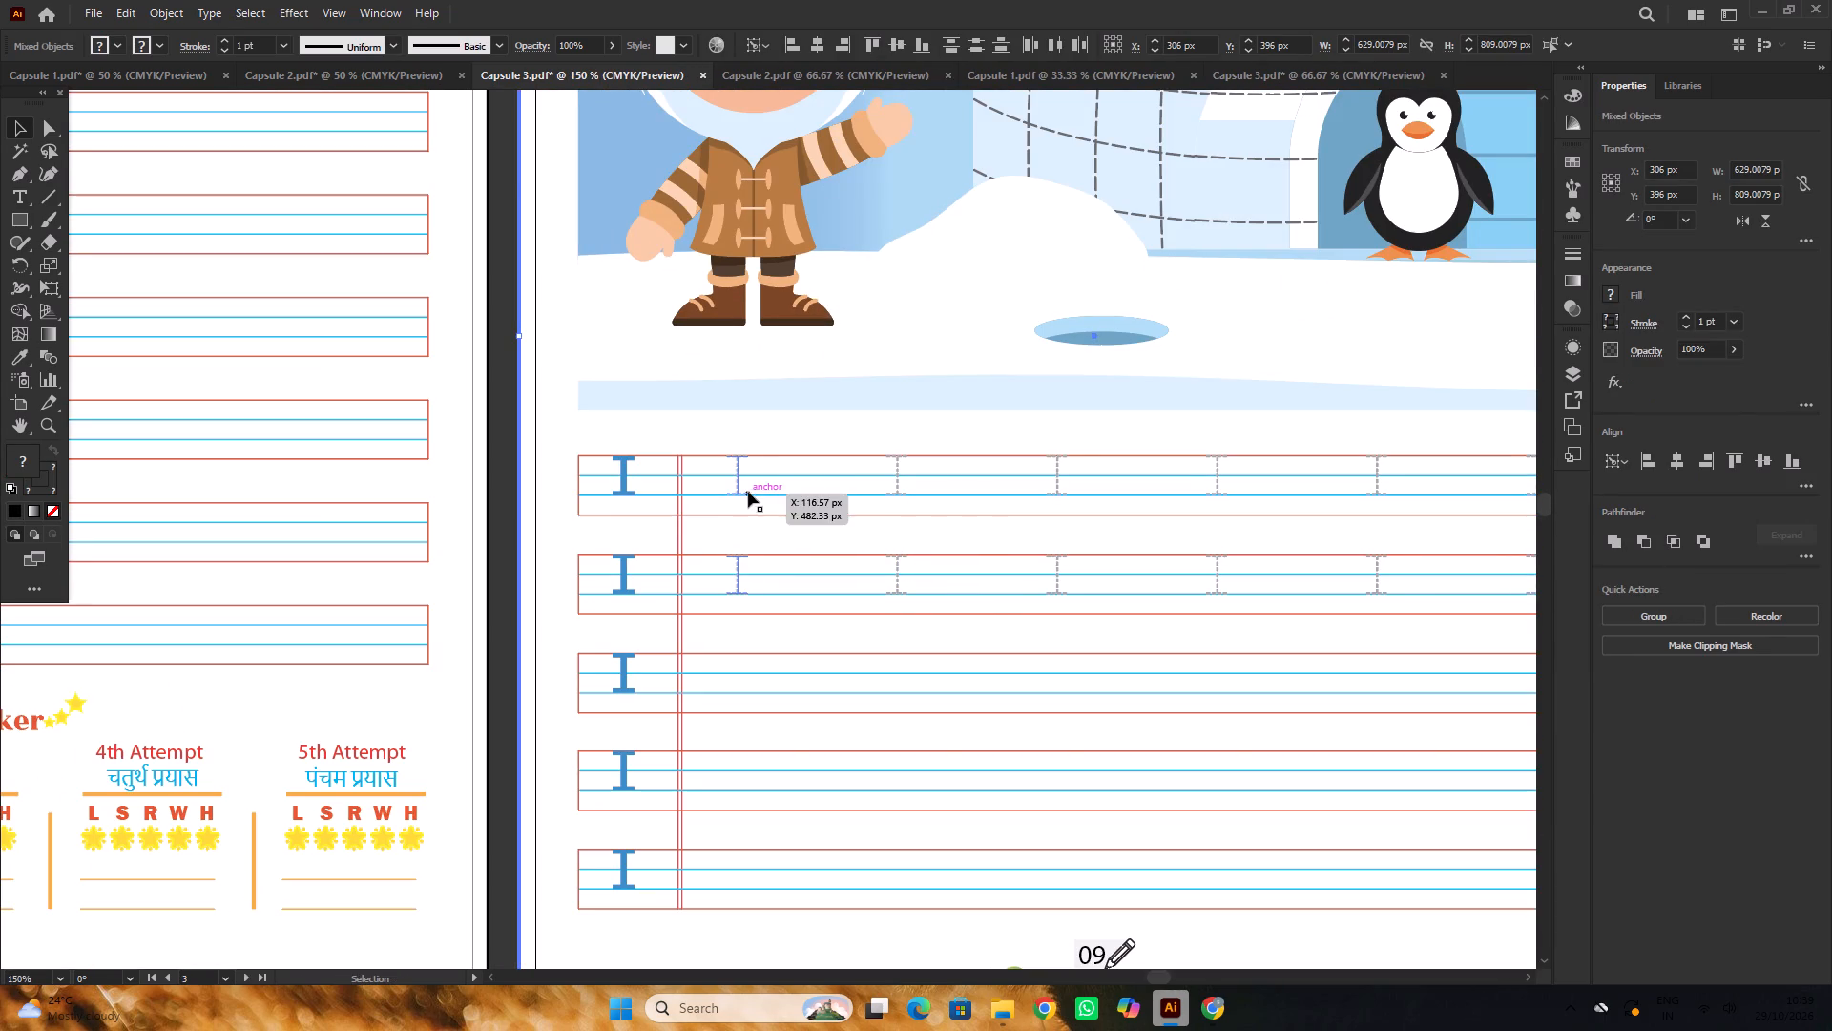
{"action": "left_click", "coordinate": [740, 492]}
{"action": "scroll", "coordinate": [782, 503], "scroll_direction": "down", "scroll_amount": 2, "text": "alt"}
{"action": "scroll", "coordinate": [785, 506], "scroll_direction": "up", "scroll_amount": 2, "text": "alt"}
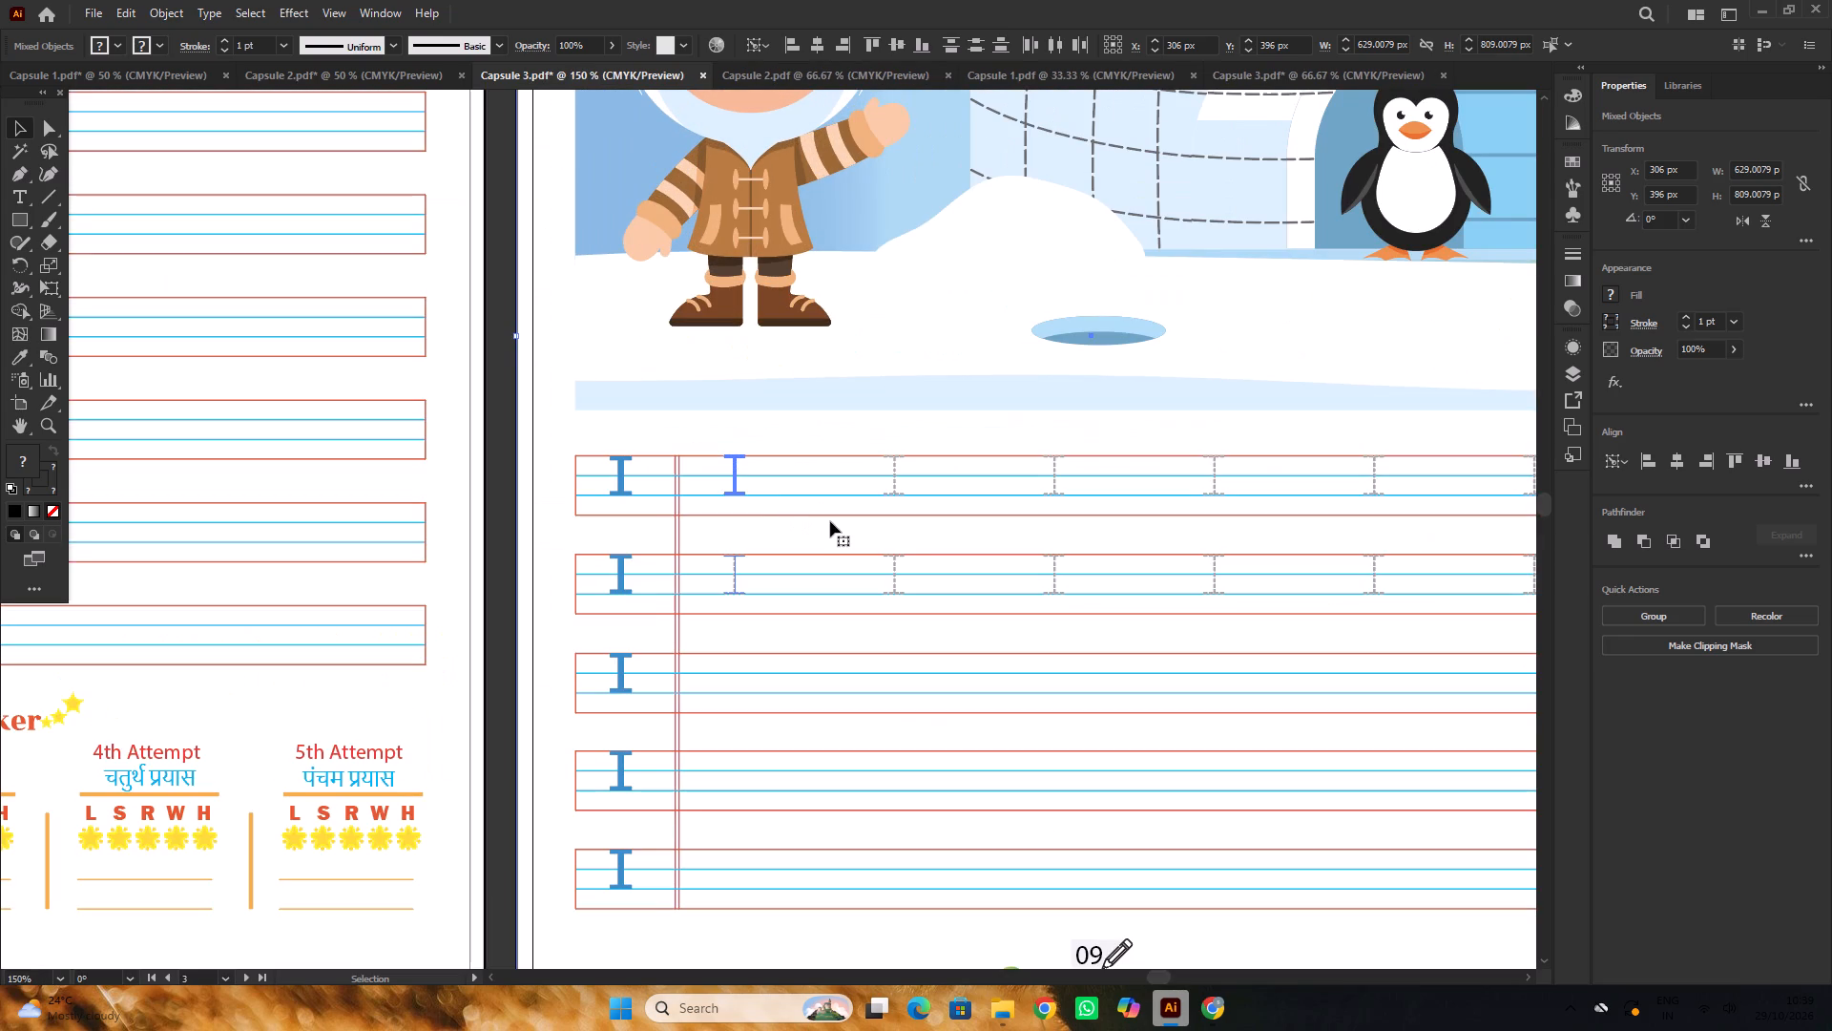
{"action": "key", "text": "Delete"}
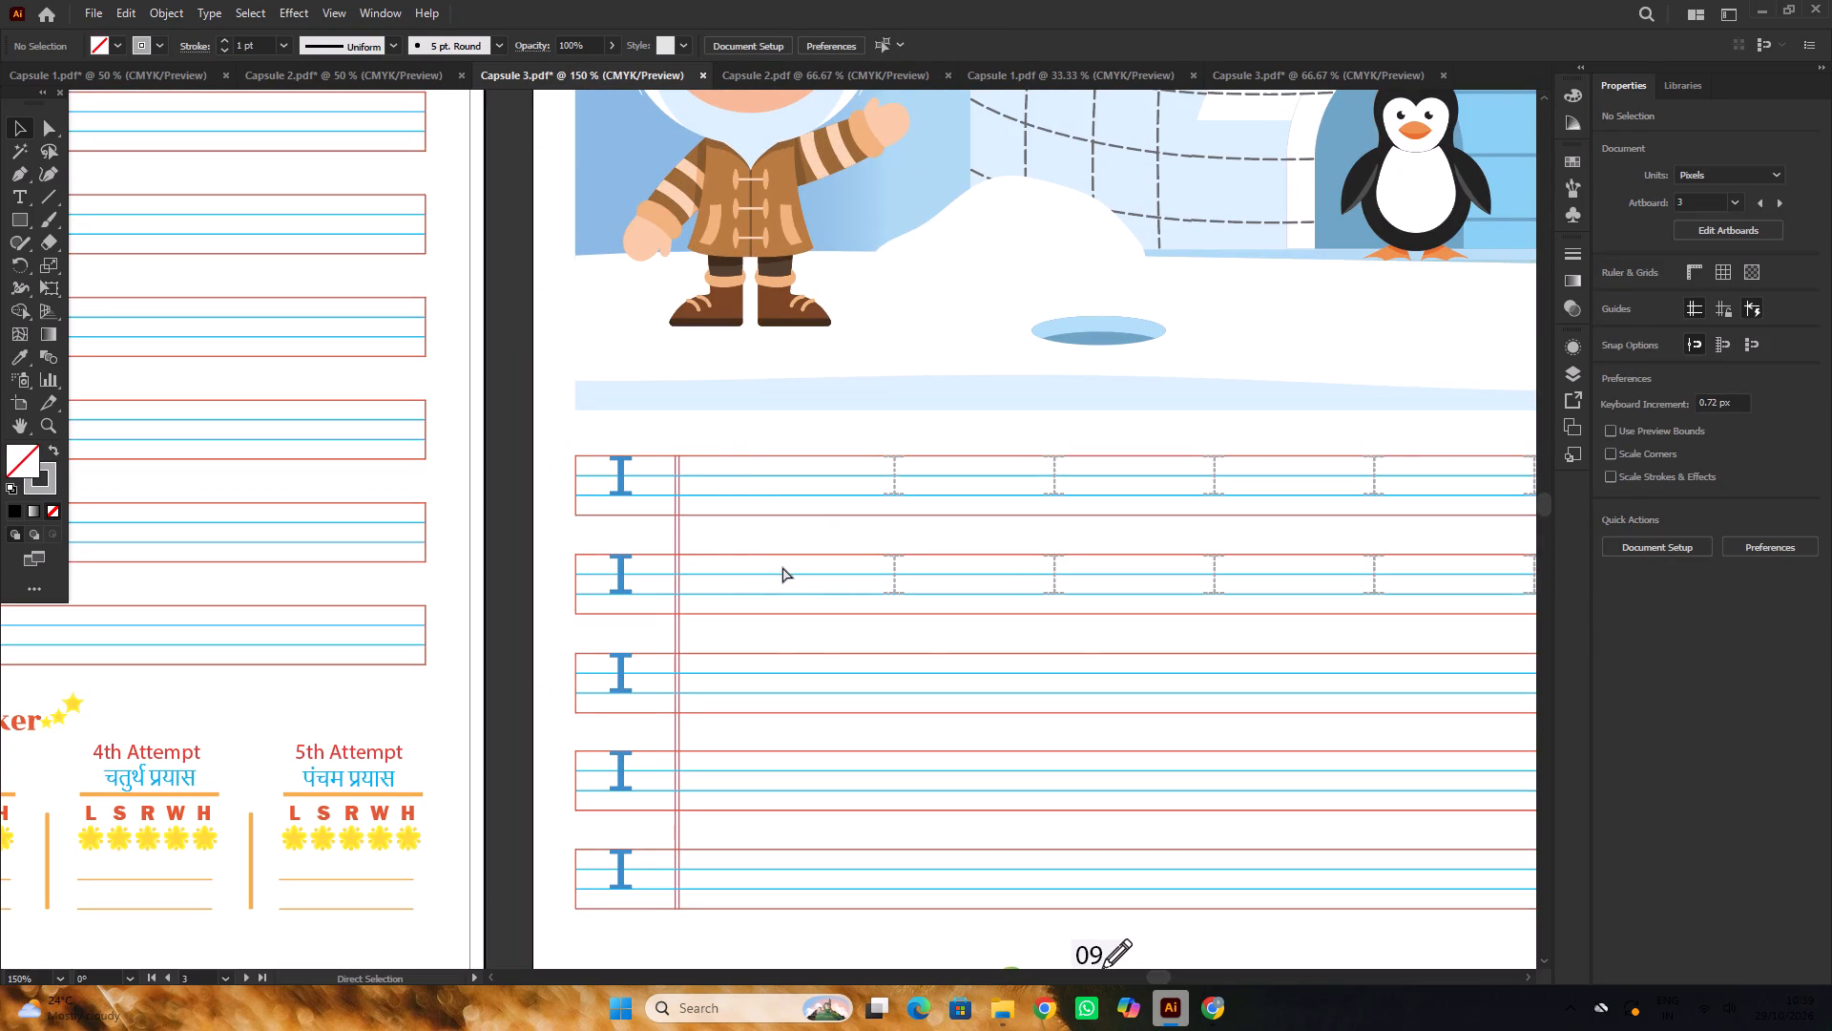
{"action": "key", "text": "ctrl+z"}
Lock the page frame of the Practice Time page, page 09.
{"action": "scroll", "coordinate": [781, 551], "scroll_direction": "down", "scroll_amount": 4, "text": "alt"}
{"action": "left_click", "coordinate": [881, 773]}
{"action": "scroll", "coordinate": [885, 666], "scroll_direction": "up", "scroll_amount": 2, "text": "alt"}
{"action": "left_click", "coordinate": [918, 643]}
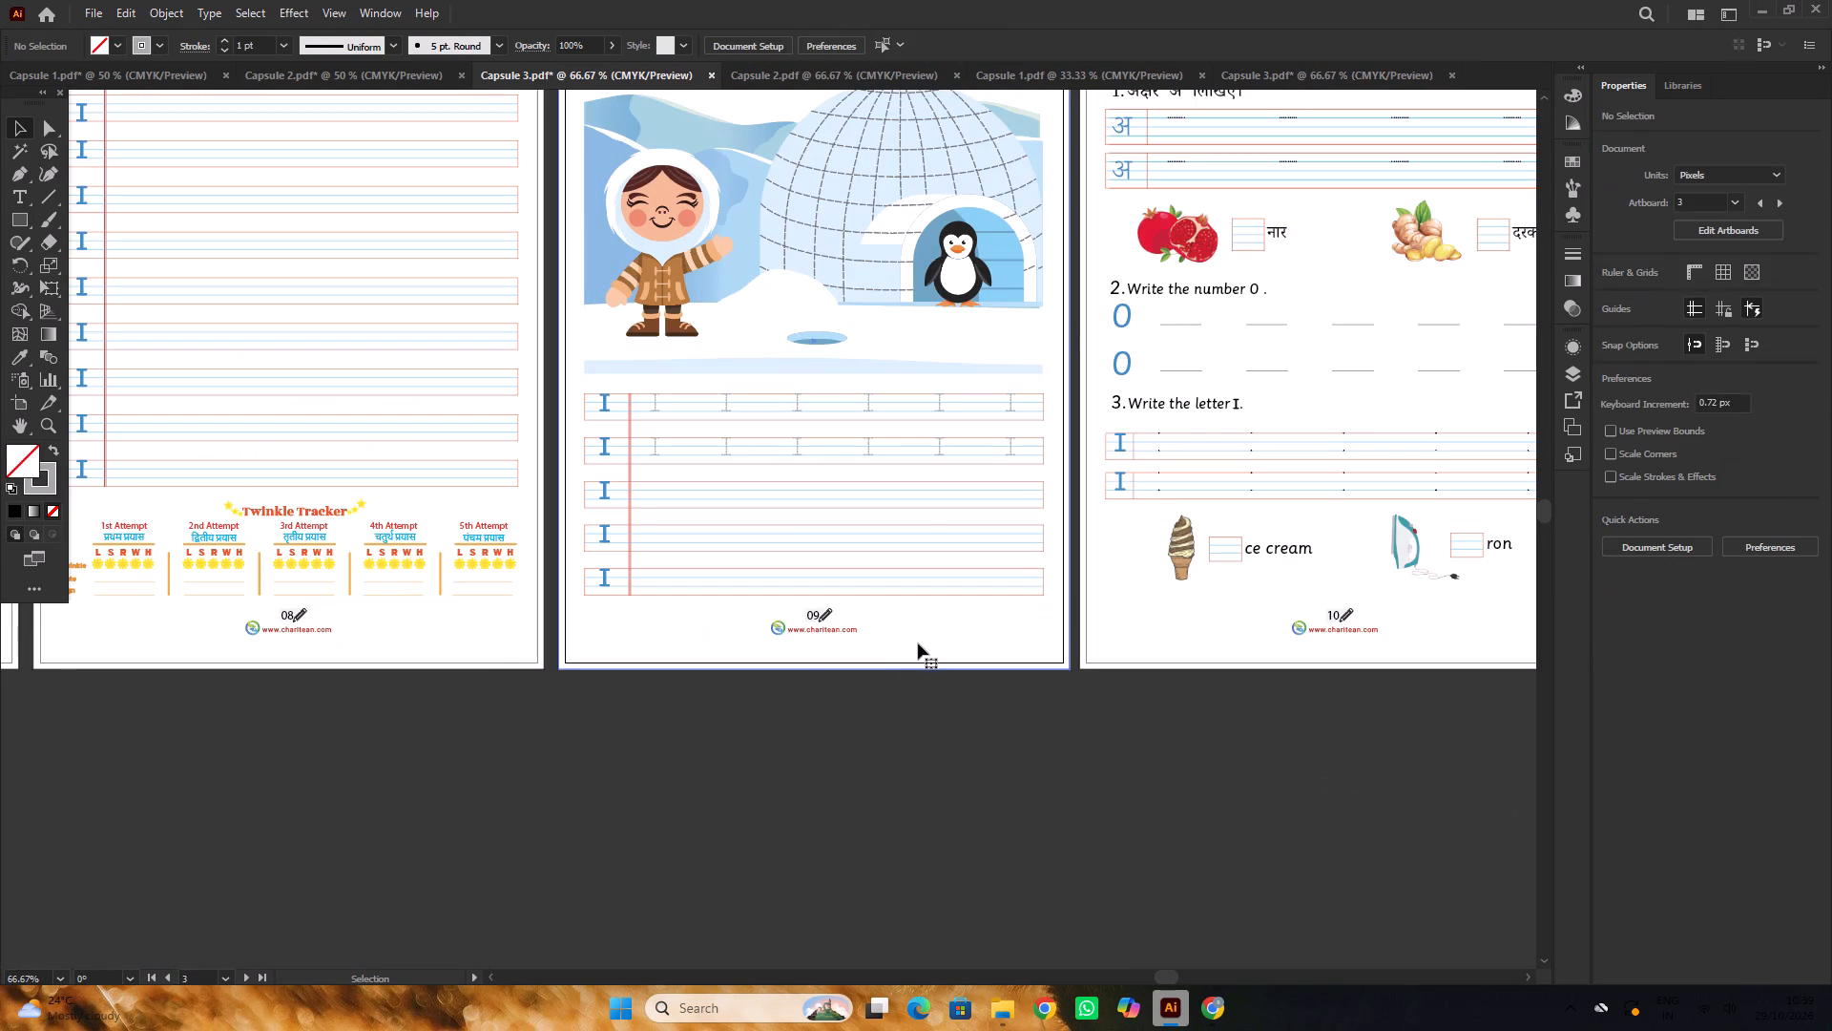
{"action": "key", "text": "ctrl+2"}
{"action": "left_click_drag", "start_coordinate": [1040, 843], "coordinate": [1040, 834]}
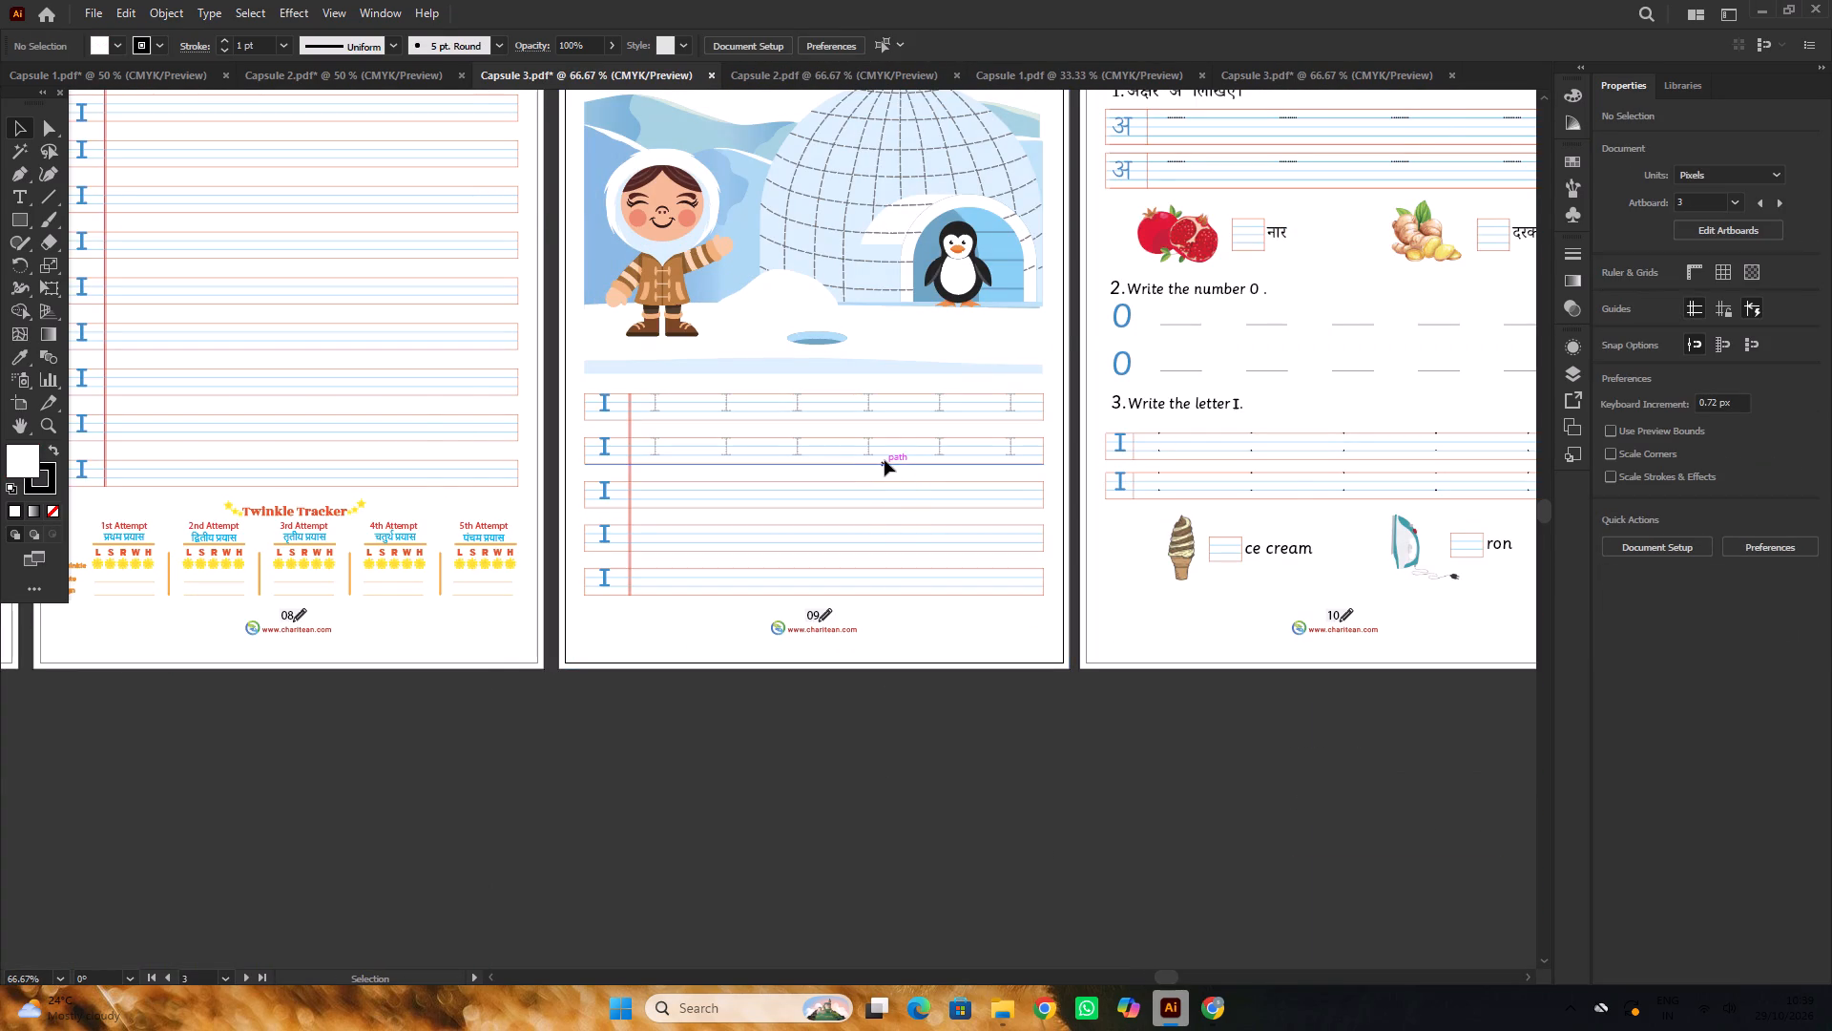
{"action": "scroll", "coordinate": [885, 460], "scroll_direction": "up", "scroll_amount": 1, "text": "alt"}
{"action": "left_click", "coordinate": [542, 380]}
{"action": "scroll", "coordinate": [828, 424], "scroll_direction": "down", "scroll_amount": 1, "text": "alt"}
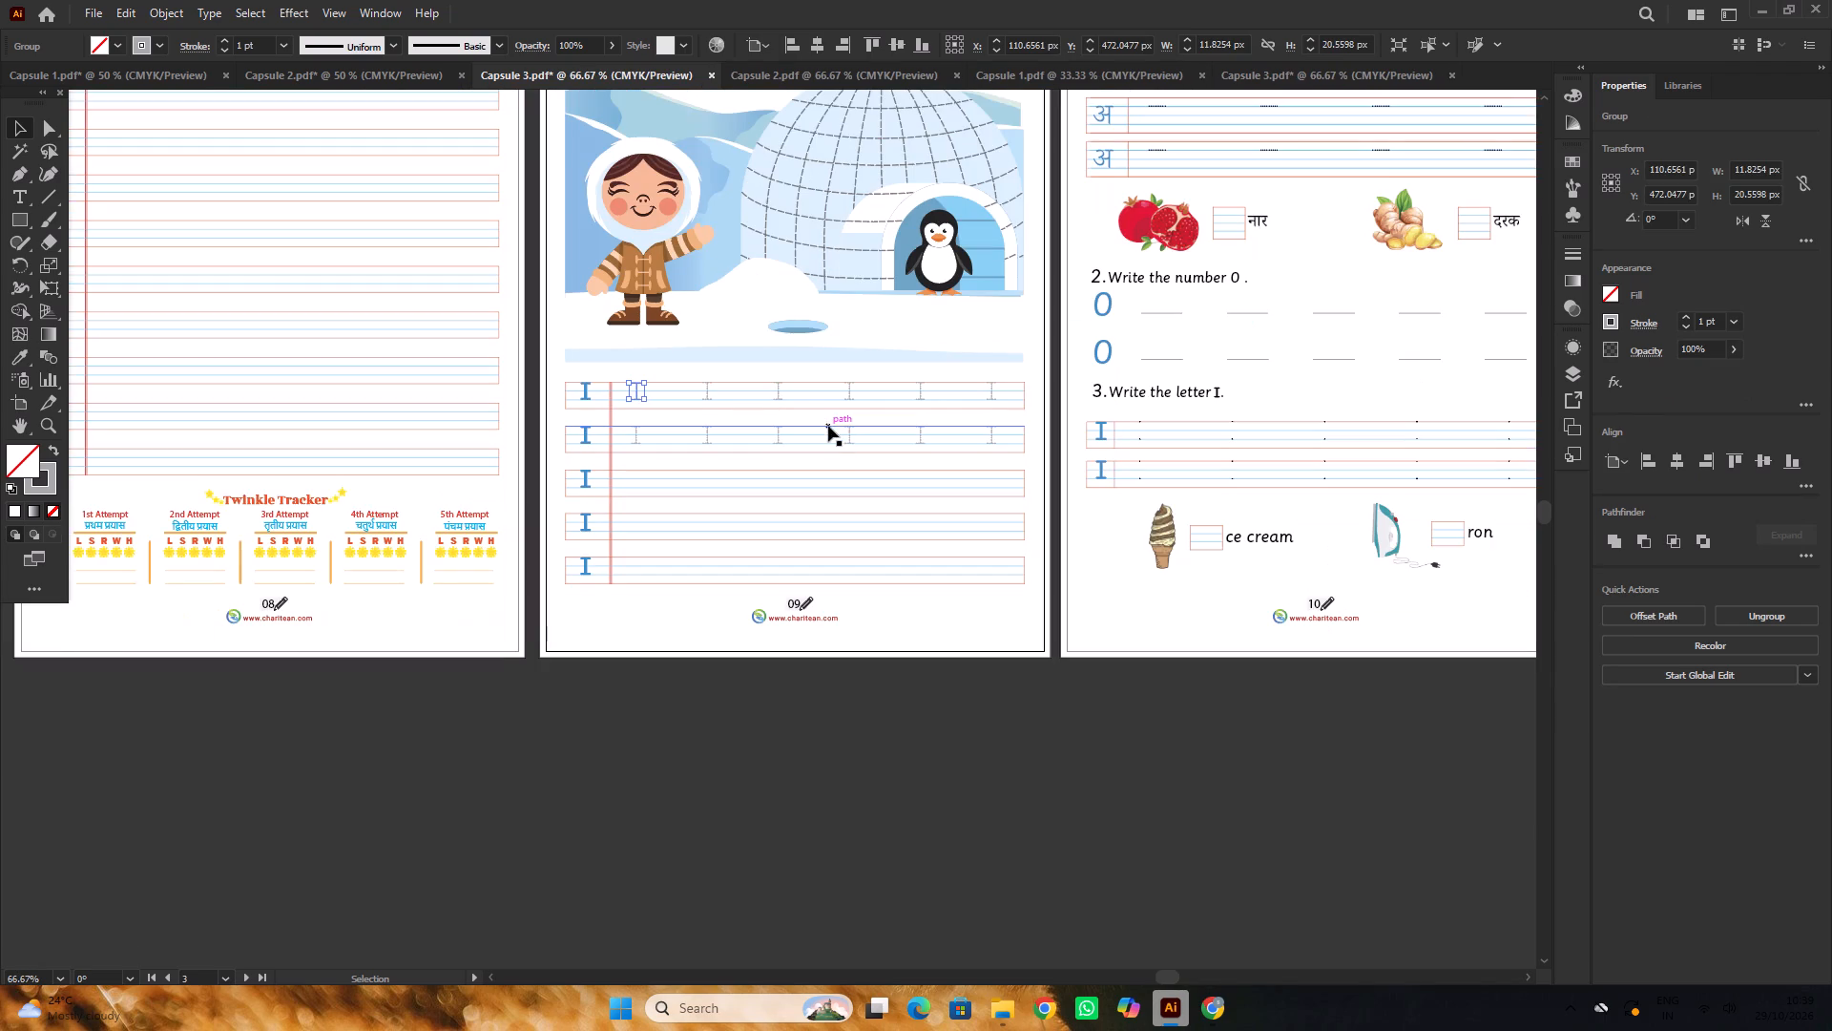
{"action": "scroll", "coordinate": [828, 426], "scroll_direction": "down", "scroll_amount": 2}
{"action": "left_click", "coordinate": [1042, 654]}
Move the spare Moral values box, its text and nearby loose letter I shapes farther away from the Alphabet page.
{"action": "scroll", "coordinate": [1041, 638], "scroll_direction": "down", "scroll_amount": 2, "text": "alt"}
{"action": "key", "text": "space"}
{"action": "left_click_drag", "start_coordinate": [583, 689], "coordinate": [1099, 598]}
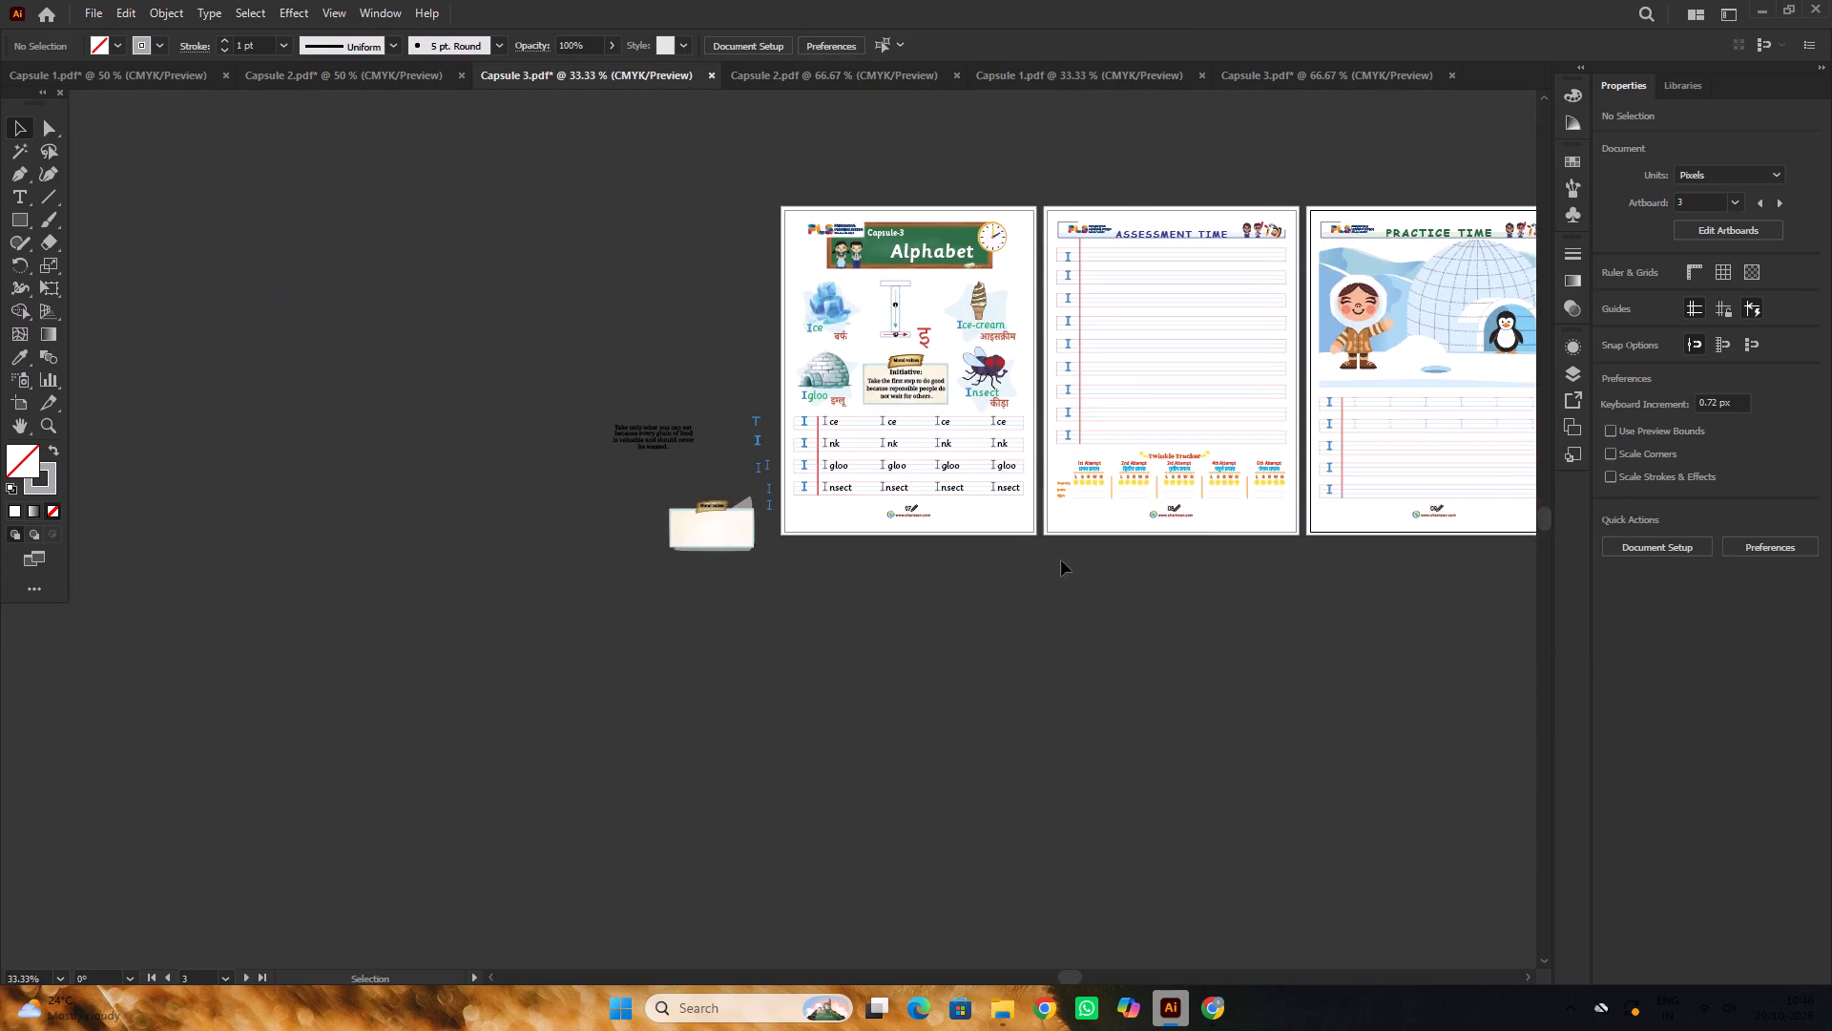
{"action": "scroll", "coordinate": [960, 483], "scroll_direction": "up", "scroll_amount": 1, "text": "alt"}
{"action": "left_click_drag", "start_coordinate": [537, 329], "coordinate": [644, 622]}
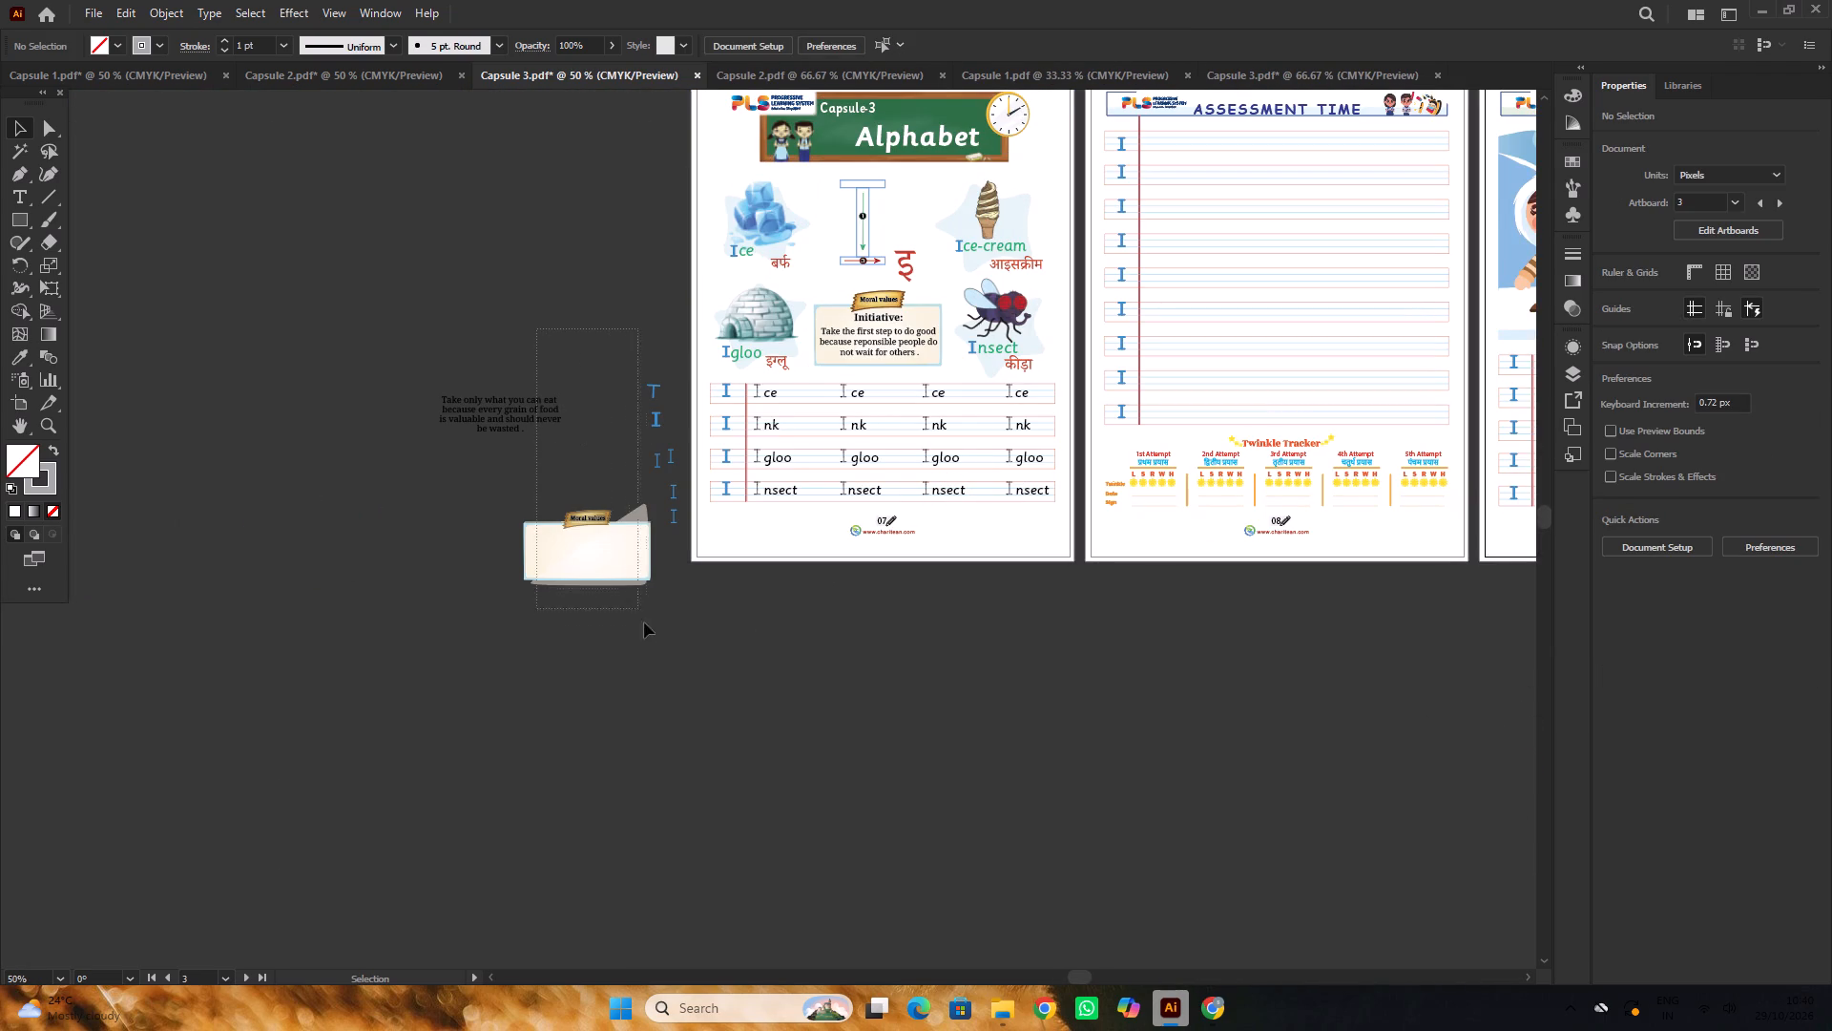
{"action": "left_click_drag", "start_coordinate": [644, 622], "coordinate": [663, 623]}
{"action": "left_click_drag", "start_coordinate": [619, 547], "coordinate": [373, 657]}
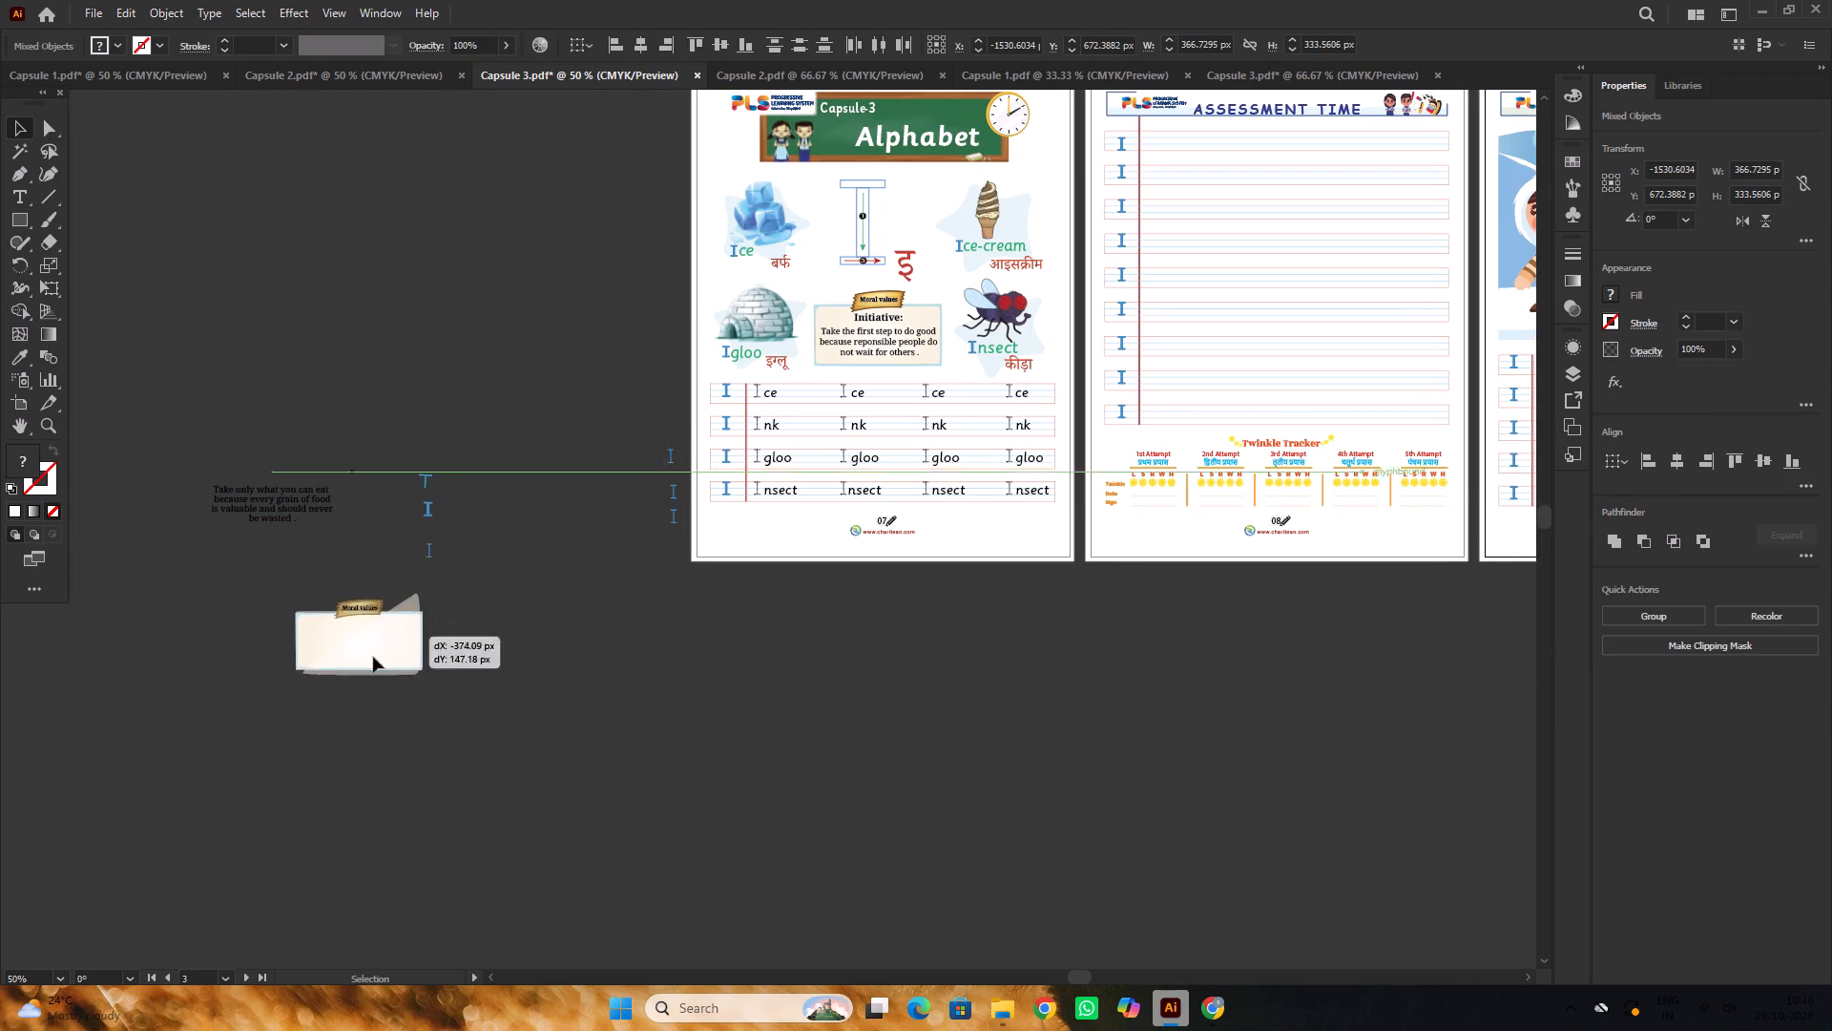
{"action": "left_click_drag", "start_coordinate": [373, 657], "coordinate": [354, 679]}
{"action": "left_click", "coordinate": [776, 677]}
Examine the letter I Alphabet, Assessment Time and Practice Time pages, including the Moral values text and page footers.
{"action": "scroll", "coordinate": [797, 606], "scroll_direction": "up", "scroll_amount": 3}
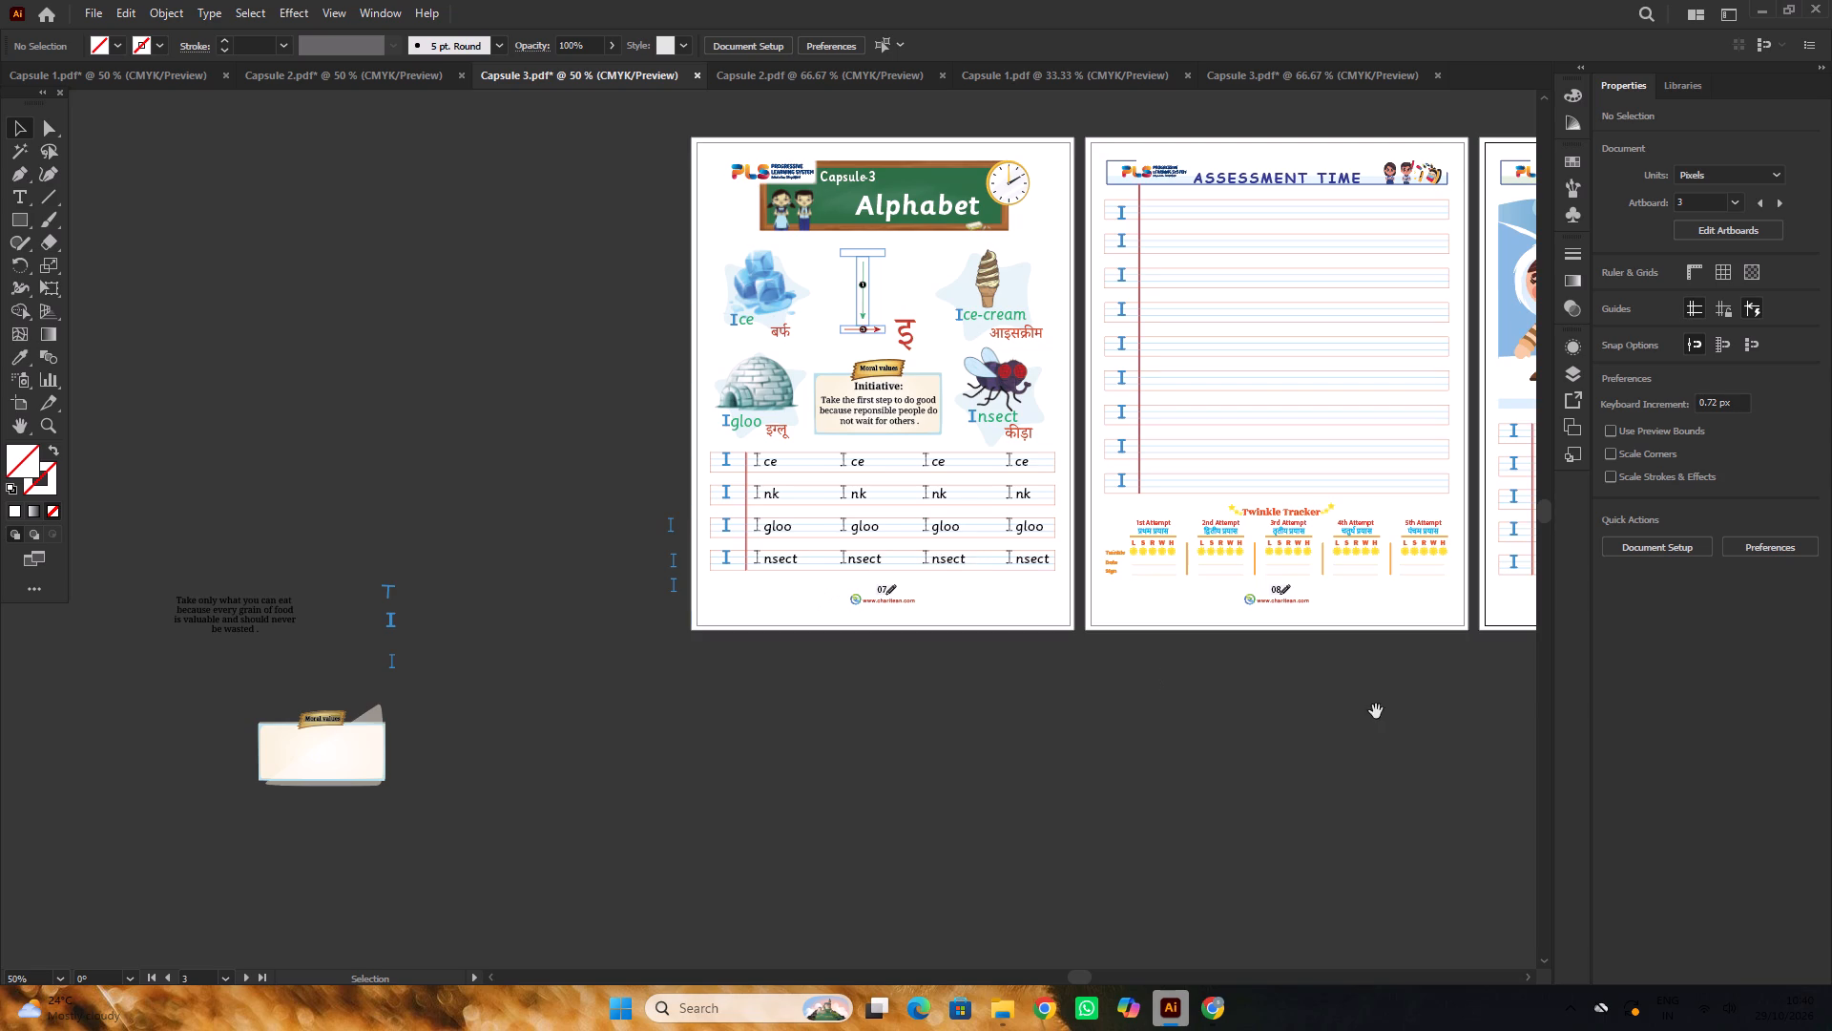
{"action": "key", "text": "space"}
{"action": "key", "text": "space"}
{"action": "left_click_drag", "start_coordinate": [1354, 698], "coordinate": [1110, 740]}
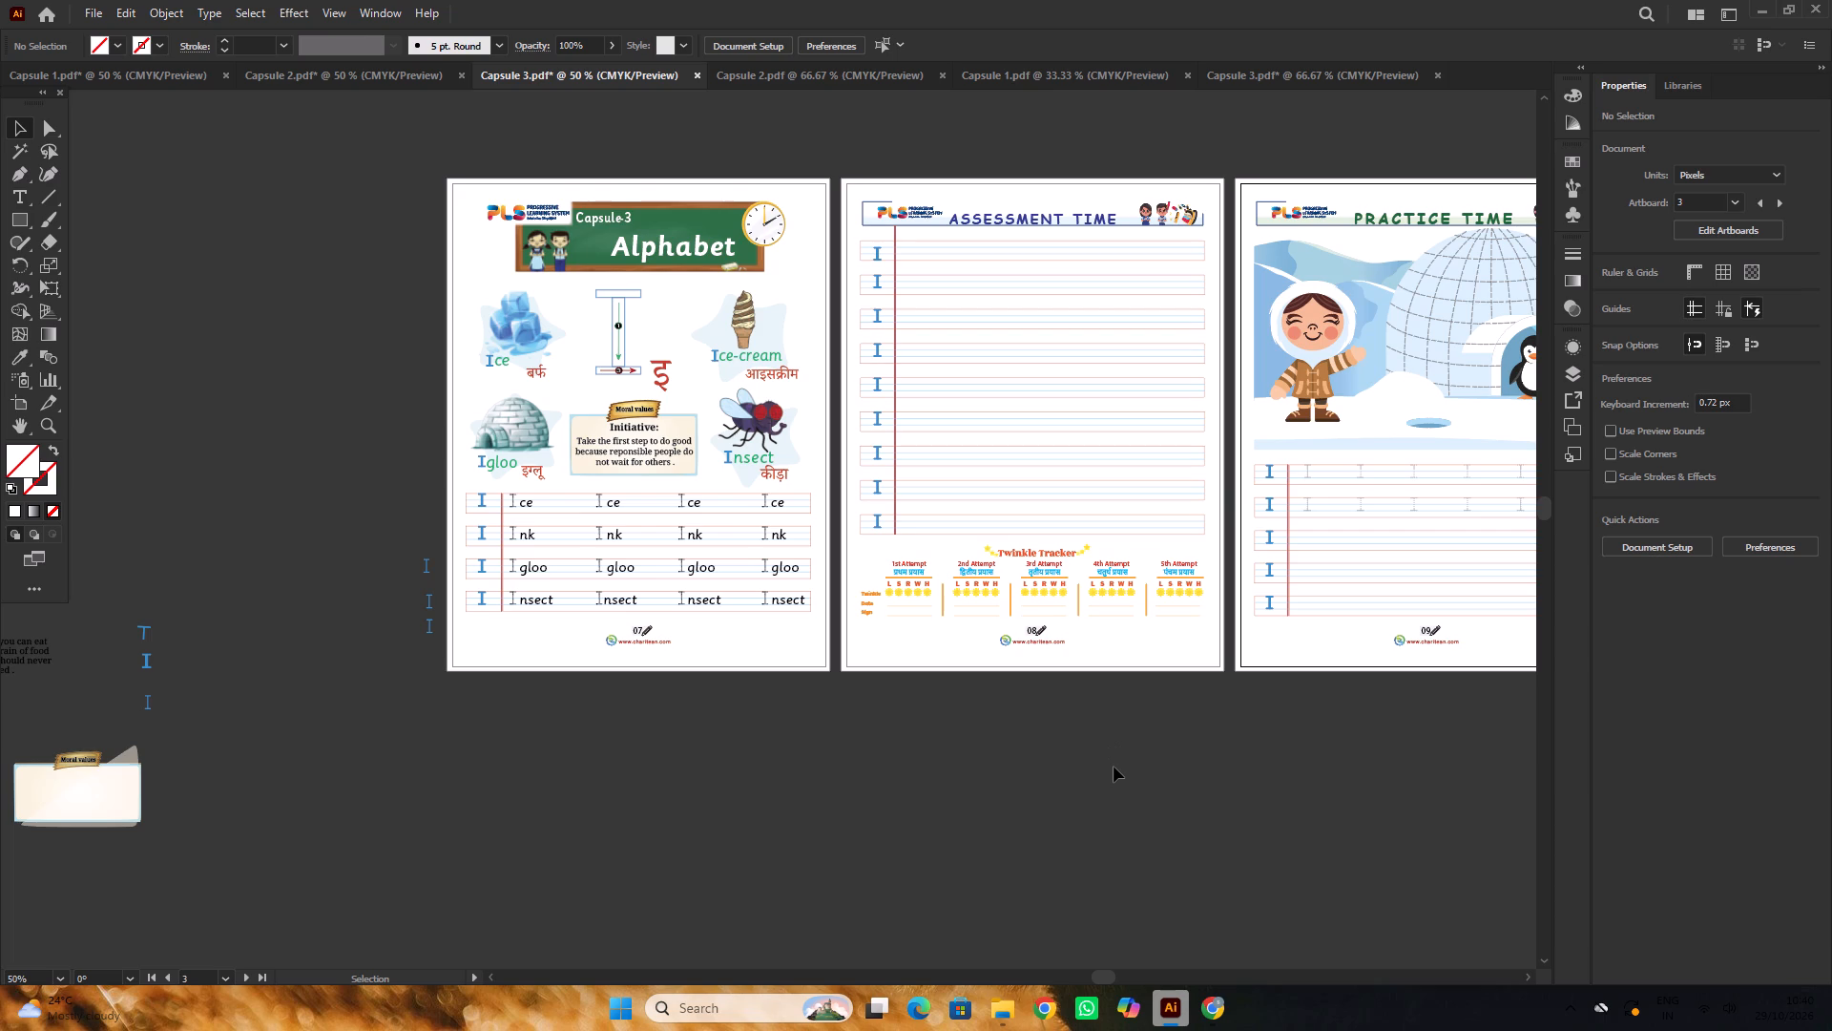
{"action": "scroll", "coordinate": [1114, 767], "scroll_direction": "down", "scroll_amount": 4}
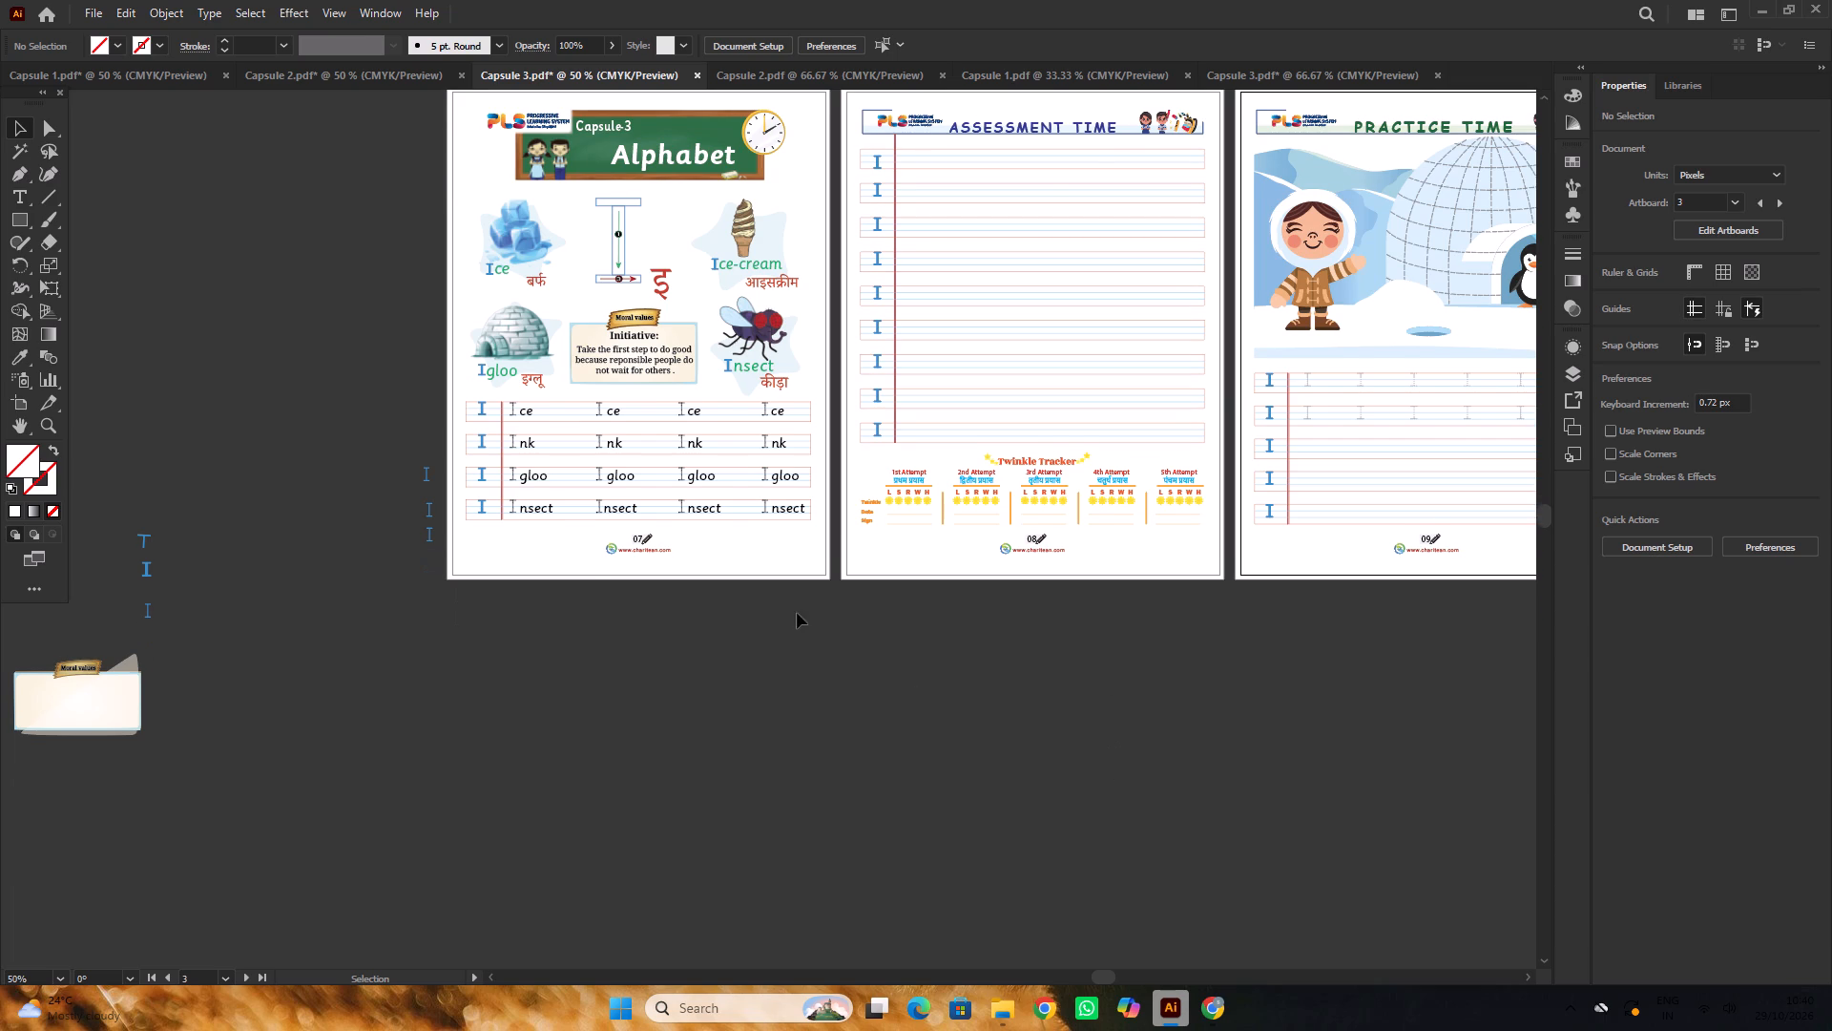
{"action": "scroll", "coordinate": [797, 612], "scroll_direction": "up", "scroll_amount": 3}
{"action": "scroll", "coordinate": [797, 612], "scroll_direction": "down", "scroll_amount": 5}
{"action": "scroll", "coordinate": [797, 612], "scroll_direction": "up", "scroll_amount": 4}
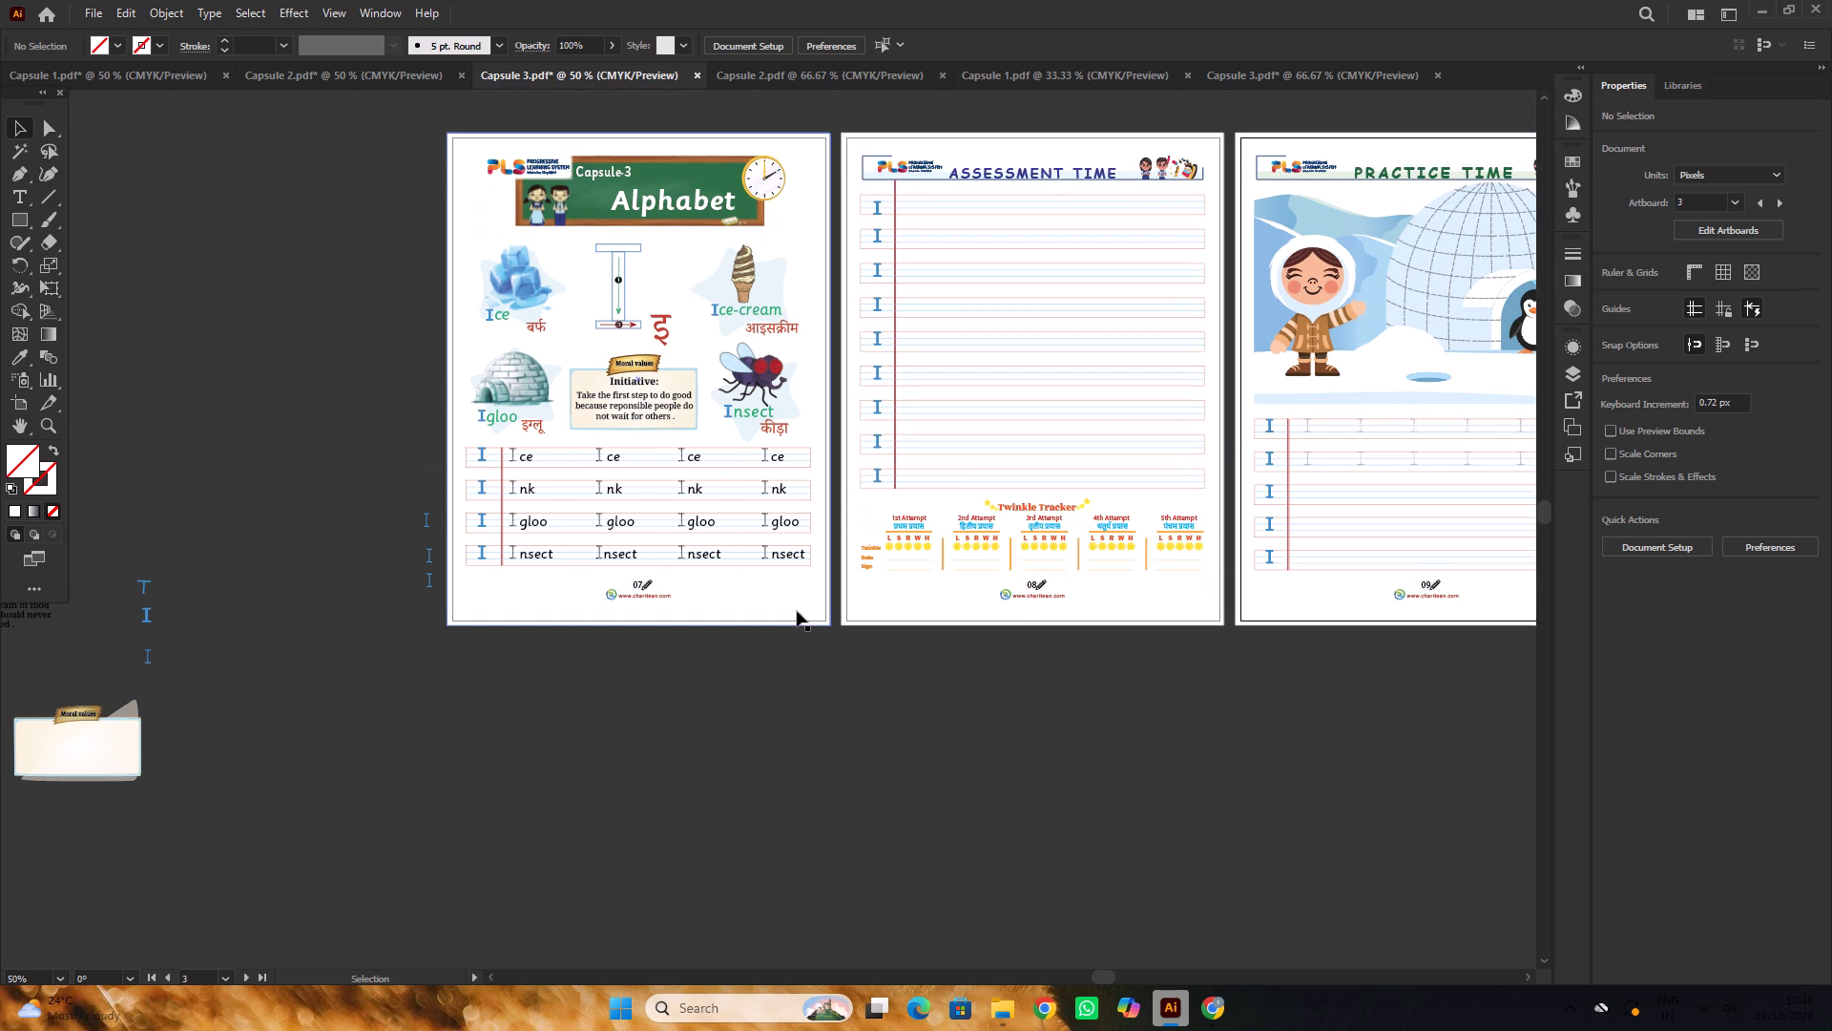
{"action": "left_click", "coordinate": [615, 362]}
{"action": "left_click", "coordinate": [850, 713]}
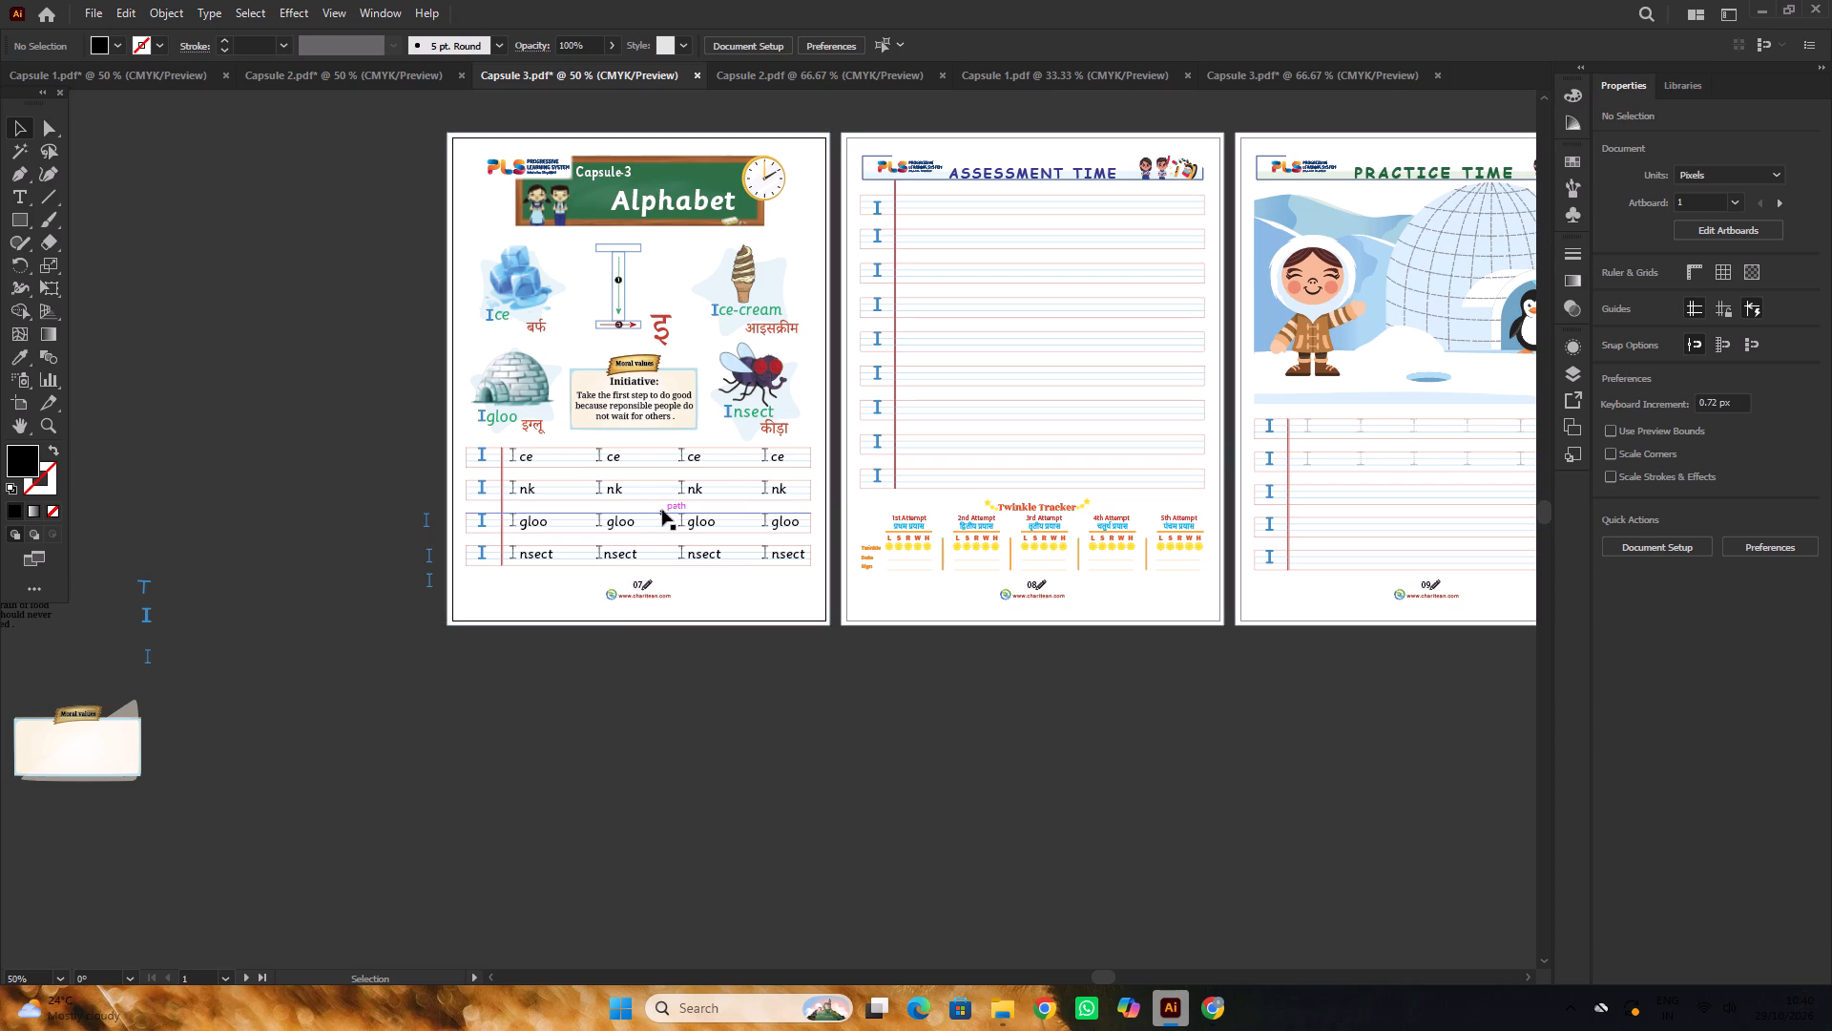
{"action": "scroll", "coordinate": [661, 507], "scroll_direction": "down", "scroll_amount": 4}
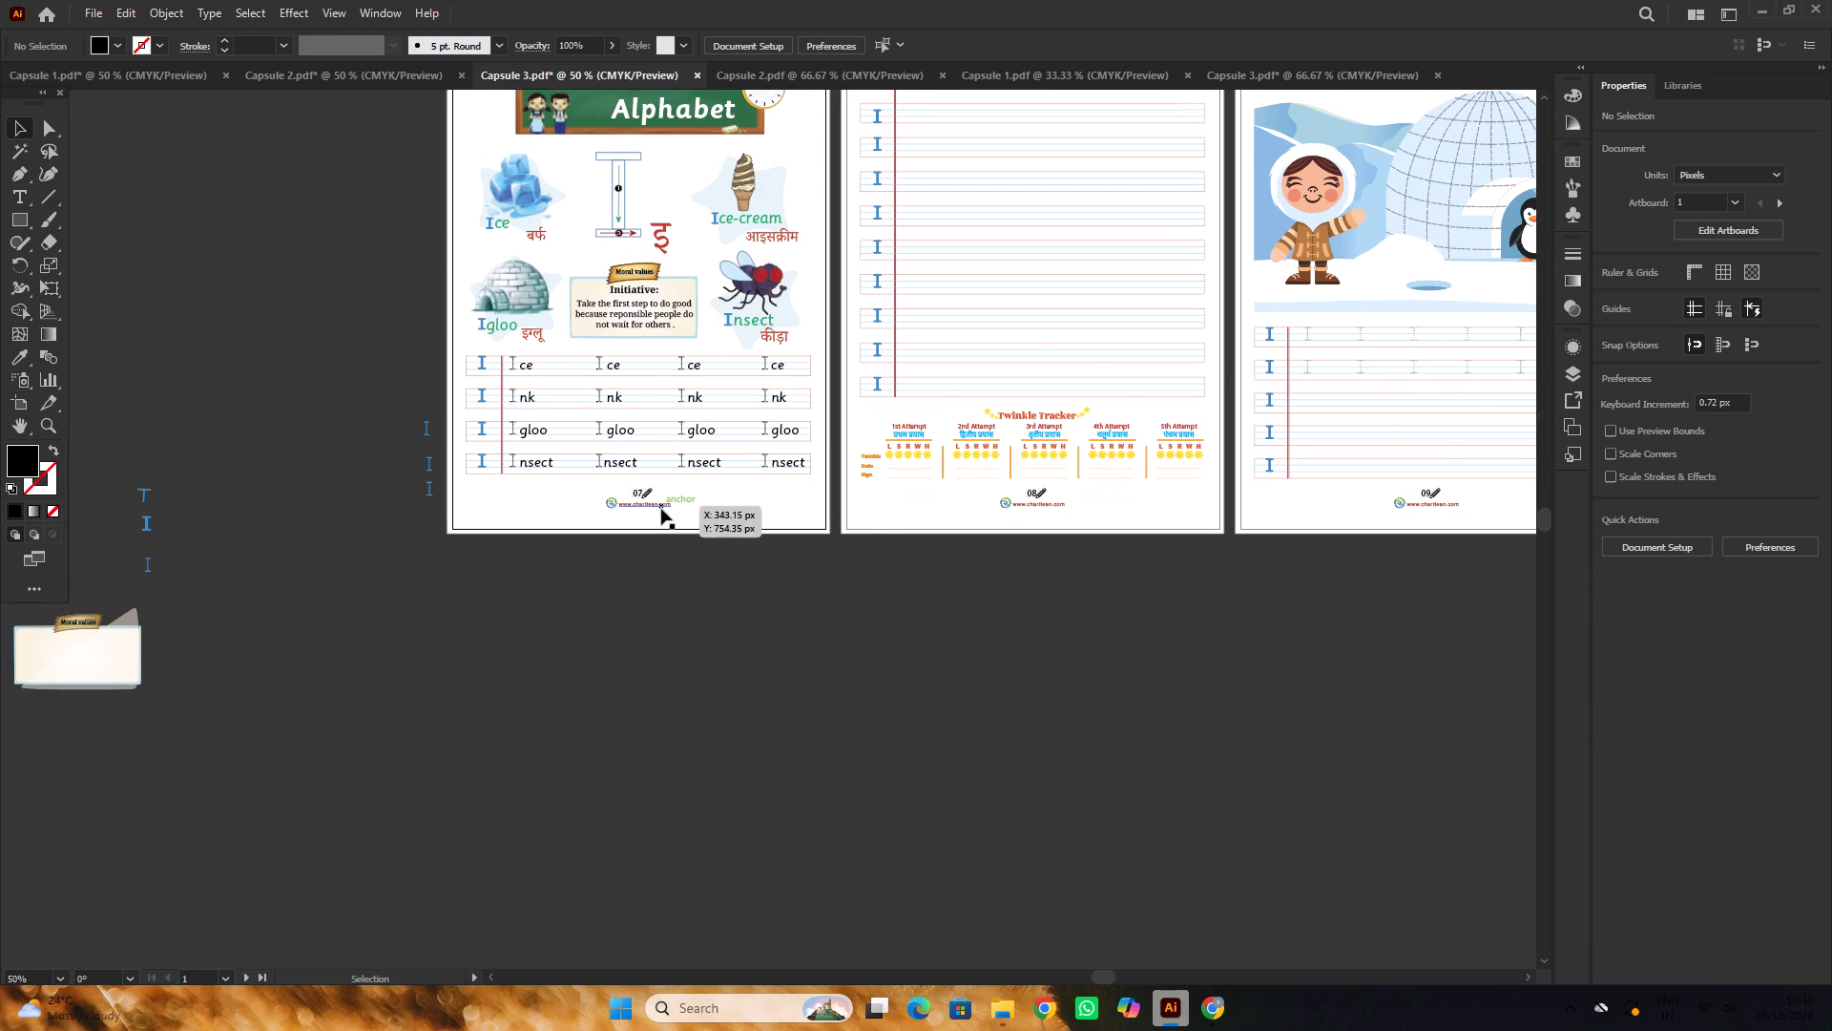
{"action": "scroll", "coordinate": [661, 509], "scroll_direction": "up", "scroll_amount": 1, "text": "alt"}
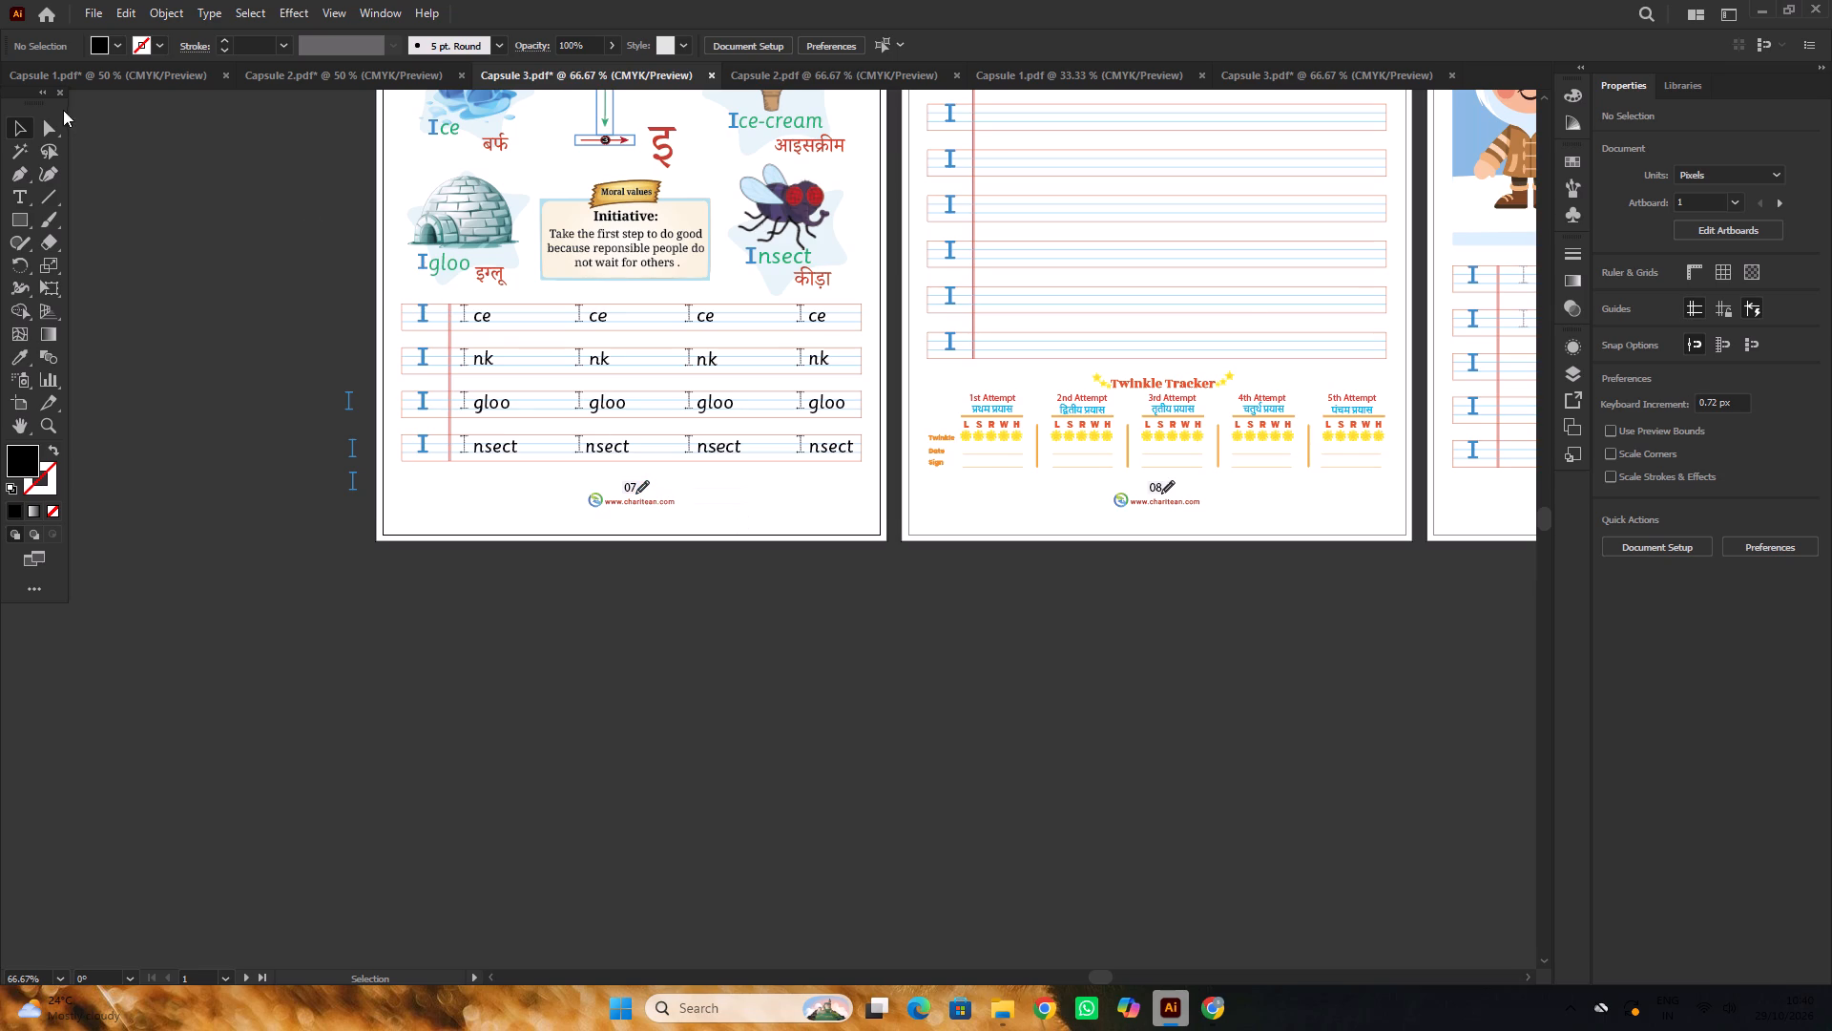
Switch to the Hindi Capsule 1 file and set the first page's number 01 in Sassoon Primary.
{"action": "left_click", "coordinate": [79, 81]}
{"action": "scroll", "coordinate": [713, 436], "scroll_direction": "down", "scroll_amount": 7, "text": "alt"}
{"action": "scroll", "coordinate": [338, 458], "scroll_direction": "up", "scroll_amount": 2, "text": "alt"}
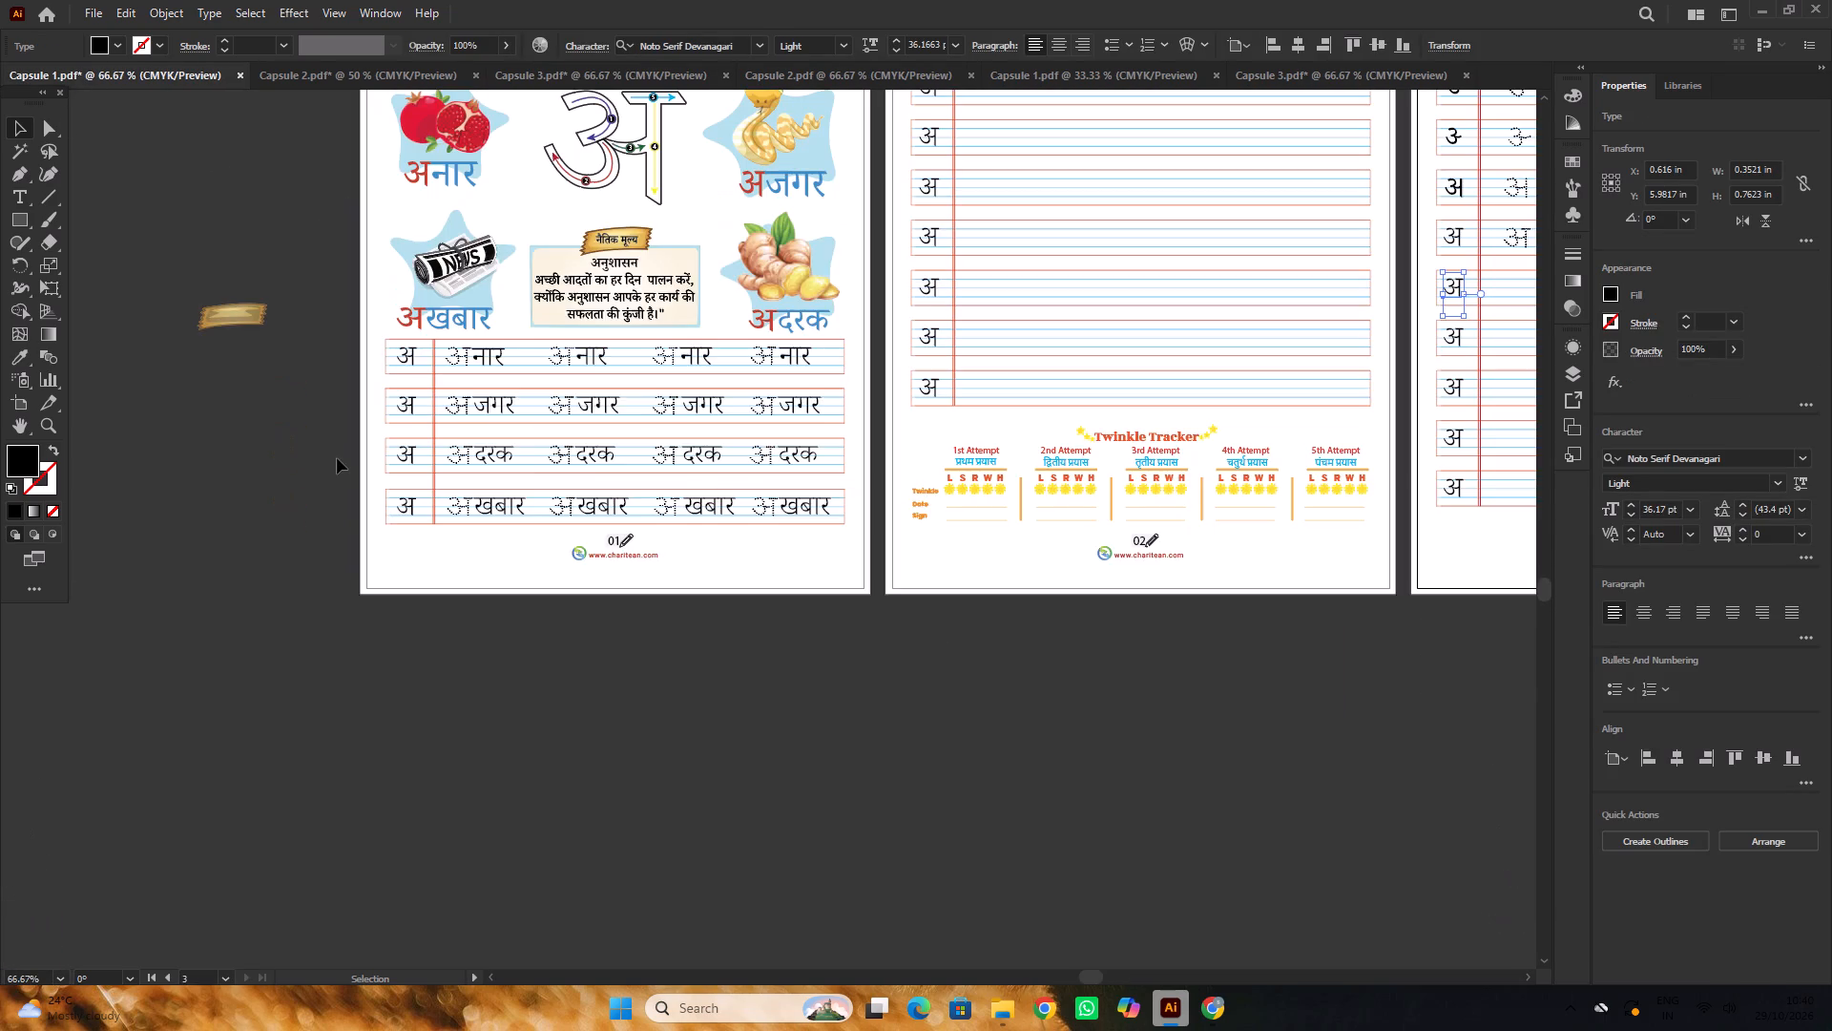
{"action": "scroll", "coordinate": [337, 457], "scroll_direction": "up", "scroll_amount": 4}
{"action": "scroll", "coordinate": [337, 457], "scroll_direction": "down", "scroll_amount": 1, "text": "alt"}
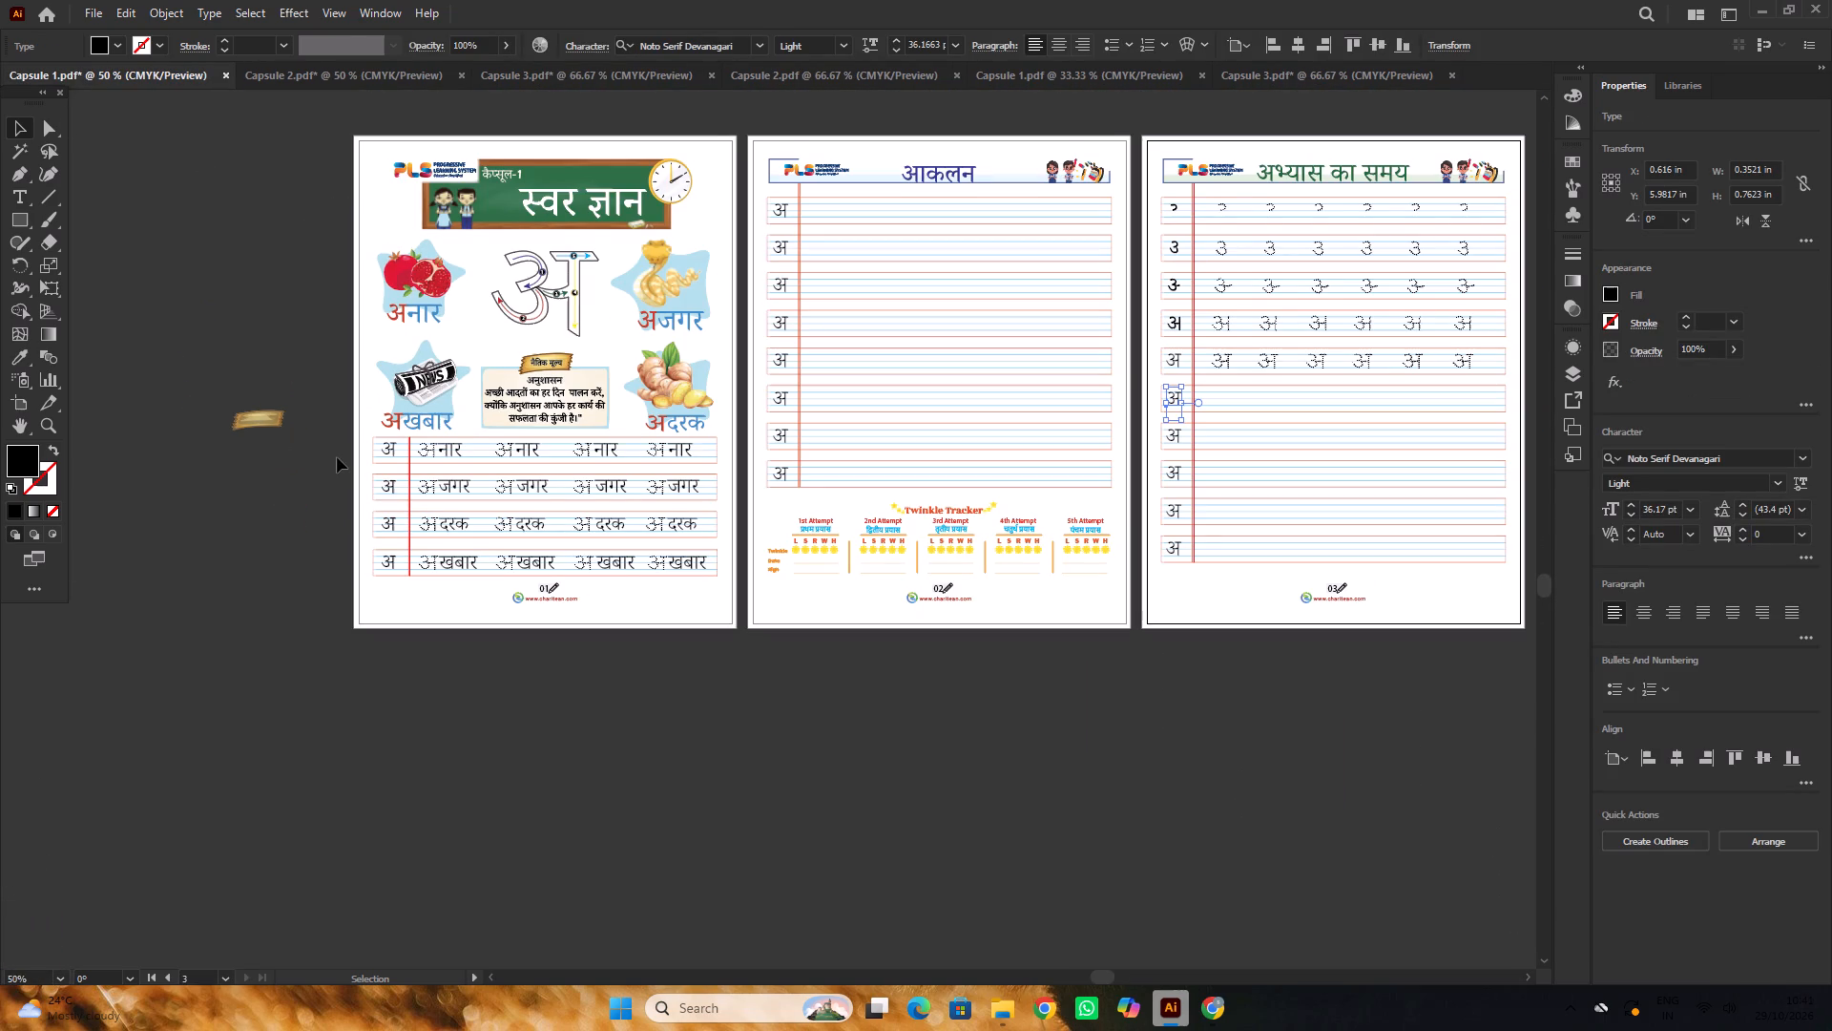
{"action": "scroll", "coordinate": [337, 457], "scroll_direction": "up", "scroll_amount": 1}
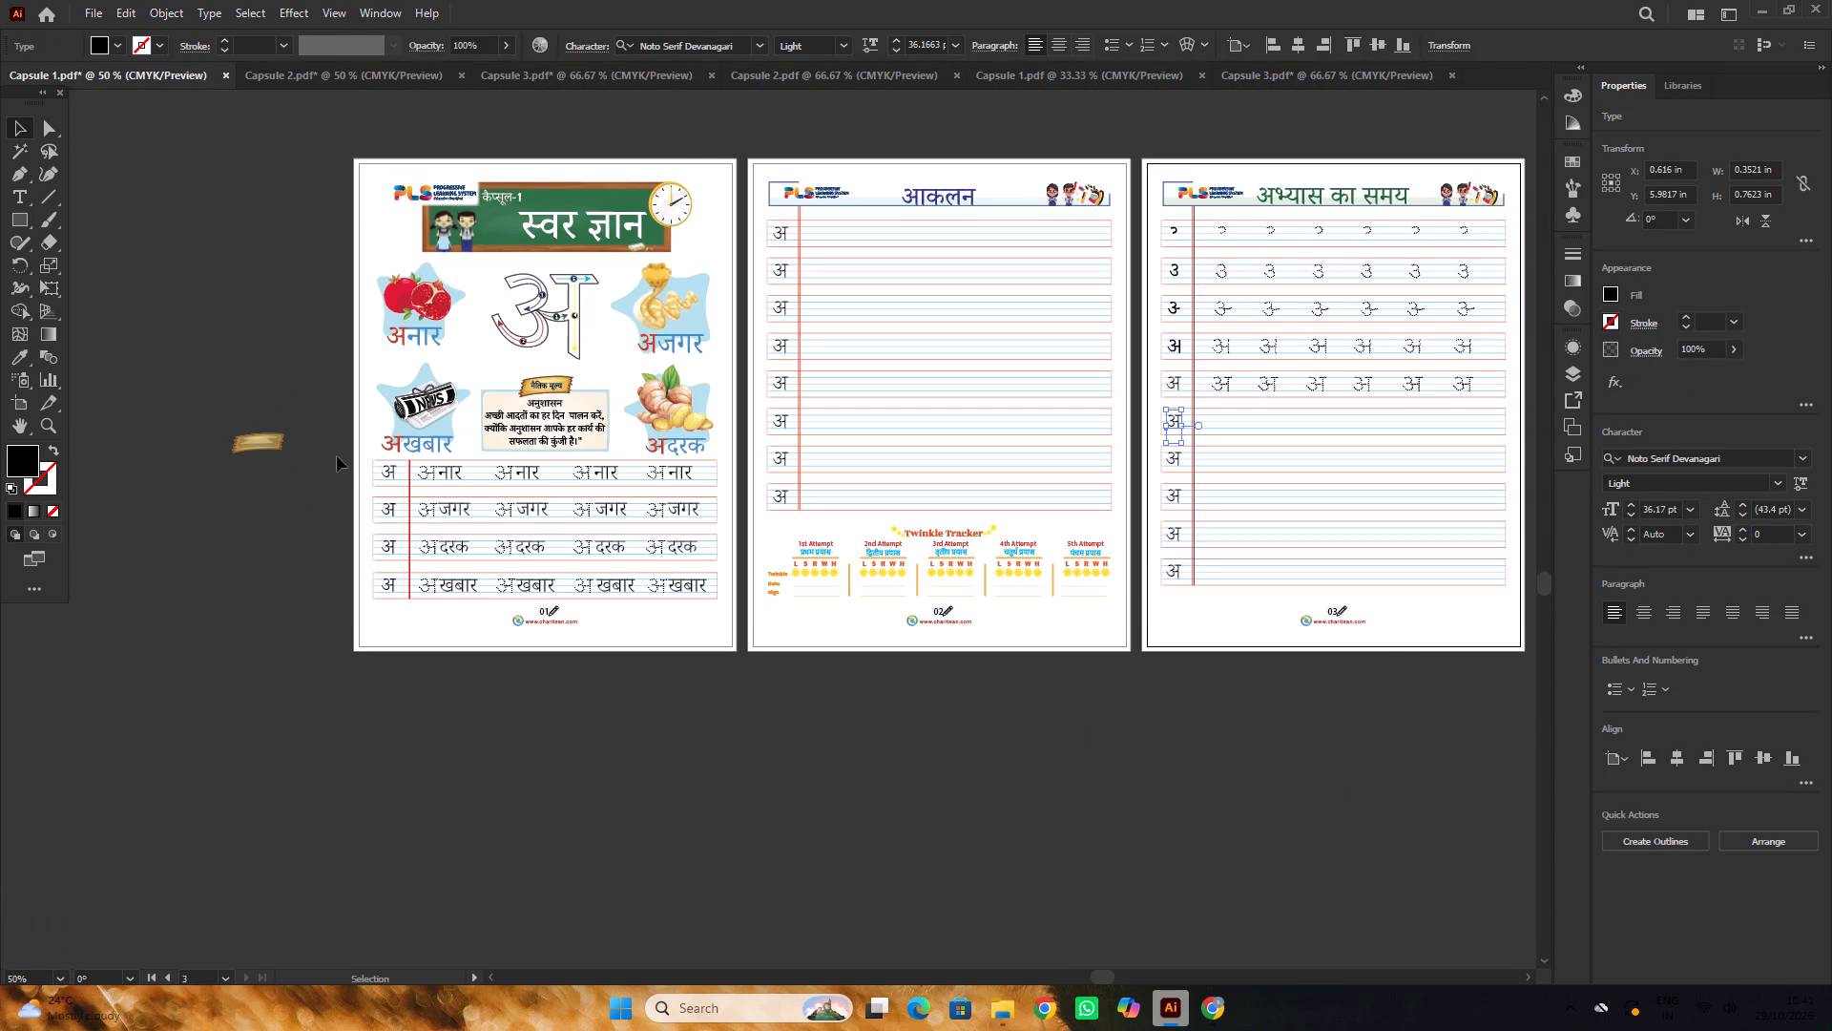
{"action": "scroll", "coordinate": [445, 526], "scroll_direction": "down", "scroll_amount": 4}
{"action": "scroll", "coordinate": [557, 522], "scroll_direction": "up", "scroll_amount": 3, "text": "alt"}
{"action": "key", "text": "t"}
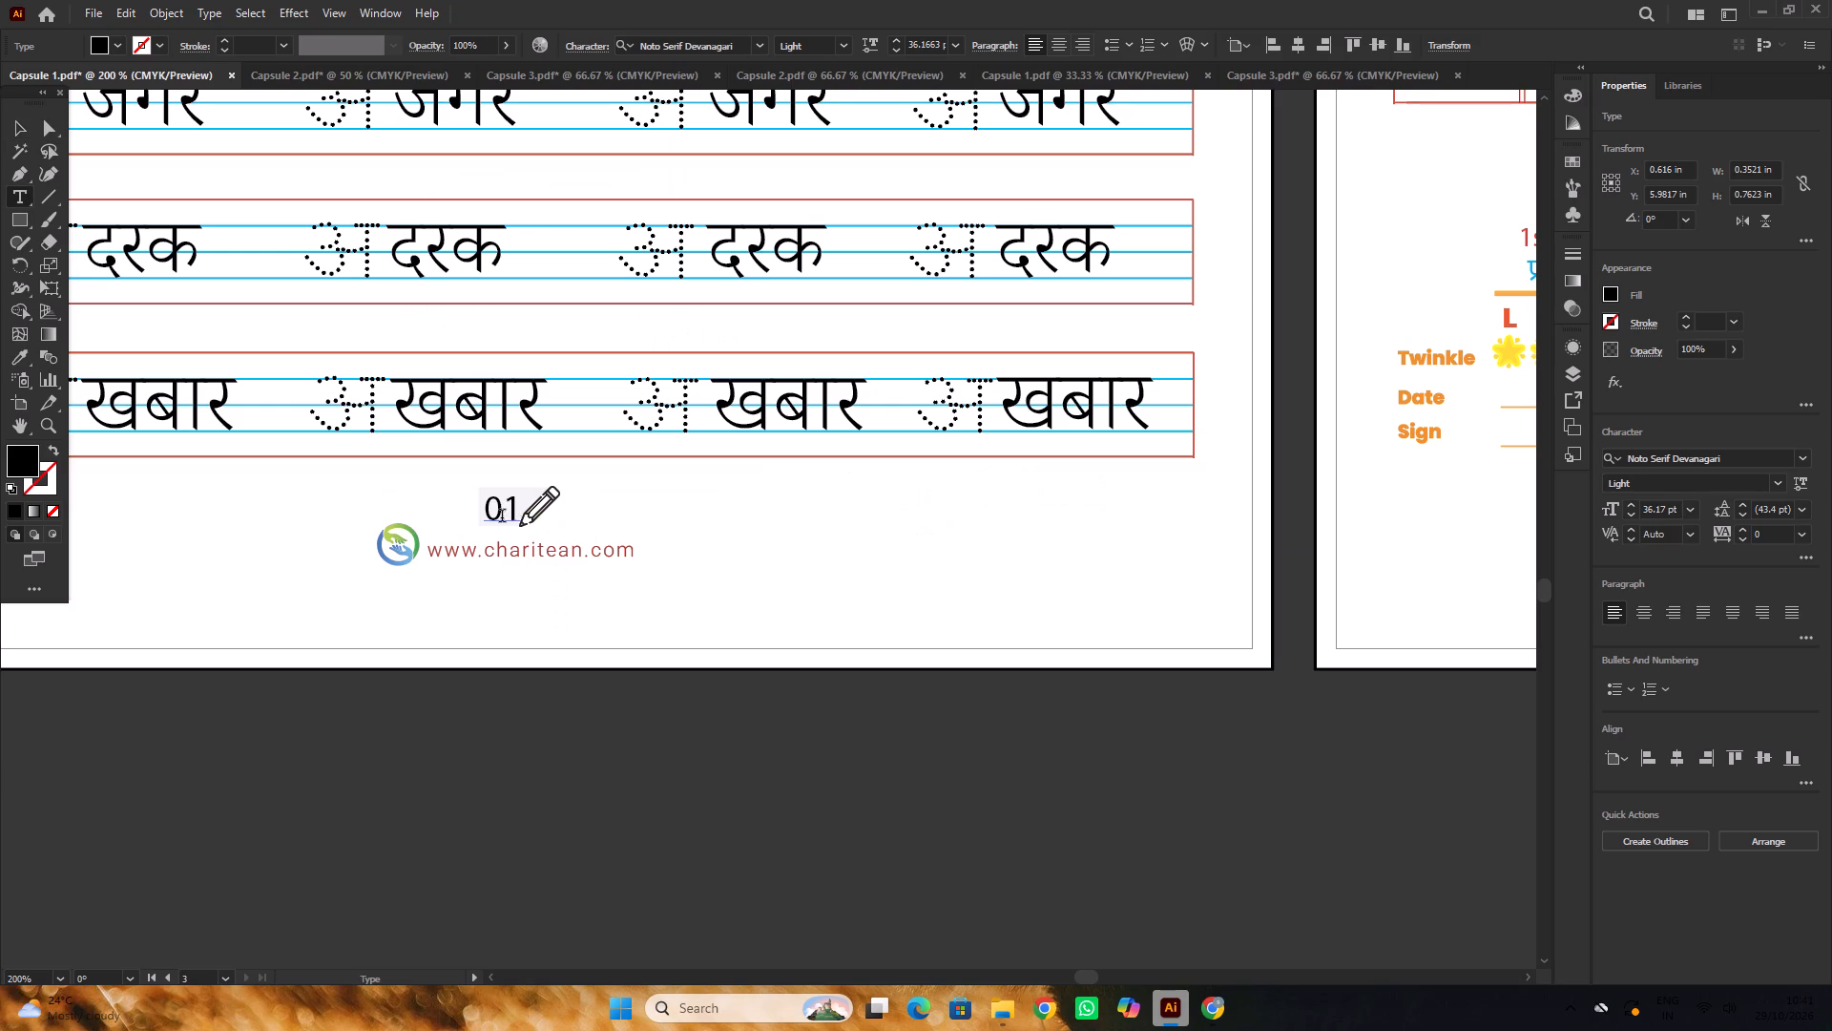
{"action": "left_click_drag", "start_coordinate": [513, 502], "coordinate": [486, 514]}
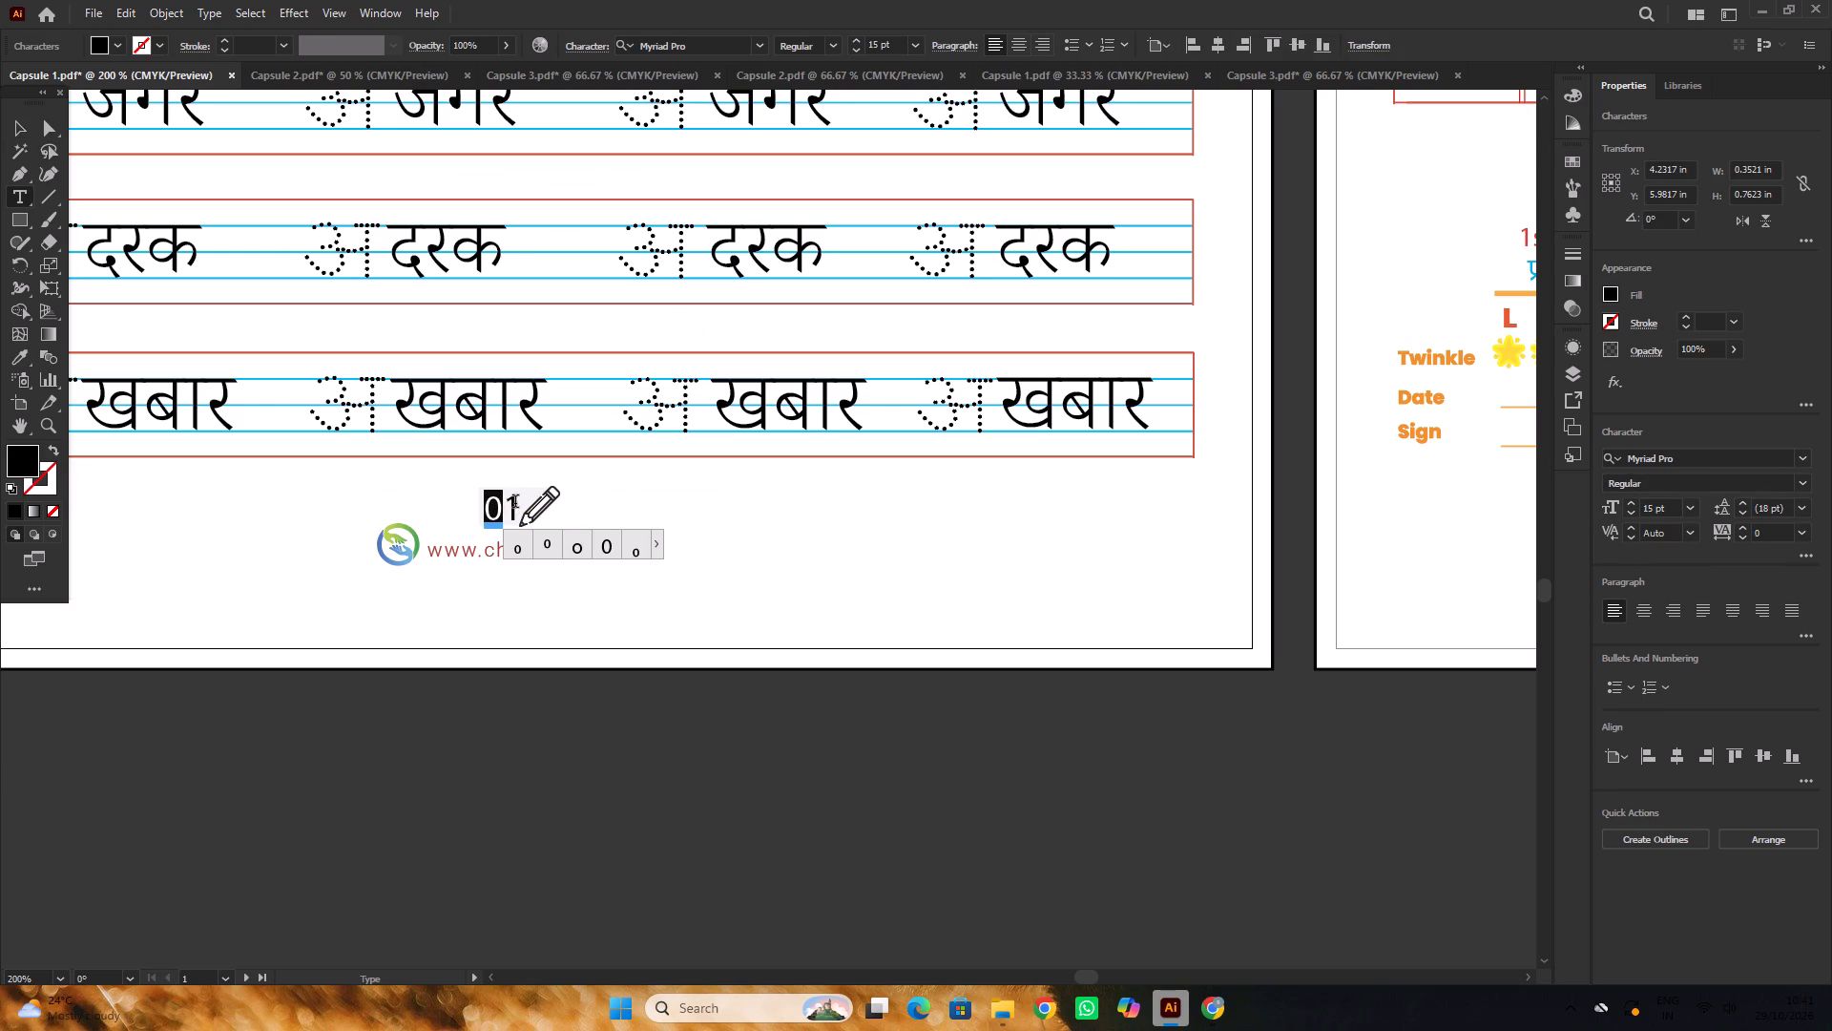
{"action": "left_click_drag", "start_coordinate": [515, 503], "coordinate": [485, 520]}
{"action": "left_click", "coordinate": [1697, 459]}
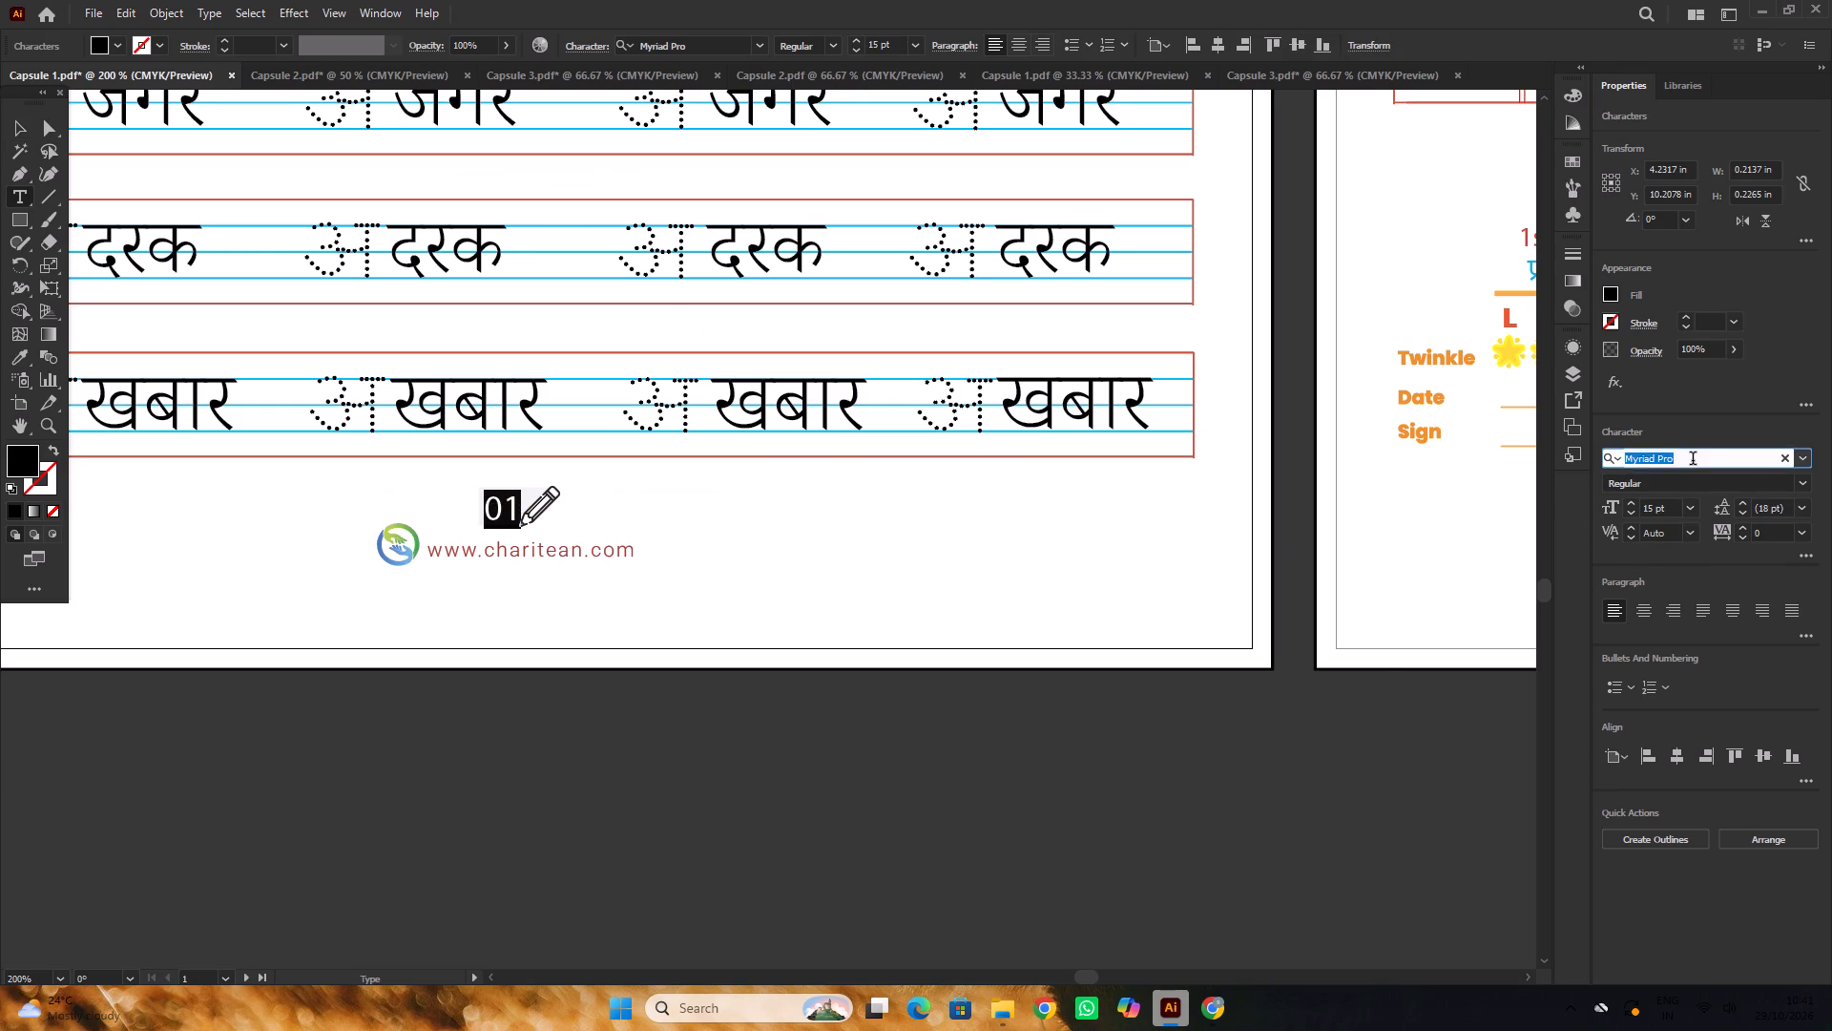
{"action": "key", "text": "s"}
{"action": "key", "text": "a"}
{"action": "key", "text": "s"}
{"action": "left_click", "coordinate": [1509, 585]}
{"action": "left_click", "coordinate": [921, 795]}
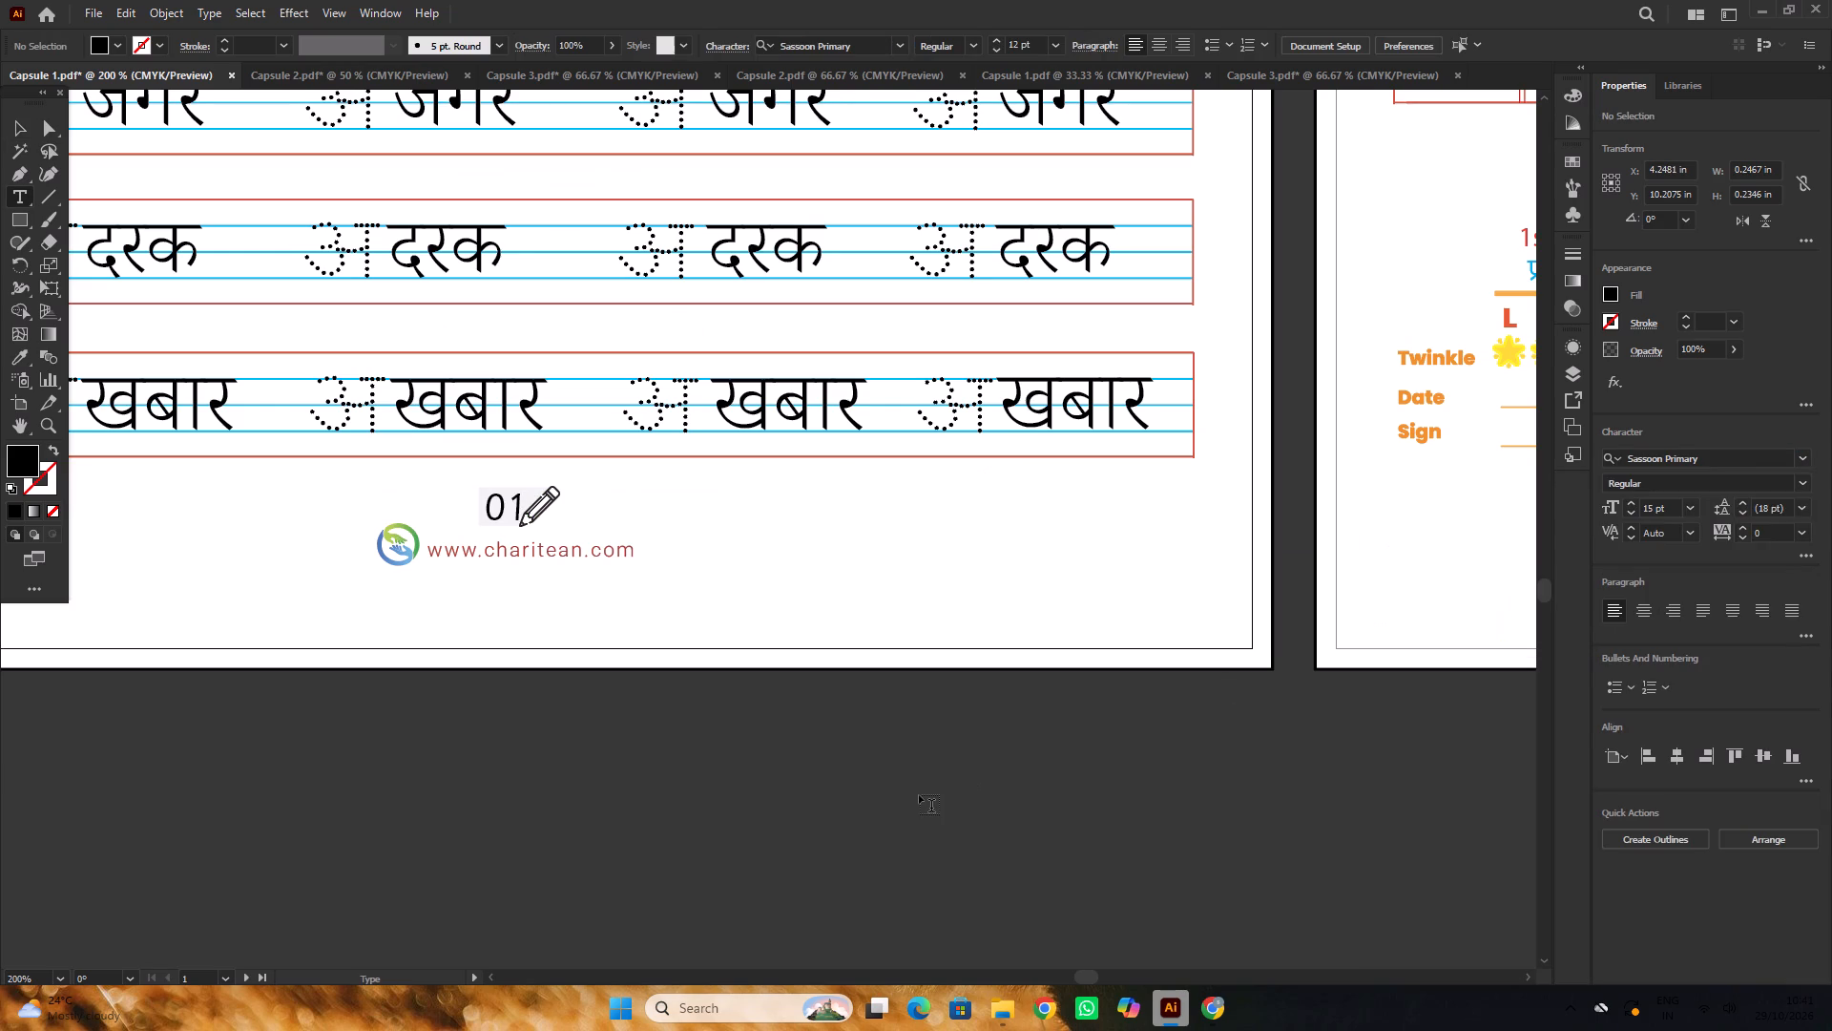
Shift the page number 01 slightly left inside its group, away from the pencil graphic.
{"action": "left_click", "coordinate": [19, 125]}
{"action": "scroll", "coordinate": [482, 587], "scroll_direction": "up", "scroll_amount": 3, "text": "alt"}
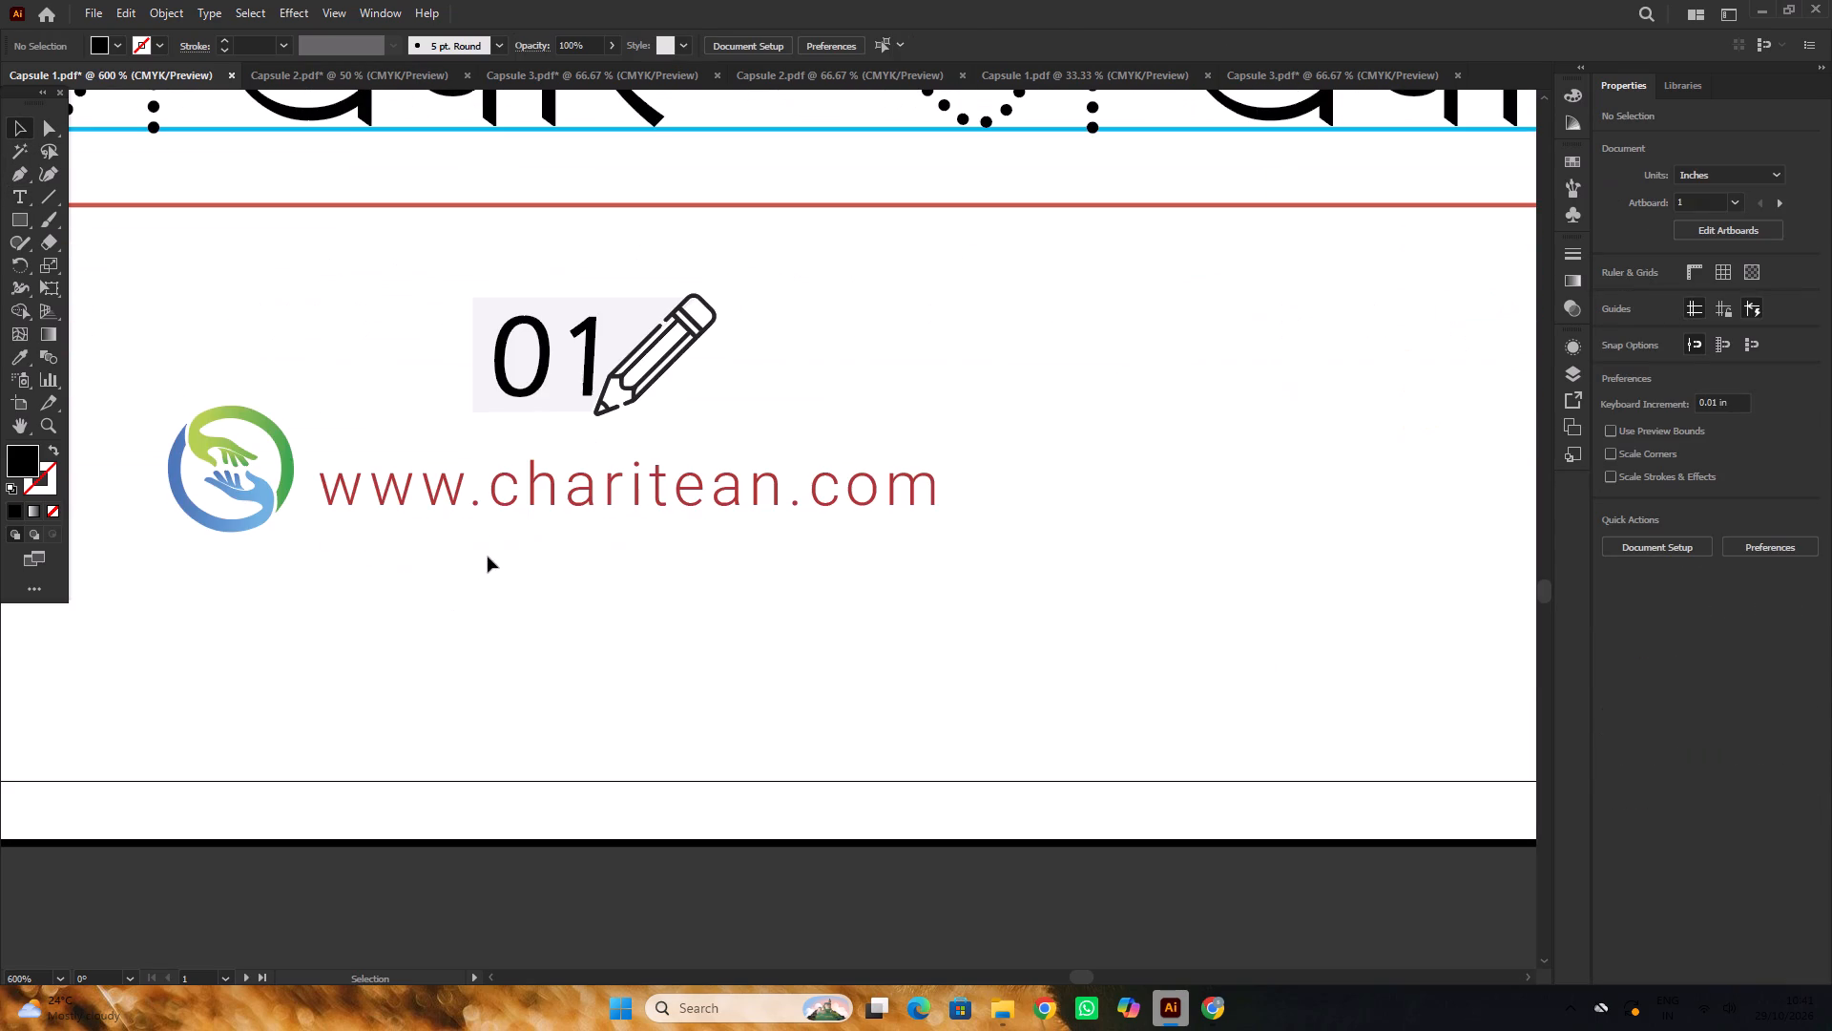
{"action": "left_click", "coordinate": [535, 389]}
{"action": "triple_click", "coordinate": [537, 378]}
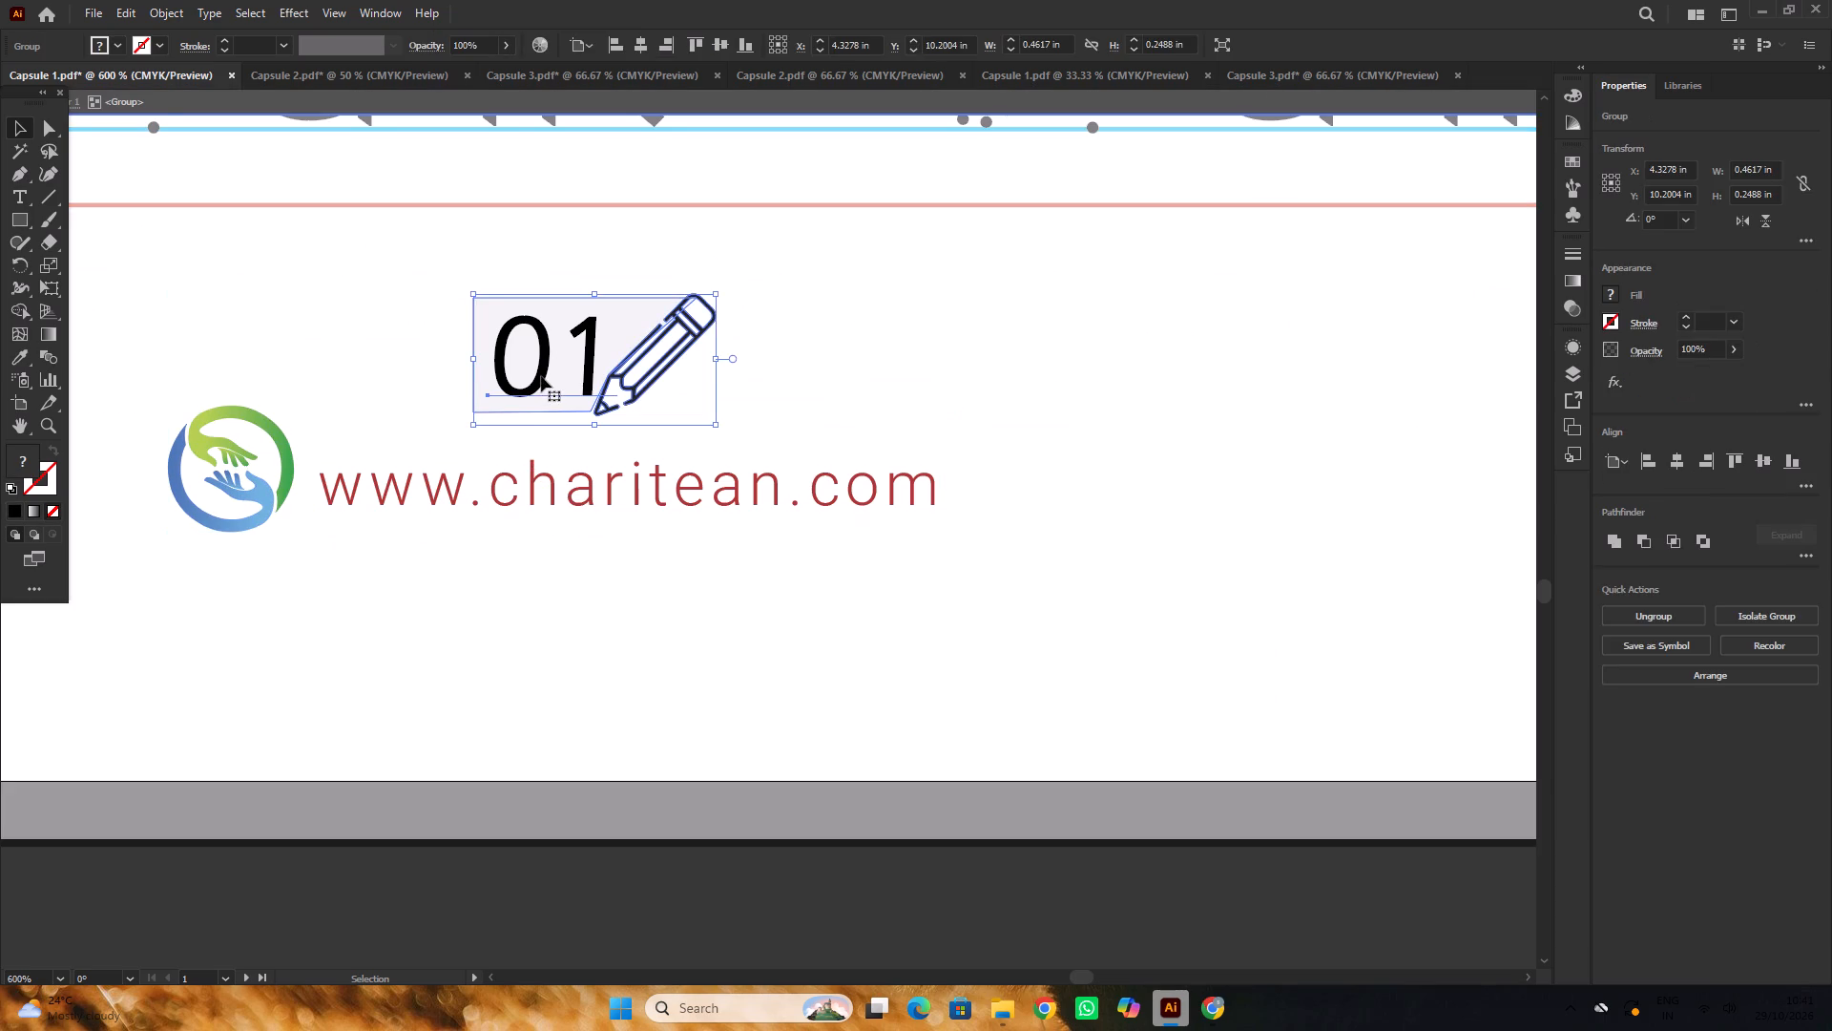
{"action": "triple_click", "coordinate": [539, 375]}
{"action": "left_click", "coordinate": [540, 376]}
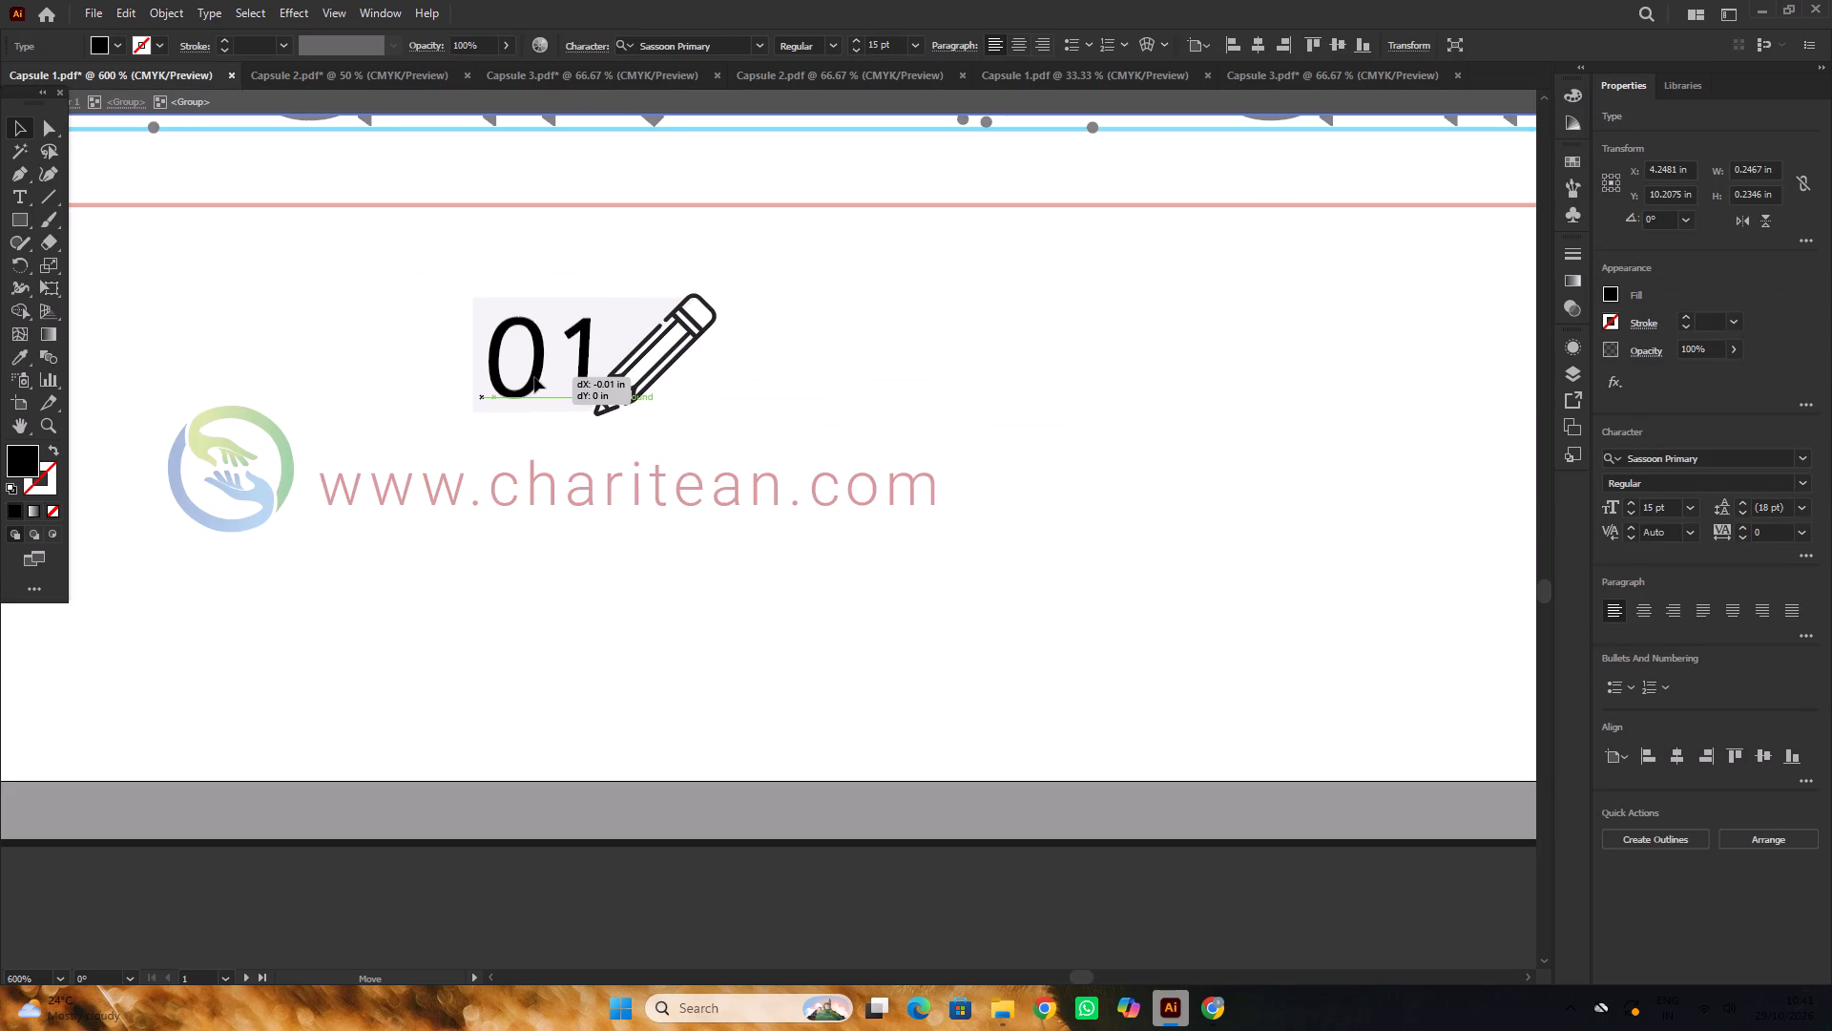
{"action": "scroll", "coordinate": [508, 368], "scroll_direction": "down", "scroll_amount": 3, "text": "alt"}
{"action": "triple_click", "coordinate": [614, 622]}
Set the page number 02 below the Twinkle Tracker in Sassoon Primary.
{"action": "scroll", "coordinate": [604, 608], "scroll_direction": "down", "scroll_amount": 4, "text": "alt"}
{"action": "key", "text": "space"}
{"action": "left_click_drag", "start_coordinate": [1046, 648], "coordinate": [892, 640]}
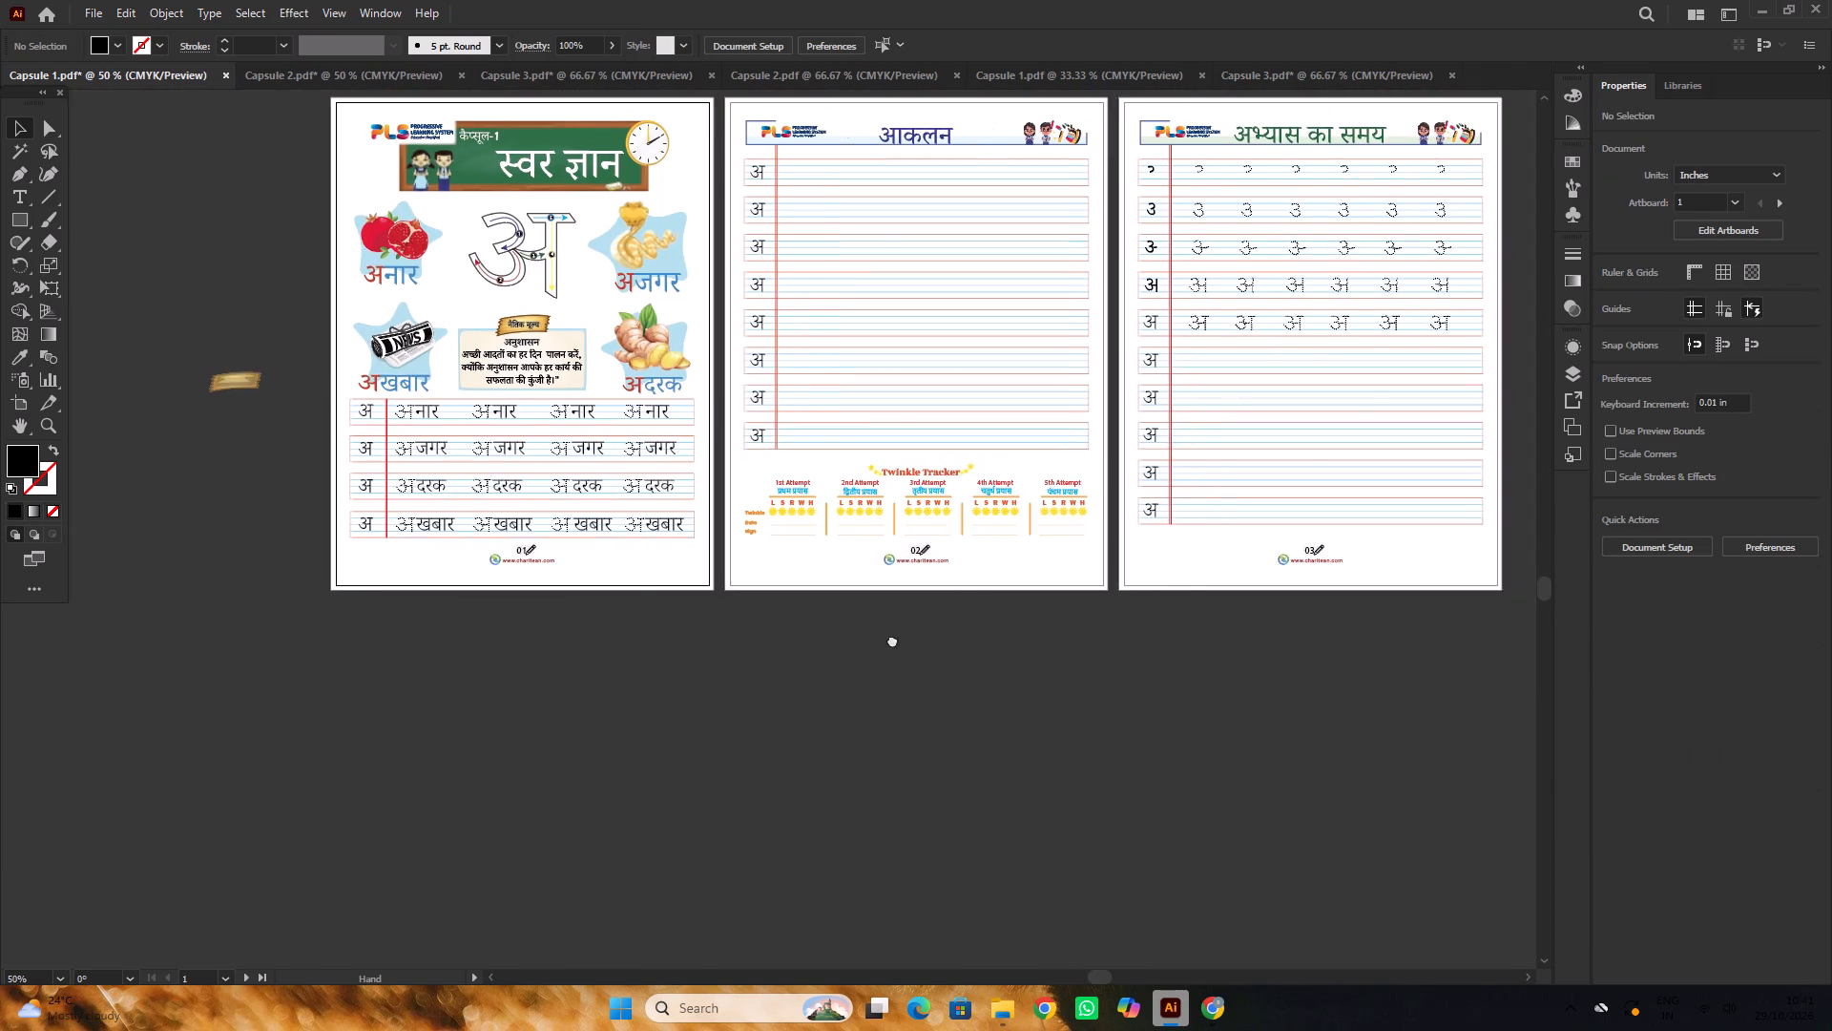
{"action": "left_click_drag", "start_coordinate": [892, 640], "coordinate": [881, 638]}
{"action": "scroll", "coordinate": [828, 560], "scroll_direction": "up", "scroll_amount": 5, "text": "alt"}
{"action": "key", "text": "t"}
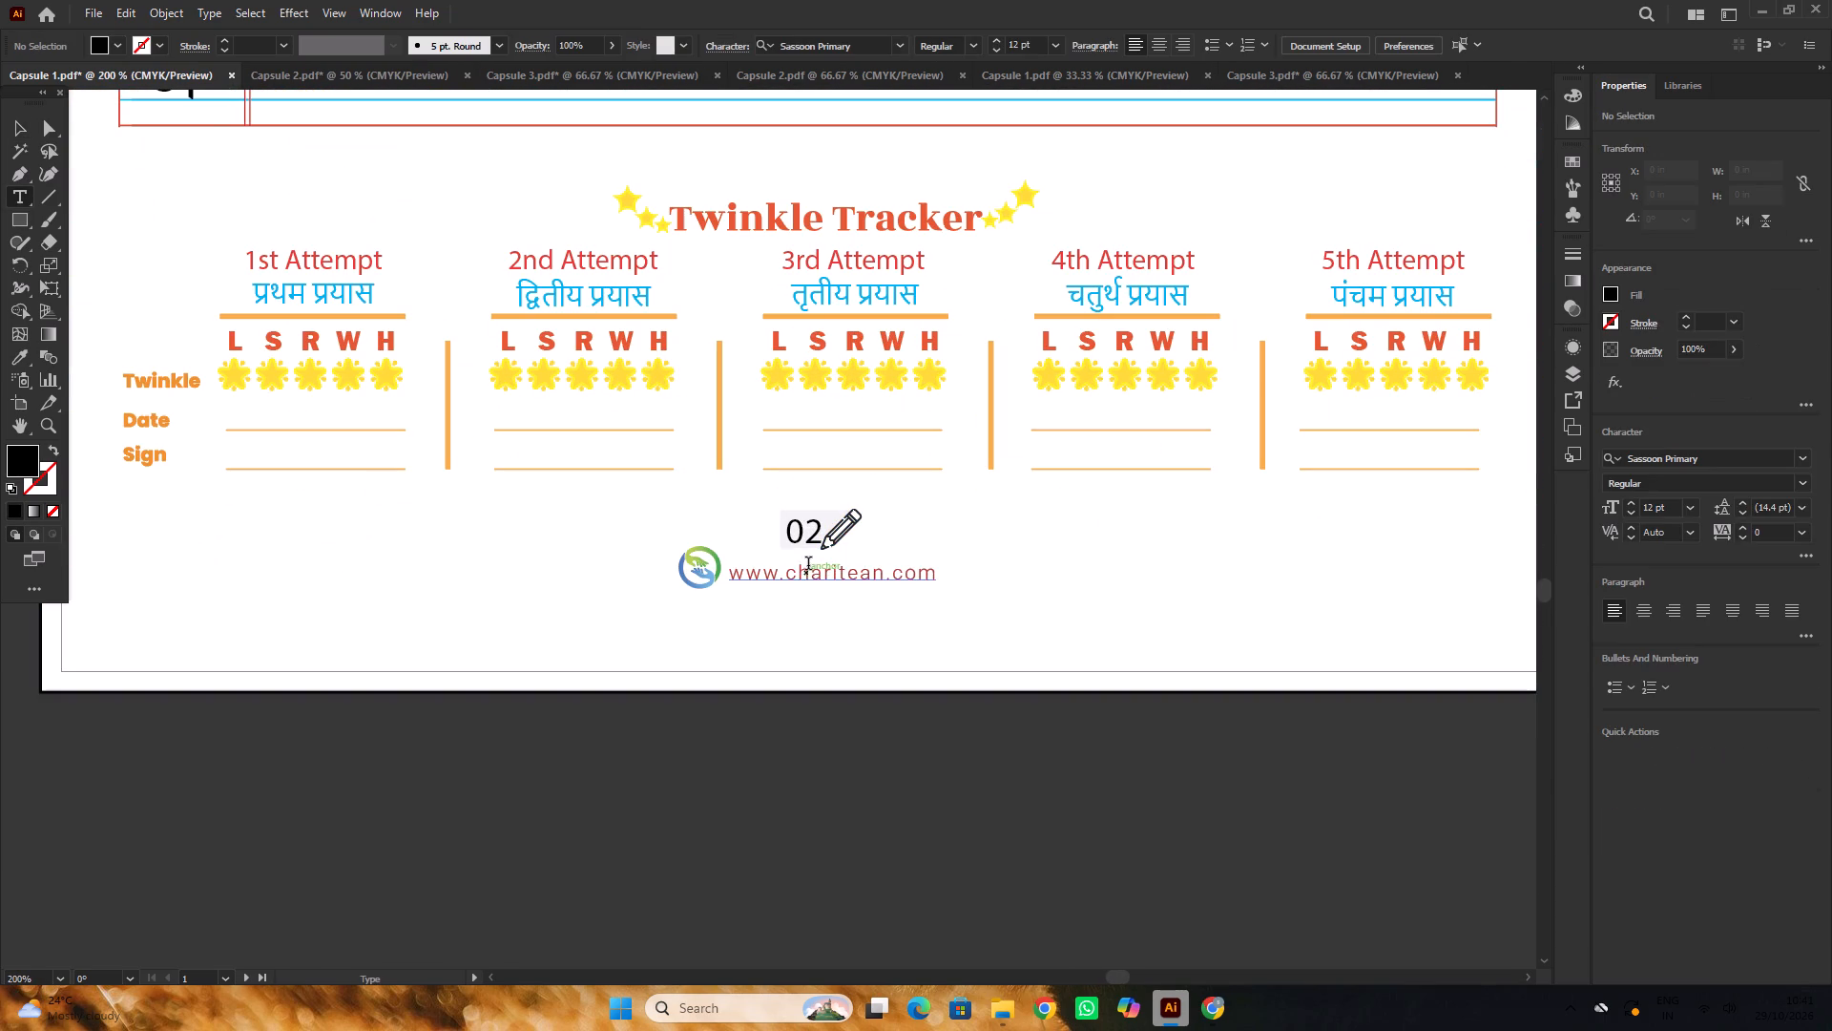
{"action": "left_click_drag", "start_coordinate": [819, 531], "coordinate": [791, 540]}
{"action": "left_click", "coordinate": [1691, 463]}
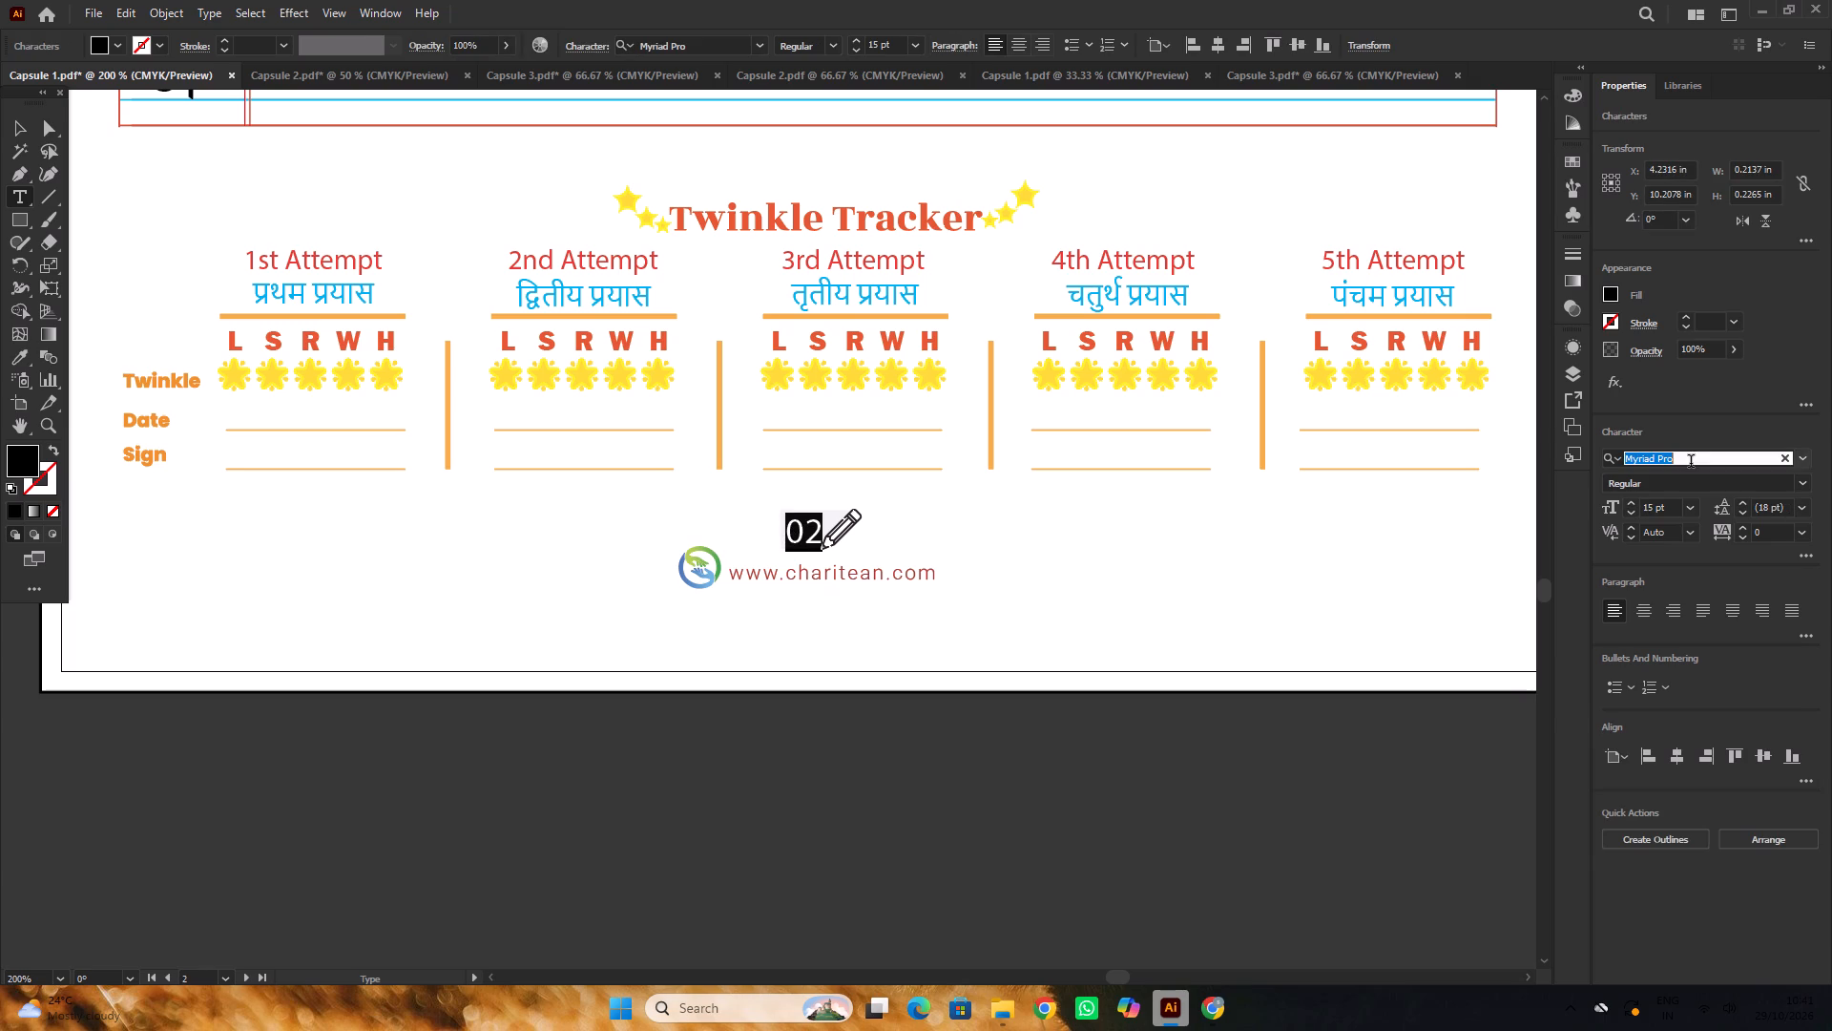
{"action": "key", "text": "s"}
{"action": "type", "text": "AS"}
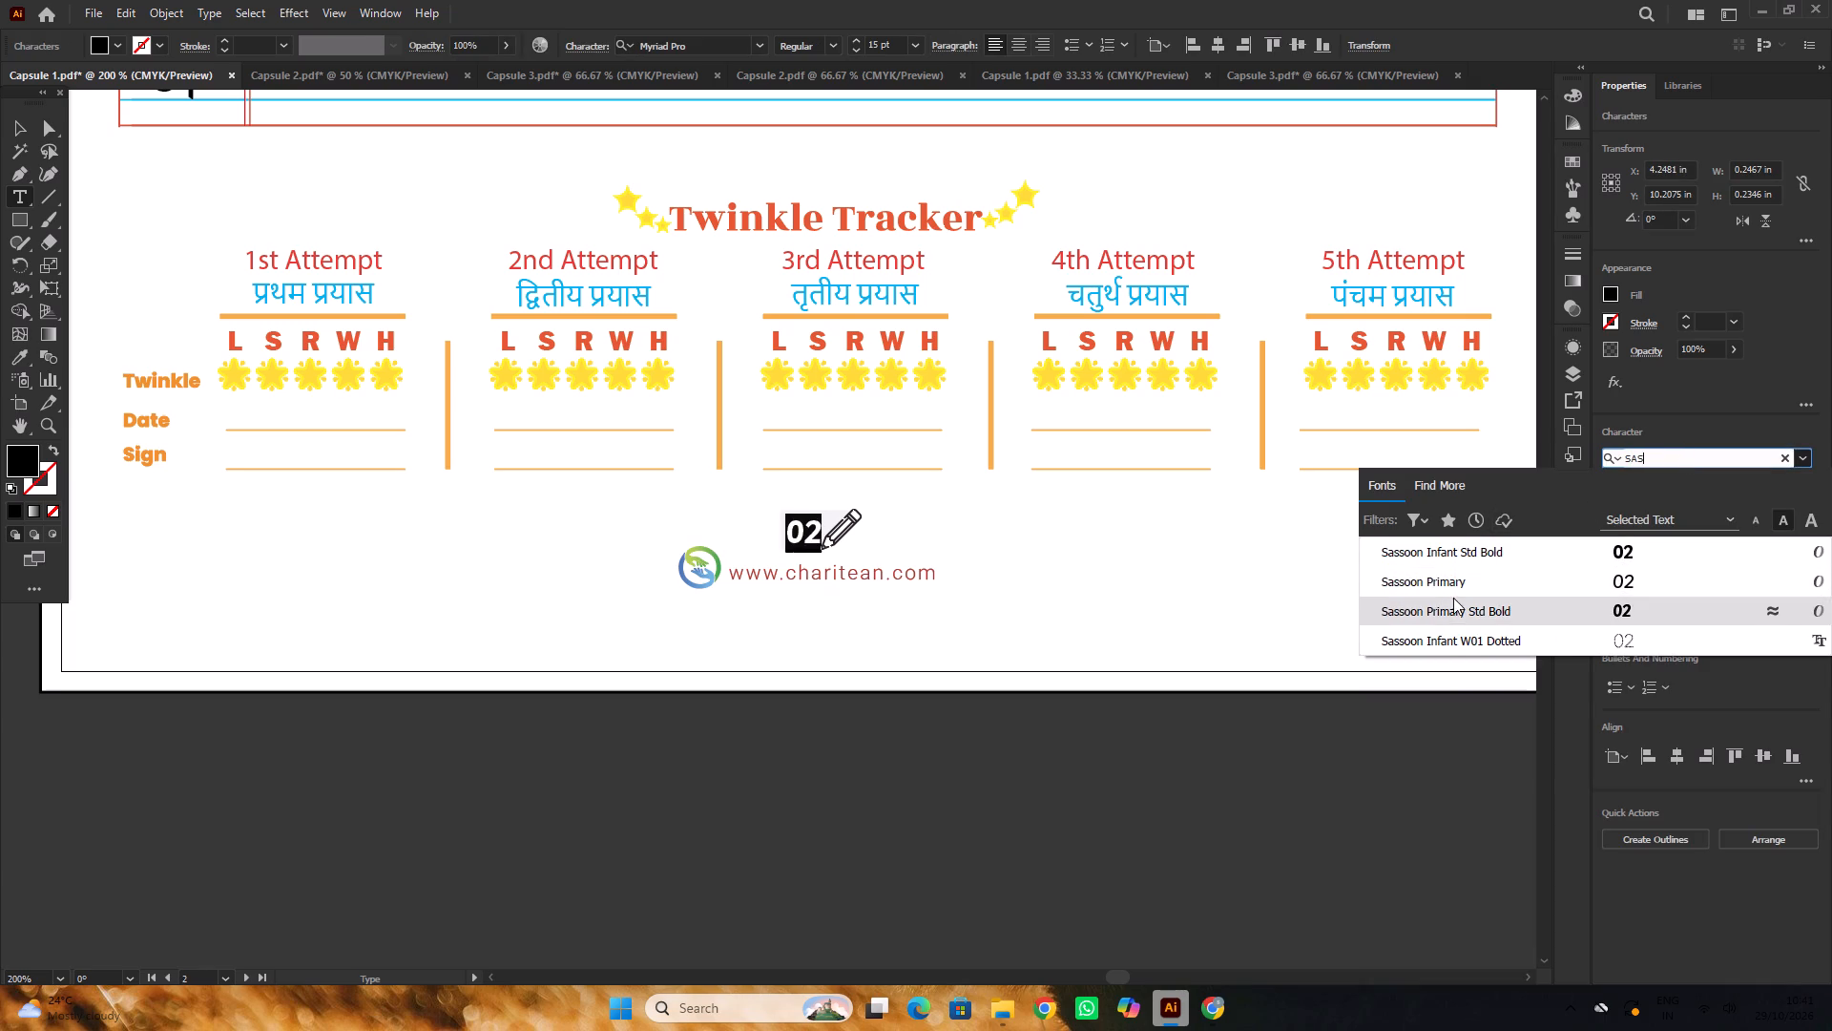
{"action": "left_click", "coordinate": [1457, 572]}
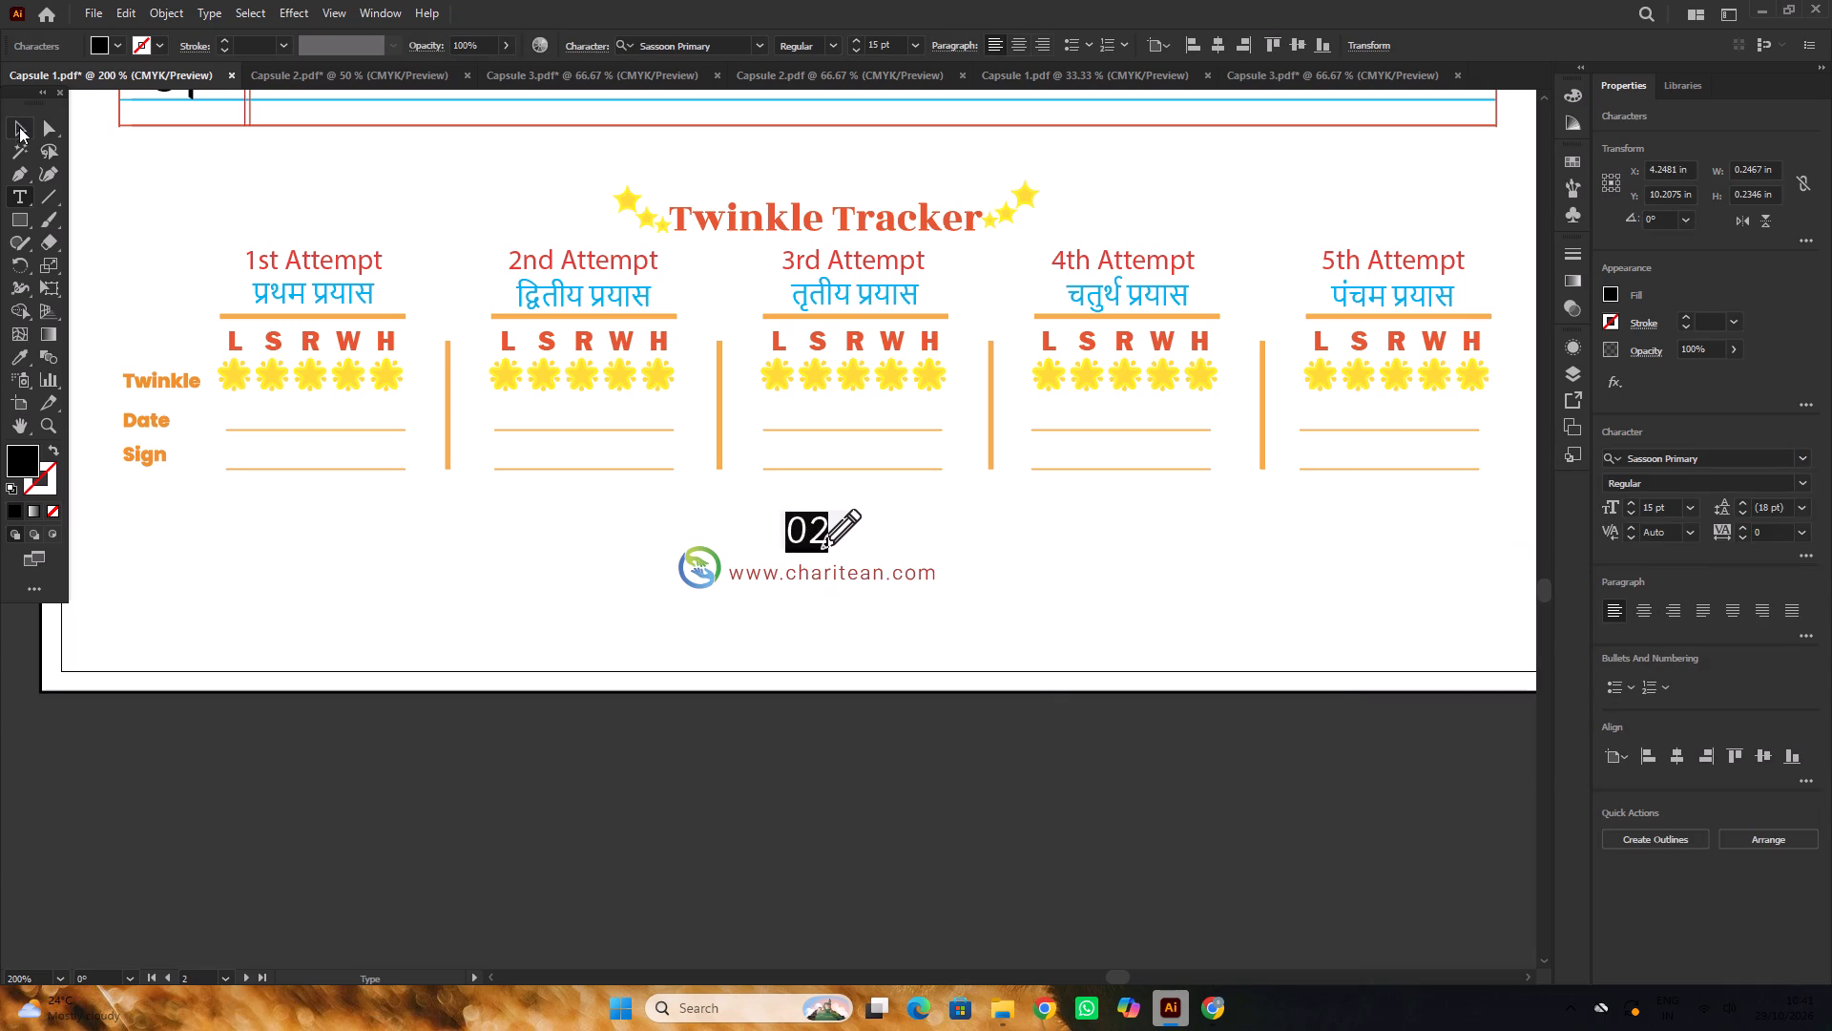
Shift the page number 02 left by about 0.03 in, away from the pencil graphic.
{"action": "left_click", "coordinate": [19, 127]}
{"action": "scroll", "coordinate": [838, 555], "scroll_direction": "up", "scroll_amount": 4, "text": "alt"}
{"action": "left_click_drag", "start_coordinate": [840, 514], "coordinate": [837, 514]}
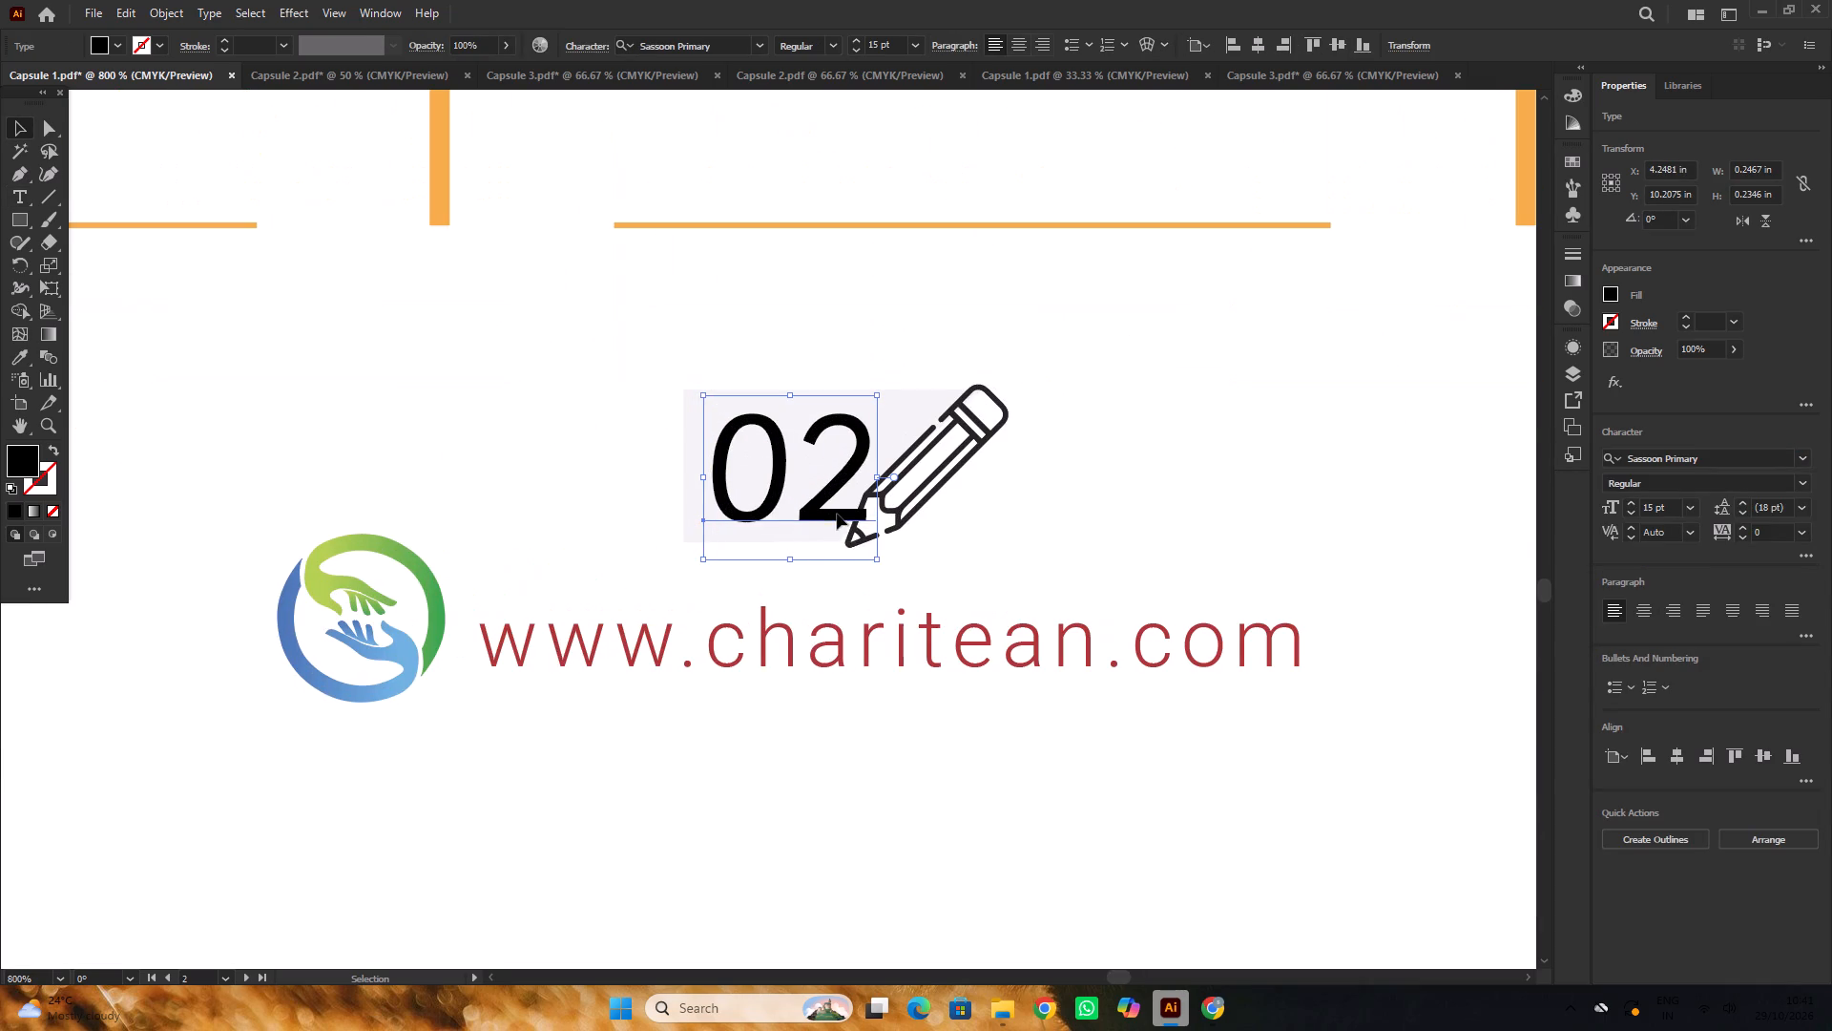
{"action": "left_click_drag", "start_coordinate": [837, 514], "coordinate": [820, 515]}
{"action": "scroll", "coordinate": [505, 463], "scroll_direction": "down", "scroll_amount": 4, "text": "alt"}
{"action": "double_click", "coordinate": [803, 683]}
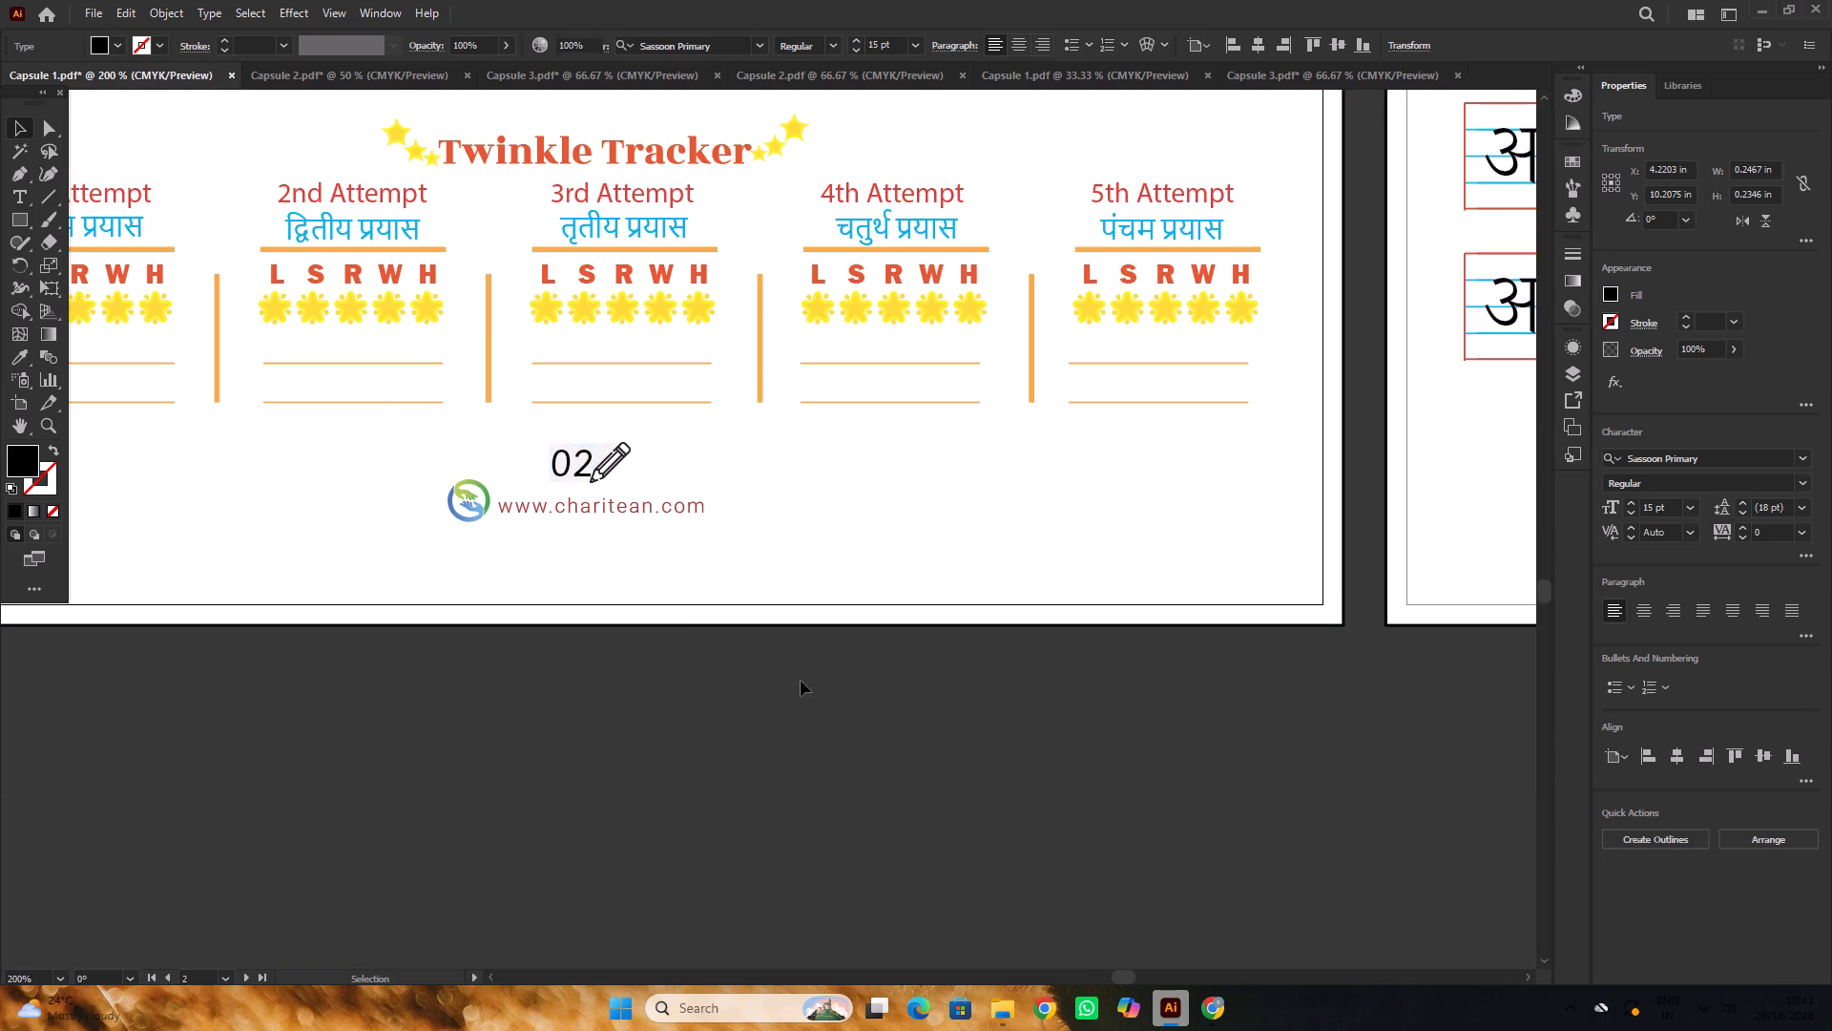
Set the page number 03 on the third Capsule 1 page in Sassoon Primary.
{"action": "scroll", "coordinate": [754, 642], "scroll_direction": "down", "scroll_amount": 4, "text": "alt"}
{"action": "key", "text": "space"}
{"action": "left_click_drag", "start_coordinate": [1169, 693], "coordinate": [946, 646]}
{"action": "scroll", "coordinate": [870, 538], "scroll_direction": "up", "scroll_amount": 6, "text": "alt"}
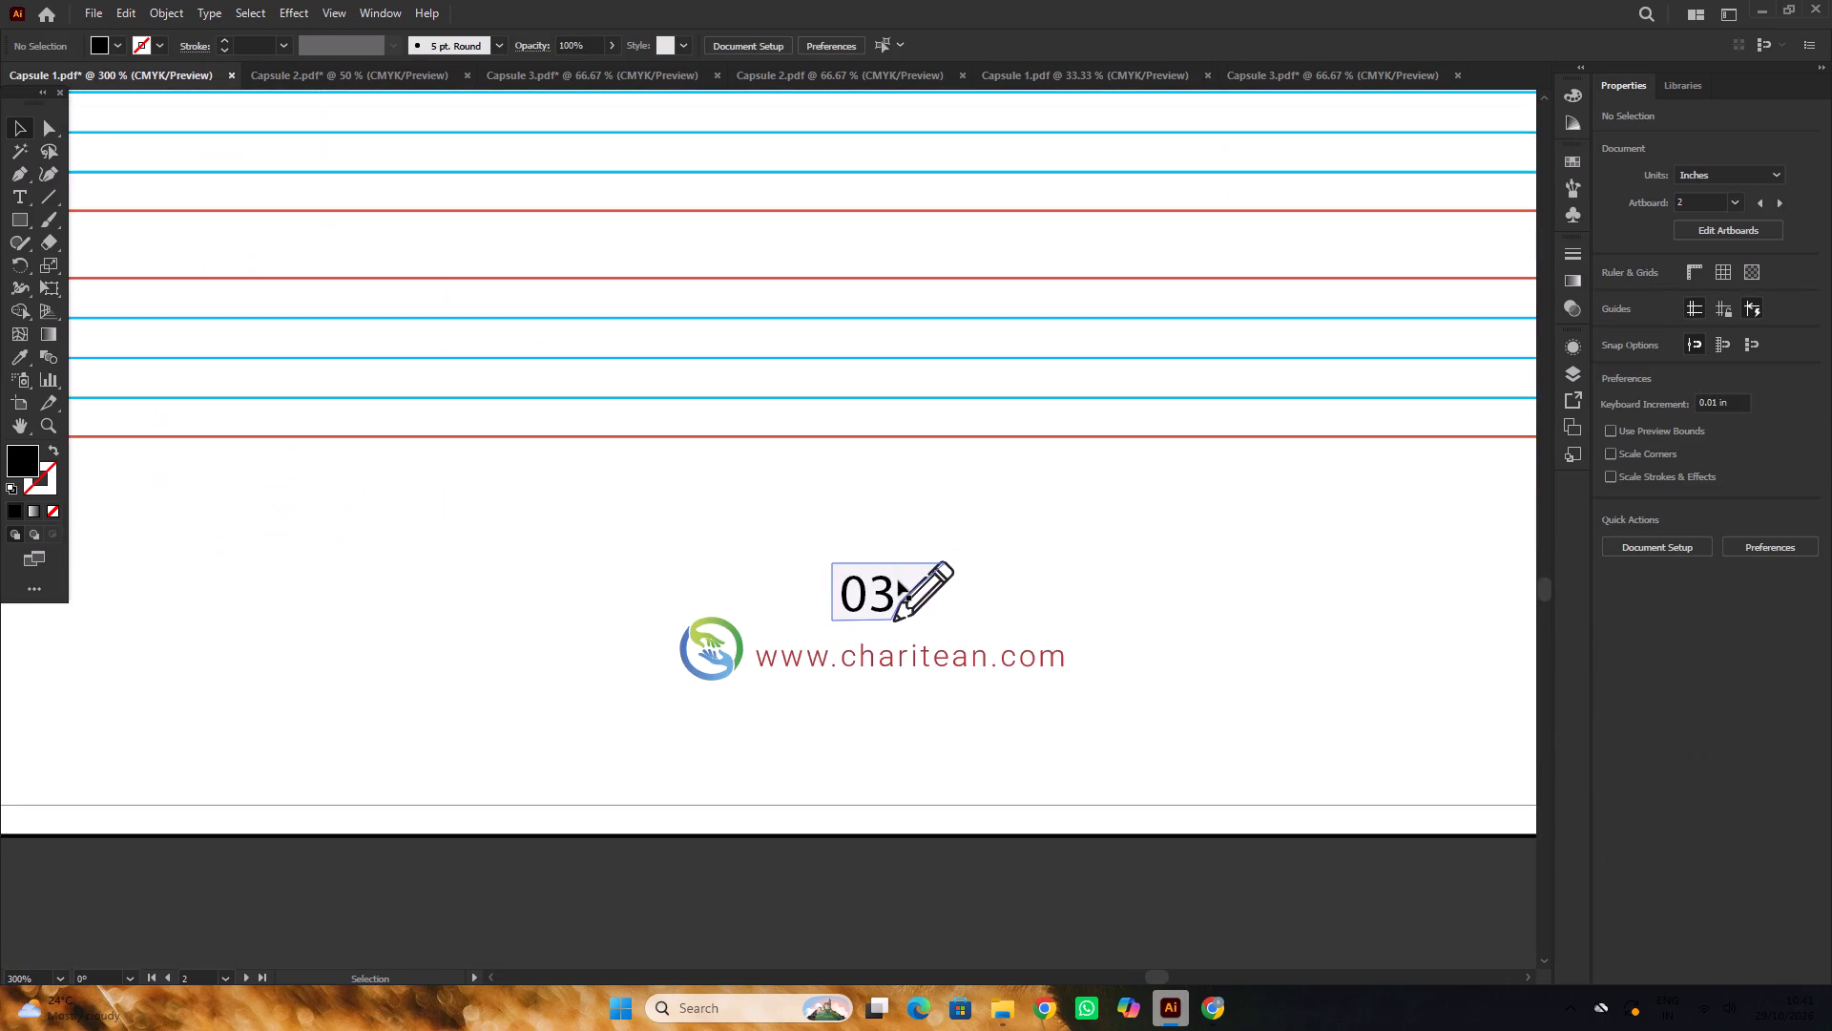
{"action": "scroll", "coordinate": [898, 578], "scroll_direction": "down", "scroll_amount": 2}
{"action": "scroll", "coordinate": [882, 558], "scroll_direction": "up", "scroll_amount": 2, "text": "alt"}
{"action": "key", "text": "t"}
{"action": "left_click_drag", "start_coordinate": [890, 552], "coordinate": [789, 567]}
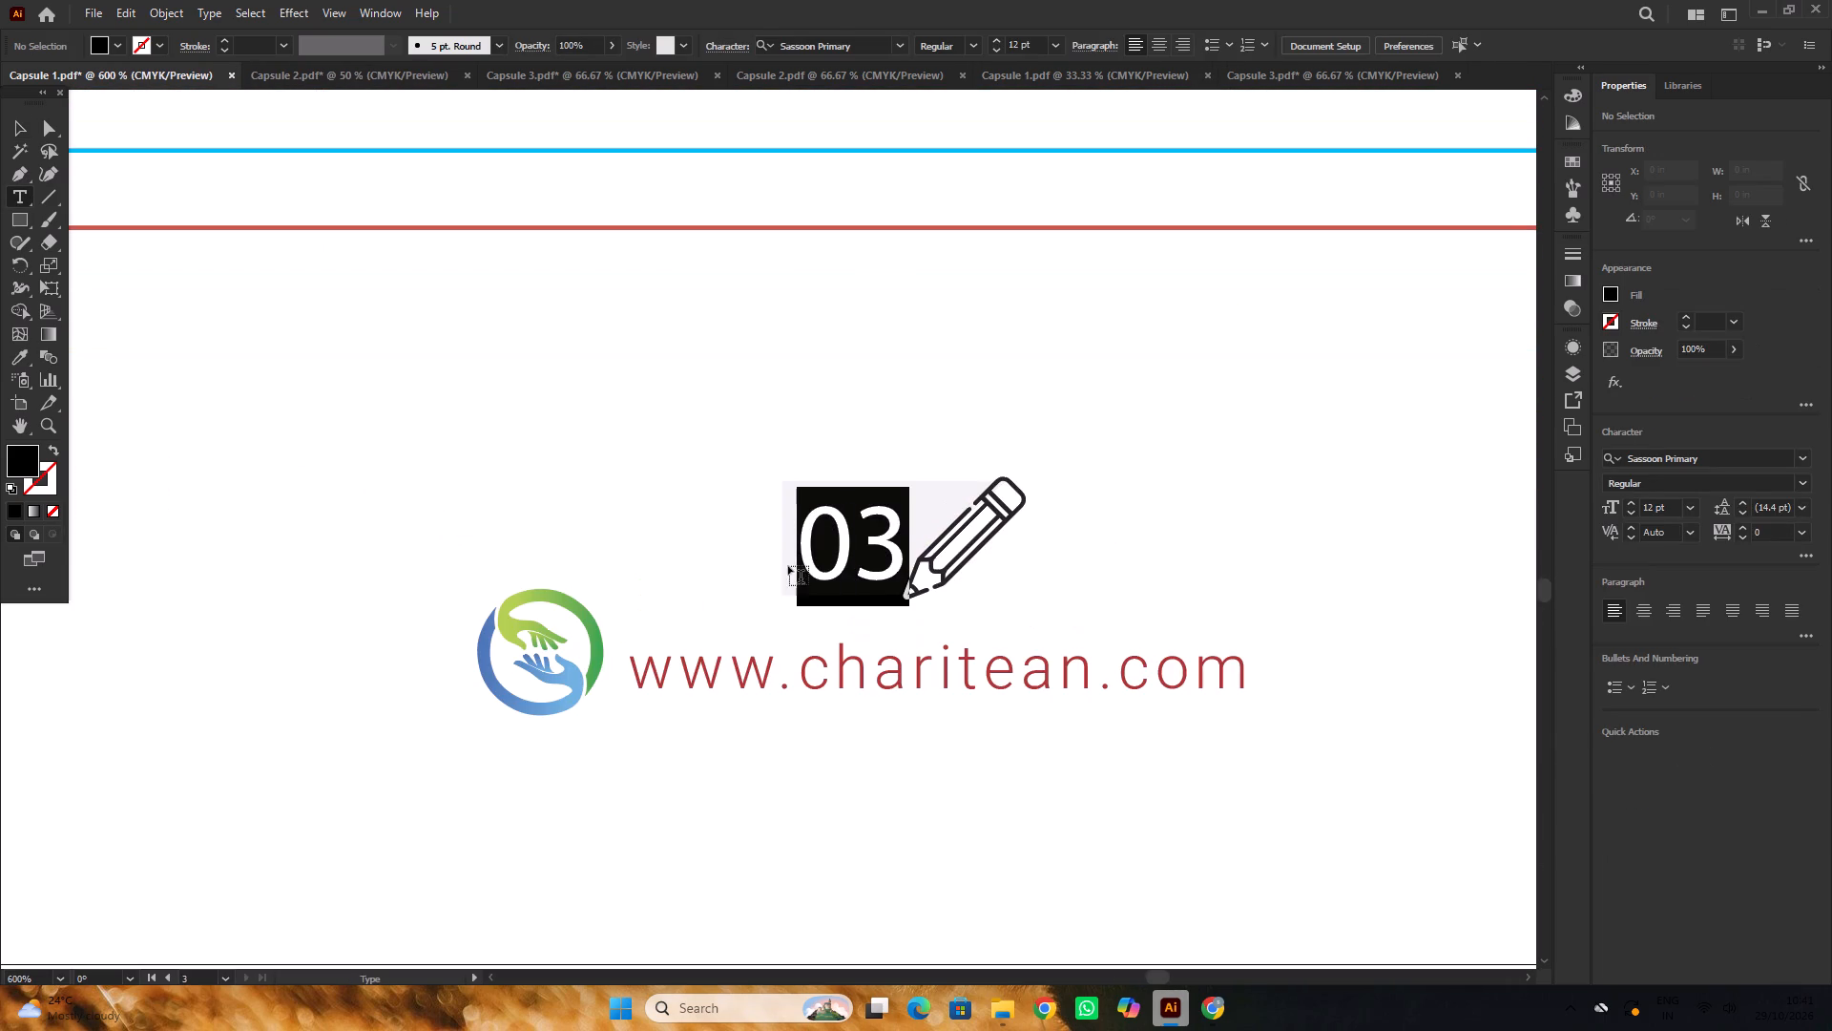
{"action": "left_click", "coordinate": [1718, 454]}
{"action": "key", "text": "s"}
{"action": "key", "text": "a"}
{"action": "key", "text": "s"}
{"action": "key", "text": "s"}
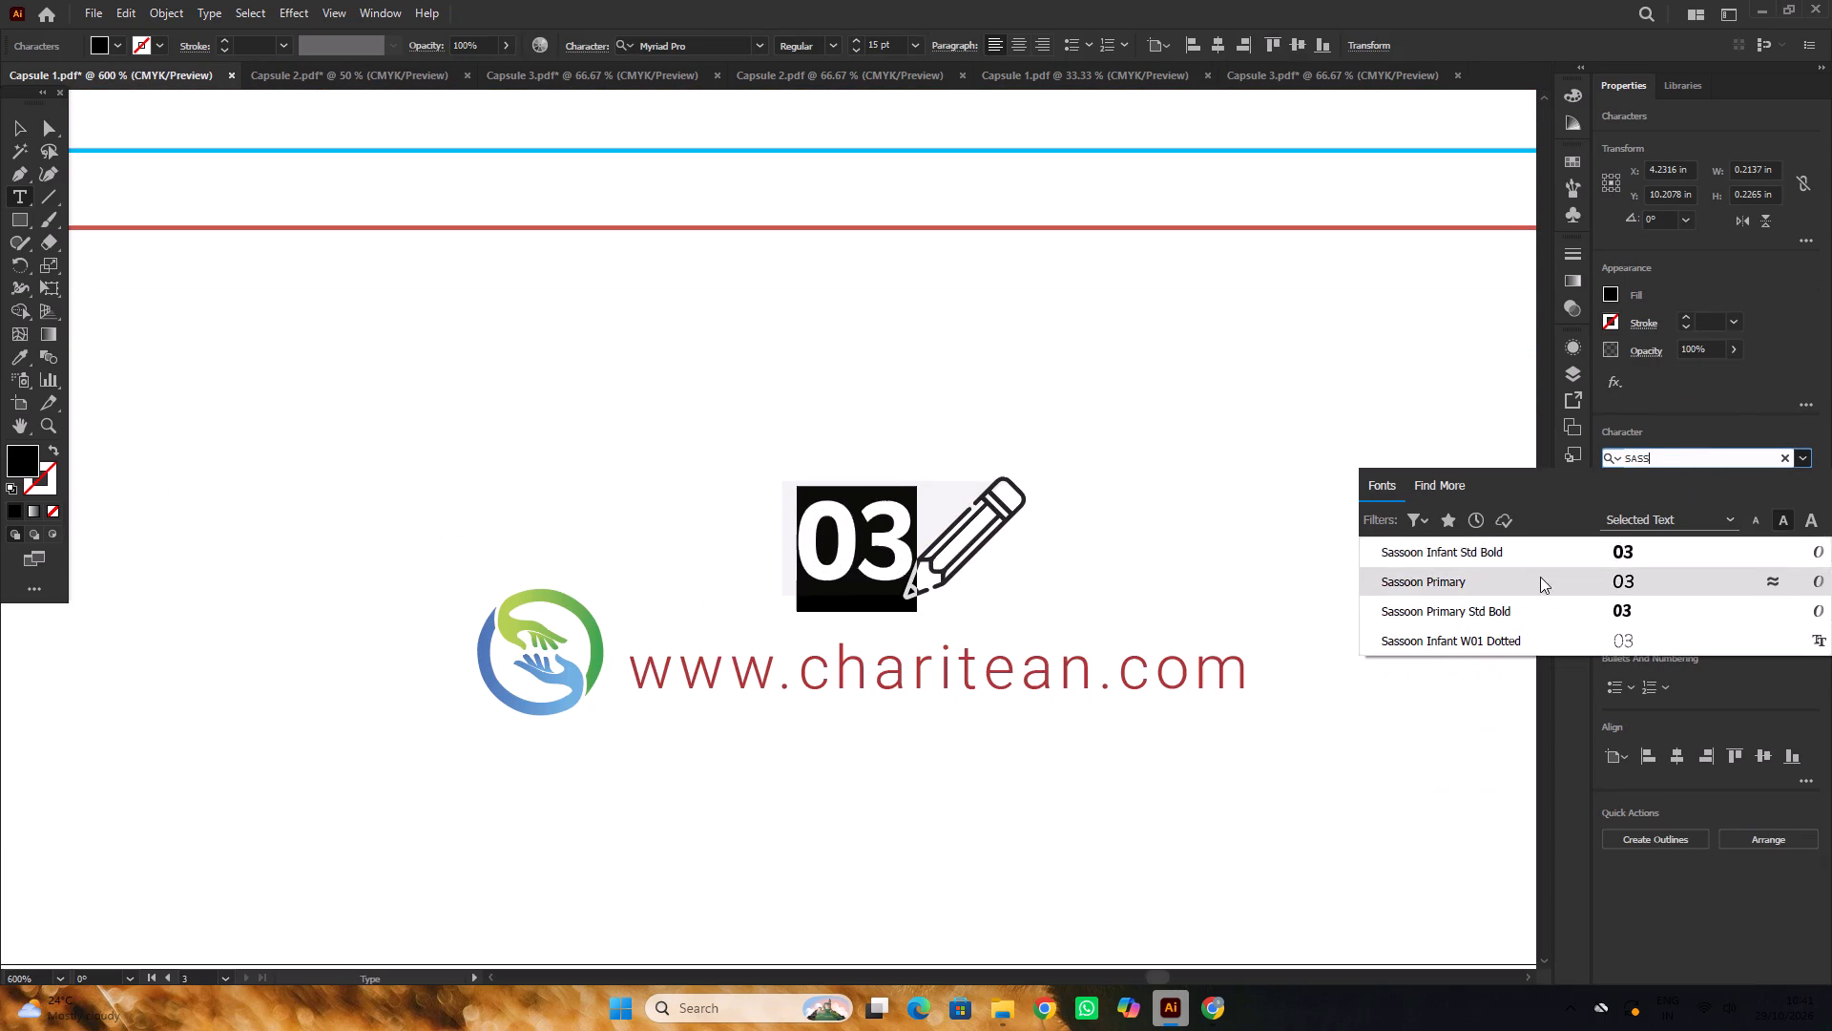
{"action": "left_click", "coordinate": [1535, 580]}
Shift the page number 03 slightly left, away from the pencil graphic.
{"action": "scroll", "coordinate": [1007, 454], "scroll_direction": "down", "scroll_amount": 4, "text": "alt"}
{"action": "left_click", "coordinate": [12, 130]}
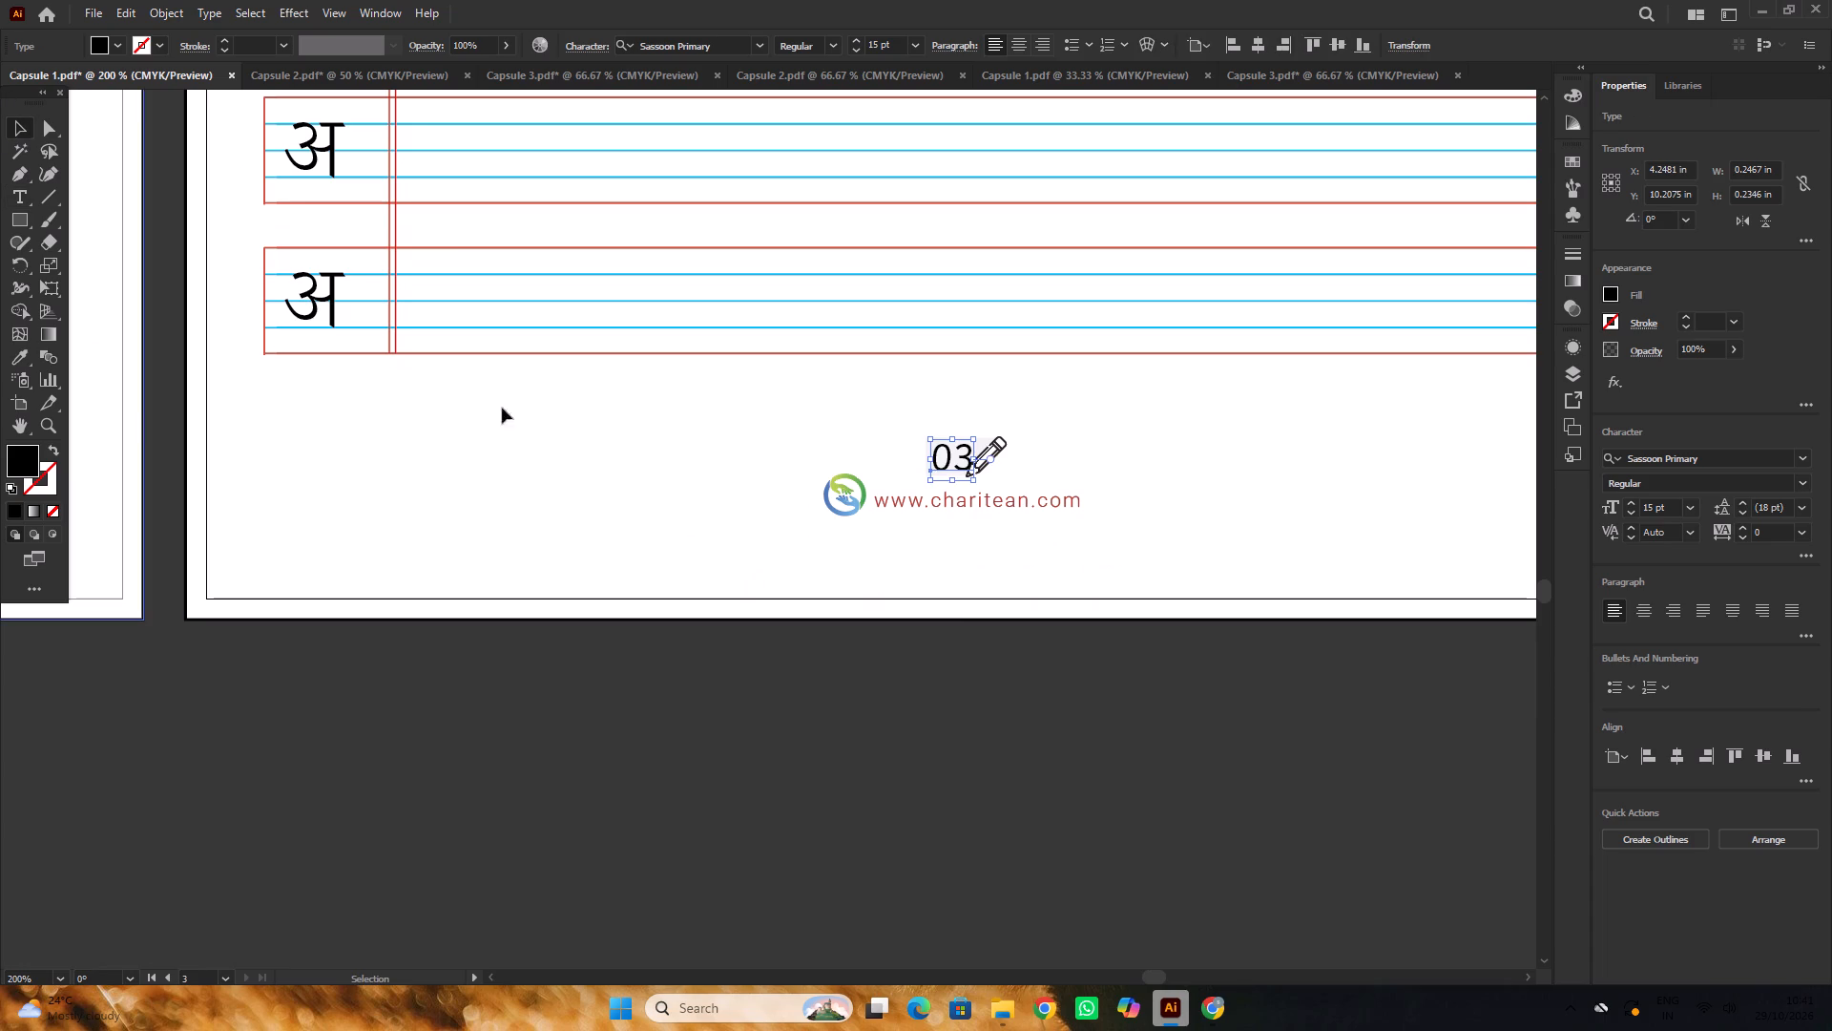
{"action": "scroll", "coordinate": [970, 473], "scroll_direction": "up", "scroll_amount": 4, "text": "alt"}
{"action": "left_click_drag", "start_coordinate": [942, 463], "coordinate": [924, 467]}
{"action": "scroll", "coordinate": [656, 416], "scroll_direction": "down", "scroll_amount": 6, "text": "alt"}
{"action": "double_click", "coordinate": [919, 615]}
Look over the three pages and save the Hindi Capsule 1 file.
{"action": "scroll", "coordinate": [1010, 605], "scroll_direction": "down", "scroll_amount": 4}
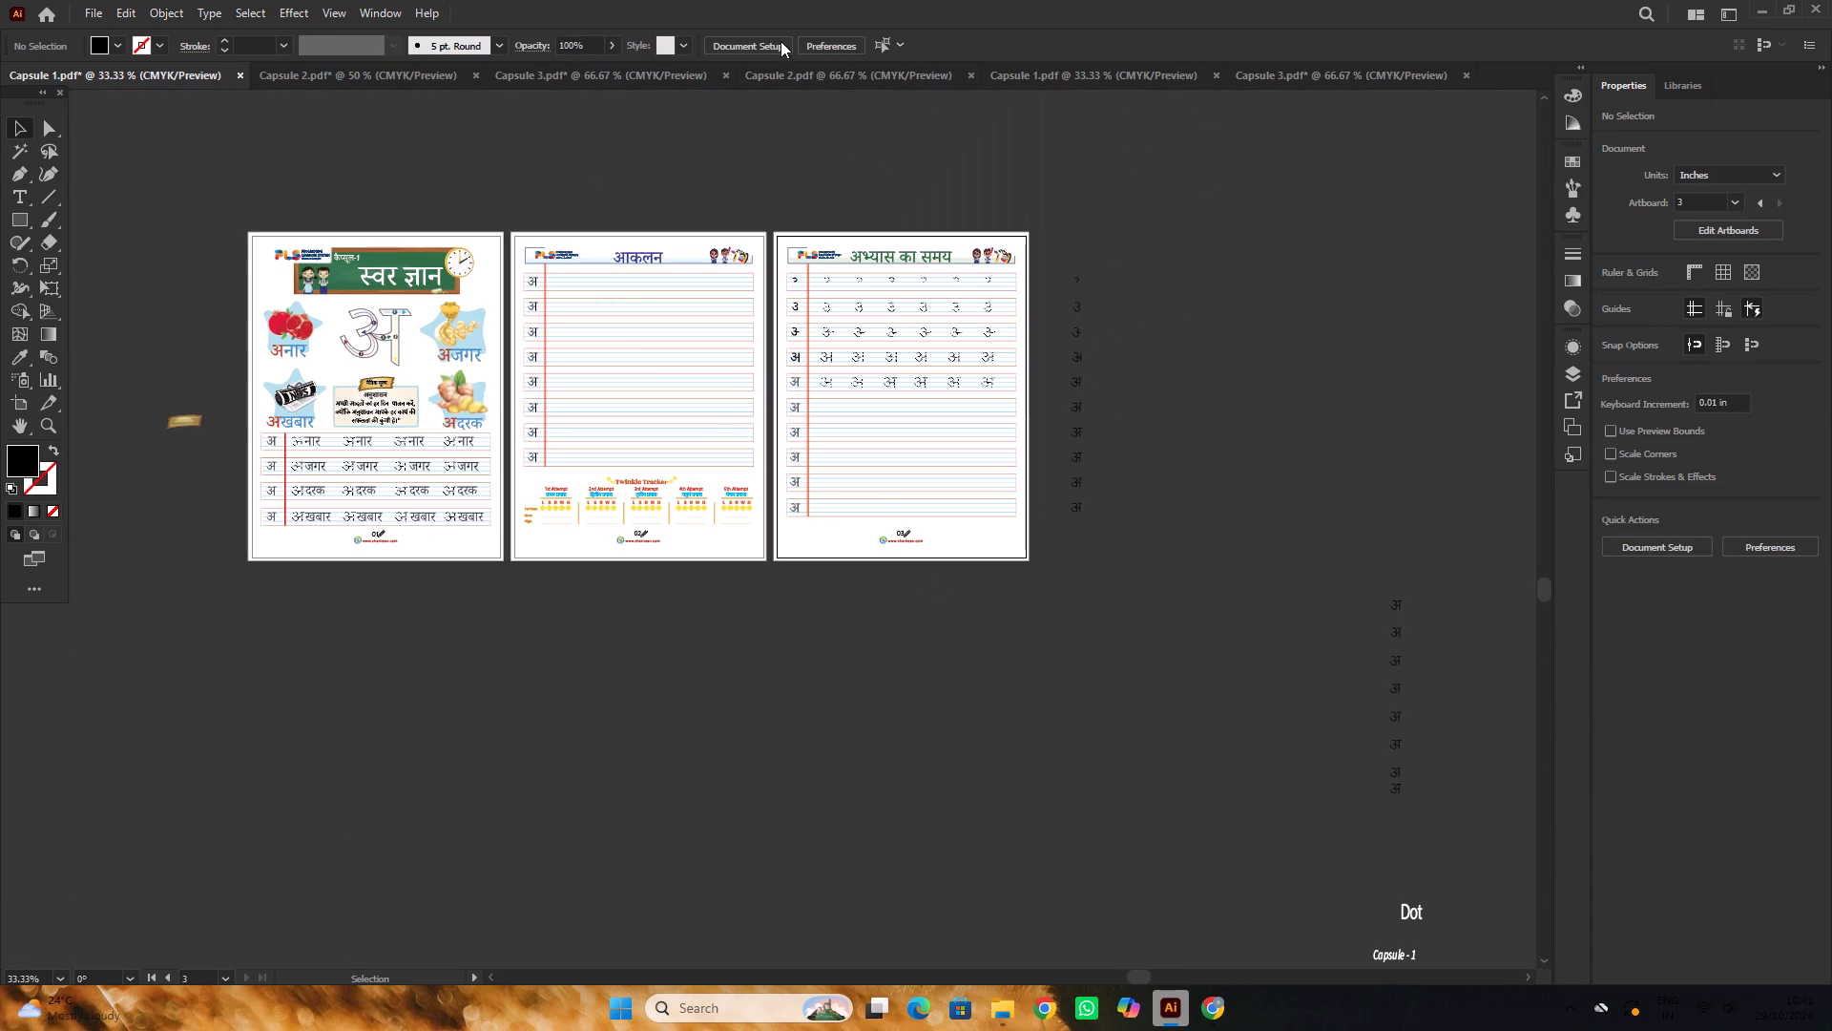
{"action": "scroll", "coordinate": [552, 282], "scroll_direction": "up", "scroll_amount": 2, "text": "alt"}
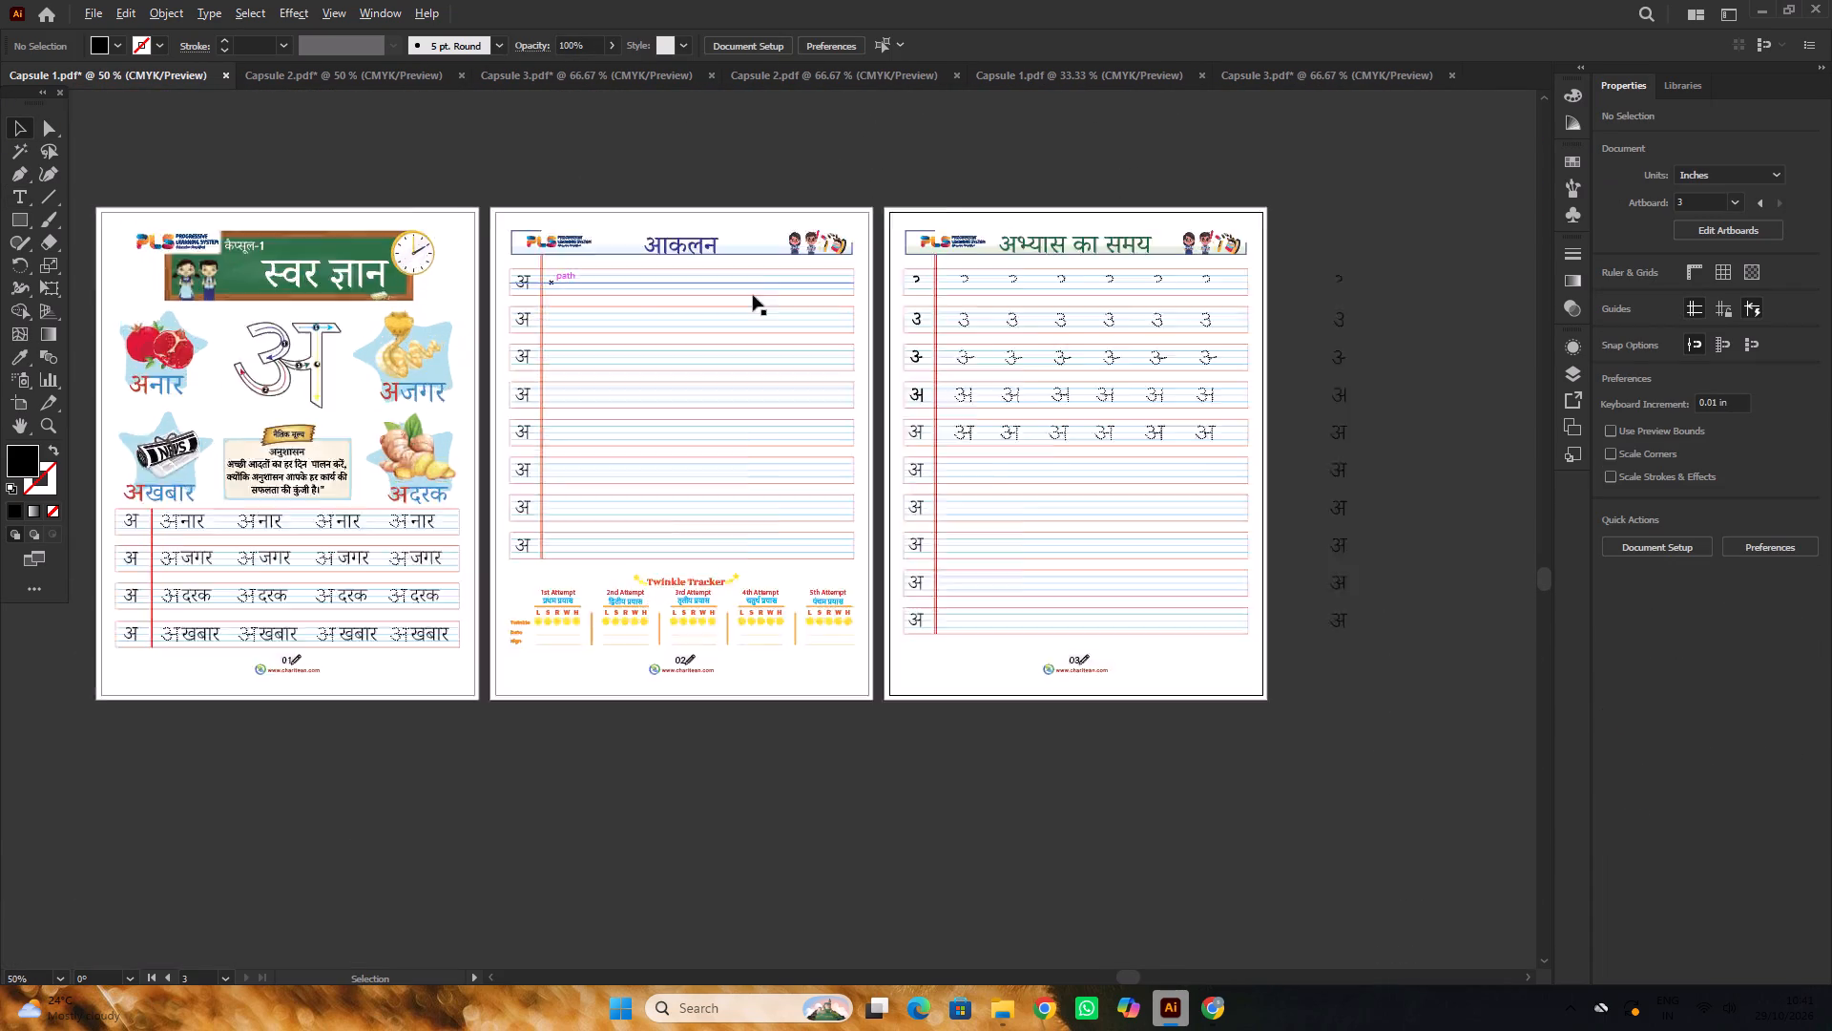
{"action": "scroll", "coordinate": [934, 292], "scroll_direction": "down", "scroll_amount": 1, "text": "alt"}
{"action": "key", "text": "ctrl+s"}
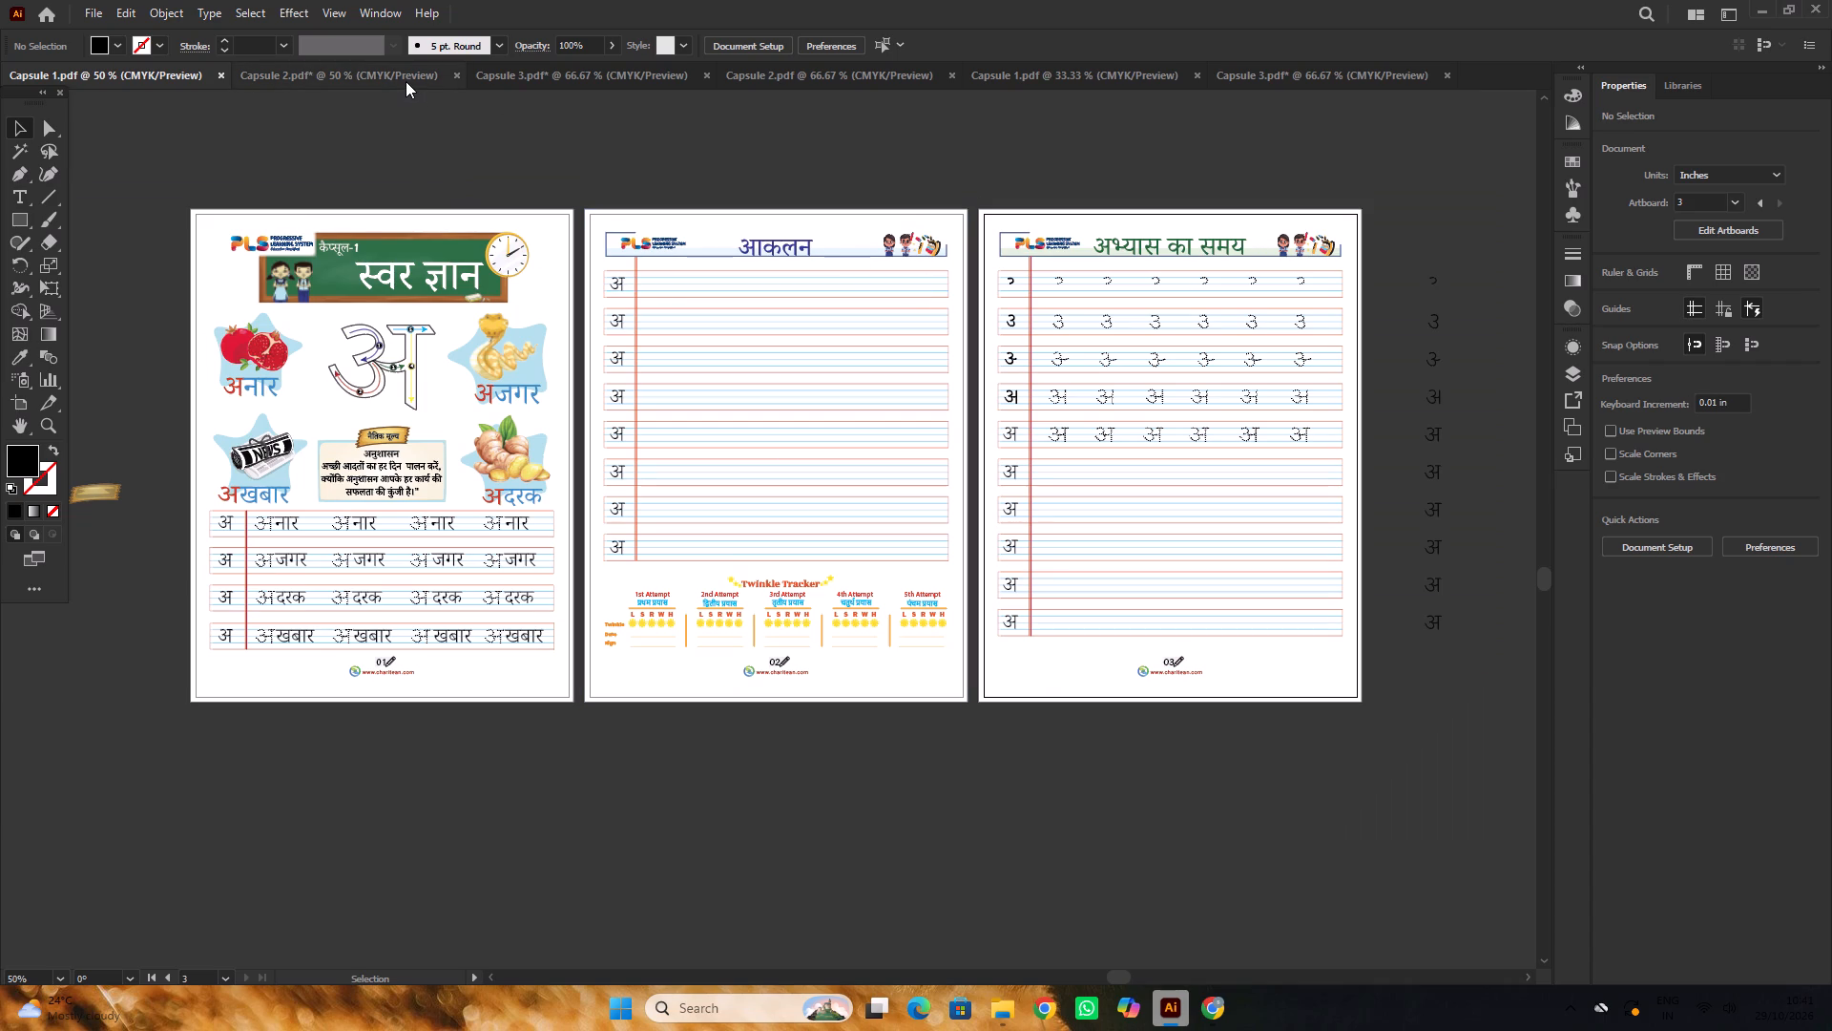
Centre the heading अभ्यास का समय horizontally on the third Capsule 1 page.
{"action": "left_click", "coordinate": [1159, 246]}
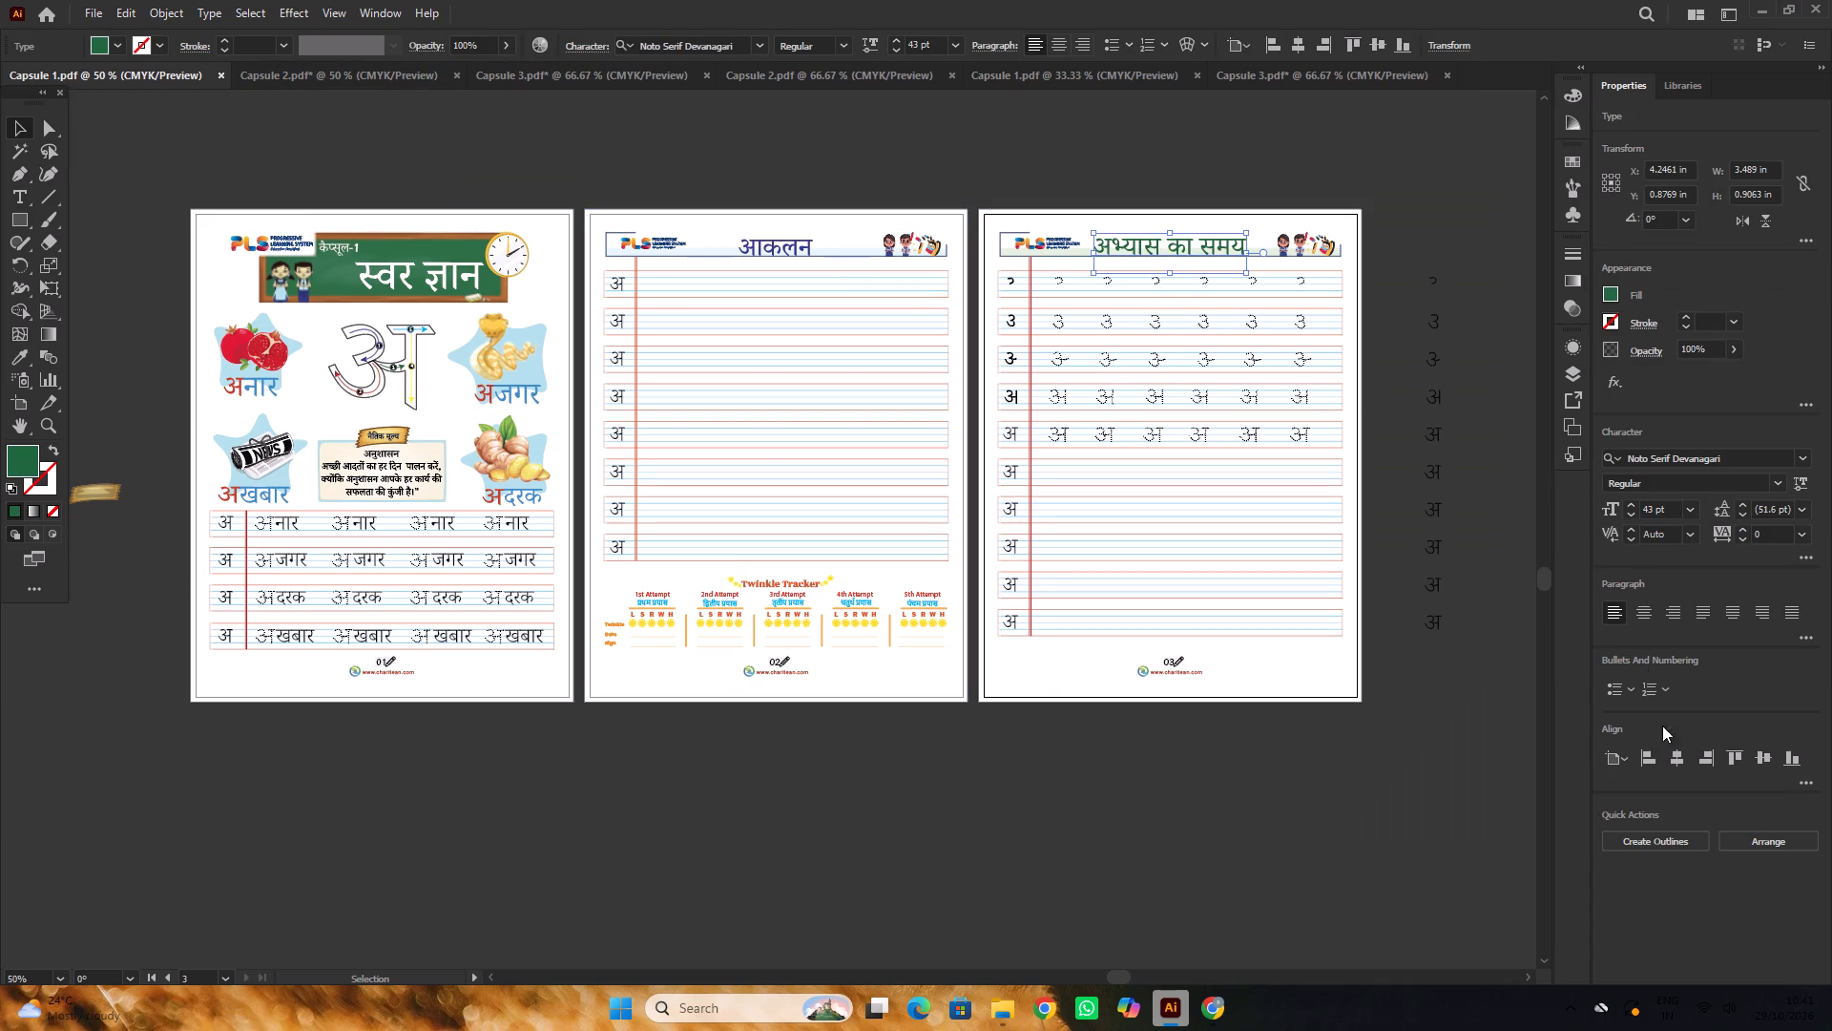
{"action": "left_click", "coordinate": [1676, 759]}
{"action": "left_click", "coordinate": [1393, 751]}
In the open Capsule 2 file with pages 04 to 06, set the page number 04 in Sassoon Primary.
{"action": "left_click", "coordinate": [393, 80]}
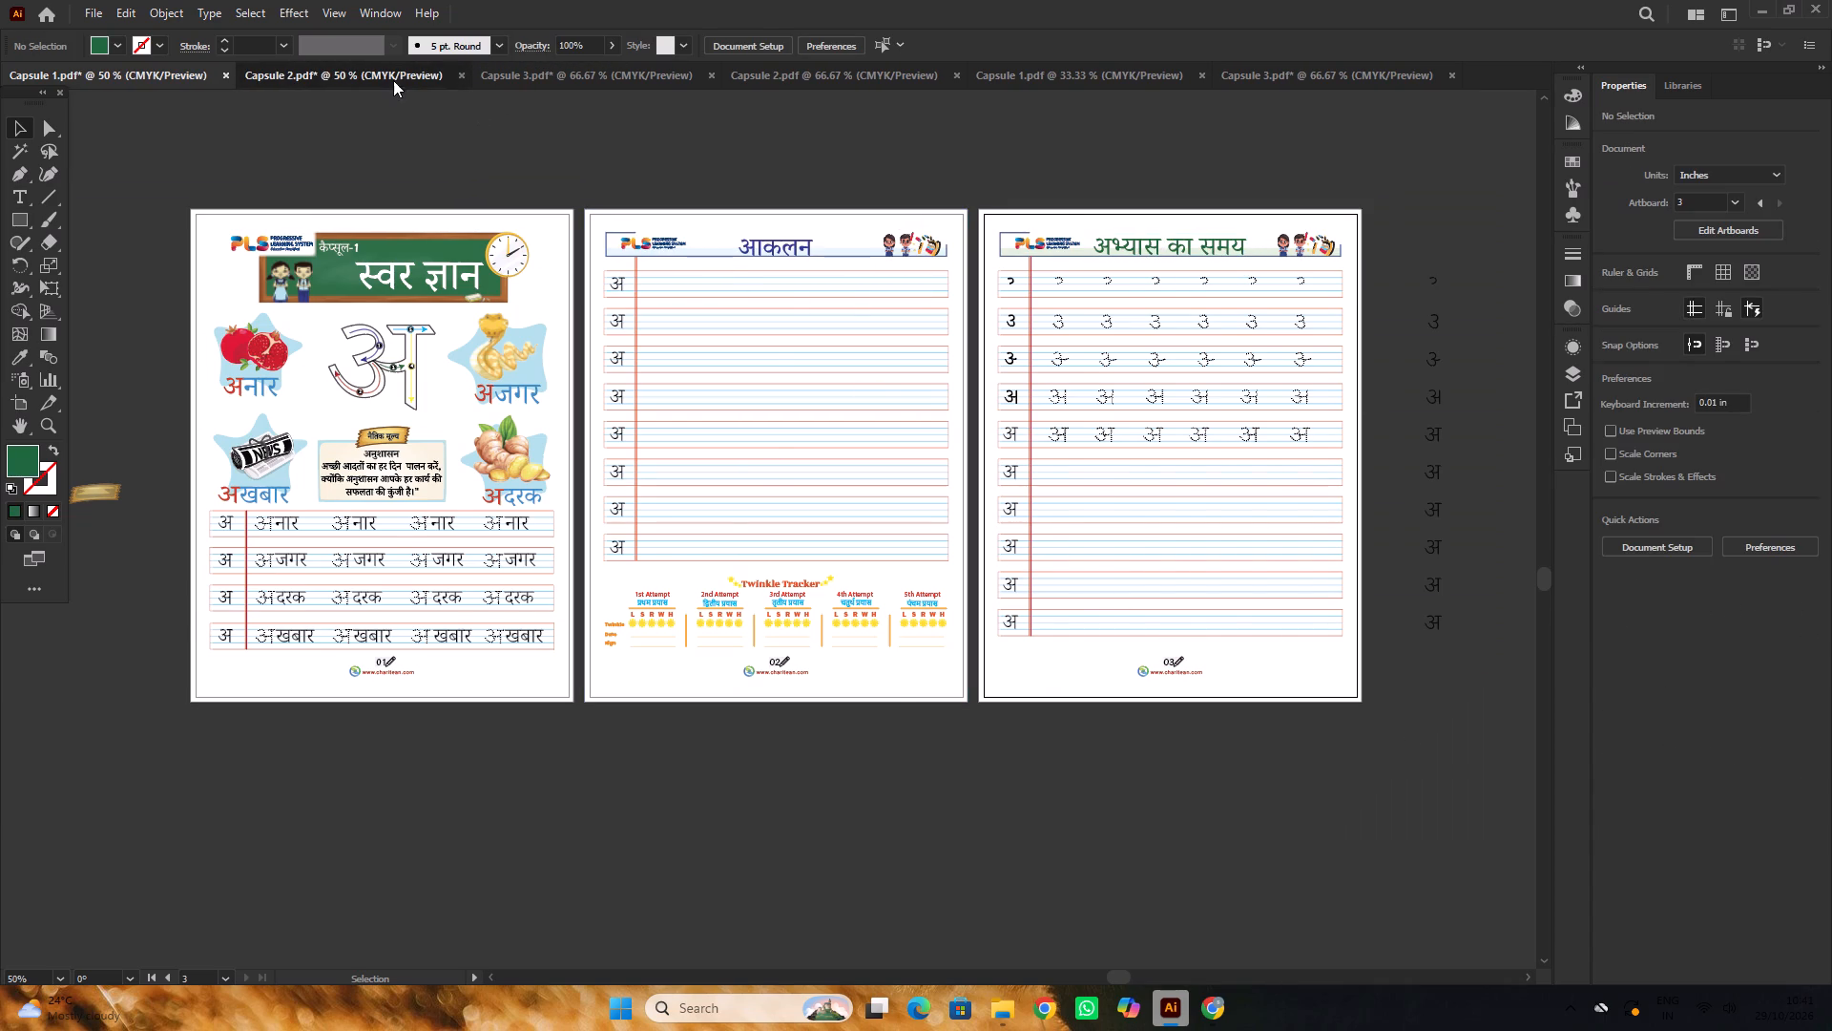
{"action": "scroll", "coordinate": [735, 337], "scroll_direction": "down", "scroll_amount": 16}
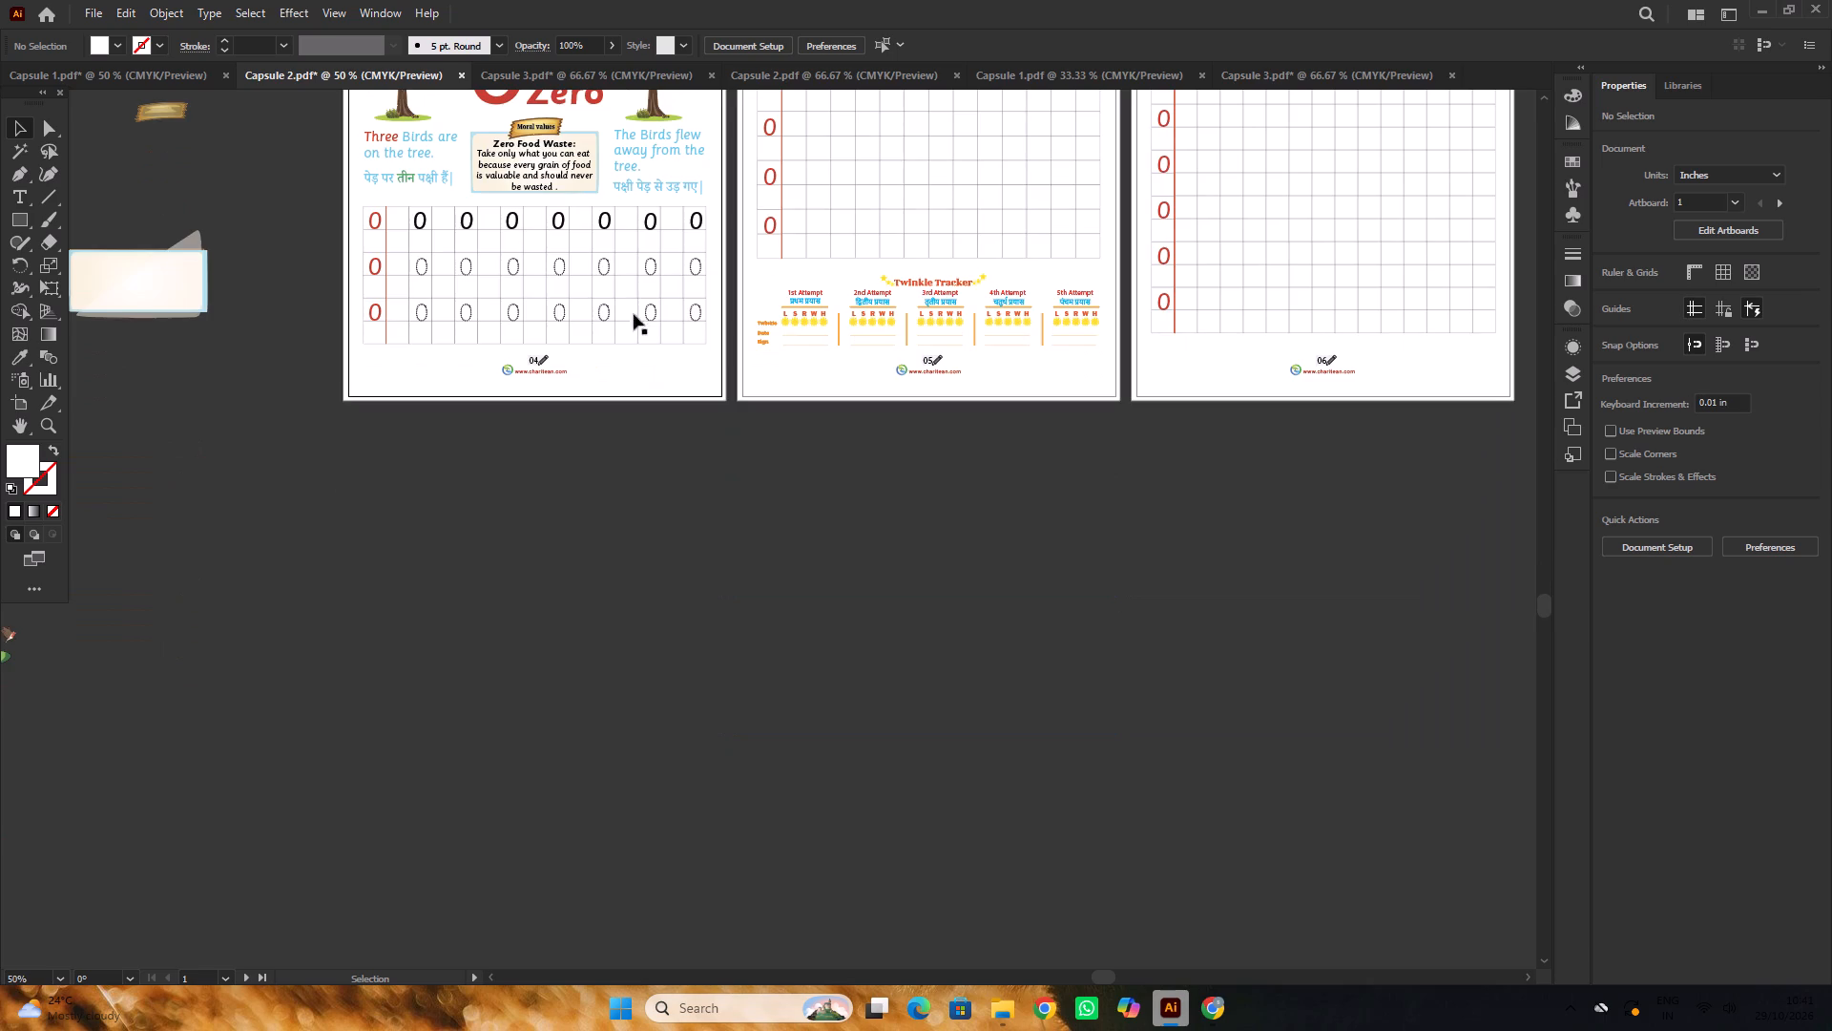
{"action": "scroll", "coordinate": [505, 334], "scroll_direction": "up", "scroll_amount": 3, "text": "alt"}
{"action": "scroll", "coordinate": [591, 404], "scroll_direction": "up", "scroll_amount": 1}
{"action": "scroll", "coordinate": [581, 363], "scroll_direction": "down", "scroll_amount": 2}
{"action": "key", "text": "t"}
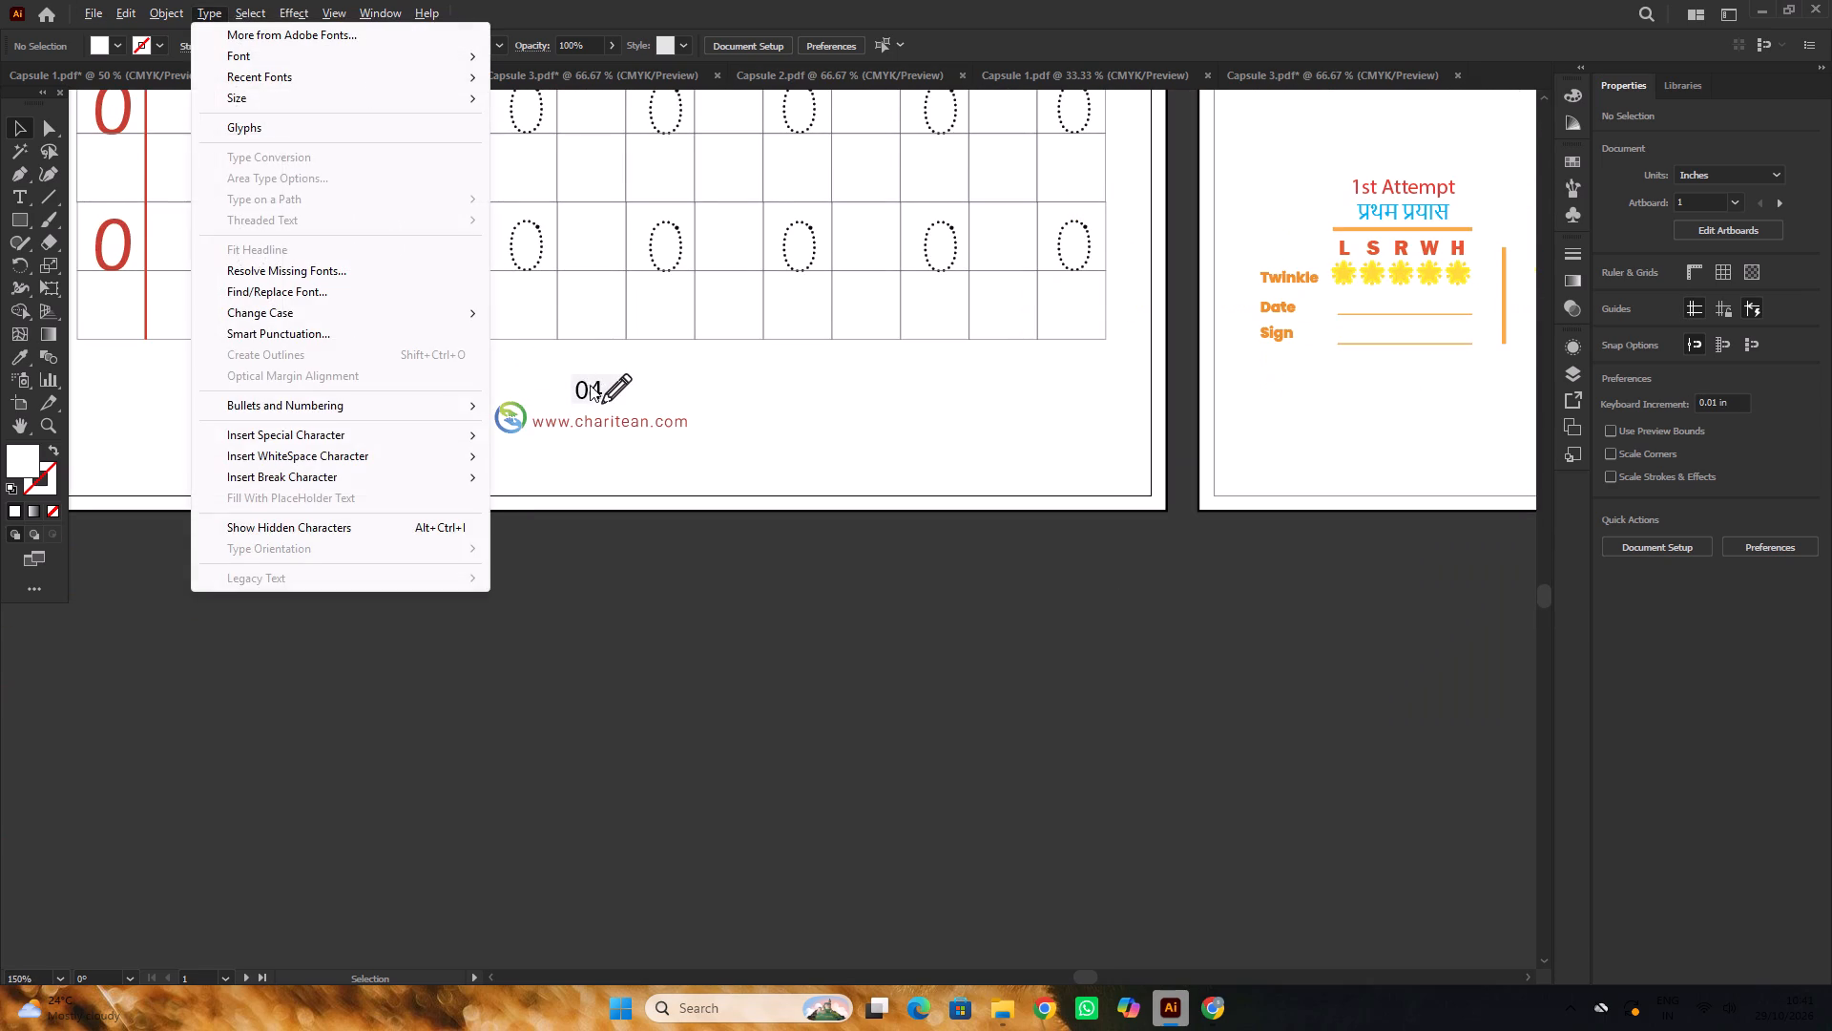
{"action": "left_click", "coordinate": [590, 391]}
{"action": "left_click", "coordinate": [681, 536]}
{"action": "scroll", "coordinate": [627, 463], "scroll_direction": "up", "scroll_amount": 1, "text": "alt"}
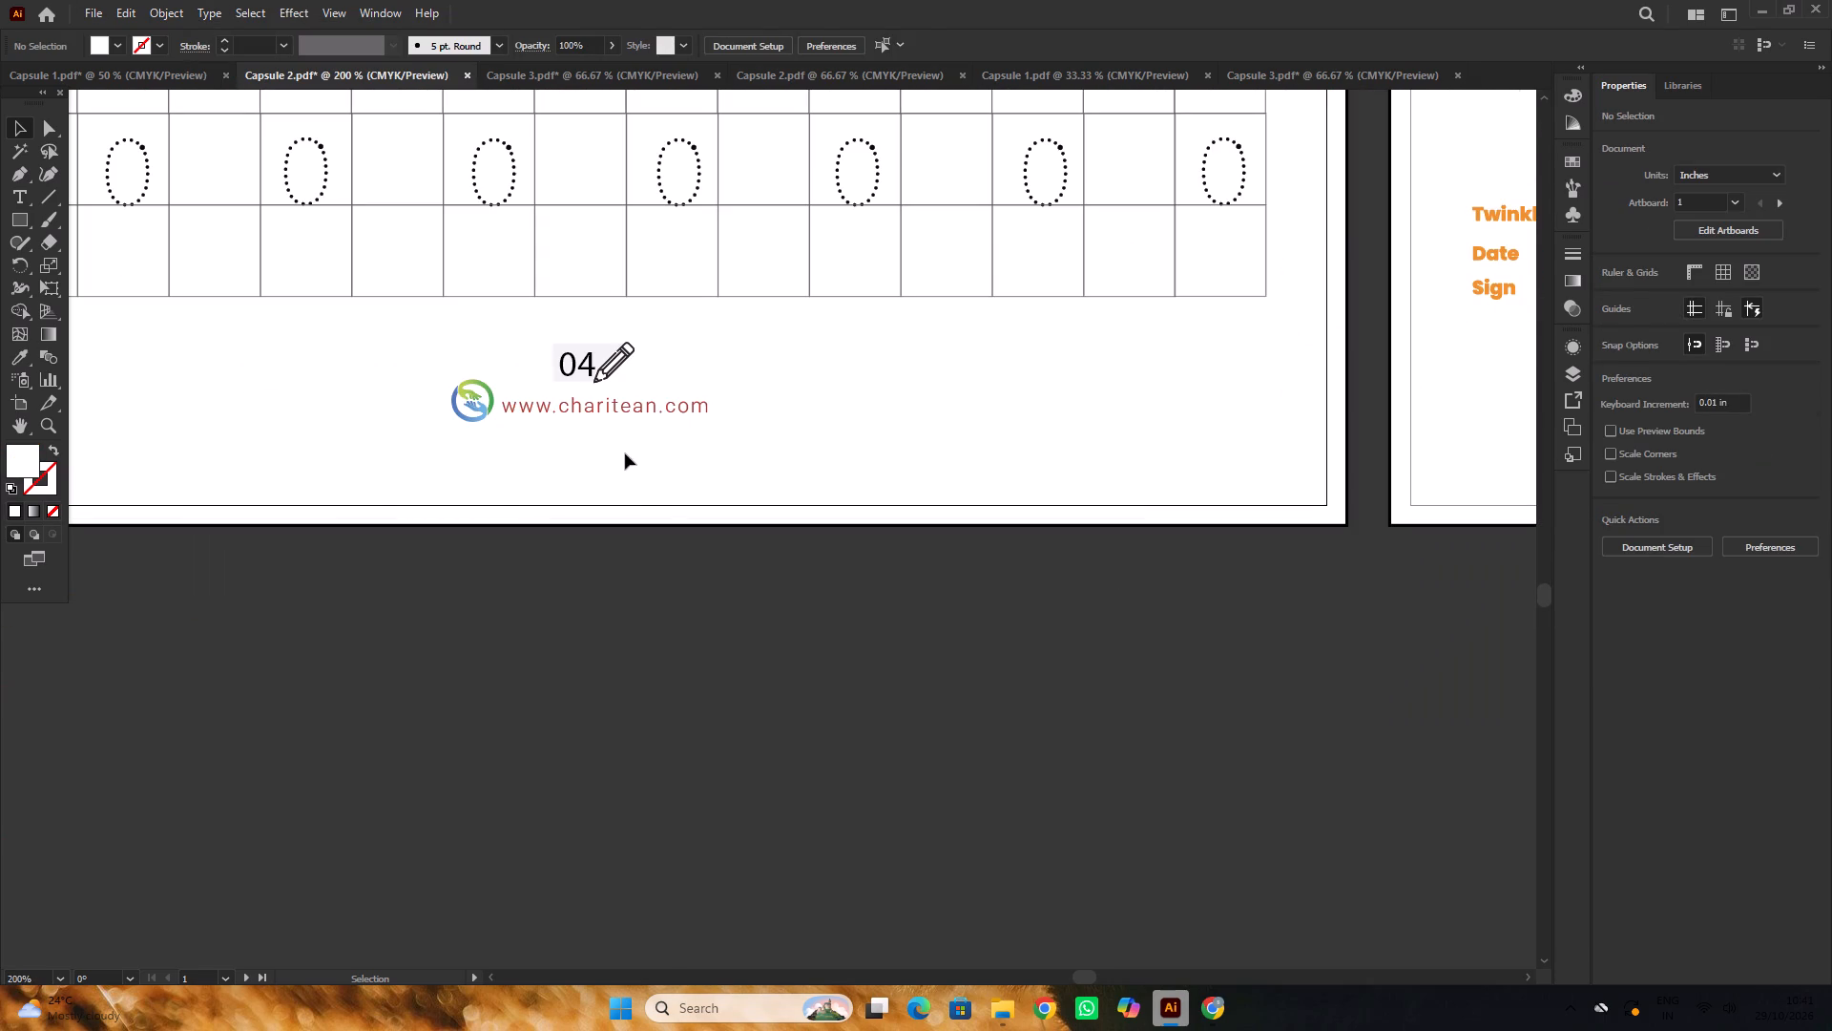
{"action": "key", "text": "t"}
{"action": "left_click_drag", "start_coordinate": [593, 368], "coordinate": [560, 375]}
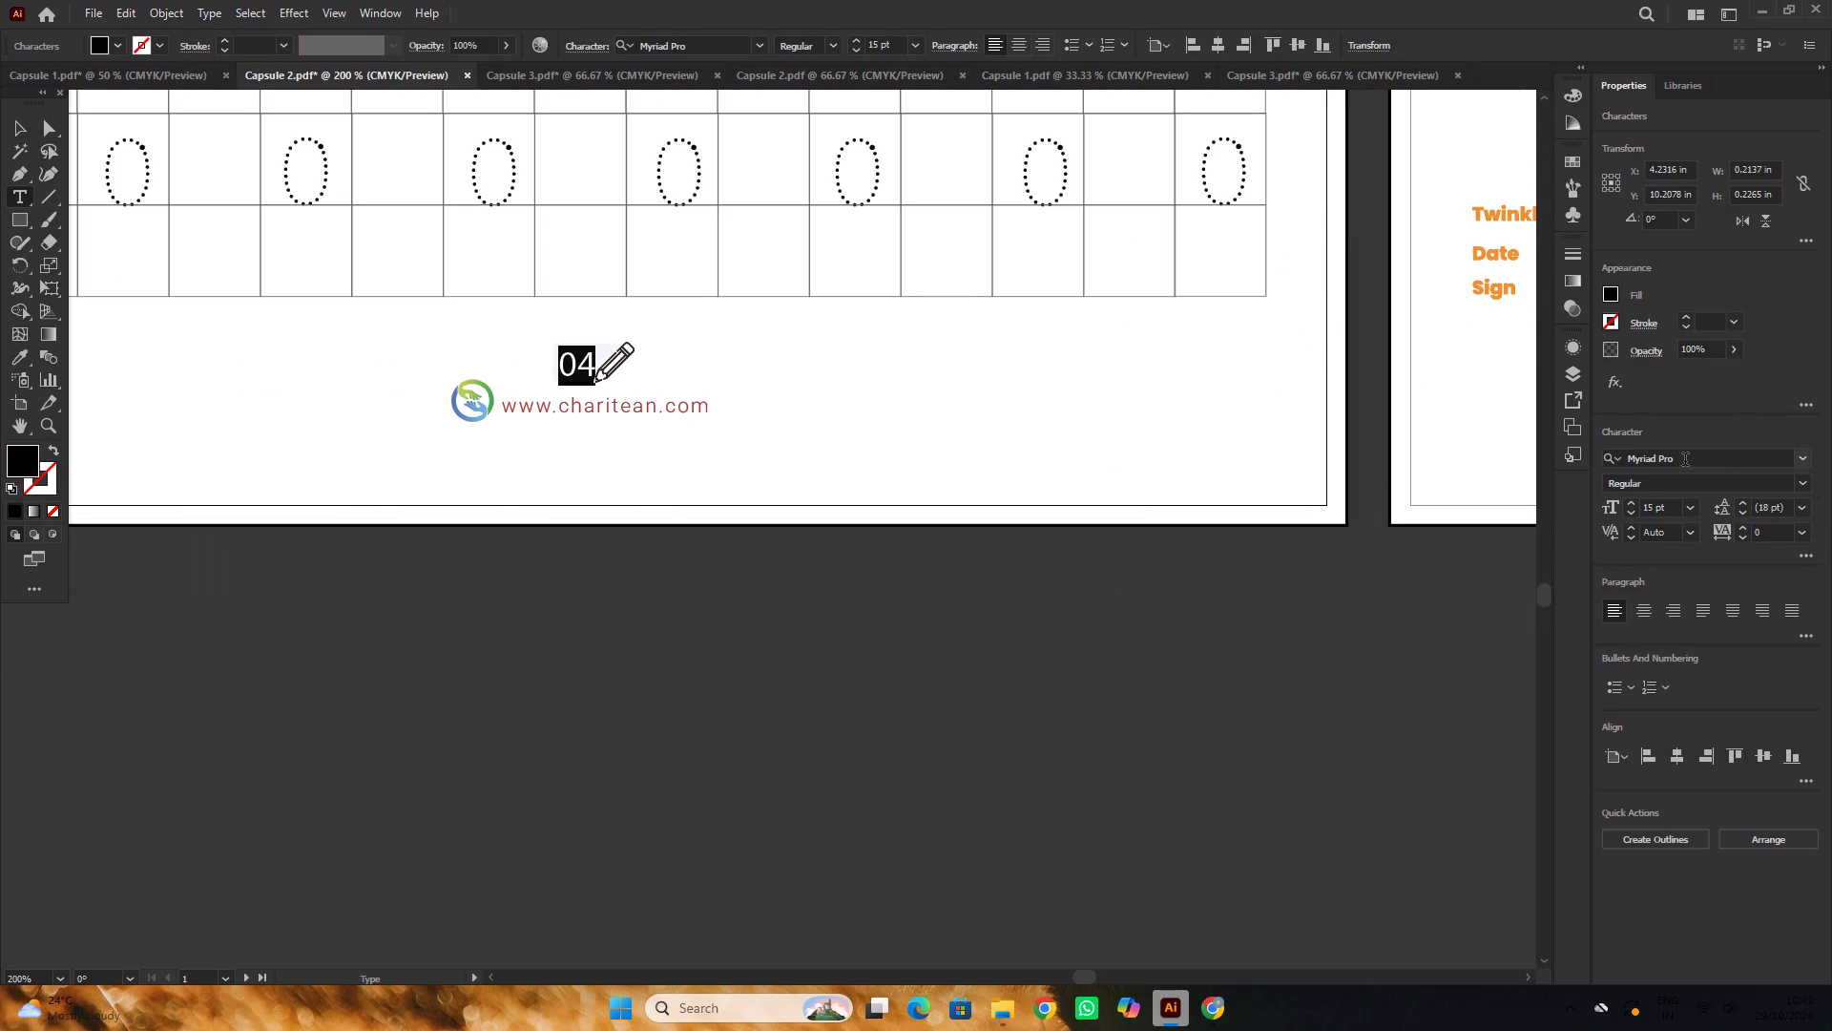
{"action": "left_click", "coordinate": [1685, 461]}
{"action": "key", "text": "s"}
{"action": "key", "text": "a"}
{"action": "key", "text": "s"}
{"action": "left_click", "coordinate": [1536, 591]}
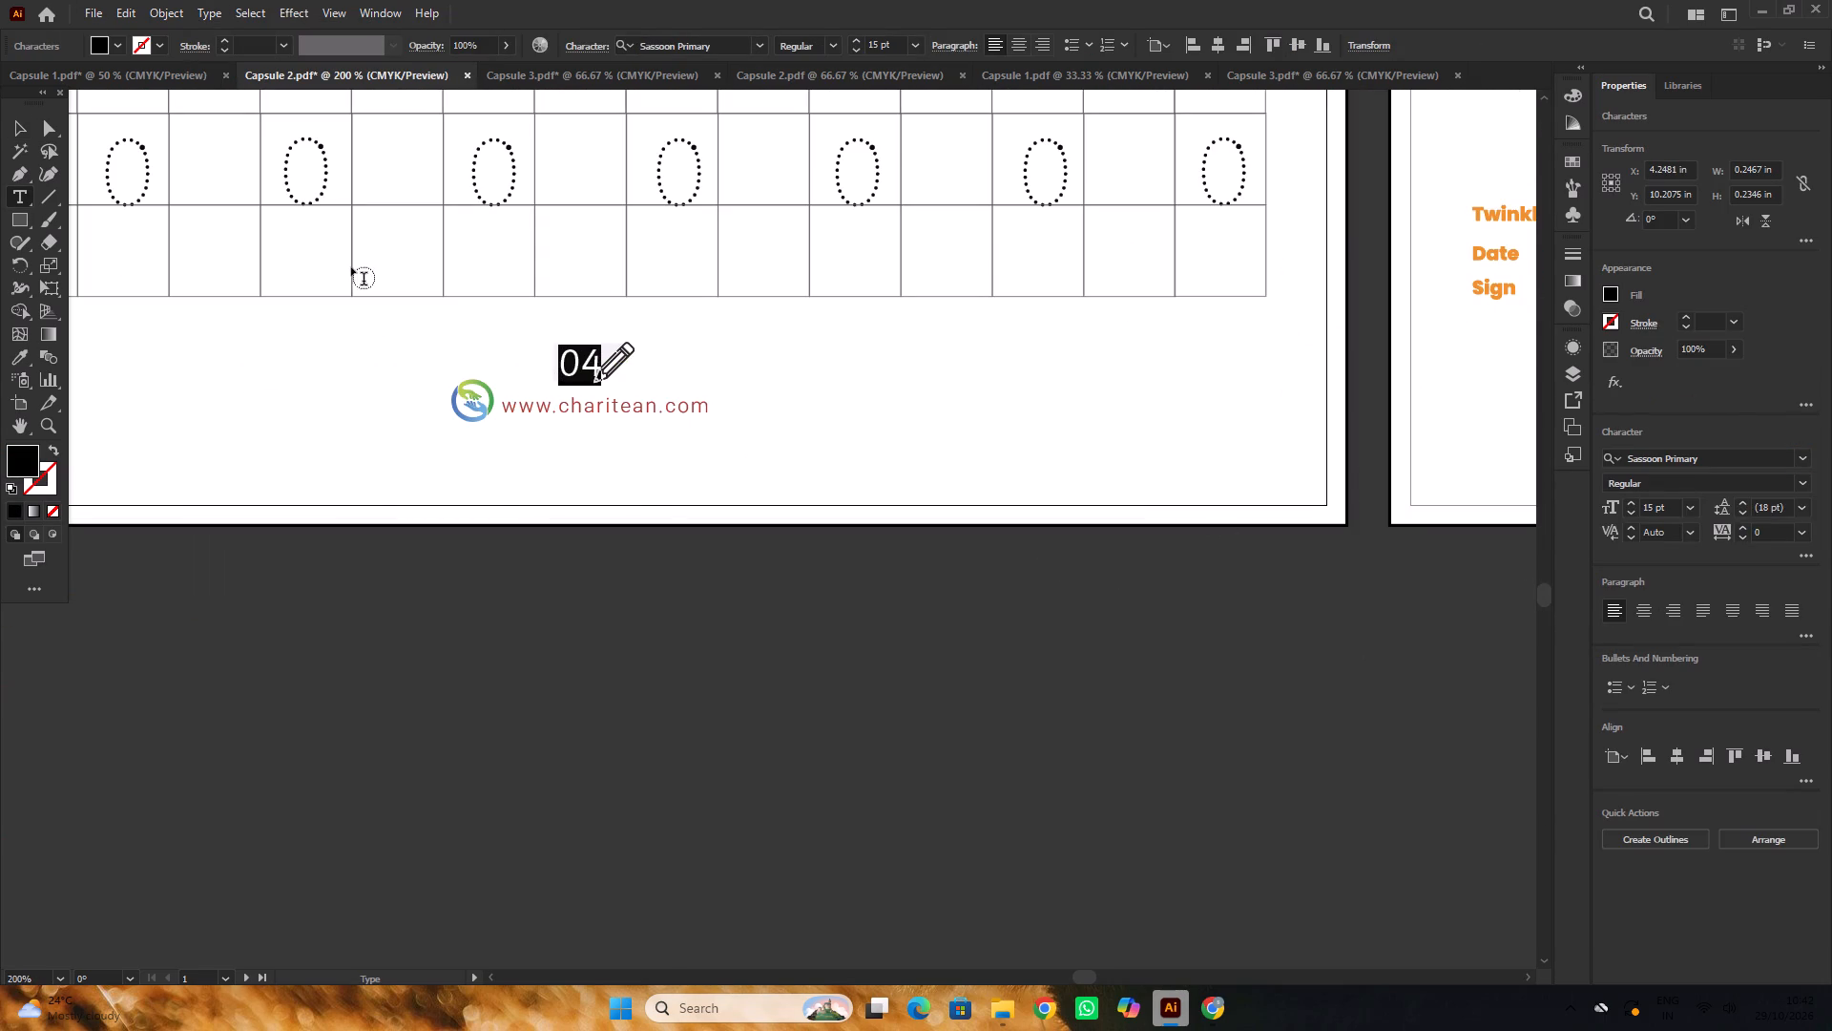
Shift the page number 04 left by about 0.03 in, away from the pencil graphic.
{"action": "left_click", "coordinate": [14, 118]}
{"action": "scroll", "coordinate": [595, 371], "scroll_direction": "up", "scroll_amount": 4, "text": "alt"}
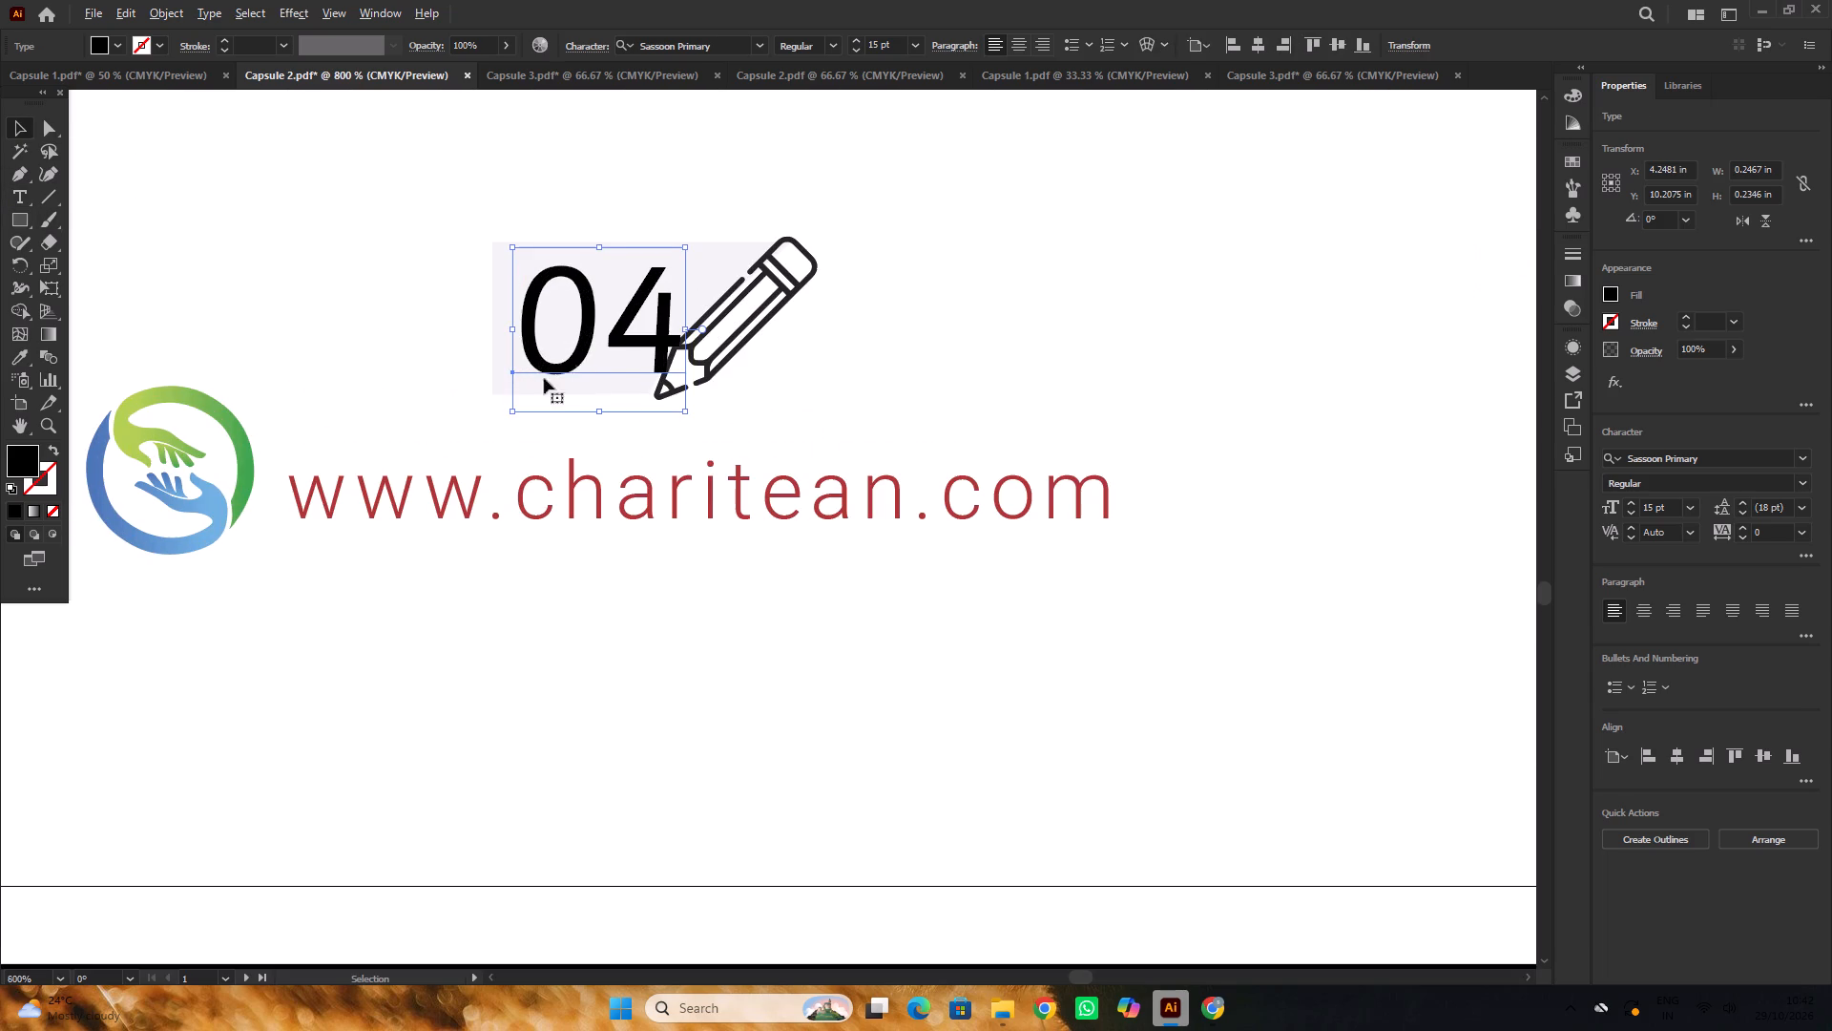
{"action": "left_click_drag", "start_coordinate": [648, 343], "coordinate": [632, 343]}
{"action": "scroll", "coordinate": [499, 348], "scroll_direction": "down", "scroll_amount": 6, "text": "alt"}
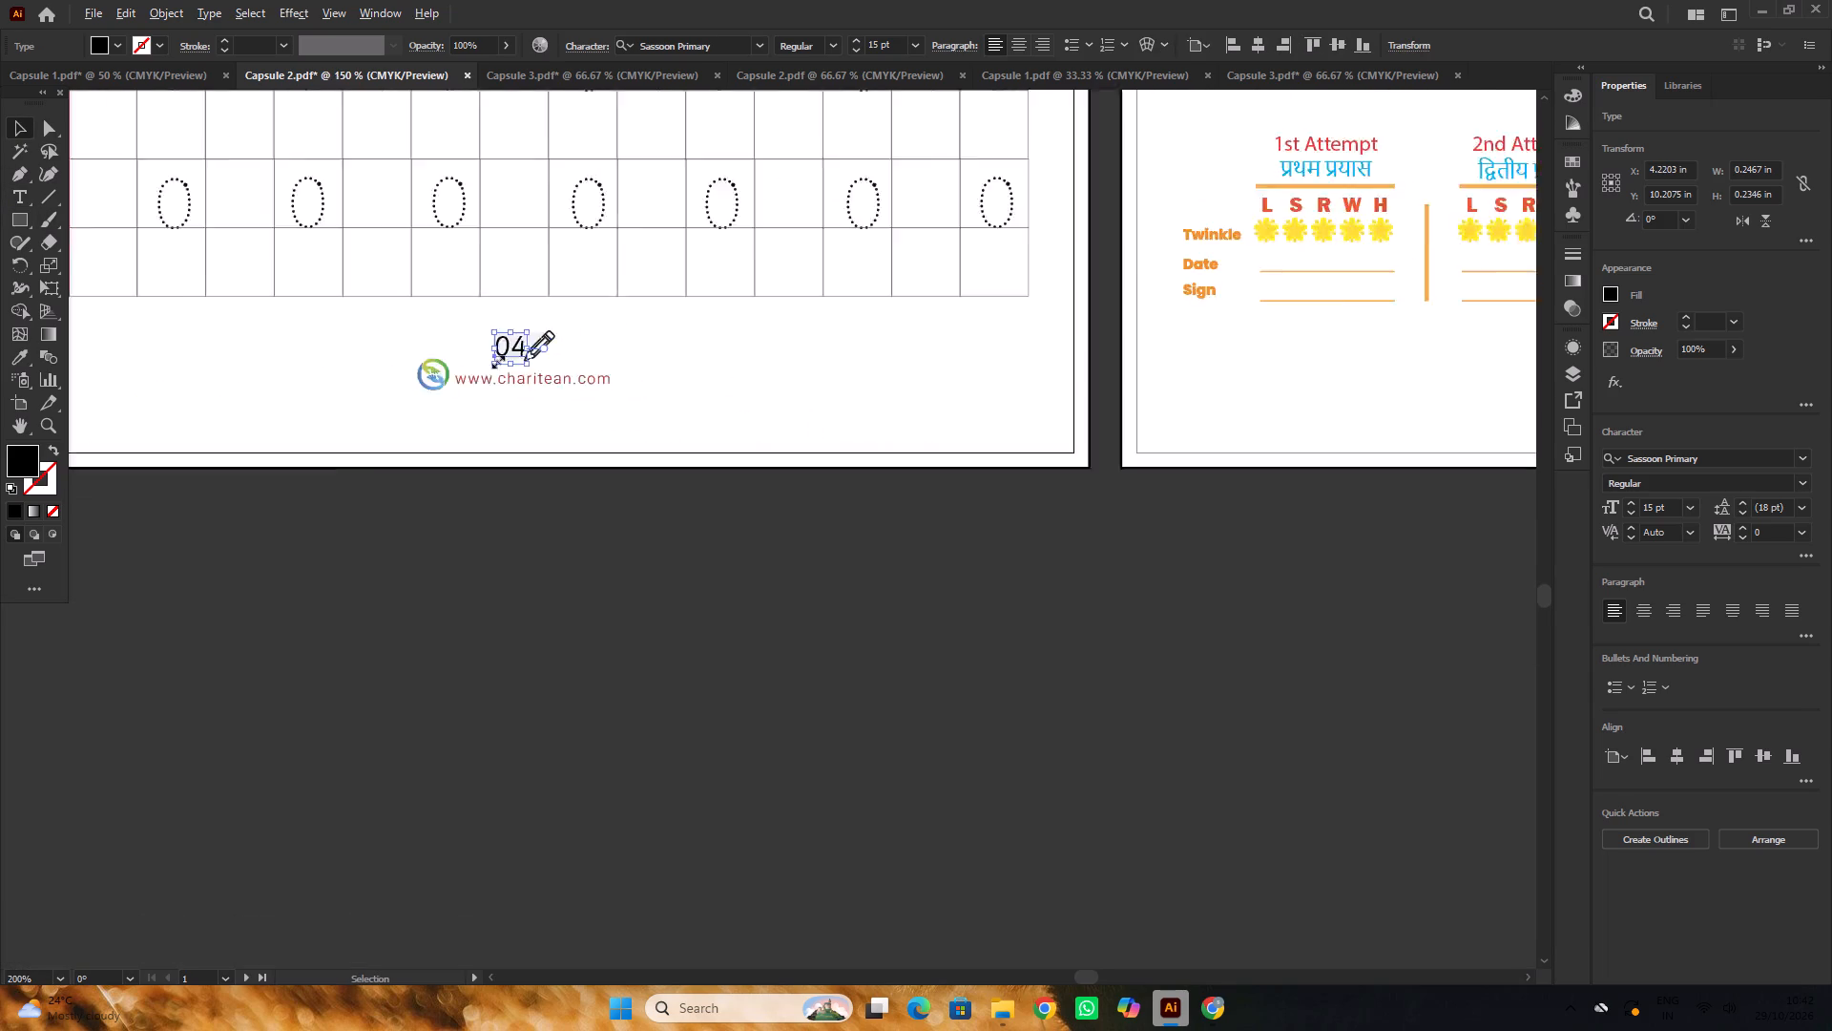
{"action": "left_click", "coordinate": [718, 576]}
Set the page number 05 on the Assessment Time page in Sassoon Primary.
{"action": "key", "text": "space"}
{"action": "left_click_drag", "start_coordinate": [1198, 543], "coordinate": [806, 567]}
{"action": "scroll", "coordinate": [900, 383], "scroll_direction": "up", "scroll_amount": 5}
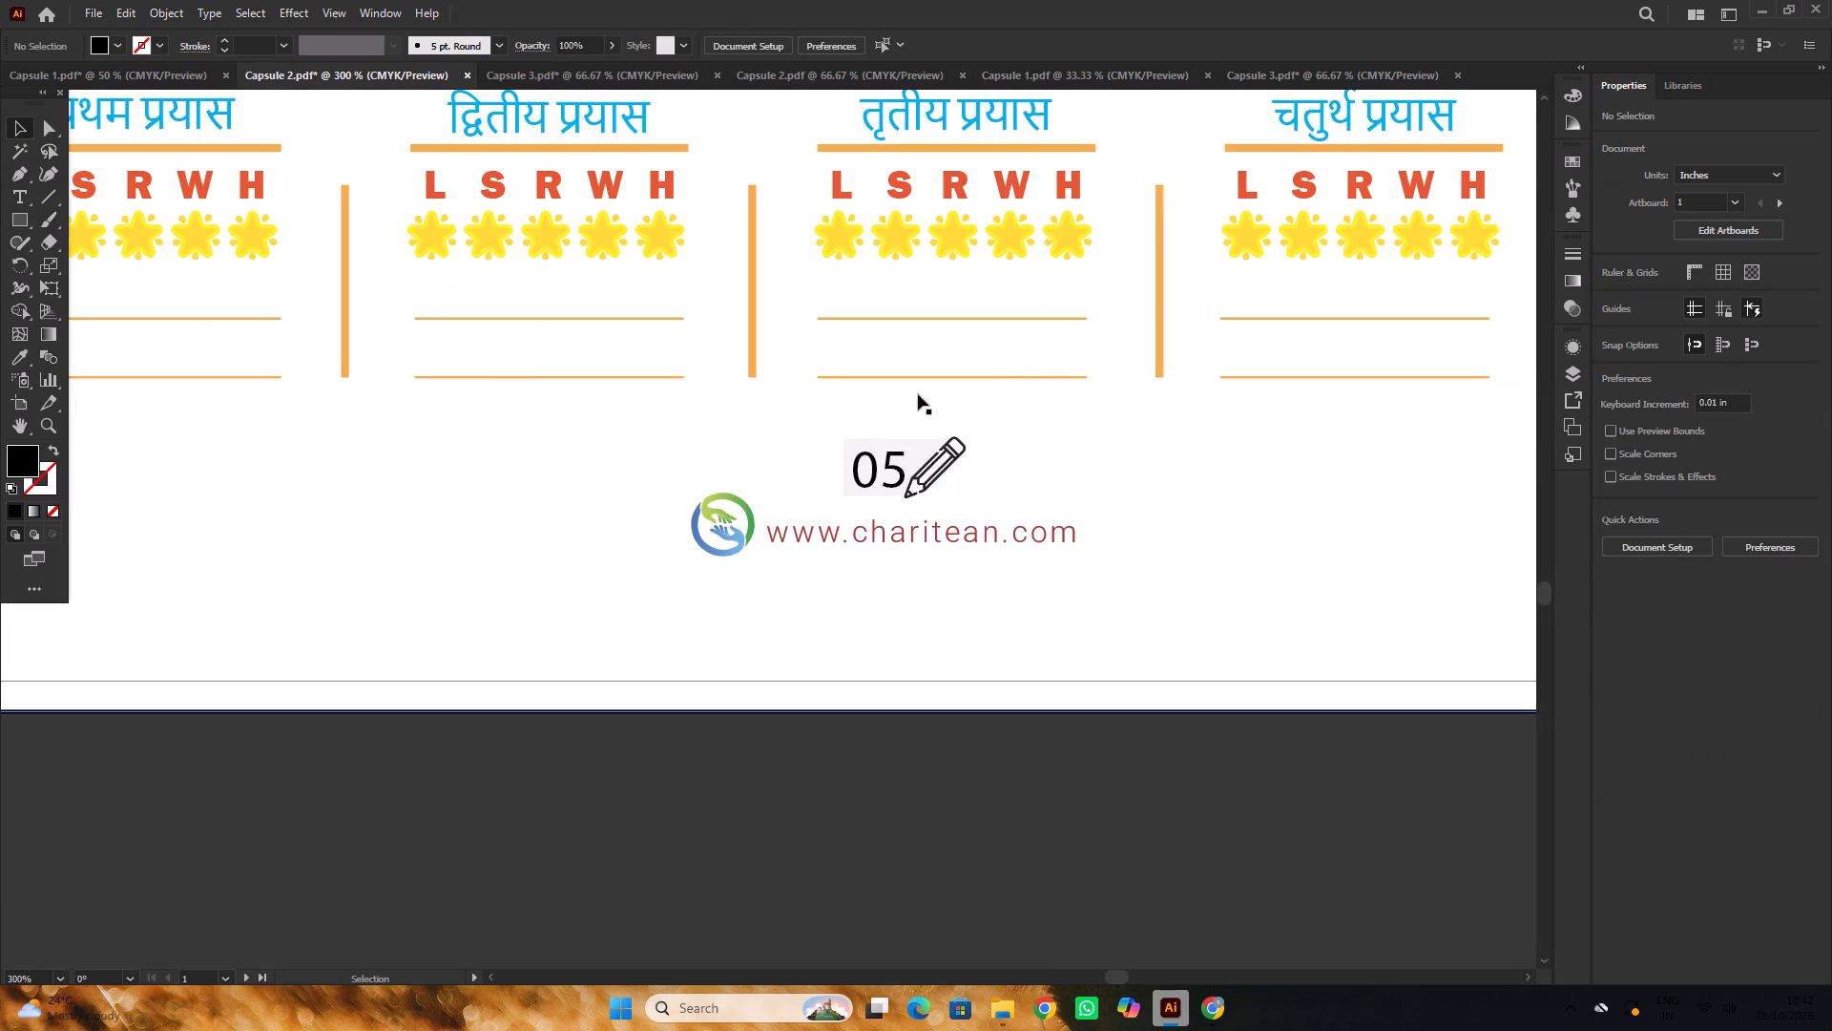
{"action": "scroll", "coordinate": [892, 459], "scroll_direction": "down", "scroll_amount": 1}
{"action": "left_click", "coordinate": [892, 449]}
{"action": "triple_click", "coordinate": [892, 449]}
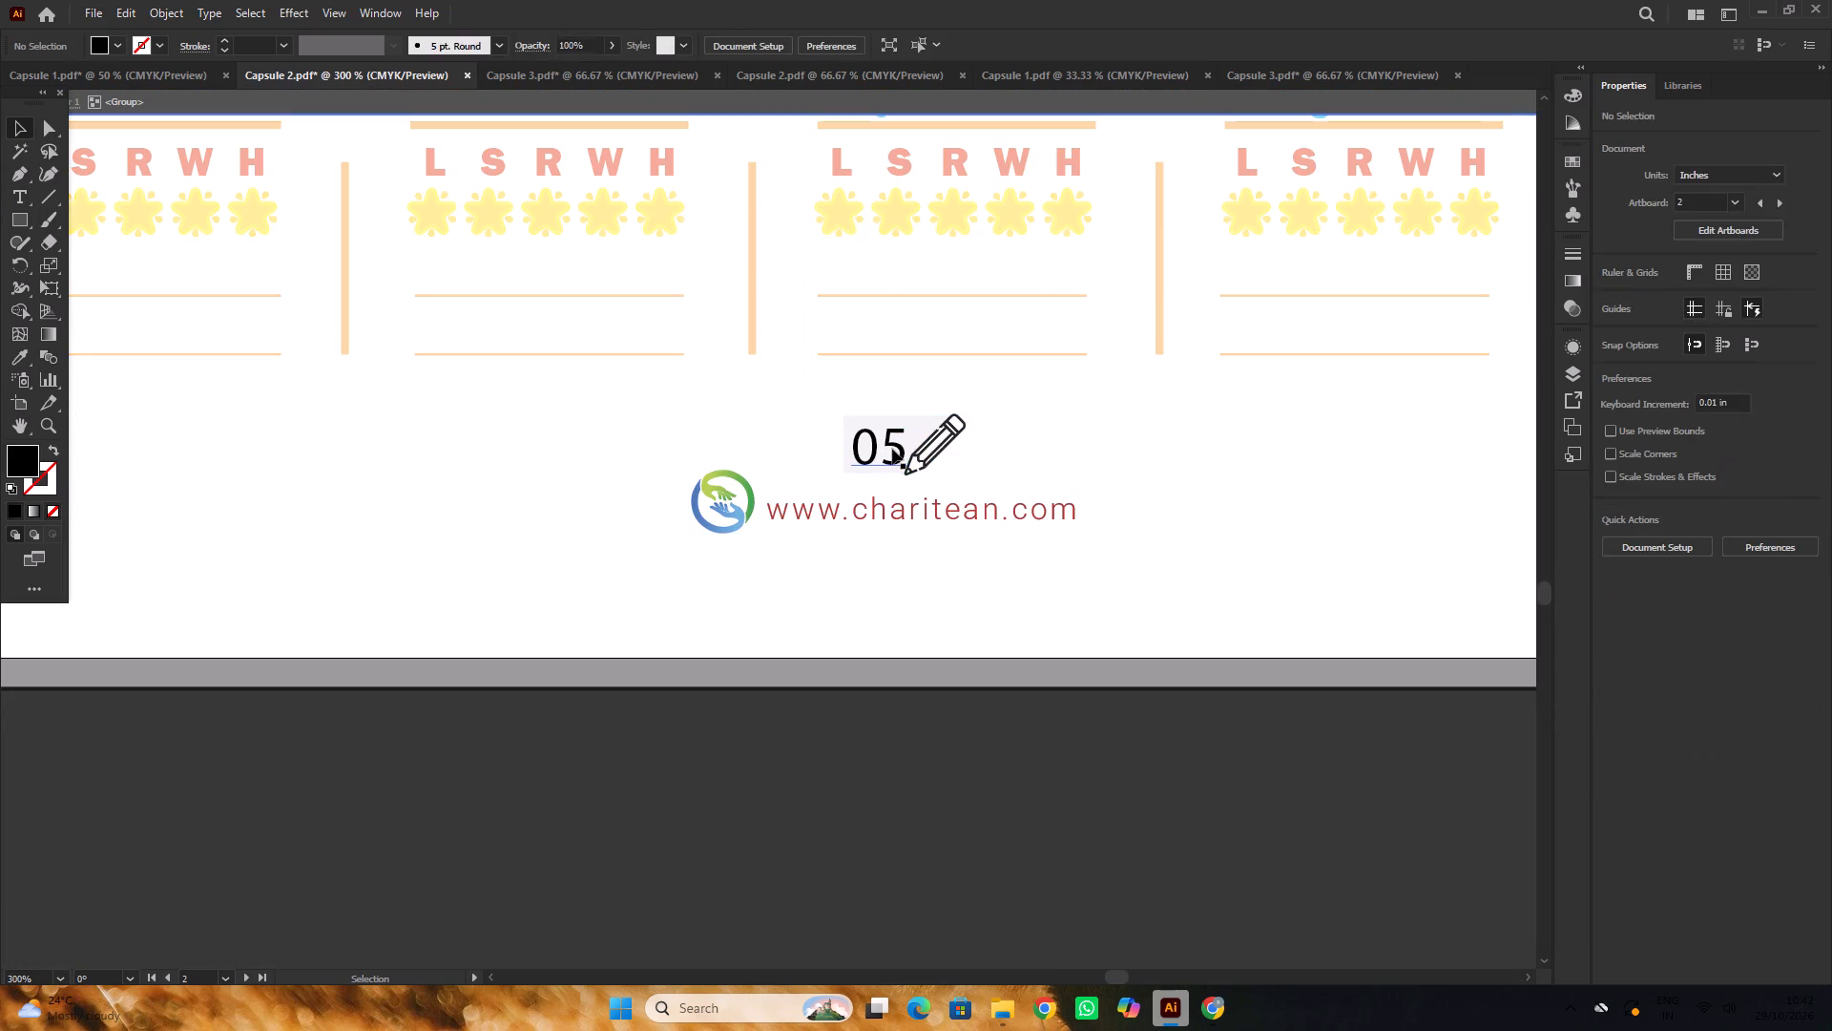
{"action": "triple_click", "coordinate": [896, 449]}
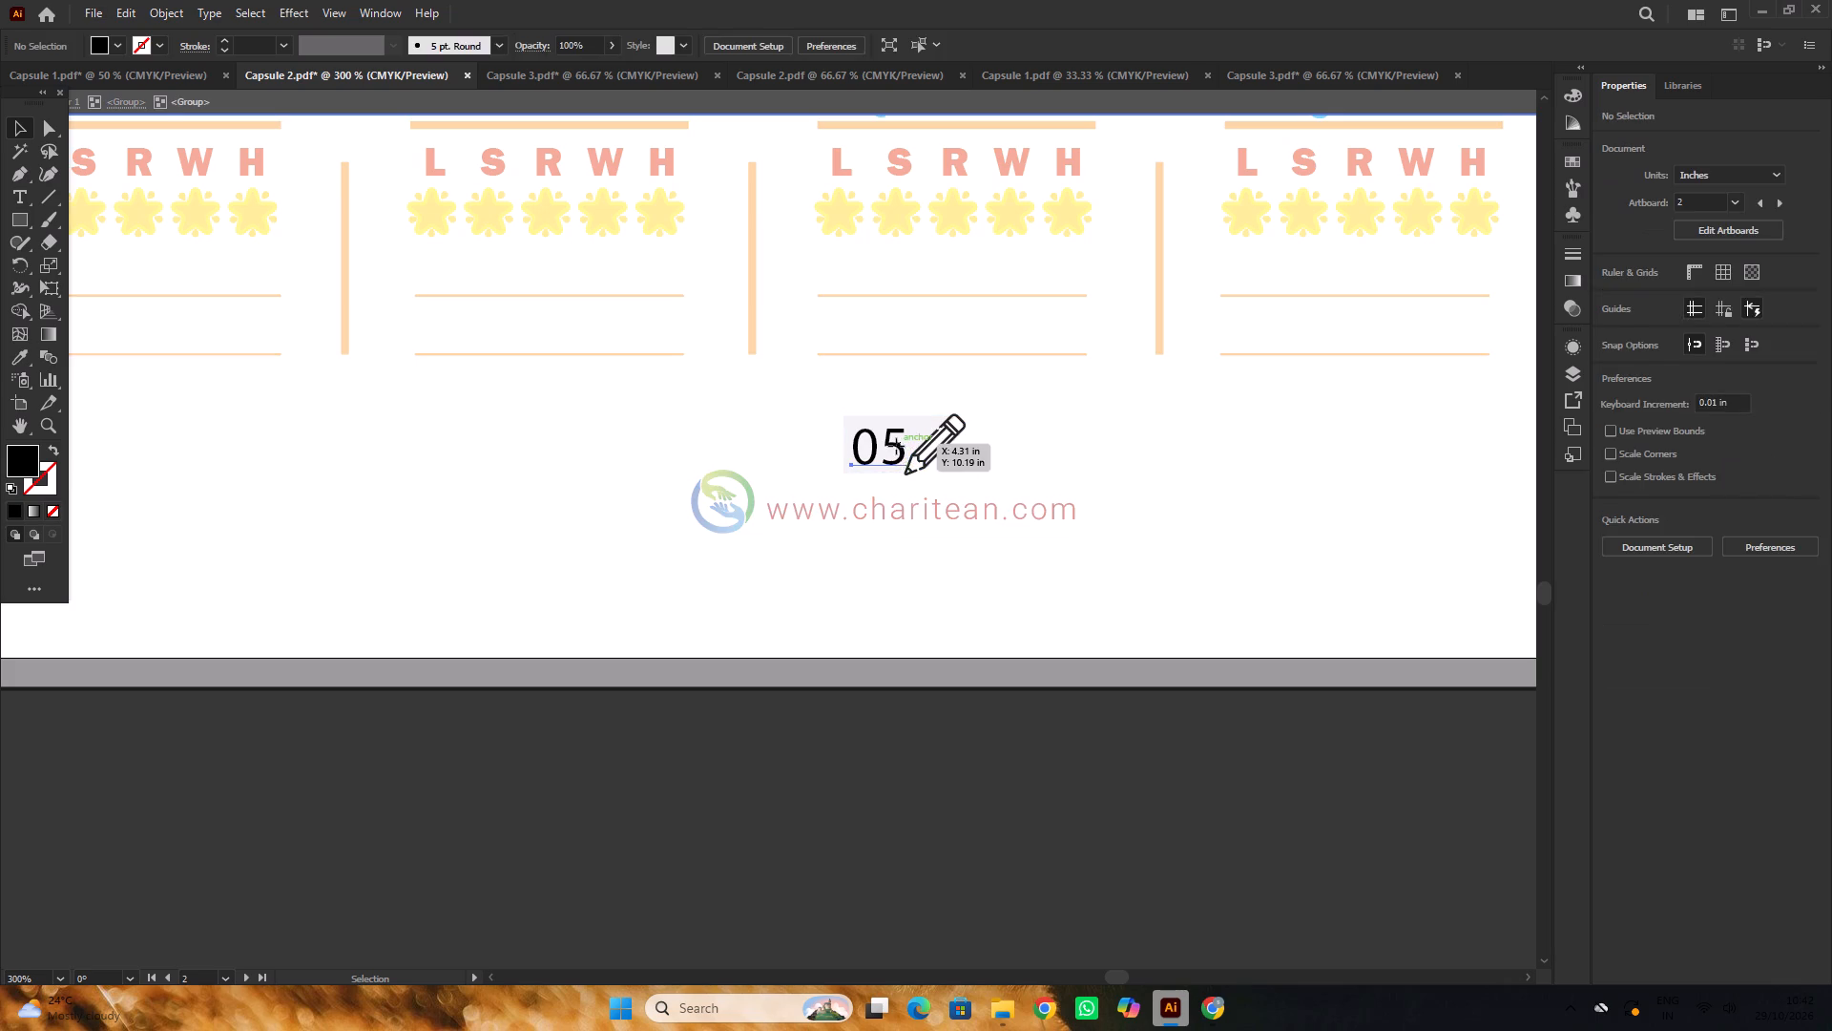
{"action": "left_click", "coordinate": [1698, 457]}
{"action": "type", "text": "SAS"}
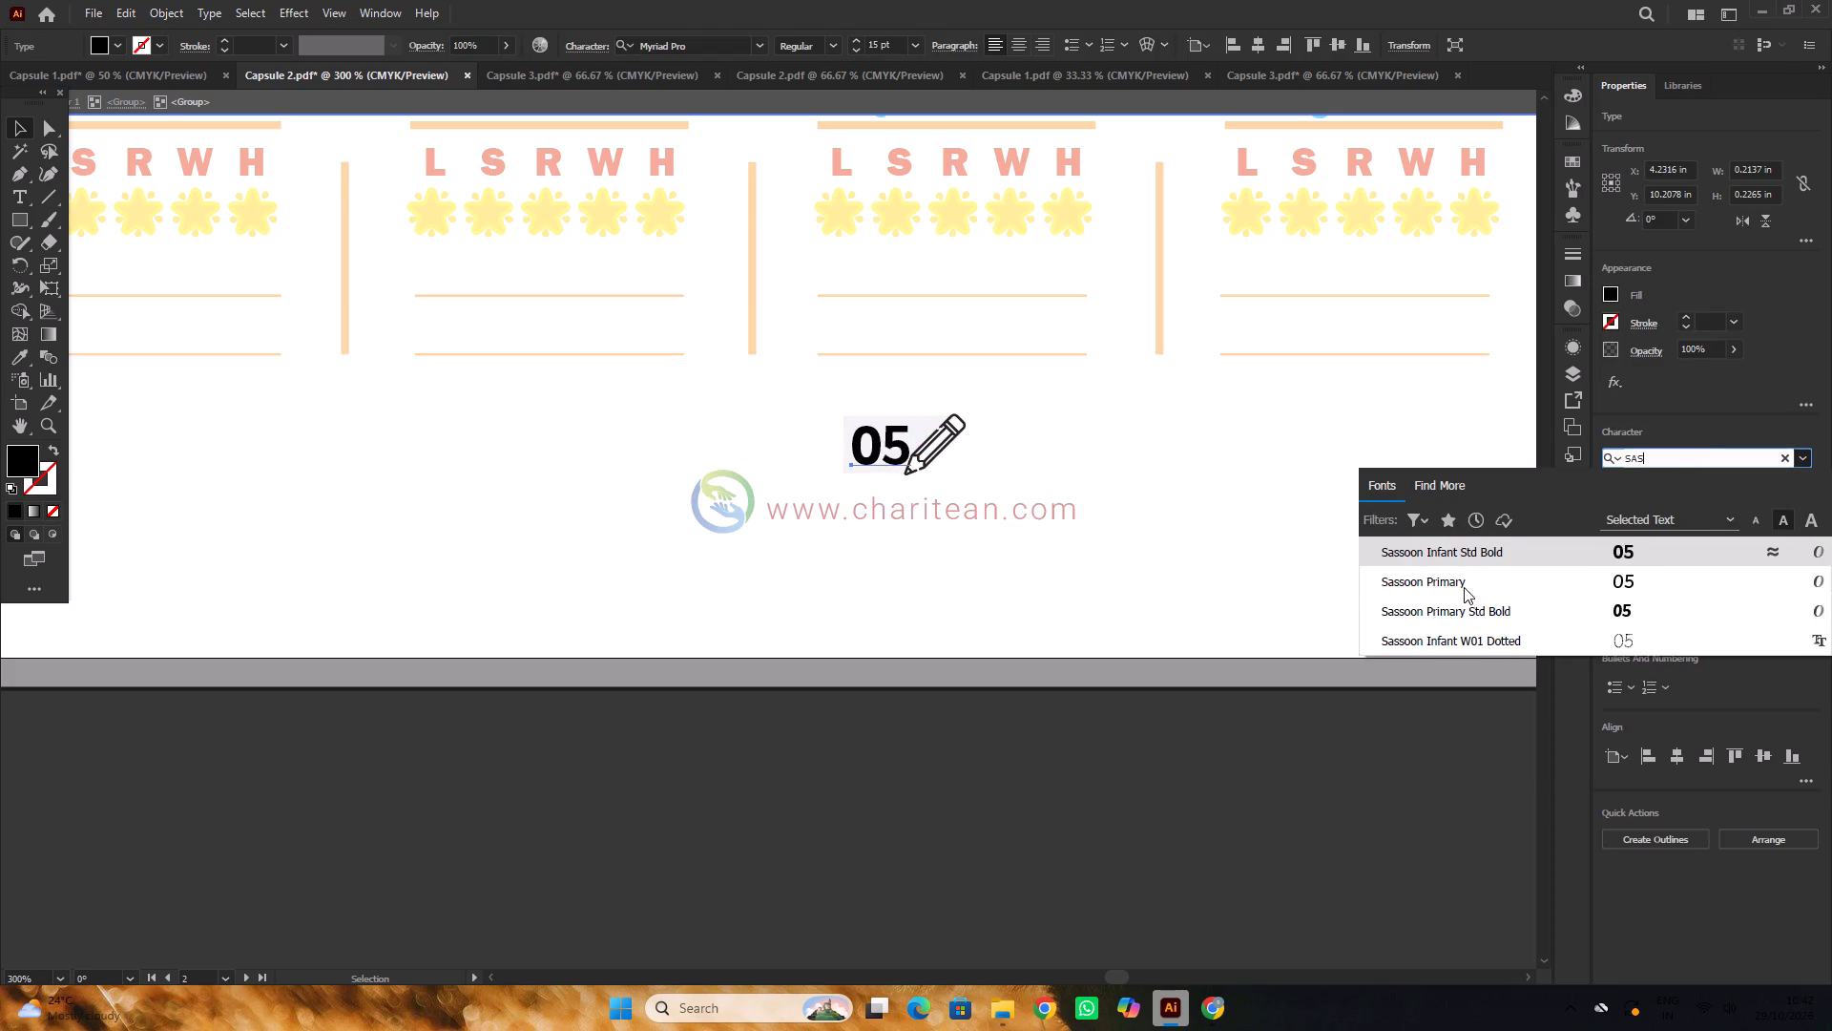
{"action": "left_click", "coordinate": [1462, 590]}
Shift the page number 05 left by about 0.02 in, away from the pencil graphic.
{"action": "scroll", "coordinate": [919, 413], "scroll_direction": "up", "scroll_amount": 5, "text": "alt"}
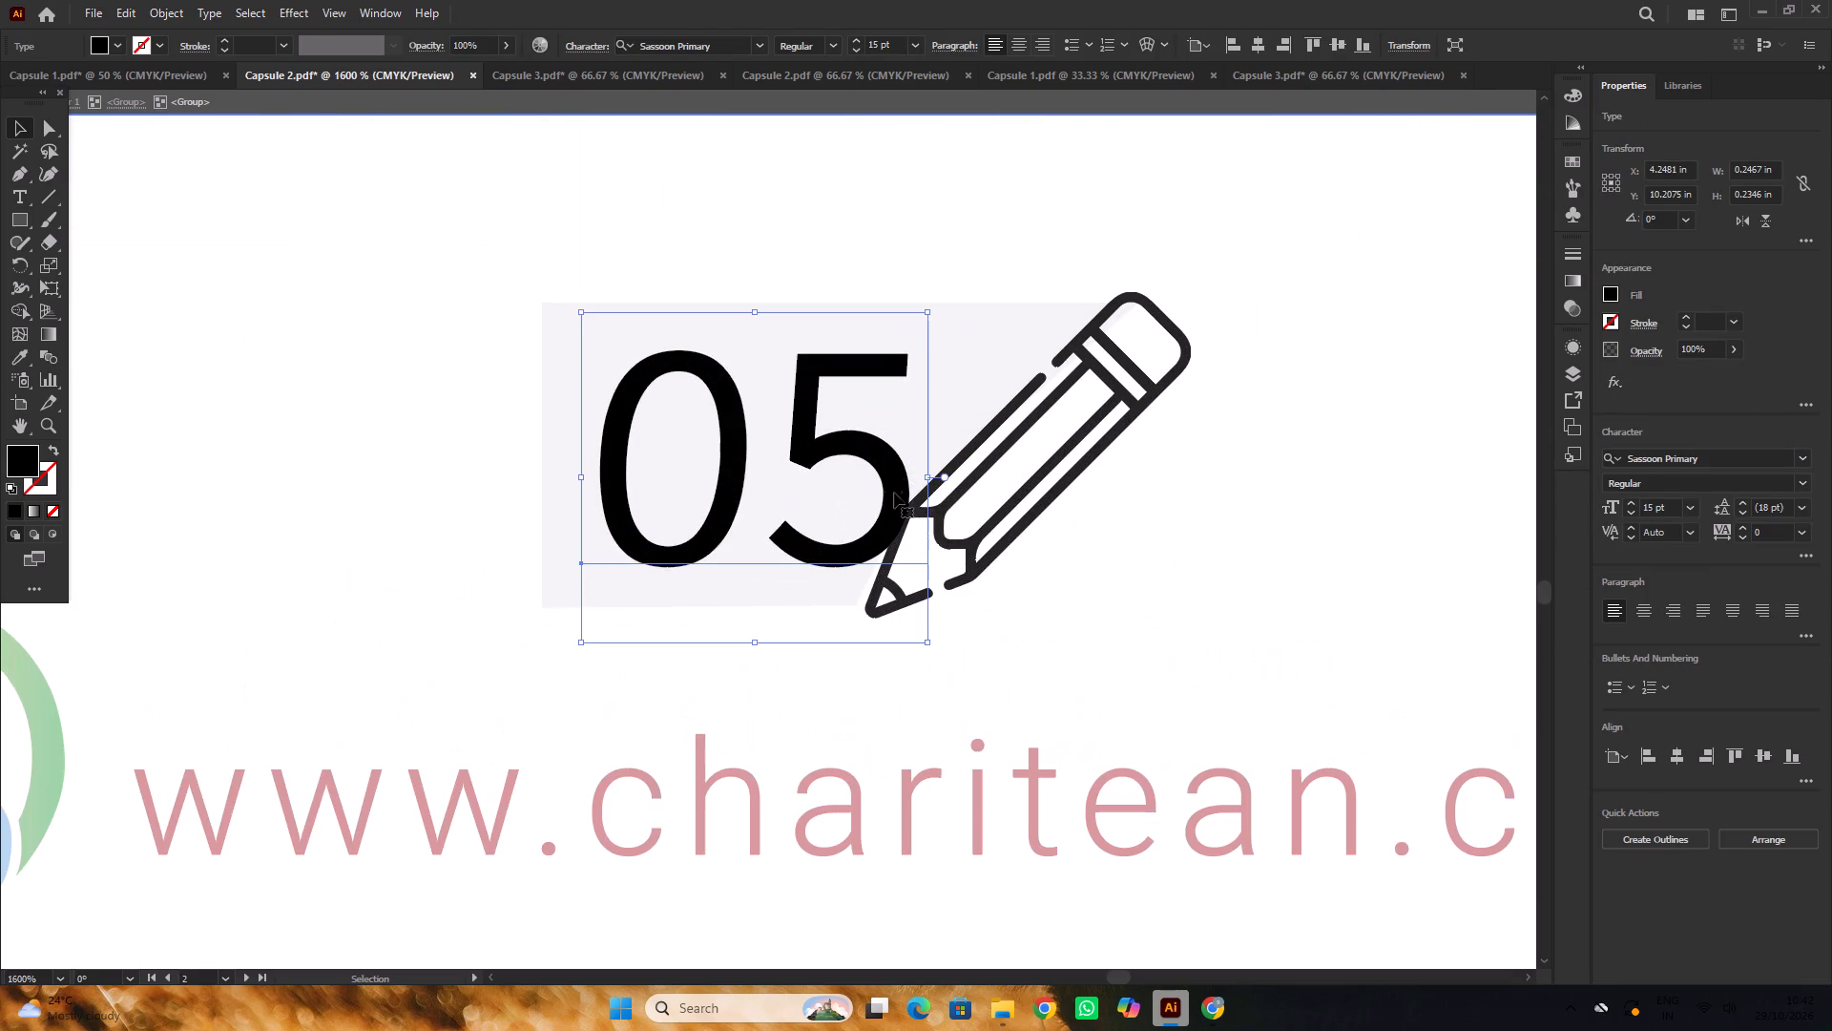
{"action": "left_click_drag", "start_coordinate": [894, 492], "coordinate": [863, 492]}
{"action": "scroll", "coordinate": [733, 375], "scroll_direction": "down", "scroll_amount": 8, "text": "alt"}
{"action": "triple_click", "coordinate": [914, 558]}
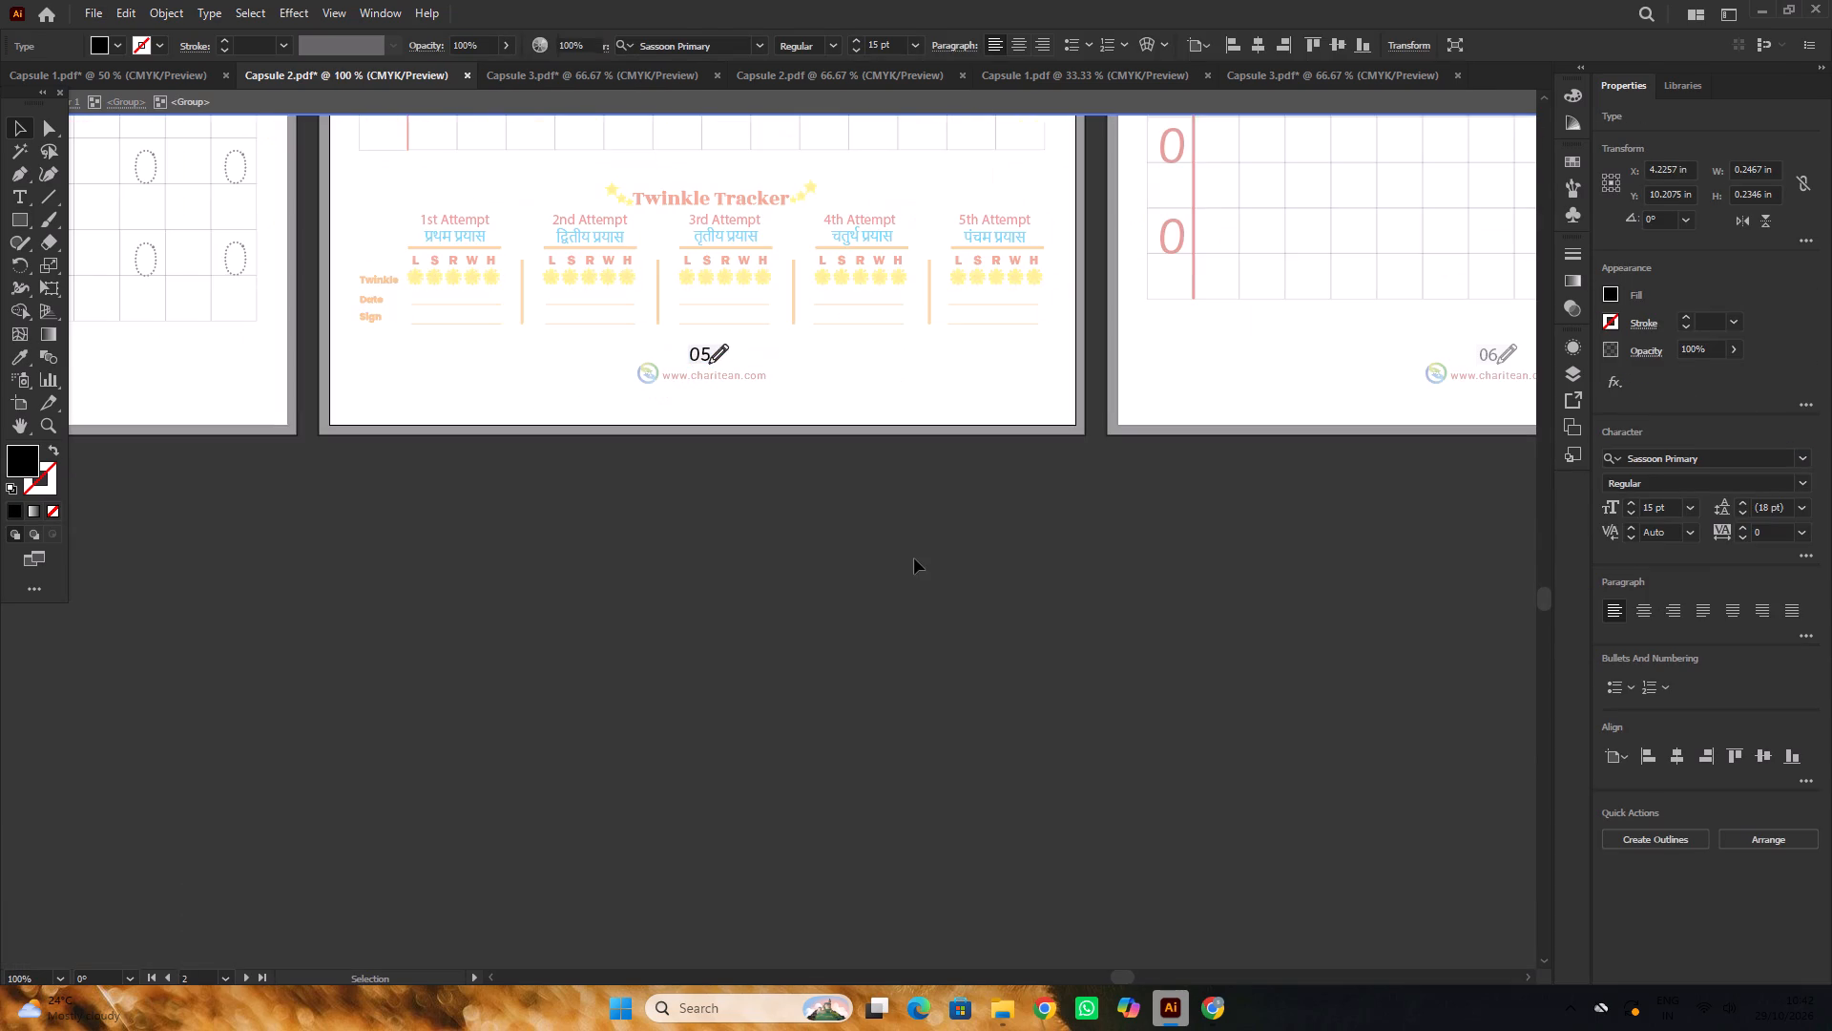
Set the page number 06 on the Practice Time page in Sassoon Primary.
{"action": "scroll", "coordinate": [912, 552], "scroll_direction": "down", "scroll_amount": 2, "text": "alt"}
{"action": "key", "text": "space"}
{"action": "left_click_drag", "start_coordinate": [1194, 541], "coordinate": [950, 570]}
{"action": "scroll", "coordinate": [931, 480], "scroll_direction": "up", "scroll_amount": 3, "text": "alt"}
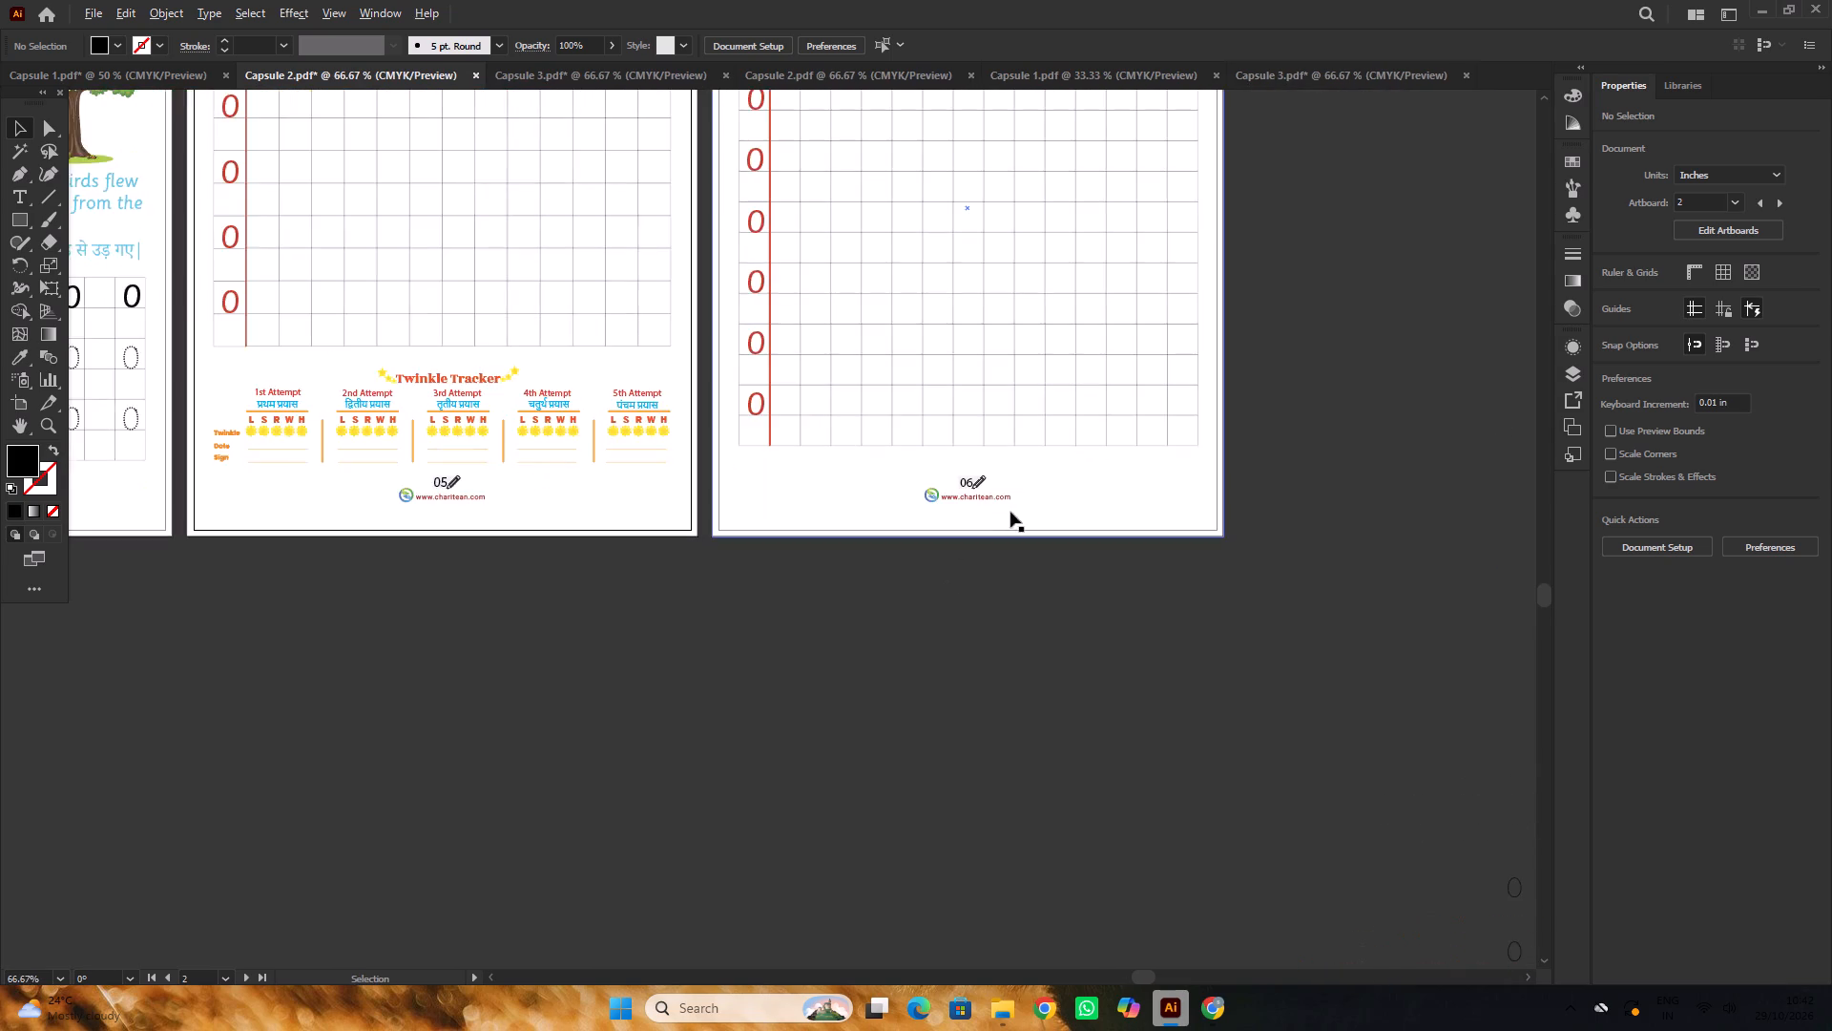
{"action": "scroll", "coordinate": [931, 465], "scroll_direction": "up", "scroll_amount": 3}
{"action": "key", "text": "t"}
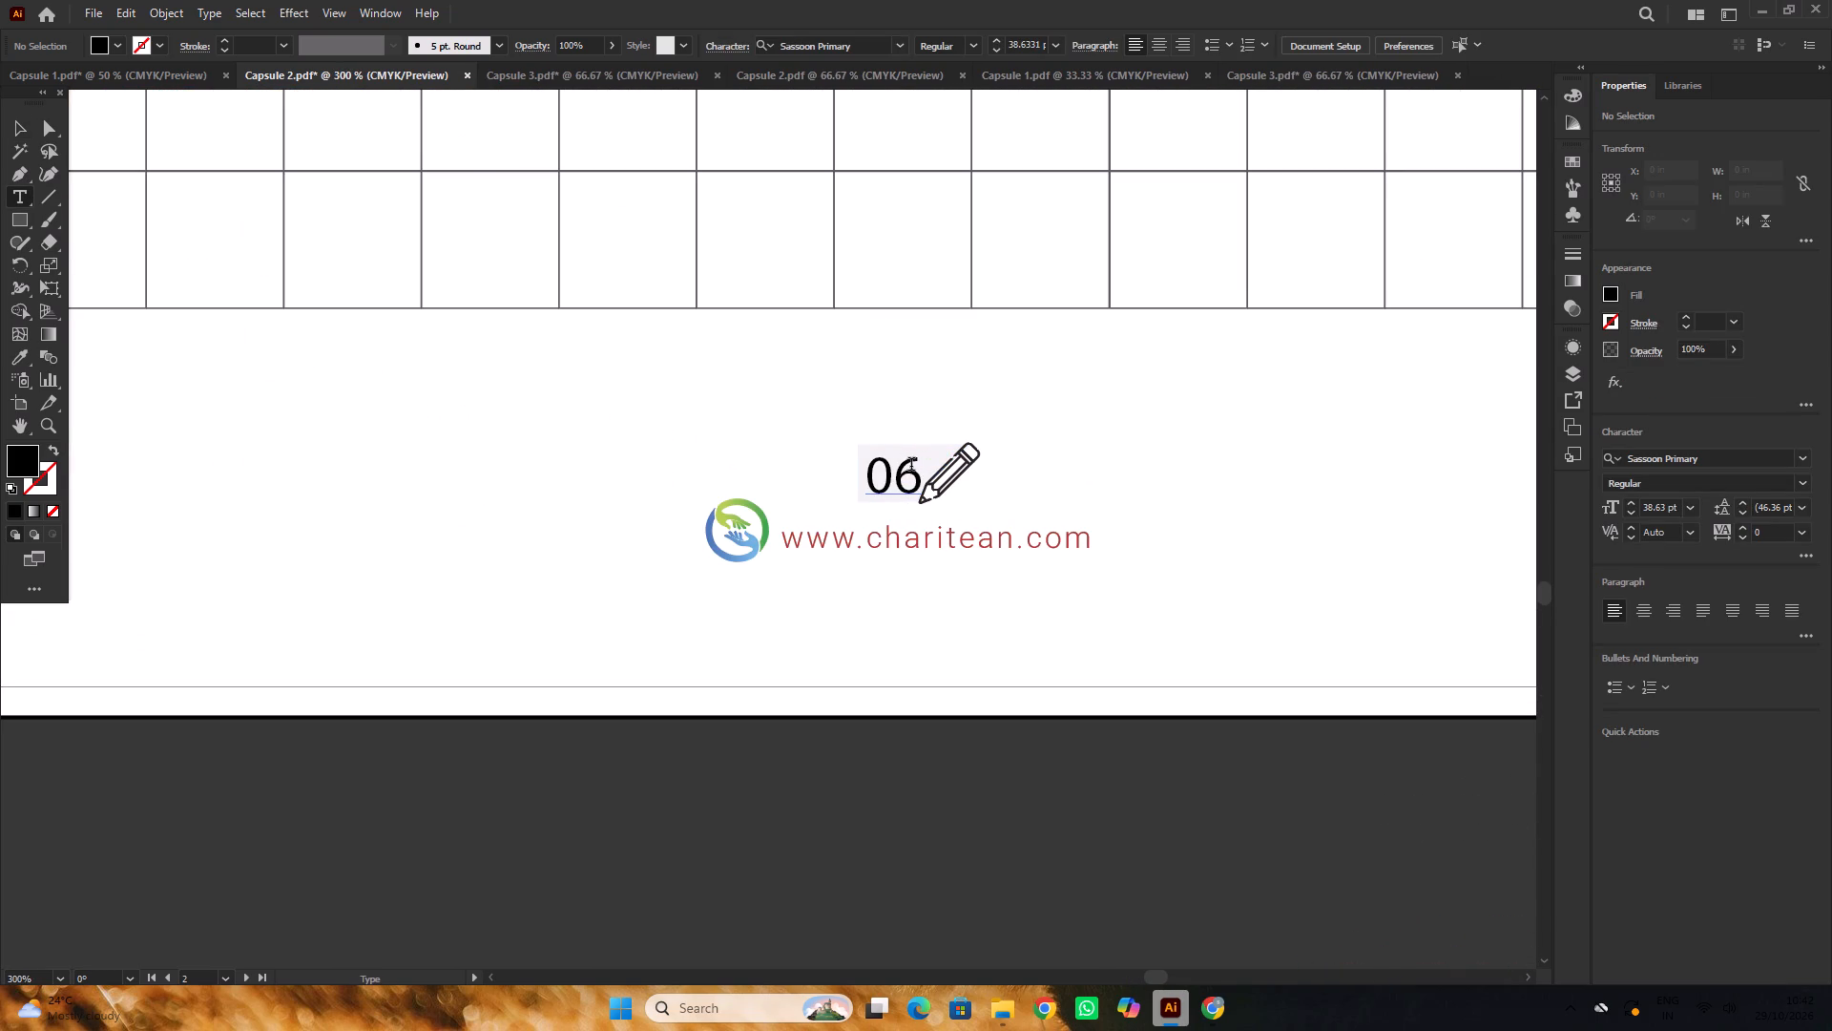
{"action": "left_click_drag", "start_coordinate": [911, 467], "coordinate": [861, 483]}
{"action": "left_click", "coordinate": [1697, 463]}
{"action": "key", "text": "s"}
{"action": "key", "text": "a"}
{"action": "key", "text": "s"}
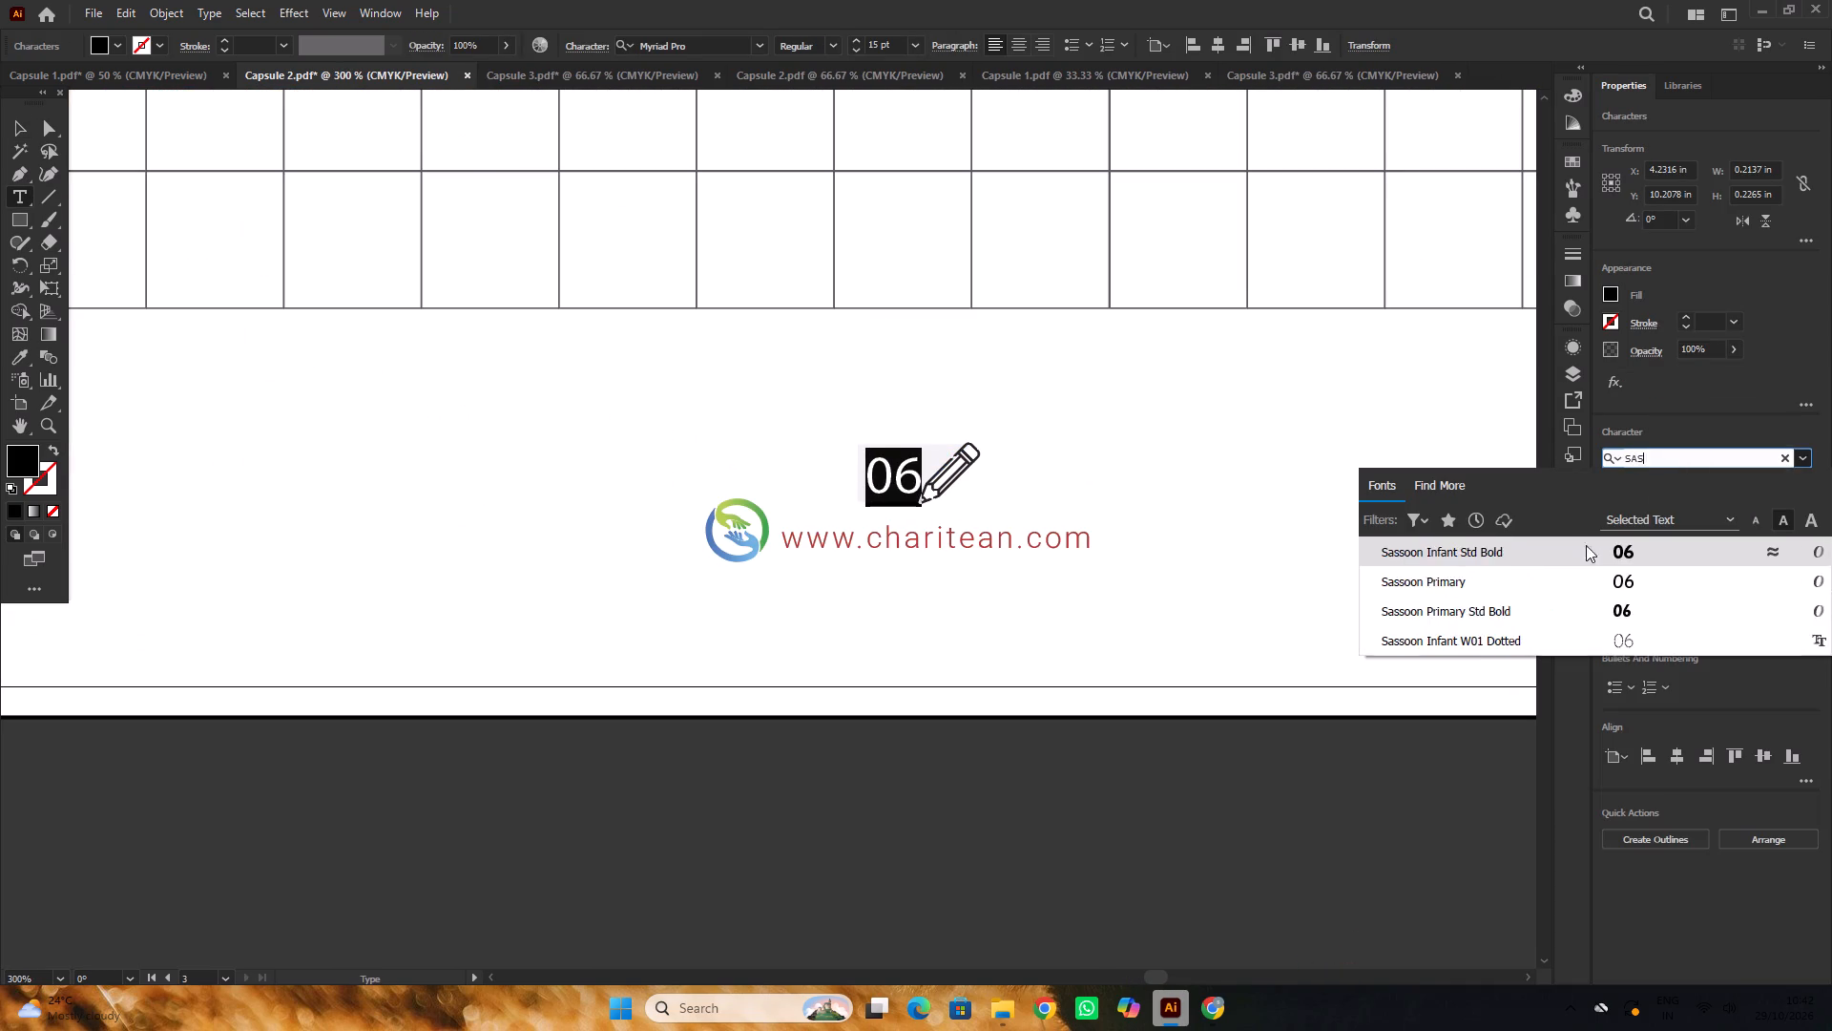
{"action": "left_click", "coordinate": [1513, 585]}
Shift the page number 06 slightly left, away from the pencil graphic.
{"action": "left_click", "coordinate": [15, 131]}
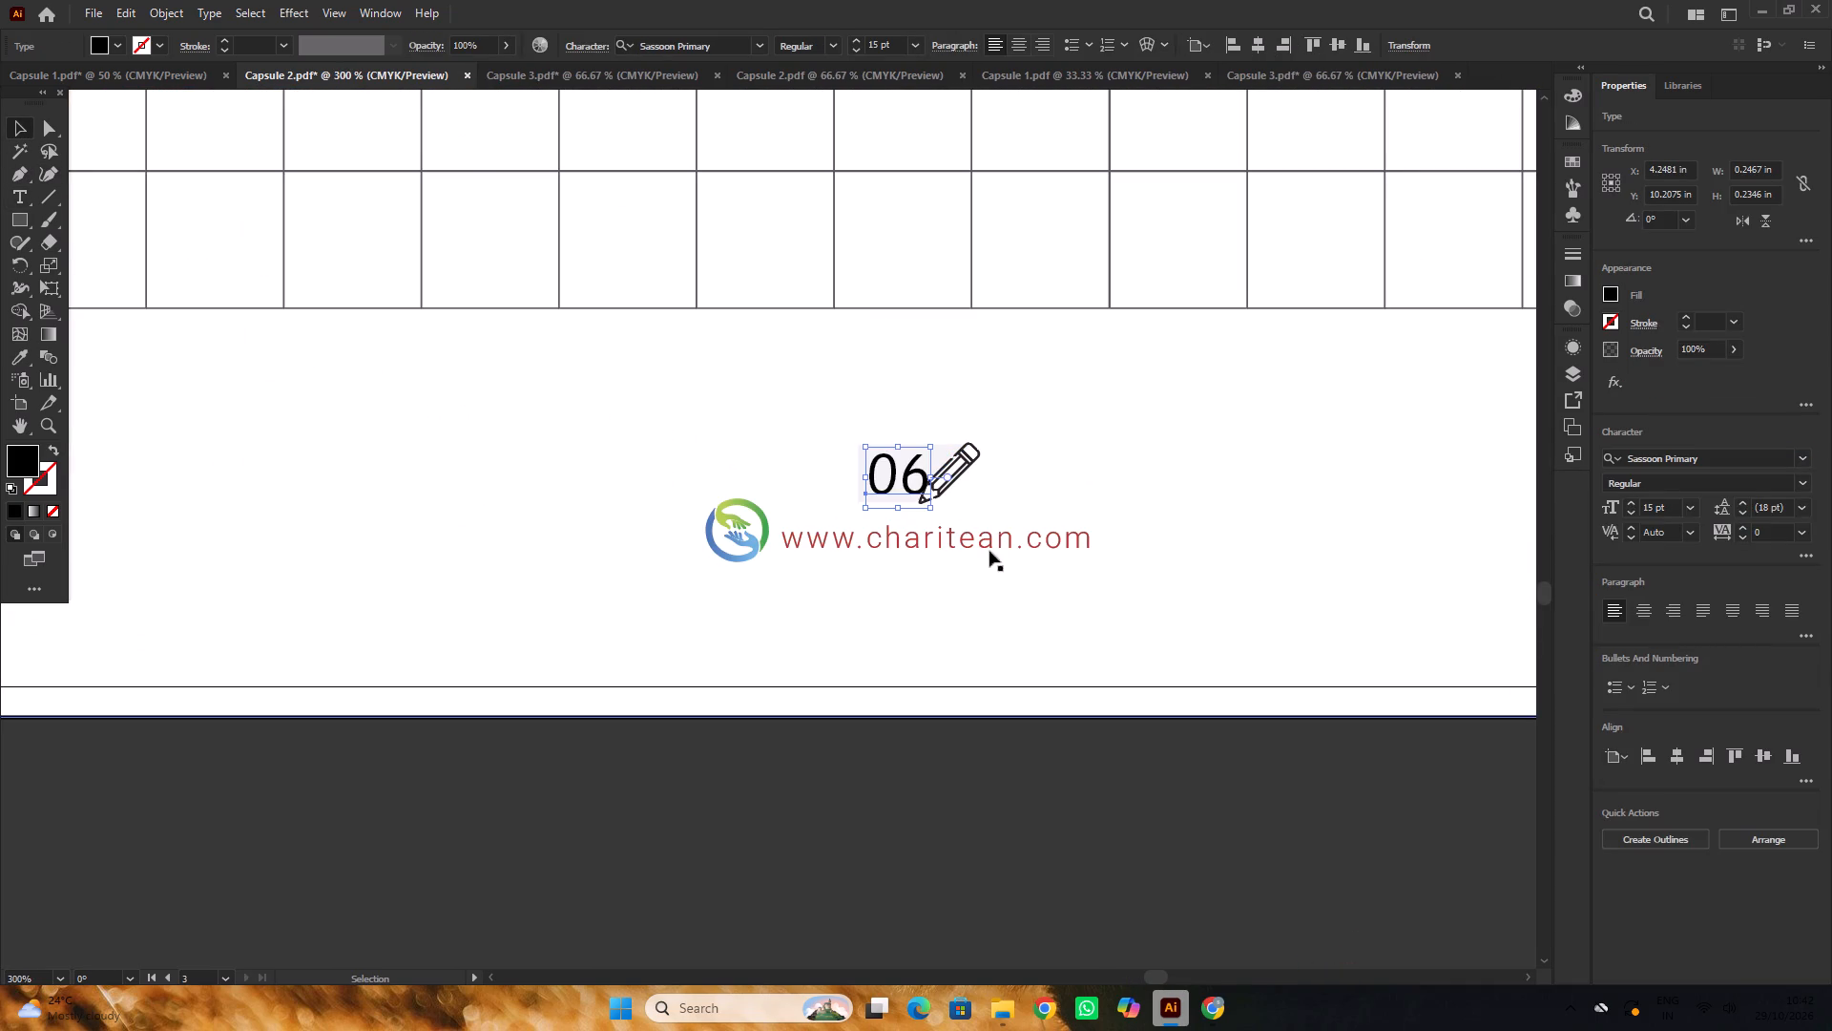
{"action": "scroll", "coordinate": [964, 525], "scroll_direction": "up", "scroll_amount": 6, "text": "alt"}
{"action": "left_click_drag", "start_coordinate": [866, 531], "coordinate": [833, 533]}
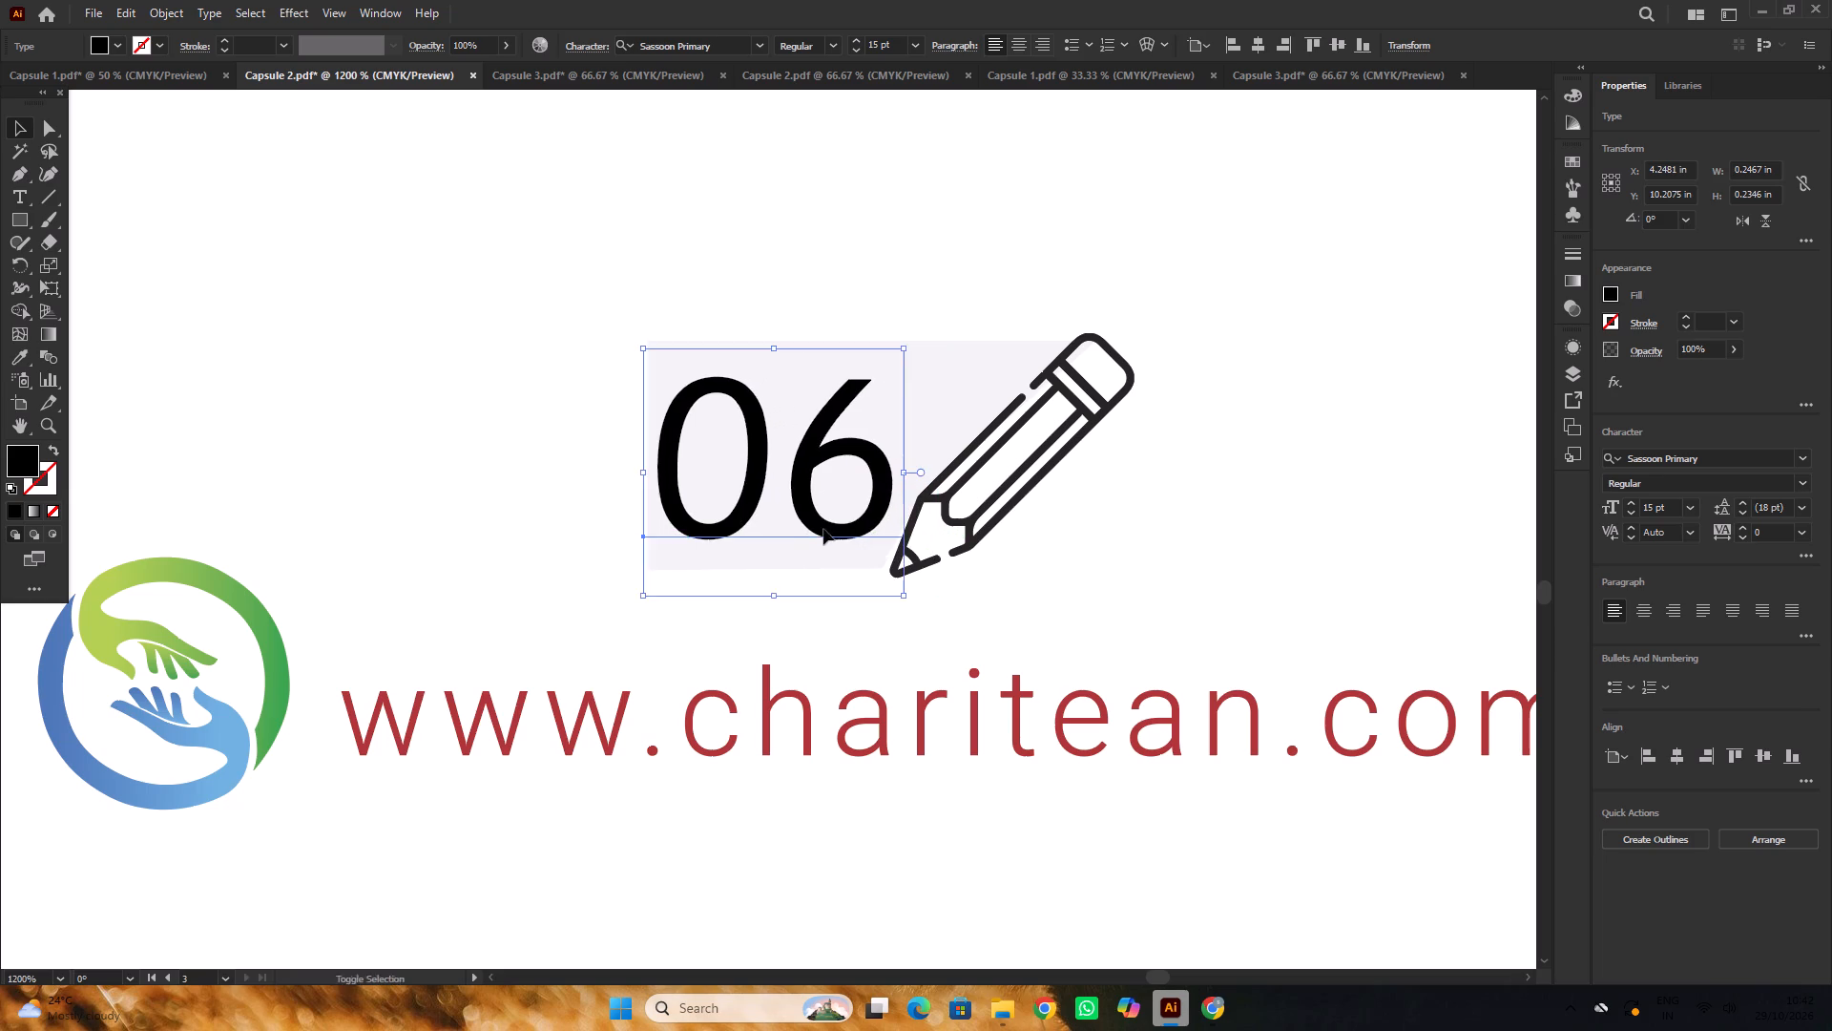
{"action": "scroll", "coordinate": [725, 473], "scroll_direction": "down", "scroll_amount": 7, "text": "alt"}
{"action": "triple_click", "coordinate": [952, 705]}
{"action": "left_click", "coordinate": [950, 704]}
Save the Capsule 2 file.
{"action": "scroll", "coordinate": [972, 691], "scroll_direction": "down", "scroll_amount": 3, "text": "alt"}
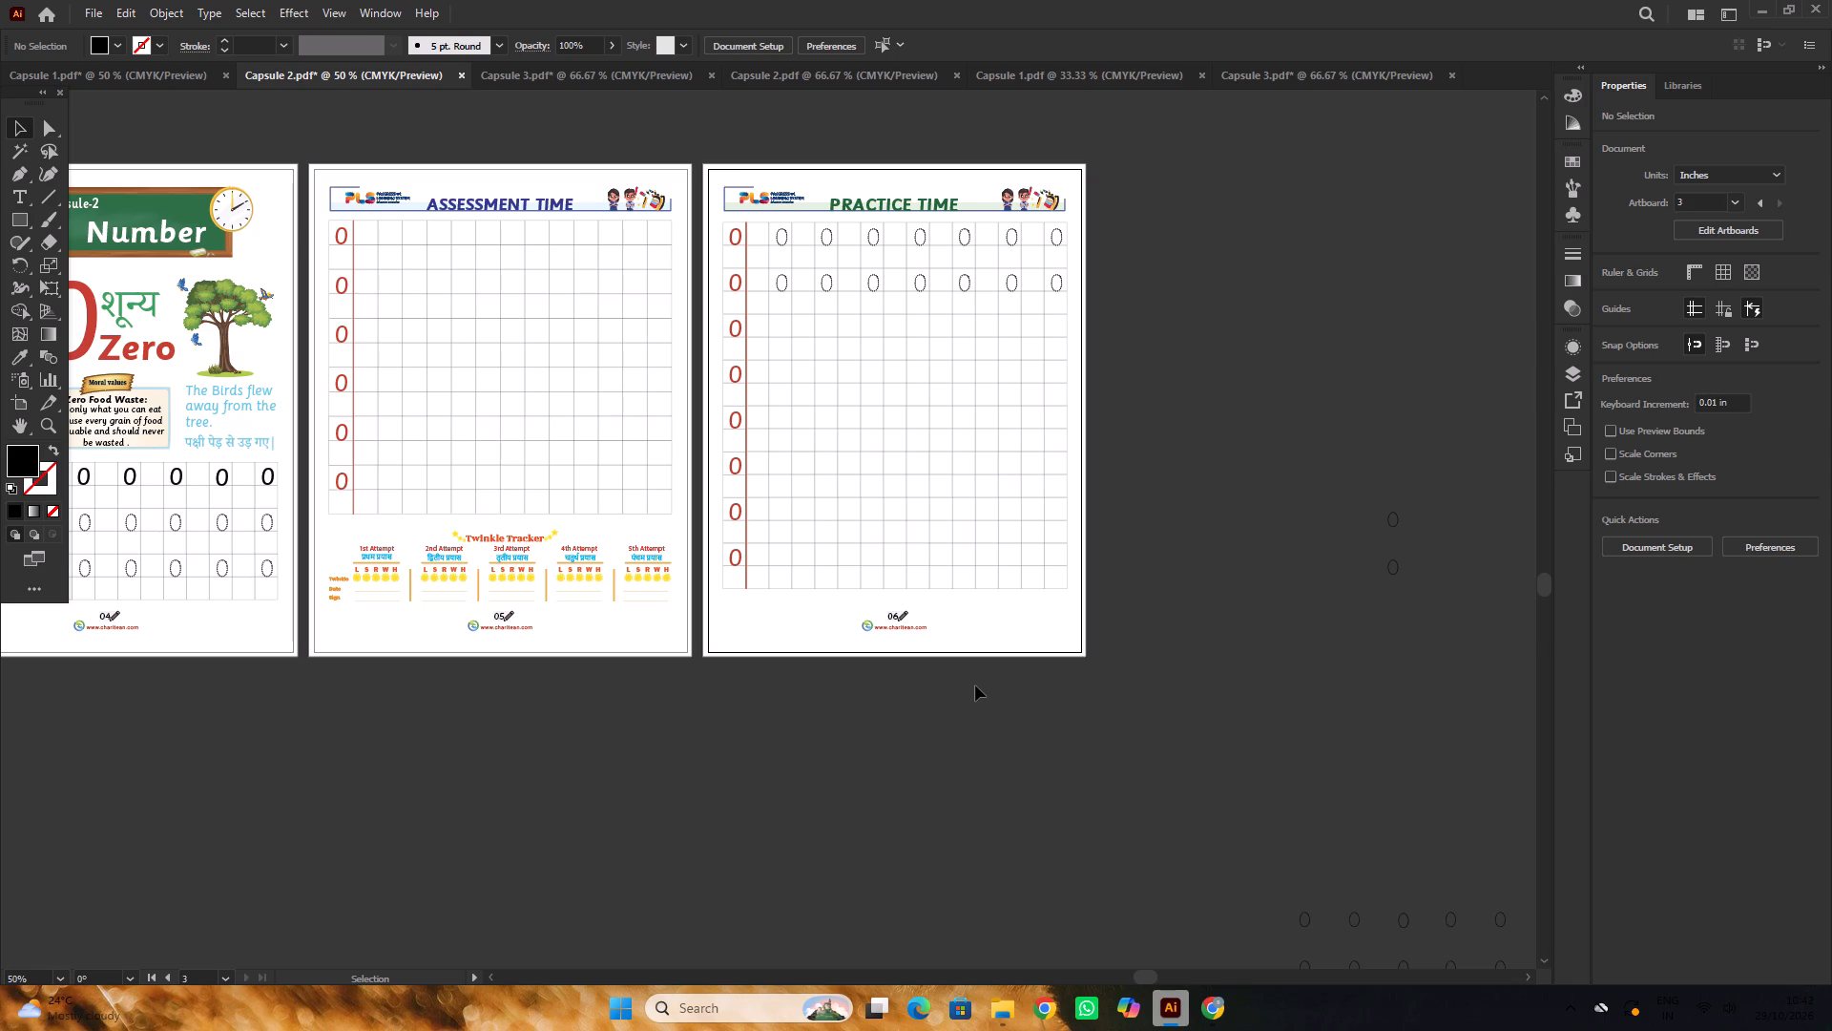
{"action": "key", "text": "ctrl+s"}
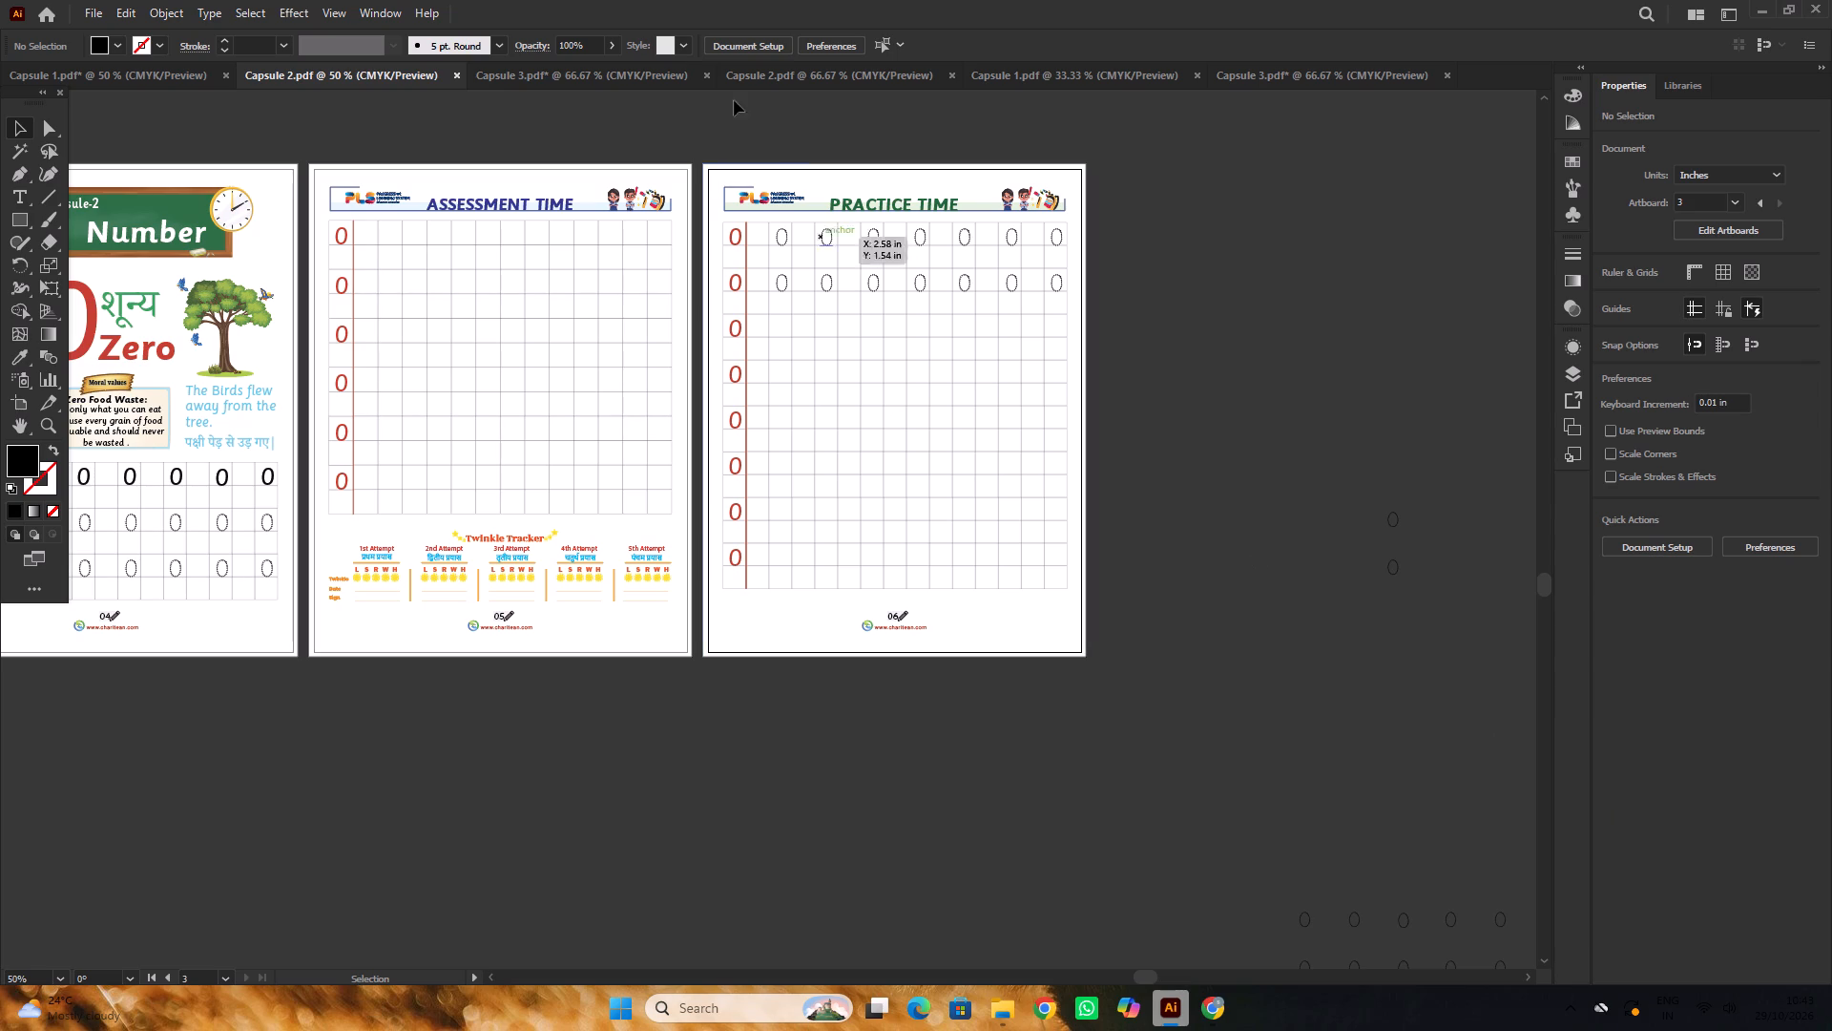
In the Capsule 3 file with pages 07 to 10, lock the ruled writing lines on the Practice Time page.
{"action": "left_click", "coordinate": [605, 79]}
{"action": "scroll", "coordinate": [901, 356], "scroll_direction": "up", "scroll_amount": 3}
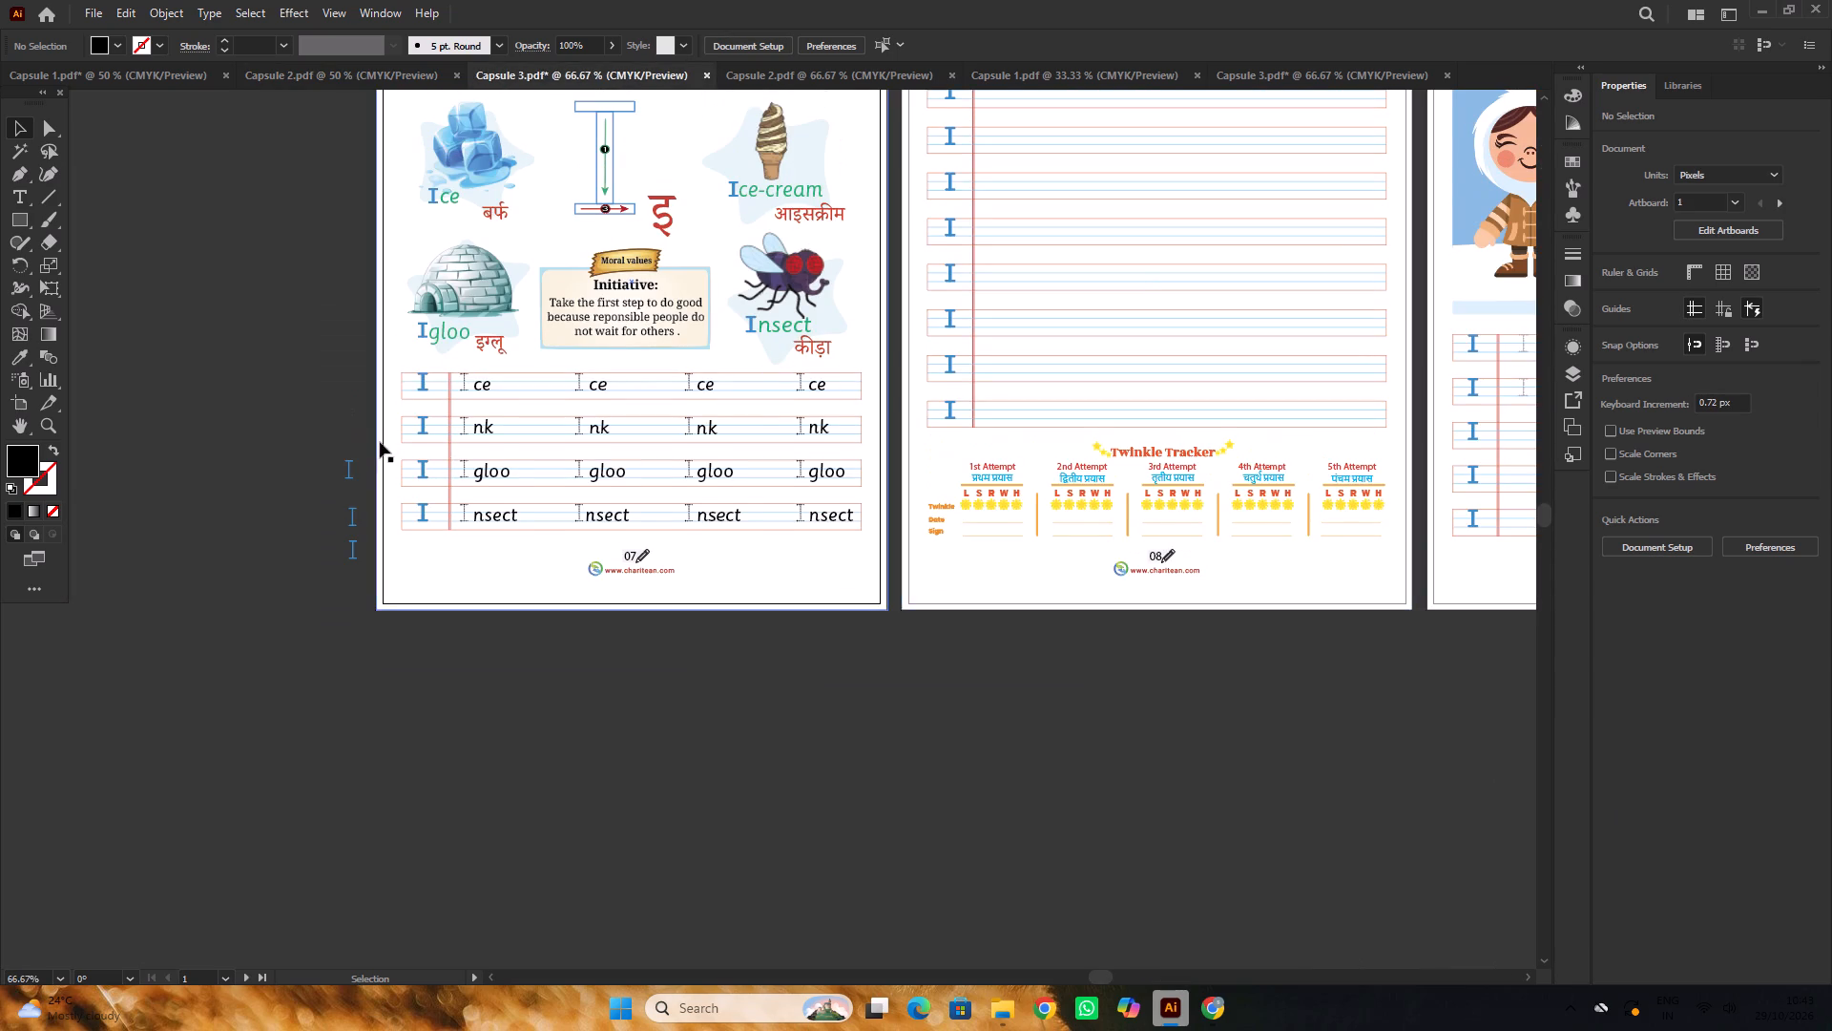
{"action": "scroll", "coordinate": [384, 426], "scroll_direction": "up", "scroll_amount": 1}
{"action": "scroll", "coordinate": [384, 425], "scroll_direction": "down", "scroll_amount": 2, "text": "alt"}
{"action": "key", "text": "space"}
{"action": "left_click_drag", "start_coordinate": [1344, 603], "coordinate": [1157, 622]}
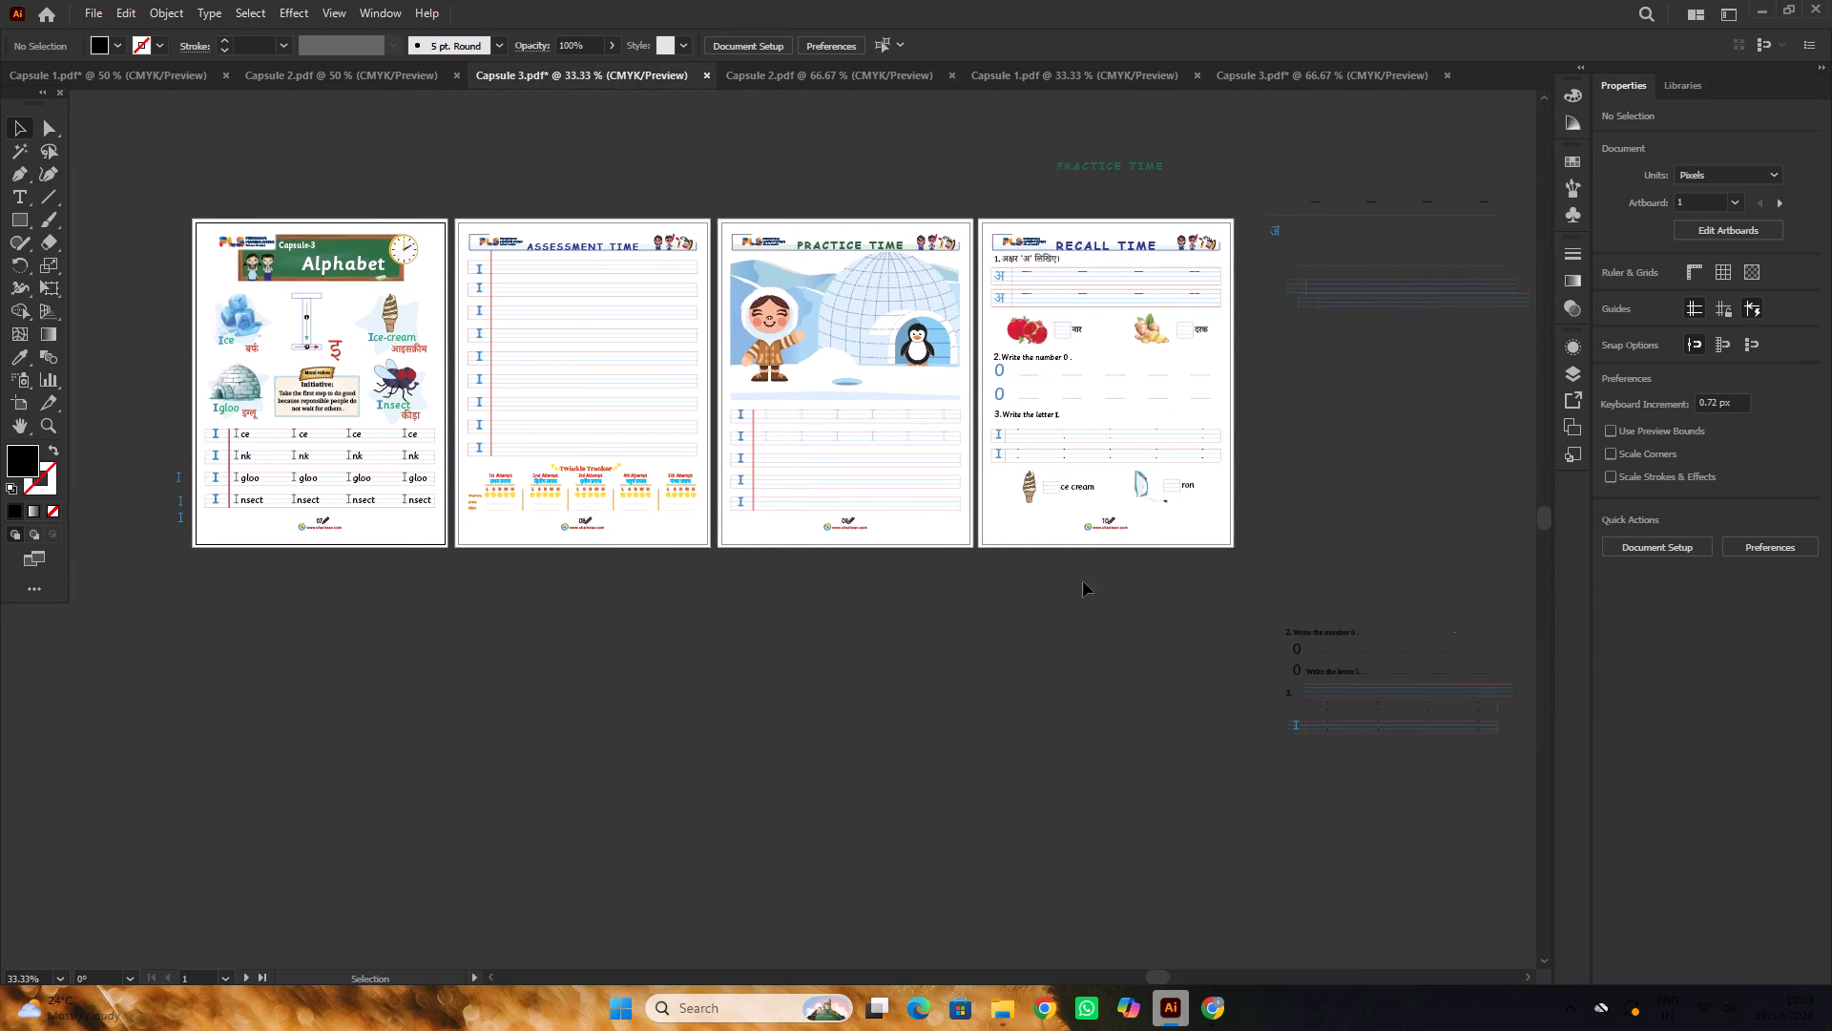
{"action": "scroll", "coordinate": [801, 468], "scroll_direction": "up", "scroll_amount": 3, "text": "alt"}
{"action": "left_click_drag", "start_coordinate": [775, 620], "coordinate": [773, 284]}
{"action": "key", "text": "ctrl+2"}
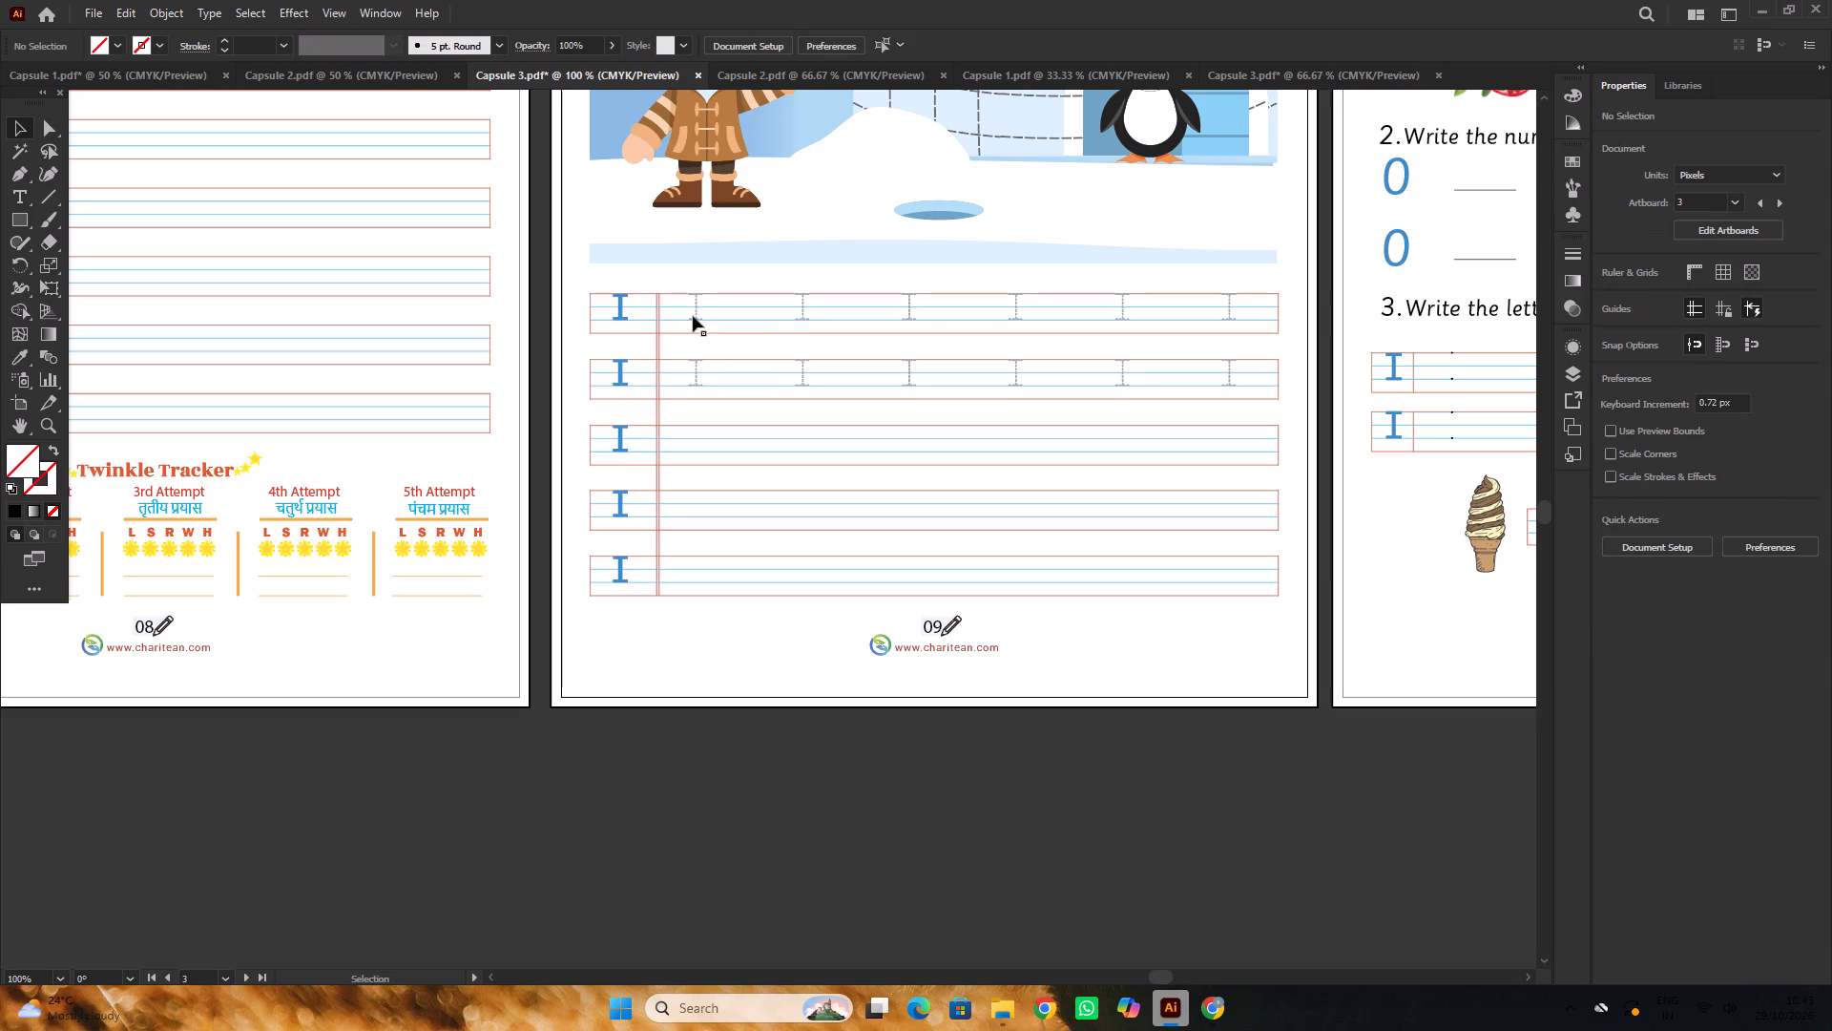
Delete the two rows of tracing letters I from the writing lines on the Practice Time page.
{"action": "left_click_drag", "start_coordinate": [686, 307], "coordinate": [1243, 389]}
{"action": "key", "text": "Delete"}
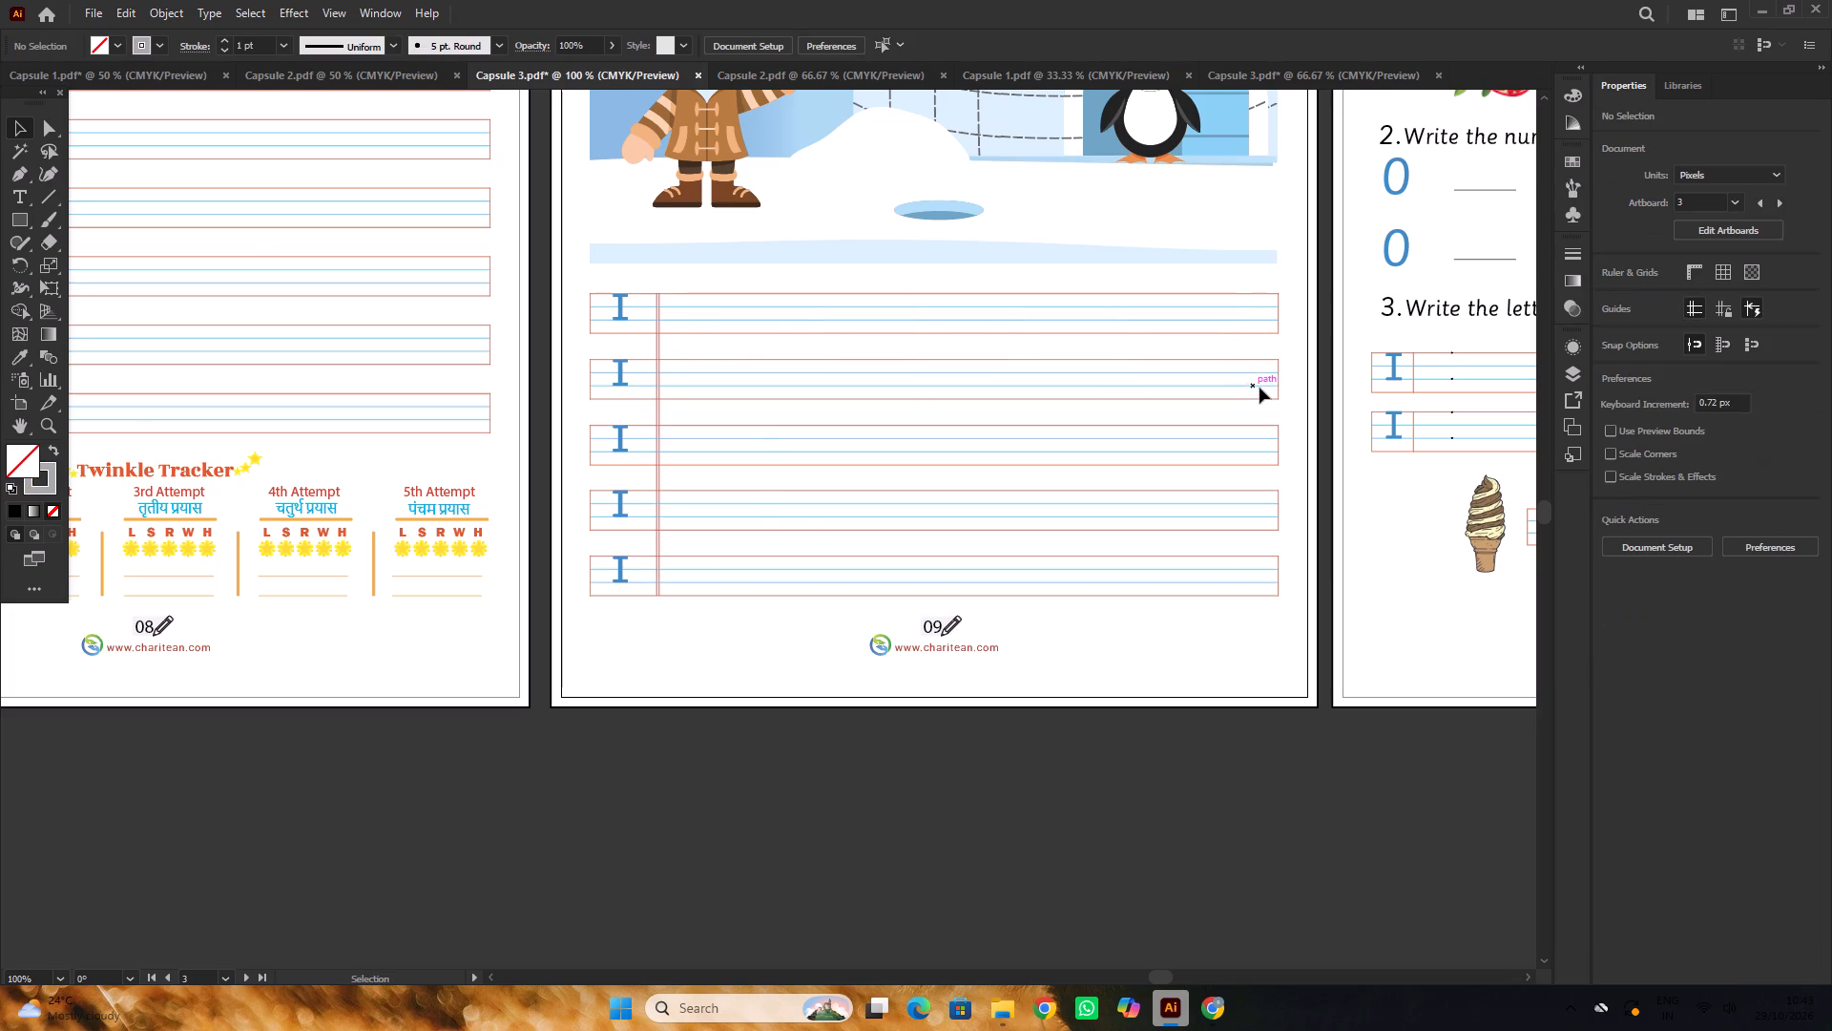
Copy the dotted I from the Igloo row on page 07 to the start of the first Practice Time writing line.
{"action": "scroll", "coordinate": [1111, 378], "scroll_direction": "down", "scroll_amount": 1, "text": "alt"}
{"action": "scroll", "coordinate": [811, 474], "scroll_direction": "down", "scroll_amount": 1, "text": "alt"}
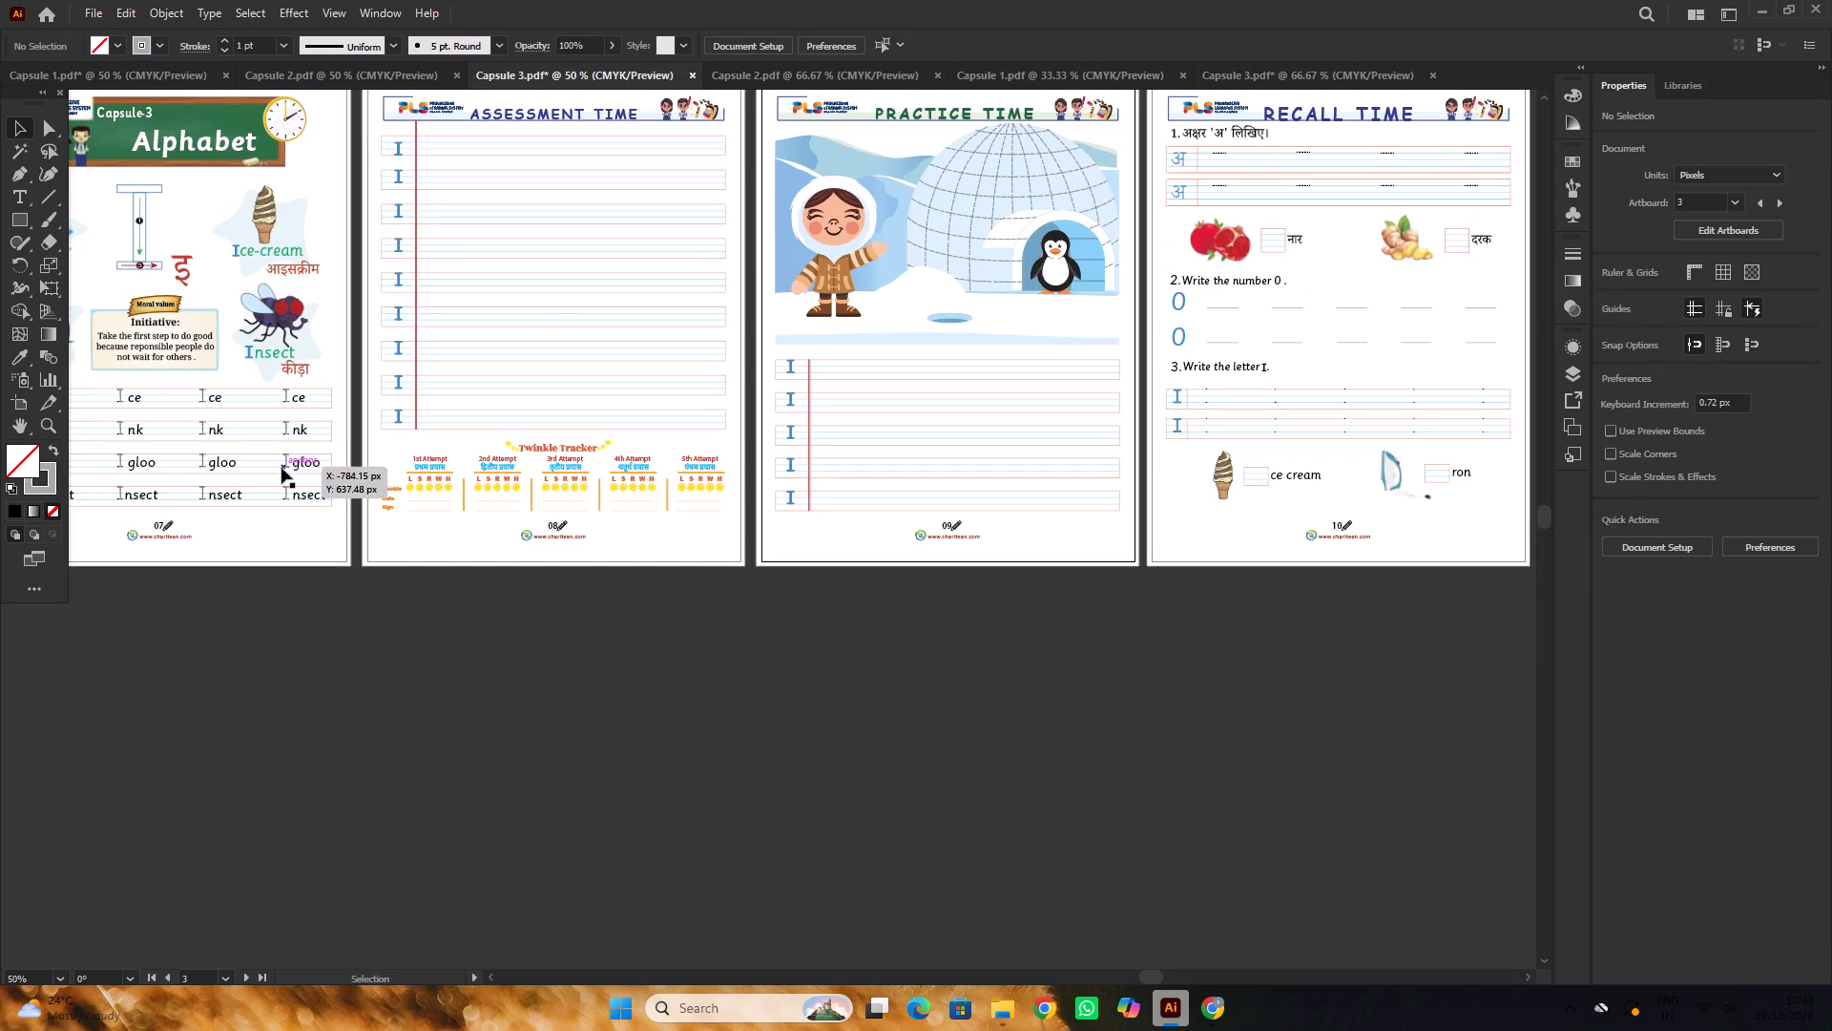
{"action": "left_click_drag", "start_coordinate": [284, 468], "coordinate": [849, 376]}
{"action": "scroll", "coordinate": [855, 376], "scroll_direction": "up", "scroll_amount": 3, "text": "alt"}
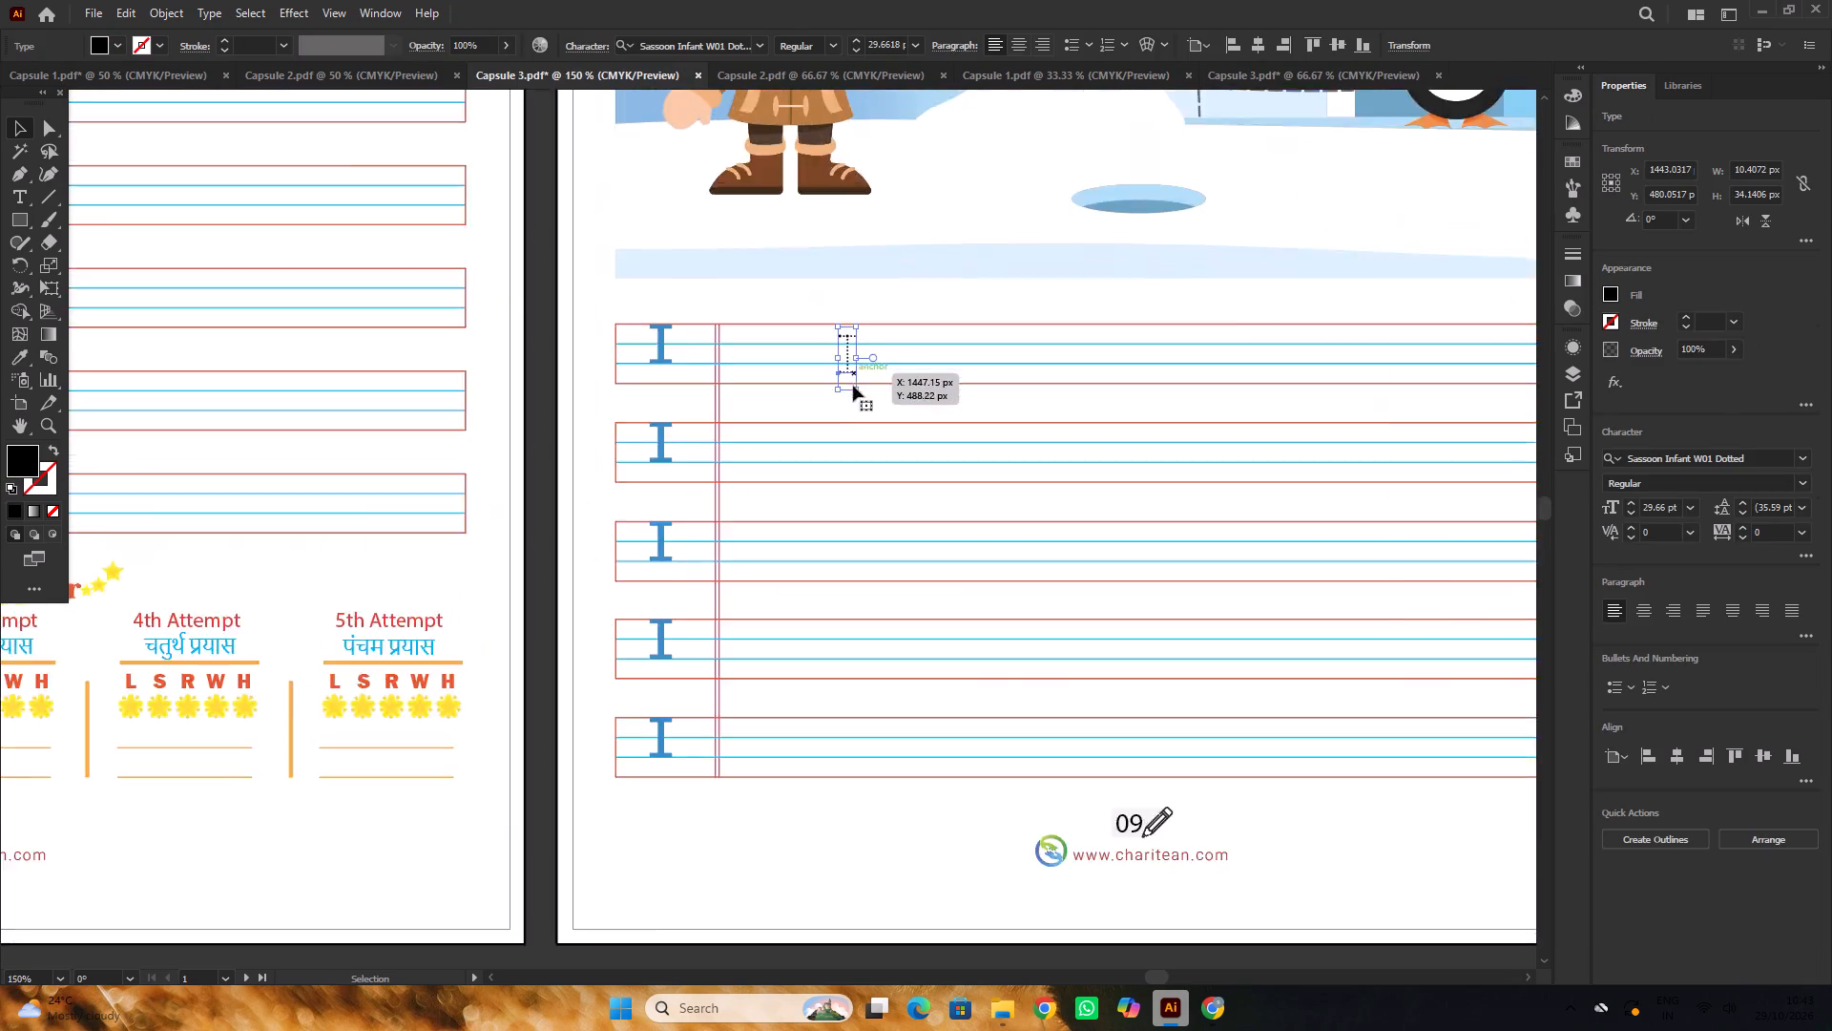
{"action": "scroll", "coordinate": [853, 386], "scroll_direction": "up", "scroll_amount": 2, "text": "alt"}
{"action": "left_click_drag", "start_coordinate": [845, 357], "coordinate": [658, 340]}
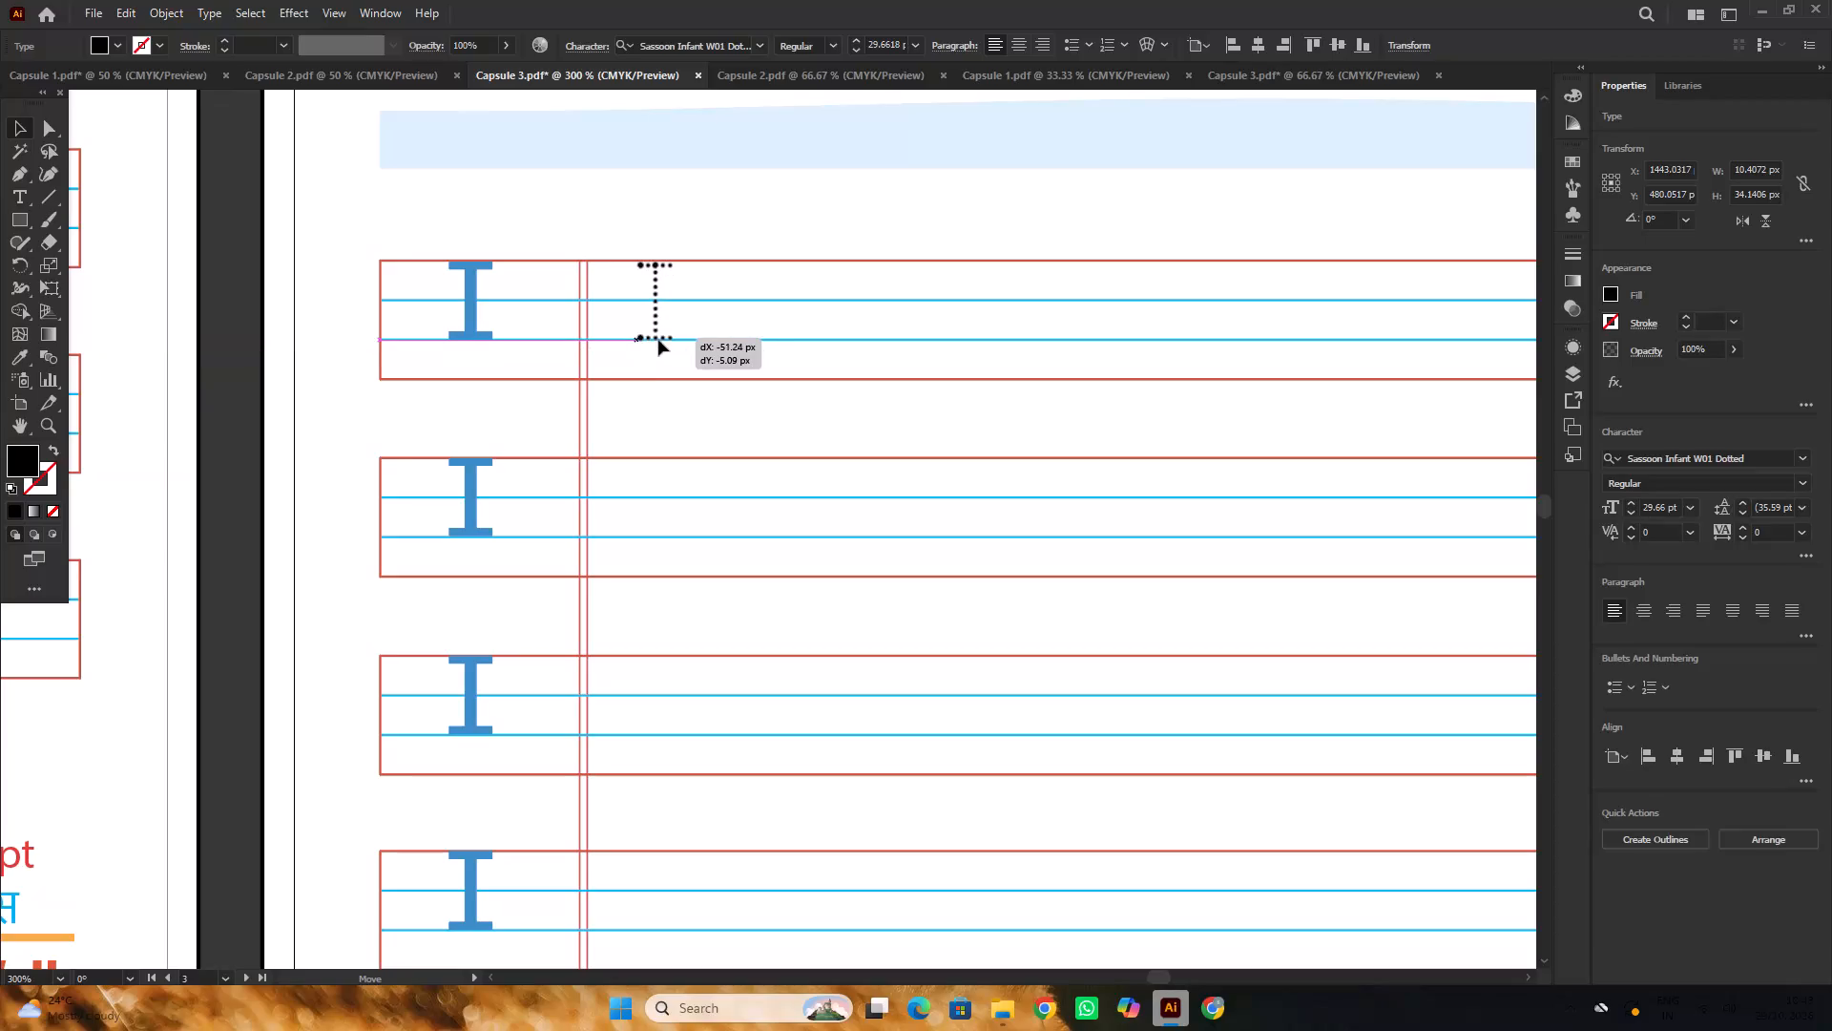
{"action": "left_click_drag", "start_coordinate": [658, 340], "coordinate": [692, 340]}
{"action": "scroll", "coordinate": [561, 351], "scroll_direction": "down", "scroll_amount": 2, "text": "alt"}
{"action": "scroll", "coordinate": [689, 343], "scroll_direction": "up", "scroll_amount": 1, "text": "alt"}
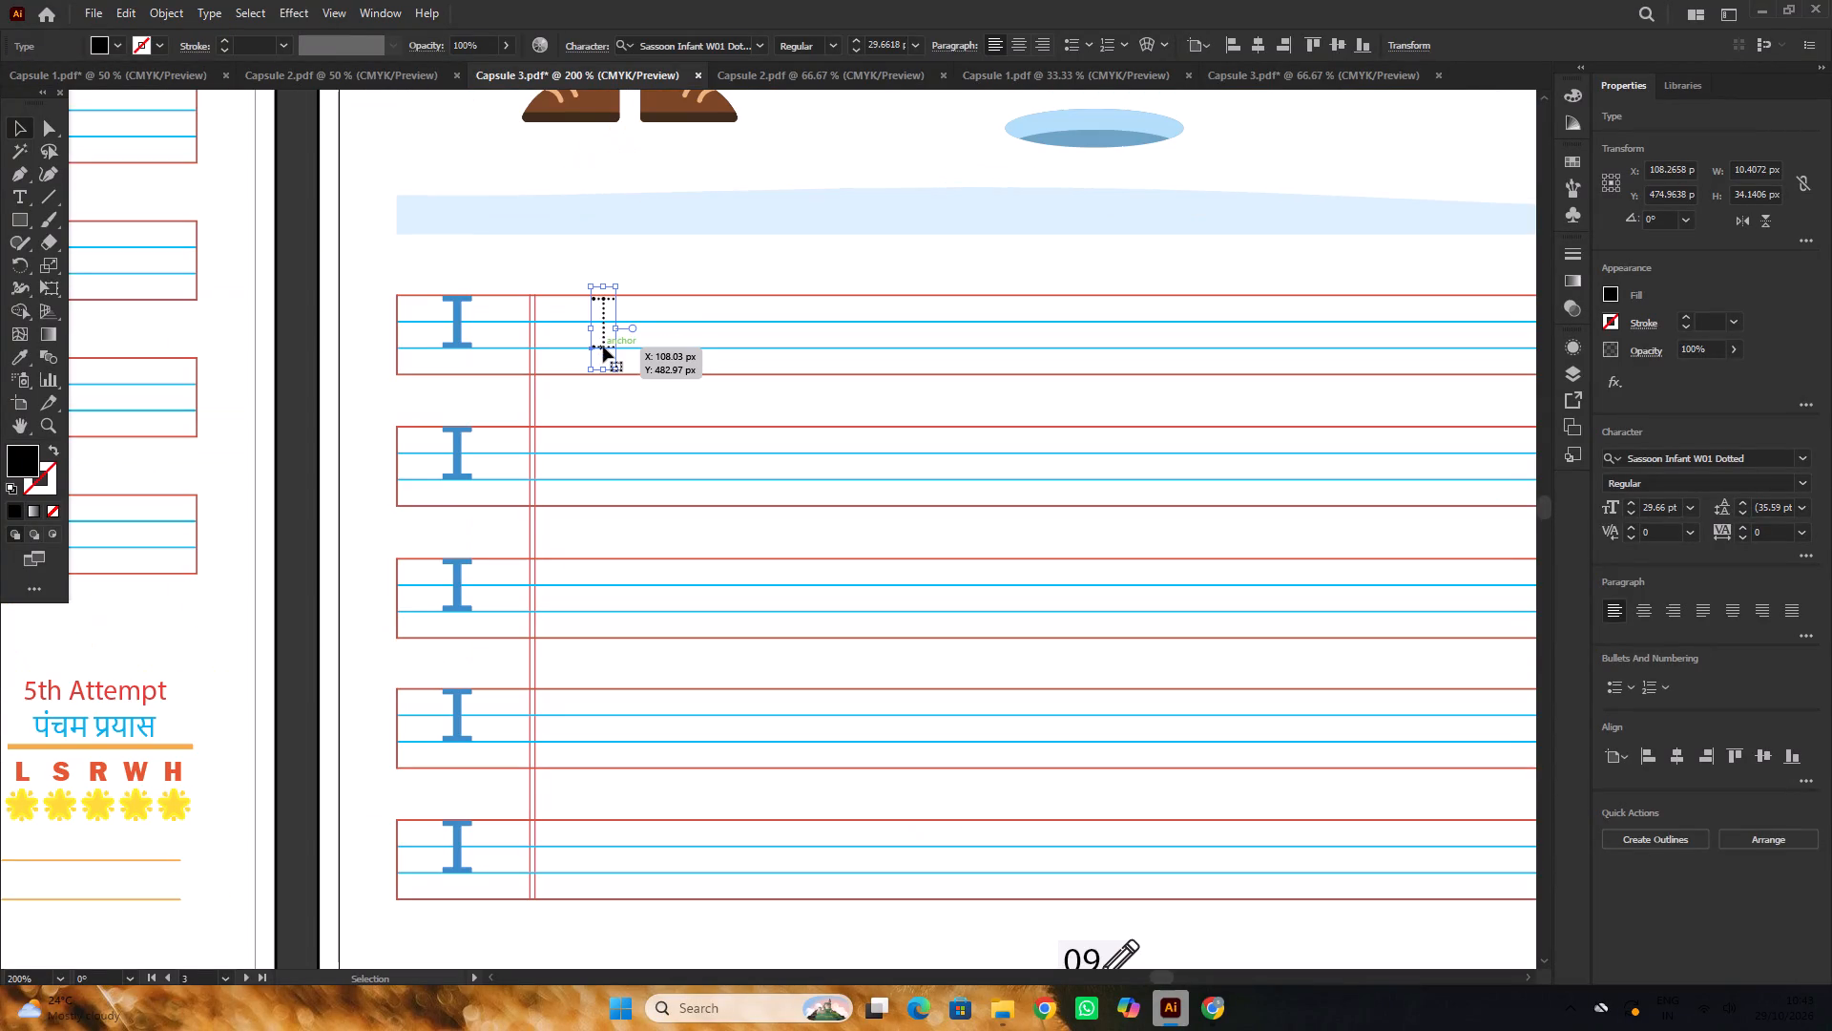
Bring the dotted I to the front and move it down about 0.27 px onto the blue baseline.
{"action": "scroll", "coordinate": [603, 347], "scroll_direction": "up", "scroll_amount": 3, "text": "alt"}
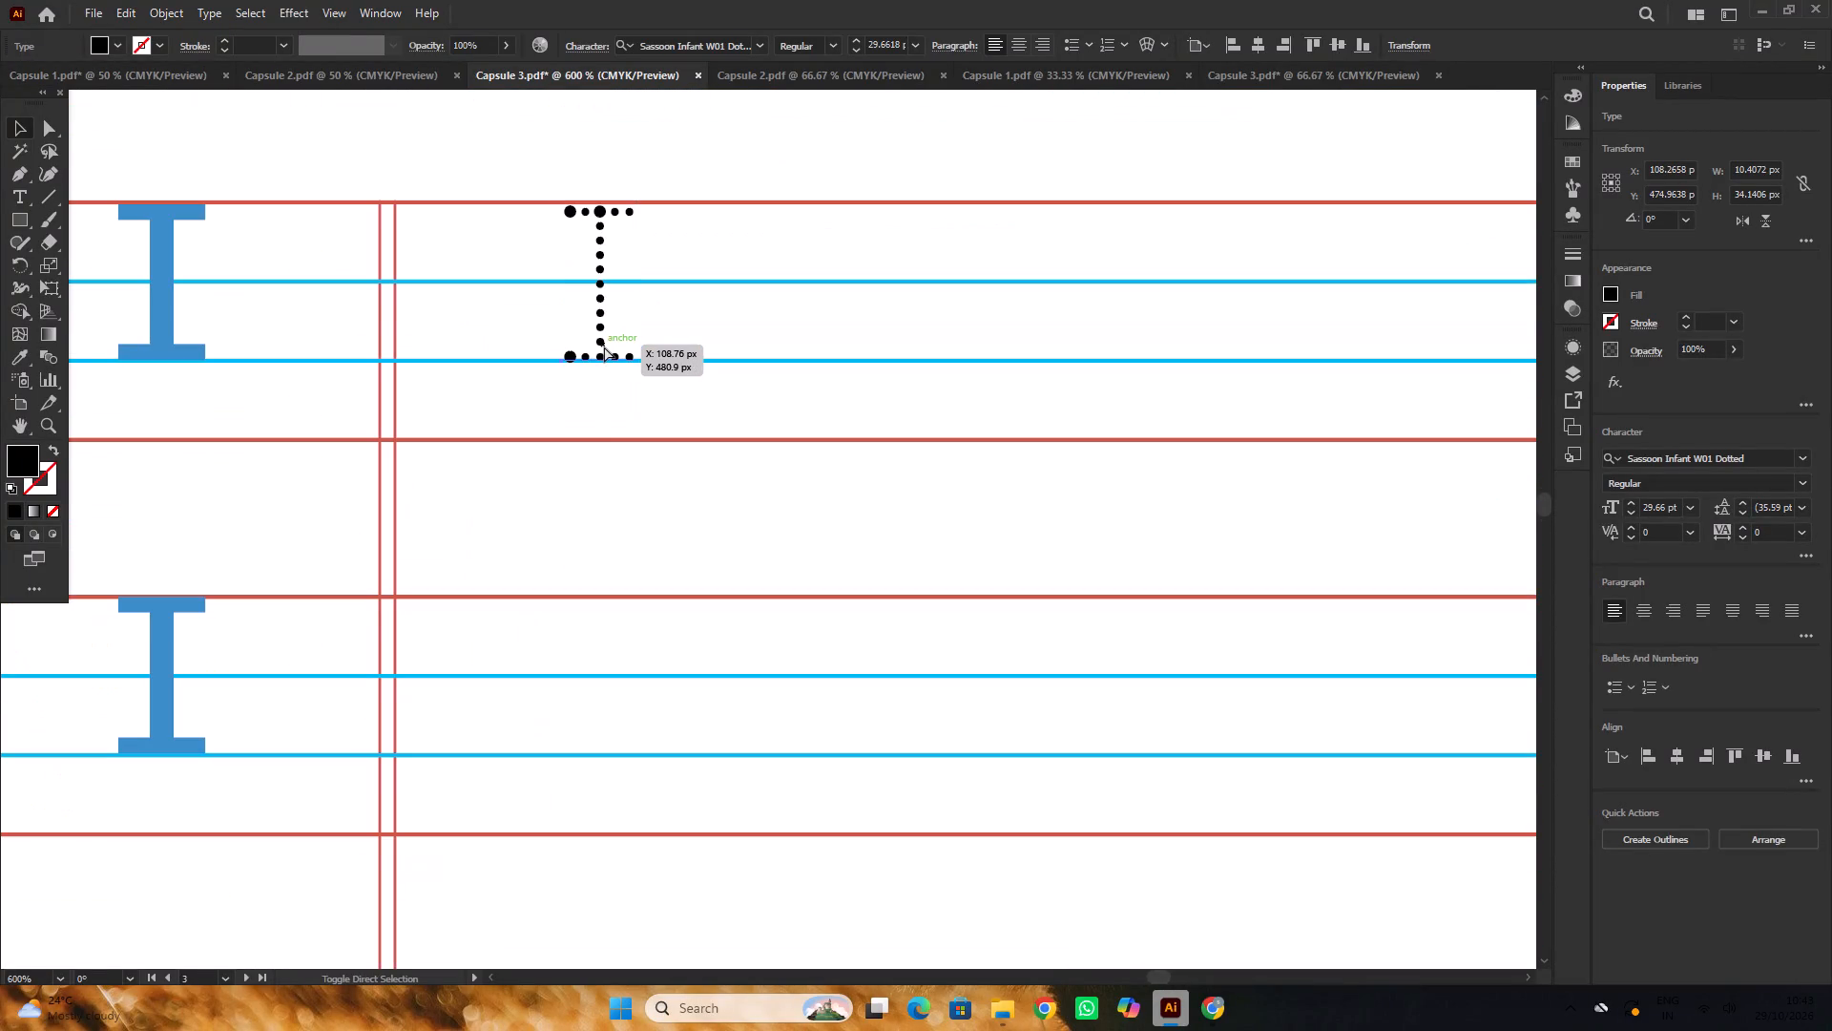
{"action": "key", "text": "ctrl+shift+bracketright"}
{"action": "scroll", "coordinate": [604, 347], "scroll_direction": "up", "scroll_amount": 2, "text": "alt"}
{"action": "left_click", "coordinate": [604, 345]}
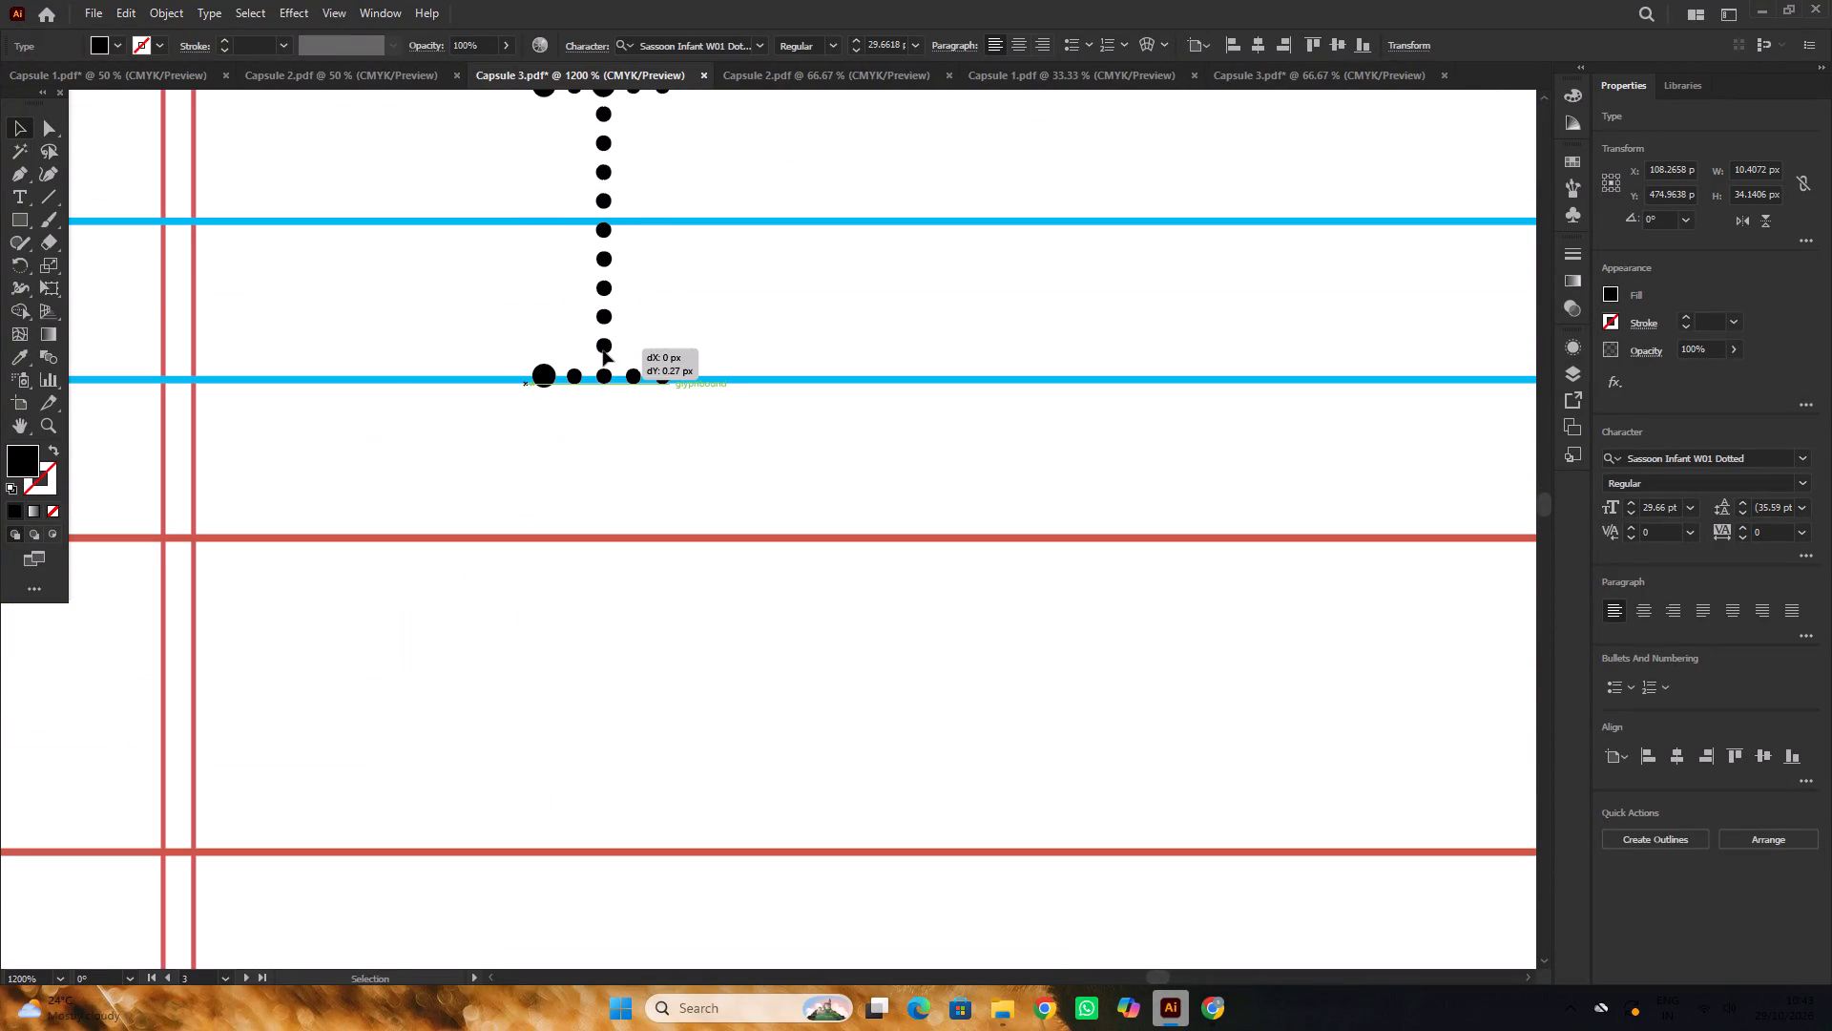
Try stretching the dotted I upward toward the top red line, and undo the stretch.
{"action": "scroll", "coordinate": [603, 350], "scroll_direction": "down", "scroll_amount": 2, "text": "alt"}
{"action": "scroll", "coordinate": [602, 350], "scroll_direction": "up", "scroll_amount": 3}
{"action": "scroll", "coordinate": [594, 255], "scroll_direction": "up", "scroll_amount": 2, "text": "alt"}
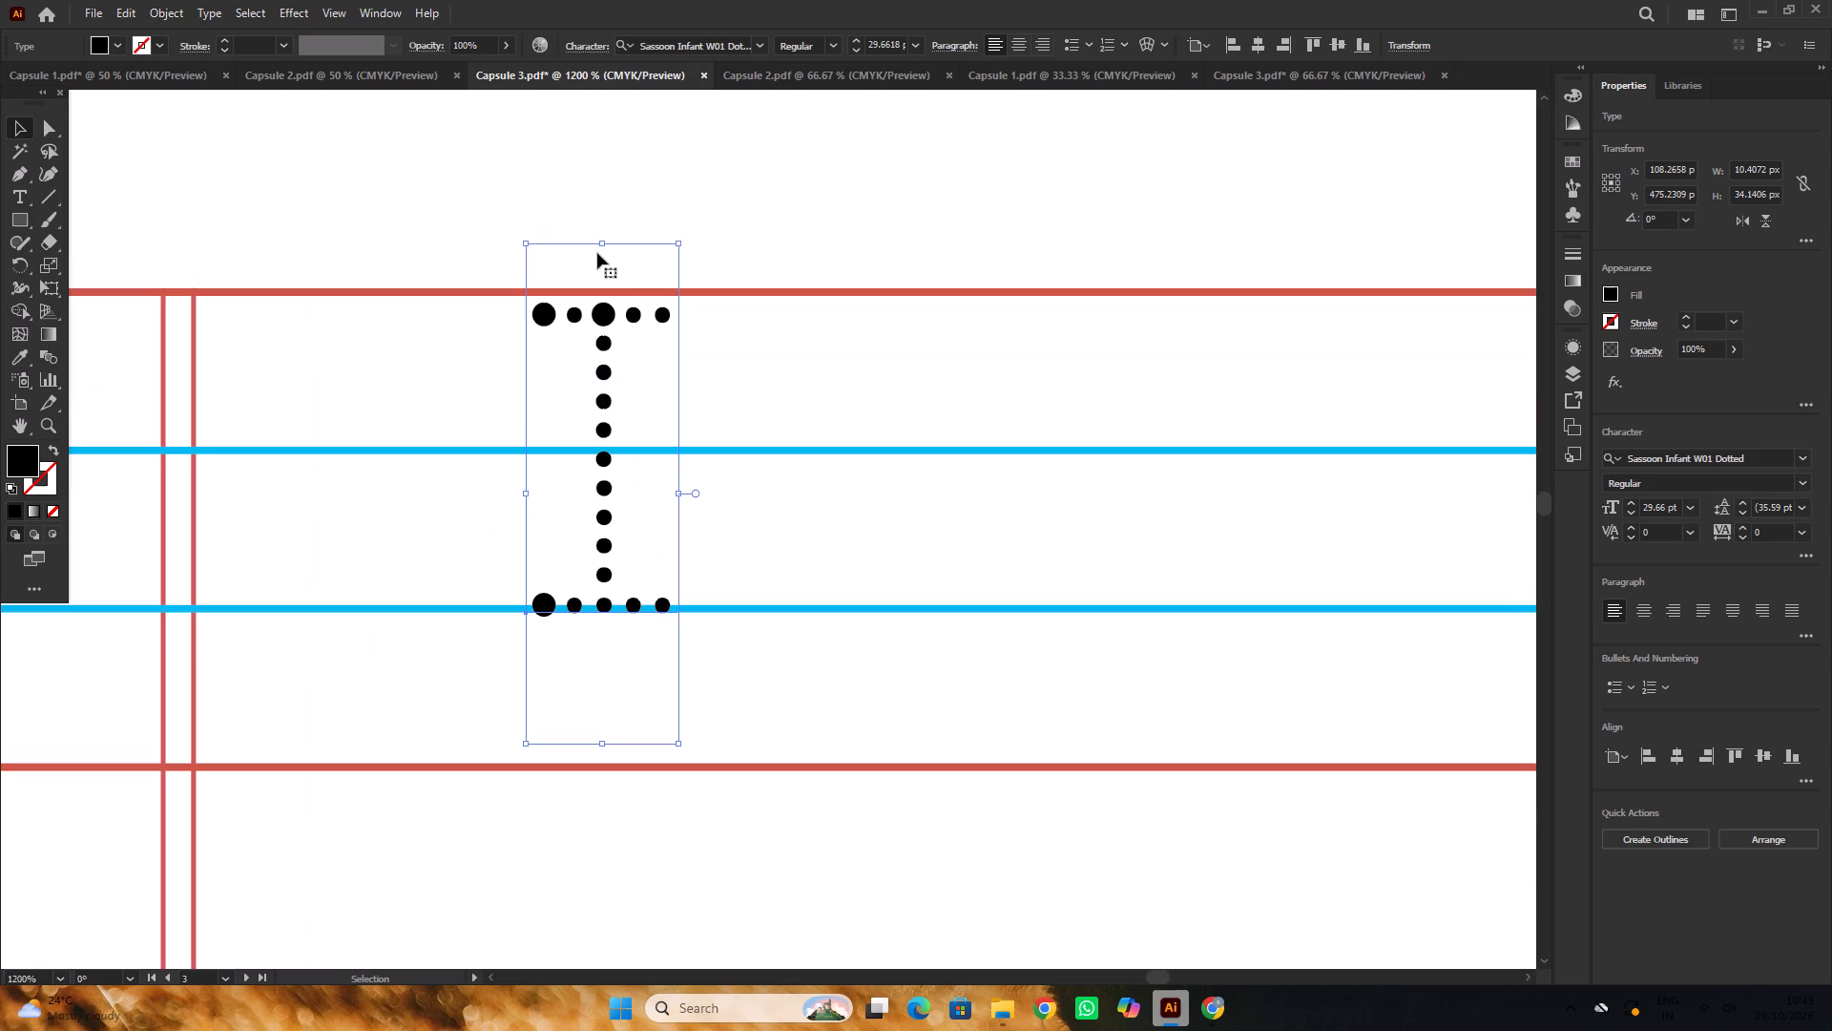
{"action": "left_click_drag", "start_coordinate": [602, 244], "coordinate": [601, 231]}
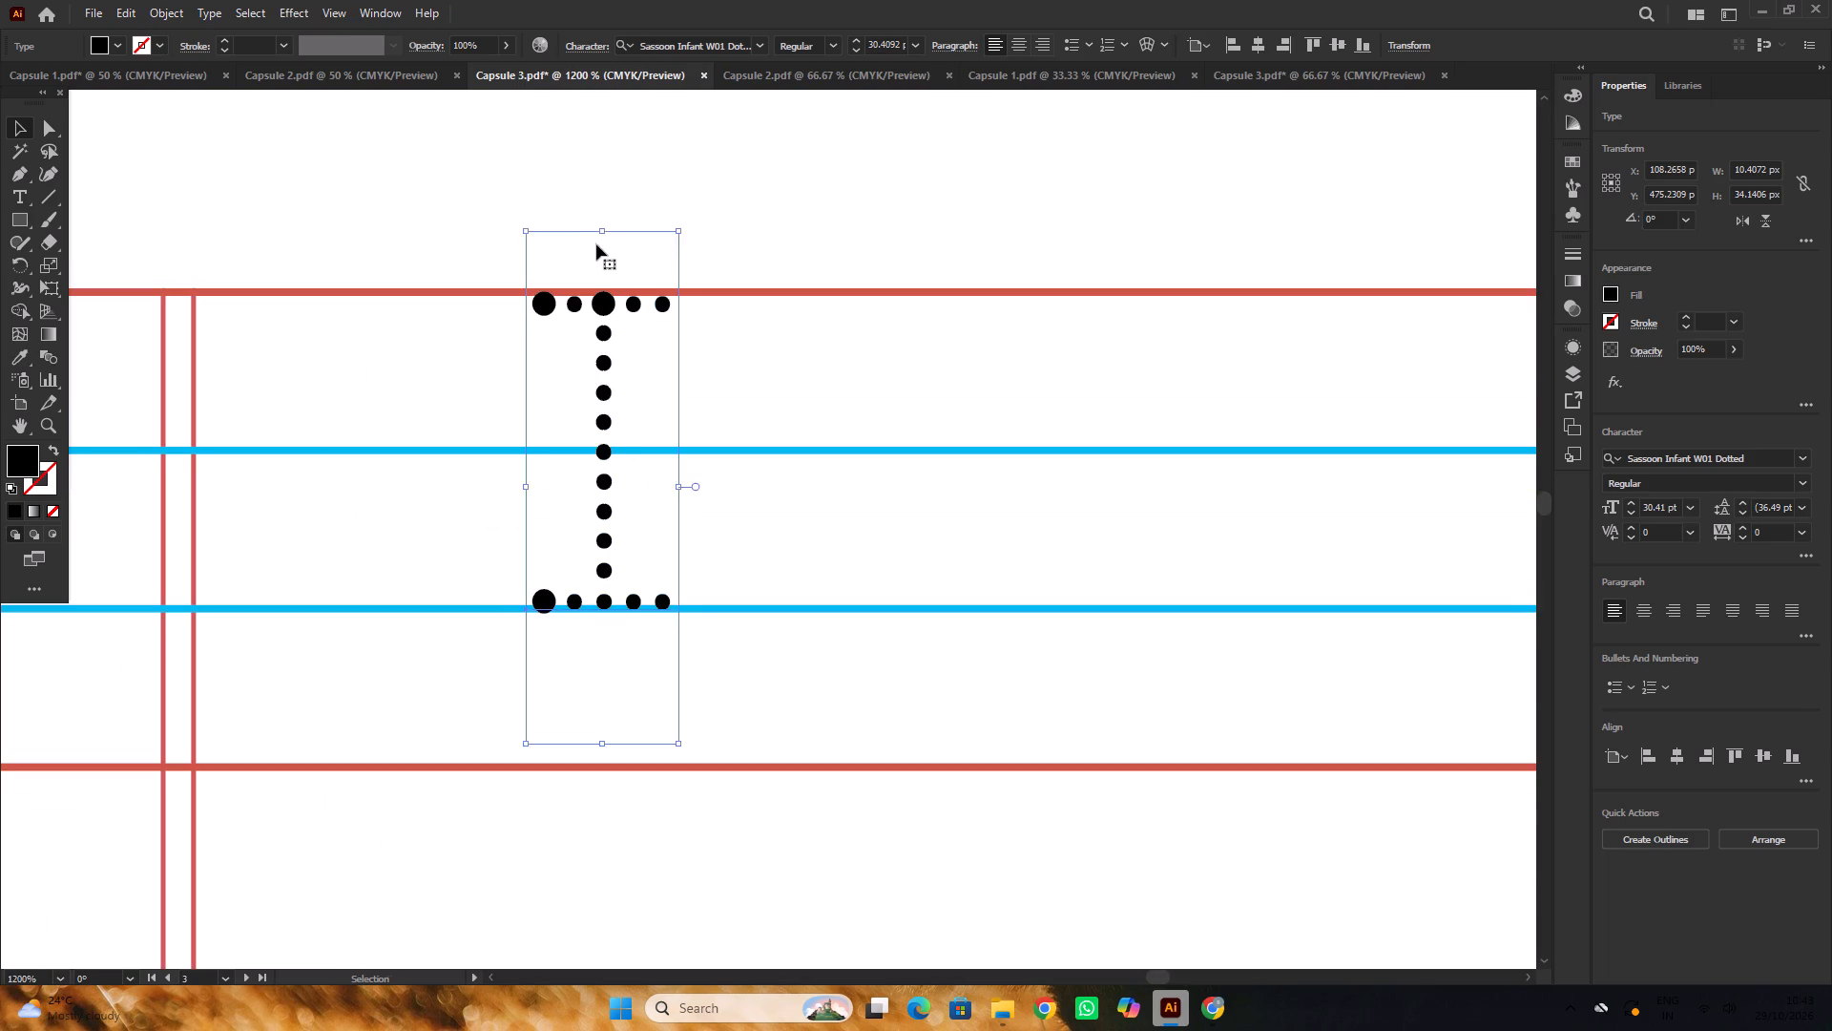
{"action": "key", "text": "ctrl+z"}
Move the dotted I up to the top red line and enlarge it to 31.36 pt so it reaches the blue baseline.
{"action": "left_click_drag", "start_coordinate": [606, 324], "coordinate": [605, 305]}
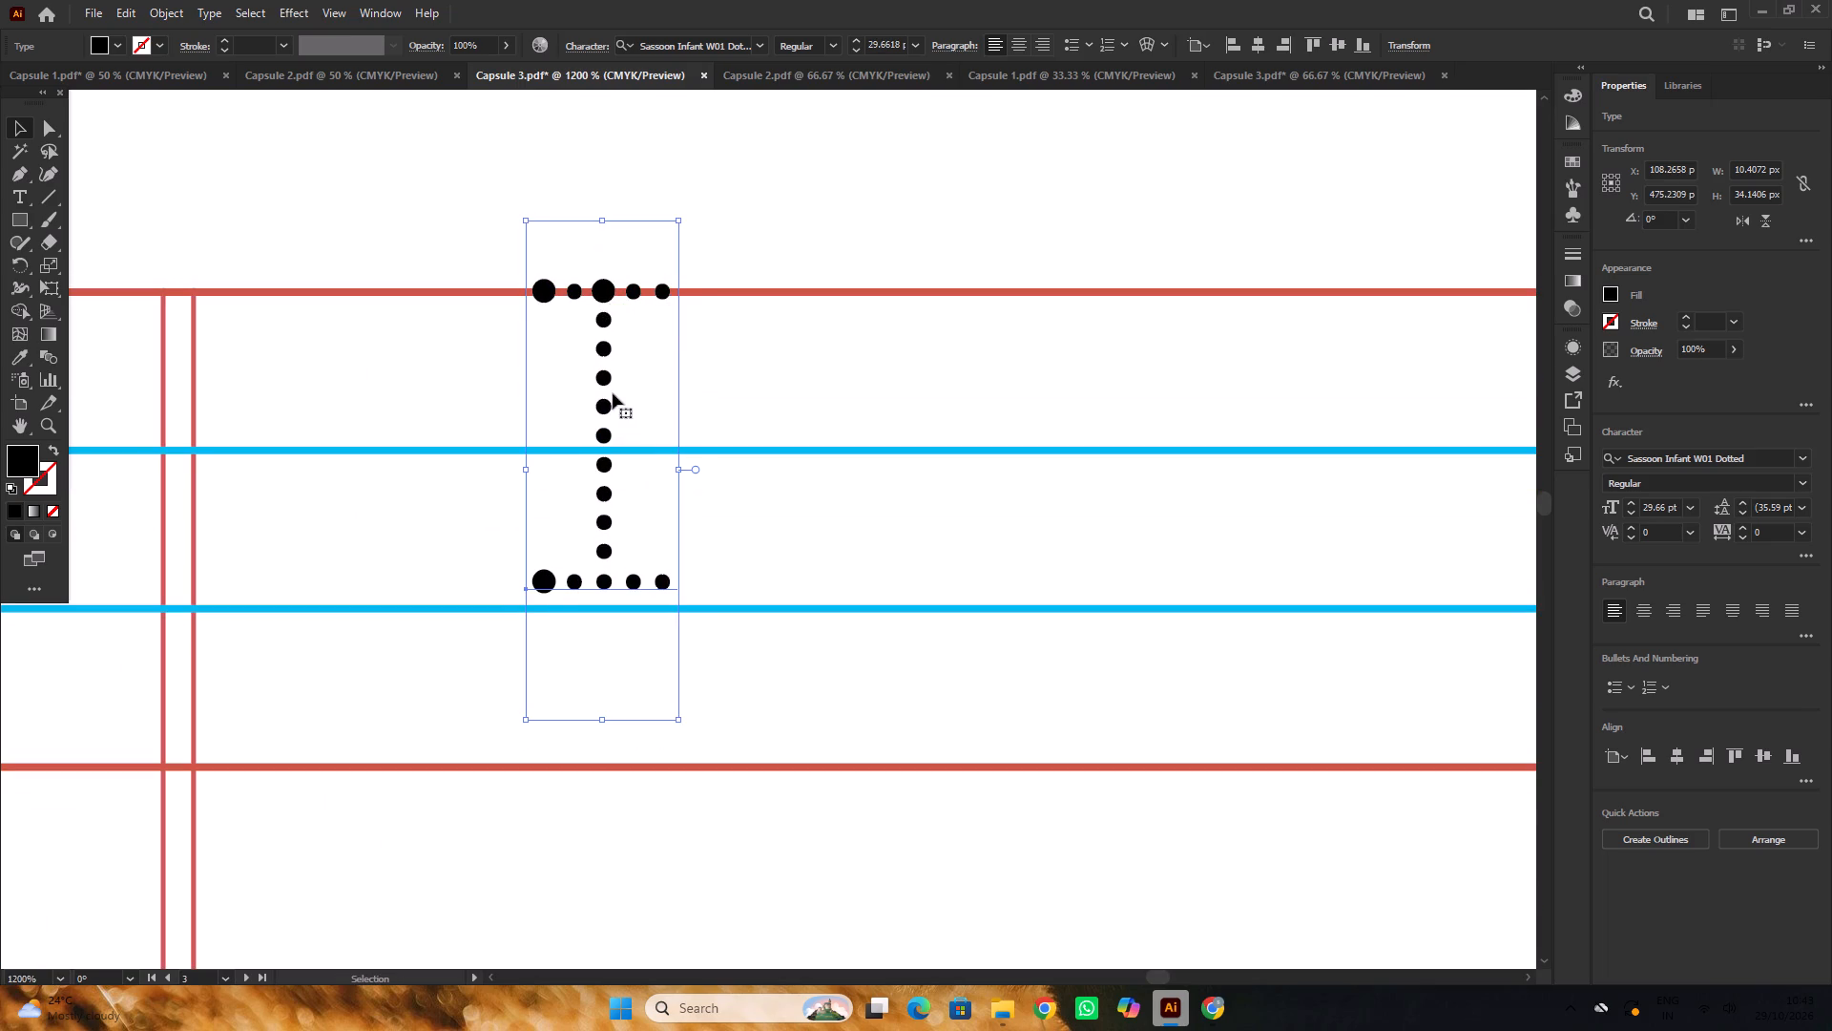
{"action": "left_click_drag", "start_coordinate": [679, 725], "coordinate": [697, 748], "text": "shift"}
Duplicate the dotted I at equal spacing along the first Practice Time writing line to make six letters.
{"action": "scroll", "coordinate": [466, 558], "scroll_direction": "down", "scroll_amount": 5, "text": "alt"}
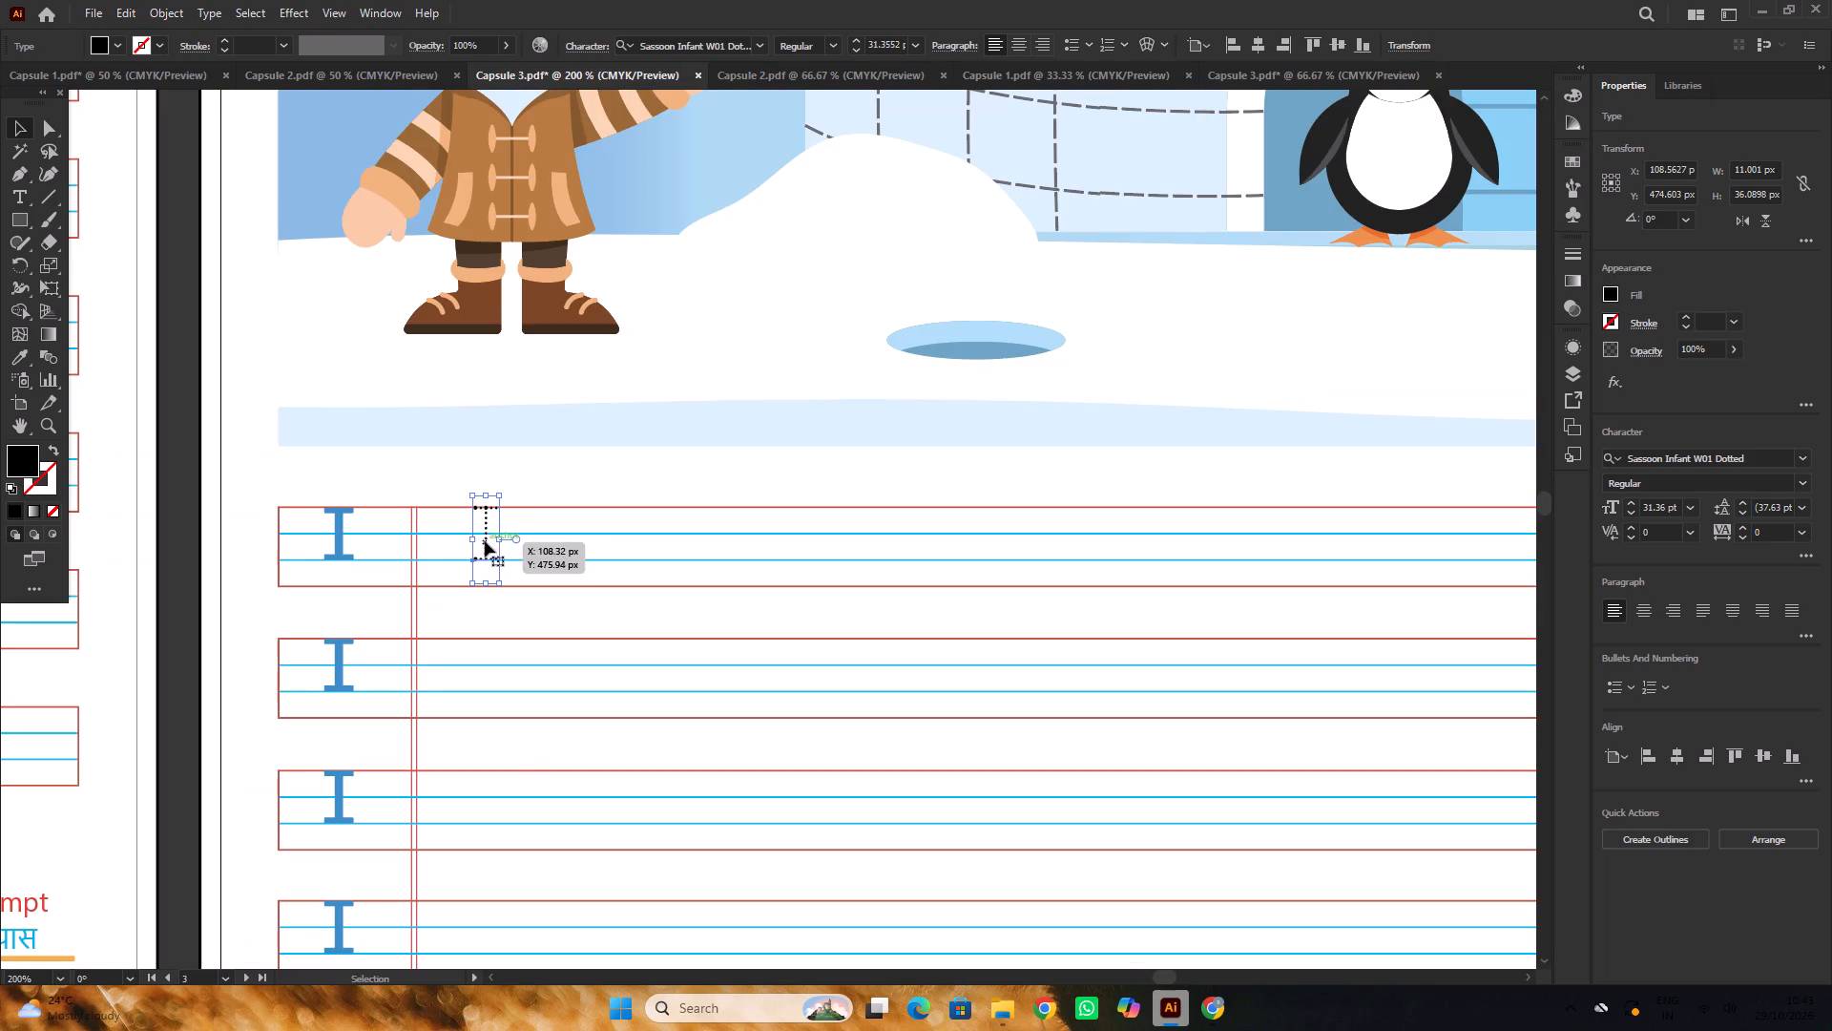
{"action": "left_click_drag", "start_coordinate": [485, 541], "coordinate": [684, 548], "text": "alt"}
{"action": "scroll", "coordinate": [596, 524], "scroll_direction": "down", "scroll_amount": 4, "text": "alt"}
{"action": "scroll", "coordinate": [636, 533], "scroll_direction": "up", "scroll_amount": 3, "text": "alt"}
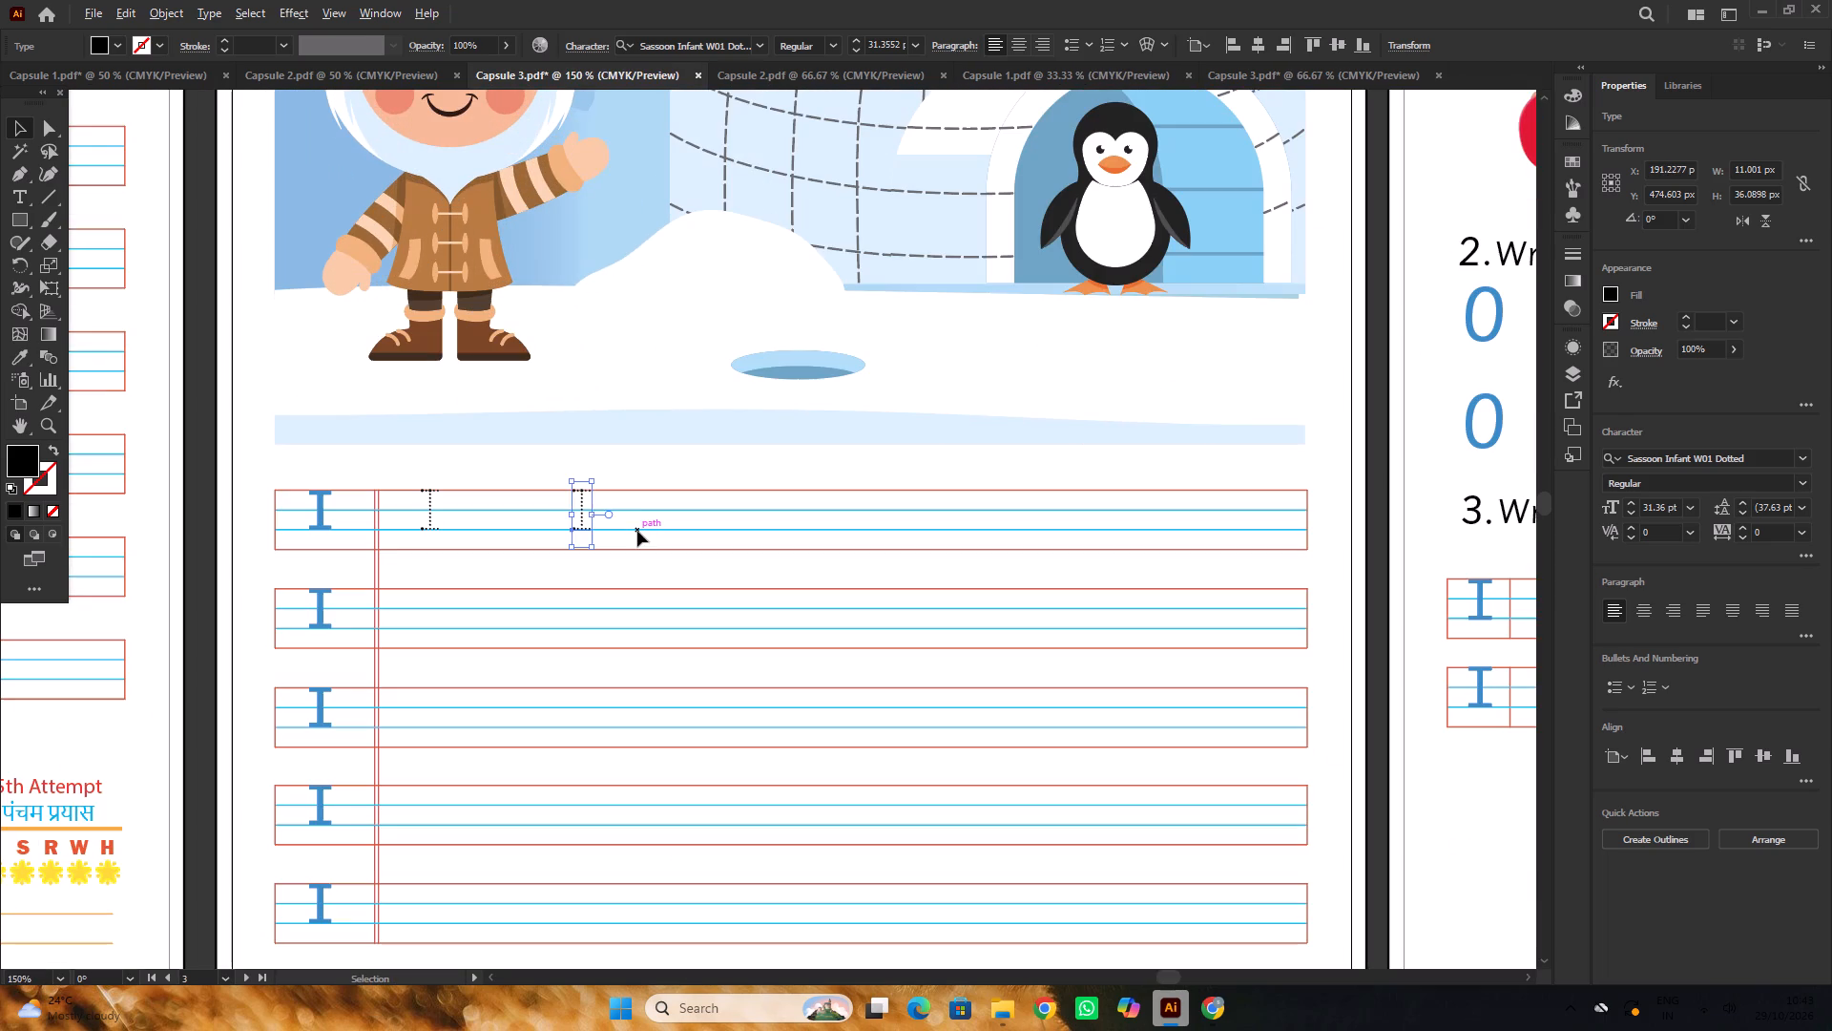
{"action": "key", "text": "ctrl+d"}
{"action": "key", "text": "ctrl+d"}
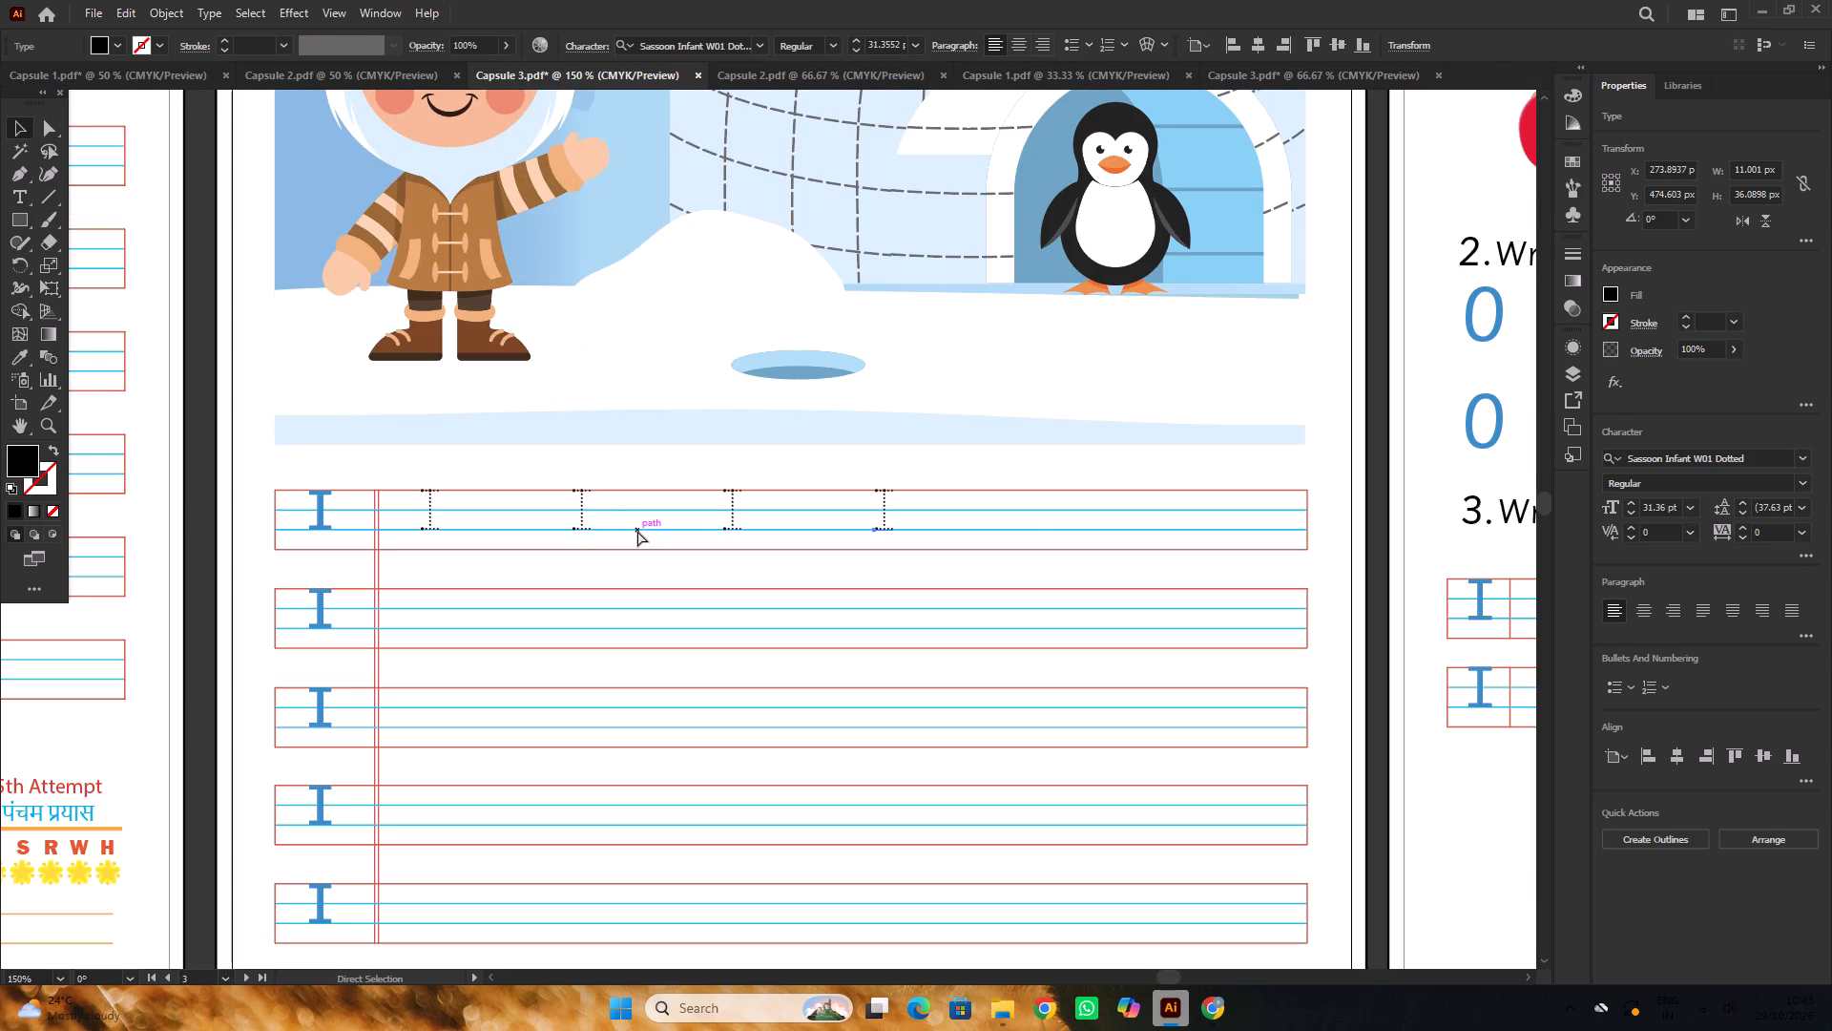
{"action": "key", "text": "ctrl+d"}
{"action": "key", "text": "ctrl+d"}
{"action": "scroll", "coordinate": [760, 528], "scroll_direction": "down", "scroll_amount": 3, "text": "alt"}
{"action": "scroll", "coordinate": [760, 510], "scroll_direction": "up", "scroll_amount": 1, "text": "alt"}
{"action": "left_click", "coordinate": [761, 509]}
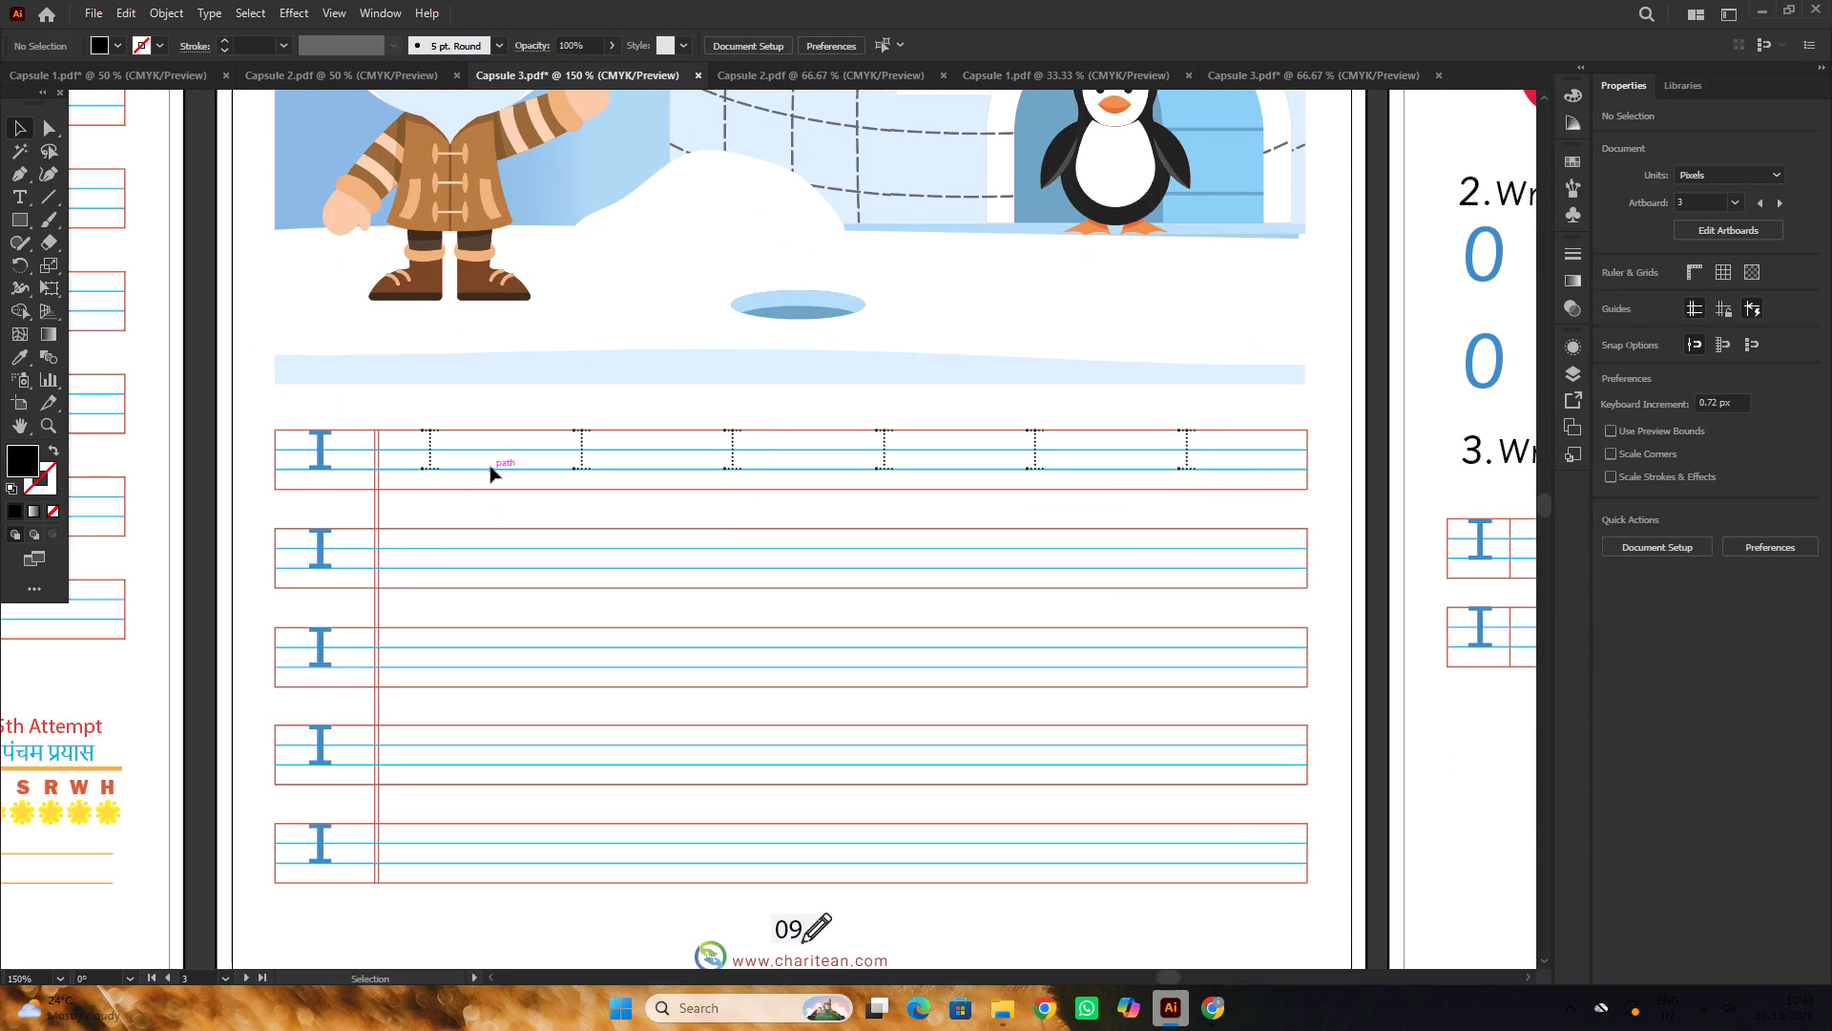
Align the six dotted letters I on the first writing line by their vertical centres.
{"action": "left_click", "coordinate": [437, 469]}
{"action": "left_click", "coordinate": [584, 470], "text": "shift"}
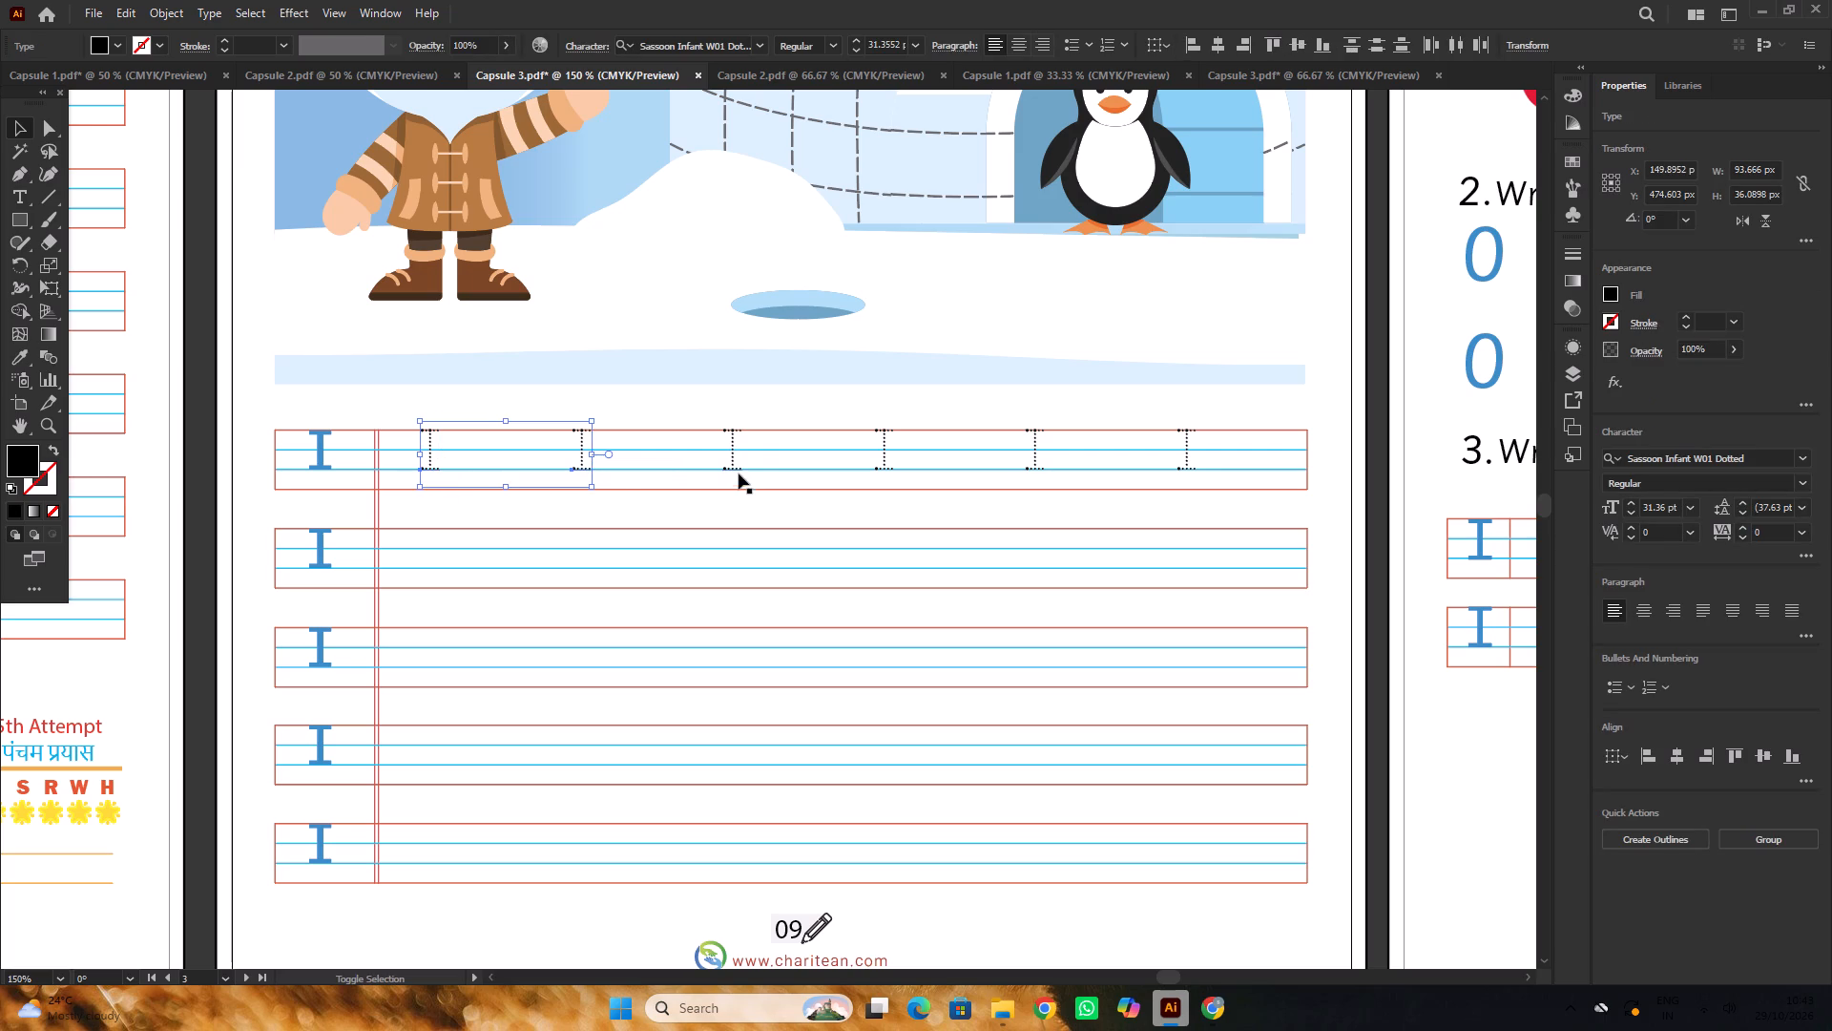
{"action": "left_click", "coordinate": [739, 469], "text": "shift"}
{"action": "left_click", "coordinate": [887, 468], "text": "shift"}
{"action": "left_click", "coordinate": [1043, 472], "text": "shift"}
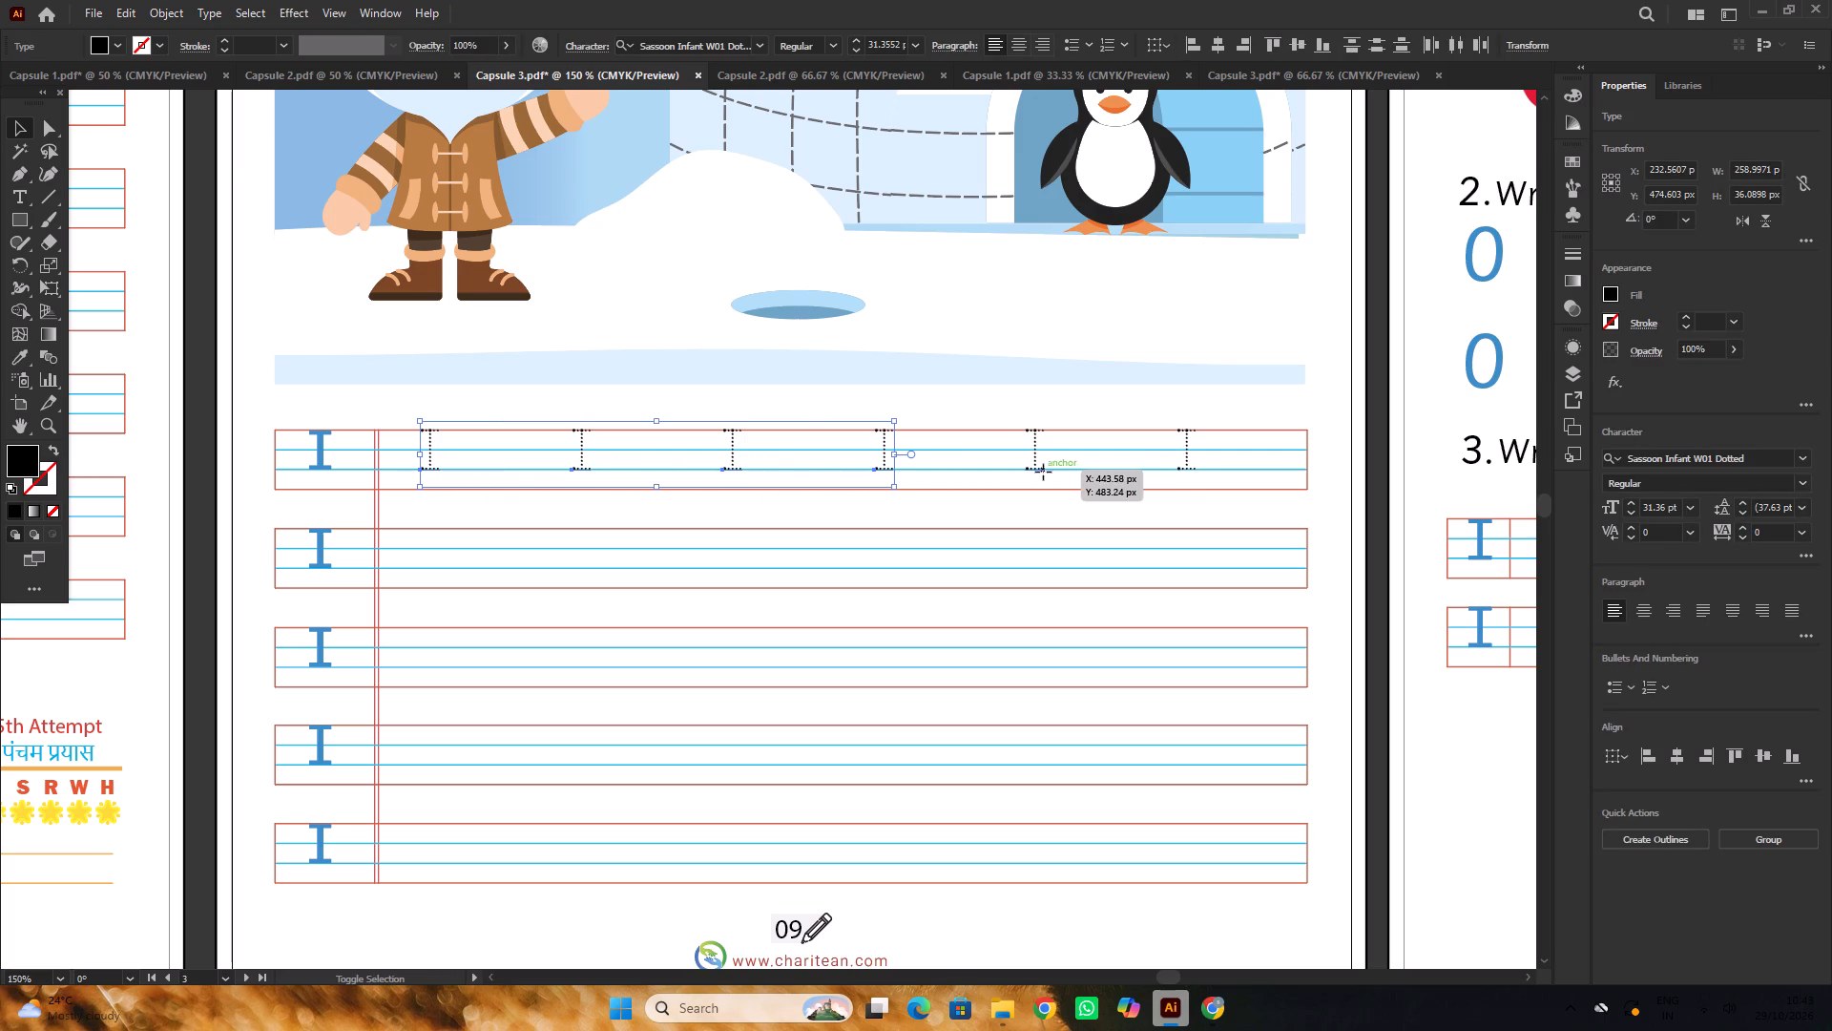
{"action": "left_click", "coordinate": [1189, 469], "text": "shift"}
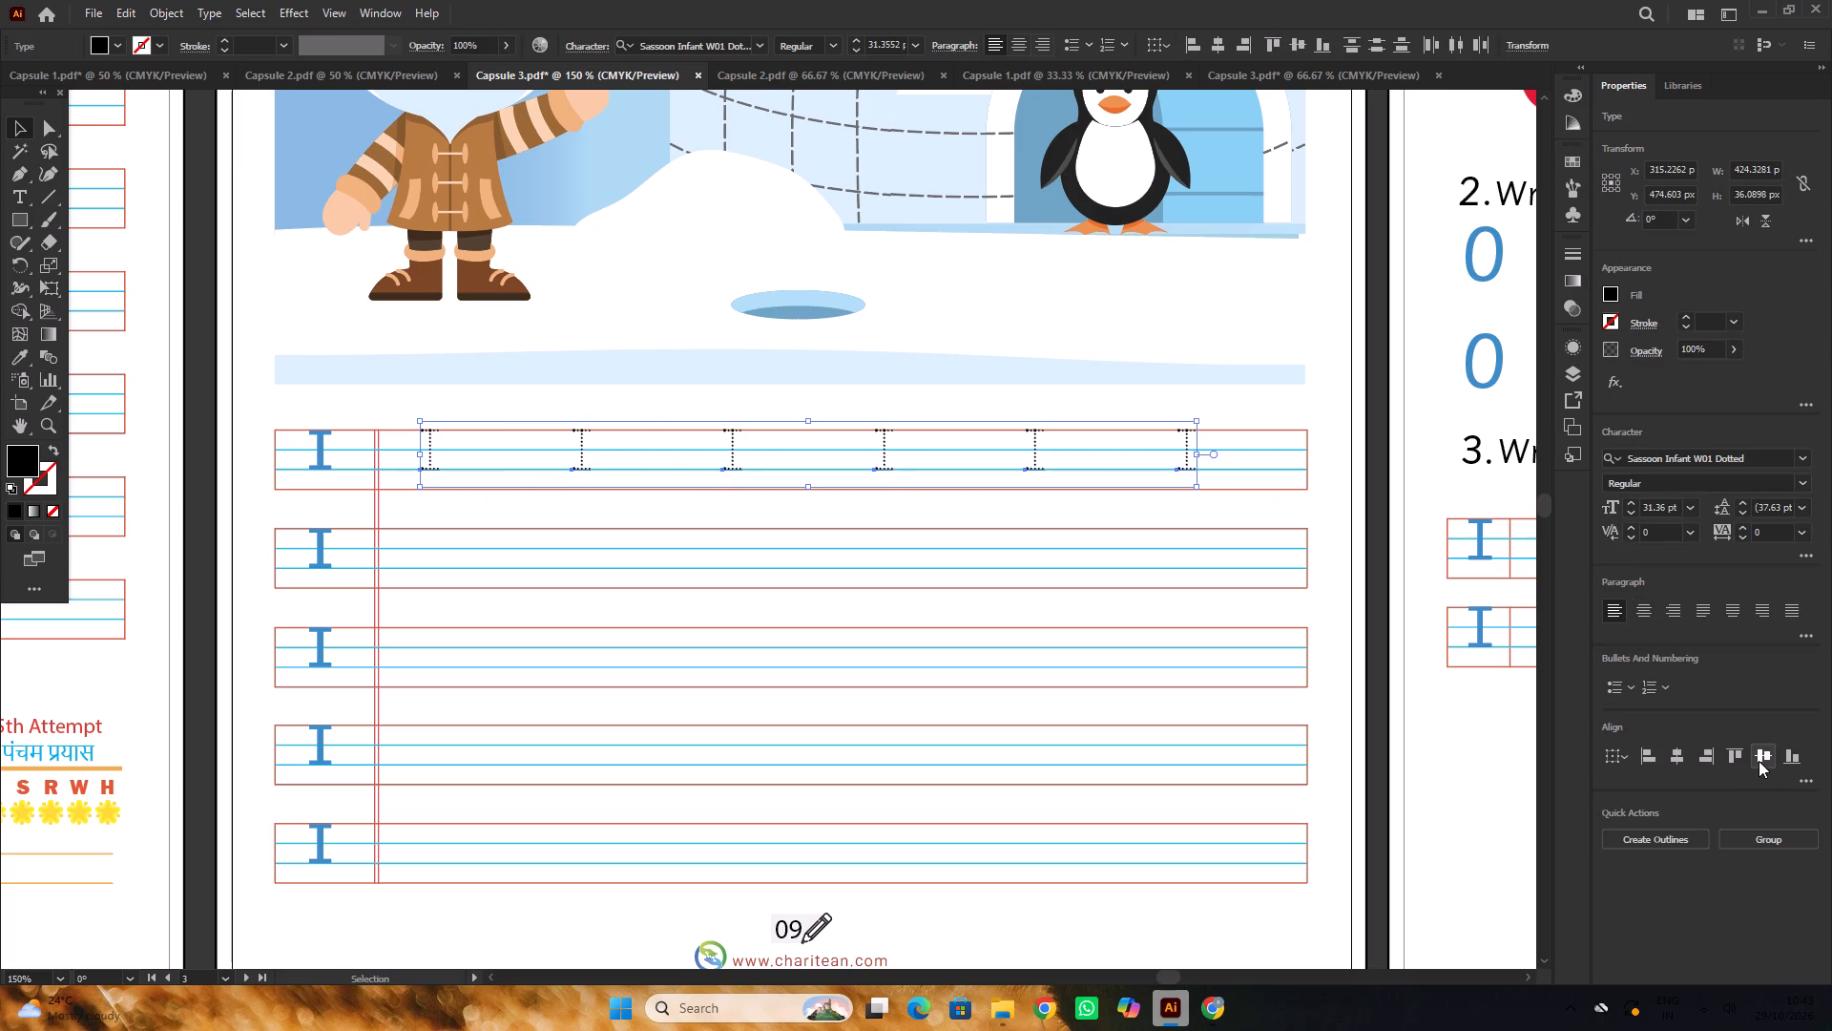
{"action": "left_click", "coordinate": [1759, 761]}
Copy the row of six dotted letters about 54 px down onto the second Practice Time writing line.
{"action": "scroll", "coordinate": [778, 491], "scroll_direction": "down", "scroll_amount": 3}
{"action": "scroll", "coordinate": [705, 434], "scroll_direction": "up", "scroll_amount": 1, "text": "alt"}
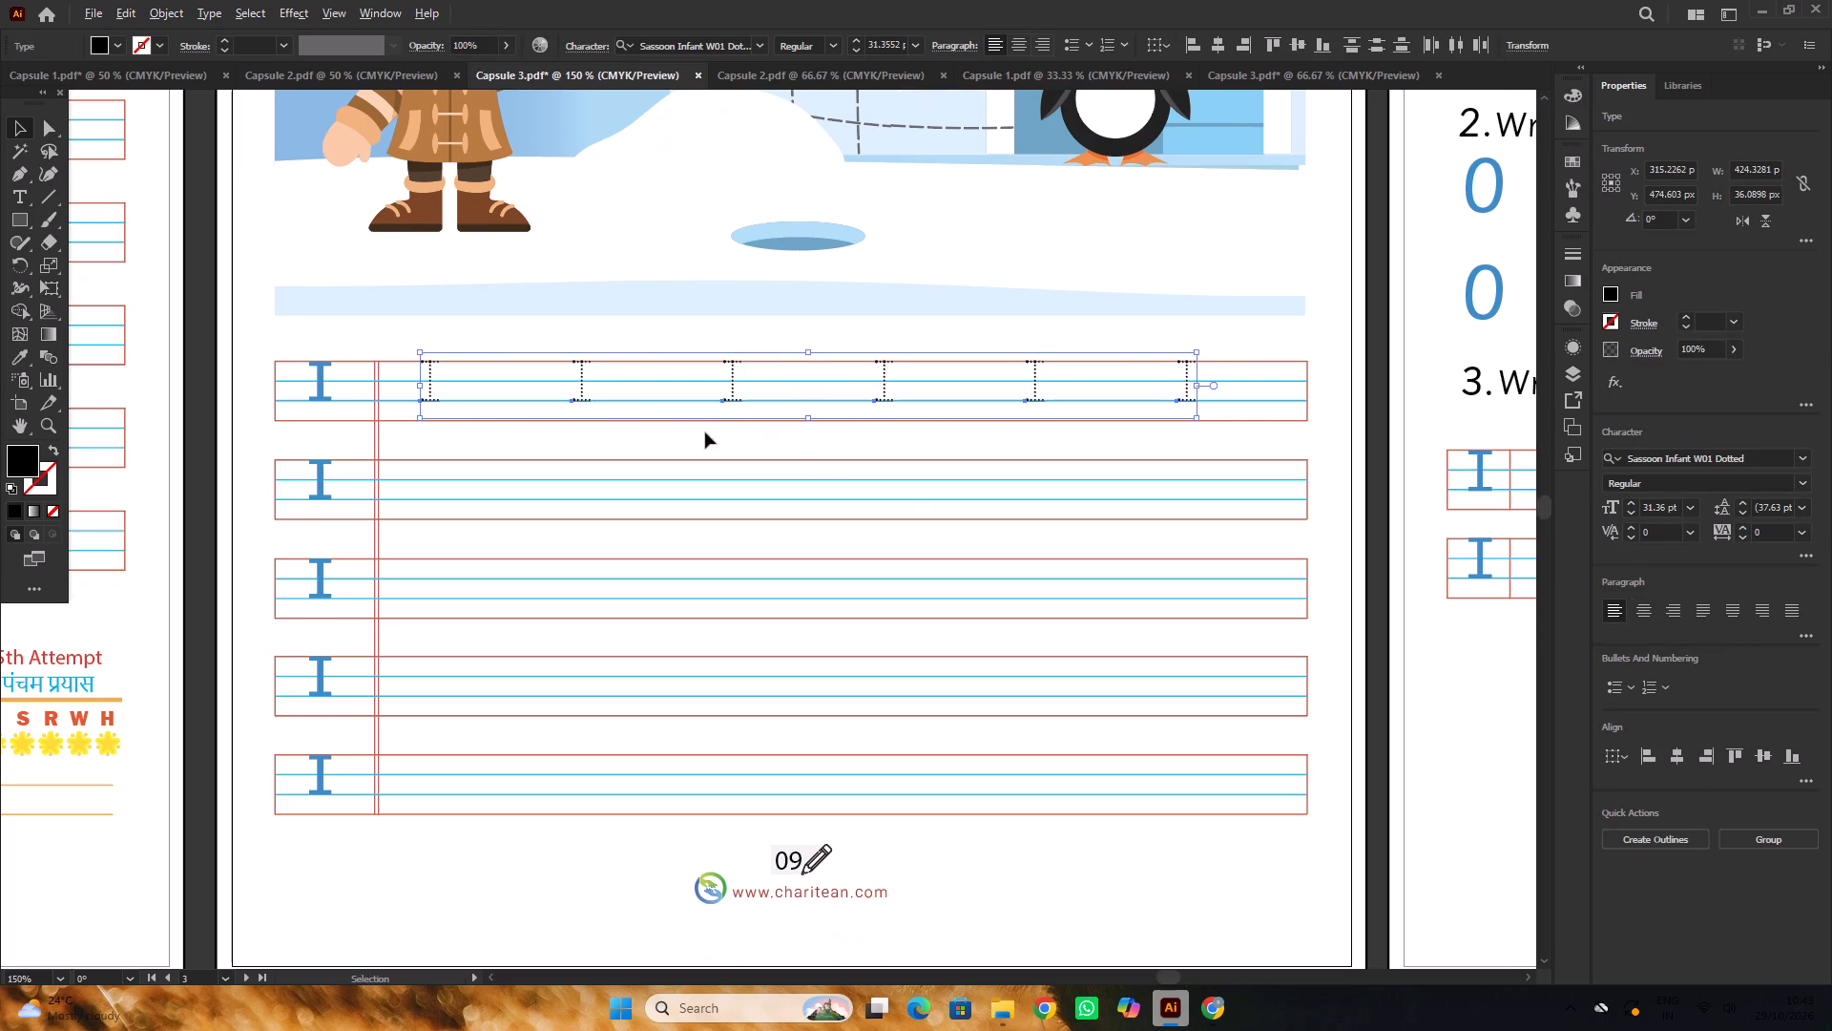
{"action": "left_click_drag", "start_coordinate": [741, 389], "coordinate": [718, 522], "text": "alt"}
{"action": "scroll", "coordinate": [719, 519], "scroll_direction": "down", "scroll_amount": 3, "text": "alt"}
{"action": "left_click", "coordinate": [911, 830]}
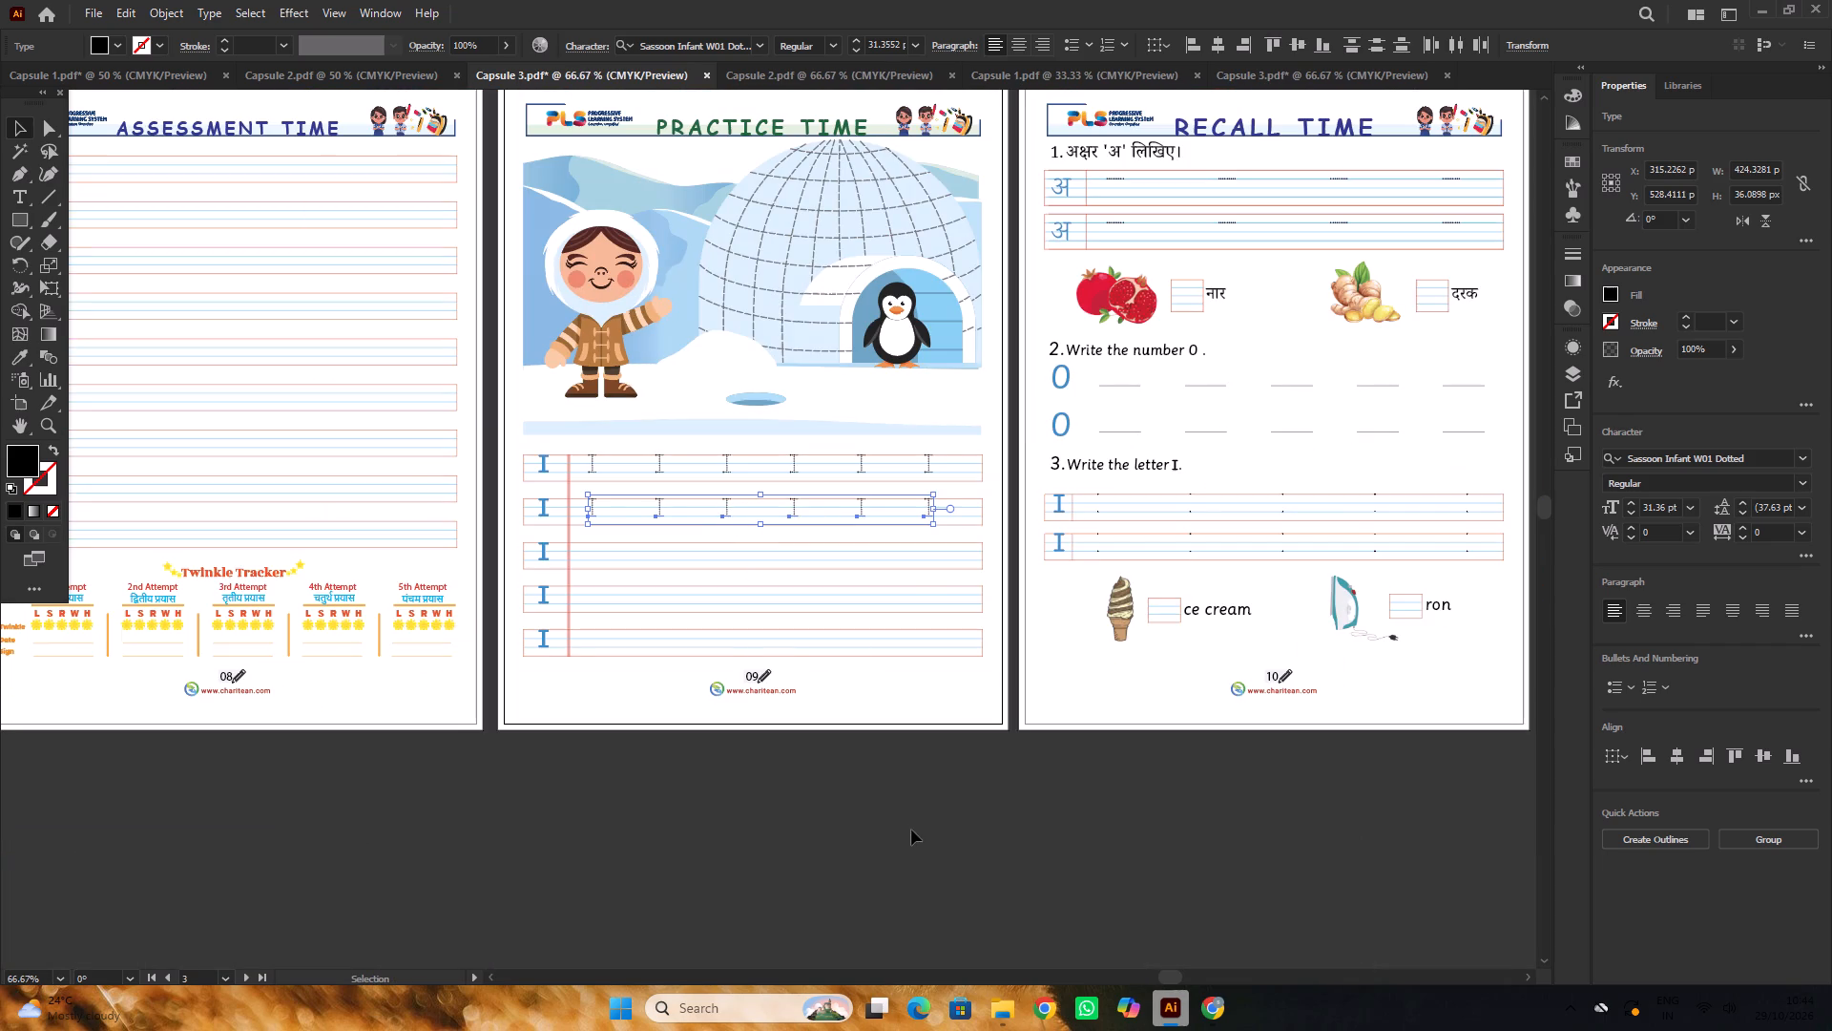
Examine the layout of the Practice Time and Recall Time pages, including the ice cream and iron row.
{"action": "scroll", "coordinate": [886, 474], "scroll_direction": "up", "scroll_amount": 2, "text": "alt"}
{"action": "scroll", "coordinate": [886, 476], "scroll_direction": "down", "scroll_amount": 3, "text": "alt"}
{"action": "key", "text": "space"}
{"action": "key", "text": "space"}
{"action": "key", "text": "space"}
{"action": "left_click_drag", "start_coordinate": [1150, 720], "coordinate": [986, 719]}
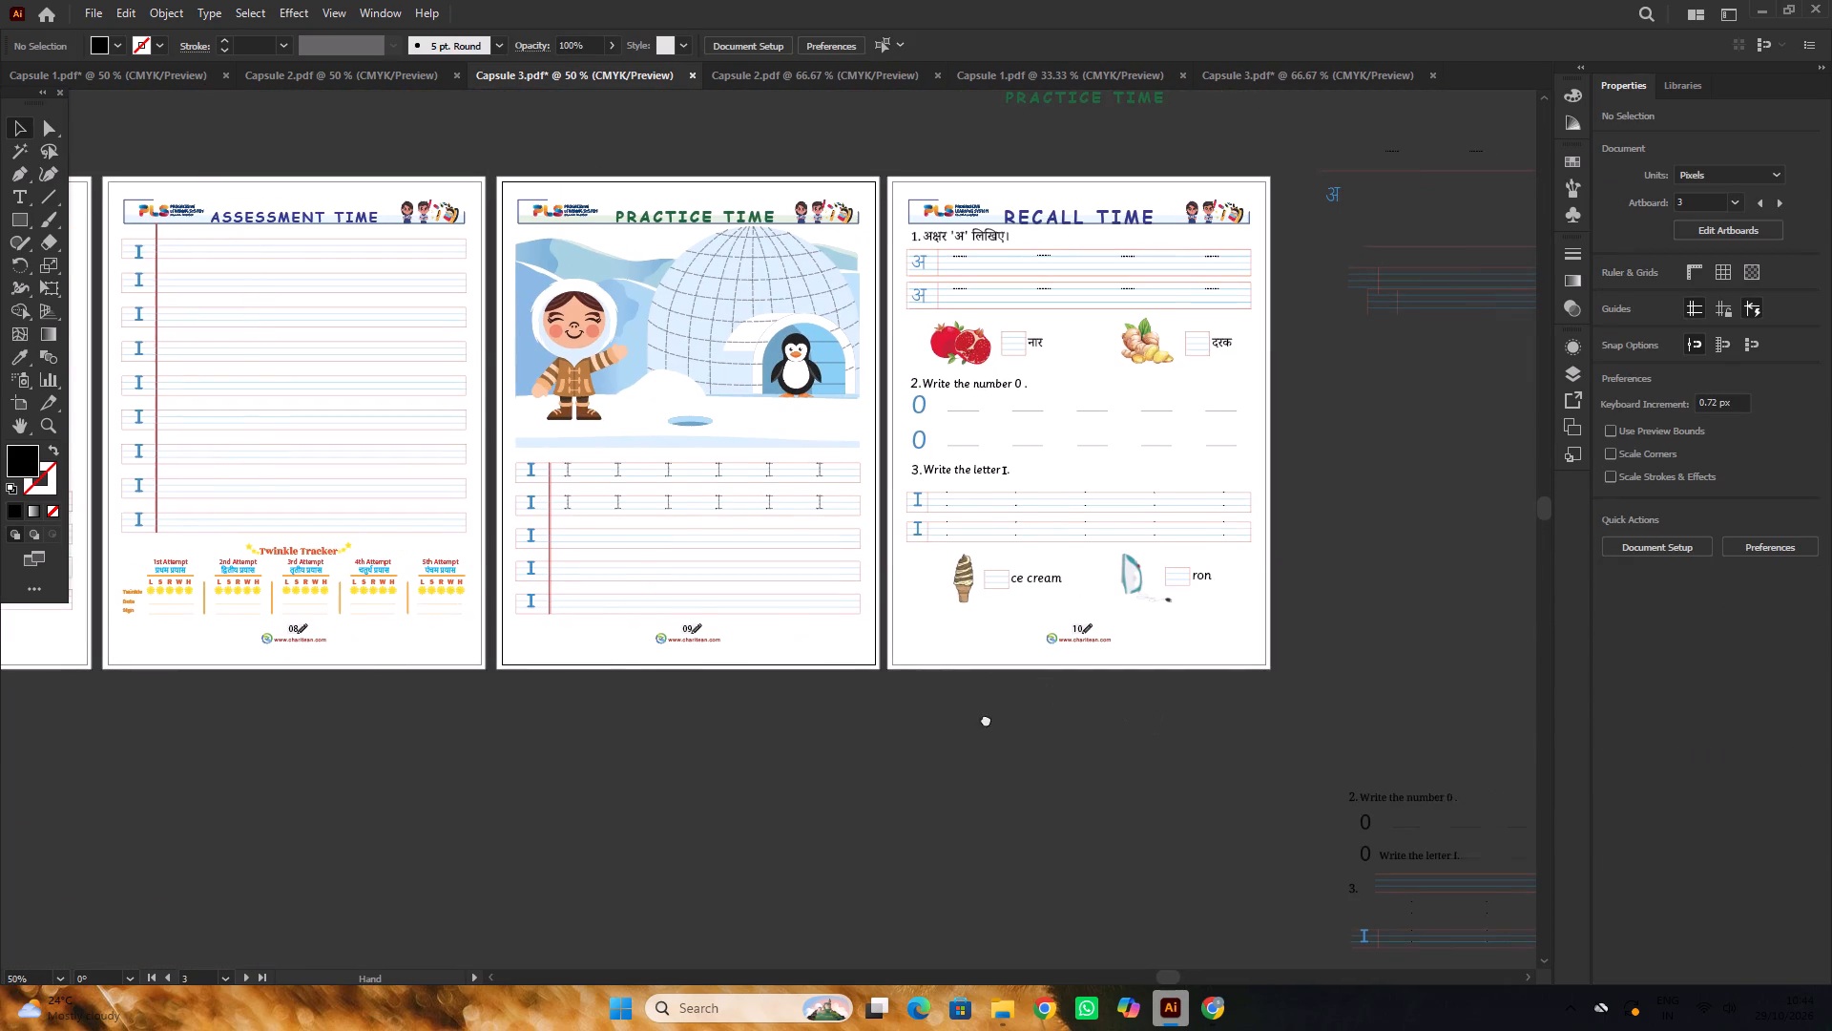
{"action": "left_click_drag", "start_coordinate": [986, 719], "coordinate": [984, 719]}
{"action": "left_click", "coordinate": [1017, 717]}
{"action": "key", "text": "space"}
{"action": "left_click_drag", "start_coordinate": [1194, 651], "coordinate": [1051, 673]}
{"action": "left_click", "coordinate": [1131, 571]}
{"action": "left_click", "coordinate": [1009, 446]}
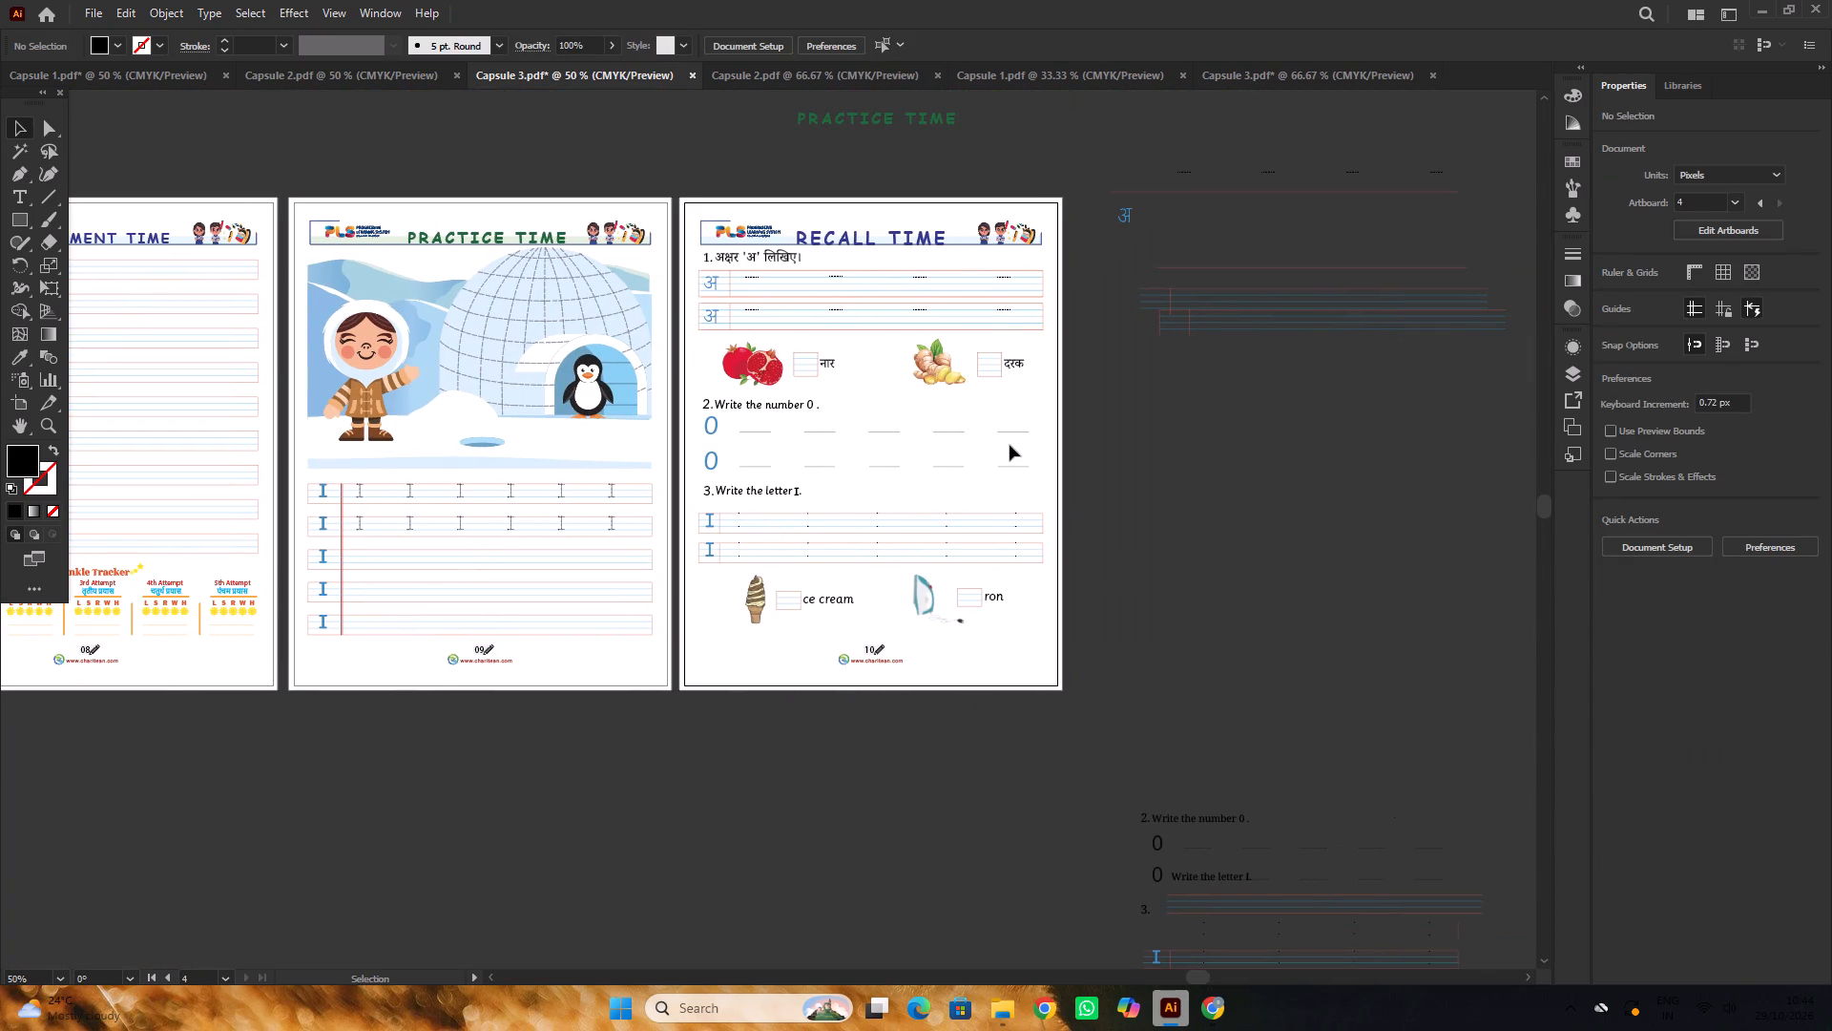
{"action": "left_click", "coordinate": [1164, 493]}
{"action": "scroll", "coordinate": [1032, 441], "scroll_direction": "up", "scroll_amount": 4}
{"action": "scroll", "coordinate": [1032, 441], "scroll_direction": "down", "scroll_amount": 1, "text": "alt"}
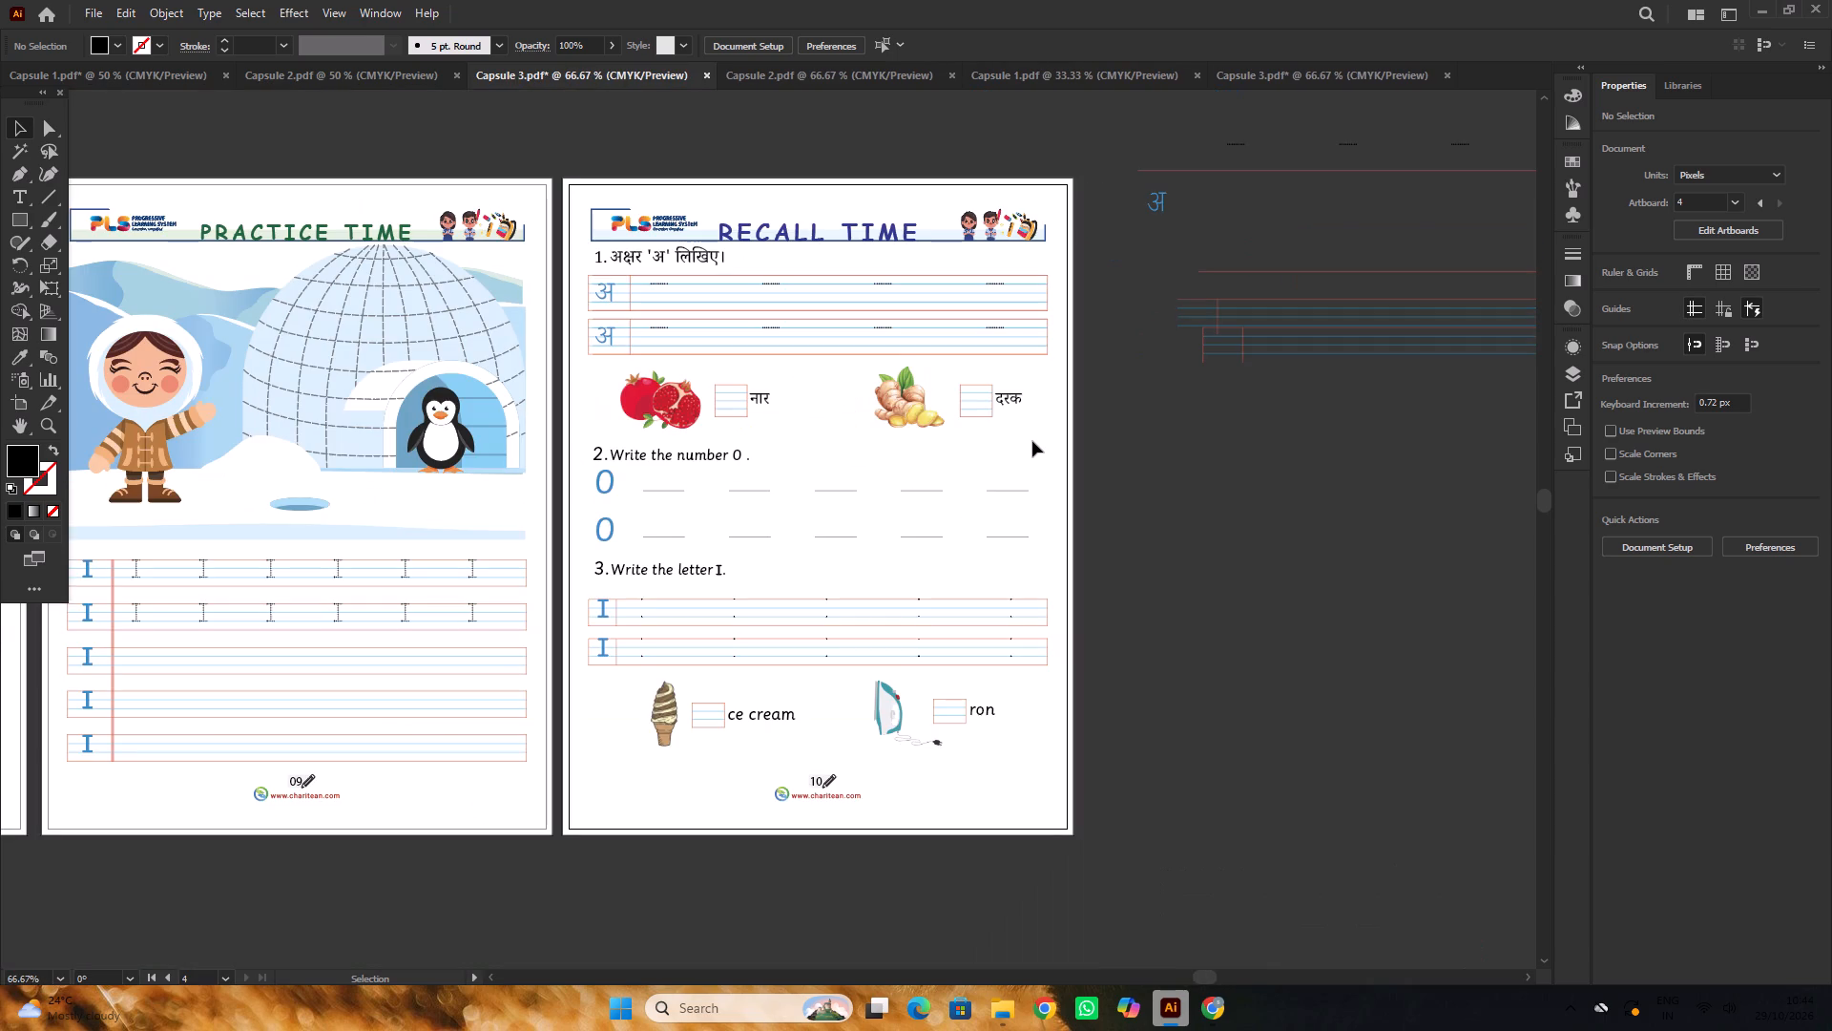
{"action": "scroll", "coordinate": [1032, 441], "scroll_direction": "down", "scroll_amount": 2}
{"action": "scroll", "coordinate": [850, 648], "scroll_direction": "up", "scroll_amount": 2, "text": "alt"}
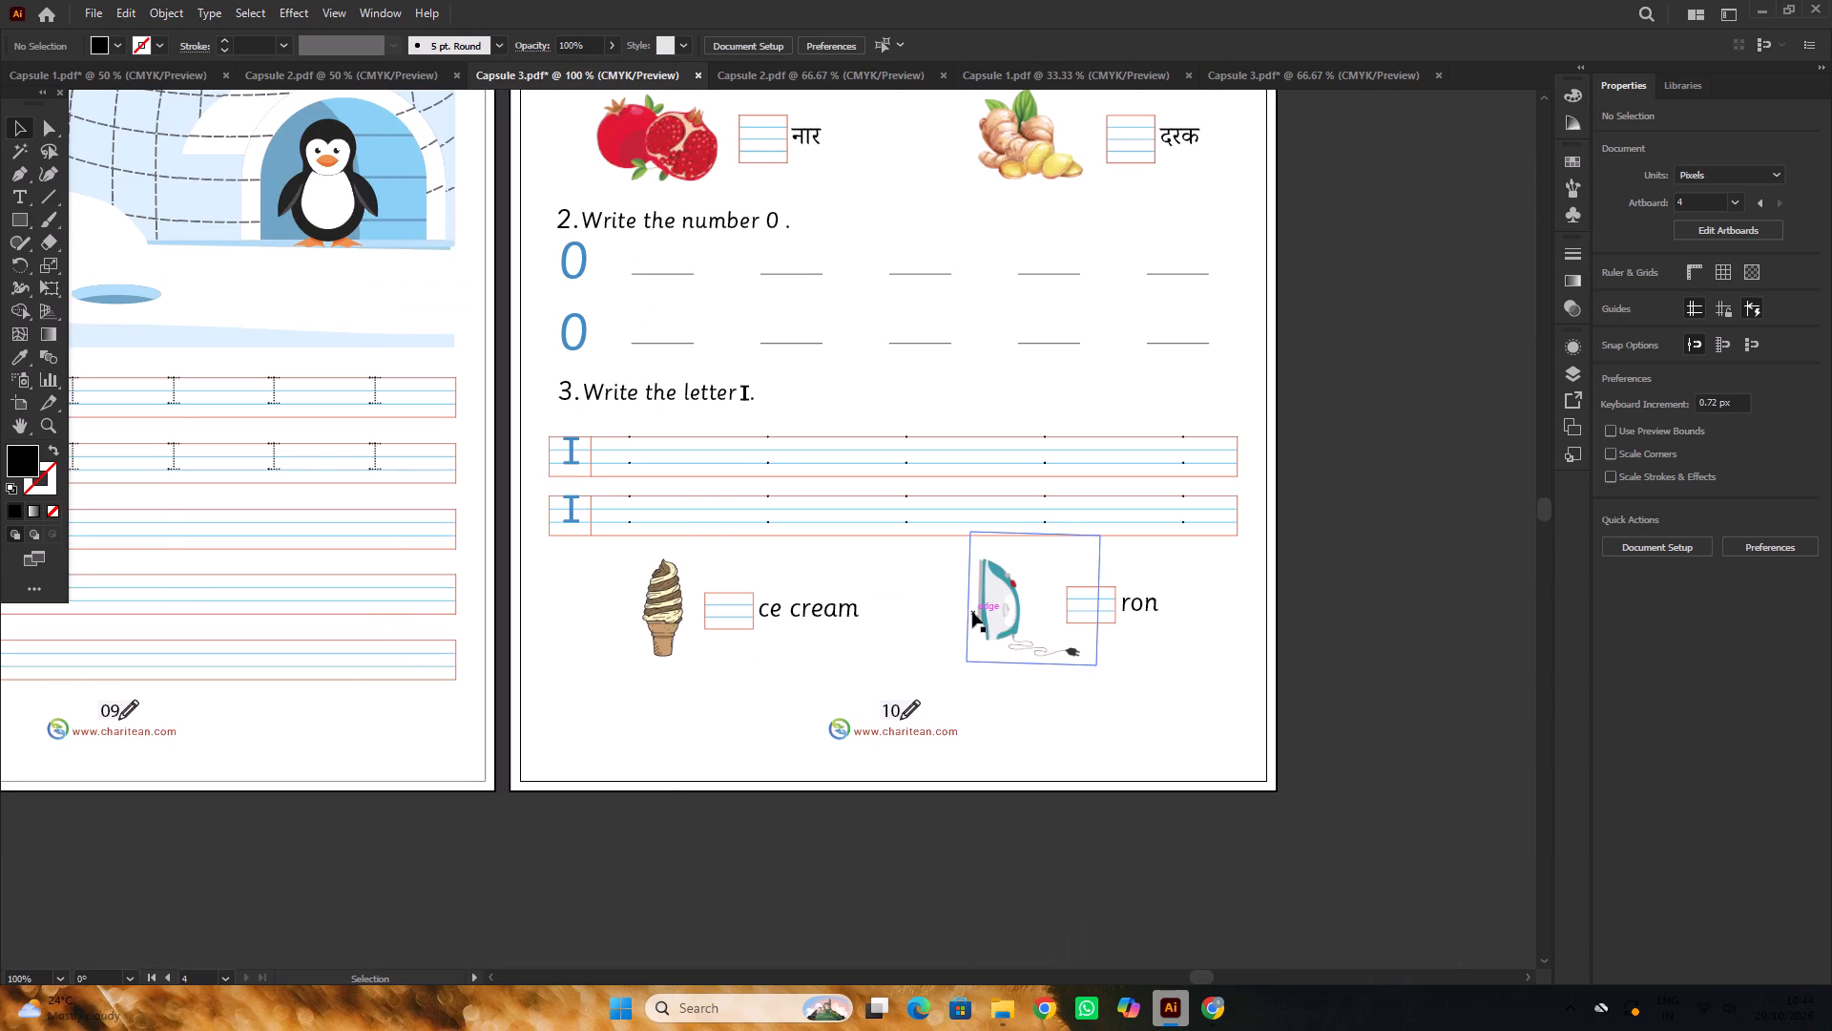
{"action": "scroll", "coordinate": [972, 610], "scroll_direction": "down", "scroll_amount": 1, "text": "alt"}
Centre the ice cream and iron group horizontally on the Recall Time page.
{"action": "left_click", "coordinate": [838, 617]}
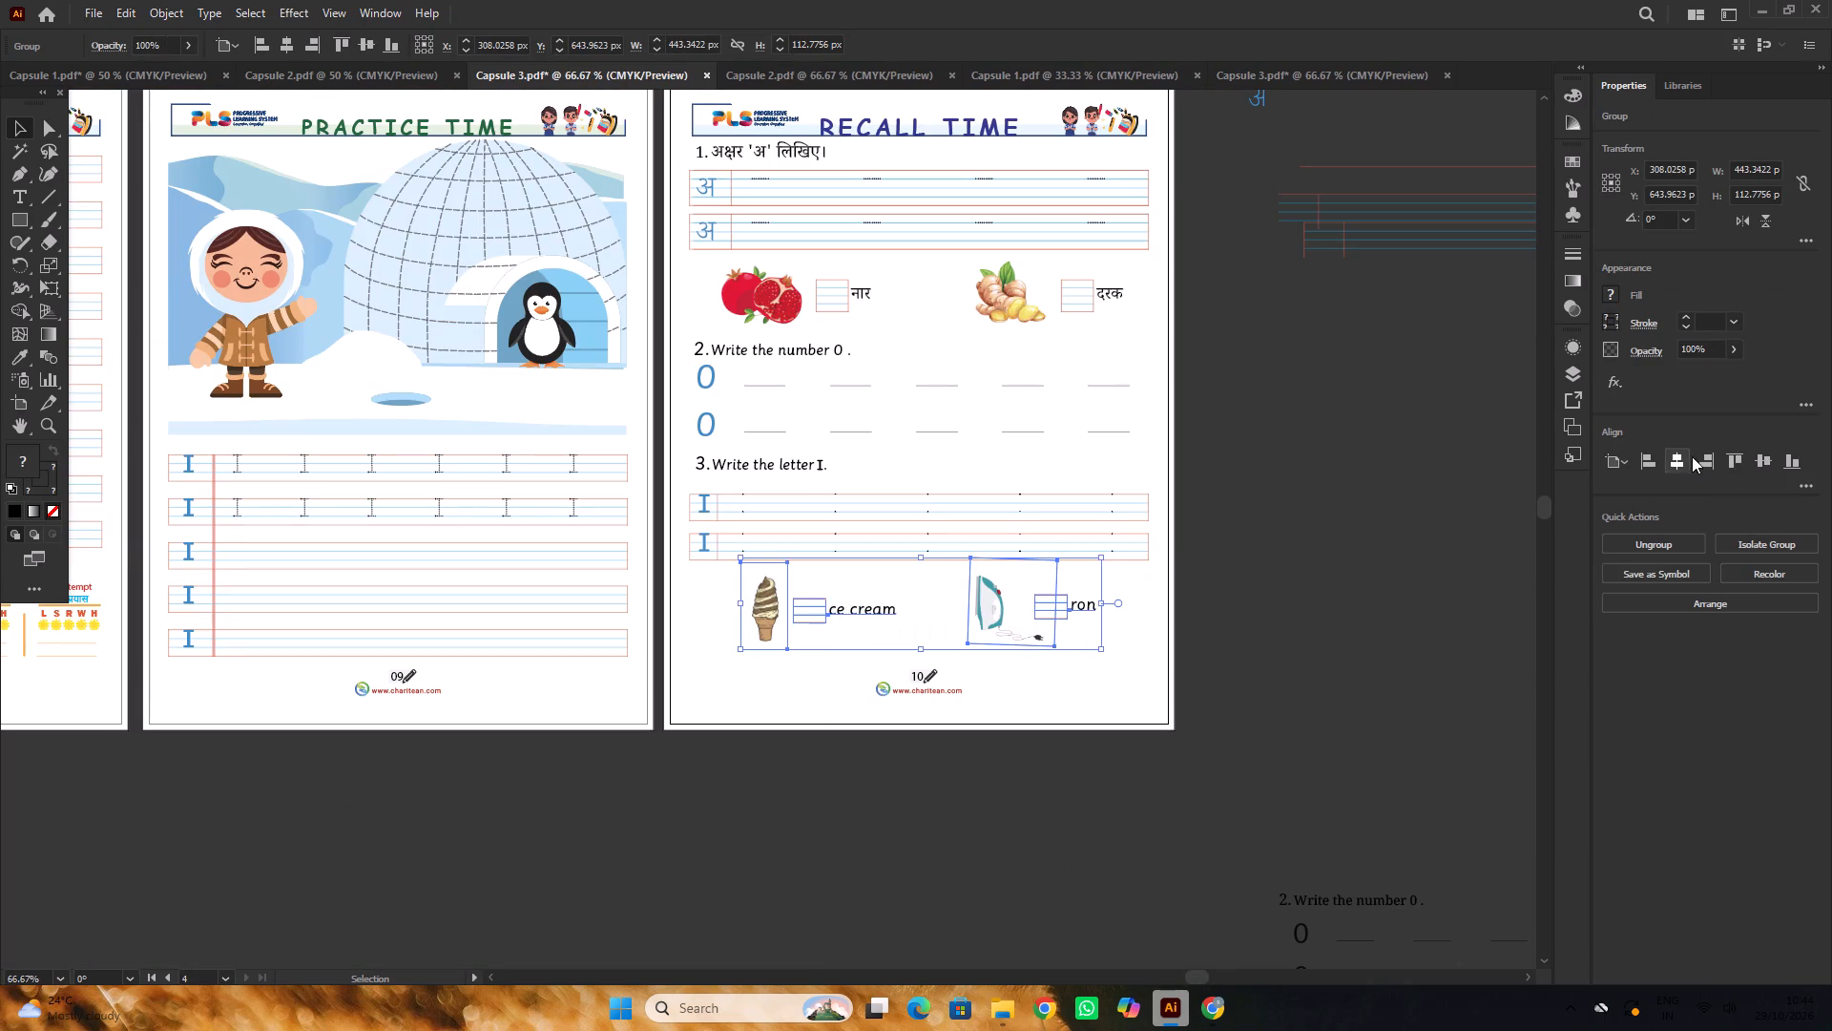
{"action": "left_click", "coordinate": [1676, 458]}
{"action": "left_click", "coordinate": [1285, 541]}
{"action": "scroll", "coordinate": [1284, 540], "scroll_direction": "down", "scroll_amount": 3}
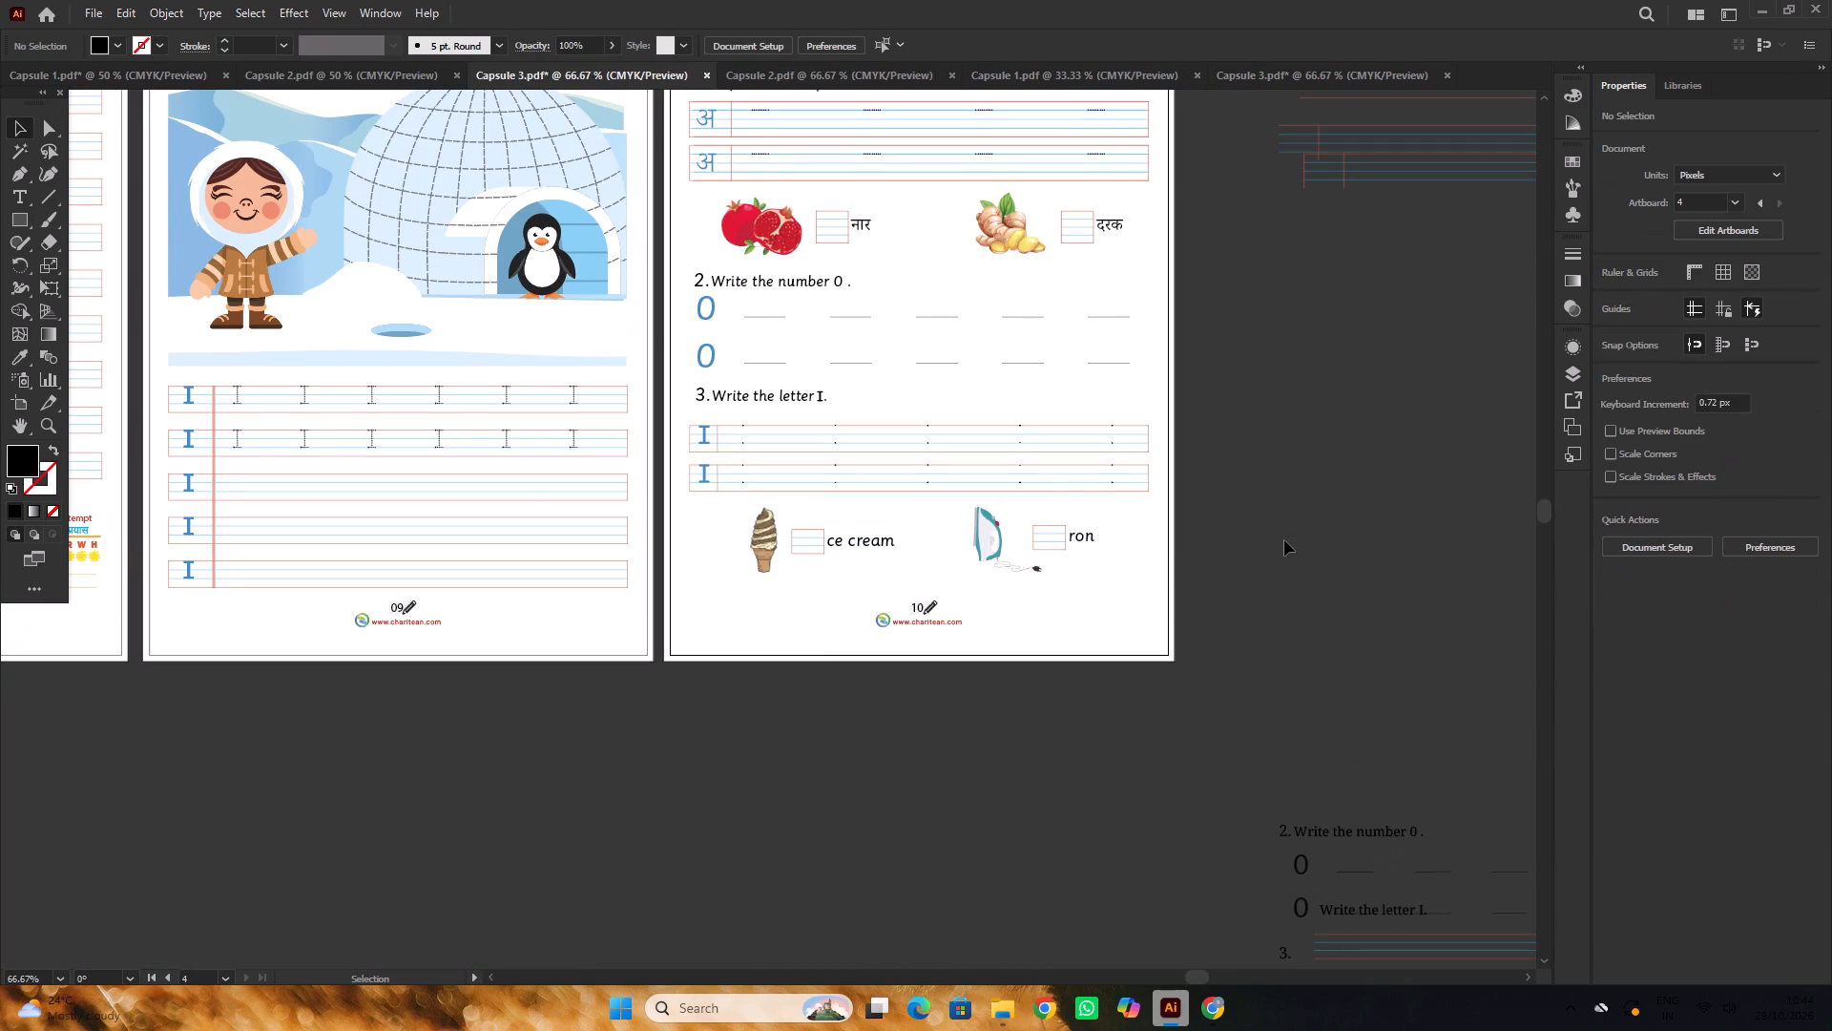
{"action": "scroll", "coordinate": [1283, 537], "scroll_direction": "up", "scroll_amount": 3}
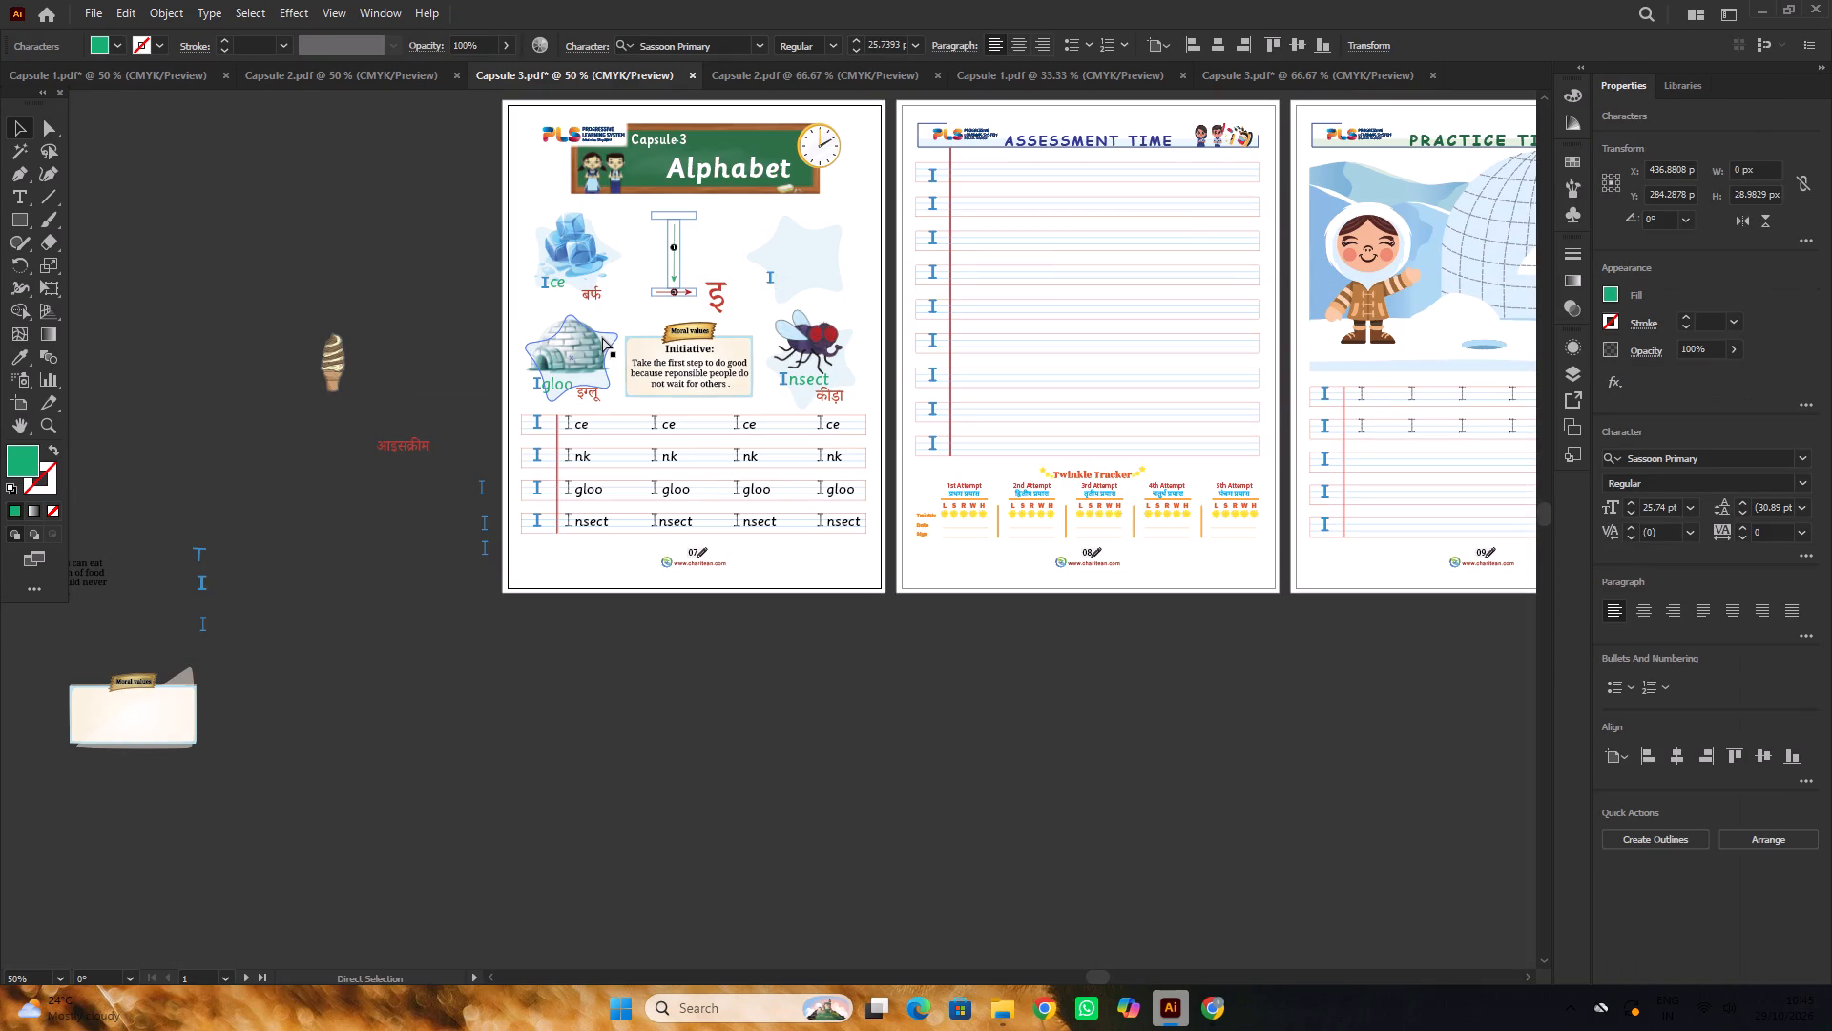
{"action": "key", "text": "ctrl+z"}
{"action": "key", "text": "ctrl+z"}
{"action": "key", "text": "ctrl+z"}
{"action": "key", "text": "ctrl+z"}
{"action": "key", "text": "ctrl+z"}
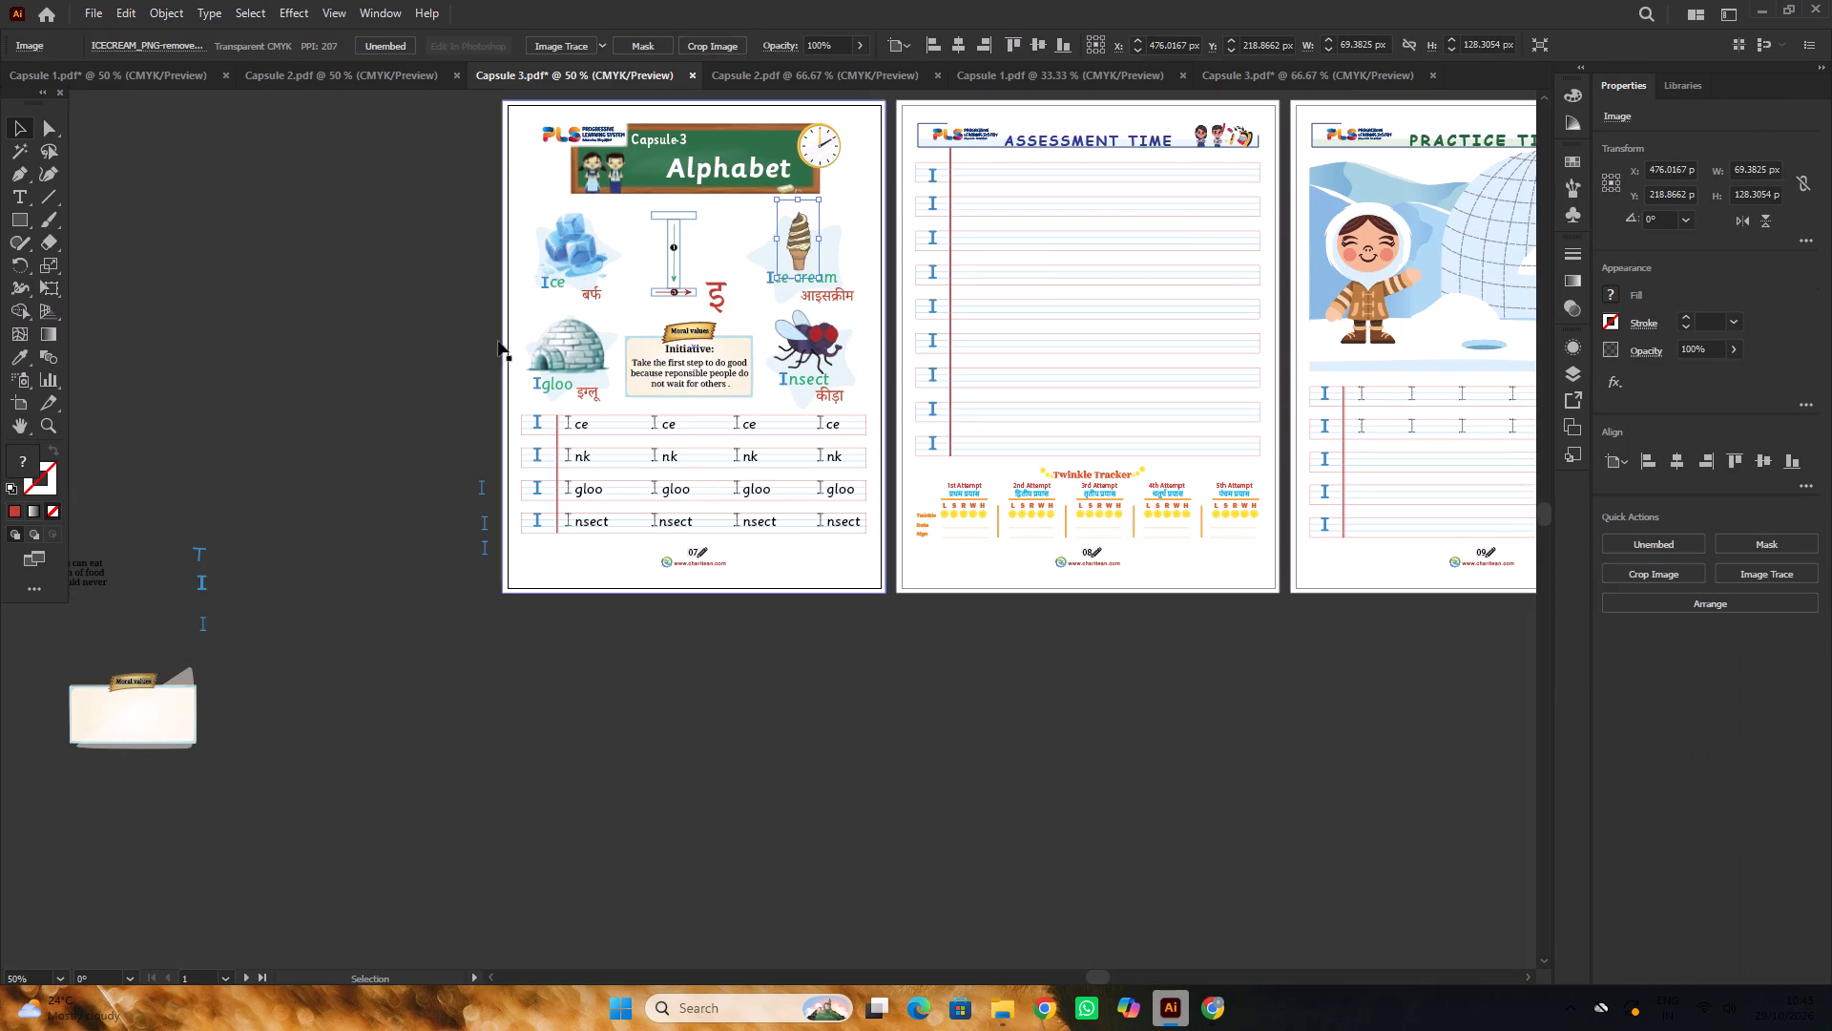
{"action": "left_click", "coordinate": [364, 289]}
Examine the picture labels and tracing rows on page 07 of Capsule 3.
{"action": "scroll", "coordinate": [369, 285], "scroll_direction": "down", "scroll_amount": 4}
{"action": "scroll", "coordinate": [568, 297], "scroll_direction": "up", "scroll_amount": 2, "text": "alt"}
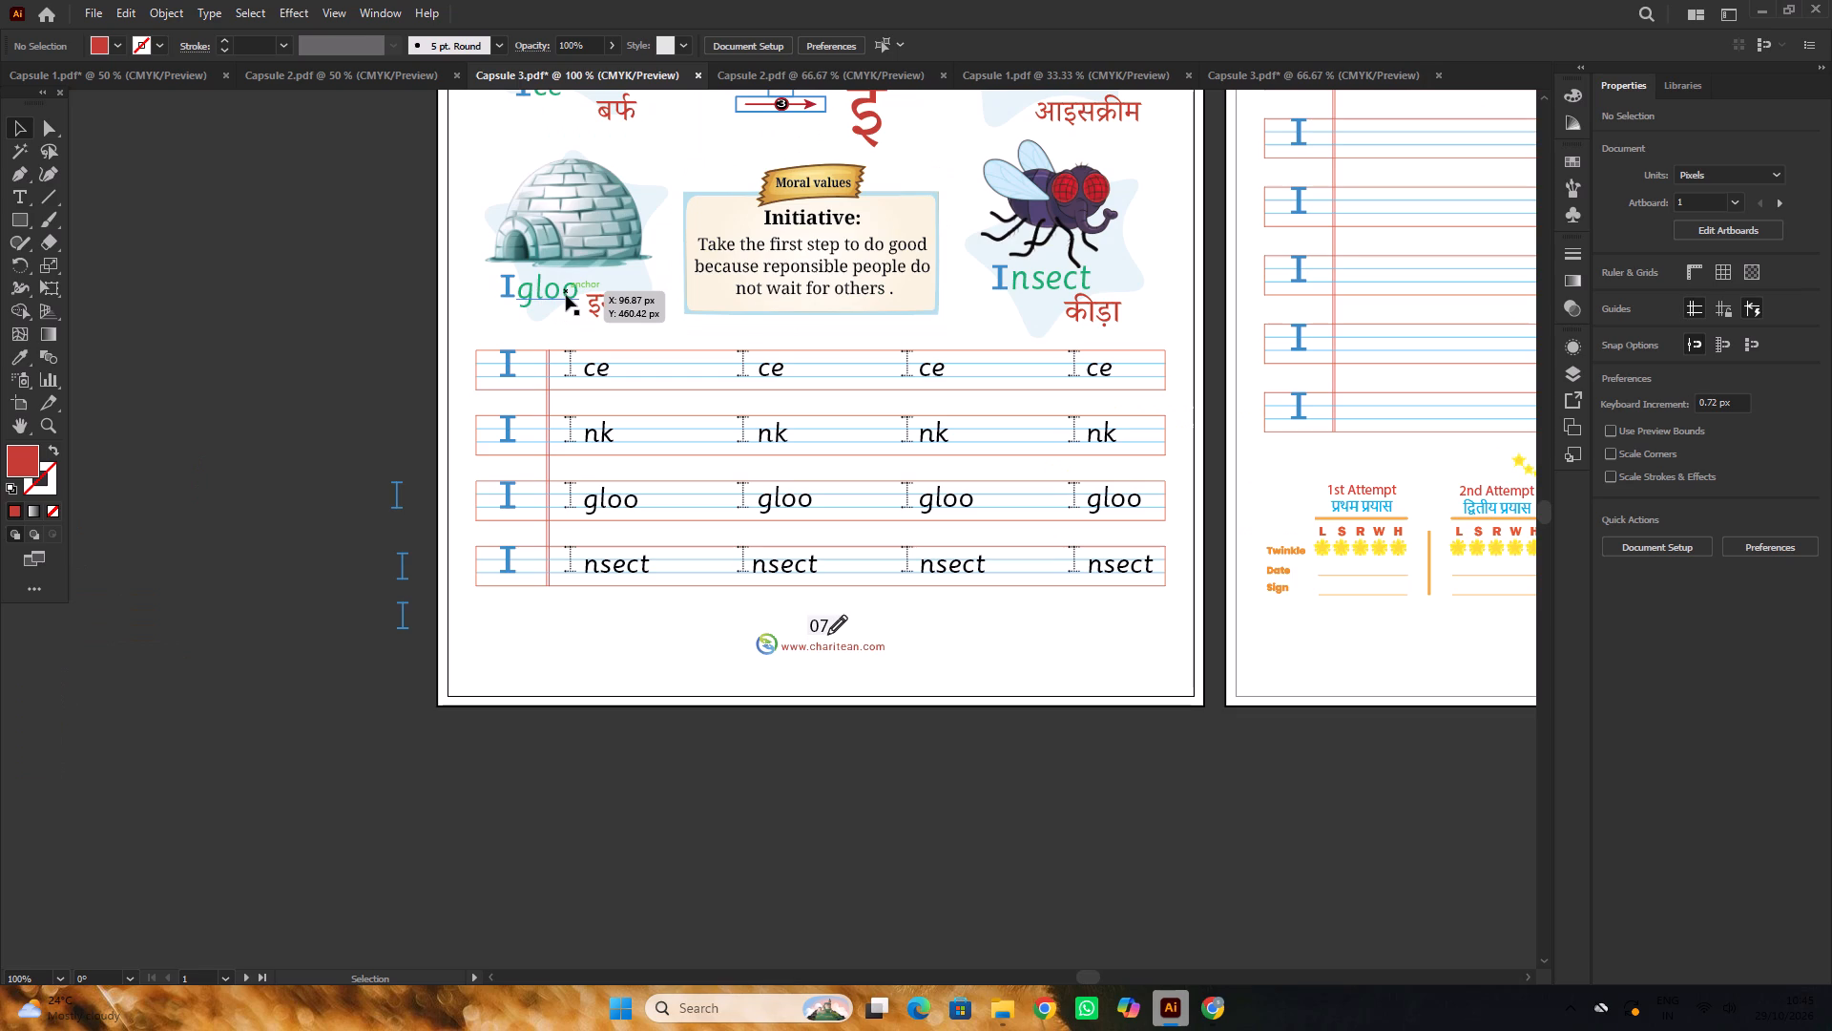
{"action": "scroll", "coordinate": [566, 295], "scroll_direction": "up", "scroll_amount": 2}
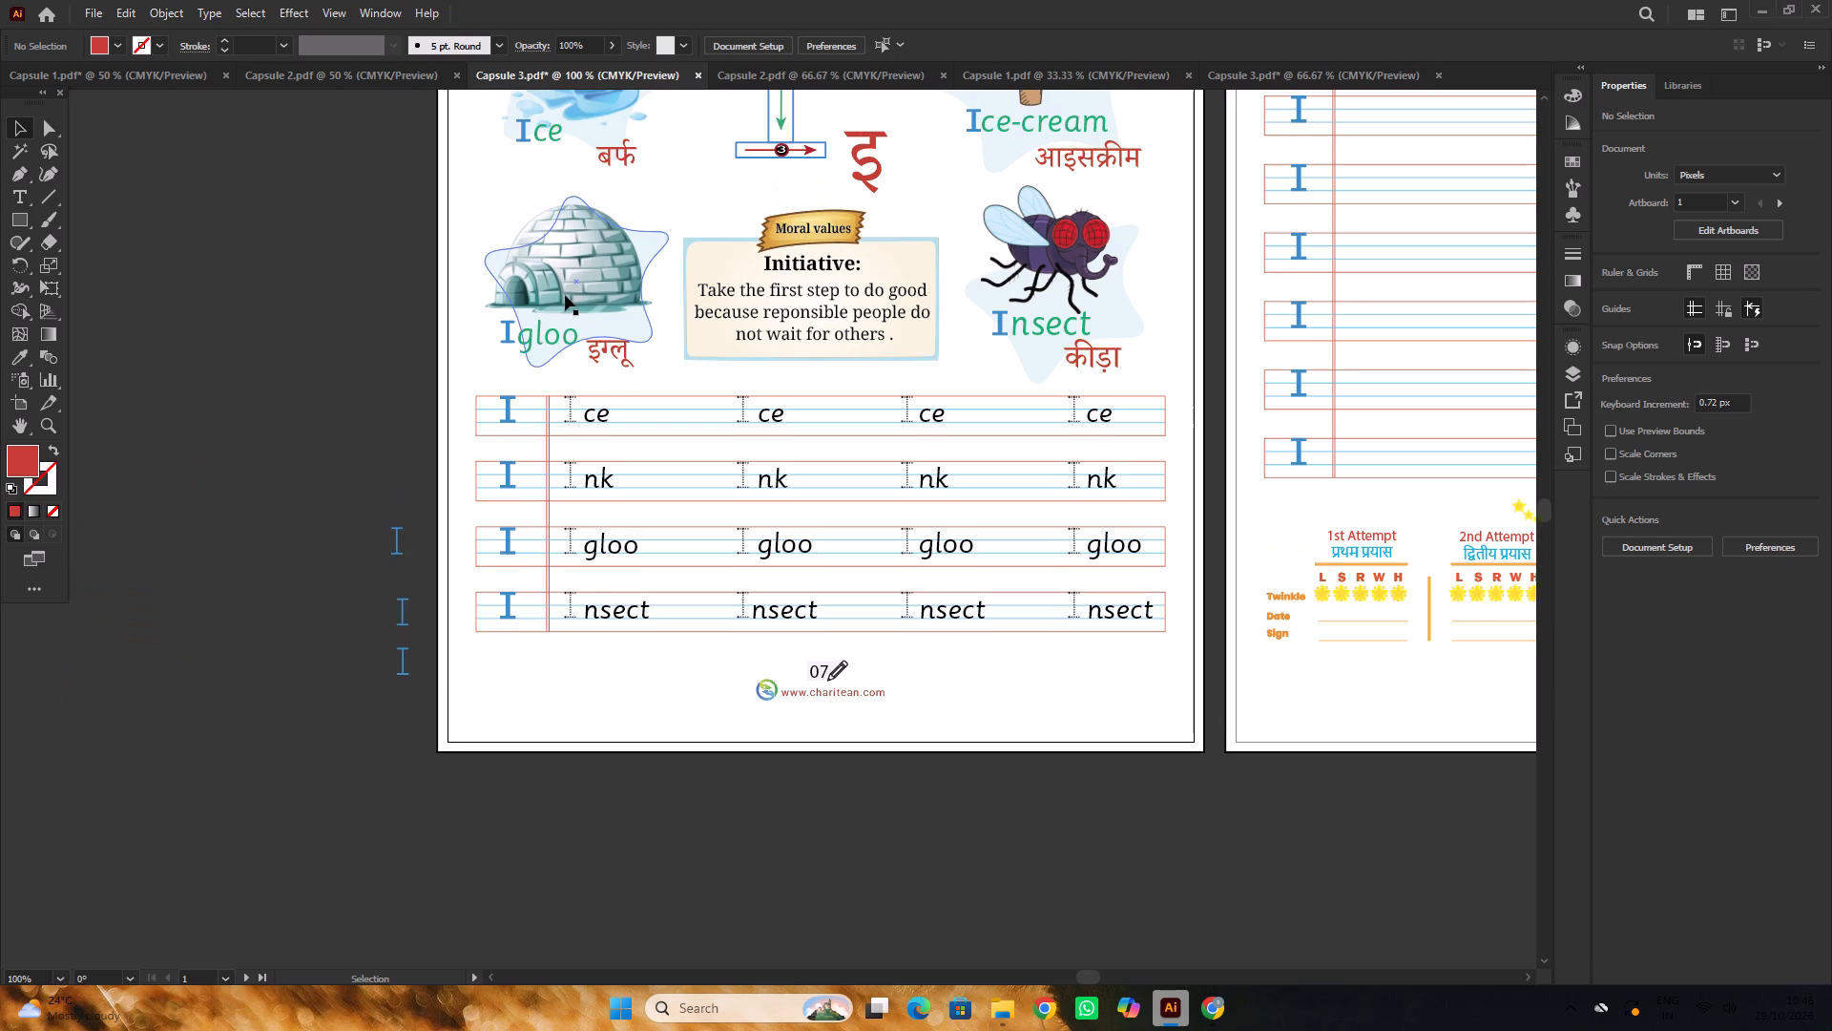
{"action": "scroll", "coordinate": [564, 295], "scroll_direction": "up", "scroll_amount": 4}
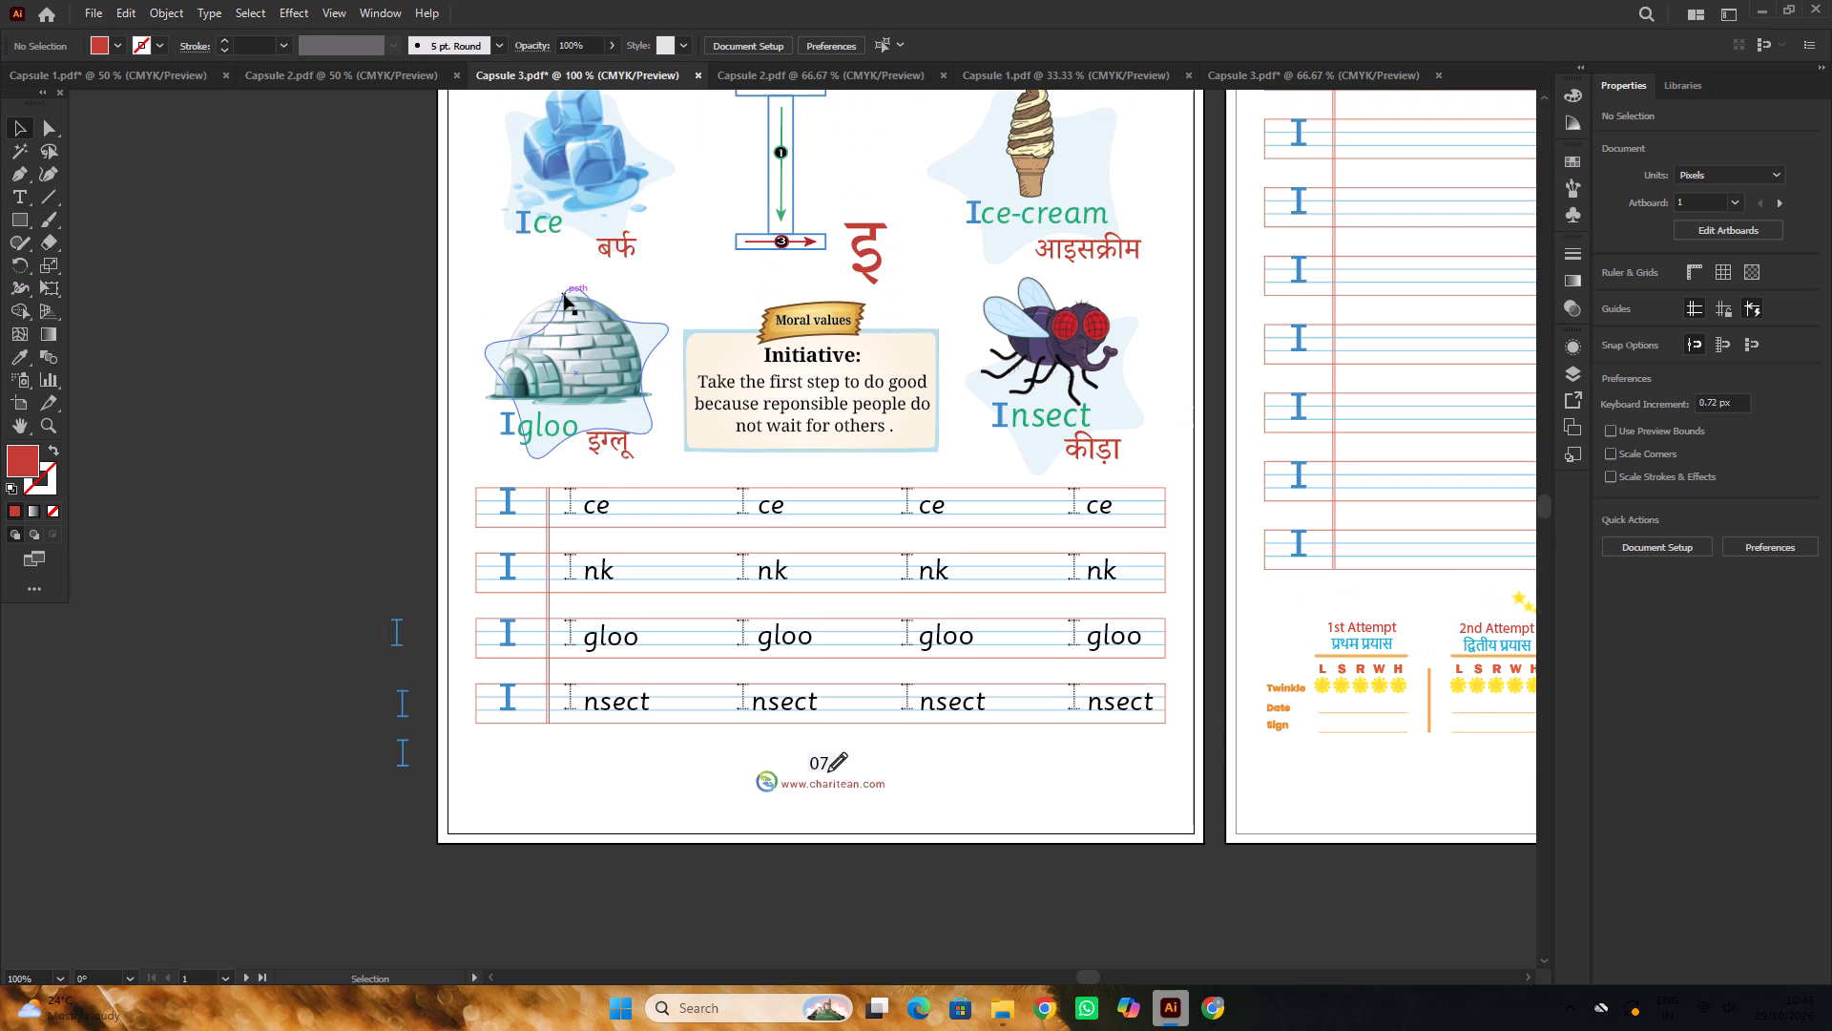
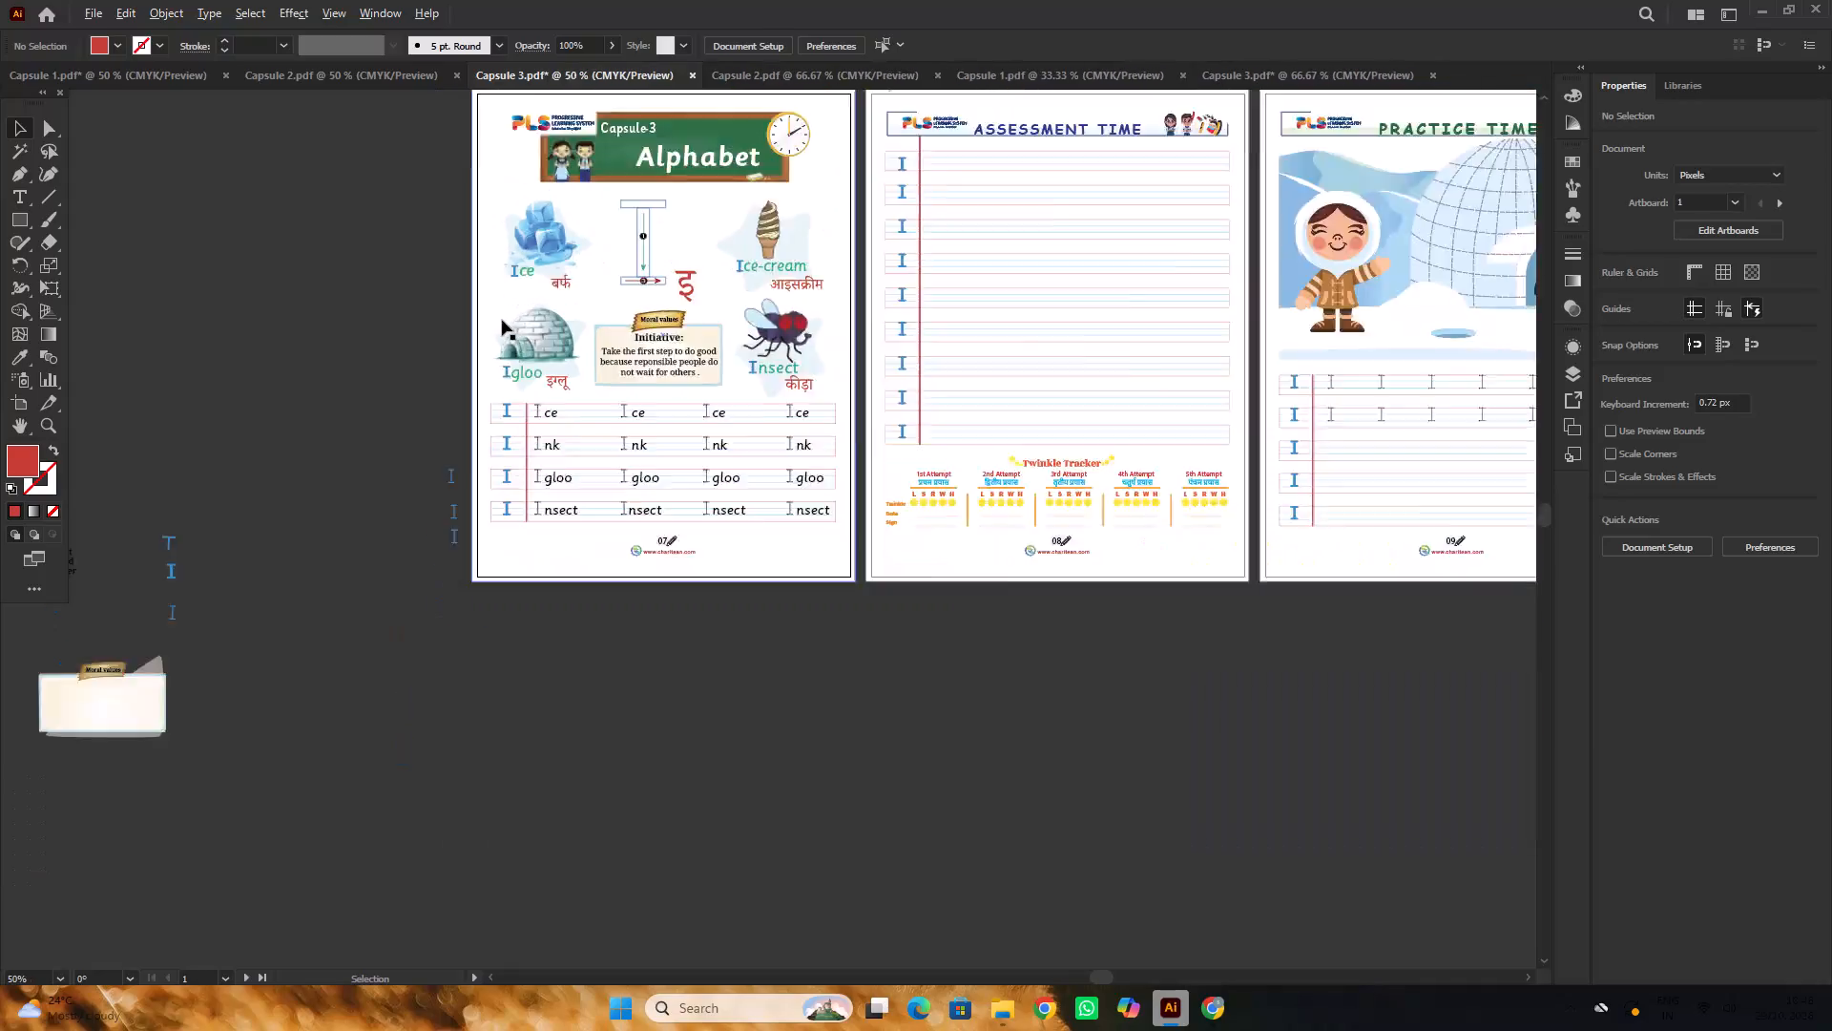
Change the footer page number 07 on the Capsule 3 Alphabet page to the Sassoon Primary font.
{"action": "left_click", "coordinate": [1159, 582]}
{"action": "key", "text": "space"}
{"action": "left_click_drag", "start_coordinate": [1245, 568], "coordinate": [1011, 568]}
{"action": "left_click_drag", "start_coordinate": [1208, 554], "coordinate": [1145, 558]}
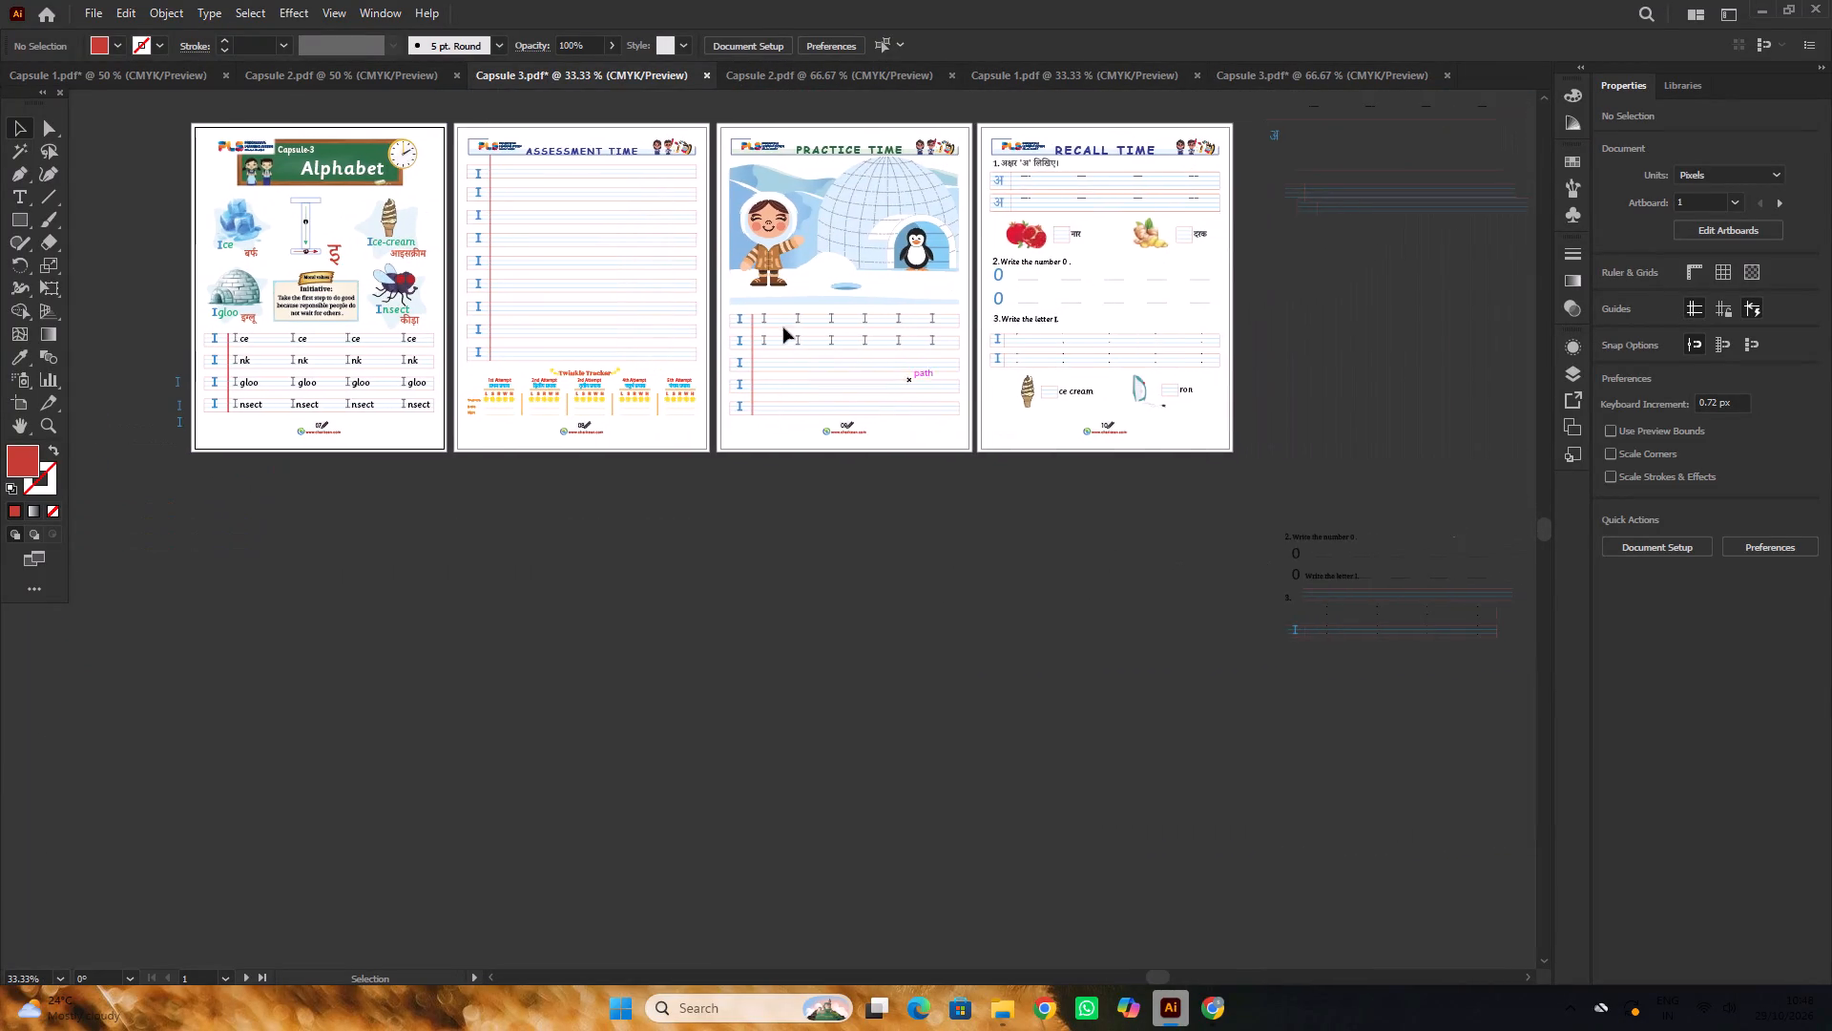
{"action": "scroll", "coordinate": [769, 319], "scroll_direction": "up", "scroll_amount": 5, "text": "alt"}
{"action": "scroll", "coordinate": [853, 376], "scroll_direction": "down", "scroll_amount": 5, "text": "alt"}
{"action": "left_click", "coordinate": [1028, 621]}
{"action": "scroll", "coordinate": [631, 455], "scroll_direction": "up", "scroll_amount": 4, "text": "alt"}
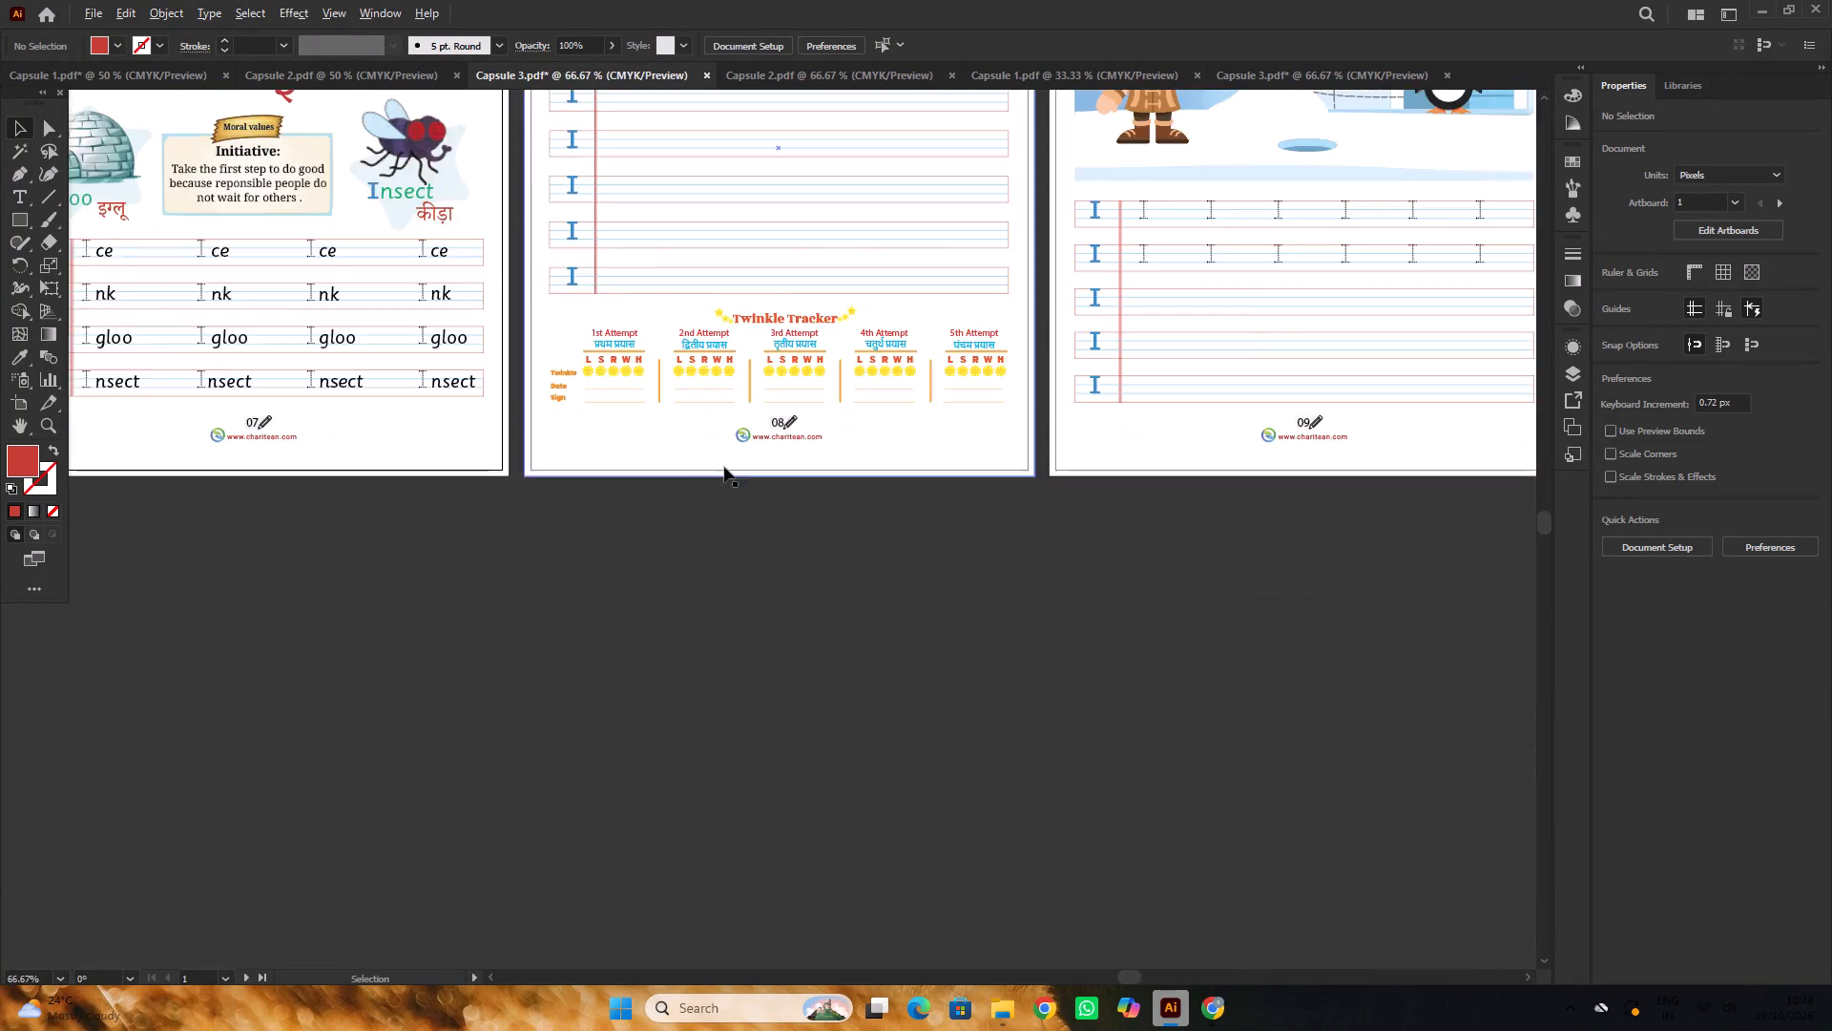
{"action": "scroll", "coordinate": [724, 467], "scroll_direction": "up", "scroll_amount": 1, "text": "alt"}
{"action": "scroll", "coordinate": [997, 443], "scroll_direction": "down", "scroll_amount": 3, "text": "alt"}
{"action": "scroll", "coordinate": [515, 449], "scroll_direction": "up", "scroll_amount": 2, "text": "alt"}
{"action": "left_click", "coordinate": [582, 386]}
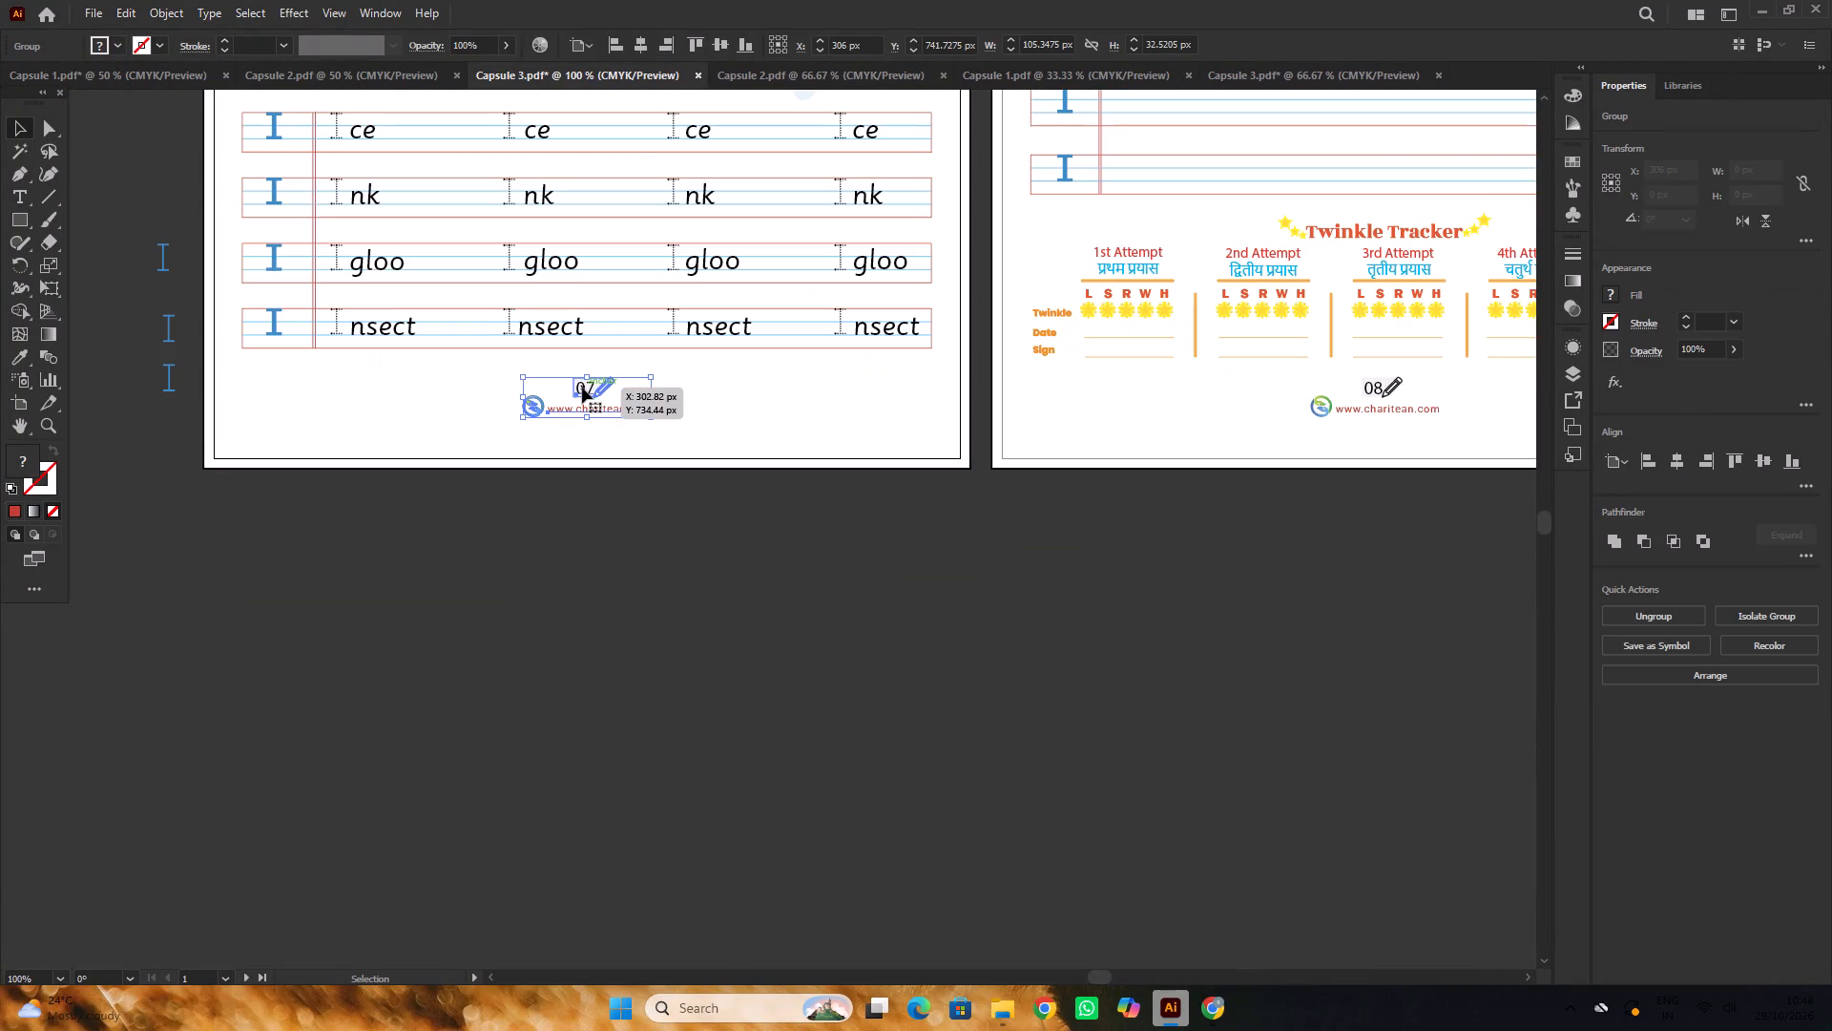
{"action": "left_click", "coordinate": [671, 666]}
{"action": "scroll", "coordinate": [651, 546], "scroll_direction": "up", "scroll_amount": 1, "text": "alt"}
{"action": "key", "text": "t"}
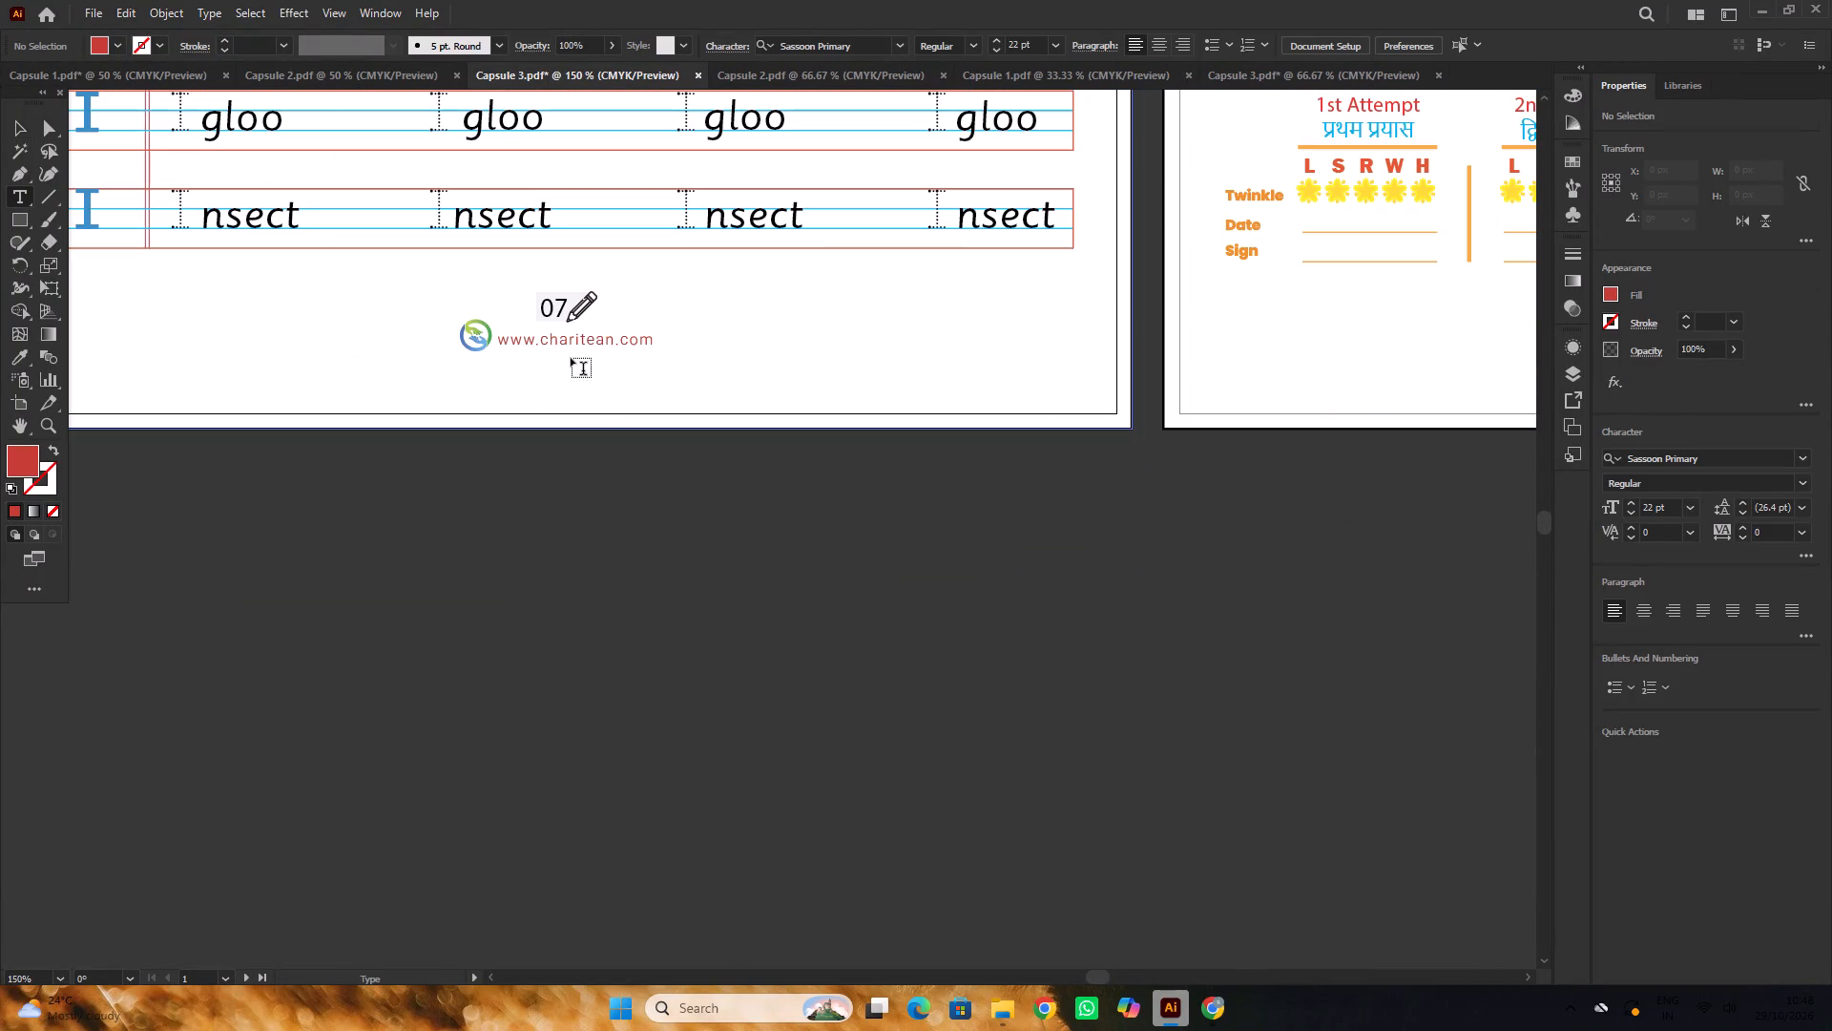
{"action": "left_click_drag", "start_coordinate": [560, 305], "coordinate": [547, 308]}
{"action": "left_click_drag", "start_coordinate": [562, 305], "coordinate": [540, 324]}
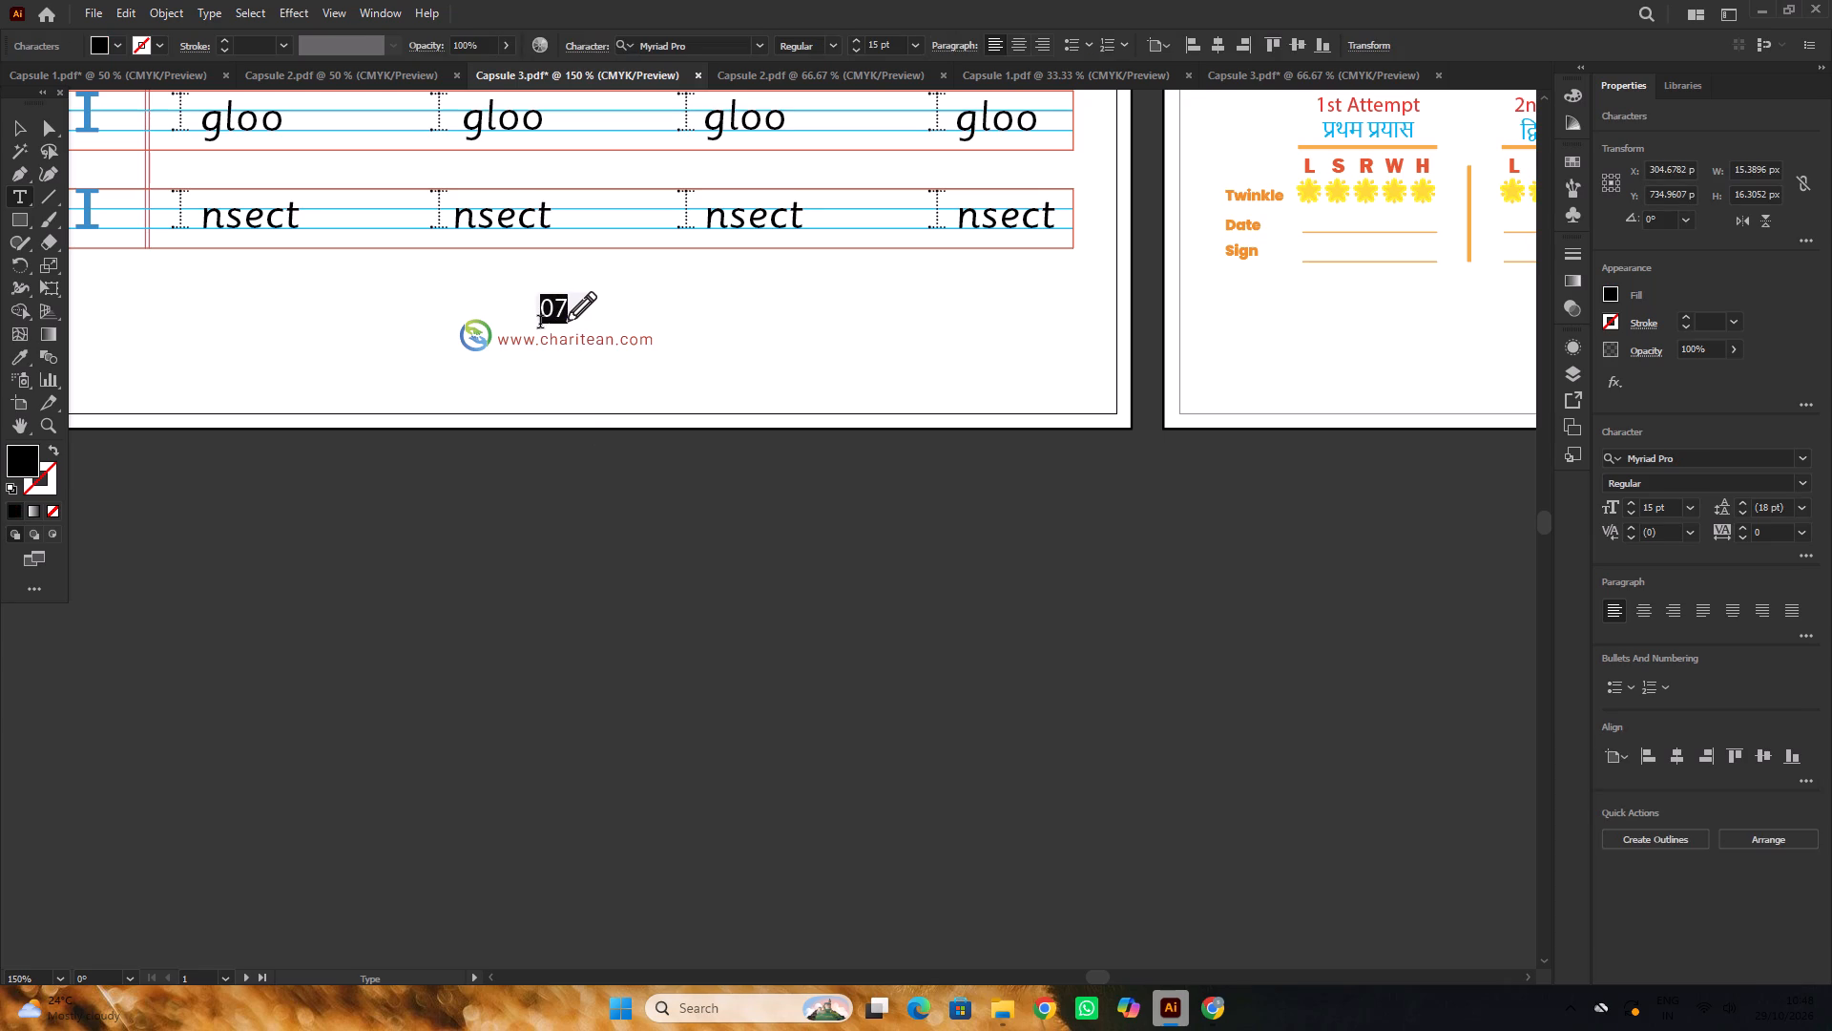
{"action": "left_click_drag", "start_coordinate": [540, 324], "coordinate": [539, 324]}
{"action": "left_click", "coordinate": [1709, 456]}
{"action": "key", "text": "s"}
{"action": "type", "text": "as"}
{"action": "key", "text": "s"}
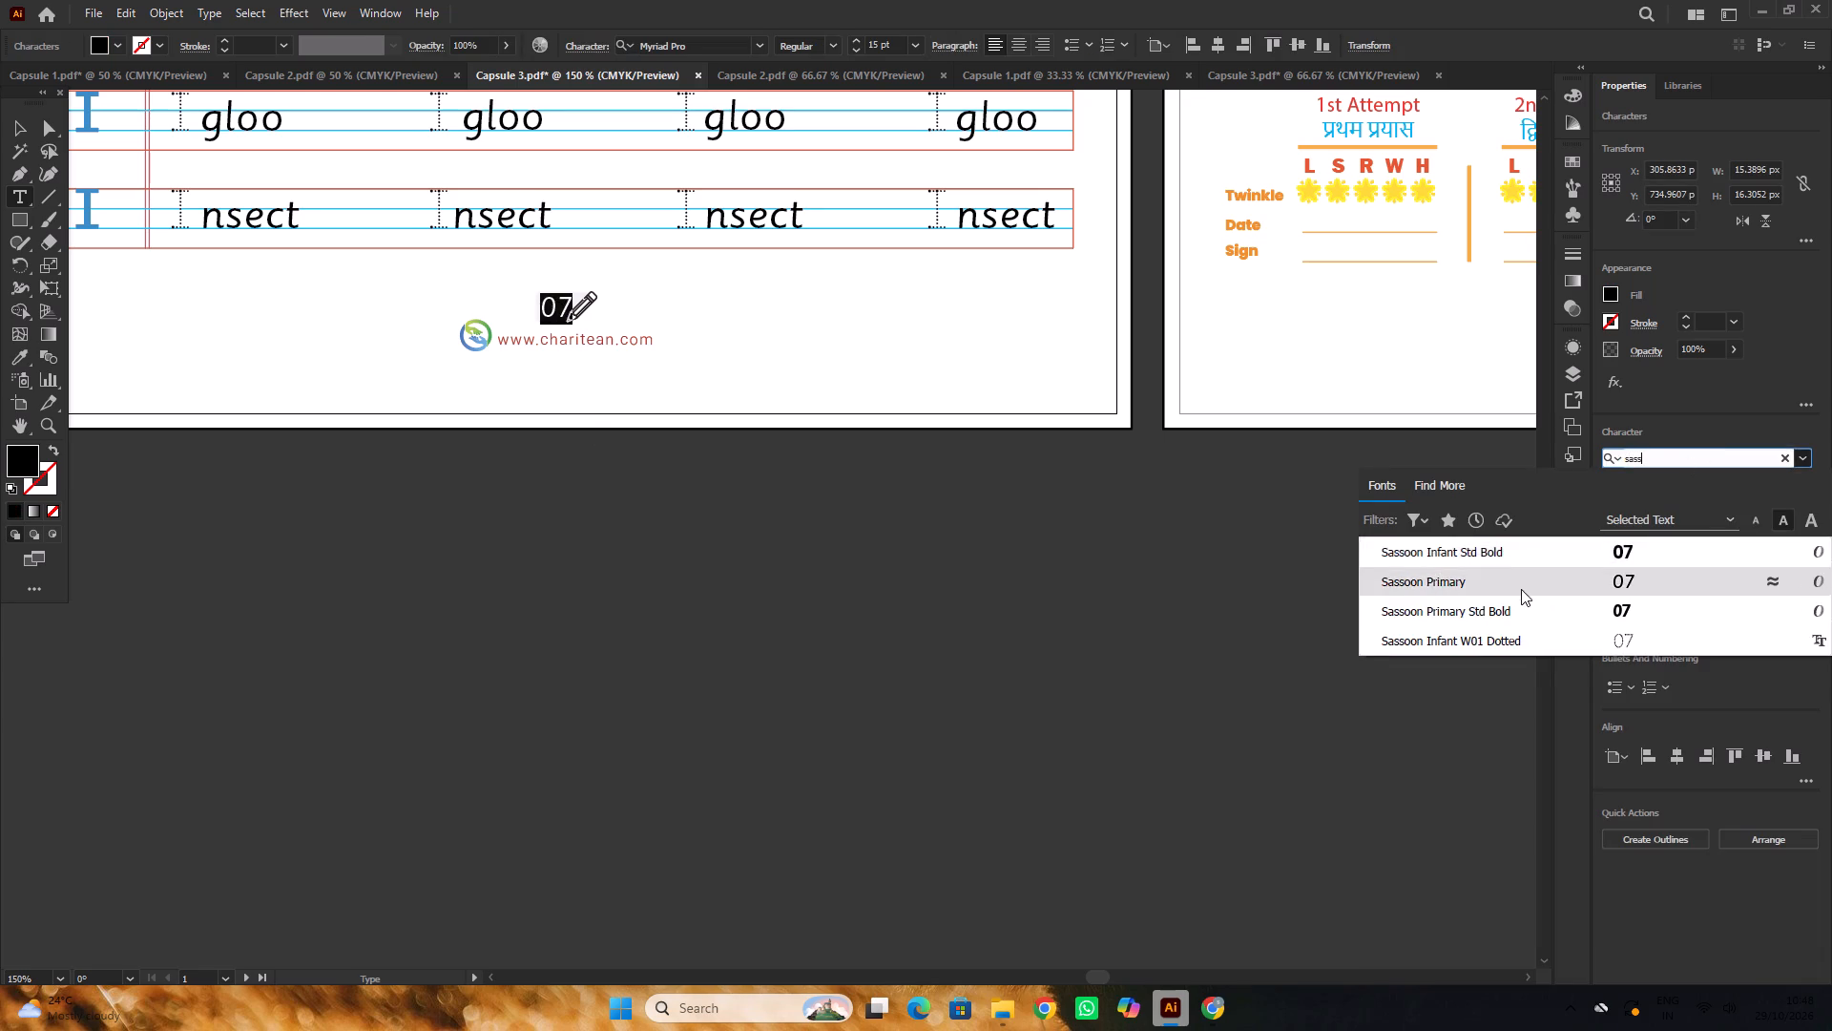
{"action": "left_click", "coordinate": [1521, 589]}
{"action": "scroll", "coordinate": [748, 465], "scroll_direction": "down", "scroll_amount": 1, "text": "alt"}
{"action": "left_click", "coordinate": [13, 130]}
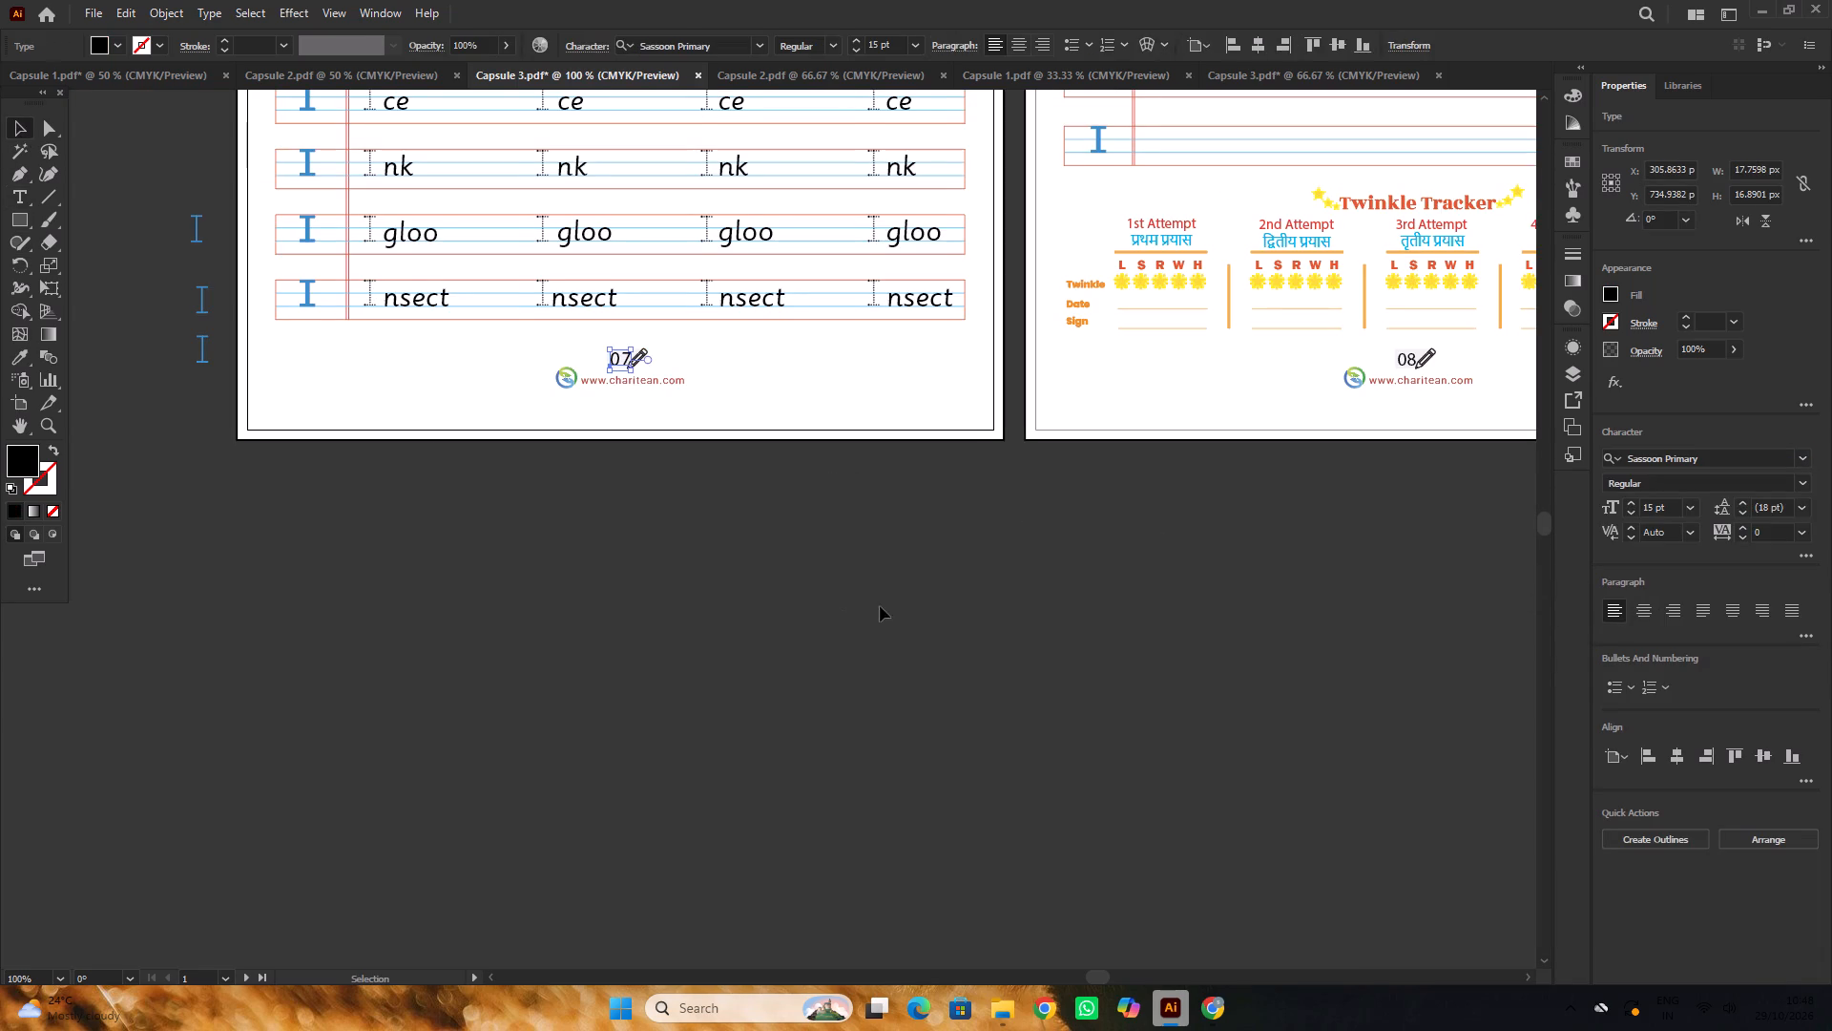
{"action": "left_click", "coordinate": [880, 606]}
Change the footer page number 08 on the Assessment Time page to the Sassoon Primary font.
{"action": "key", "text": "space"}
{"action": "left_click_drag", "start_coordinate": [1200, 570], "coordinate": [742, 584]}
{"action": "scroll", "coordinate": [961, 397], "scroll_direction": "up", "scroll_amount": 1, "text": "alt"}
{"action": "key", "text": "t"}
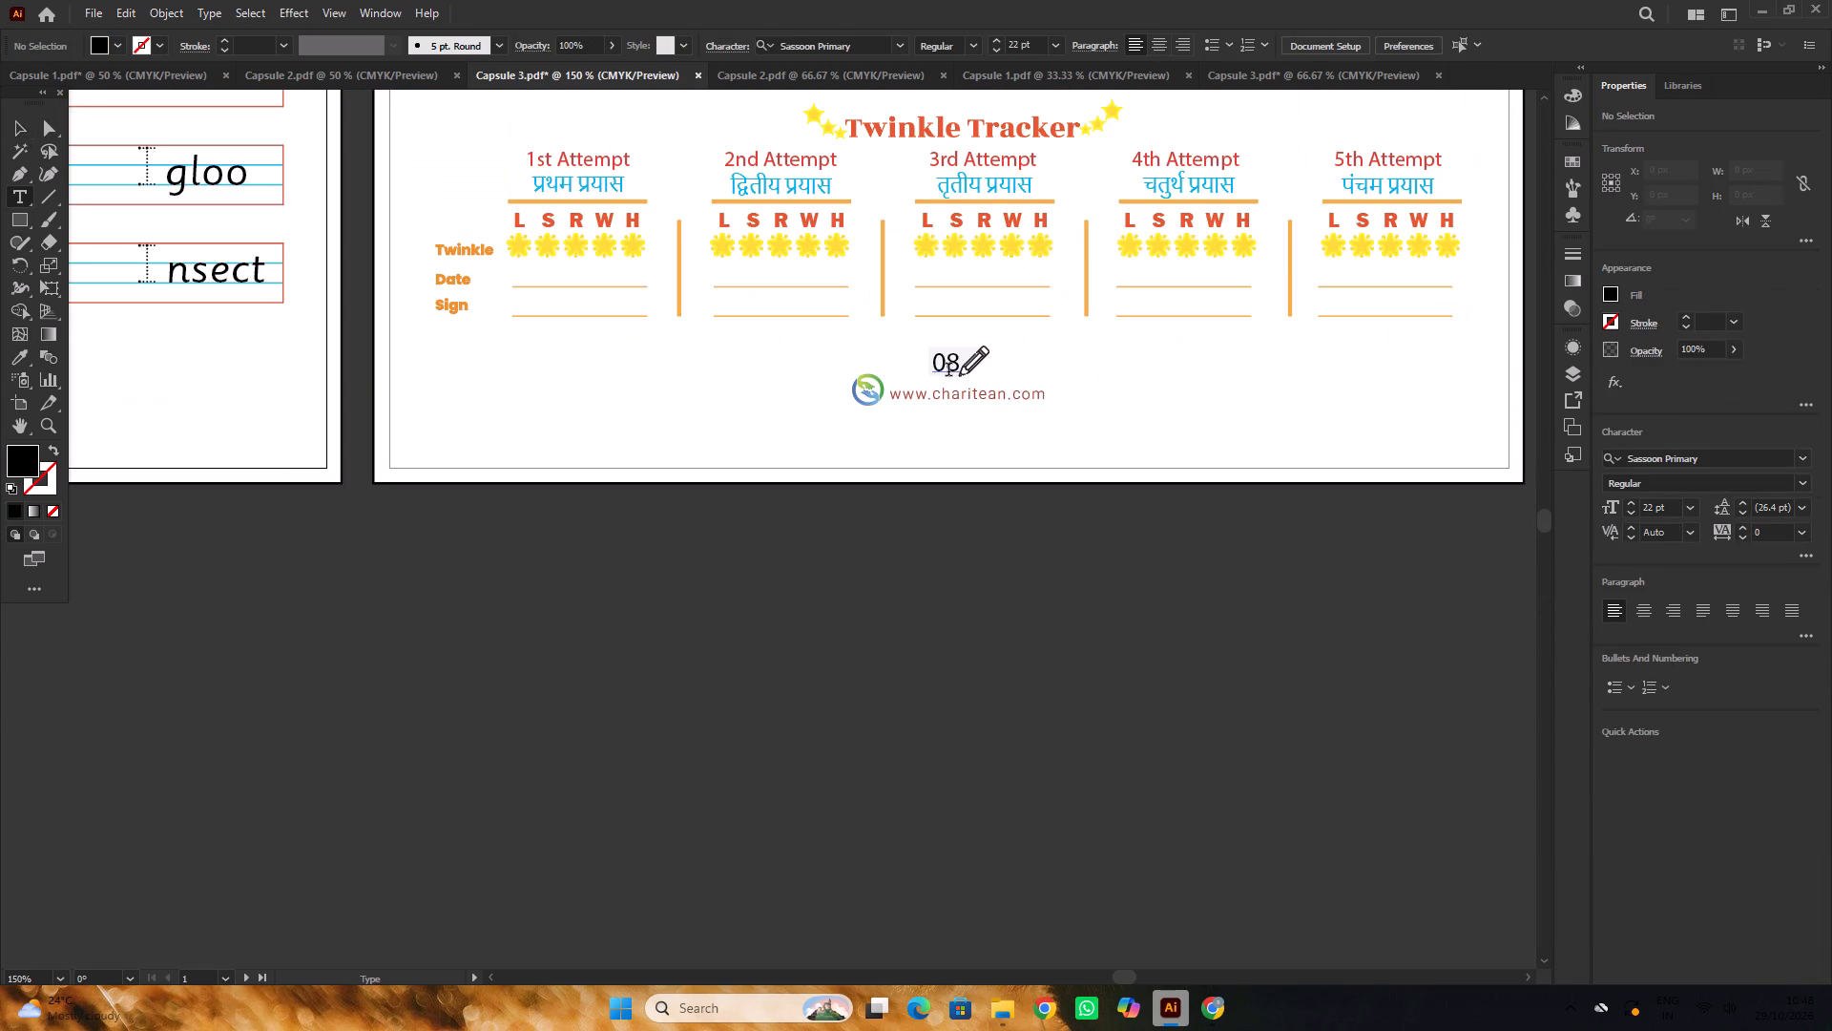
{"action": "left_click_drag", "start_coordinate": [960, 366], "coordinate": [921, 379]}
{"action": "left_click", "coordinate": [1680, 461]}
{"action": "key", "text": "s"}
{"action": "key", "text": "a"}
{"action": "key", "text": "s"}
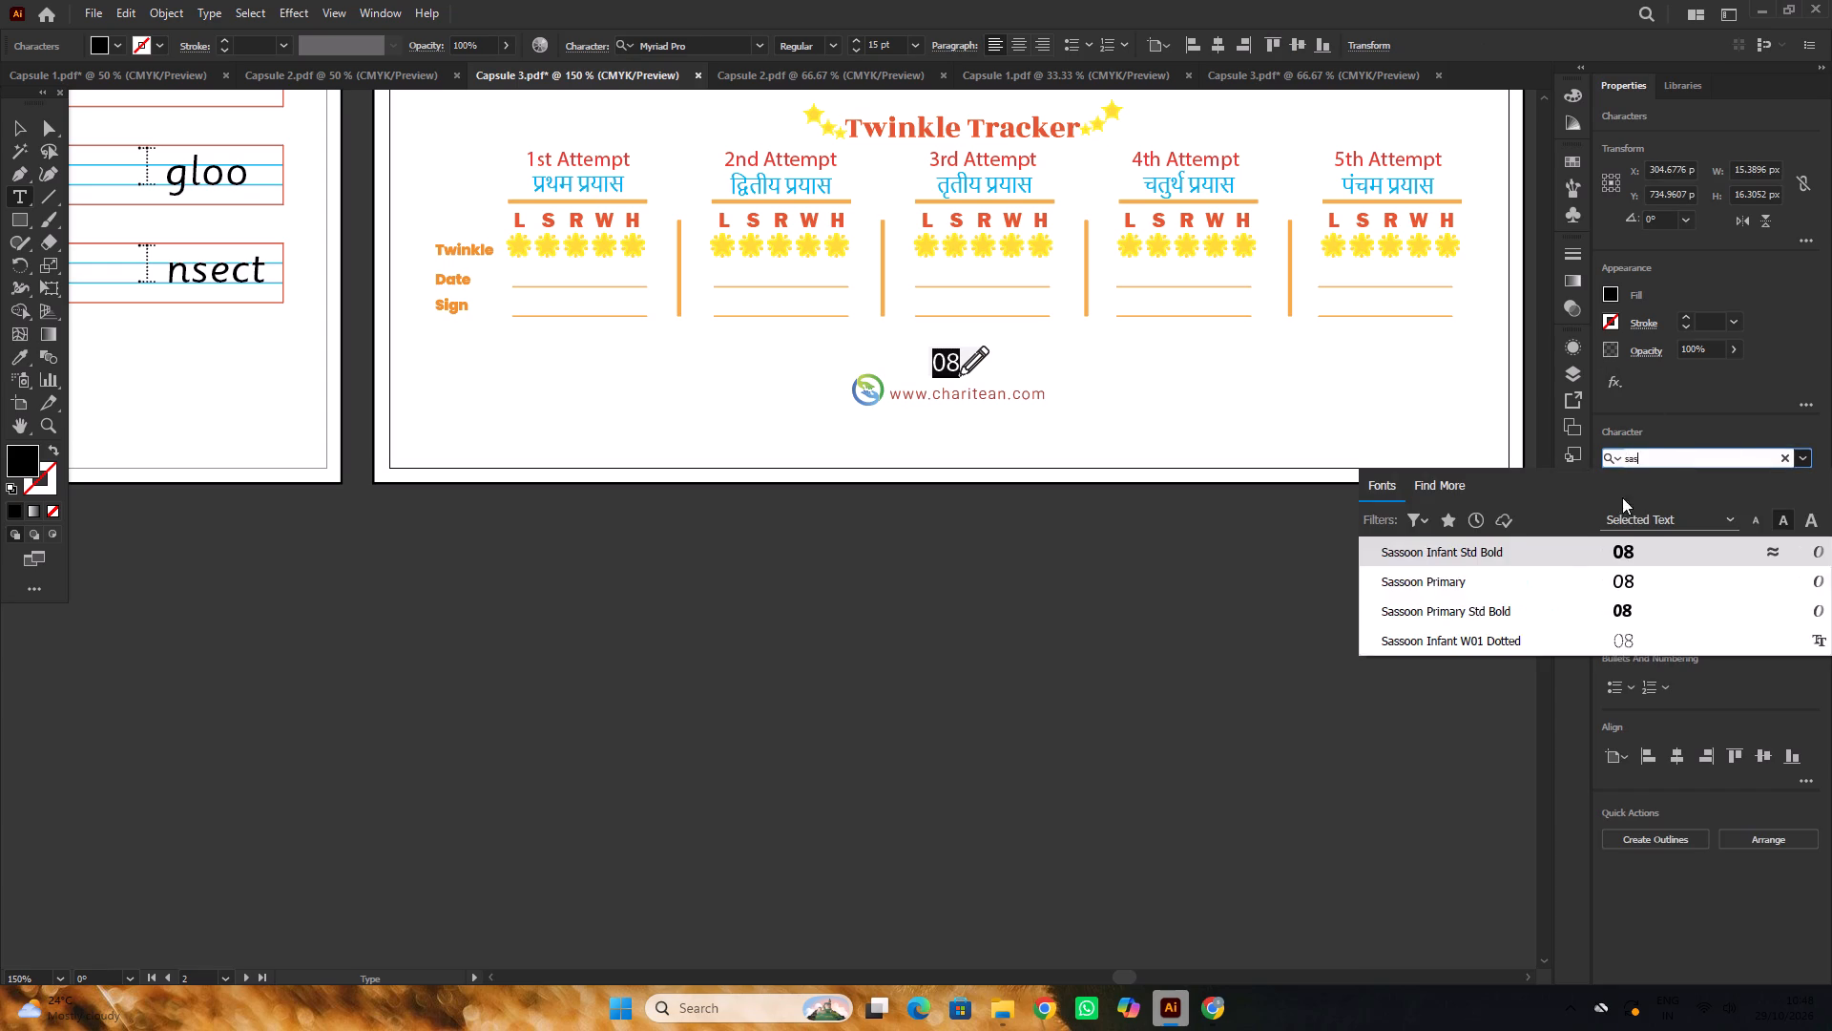
{"action": "key", "text": "s"}
{"action": "left_click", "coordinate": [1508, 572]}
{"action": "scroll", "coordinate": [734, 365], "scroll_direction": "down", "scroll_amount": 1, "text": "alt"}
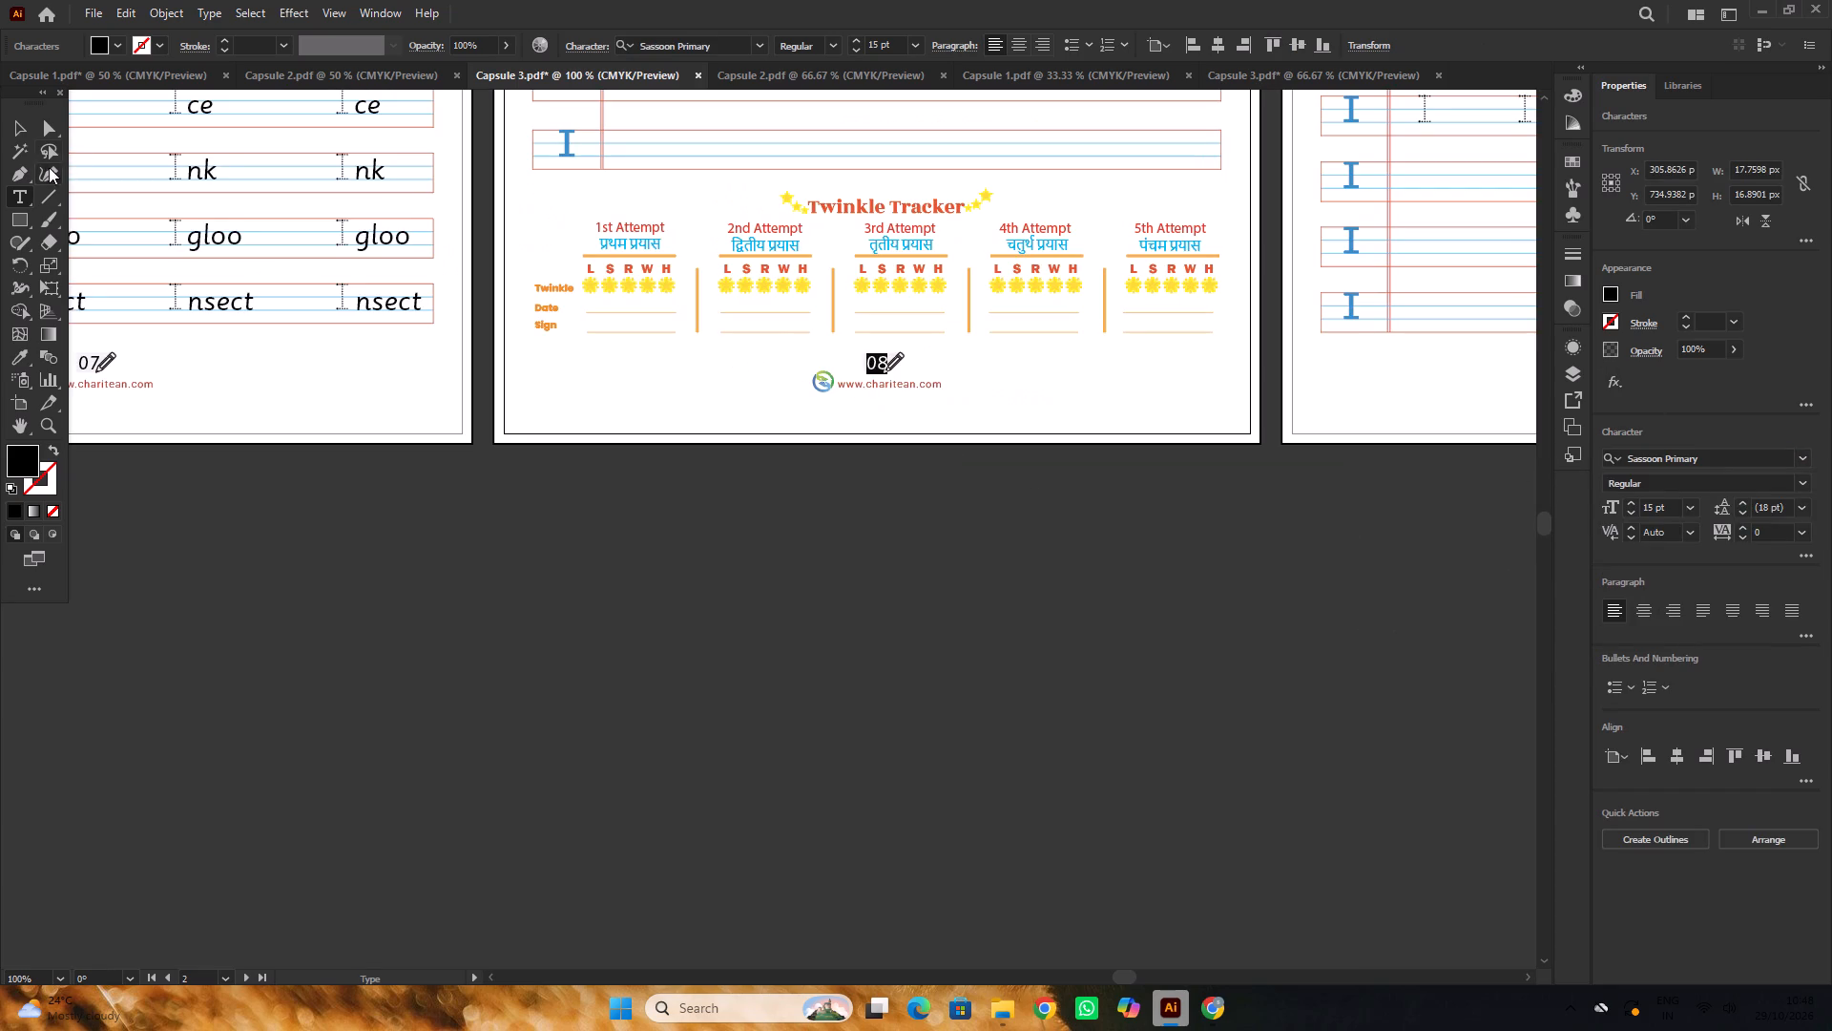
{"action": "left_click", "coordinate": [16, 127]}
{"action": "left_click", "coordinate": [861, 569]}
Shift the page number 08 about 2 px left, away from the pencil icon, inside its footer group.
{"action": "scroll", "coordinate": [878, 394], "scroll_direction": "up", "scroll_amount": 4, "text": "alt"}
{"action": "left_click", "coordinate": [888, 282]}
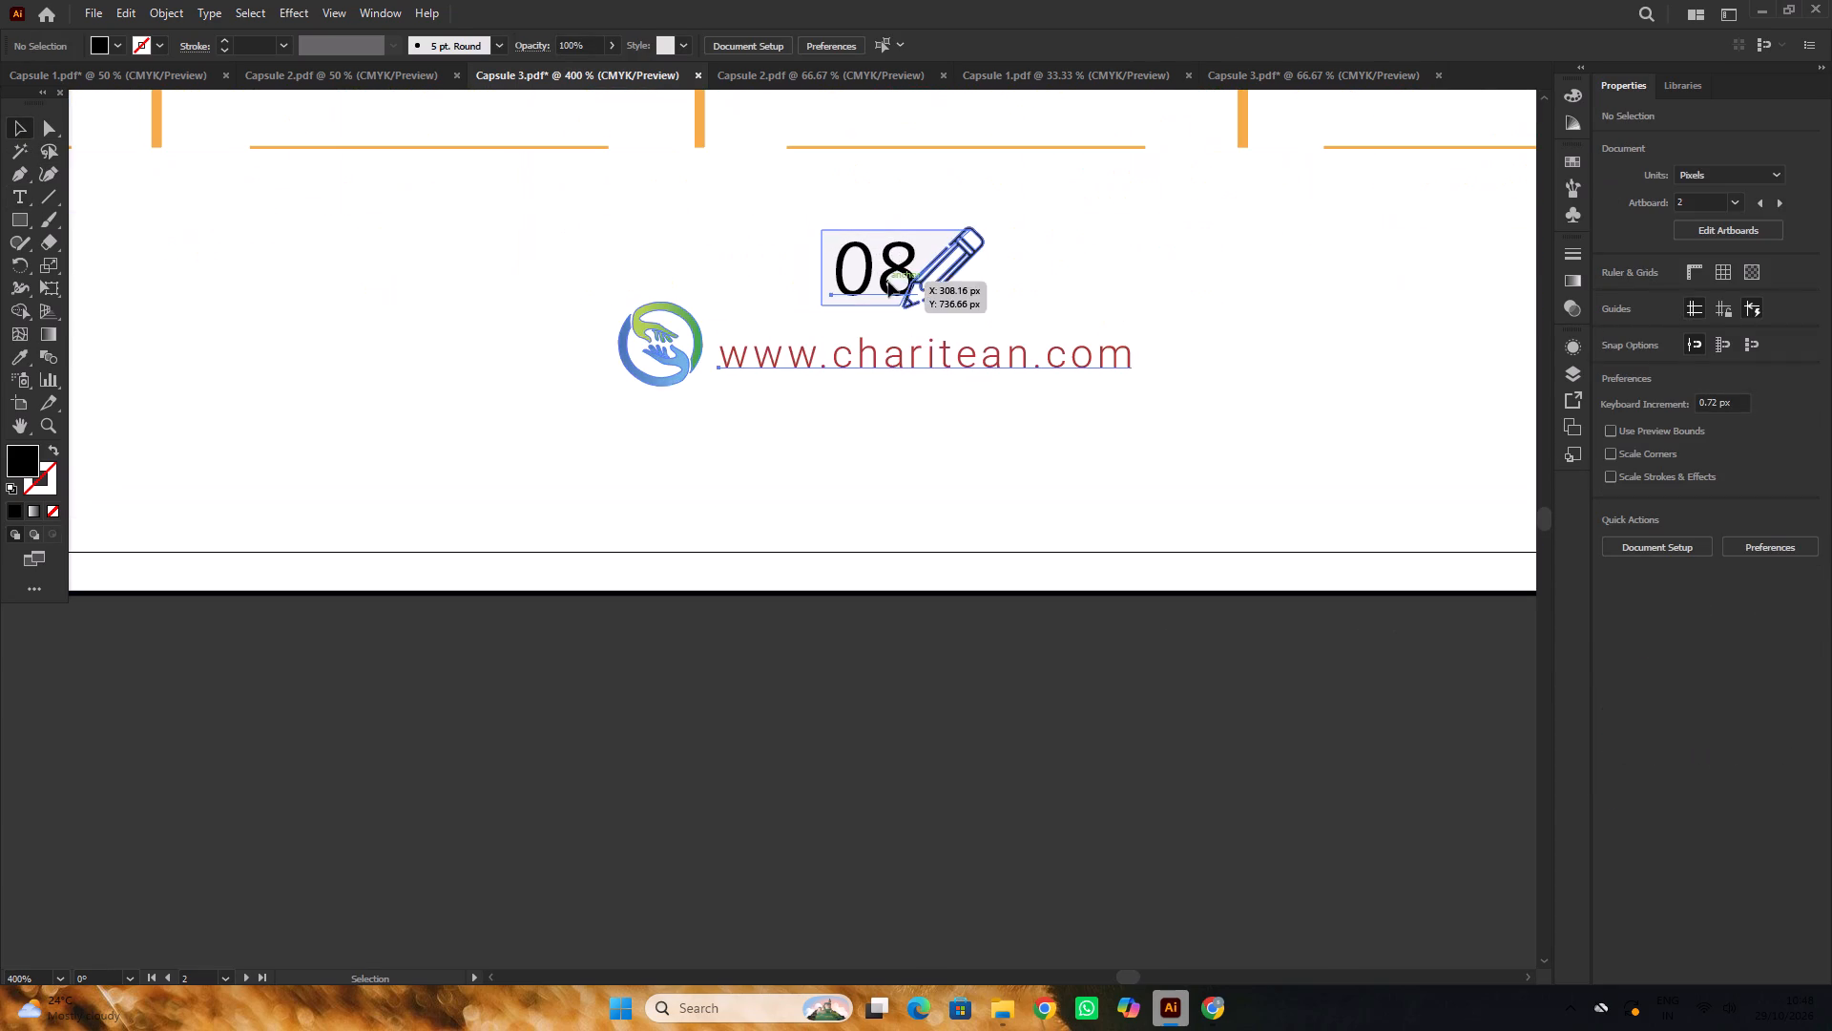
{"action": "triple_click", "coordinate": [900, 273]}
{"action": "scroll", "coordinate": [901, 273], "scroll_direction": "up", "scroll_amount": 3, "text": "alt"}
{"action": "triple_click", "coordinate": [898, 273]}
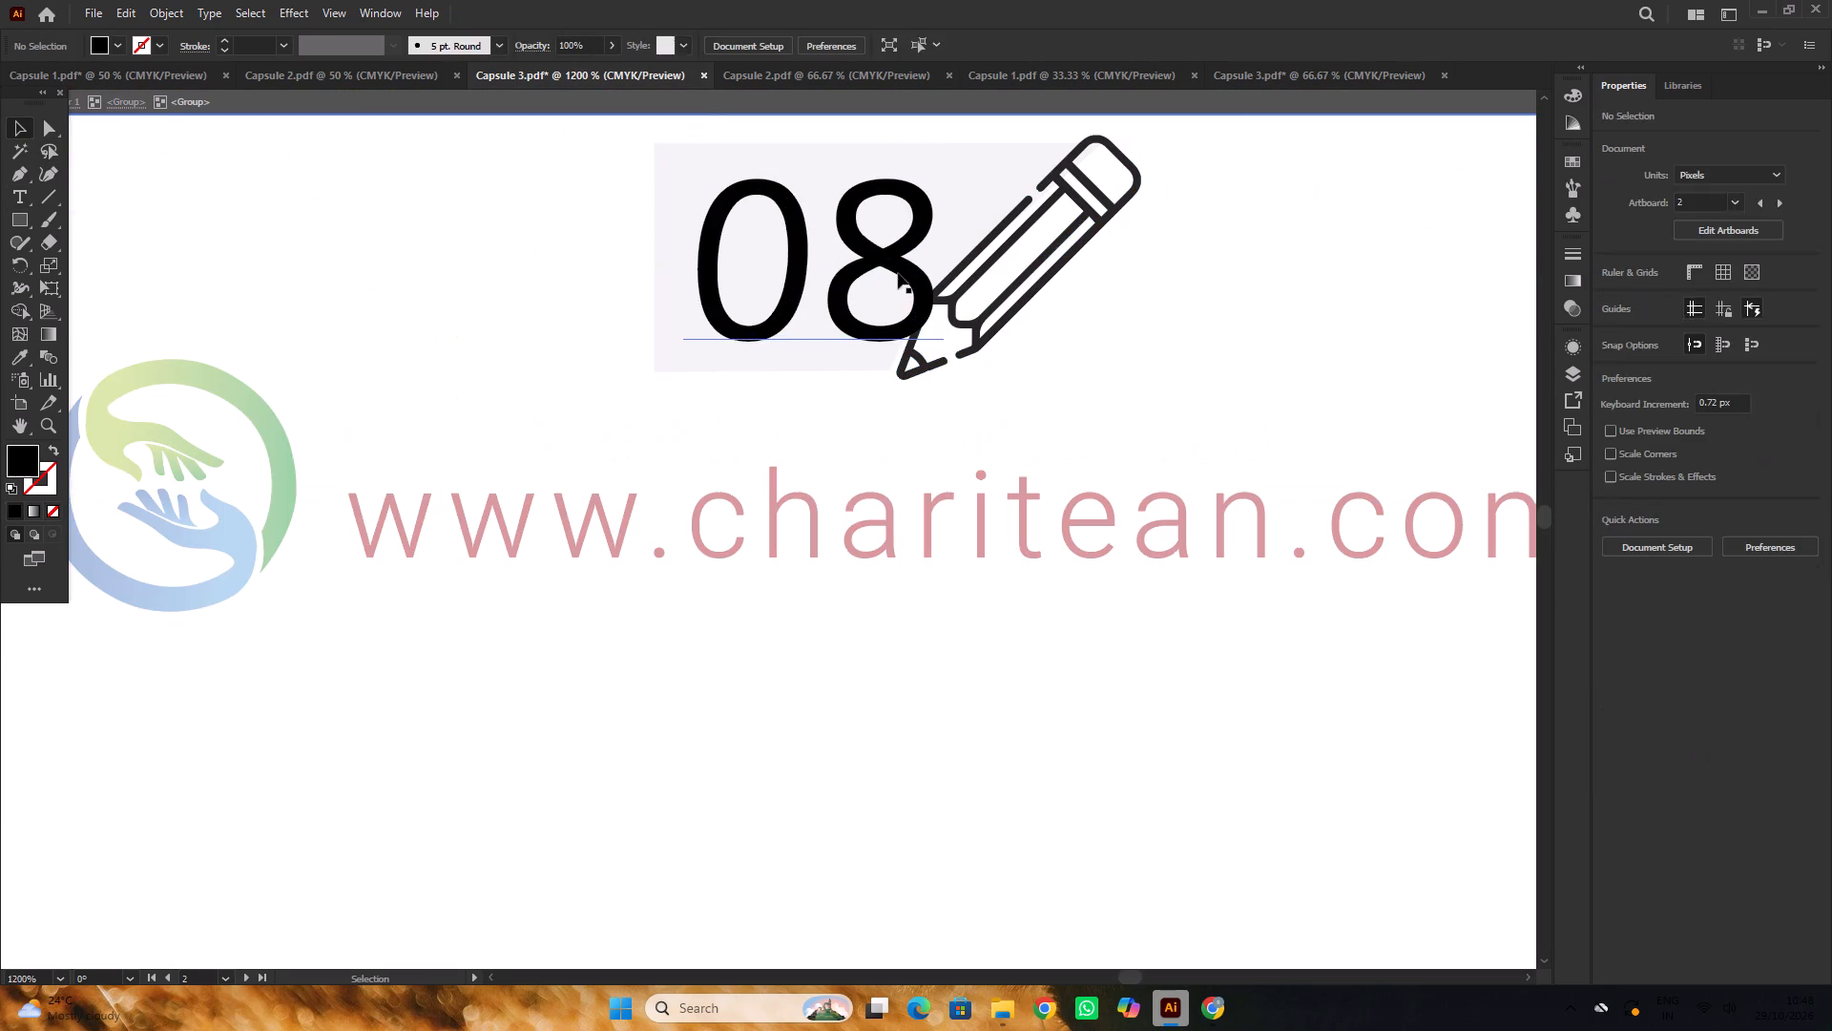
{"action": "left_click_drag", "start_coordinate": [904, 275], "coordinate": [877, 275]}
{"action": "scroll", "coordinate": [800, 284], "scroll_direction": "down", "scroll_amount": 7, "text": "alt"}
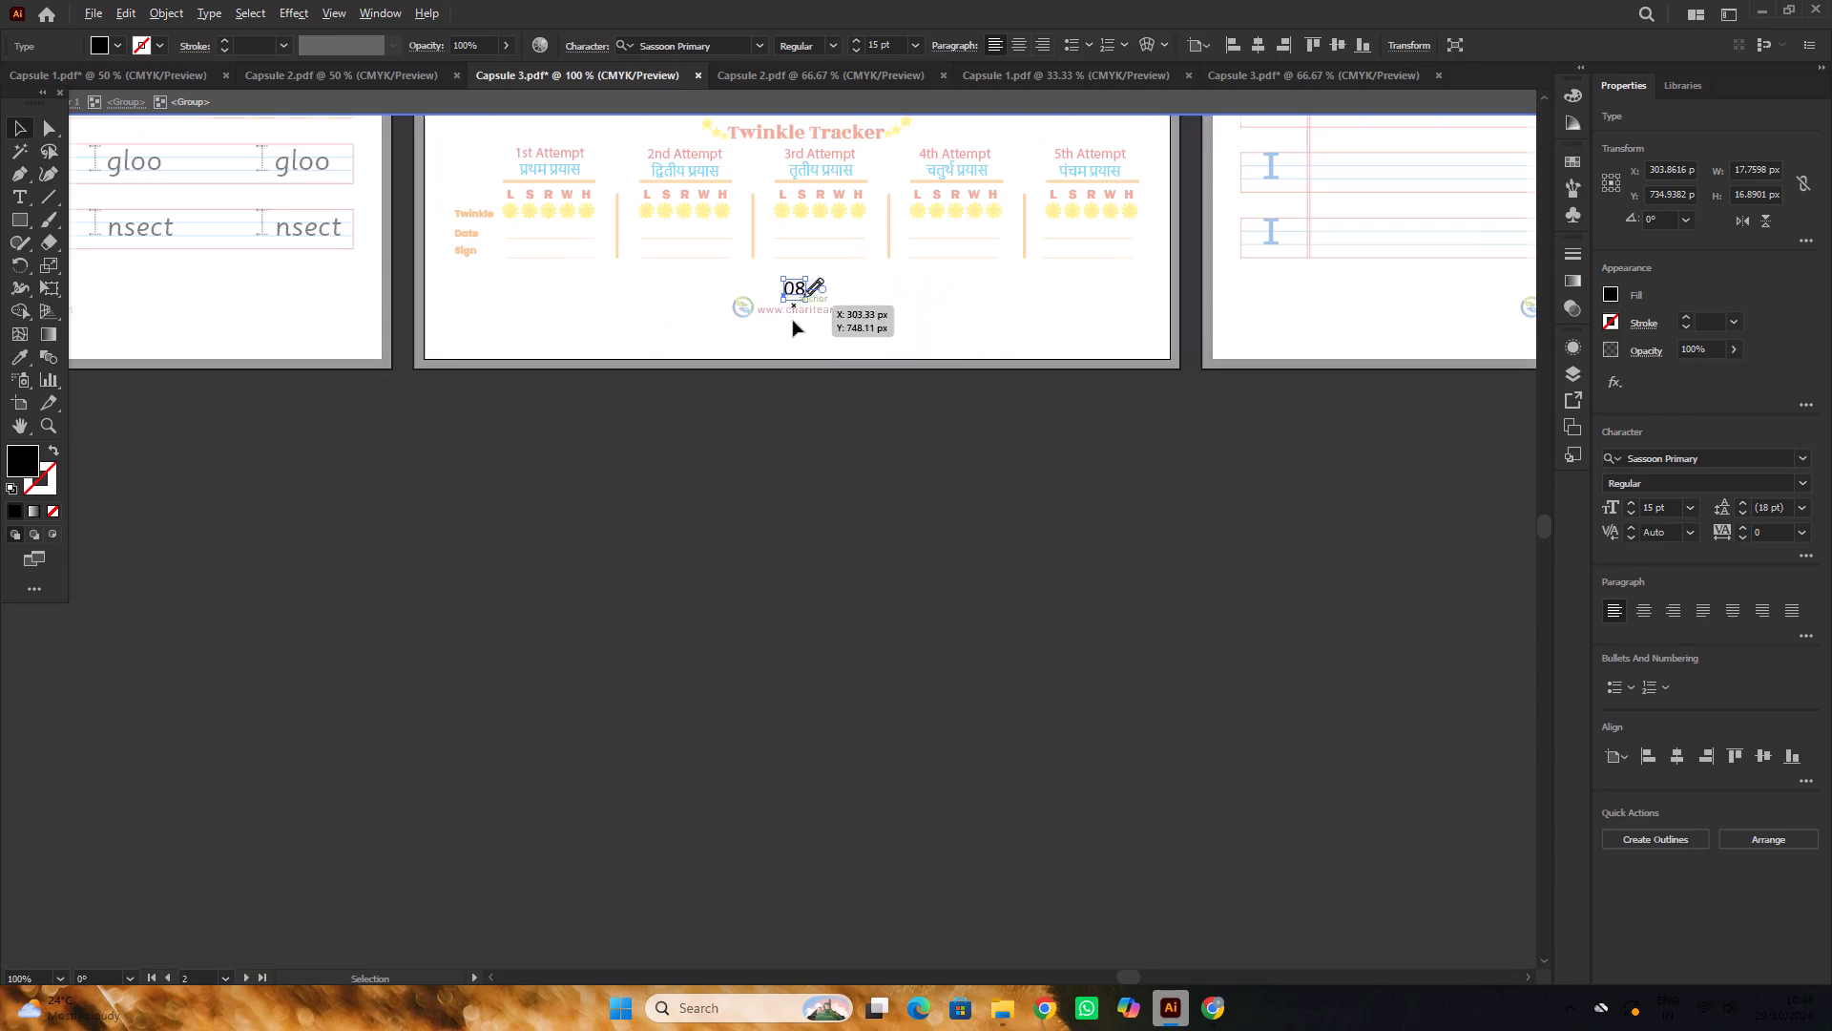
{"action": "triple_click", "coordinate": [888, 446]}
{"action": "left_click", "coordinate": [889, 449]}
Examine the footer page number and tracing rows on page 09 and the layout of page 10.
{"action": "scroll", "coordinate": [889, 448], "scroll_direction": "down", "scroll_amount": 3, "text": "alt"}
{"action": "key", "text": "space"}
{"action": "key", "text": "space"}
{"action": "key", "text": "space"}
{"action": "key", "text": "space"}
{"action": "key", "text": "space"}
{"action": "key", "text": "space"}
{"action": "key", "text": "space"}
{"action": "key", "text": "space"}
{"action": "key", "text": "space"}
{"action": "key", "text": "space"}
{"action": "key", "text": "space"}
{"action": "key", "text": "space"}
{"action": "key", "text": "space"}
{"action": "key", "text": "space"}
{"action": "key", "text": "space"}
{"action": "key", "text": "space"}
{"action": "key", "text": "space"}
{"action": "key", "text": "space"}
{"action": "key", "text": "space"}
{"action": "key", "text": "space"}
{"action": "left_click_drag", "start_coordinate": [1285, 491], "coordinate": [1050, 502]}
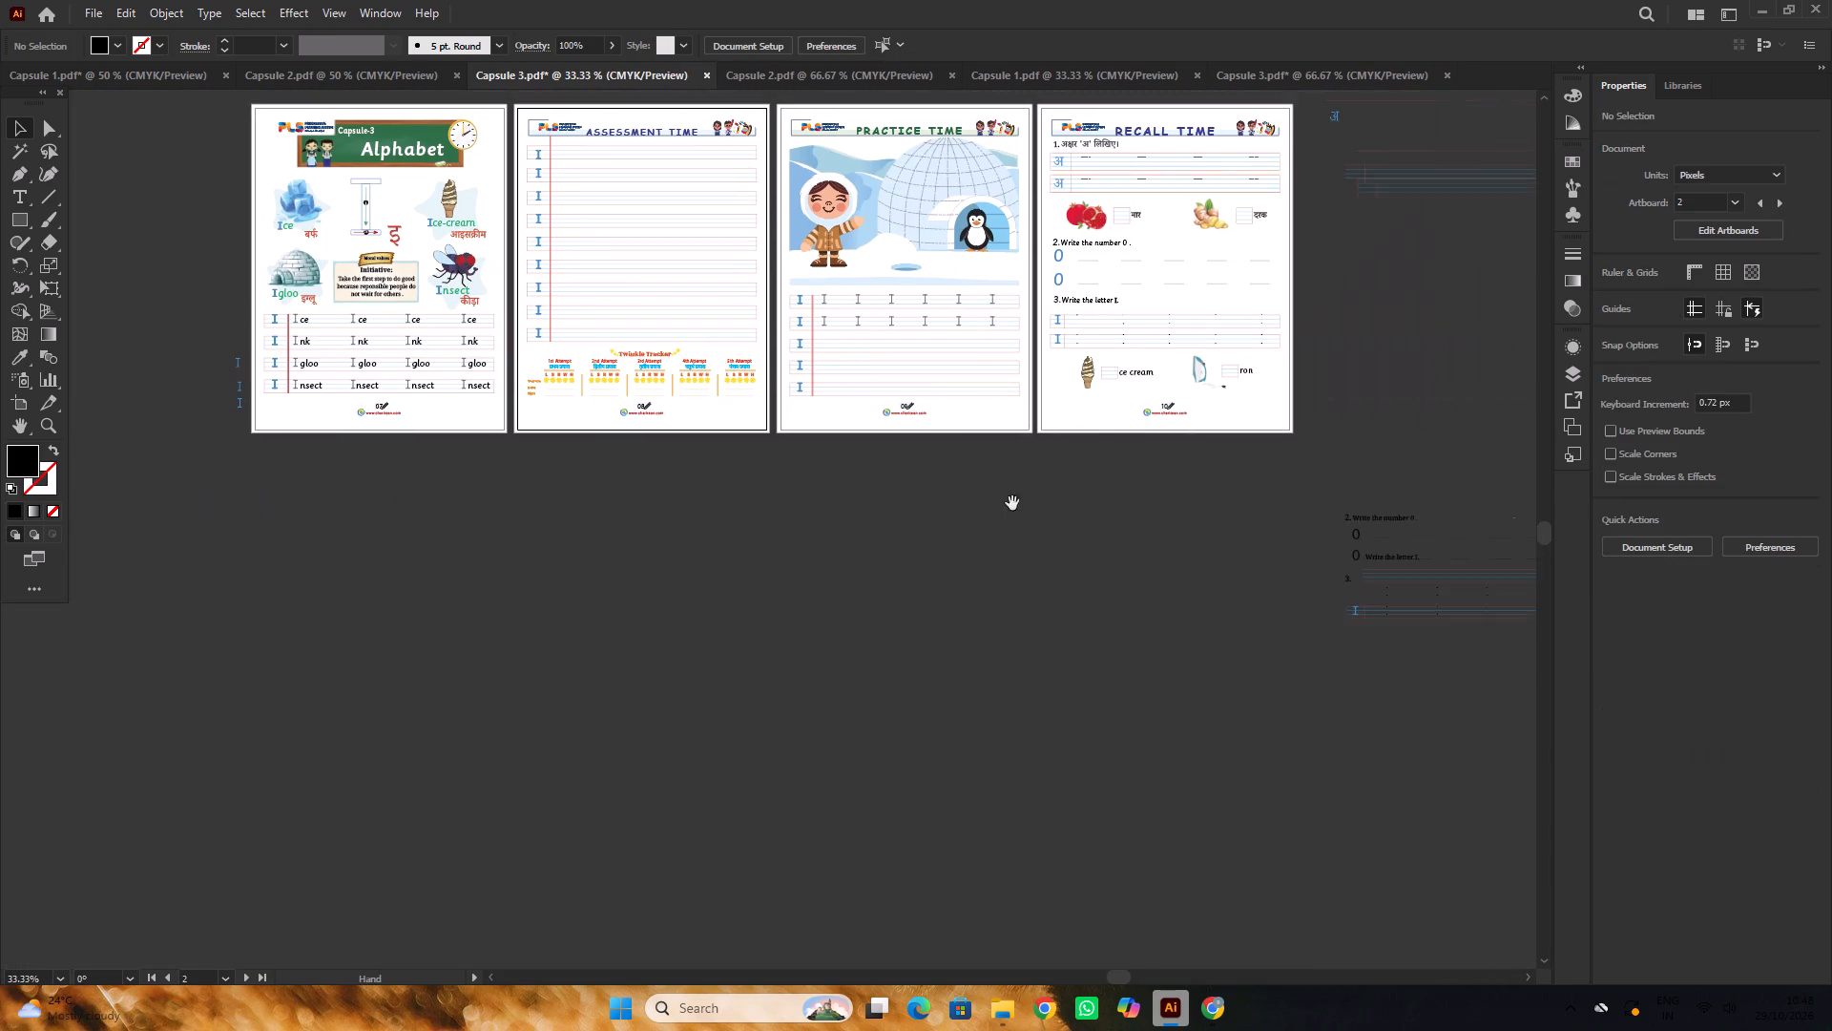
{"action": "left_click_drag", "start_coordinate": [1200, 496], "coordinate": [1146, 498]}
{"action": "scroll", "coordinate": [873, 432], "scroll_direction": "up", "scroll_amount": 6}
{"action": "scroll", "coordinate": [858, 454], "scroll_direction": "down", "scroll_amount": 2}
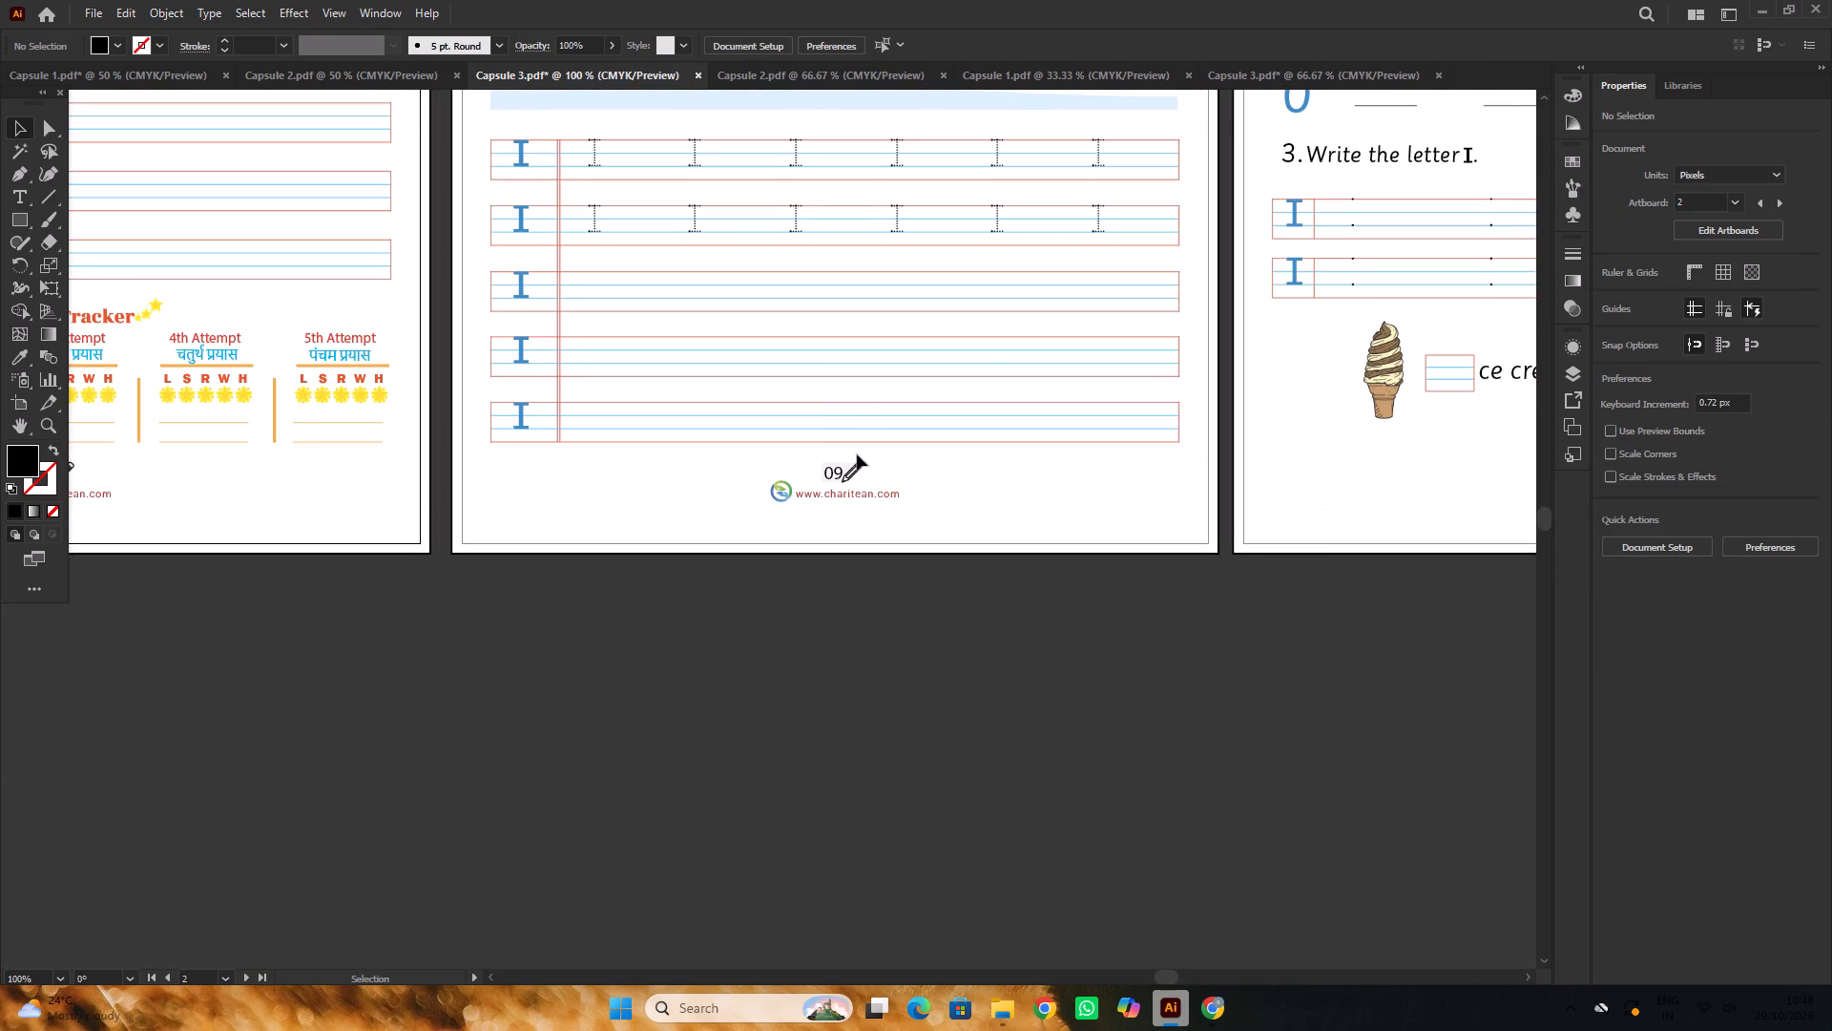
{"action": "scroll", "coordinate": [857, 454], "scroll_direction": "up", "scroll_amount": 13}
{"action": "scroll", "coordinate": [859, 454], "scroll_direction": "down", "scroll_amount": 2}
{"action": "scroll", "coordinate": [859, 453], "scroll_direction": "down", "scroll_amount": 2, "text": "alt"}
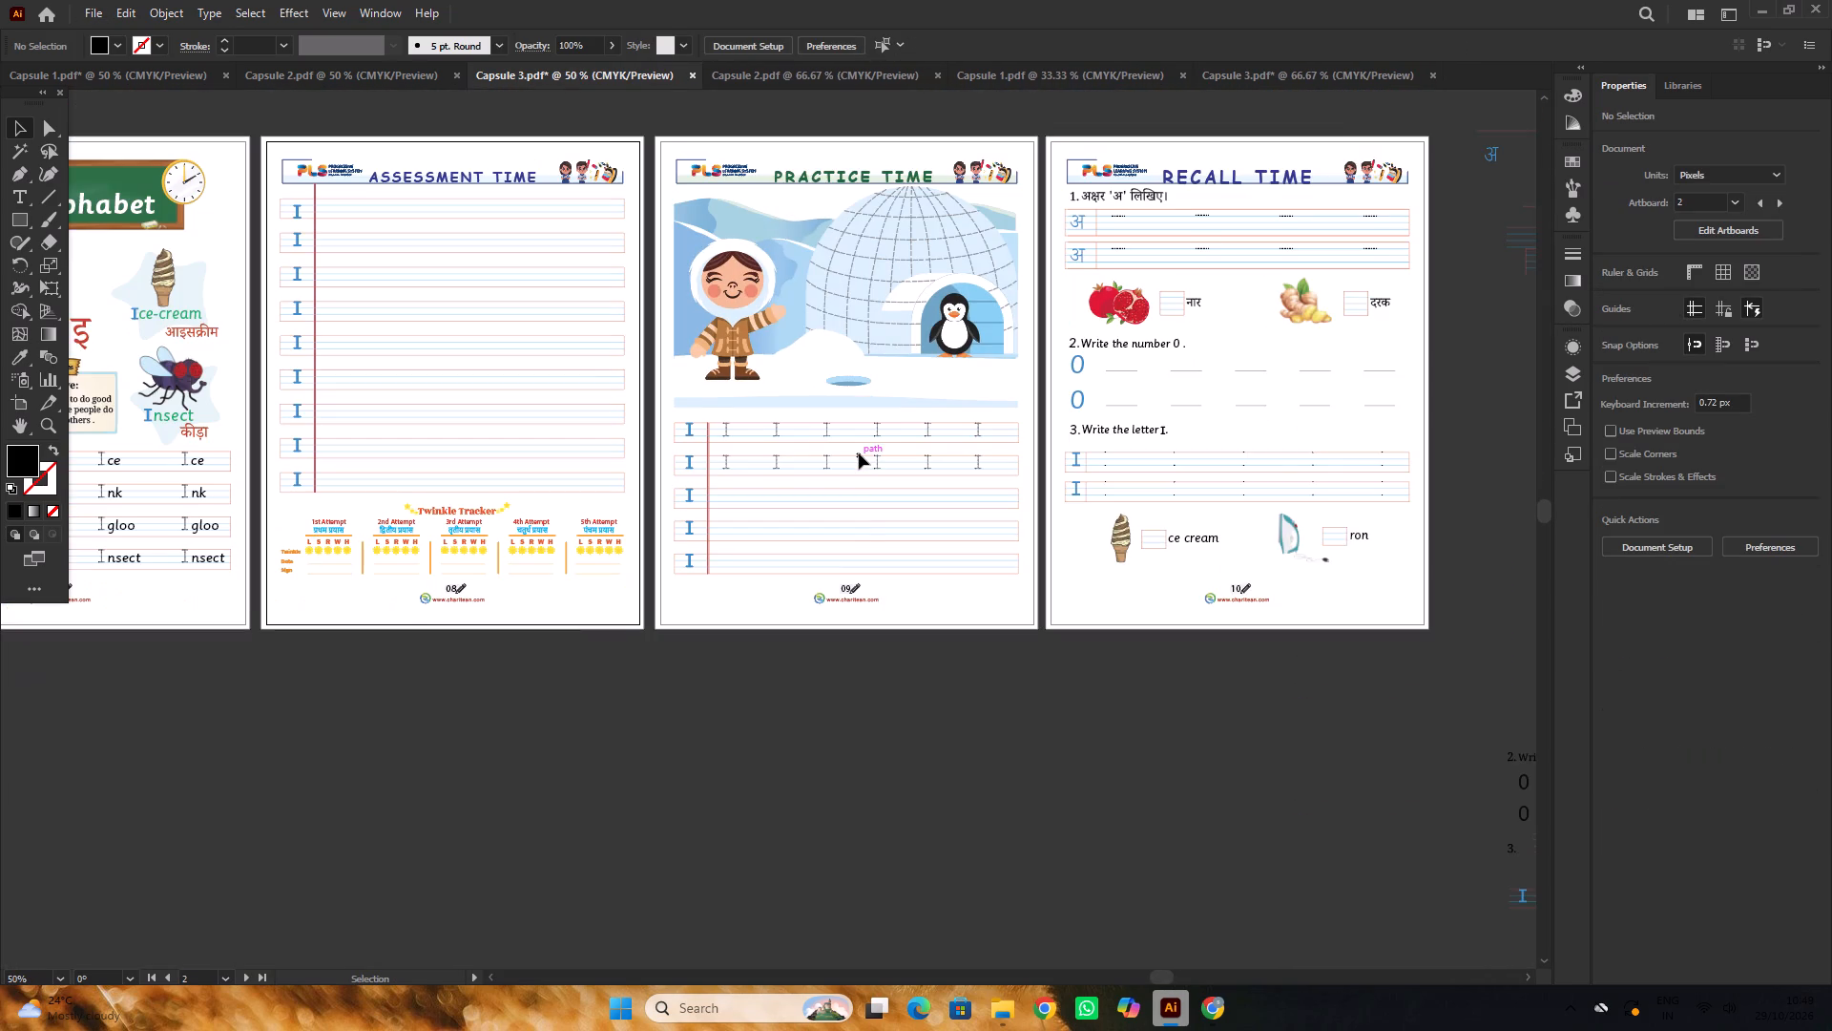
{"action": "scroll", "coordinate": [859, 452], "scroll_direction": "down", "scroll_amount": 3}
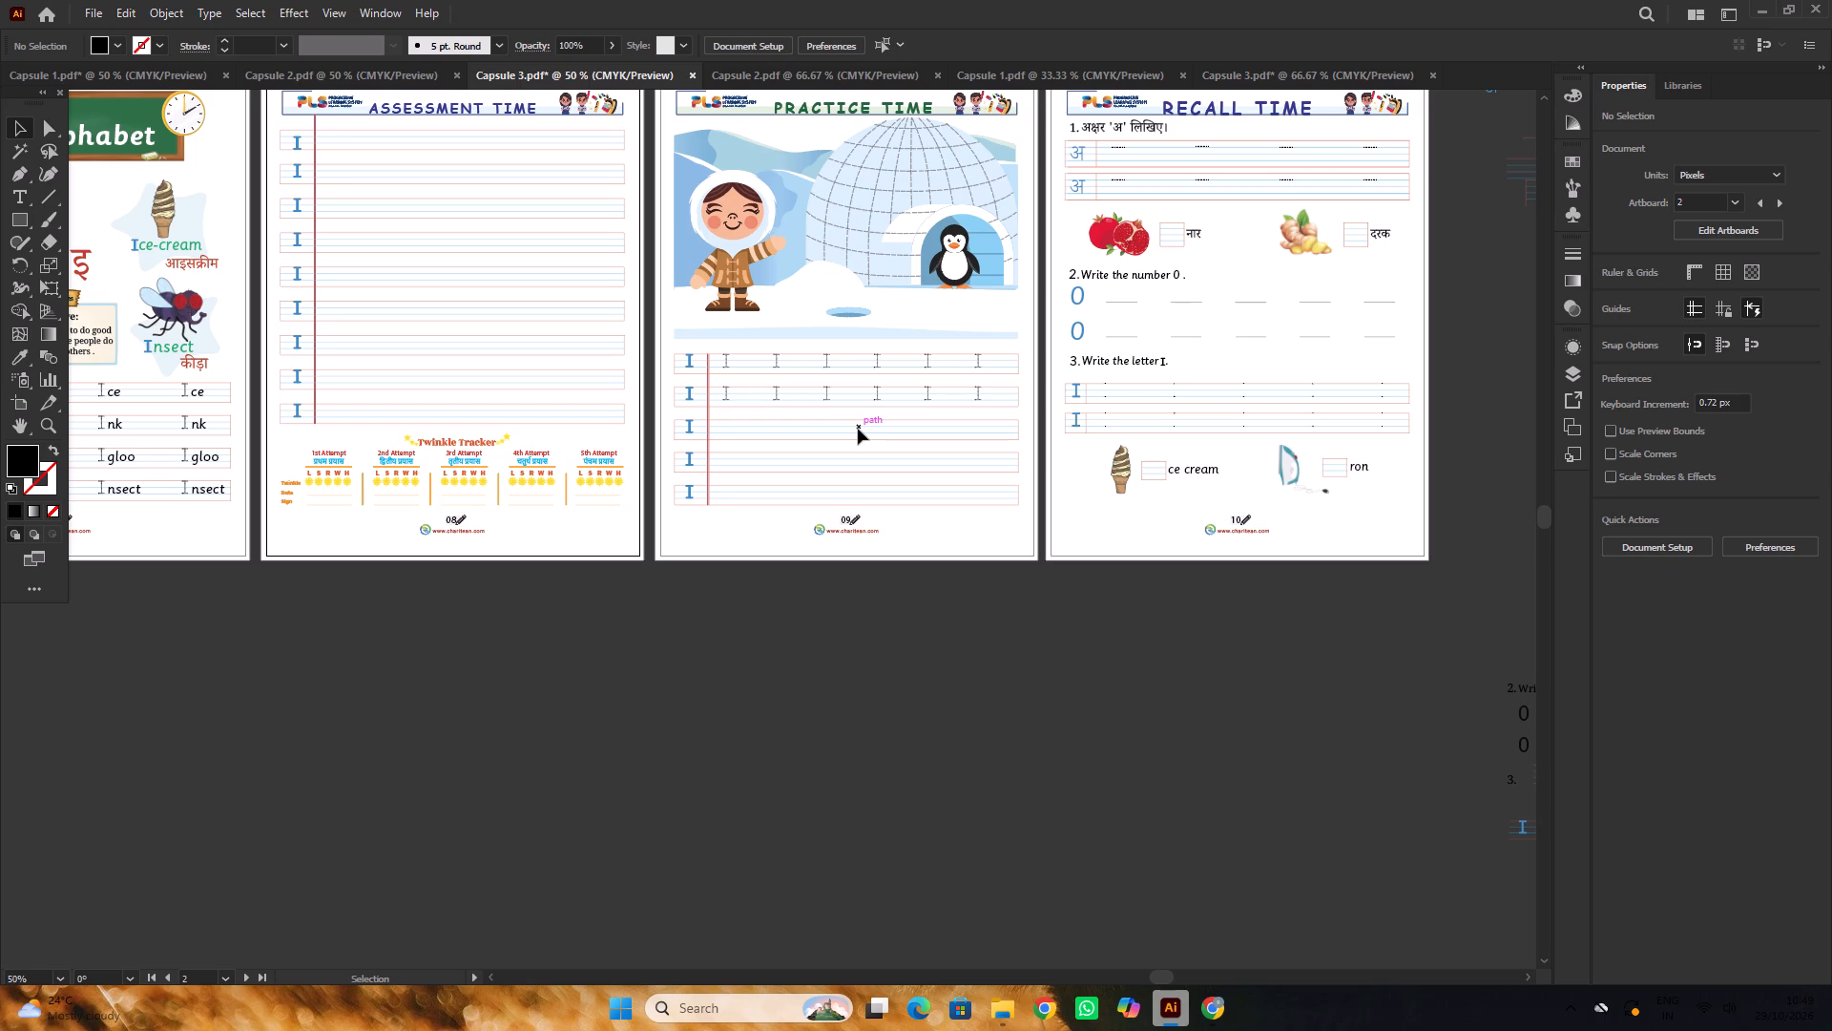
Switch to Chrome, search Google for cricbuzz in a new tab and open the Cricbuzz site.
{"action": "left_click", "coordinate": [1227, 1009]}
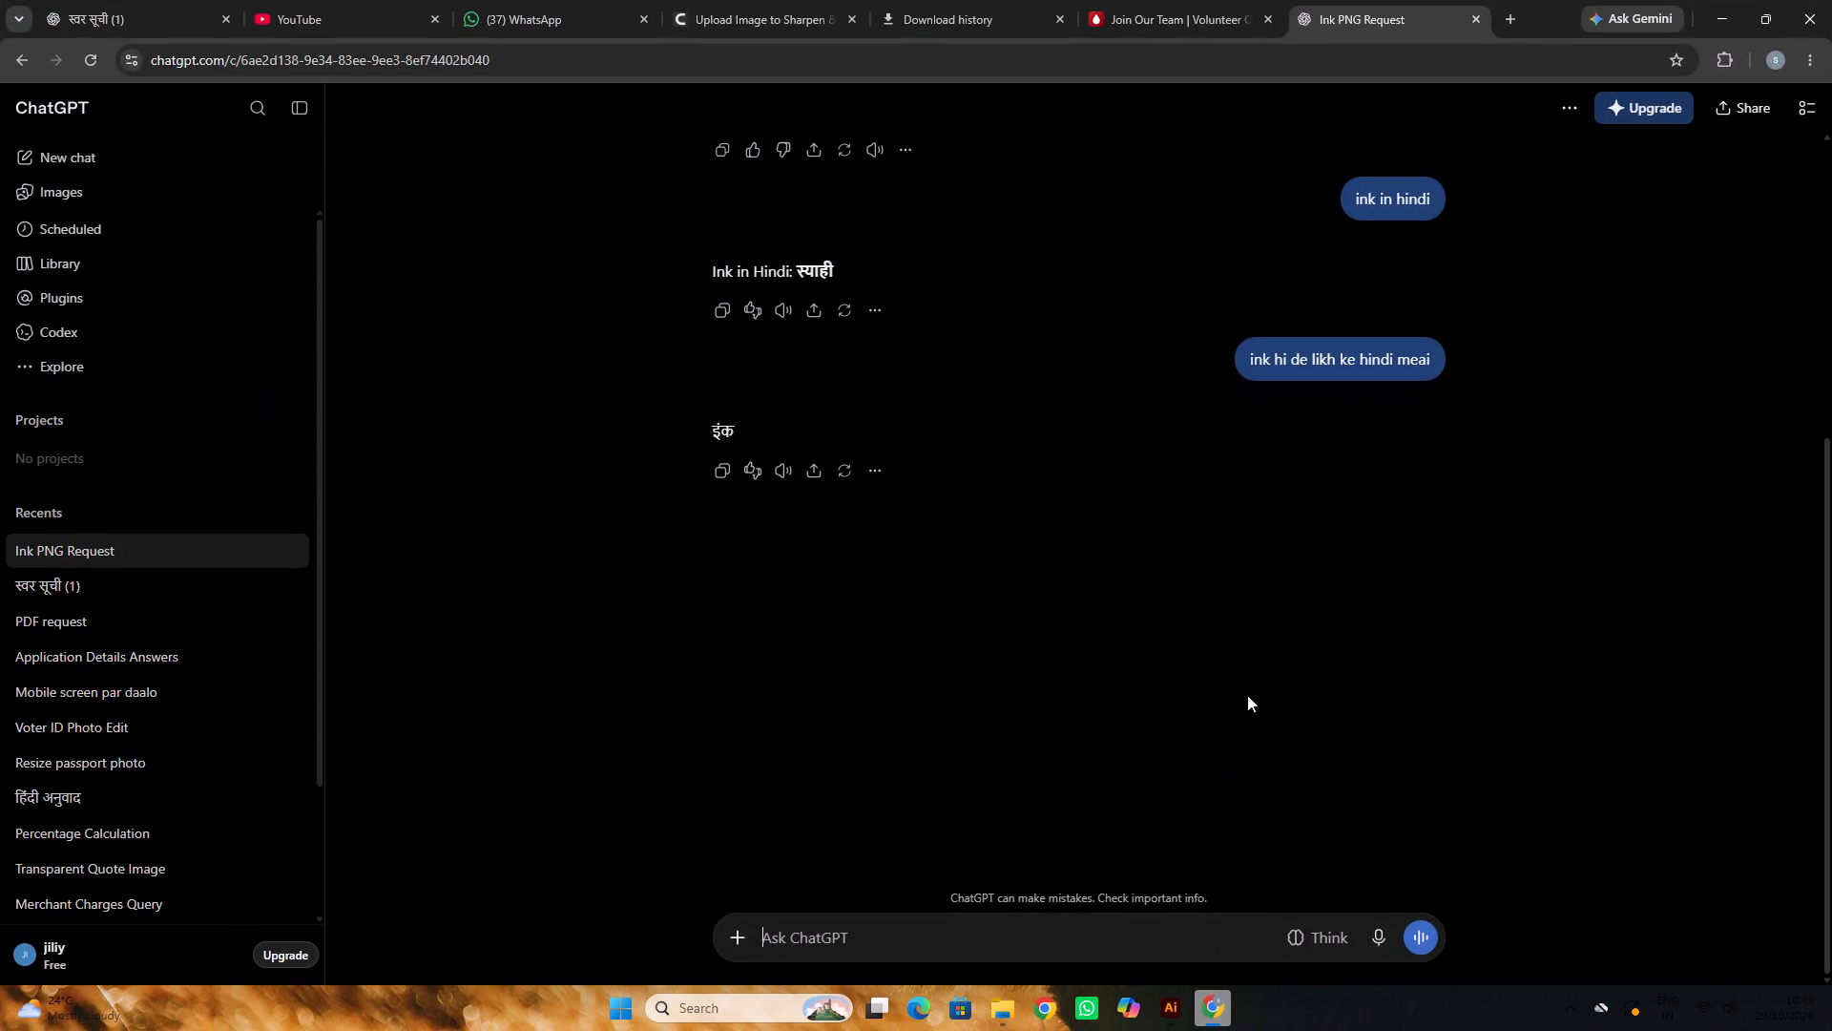
{"action": "left_click", "coordinate": [1504, 13]}
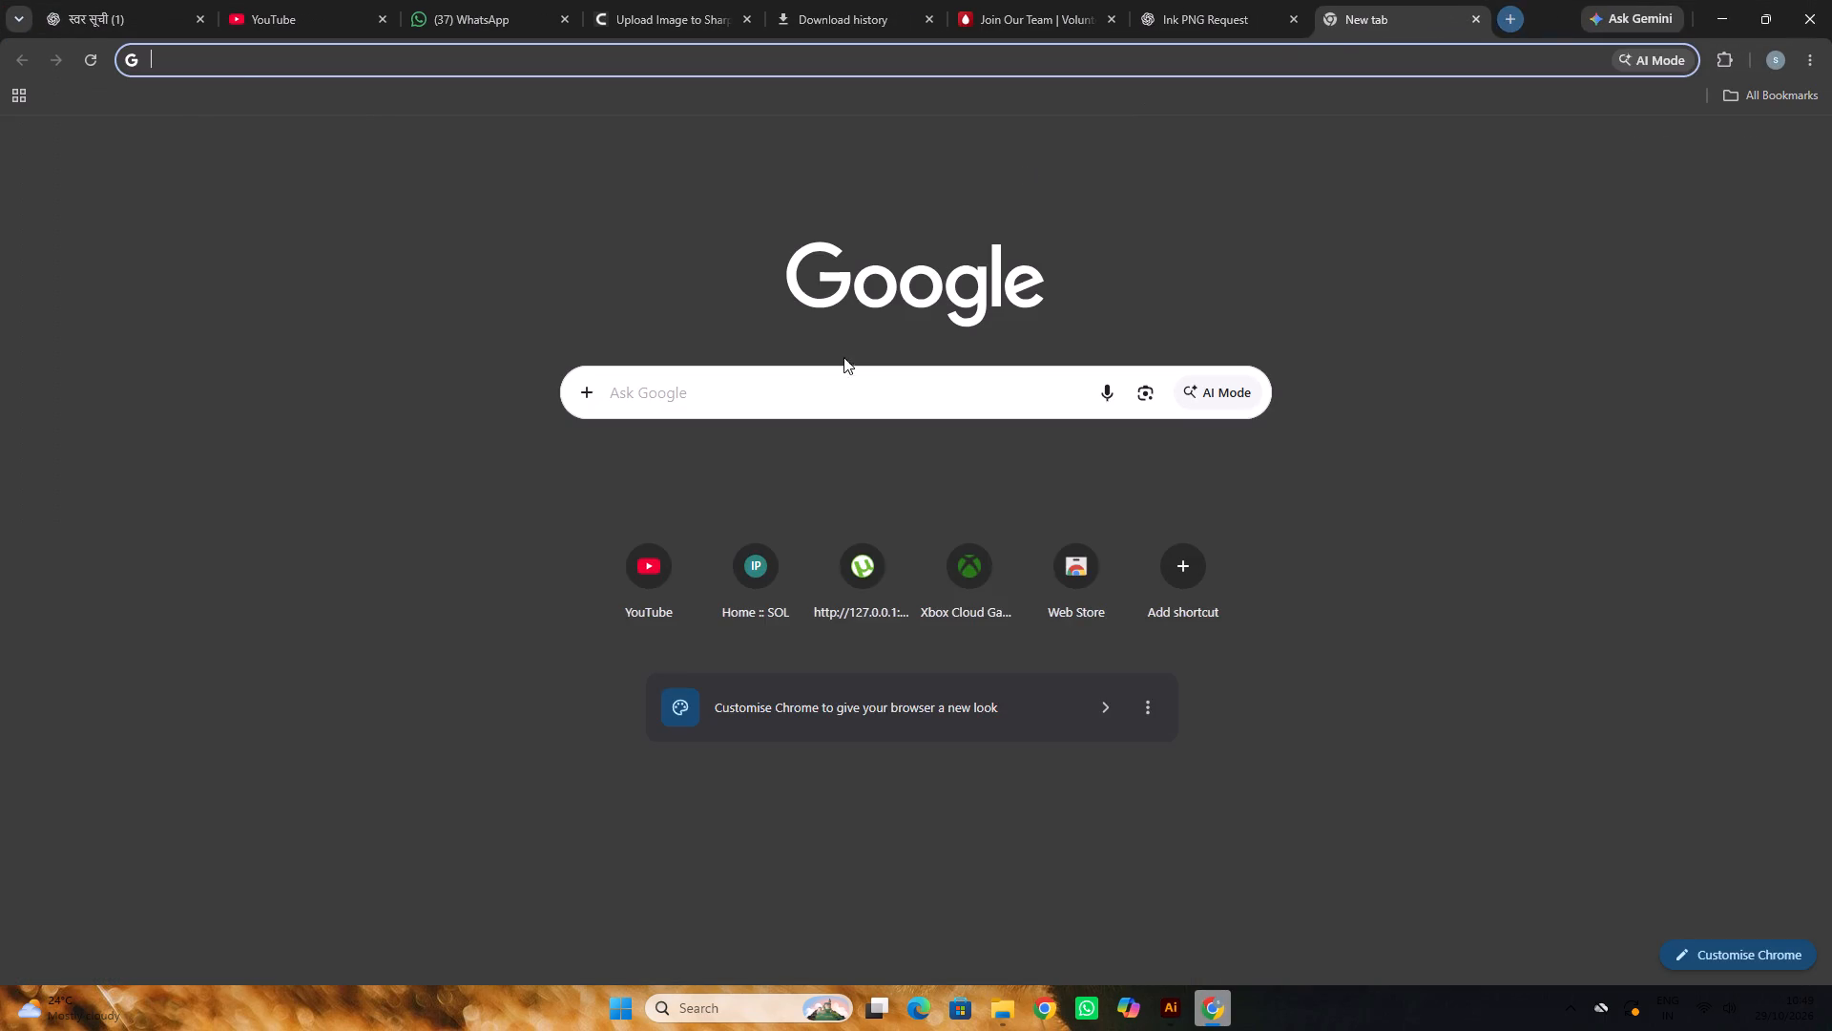
{"action": "left_click", "coordinate": [817, 389]}
{"action": "left_click", "coordinate": [718, 475]}
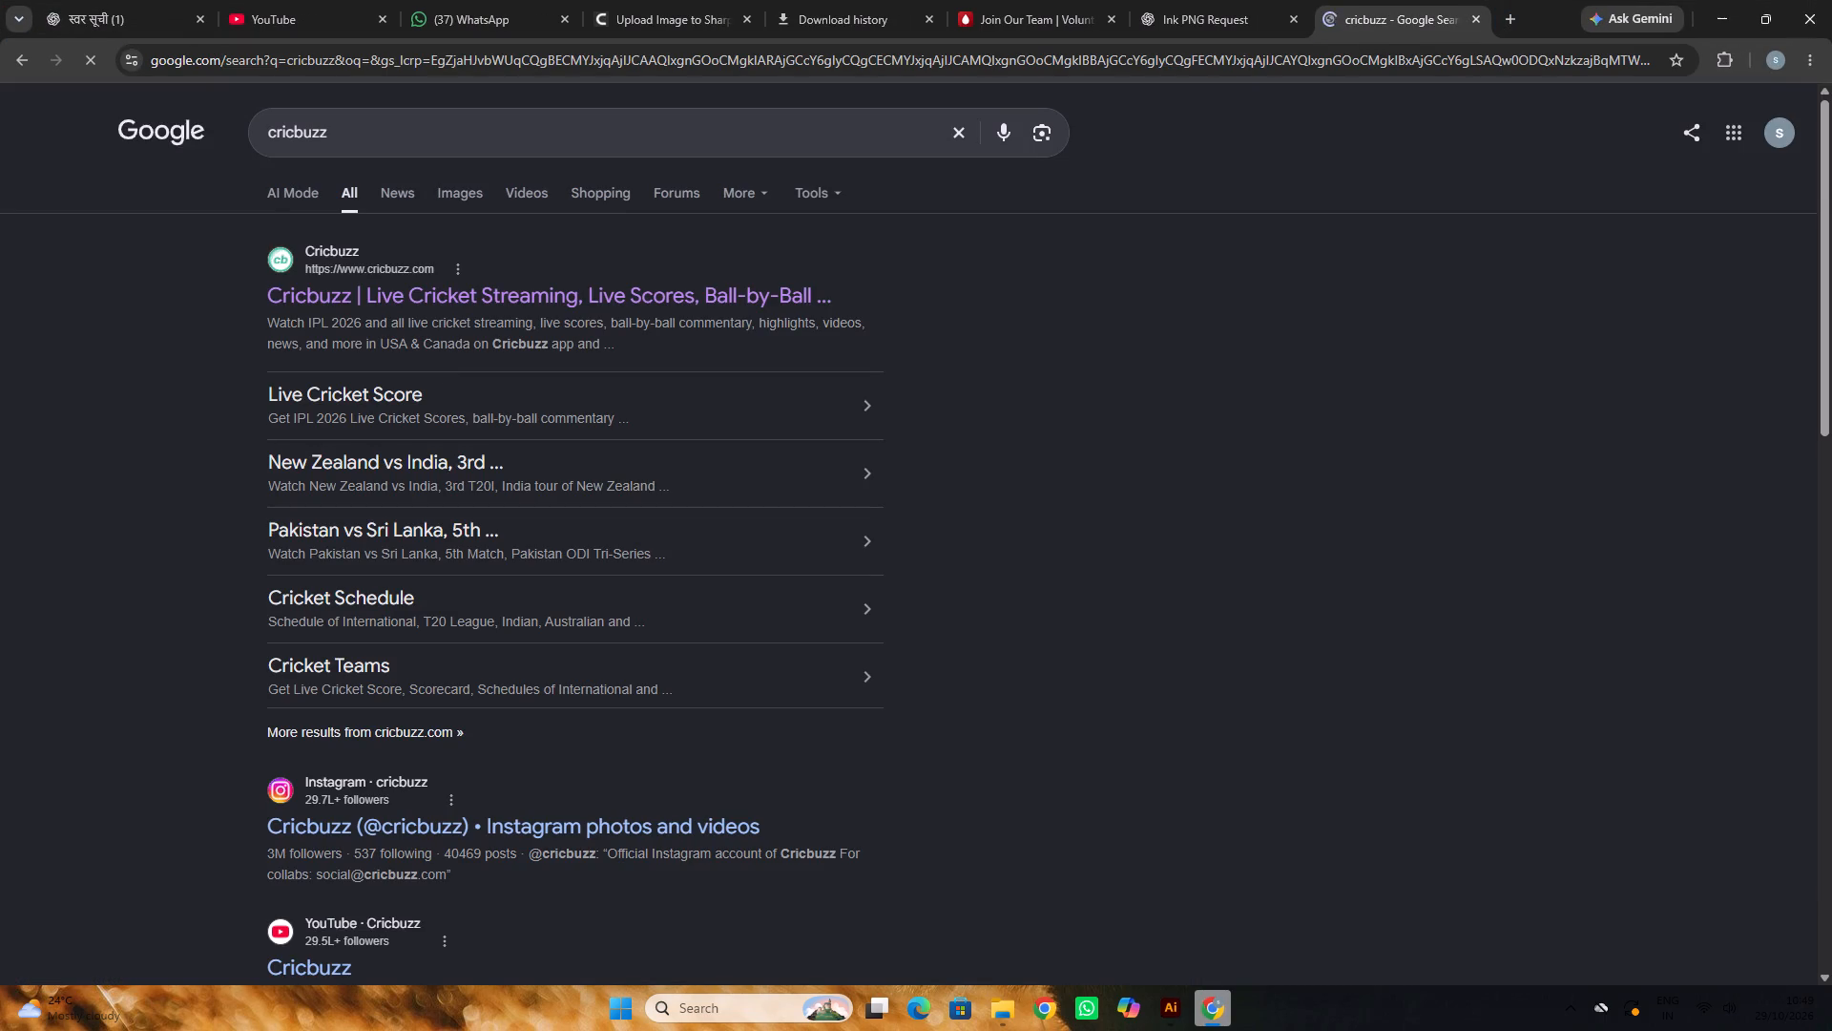
{"action": "left_click", "coordinate": [402, 312]}
{"action": "left_click", "coordinate": [433, 284]}
{"action": "left_click", "coordinate": [1112, 355]}
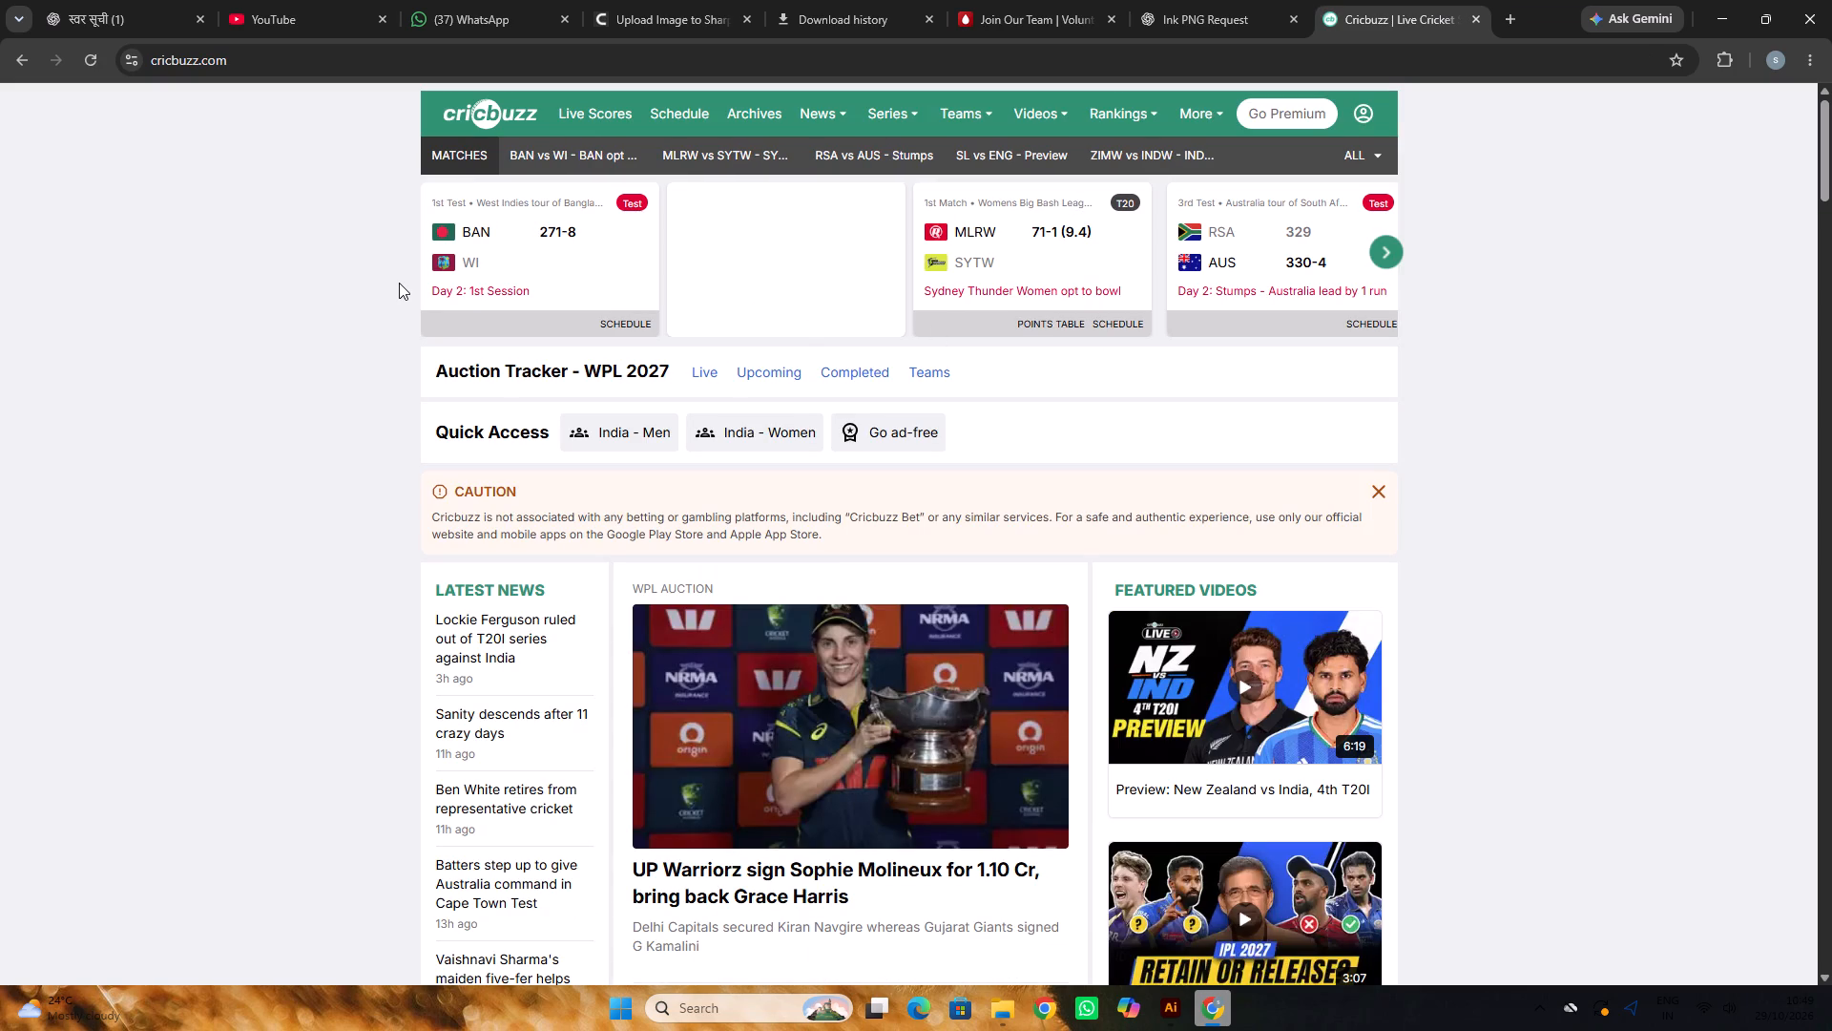
View the live page and scorecard of the Melbourne Renegades Women vs Sydney Thunder Women match, then return to the Cricbuzz home page.
{"action": "left_click", "coordinate": [1001, 263]}
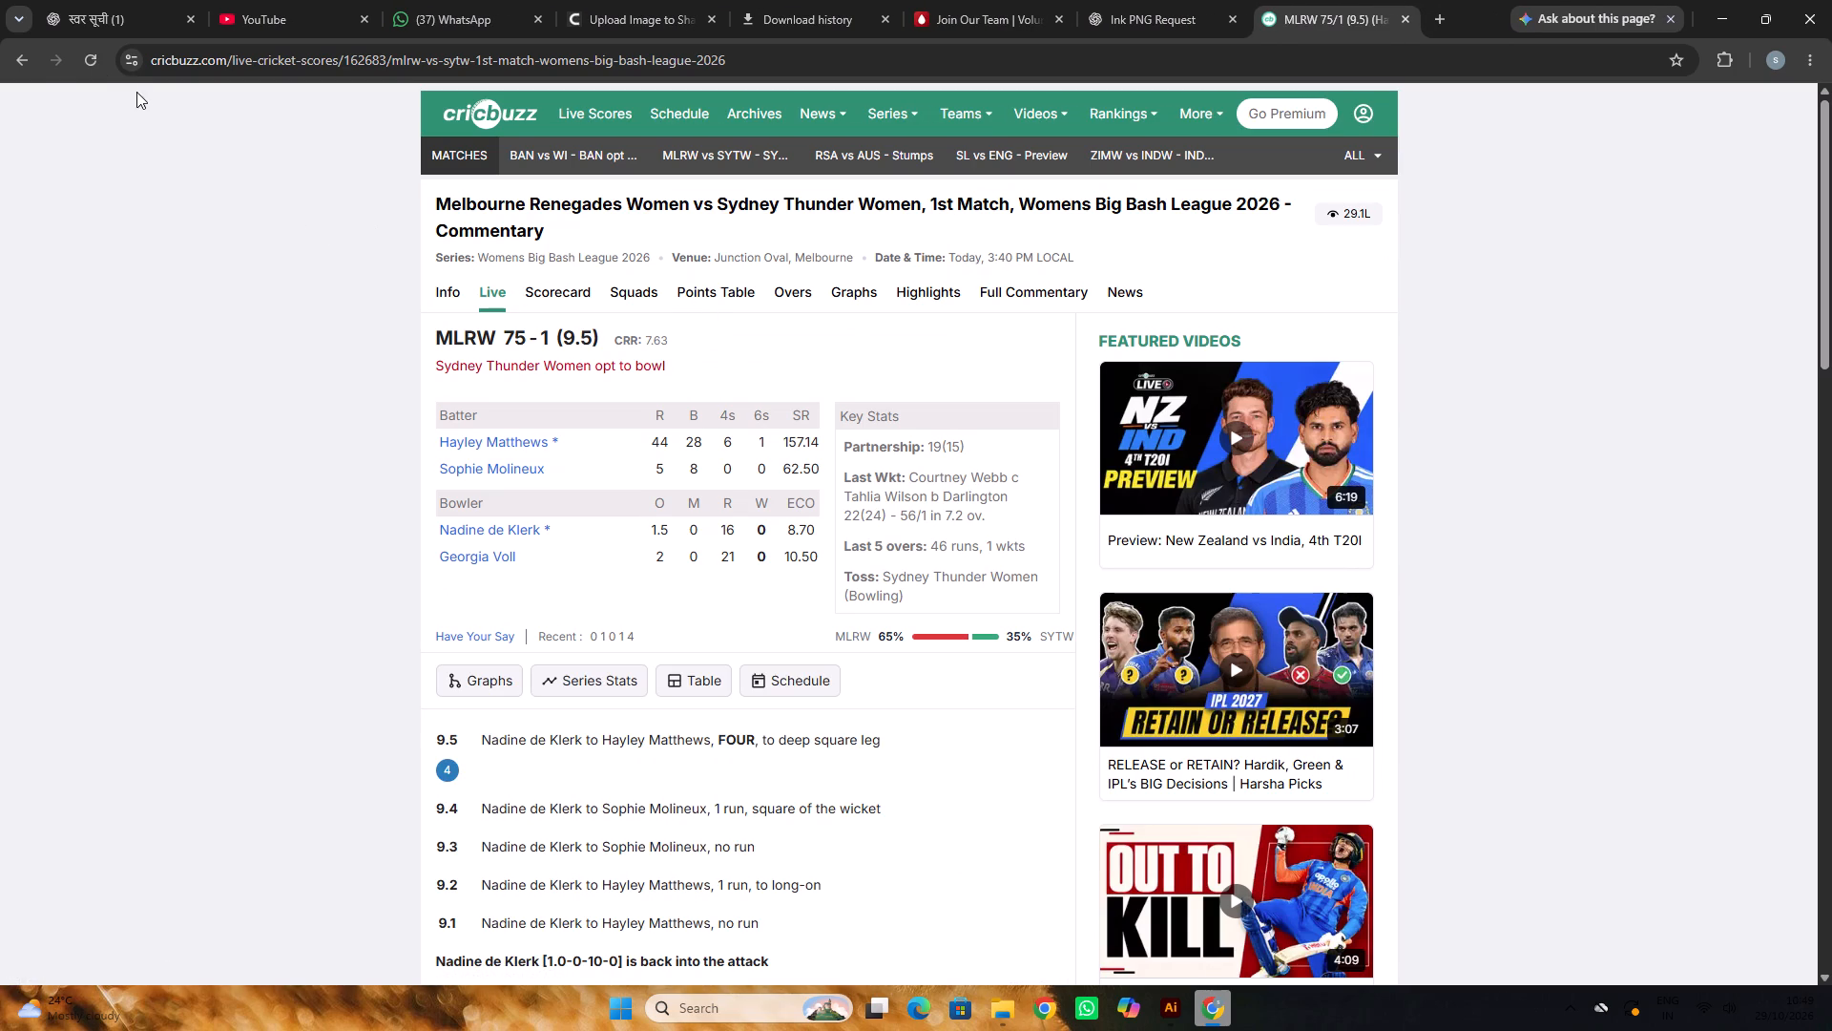
{"action": "left_click", "coordinate": [28, 62]}
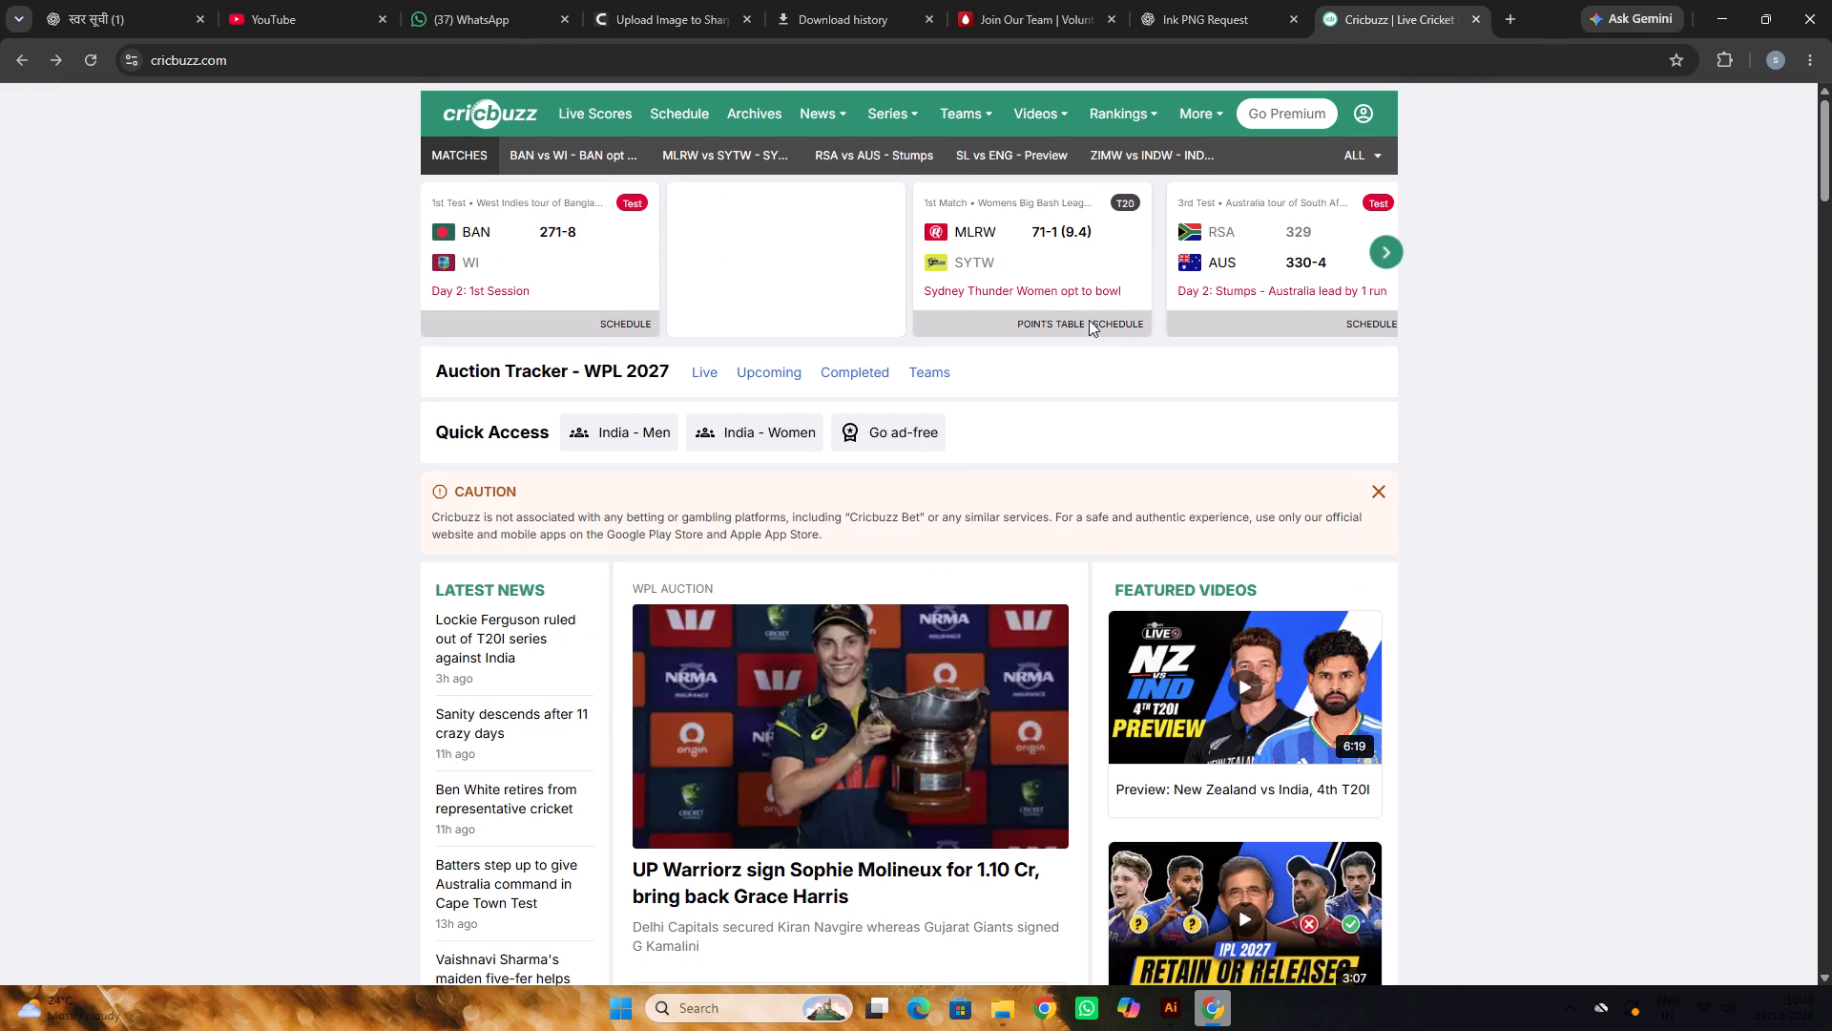
{"action": "left_click", "coordinate": [1037, 237]}
{"action": "left_click", "coordinate": [564, 293]}
{"action": "scroll", "coordinate": [523, 366], "scroll_direction": "down", "scroll_amount": 8}
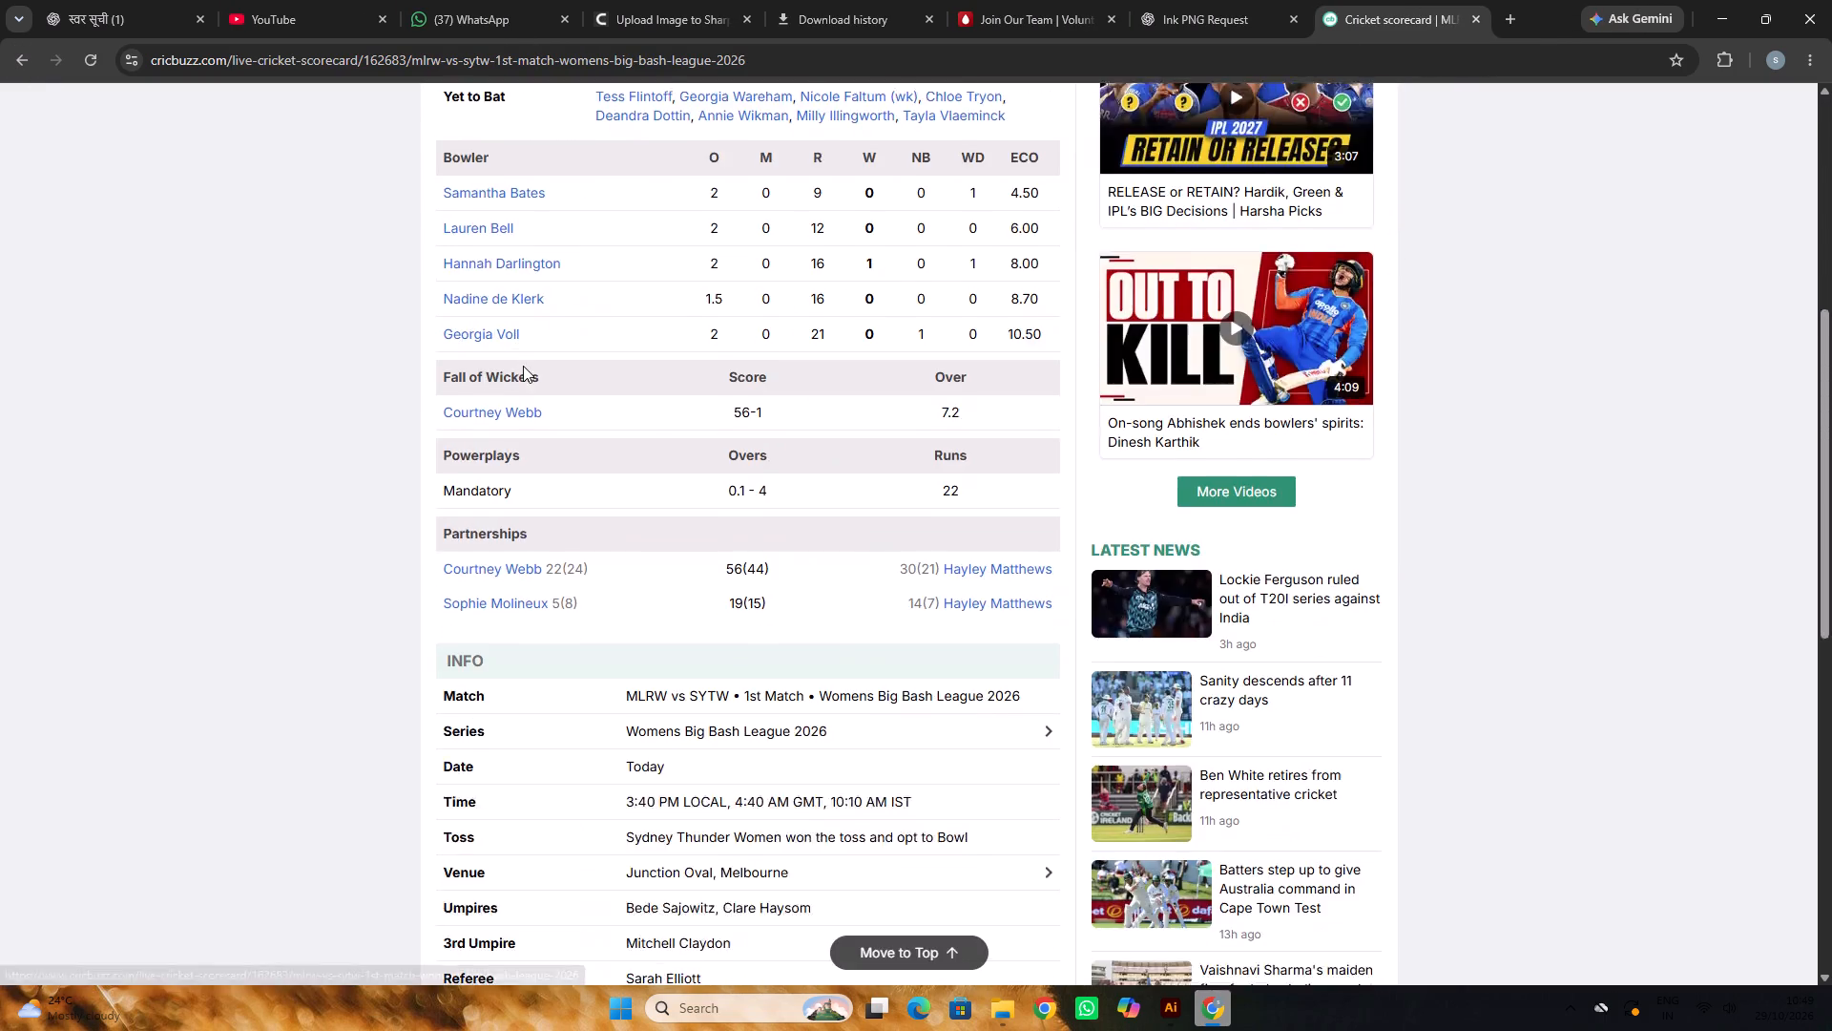
{"action": "scroll", "coordinate": [523, 366], "scroll_direction": "down", "scroll_amount": 5}
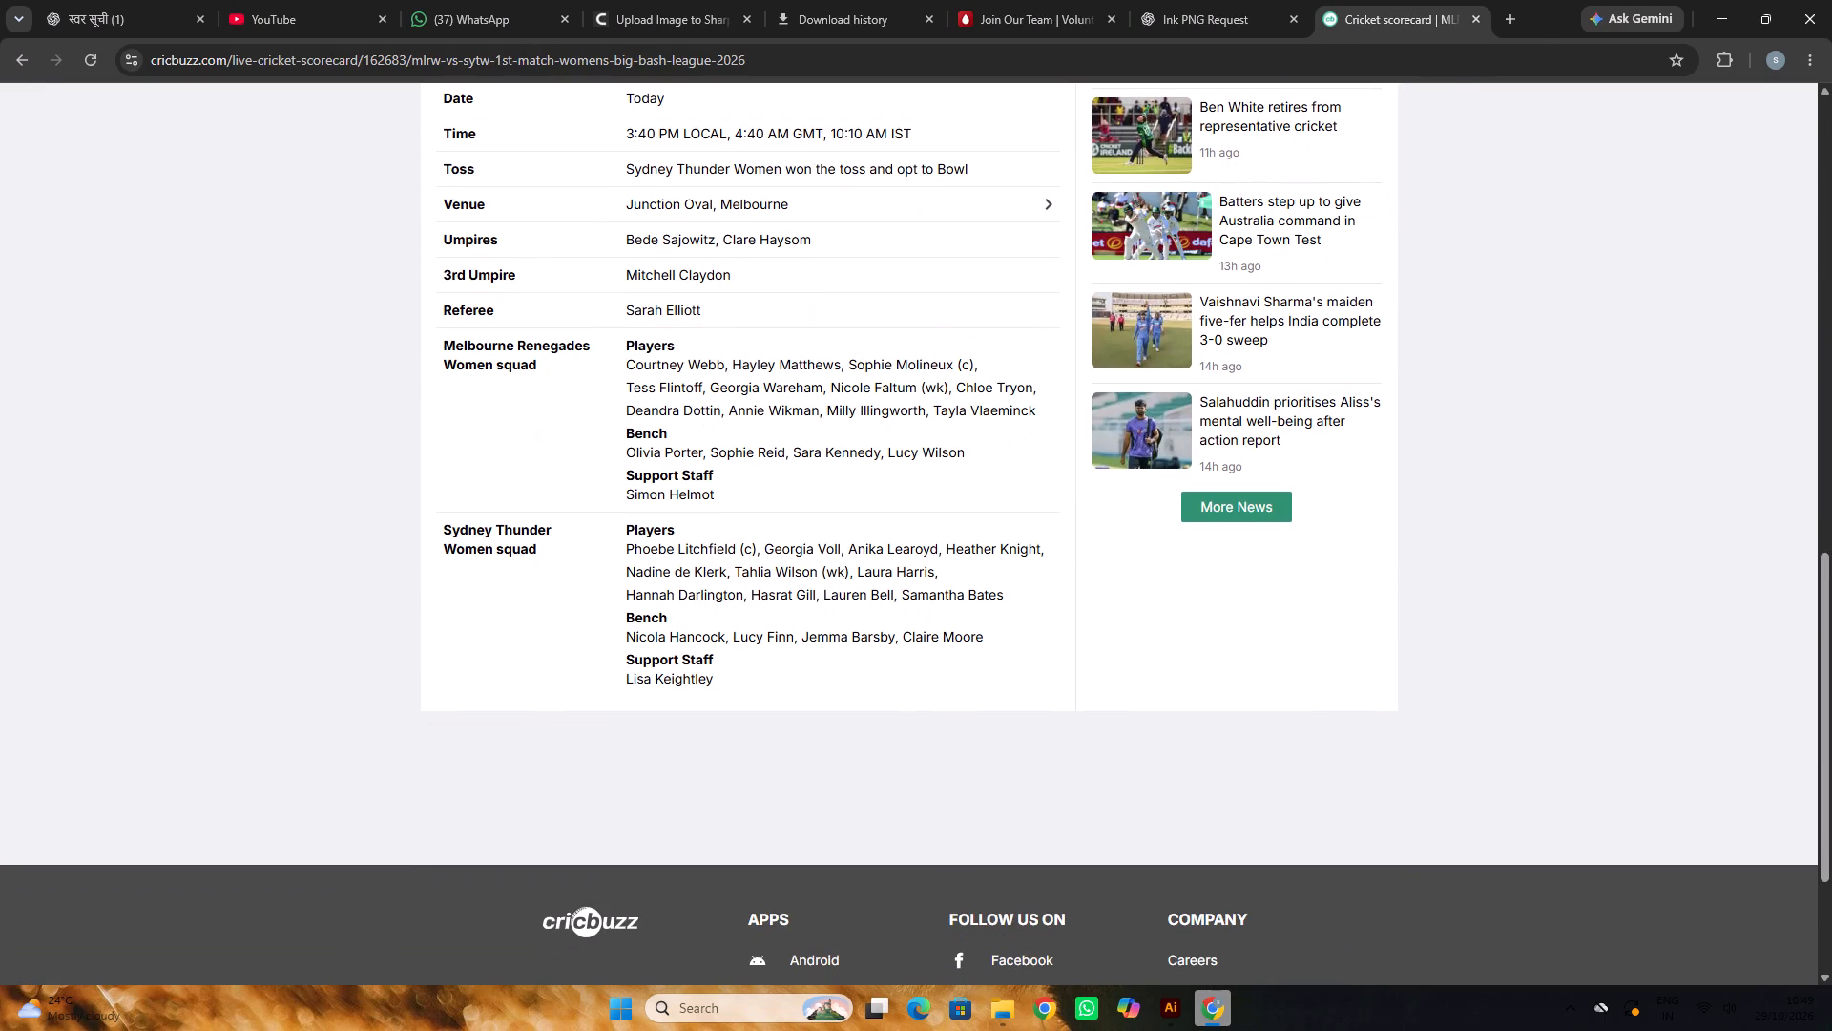
{"action": "left_click", "coordinate": [17, 51]}
{"action": "left_click", "coordinate": [17, 51]}
{"action": "scroll", "coordinate": [825, 426], "scroll_direction": "up", "scroll_amount": 1}
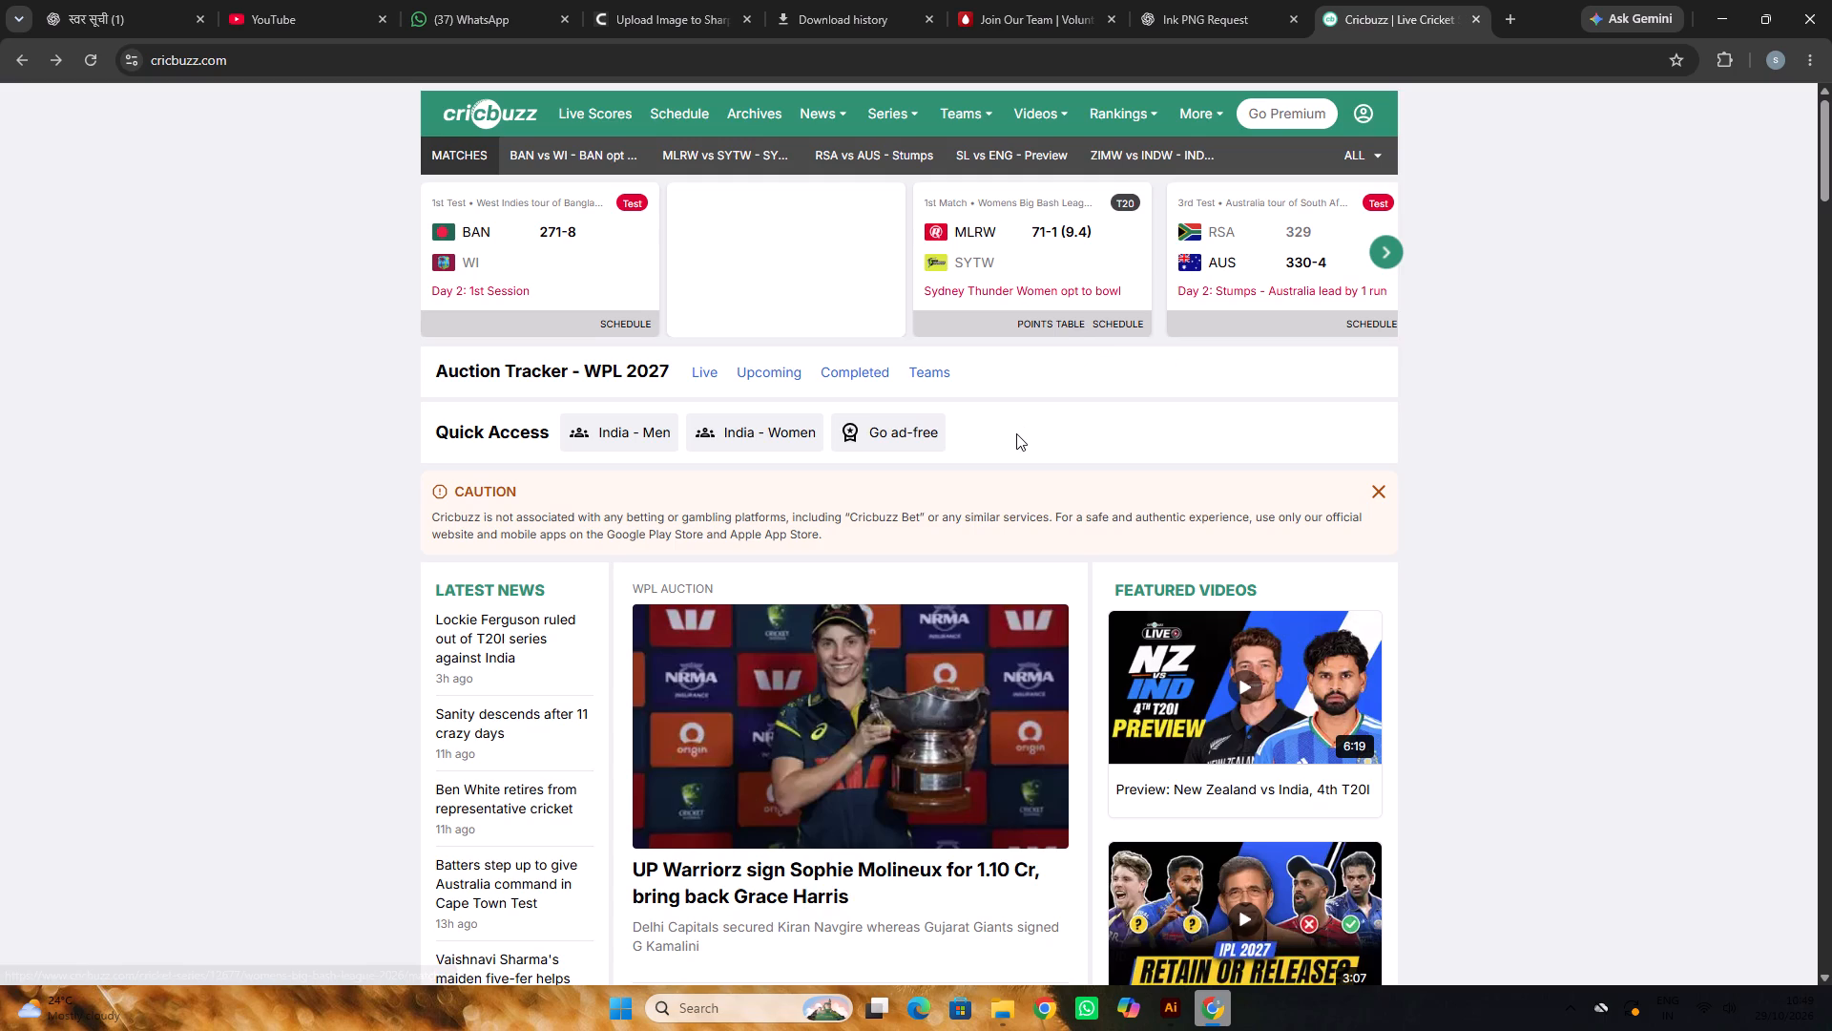
{"action": "scroll", "coordinate": [1016, 433], "scroll_direction": "down", "scroll_amount": 2}
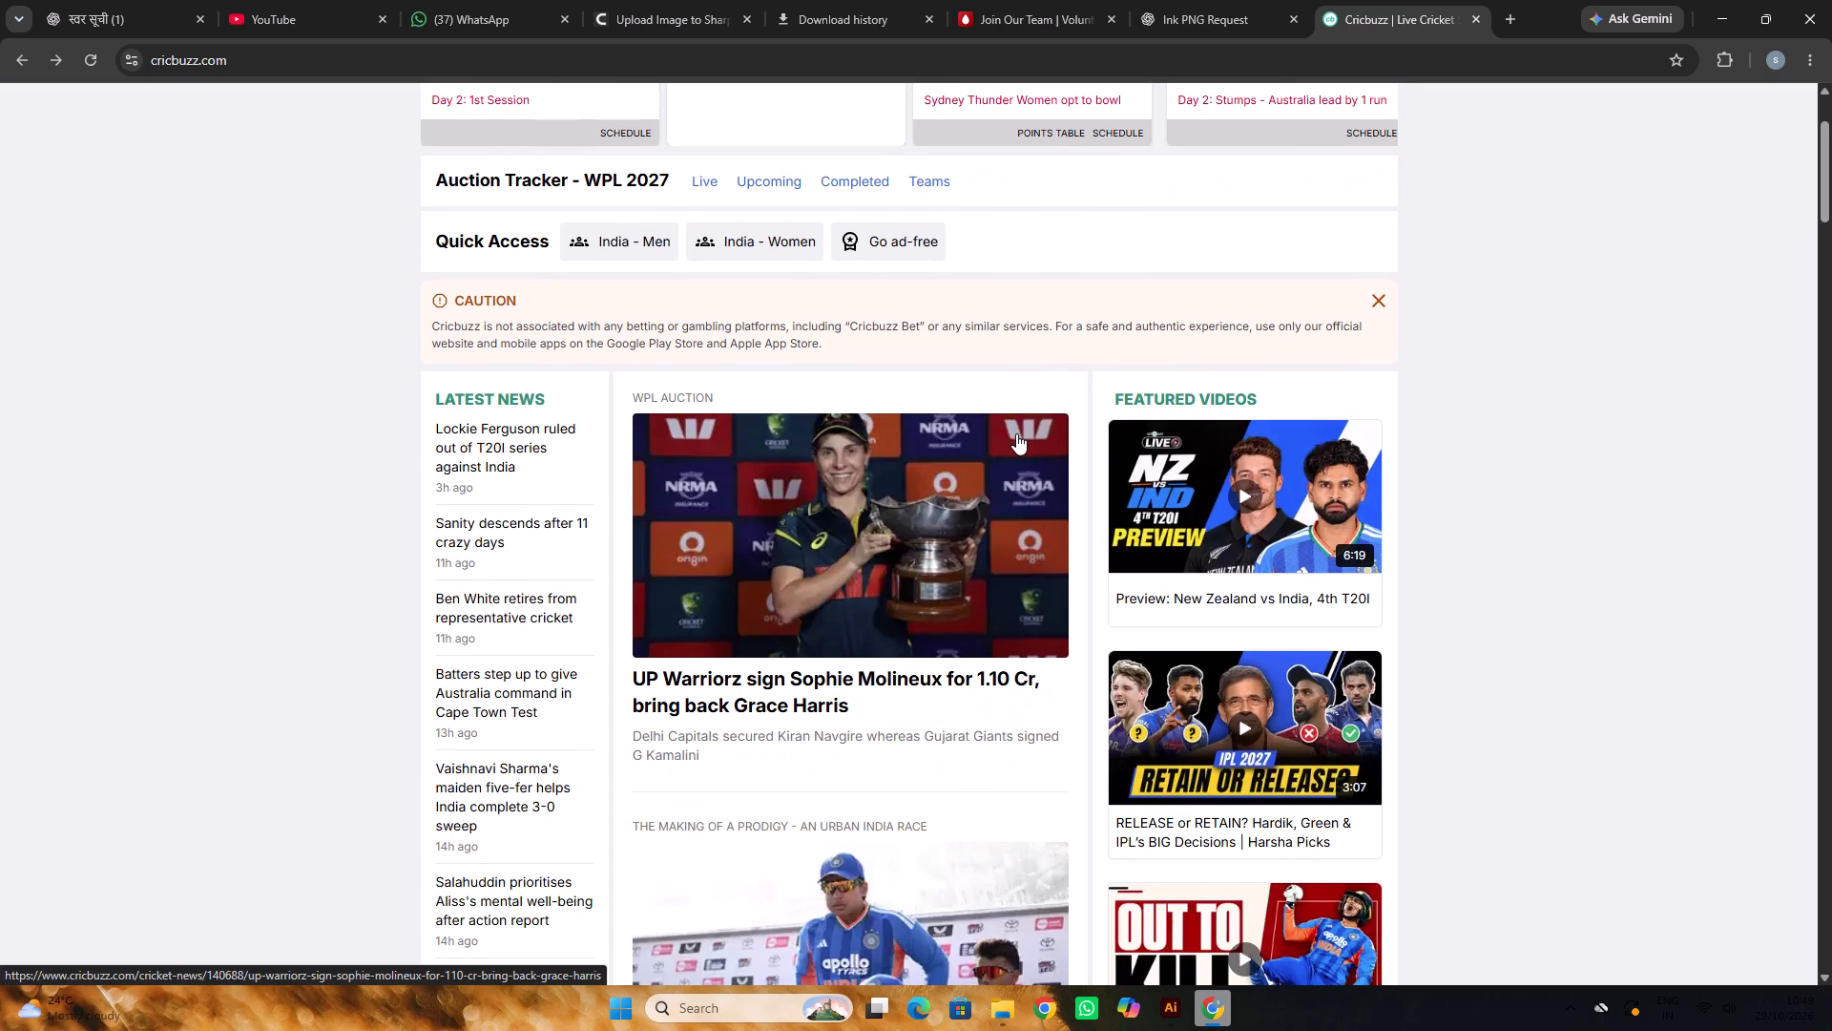
{"action": "scroll", "coordinate": [1016, 433], "scroll_direction": "down", "scroll_amount": 3}
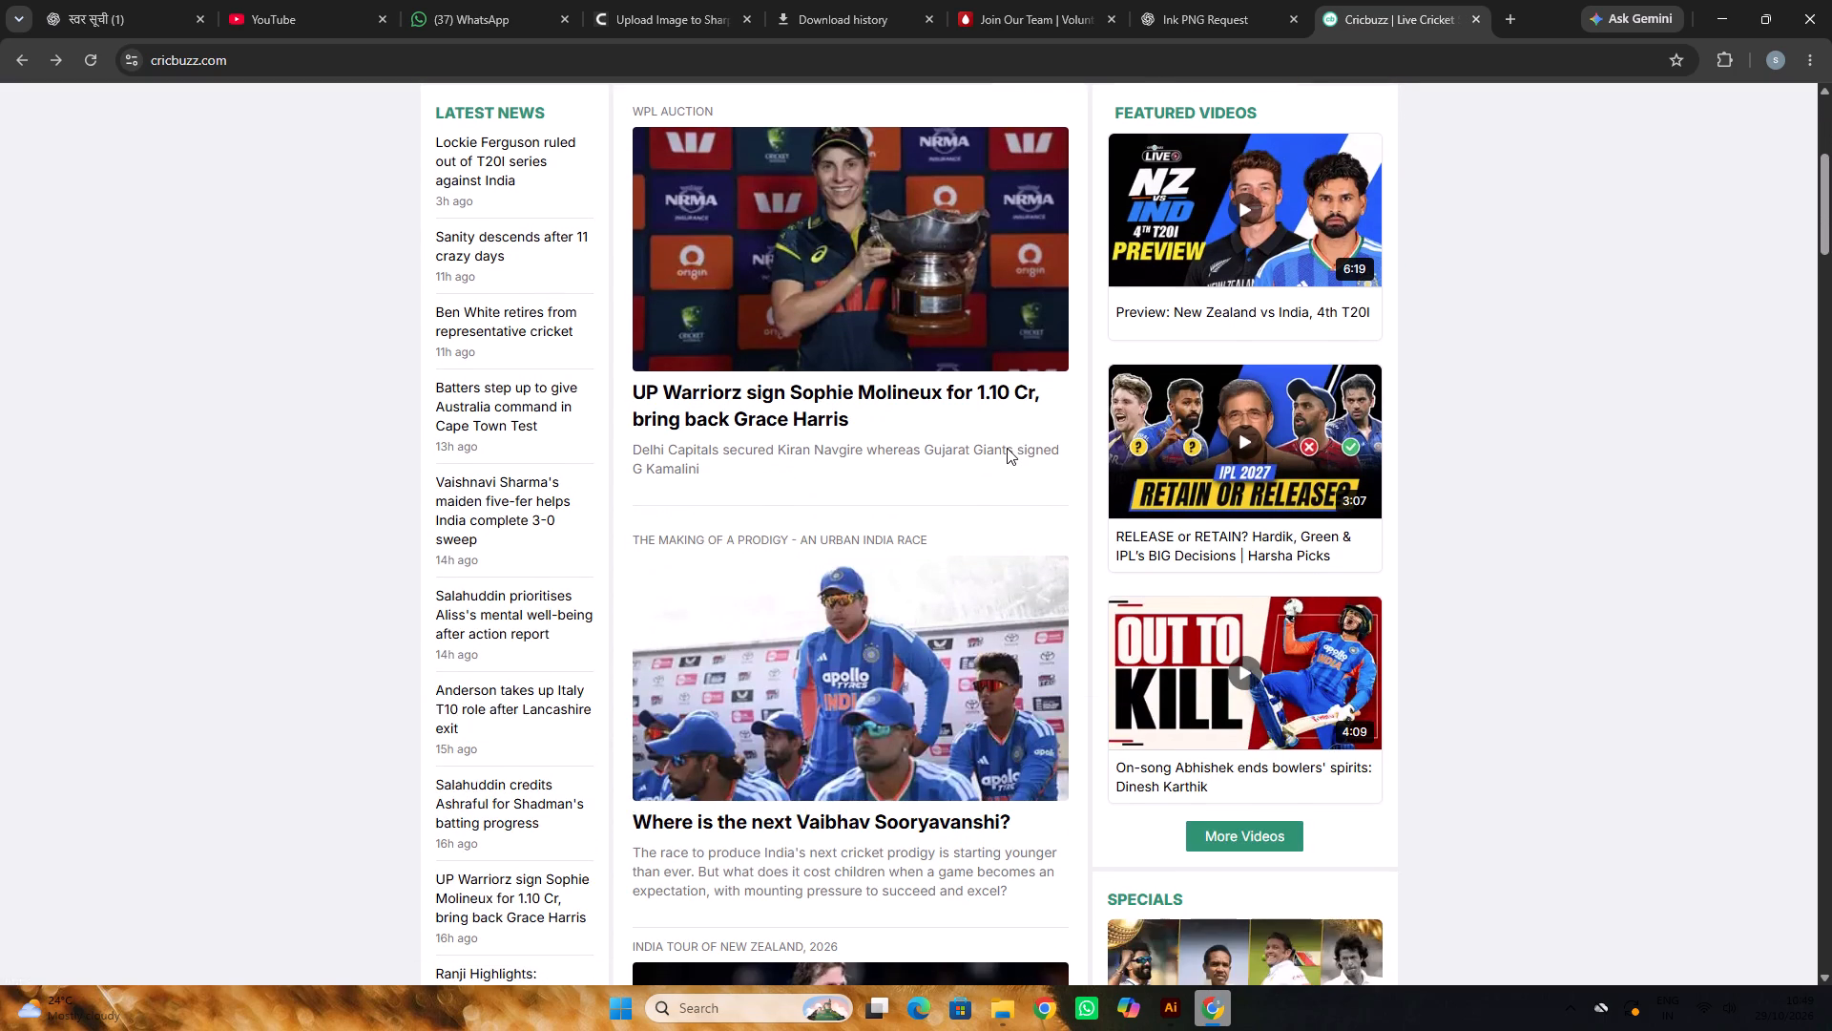
{"action": "scroll", "coordinate": [1007, 448], "scroll_direction": "up", "scroll_amount": 11}
{"action": "left_click", "coordinate": [1050, 264]}
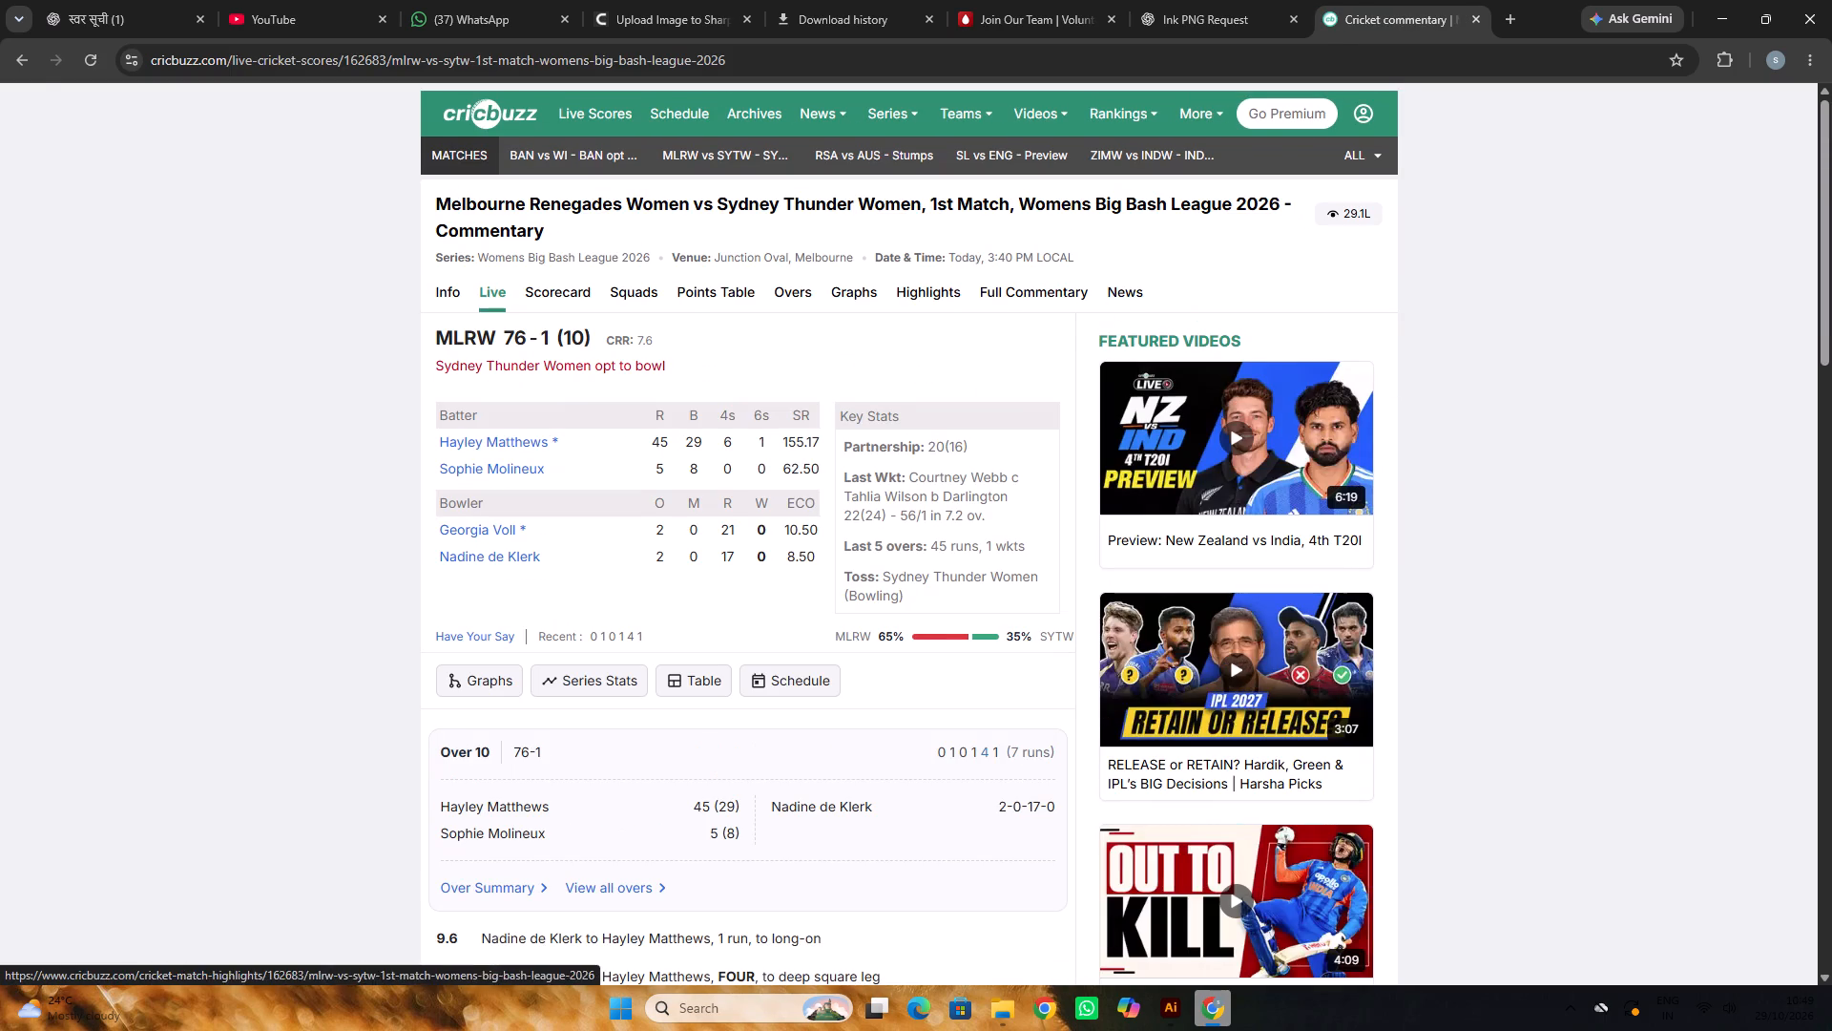
{"action": "left_click", "coordinate": [23, 58]}
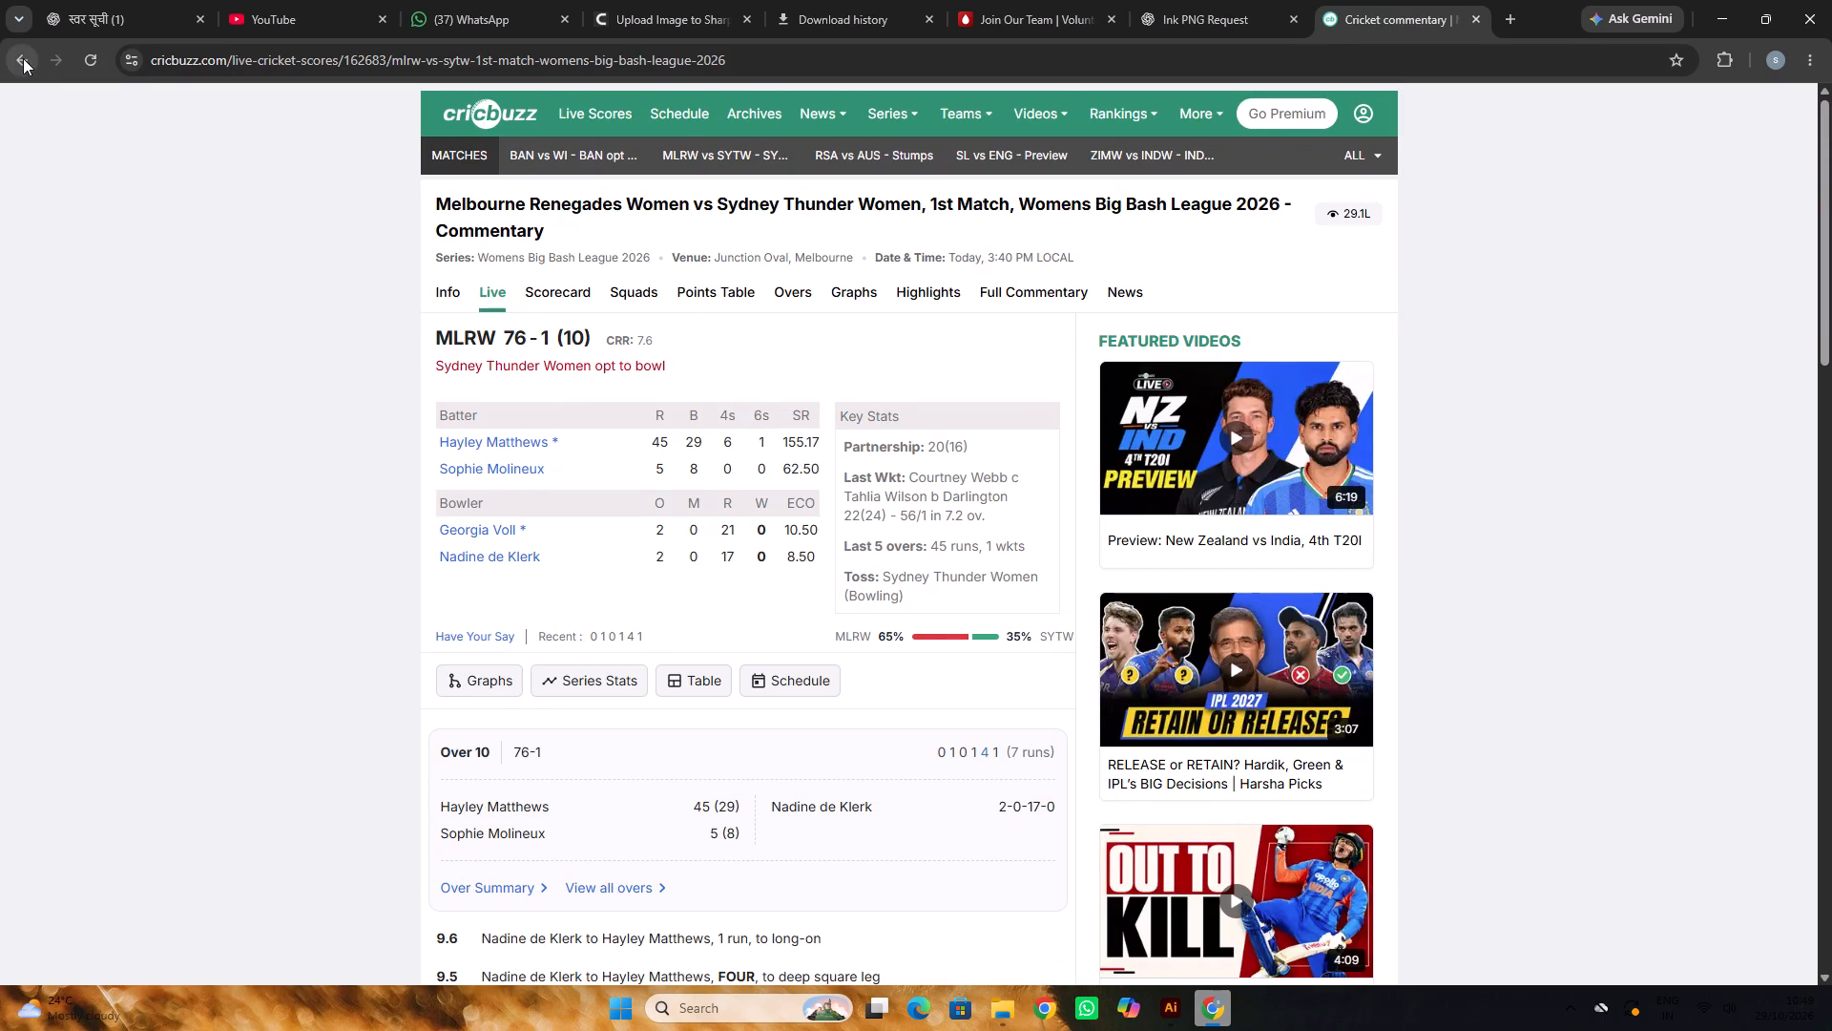
{"action": "left_click", "coordinate": [1118, 320]}
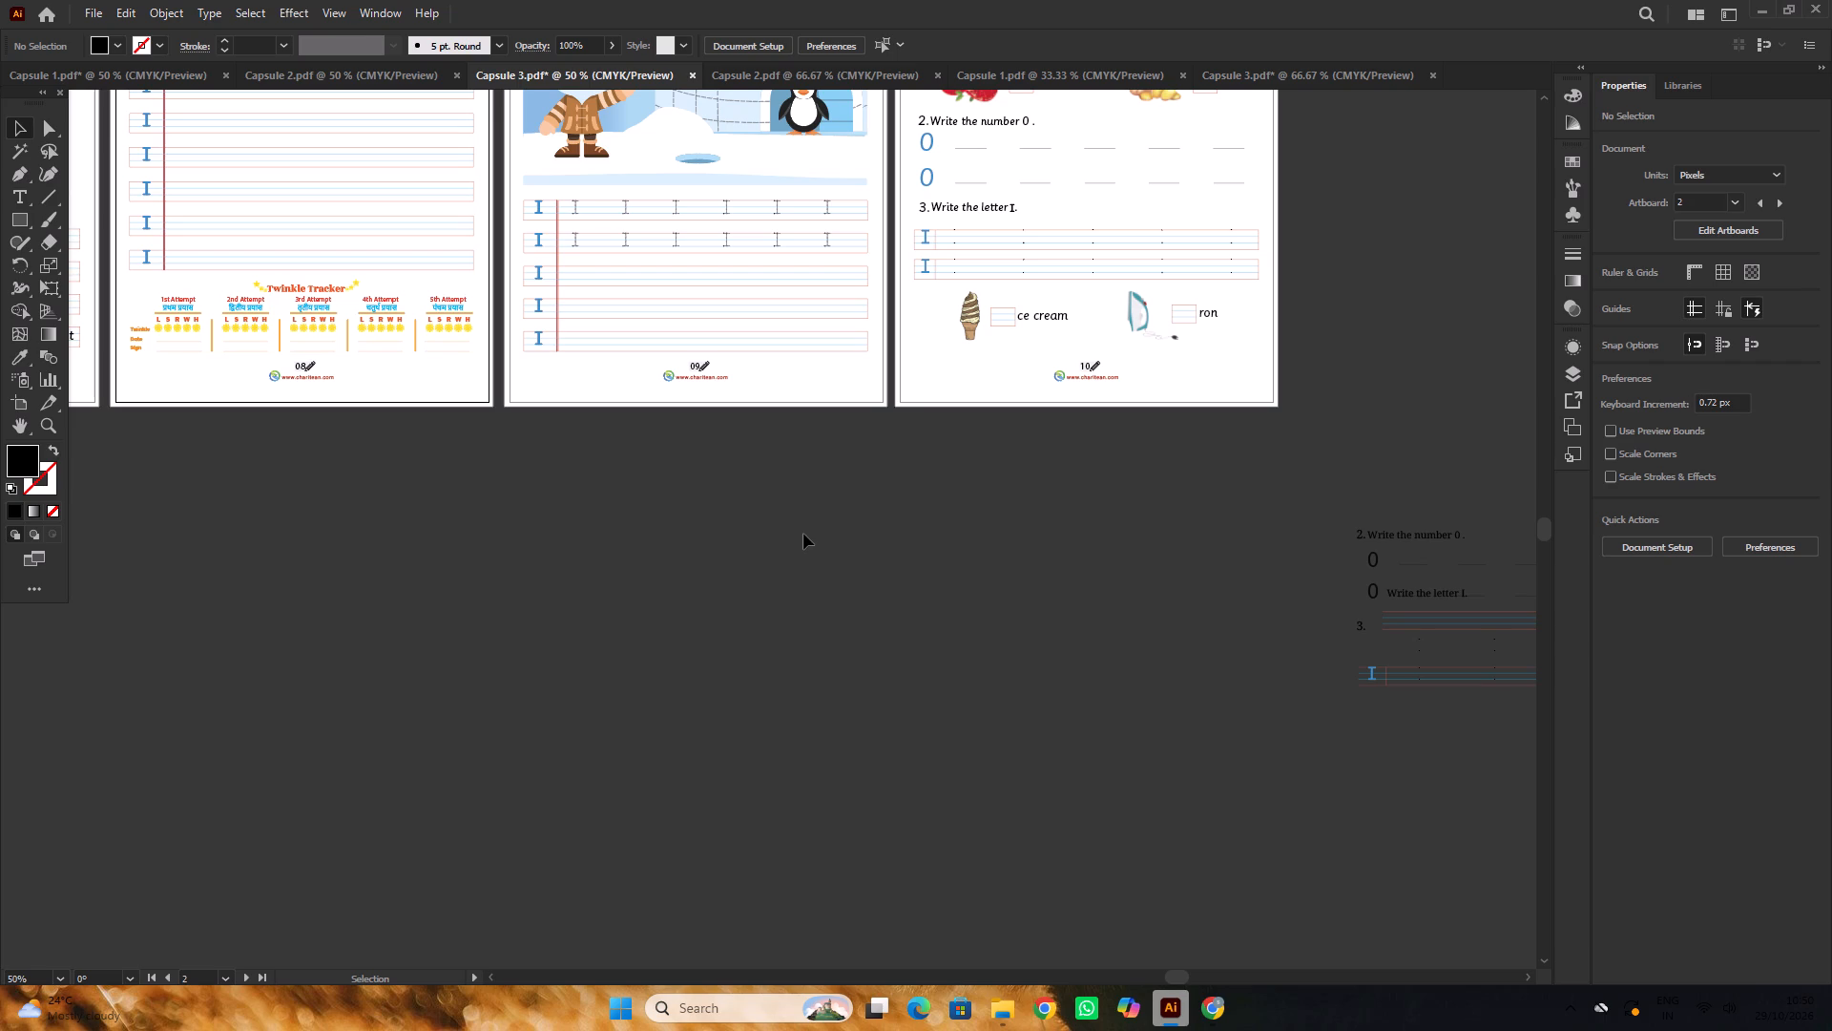
{"action": "scroll", "coordinate": [1024, 661], "scroll_direction": "up", "scroll_amount": 4}
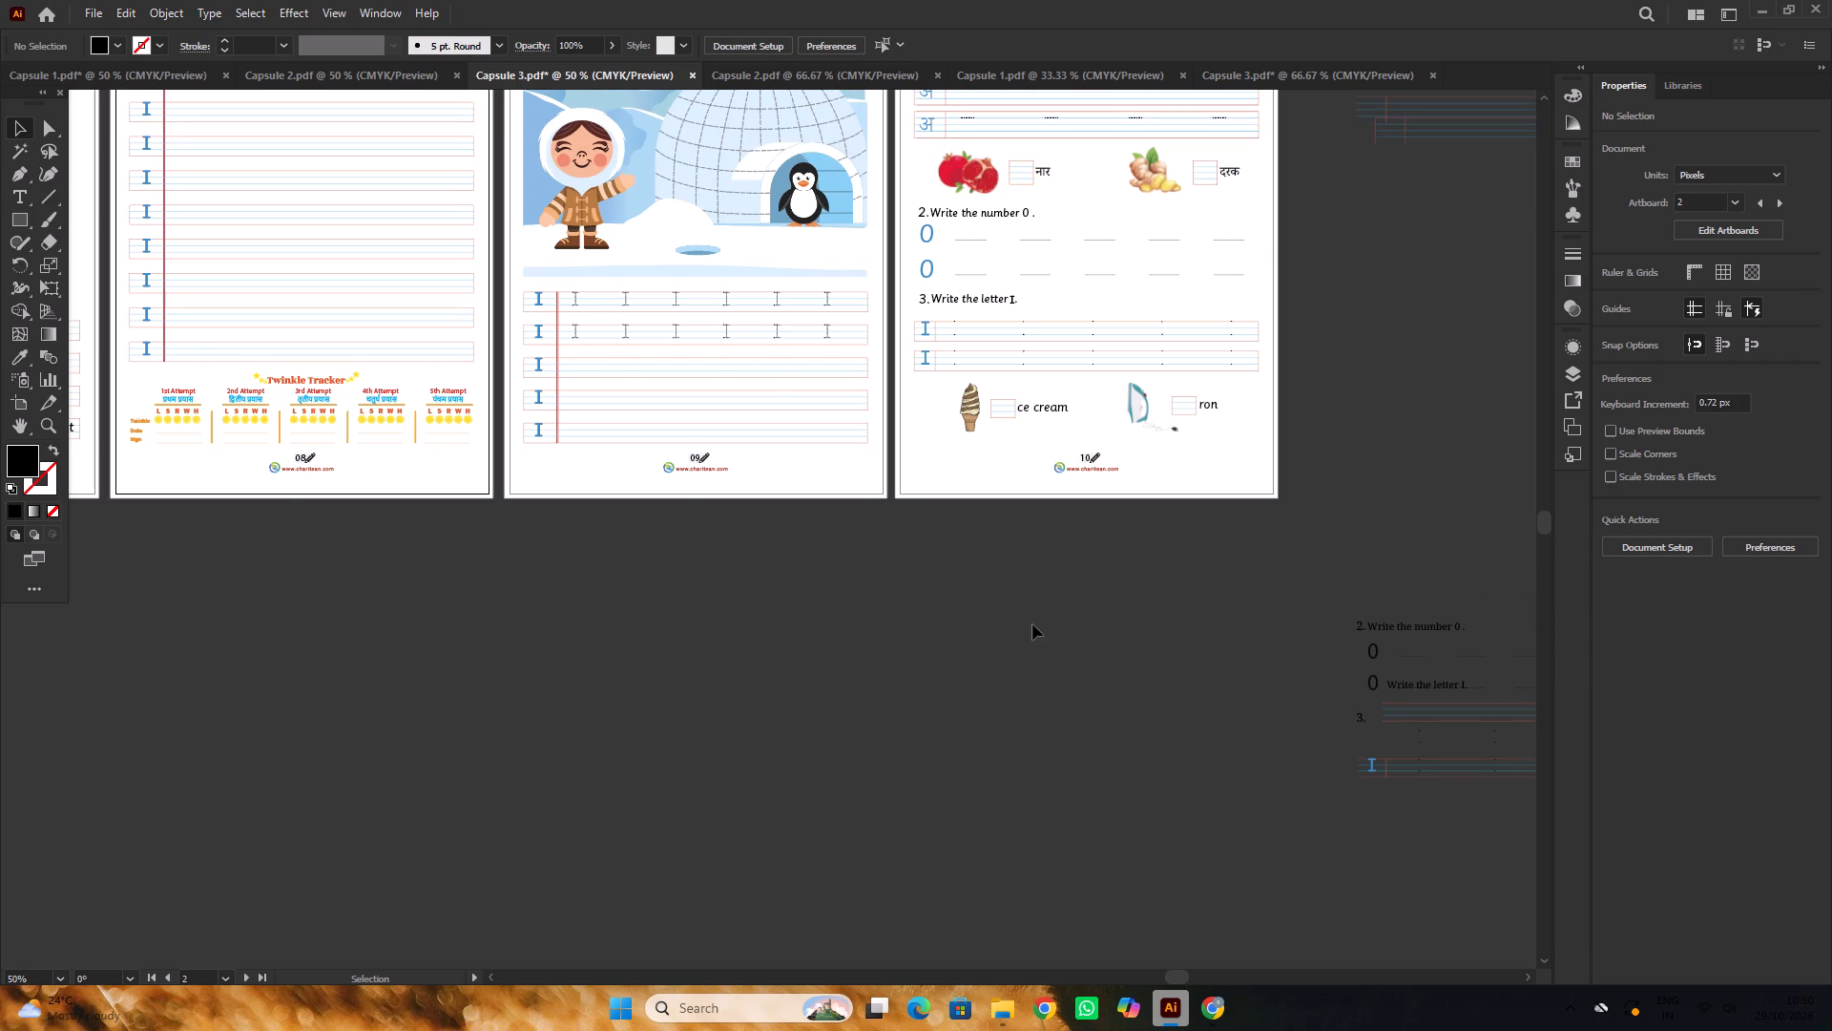
Change the font of footer page number 09 on the Practice Time page to Sassoon Primary.
{"action": "scroll", "coordinate": [1032, 624], "scroll_direction": "up", "scroll_amount": 6}
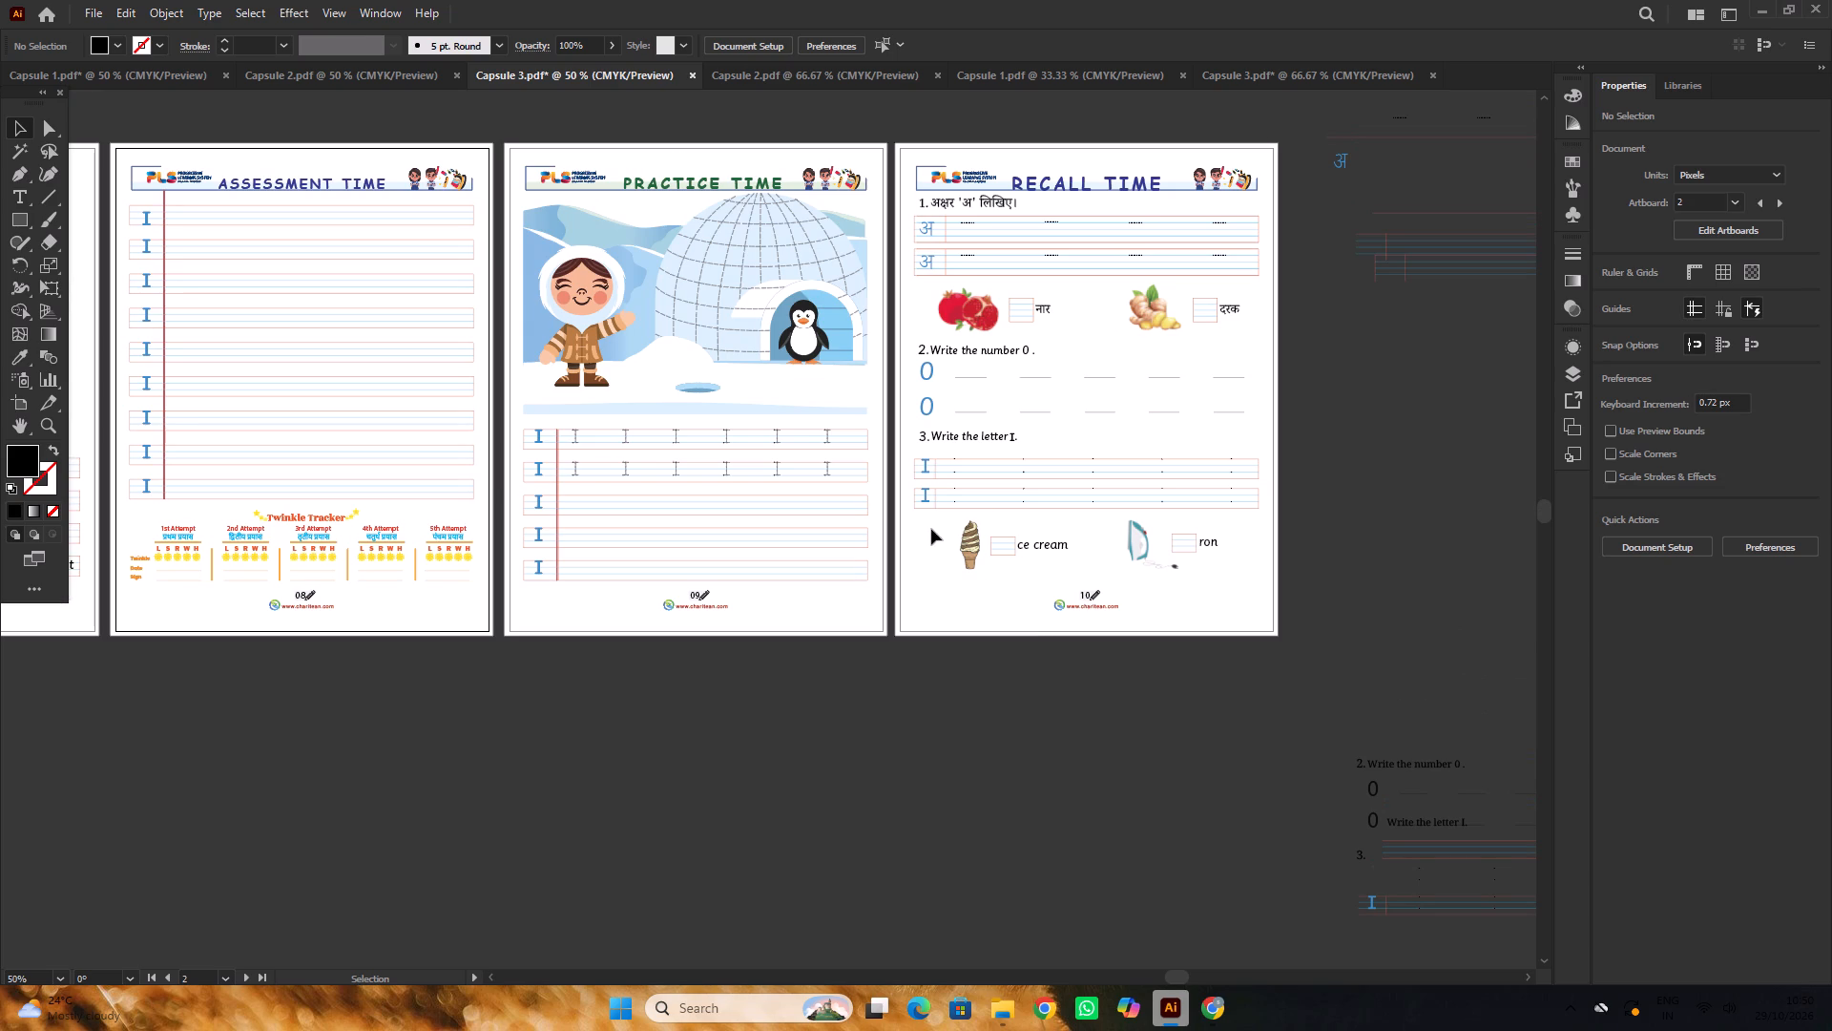
{"action": "scroll", "coordinate": [931, 529], "scroll_direction": "down", "scroll_amount": 1, "text": "alt"}
{"action": "scroll", "coordinate": [723, 569], "scroll_direction": "up", "scroll_amount": 2, "text": "alt"}
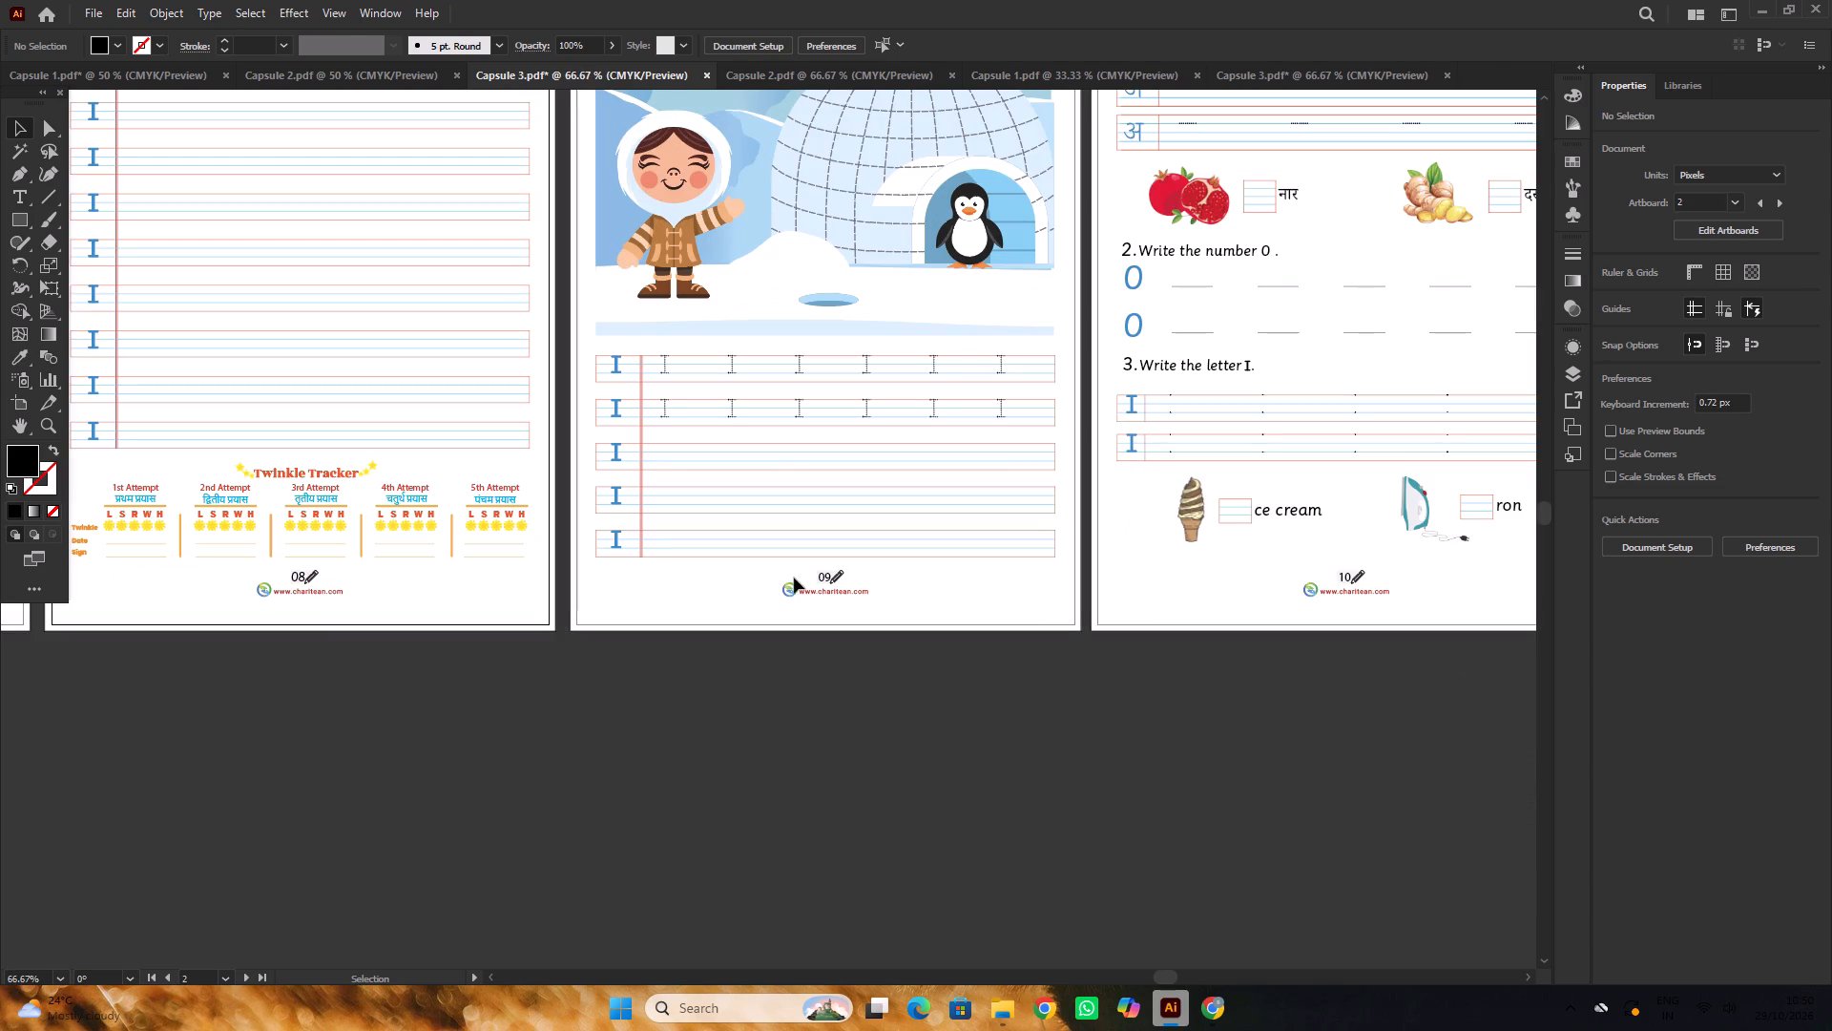
{"action": "key", "text": "t"}
{"action": "scroll", "coordinate": [819, 589], "scroll_direction": "up", "scroll_amount": 2, "text": "alt"}
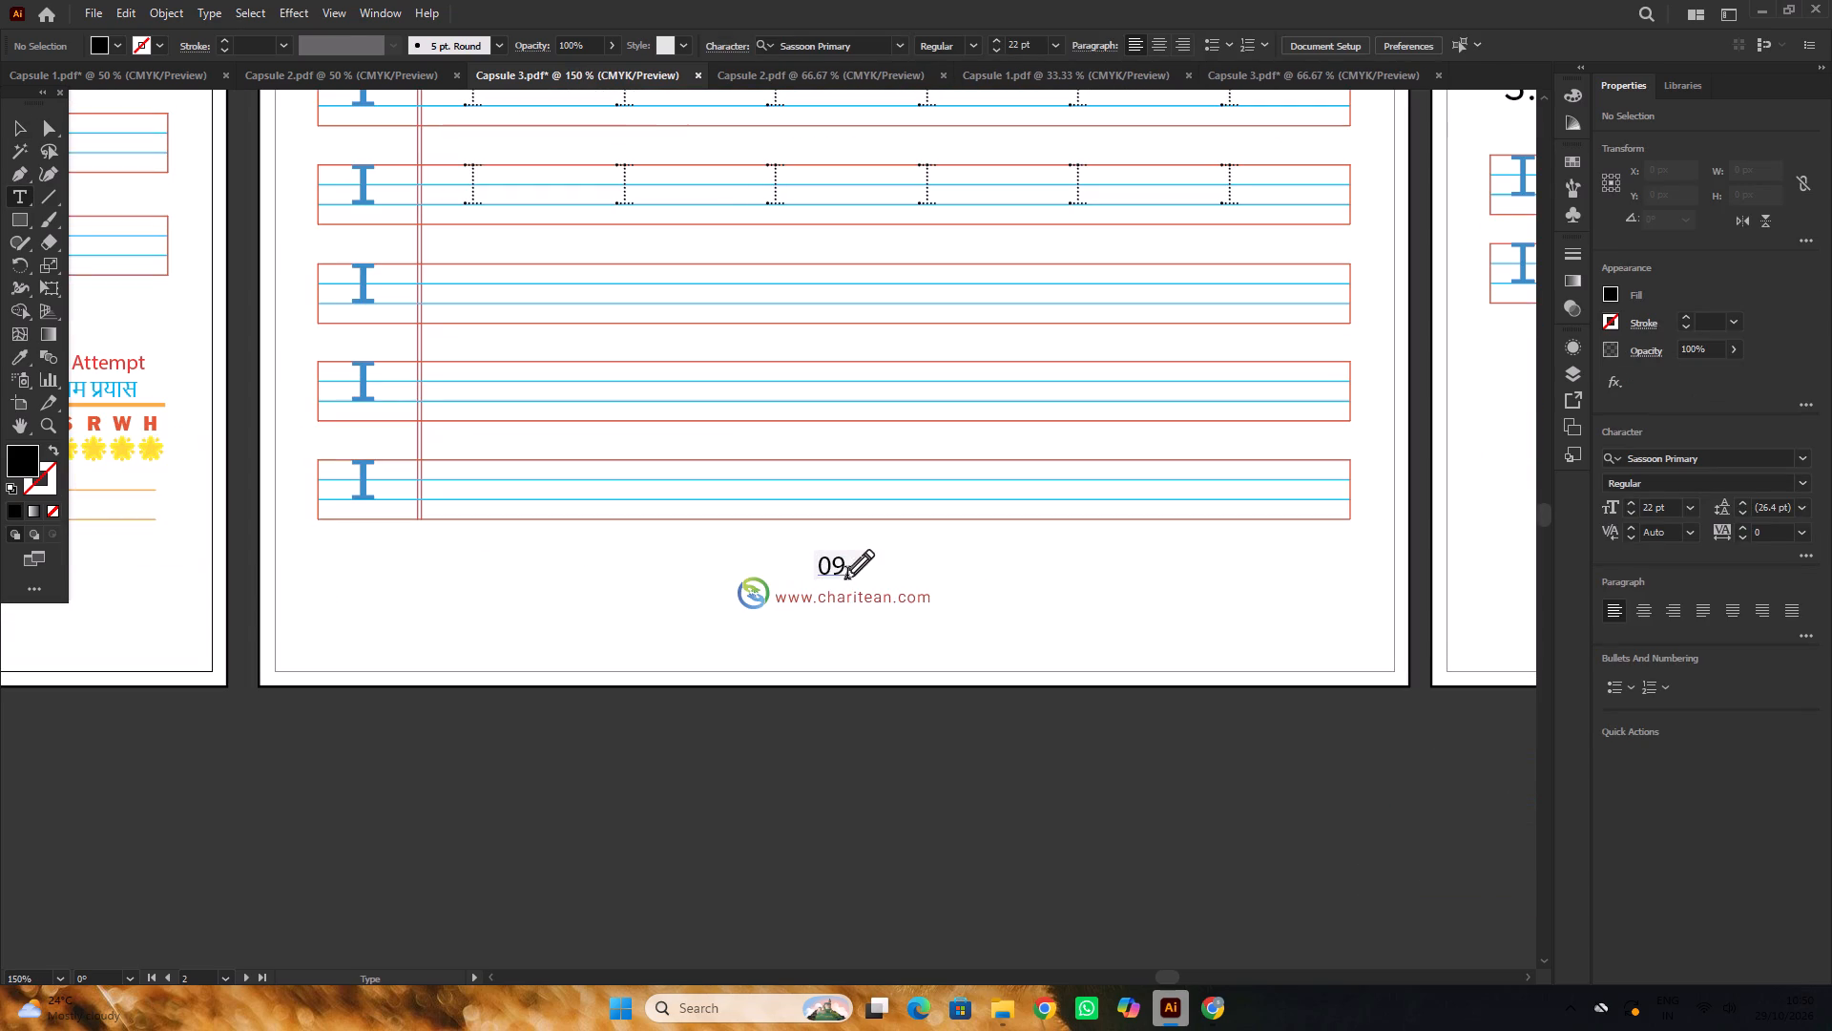
{"action": "left_click_drag", "start_coordinate": [843, 562], "coordinate": [815, 569]}
{"action": "left_click", "coordinate": [1691, 450]}
{"action": "key", "text": "s"}
{"action": "key", "text": "a"}
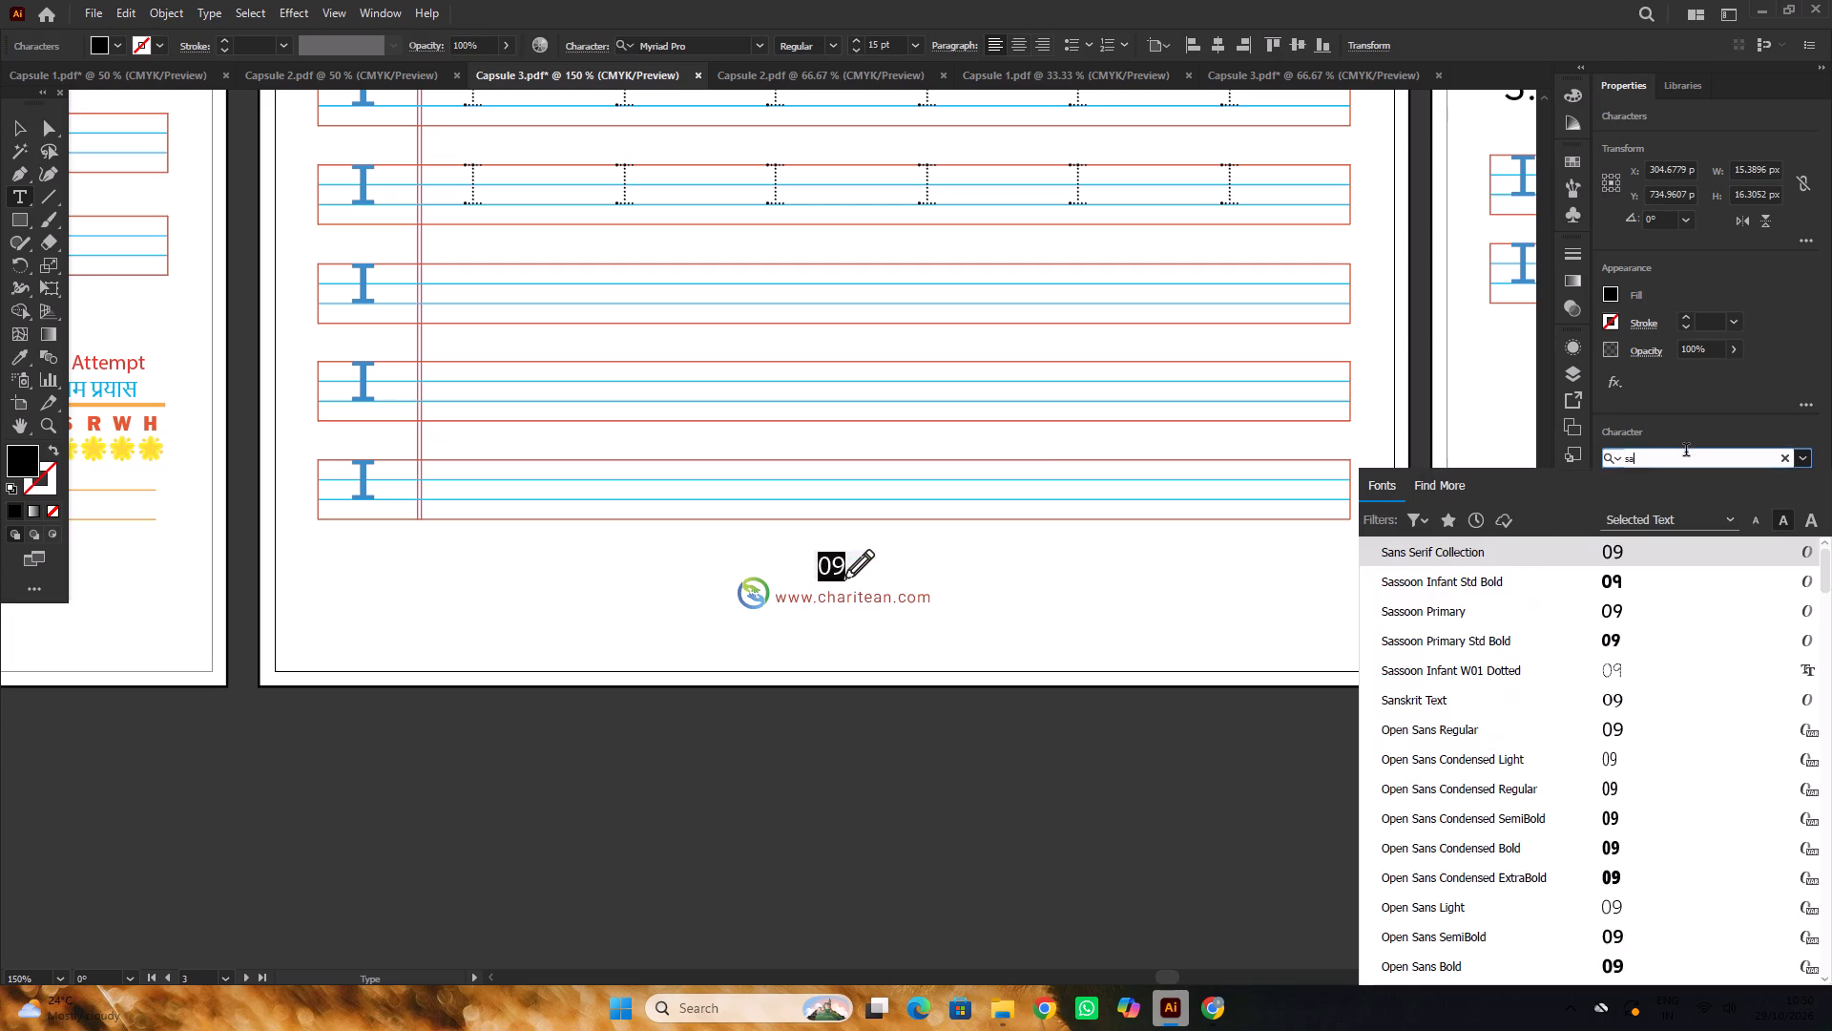
{"action": "key", "text": "s"}
{"action": "key", "text": "s"}
{"action": "left_click", "coordinate": [1499, 578]}
{"action": "scroll", "coordinate": [894, 448], "scroll_direction": "down", "scroll_amount": 2, "text": "alt"}
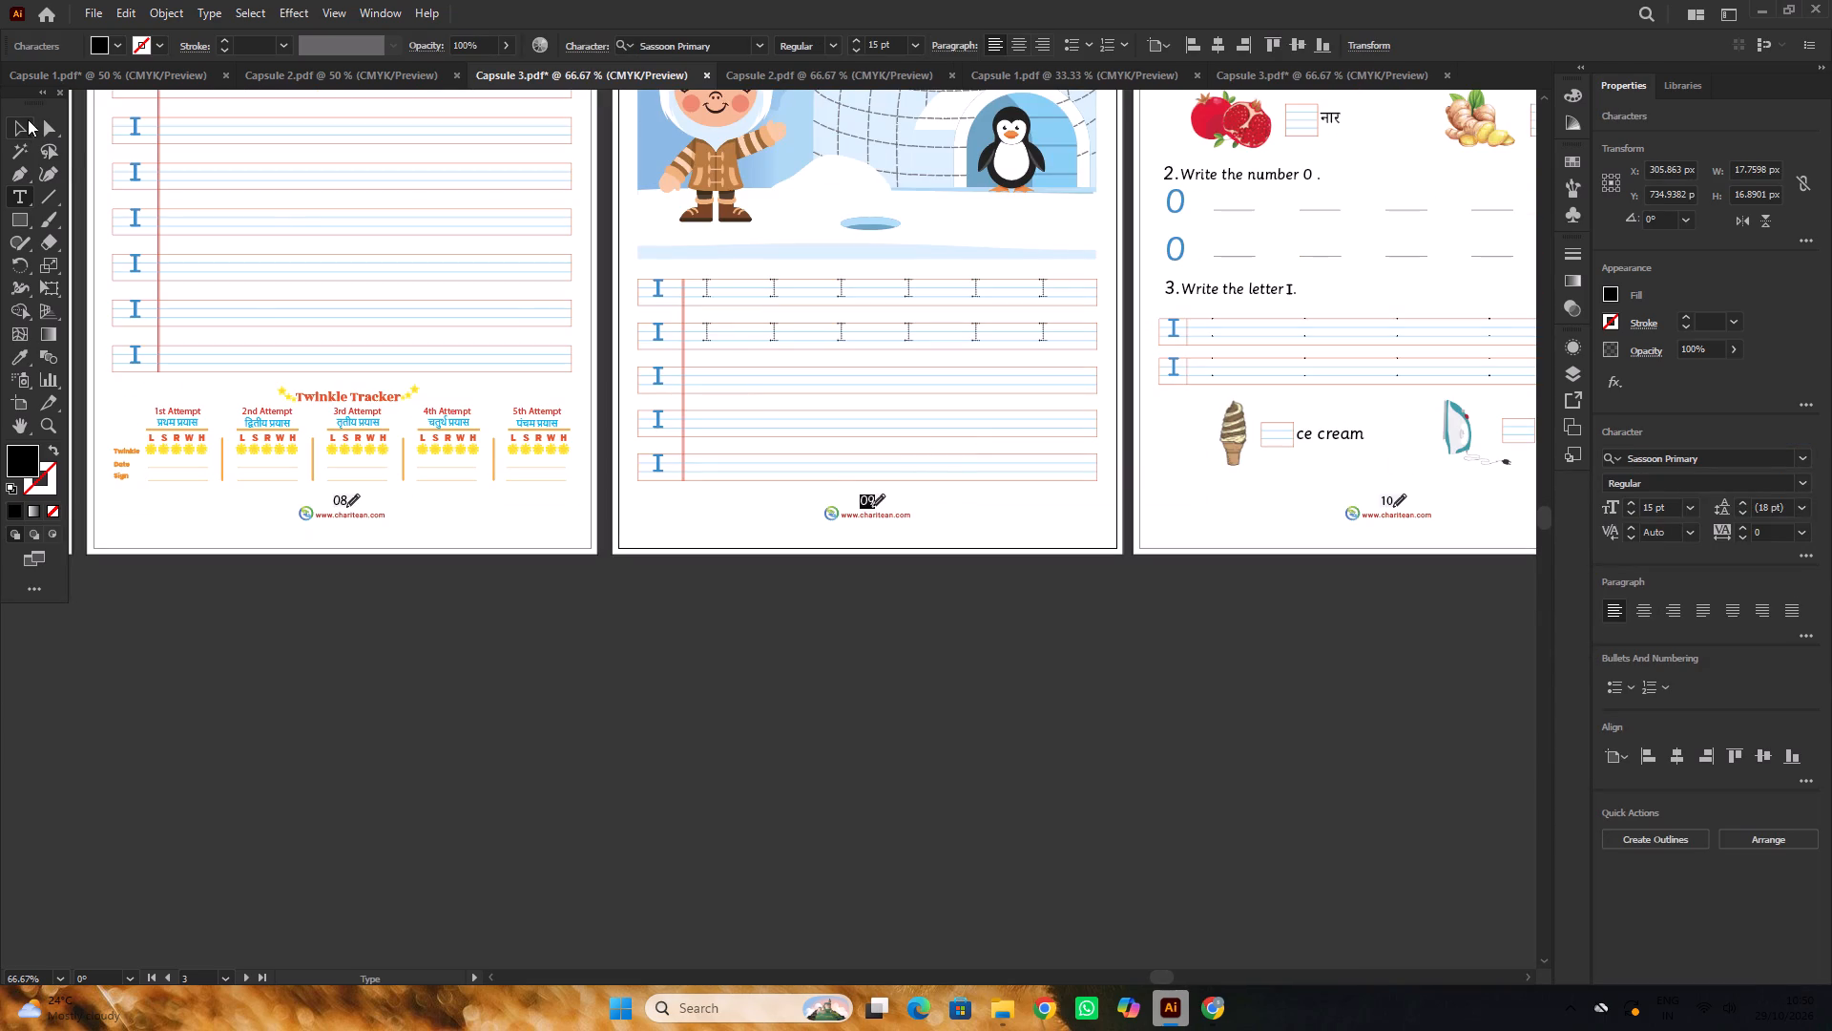
{"action": "left_click", "coordinate": [18, 129]}
{"action": "left_click", "coordinate": [916, 685]}
Shift the footer page number 09 slightly left, clear of the pencil graphic, inside its group.
{"action": "scroll", "coordinate": [898, 535], "scroll_direction": "up", "scroll_amount": 3, "text": "alt"}
{"action": "scroll", "coordinate": [807, 423], "scroll_direction": "up", "scroll_amount": 3, "text": "alt"}
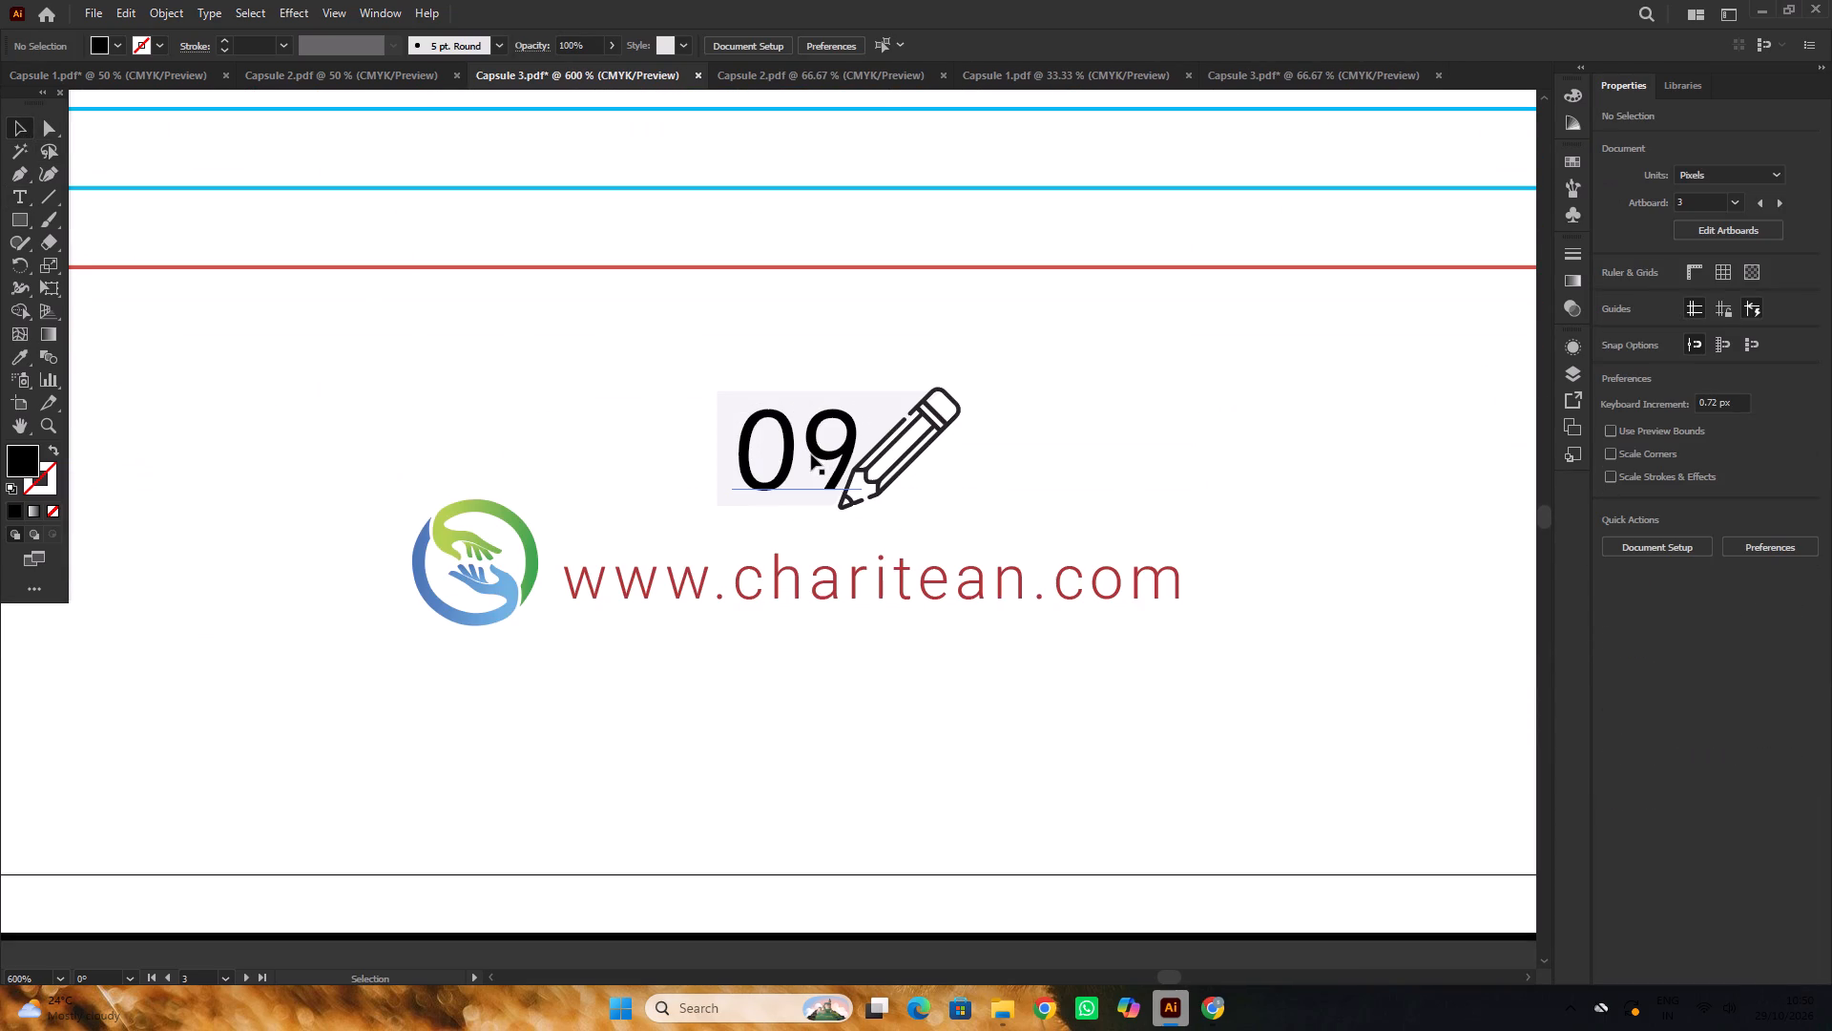
{"action": "left_click", "coordinate": [818, 454]}
{"action": "triple_click", "coordinate": [818, 454]}
{"action": "scroll", "coordinate": [822, 452], "scroll_direction": "up", "scroll_amount": 2, "text": "alt"}
{"action": "triple_click", "coordinate": [823, 452]}
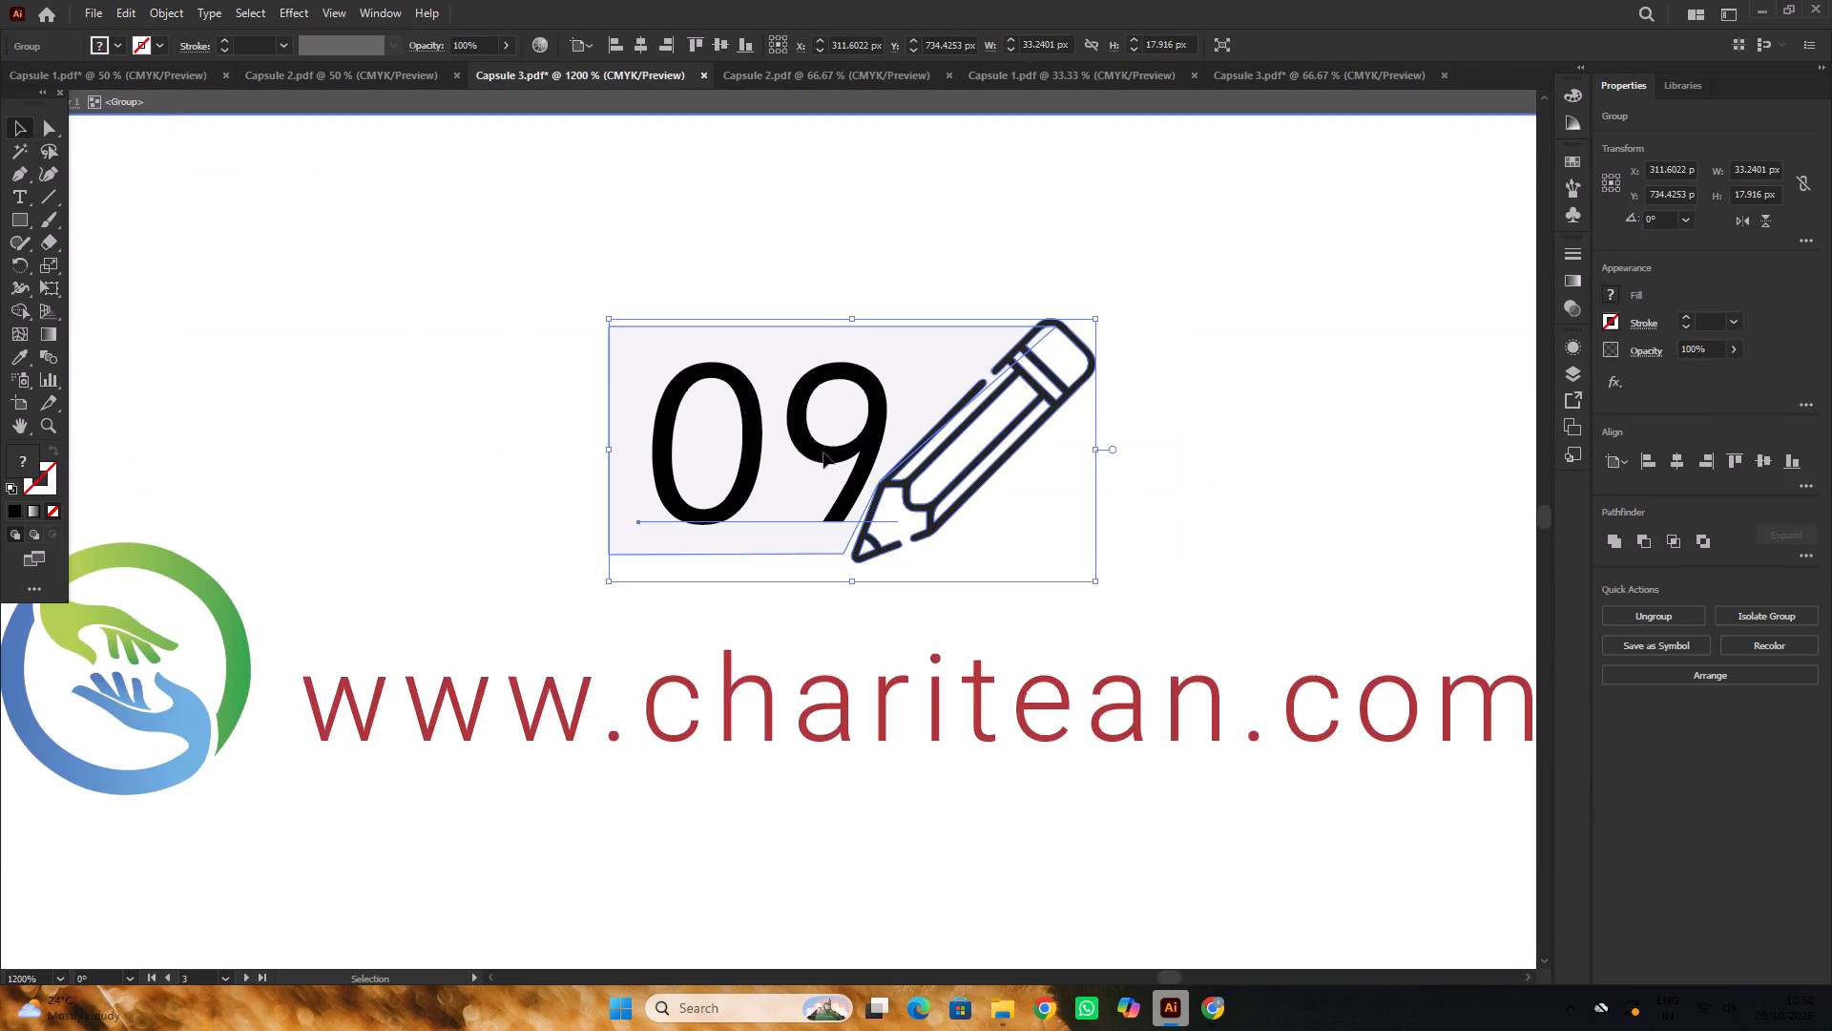
{"action": "left_click_drag", "start_coordinate": [832, 452], "coordinate": [820, 450]}
{"action": "scroll", "coordinate": [702, 422], "scroll_direction": "down", "scroll_amount": 6, "text": "alt"}
{"action": "triple_click", "coordinate": [825, 673]}
Change the font of footer page number 10 on the Recall Time page to Sassoon Primary.
{"action": "scroll", "coordinate": [781, 625], "scroll_direction": "down", "scroll_amount": 3, "text": "alt"}
{"action": "key", "text": "space"}
{"action": "left_click_drag", "start_coordinate": [1186, 678], "coordinate": [1017, 670]}
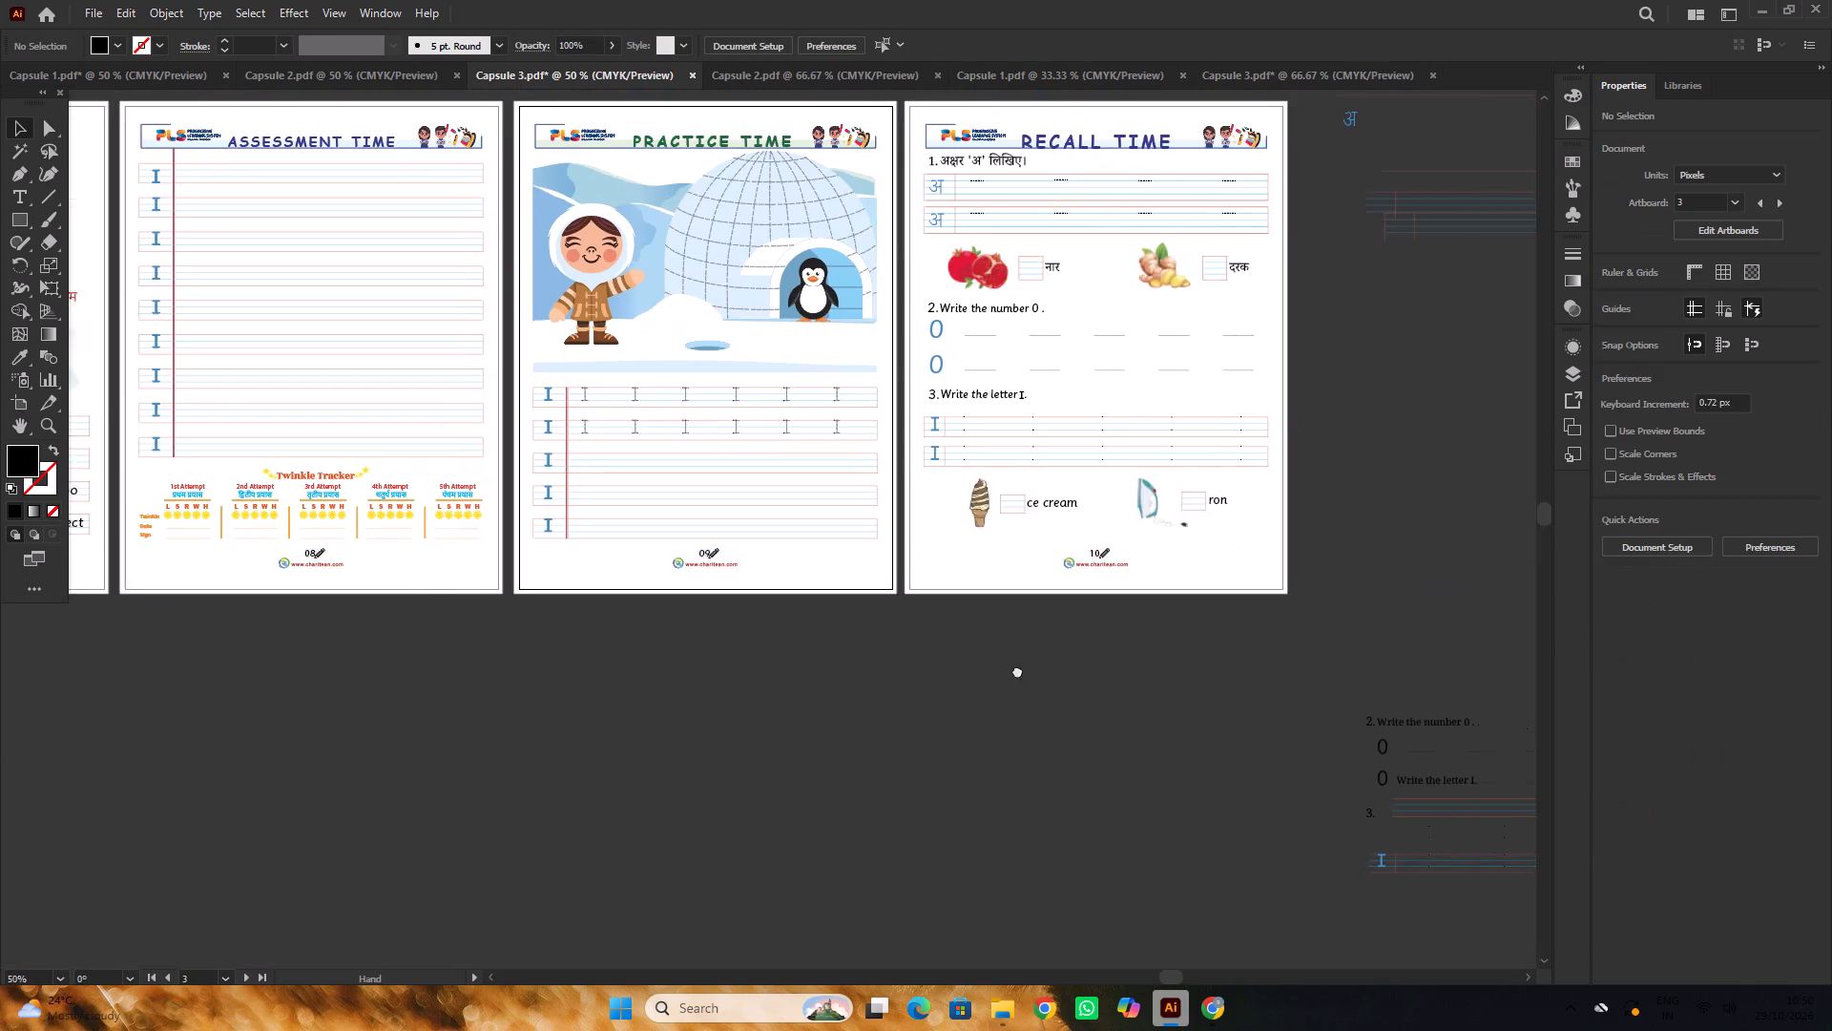
{"action": "left_click_drag", "start_coordinate": [1017, 670], "coordinate": [978, 662]}
{"action": "scroll", "coordinate": [957, 545], "scroll_direction": "up", "scroll_amount": 3, "text": "alt"}
{"action": "scroll", "coordinate": [954, 551], "scroll_direction": "down", "scroll_amount": 1, "text": "alt"}
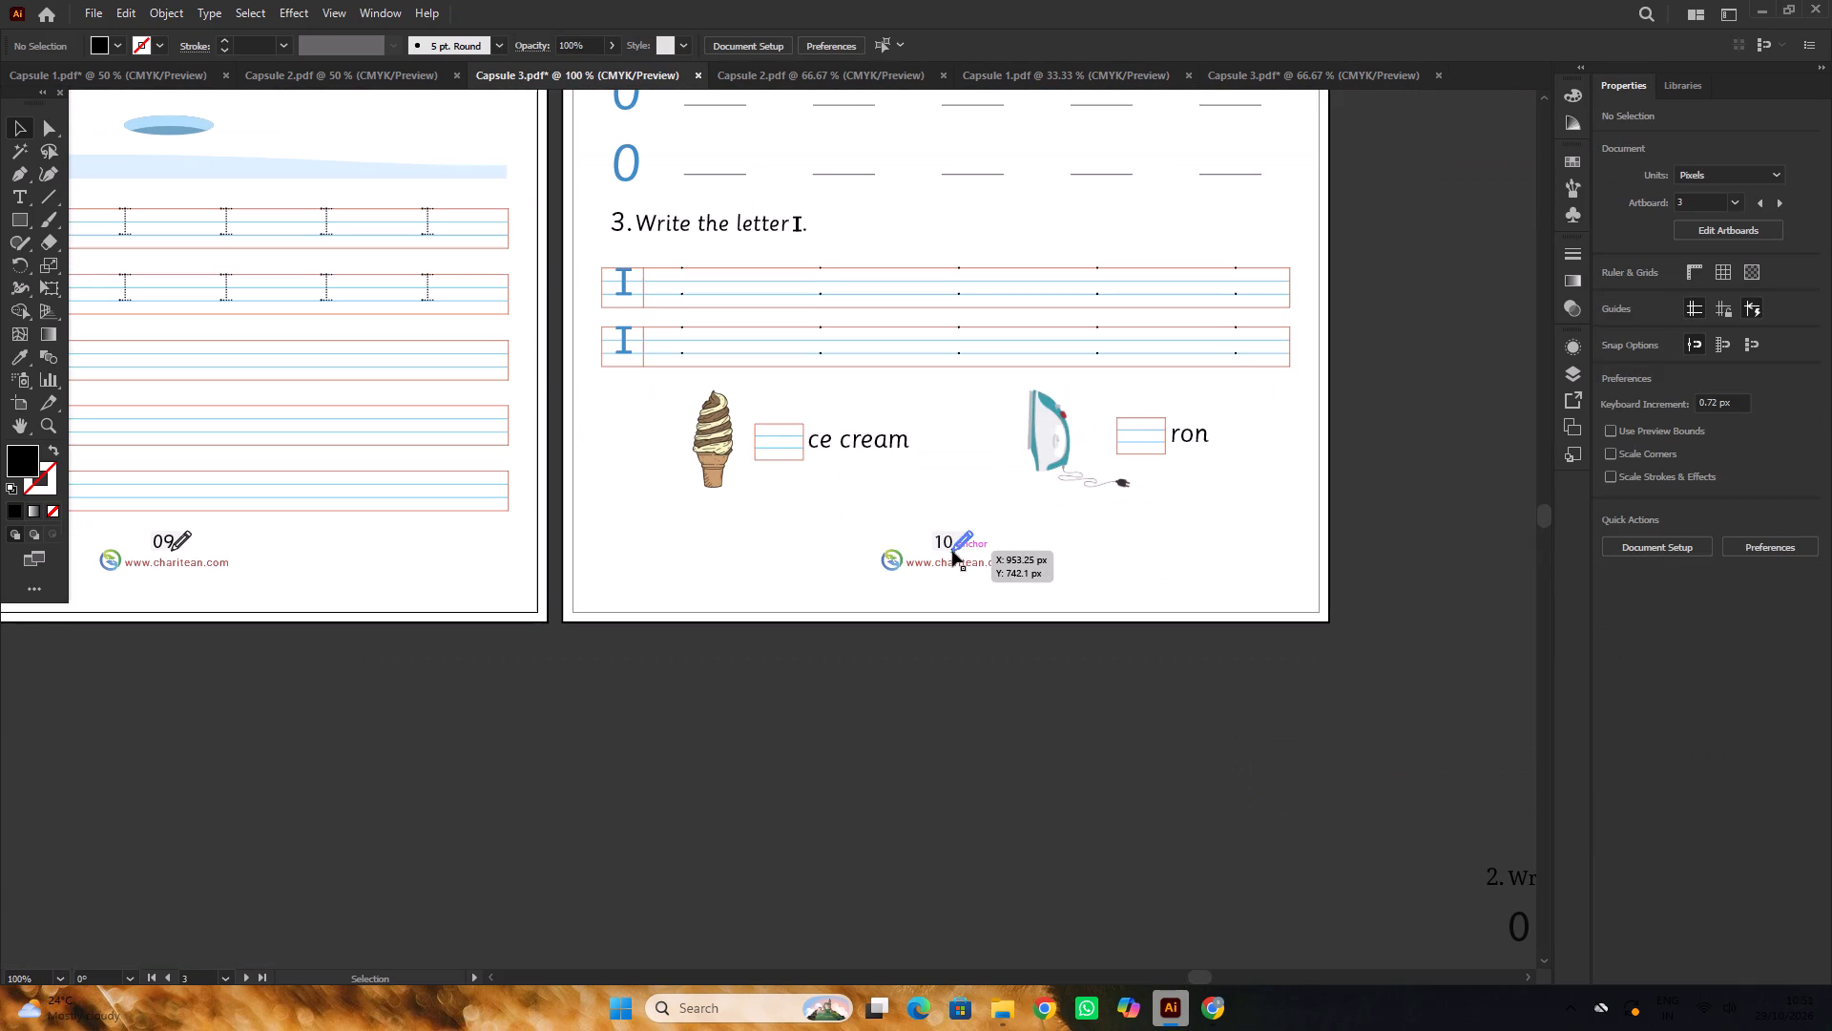
{"action": "key", "text": "t"}
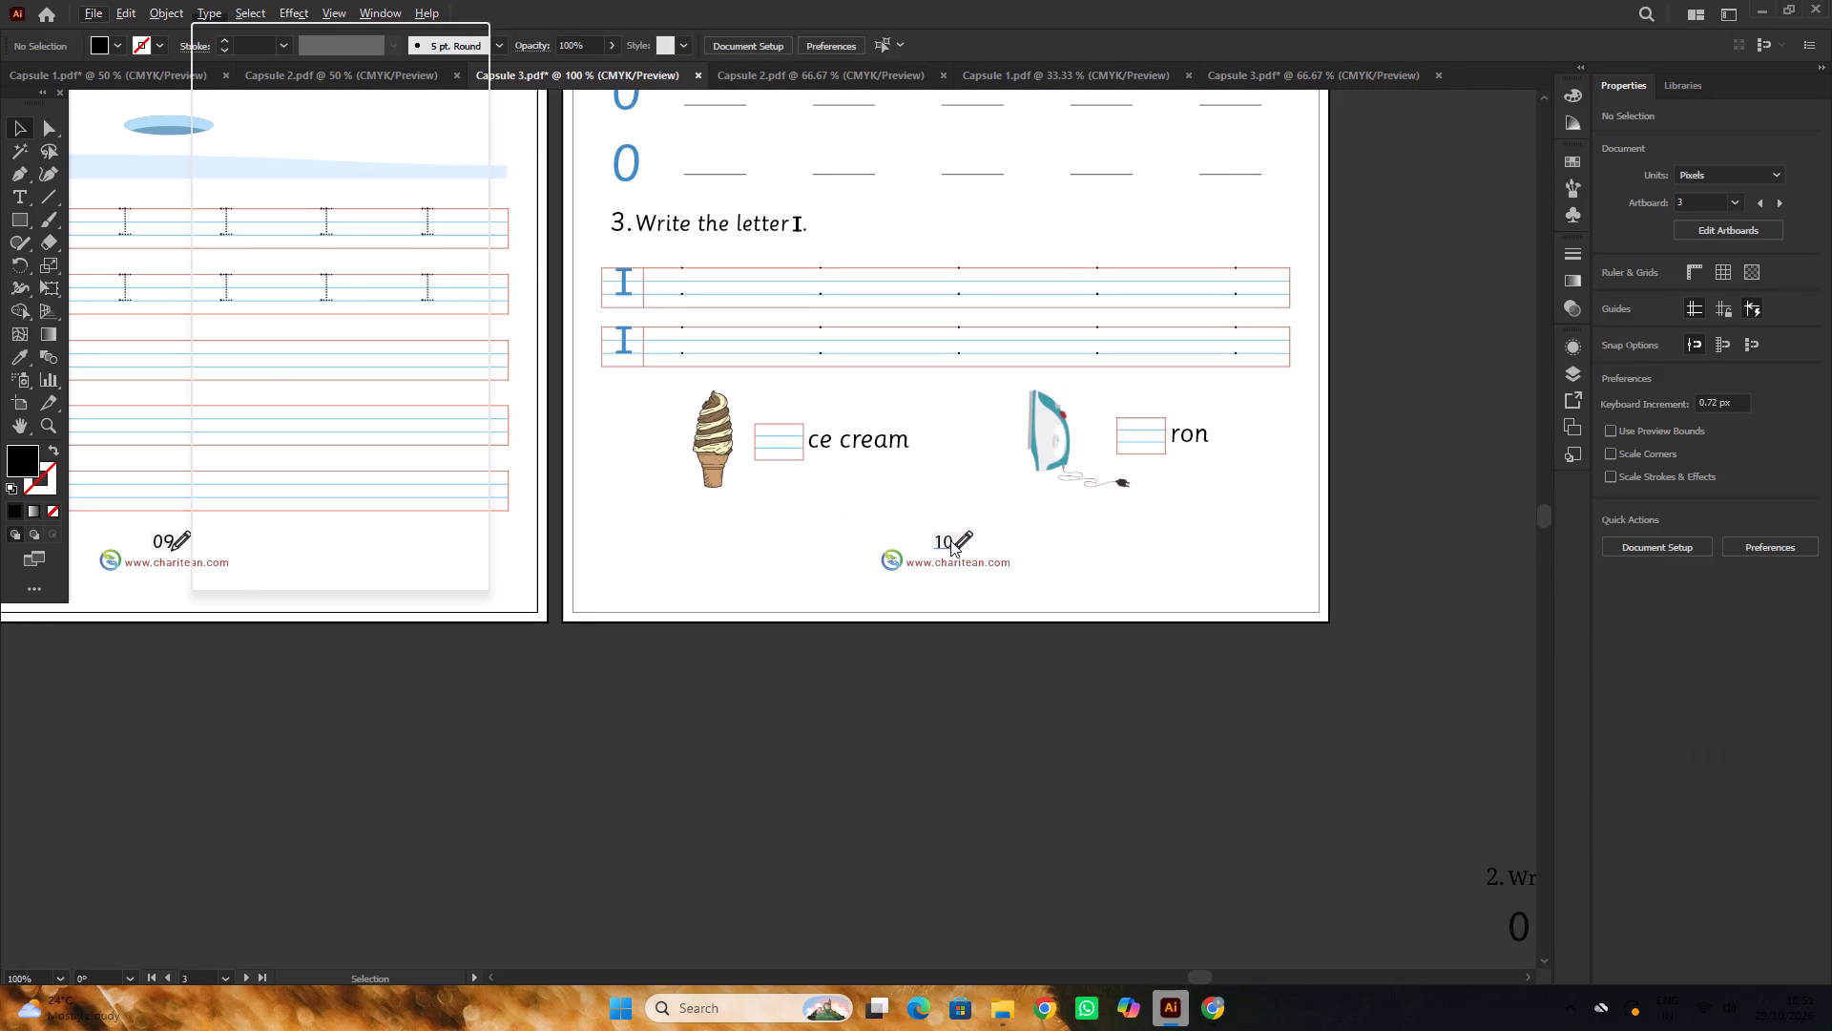
{"action": "left_click", "coordinate": [950, 540]}
{"action": "scroll", "coordinate": [945, 552], "scroll_direction": "up", "scroll_amount": 1, "text": "alt"}
{"action": "left_click", "coordinate": [1017, 742]}
{"action": "key", "text": "t"}
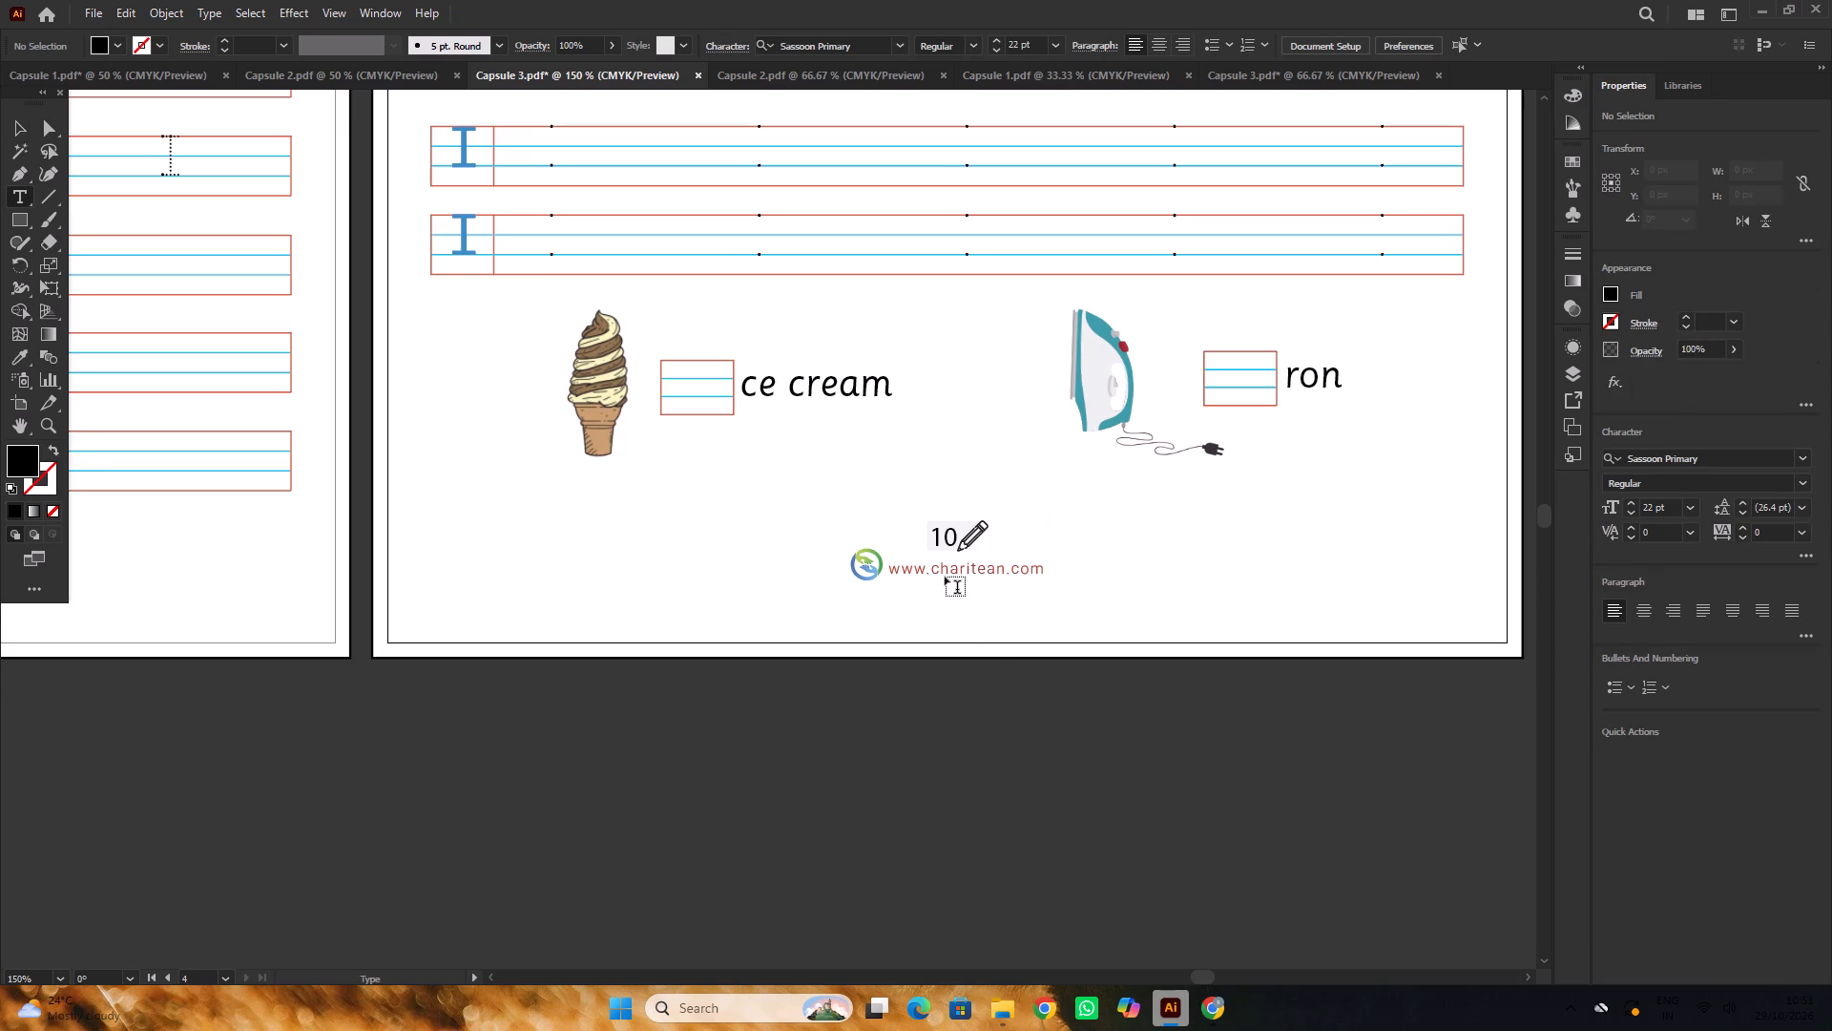
{"action": "scroll", "coordinate": [944, 566], "scroll_direction": "up", "scroll_amount": 4}
{"action": "left_click_drag", "start_coordinate": [971, 540], "coordinate": [917, 555]}
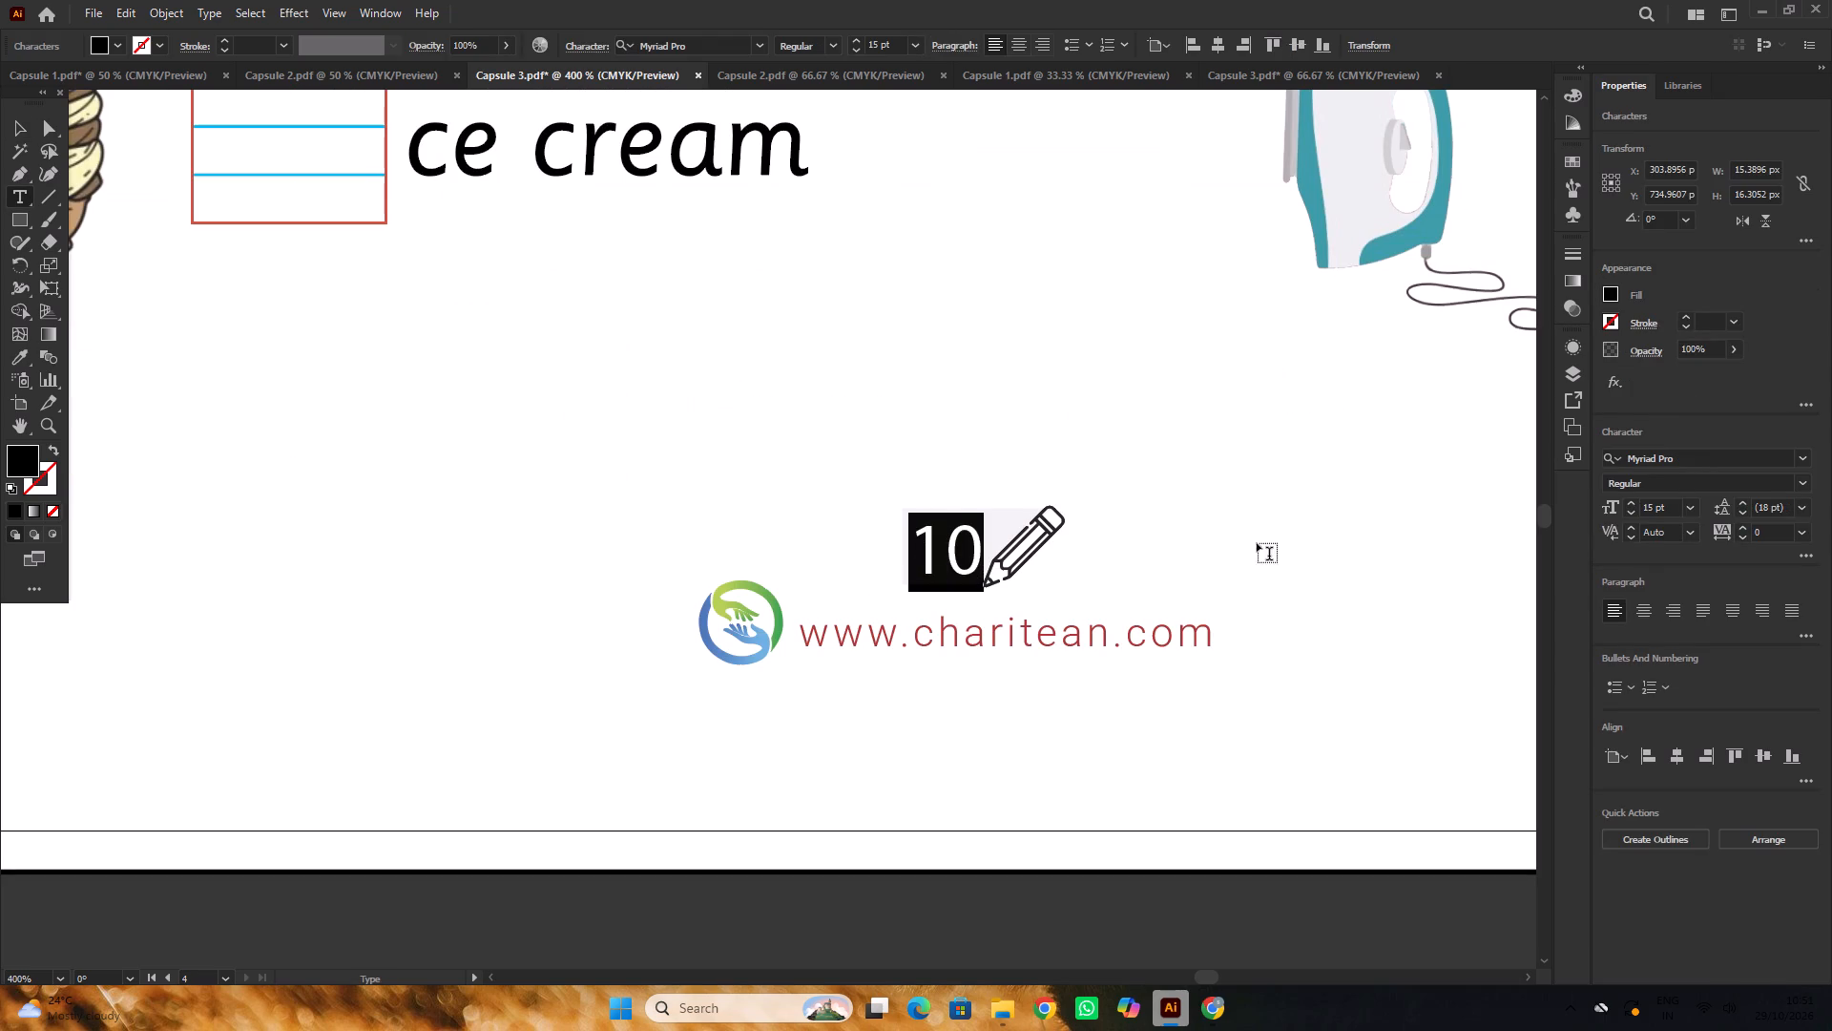
{"action": "left_click", "coordinate": [1678, 455]}
{"action": "key", "text": "s"}
{"action": "key", "text": "a"}
{"action": "key", "text": "s"}
{"action": "key", "text": "s"}
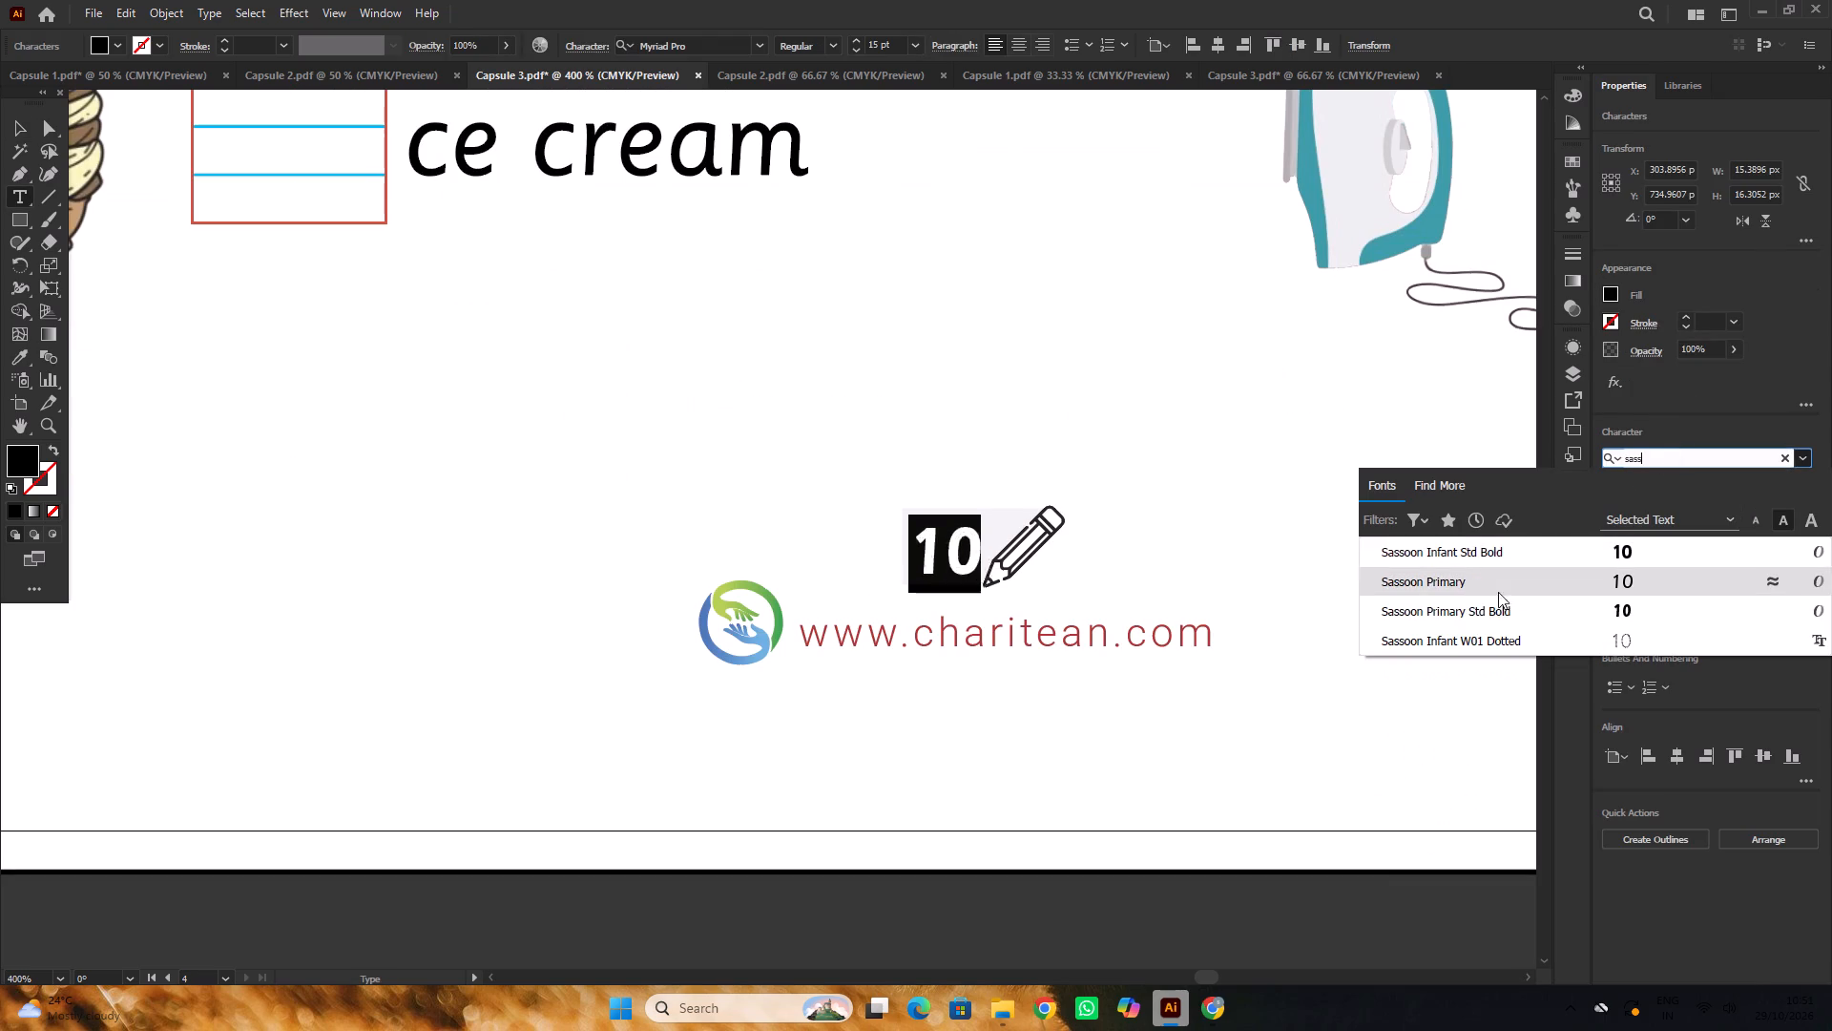
{"action": "left_click", "coordinate": [1493, 576]}
{"action": "left_click", "coordinate": [12, 128]}
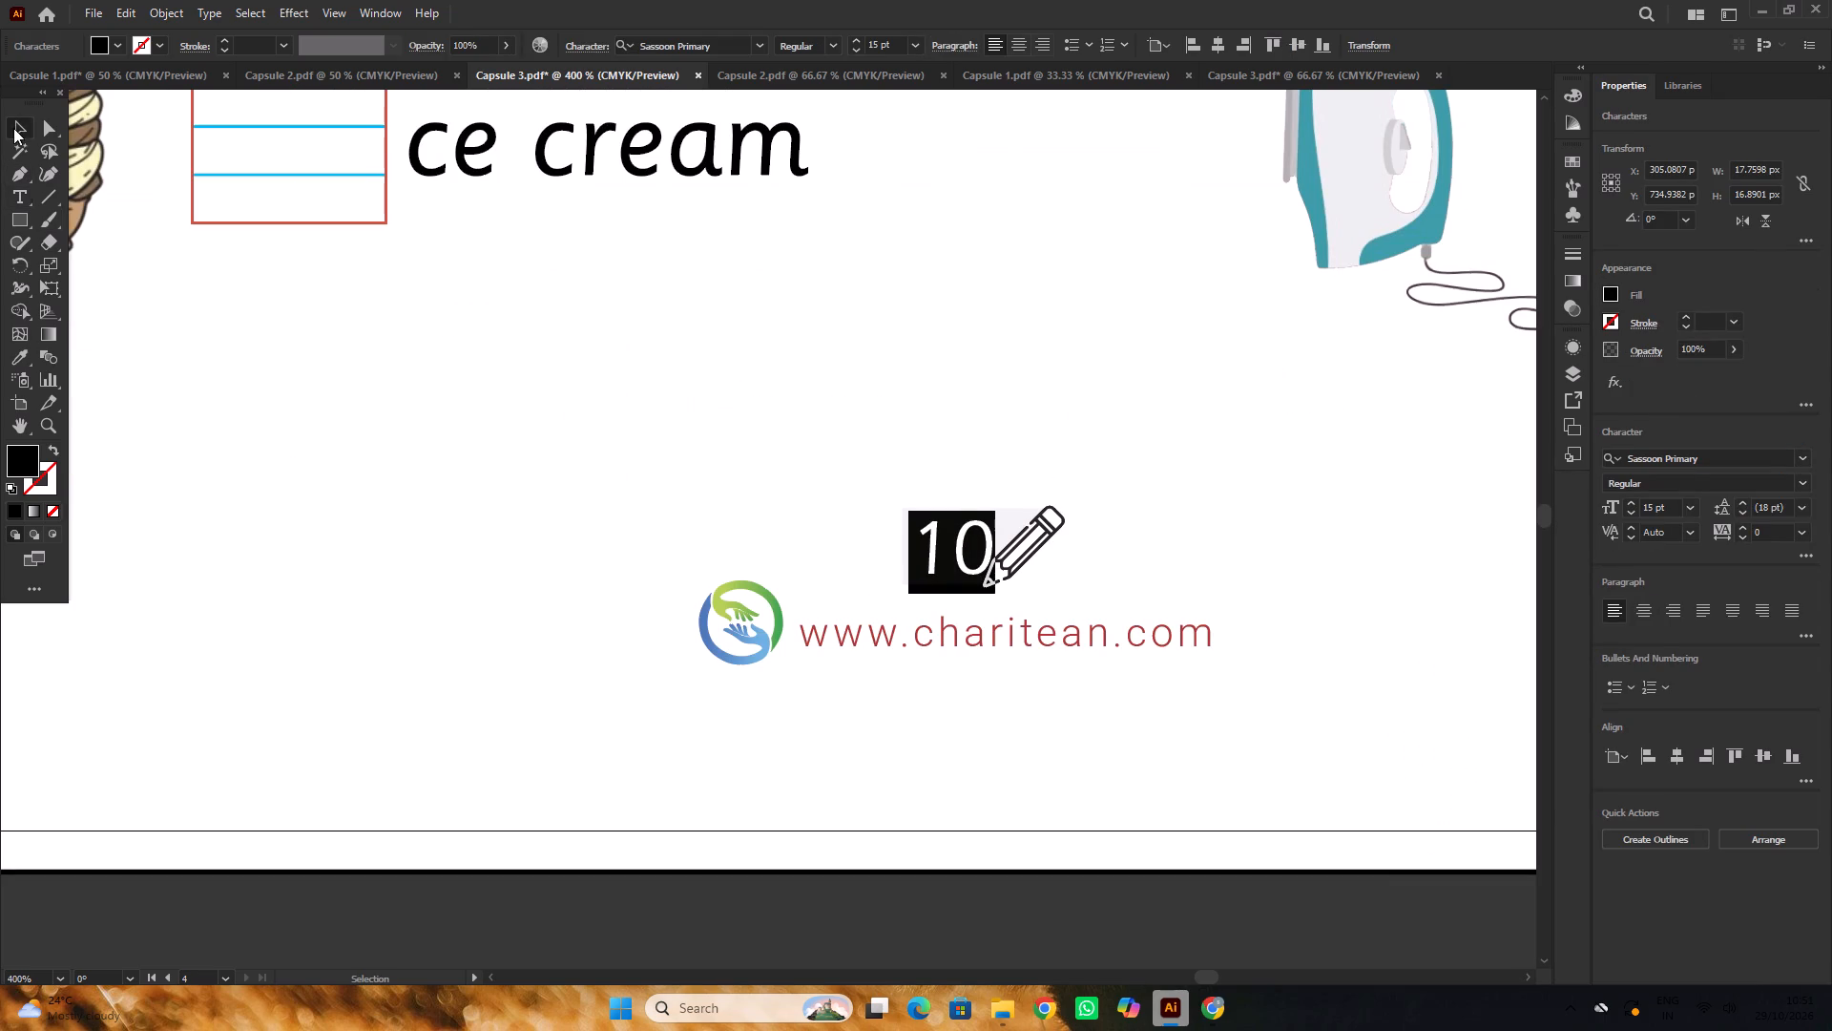
Shift the footer page number 10 about 2 px left, away from the pencil graphic.
{"action": "scroll", "coordinate": [969, 575], "scroll_direction": "up", "scroll_amount": 2, "text": "alt"}
{"action": "left_click_drag", "start_coordinate": [969, 561], "coordinate": [949, 560]}
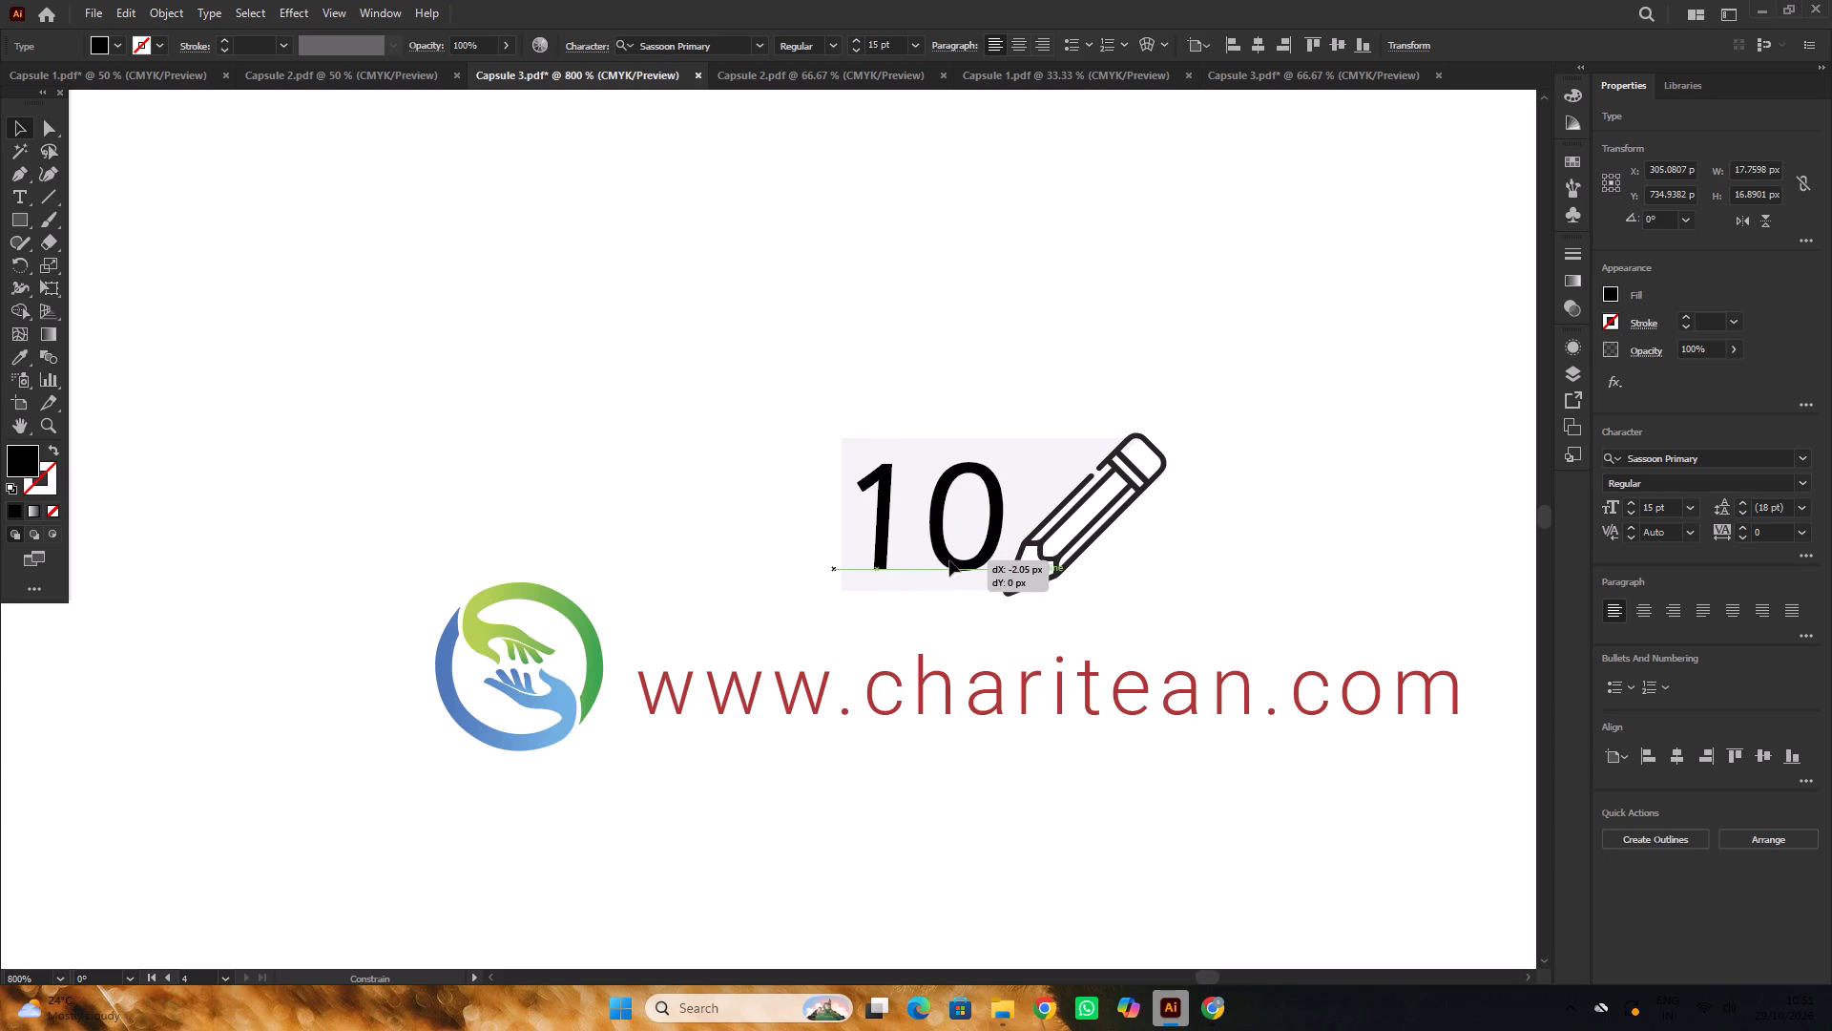
{"action": "left_click_drag", "start_coordinate": [949, 560], "coordinate": [951, 560]}
{"action": "scroll", "coordinate": [905, 526], "scroll_direction": "down", "scroll_amount": 7, "text": "alt"}
{"action": "left_click", "coordinate": [1003, 668]}
{"action": "double_click", "coordinate": [1009, 668]}
Examine the four Capsule 3 pages and look up the Capsule 3 file in the PRINT FINAL folder.
{"action": "scroll", "coordinate": [1016, 662], "scroll_direction": "down", "scroll_amount": 1, "text": "alt"}
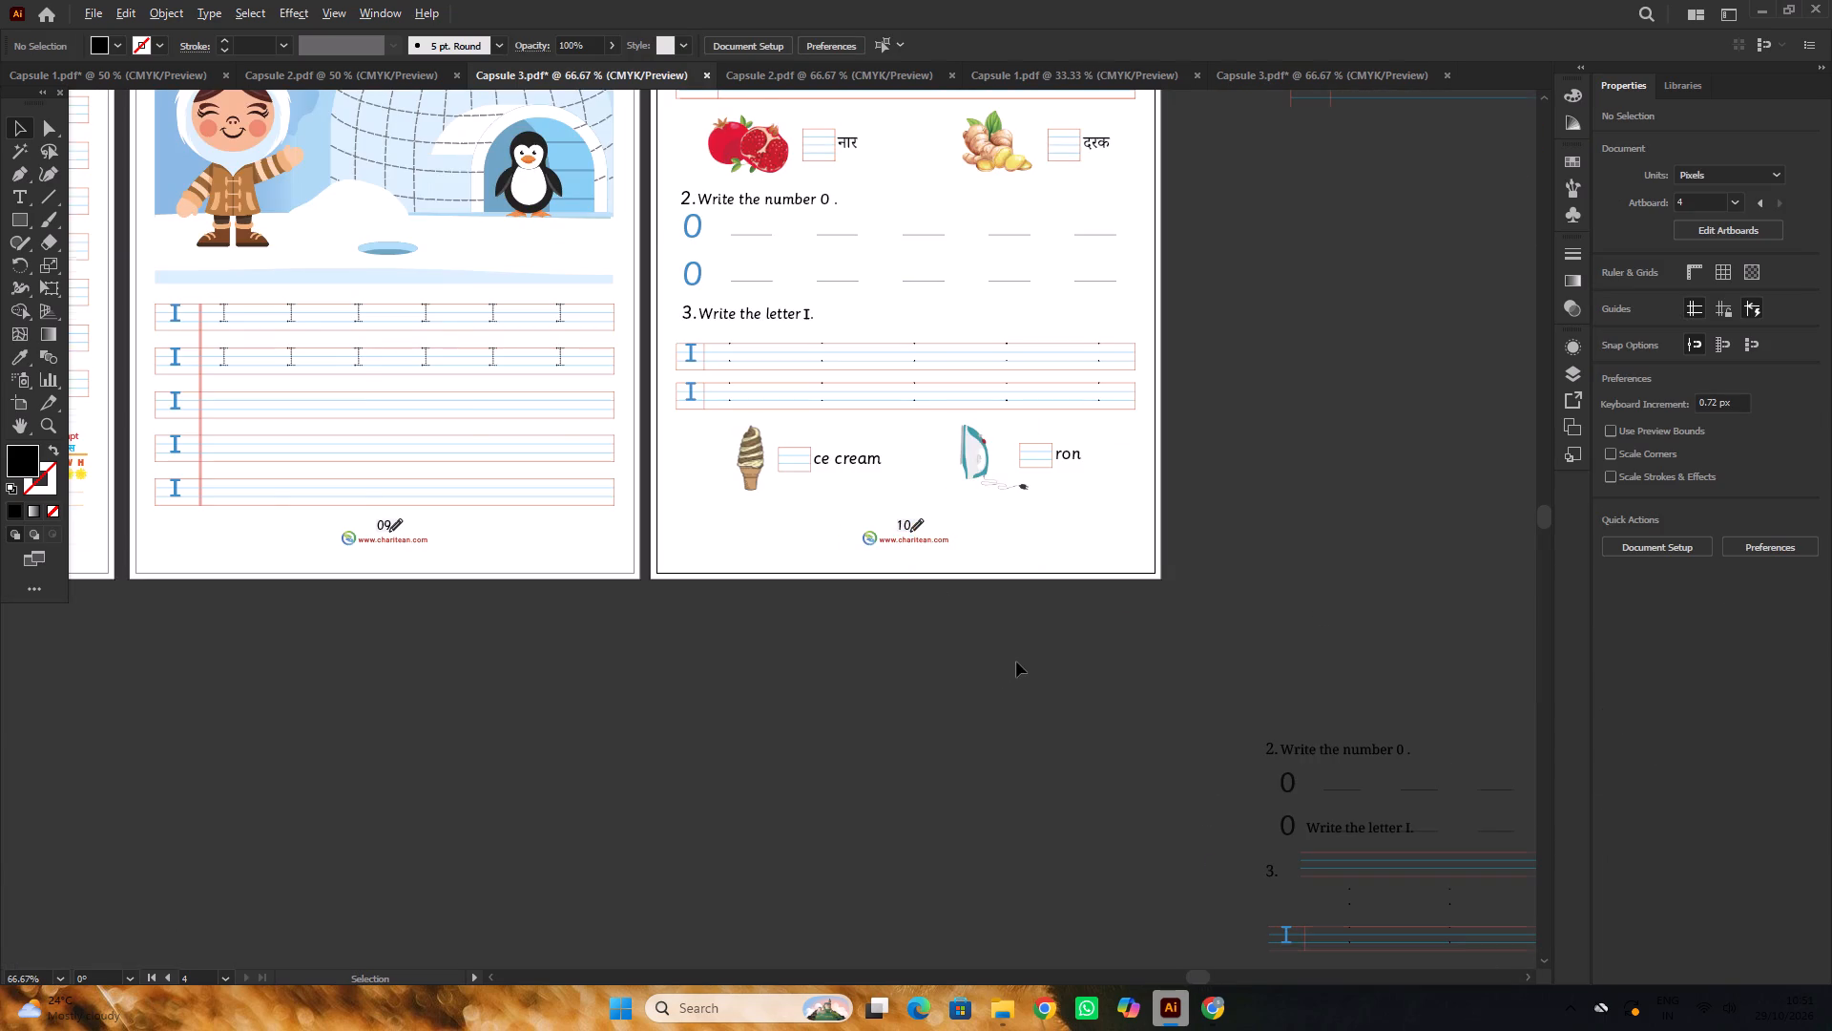
{"action": "scroll", "coordinate": [1016, 662], "scroll_direction": "down", "scroll_amount": 2, "text": "alt"}
{"action": "key", "text": "space"}
{"action": "left_click_drag", "start_coordinate": [838, 684], "coordinate": [977, 689]}
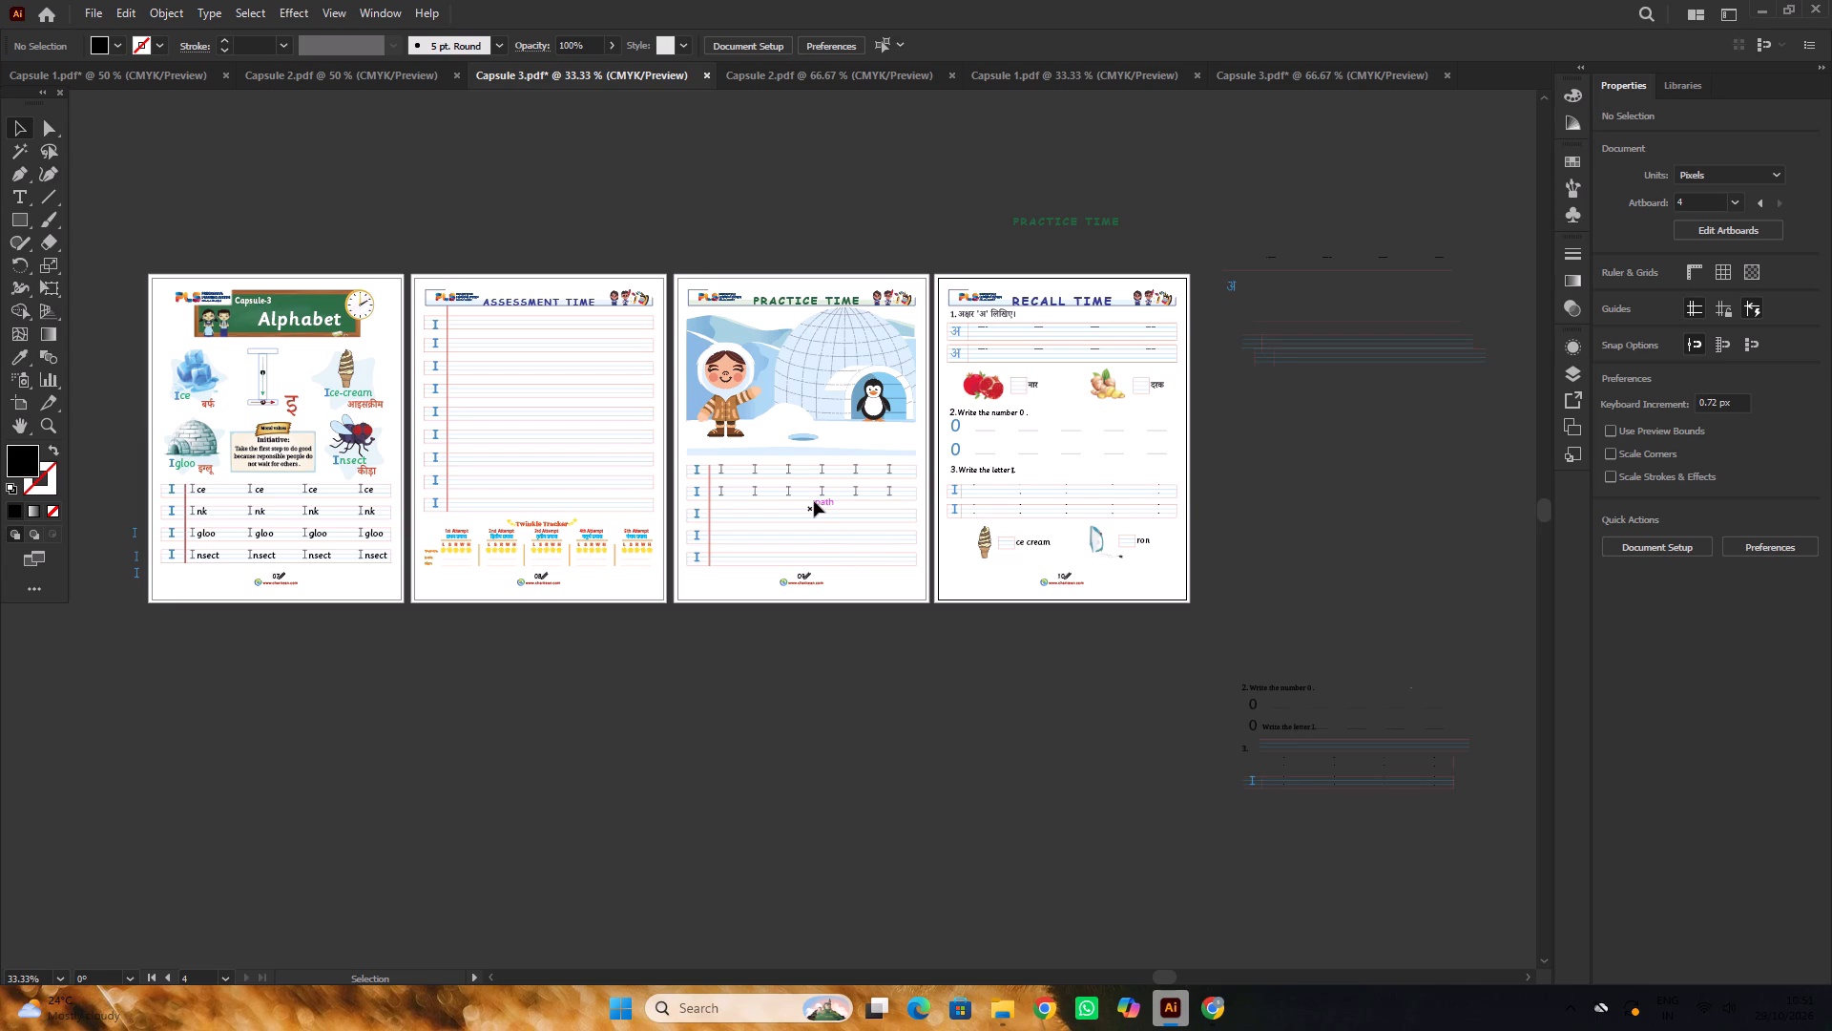
{"action": "scroll", "coordinate": [968, 366], "scroll_direction": "down", "scroll_amount": 1, "text": "alt"}
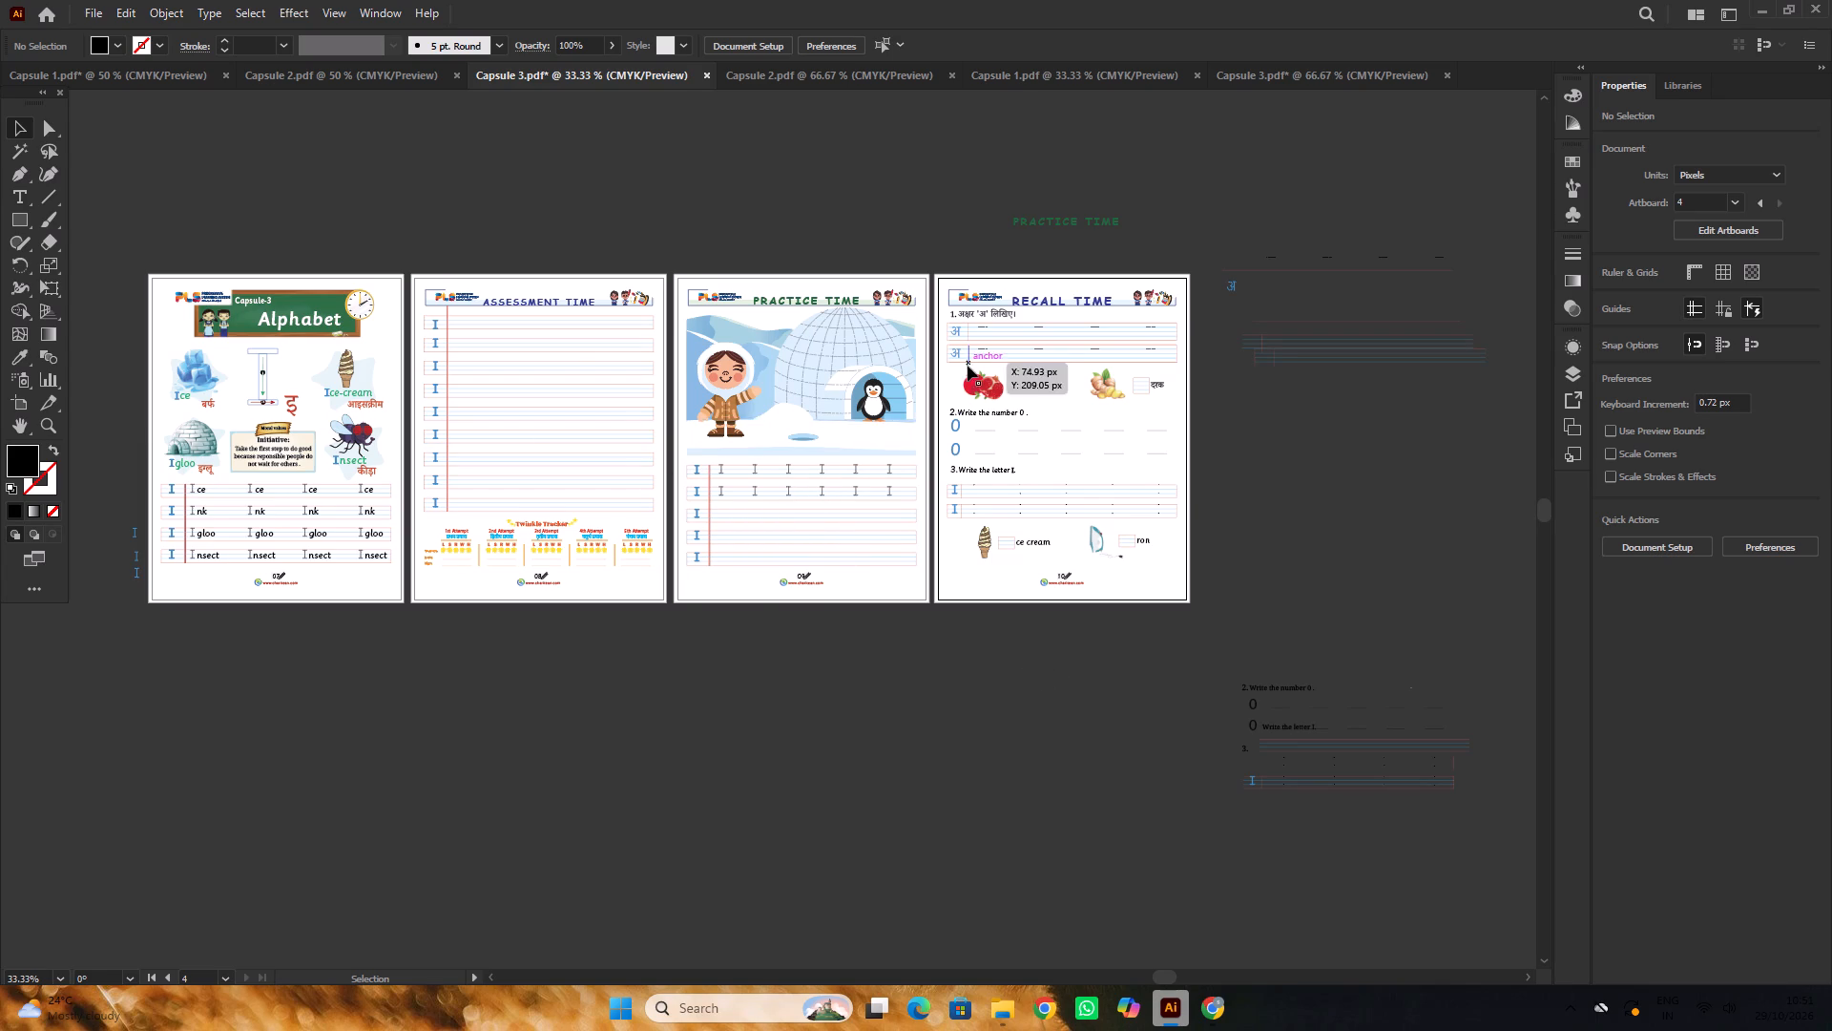
{"action": "scroll", "coordinate": [968, 366], "scroll_direction": "down", "scroll_amount": 1, "text": "alt"}
{"action": "scroll", "coordinate": [800, 322], "scroll_direction": "up", "scroll_amount": 2, "text": "alt"}
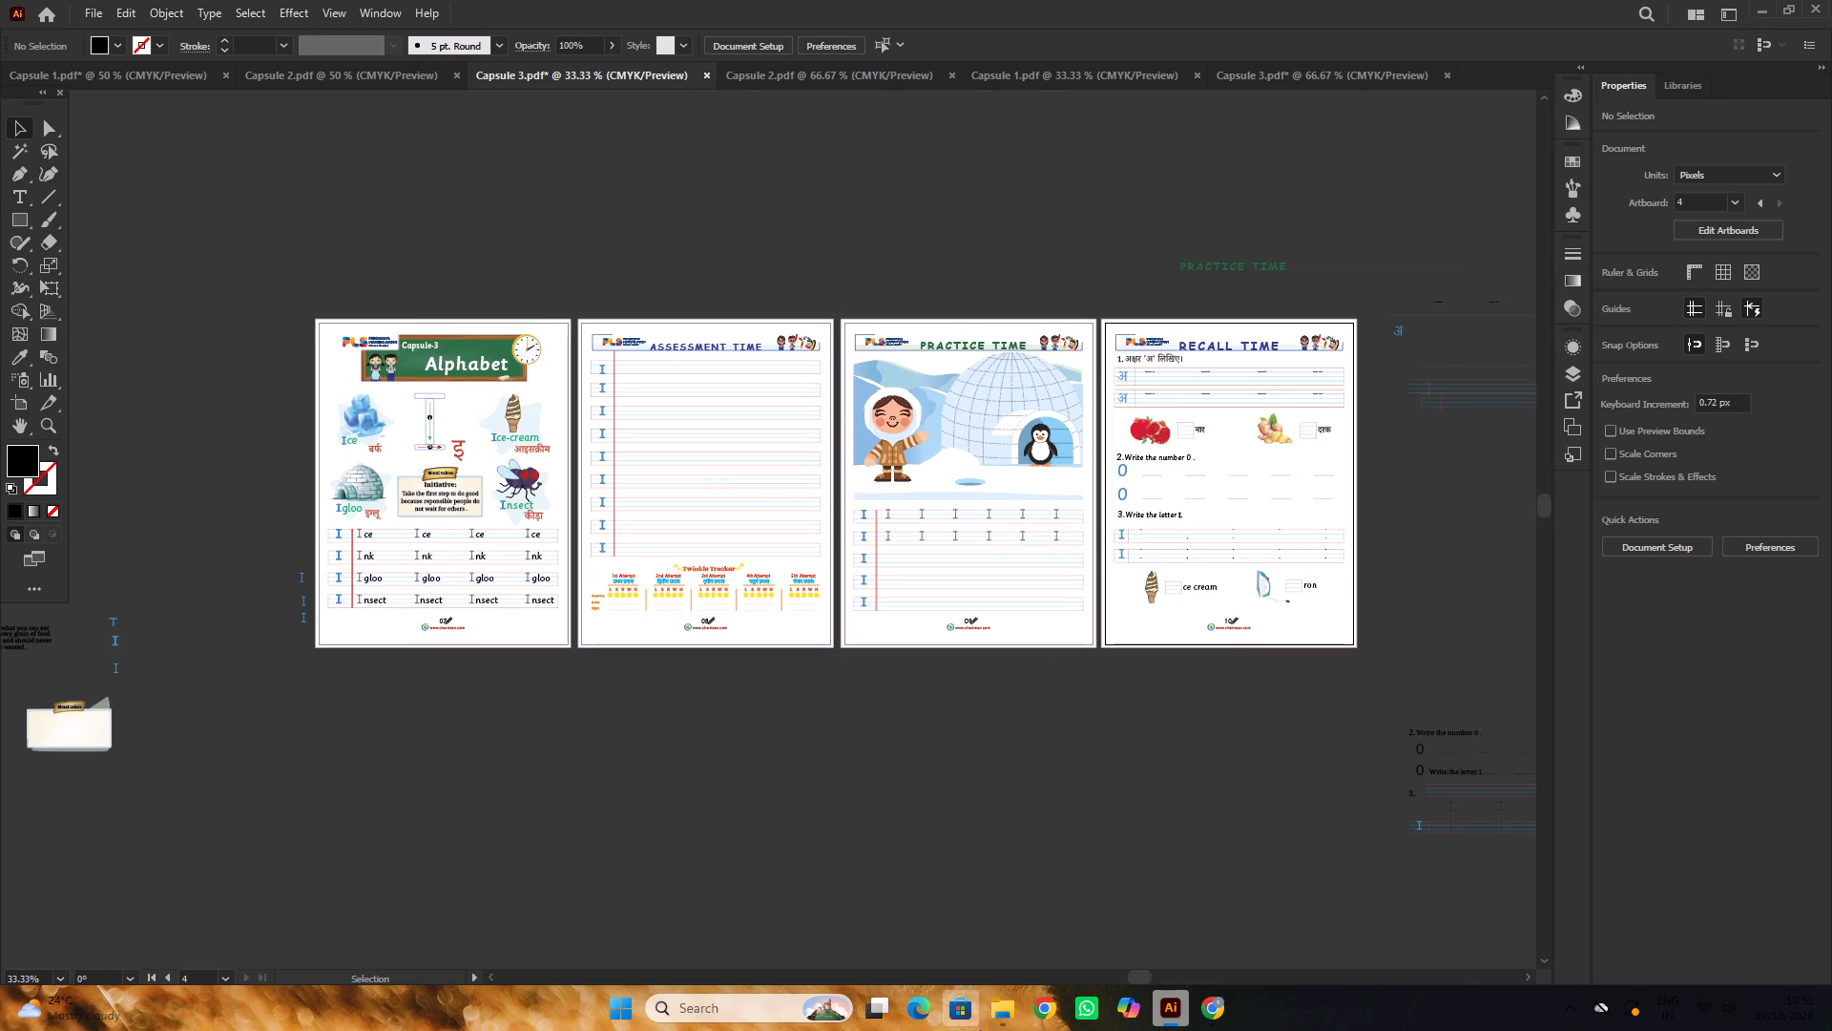
{"action": "left_click", "coordinate": [1085, 915]}
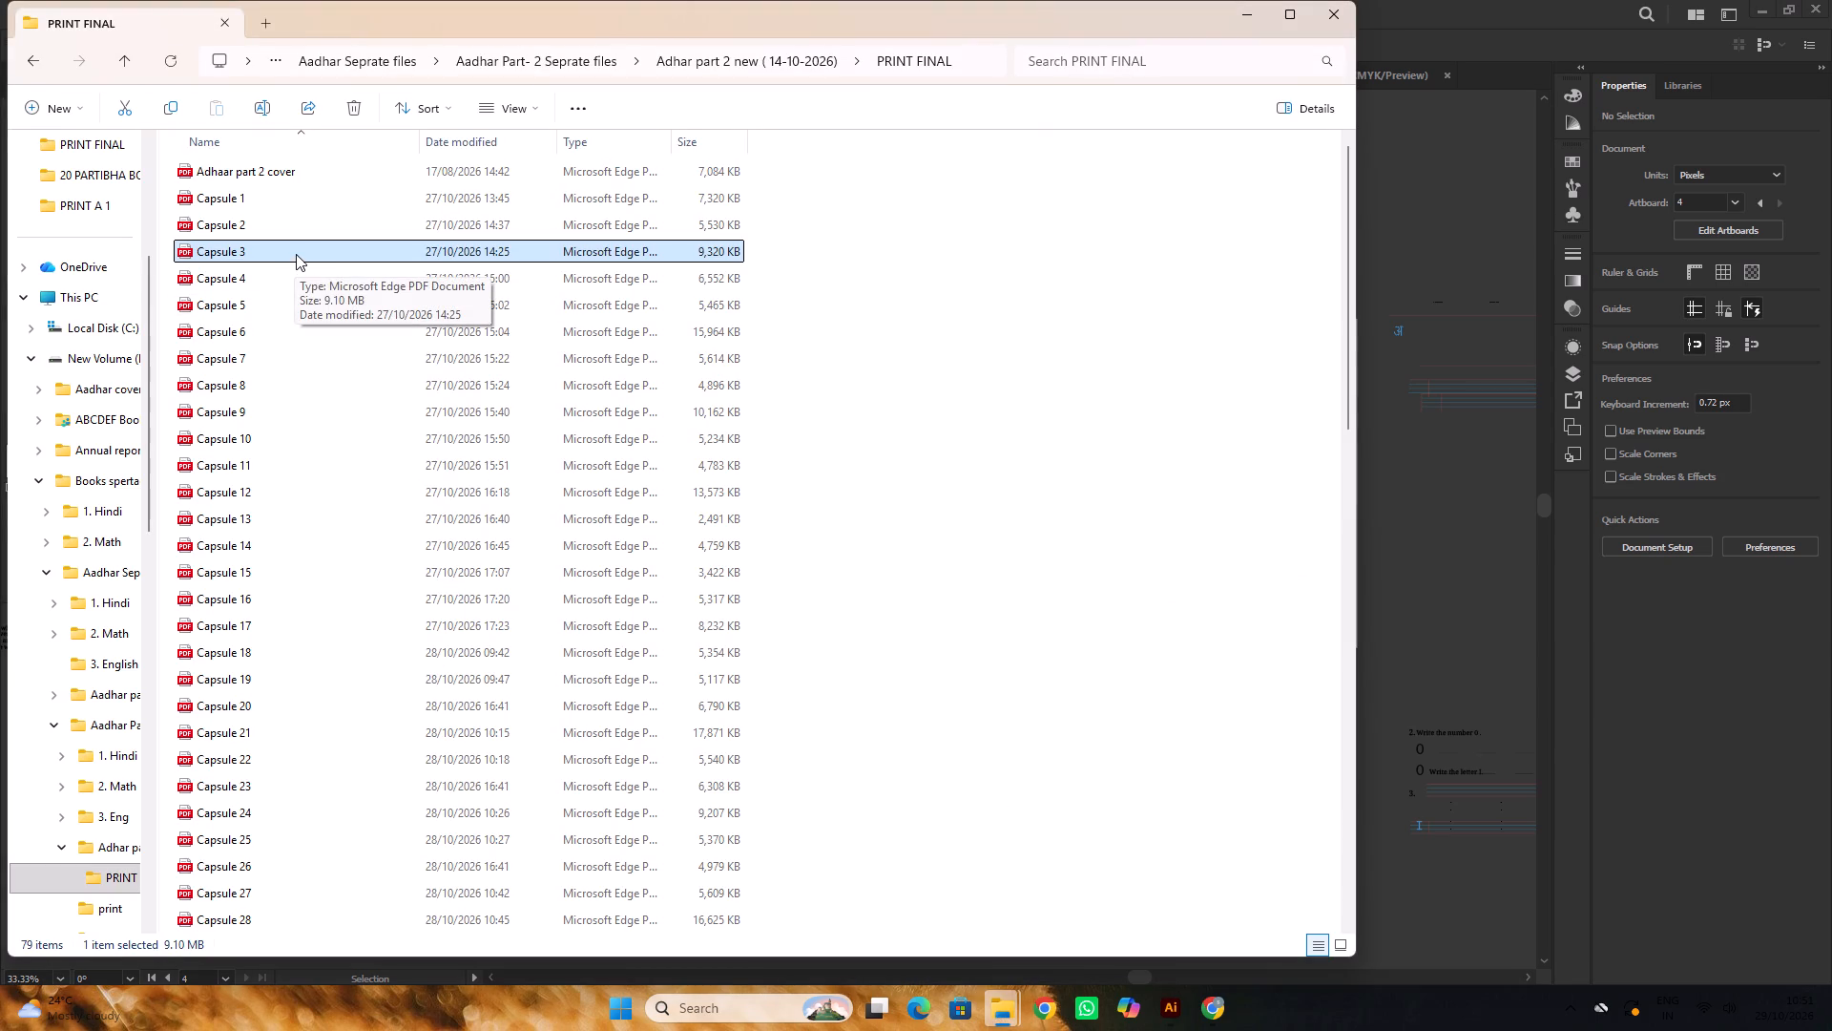
{"action": "left_click", "coordinate": [1235, 12]}
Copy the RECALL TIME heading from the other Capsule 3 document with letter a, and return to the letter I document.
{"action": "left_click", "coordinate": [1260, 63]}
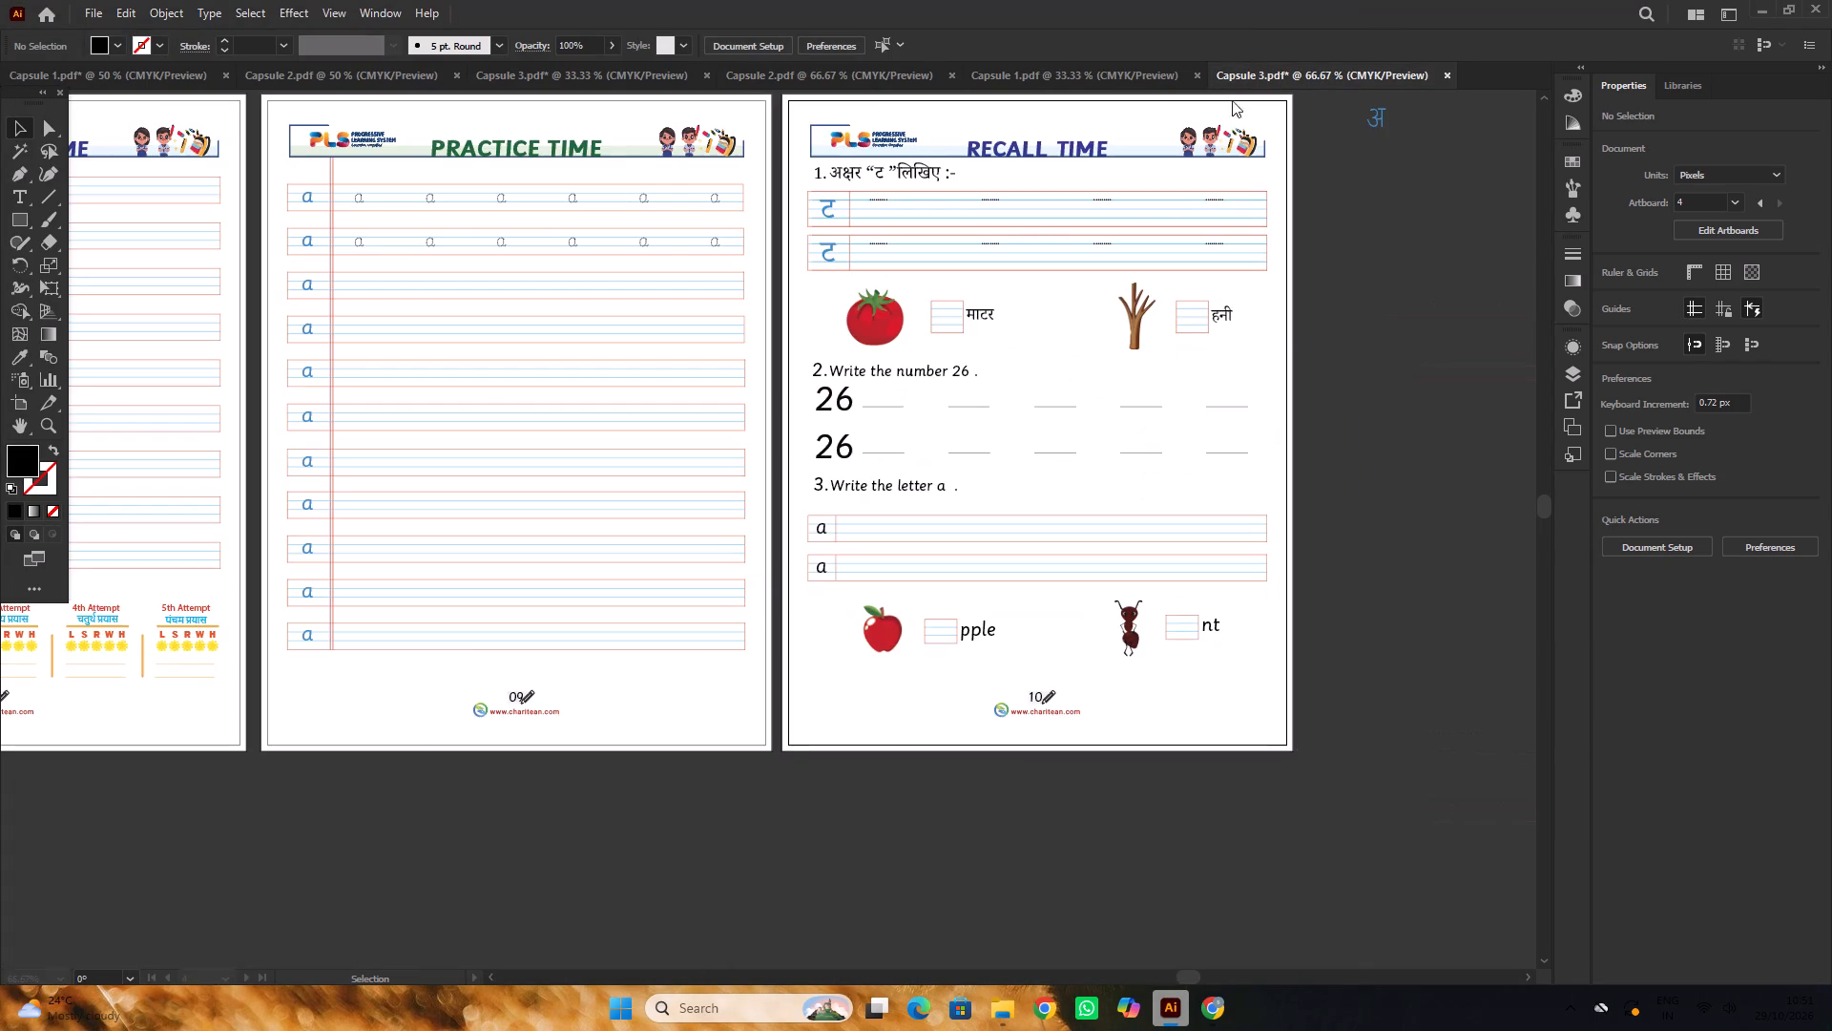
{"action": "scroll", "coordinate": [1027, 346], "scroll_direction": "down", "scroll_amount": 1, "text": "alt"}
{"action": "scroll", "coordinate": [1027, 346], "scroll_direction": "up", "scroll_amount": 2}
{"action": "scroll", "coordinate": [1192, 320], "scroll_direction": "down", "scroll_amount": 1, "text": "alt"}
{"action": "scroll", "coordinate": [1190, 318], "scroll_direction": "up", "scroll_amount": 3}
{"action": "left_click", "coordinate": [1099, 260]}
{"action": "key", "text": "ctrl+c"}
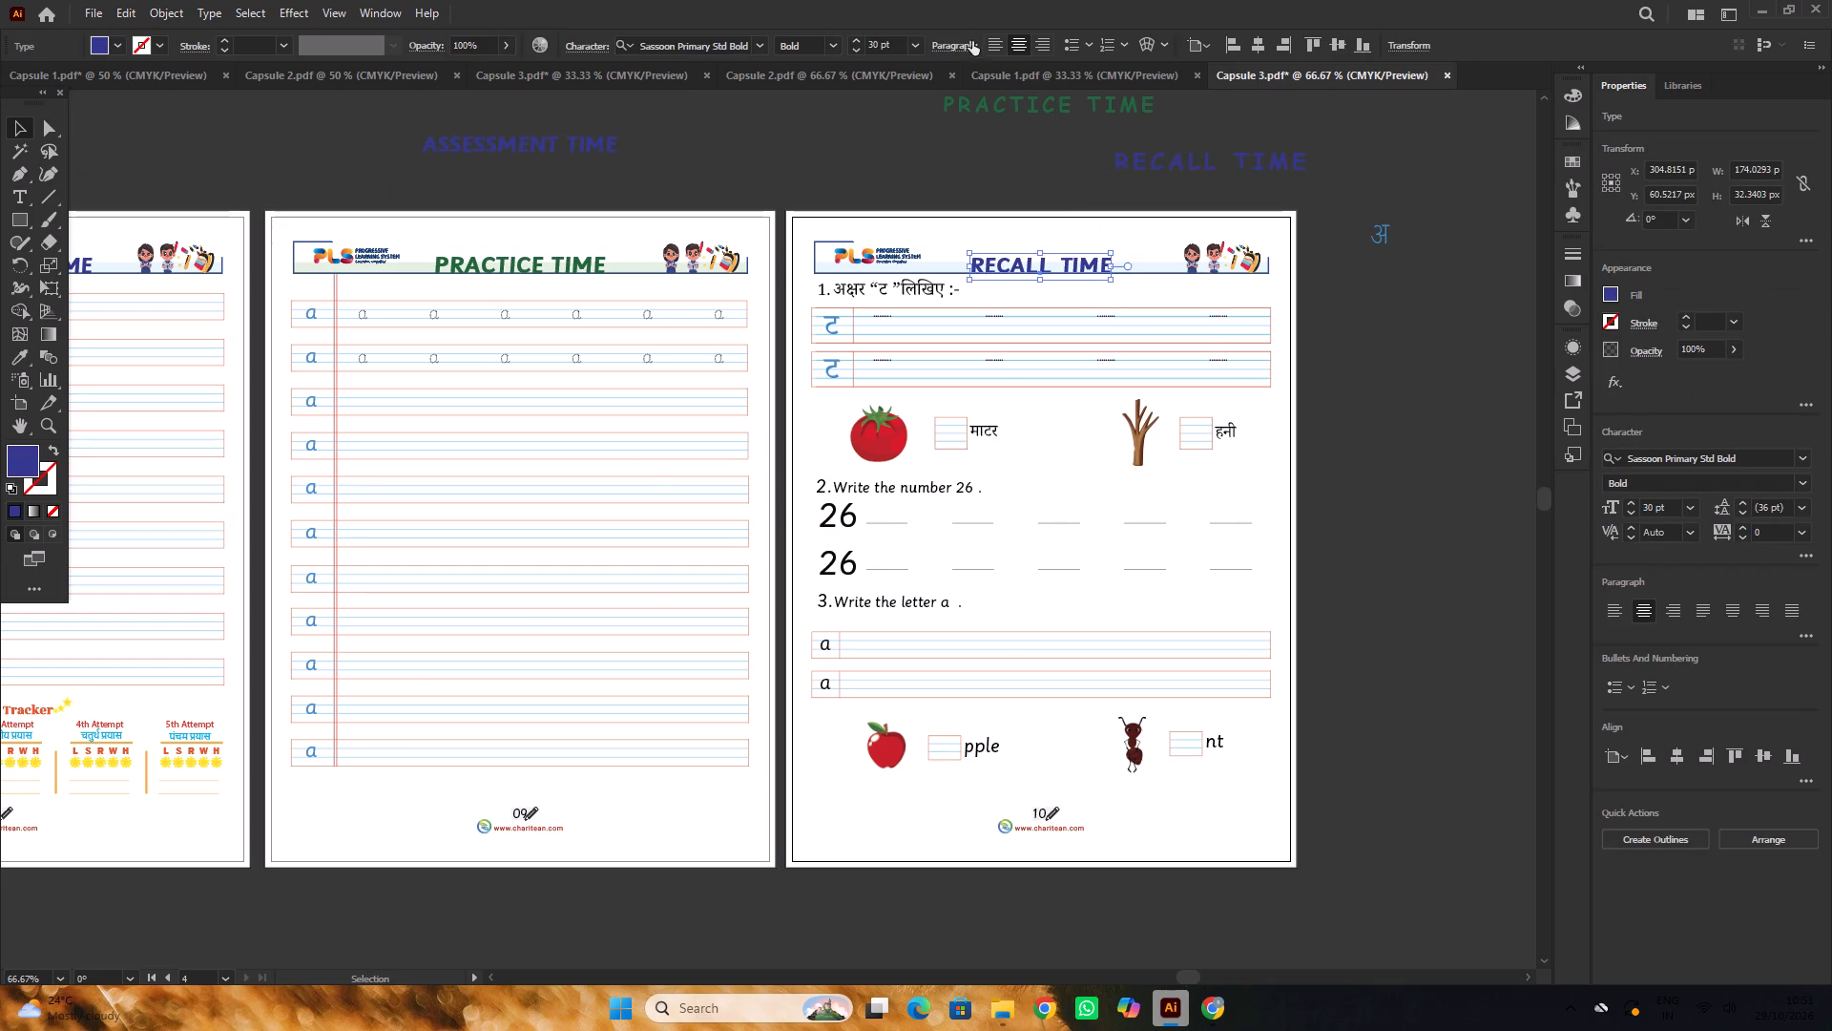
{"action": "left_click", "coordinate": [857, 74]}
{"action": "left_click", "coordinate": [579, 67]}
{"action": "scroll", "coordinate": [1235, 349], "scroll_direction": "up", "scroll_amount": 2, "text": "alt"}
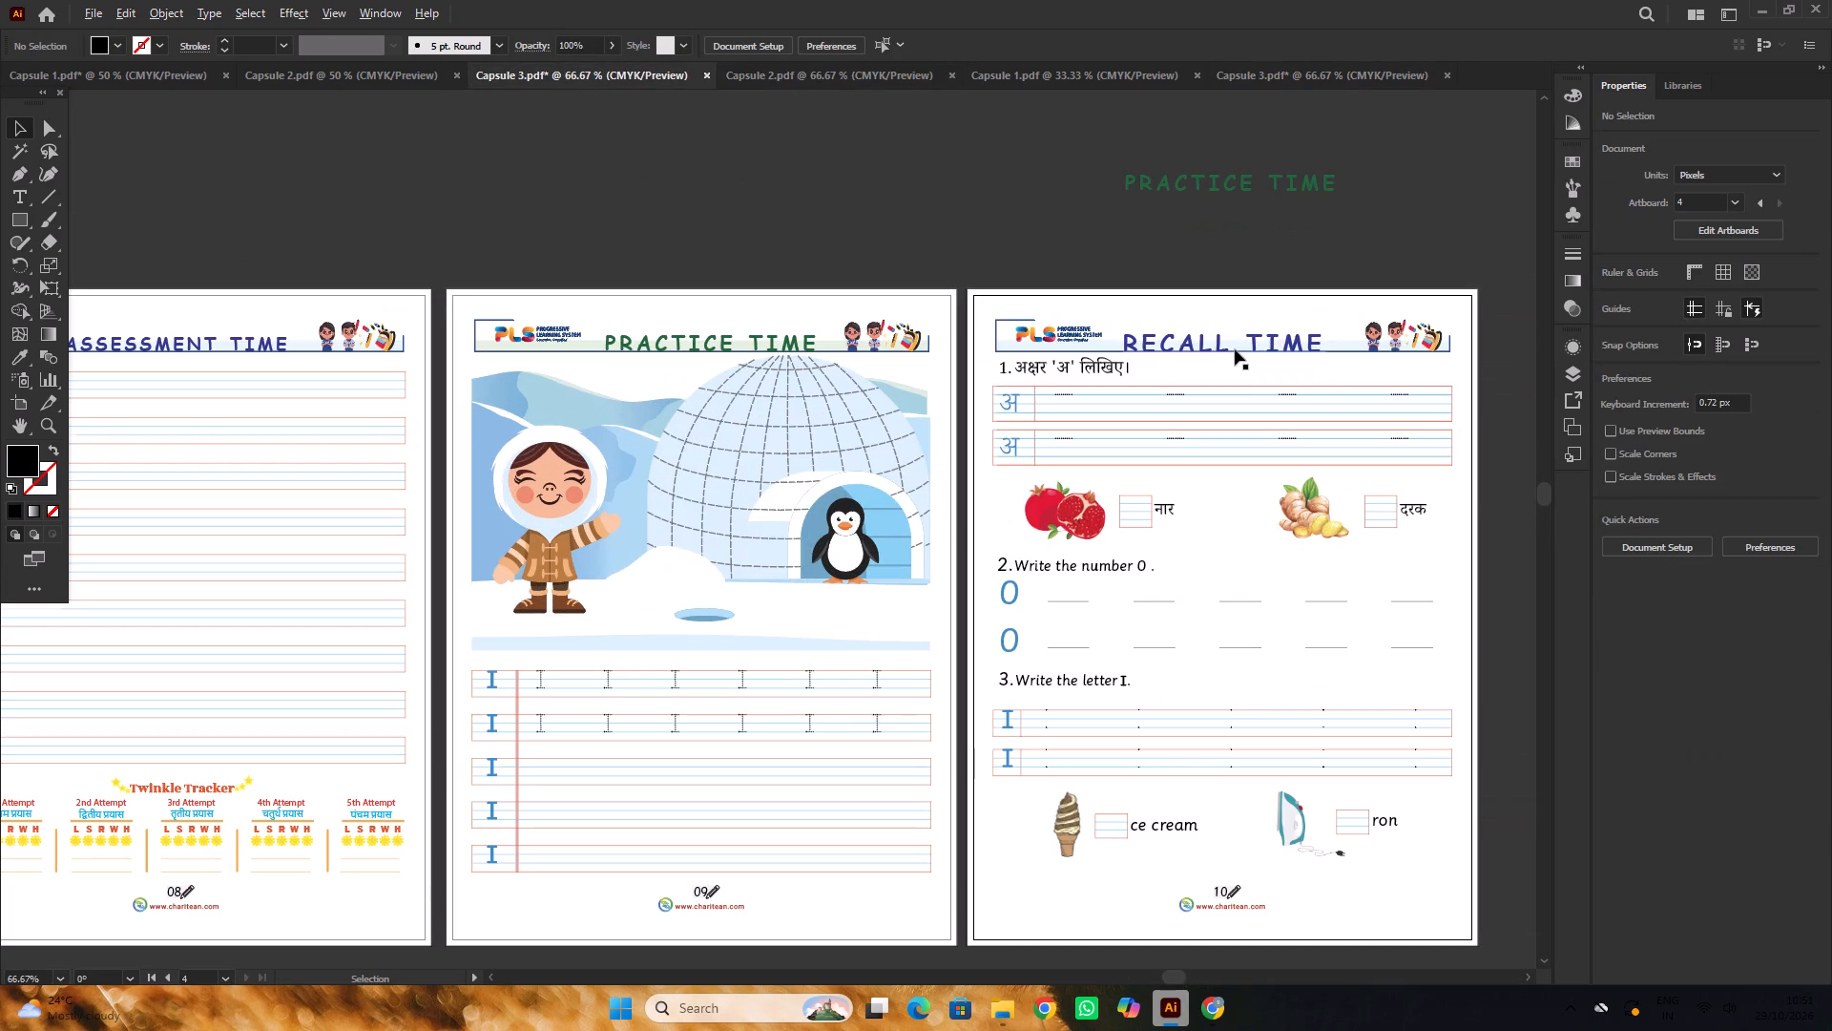
Delete the Comic Sans ASSESSMENT TIME, PRACTICE TIME and RECALL TIME headings from the letter I worksheet pages.
{"action": "left_click", "coordinate": [1267, 334]}
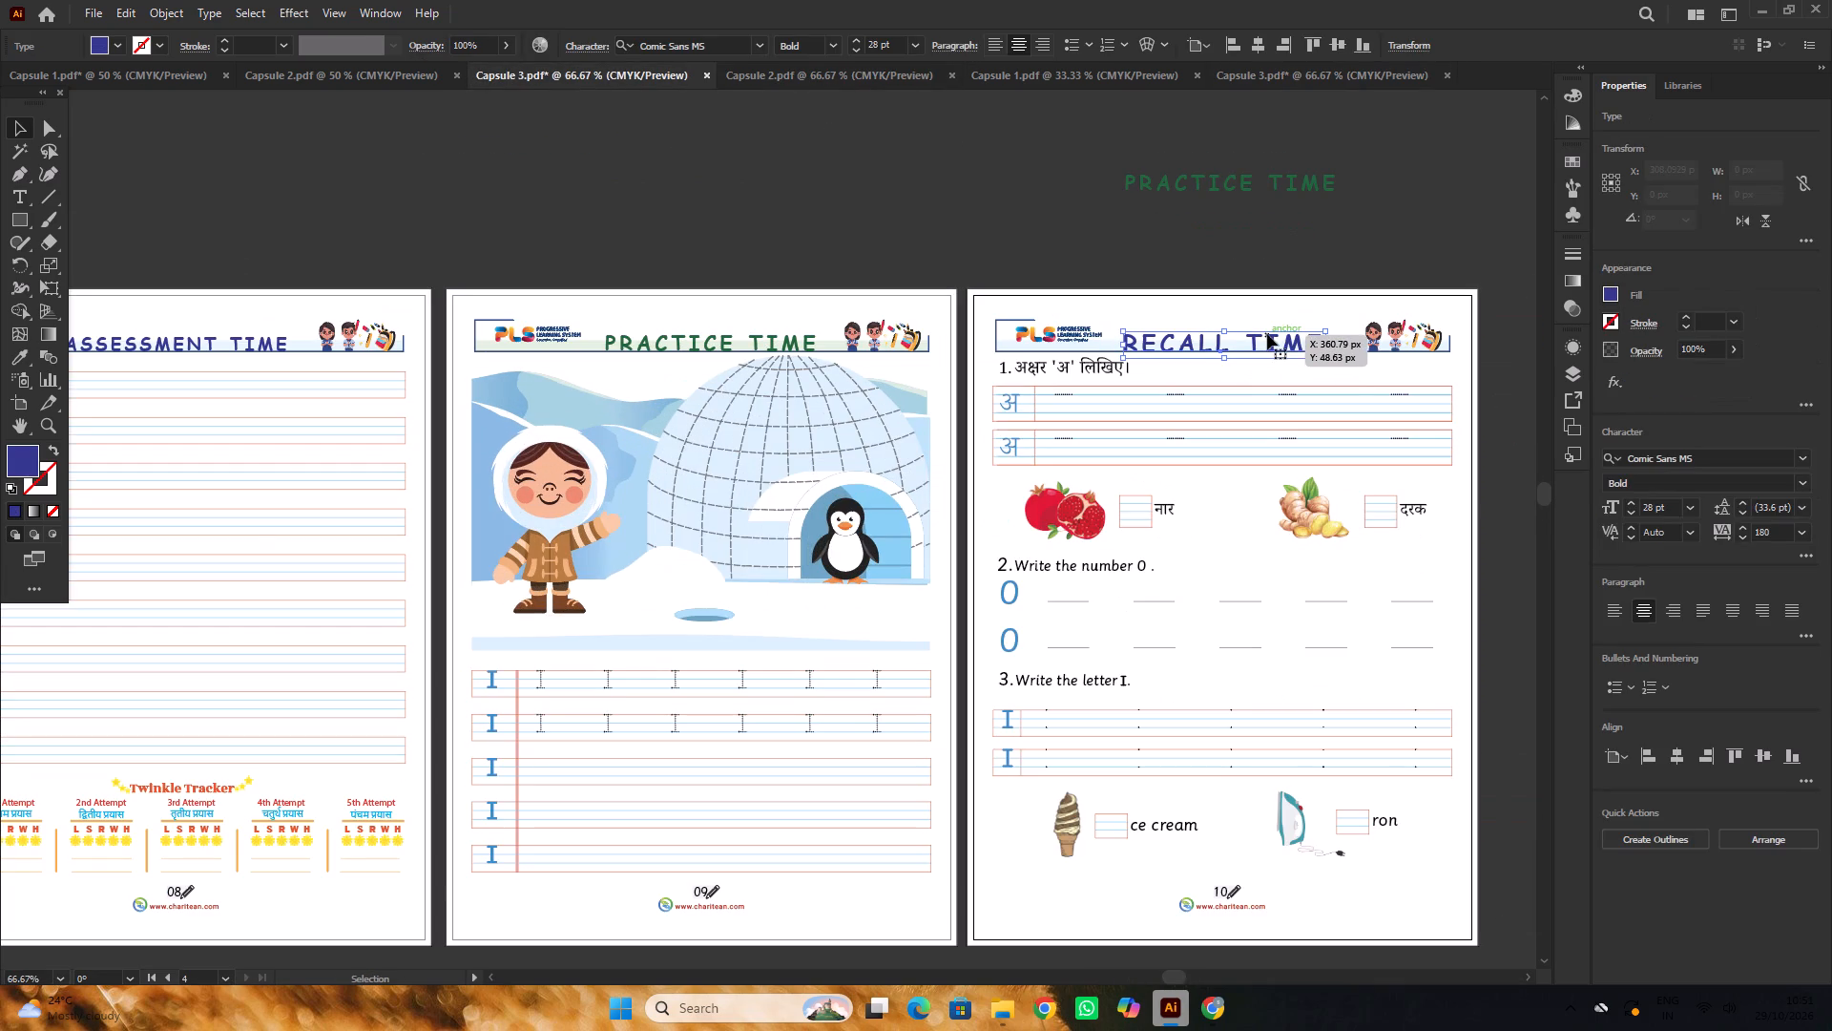
{"action": "scroll", "coordinate": [1250, 329], "scroll_direction": "down", "scroll_amount": 1, "text": "alt"}
{"action": "left_click", "coordinate": [854, 238]}
{"action": "left_click", "coordinate": [485, 339]}
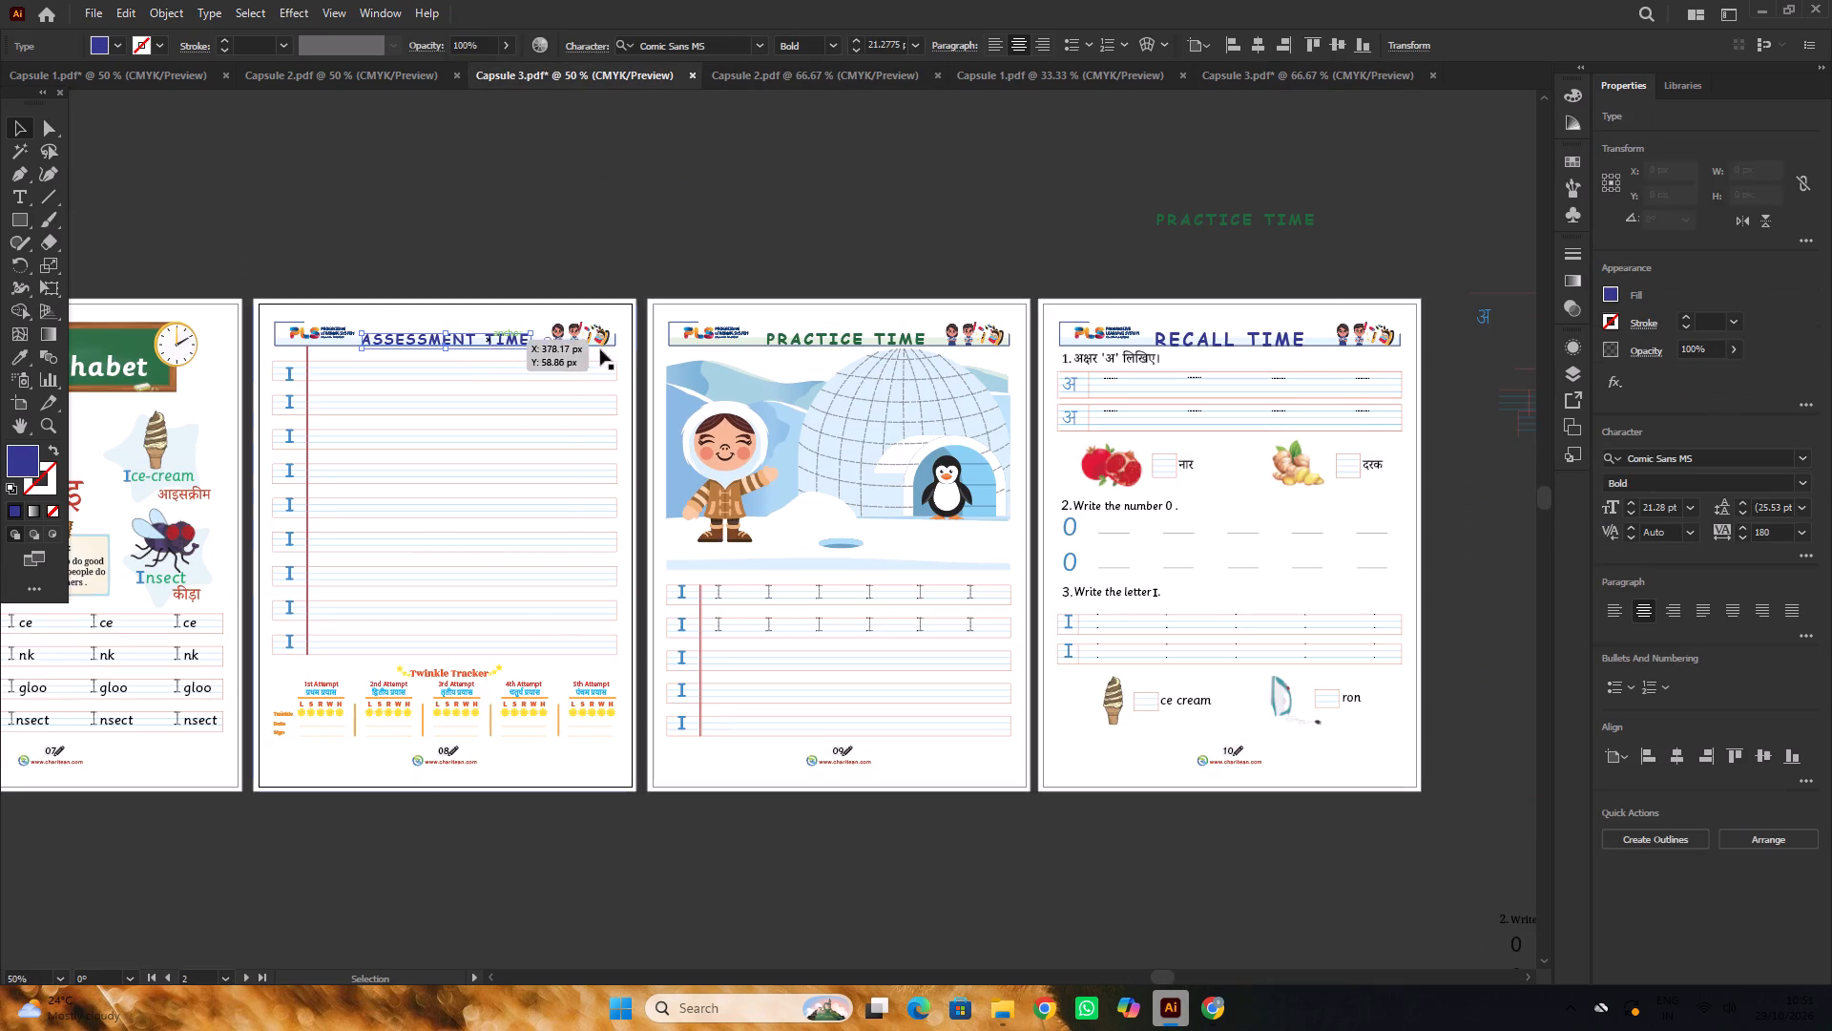
{"action": "left_click", "coordinate": [818, 335], "text": "shift"}
{"action": "left_click", "coordinate": [1183, 340], "text": "shift"}
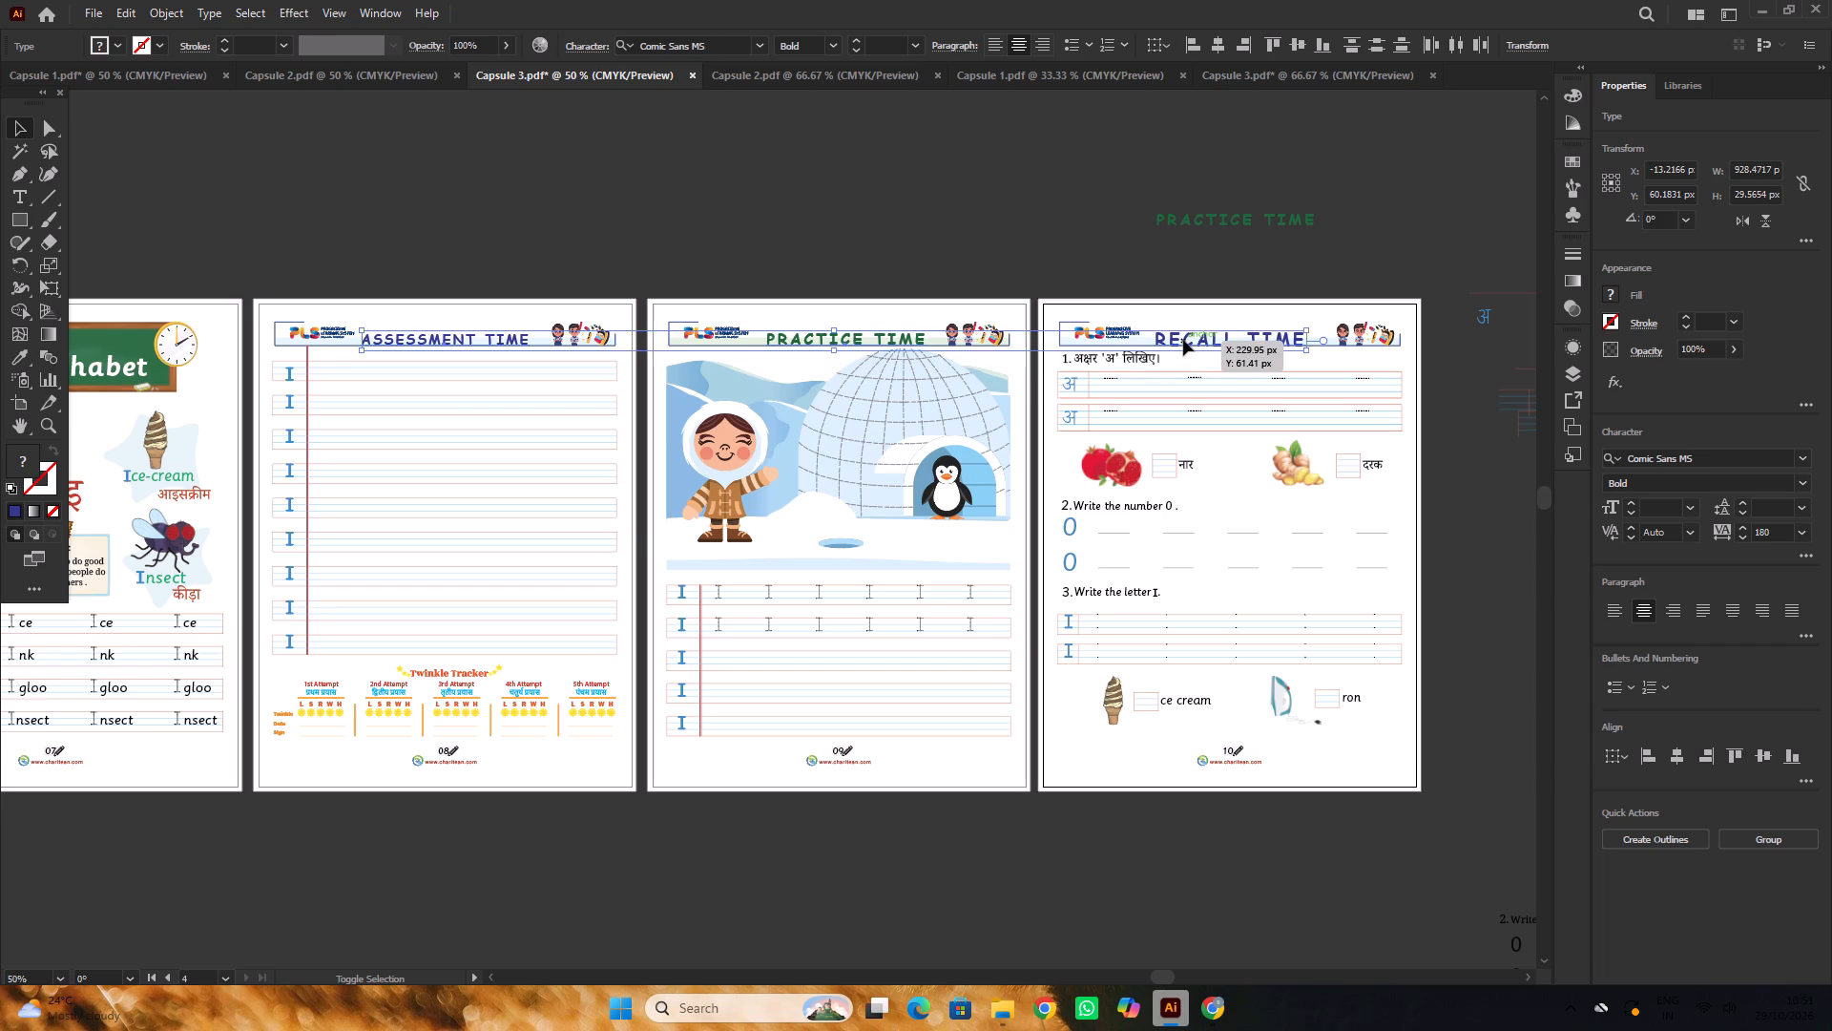
{"action": "key", "text": "Delete"}
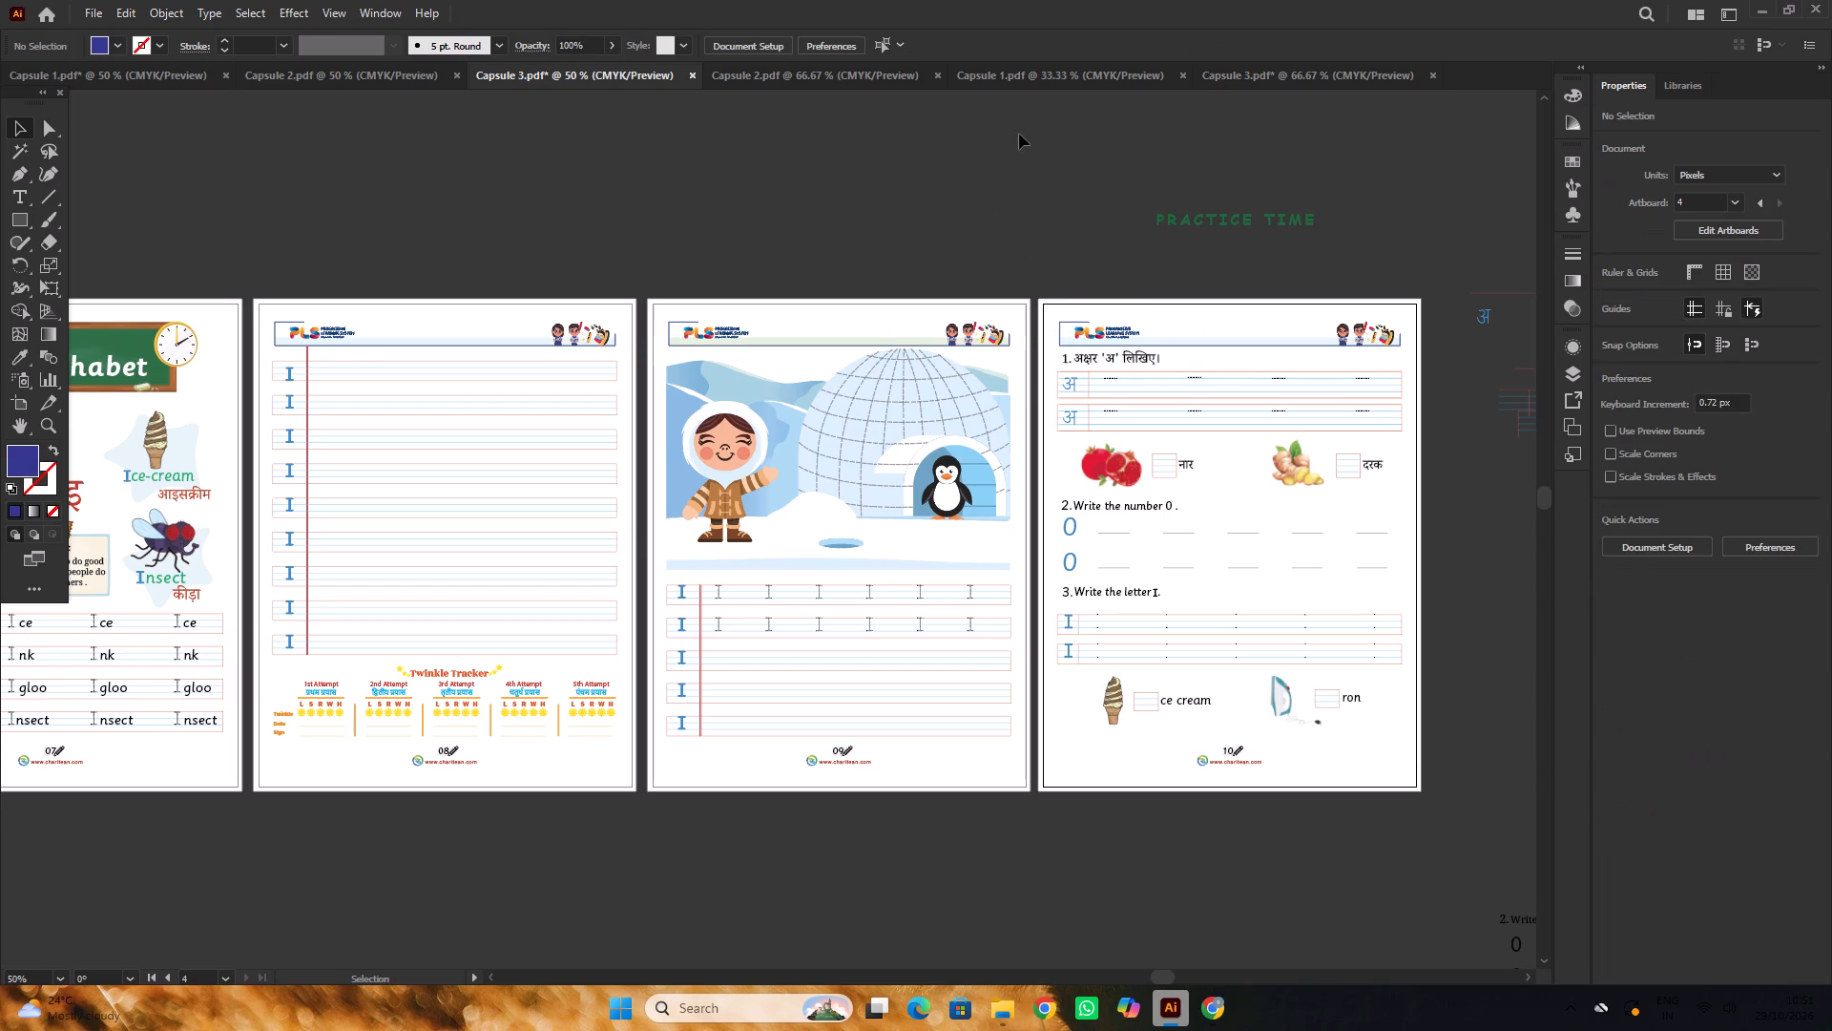
Copy the ASSESSMENT TIME, PRACTICE TIME and RECALL TIME headings from the letter a Capsule 3 document and return to the letter I document.
{"action": "left_click", "coordinate": [1252, 77]}
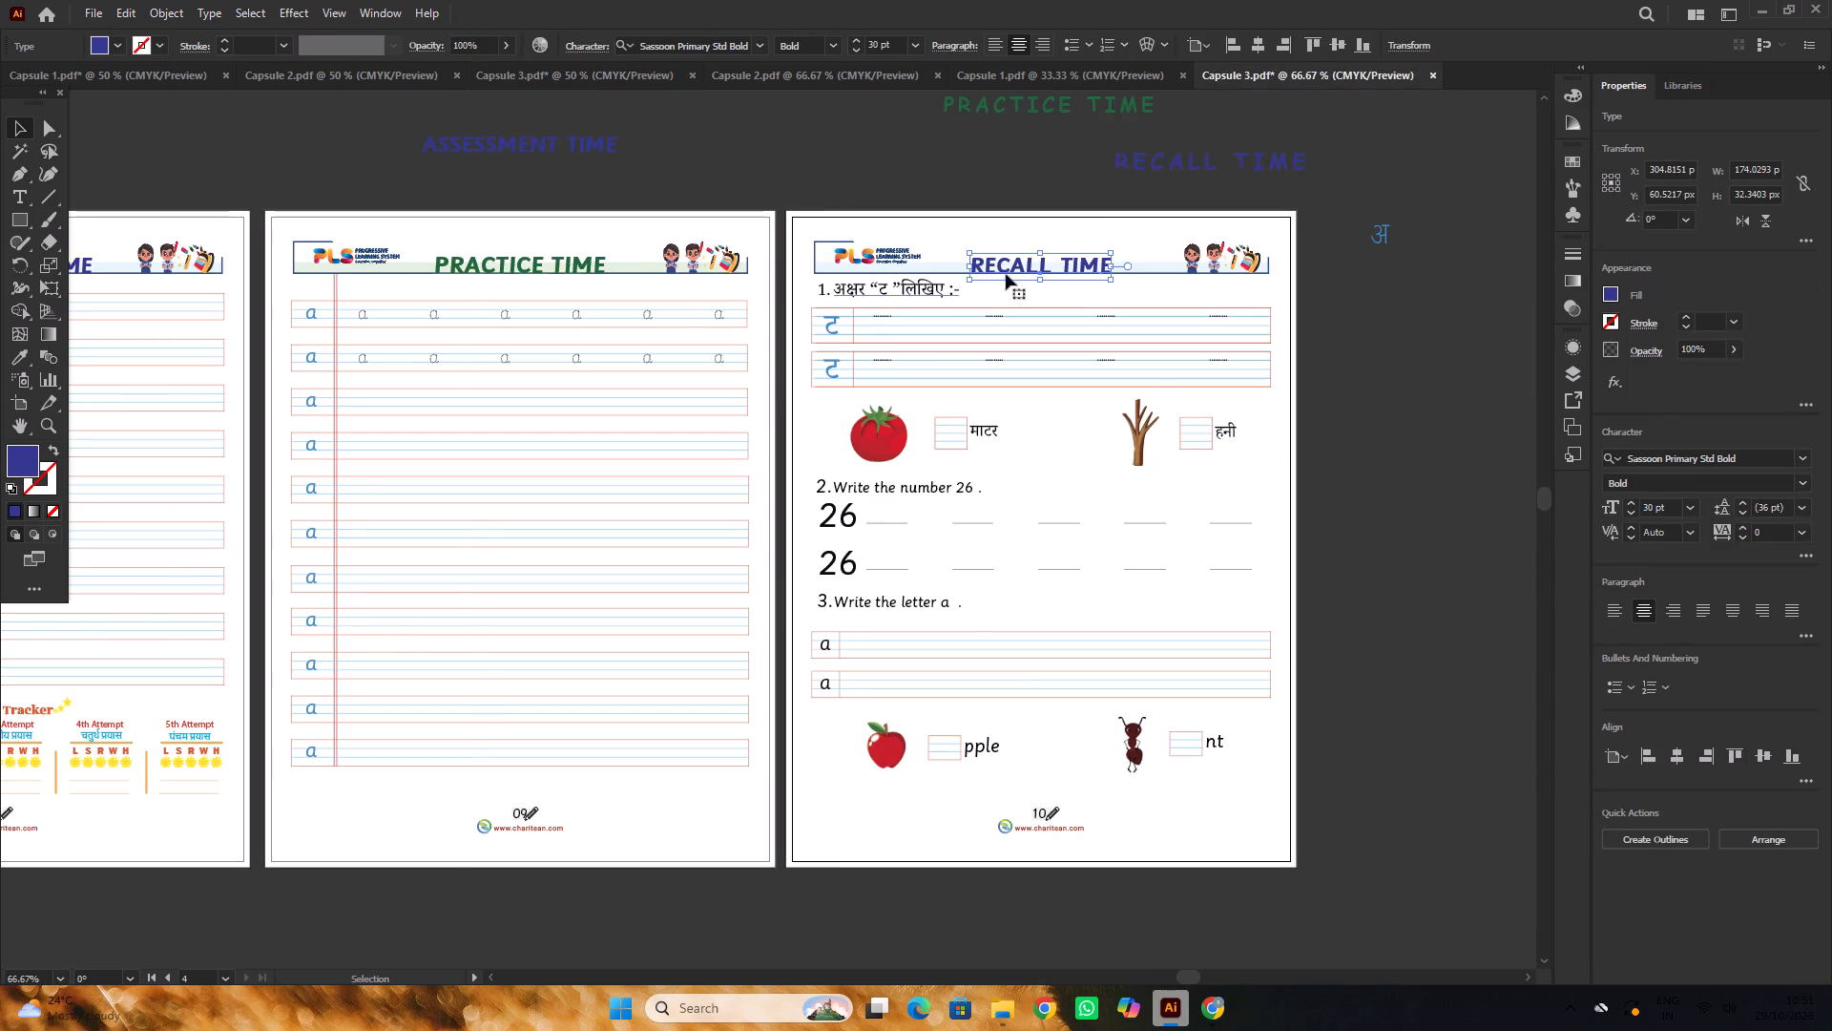
{"action": "scroll", "coordinate": [1015, 272], "scroll_direction": "down", "scroll_amount": 1, "text": "alt"}
{"action": "left_click", "coordinate": [702, 266], "text": "shift"}
{"action": "scroll", "coordinate": [1072, 278], "scroll_direction": "down", "scroll_amount": 3, "text": "alt"}
{"action": "scroll", "coordinate": [734, 265], "scroll_direction": "up", "scroll_amount": 2, "text": "alt"}
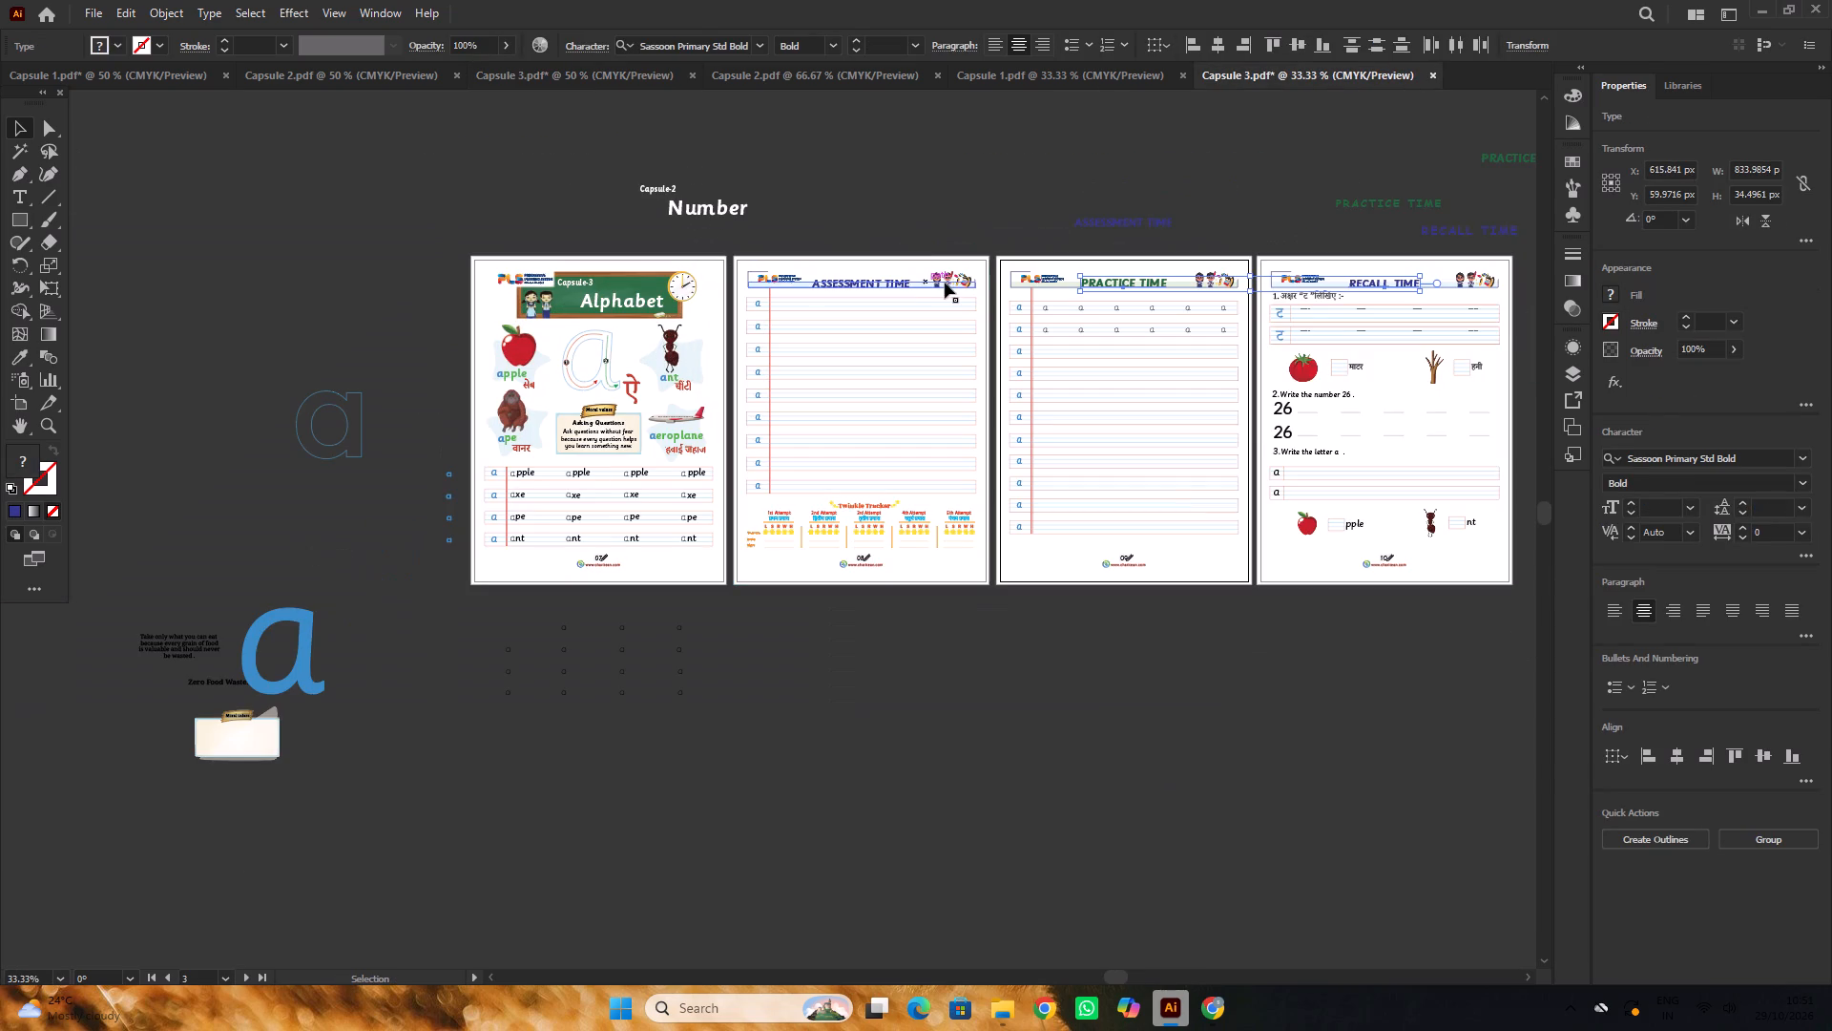
{"action": "left_click", "coordinate": [904, 284], "text": "shift"}
{"action": "key", "text": "ctrl+c"}
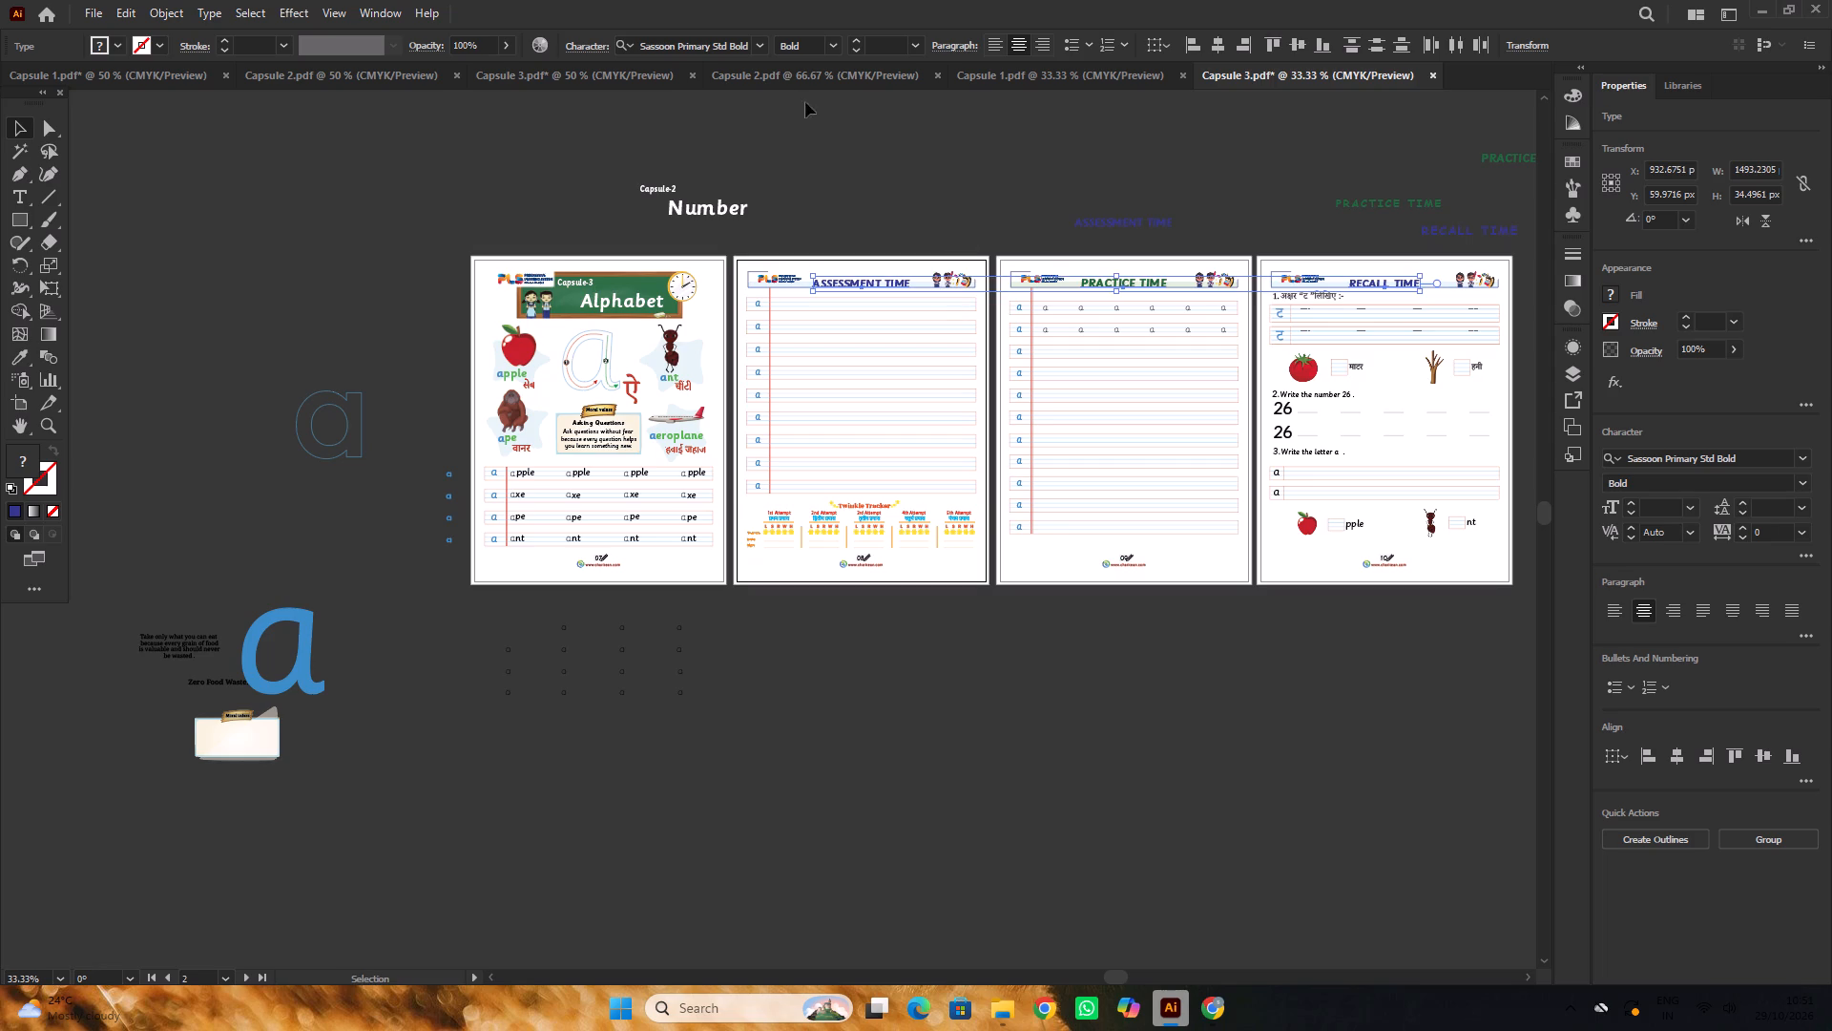
{"action": "left_click", "coordinate": [557, 77]}
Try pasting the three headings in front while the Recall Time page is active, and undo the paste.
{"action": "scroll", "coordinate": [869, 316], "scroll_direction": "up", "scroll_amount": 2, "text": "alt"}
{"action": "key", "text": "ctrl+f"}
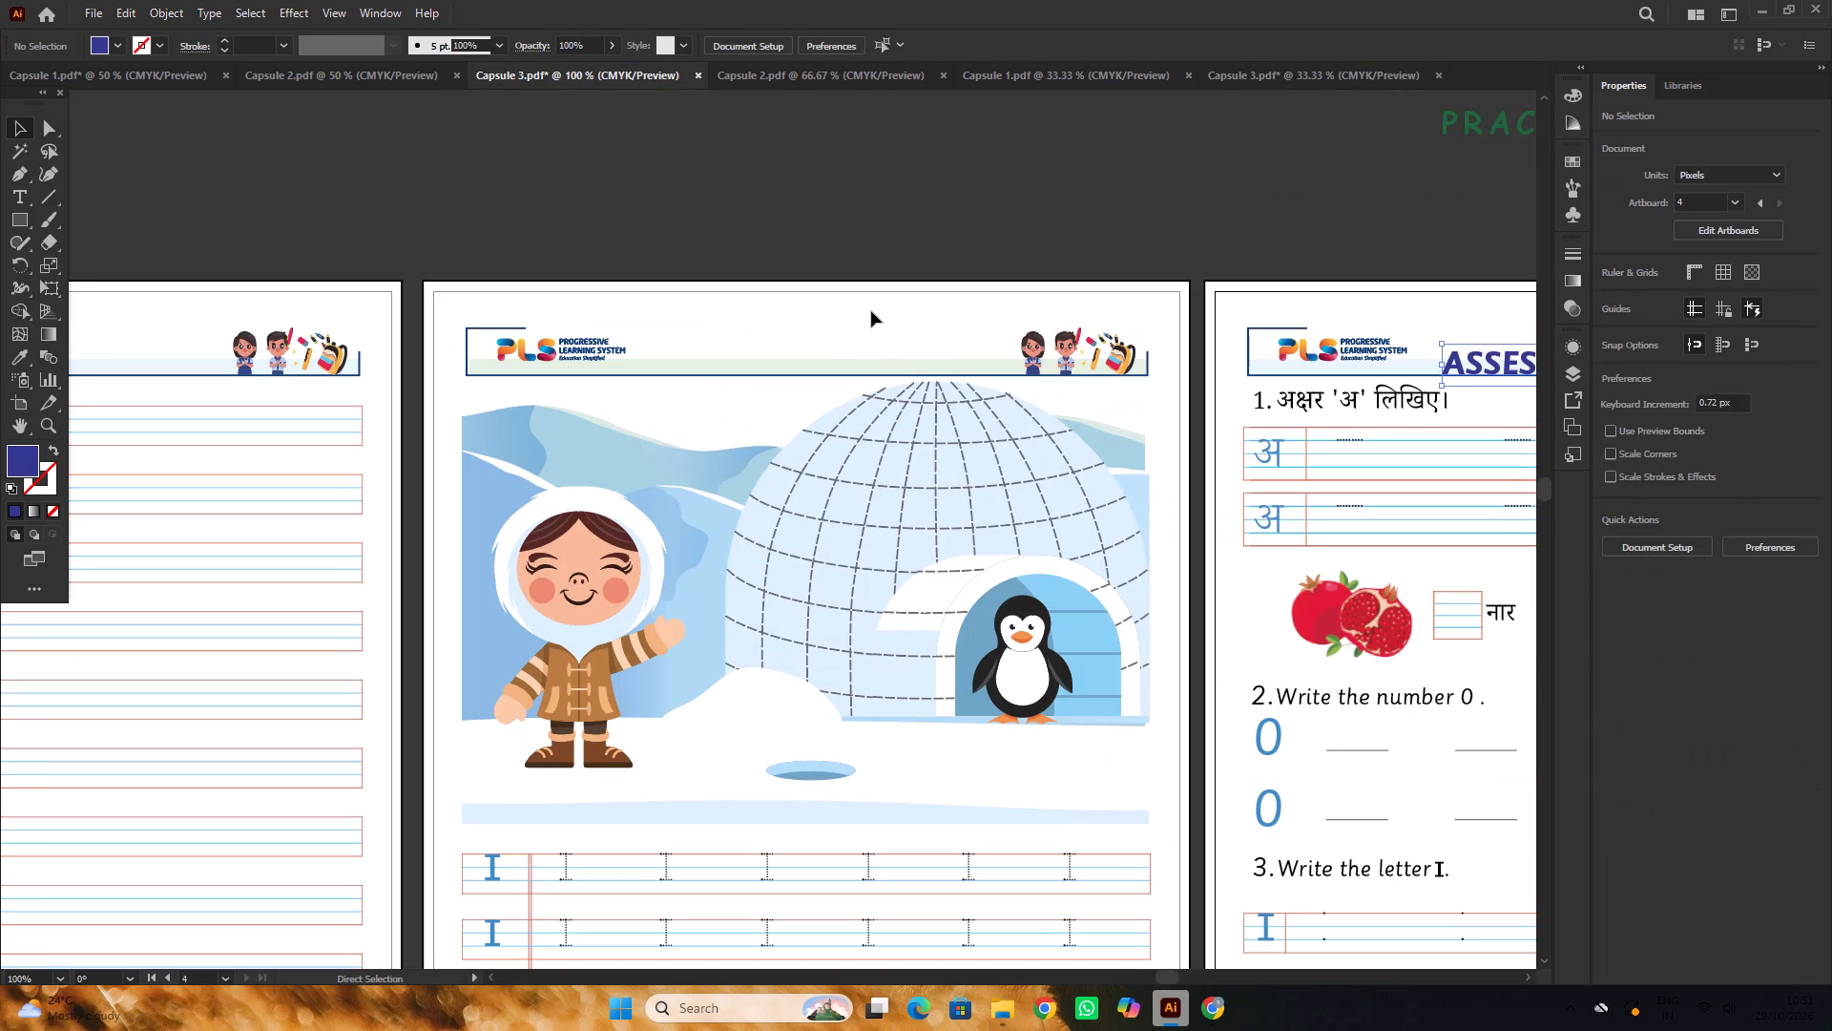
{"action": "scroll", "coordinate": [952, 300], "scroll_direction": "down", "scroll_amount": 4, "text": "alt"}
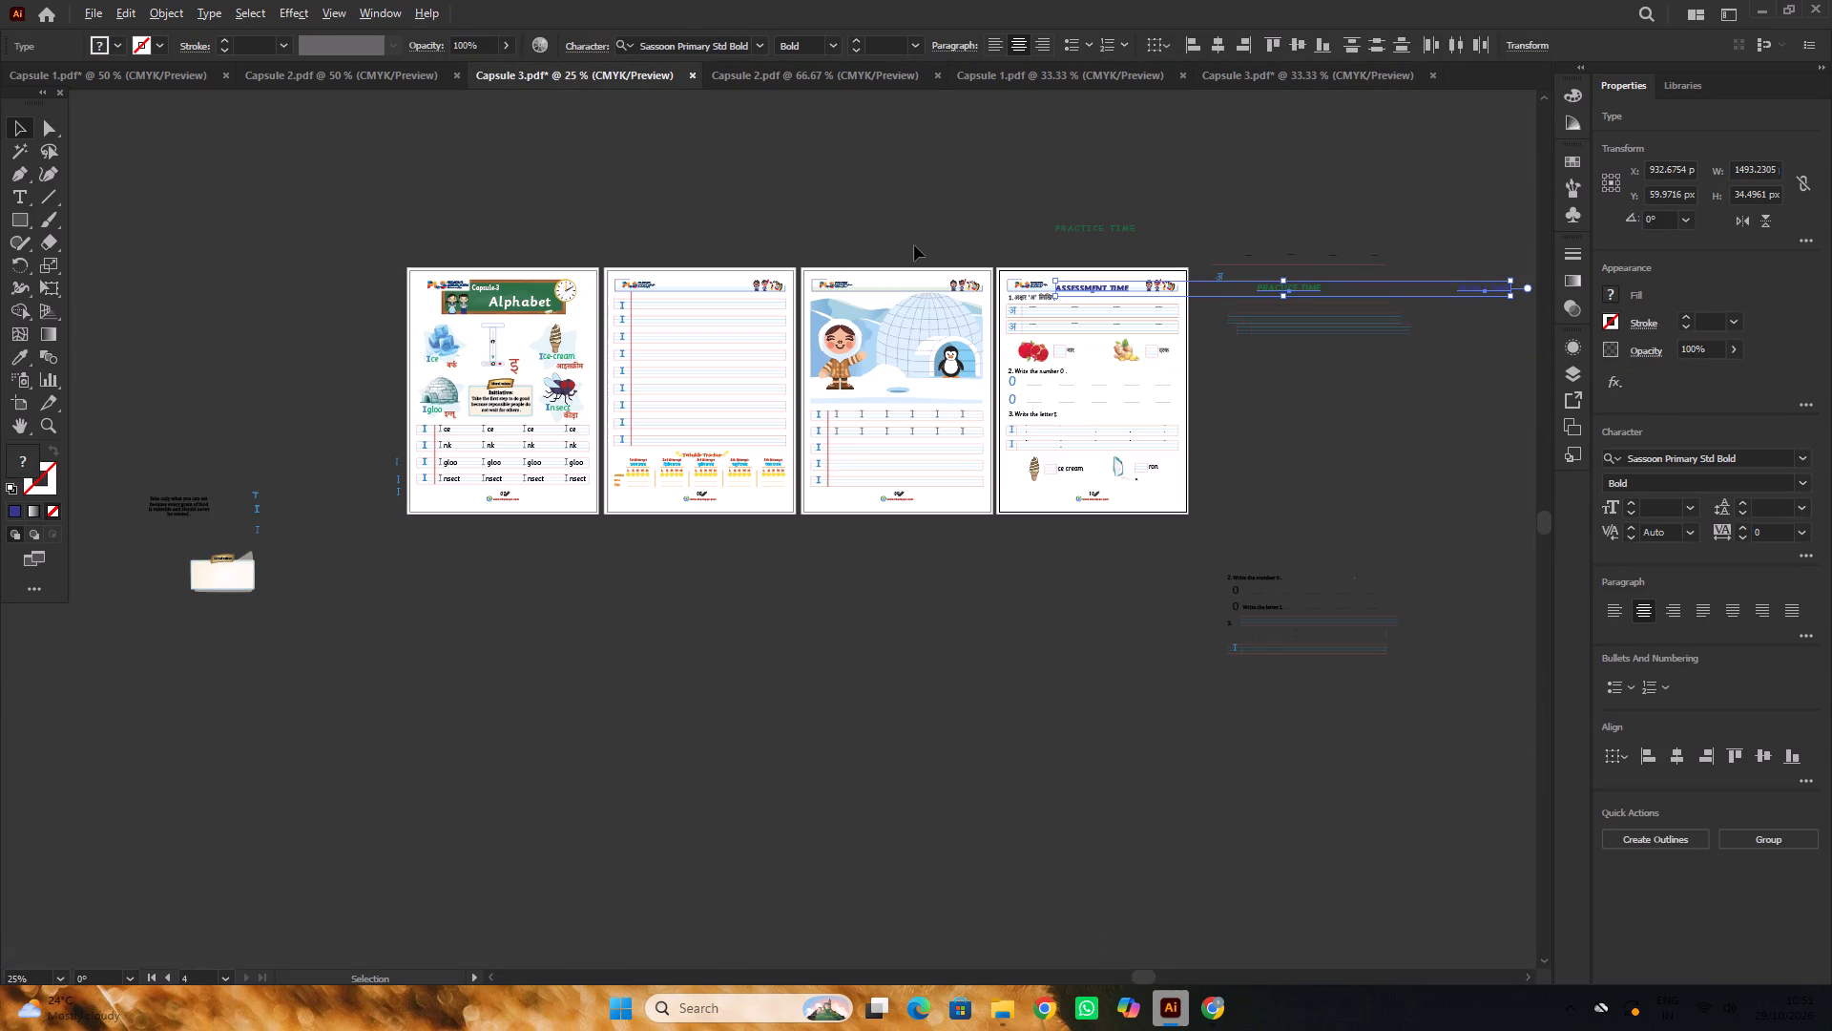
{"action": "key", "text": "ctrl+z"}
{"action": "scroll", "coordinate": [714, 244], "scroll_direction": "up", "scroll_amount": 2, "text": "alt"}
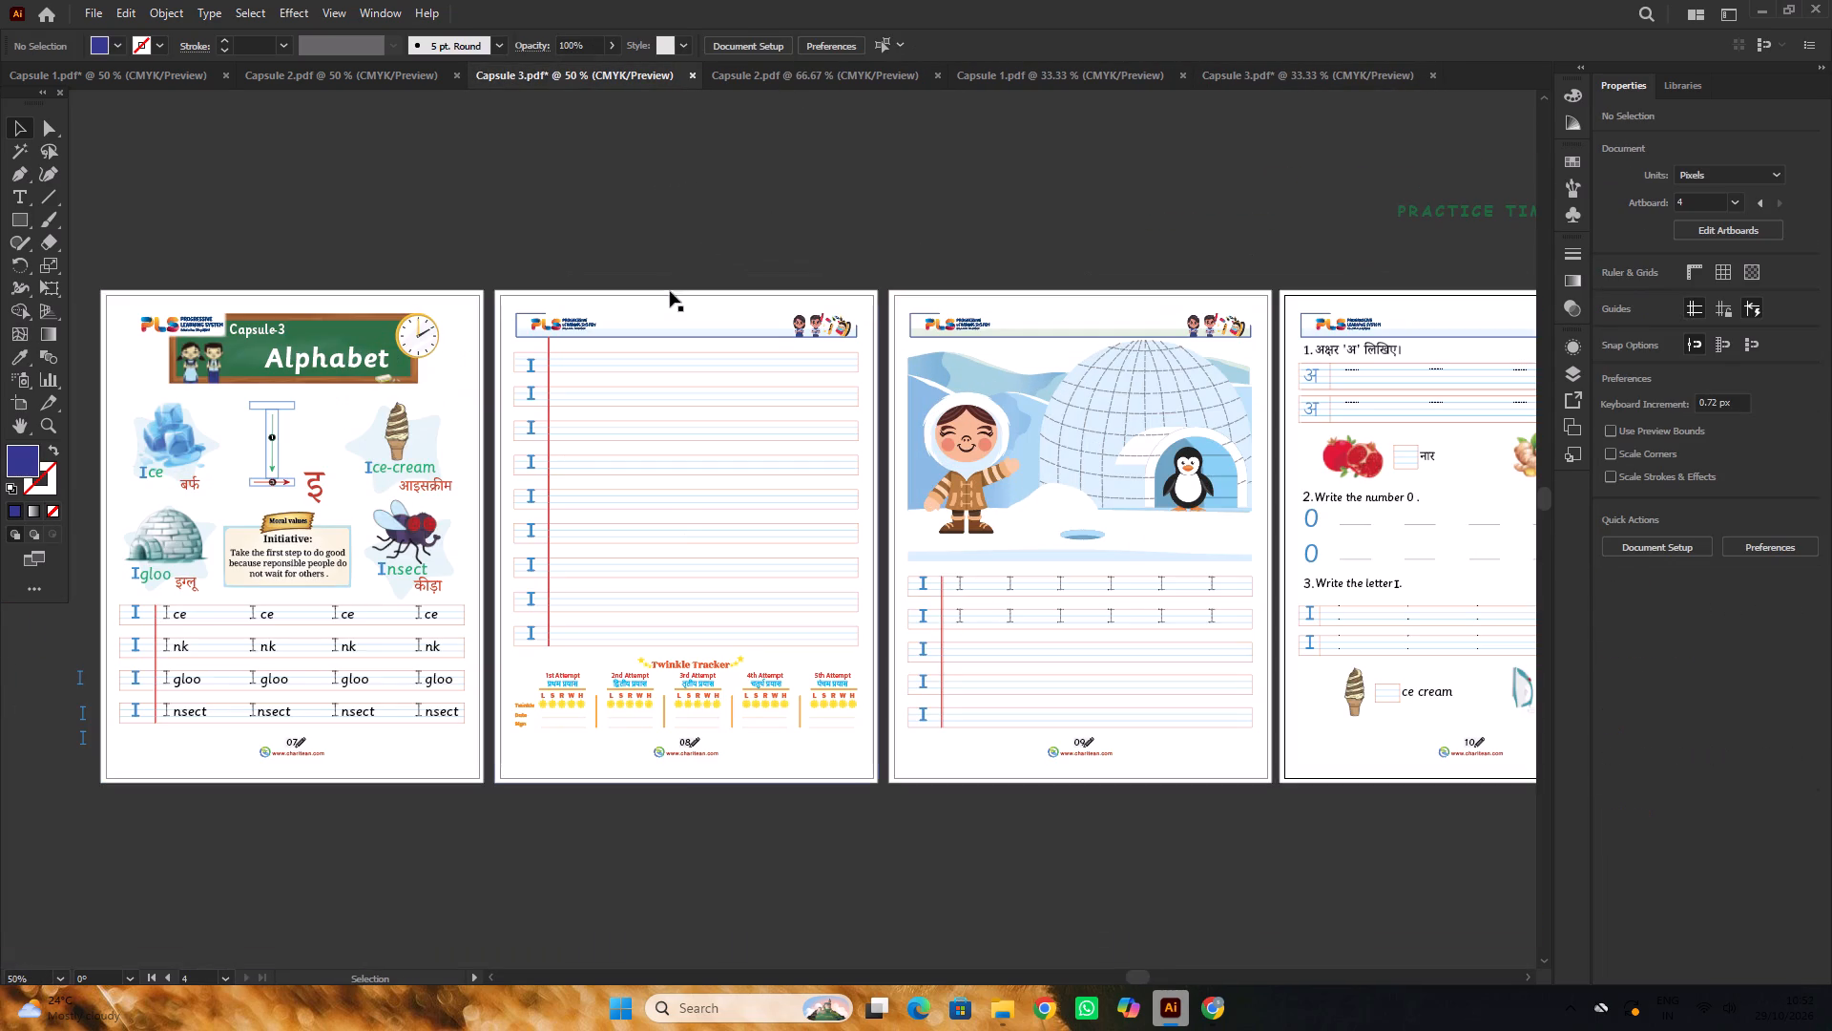
Paste the three headings in place starting from the page 08 artboard and bring them to the front.
{"action": "left_click", "coordinate": [673, 299]}
{"action": "key", "text": "ctrl+f"}
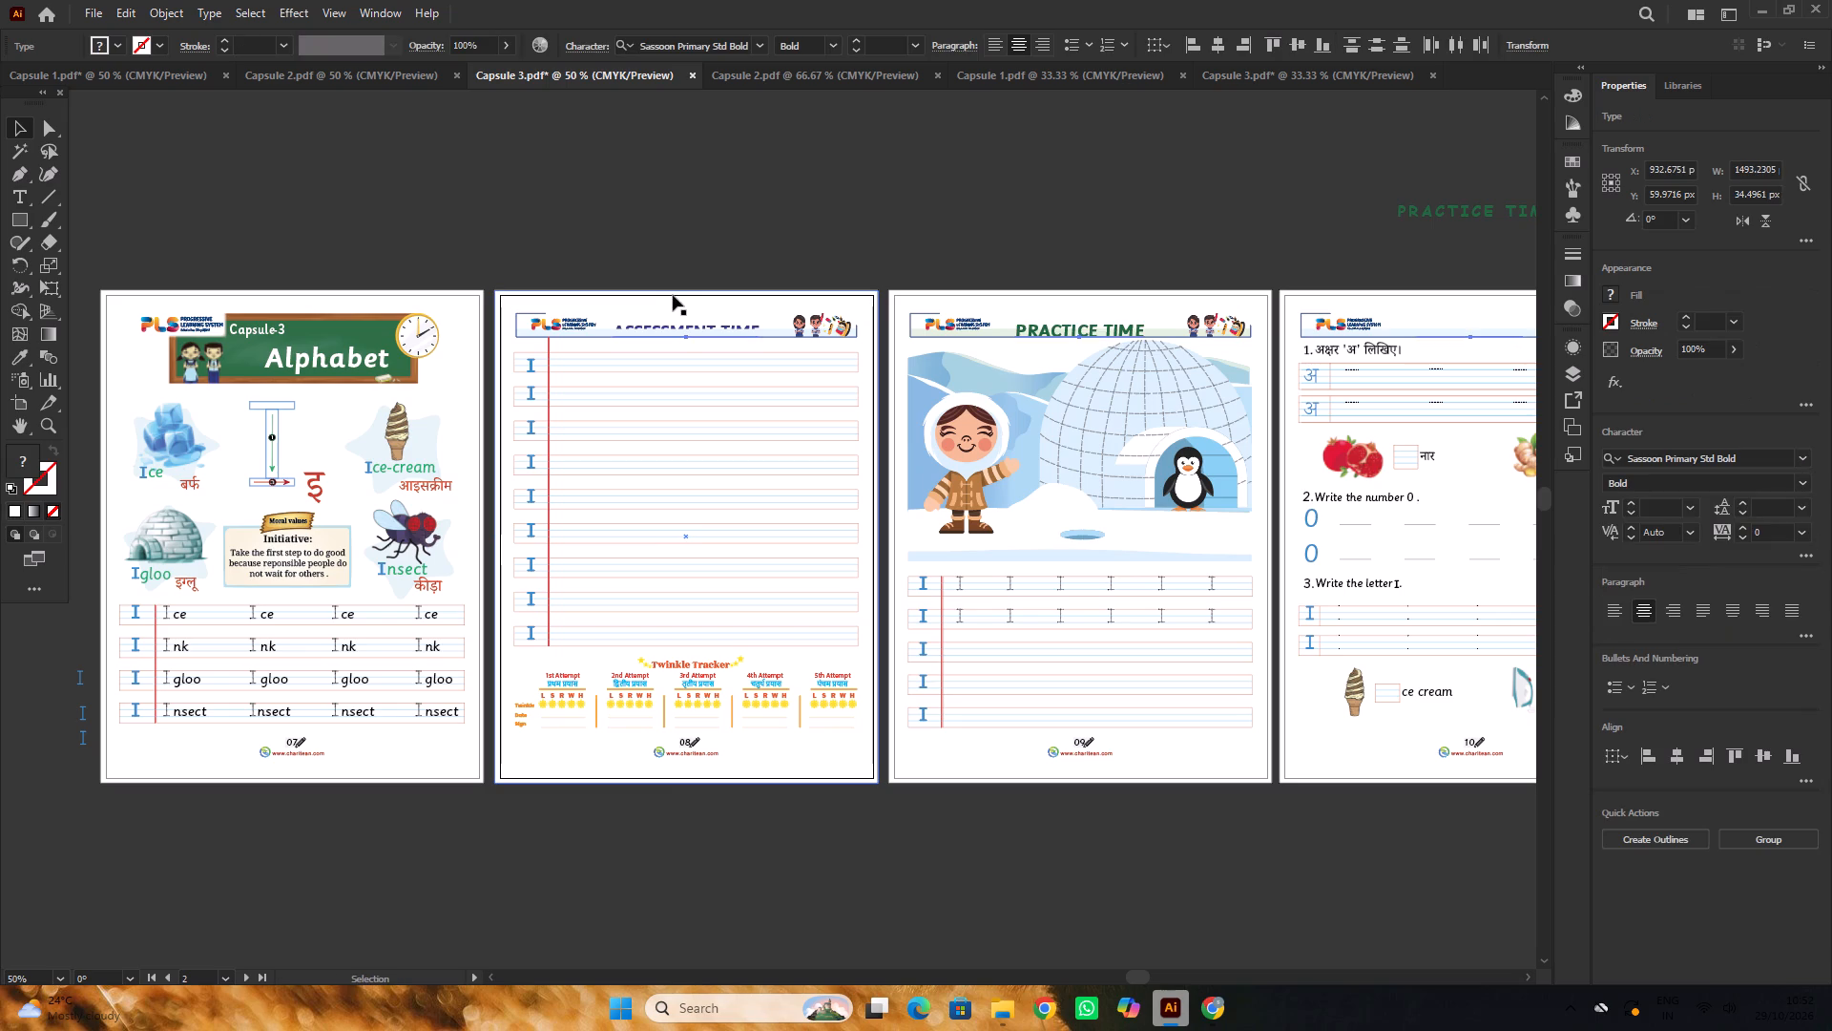
{"action": "key", "text": "ctrl+shift+bracketright"}
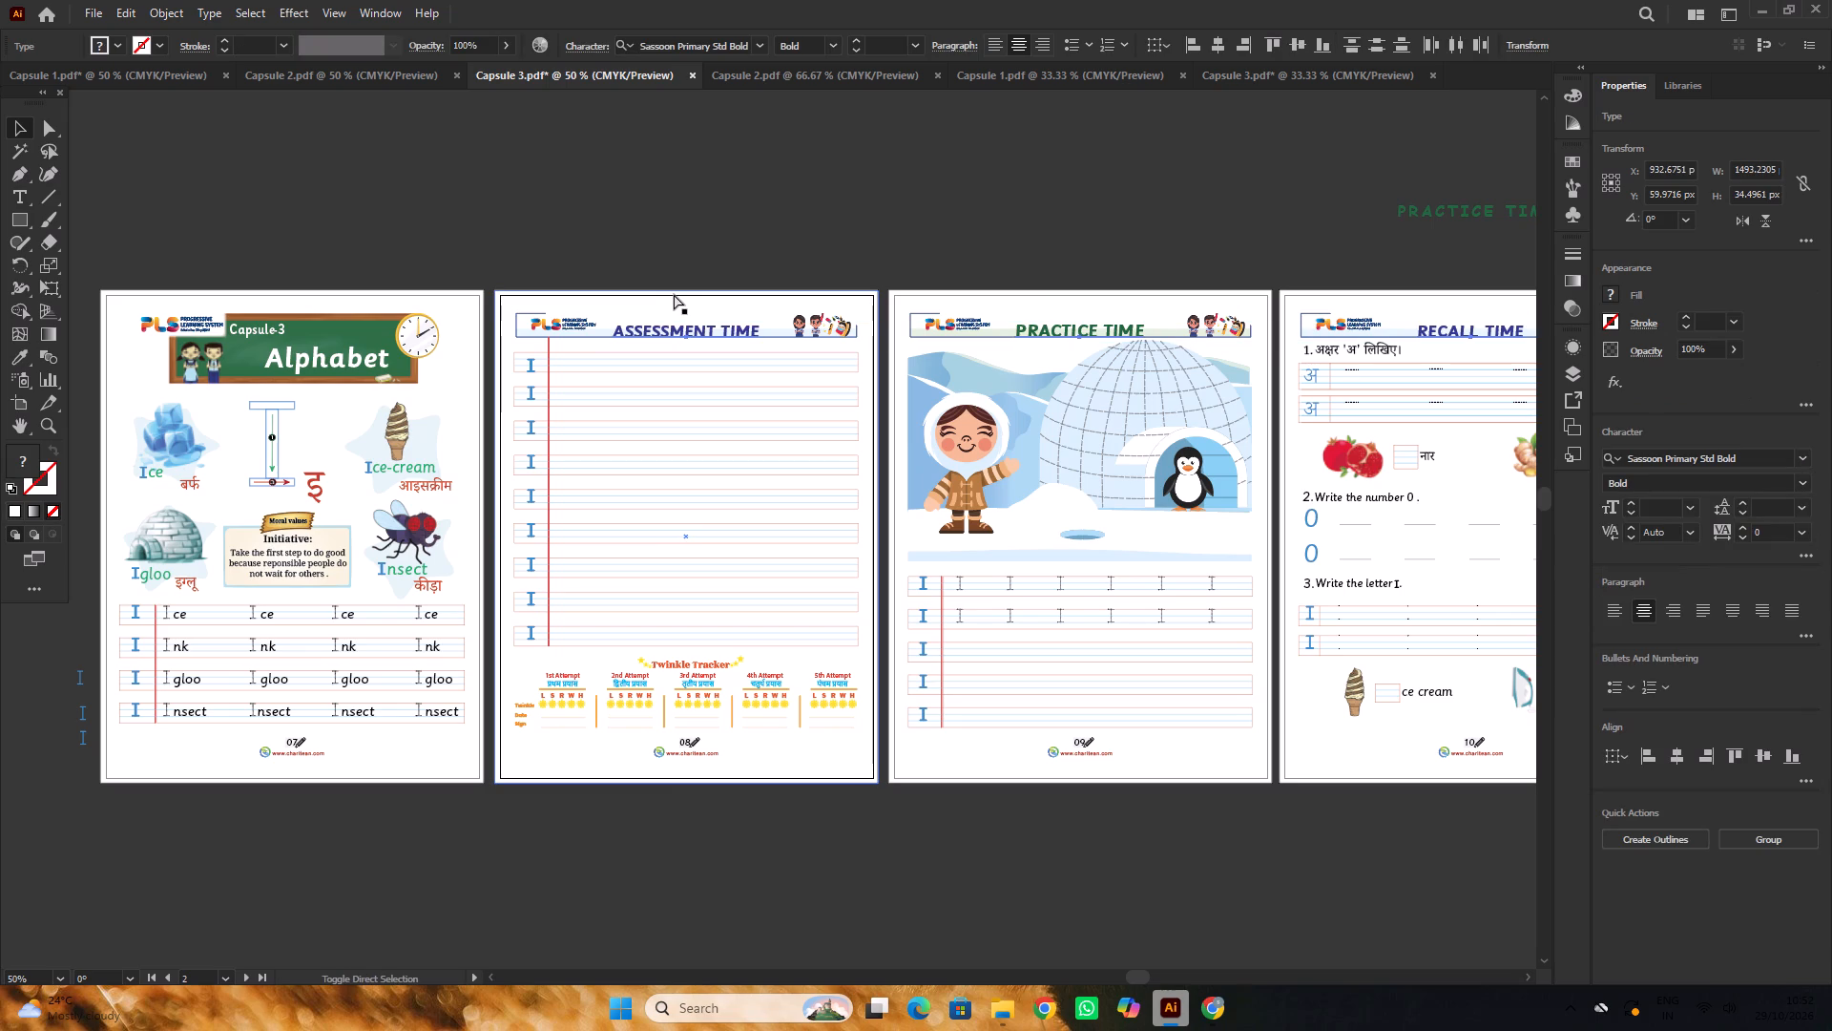
Centre the RECALL TIME heading horizontally on the page 10 artboard.
{"action": "scroll", "coordinate": [679, 275], "scroll_direction": "up", "scroll_amount": 4, "text": "alt"}
{"action": "scroll", "coordinate": [651, 259], "scroll_direction": "down", "scroll_amount": 4, "text": "alt"}
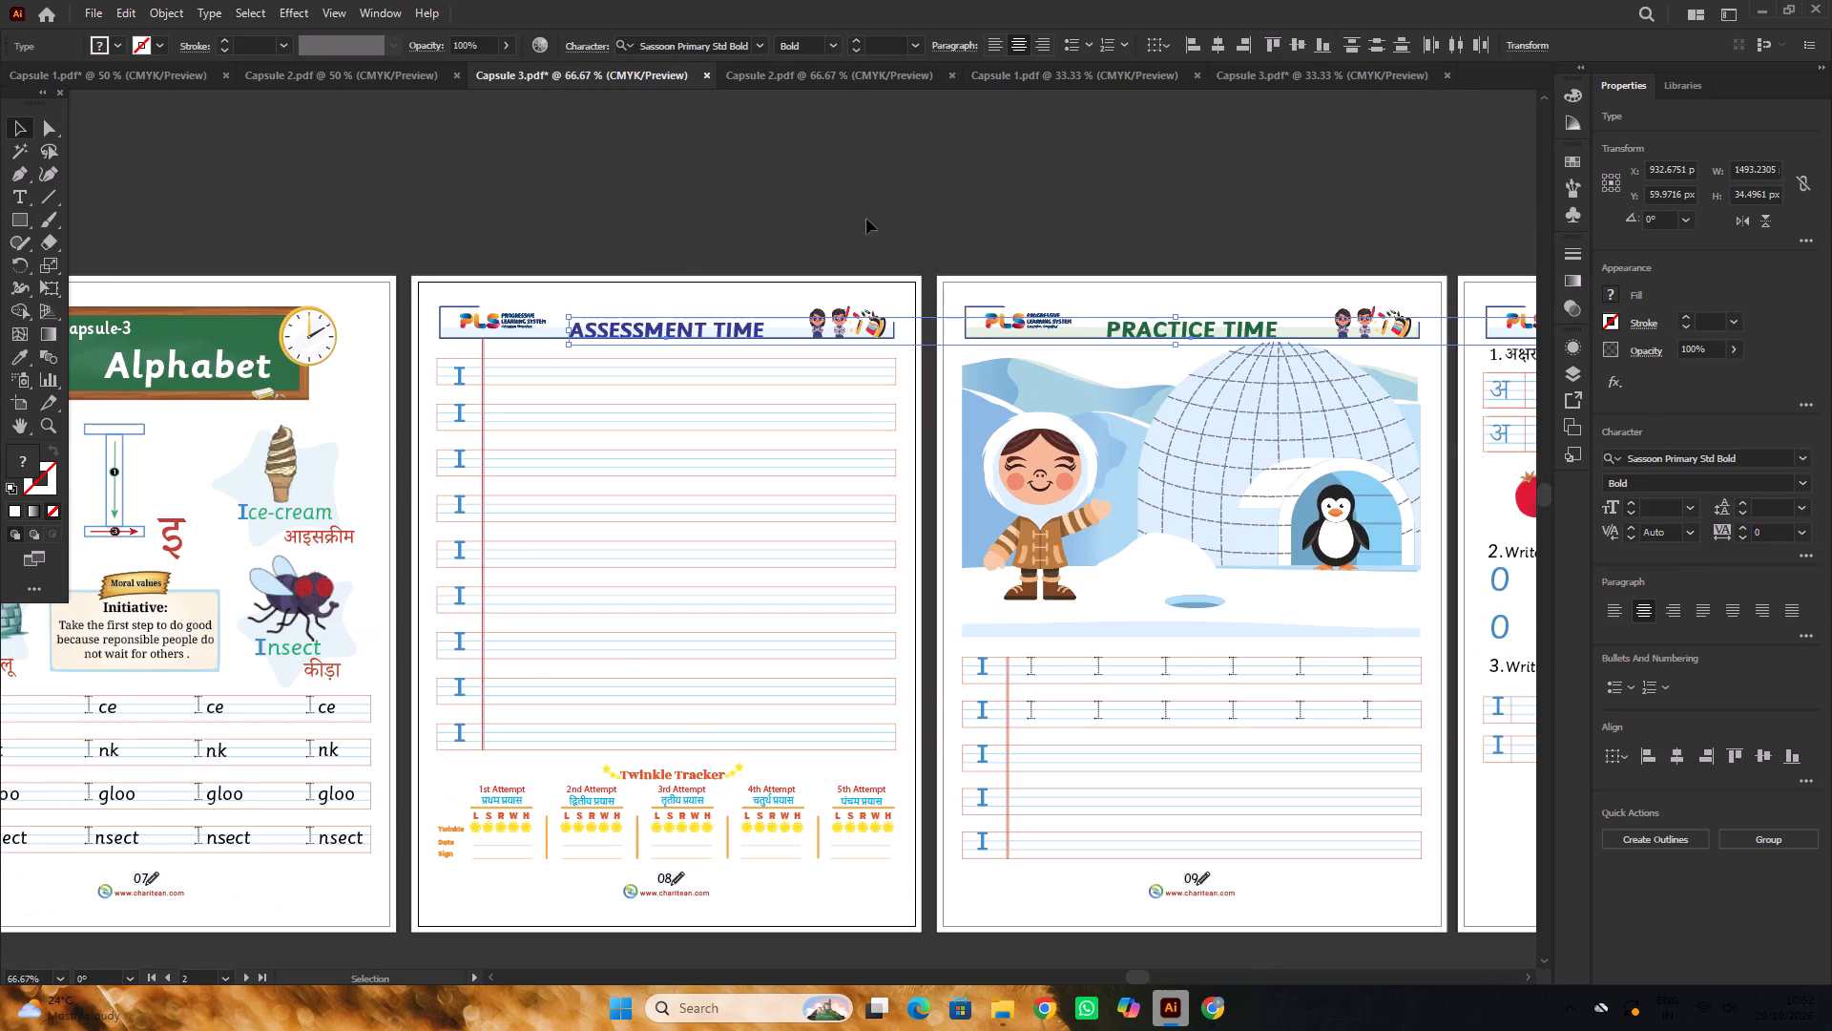
{"action": "scroll", "coordinate": [842, 216], "scroll_direction": "down", "scroll_amount": 3, "text": "alt"}
{"action": "left_click", "coordinate": [1044, 203]}
{"action": "scroll", "coordinate": [1167, 234], "scroll_direction": "up", "scroll_amount": 4, "text": "alt"}
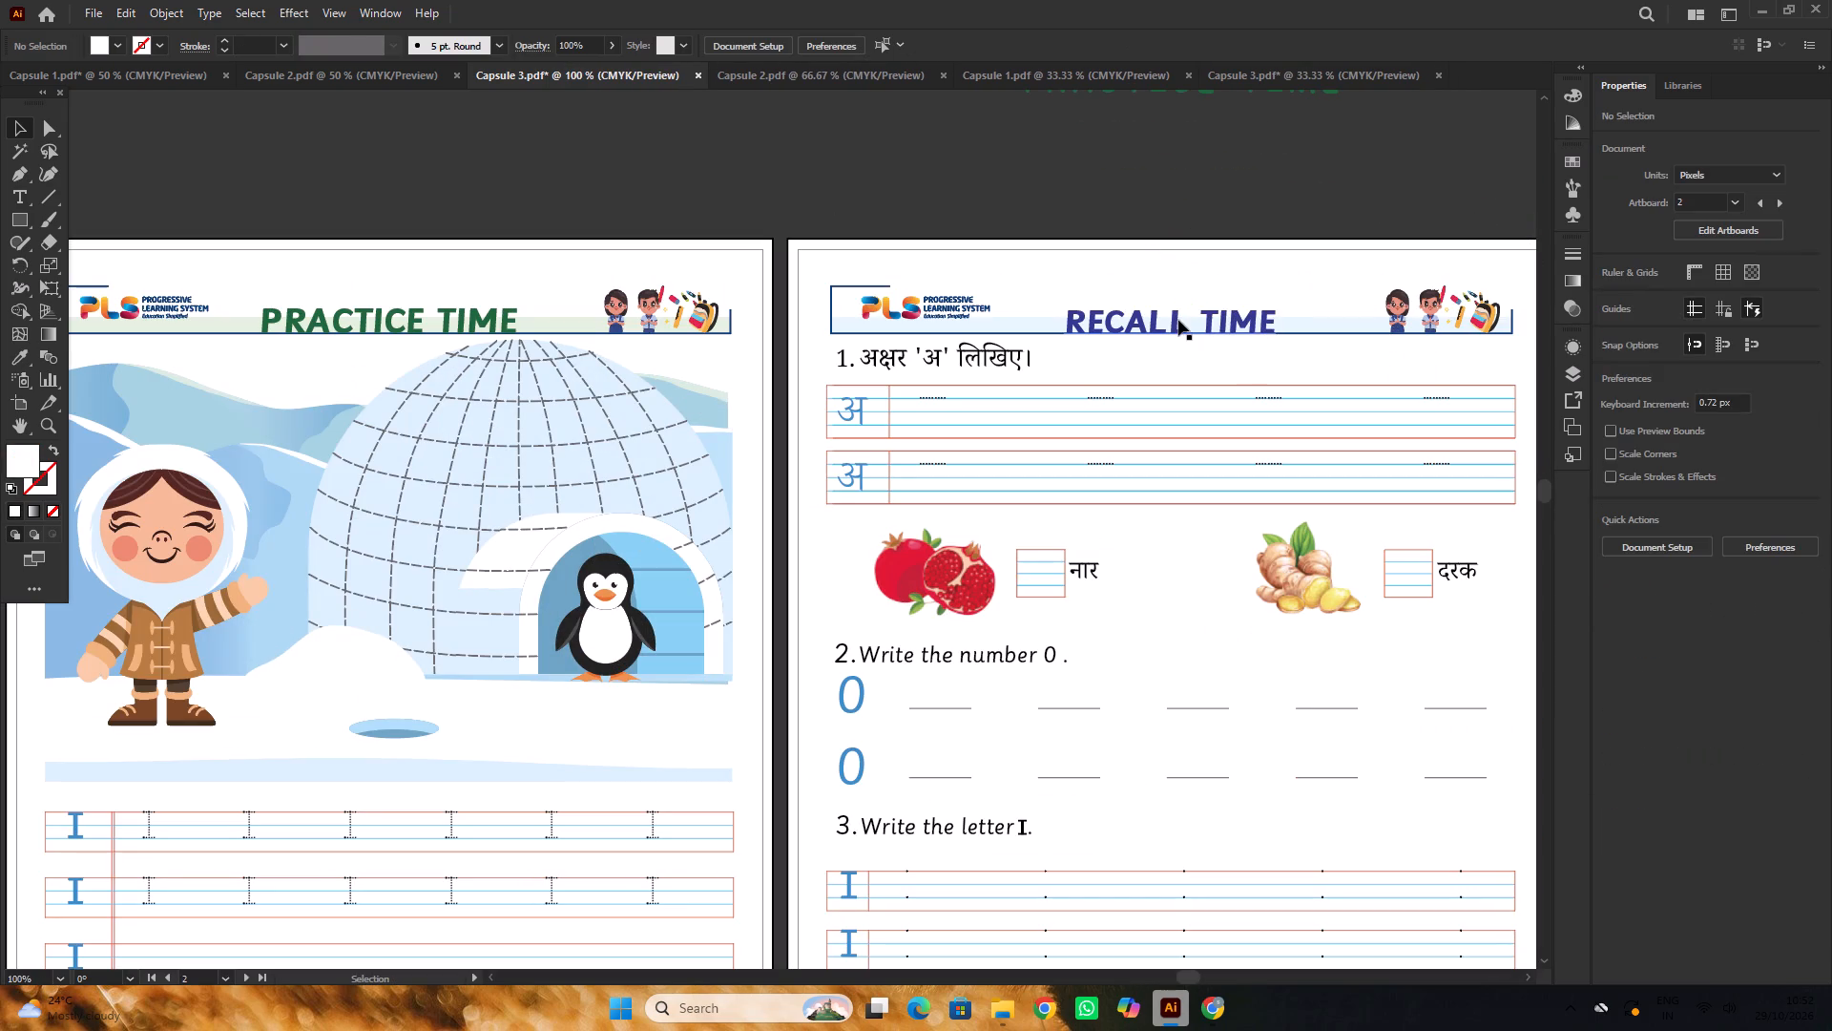
{"action": "left_click", "coordinate": [1254, 319]}
{"action": "left_click", "coordinate": [1682, 747]}
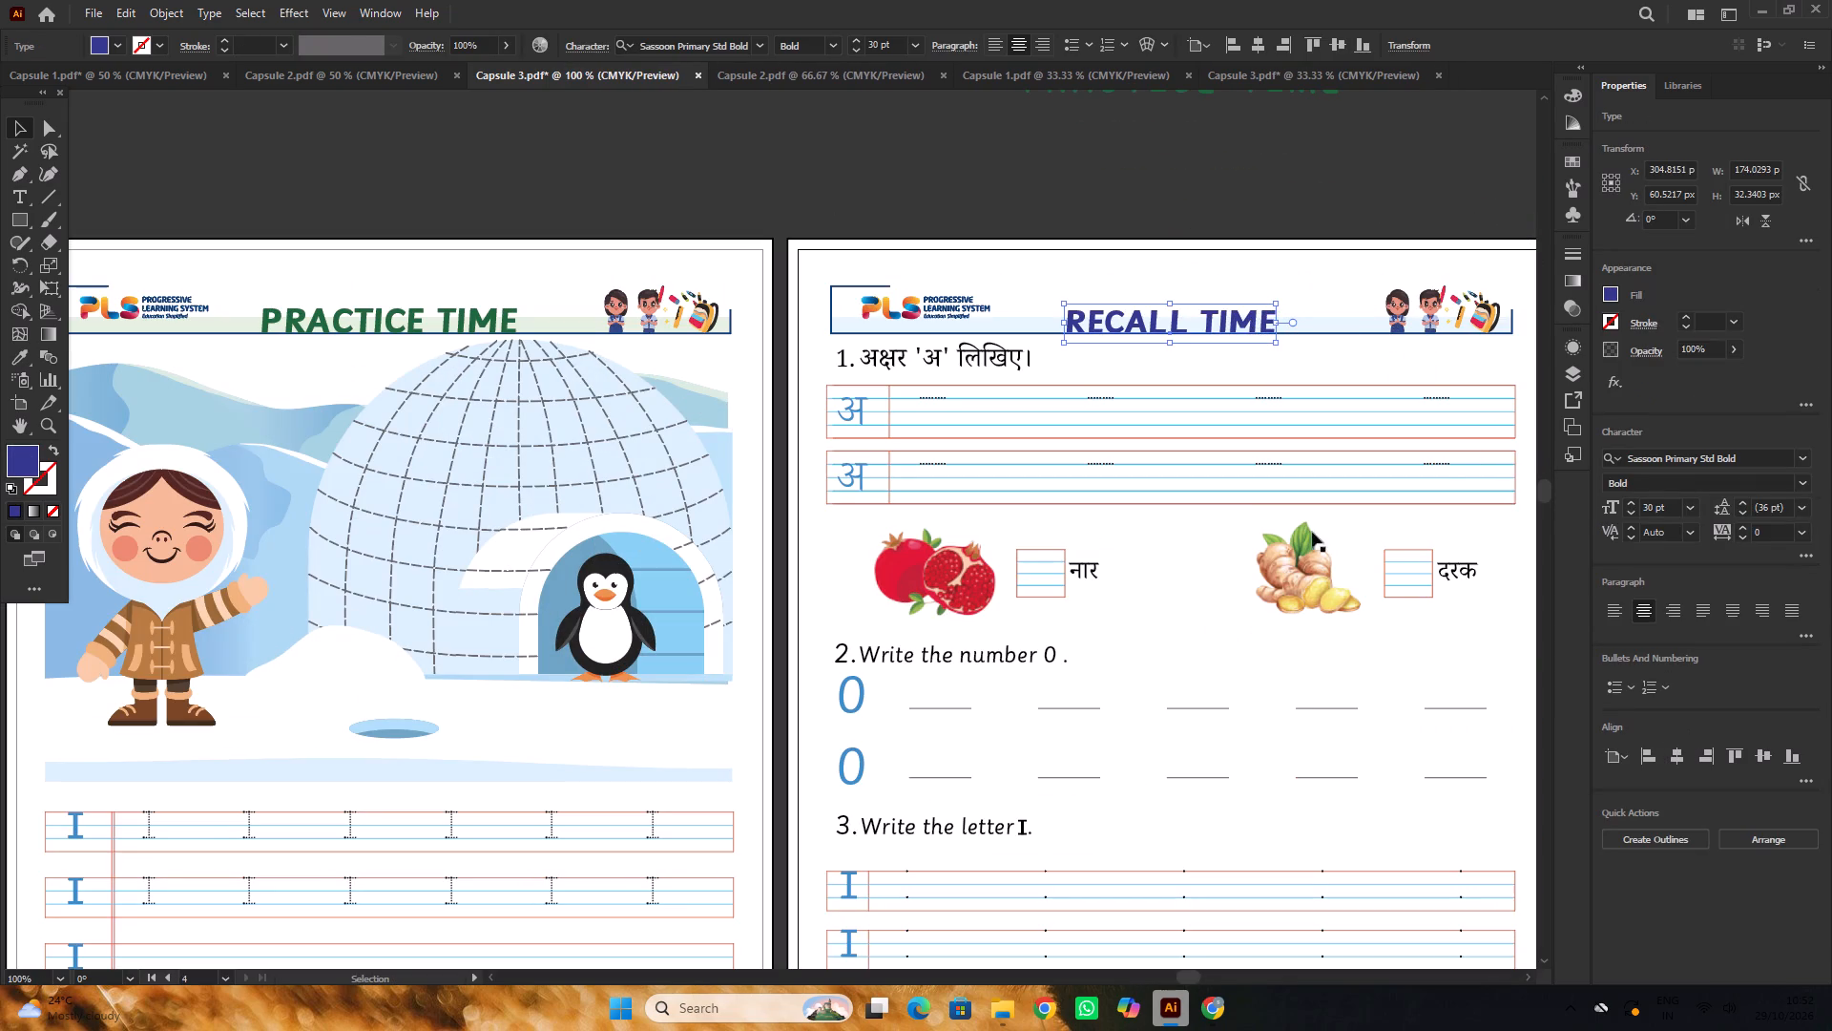
{"action": "scroll", "coordinate": [1178, 455], "scroll_direction": "down", "scroll_amount": 2, "text": "alt"}
{"action": "left_click", "coordinate": [837, 257]}
Examine the letter I worksheet pages as a whole, including the word-tracing rows on page 07.
{"action": "scroll", "coordinate": [843, 253], "scroll_direction": "down", "scroll_amount": 4, "text": "alt"}
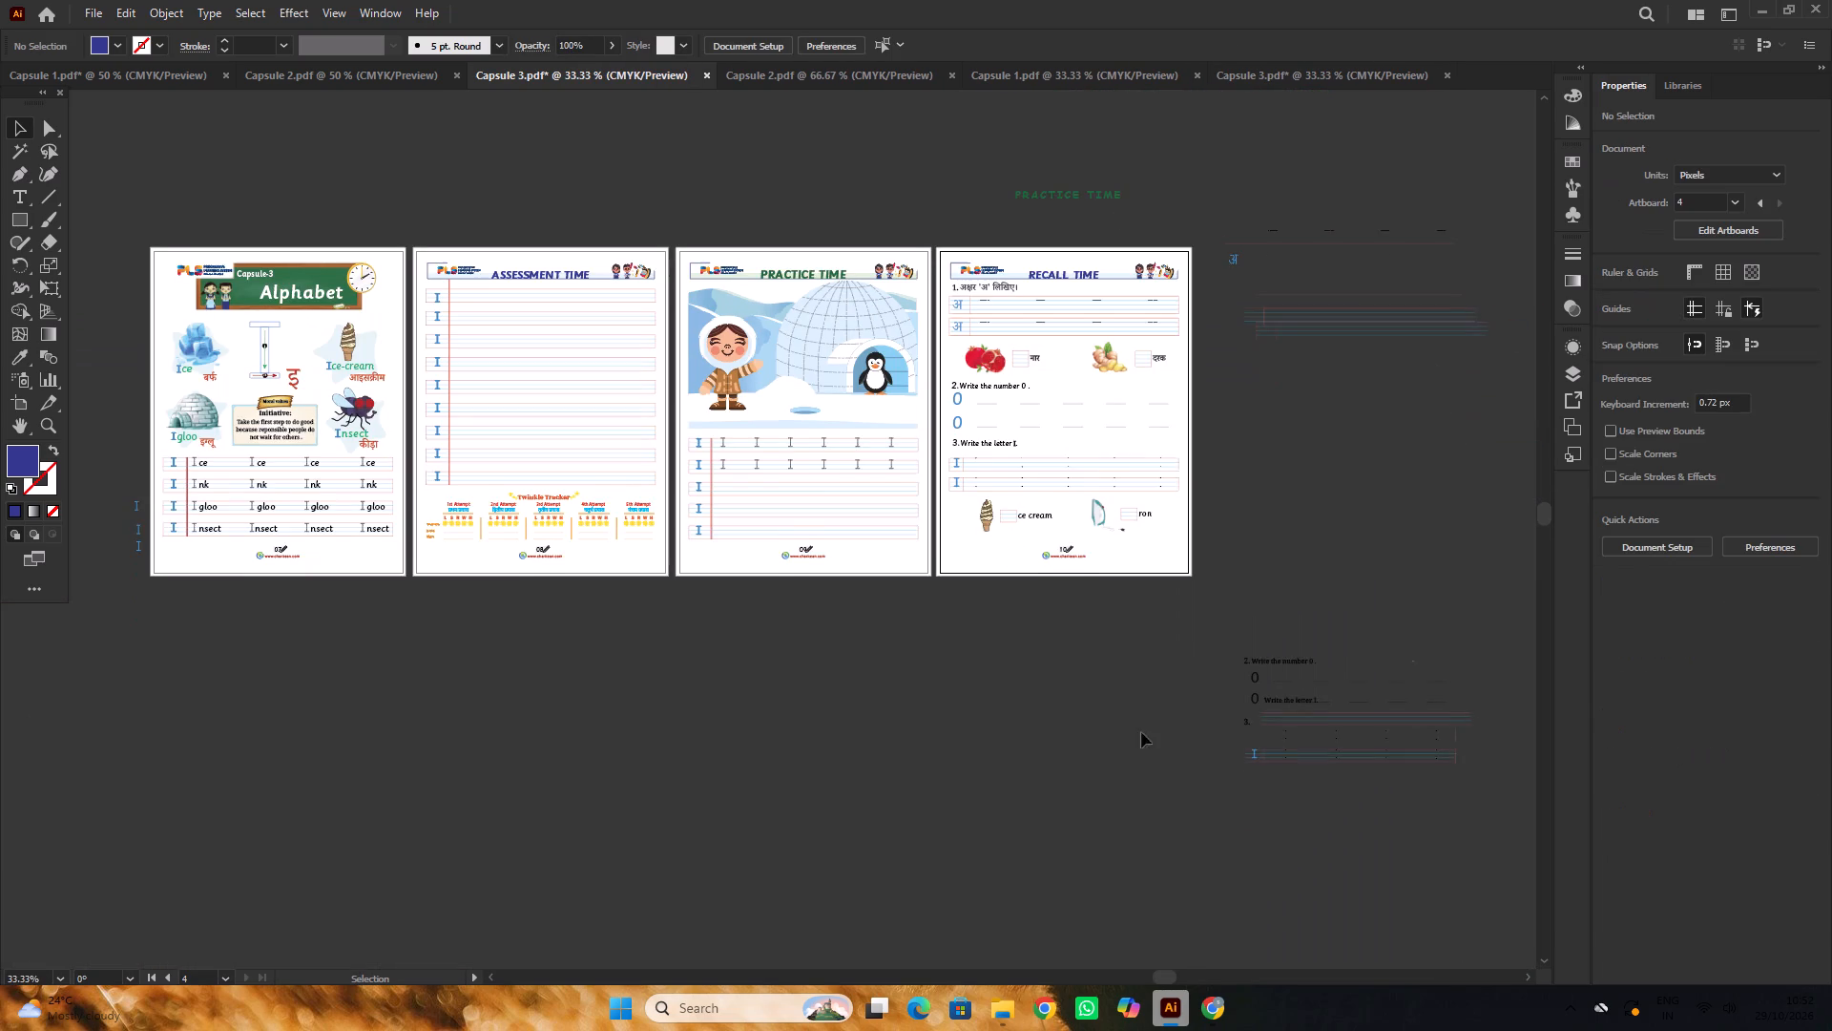
{"action": "key", "text": "space"}
{"action": "key", "text": "space"}
{"action": "left_click_drag", "start_coordinate": [1116, 685], "coordinate": [1229, 700]}
{"action": "key", "text": "space"}
{"action": "key", "text": "space"}
{"action": "key", "text": "space"}
{"action": "key", "text": "space"}
{"action": "key", "text": "space"}
{"action": "key", "text": "space"}
{"action": "key", "text": "space"}
{"action": "key", "text": "space"}
{"action": "key", "text": "space"}
{"action": "key", "text": "space"}
{"action": "key", "text": "space"}
{"action": "key", "text": "space"}
{"action": "key", "text": "space"}
{"action": "key", "text": "space"}
{"action": "key", "text": "space"}
{"action": "key", "text": "space"}
{"action": "left_click_drag", "start_coordinate": [1051, 649], "coordinate": [1357, 585]}
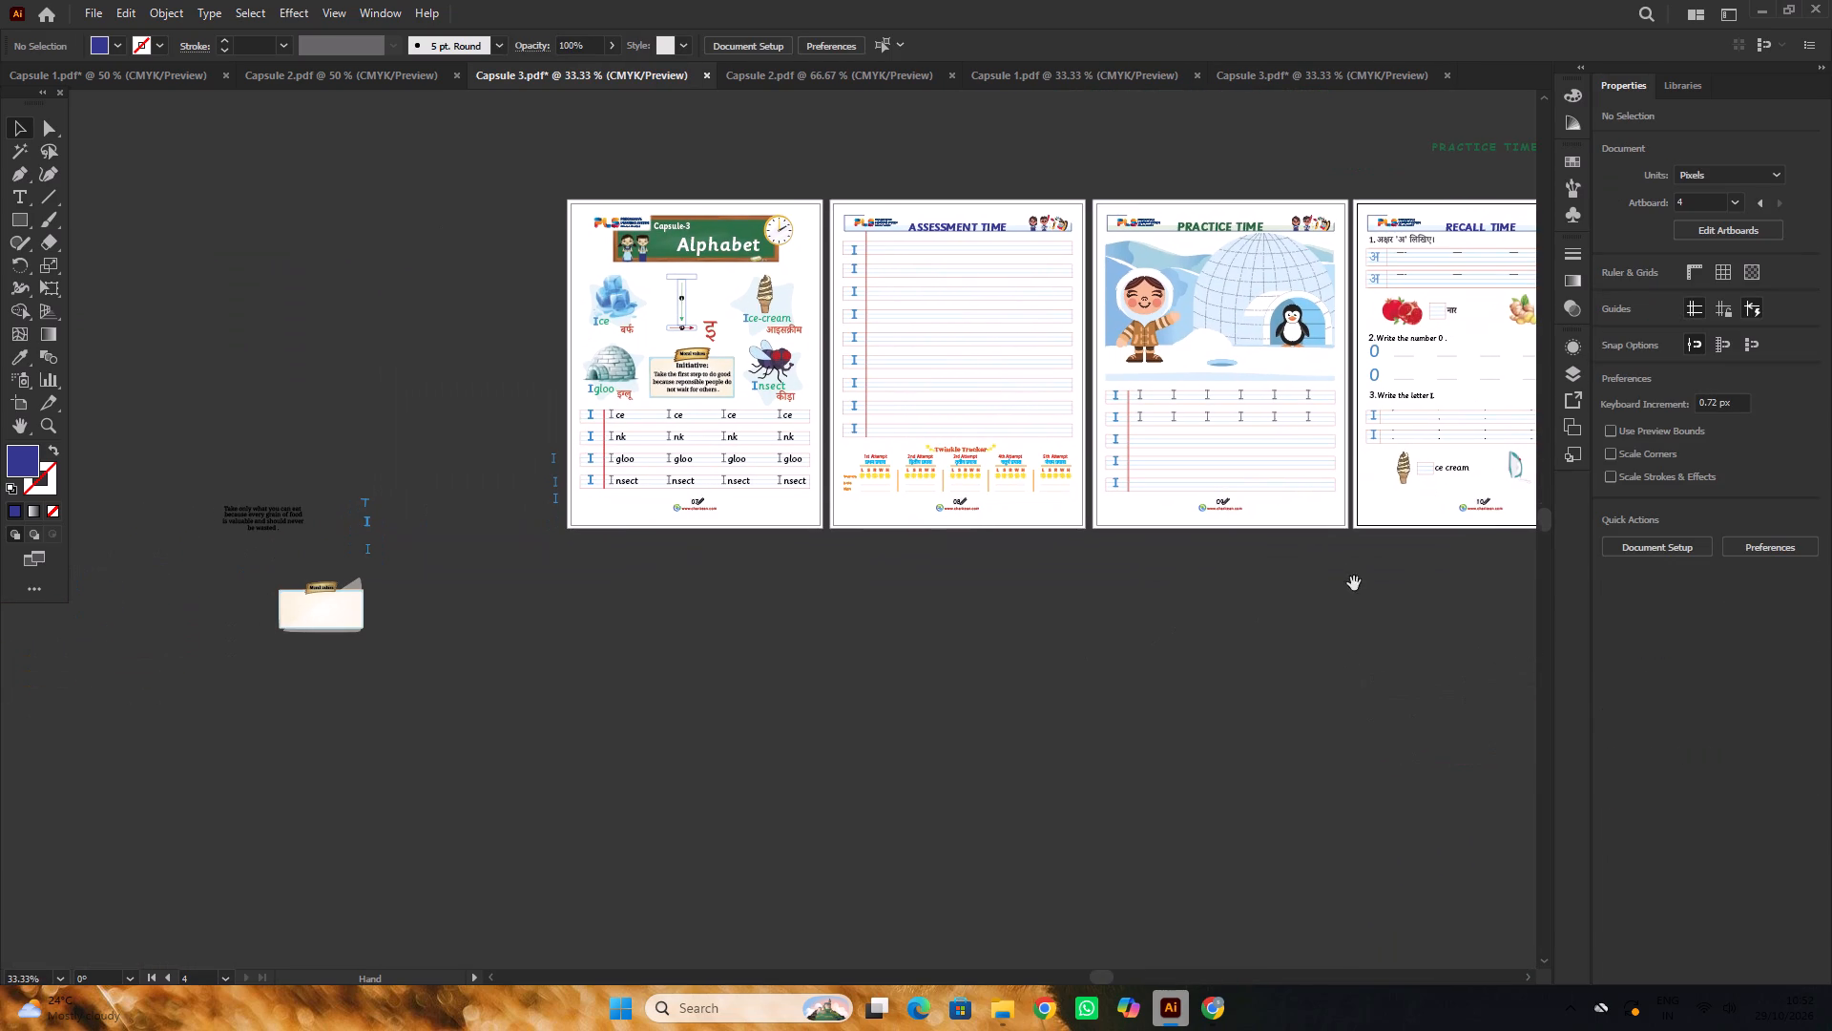
{"action": "scroll", "coordinate": [813, 406], "scroll_direction": "up", "scroll_amount": 2}
{"action": "scroll", "coordinate": [789, 412], "scroll_direction": "down", "scroll_amount": 1}
{"action": "scroll", "coordinate": [674, 495], "scroll_direction": "up", "scroll_amount": 2}
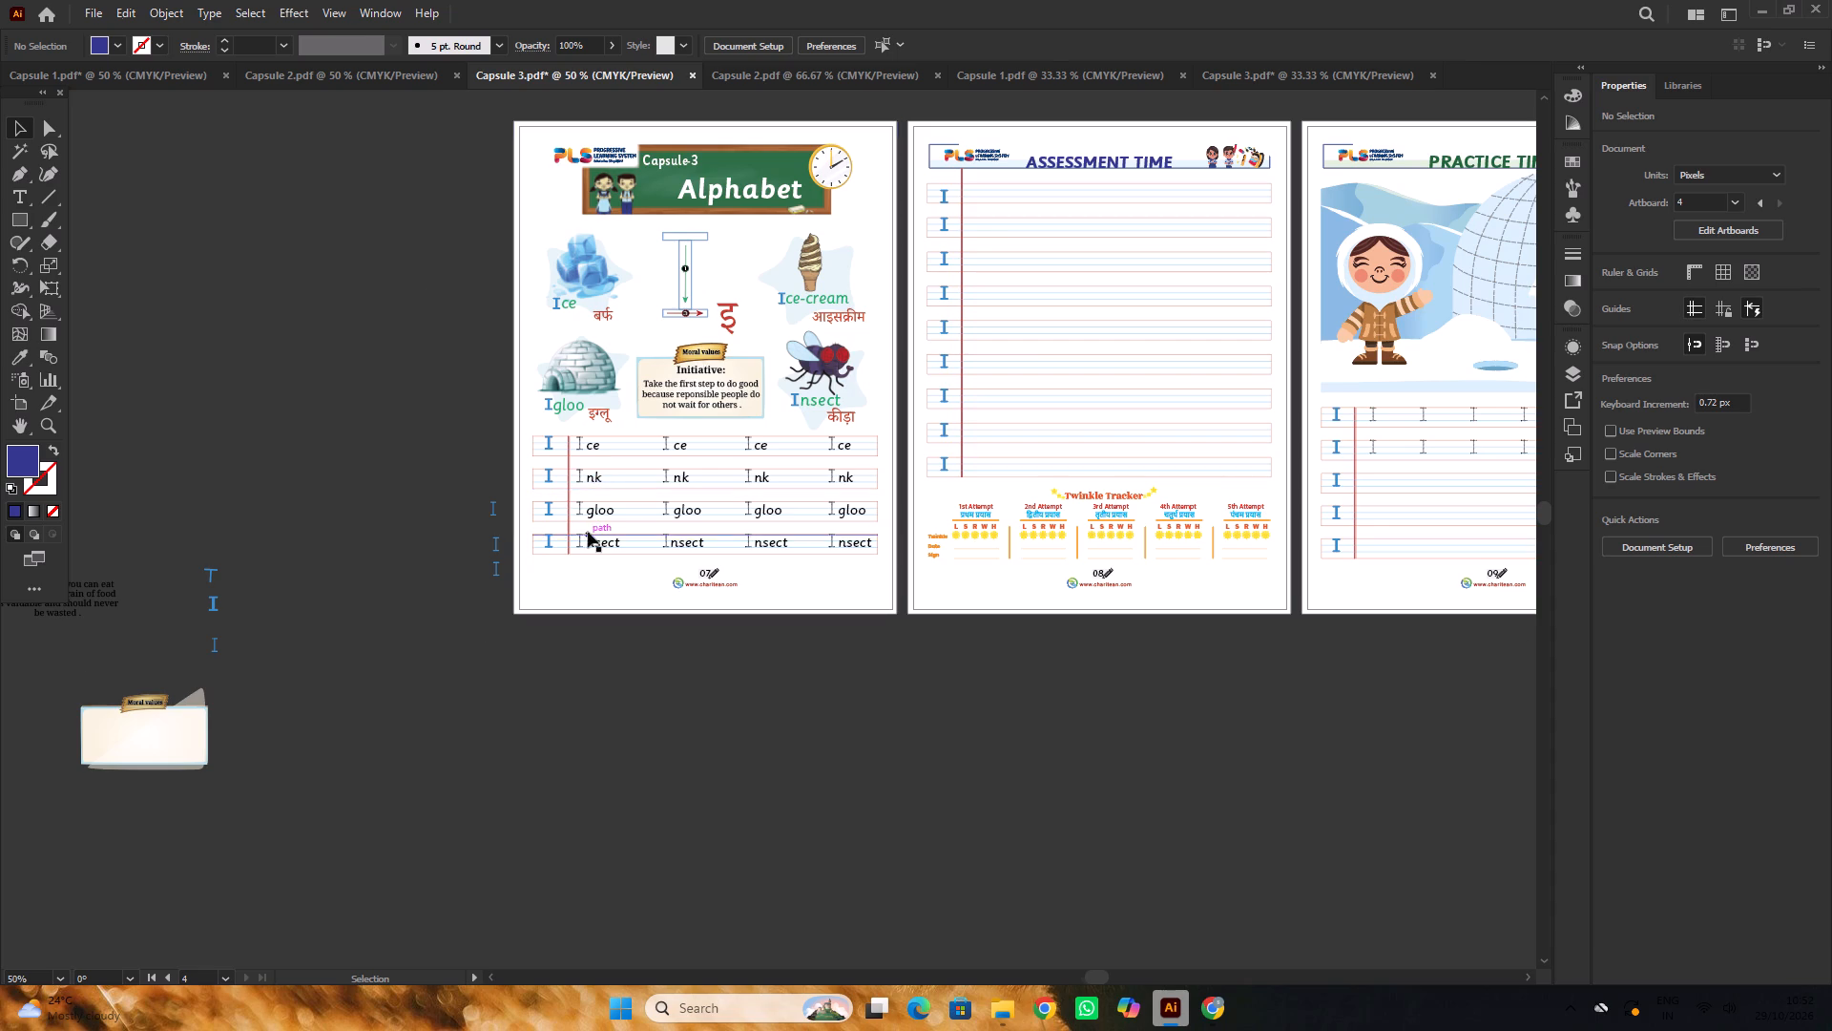
{"action": "scroll", "coordinate": [588, 532], "scroll_direction": "up", "scroll_amount": 3, "text": "alt"}
{"action": "scroll", "coordinate": [644, 484], "scroll_direction": "down", "scroll_amount": 2}
{"action": "scroll", "coordinate": [644, 481], "scroll_direction": "up", "scroll_amount": 7}
{"action": "scroll", "coordinate": [644, 481], "scroll_direction": "down", "scroll_amount": 4}
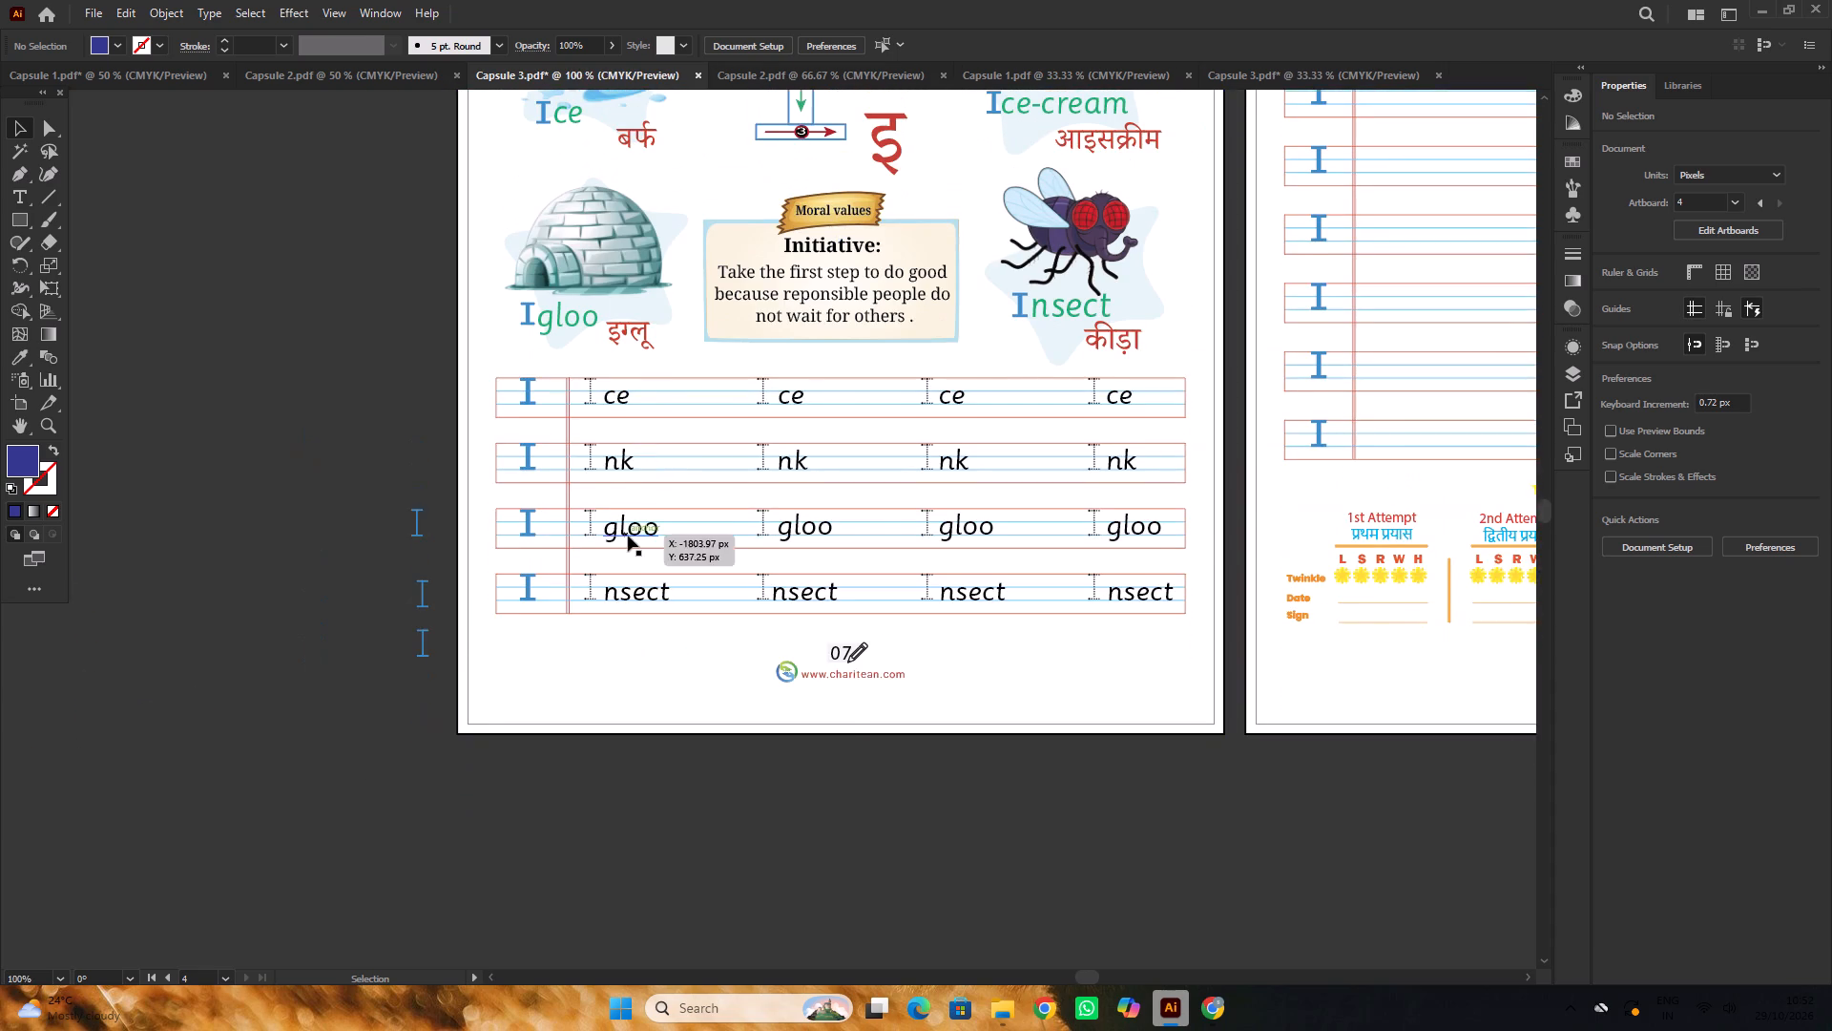
Replace the first "gloo" in the third tracing row of page 07 with "ce- cream".
{"action": "scroll", "coordinate": [628, 536], "scroll_direction": "up", "scroll_amount": 2}
{"action": "key", "text": "t"}
{"action": "left_click_drag", "start_coordinate": [597, 566], "coordinate": [671, 568]}
{"action": "scroll", "coordinate": [678, 560], "scroll_direction": "down", "scroll_amount": 2, "text": "alt"}
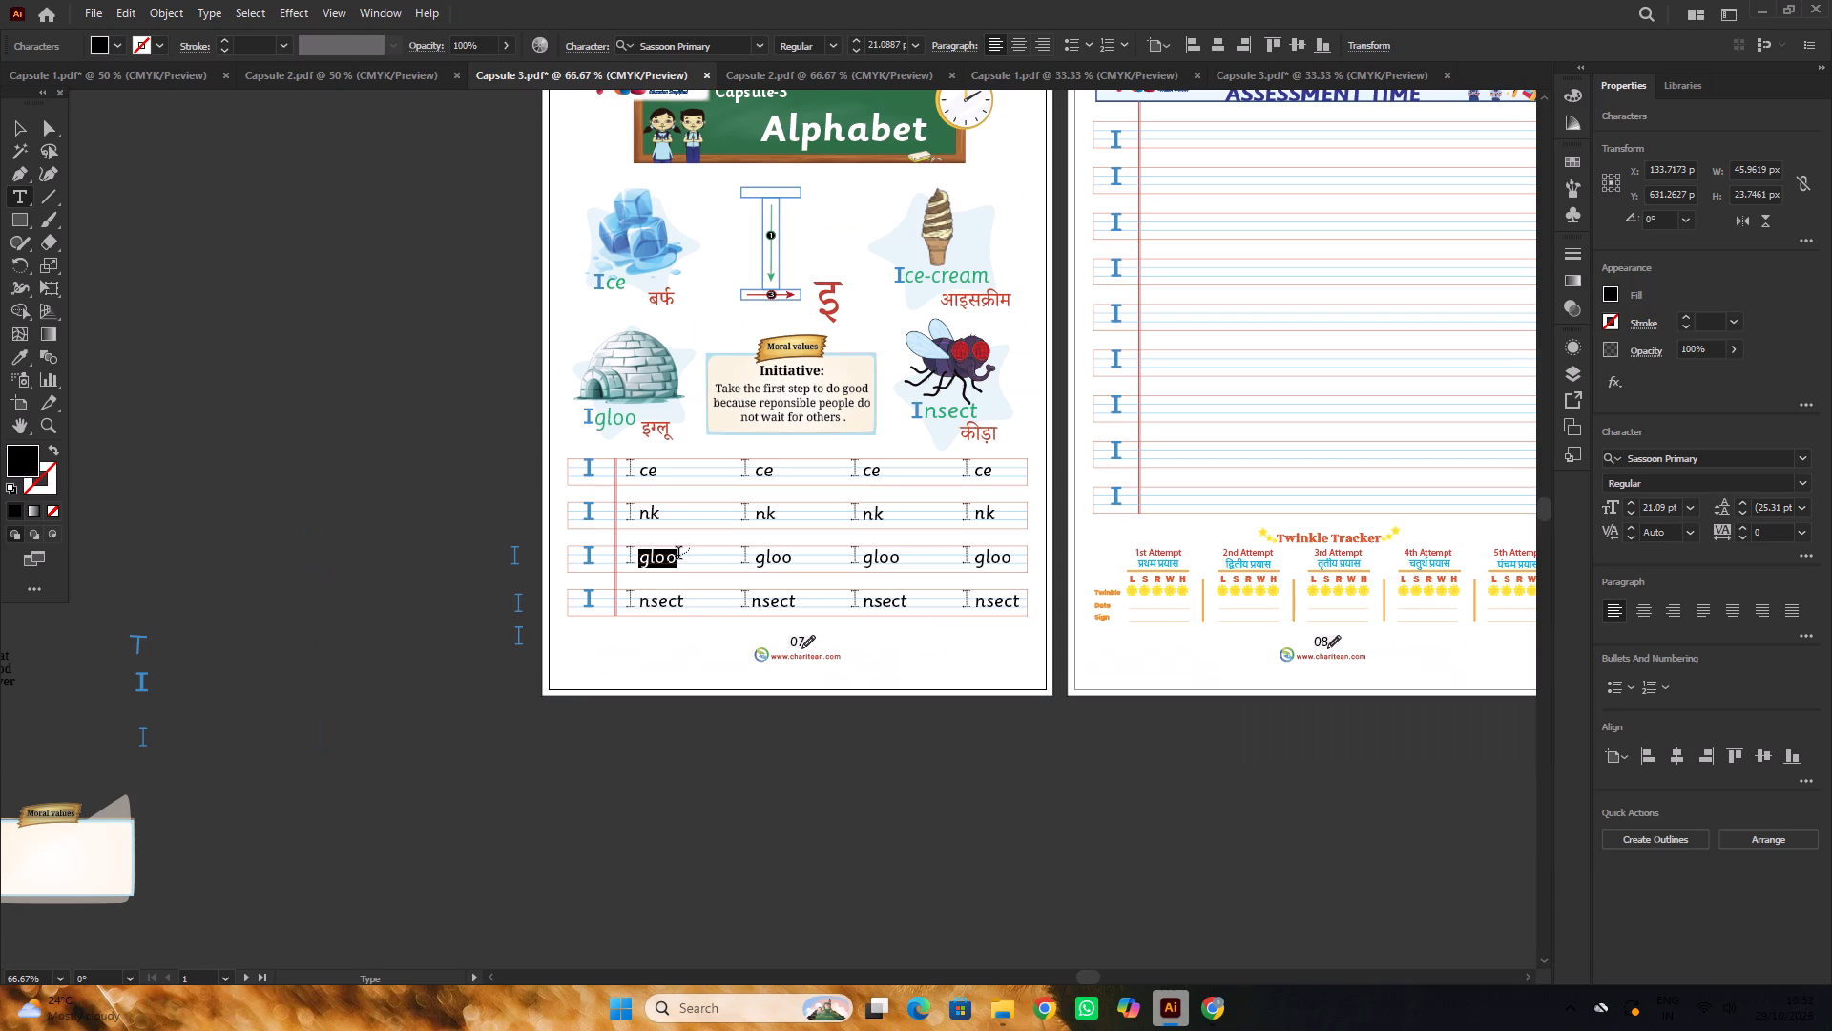
{"action": "key", "text": "e"}
{"action": "key", "text": "BackSpace"}
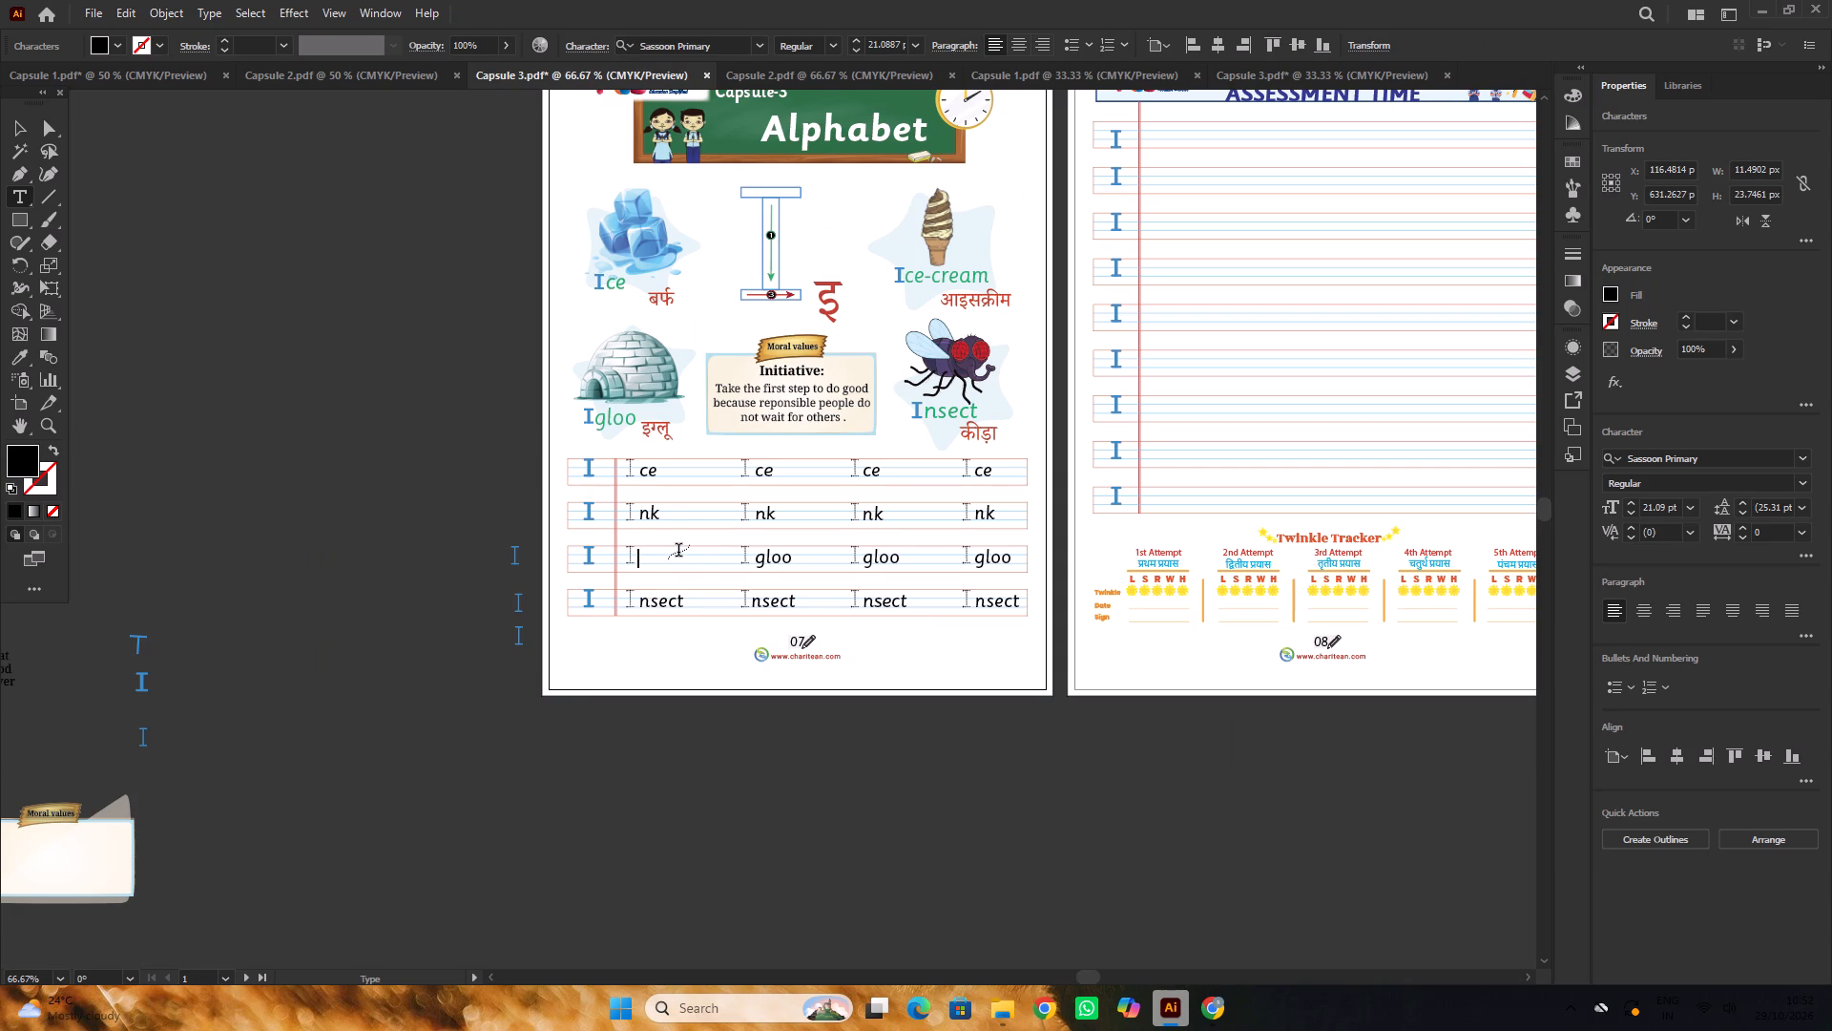
{"action": "type", "text": "ce"}
{"action": "key", "text": "minus"}
{"action": "key", "text": "space"}
{"action": "type", "text": "cream"}
{"action": "left_click", "coordinate": [1061, 566]}
{"action": "scroll", "coordinate": [657, 565], "scroll_direction": "up", "scroll_amount": 3, "text": "alt"}
{"action": "type", "text": "cr"}
{"action": "type", "text": "eam"}
{"action": "scroll", "coordinate": [588, 523], "scroll_direction": "down", "scroll_amount": 3, "text": "alt"}
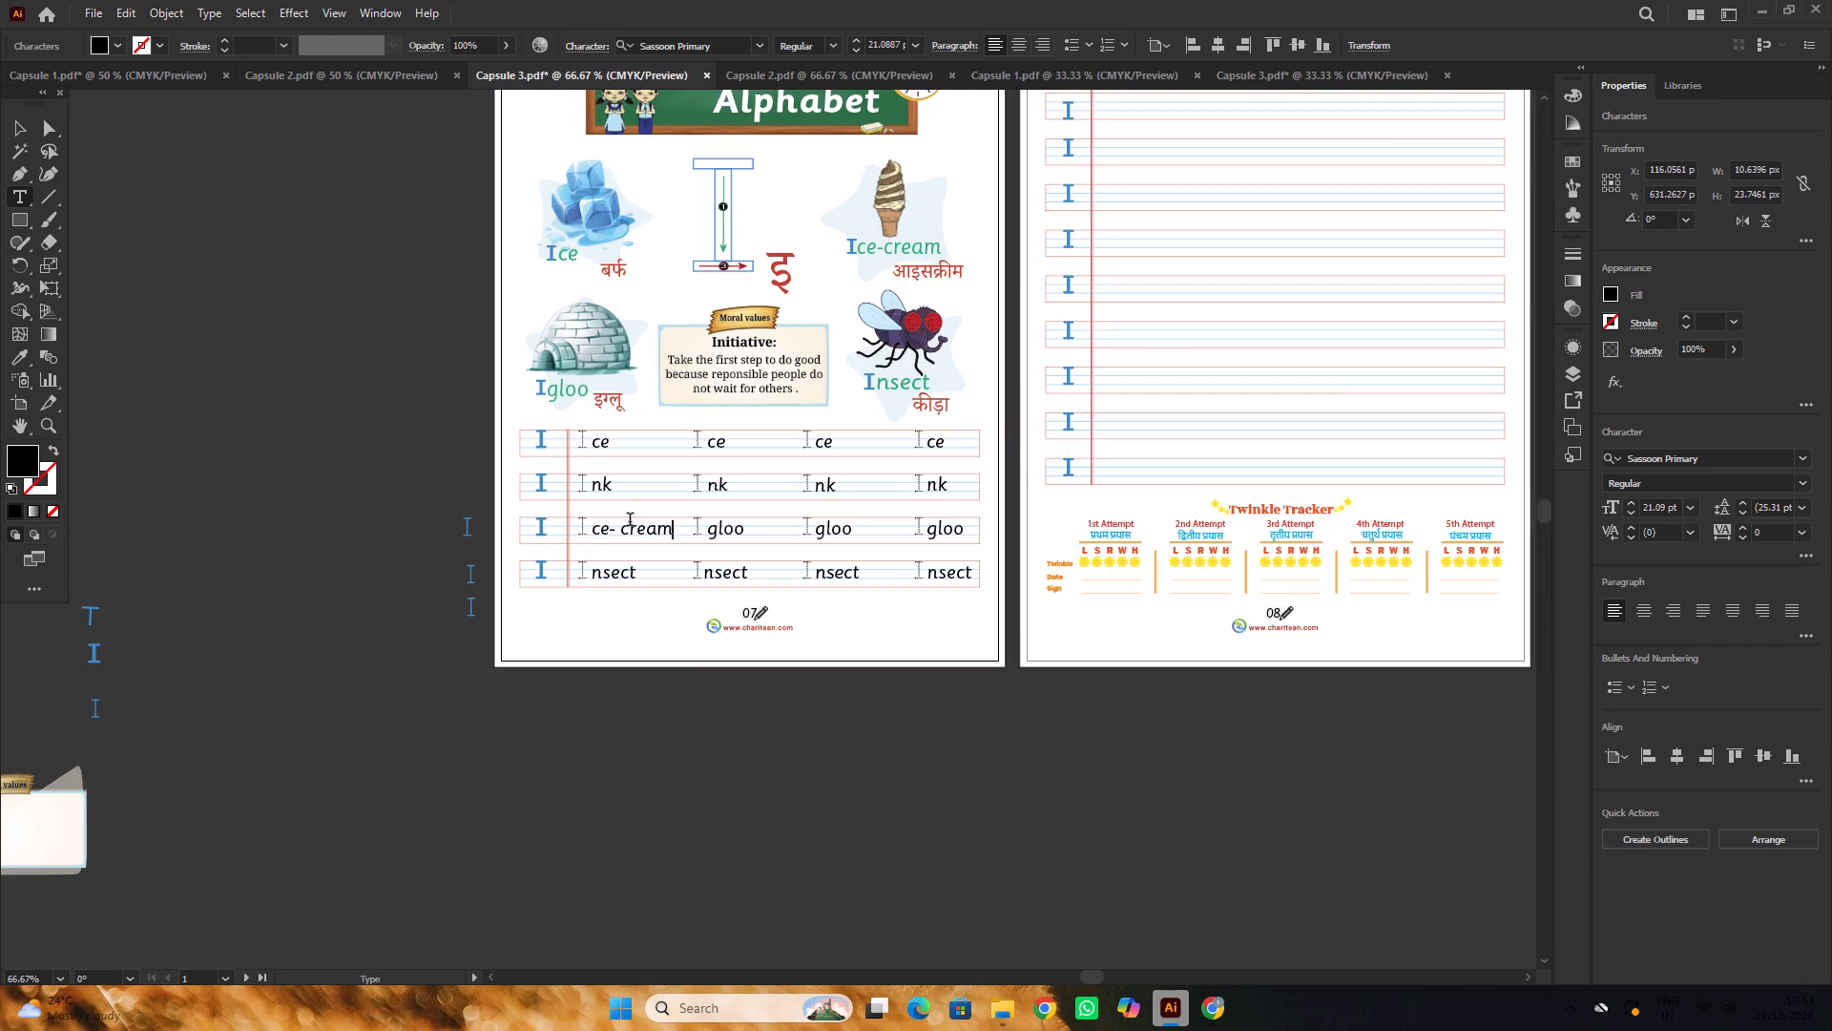
{"action": "left_click", "coordinate": [16, 129]}
{"action": "left_click", "coordinate": [181, 305]}
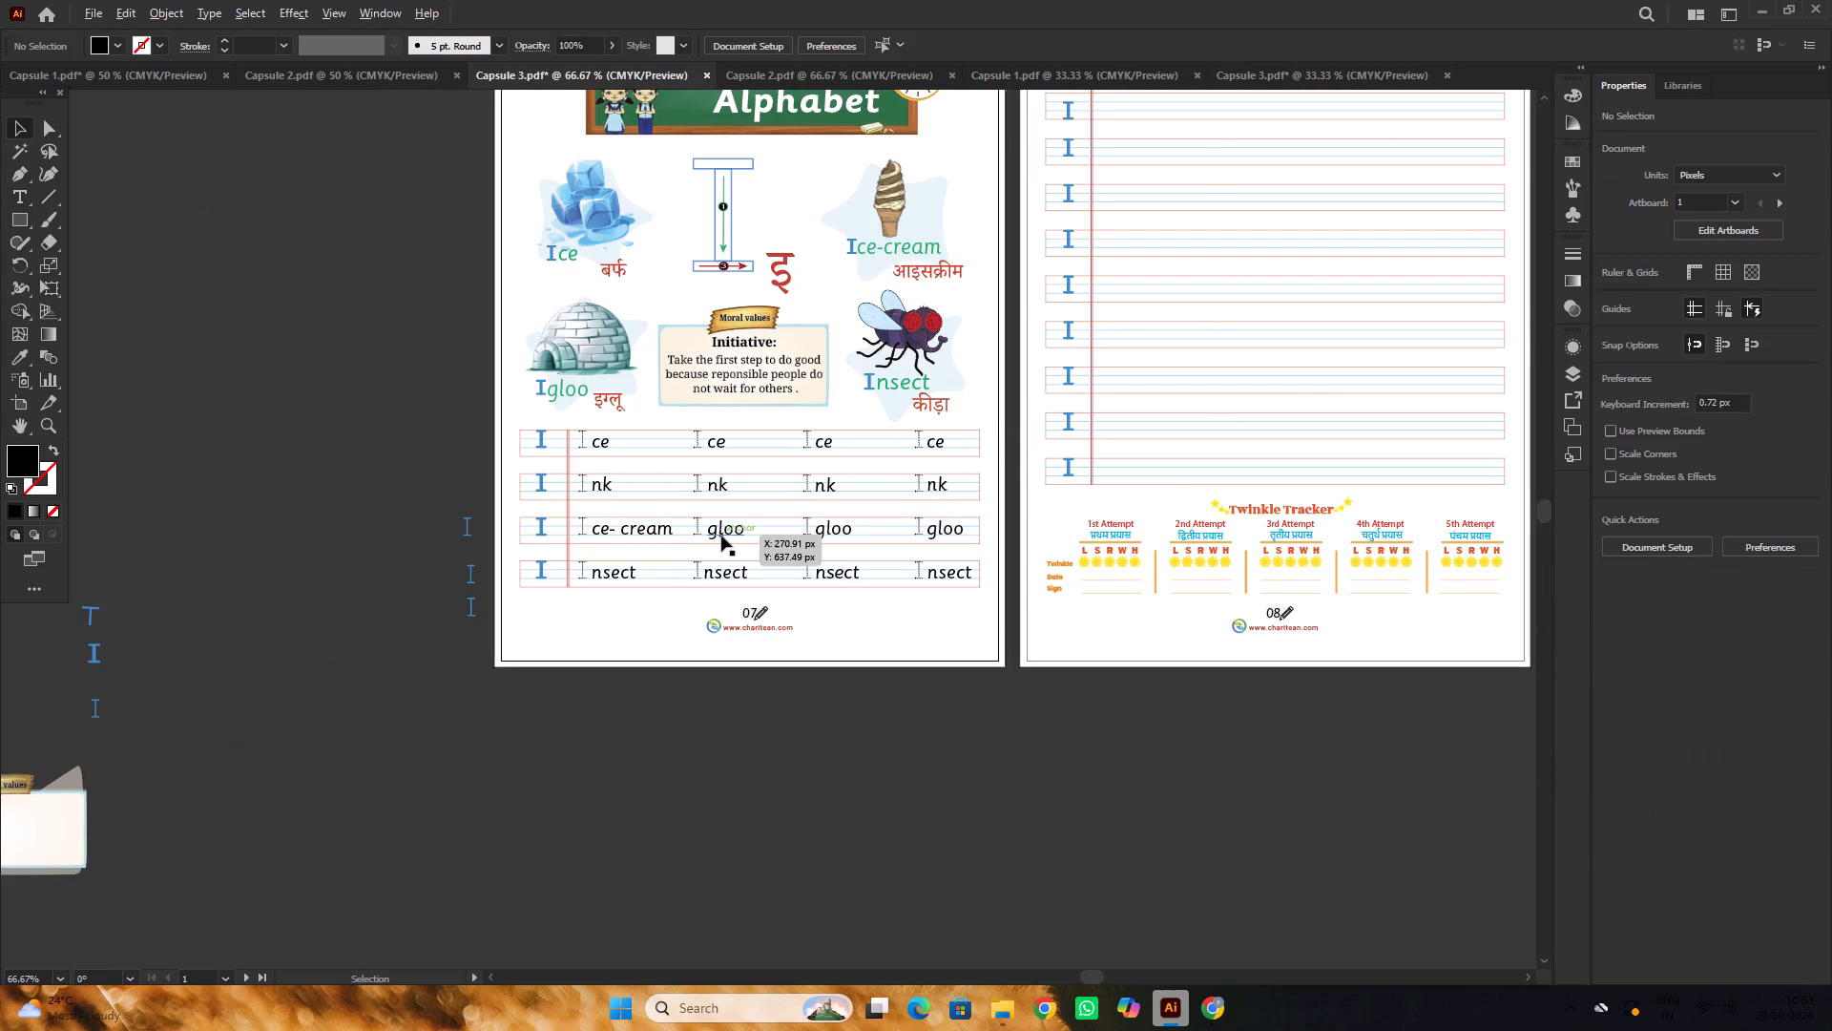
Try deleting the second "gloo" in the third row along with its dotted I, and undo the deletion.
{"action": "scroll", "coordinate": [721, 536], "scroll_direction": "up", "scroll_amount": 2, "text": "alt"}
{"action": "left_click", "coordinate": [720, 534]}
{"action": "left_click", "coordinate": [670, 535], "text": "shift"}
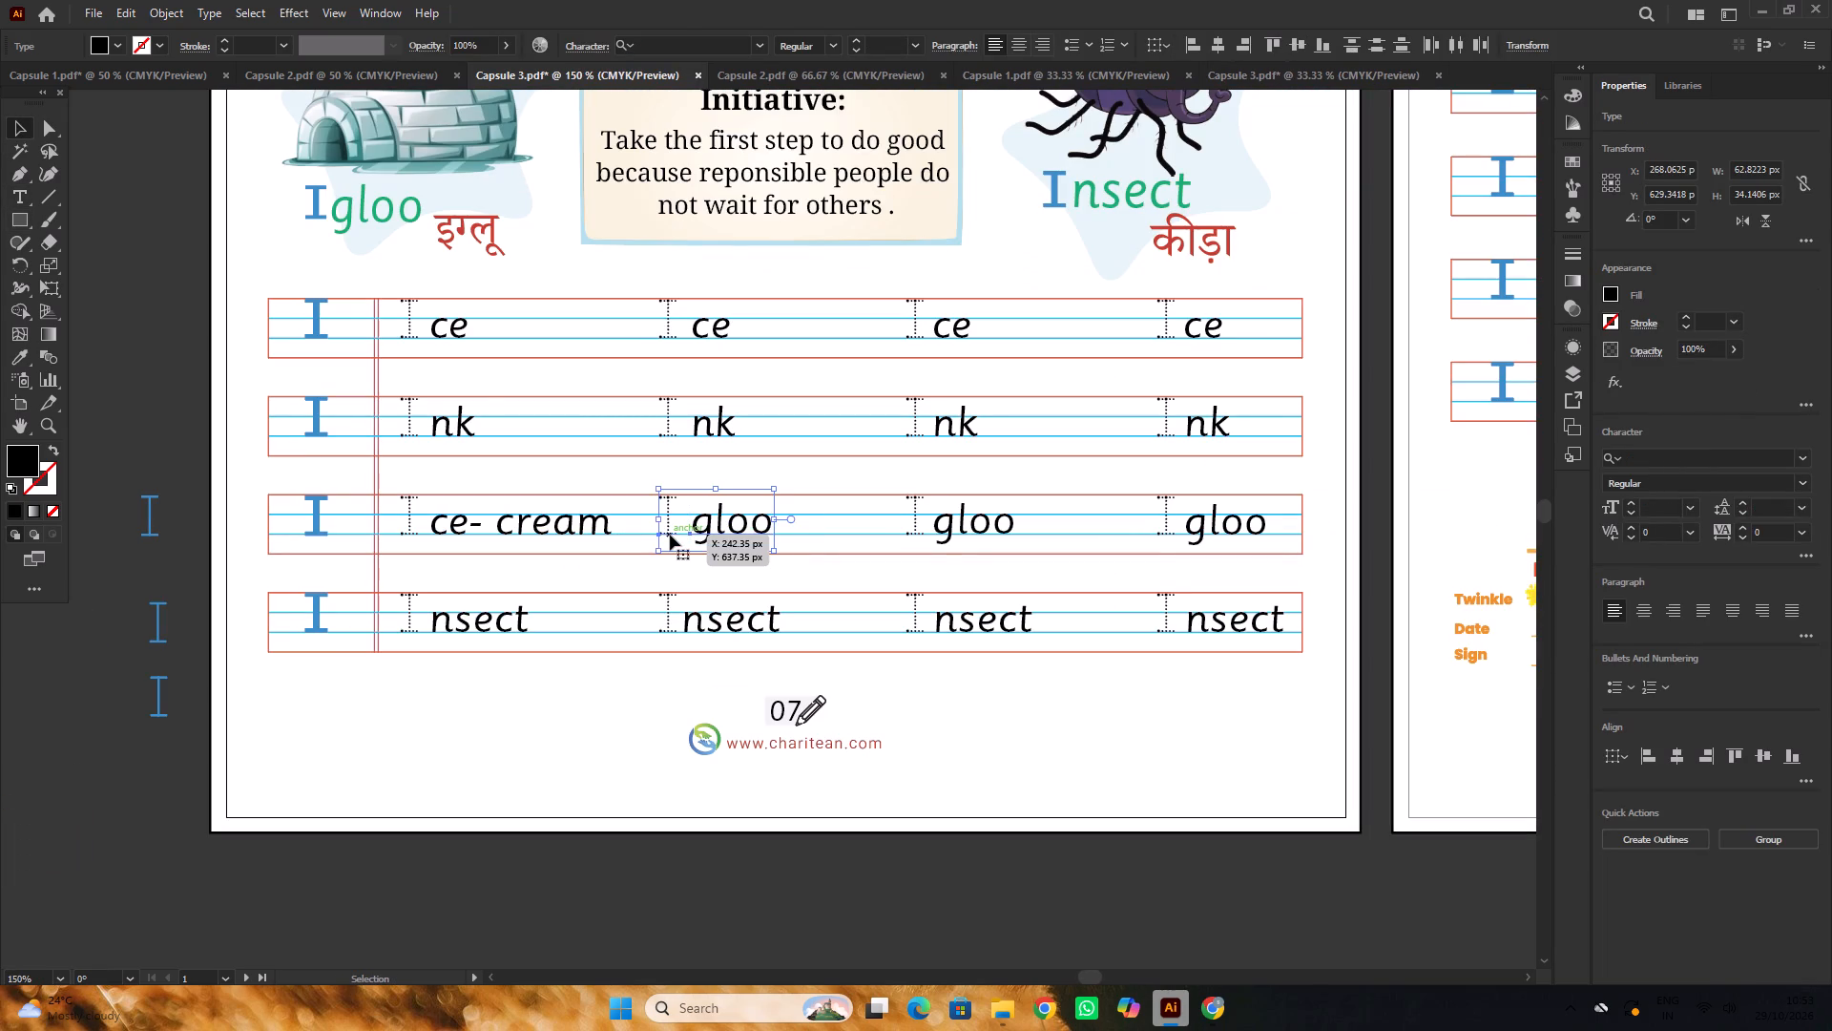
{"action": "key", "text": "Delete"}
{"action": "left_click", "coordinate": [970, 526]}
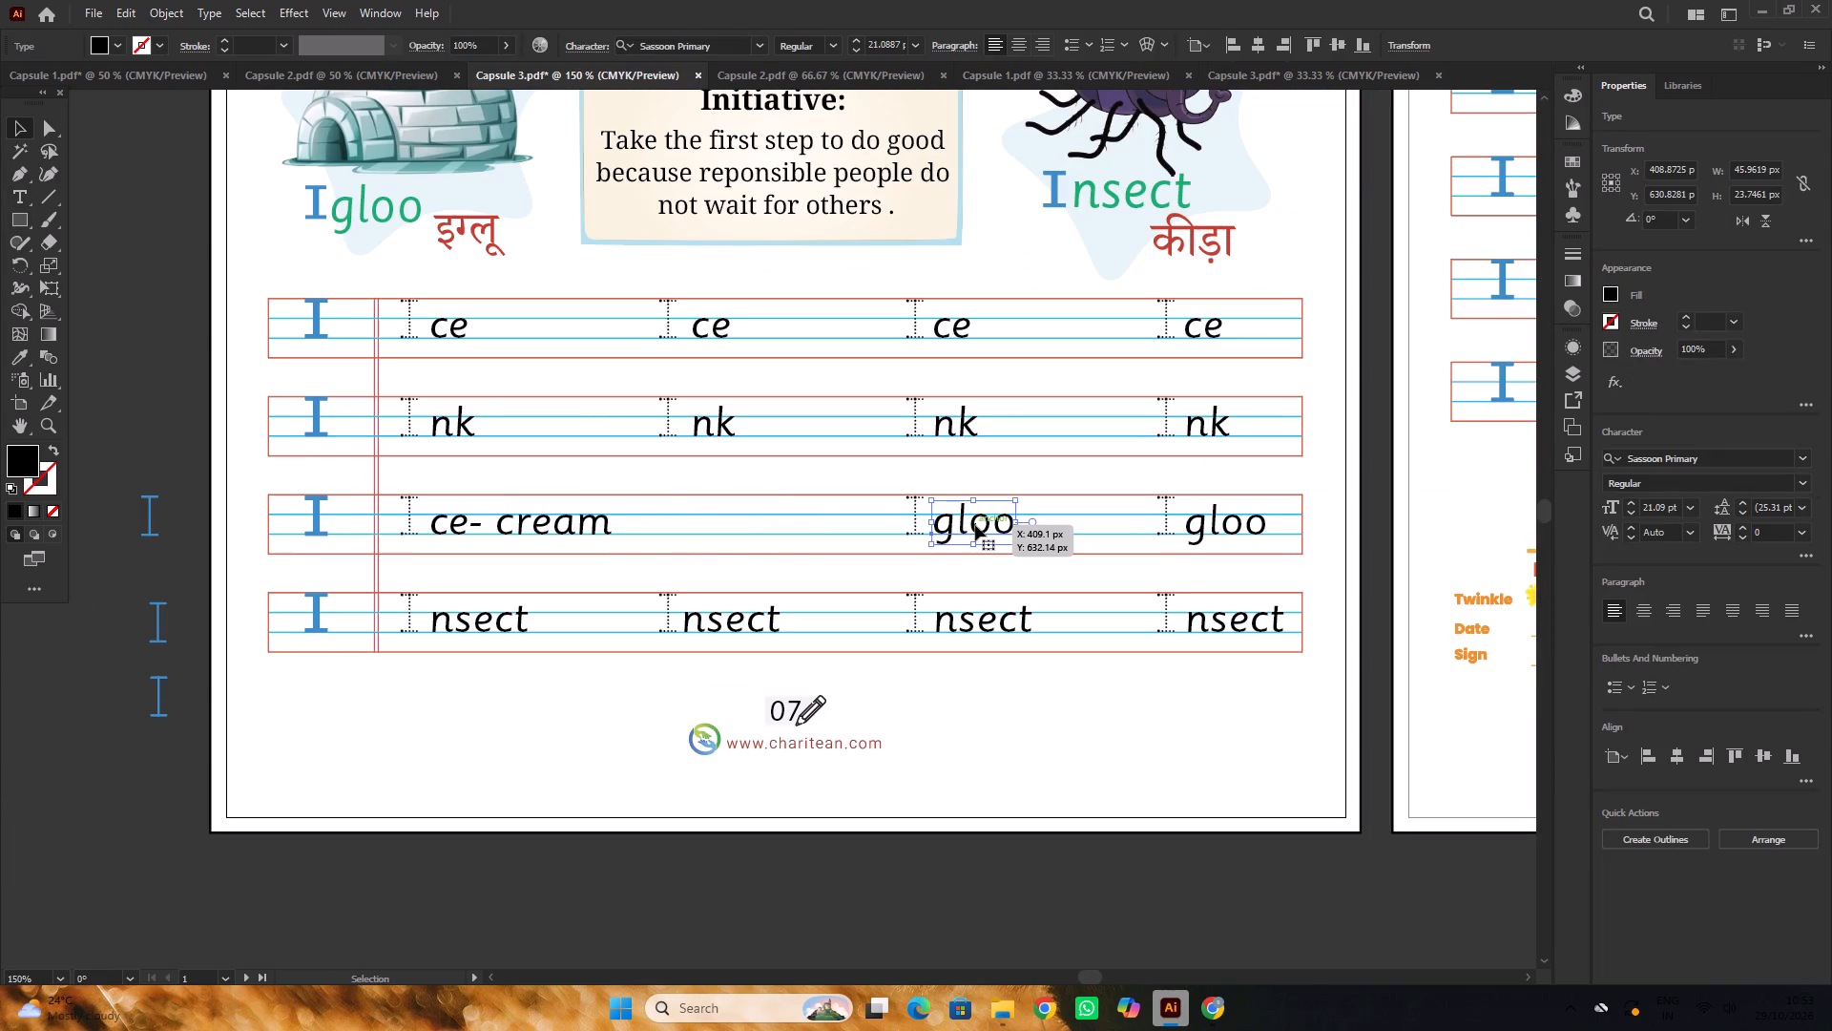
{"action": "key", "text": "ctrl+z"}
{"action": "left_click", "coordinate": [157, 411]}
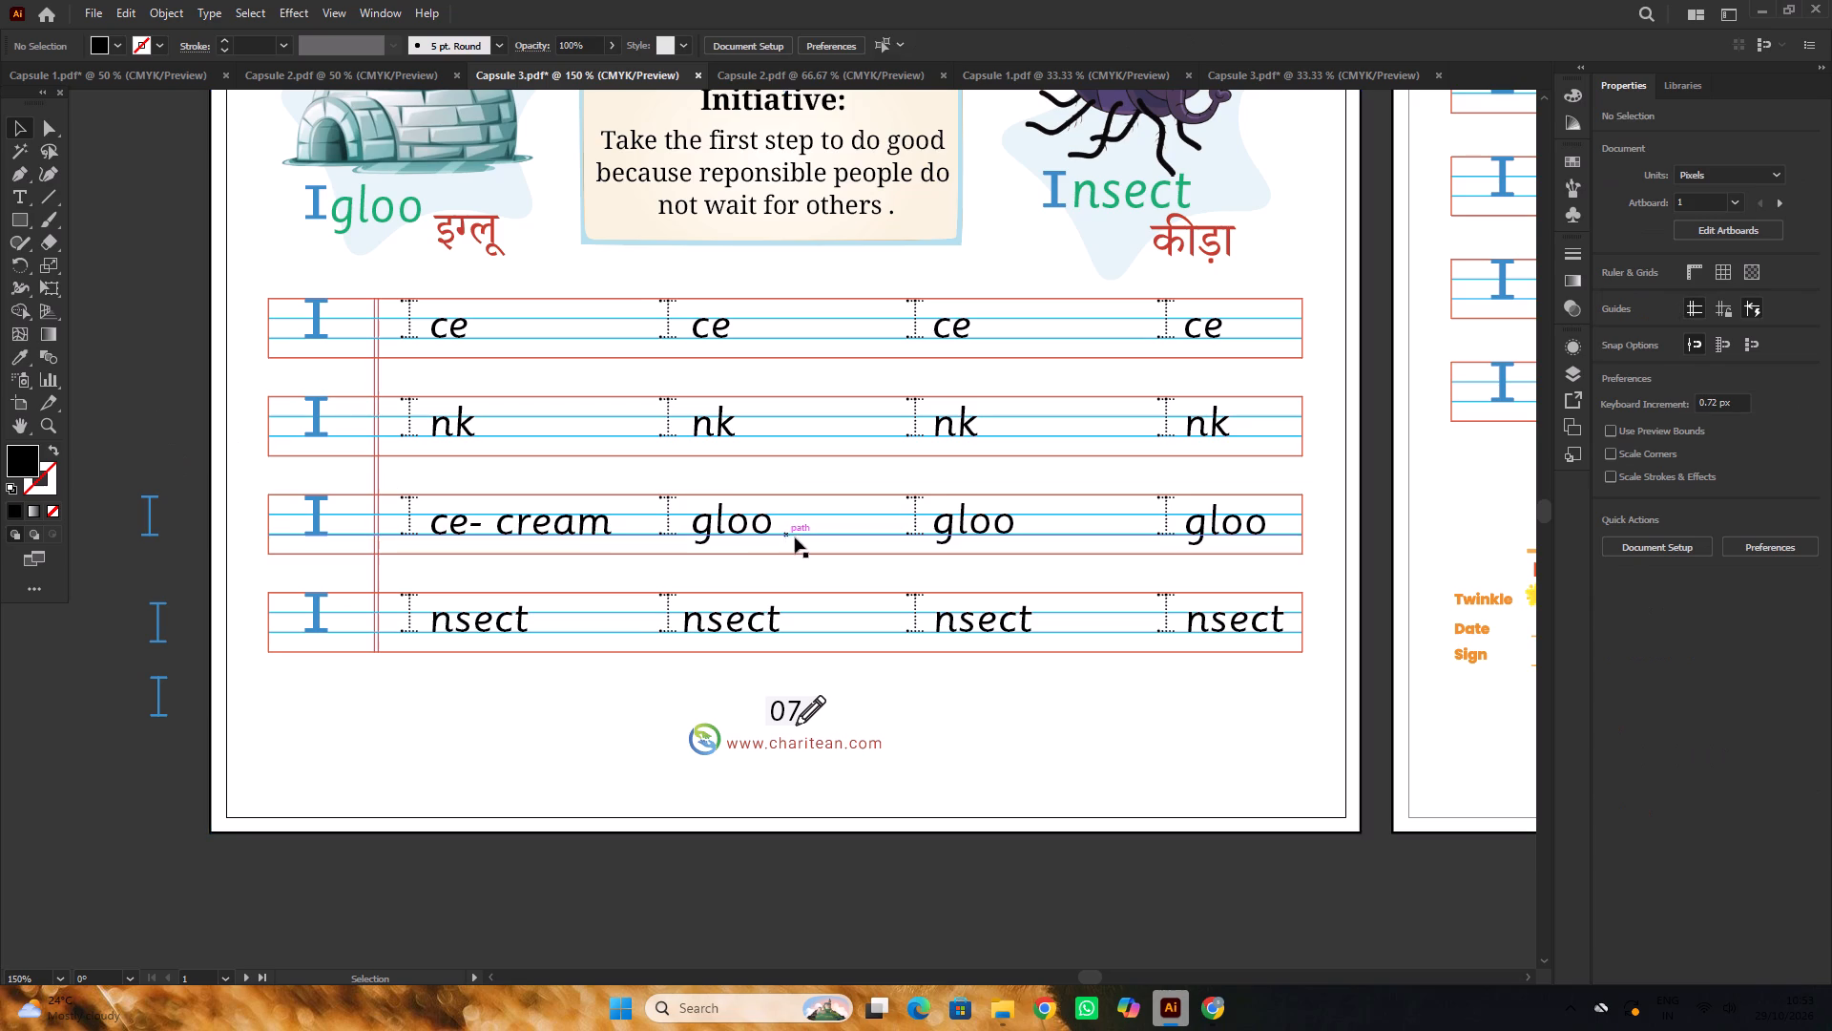
Delete the three remaining "gloo" texts from the third tracing row, keeping their dotted I letters.
{"action": "left_click", "coordinate": [749, 524]}
{"action": "key", "text": "Delete"}
{"action": "left_click", "coordinate": [982, 525]}
{"action": "key", "text": "Delete"}
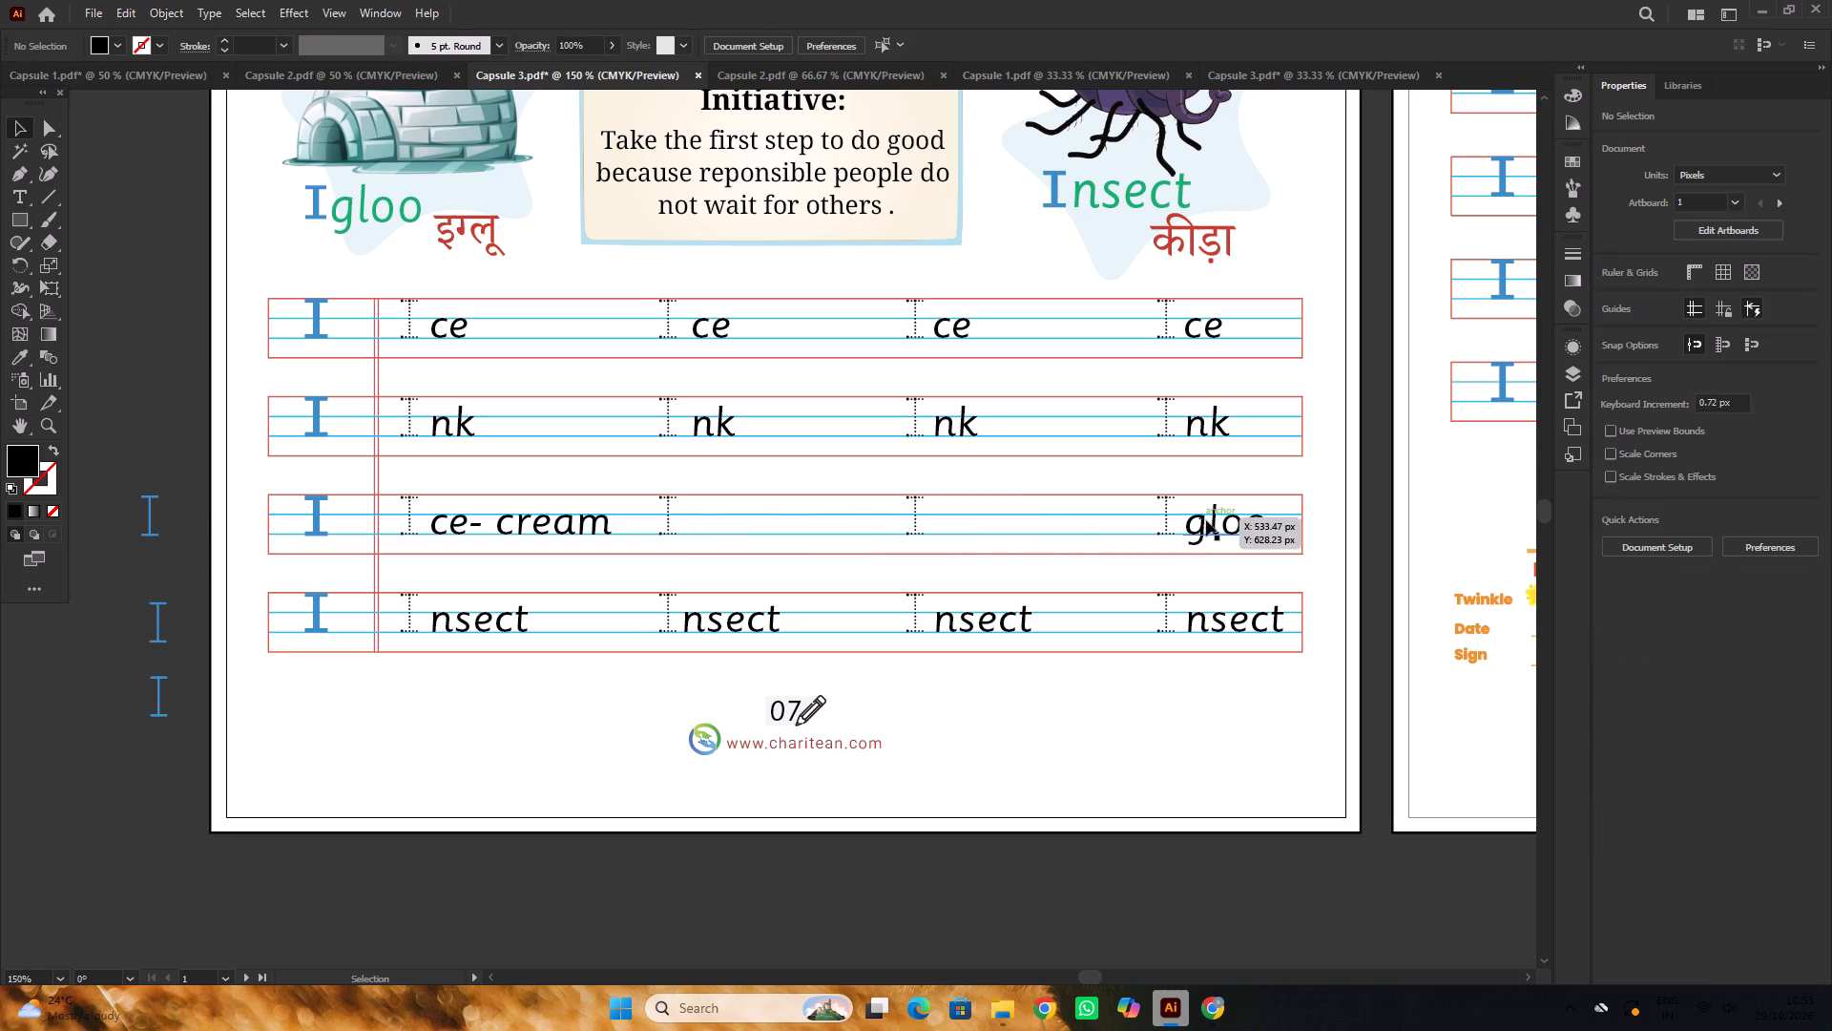
{"action": "left_click", "coordinate": [1214, 521]}
{"action": "key", "text": "Delete"}
Duplicate the "ce- cream" text horizontally so the copy sits beside the second dotted I of the third row.
{"action": "left_click", "coordinate": [538, 521]}
{"action": "scroll", "coordinate": [596, 531], "scroll_direction": "up", "scroll_amount": 1, "text": "alt"}
{"action": "left_click_drag", "start_coordinate": [550, 527], "coordinate": [554, 527], "text": "alt"}
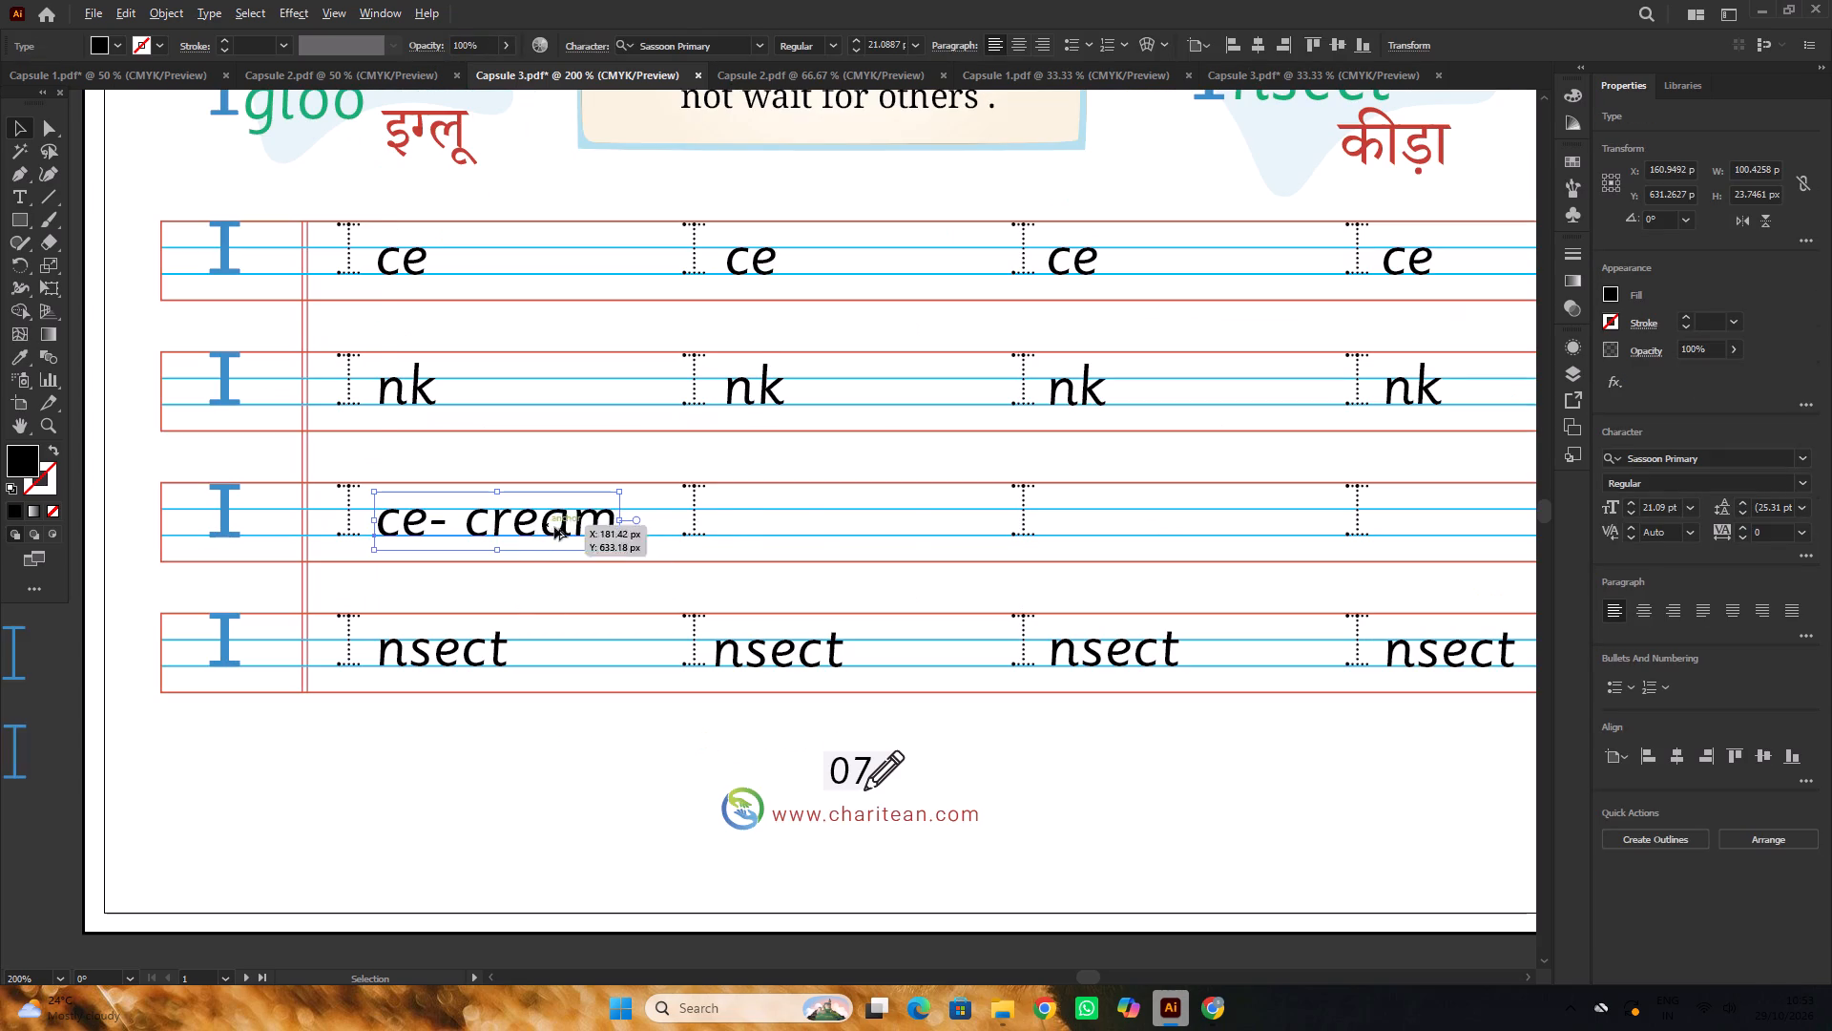
{"action": "left_click_drag", "start_coordinate": [554, 527], "coordinate": [890, 542], "text": "alt"}
{"action": "scroll", "coordinate": [696, 535], "scroll_direction": "up", "scroll_amount": 1, "text": "alt+shift"}
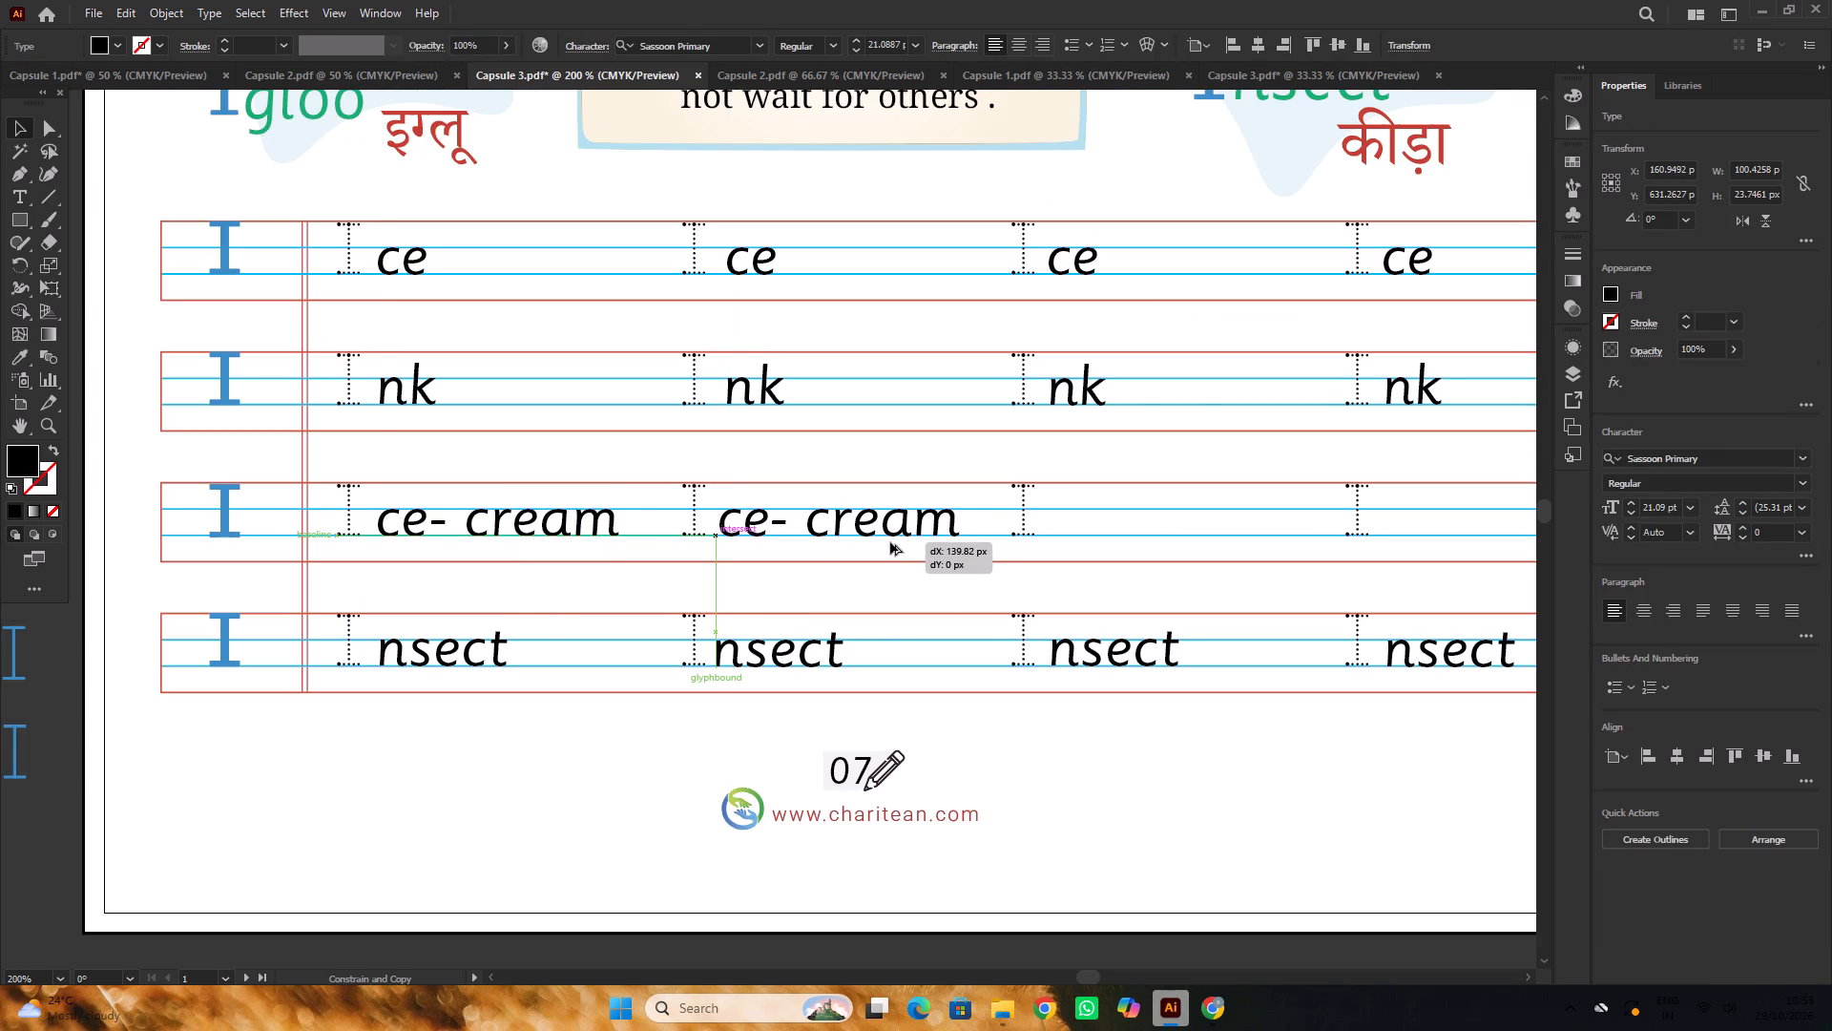
{"action": "left_click_drag", "start_coordinate": [890, 542], "coordinate": [891, 542], "text": "alt"}
{"action": "scroll", "coordinate": [510, 515], "scroll_direction": "down", "scroll_amount": 3, "text": "alt"}
{"action": "left_click", "coordinate": [894, 738]}
{"action": "scroll", "coordinate": [670, 517], "scroll_direction": "up", "scroll_amount": 1, "text": "alt"}
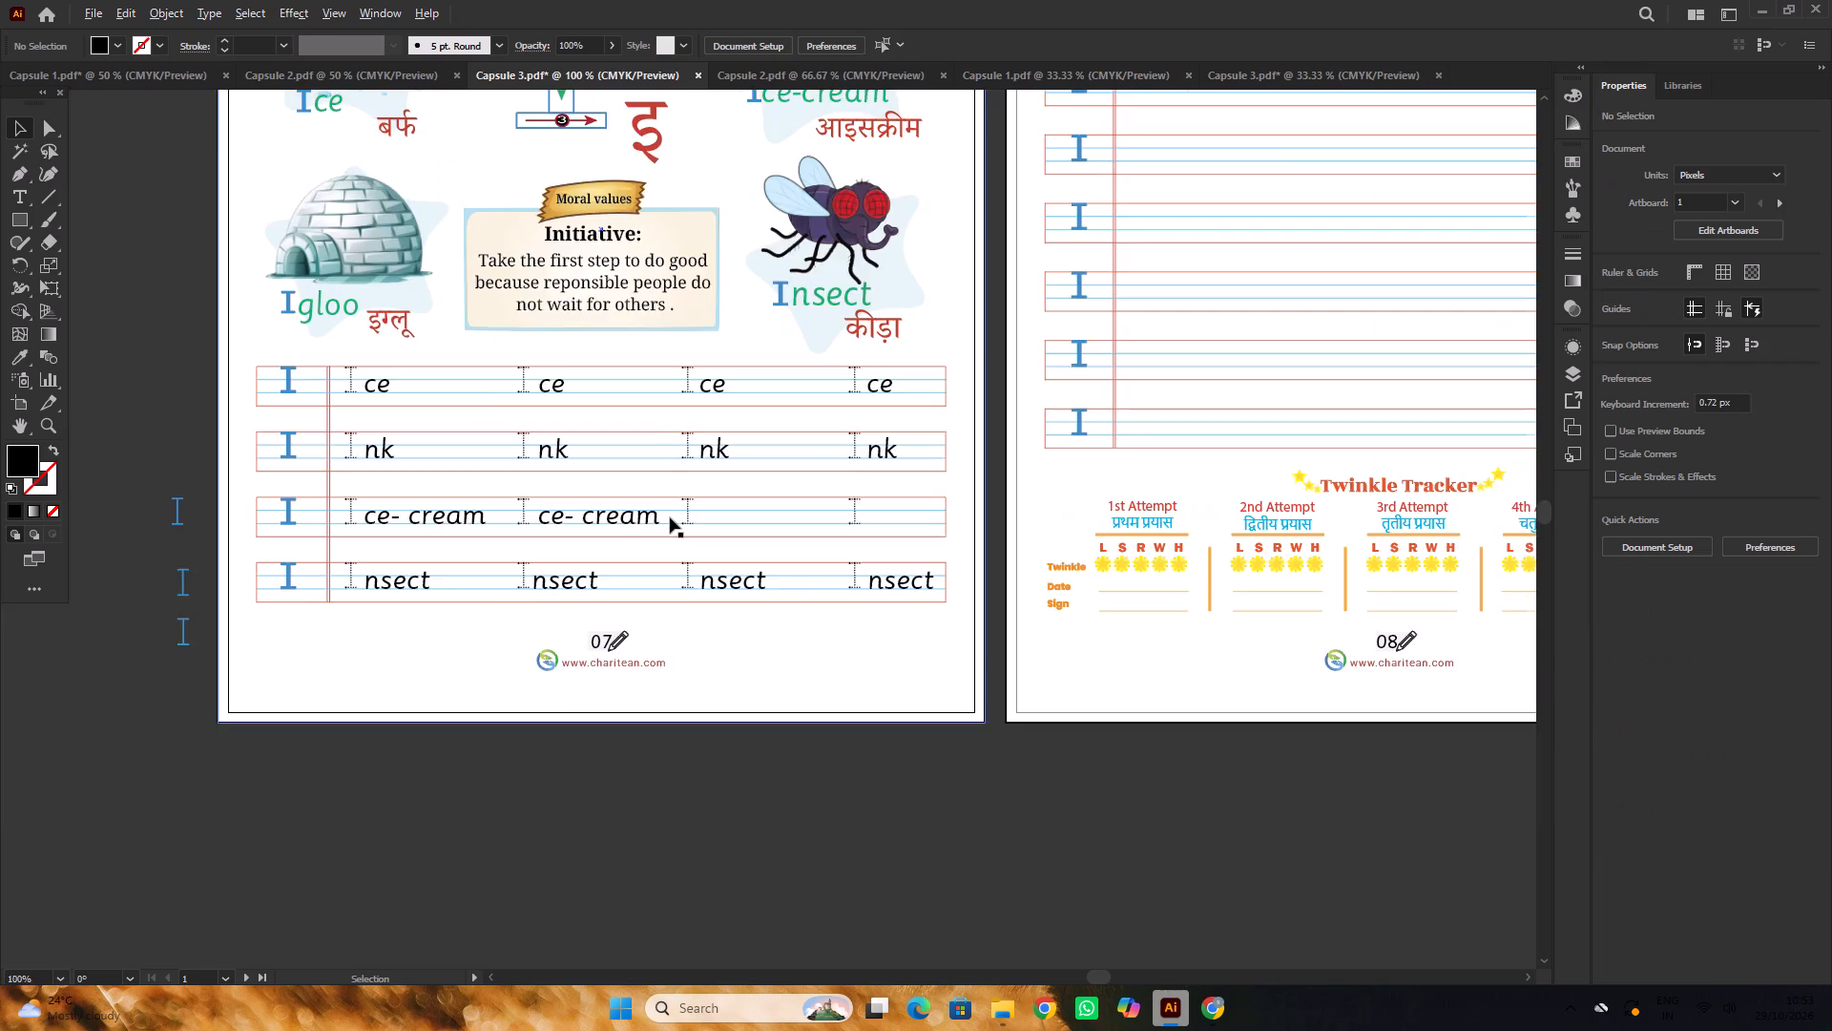
Delete the third and fourth dotted I letters from the third tracing row.
{"action": "scroll", "coordinate": [670, 517], "scroll_direction": "up", "scroll_amount": 2, "text": "alt"}
{"action": "left_click", "coordinate": [694, 526]}
{"action": "key", "text": "Delete"}
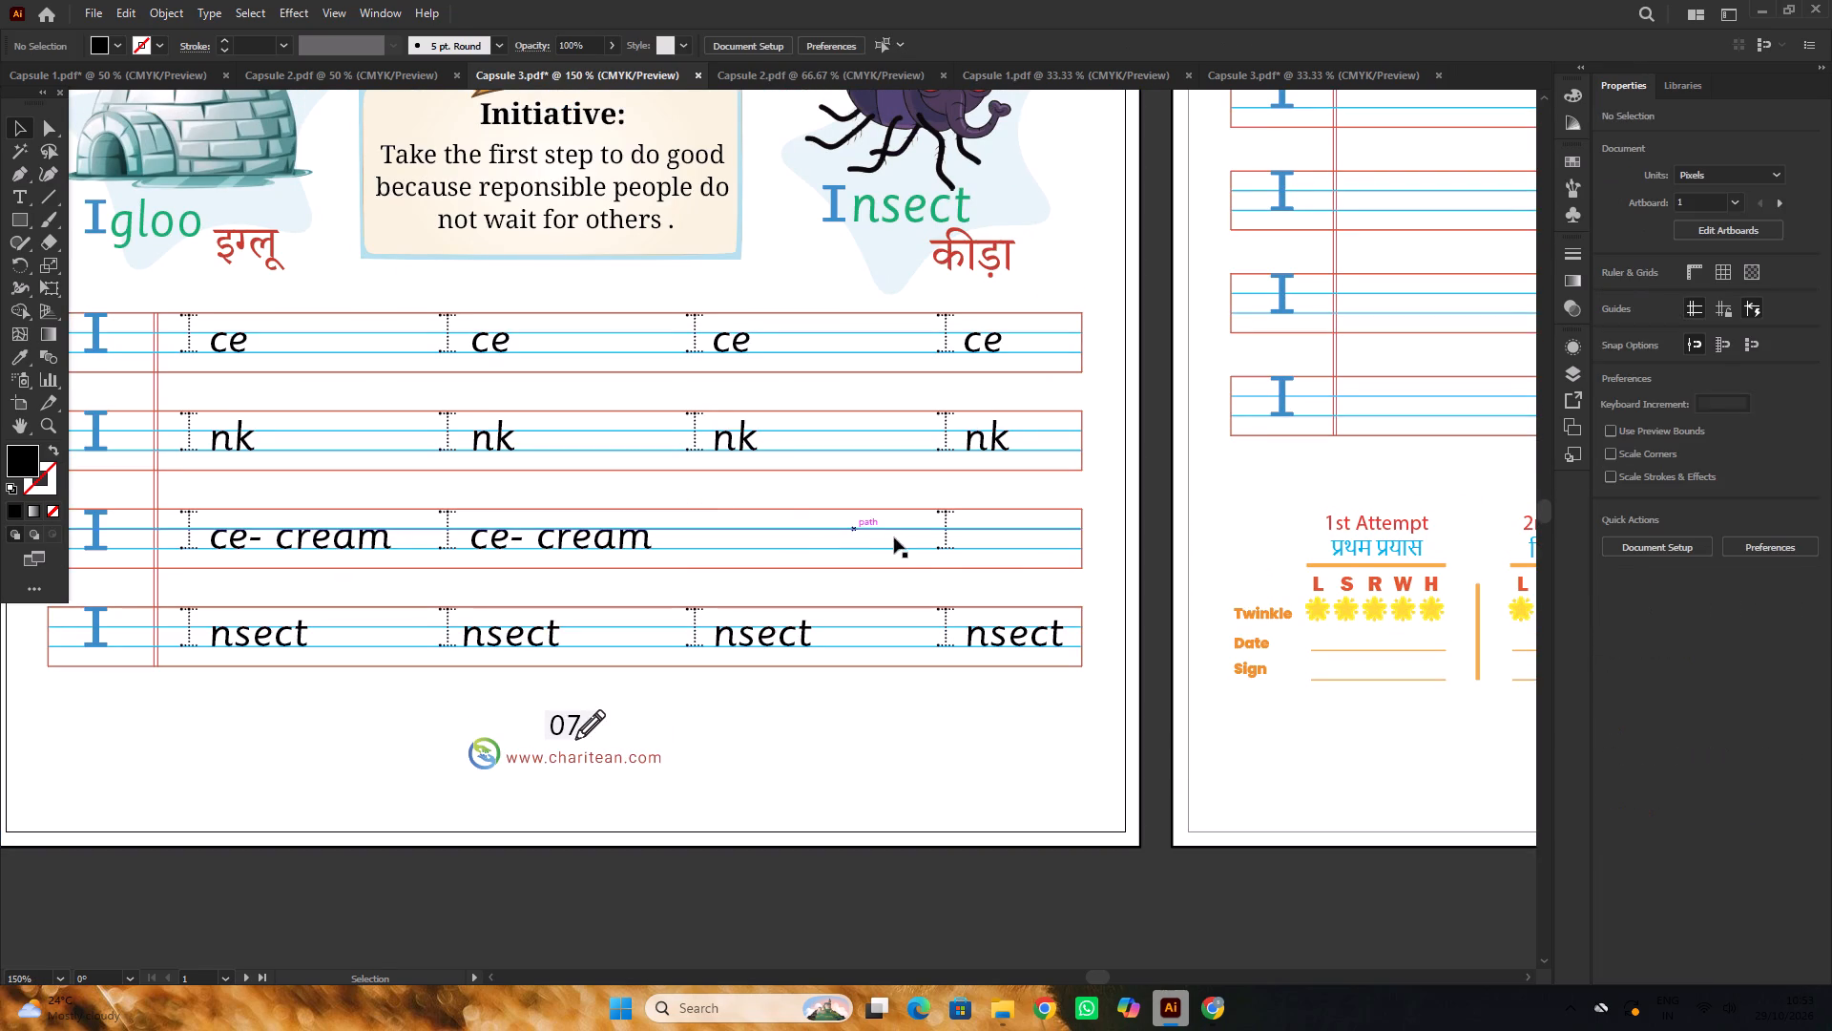
{"action": "left_click", "coordinate": [943, 539]}
{"action": "key", "text": "Delete"}
Duplicate the second dotted I with its "ce- cream" text horizontally to the third word position in the row.
{"action": "left_click", "coordinate": [441, 547]}
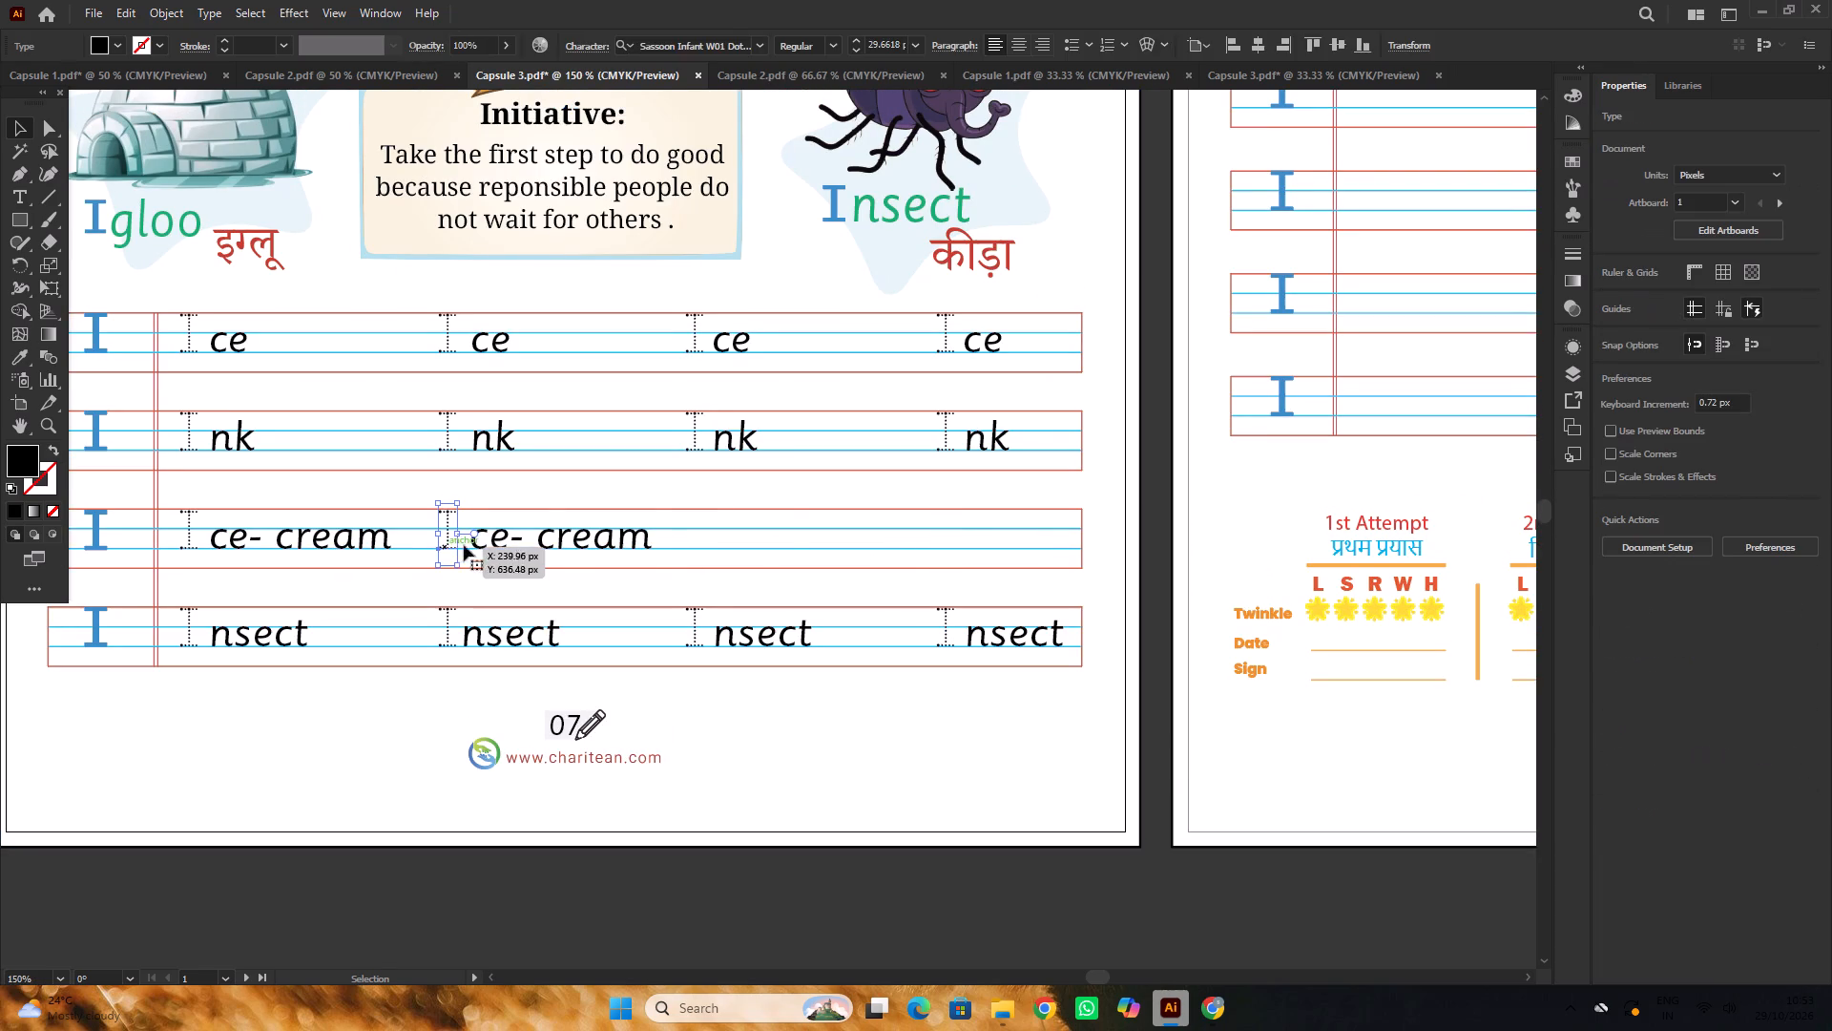
{"action": "left_click", "coordinate": [522, 540], "text": "shift"}
{"action": "left_click_drag", "start_coordinate": [505, 540], "coordinate": [753, 550], "text": "alt"}
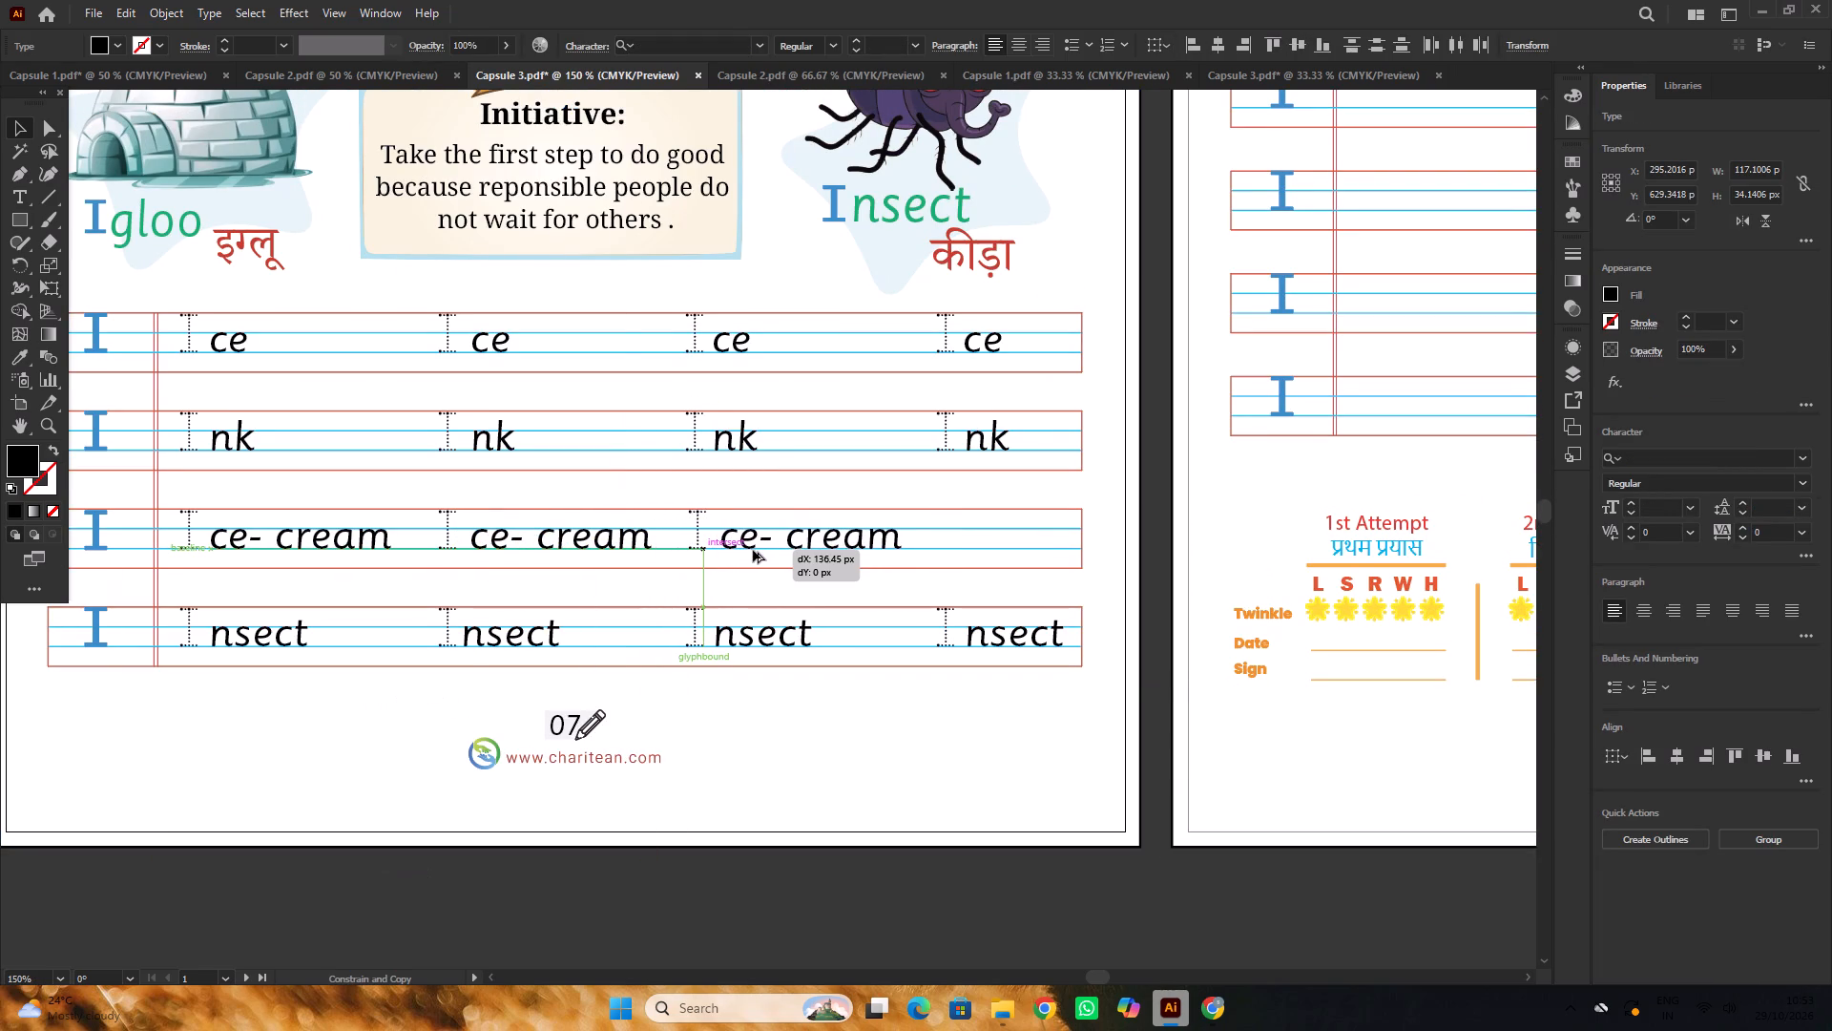
{"action": "left_click_drag", "start_coordinate": [753, 550], "coordinate": [755, 550], "text": "alt"}
{"action": "scroll", "coordinate": [849, 546], "scroll_direction": "down", "scroll_amount": 2, "text": "alt"}
{"action": "scroll", "coordinate": [707, 552], "scroll_direction": "up", "scroll_amount": 1, "text": "alt"}
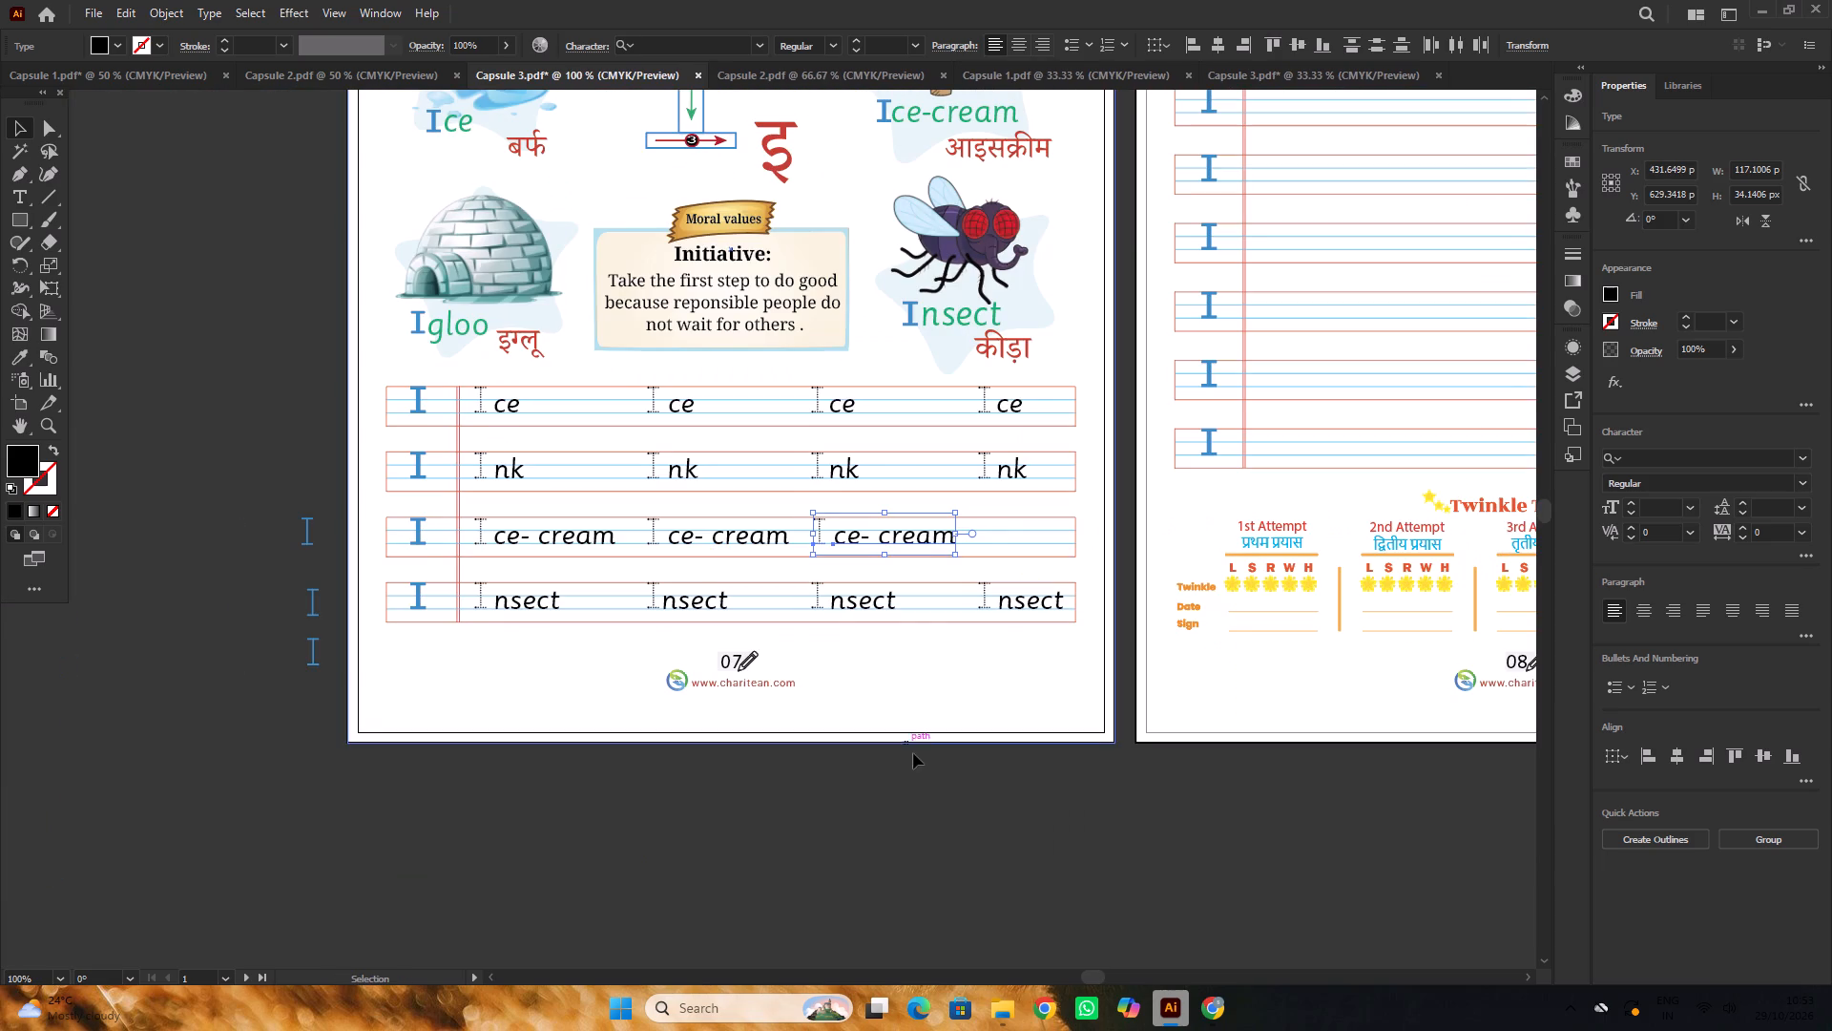
Group each dotted I with its "ce- cream" text, making three separate groups in the third row.
{"action": "key", "text": "ctrl+g"}
{"action": "left_click", "coordinate": [891, 814]}
{"action": "scroll", "coordinate": [680, 580], "scroll_direction": "up", "scroll_amount": 2, "text": "alt"}
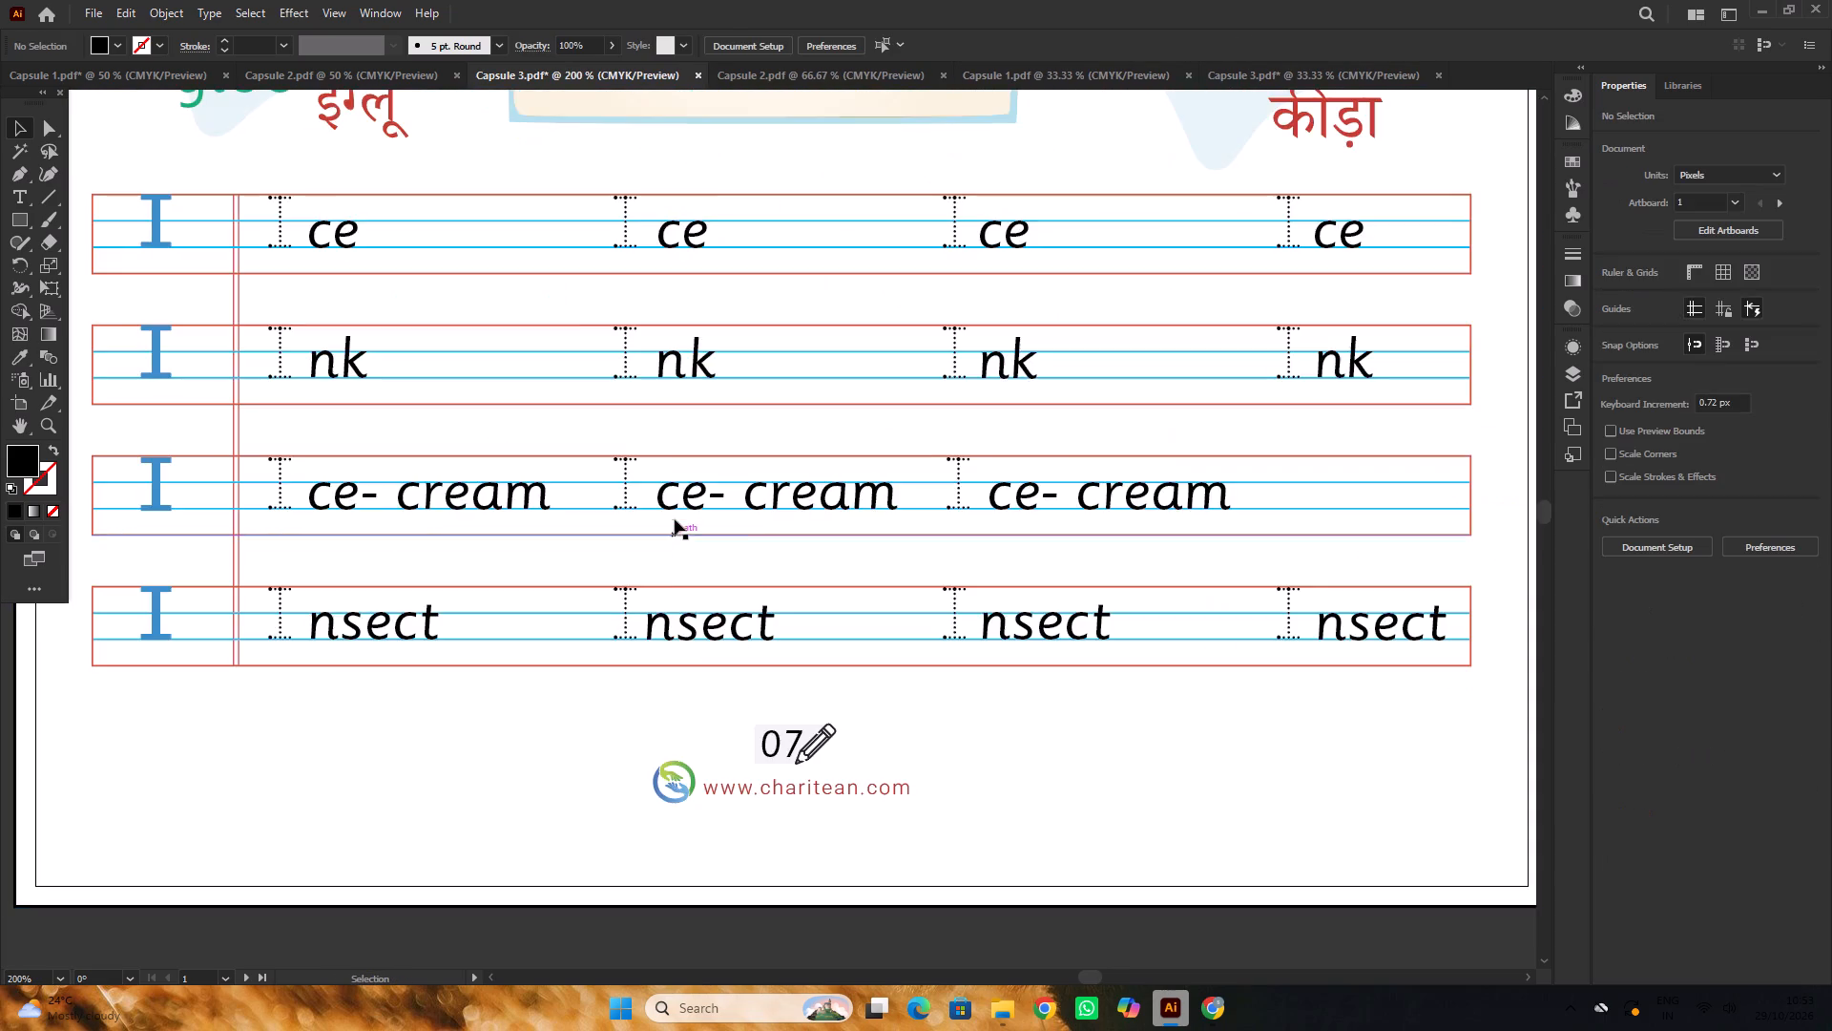
{"action": "left_click", "coordinate": [686, 500]}
{"action": "left_click", "coordinate": [622, 507], "text": "shift"}
{"action": "key", "text": "ctrl+g"}
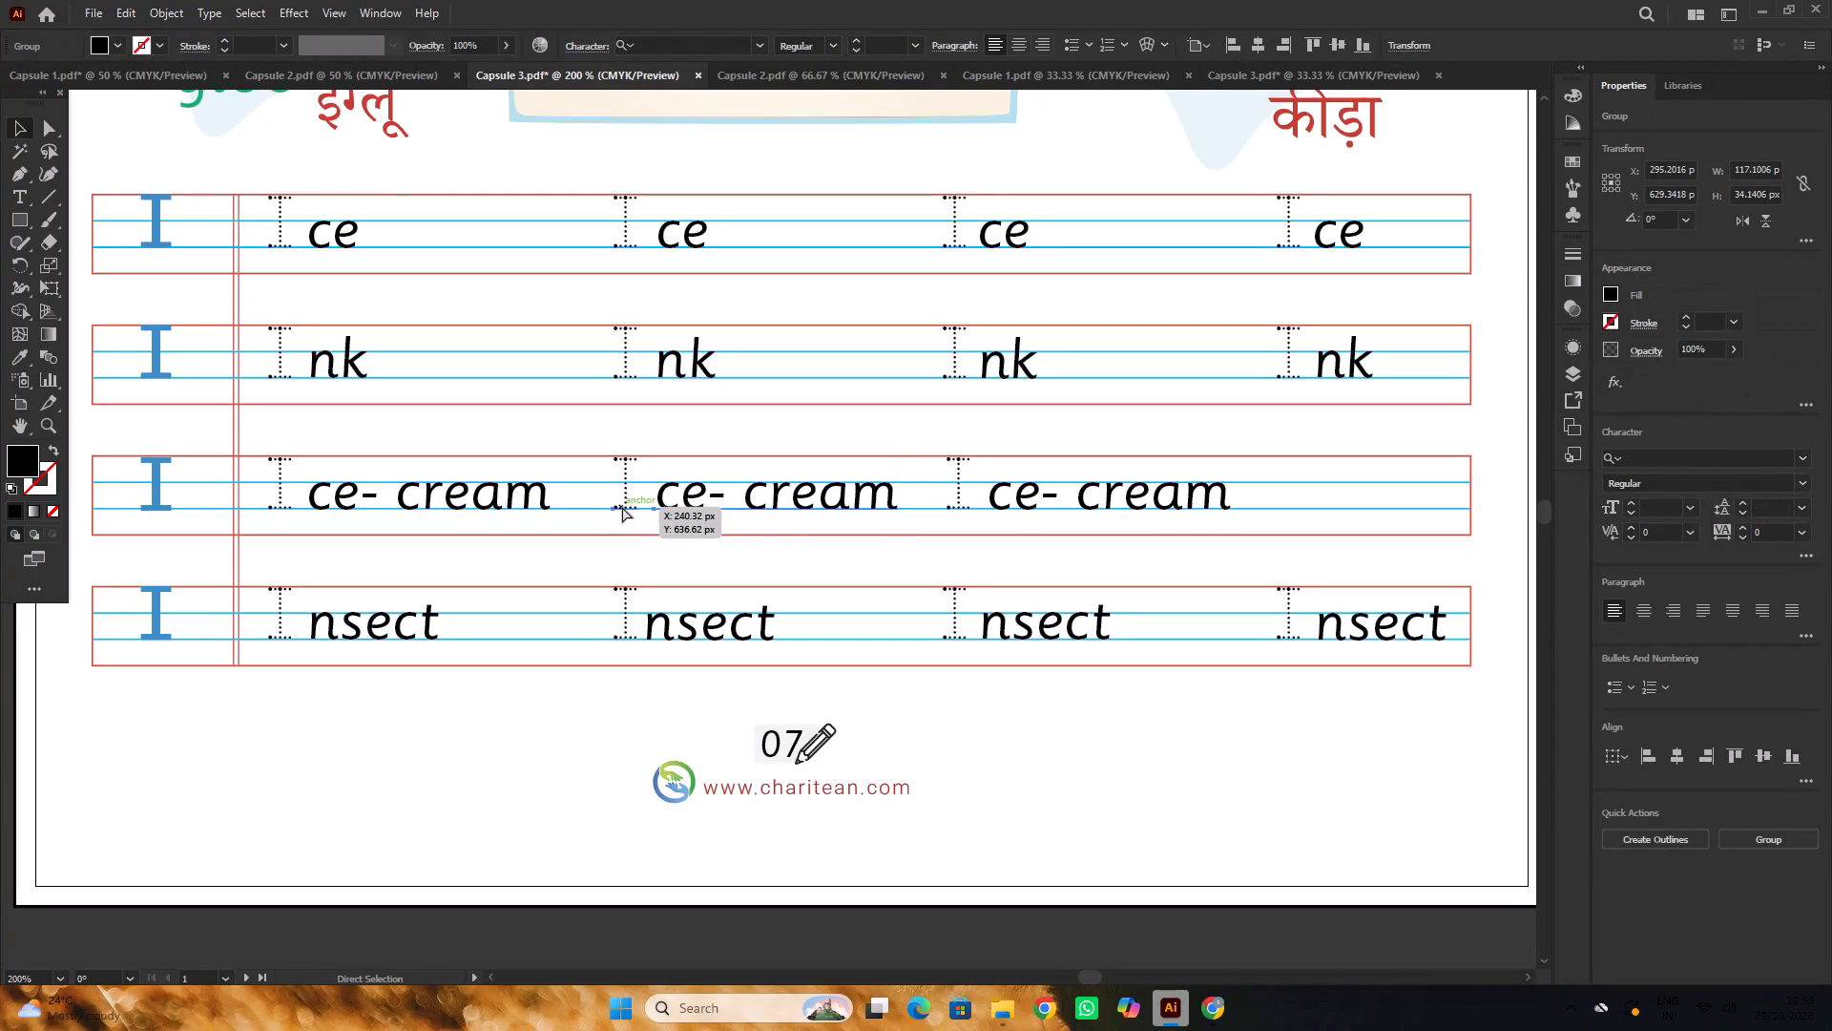
{"action": "scroll", "coordinate": [774, 518], "scroll_direction": "down", "scroll_amount": 2}
{"action": "scroll", "coordinate": [774, 525], "scroll_direction": "down", "scroll_amount": 1, "text": "alt"}
{"action": "left_click", "coordinate": [872, 816]}
{"action": "left_click", "coordinate": [541, 475]}
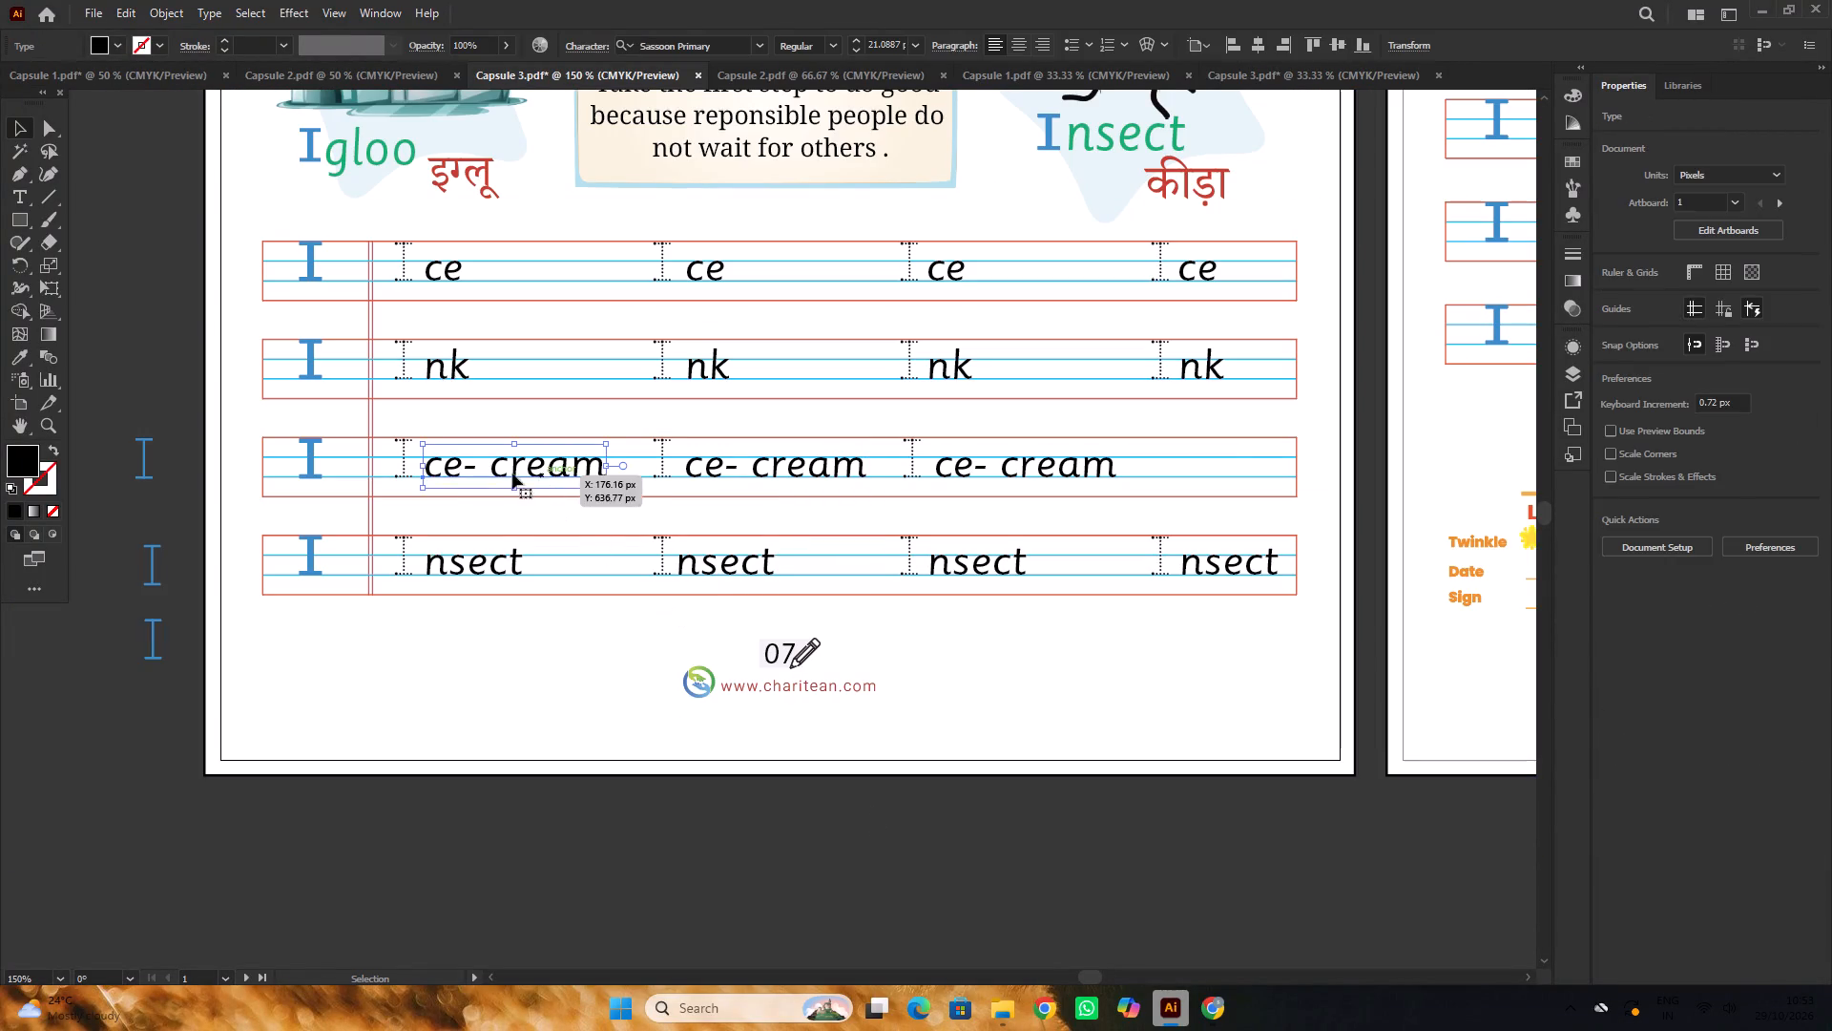
{"action": "left_click", "coordinate": [404, 478], "text": "shift"}
{"action": "key", "text": "ctrl+g"}
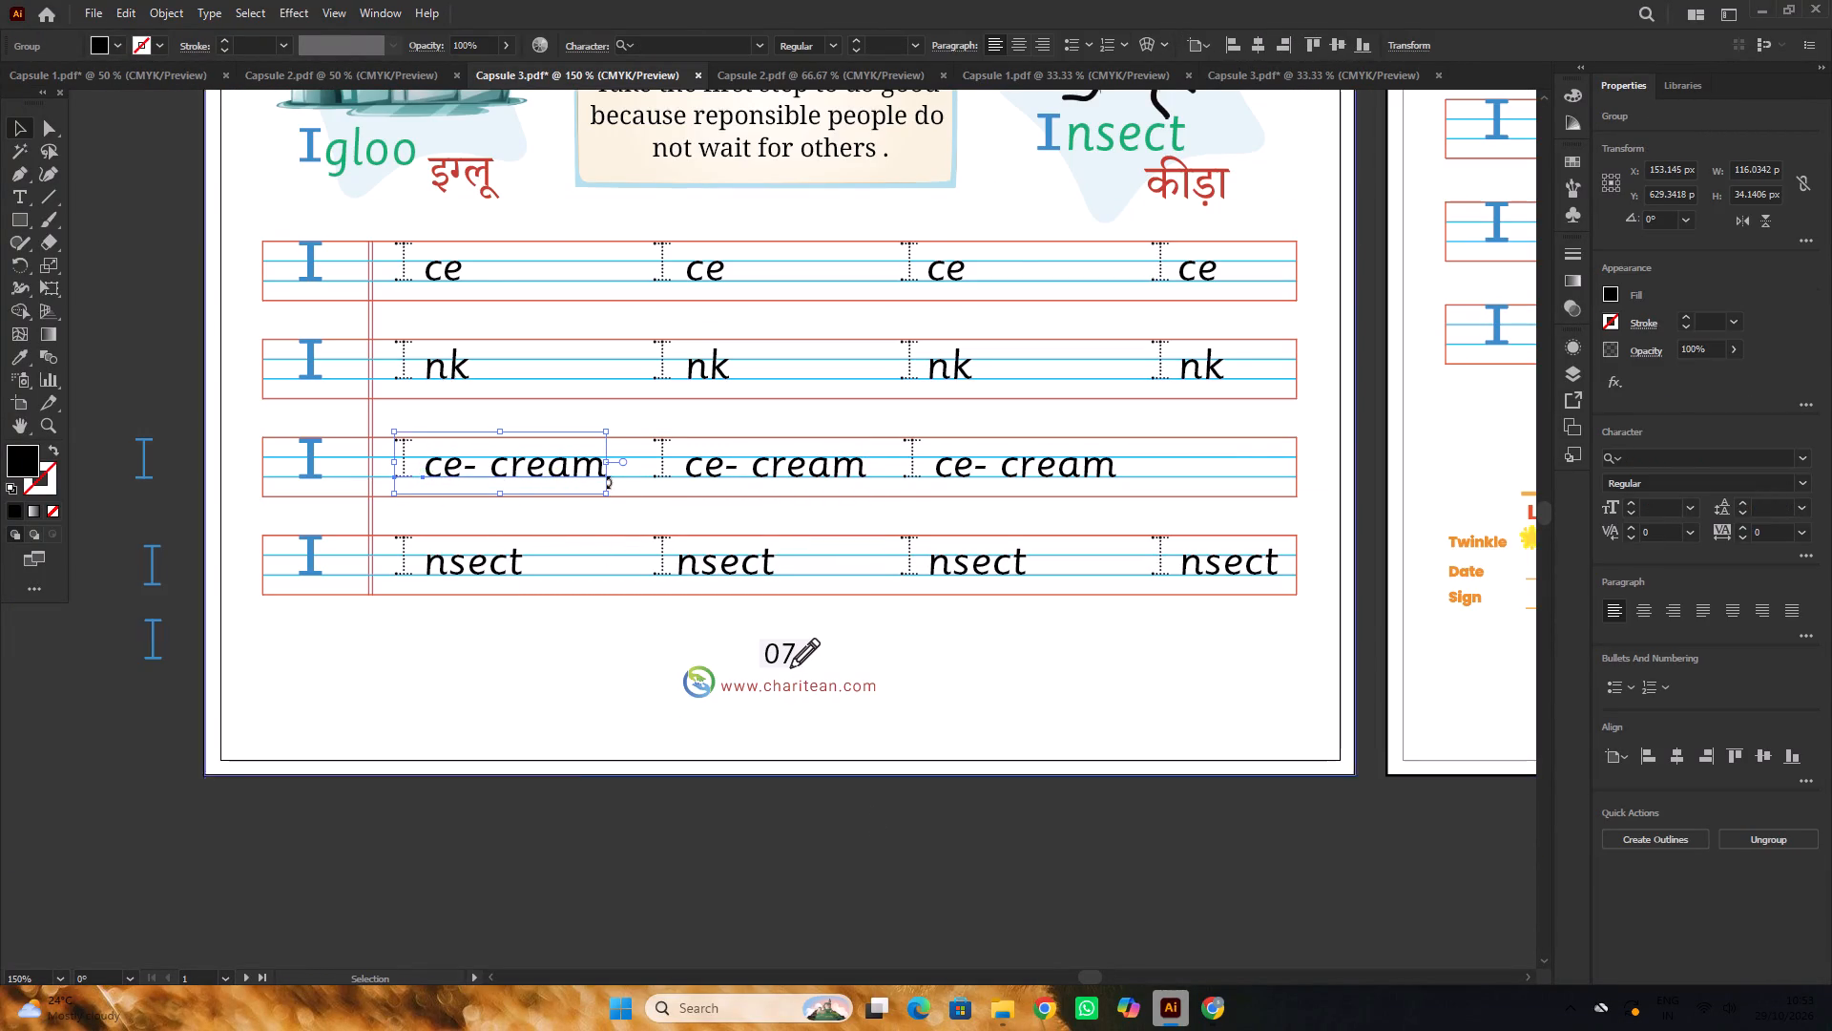
{"action": "scroll", "coordinate": [608, 482], "scroll_direction": "down", "scroll_amount": 3, "text": "alt"}
{"action": "left_click", "coordinate": [723, 715]}
Move the three "ce- cream" groups off the third row onto the empty canvas below page 07.
{"action": "scroll", "coordinate": [631, 485], "scroll_direction": "up", "scroll_amount": 2, "text": "alt"}
{"action": "left_click", "coordinate": [562, 473]}
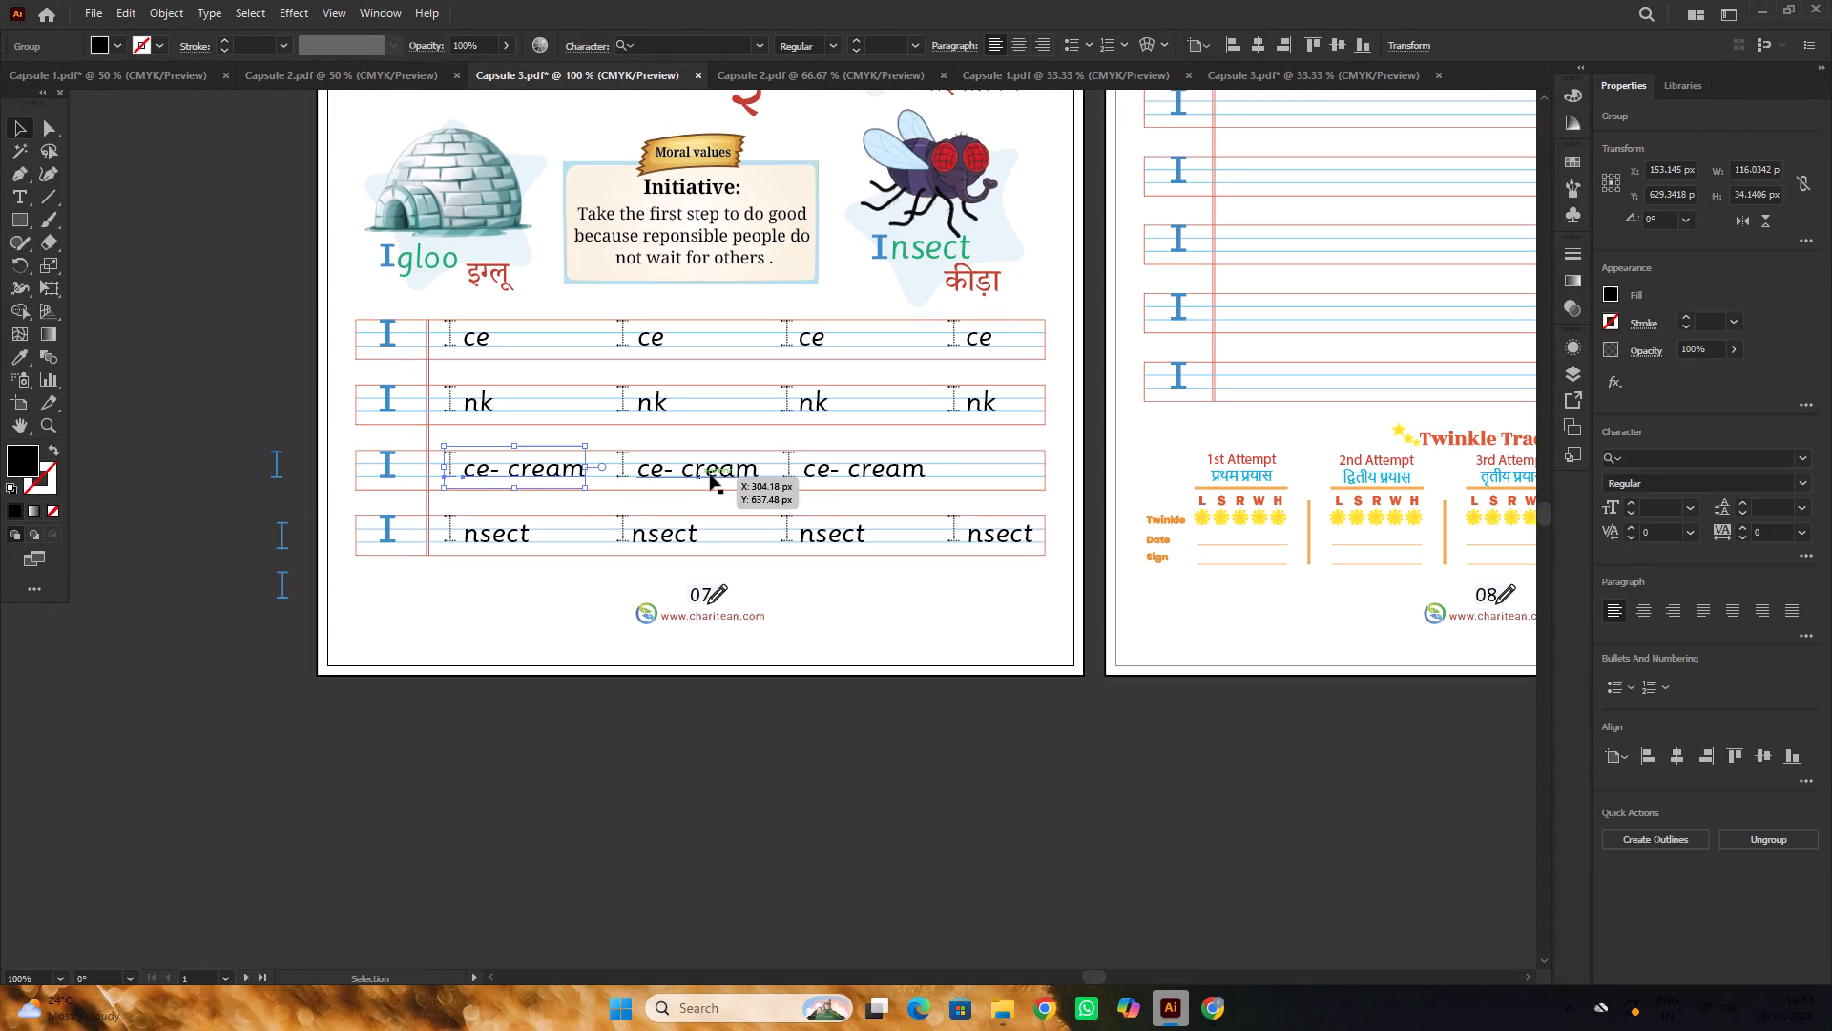
{"action": "left_click", "coordinate": [710, 474], "text": "shift"}
{"action": "left_click", "coordinate": [829, 474], "text": "shift"}
{"action": "left_click_drag", "start_coordinate": [853, 472], "coordinate": [801, 769]}
{"action": "left_click", "coordinate": [977, 742]}
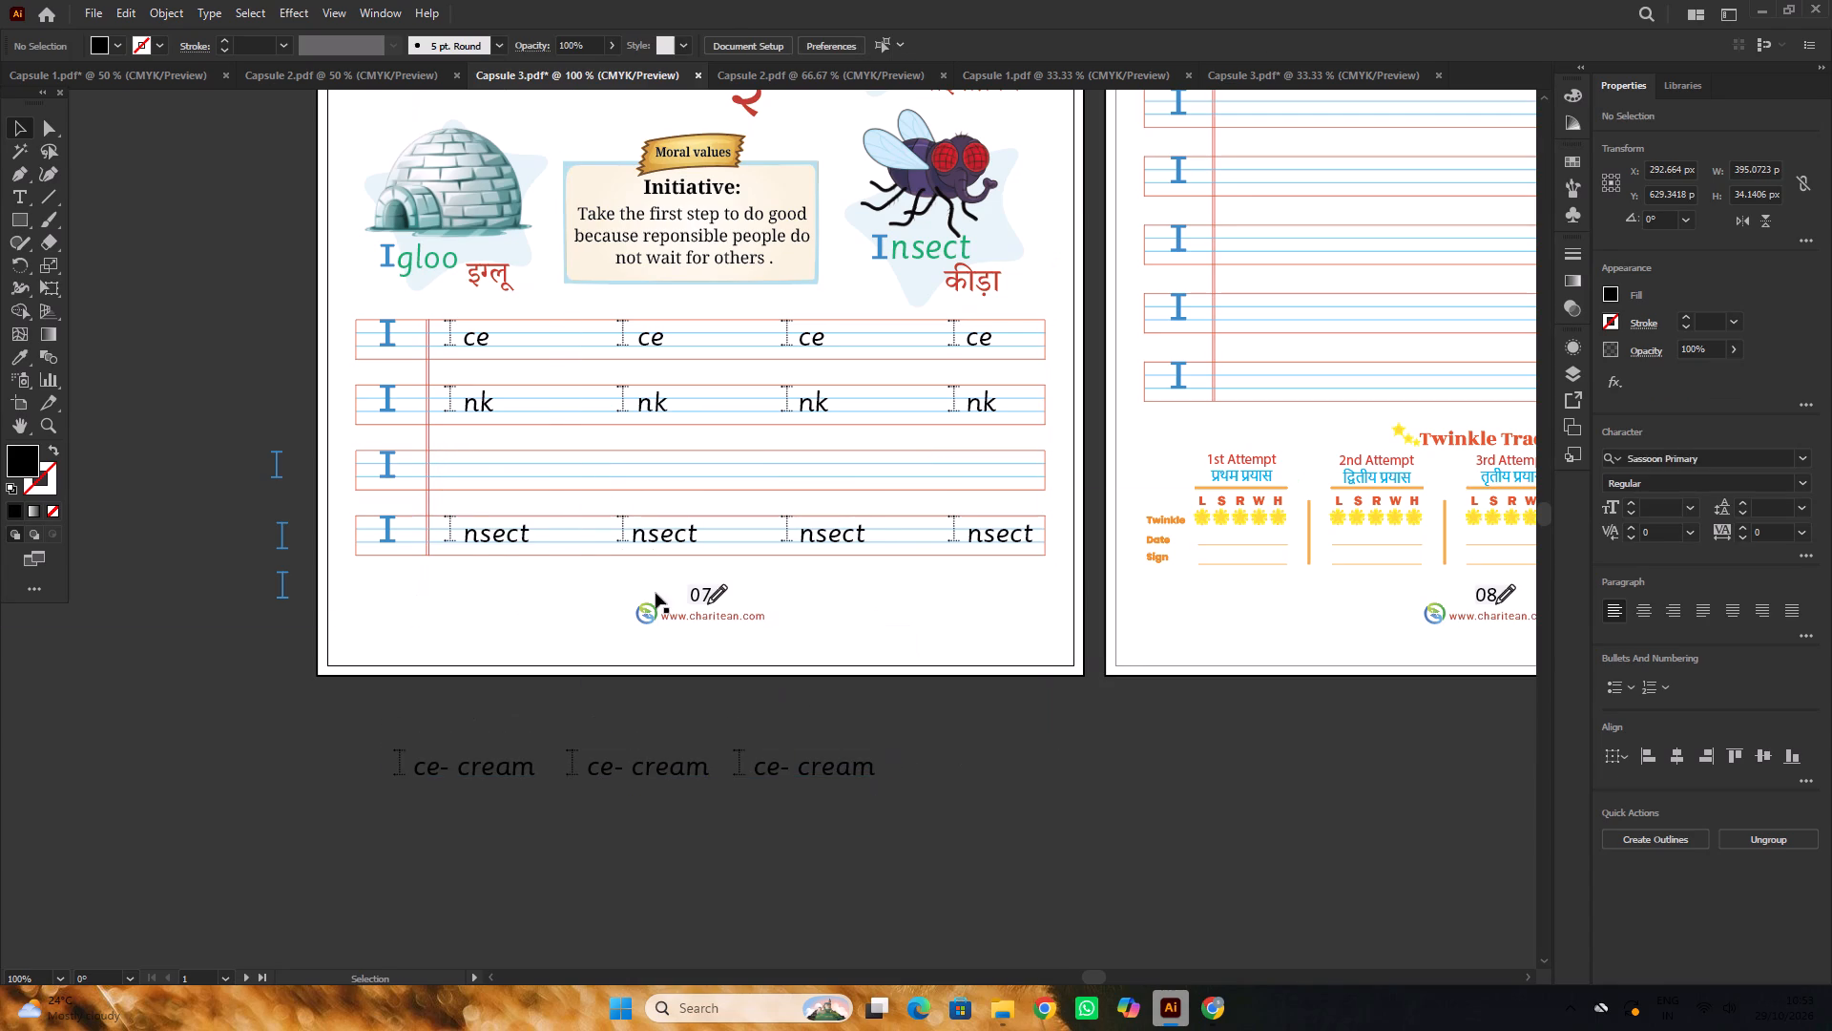
Move the four dotted I letters and their "nsect" texts from the fourth tracing row up onto the third row's baseline.
{"action": "left_click", "coordinate": [490, 534]}
{"action": "scroll", "coordinate": [456, 541], "scroll_direction": "up", "scroll_amount": 2, "text": "alt"}
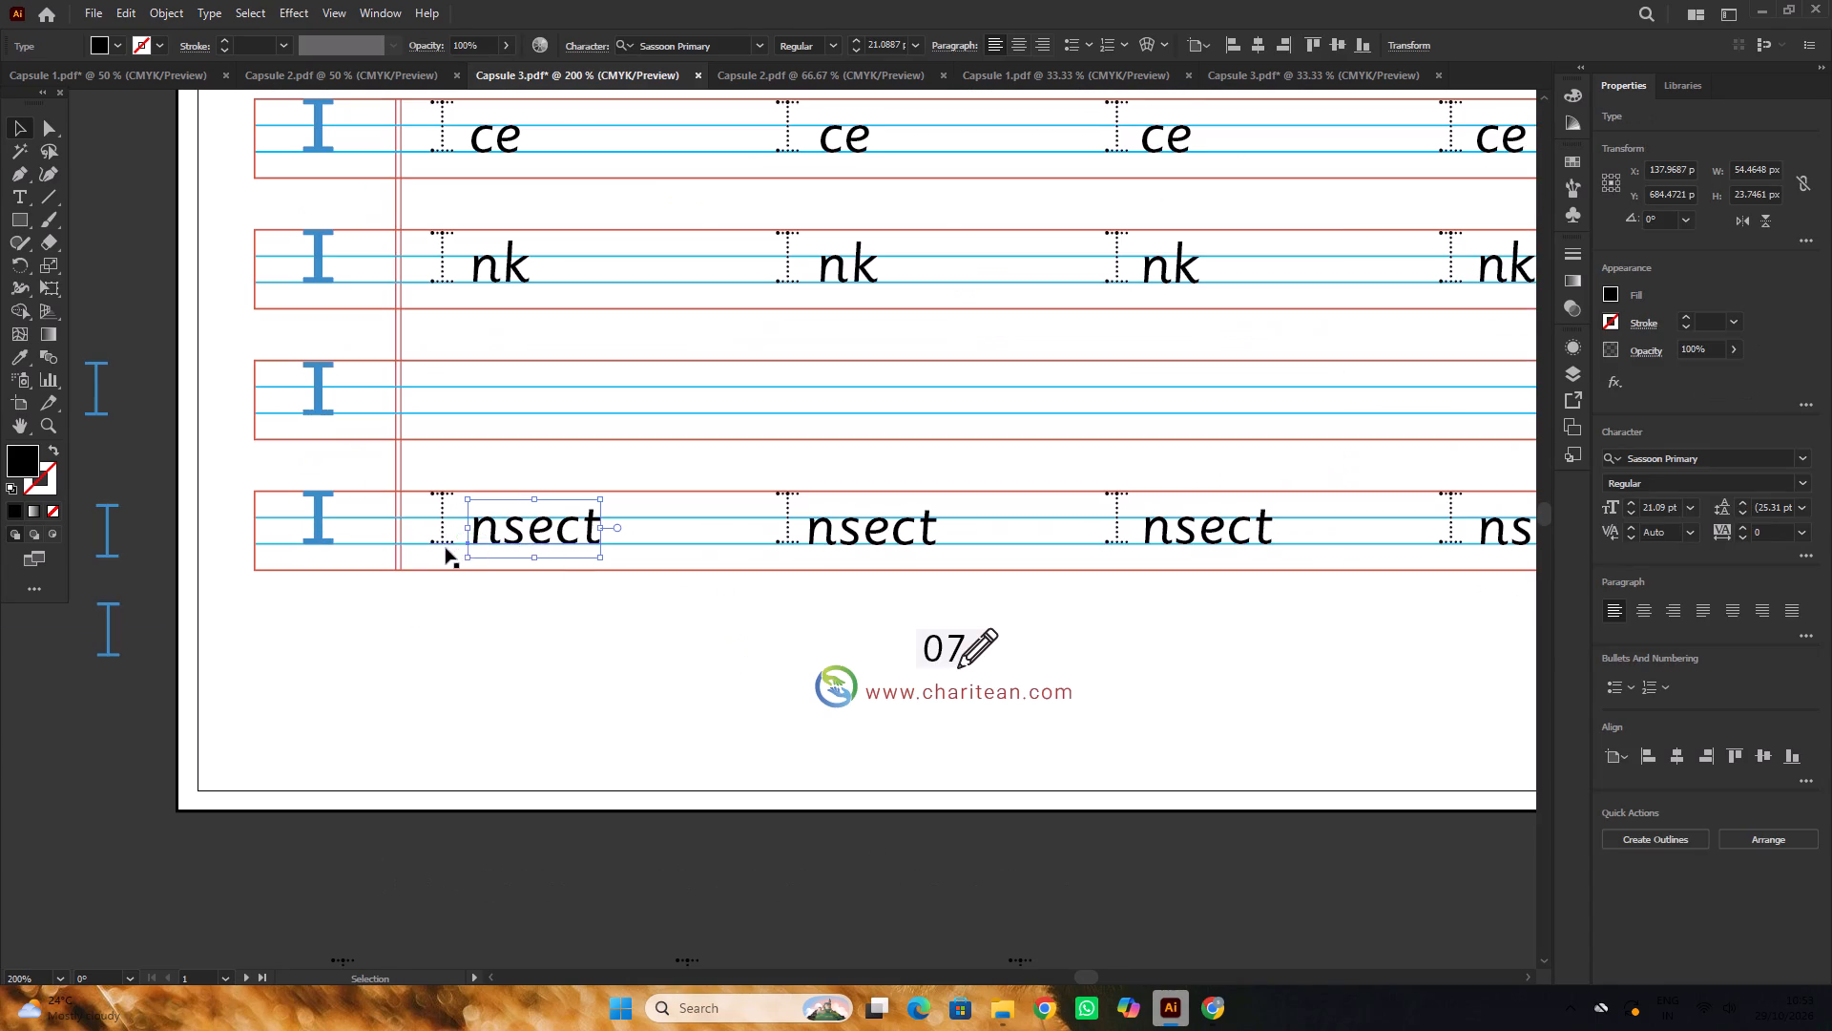
{"action": "left_click", "coordinate": [446, 544], "text": "shift"}
{"action": "scroll", "coordinate": [447, 544], "scroll_direction": "down", "scroll_amount": 1, "text": "alt"}
{"action": "left_click", "coordinate": [704, 543], "text": "shift"}
{"action": "left_click", "coordinate": [770, 536], "text": "shift"}
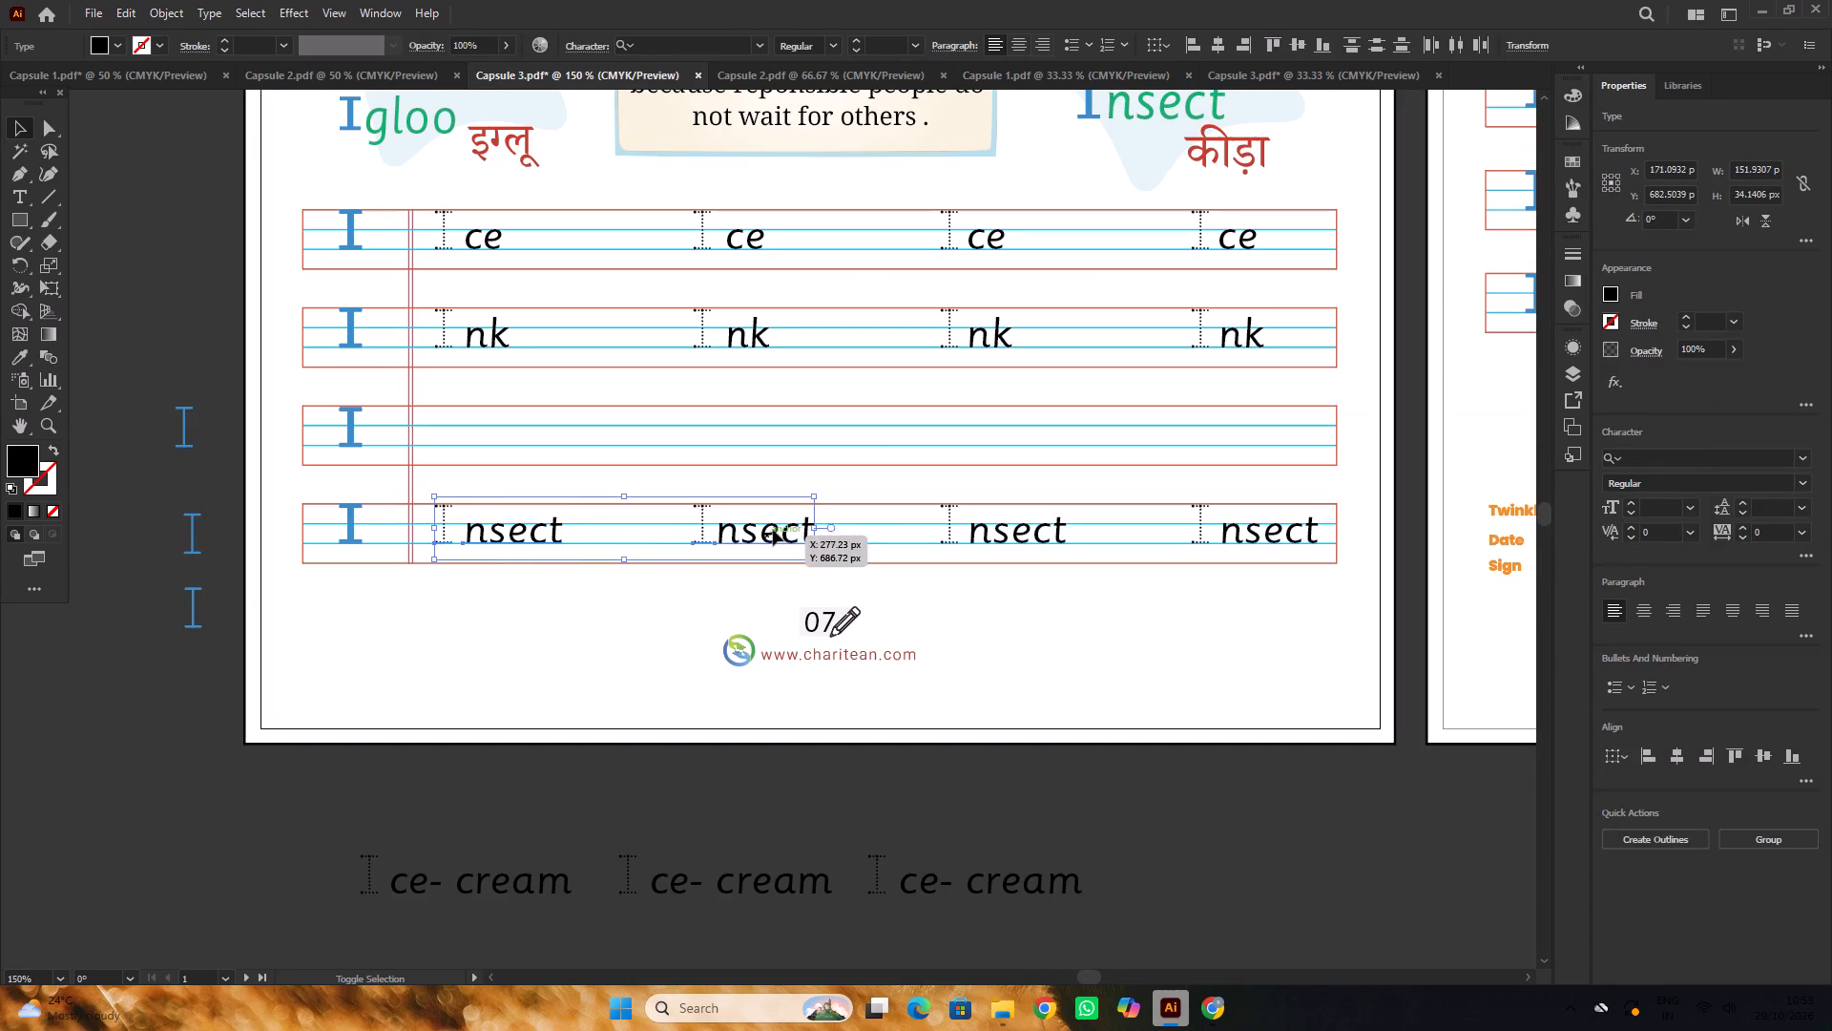
{"action": "left_click", "coordinate": [953, 545], "text": "shift"}
{"action": "left_click", "coordinate": [1014, 544], "text": "shift"}
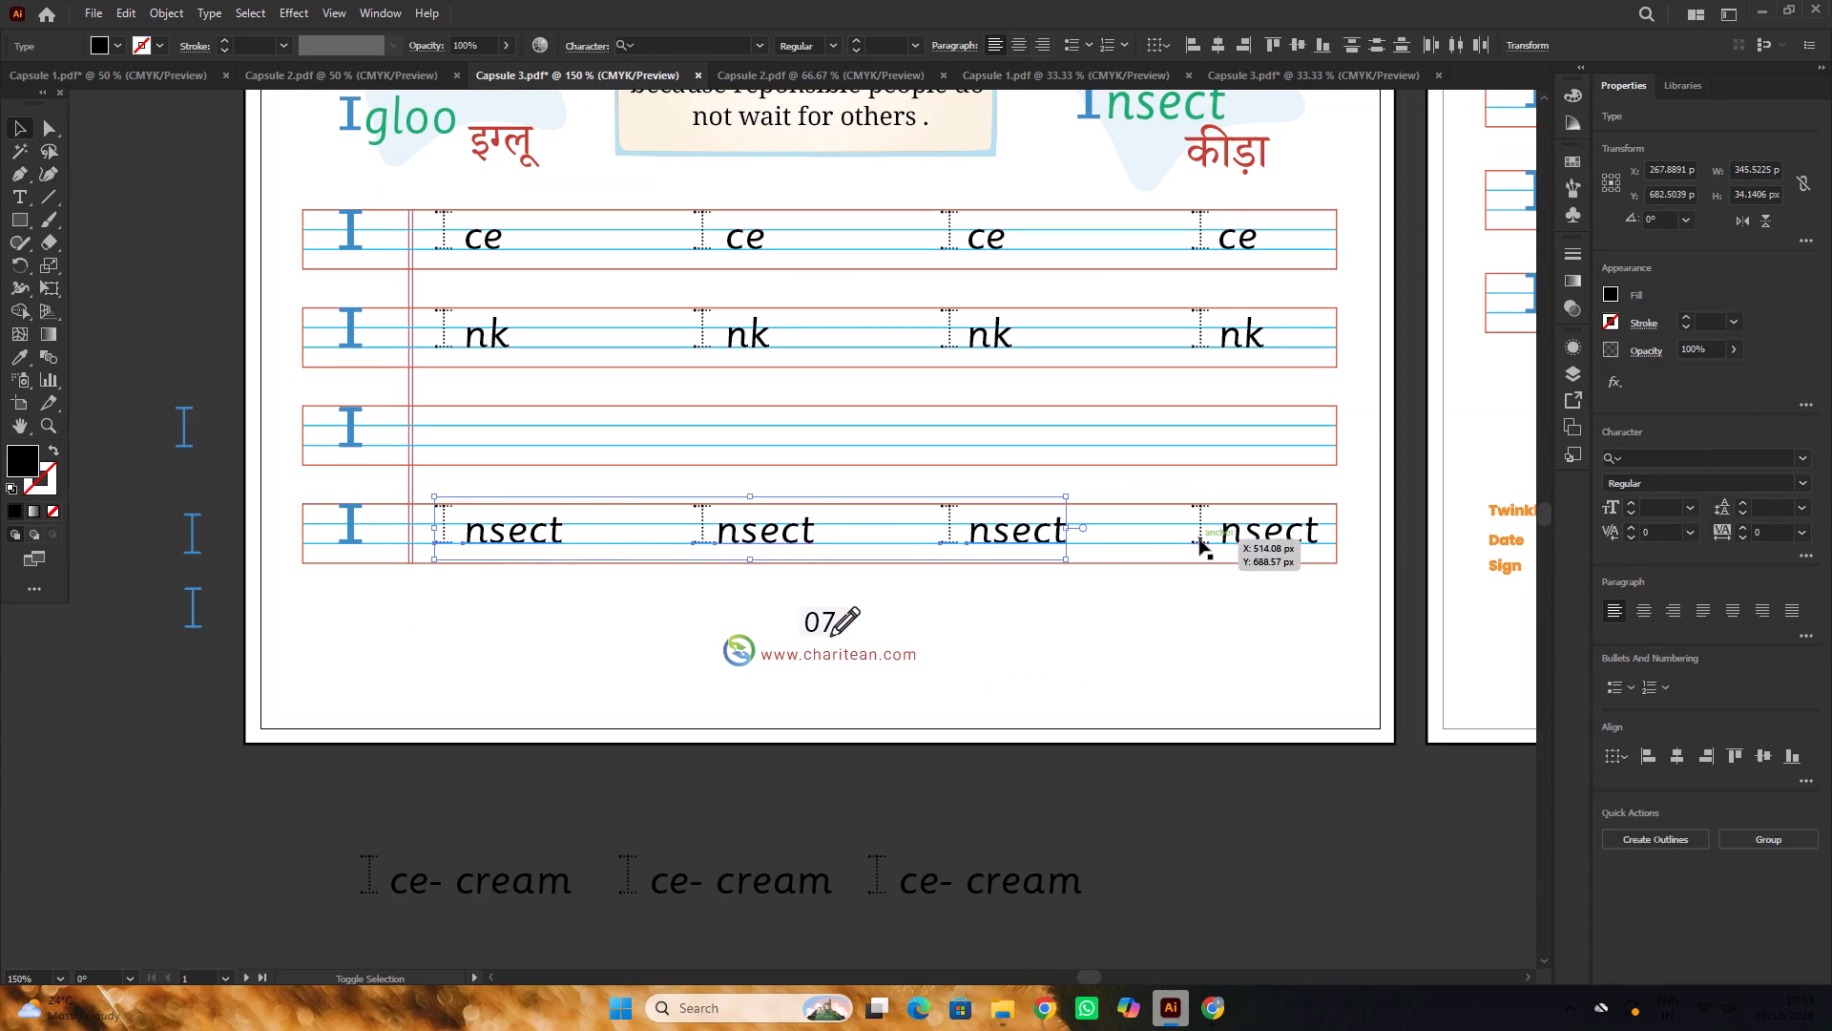
{"action": "left_click", "coordinate": [1199, 539], "text": "shift"}
{"action": "left_click", "coordinate": [1268, 541], "text": "shift"}
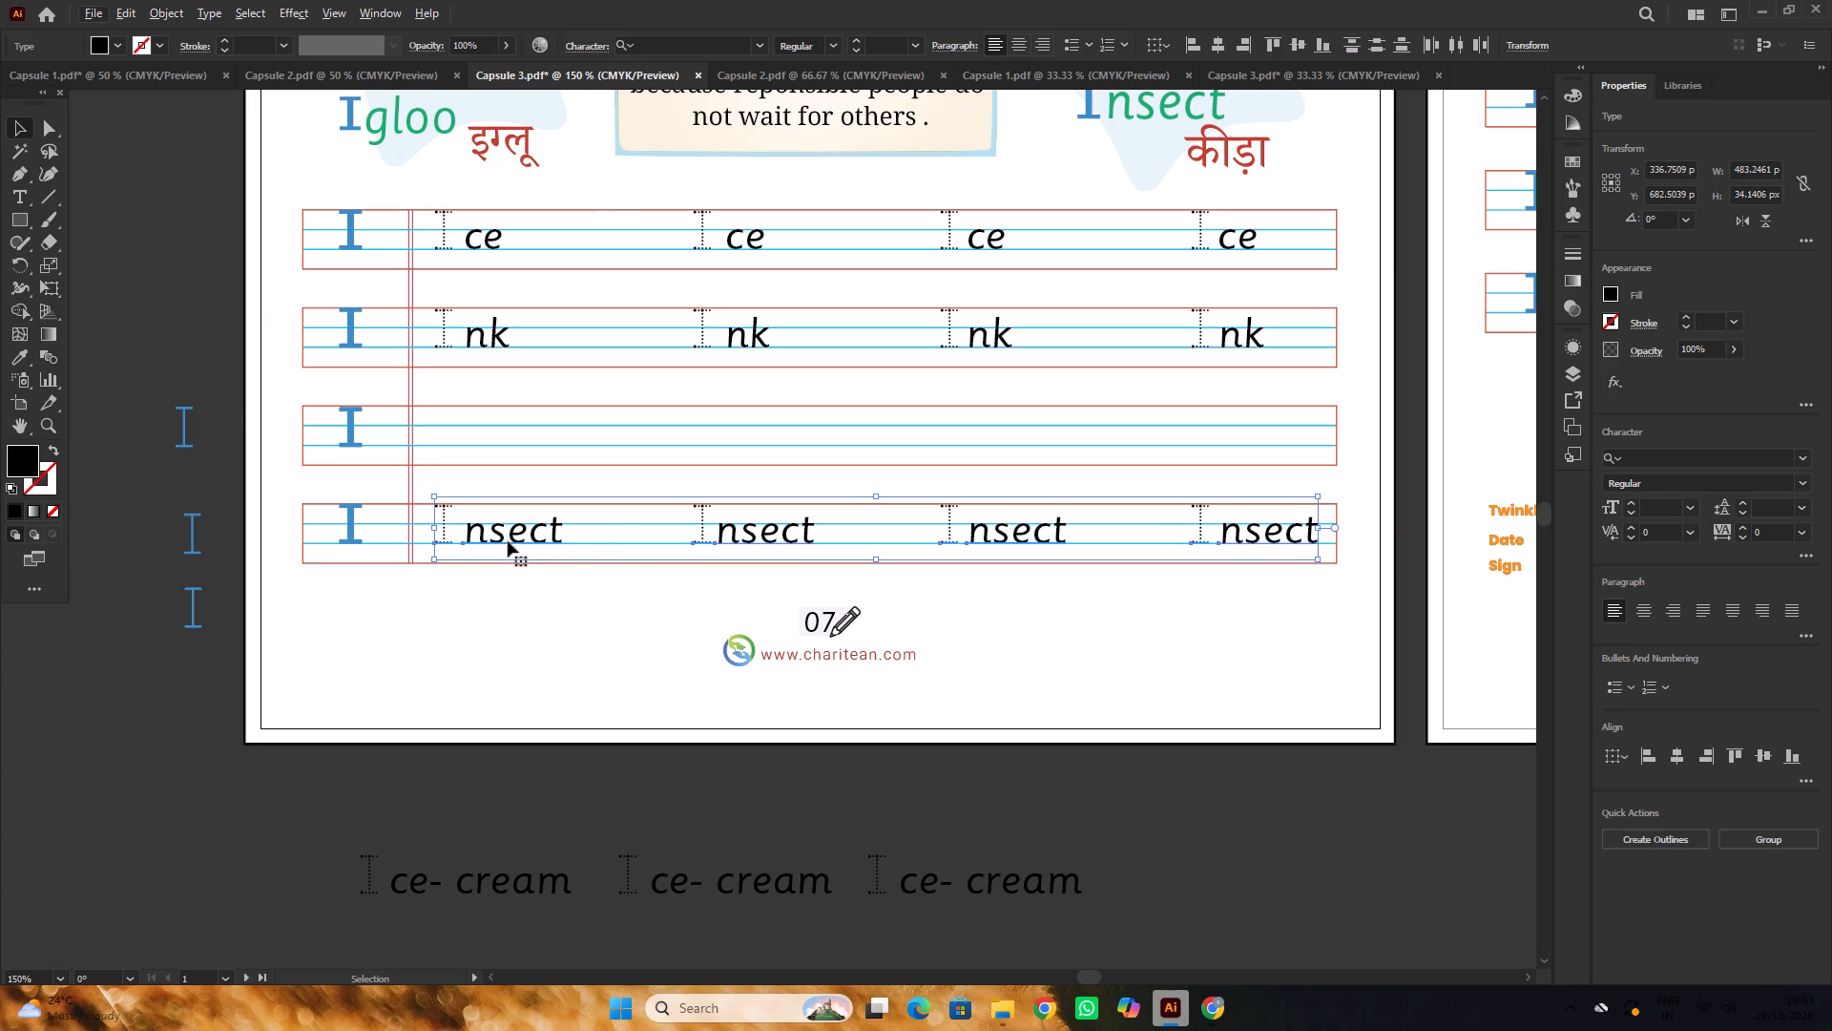
{"action": "left_click_drag", "start_coordinate": [507, 537], "coordinate": [511, 440]}
{"action": "scroll", "coordinate": [483, 434], "scroll_direction": "up", "scroll_amount": 5, "text": "alt"}
{"action": "left_click", "coordinate": [481, 444]}
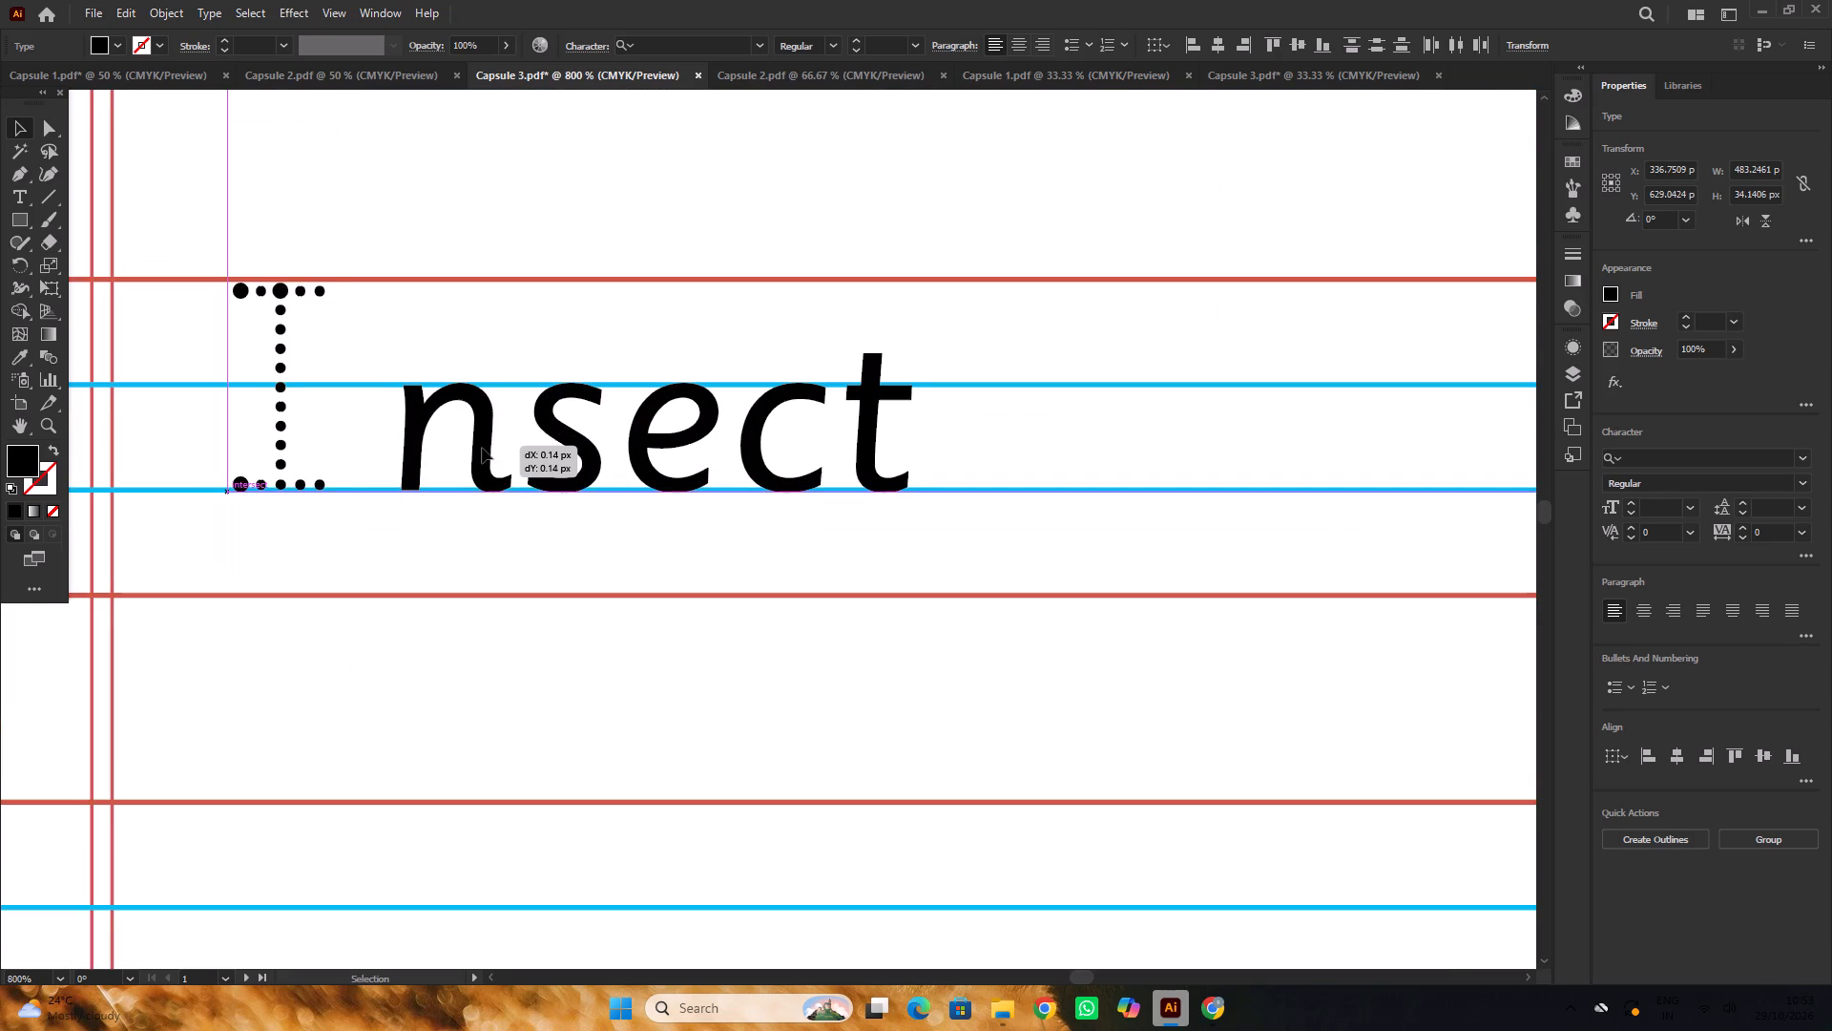
{"action": "scroll", "coordinate": [483, 443], "scroll_direction": "down", "scroll_amount": 4, "text": "alt"}
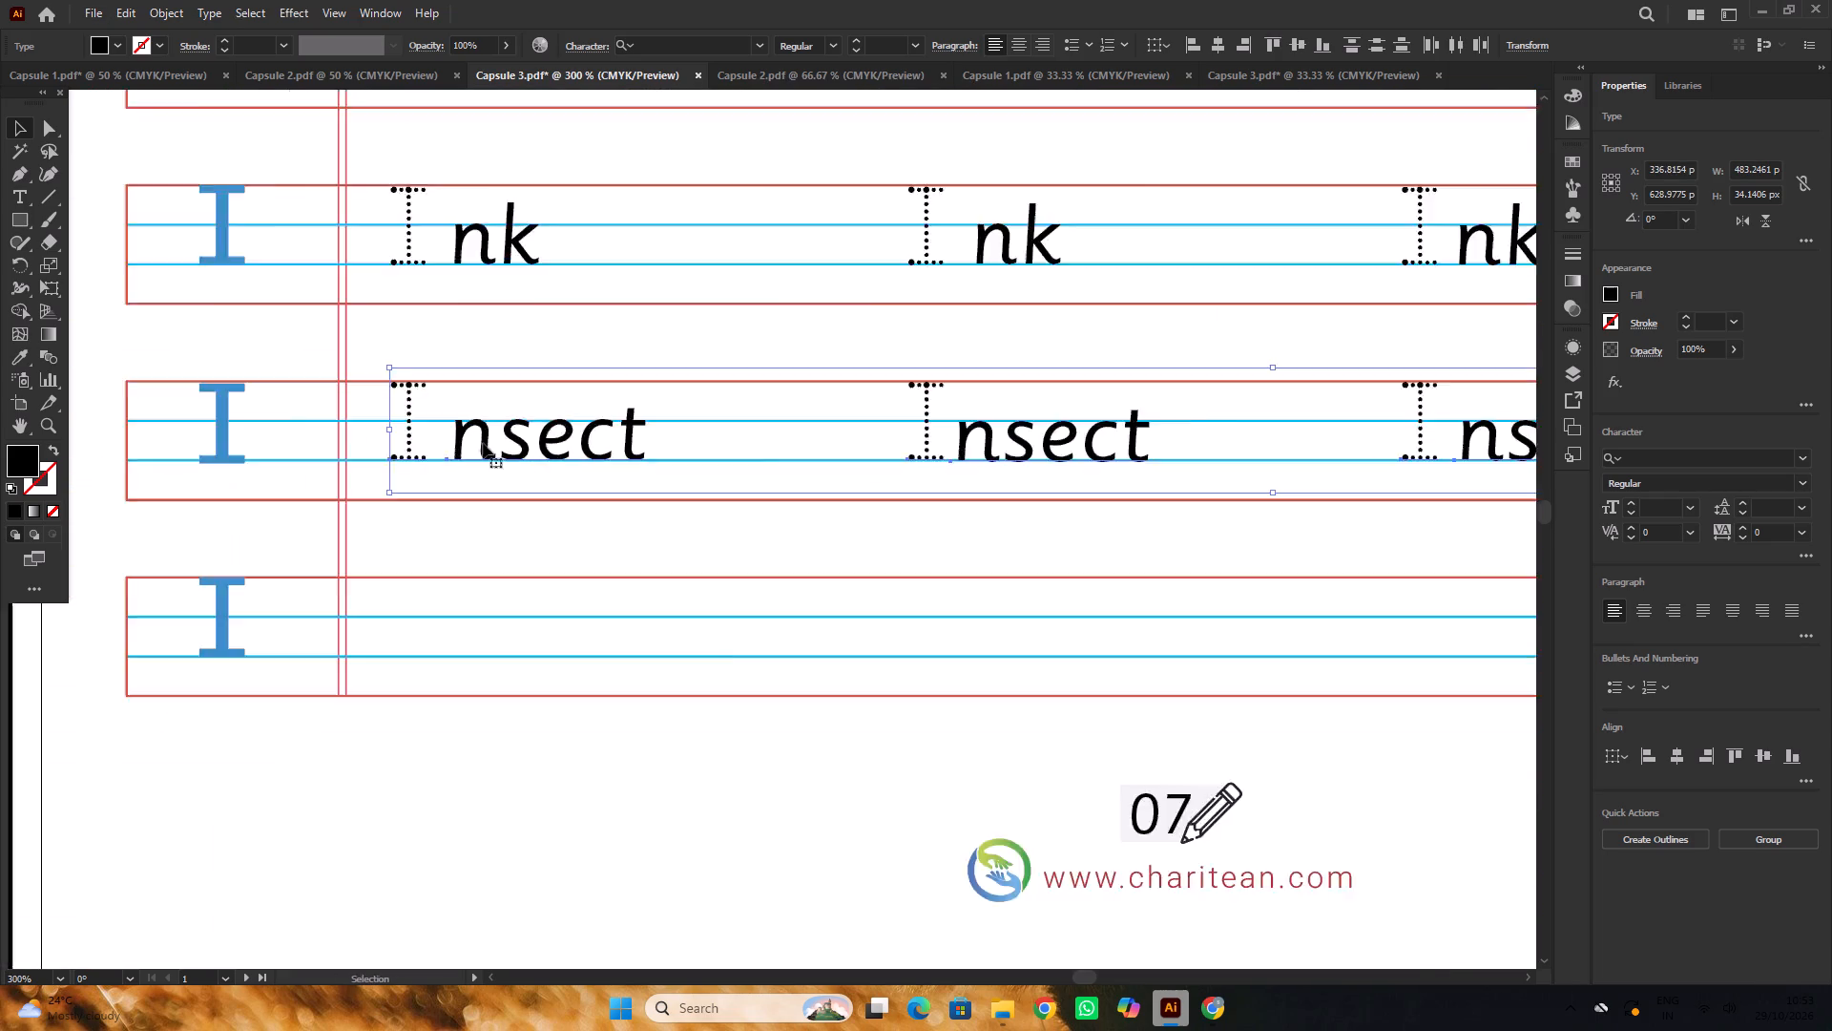
{"action": "scroll", "coordinate": [483, 443], "scroll_direction": "down", "scroll_amount": 3, "text": "alt"}
{"action": "left_click", "coordinate": [556, 653]}
Move the three "ce- cream" groups from the canvas into the fourth tracing row and fit them to its guide lines.
{"action": "left_click_drag", "start_coordinate": [342, 663], "coordinate": [1027, 785]}
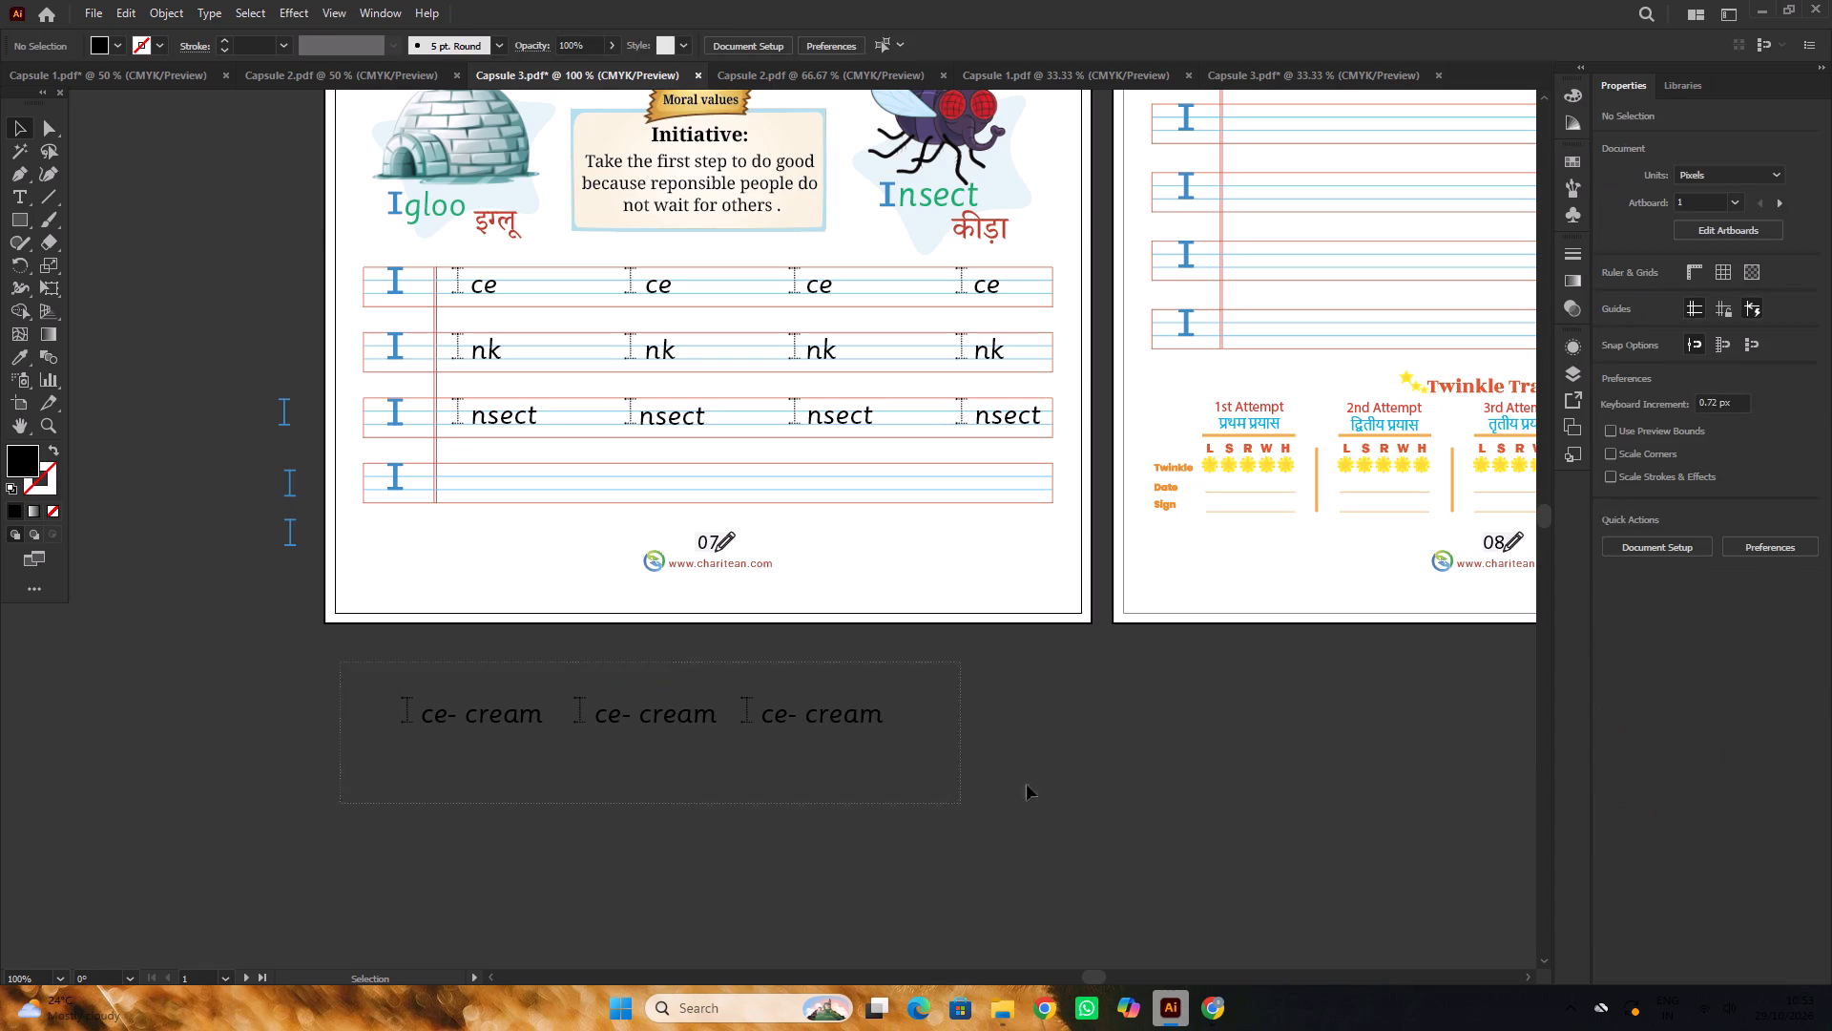
{"action": "left_click_drag", "start_coordinate": [1027, 785], "coordinate": [1021, 788]}
{"action": "left_click_drag", "start_coordinate": [781, 714], "coordinate": [825, 460]}
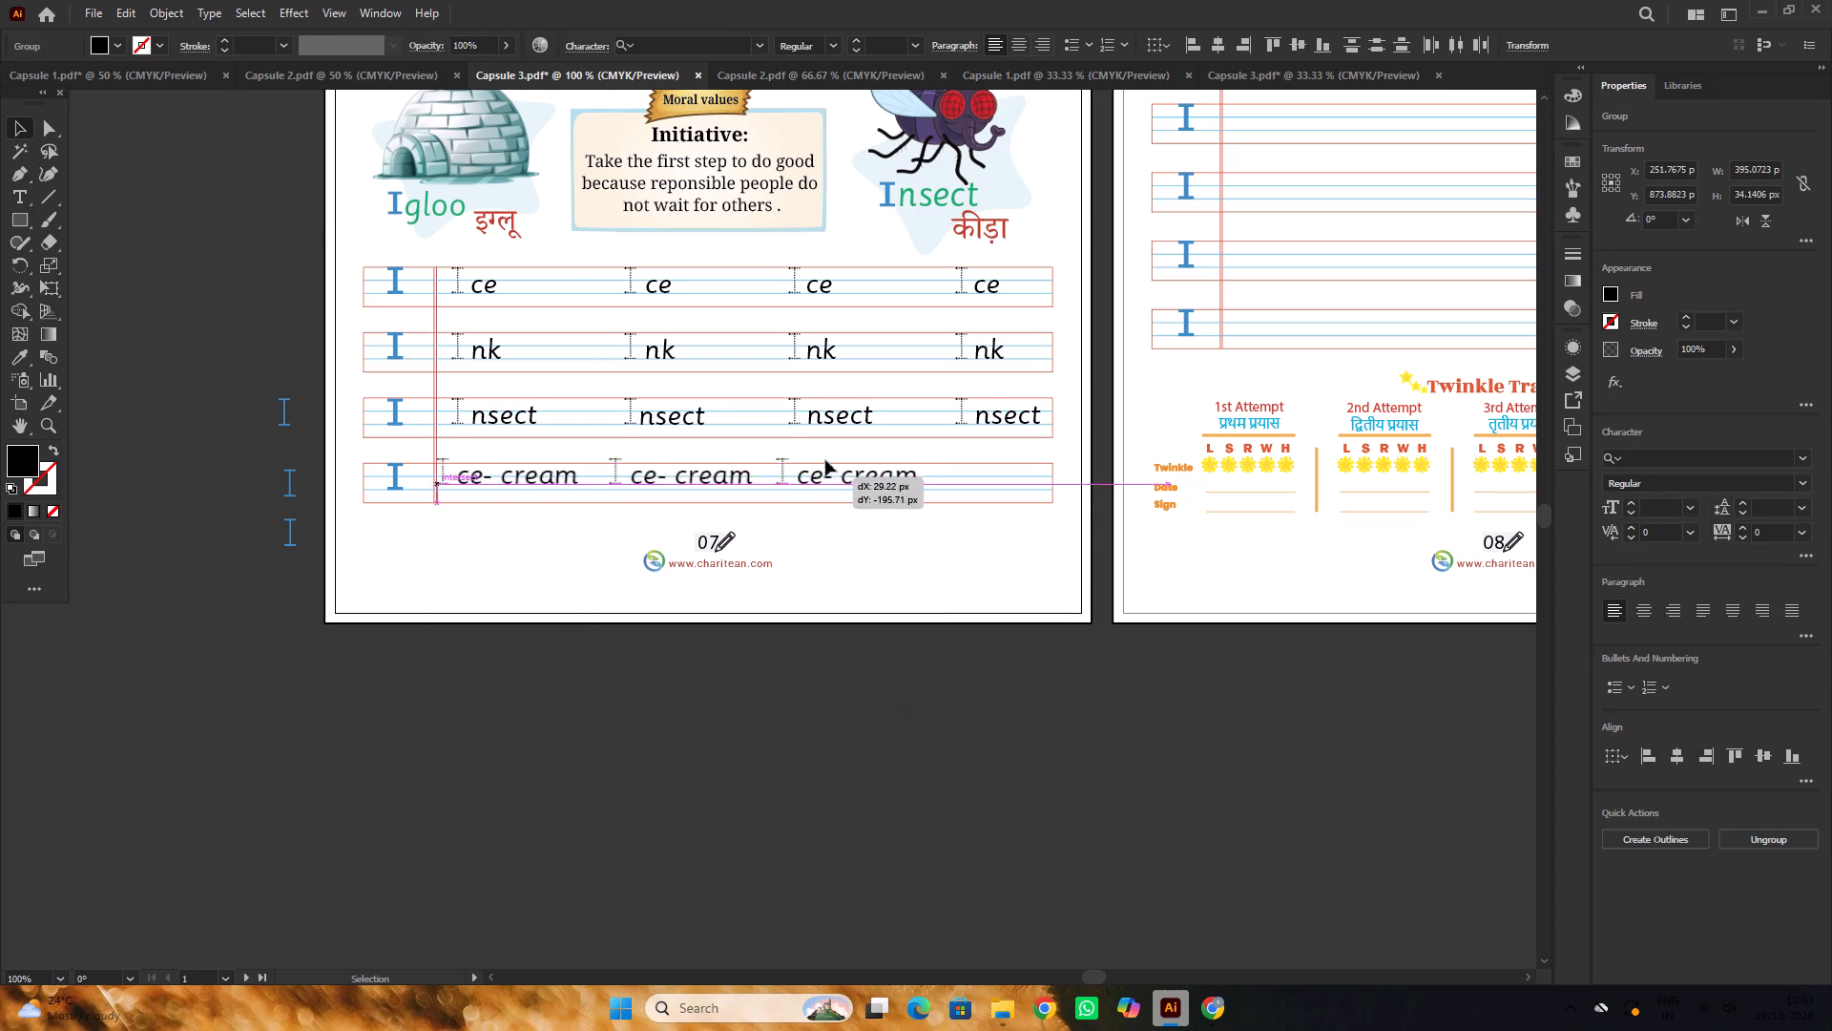
{"action": "left_click_drag", "start_coordinate": [825, 460], "coordinate": [833, 484]}
{"action": "scroll", "coordinate": [528, 473], "scroll_direction": "up", "scroll_amount": 4, "text": "alt"}
{"action": "scroll", "coordinate": [325, 523], "scroll_direction": "up", "scroll_amount": 2, "text": "alt"}
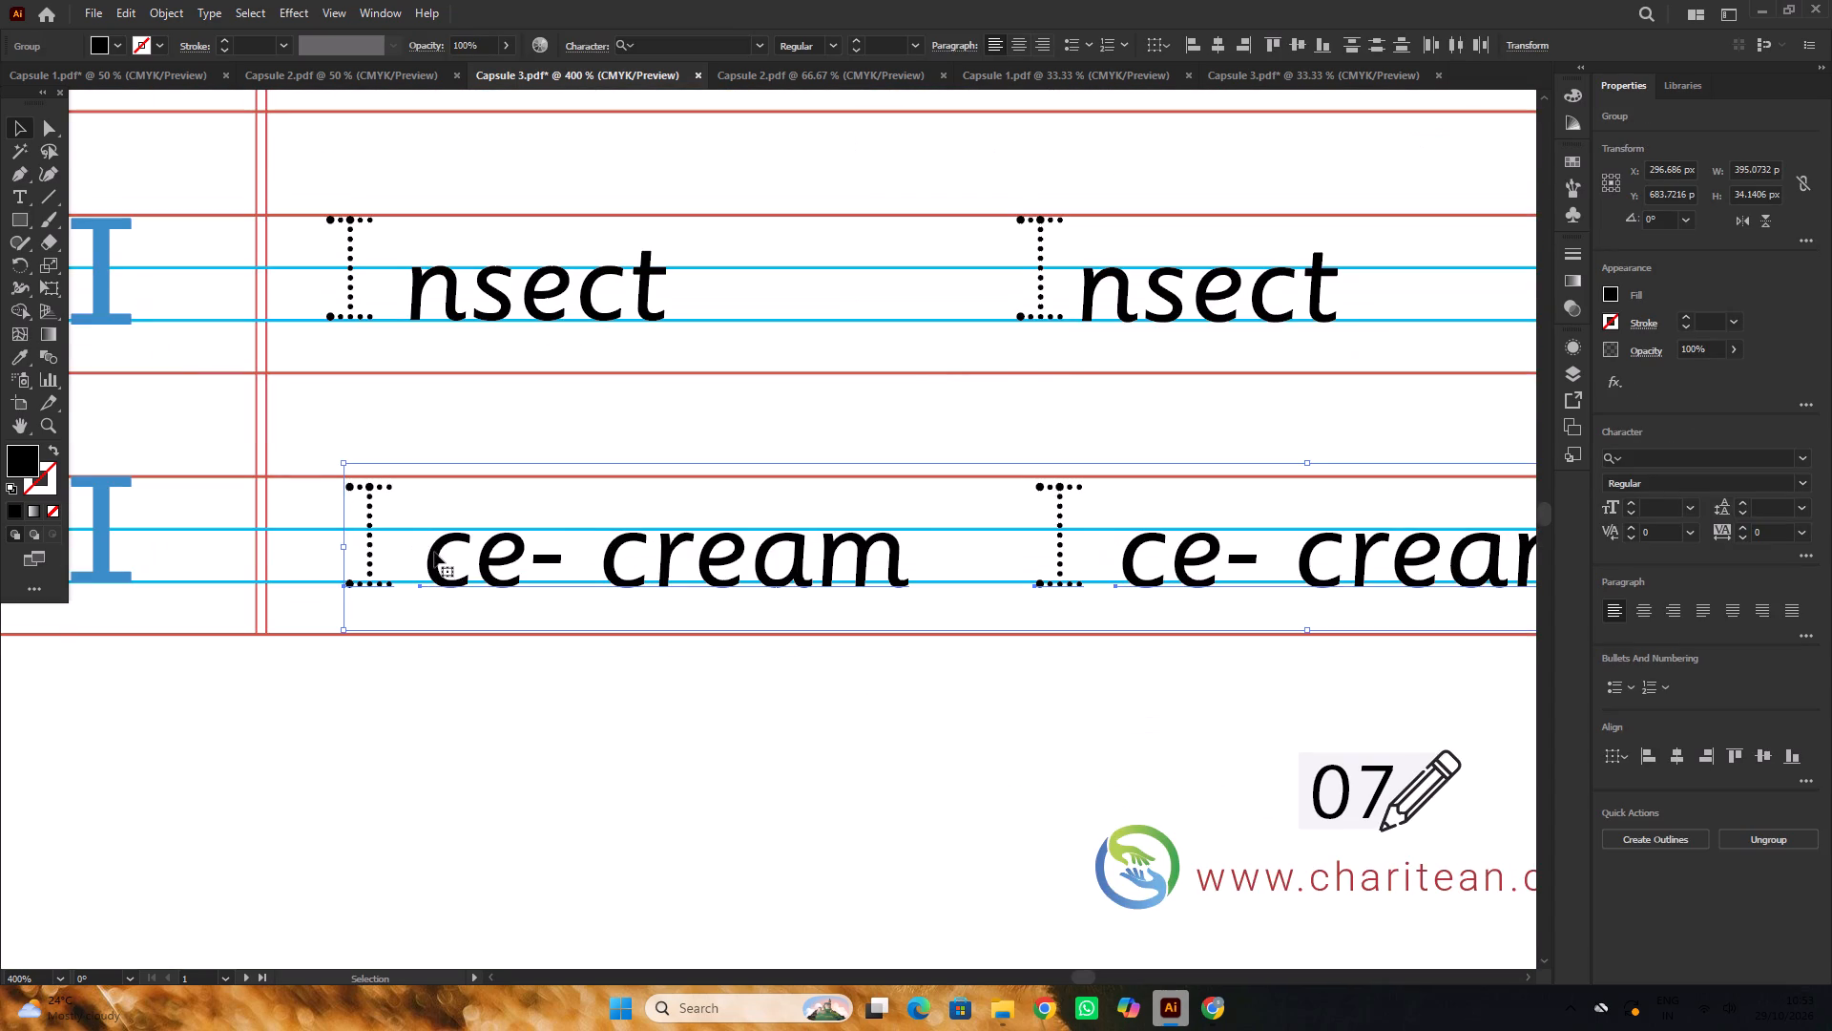
{"action": "left_click_drag", "start_coordinate": [437, 544], "coordinate": [423, 537]}
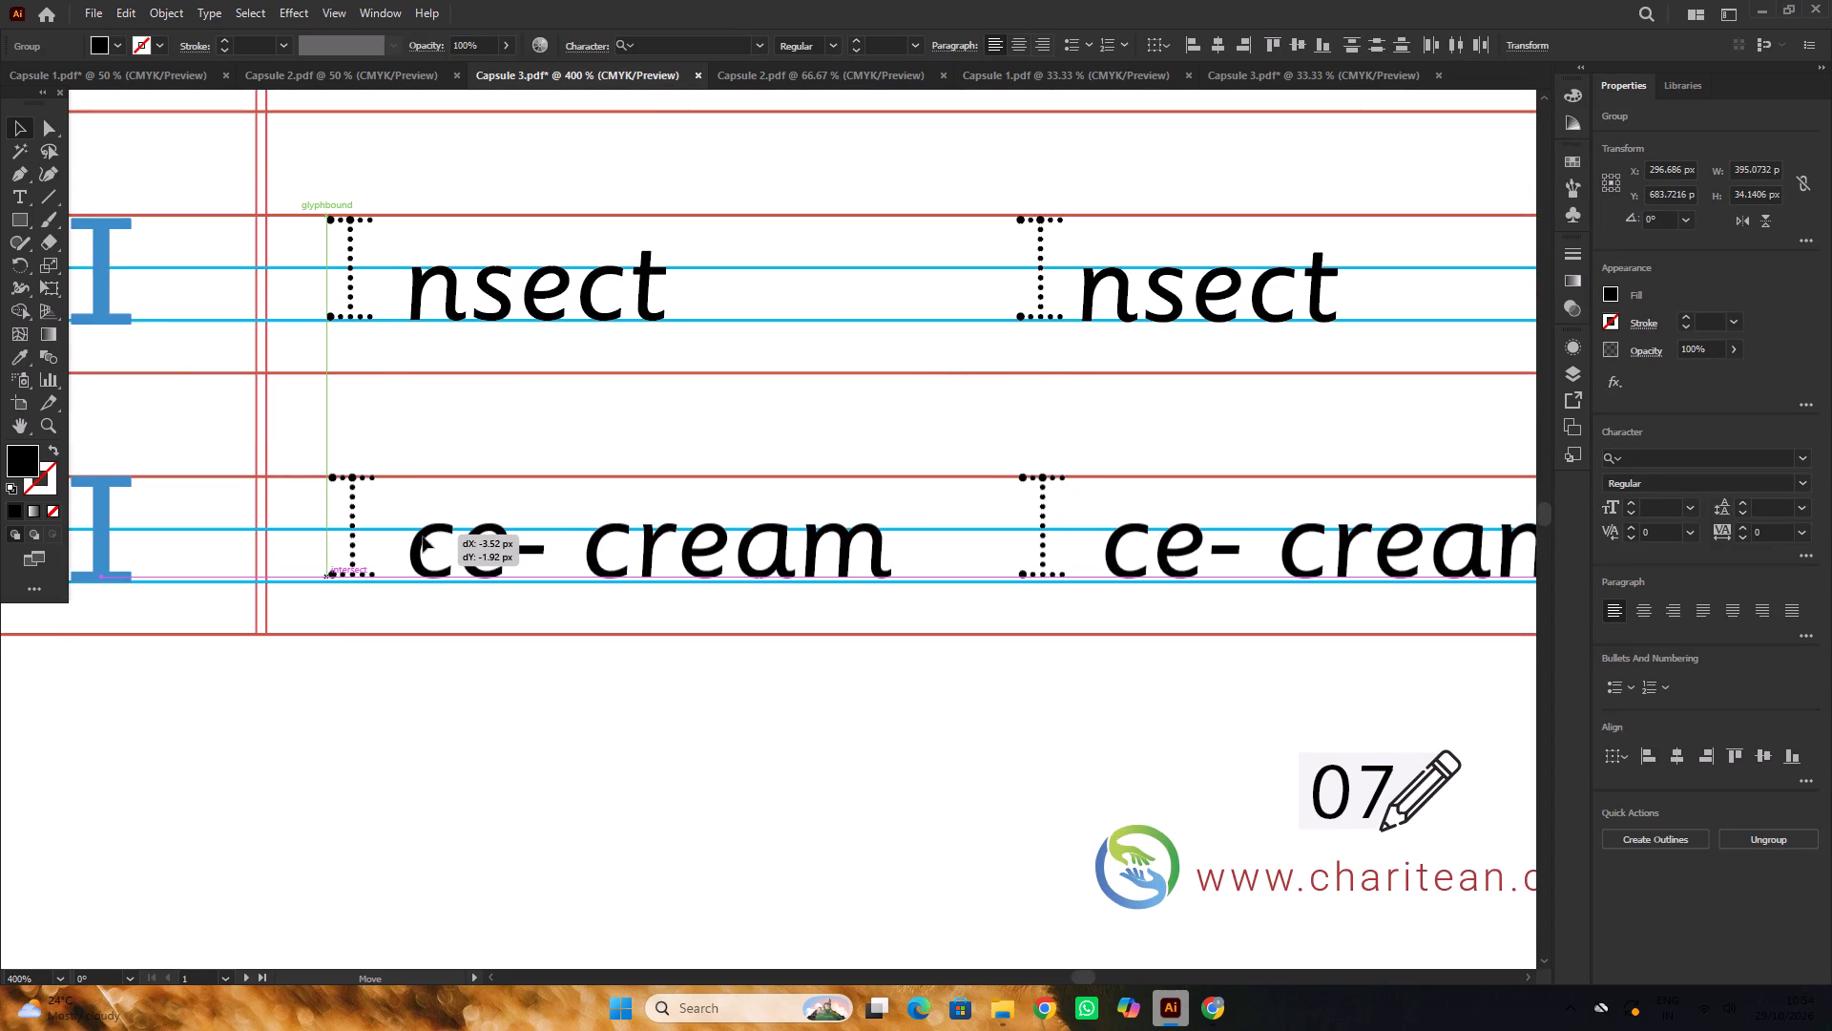
{"action": "left_click_drag", "start_coordinate": [423, 537], "coordinate": [421, 536]}
{"action": "scroll", "coordinate": [402, 557], "scroll_direction": "down", "scroll_amount": 1, "text": "alt"}
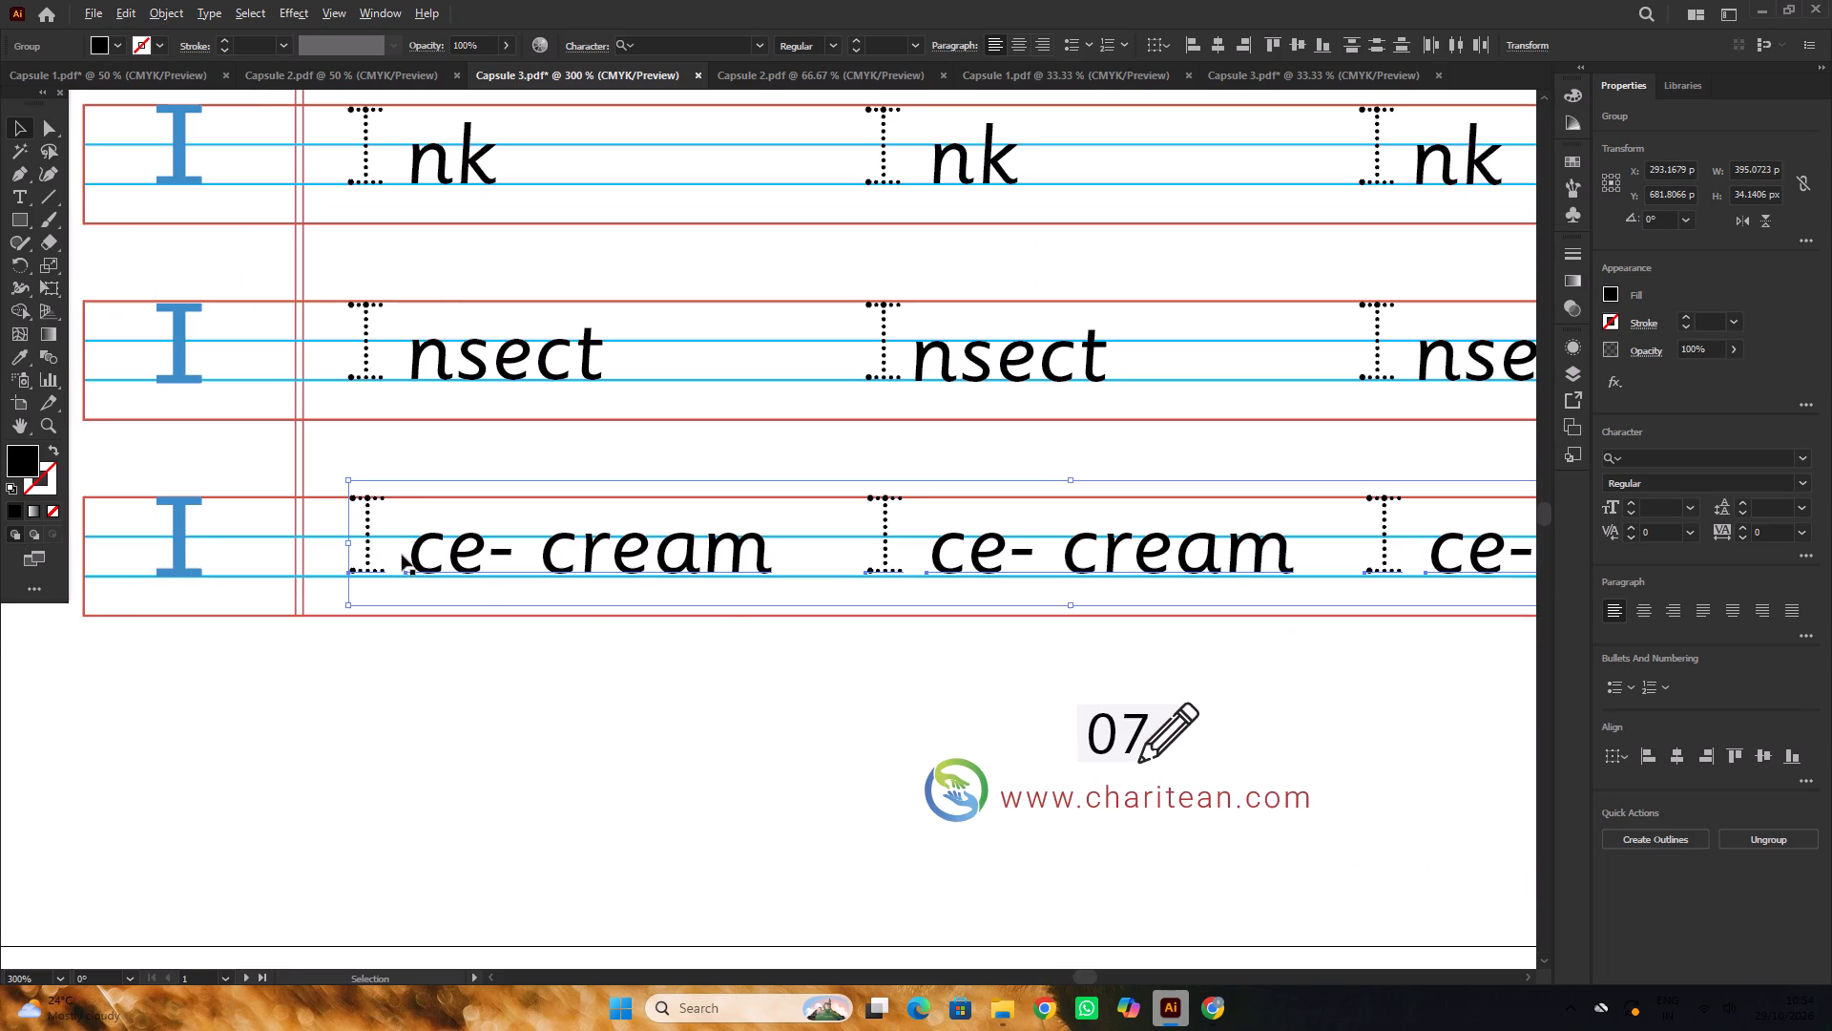
{"action": "scroll", "coordinate": [1157, 582], "scroll_direction": "up", "scroll_amount": 1, "text": "alt"}
{"action": "left_click", "coordinate": [1044, 611]}
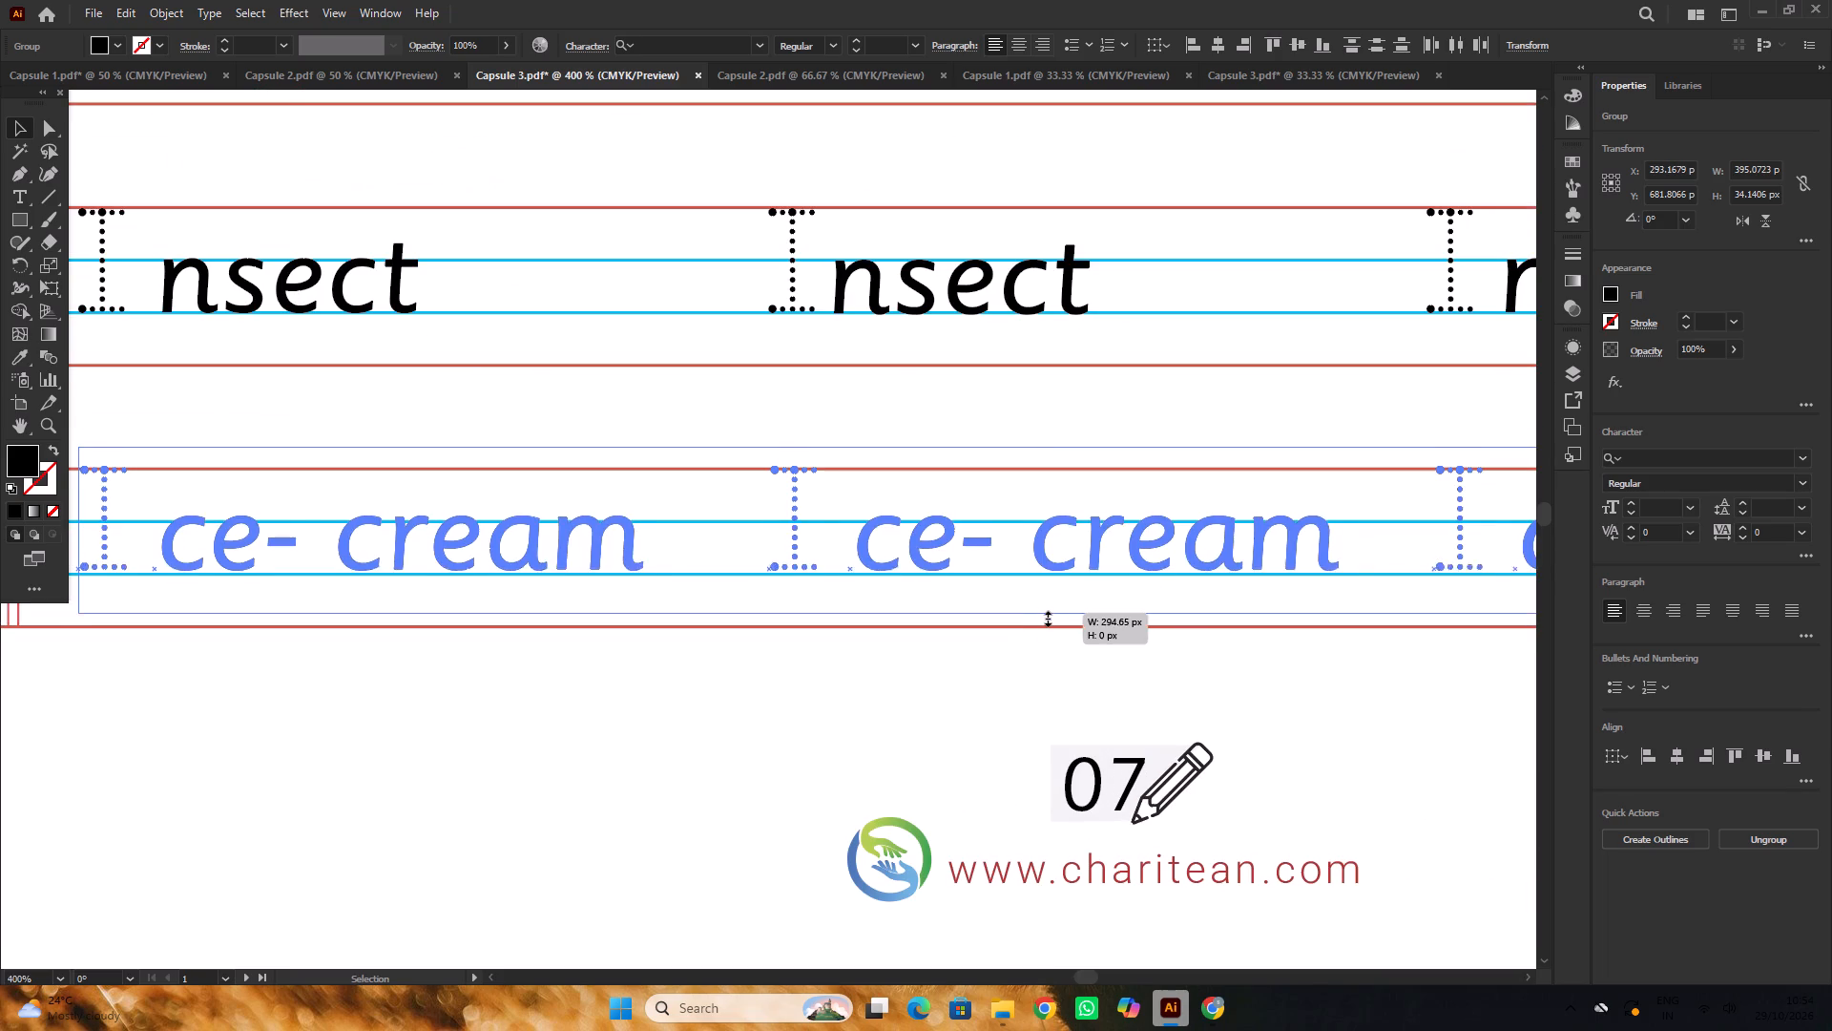
{"action": "scroll", "coordinate": [870, 518], "scroll_direction": "down", "scroll_amount": 5, "text": "alt"}
{"action": "double_click", "coordinate": [1156, 652]}
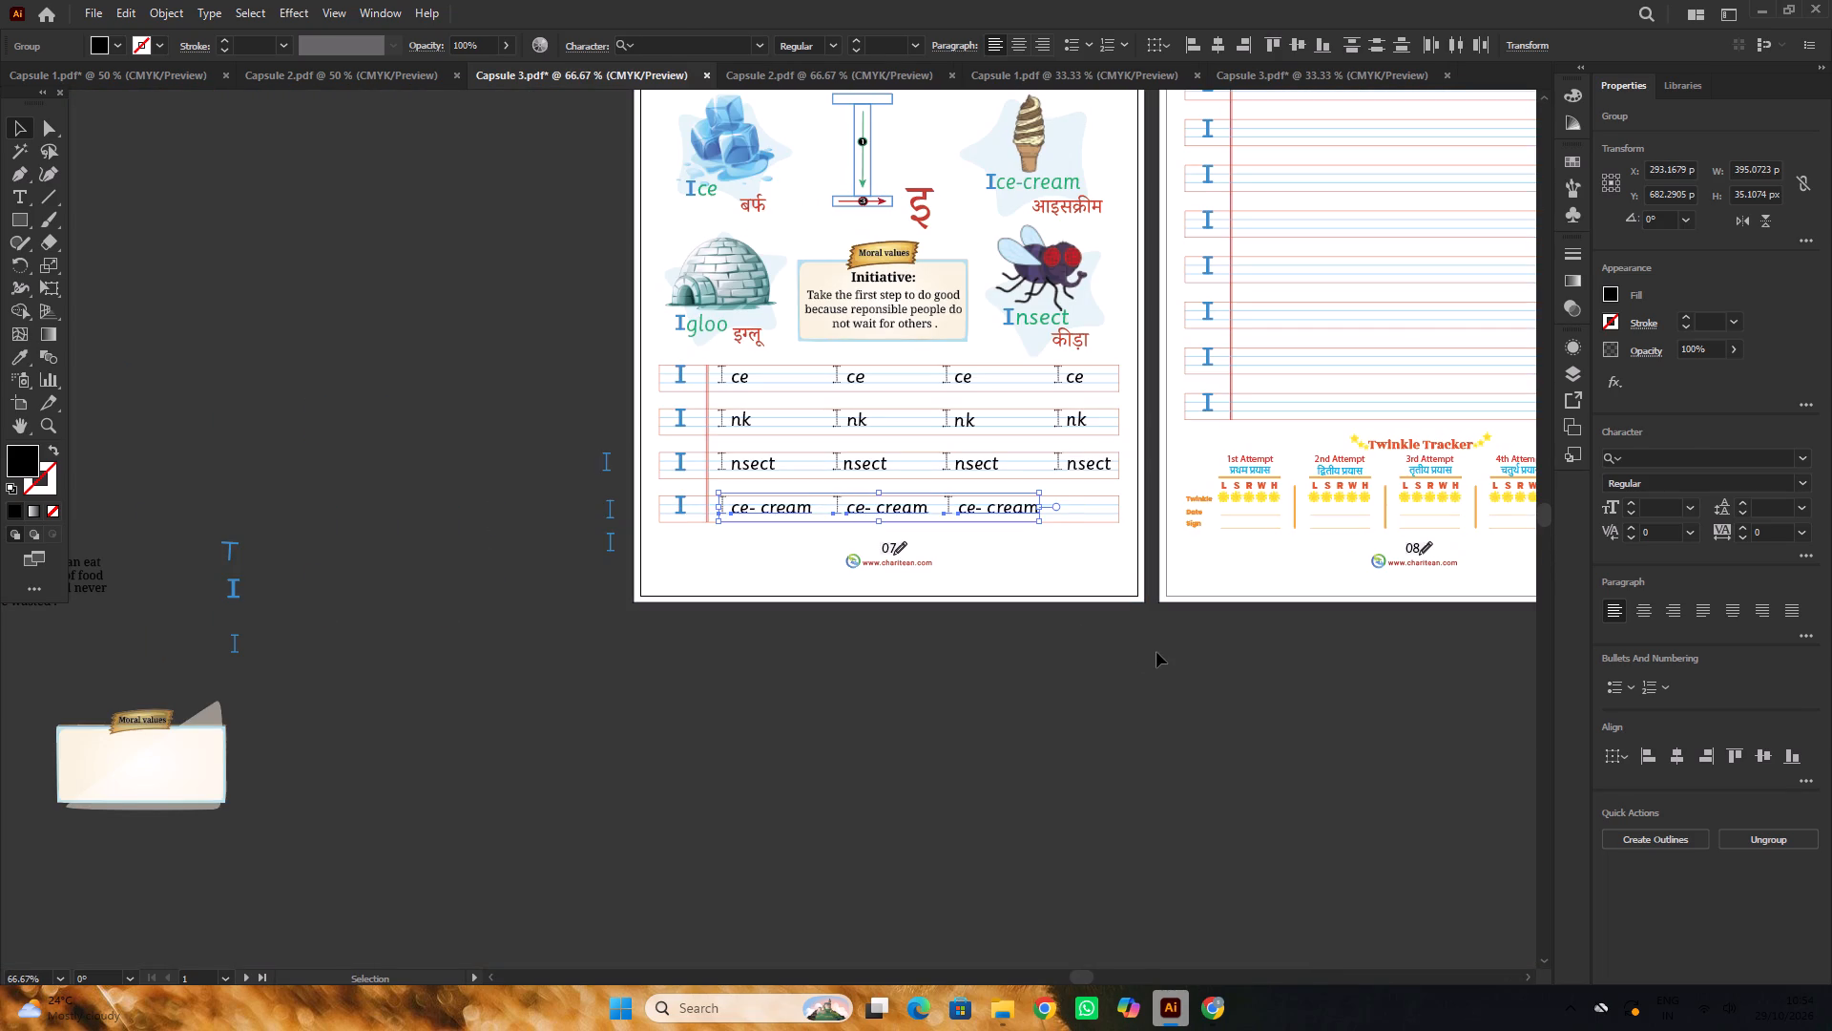
Move the third "ce- cream" group horizontally towards the right end of the fourth tracing row.
{"action": "scroll", "coordinate": [1028, 493], "scroll_direction": "up", "scroll_amount": 1, "text": "alt"}
{"action": "scroll", "coordinate": [1029, 515], "scroll_direction": "up", "scroll_amount": 2}
{"action": "left_click", "coordinate": [906, 555]}
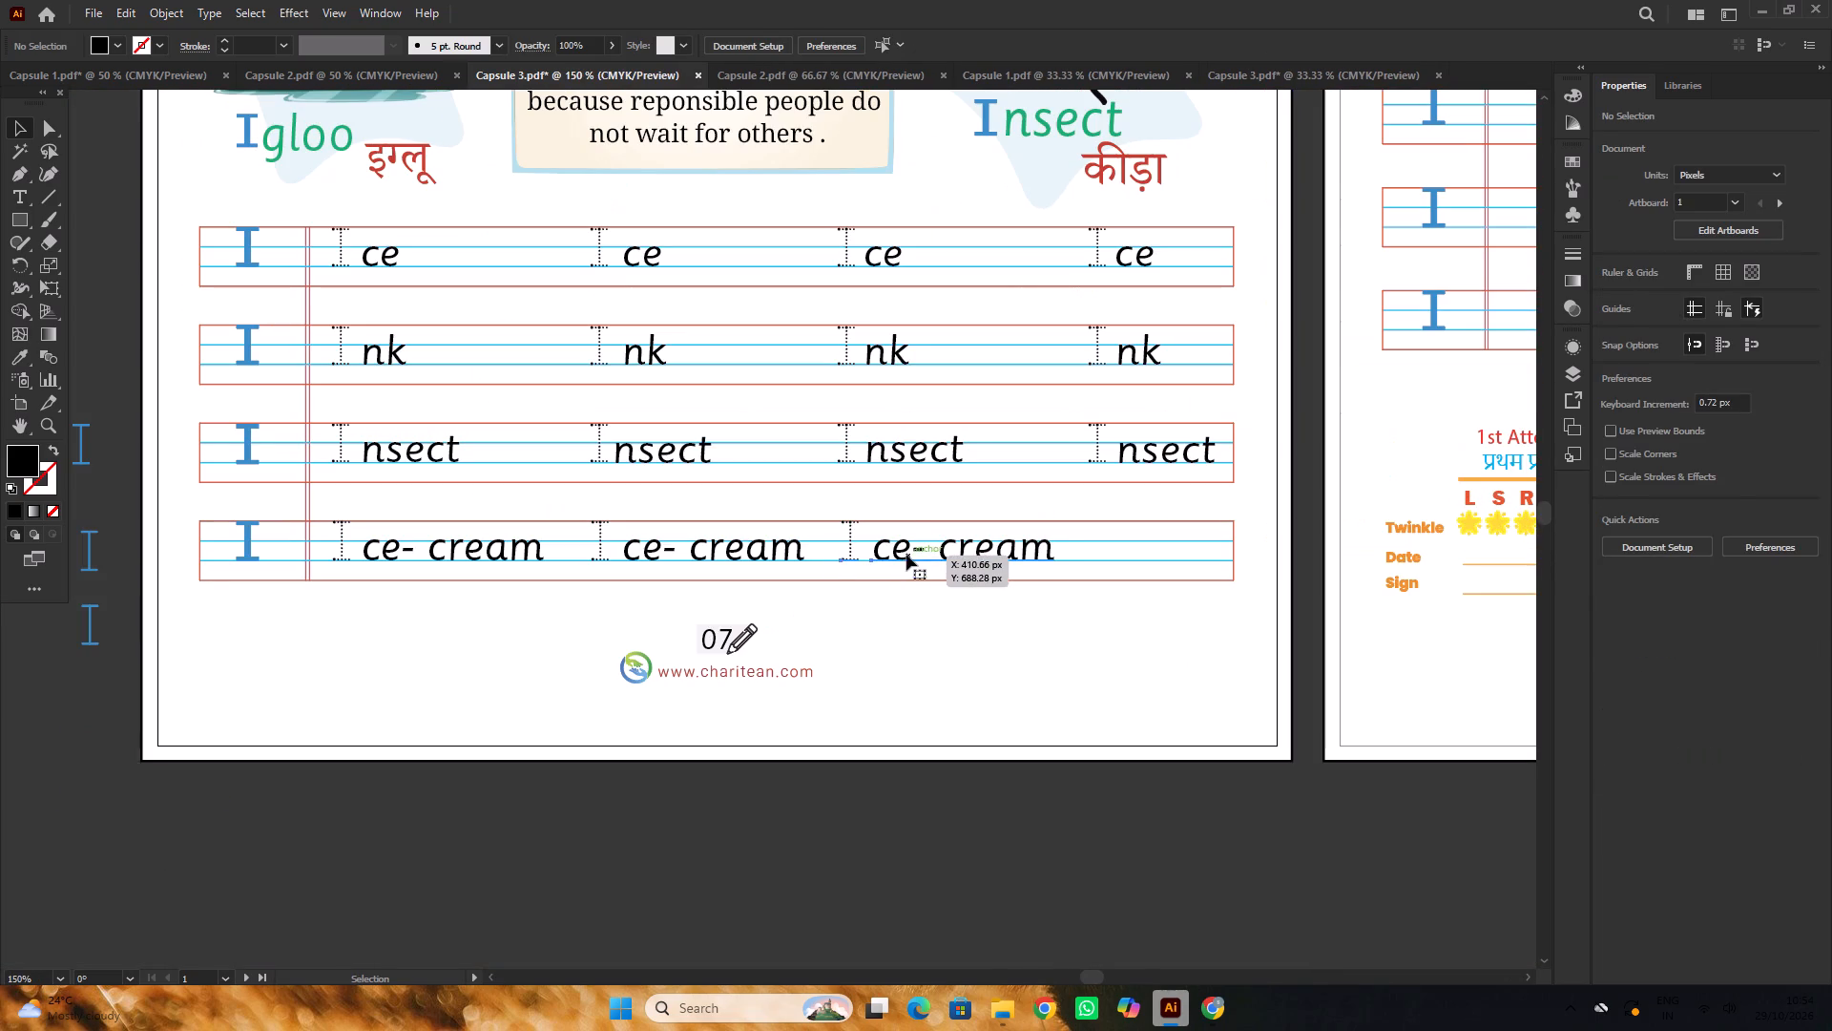
{"action": "left_click_drag", "start_coordinate": [996, 557], "coordinate": [997, 556]}
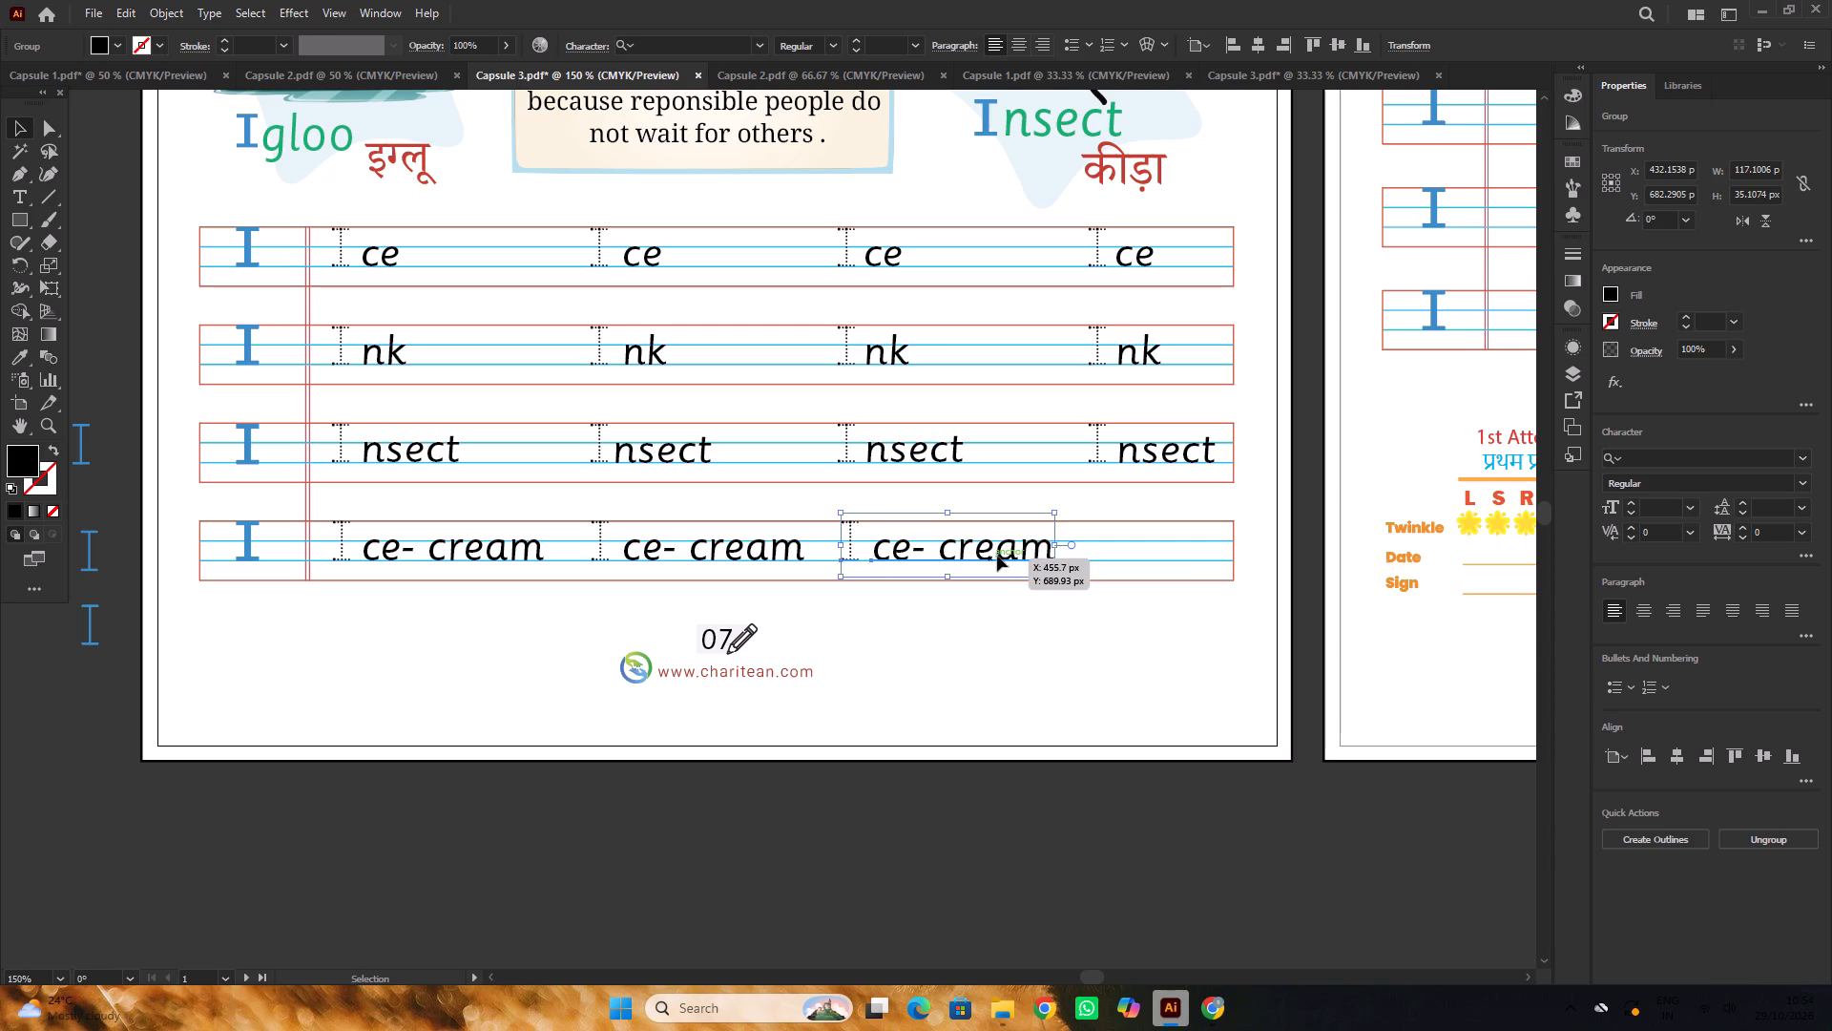
{"action": "left_click_drag", "start_coordinate": [997, 556], "coordinate": [1114, 554]}
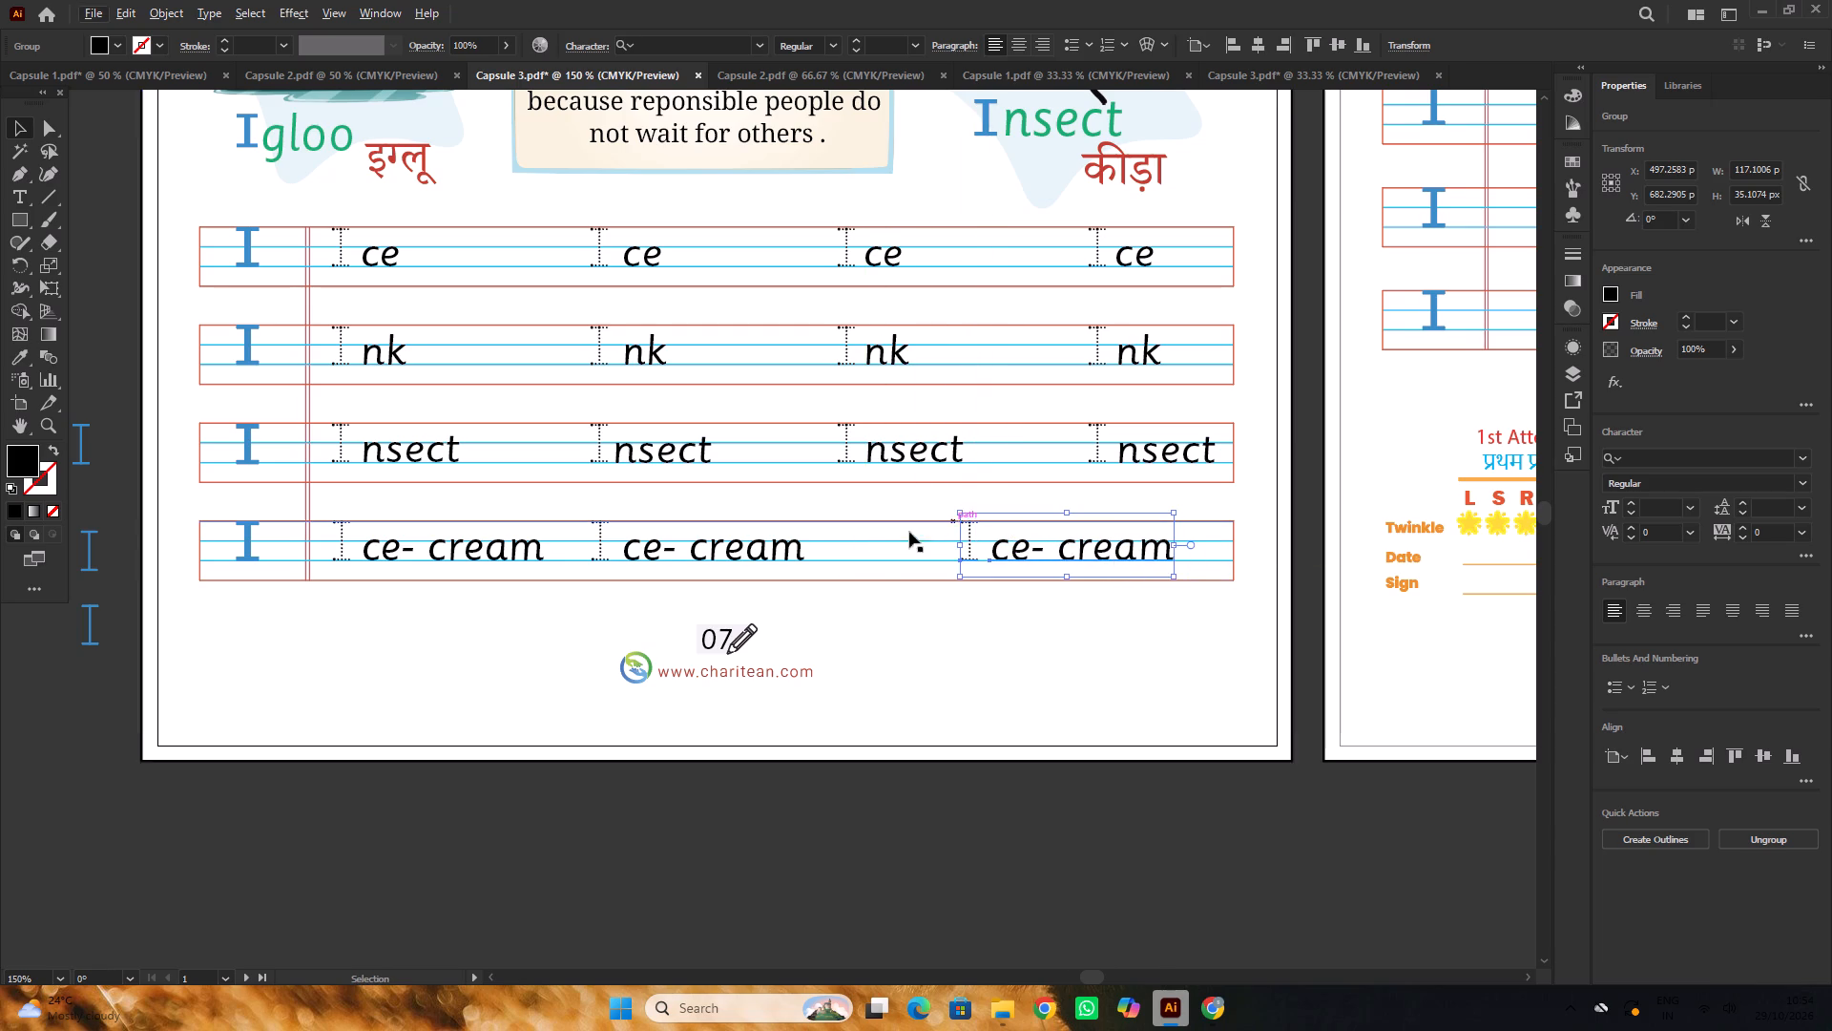
Distribute the three "ce- cream" groups evenly across the fourth tracing row.
{"action": "left_click", "coordinate": [693, 552], "text": "shift"}
{"action": "left_click", "coordinate": [422, 546], "text": "shift"}
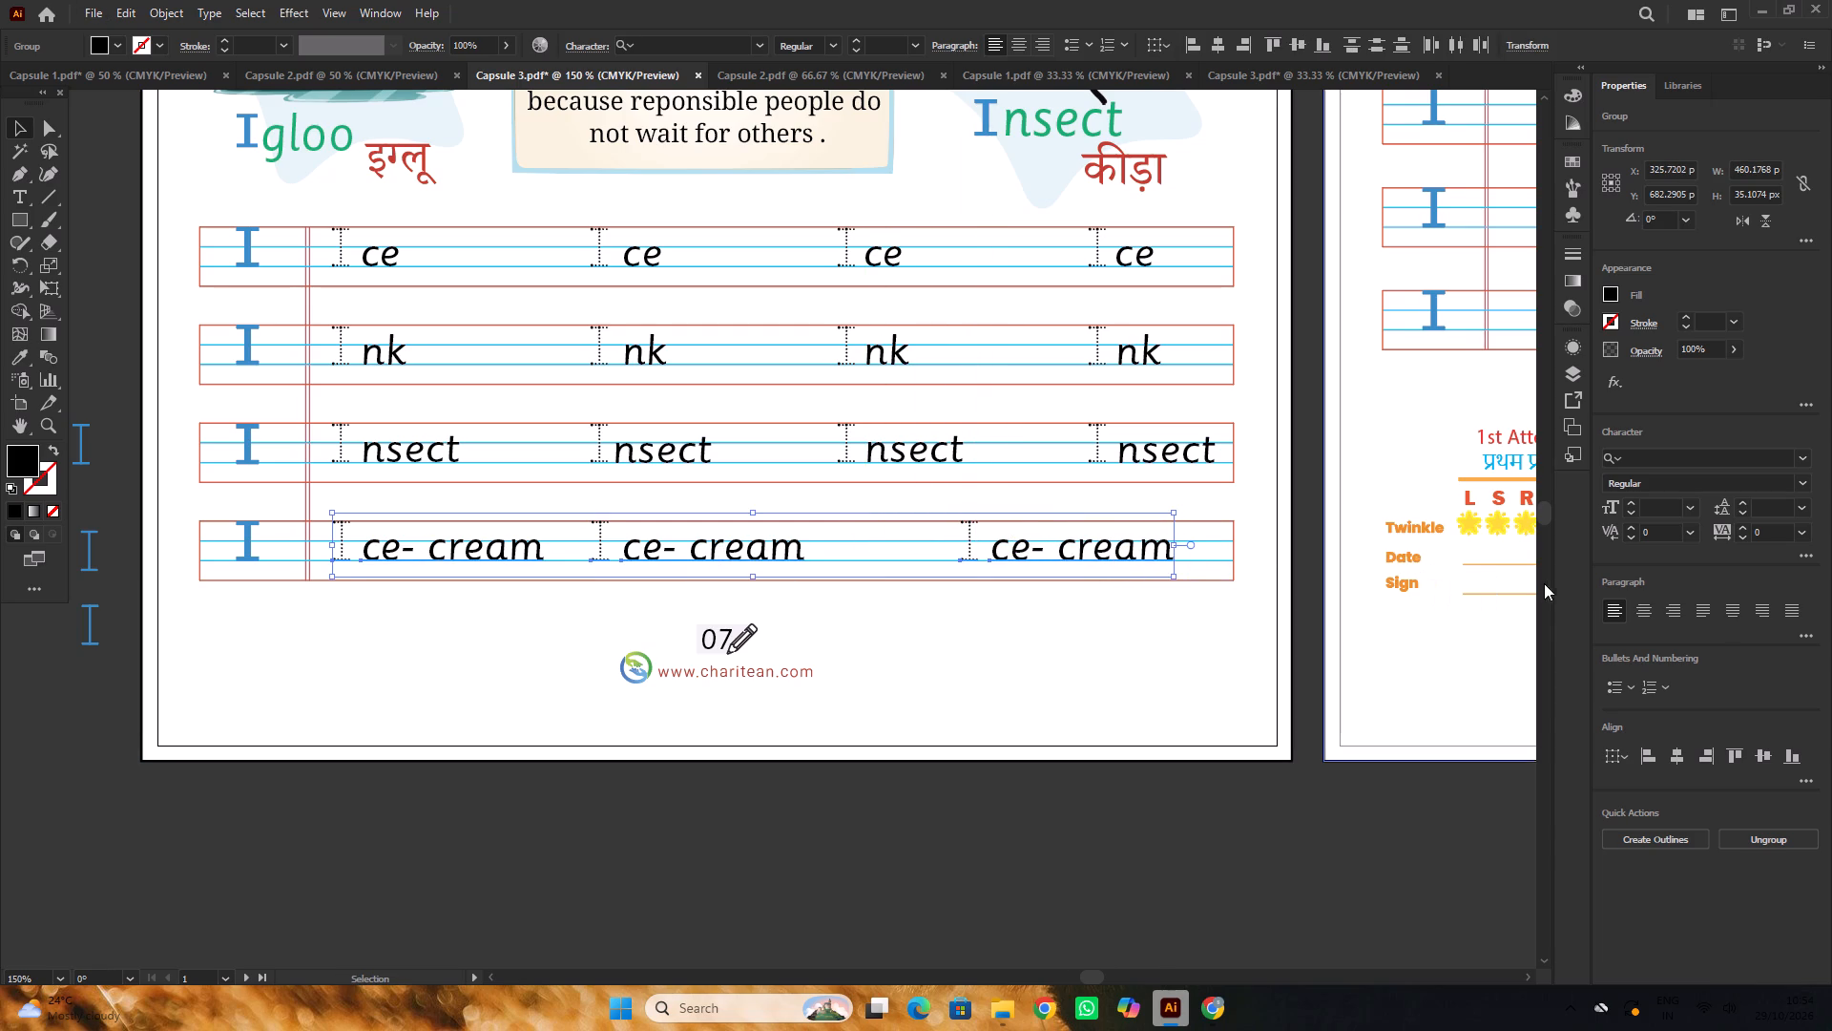
{"action": "left_click", "coordinate": [1808, 786]}
{"action": "left_click", "coordinate": [1629, 945]}
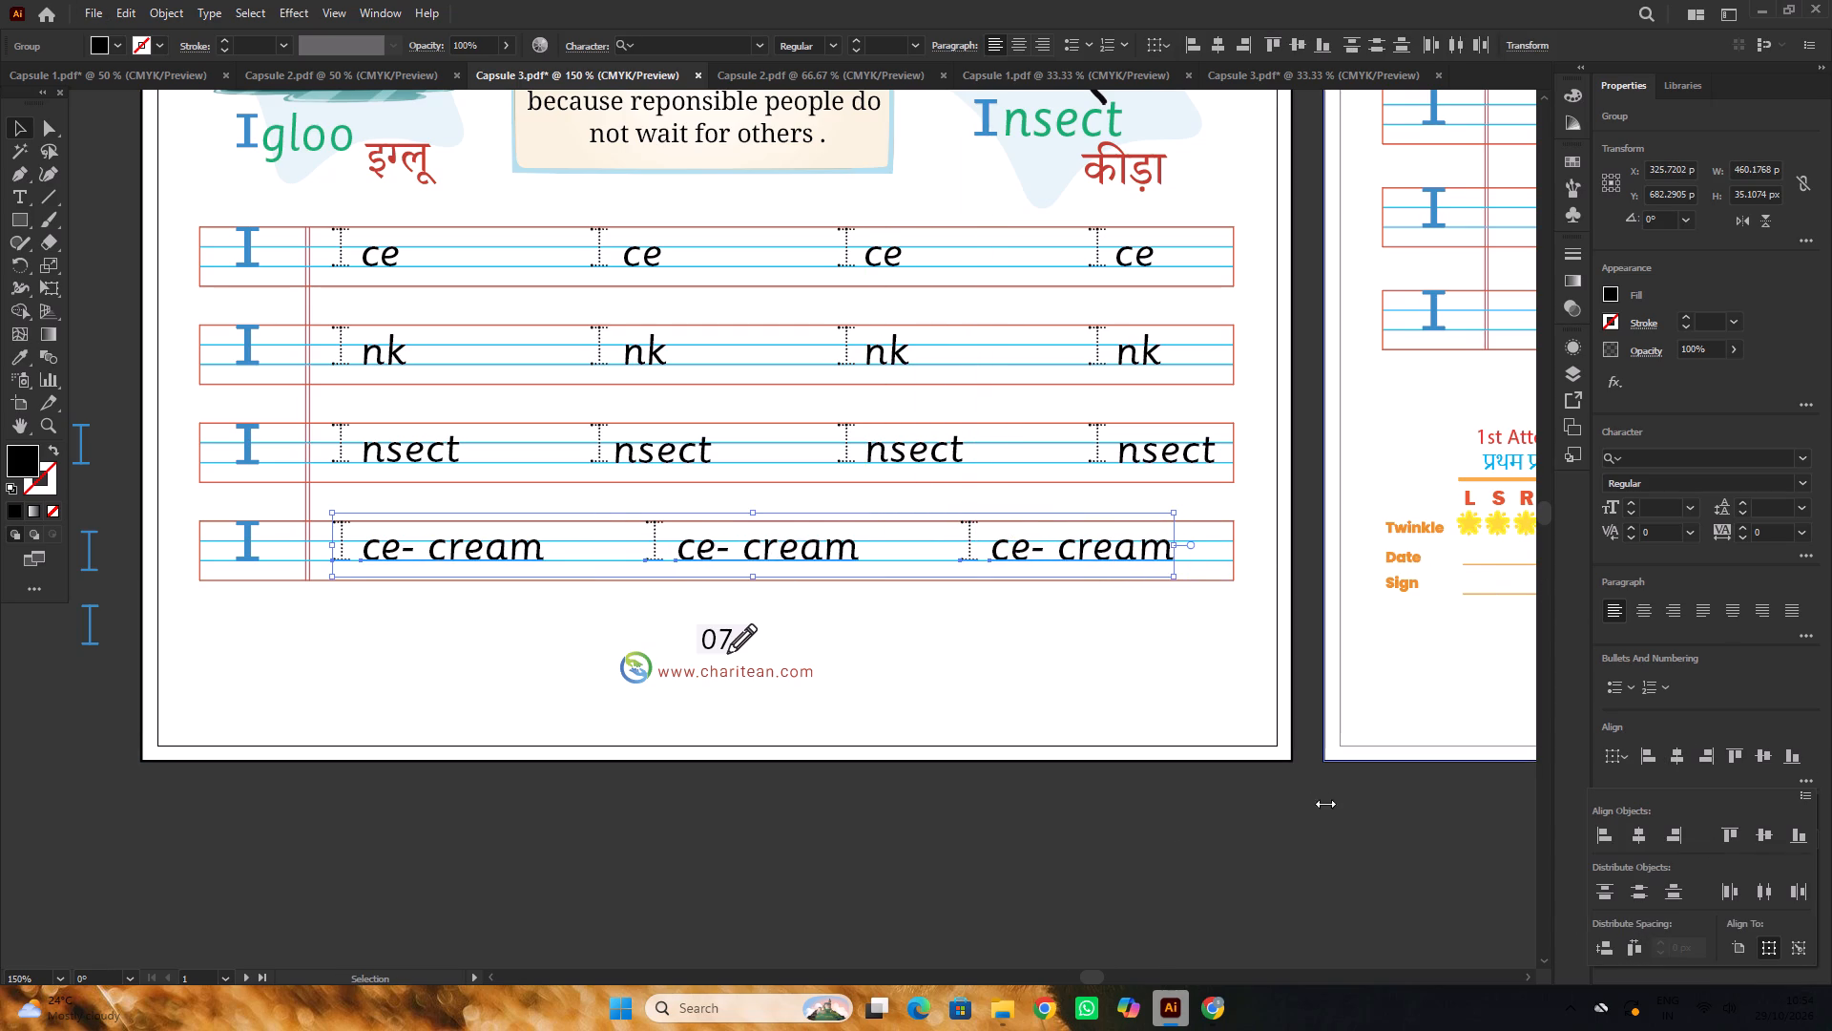
{"action": "triple_click", "coordinate": [1010, 840]}
{"action": "left_click", "coordinate": [1009, 840]}
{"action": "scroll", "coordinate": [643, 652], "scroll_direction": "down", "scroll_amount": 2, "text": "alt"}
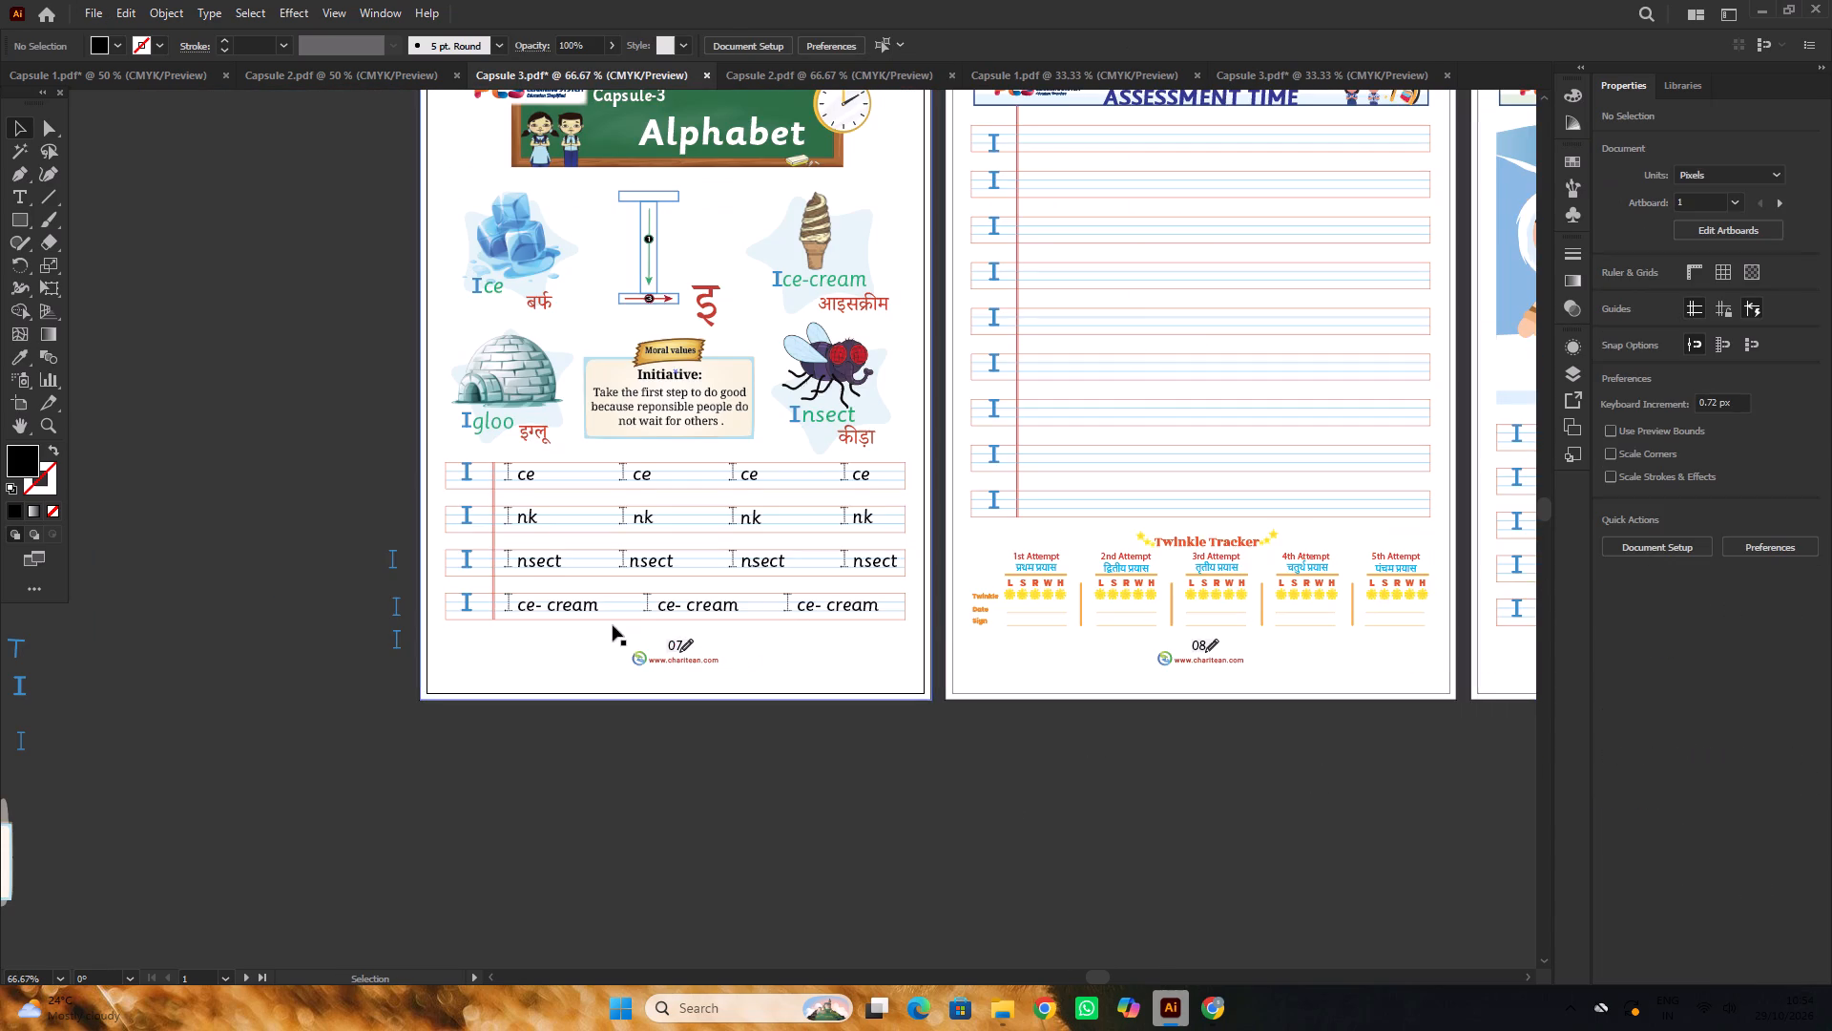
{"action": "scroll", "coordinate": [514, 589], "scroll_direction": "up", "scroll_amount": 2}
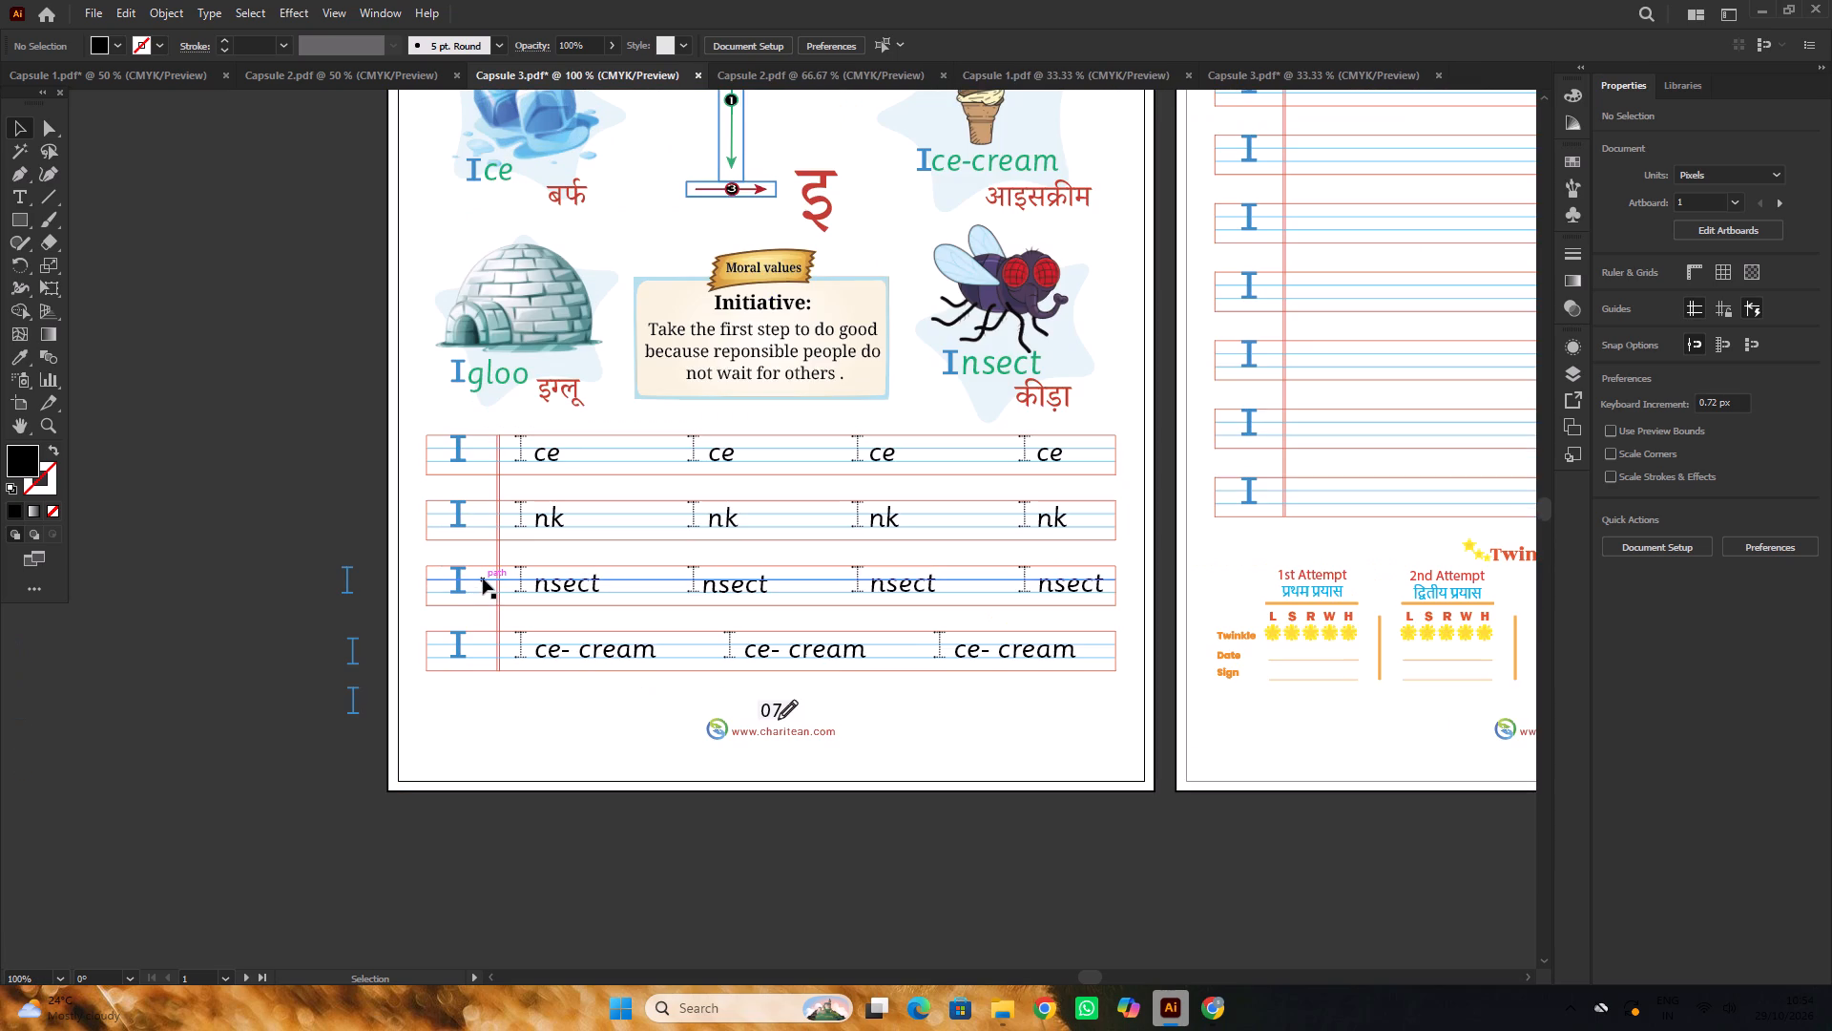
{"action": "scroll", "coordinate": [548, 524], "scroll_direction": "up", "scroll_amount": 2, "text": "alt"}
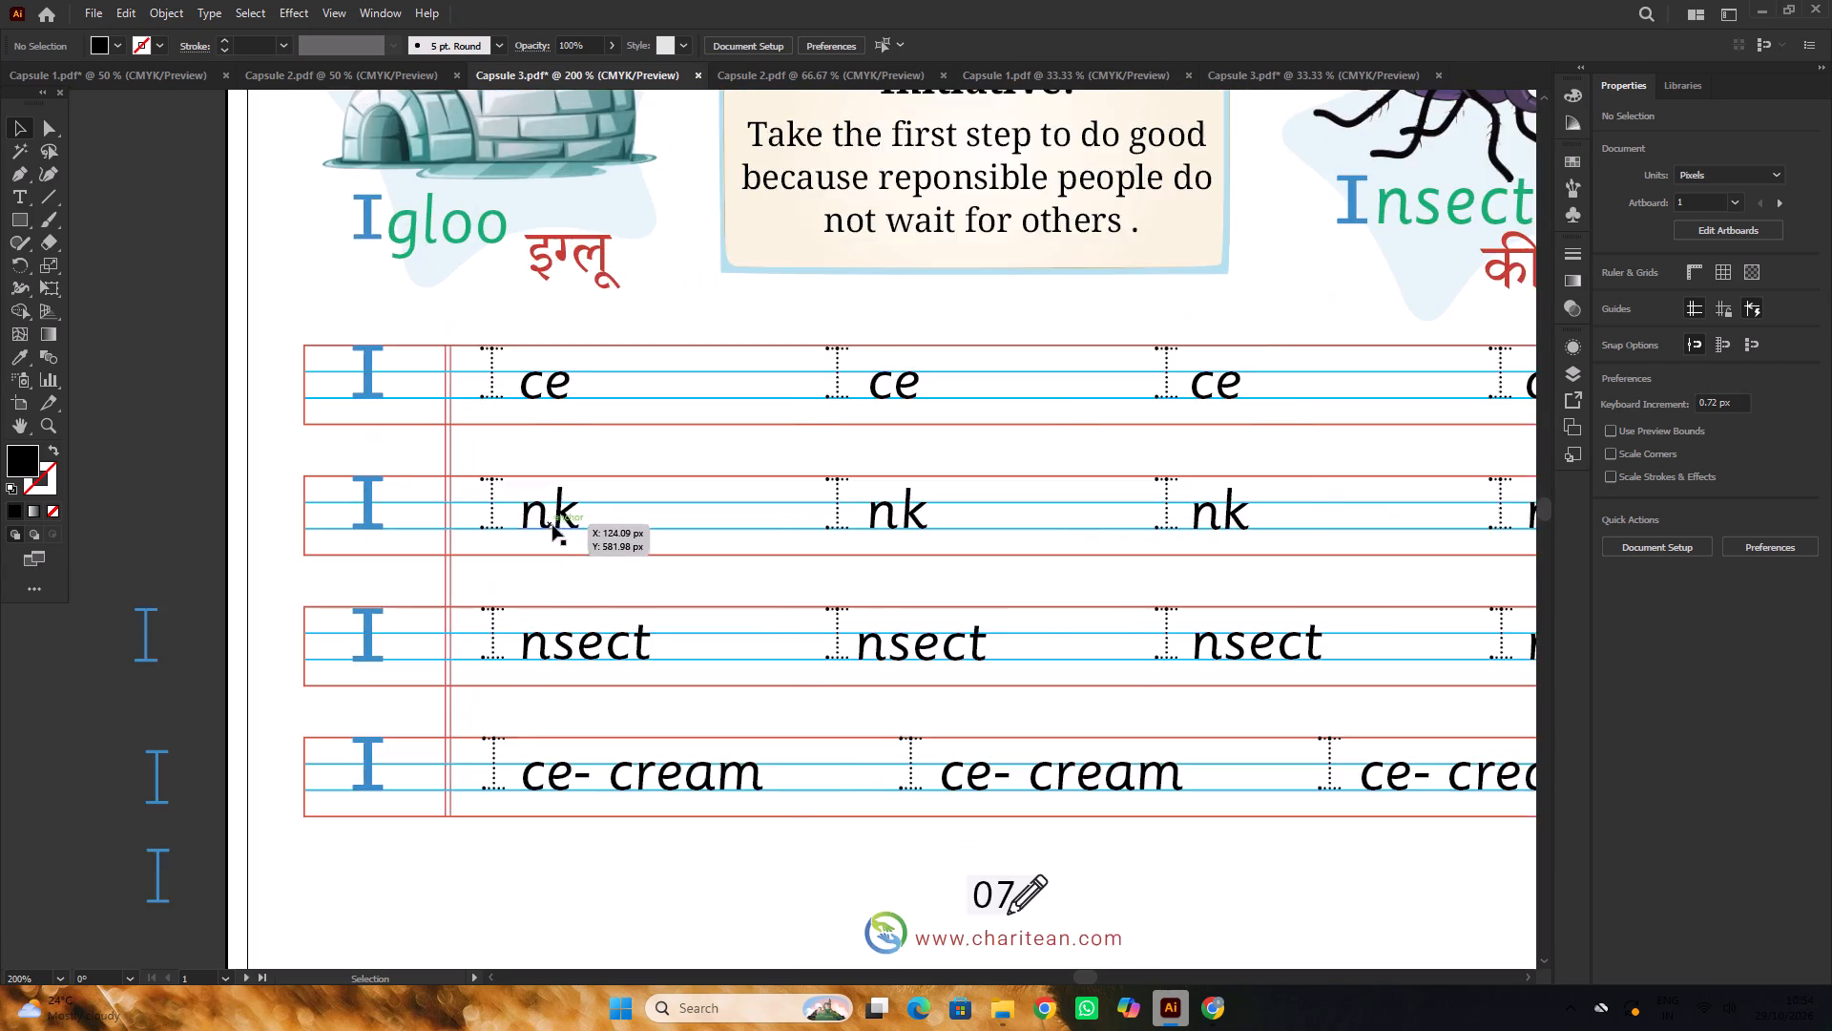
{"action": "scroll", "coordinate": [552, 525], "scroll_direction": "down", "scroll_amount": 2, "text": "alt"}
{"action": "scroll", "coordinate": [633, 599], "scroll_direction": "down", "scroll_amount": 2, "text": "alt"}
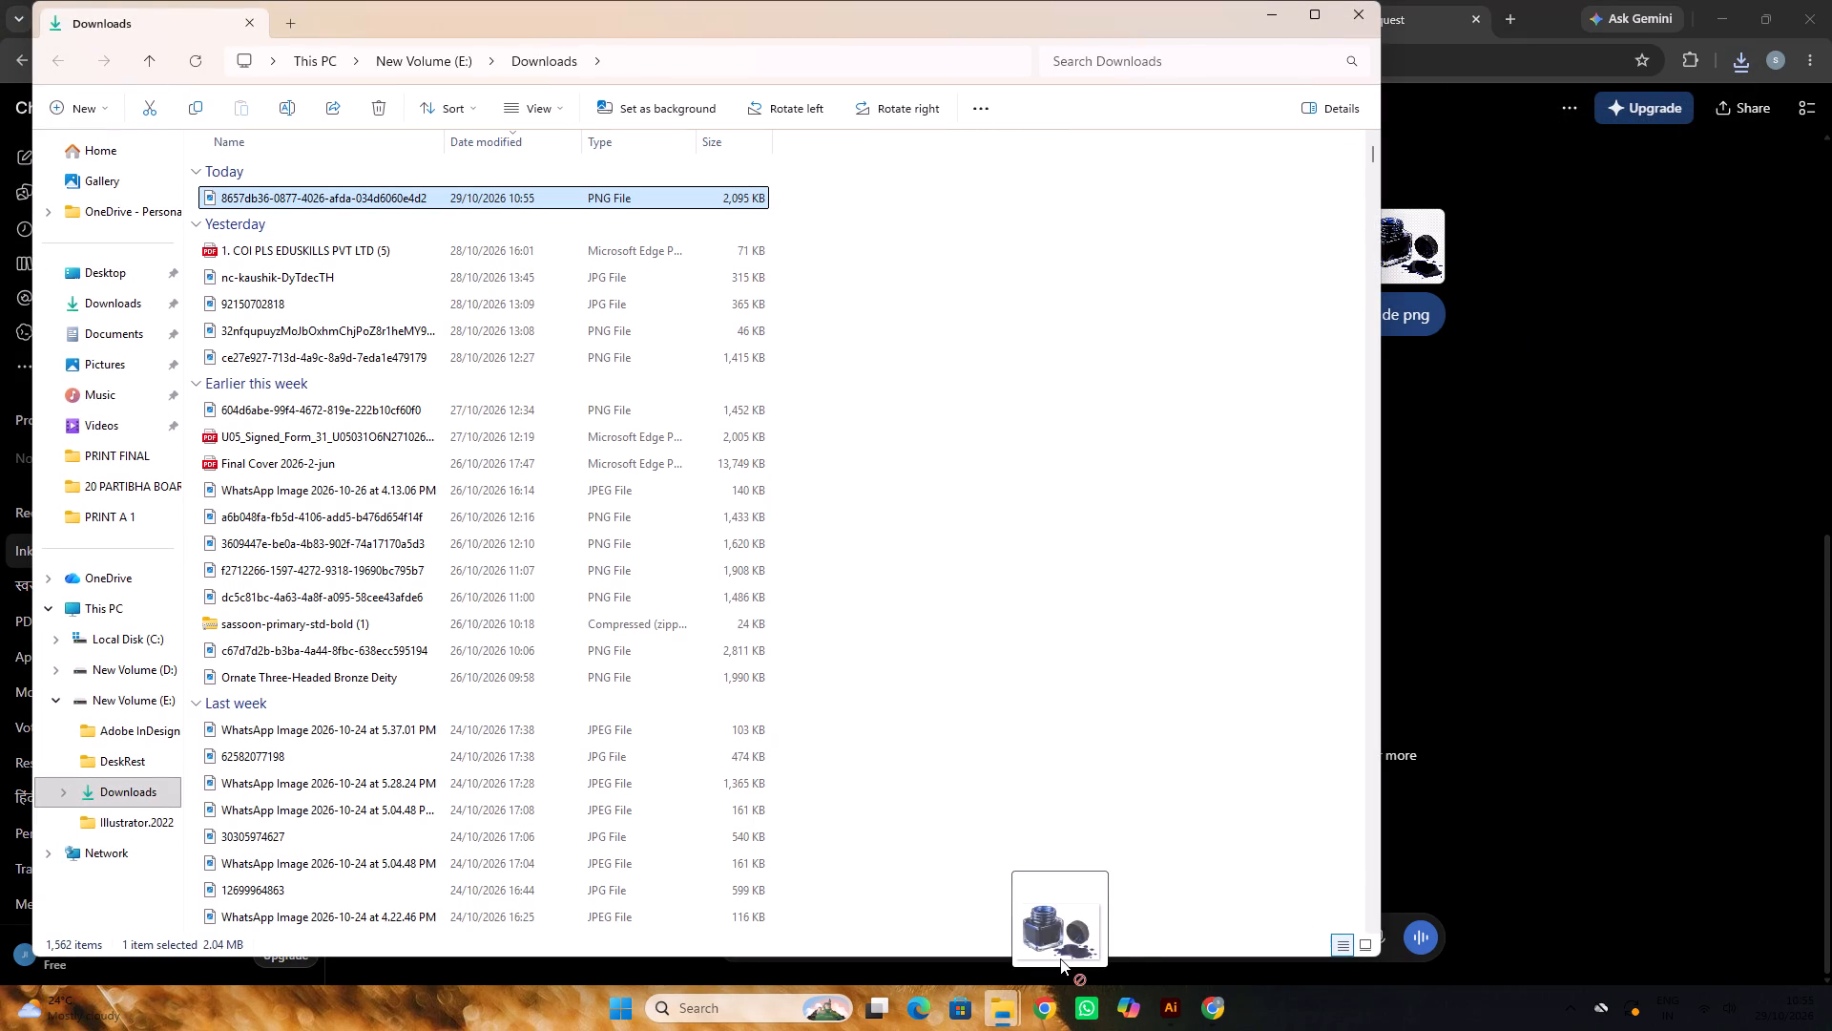
{"action": "left_click_drag", "start_coordinate": [1060, 958], "coordinate": [317, 428]}
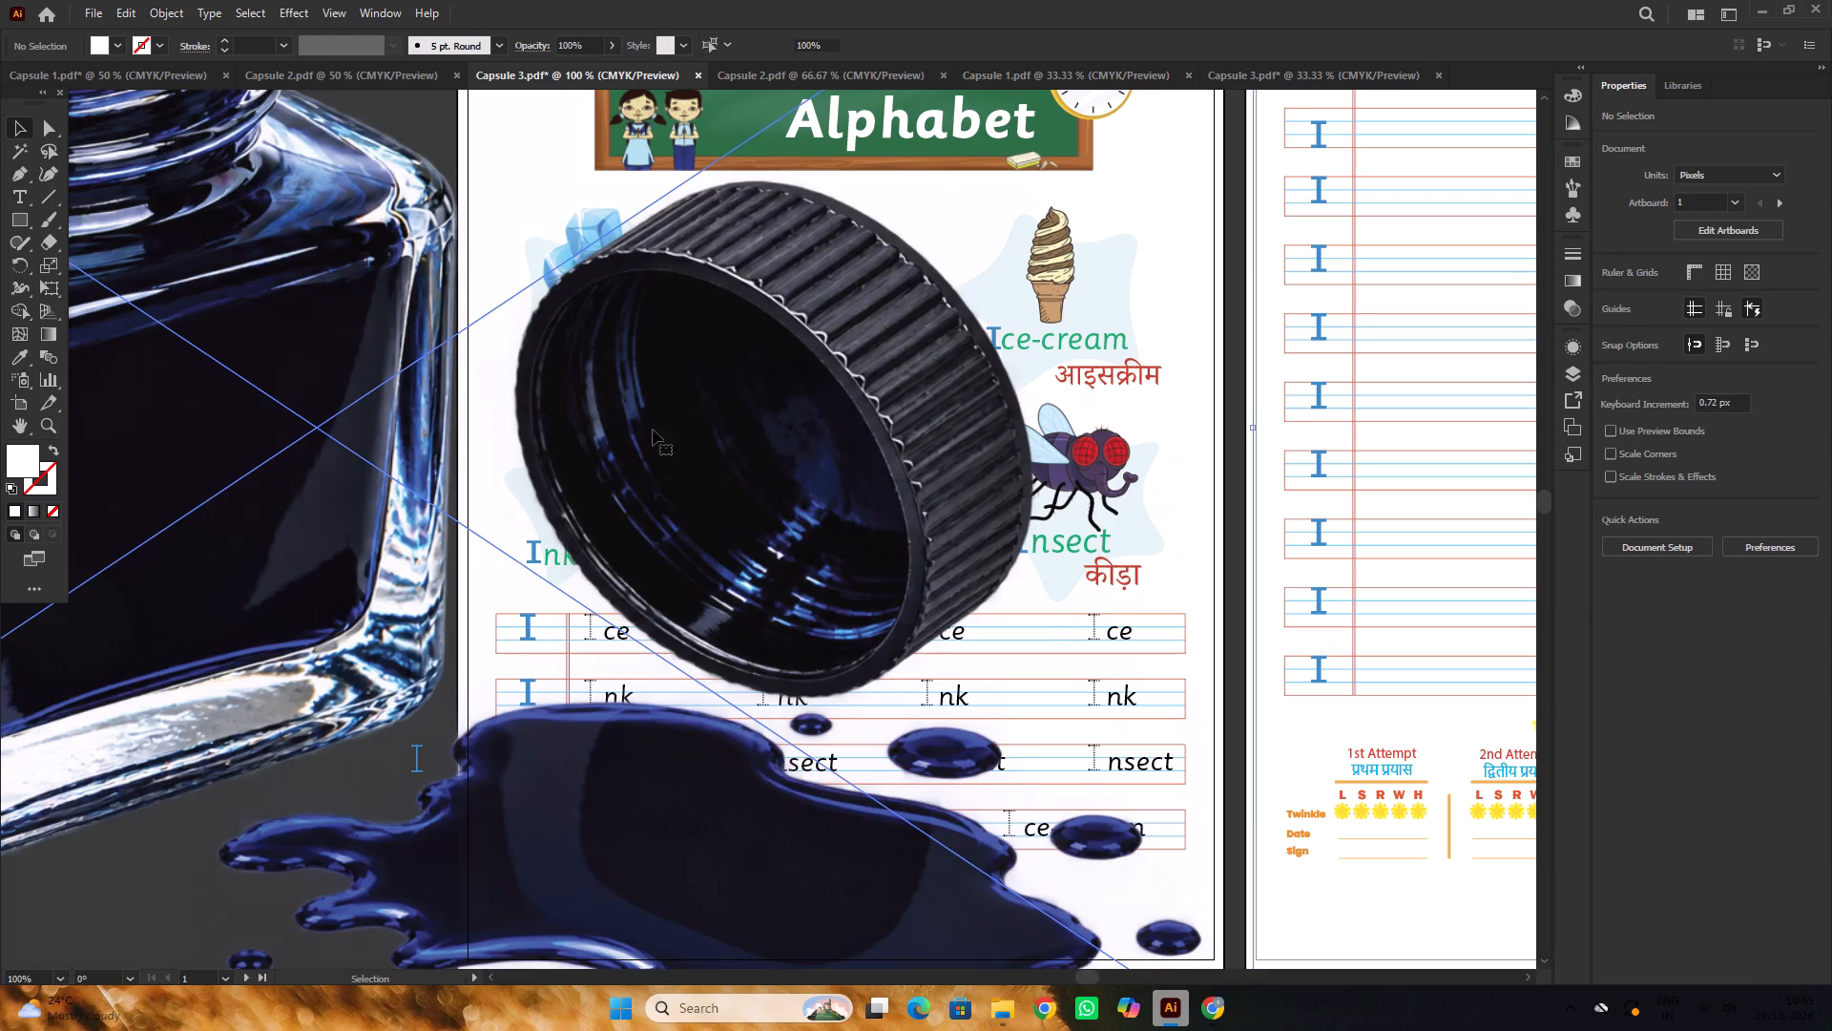
Scale the placed ink bottle image down to about 208 × 139 px beside the Alphabet page.
{"action": "scroll", "coordinate": [734, 408], "scroll_direction": "down", "scroll_amount": 5, "text": "alt"}
{"action": "left_click_drag", "start_coordinate": [861, 549], "coordinate": [847, 535], "text": "alt"}
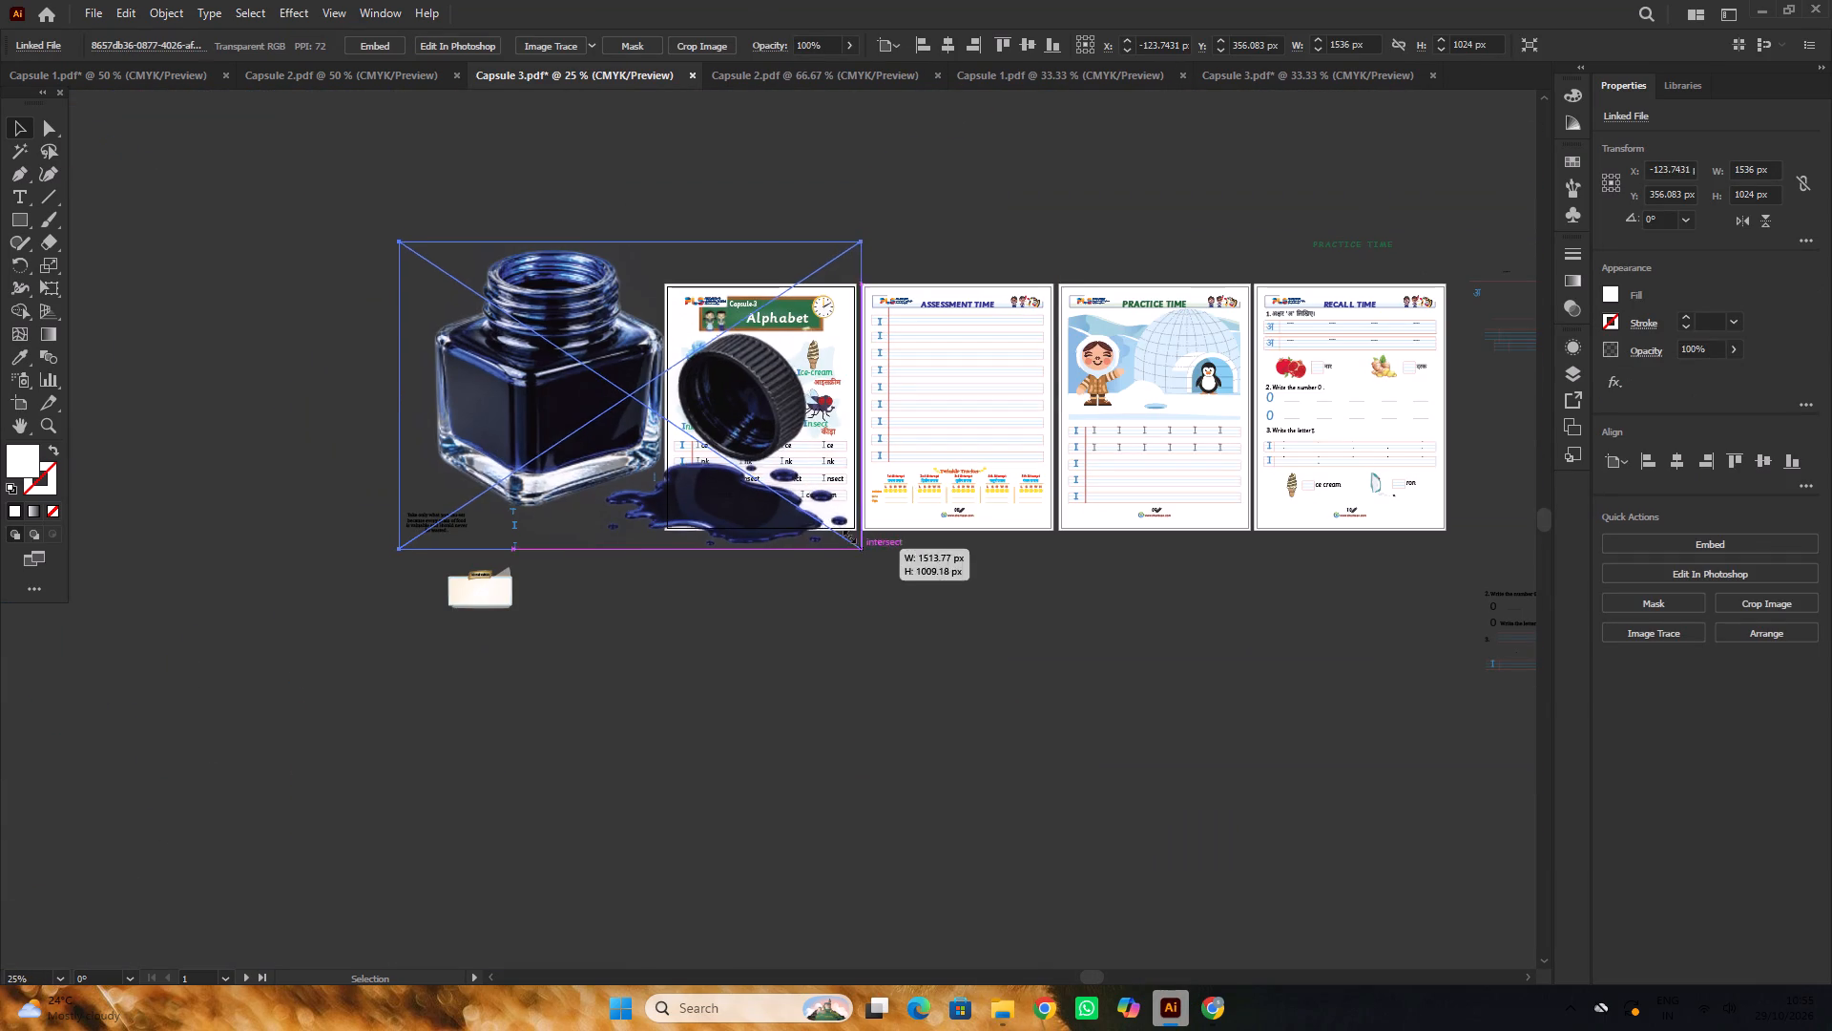
{"action": "left_click_drag", "start_coordinate": [847, 535], "coordinate": [727, 415], "text": "alt"}
{"action": "left_click", "coordinate": [506, 296]}
{"action": "scroll", "coordinate": [637, 378], "scroll_direction": "up", "scroll_amount": 4, "text": "alt"}
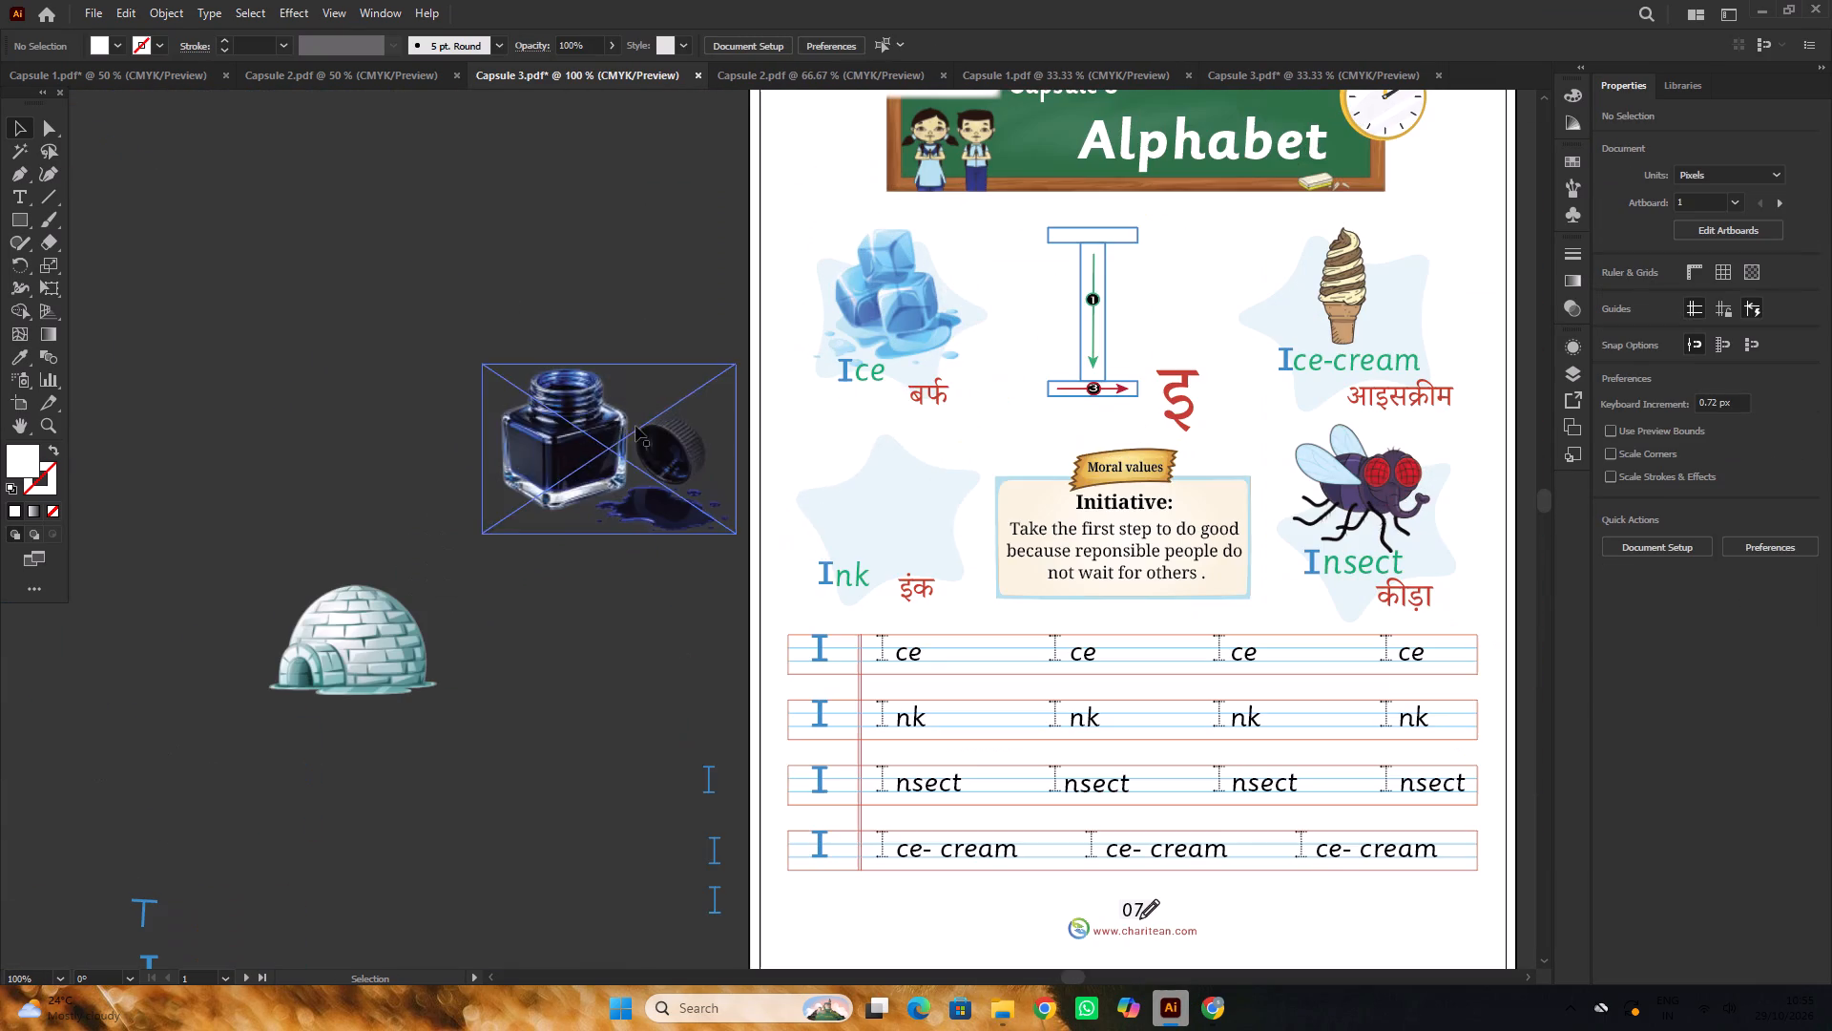
Place the ink bottle on the empty star above the Ink caption and shrink it to about 132 × 88 px.
{"action": "left_click_drag", "start_coordinate": [629, 452], "coordinate": [878, 489]}
{"action": "scroll", "coordinate": [845, 434], "scroll_direction": "down", "scroll_amount": 1, "text": "alt"}
{"action": "scroll", "coordinate": [920, 479], "scroll_direction": "up", "scroll_amount": 2, "text": "alt"}
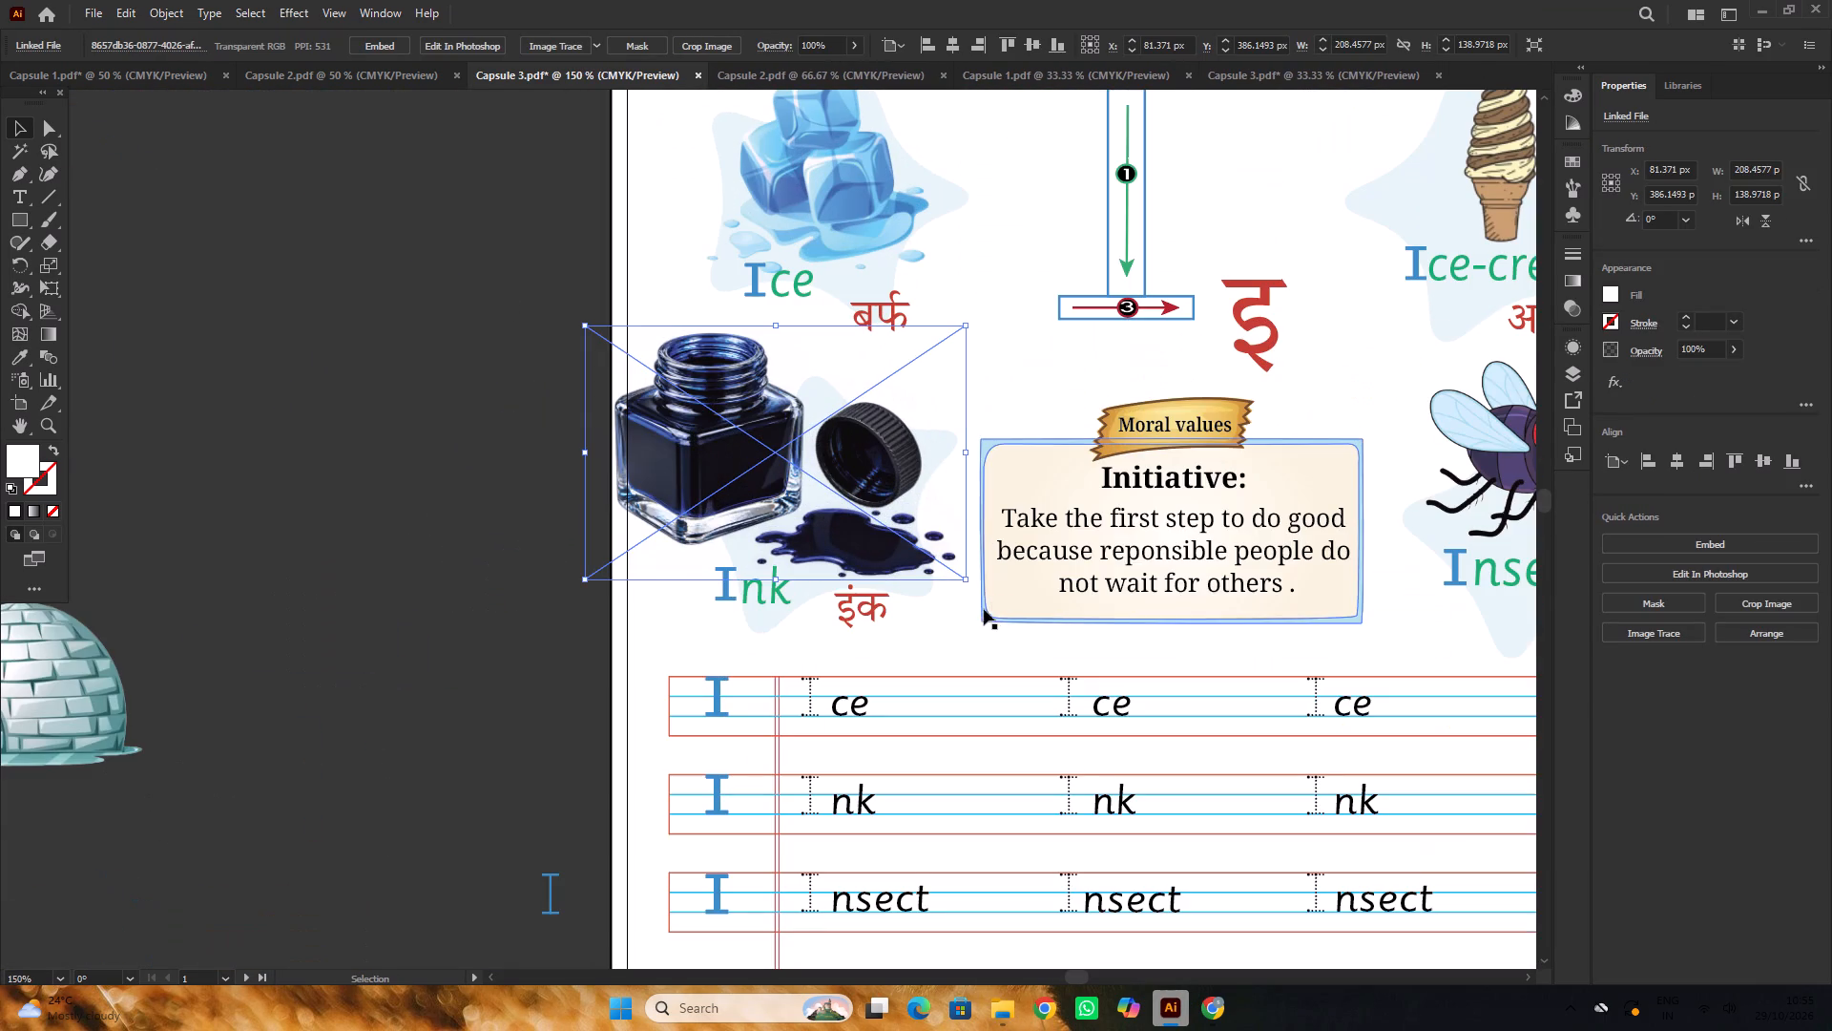
{"action": "left_click_drag", "start_coordinate": [968, 580], "coordinate": [935, 533], "text": "alt"}
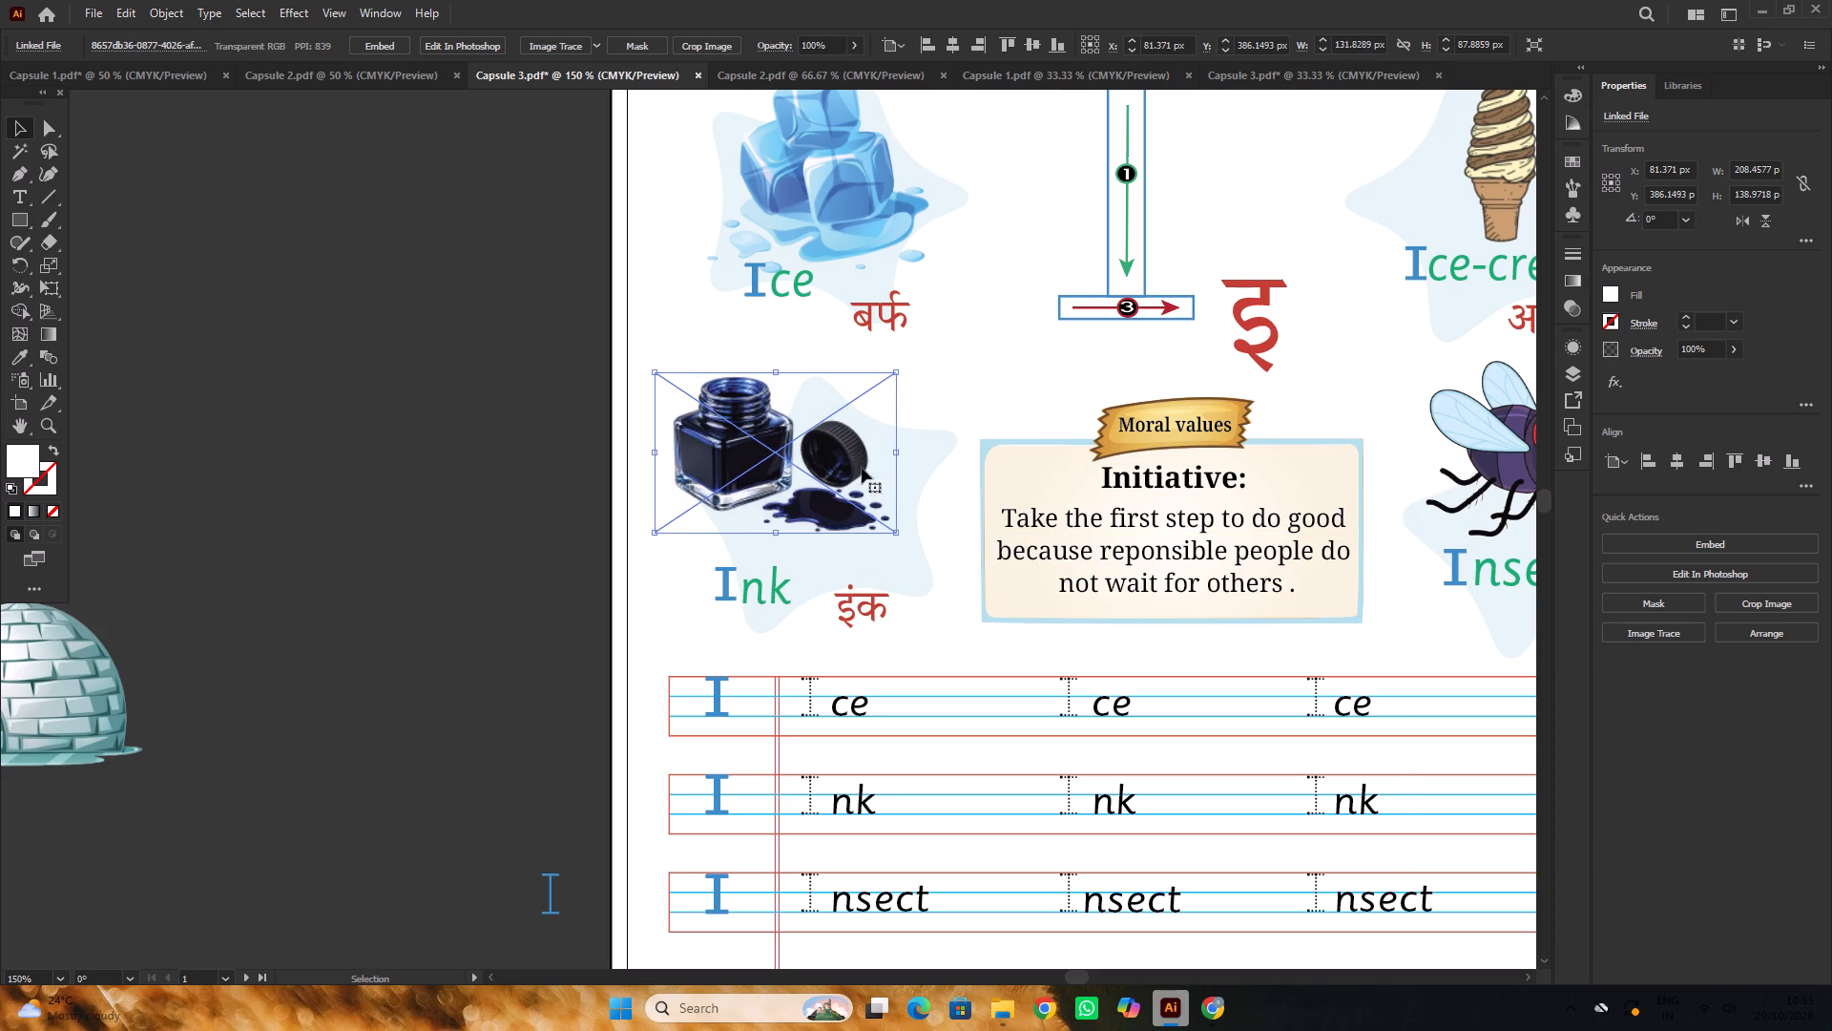
{"action": "left_click_drag", "start_coordinate": [852, 455], "coordinate": [878, 479]}
{"action": "scroll", "coordinate": [811, 426], "scroll_direction": "down", "scroll_amount": 1, "text": "alt"}
{"action": "left_click", "coordinate": [480, 352]}
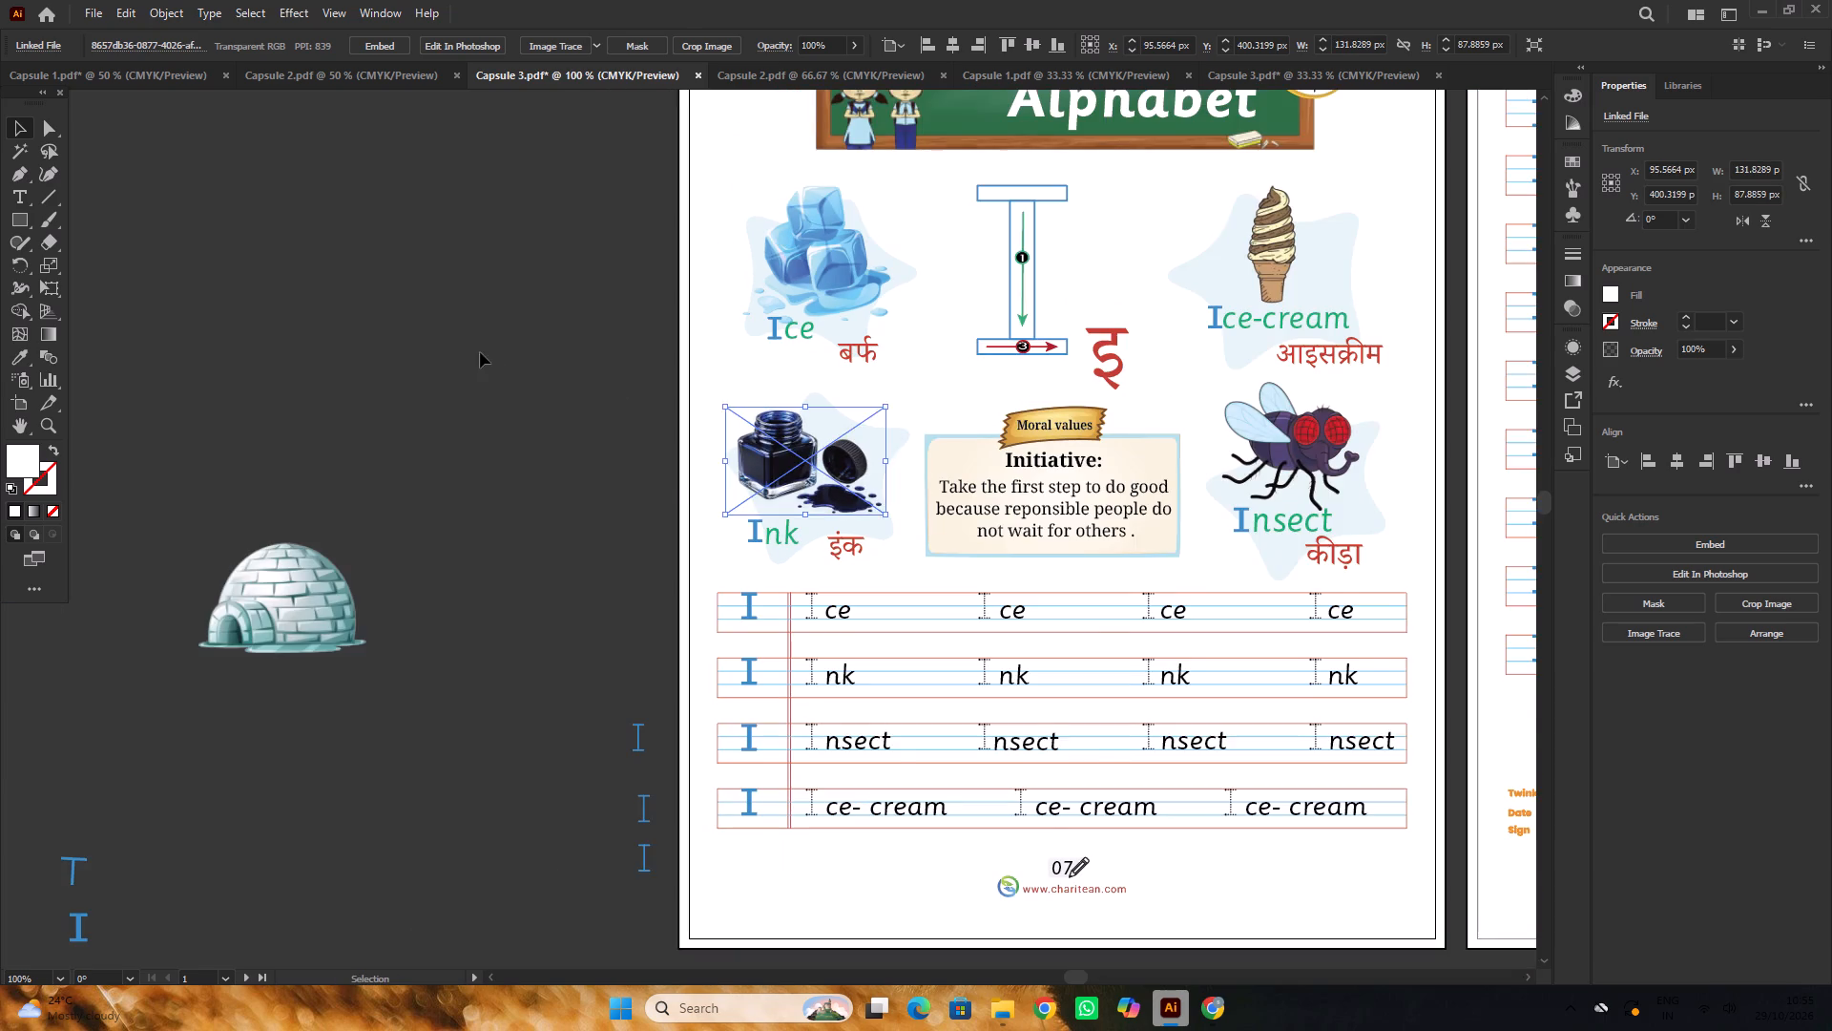
Nudge "nk" in the Ink caption up about 2 px and group it with its blue "I".
{"action": "scroll", "coordinate": [740, 515], "scroll_direction": "up", "scroll_amount": 1, "text": "alt"}
{"action": "left_click", "coordinate": [809, 542]}
{"action": "scroll", "coordinate": [811, 557], "scroll_direction": "up", "scroll_amount": 2, "text": "alt"}
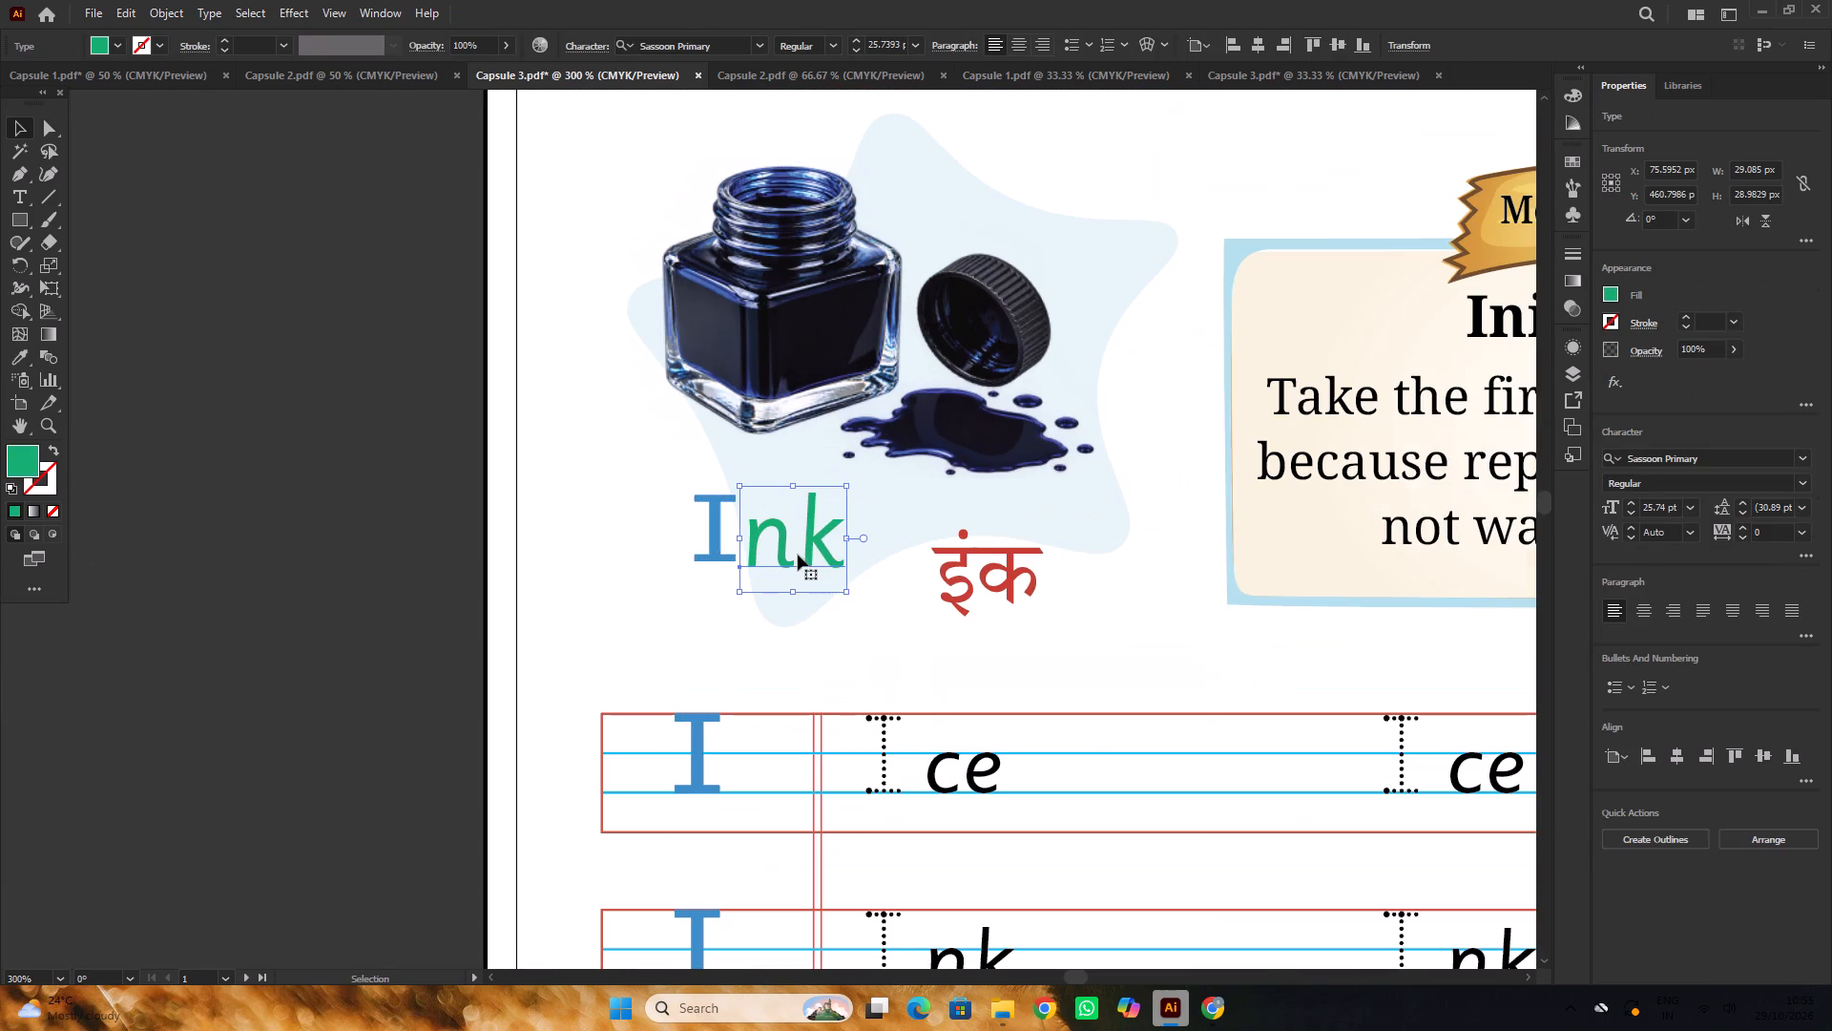
{"action": "left_click", "coordinate": [782, 552]}
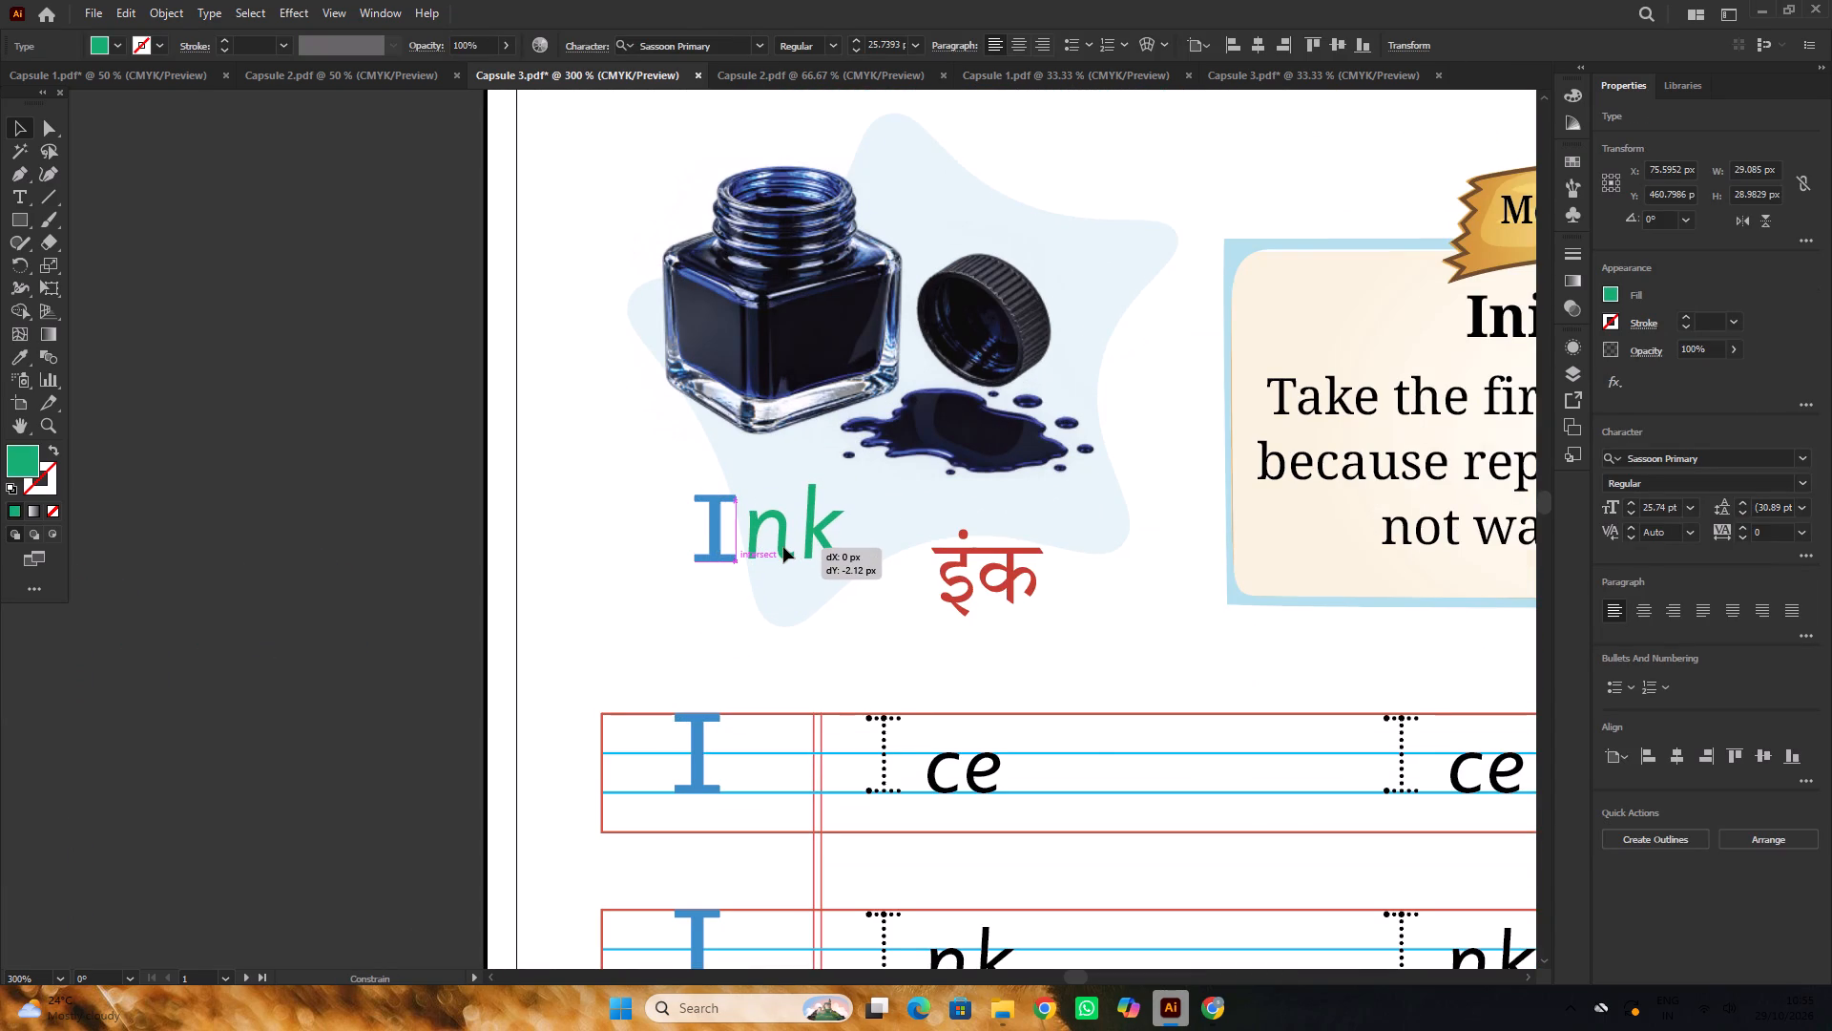
{"action": "left_click", "coordinate": [715, 561], "text": "shift"}
{"action": "scroll", "coordinate": [714, 561], "scroll_direction": "down", "scroll_amount": 1, "text": "alt"}
{"action": "key", "text": "ctrl+g"}
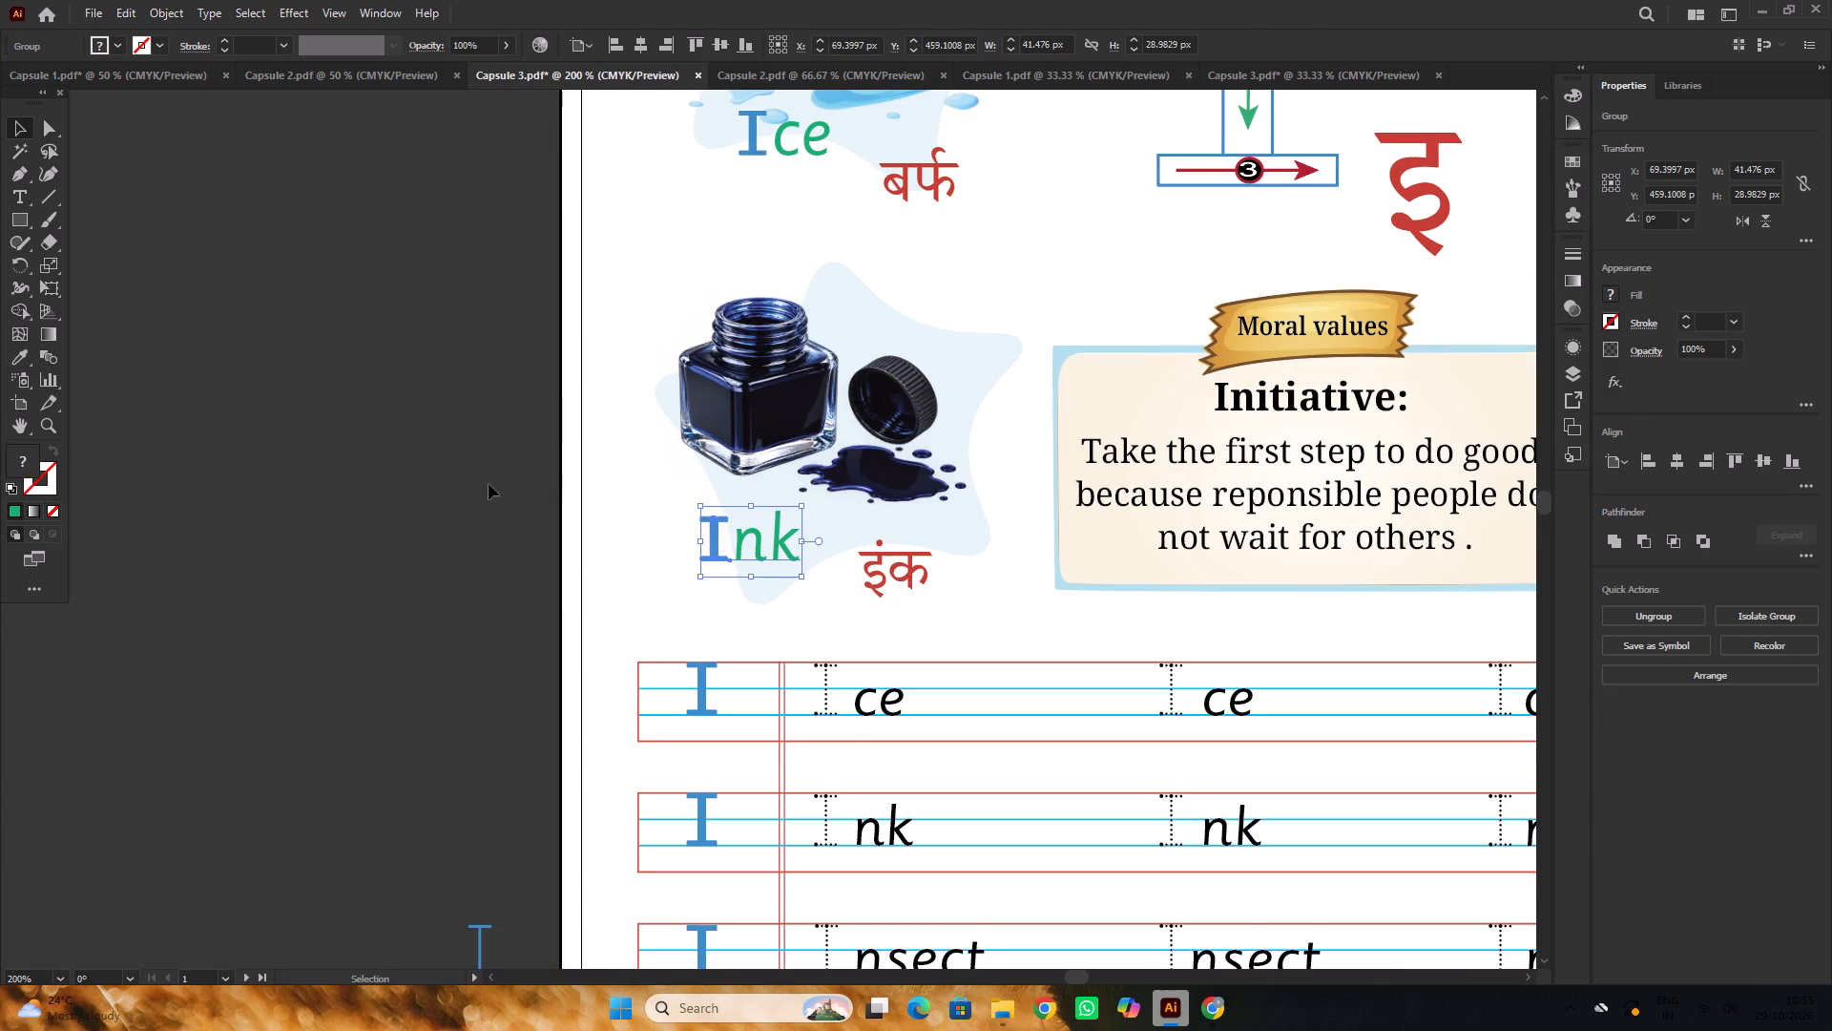
{"action": "scroll", "coordinate": [444, 474], "scroll_direction": "down", "scroll_amount": 4}
{"action": "left_click", "coordinate": [281, 452]}
Review the pictures, captions and tracing rows on the Capsule-3 Alphabet page.
{"action": "scroll", "coordinate": [567, 490], "scroll_direction": "up", "scroll_amount": 1, "text": "alt"}
{"action": "scroll", "coordinate": [603, 486], "scroll_direction": "down", "scroll_amount": 2, "text": "alt"}
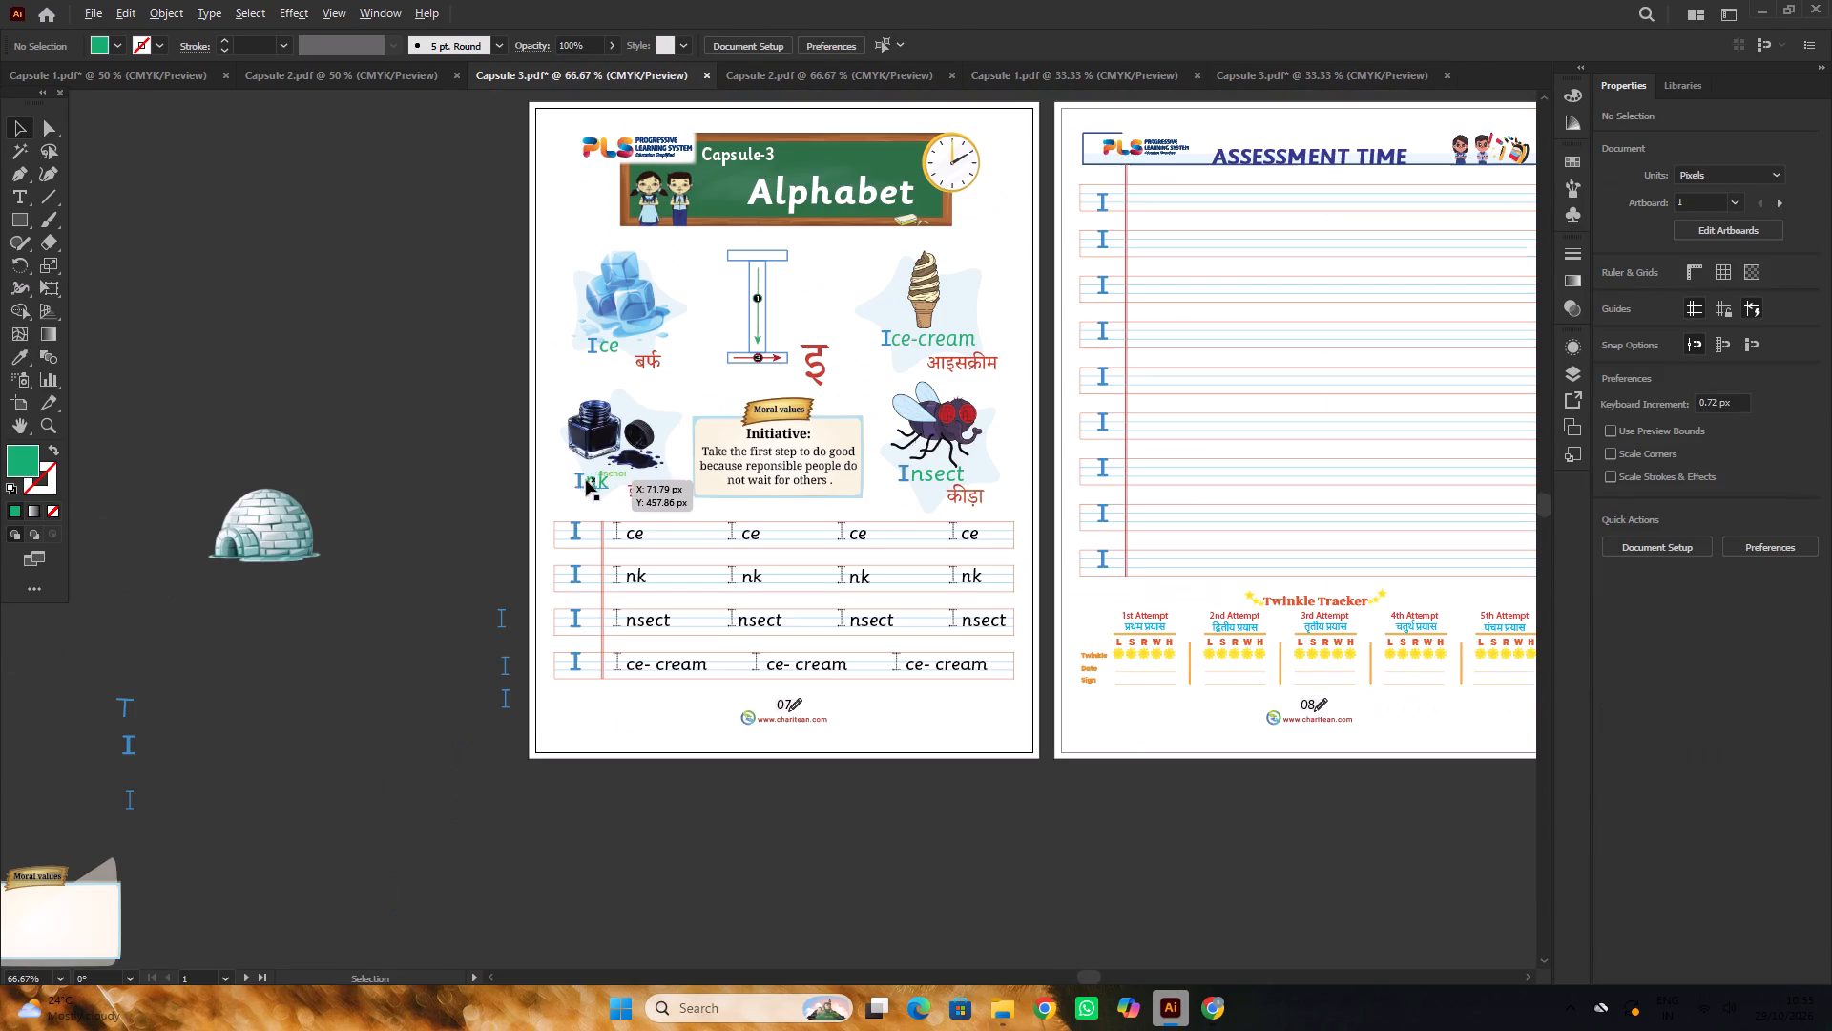
{"action": "left_click", "coordinate": [501, 444]}
{"action": "scroll", "coordinate": [501, 444], "scroll_direction": "up", "scroll_amount": 1}
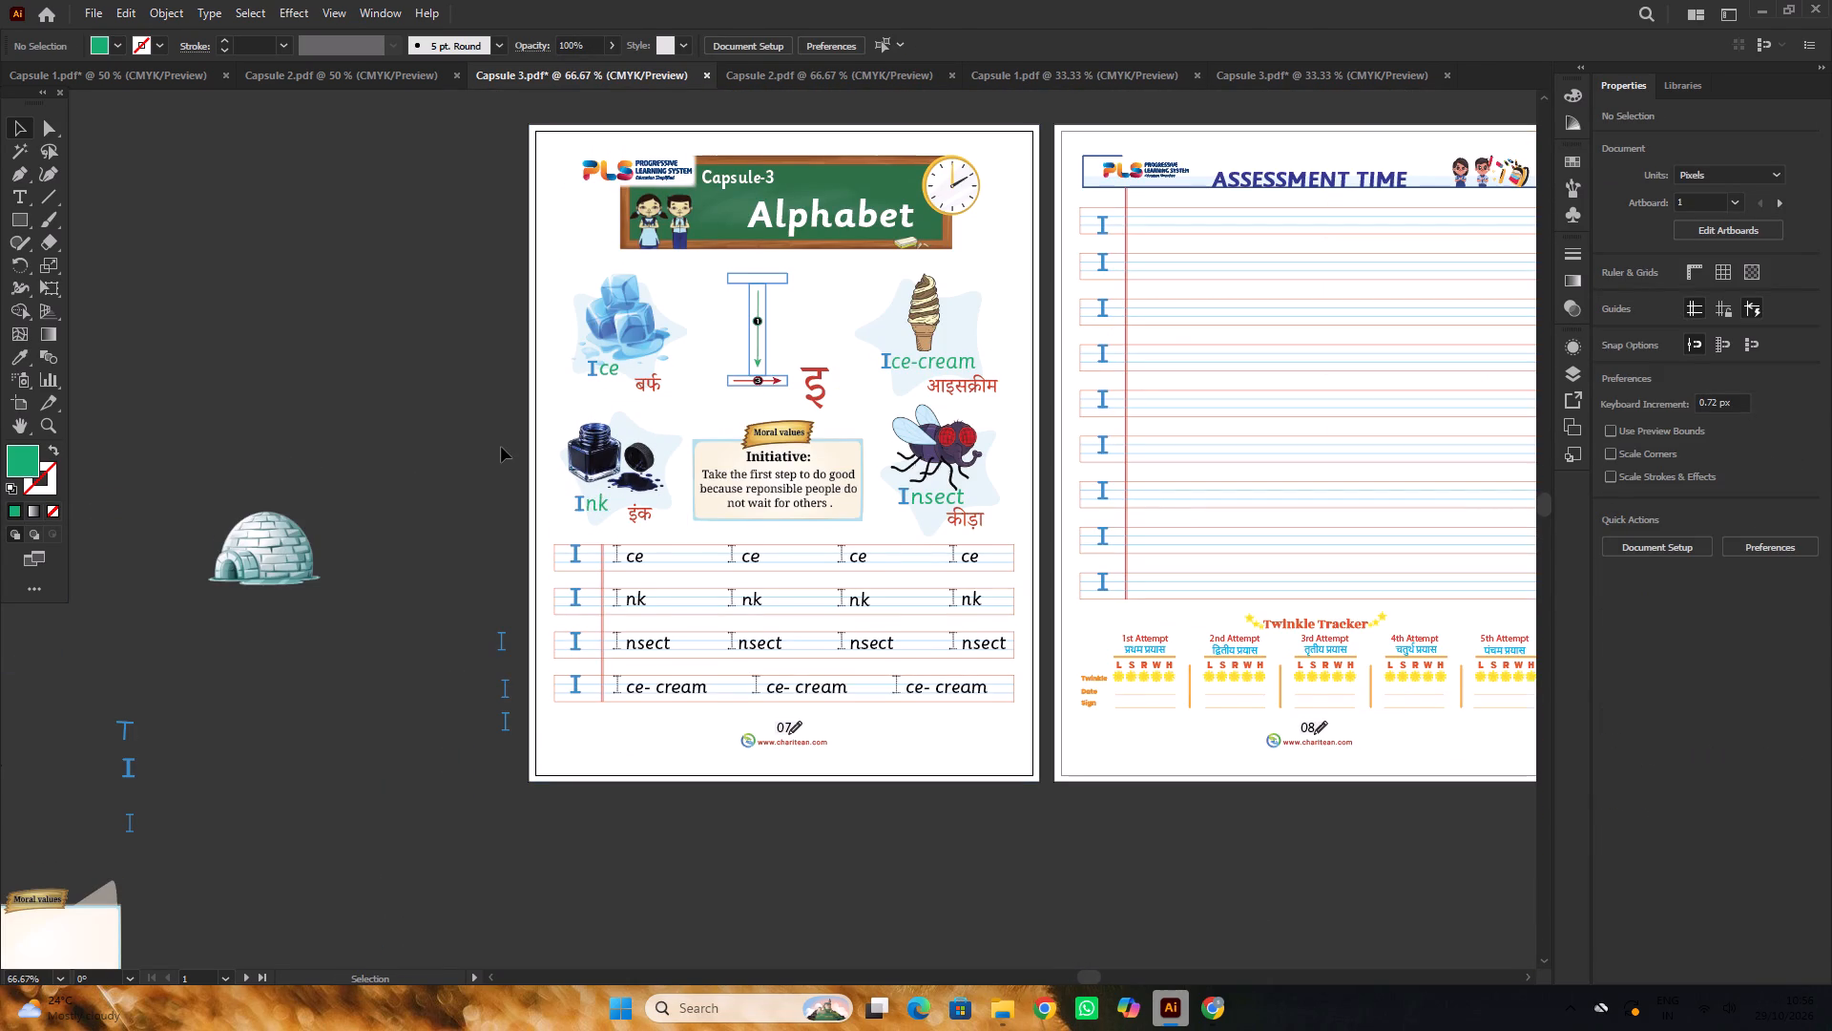
{"action": "scroll", "coordinate": [595, 482], "scroll_direction": "down", "scroll_amount": 3}
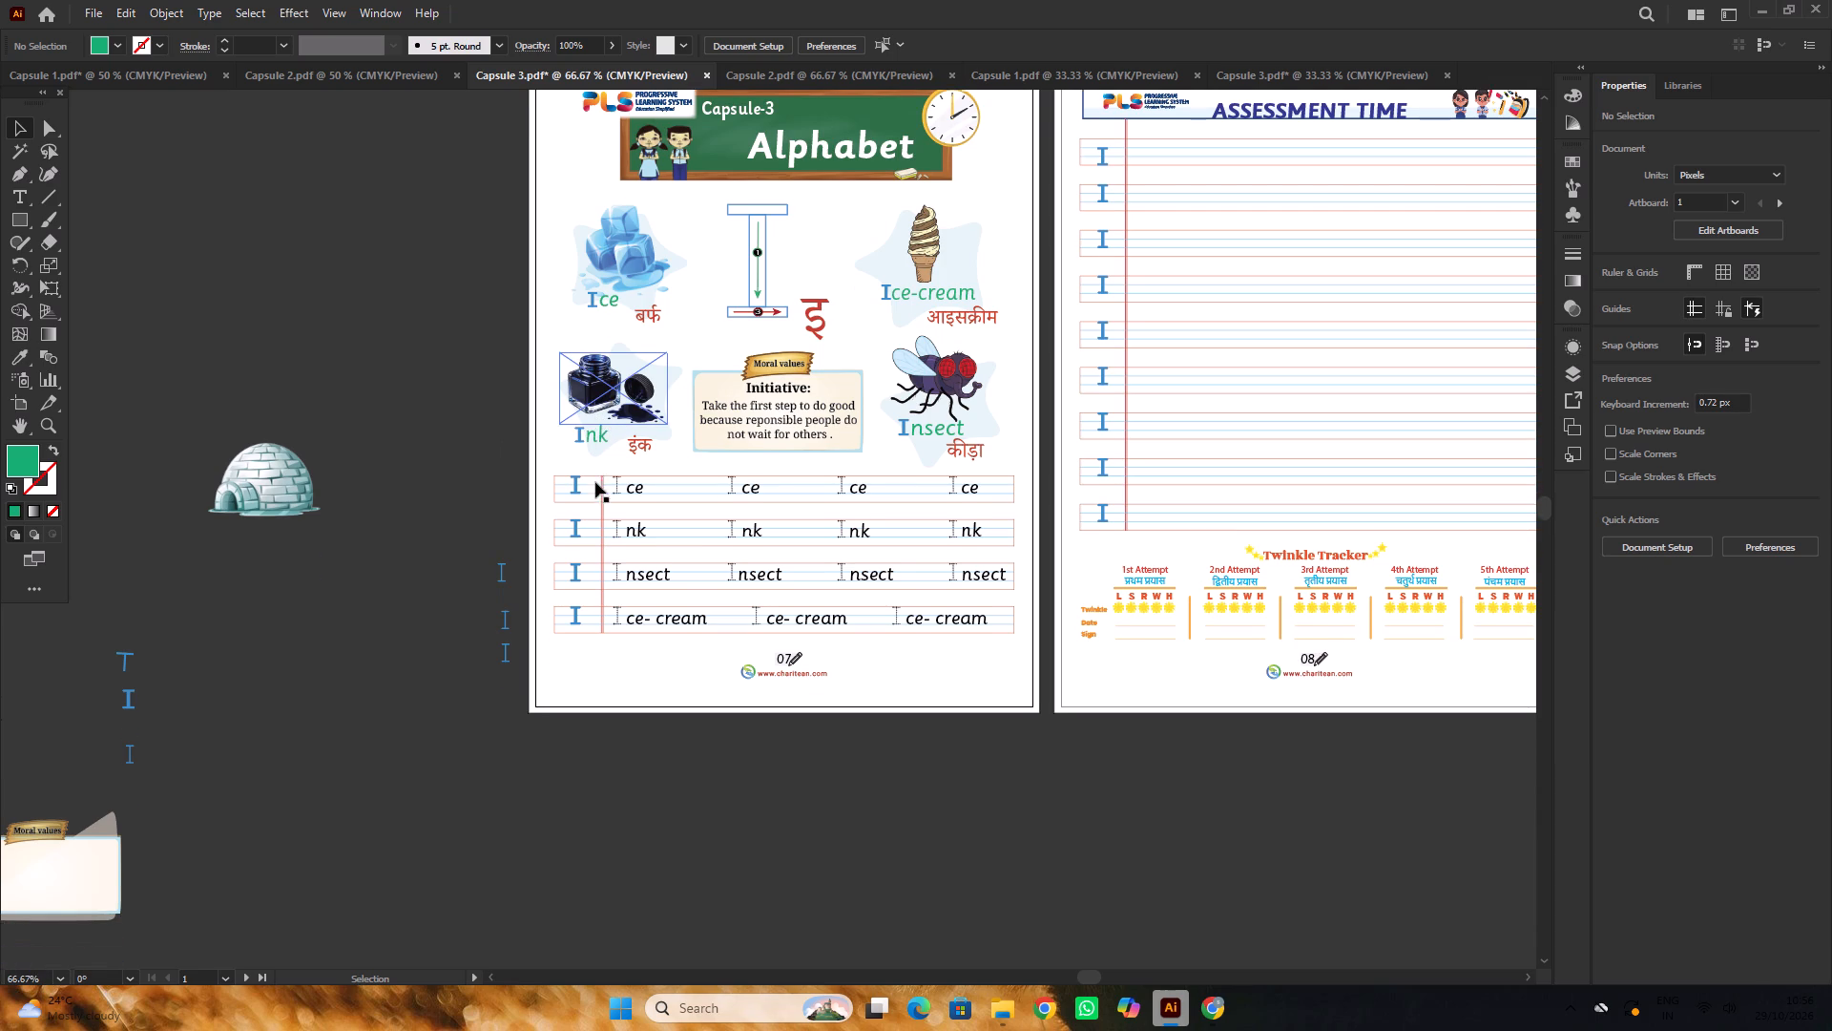
{"action": "scroll", "coordinate": [786, 615], "scroll_direction": "up", "scroll_amount": 2, "text": "alt"}
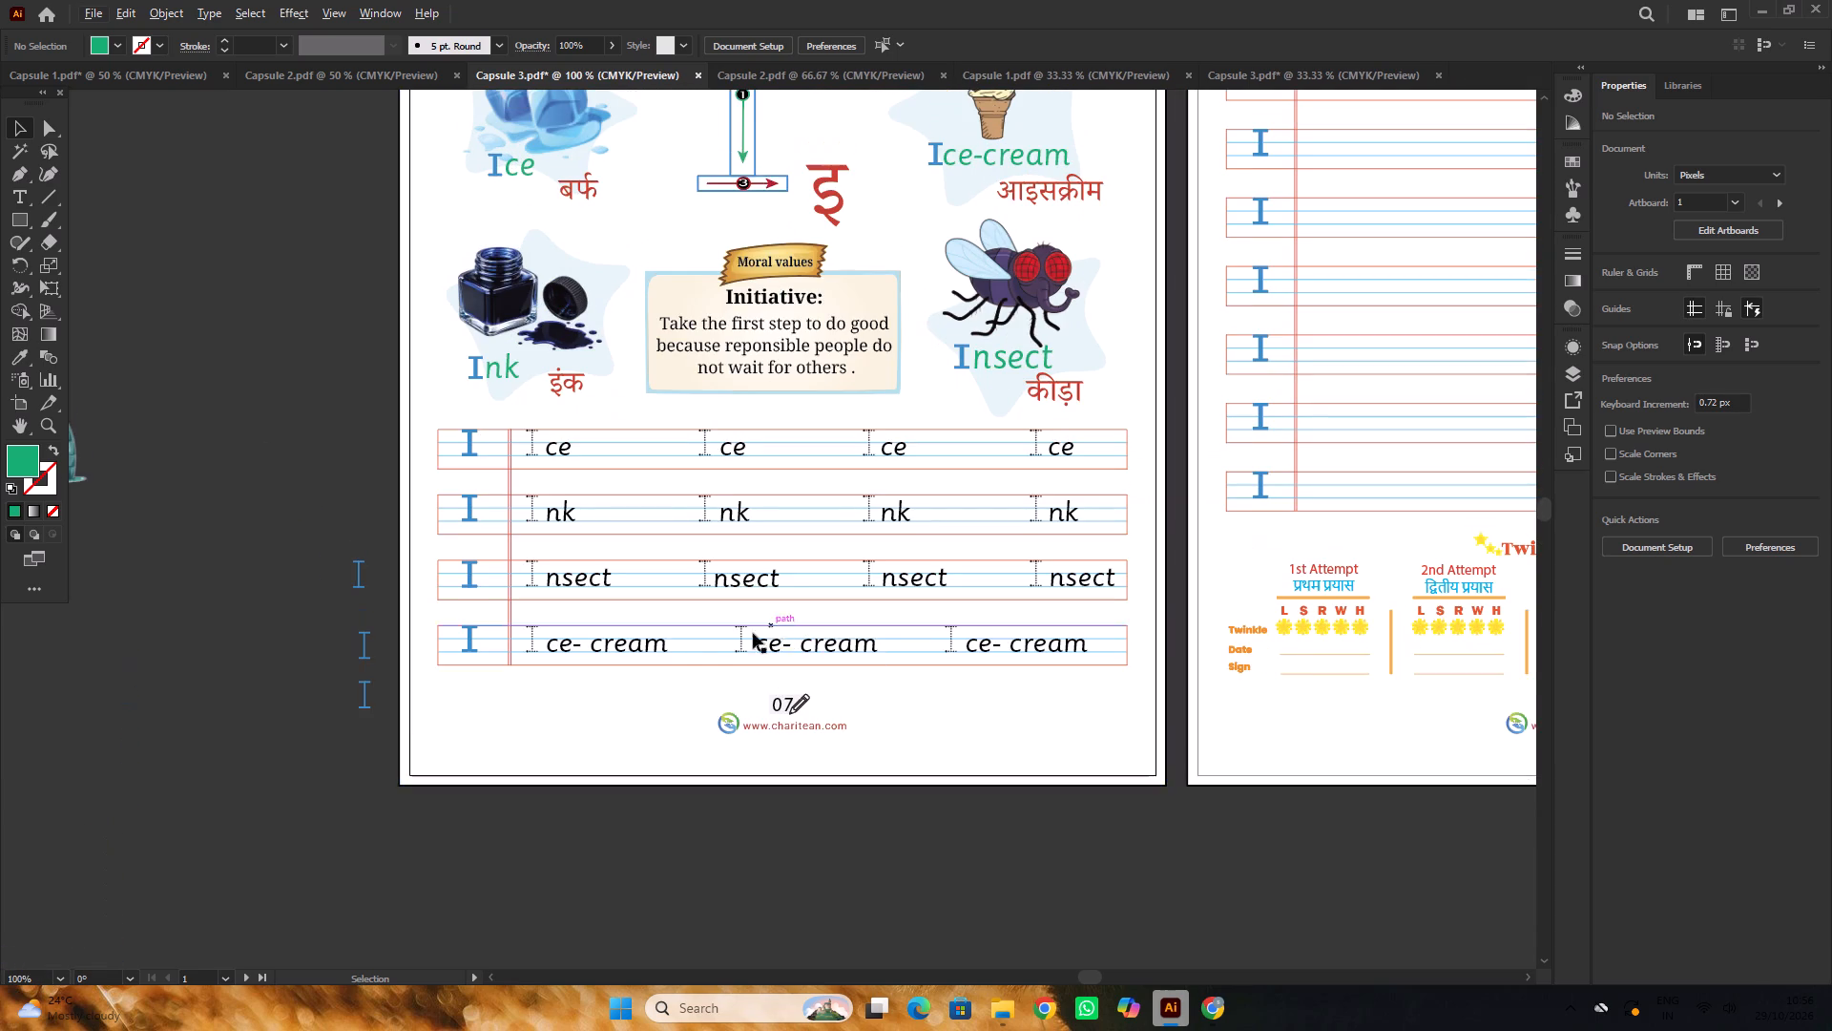
{"action": "scroll", "coordinate": [666, 648], "scroll_direction": "down", "scroll_amount": 2, "text": "alt"}
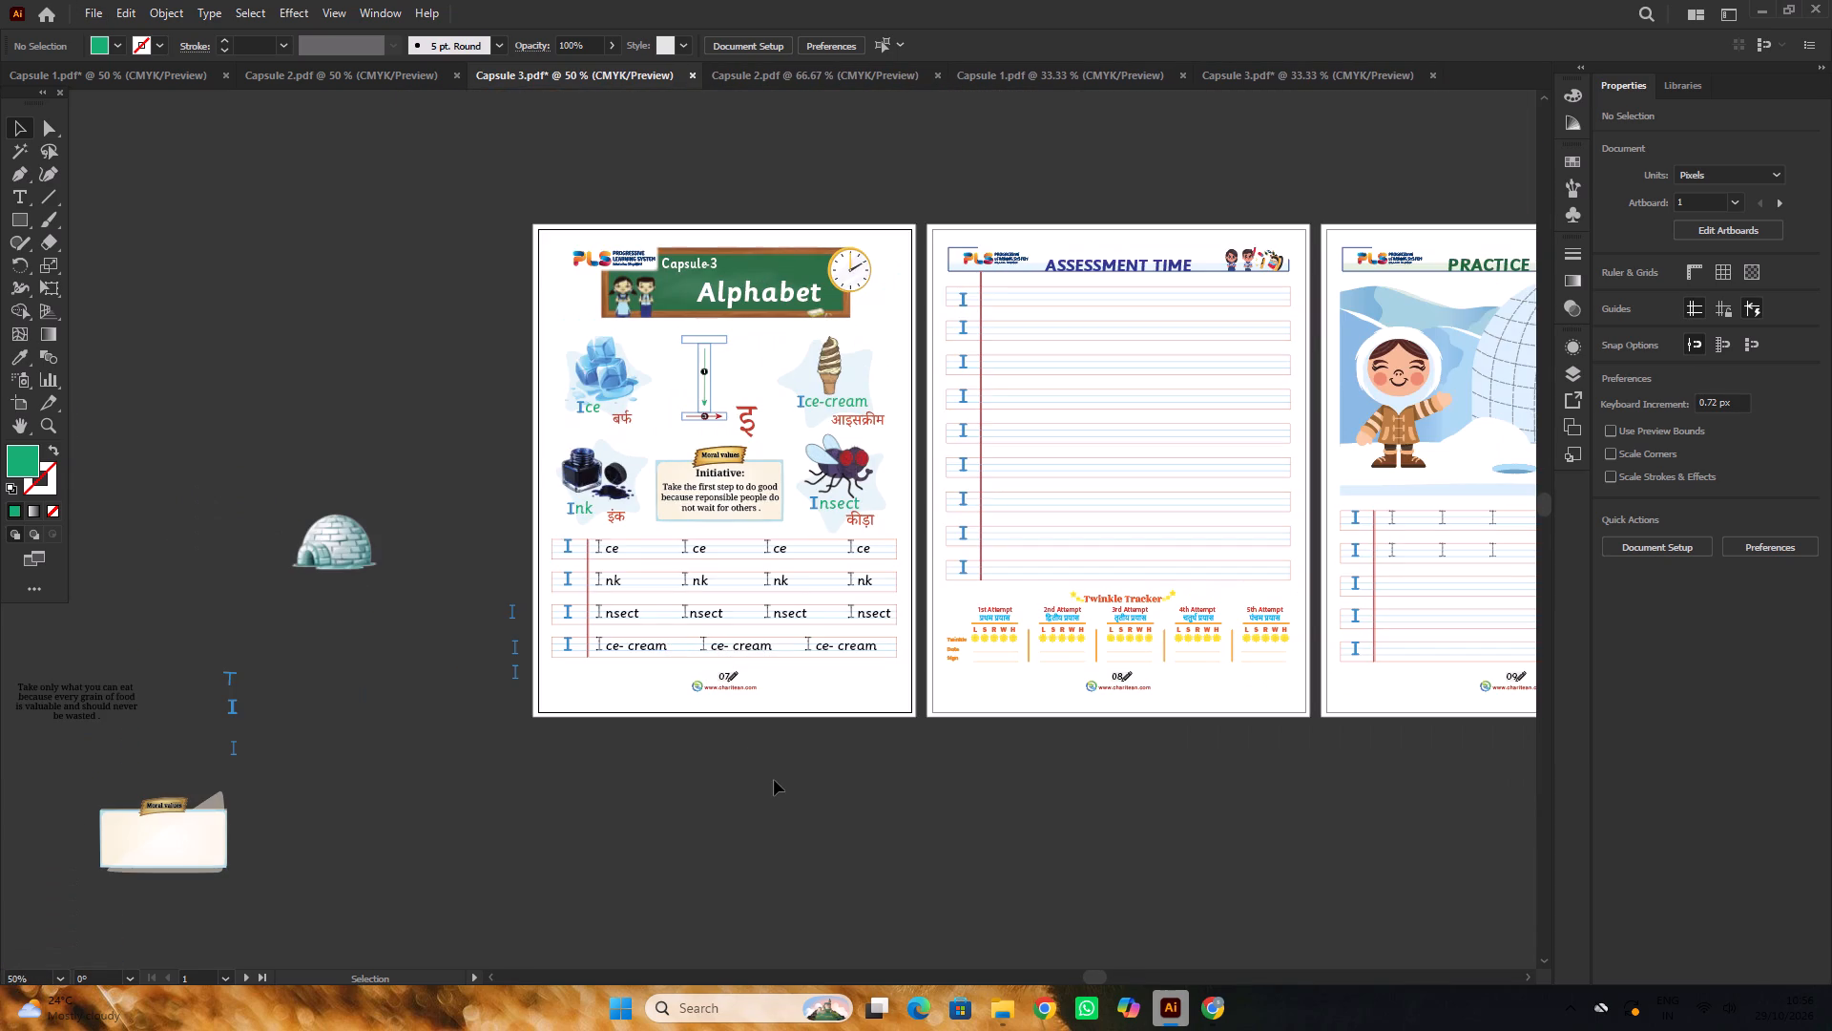
{"action": "left_click", "coordinate": [774, 780]}
Centre the grouped ice cream and iron exercise row horizontally on the Recall Time page.
{"action": "scroll", "coordinate": [767, 756], "scroll_direction": "down", "scroll_amount": 2}
{"action": "key", "text": "space"}
{"action": "key", "text": "space"}
{"action": "key", "text": "space"}
{"action": "key", "text": "space"}
{"action": "key", "text": "space"}
{"action": "key", "text": "space"}
{"action": "key", "text": "space"}
{"action": "key", "text": "space"}
{"action": "key", "text": "space"}
{"action": "key", "text": "space"}
{"action": "key", "text": "space"}
{"action": "key", "text": "space"}
{"action": "key", "text": "space"}
{"action": "key", "text": "space"}
{"action": "key", "text": "space"}
{"action": "key", "text": "space"}
{"action": "key", "text": "space"}
{"action": "key", "text": "space"}
{"action": "key", "text": "space"}
{"action": "key", "text": "space"}
{"action": "left_click_drag", "start_coordinate": [1149, 827], "coordinate": [770, 766]}
{"action": "left_click_drag", "start_coordinate": [1097, 780], "coordinate": [980, 779]}
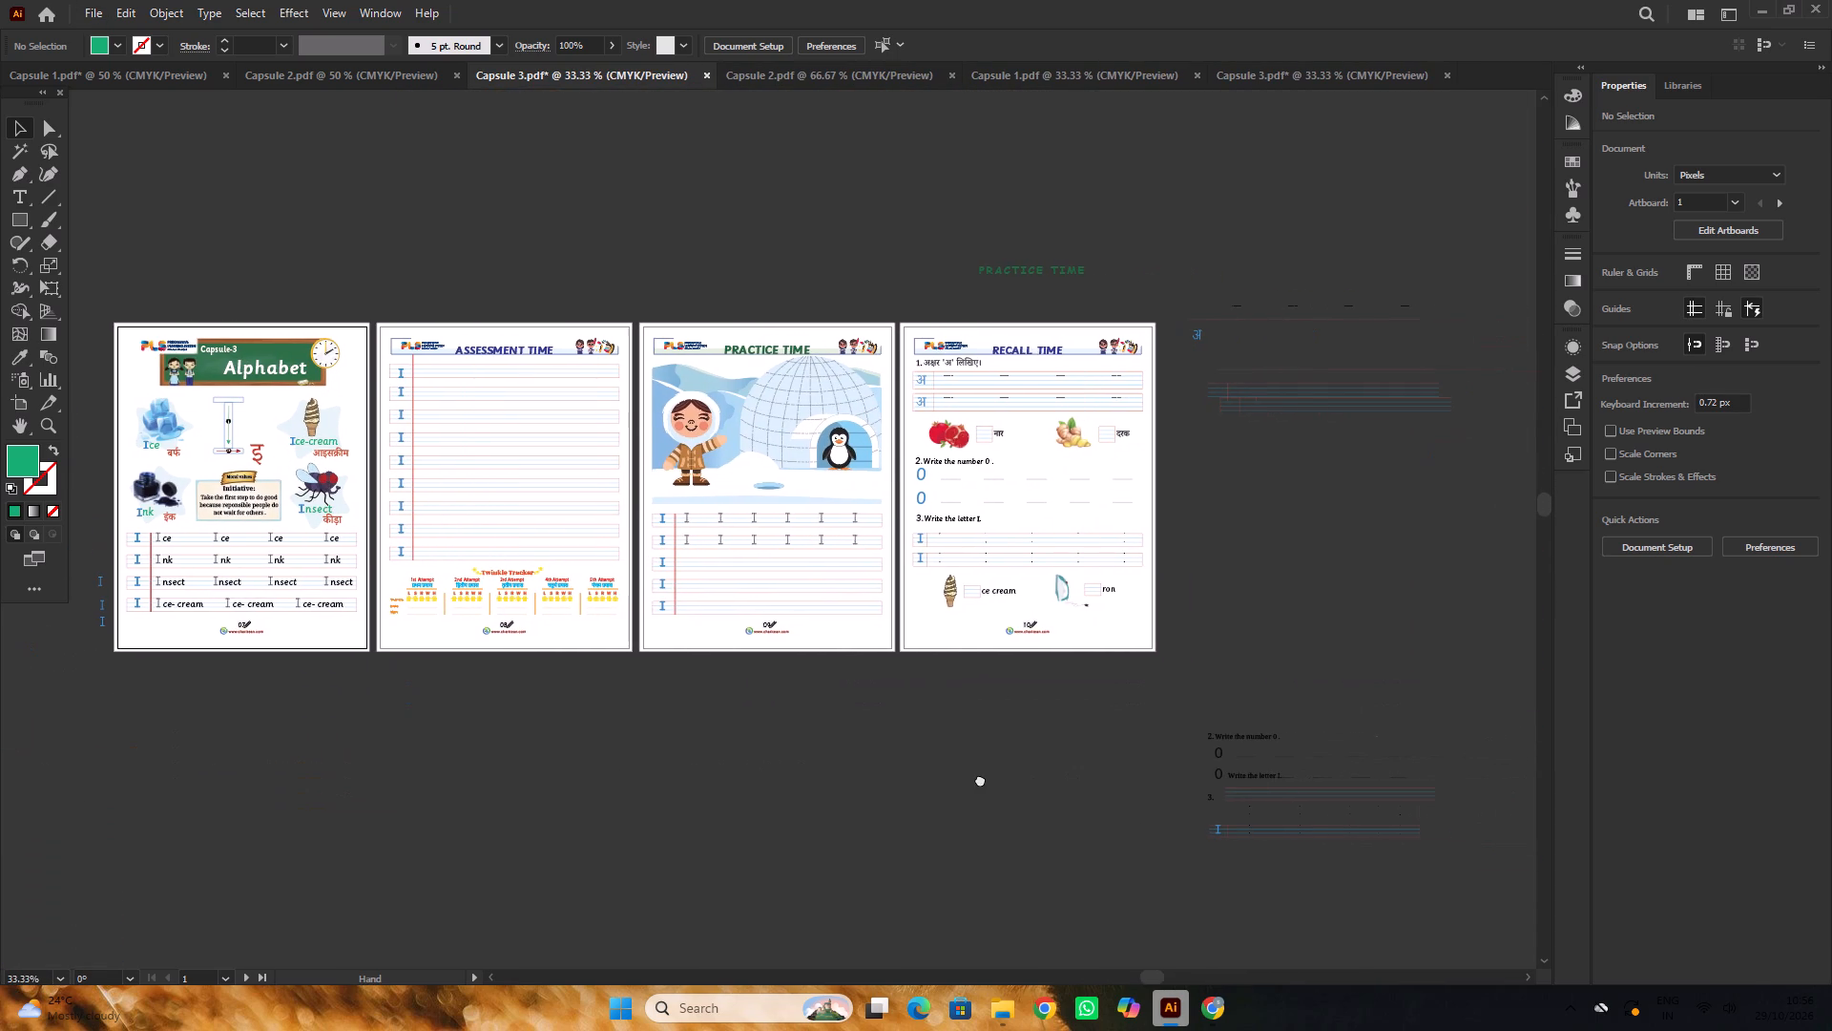
{"action": "left_click_drag", "start_coordinate": [980, 779], "coordinate": [980, 778]}
{"action": "scroll", "coordinate": [1061, 604], "scroll_direction": "up", "scroll_amount": 3, "text": "alt"}
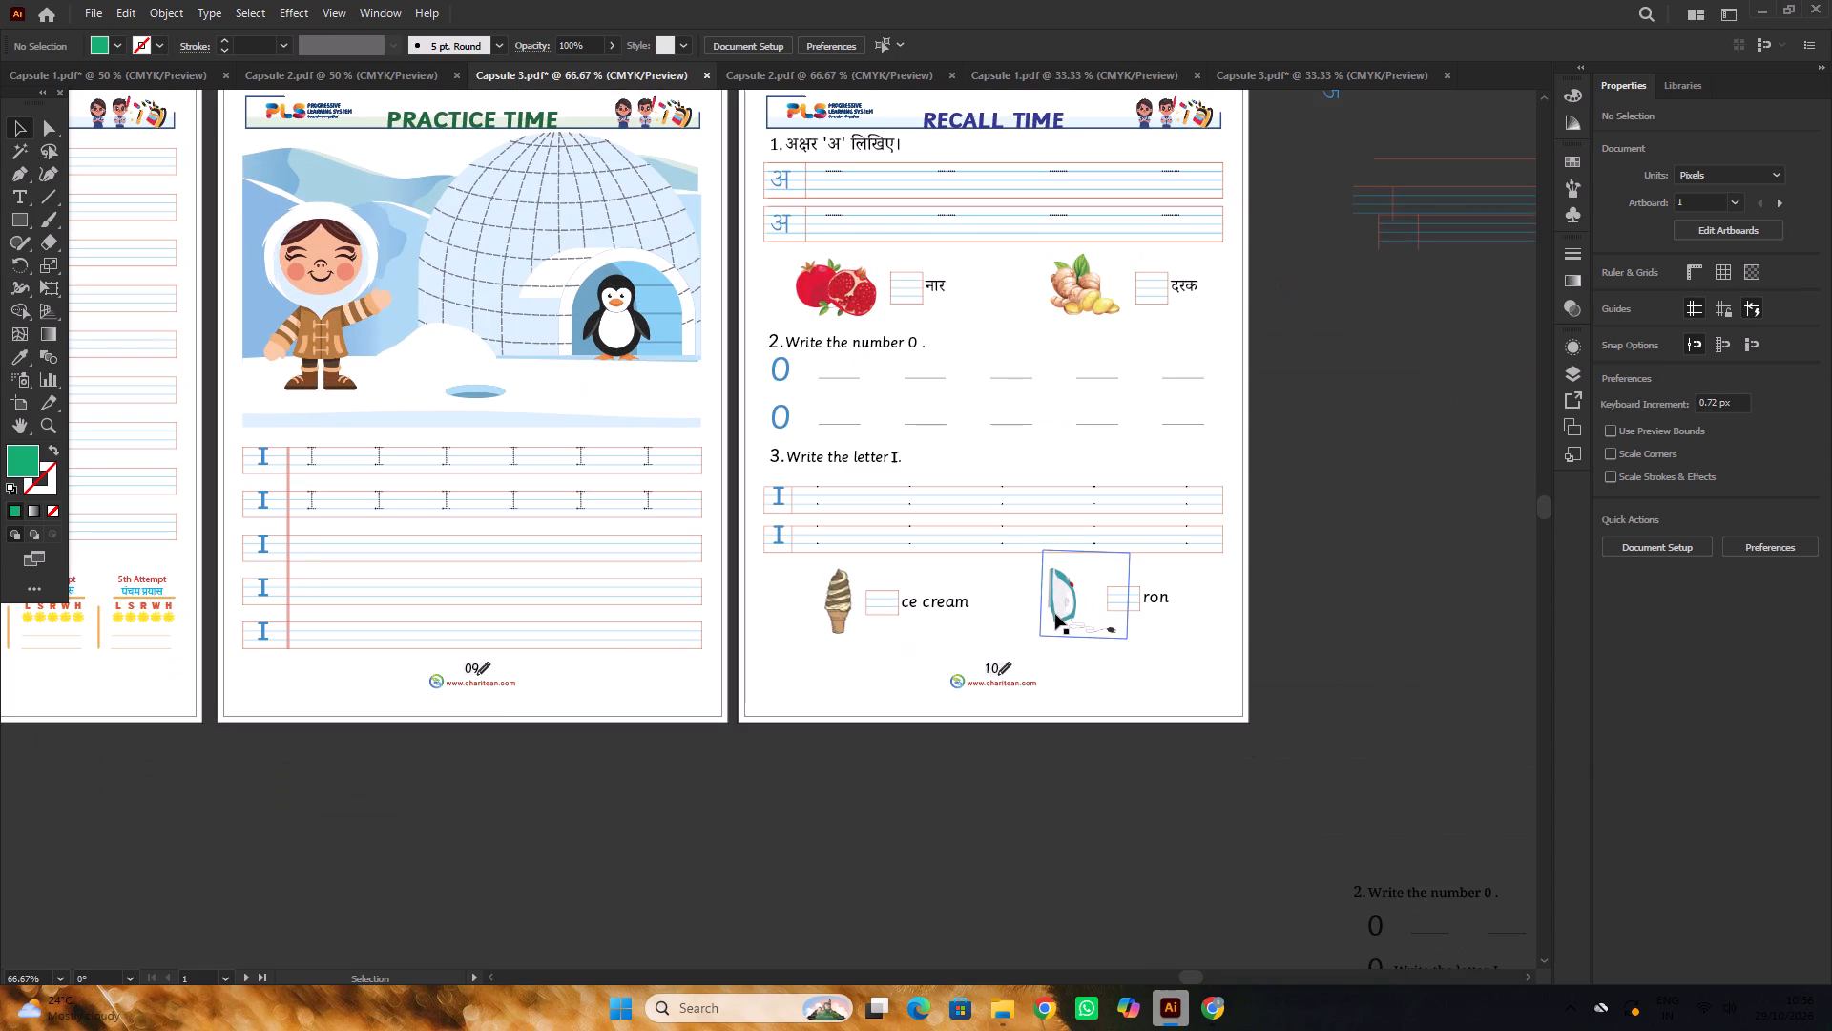
{"action": "left_click", "coordinate": [1100, 604]}
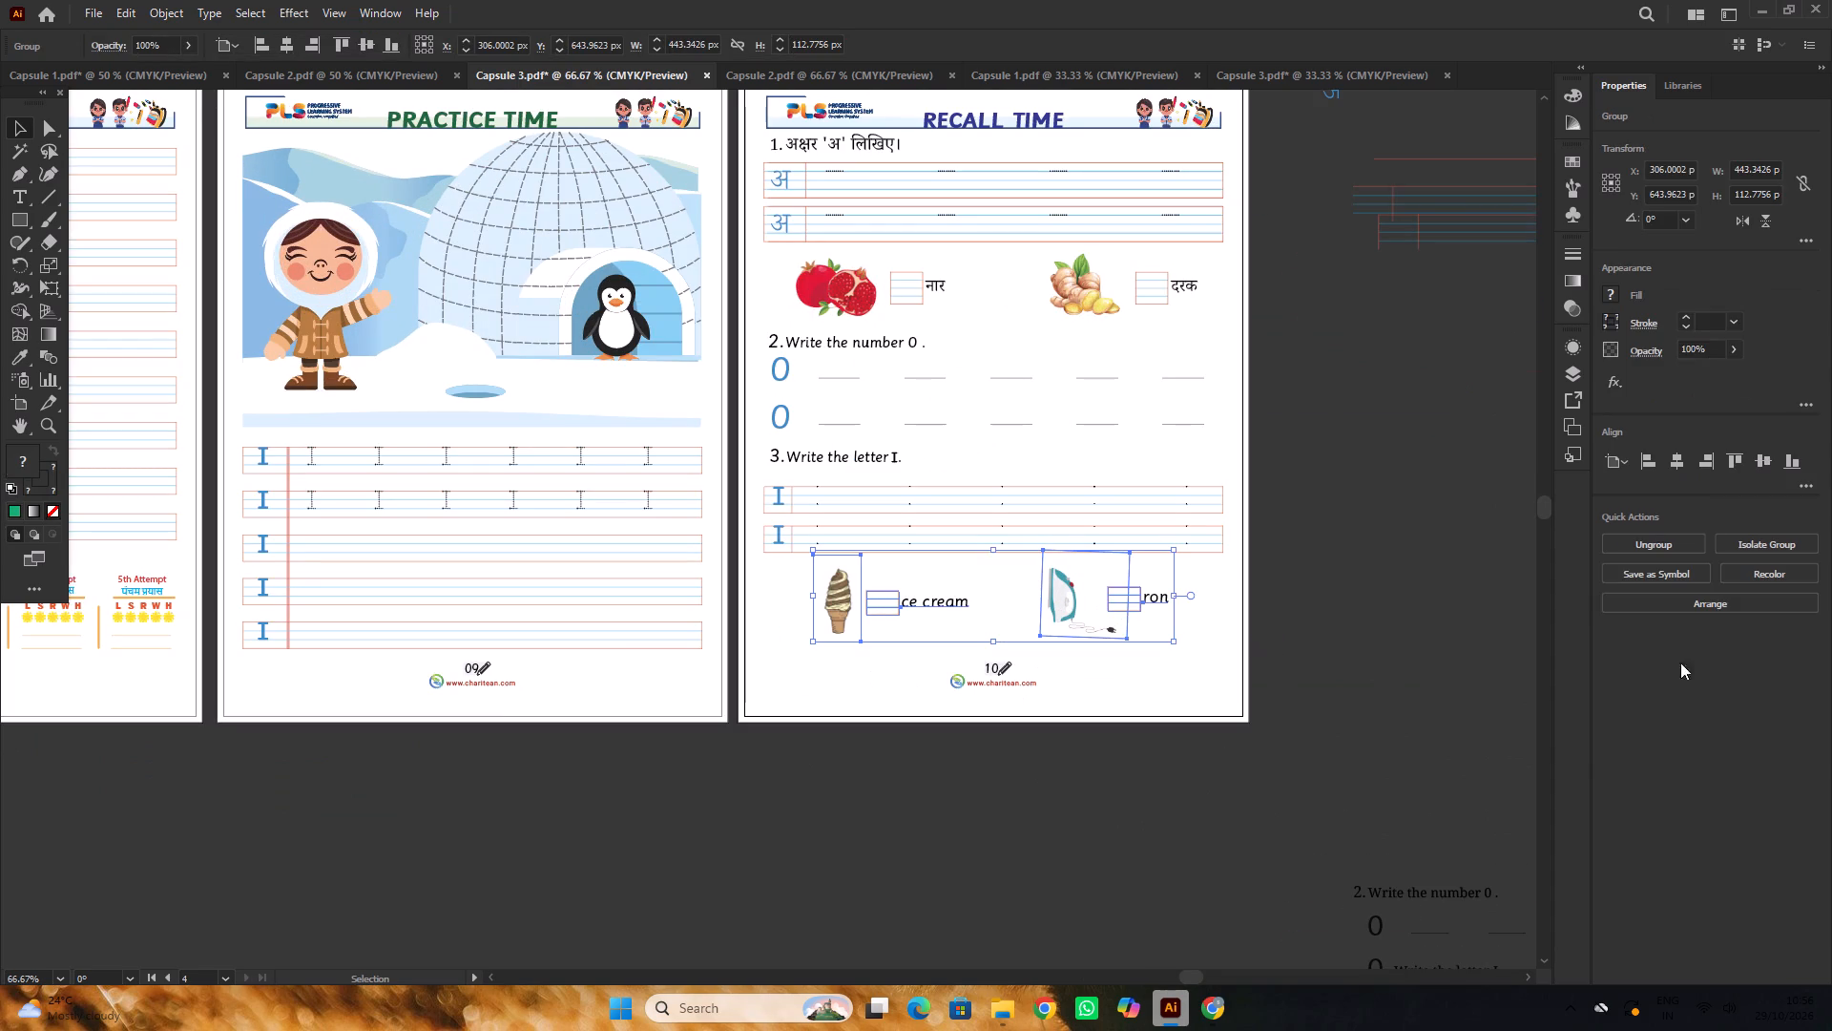
{"action": "left_click", "coordinate": [1670, 466]}
{"action": "left_click", "coordinate": [1294, 742]}
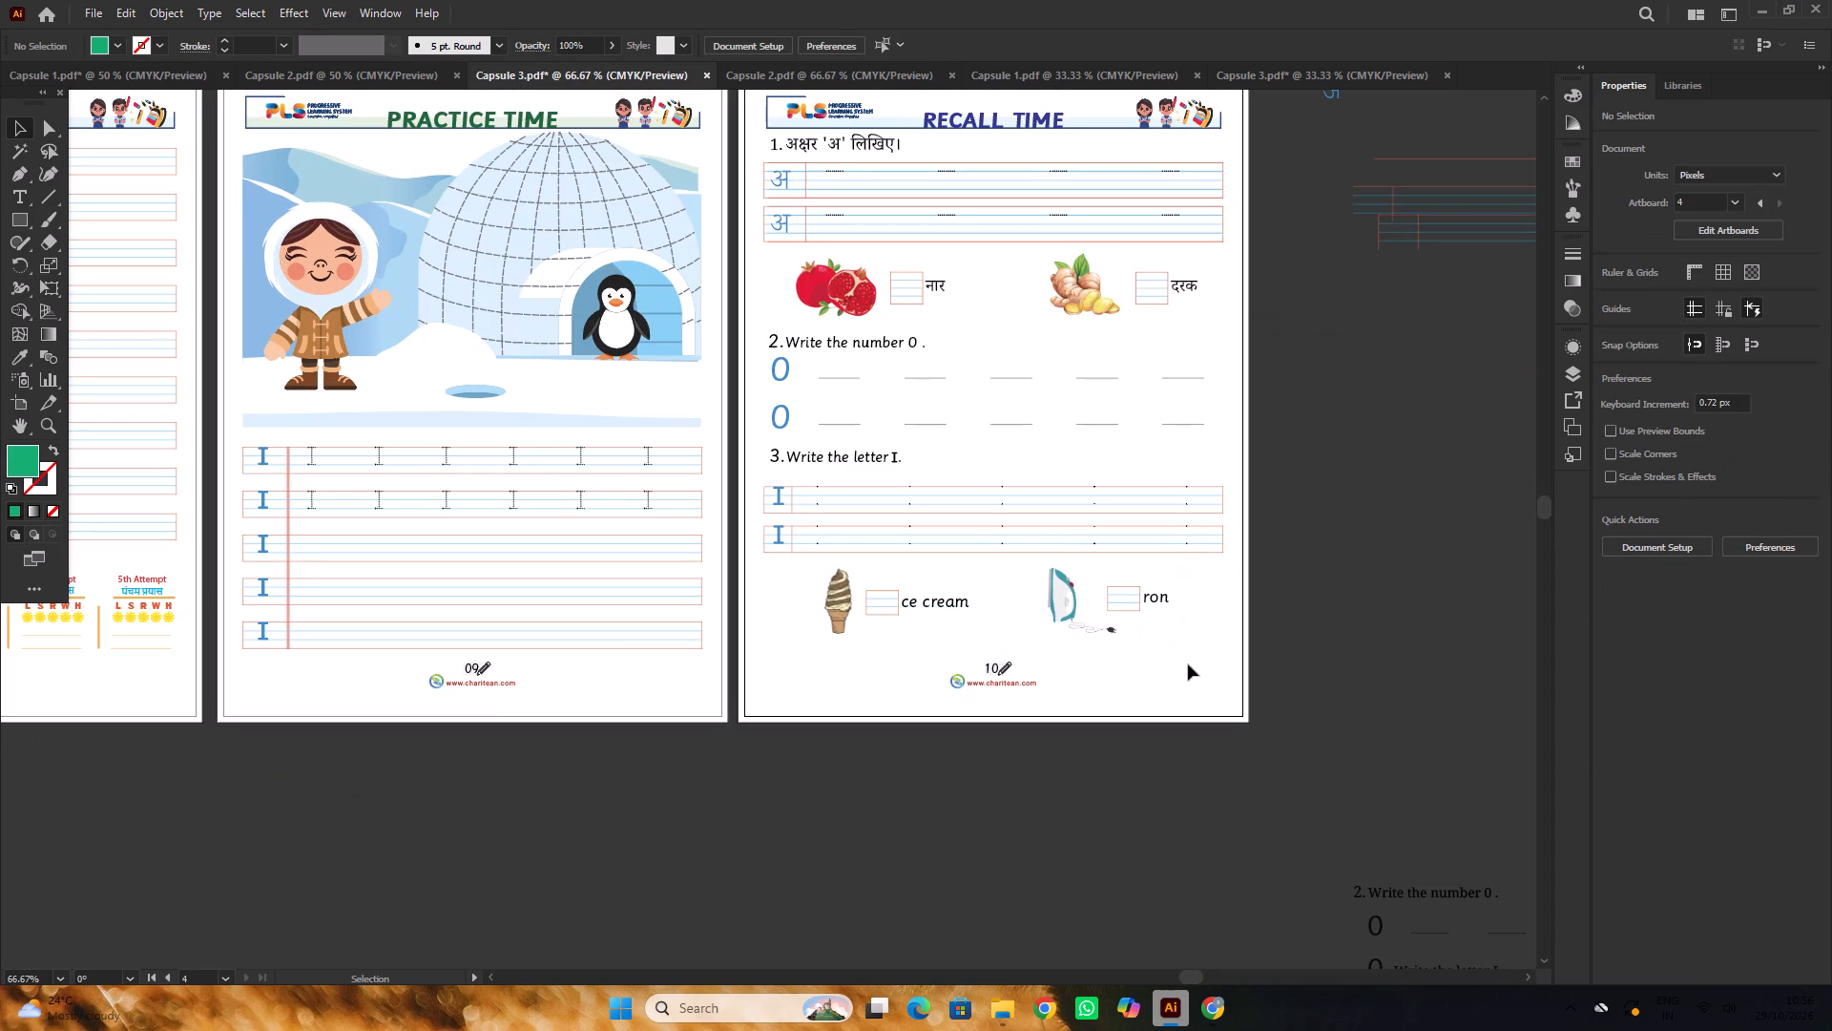
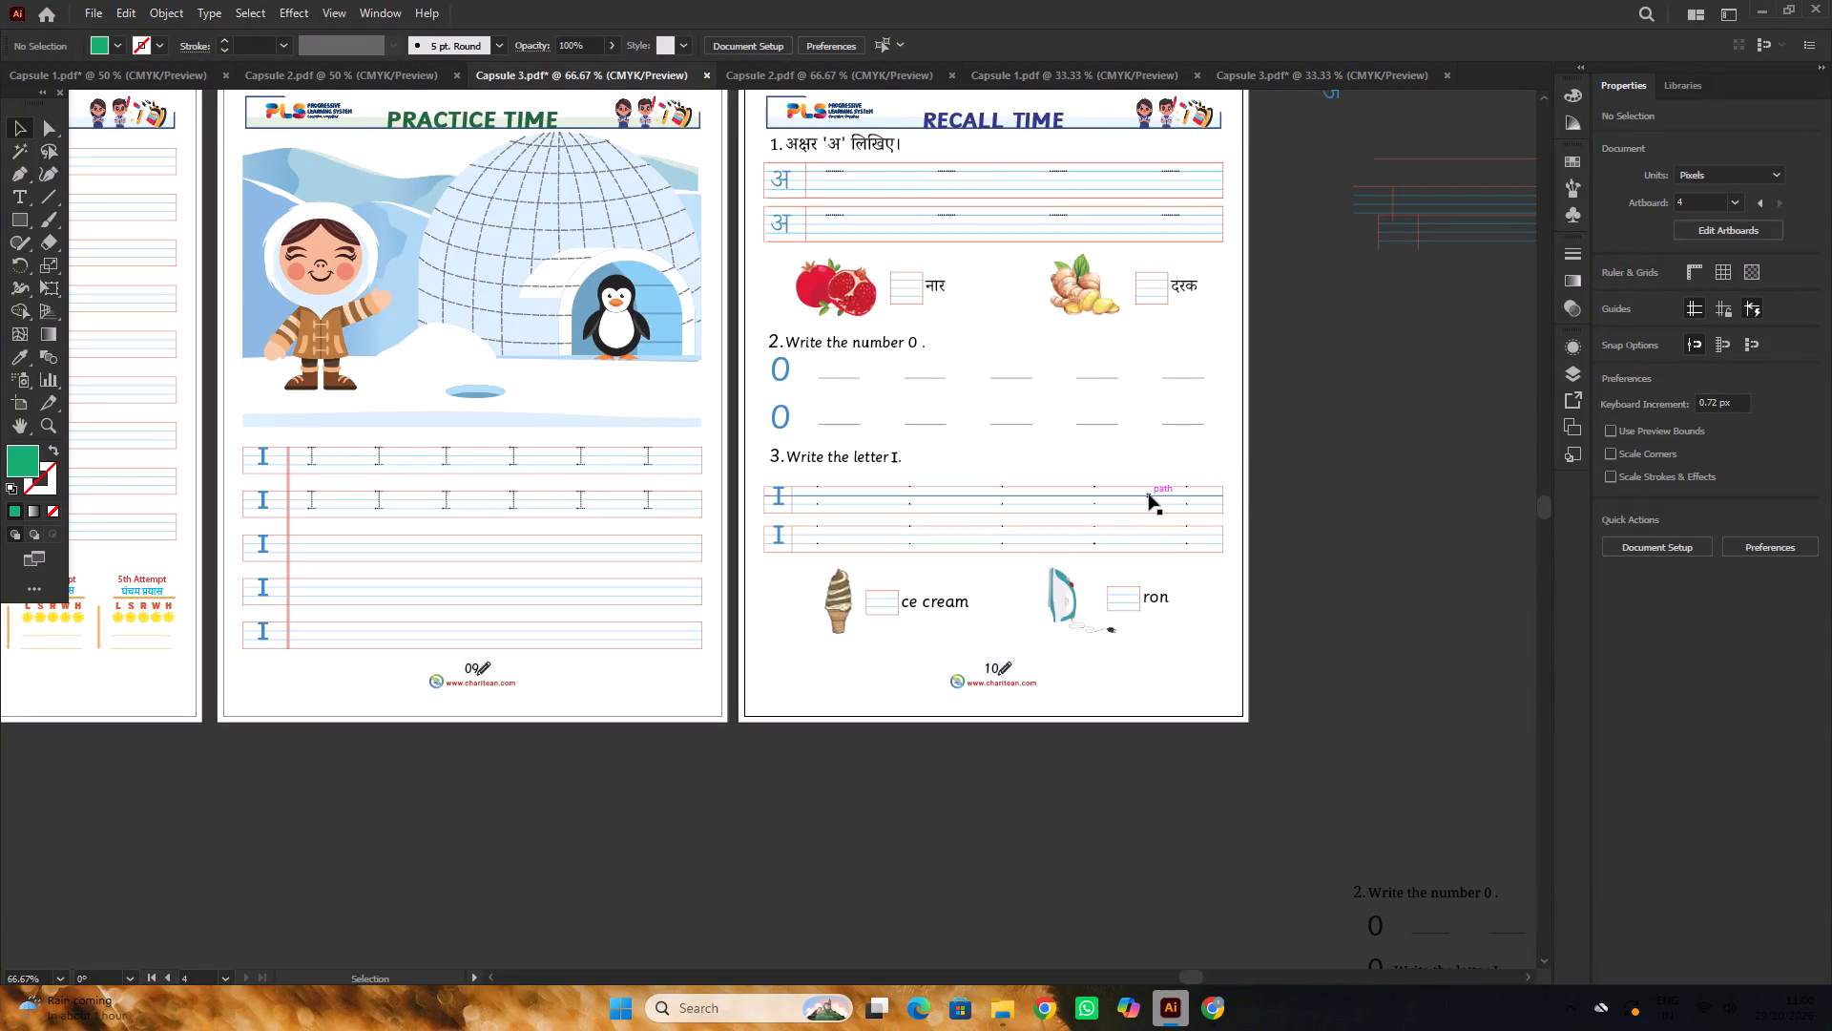
Review the Capsule 3 pages from Recall Time back to the Capsule-3 Alphabet page.
{"action": "scroll", "coordinate": [1130, 555], "scroll_direction": "down", "scroll_amount": 1, "text": "alt"}
{"action": "scroll", "coordinate": [1114, 551], "scroll_direction": "up", "scroll_amount": 7}
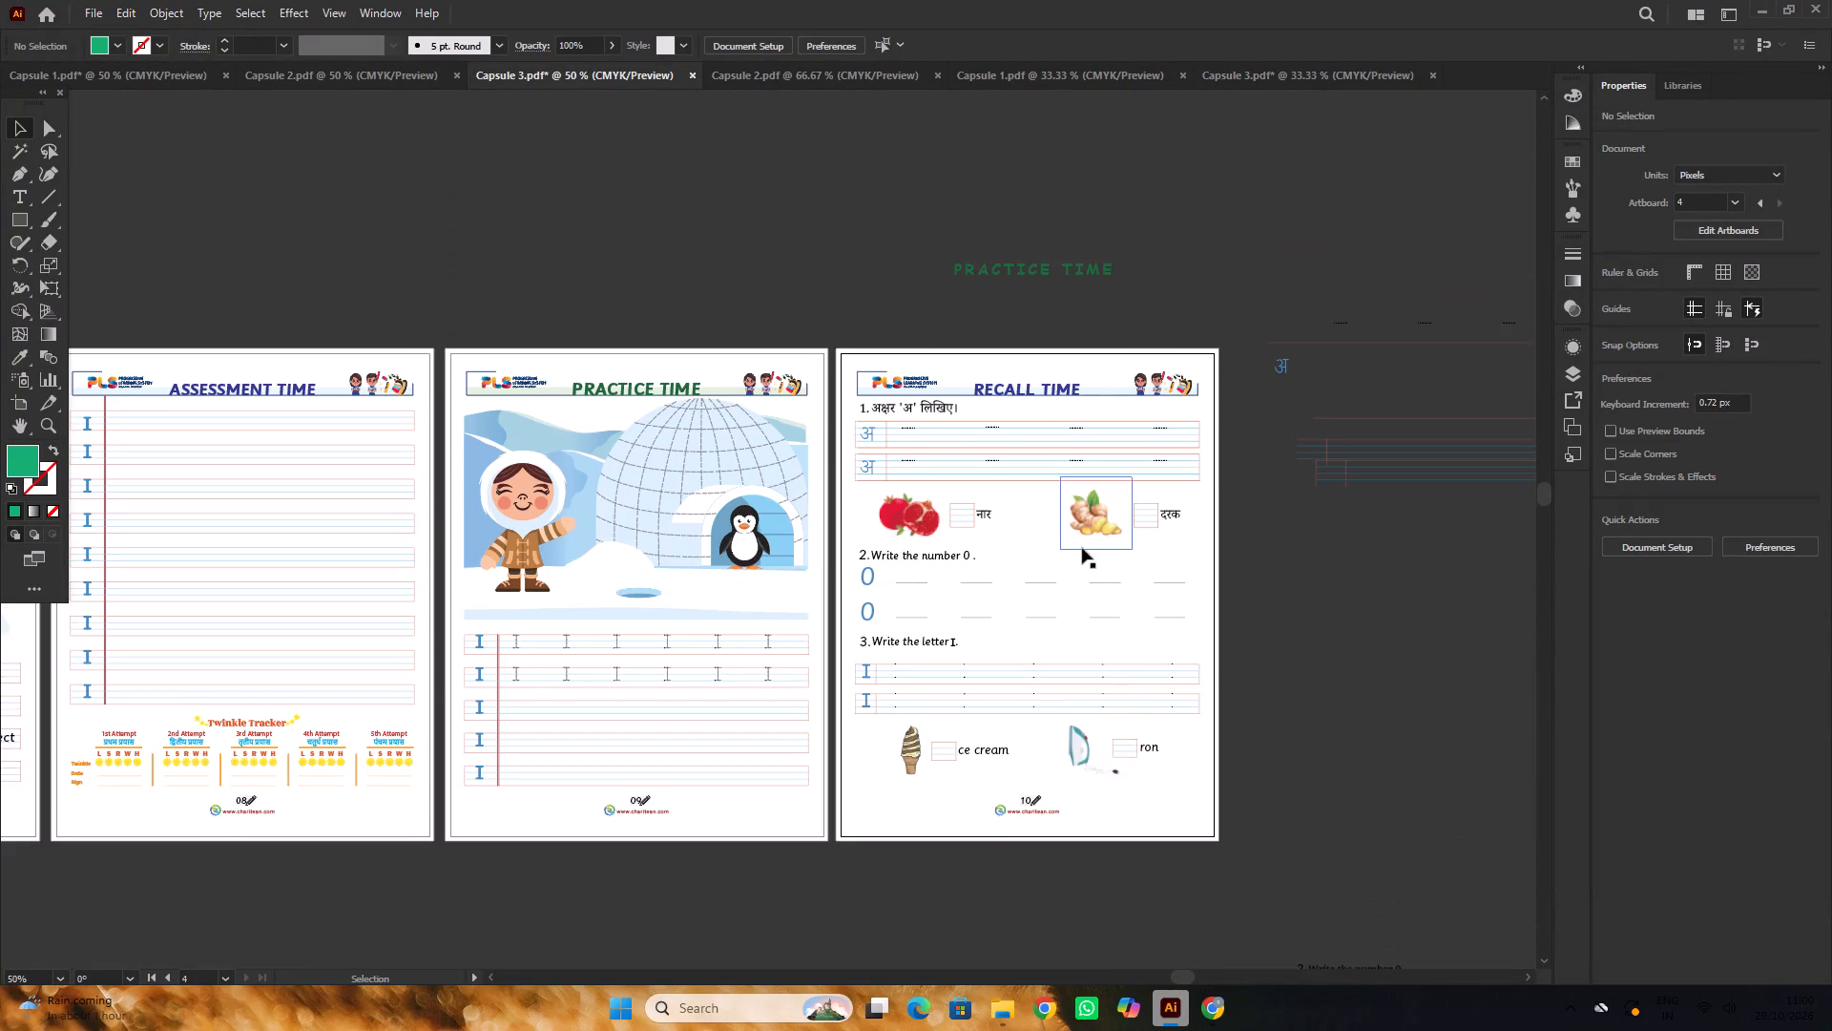
{"action": "key", "text": "space"}
{"action": "key", "text": "space"}
{"action": "key", "text": "space"}
{"action": "key", "text": "space"}
{"action": "key", "text": "space"}
{"action": "key", "text": "space"}
{"action": "key", "text": "space"}
{"action": "key", "text": "space"}
{"action": "key", "text": "space"}
{"action": "key", "text": "space"}
{"action": "key", "text": "space"}
{"action": "key", "text": "space"}
{"action": "key", "text": "space"}
{"action": "key", "text": "space"}
{"action": "key", "text": "space"}
{"action": "key", "text": "space"}
{"action": "key", "text": "space"}
{"action": "key", "text": "space"}
{"action": "key", "text": "space"}
{"action": "key", "text": "space"}
{"action": "left_click_drag", "start_coordinate": [816, 543], "coordinate": [1161, 463]}
{"action": "left_click_drag", "start_coordinate": [944, 485], "coordinate": [1175, 467]}
{"action": "left_click_drag", "start_coordinate": [745, 494], "coordinate": [844, 469]}
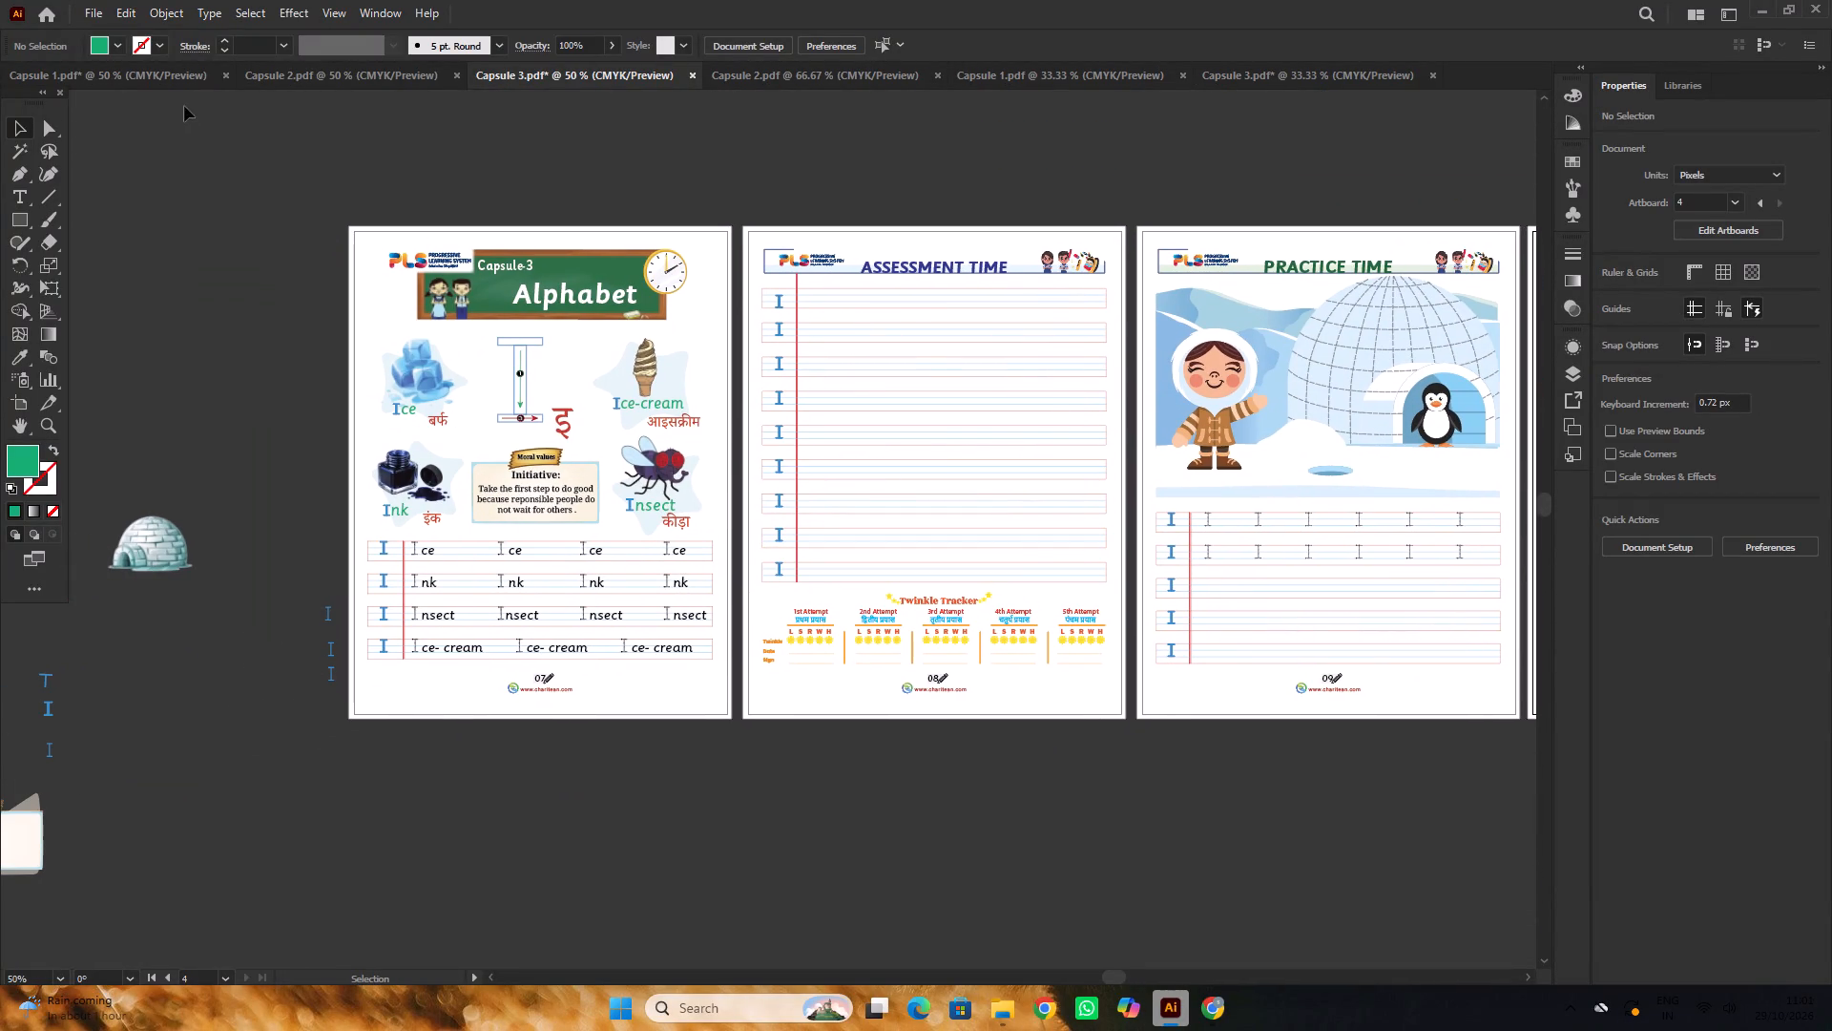
{"action": "left_click", "coordinate": [160, 75]}
{"action": "scroll", "coordinate": [378, 495], "scroll_direction": "up", "scroll_amount": 4, "text": "alt"}
{"action": "left_click", "coordinate": [461, 438]}
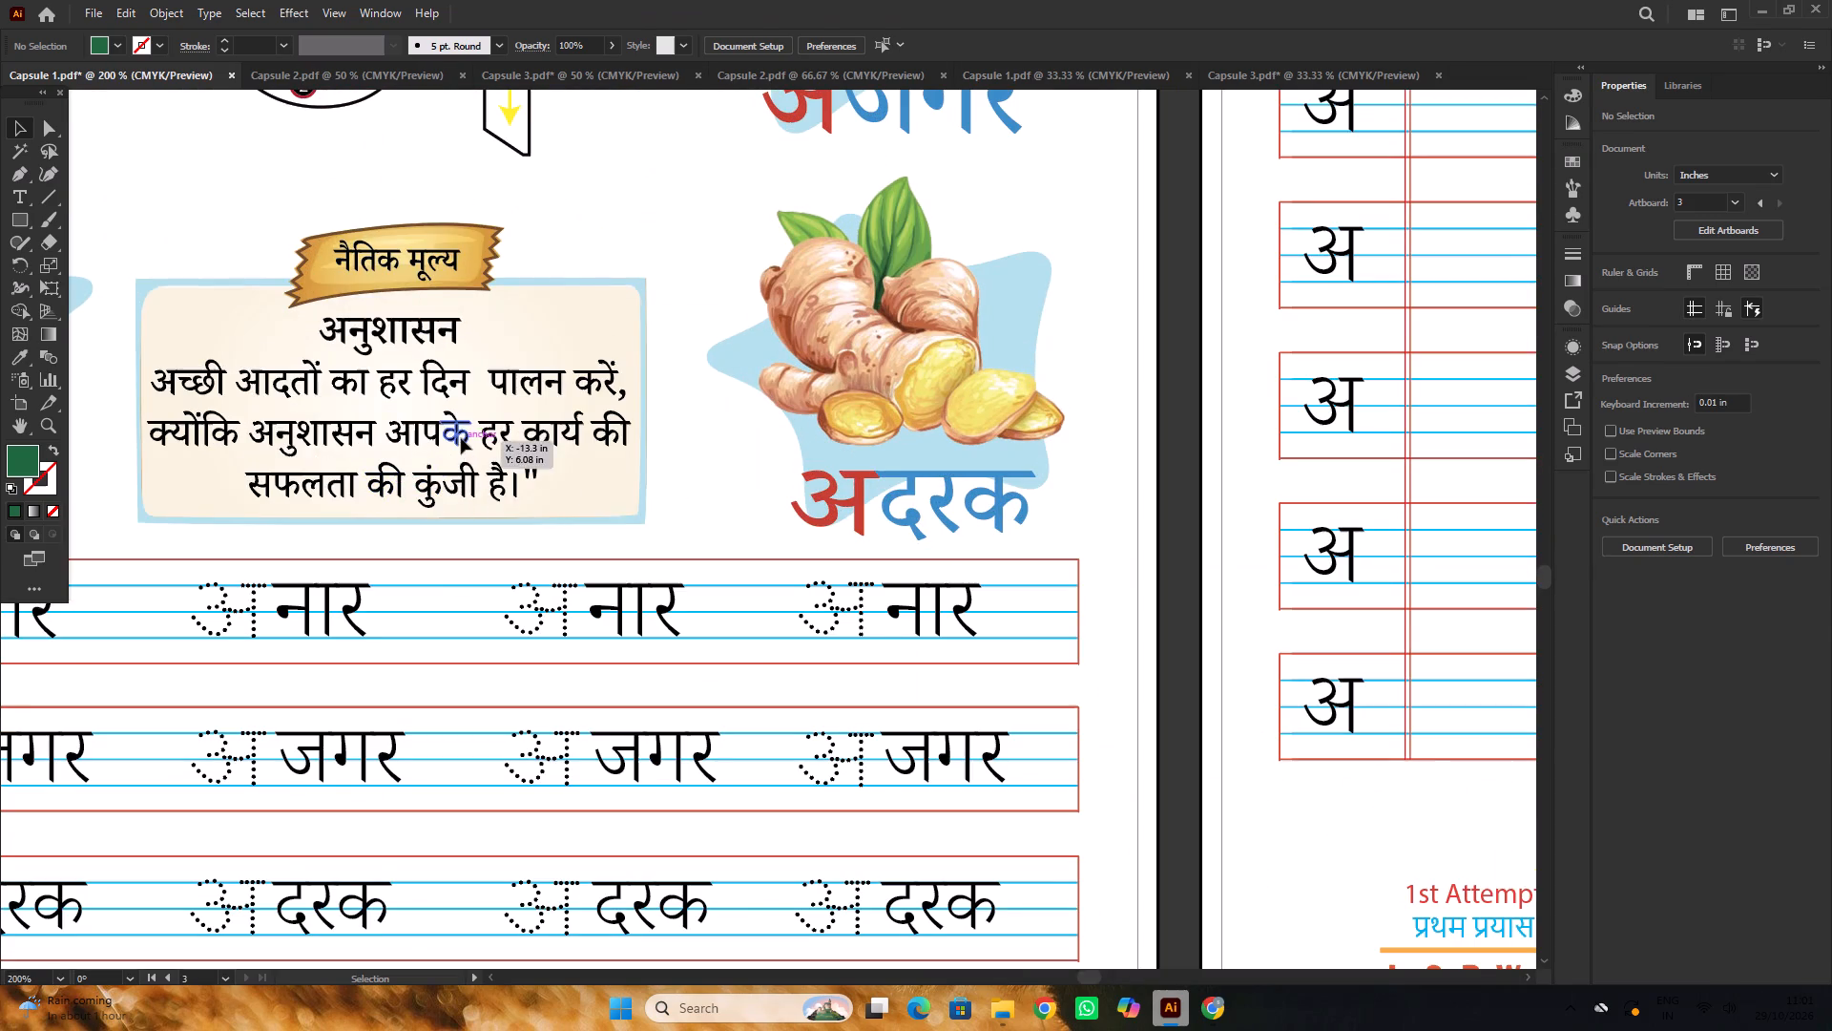
{"action": "scroll", "coordinate": [545, 453], "scroll_direction": "down", "scroll_amount": 5}
{"action": "left_click", "coordinate": [272, 363]}
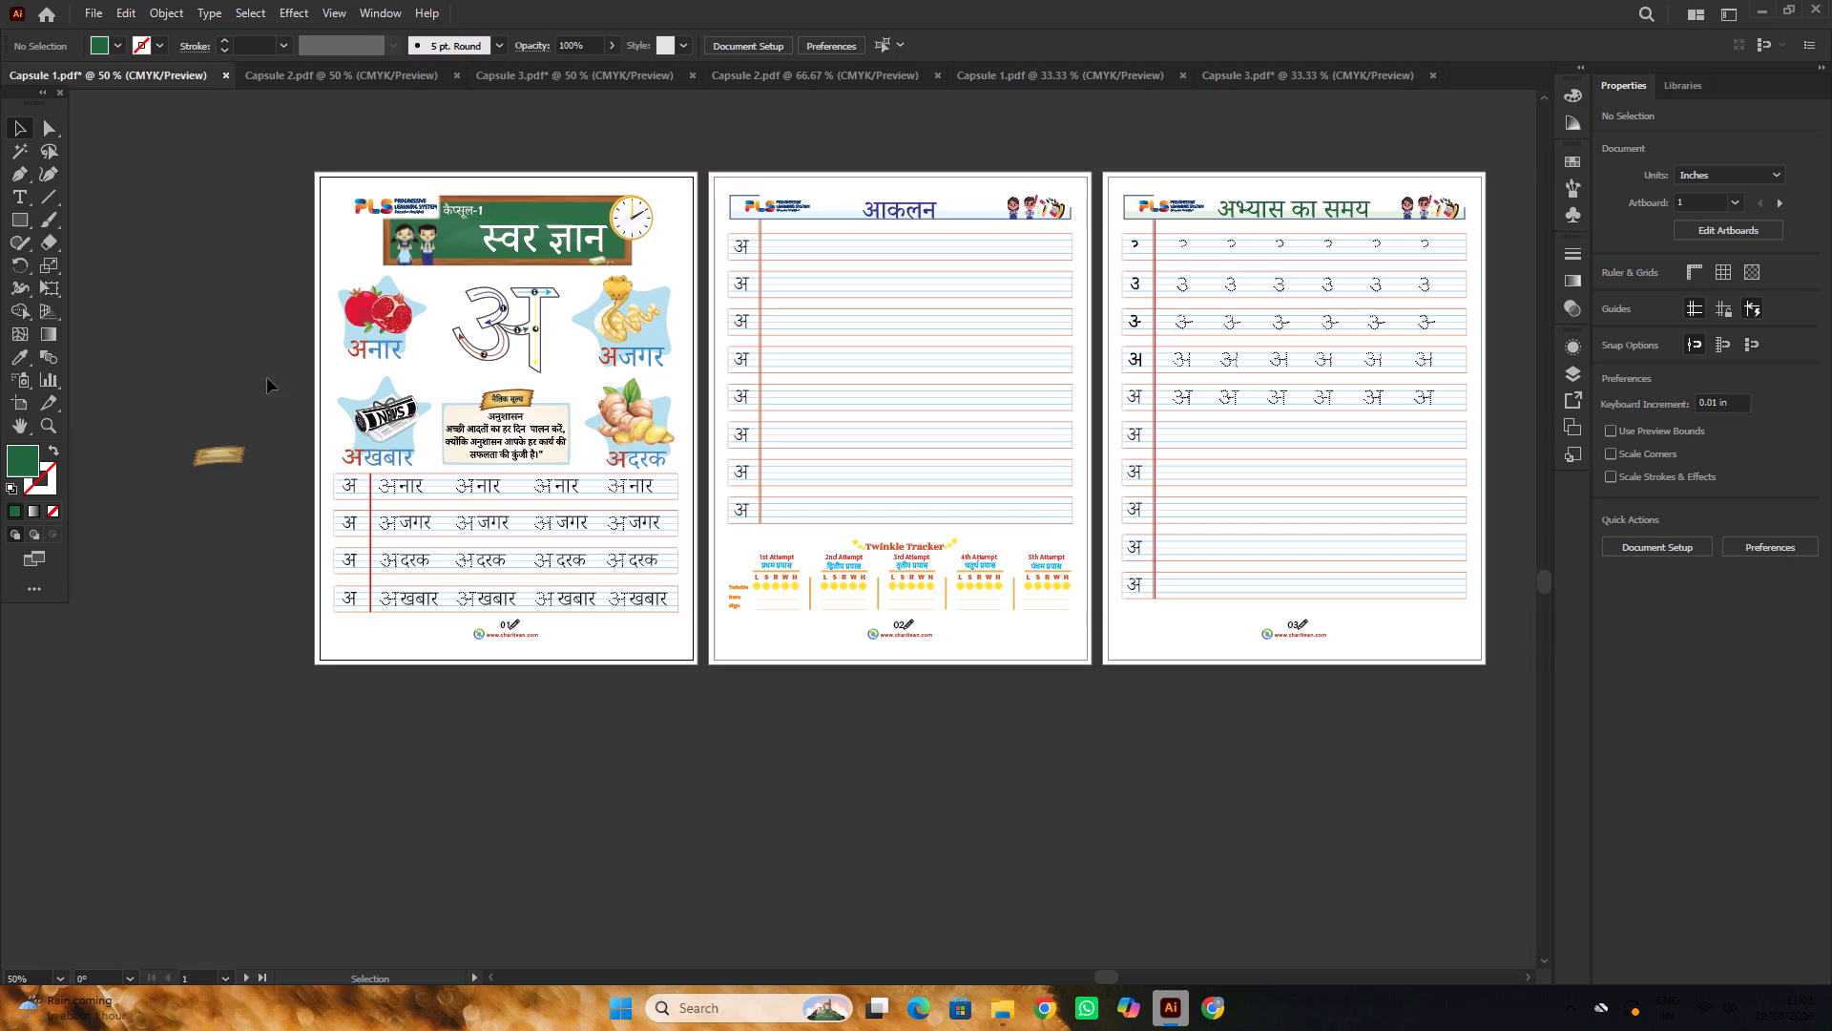
{"action": "left_click", "coordinate": [1216, 994]}
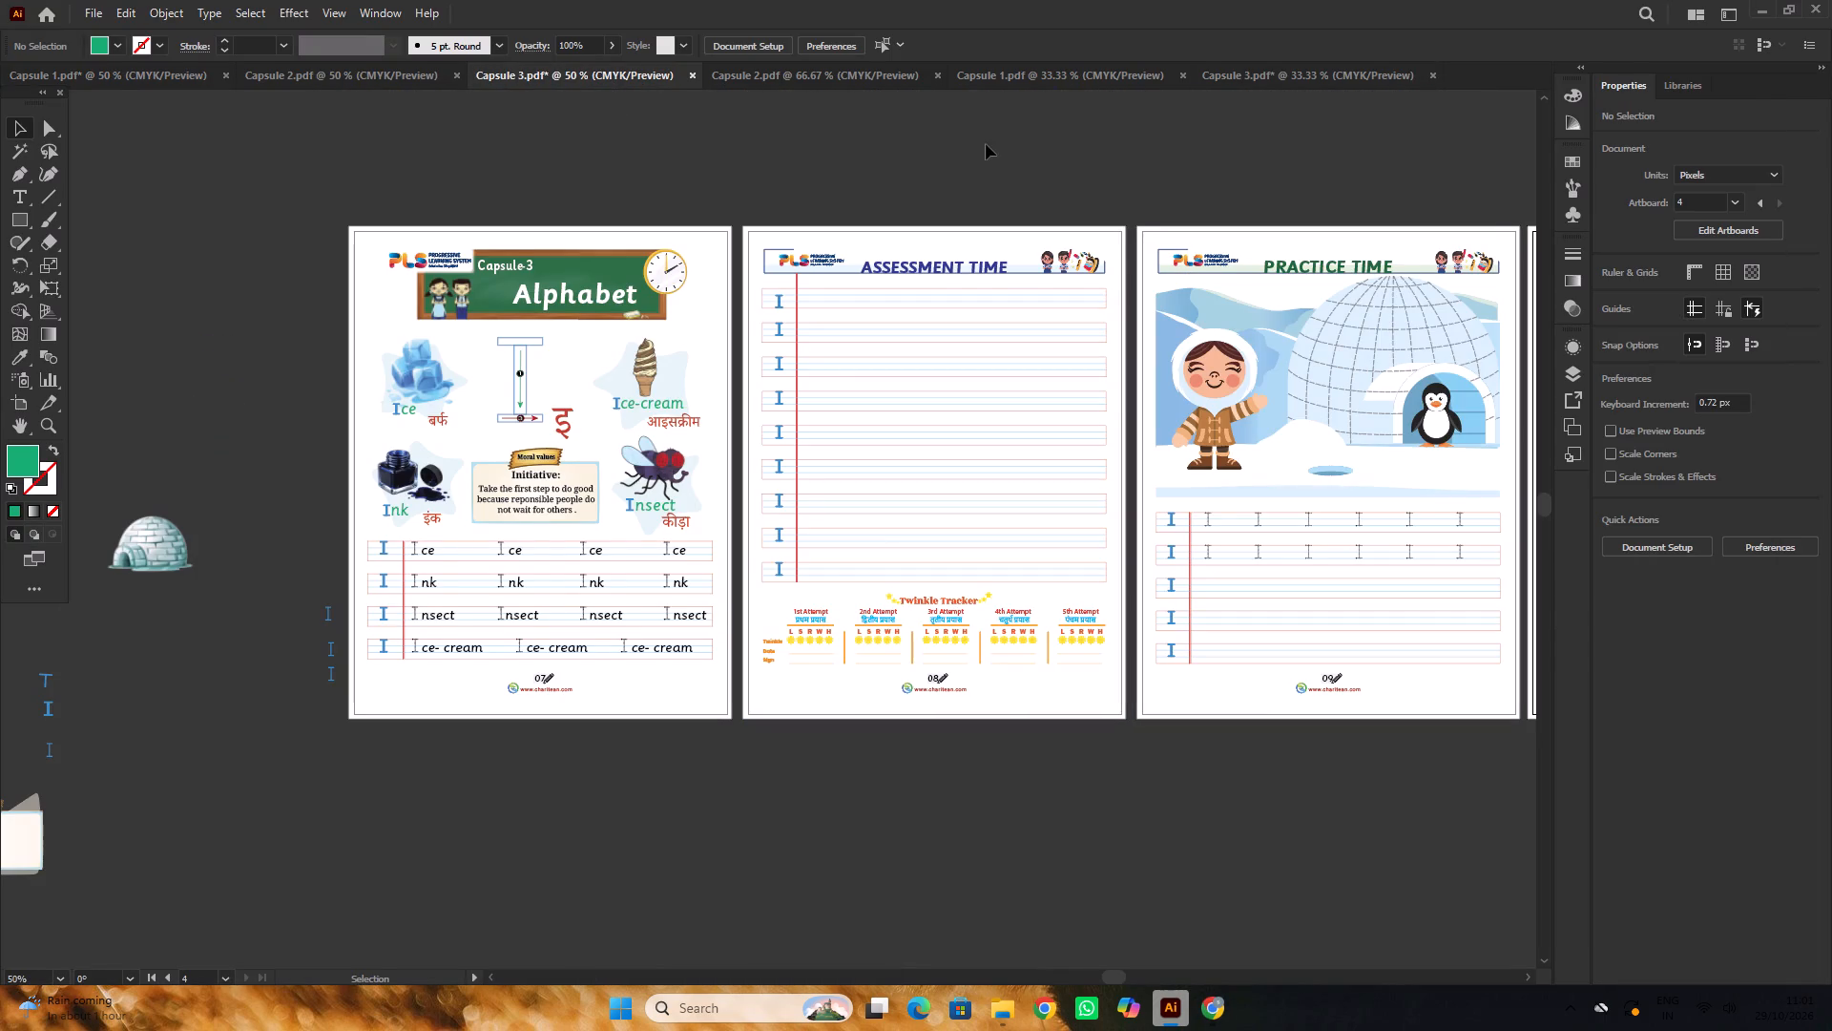
{"action": "middle_click_drag", "start_coordinate": [985, 144], "coordinate": [623, 152]}
{"action": "middle_click_drag", "start_coordinate": [930, 169], "coordinate": [712, 178]}
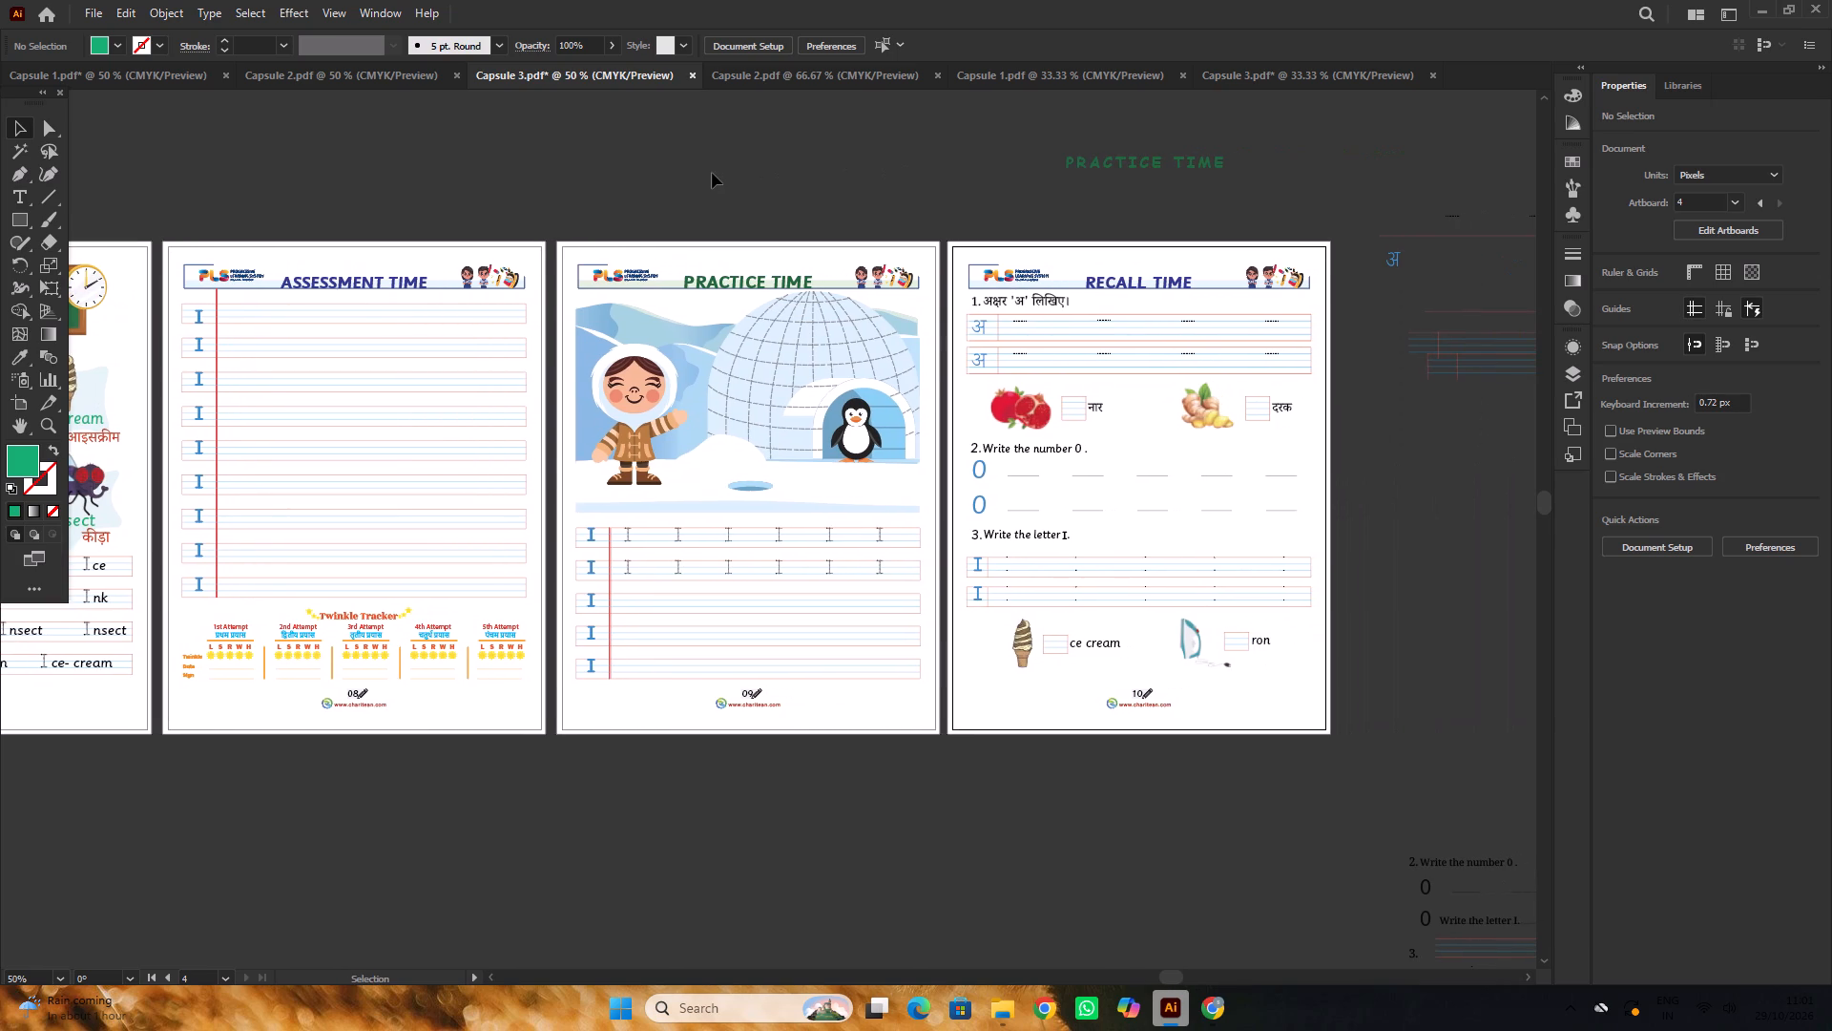
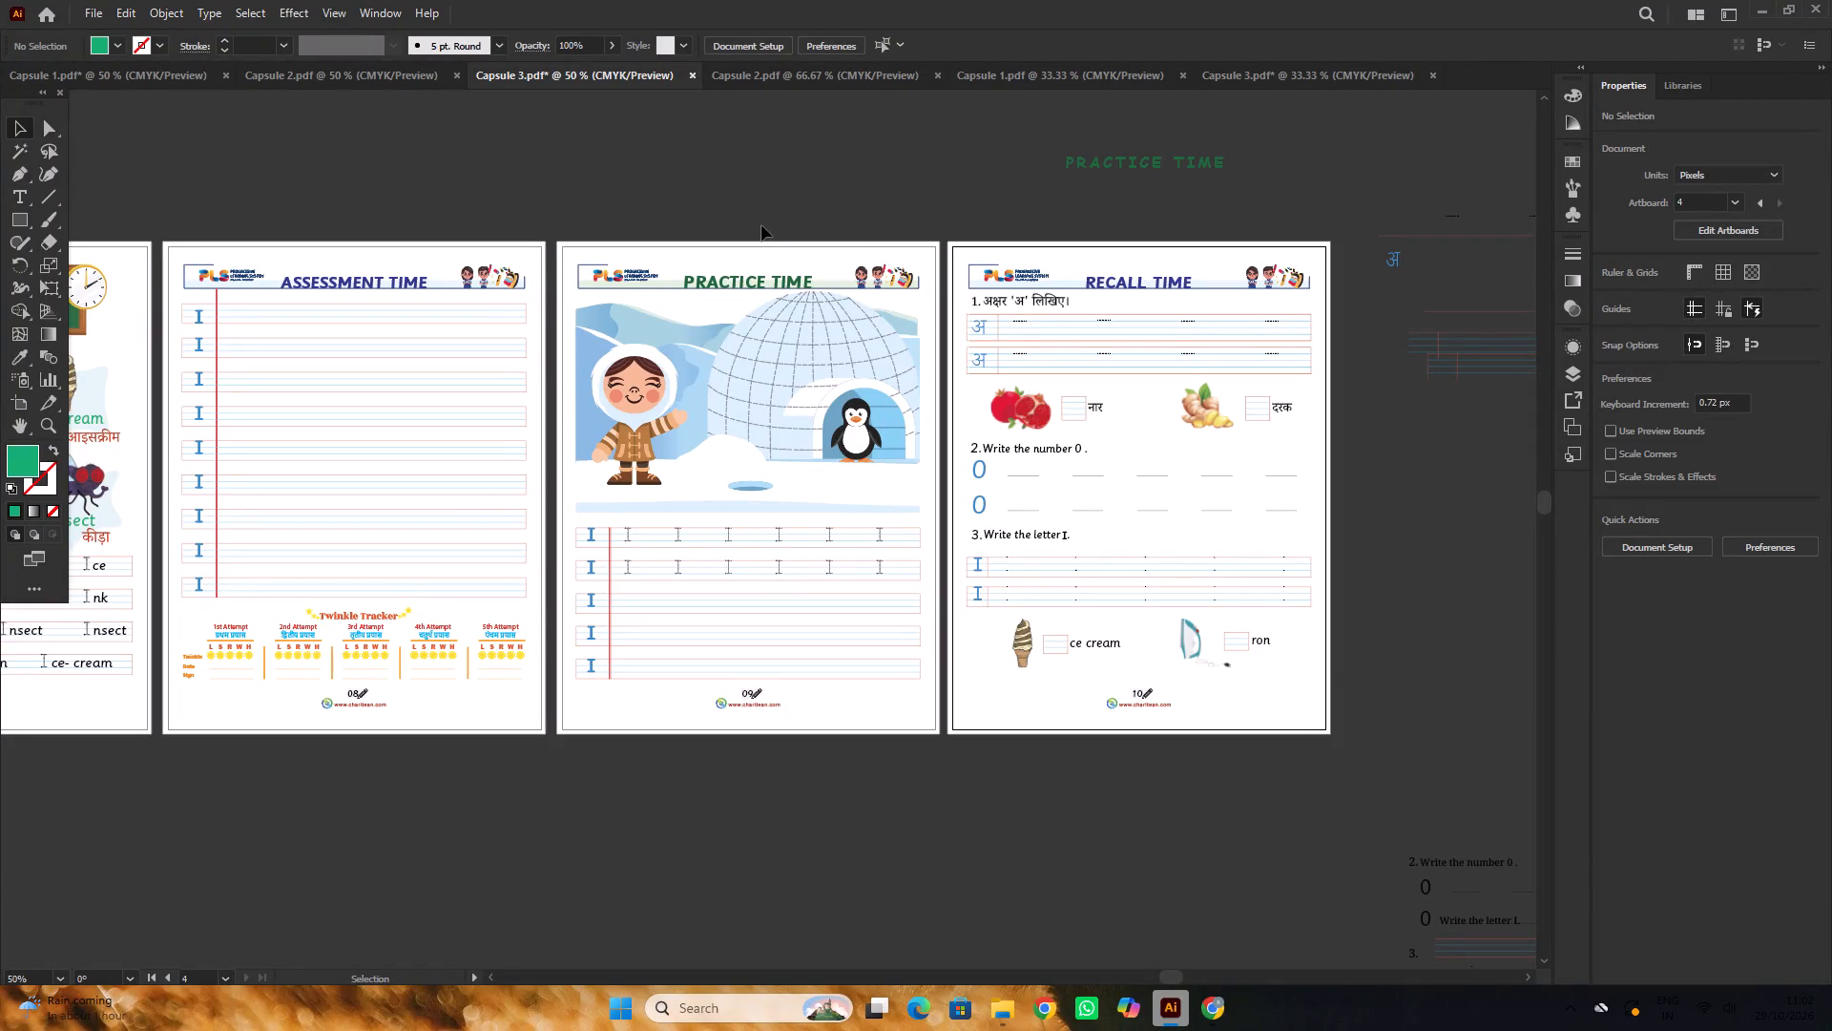
Review the Capsule 3 Alphabet, Assessment Time, Practice Time and Recall Time pages.
{"action": "scroll", "coordinate": [780, 256], "scroll_direction": "down", "scroll_amount": 3}
{"action": "scroll", "coordinate": [885, 326], "scroll_direction": "down", "scroll_amount": 2, "text": "alt"}
{"action": "scroll", "coordinate": [695, 434], "scroll_direction": "up", "scroll_amount": 3, "text": "alt"}
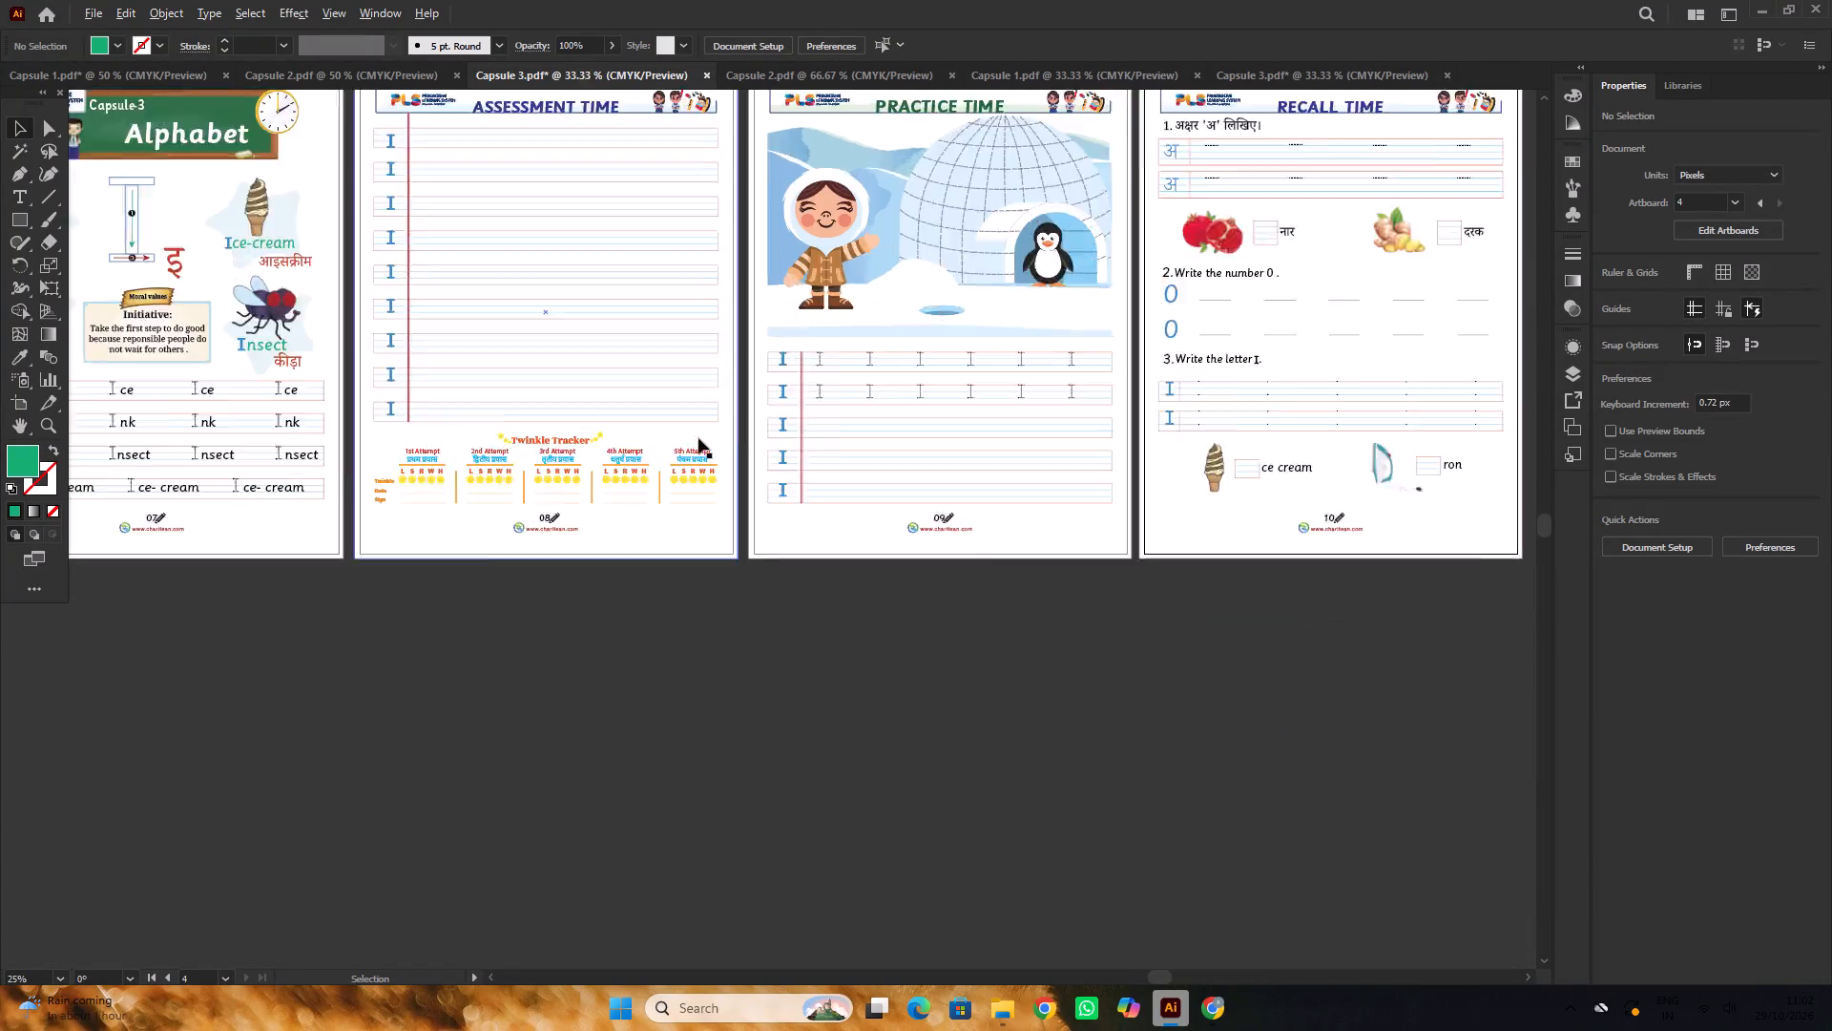
{"action": "scroll", "coordinate": [799, 423], "scroll_direction": "down", "scroll_amount": 3, "text": "alt"}
{"action": "scroll", "coordinate": [546, 389], "scroll_direction": "up", "scroll_amount": 3}
{"action": "scroll", "coordinate": [546, 389], "scroll_direction": "up", "scroll_amount": 2, "text": "alt"}
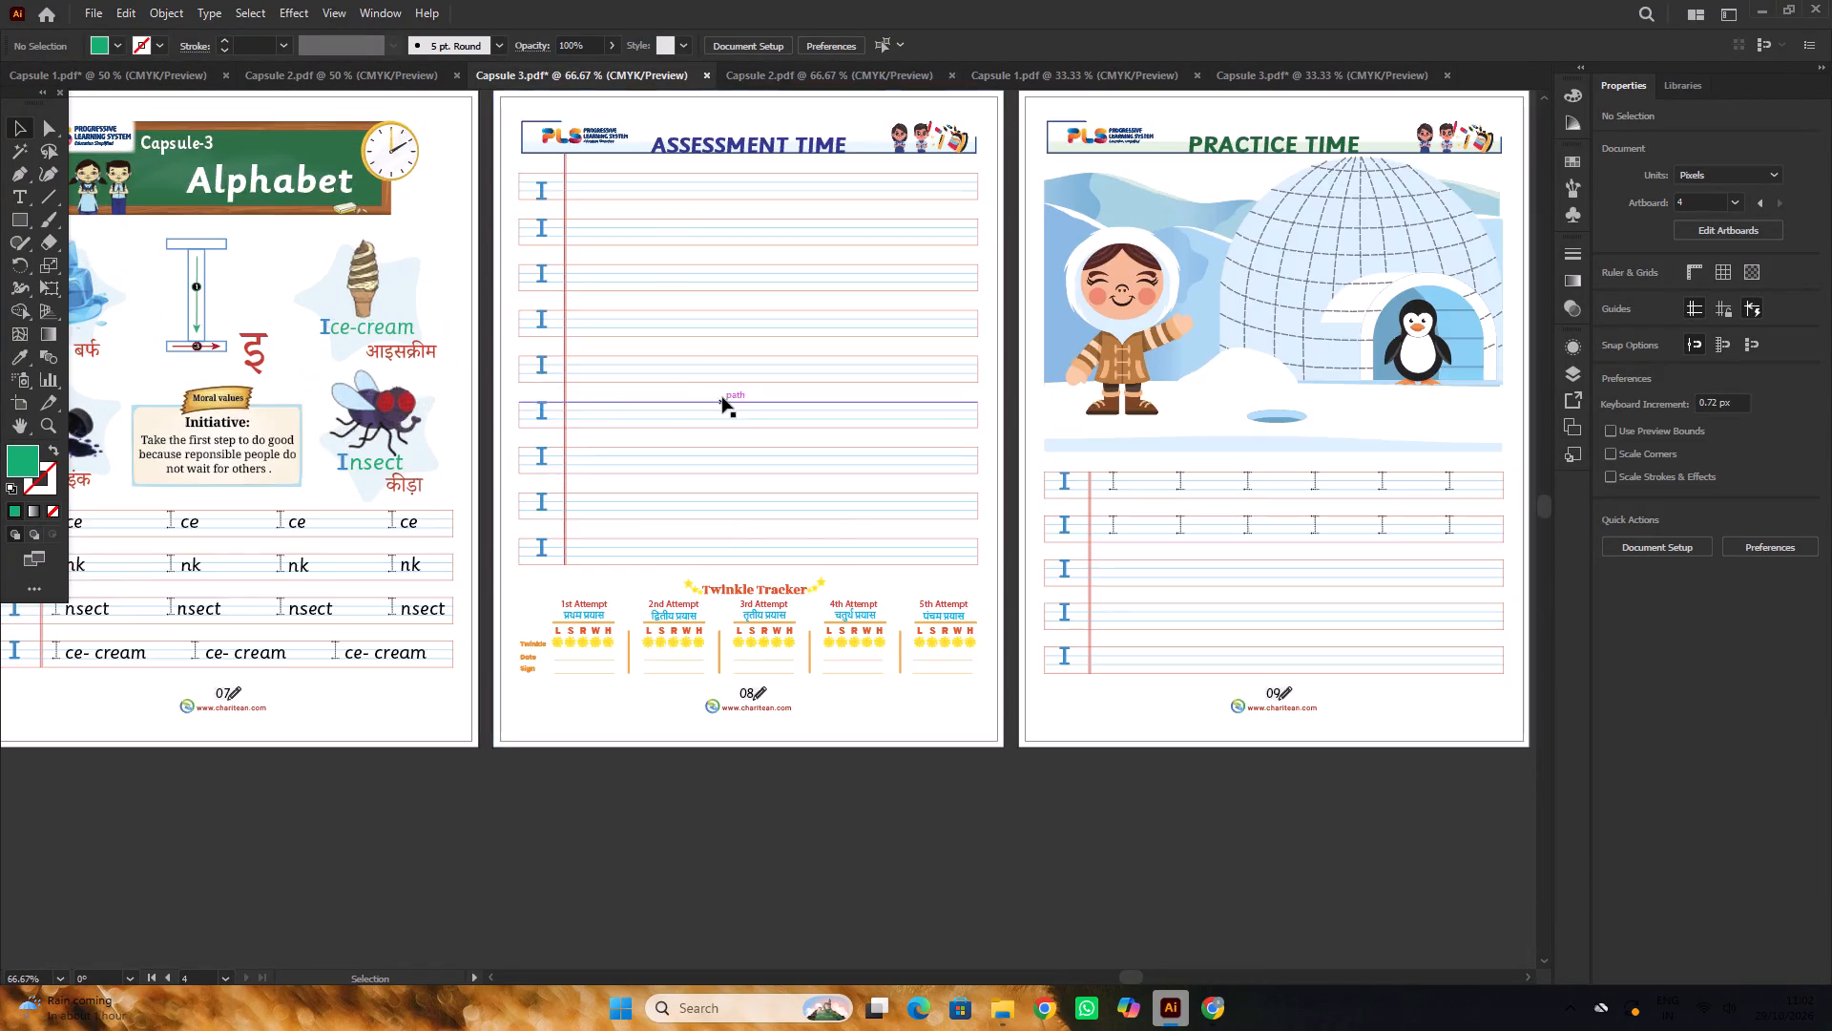
{"action": "scroll", "coordinate": [722, 397], "scroll_direction": "down", "scroll_amount": 3, "text": "alt"}
{"action": "scroll", "coordinate": [512, 392], "scroll_direction": "up", "scroll_amount": 4, "text": "alt"}
{"action": "scroll", "coordinate": [512, 389], "scroll_direction": "down", "scroll_amount": 3, "text": "alt"}
{"action": "scroll", "coordinate": [512, 389], "scroll_direction": "down", "scroll_amount": 1}
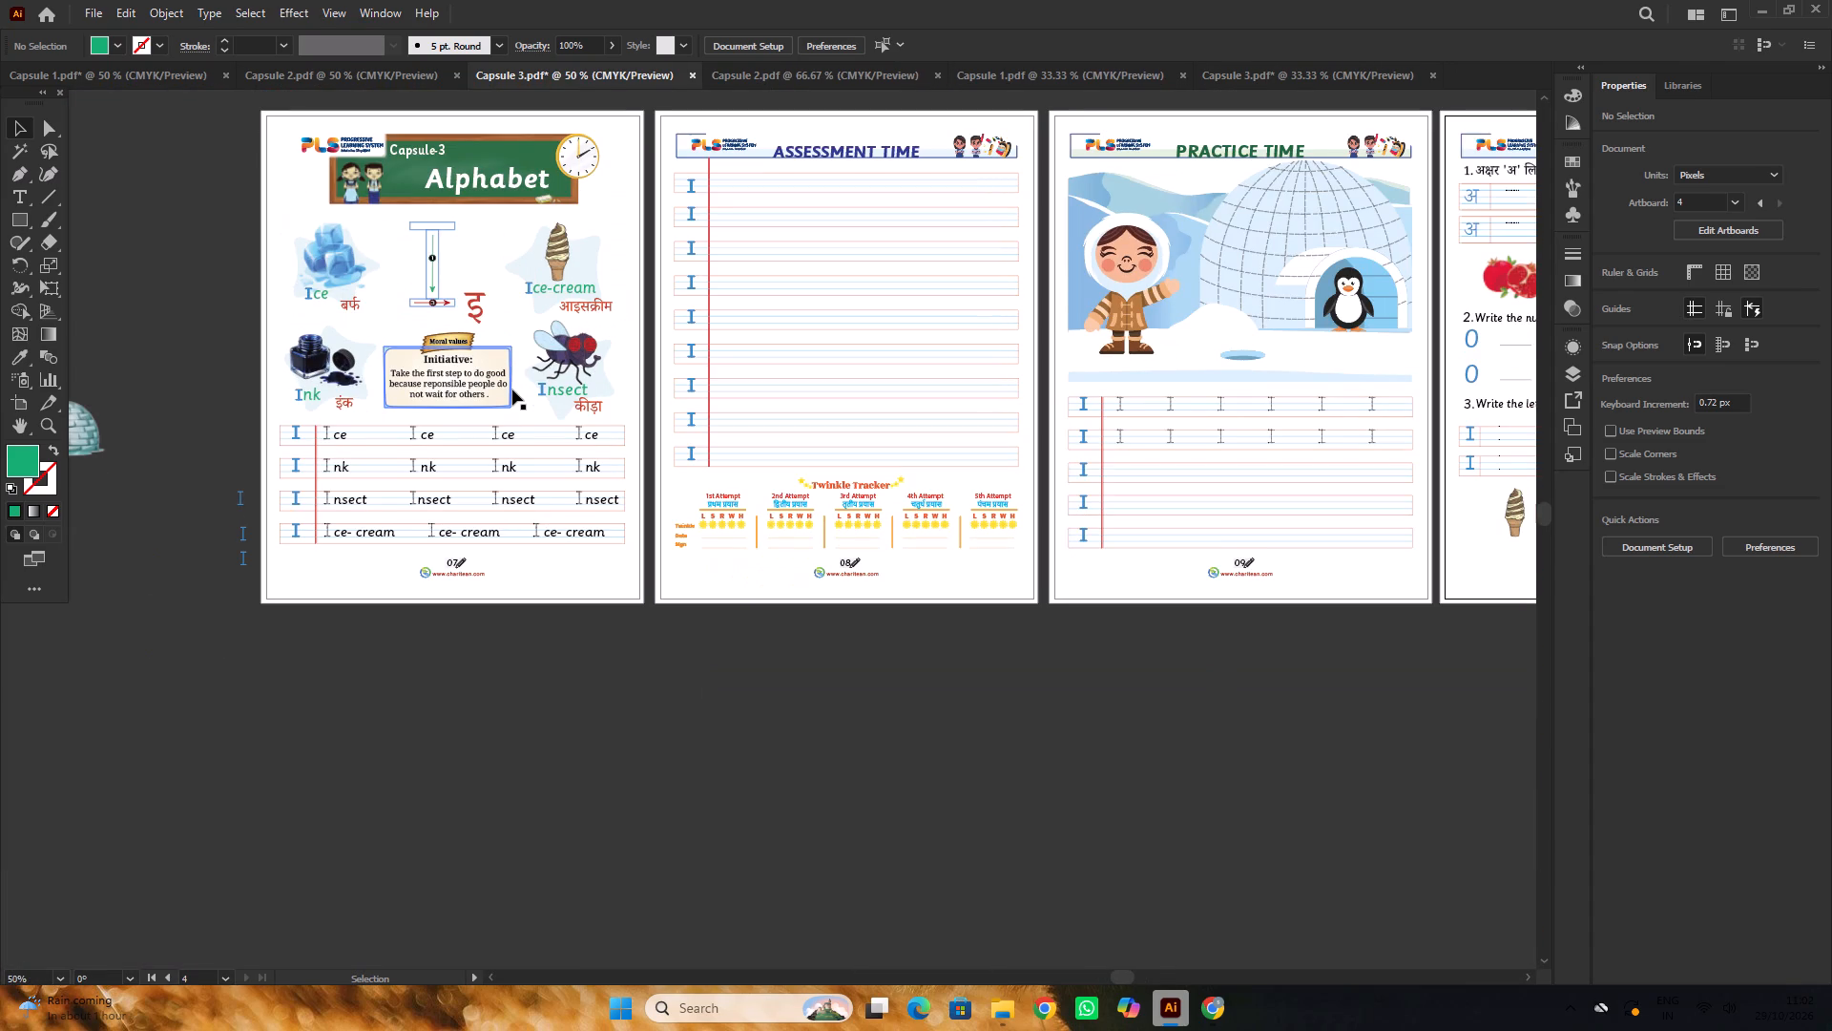
{"action": "scroll", "coordinate": [512, 389], "scroll_direction": "down", "scroll_amount": 1, "text": "alt"}
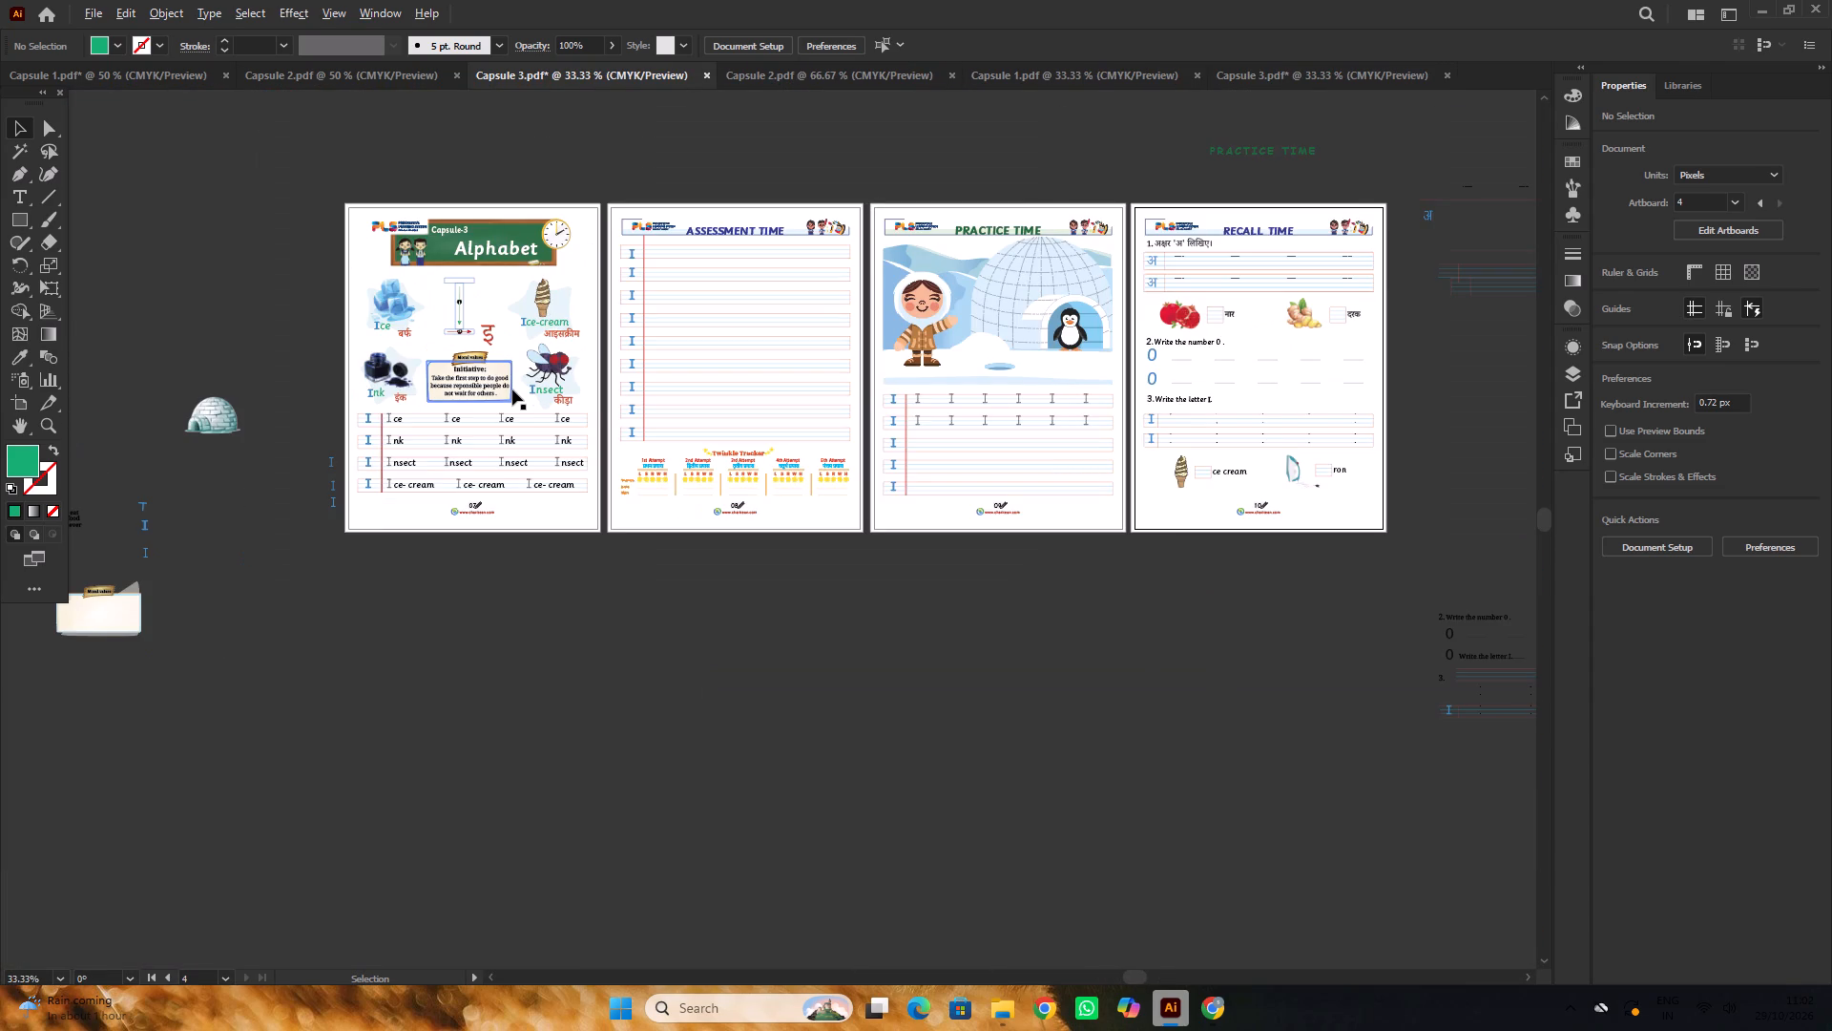
{"action": "scroll", "coordinate": [467, 348], "scroll_direction": "up", "scroll_amount": 4, "text": "alt"}
Inspect the font settings of the Hindi letter इ inside its group on the Capsule-3 Alphabet page.
{"action": "left_click", "coordinate": [536, 351]}
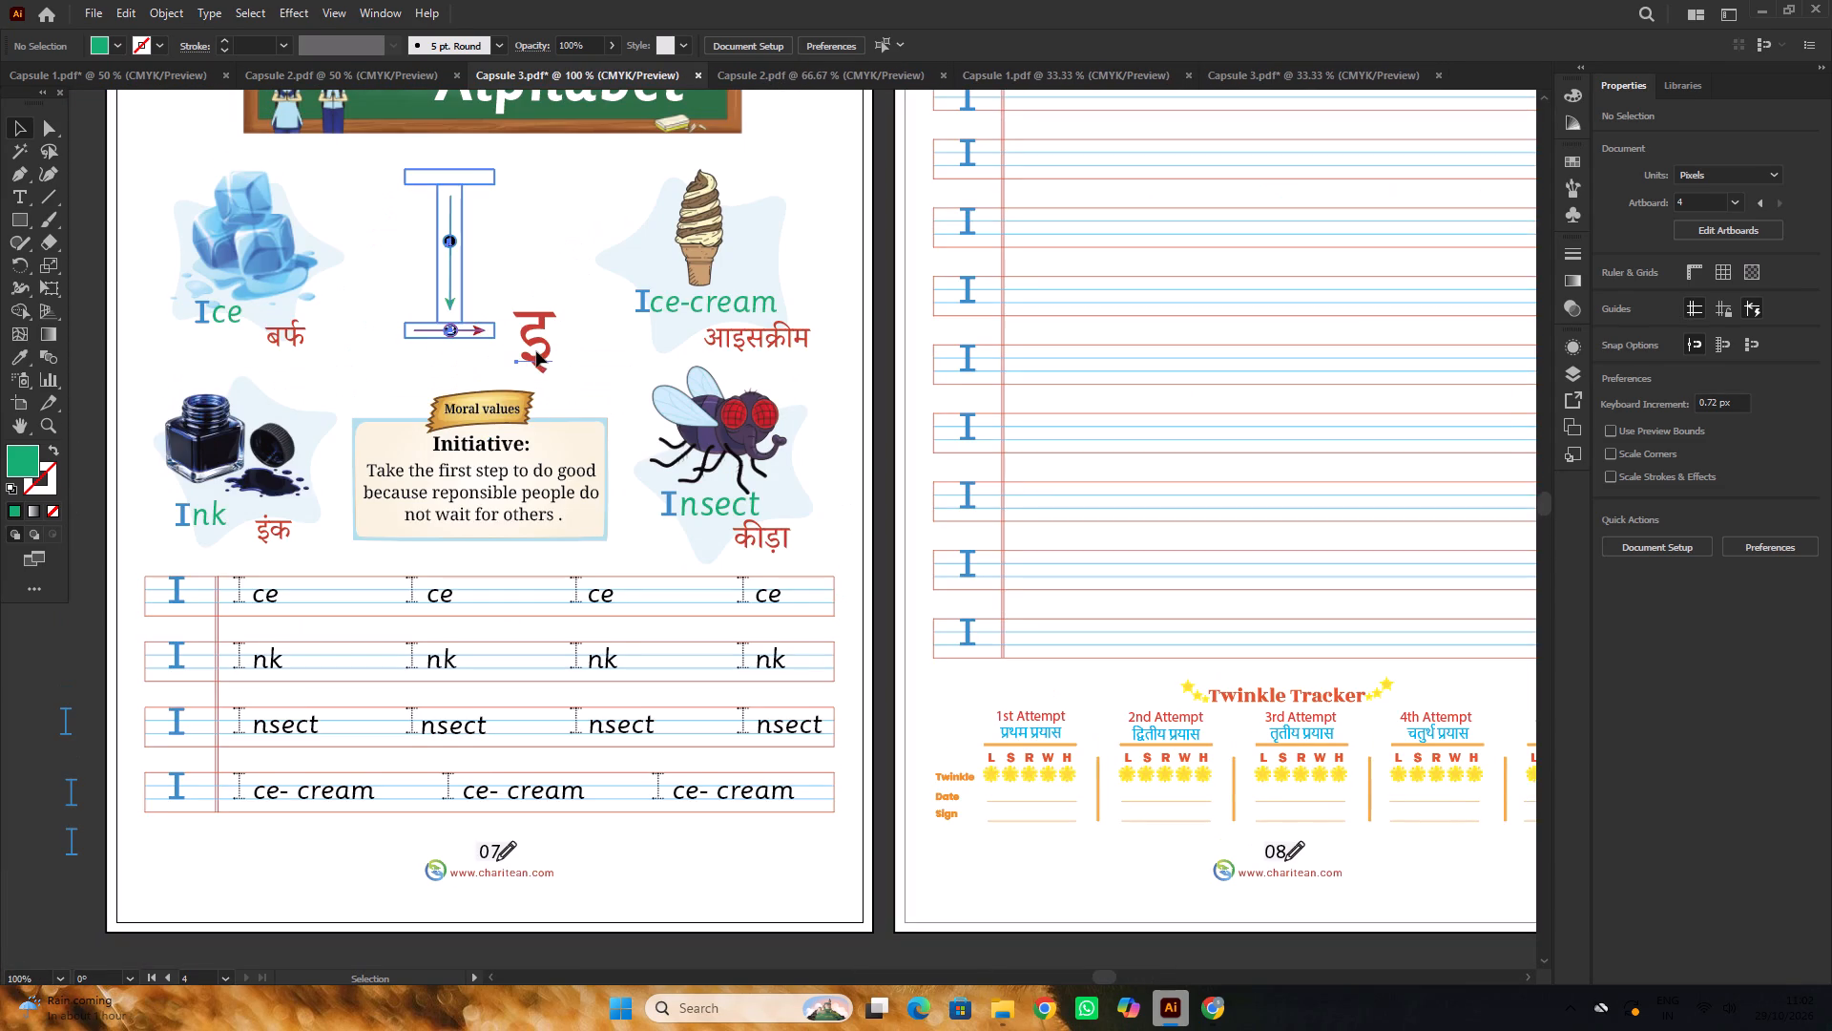
{"action": "double_click", "coordinate": [532, 347]}
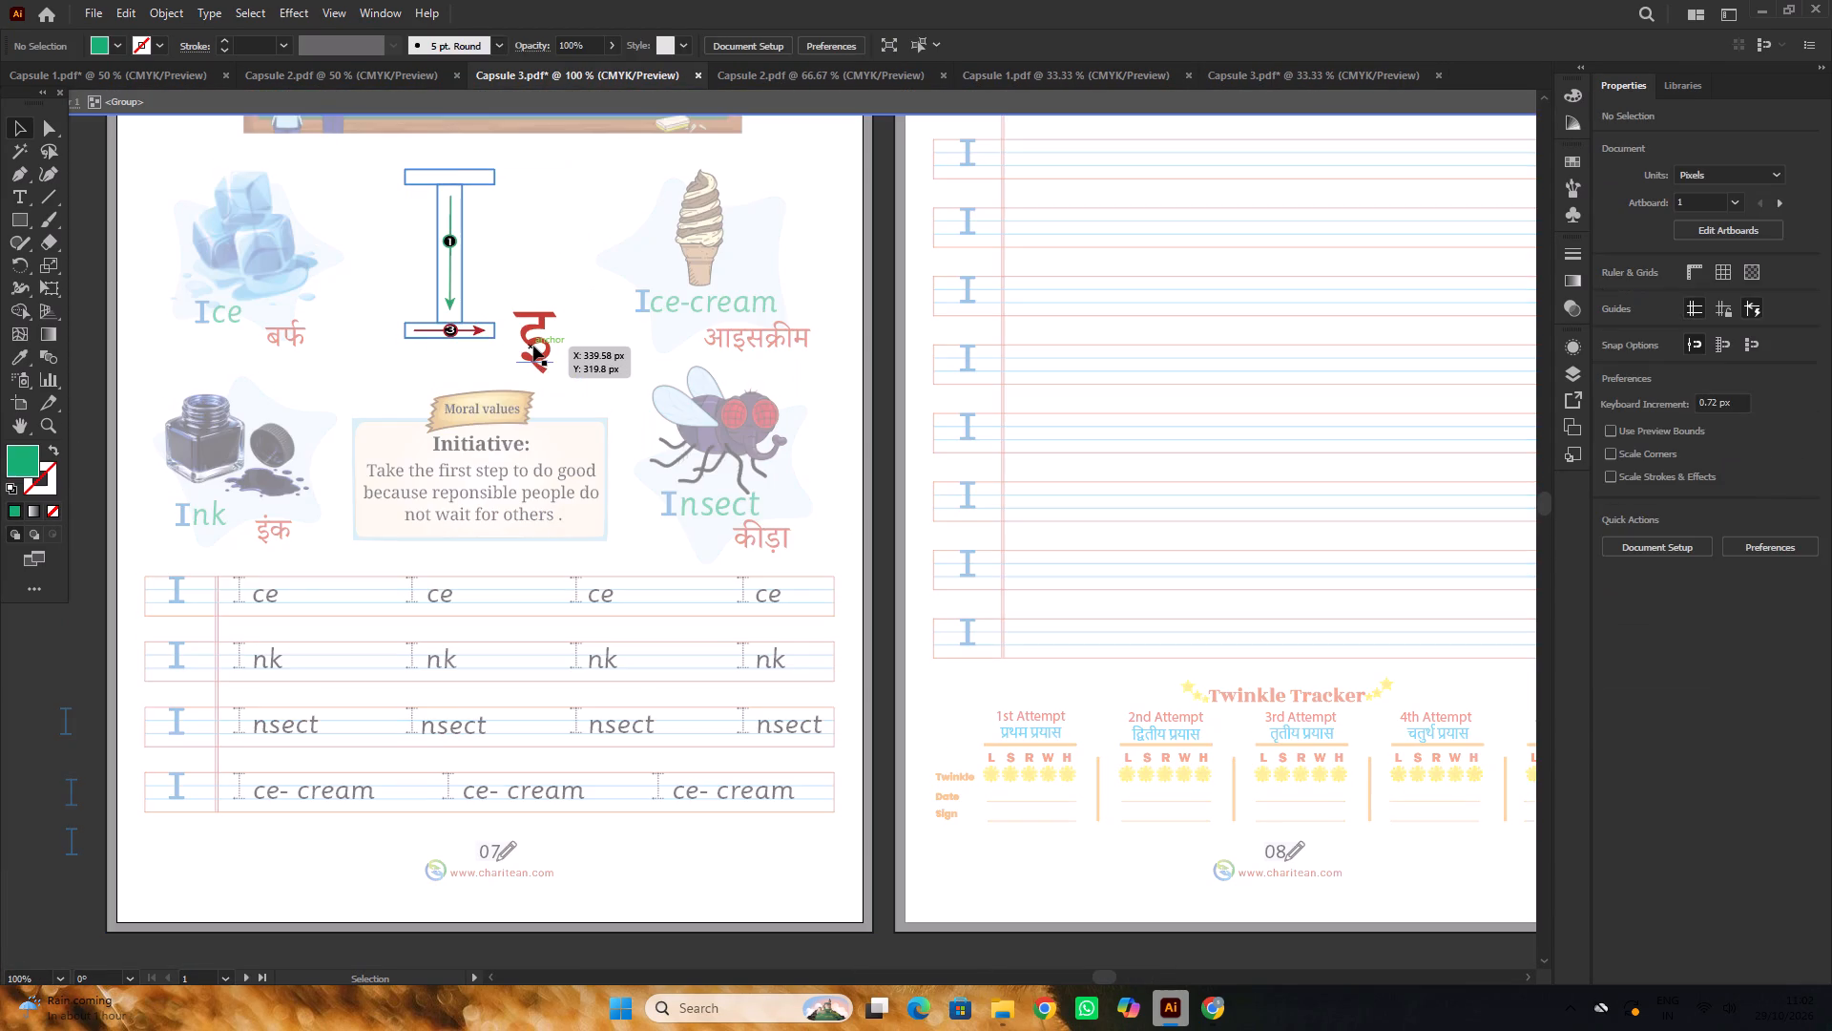
{"action": "left_click", "coordinate": [533, 346]}
{"action": "scroll", "coordinate": [639, 370], "scroll_direction": "down", "scroll_amount": 2, "text": "alt"}
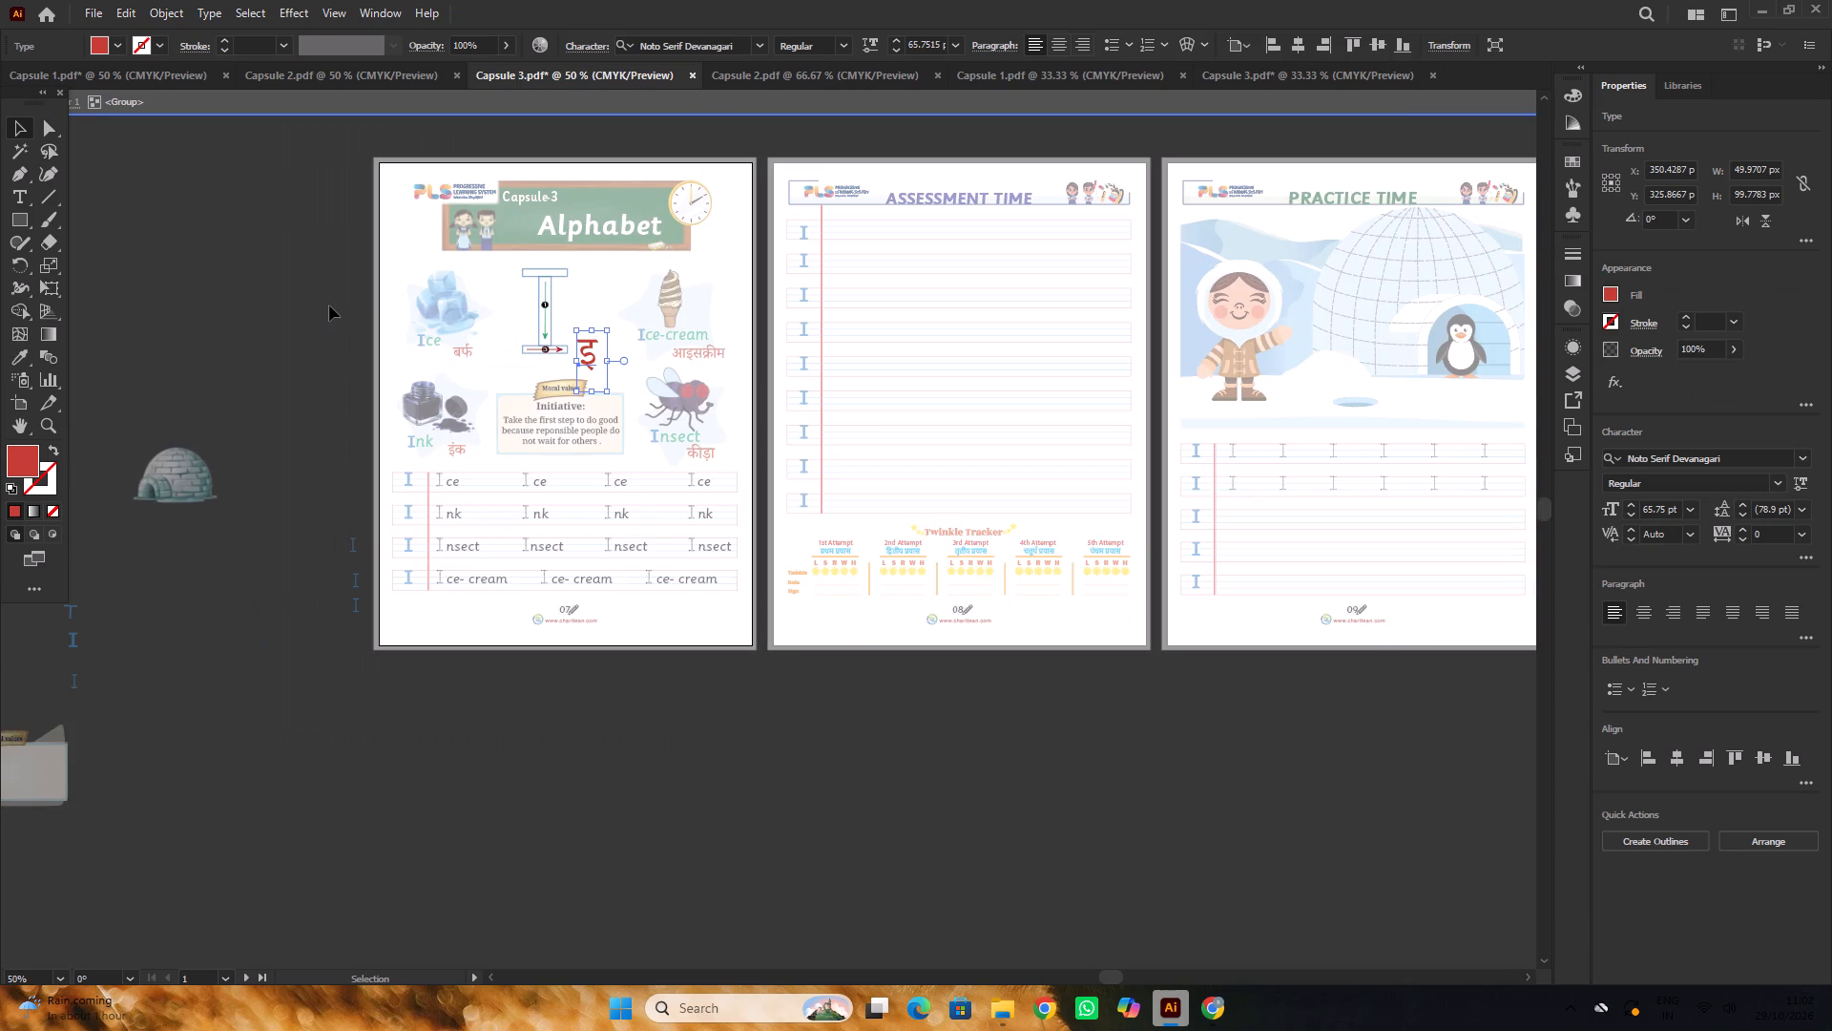
{"action": "double_click", "coordinate": [329, 305]}
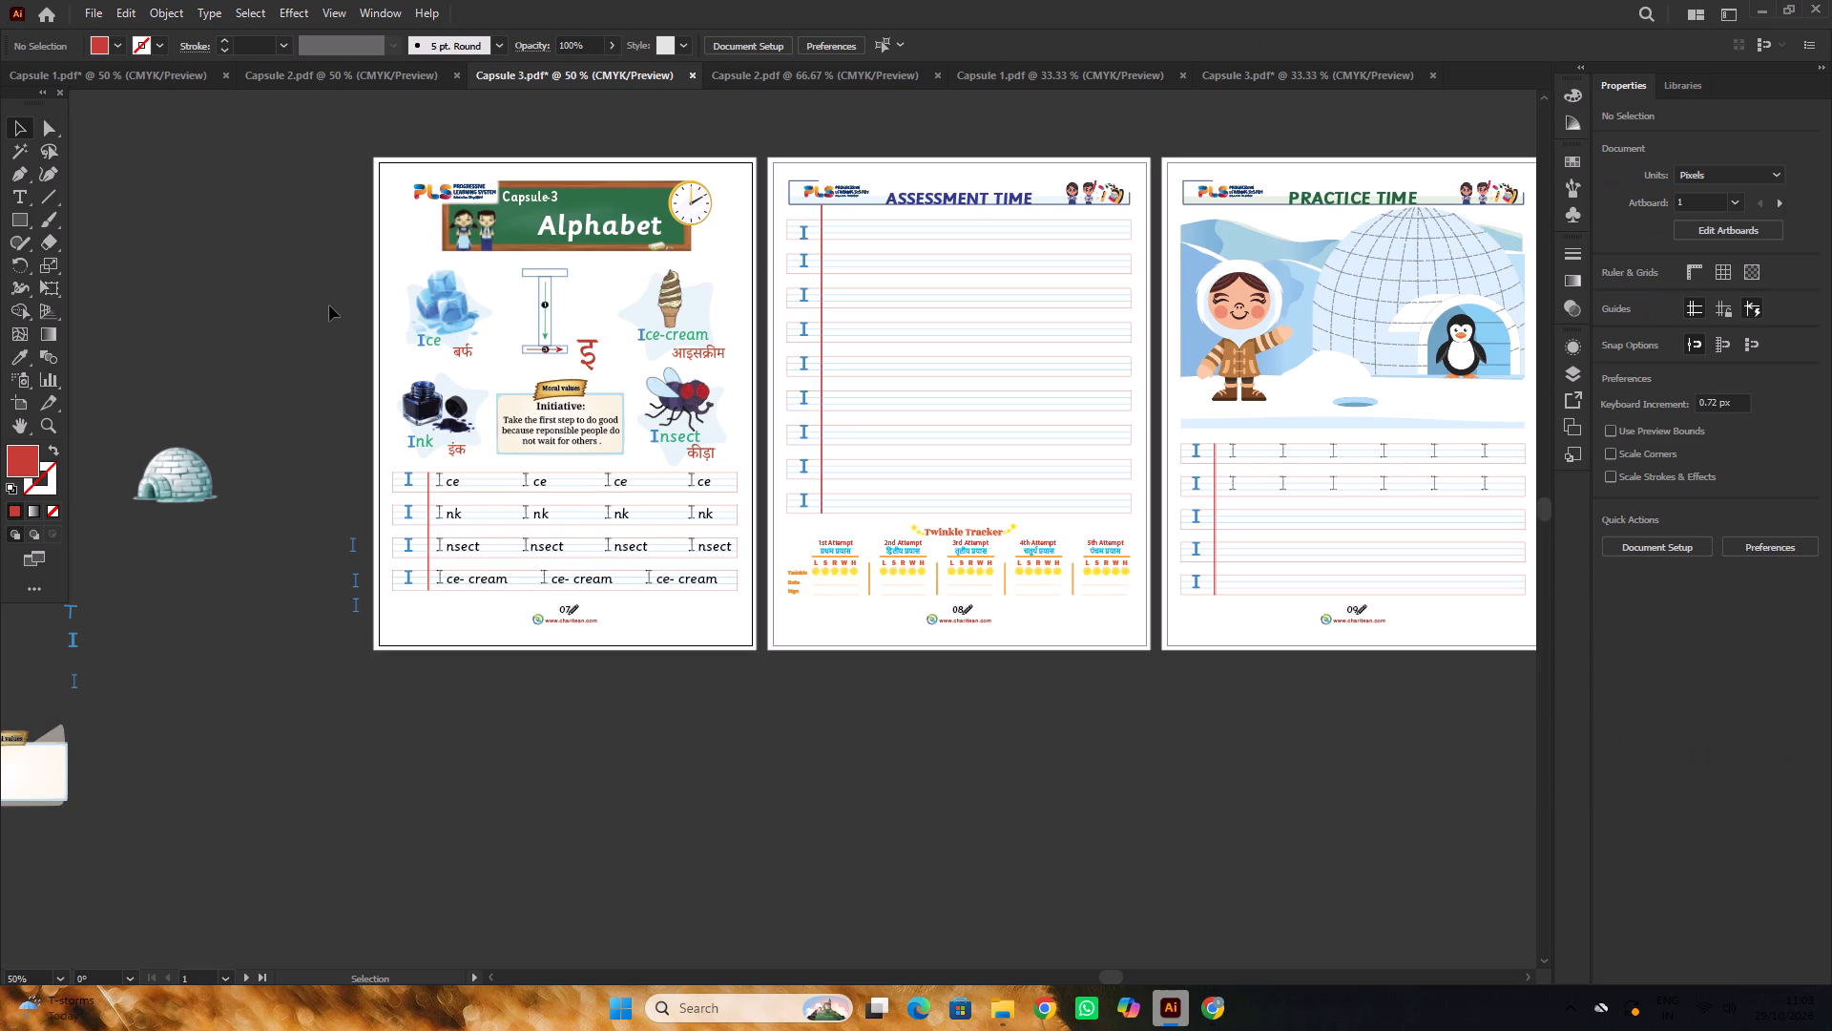
Check all four Capsule 3 pages again, from the Alphabet page through to Recall Time.
{"action": "scroll", "coordinate": [329, 305], "scroll_direction": "down", "scroll_amount": 6}
{"action": "scroll", "coordinate": [492, 377], "scroll_direction": "up", "scroll_amount": 2, "text": "alt"}
{"action": "scroll", "coordinate": [348, 344], "scroll_direction": "down", "scroll_amount": 2, "text": "alt"}
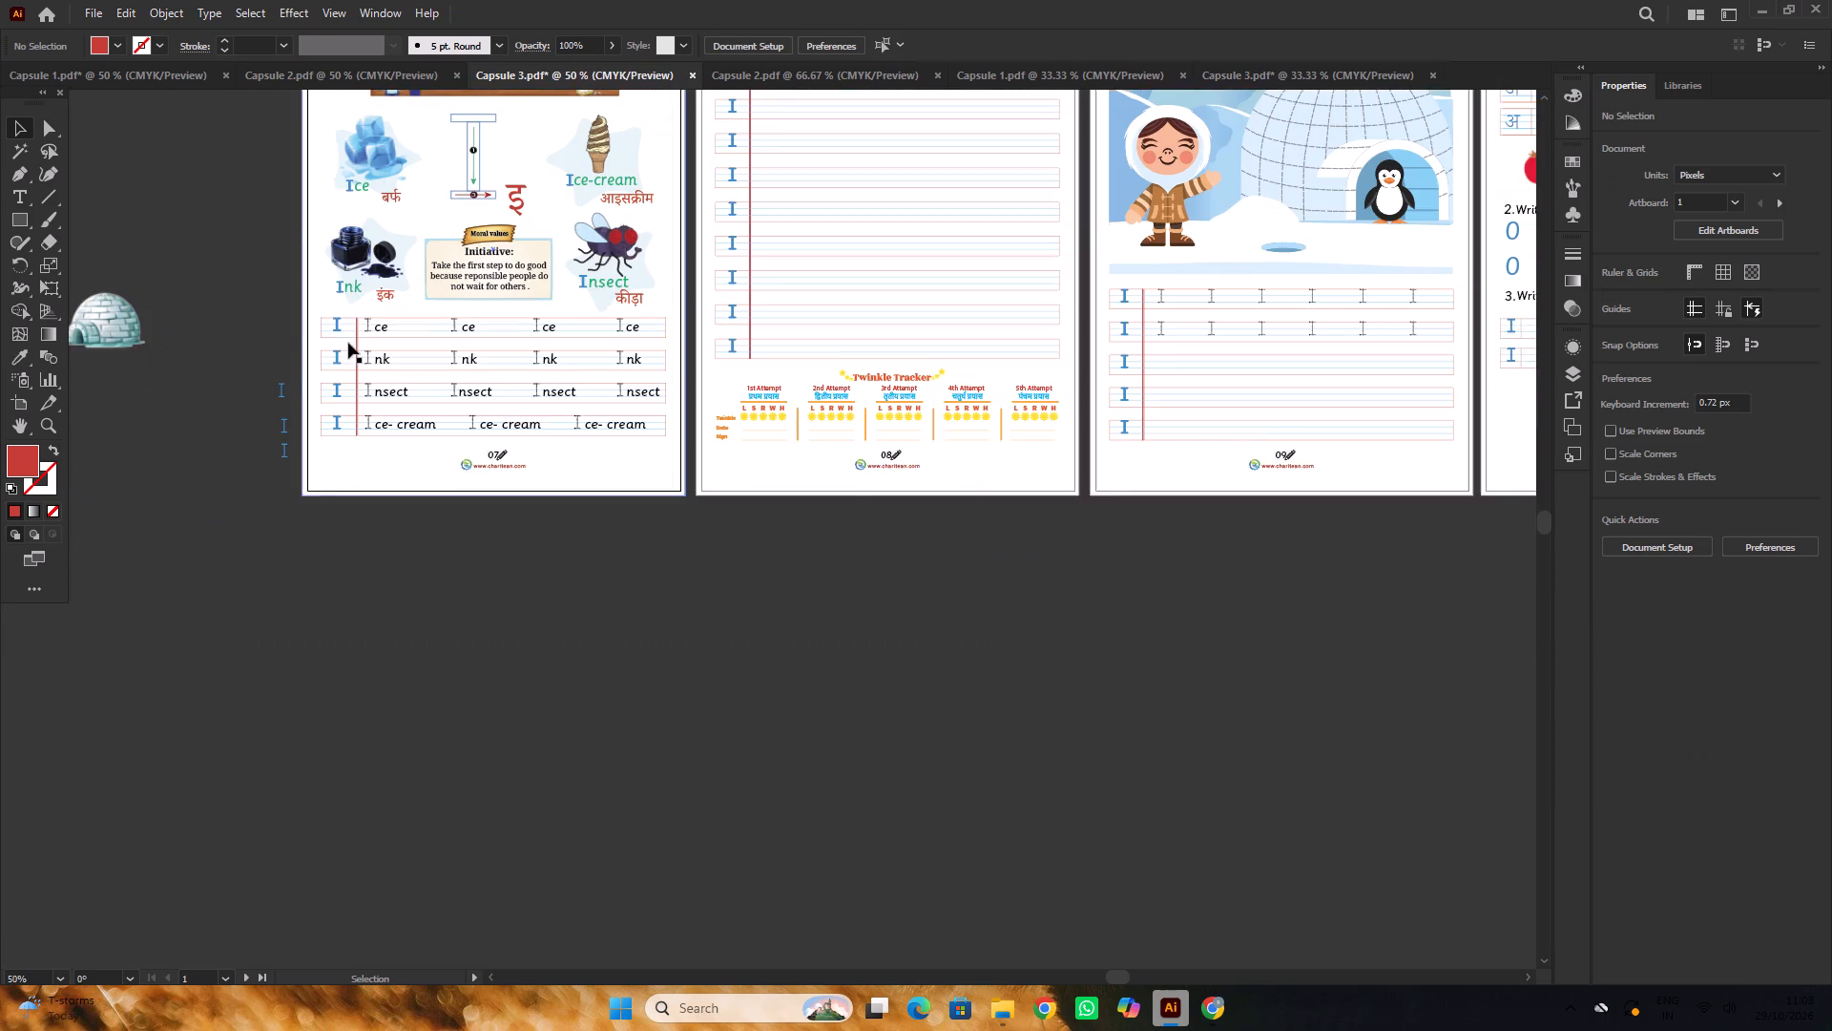
{"action": "scroll", "coordinate": [348, 343], "scroll_direction": "up", "scroll_amount": 3}
{"action": "scroll", "coordinate": [348, 343], "scroll_direction": "down", "scroll_amount": 2, "text": "alt"}
{"action": "scroll", "coordinate": [348, 342], "scroll_direction": "up", "scroll_amount": 1}
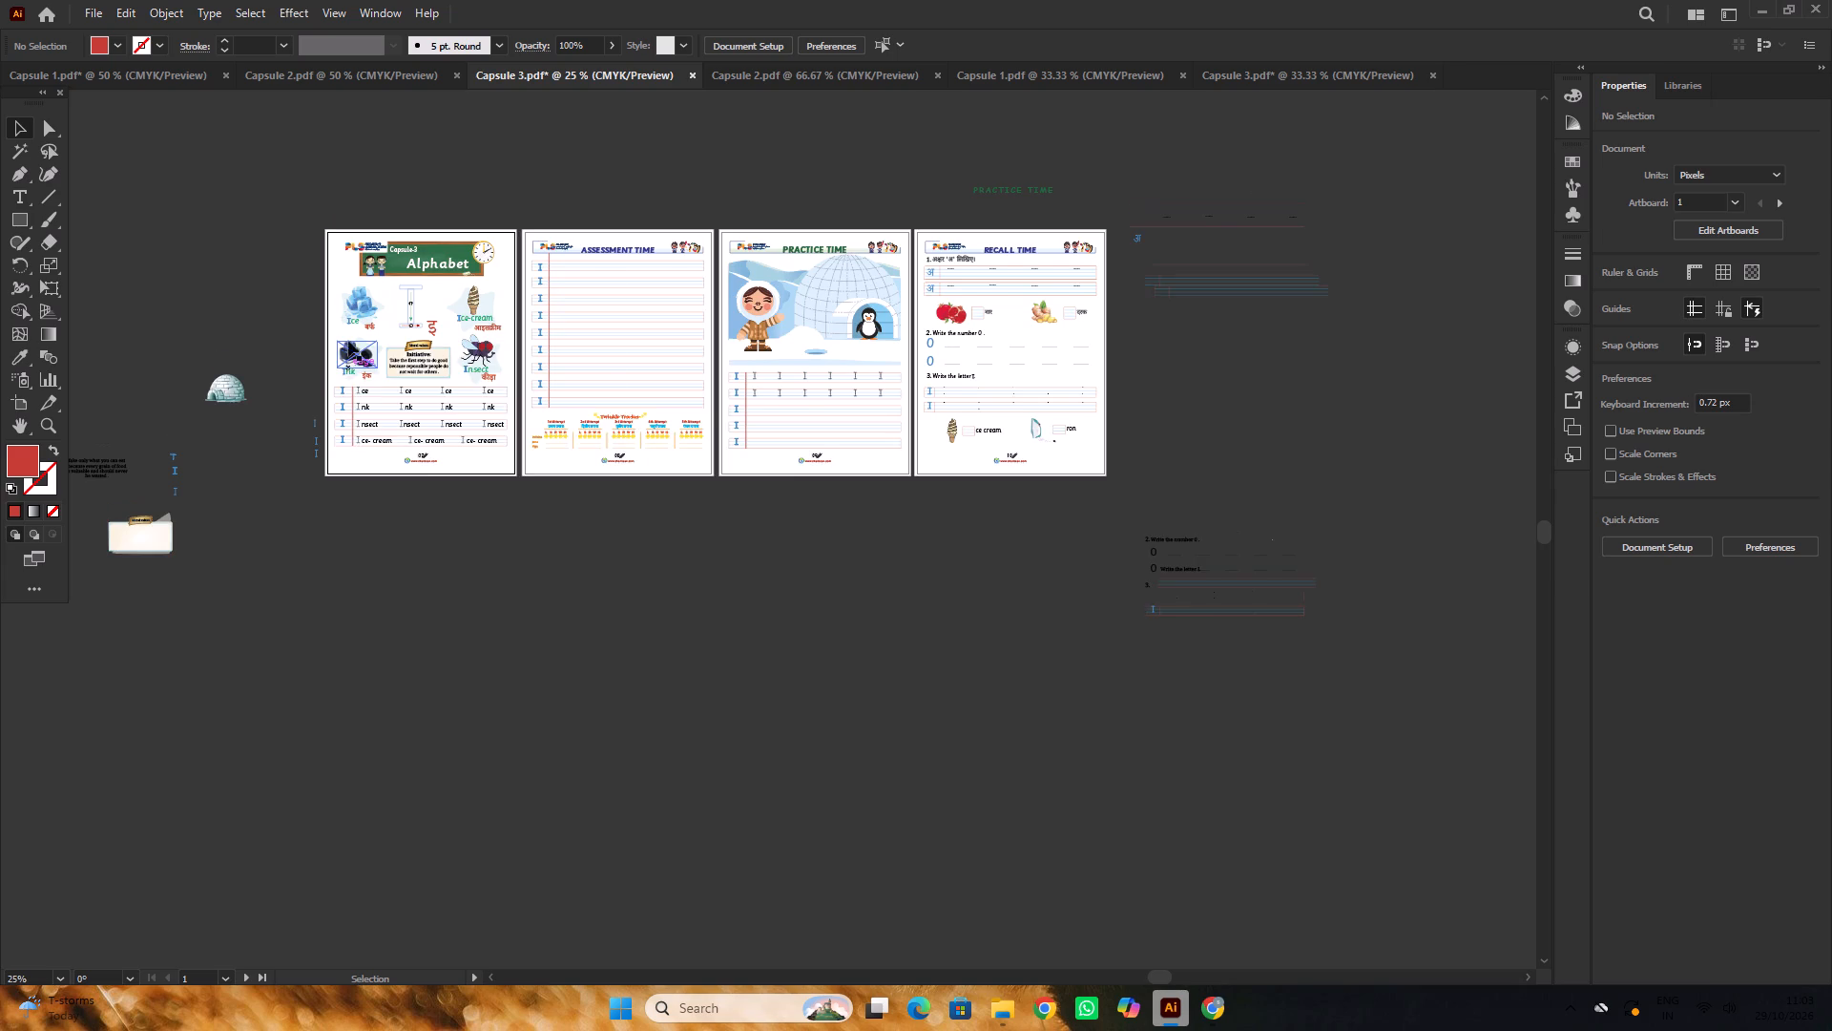
{"action": "scroll", "coordinate": [348, 341], "scroll_direction": "up", "scroll_amount": 1}
{"action": "scroll", "coordinate": [685, 428], "scroll_direction": "up", "scroll_amount": 3, "text": "alt"}
{"action": "scroll", "coordinate": [639, 411], "scroll_direction": "down", "scroll_amount": 2, "text": "alt"}
{"action": "scroll", "coordinate": [636, 410], "scroll_direction": "up", "scroll_amount": 7}
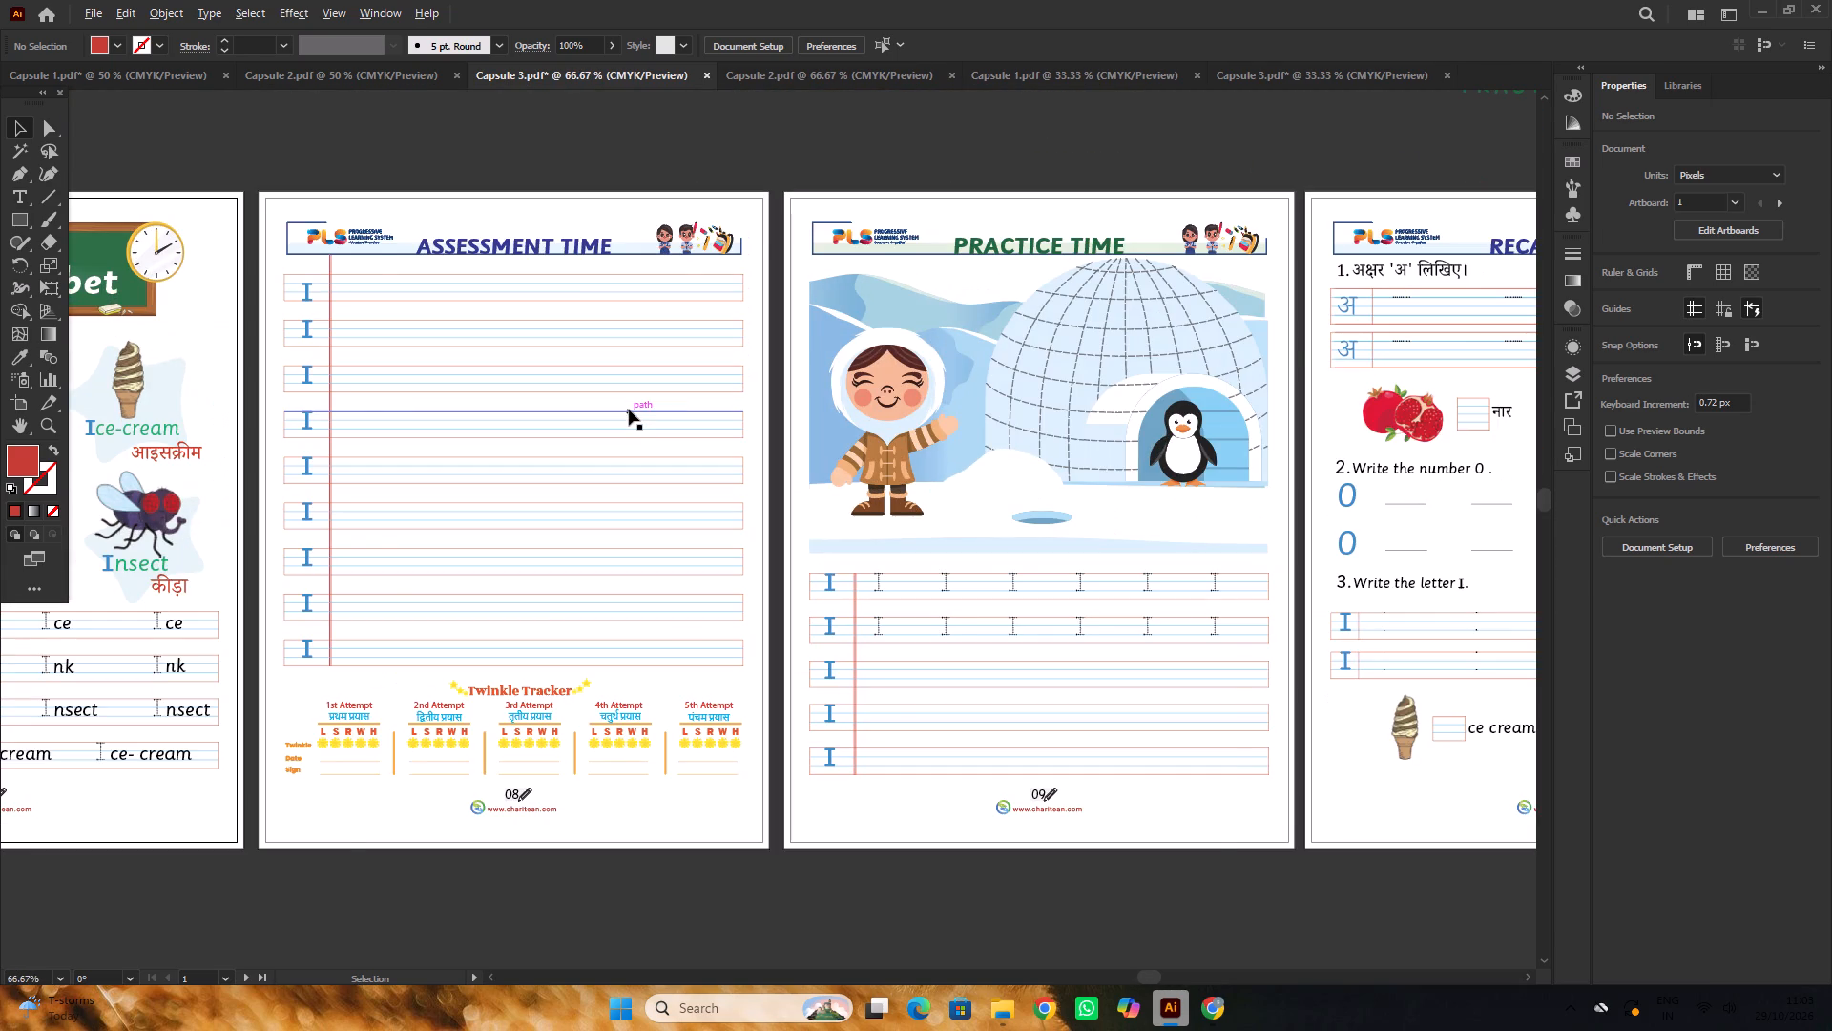
{"action": "scroll", "coordinate": [629, 410], "scroll_direction": "down", "scroll_amount": 2, "text": "alt"}
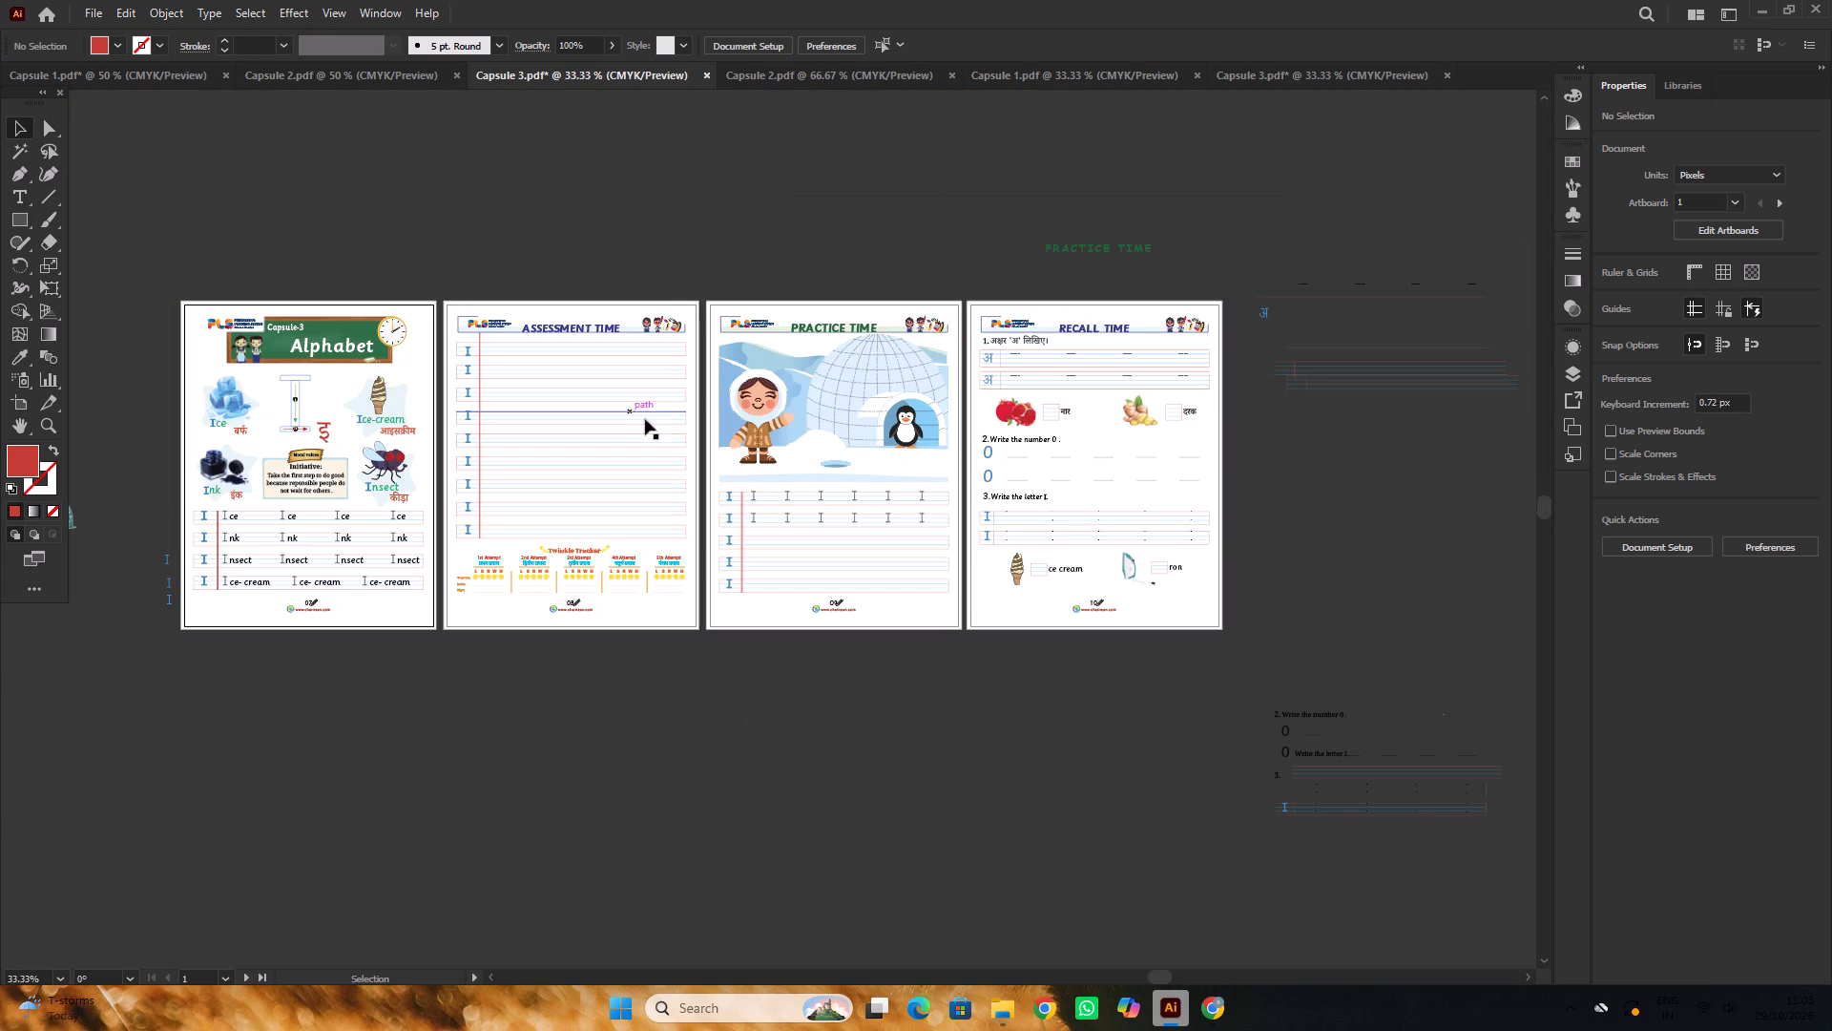
{"action": "scroll", "coordinate": [1250, 594], "scroll_direction": "up", "scroll_amount": 4, "text": "alt"}
{"action": "scroll", "coordinate": [1195, 570], "scroll_direction": "down", "scroll_amount": 2, "text": "alt"}
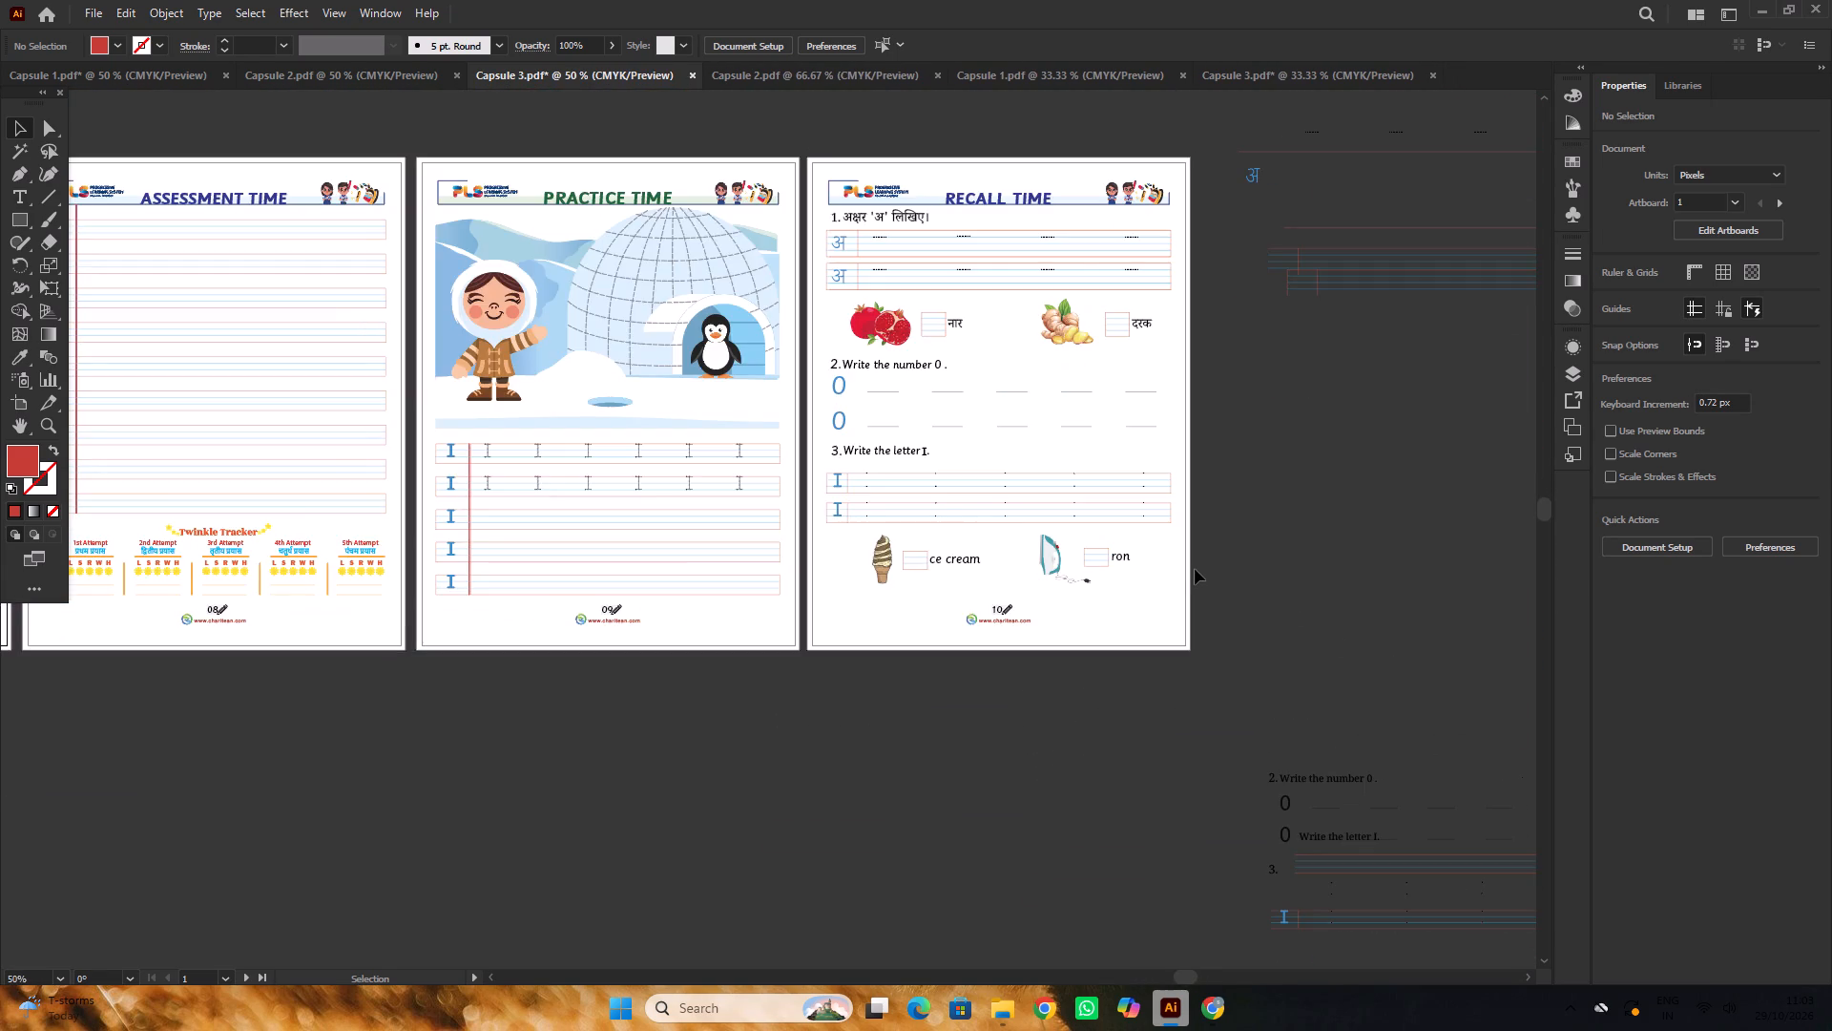
{"action": "scroll", "coordinate": [1195, 569], "scroll_direction": "down", "scroll_amount": 2, "text": "alt"}
{"action": "scroll", "coordinate": [1195, 569], "scroll_direction": "up", "scroll_amount": 5}
{"action": "scroll", "coordinate": [1187, 563], "scroll_direction": "up", "scroll_amount": 1, "text": "alt"}
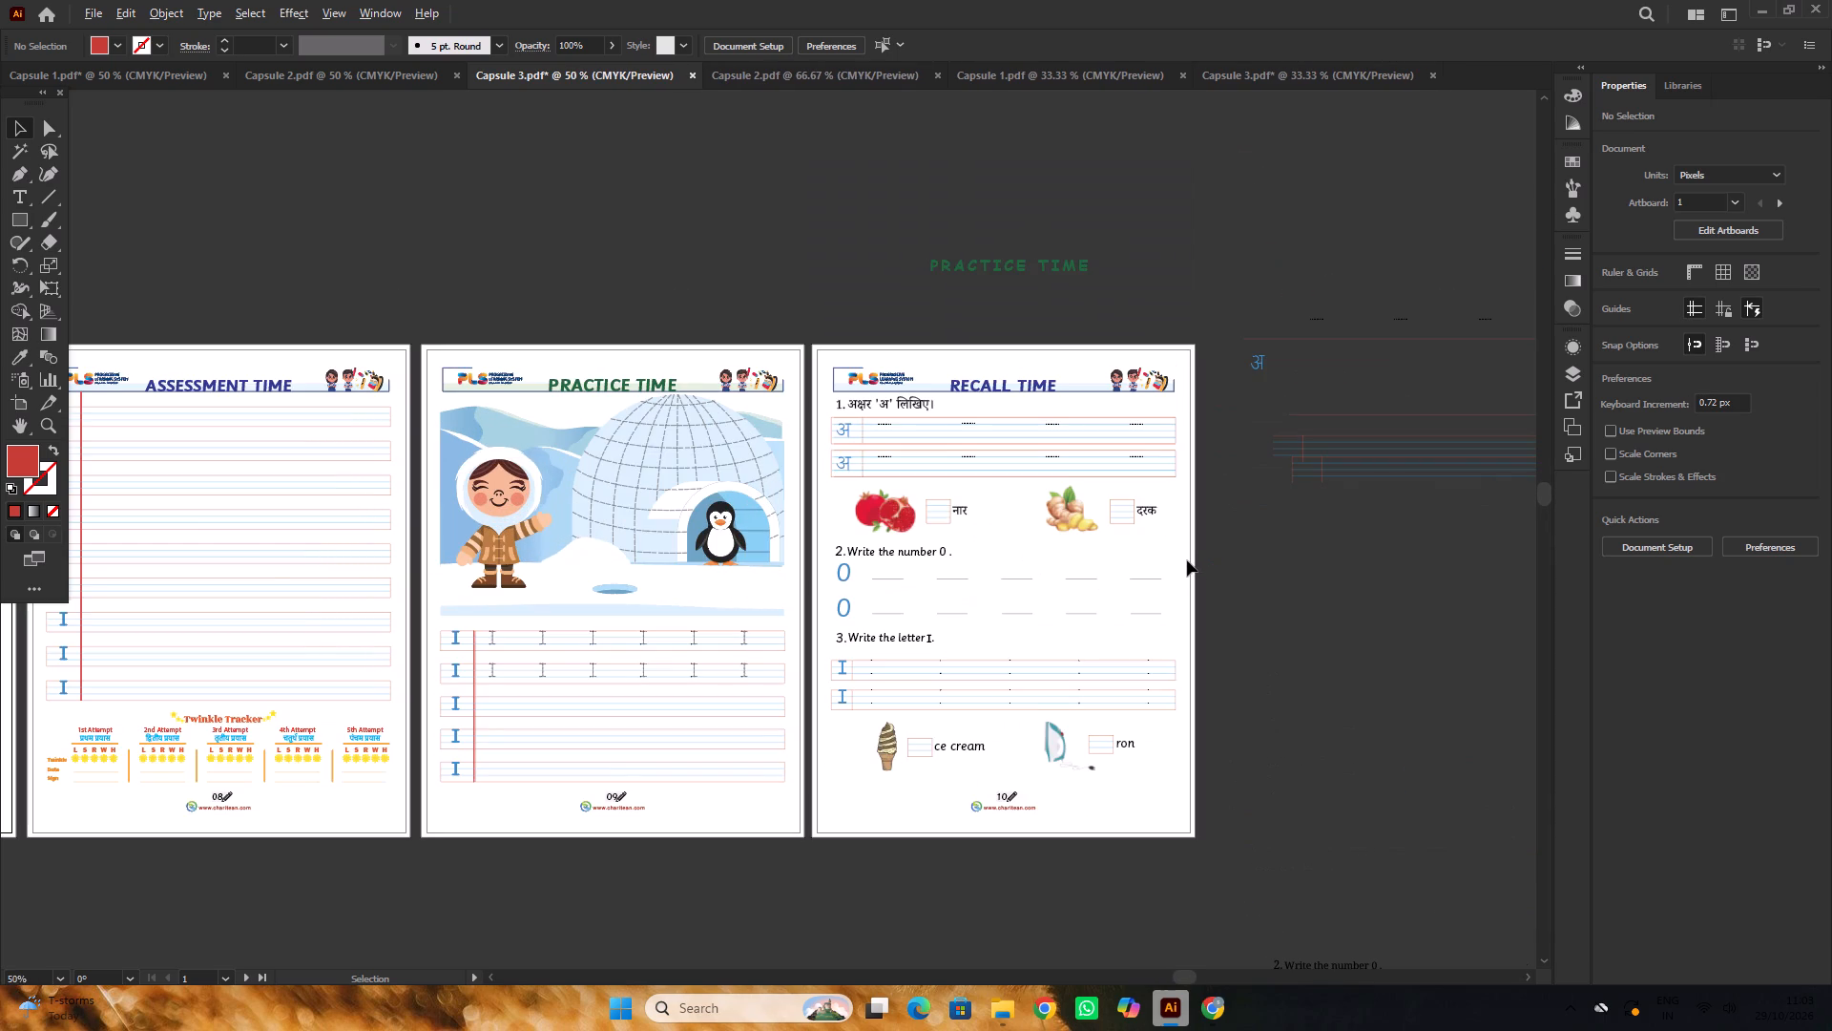
{"action": "scroll", "coordinate": [1187, 557], "scroll_direction": "down", "scroll_amount": 1, "text": "alt"}
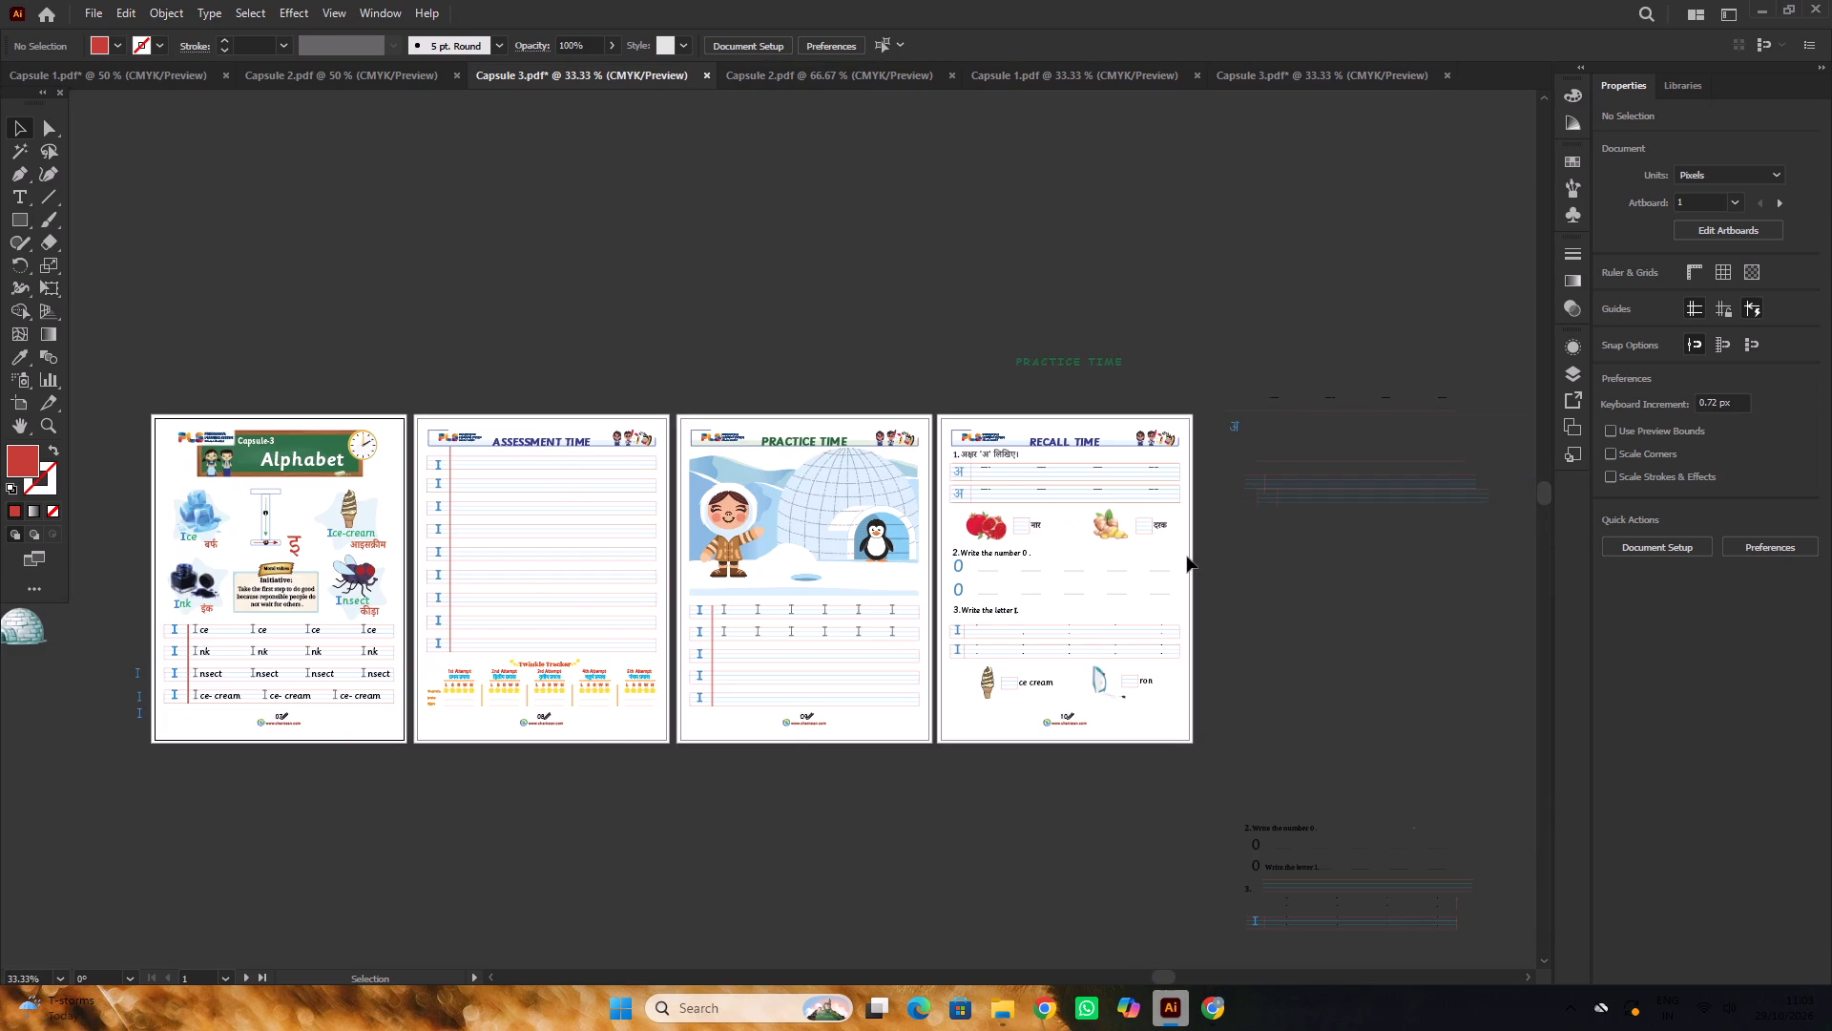
{"action": "scroll", "coordinate": [1187, 557], "scroll_direction": "down", "scroll_amount": 1, "text": "alt"}
{"action": "scroll", "coordinate": [1187, 557], "scroll_direction": "down", "scroll_amount": 4}
{"action": "scroll", "coordinate": [1187, 557], "scroll_direction": "up", "scroll_amount": 1, "text": "alt"}
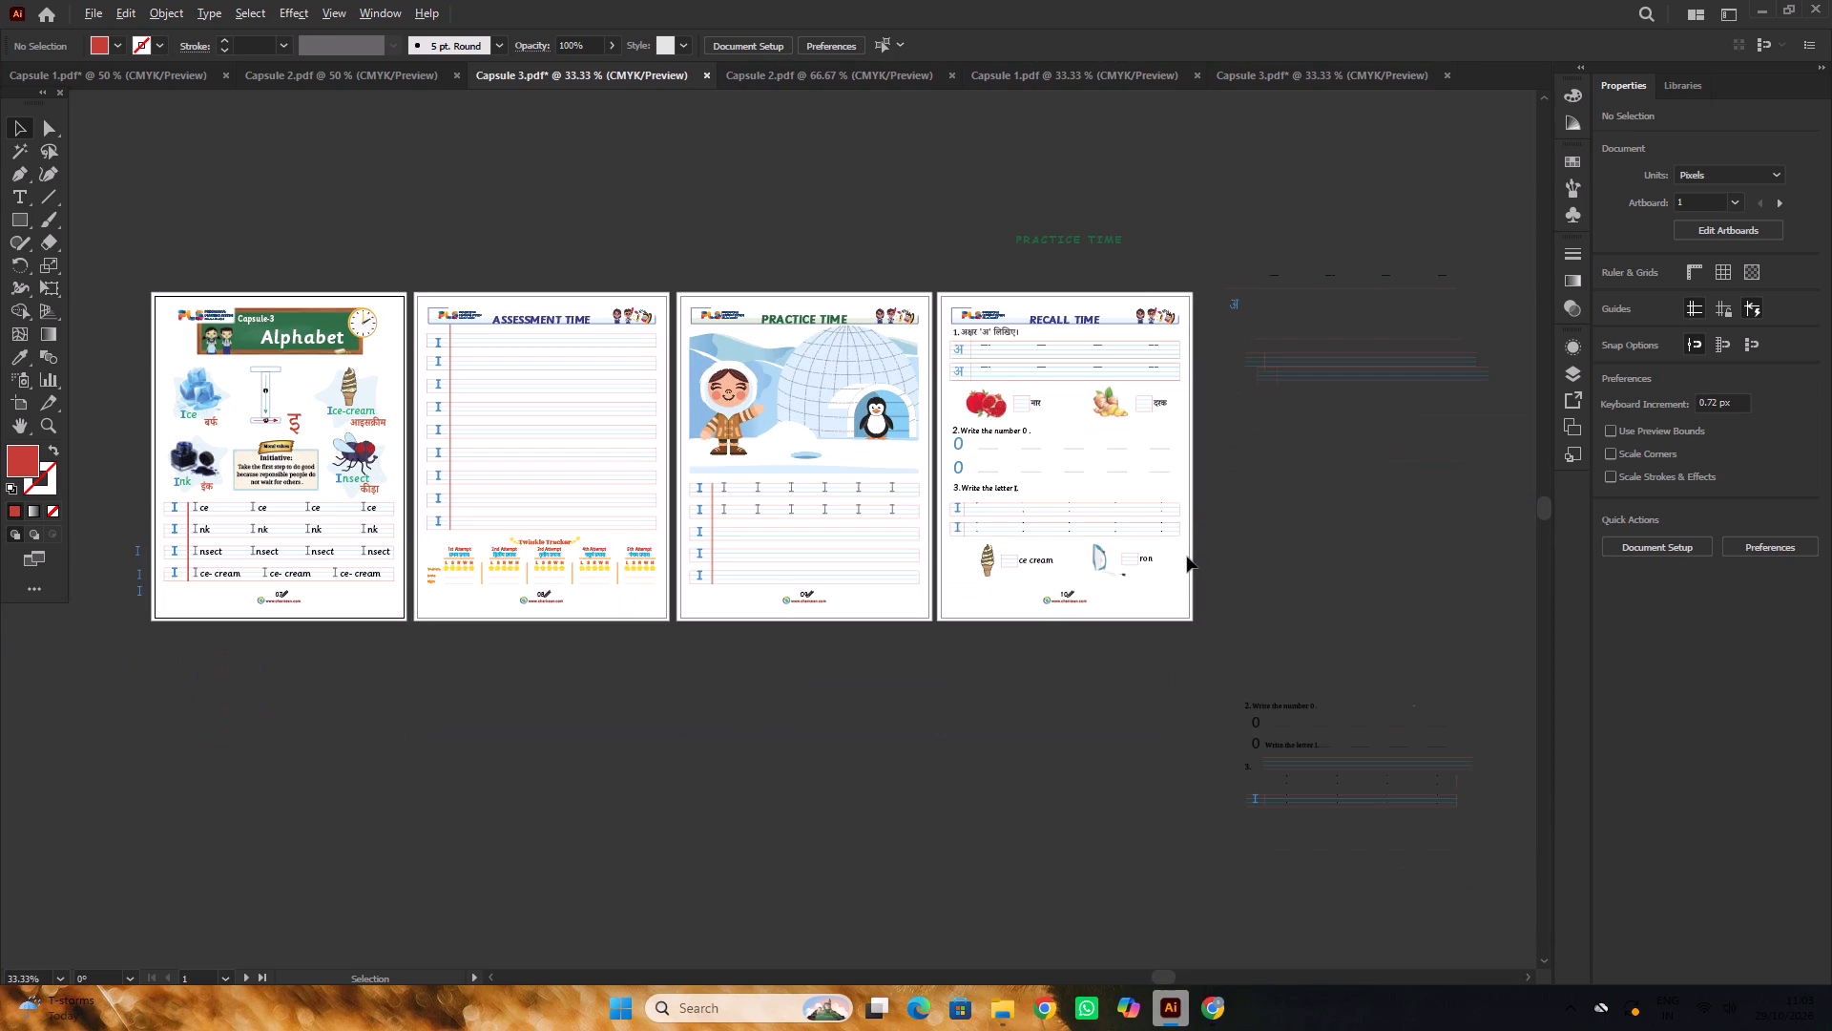
Save the Capsule 3 file.
{"action": "key", "text": "ctrl+s"}
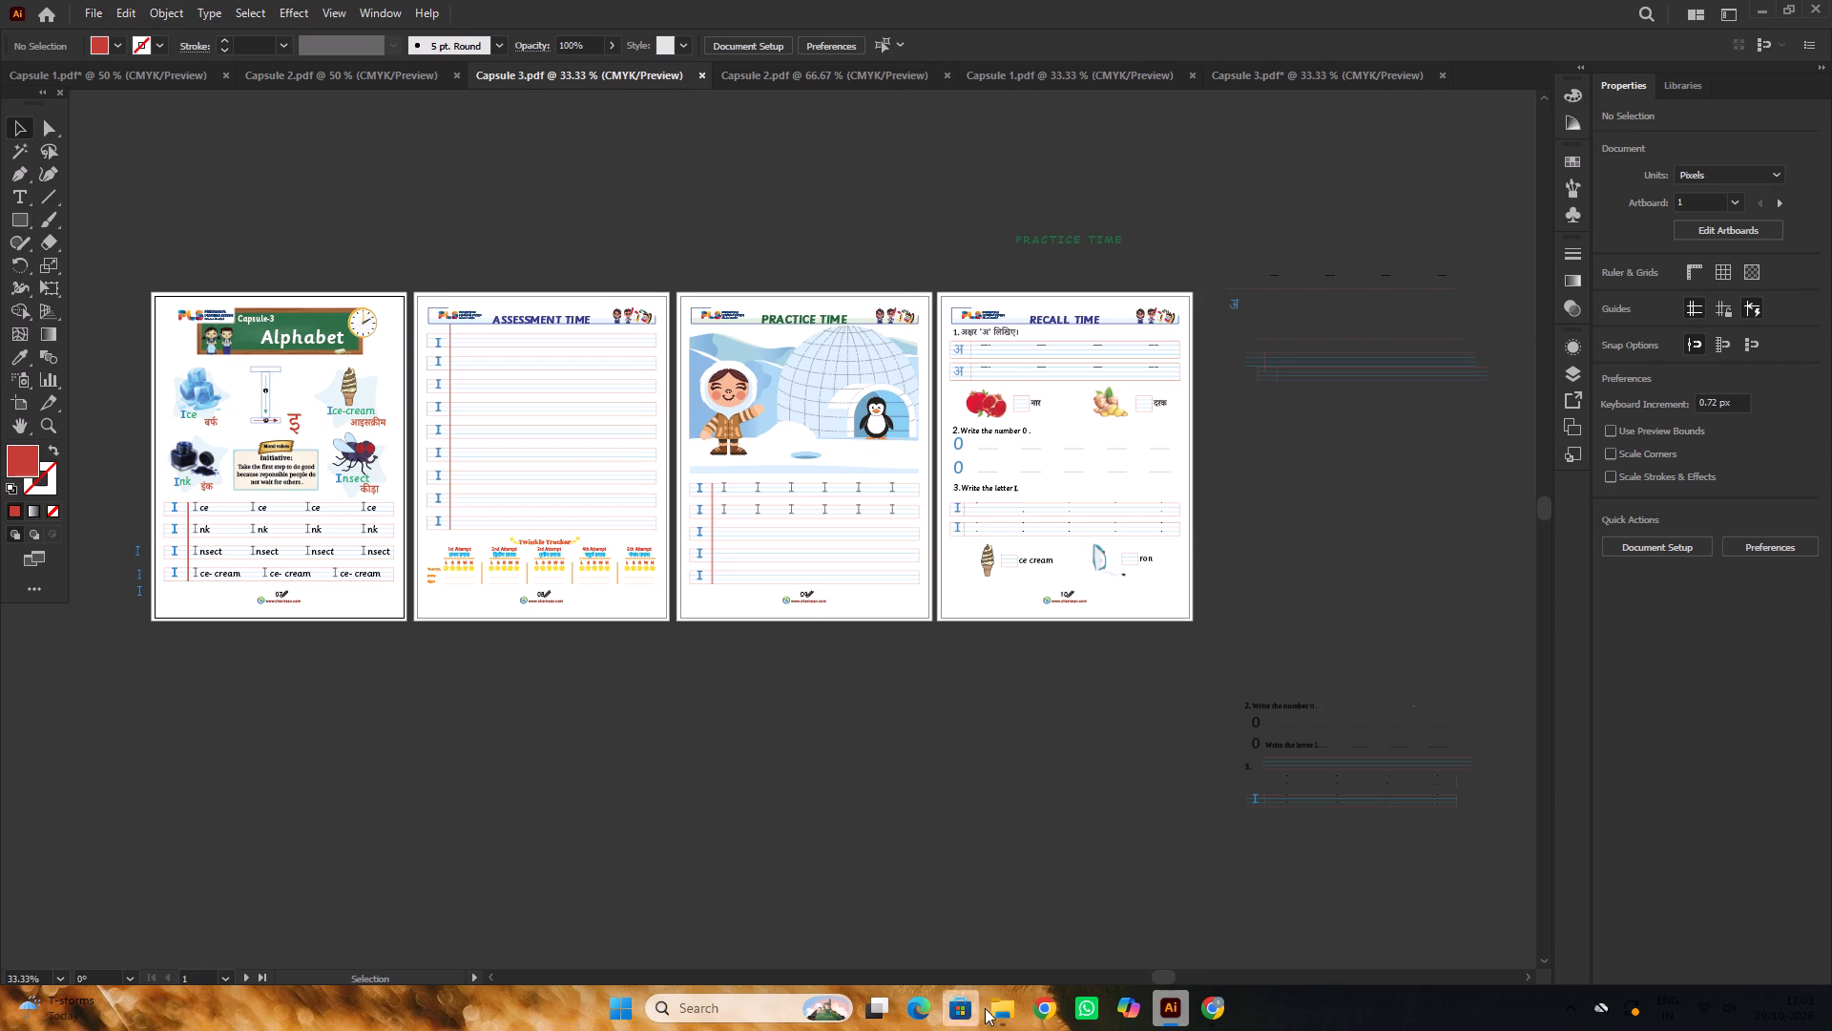
Open the saved Capsule 3 PDF from the PRINT A 1 folder in Edge, check its Alphabet page, and return to Illustrator.
{"action": "left_click", "coordinate": [850, 941]}
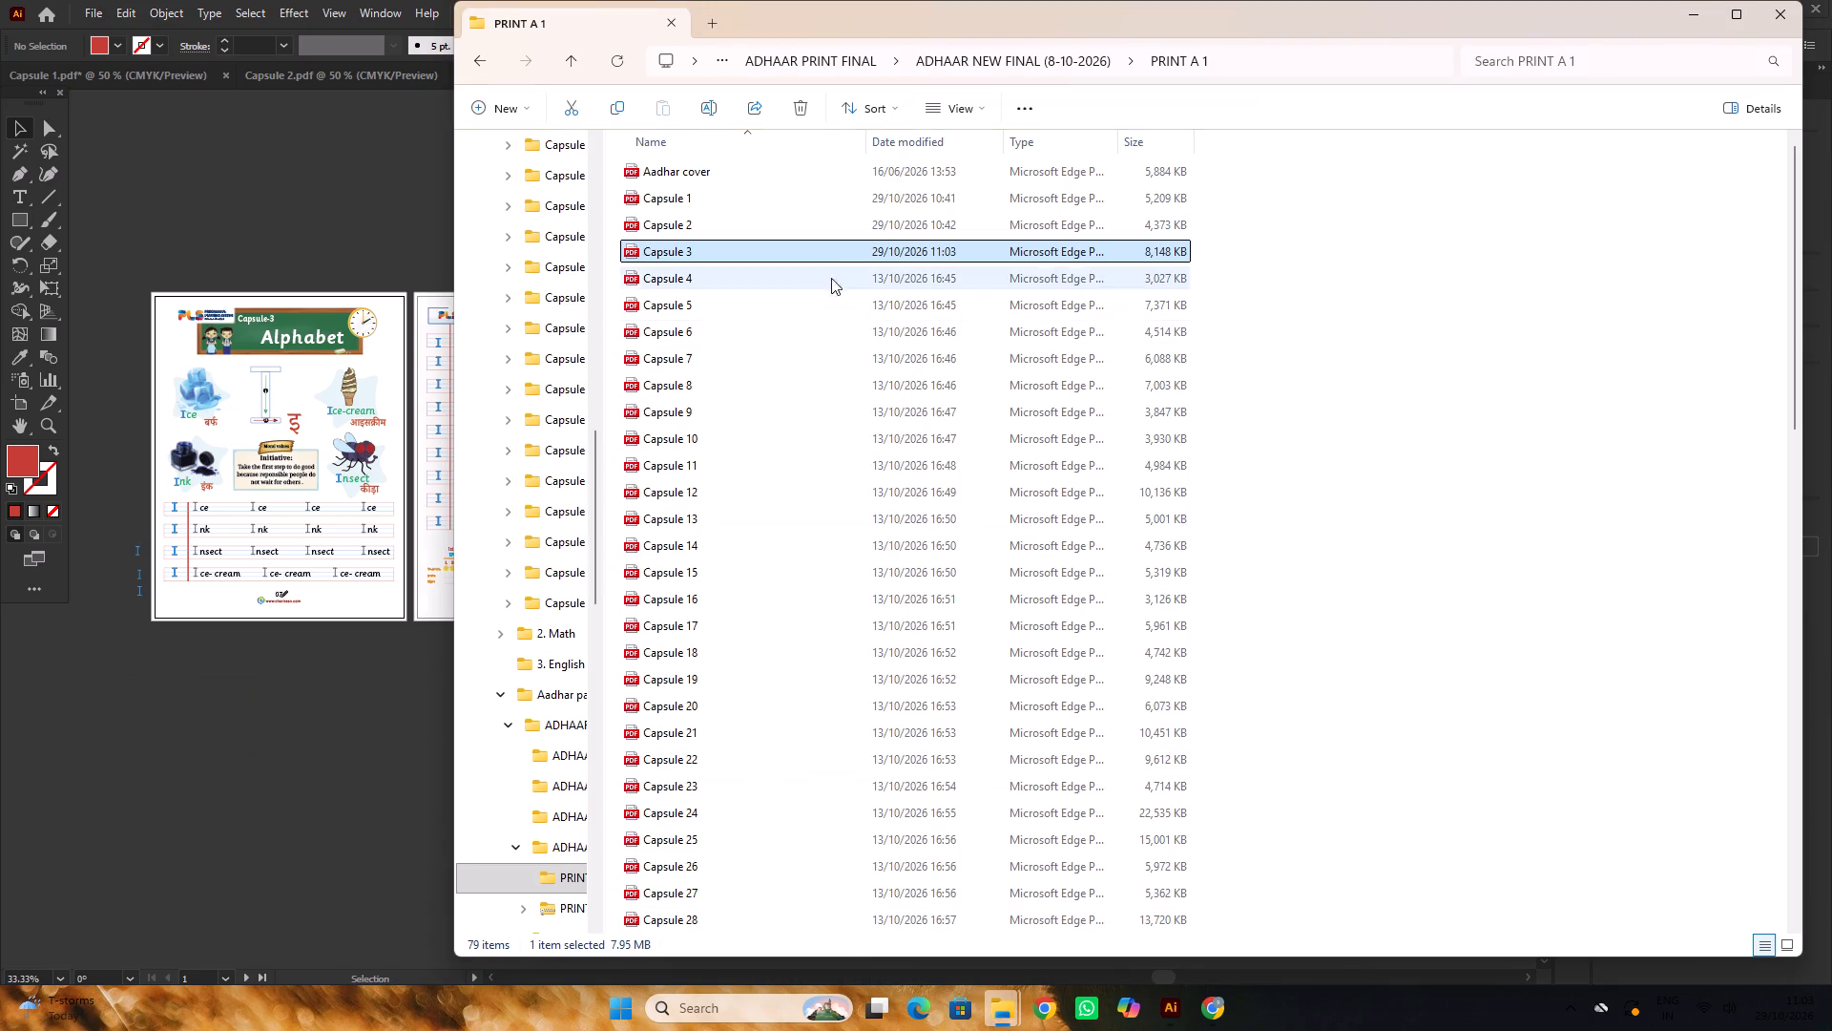
{"action": "double_click", "coordinate": [828, 242]}
{"action": "scroll", "coordinate": [859, 349], "scroll_direction": "up", "scroll_amount": 5}
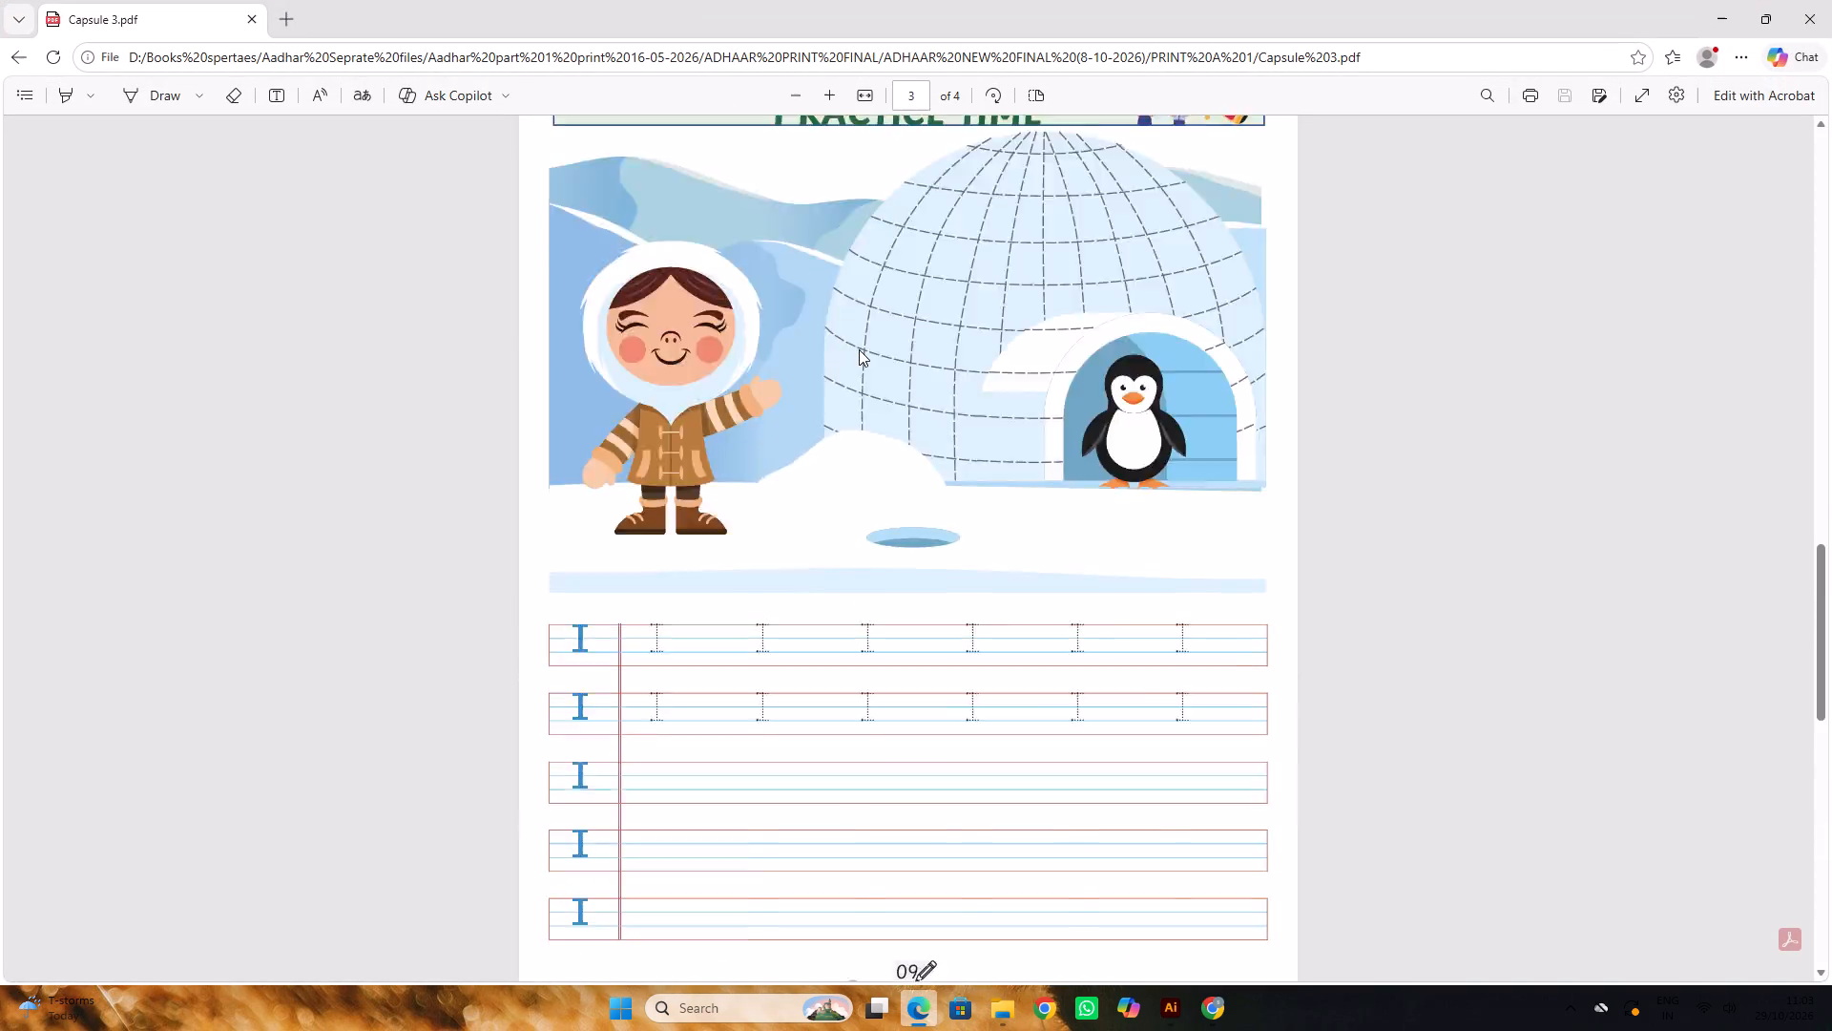
{"action": "scroll", "coordinate": [859, 349], "scroll_direction": "up", "scroll_amount": 20}
{"action": "scroll", "coordinate": [859, 349], "scroll_direction": "up", "scroll_amount": 6}
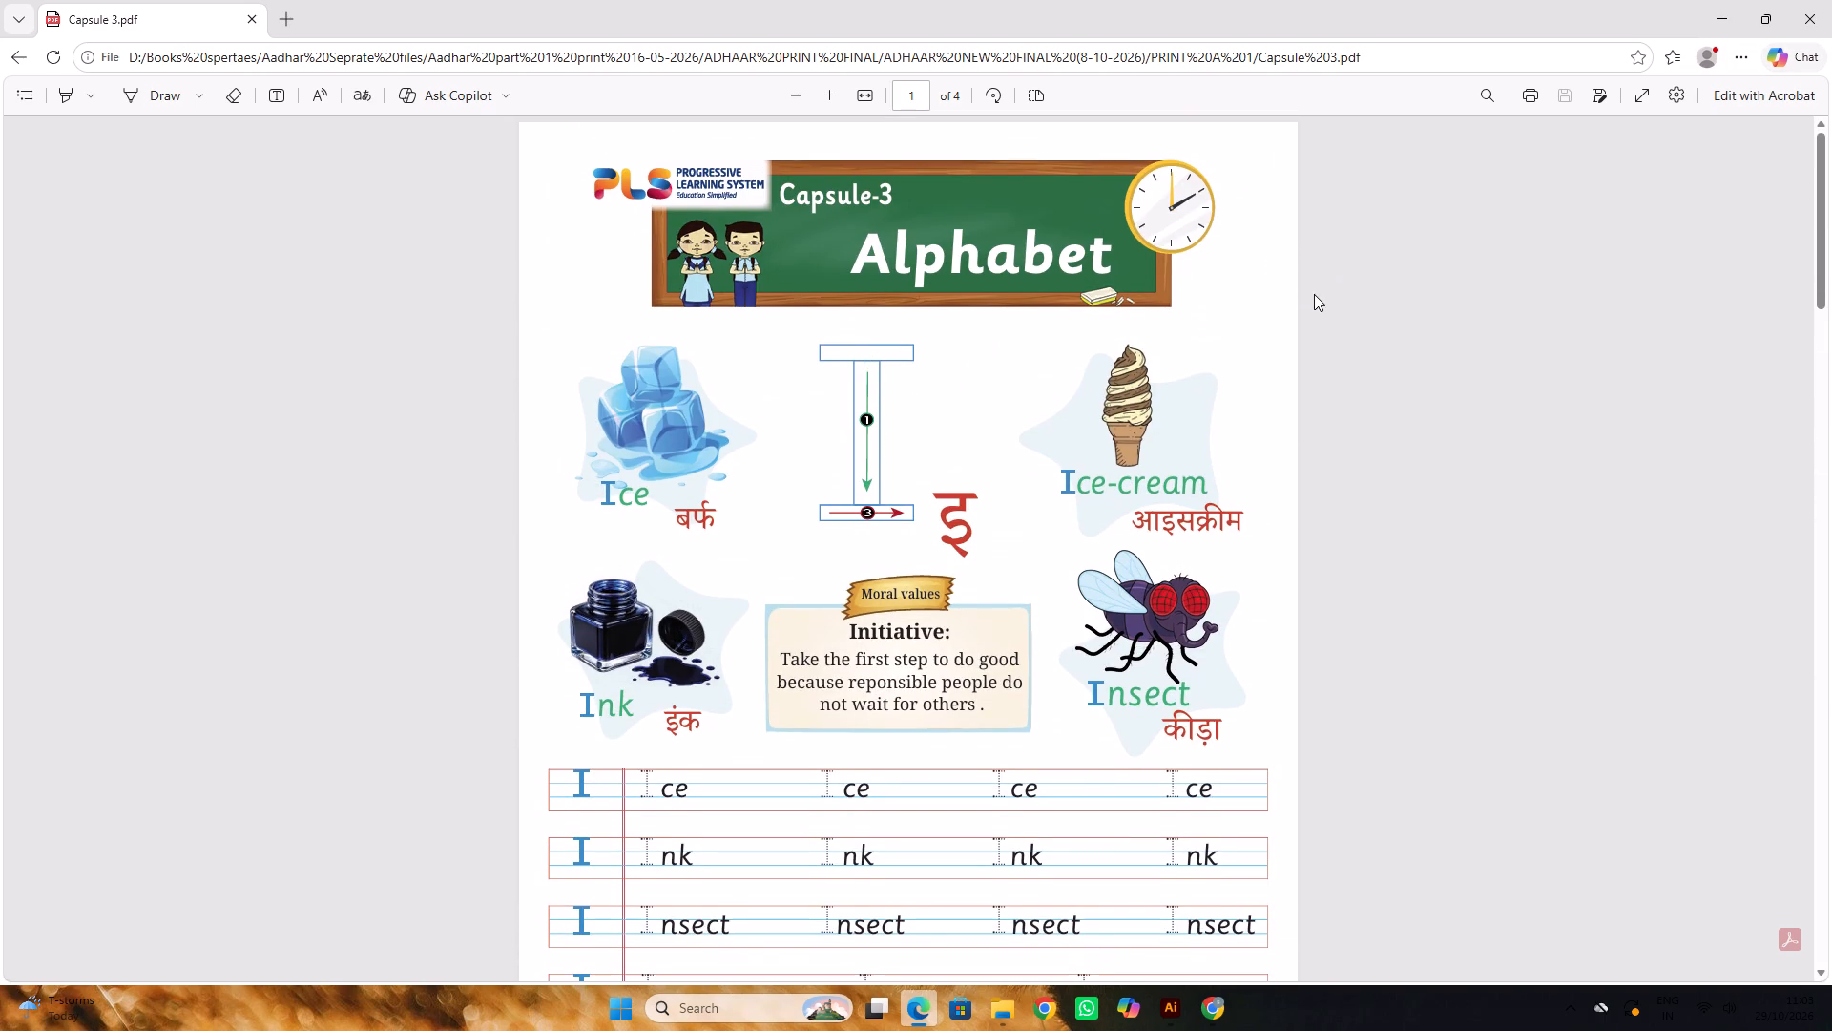
{"action": "scroll", "coordinate": [1312, 294], "scroll_direction": "down", "scroll_amount": 1}
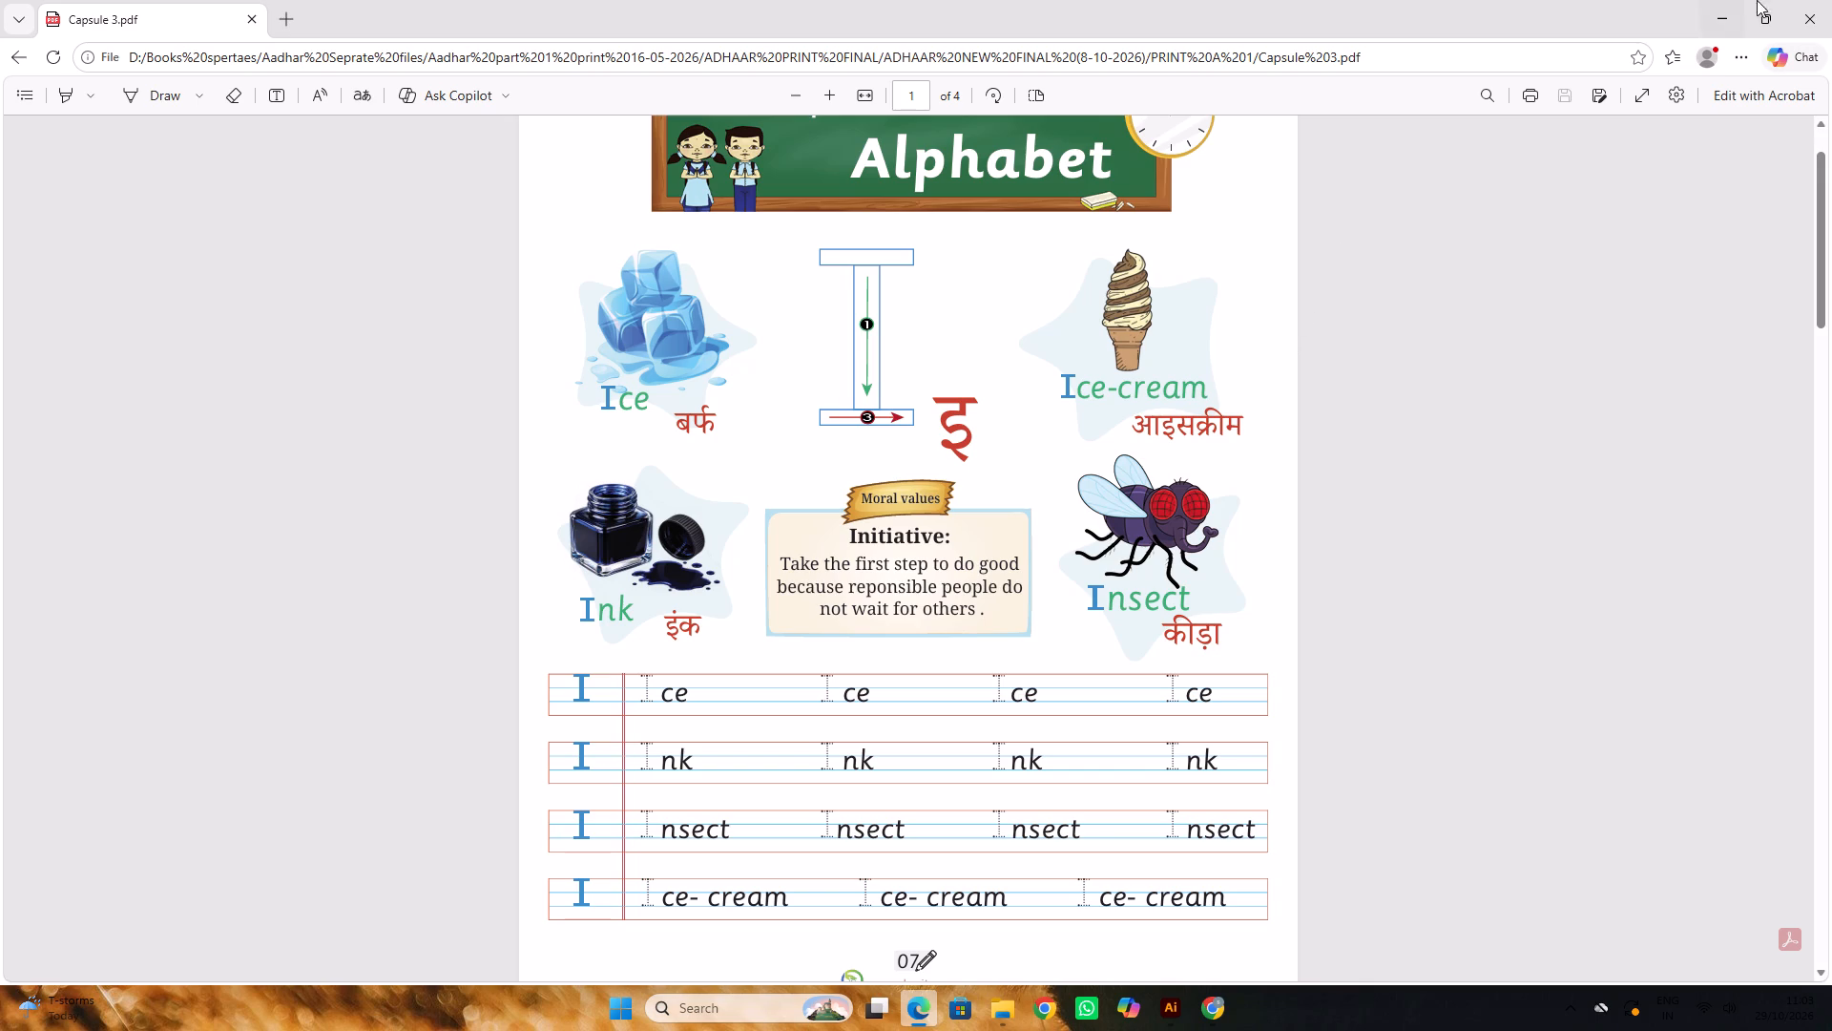
{"action": "left_click", "coordinate": [1720, 7]}
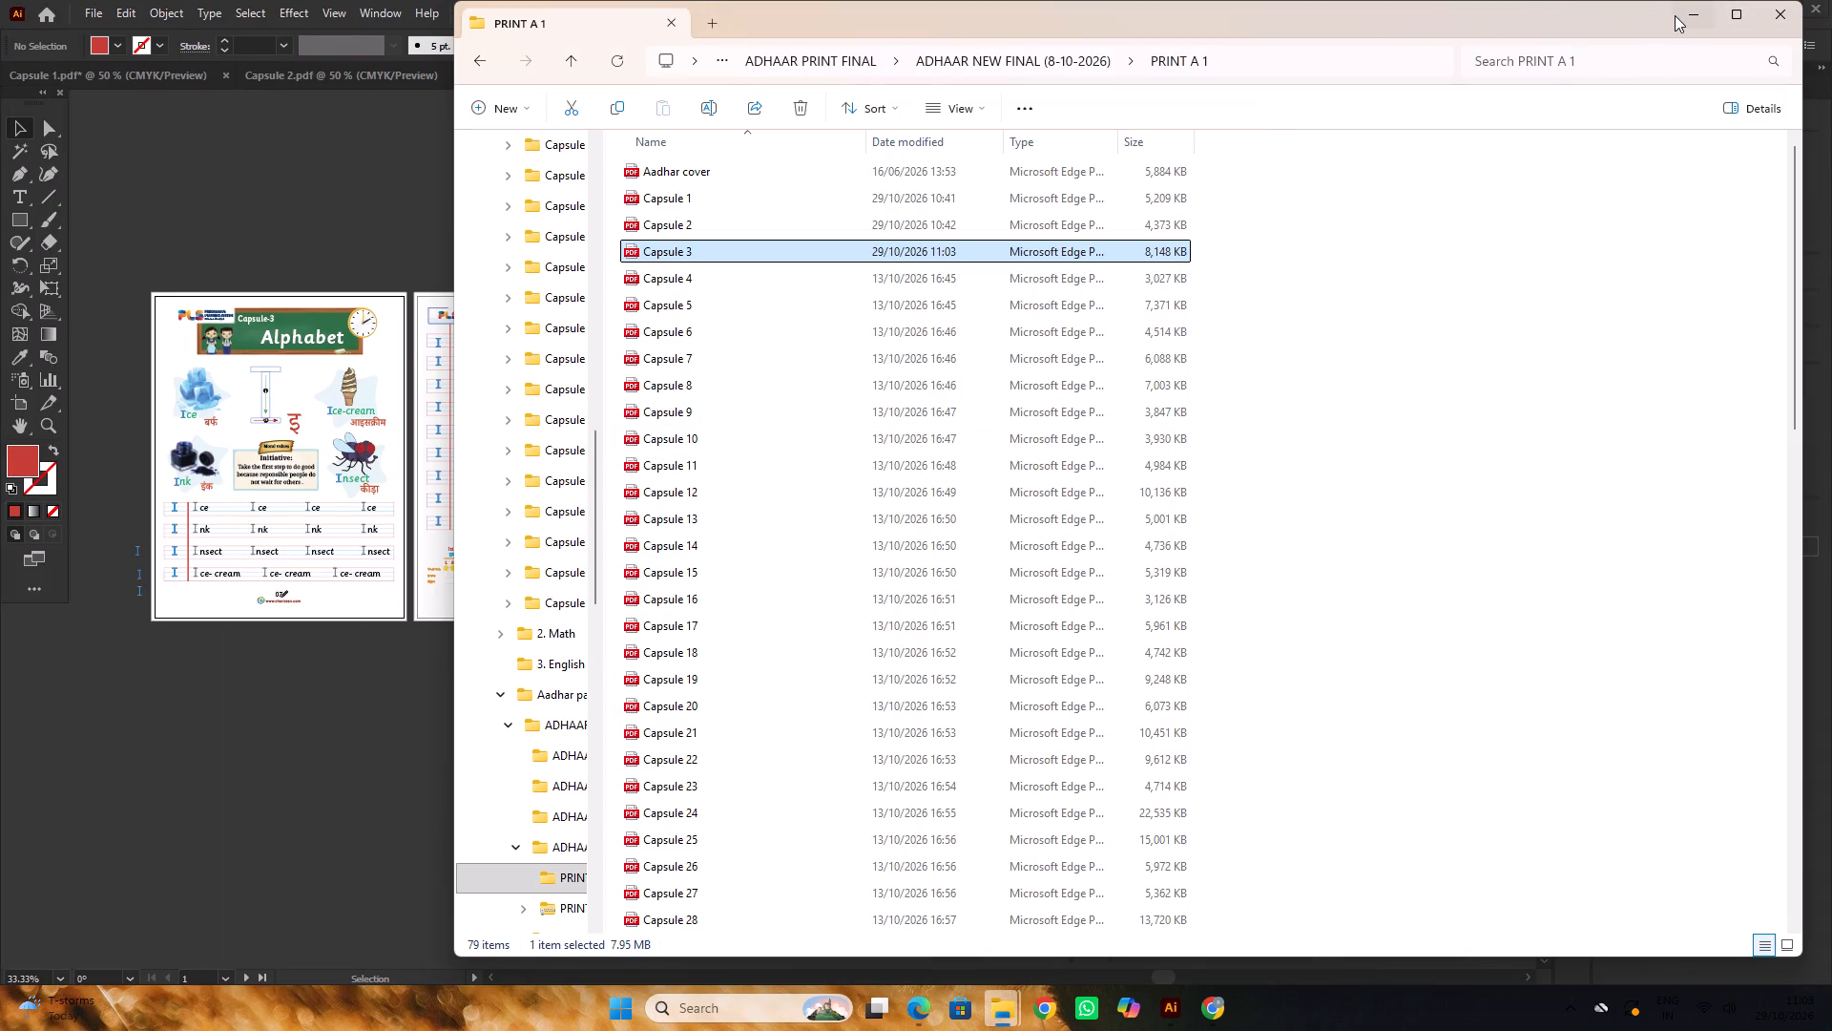
{"action": "left_click", "coordinate": [1679, 13]}
Centre the moral-value box horizontally on the Capsule-3 Alphabet page.
{"action": "scroll", "coordinate": [960, 384], "scroll_direction": "down", "scroll_amount": 2, "text": "alt"}
{"action": "scroll", "coordinate": [561, 406], "scroll_direction": "up", "scroll_amount": 5, "text": "alt"}
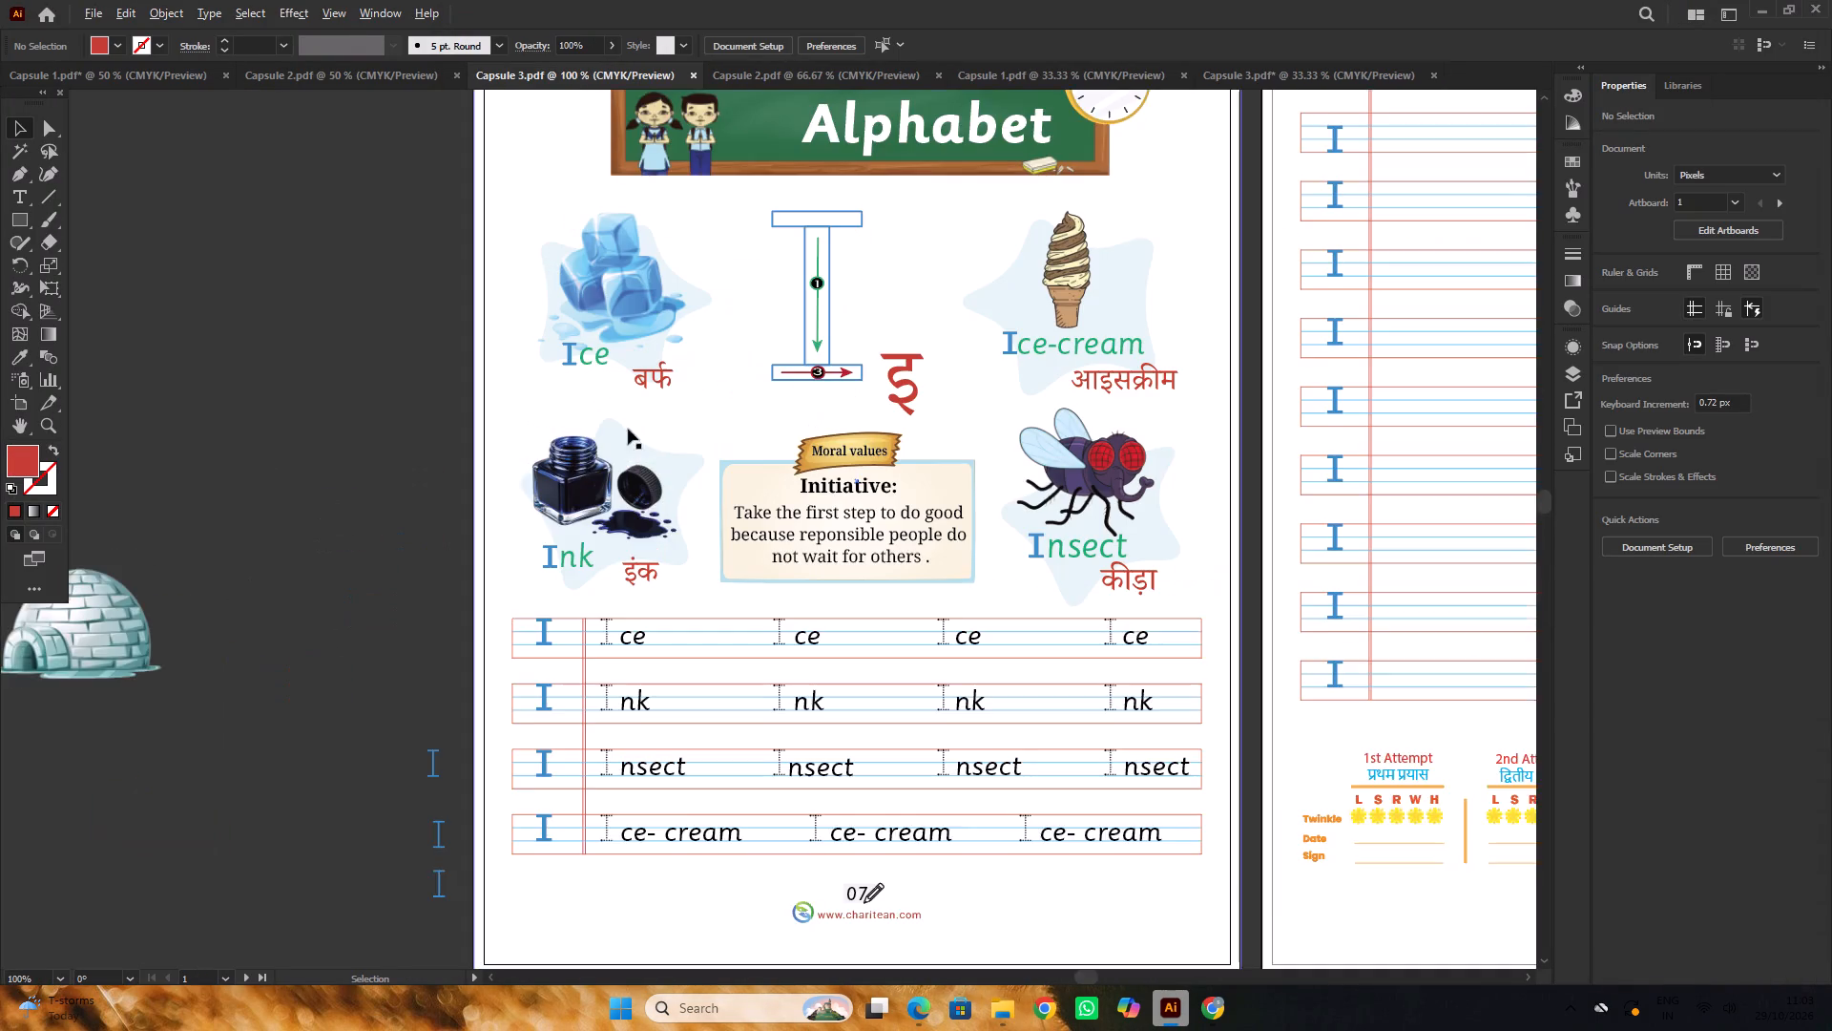
{"action": "scroll", "coordinate": [671, 451], "scroll_direction": "up", "scroll_amount": 1}
{"action": "scroll", "coordinate": [671, 451], "scroll_direction": "down", "scroll_amount": 3}
{"action": "left_click", "coordinate": [847, 409]}
{"action": "left_click", "coordinate": [952, 422]}
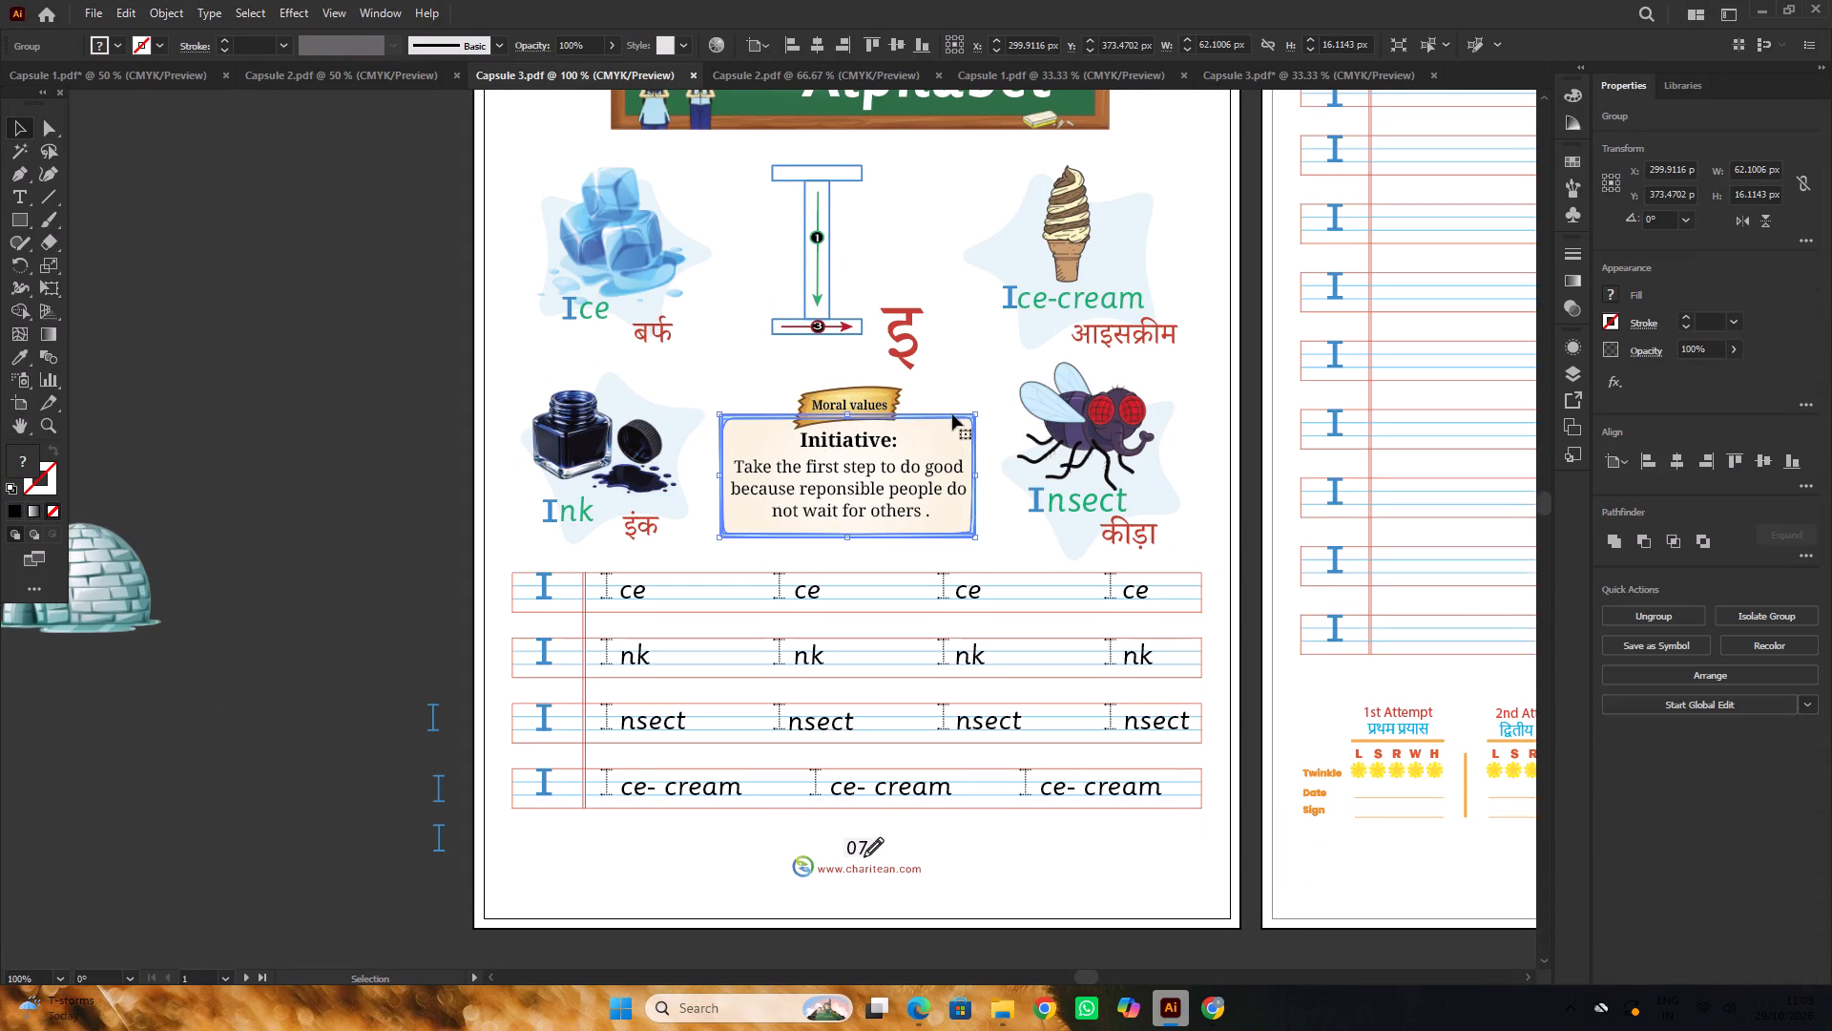
{"action": "left_click", "coordinate": [1676, 454]}
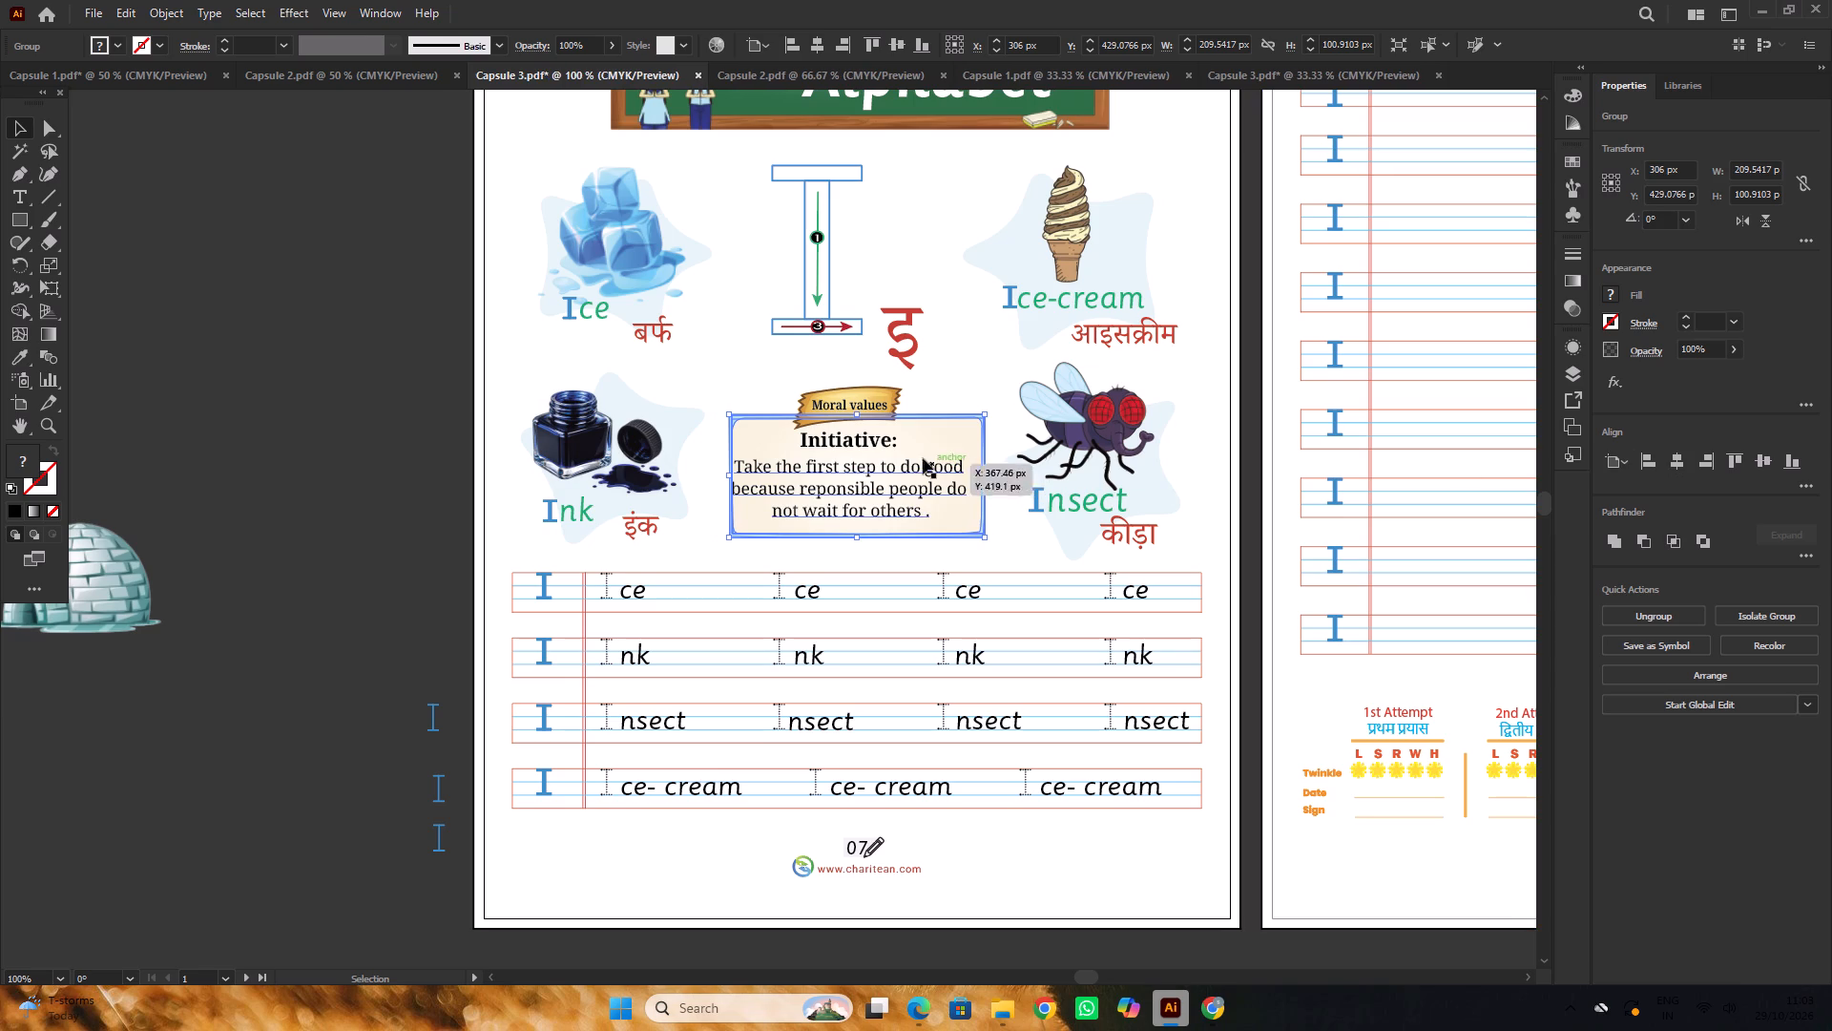
Set the "Moral values" banner text in Sassoon Infant Std Bold on the Capsule-3 Alphabet page.
{"action": "left_click", "coordinate": [881, 407]}
{"action": "scroll", "coordinate": [852, 392], "scroll_direction": "up", "scroll_amount": 2, "text": "alt"}
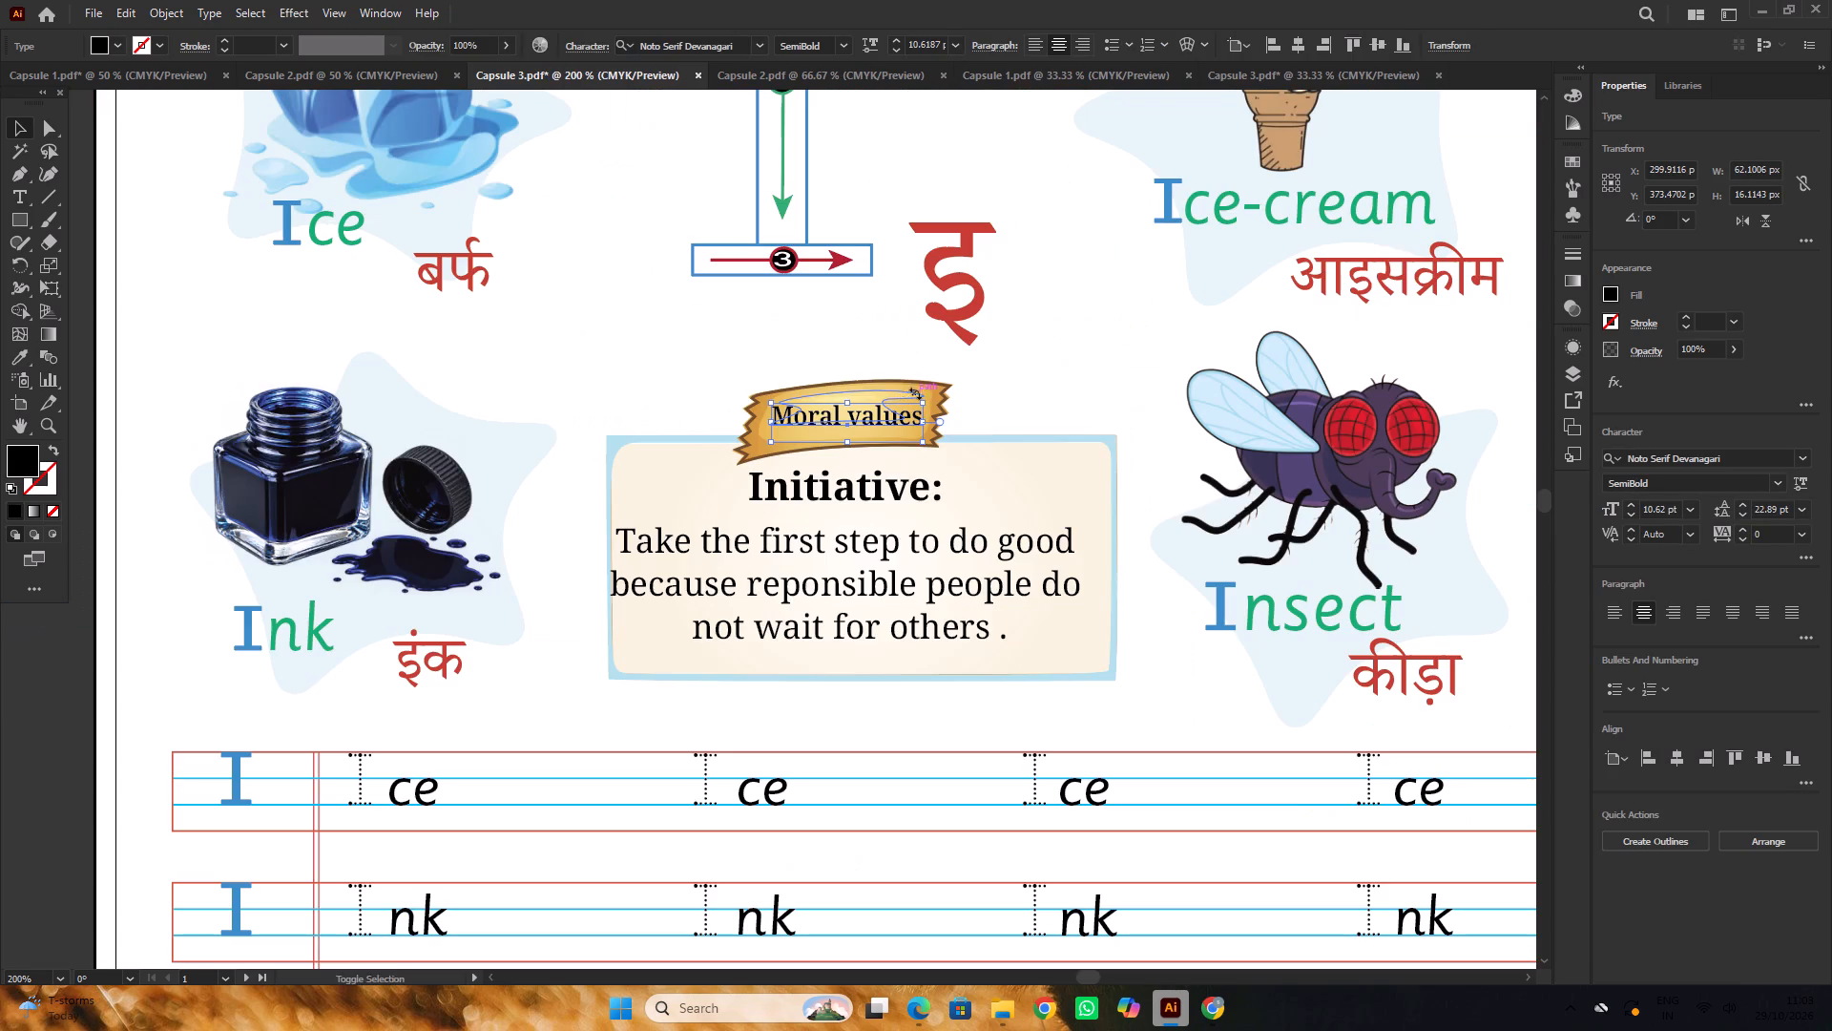
{"action": "left_click", "coordinate": [1756, 459]}
{"action": "key", "text": "s"}
{"action": "type", "text": "as"}
{"action": "key", "text": "s"}
{"action": "left_click", "coordinate": [1467, 586]}
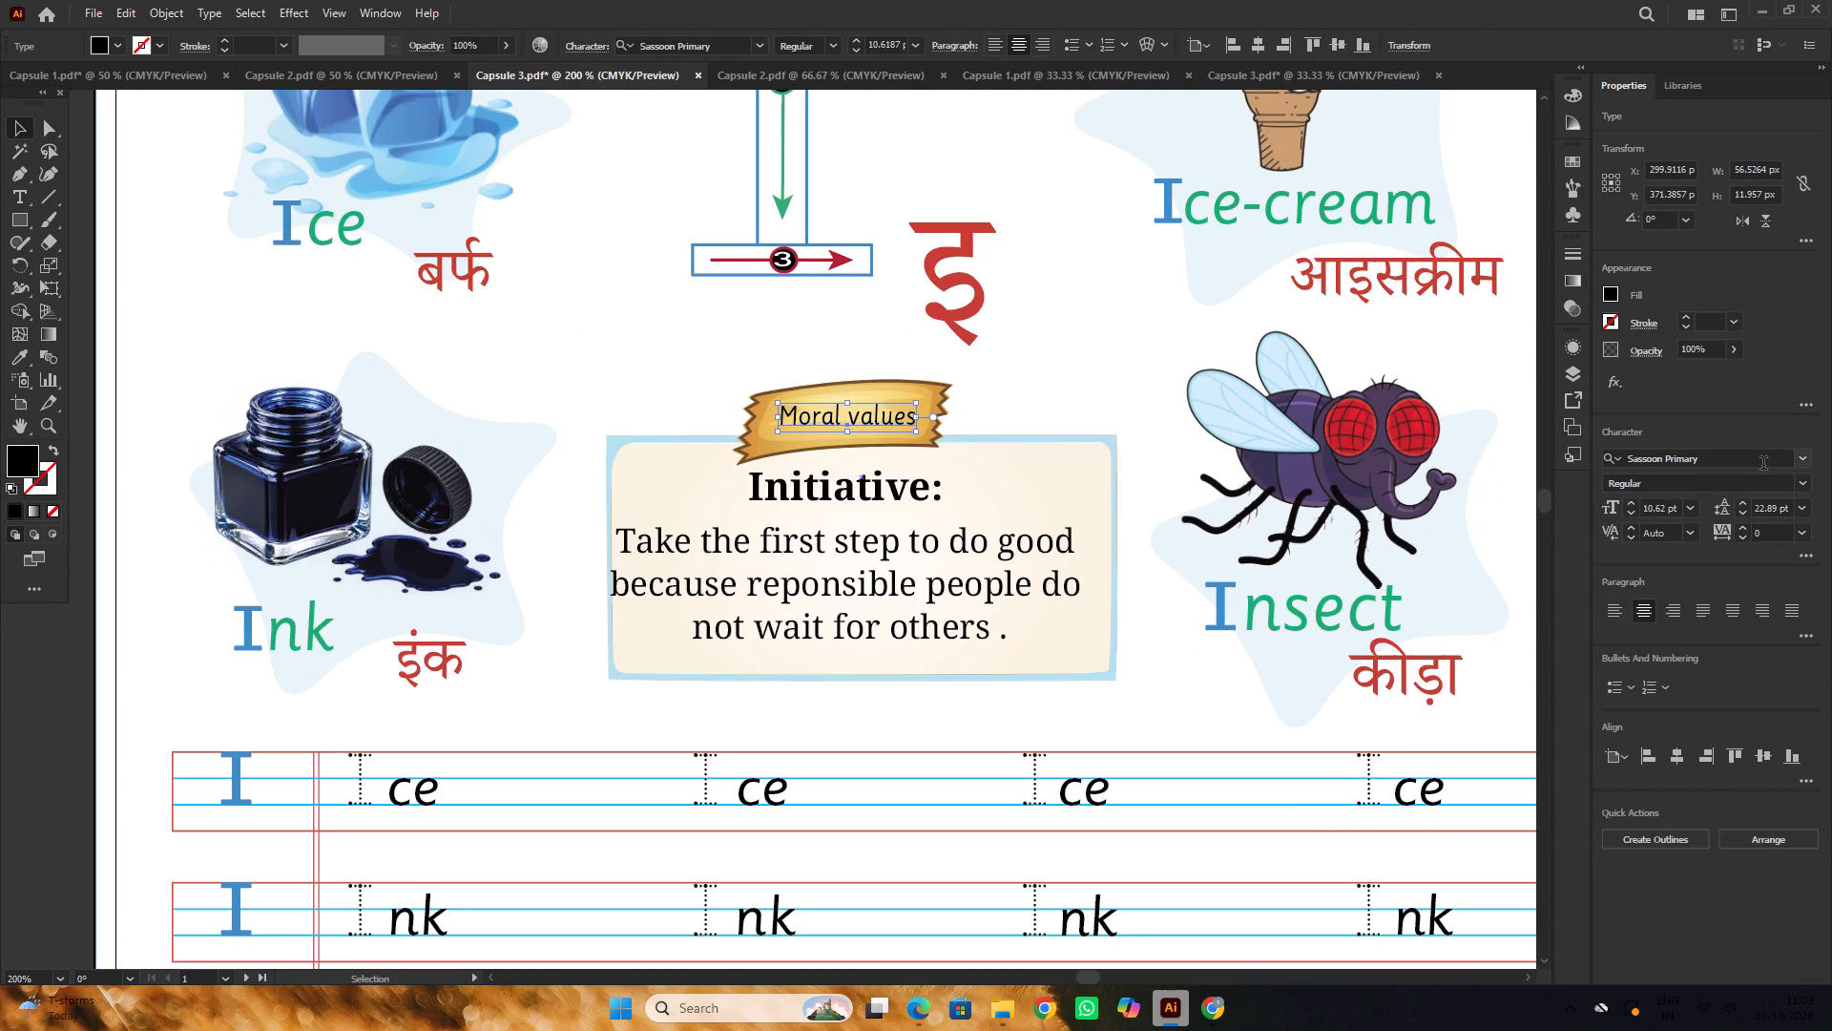
{"action": "double_click", "coordinate": [1801, 483]}
{"action": "left_click", "coordinate": [1760, 460]}
{"action": "type", "text": "sa"}
{"action": "key", "text": "s"}
{"action": "key", "text": "s"}
{"action": "left_click", "coordinate": [1500, 551]}
{"action": "scroll", "coordinate": [827, 425], "scroll_direction": "down", "scroll_amount": 2, "text": "alt"}
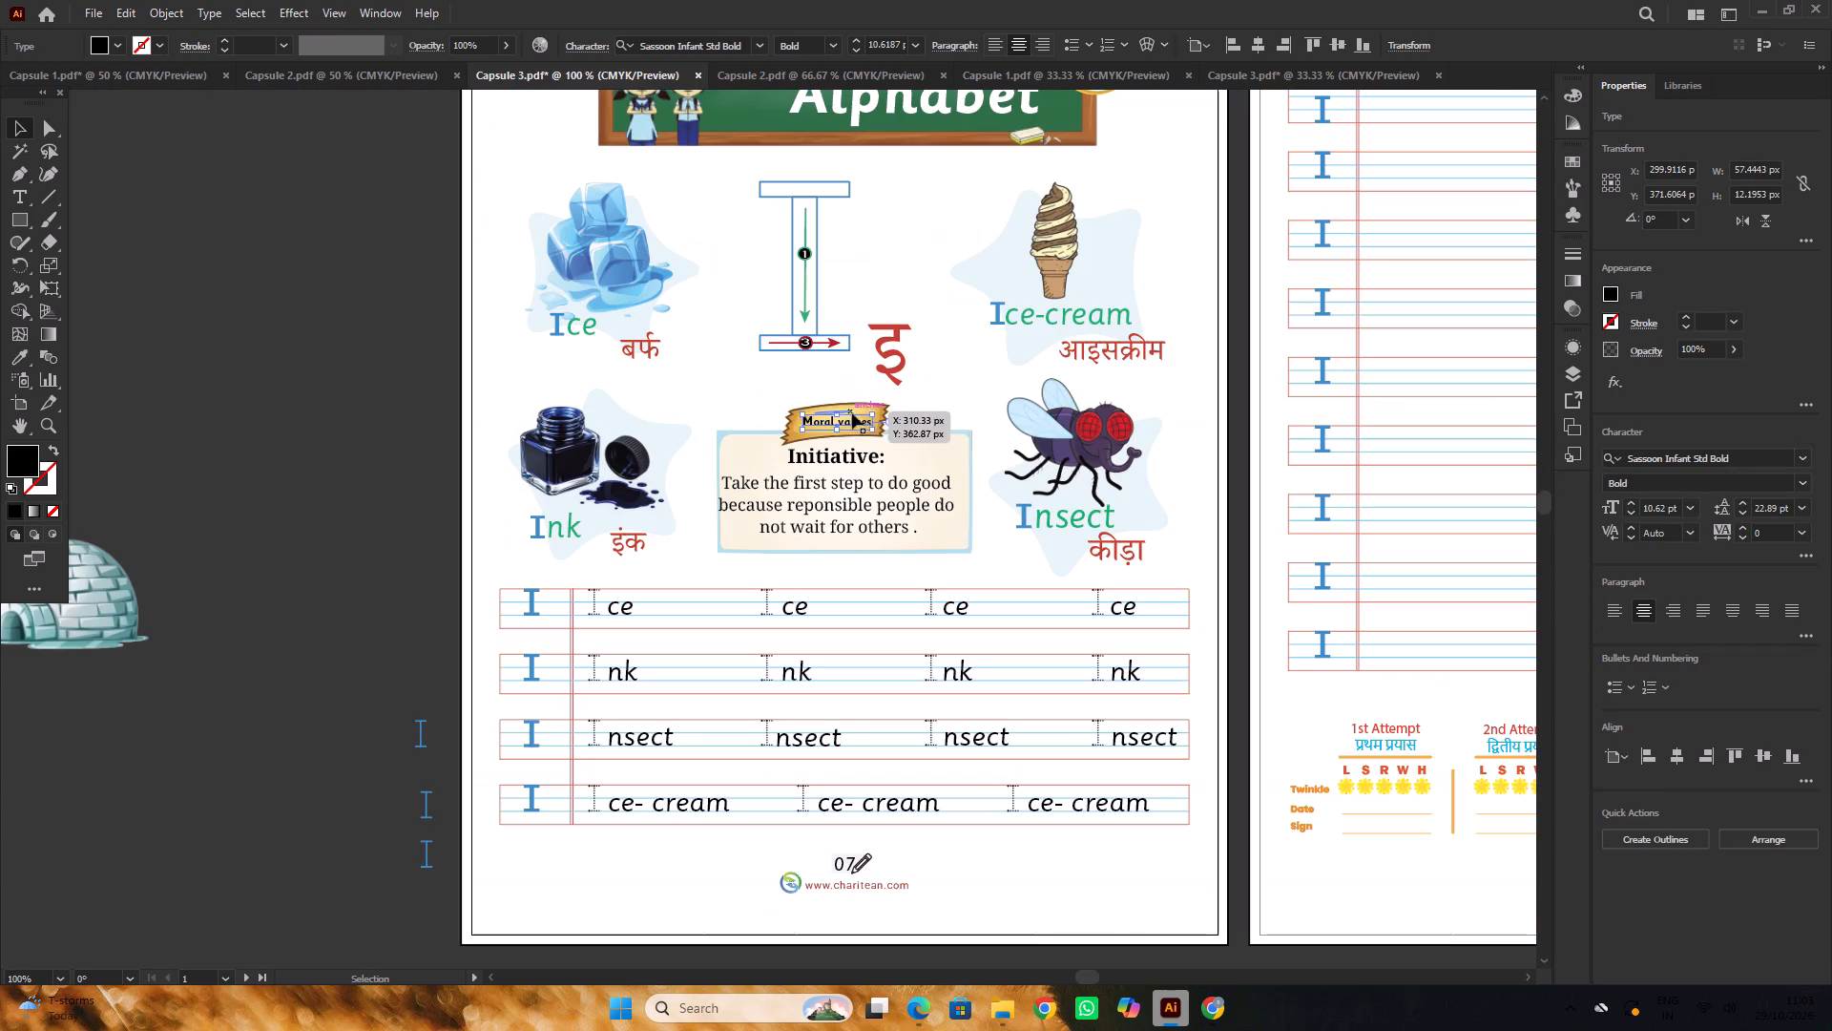
{"action": "triple_click", "coordinate": [295, 305]}
Lock the white page background rectangle on the Capsule-3 Alphabet page.
{"action": "scroll", "coordinate": [886, 430], "scroll_direction": "up", "scroll_amount": 1, "text": "alt"}
{"action": "left_click", "coordinate": [945, 411]}
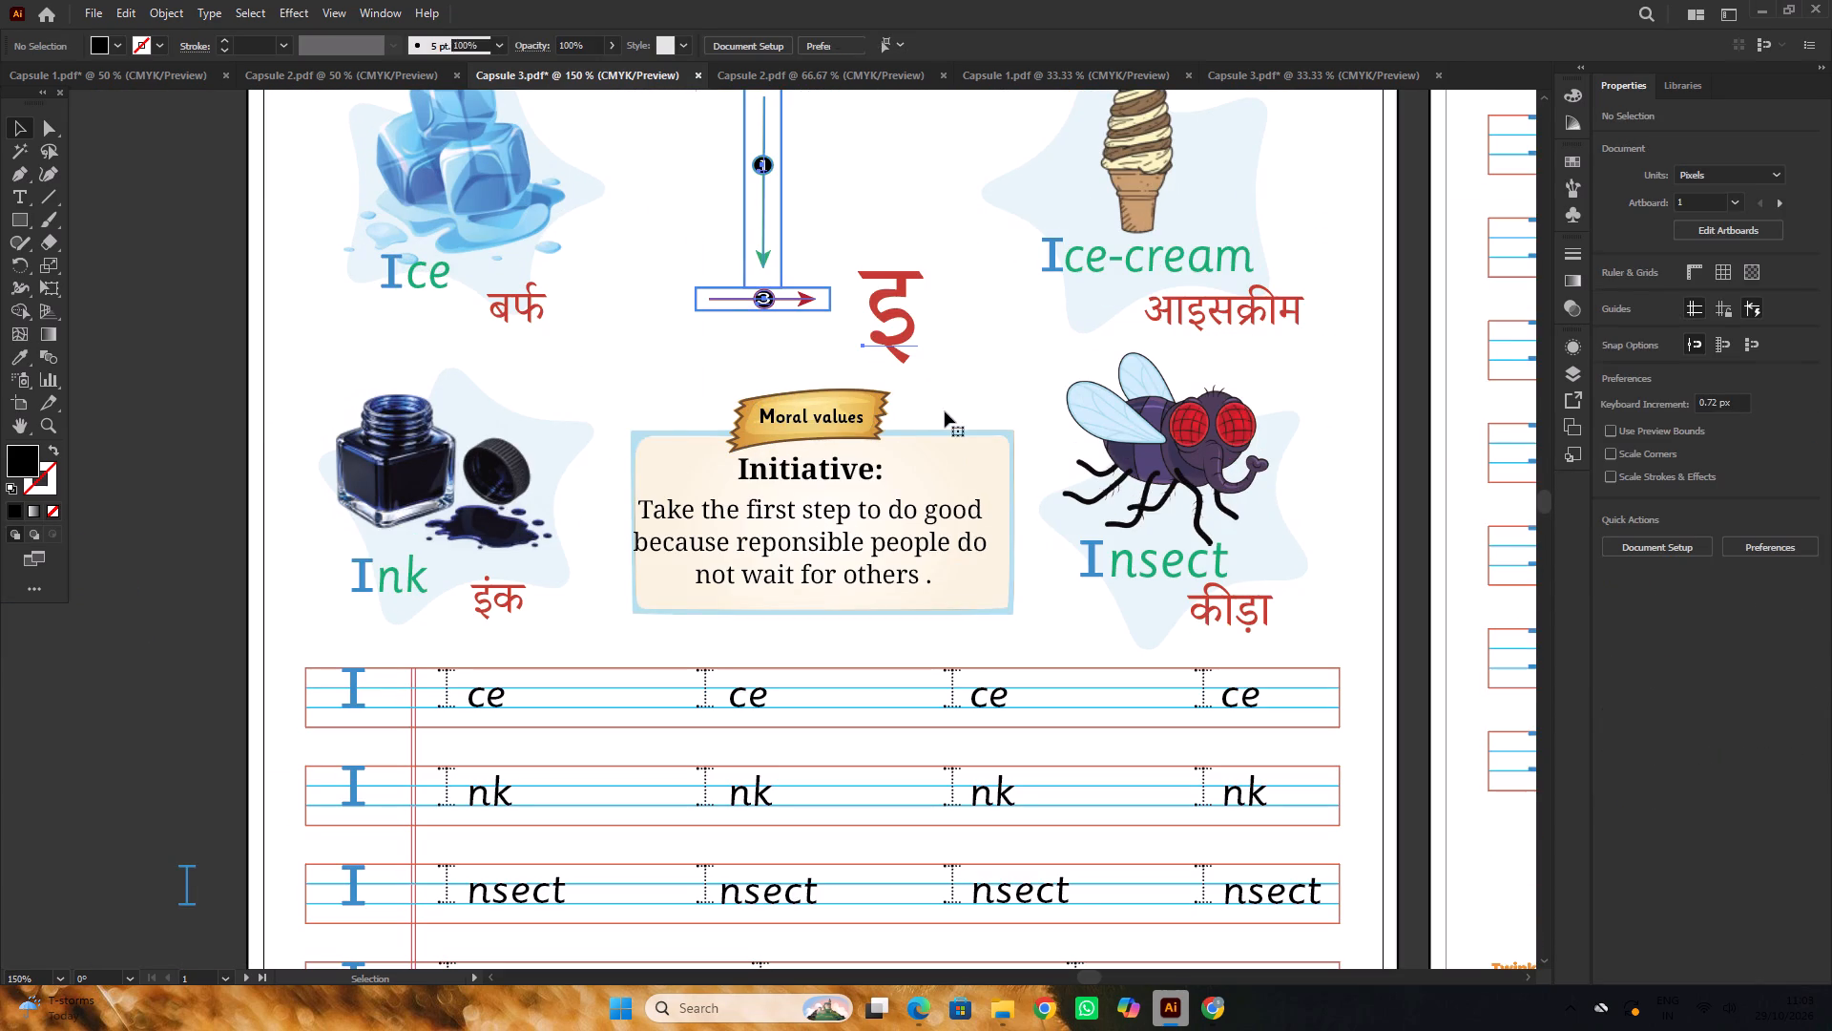
{"action": "left_click", "coordinate": [992, 385]}
{"action": "scroll", "coordinate": [962, 391], "scroll_direction": "down", "scroll_amount": 1, "text": "alt"}
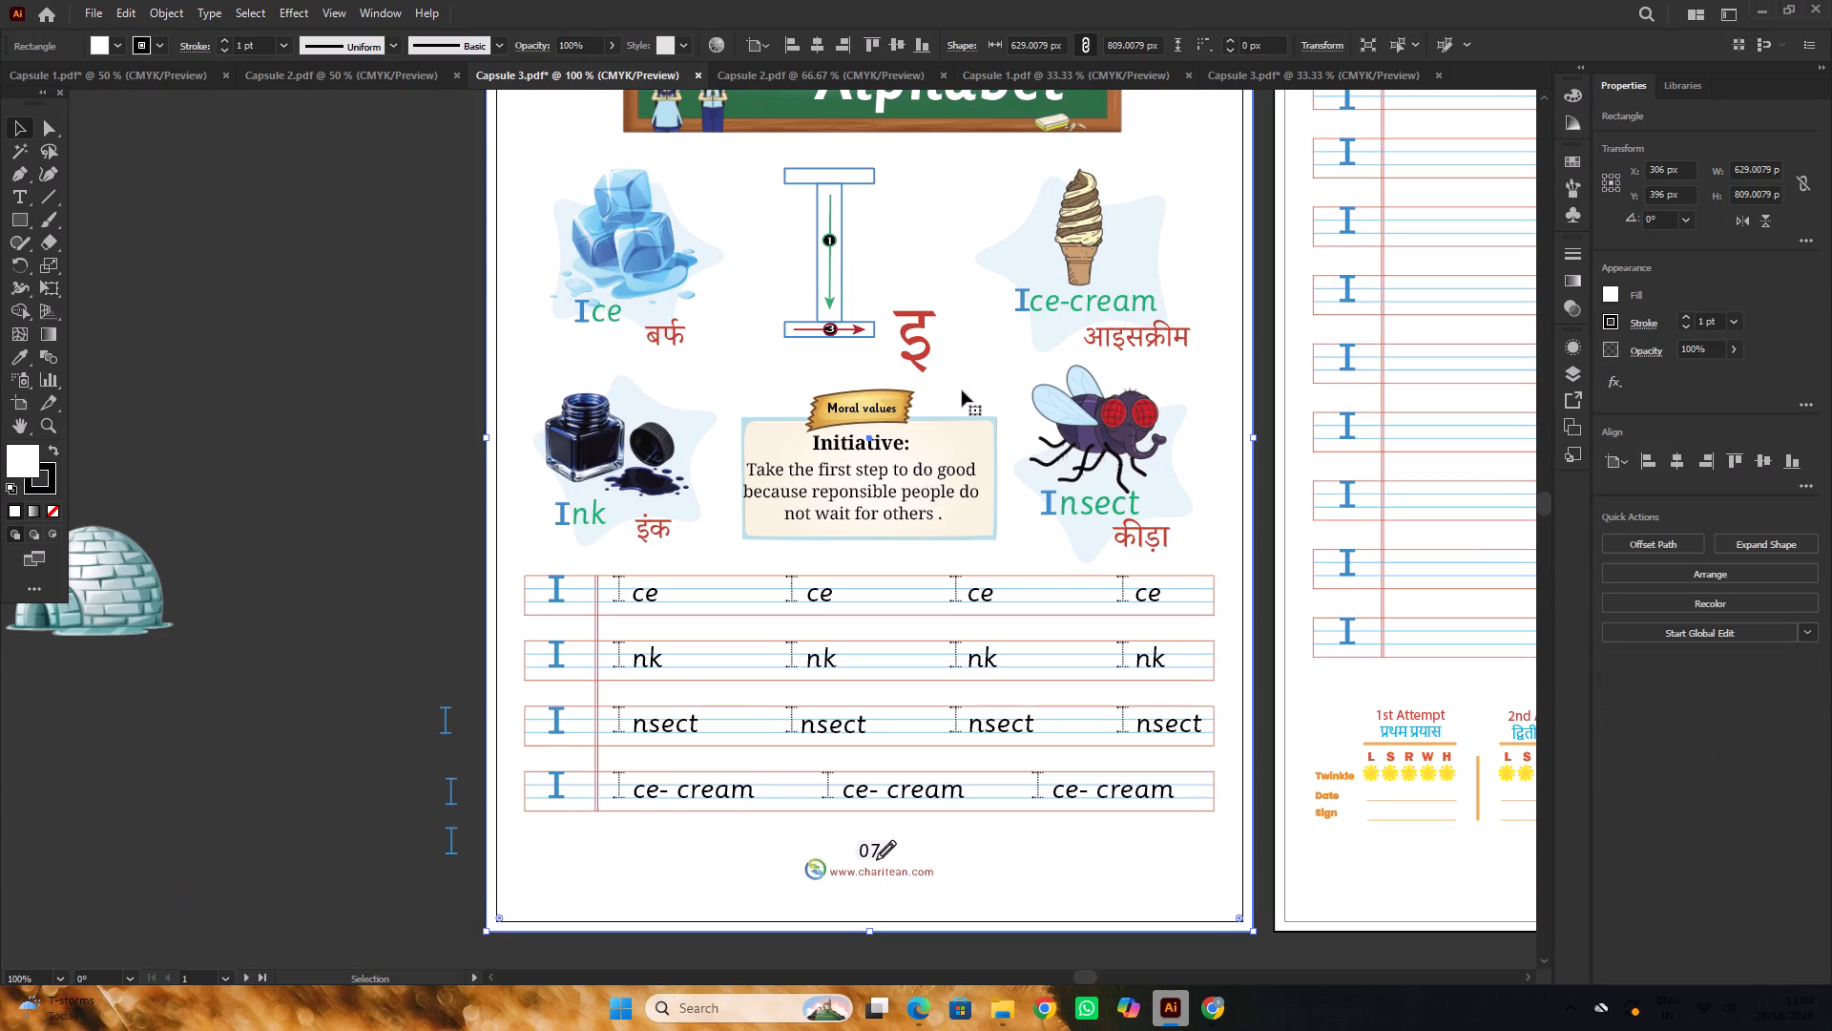
{"action": "key", "text": "ctrl+2"}
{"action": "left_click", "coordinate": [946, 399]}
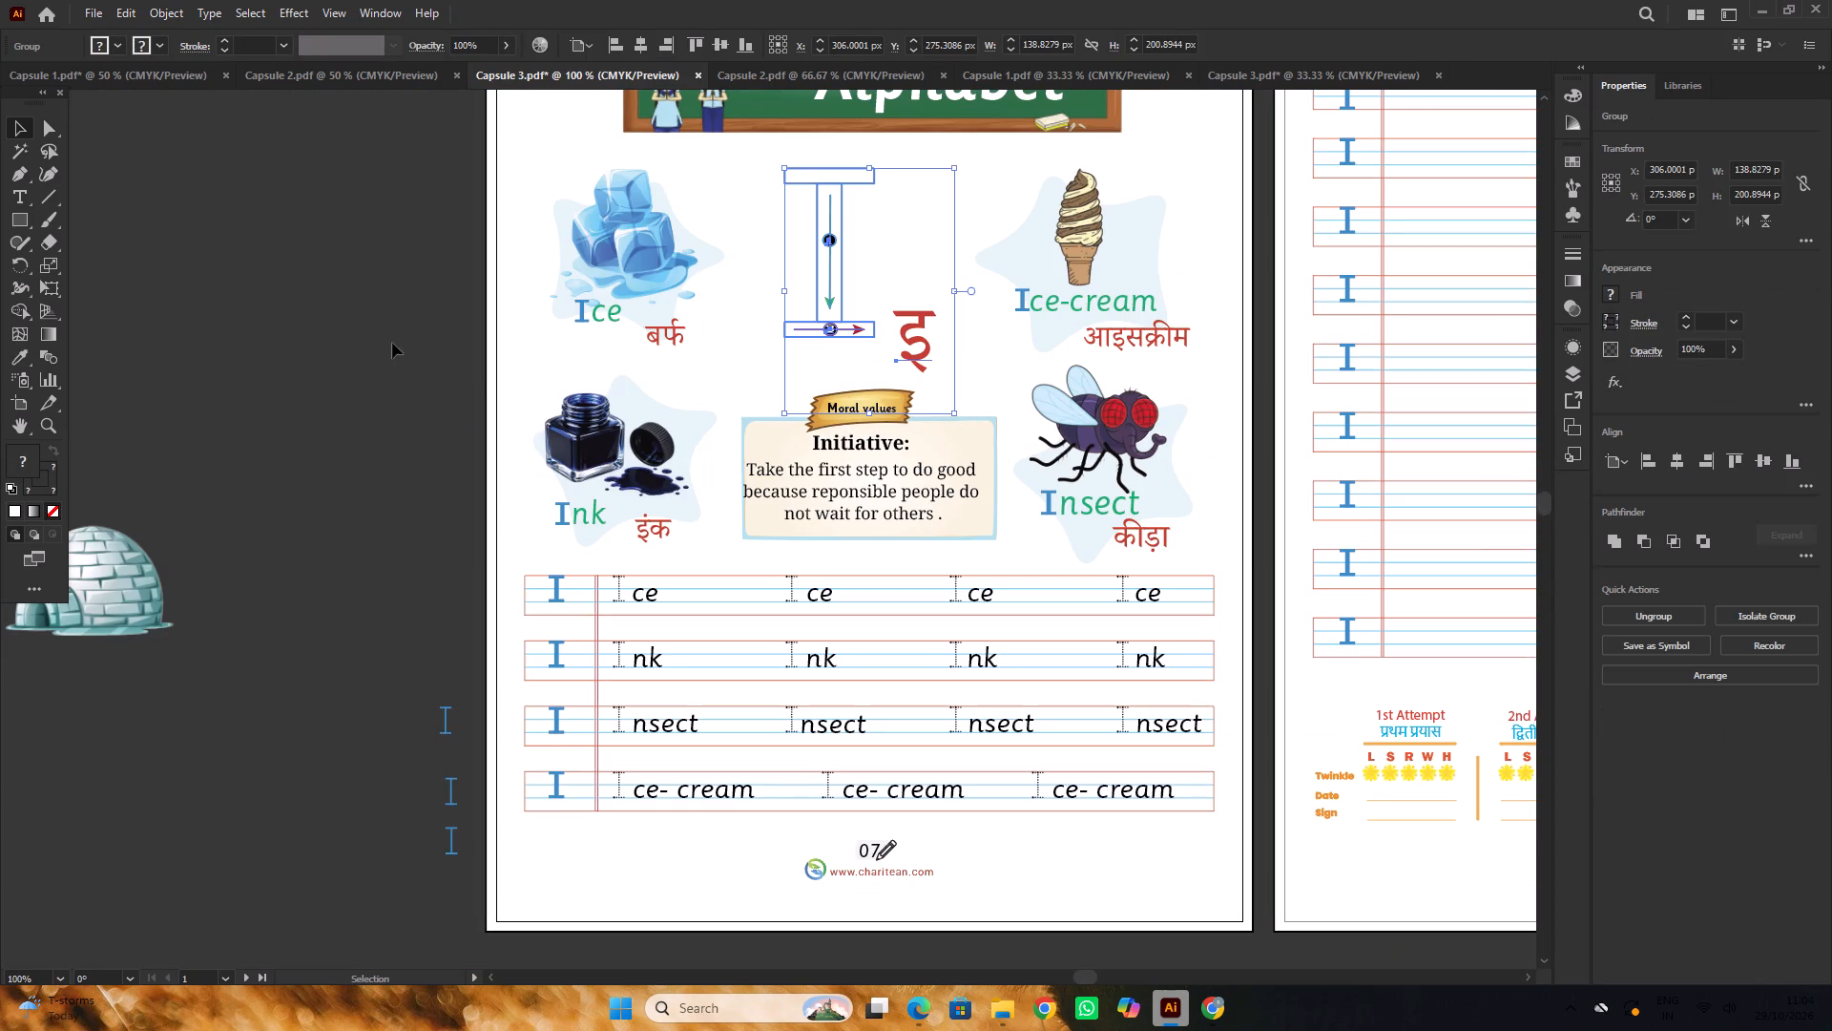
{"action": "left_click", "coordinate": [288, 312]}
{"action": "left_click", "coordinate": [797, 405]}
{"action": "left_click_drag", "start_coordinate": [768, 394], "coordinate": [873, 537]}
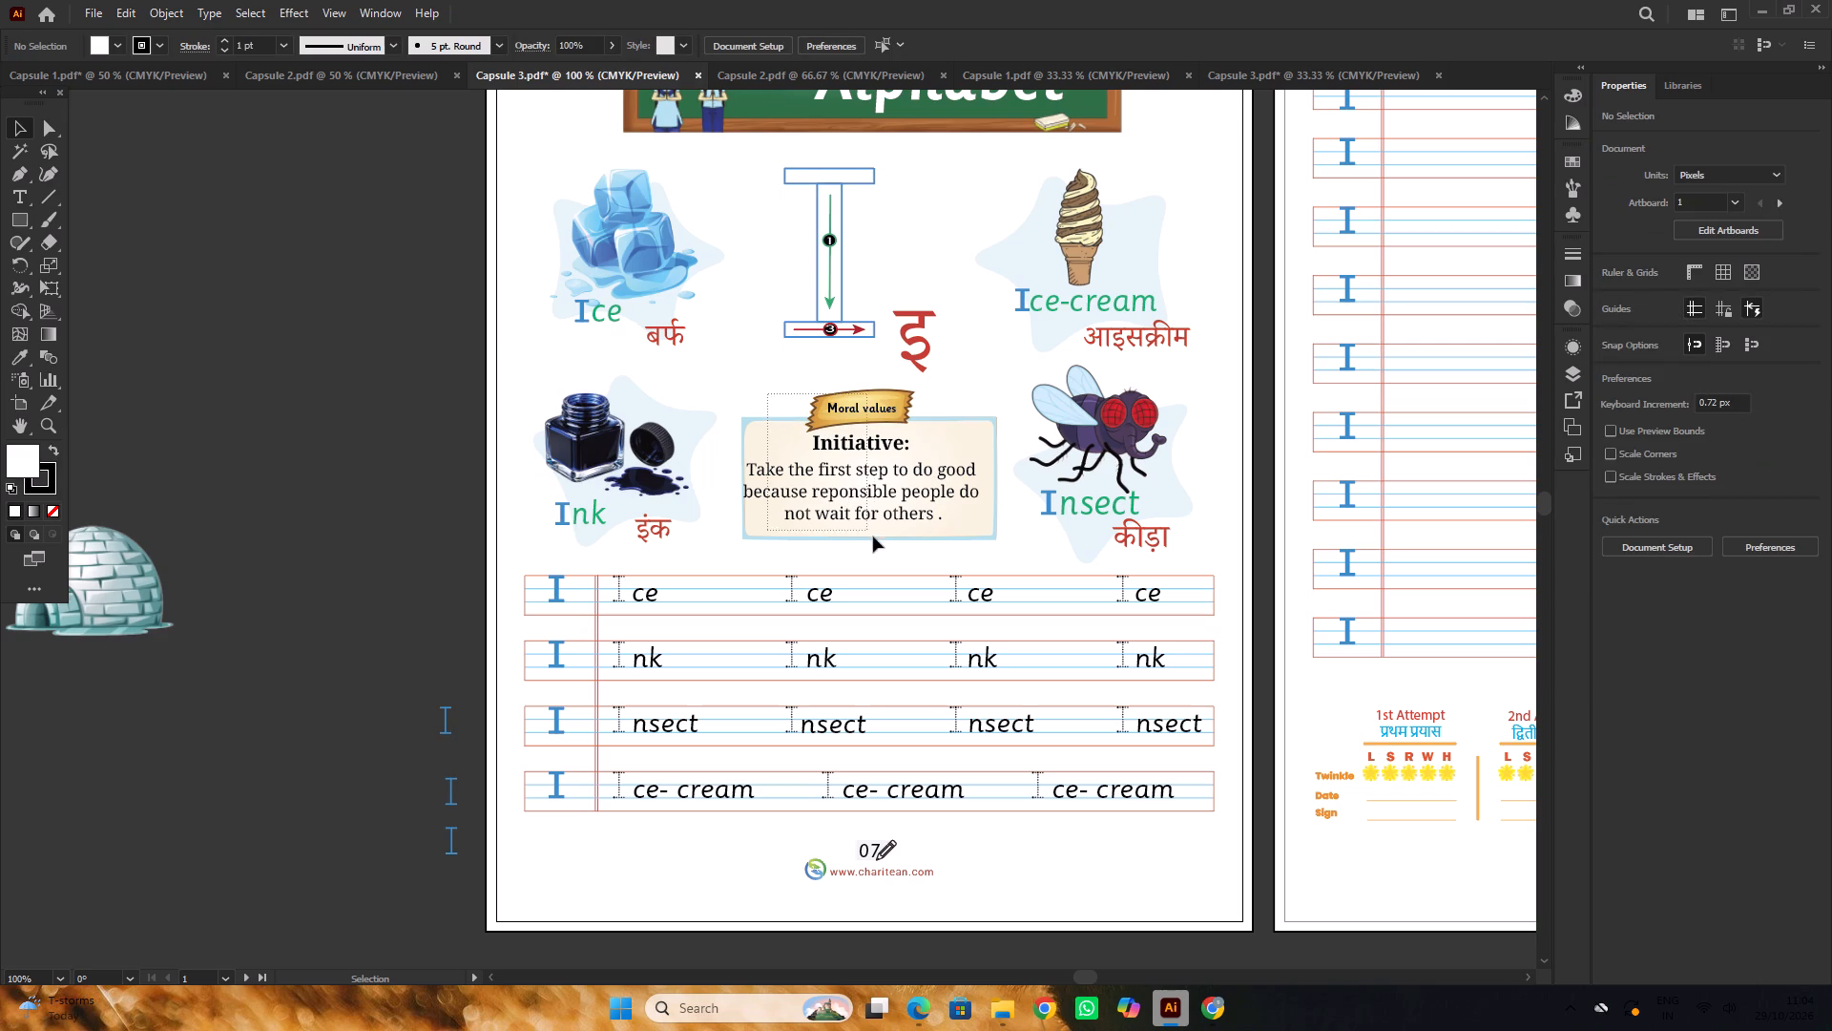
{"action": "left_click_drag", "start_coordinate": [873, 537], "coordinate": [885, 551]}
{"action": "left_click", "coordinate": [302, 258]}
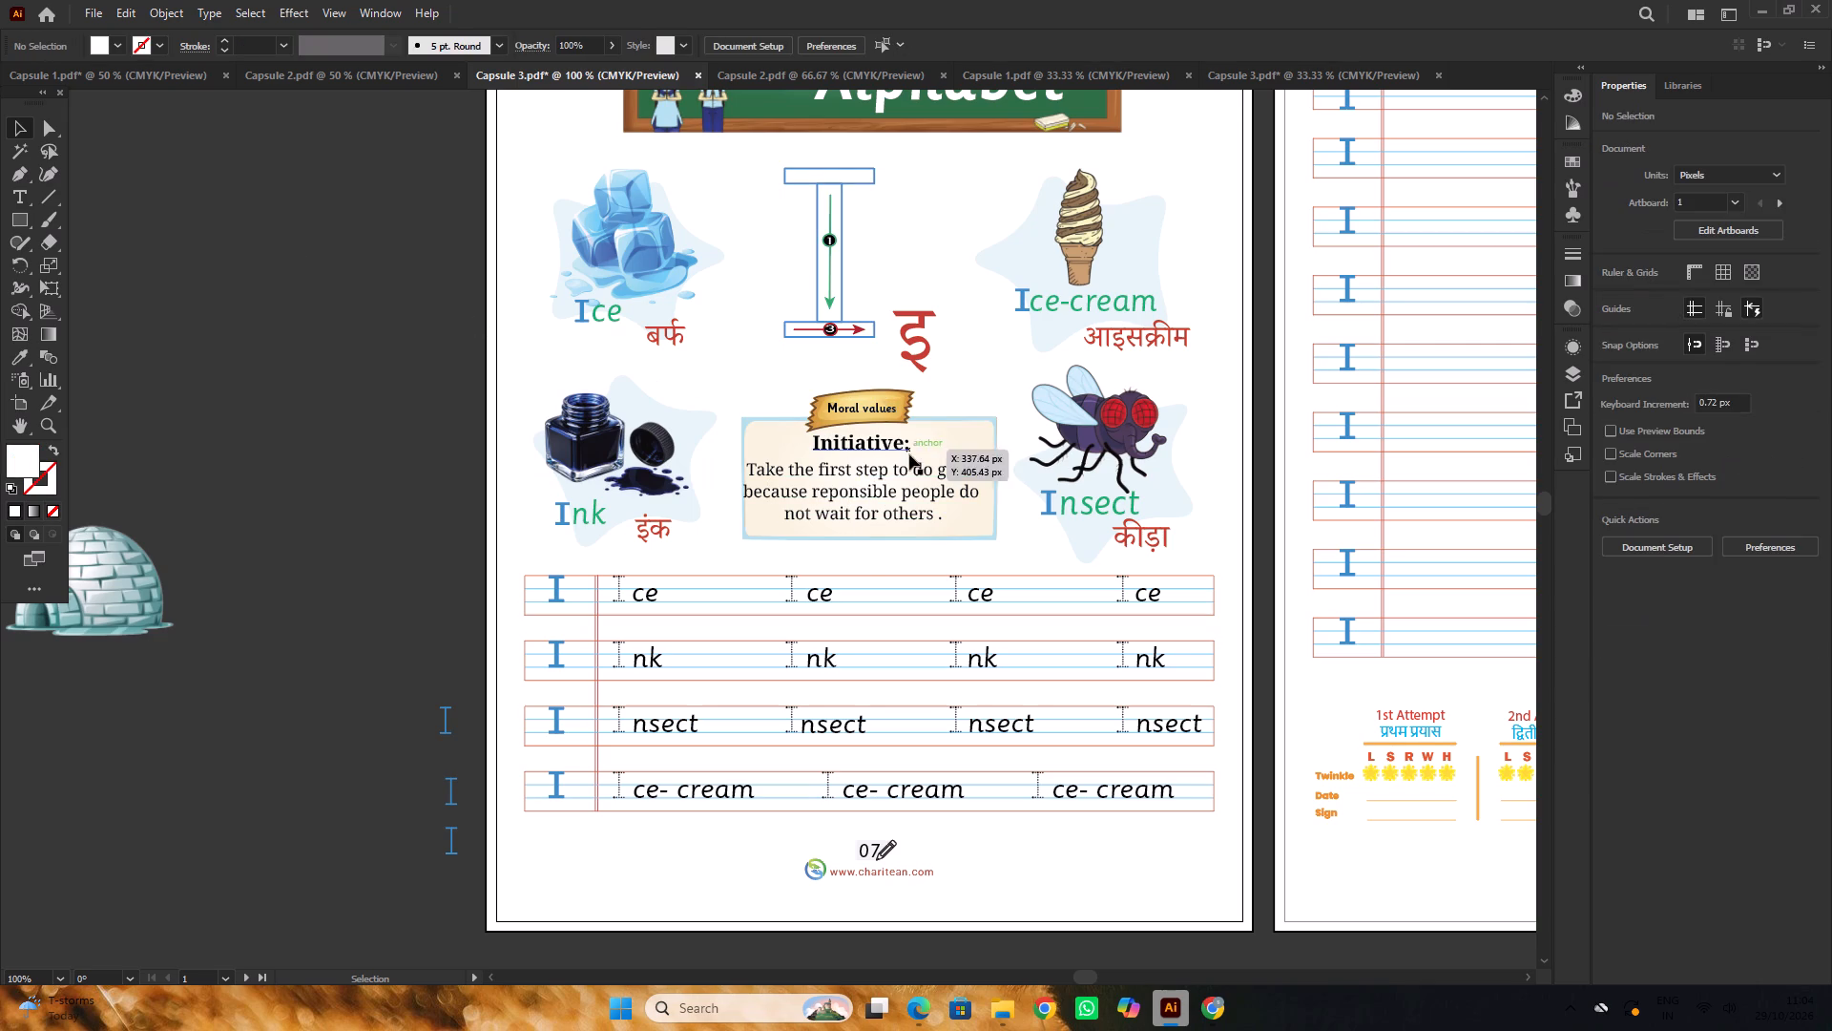
Align the "Initiative:" heading and its paragraph on their horizontal centres in the moral-value box.
{"action": "left_click", "coordinate": [895, 491]}
{"action": "left_click", "coordinate": [888, 445], "text": "shift"}
{"action": "left_click", "coordinate": [1678, 754]}
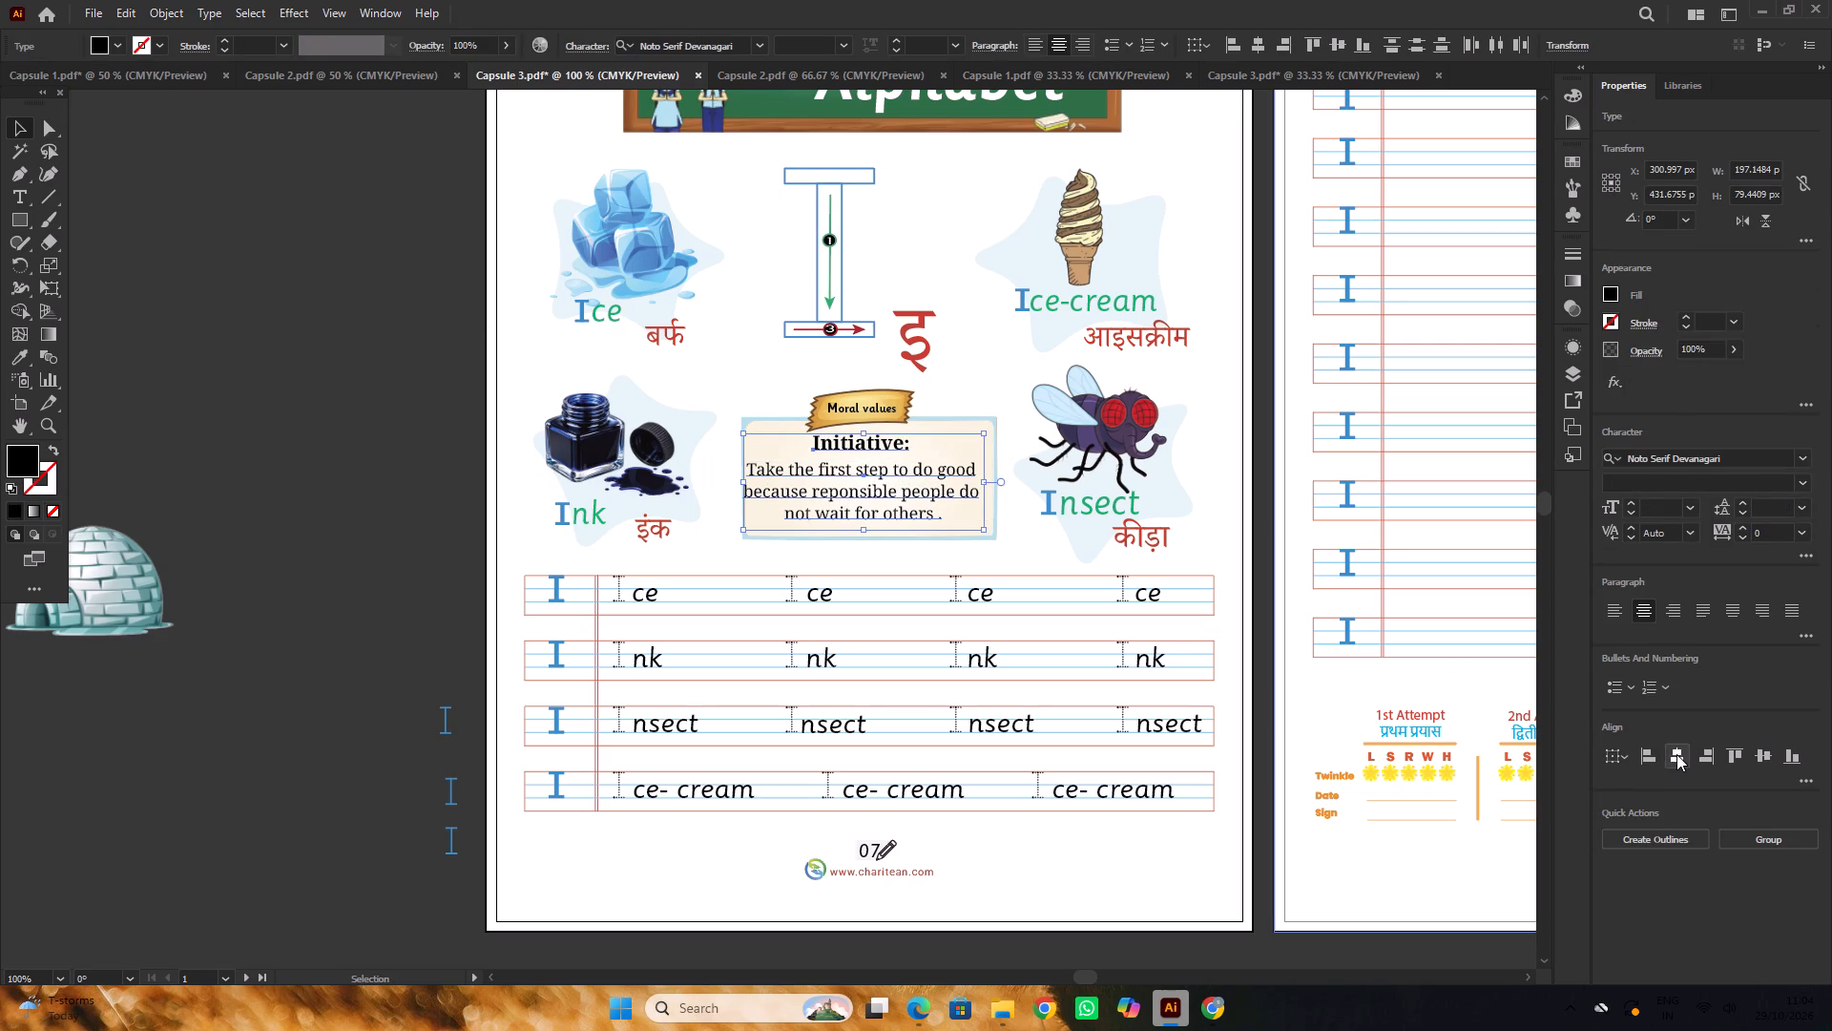
{"action": "left_click", "coordinate": [405, 351]}
Centre the moral-value paragraph and the "Initiative:" heading horizontally on the Capsule-3 Alphabet page.
{"action": "scroll", "coordinate": [946, 511], "scroll_direction": "up", "scroll_amount": 1, "text": "alt"}
{"action": "left_click", "coordinate": [941, 485]}
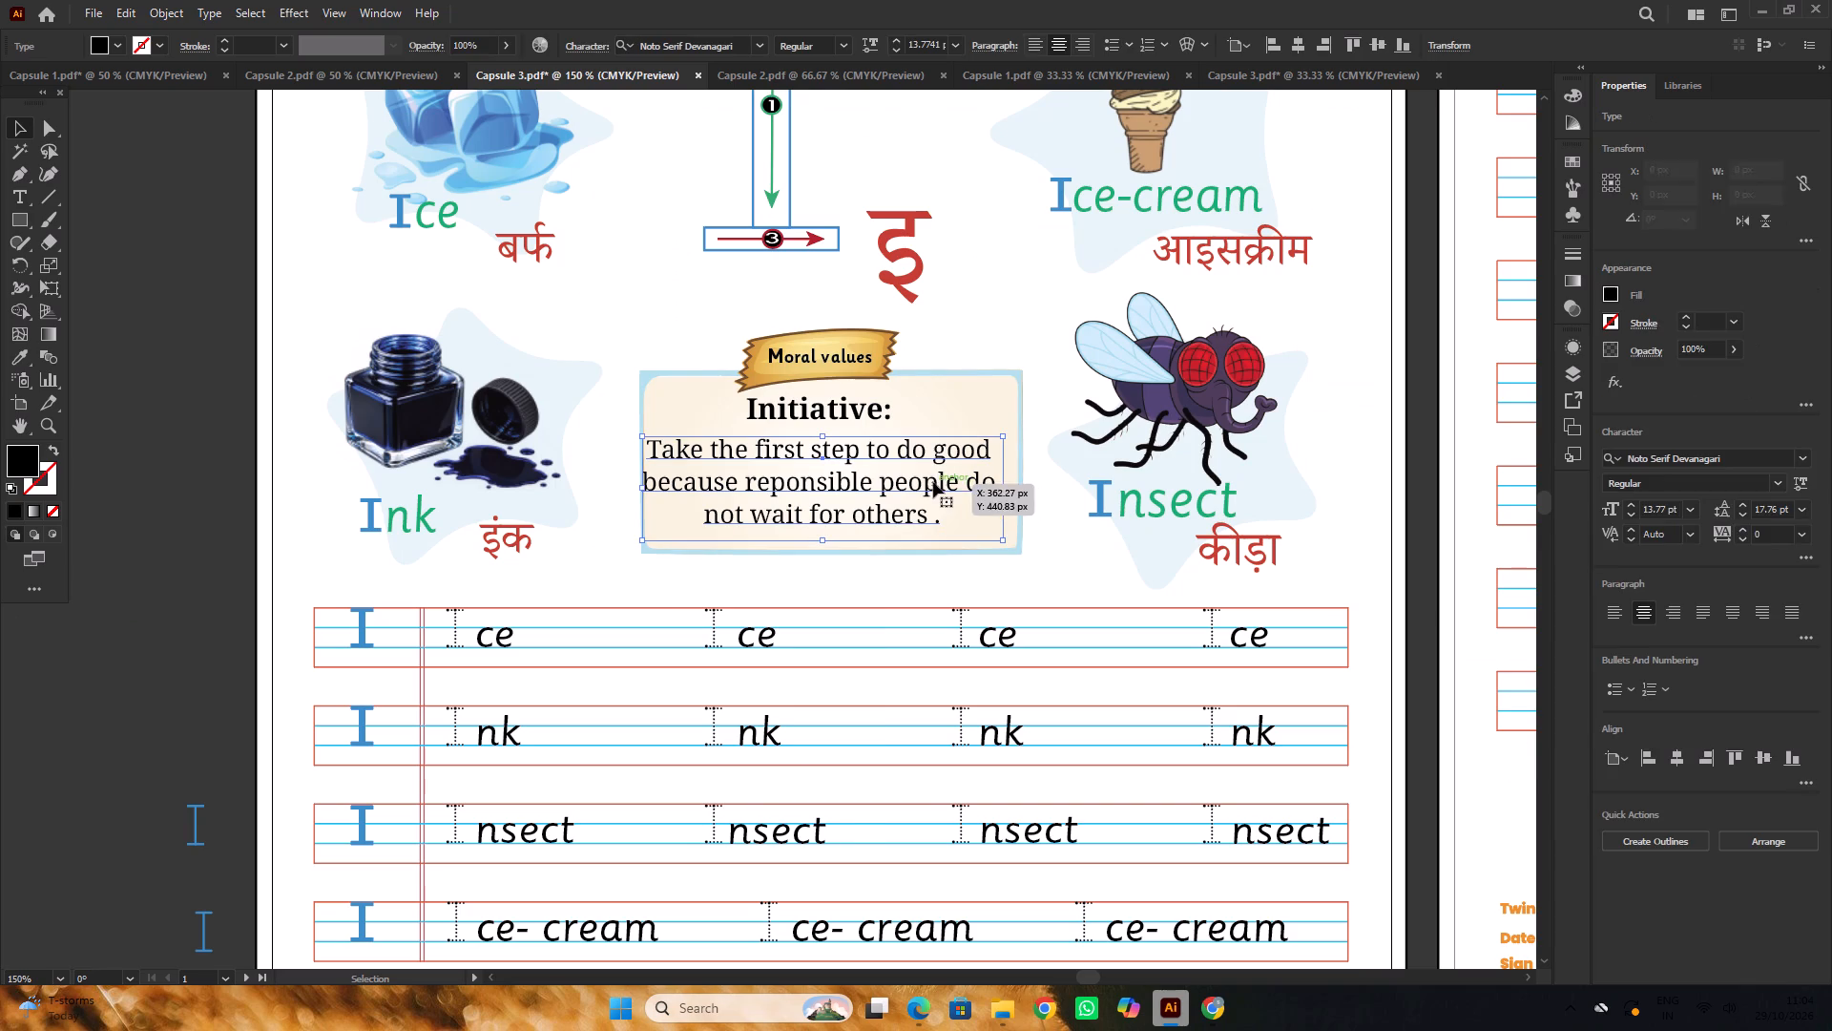
{"action": "left_click", "coordinate": [1676, 758]}
{"action": "left_click", "coordinate": [838, 418]}
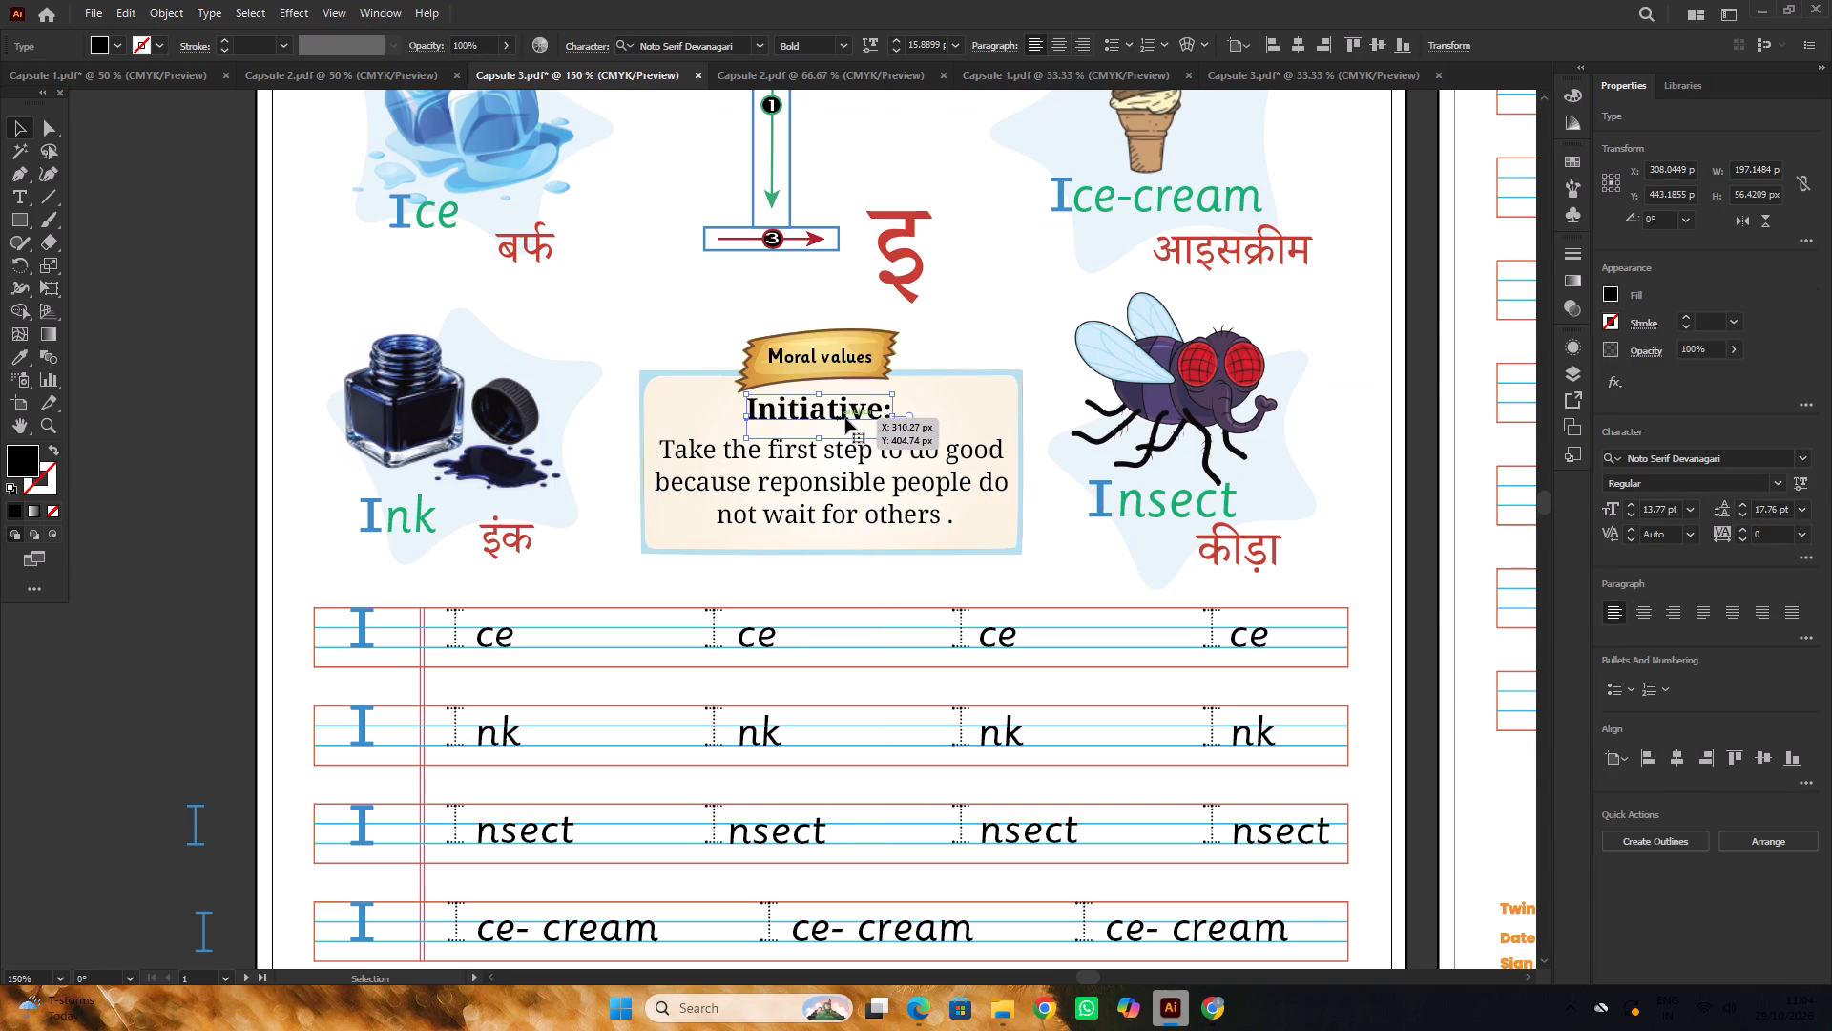
{"action": "left_click", "coordinate": [1682, 753]}
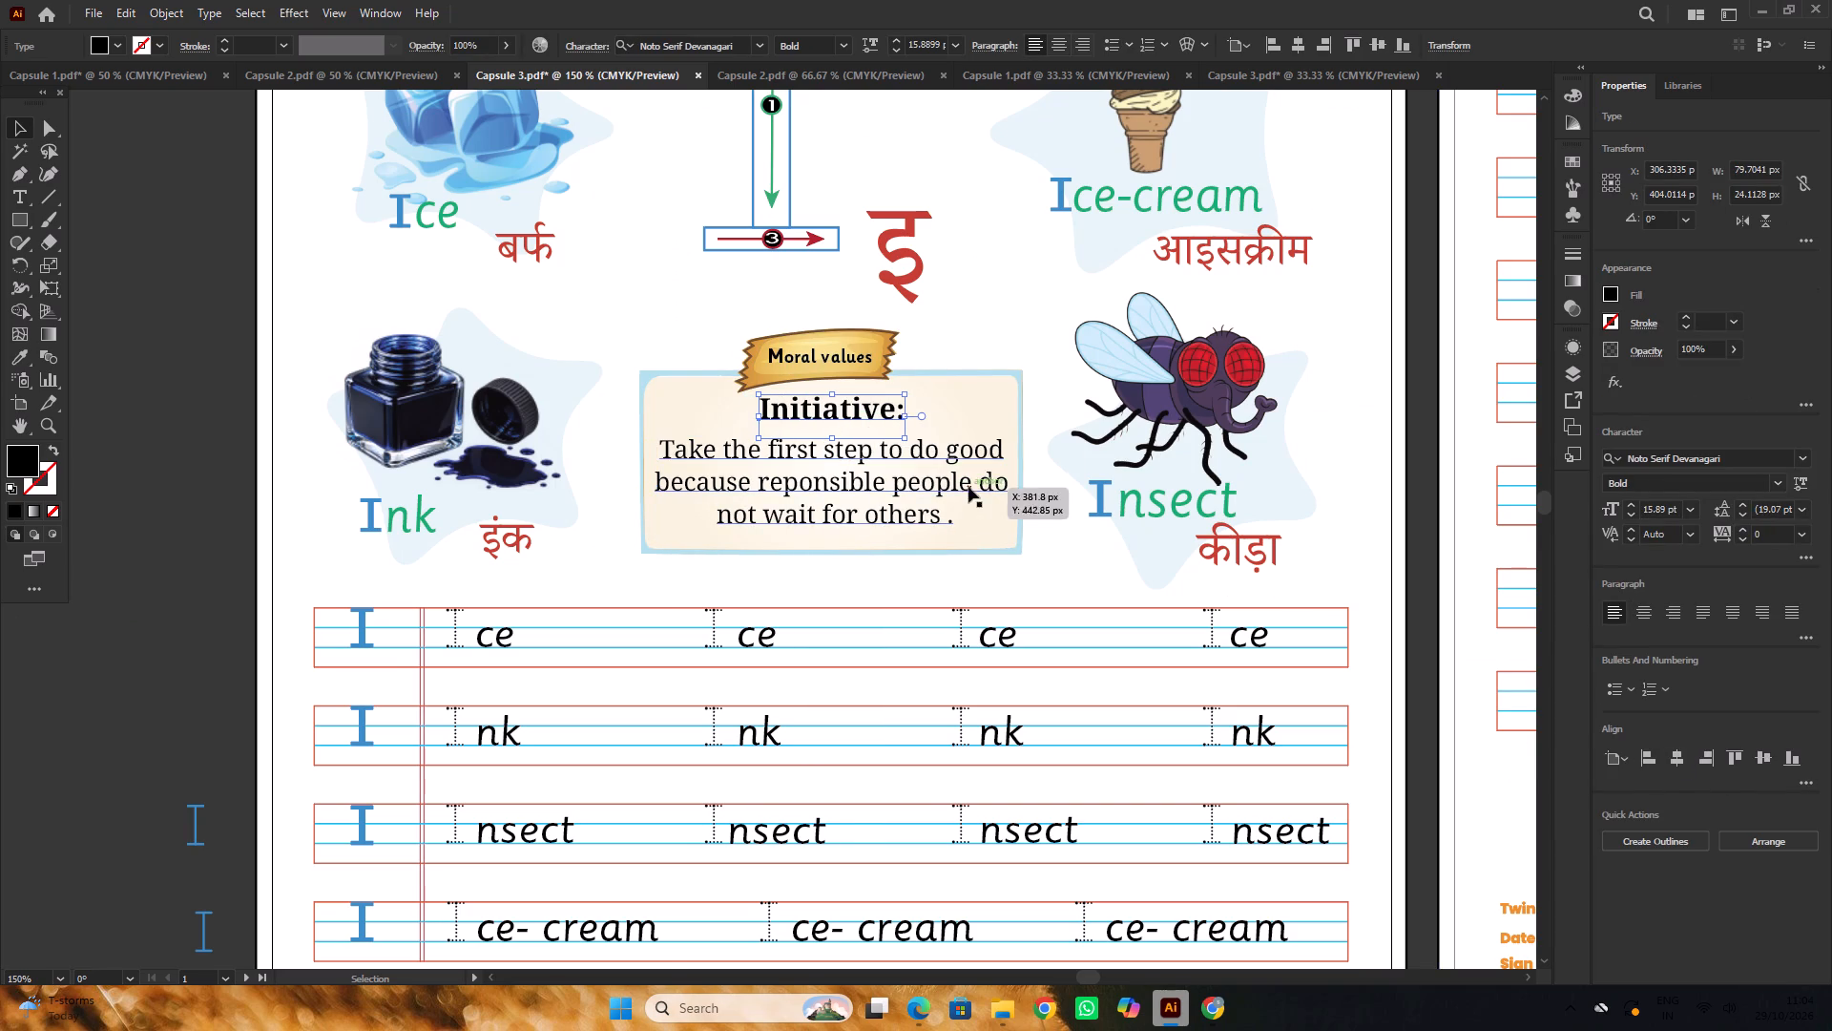
{"action": "scroll", "coordinate": [844, 431], "scroll_direction": "up", "scroll_amount": 2, "text": "alt"}
{"action": "left_click", "coordinate": [870, 400]}
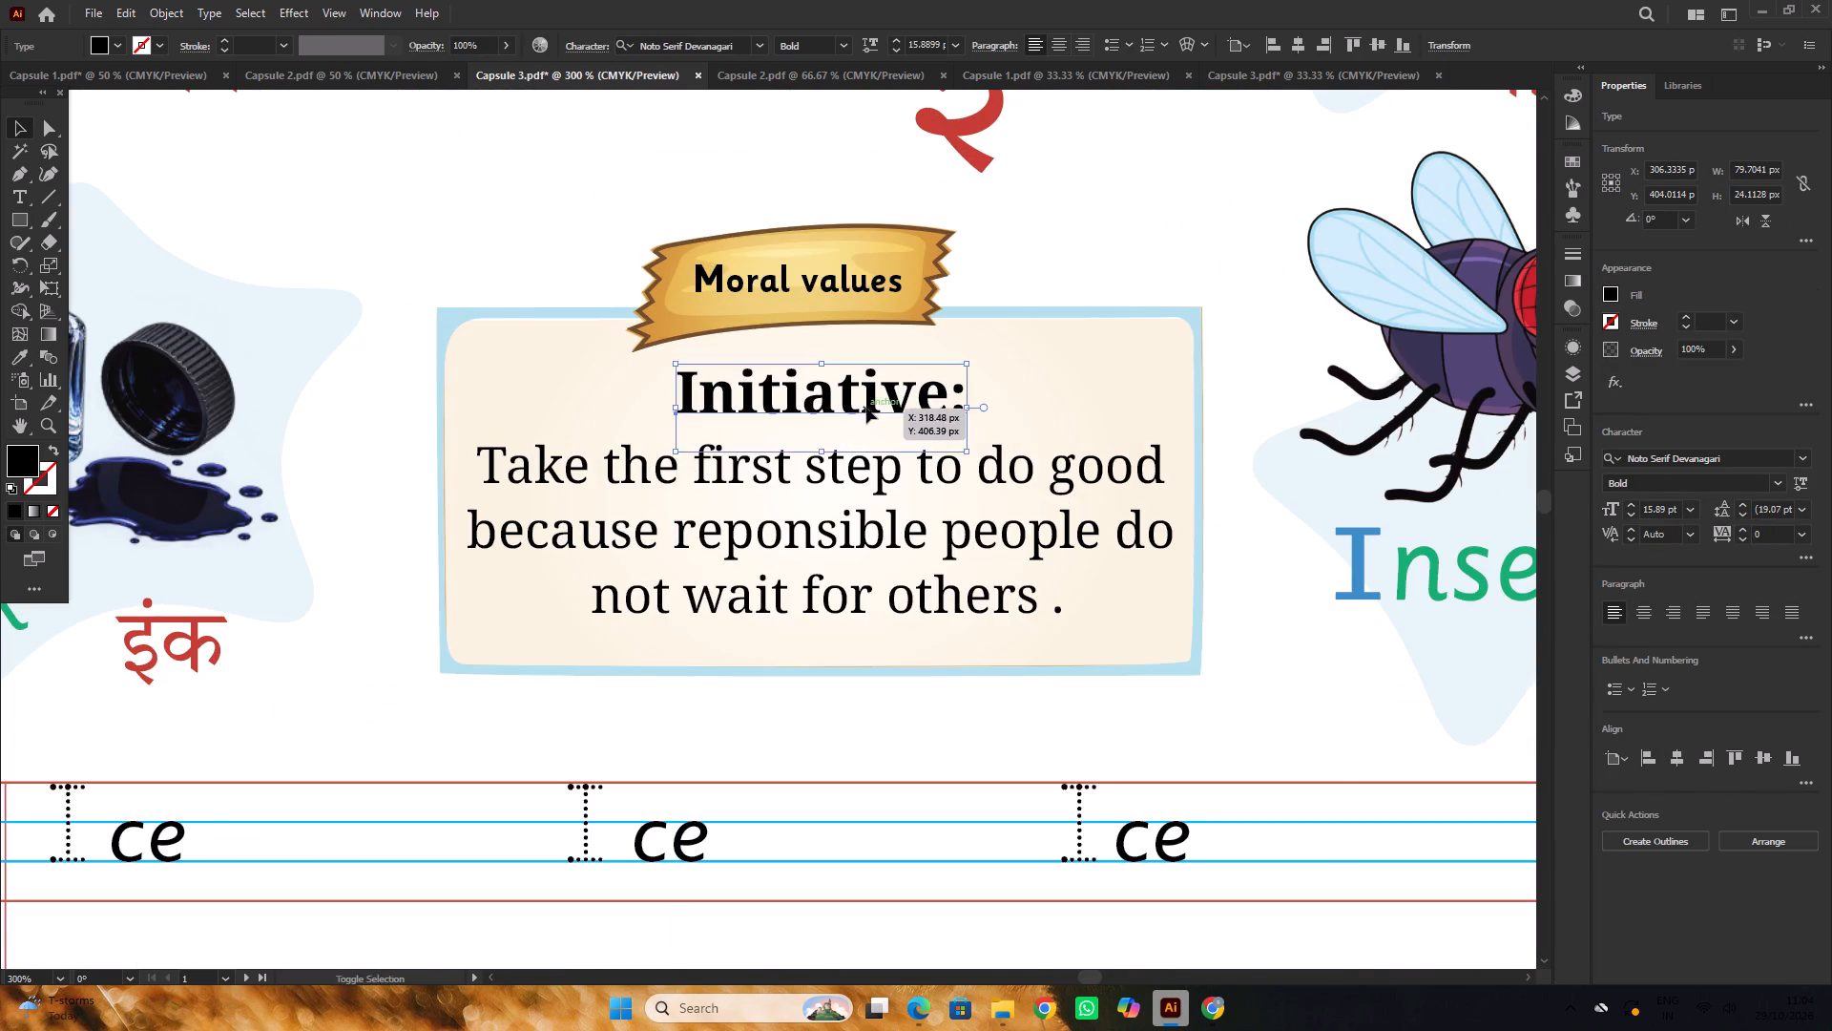
{"action": "scroll", "coordinate": [863, 407], "scroll_direction": "down", "scroll_amount": 3, "text": "alt"}
{"action": "double_click", "coordinate": [327, 269]}
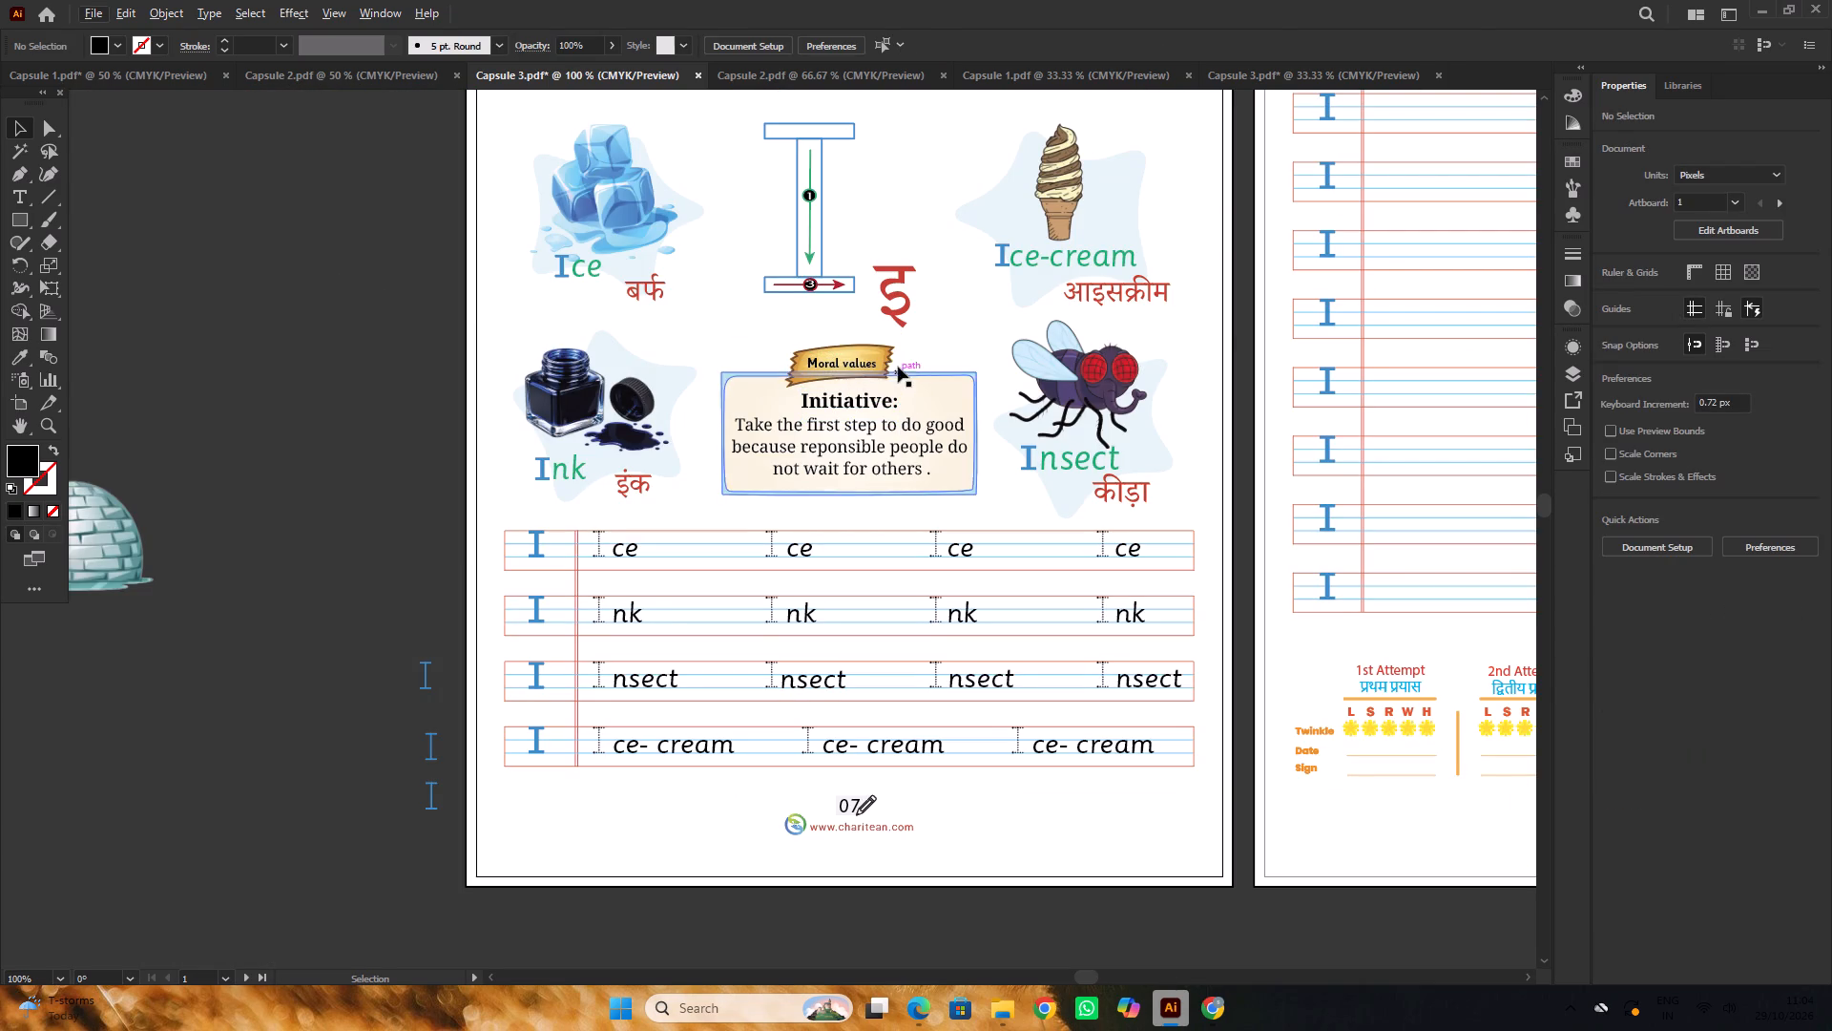
Lock the group holding the large letter I and the Hindi letter इ above the moral-value box.
{"action": "left_click", "coordinate": [943, 352]}
{"action": "left_click_drag", "start_coordinate": [942, 344], "coordinate": [936, 352]}
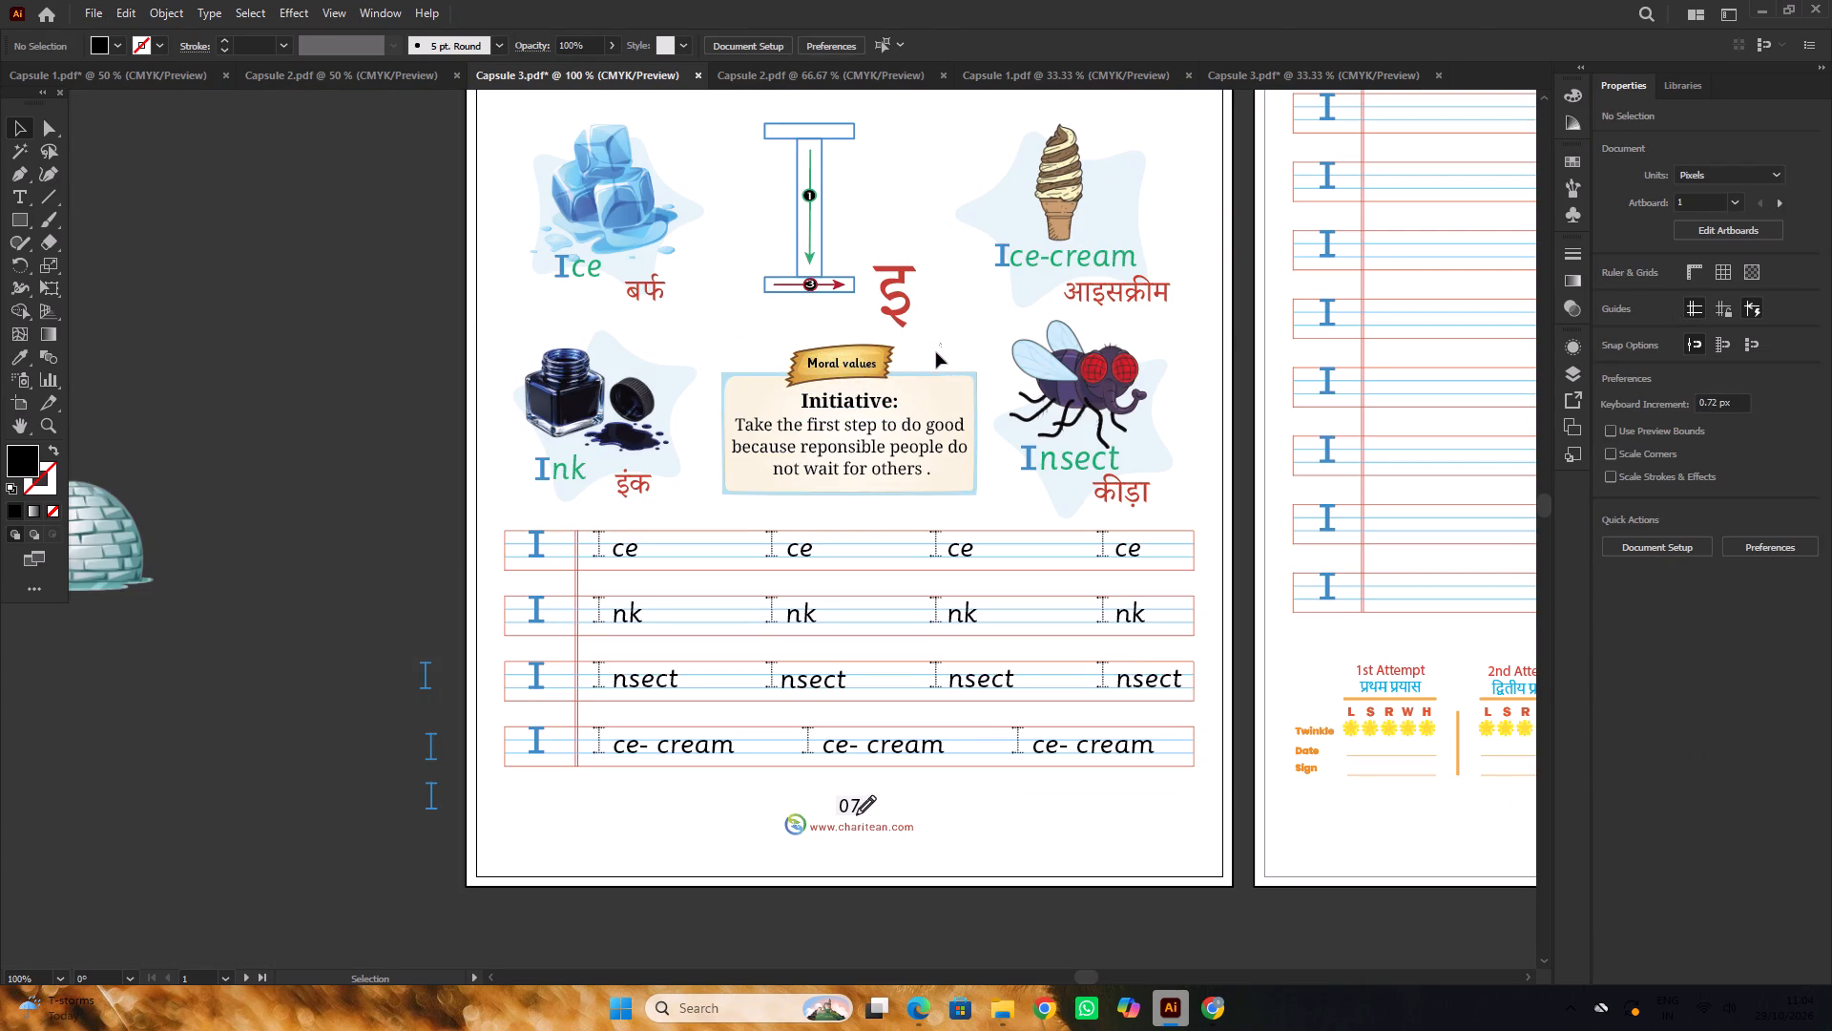
{"action": "left_click_drag", "start_coordinate": [936, 352], "coordinate": [793, 503]}
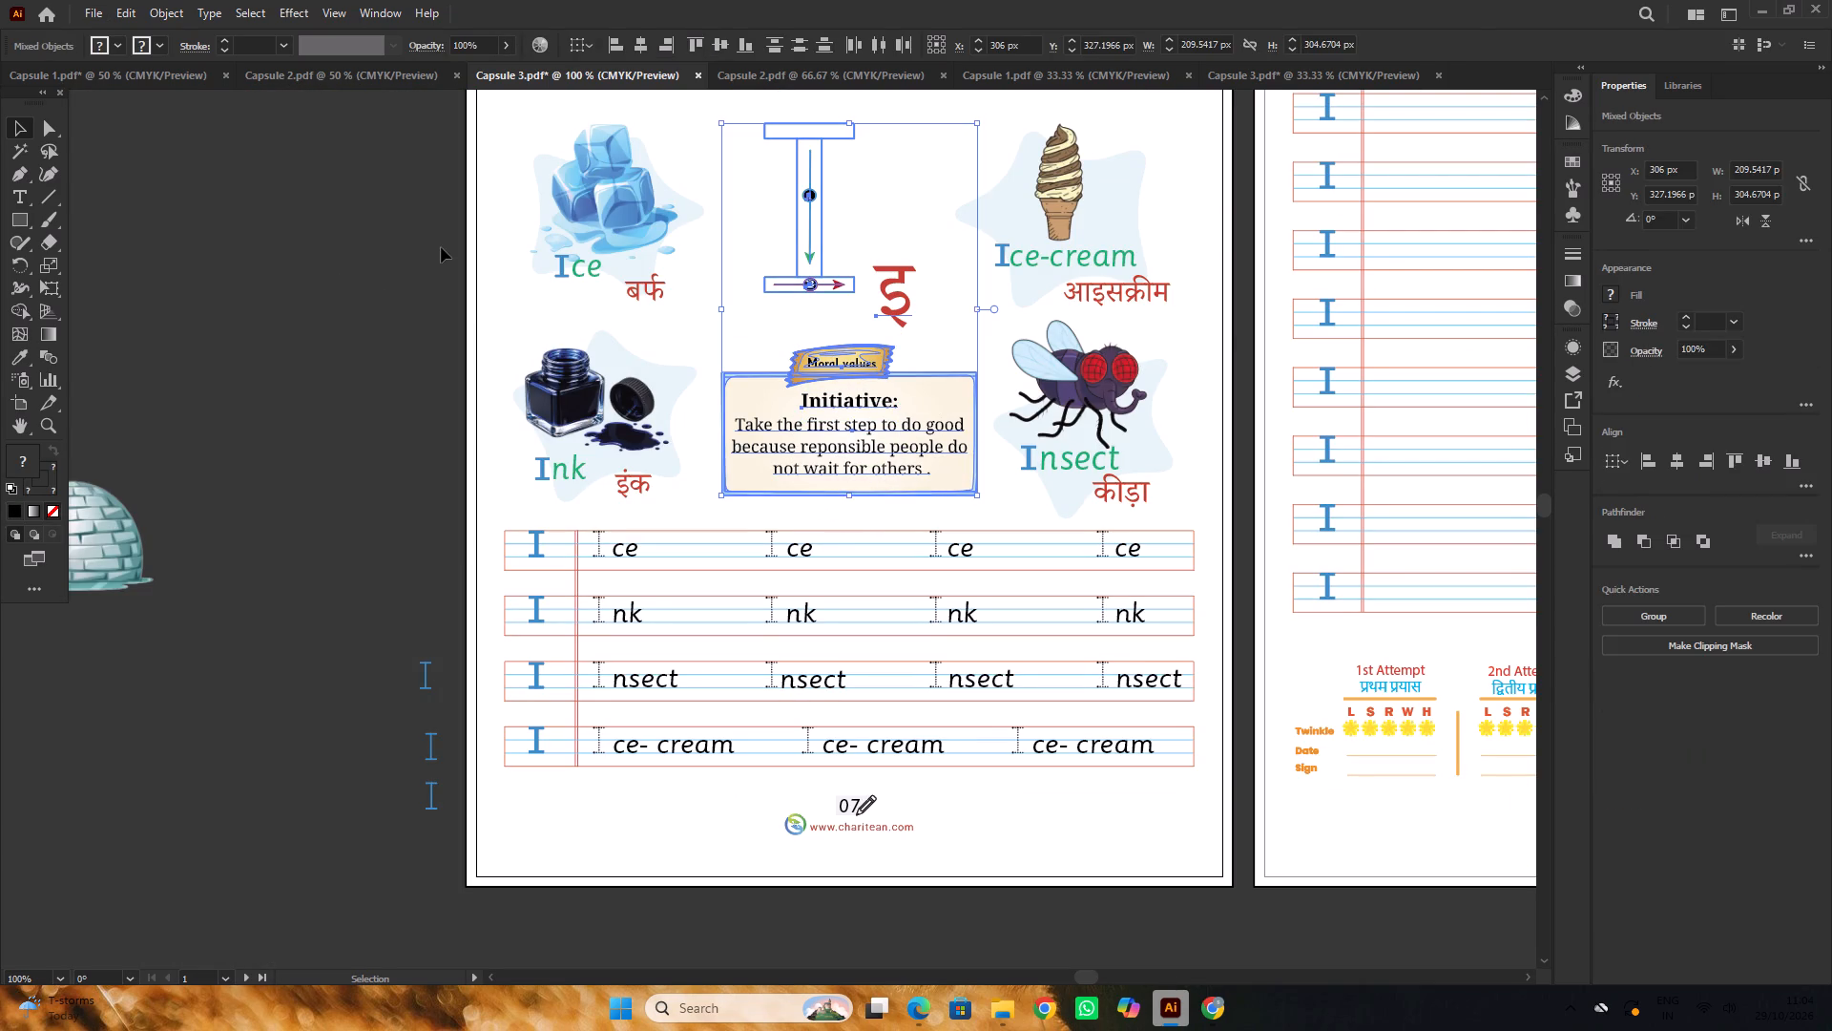
{"action": "left_click", "coordinate": [441, 247]}
{"action": "left_click", "coordinate": [804, 263]}
{"action": "left_click", "coordinate": [820, 289]}
{"action": "scroll", "coordinate": [821, 289], "scroll_direction": "up", "scroll_amount": 1}
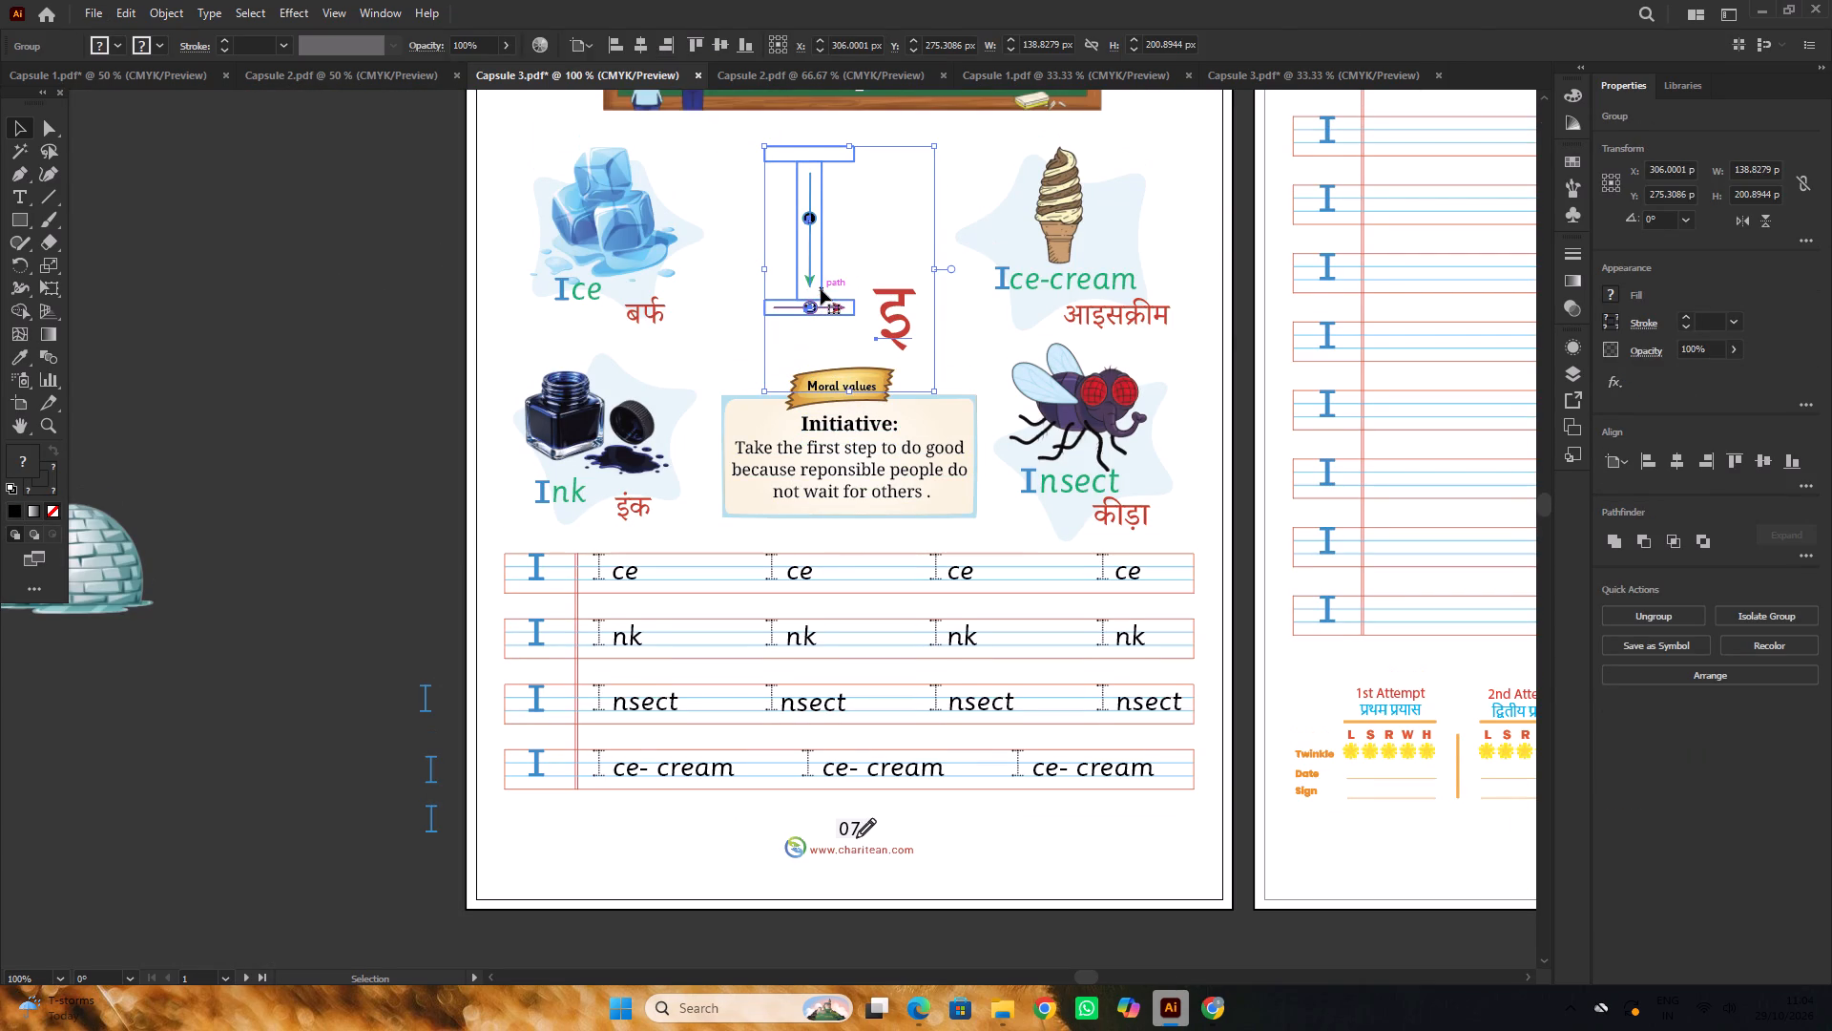
{"action": "key", "text": "ctrl+2"}
Group the moral-value box with its banner, heading and paragraph, and centre the group horizontally on the page.
{"action": "left_click", "coordinate": [773, 379]}
{"action": "left_click_drag", "start_coordinate": [751, 372], "coordinate": [812, 463]}
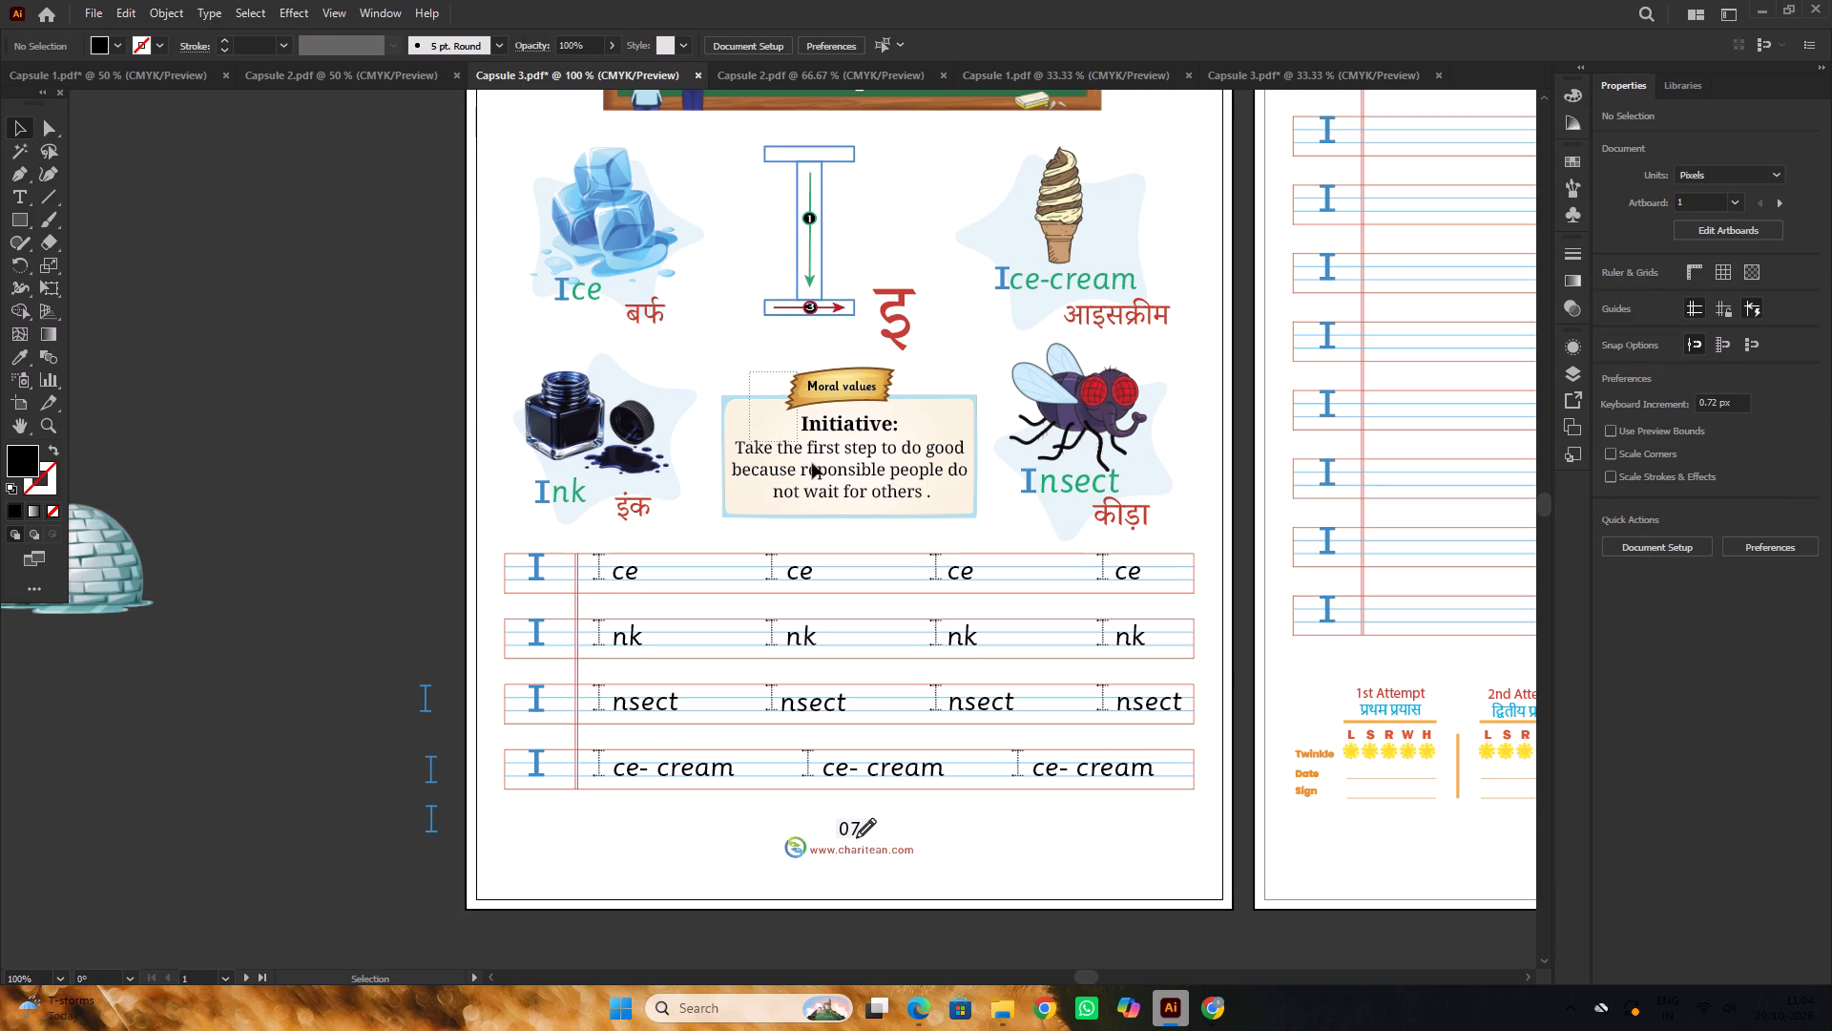
{"action": "left_click_drag", "start_coordinate": [812, 463], "coordinate": [843, 520]}
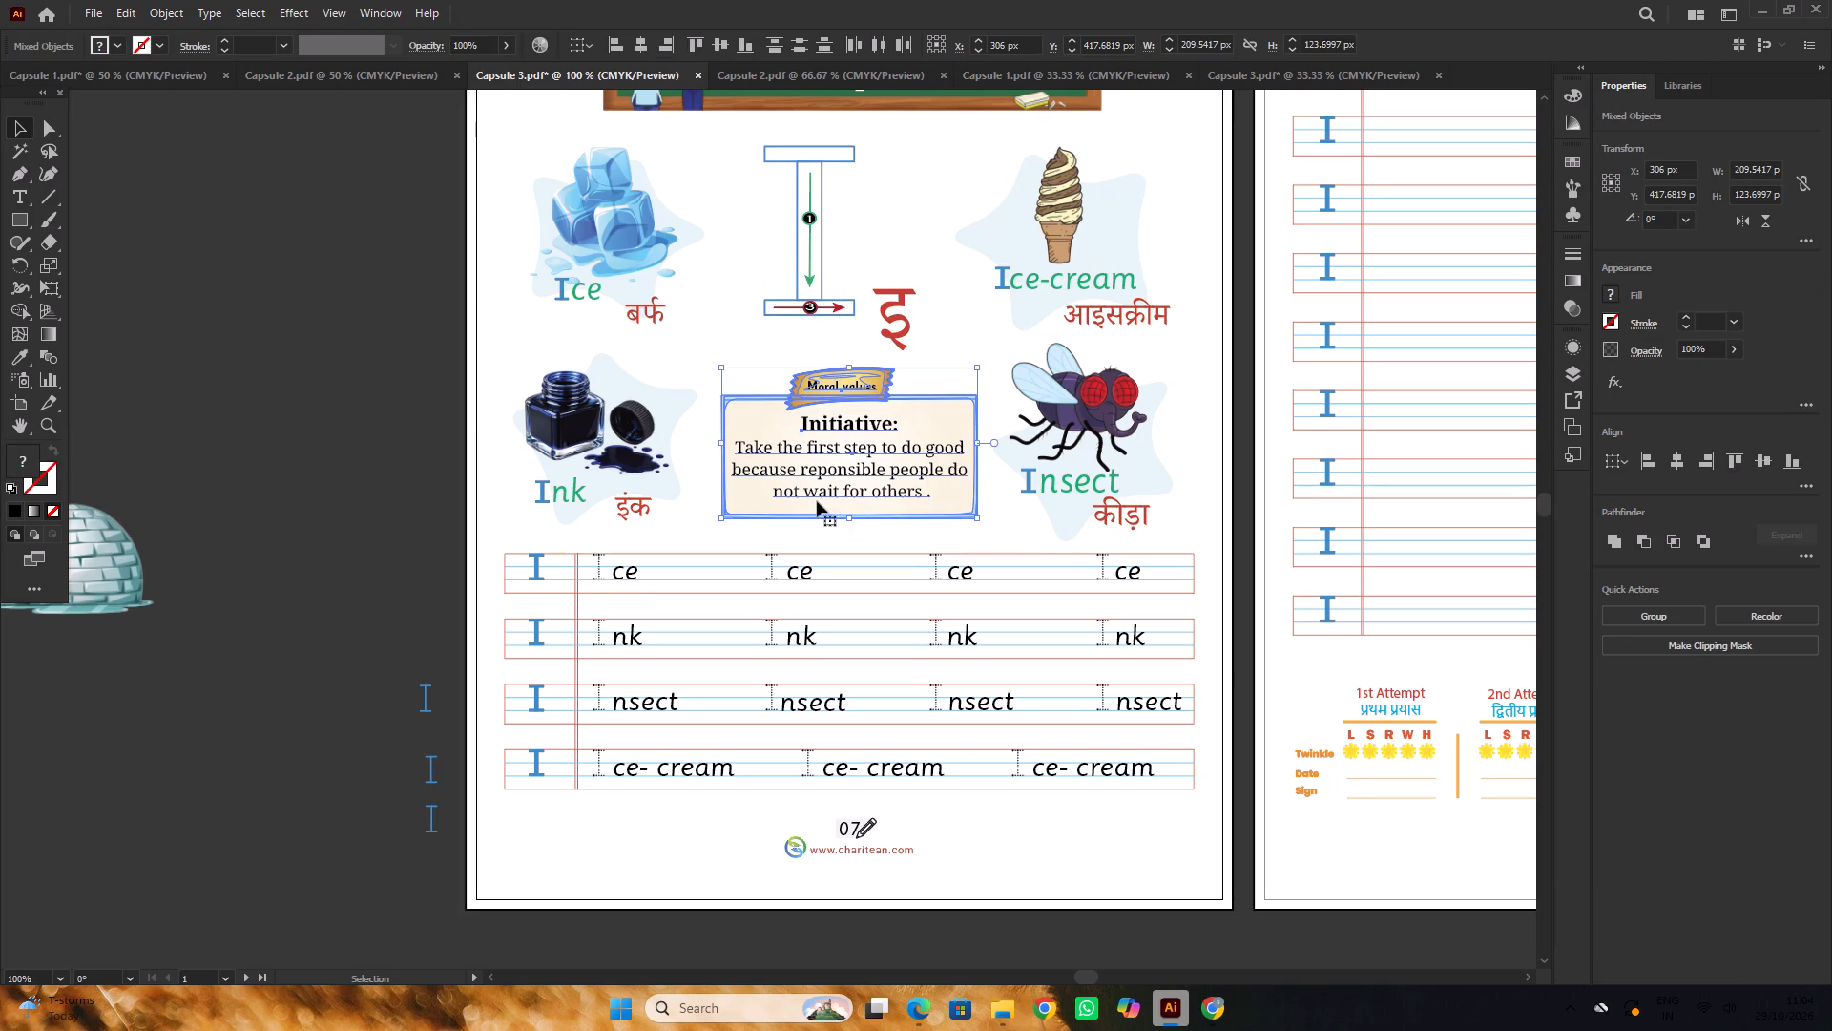
{"action": "key", "text": "ctrl+g"}
{"action": "left_click", "coordinate": [1674, 461]}
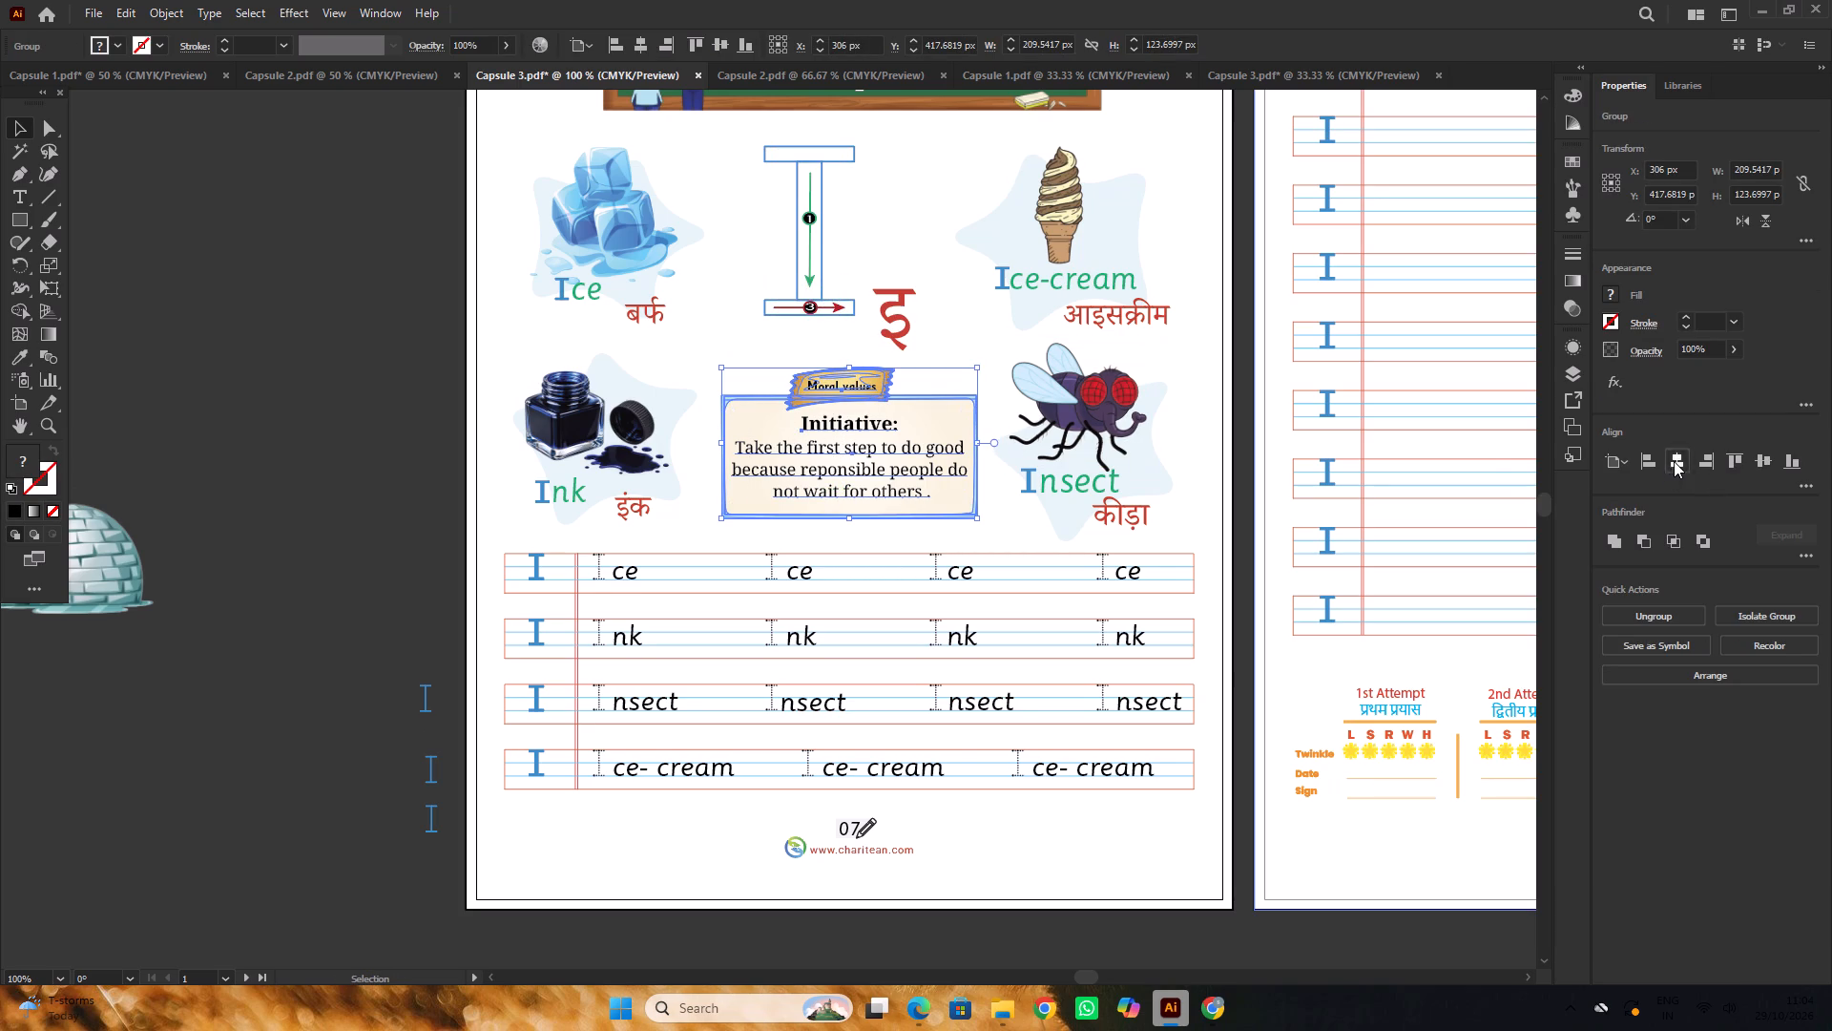
{"action": "double_click", "coordinate": [281, 234]}
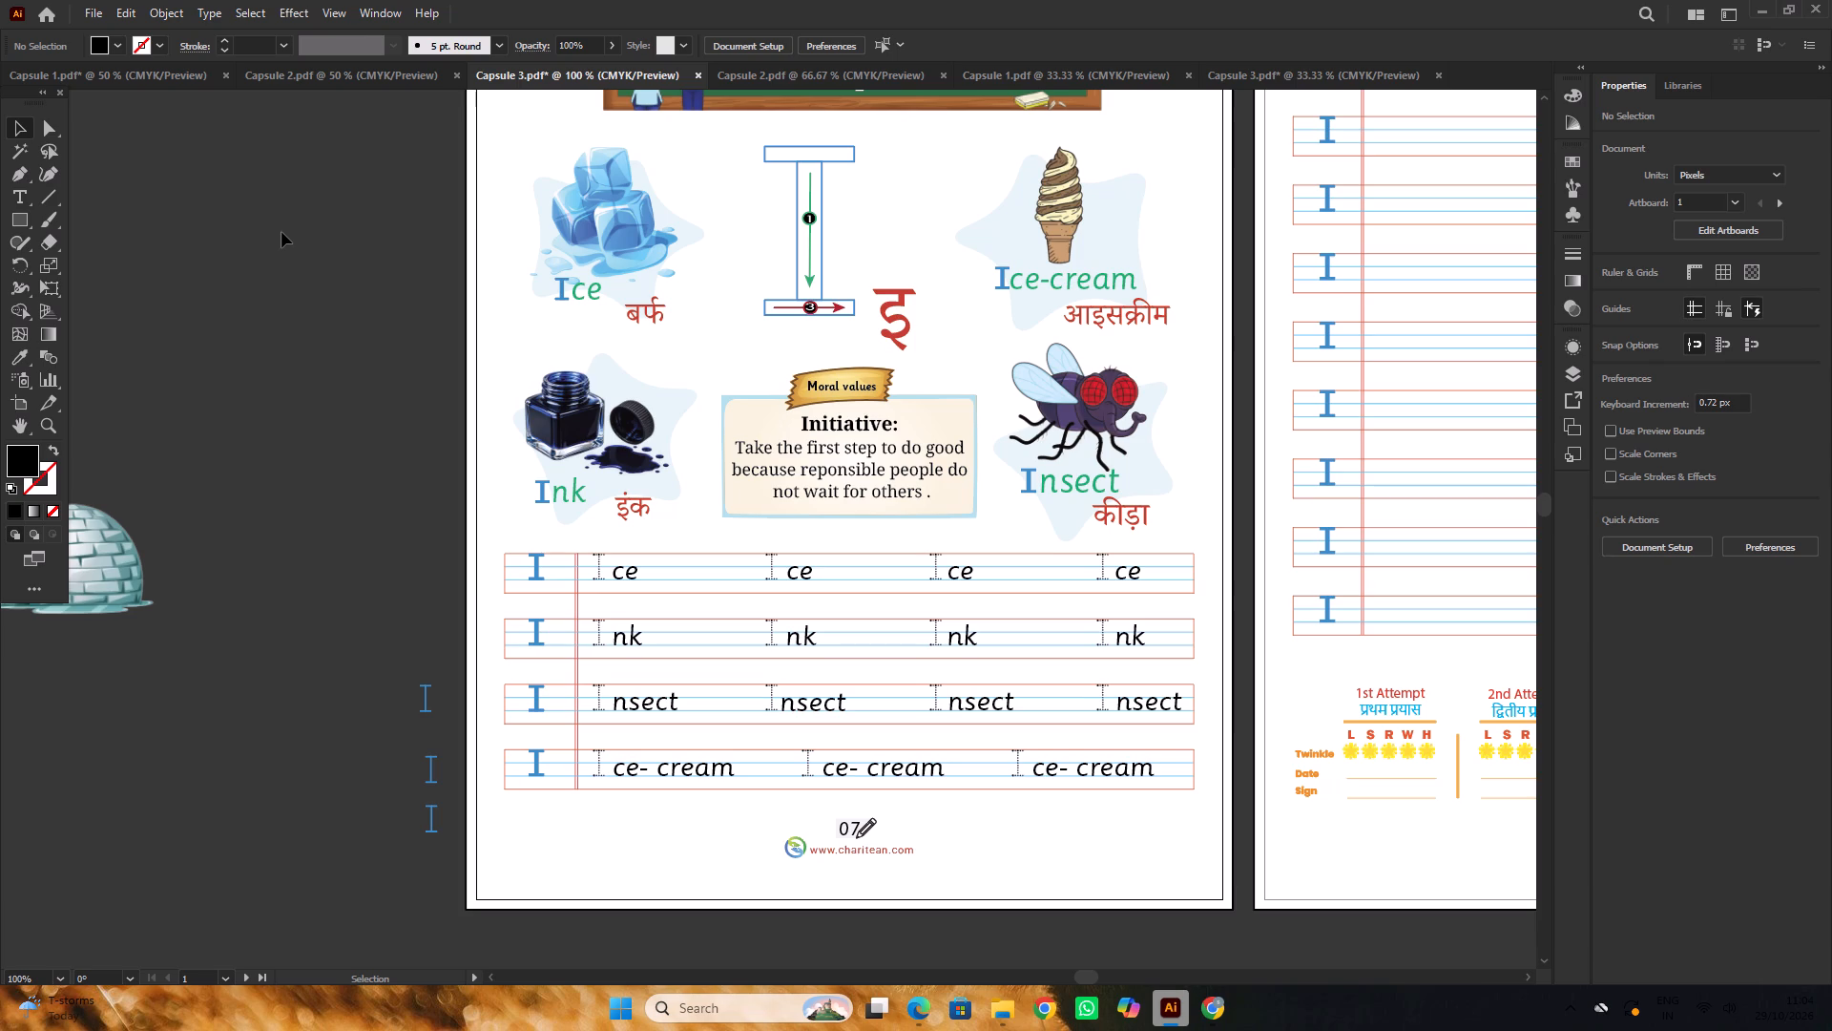
Shift the Ice-cream and Insect pictures with their star backgrounds and captions about 10 px to the right.
{"action": "scroll", "coordinate": [848, 384], "scroll_direction": "up", "scroll_amount": 3}
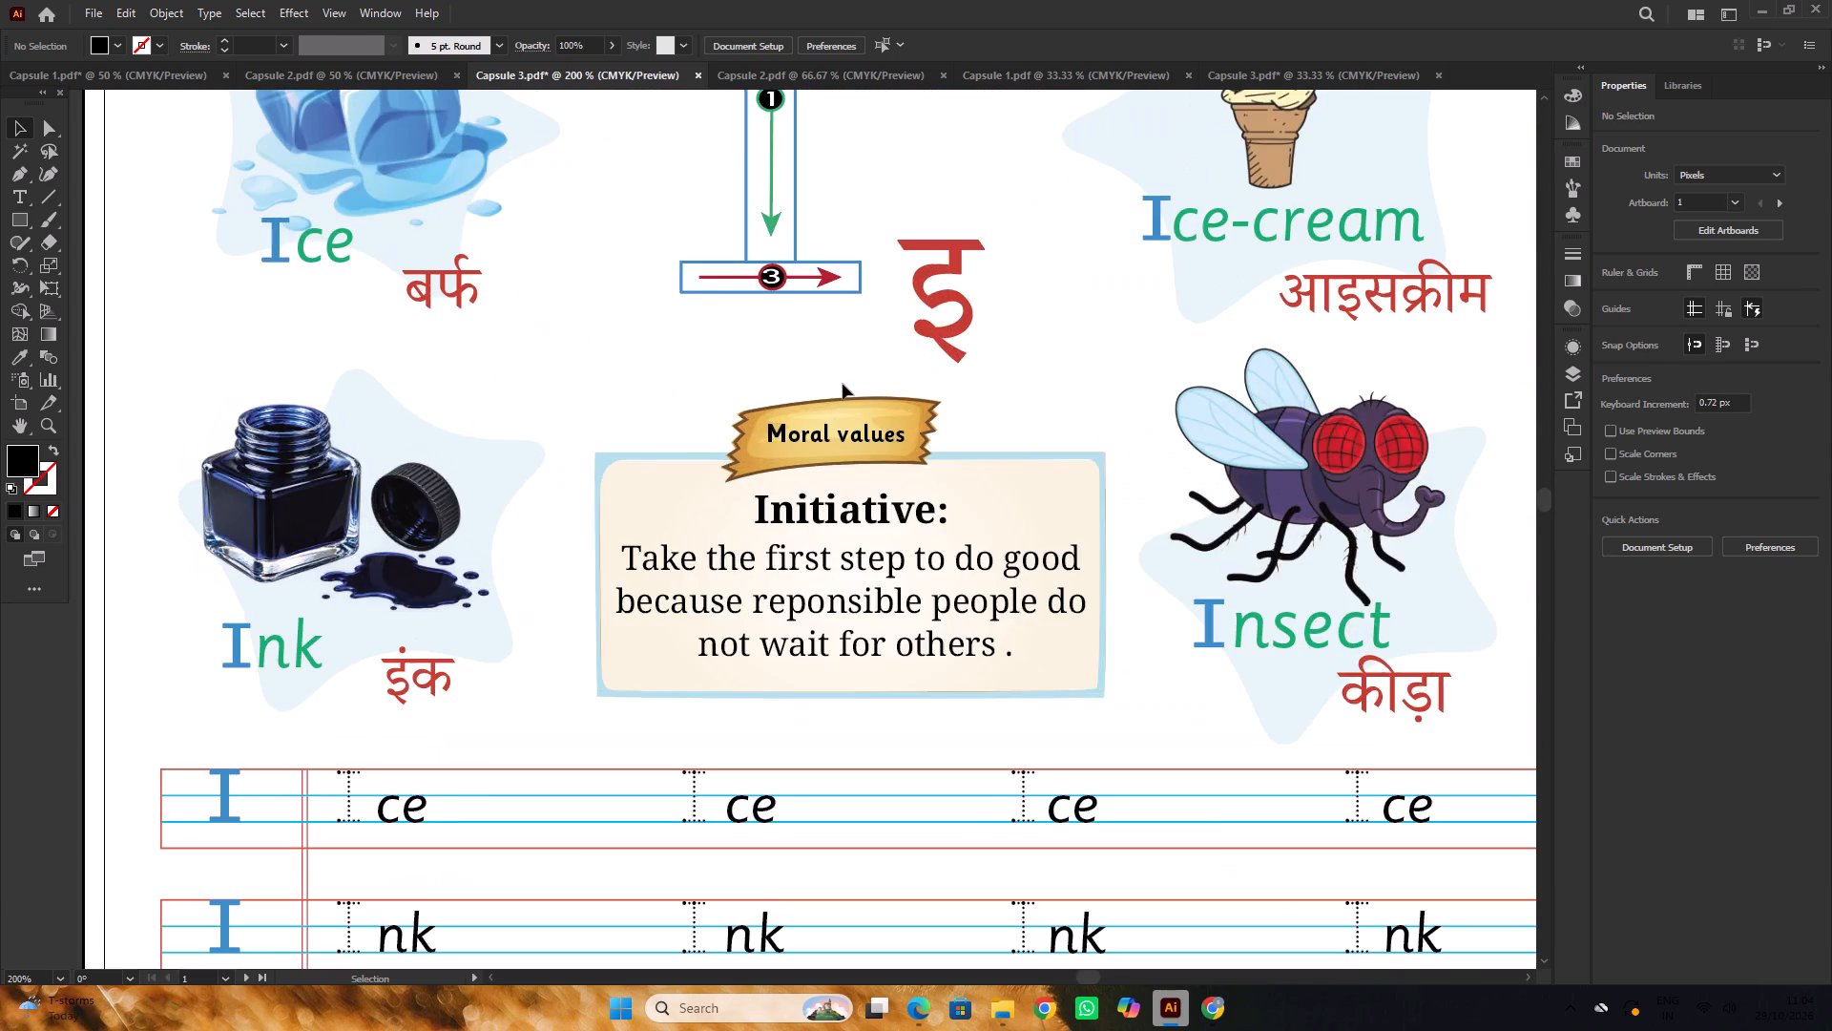
{"action": "scroll", "coordinate": [817, 383], "scroll_direction": "down", "scroll_amount": 5, "text": "alt"}
{"action": "left_click", "coordinate": [610, 334]}
{"action": "scroll", "coordinate": [738, 367], "scroll_direction": "up", "scroll_amount": 2, "text": "alt"}
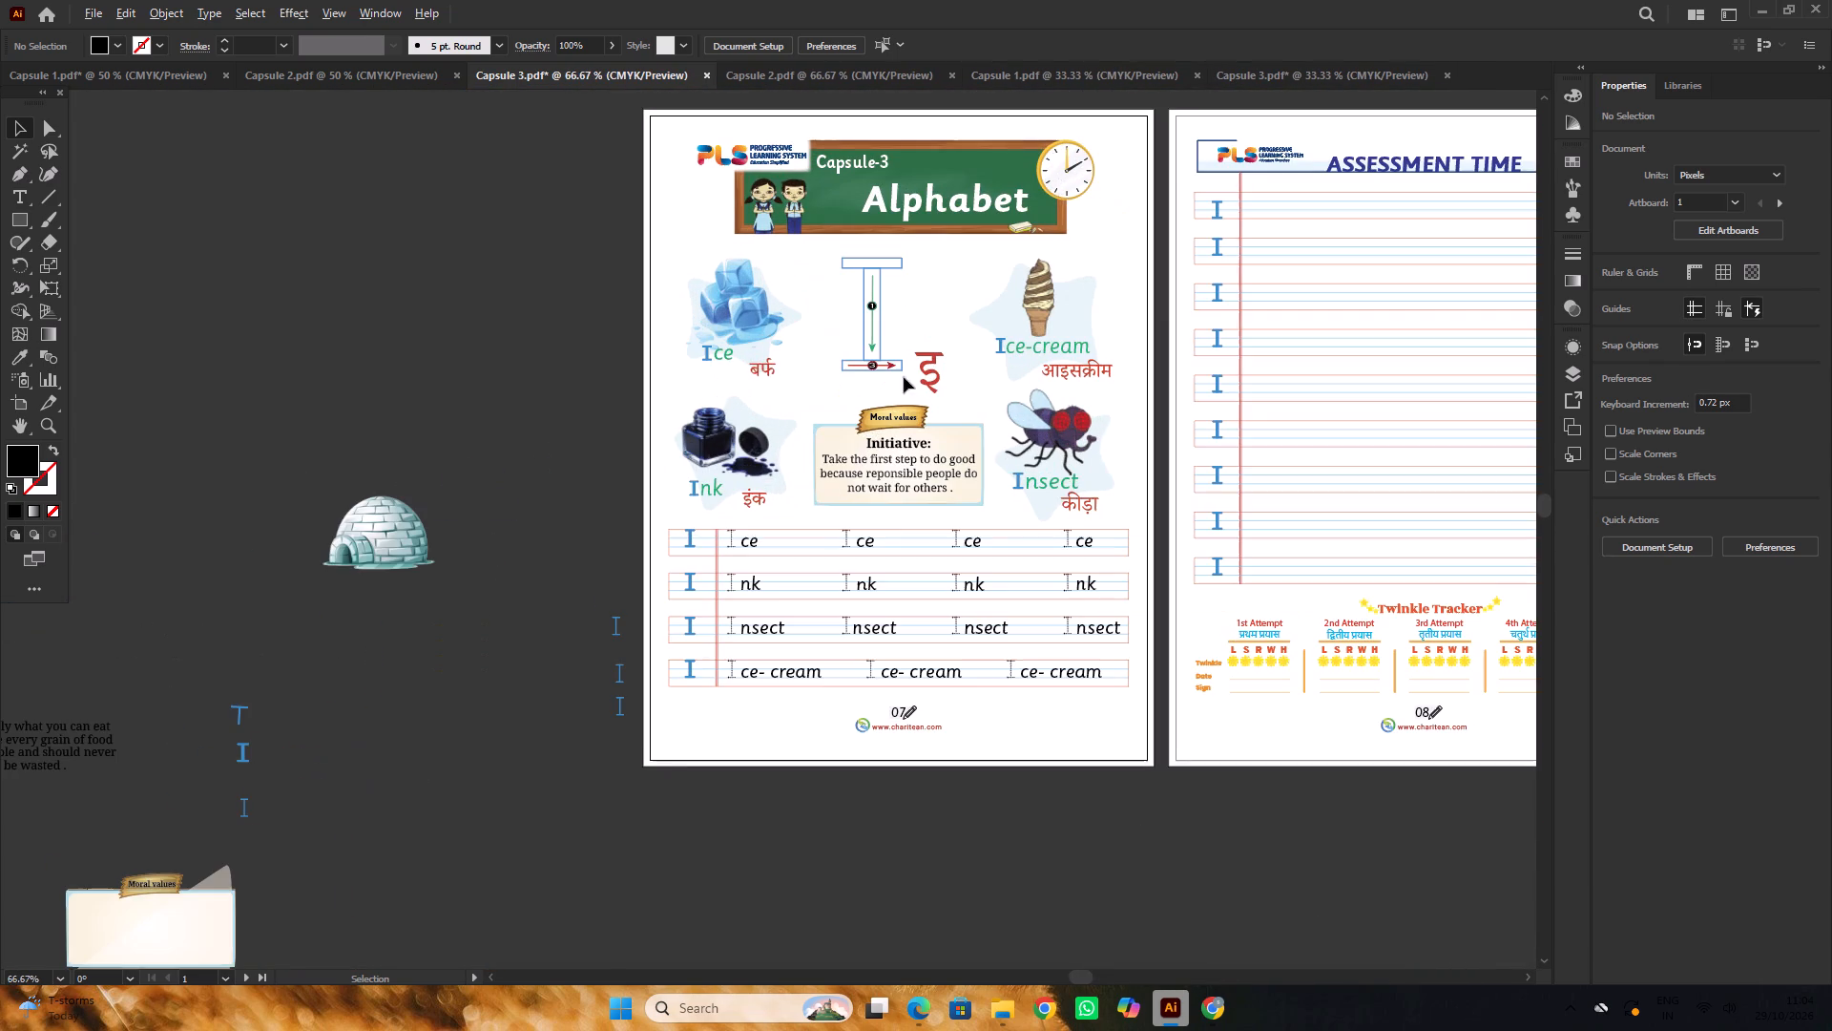
{"action": "scroll", "coordinate": [587, 318], "scroll_direction": "down", "scroll_amount": 1, "text": "alt"}
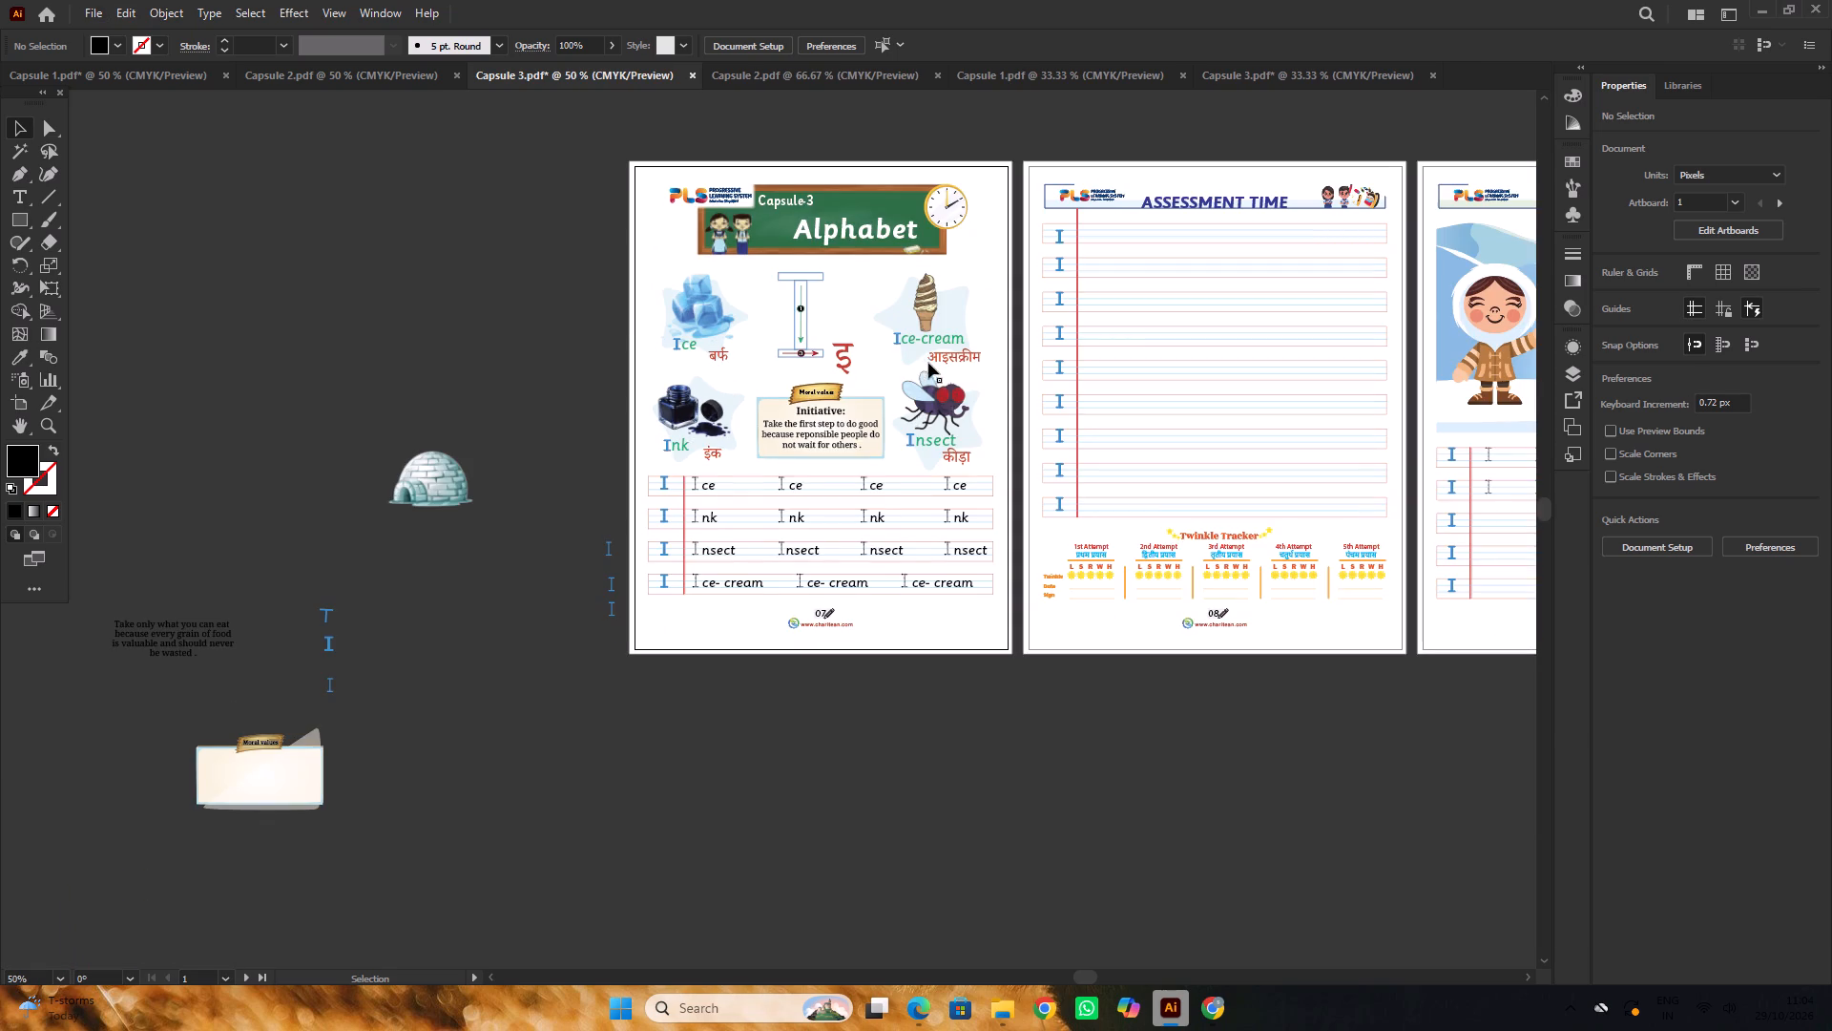
{"action": "scroll", "coordinate": [989, 368], "scroll_direction": "up", "scroll_amount": 2, "text": "alt"}
{"action": "left_click", "coordinate": [992, 257]}
{"action": "left_click_drag", "start_coordinate": [989, 256], "coordinate": [864, 533]}
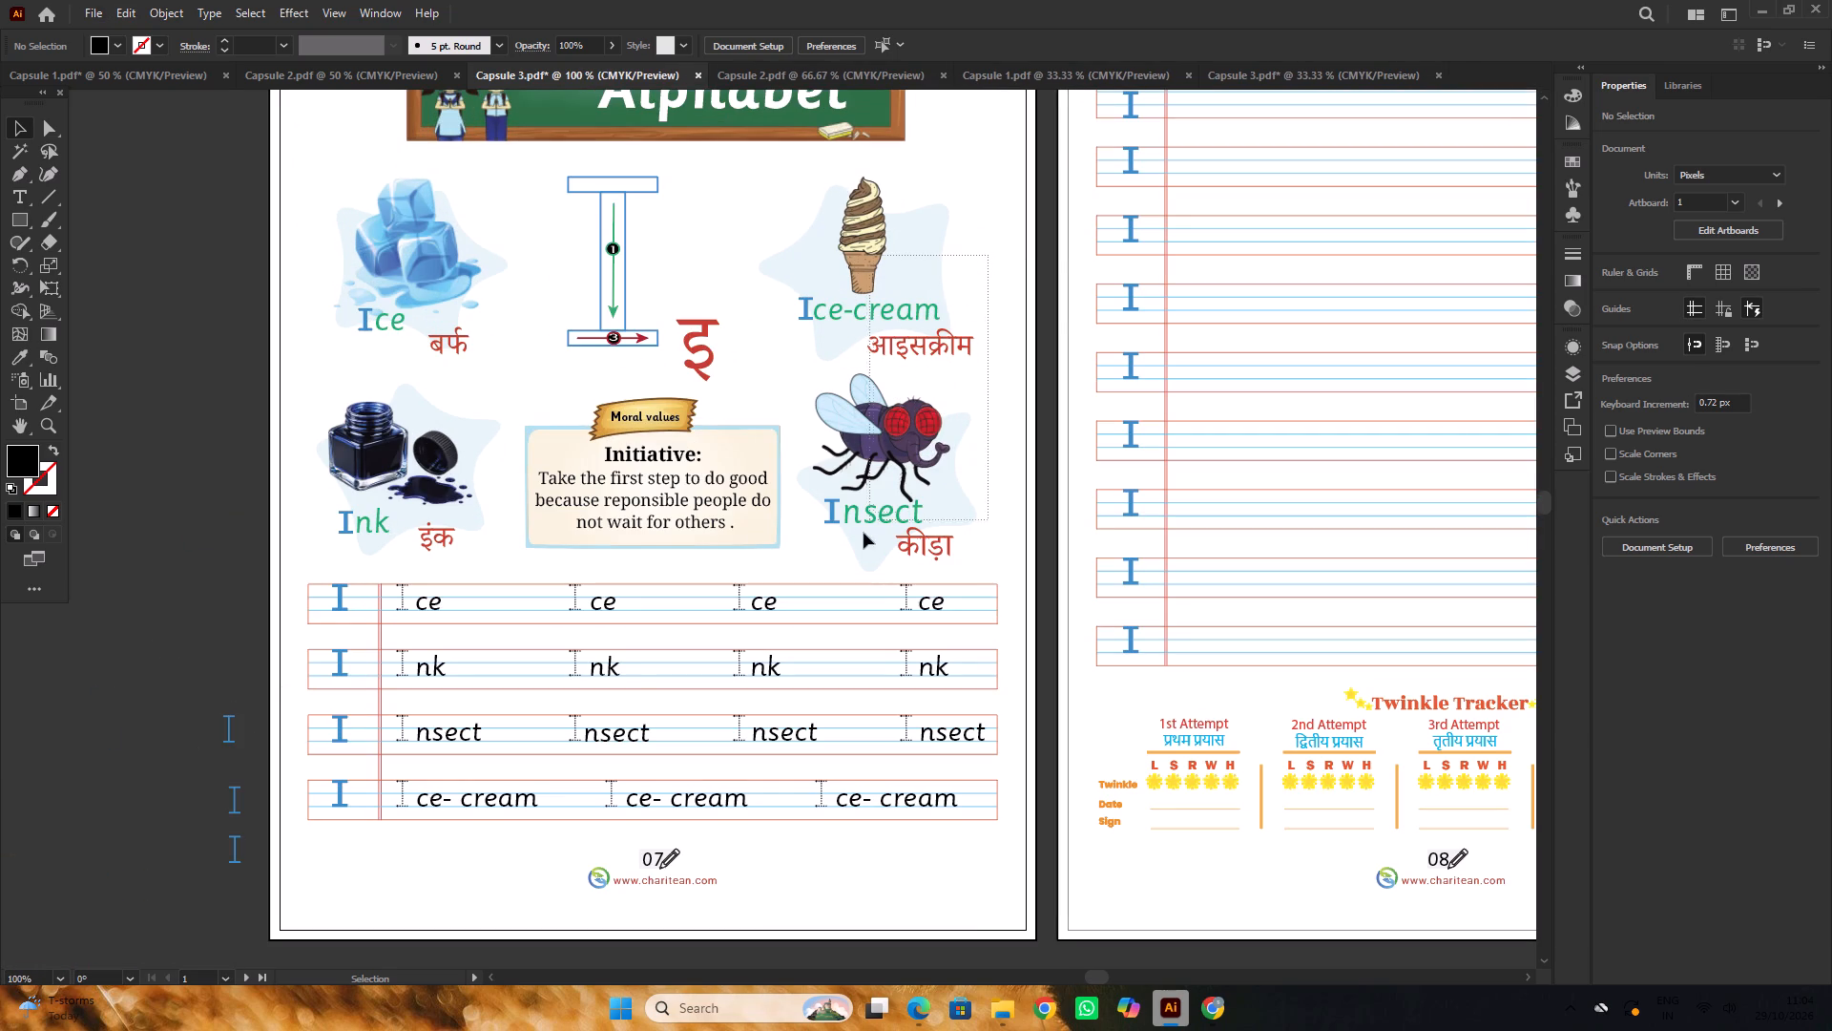
{"action": "left_click_drag", "start_coordinate": [864, 533], "coordinate": [824, 567]}
{"action": "scroll", "coordinate": [899, 396], "scroll_direction": "up", "scroll_amount": 2}
{"action": "left_click_drag", "start_coordinate": [906, 352], "coordinate": [914, 353]}
{"action": "key", "text": "ctrl+z"}
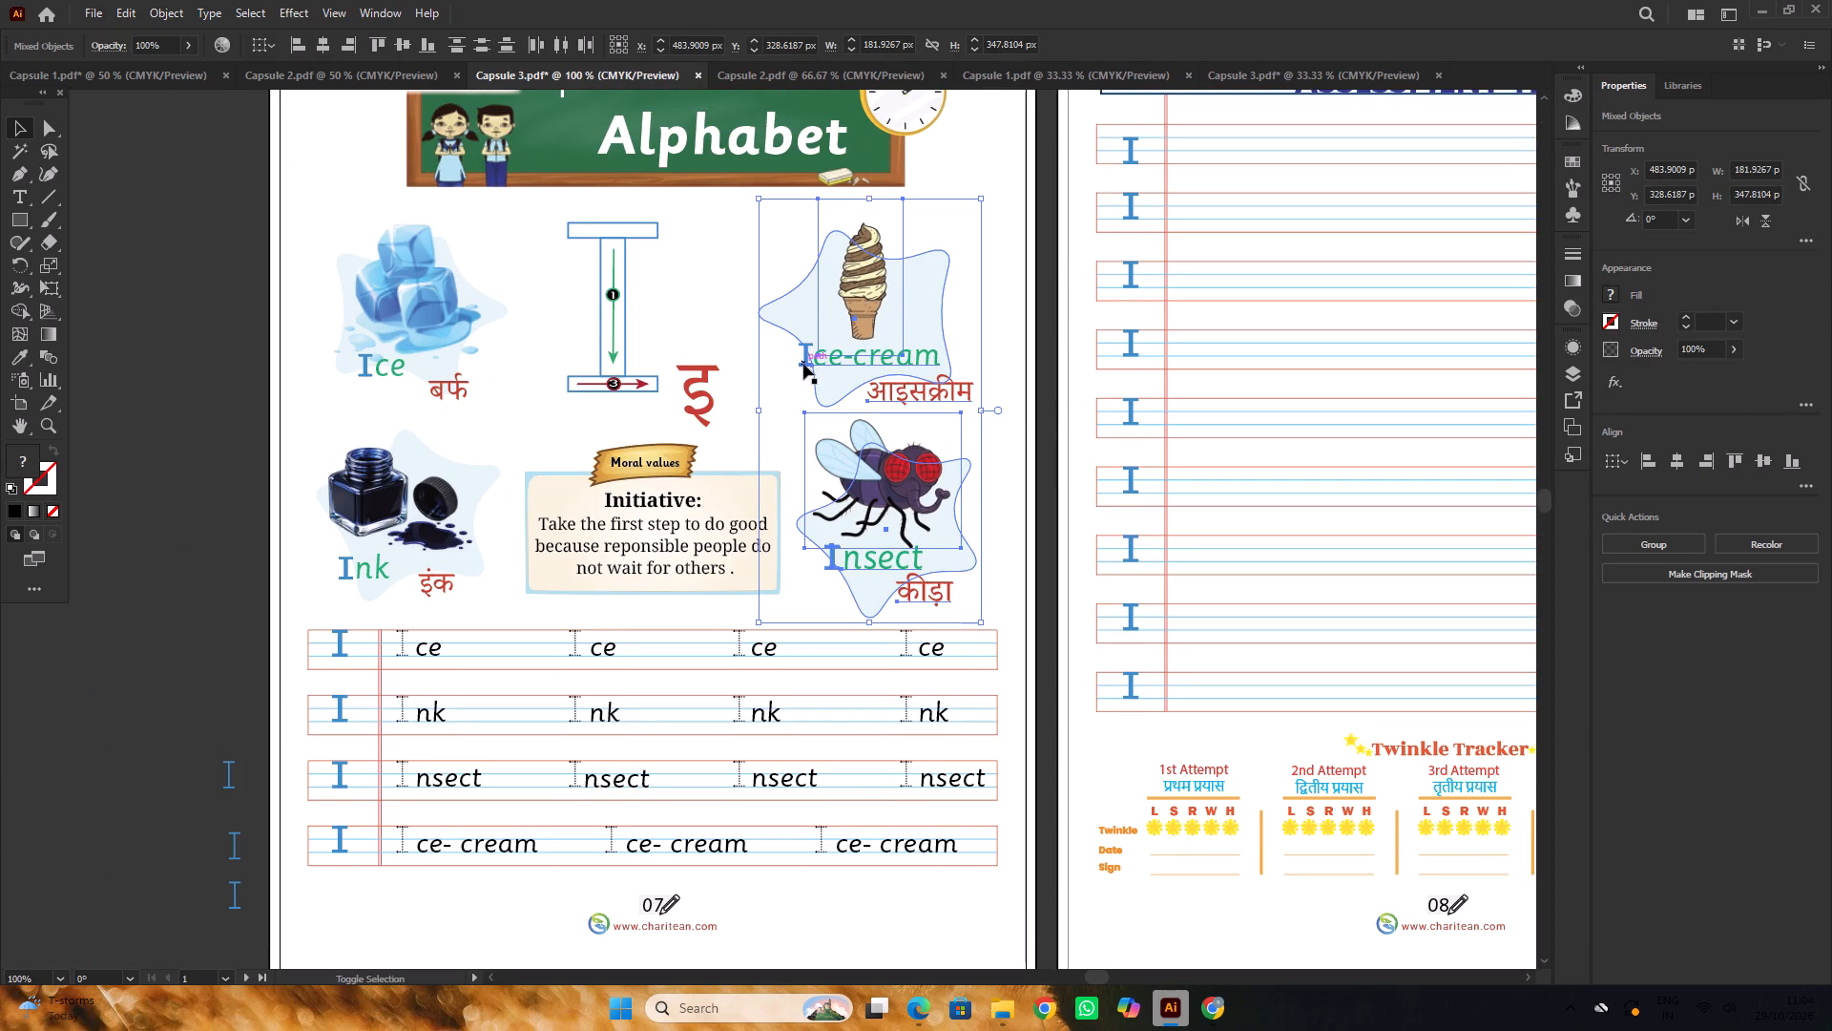
{"action": "left_click", "coordinate": [803, 363], "text": "shift"}
{"action": "left_click_drag", "start_coordinate": [872, 360], "coordinate": [885, 362]}
{"action": "scroll", "coordinate": [885, 363], "scroll_direction": "down", "scroll_amount": 1, "text": "alt"}
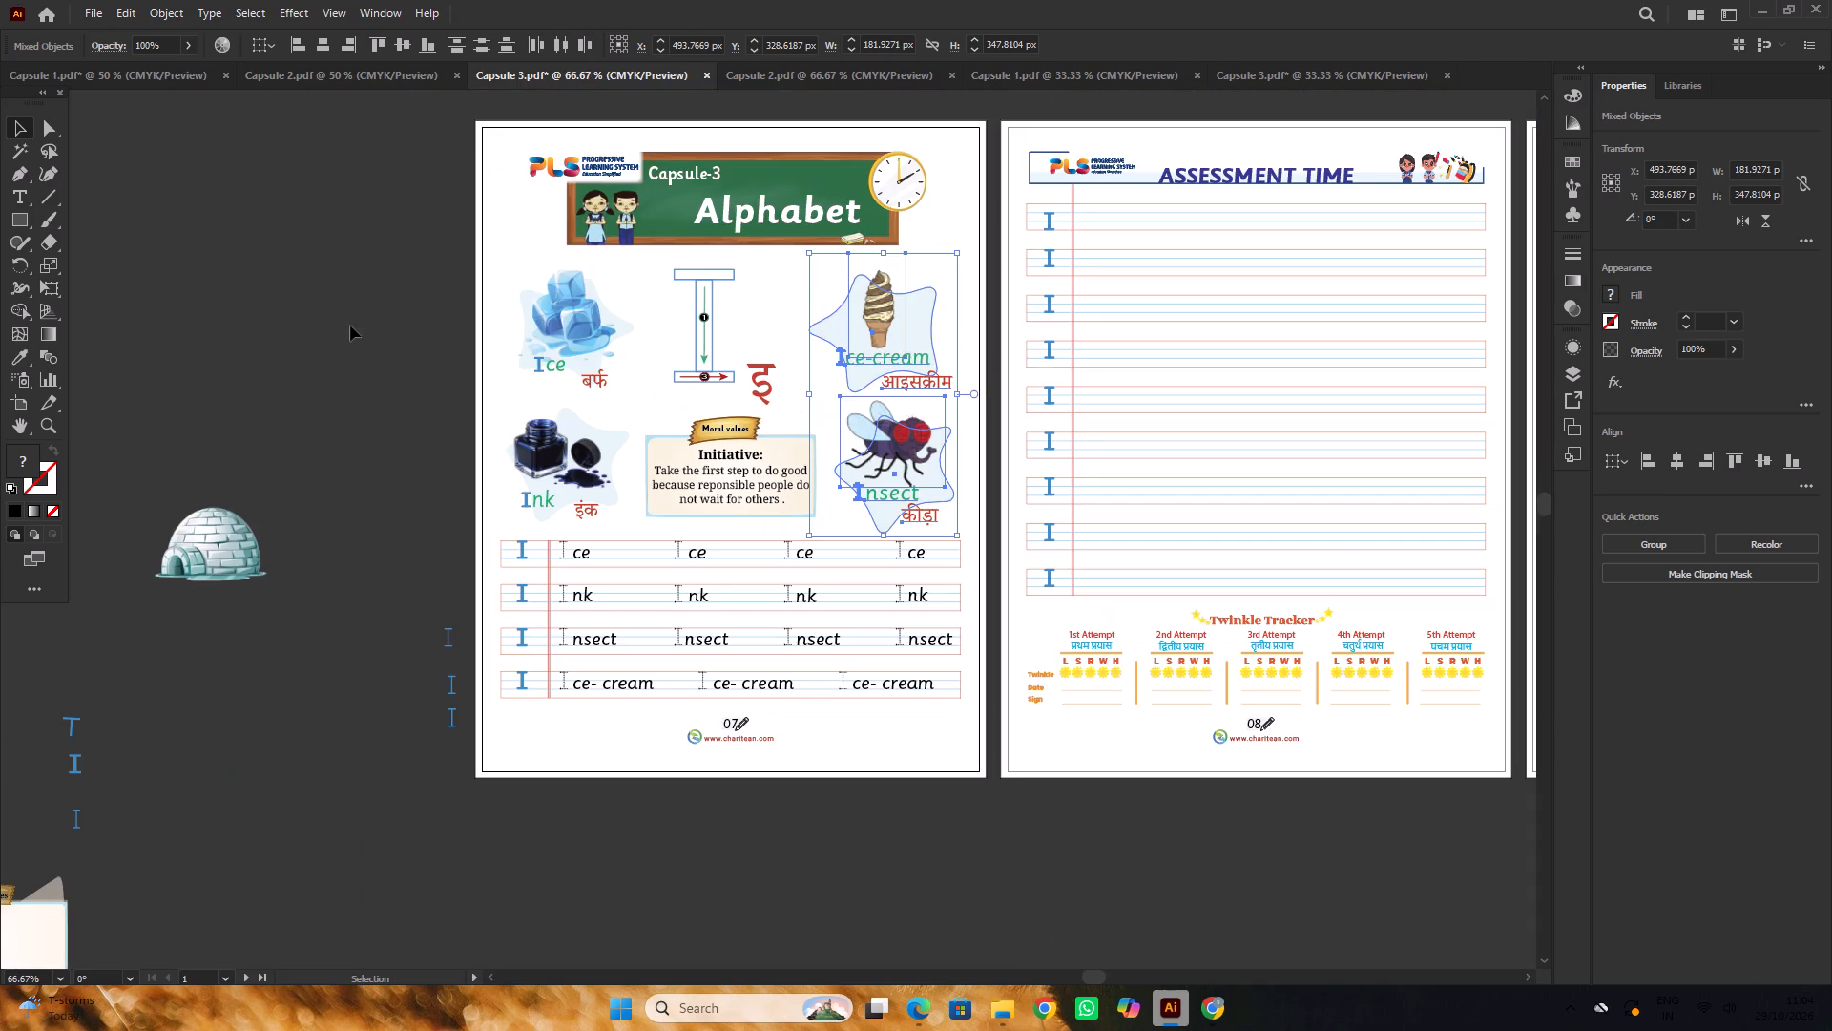
{"action": "left_click", "coordinate": [350, 326]}
Unlock the large letter I and इ group and centre it horizontally on the Alphabet page.
{"action": "left_click", "coordinate": [729, 383]}
{"action": "left_click", "coordinate": [753, 382]}
{"action": "right_click", "coordinate": [755, 382]}
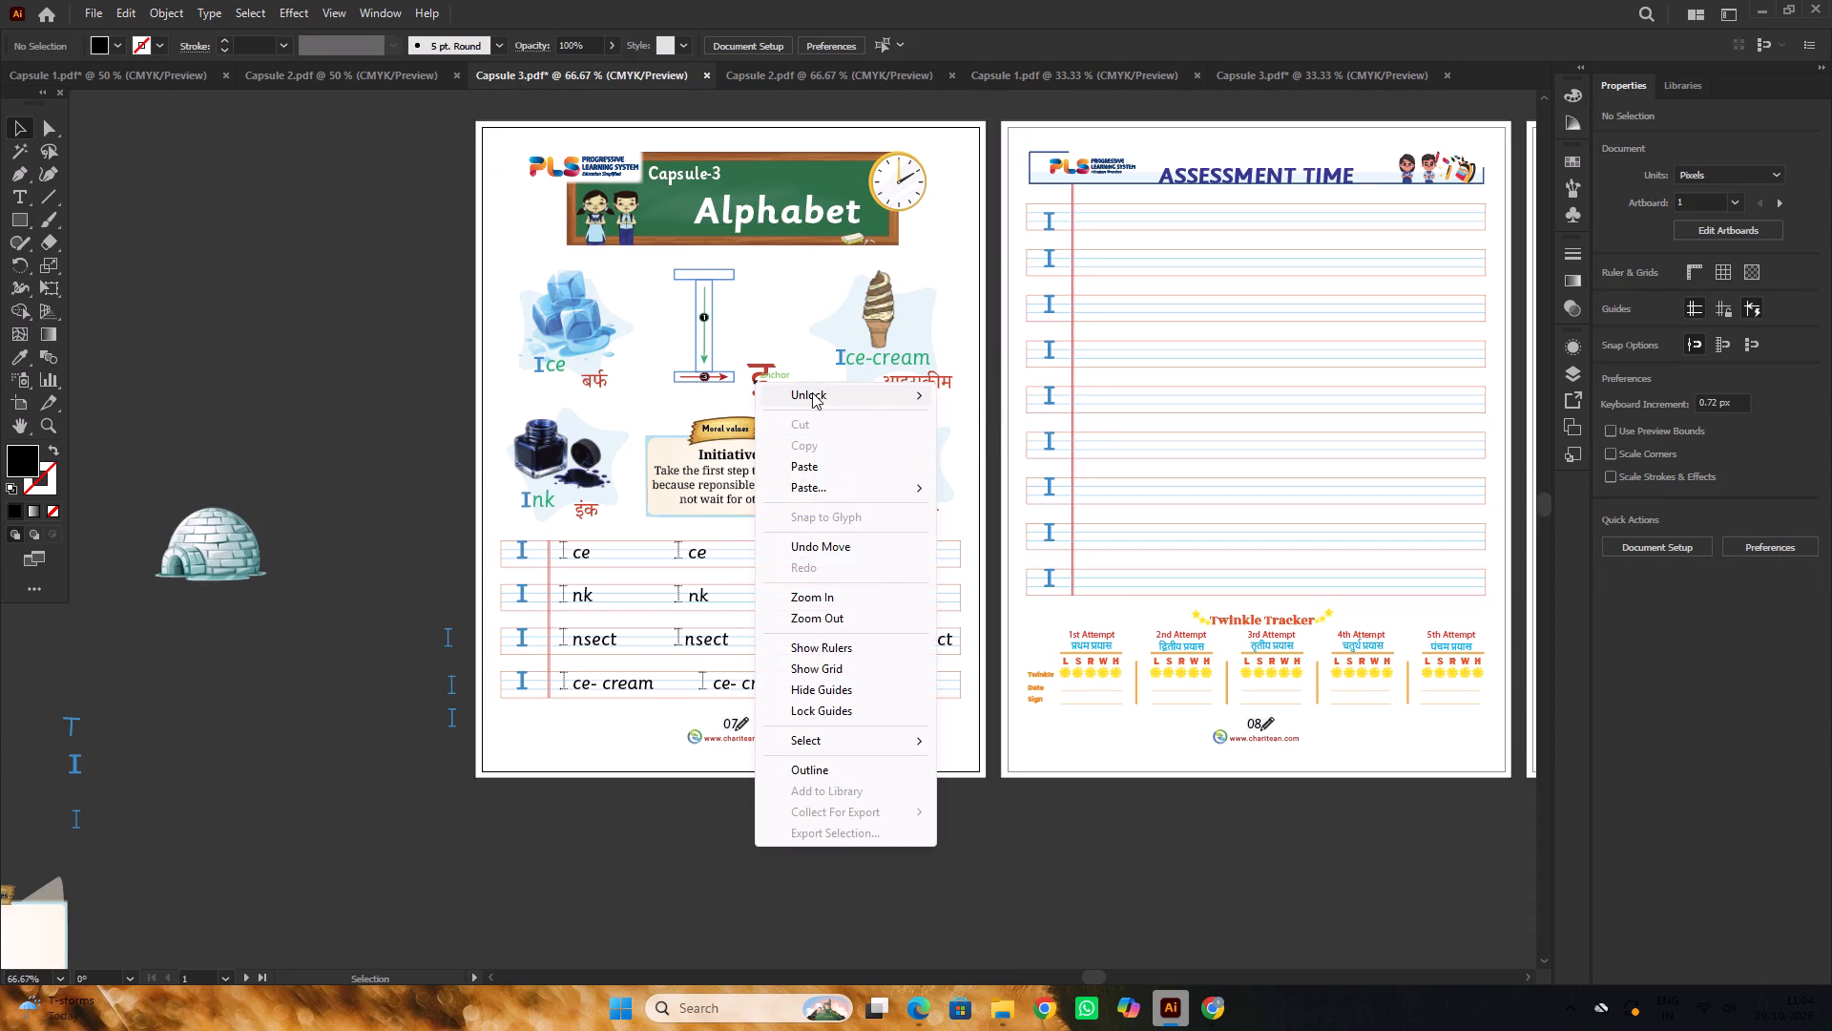
{"action": "left_click", "coordinate": [978, 391]}
{"action": "left_click", "coordinate": [1680, 467]}
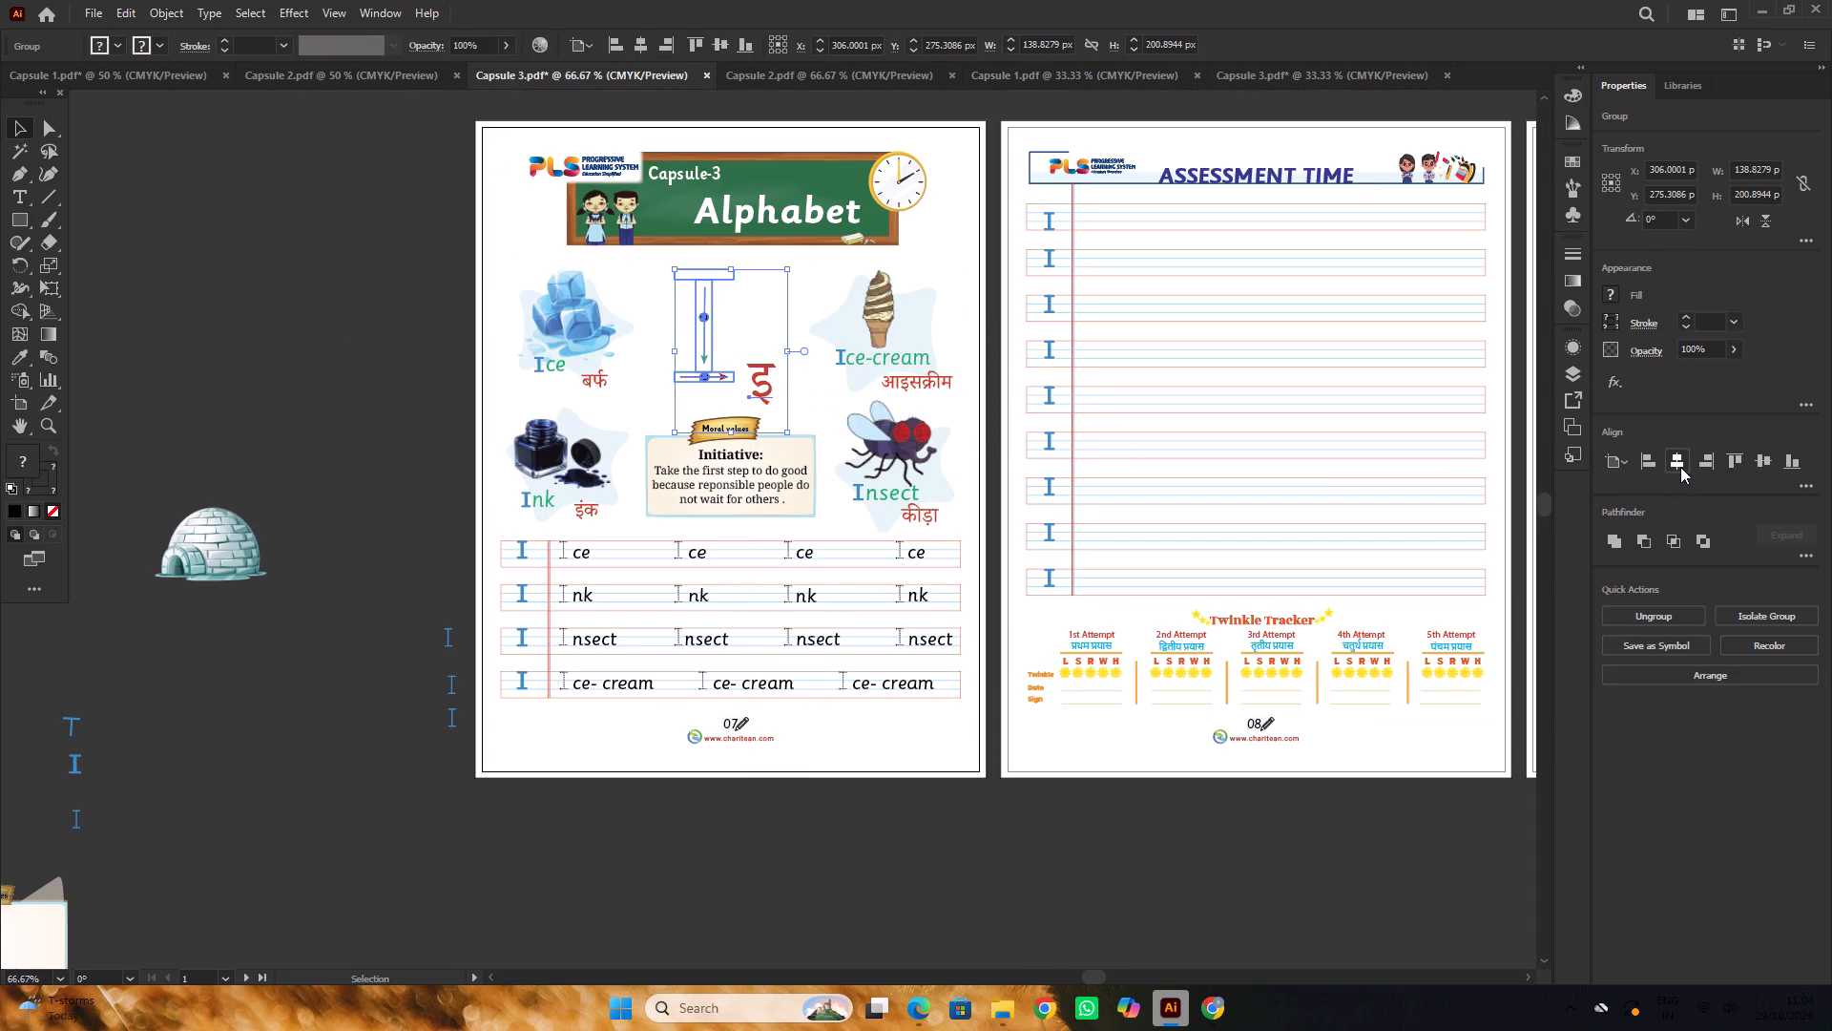
{"action": "triple_click", "coordinate": [1678, 466]}
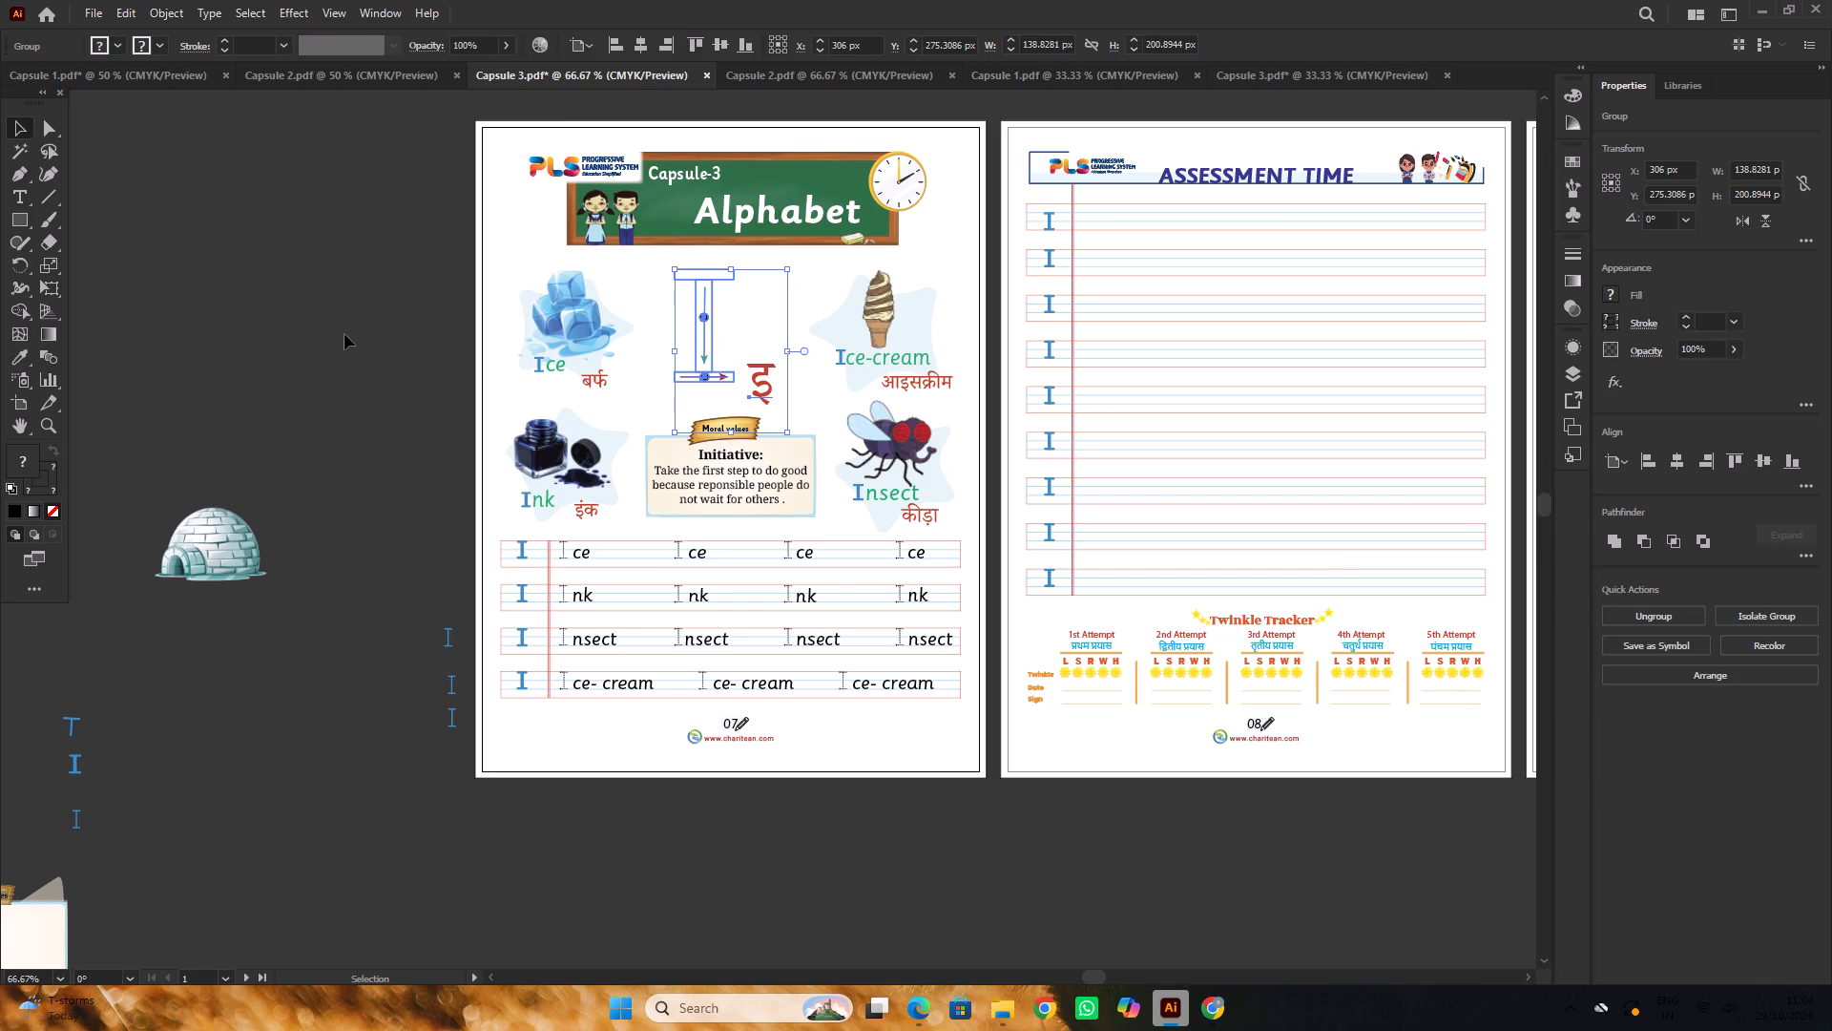
{"action": "left_click", "coordinate": [344, 334]}
Unlock the star background behind the ink bottle and rotate it to about 318°.
{"action": "scroll", "coordinate": [1098, 410], "scroll_direction": "down", "scroll_amount": 2, "text": "alt"}
{"action": "scroll", "coordinate": [1098, 410], "scroll_direction": "up", "scroll_amount": 2, "text": "alt"}
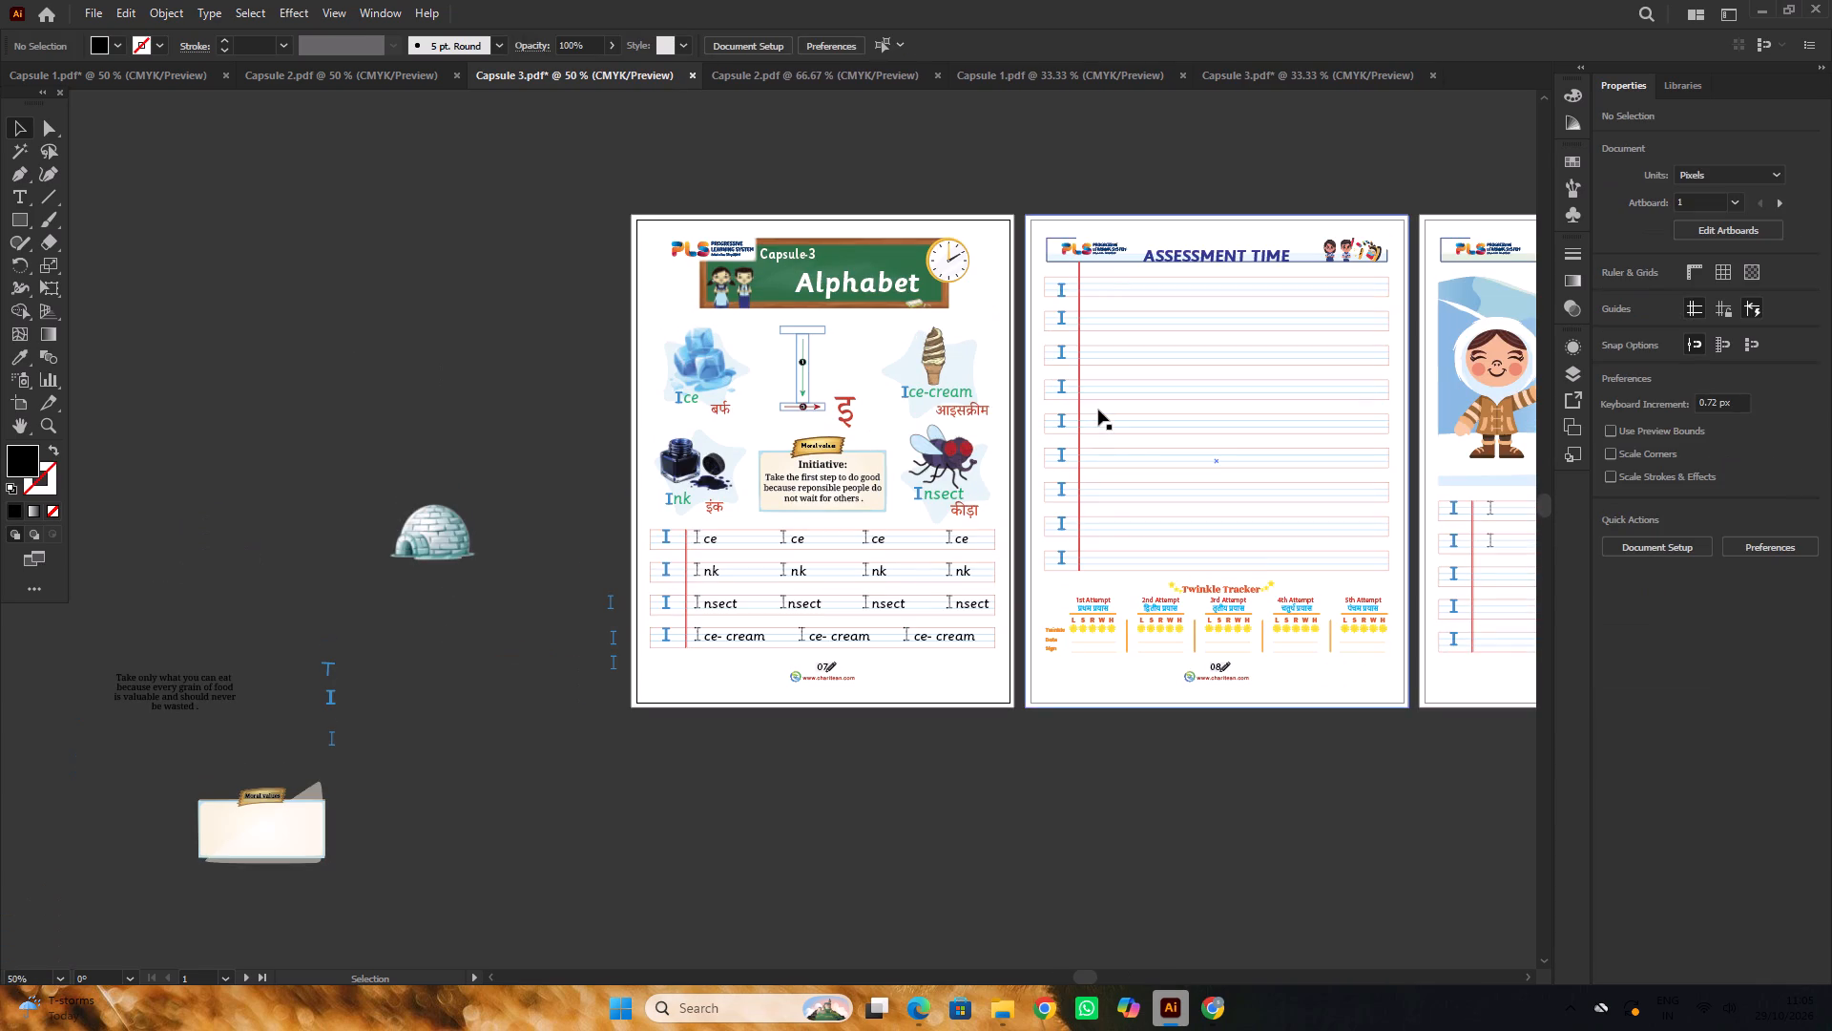
{"action": "scroll", "coordinate": [920, 435], "scroll_direction": "up", "scroll_amount": 2, "text": "alt"}
{"action": "scroll", "coordinate": [928, 430], "scroll_direction": "down", "scroll_amount": 1, "text": "alt"}
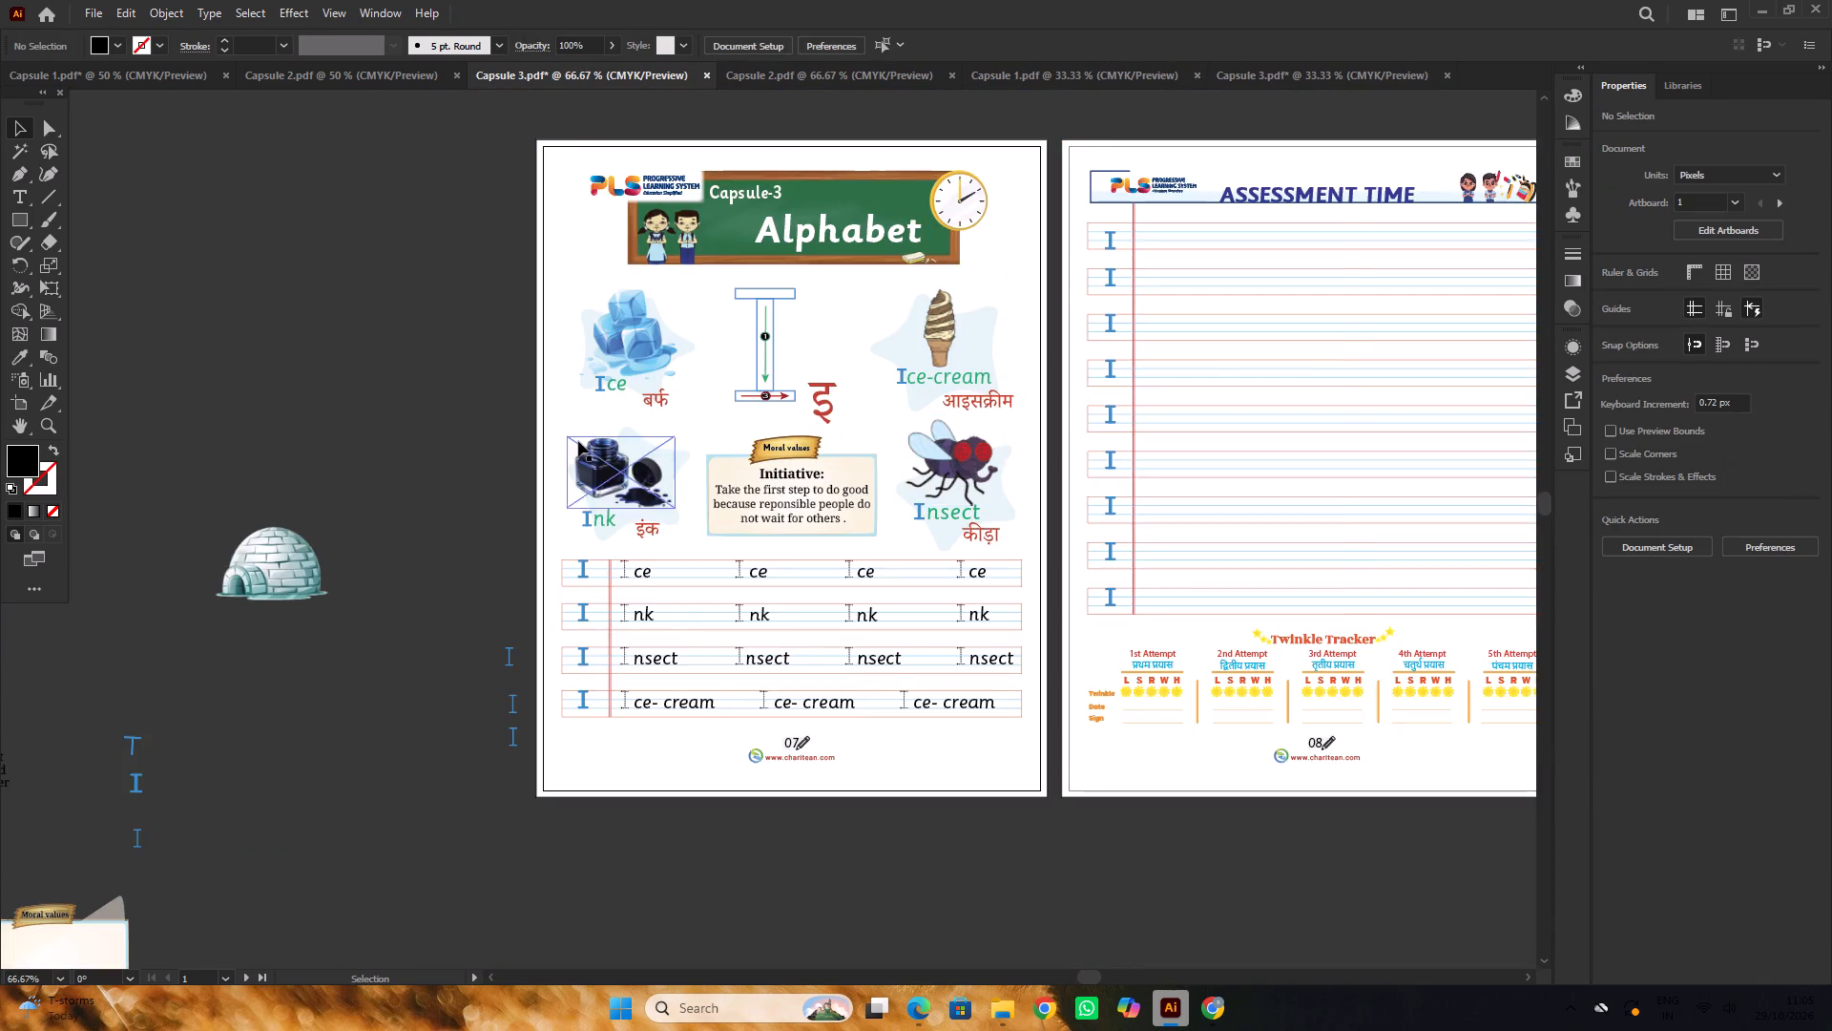
{"action": "scroll", "coordinate": [578, 441], "scroll_direction": "up", "scroll_amount": 2, "text": "alt"}
{"action": "left_click", "coordinate": [814, 468]}
{"action": "left_click", "coordinate": [813, 473]}
{"action": "right_click", "coordinate": [811, 473]}
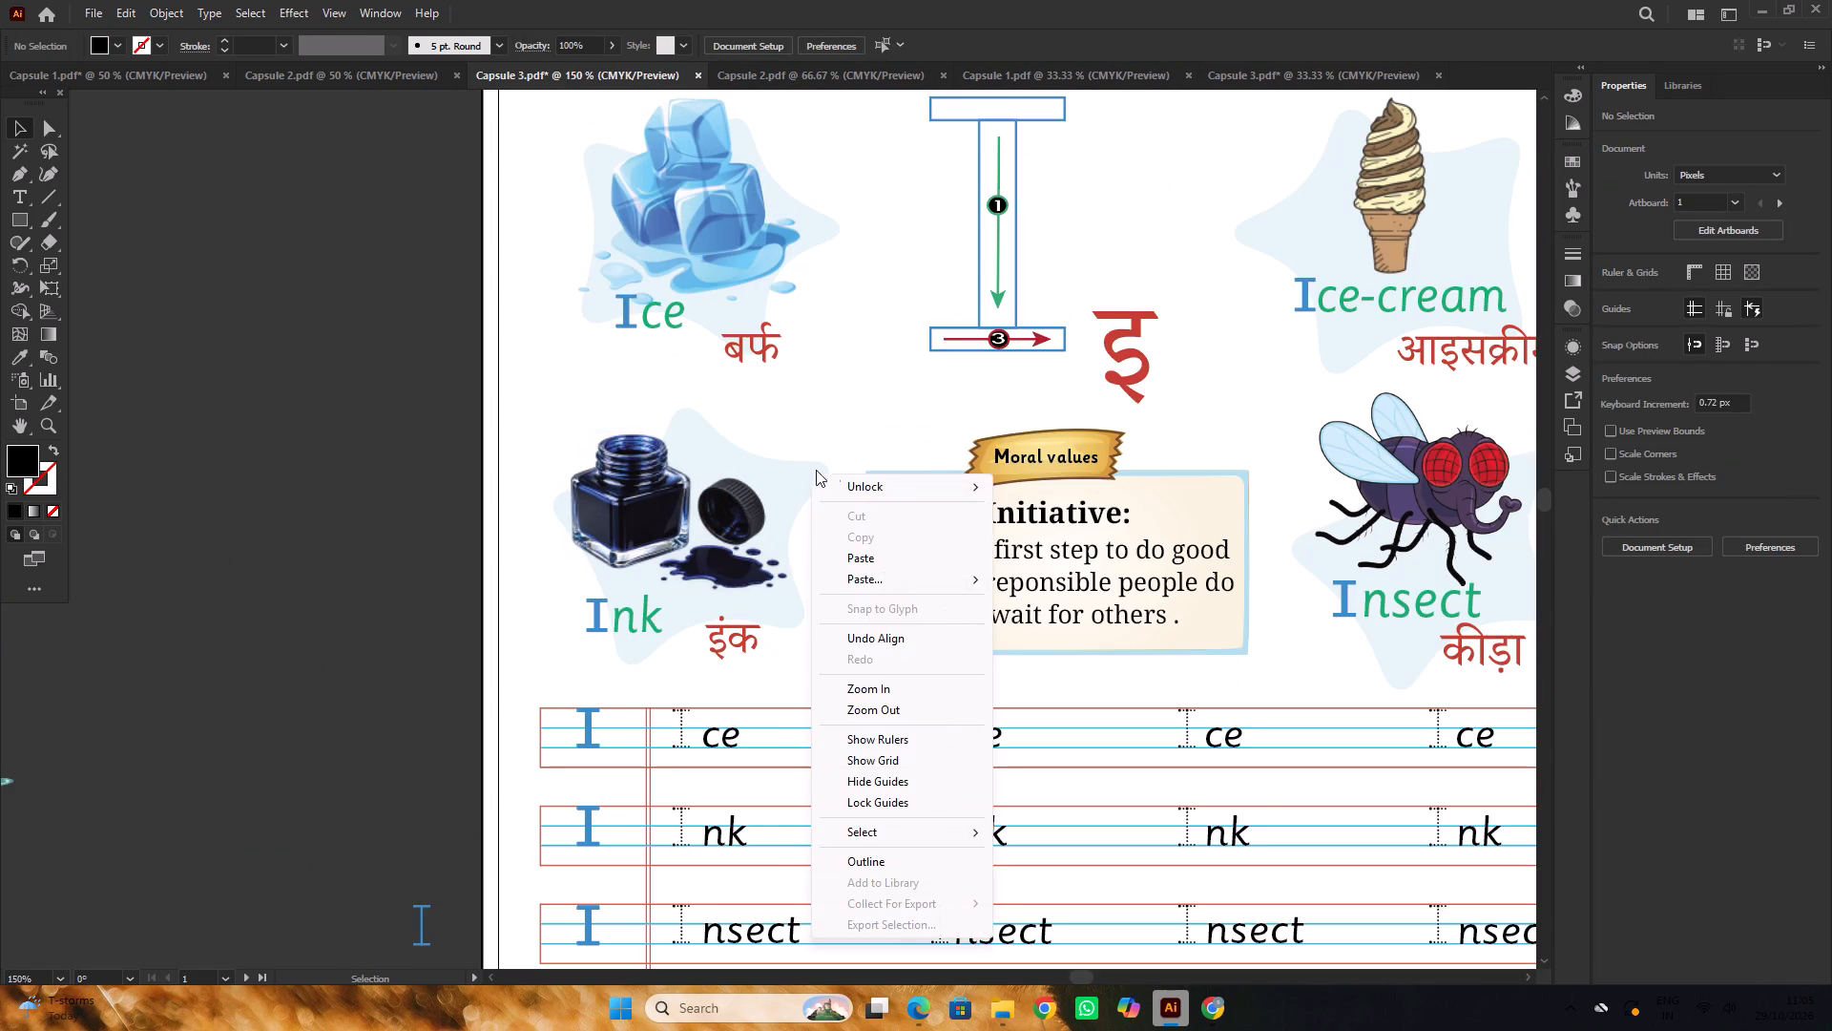
{"action": "left_click", "coordinate": [1030, 483]}
{"action": "left_click", "coordinate": [427, 383]}
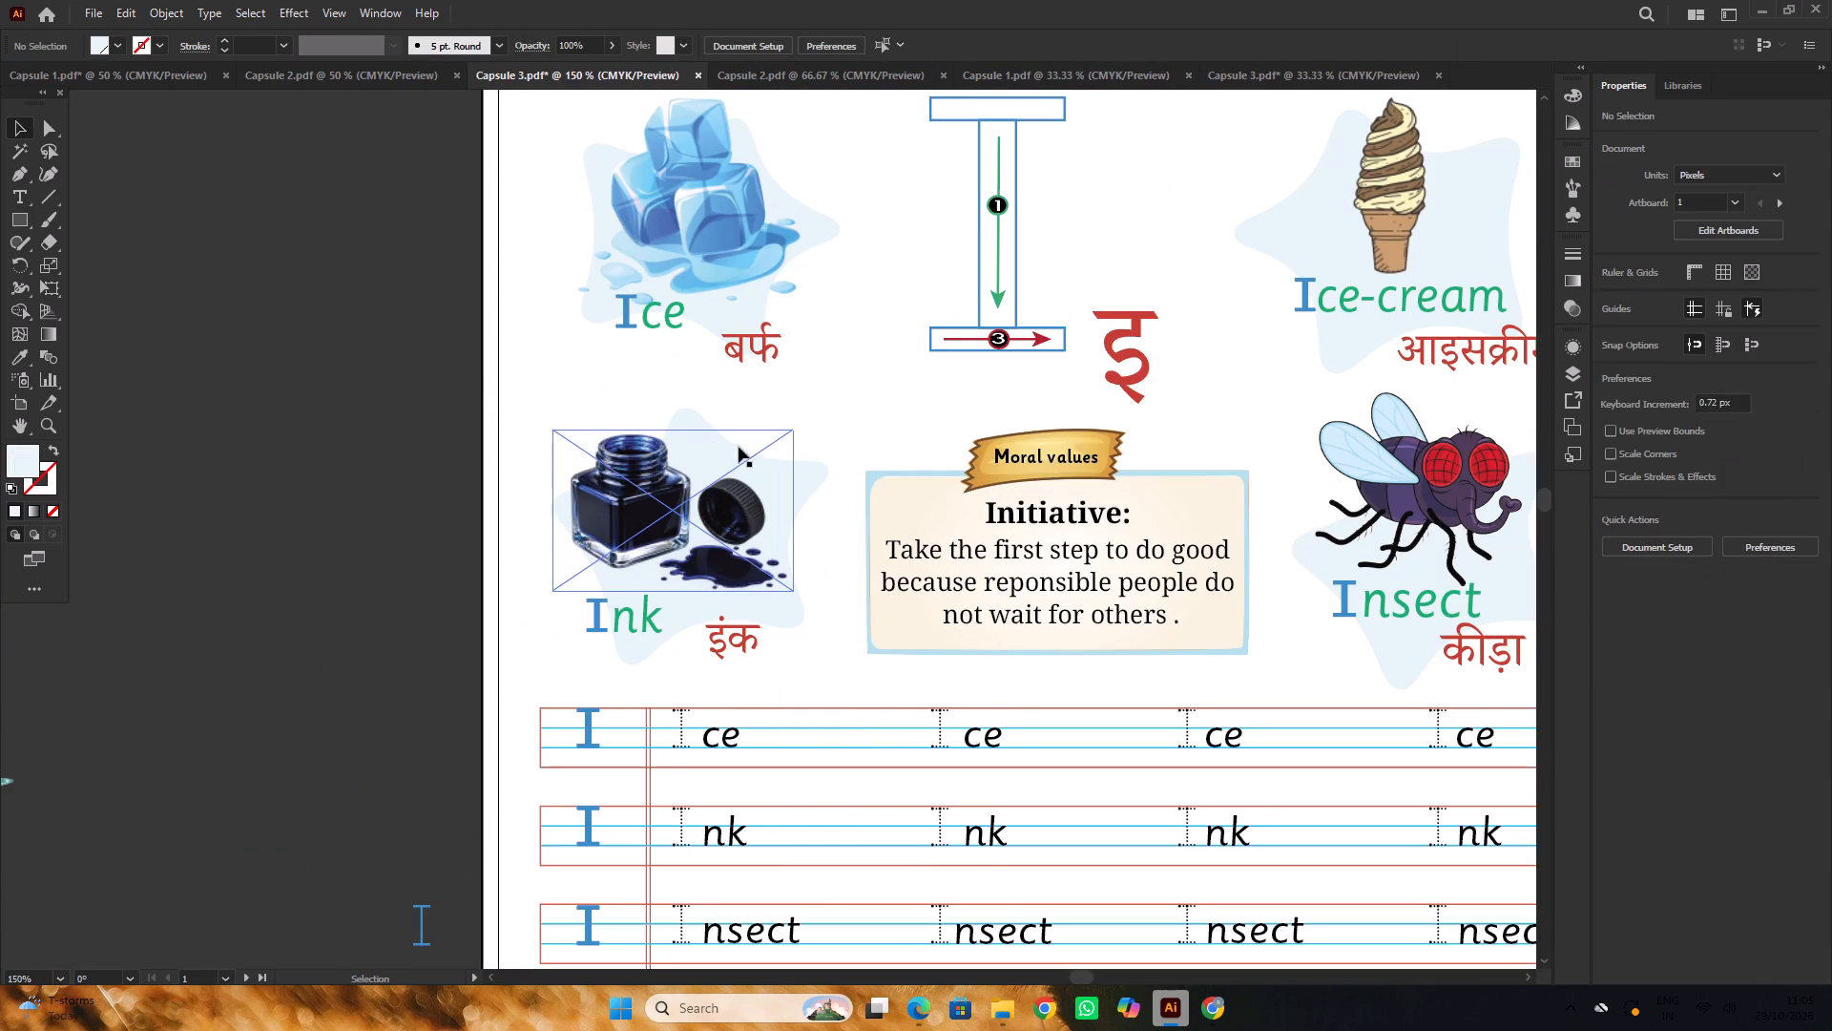
{"action": "left_click", "coordinate": [751, 452]}
{"action": "left_click", "coordinate": [811, 459]}
{"action": "left_click_drag", "start_coordinate": [868, 472], "coordinate": [657, 369]}
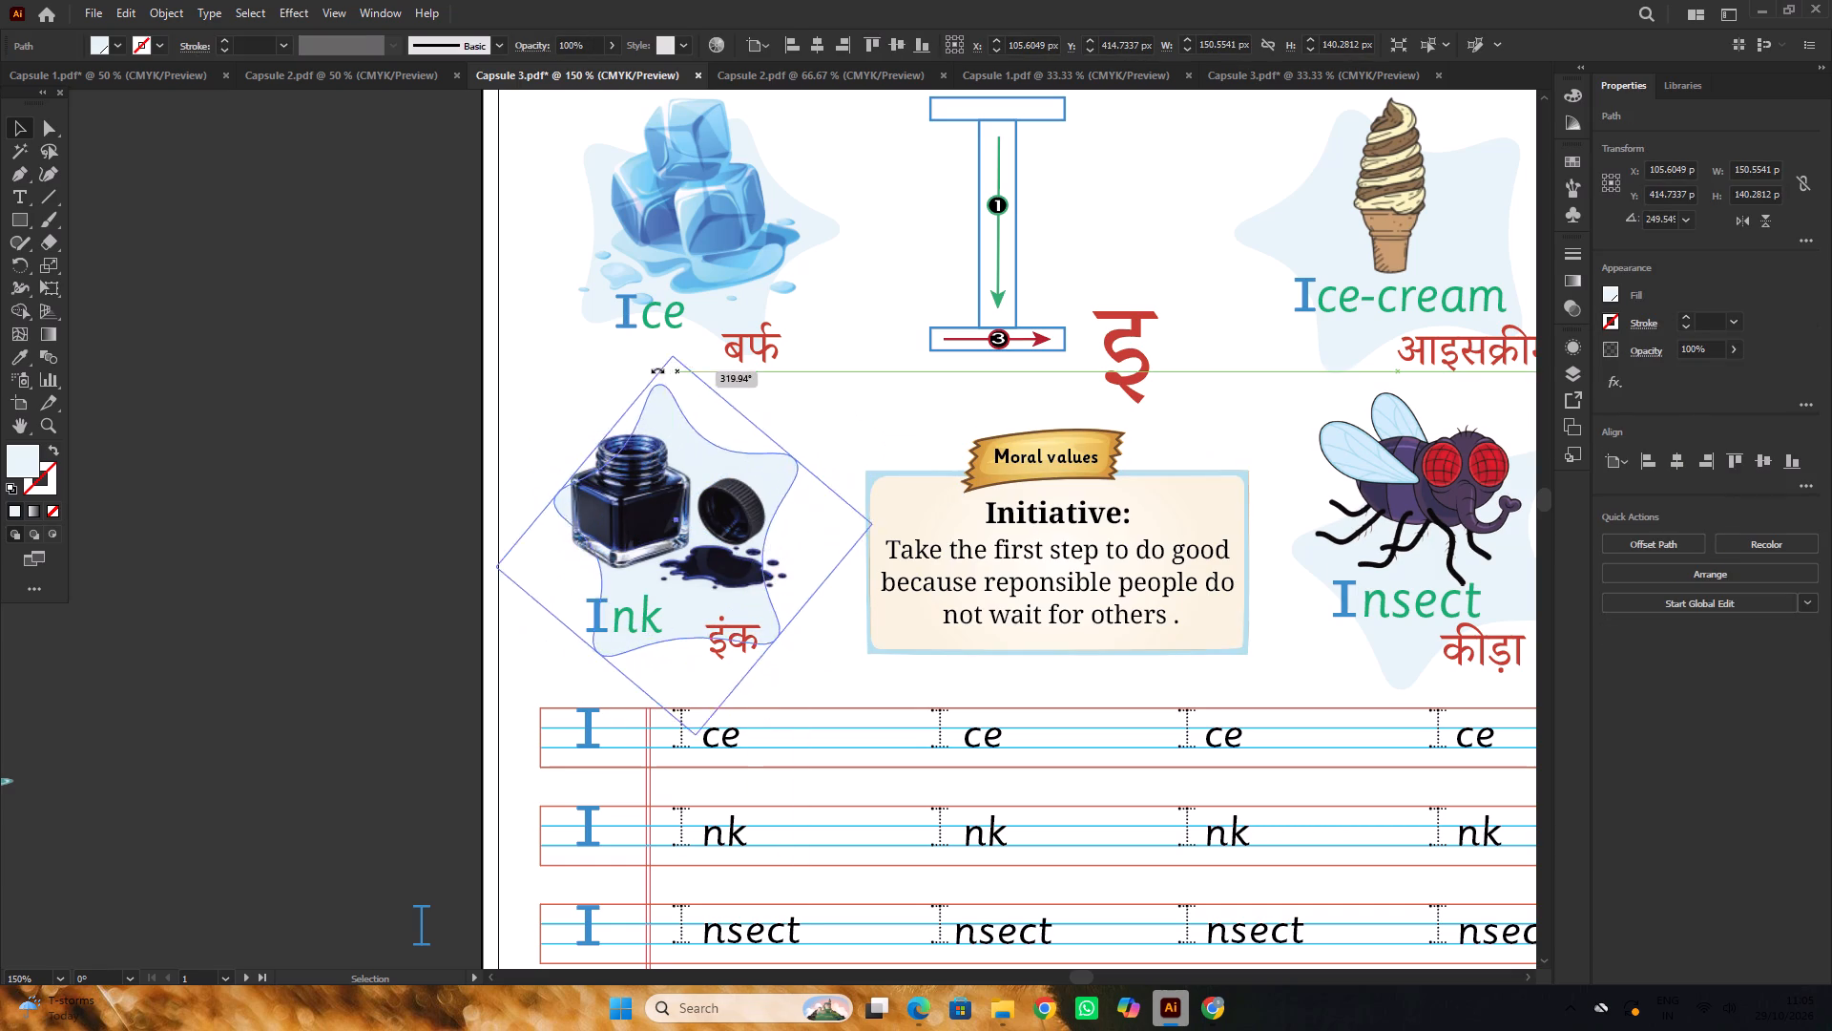
{"action": "left_click_drag", "start_coordinate": [657, 369], "coordinate": [685, 385]}
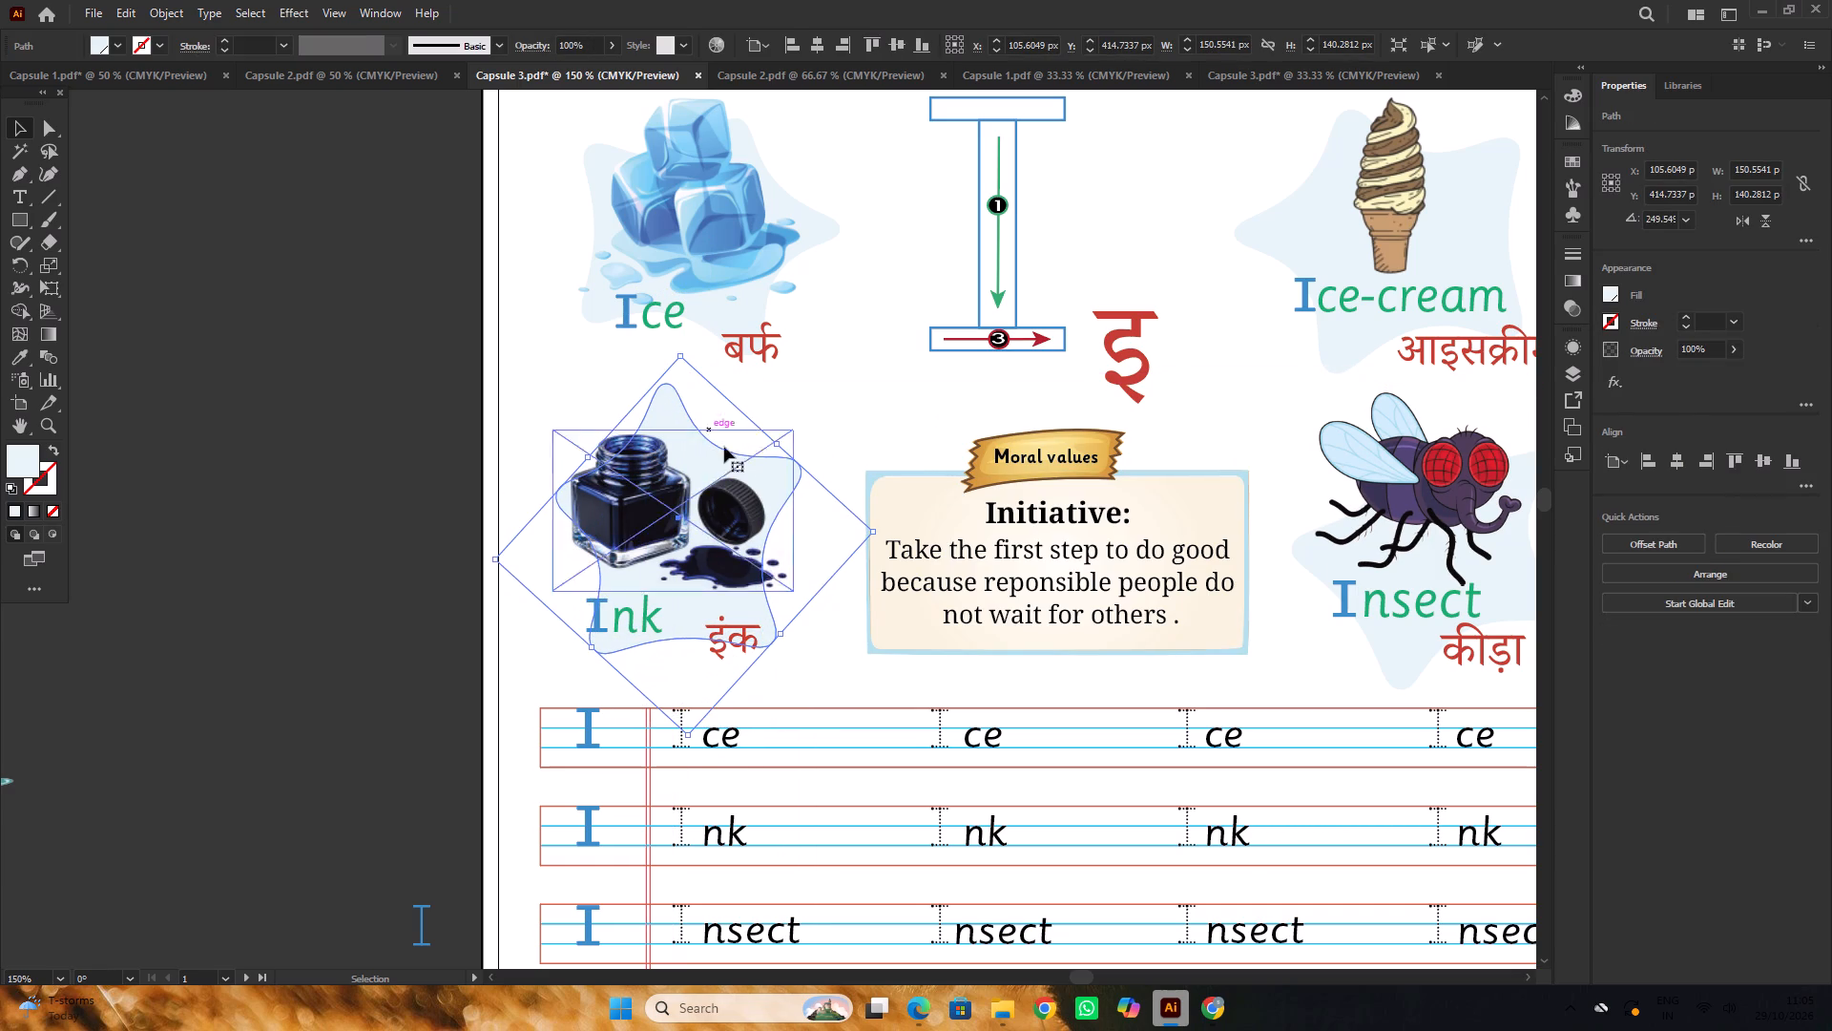
Shift the ink bottle picture slightly right and its star background about 6 px left.
{"action": "left_click_drag", "start_coordinate": [771, 474], "coordinate": [783, 471]}
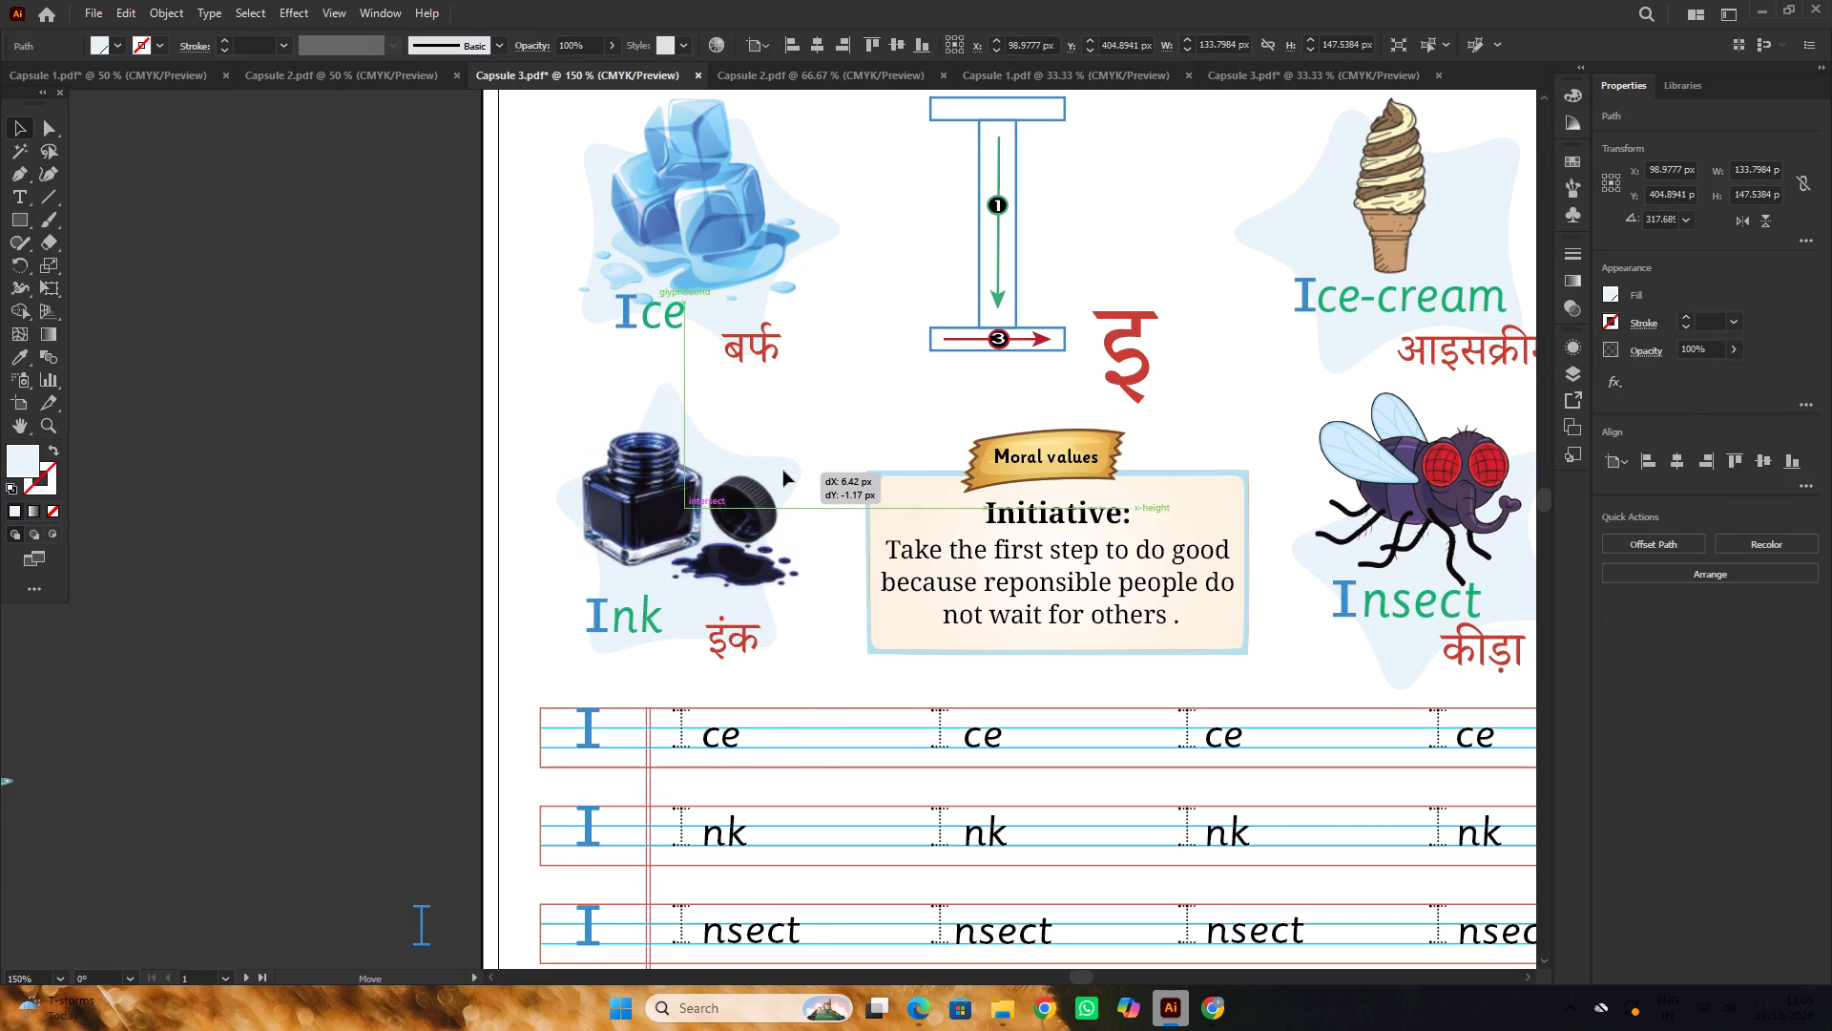
{"action": "left_click_drag", "start_coordinate": [783, 471], "coordinate": [793, 474]}
{"action": "left_click", "coordinate": [365, 338]}
{"action": "scroll", "coordinate": [768, 419], "scroll_direction": "down", "scroll_amount": 1, "text": "alt"}
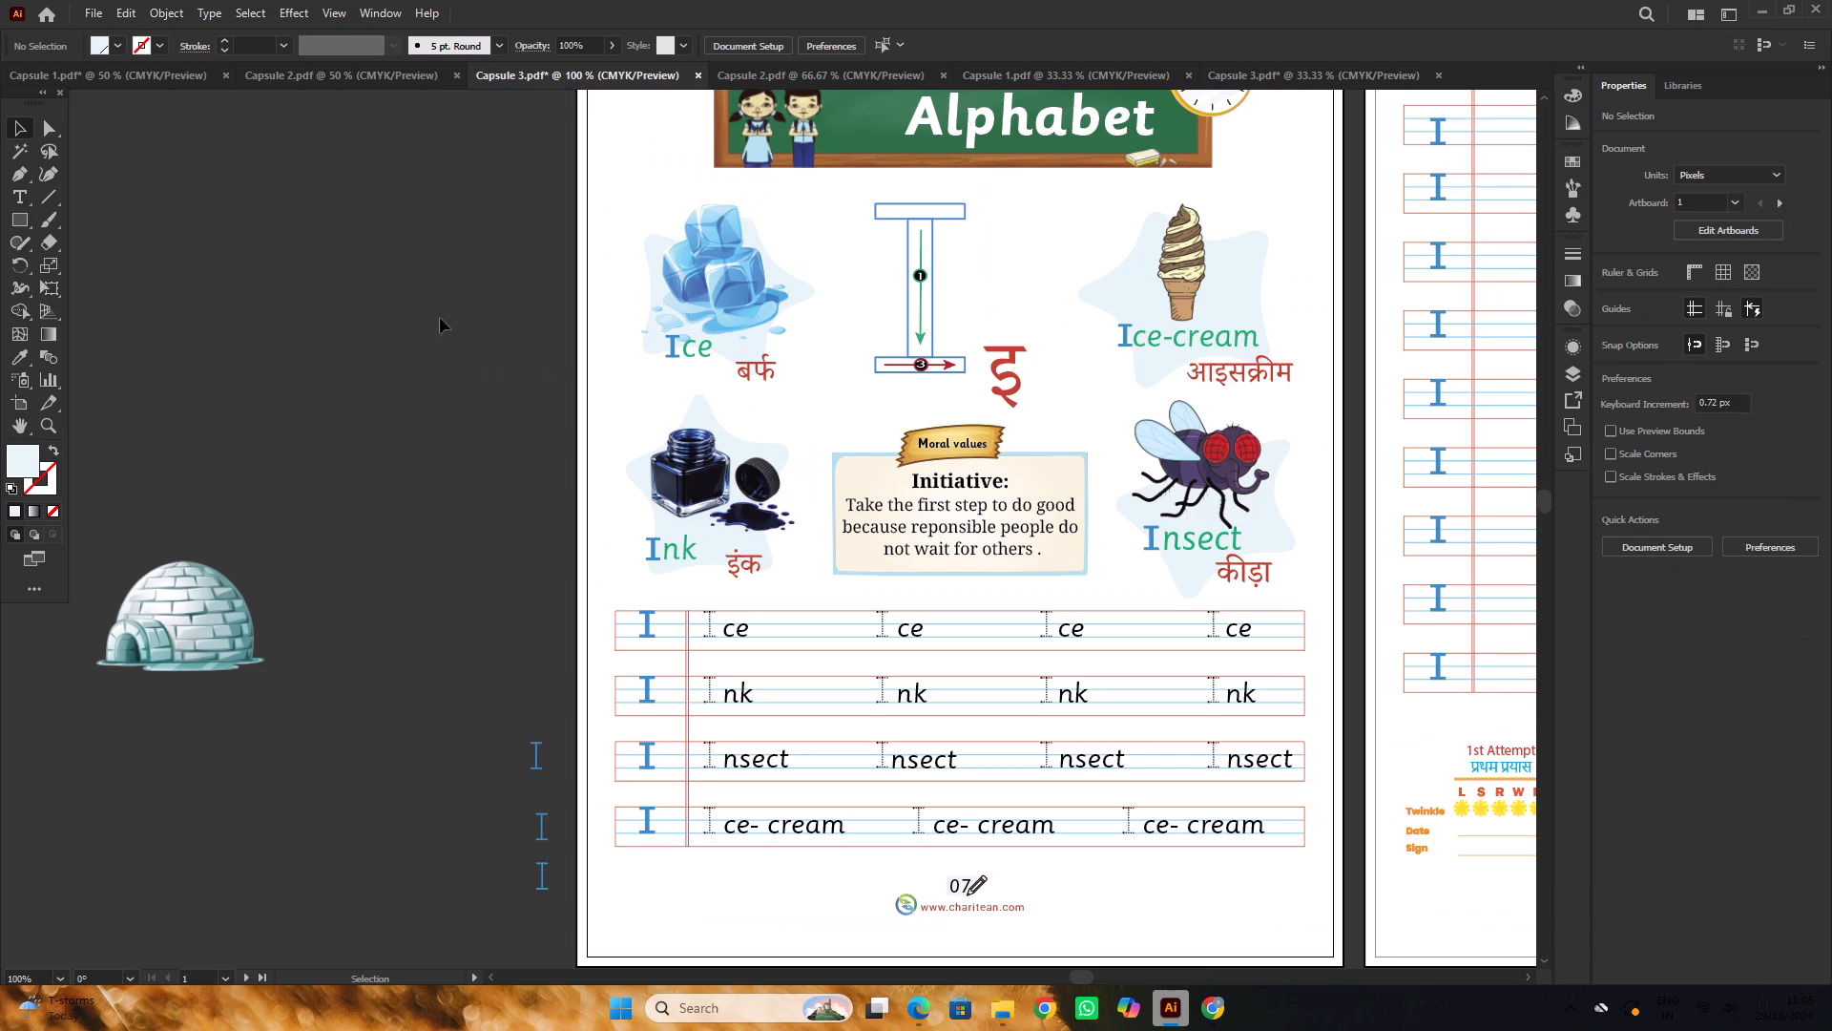
{"action": "left_click", "coordinate": [431, 312]}
{"action": "scroll", "coordinate": [715, 397], "scroll_direction": "up", "scroll_amount": 2, "text": "alt"}
{"action": "left_click", "coordinate": [681, 410]}
{"action": "left_click_drag", "start_coordinate": [685, 410], "coordinate": [662, 407]}
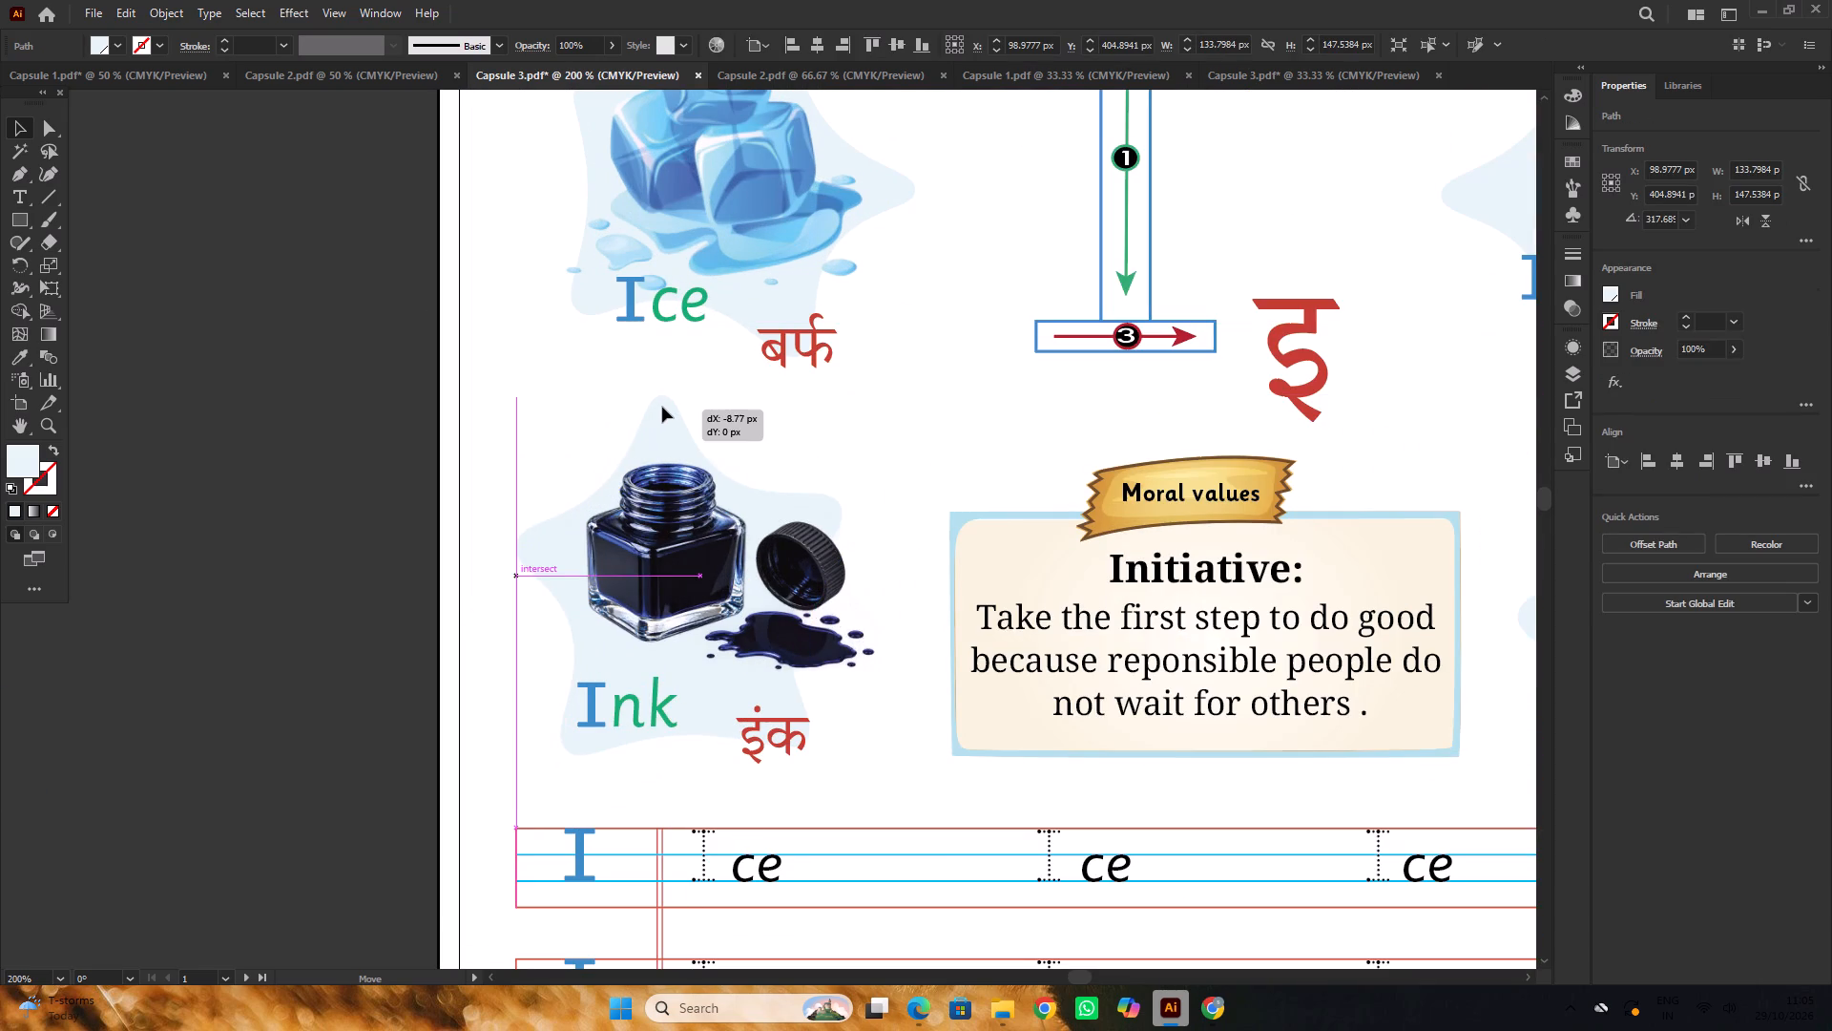
{"action": "left_click_drag", "start_coordinate": [662, 407], "coordinate": [670, 410]}
{"action": "scroll", "coordinate": [672, 410], "scroll_direction": "down", "scroll_amount": 3, "text": "alt"}
{"action": "left_click", "coordinate": [486, 355]}
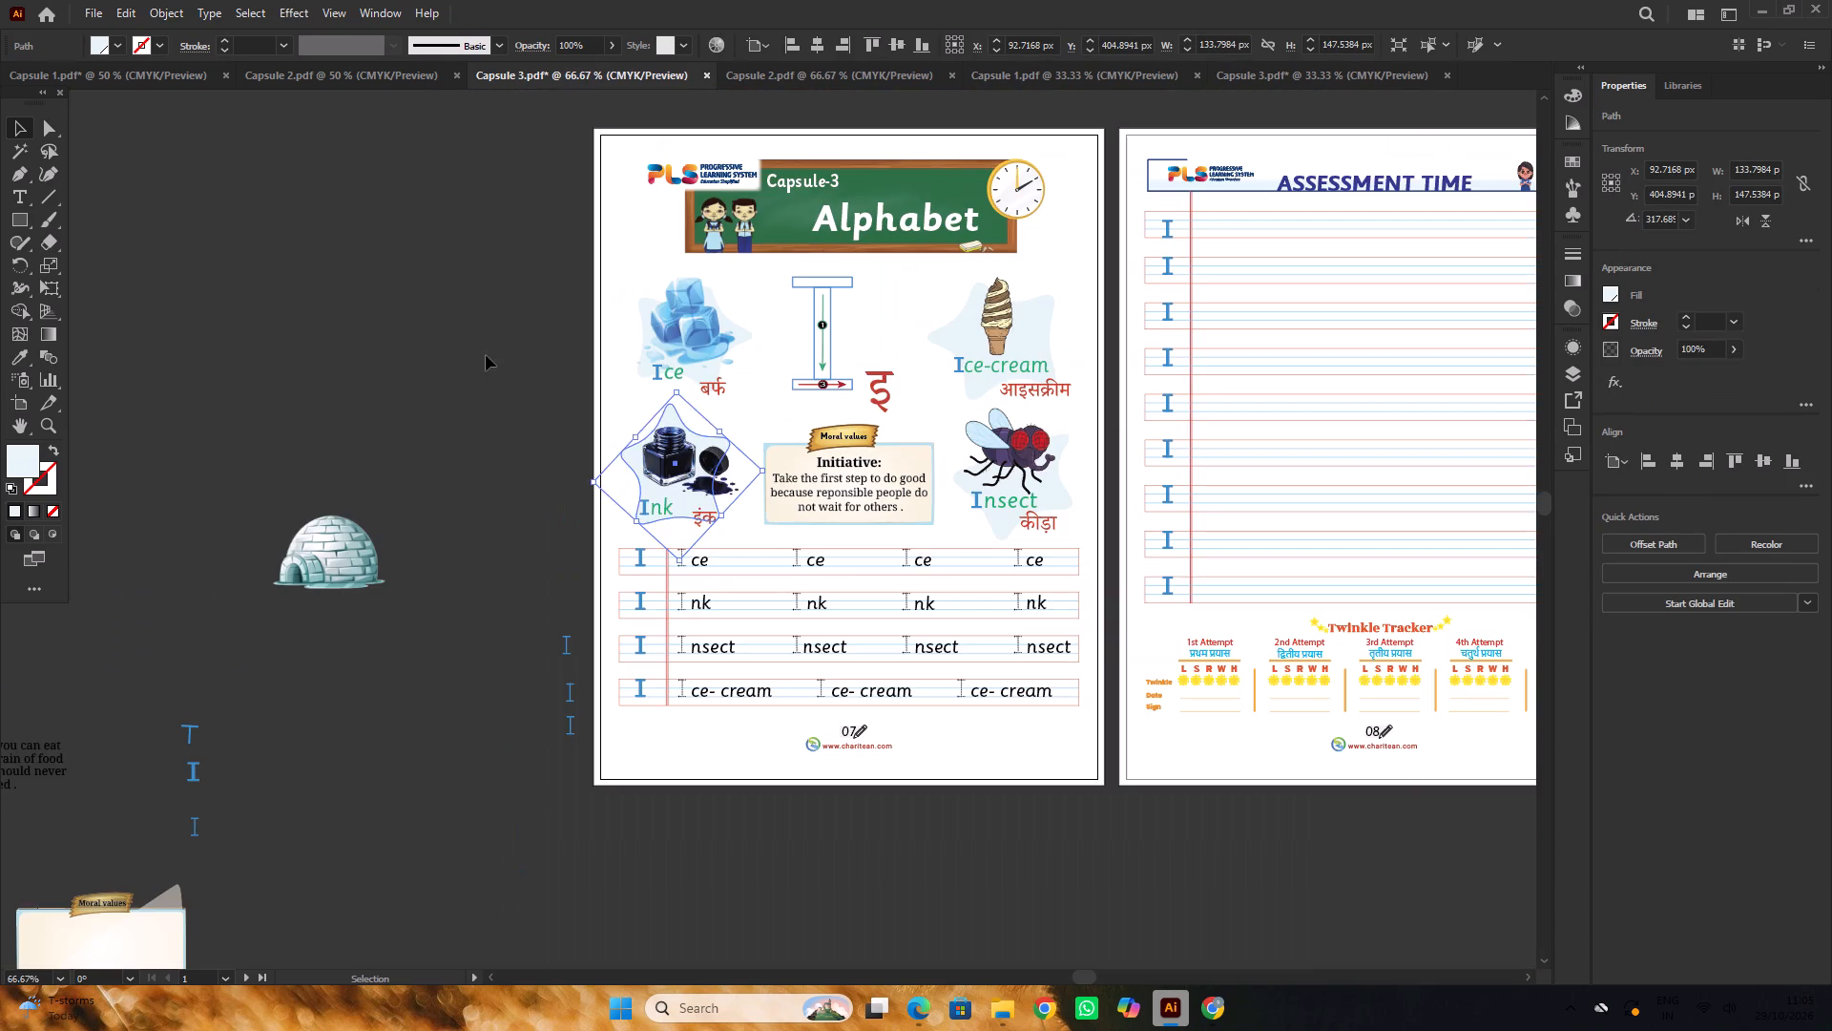
Move the "Ink" caption slightly up and the "इंक" caption left, closer to it.
{"action": "scroll", "coordinate": [668, 532], "scroll_direction": "up", "scroll_amount": 4, "text": "alt"}
{"action": "left_click", "coordinate": [662, 477]}
{"action": "left_click_drag", "start_coordinate": [661, 472], "coordinate": [659, 454]}
{"action": "left_click", "coordinate": [879, 512]}
{"action": "left_click_drag", "start_coordinate": [879, 505], "coordinate": [828, 504]}
{"action": "scroll", "coordinate": [825, 500], "scroll_direction": "down", "scroll_amount": 4, "text": "alt"}
{"action": "double_click", "coordinate": [356, 392]}
Centre the Twinkle Tracker group horizontally on the Assessment Time page.
{"action": "scroll", "coordinate": [354, 393], "scroll_direction": "up", "scroll_amount": 1, "text": "alt"}
{"action": "scroll", "coordinate": [354, 393], "scroll_direction": "down", "scroll_amount": 2, "text": "alt"}
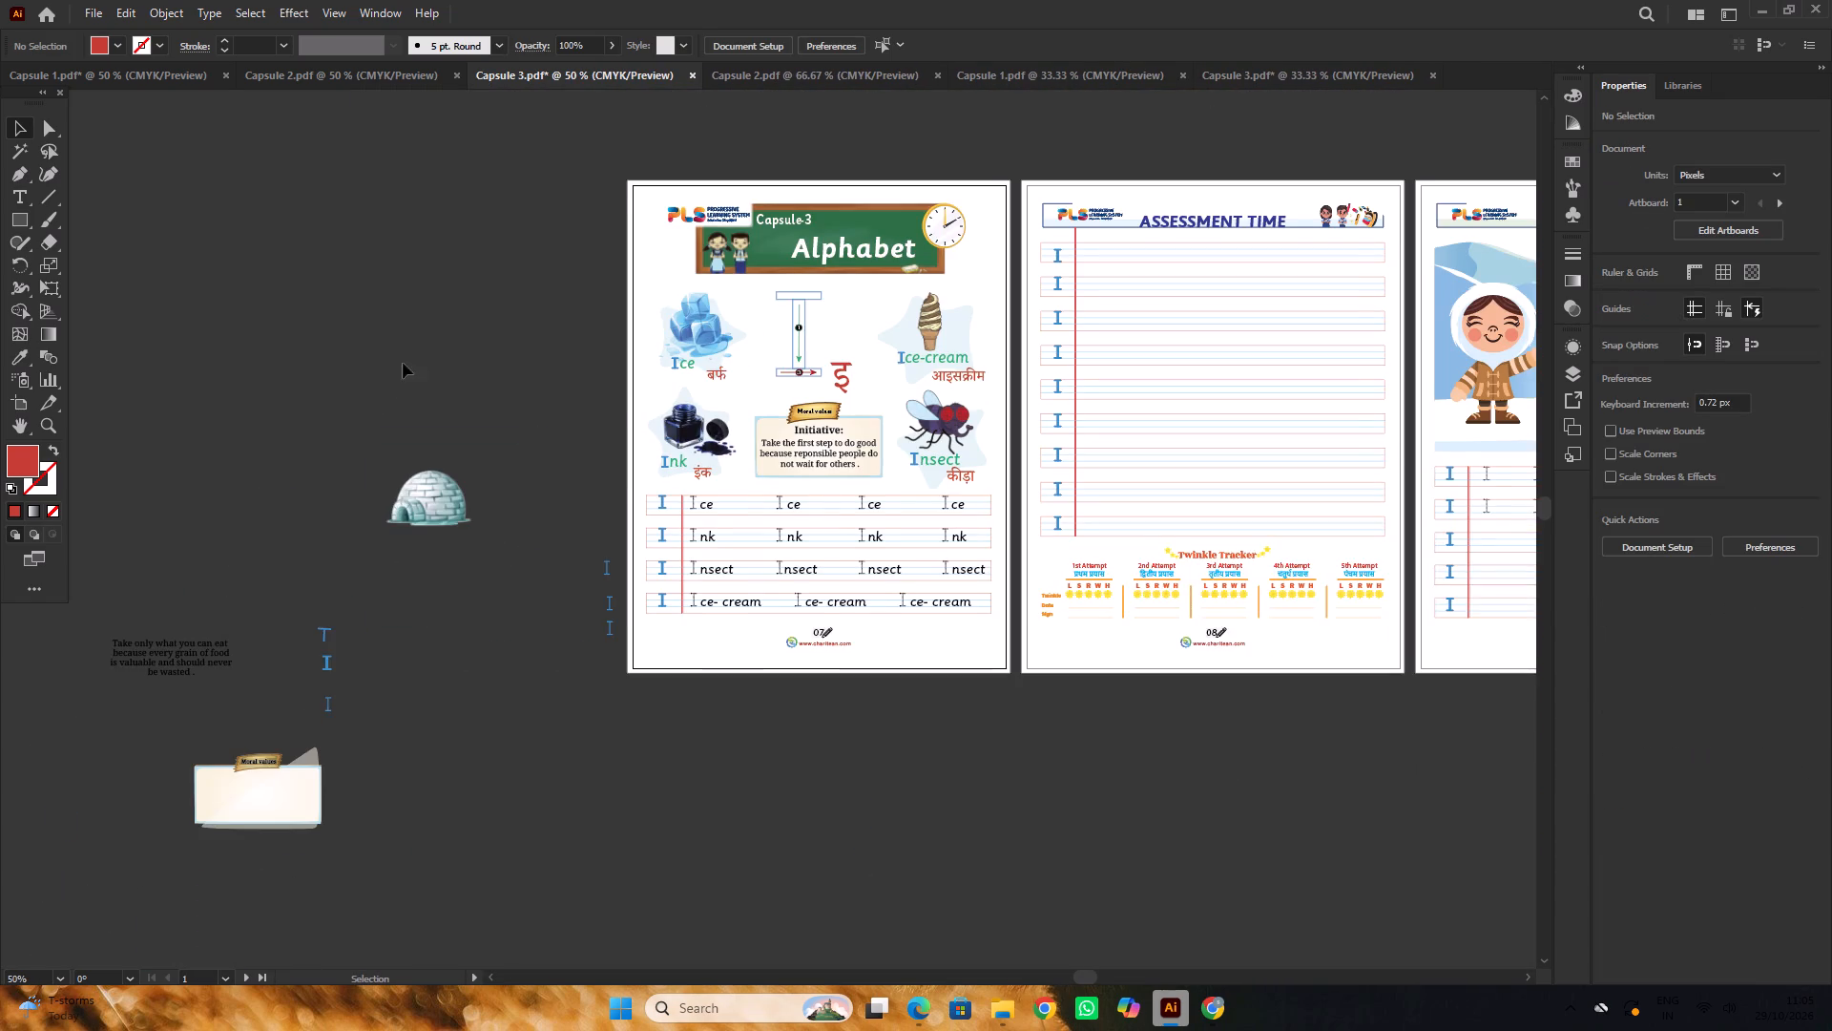
{"action": "key", "text": "space"}
{"action": "left_click_drag", "start_coordinate": [402, 361], "coordinate": [303, 411]}
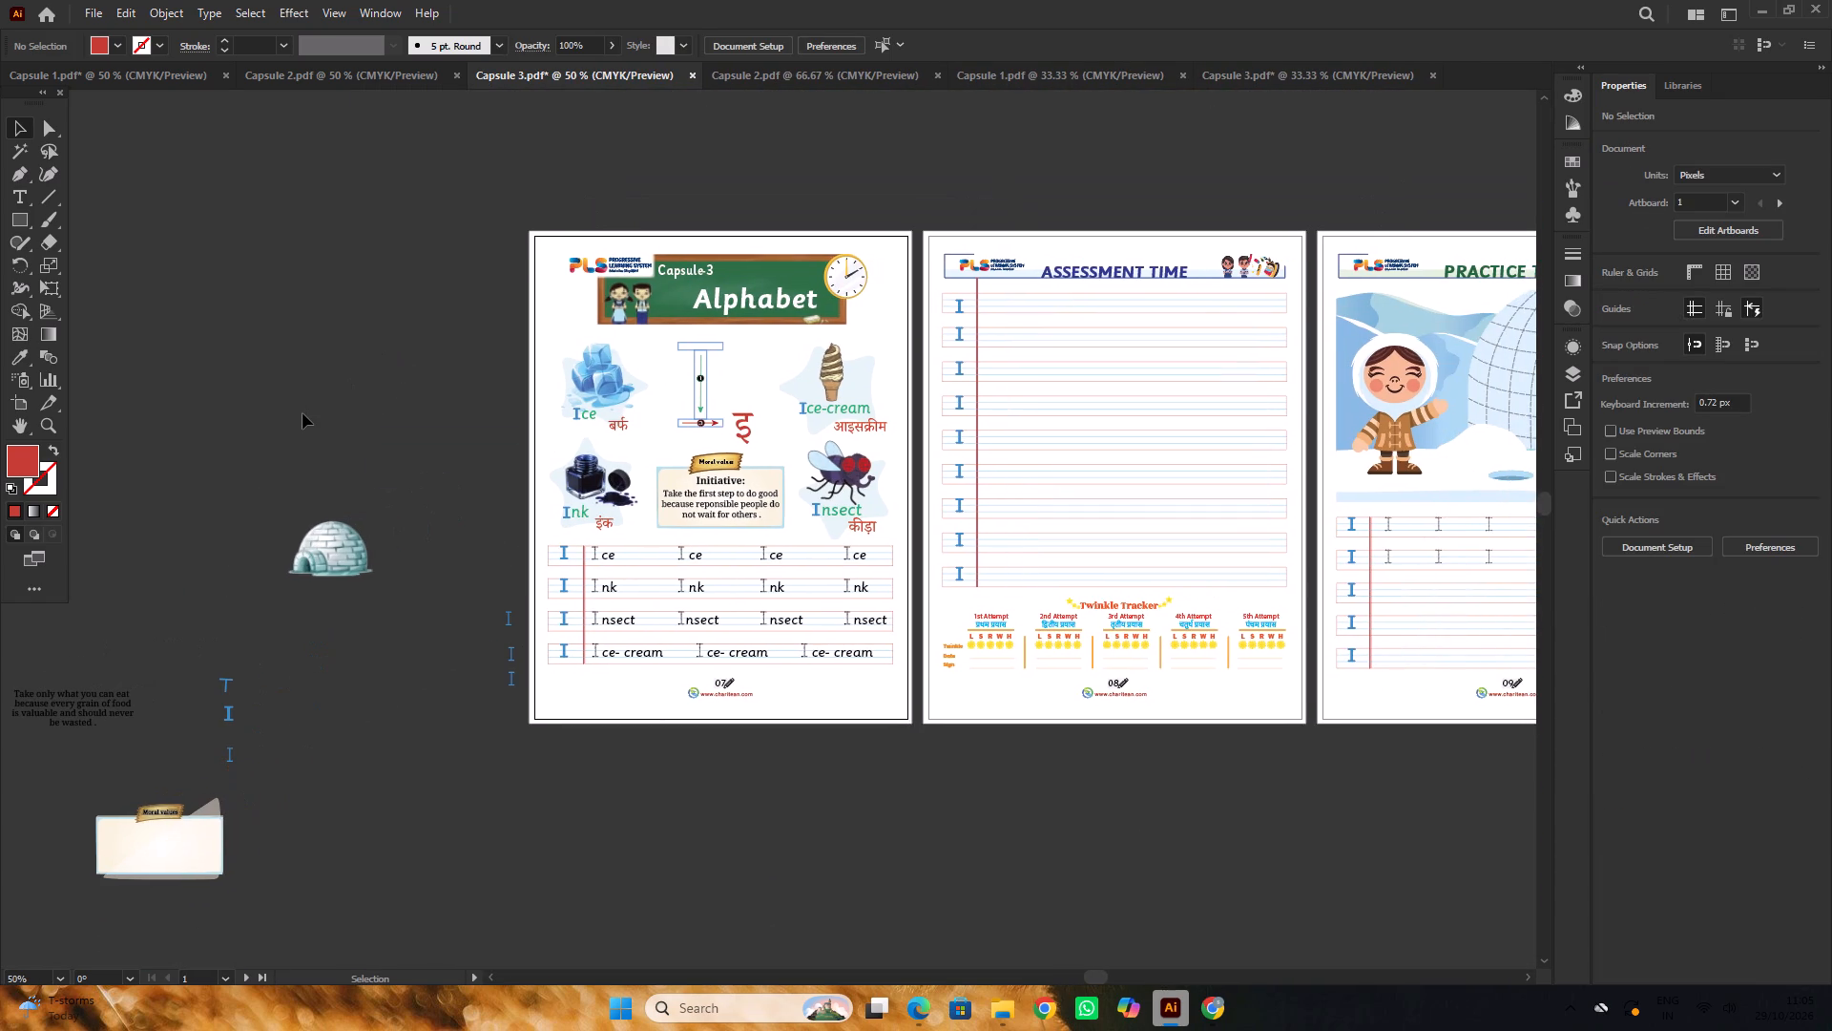
{"action": "scroll", "coordinate": [302, 413], "scroll_direction": "down", "scroll_amount": 2, "text": "alt"}
{"action": "scroll", "coordinate": [302, 413], "scroll_direction": "up", "scroll_amount": 1, "text": "alt"}
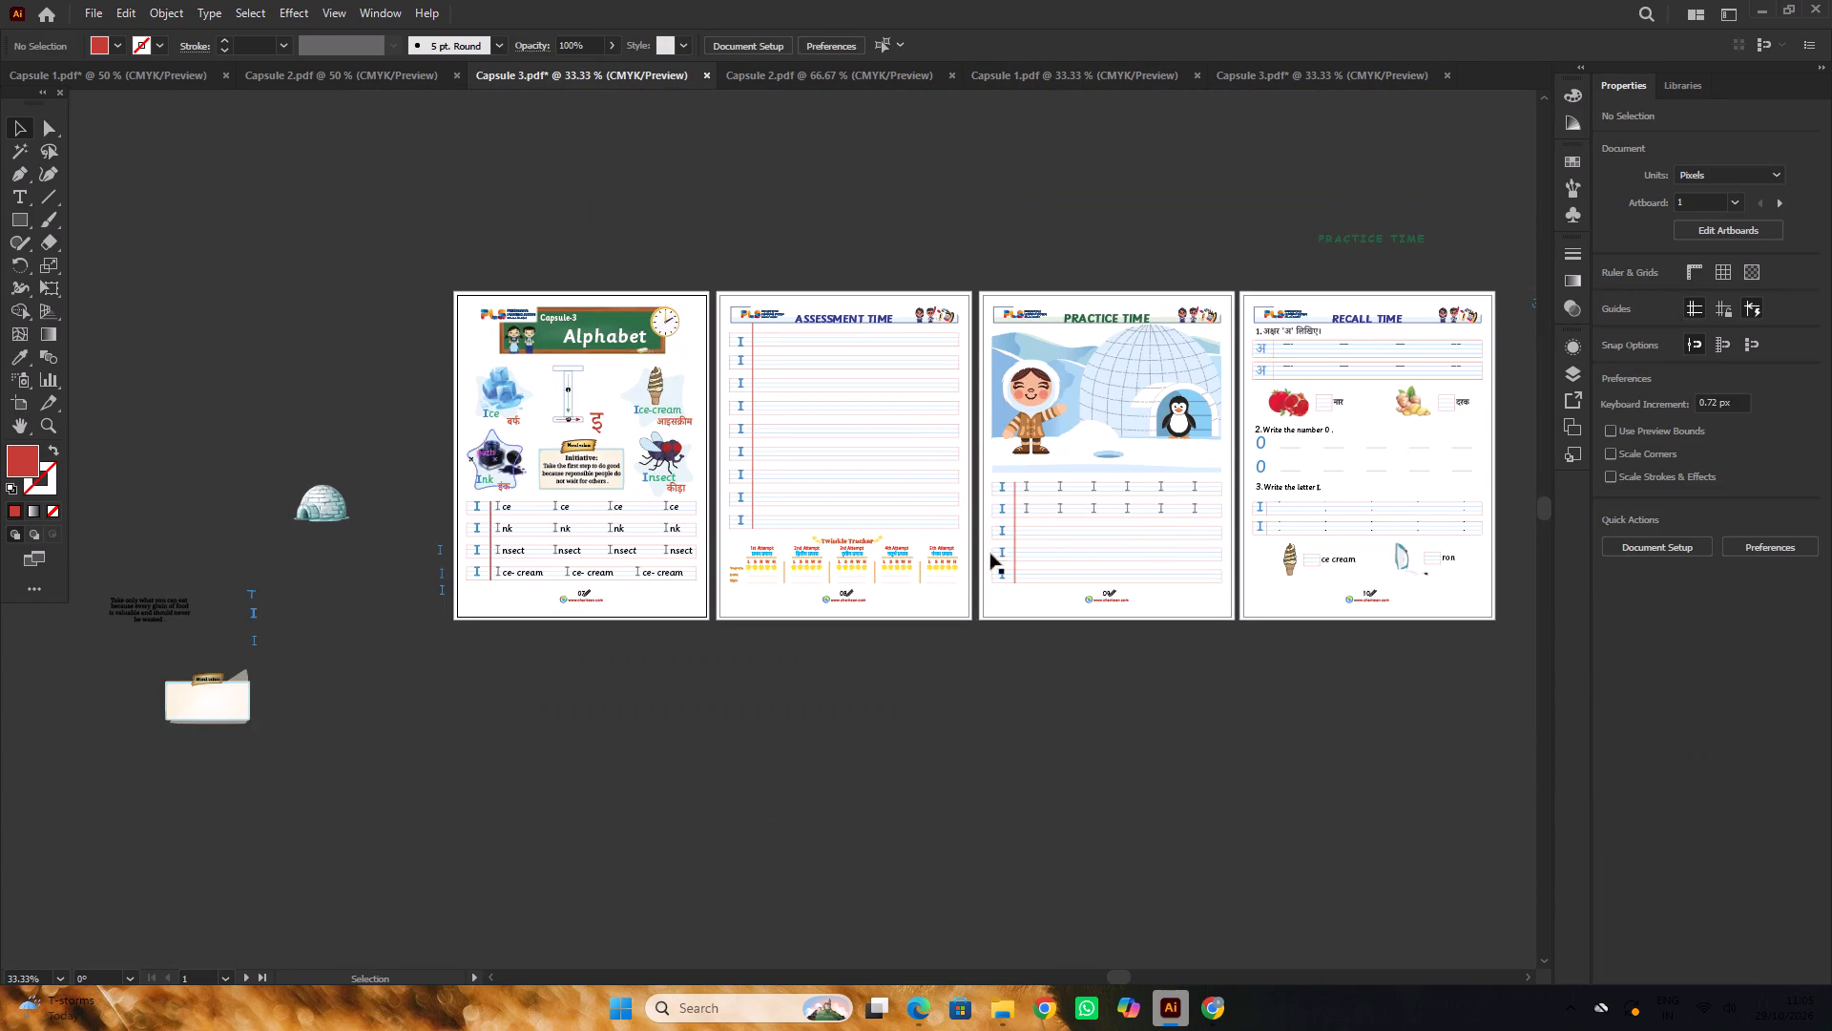
{"action": "scroll", "coordinate": [823, 565], "scroll_direction": "up", "scroll_amount": 1, "text": "alt"}
{"action": "left_click", "coordinate": [867, 550]}
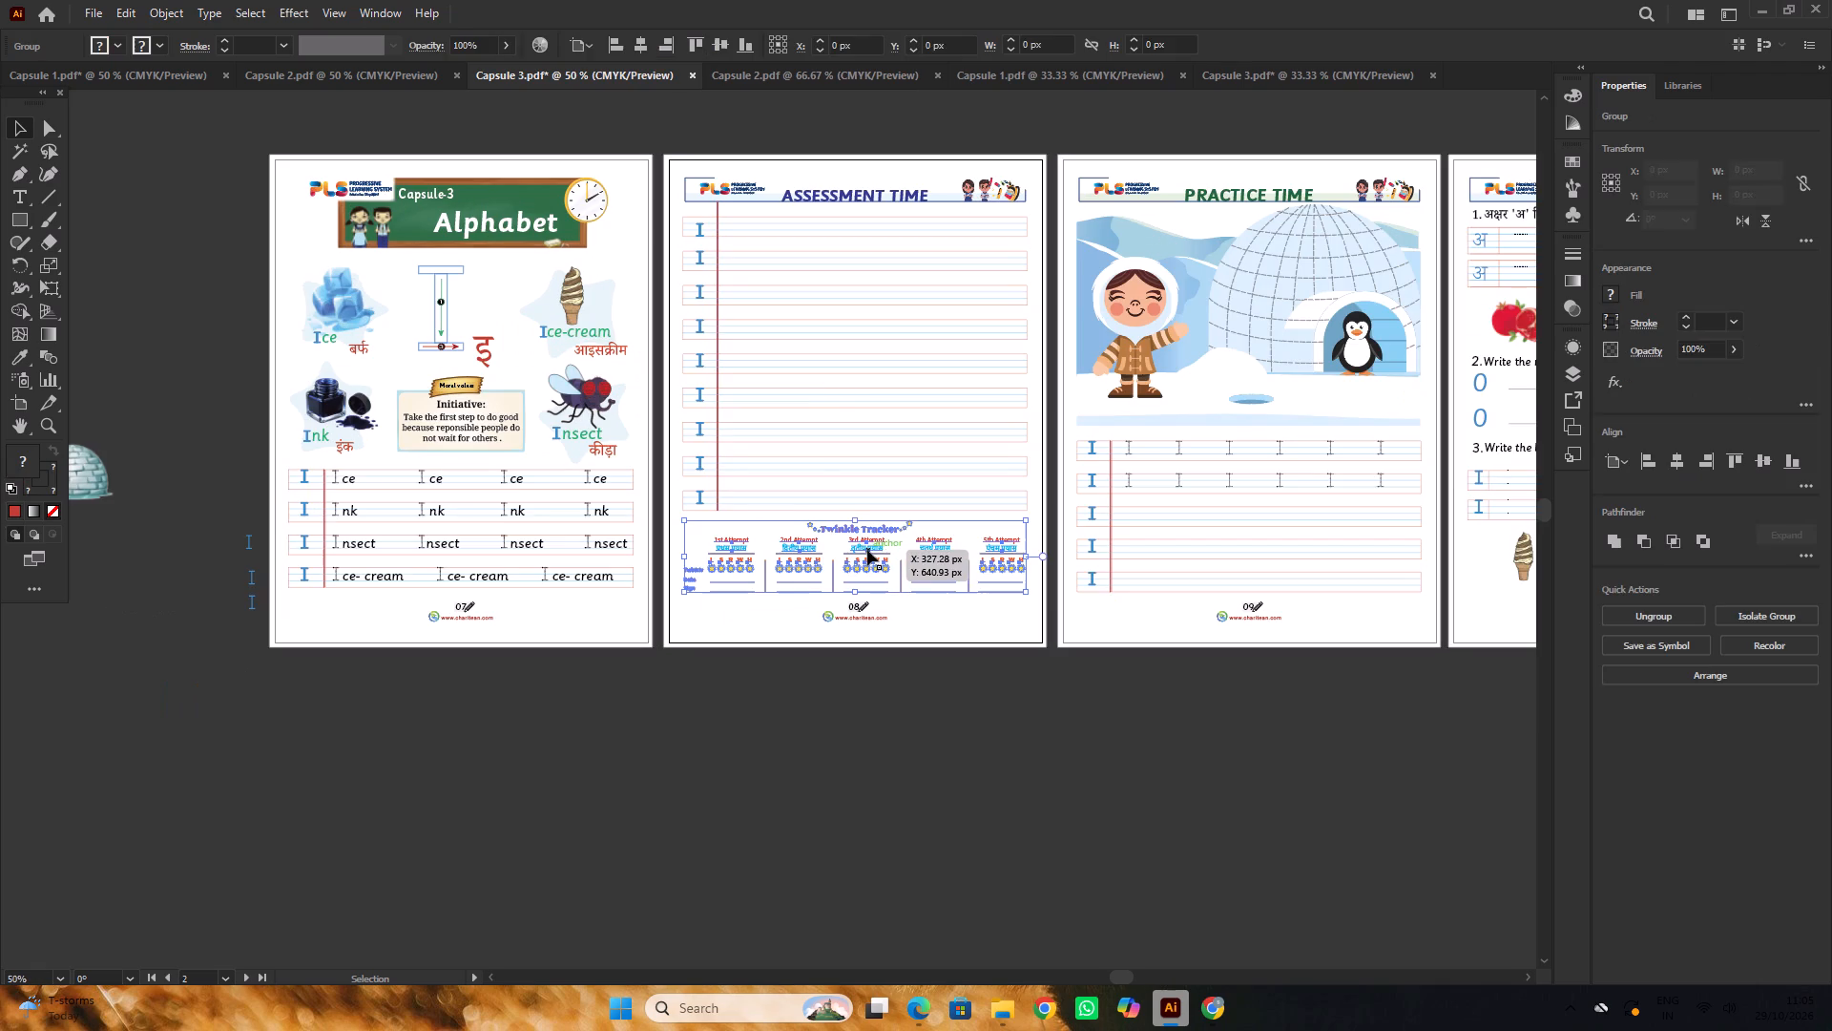
{"action": "left_click", "coordinate": [1679, 455]}
{"action": "left_click", "coordinate": [1064, 697]}
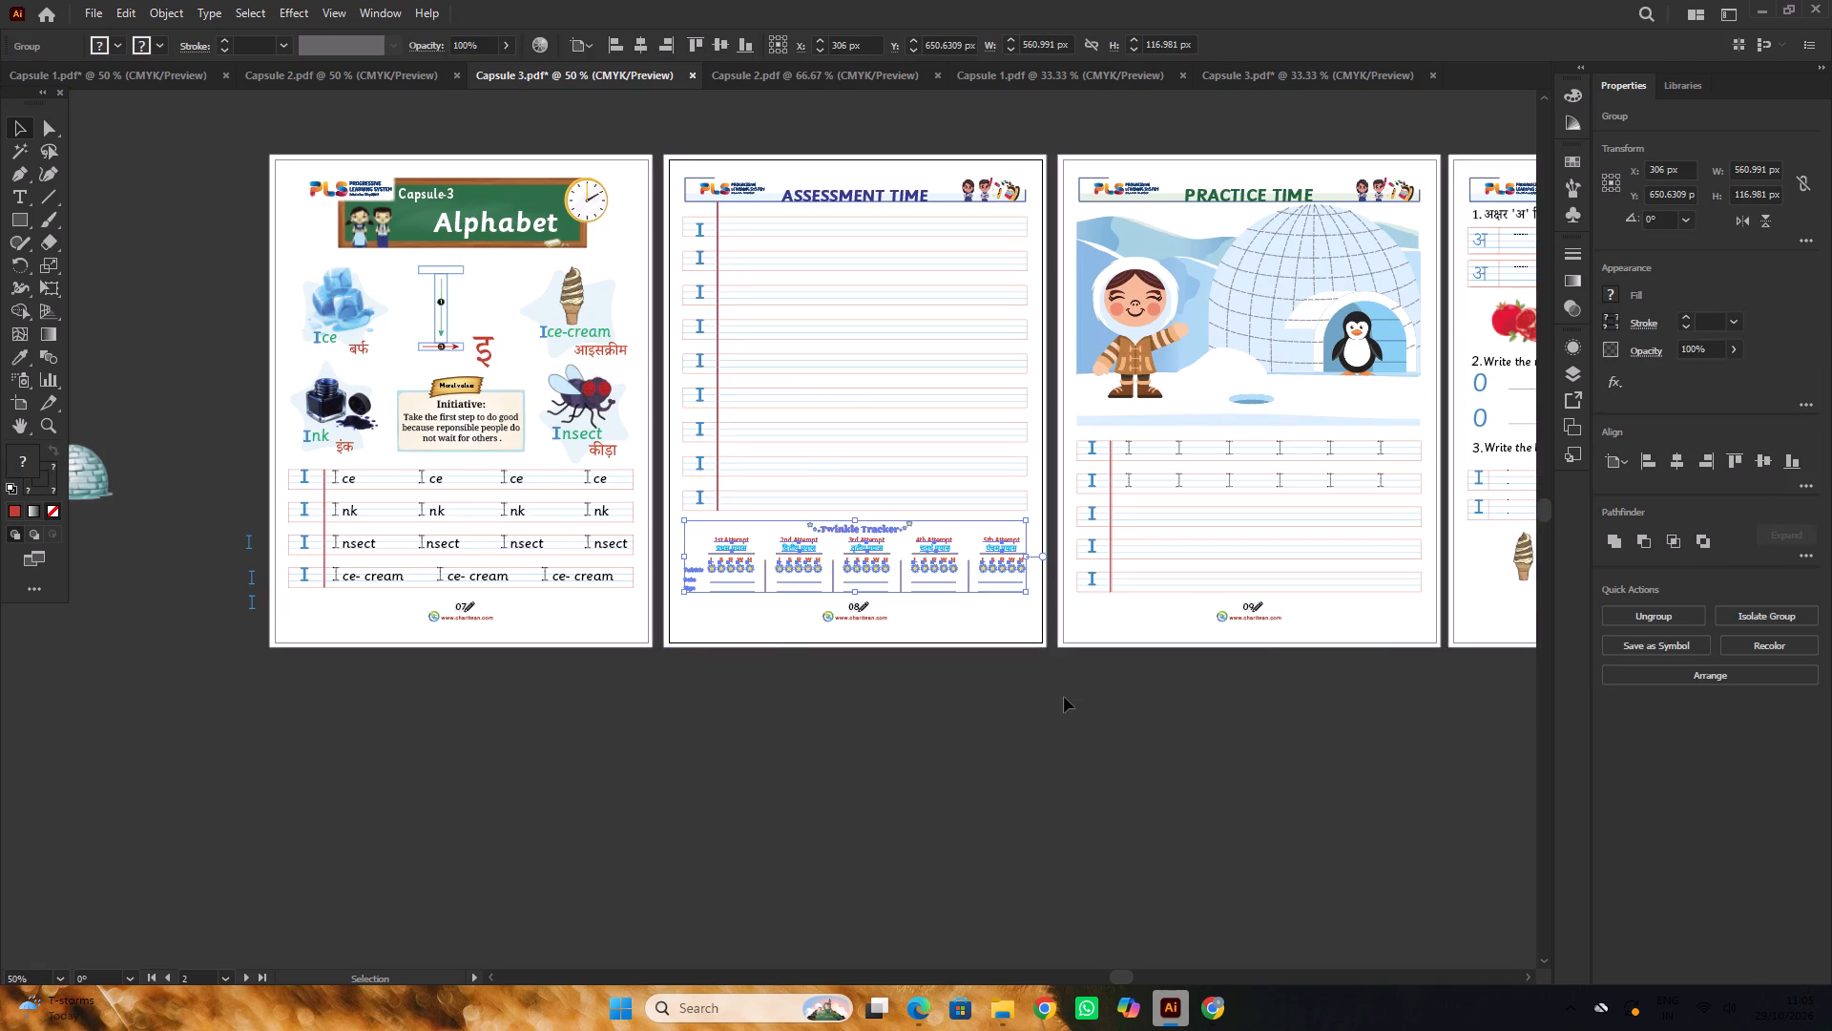
Review the Capsule 3 pages, examining the large letter I and its stroke arrows on the Alphabet page closely.
{"action": "scroll", "coordinate": [769, 644], "scroll_direction": "down", "scroll_amount": 1, "text": "alt"}
{"action": "key", "text": "space"}
{"action": "key", "text": "space"}
{"action": "key", "text": "space"}
{"action": "key", "text": "space"}
{"action": "key", "text": "space"}
{"action": "key", "text": "space"}
{"action": "key", "text": "space"}
{"action": "key", "text": "space"}
{"action": "key", "text": "space"}
{"action": "key", "text": "space"}
{"action": "key", "text": "space"}
{"action": "left_click_drag", "start_coordinate": [1020, 716], "coordinate": [1019, 716]}
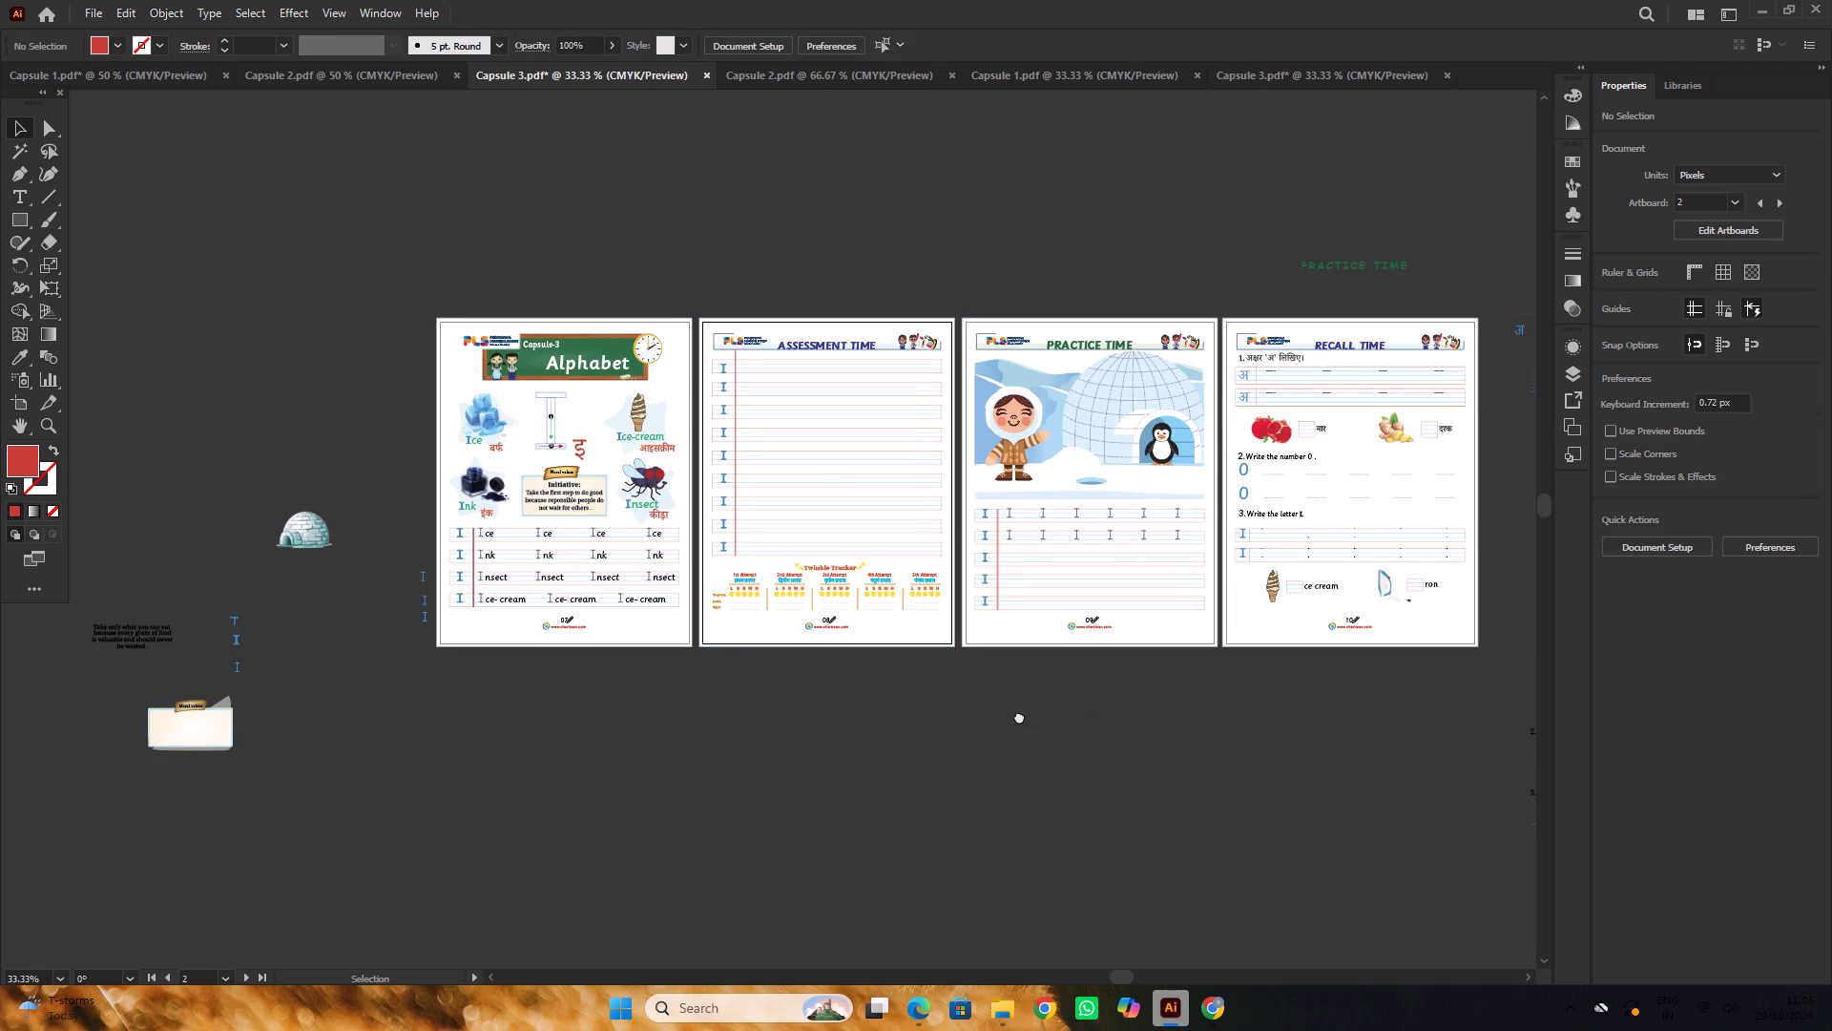
{"action": "left_click_drag", "start_coordinate": [1019, 716], "coordinate": [976, 713]}
{"action": "left_click", "coordinate": [1024, 719]}
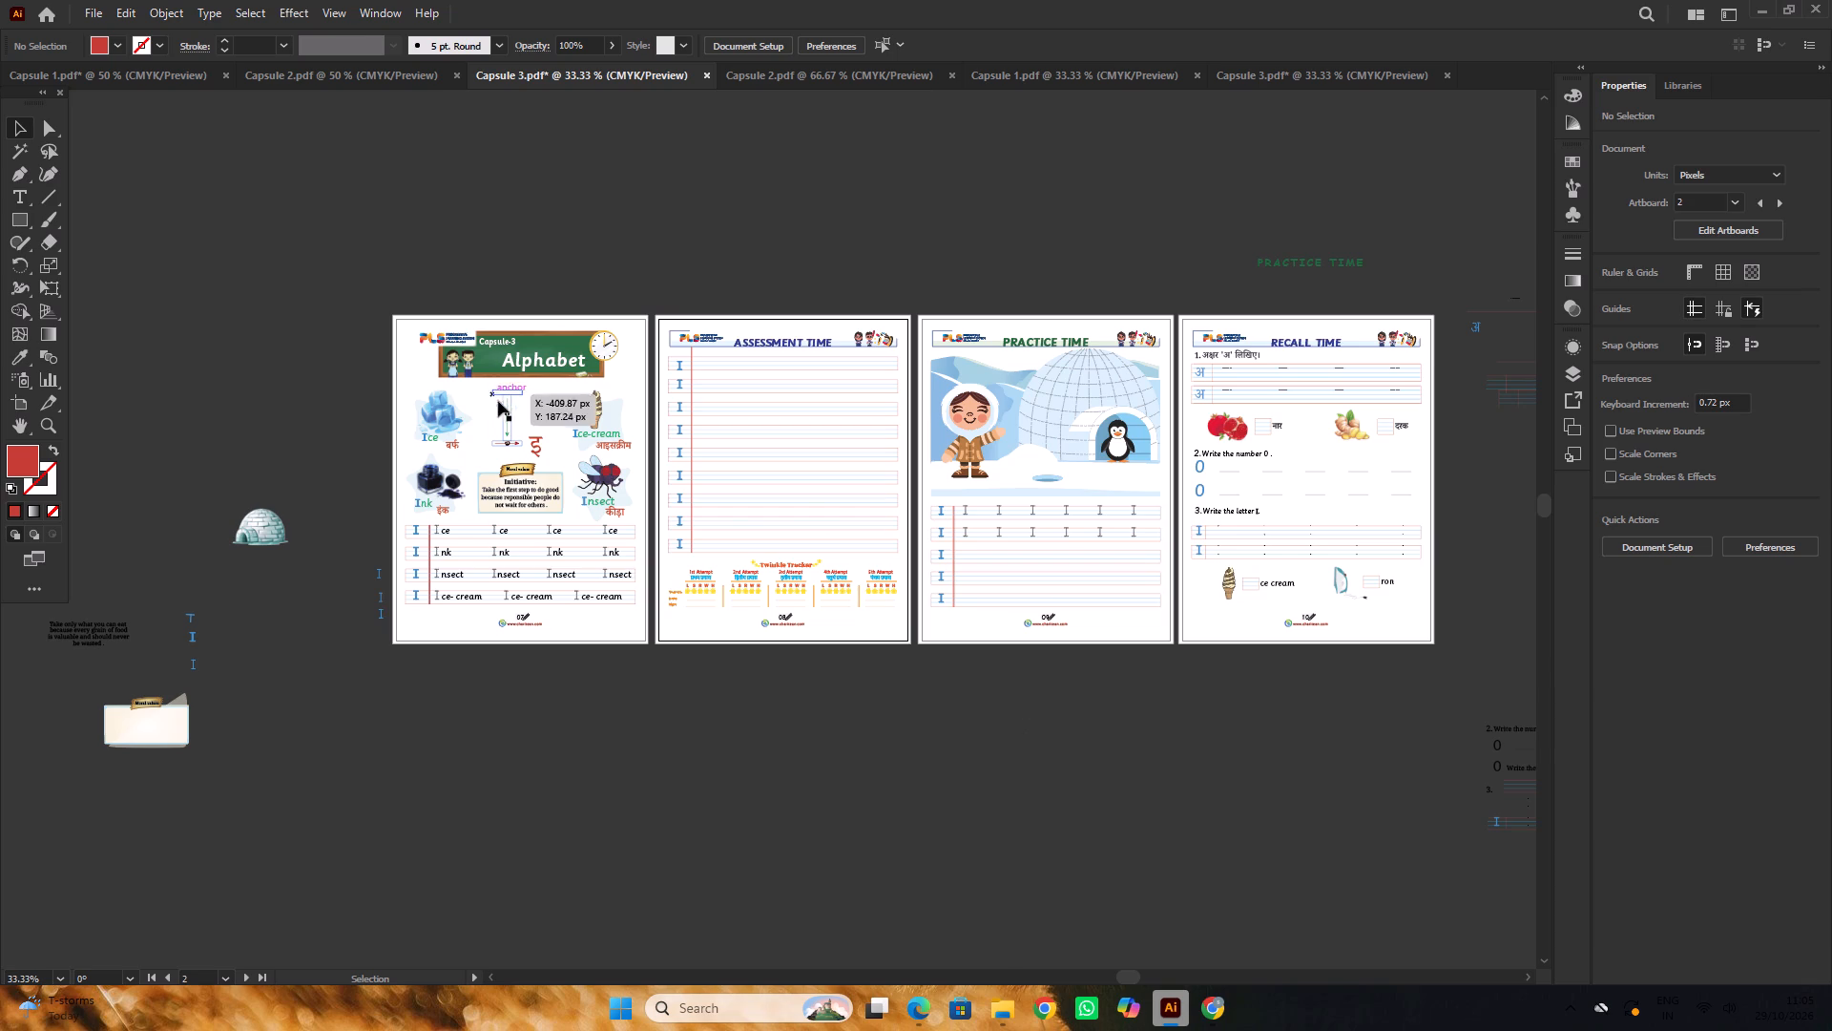
{"action": "scroll", "coordinate": [501, 423], "scroll_direction": "up", "scroll_amount": 4, "text": "alt"}
{"action": "scroll", "coordinate": [627, 448], "scroll_direction": "down", "scroll_amount": 1}
{"action": "scroll", "coordinate": [514, 496], "scroll_direction": "up", "scroll_amount": 1, "text": "alt"}
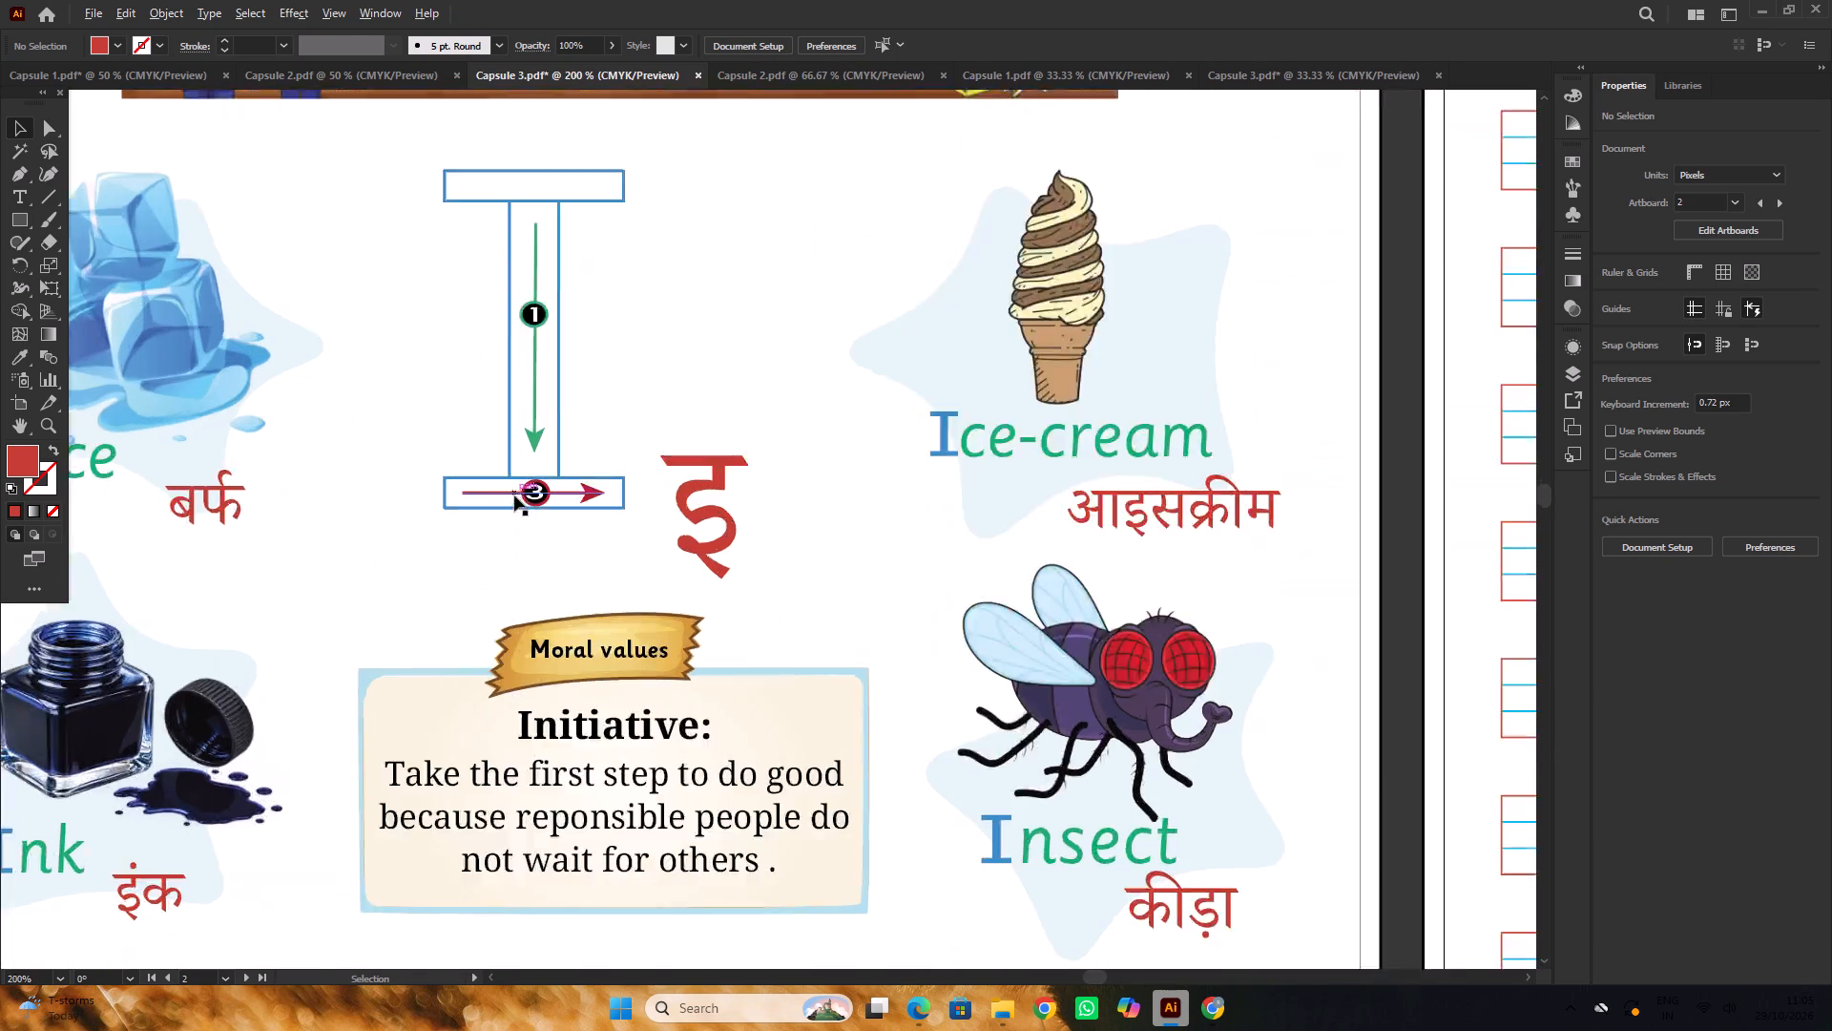
{"action": "scroll", "coordinate": [514, 495], "scroll_direction": "up", "scroll_amount": 1, "text": "alt"}
{"action": "scroll", "coordinate": [776, 460], "scroll_direction": "down", "scroll_amount": 2, "text": "alt"}
Look over the pages of Capsule 1 and Capsule 2, and return to the Capsule 3 document.
{"action": "left_click_drag", "start_coordinate": [84, 71], "coordinate": [84, 80]}
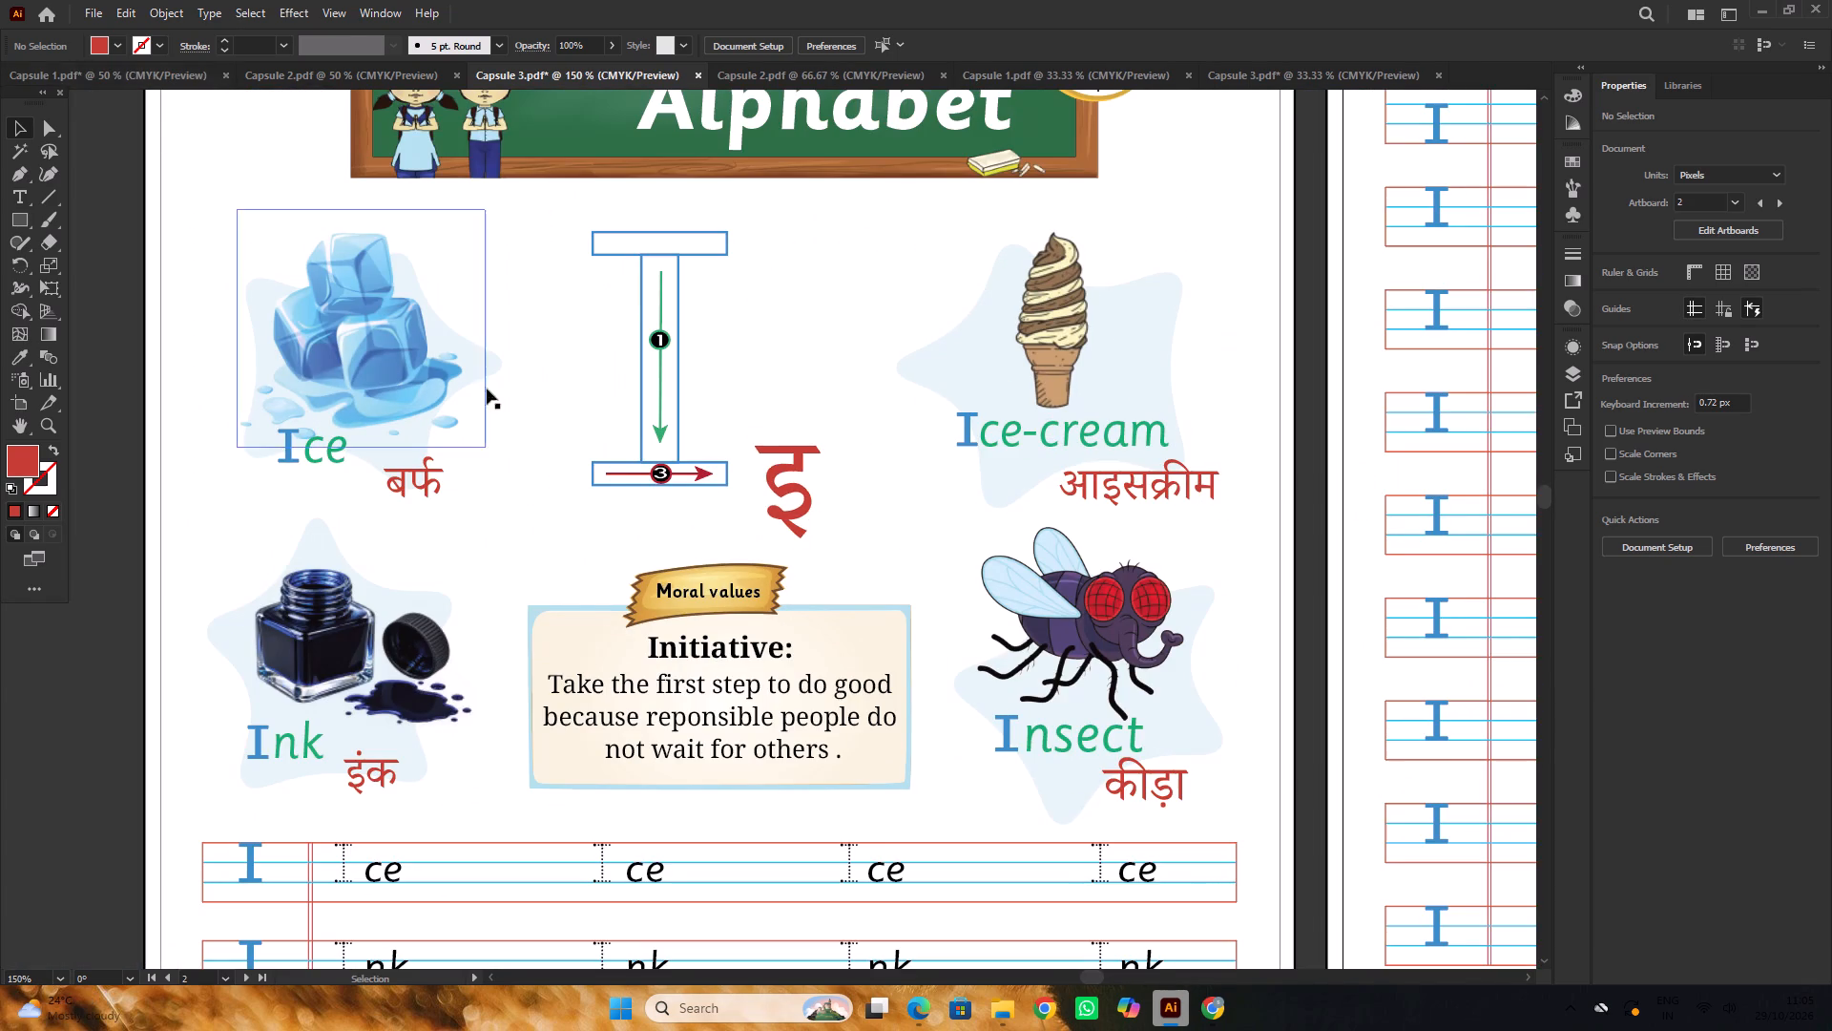
{"action": "left_click", "coordinate": [94, 84]}
{"action": "scroll", "coordinate": [708, 400], "scroll_direction": "down", "scroll_amount": 1, "text": "alt"}
{"action": "scroll", "coordinate": [519, 357], "scroll_direction": "up", "scroll_amount": 3}
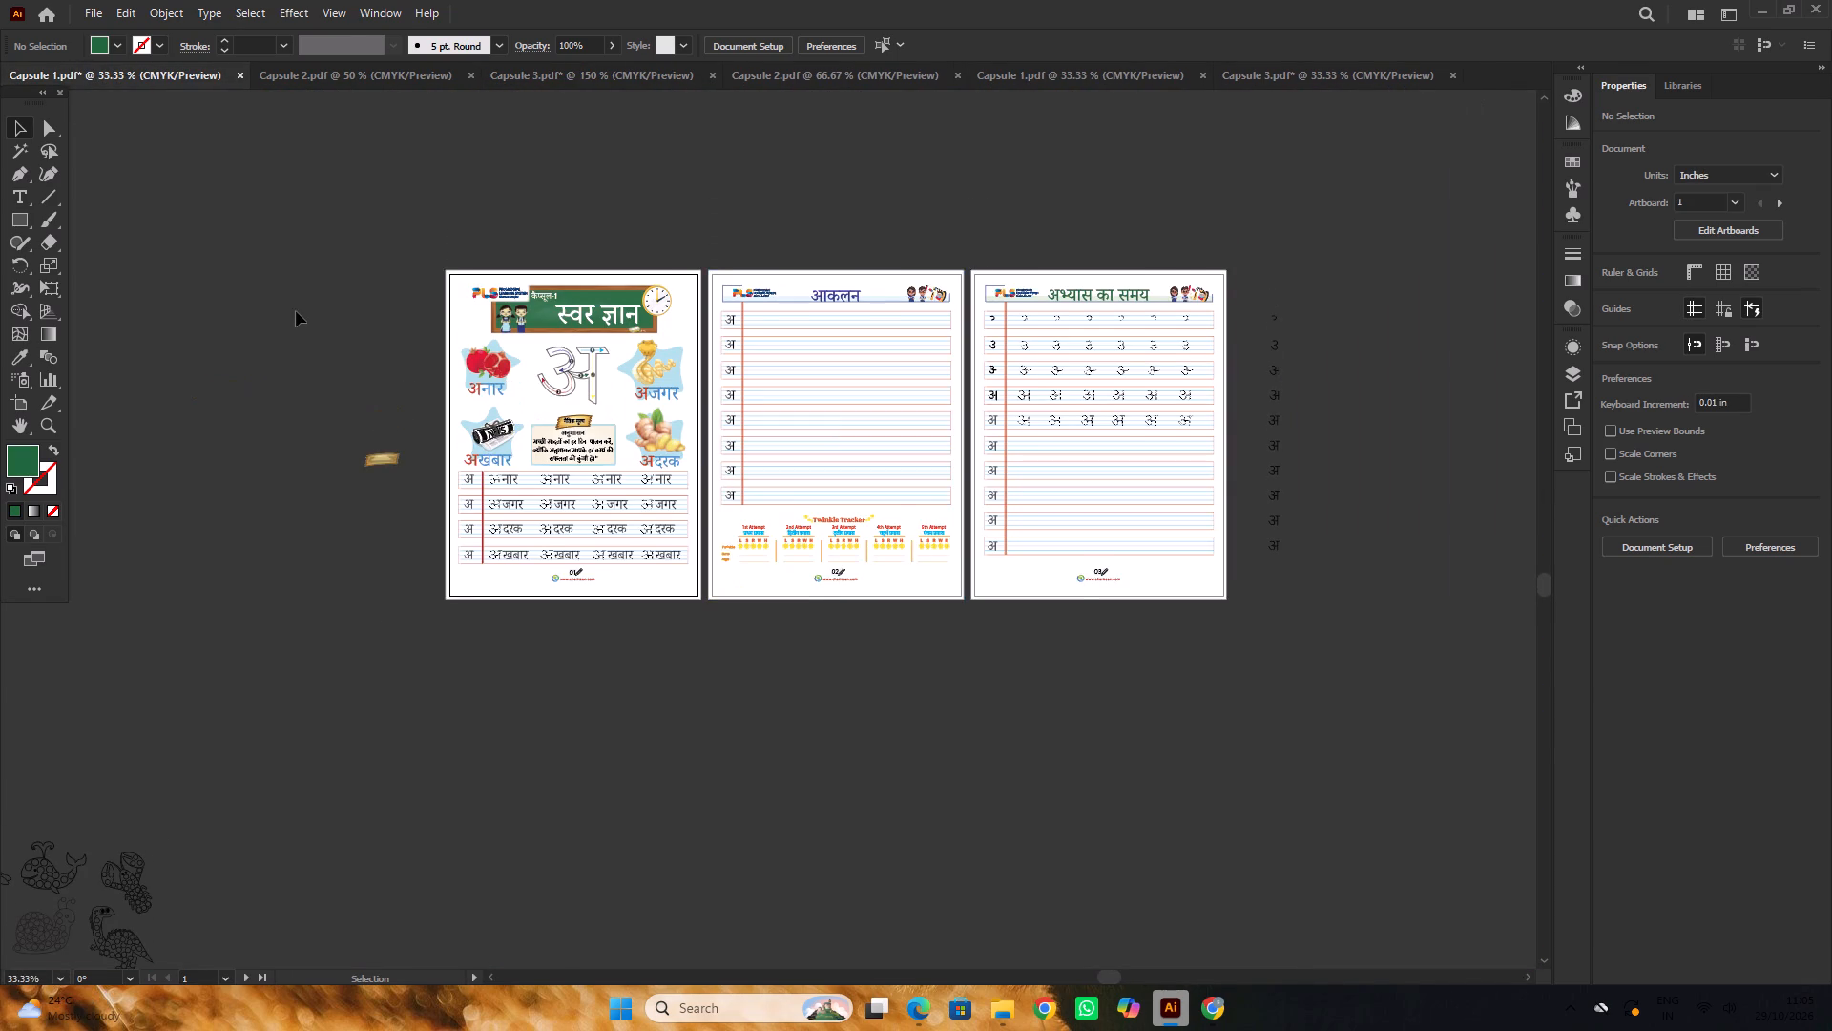
{"action": "left_click", "coordinate": [296, 311]}
{"action": "left_click", "coordinate": [331, 75]}
{"action": "scroll", "coordinate": [542, 354], "scroll_direction": "down", "scroll_amount": 1, "text": "alt"}
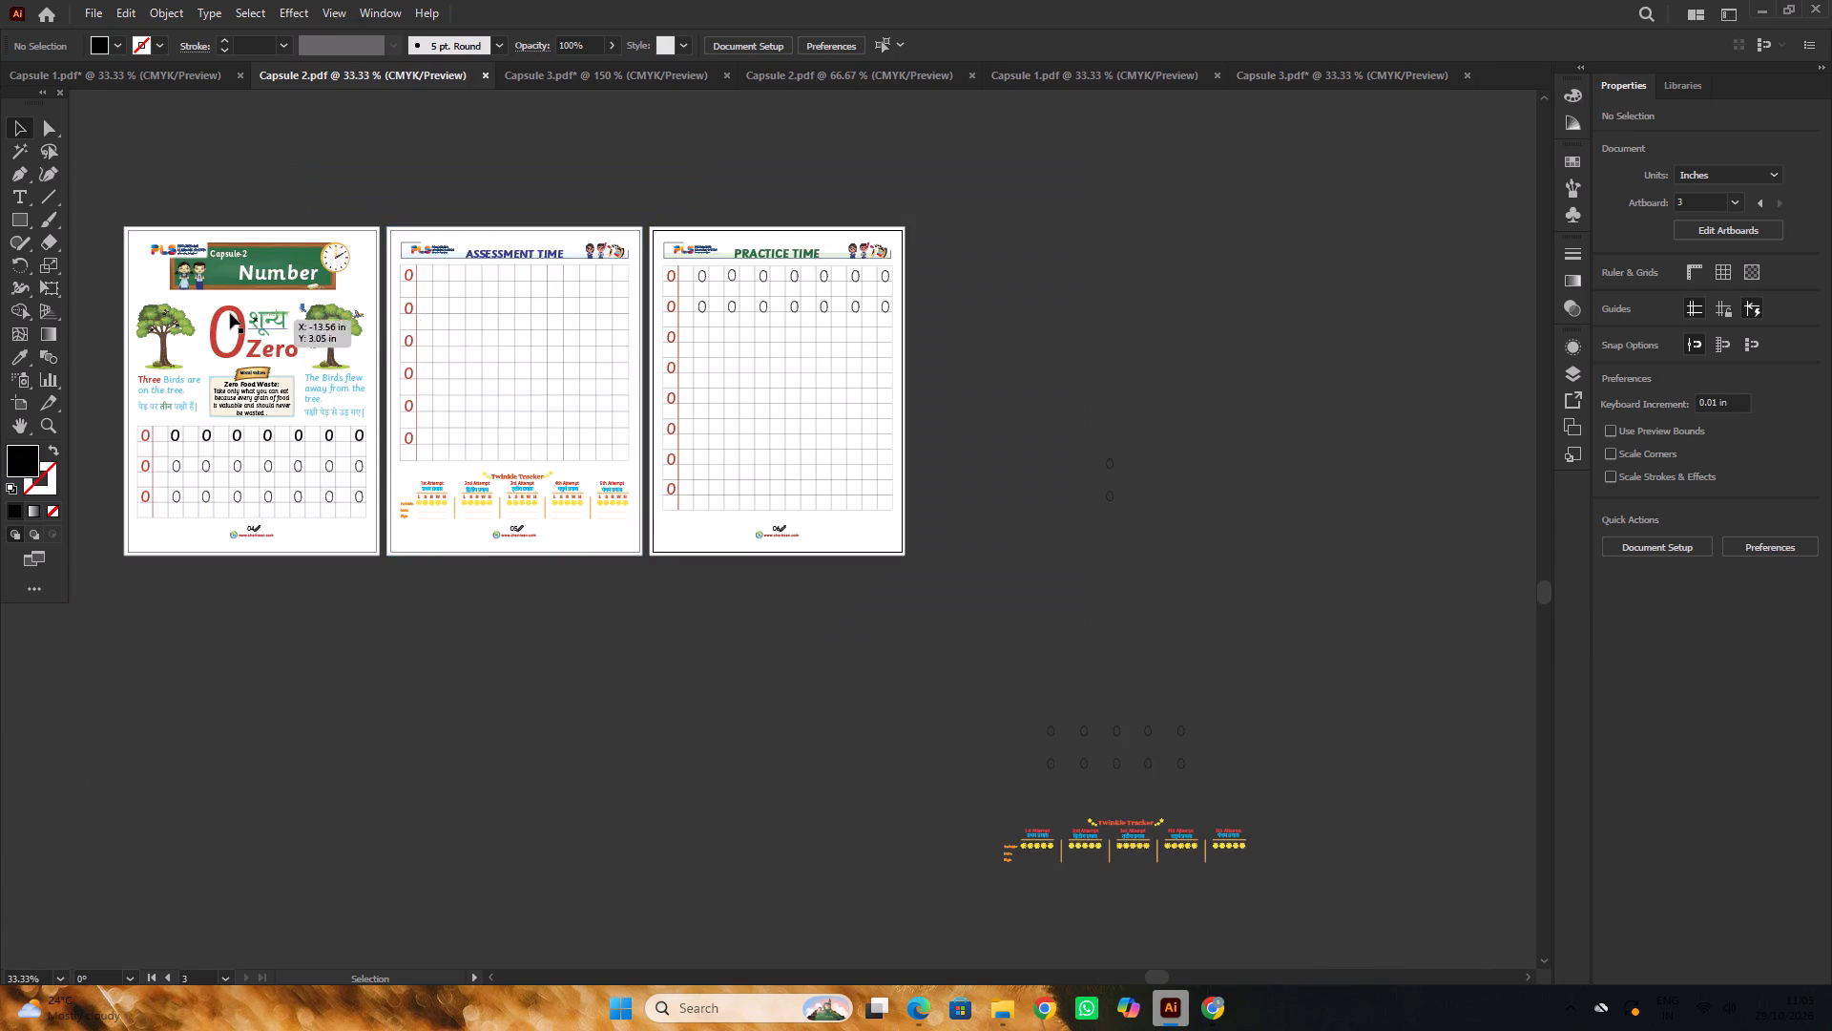
{"action": "scroll", "coordinate": [229, 313], "scroll_direction": "up", "scroll_amount": 2, "text": "alt"}
{"action": "scroll", "coordinate": [856, 386], "scroll_direction": "down", "scroll_amount": 2, "text": "alt"}
{"action": "scroll", "coordinate": [767, 374], "scroll_direction": "up", "scroll_amount": 2}
{"action": "scroll", "coordinate": [473, 466], "scroll_direction": "up", "scroll_amount": 3}
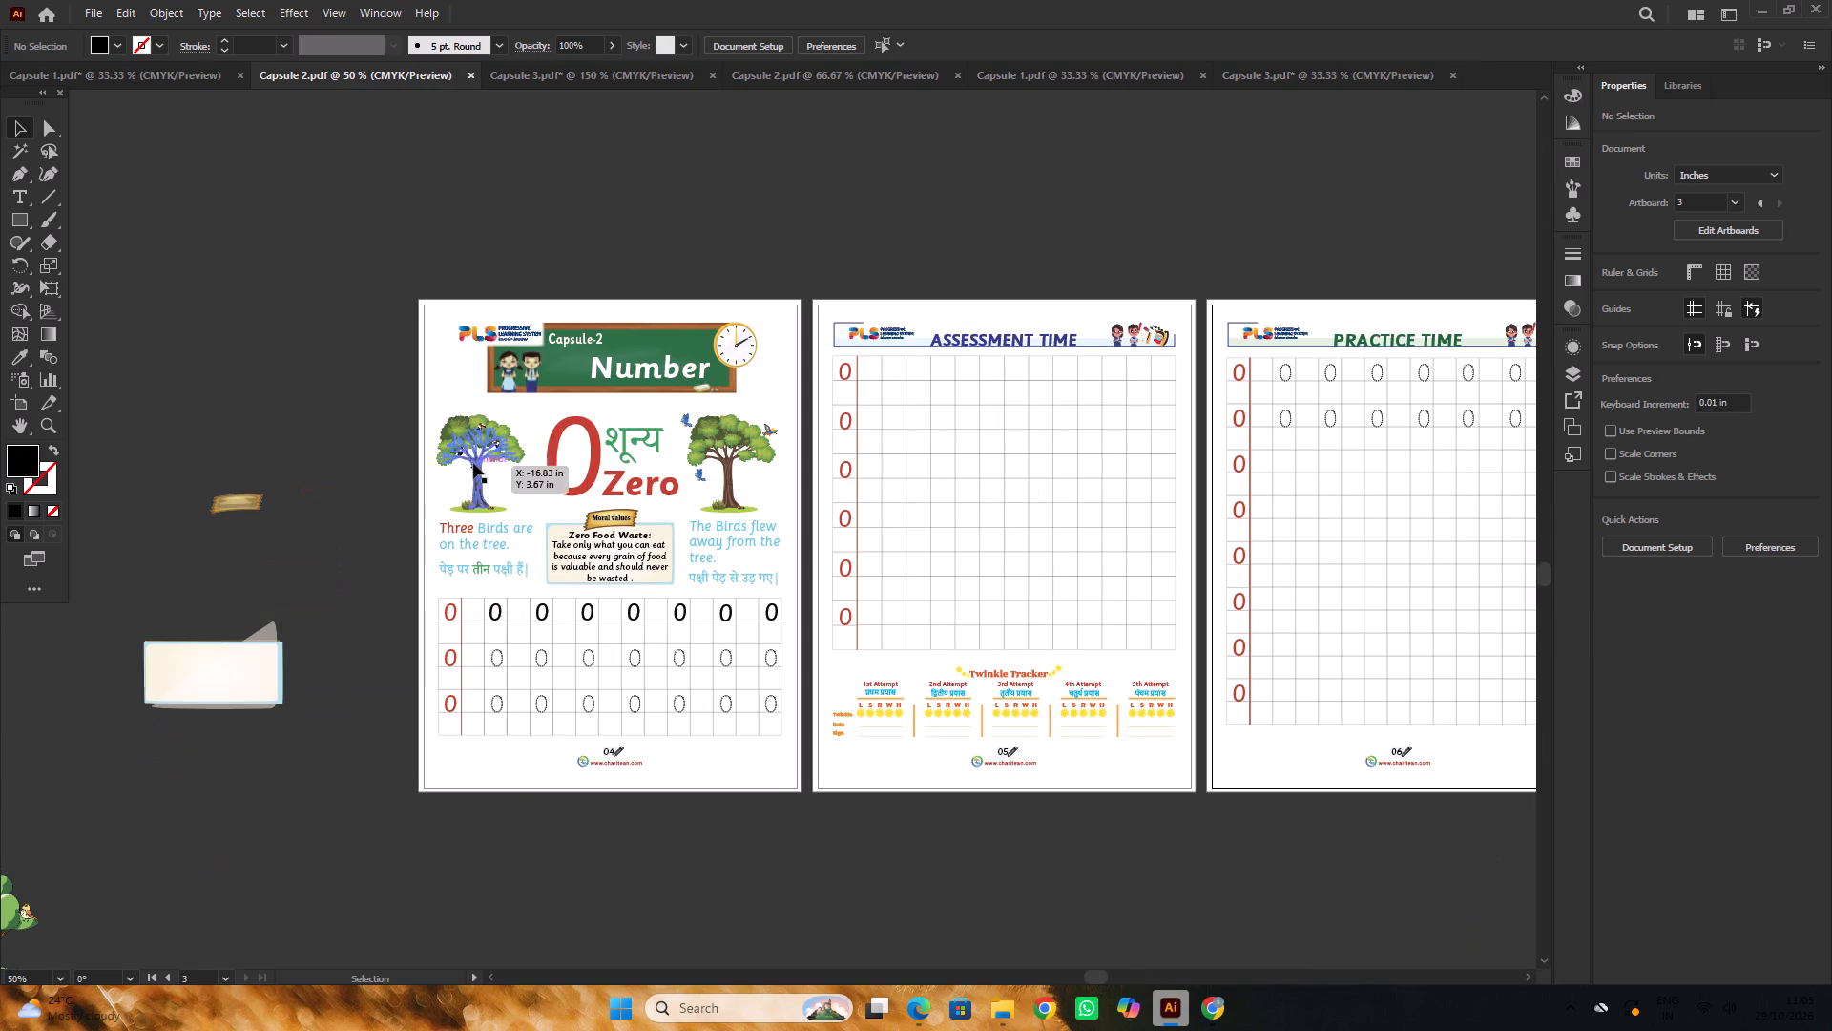
{"action": "left_click", "coordinate": [284, 350]}
{"action": "left_click", "coordinate": [576, 77]}
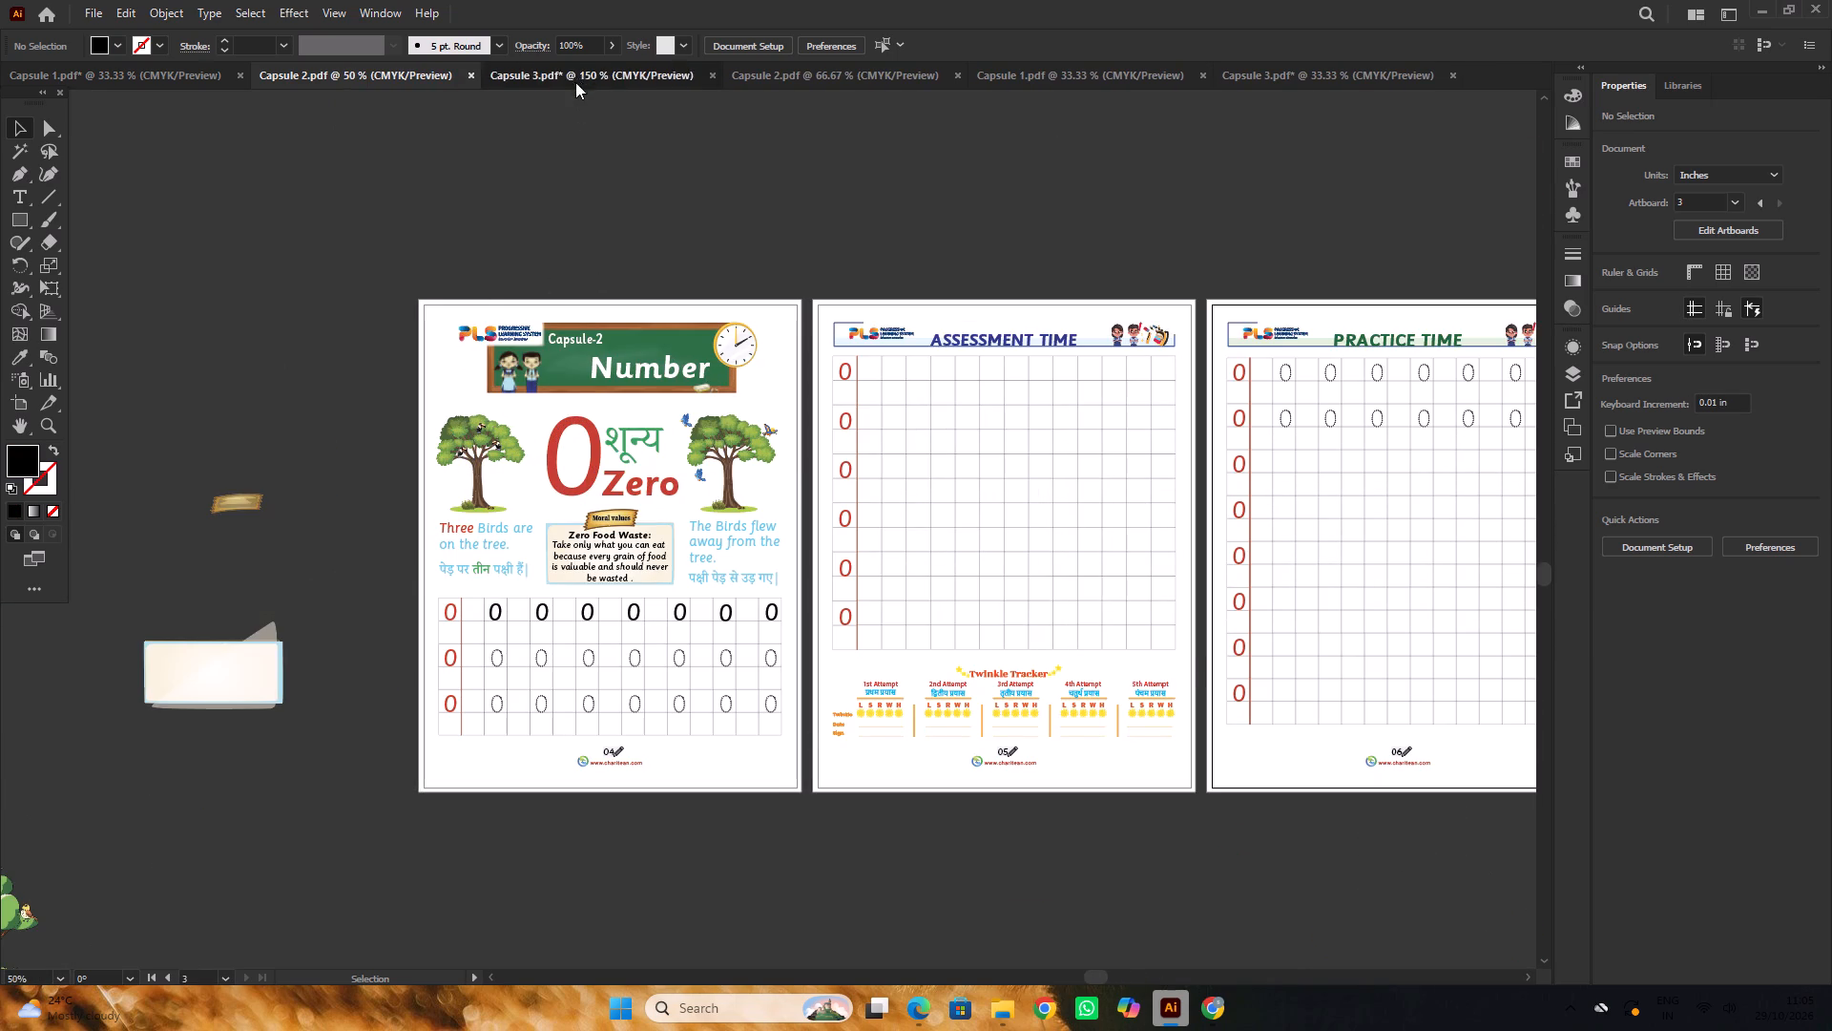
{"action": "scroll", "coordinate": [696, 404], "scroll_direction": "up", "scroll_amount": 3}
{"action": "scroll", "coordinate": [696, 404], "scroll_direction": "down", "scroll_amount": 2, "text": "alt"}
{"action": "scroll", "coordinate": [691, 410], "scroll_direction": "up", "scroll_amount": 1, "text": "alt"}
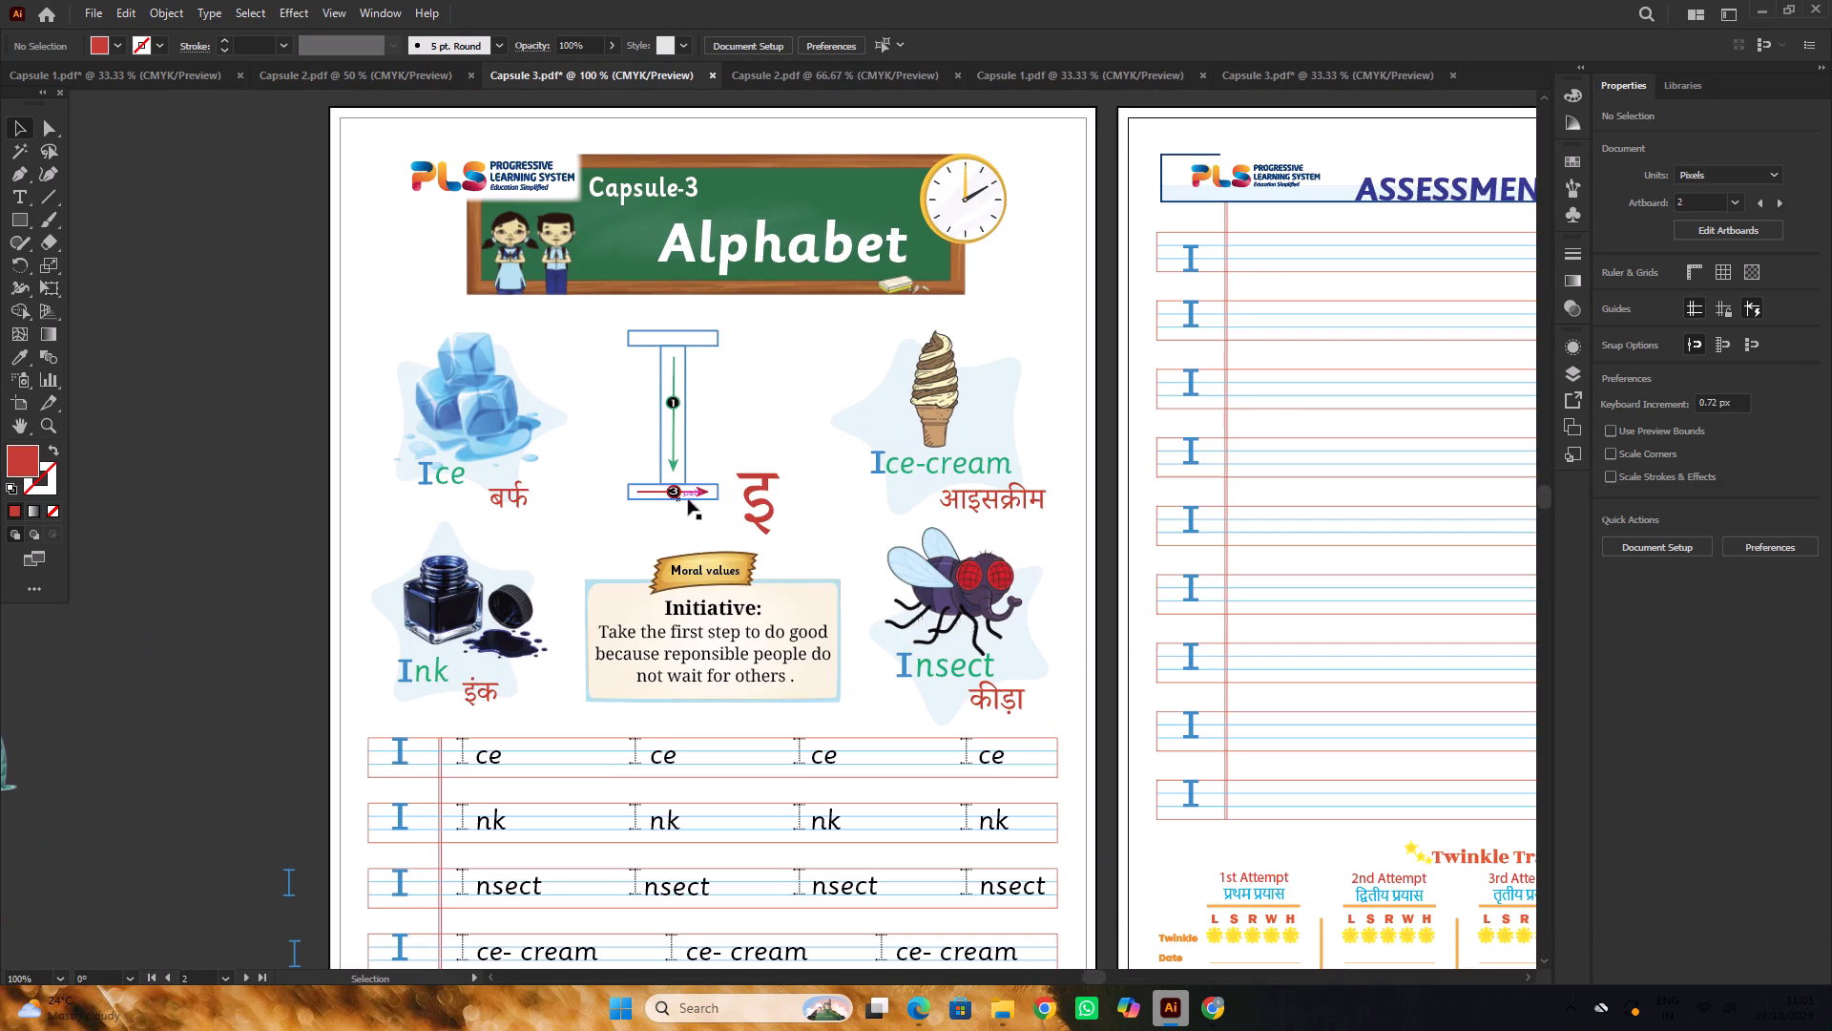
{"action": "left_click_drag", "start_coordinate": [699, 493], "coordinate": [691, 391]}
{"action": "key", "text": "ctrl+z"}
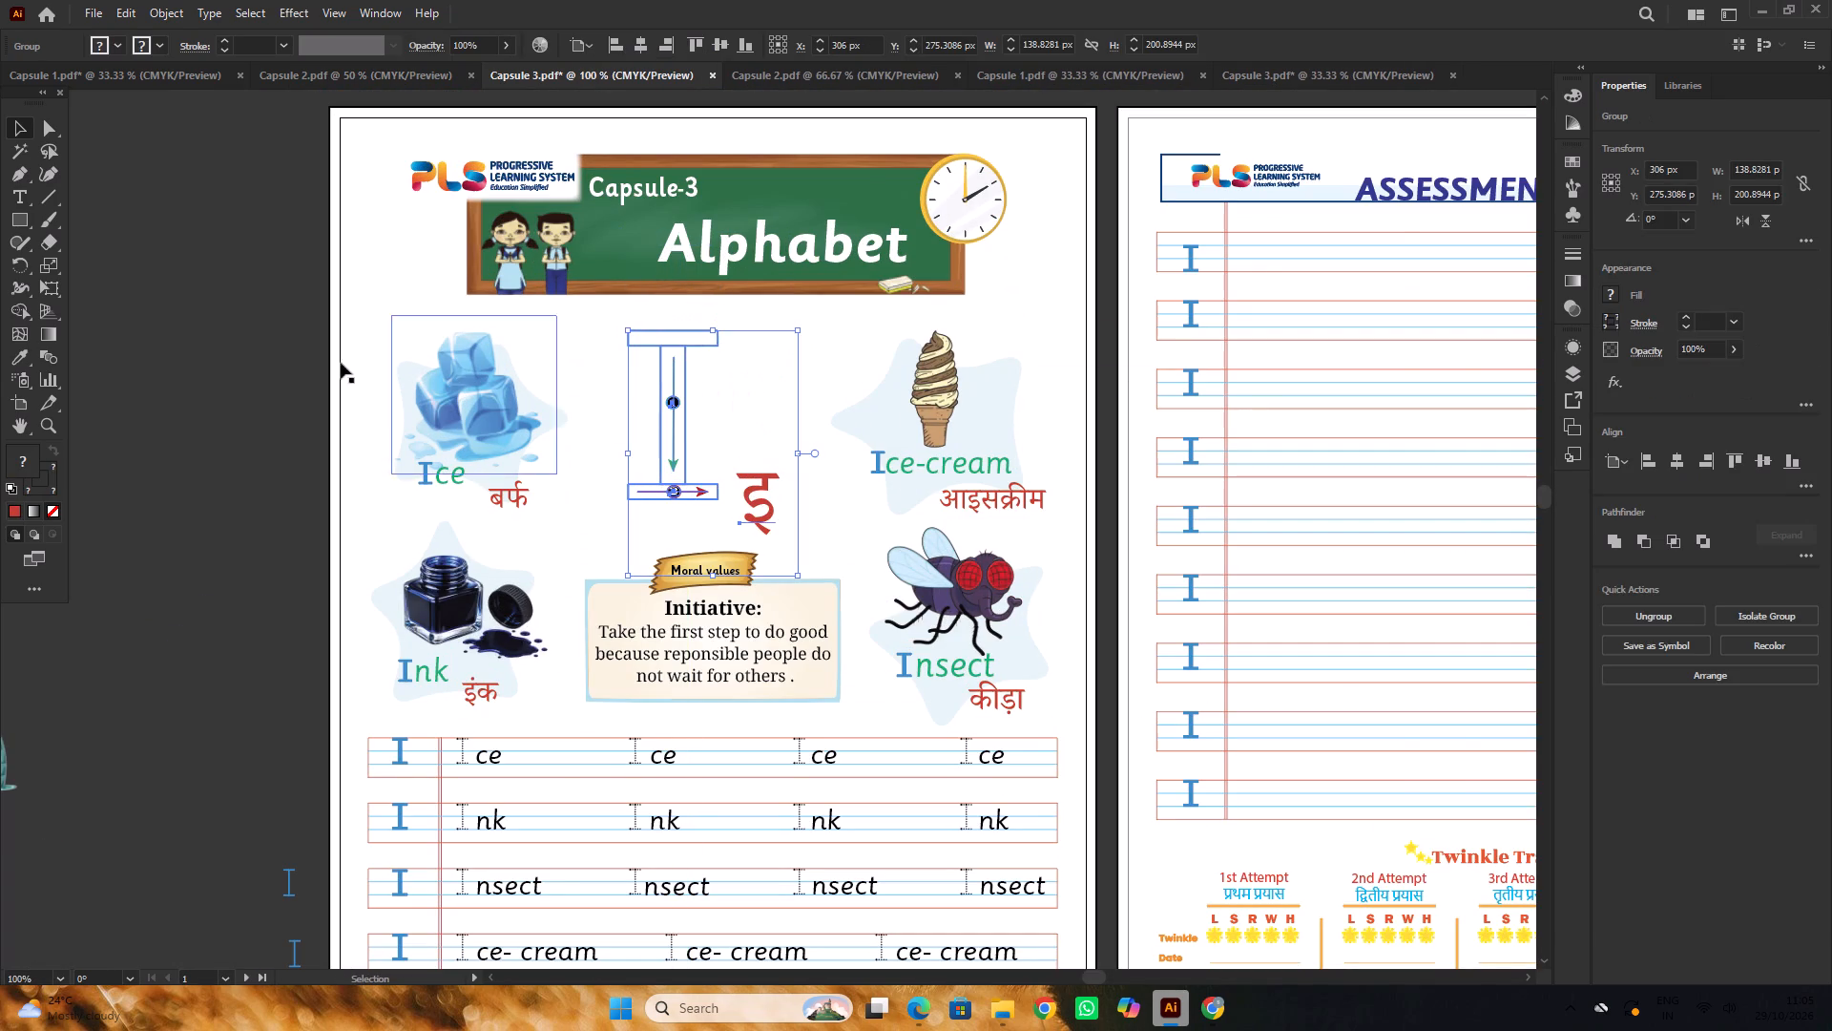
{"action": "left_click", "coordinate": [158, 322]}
Inside the large letter I group, duplicate the lower bar's red arrow into the upper bar and align it with the lower arrow.
{"action": "scroll", "coordinate": [661, 446], "scroll_direction": "up", "scroll_amount": 1, "text": "alt"}
{"action": "double_click", "coordinate": [713, 514]}
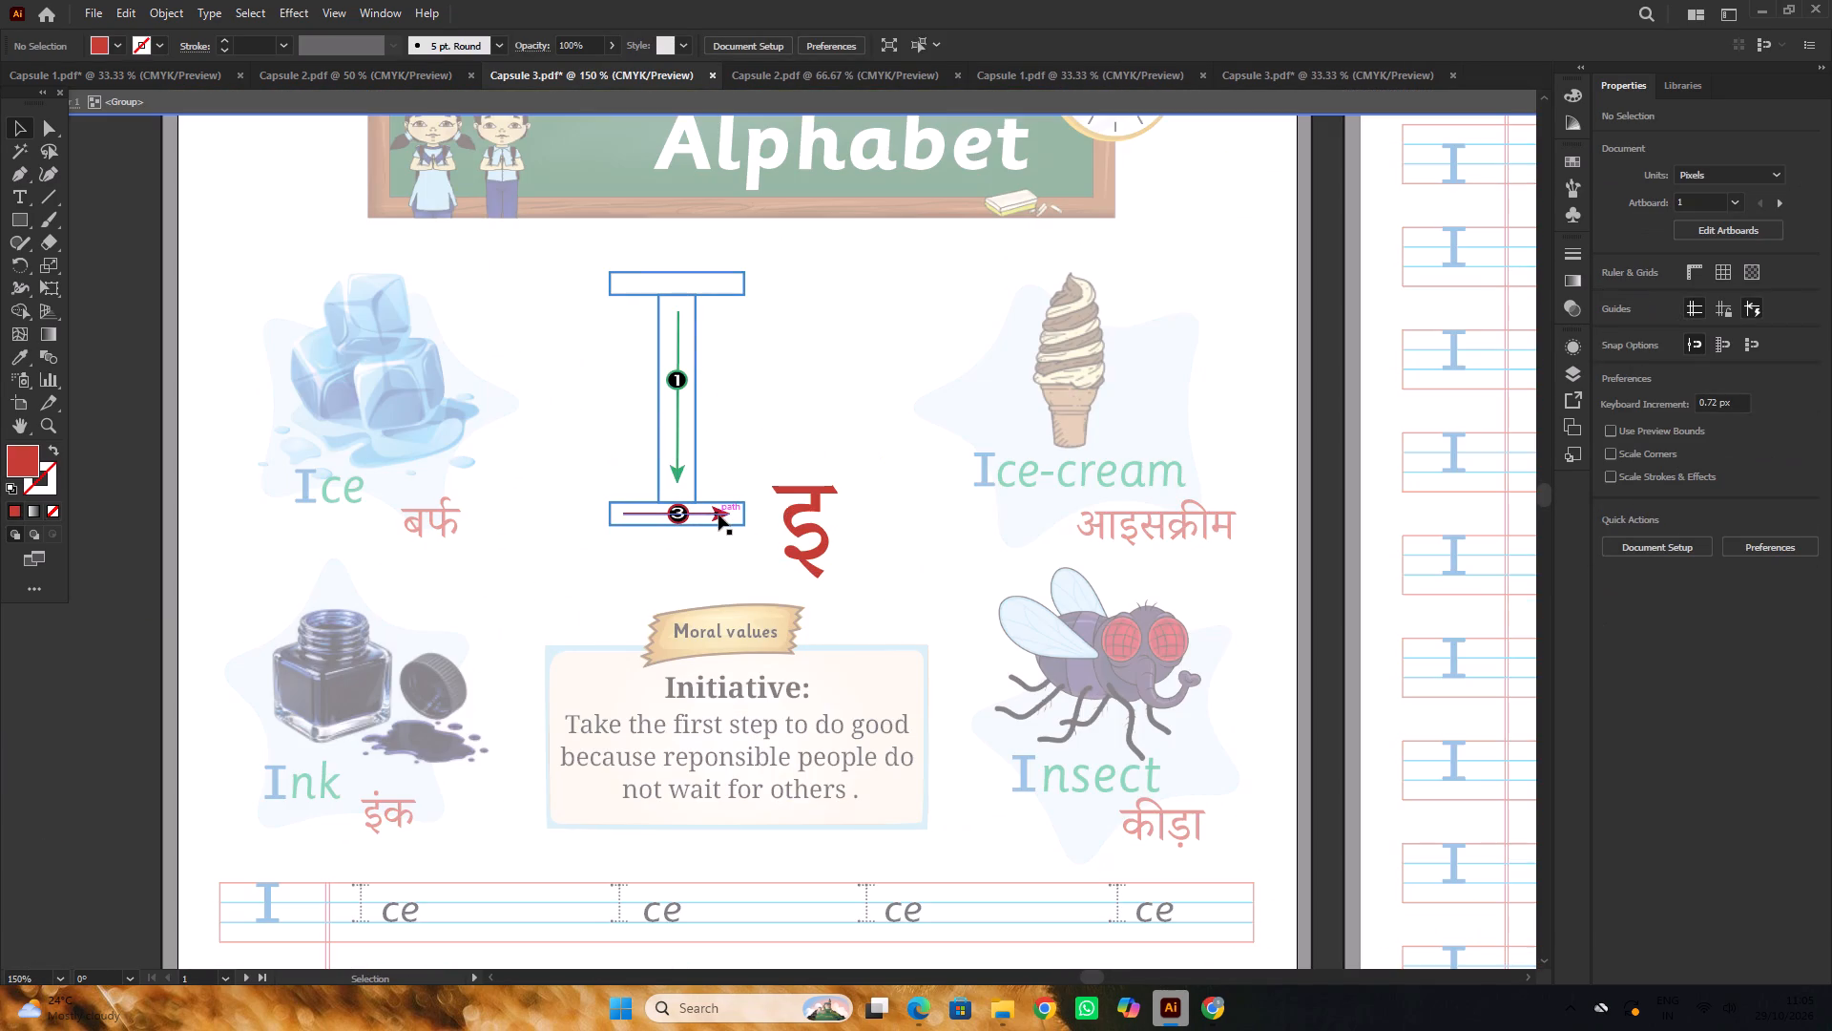
{"action": "left_click", "coordinate": [718, 515]}
{"action": "left_click_drag", "start_coordinate": [721, 515], "coordinate": [719, 353]}
{"action": "key", "text": "ctrl+z"}
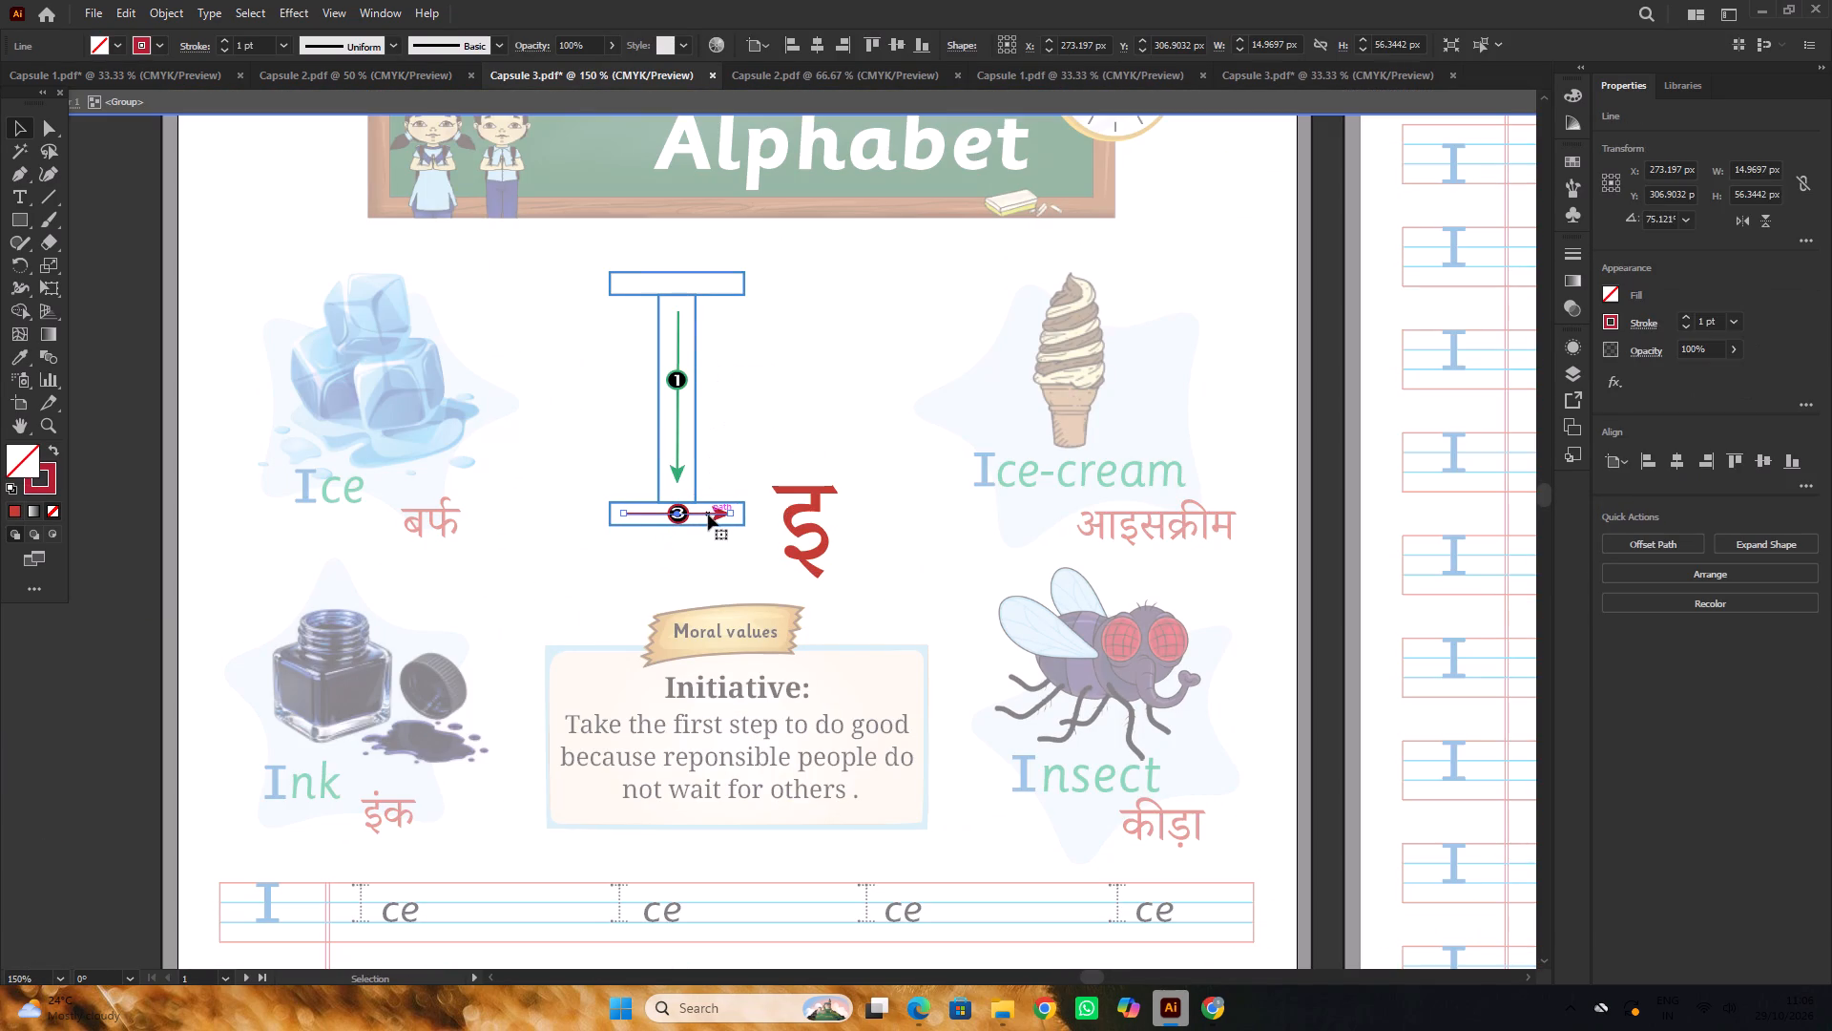
{"action": "left_click_drag", "start_coordinate": [718, 511], "coordinate": [714, 283]}
{"action": "scroll", "coordinate": [714, 283], "scroll_direction": "up", "scroll_amount": 7}
{"action": "left_click", "coordinate": [746, 410]}
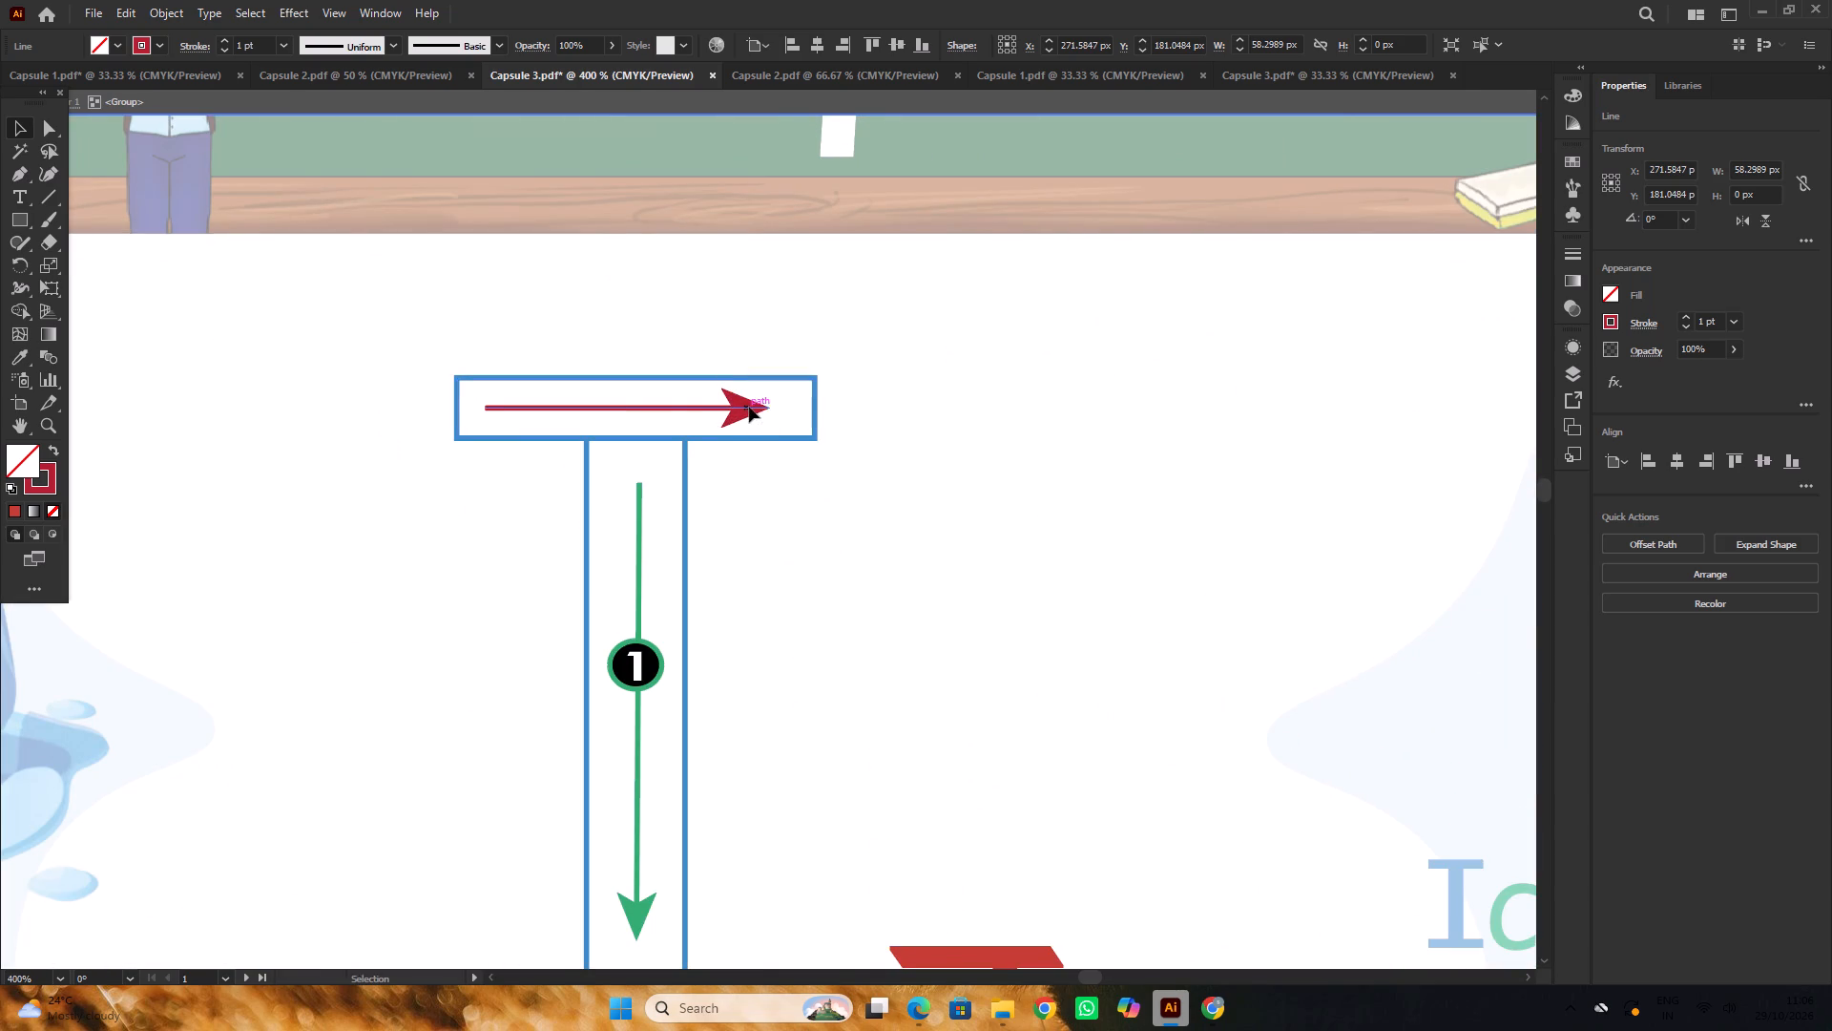
{"action": "scroll", "coordinate": [752, 408], "scroll_direction": "down", "scroll_amount": 4, "text": "alt"}
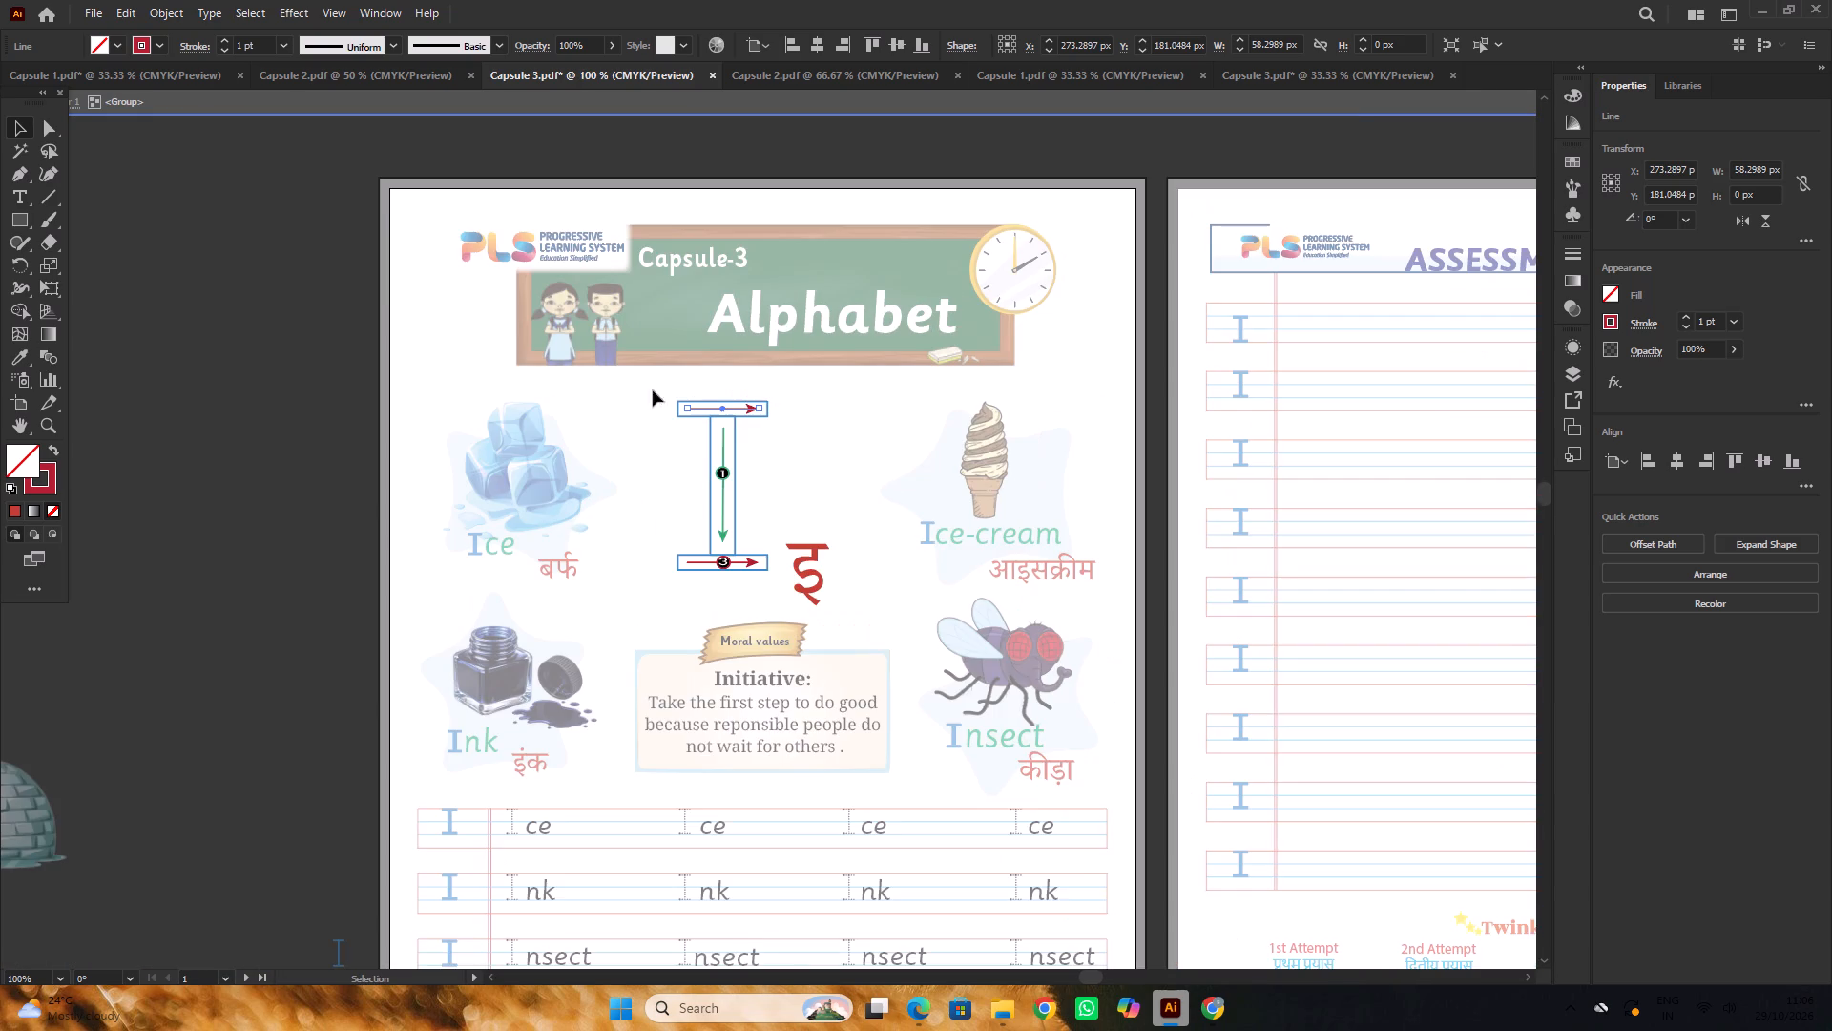
{"action": "triple_click", "coordinate": [256, 361]}
Inside the large letter I group, duplicate the lower bar's number 3 badge onto the middle of the upper bar's arrow.
{"action": "scroll", "coordinate": [651, 412], "scroll_direction": "up", "scroll_amount": 1, "text": "alt"}
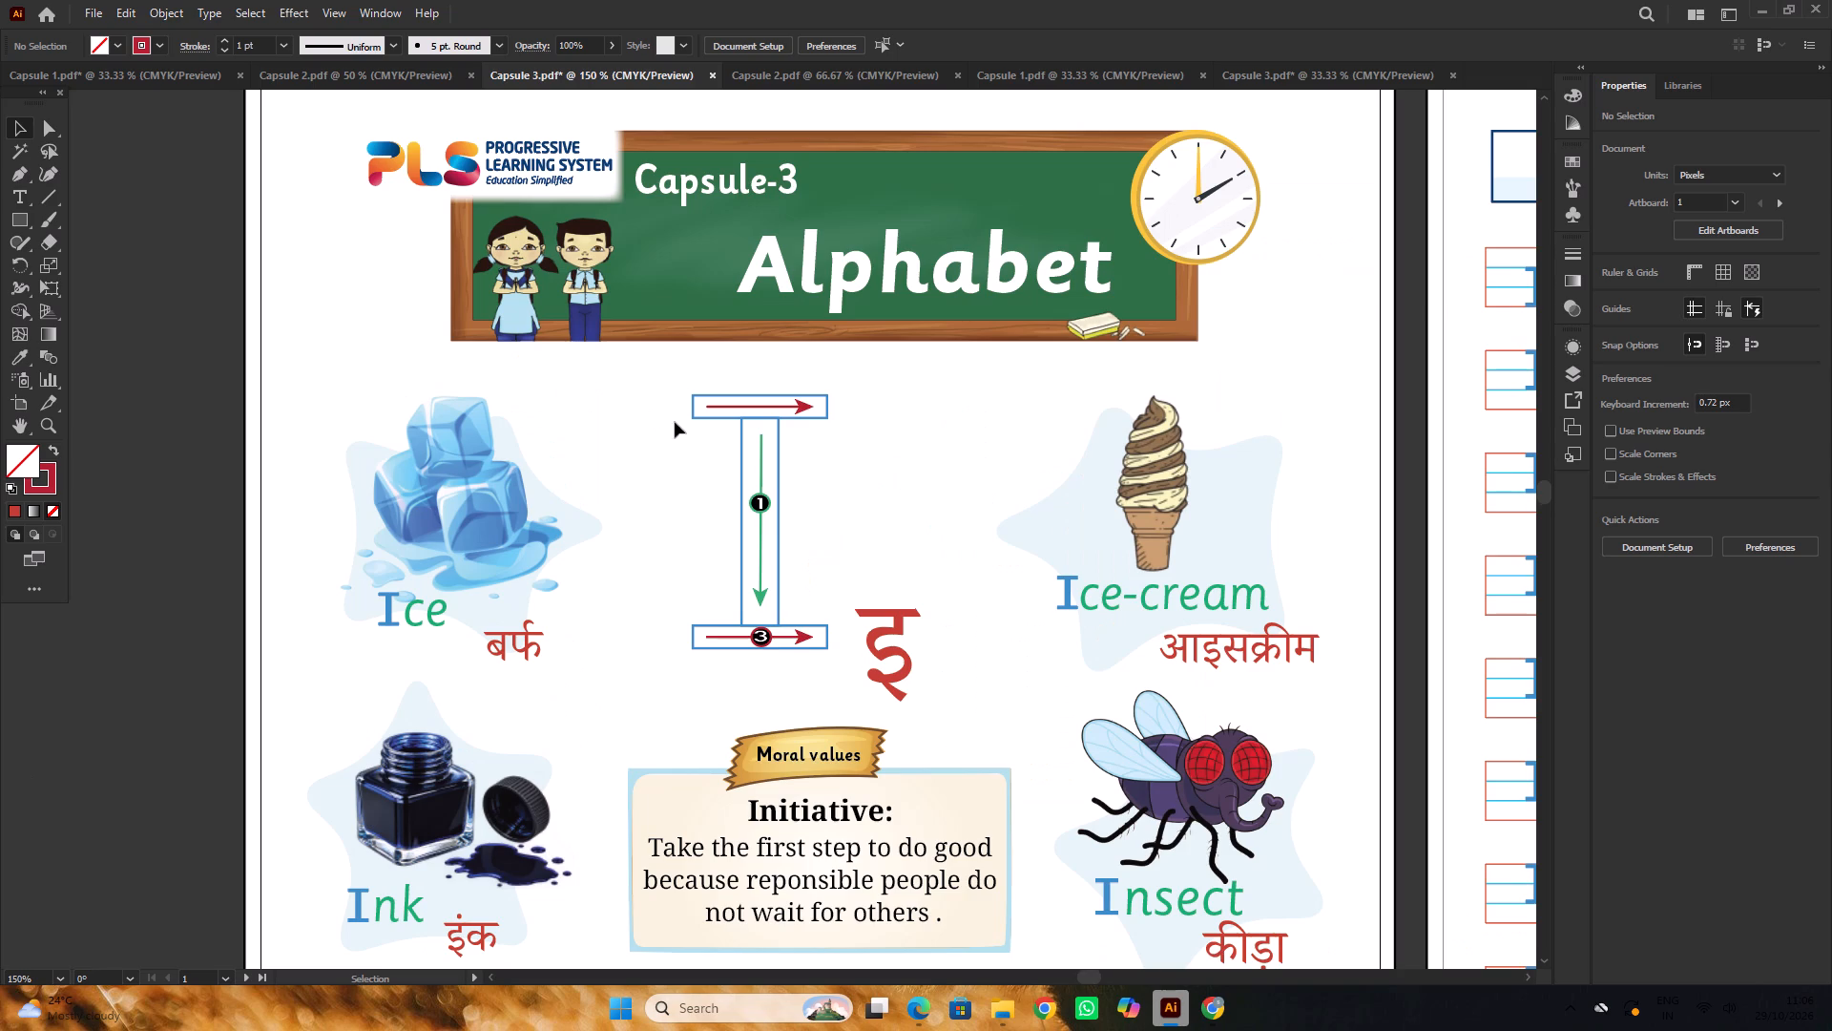
{"action": "left_click", "coordinate": [763, 632]}
{"action": "scroll", "coordinate": [766, 636], "scroll_direction": "up", "scroll_amount": 1, "text": "alt"}
{"action": "double_click", "coordinate": [766, 637]}
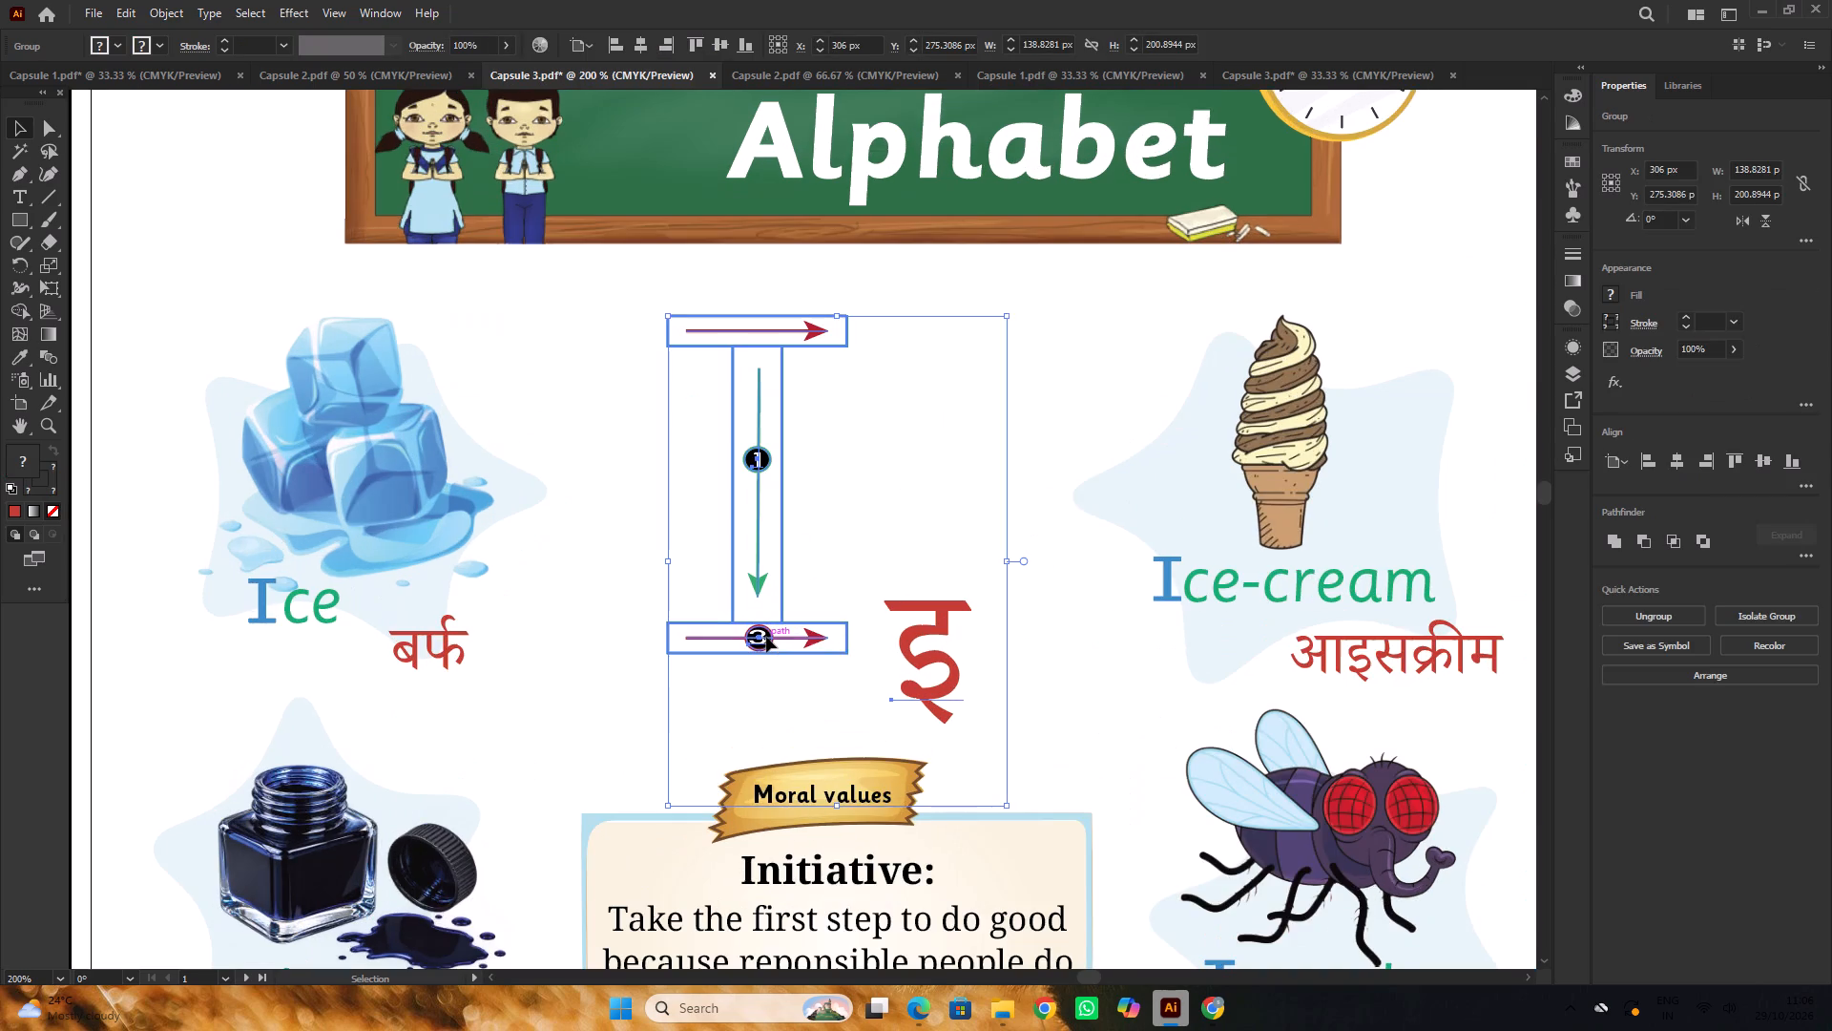
{"action": "left_click", "coordinate": [766, 637]}
{"action": "scroll", "coordinate": [764, 640], "scroll_direction": "up", "scroll_amount": 3, "text": "alt"}
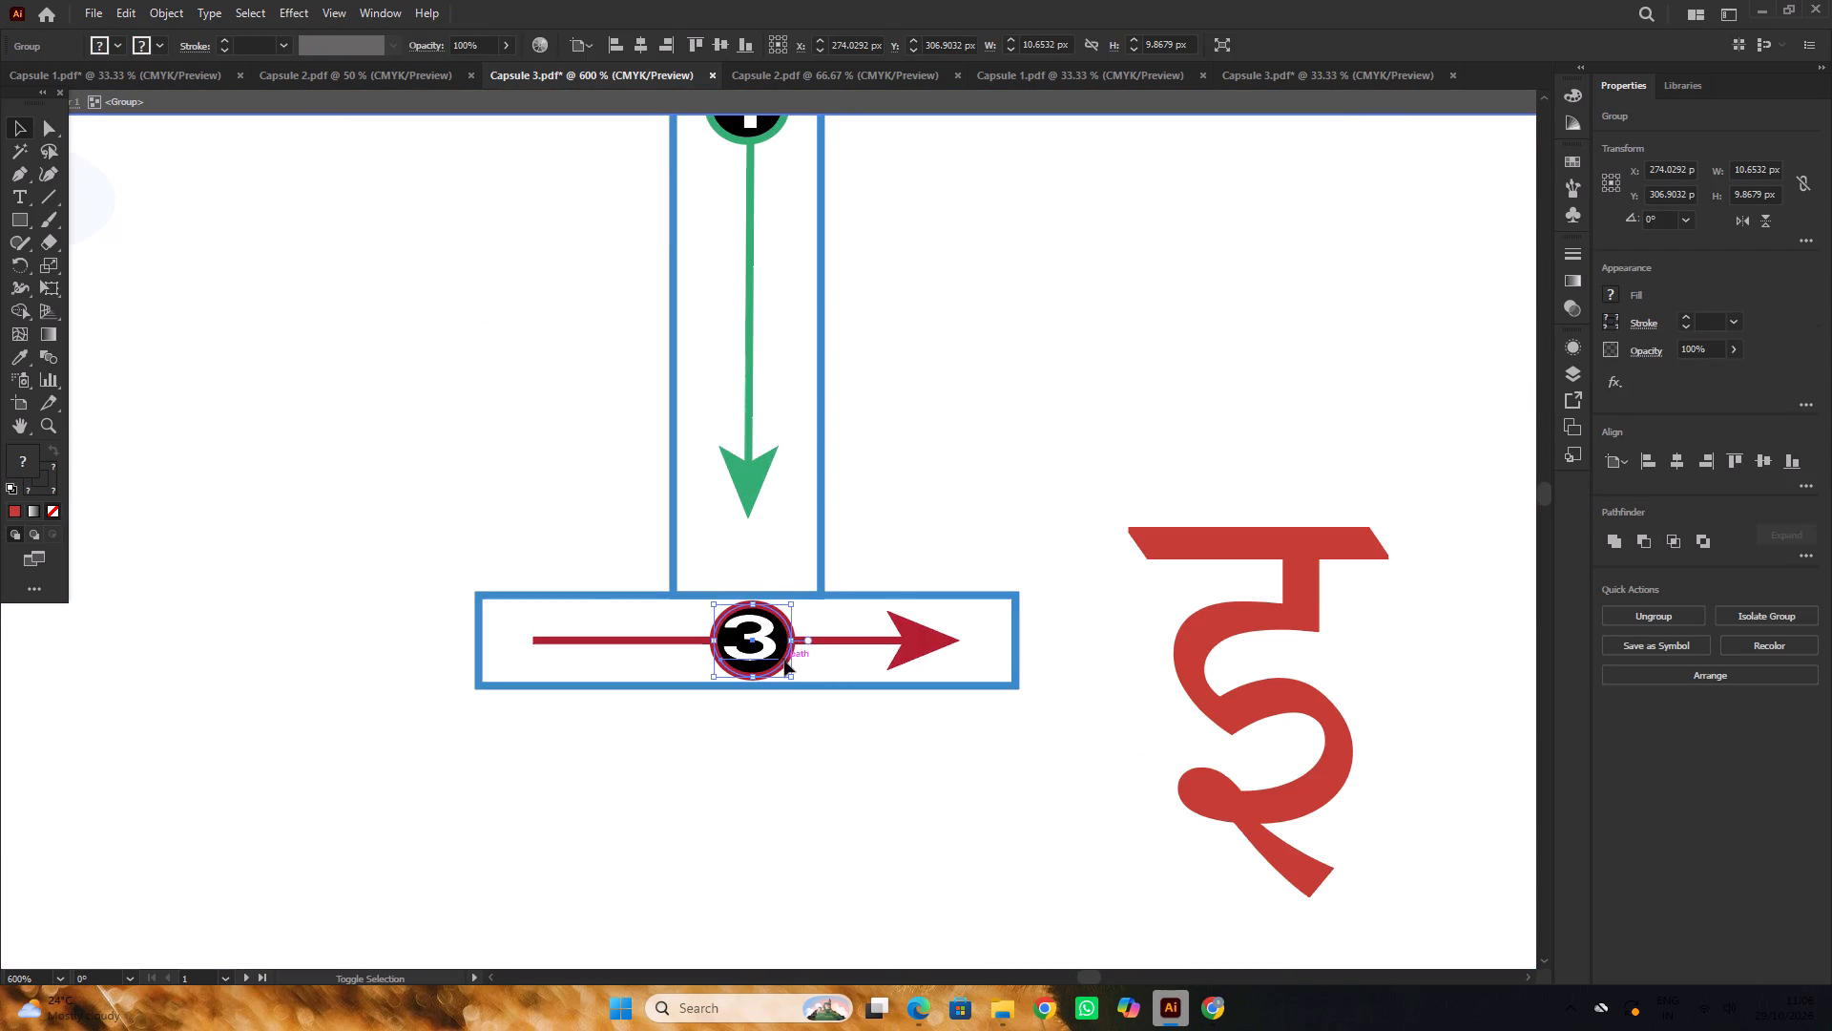
{"action": "left_click", "coordinate": [784, 663], "text": "shift"}
{"action": "scroll", "coordinate": [761, 629], "scroll_direction": "down", "scroll_amount": 1, "text": "alt"}
{"action": "left_click", "coordinate": [762, 634]}
{"action": "scroll", "coordinate": [769, 638], "scroll_direction": "up", "scroll_amount": 4, "text": "alt"}
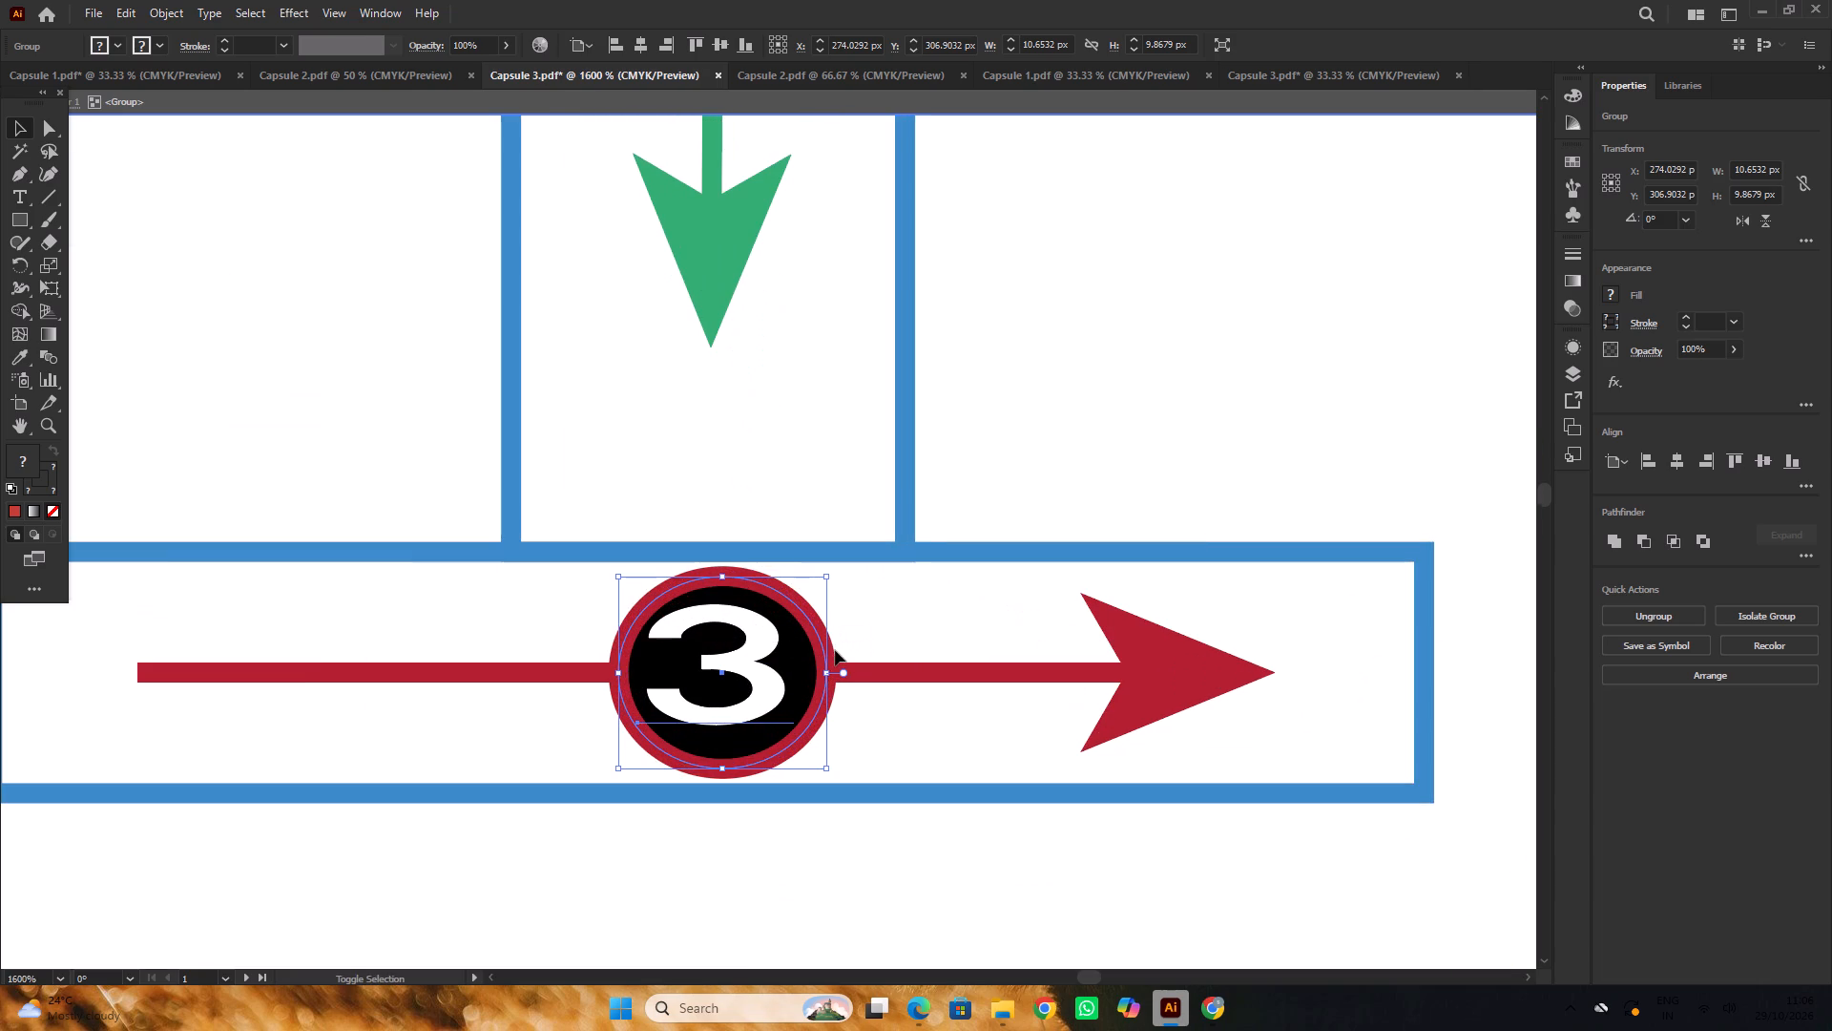
{"action": "left_click", "coordinate": [834, 651], "text": "shift"}
{"action": "scroll", "coordinate": [810, 626], "scroll_direction": "down", "scroll_amount": 3, "text": "alt"}
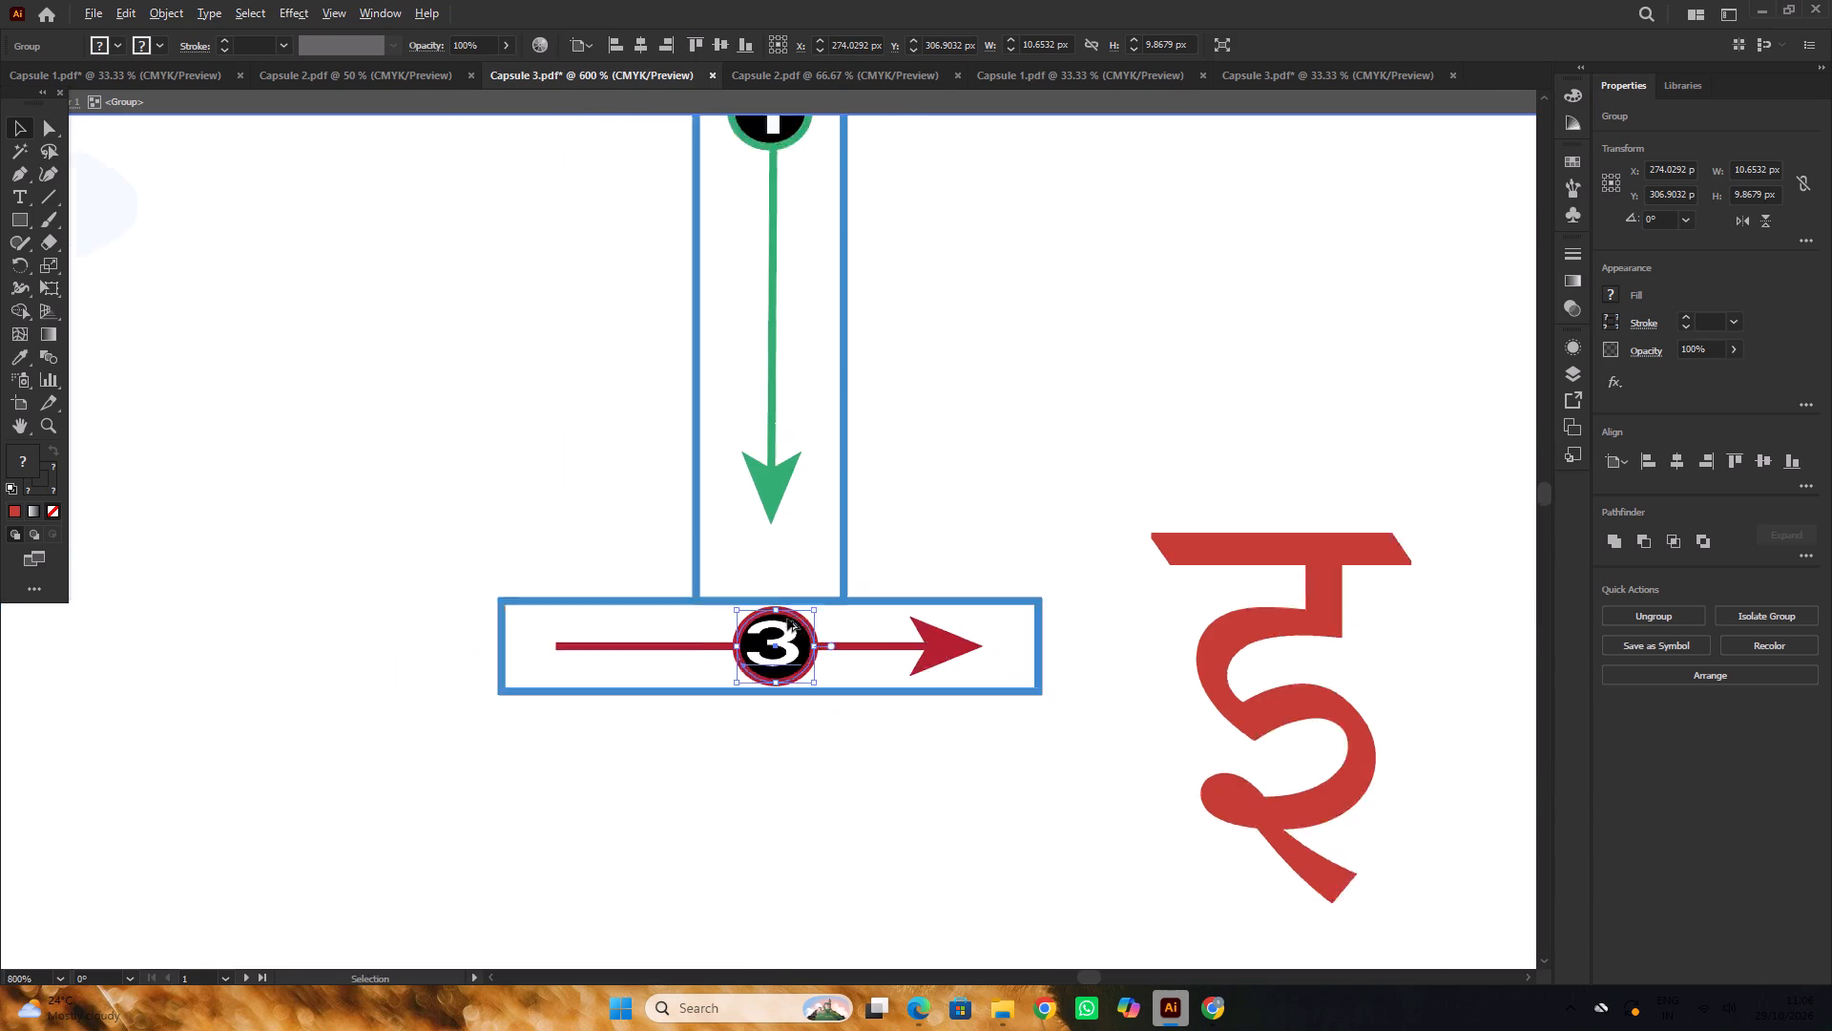
{"action": "scroll", "coordinate": [787, 619], "scroll_direction": "down", "scroll_amount": 1, "text": "alt"}
{"action": "left_click", "coordinate": [787, 626]}
{"action": "scroll", "coordinate": [783, 625], "scroll_direction": "down", "scroll_amount": 2, "text": "alt"}
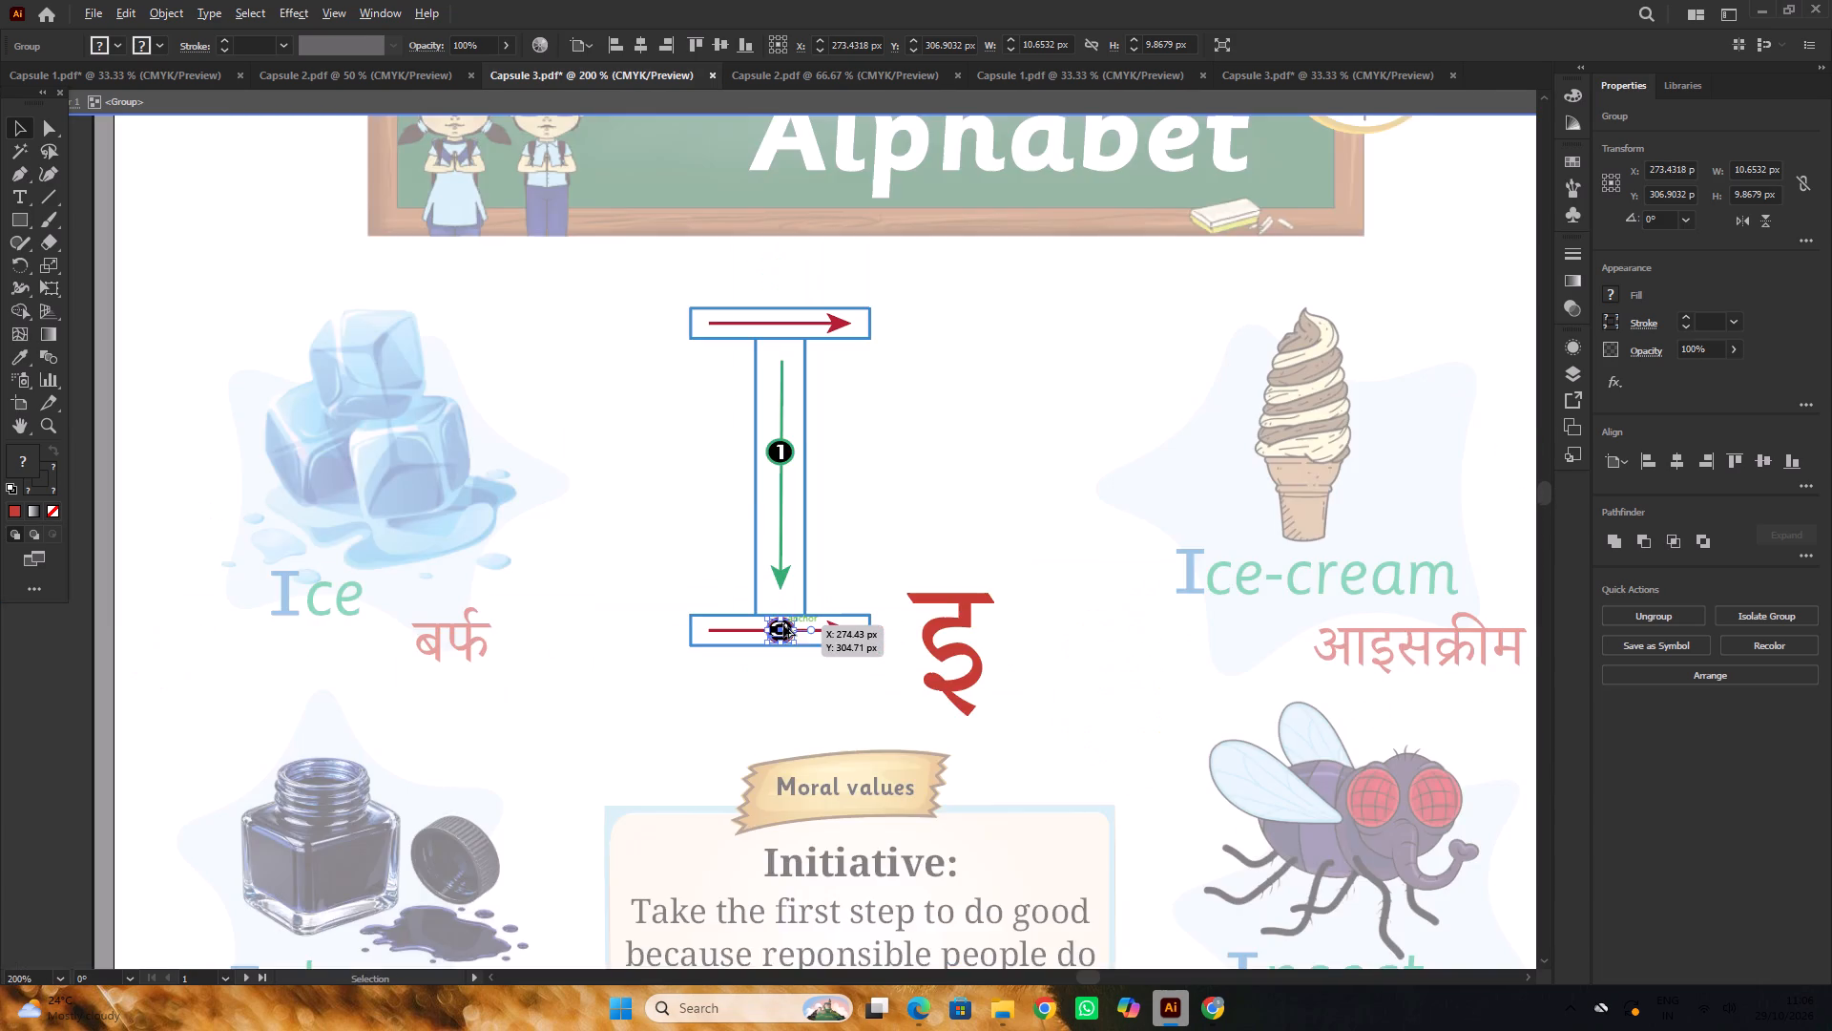
{"action": "scroll", "coordinate": [782, 625], "scroll_direction": "up", "scroll_amount": 2, "text": "alt"}
{"action": "key", "text": "ctrl+z"}
{"action": "scroll", "coordinate": [783, 627], "scroll_direction": "down", "scroll_amount": 1, "text": "alt"}
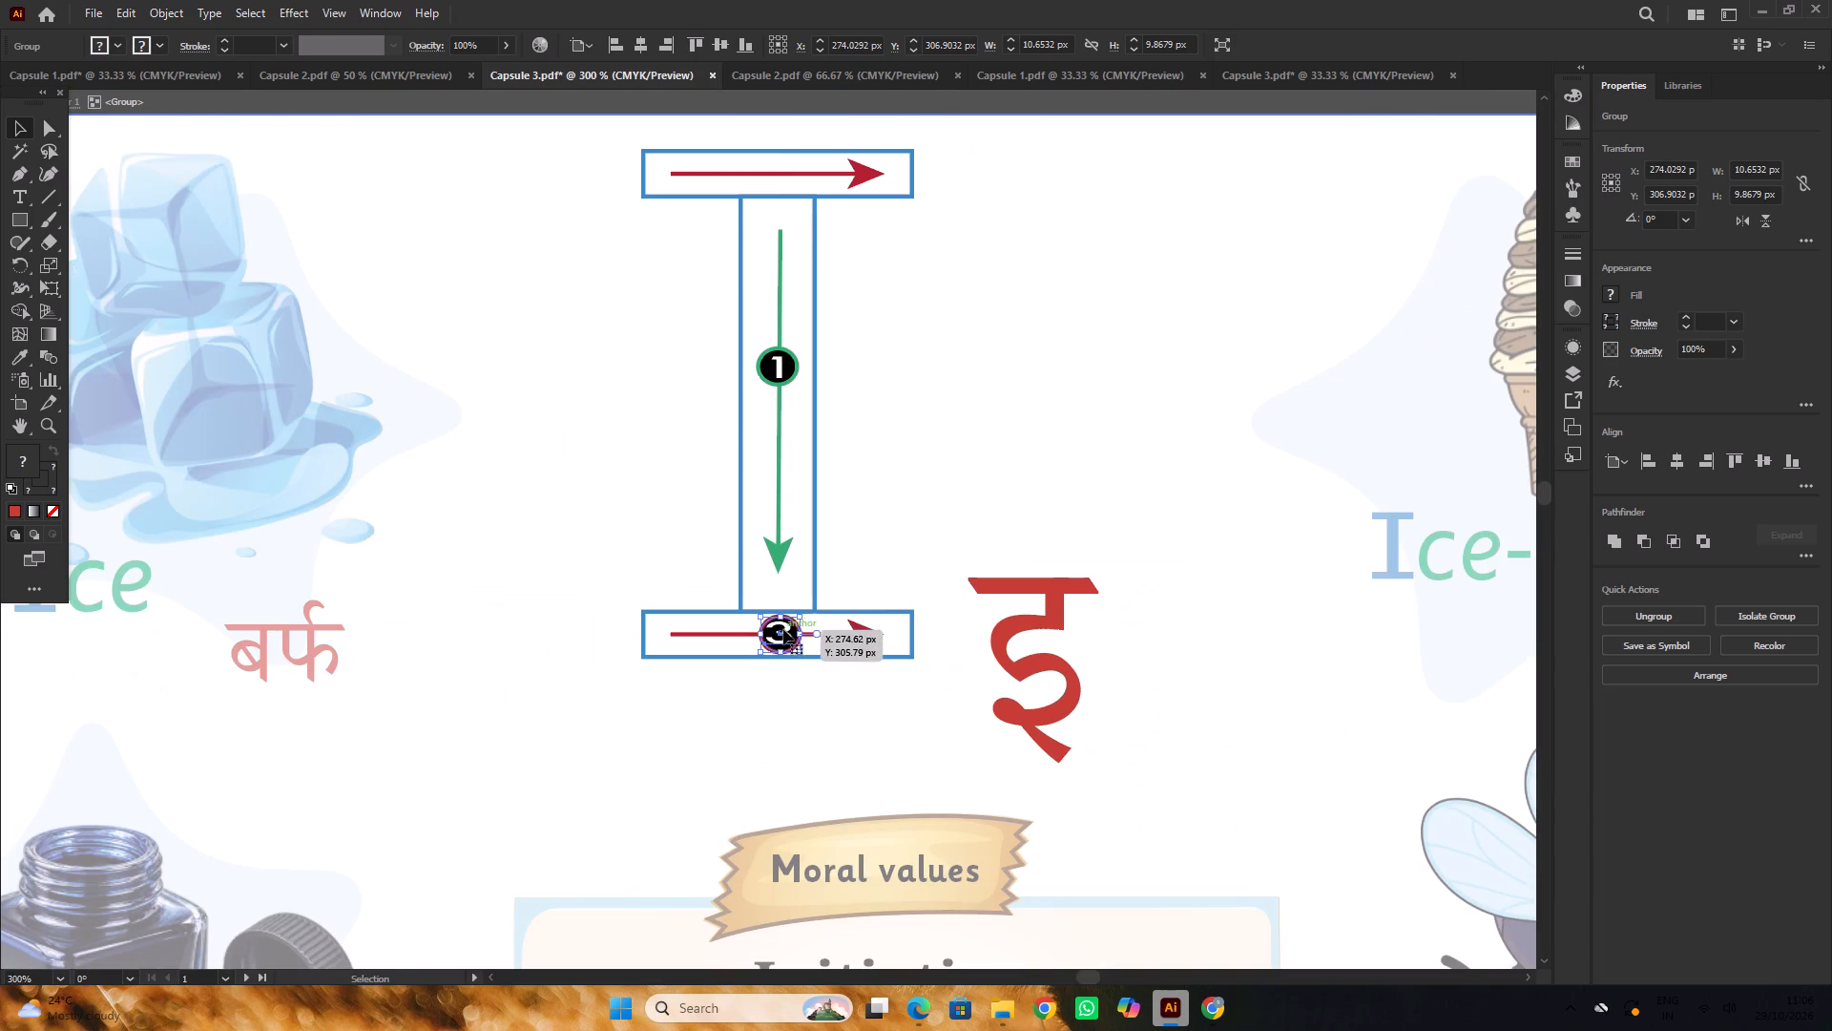
{"action": "left_click_drag", "start_coordinate": [784, 630], "coordinate": [778, 169]}
{"action": "scroll", "coordinate": [778, 169], "scroll_direction": "up", "scroll_amount": 2}
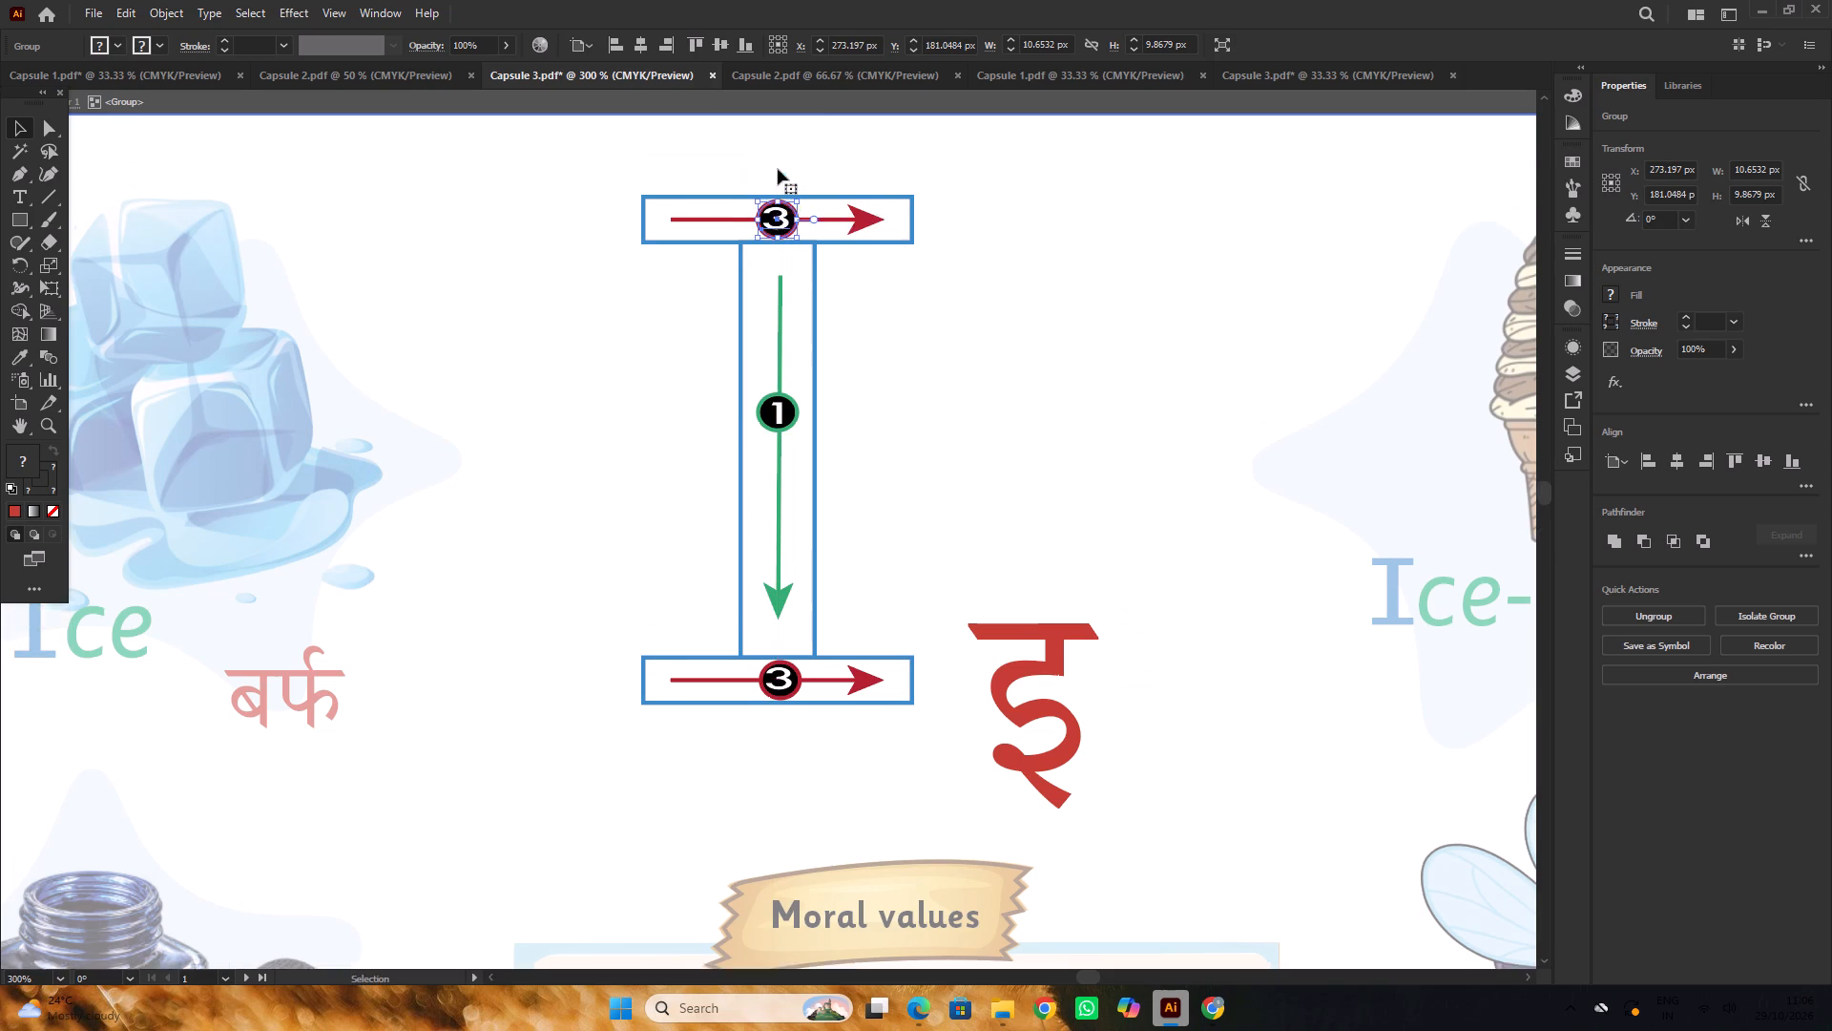
{"action": "scroll", "coordinate": [778, 169], "scroll_direction": "up", "scroll_amount": 6}
{"action": "scroll", "coordinate": [801, 347], "scroll_direction": "up", "scroll_amount": 2, "text": "alt"}
{"action": "left_click", "coordinate": [800, 396]}
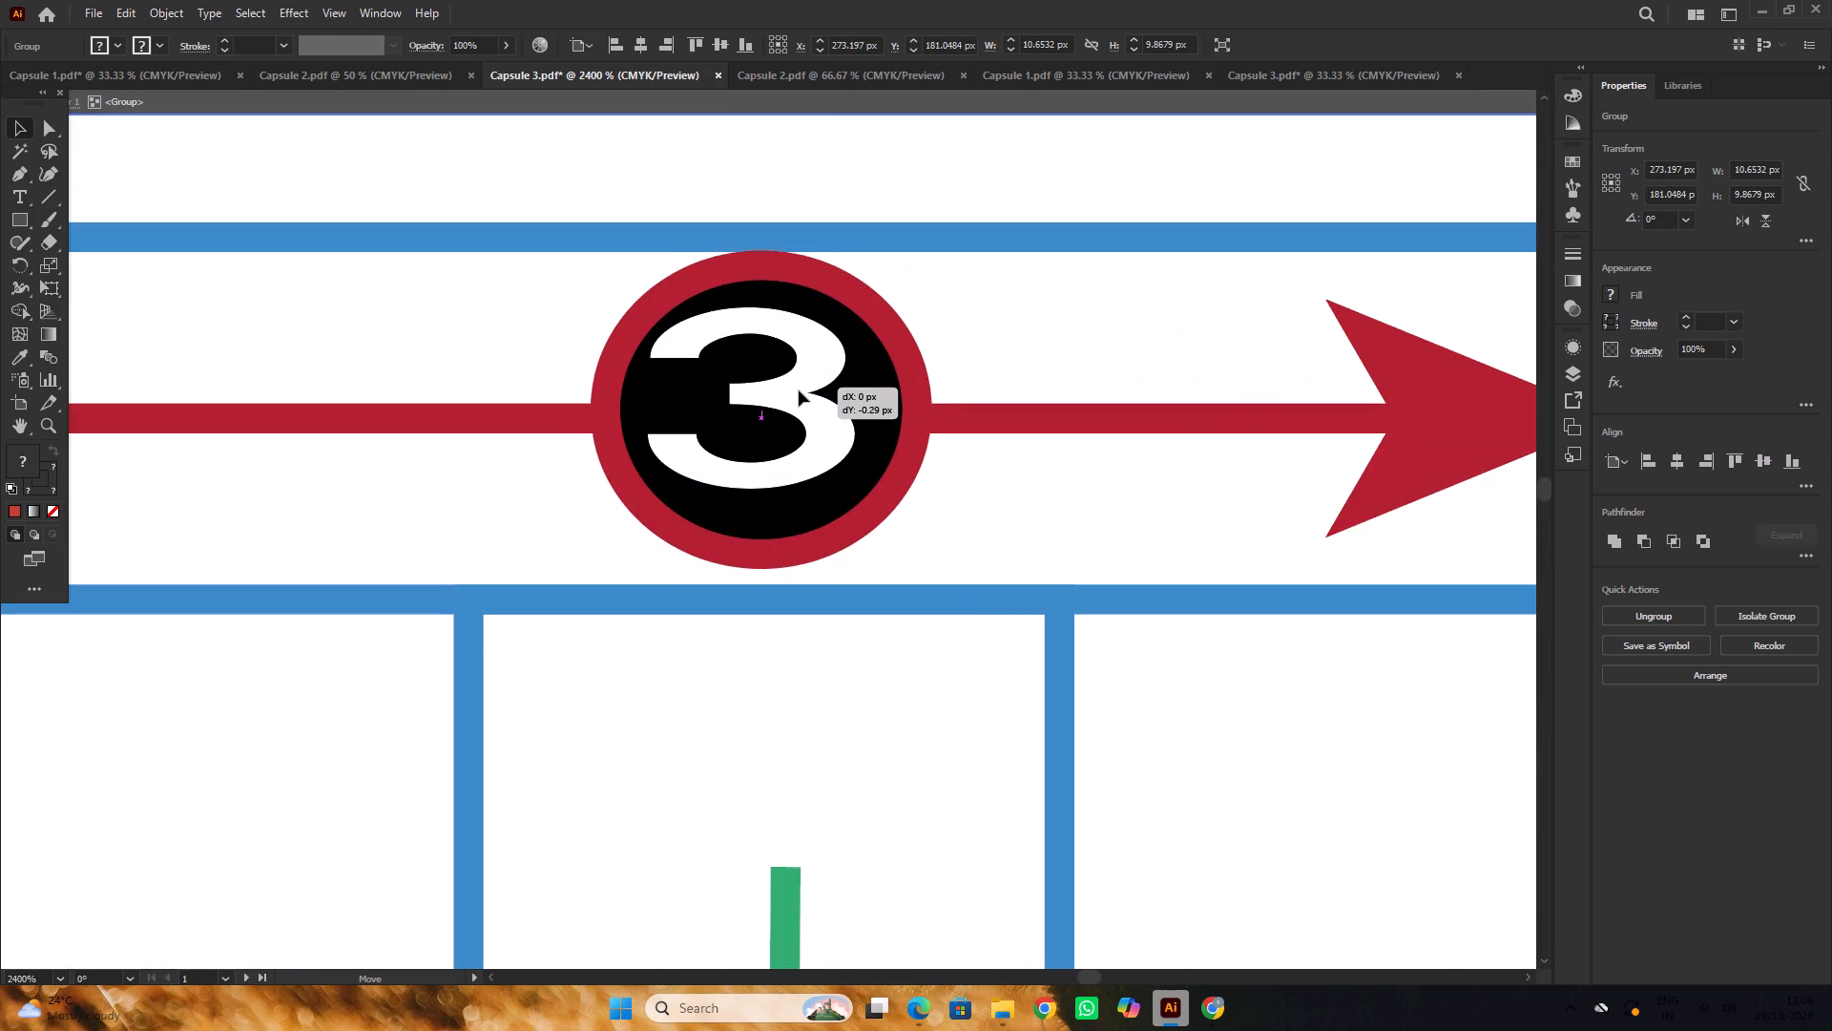
{"action": "scroll", "coordinate": [799, 391], "scroll_direction": "down", "scroll_amount": 2, "text": "alt"}
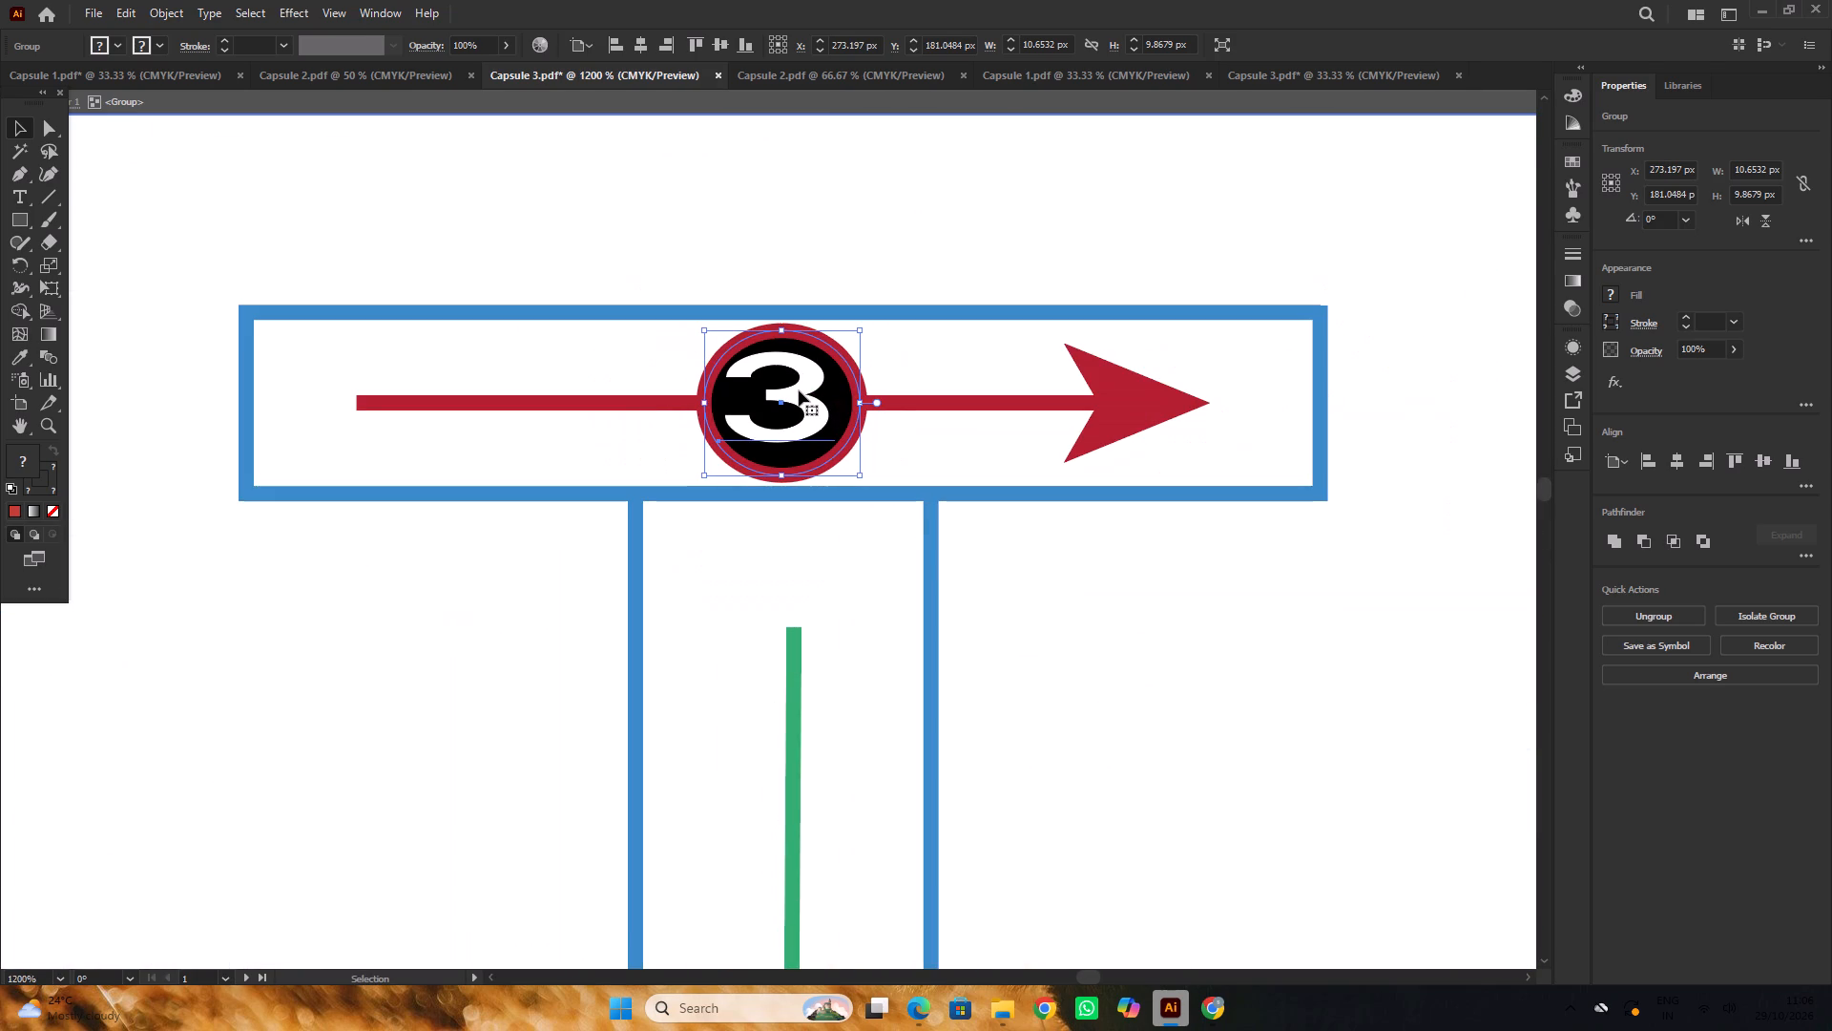
Change the number in the upper bar's badge to 2.
{"action": "key", "text": "t"}
{"action": "left_click_drag", "start_coordinate": [806, 388], "coordinate": [766, 411]}
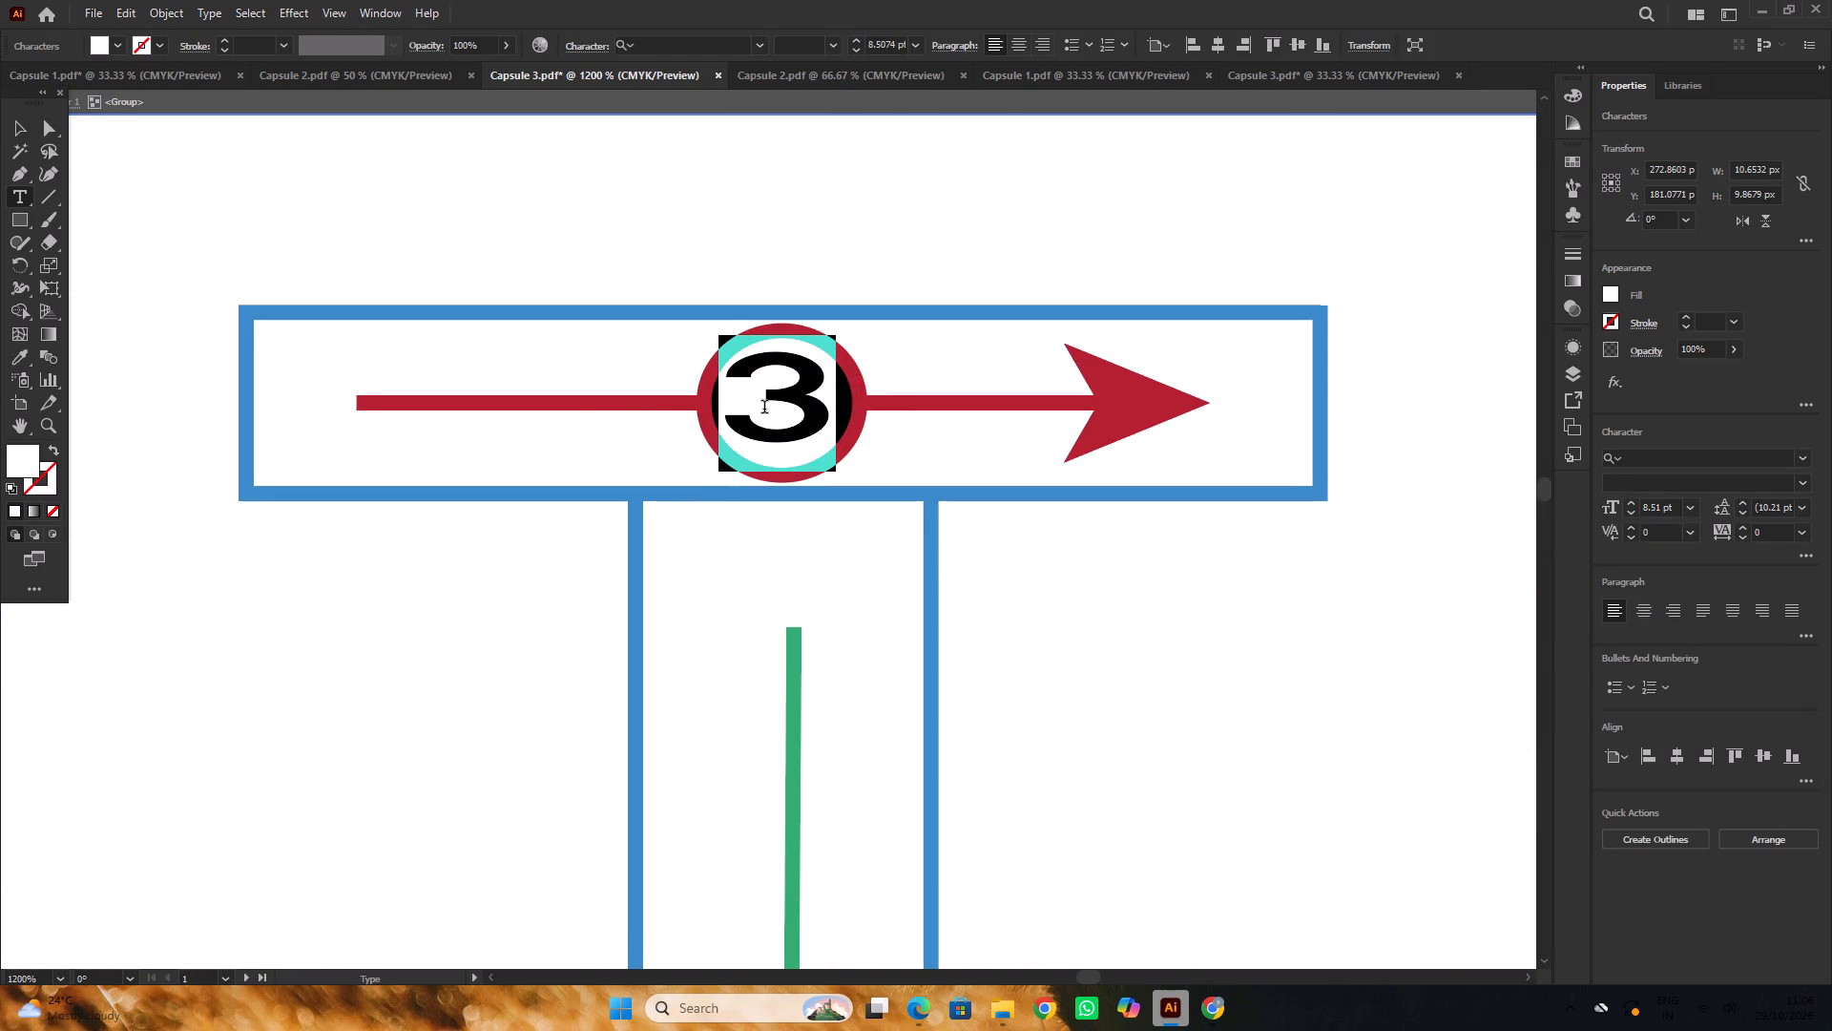
{"action": "key", "text": "2"}
{"action": "scroll", "coordinate": [828, 393], "scroll_direction": "down", "scroll_amount": 5, "text": "alt"}
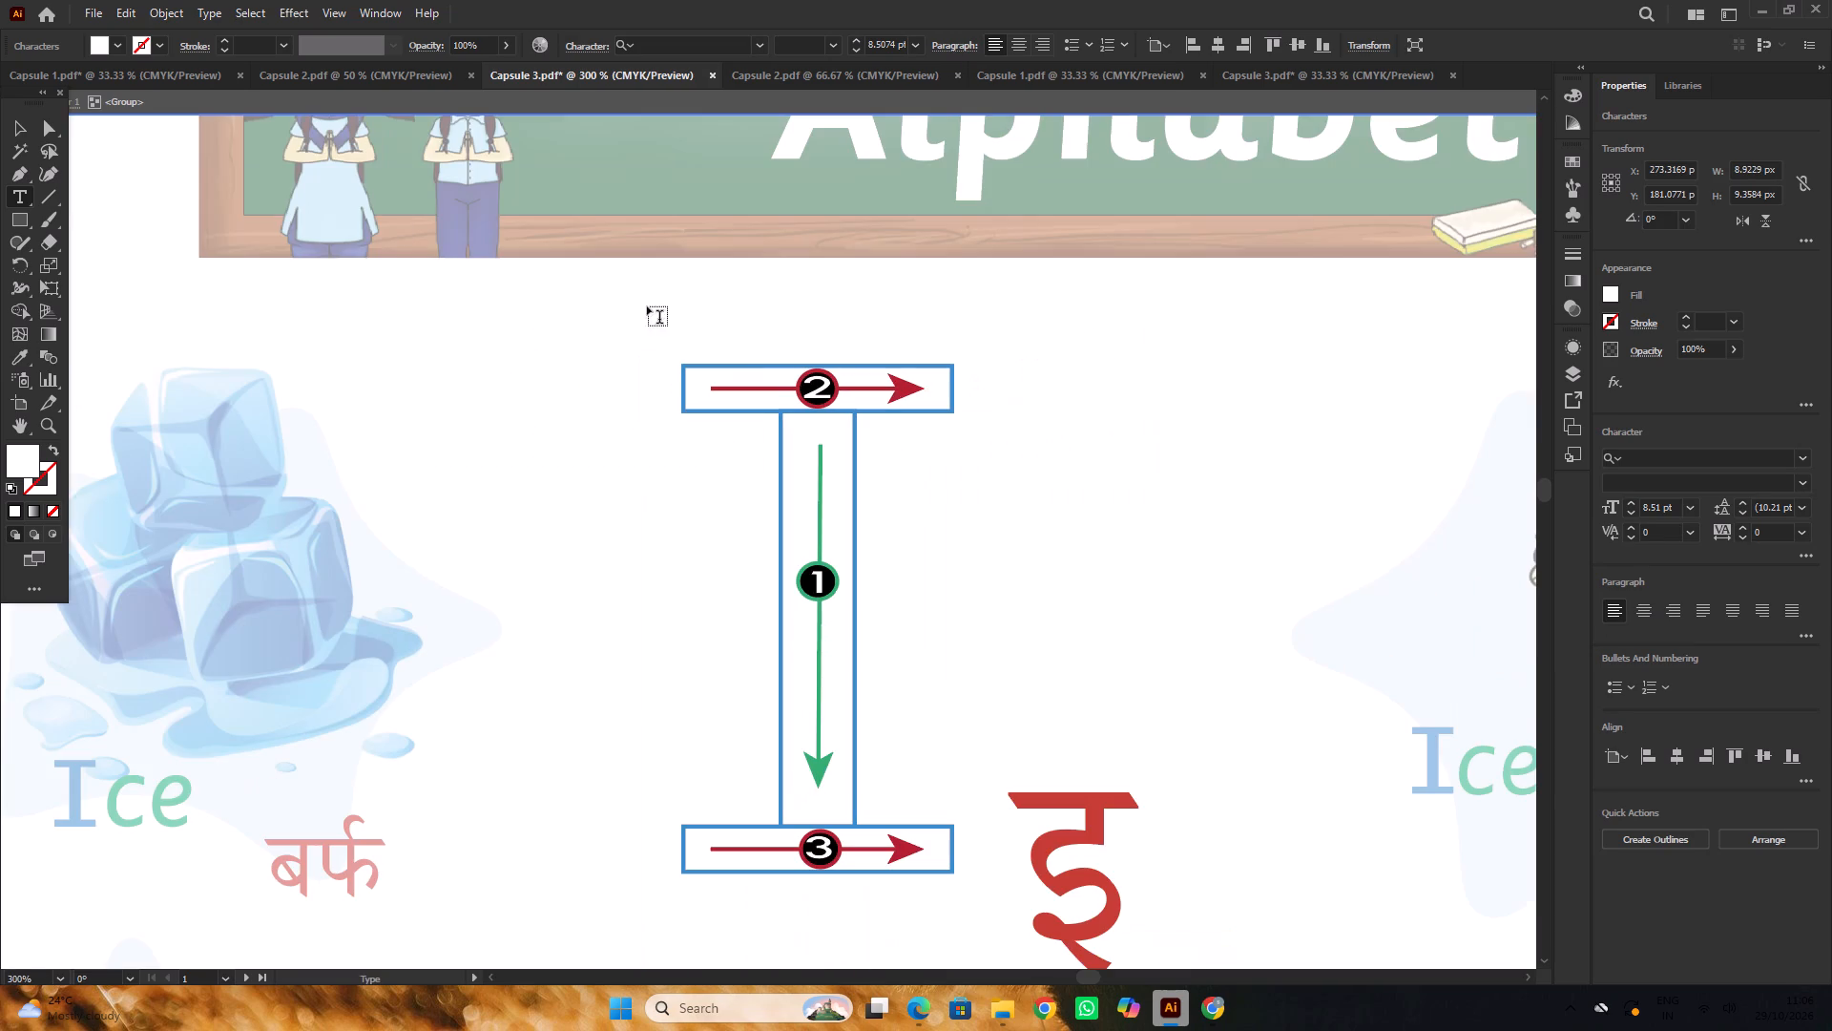
{"action": "left_click", "coordinate": [20, 136]}
Change the stroke colour of the upper bar's arrow in the large letter I to yellow.
{"action": "scroll", "coordinate": [925, 410], "scroll_direction": "up", "scroll_amount": 1, "text": "alt"}
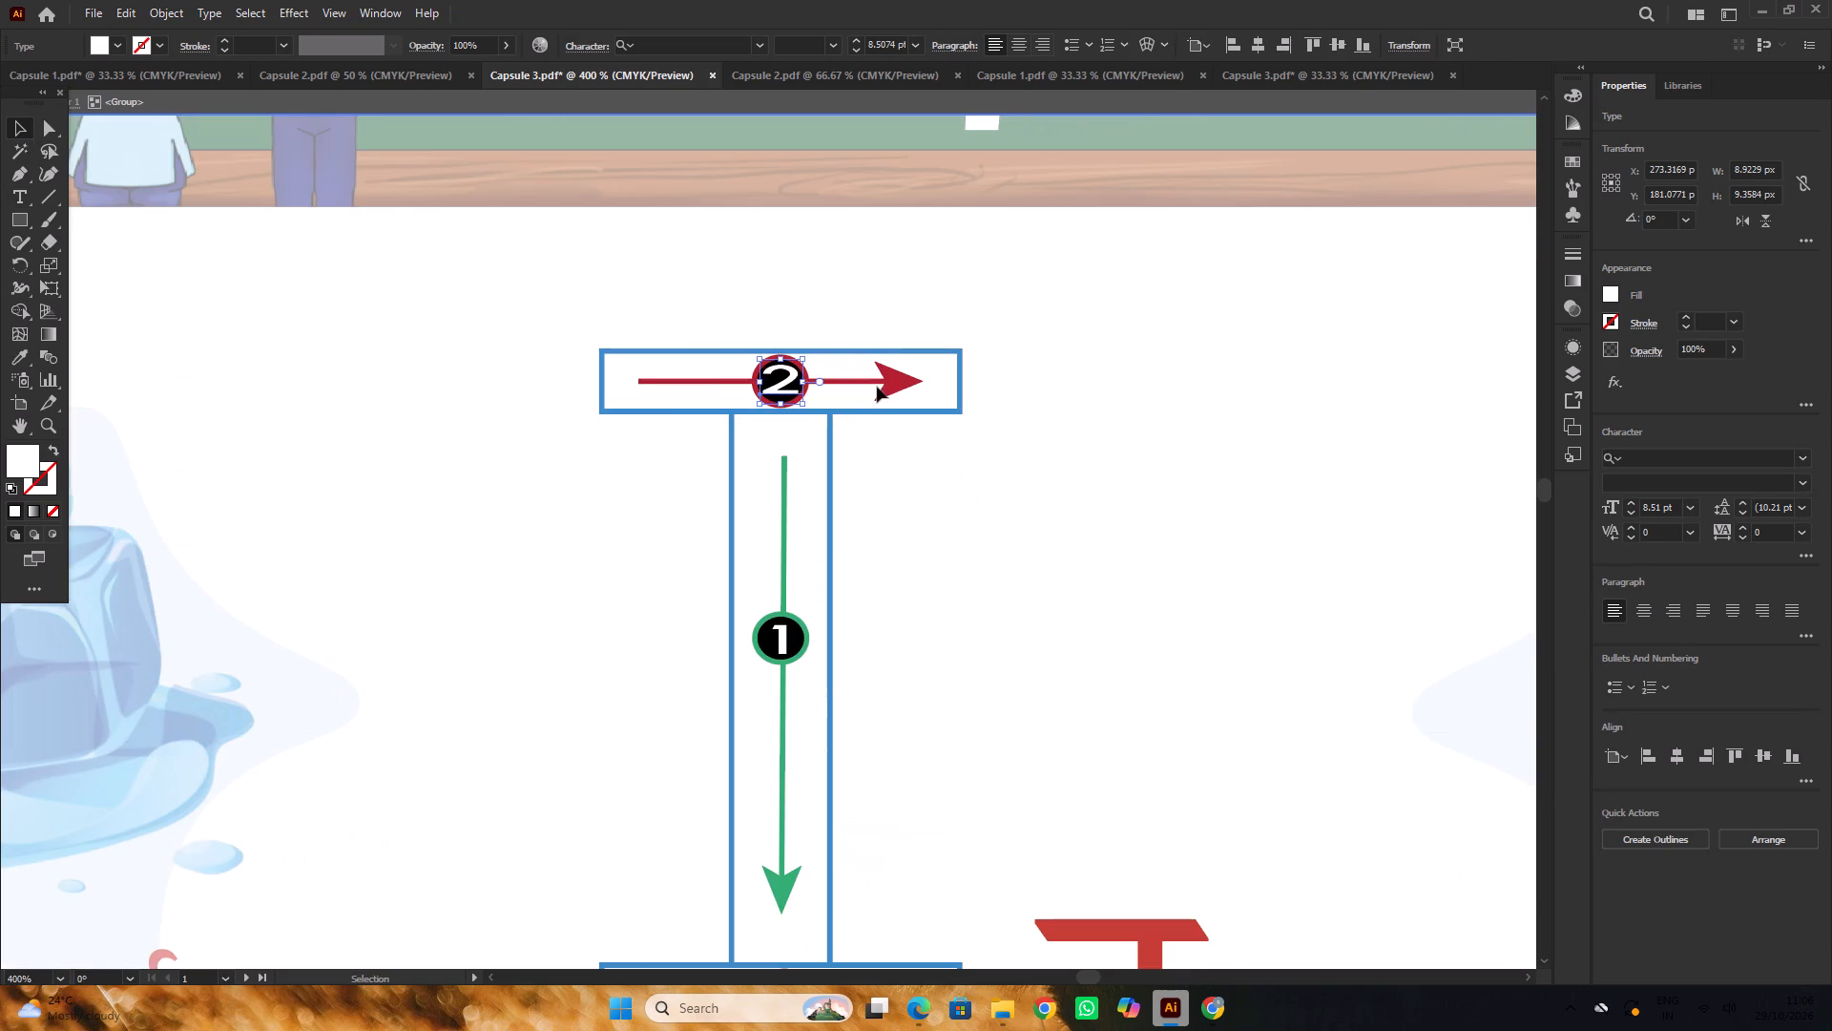
{"action": "scroll", "coordinate": [870, 416], "scroll_direction": "up", "scroll_amount": 2, "text": "alt"}
{"action": "left_click", "coordinate": [907, 386]}
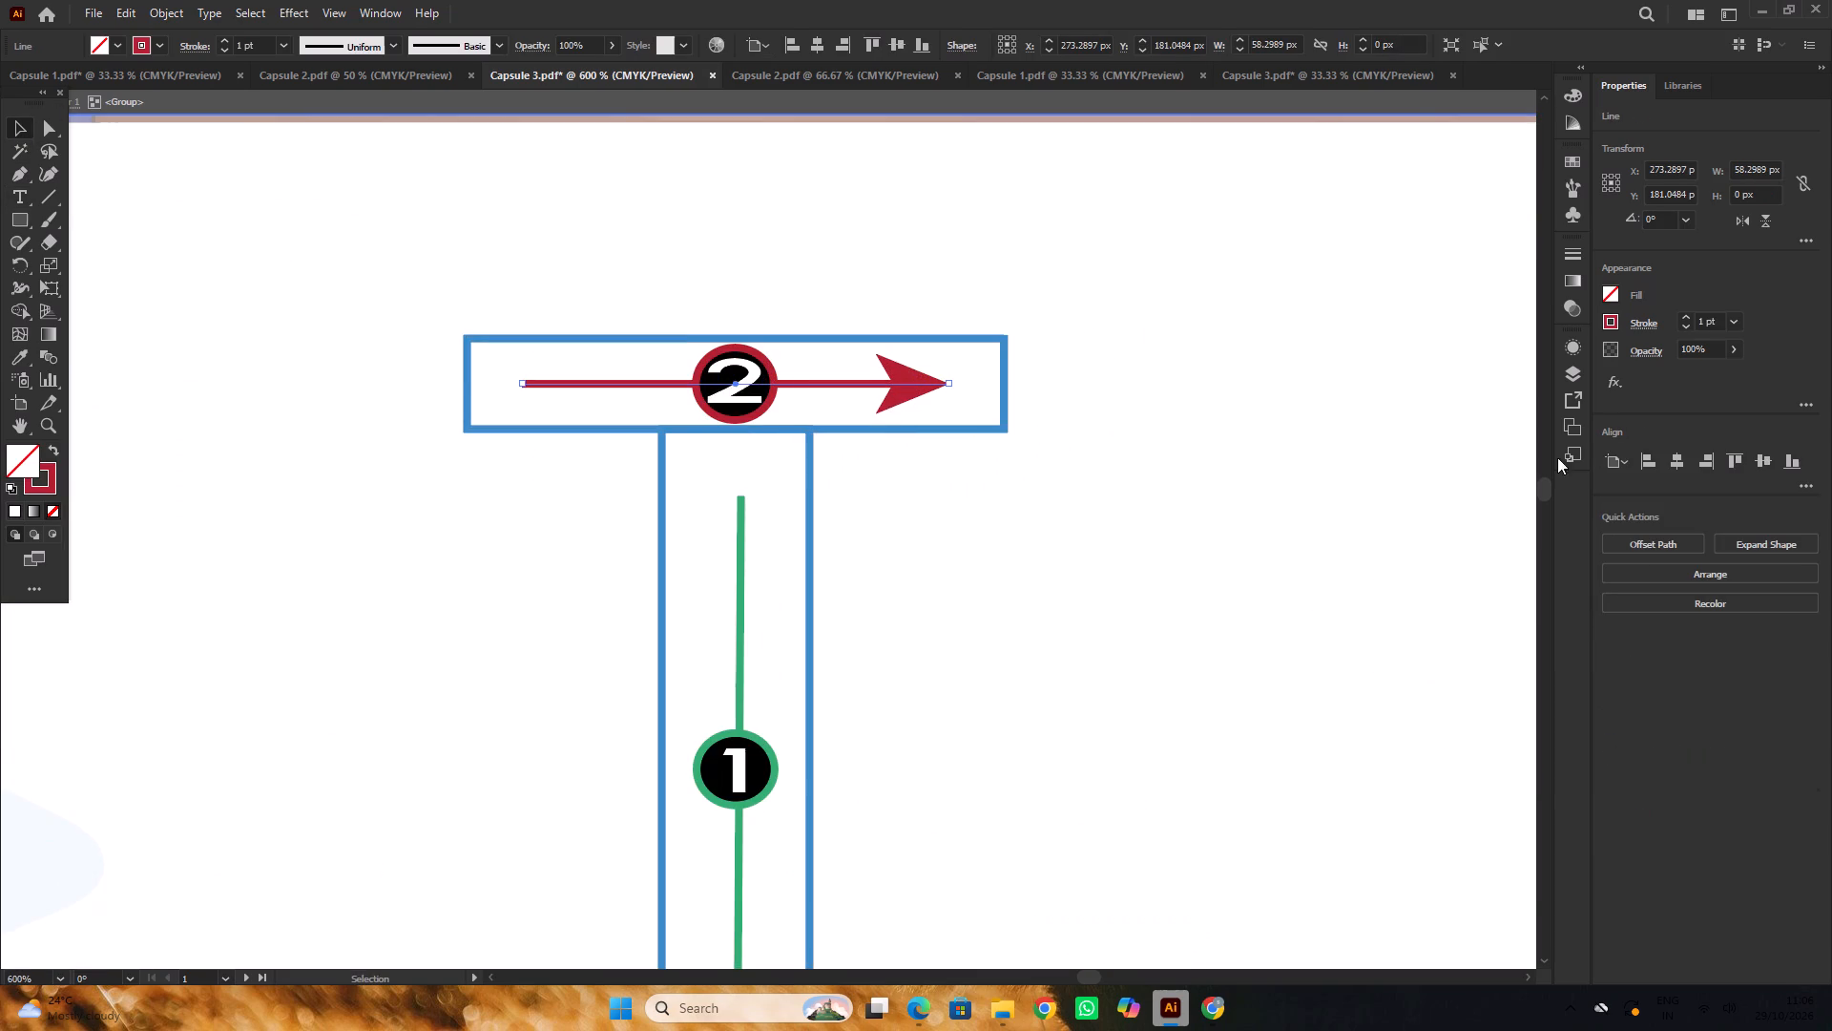
{"action": "left_click", "coordinate": [1608, 324]}
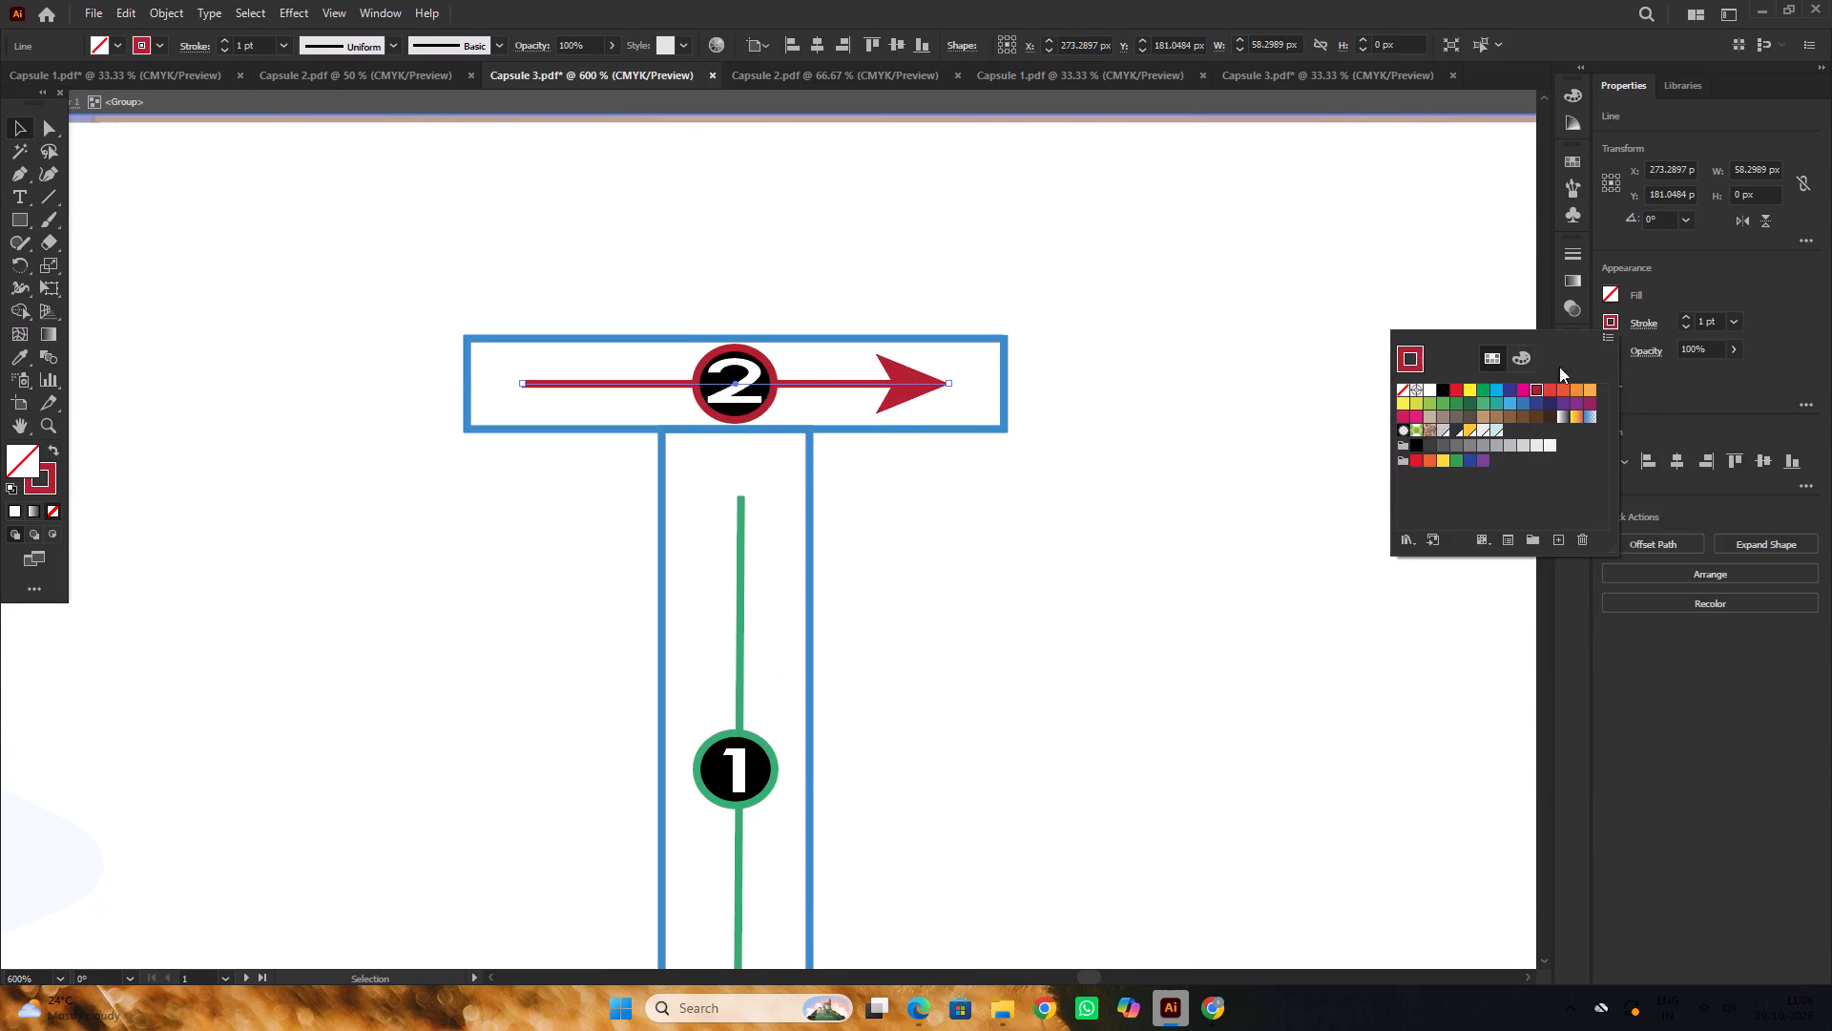
{"action": "left_click", "coordinate": [1474, 391]}
{"action": "double_click", "coordinate": [1691, 392]}
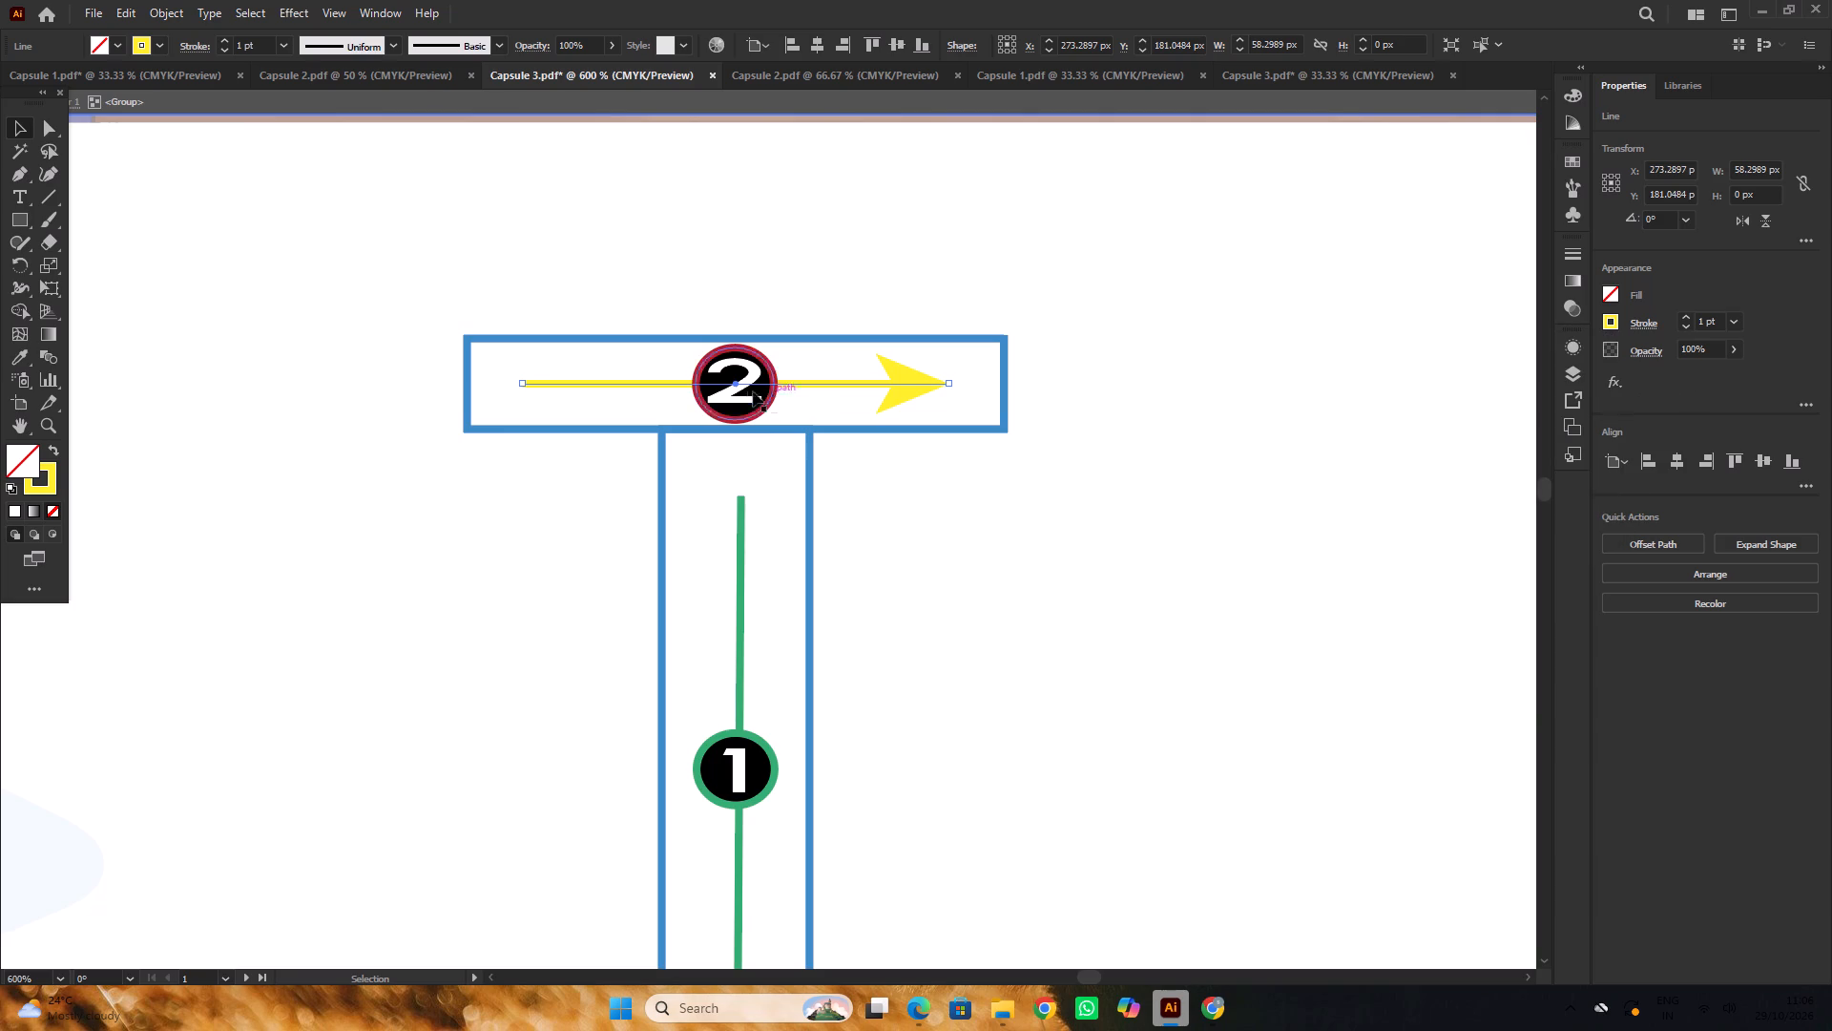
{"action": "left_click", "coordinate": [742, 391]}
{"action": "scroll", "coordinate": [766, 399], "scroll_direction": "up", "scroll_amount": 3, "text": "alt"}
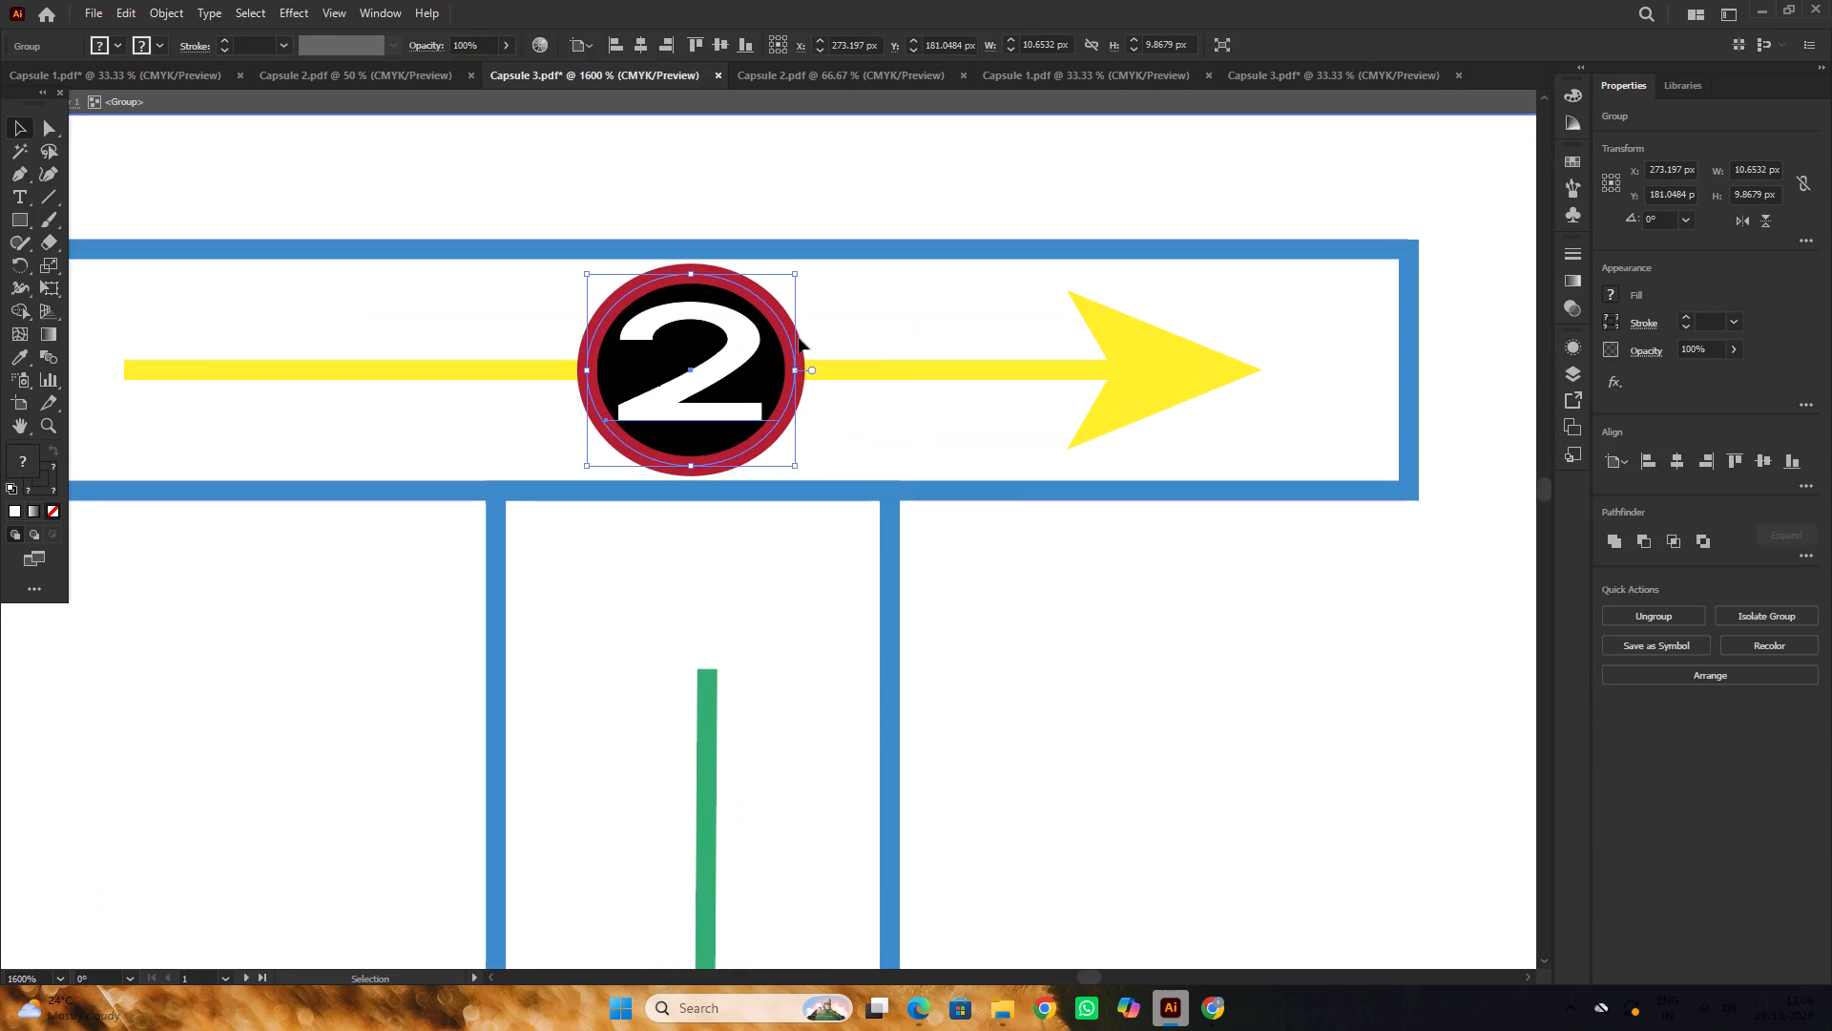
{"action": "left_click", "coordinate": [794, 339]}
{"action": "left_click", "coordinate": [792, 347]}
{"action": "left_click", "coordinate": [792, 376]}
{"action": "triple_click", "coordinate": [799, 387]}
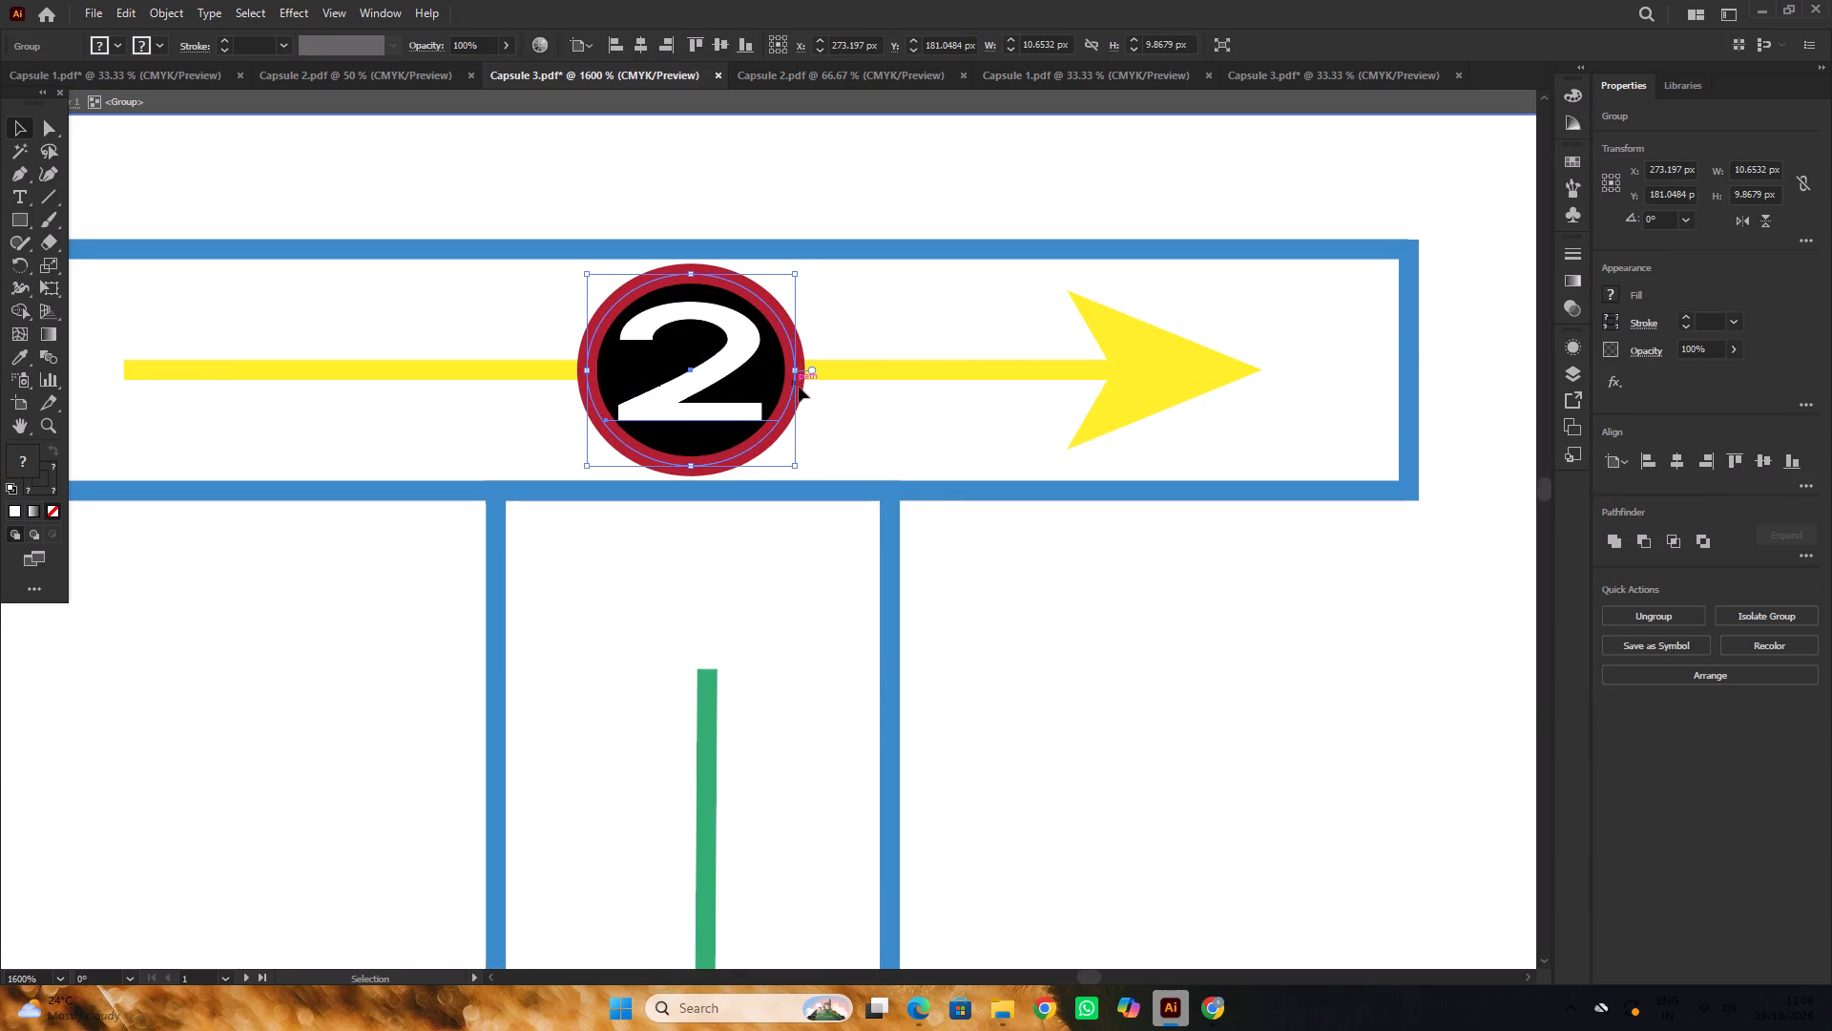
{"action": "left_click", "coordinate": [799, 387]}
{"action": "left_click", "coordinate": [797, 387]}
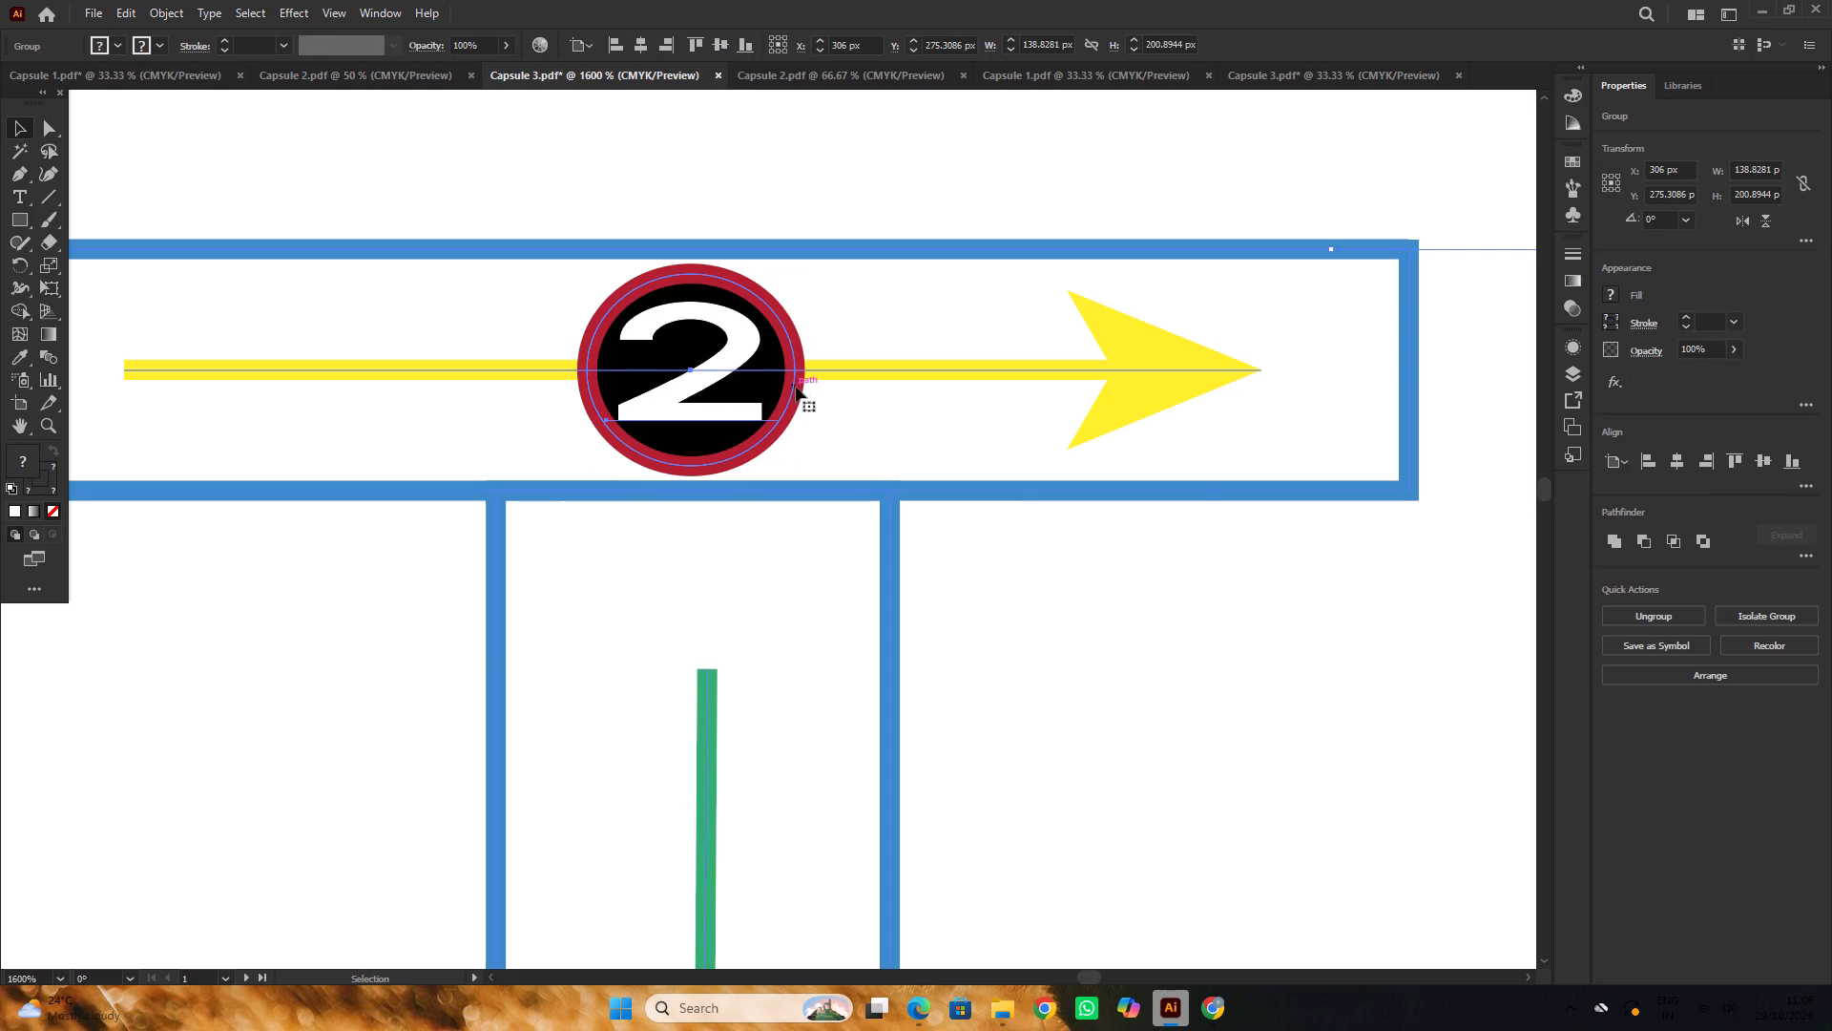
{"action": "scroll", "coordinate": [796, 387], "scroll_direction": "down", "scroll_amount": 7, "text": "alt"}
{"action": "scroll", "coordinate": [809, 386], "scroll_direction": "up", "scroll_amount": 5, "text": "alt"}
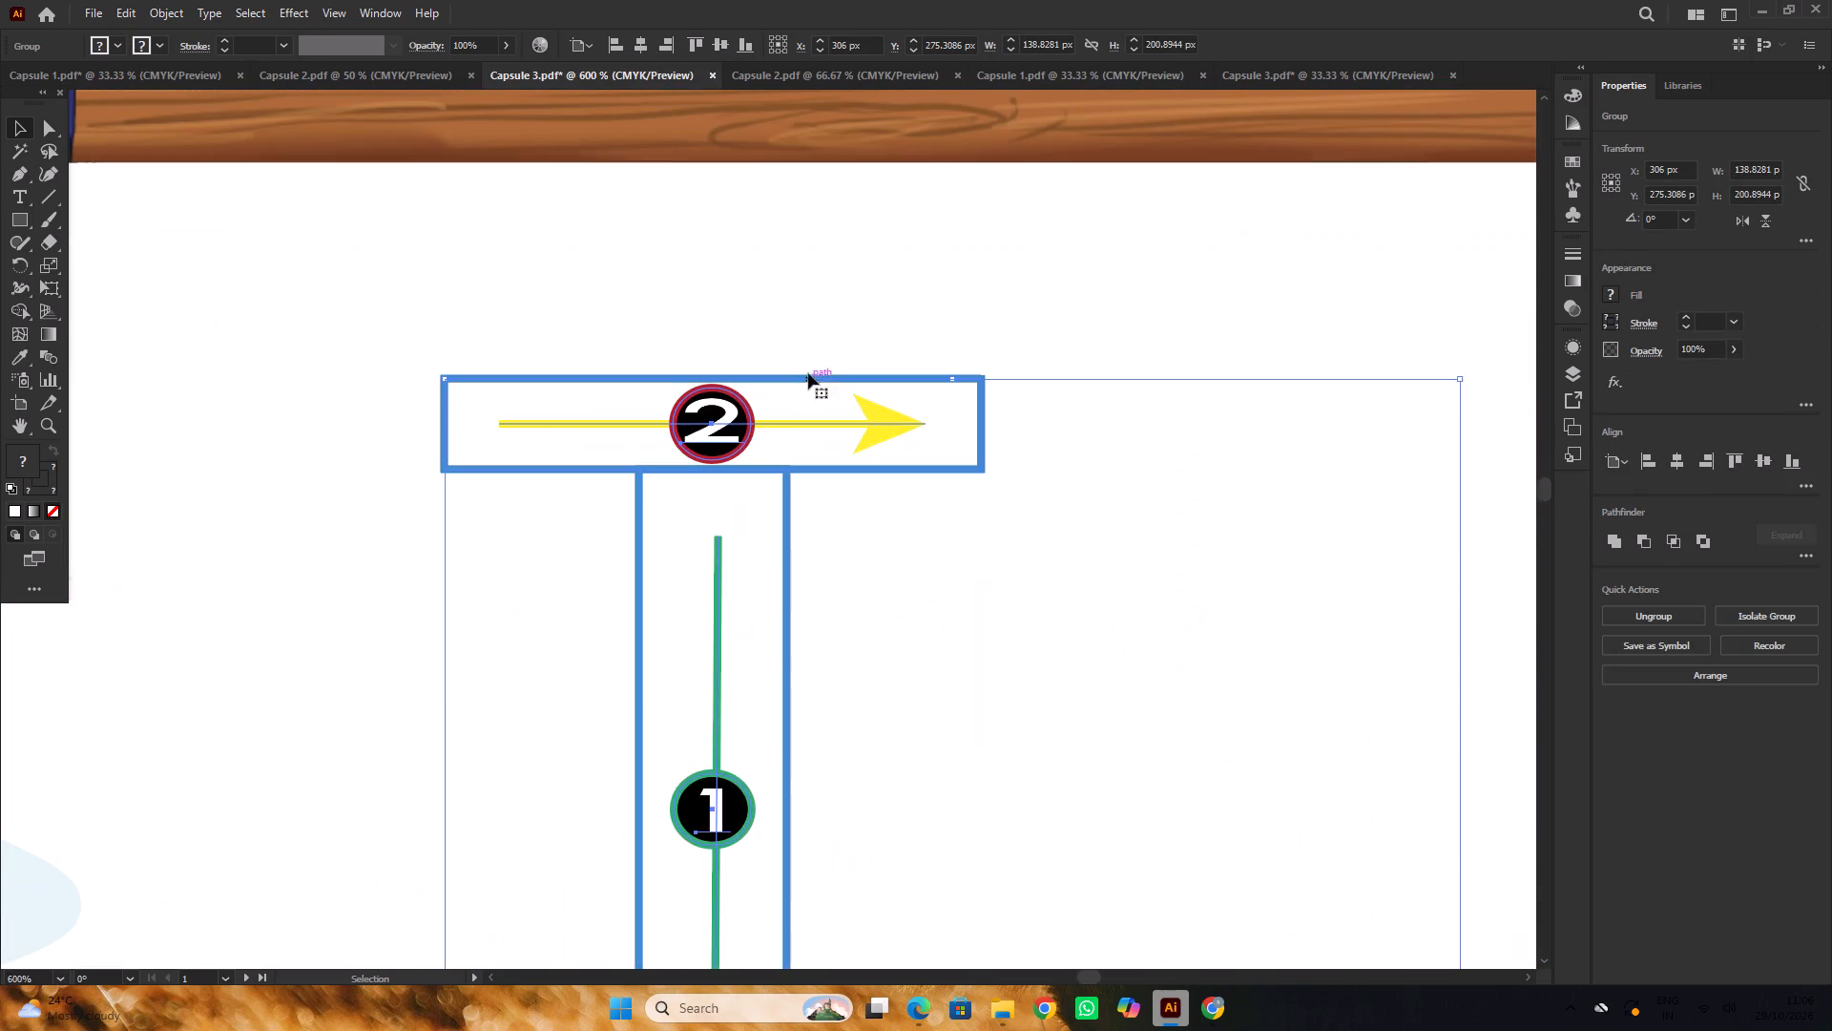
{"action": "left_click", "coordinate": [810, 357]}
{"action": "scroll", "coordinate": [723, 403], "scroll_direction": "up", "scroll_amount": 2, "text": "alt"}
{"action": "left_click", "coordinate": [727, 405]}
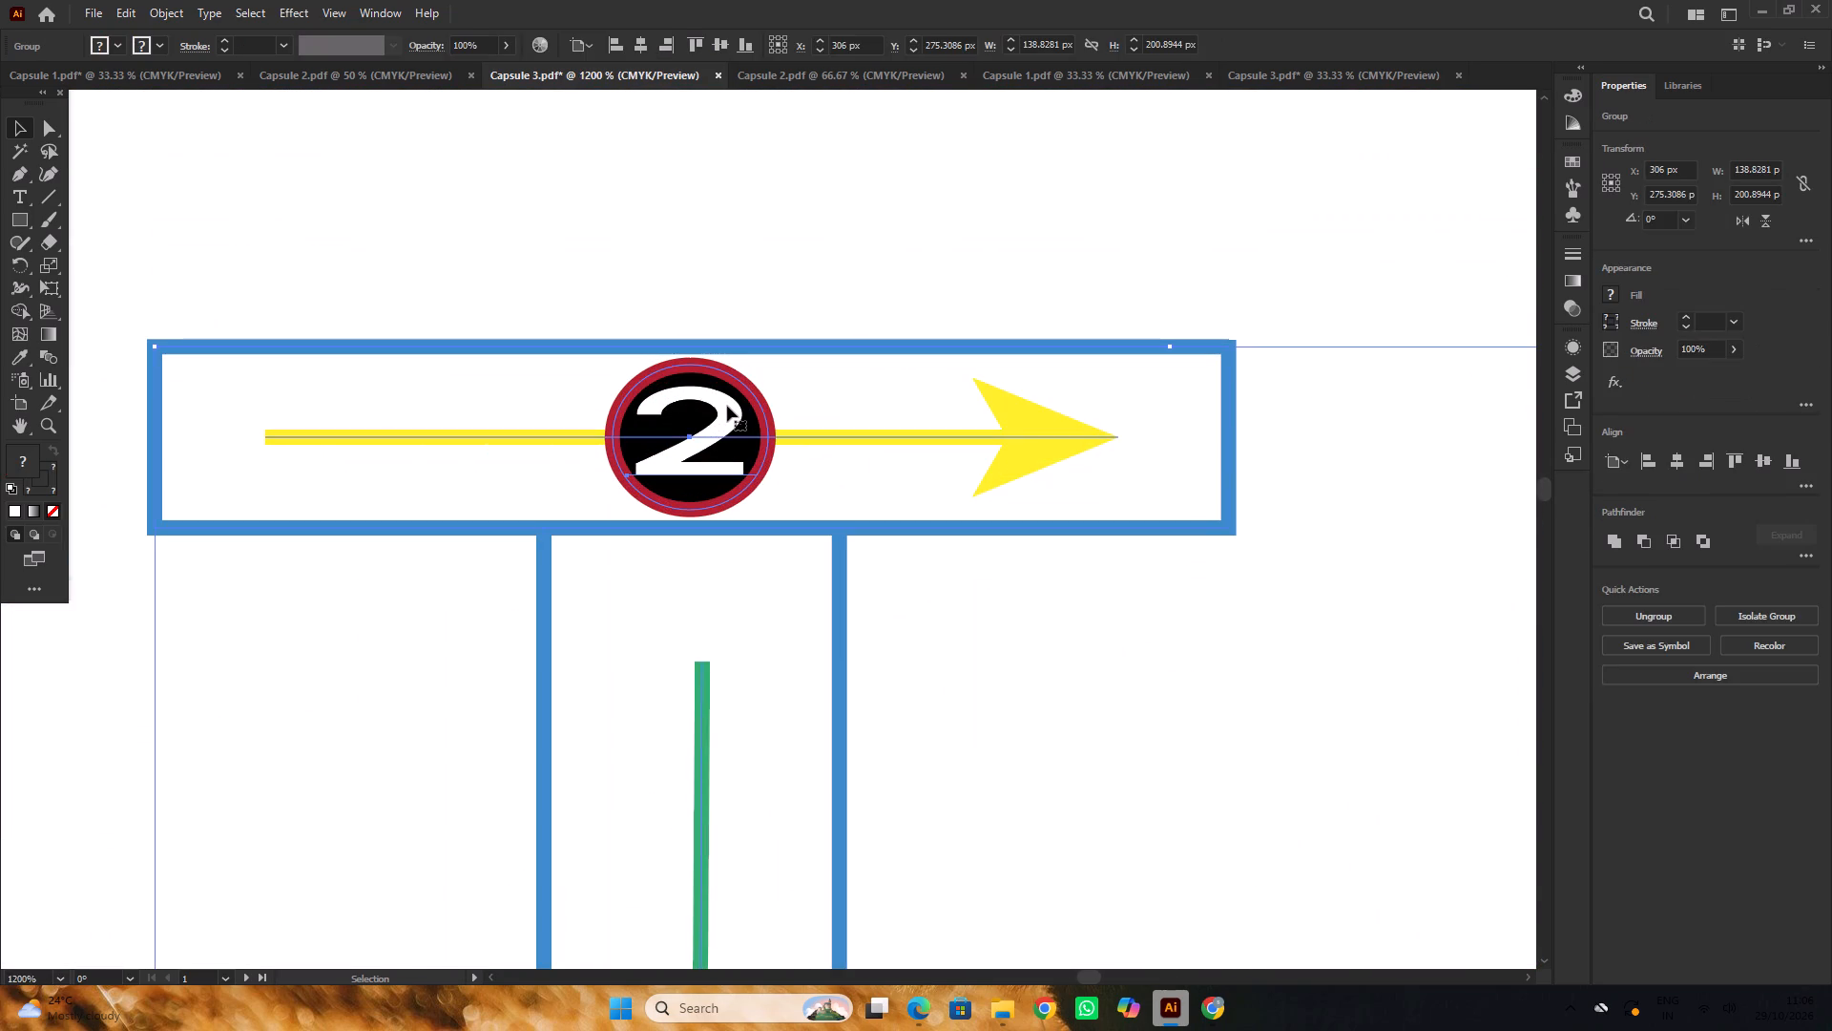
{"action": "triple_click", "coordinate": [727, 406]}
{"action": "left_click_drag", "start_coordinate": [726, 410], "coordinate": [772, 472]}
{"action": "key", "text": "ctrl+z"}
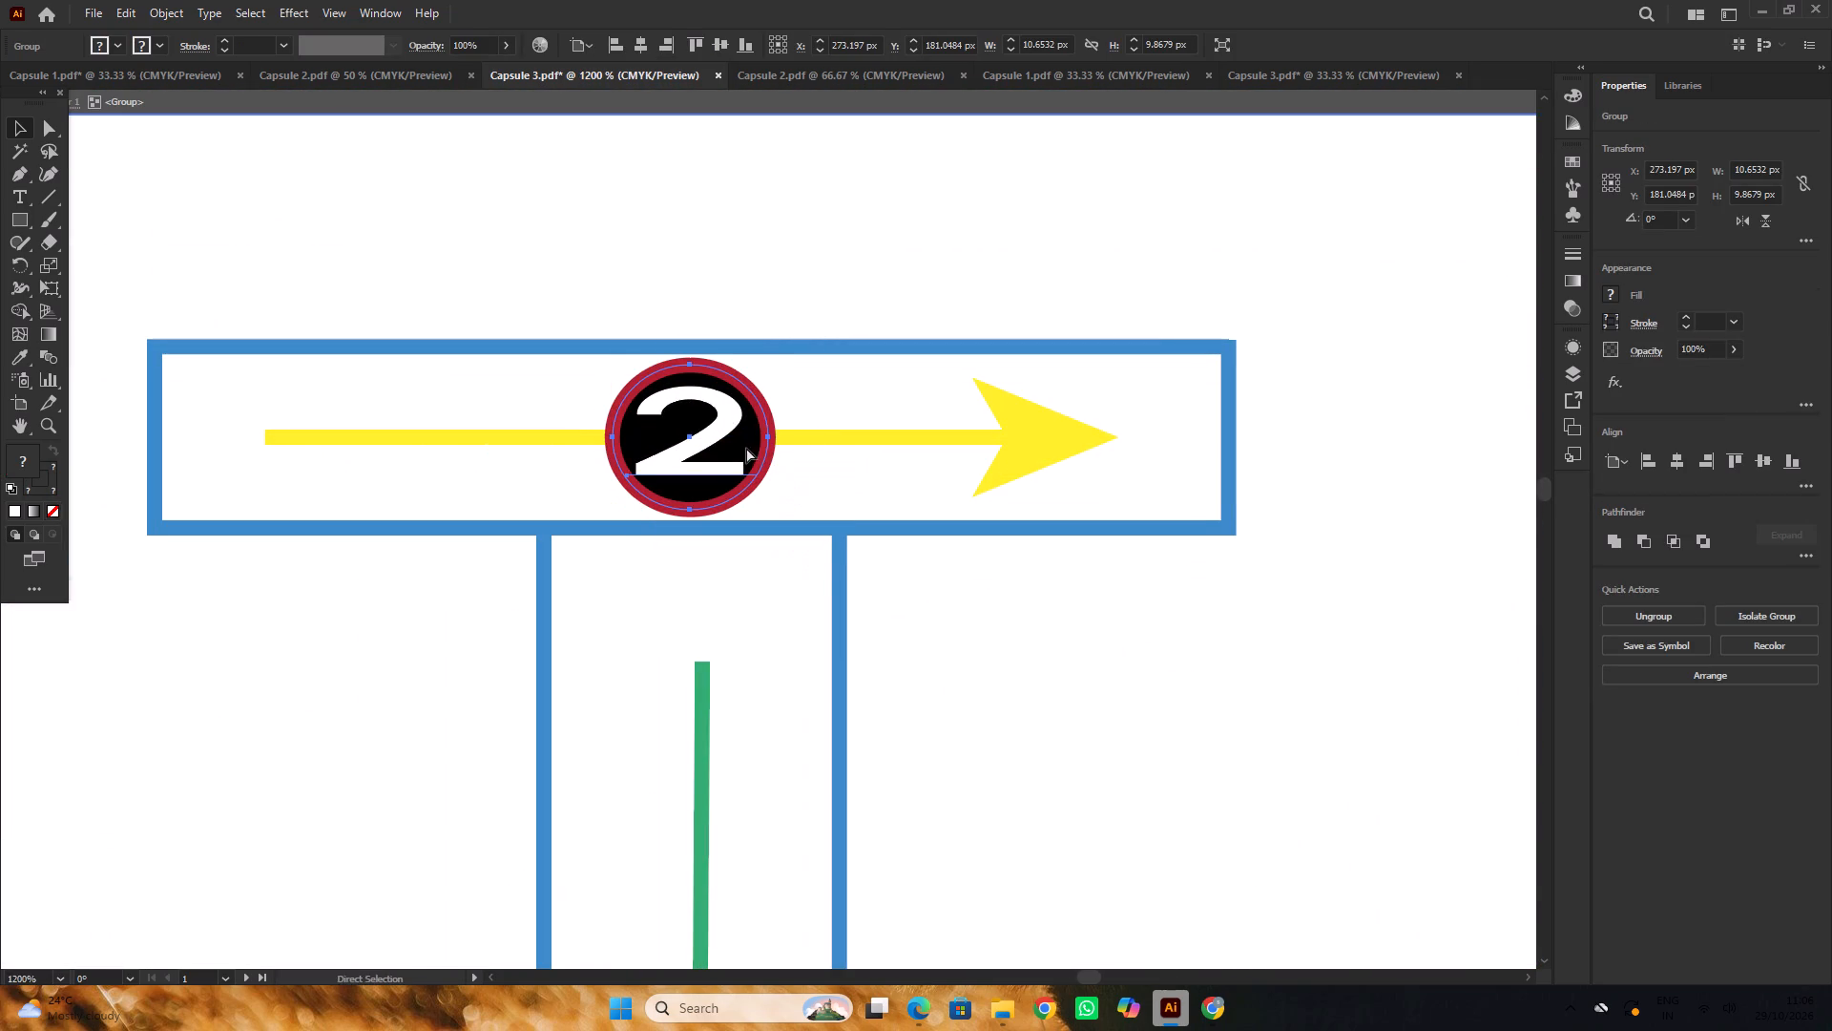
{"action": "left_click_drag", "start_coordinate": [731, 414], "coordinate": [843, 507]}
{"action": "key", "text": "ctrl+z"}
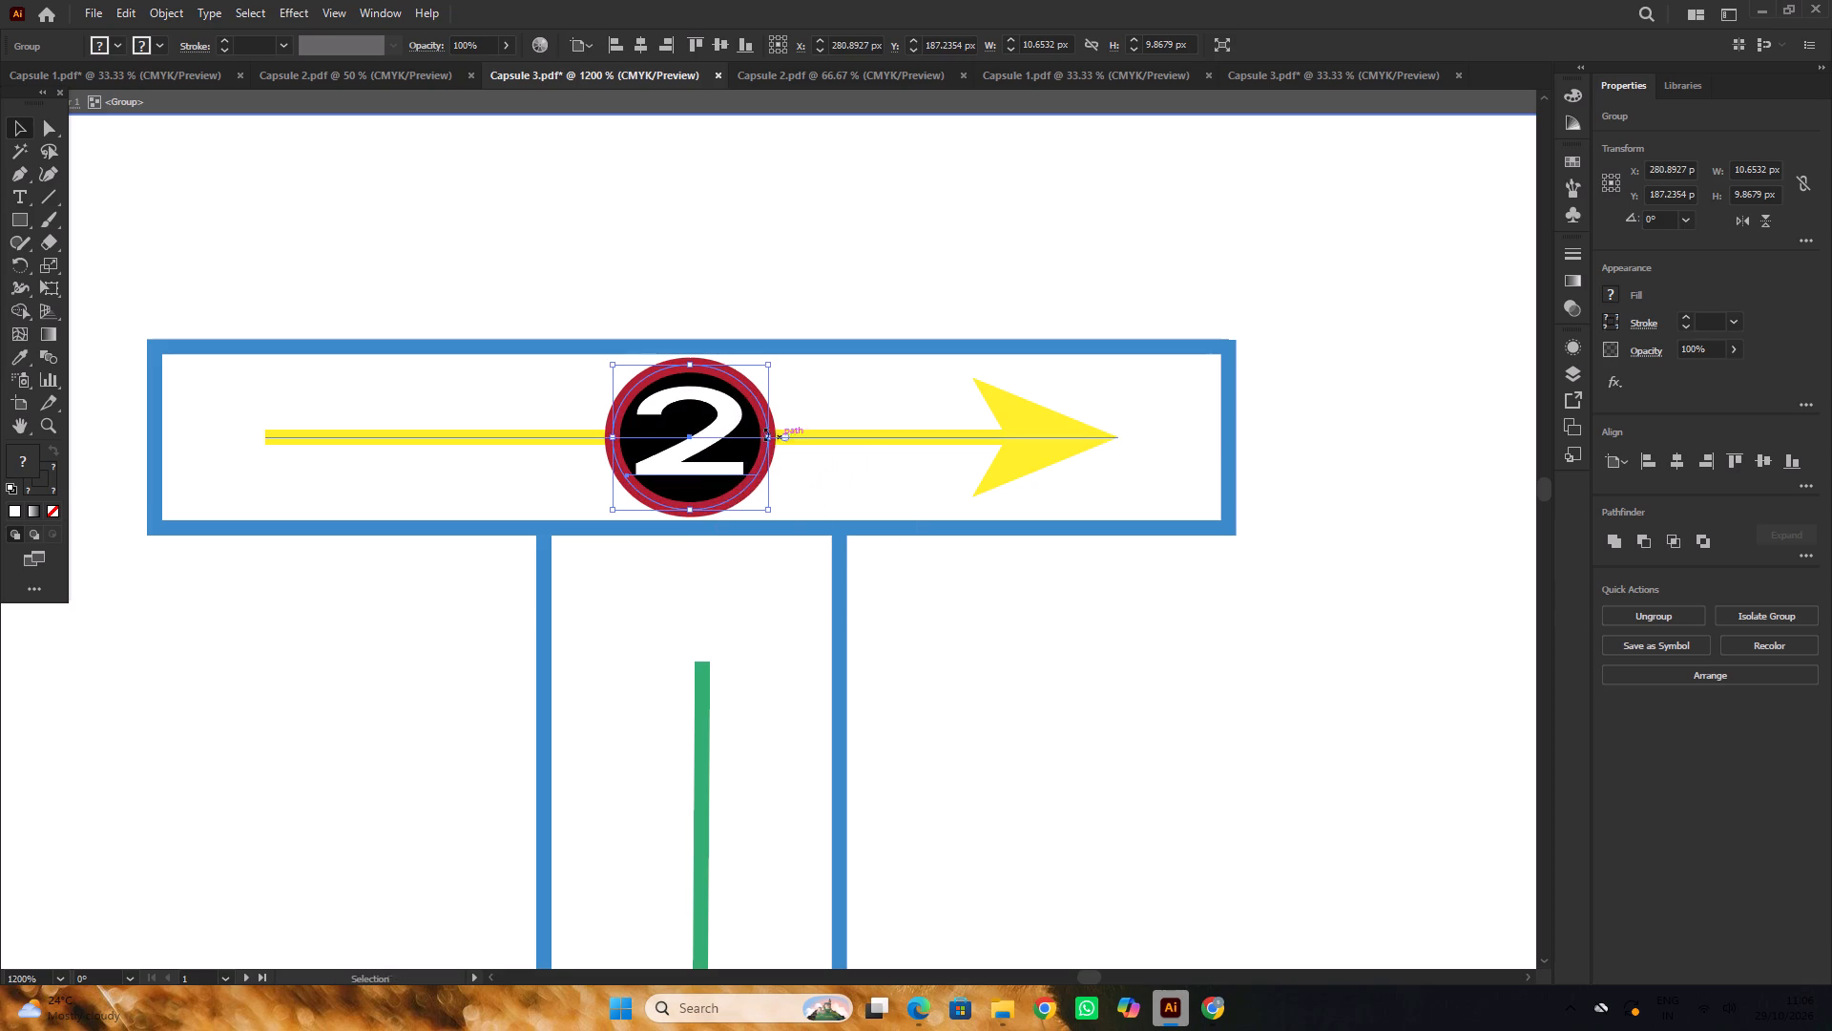
Ungroup the upper bar's number 2 badge and move the number off its circle to the blank area below the bar.
{"action": "right_click", "coordinate": [721, 421]}
{"action": "left_click", "coordinate": [815, 700]}
{"action": "left_click", "coordinate": [929, 651]}
{"action": "left_click", "coordinate": [720, 419]}
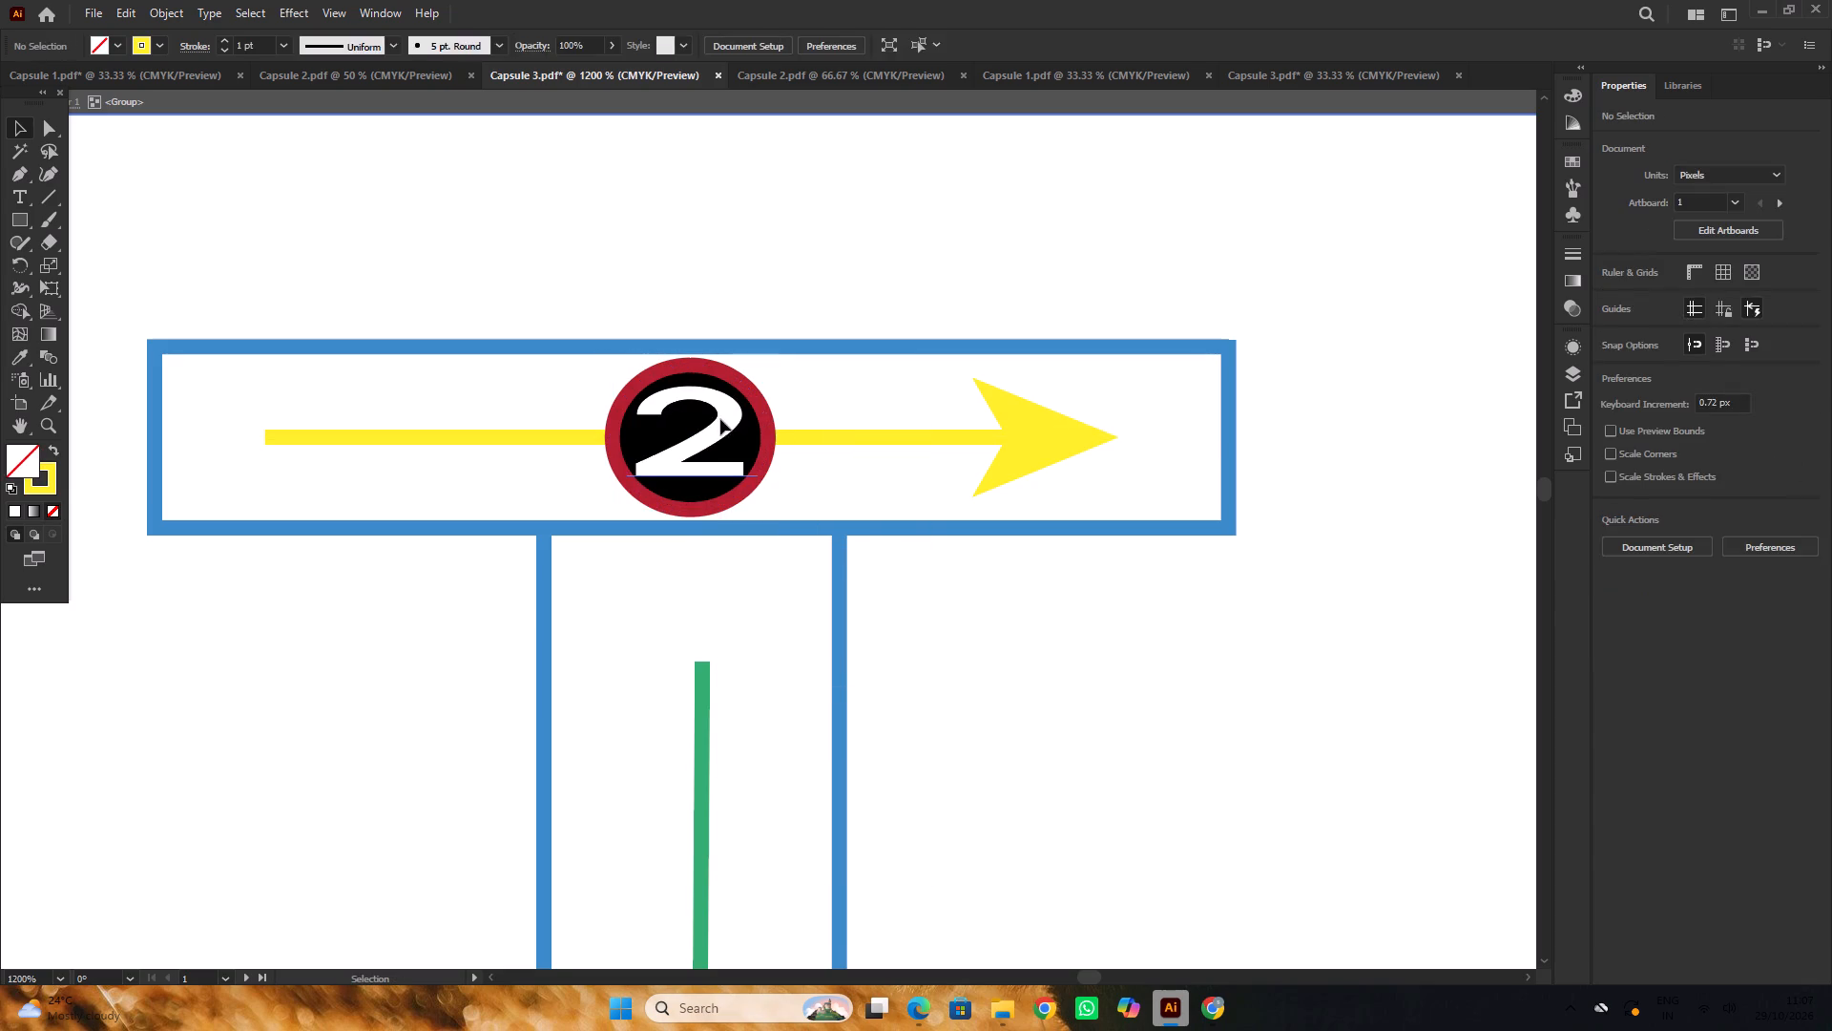
{"action": "left_click_drag", "start_coordinate": [721, 418], "coordinate": [832, 537]}
{"action": "left_click", "coordinate": [734, 433]}
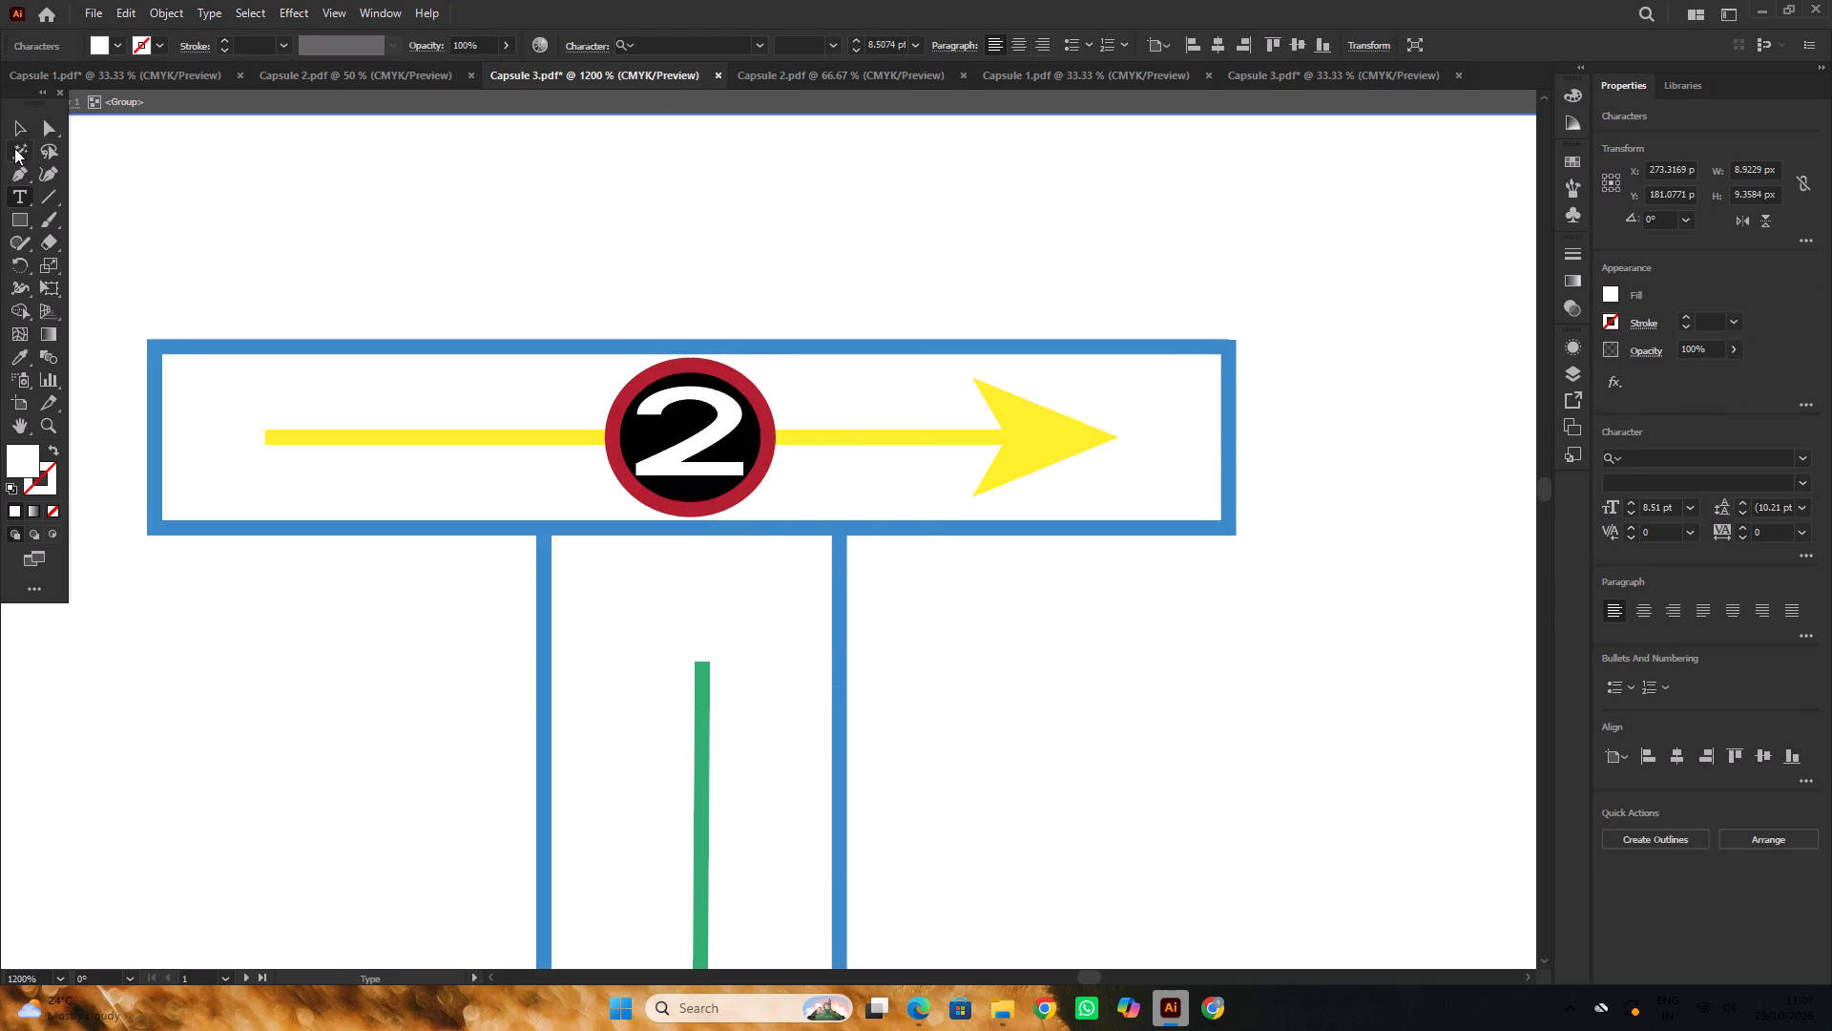
{"action": "left_click", "coordinate": [20, 129]}
{"action": "left_click_drag", "start_coordinate": [717, 419], "coordinate": [1033, 629]}
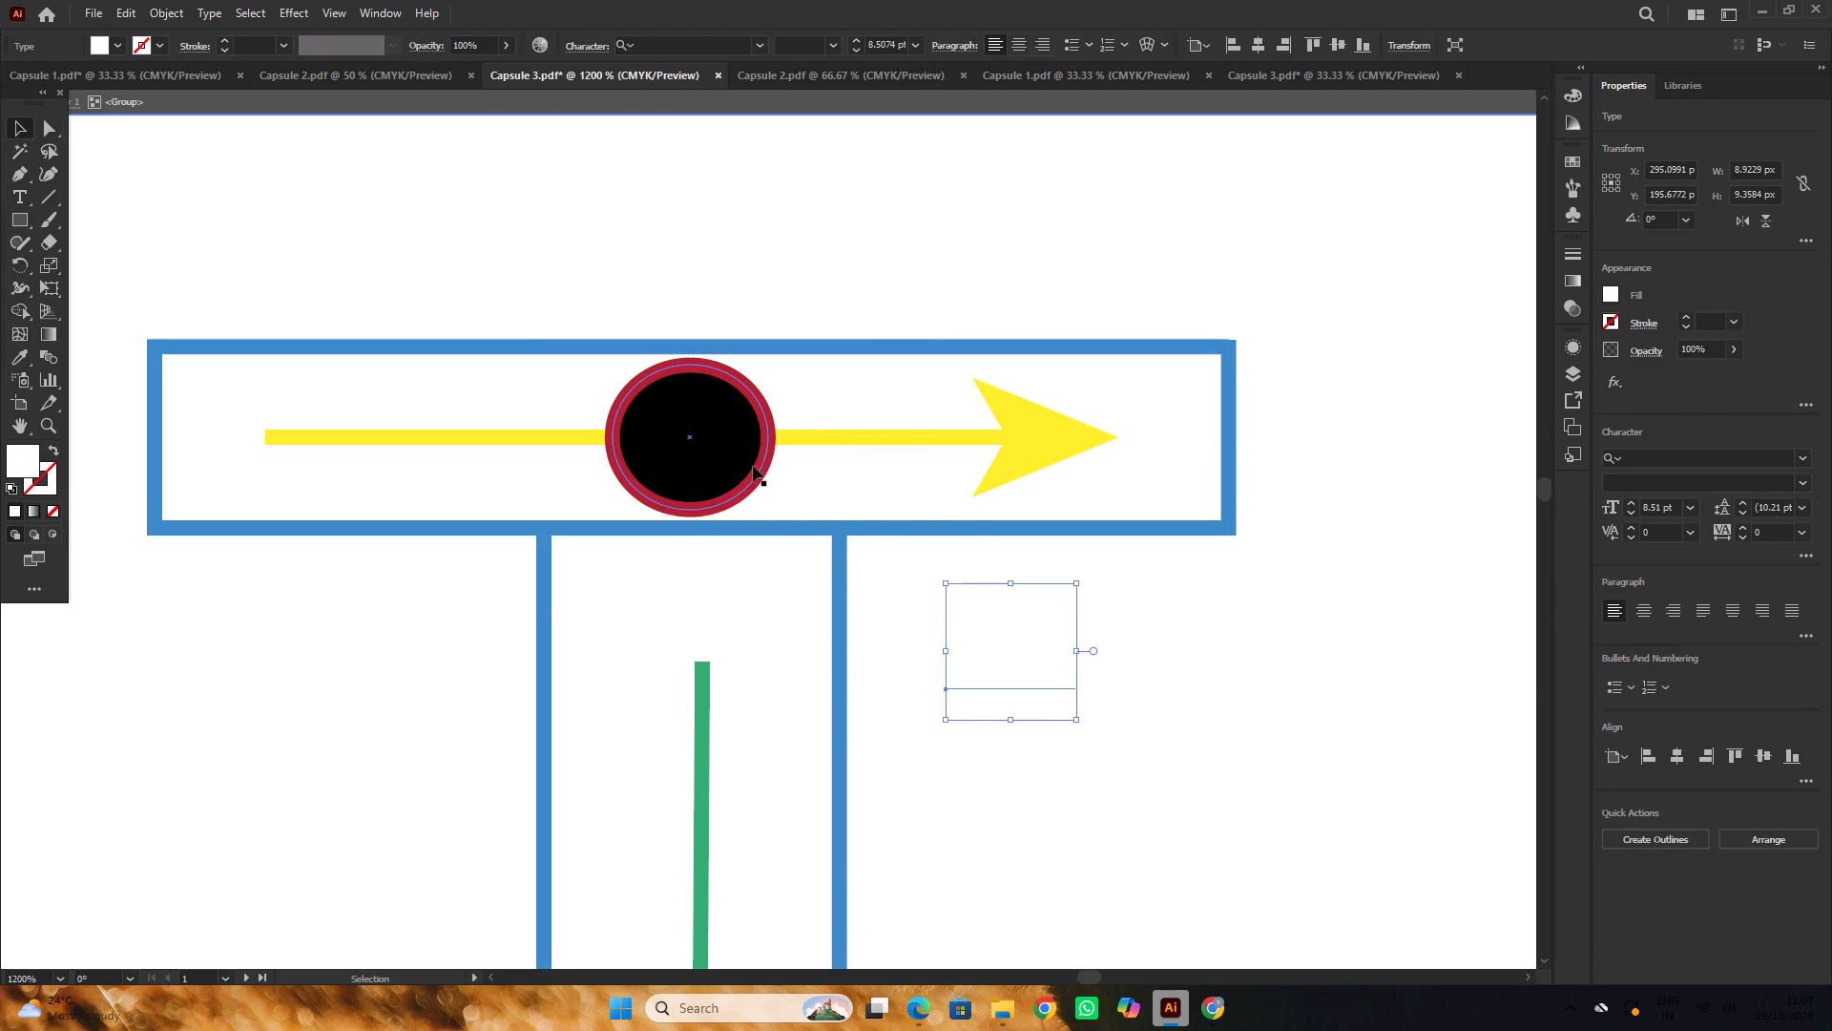
Change the outline of the upper bar's black badge circle to yellow and leave group isolation.
{"action": "left_click", "coordinate": [762, 463]}
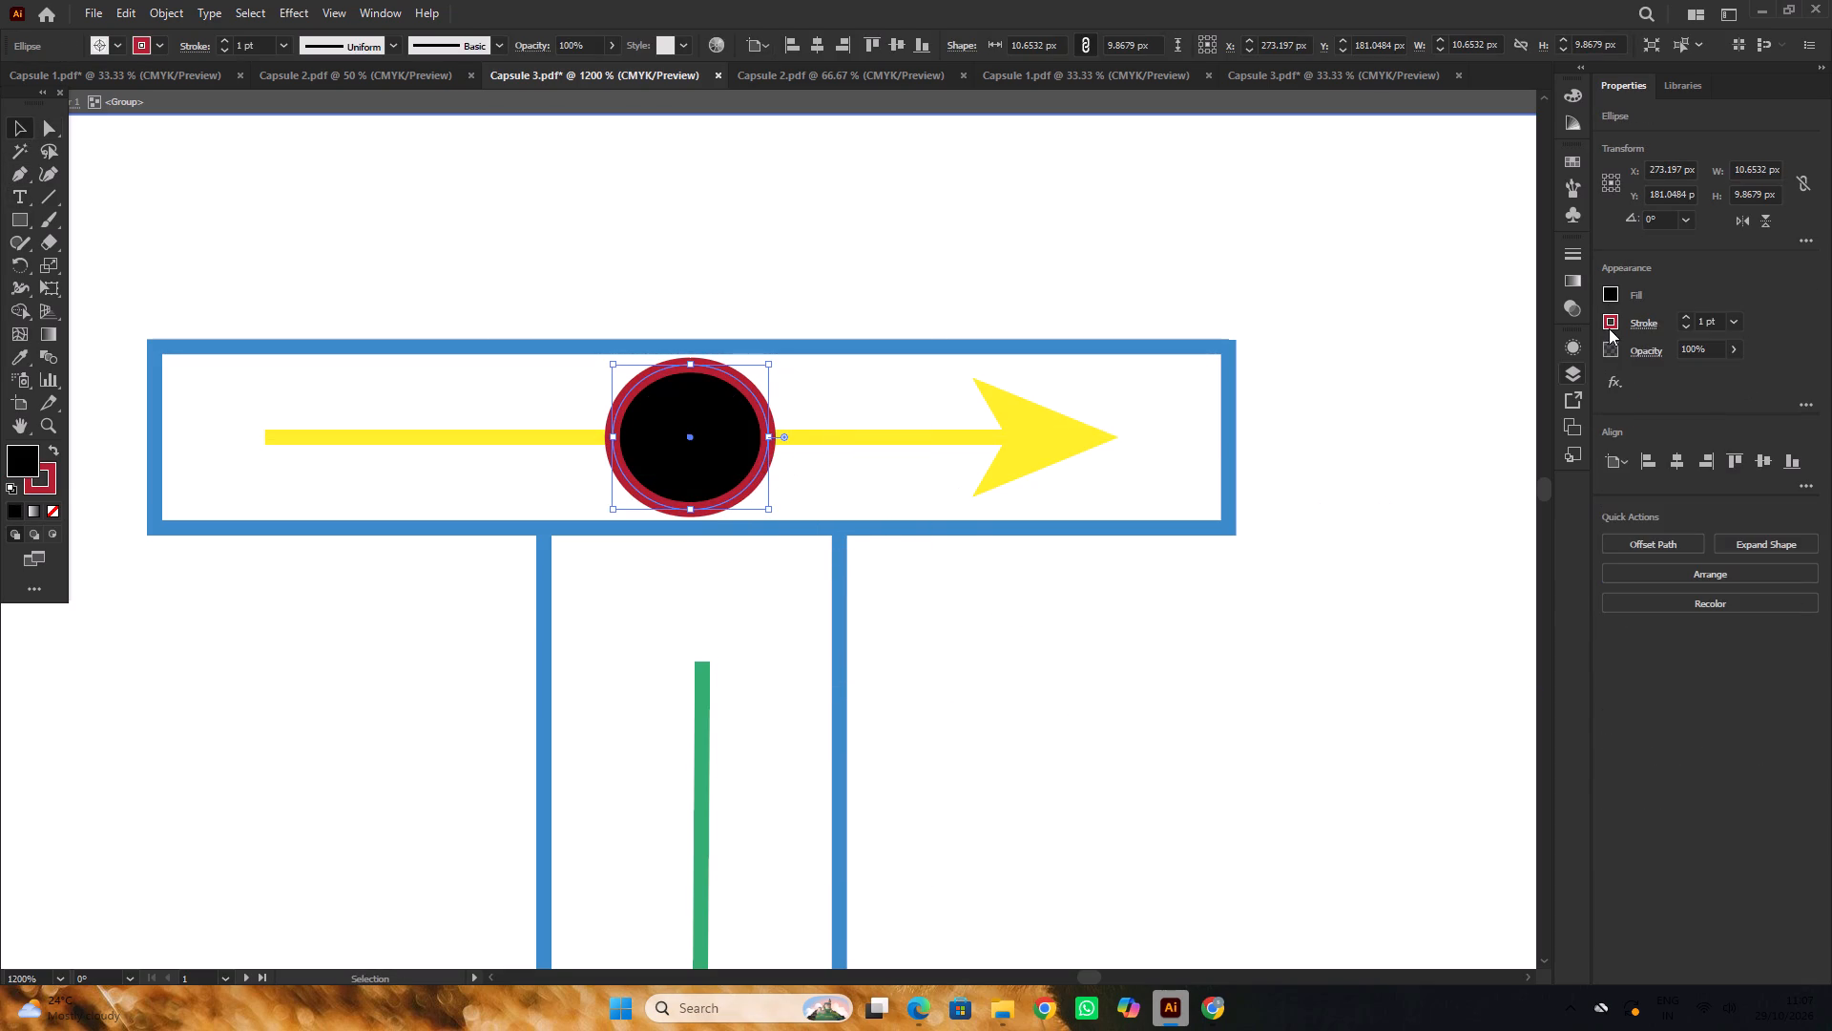
{"action": "left_click", "coordinate": [1612, 325]}
{"action": "left_click", "coordinate": [1472, 387]}
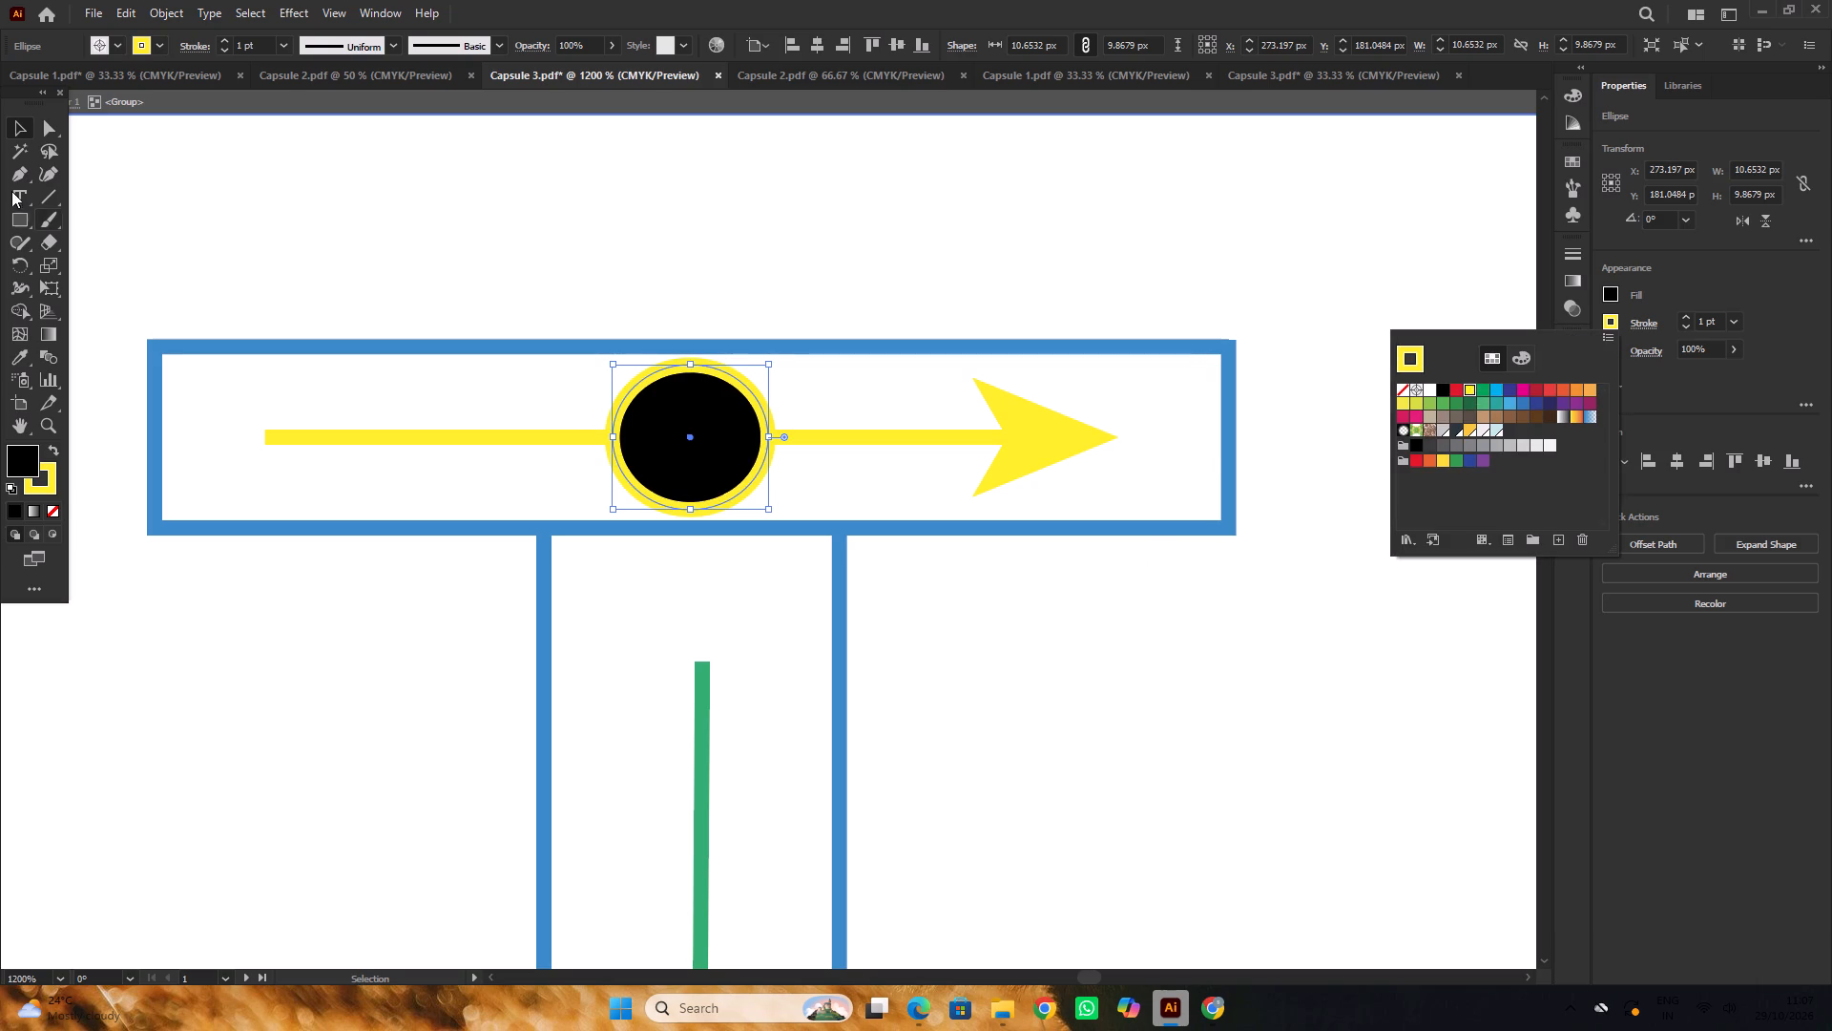
{"action": "left_click", "coordinate": [22, 129]}
{"action": "double_click", "coordinate": [639, 240]}
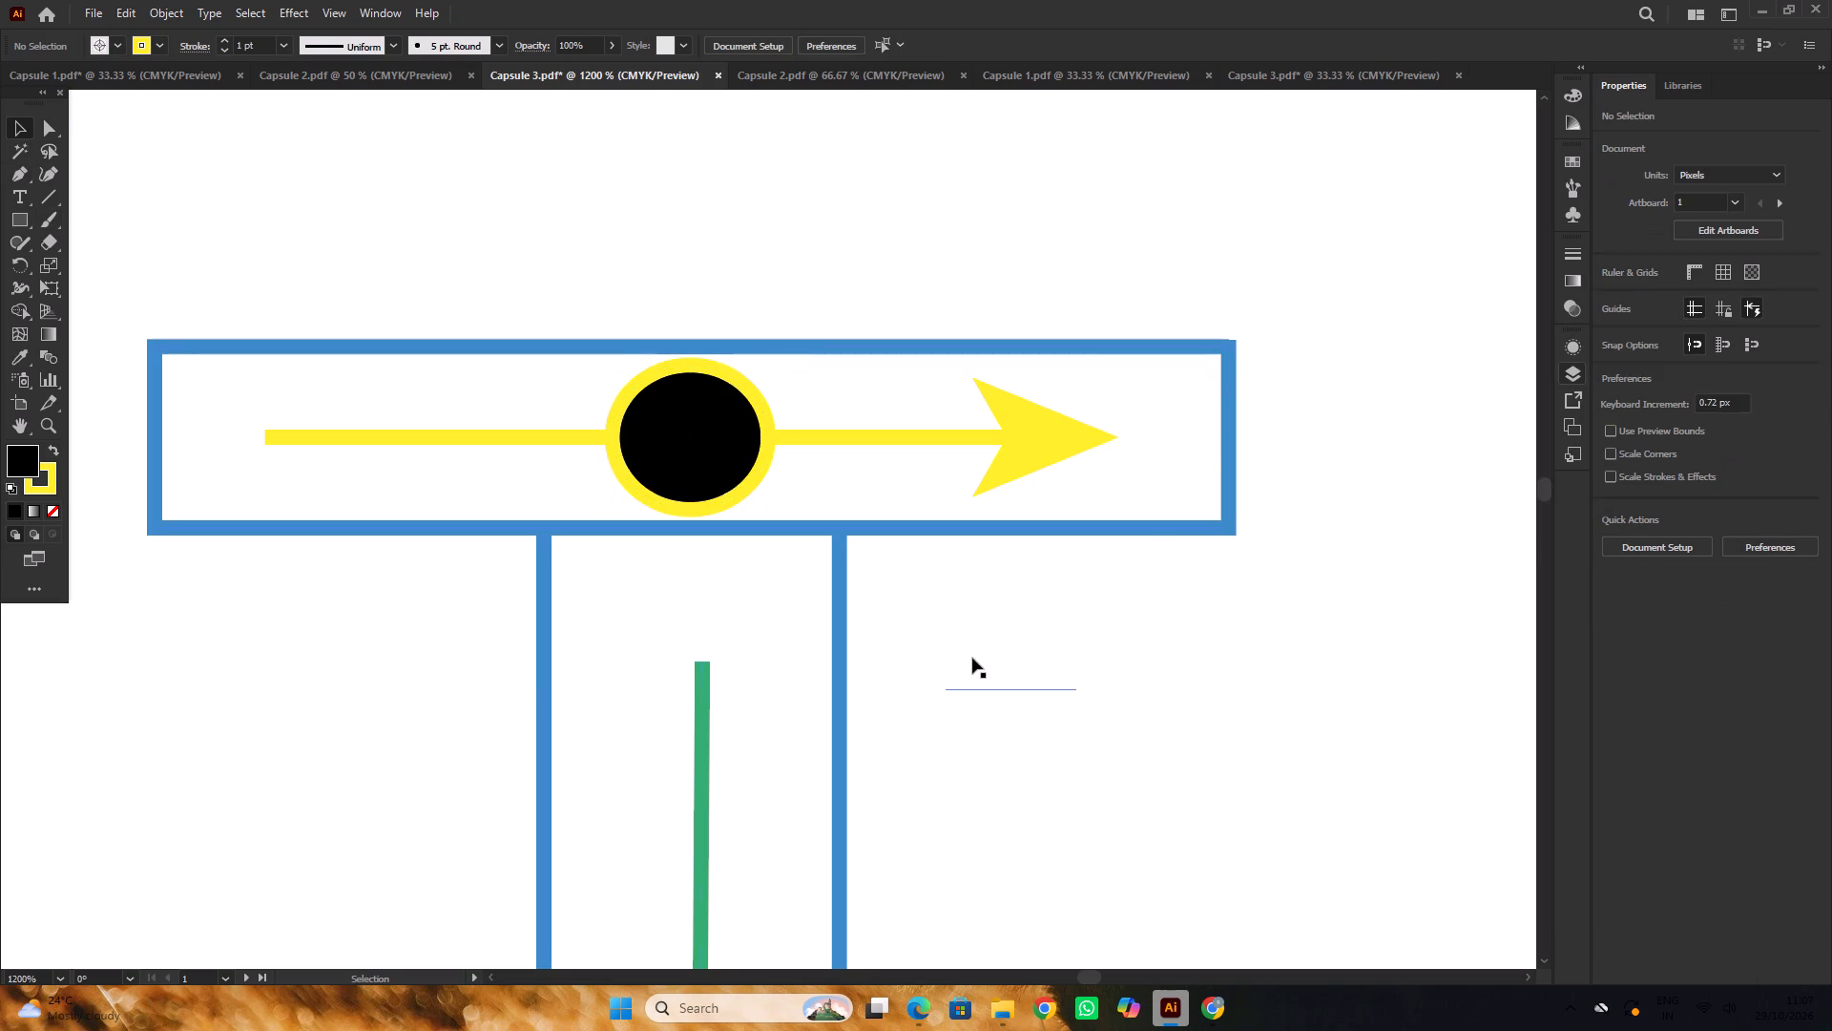
Inside the large letter I group, move the number 2 back onto the yellow-outlined badge circle.
{"action": "left_click_drag", "start_coordinate": [972, 658], "coordinate": [764, 459]}
{"action": "key", "text": "ctrl+z"}
{"action": "scroll", "coordinate": [895, 509], "scroll_direction": "down", "scroll_amount": 2, "text": "alt"}
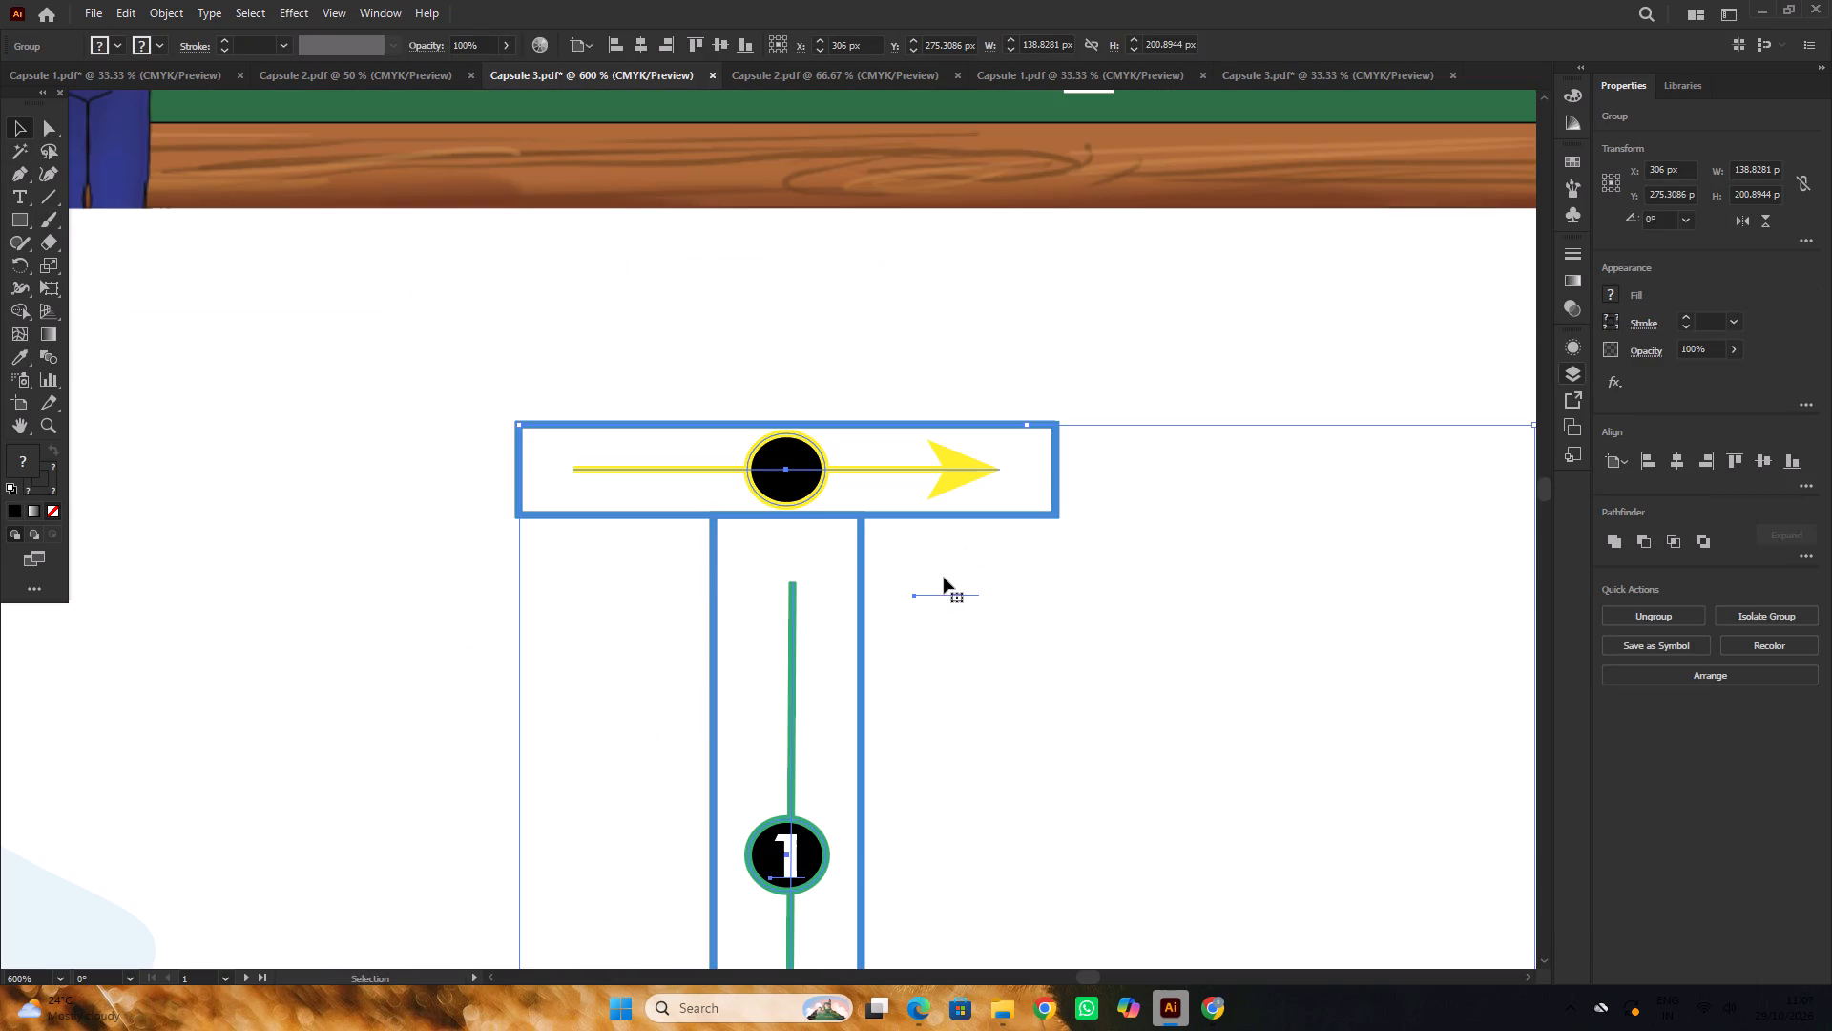
{"action": "triple_click", "coordinate": [944, 578]}
{"action": "left_click_drag", "start_coordinate": [945, 578], "coordinate": [787, 473]}
Resize the number 2 to about 8 by 9.4 px, centre it in its badge circle and exit the letter I group.
{"action": "scroll", "coordinate": [788, 472], "scroll_direction": "up", "scroll_amount": 3, "text": "alt"}
{"action": "left_click_drag", "start_coordinate": [878, 560], "coordinate": [868, 551], "text": "alt"}
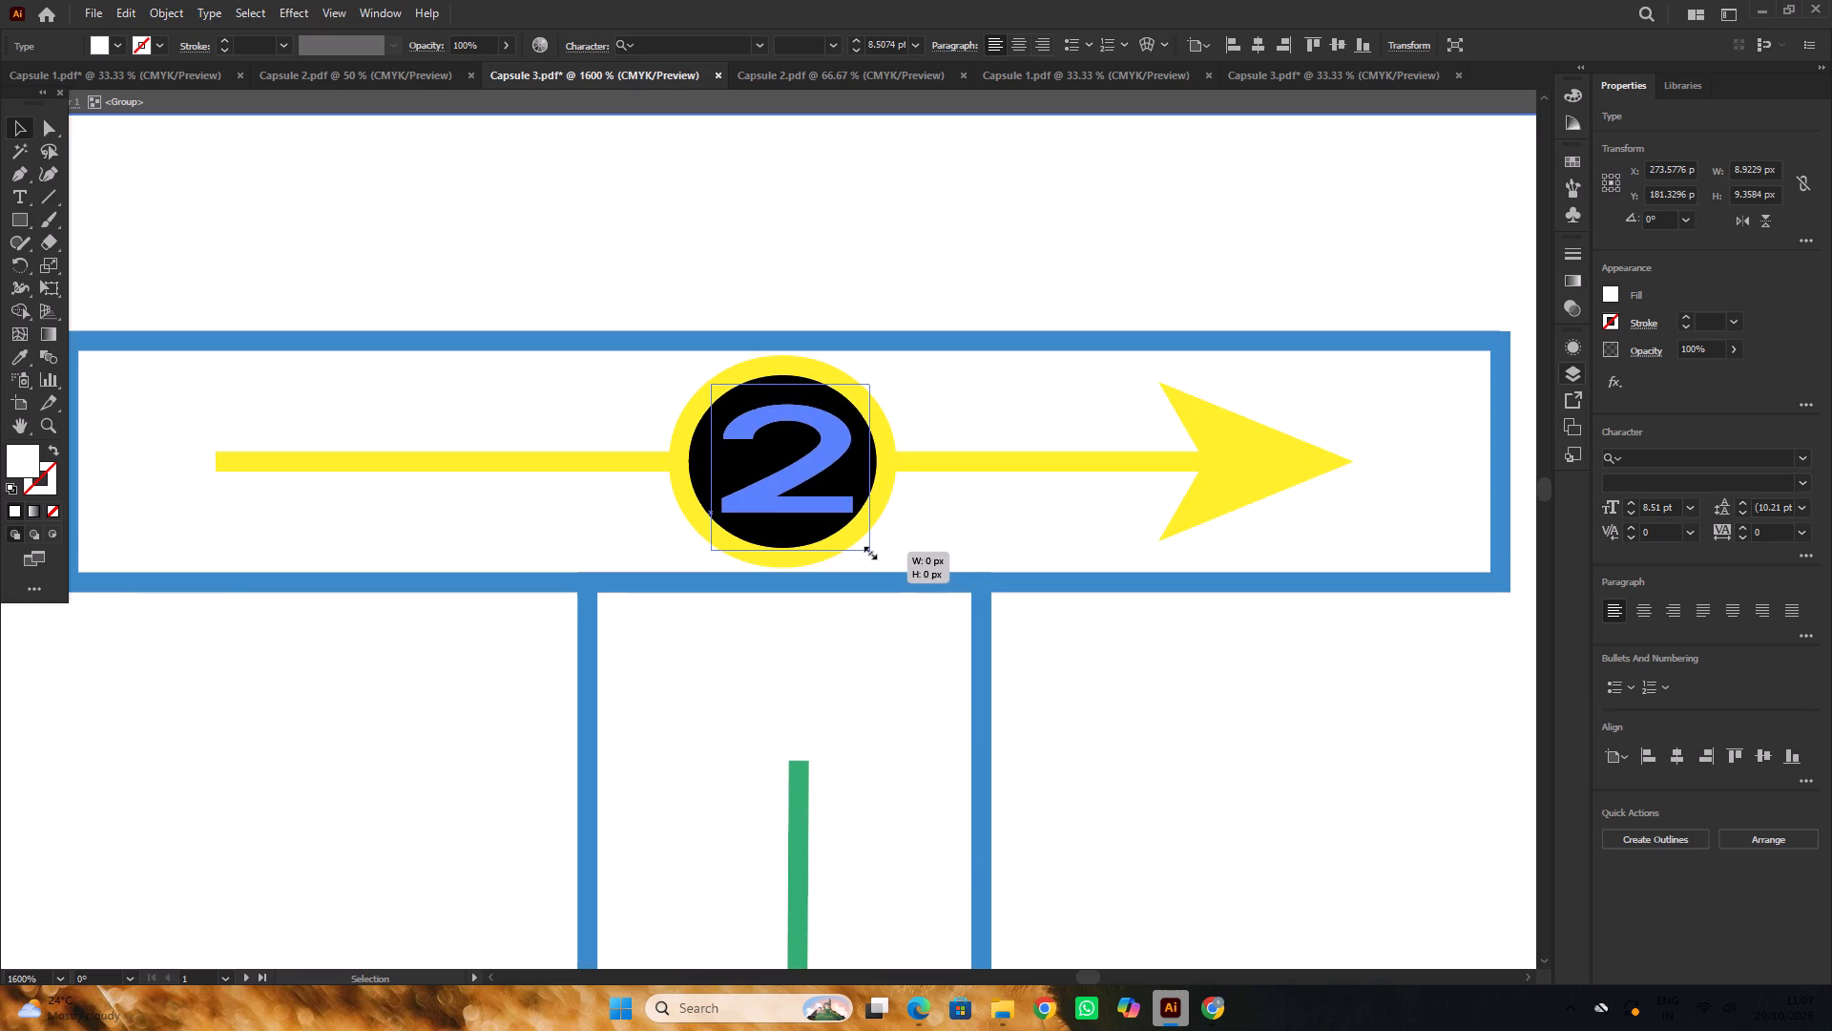
{"action": "left_click_drag", "start_coordinate": [868, 551], "coordinate": [868, 553], "text": "alt"}
{"action": "left_click", "coordinate": [789, 378]}
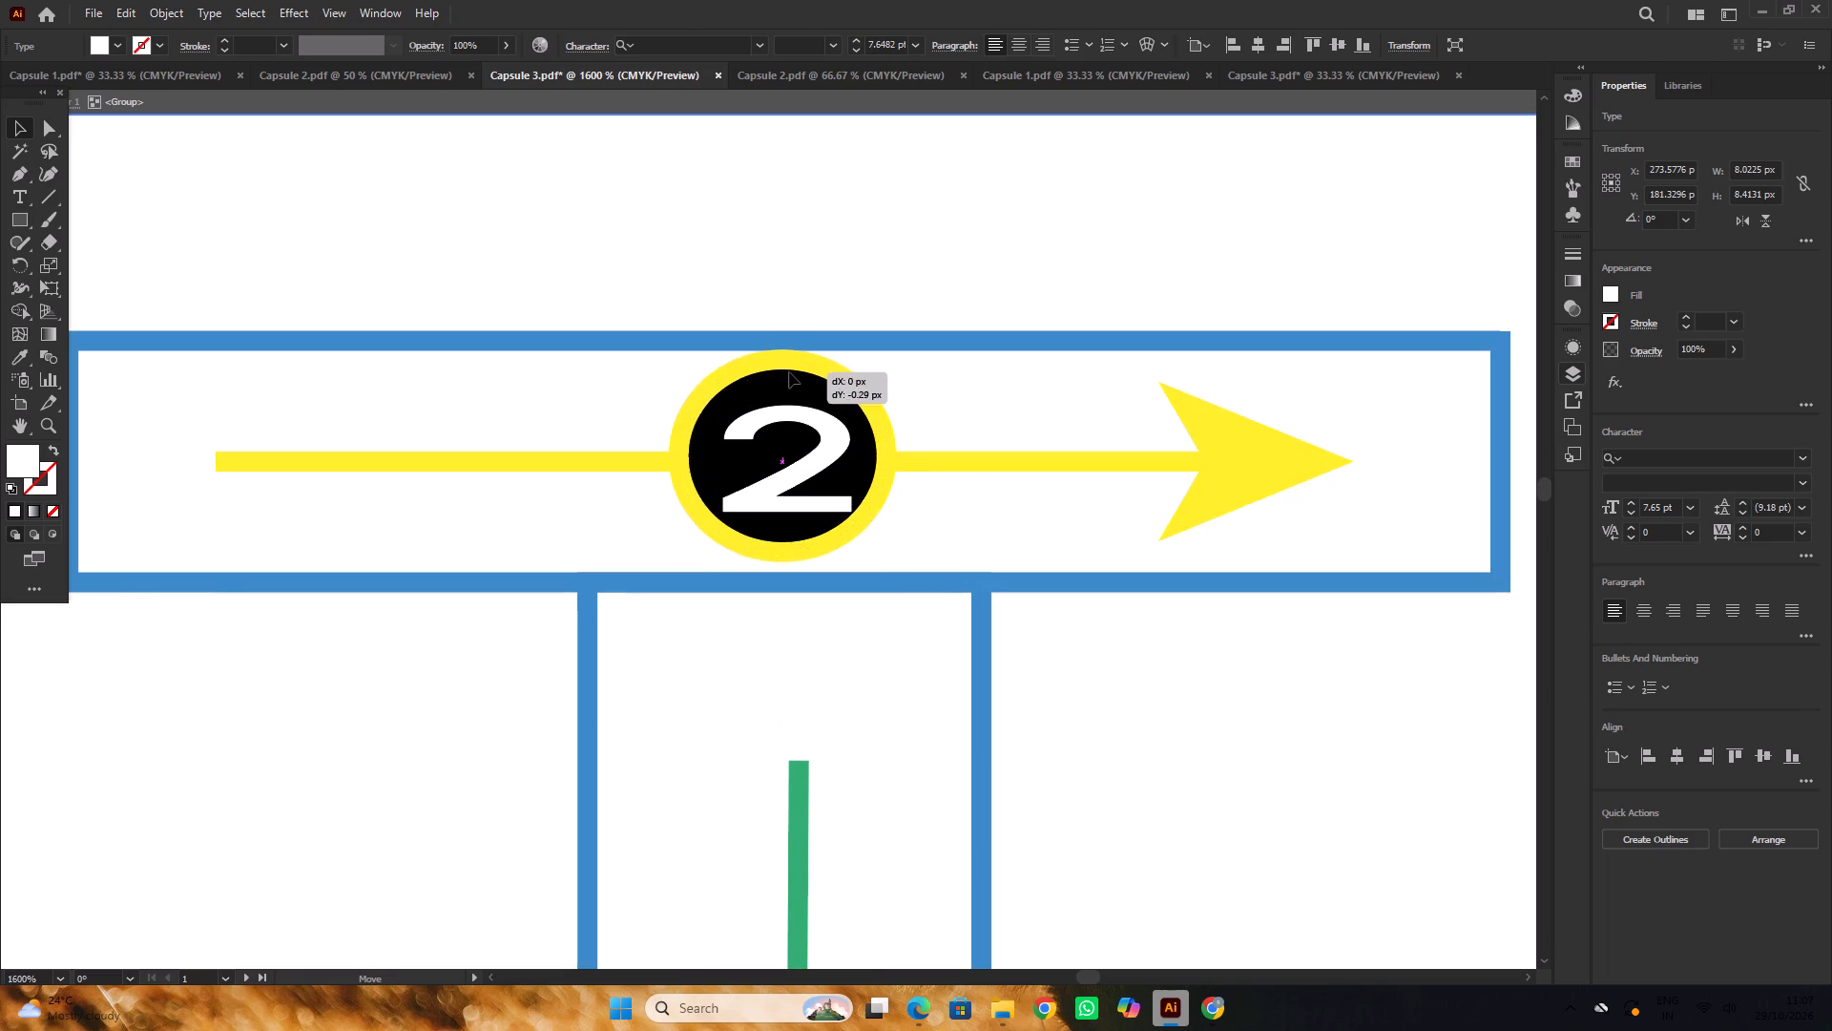
{"action": "key", "text": "ctrl+z"}
{"action": "left_click", "coordinate": [801, 427]}
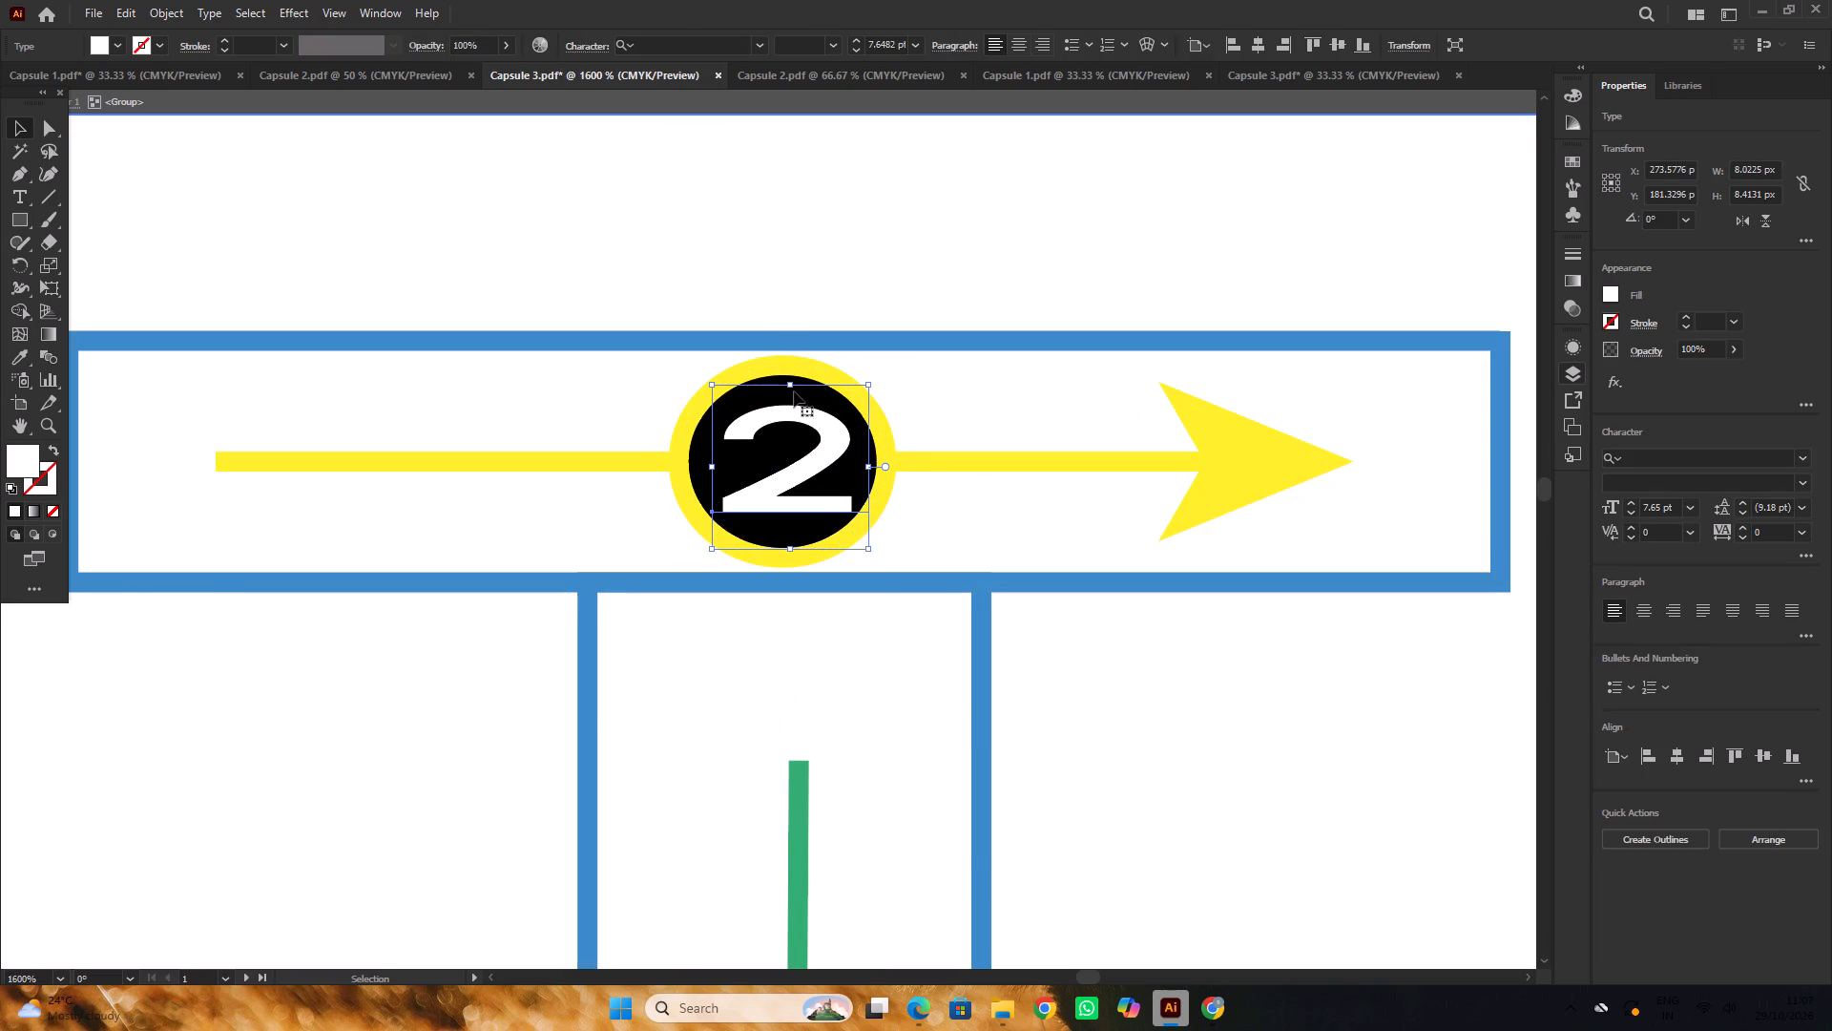
{"action": "left_click_drag", "start_coordinate": [791, 383], "coordinate": [792, 368]}
{"action": "left_click", "coordinate": [790, 443]}
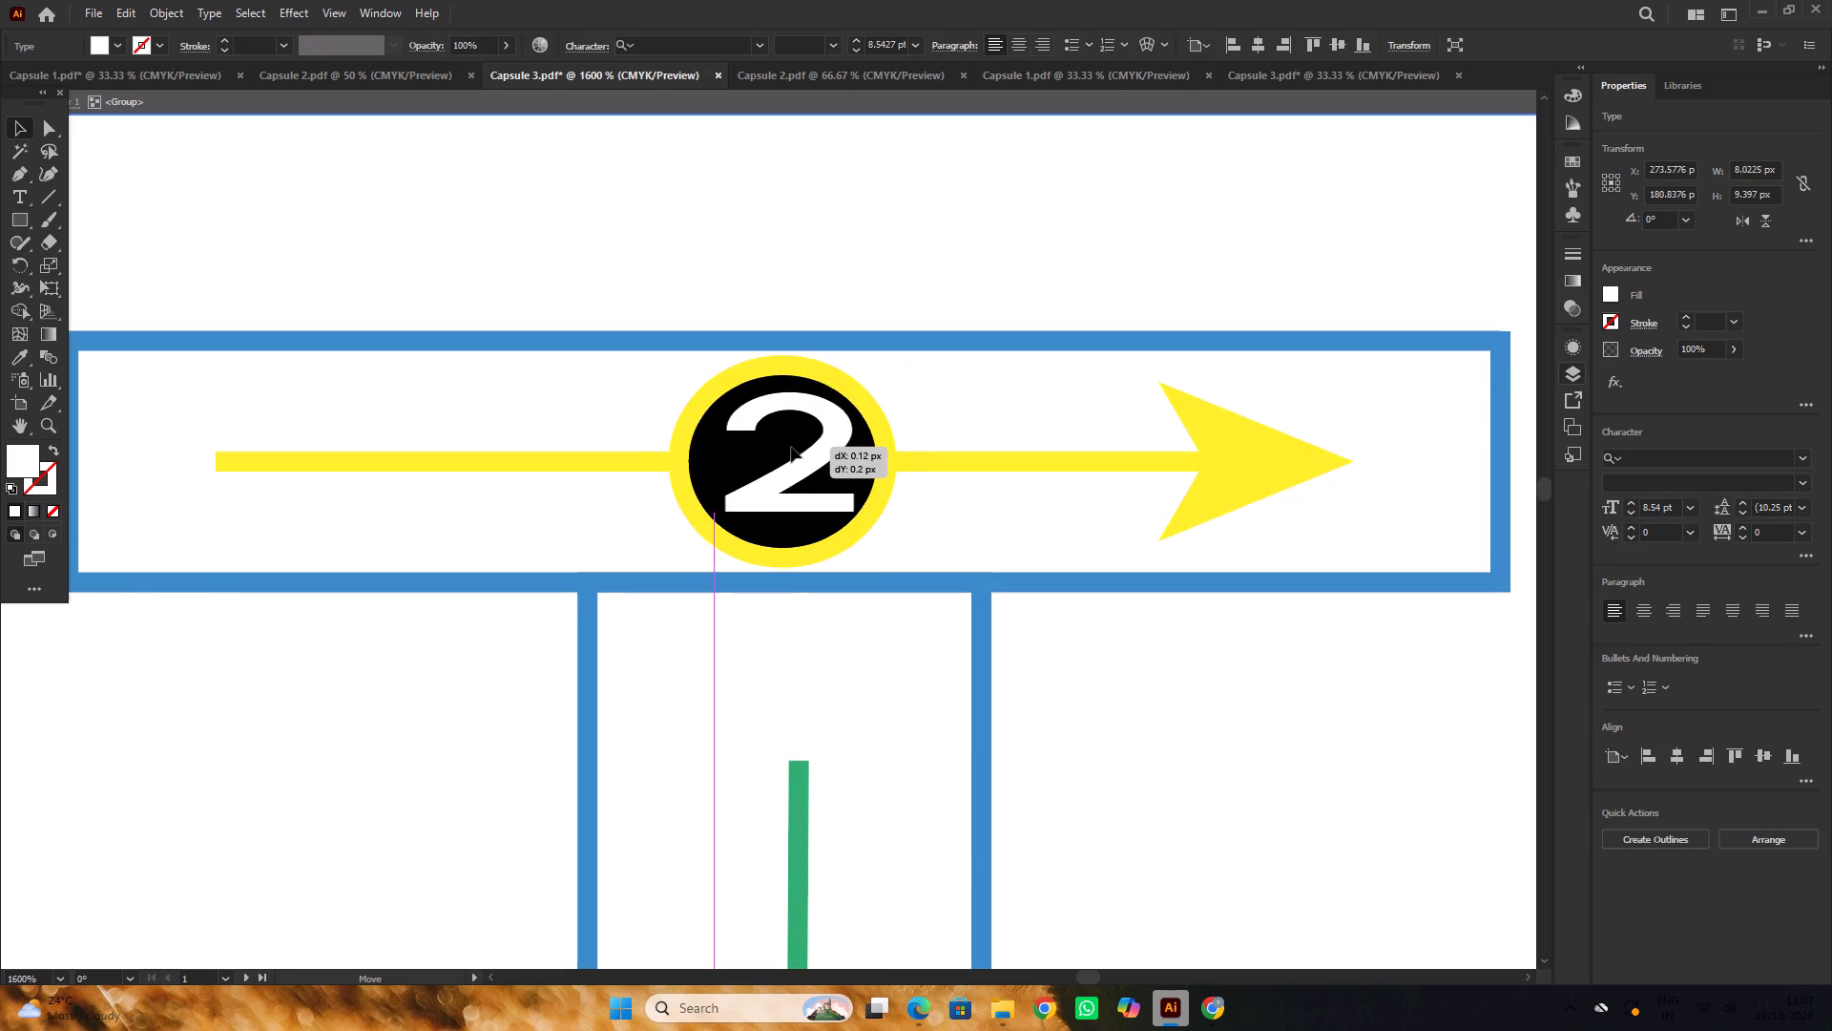
{"action": "scroll", "coordinate": [783, 448], "scroll_direction": "down", "scroll_amount": 2, "text": "alt"}
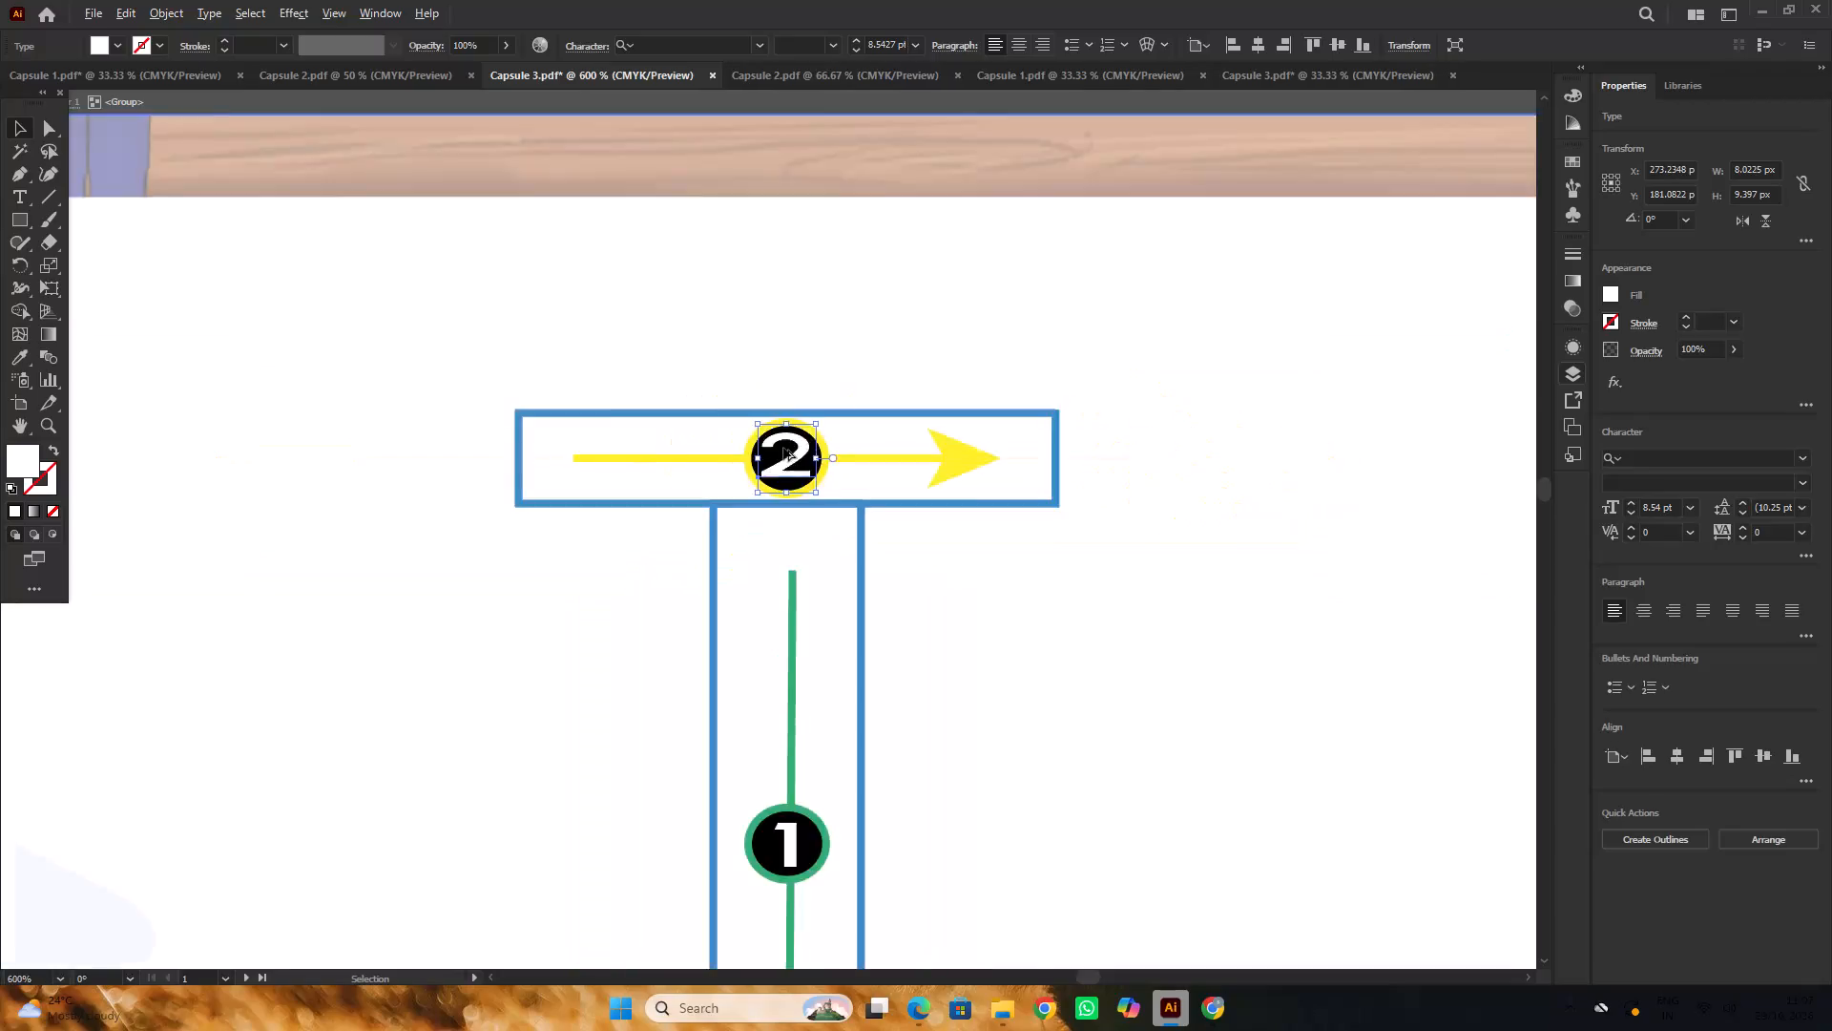
{"action": "scroll", "coordinate": [783, 448], "scroll_direction": "down", "scroll_amount": 4, "text": "alt"}
{"action": "triple_click", "coordinate": [172, 399]}
{"action": "left_click", "coordinate": [172, 399]}
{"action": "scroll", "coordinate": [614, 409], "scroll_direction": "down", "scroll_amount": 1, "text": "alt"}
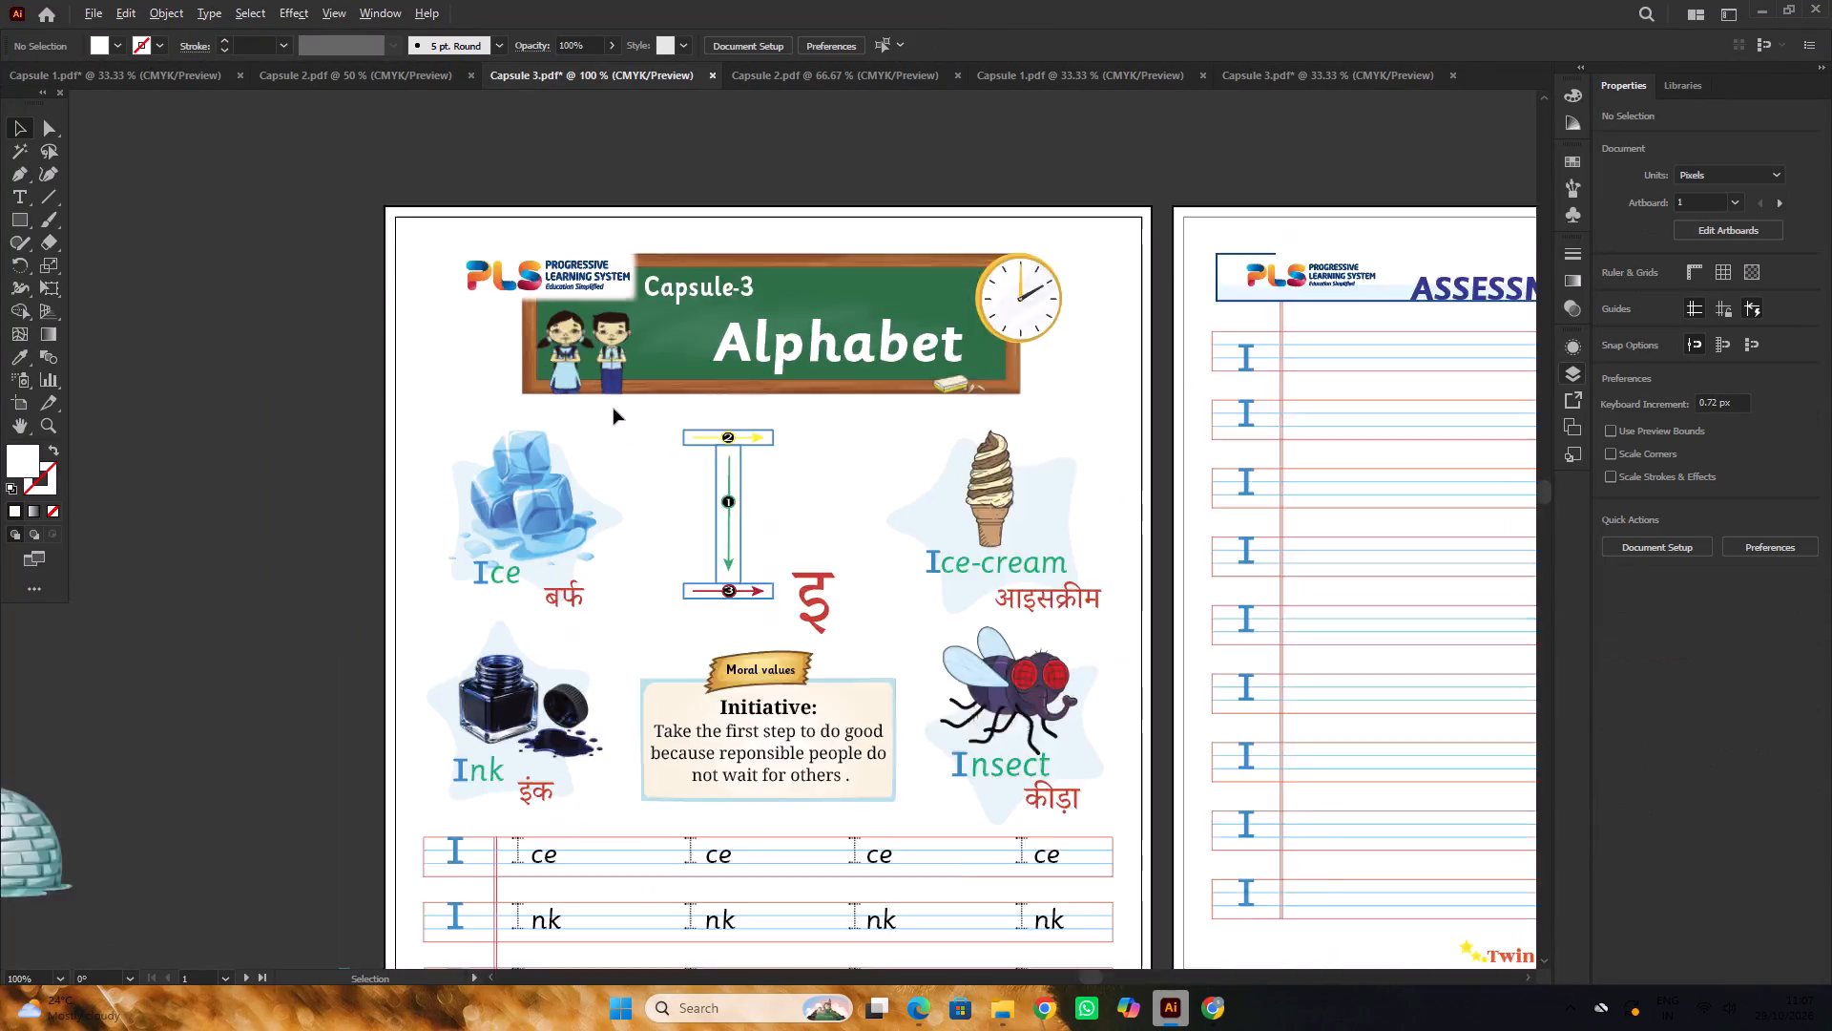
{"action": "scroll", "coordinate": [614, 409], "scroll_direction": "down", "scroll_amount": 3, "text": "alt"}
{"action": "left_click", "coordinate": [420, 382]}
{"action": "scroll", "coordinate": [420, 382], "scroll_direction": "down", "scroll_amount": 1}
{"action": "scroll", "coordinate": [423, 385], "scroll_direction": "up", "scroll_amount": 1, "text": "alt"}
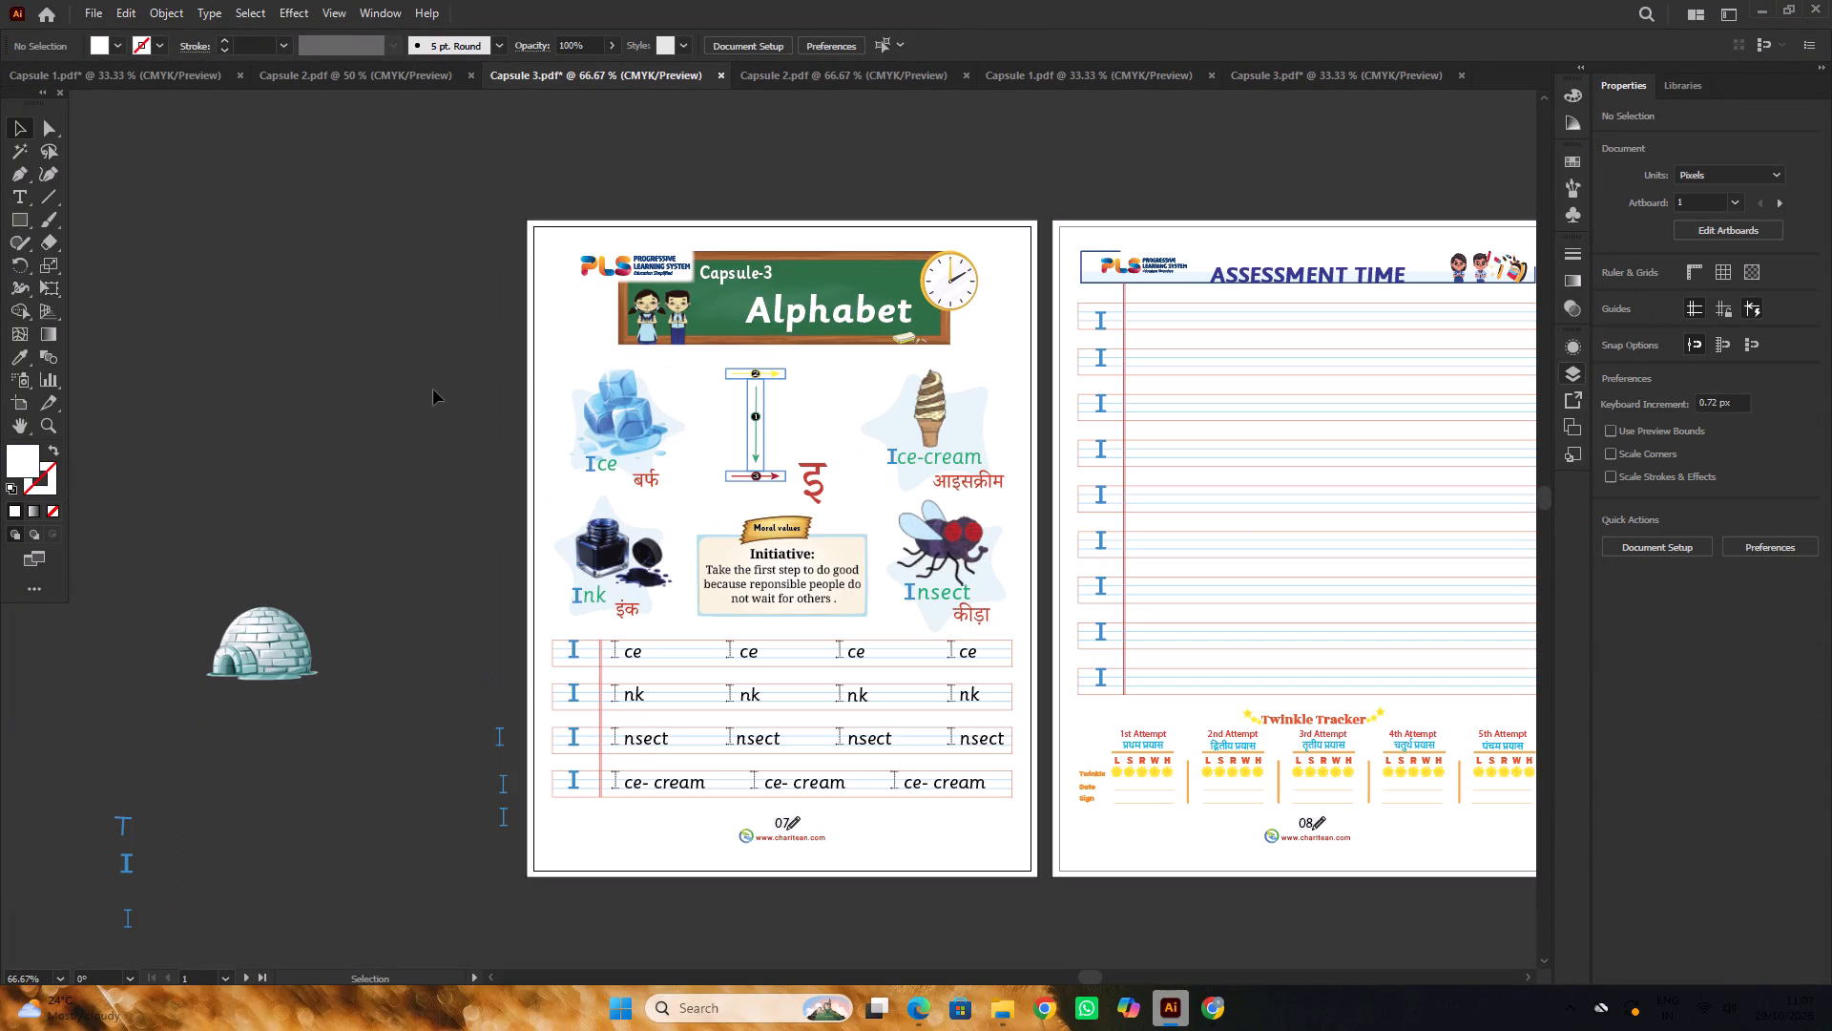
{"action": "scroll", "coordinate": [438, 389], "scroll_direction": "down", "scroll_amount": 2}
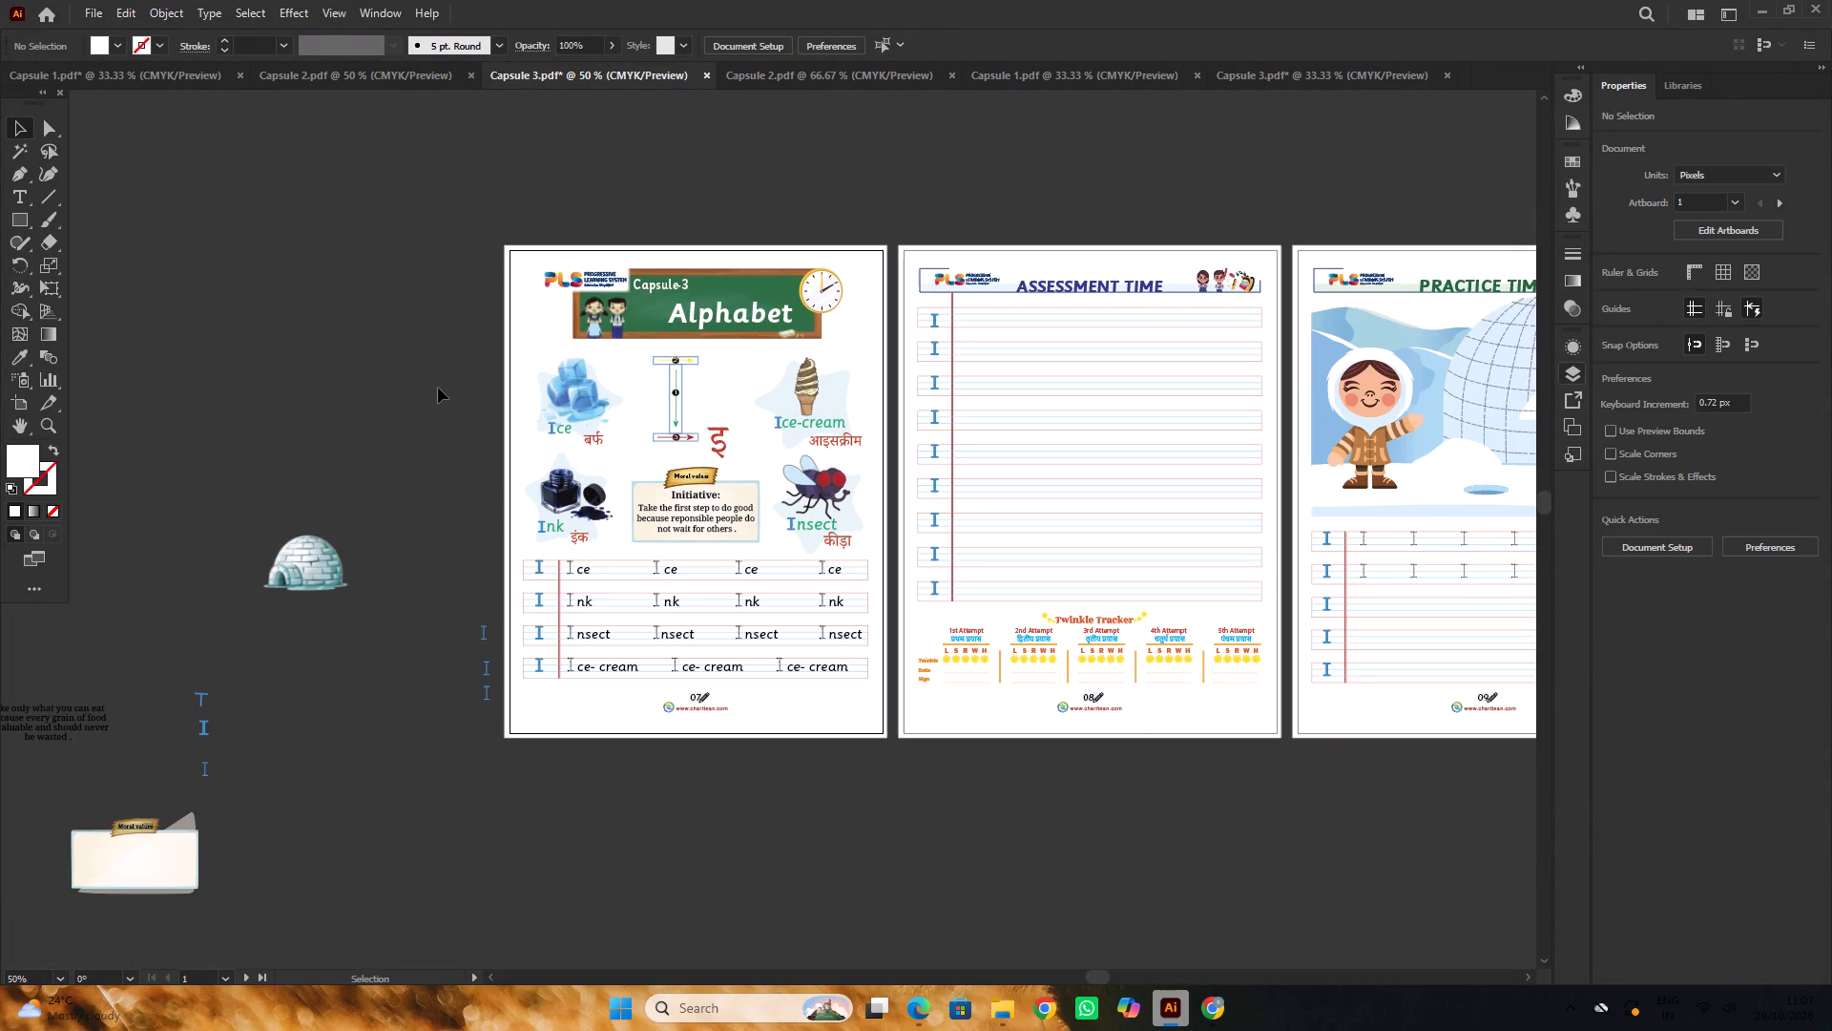
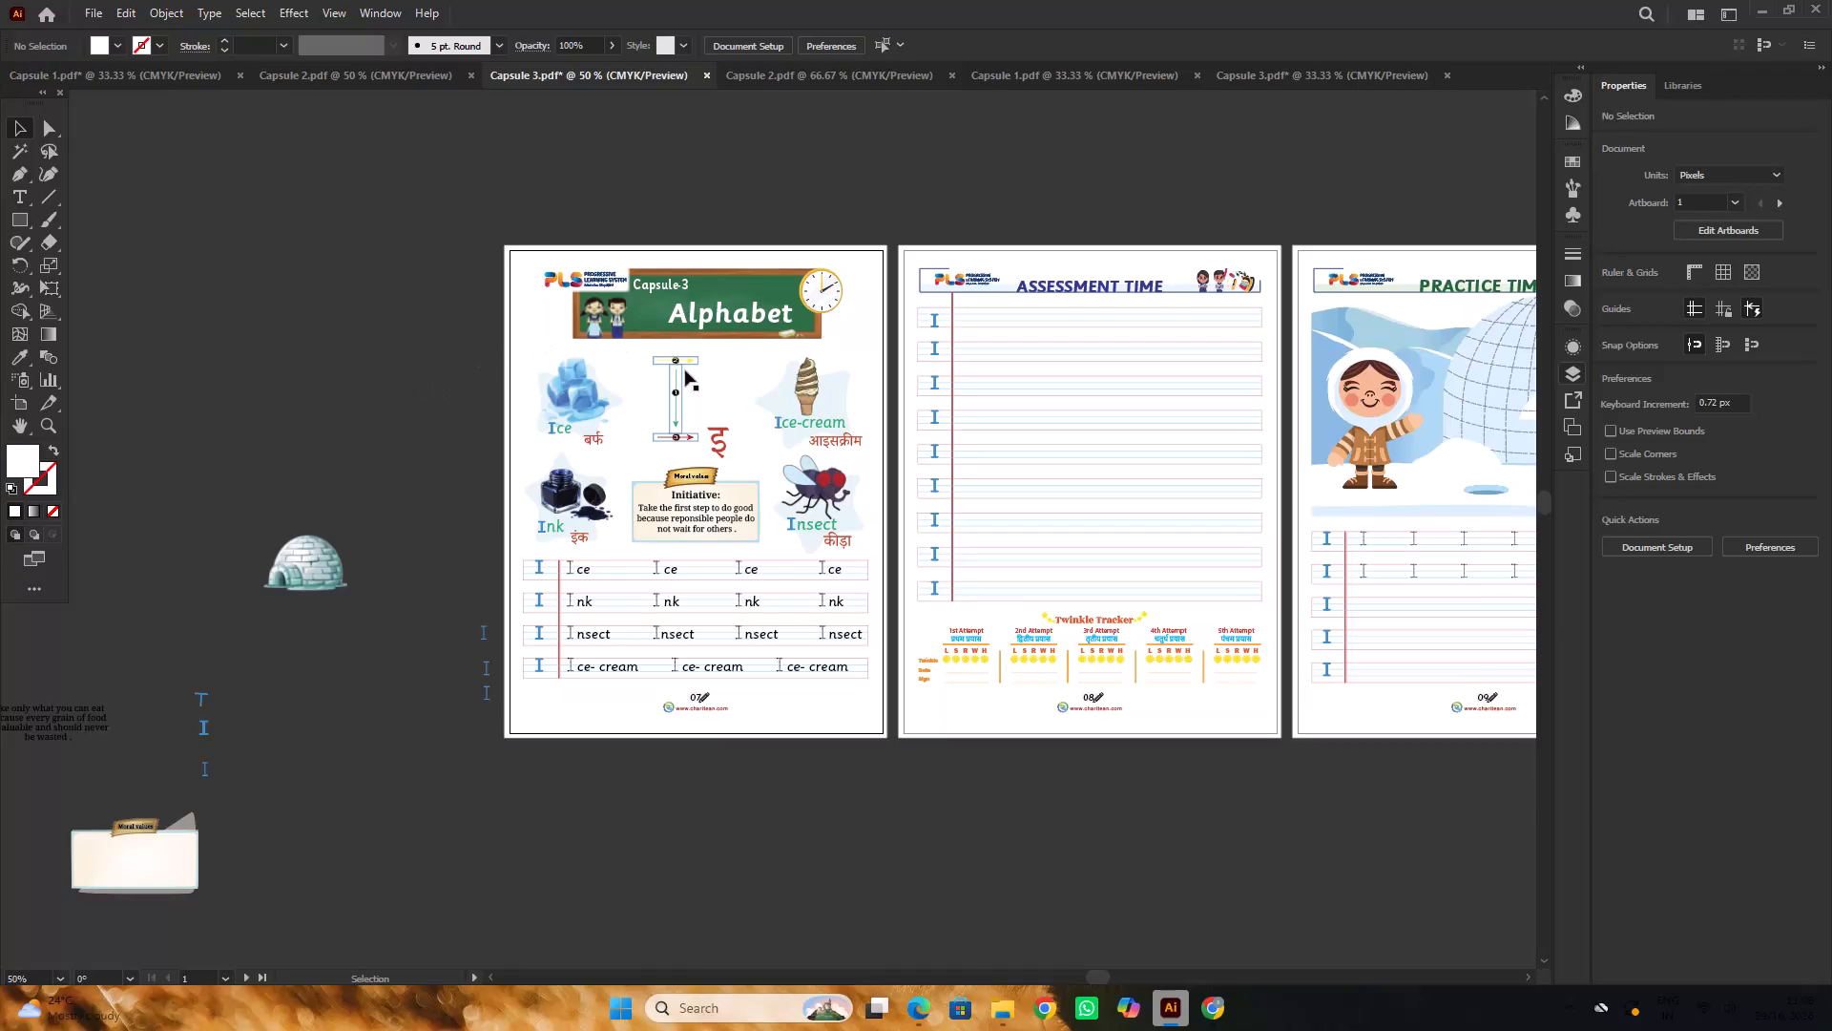
Delete the colon after the Initiative heading in the Moral values box of the Capsule 3 Alphabet page.
{"action": "scroll", "coordinate": [694, 383], "scroll_direction": "down", "scroll_amount": 6}
{"action": "scroll", "coordinate": [714, 370], "scroll_direction": "up", "scroll_amount": 4, "text": "alt"}
{"action": "key", "text": "t"}
{"action": "left_click_drag", "start_coordinate": [722, 334], "coordinate": [742, 331]}
{"action": "key", "text": "BackSpace"}
{"action": "scroll", "coordinate": [747, 297], "scroll_direction": "down", "scroll_amount": 2, "text": "alt"}
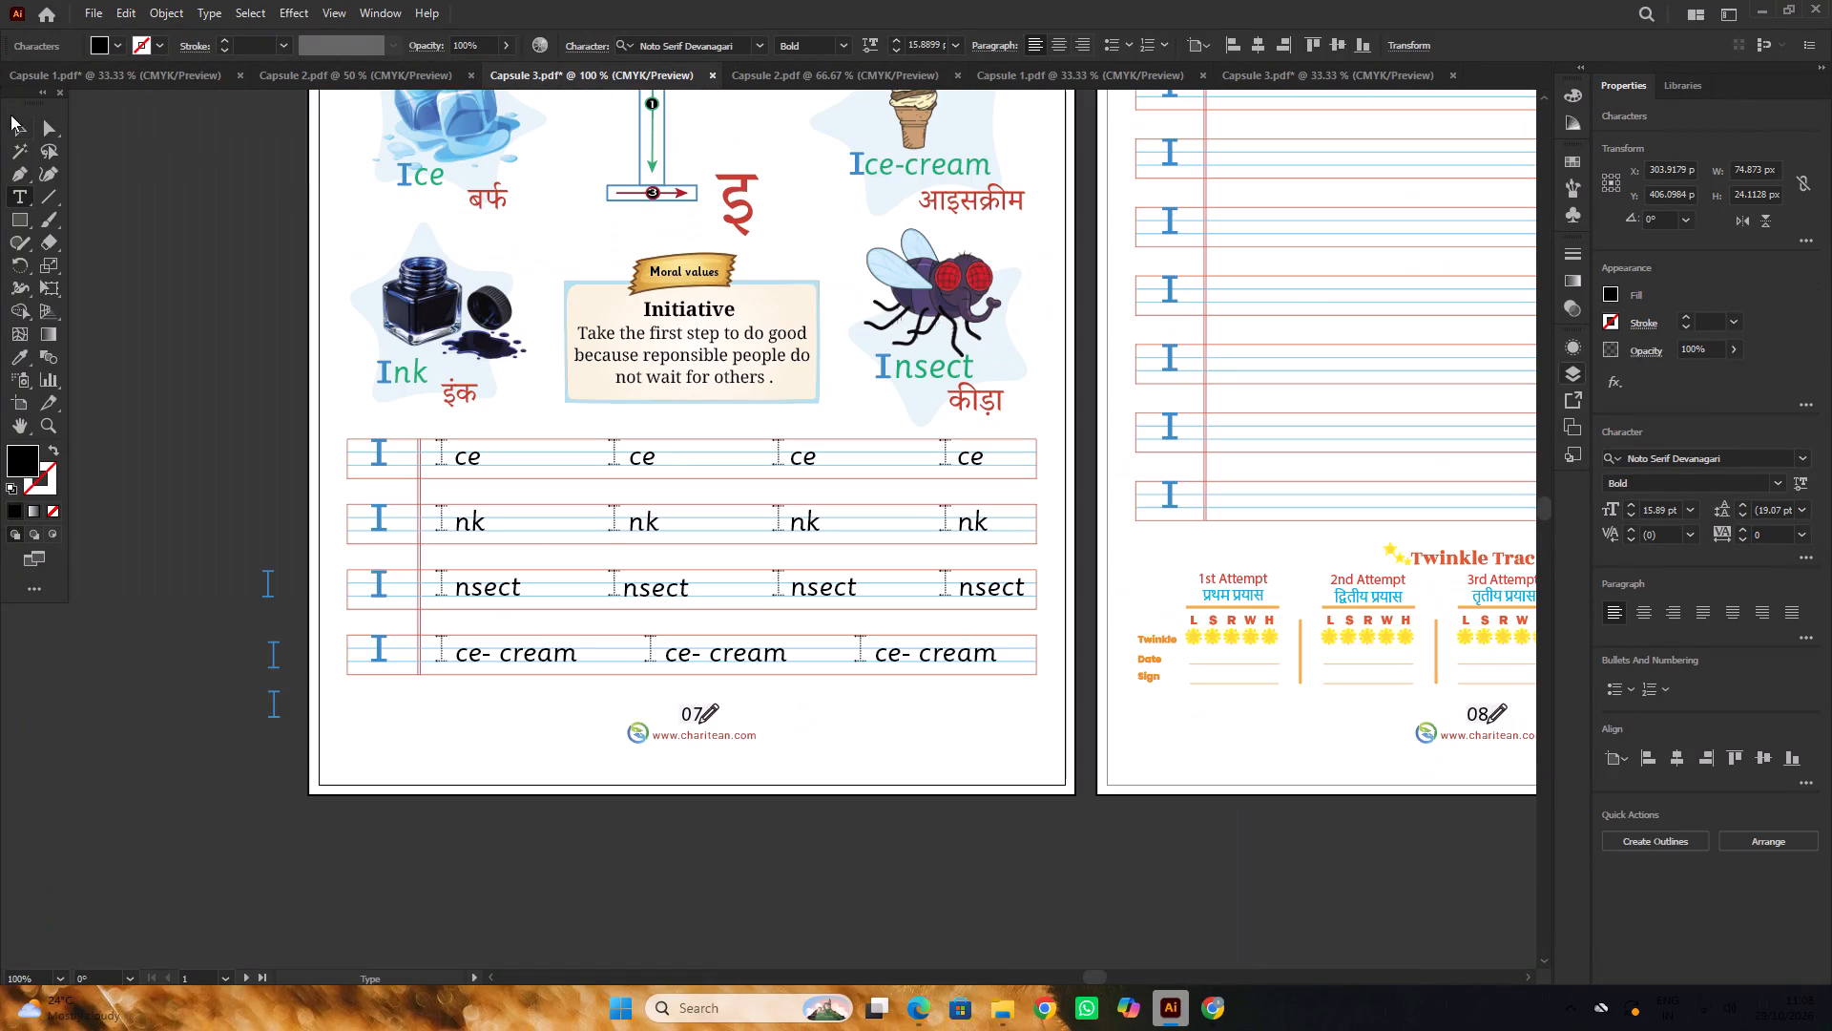
Centre the Initiative heading horizontally on the Alphabet page.
{"action": "left_click", "coordinate": [9, 123]}
{"action": "left_click", "coordinate": [1678, 751]}
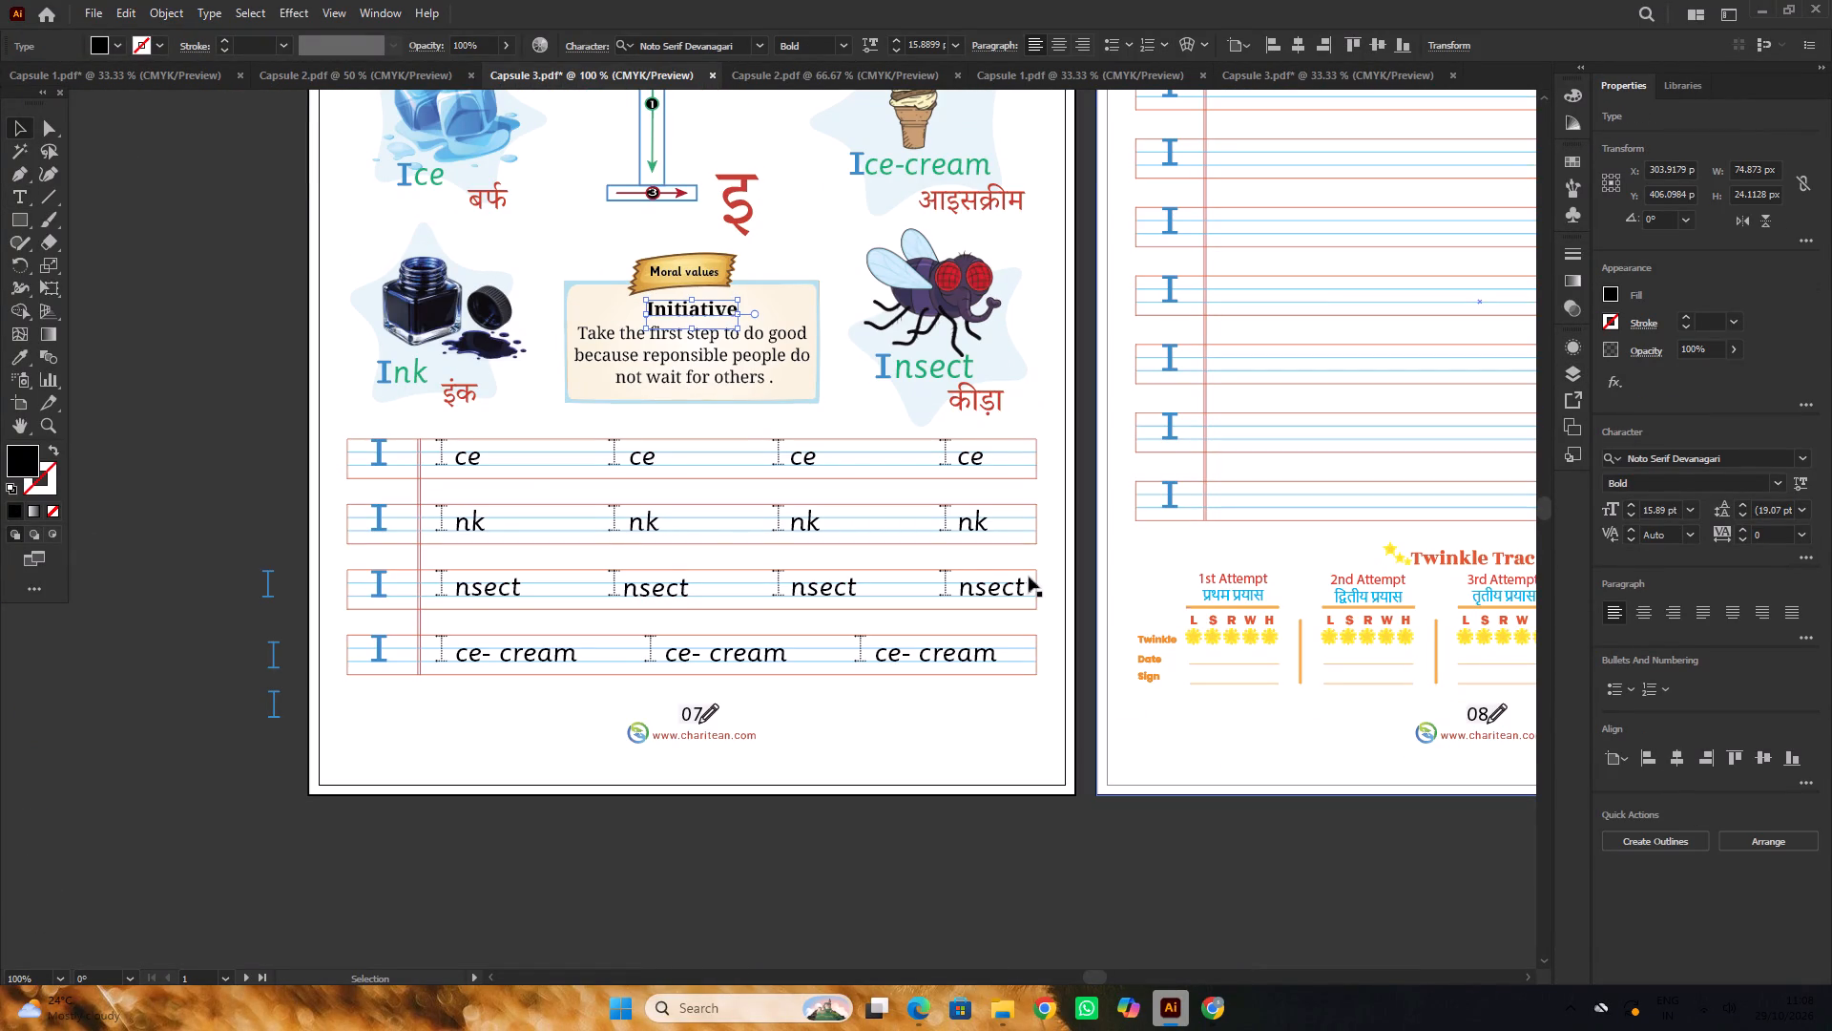
{"action": "double_click", "coordinate": [133, 295]}
Set the leading of the moral text below the Initiative heading to 21 pt and leave group isolation.
{"action": "scroll", "coordinate": [721, 380], "scroll_direction": "up", "scroll_amount": 2, "text": "alt"}
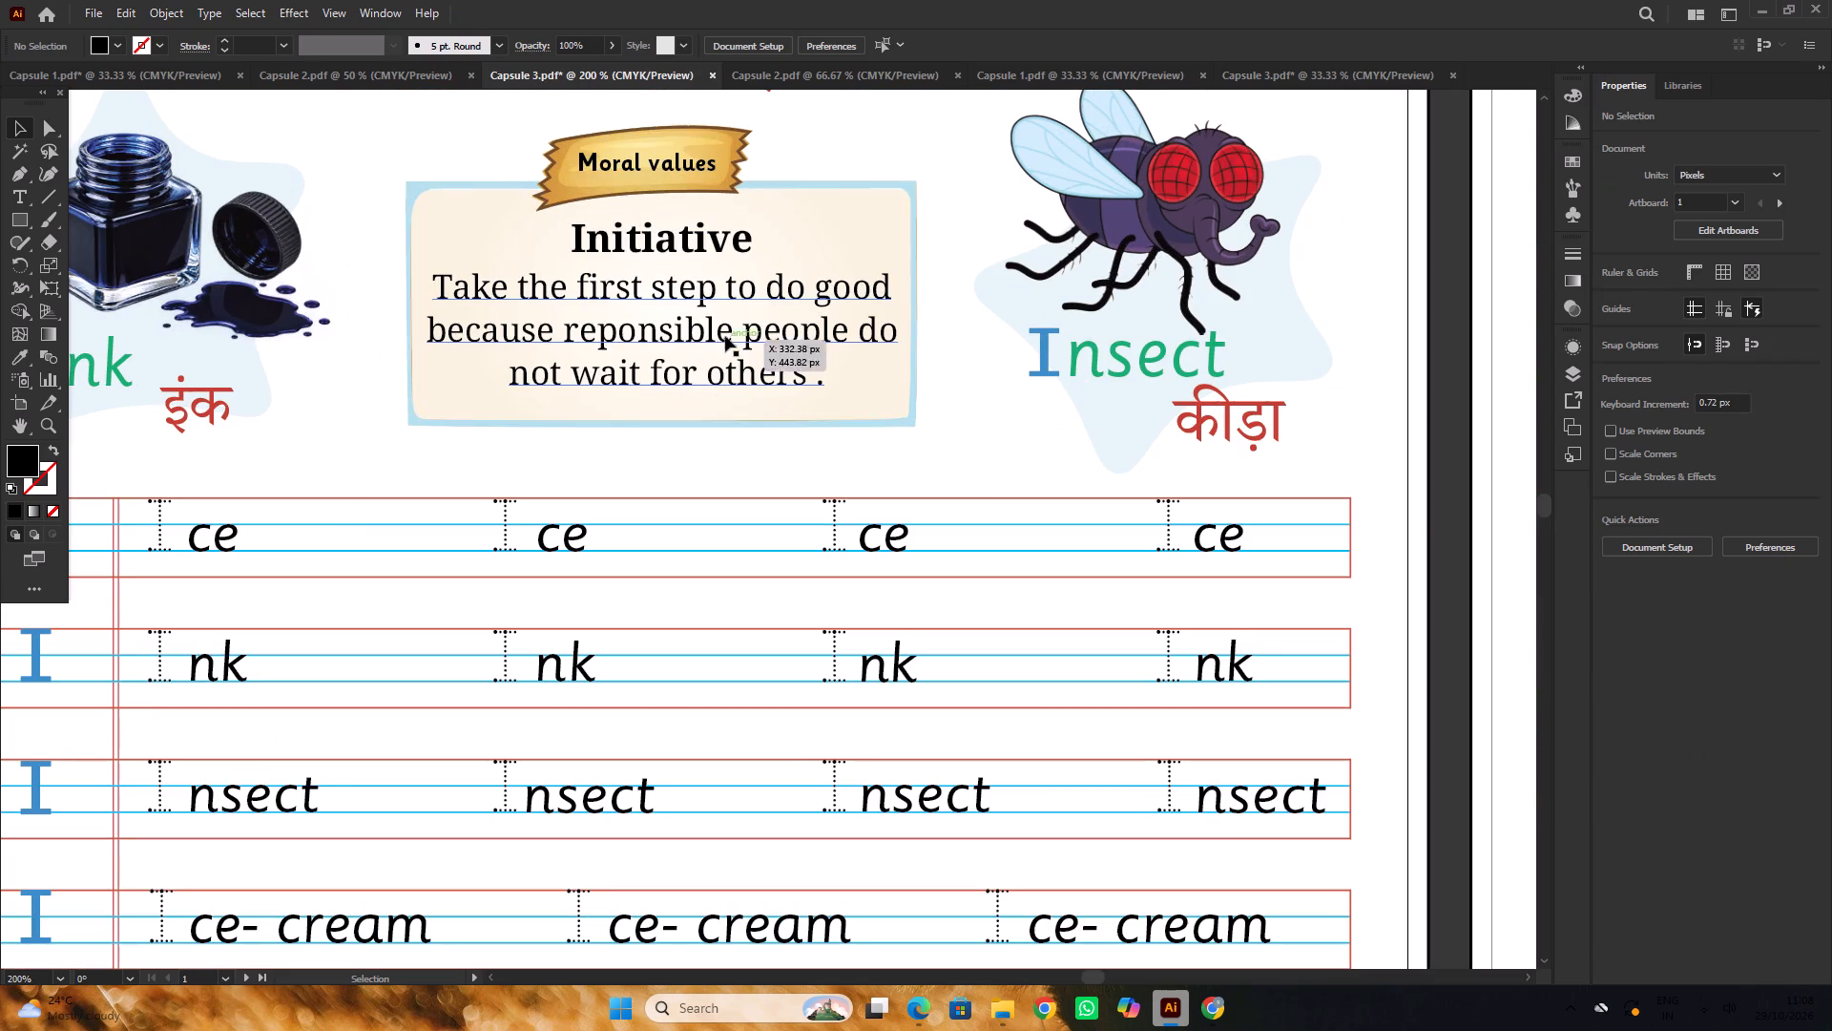
{"action": "left_click", "coordinate": [725, 333]}
{"action": "double_click", "coordinate": [718, 332]}
{"action": "left_click", "coordinate": [718, 332]}
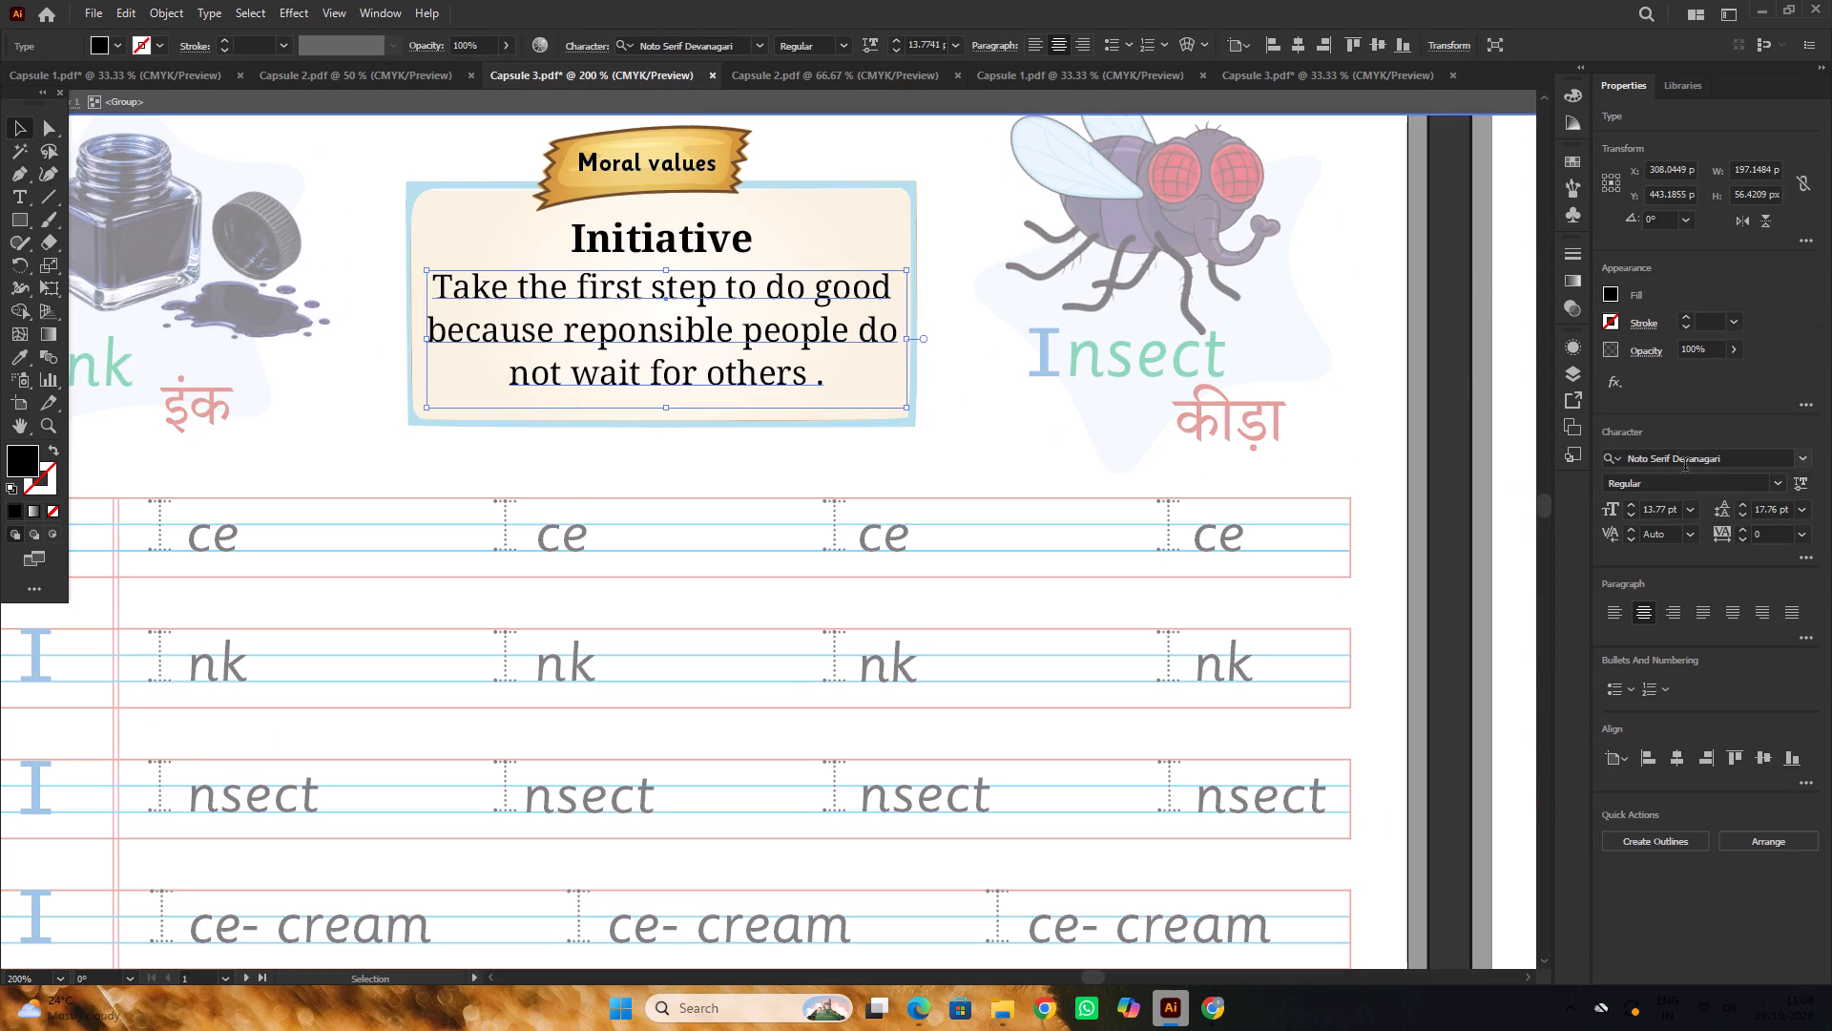
{"action": "triple_click", "coordinate": [1741, 501]}
{"action": "left_click", "coordinate": [1741, 501]}
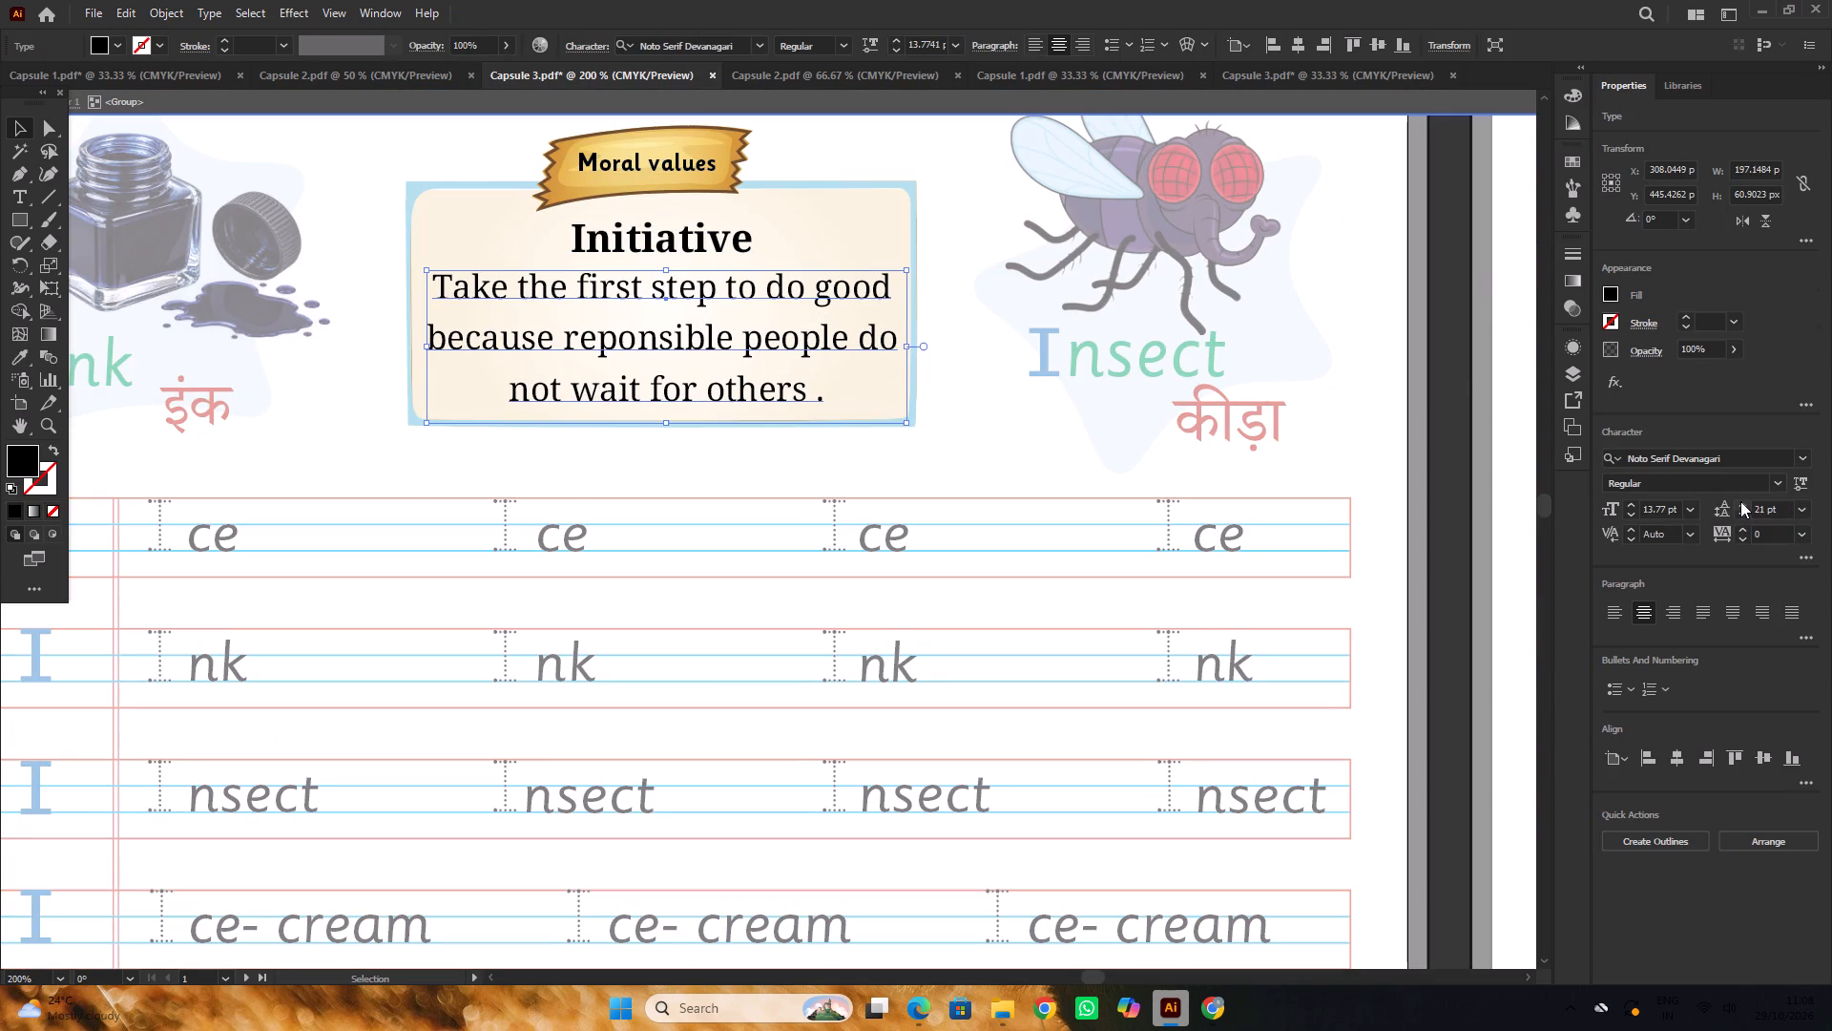
{"action": "scroll", "coordinate": [932, 344], "scroll_direction": "down", "scroll_amount": 2, "text": "alt"}
{"action": "double_click", "coordinate": [314, 355]}
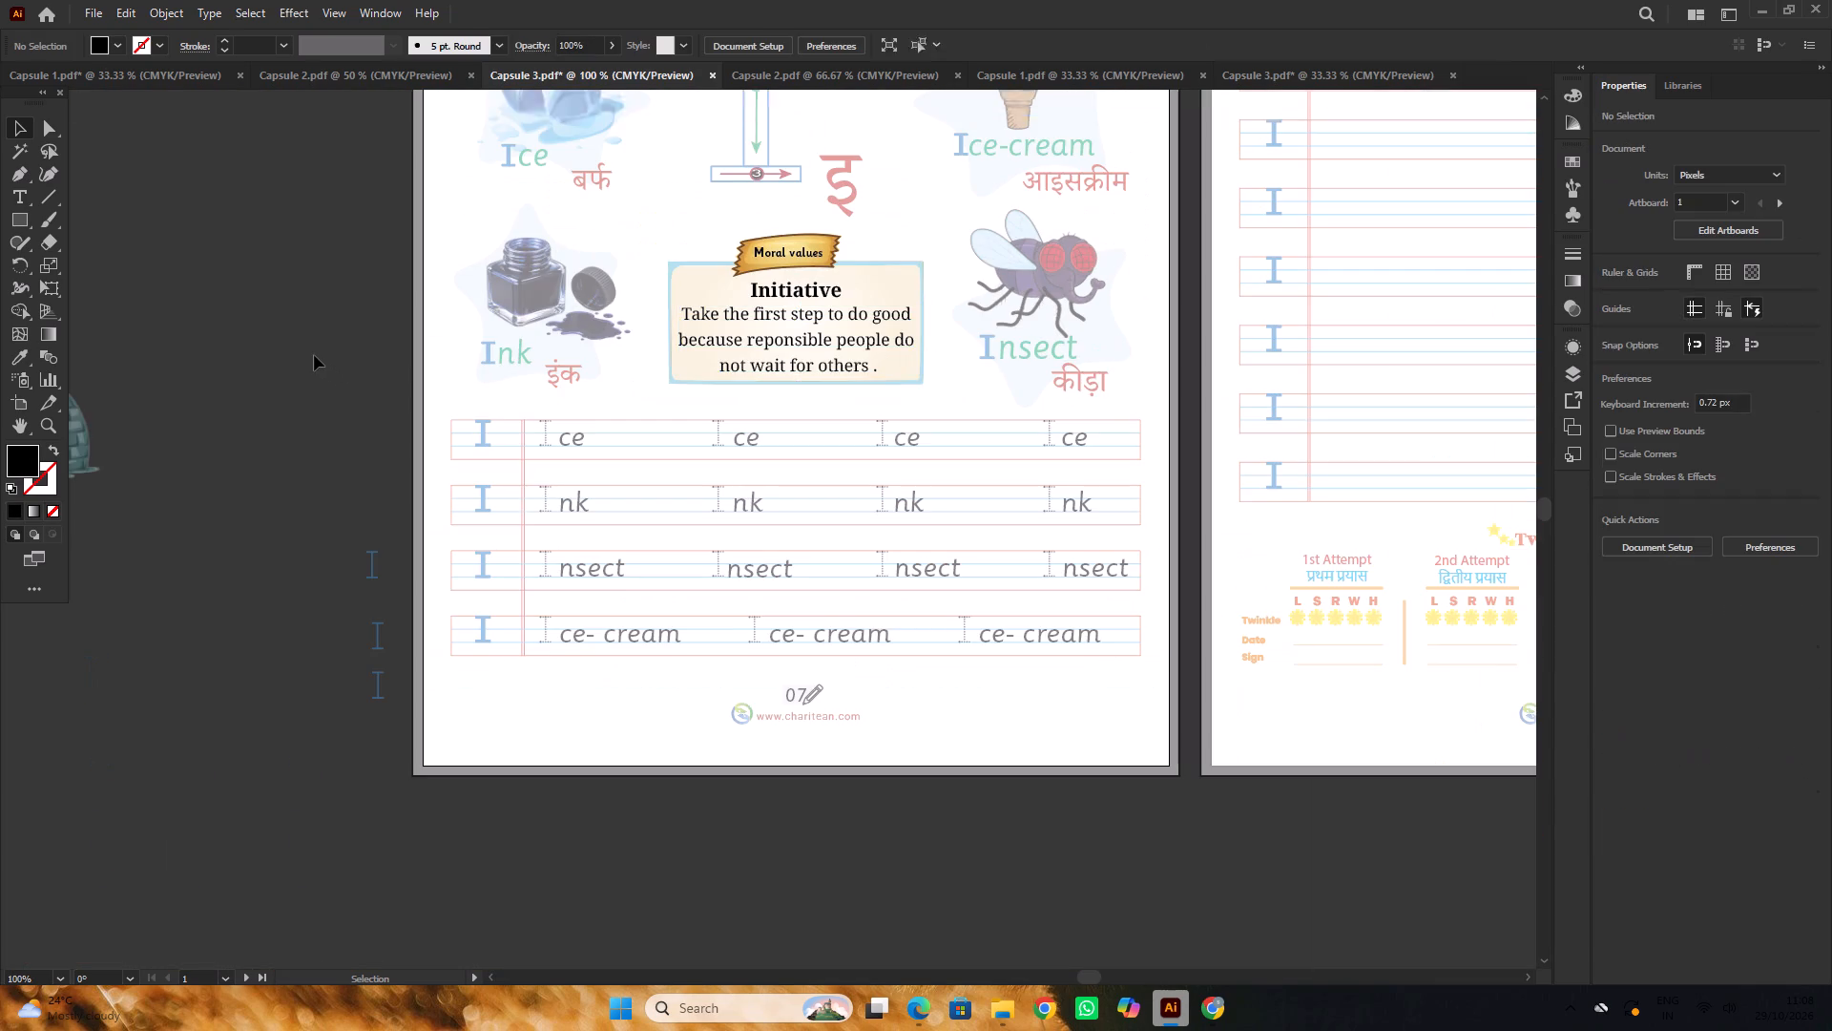
Save Capsule 3.pdf with the updated Moral values text.
{"action": "scroll", "coordinate": [314, 355], "scroll_direction": "down", "scroll_amount": 2, "text": "alt"}
{"action": "scroll", "coordinate": [314, 355], "scroll_direction": "up", "scroll_amount": 2}
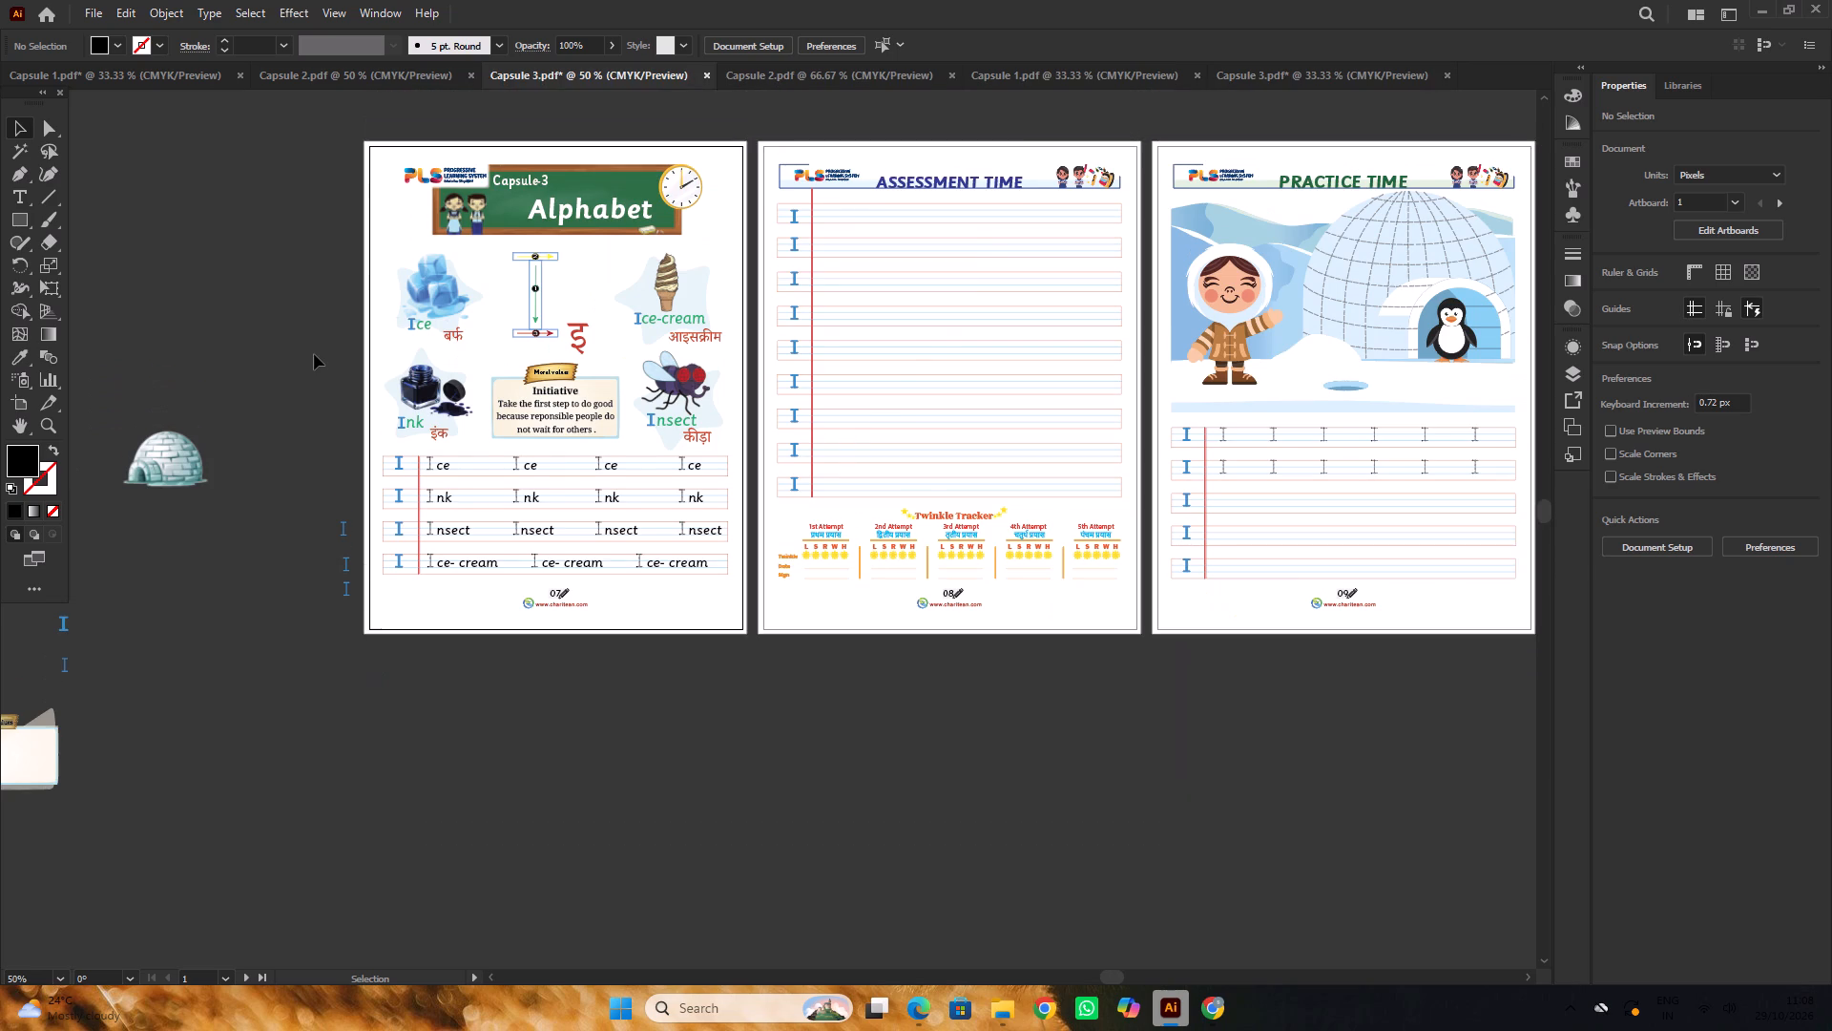
{"action": "scroll", "coordinate": [314, 354], "scroll_direction": "up", "scroll_amount": 2}
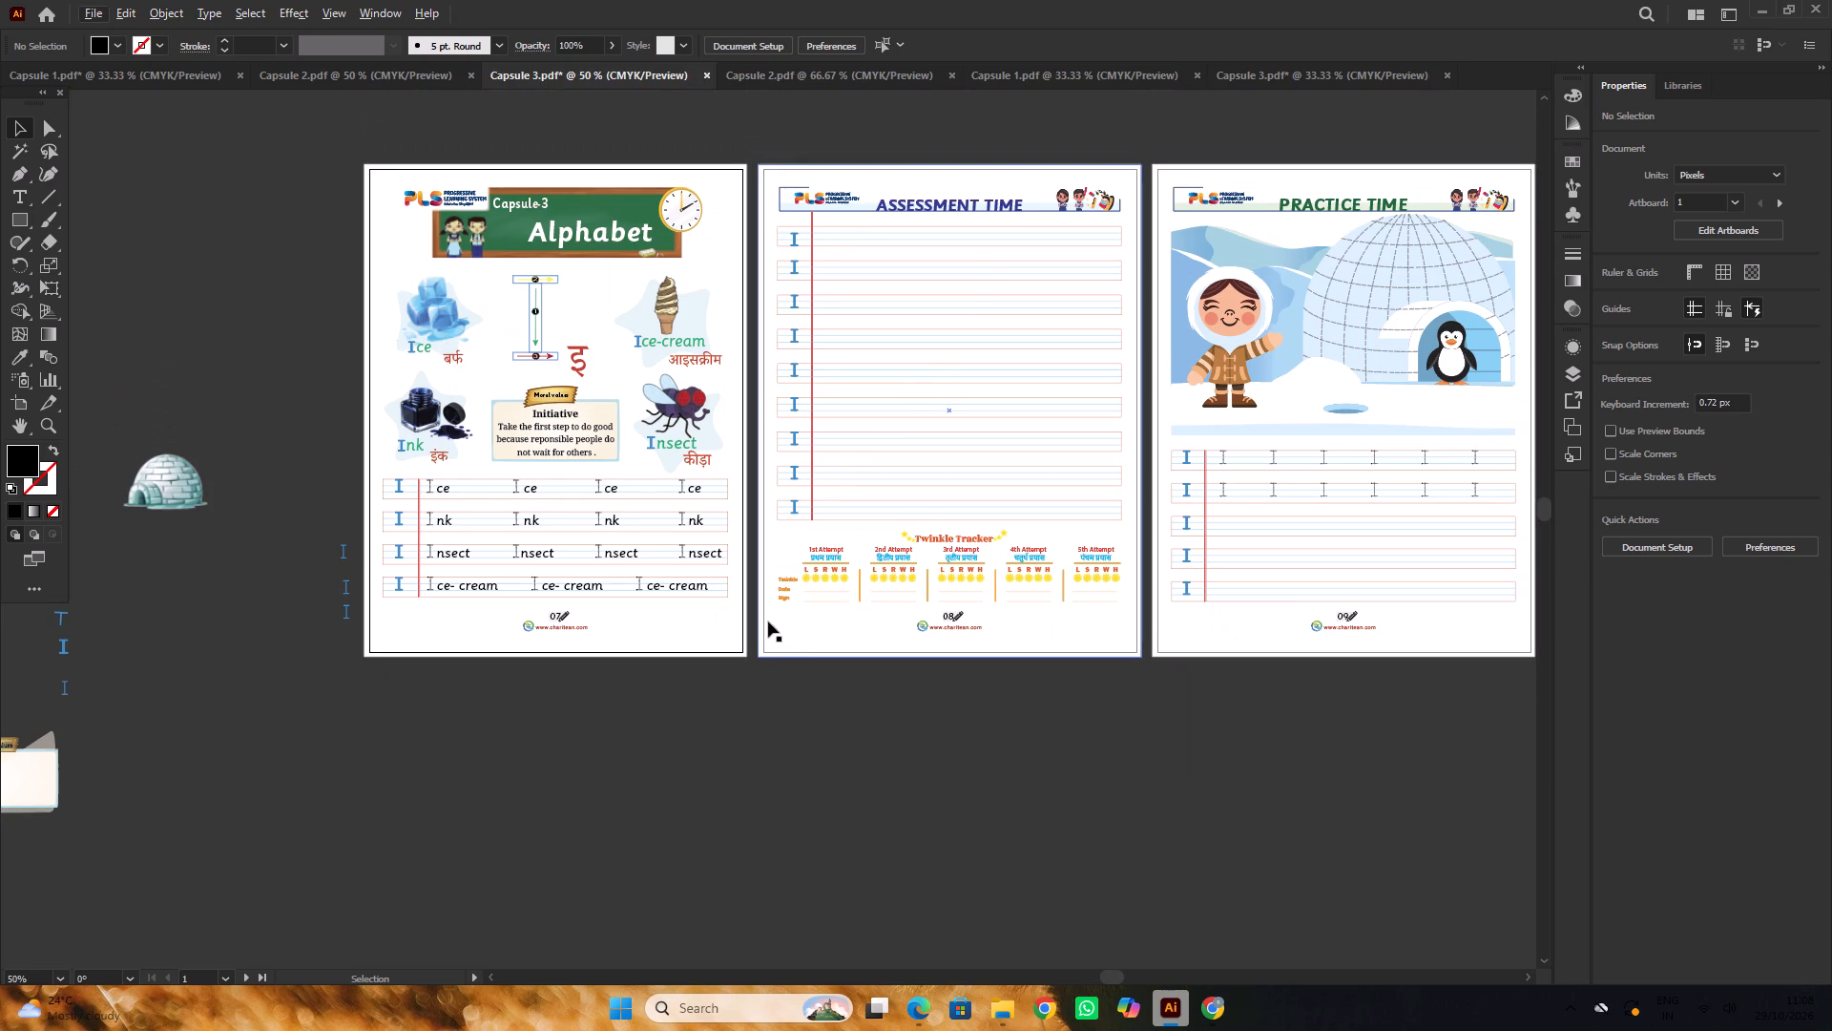
{"action": "key", "text": "ctrl+s"}
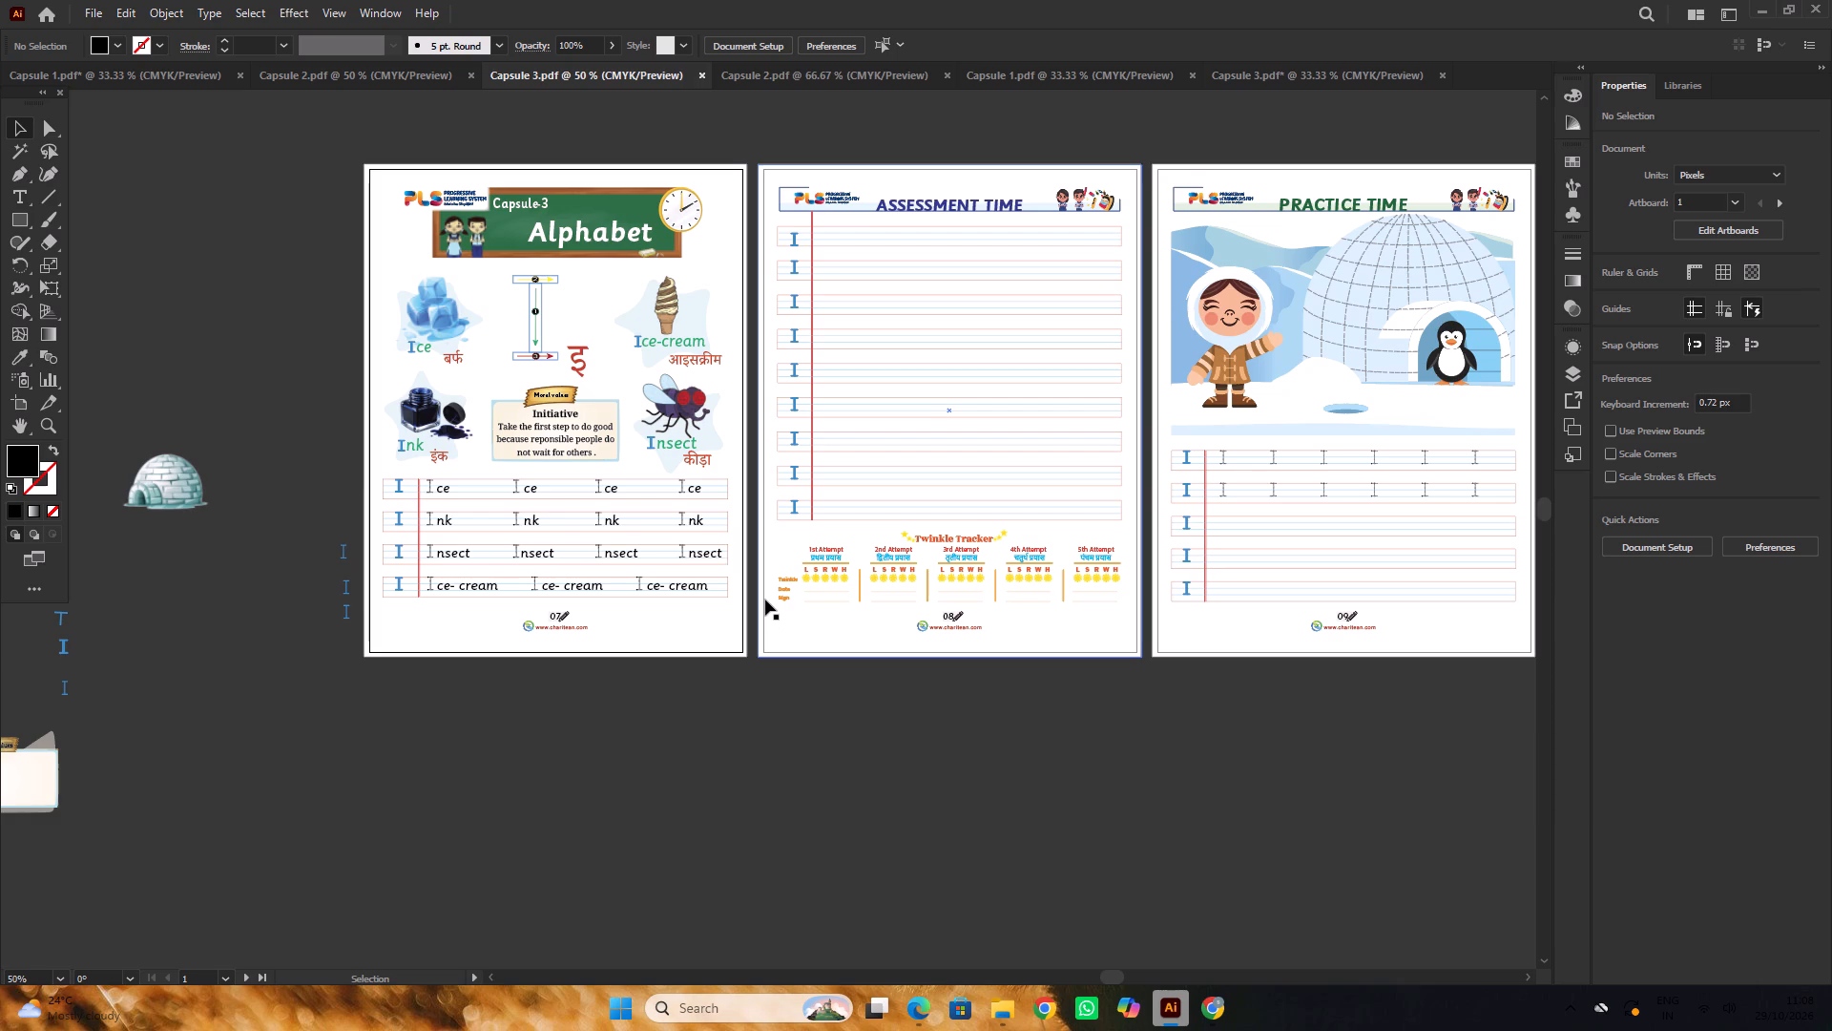
Close the three reference documents: the number 26 Capsule 2.pdf, the letter ट Capsule 1.pdf and the letter a Capsule 3.pdf.
{"action": "scroll", "coordinate": [751, 590], "scroll_direction": "down", "scroll_amount": 5}
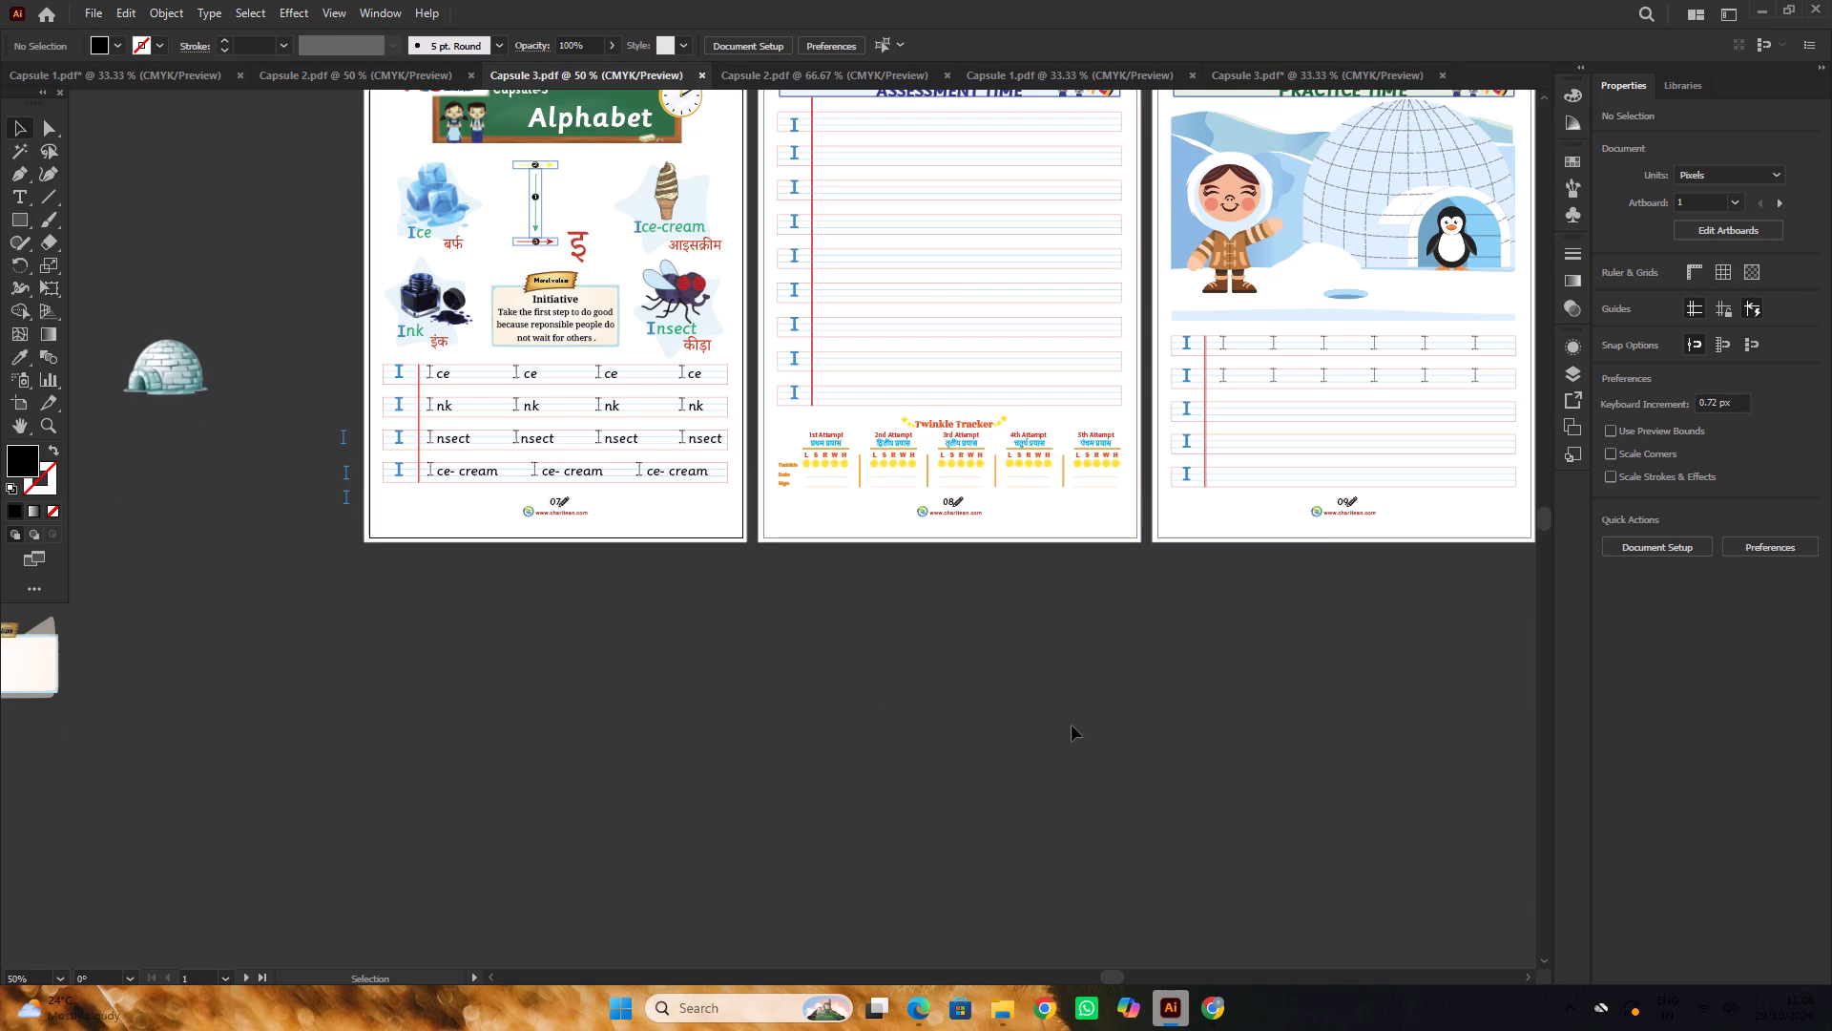
{"action": "scroll", "coordinate": [1071, 722], "scroll_direction": "up", "scroll_amount": 5}
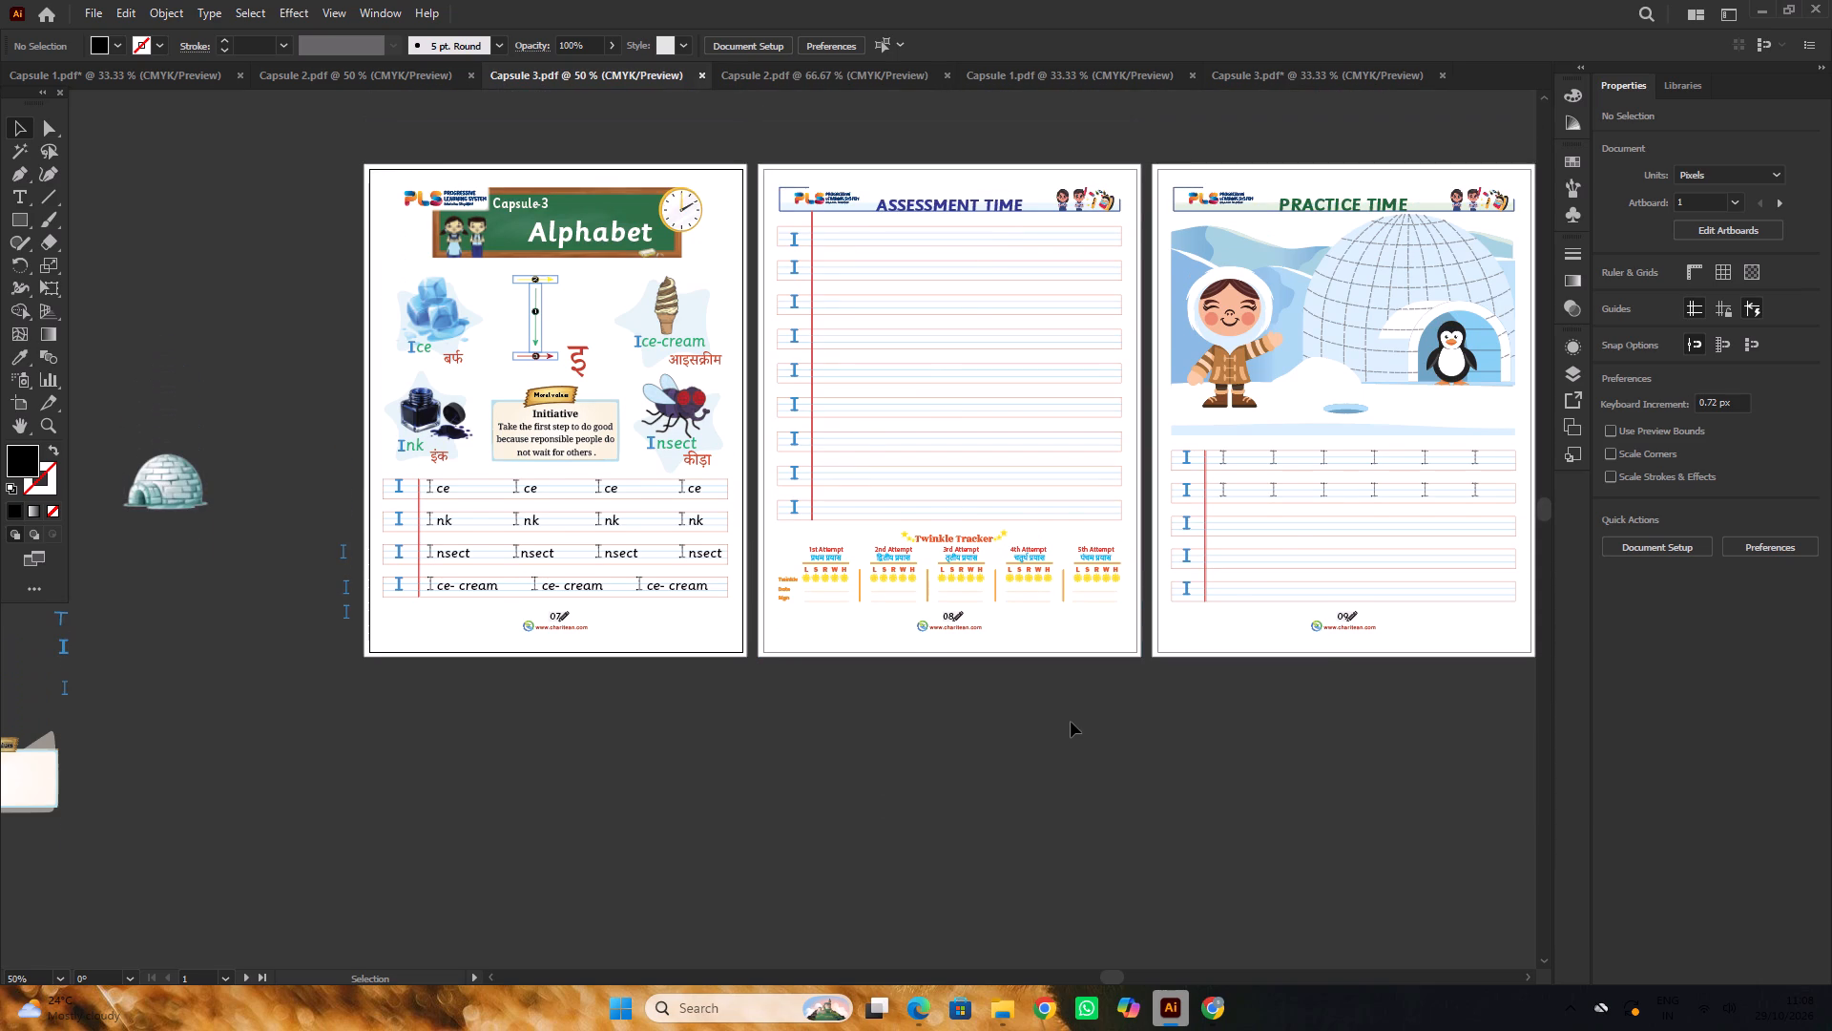
{"action": "scroll", "coordinate": [1071, 722], "scroll_direction": "down", "scroll_amount": 4}
{"action": "middle_click_drag", "start_coordinate": [1188, 719], "coordinate": [838, 741]}
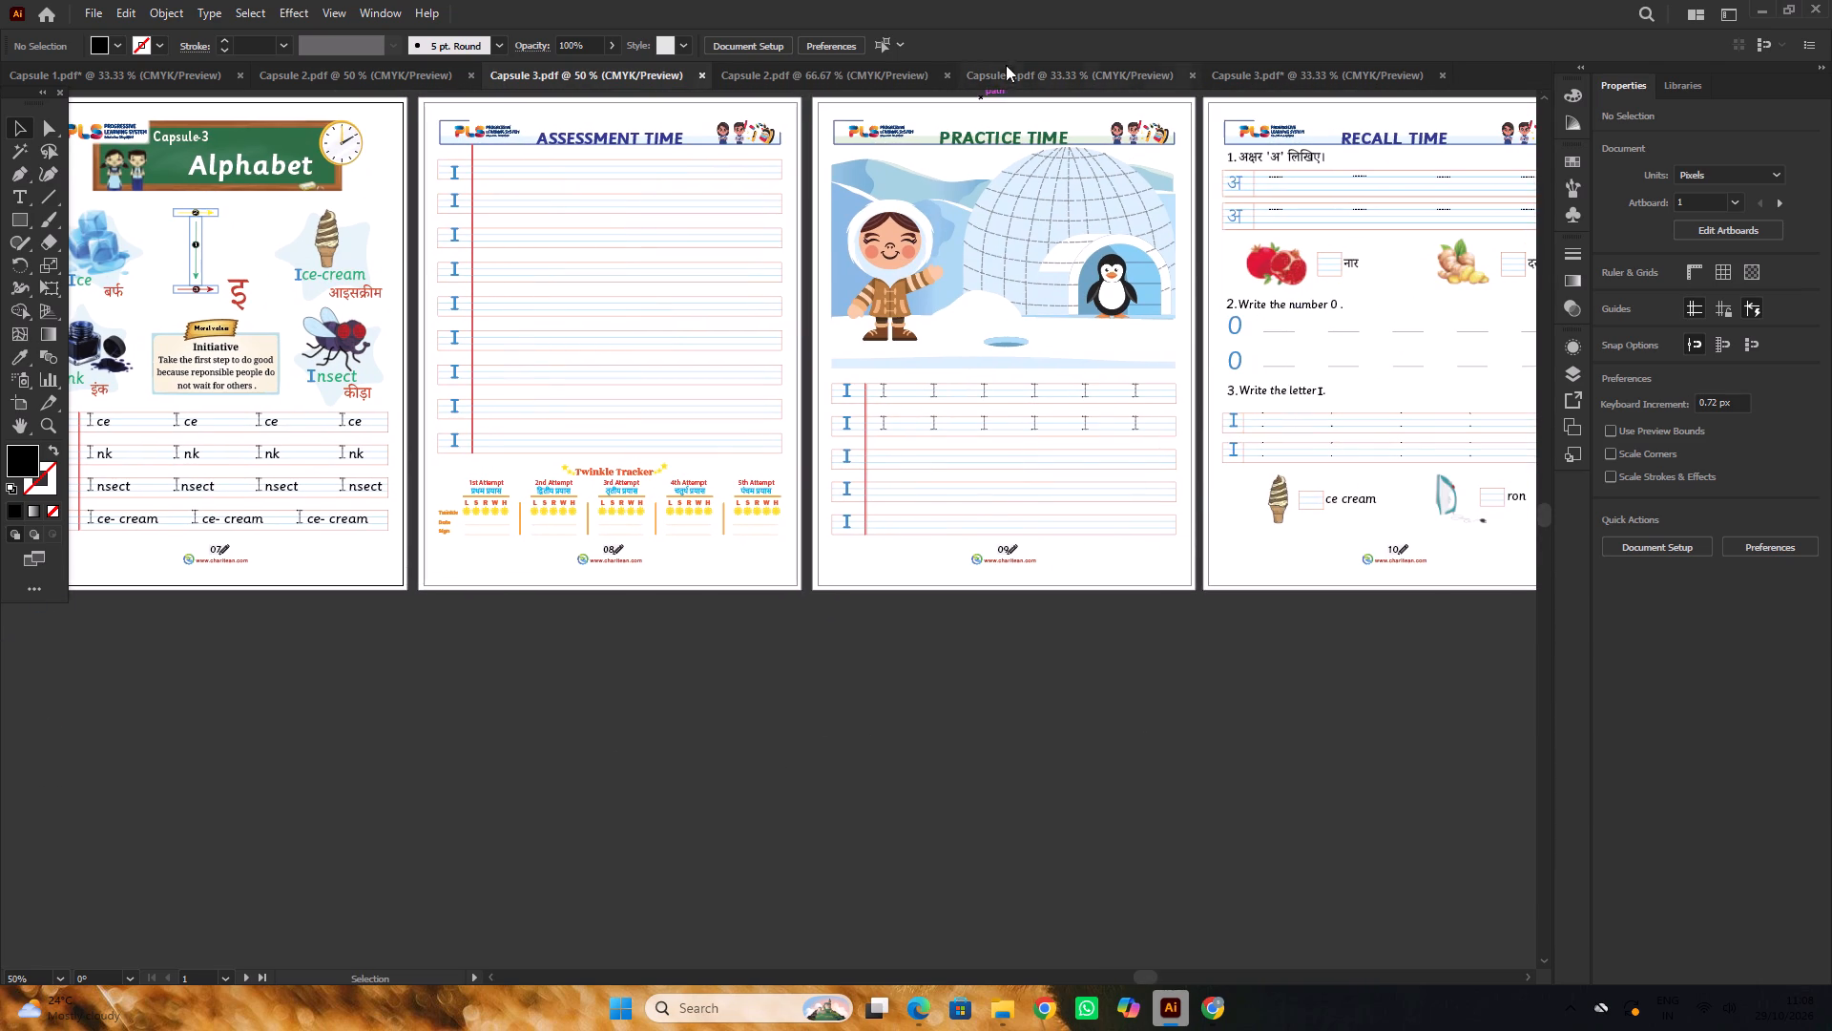
{"action": "left_click", "coordinate": [872, 65]}
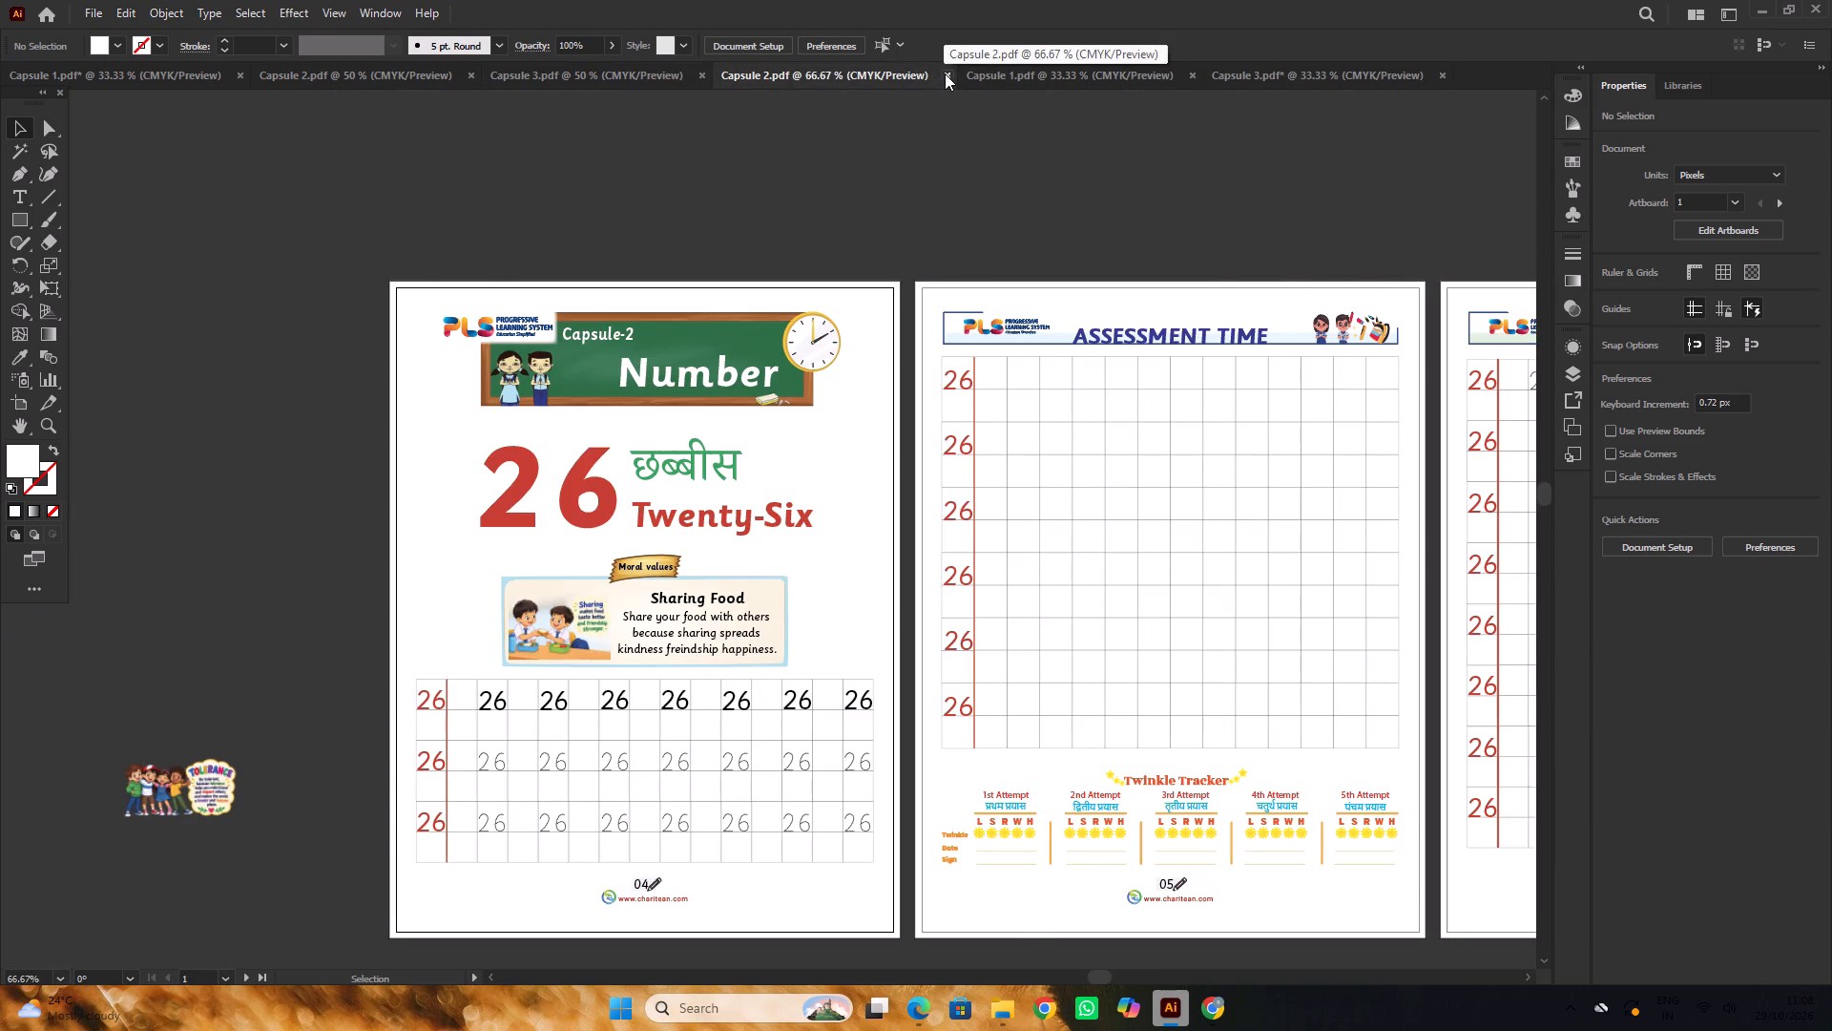
{"action": "left_click", "coordinate": [945, 74]}
{"action": "left_click", "coordinate": [908, 78]}
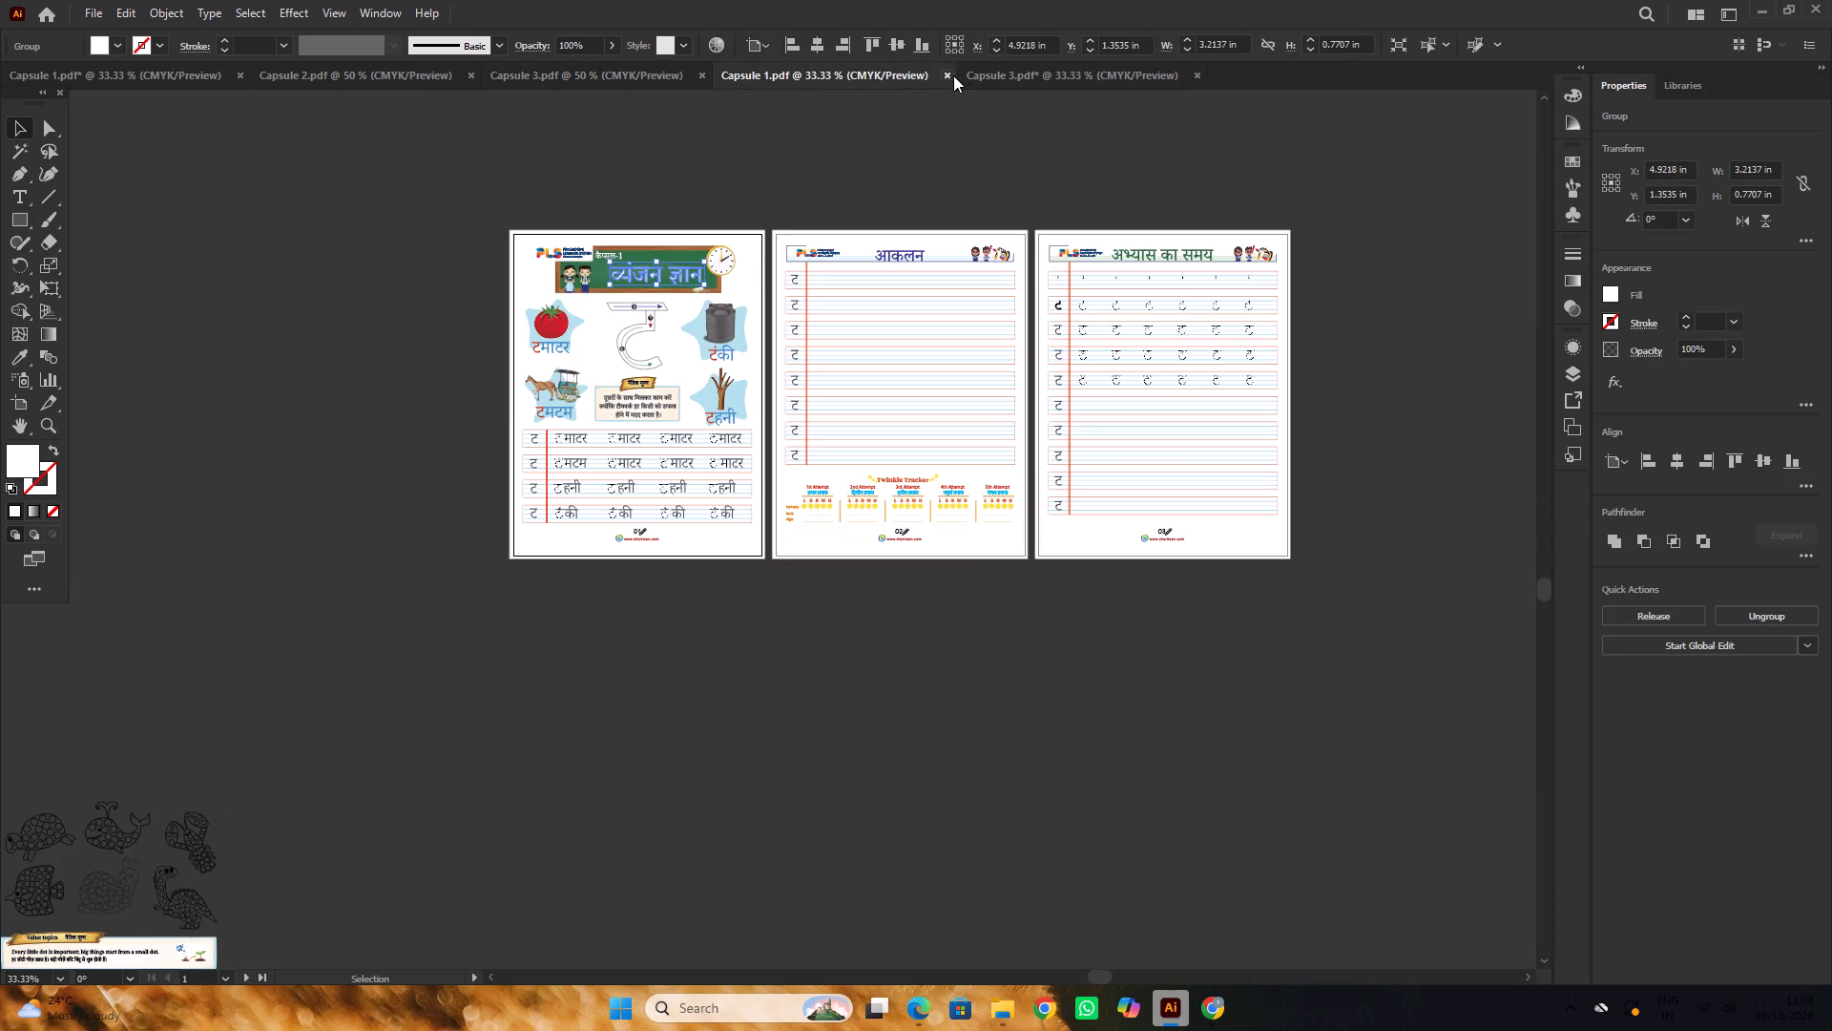
{"action": "left_click", "coordinate": [953, 75]}
{"action": "left_click", "coordinate": [917, 96]}
{"action": "left_click", "coordinate": [931, 84]}
{"action": "left_click", "coordinate": [952, 80]}
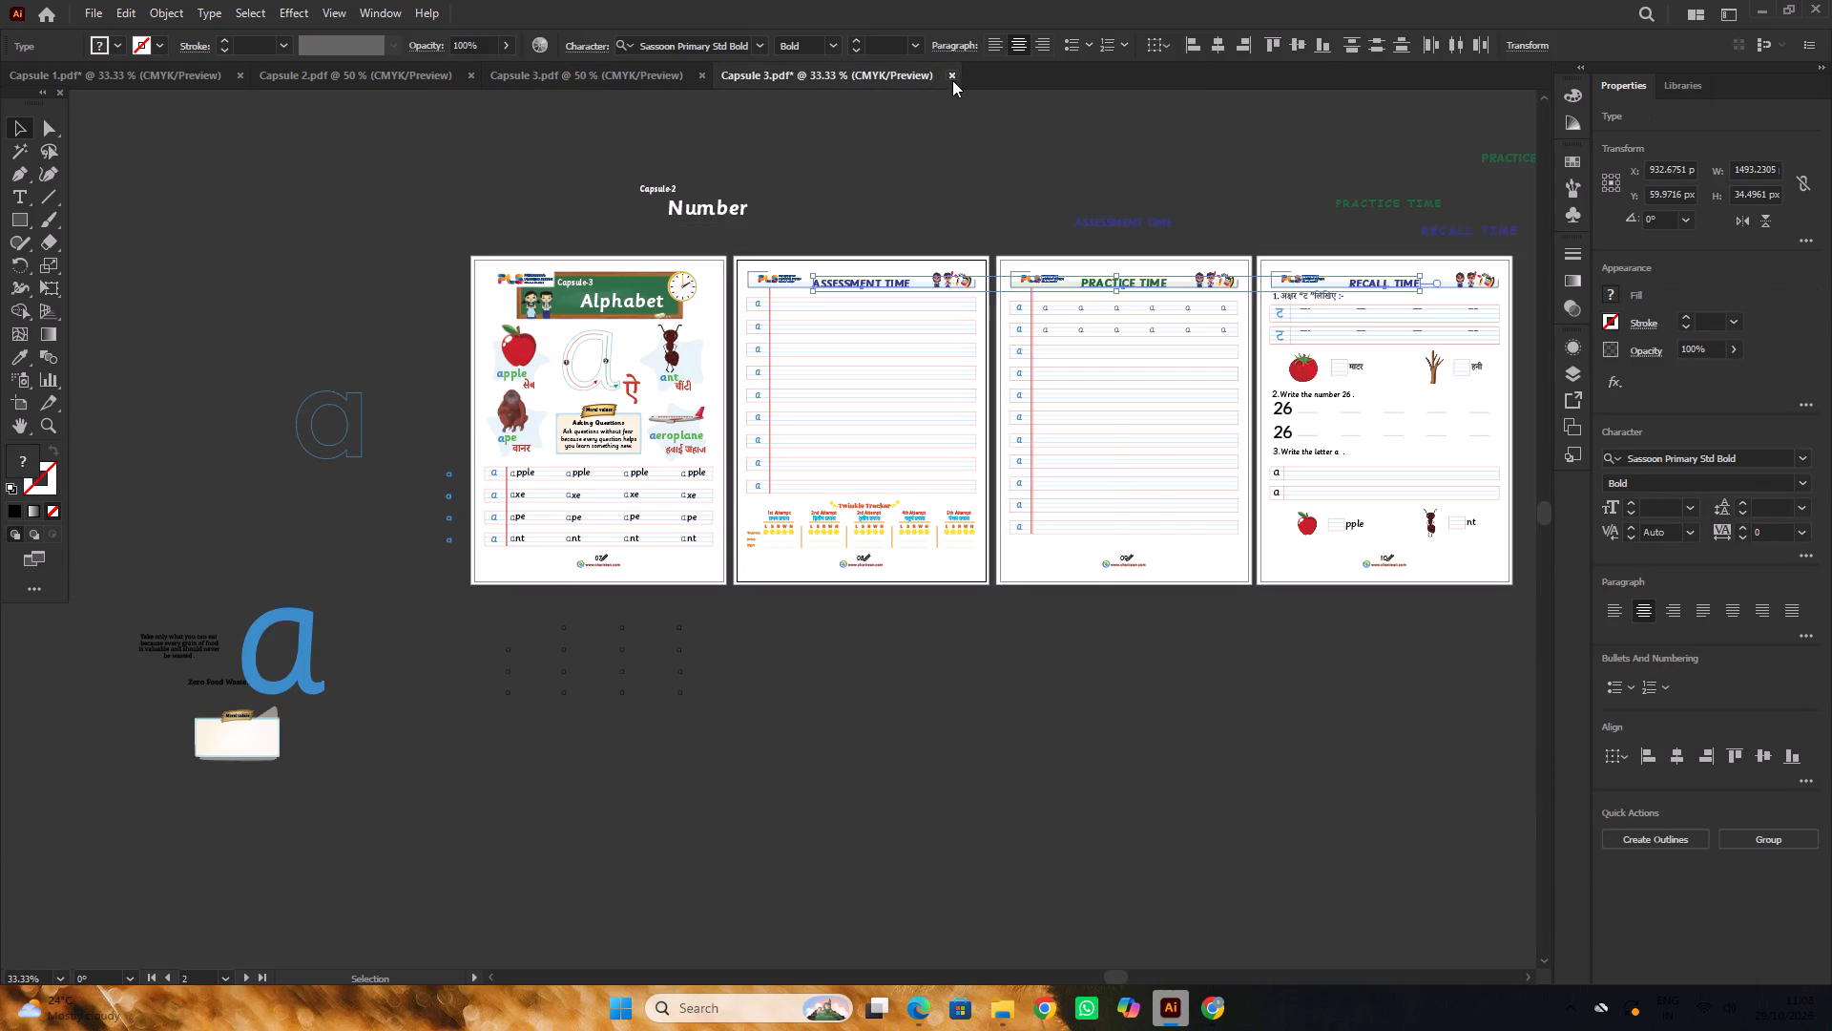
{"action": "left_click", "coordinate": [1017, 532]}
Examine the Assessment Time, Practice Time and Recall Time pages of Capsule 3 for remaining layout problems.
{"action": "scroll", "coordinate": [1008, 457], "scroll_direction": "up", "scroll_amount": 3}
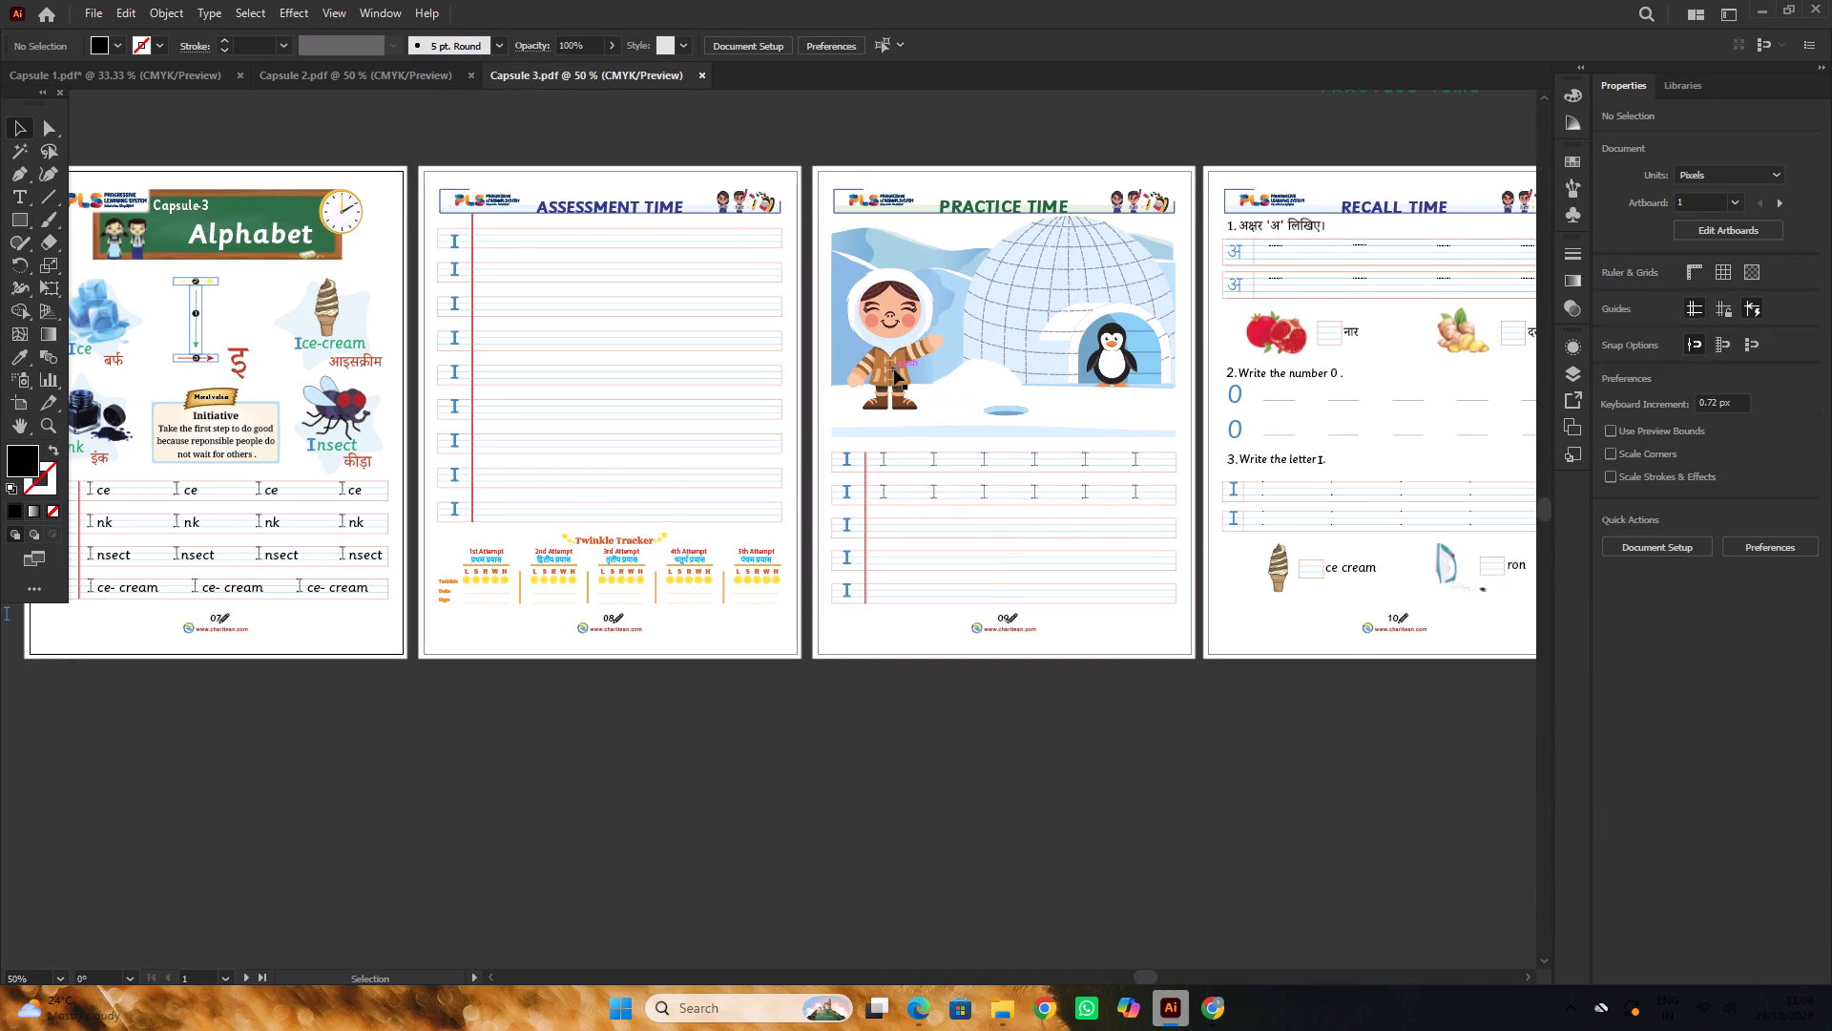
{"action": "scroll", "coordinate": [894, 368], "scroll_direction": "down", "scroll_amount": 4}
{"action": "scroll", "coordinate": [894, 368], "scroll_direction": "up", "scroll_amount": 1}
{"action": "scroll", "coordinate": [894, 368], "scroll_direction": "down", "scroll_amount": 3}
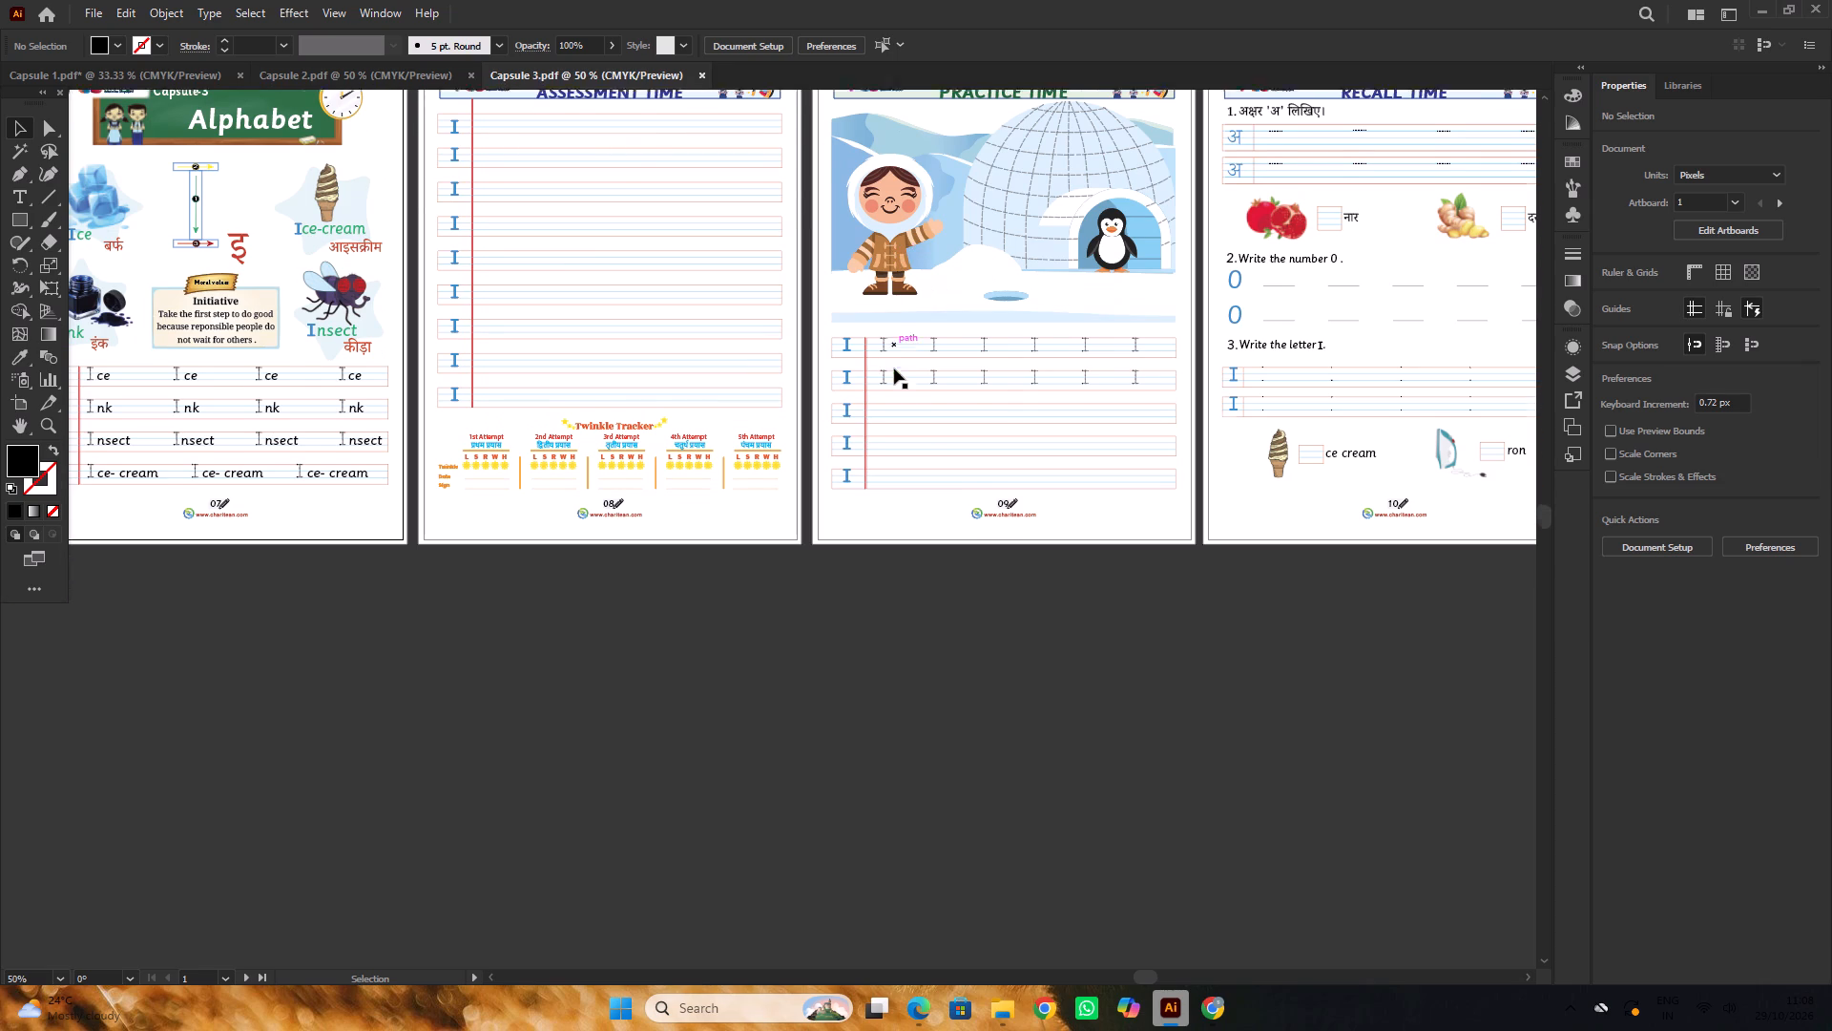
{"action": "scroll", "coordinate": [894, 368], "scroll_direction": "down", "scroll_amount": 1}
{"action": "middle_click_drag", "start_coordinate": [1174, 452], "coordinate": [844, 494]}
{"action": "scroll", "coordinate": [846, 486], "scroll_direction": "up", "scroll_amount": 4}
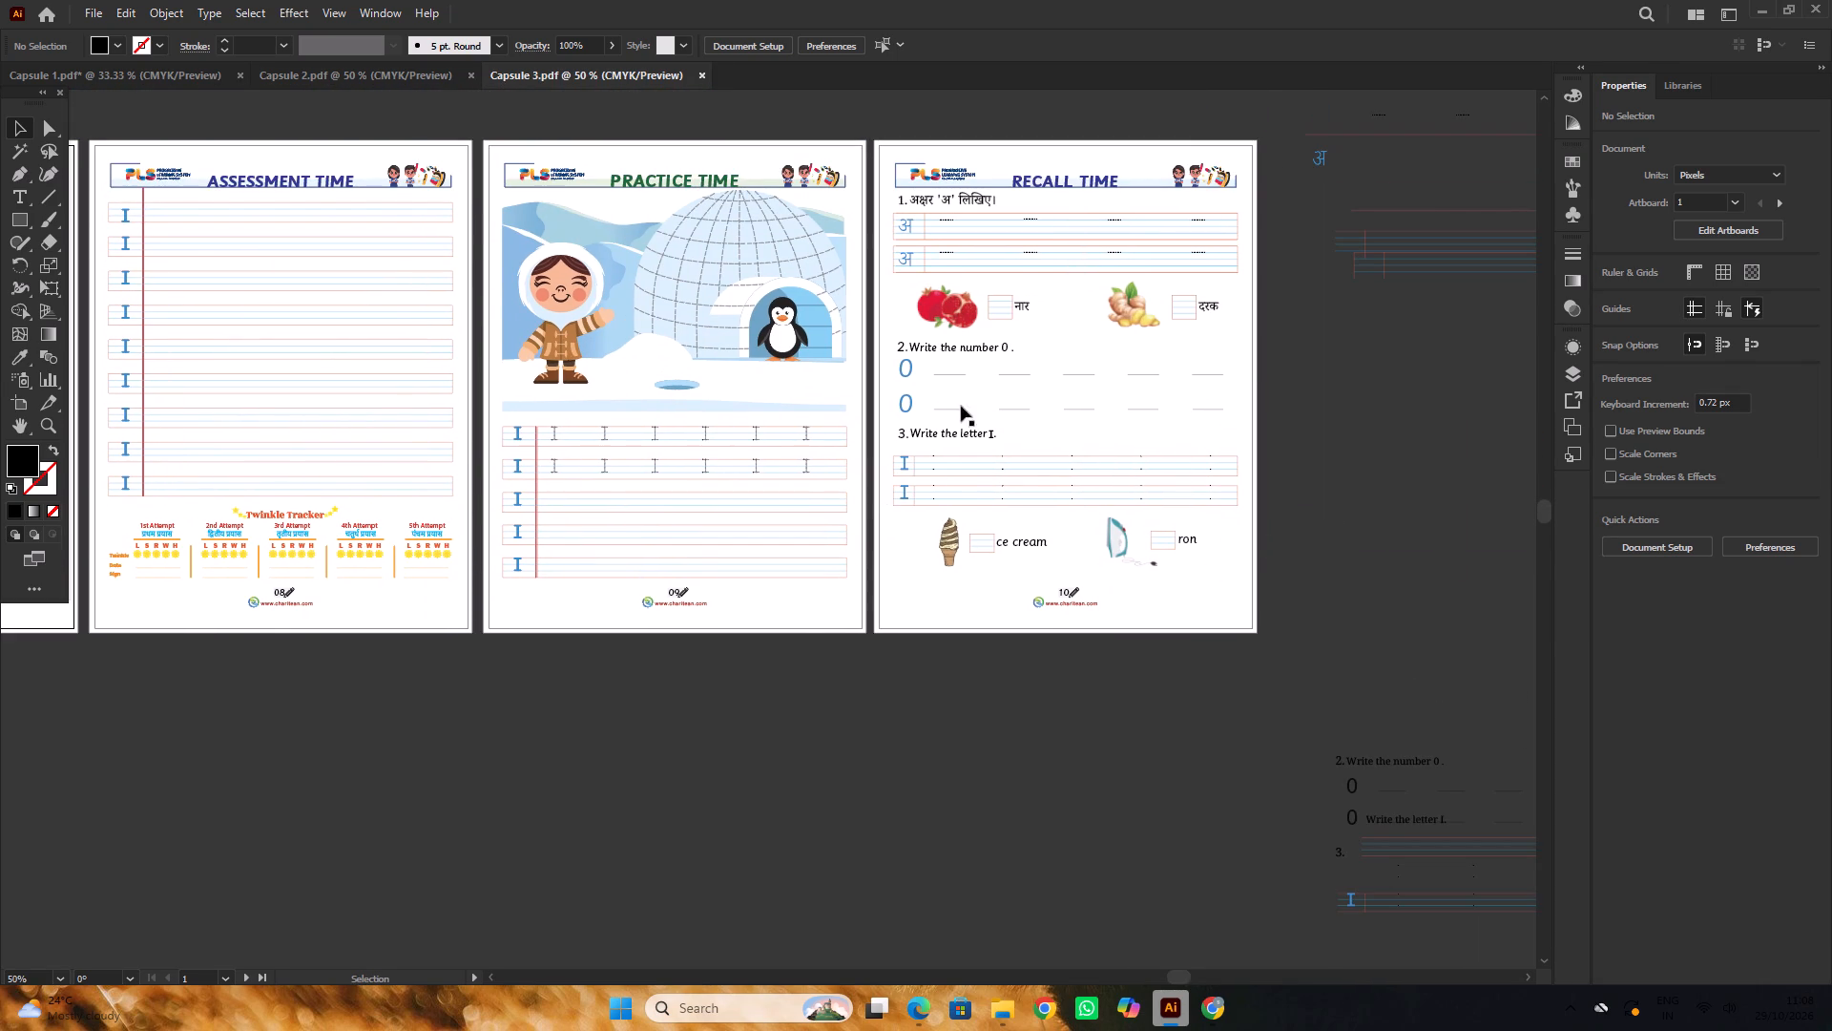
{"action": "scroll", "coordinate": [826, 346], "scroll_direction": "up", "scroll_amount": 1}
{"action": "scroll", "coordinate": [825, 345], "scroll_direction": "down", "scroll_amount": 2, "text": "alt"}
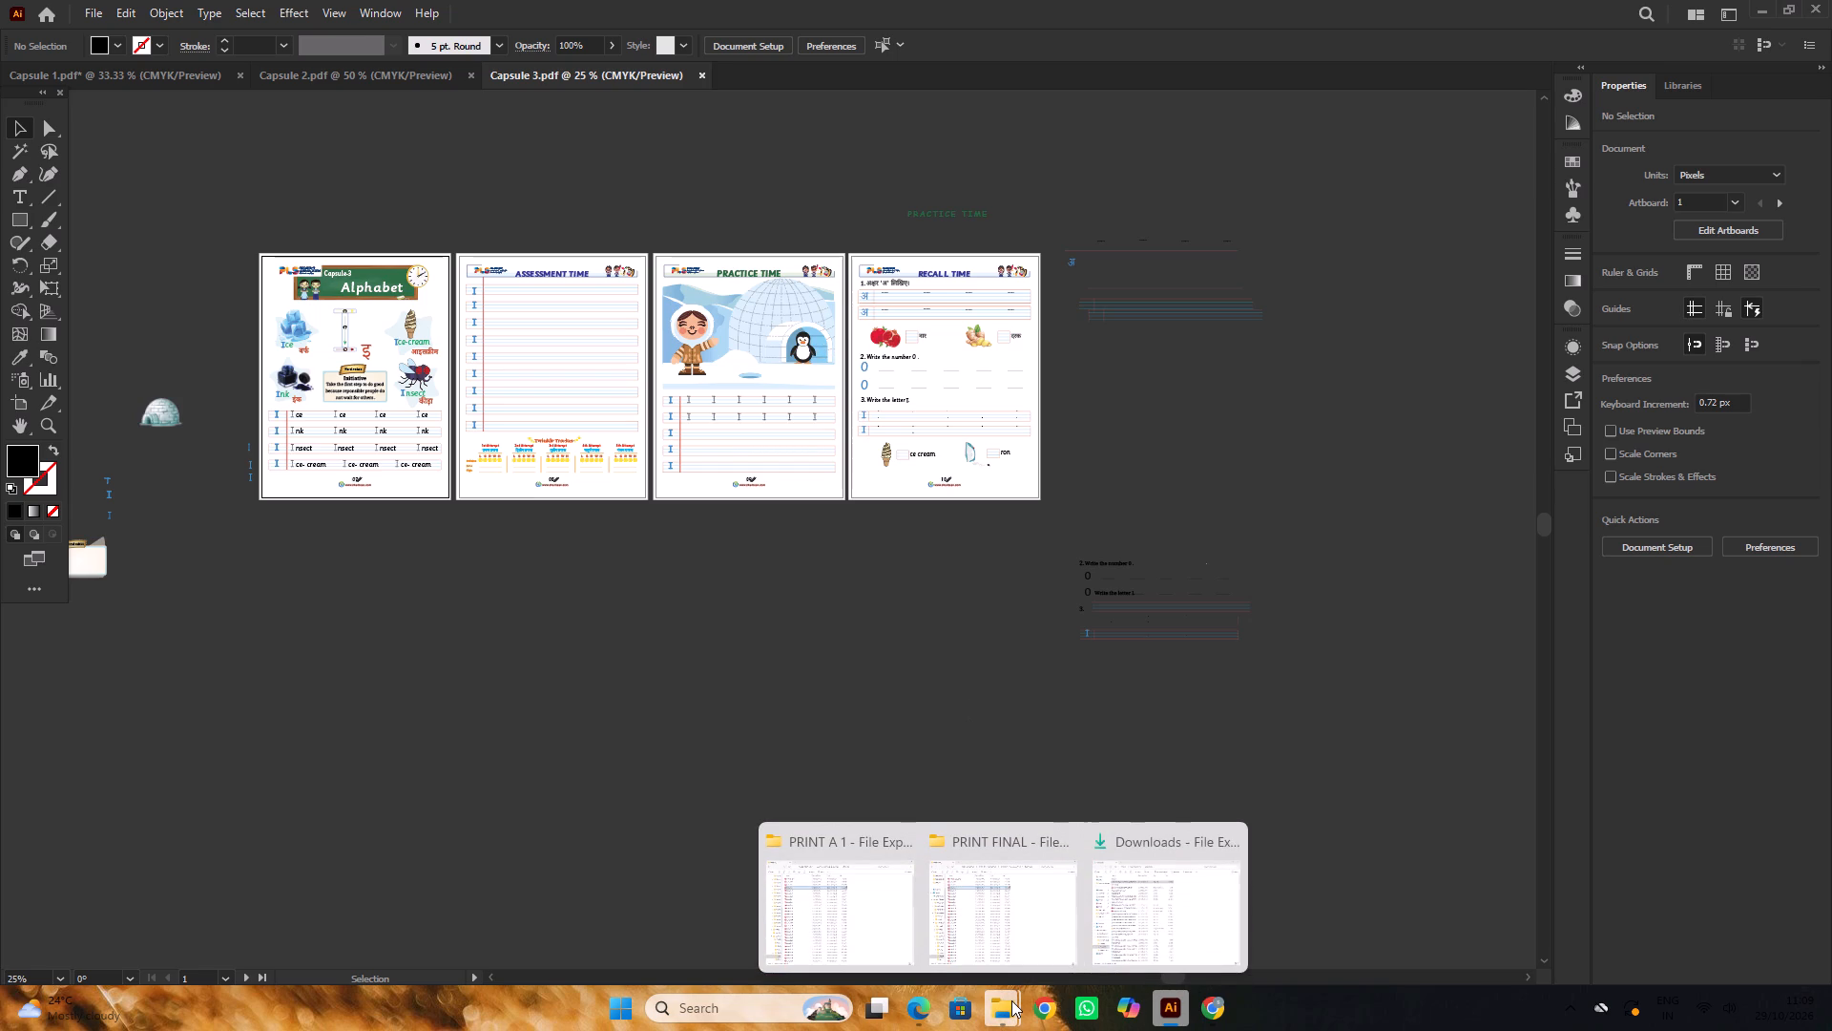
From the PRINT A 1 folder in File Explorer, open the Capsule 4 PDF in Illustrator.
{"action": "left_click", "coordinate": [859, 898]}
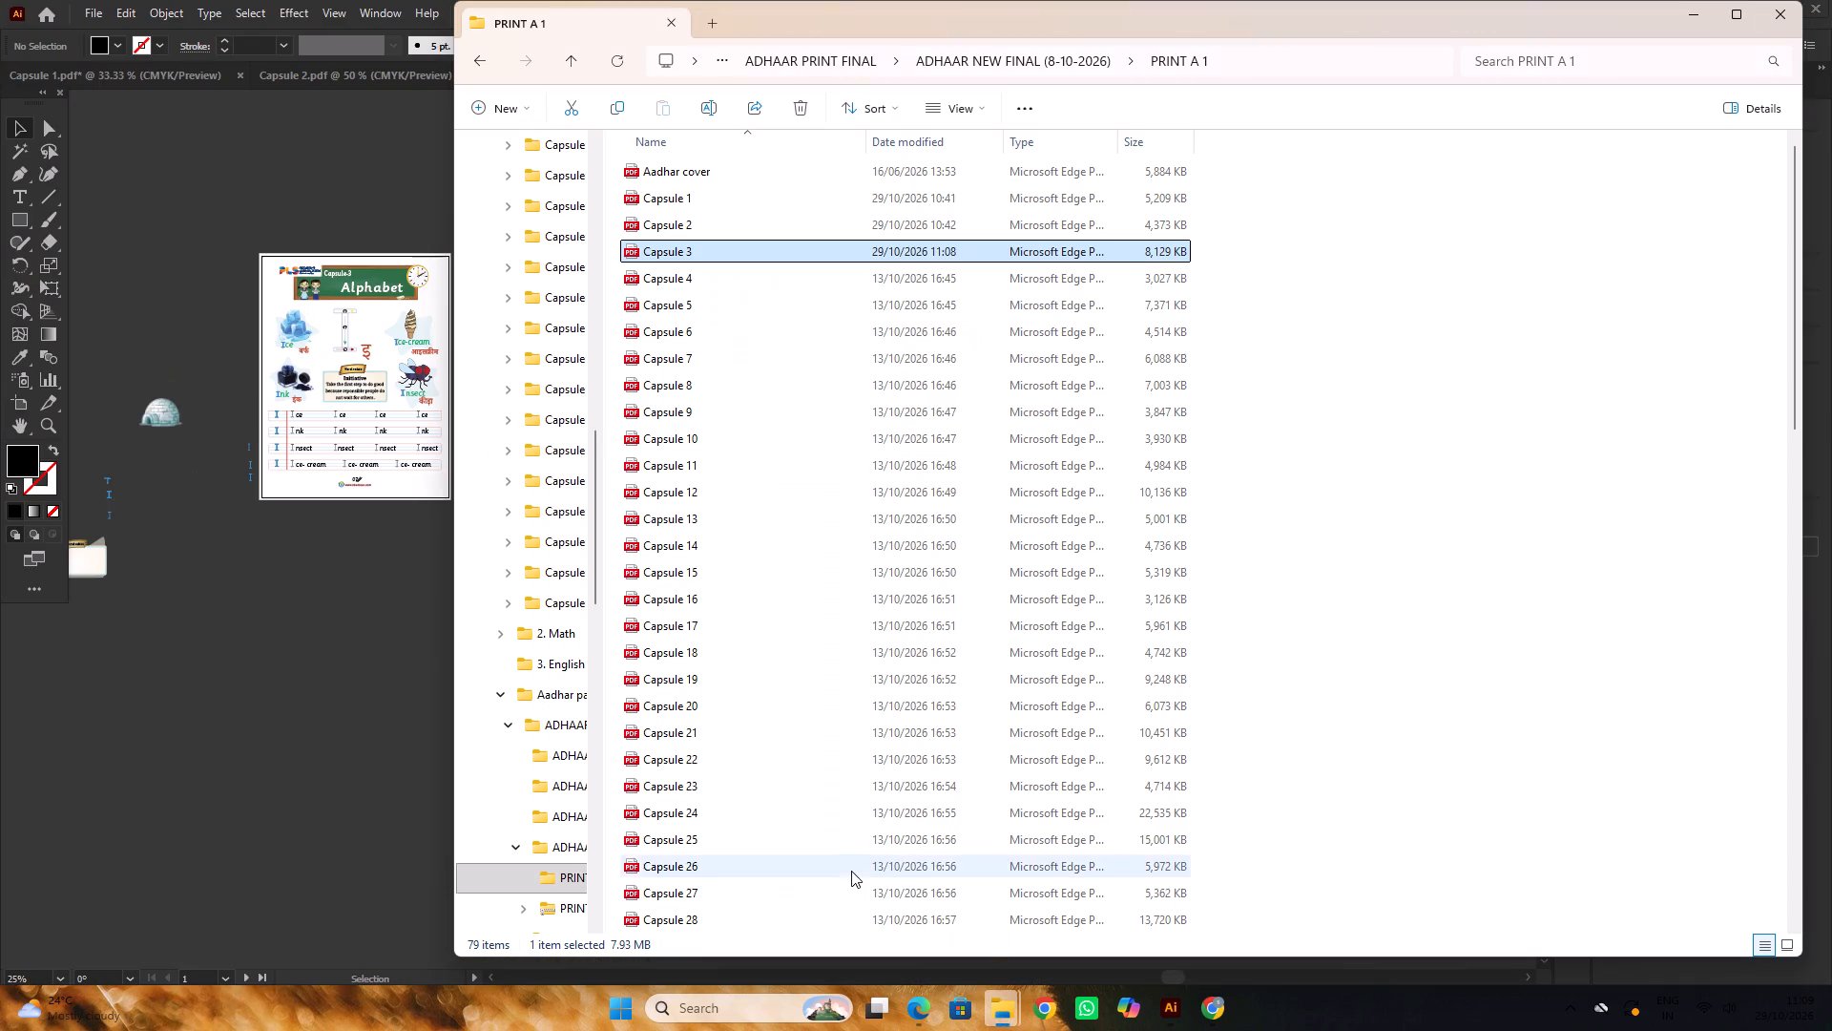
{"action": "left_click", "coordinate": [700, 282]}
{"action": "right_click", "coordinate": [700, 282]}
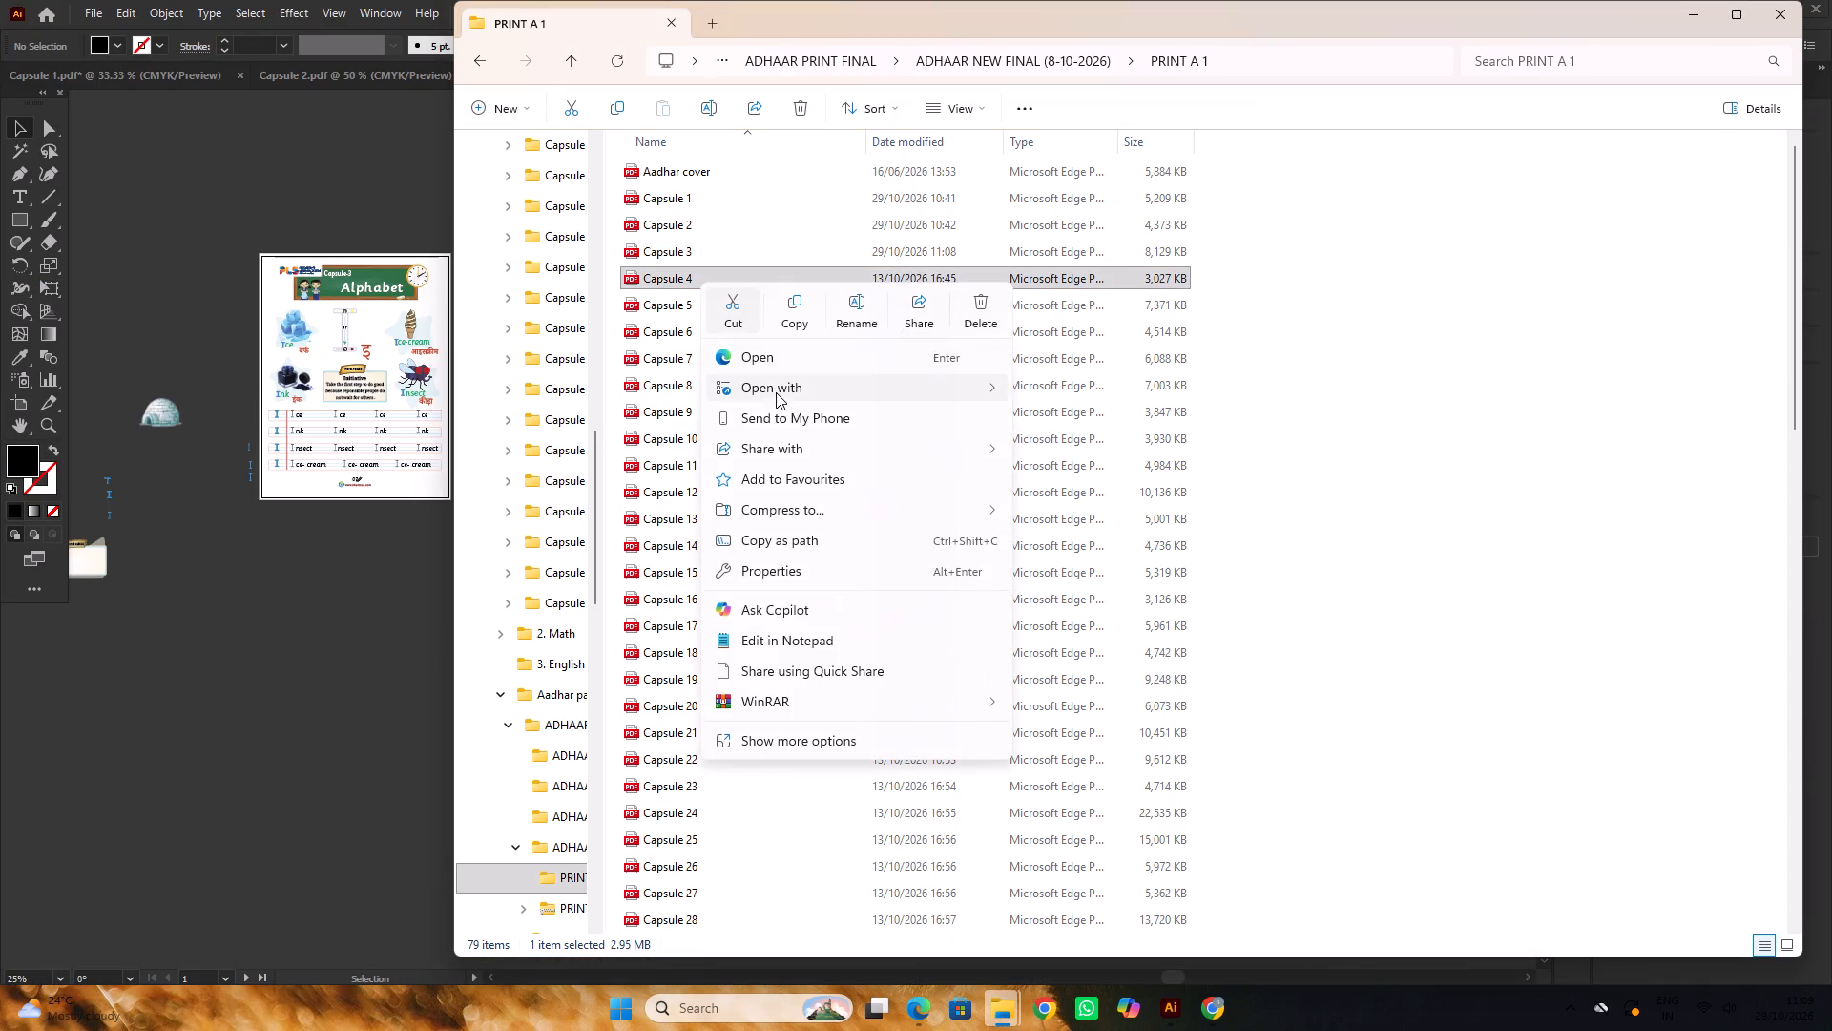
{"action": "left_click", "coordinate": [1078, 392]}
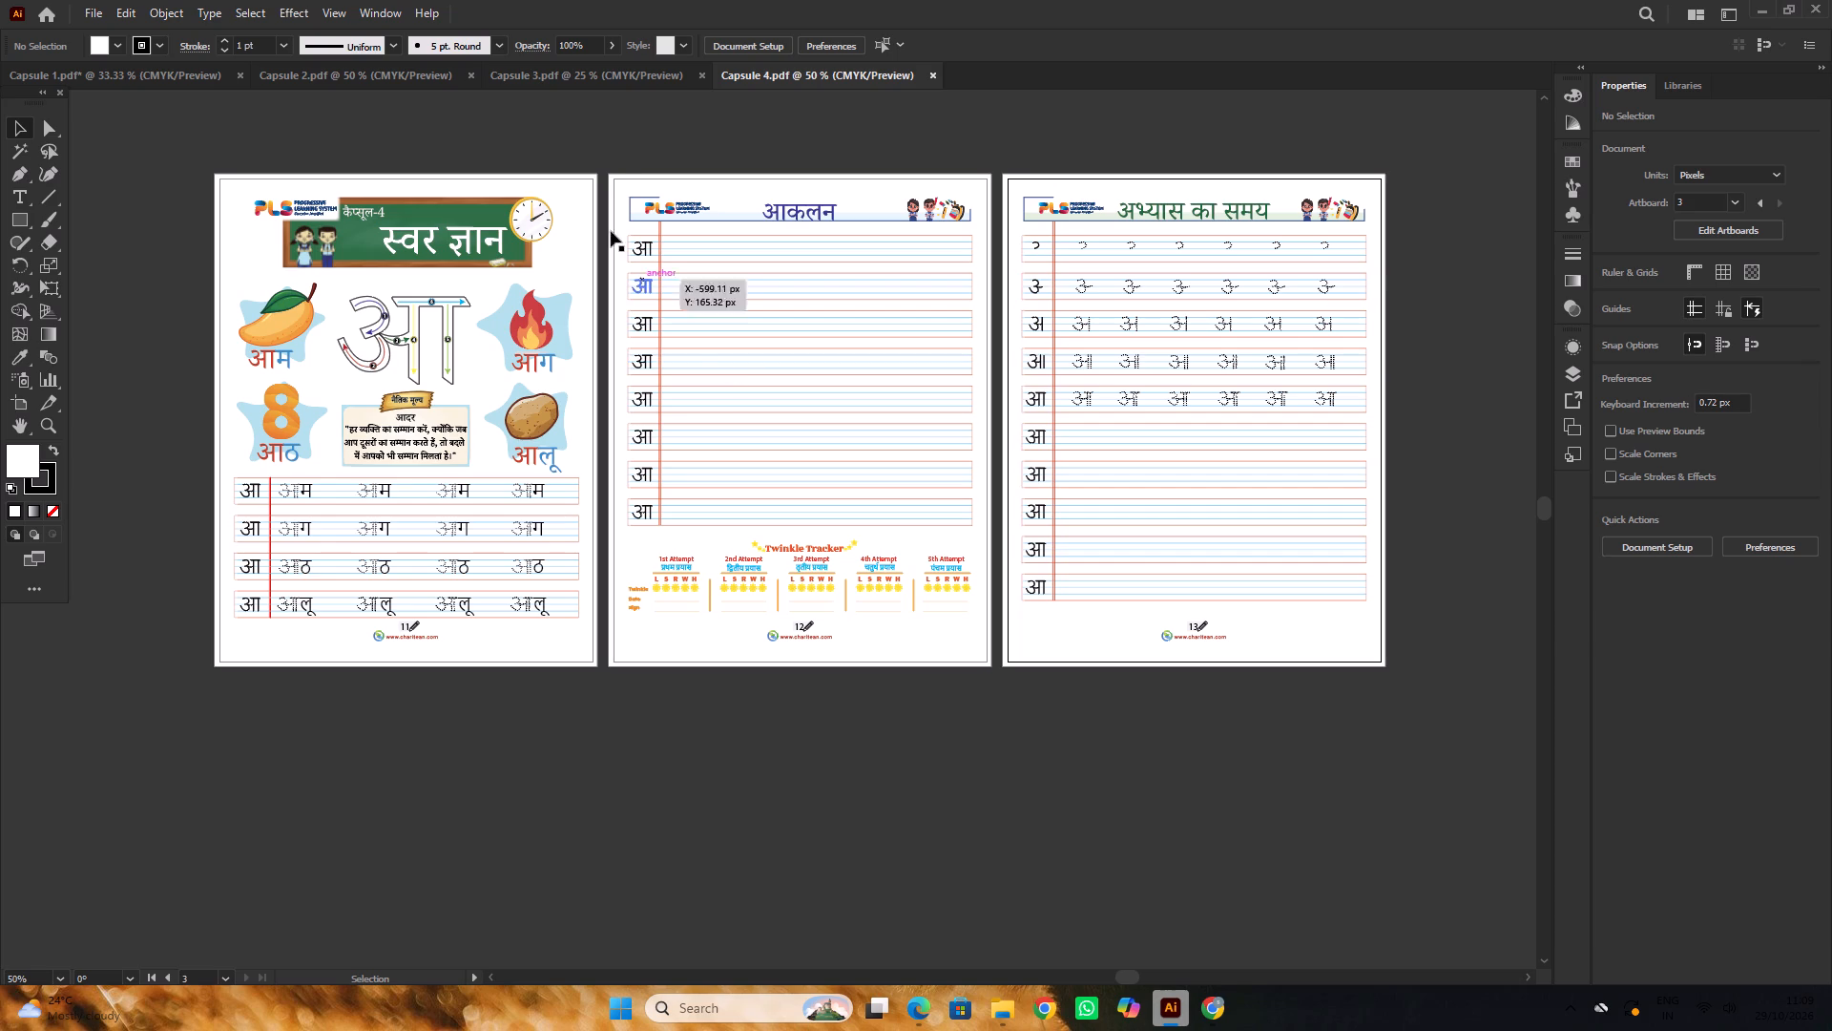
In Capsule 3, raise the first blue letter I on the Assessment Time page into its ruled row, then save the file.
{"action": "left_click", "coordinate": [622, 75]}
{"action": "scroll", "coordinate": [462, 292], "scroll_direction": "up", "scroll_amount": 5, "text": "alt"}
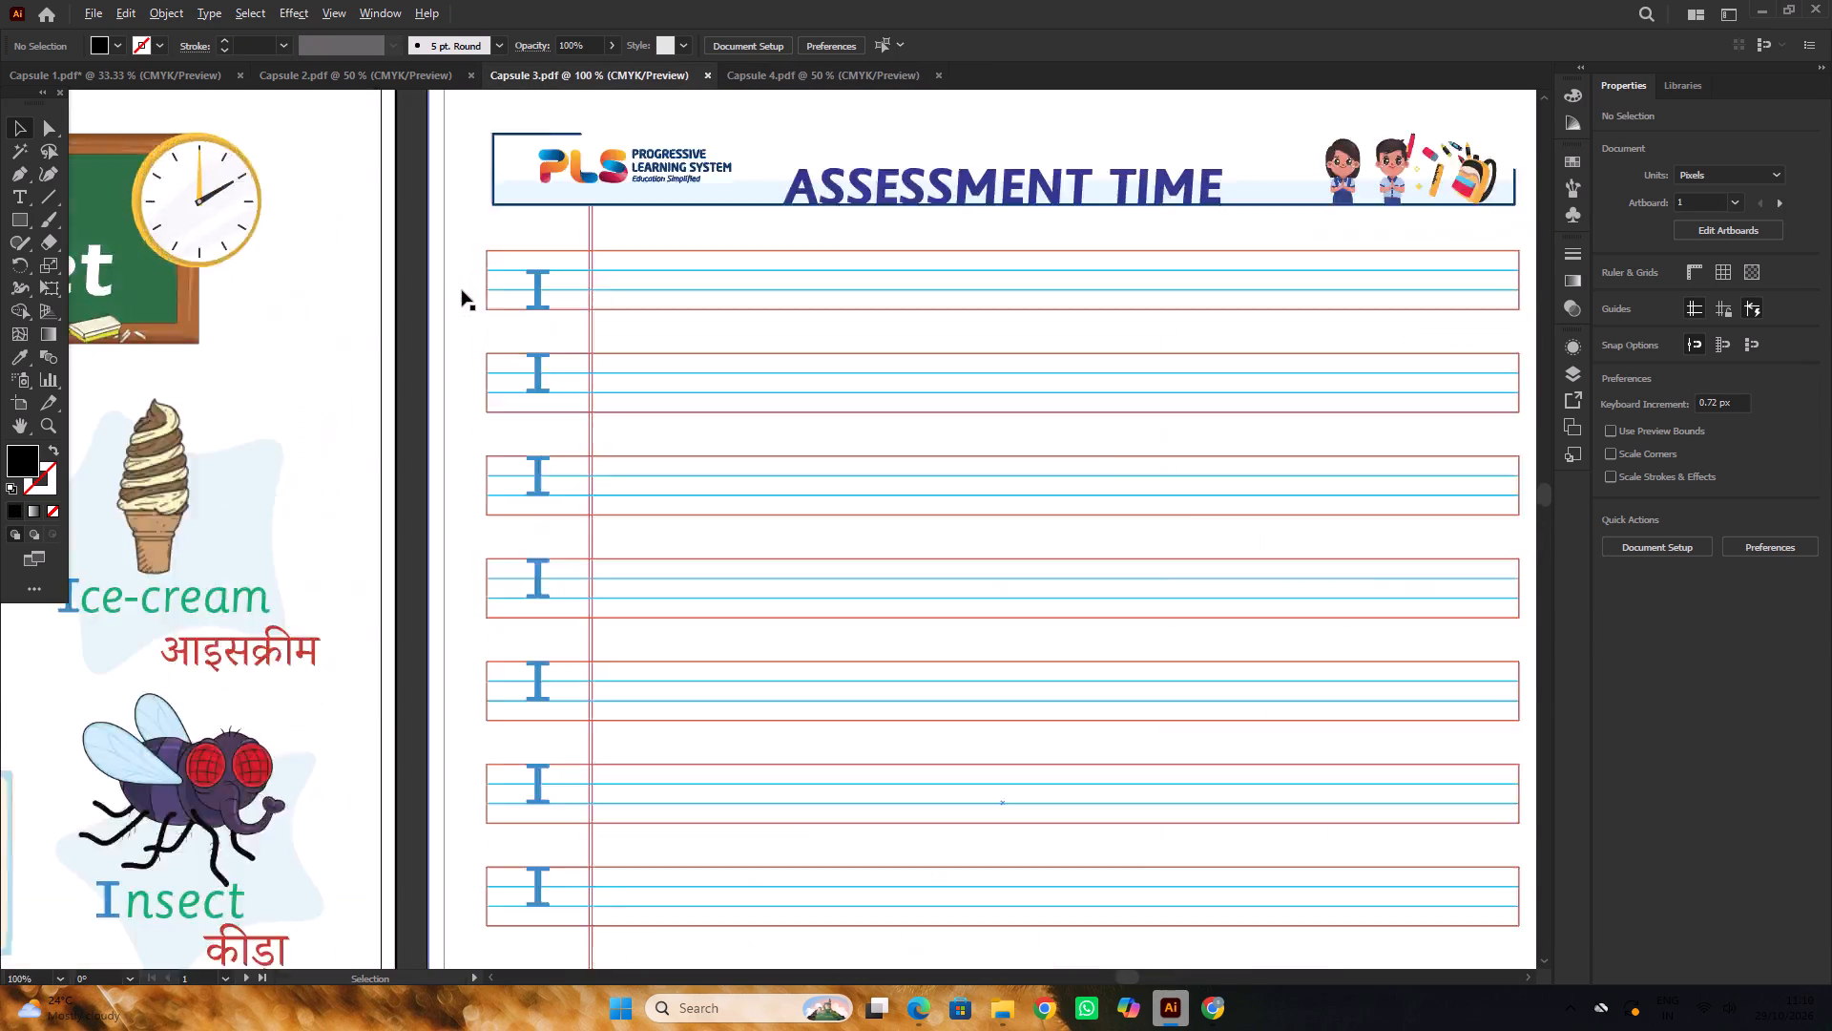
{"action": "scroll", "coordinate": [462, 290], "scroll_direction": "up", "scroll_amount": 1, "text": "alt"}
{"action": "scroll", "coordinate": [571, 311], "scroll_direction": "up", "scroll_amount": 2}
{"action": "left_click", "coordinate": [565, 326]}
{"action": "scroll", "coordinate": [565, 326], "scroll_direction": "up", "scroll_amount": 3}
{"action": "left_click_drag", "start_coordinate": [560, 366], "coordinate": [555, 313]}
{"action": "scroll", "coordinate": [554, 313], "scroll_direction": "down", "scroll_amount": 6, "text": "alt"}
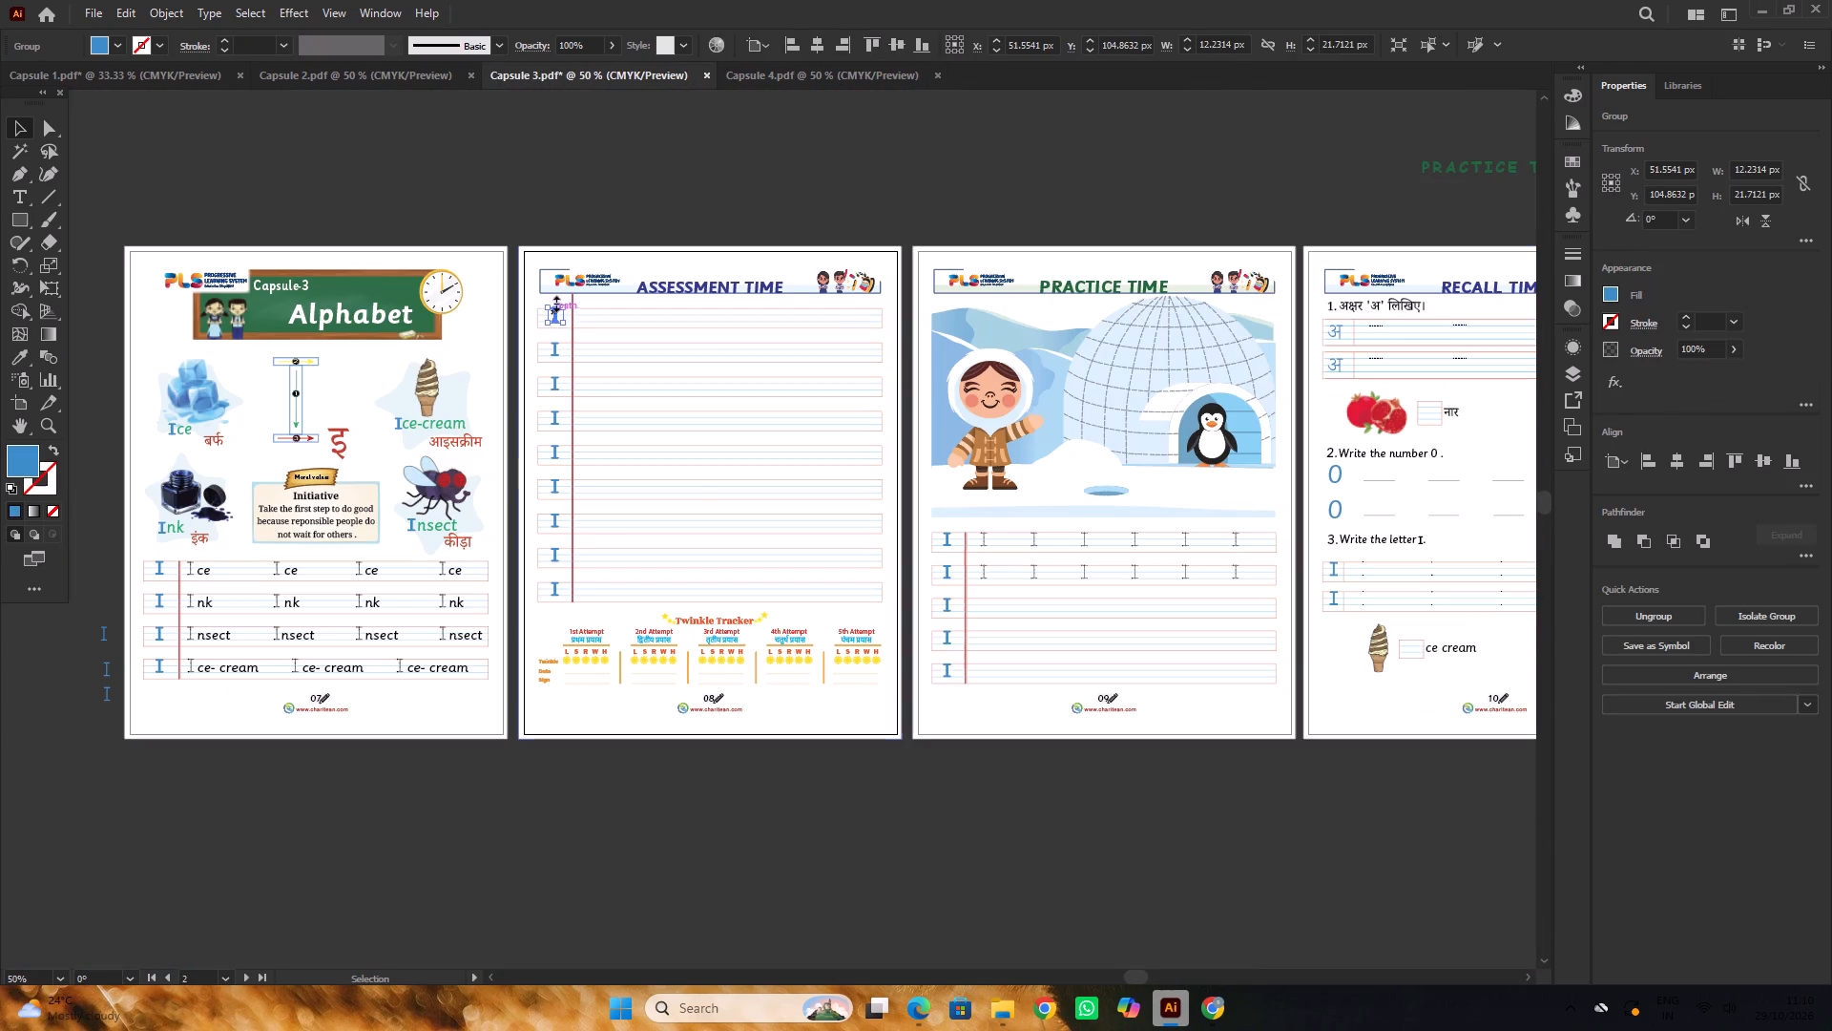
{"action": "left_click", "coordinate": [571, 192]}
{"action": "key", "text": "ctrl+s"}
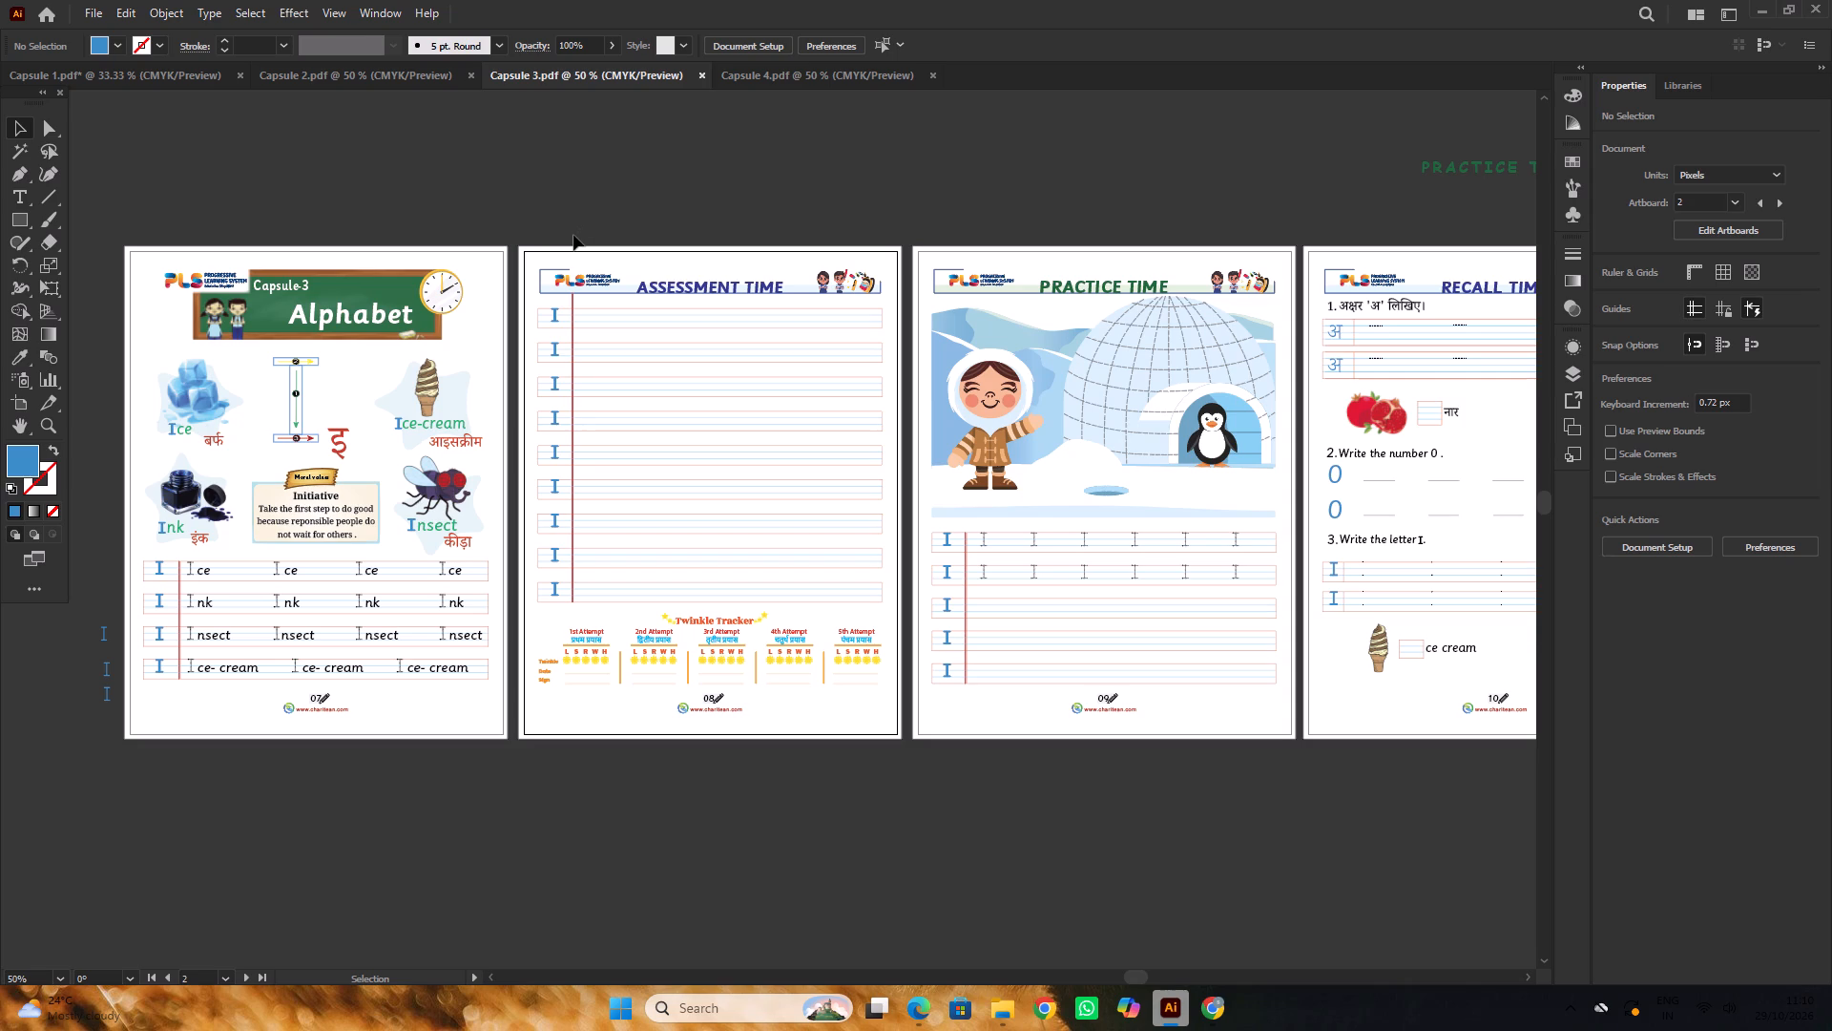
Switch to Capsule 4.pdf and look over its first page and title banner.
{"action": "left_click", "coordinate": [822, 74]}
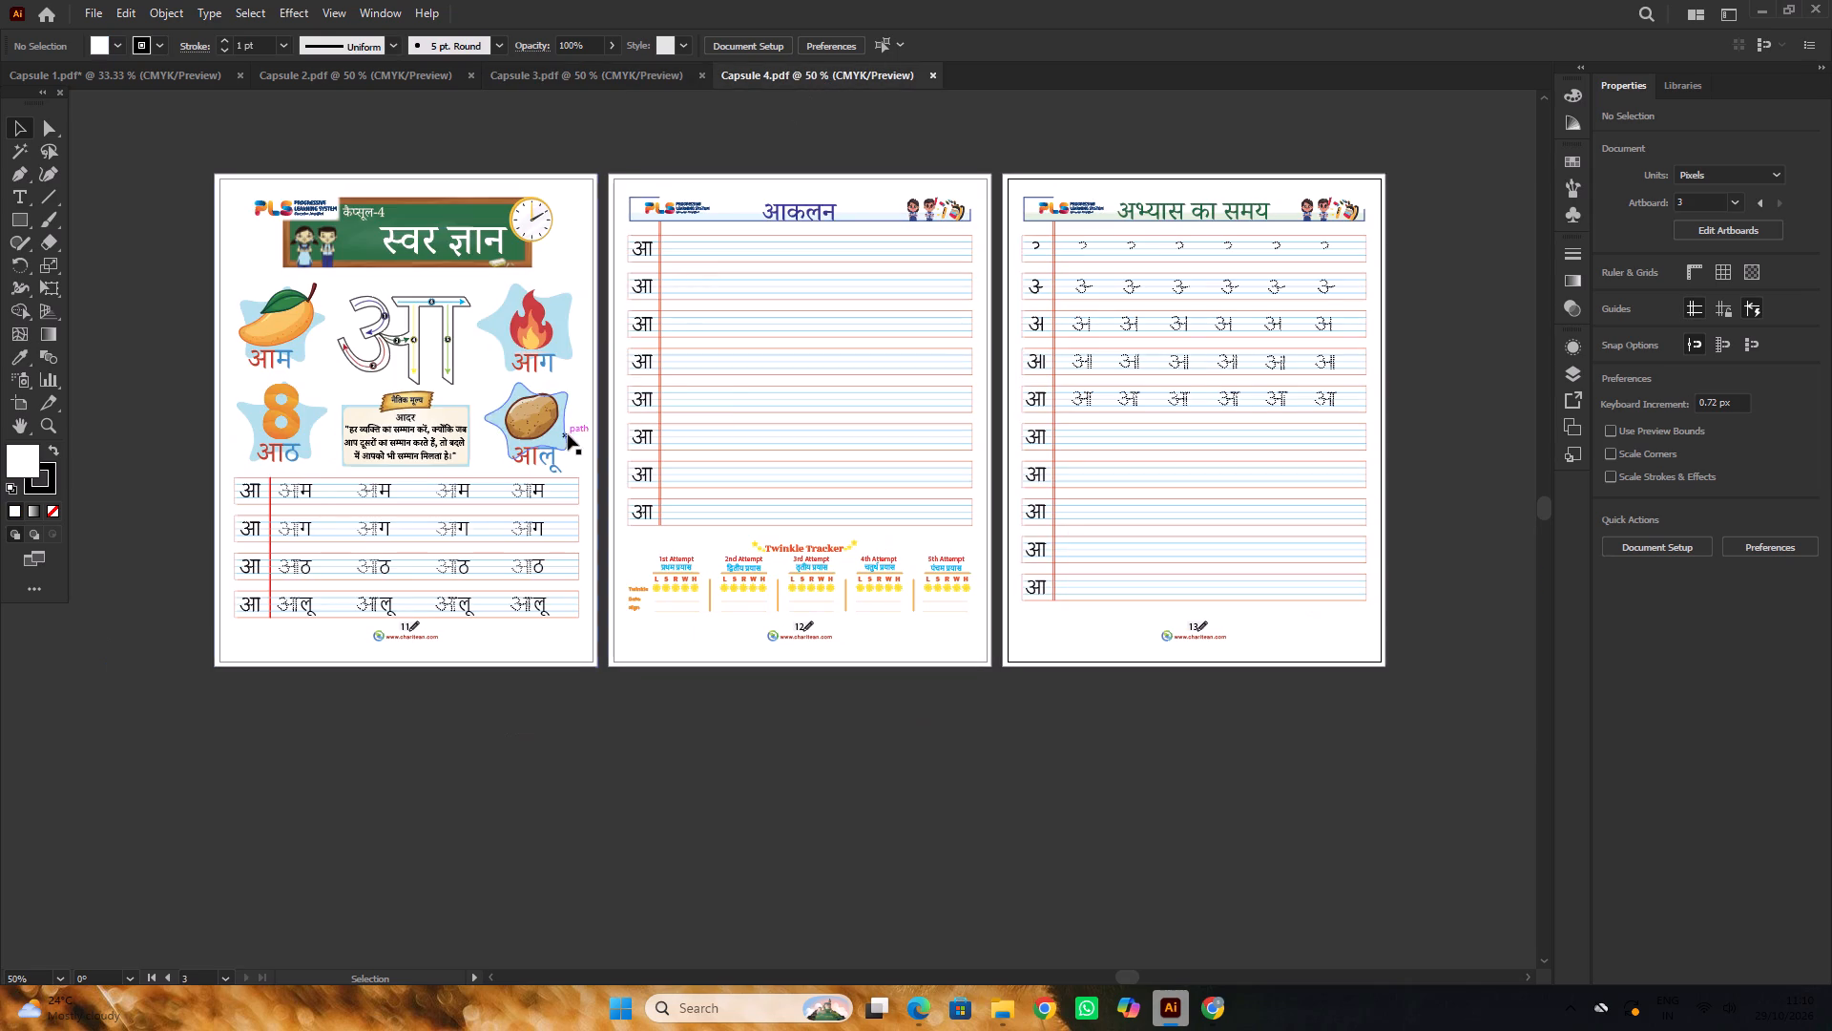
{"action": "scroll", "coordinate": [460, 299], "scroll_direction": "up", "scroll_amount": 2}
{"action": "scroll", "coordinate": [413, 293], "scroll_direction": "up", "scroll_amount": 2, "text": "alt"}
{"action": "scroll", "coordinate": [864, 307], "scroll_direction": "down", "scroll_amount": 1, "text": "alt"}
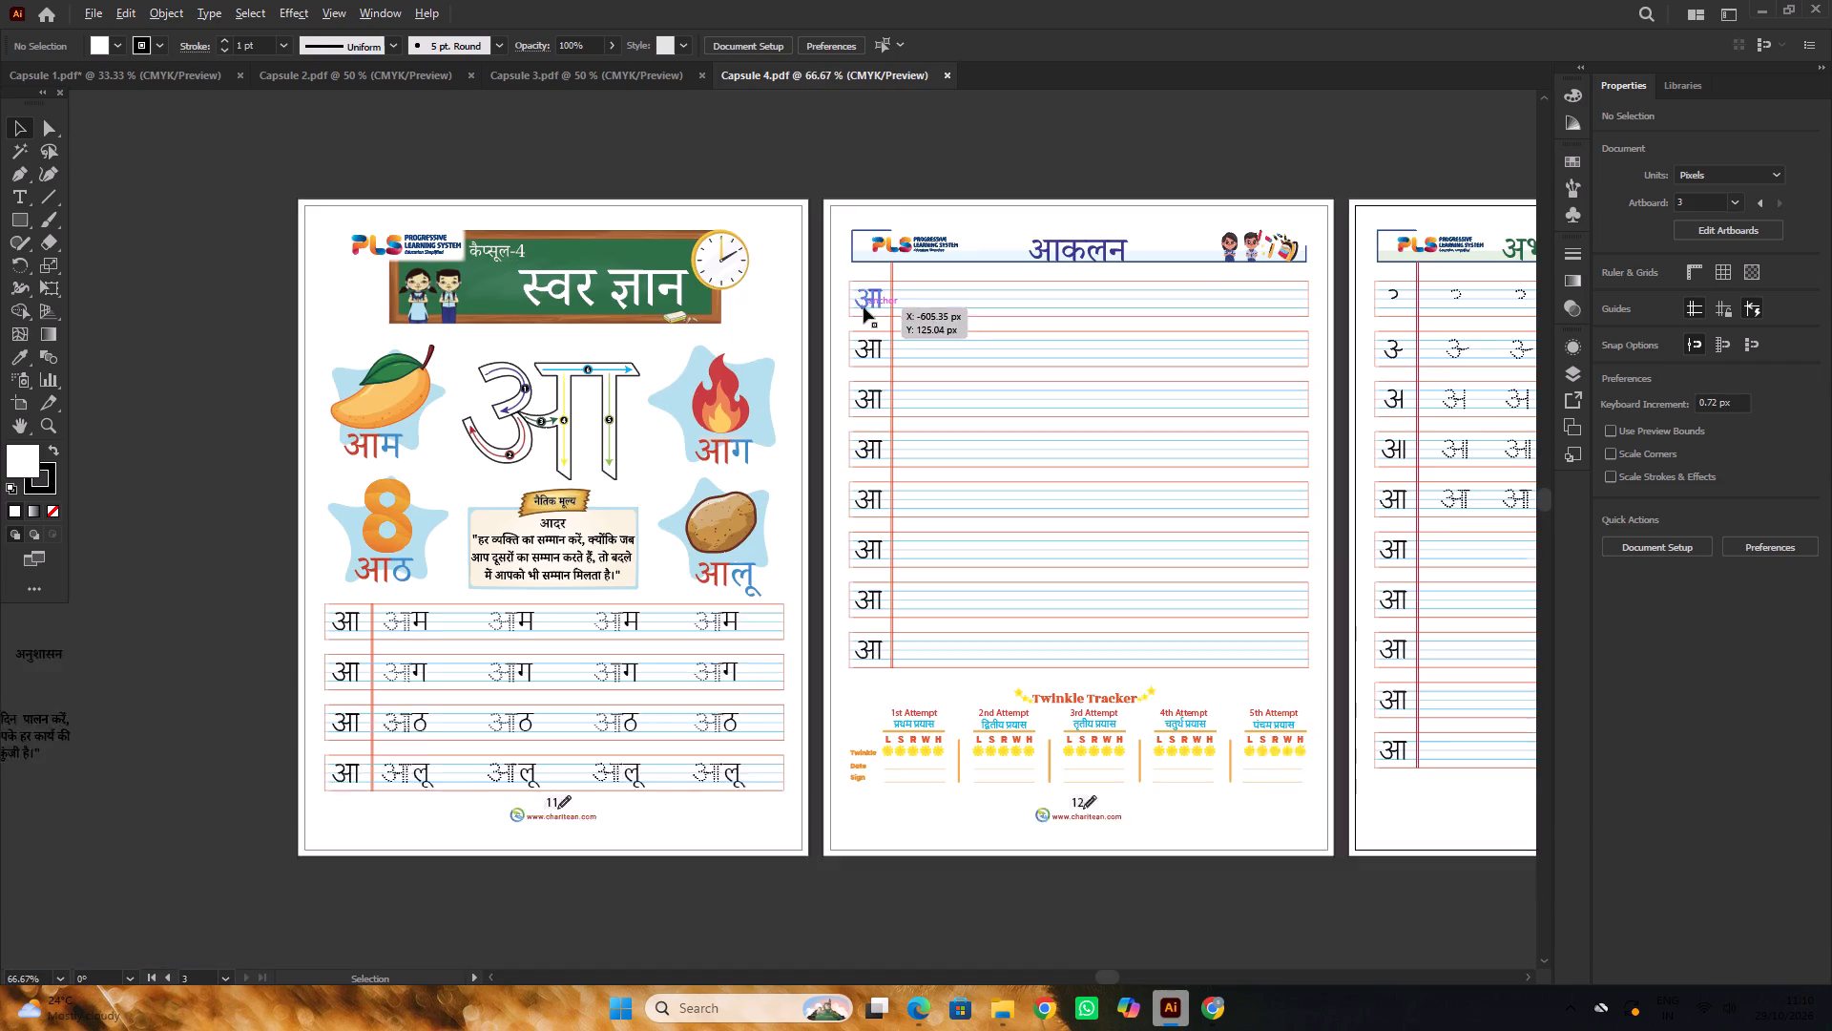
{"action": "scroll", "coordinate": [864, 305], "scroll_direction": "up", "scroll_amount": 2}
{"action": "scroll", "coordinate": [698, 293], "scroll_direction": "up", "scroll_amount": 1, "text": "alt"}
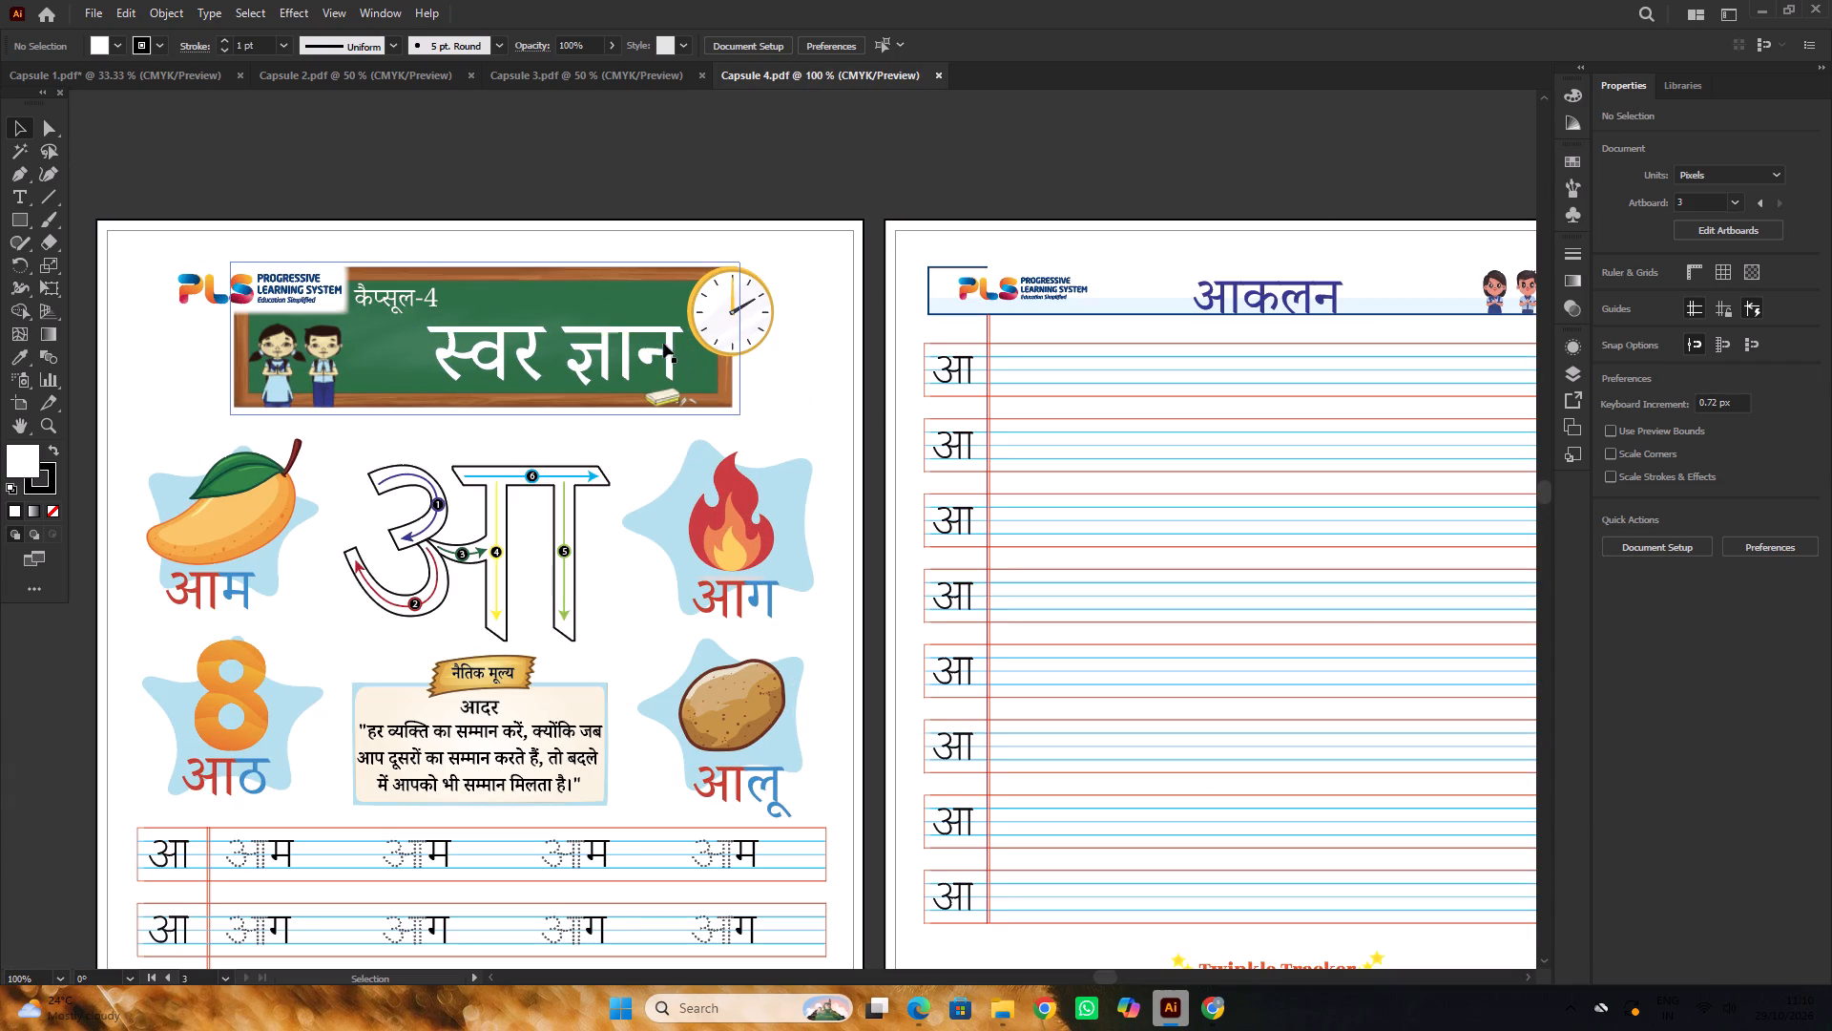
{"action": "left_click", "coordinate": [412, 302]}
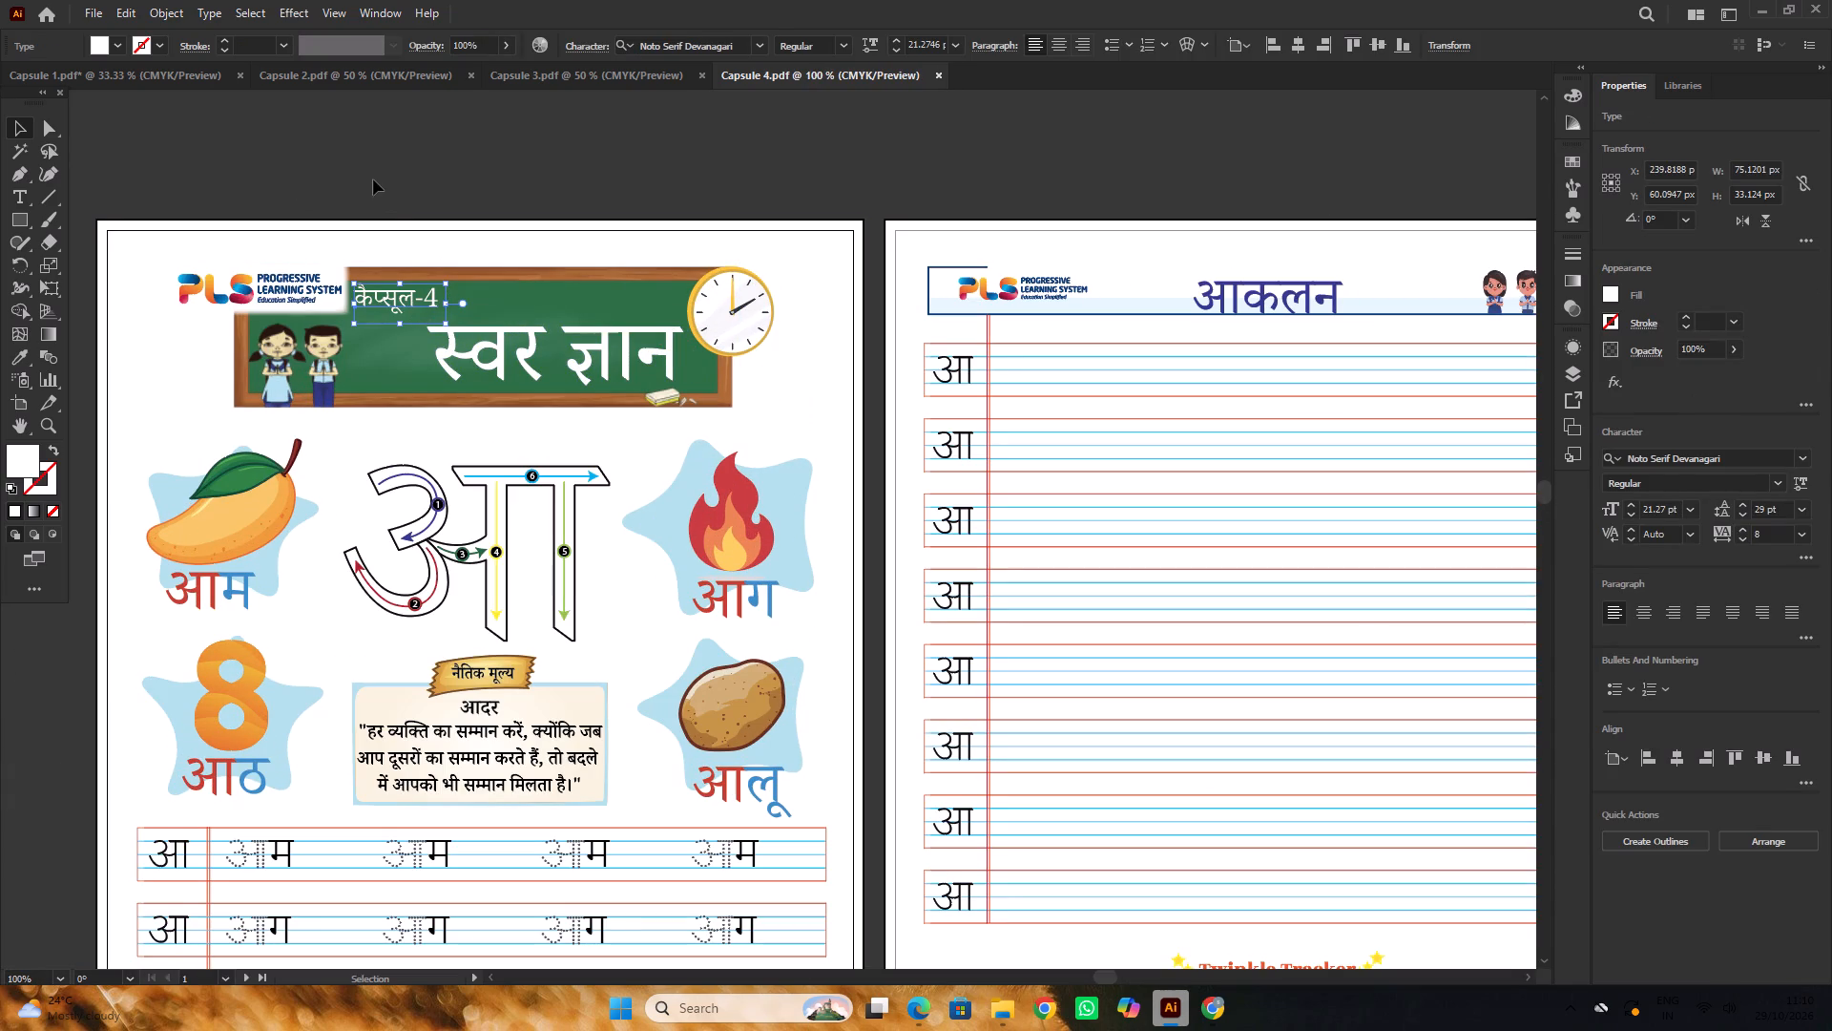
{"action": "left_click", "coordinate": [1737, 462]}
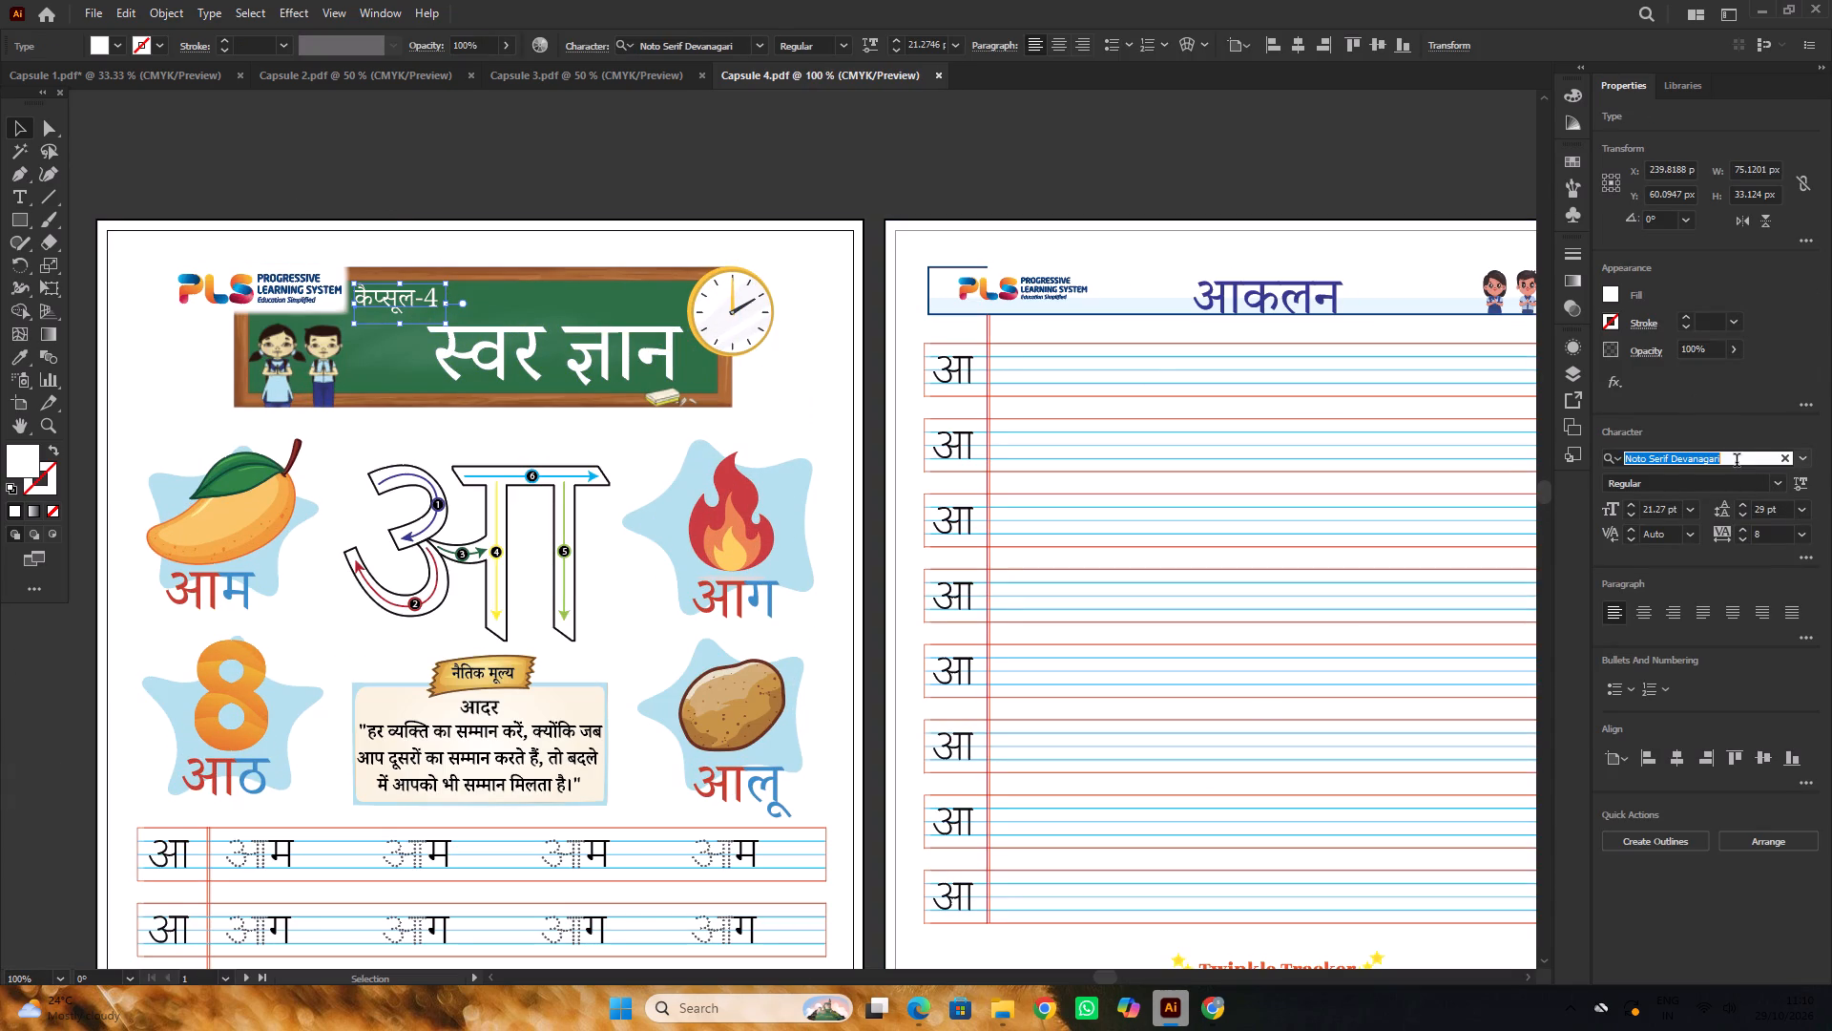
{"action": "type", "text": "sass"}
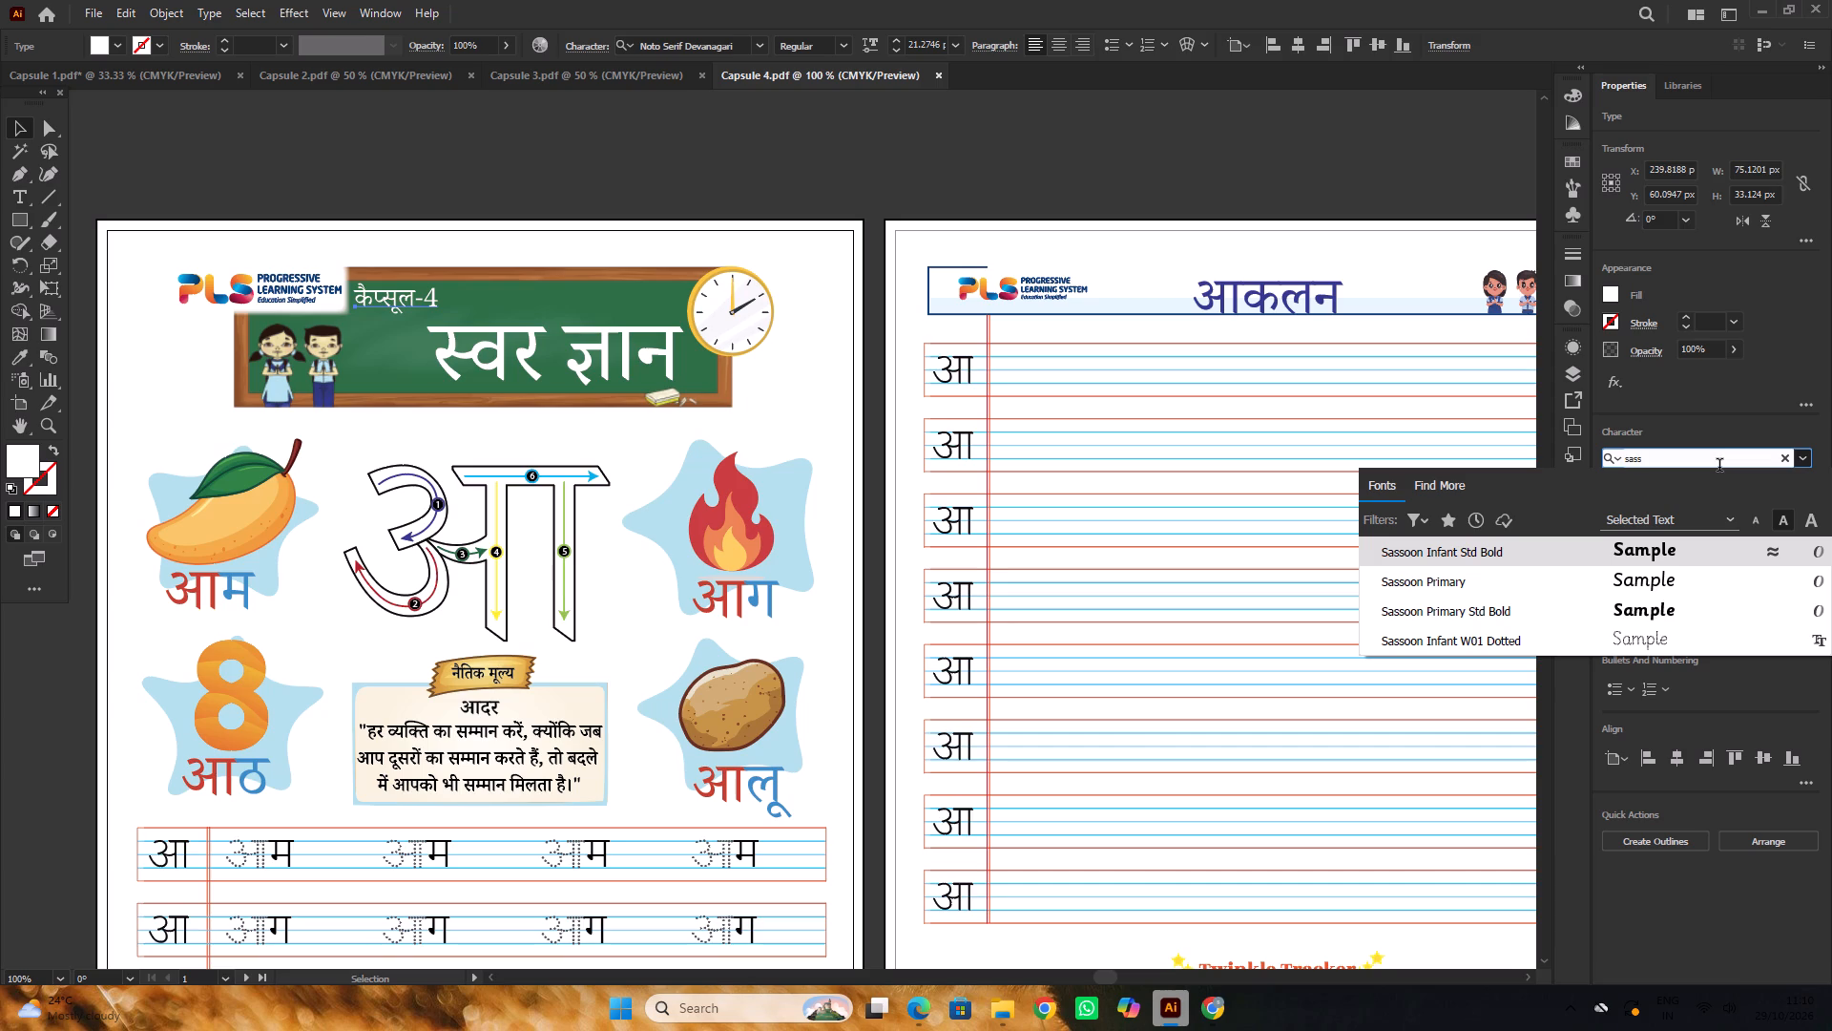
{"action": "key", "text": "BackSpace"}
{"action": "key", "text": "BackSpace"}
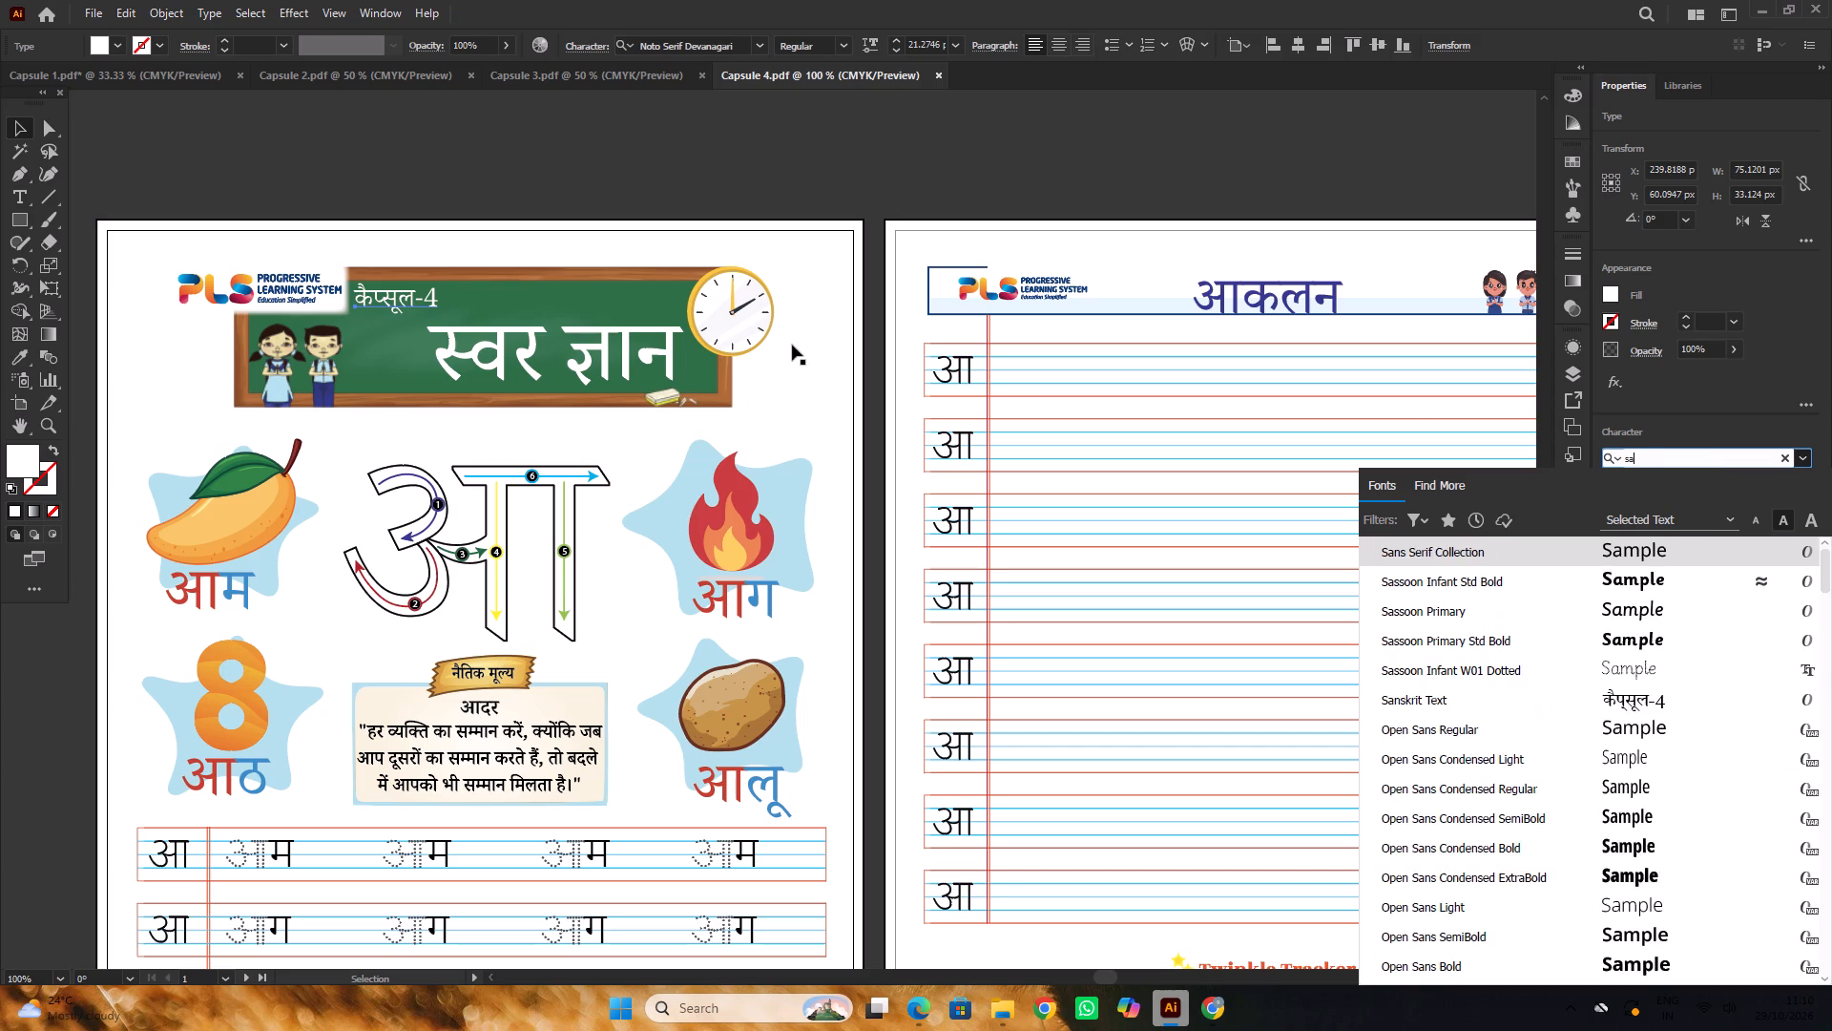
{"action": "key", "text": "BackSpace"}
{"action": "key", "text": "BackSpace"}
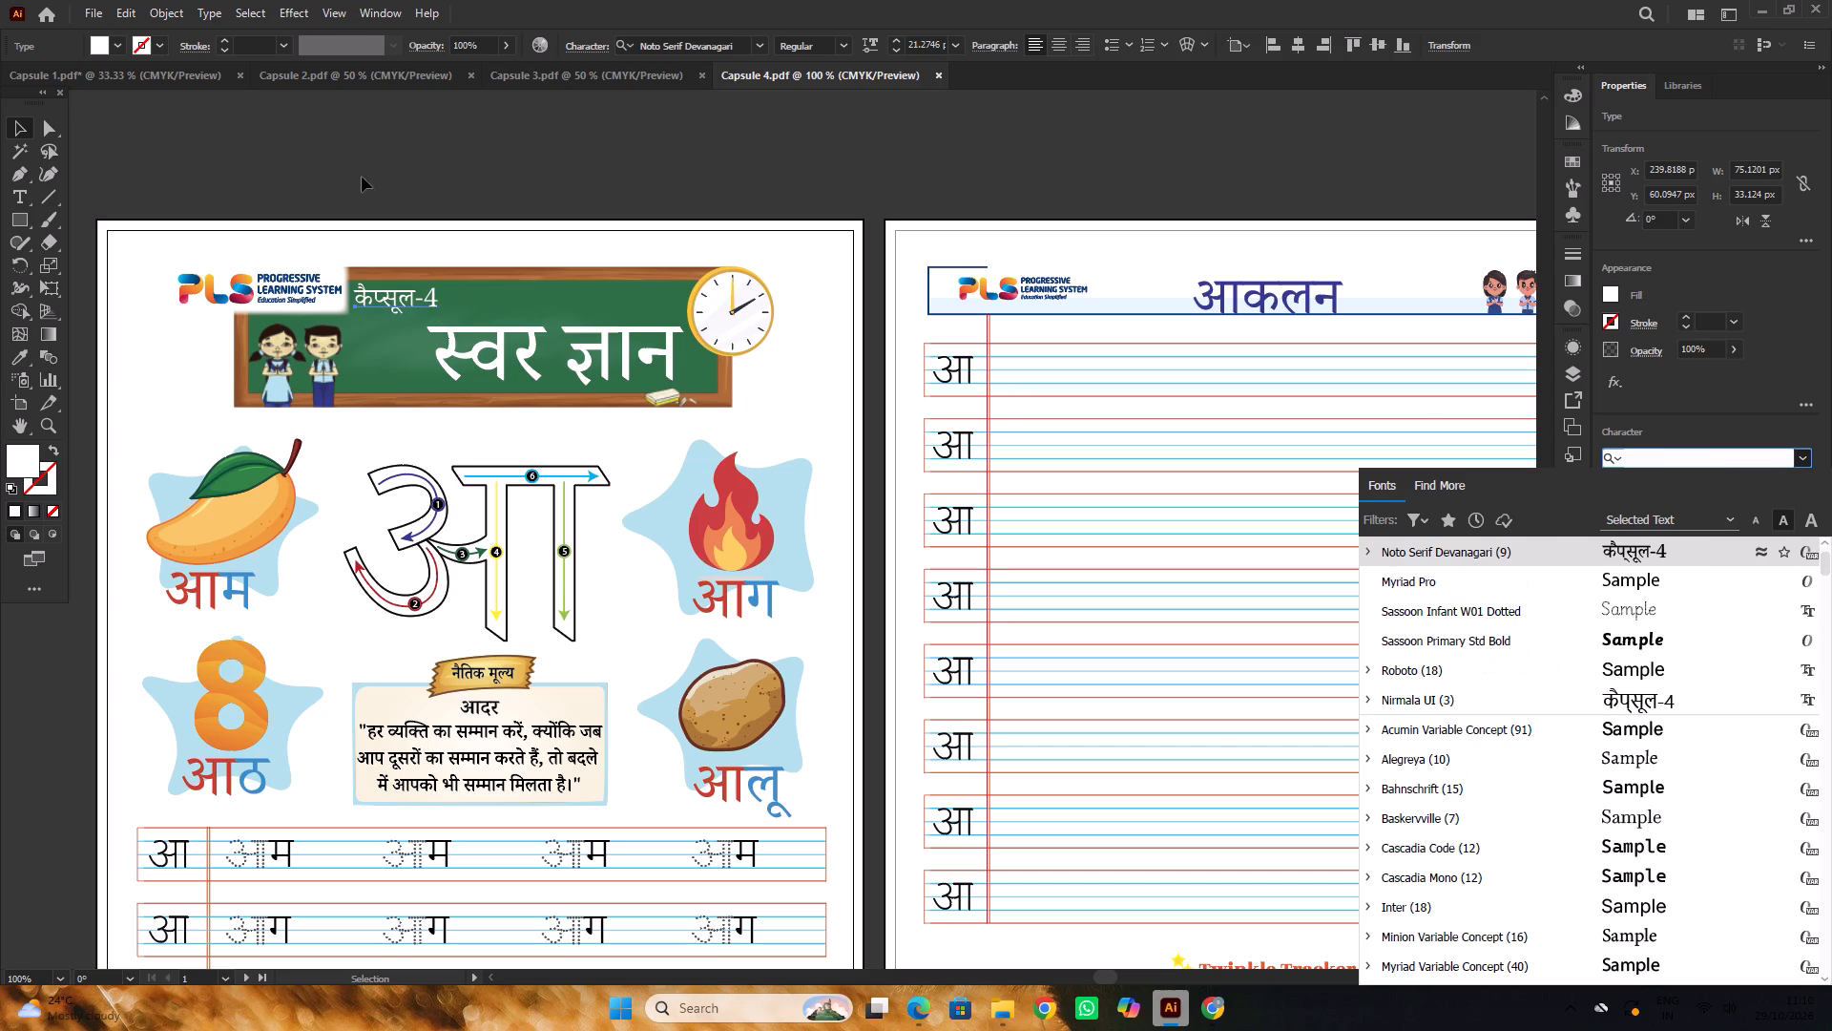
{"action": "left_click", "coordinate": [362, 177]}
Change the font of the digit 4 in the कैप्सूल-4 banner label to Sassoon Primary.
{"action": "scroll", "coordinate": [469, 339], "scroll_direction": "up", "scroll_amount": 2, "text": "alt"}
{"action": "key", "text": "t"}
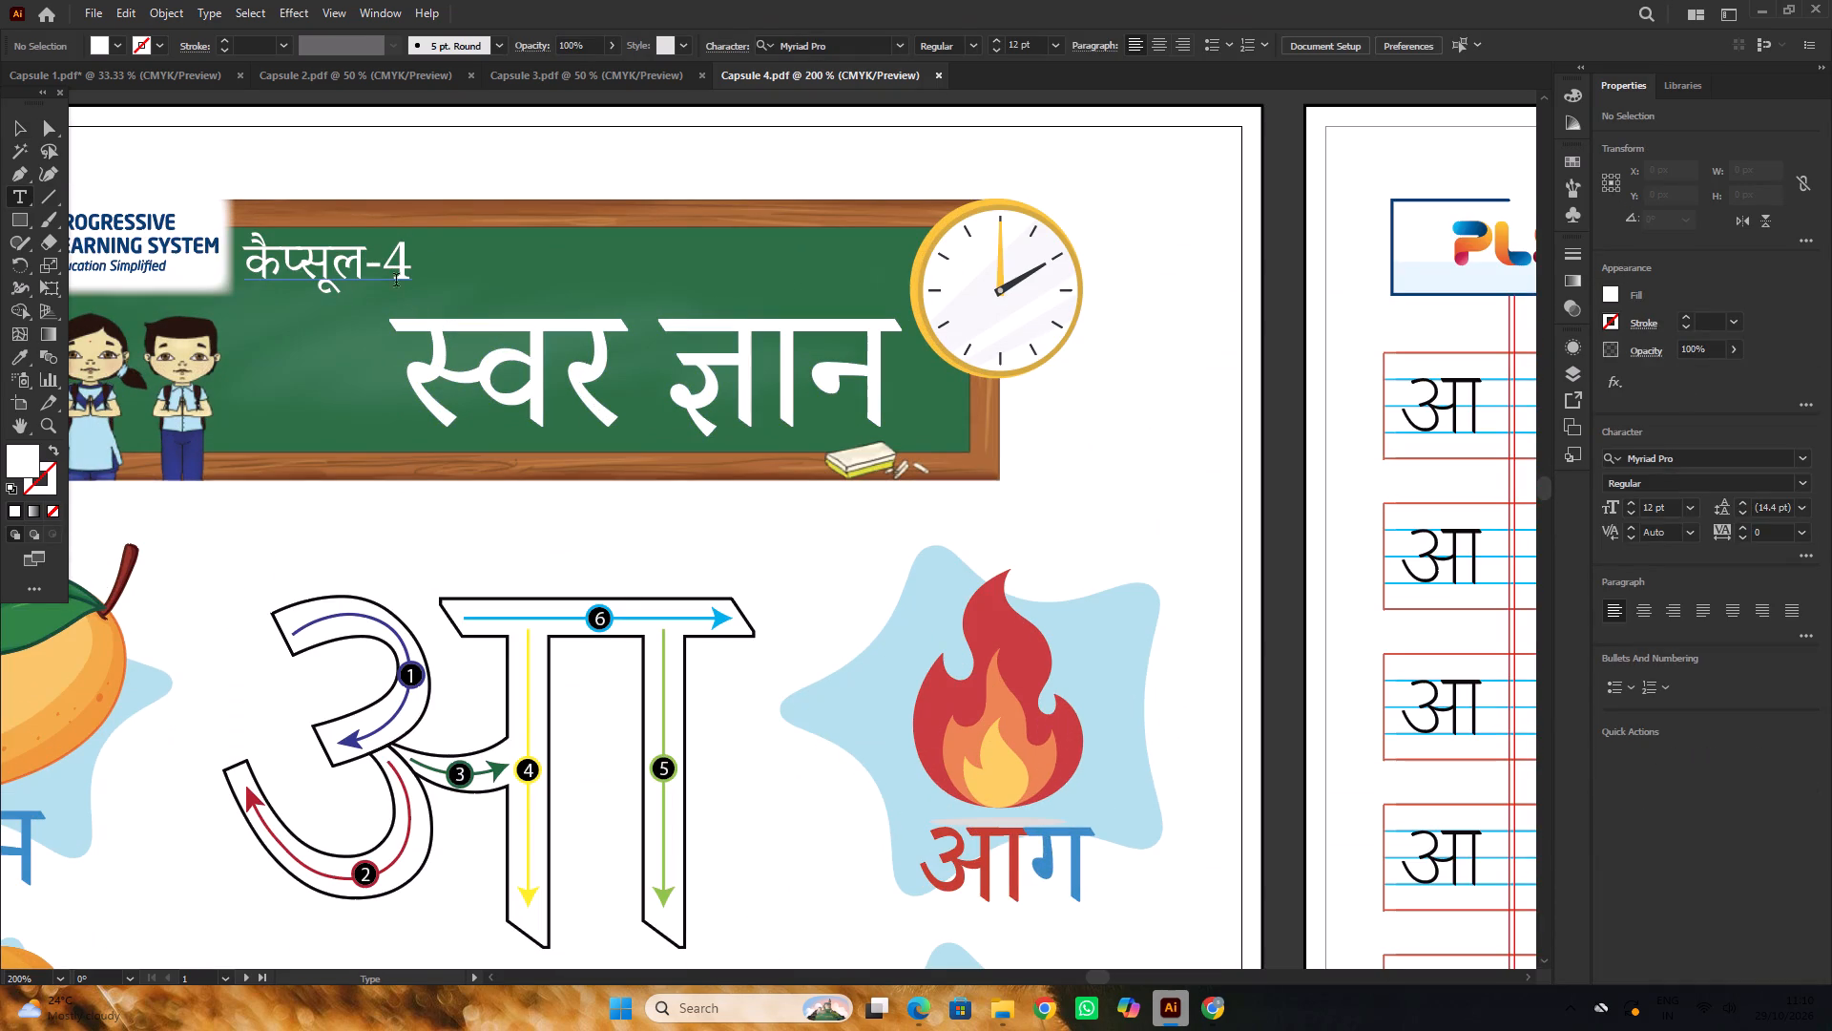
{"action": "left_click_drag", "start_coordinate": [395, 279], "coordinate": [443, 276]}
{"action": "left_click", "coordinate": [397, 256]}
{"action": "left_click_drag", "start_coordinate": [391, 272], "coordinate": [405, 270]}
{"action": "left_click", "coordinate": [1746, 463]}
{"action": "key", "text": "s"}
{"action": "key", "text": "a"}
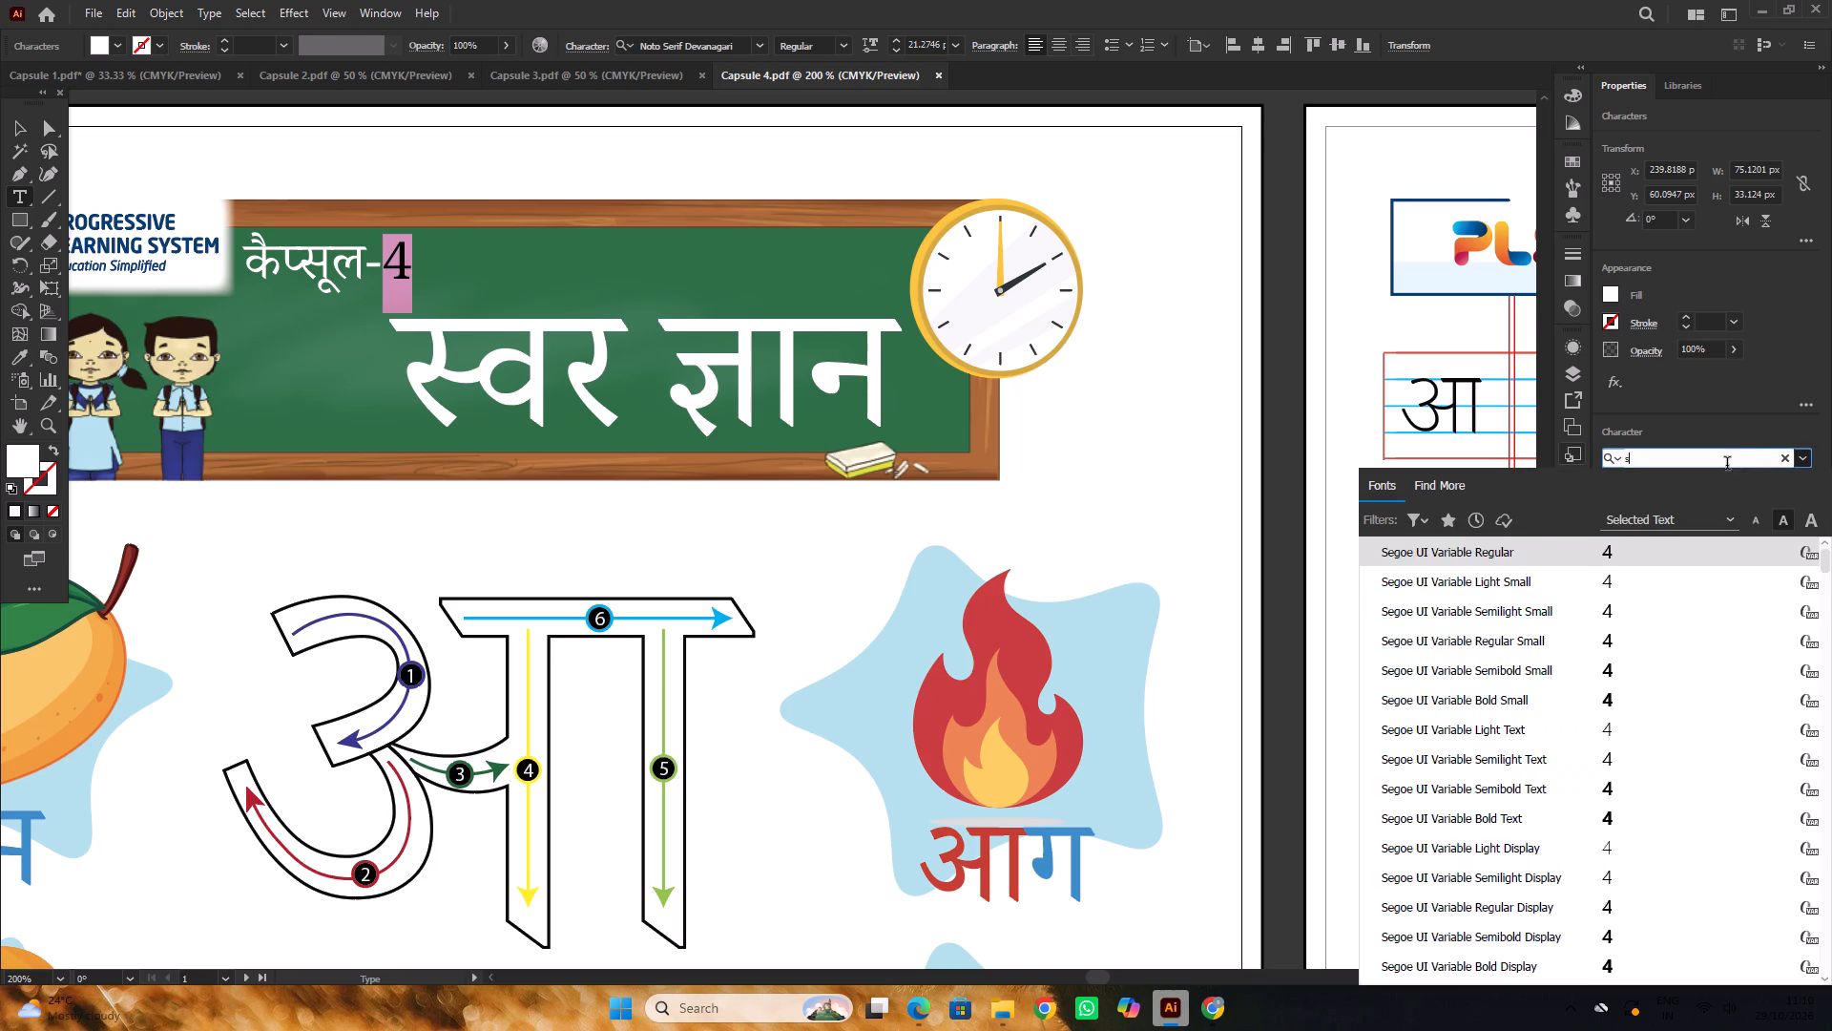
{"action": "key", "text": "s"}
{"action": "key", "text": "s"}
{"action": "left_click", "coordinate": [1512, 572]}
{"action": "scroll", "coordinate": [716, 321], "scroll_direction": "down", "scroll_amount": 2, "text": "alt"}
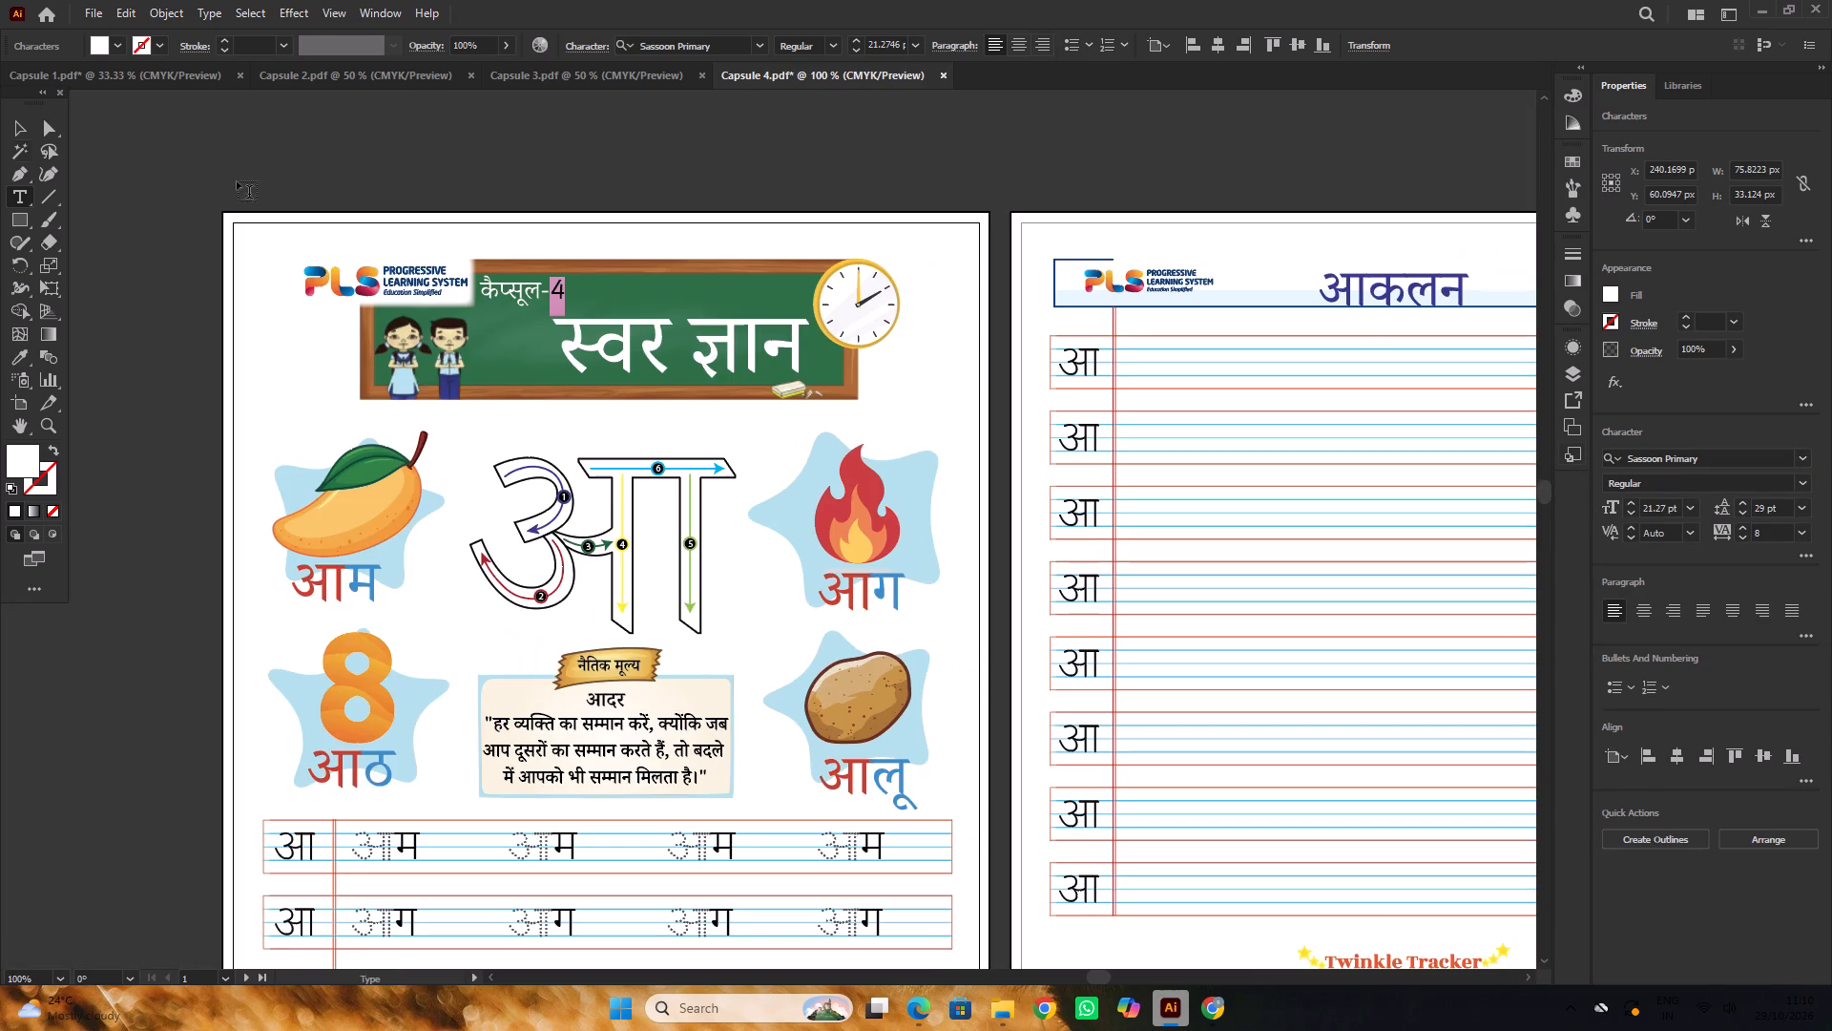
{"action": "left_click", "coordinate": [12, 131]}
{"action": "left_click", "coordinate": [351, 145]}
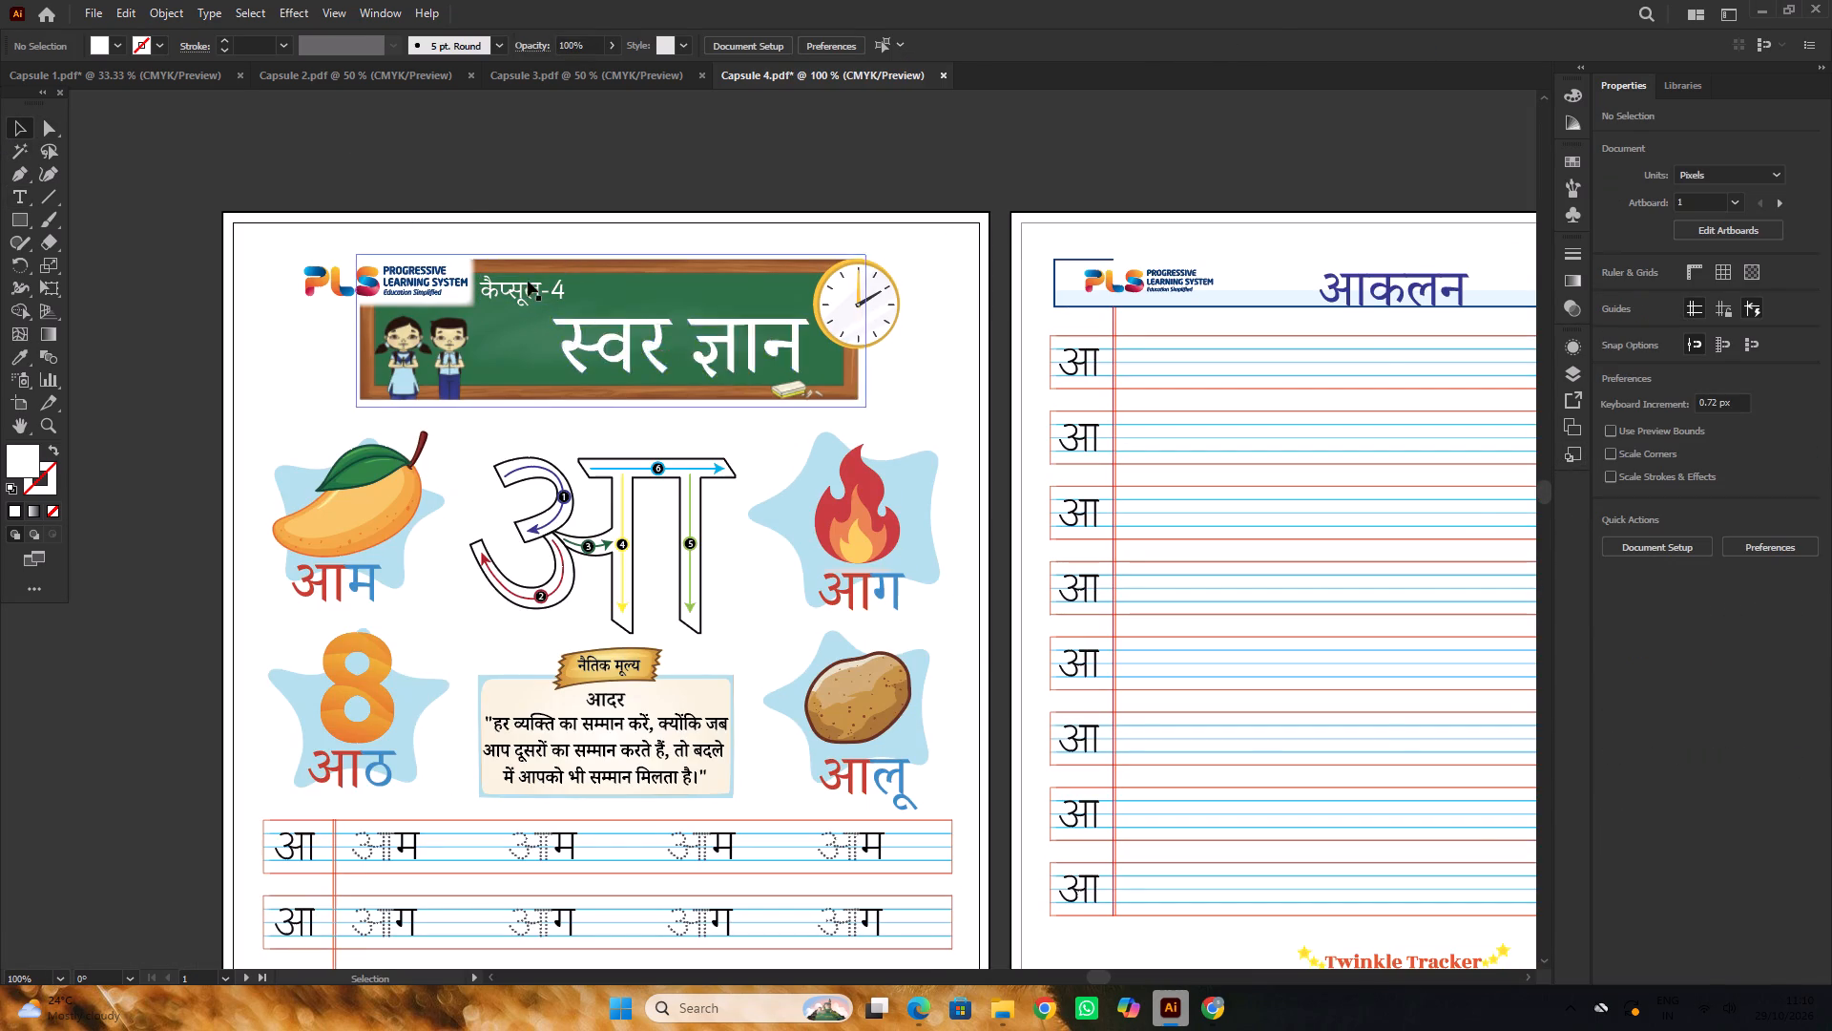
Examine the first page of Capsule 4, including the banner and the font of the word आम below the mango.
{"action": "scroll", "coordinate": [481, 259], "scroll_direction": "down", "scroll_amount": 2, "text": "alt"}
{"action": "left_click", "coordinate": [380, 201]}
{"action": "scroll", "coordinate": [517, 270], "scroll_direction": "up", "scroll_amount": 3, "text": "alt"}
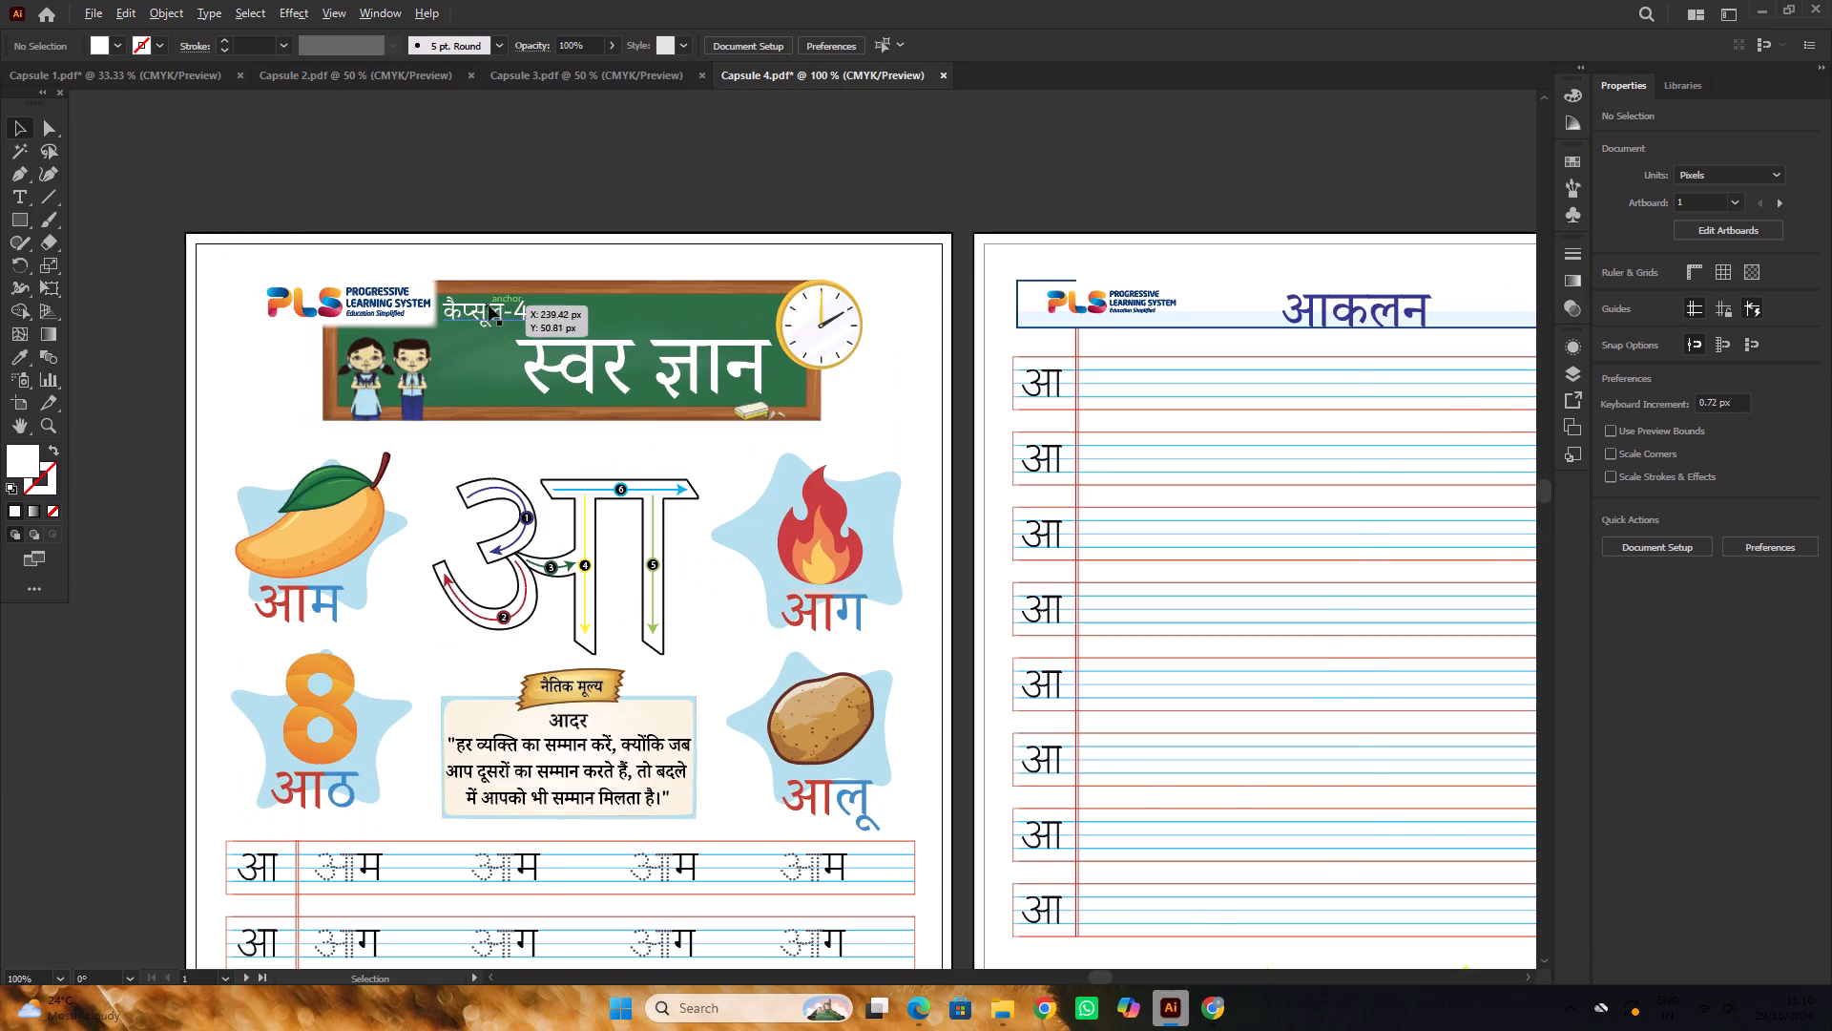
{"action": "scroll", "coordinate": [489, 305], "scroll_direction": "down", "scroll_amount": 1, "text": "alt"}
{"action": "scroll", "coordinate": [635, 197], "scroll_direction": "down", "scroll_amount": 4}
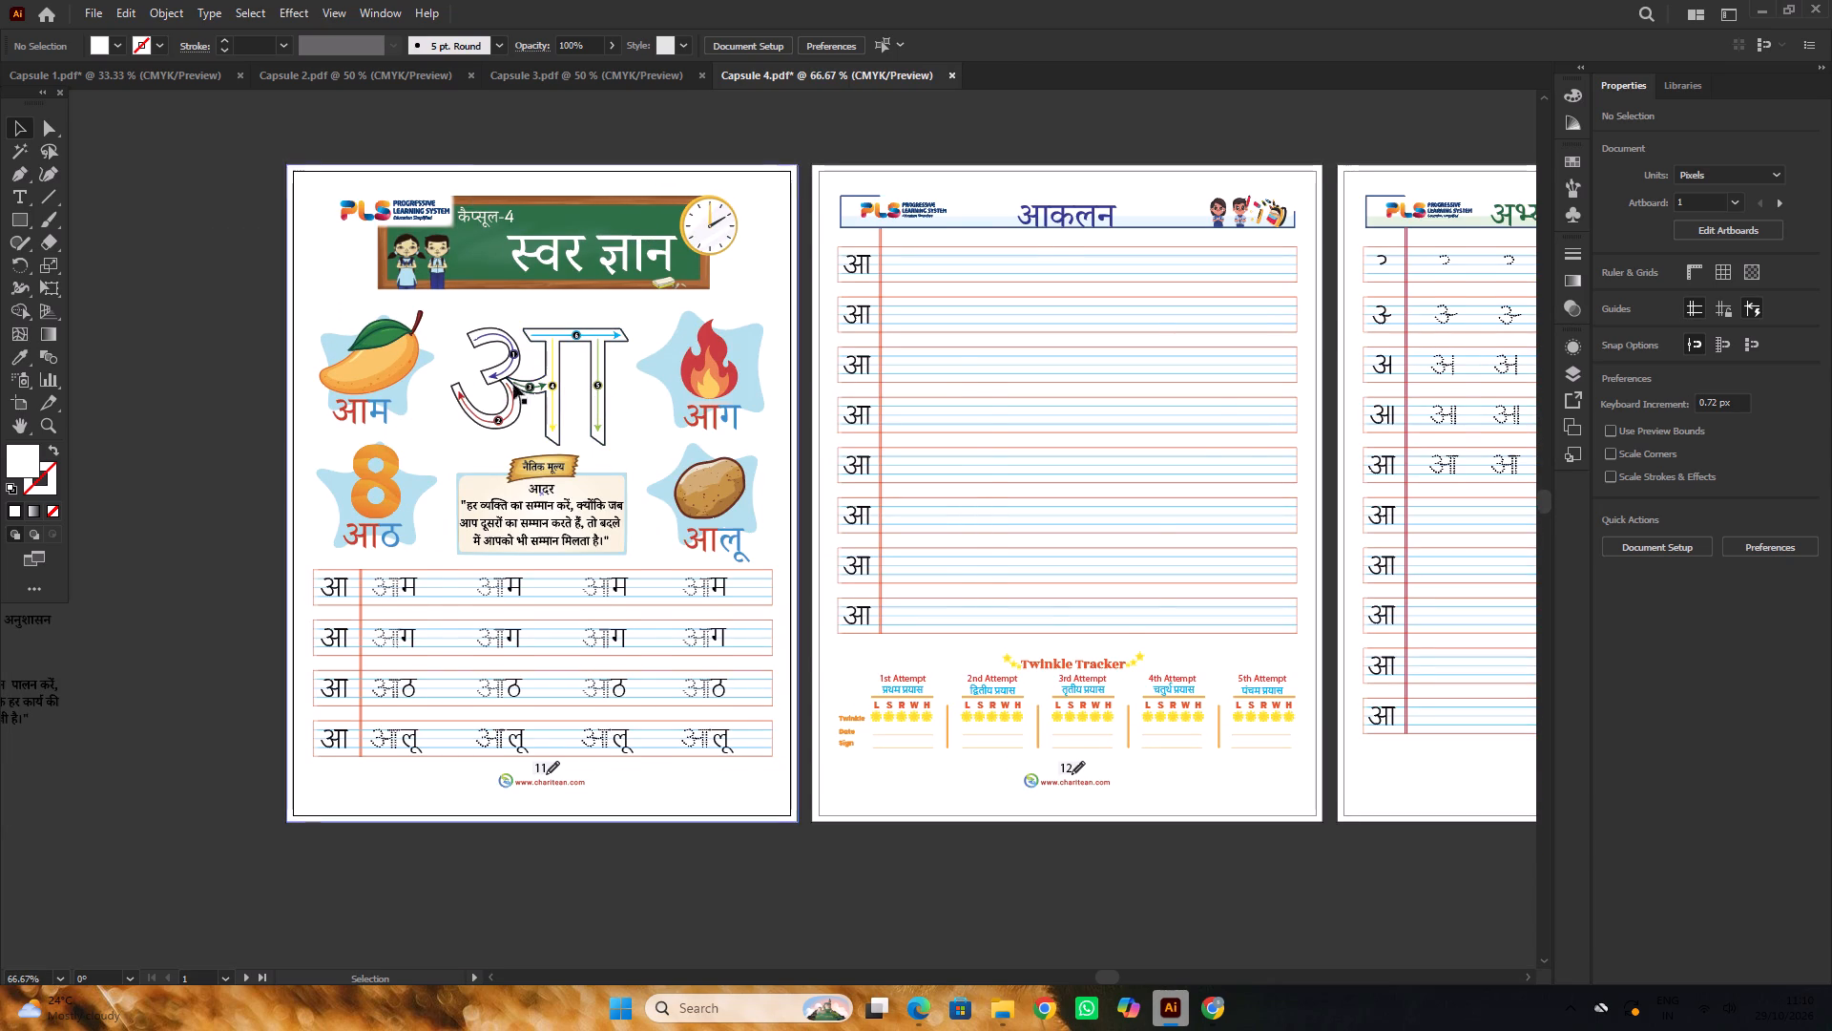
{"action": "scroll", "coordinate": [527, 376], "scroll_direction": "down", "scroll_amount": 3, "text": "alt"}
{"action": "scroll", "coordinate": [440, 381], "scroll_direction": "up", "scroll_amount": 1, "text": "alt"}
{"action": "left_click", "coordinate": [405, 354]}
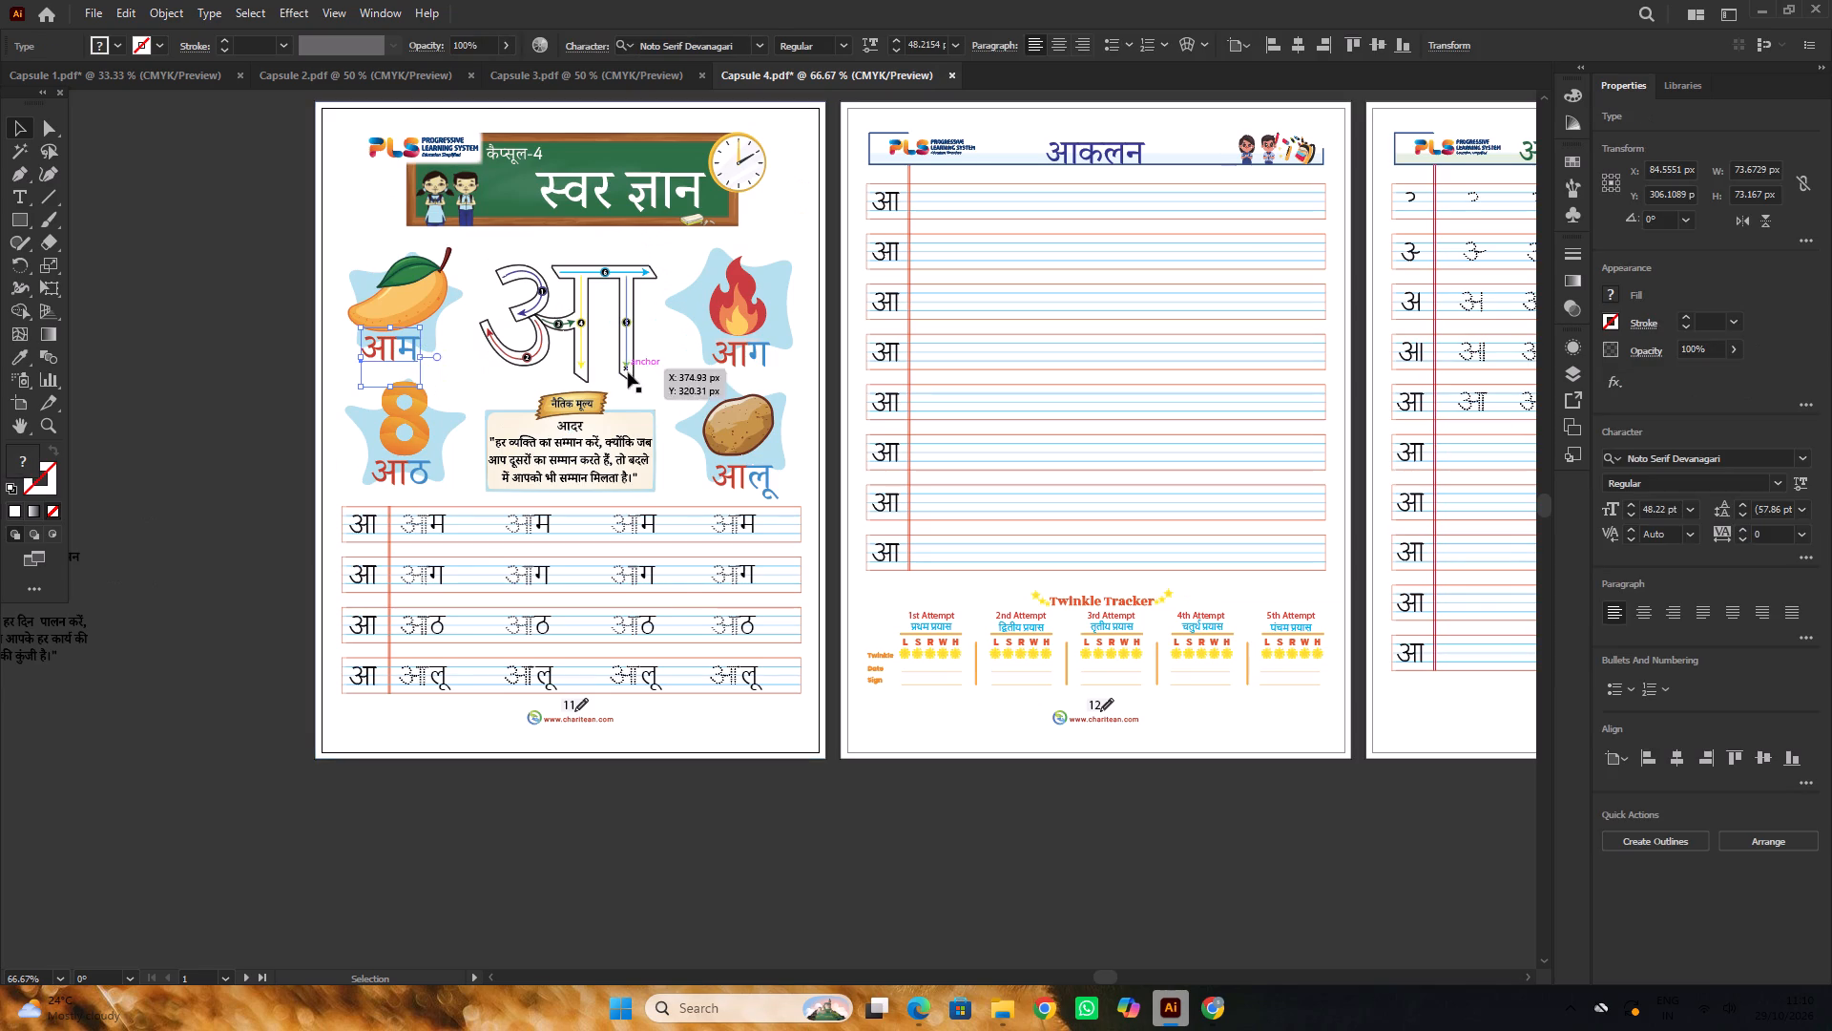
{"action": "scroll", "coordinate": [628, 371], "scroll_direction": "down", "scroll_amount": 1, "text": "alt"}
{"action": "left_click", "coordinate": [280, 301]}
{"action": "scroll", "coordinate": [280, 301], "scroll_direction": "down", "scroll_amount": 4}
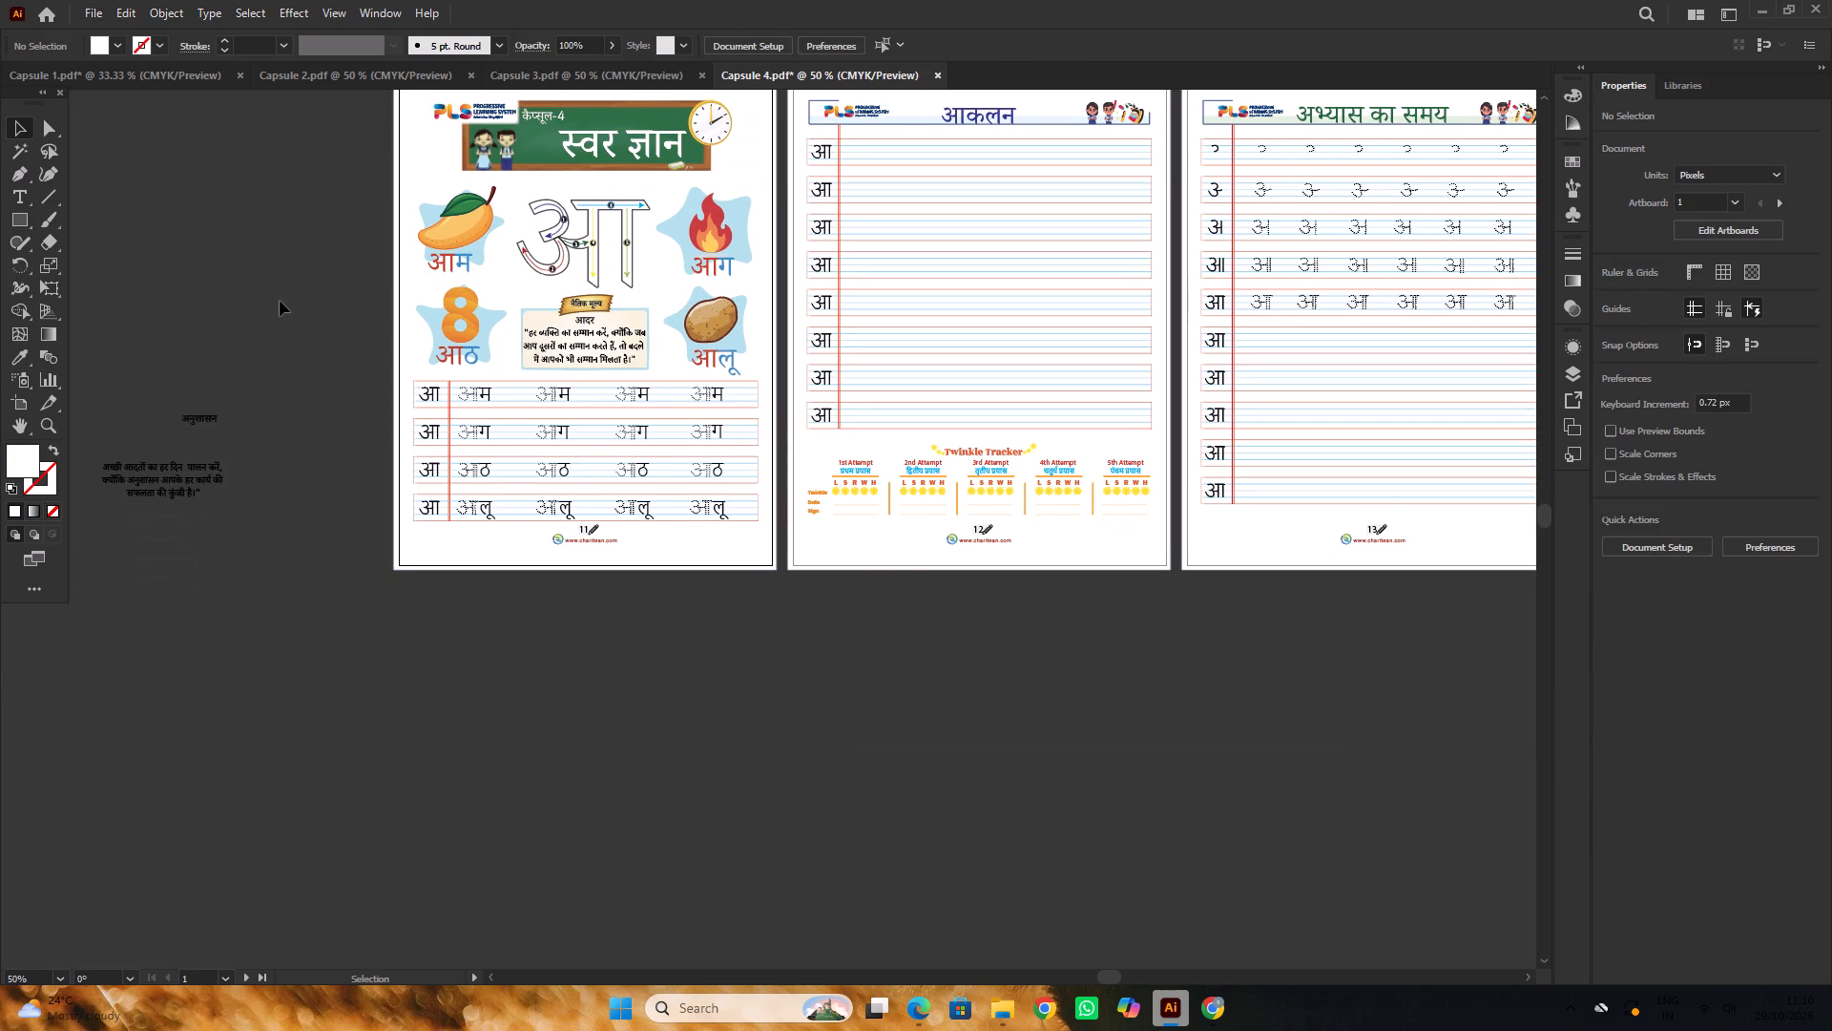
Inside the moral value group on page 11, set the नैतिक मूल्य ribbon heading to 14 pt.
{"action": "scroll", "coordinate": [558, 375], "scroll_direction": "up", "scroll_amount": 2, "text": "alt"}
{"action": "scroll", "coordinate": [571, 368], "scroll_direction": "up", "scroll_amount": 2}
{"action": "scroll", "coordinate": [617, 355], "scroll_direction": "up", "scroll_amount": 2, "text": "alt"}
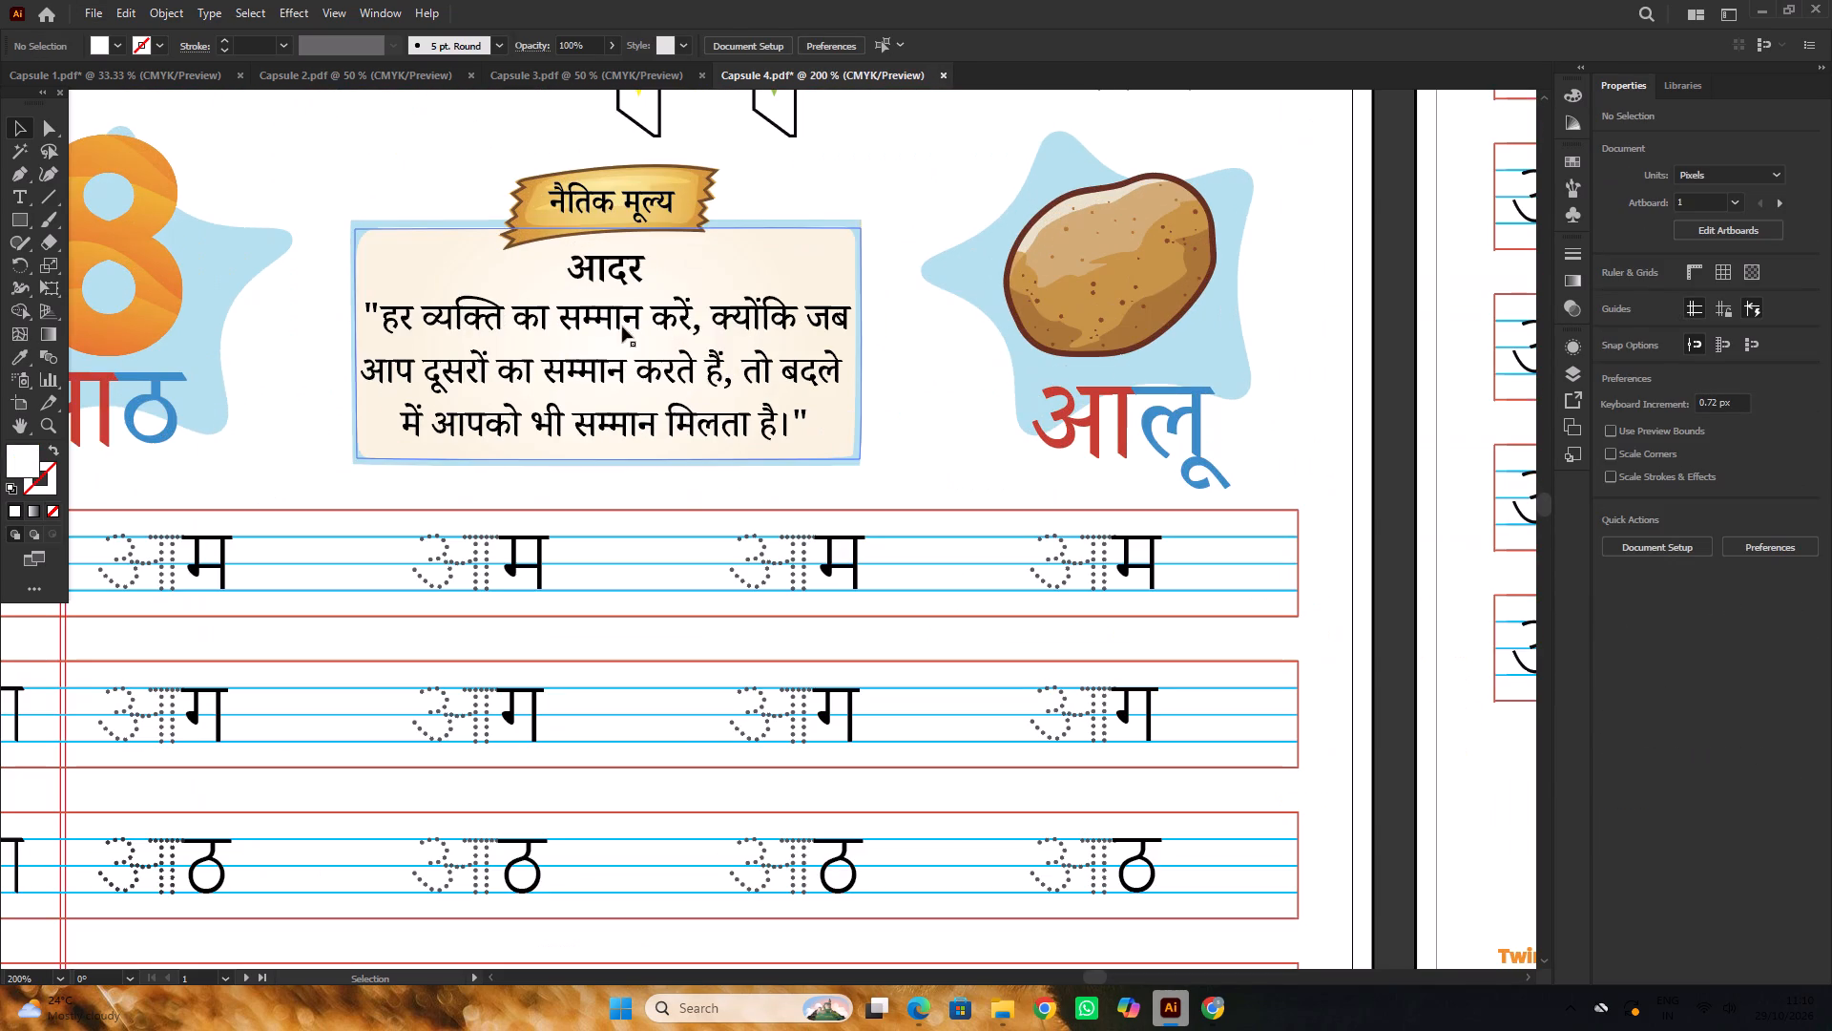
{"action": "left_click", "coordinate": [622, 318]}
{"action": "triple_click", "coordinate": [622, 318]}
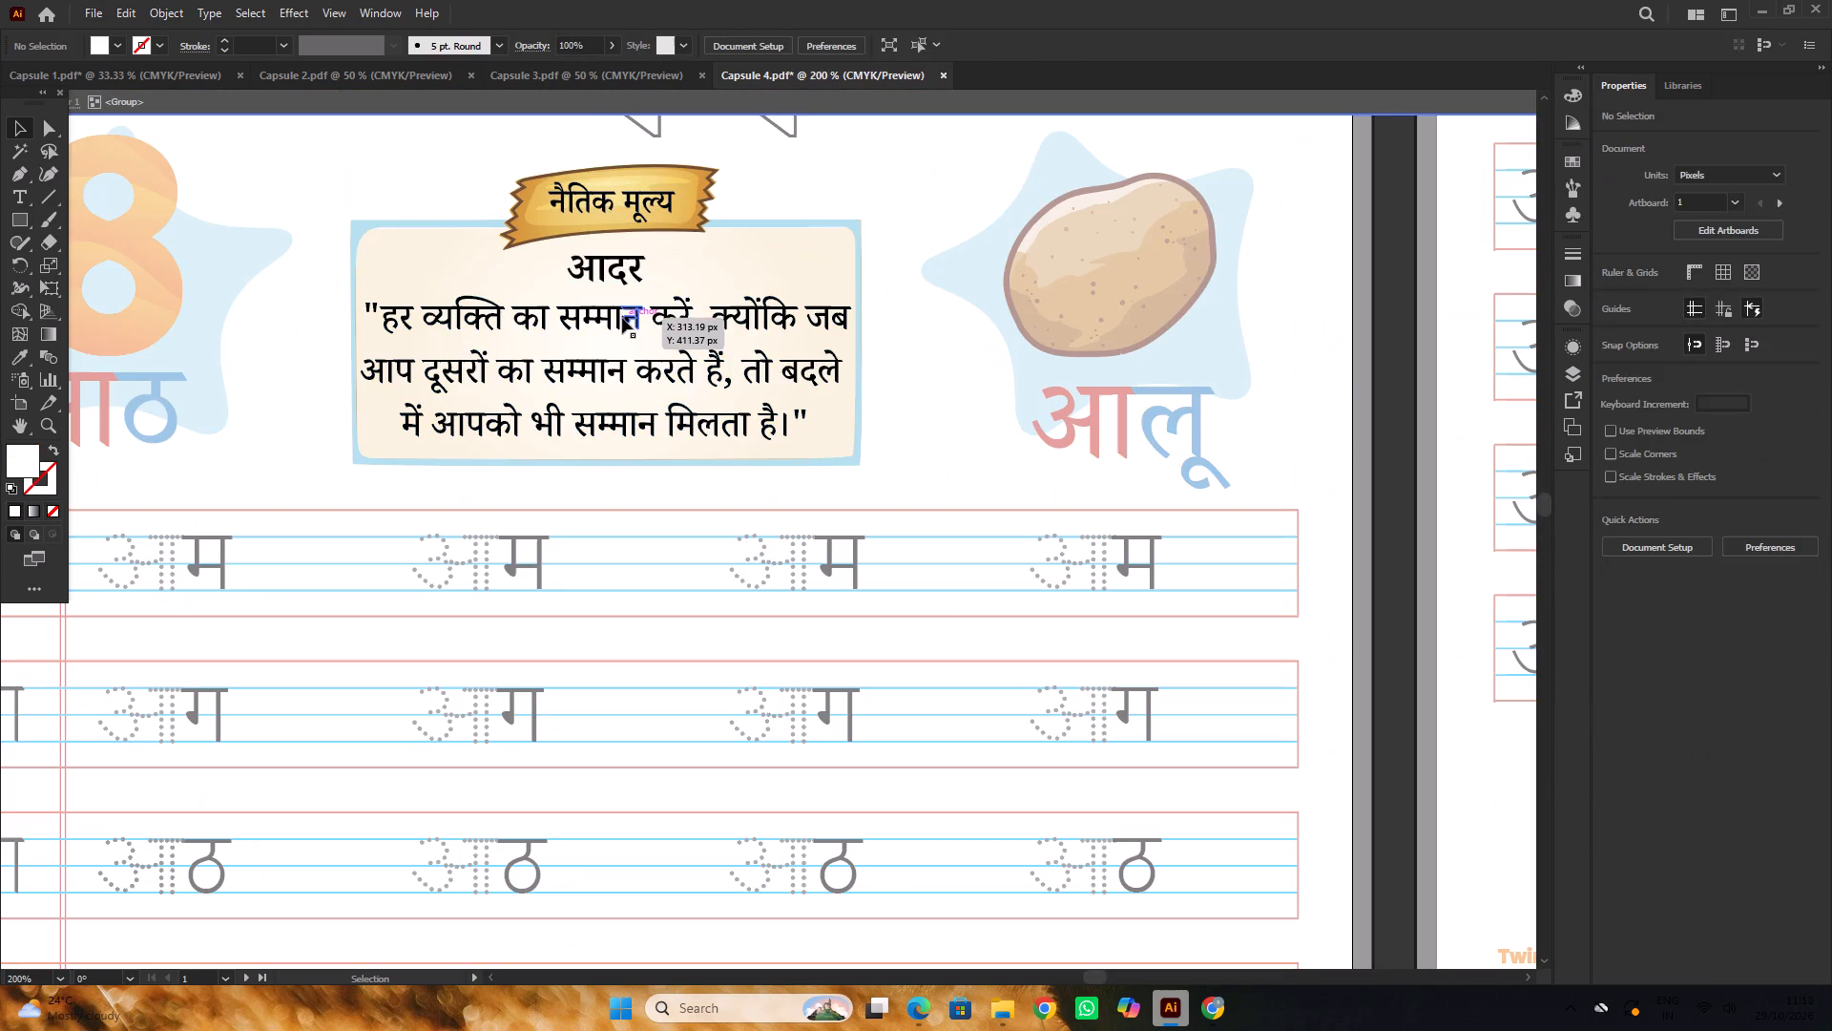
{"action": "left_click", "coordinate": [615, 282]}
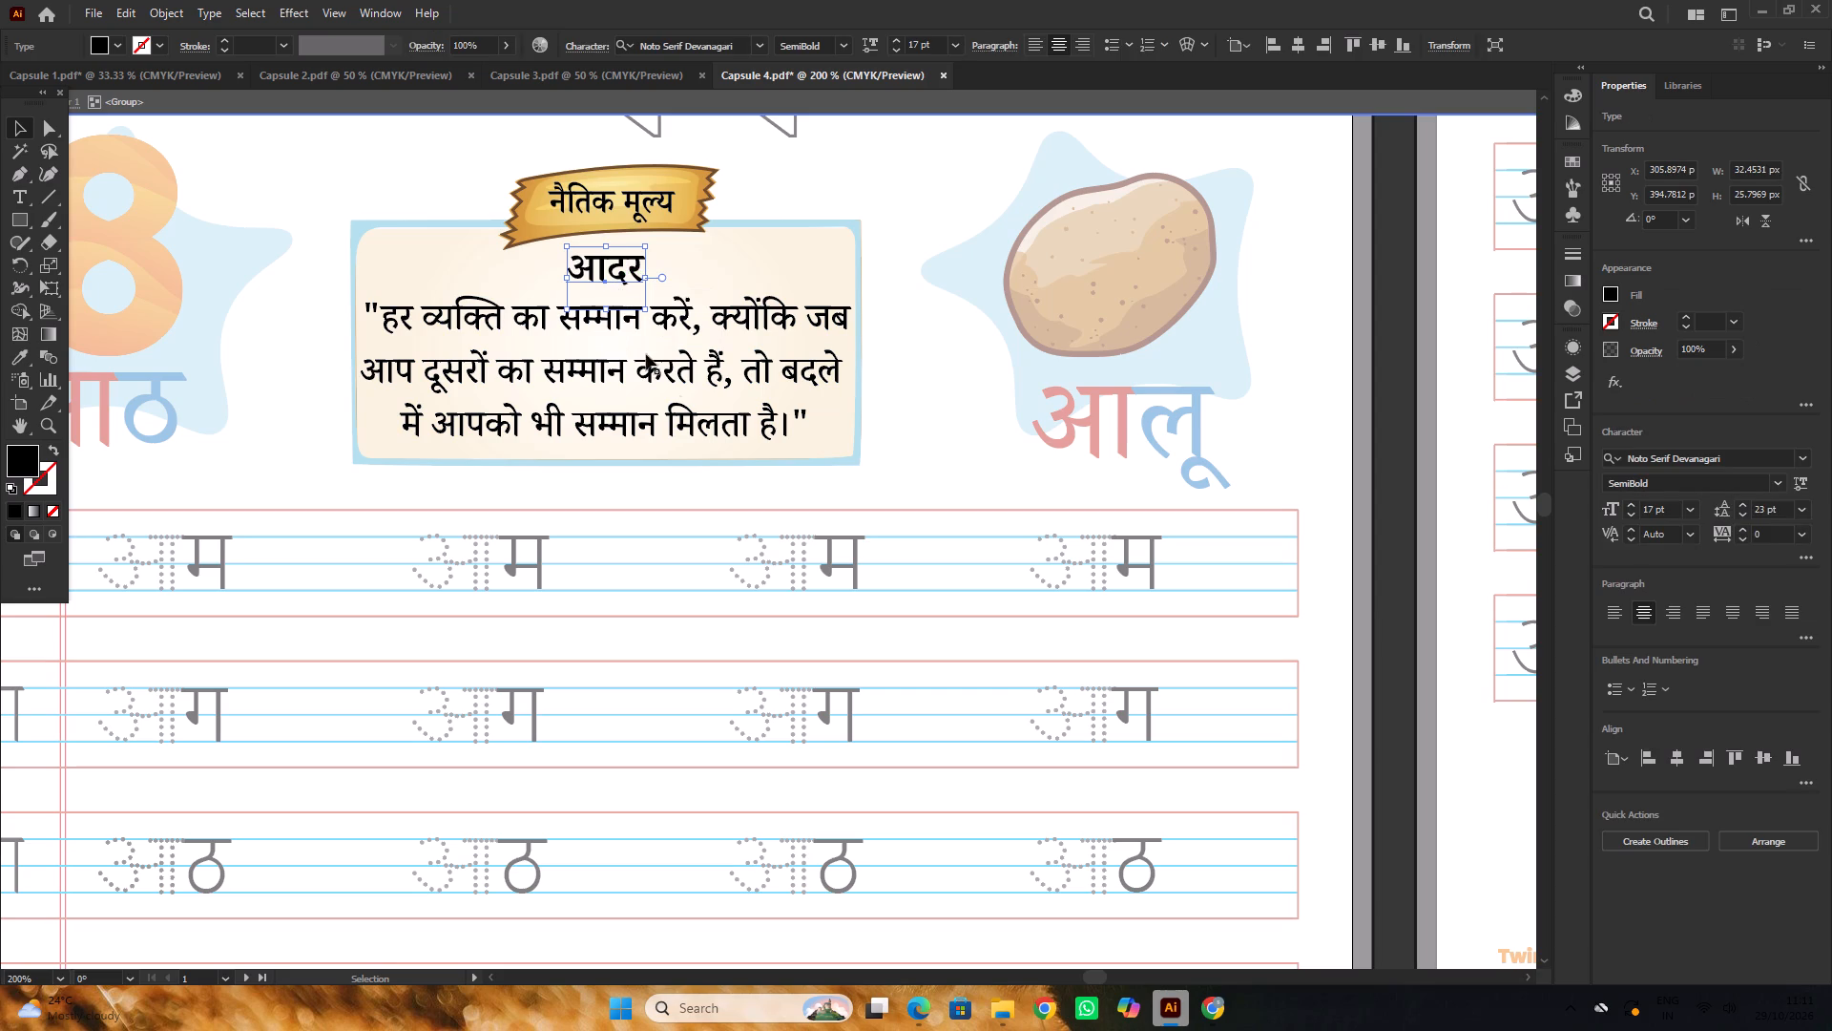
{"action": "scroll", "coordinate": [712, 421], "scroll_direction": "up", "scroll_amount": 5}
{"action": "left_click", "coordinate": [654, 314]}
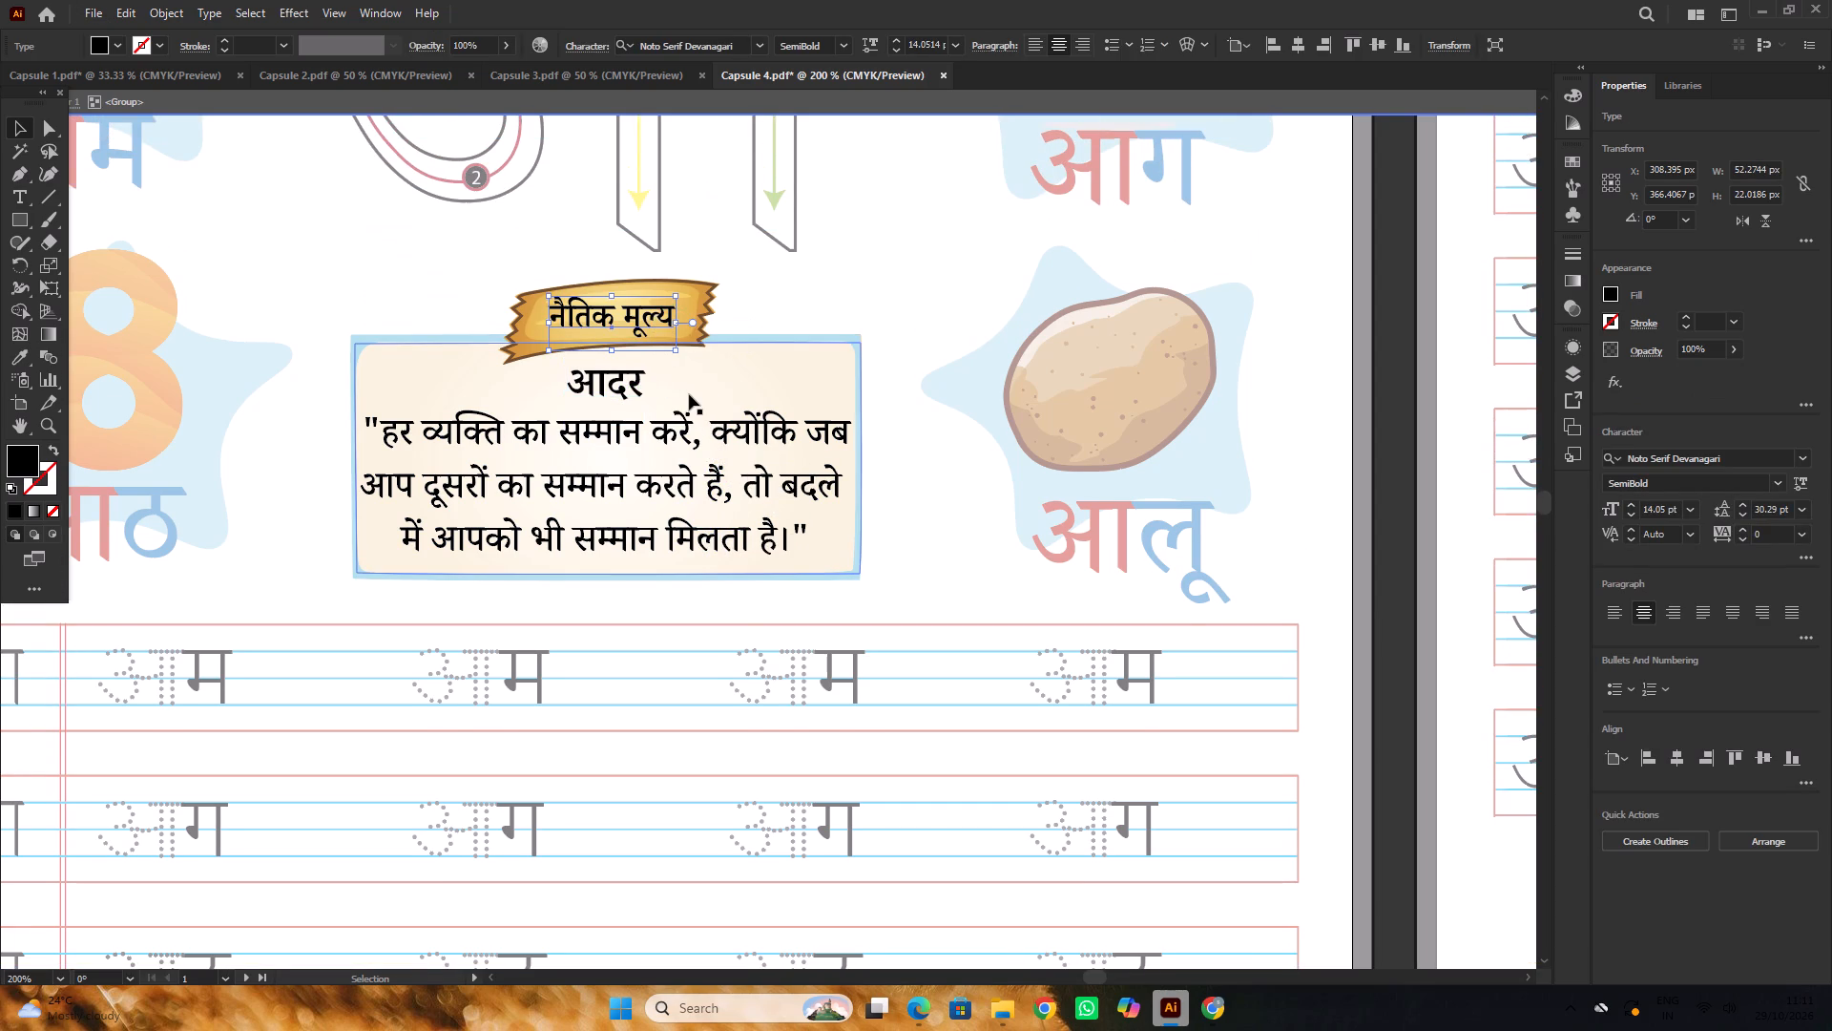
{"action": "left_click", "coordinate": [1627, 513]}
{"action": "scroll", "coordinate": [762, 393], "scroll_direction": "down", "scroll_amount": 3, "text": "alt"}
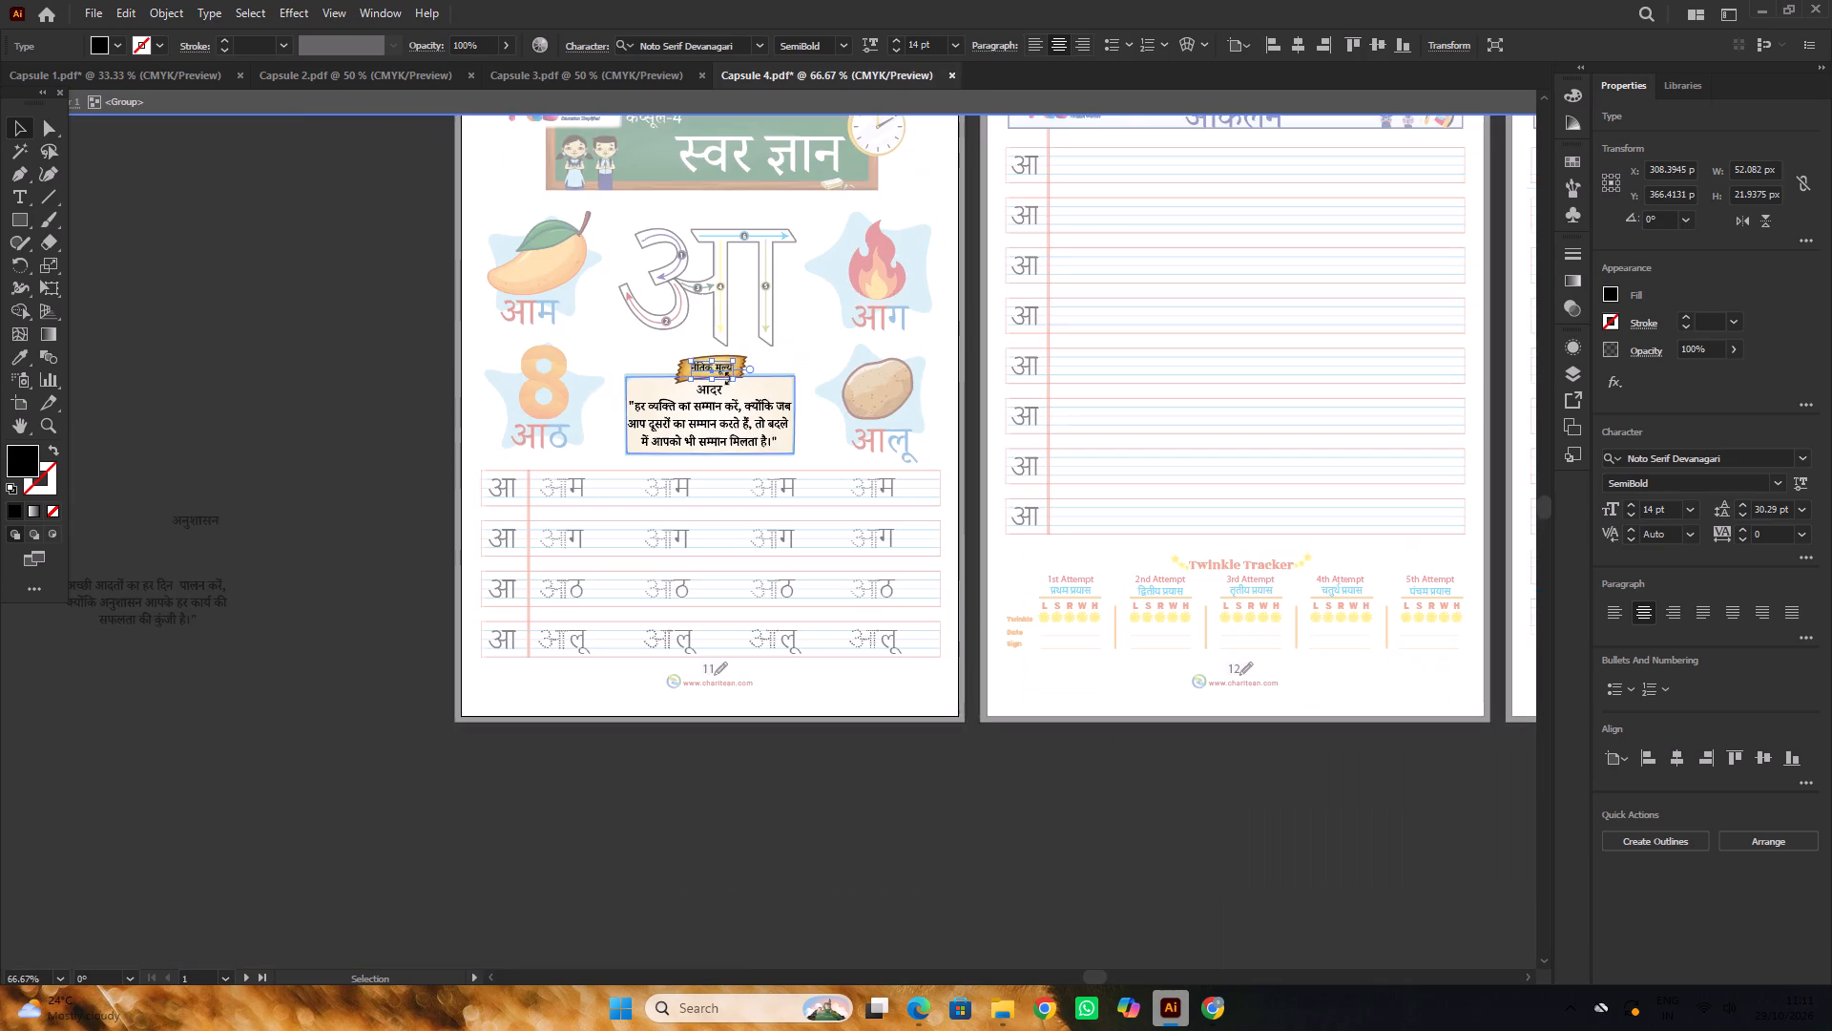
{"action": "triple_click", "coordinate": [343, 332]}
{"action": "left_click", "coordinate": [343, 332]}
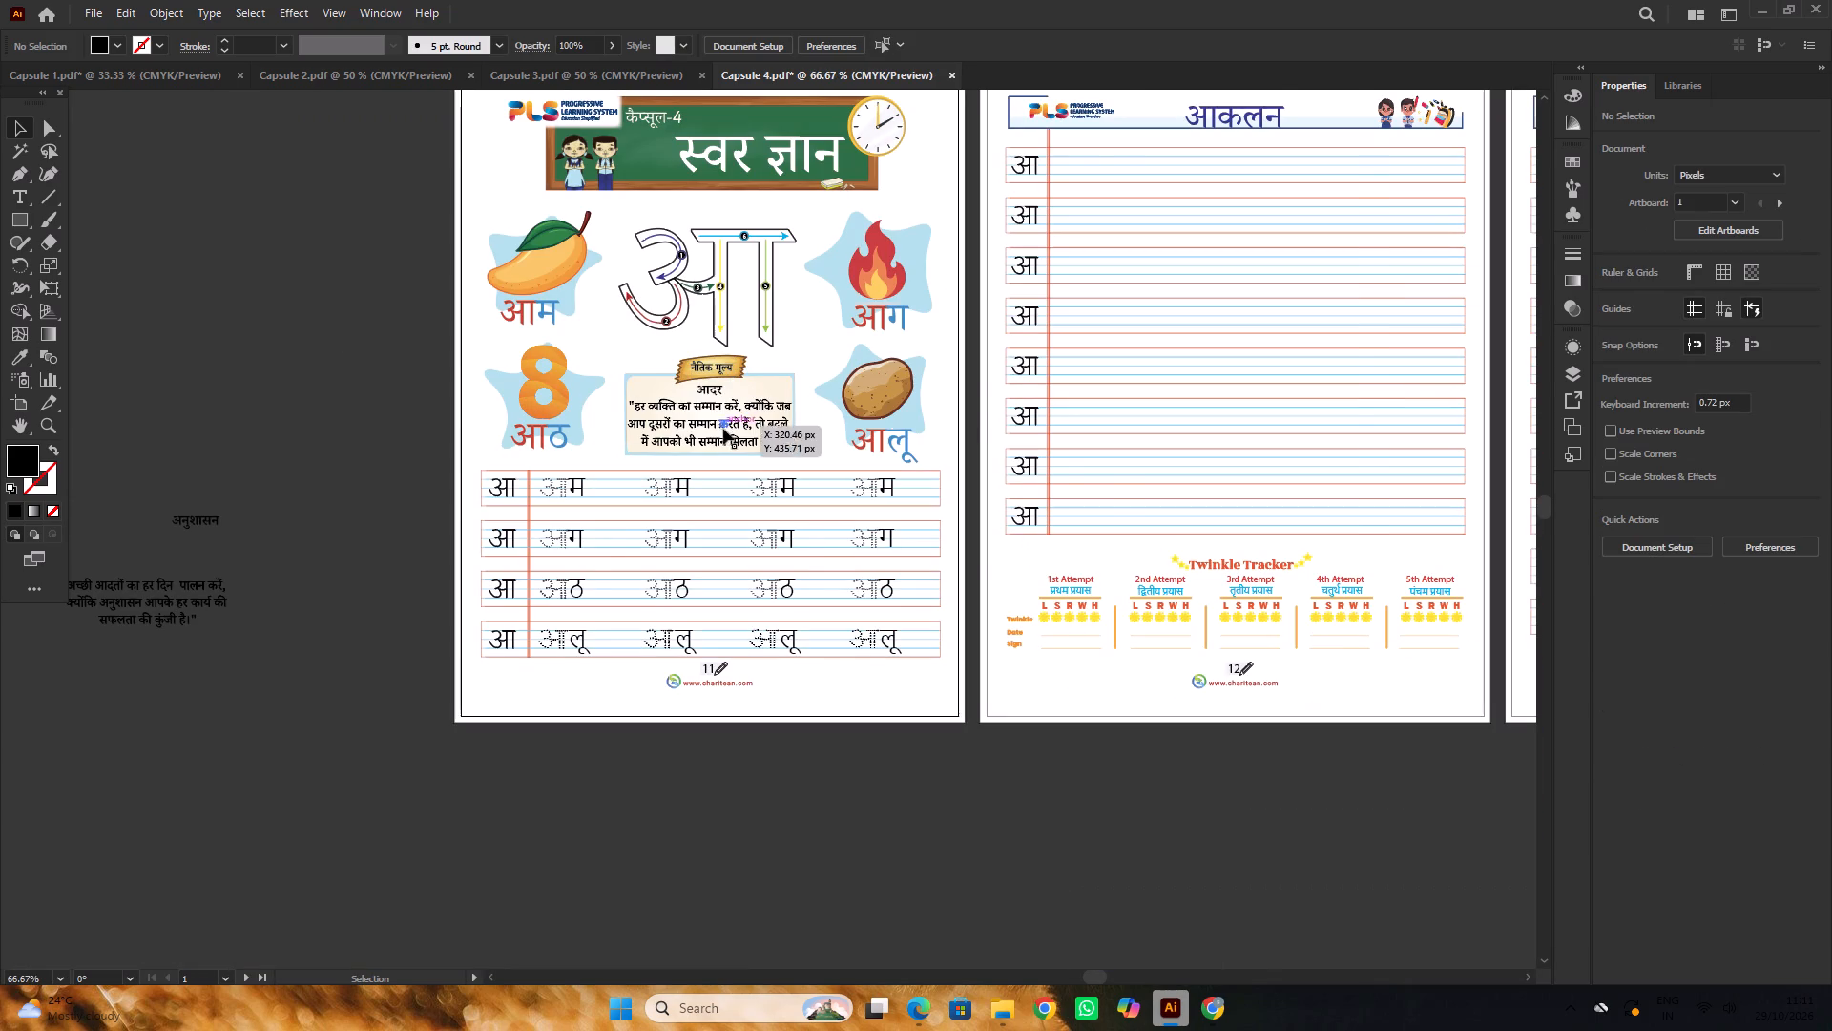
From the PRINT FINAL folder in File Explorer, open the Capsule 1 PDF in Illustrator as a reference.
{"action": "scroll", "coordinate": [724, 429], "scroll_direction": "up", "scroll_amount": 2, "text": "alt"}
{"action": "scroll", "coordinate": [498, 386], "scroll_direction": "down", "scroll_amount": 3, "text": "alt"}
{"action": "left_click", "coordinate": [314, 328]}
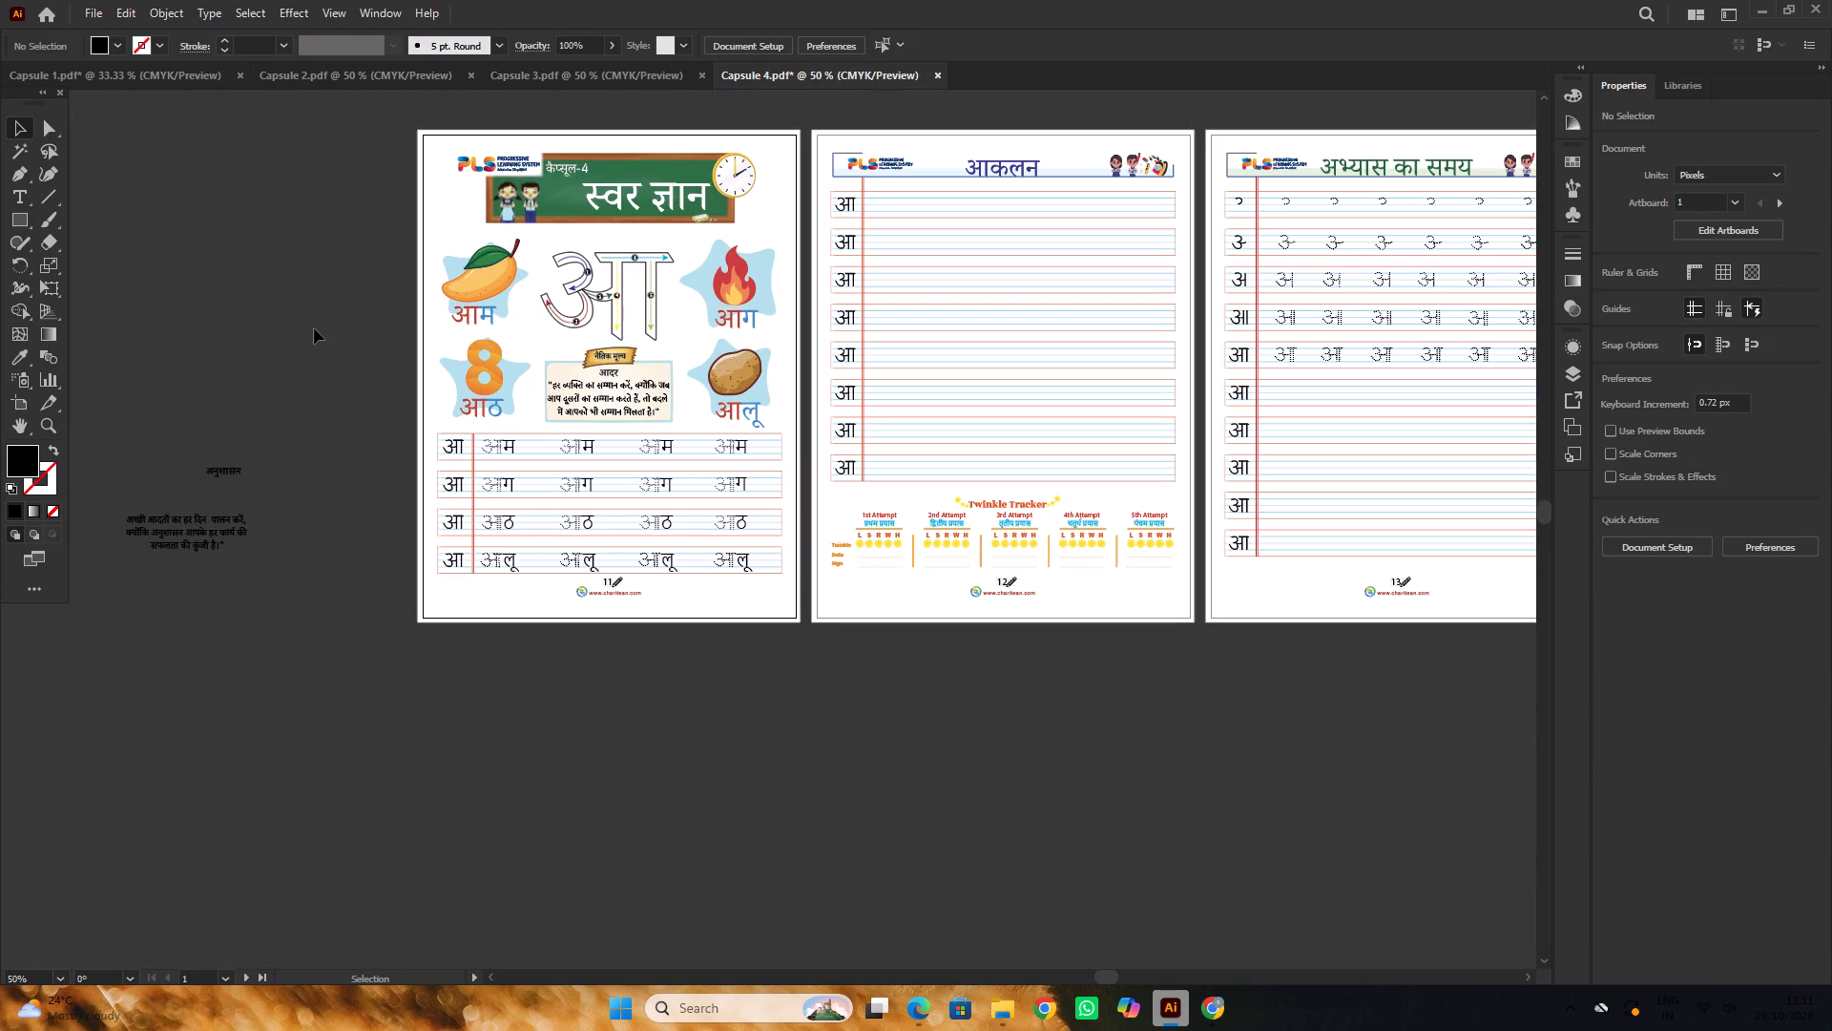
{"action": "scroll", "coordinate": [625, 395], "scroll_direction": "up", "scroll_amount": 3, "text": "alt"}
{"action": "scroll", "coordinate": [626, 394], "scroll_direction": "up", "scroll_amount": 3}
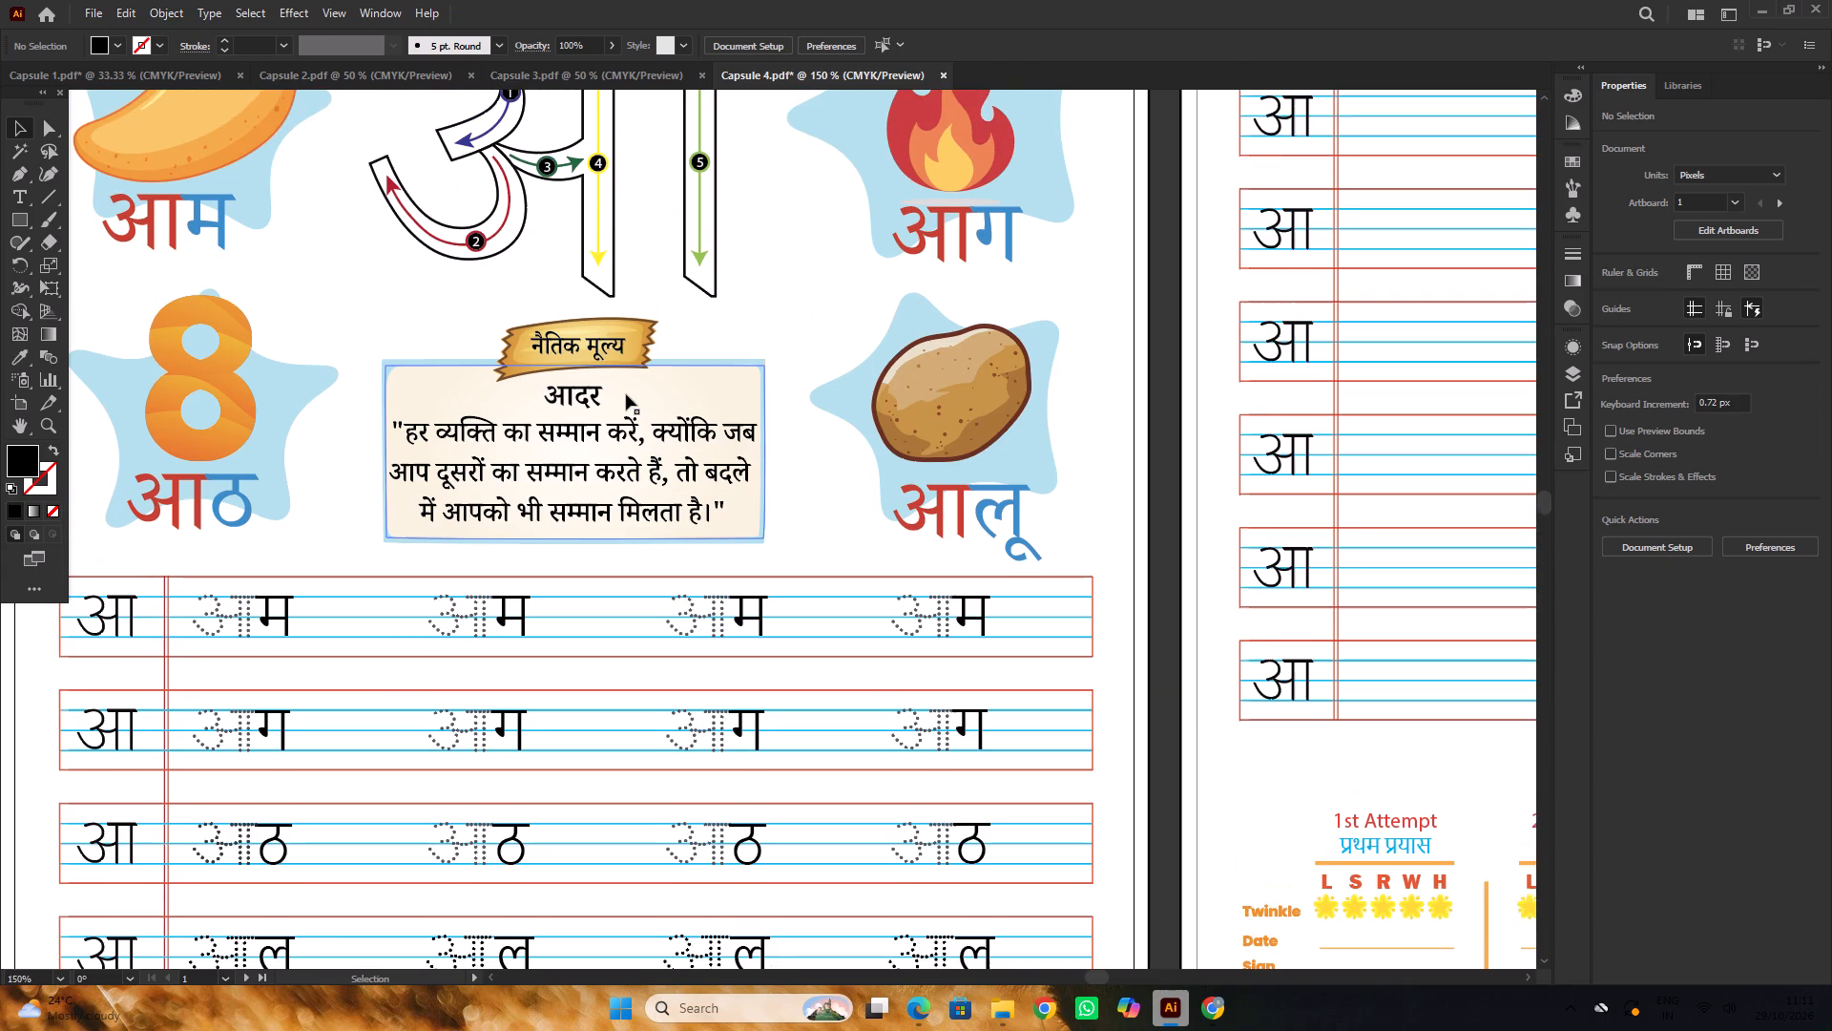
{"action": "scroll", "coordinate": [626, 394], "scroll_direction": "up", "scroll_amount": 2}
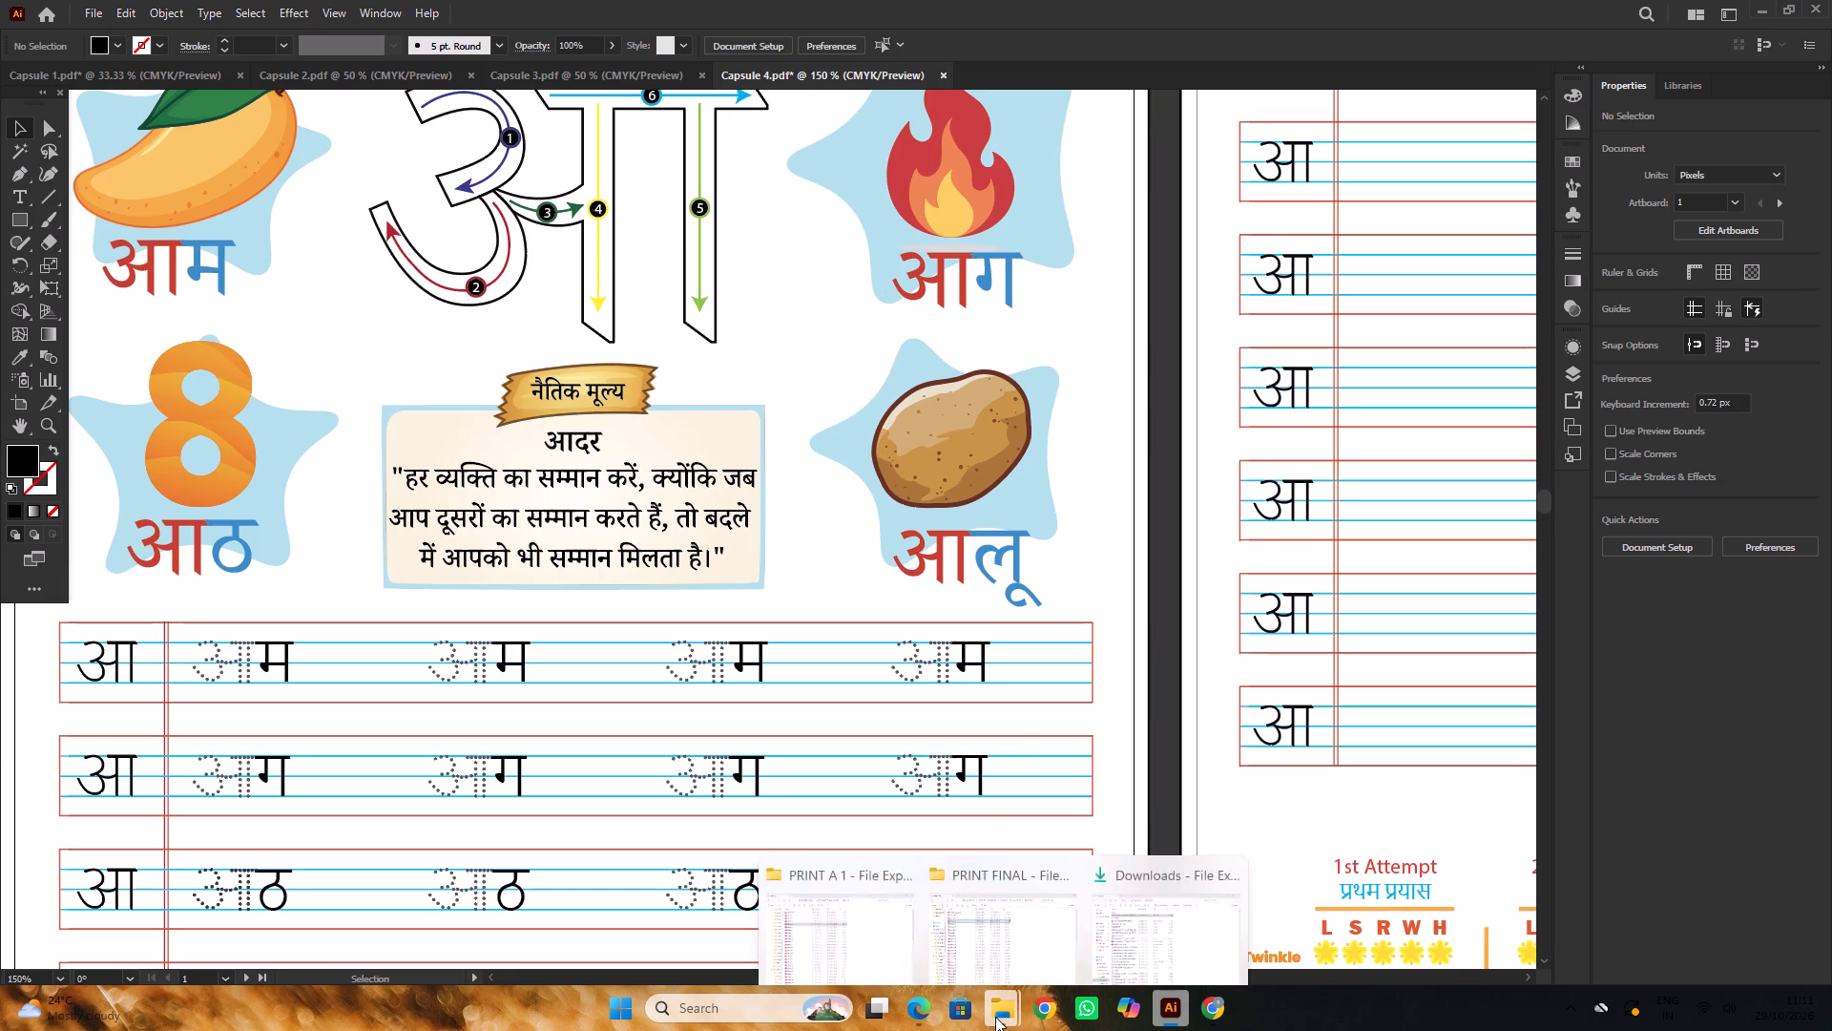
{"action": "left_click", "coordinate": [1019, 932]}
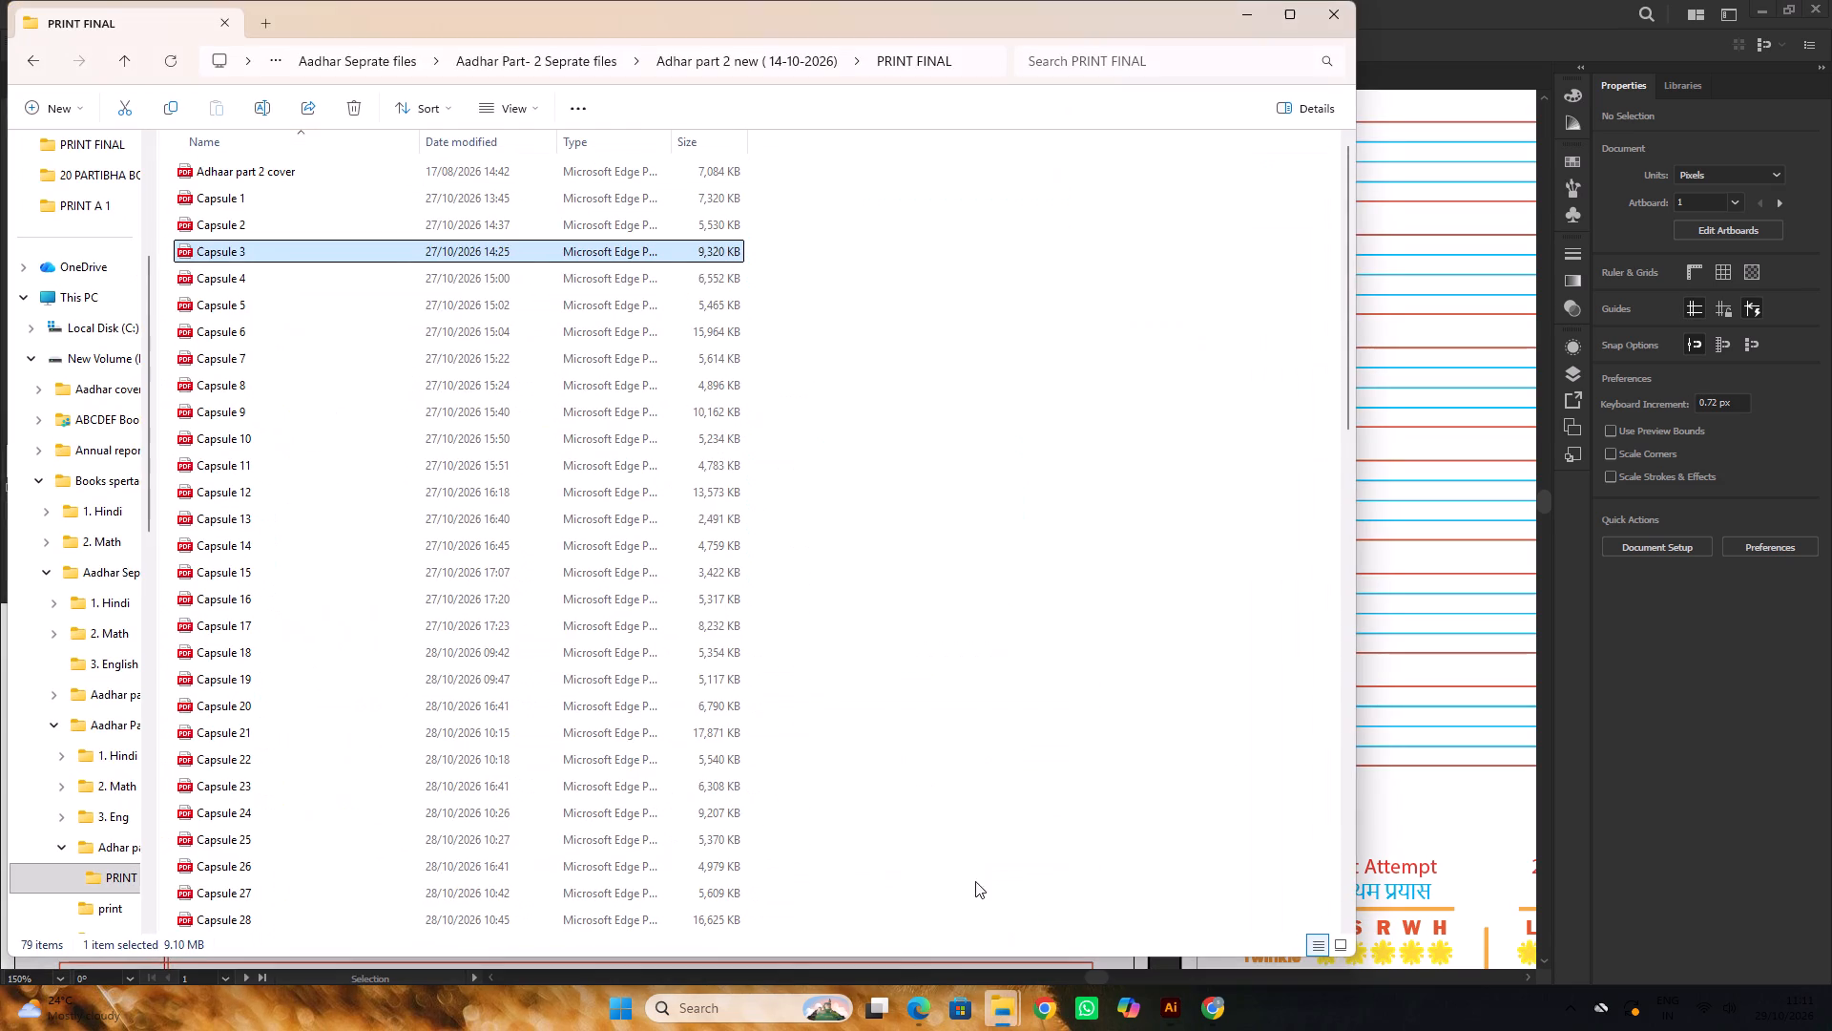
{"action": "left_click", "coordinate": [423, 200]}
{"action": "right_click", "coordinate": [423, 200]}
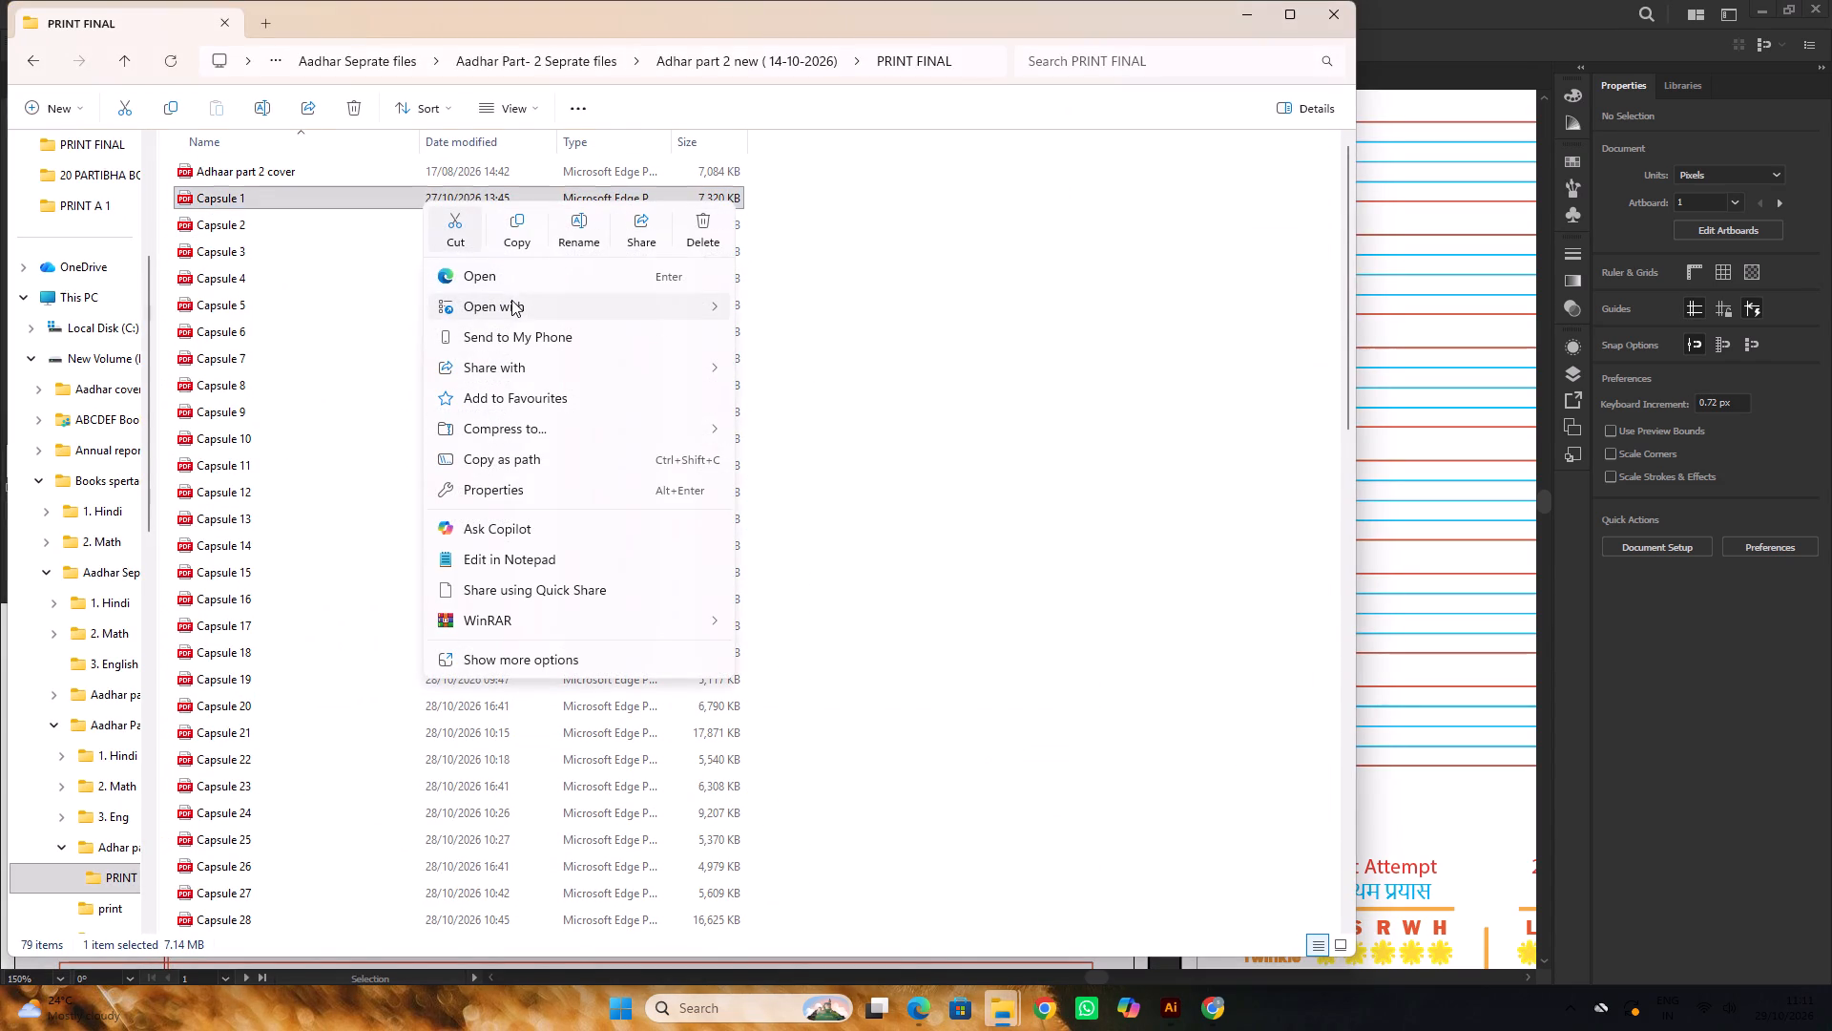
{"action": "left_click", "coordinate": [807, 316]}
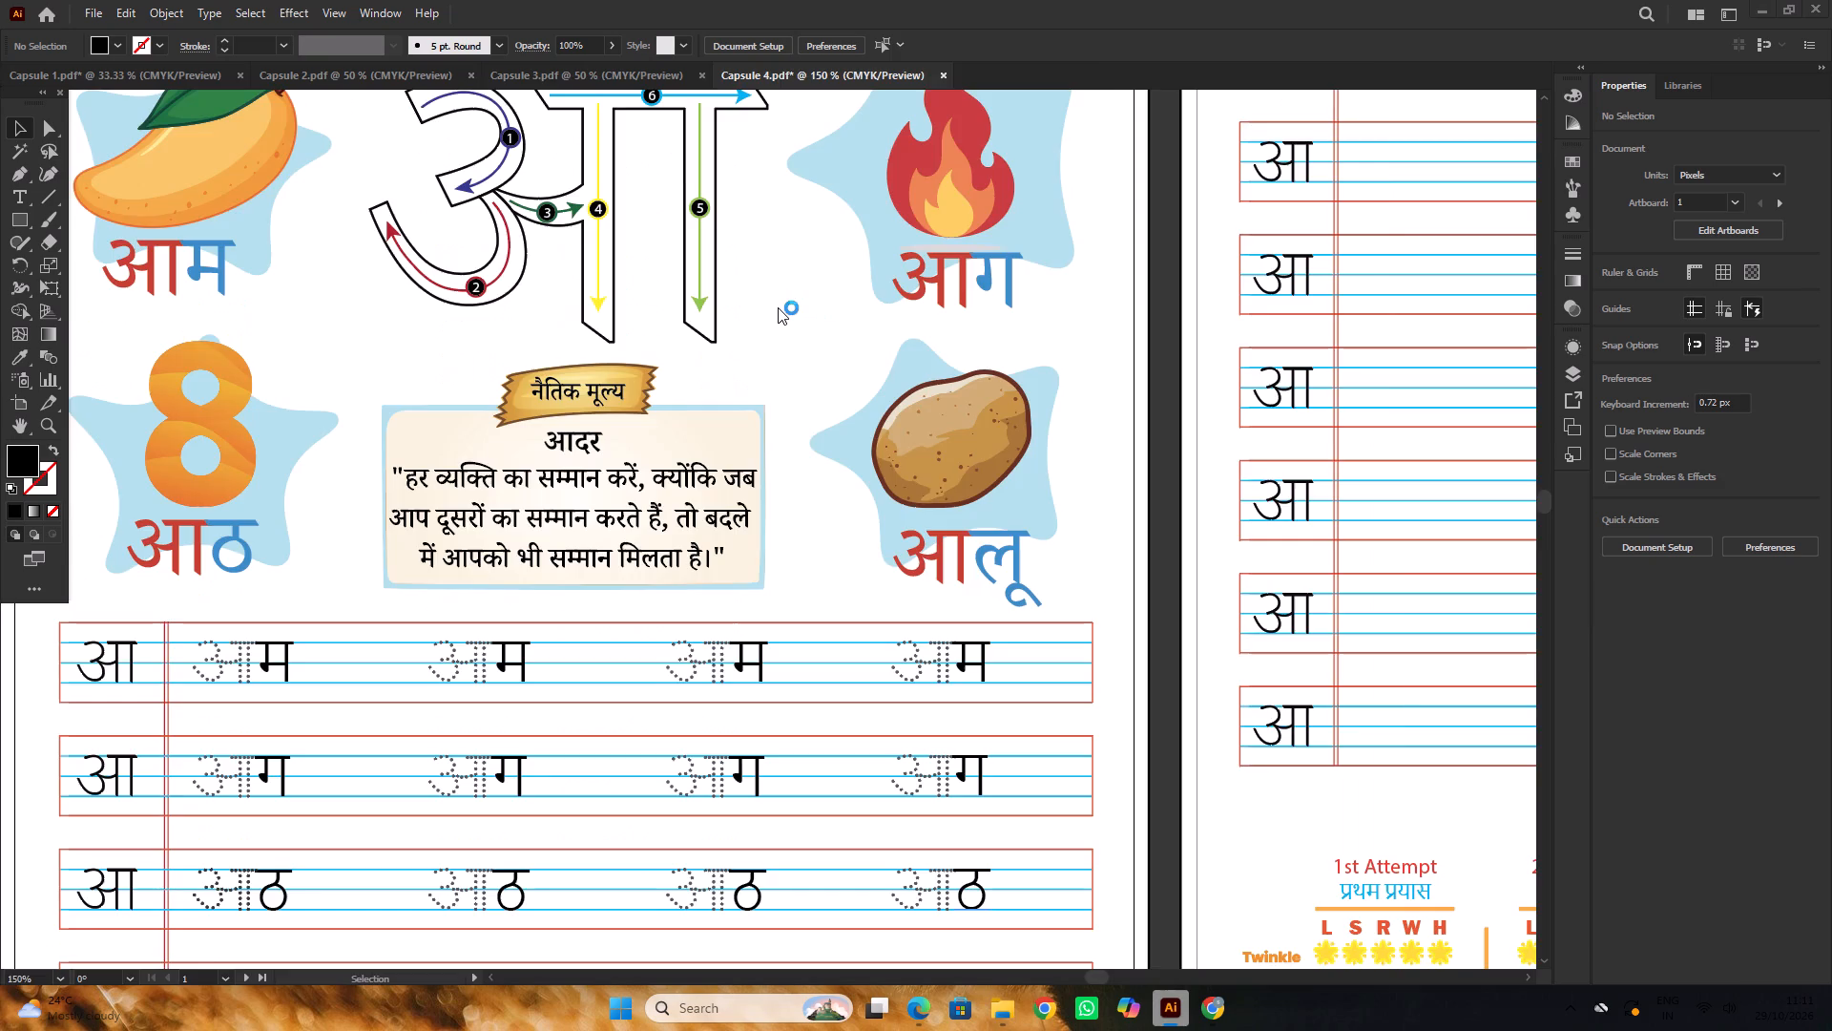
Check the font settings of the नैतिक मूल्य heading in the reference Capsule 1, then close that file.
{"action": "scroll", "coordinate": [753, 394], "scroll_direction": "down", "scroll_amount": 5}
{"action": "scroll", "coordinate": [717, 417], "scroll_direction": "up", "scroll_amount": 2, "text": "alt"}
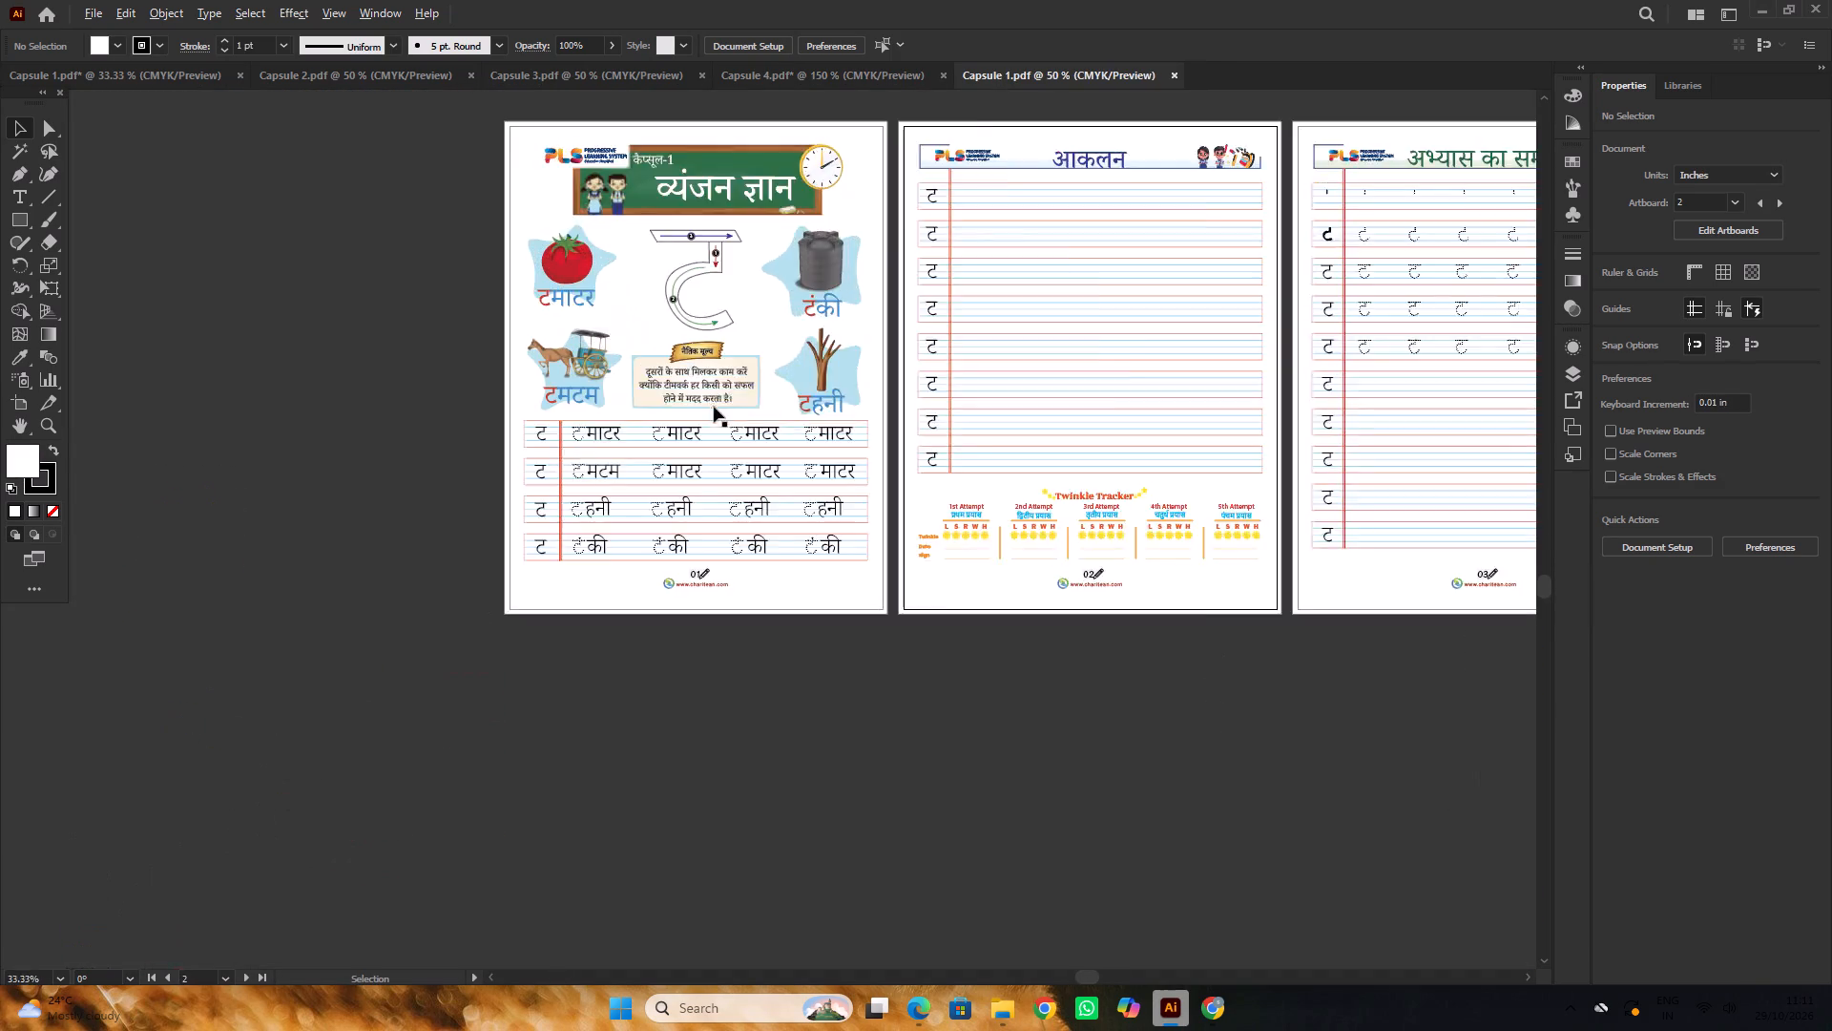
{"action": "scroll", "coordinate": [714, 407], "scroll_direction": "up", "scroll_amount": 3, "text": "alt"}
{"action": "left_click", "coordinate": [689, 302]}
{"action": "double_click", "coordinate": [689, 302]}
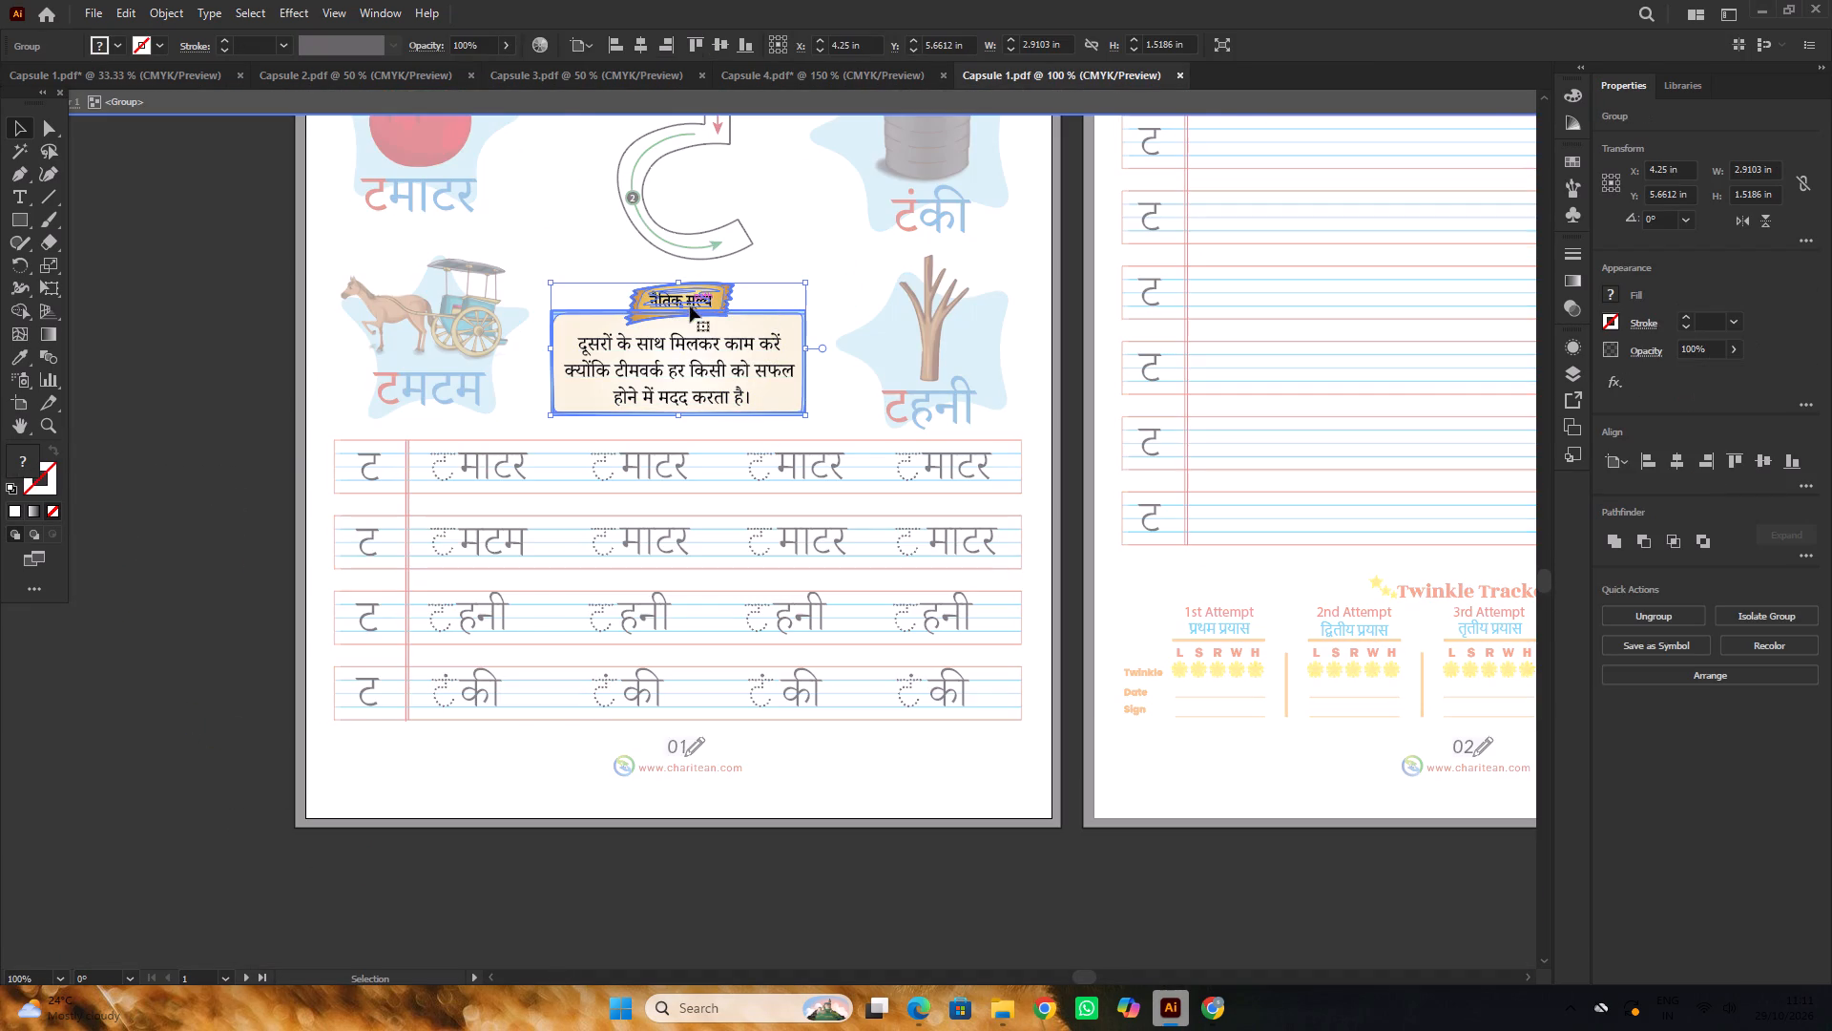
{"action": "scroll", "coordinate": [691, 308], "scroll_direction": "up", "scroll_amount": 2, "text": "alt"}
{"action": "triple_click", "coordinate": [696, 303]}
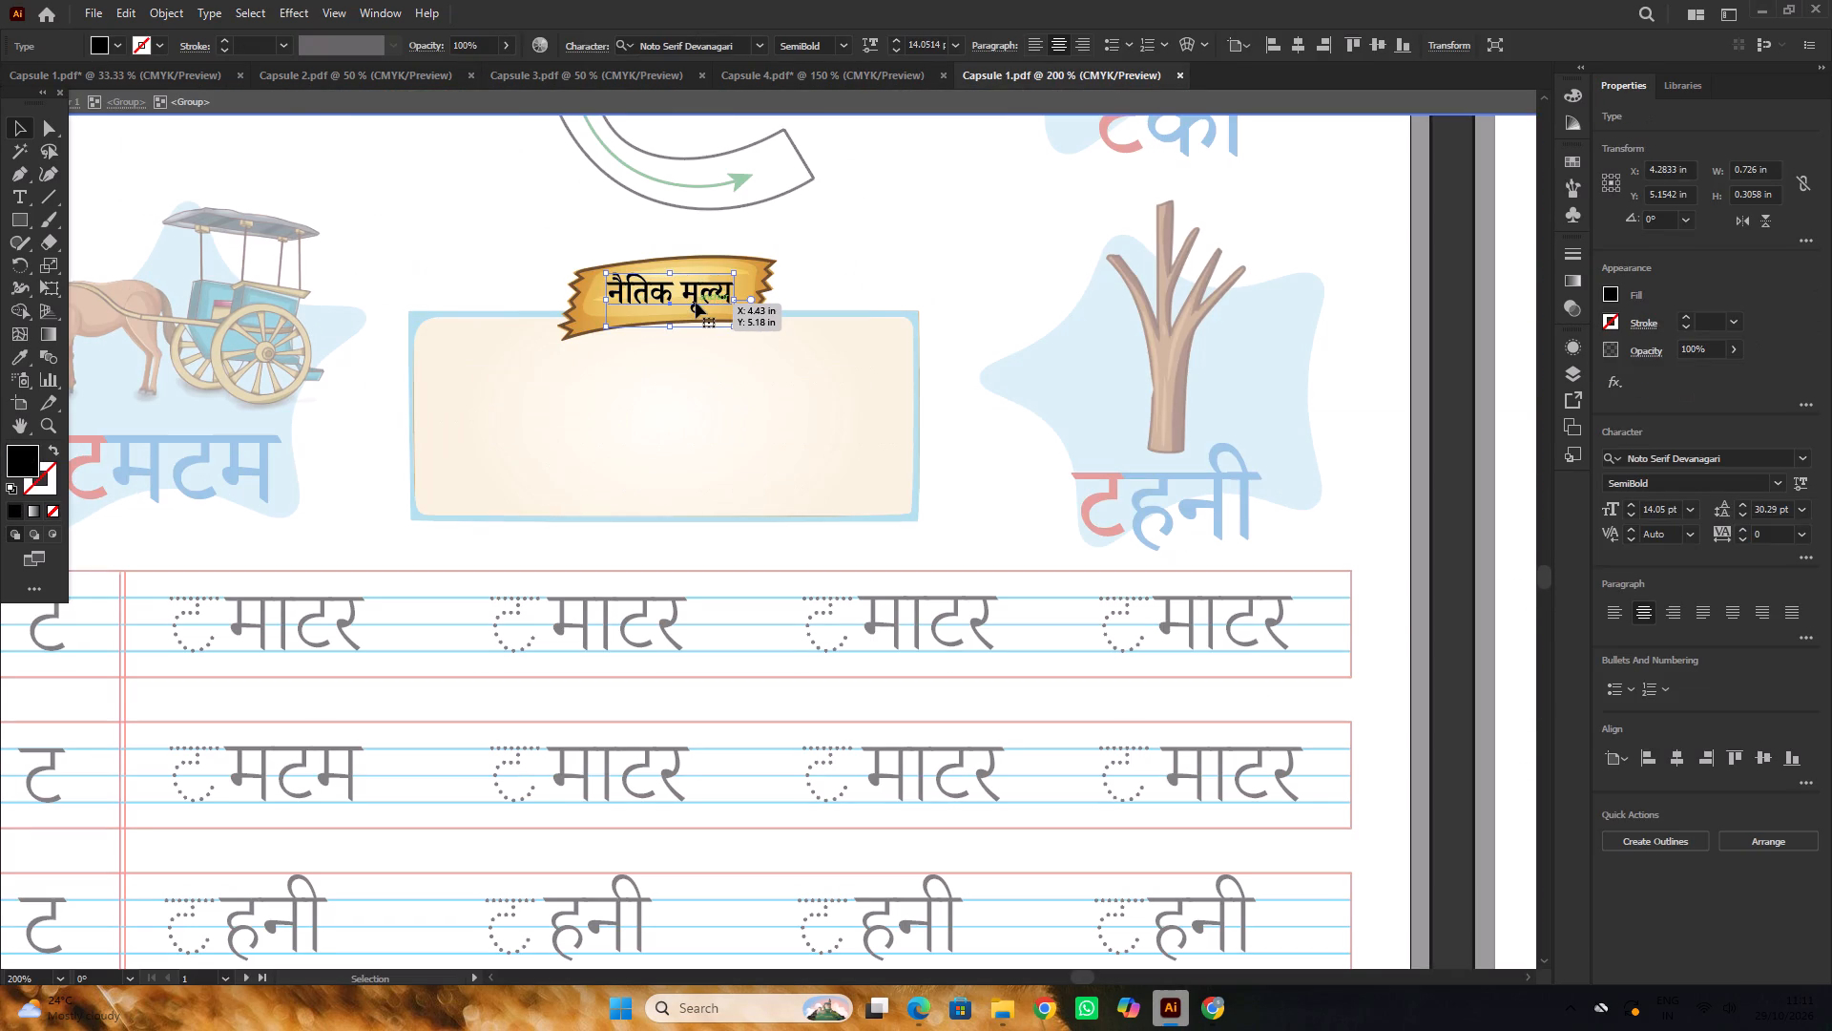
{"action": "scroll", "coordinate": [757, 431], "scroll_direction": "down", "scroll_amount": 2, "text": "alt"}
{"action": "left_click", "coordinate": [71, 289]}
{"action": "triple_click", "coordinate": [185, 304]}
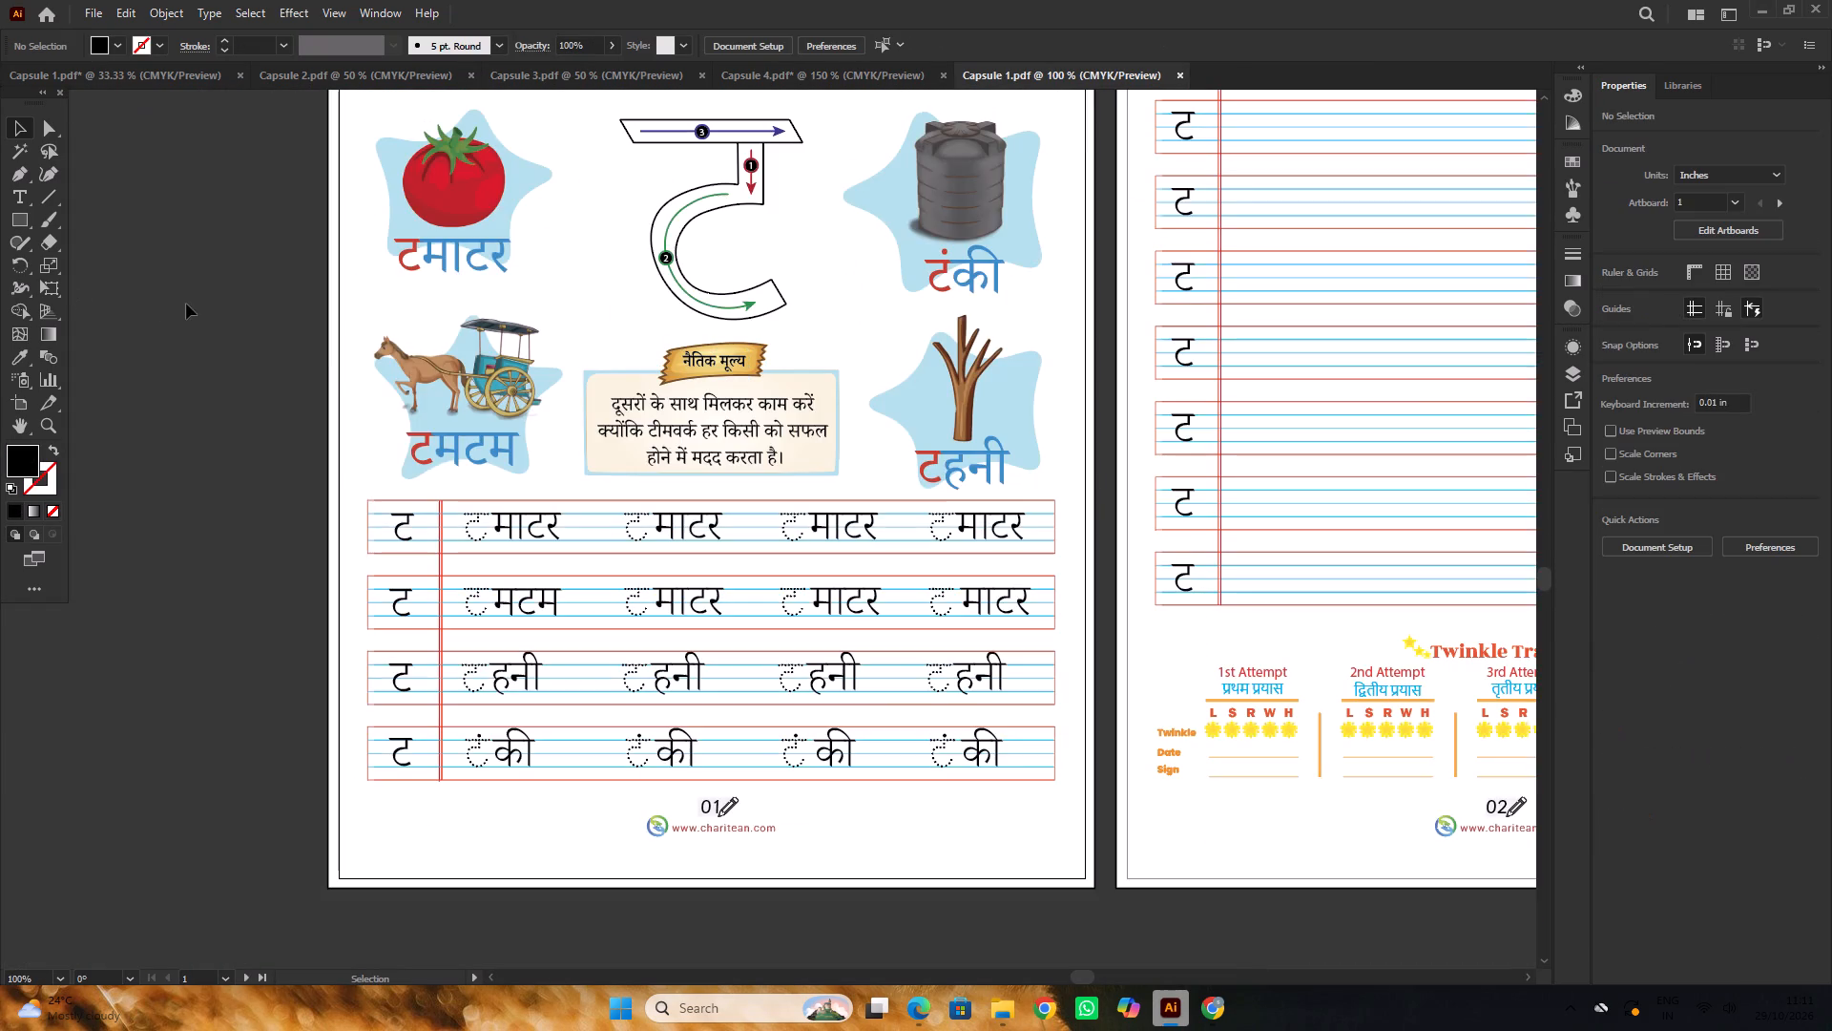
{"action": "left_click", "coordinate": [186, 304]}
{"action": "scroll", "coordinate": [341, 367], "scroll_direction": "down", "scroll_amount": 3, "text": "alt"}
{"action": "scroll", "coordinate": [342, 368], "scroll_direction": "up", "scroll_amount": 5}
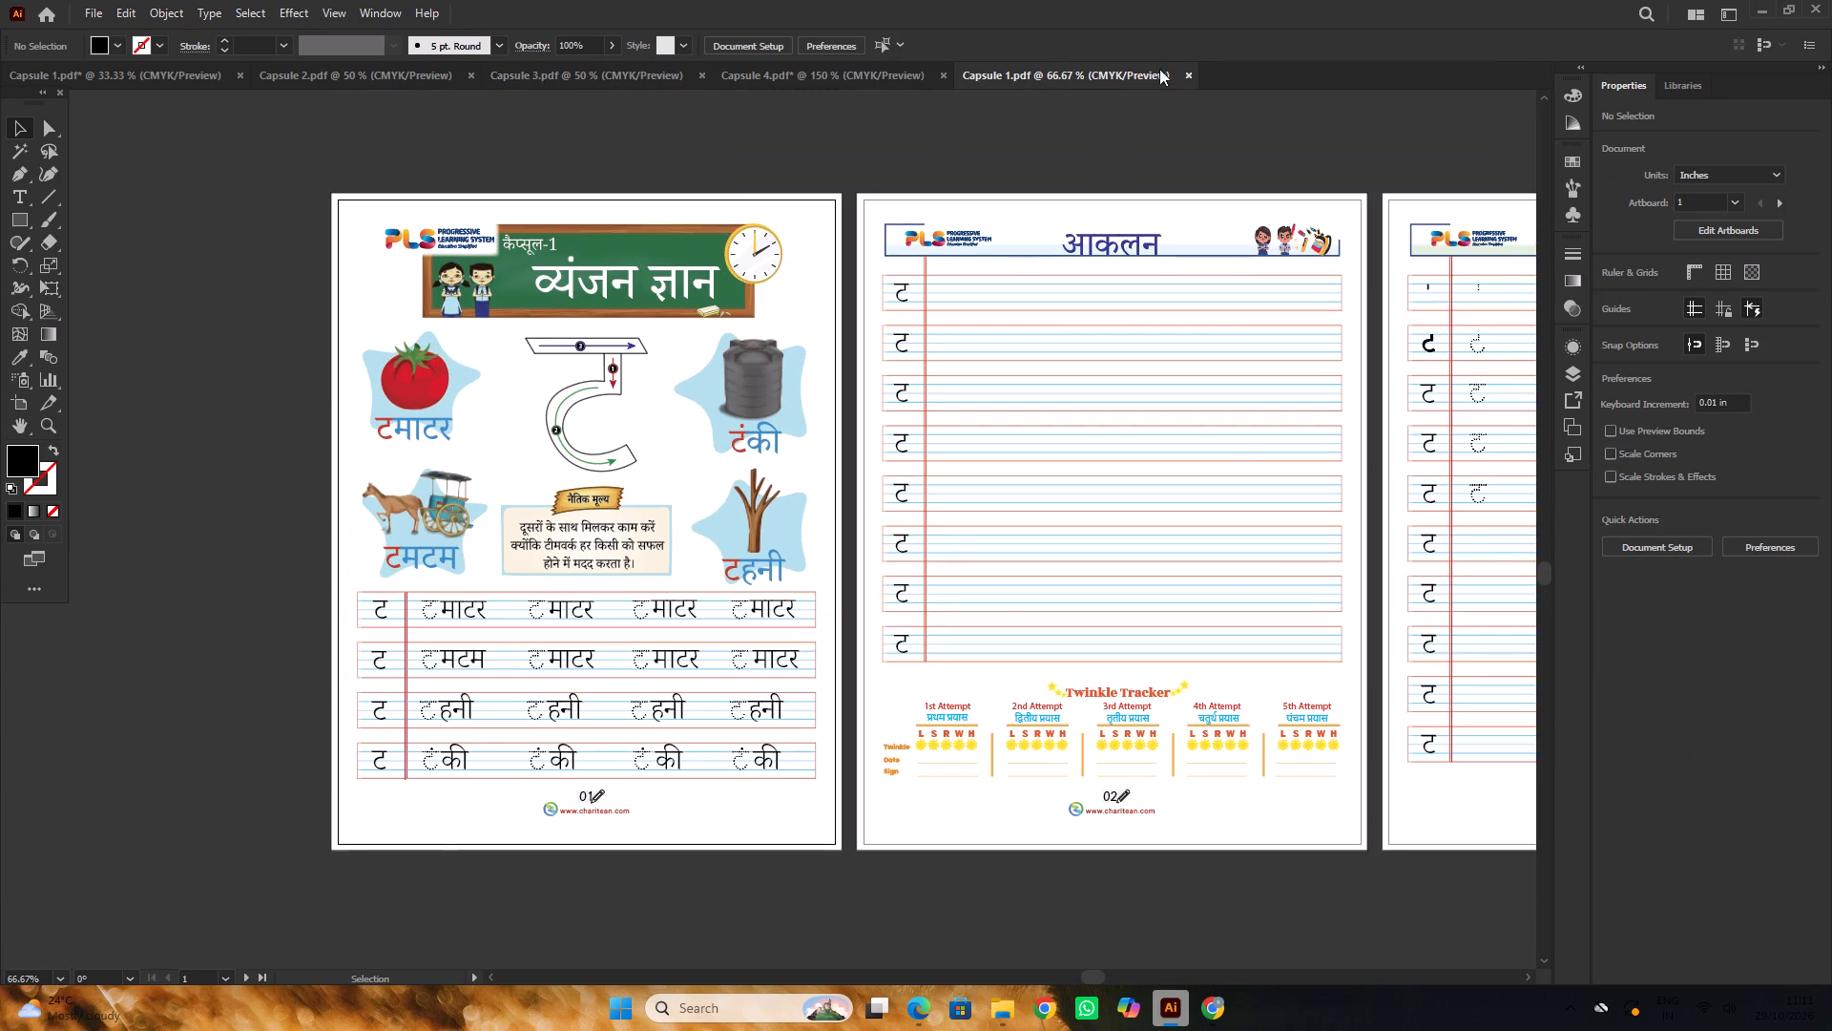
{"action": "left_click", "coordinate": [1188, 76]}
Ungroup the block of four ruled tracing rows on page 11 of Capsule 4.
{"action": "scroll", "coordinate": [855, 385], "scroll_direction": "down", "scroll_amount": 3, "text": "alt"}
{"action": "left_click", "coordinate": [509, 281]}
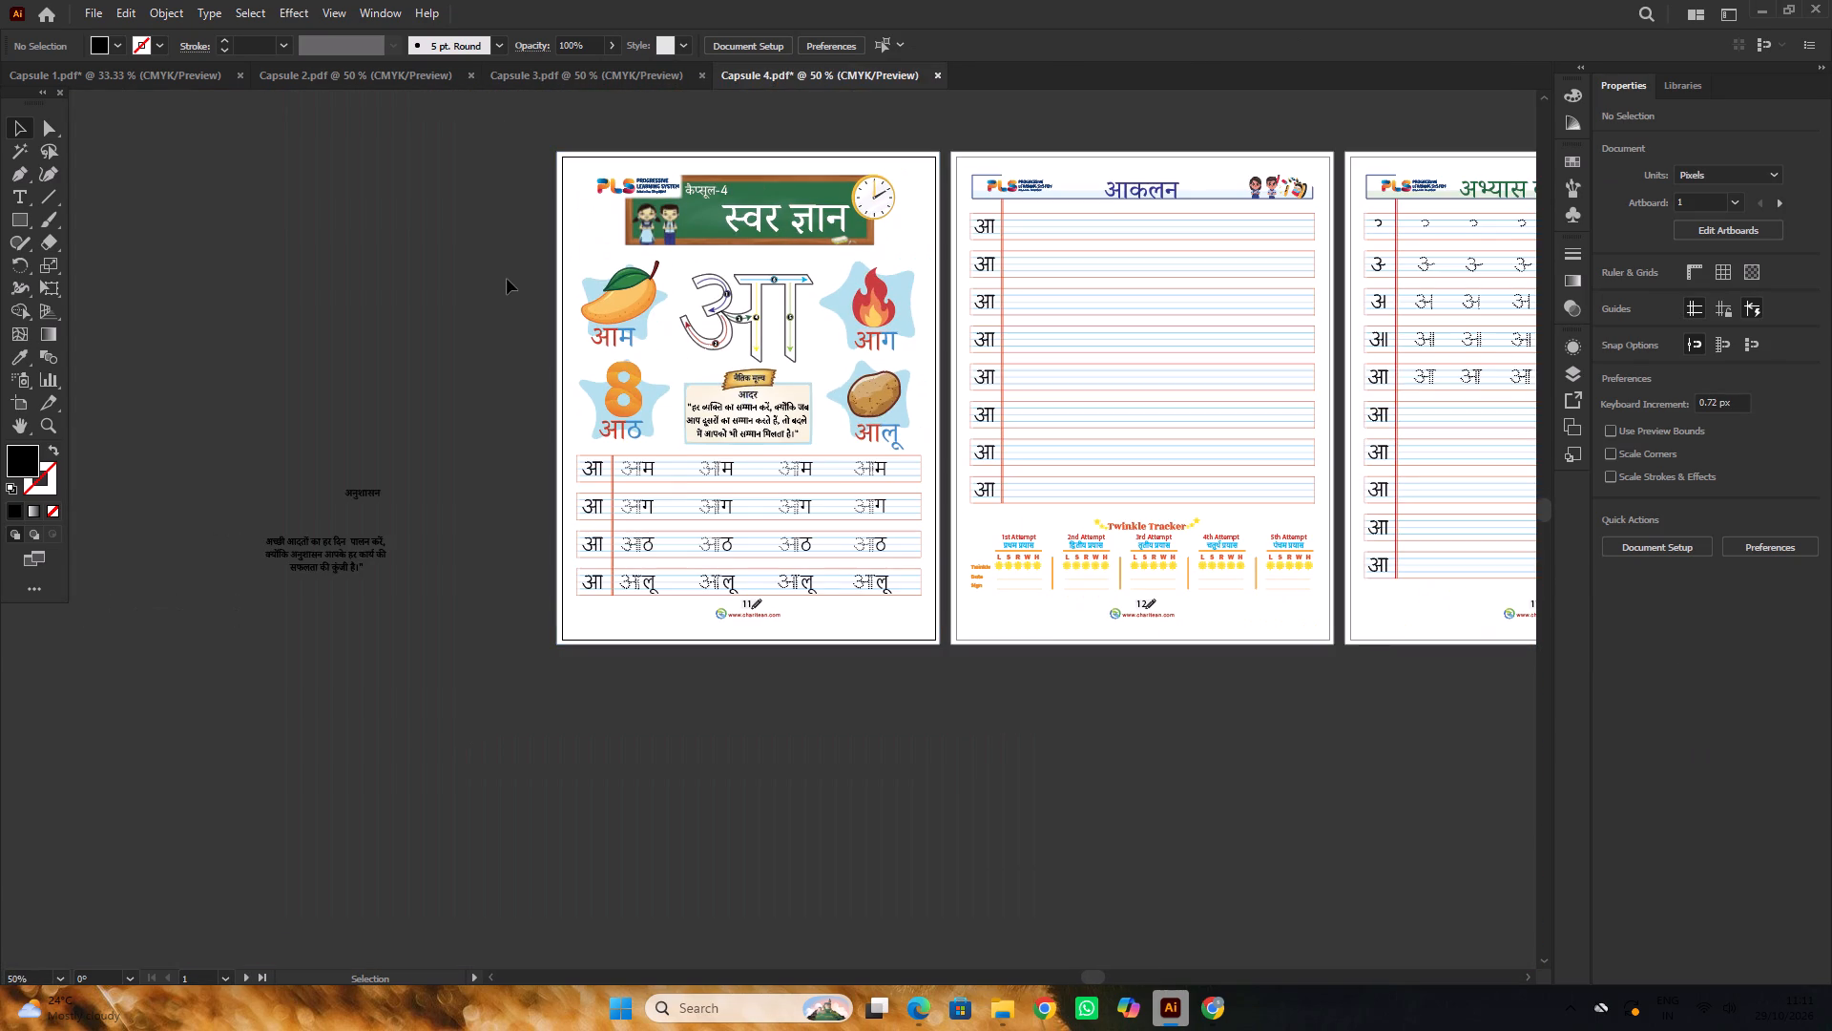
{"action": "scroll", "coordinate": [507, 279], "scroll_direction": "down", "scroll_amount": 3}
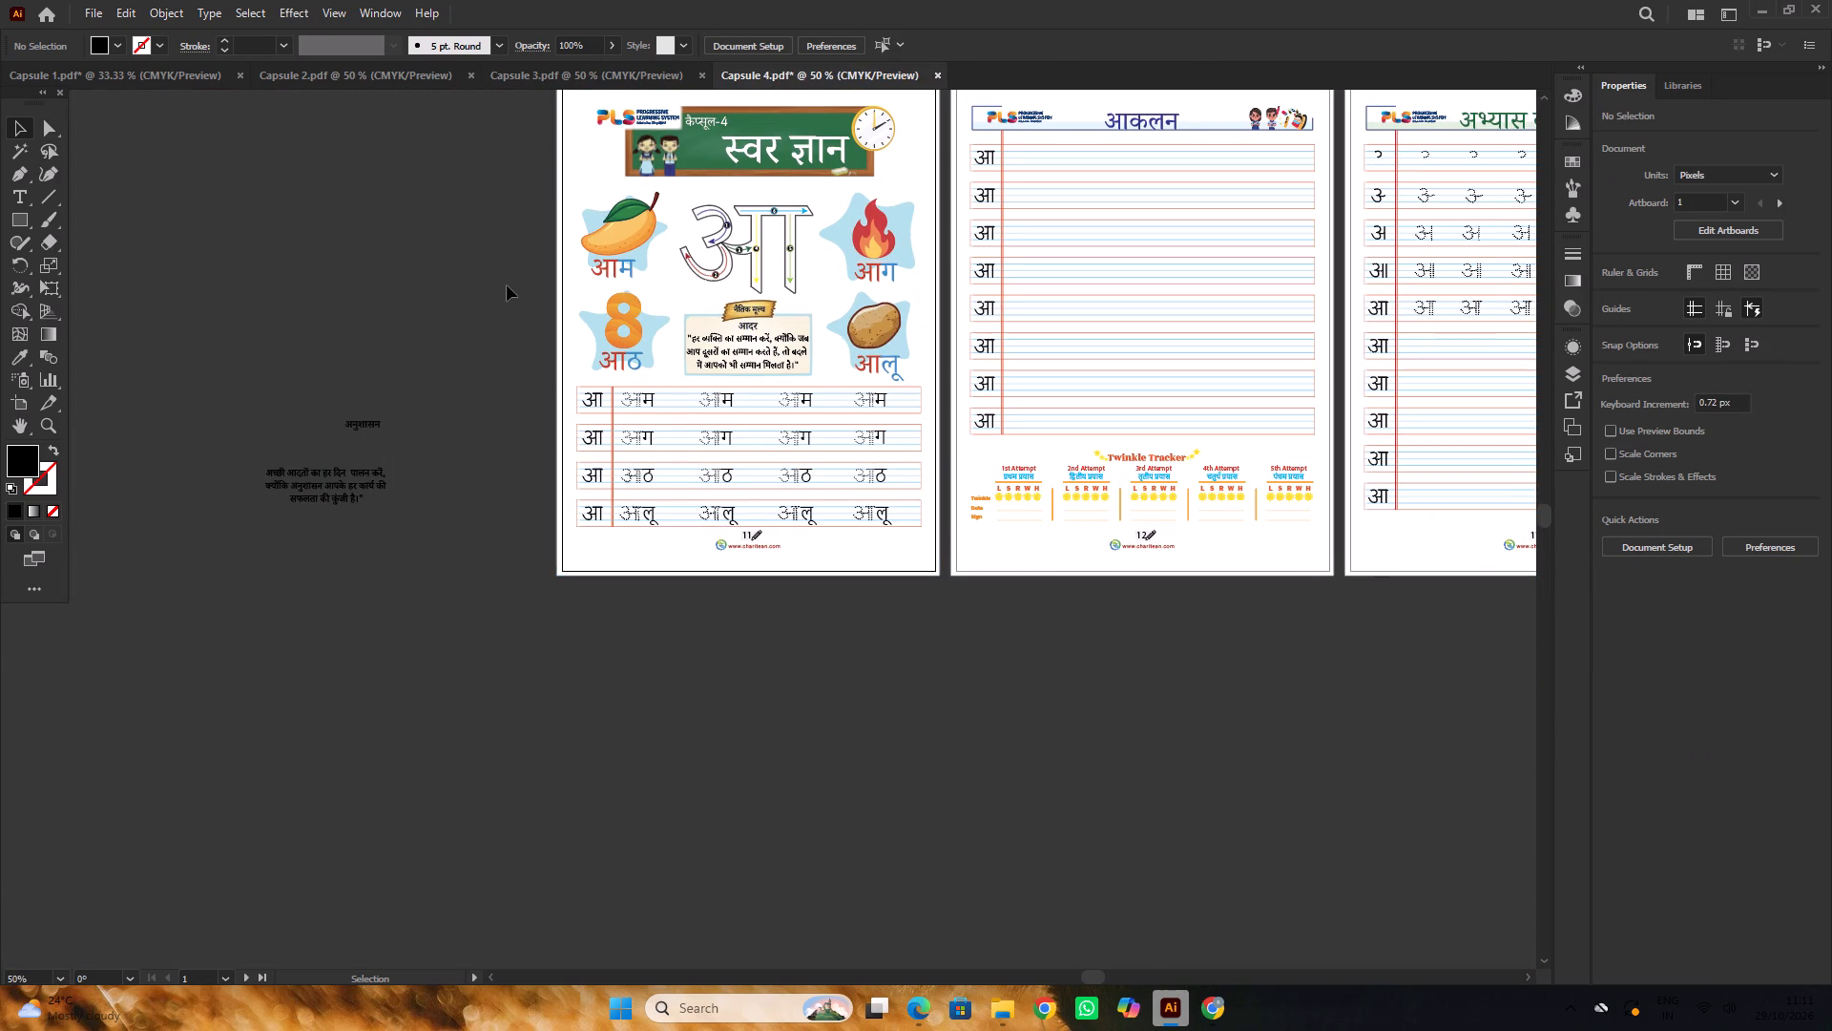
{"action": "scroll", "coordinate": [507, 285], "scroll_direction": "down", "scroll_amount": 5}
{"action": "scroll", "coordinate": [636, 319], "scroll_direction": "up", "scroll_amount": 4, "text": "alt"}
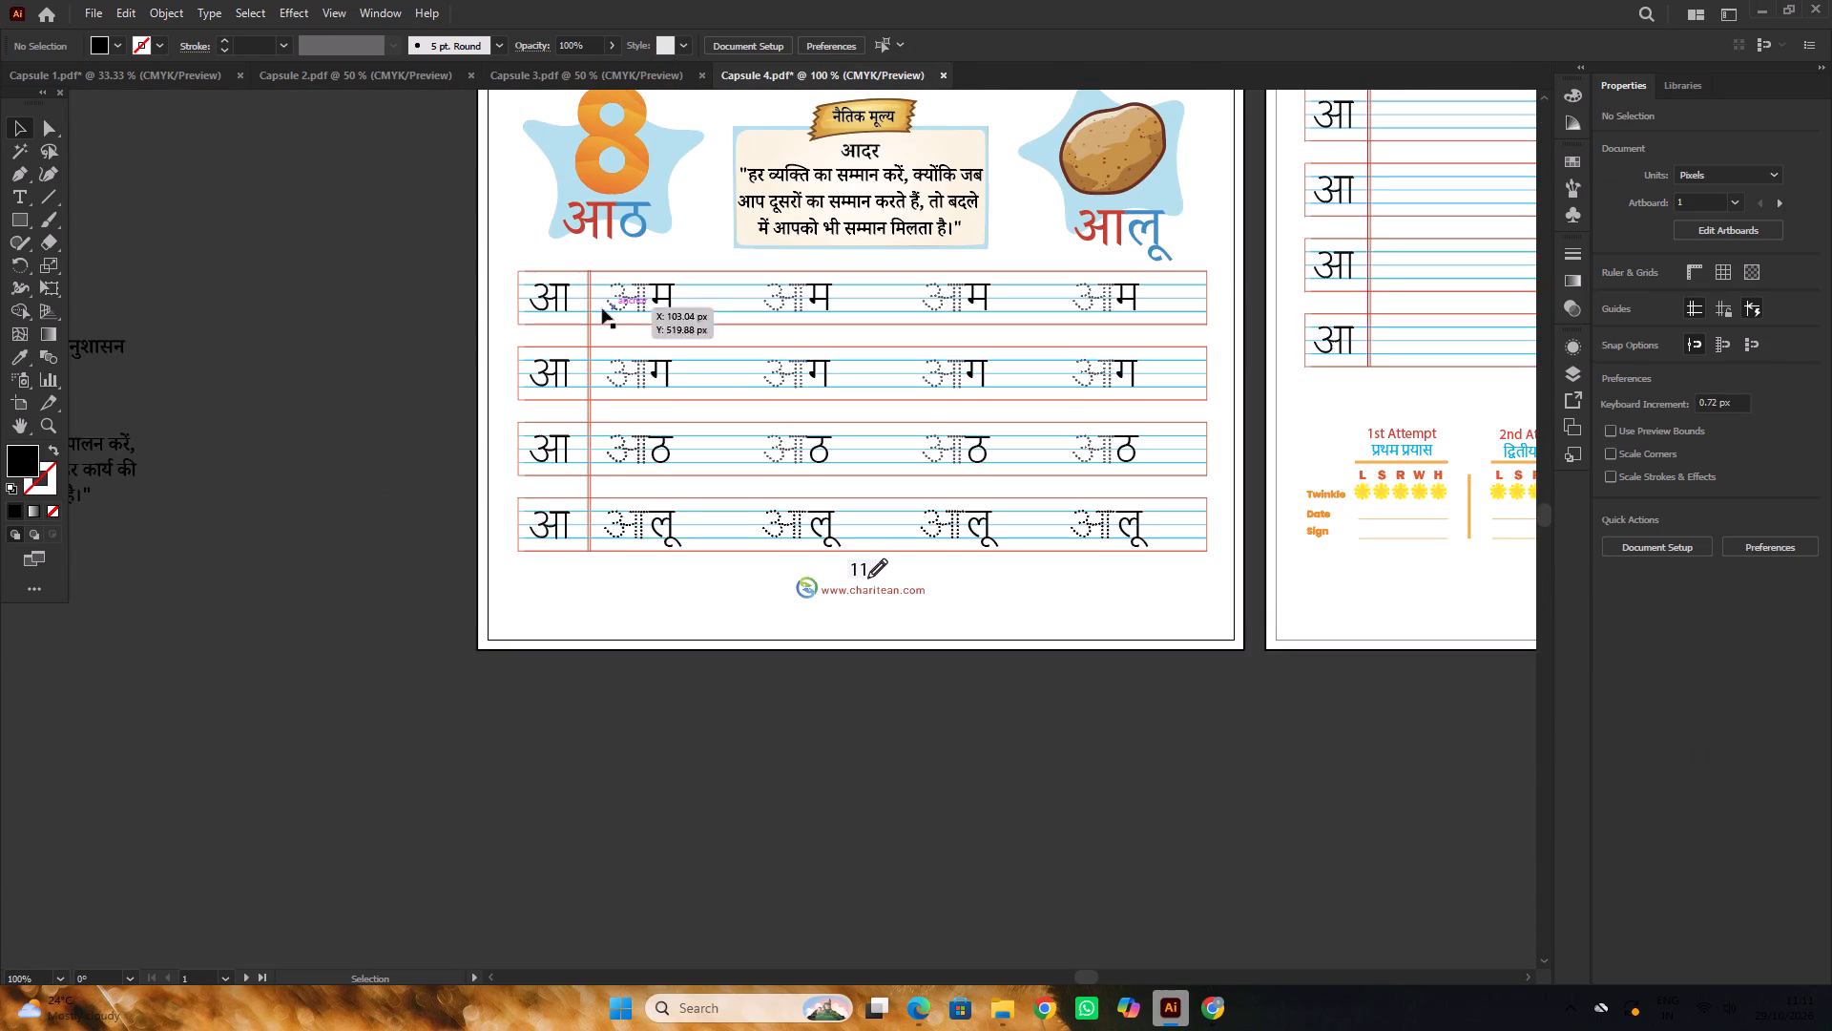
{"action": "left_click", "coordinate": [562, 303]}
{"action": "right_click", "coordinate": [563, 304]}
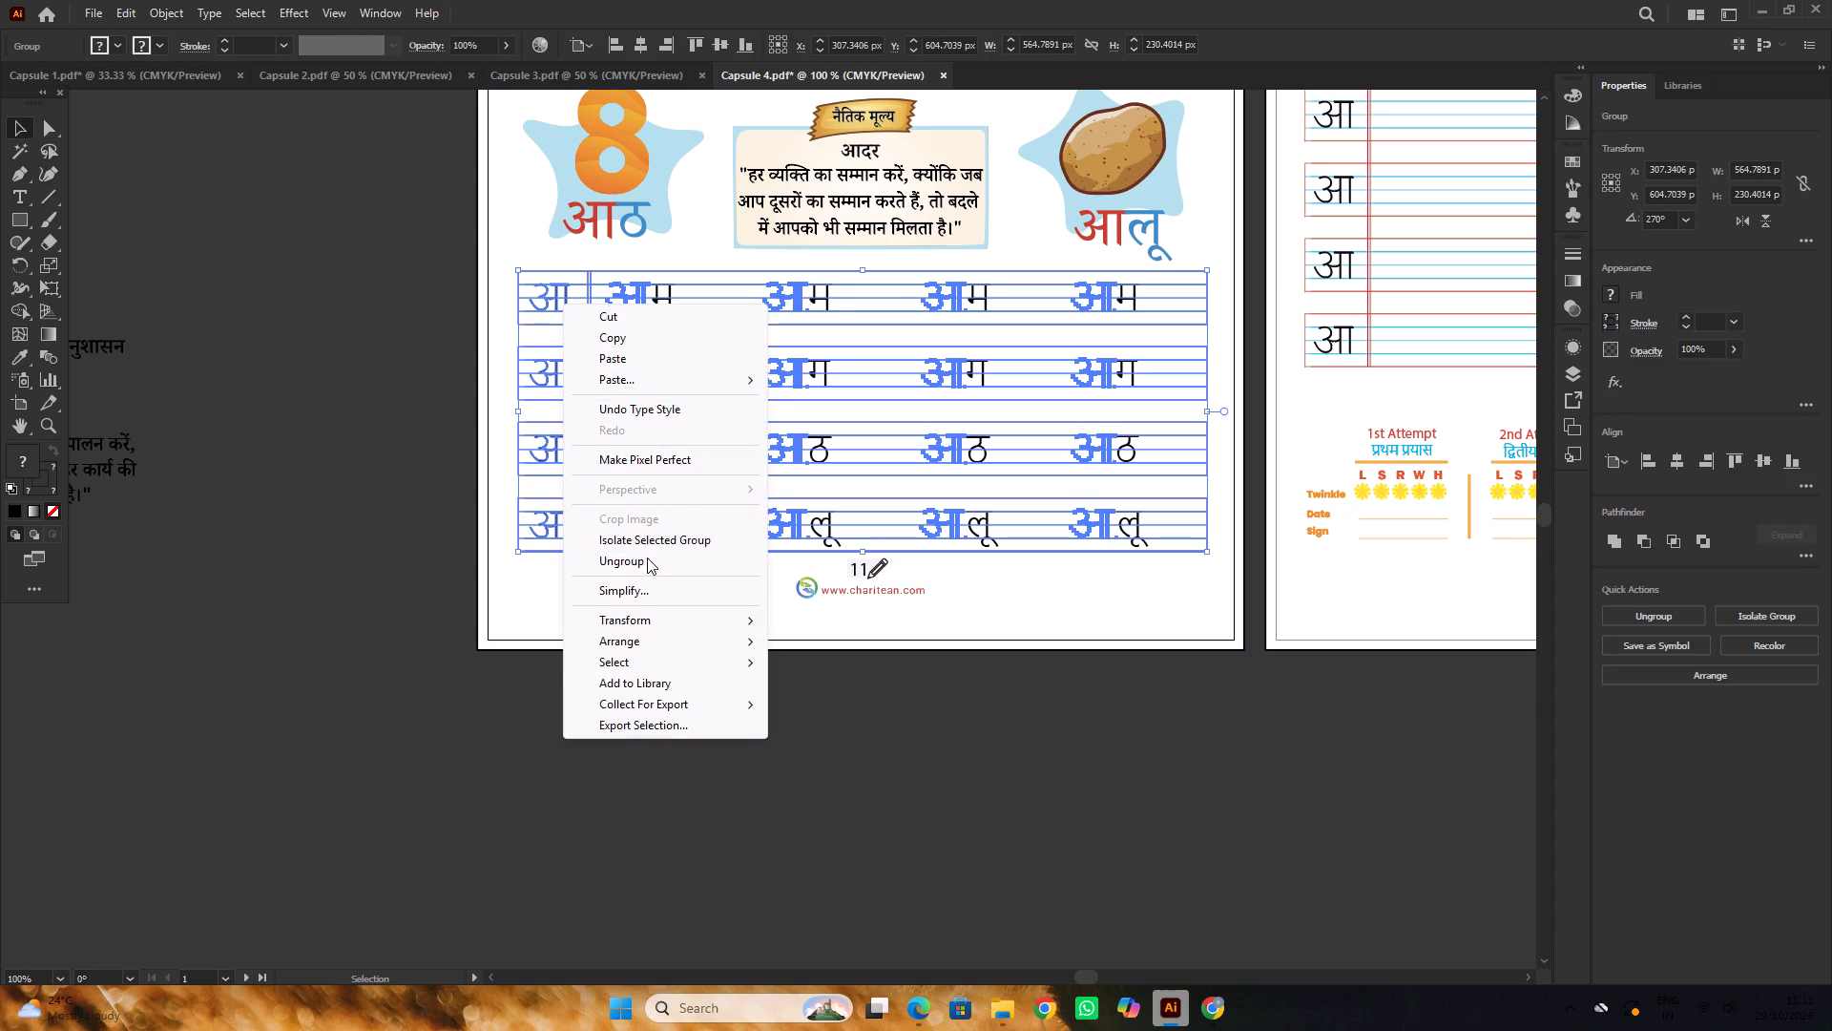
{"action": "left_click", "coordinate": [647, 561]}
{"action": "left_click", "coordinate": [829, 761]}
Delete the four outlined आ letters in the first column of the tracing rows on page 11.
{"action": "left_click", "coordinate": [563, 305]}
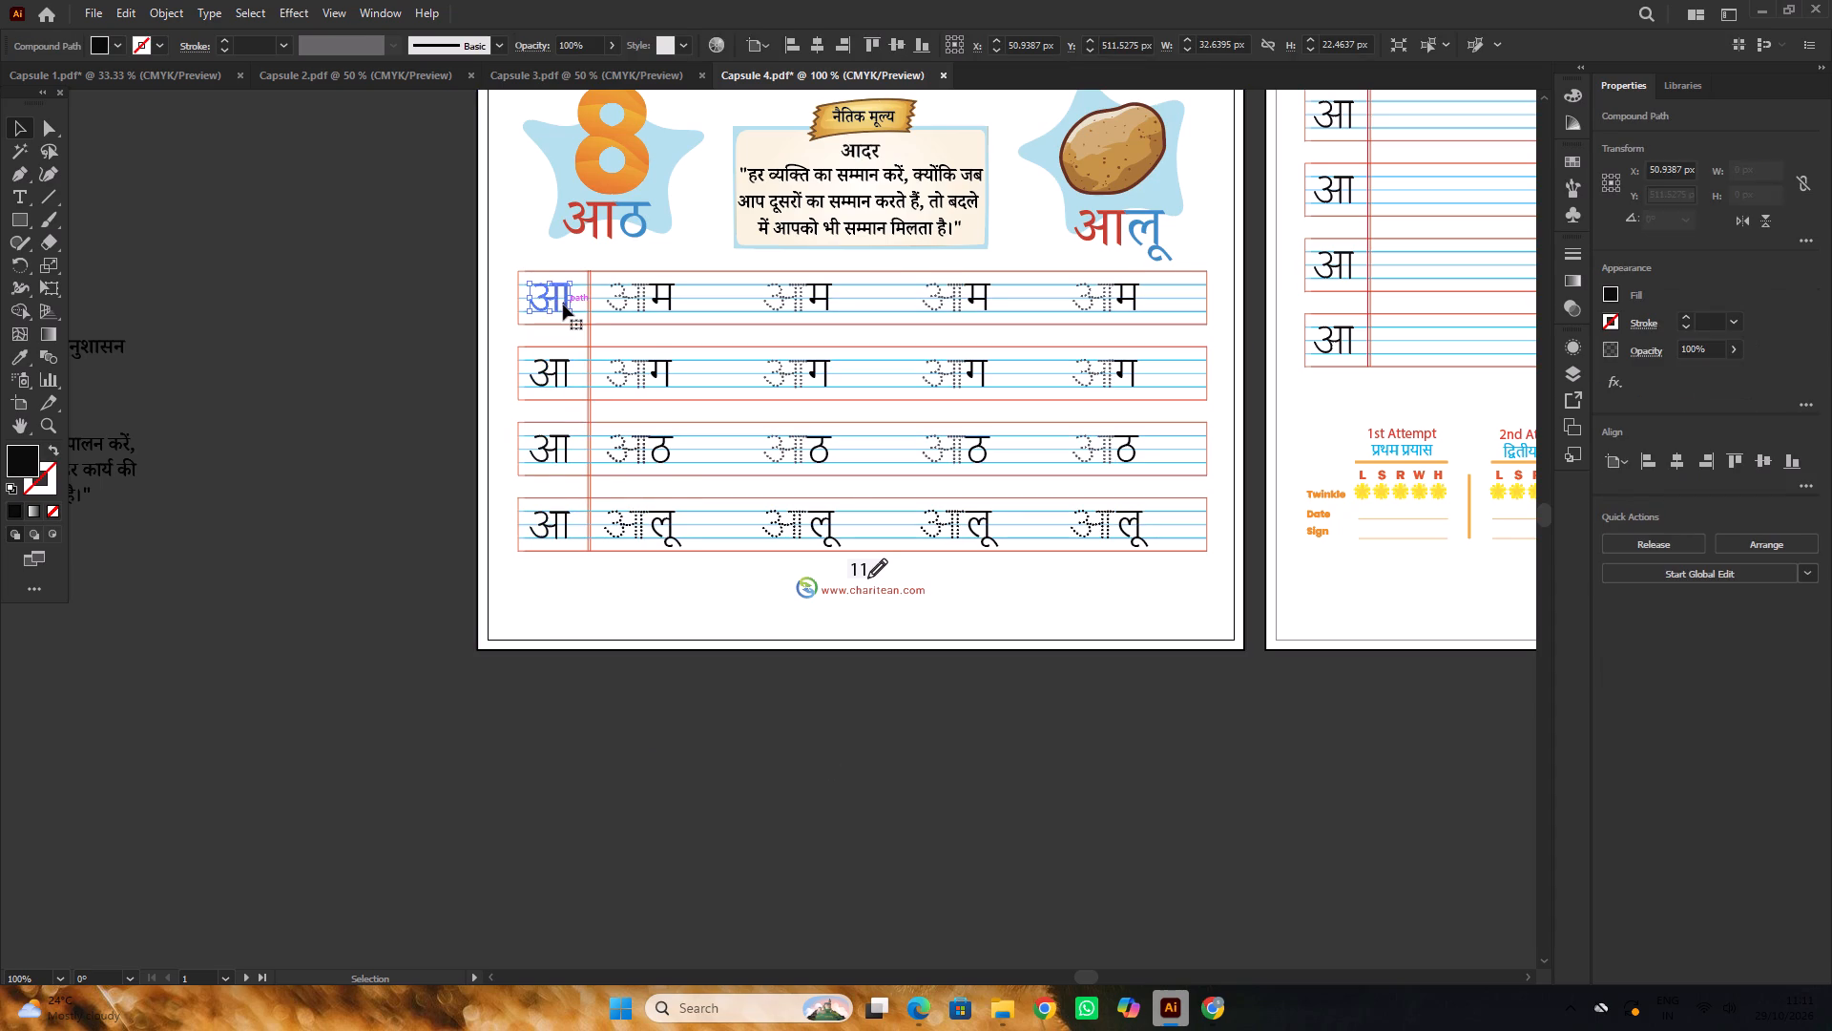
{"action": "scroll", "coordinate": [572, 379], "scroll_direction": "up", "scroll_amount": 2, "text": "alt"}
{"action": "left_click", "coordinate": [557, 369]}
{"action": "scroll", "coordinate": [557, 369], "scroll_direction": "down", "scroll_amount": 3, "text": "alt"}
{"action": "left_click", "coordinate": [341, 308]}
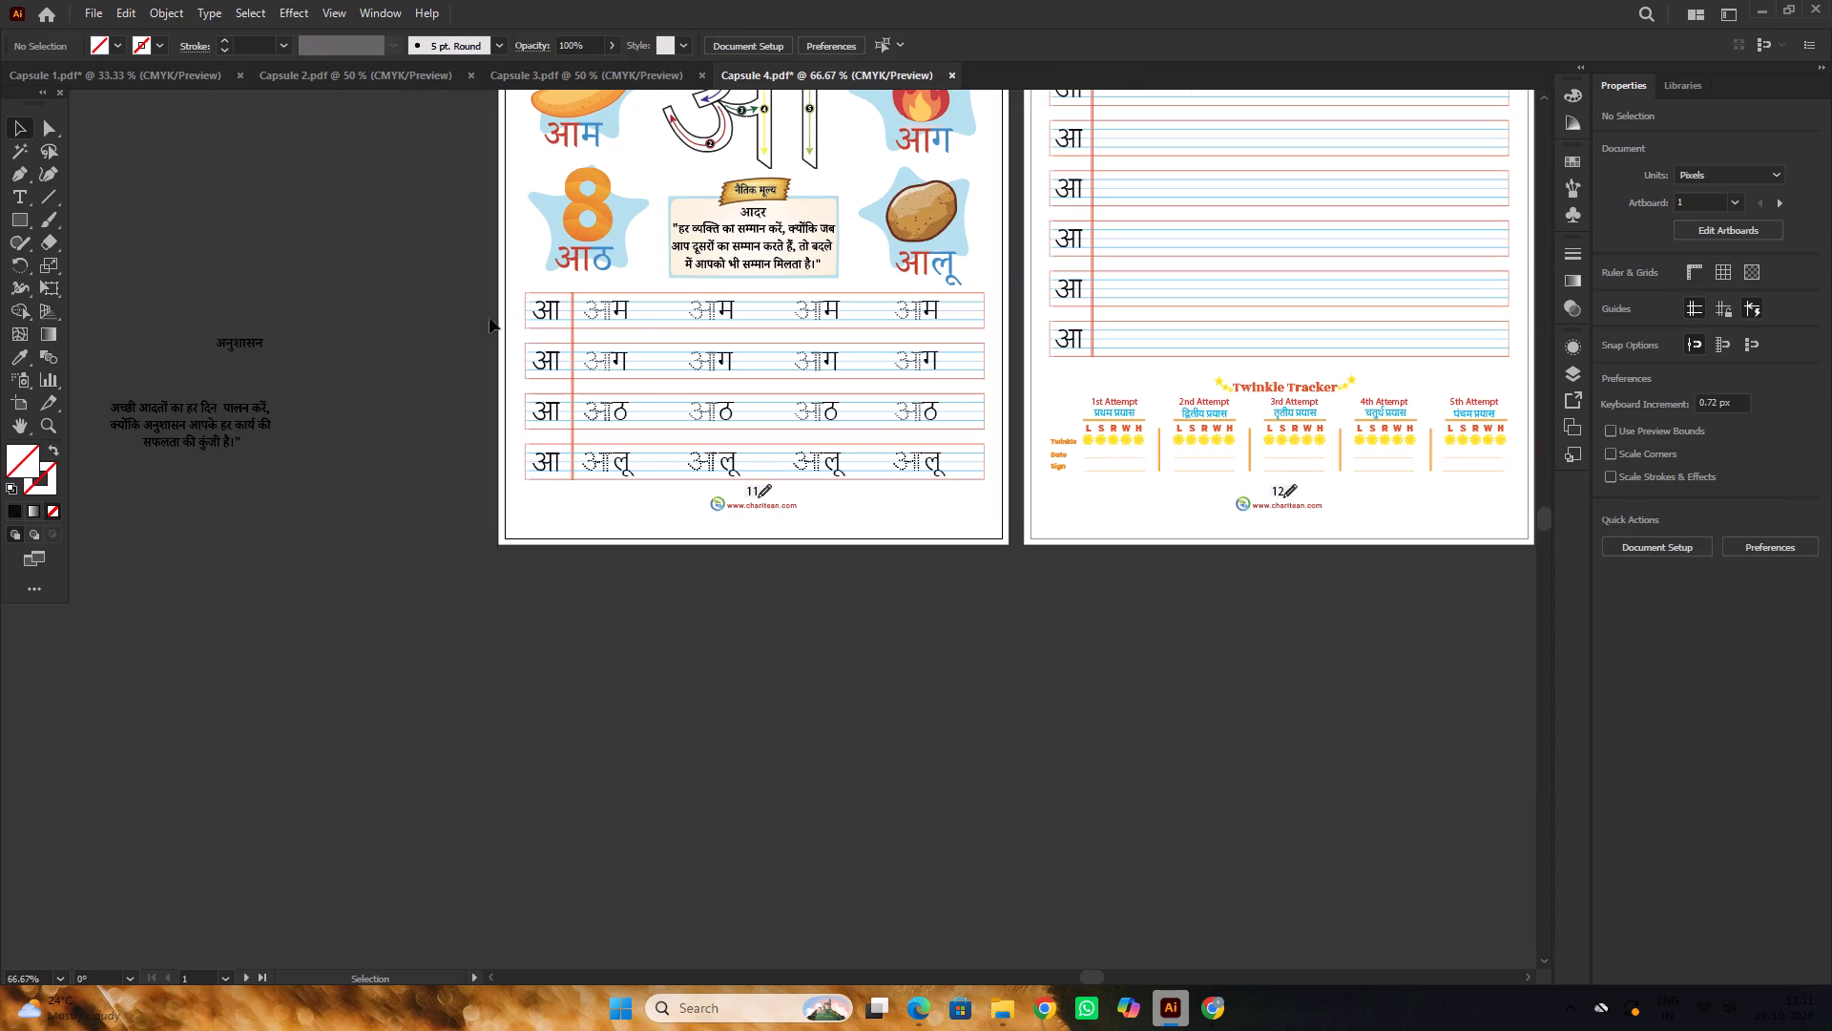
{"action": "left_click", "coordinate": [550, 310]}
{"action": "left_click", "coordinate": [548, 361], "text": "shift"}
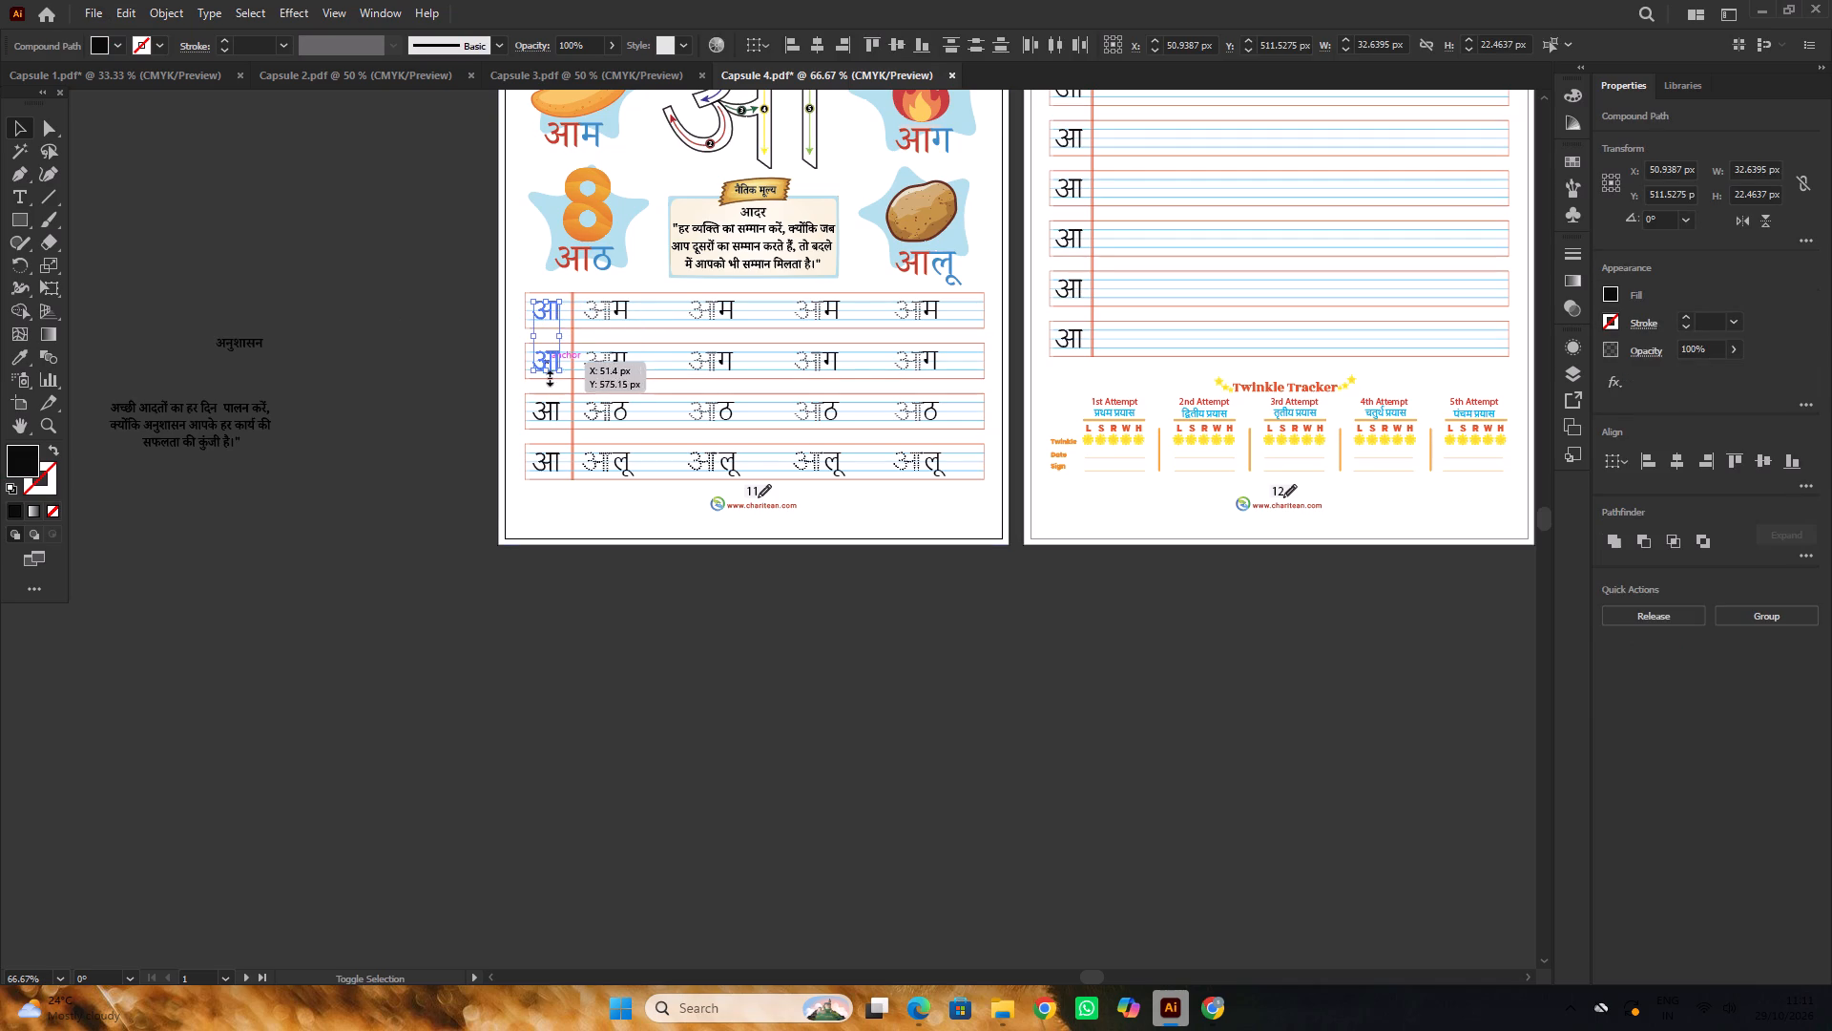
{"action": "left_click", "coordinate": [549, 415], "text": "shift"}
{"action": "left_click", "coordinate": [549, 468], "text": "shift"}
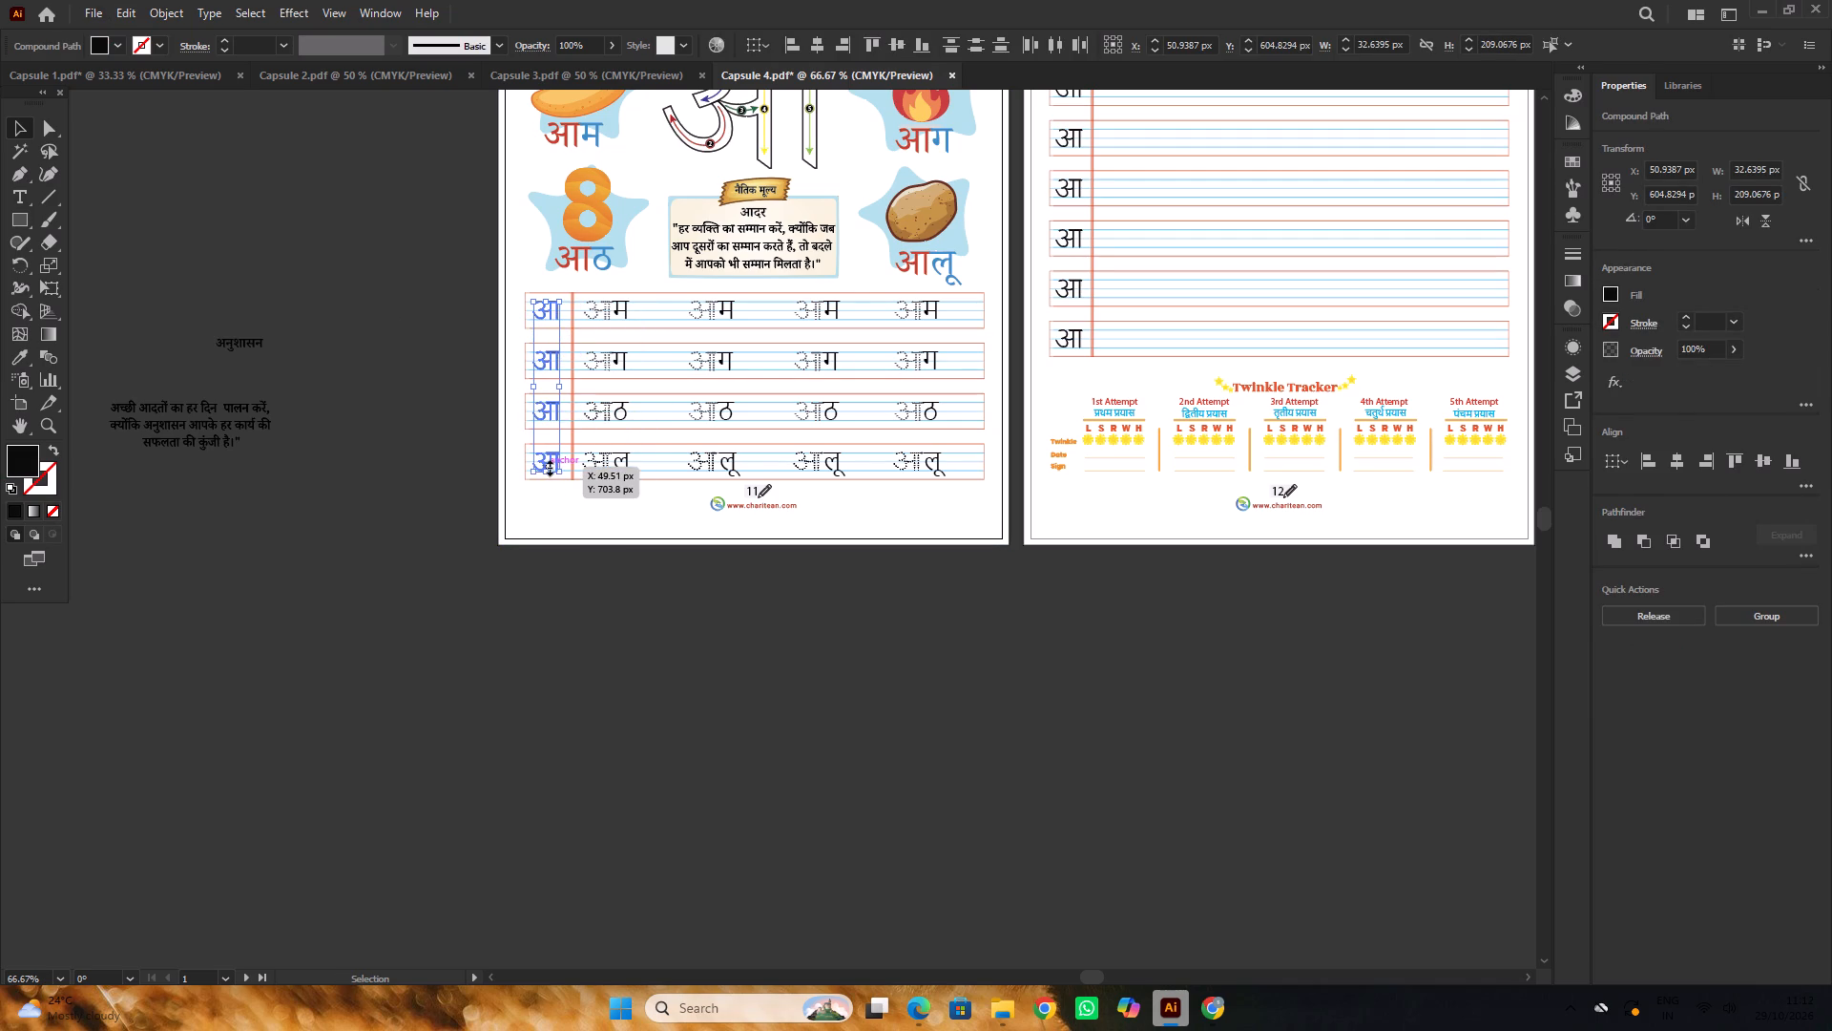
{"action": "key", "text": "Delete"}
Copy the अ from the first tracing row of Capsule 1 and paste it in the first tracing row on Capsule 4's page 11.
{"action": "scroll", "coordinate": [603, 391], "scroll_direction": "up", "scroll_amount": 5}
{"action": "left_click", "coordinate": [133, 78]}
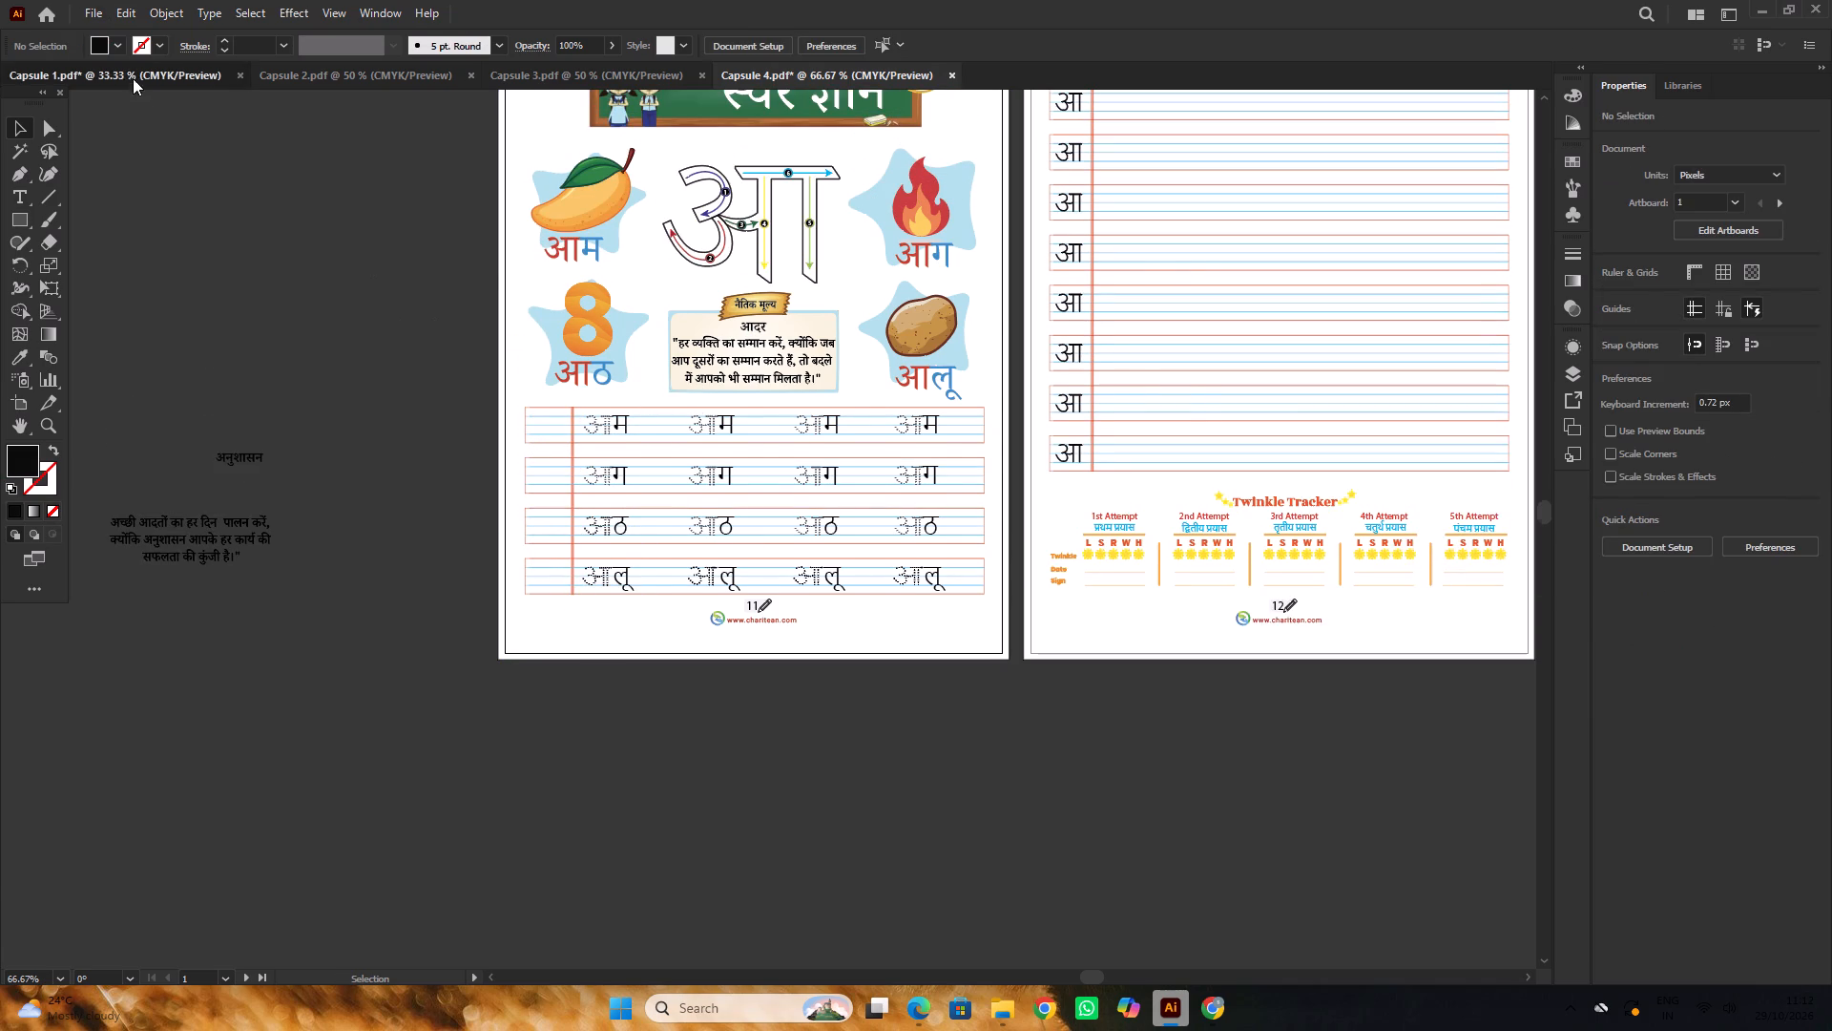
{"action": "scroll", "coordinate": [458, 509], "scroll_direction": "up", "scroll_amount": 4, "text": "alt"}
{"action": "left_click", "coordinate": [506, 384]}
{"action": "scroll", "coordinate": [506, 384], "scroll_direction": "down", "scroll_amount": 1, "text": "alt"}
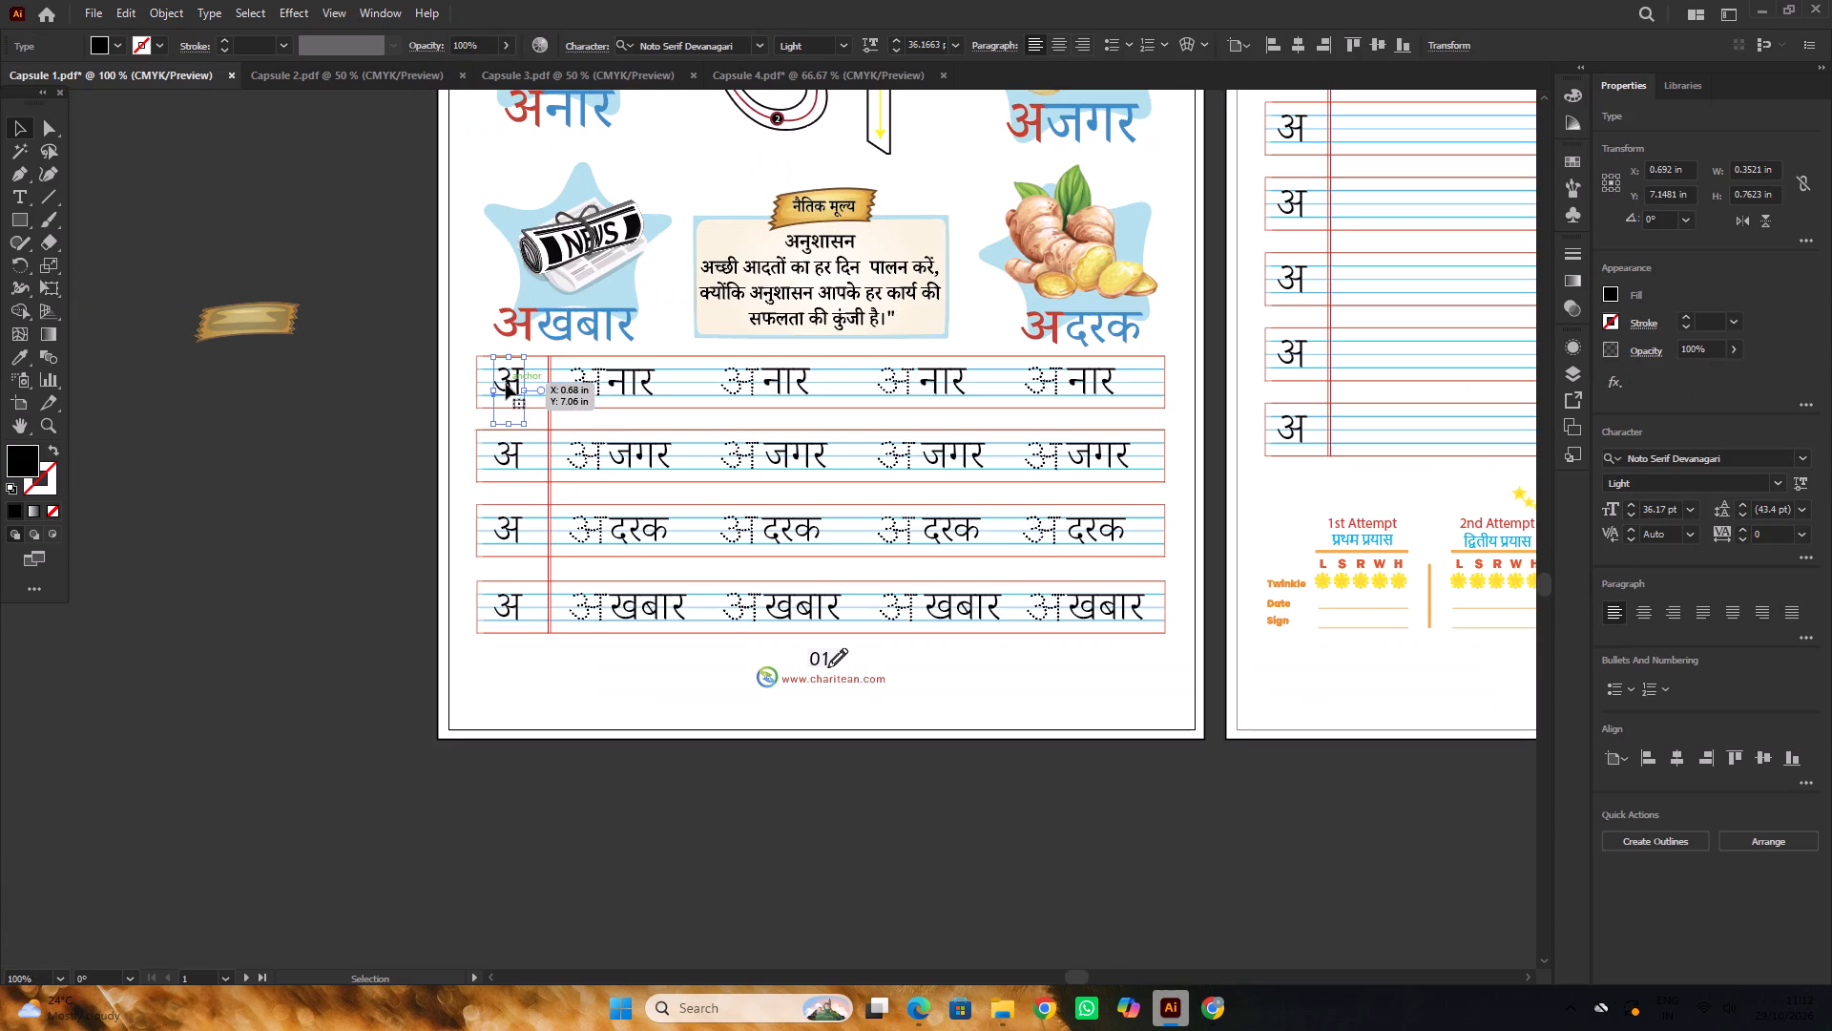
{"action": "key", "text": "ctrl+c"}
{"action": "scroll", "coordinate": [485, 389], "scroll_direction": "down", "scroll_amount": 2}
{"action": "left_click", "coordinate": [775, 72]}
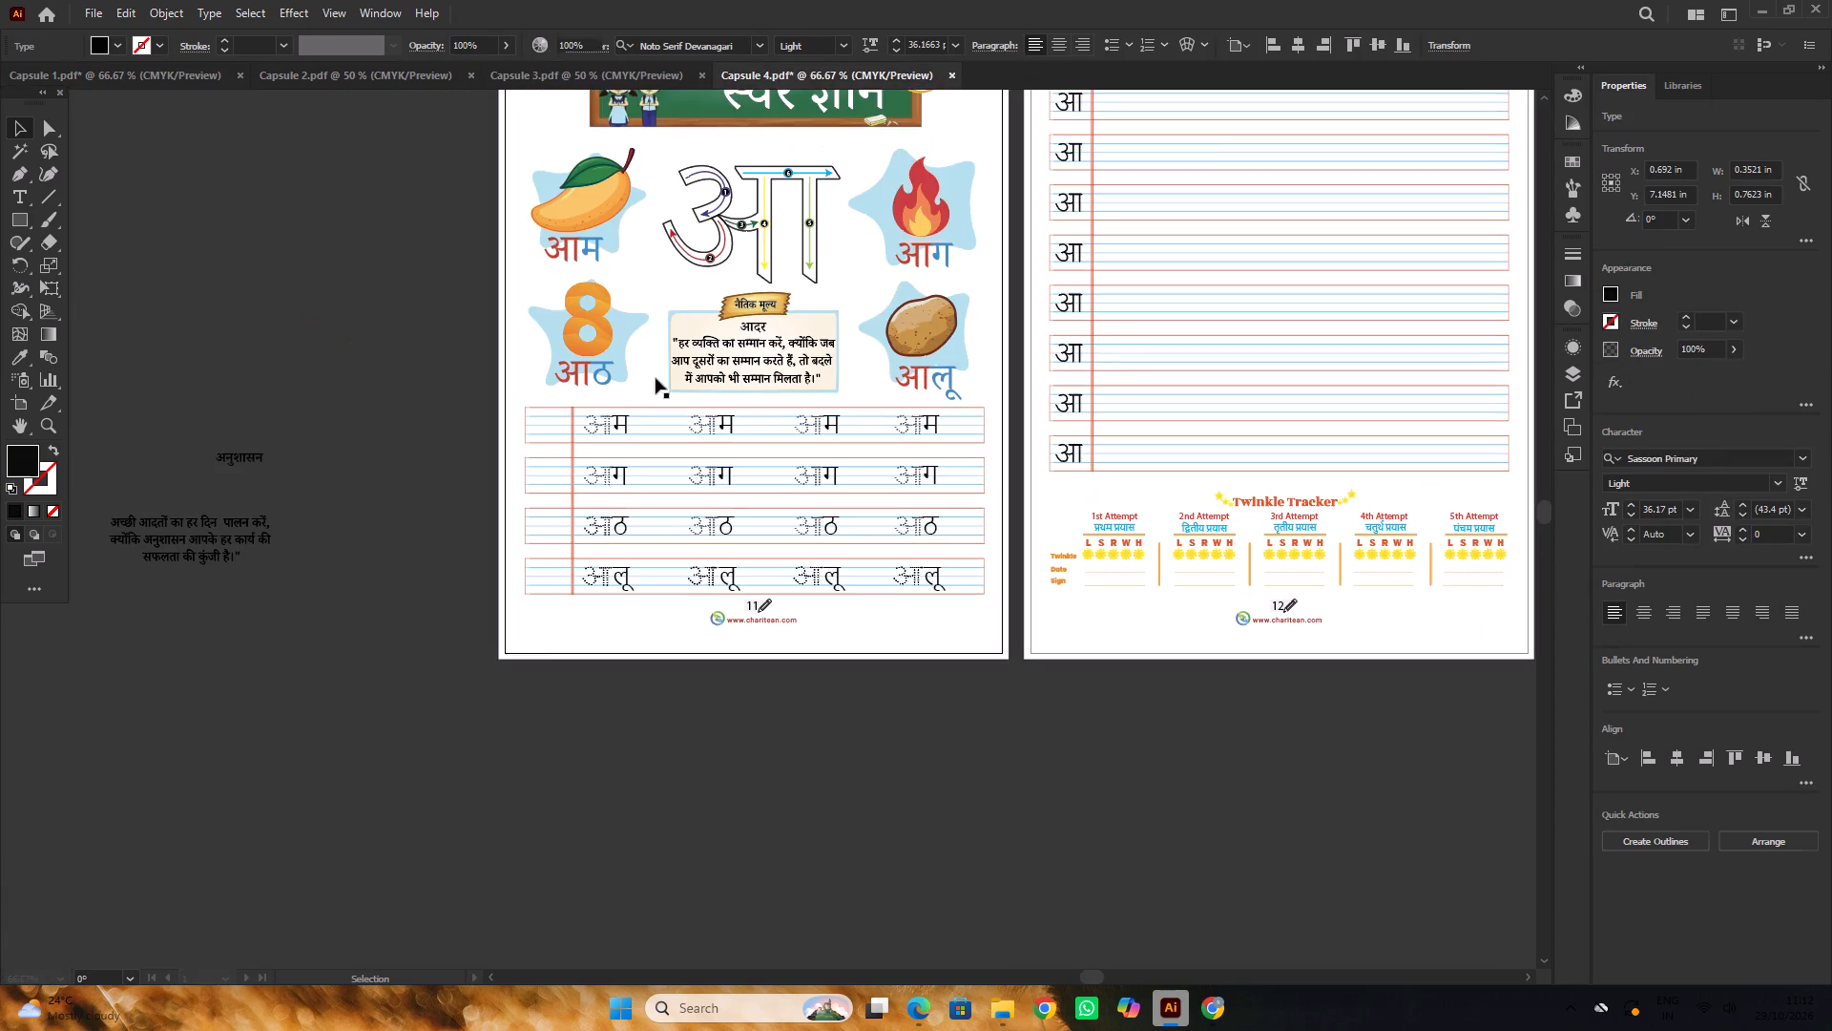
{"action": "scroll", "coordinate": [587, 388], "scroll_direction": "down", "scroll_amount": 4}
{"action": "scroll", "coordinate": [538, 353], "scroll_direction": "up", "scroll_amount": 2, "text": "alt"}
{"action": "key", "text": "ctrl+f"}
{"action": "left_click", "coordinate": [348, 304]}
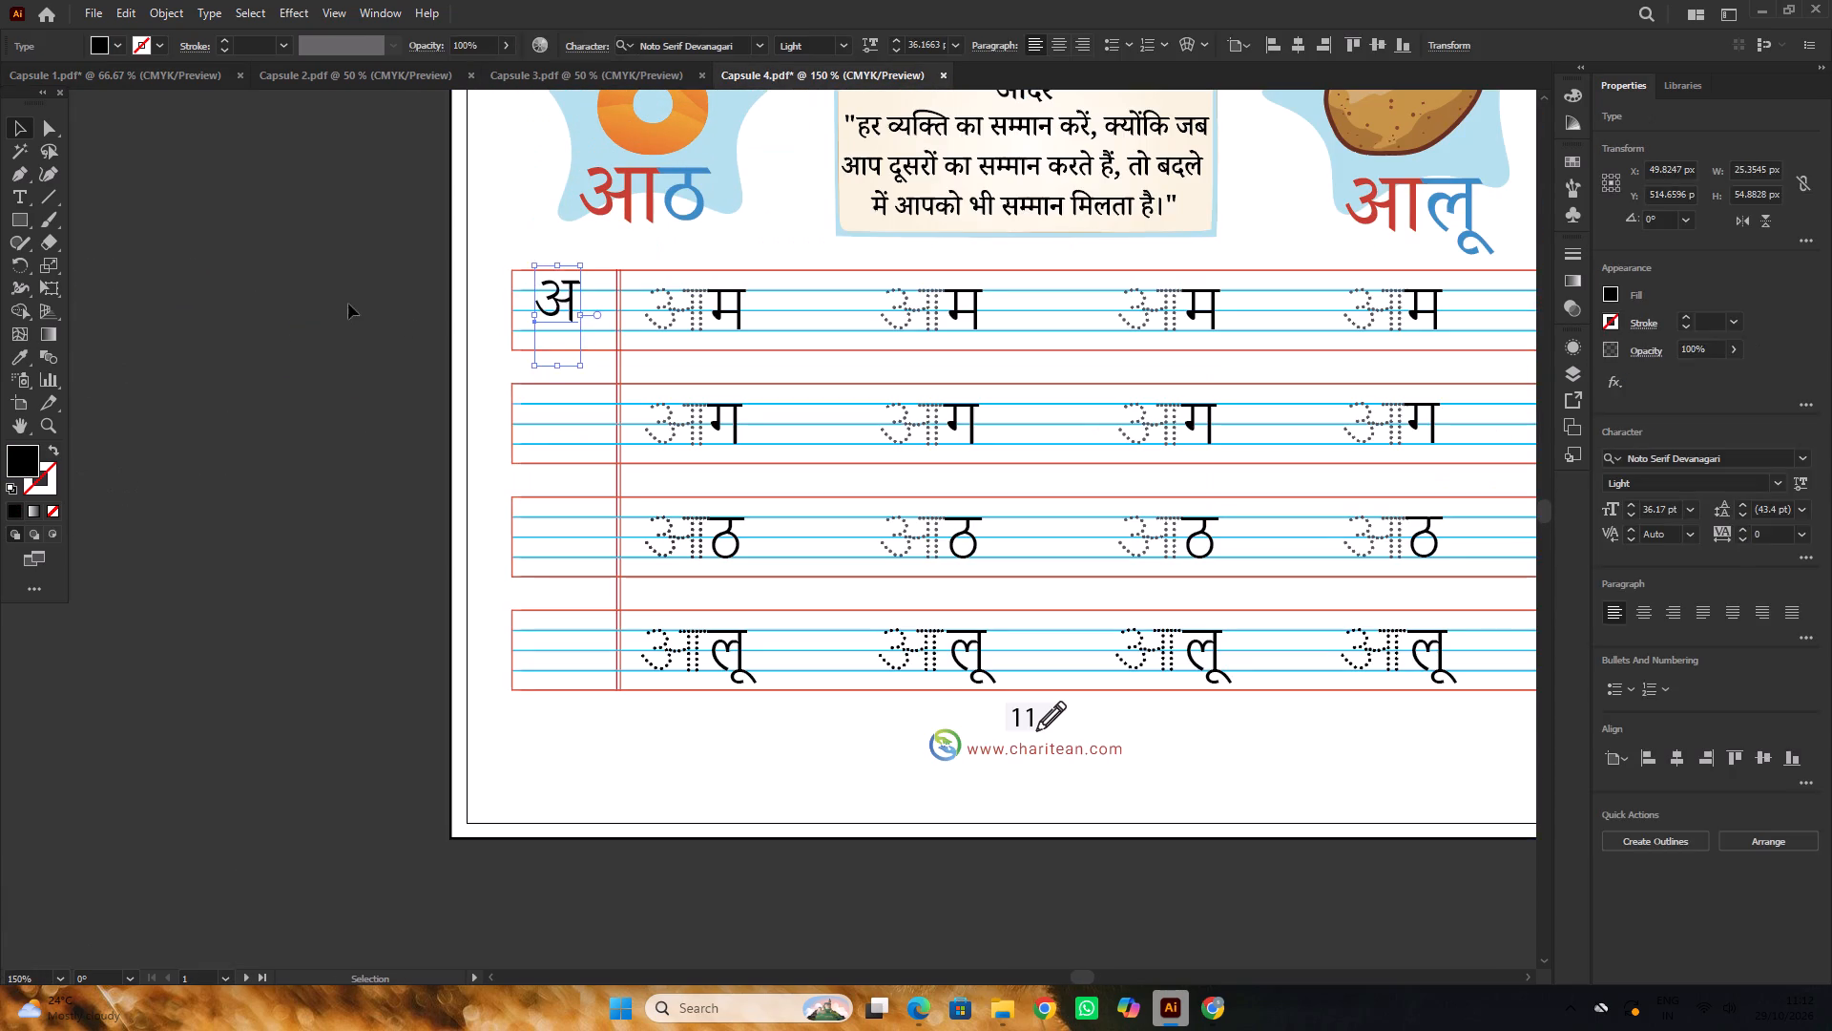
Move the pasted अ onto the blue guide lines of the first row and scale it down to about 35.61 pt.
{"action": "scroll", "coordinate": [586, 303], "scroll_direction": "up", "scroll_amount": 4, "text": "alt"}
{"action": "left_click_drag", "start_coordinate": [539, 295], "coordinate": [534, 330]}
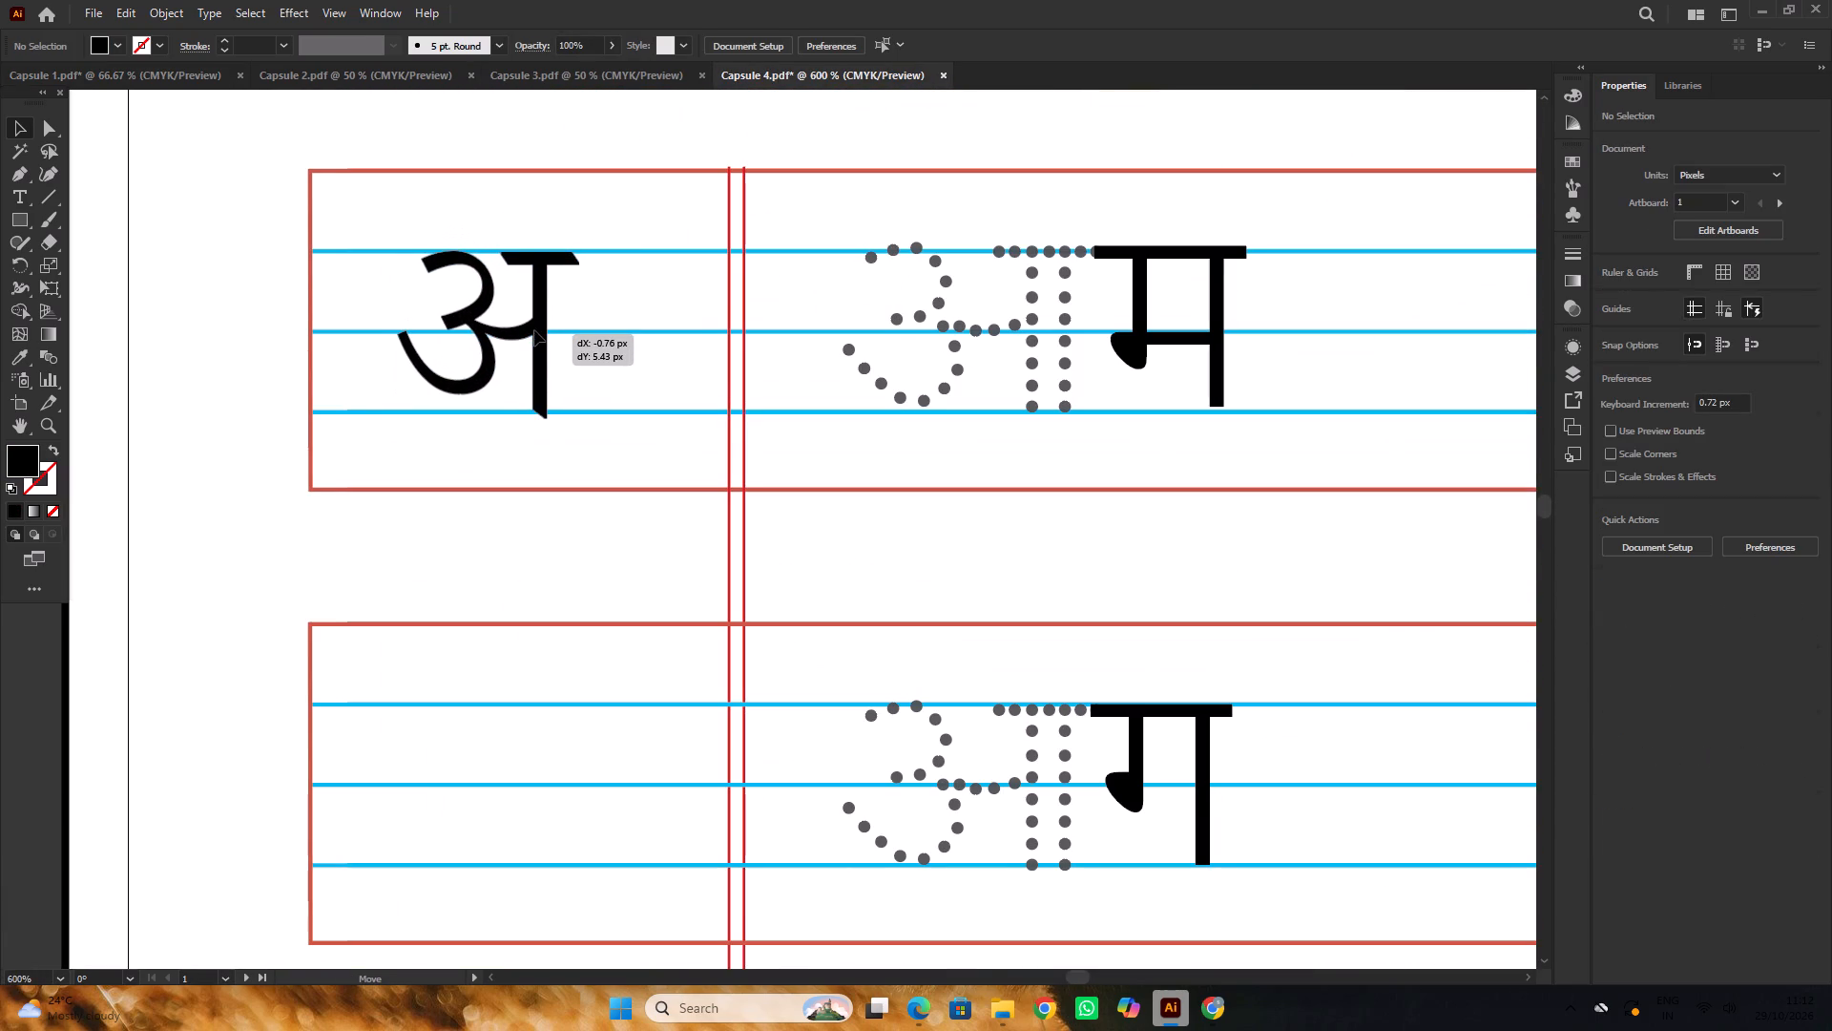
{"action": "left_click_drag", "start_coordinate": [534, 330], "coordinate": [533, 332]}
{"action": "scroll", "coordinate": [588, 347], "scroll_direction": "down", "scroll_amount": 1, "text": "alt"}
{"action": "scroll", "coordinate": [572, 385], "scroll_direction": "up", "scroll_amount": 2, "text": "alt"}
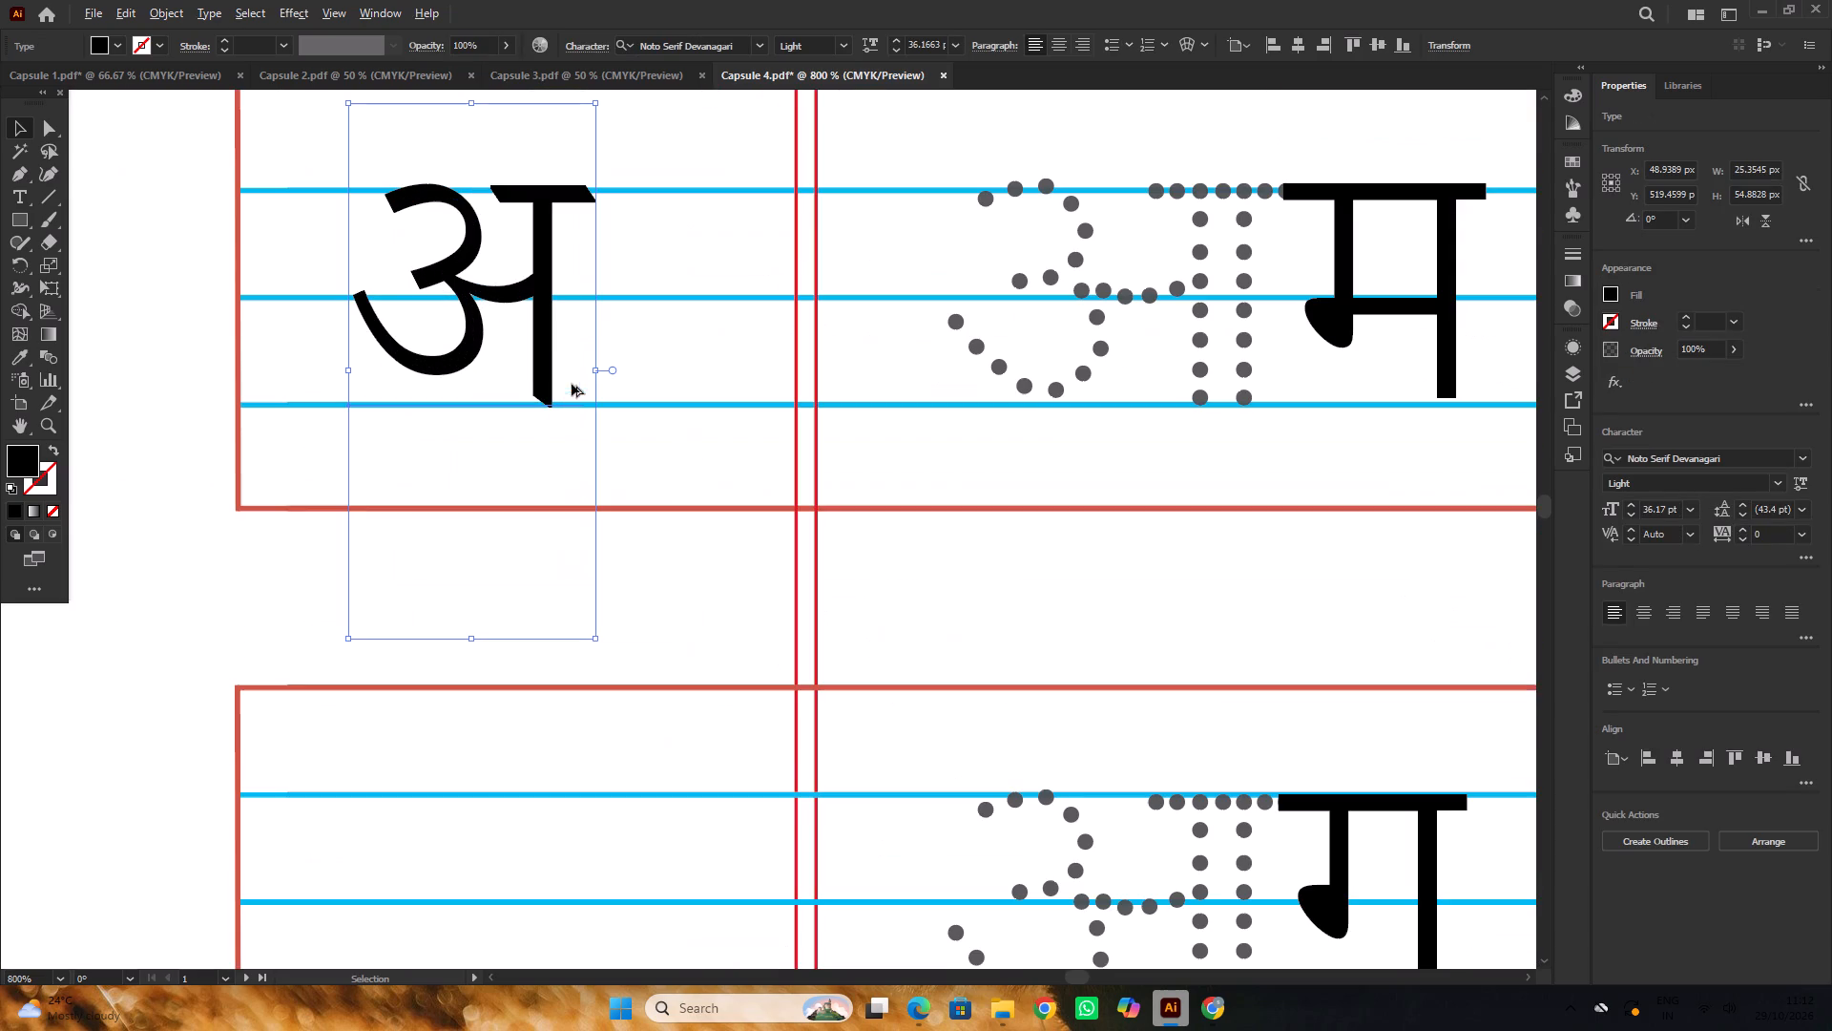
{"action": "left_click_drag", "start_coordinate": [595, 641], "coordinate": [596, 630], "text": "shift"}
{"action": "scroll", "coordinate": [550, 417], "scroll_direction": "down", "scroll_amount": 4, "text": "alt"}
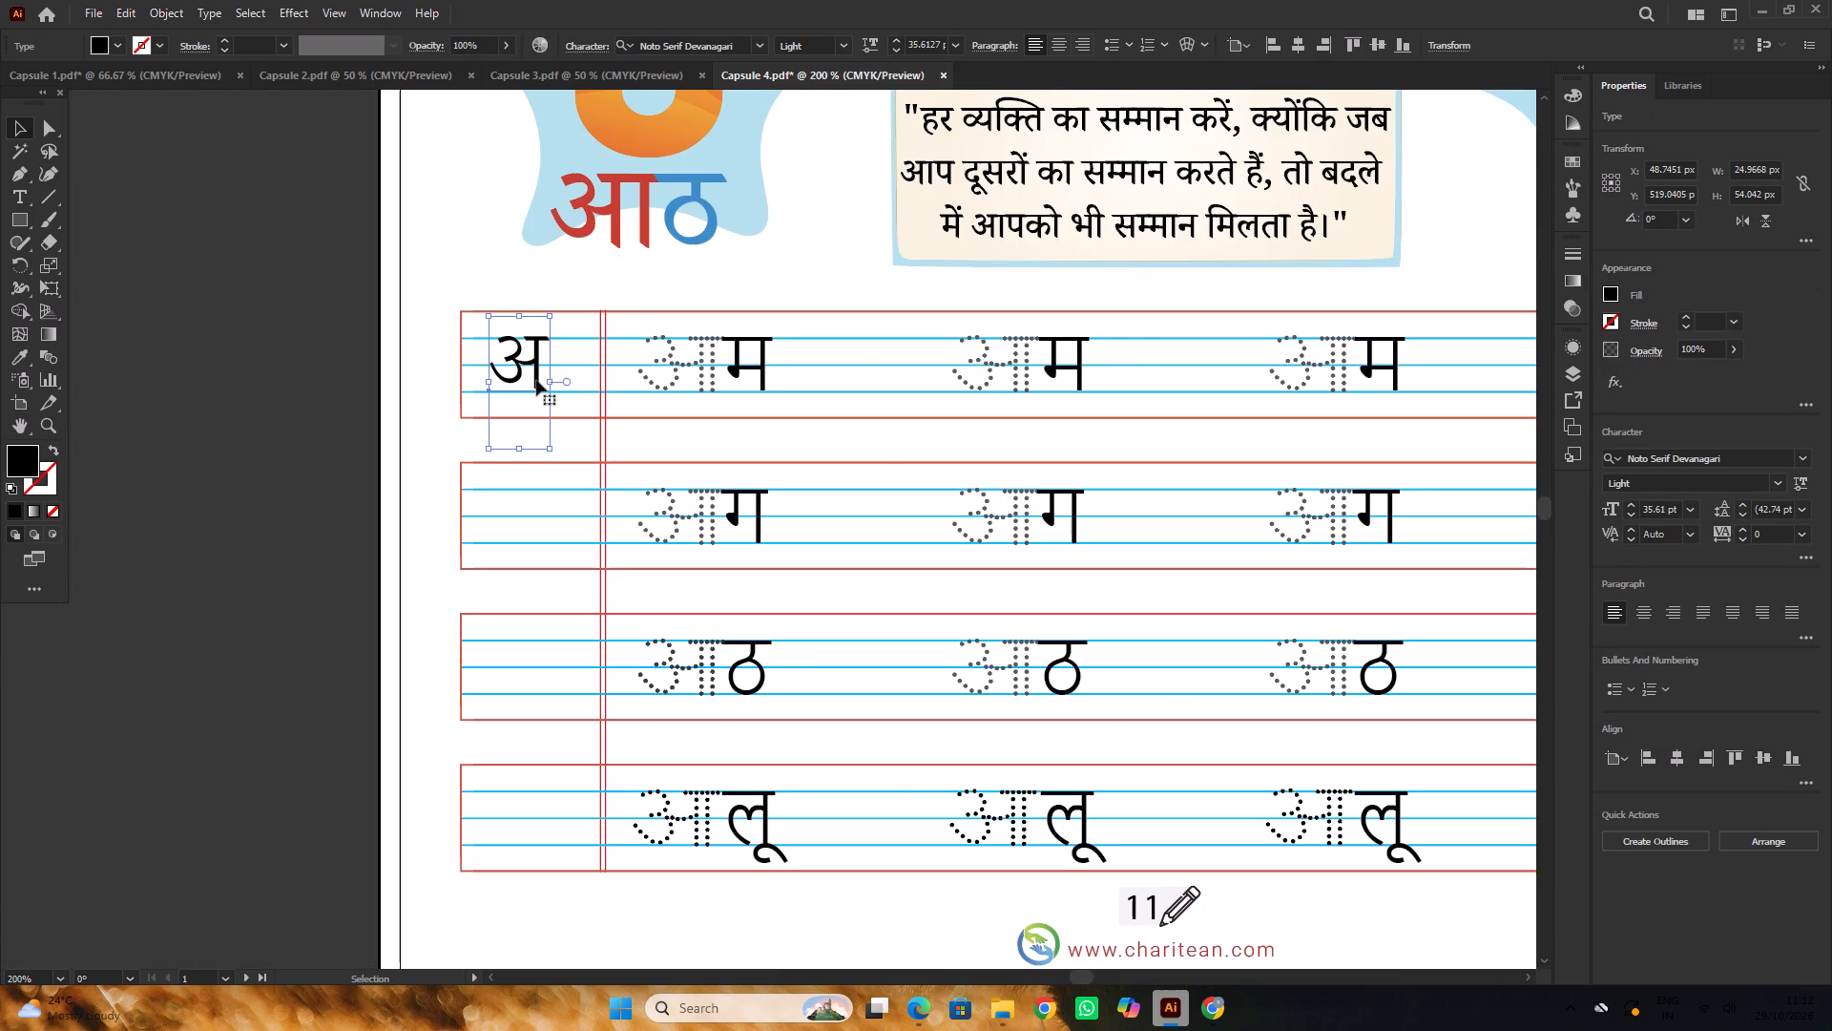
{"action": "scroll", "coordinate": [536, 380], "scroll_direction": "down", "scroll_amount": 3, "text": "alt"}
{"action": "left_click", "coordinate": [435, 356]}
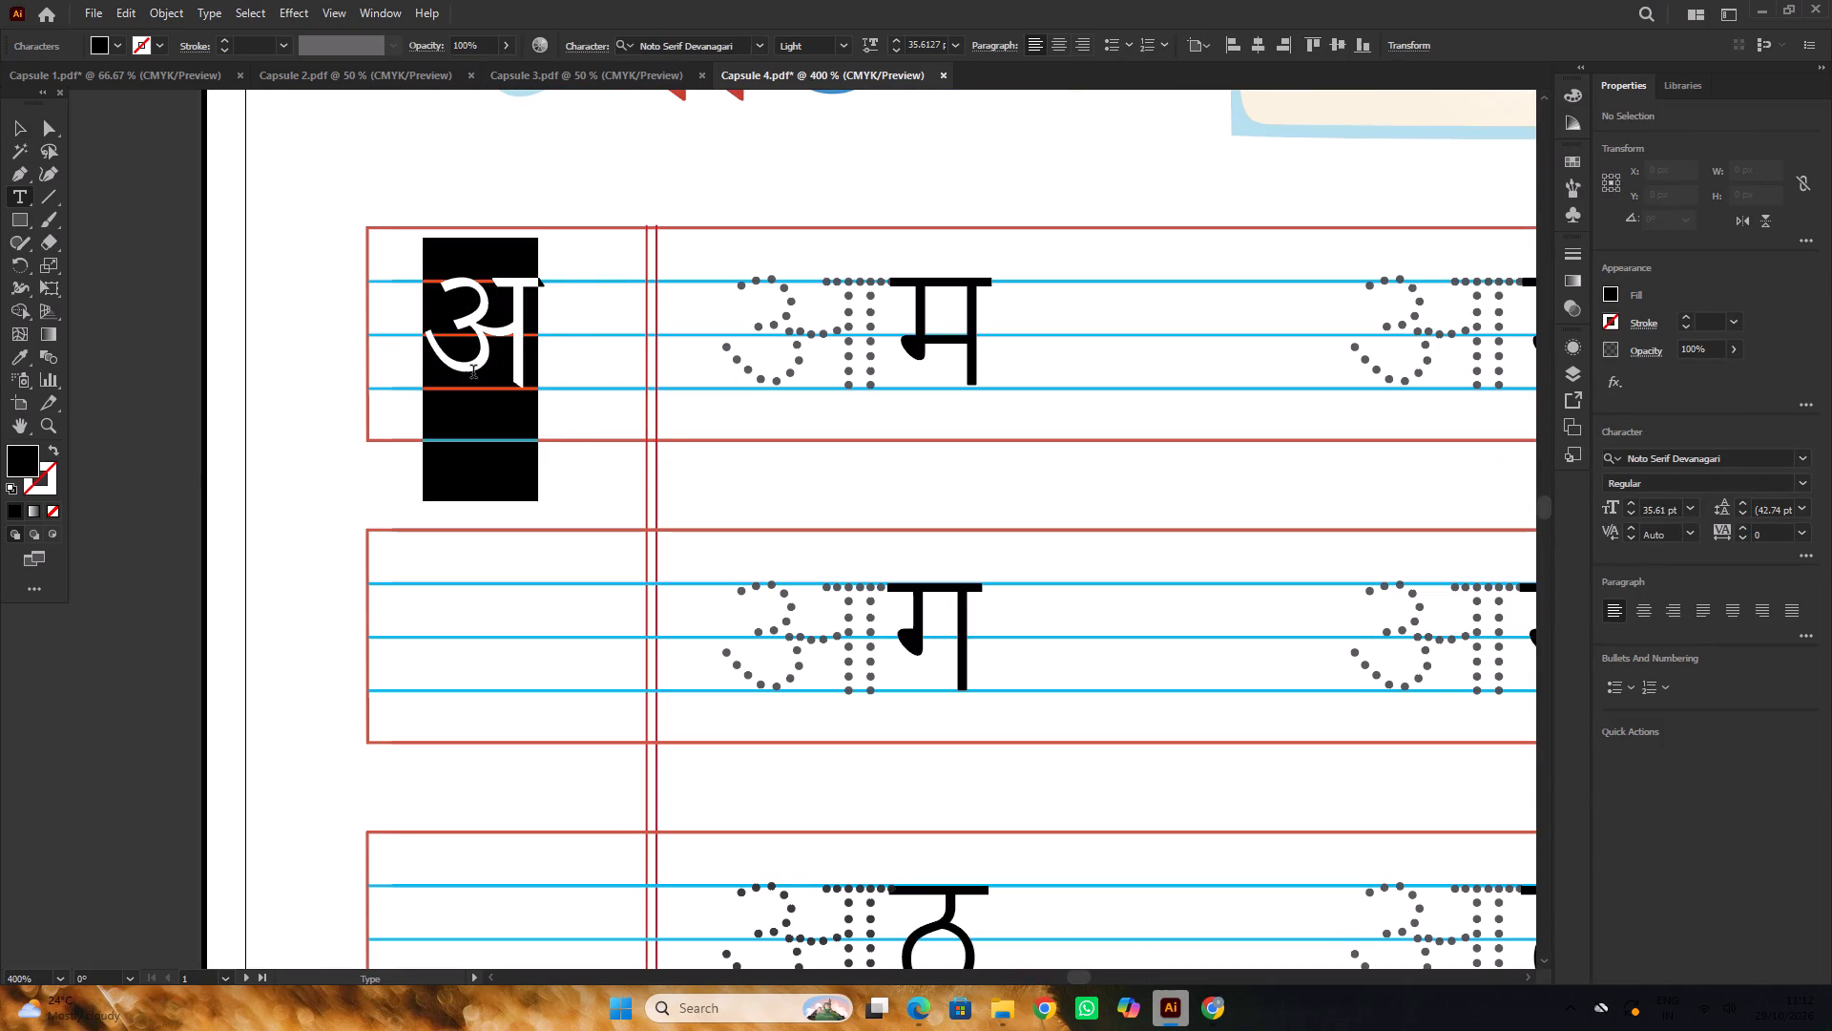
{"action": "key", "text": "ctrl+v"}
{"action": "scroll", "coordinate": [565, 373], "scroll_direction": "down", "scroll_amount": 2, "text": "alt"}
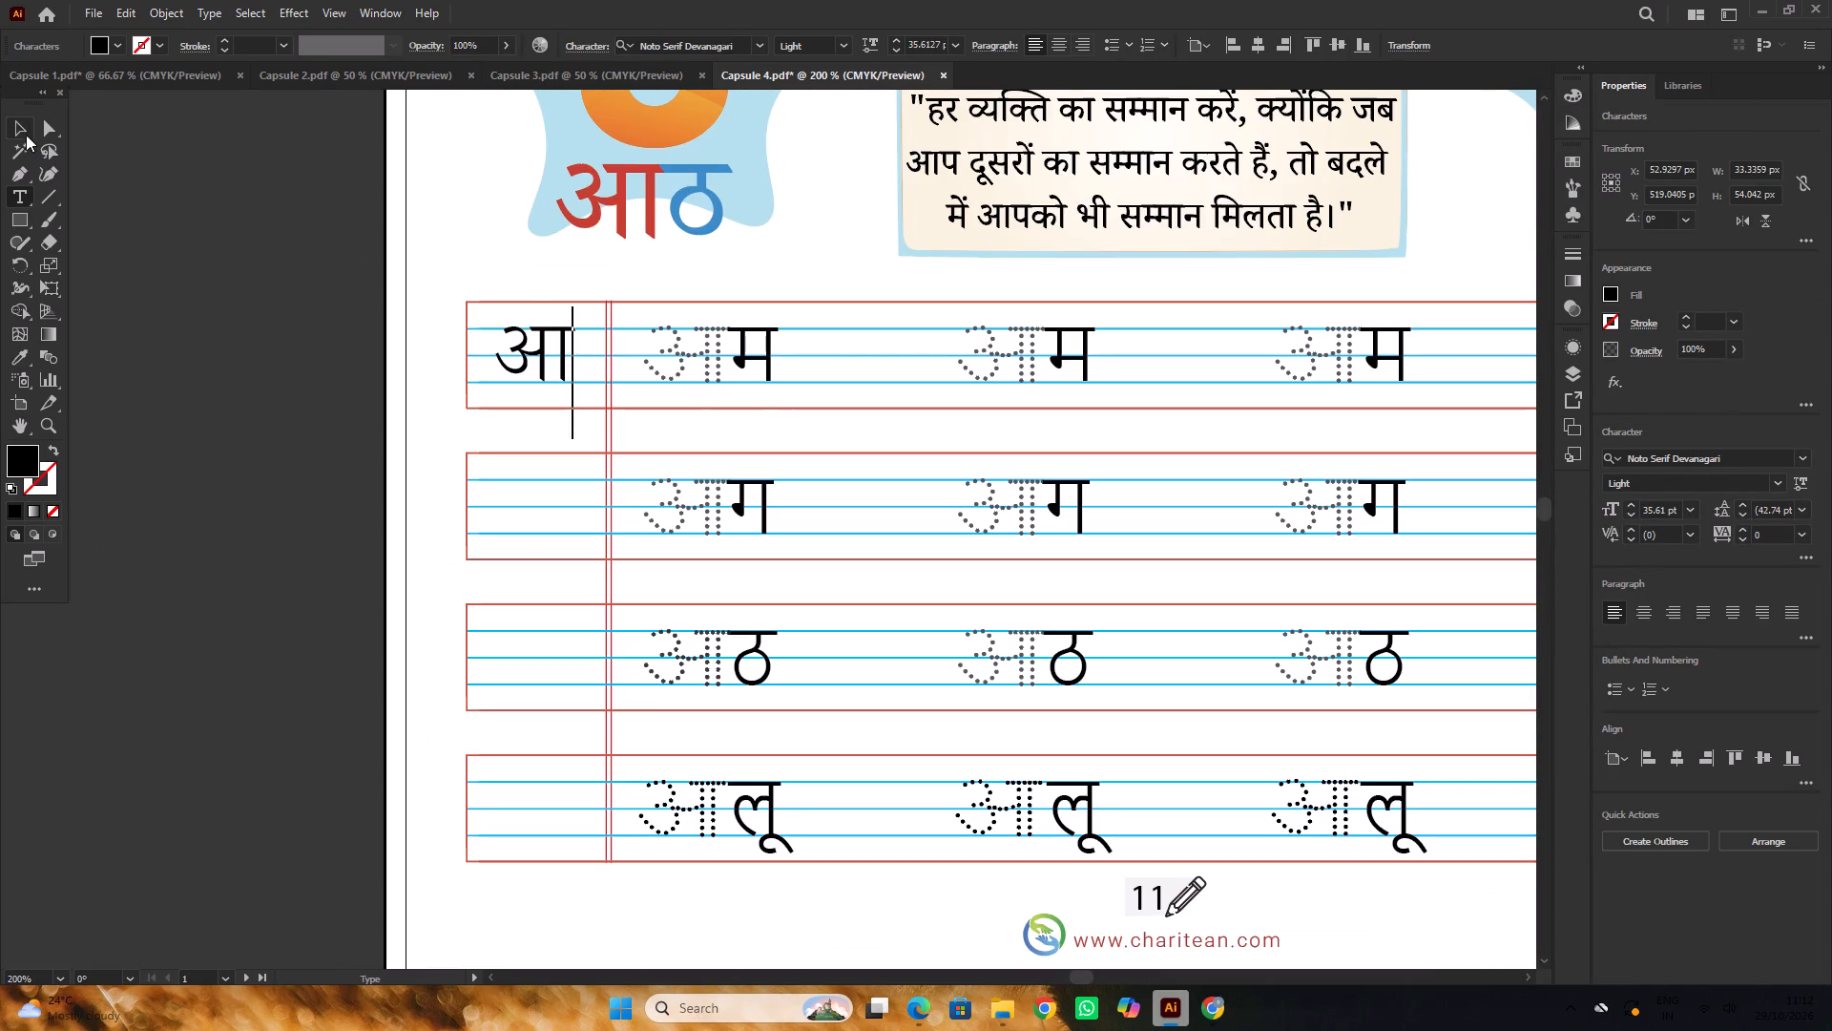
{"action": "left_click", "coordinate": [23, 129]}
{"action": "left_click", "coordinate": [233, 325]}
Duplicate the आ straight down into the first column of the second, third and fourth tracing rows.
{"action": "scroll", "coordinate": [509, 367], "scroll_direction": "up", "scroll_amount": 3, "text": "alt"}
{"action": "scroll", "coordinate": [555, 348], "scroll_direction": "down", "scroll_amount": 3}
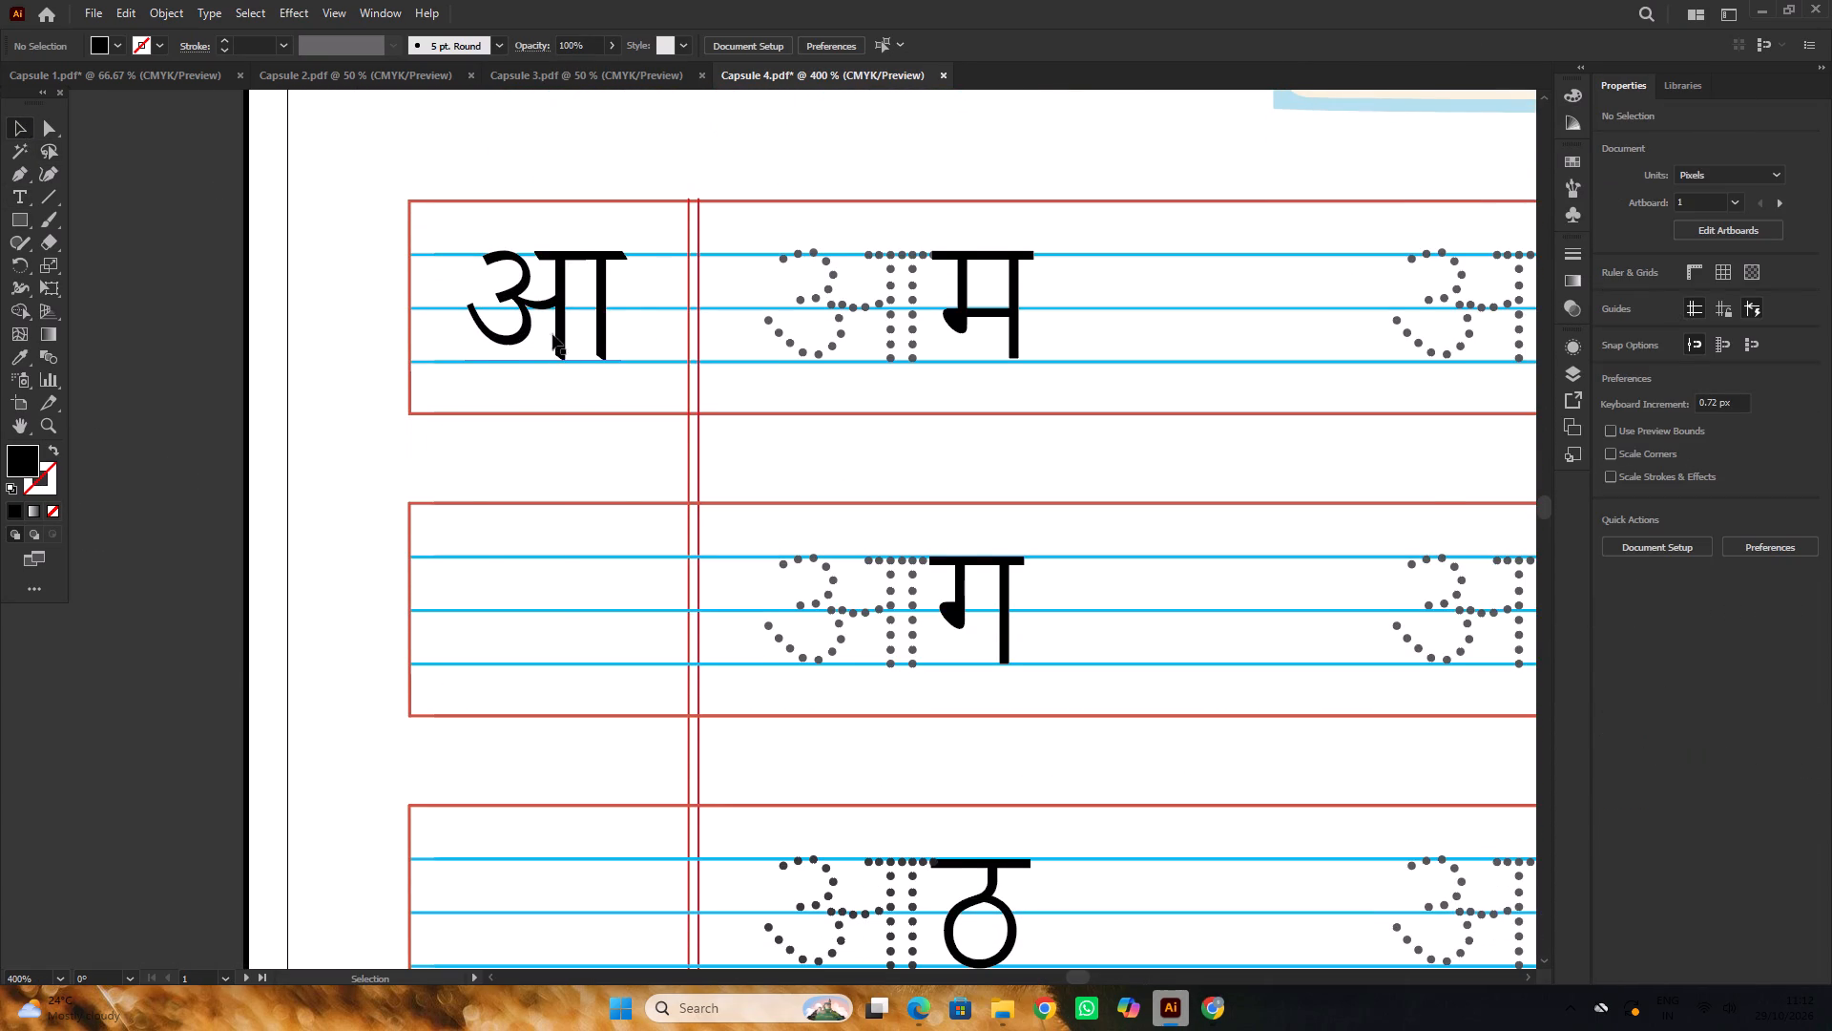
{"action": "left_click_drag", "start_coordinate": [552, 329], "coordinate": [542, 633], "text": "alt"}
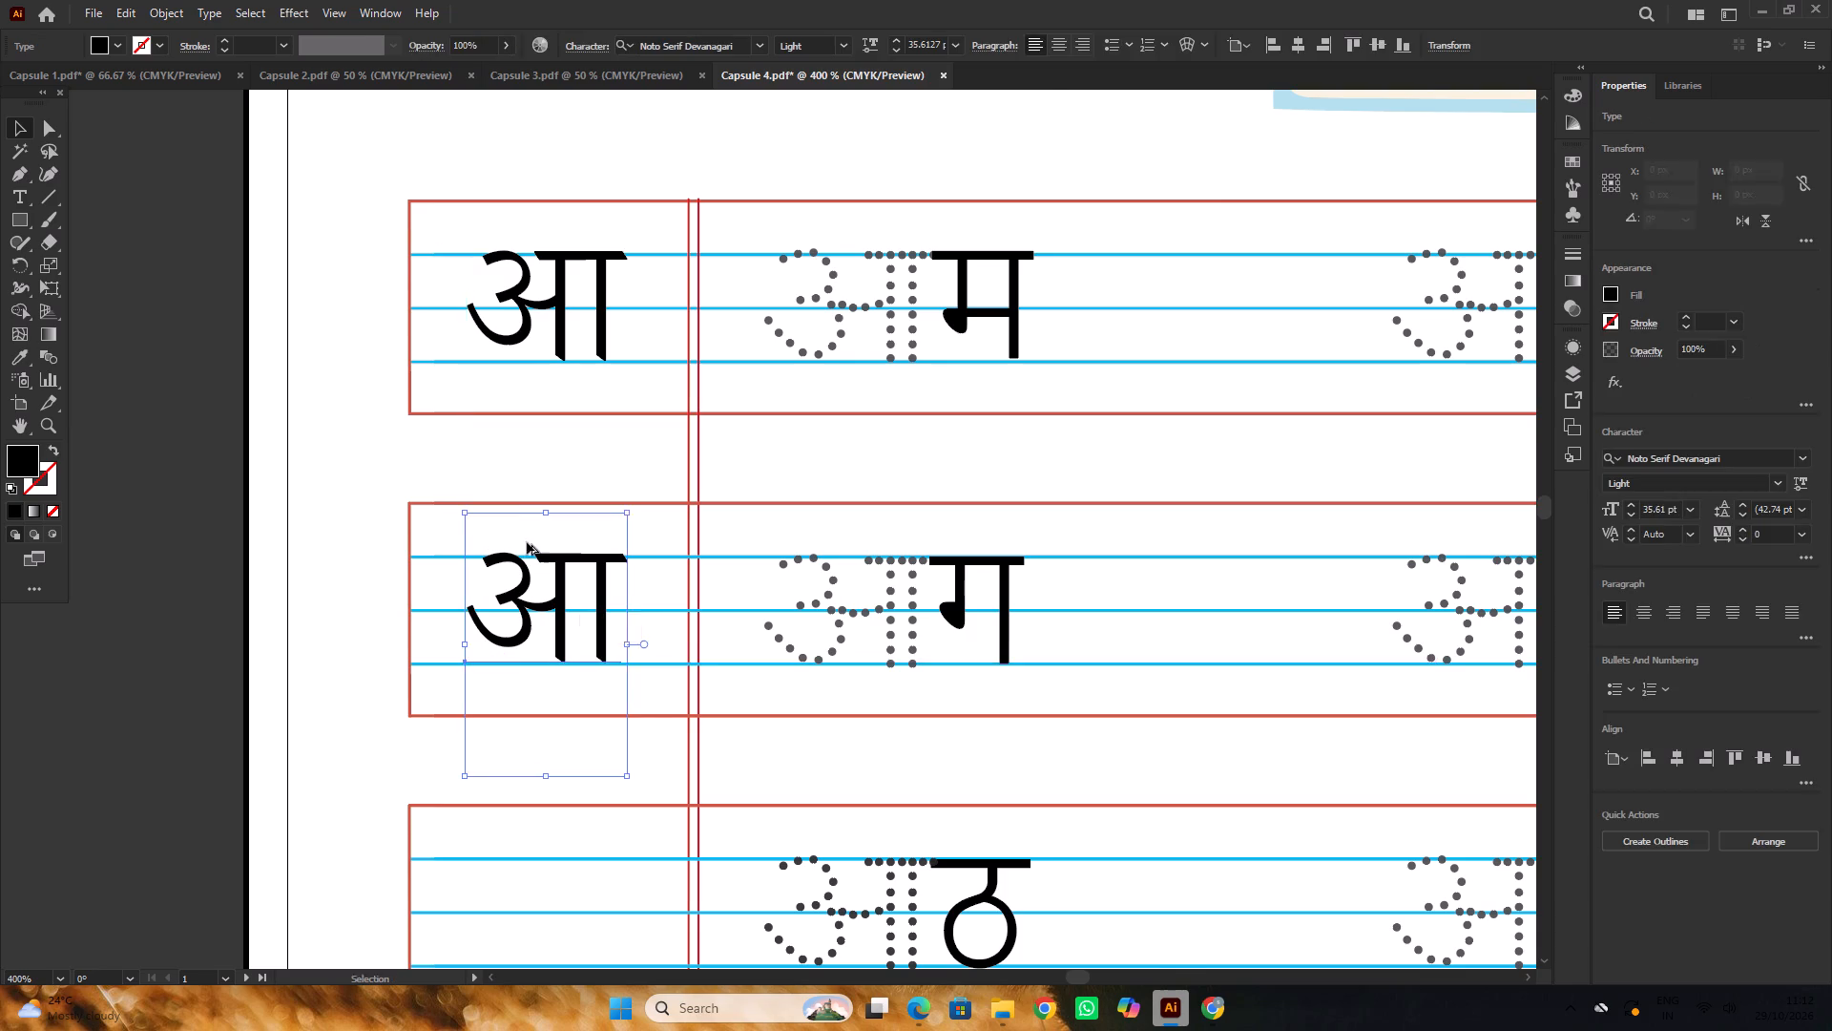
{"action": "scroll", "coordinate": [527, 542], "scroll_direction": "down", "scroll_amount": 4, "text": "alt"}
{"action": "left_click", "coordinate": [363, 419]}
{"action": "scroll", "coordinate": [362, 417], "scroll_direction": "down", "scroll_amount": 8}
{"action": "scroll", "coordinate": [524, 365], "scroll_direction": "up", "scroll_amount": 3, "text": "alt"}
{"action": "left_click_drag", "start_coordinate": [557, 395], "coordinate": [552, 504], "text": "alt"}
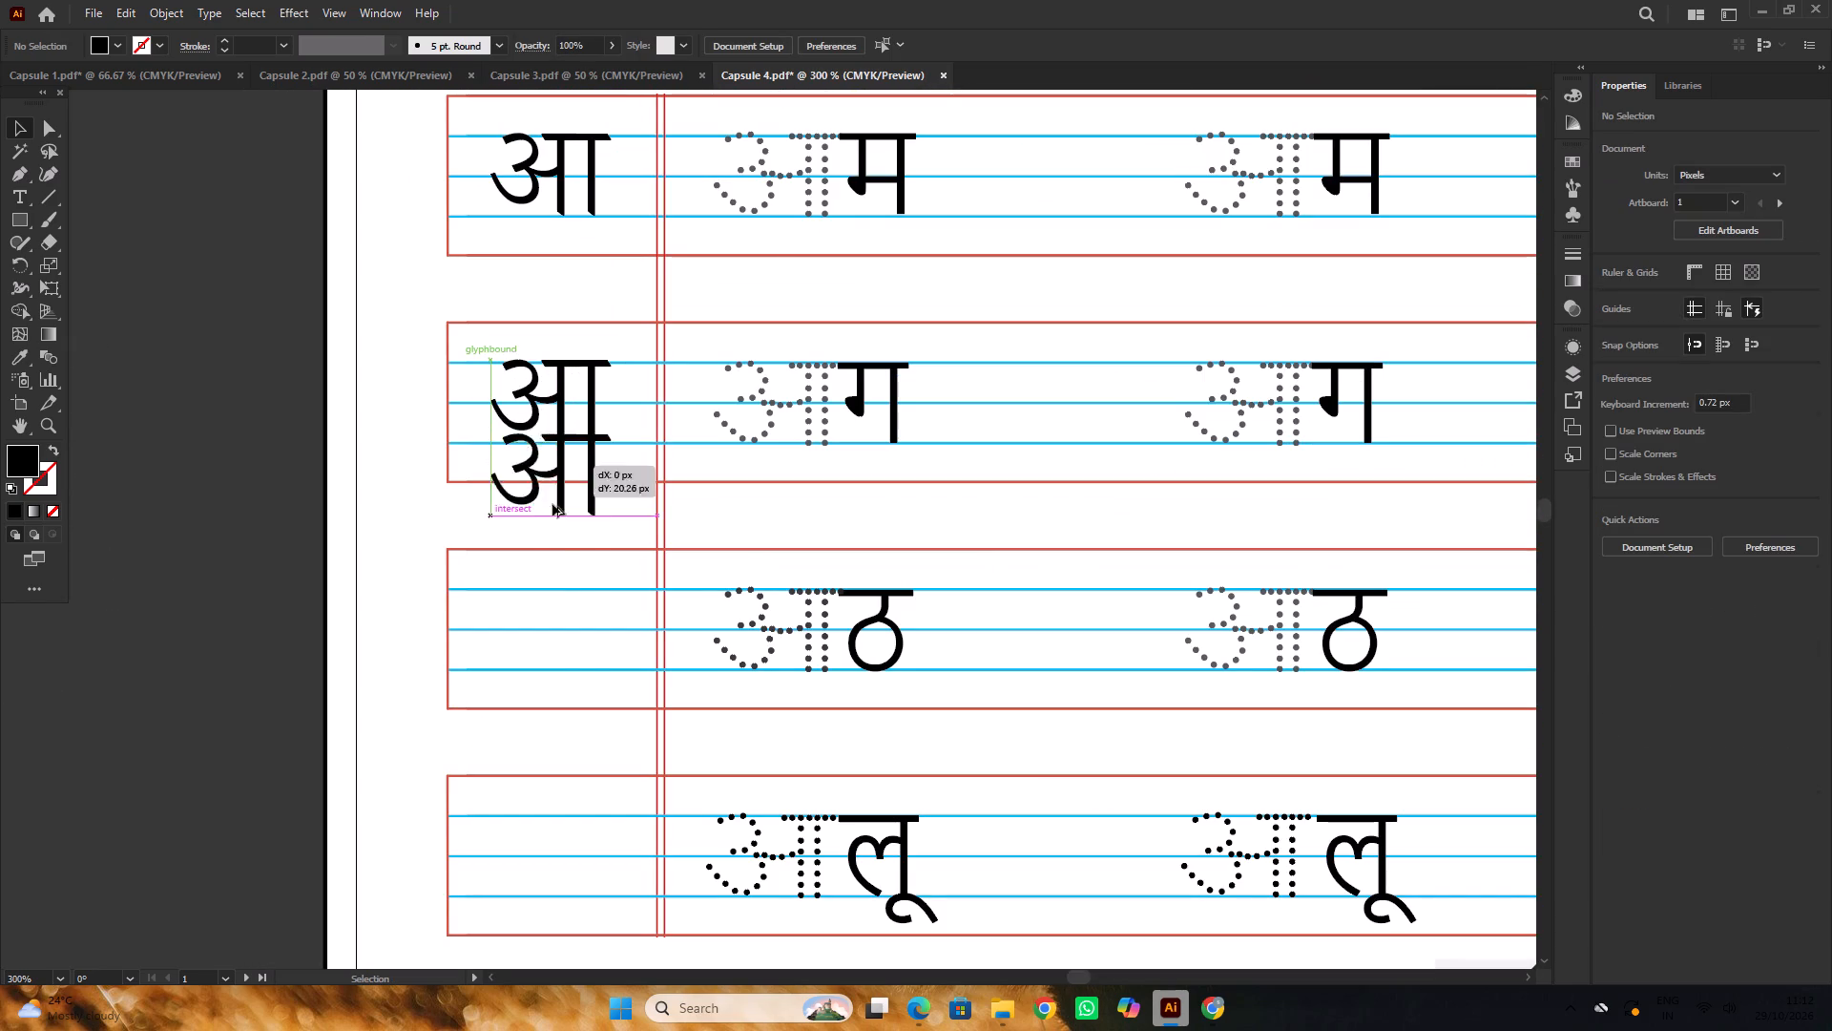
{"action": "left_click_drag", "start_coordinate": [552, 504], "coordinate": [535, 619], "text": "alt"}
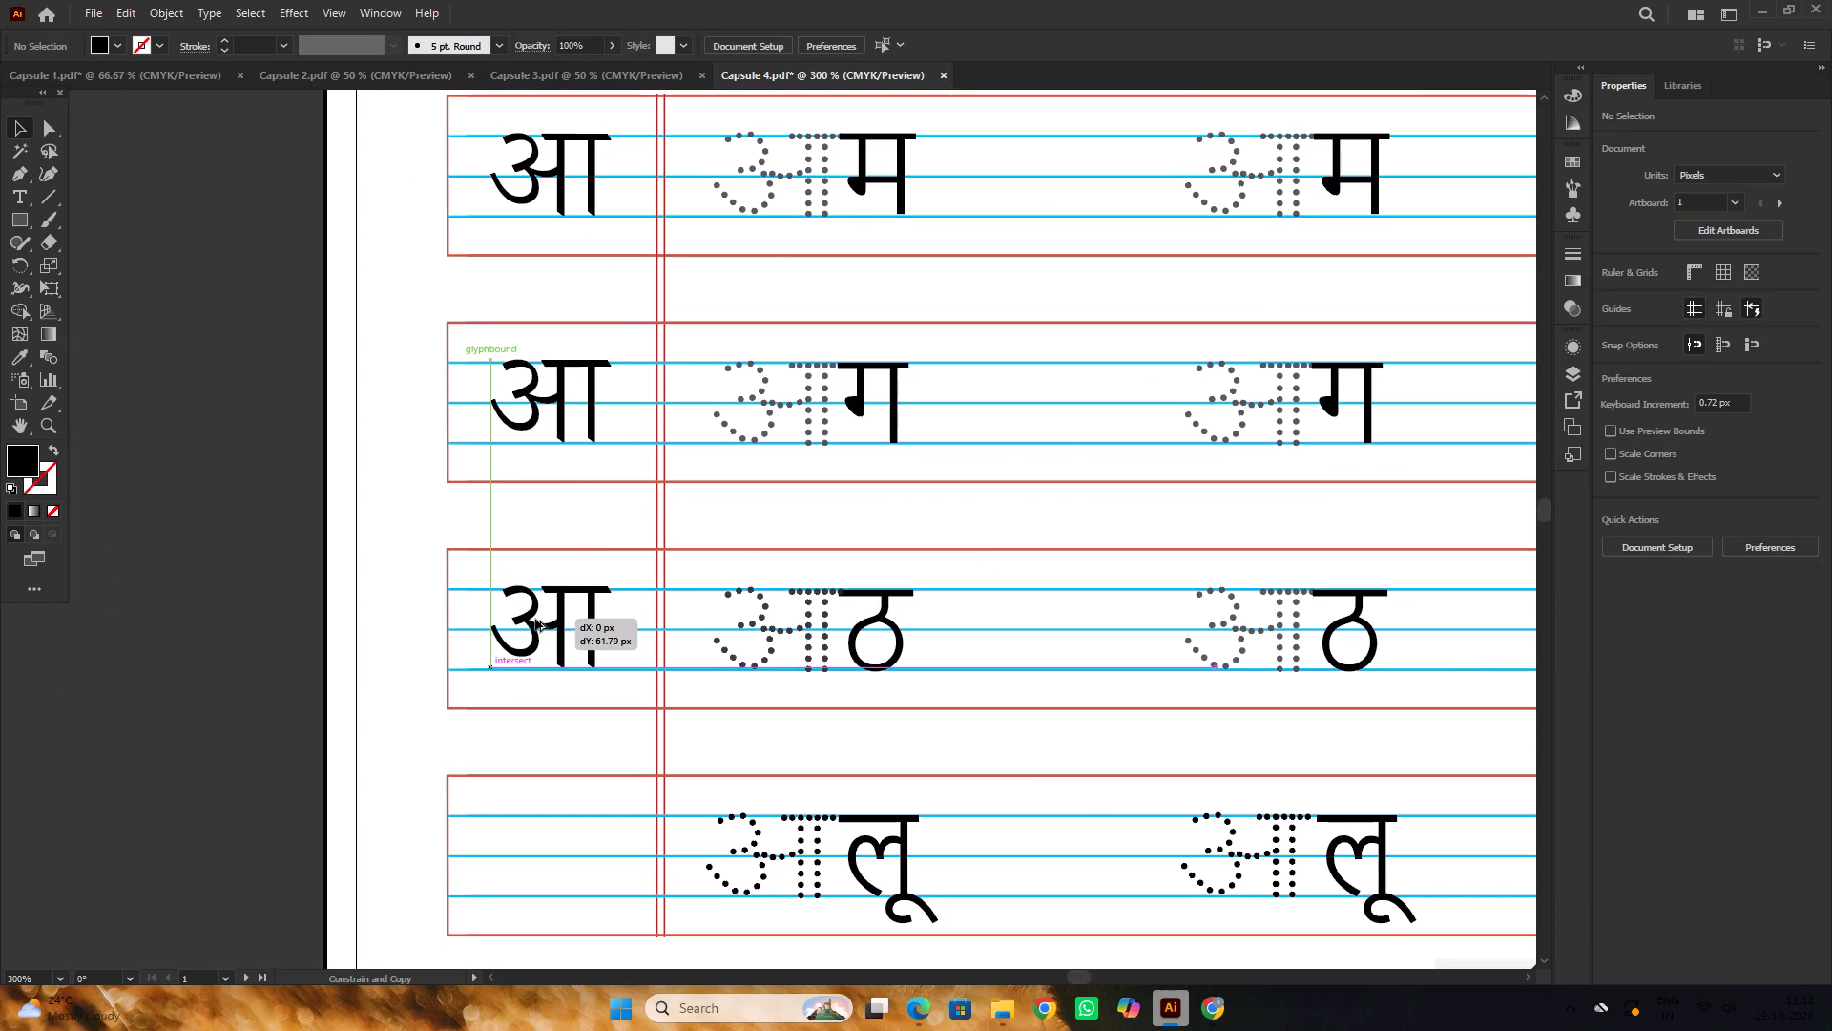
{"action": "left_click_drag", "start_coordinate": [535, 619], "coordinate": [535, 618], "text": "alt"}
{"action": "scroll", "coordinate": [525, 518], "scroll_direction": "down", "scroll_amount": 3, "text": "alt"}
{"action": "left_click", "coordinate": [307, 335]}
{"action": "scroll", "coordinate": [311, 325], "scroll_direction": "down", "scroll_amount": 6}
{"action": "scroll", "coordinate": [536, 415], "scroll_direction": "up", "scroll_amount": 2, "text": "alt"}
{"action": "scroll", "coordinate": [536, 411], "scroll_direction": "down", "scroll_amount": 4}
{"action": "scroll", "coordinate": [535, 337], "scroll_direction": "up", "scroll_amount": 1, "text": "alt"}
{"action": "left_click_drag", "start_coordinate": [531, 325], "coordinate": [521, 553], "text": "alt"}
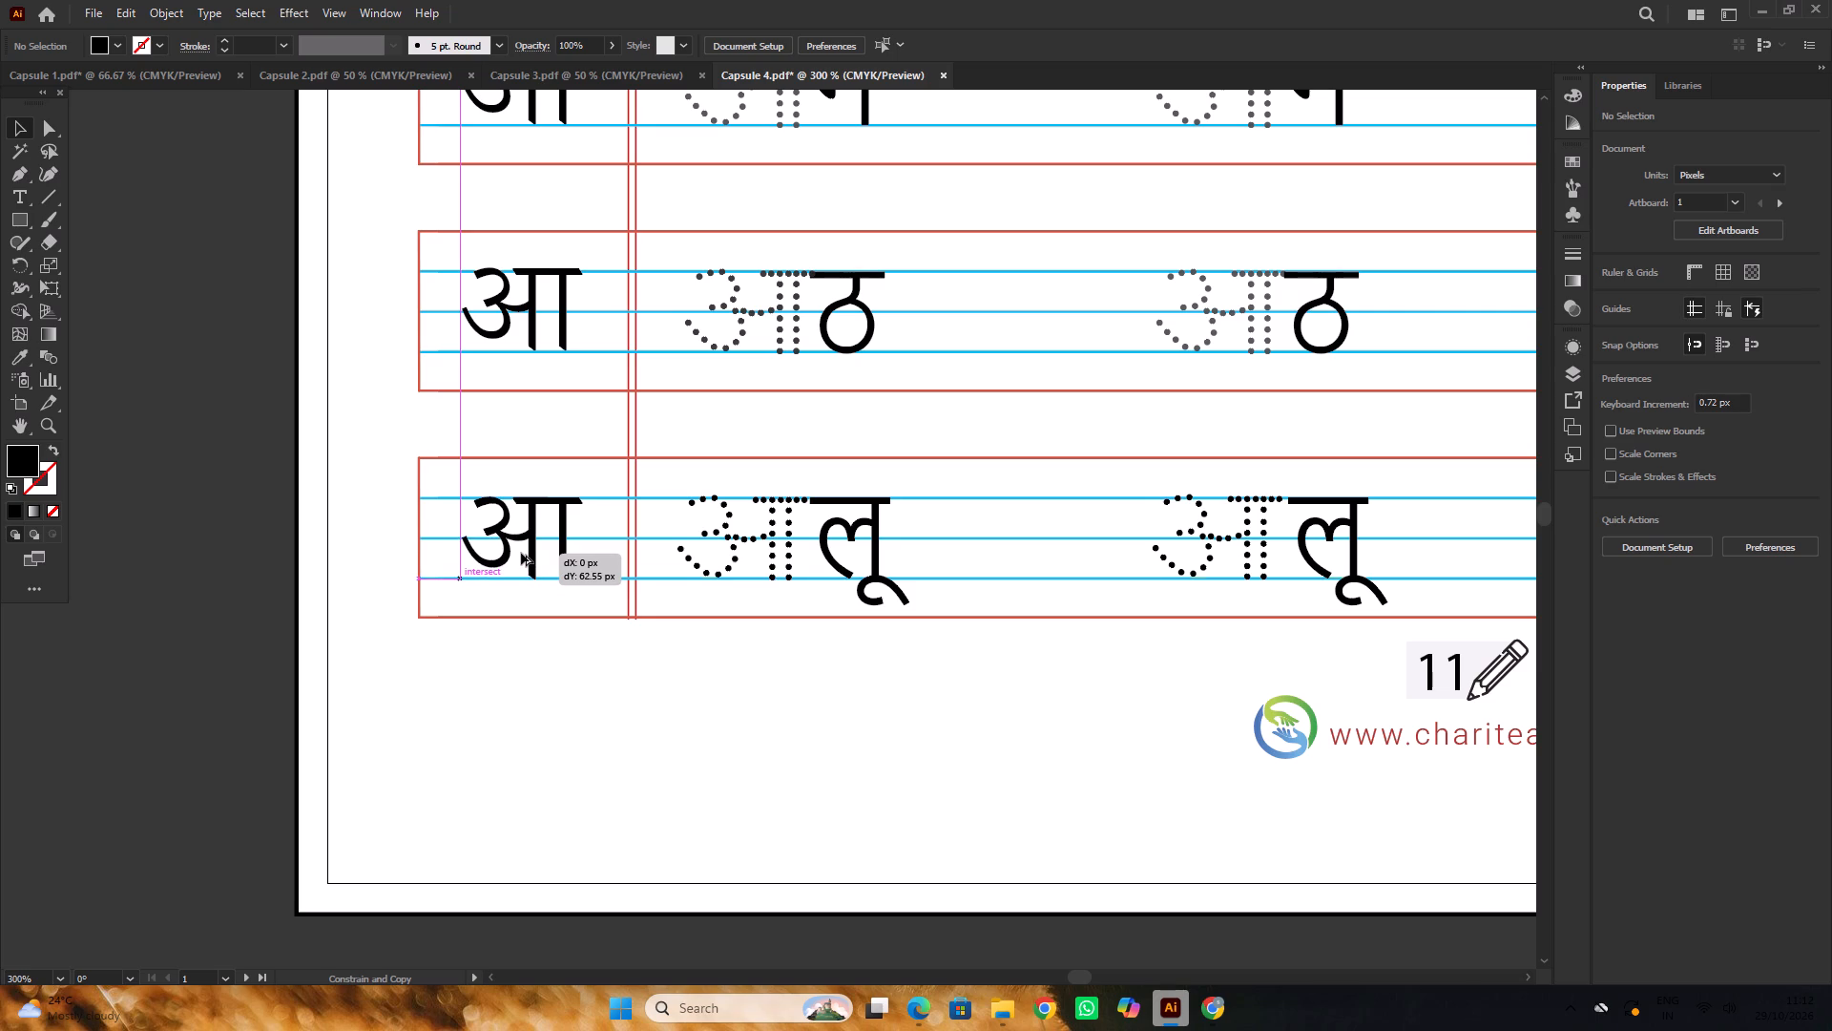
{"action": "left_click_drag", "start_coordinate": [521, 553], "coordinate": [521, 552], "text": "alt"}
{"action": "scroll", "coordinate": [509, 486], "scroll_direction": "down", "scroll_amount": 3, "text": "alt"}
{"action": "left_click", "coordinate": [386, 383]}
Set the font of all the solid म, ग, ठ and लू letters in the four tracing rows to Noto Serif Devanagari Light.
{"action": "scroll", "coordinate": [386, 381], "scroll_direction": "up", "scroll_amount": 2}
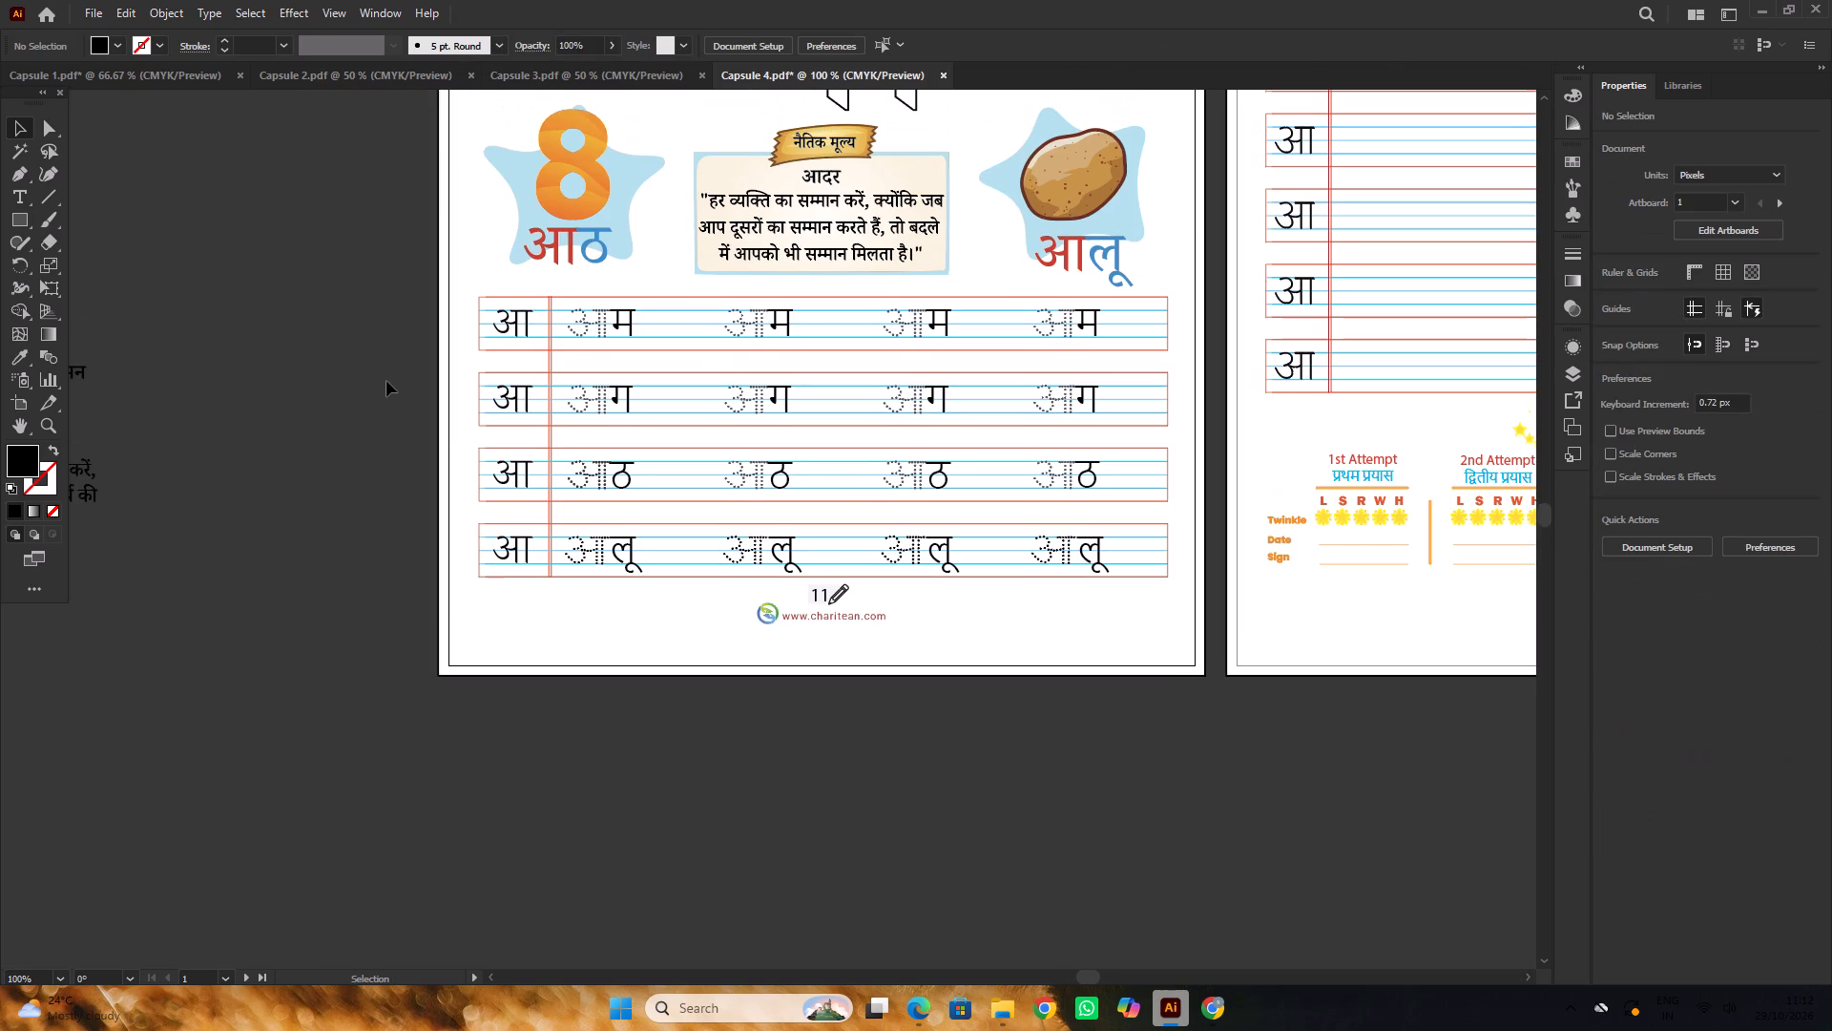
{"action": "left_click", "coordinate": [623, 326]}
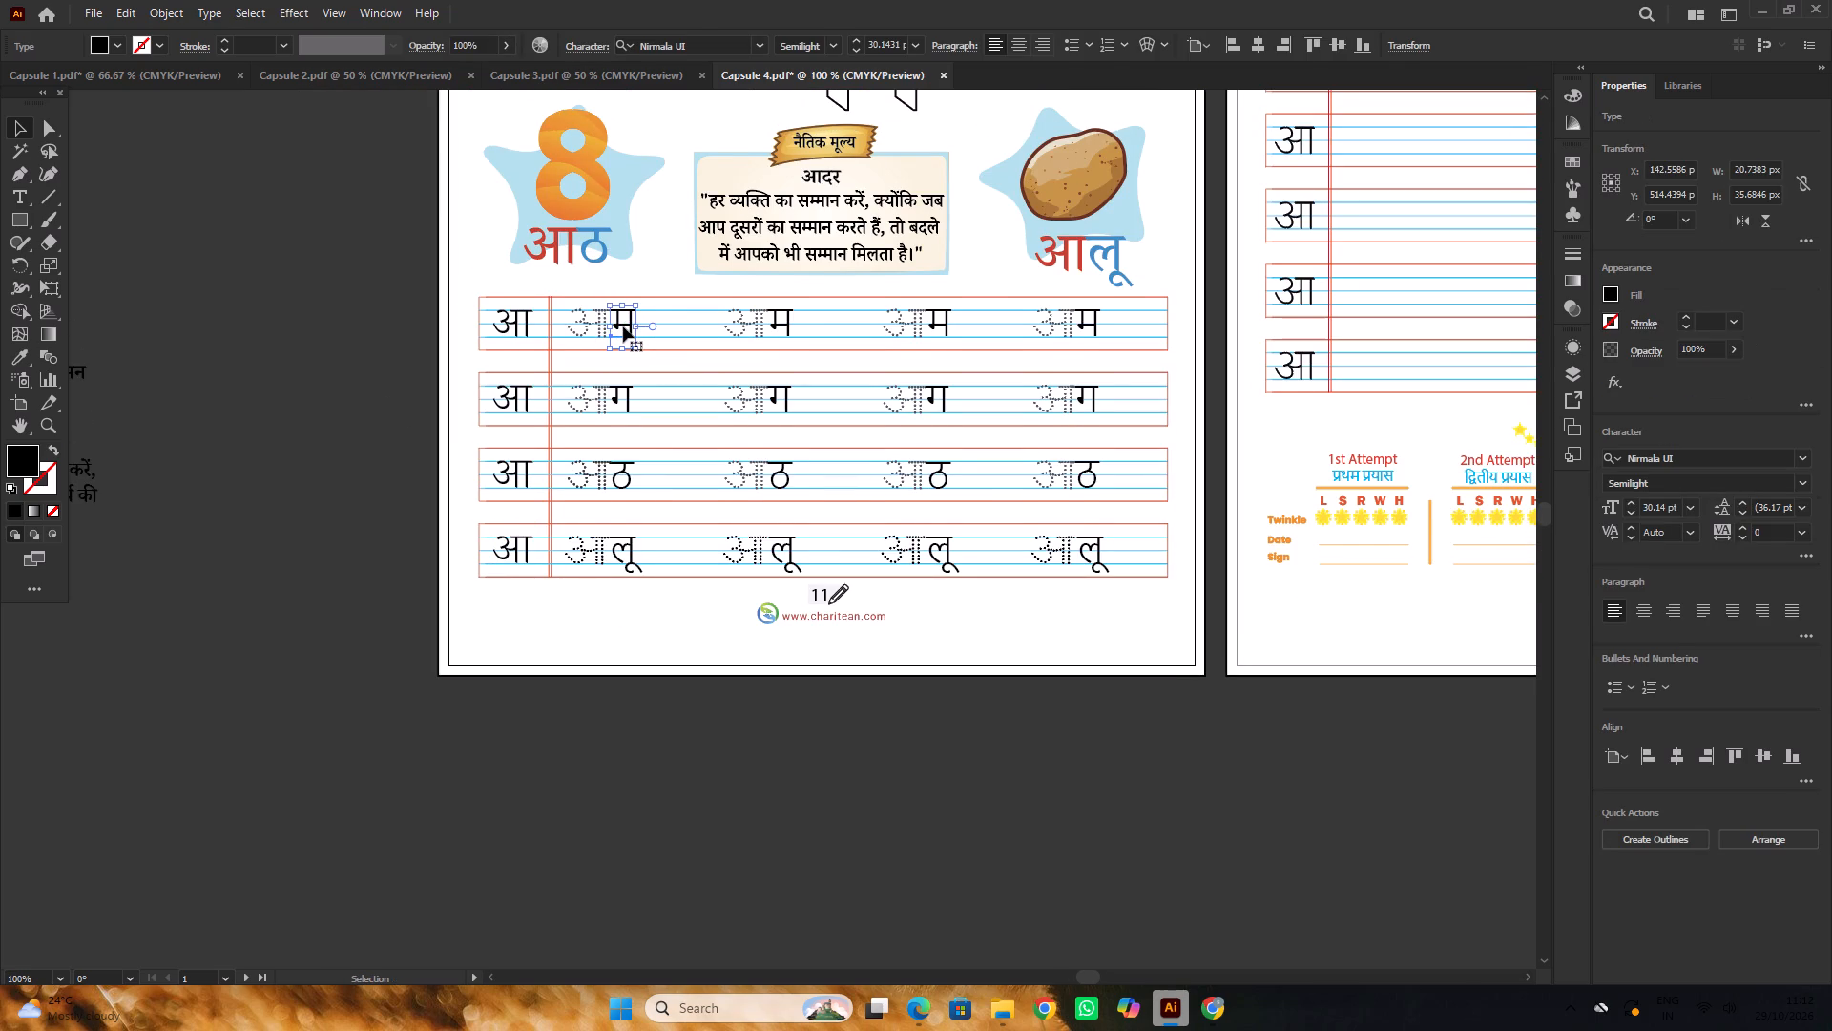
{"action": "left_click", "coordinate": [629, 399], "text": "shift"}
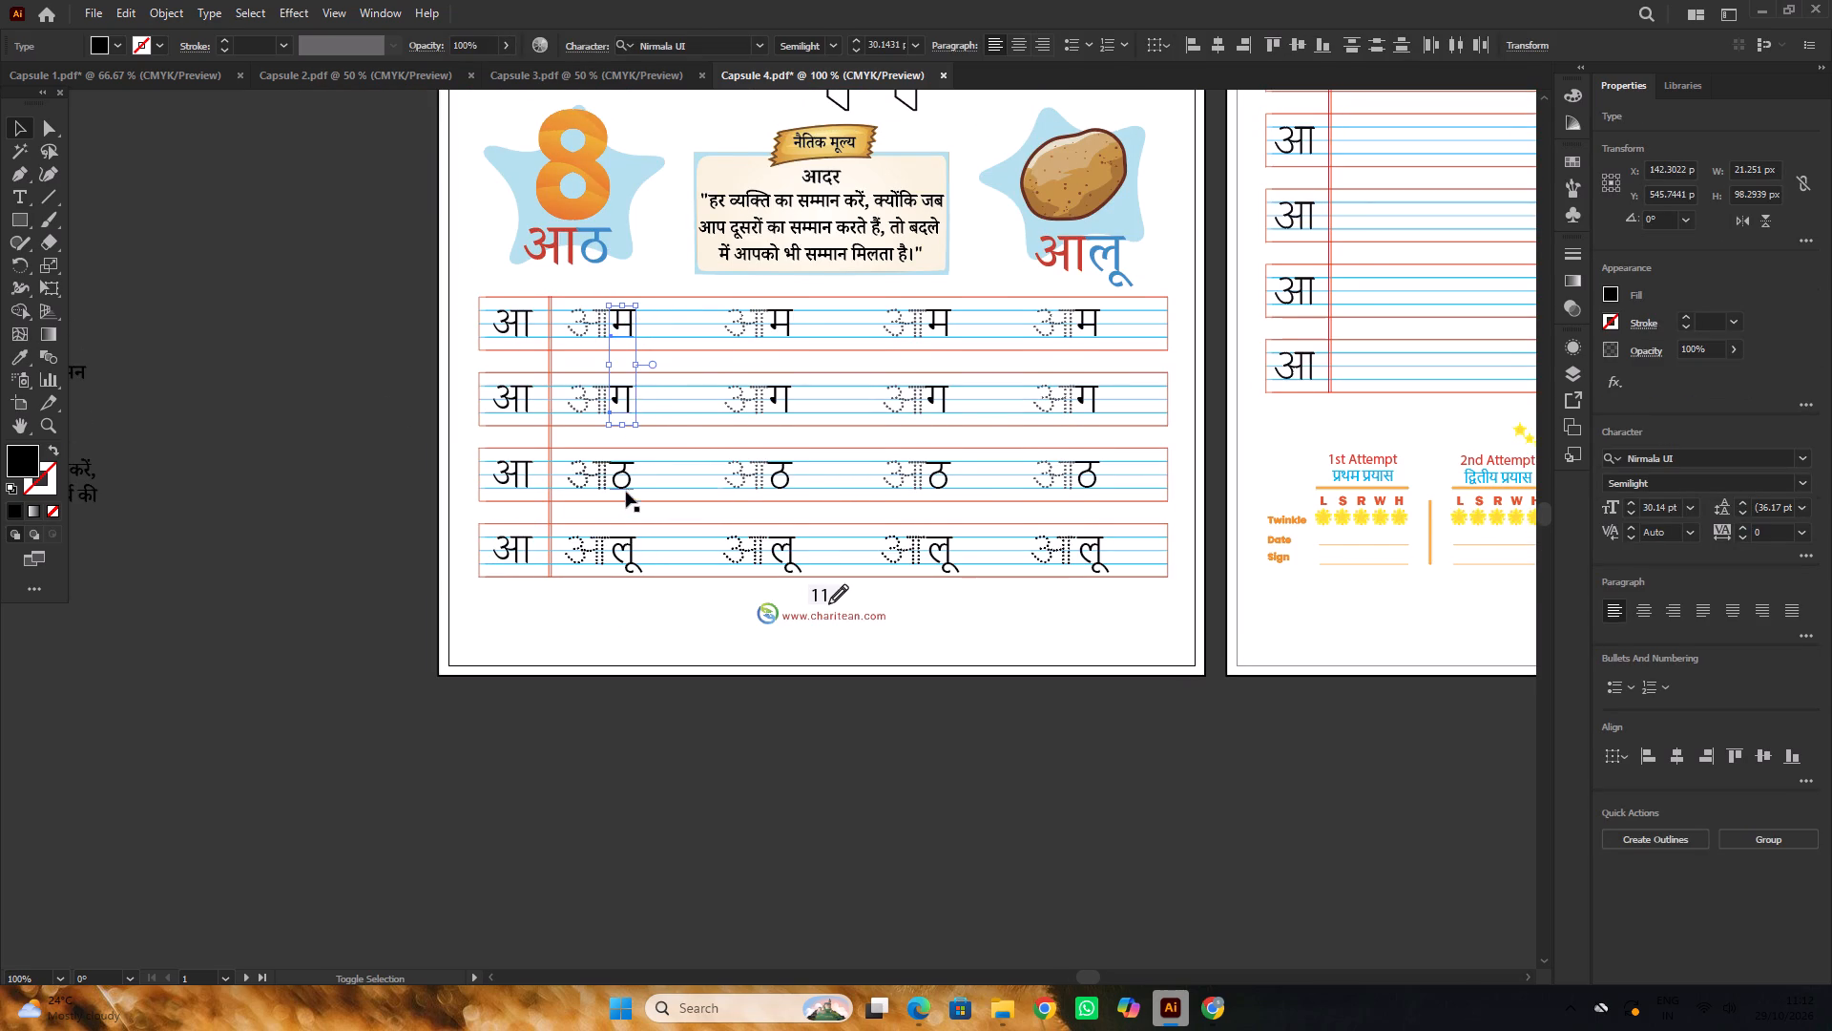
{"action": "left_click", "coordinate": [629, 486], "text": "shift"}
{"action": "left_click", "coordinate": [636, 561], "text": "shift"}
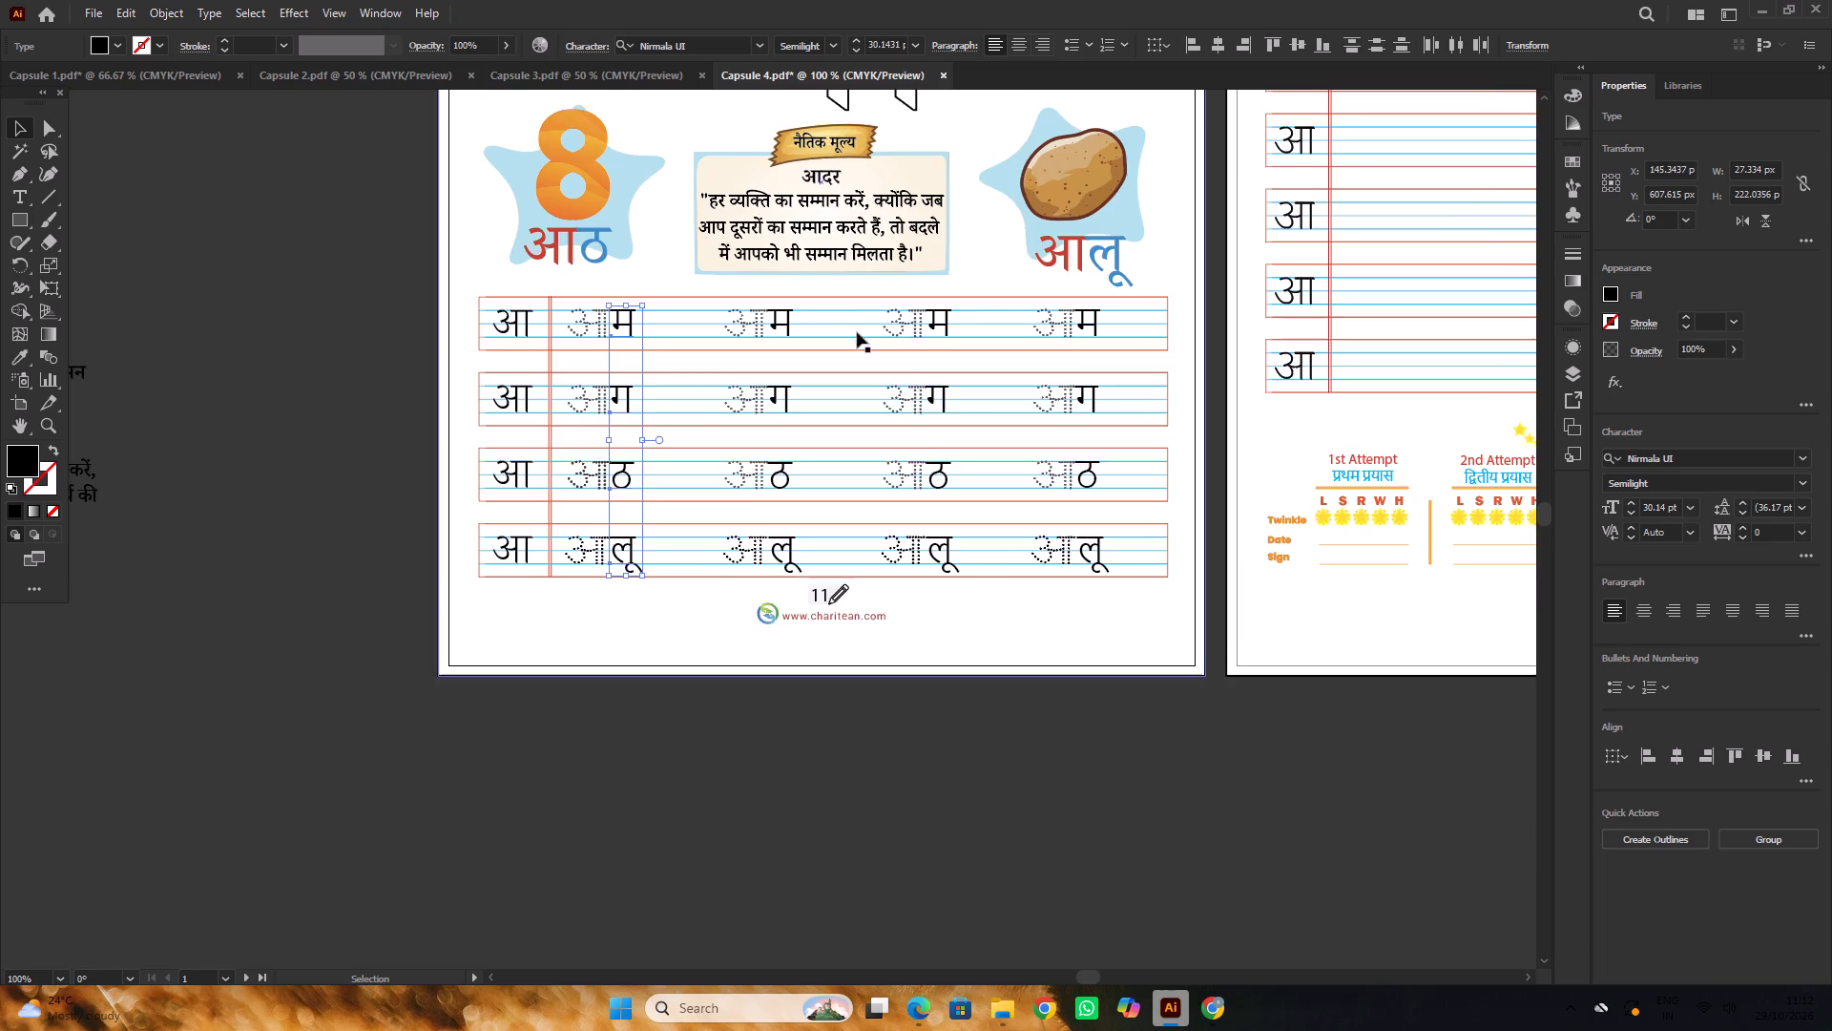
{"action": "scroll", "coordinate": [800, 315], "scroll_direction": "up", "scroll_amount": 1, "text": "alt"}
{"action": "left_click", "coordinate": [783, 332], "text": "shift"}
{"action": "left_click", "coordinate": [780, 448], "text": "shift"}
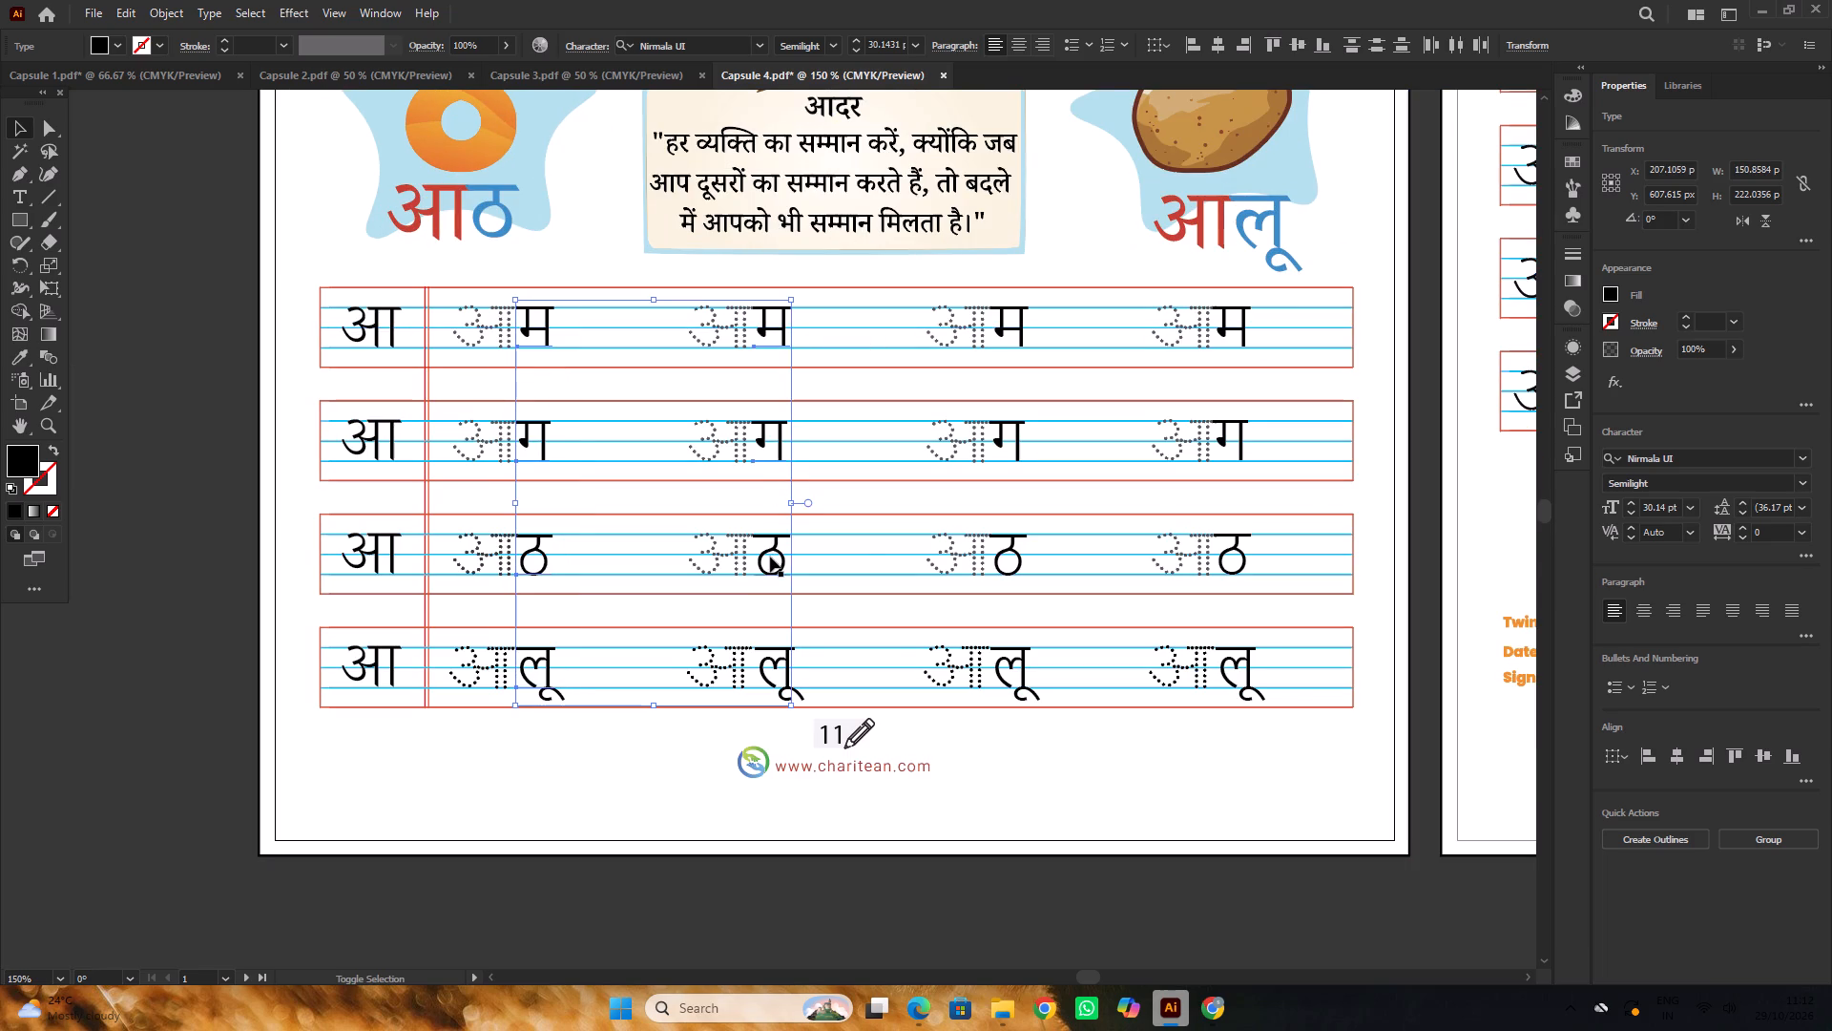
{"action": "left_click", "coordinate": [770, 557], "text": "shift"}
{"action": "left_click", "coordinate": [775, 666], "text": "shift"}
{"action": "left_click", "coordinate": [998, 669], "text": "shift"}
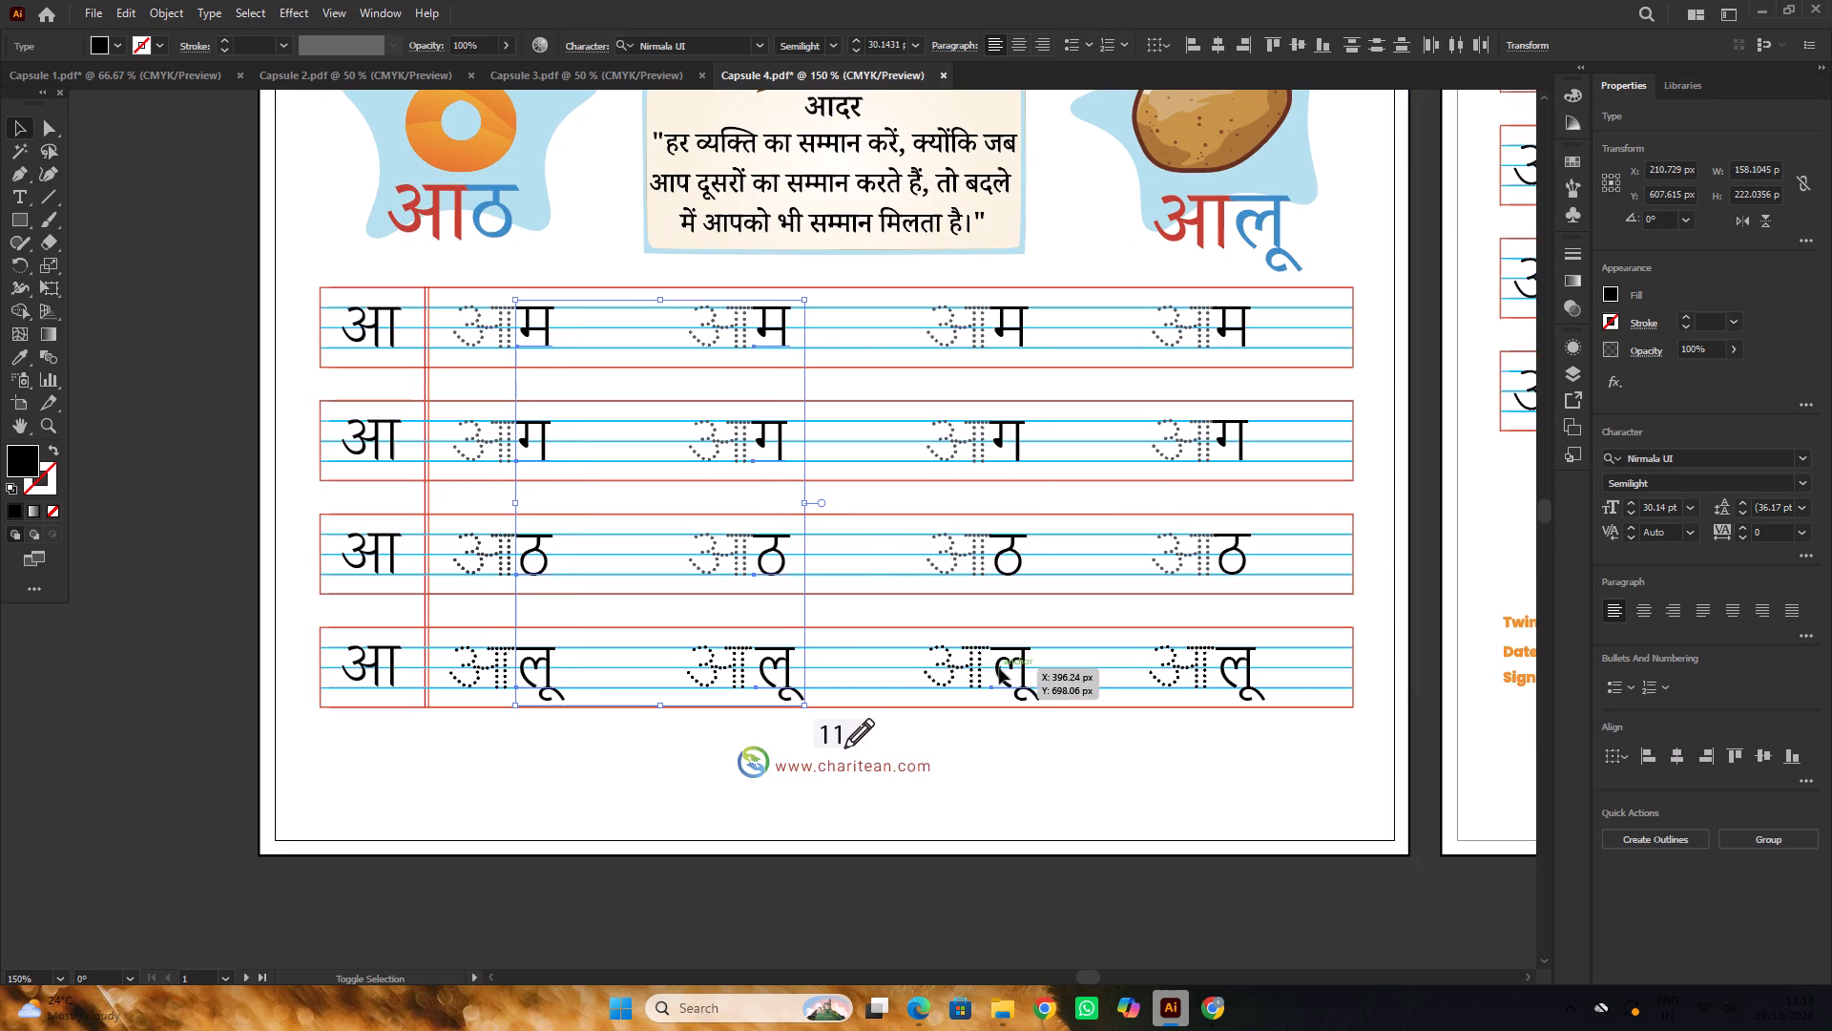
{"action": "left_click", "coordinate": [1006, 575], "text": "shift"}
{"action": "left_click", "coordinate": [1003, 444], "text": "shift"}
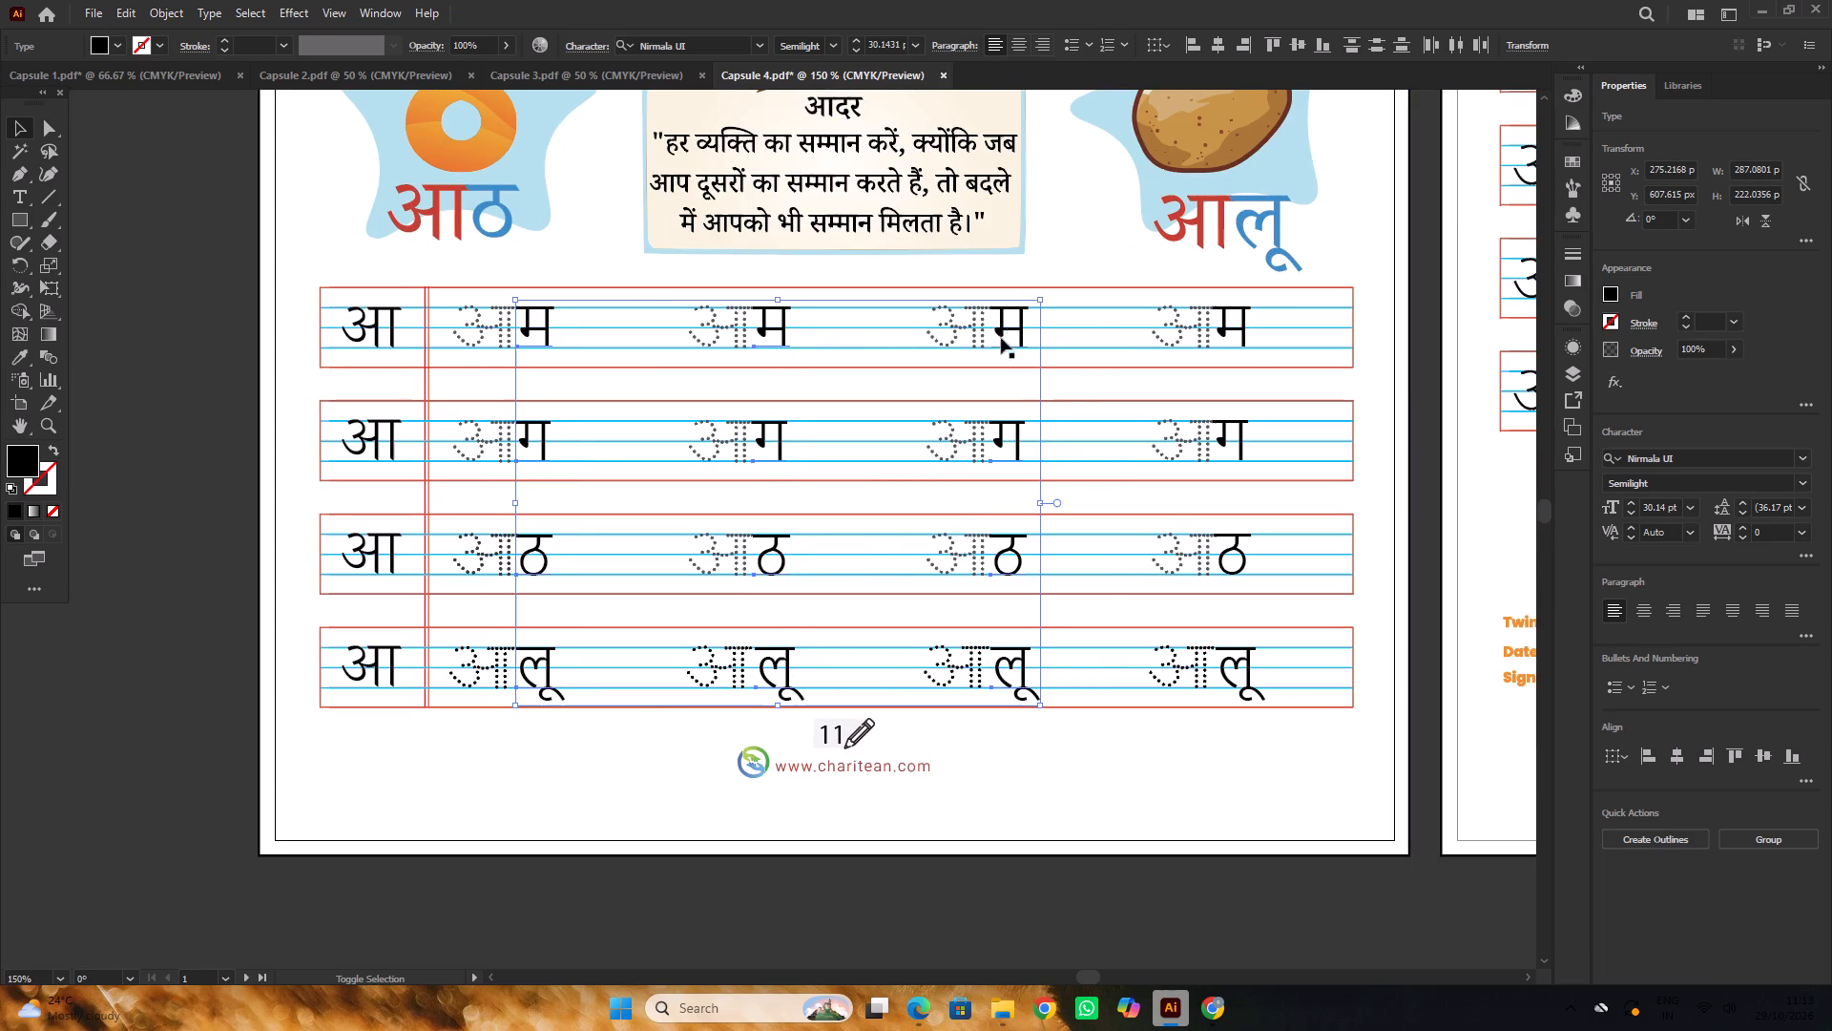
{"action": "left_click", "coordinate": [999, 331], "text": "shift"}
{"action": "scroll", "coordinate": [637, 372], "scroll_direction": "down", "scroll_amount": 2, "text": "alt"}
{"action": "scroll", "coordinate": [872, 393], "scroll_direction": "up", "scroll_amount": 2, "text": "alt"}
{"action": "left_click", "coordinate": [932, 304], "text": "shift"}
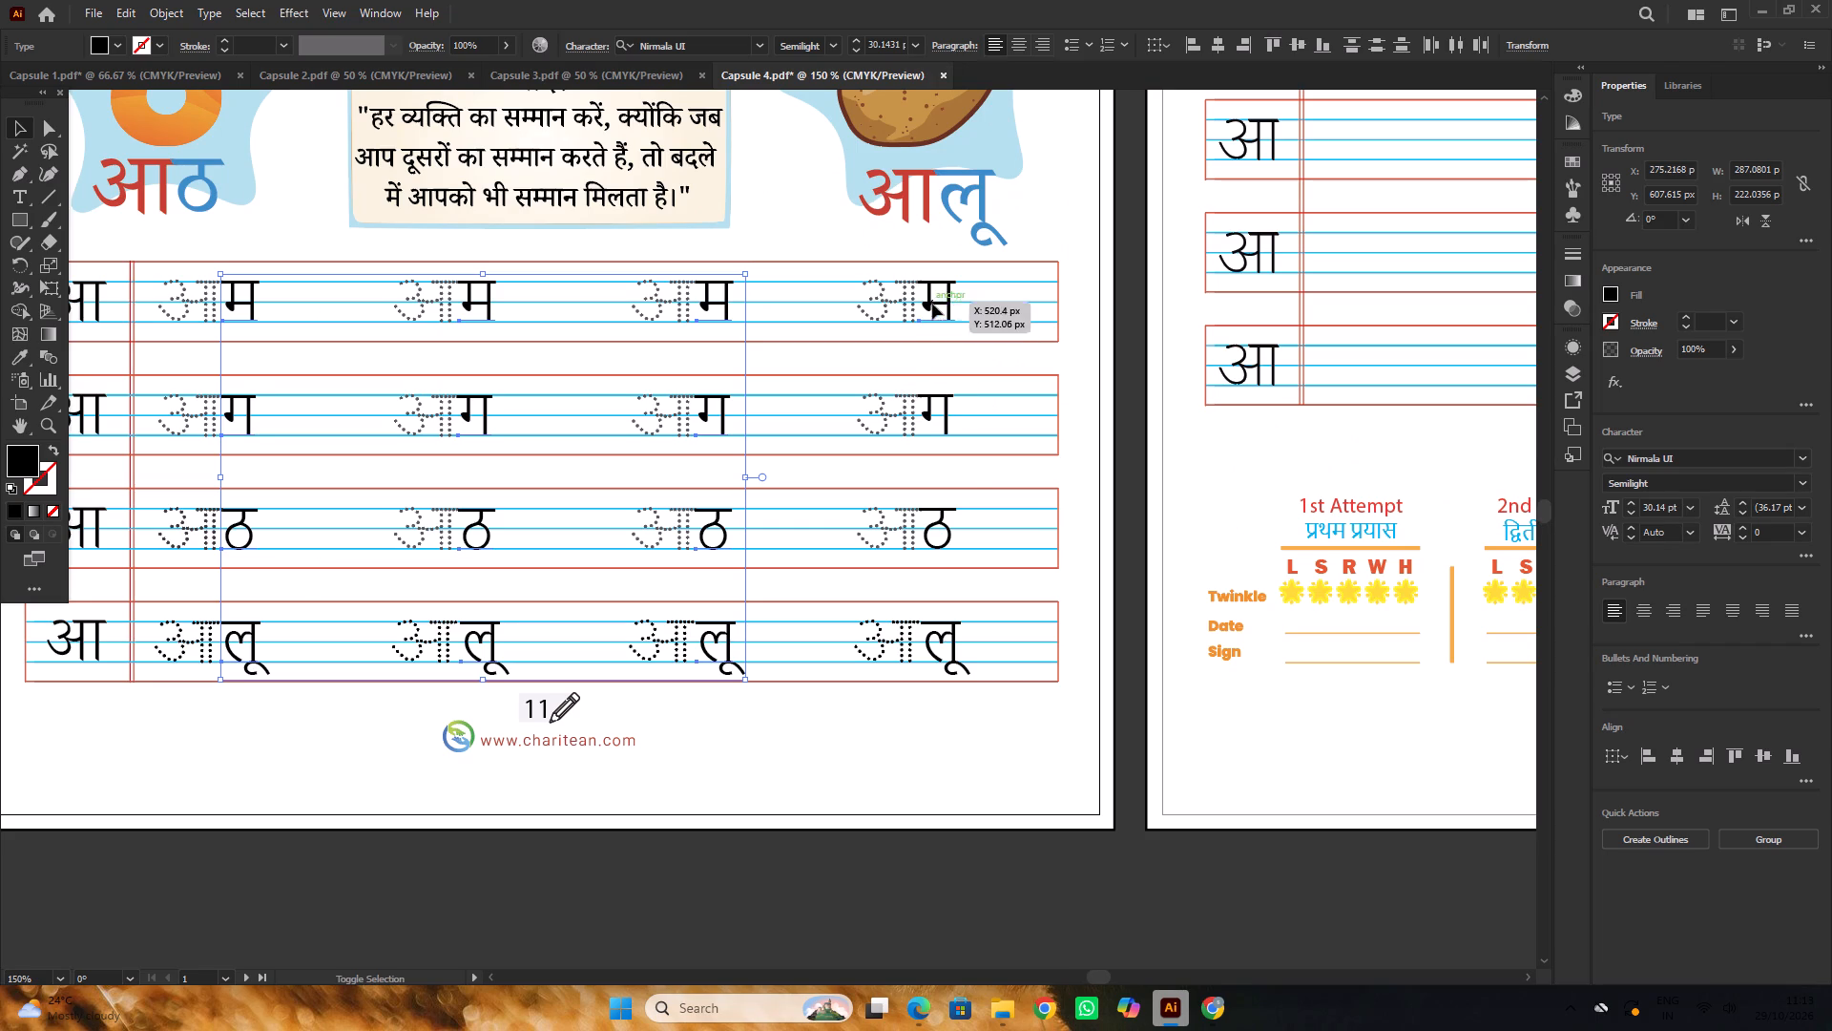
{"action": "left_click", "coordinate": [930, 415], "text": "shift"}
{"action": "left_click", "coordinate": [929, 544], "text": "shift"}
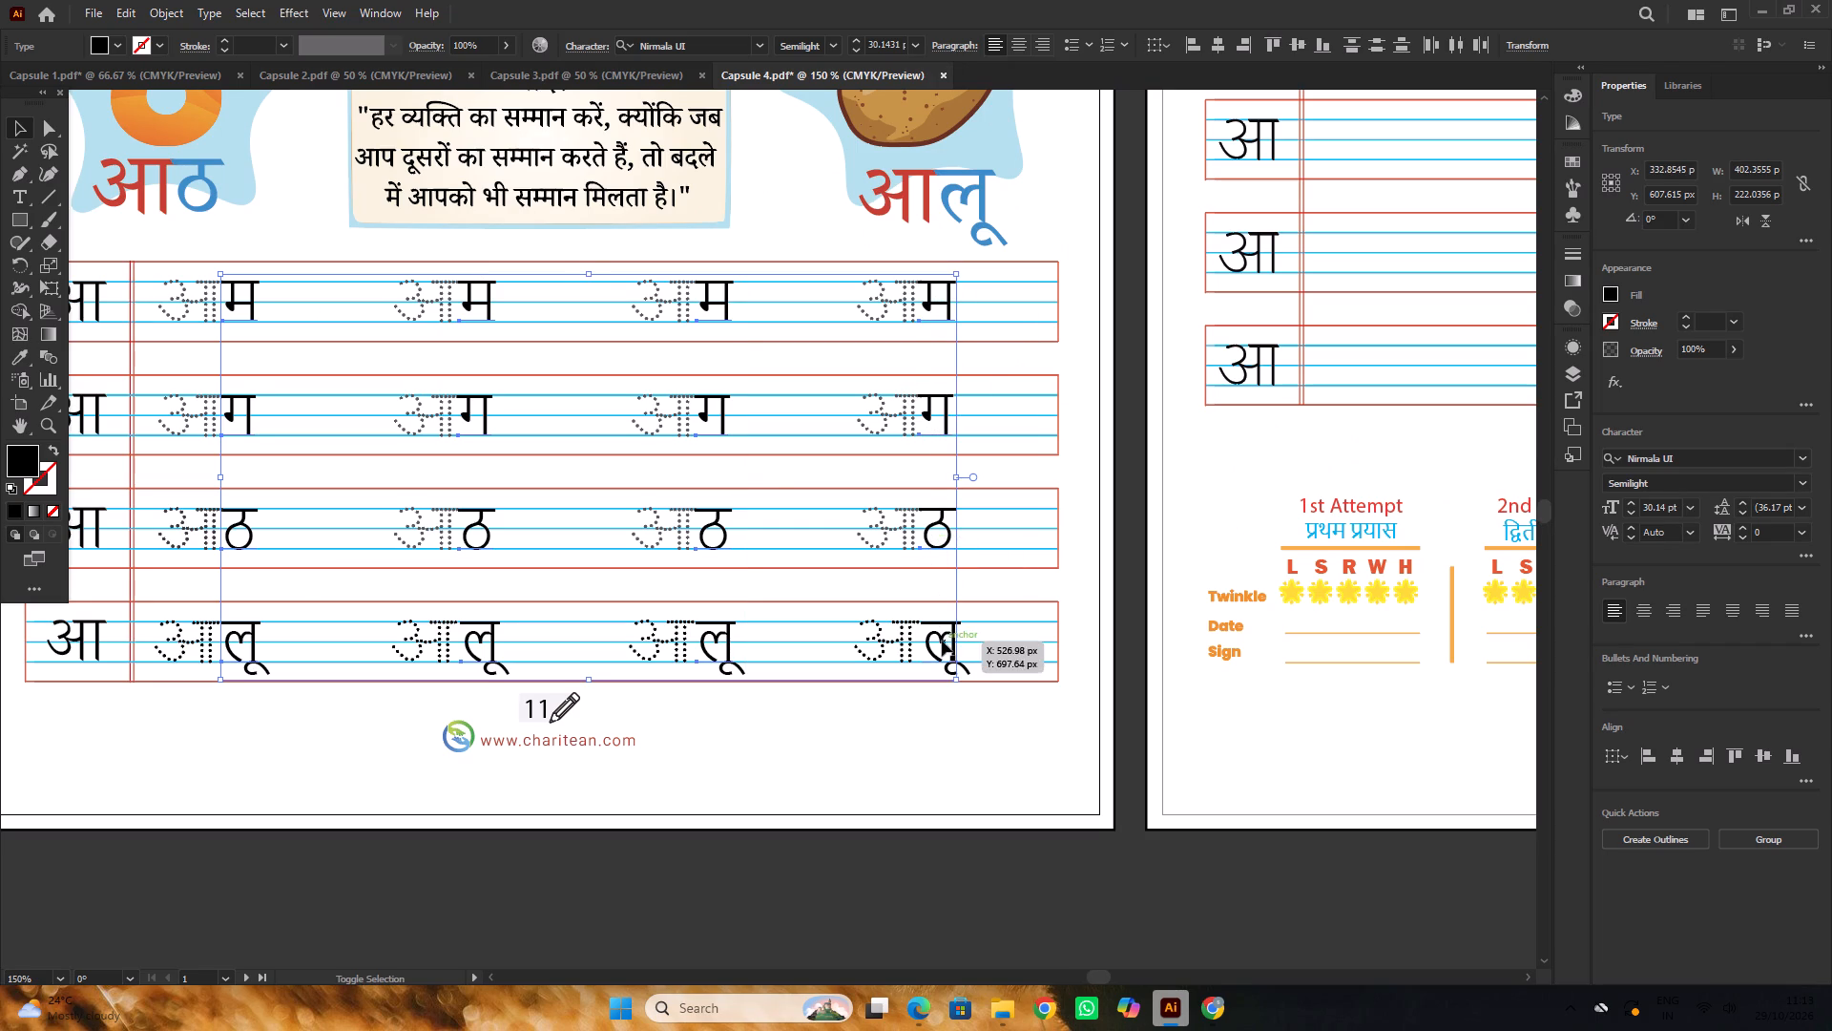
{"action": "left_click", "coordinate": [941, 635], "text": "shift"}
{"action": "left_click", "coordinate": [1687, 463]}
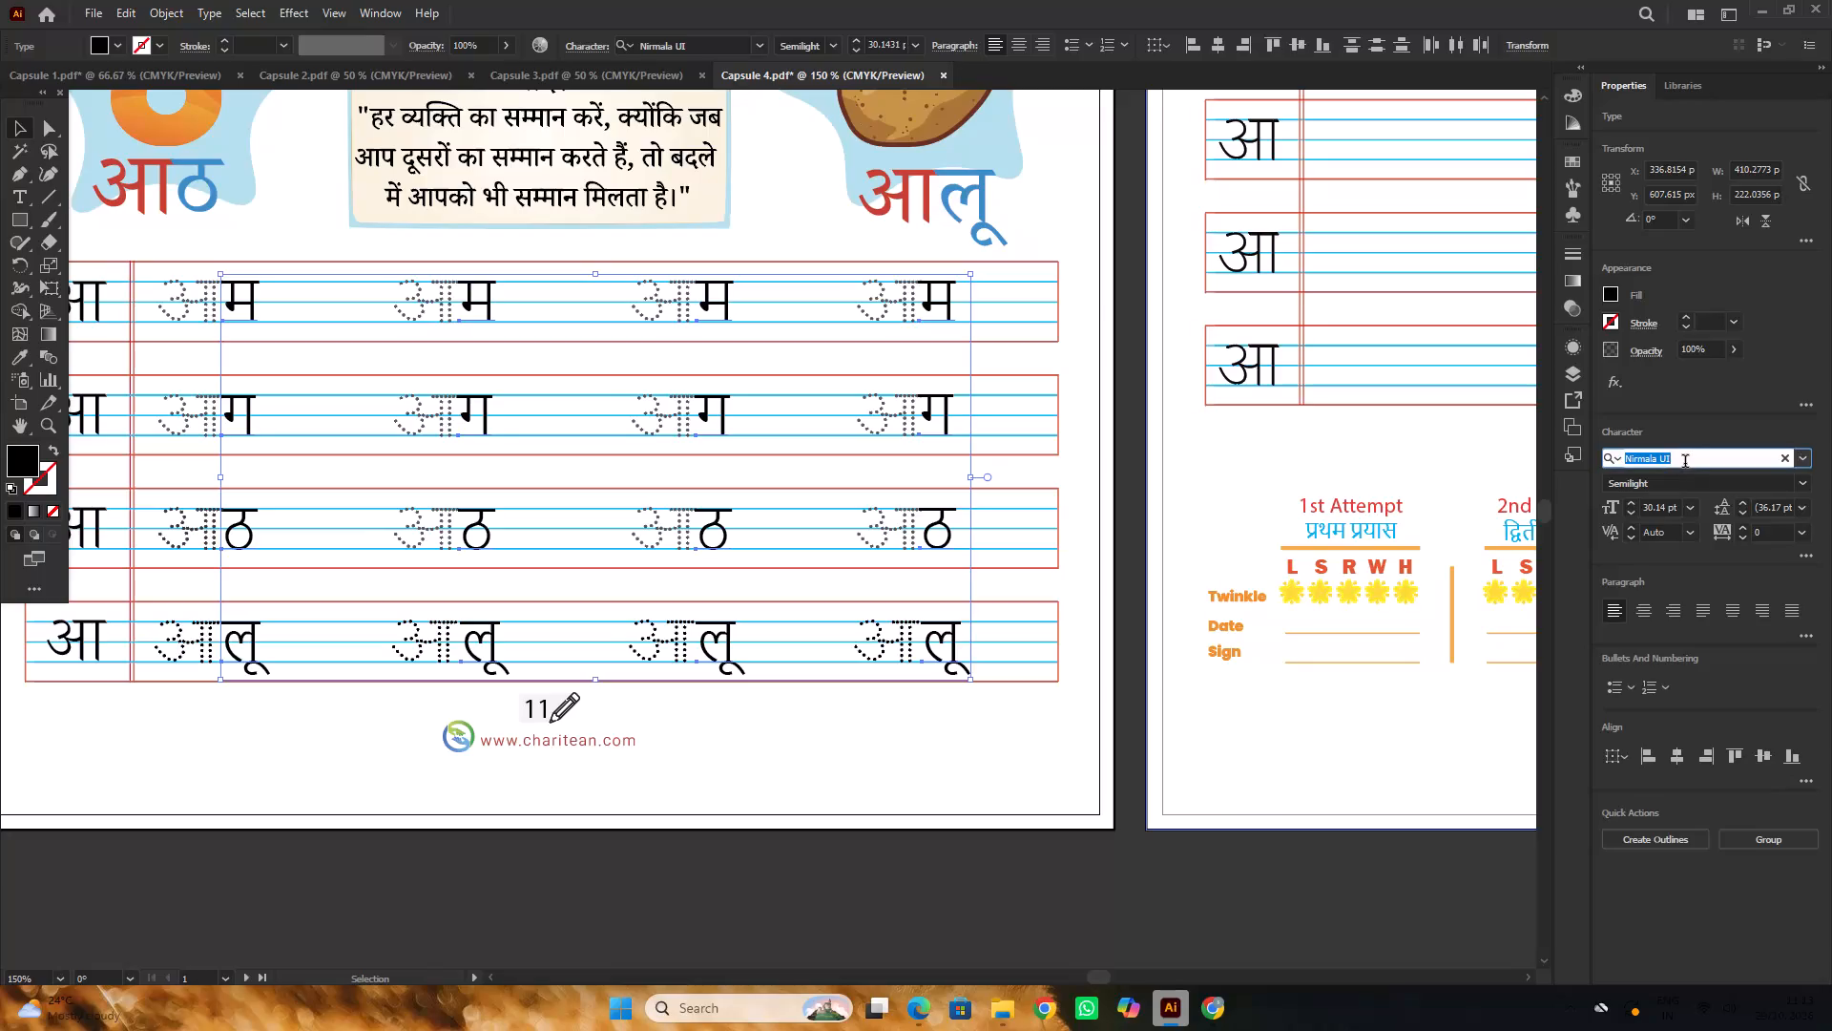
{"action": "type", "text": "no"}
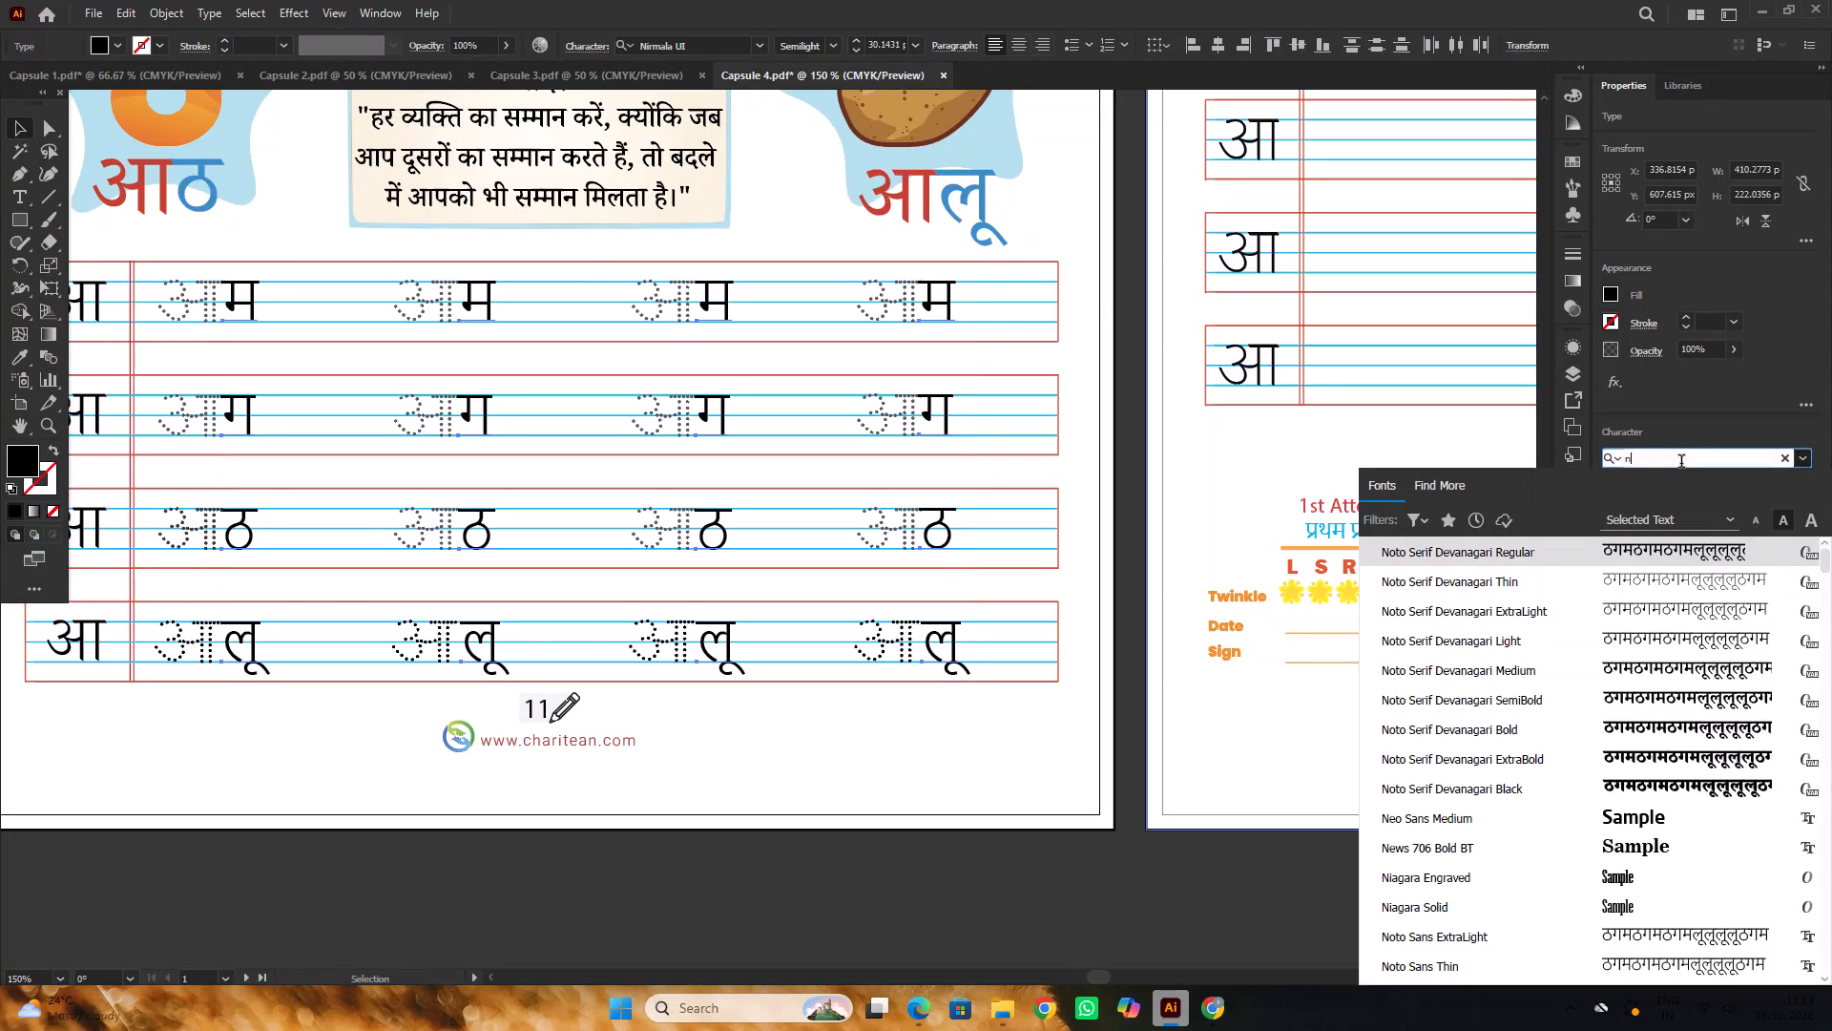
{"action": "type", "text": "to"}
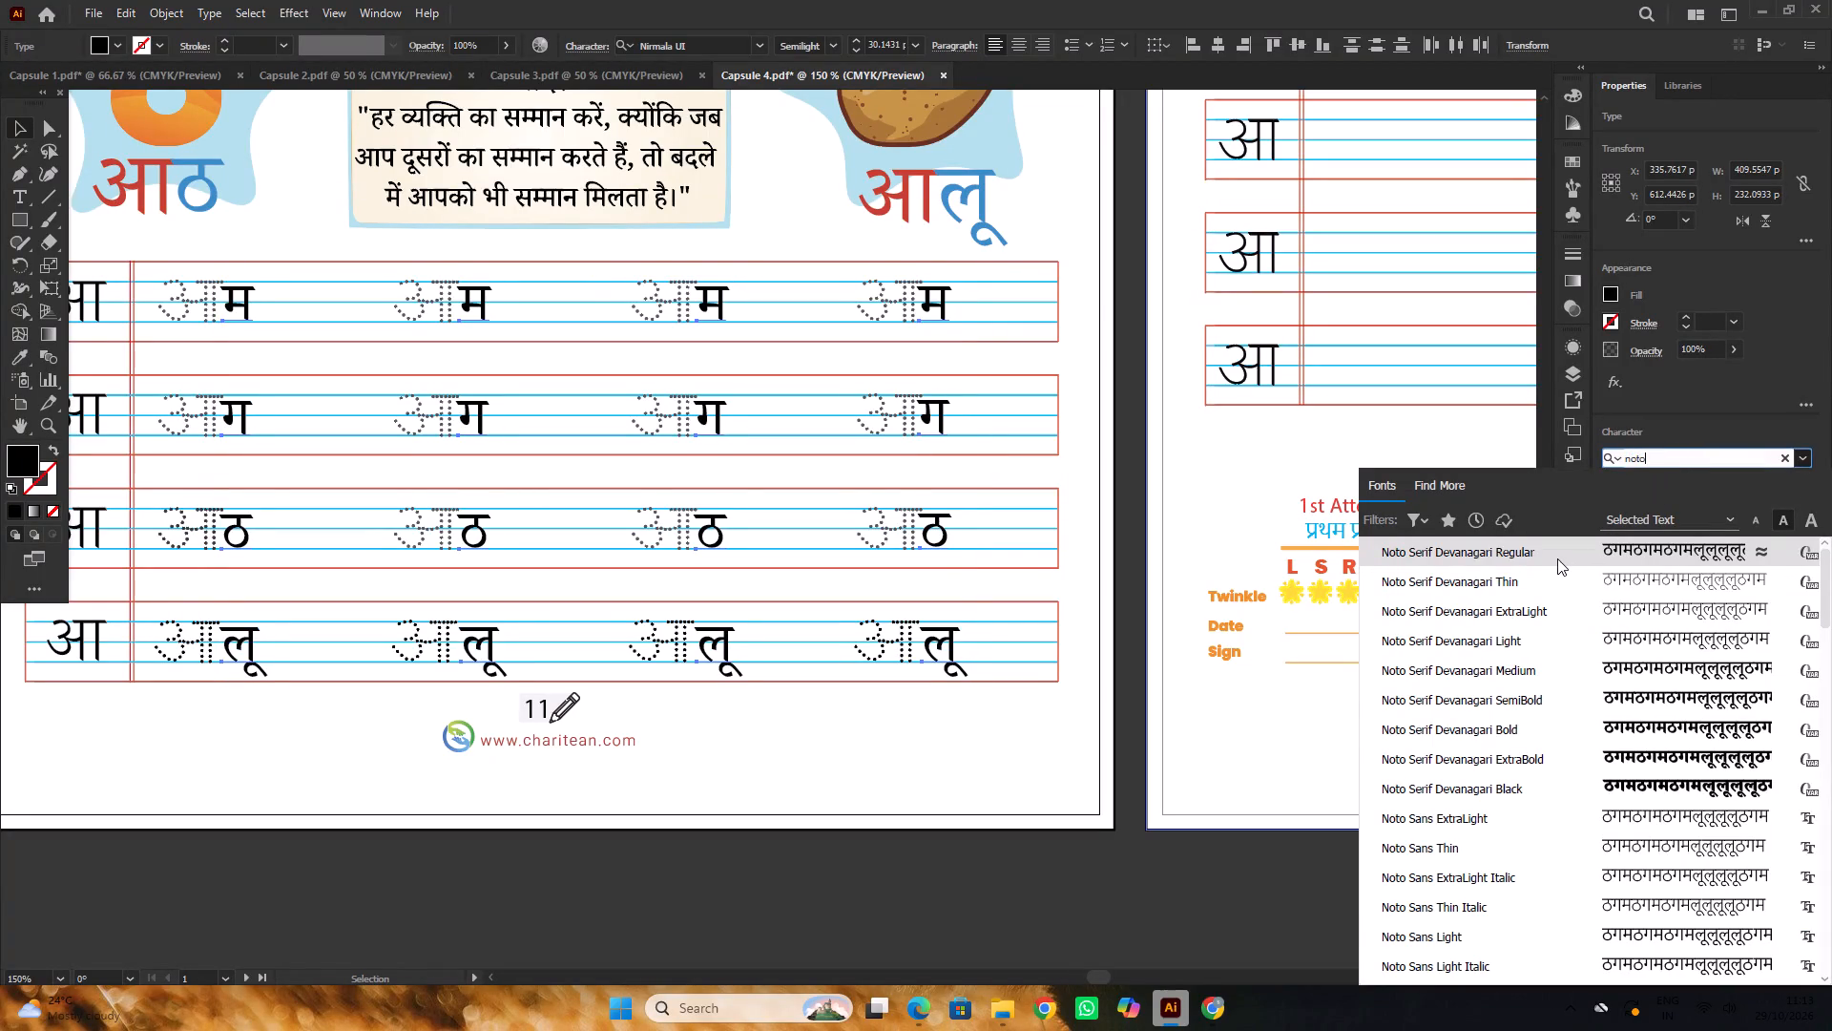
{"action": "left_click", "coordinate": [1535, 642]}
{"action": "scroll", "coordinate": [835, 395], "scroll_direction": "down", "scroll_amount": 1, "text": "alt"}
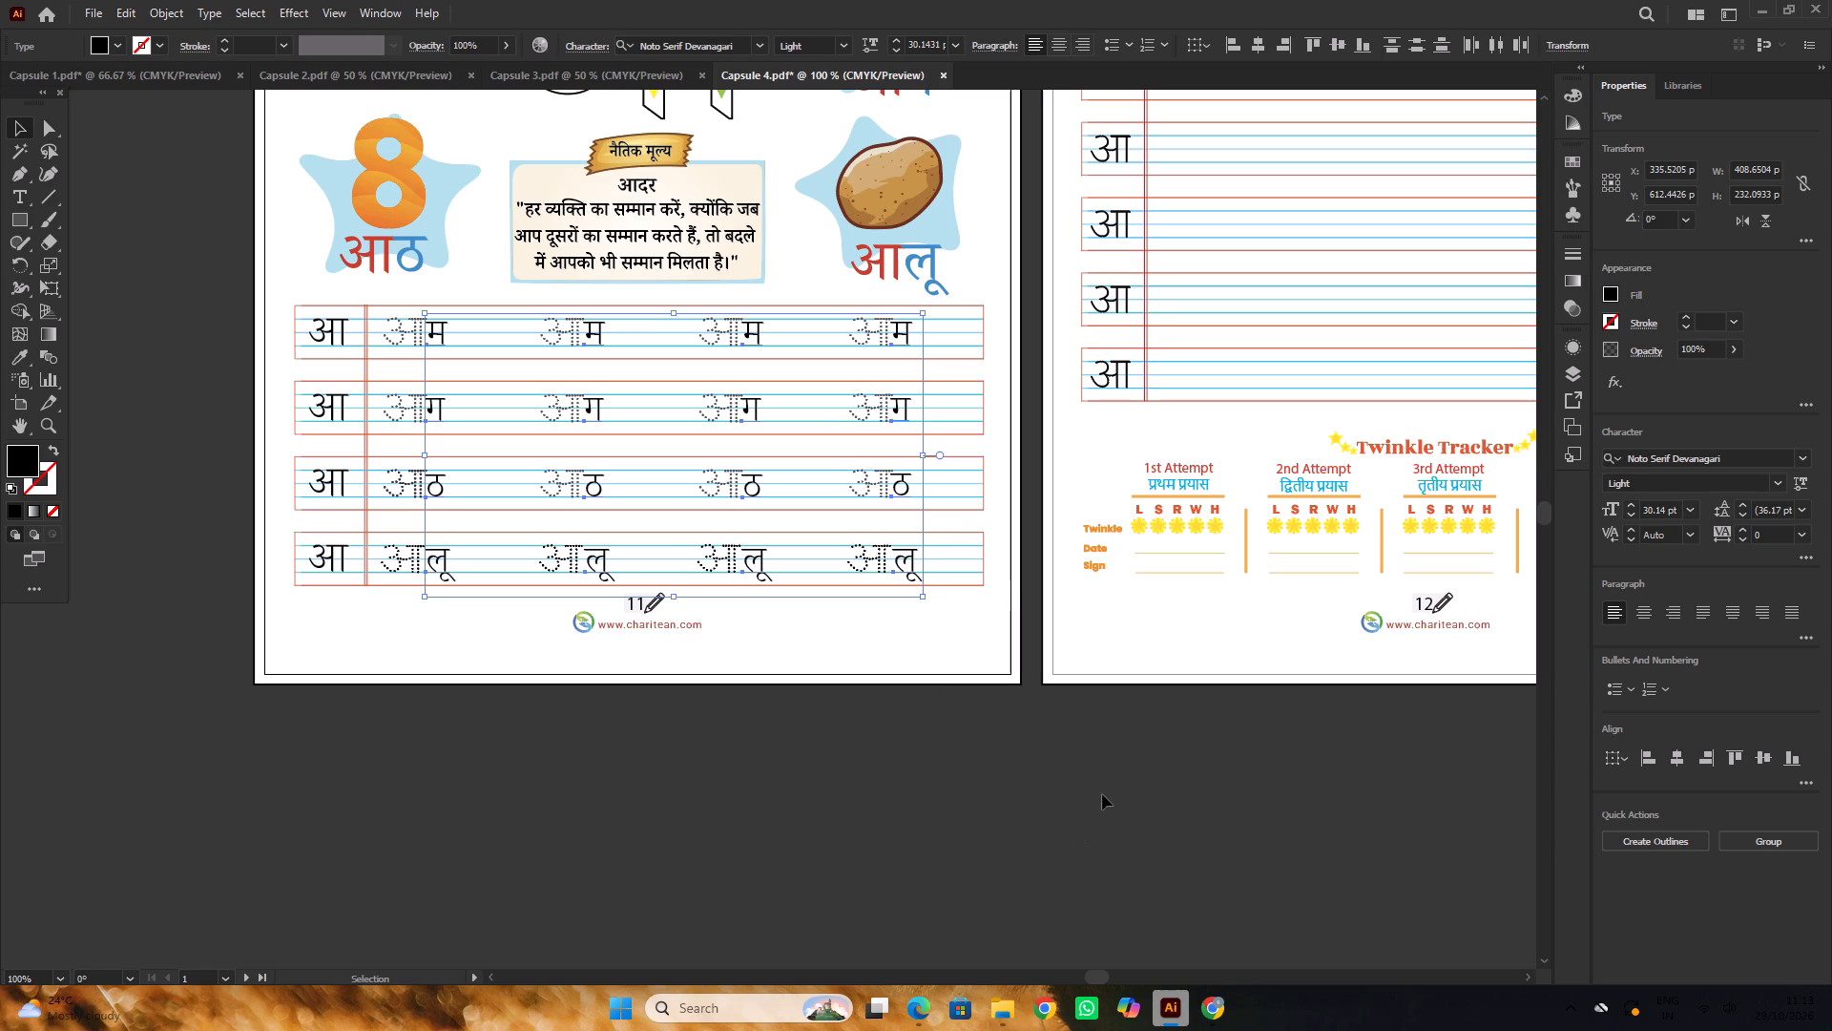
{"action": "left_click", "coordinate": [1102, 794]}
Move the first solid म in the top tracing row clear of the dotted आ and enlarge it to about 34 pt, fitting the blue lines.
{"action": "scroll", "coordinate": [1102, 782], "scroll_direction": "up", "scroll_amount": 3}
{"action": "scroll", "coordinate": [410, 395], "scroll_direction": "up", "scroll_amount": 3, "text": "alt"}
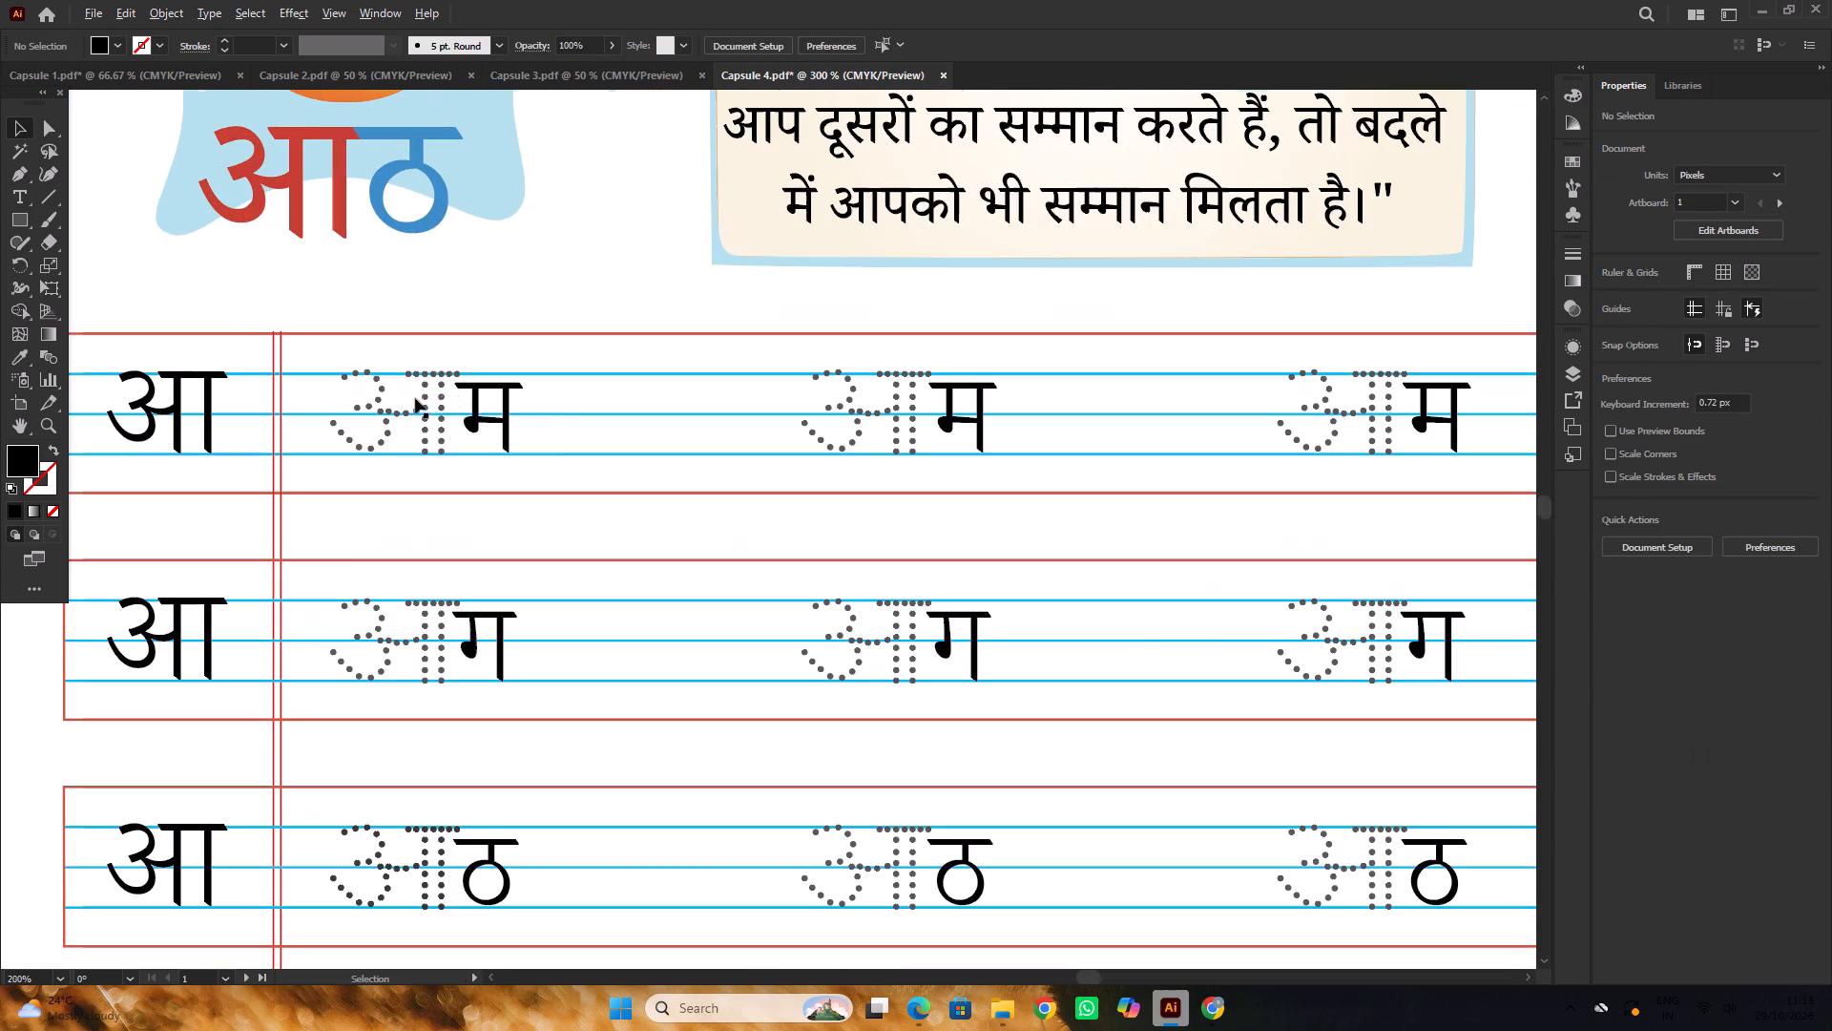
{"action": "left_click", "coordinate": [481, 420]}
{"action": "scroll", "coordinate": [492, 424], "scroll_direction": "up", "scroll_amount": 1, "text": "alt"}
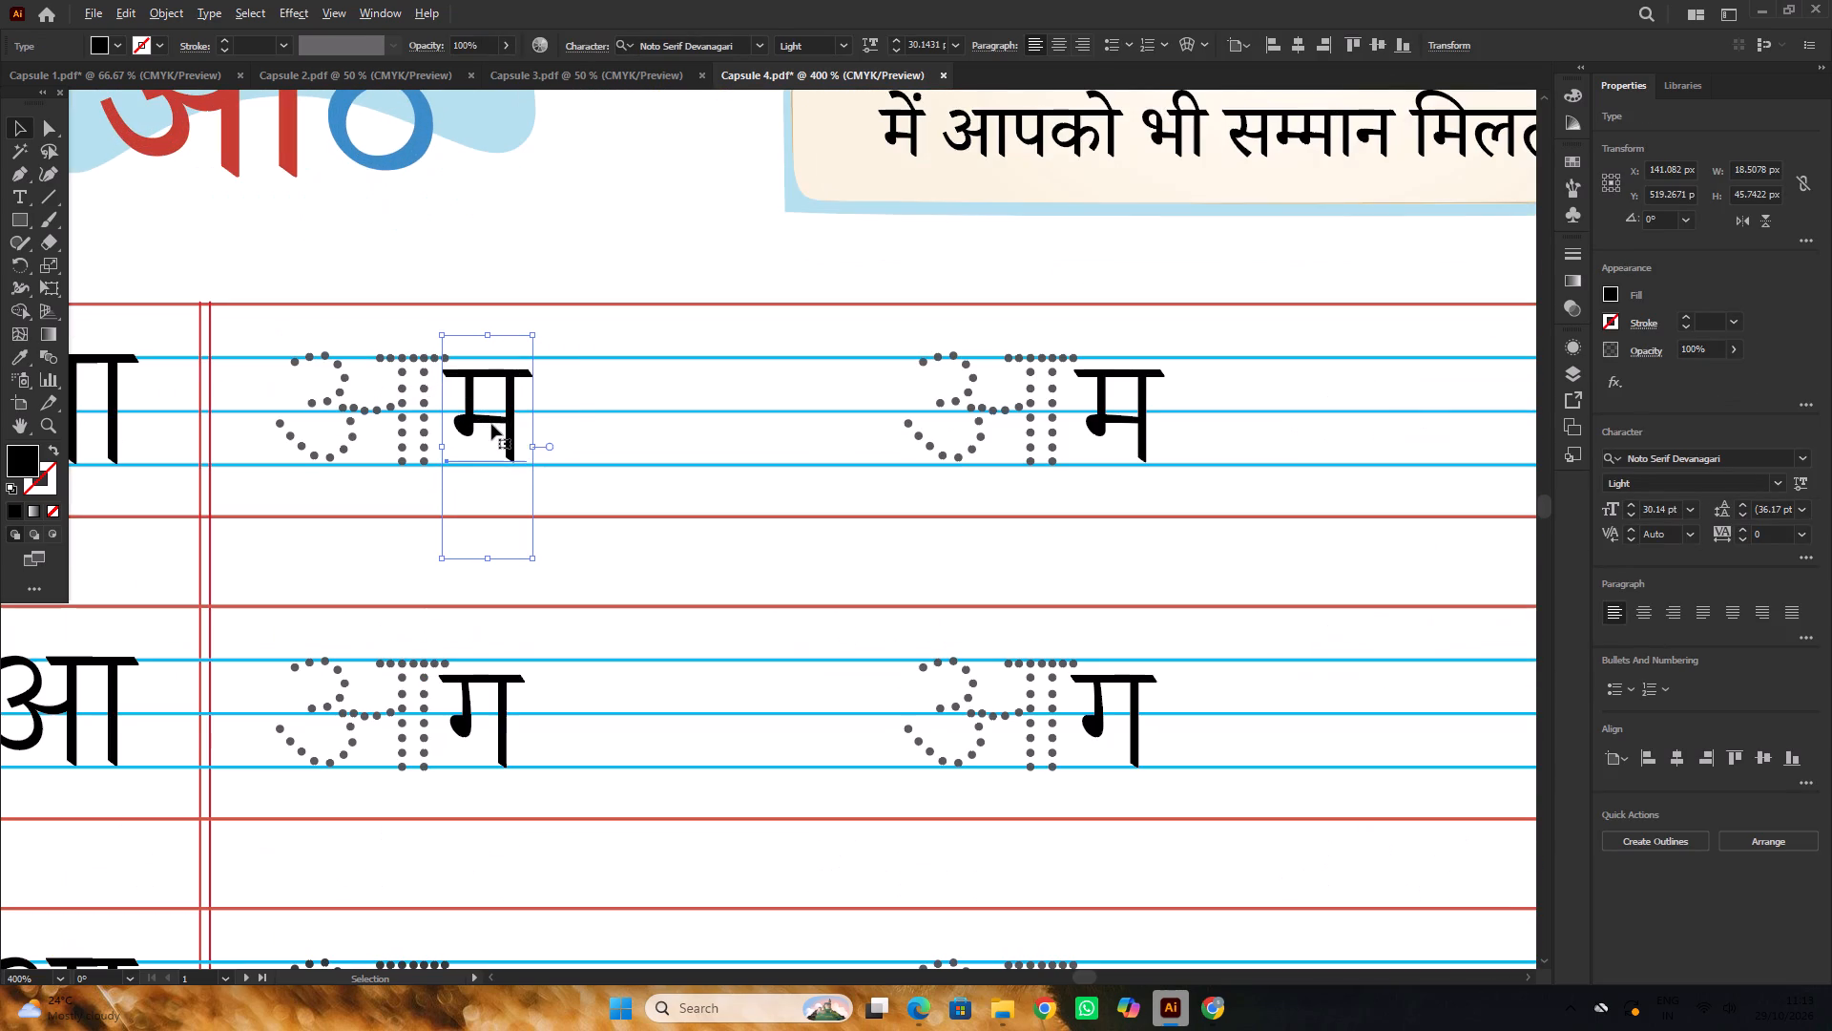
{"action": "left_click_drag", "start_coordinate": [493, 422], "coordinate": [506, 409]}
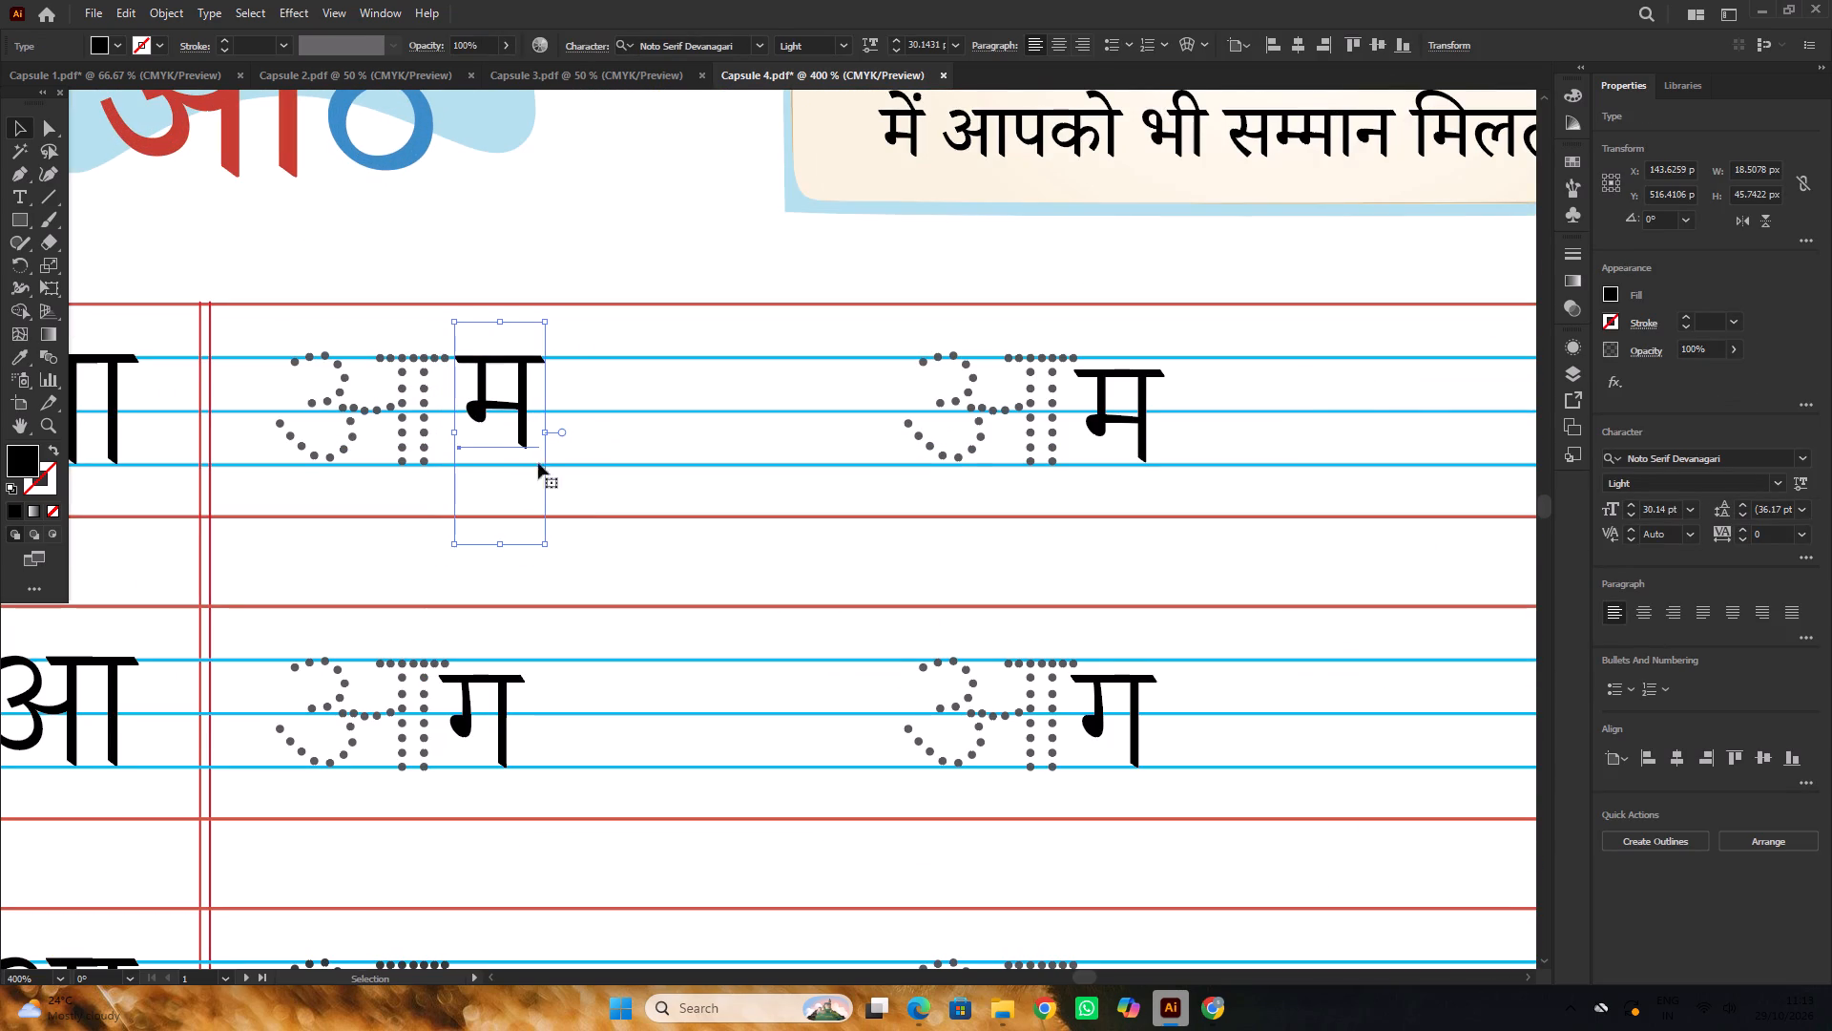
{"action": "left_click_drag", "start_coordinate": [547, 539], "coordinate": [564, 572], "text": "shift"}
{"action": "scroll", "coordinate": [730, 372], "scroll_direction": "down", "scroll_amount": 2, "text": "alt"}
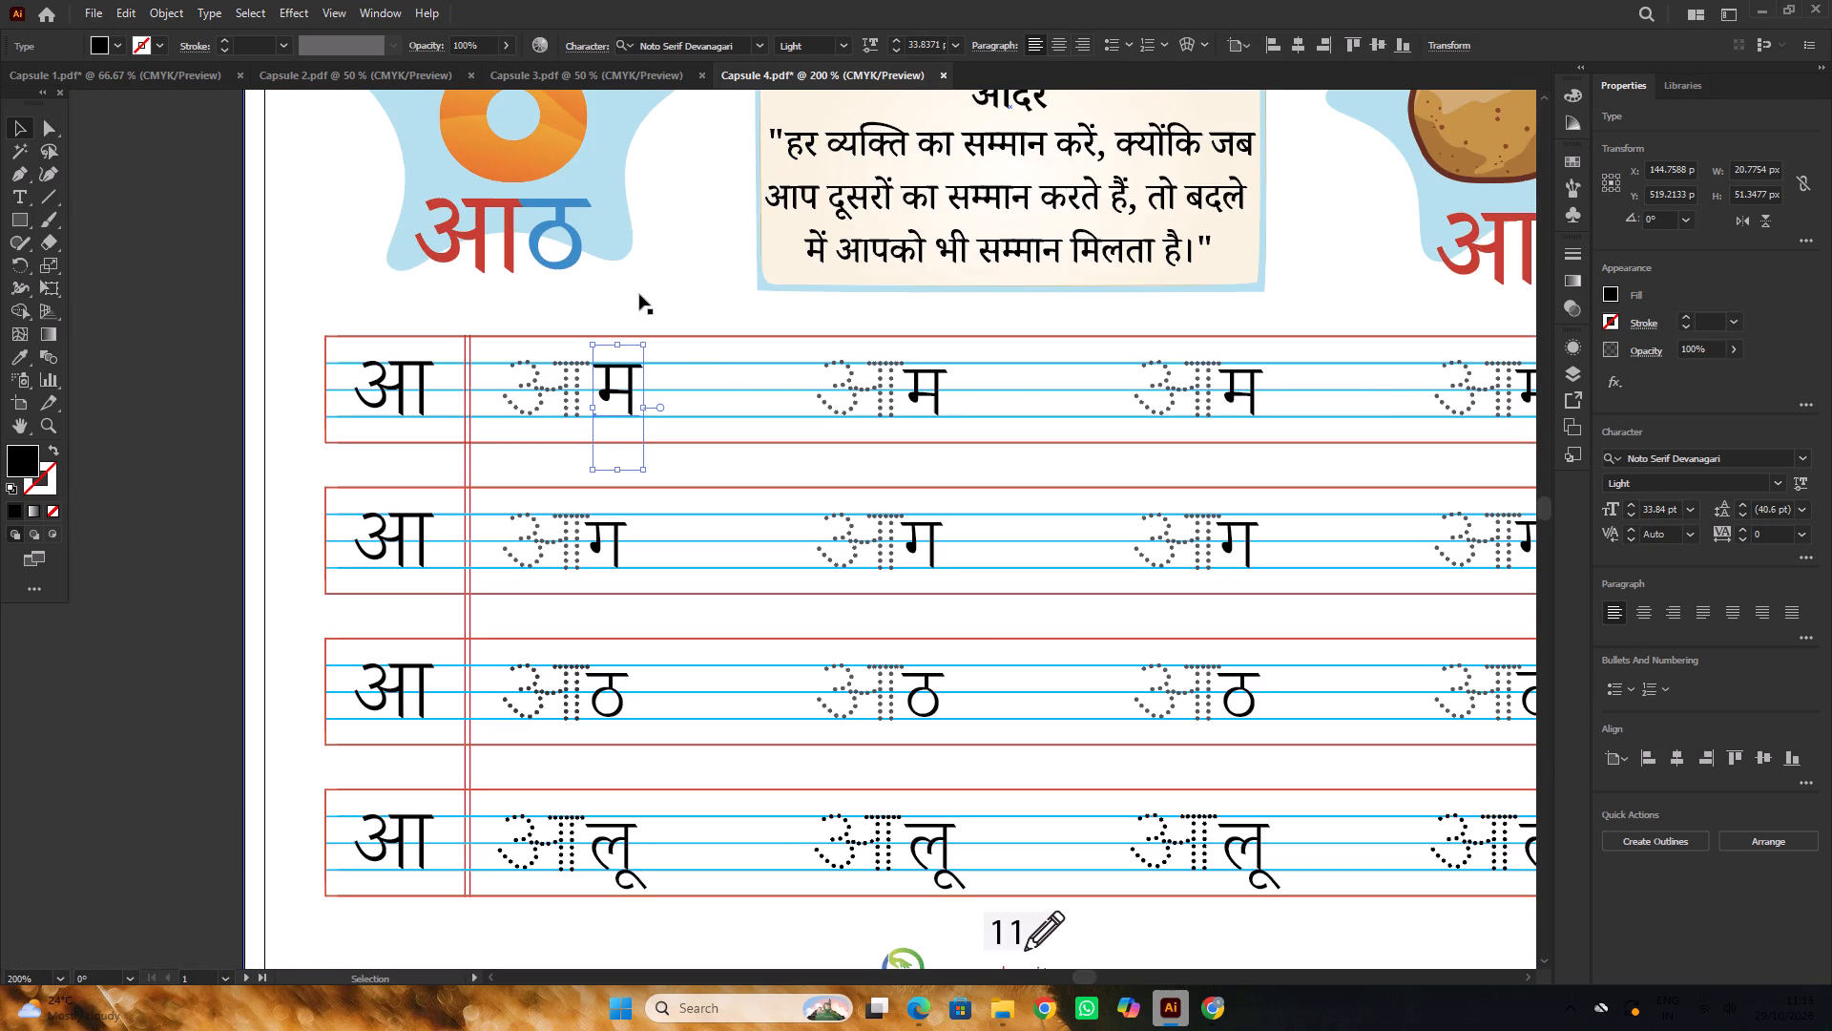
{"action": "scroll", "coordinate": [644, 376], "scroll_direction": "up", "scroll_amount": 2, "text": "alt"}
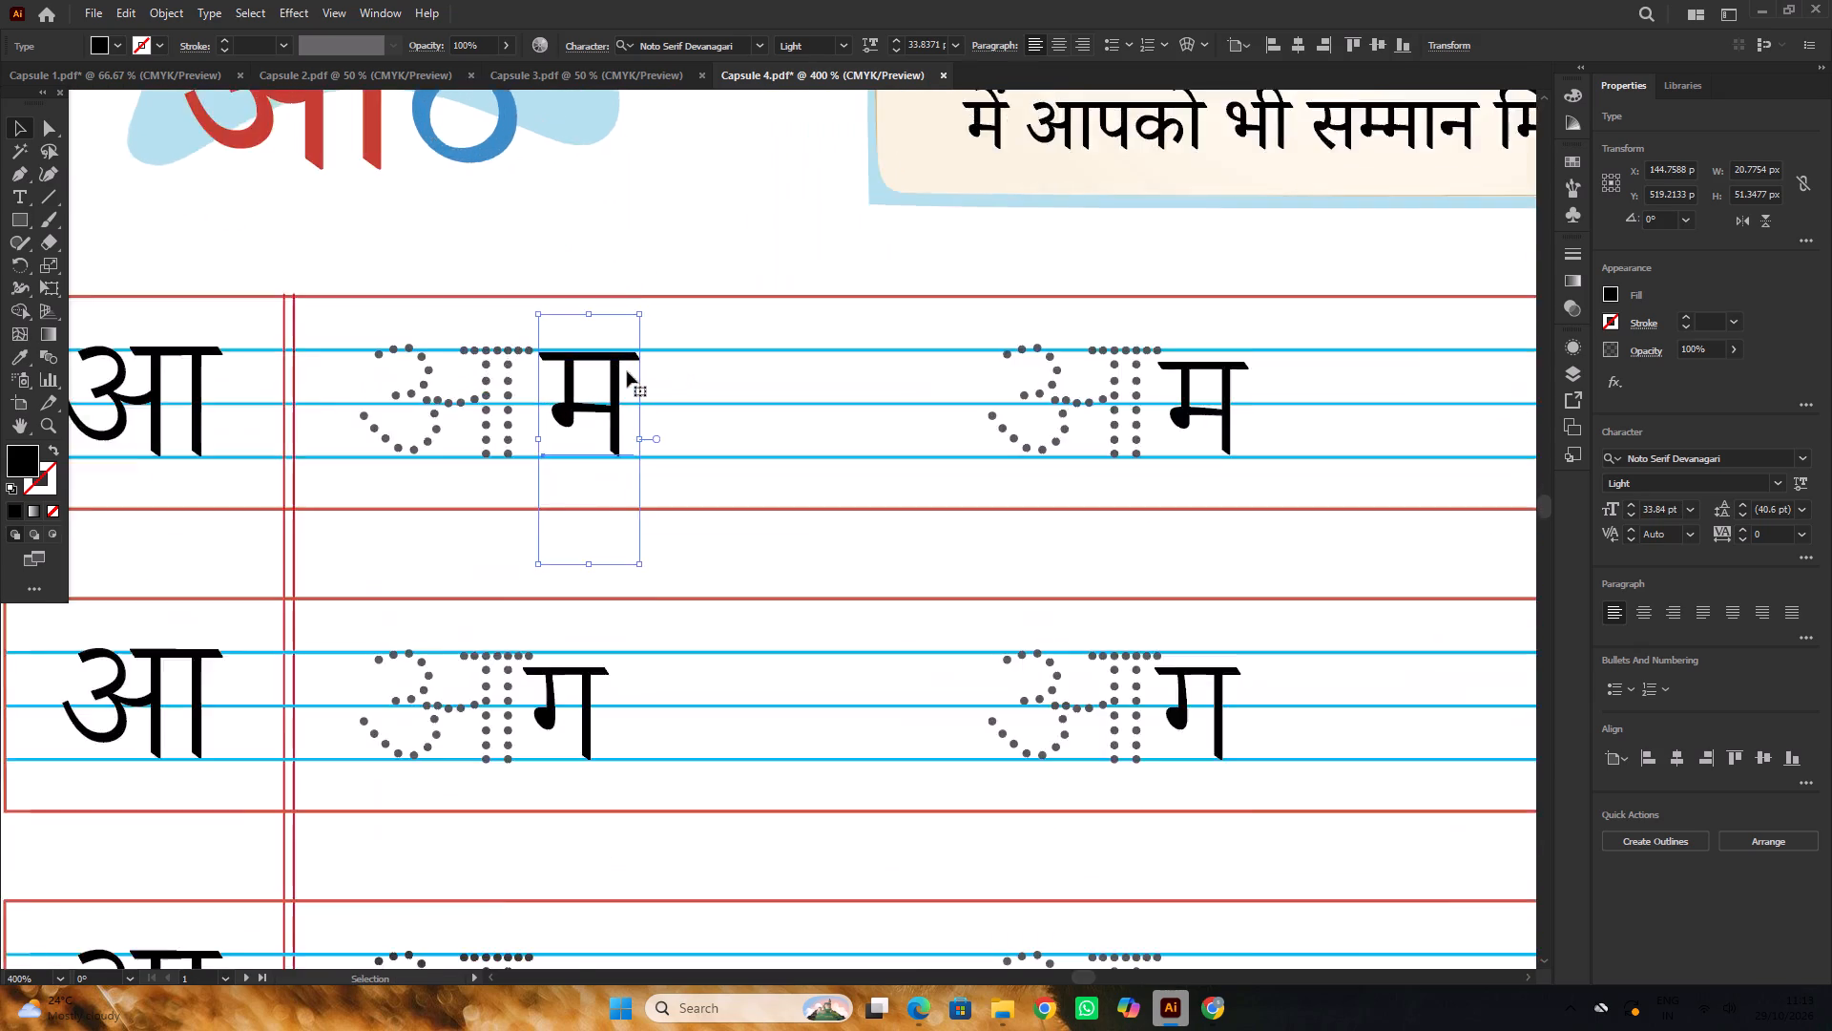
{"action": "scroll", "coordinate": [627, 371], "scroll_direction": "up", "scroll_amount": 2, "text": "alt"}
{"action": "left_click_drag", "start_coordinate": [594, 382], "coordinate": [593, 369]}
{"action": "scroll", "coordinate": [593, 366], "scroll_direction": "down", "scroll_amount": 3, "text": "alt"}
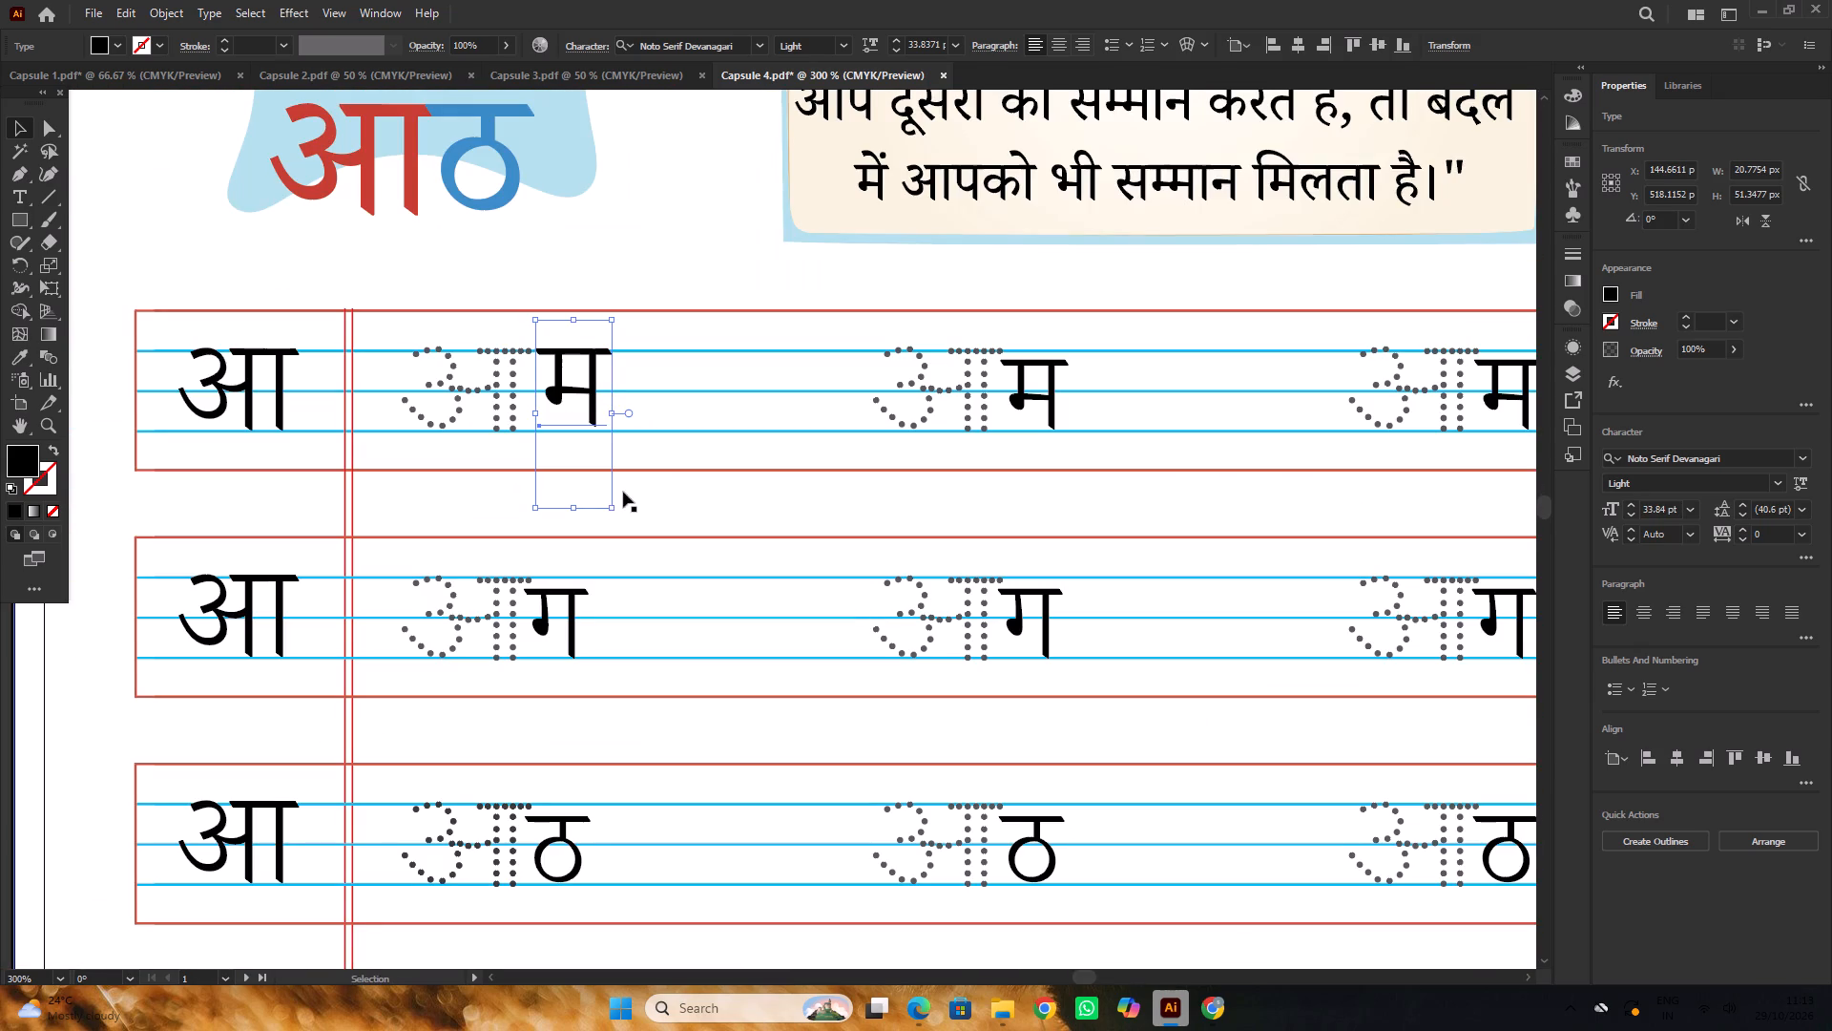
{"action": "left_click_drag", "start_coordinate": [618, 508], "coordinate": [625, 523], "text": "shift"}
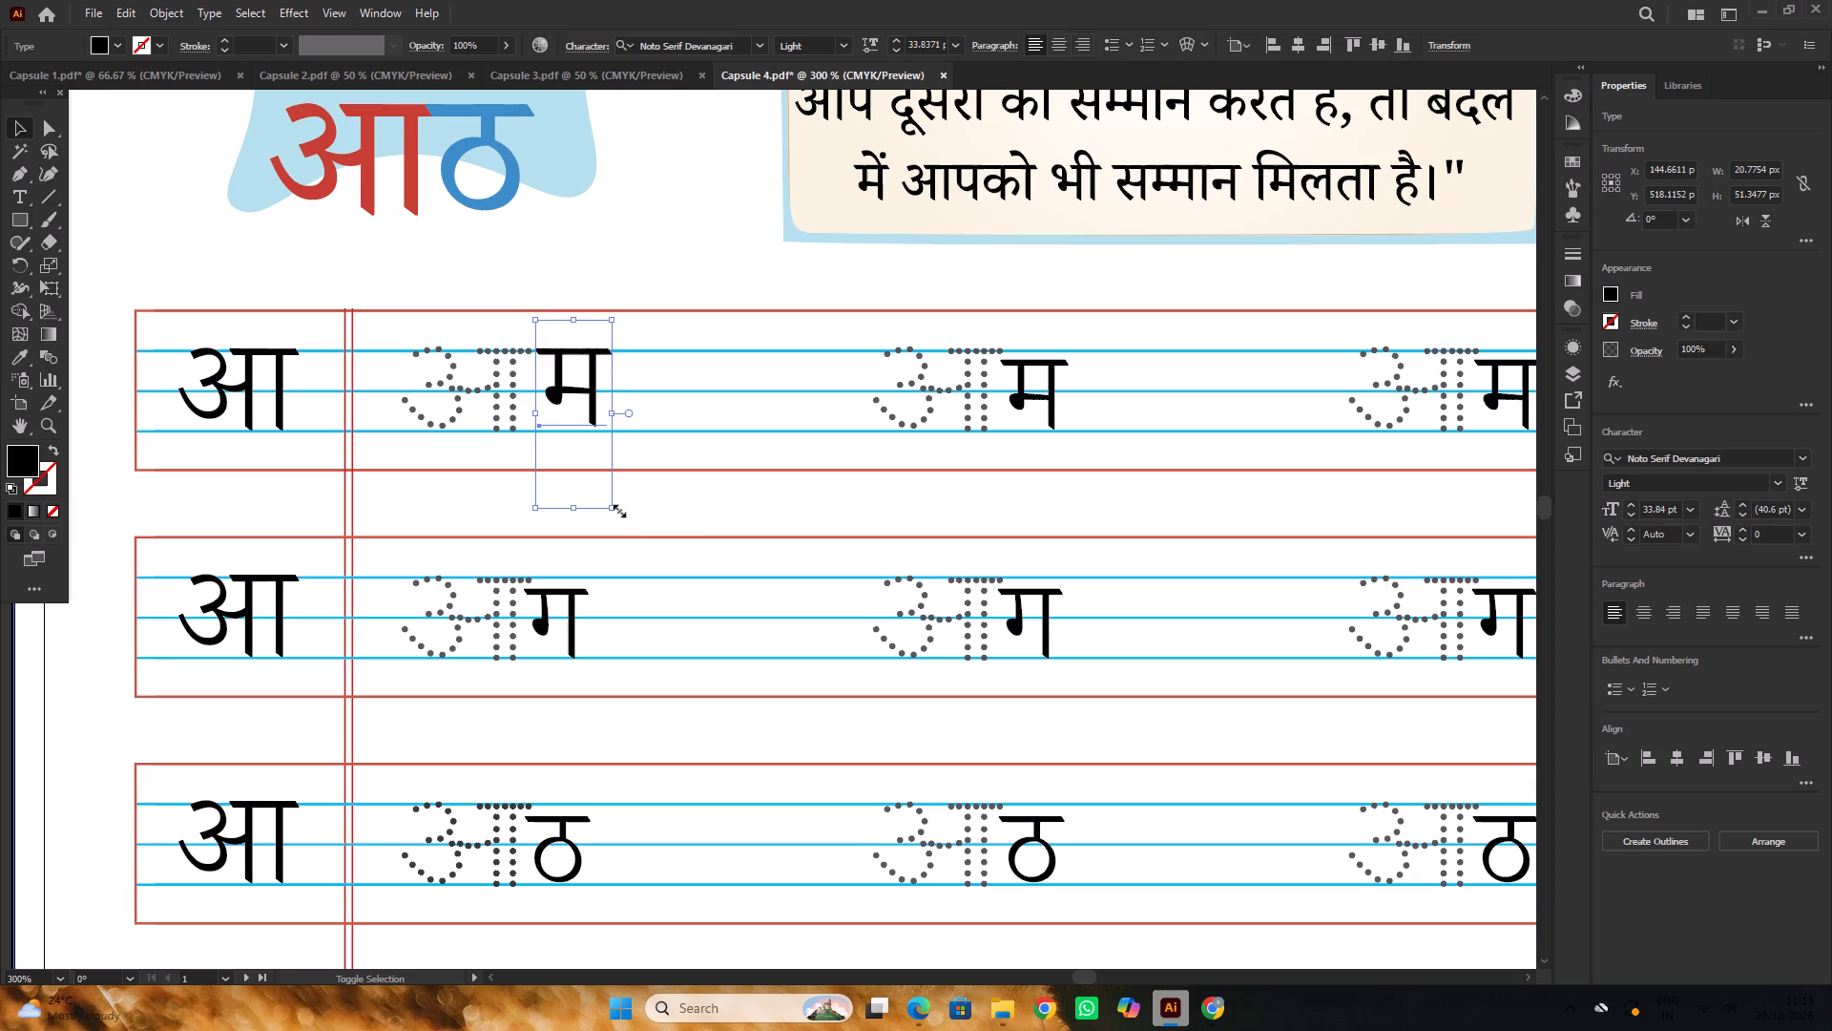
{"action": "left_click", "coordinate": [617, 509], "text": "shift"}
{"action": "scroll", "coordinate": [606, 462], "scroll_direction": "down", "scroll_amount": 5, "text": "alt"}
{"action": "left_click", "coordinate": [372, 394]}
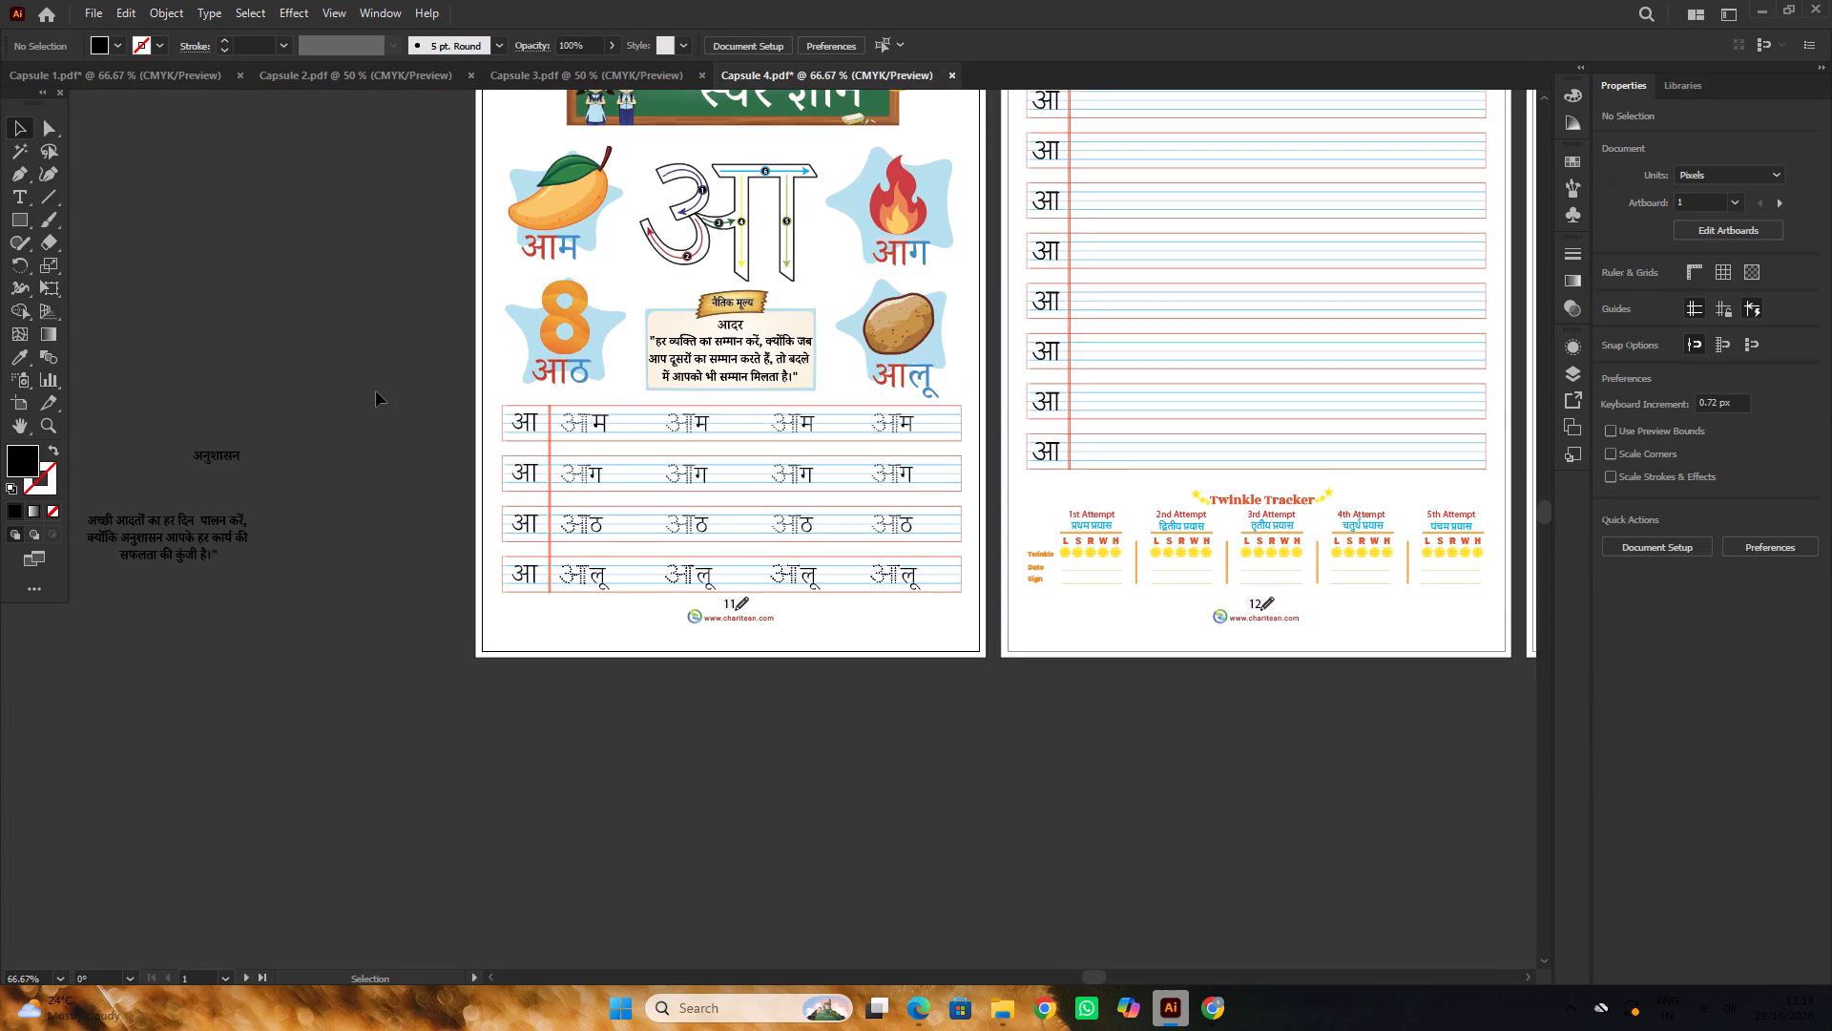
Delete the solid म, ग, ठ and लू beside the second dotted आ of each of the four tracing rows.
{"action": "scroll", "coordinate": [376, 391], "scroll_direction": "down", "scroll_amount": 4}
{"action": "scroll", "coordinate": [776, 366], "scroll_direction": "up", "scroll_amount": 2, "text": "alt"}
{"action": "left_click", "coordinate": [622, 287]}
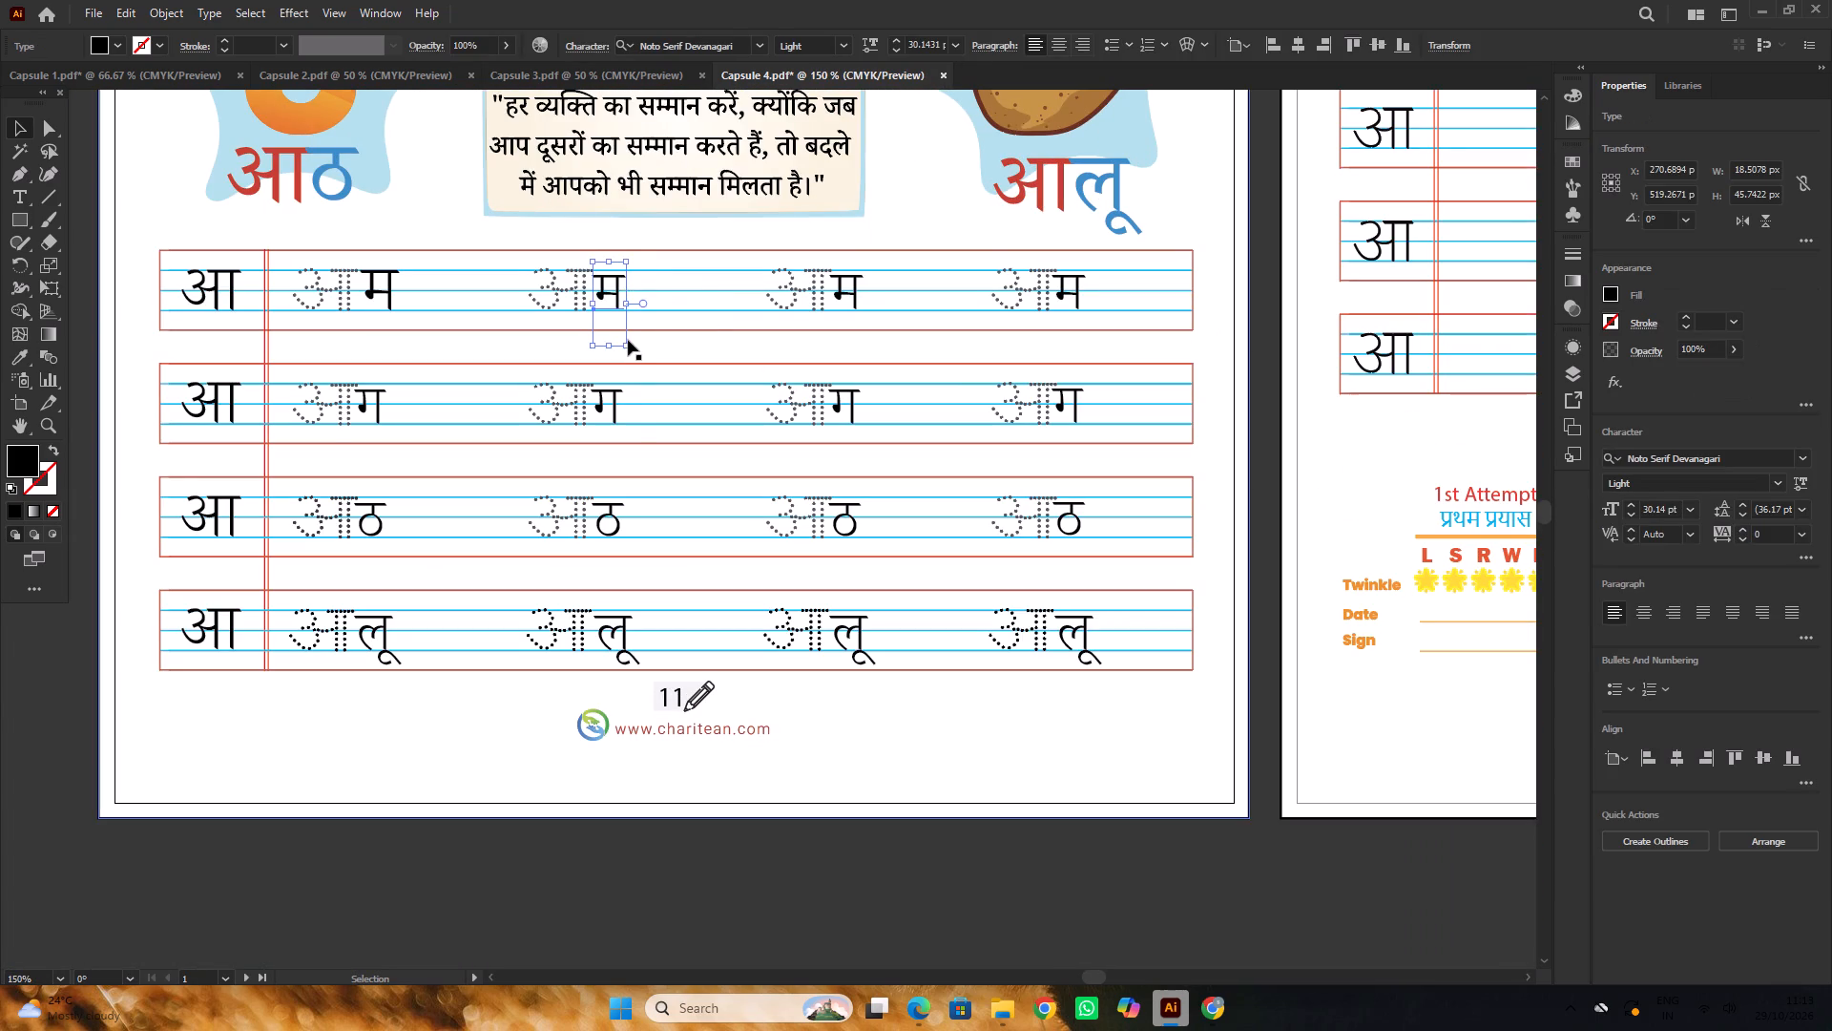
{"action": "key", "text": "Delete"}
{"action": "left_click", "coordinate": [617, 399]}
{"action": "key", "text": "Delete"}
{"action": "left_click", "coordinate": [612, 527]}
{"action": "key", "text": "Delete"}
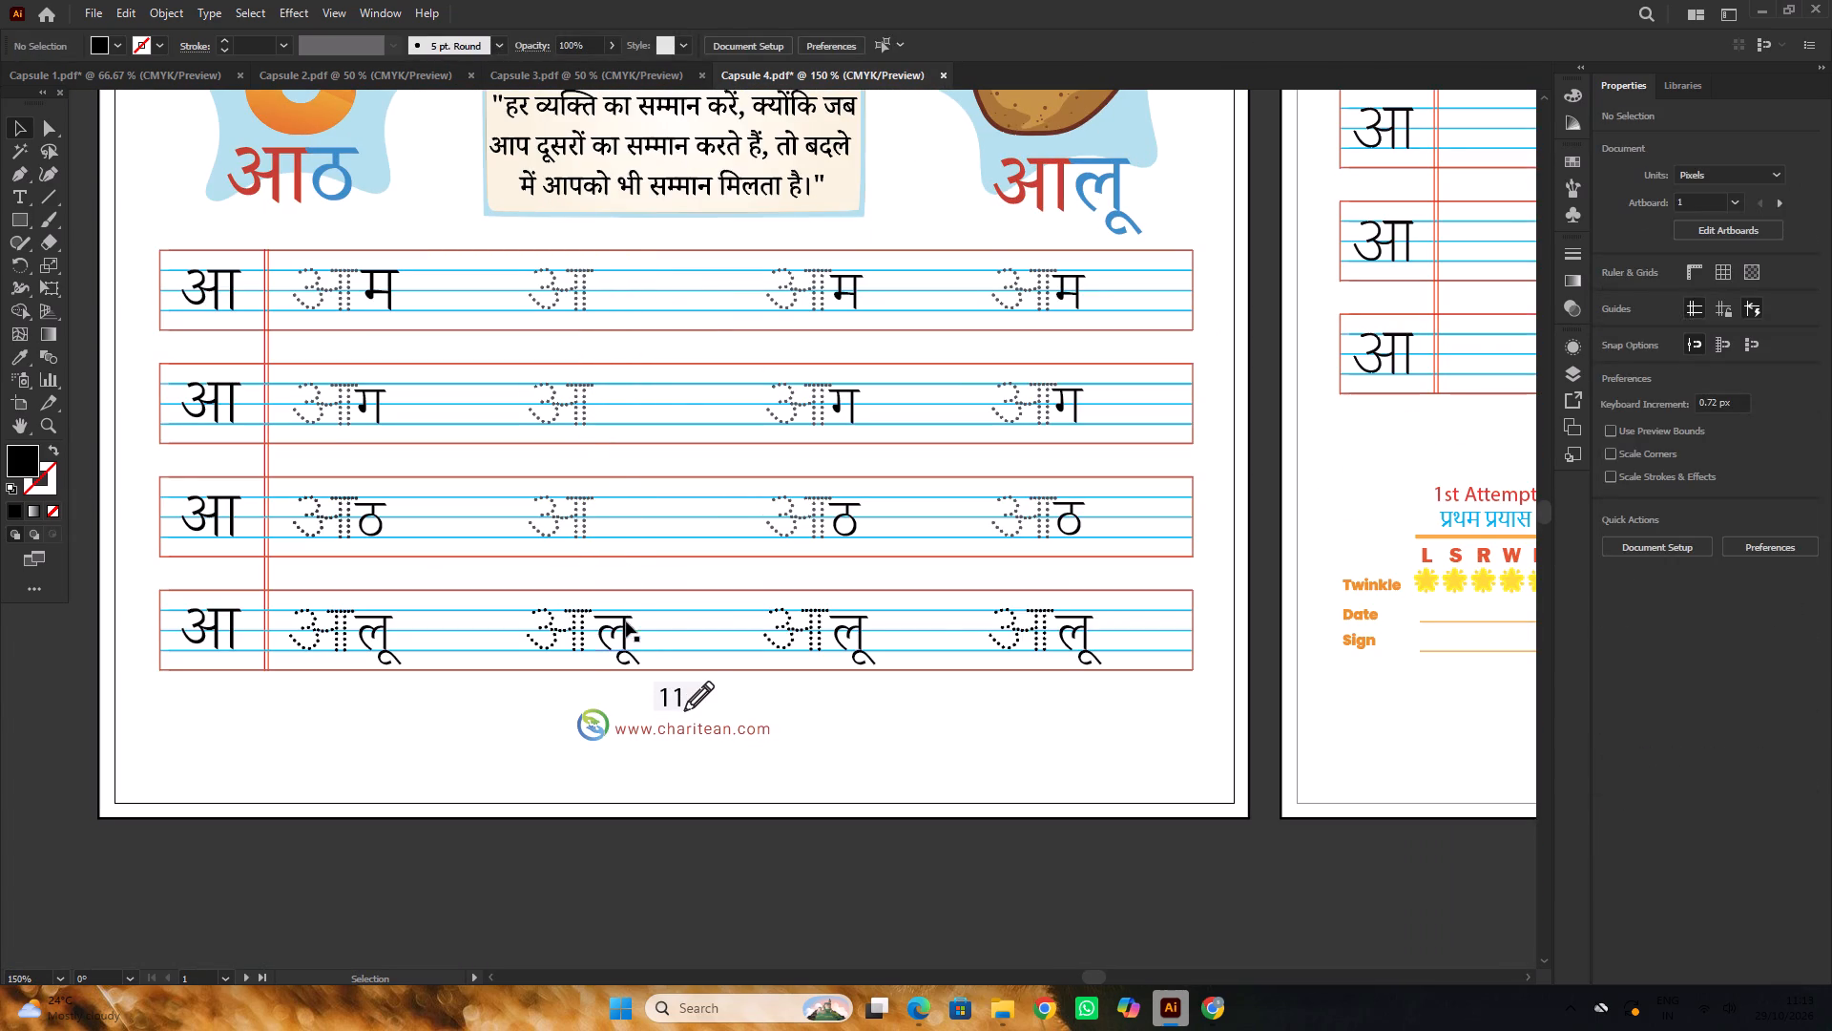
{"action": "left_click", "coordinate": [626, 621]}
{"action": "key", "text": "Delete"}
Delete the solid लू, ठ, ग and म beside the third dotted आ of each tracing row.
{"action": "left_click", "coordinate": [851, 629]}
{"action": "key", "text": "Delete"}
{"action": "left_click", "coordinate": [849, 525]}
{"action": "key", "text": "Delete"}
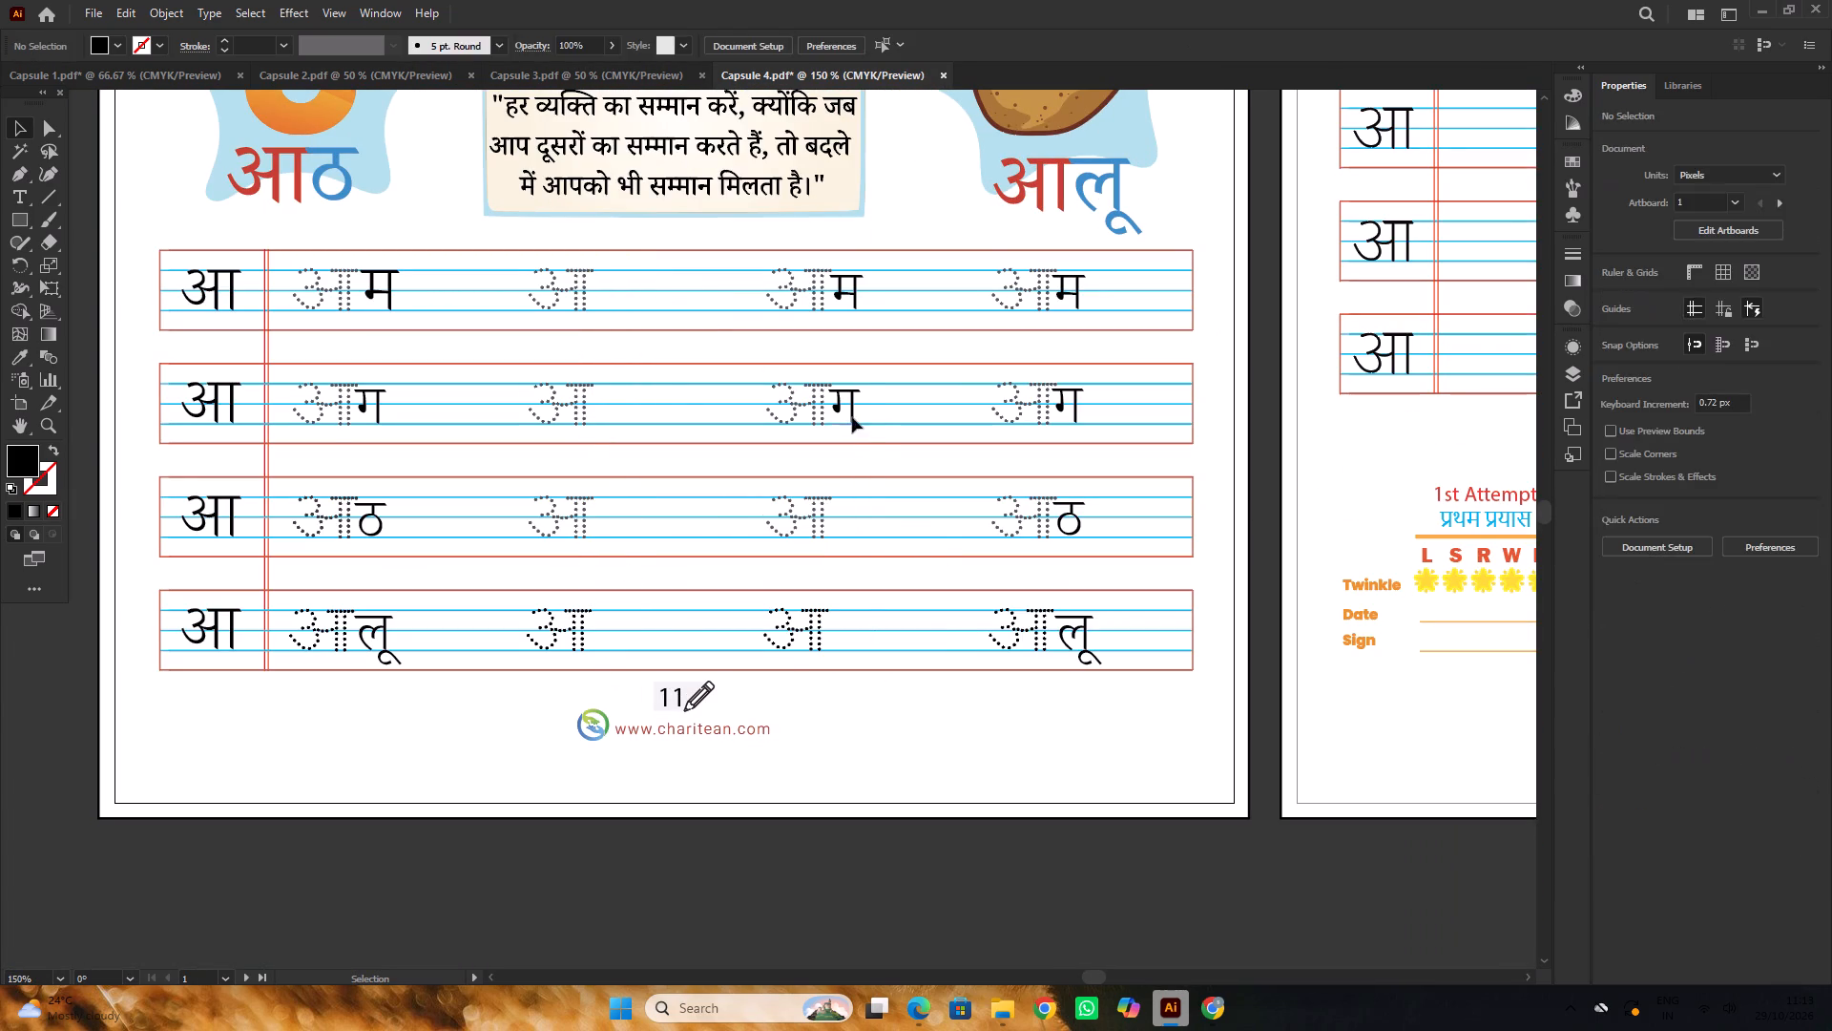
{"action": "left_click", "coordinate": [852, 417]}
{"action": "key", "text": "Delete"}
{"action": "left_click", "coordinate": [860, 291]}
{"action": "key", "text": "Delete"}
Delete the solid म, ग, ठ and लू beside the fourth dotted आ of each tracing row.
{"action": "left_click", "coordinate": [1066, 296]}
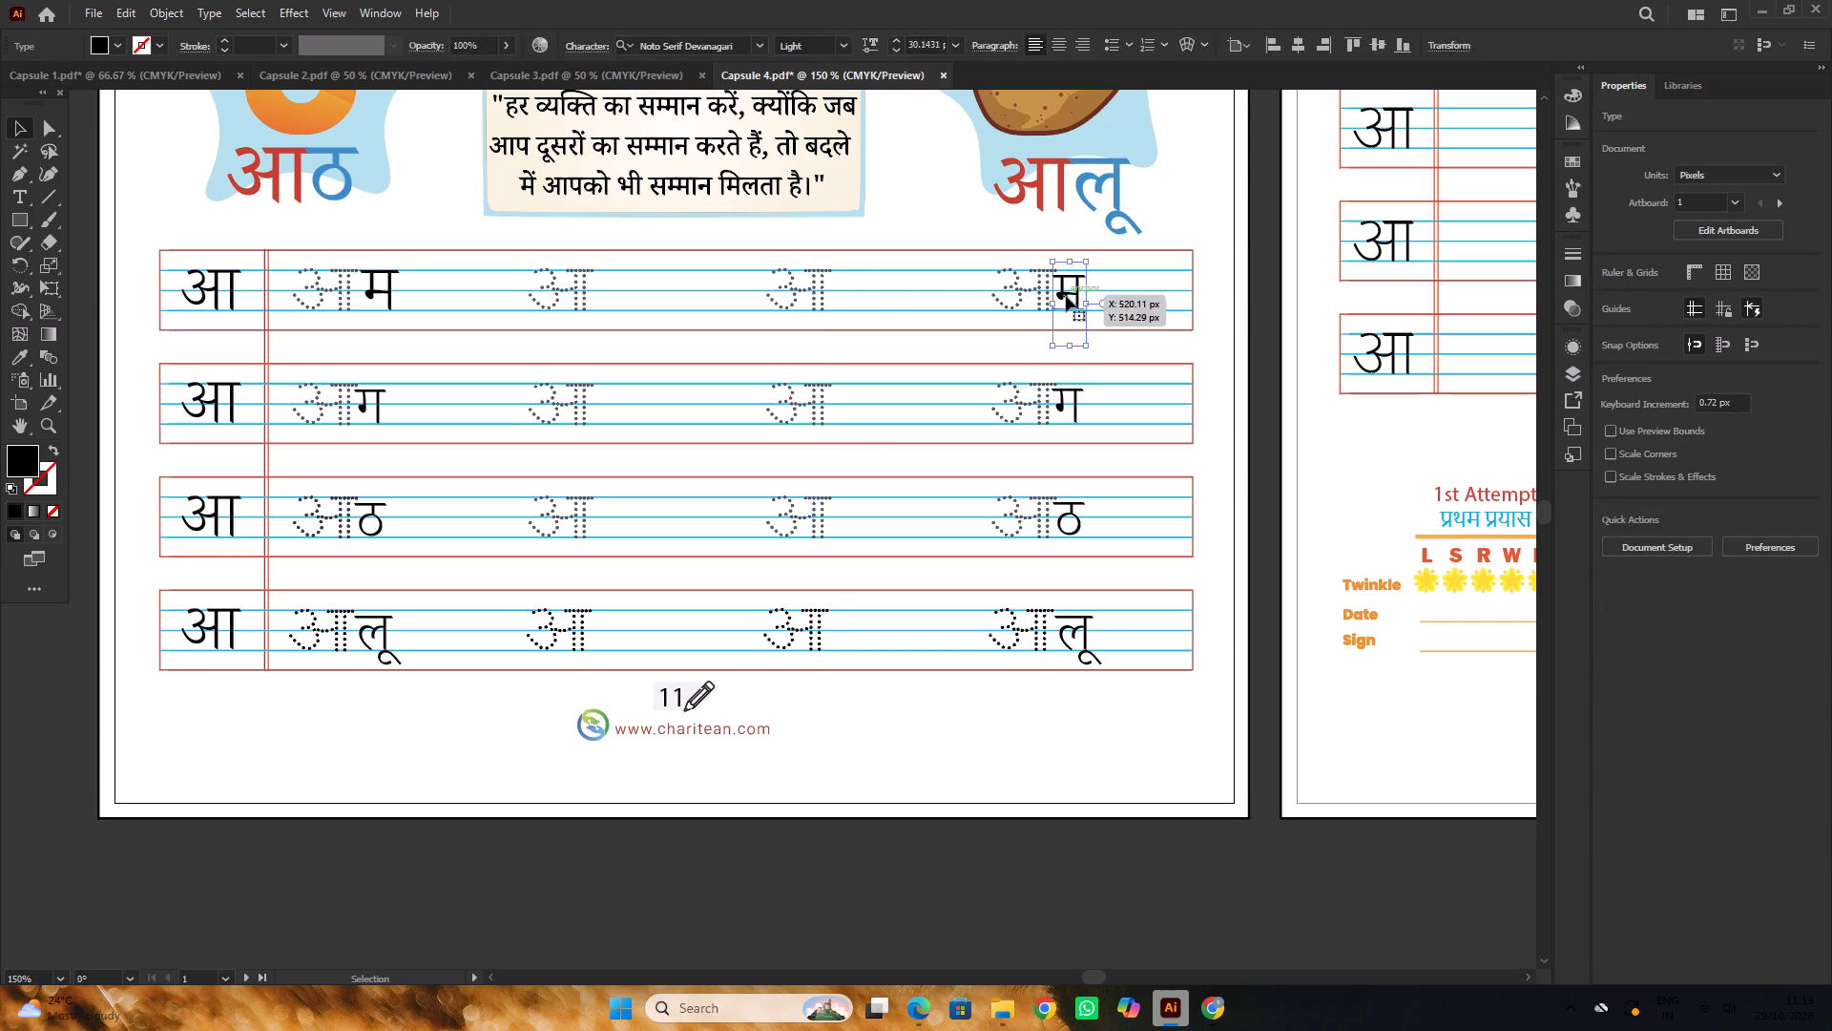
{"action": "key", "text": "Delete"}
{"action": "left_click", "coordinate": [1075, 406]}
{"action": "key", "text": "Delete"}
{"action": "left_click", "coordinate": [1071, 509]}
{"action": "key", "text": "Delete"}
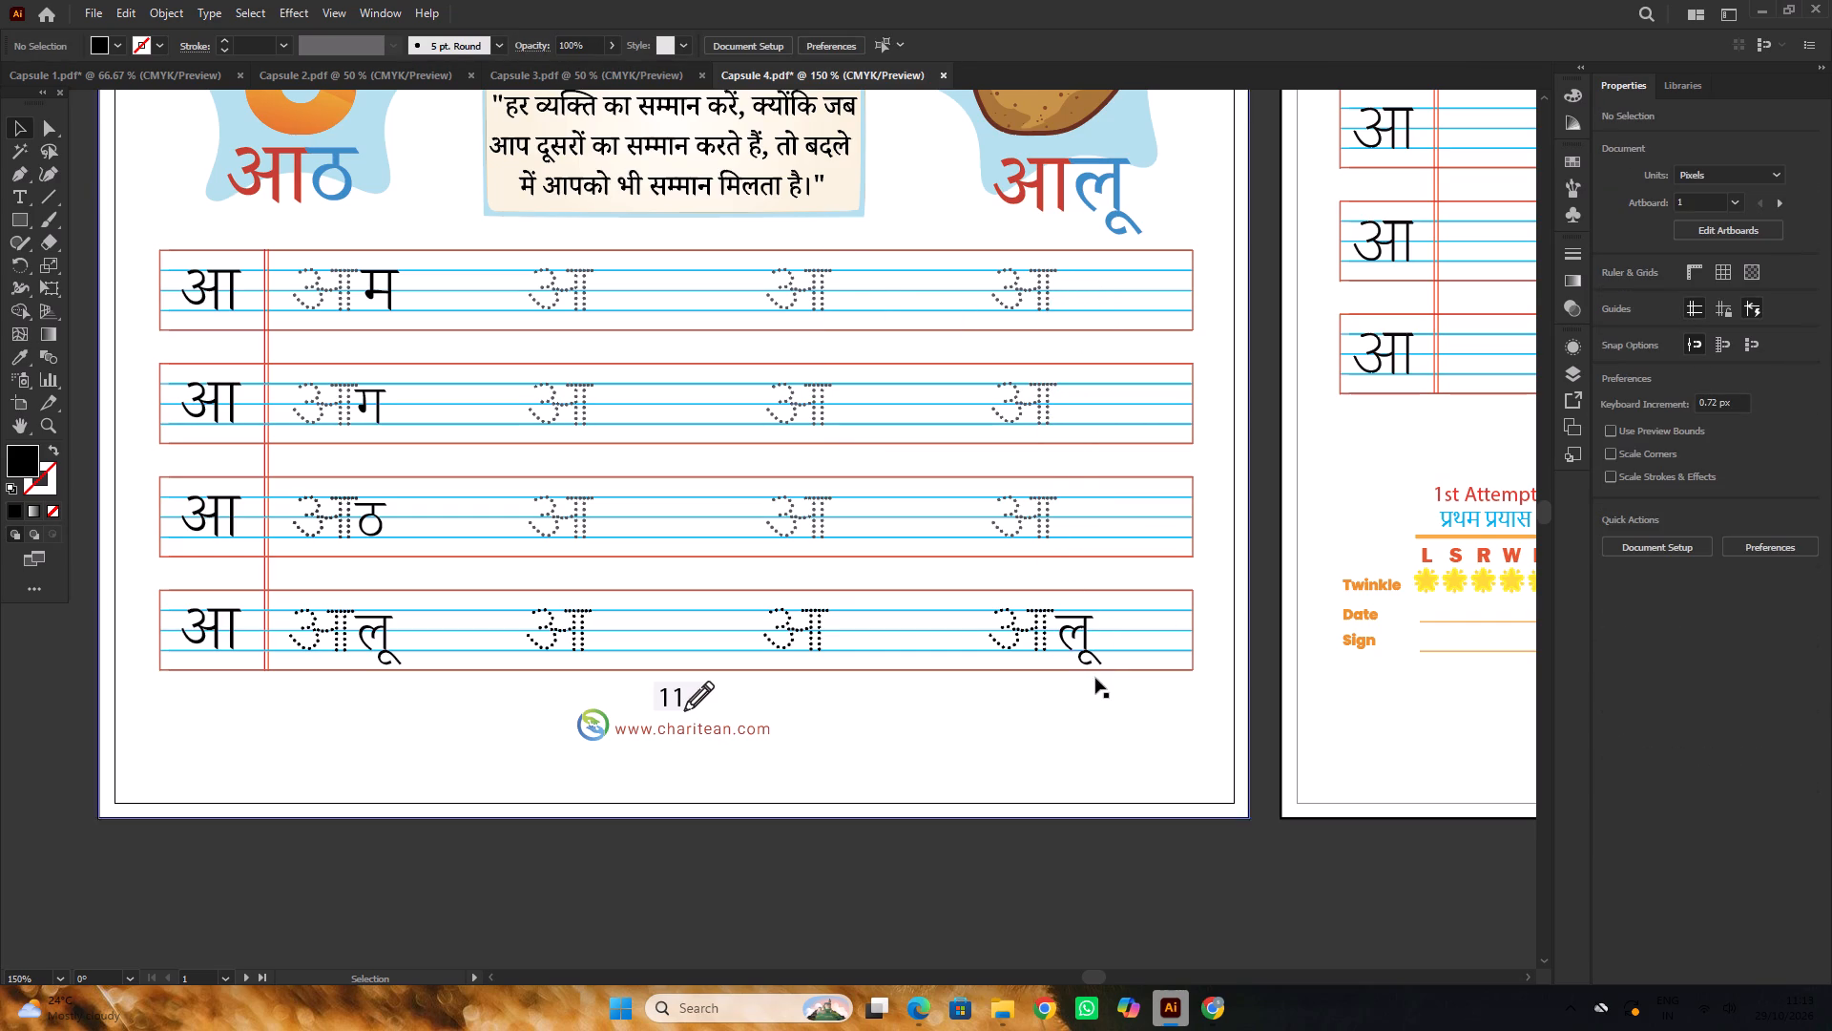
{"action": "left_click", "coordinate": [1093, 652]}
{"action": "key", "text": "Delete"}
Move the remaining ग in the second tracing row away from its dotted आ and enlarge it to about 34.55 pt between the blue lines.
{"action": "scroll", "coordinate": [580, 320], "scroll_direction": "down", "scroll_amount": 1, "text": "alt"}
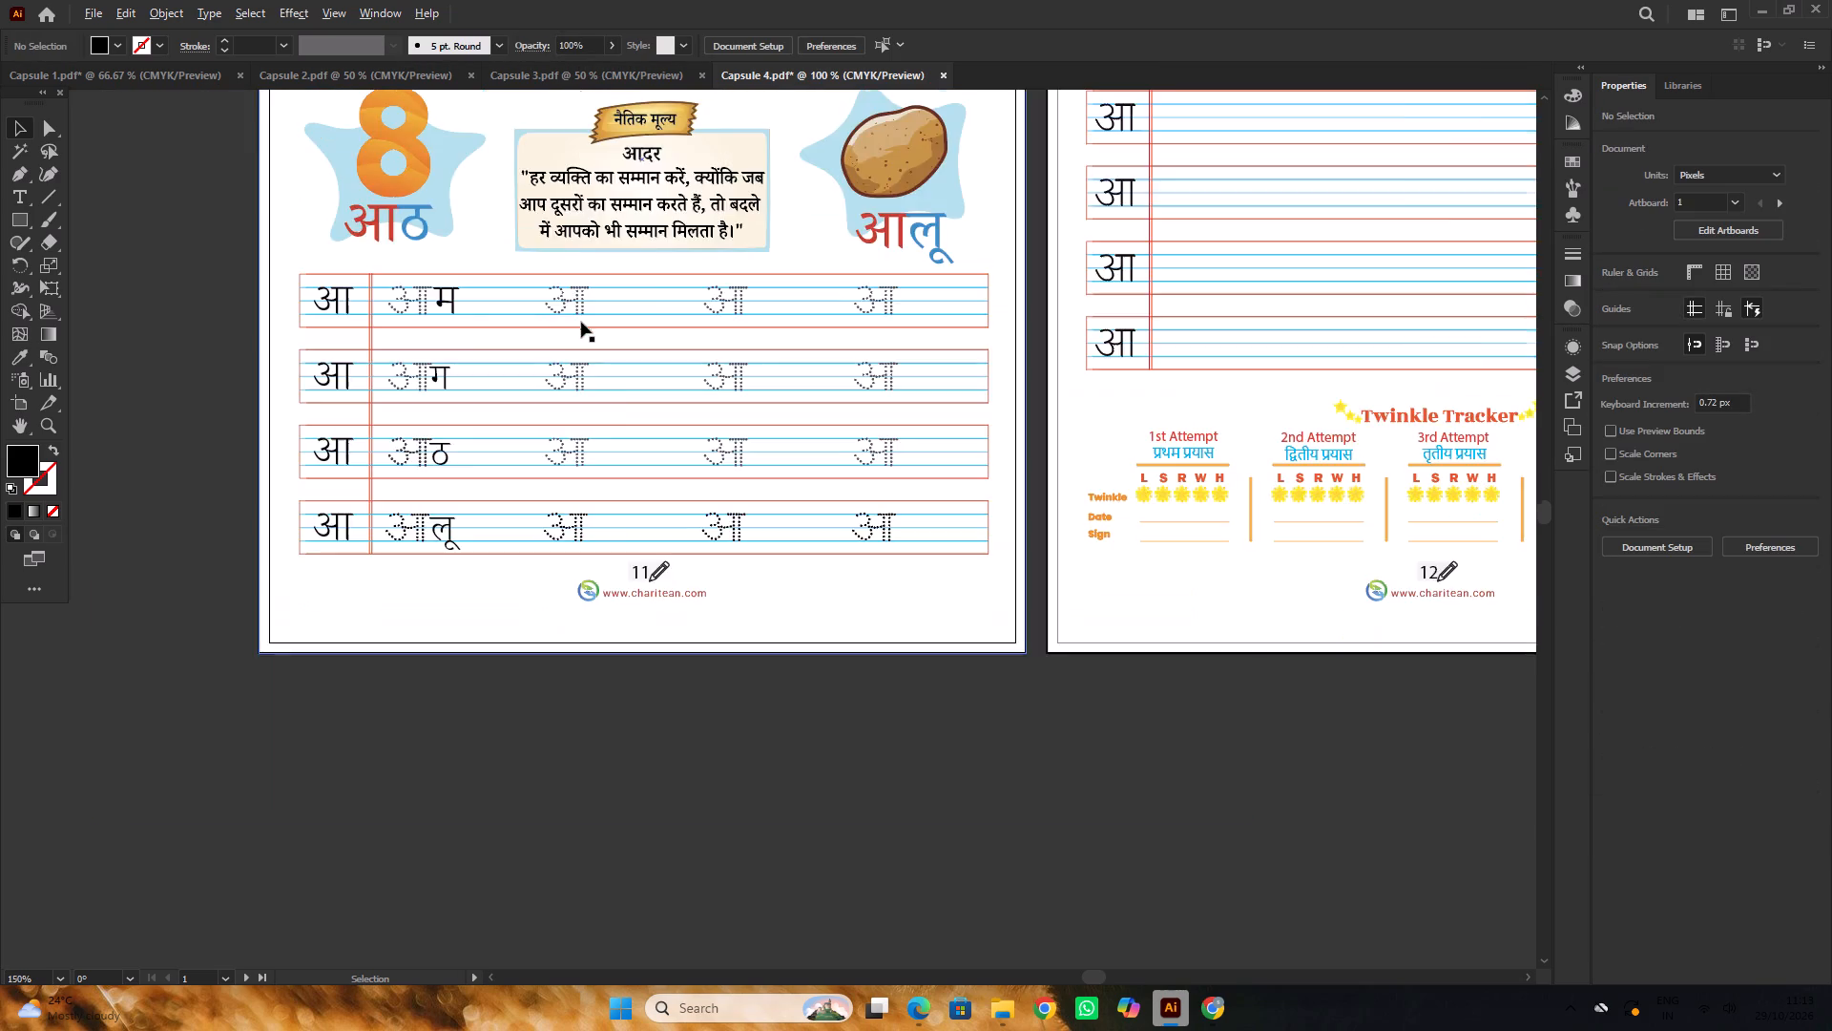
{"action": "scroll", "coordinate": [441, 304], "scroll_direction": "up", "scroll_amount": 2, "text": "alt"}
{"action": "scroll", "coordinate": [428, 336], "scroll_direction": "down", "scroll_amount": 1, "text": "alt"}
{"action": "scroll", "coordinate": [428, 391], "scroll_direction": "up", "scroll_amount": 3, "text": "alt"}
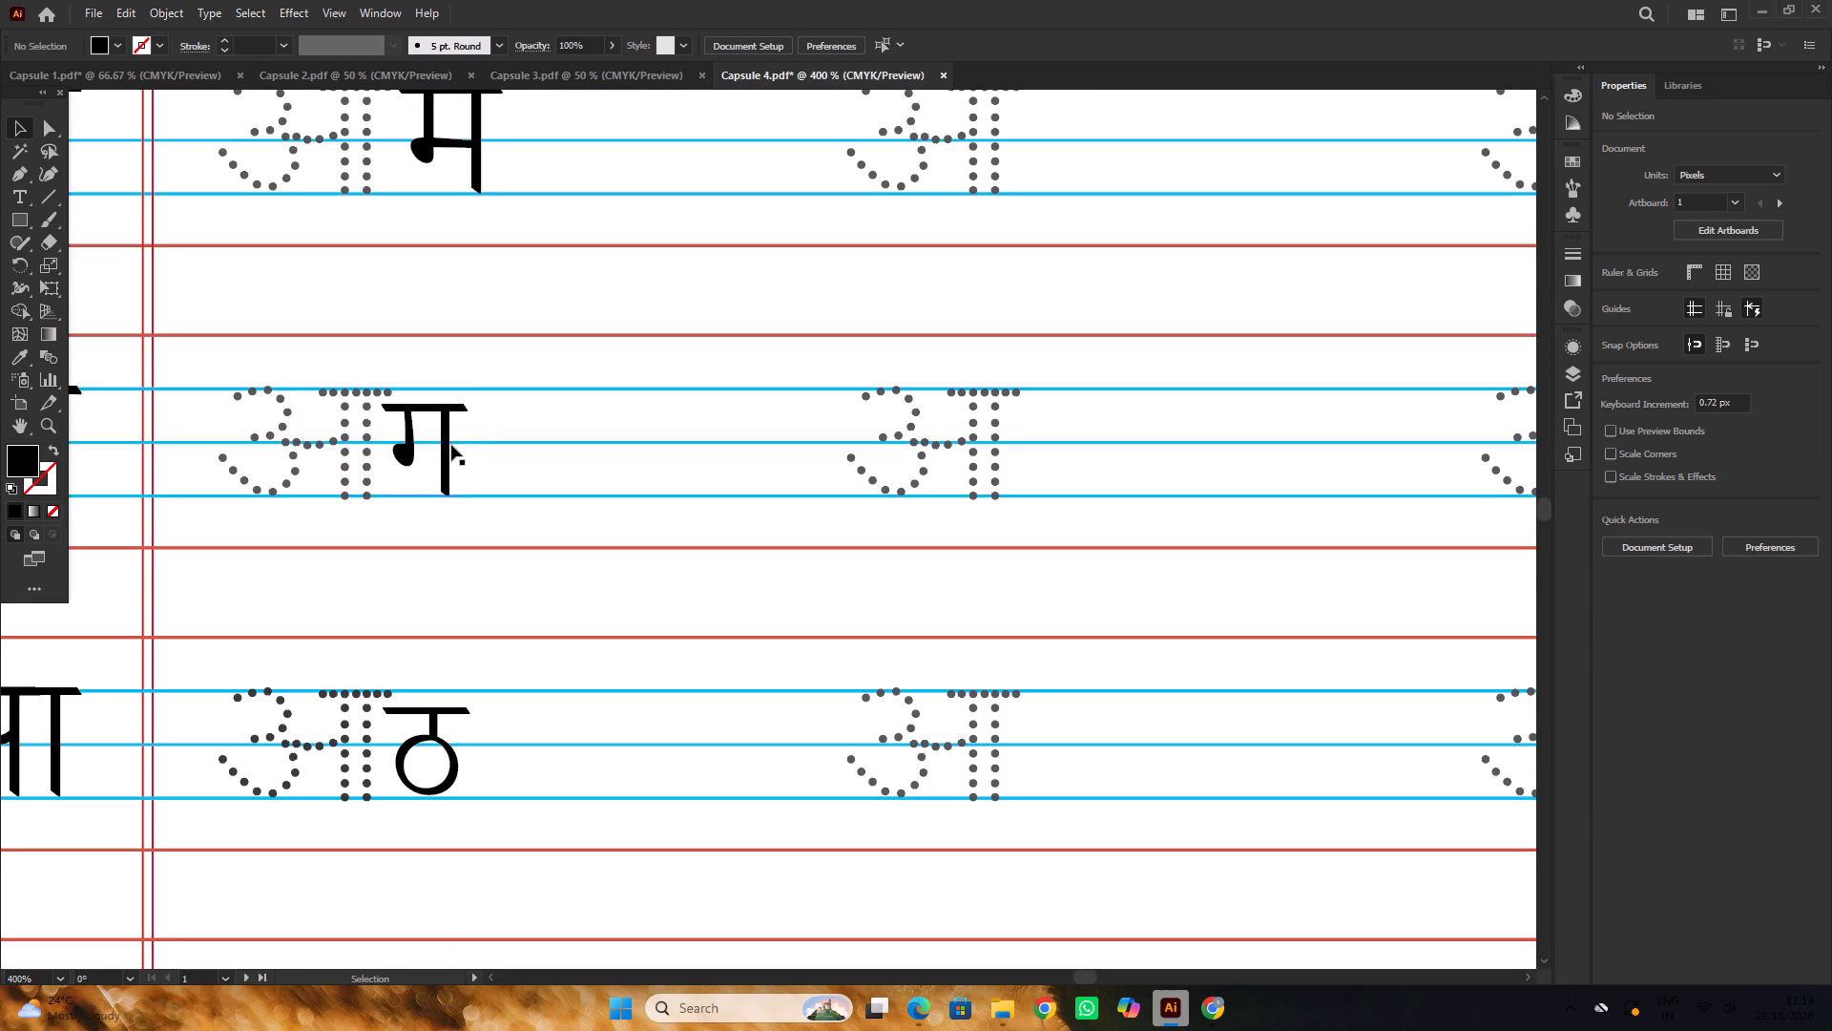
{"action": "left_click_drag", "start_coordinate": [451, 445], "coordinate": [479, 426]}
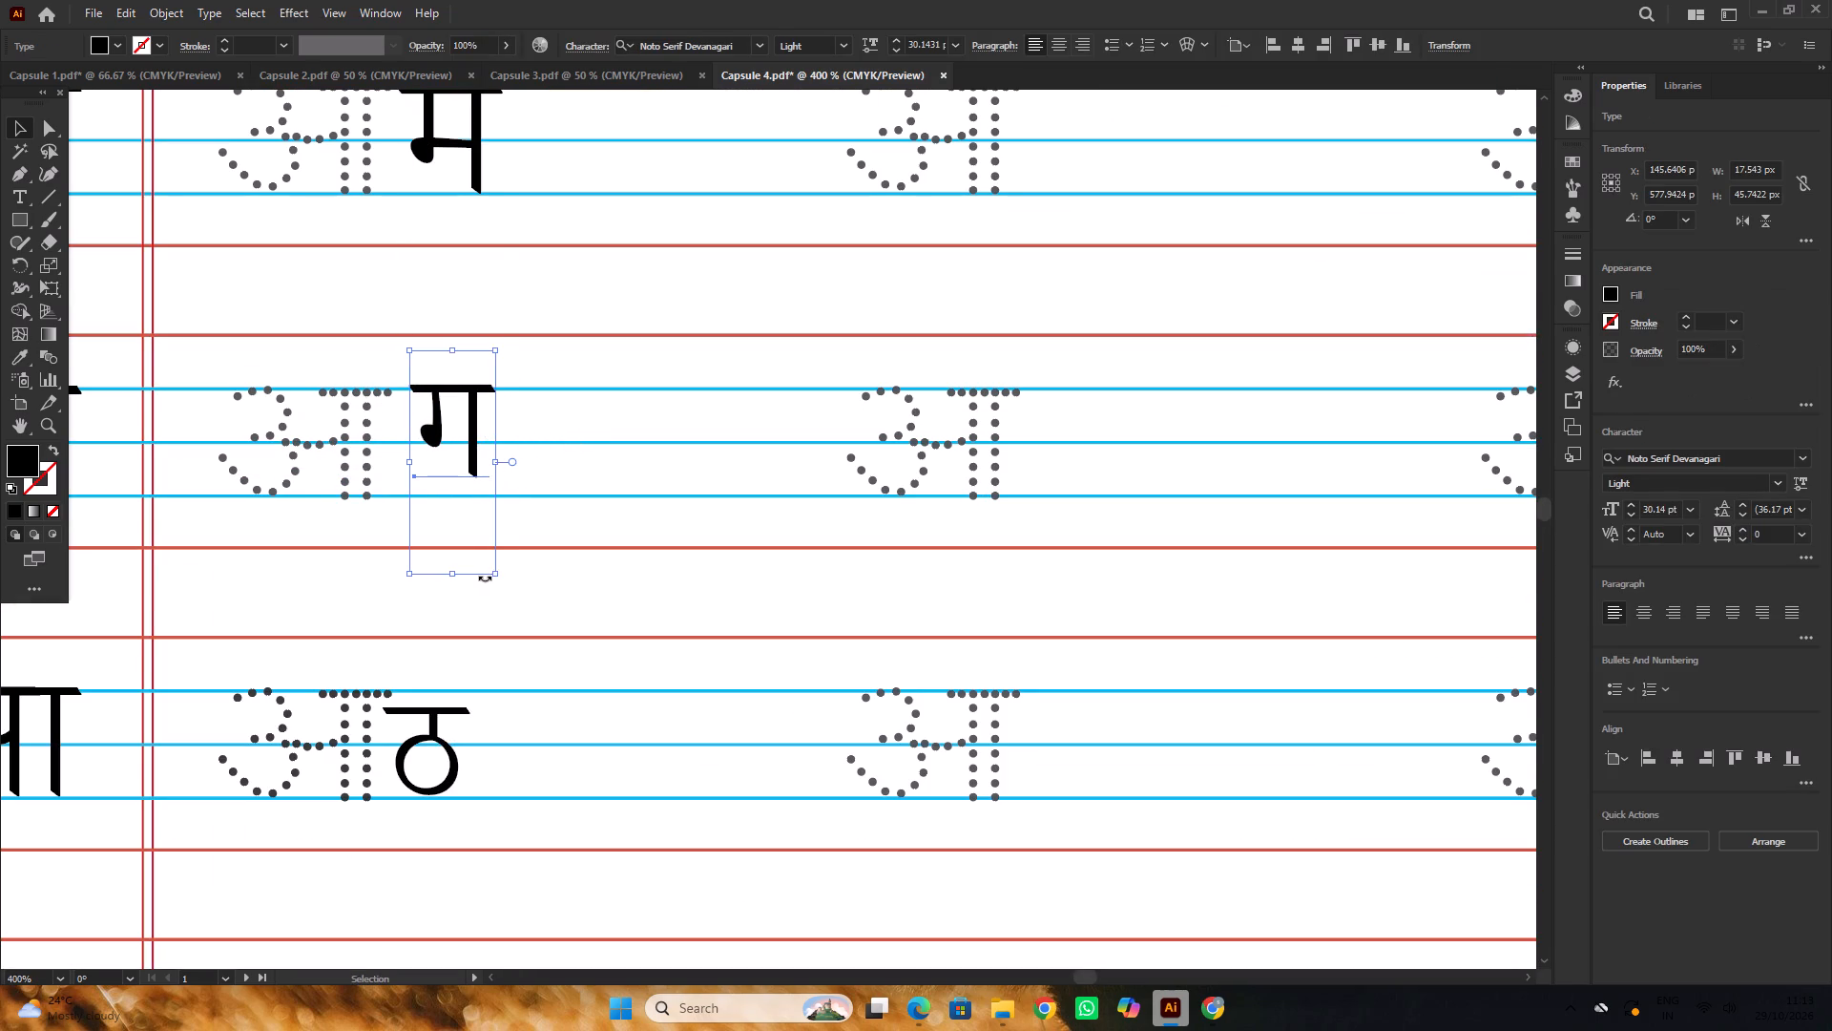
{"action": "left_click_drag", "start_coordinate": [494, 573], "coordinate": [521, 606], "text": "shift"}
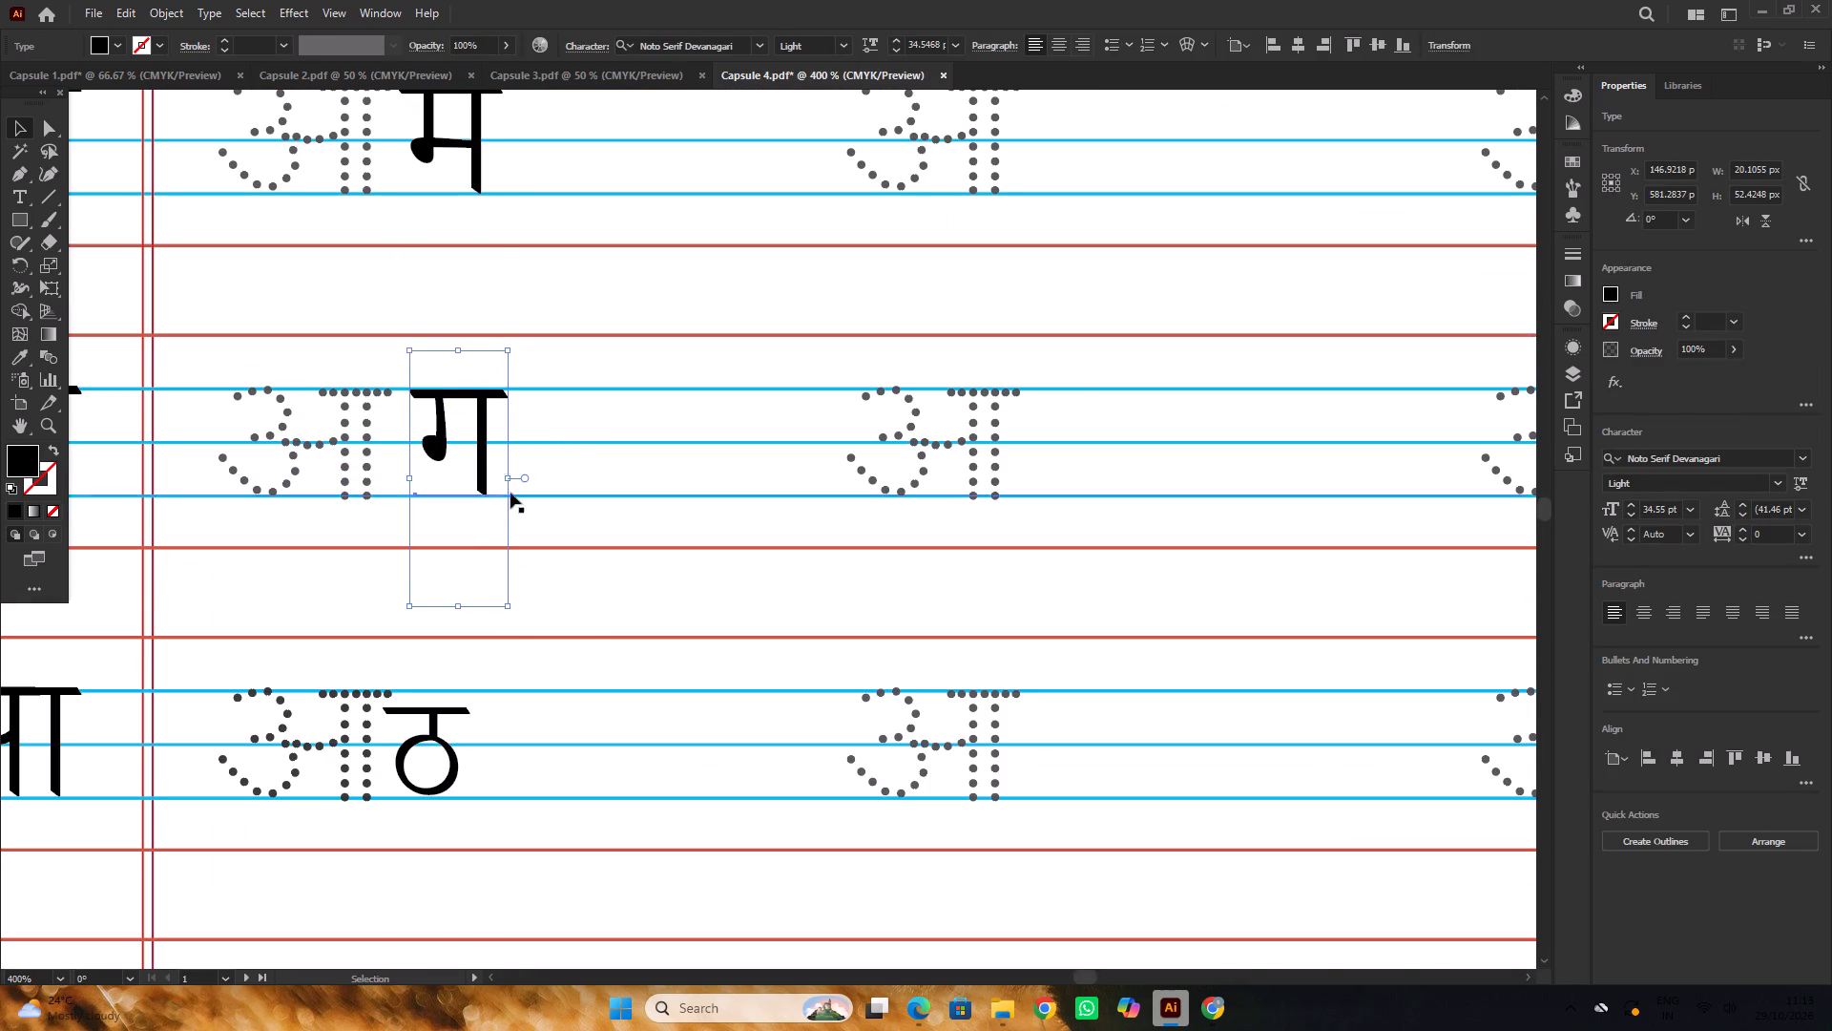
{"action": "scroll", "coordinate": [488, 421], "scroll_direction": "up", "scroll_amount": 2, "text": "alt"}
{"action": "left_click", "coordinate": [483, 432]}
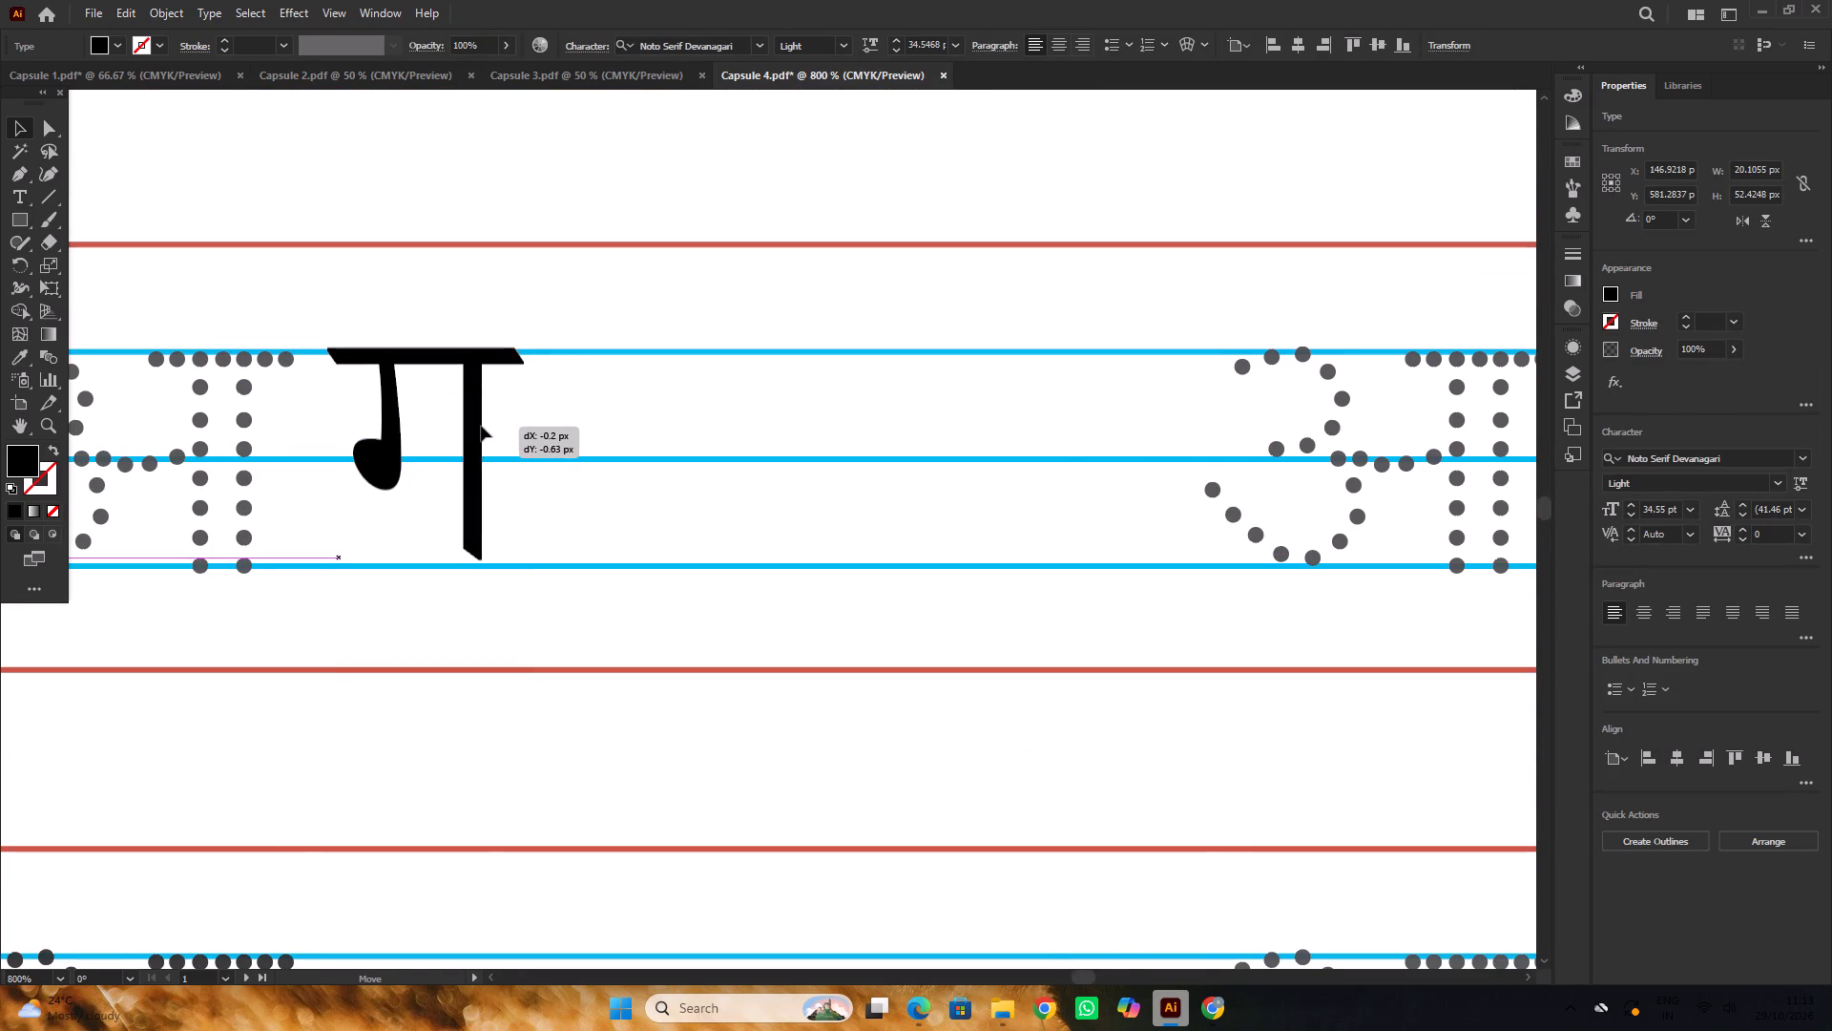
Nudge the first dotted आ in the second tracing row straight up about 0.8 px onto the upper blue line.
{"action": "scroll", "coordinate": [481, 426], "scroll_direction": "down", "scroll_amount": 4, "text": "alt"}
{"action": "scroll", "coordinate": [427, 475], "scroll_direction": "up", "scroll_amount": 5, "text": "alt"}
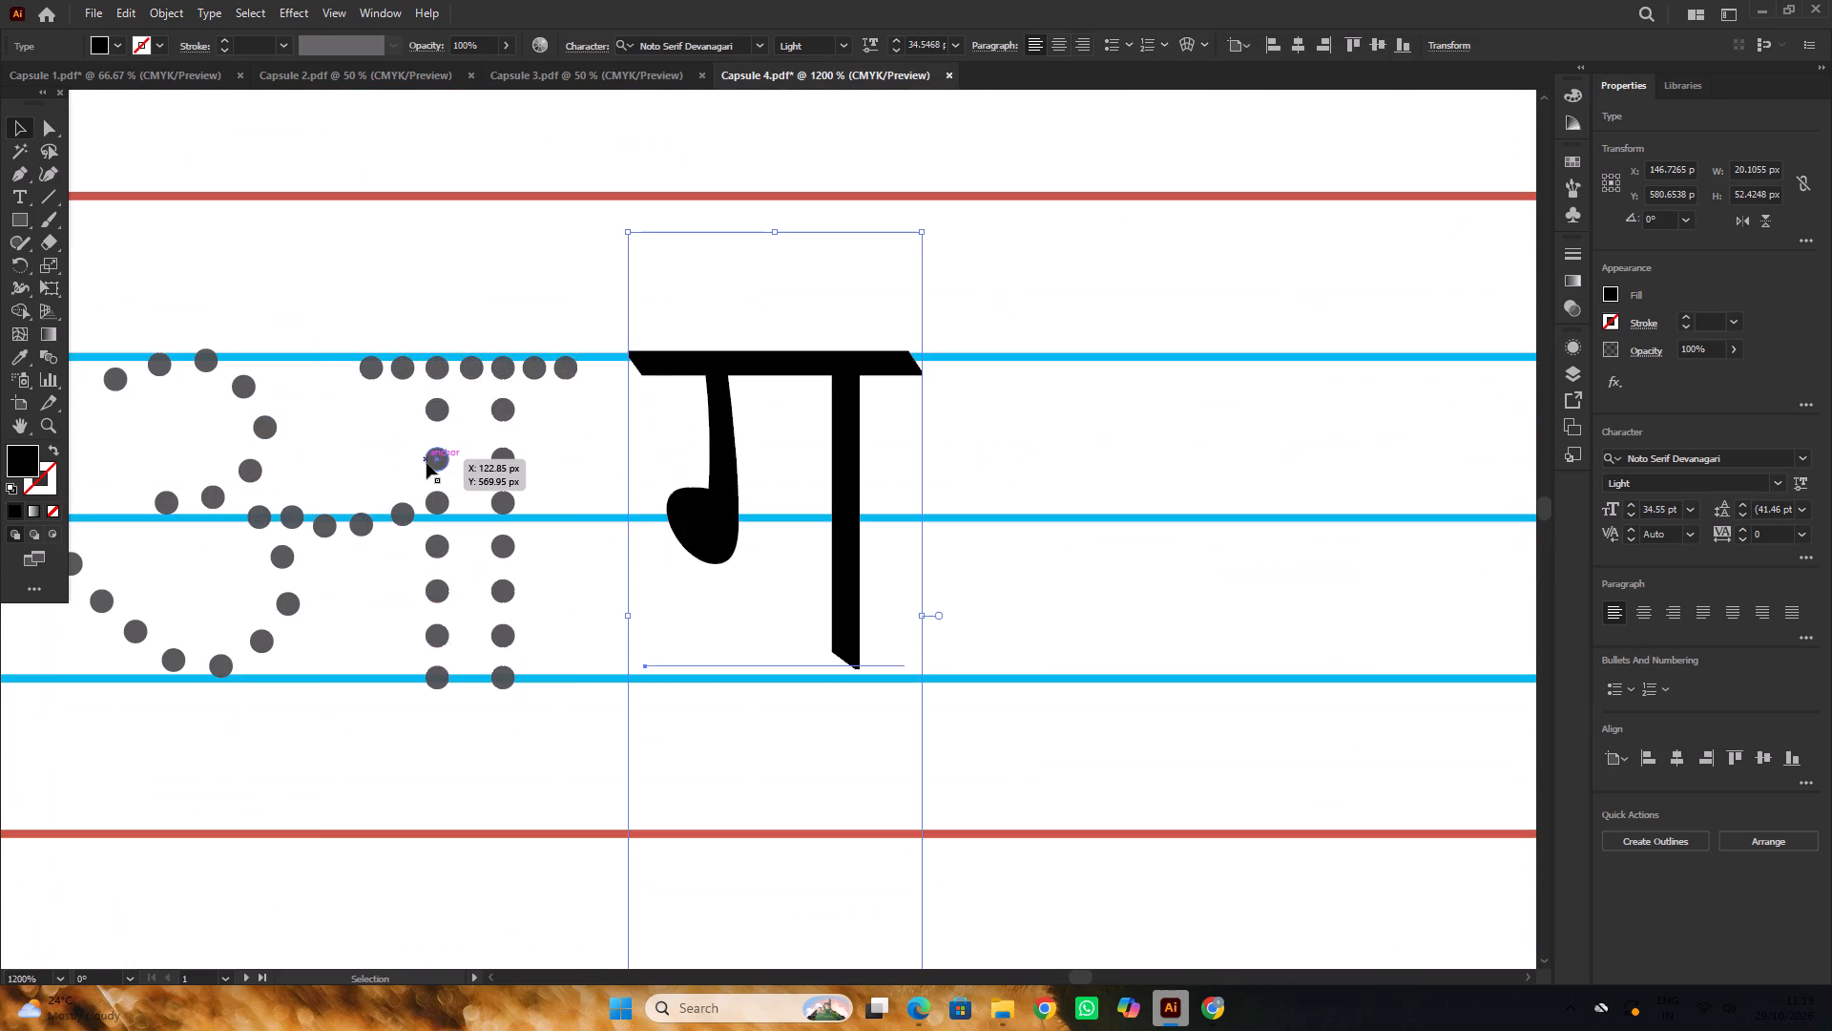
{"action": "left_click", "coordinate": [427, 463]}
{"action": "left_click_drag", "start_coordinate": [438, 463], "coordinate": [437, 449]}
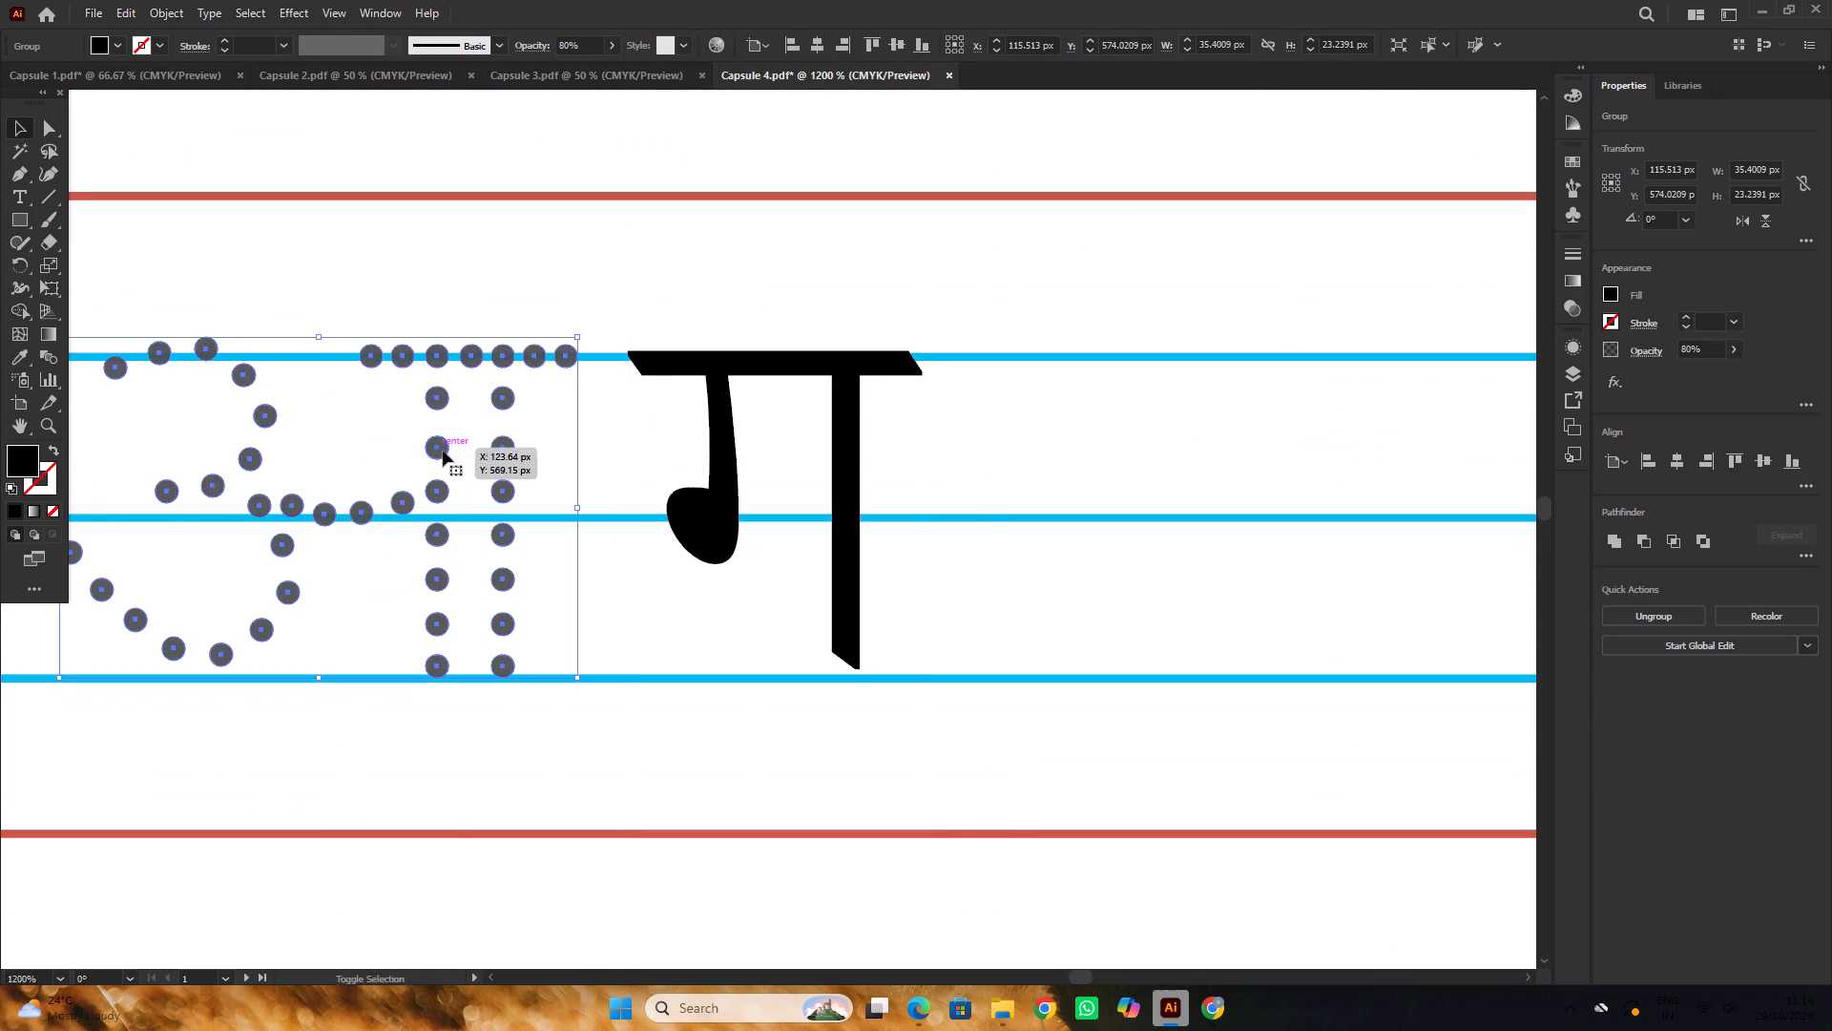
{"action": "scroll", "coordinate": [450, 451], "scroll_direction": "down", "scroll_amount": 3, "text": "alt"}
{"action": "scroll", "coordinate": [451, 450], "scroll_direction": "up", "scroll_amount": 9}
{"action": "scroll", "coordinate": [451, 450], "scroll_direction": "down", "scroll_amount": 7, "text": "alt"}
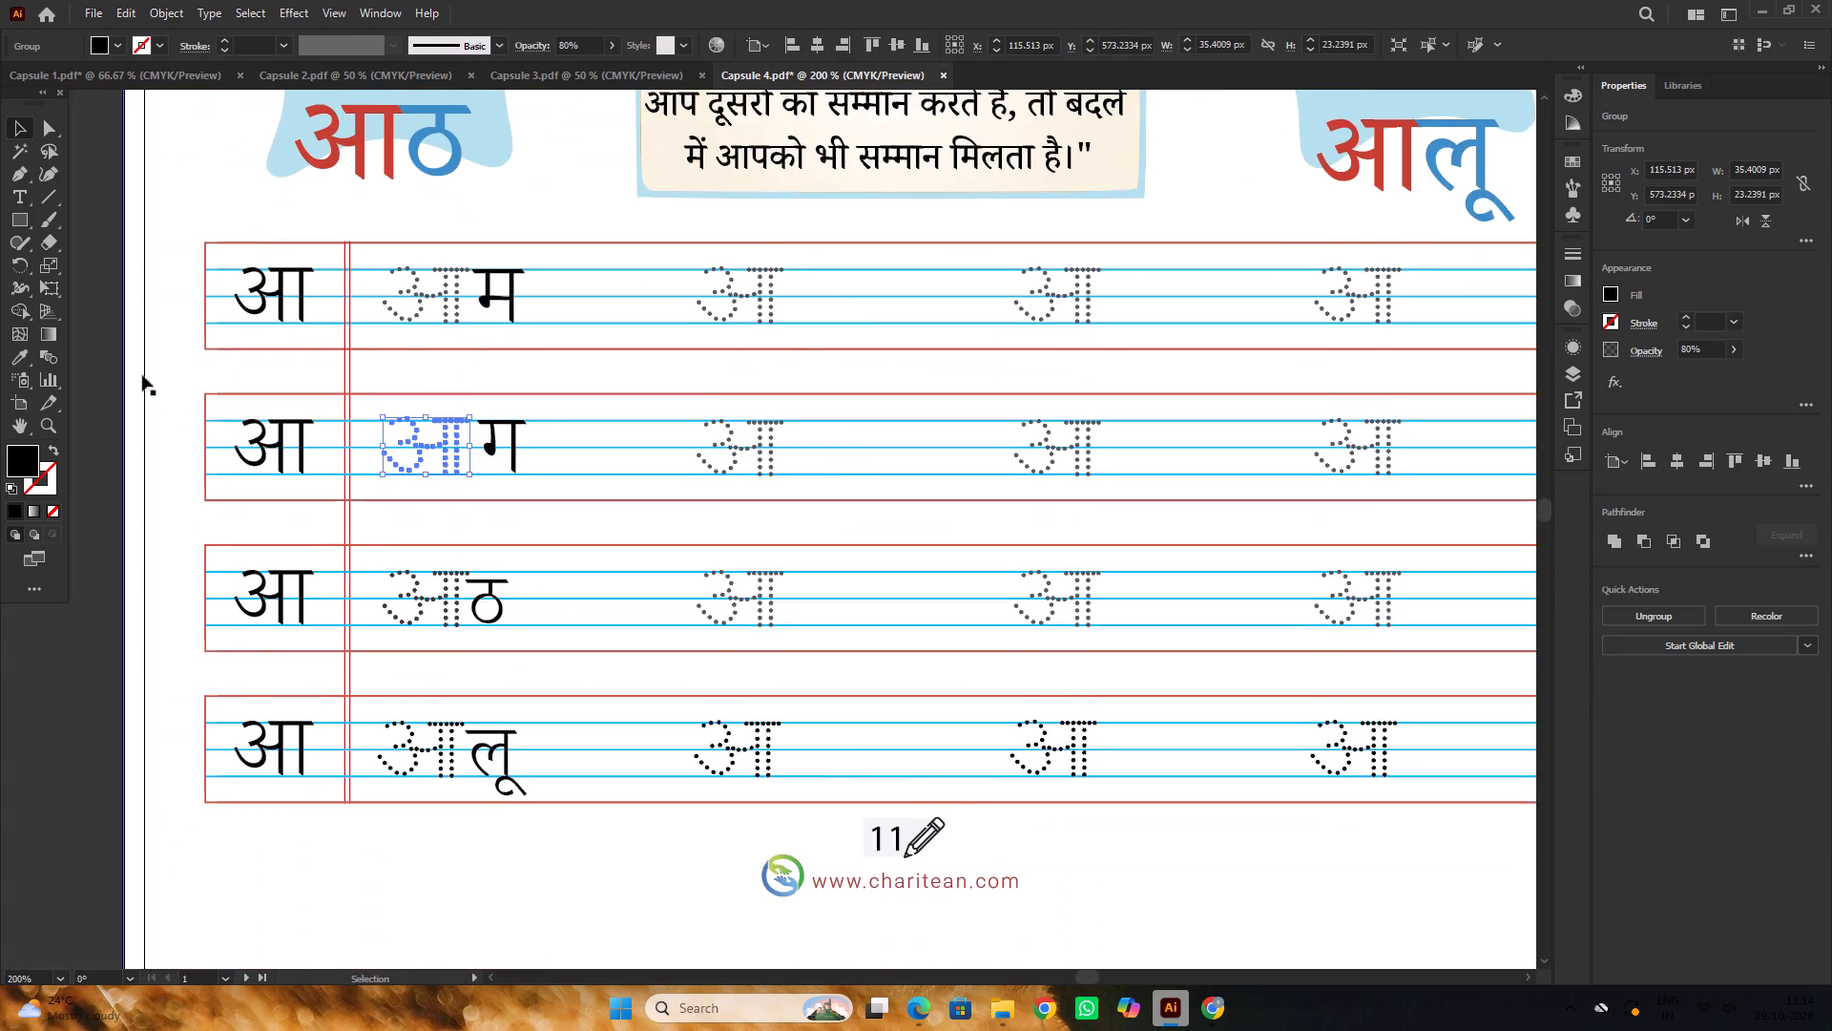
{"action": "scroll", "coordinate": [415, 373], "scroll_direction": "down", "scroll_amount": 2, "text": "alt"}
{"action": "left_click", "coordinate": [225, 335]}
Nudge the first dotted आ in the third tracing row straight up about 0.8 px onto the upper blue line.
{"action": "scroll", "coordinate": [225, 335], "scroll_direction": "down", "scroll_amount": 3}
{"action": "scroll", "coordinate": [449, 416], "scroll_direction": "up", "scroll_amount": 5, "text": "alt"}
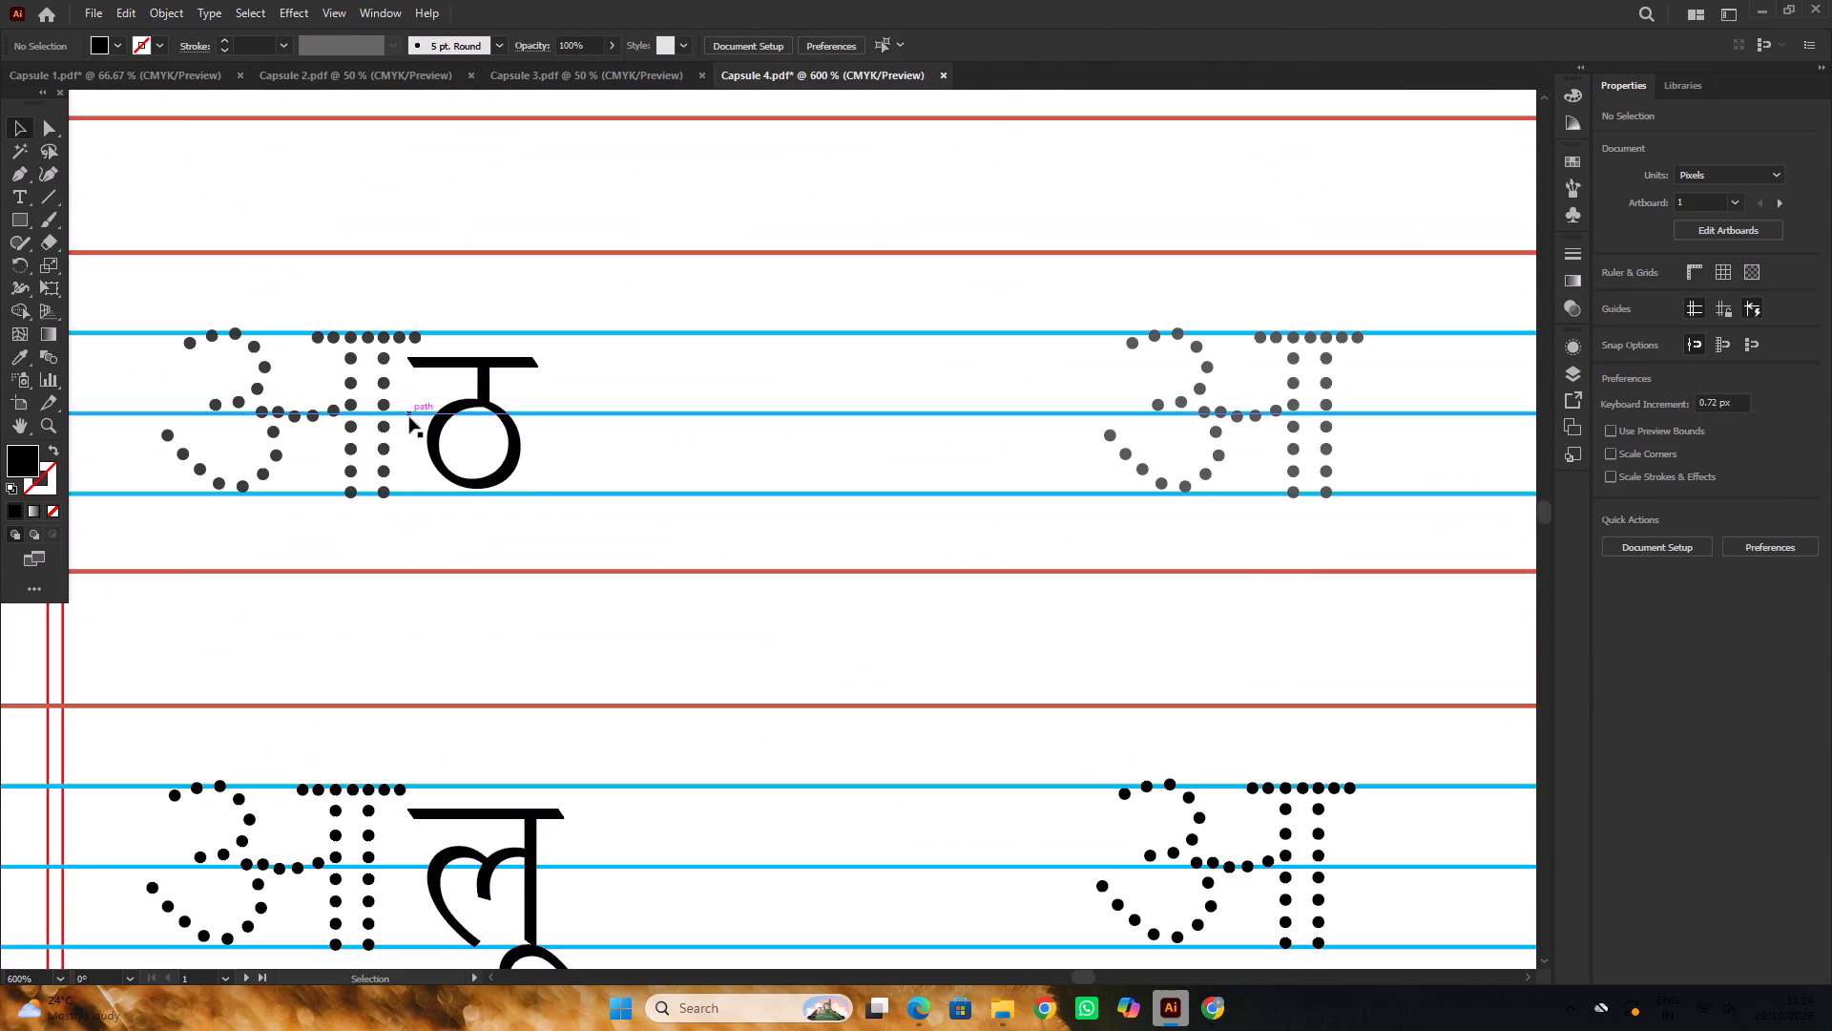
{"action": "scroll", "coordinate": [381, 401], "scroll_direction": "up", "scroll_amount": 2, "text": "alt"}
{"action": "left_click", "coordinate": [384, 410]}
{"action": "left_click", "coordinate": [386, 420]}
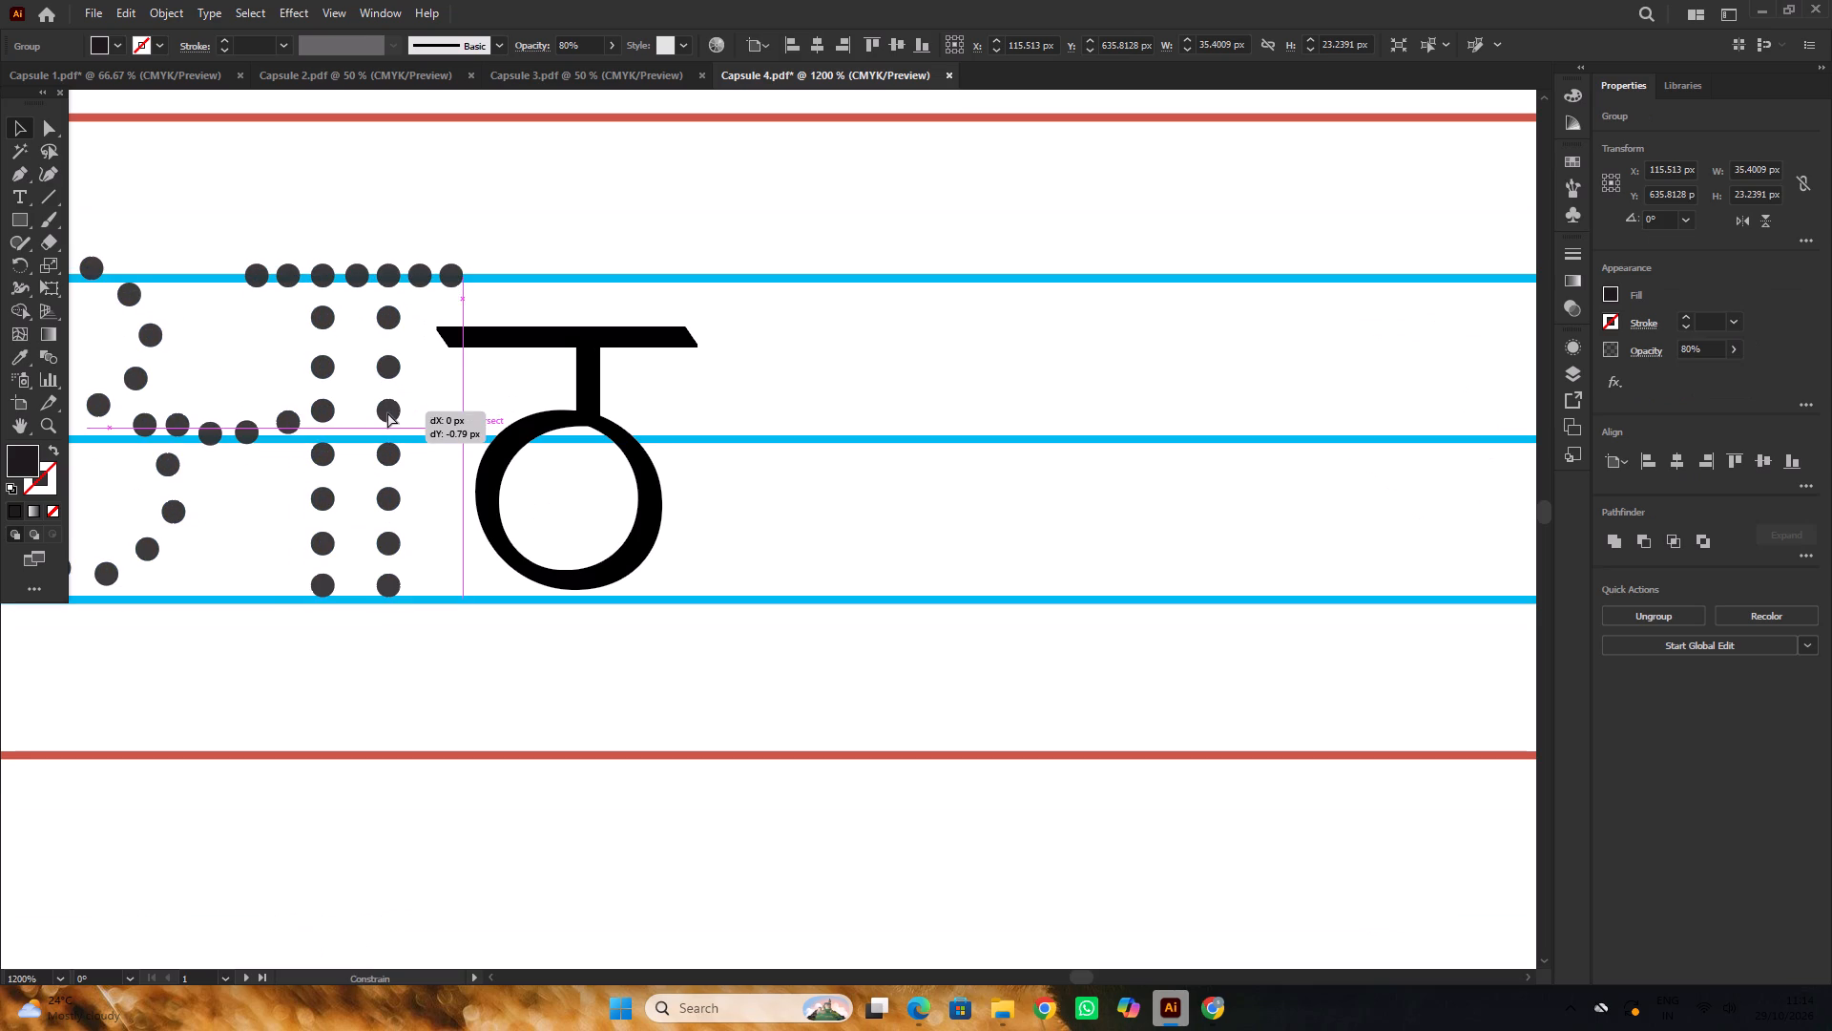
Move the ठ in the third tracing row clear of its dotted आ and enlarge it to fill the space between the outer blue lines.
{"action": "scroll", "coordinate": [627, 442], "scroll_direction": "down", "scroll_amount": 1, "text": "alt"}
{"action": "left_click", "coordinate": [623, 434]}
{"action": "scroll", "coordinate": [630, 438], "scroll_direction": "down", "scroll_amount": 2, "text": "alt"}
{"action": "left_click_drag", "start_coordinate": [630, 438], "coordinate": [652, 420]}
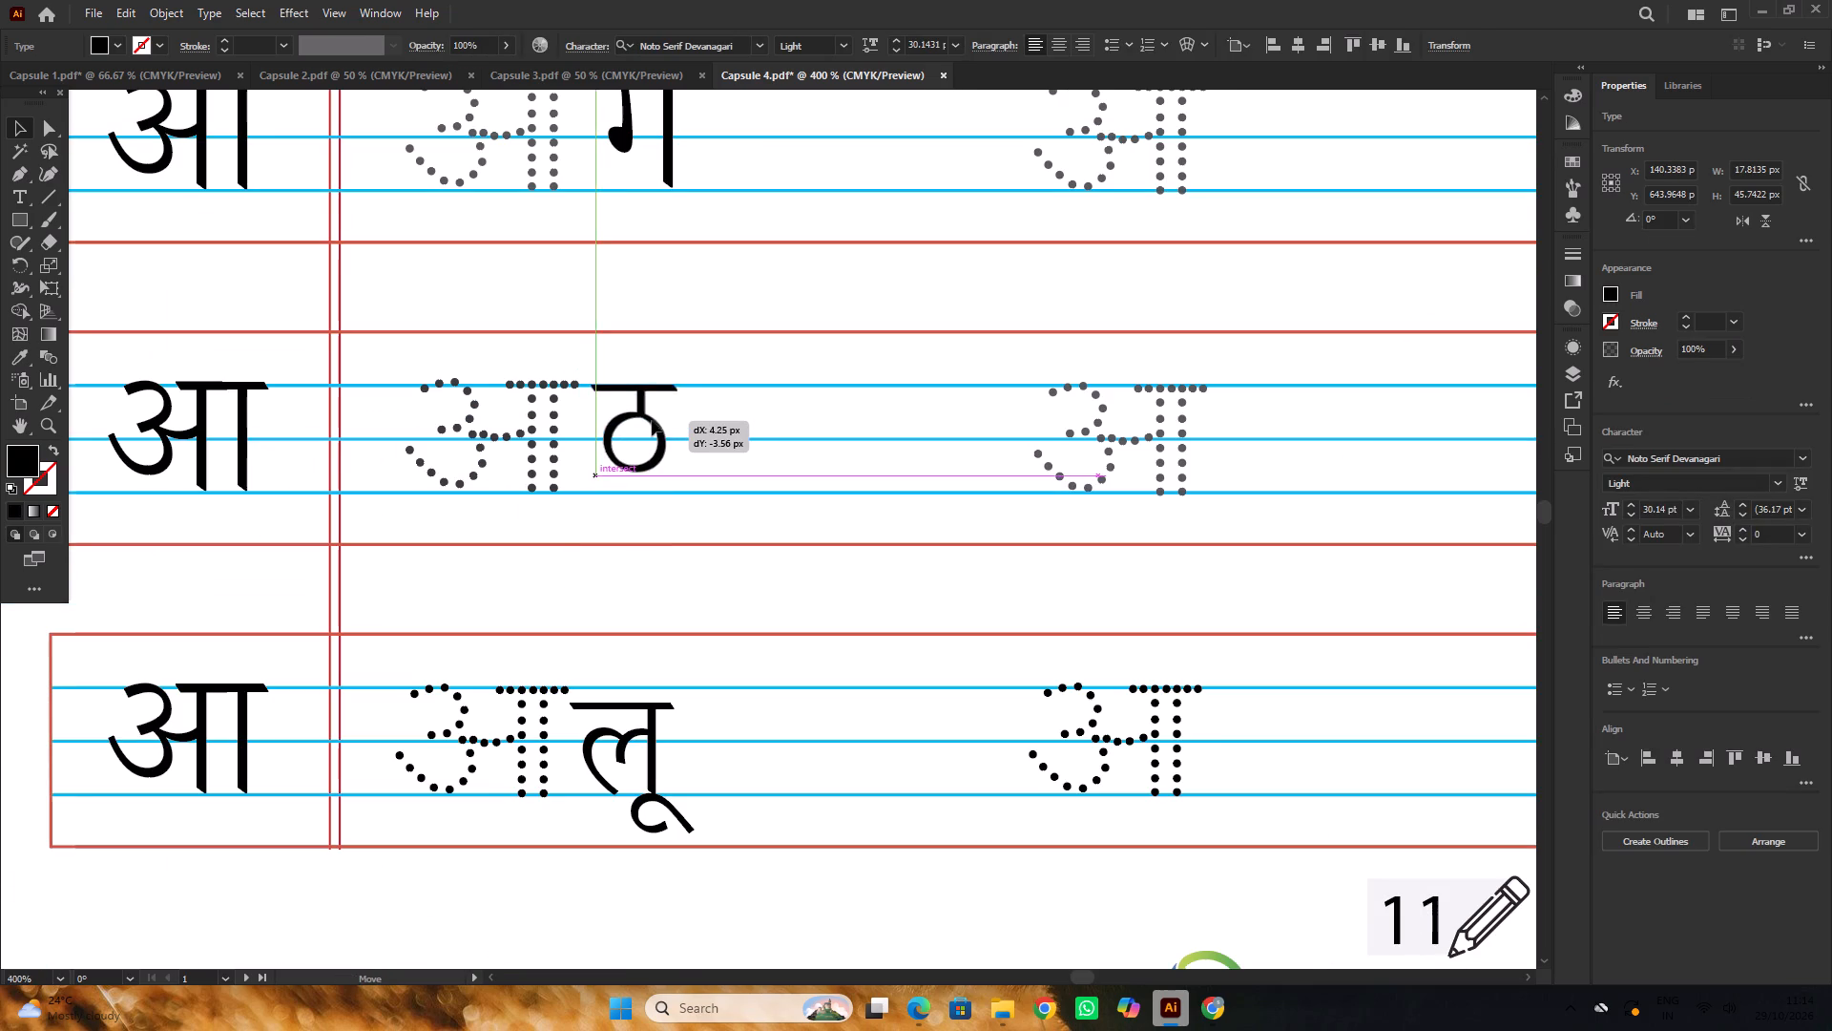
{"action": "left_click_drag", "start_coordinate": [652, 420], "coordinate": [661, 418]}
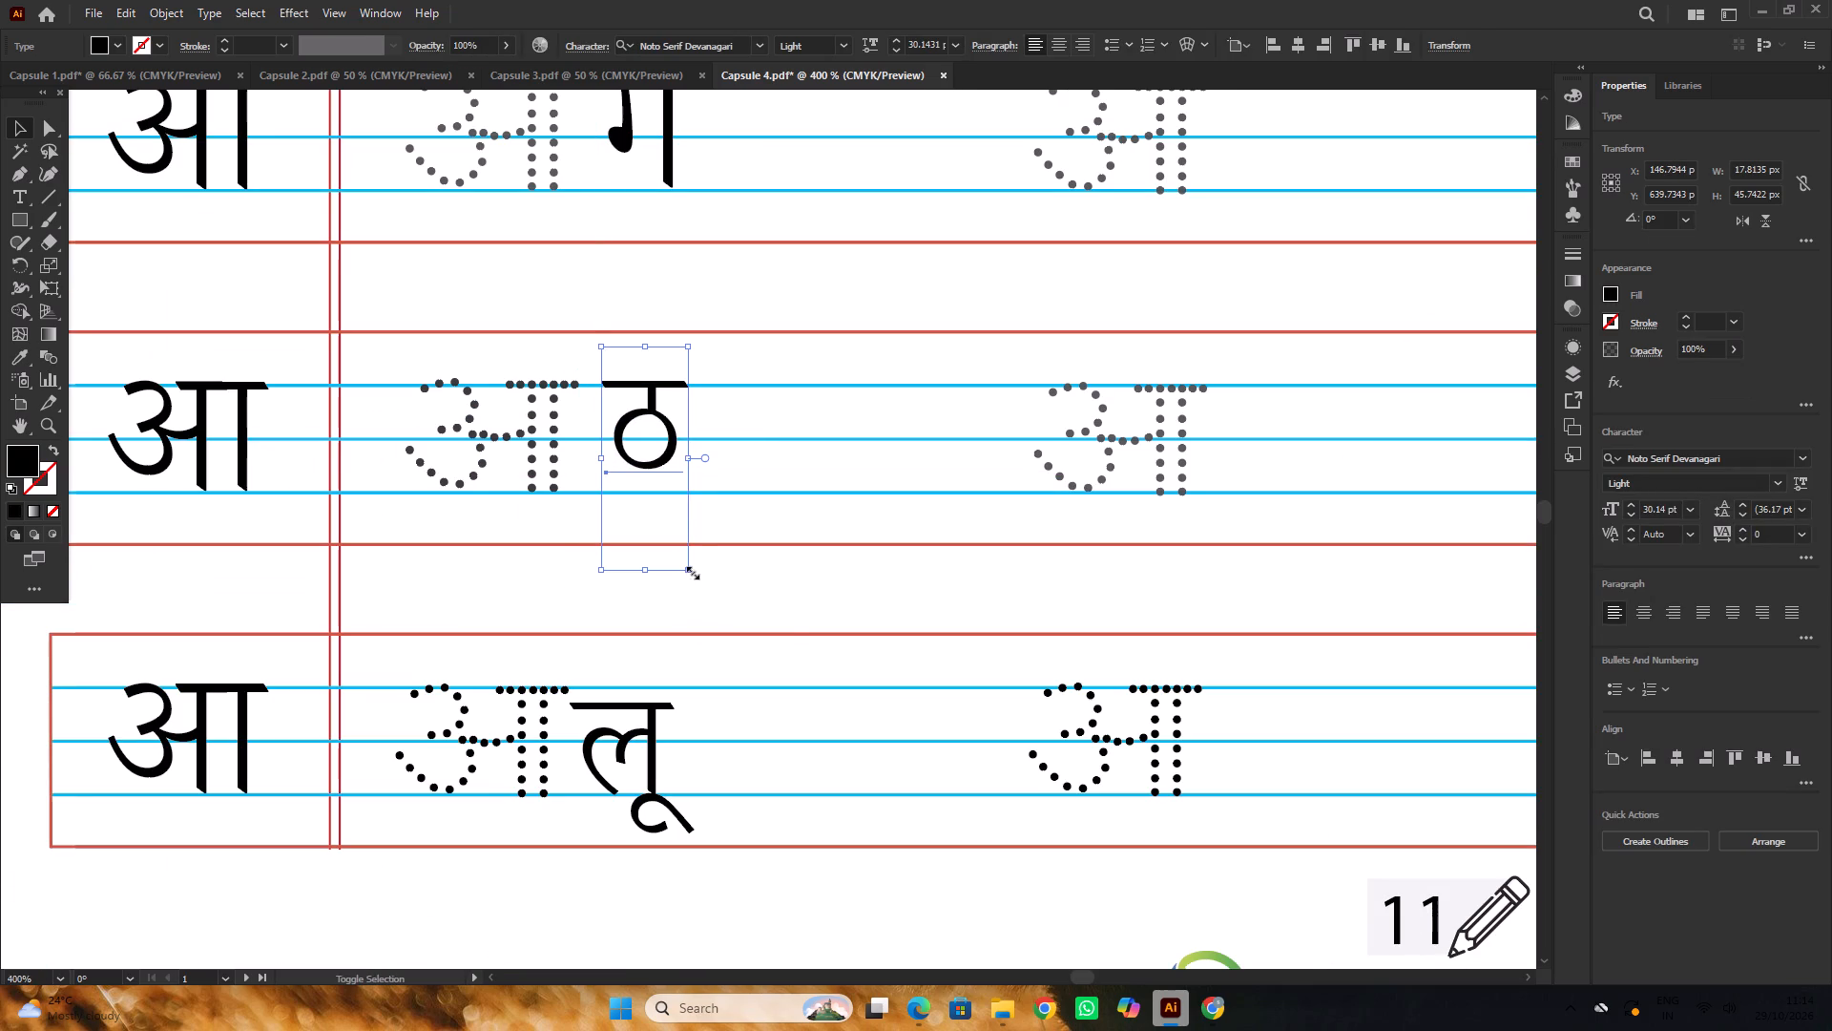
{"action": "left_click_drag", "start_coordinate": [691, 571], "coordinate": [717, 614], "text": "shift"}
{"action": "scroll", "coordinate": [599, 496], "scroll_direction": "down", "scroll_amount": 3, "text": "alt"}
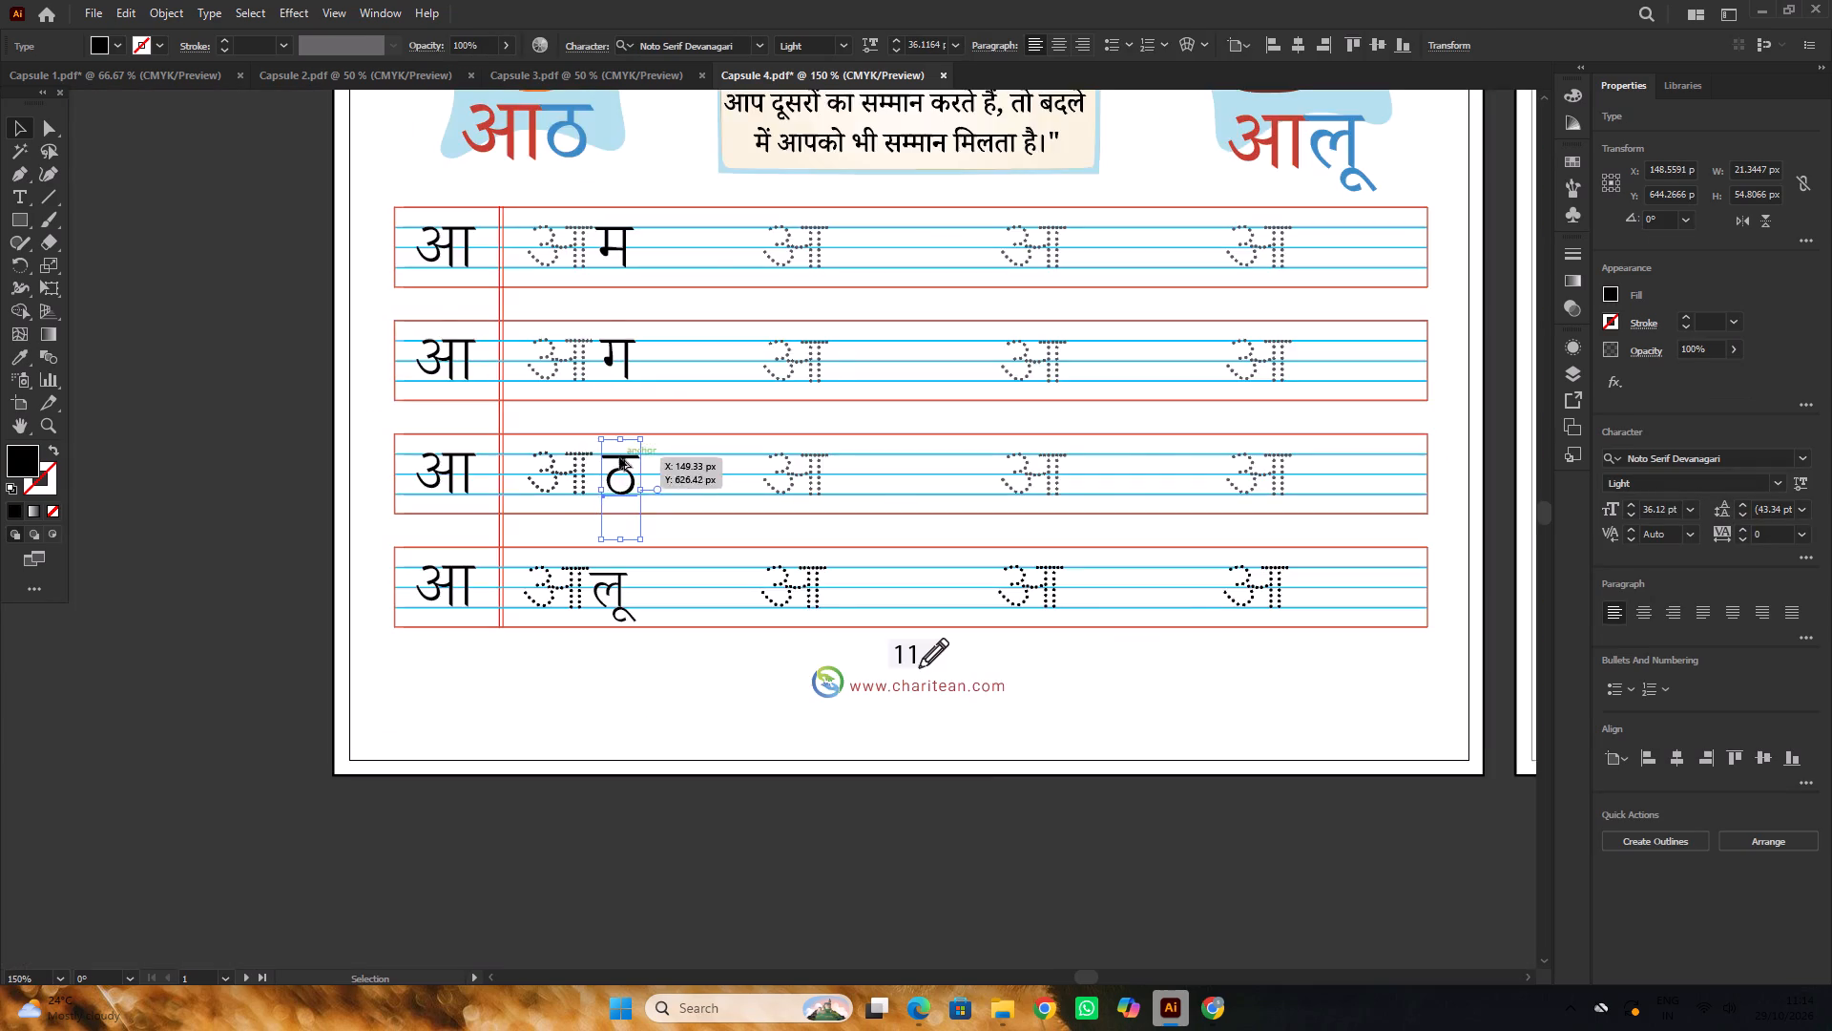
{"action": "scroll", "coordinate": [619, 457], "scroll_direction": "up", "scroll_amount": 6, "text": "alt"}
{"action": "left_click_drag", "start_coordinate": [661, 489], "coordinate": [660, 472]}
{"action": "scroll", "coordinate": [649, 467], "scroll_direction": "down", "scroll_amount": 3, "text": "alt"}
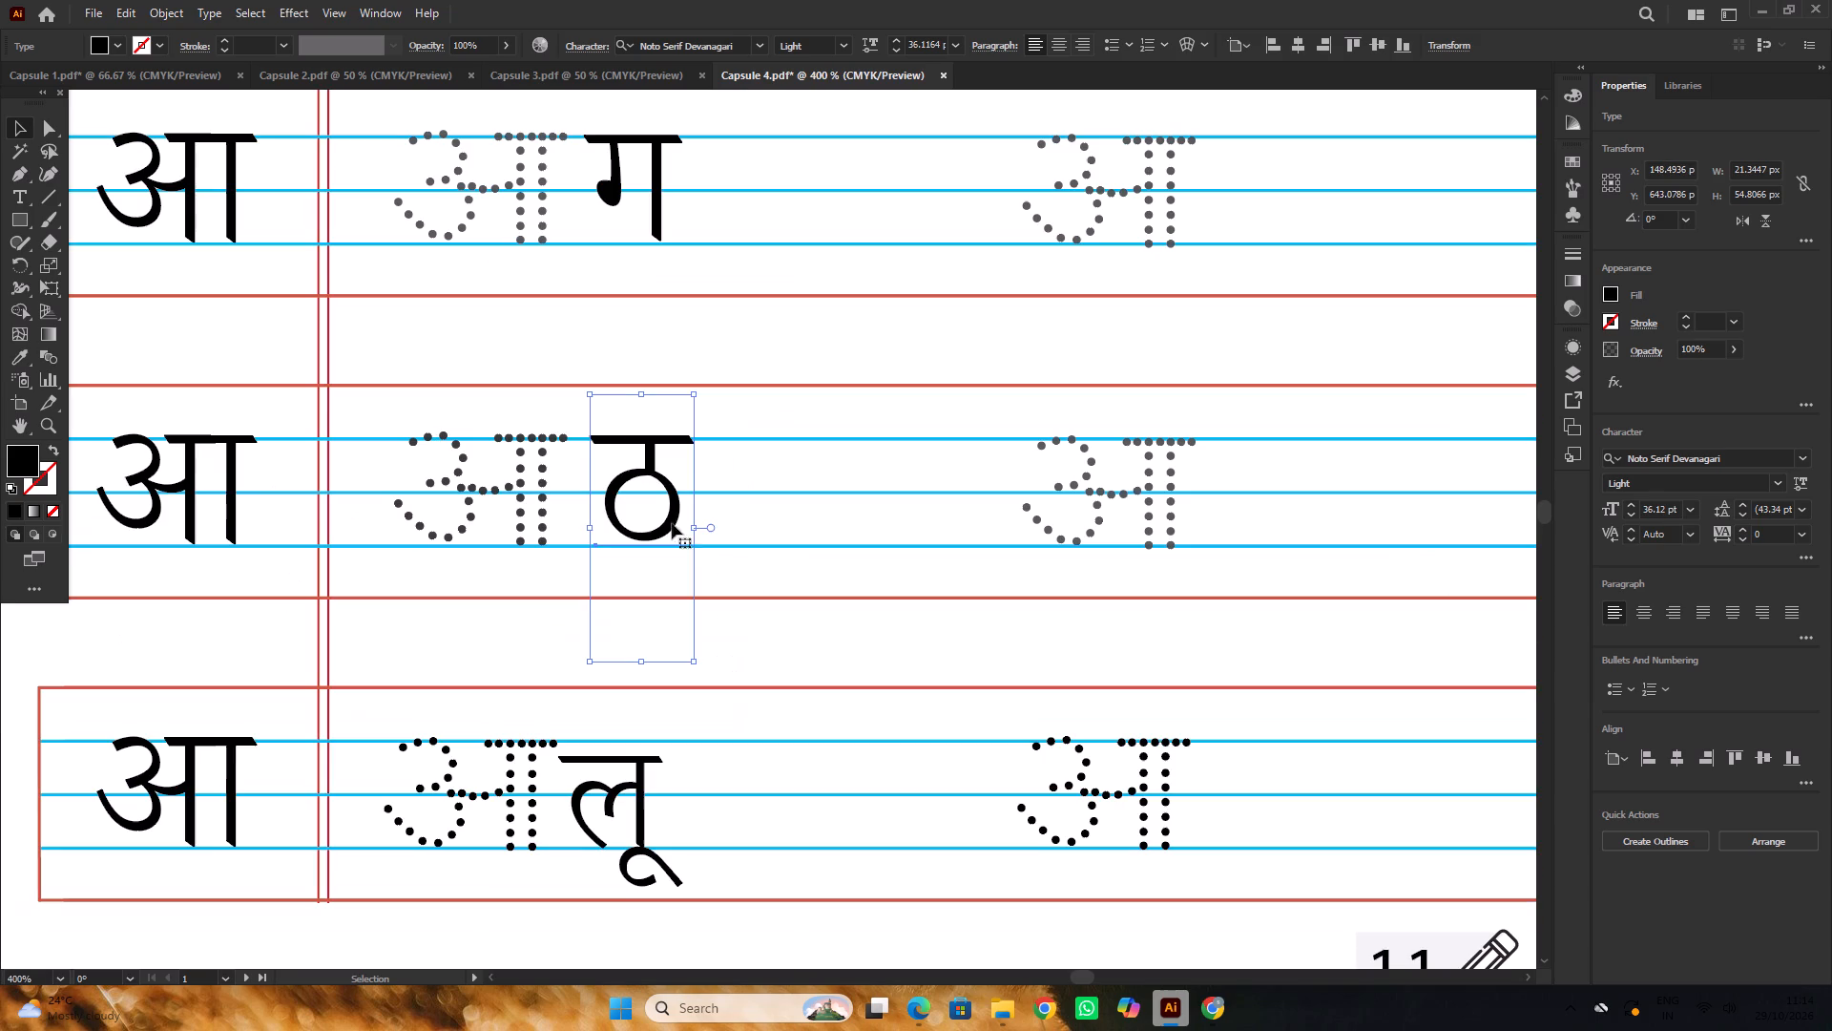
{"action": "left_click_drag", "start_coordinate": [694, 663], "coordinate": [706, 668], "text": "shift"}
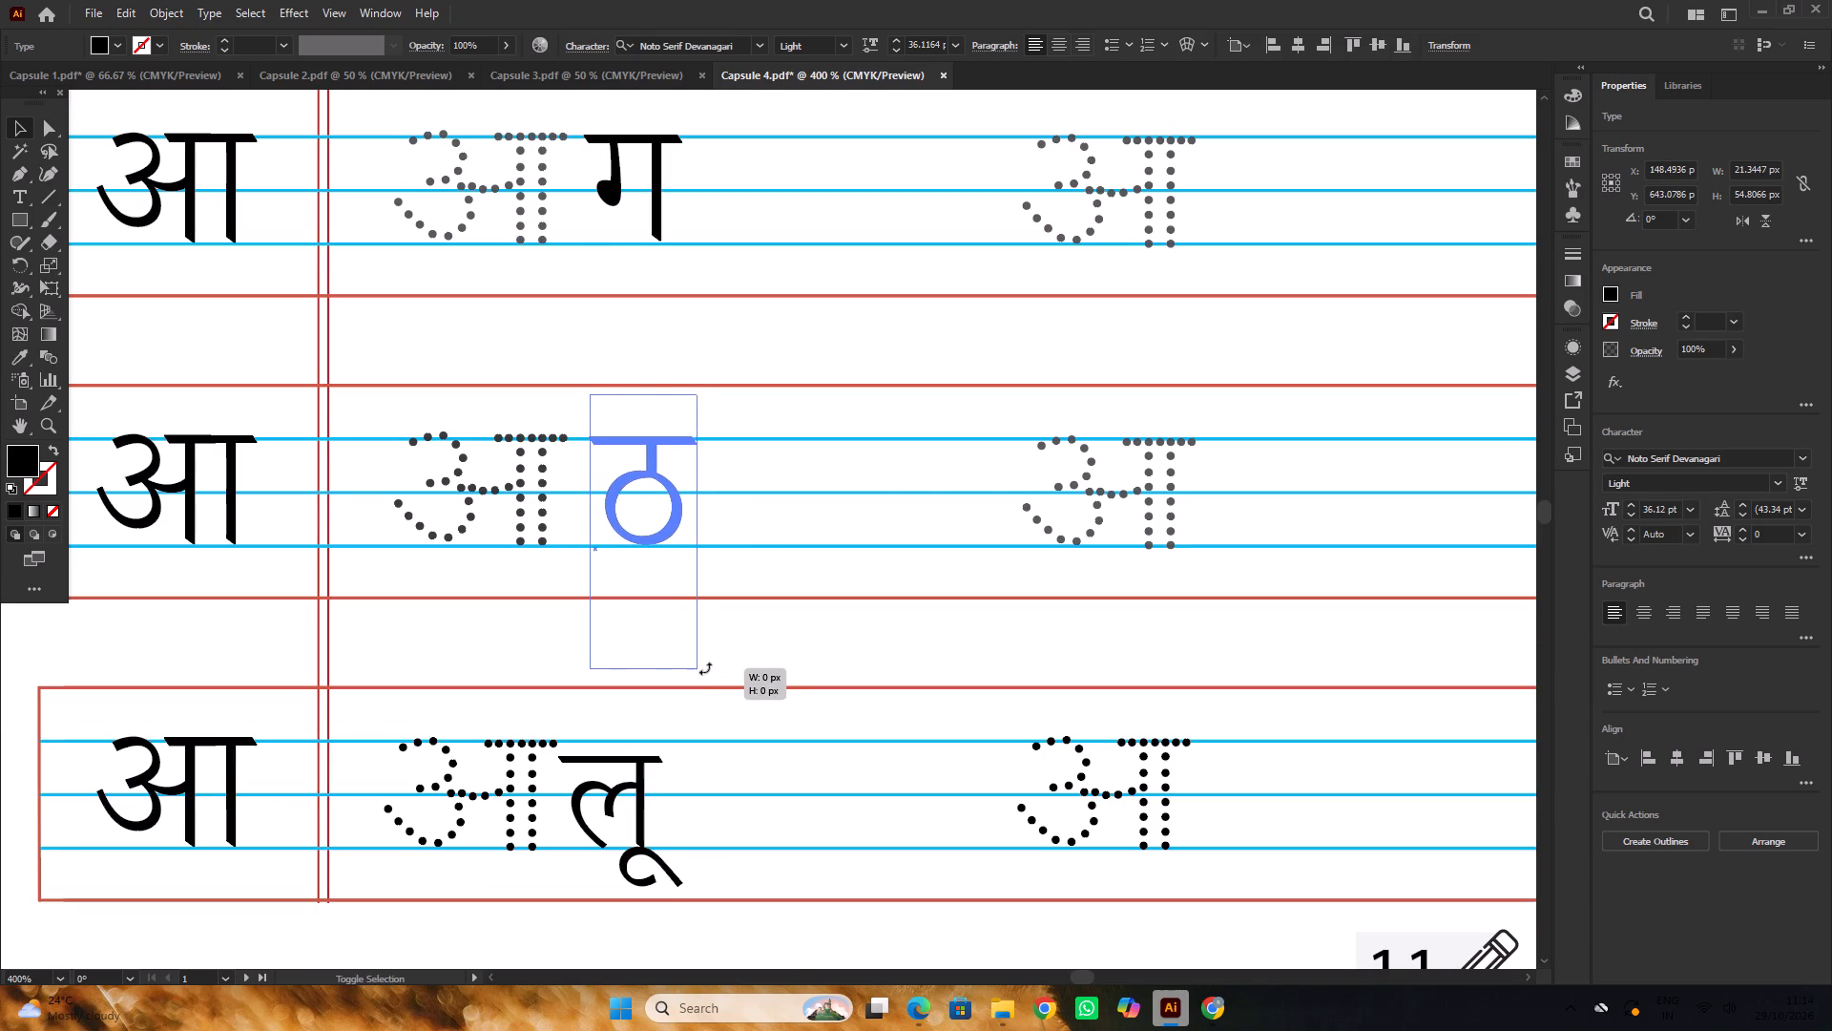
{"action": "scroll", "coordinate": [458, 475], "scroll_direction": "down", "scroll_amount": 6, "text": "alt"}
{"action": "left_click", "coordinate": [364, 414]}
Move the लू in the fourth tracing row away from its dotted आ and enlarge it to about 33.91 pt, its headline on the upper blue line.
{"action": "scroll", "coordinate": [364, 413], "scroll_direction": "down", "scroll_amount": 3}
{"action": "scroll", "coordinate": [490, 460], "scroll_direction": "up", "scroll_amount": 4, "text": "alt"}
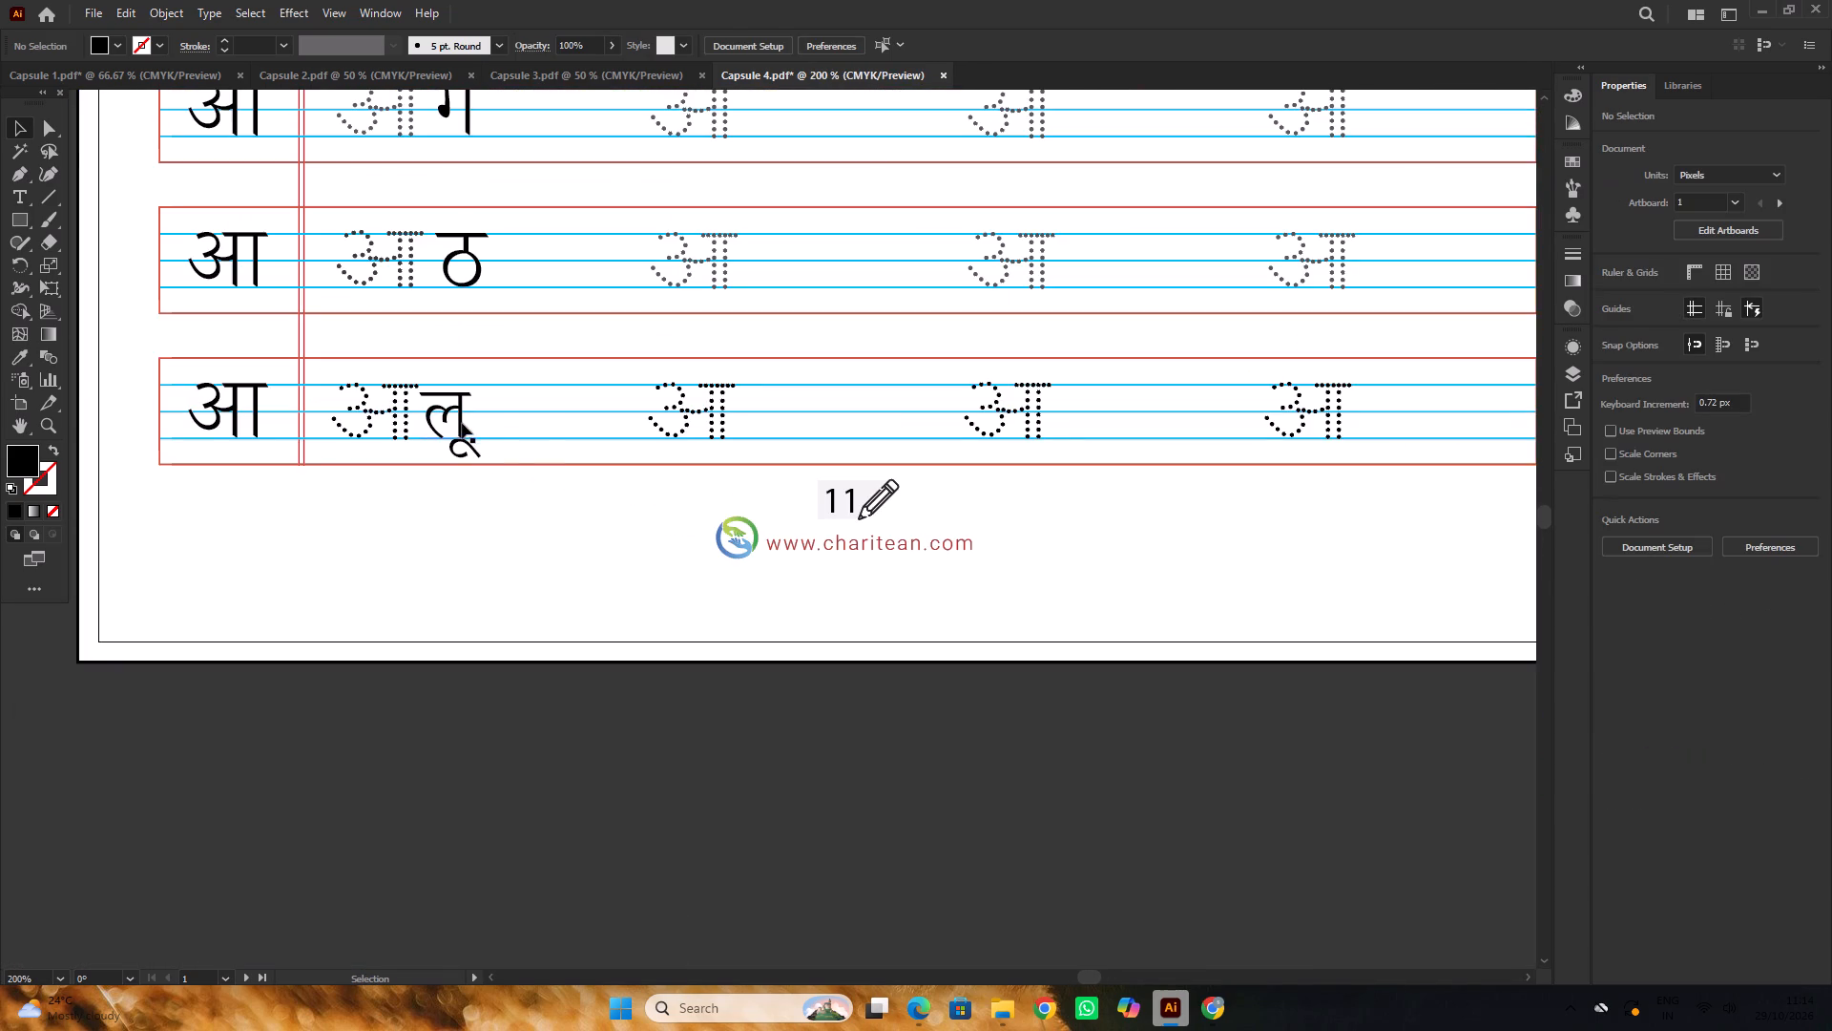
{"action": "left_click", "coordinate": [462, 423]}
{"action": "scroll", "coordinate": [438, 400], "scroll_direction": "up", "scroll_amount": 3, "text": "alt"}
{"action": "left_click_drag", "start_coordinate": [465, 436], "coordinate": [487, 409]}
{"action": "left_click_drag", "start_coordinate": [586, 634], "coordinate": [603, 665], "text": "shift"}
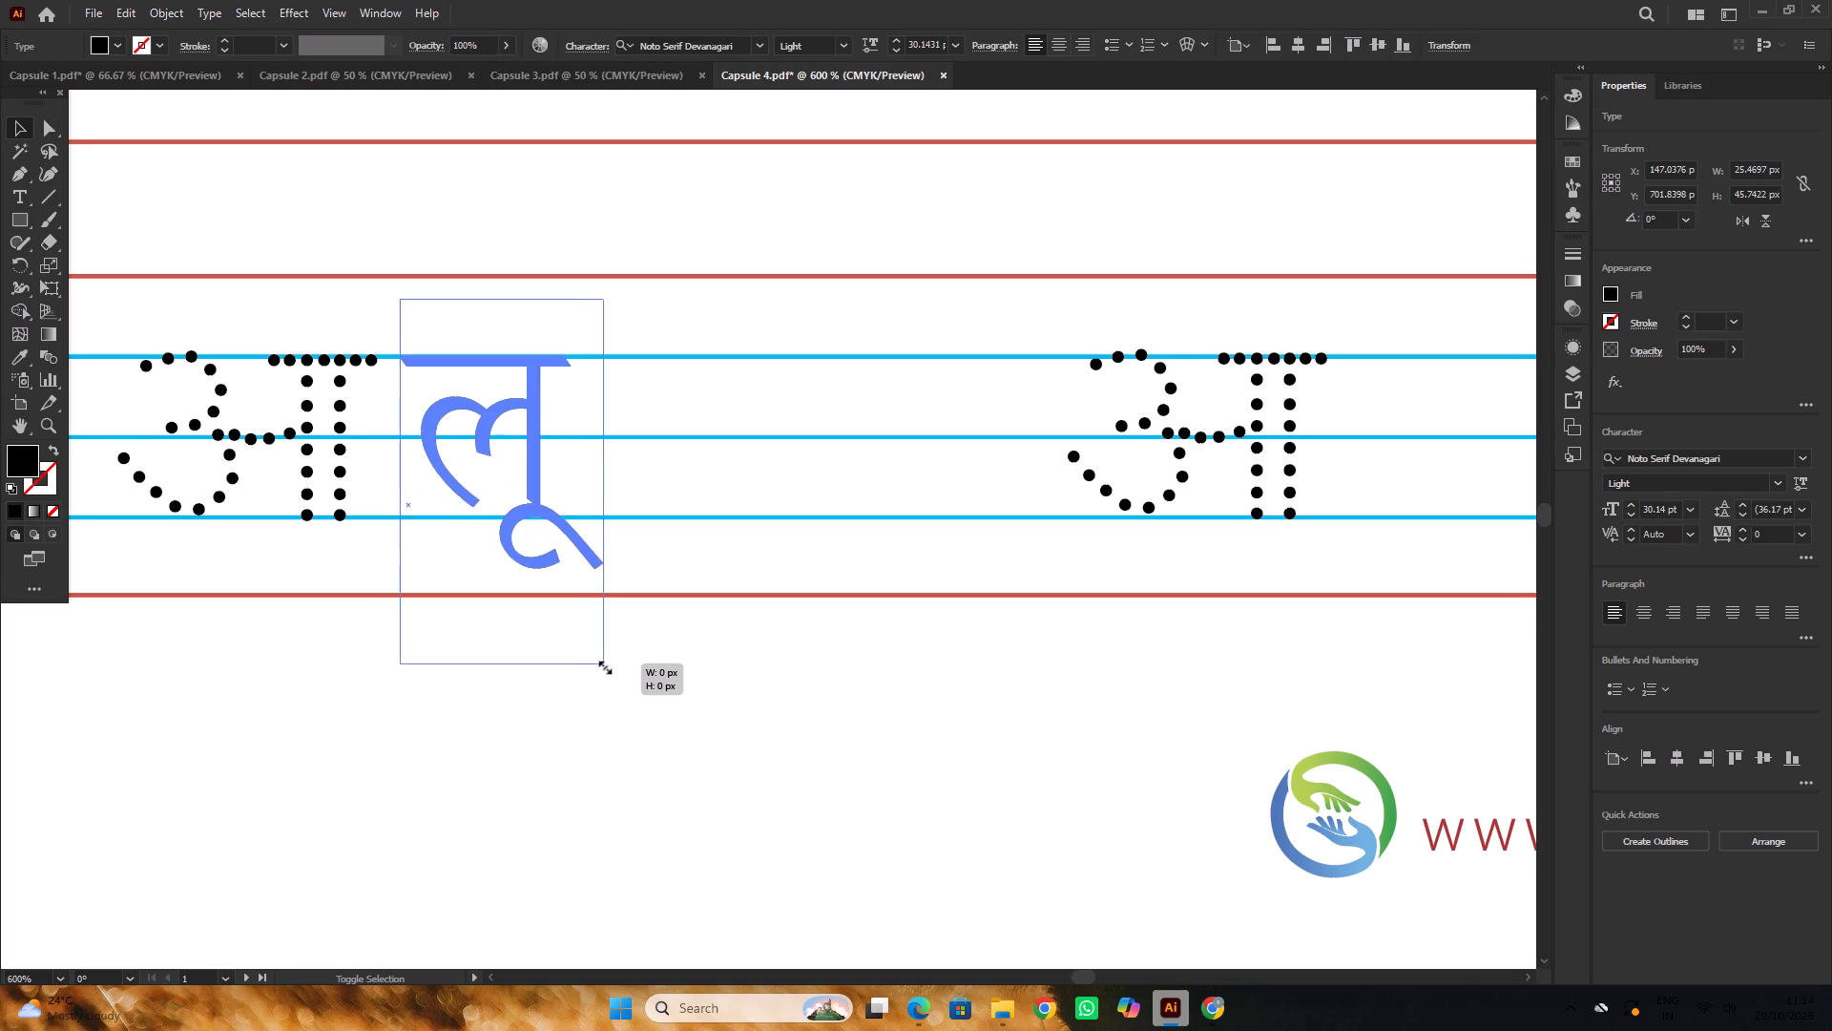
{"action": "left_click_drag", "start_coordinate": [603, 665], "coordinate": [610, 677], "text": "shift"}
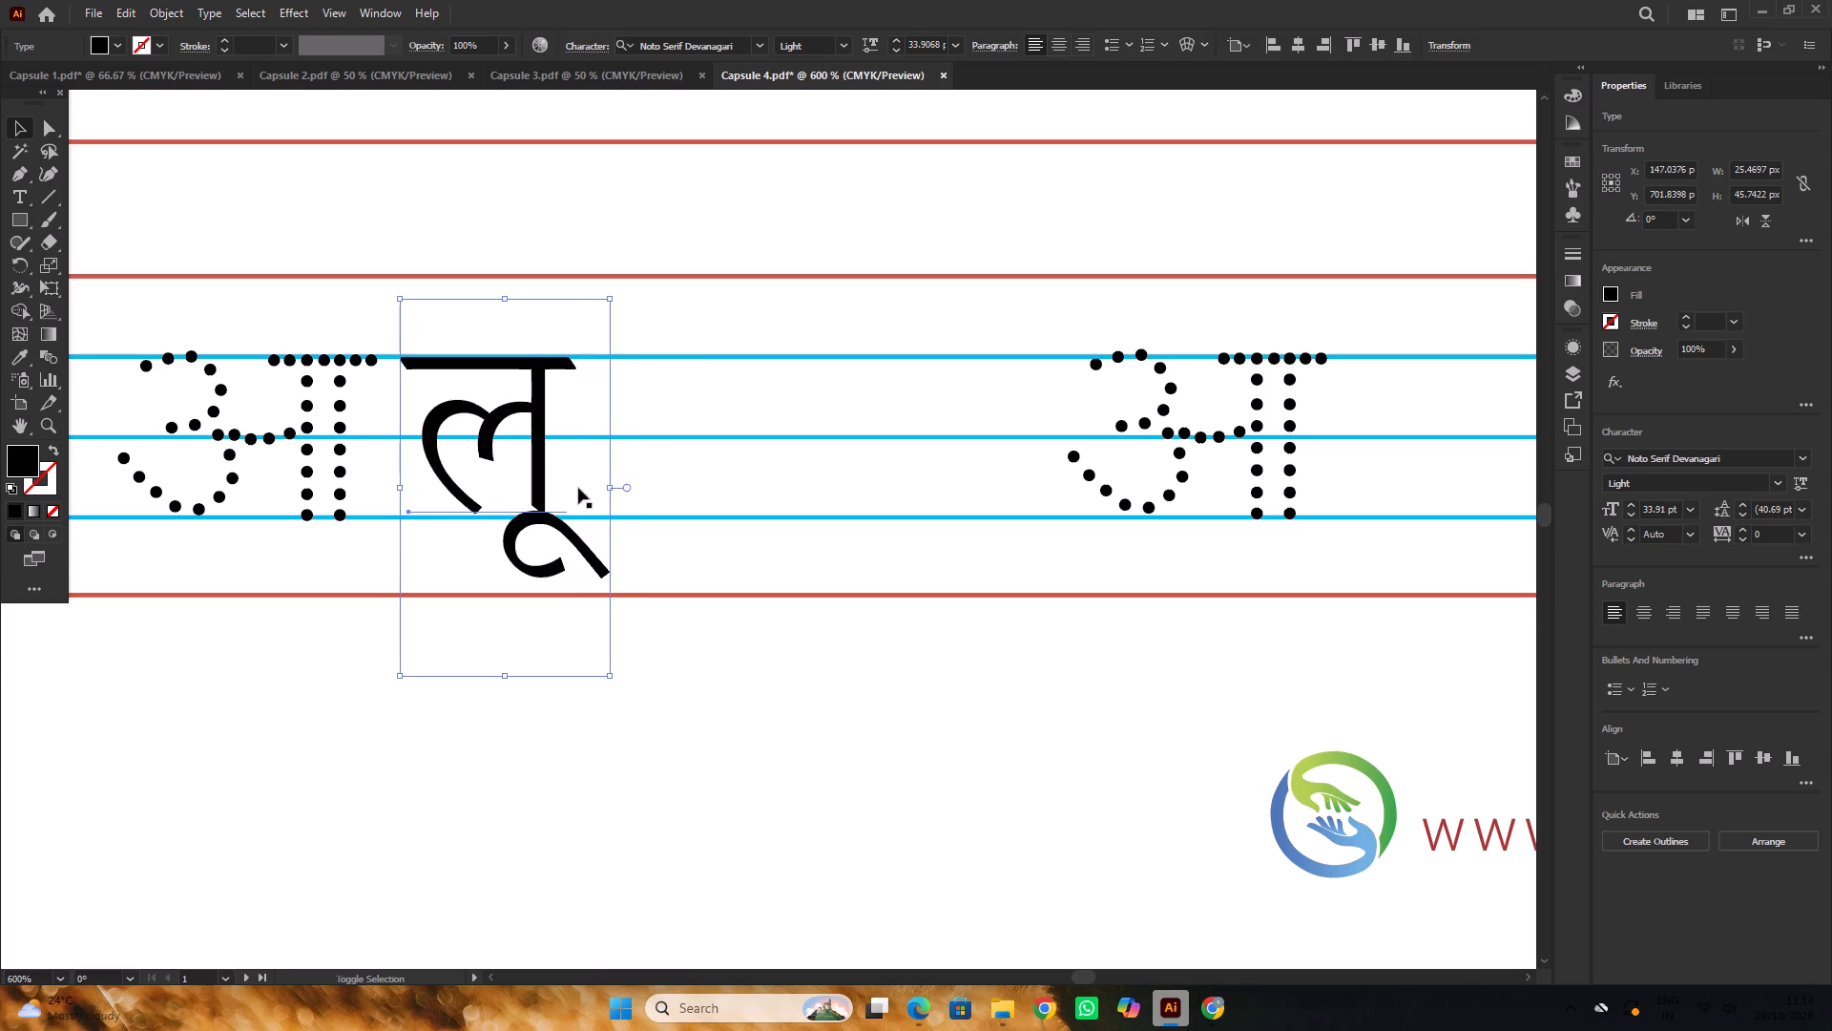
{"action": "left_click", "coordinate": [539, 392]}
{"action": "scroll", "coordinate": [538, 388], "scroll_direction": "down", "scroll_amount": 2, "text": "alt"}
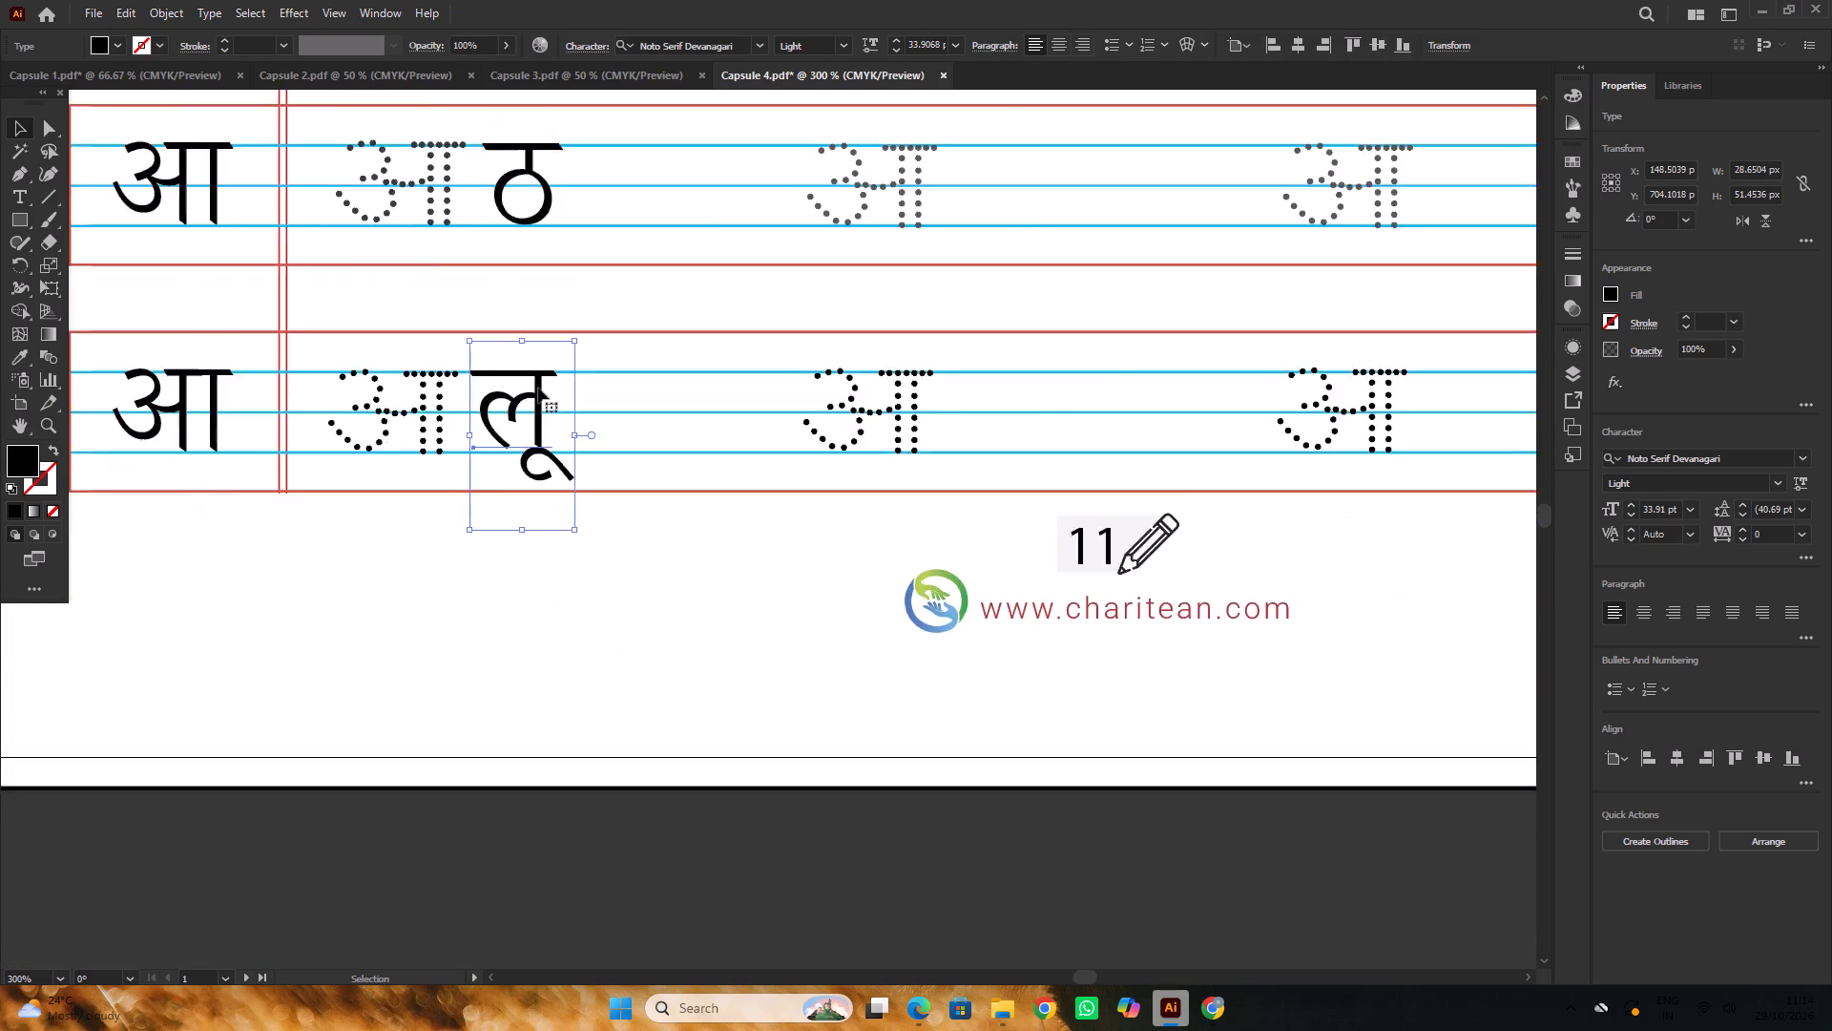
{"action": "scroll", "coordinate": [538, 388], "scroll_direction": "down", "scroll_amount": 1, "text": "alt"}
{"action": "left_click", "coordinate": [685, 717]}
Nudge the first dotted आ in the fourth tracing row straight up about 0.3 px to line up with the blue guide line.
{"action": "scroll", "coordinate": [448, 397], "scroll_direction": "up", "scroll_amount": 2, "text": "alt"}
{"action": "scroll", "coordinate": [448, 396], "scroll_direction": "down", "scroll_amount": 1, "text": "alt"}
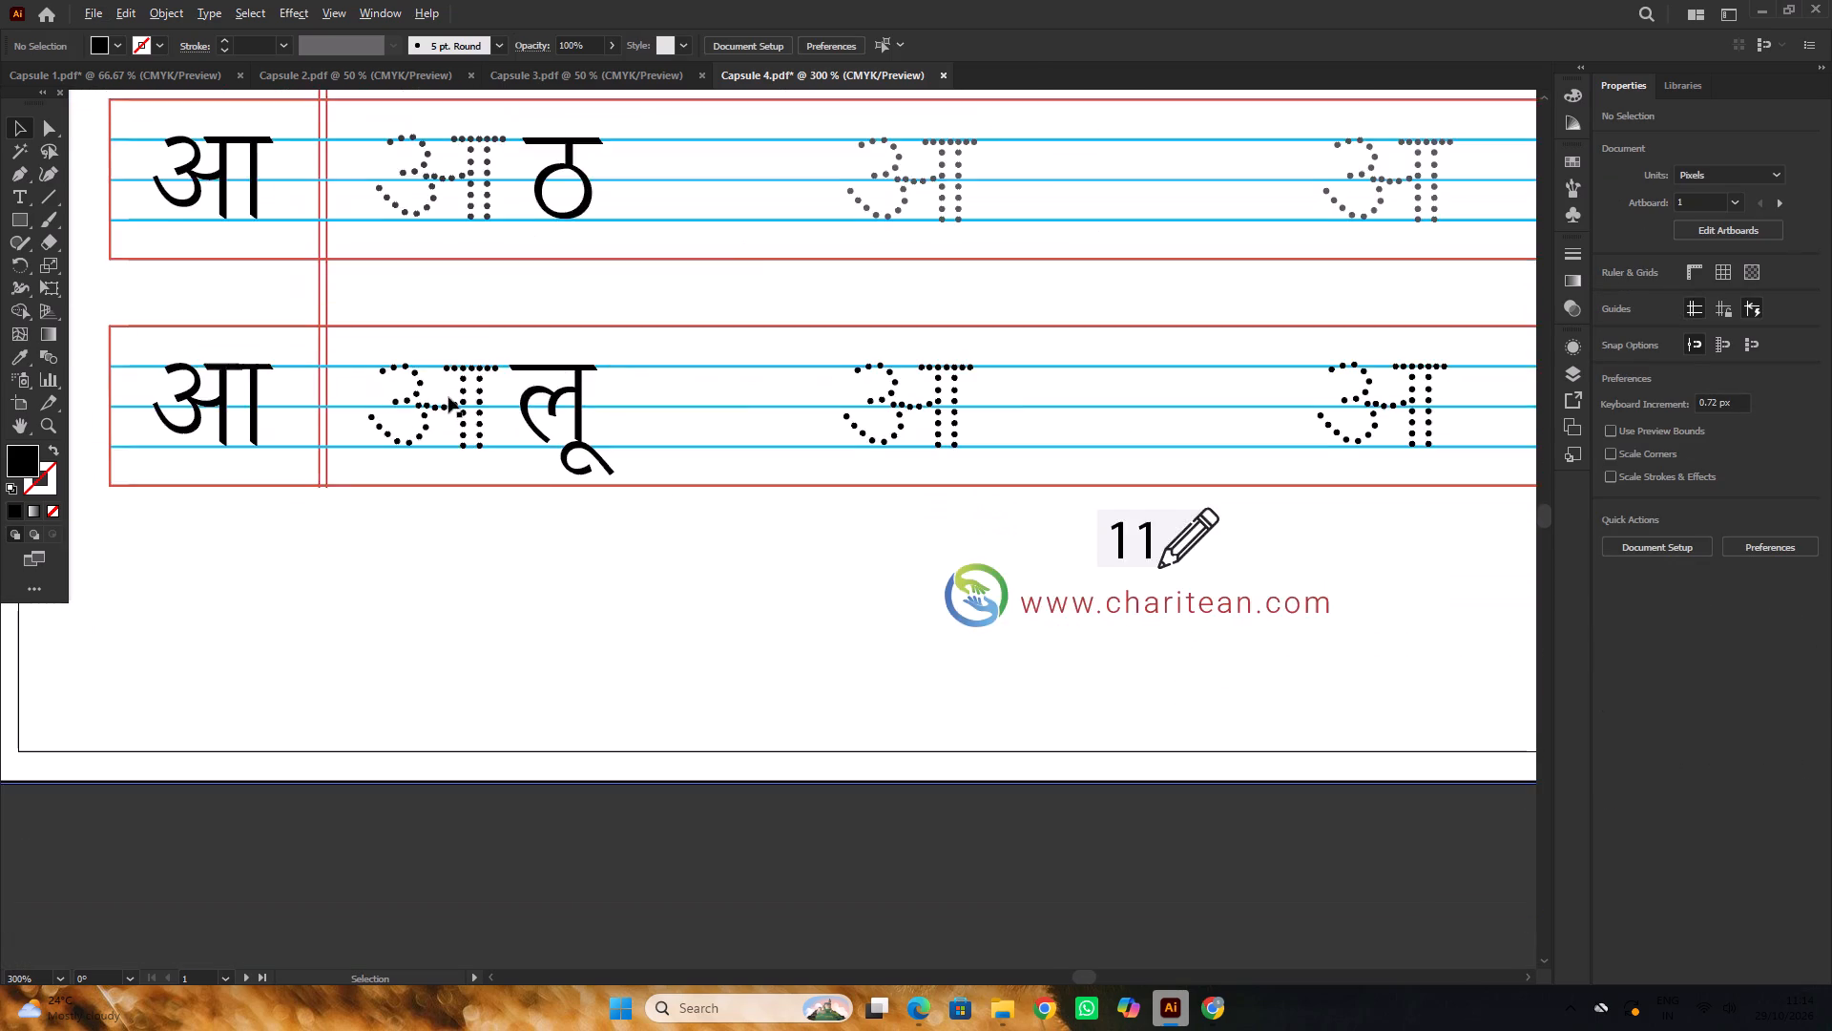
{"action": "scroll", "coordinate": [448, 397], "scroll_direction": "down", "scroll_amount": 3, "text": "alt"}
{"action": "scroll", "coordinate": [448, 397], "scroll_direction": "up", "scroll_amount": 8}
{"action": "left_click", "coordinate": [486, 363]}
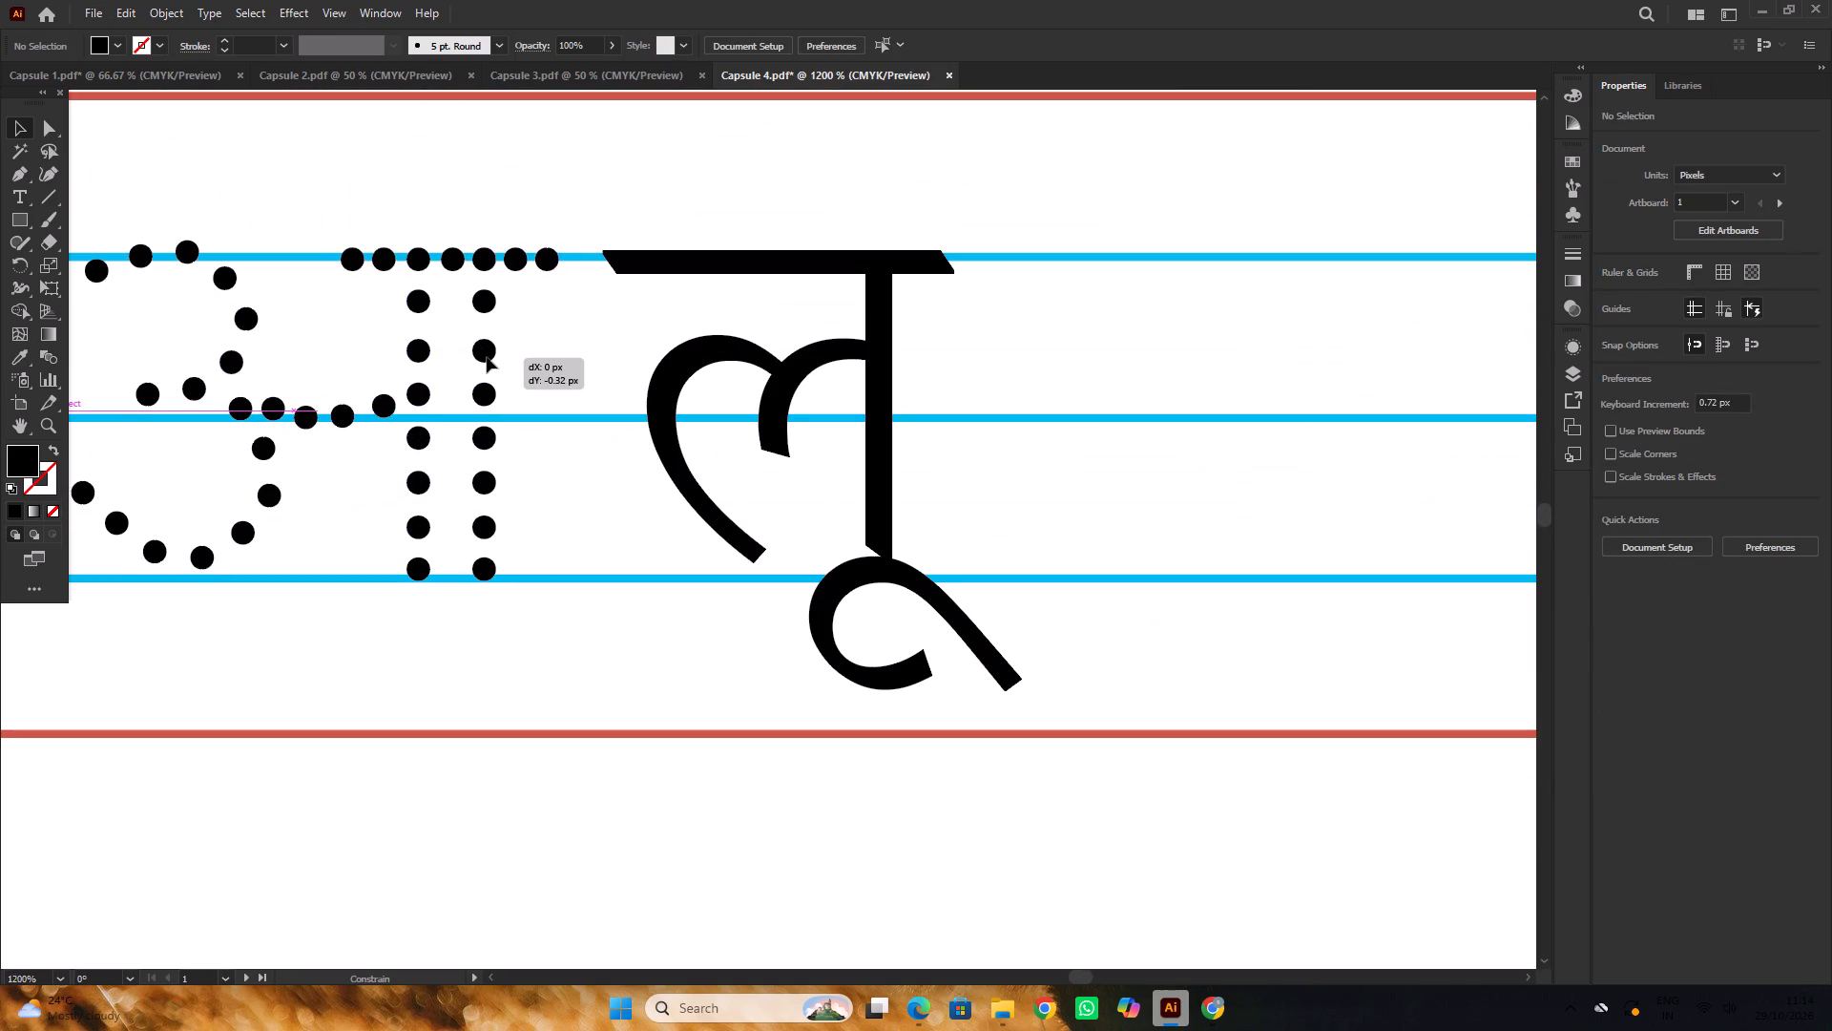
{"action": "scroll", "coordinate": [487, 355], "scroll_direction": "down", "scroll_amount": 6, "text": "alt"}
{"action": "left_click_drag", "start_coordinate": [636, 684], "coordinate": [648, 681]}
{"action": "scroll", "coordinate": [625, 593], "scroll_direction": "up", "scroll_amount": 10}
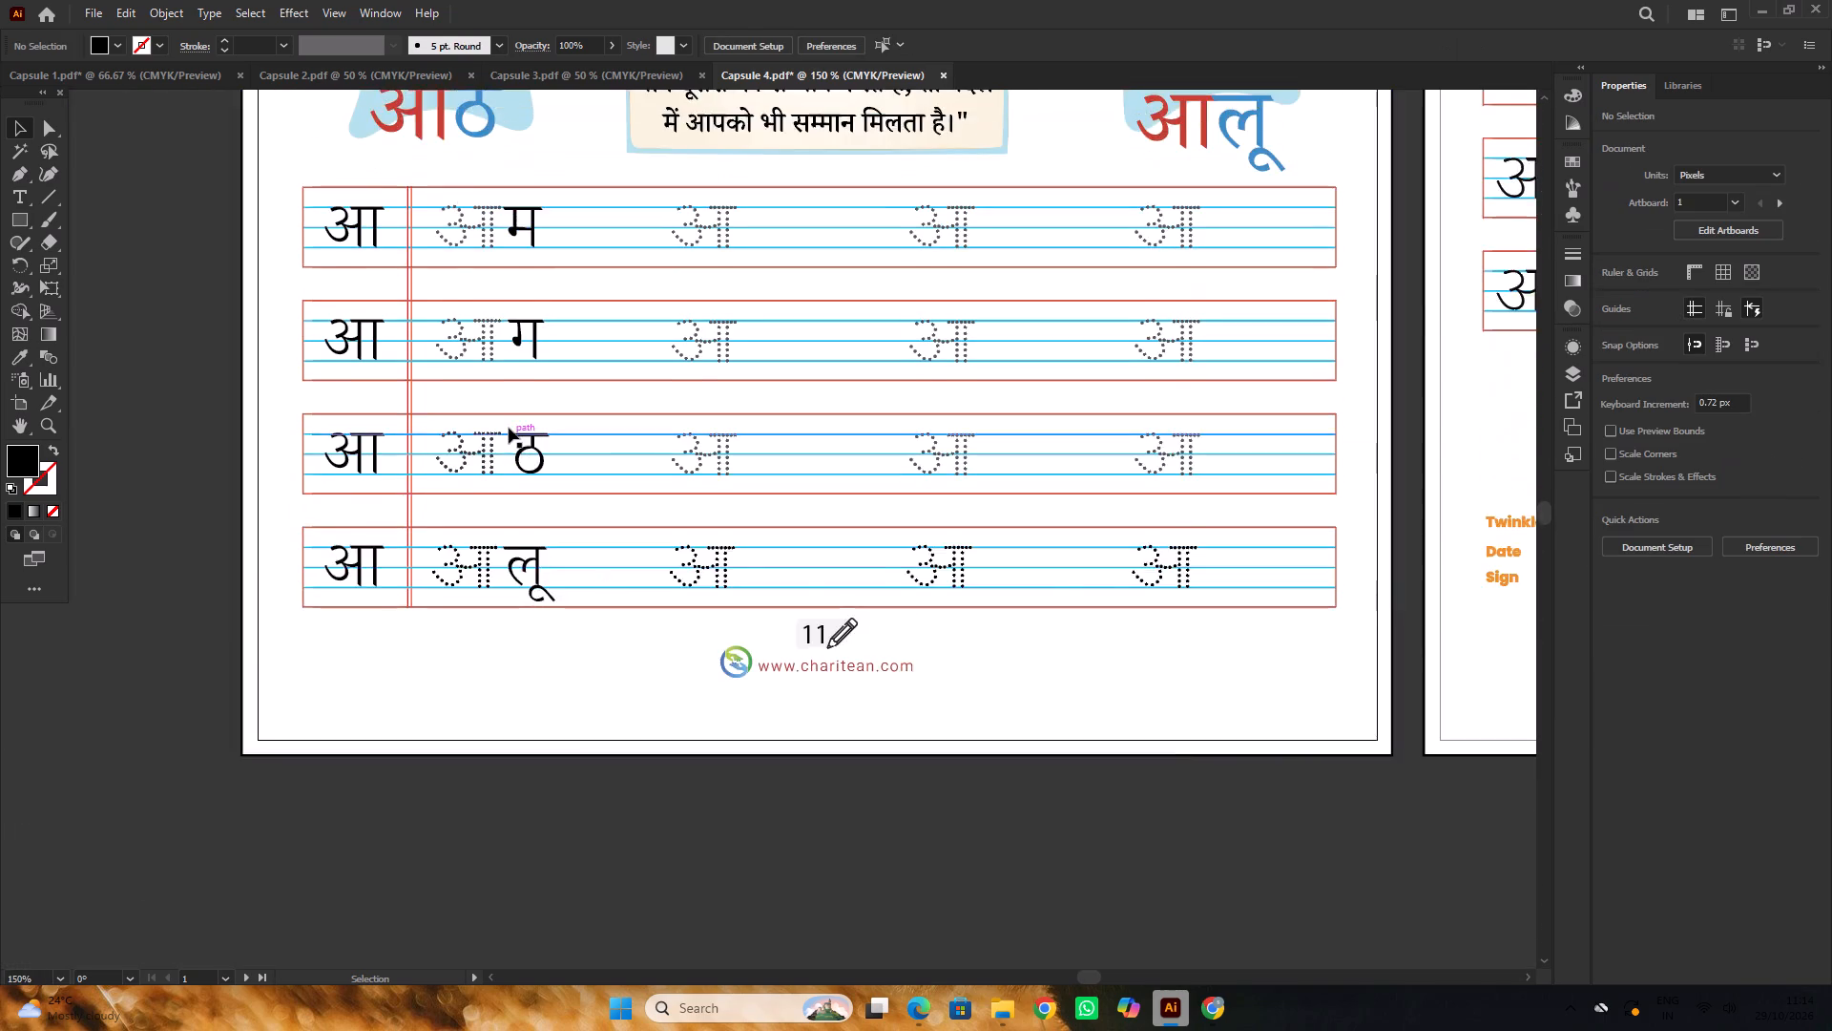
Copy the म, ग, ठ and लू from beside the first dotted आ column straight across about 130.6 px to the second.
{"action": "scroll", "coordinate": [509, 428], "scroll_direction": "up", "scroll_amount": 2}
{"action": "scroll", "coordinate": [510, 437], "scroll_direction": "down", "scroll_amount": 4, "text": "alt"}
{"action": "scroll", "coordinate": [668, 338], "scroll_direction": "up", "scroll_amount": 1, "text": "alt"}
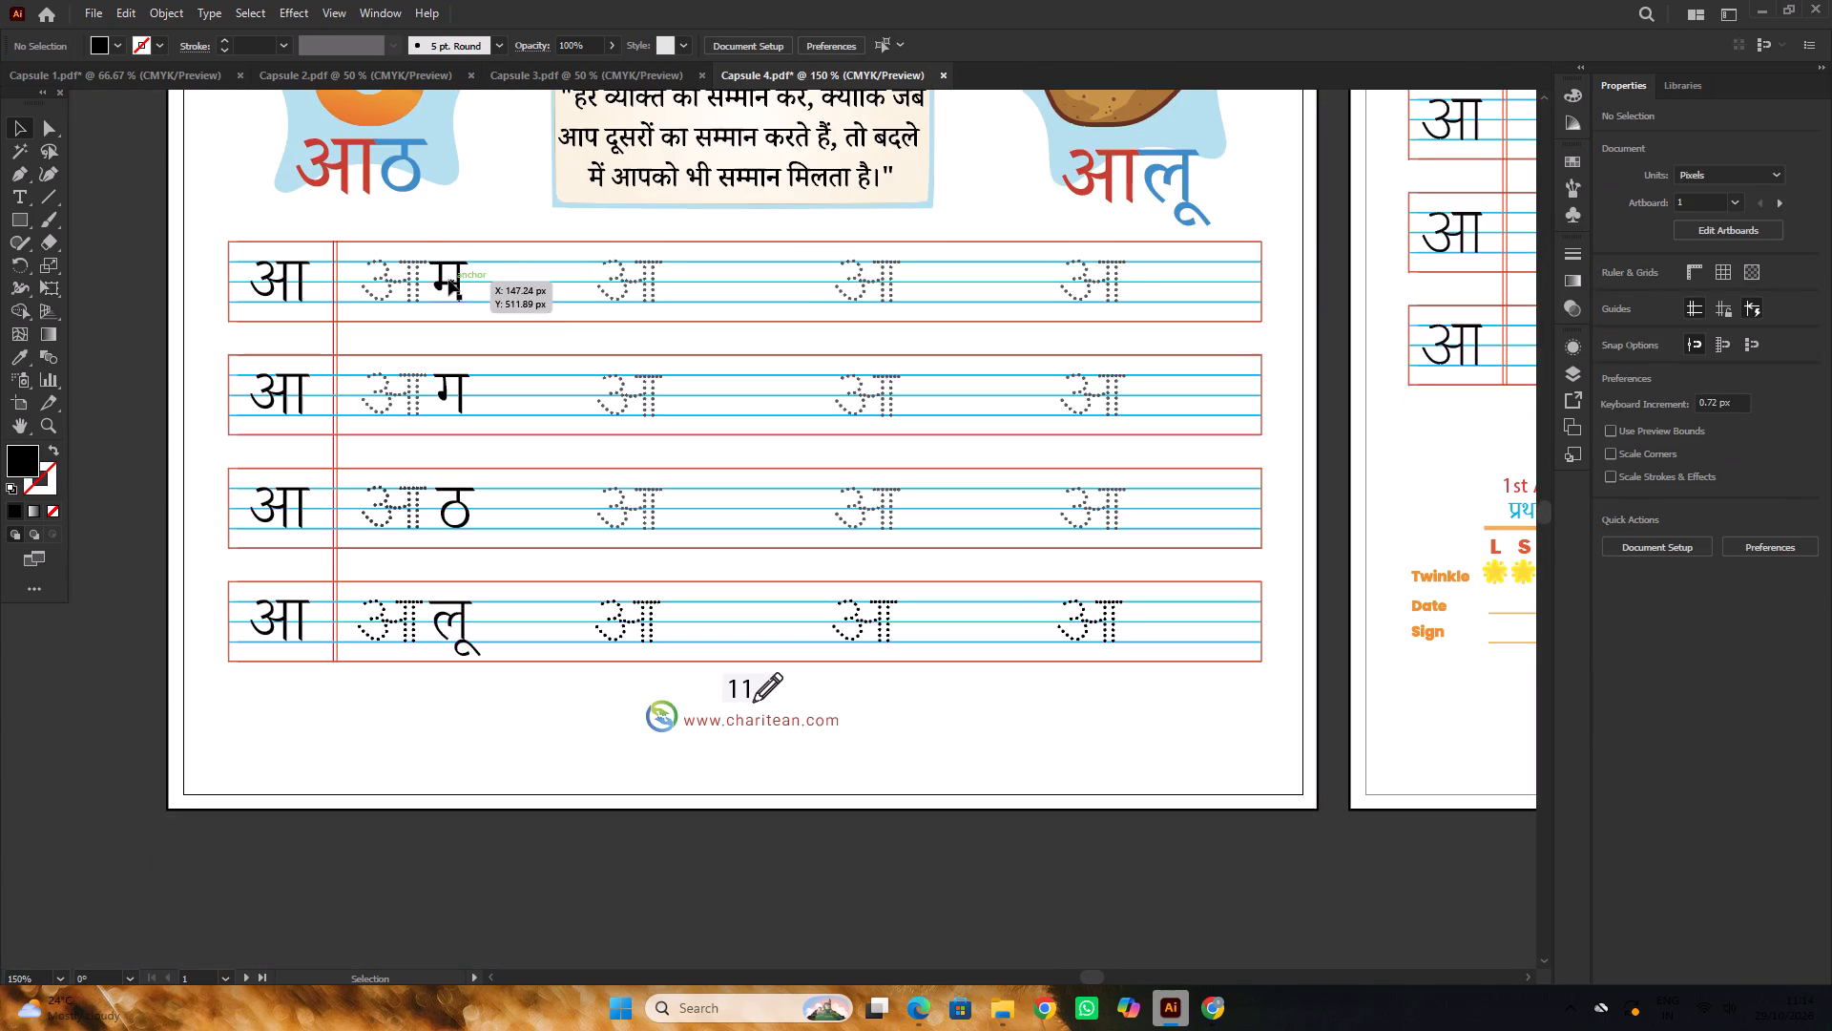
{"action": "left_click", "coordinate": [448, 280]}
{"action": "left_click", "coordinate": [461, 391], "text": "shift"}
{"action": "scroll", "coordinate": [461, 382], "scroll_direction": "down", "scroll_amount": 3}
{"action": "scroll", "coordinate": [473, 418], "scroll_direction": "up", "scroll_amount": 1, "text": "alt"}
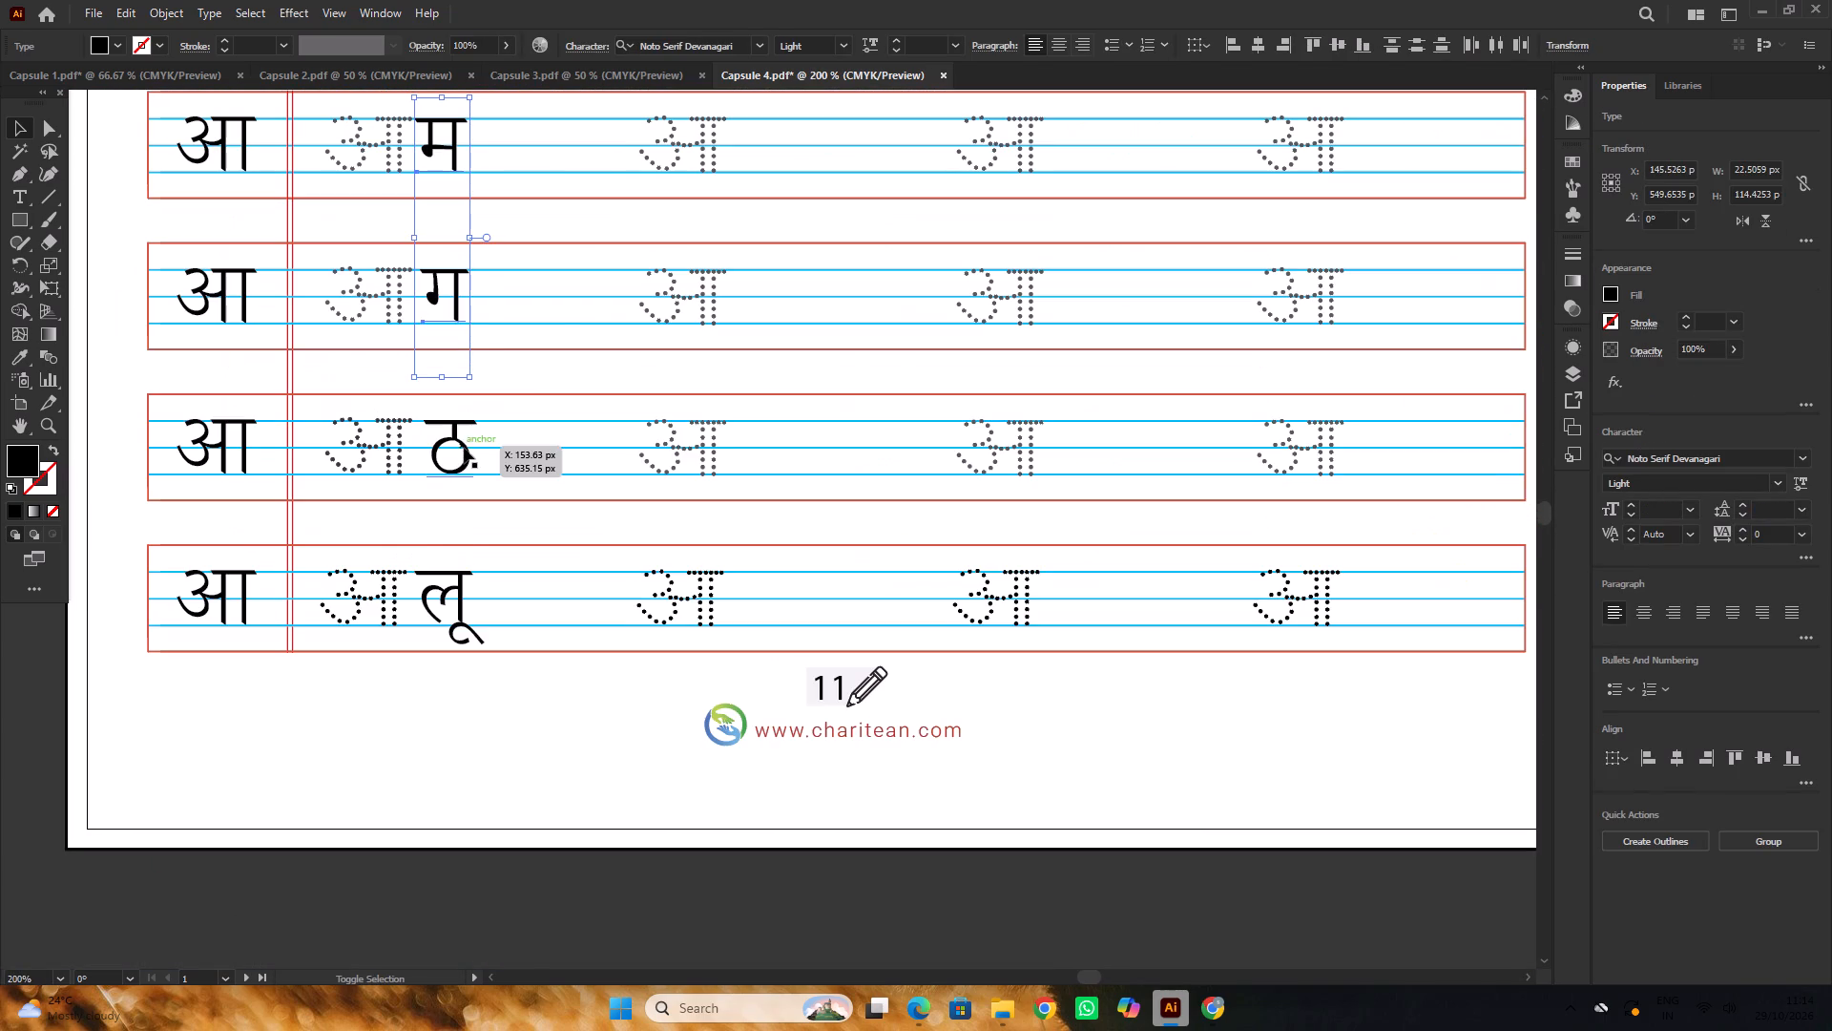
{"action": "left_click", "coordinate": [464, 448], "text": "shift"}
{"action": "left_click", "coordinate": [463, 598], "text": "shift"}
{"action": "scroll", "coordinate": [336, 445], "scroll_direction": "down", "scroll_amount": 1, "text": "alt"}
{"action": "scroll", "coordinate": [325, 410], "scroll_direction": "up", "scroll_amount": 1}
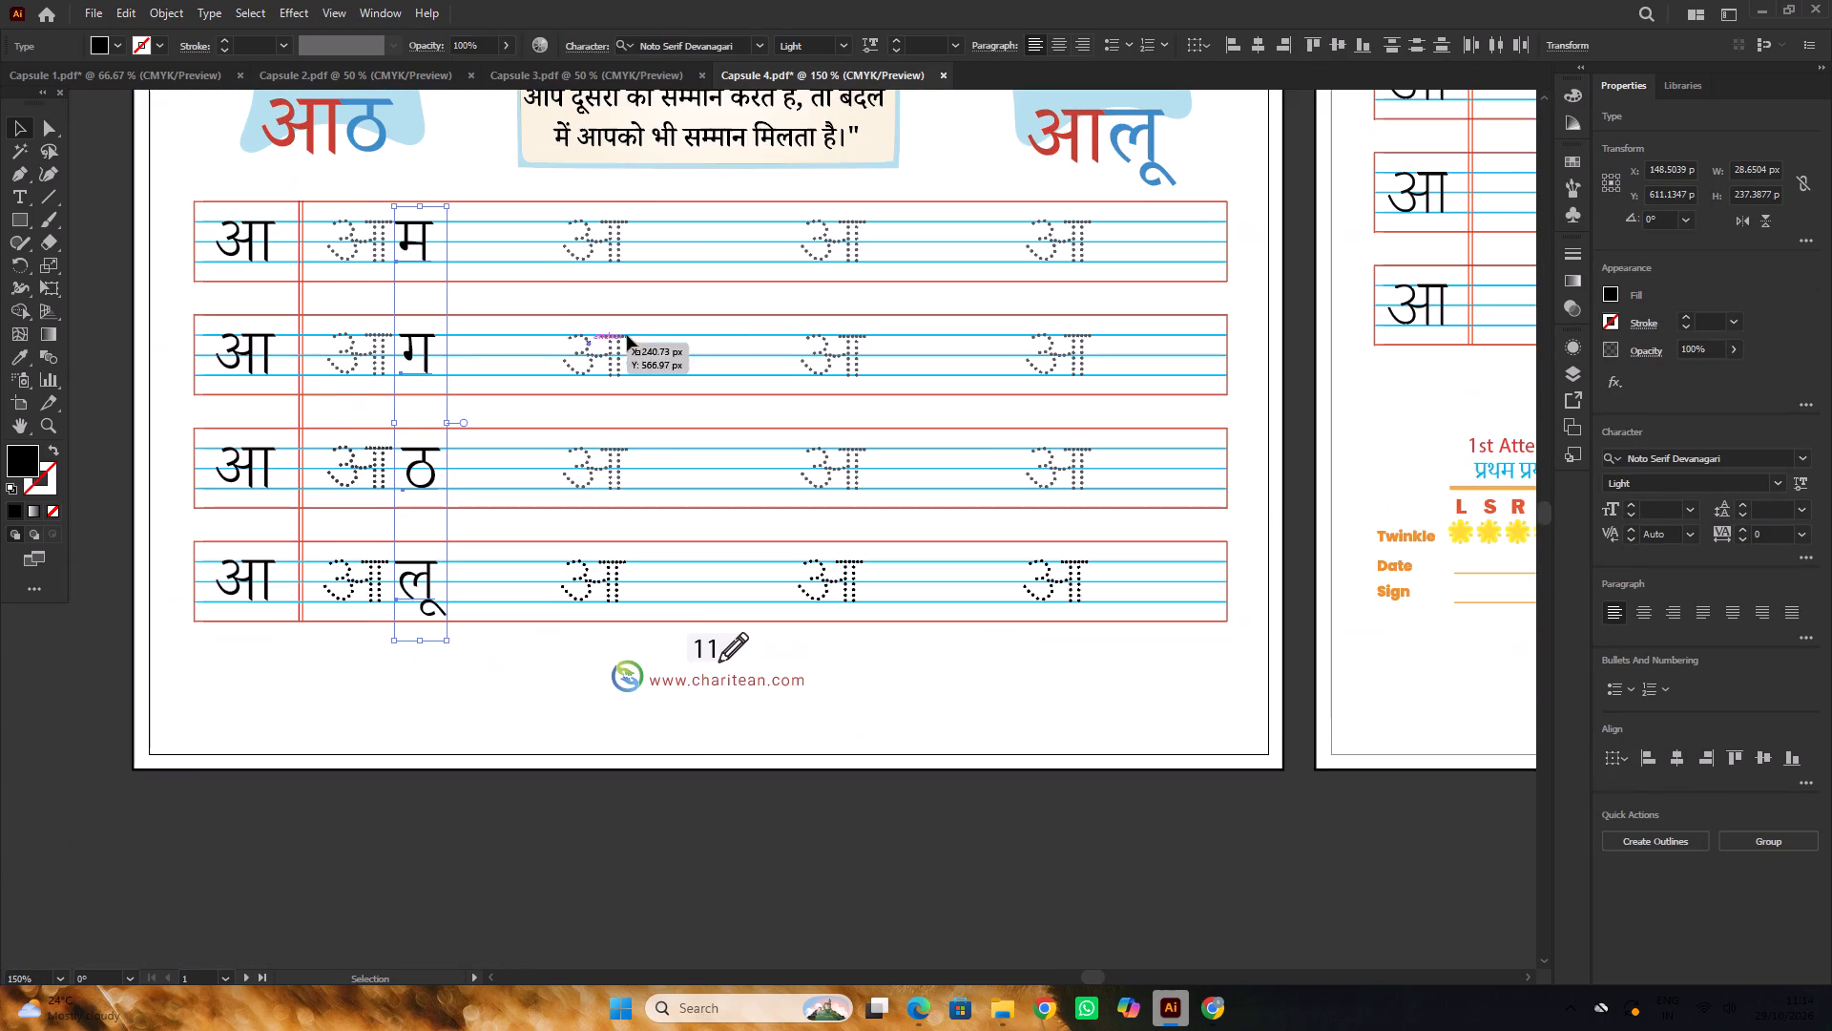
{"action": "key", "text": "space"}
{"action": "key", "text": "space"}
{"action": "key", "text": "space"}
{"action": "key", "text": "space"}
{"action": "key", "text": "space"}
{"action": "key", "text": "space"}
{"action": "key", "text": "space"}
{"action": "key", "text": "space"}
{"action": "key", "text": "space"}
{"action": "key", "text": "space"}
{"action": "key", "text": "space"}
{"action": "key", "text": "space"}
{"action": "key", "text": "space"}
{"action": "key", "text": "space"}
{"action": "key", "text": "space"}
{"action": "key", "text": "space"}
{"action": "left_click_drag", "start_coordinate": [739, 279], "coordinate": [608, 404]}
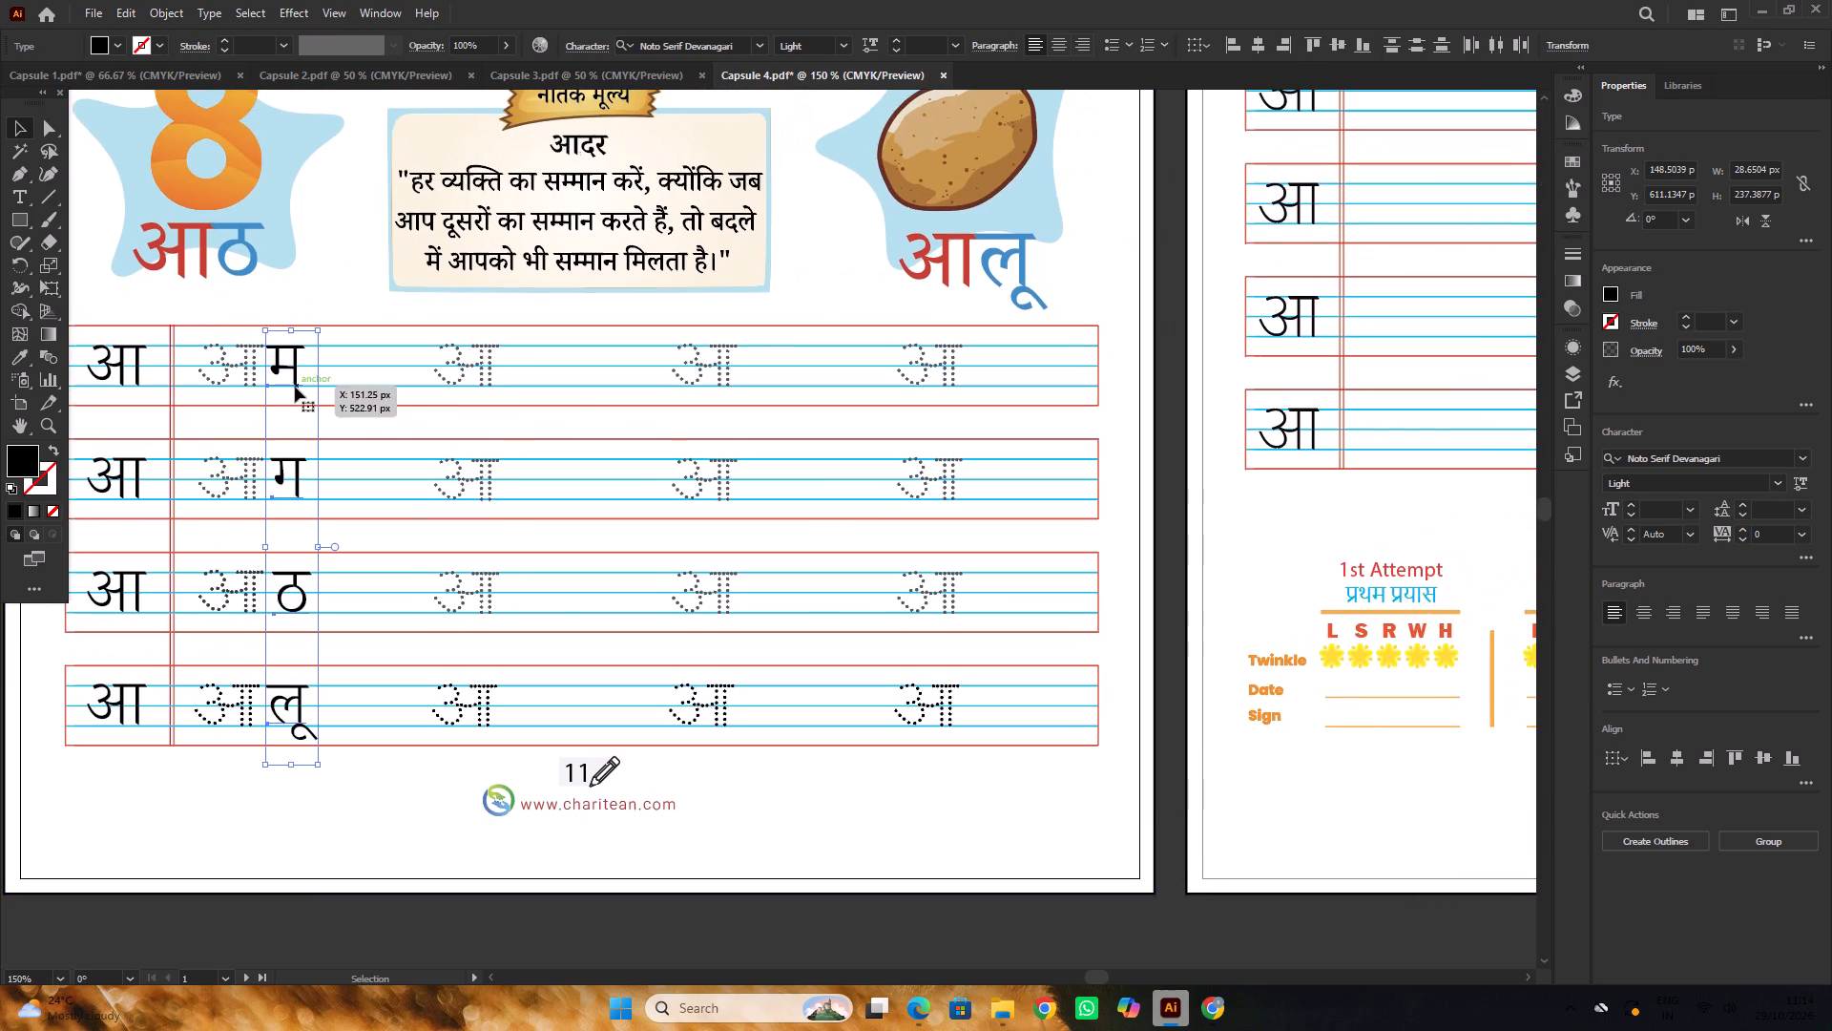
{"action": "scroll", "coordinate": [295, 378], "scroll_direction": "up", "scroll_amount": 2, "text": "alt"}
{"action": "left_click_drag", "start_coordinate": [294, 377], "coordinate": [768, 387], "text": "alt"}
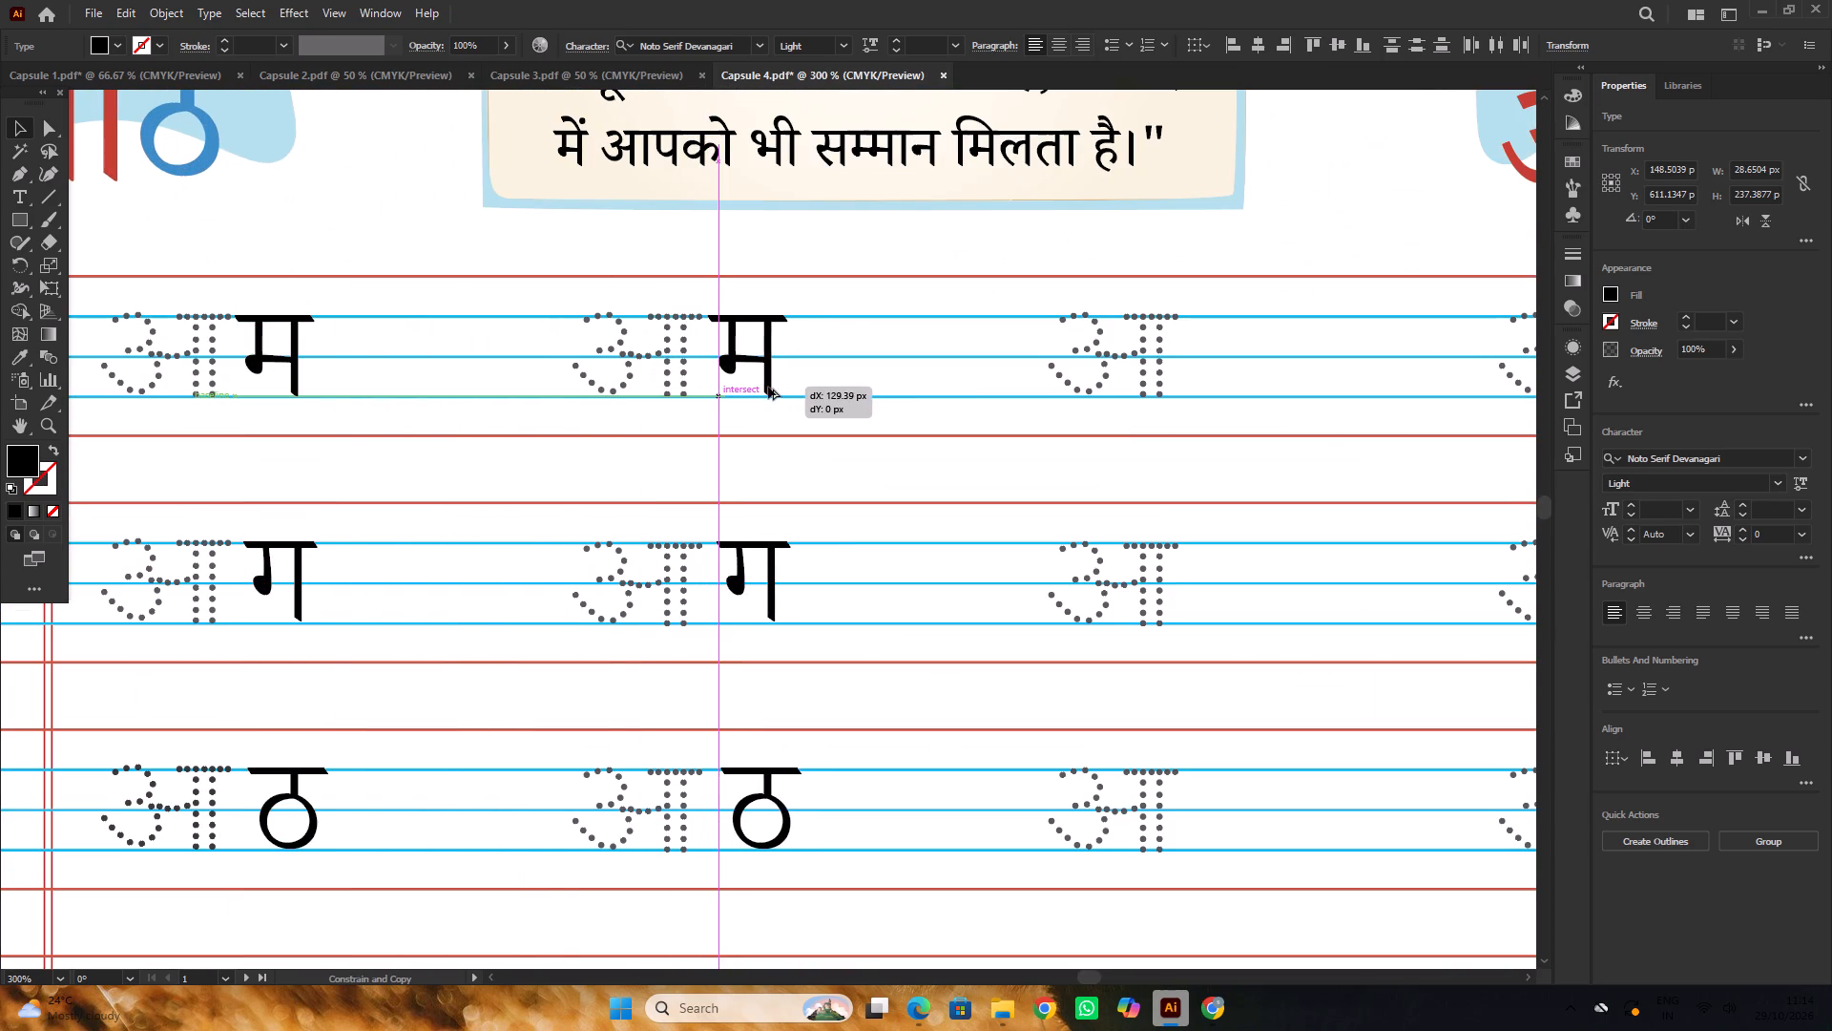
{"action": "left_click_drag", "start_coordinate": [768, 387], "coordinate": [771, 387], "text": "alt"}
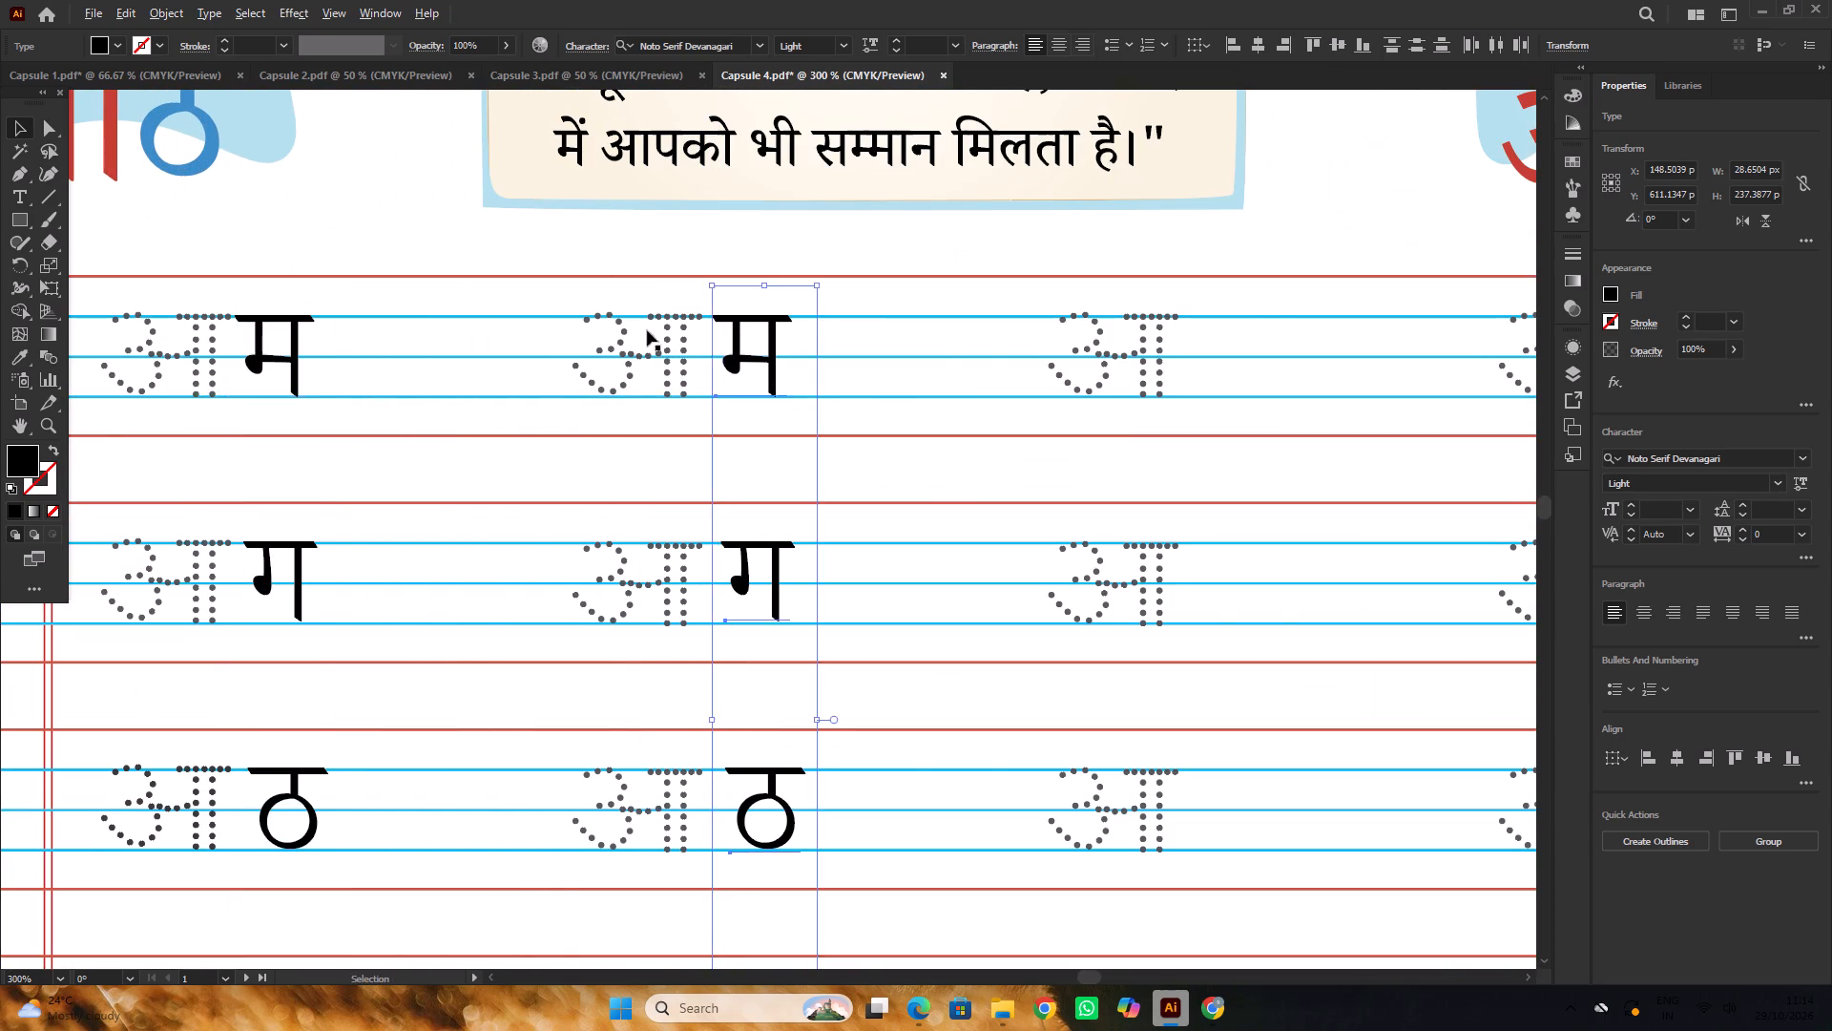
{"action": "scroll", "coordinate": [644, 331], "scroll_direction": "down", "scroll_amount": 4, "text": "alt"}
{"action": "left_click", "coordinate": [840, 654]}
Copy the second column's म, ग, ठ and लू horizontally so they sit beside the third dotted आ in each tracing row.
{"action": "scroll", "coordinate": [662, 416], "scroll_direction": "up", "scroll_amount": 5, "text": "alt"}
{"action": "scroll", "coordinate": [577, 313], "scroll_direction": "up", "scroll_amount": 2, "text": "alt"}
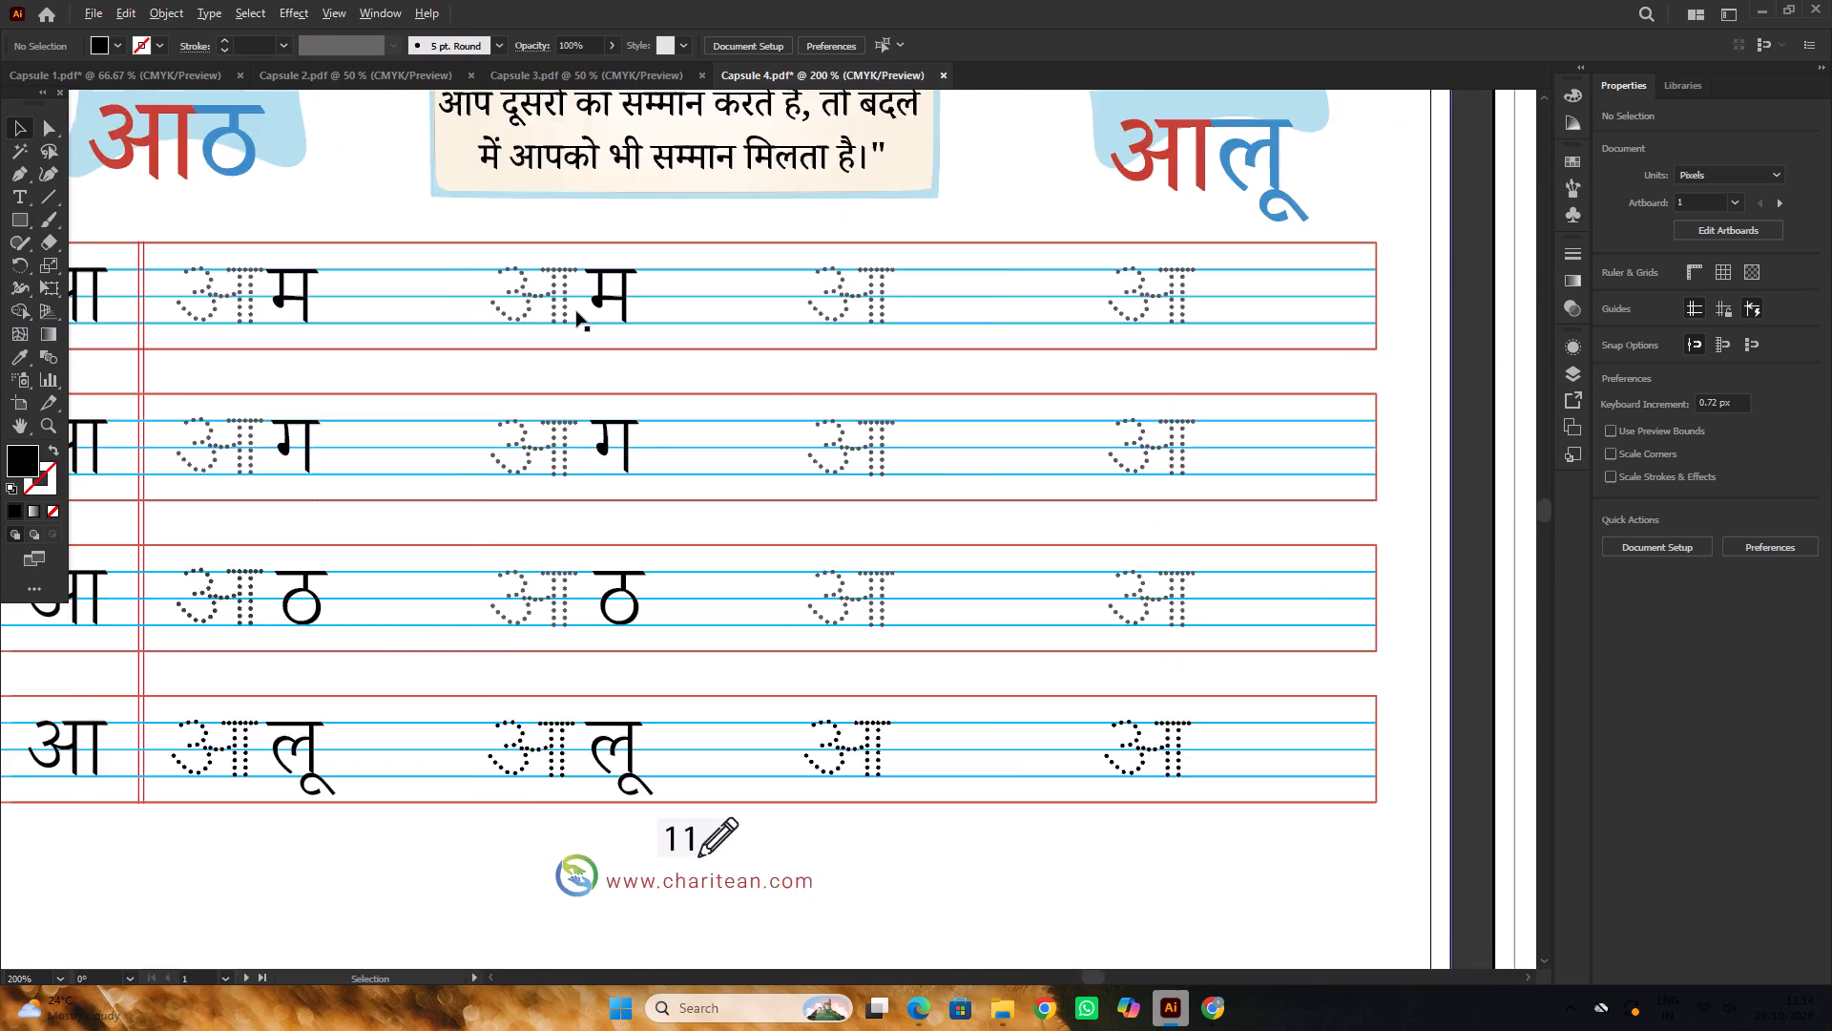
{"action": "scroll", "coordinate": [576, 311], "scroll_direction": "up", "scroll_amount": 1, "text": "alt"}
{"action": "scroll", "coordinate": [622, 299], "scroll_direction": "up", "scroll_amount": 1}
{"action": "scroll", "coordinate": [574, 300], "scroll_direction": "down", "scroll_amount": 4, "text": "alt"}
{"action": "left_click", "coordinate": [580, 308]}
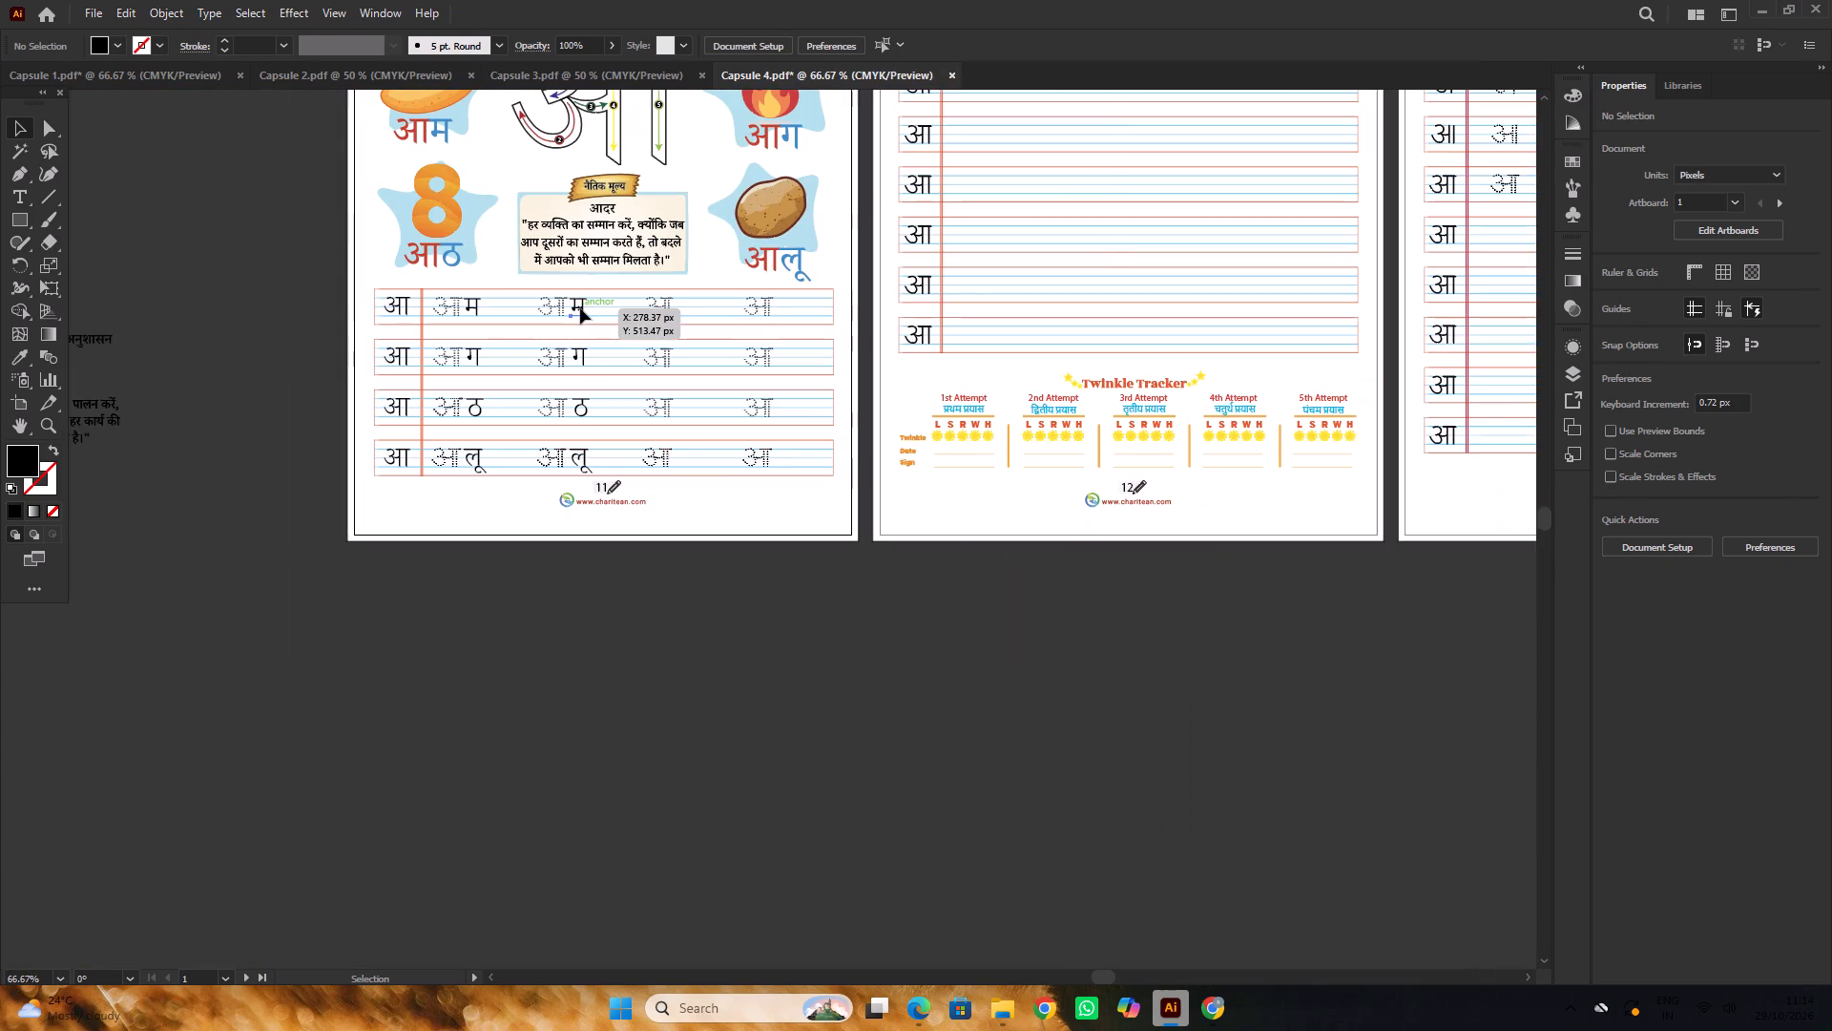
{"action": "scroll", "coordinate": [600, 348], "scroll_direction": "up", "scroll_amount": 1, "text": "alt"}
{"action": "left_click", "coordinate": [575, 358], "text": "shift"}
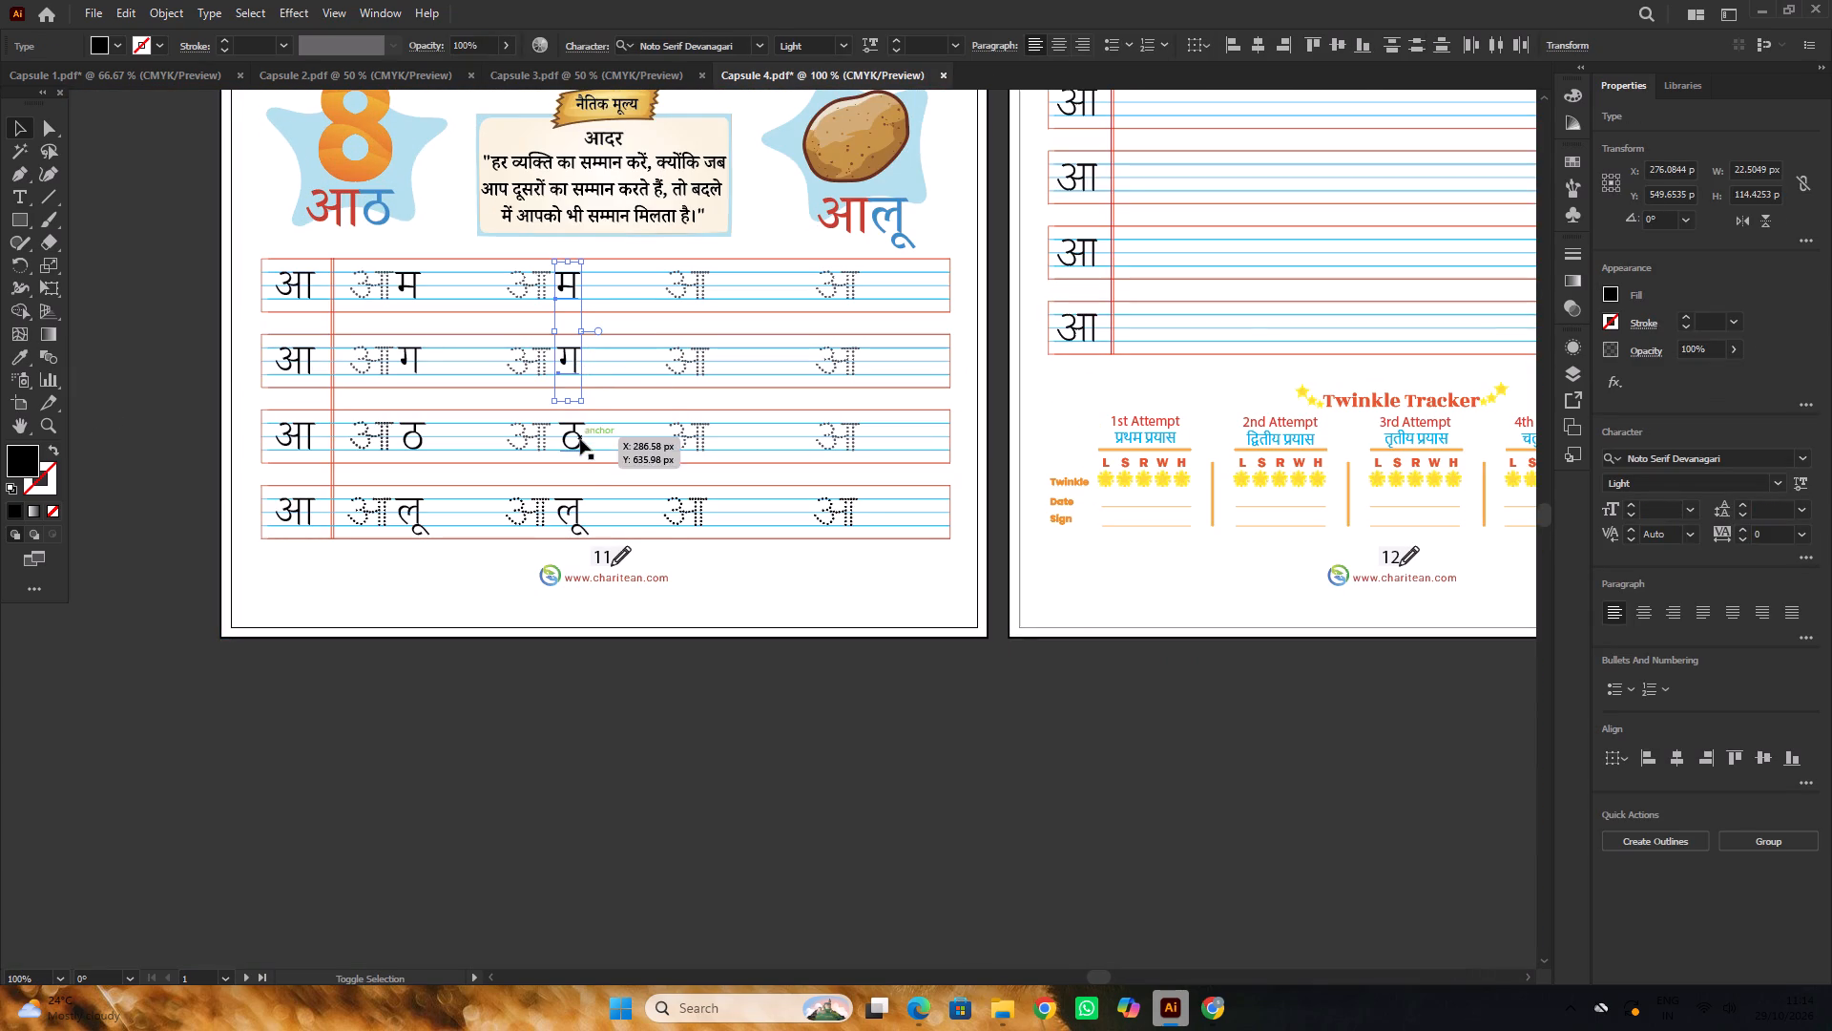
{"action": "left_click", "coordinate": [580, 439], "text": "shift"}
{"action": "left_click", "coordinate": [575, 519], "text": "shift"}
{"action": "scroll", "coordinate": [638, 362], "scroll_direction": "up", "scroll_amount": 5}
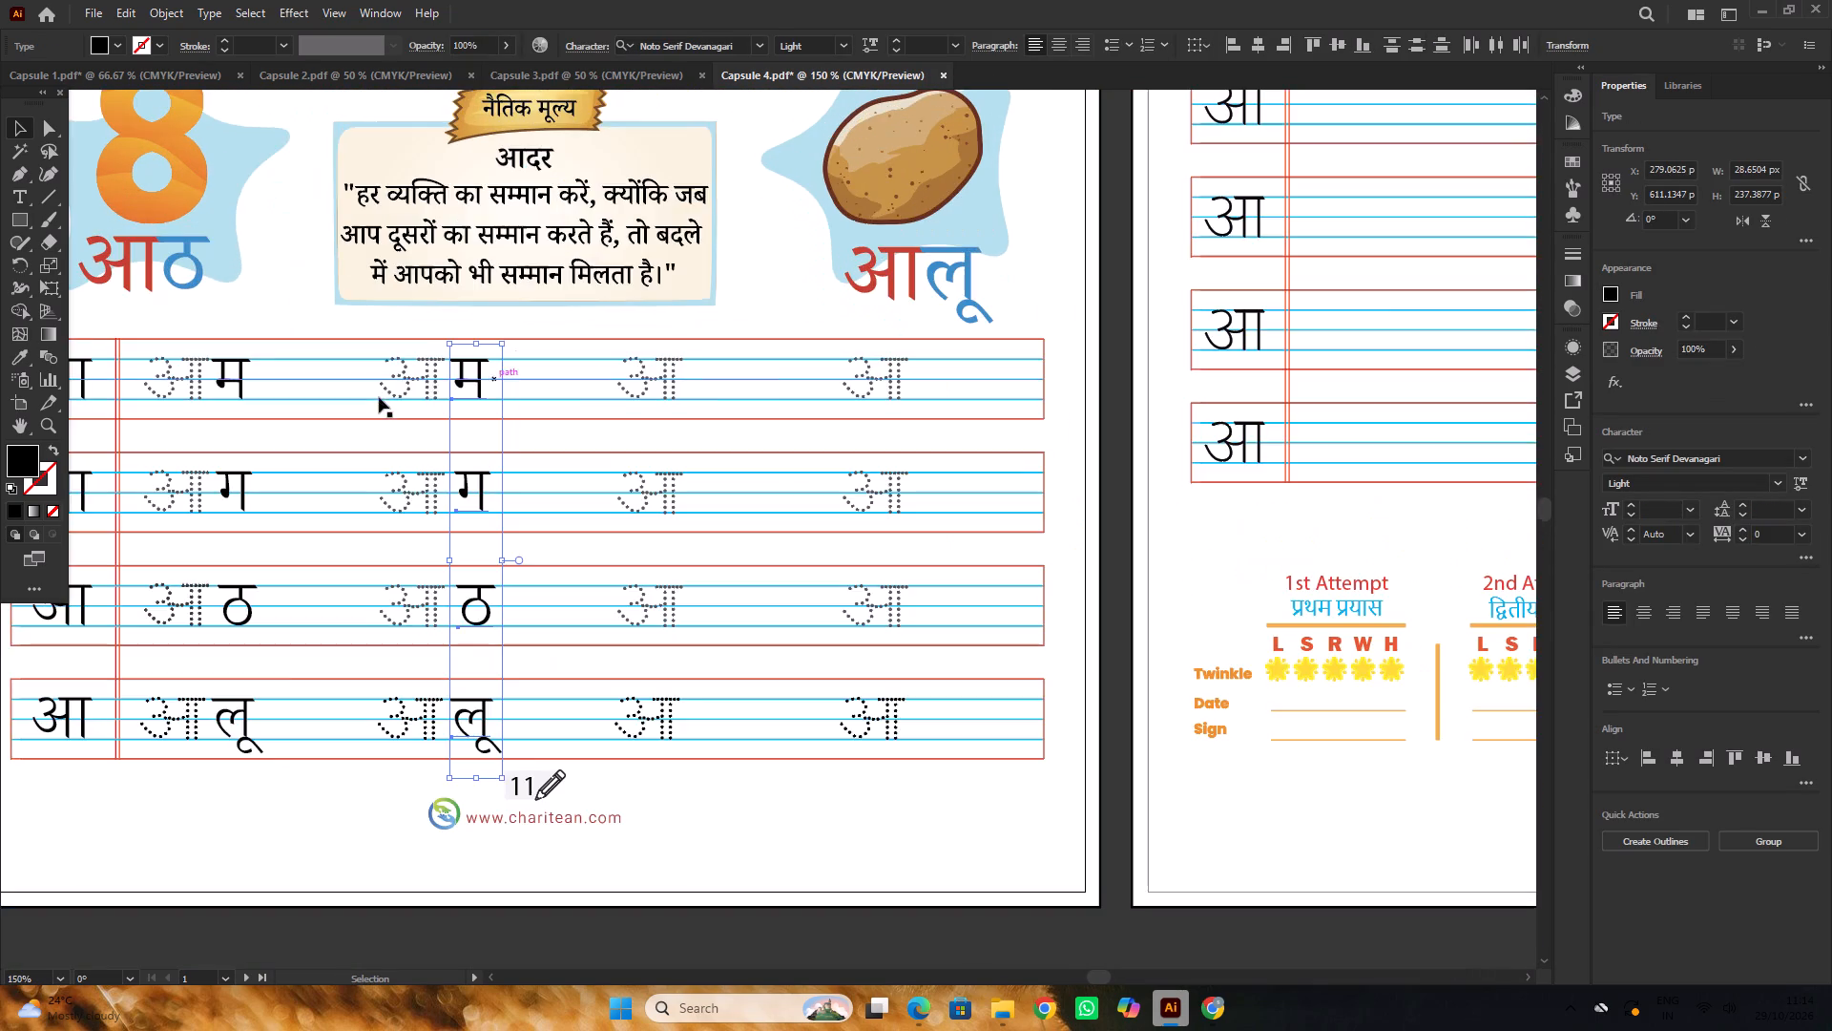
{"action": "scroll", "coordinate": [431, 393], "scroll_direction": "up", "scroll_amount": 2, "text": "alt"}
{"action": "scroll", "coordinate": [478, 373], "scroll_direction": "down", "scroll_amount": 2, "text": "alt"}
{"action": "scroll", "coordinate": [592, 375], "scroll_direction": "up", "scroll_amount": 1, "text": "alt"}
{"action": "left_click_drag", "start_coordinate": [466, 375], "coordinate": [467, 375], "text": "alt"}
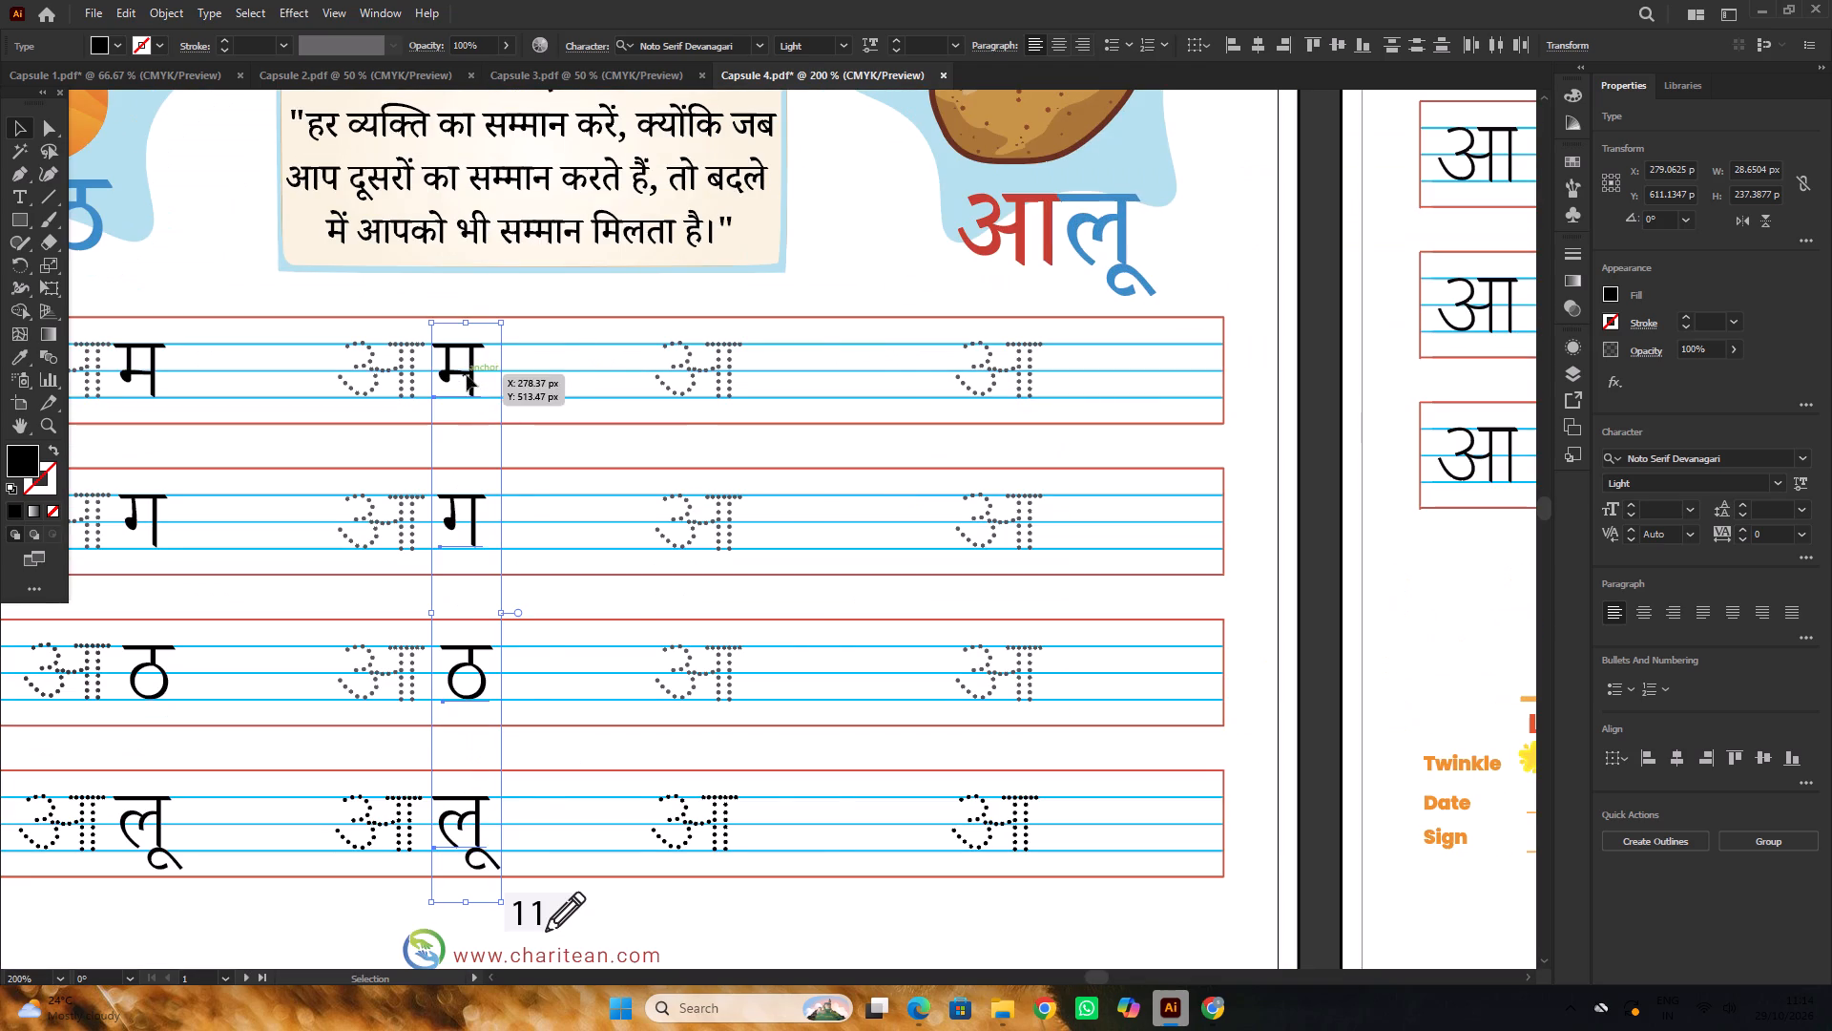
{"action": "left_click_drag", "start_coordinate": [467, 375], "coordinate": [784, 383], "text": "alt"}
{"action": "scroll", "coordinate": [561, 383], "scroll_direction": "down", "scroll_amount": 2, "text": "alt"}
{"action": "left_click", "coordinate": [773, 840]}
Nudge the ठ, लू and ग in the third column slightly left, closer to their dotted आ.
{"action": "scroll", "coordinate": [680, 558], "scroll_direction": "up", "scroll_amount": 2, "text": "alt"}
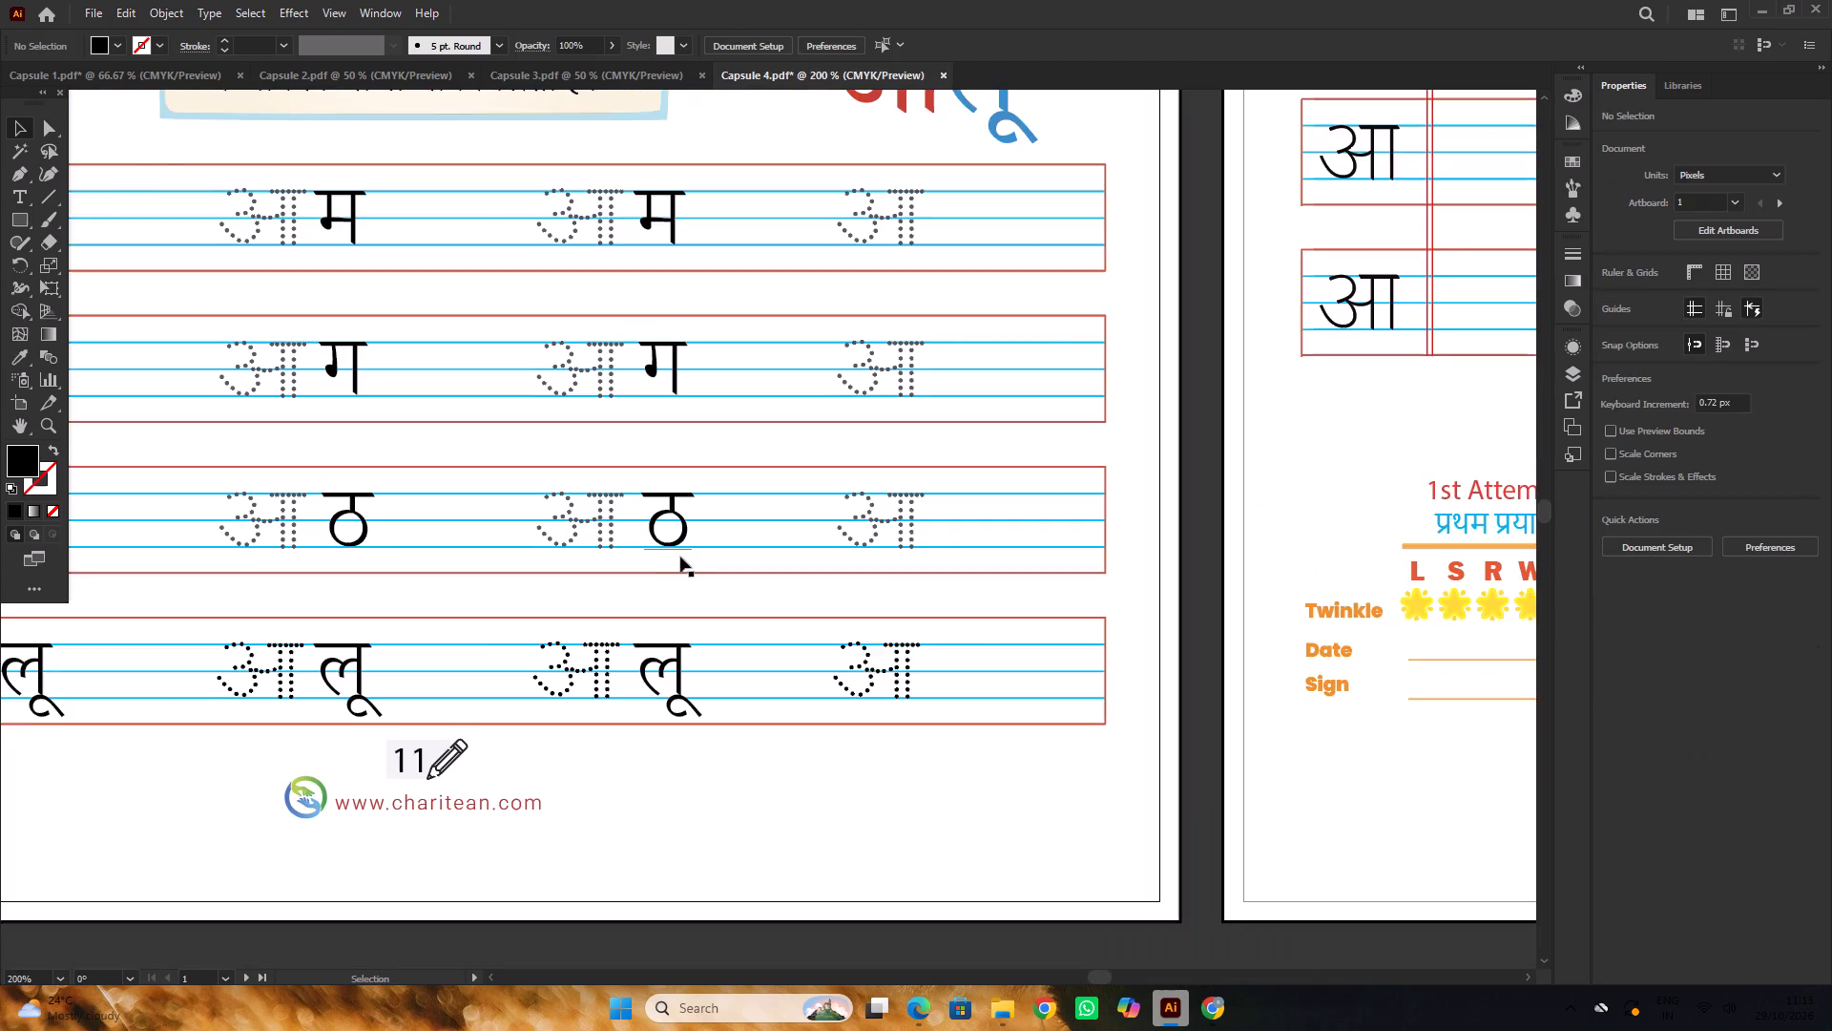
{"action": "scroll", "coordinate": [680, 557], "scroll_direction": "up", "scroll_amount": 5, "text": "alt"}
{"action": "left_click_drag", "start_coordinate": [691, 551], "coordinate": [670, 548]}
{"action": "scroll", "coordinate": [650, 528], "scroll_direction": "down", "scroll_amount": 4, "text": "alt"}
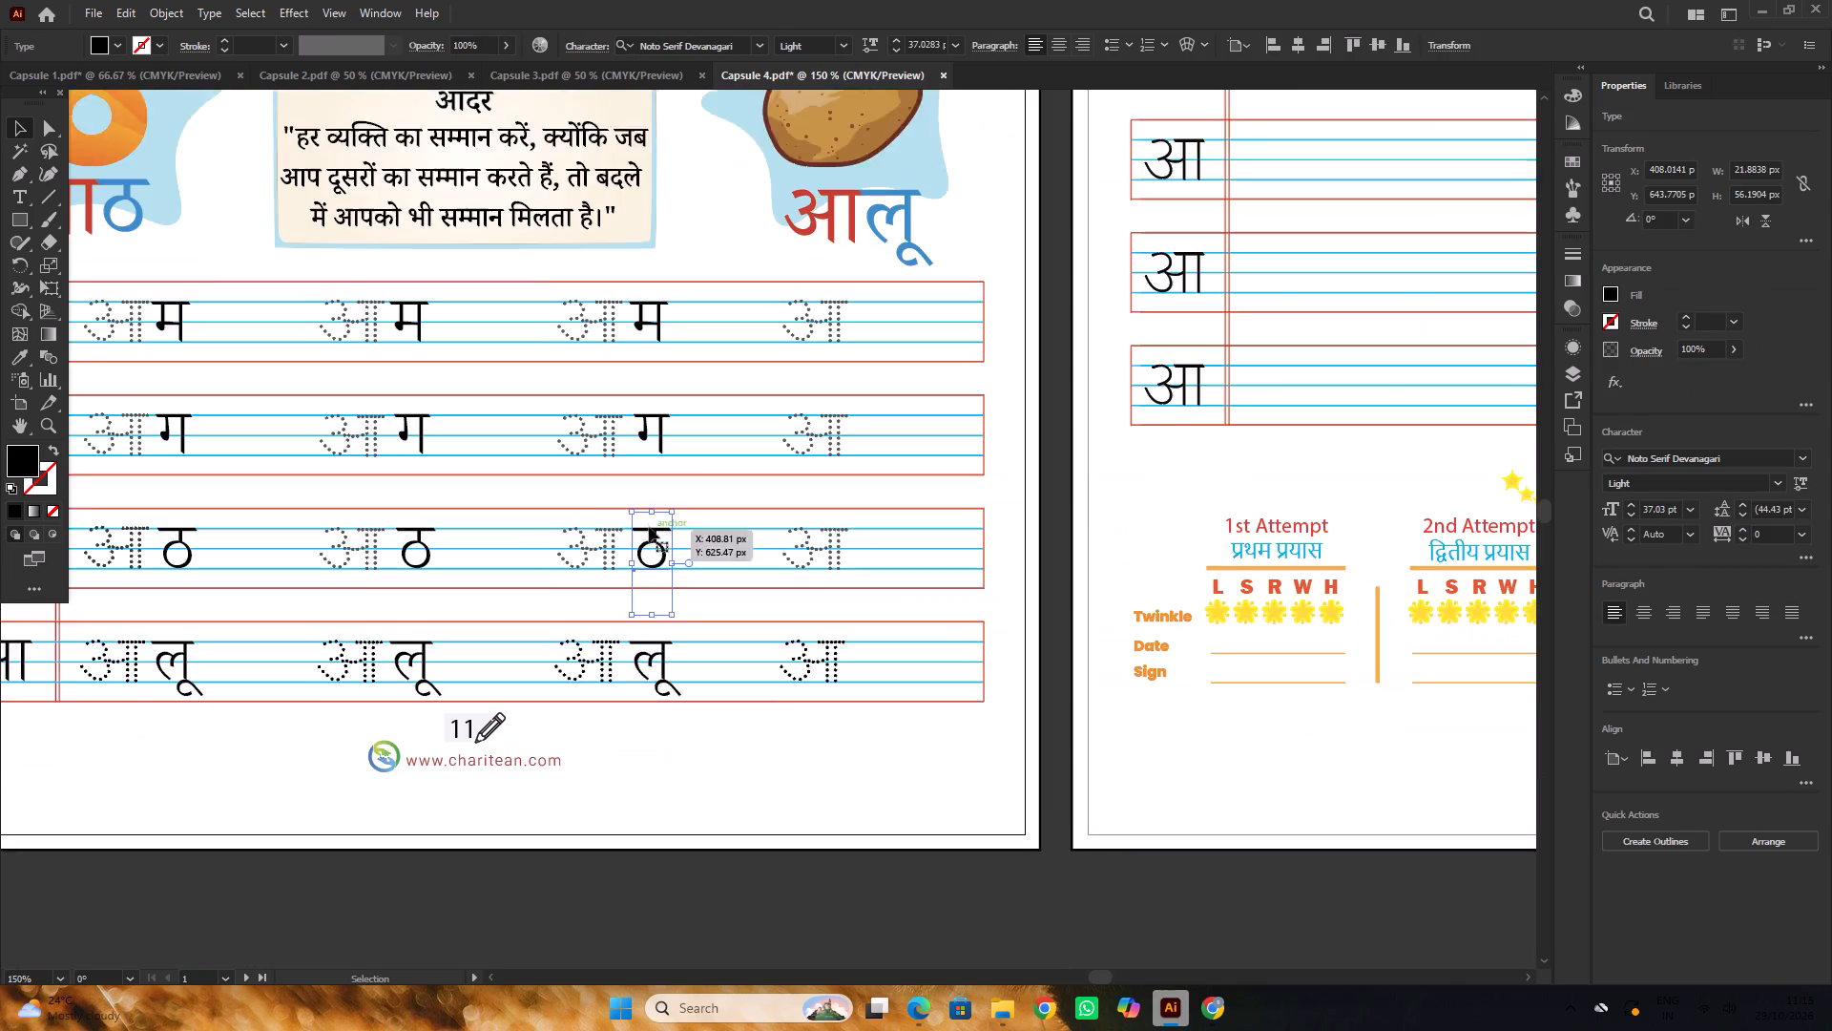
{"action": "scroll", "coordinate": [649, 527], "scroll_direction": "down", "scroll_amount": 4, "text": "alt"}
{"action": "left_click", "coordinate": [651, 567]}
{"action": "scroll", "coordinate": [651, 564], "scroll_direction": "up", "scroll_amount": 5, "text": "alt"}
{"action": "left_click_drag", "start_coordinate": [664, 568], "coordinate": [645, 568]}
{"action": "scroll", "coordinate": [643, 561], "scroll_direction": "down", "scroll_amount": 6, "text": "alt"}
{"action": "left_click", "coordinate": [704, 671]}
{"action": "scroll", "coordinate": [699, 628], "scroll_direction": "up", "scroll_amount": 3}
{"action": "scroll", "coordinate": [656, 452], "scroll_direction": "up", "scroll_amount": 3, "text": "alt"}
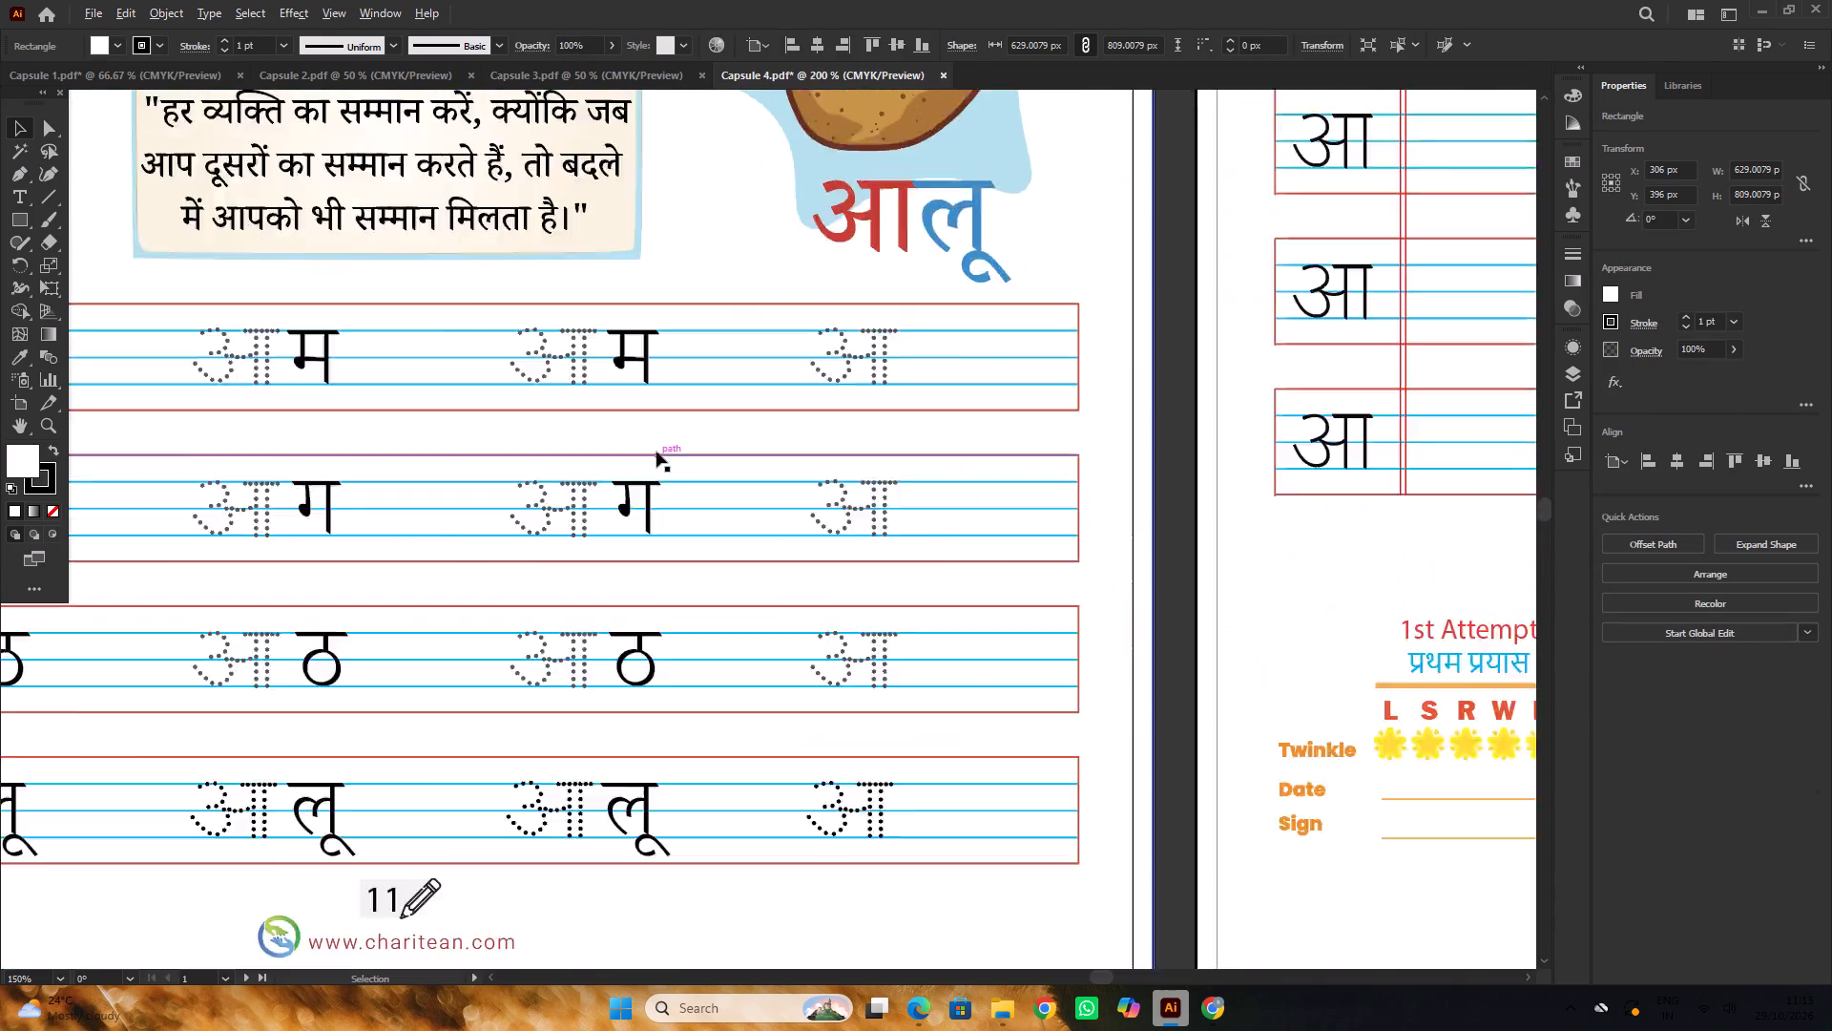
{"action": "scroll", "coordinate": [631, 507], "scroll_direction": "up", "scroll_amount": 1, "text": "alt"}
{"action": "left_click_drag", "start_coordinate": [608, 516], "coordinate": [599, 517]}
{"action": "scroll", "coordinate": [596, 511], "scroll_direction": "down", "scroll_amount": 3, "text": "alt"}
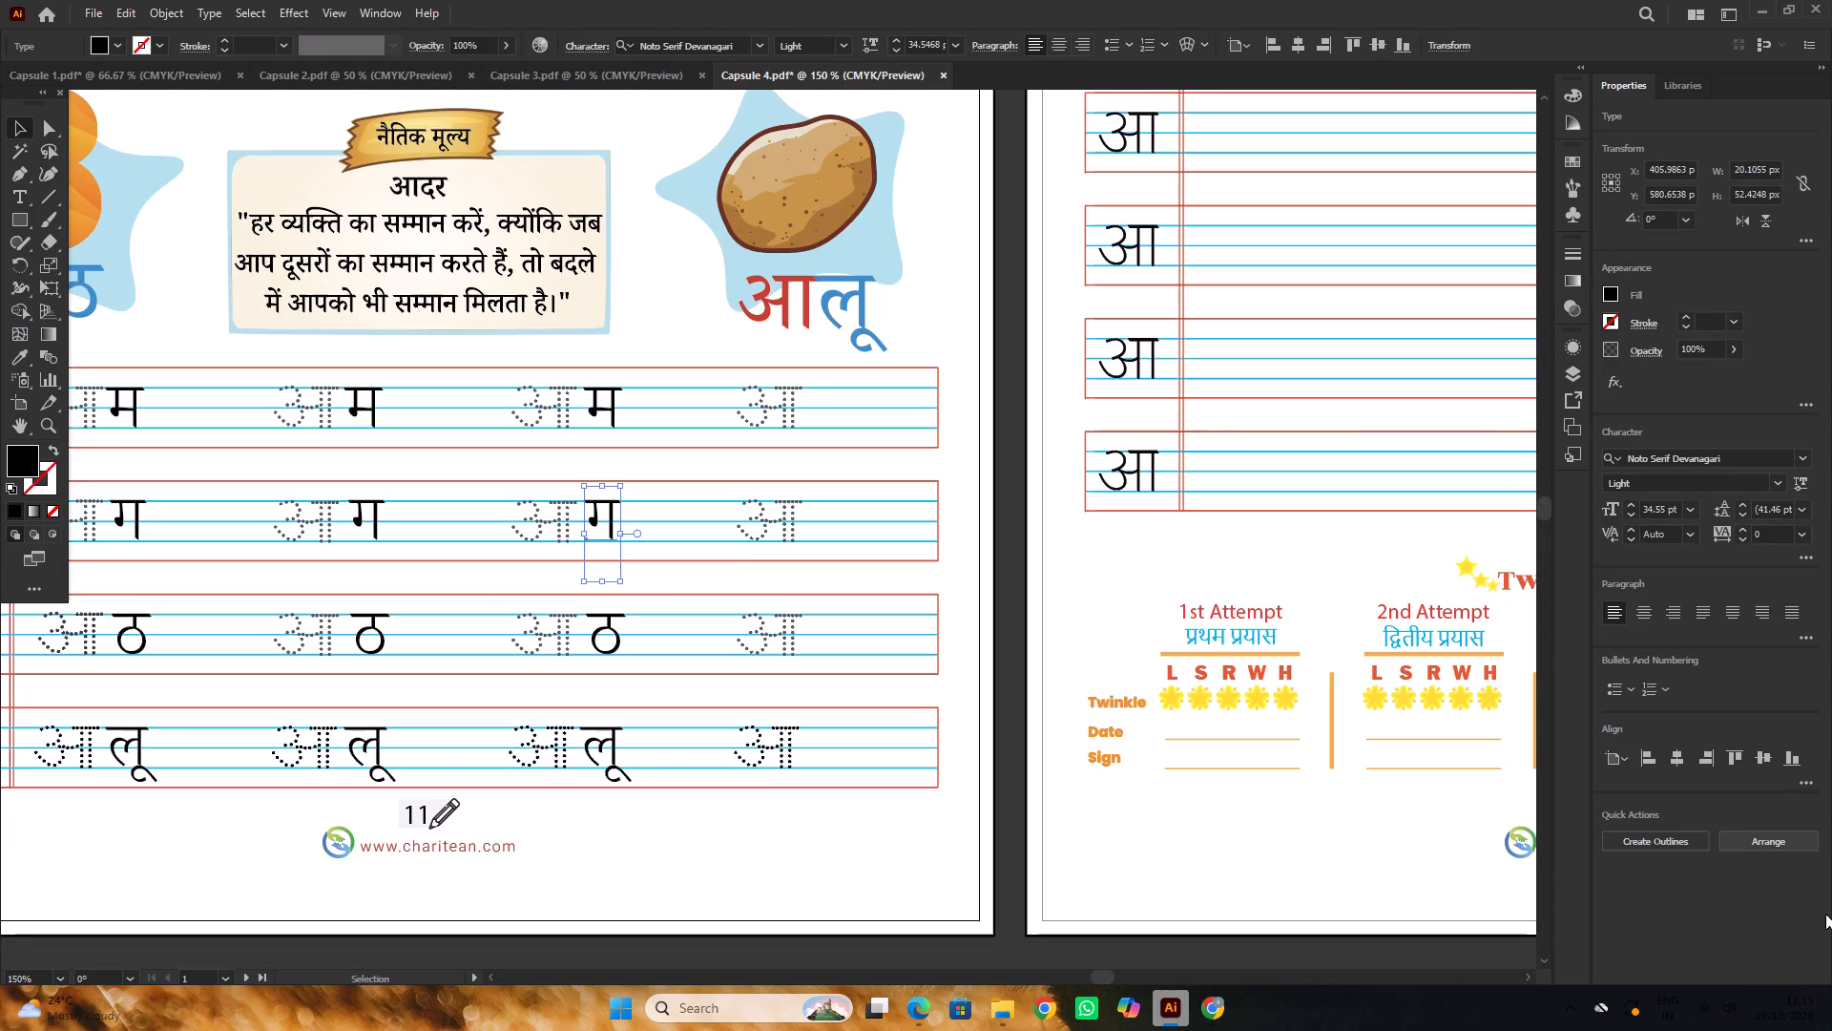
Copy the third column's म, ग, ठ and लू horizontally so they sit beside the fourth dotted आ in each tracing row.
{"action": "left_click", "coordinate": [607, 406]}
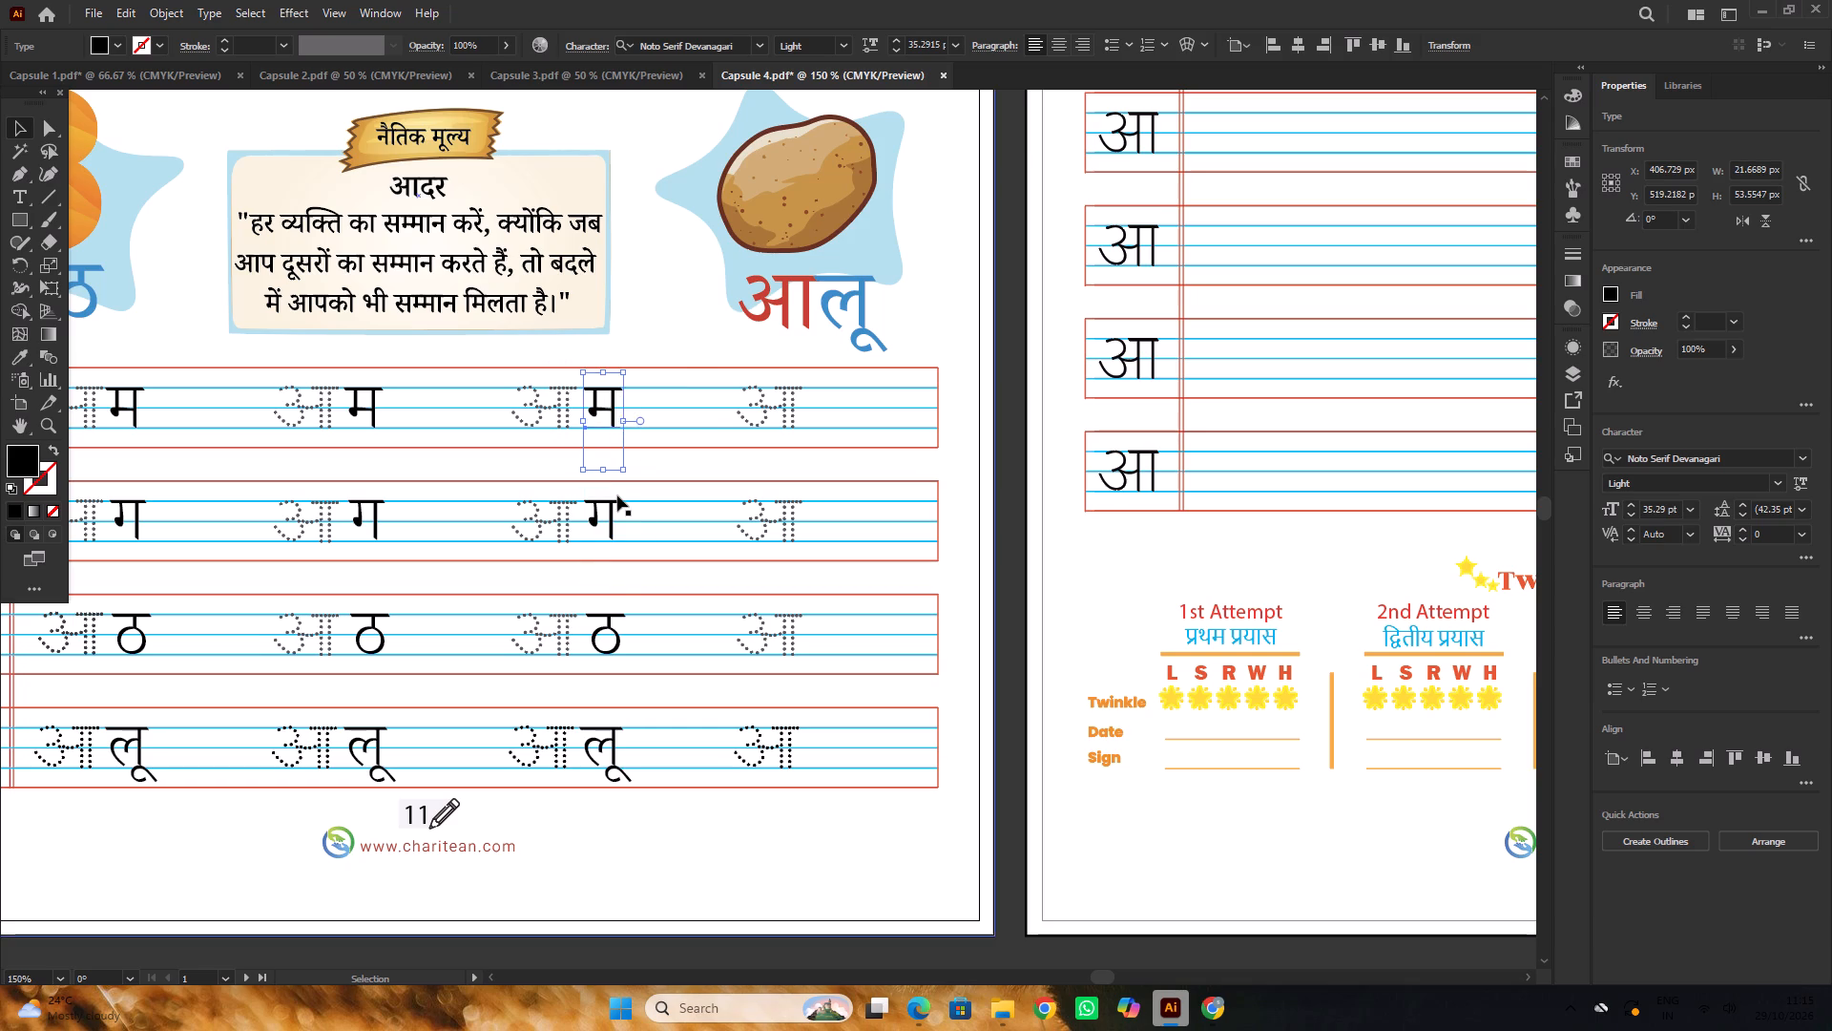
{"action": "left_click", "coordinate": [614, 512], "text": "shift"}
{"action": "left_click", "coordinate": [618, 645], "text": "shift"}
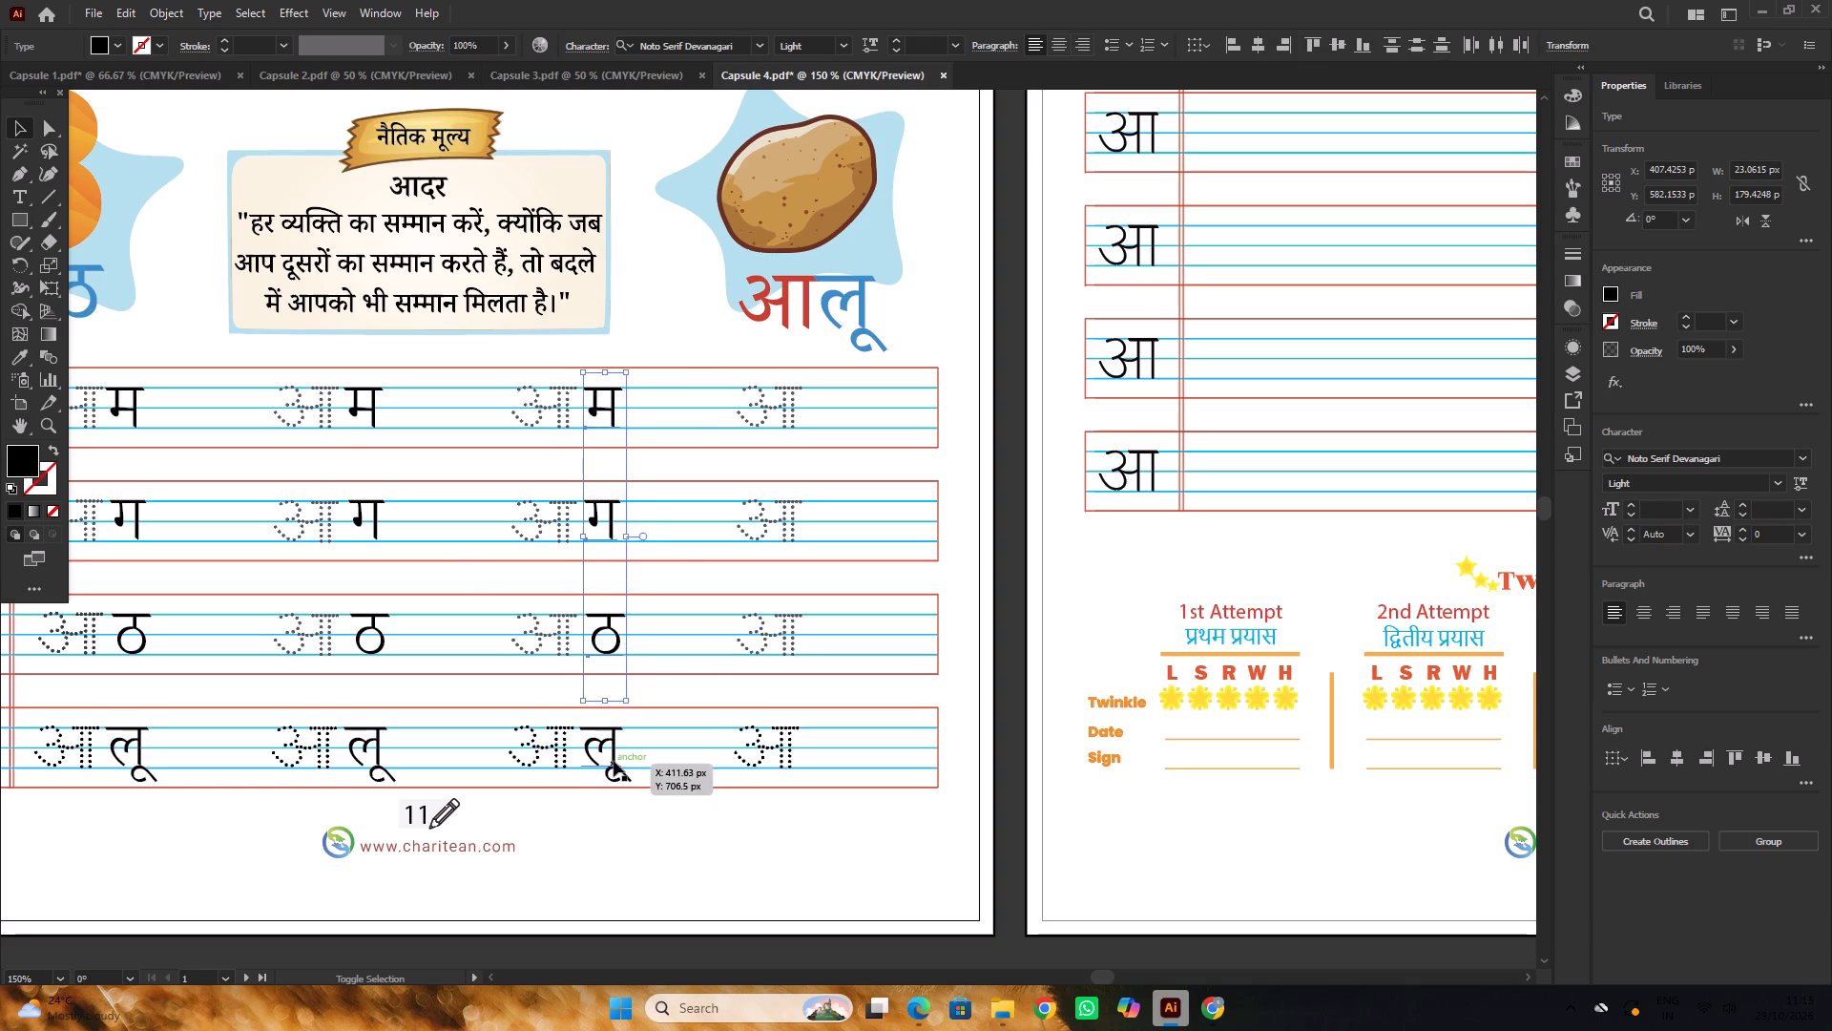
{"action": "left_click", "coordinate": [614, 761], "text": "shift"}
{"action": "scroll", "coordinate": [445, 548], "scroll_direction": "down", "scroll_amount": 2, "text": "alt"}
{"action": "scroll", "coordinate": [605, 525], "scroll_direction": "up", "scroll_amount": 2, "text": "alt"}
{"action": "scroll", "coordinate": [419, 461], "scroll_direction": "up", "scroll_amount": 3, "text": "alt"}
{"action": "left_click_drag", "start_coordinate": [406, 440], "coordinate": [1000, 452], "text": "alt"}
{"action": "scroll", "coordinate": [899, 436], "scroll_direction": "down", "scroll_amount": 2, "text": "alt"}
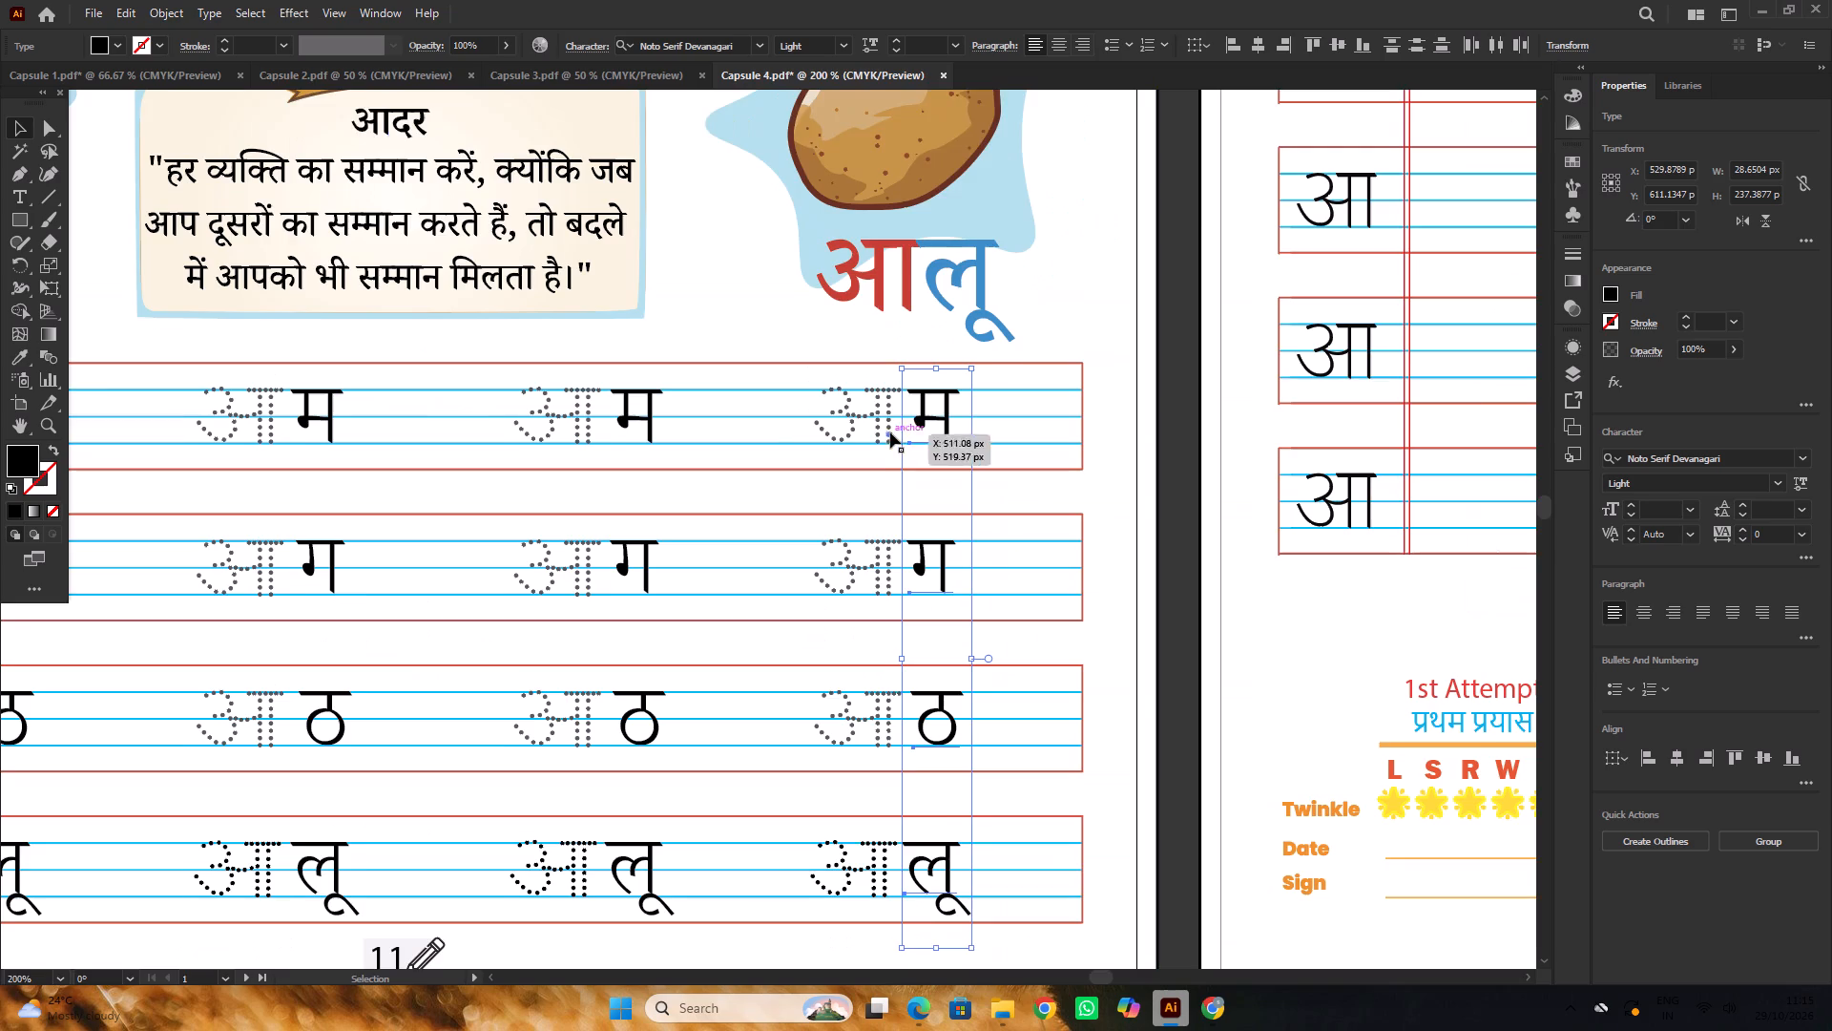
{"action": "scroll", "coordinate": [890, 432], "scroll_direction": "down", "scroll_amount": 3, "text": "alt"}
{"action": "scroll", "coordinate": [890, 432], "scroll_direction": "down", "scroll_amount": 3}
{"action": "scroll", "coordinate": [885, 676], "scroll_direction": "down", "scroll_amount": 2, "text": "alt"}
{"action": "left_click", "coordinate": [930, 802]}
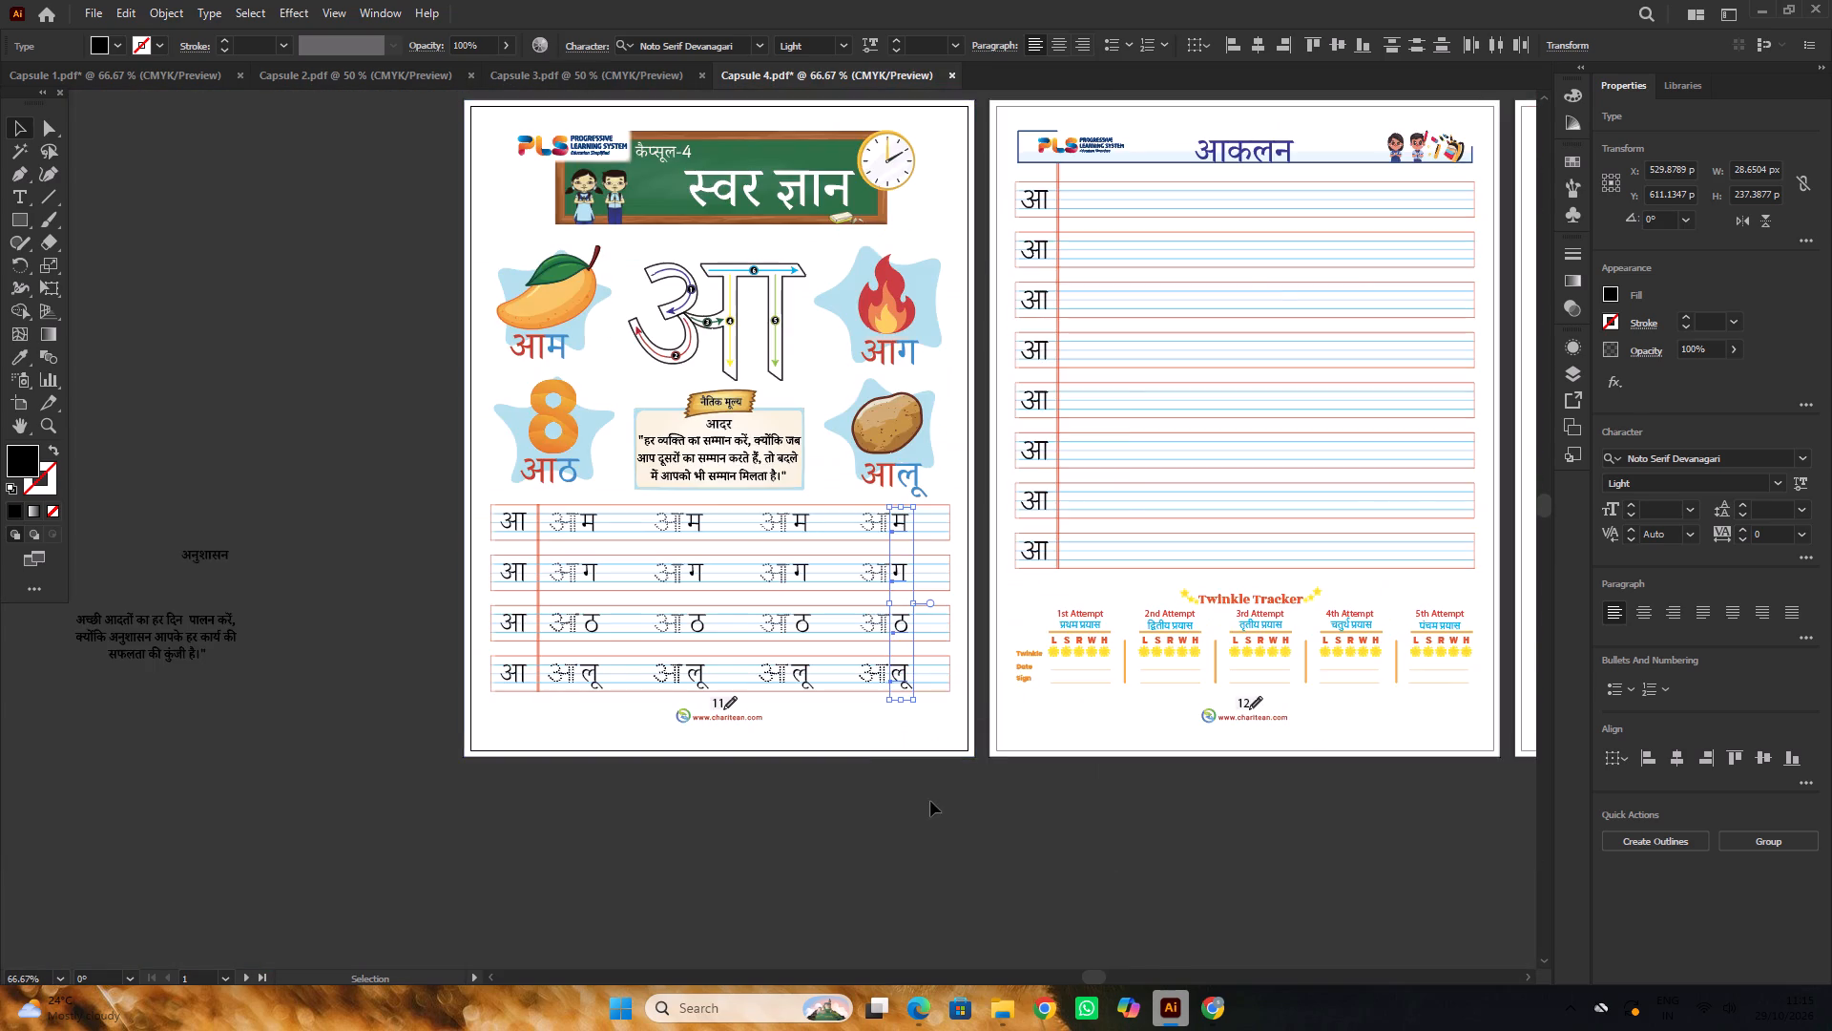
Lock the background page rectangle of page 12 in its original position.
{"action": "scroll", "coordinate": [865, 743], "scroll_direction": "down", "scroll_amount": 2, "text": "alt"}
{"action": "key", "text": "space"}
{"action": "key", "text": "space"}
{"action": "key", "text": "space"}
{"action": "key", "text": "space"}
{"action": "key", "text": "space"}
{"action": "key", "text": "space"}
{"action": "left_click_drag", "start_coordinate": [1098, 802], "coordinate": [730, 756]}
{"action": "left_click_drag", "start_coordinate": [876, 792], "coordinate": [865, 786]}
{"action": "scroll", "coordinate": [552, 454], "scroll_direction": "up", "scroll_amount": 1, "text": "alt"}
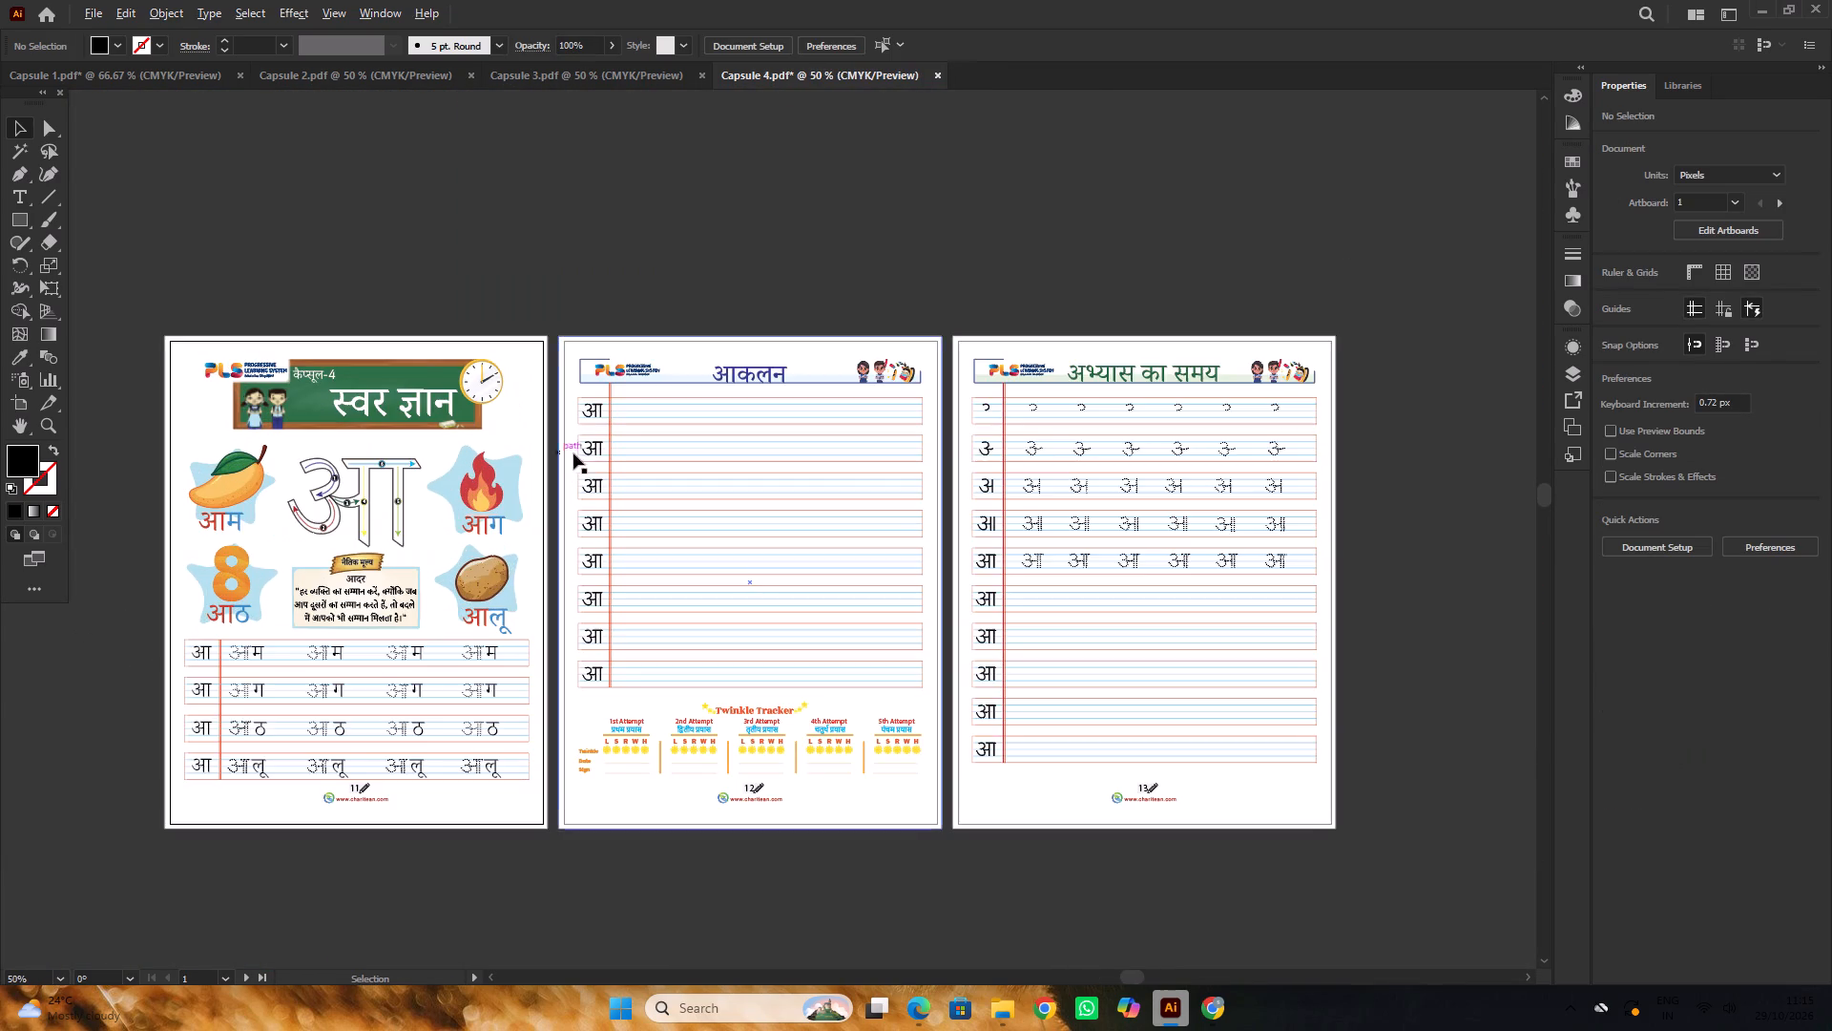
{"action": "scroll", "coordinate": [597, 417], "scroll_direction": "up", "scroll_amount": 2, "text": "alt"}
{"action": "left_click", "coordinate": [597, 407]}
{"action": "left_click", "coordinate": [599, 481], "text": "shift"}
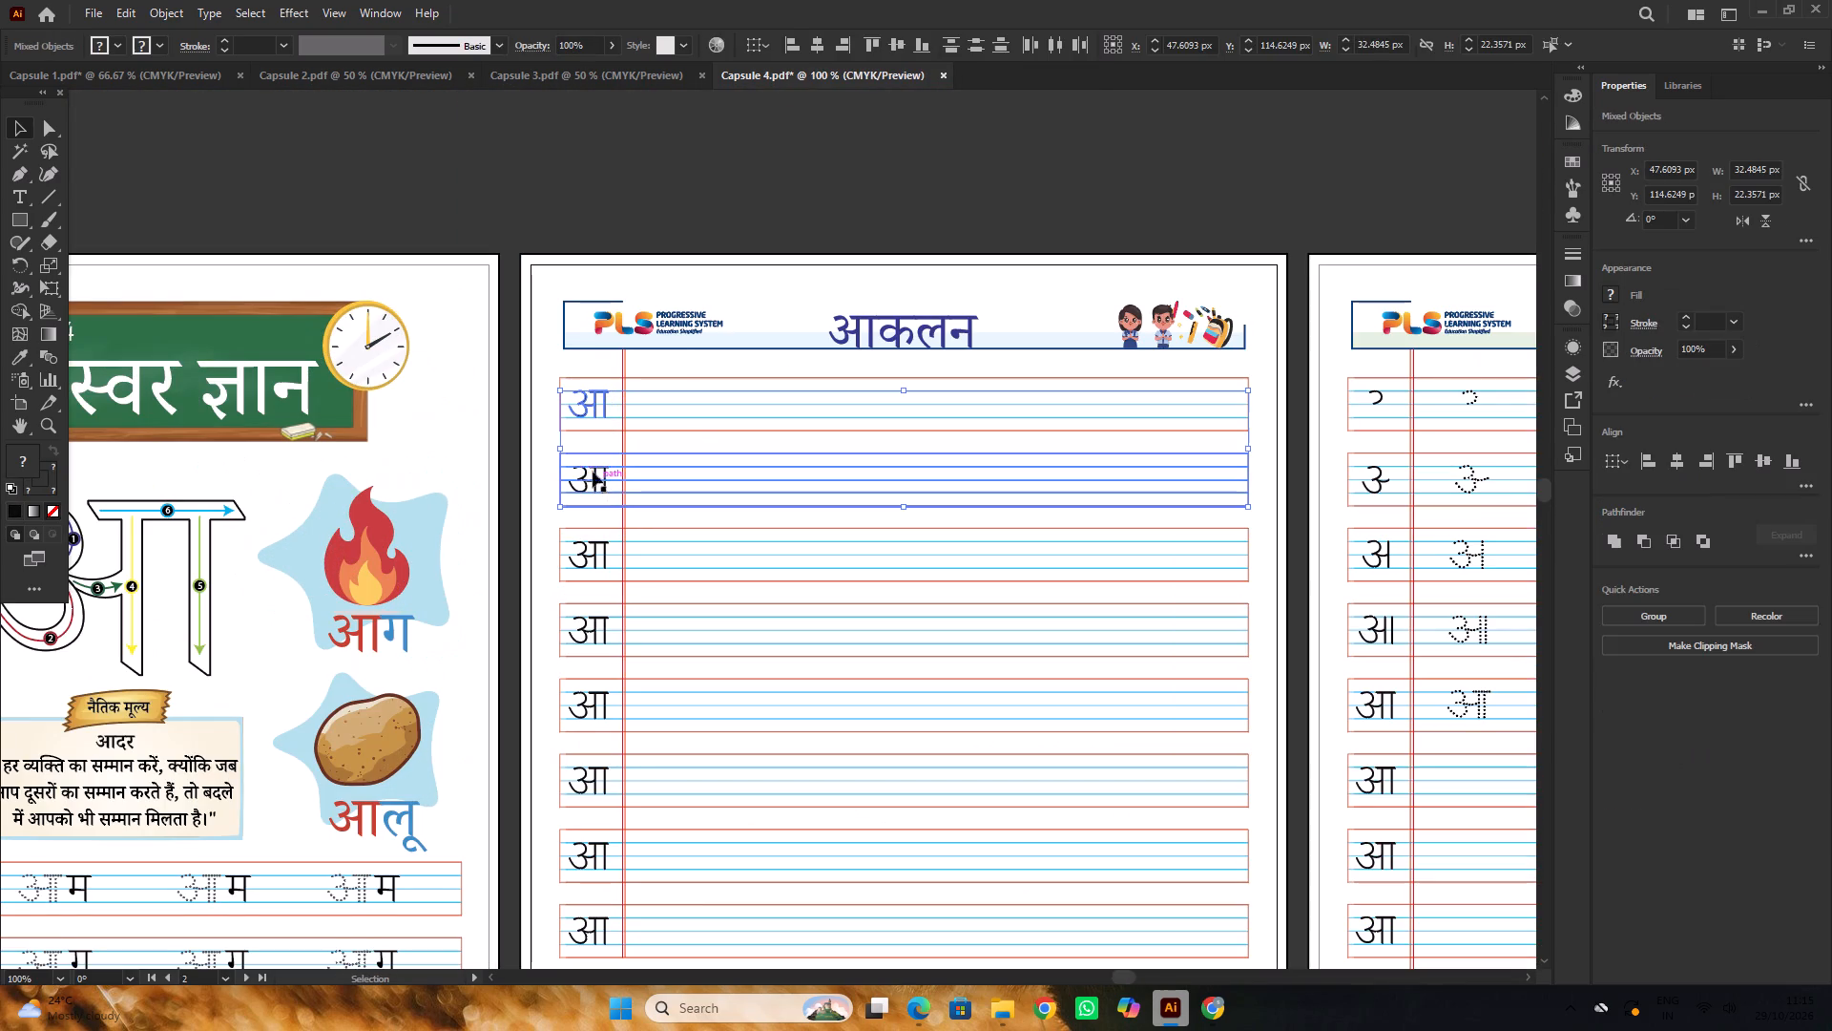
{"action": "left_click", "coordinate": [682, 193]}
{"action": "scroll", "coordinate": [661, 321], "scroll_direction": "down", "scroll_amount": 5}
{"action": "scroll", "coordinate": [661, 321], "scroll_direction": "down", "scroll_amount": 1, "text": "alt"}
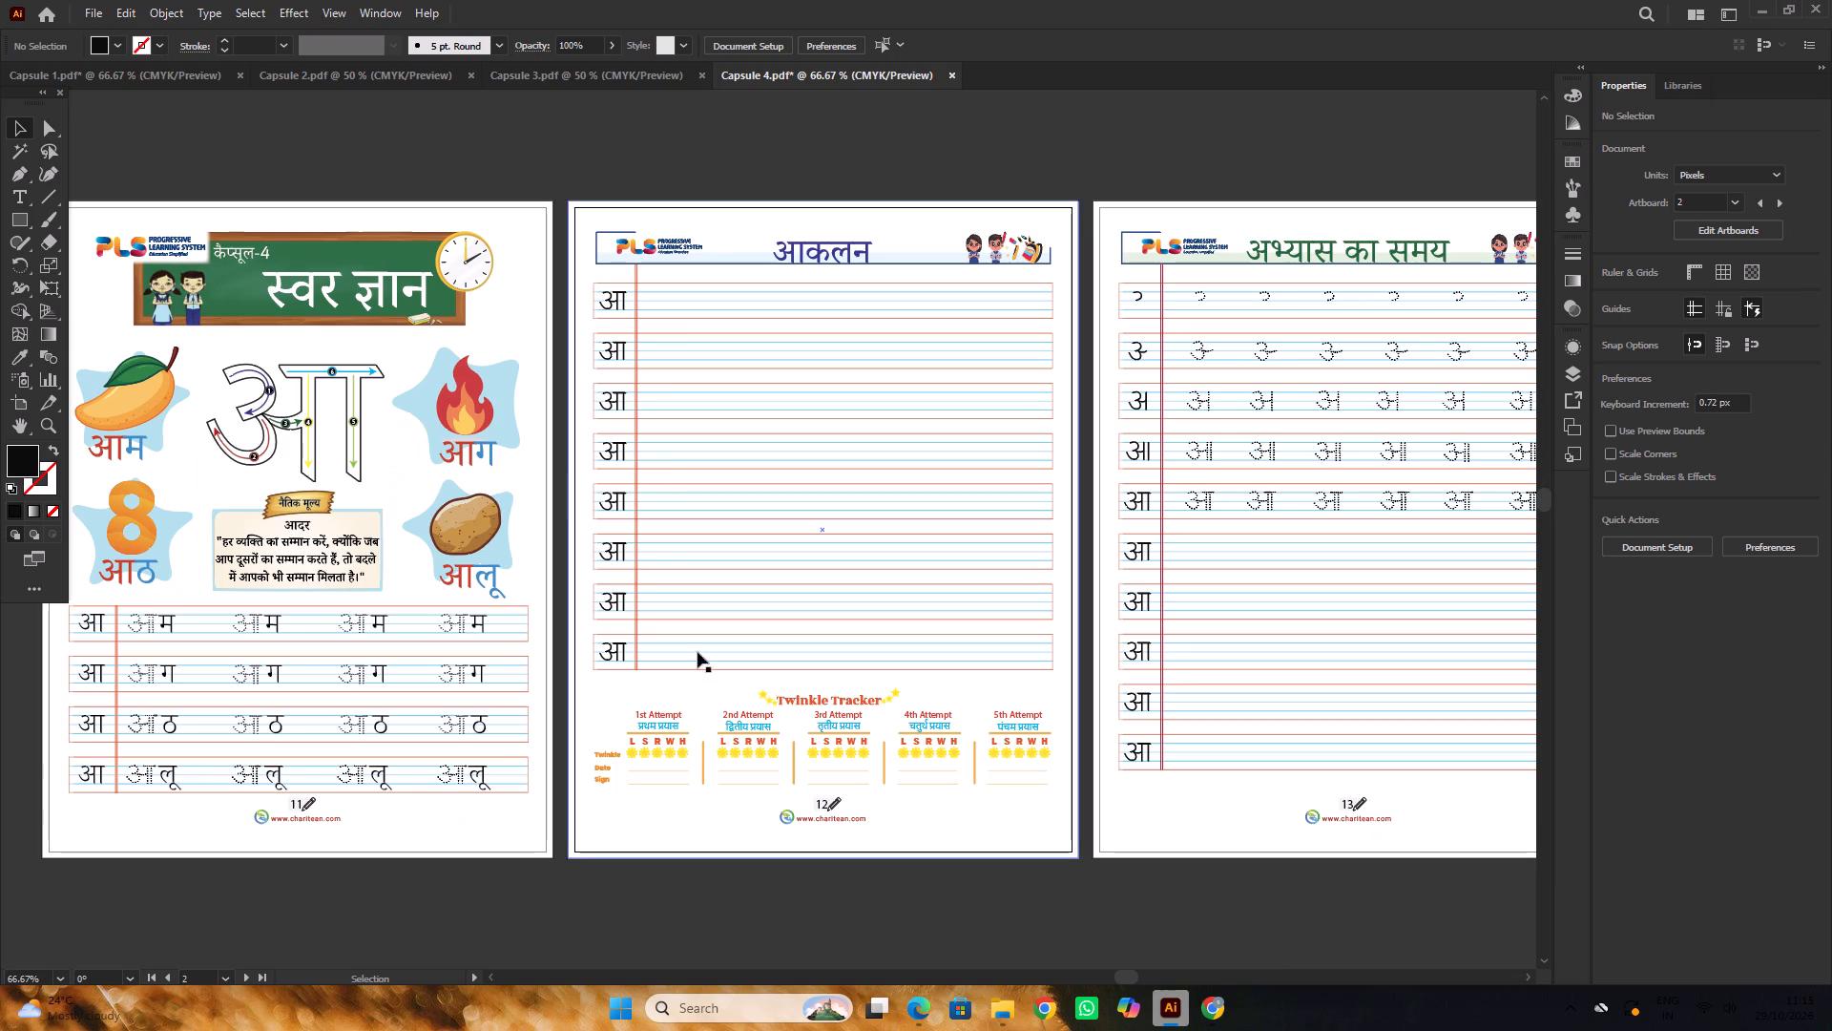
{"action": "left_click_drag", "start_coordinate": [708, 690], "coordinate": [708, 529]}
{"action": "key", "text": "ctrl+z"}
{"action": "key", "text": "ctrl+2"}
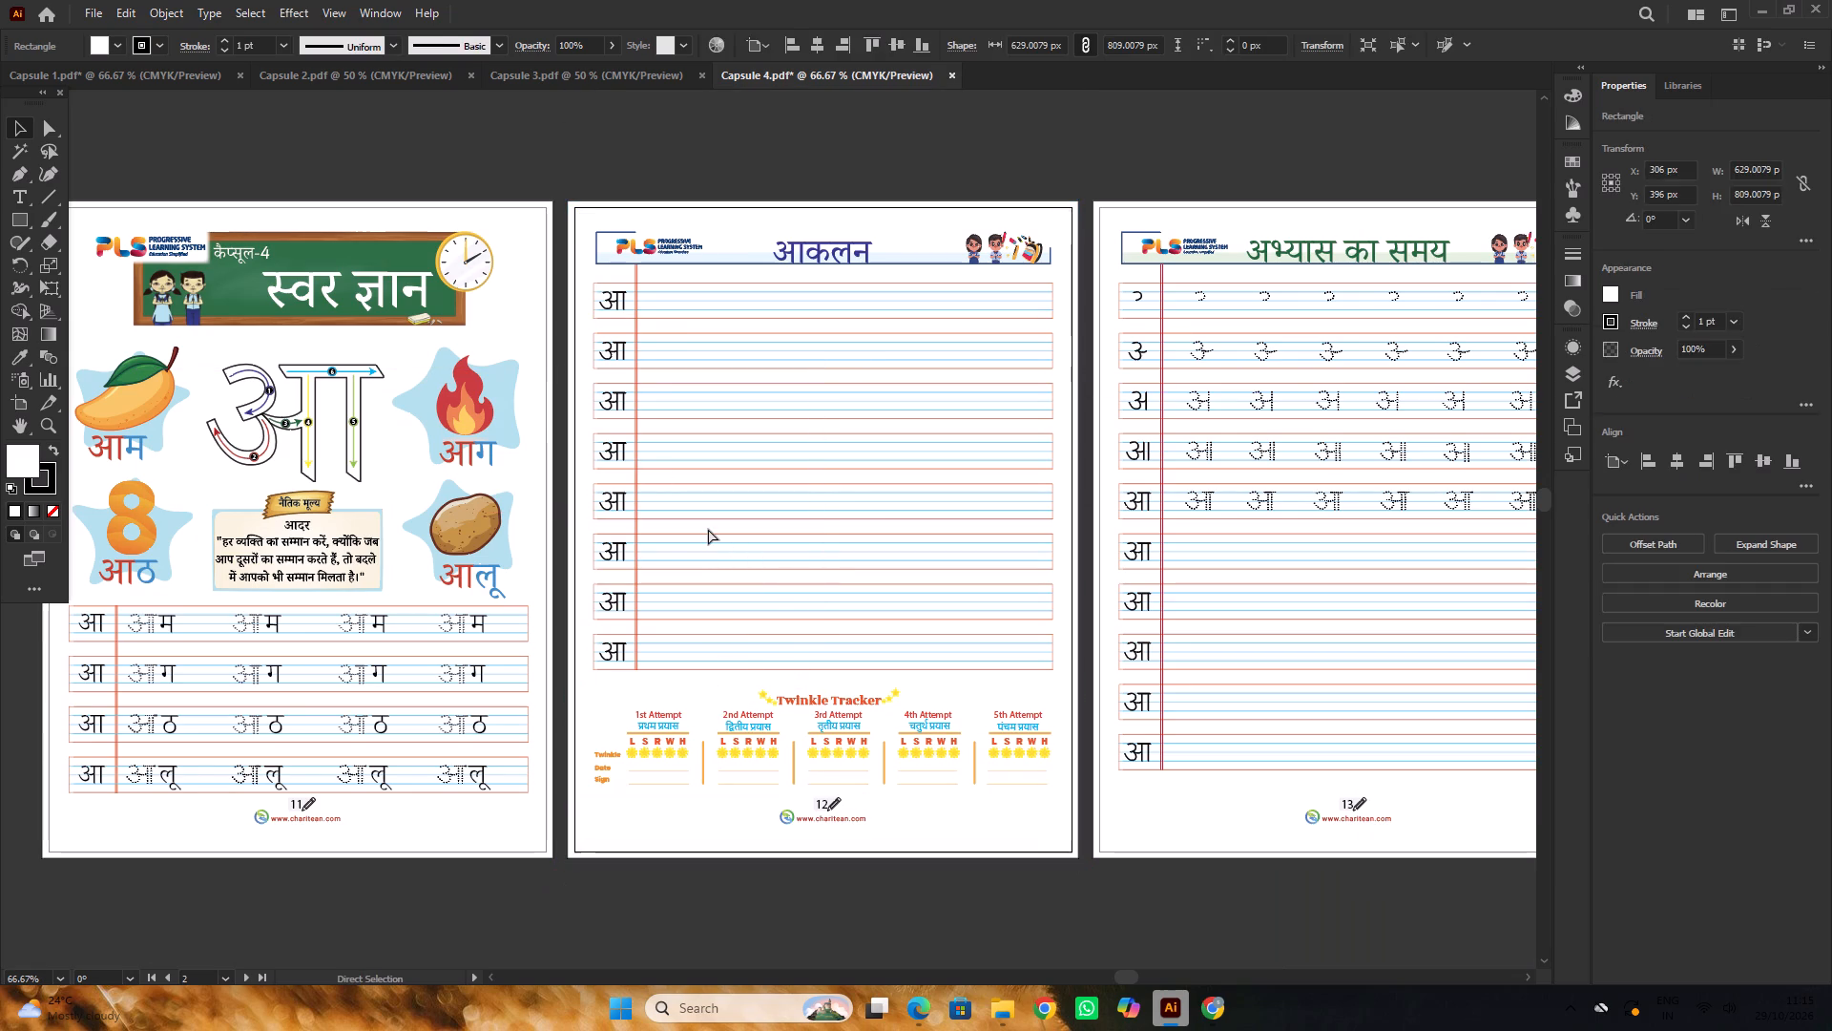
Lock all eight ruled writing rows on page 12, leaving the आ letters selectable.
{"action": "left_click_drag", "start_coordinate": [697, 684], "coordinate": [693, 271]}
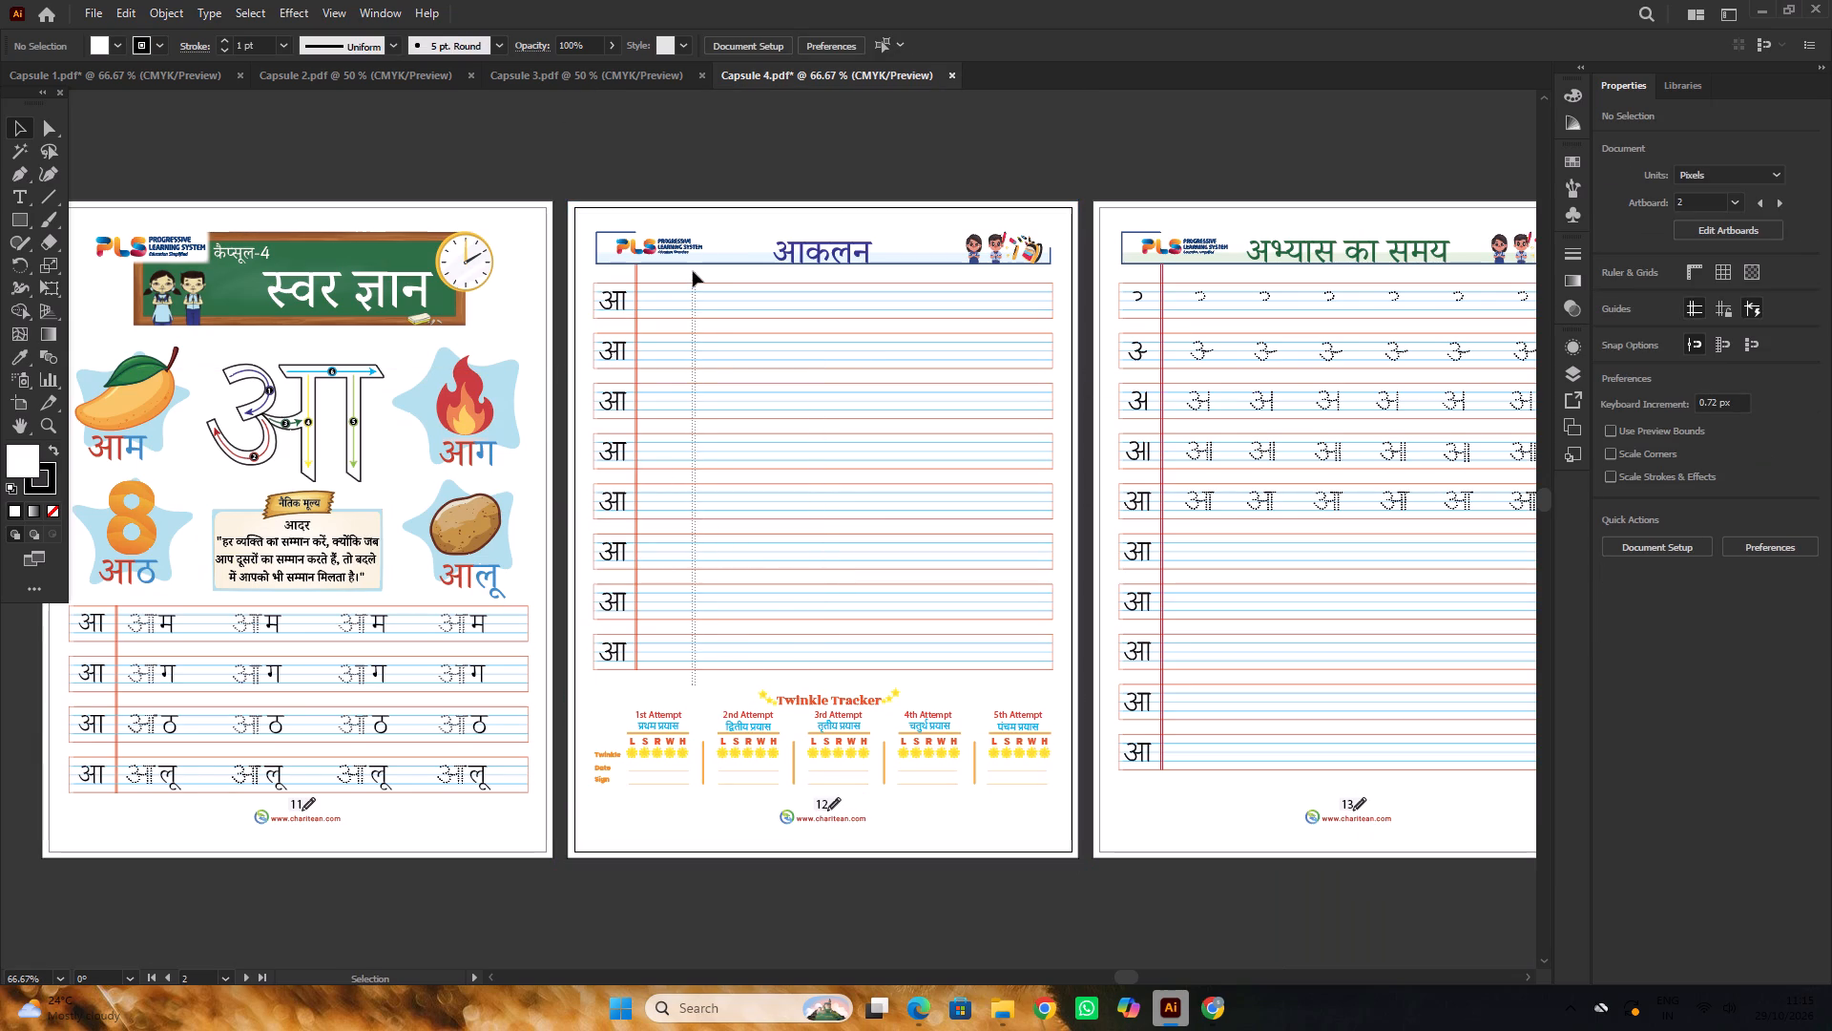
{"action": "left_click_drag", "start_coordinate": [693, 271], "coordinate": [692, 274]}
{"action": "key", "text": "ctrl+2"}
Delete all eight outlined आ letters from the first column of page 12.
{"action": "left_click", "coordinate": [610, 299]}
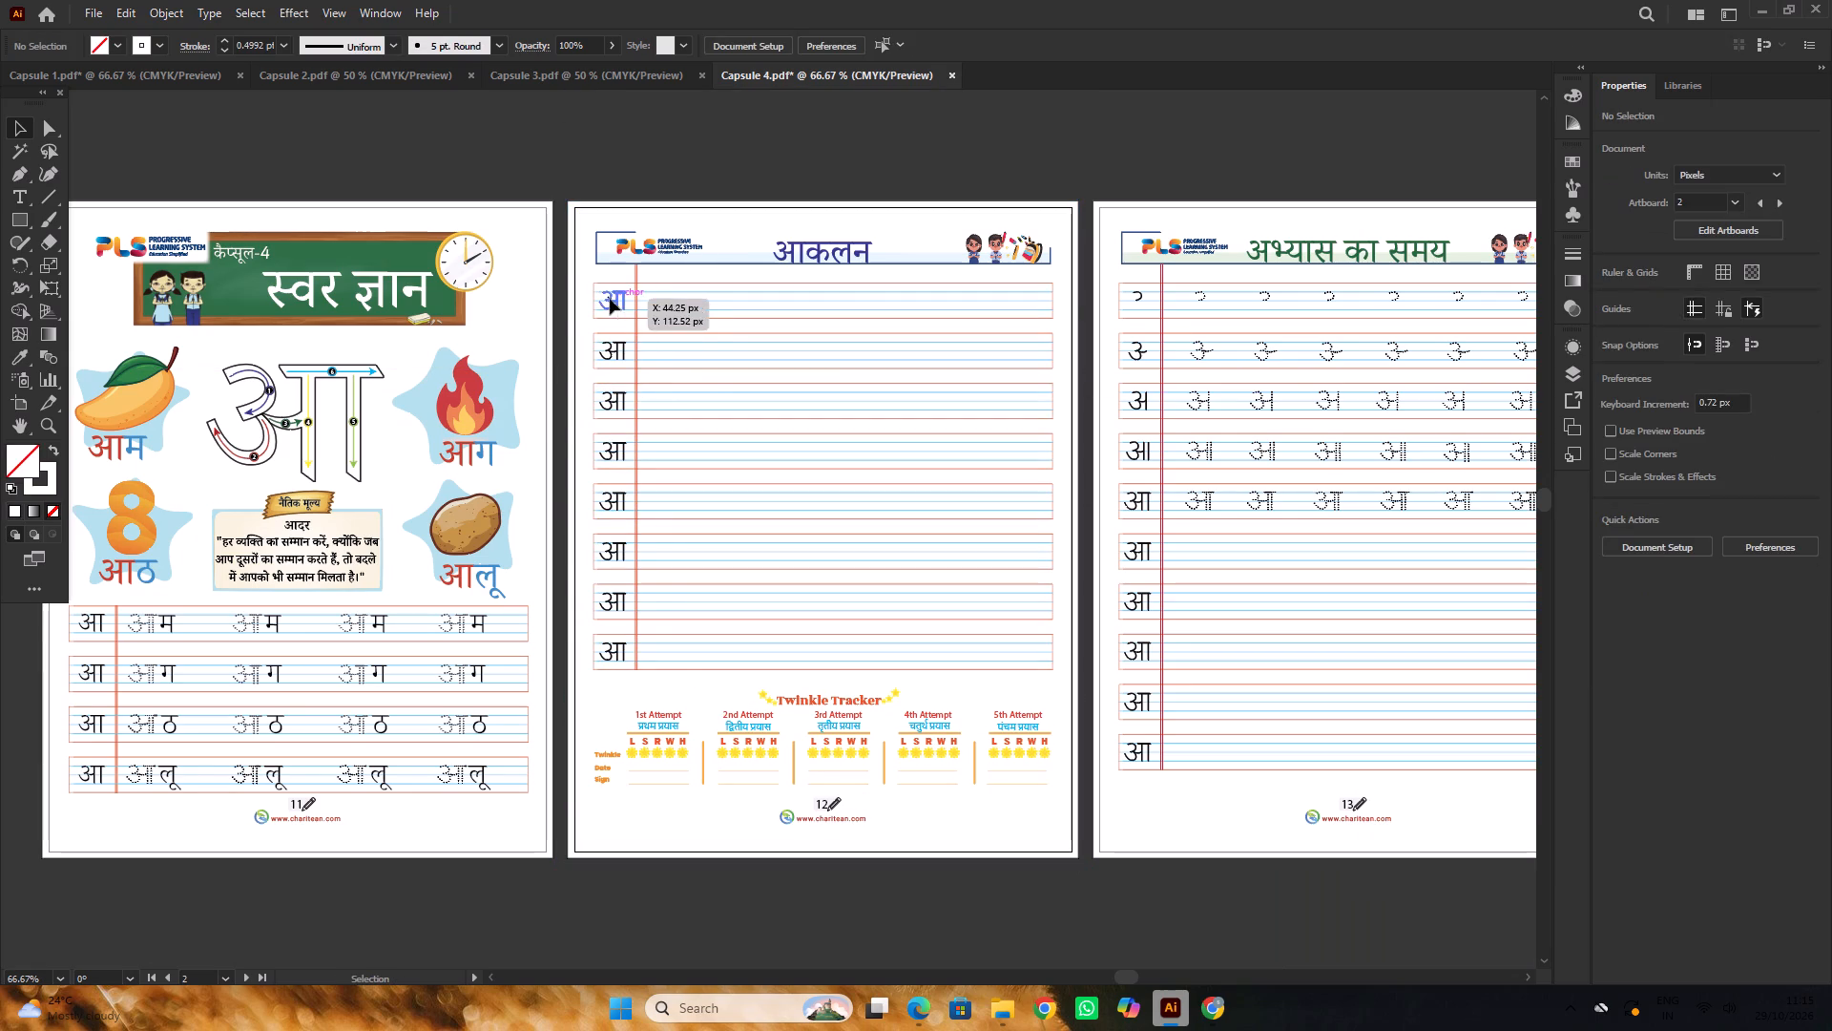
{"action": "left_click", "coordinate": [614, 352], "text": "shift"}
{"action": "left_click", "coordinate": [614, 406], "text": "shift"}
{"action": "left_click", "coordinate": [621, 458], "text": "shift"}
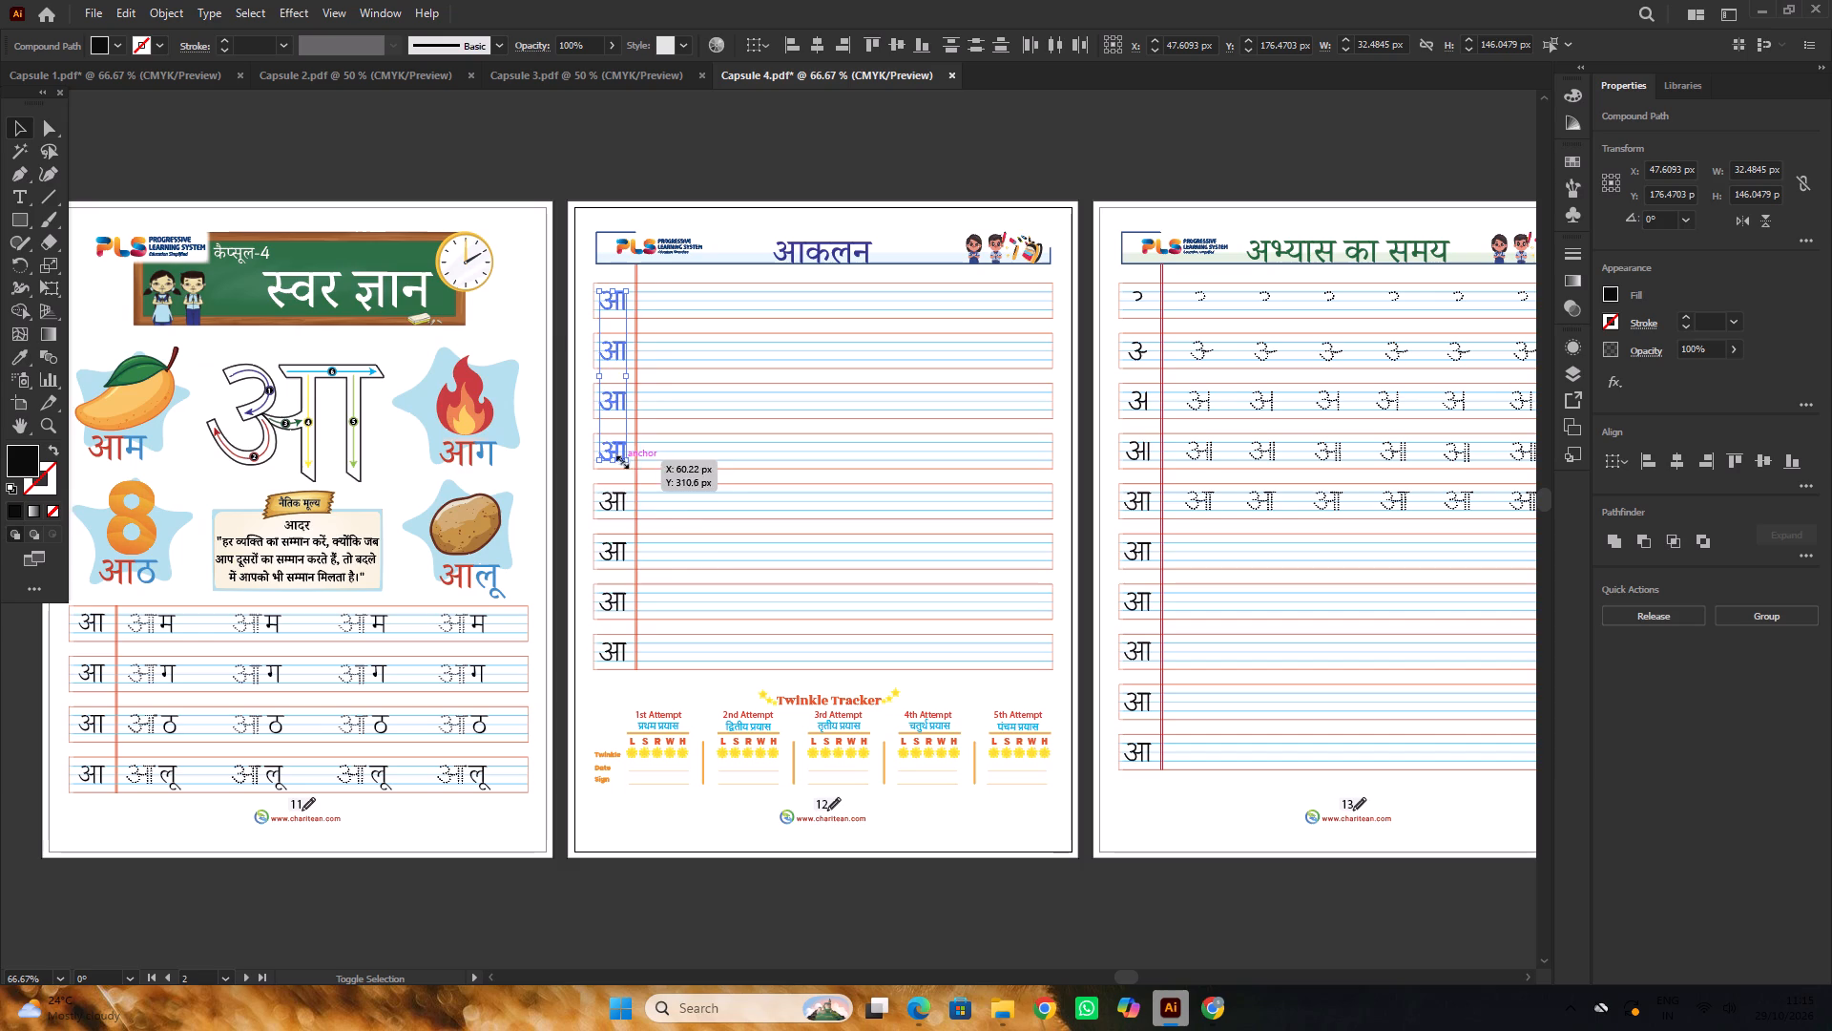
{"action": "left_click", "coordinate": [619, 509], "text": "shift"}
{"action": "left_click", "coordinate": [616, 556], "text": "shift"}
{"action": "left_click", "coordinate": [617, 606], "text": "shift"}
{"action": "left_click", "coordinate": [615, 655], "text": "shift"}
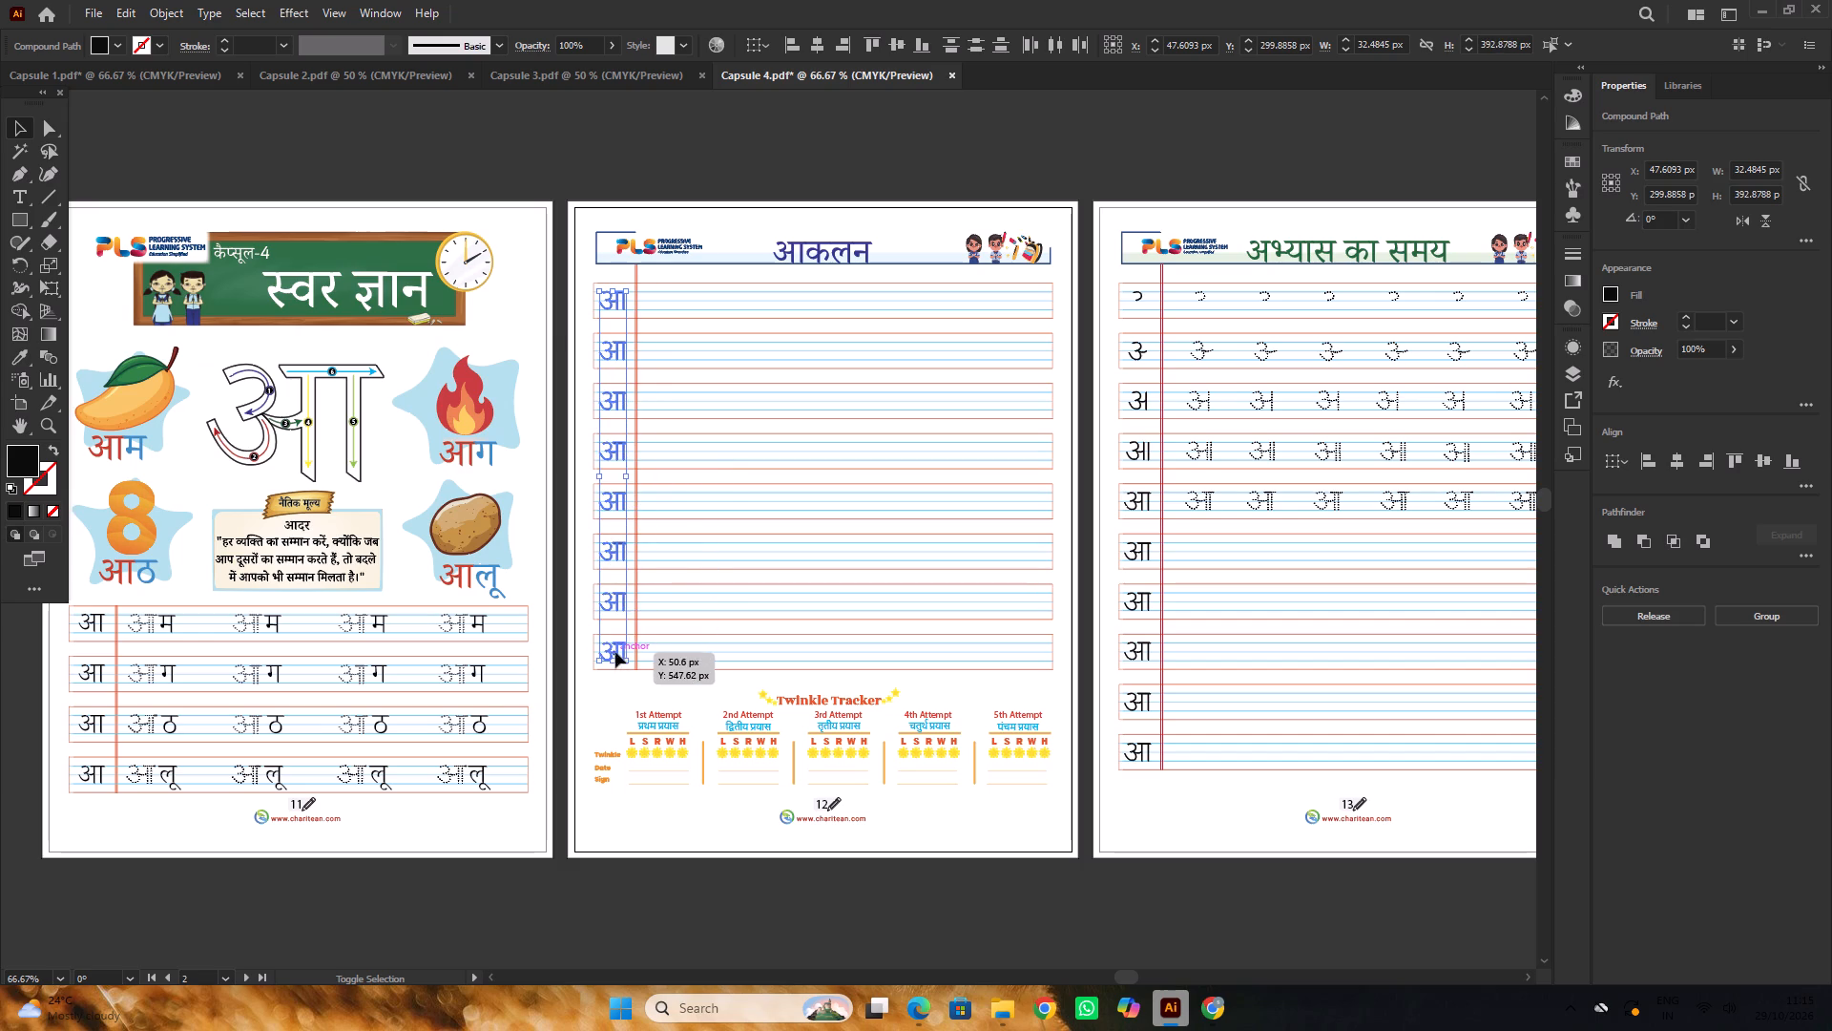
{"action": "key", "text": "Delete"}
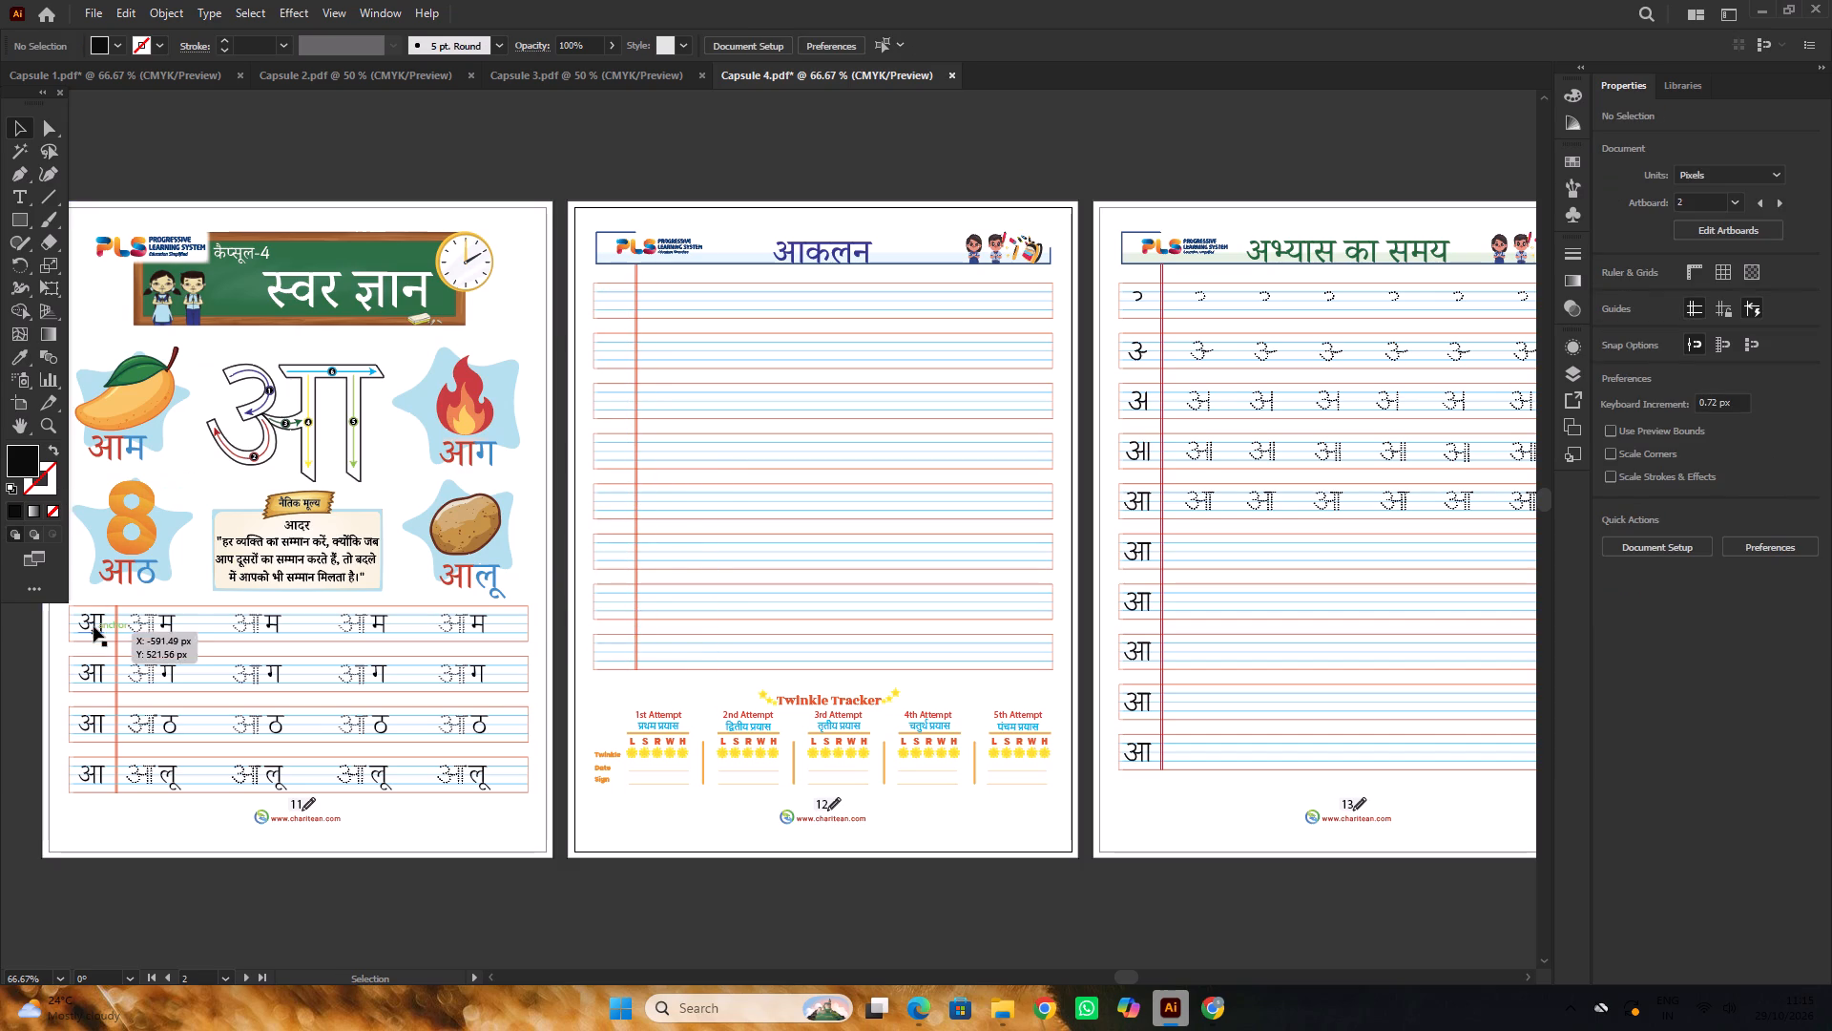
Copy the solid आ from page 11's first tracing row into page 12's first row, centred at about X 45.65 px between the blue lines.
{"action": "left_click_drag", "start_coordinate": [94, 626], "coordinate": [627, 301]}
{"action": "scroll", "coordinate": [636, 301], "scroll_direction": "up", "scroll_amount": 5, "text": "alt"}
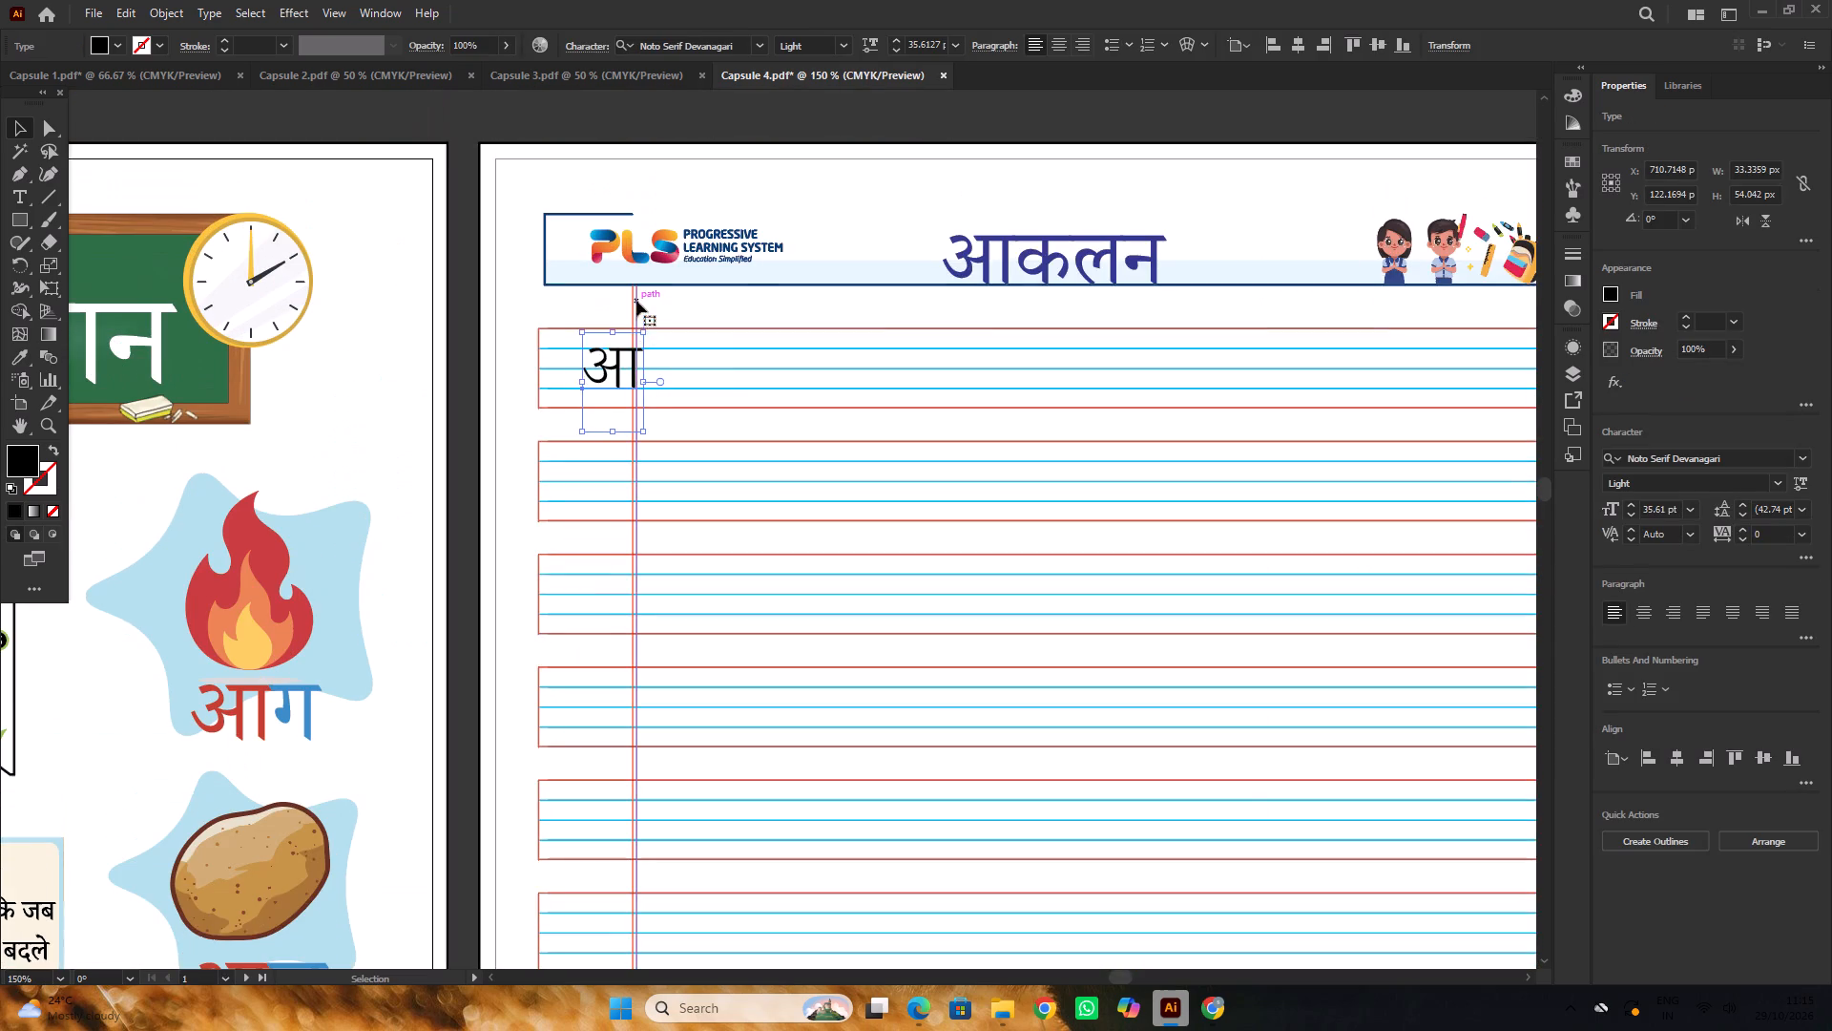
{"action": "scroll", "coordinate": [589, 347], "scroll_direction": "up", "scroll_amount": 3, "text": "alt"}
{"action": "left_click_drag", "start_coordinate": [660, 396], "coordinate": [552, 393]}
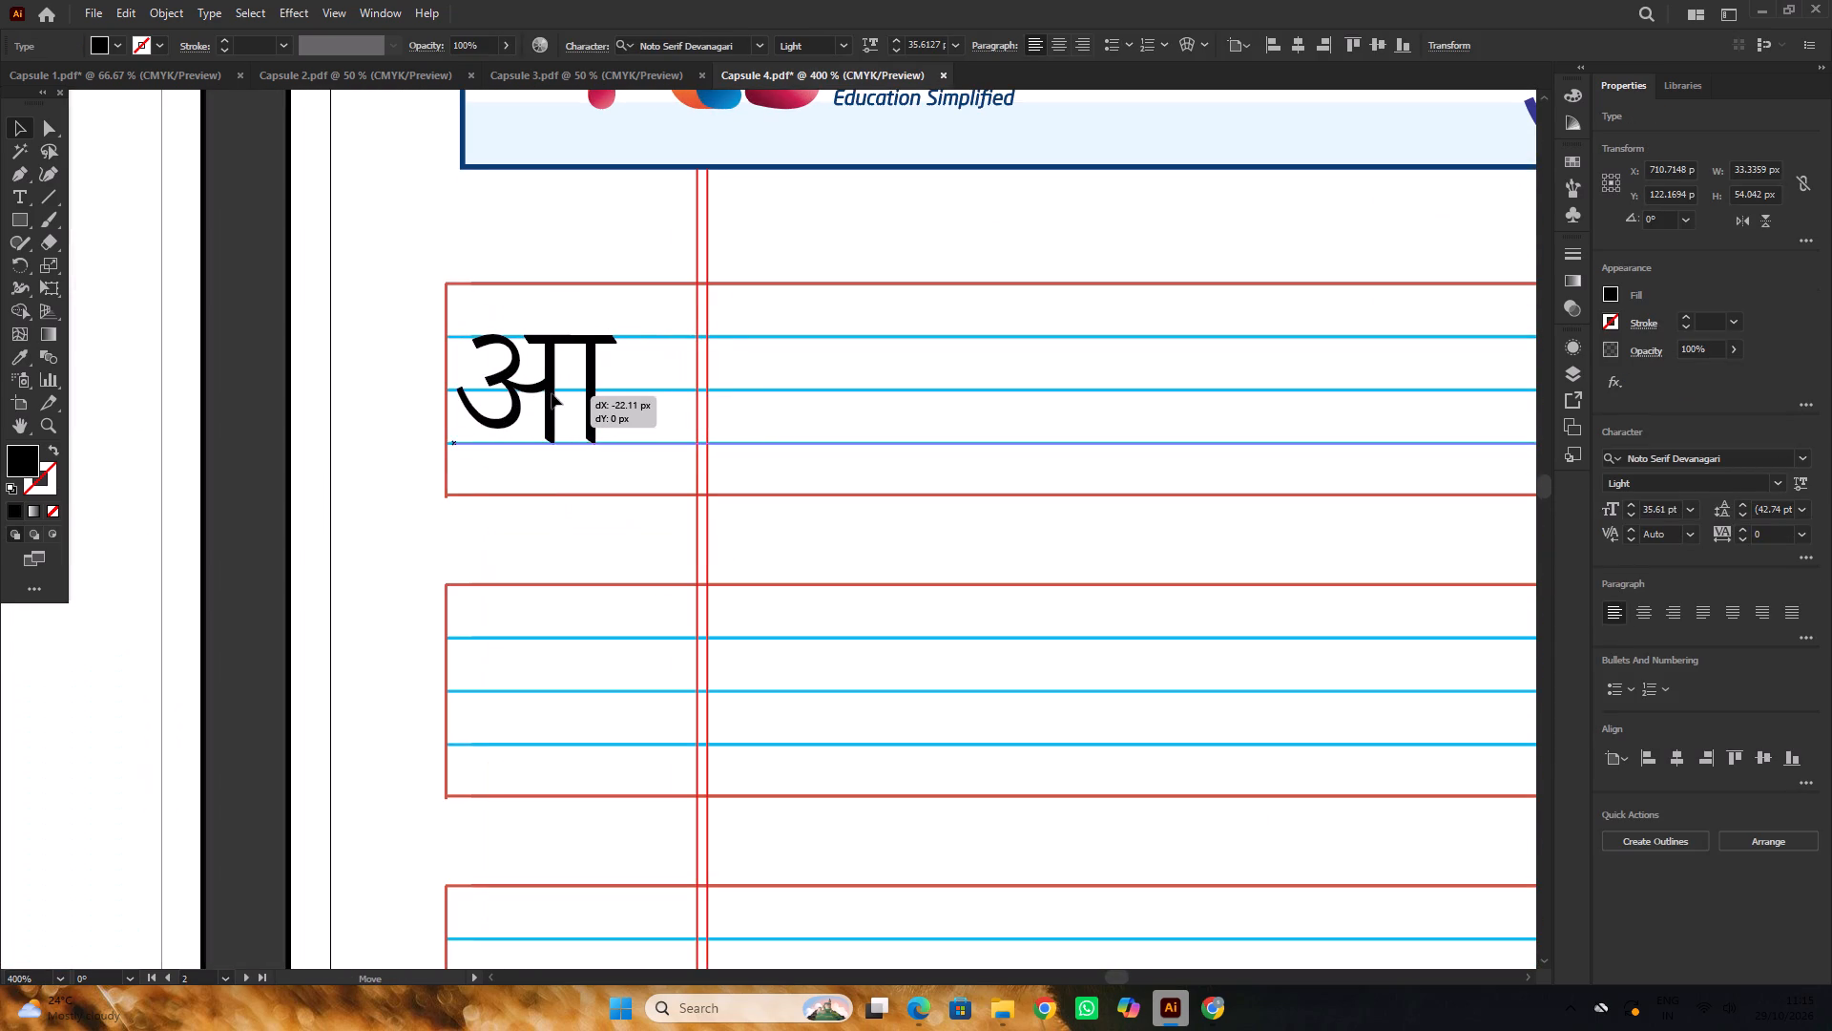
{"action": "left_click_drag", "start_coordinate": [552, 393], "coordinate": [571, 394]}
Copy the आ straight down into the second, third and fourth rows of page 12, about 61.7 px apart.
{"action": "scroll", "coordinate": [571, 388], "scroll_direction": "down", "scroll_amount": 5, "text": "alt"}
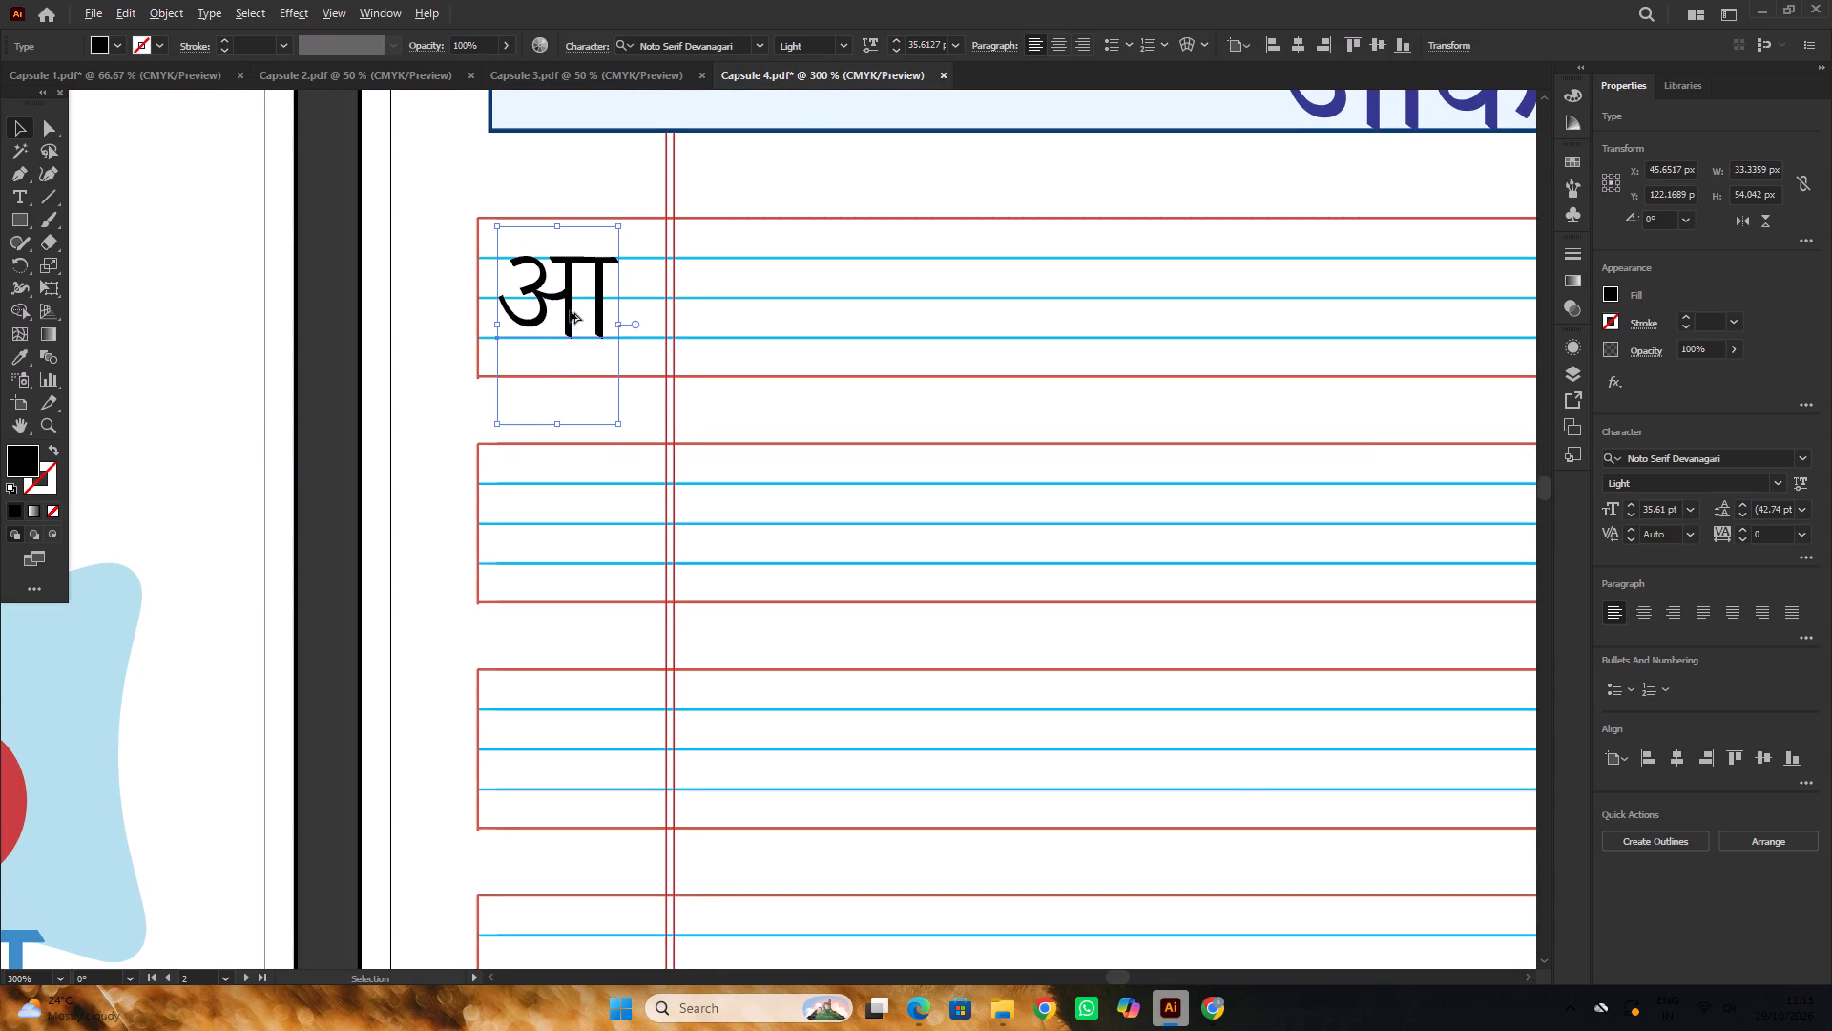
{"action": "left_click_drag", "start_coordinate": [569, 310], "coordinate": [584, 536], "text": "alt"}
{"action": "scroll", "coordinate": [577, 495], "scroll_direction": "down", "scroll_amount": 4, "text": "alt"}
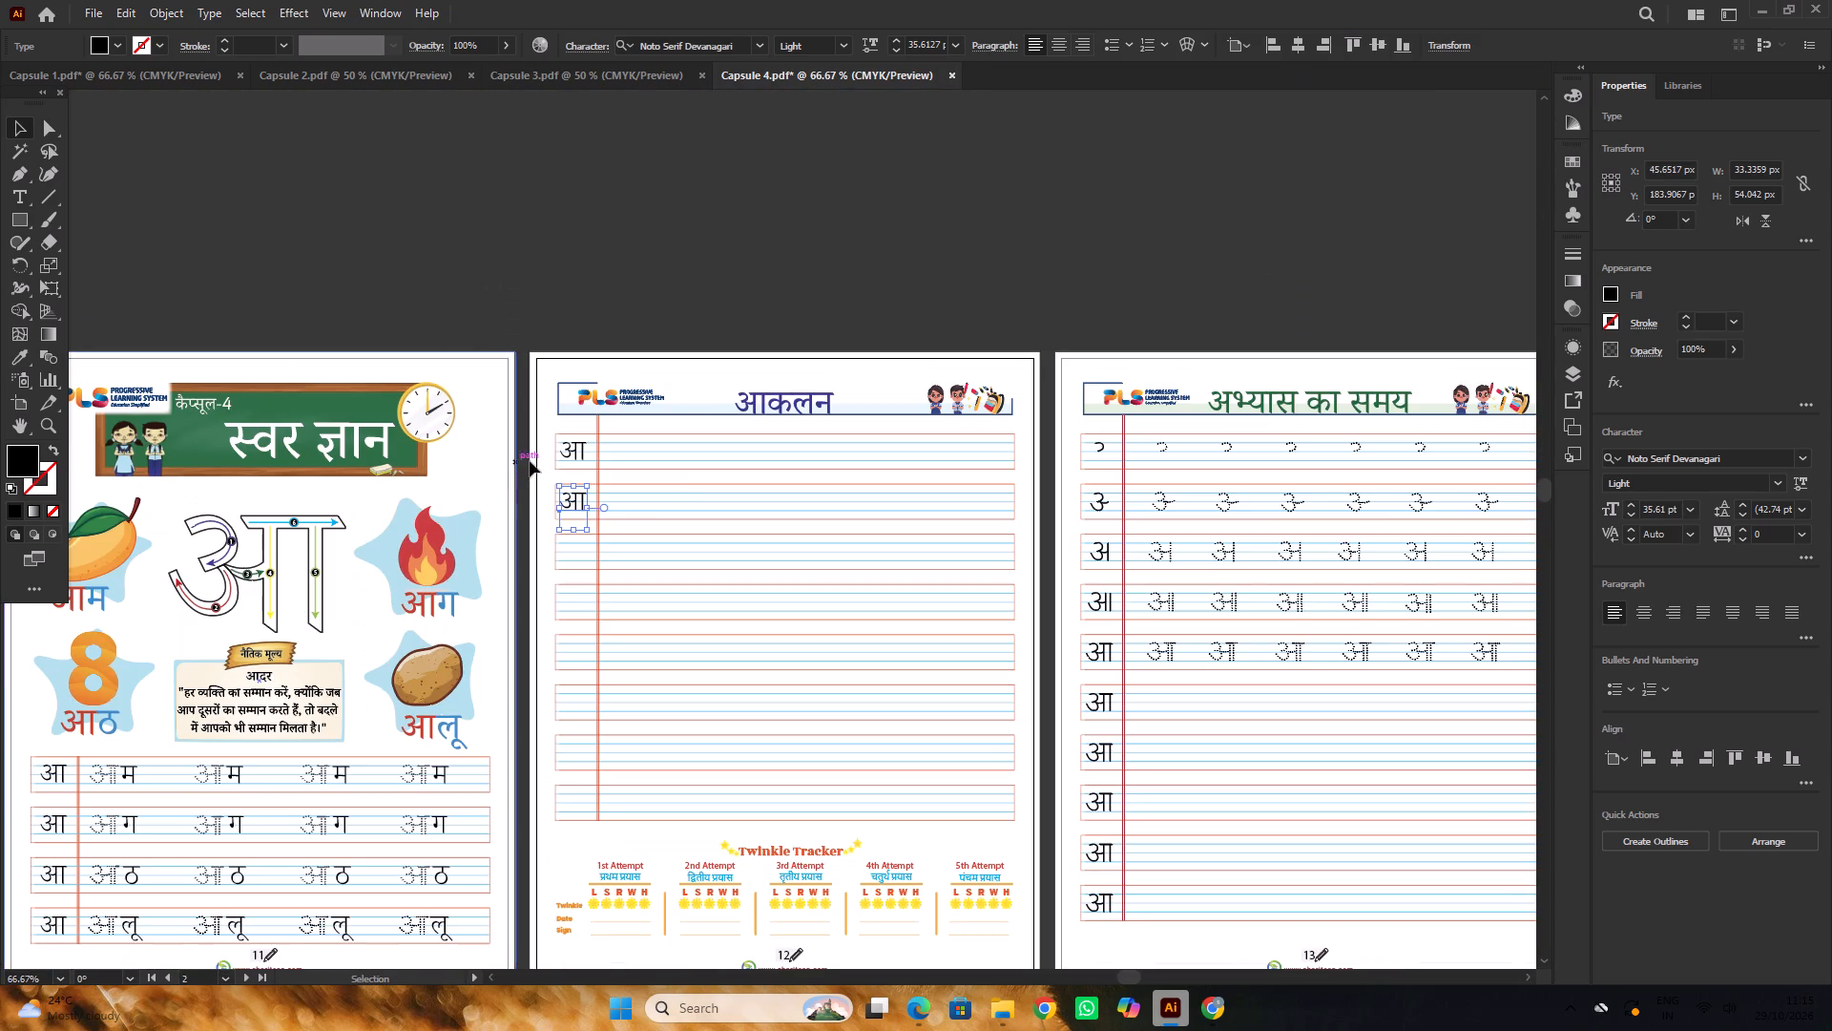
{"action": "left_click", "coordinate": [532, 460]}
{"action": "scroll", "coordinate": [527, 453], "scroll_direction": "down", "scroll_amount": 5}
{"action": "scroll", "coordinate": [561, 393], "scroll_direction": "up", "scroll_amount": 4, "text": "alt"}
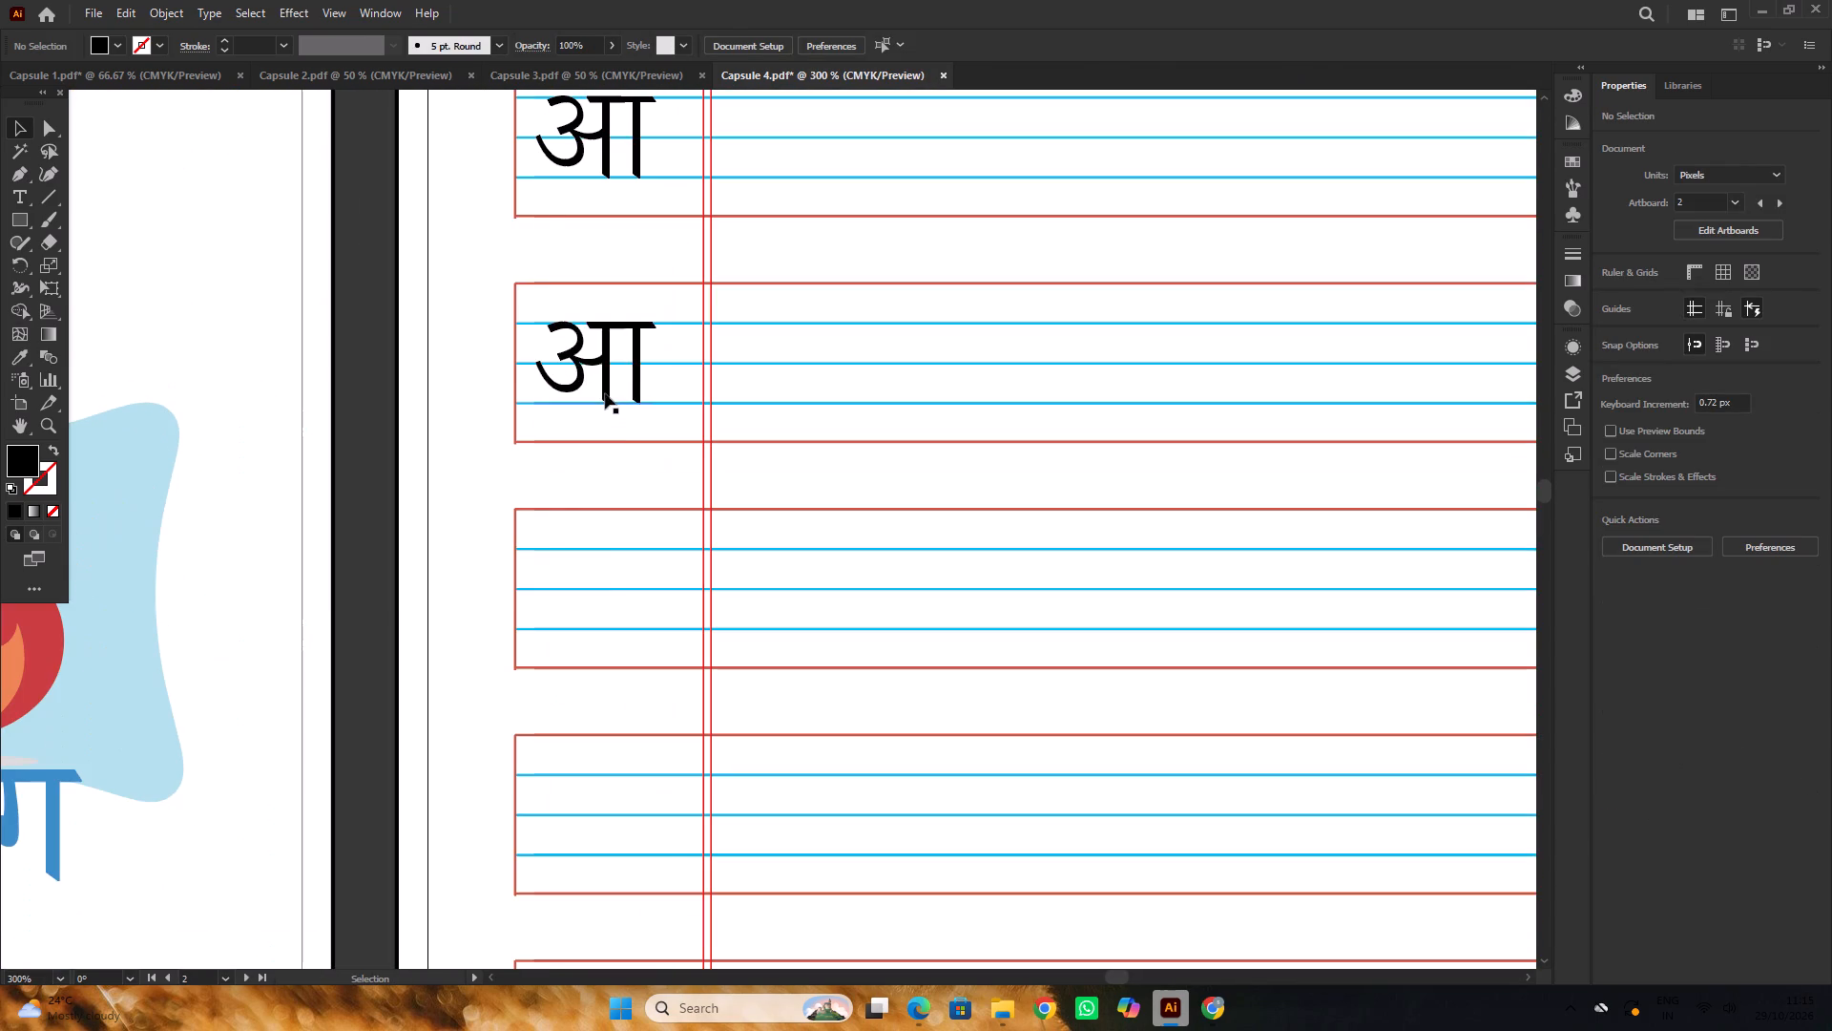
{"action": "left_click_drag", "start_coordinate": [605, 393], "coordinate": [601, 618], "text": "alt"}
{"action": "scroll", "coordinate": [554, 476], "scroll_direction": "down", "scroll_amount": 4, "text": "alt"}
{"action": "left_click", "coordinate": [562, 270]}
{"action": "scroll", "coordinate": [560, 267], "scroll_direction": "down", "scroll_amount": 9}
{"action": "scroll", "coordinate": [571, 341], "scroll_direction": "up", "scroll_amount": 3, "text": "alt"}
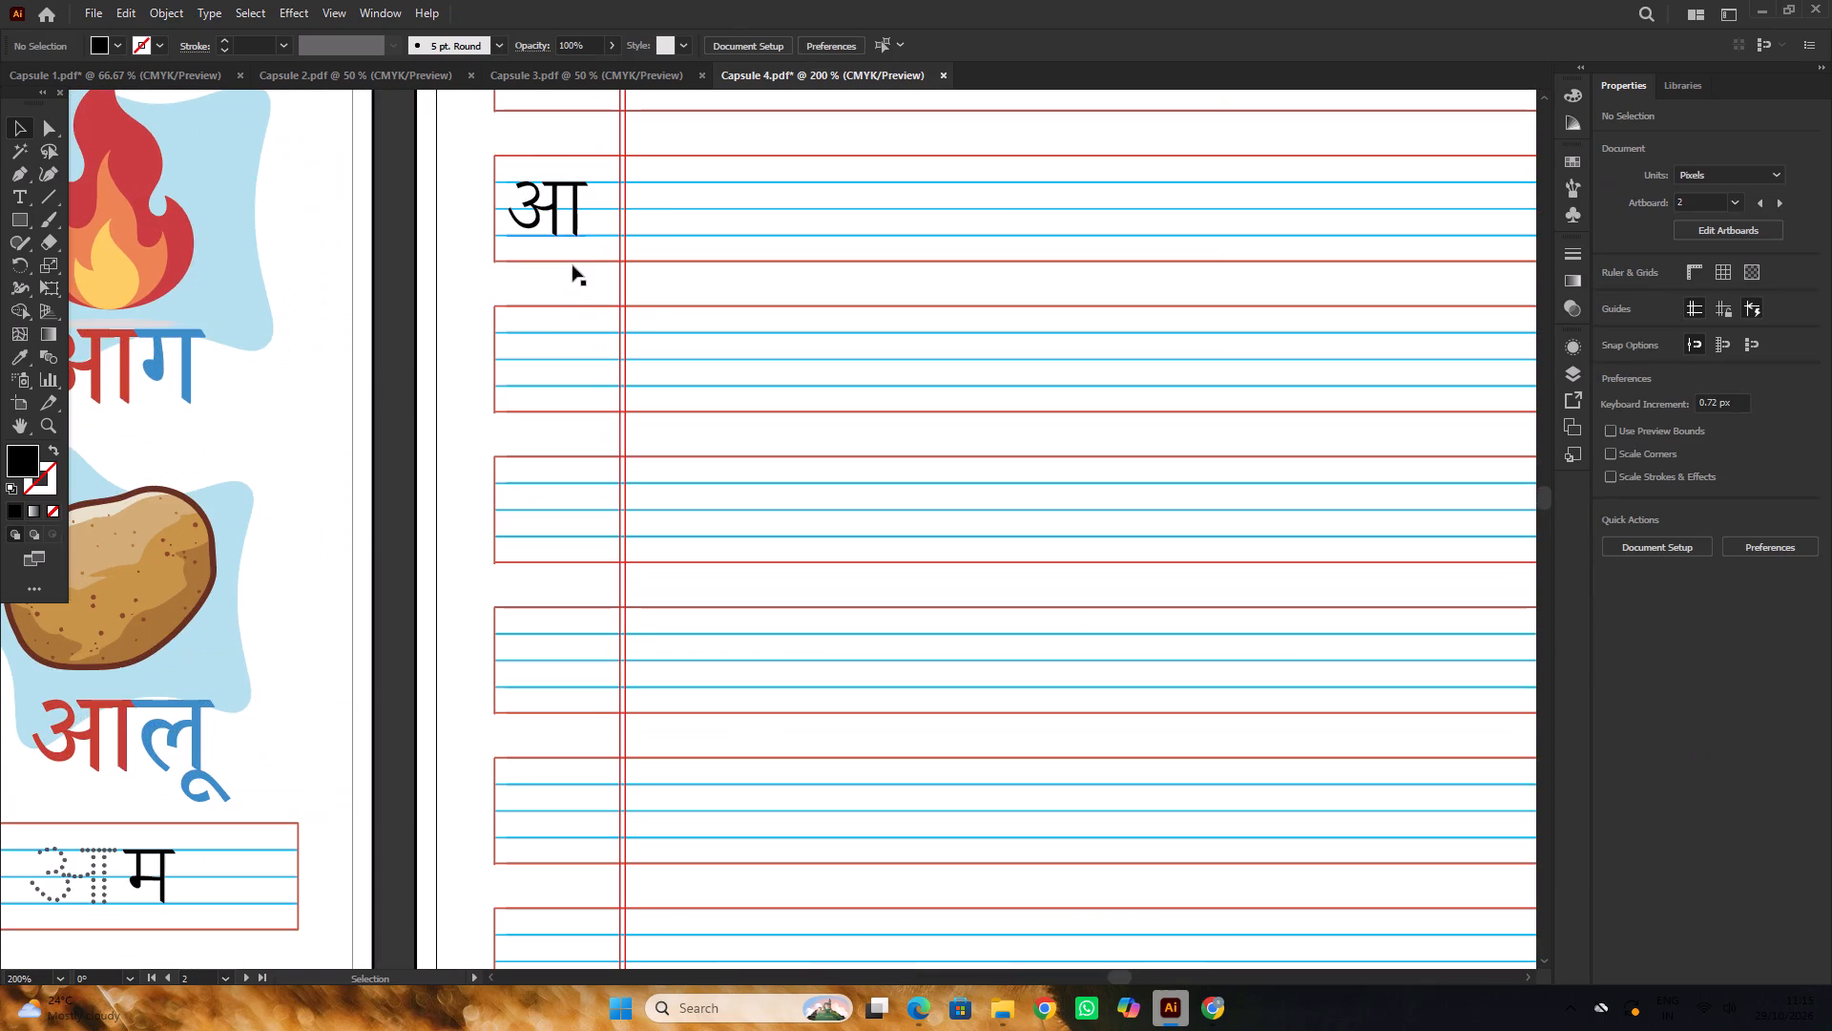
{"action": "left_click_drag", "start_coordinate": [576, 232], "coordinate": [581, 383], "text": "alt"}
{"action": "scroll", "coordinate": [548, 347], "scroll_direction": "down", "scroll_amount": 3, "text": "alt"}
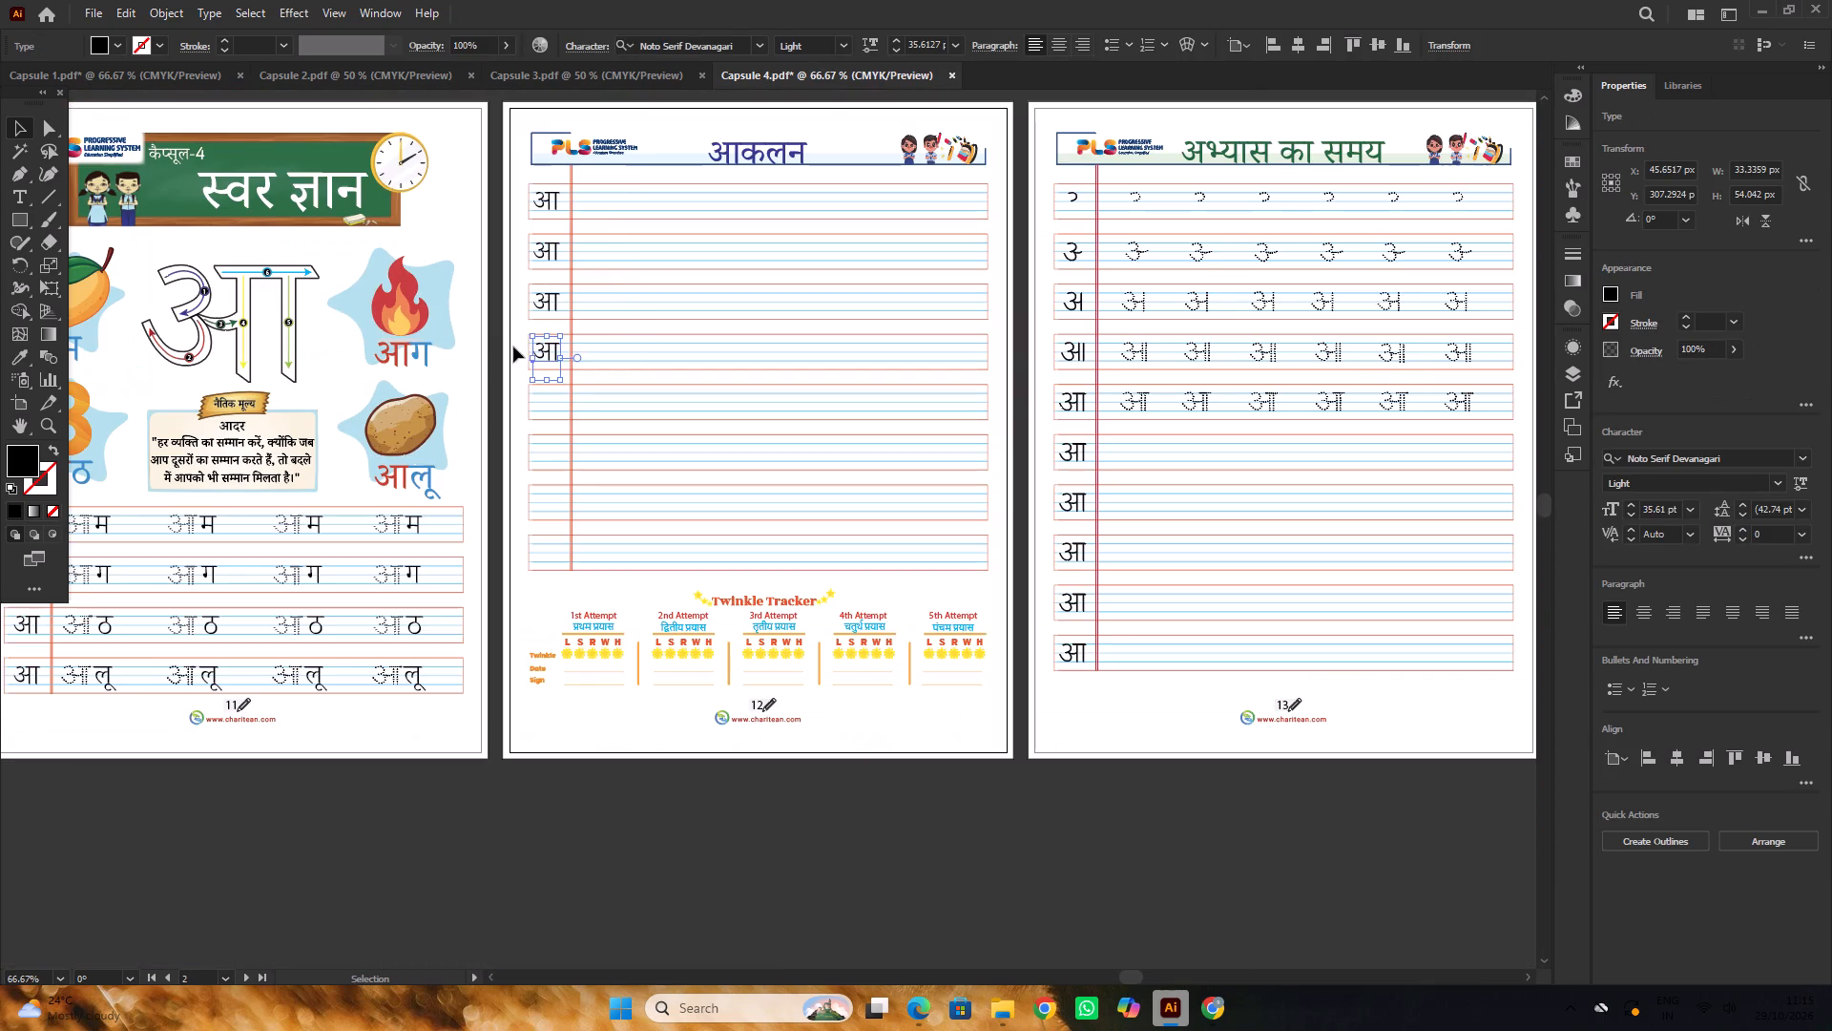
Copy the आ straight down from page 12's fourth row into the fifth and sixth rows, about 61.7 px apart.
{"action": "left_click", "coordinate": [497, 342]}
{"action": "scroll", "coordinate": [499, 340], "scroll_direction": "down", "scroll_amount": 3}
{"action": "scroll", "coordinate": [539, 314], "scroll_direction": "up", "scroll_amount": 3, "text": "alt"}
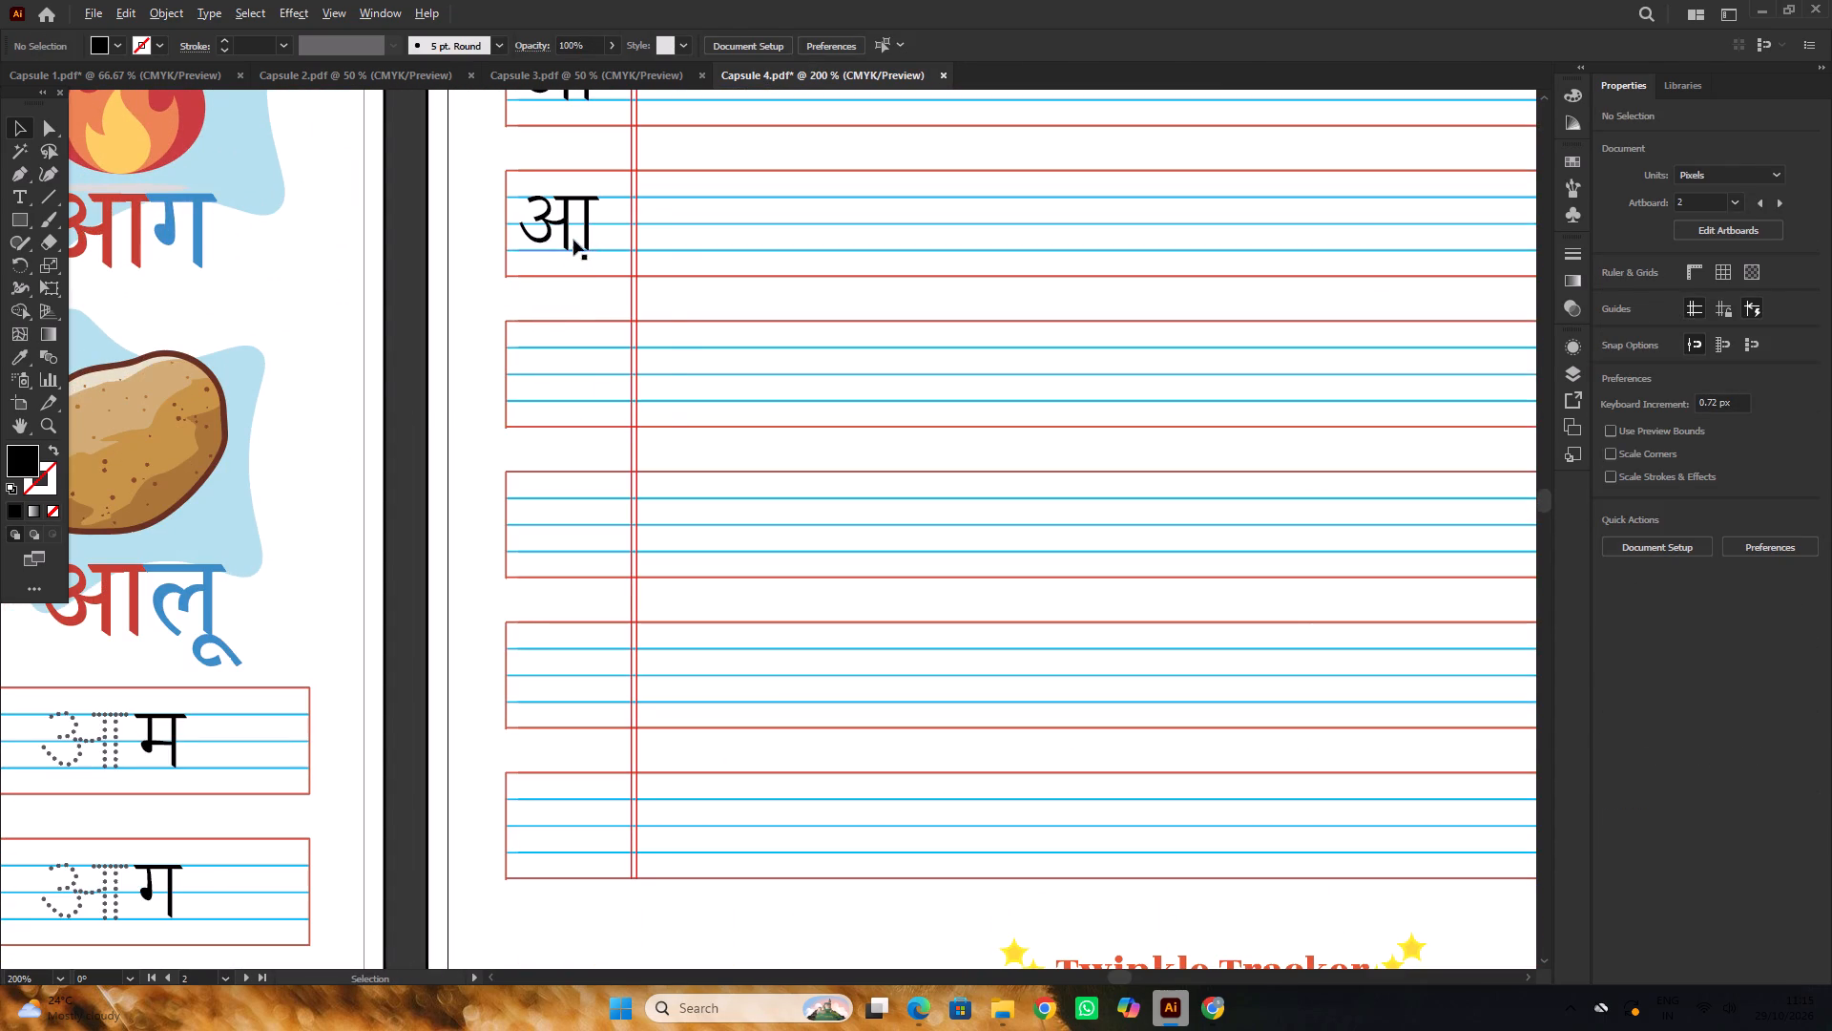
{"action": "left_click_drag", "start_coordinate": [573, 240], "coordinate": [572, 389], "text": "alt"}
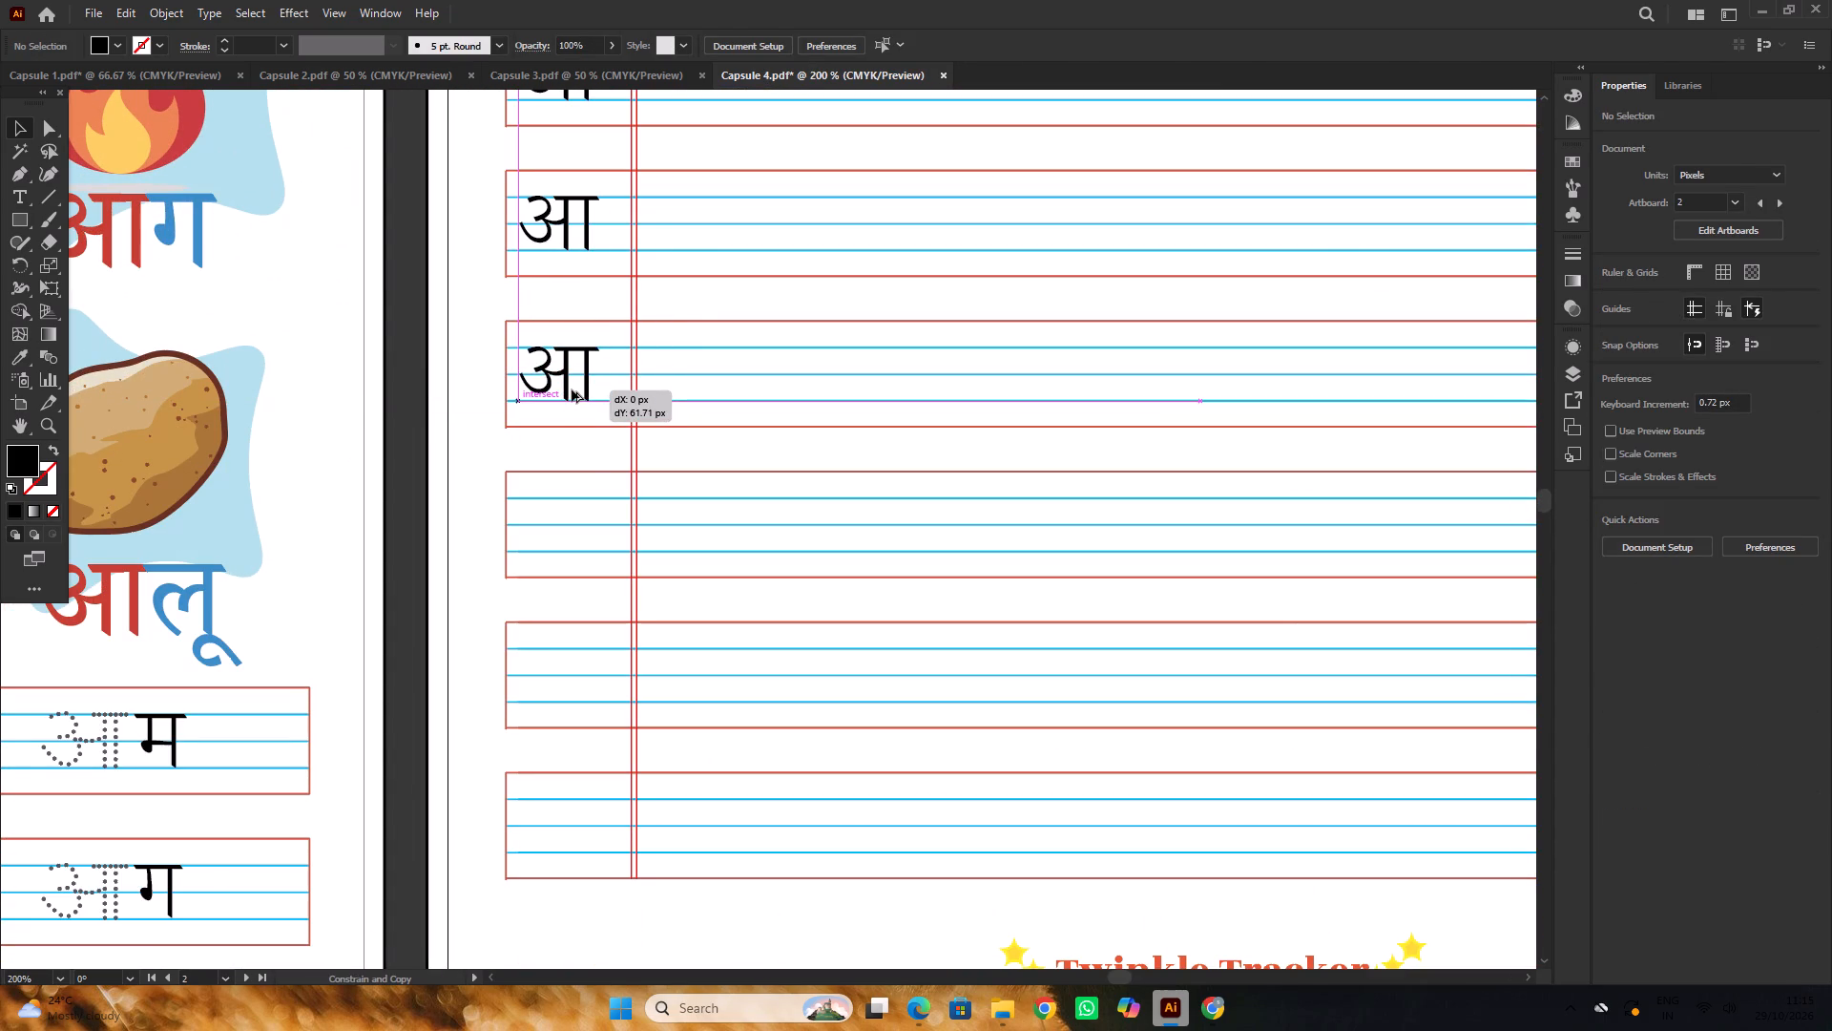
{"action": "left_click_drag", "start_coordinate": [572, 389], "coordinate": [572, 389], "text": "alt"}
{"action": "scroll", "coordinate": [570, 365], "scroll_direction": "up", "scroll_amount": 4, "text": "alt"}
{"action": "left_click_drag", "start_coordinate": [560, 358], "coordinate": [560, 368]}
{"action": "scroll", "coordinate": [560, 362], "scroll_direction": "down", "scroll_amount": 4, "text": "alt"}
{"action": "left_click_drag", "start_coordinate": [560, 362], "coordinate": [561, 514], "text": "alt"}
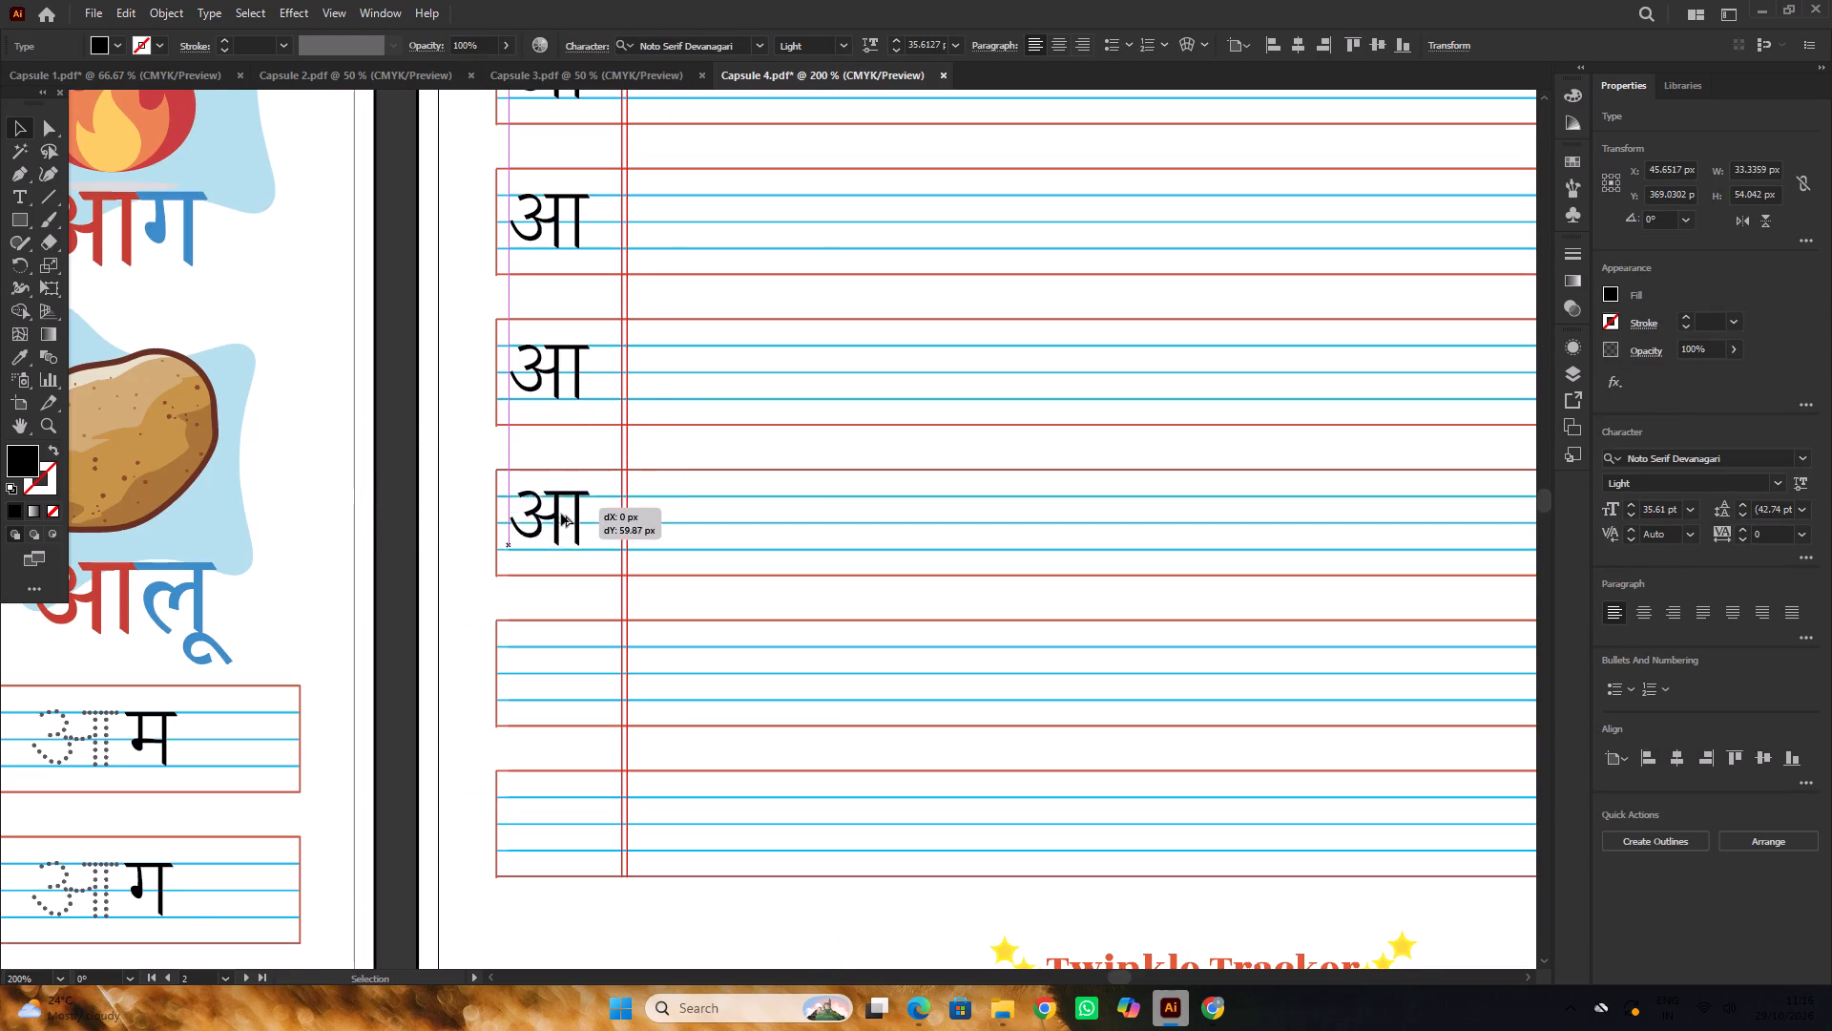
{"action": "left_click_drag", "start_coordinate": [561, 514], "coordinate": [560, 510], "text": "alt"}
Copy the आ straight down into the seventh and eighth rows of page 12, about 61.7 px apart, between the blue lines.
{"action": "scroll", "coordinate": [565, 510], "scroll_direction": "up", "scroll_amount": 4, "text": "alt"}
{"action": "scroll", "coordinate": [555, 483], "scroll_direction": "down", "scroll_amount": 9, "text": "alt"}
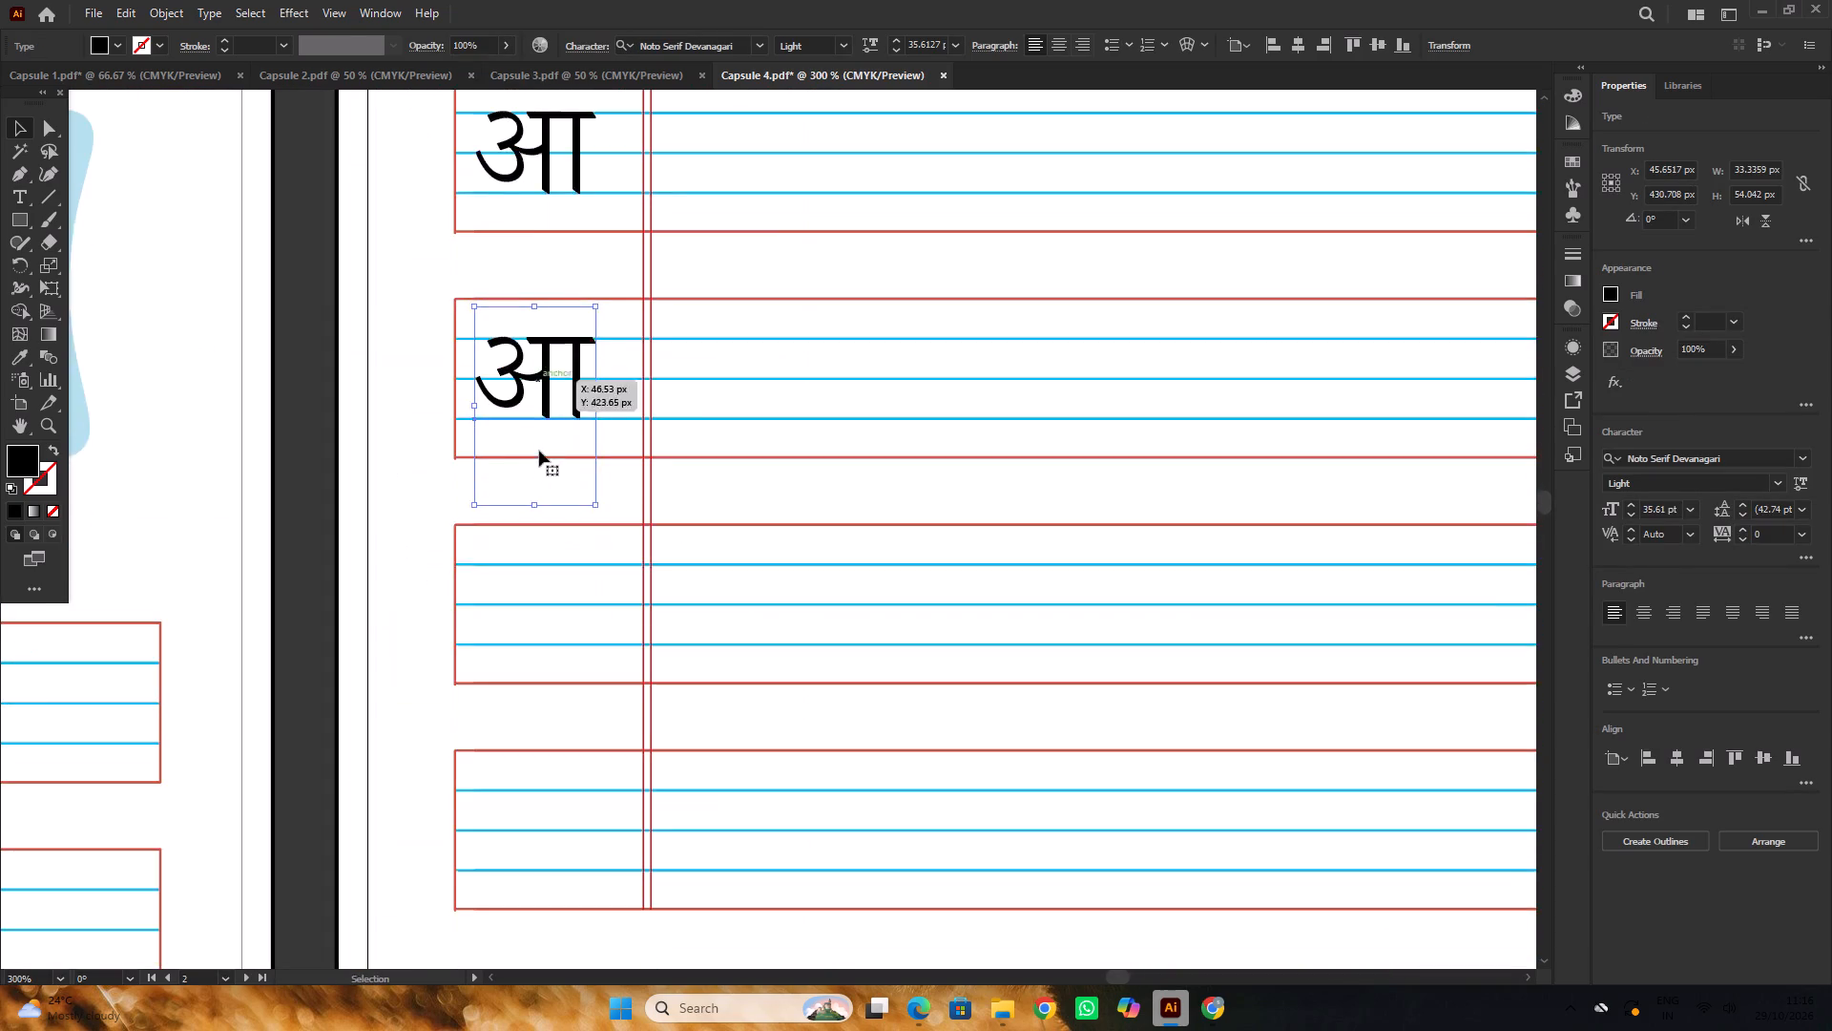
{"action": "scroll", "coordinate": [539, 408], "scroll_direction": "up", "scroll_amount": 1, "text": "alt"}
{"action": "left_click_drag", "start_coordinate": [548, 397], "coordinate": [542, 699], "text": "alt"}
{"action": "scroll", "coordinate": [540, 621], "scroll_direction": "down", "scroll_amount": 4, "text": "alt"}
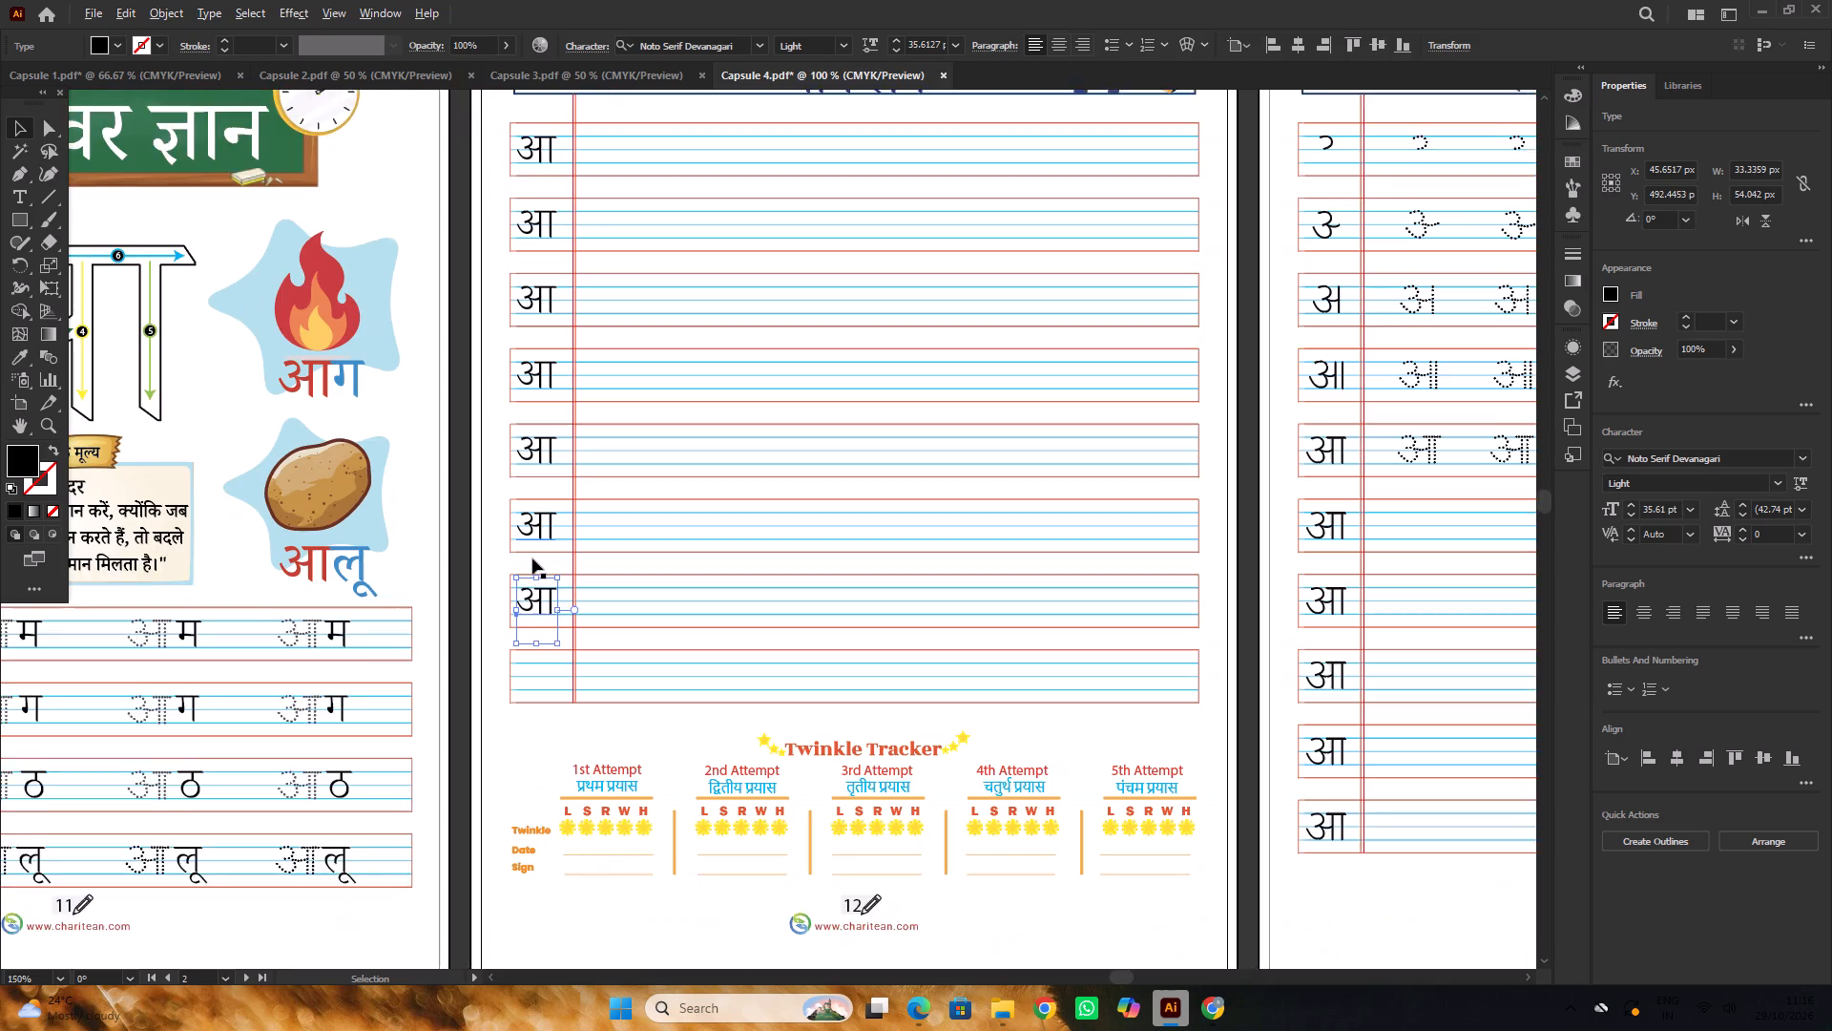
{"action": "scroll", "coordinate": [532, 558], "scroll_direction": "down", "scroll_amount": 4, "text": "alt"}
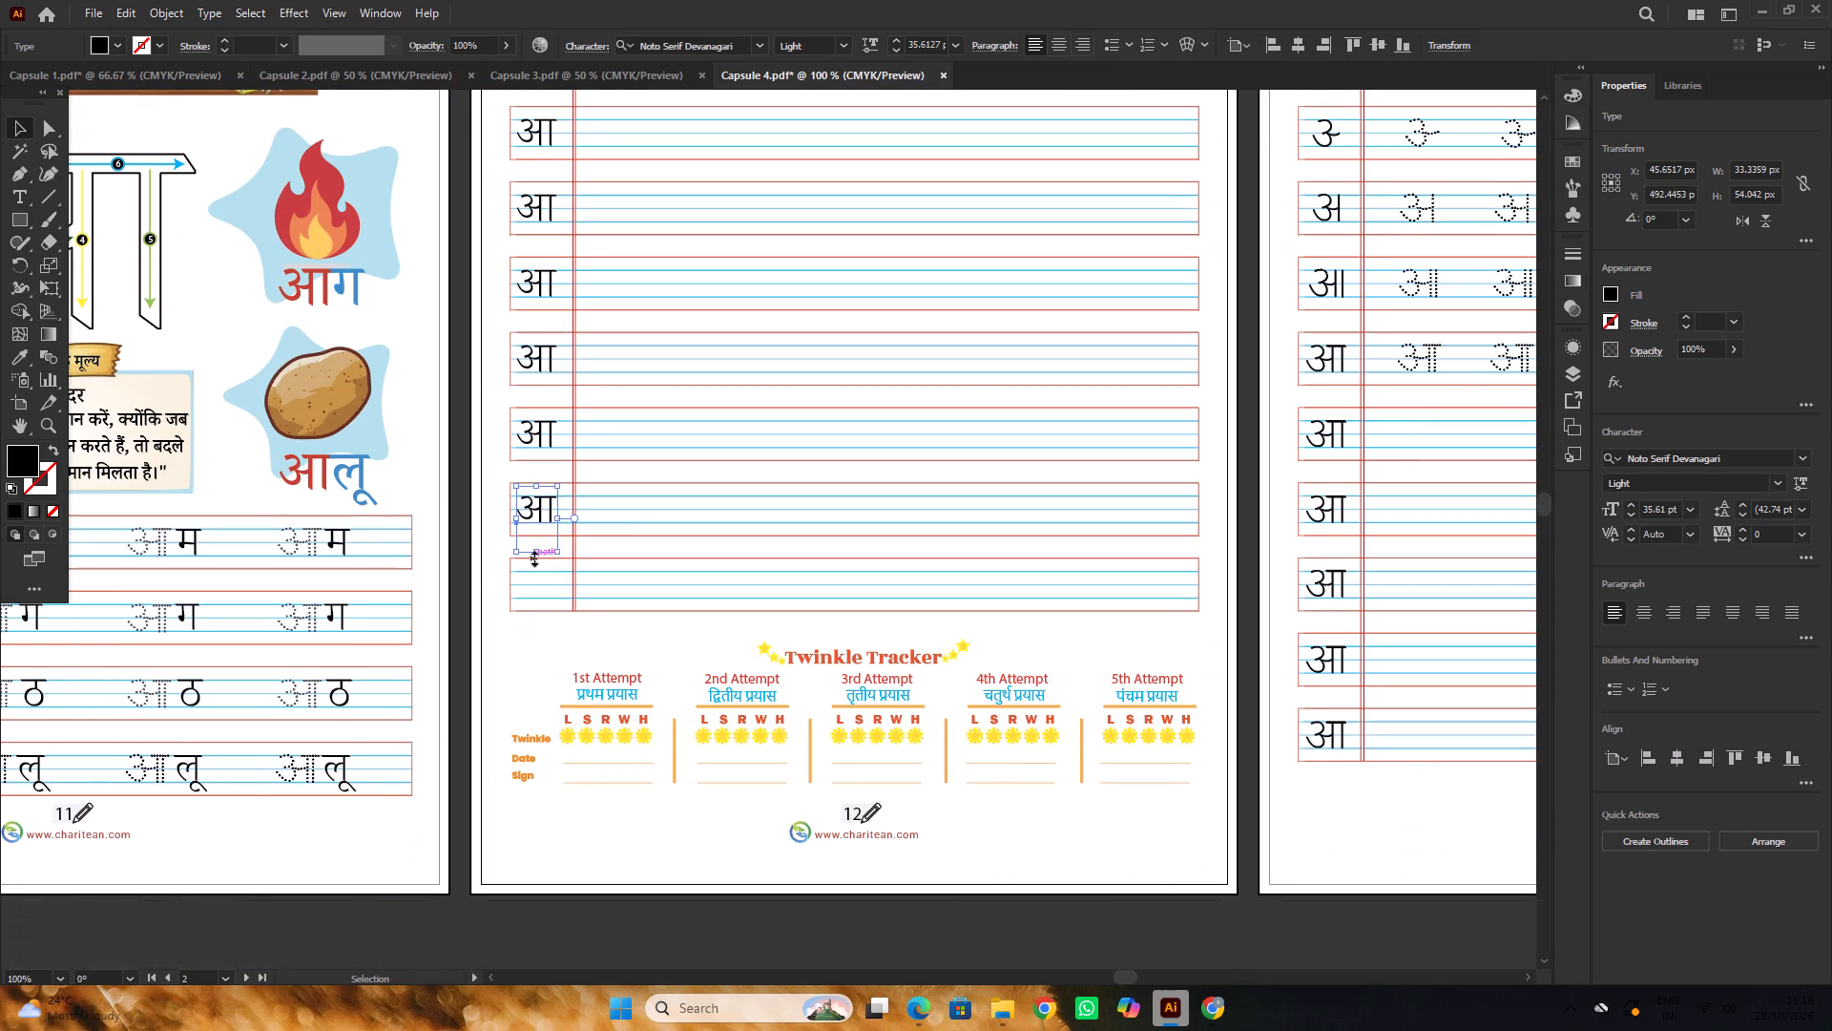
{"action": "scroll", "coordinate": [532, 557], "scroll_direction": "down", "scroll_amount": 3}
{"action": "scroll", "coordinate": [545, 484], "scroll_direction": "up", "scroll_amount": 4, "text": "alt"}
{"action": "left_click_drag", "start_coordinate": [525, 357], "coordinate": [519, 569], "text": "alt"}
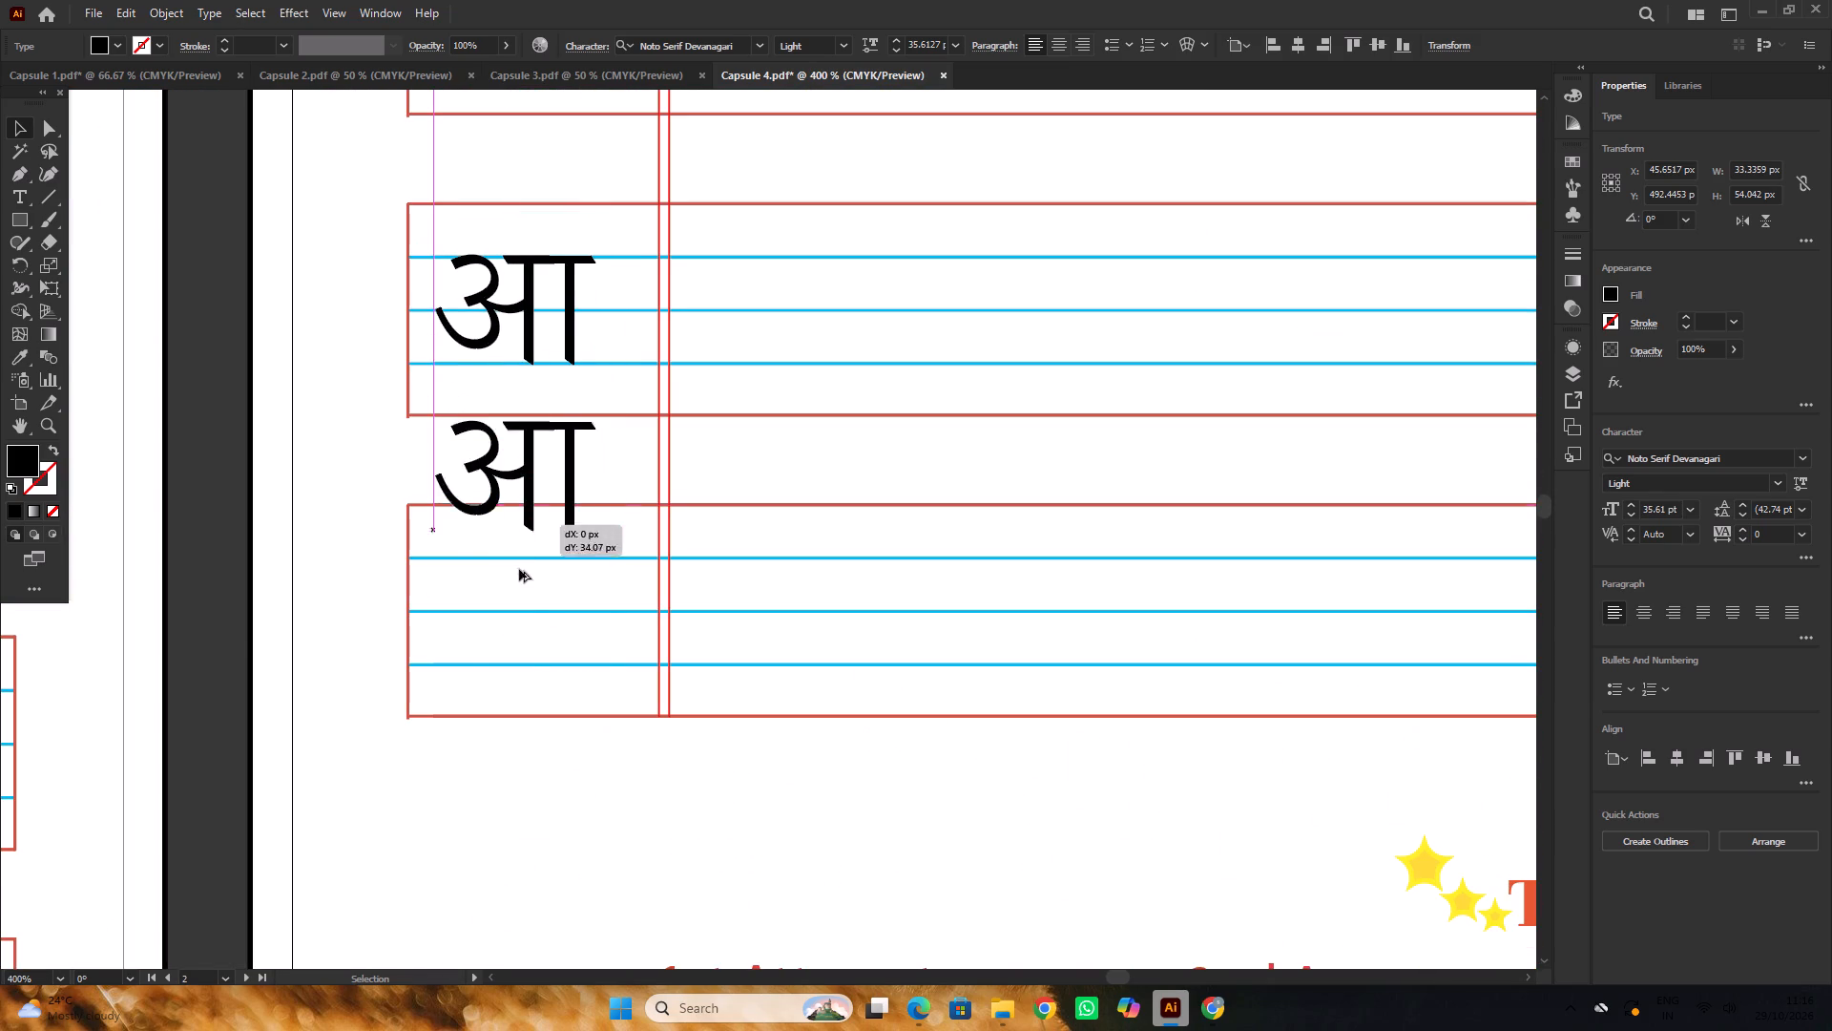
{"action": "left_click_drag", "start_coordinate": [519, 569], "coordinate": [514, 659], "text": "alt"}
{"action": "scroll", "coordinate": [535, 592], "scroll_direction": "down", "scroll_amount": 5, "text": "alt"}
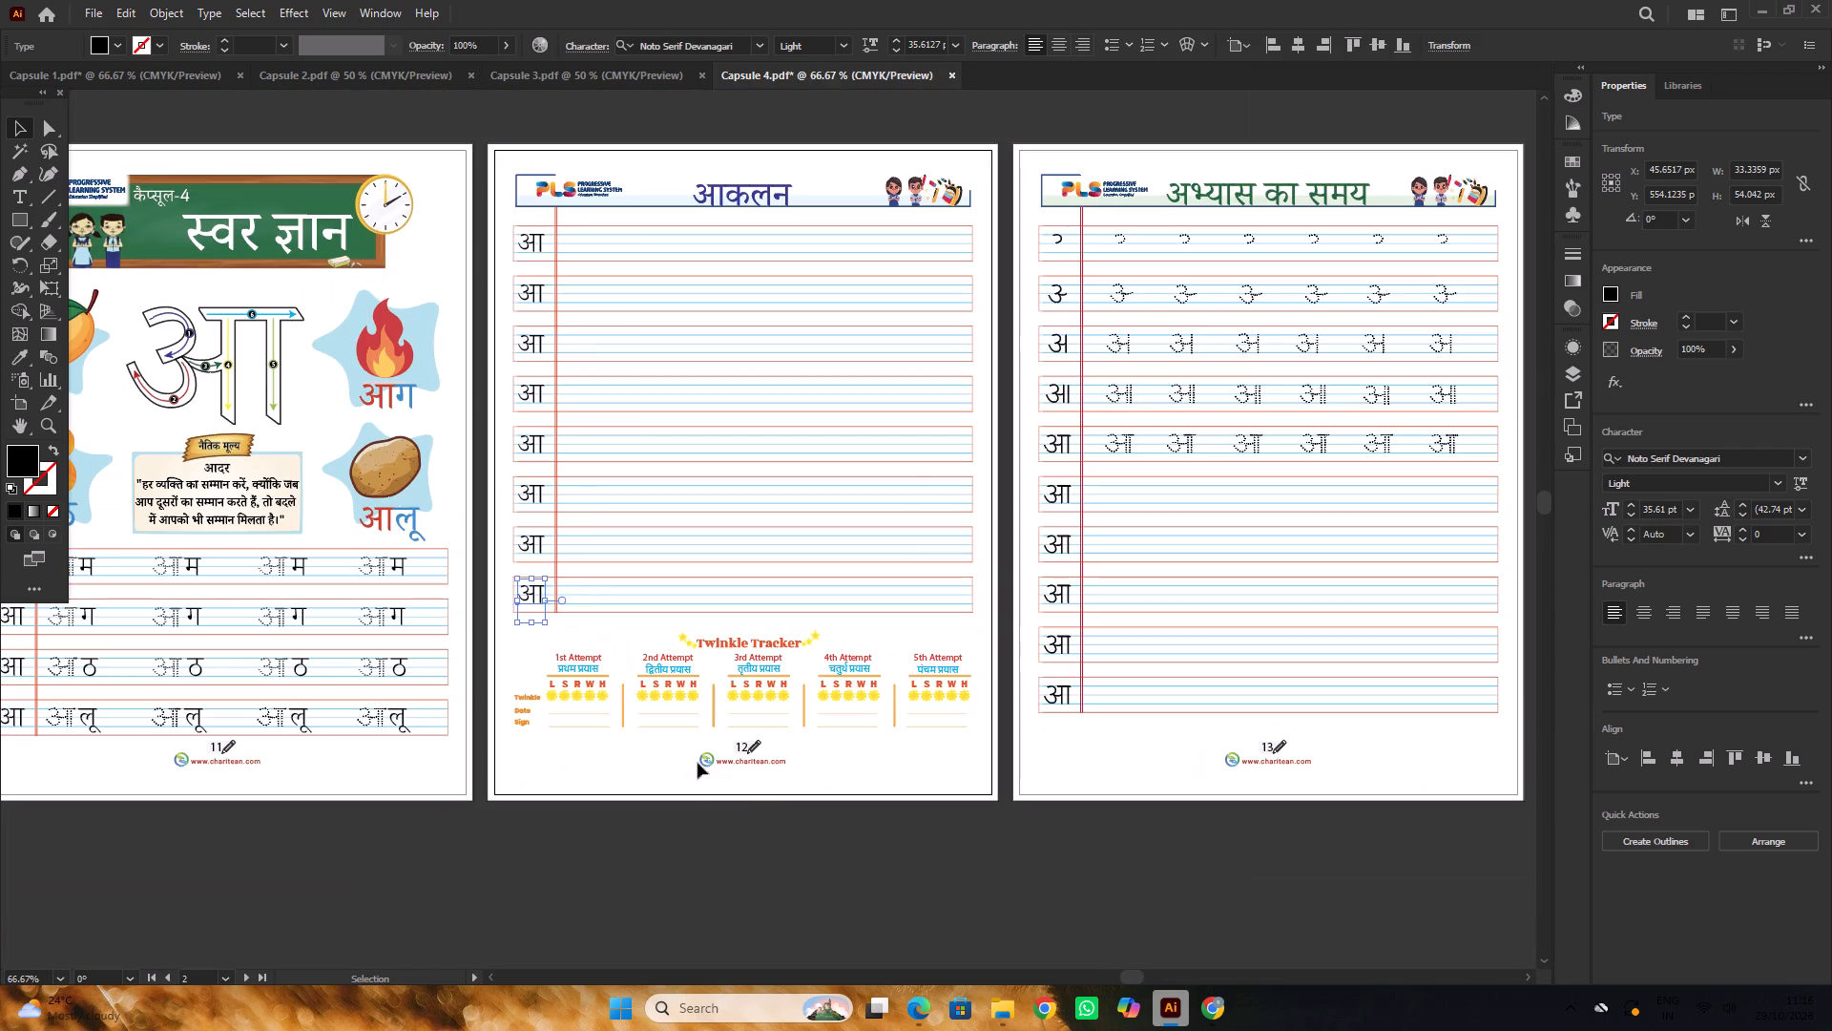
{"action": "scroll", "coordinate": [573, 622], "scroll_direction": "down", "scroll_amount": 2, "text": "alt"}
{"action": "left_click", "coordinate": [783, 769]}
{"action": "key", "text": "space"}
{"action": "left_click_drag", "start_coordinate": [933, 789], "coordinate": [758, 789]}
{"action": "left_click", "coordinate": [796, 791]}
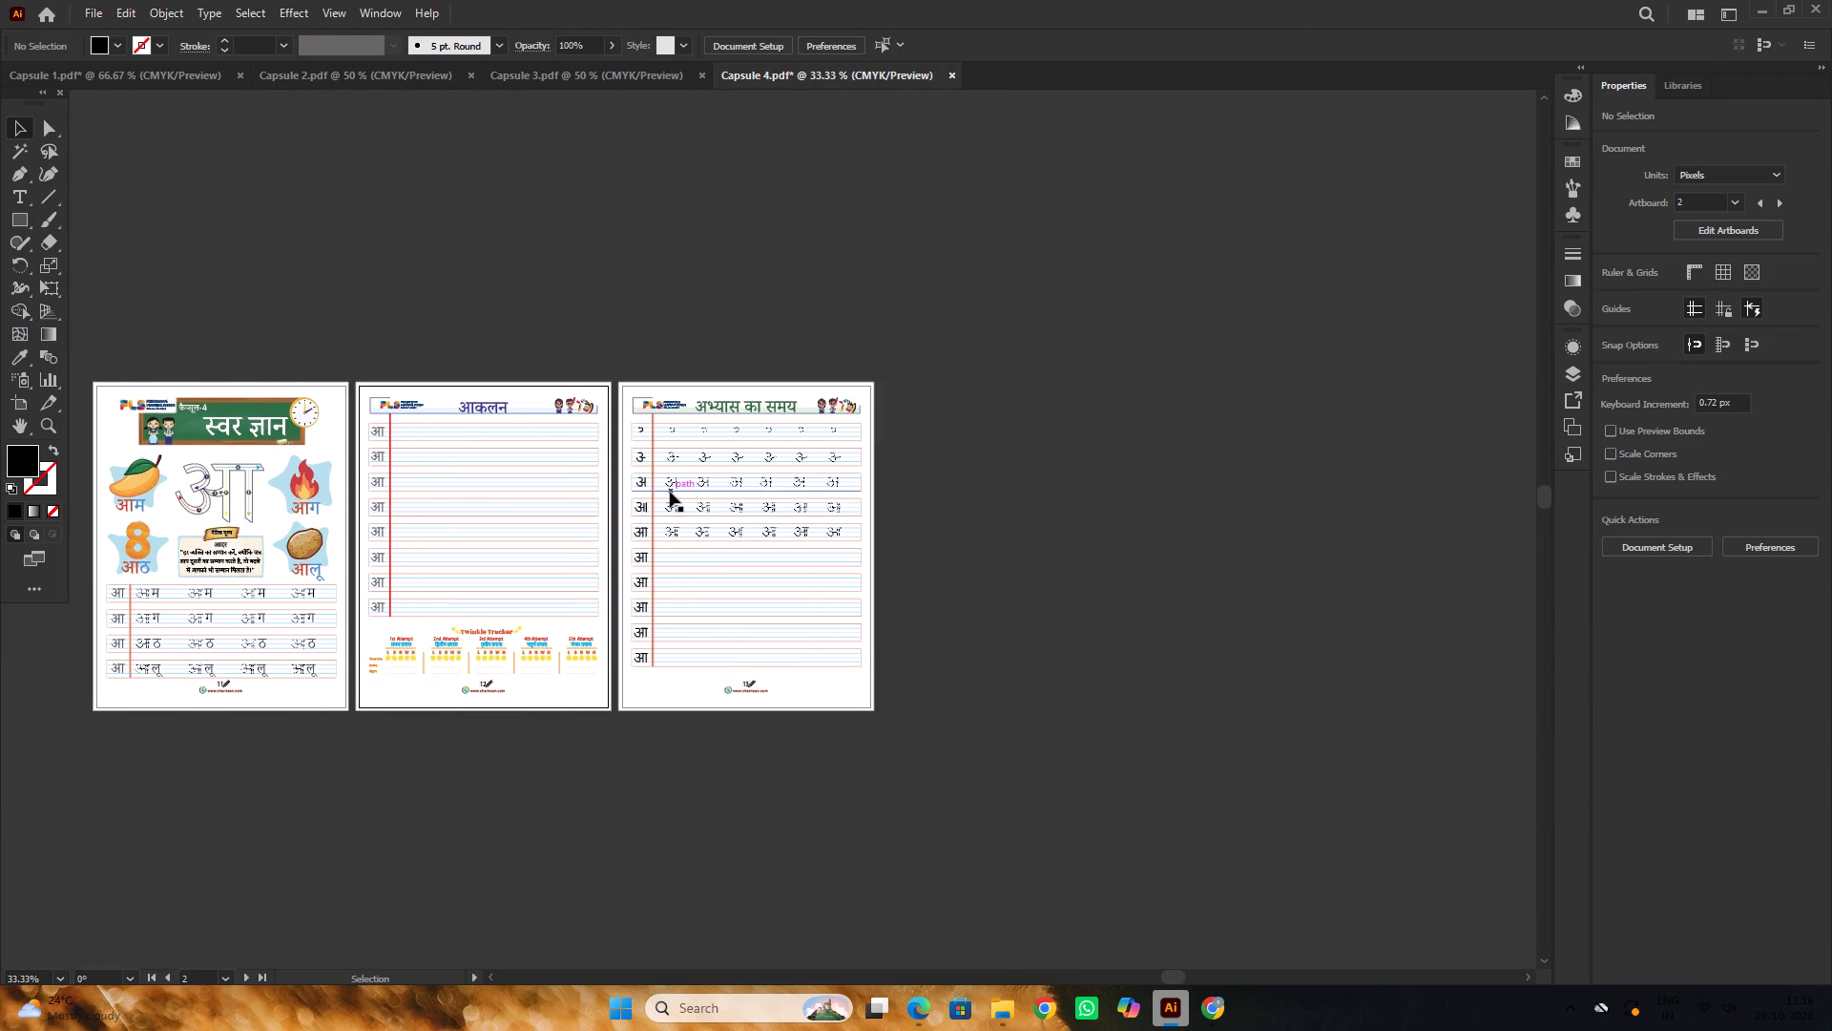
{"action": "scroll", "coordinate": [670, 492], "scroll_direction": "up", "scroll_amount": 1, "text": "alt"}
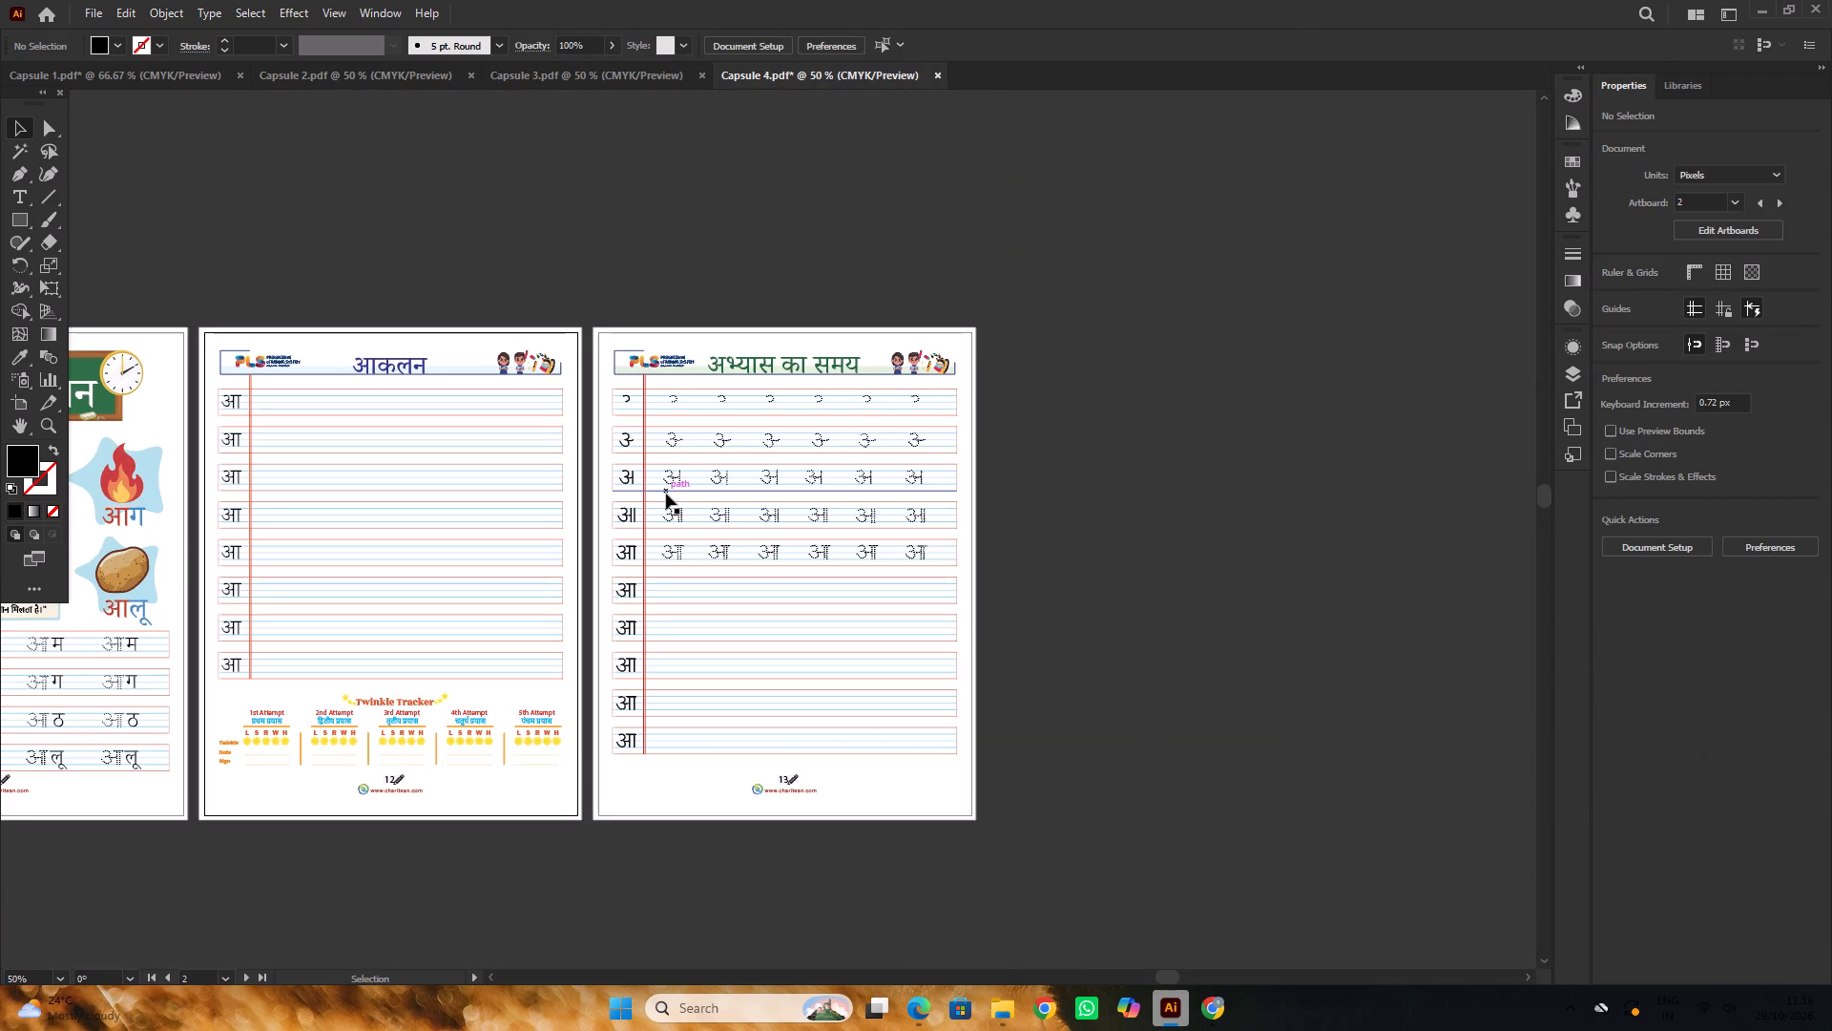
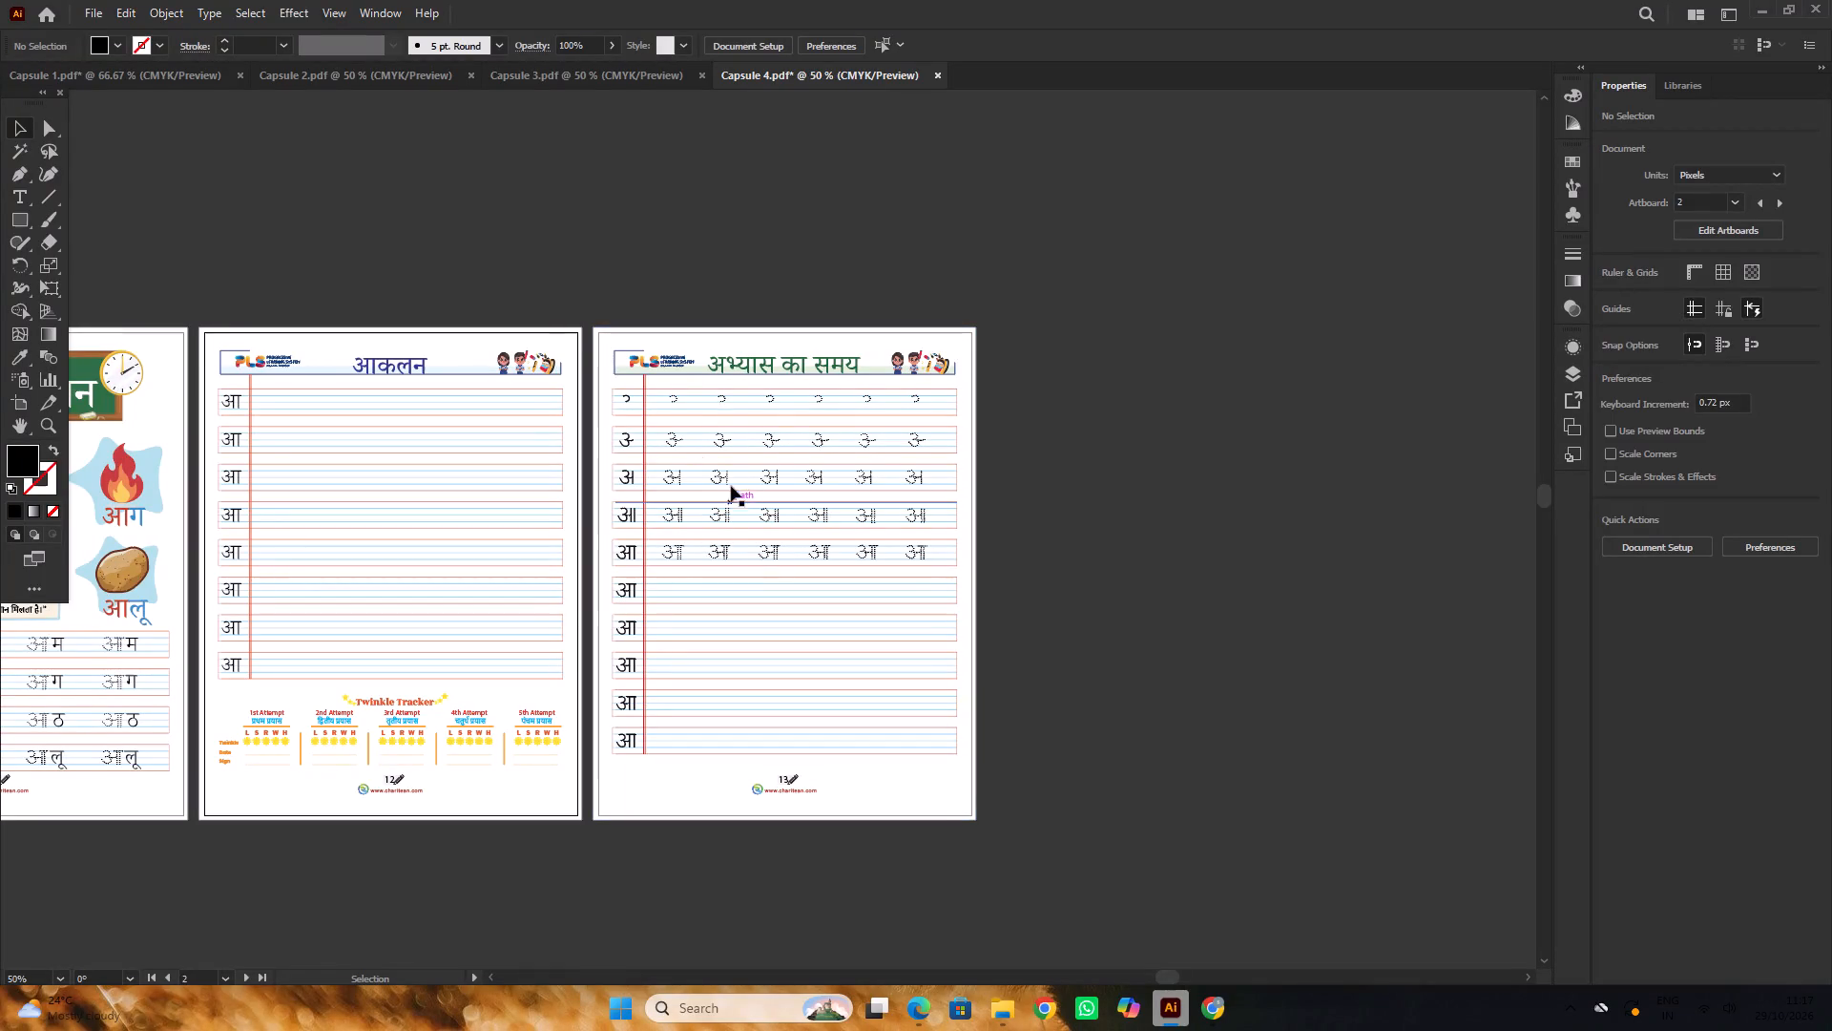
Centre the अभ्यास का समय heading horizontally on page 13.
{"action": "scroll", "coordinate": [765, 395], "scroll_direction": "up", "scroll_amount": 1, "text": "alt"}
{"action": "left_click", "coordinate": [775, 353]}
{"action": "scroll", "coordinate": [968, 403], "scroll_direction": "up", "scroll_amount": 1}
{"action": "scroll", "coordinate": [968, 403], "scroll_direction": "down", "scroll_amount": 1, "text": "alt"}
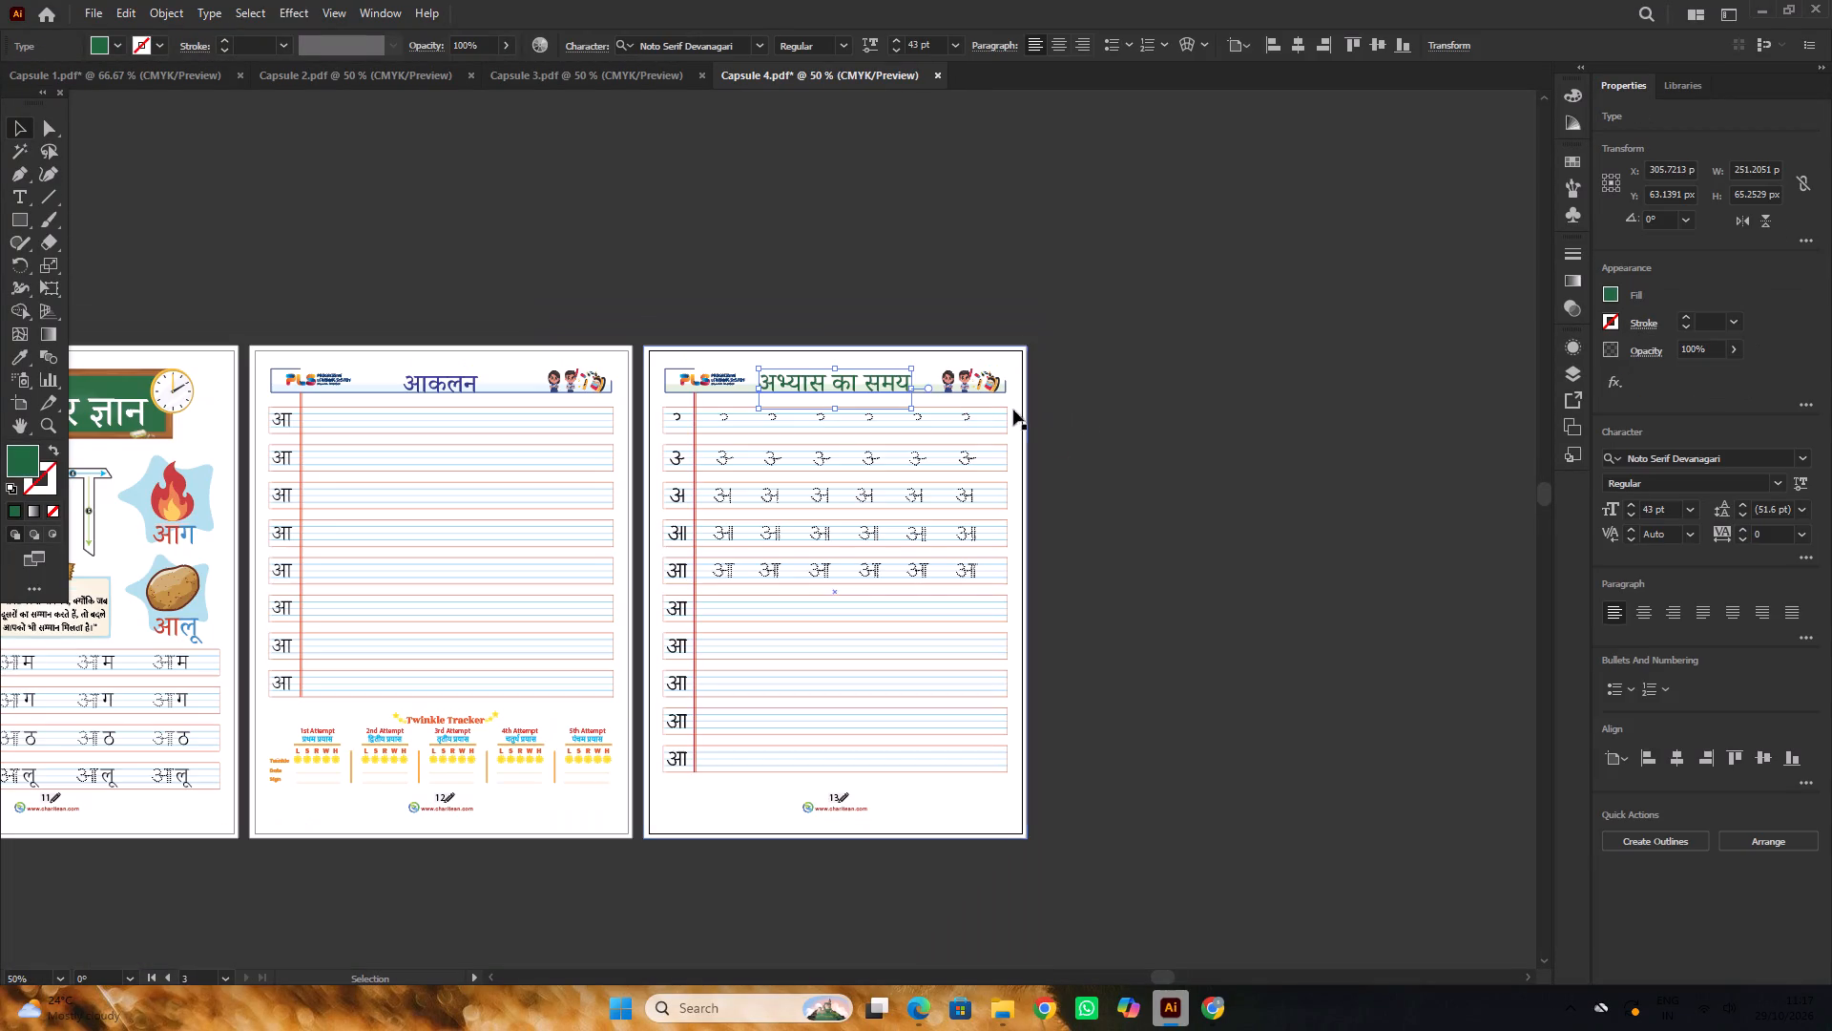
{"action": "left_click", "coordinate": [1676, 749]}
{"action": "left_click", "coordinate": [1413, 579]}
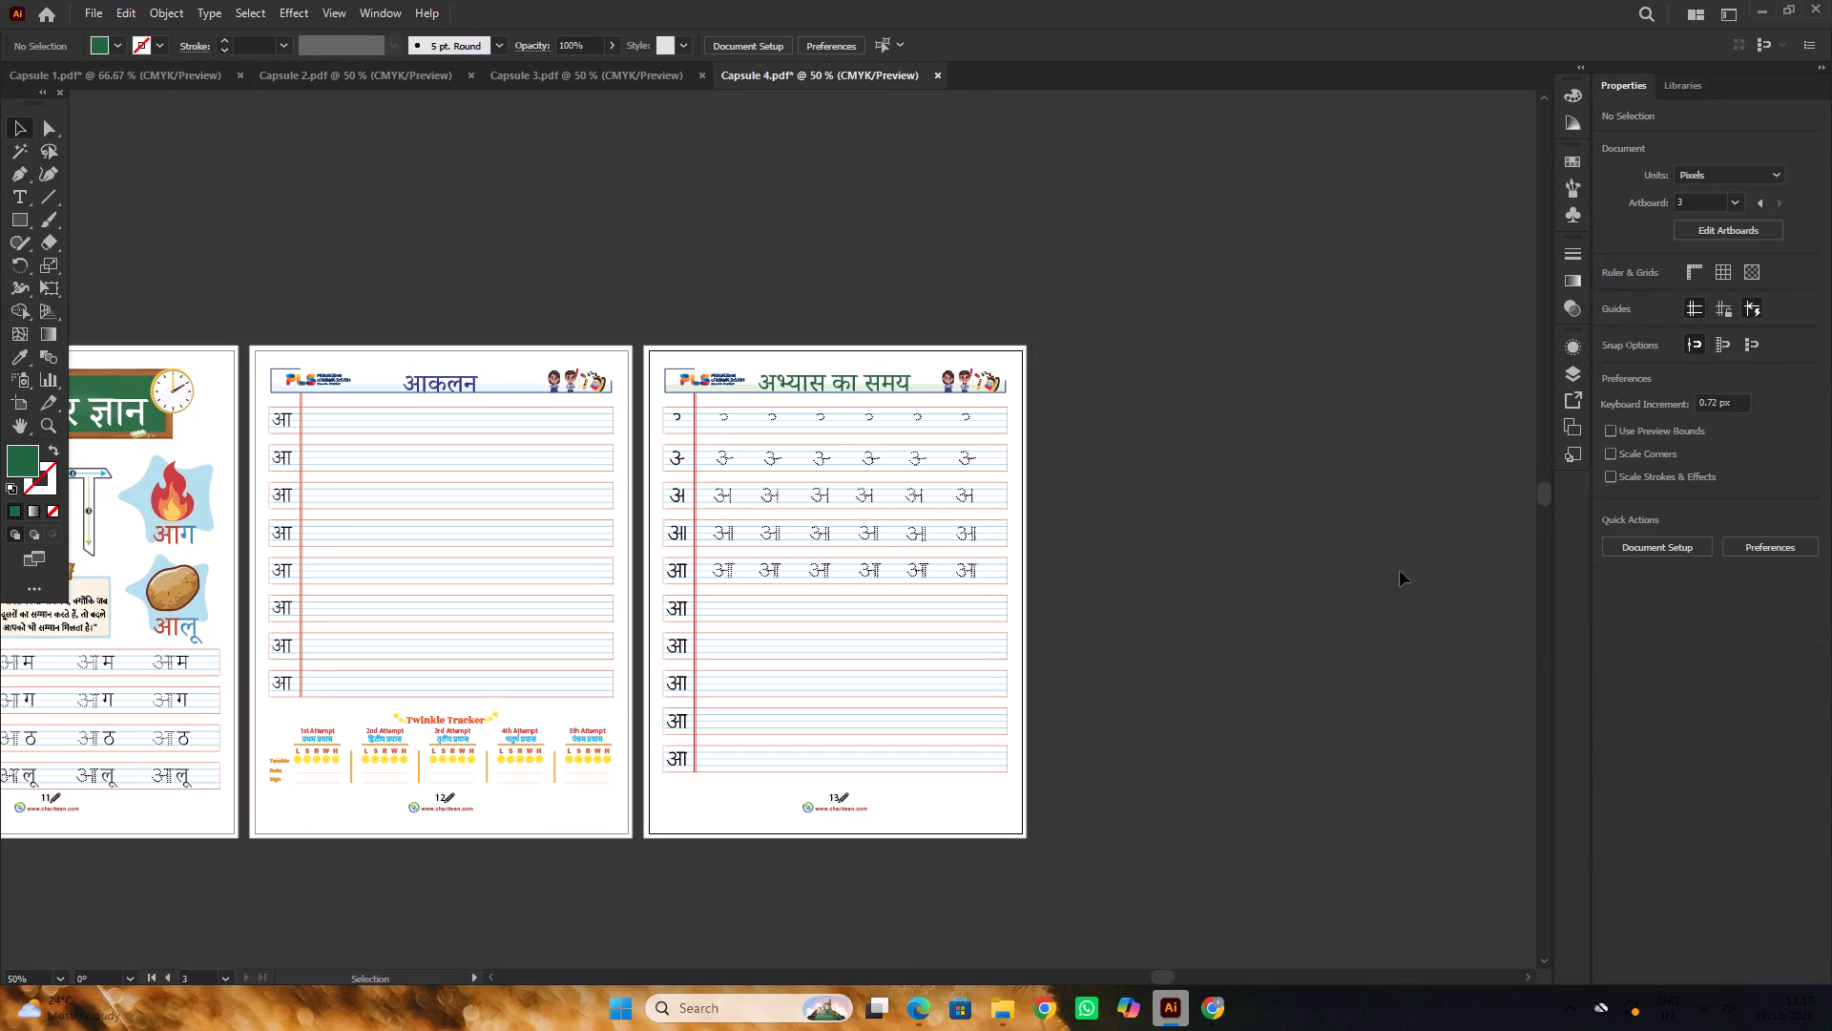
Lock the outer border rectangle of page 13.
{"action": "scroll", "coordinate": [1131, 375], "scroll_direction": "down", "scroll_amount": 5}
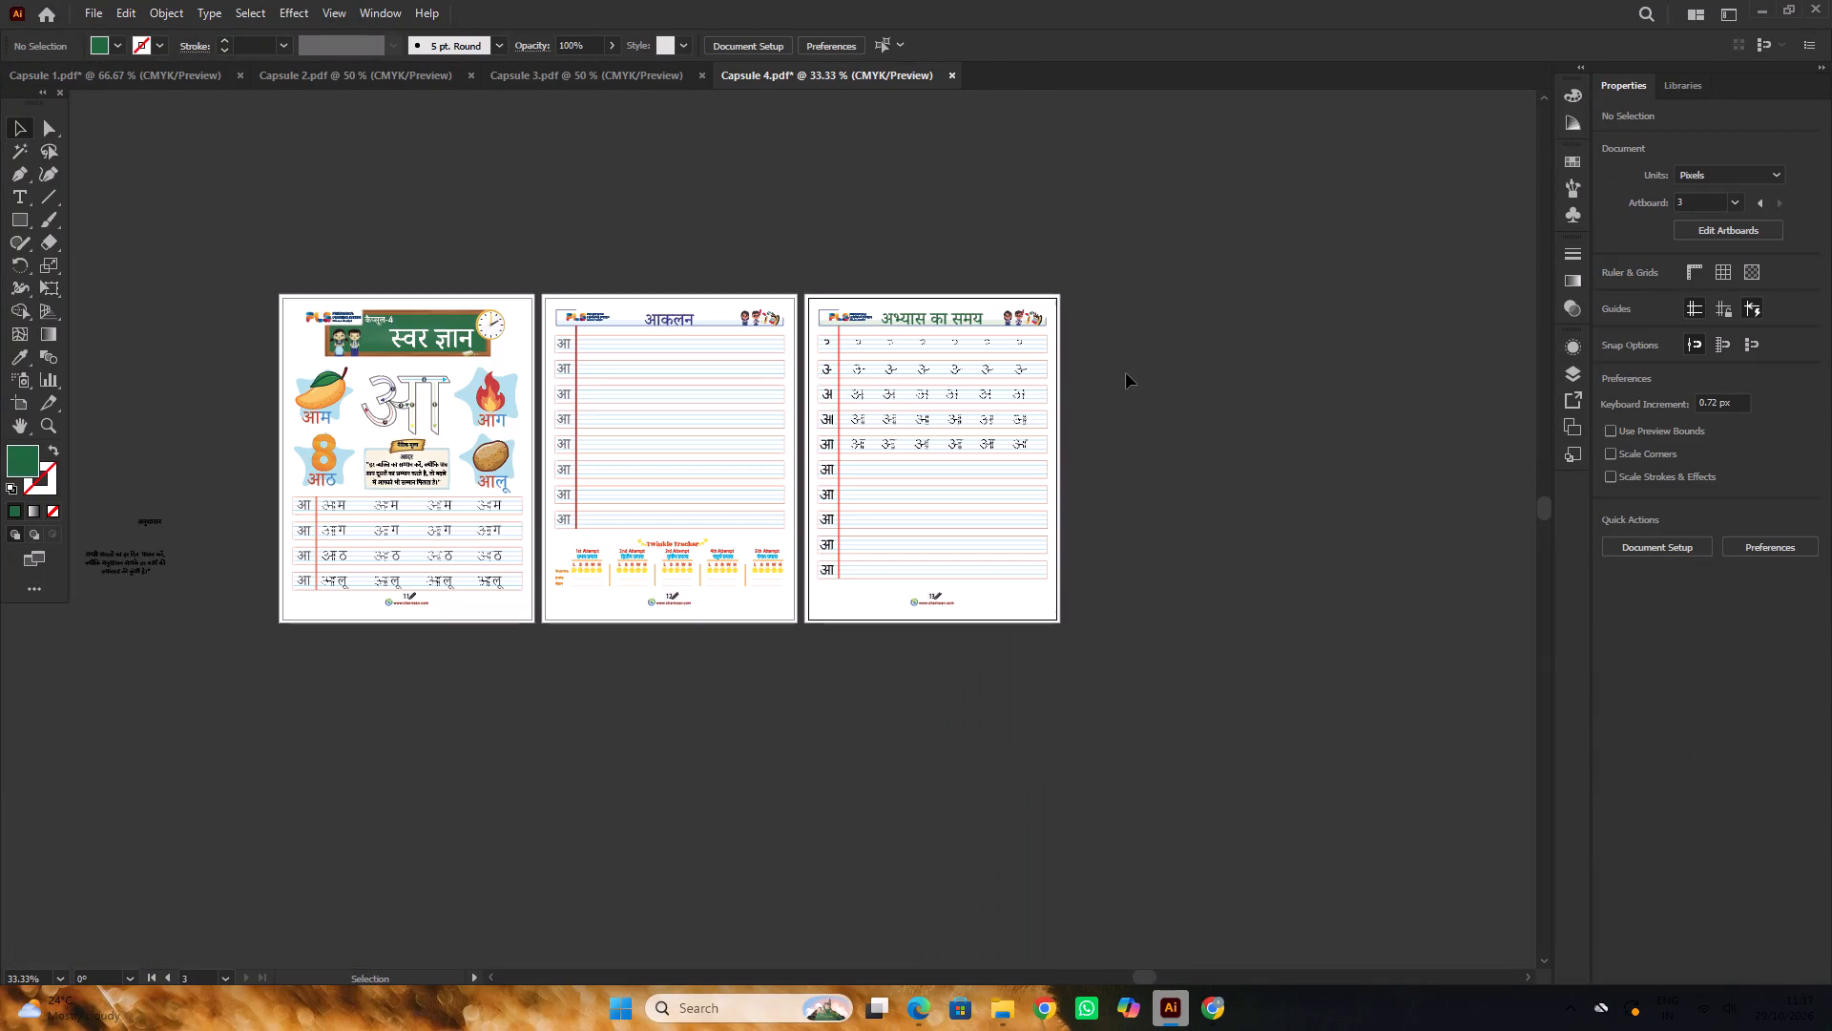
{"action": "scroll", "coordinate": [1002, 373], "scroll_direction": "up", "scroll_amount": 2, "text": "alt"}
{"action": "scroll", "coordinate": [873, 340], "scroll_direction": "down", "scroll_amount": 2}
{"action": "scroll", "coordinate": [792, 328], "scroll_direction": "down", "scroll_amount": 2, "text": "alt"}
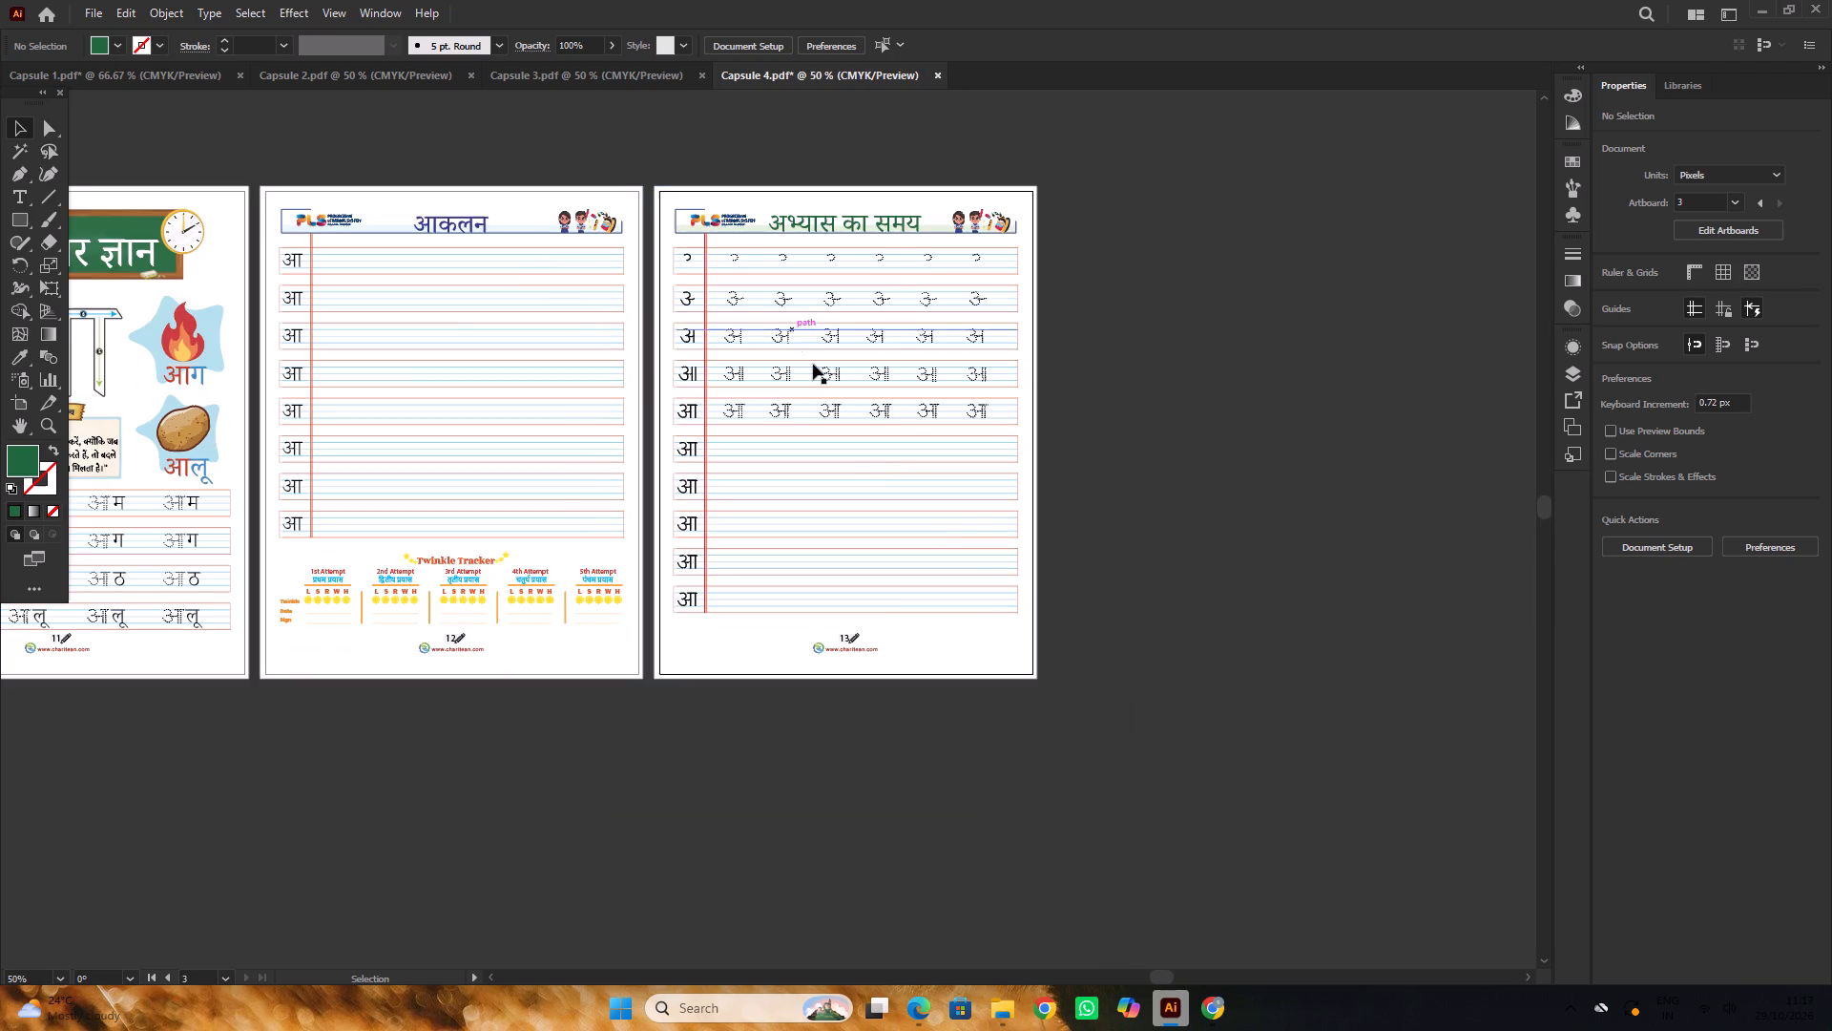
{"action": "scroll", "coordinate": [1034, 651], "scroll_direction": "up", "scroll_amount": 1, "text": "alt"}
{"action": "left_click", "coordinate": [1003, 642]}
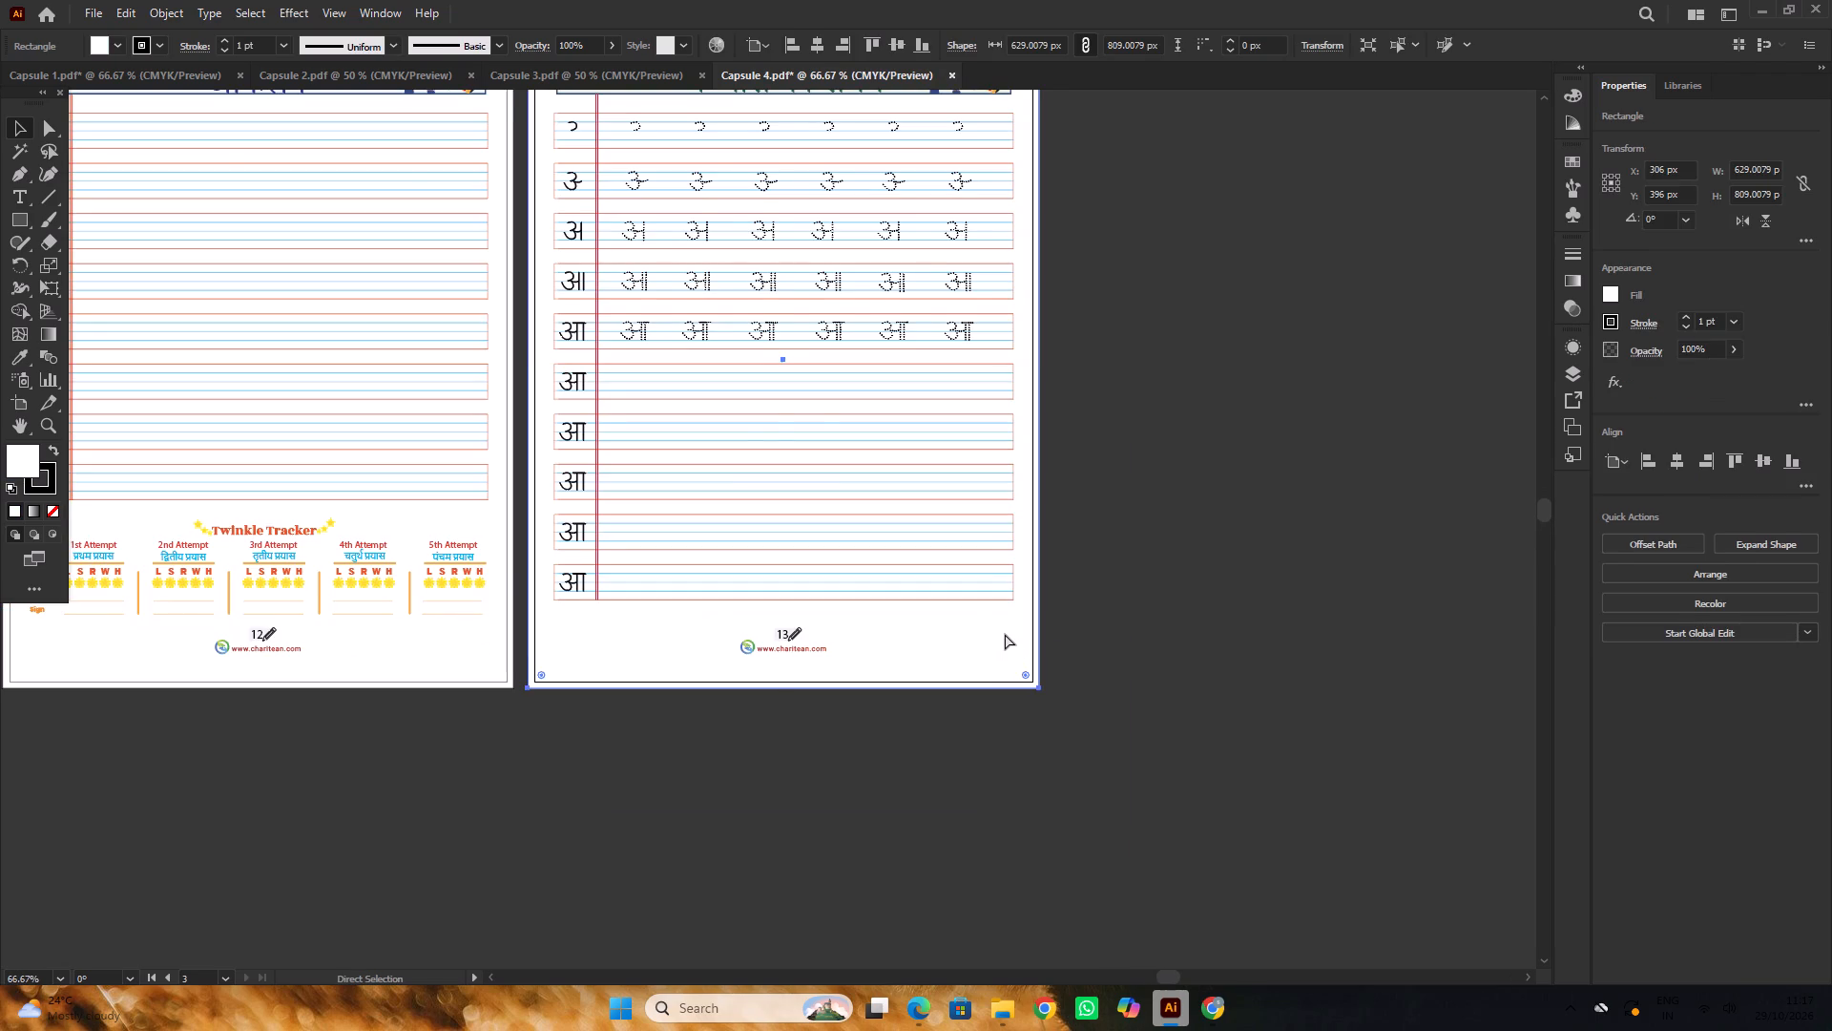
{"action": "key", "text": "ctrl+2"}
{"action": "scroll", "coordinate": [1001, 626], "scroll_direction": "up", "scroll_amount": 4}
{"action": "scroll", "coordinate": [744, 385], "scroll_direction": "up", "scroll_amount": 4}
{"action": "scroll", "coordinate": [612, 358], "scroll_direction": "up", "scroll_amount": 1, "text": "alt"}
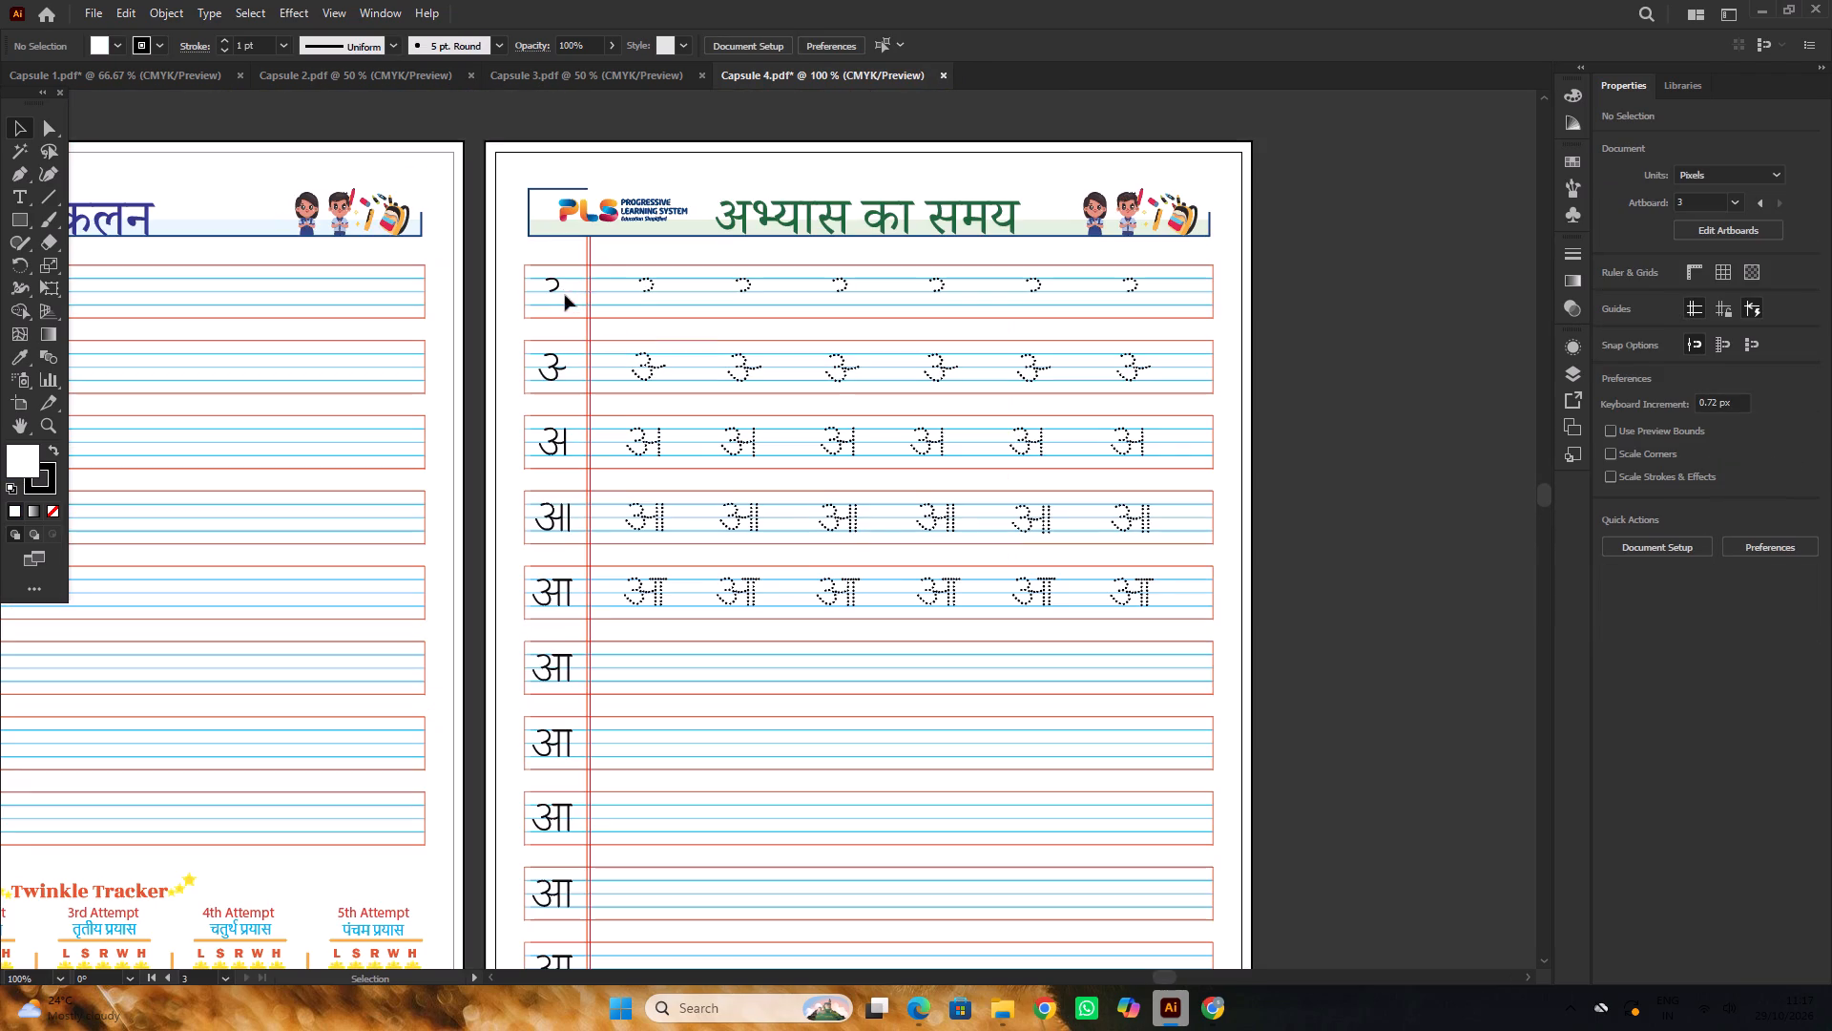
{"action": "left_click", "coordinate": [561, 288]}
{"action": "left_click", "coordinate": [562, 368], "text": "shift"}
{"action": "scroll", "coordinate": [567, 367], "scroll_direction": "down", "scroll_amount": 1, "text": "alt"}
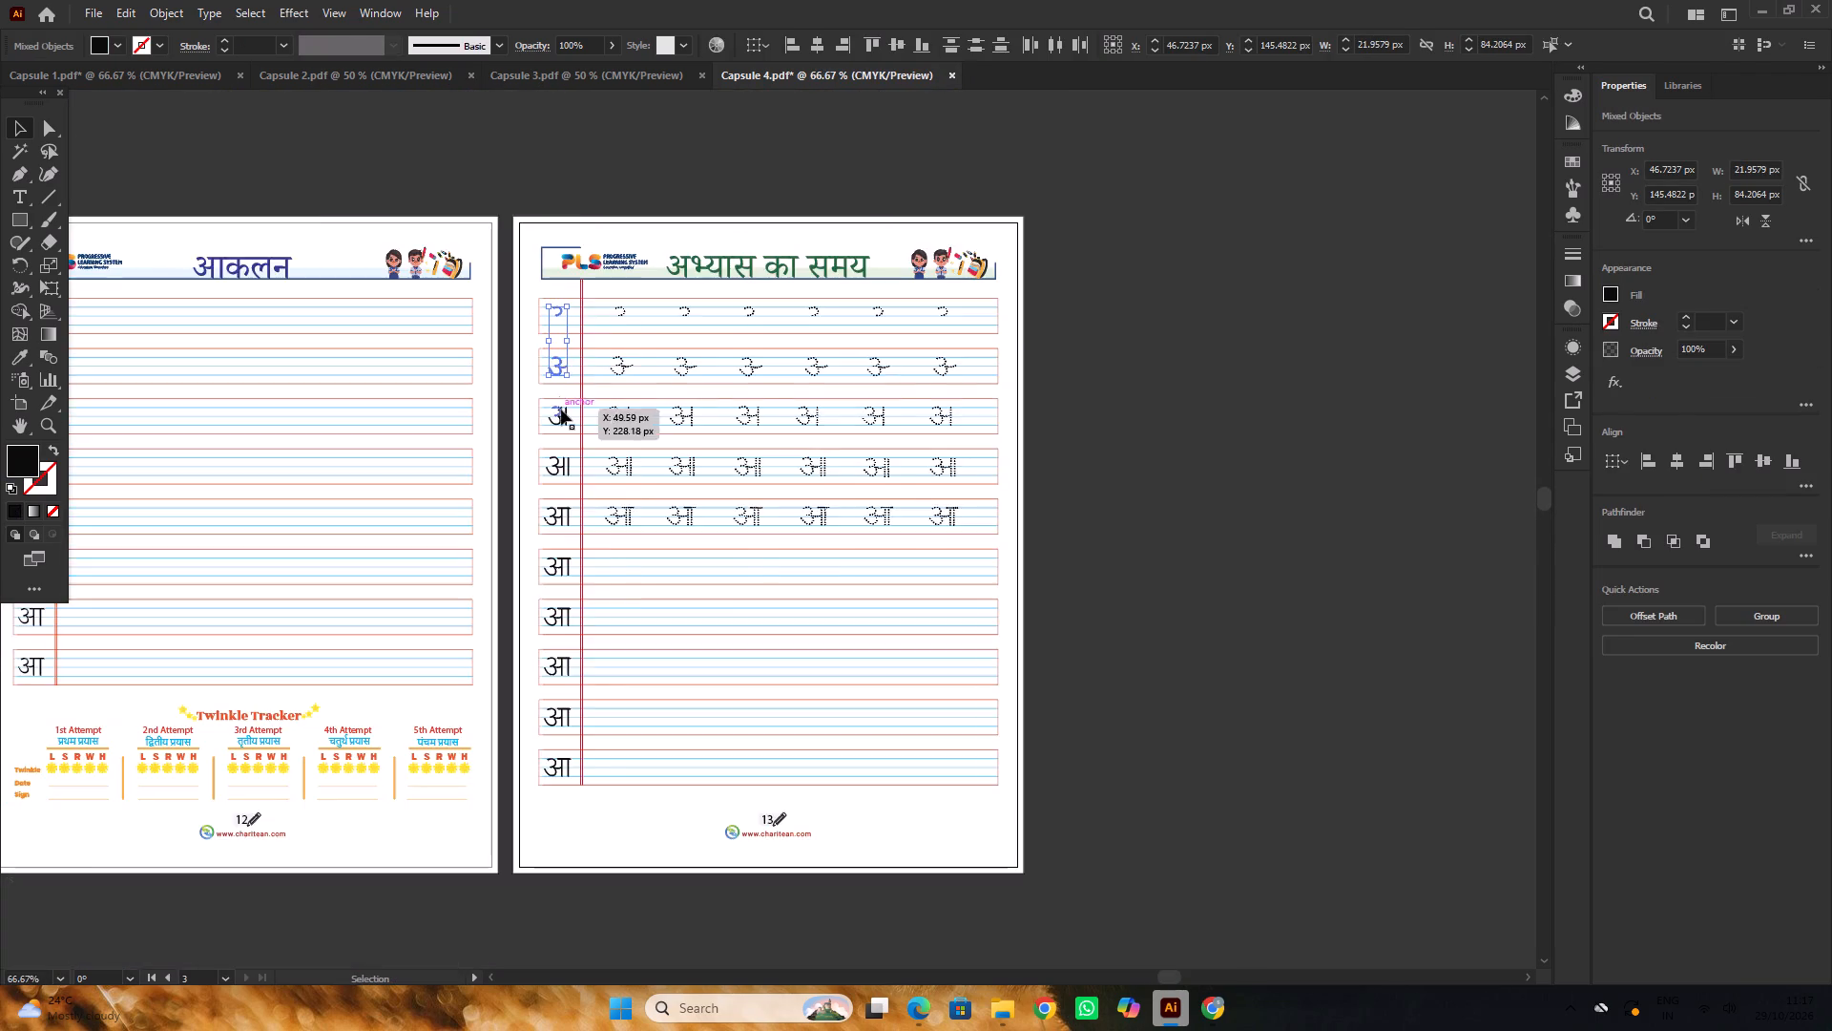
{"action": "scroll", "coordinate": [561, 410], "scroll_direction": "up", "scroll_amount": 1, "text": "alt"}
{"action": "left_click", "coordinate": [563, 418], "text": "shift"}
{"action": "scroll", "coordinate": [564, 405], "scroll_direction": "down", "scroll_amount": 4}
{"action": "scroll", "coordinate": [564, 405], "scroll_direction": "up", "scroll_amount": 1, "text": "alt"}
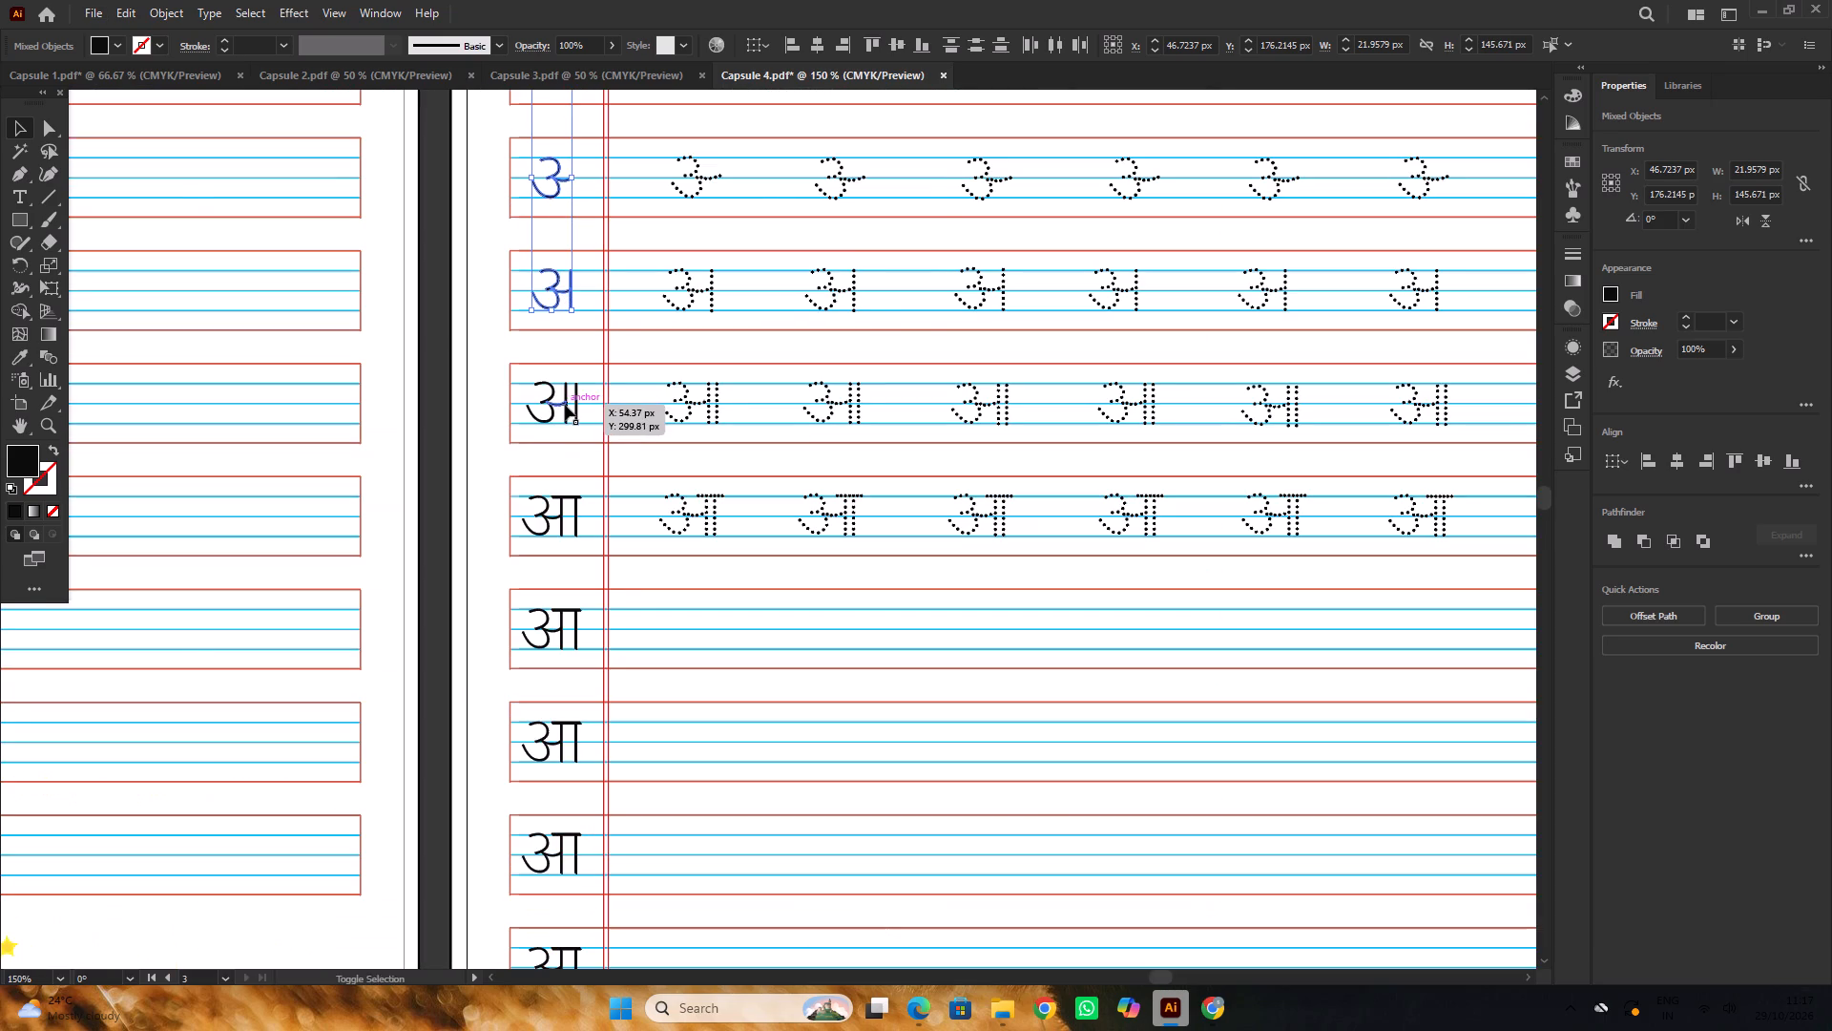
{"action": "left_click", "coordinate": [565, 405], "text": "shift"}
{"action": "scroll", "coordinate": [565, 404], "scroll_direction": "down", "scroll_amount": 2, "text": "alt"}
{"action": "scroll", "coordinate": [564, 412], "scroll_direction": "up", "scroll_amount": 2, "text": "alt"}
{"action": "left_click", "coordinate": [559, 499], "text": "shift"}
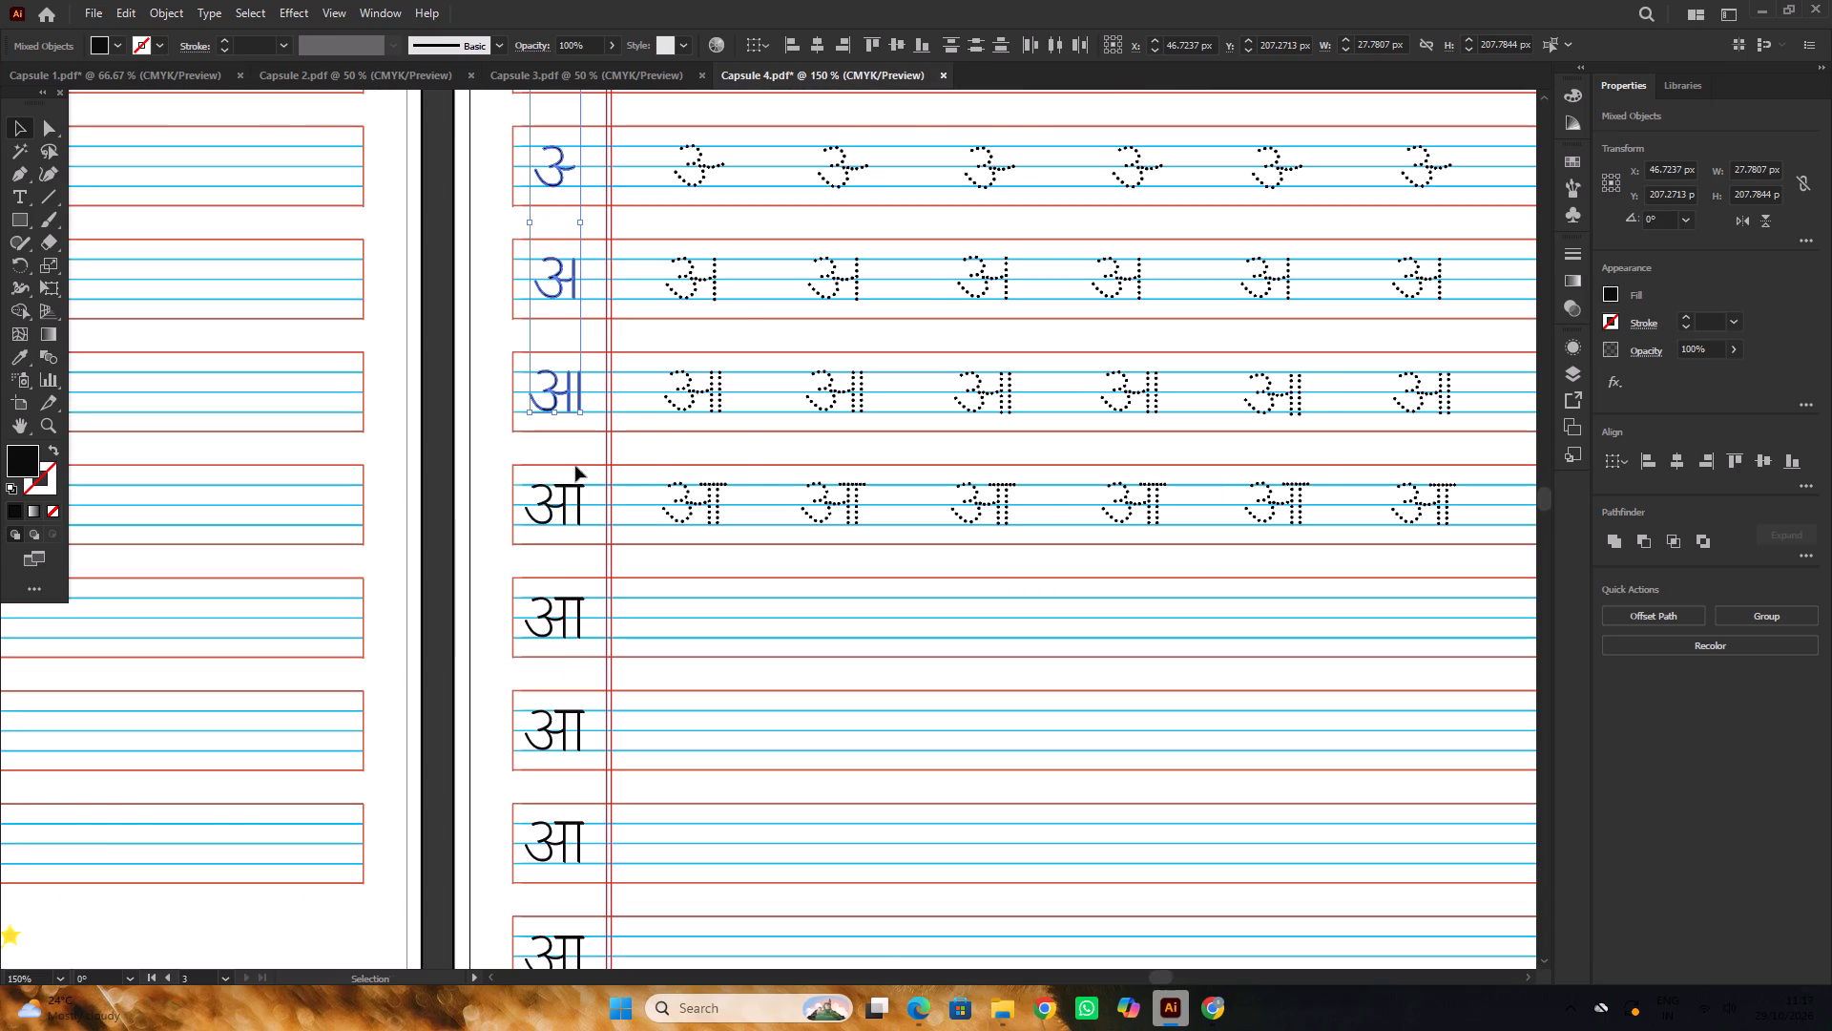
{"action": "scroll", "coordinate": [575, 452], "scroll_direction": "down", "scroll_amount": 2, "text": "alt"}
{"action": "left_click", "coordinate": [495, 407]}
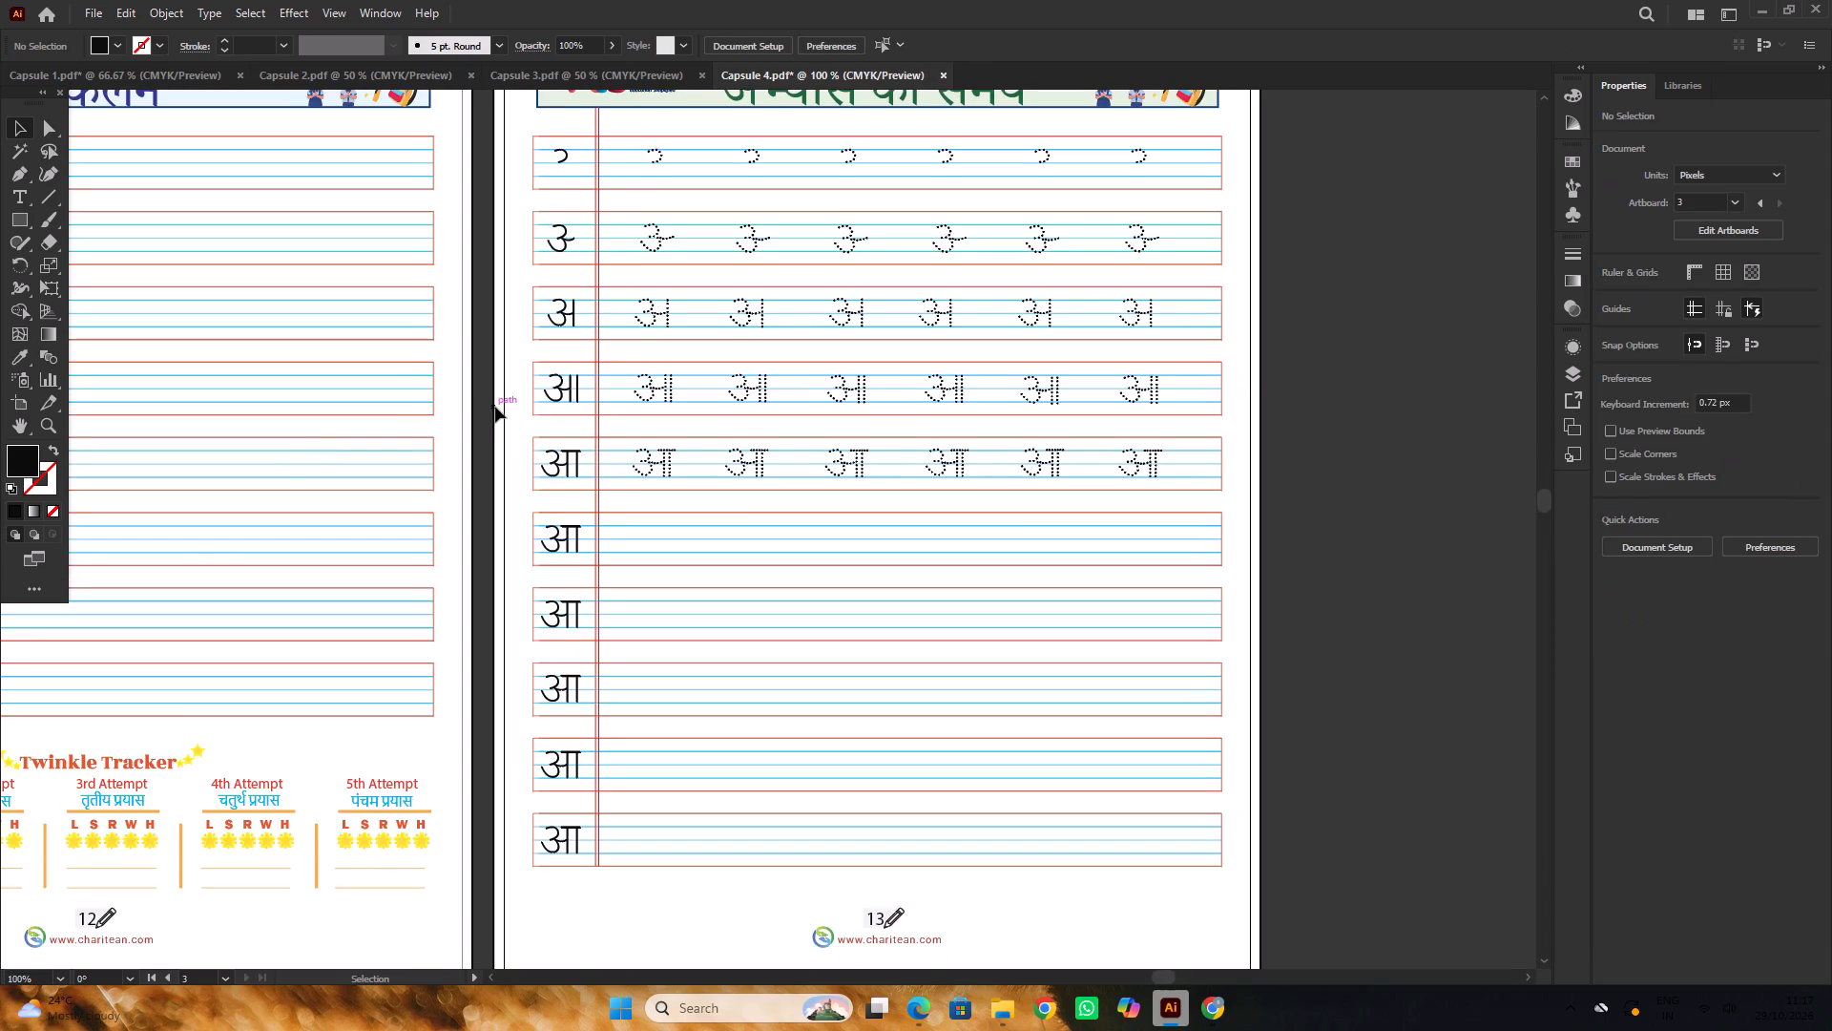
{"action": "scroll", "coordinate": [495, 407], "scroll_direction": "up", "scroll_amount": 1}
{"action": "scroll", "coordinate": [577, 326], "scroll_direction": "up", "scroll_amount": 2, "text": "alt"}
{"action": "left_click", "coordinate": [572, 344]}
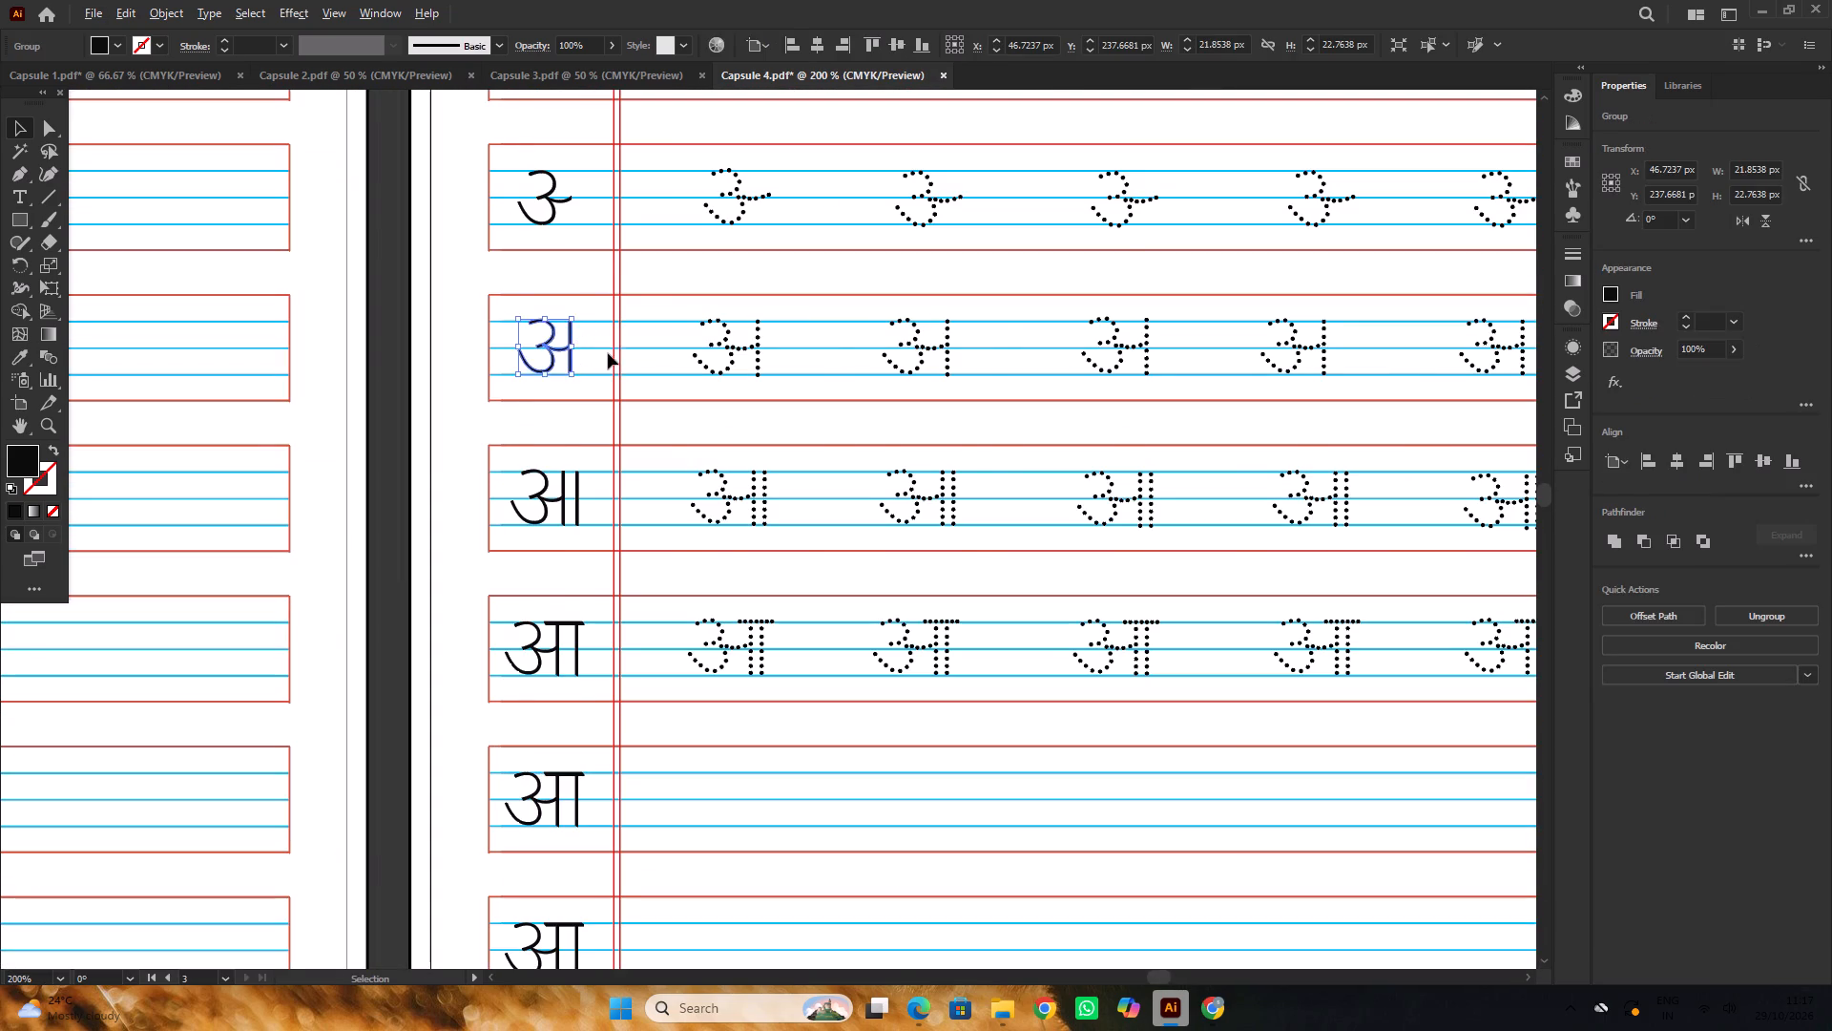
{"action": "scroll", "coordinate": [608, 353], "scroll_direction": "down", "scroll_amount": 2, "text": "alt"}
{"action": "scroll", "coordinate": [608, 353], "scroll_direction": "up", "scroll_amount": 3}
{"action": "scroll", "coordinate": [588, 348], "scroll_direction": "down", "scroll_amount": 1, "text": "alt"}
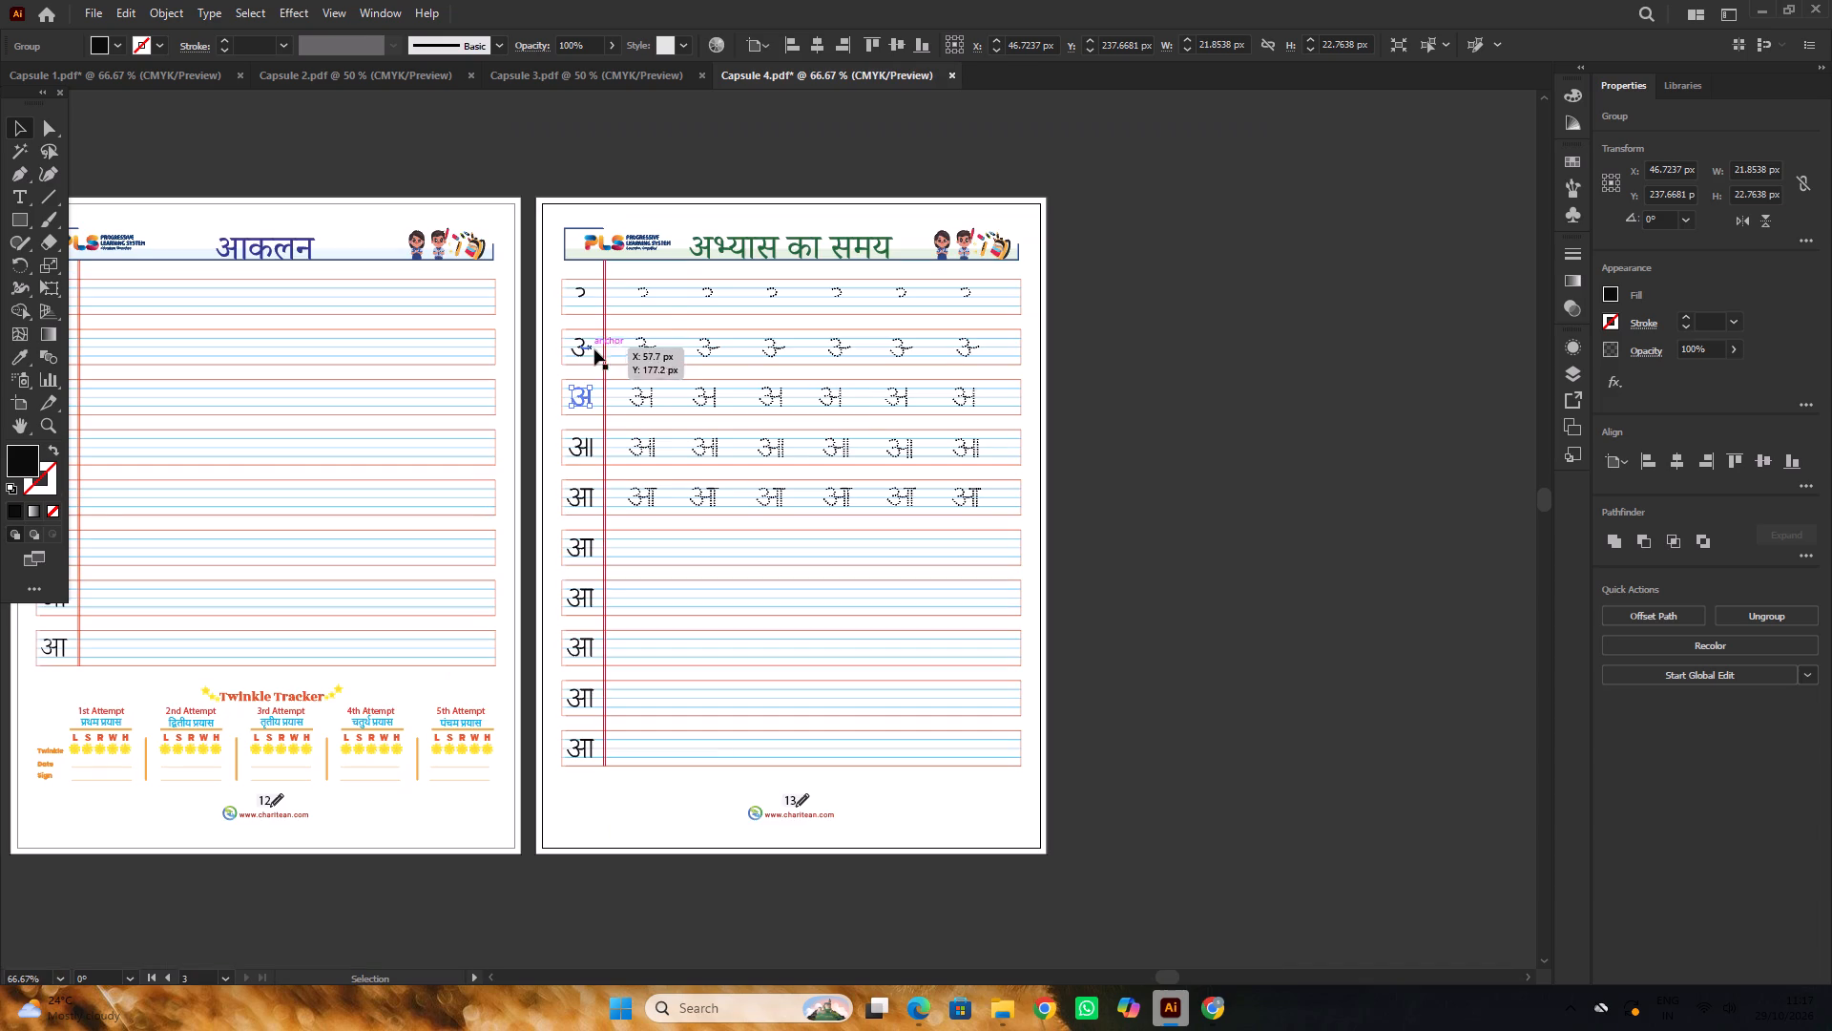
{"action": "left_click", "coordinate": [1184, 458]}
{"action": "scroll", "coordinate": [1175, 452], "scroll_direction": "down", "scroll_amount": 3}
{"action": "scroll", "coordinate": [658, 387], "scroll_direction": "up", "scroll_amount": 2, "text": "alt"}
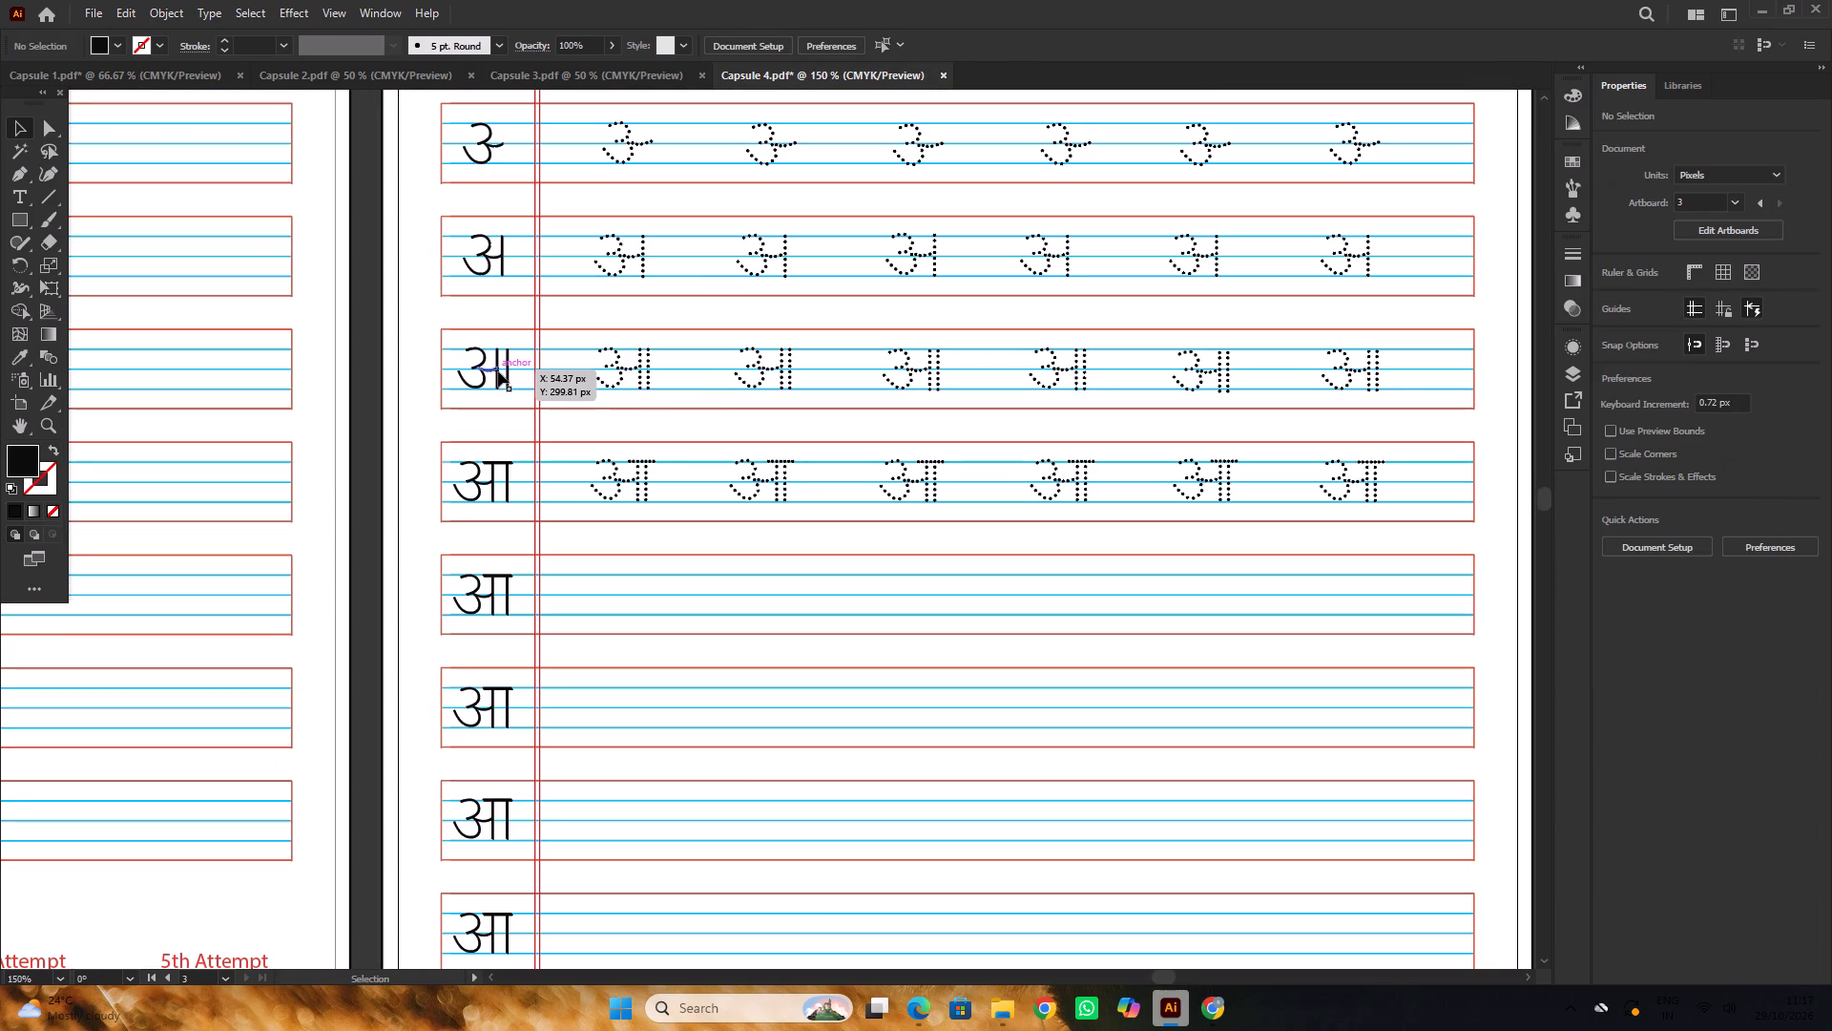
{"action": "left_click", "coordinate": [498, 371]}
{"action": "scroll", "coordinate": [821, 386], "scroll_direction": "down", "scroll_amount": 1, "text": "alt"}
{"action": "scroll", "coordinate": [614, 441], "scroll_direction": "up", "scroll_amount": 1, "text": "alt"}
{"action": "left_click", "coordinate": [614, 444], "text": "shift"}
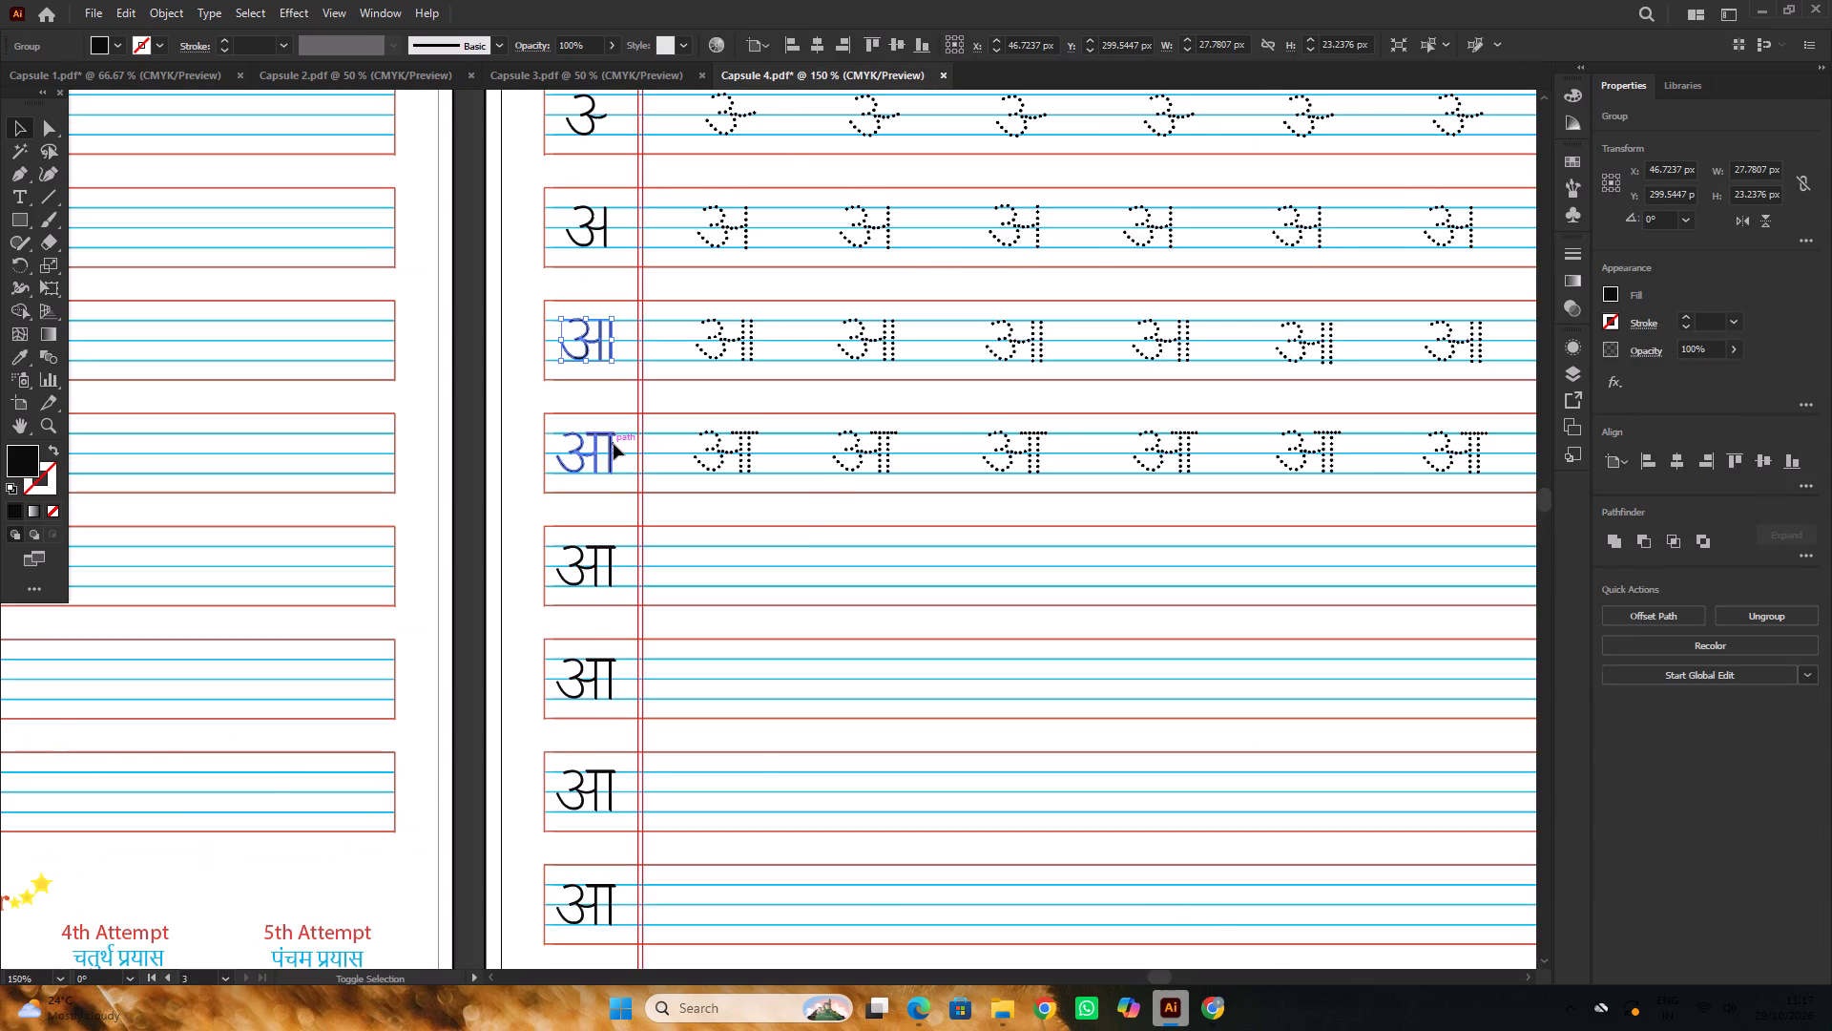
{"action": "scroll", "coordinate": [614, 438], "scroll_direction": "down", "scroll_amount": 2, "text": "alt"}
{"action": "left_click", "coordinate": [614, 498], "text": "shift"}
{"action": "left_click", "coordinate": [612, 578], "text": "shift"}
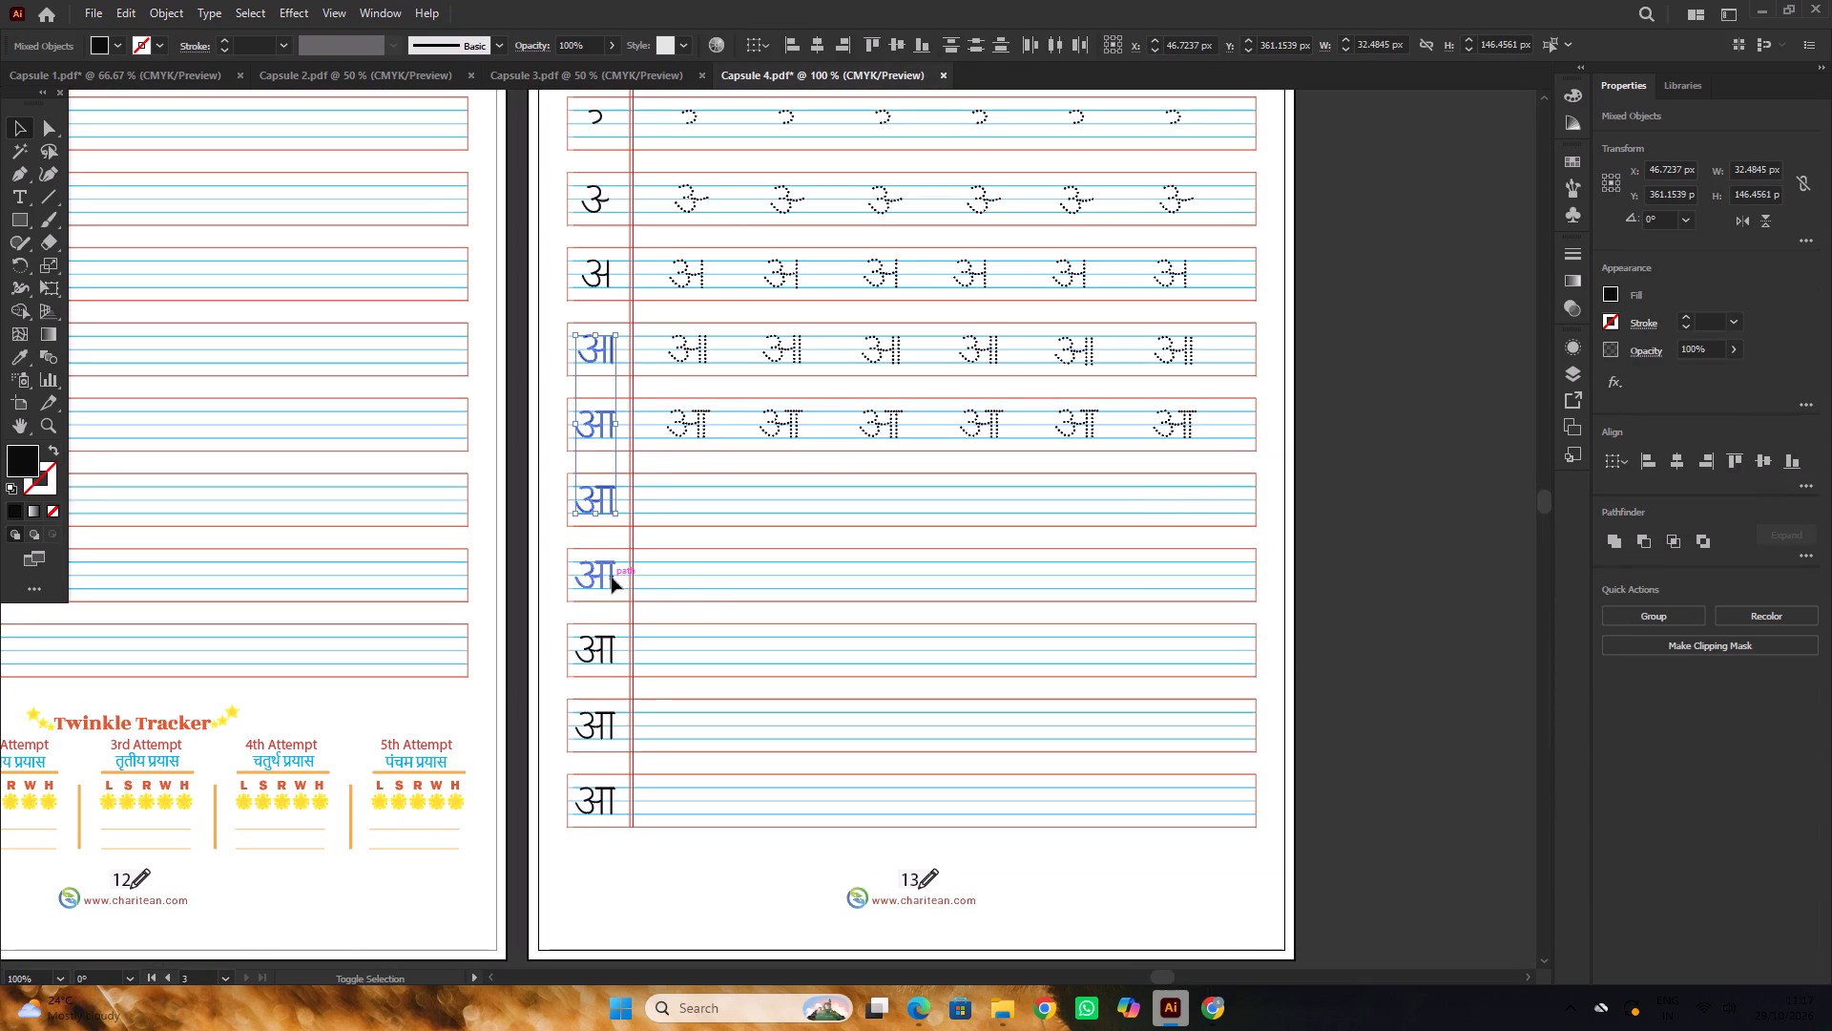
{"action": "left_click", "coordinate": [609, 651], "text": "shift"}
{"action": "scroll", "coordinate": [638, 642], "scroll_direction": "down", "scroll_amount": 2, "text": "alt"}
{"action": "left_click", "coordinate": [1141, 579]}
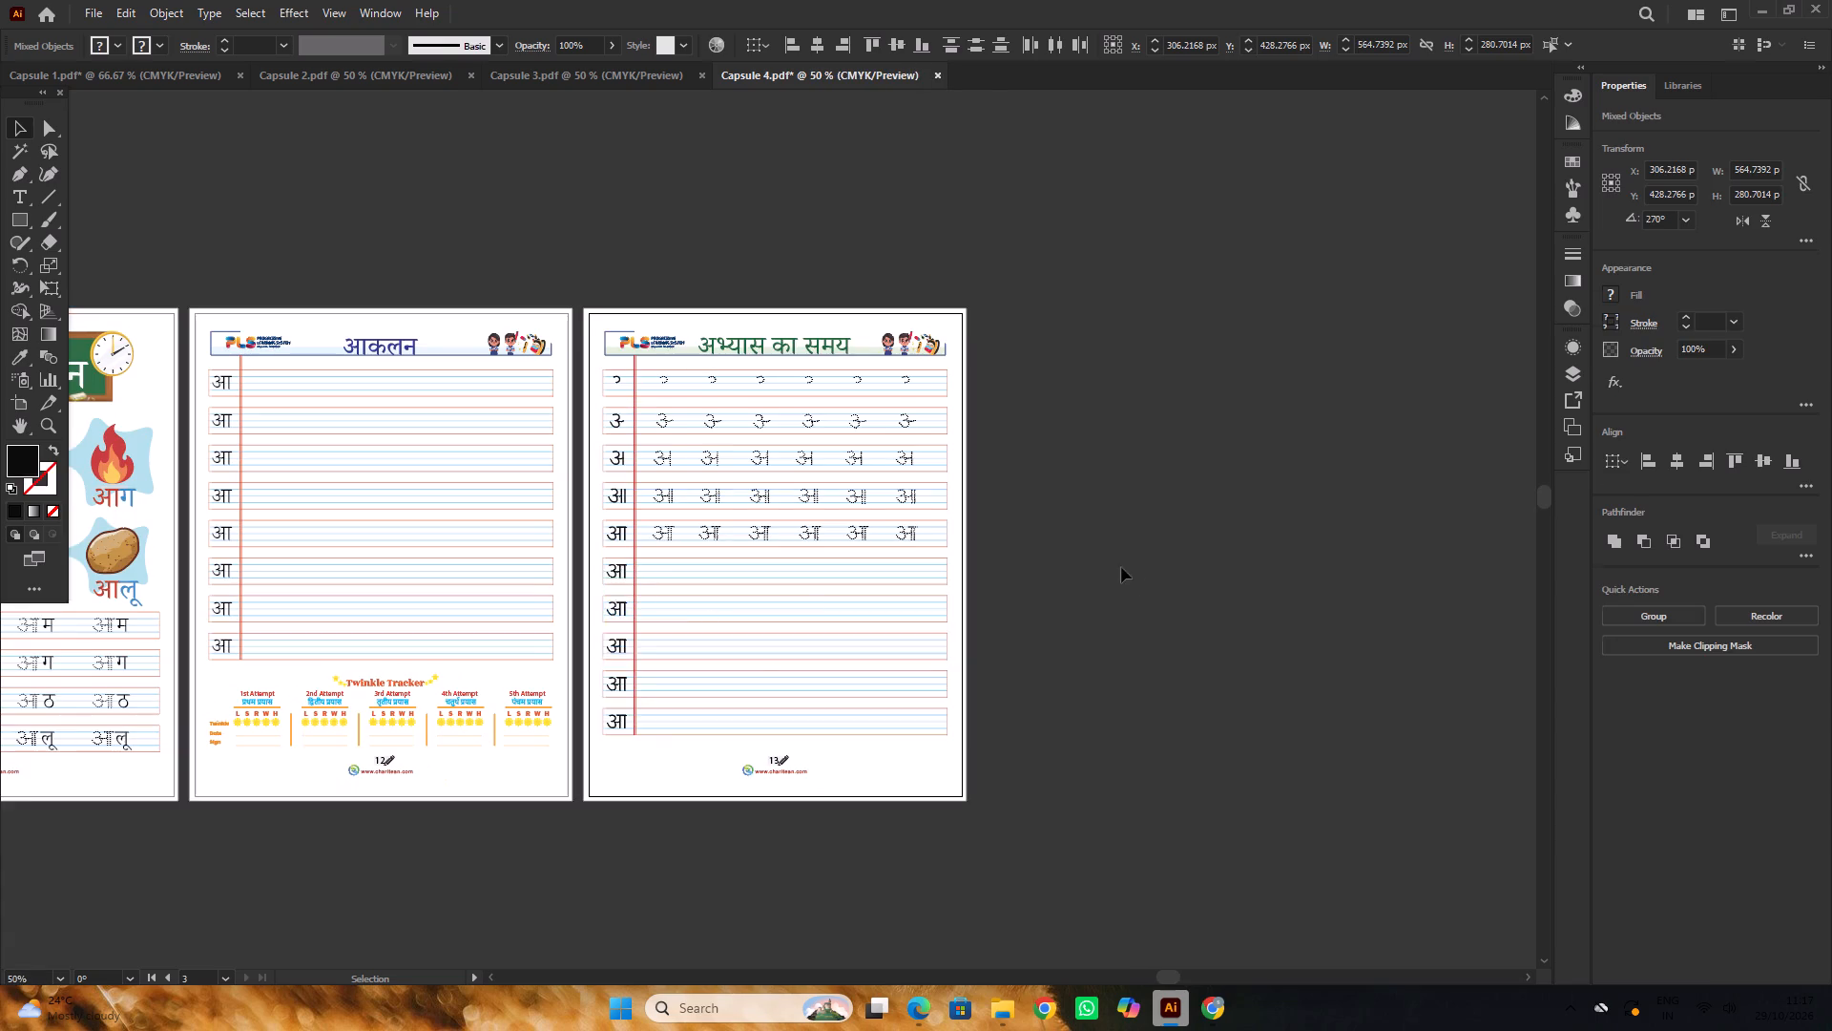
Delete the solid first-column letters from the third, fourth and fifth rows of page 13.
{"action": "scroll", "coordinate": [1112, 558], "scroll_direction": "down", "scroll_amount": 5}
{"action": "scroll", "coordinate": [676, 410], "scroll_direction": "up", "scroll_amount": 1, "text": "alt"}
{"action": "scroll", "coordinate": [624, 336], "scroll_direction": "up", "scroll_amount": 1, "text": "alt"}
{"action": "left_click", "coordinate": [599, 313]}
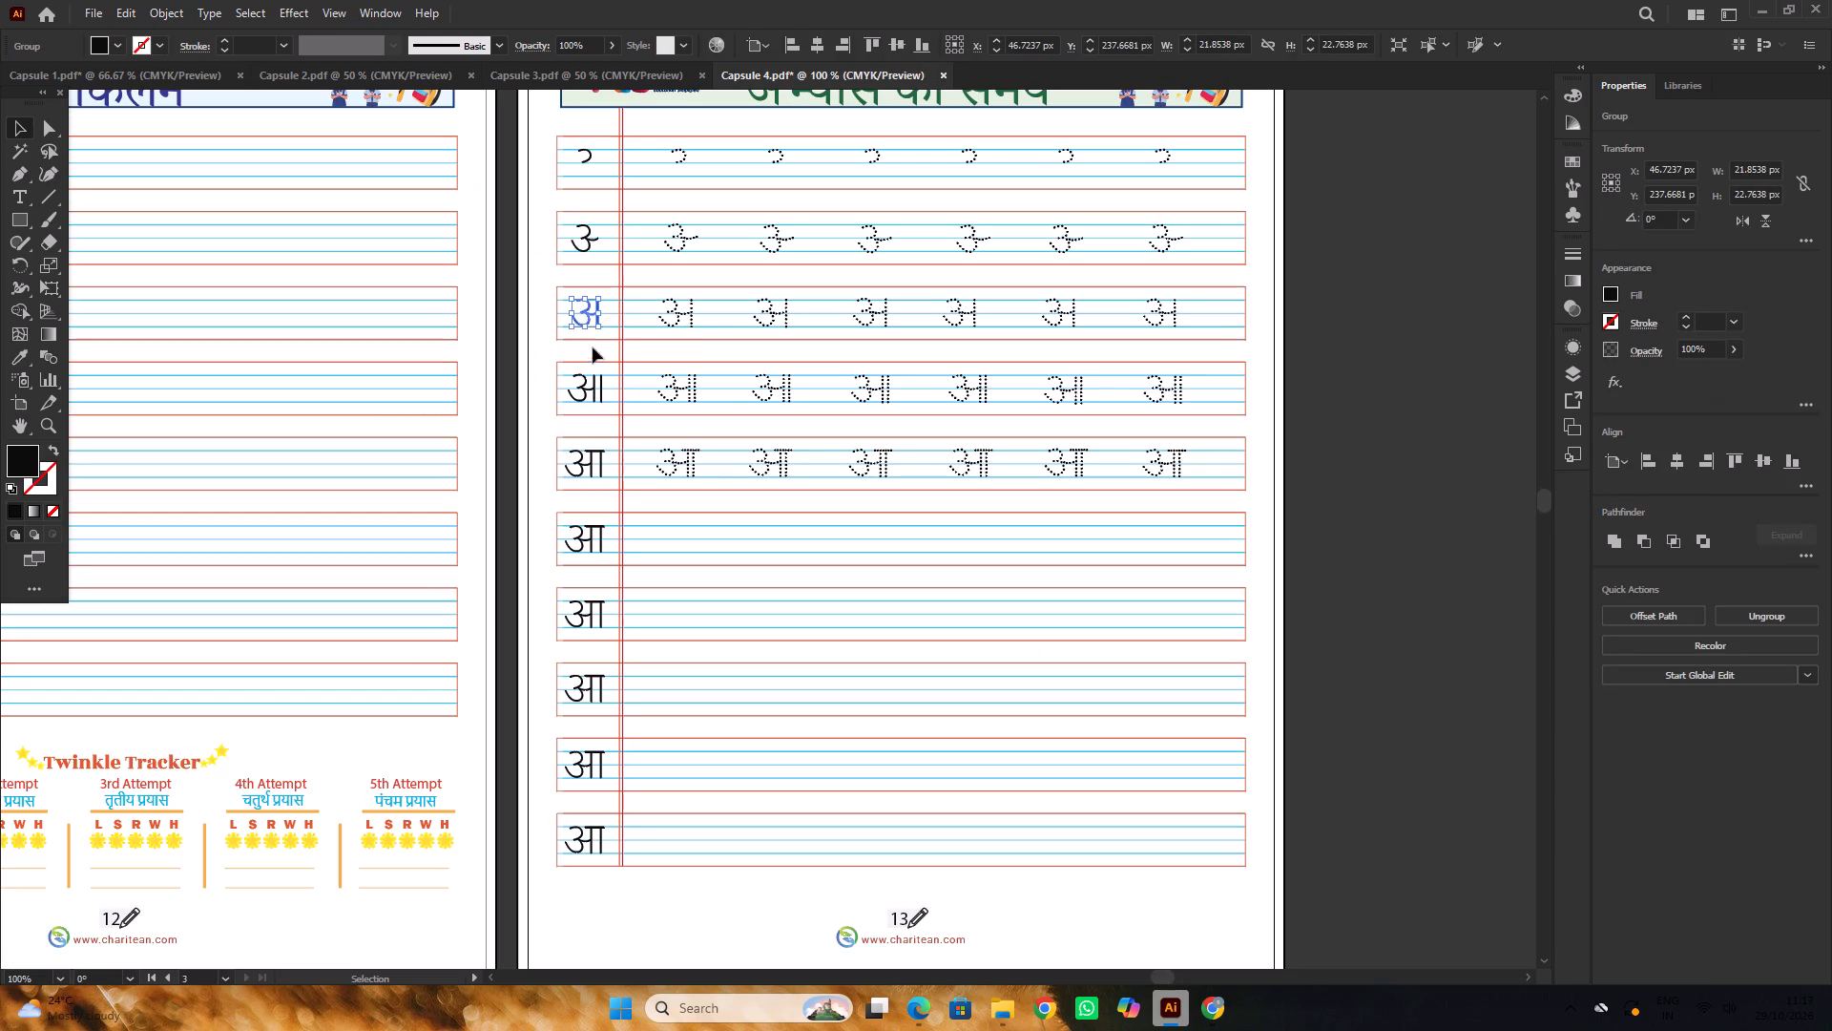
{"action": "key", "text": "Delete"}
{"action": "left_click", "coordinate": [581, 393]}
{"action": "key", "text": "Delete"}
{"action": "scroll", "coordinate": [595, 366], "scroll_direction": "down", "scroll_amount": 3}
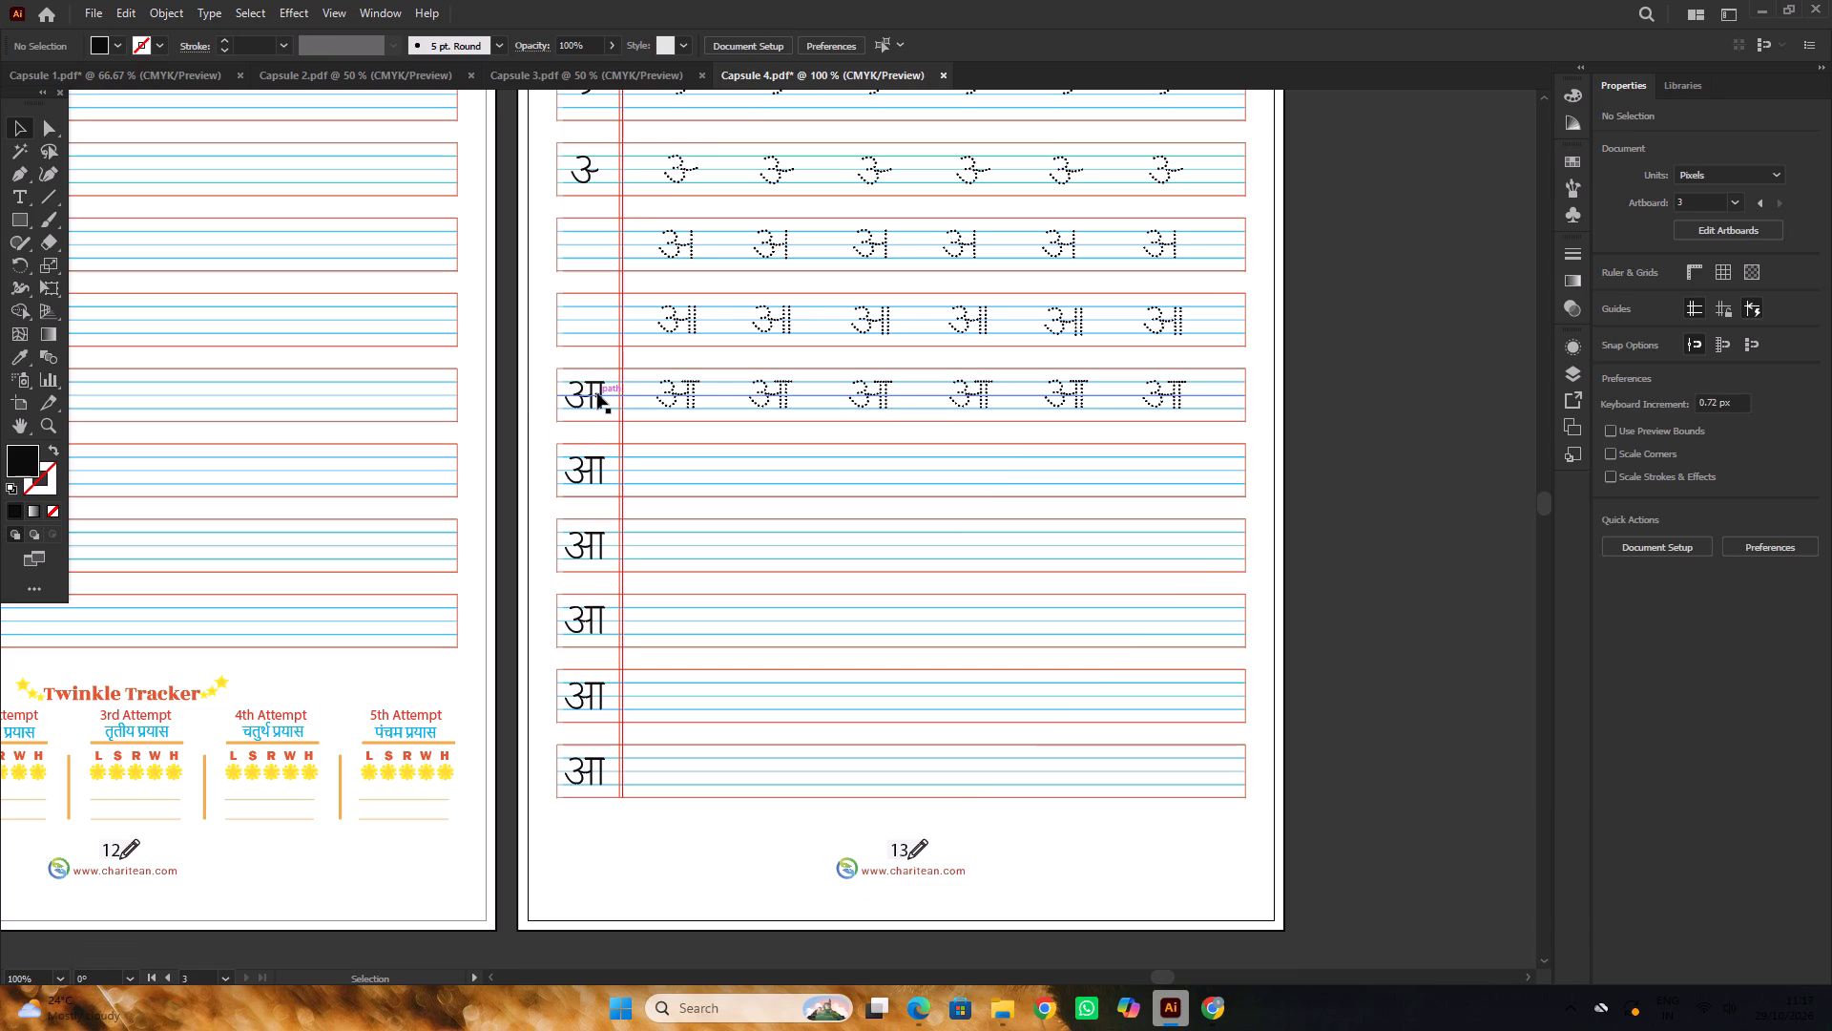
{"action": "left_click", "coordinate": [597, 393]}
{"action": "left_click", "coordinate": [517, 395]}
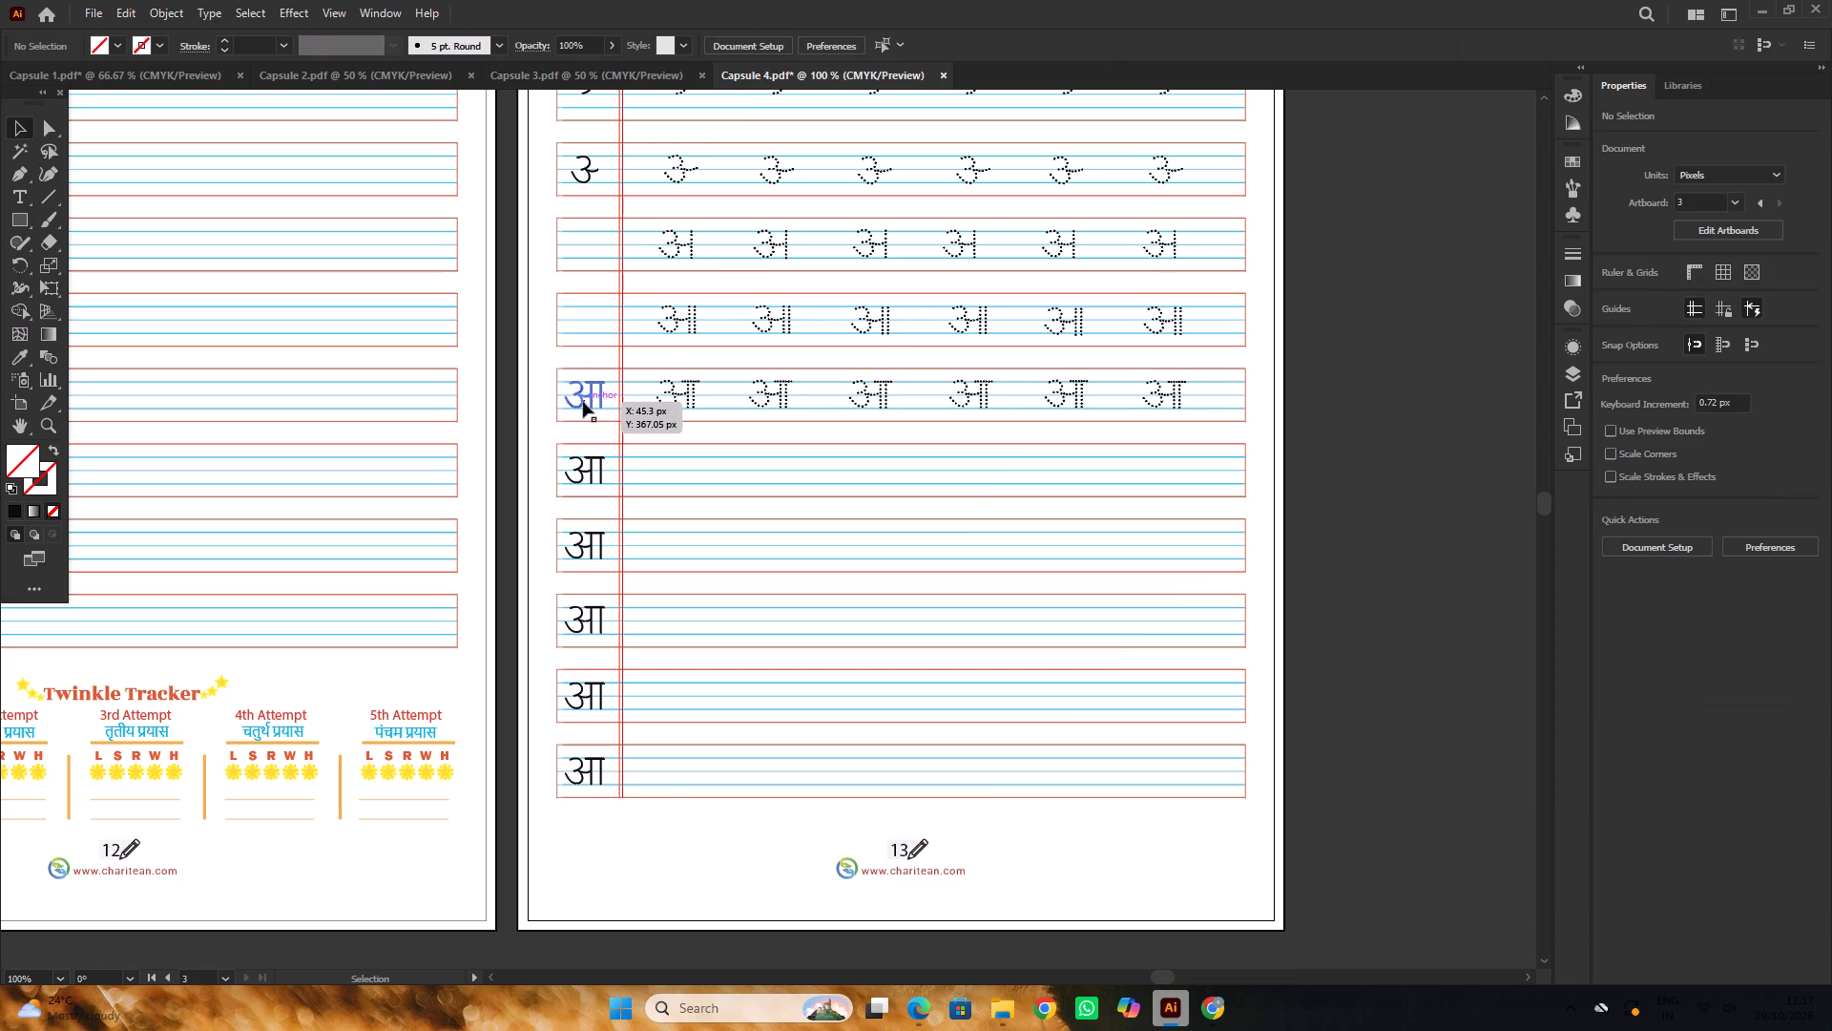
{"action": "left_click", "coordinate": [583, 401]}
{"action": "key", "text": "Delete"}
Delete the solid आ from the first column of the sixth to tenth rows of page 13.
{"action": "scroll", "coordinate": [583, 401], "scroll_direction": "down", "scroll_amount": 2}
{"action": "left_click", "coordinate": [590, 431]}
{"action": "key", "text": "Delete"}
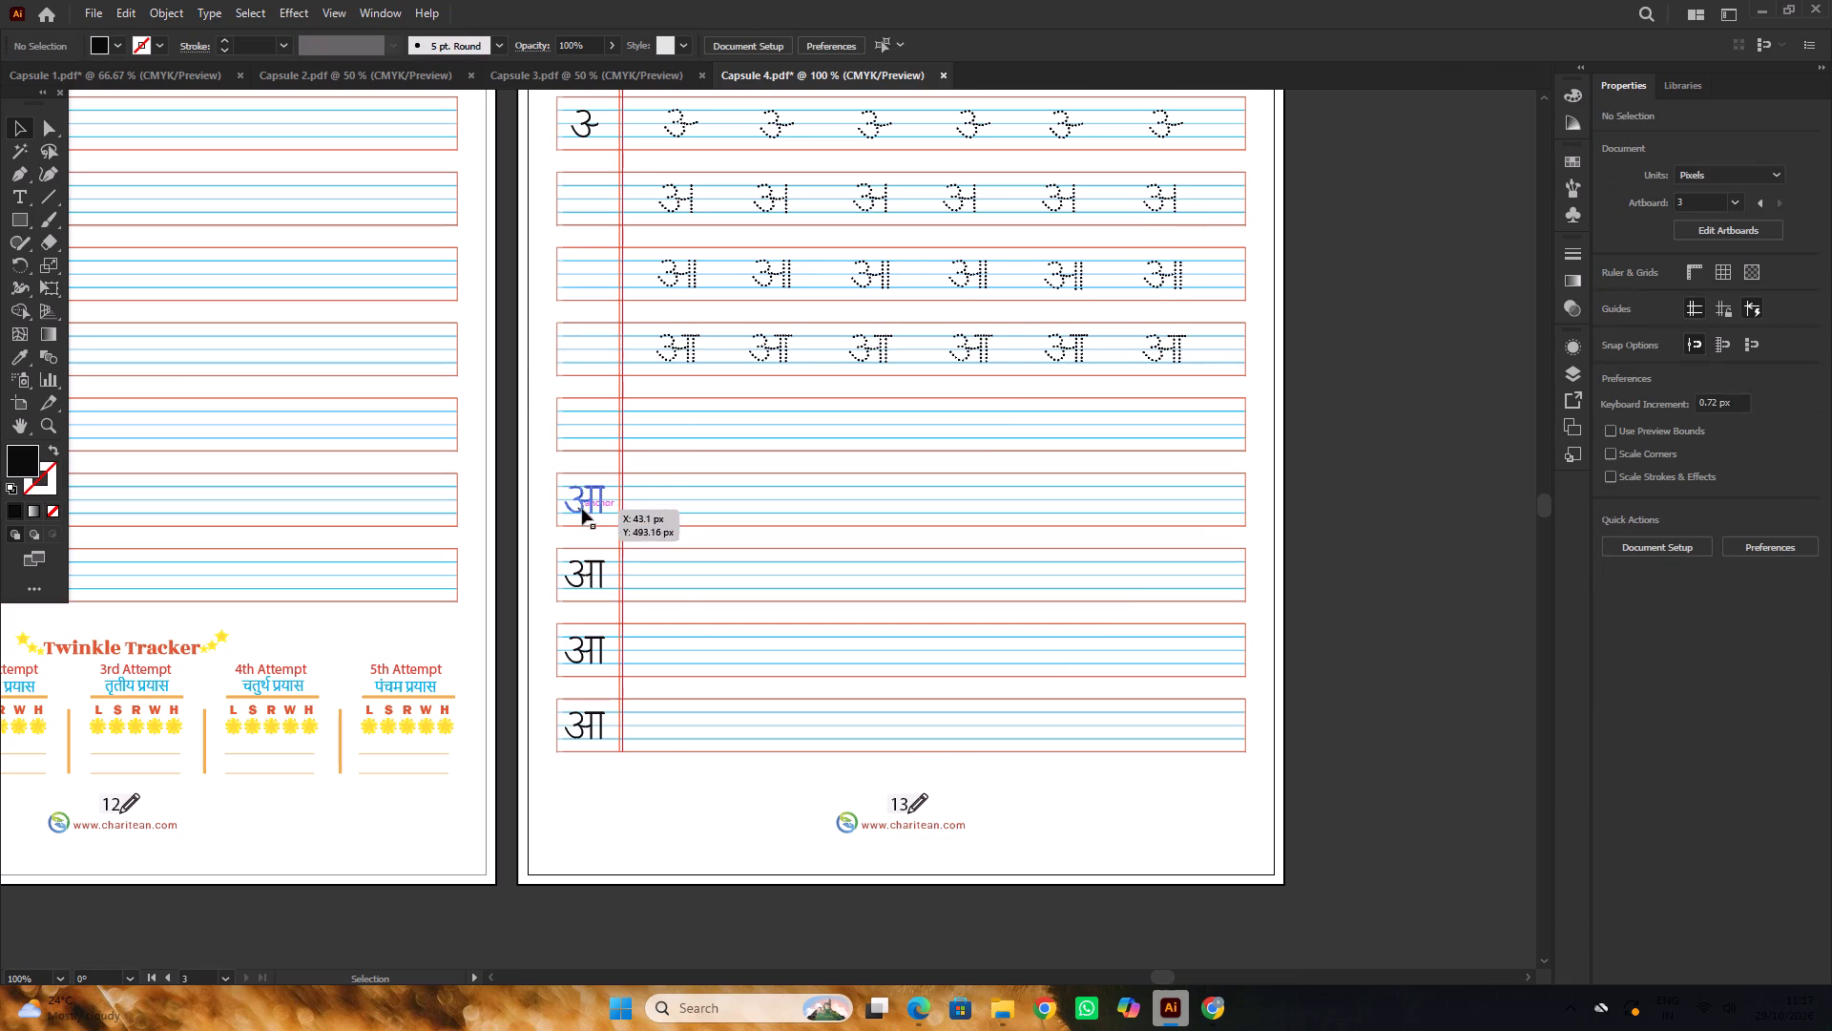
{"action": "left_click", "coordinate": [587, 503]}
{"action": "key", "text": "Delete"}
{"action": "left_click", "coordinate": [593, 575]}
{"action": "key", "text": "Delete"}
{"action": "left_click", "coordinate": [585, 646]}
{"action": "key", "text": "Delete"}
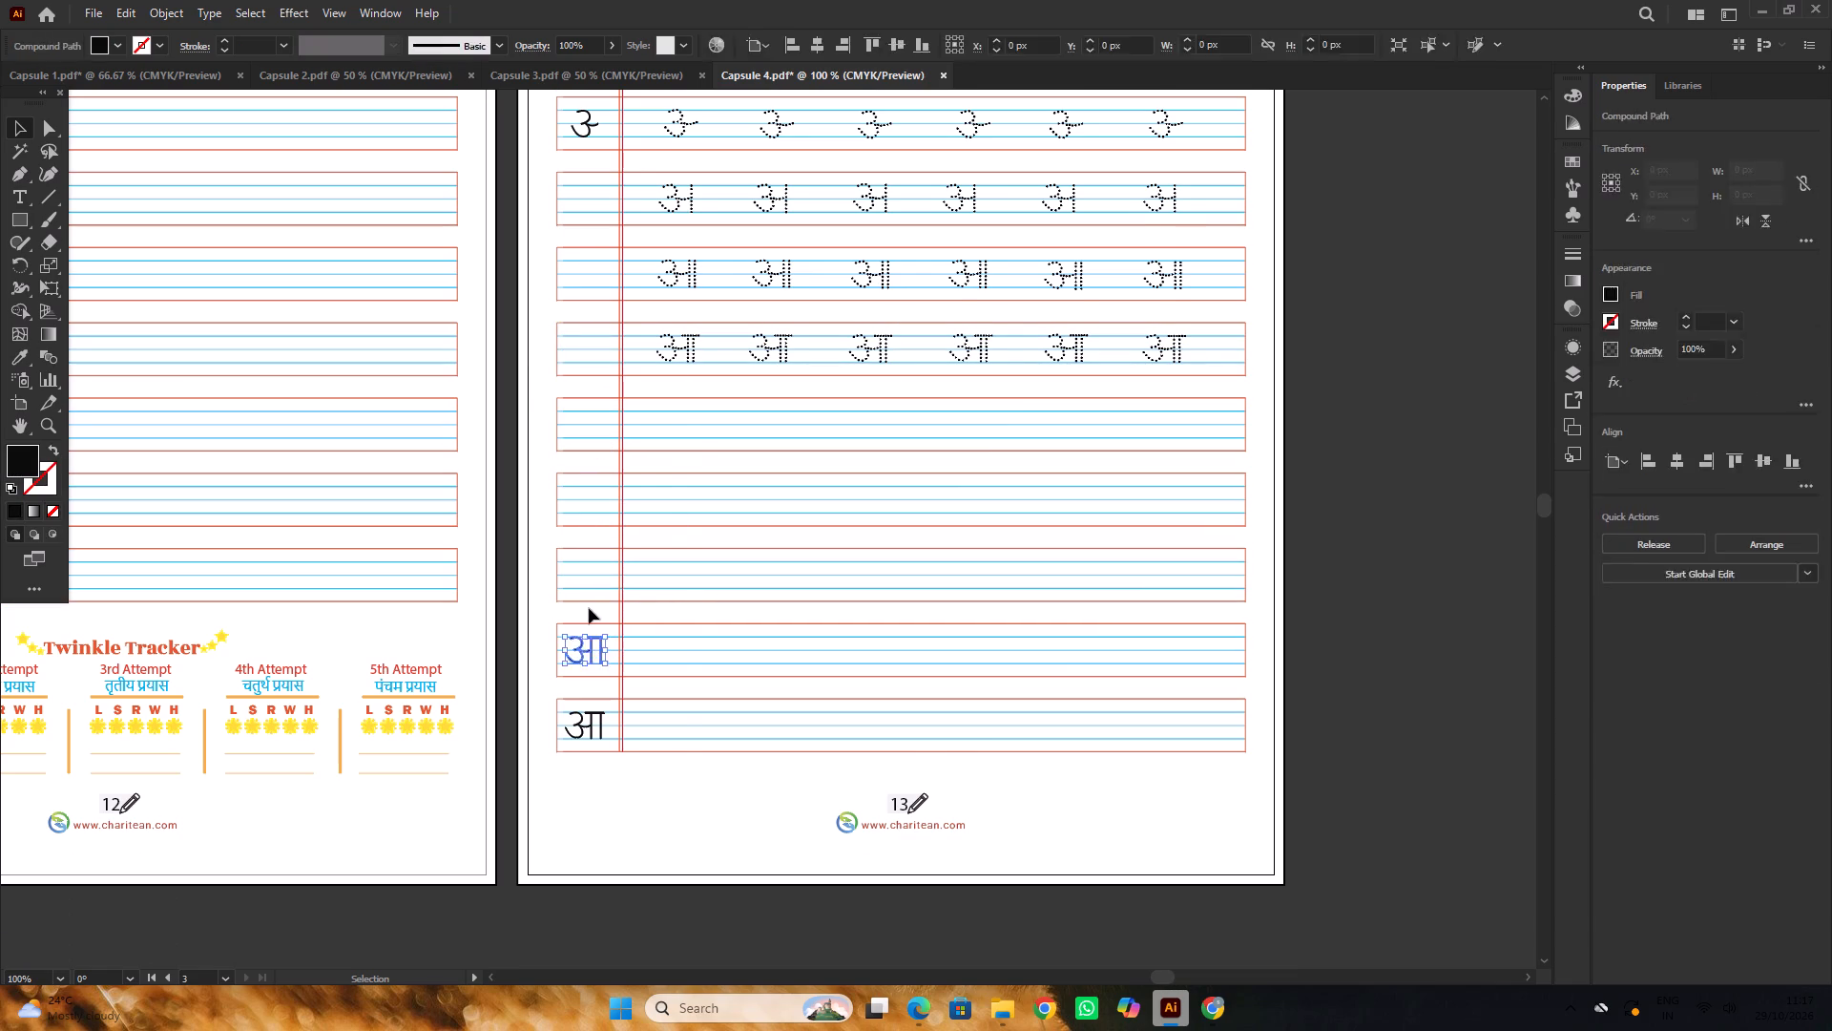
{"action": "left_click", "coordinate": [591, 727]}
{"action": "key", "text": "Delete"}
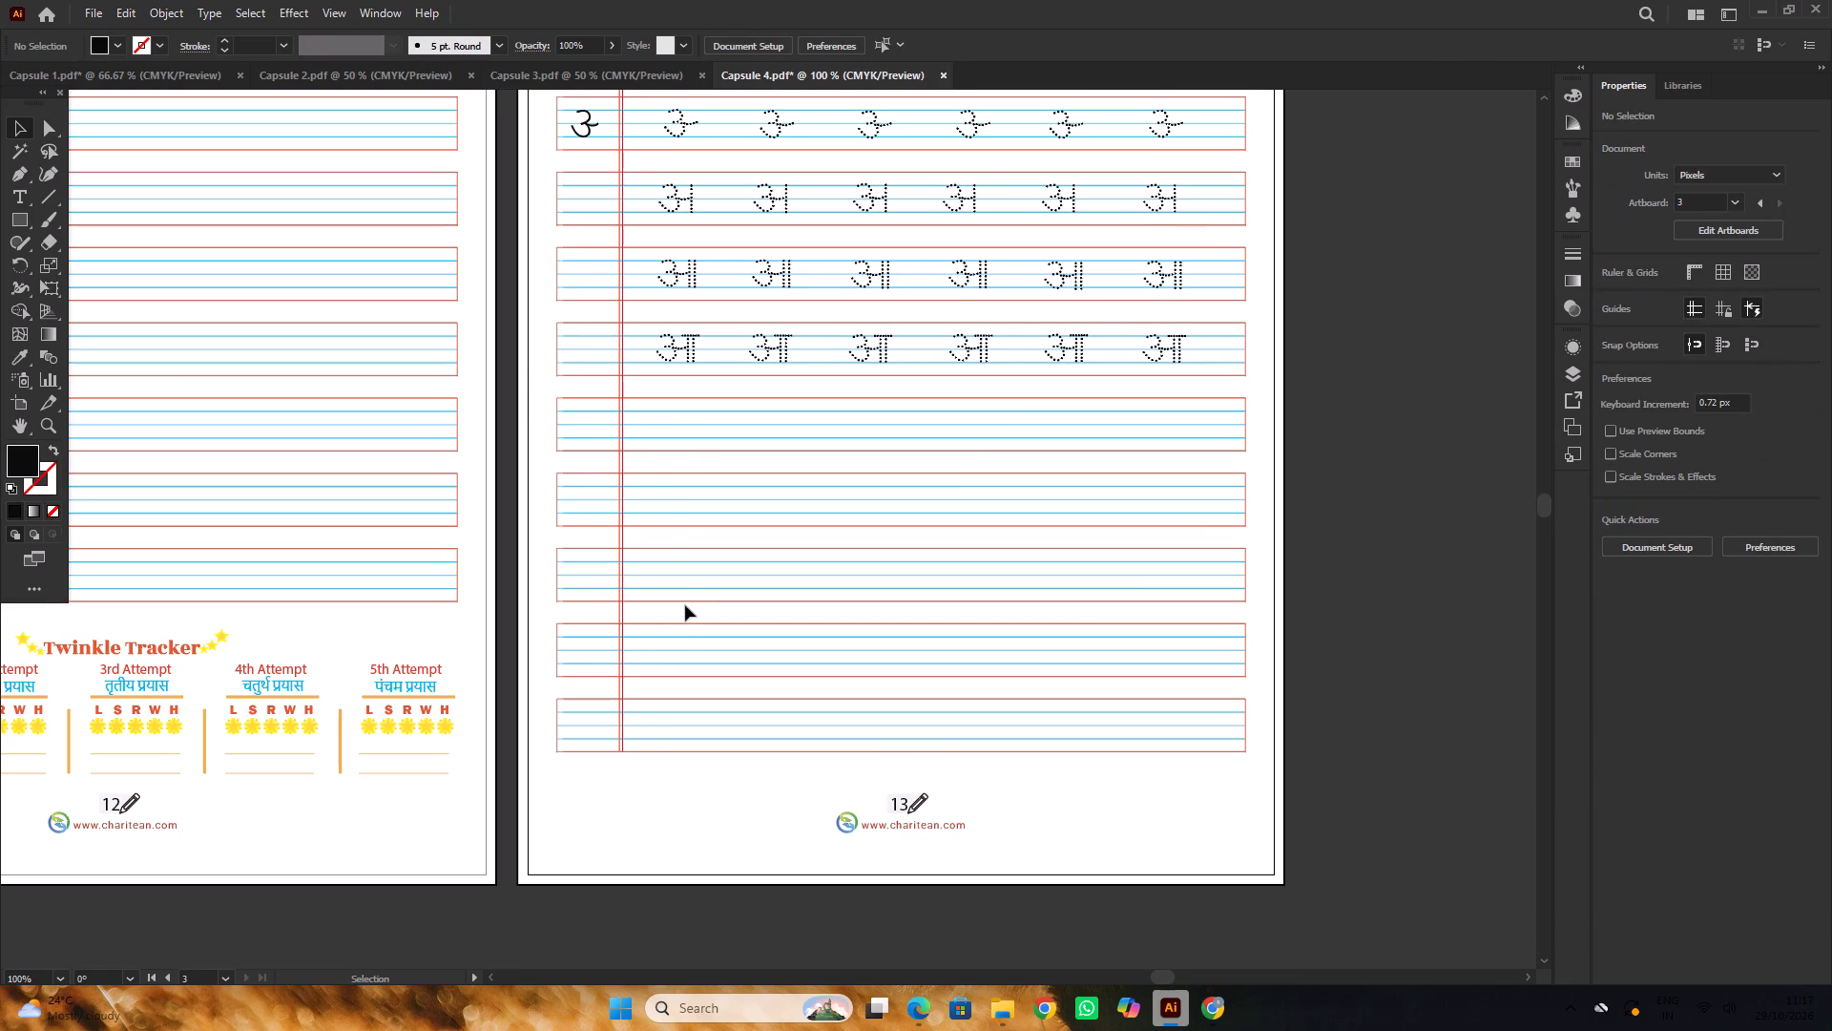
Examine page 13's header, cleared first column and dotted tracing rows.
{"action": "scroll", "coordinate": [685, 605], "scroll_direction": "down", "scroll_amount": 2, "text": "alt"}
{"action": "left_click", "coordinate": [1103, 536]}
{"action": "scroll", "coordinate": [706, 401], "scroll_direction": "up", "scroll_amount": 2, "text": "alt"}
{"action": "scroll", "coordinate": [718, 405], "scroll_direction": "up", "scroll_amount": 2}
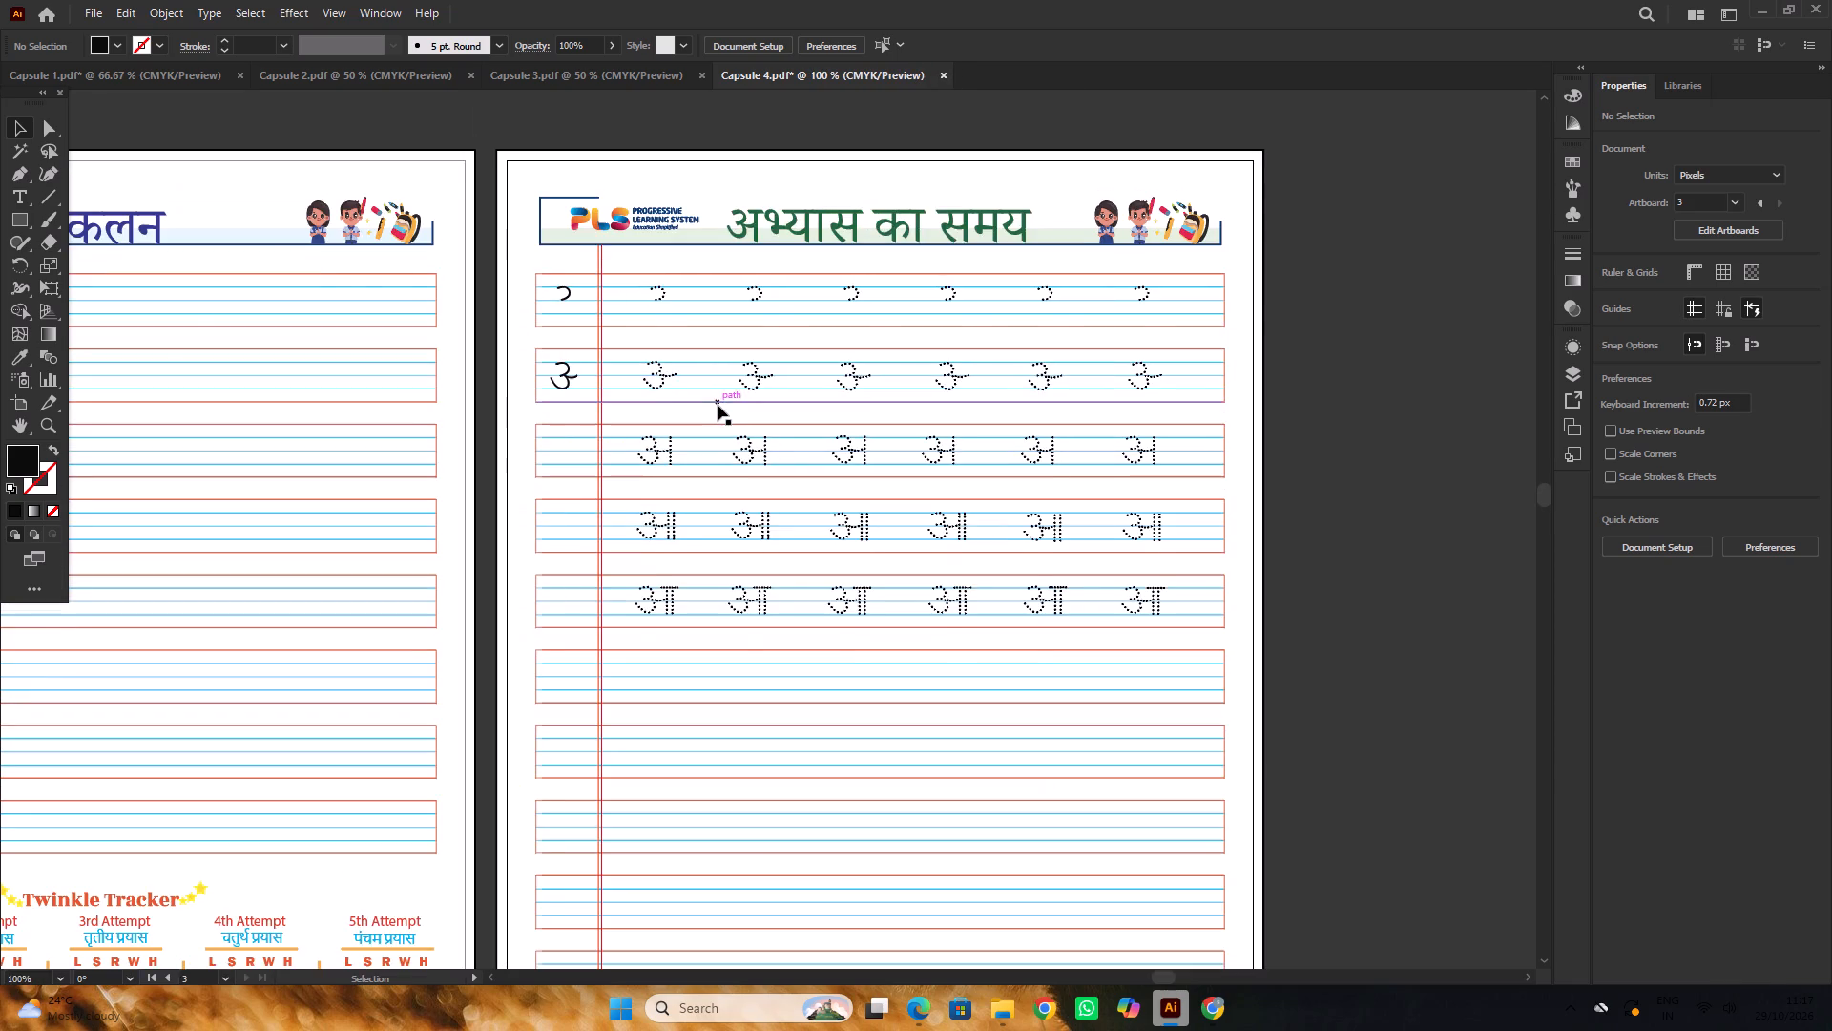
{"action": "scroll", "coordinate": [718, 405], "scroll_direction": "up", "scroll_amount": 2}
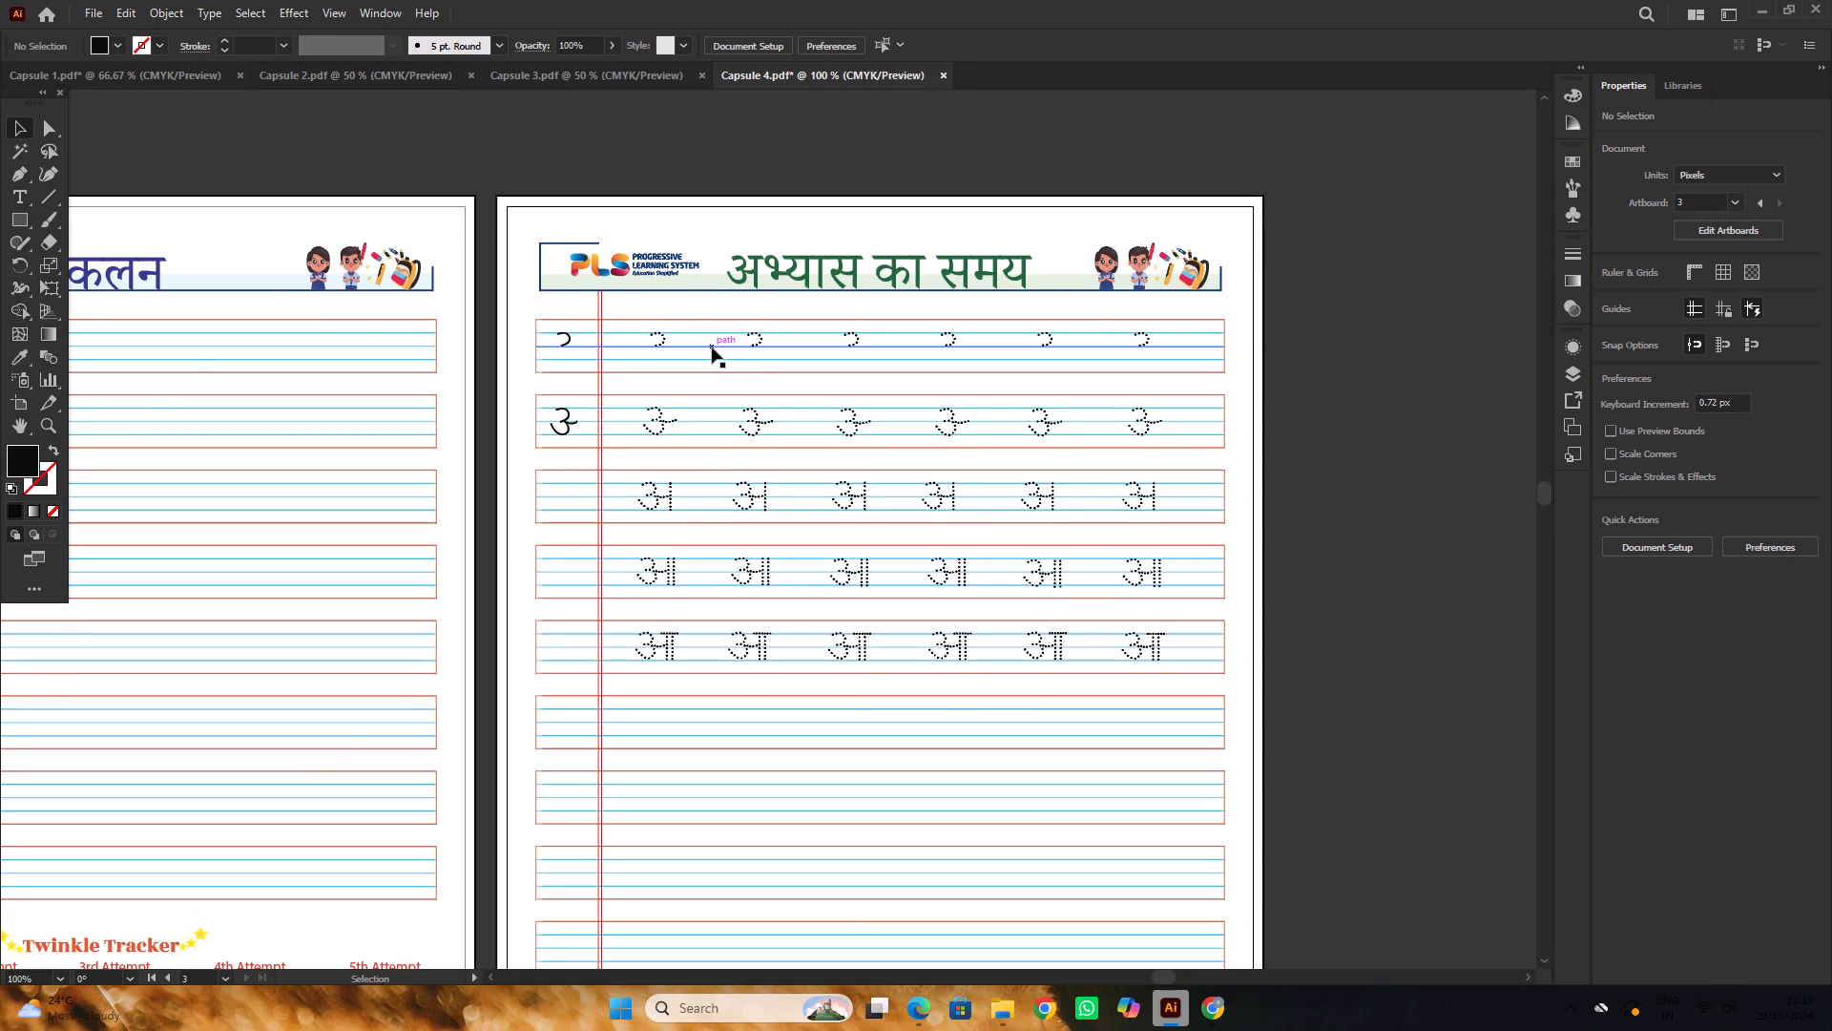
{"action": "scroll", "coordinate": [1115, 284], "scroll_direction": "up", "scroll_amount": 3, "text": "alt"}
{"action": "scroll", "coordinate": [1115, 283], "scroll_direction": "down", "scroll_amount": 2, "text": "alt"}
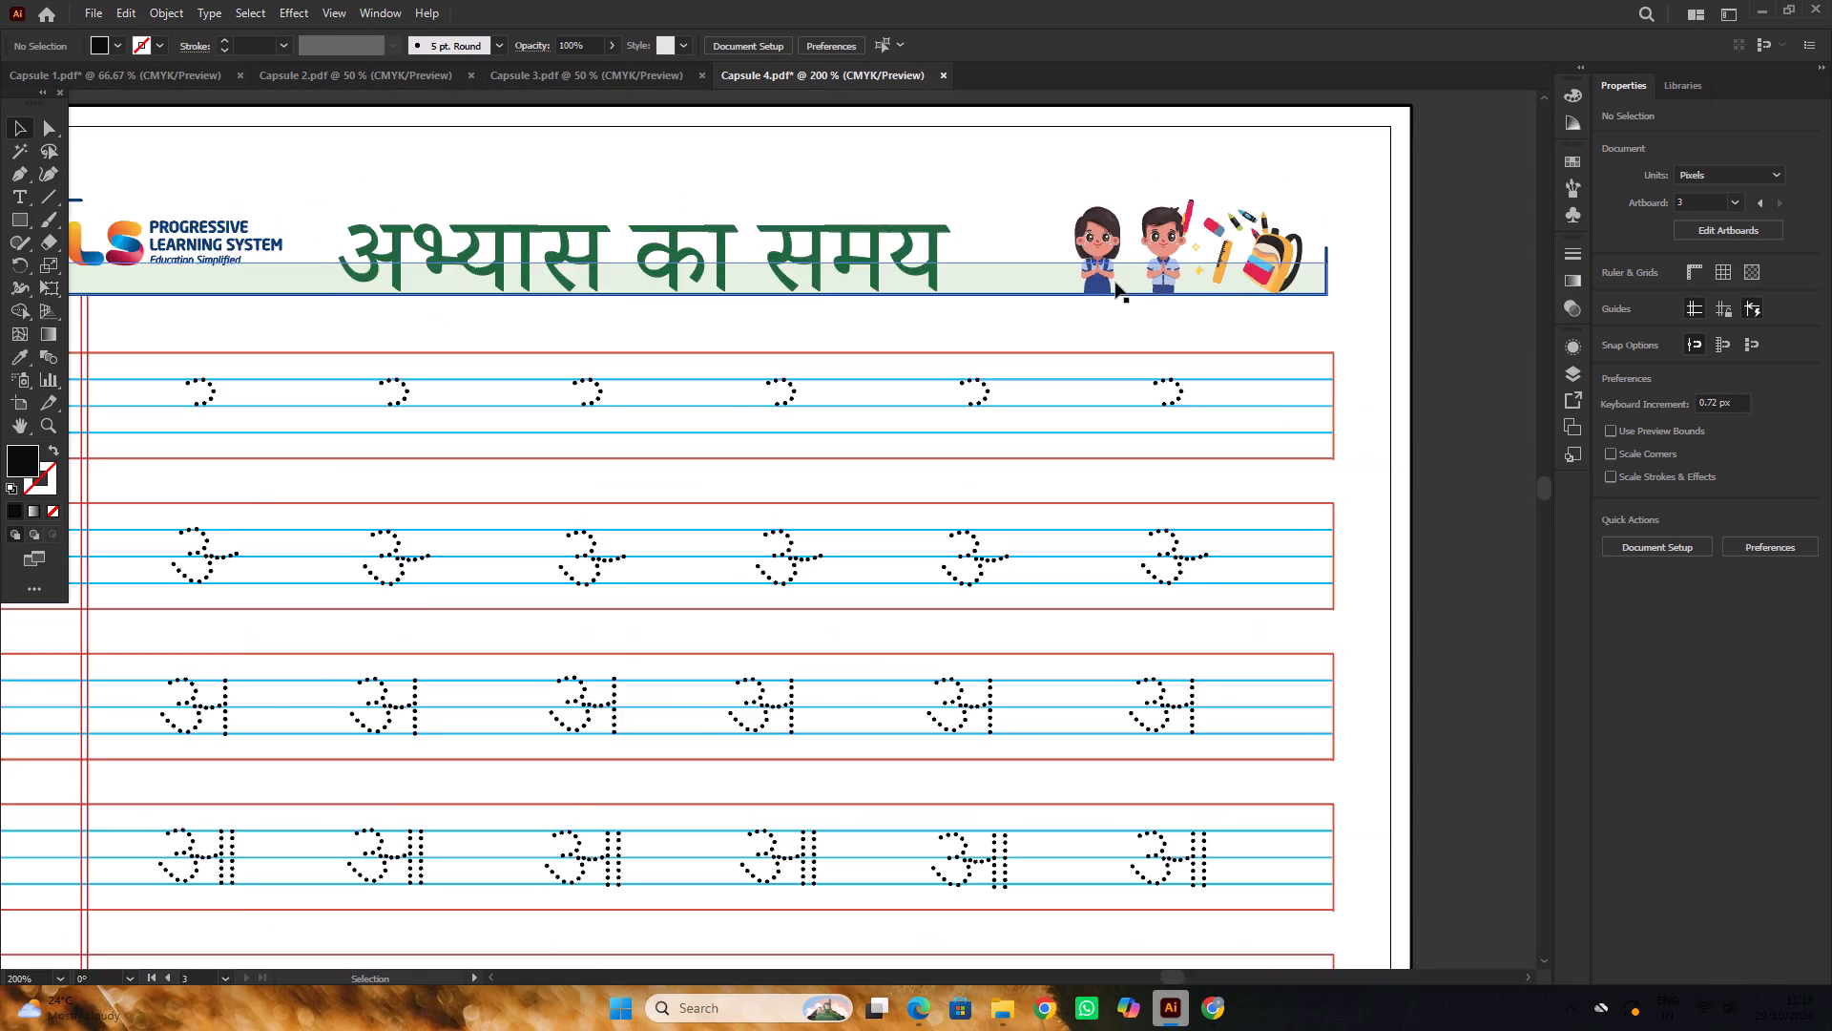
{"action": "scroll", "coordinate": [1115, 283], "scroll_direction": "down", "scroll_amount": 3, "text": "alt"}
{"action": "scroll", "coordinate": [767, 348], "scroll_direction": "up", "scroll_amount": 2, "text": "alt"}
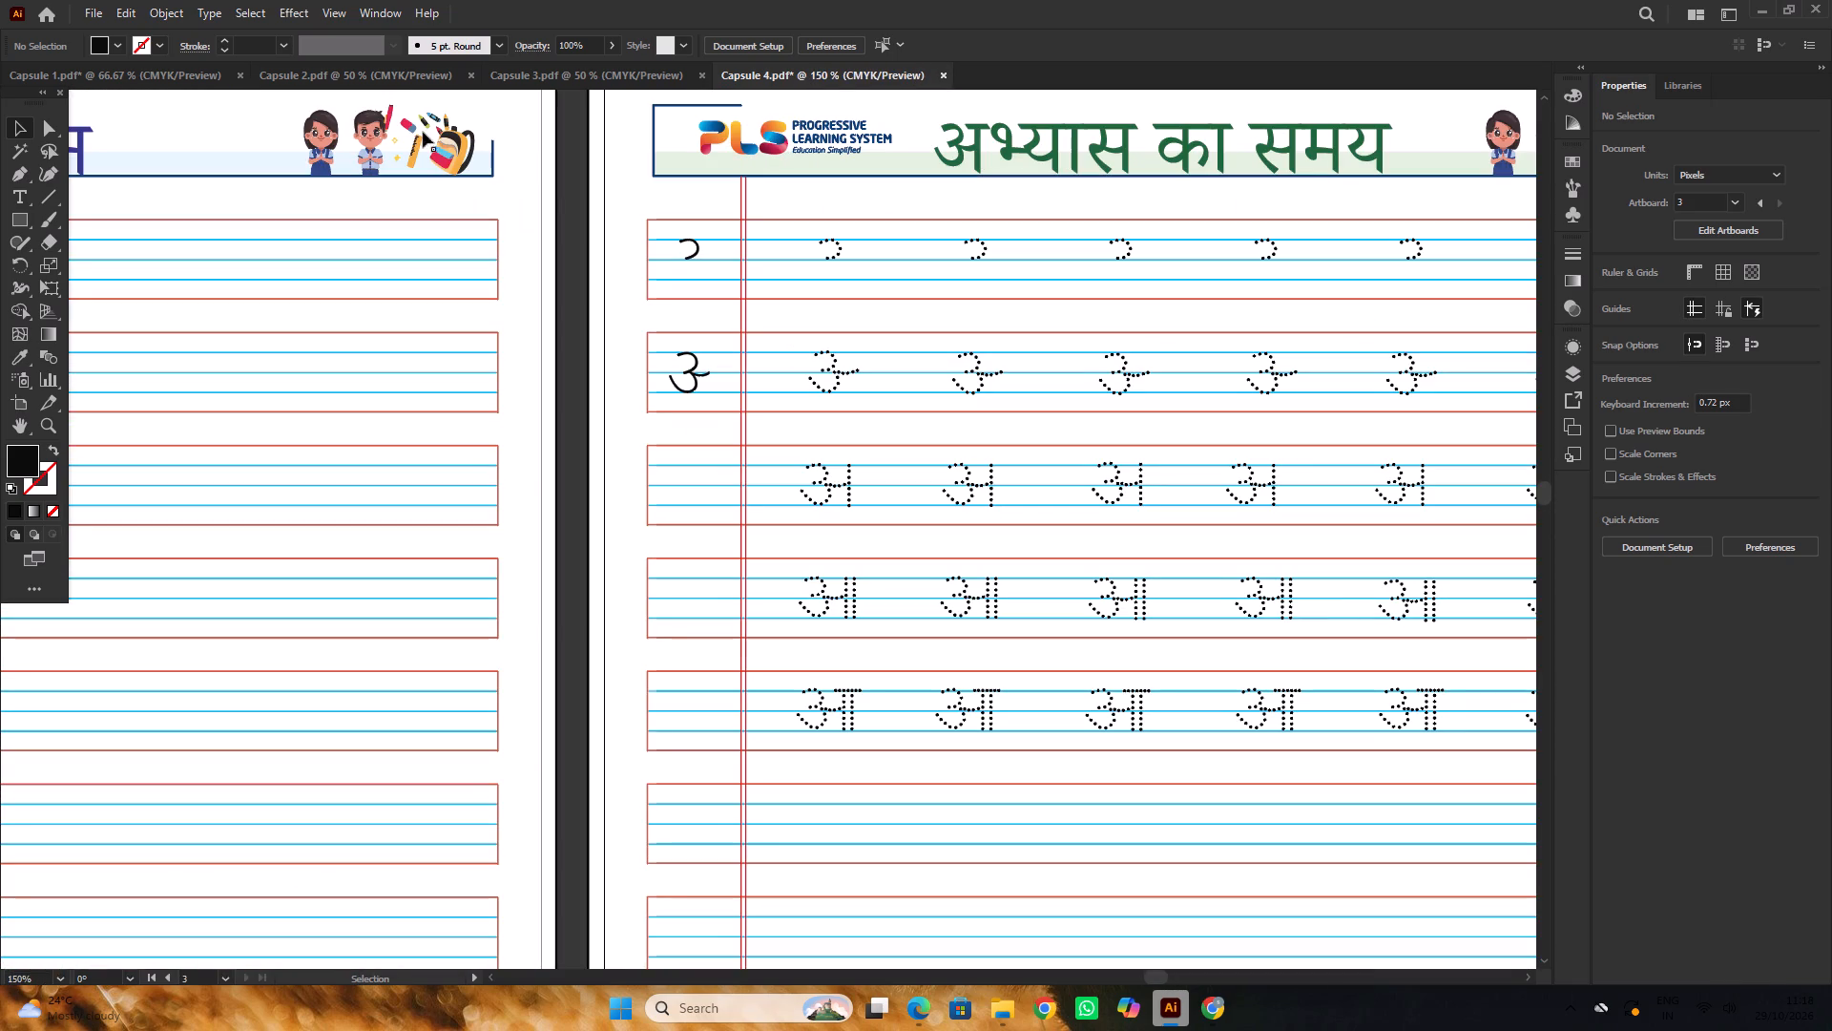
In Capsule 1, copy the solid letter forms from the first four rows of the अभ्यास का समय page's first column.
{"action": "left_click", "coordinate": [145, 67]}
{"action": "scroll", "coordinate": [725, 400], "scroll_direction": "up", "scroll_amount": 3}
{"action": "scroll", "coordinate": [718, 395], "scroll_direction": "down", "scroll_amount": 2, "text": "alt"}
{"action": "key", "text": "space"}
{"action": "left_click_drag", "start_coordinate": [1206, 627], "coordinate": [998, 637]}
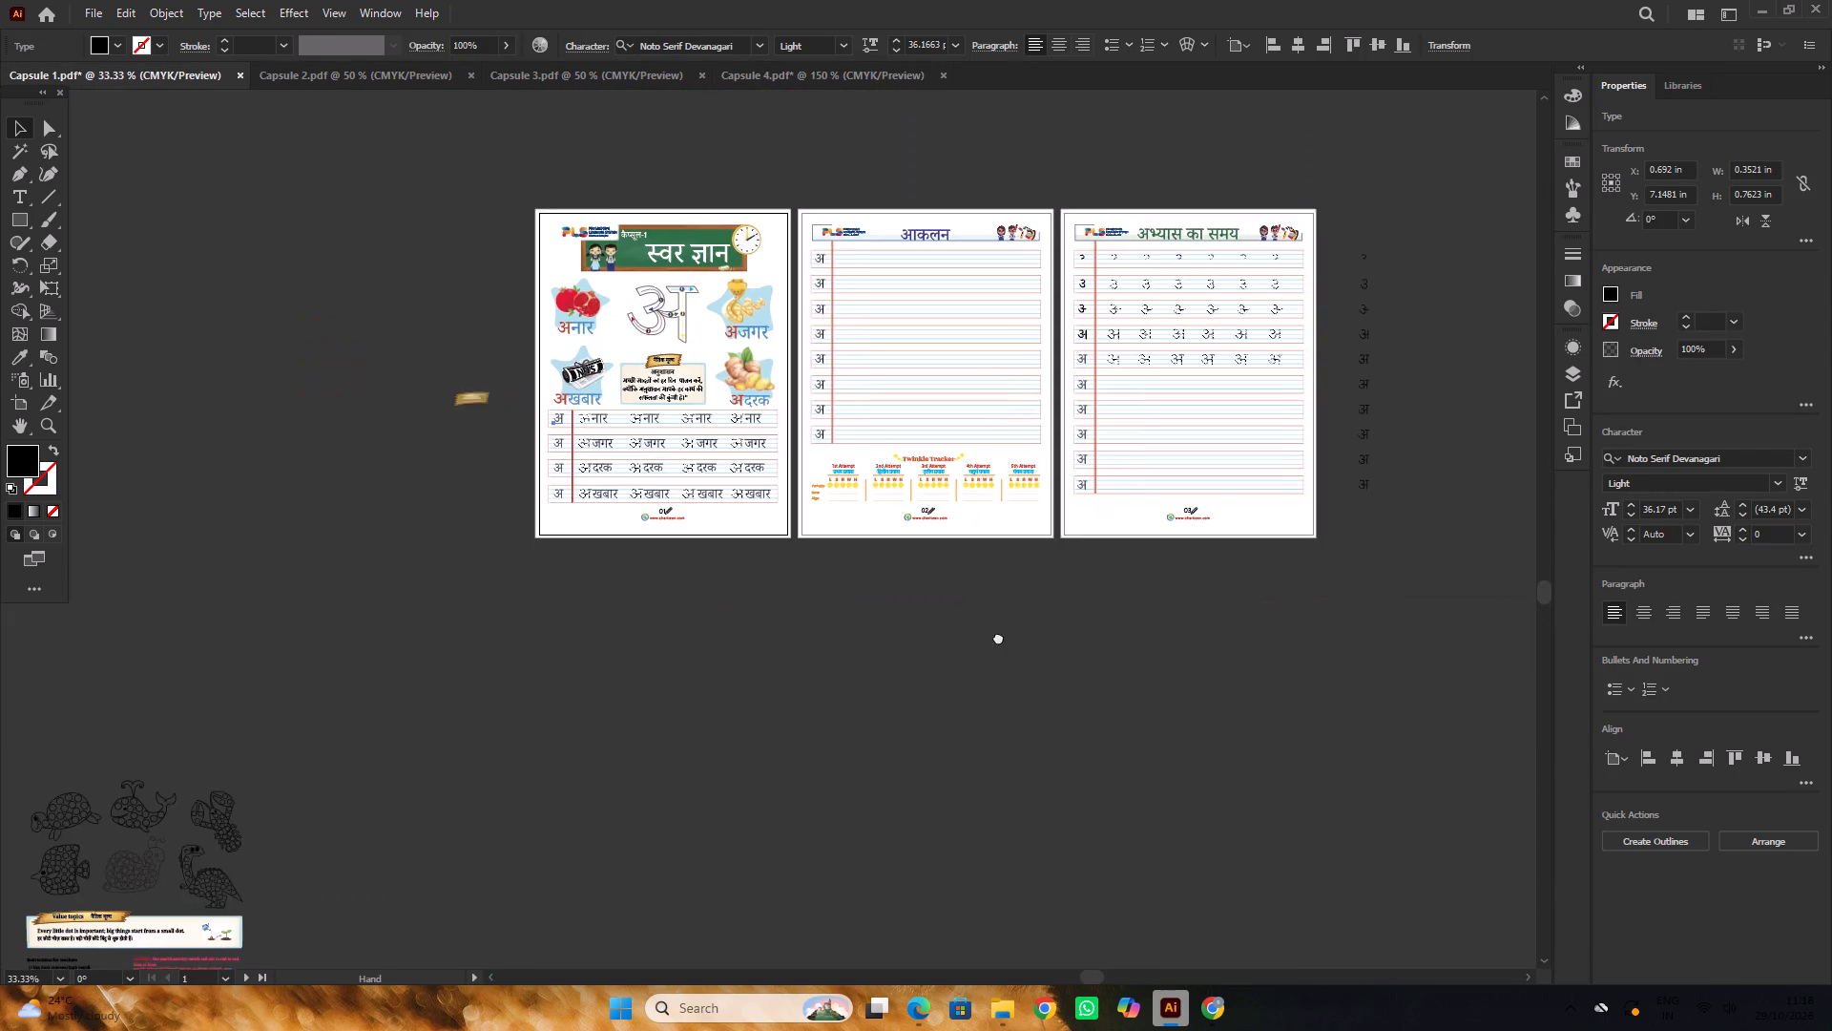
{"action": "left_click_drag", "start_coordinate": [998, 637], "coordinate": [760, 644]}
{"action": "left_click", "coordinate": [982, 635]}
{"action": "scroll", "coordinate": [749, 303], "scroll_direction": "up", "scroll_amount": 2, "text": "alt"}
{"action": "scroll", "coordinate": [677, 284], "scroll_direction": "up", "scroll_amount": 4}
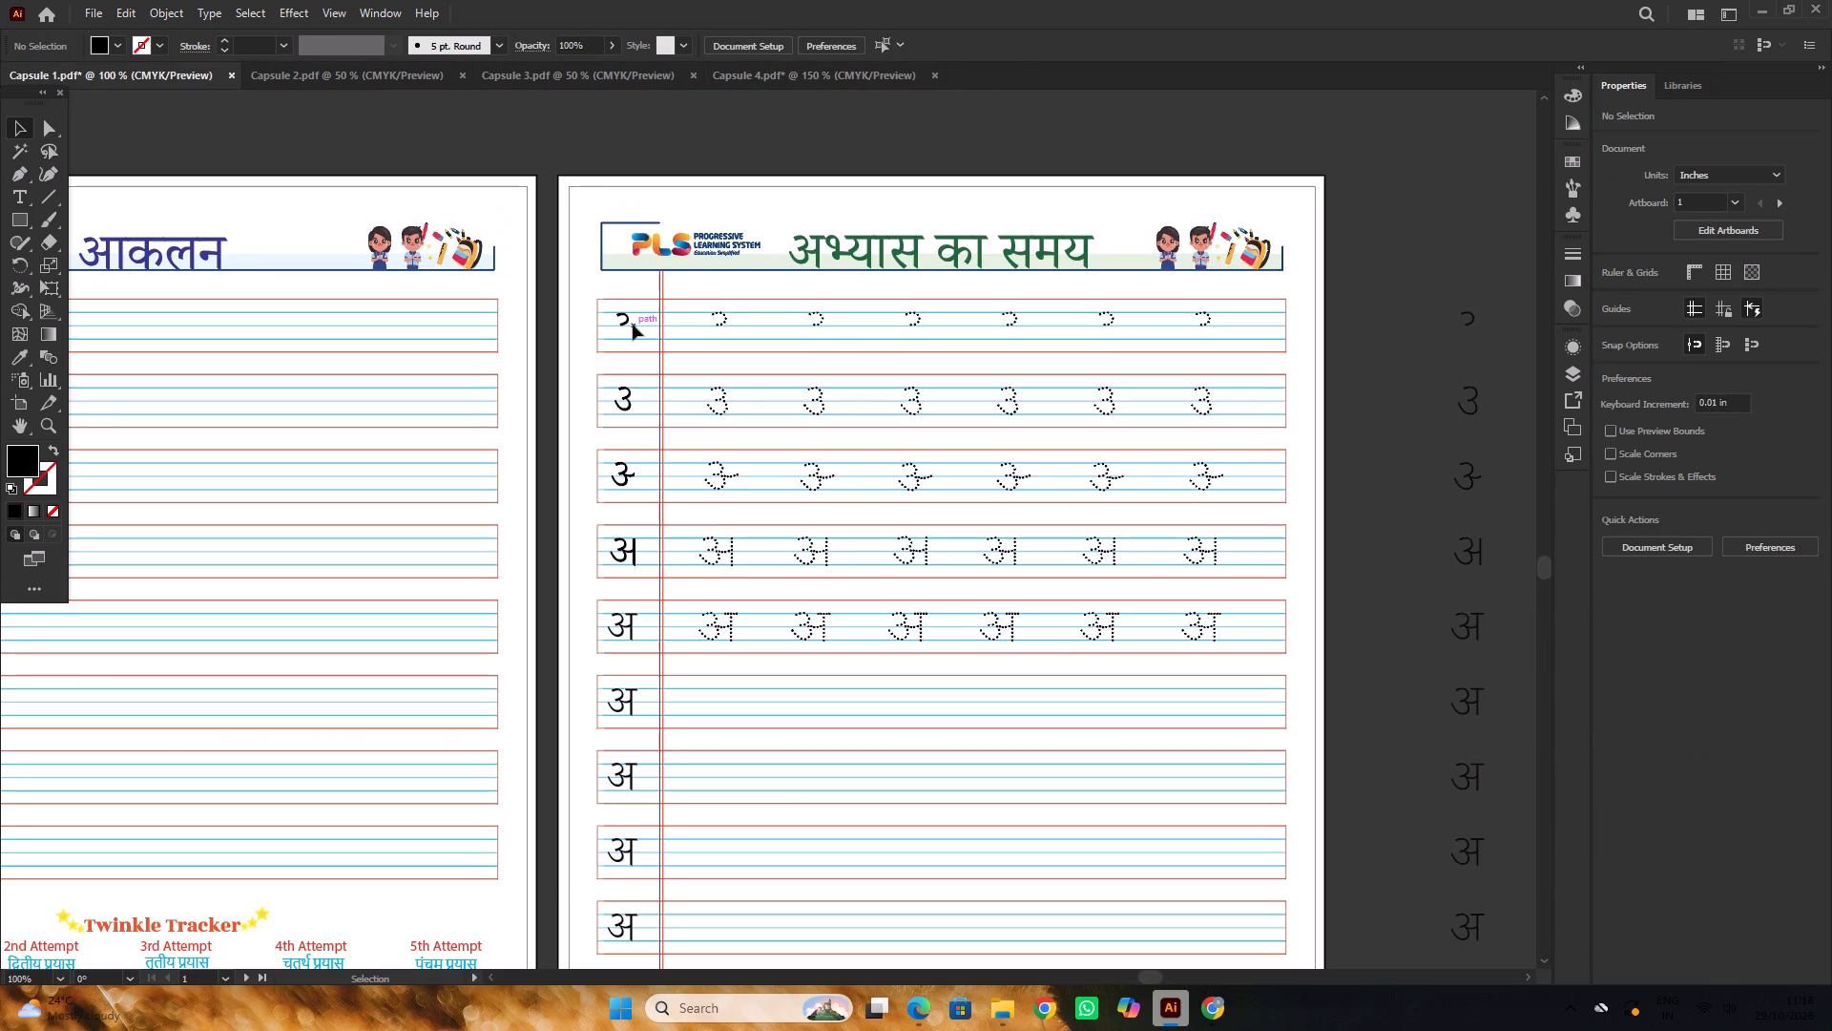
{"action": "left_click", "coordinate": [631, 324]}
{"action": "scroll", "coordinate": [630, 399], "scroll_direction": "up", "scroll_amount": 3, "text": "alt"}
{"action": "left_click", "coordinate": [630, 409], "text": "shift"}
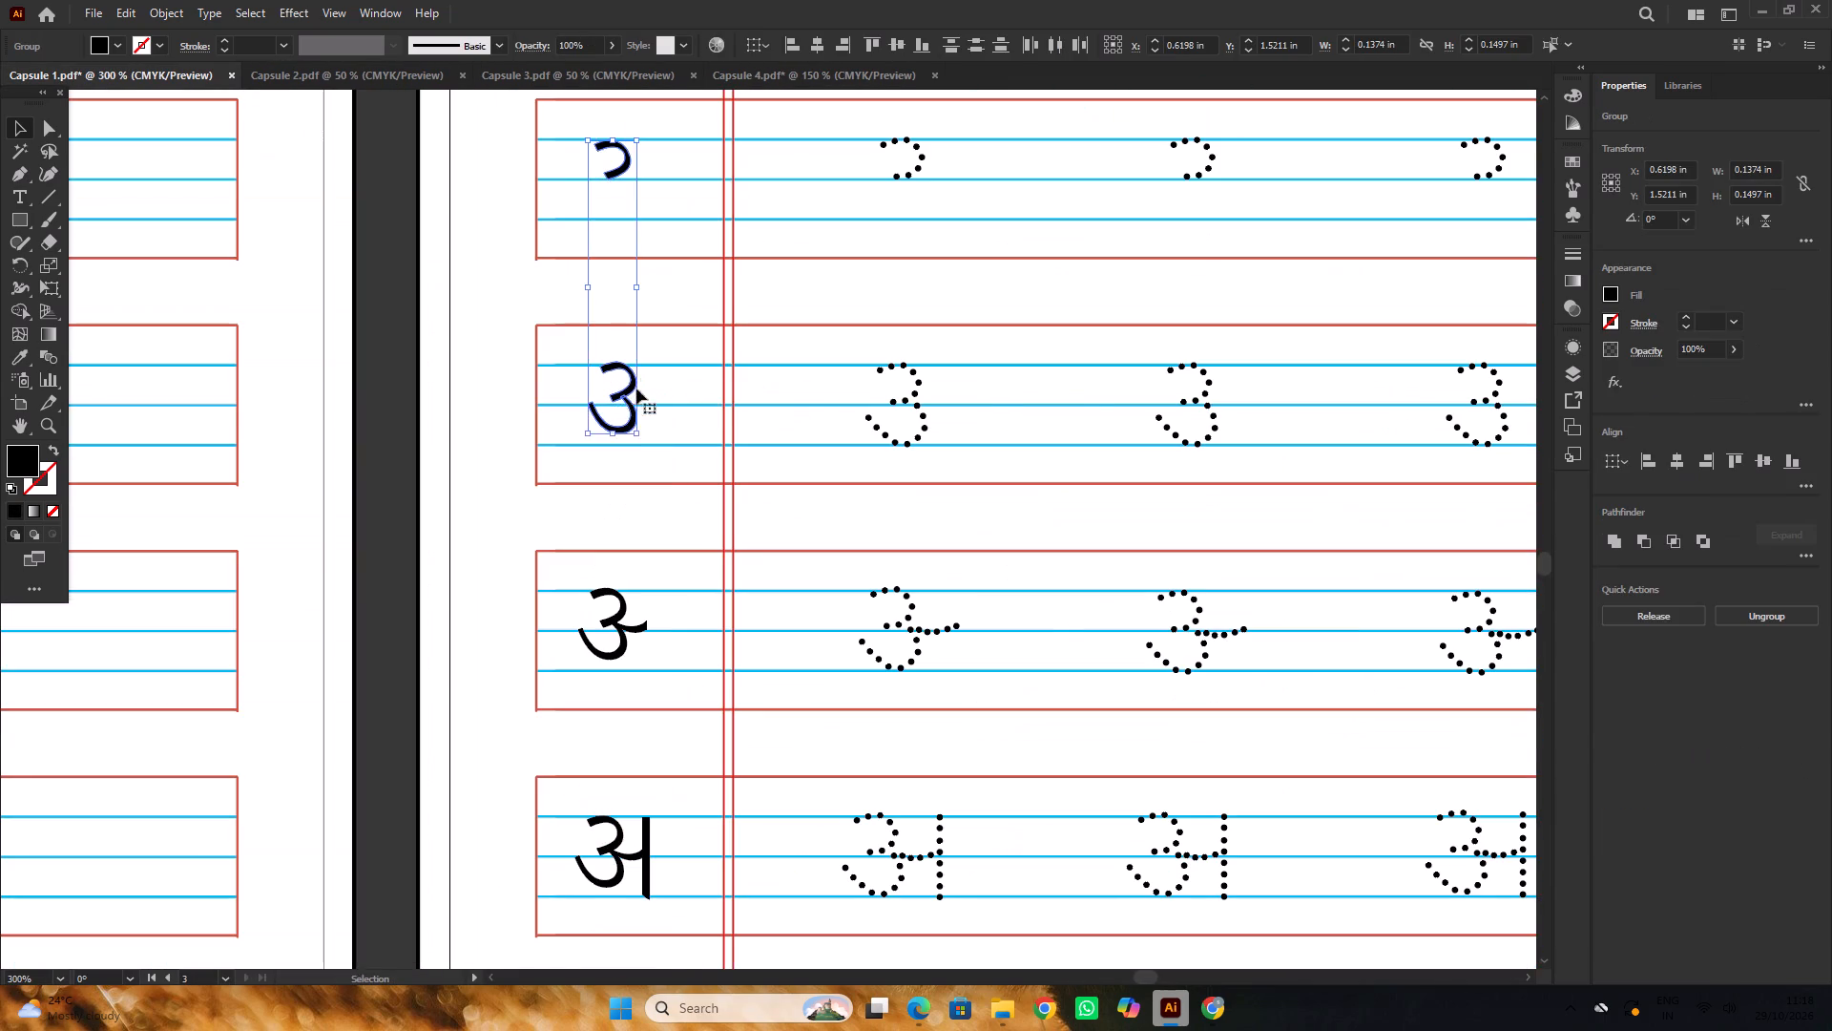
{"action": "scroll", "coordinate": [636, 387], "scroll_direction": "down", "scroll_amount": 3, "text": "alt"}
{"action": "scroll", "coordinate": [641, 481], "scroll_direction": "up", "scroll_amount": 1, "text": "alt"}
{"action": "left_click", "coordinate": [628, 466], "text": "shift"}
{"action": "scroll", "coordinate": [639, 440], "scroll_direction": "down", "scroll_amount": 1}
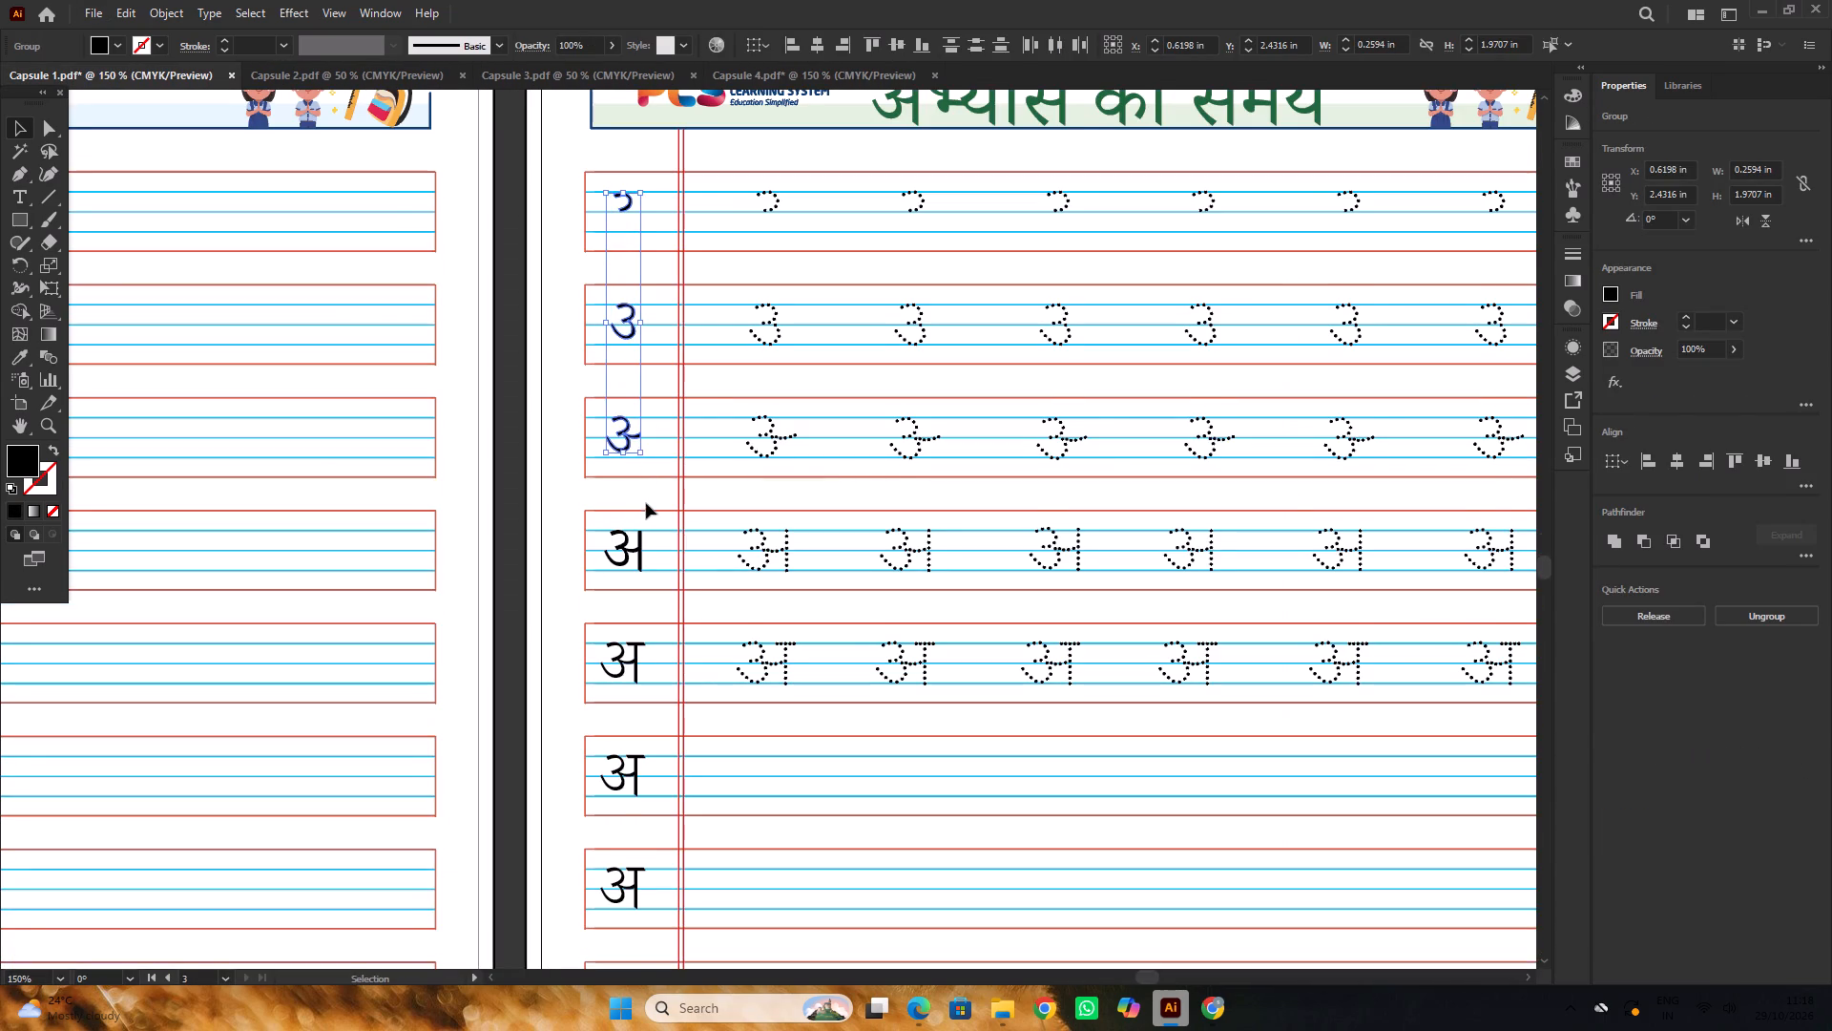
{"action": "scroll", "coordinate": [646, 462], "scroll_direction": "down", "scroll_amount": 2, "text": "alt"}
{"action": "scroll", "coordinate": [636, 511], "scroll_direction": "up", "scroll_amount": 3, "text": "alt"}
{"action": "left_click", "coordinate": [662, 486], "text": "shift"}
{"action": "scroll", "coordinate": [654, 458], "scroll_direction": "down", "scroll_amount": 2, "text": "alt"}
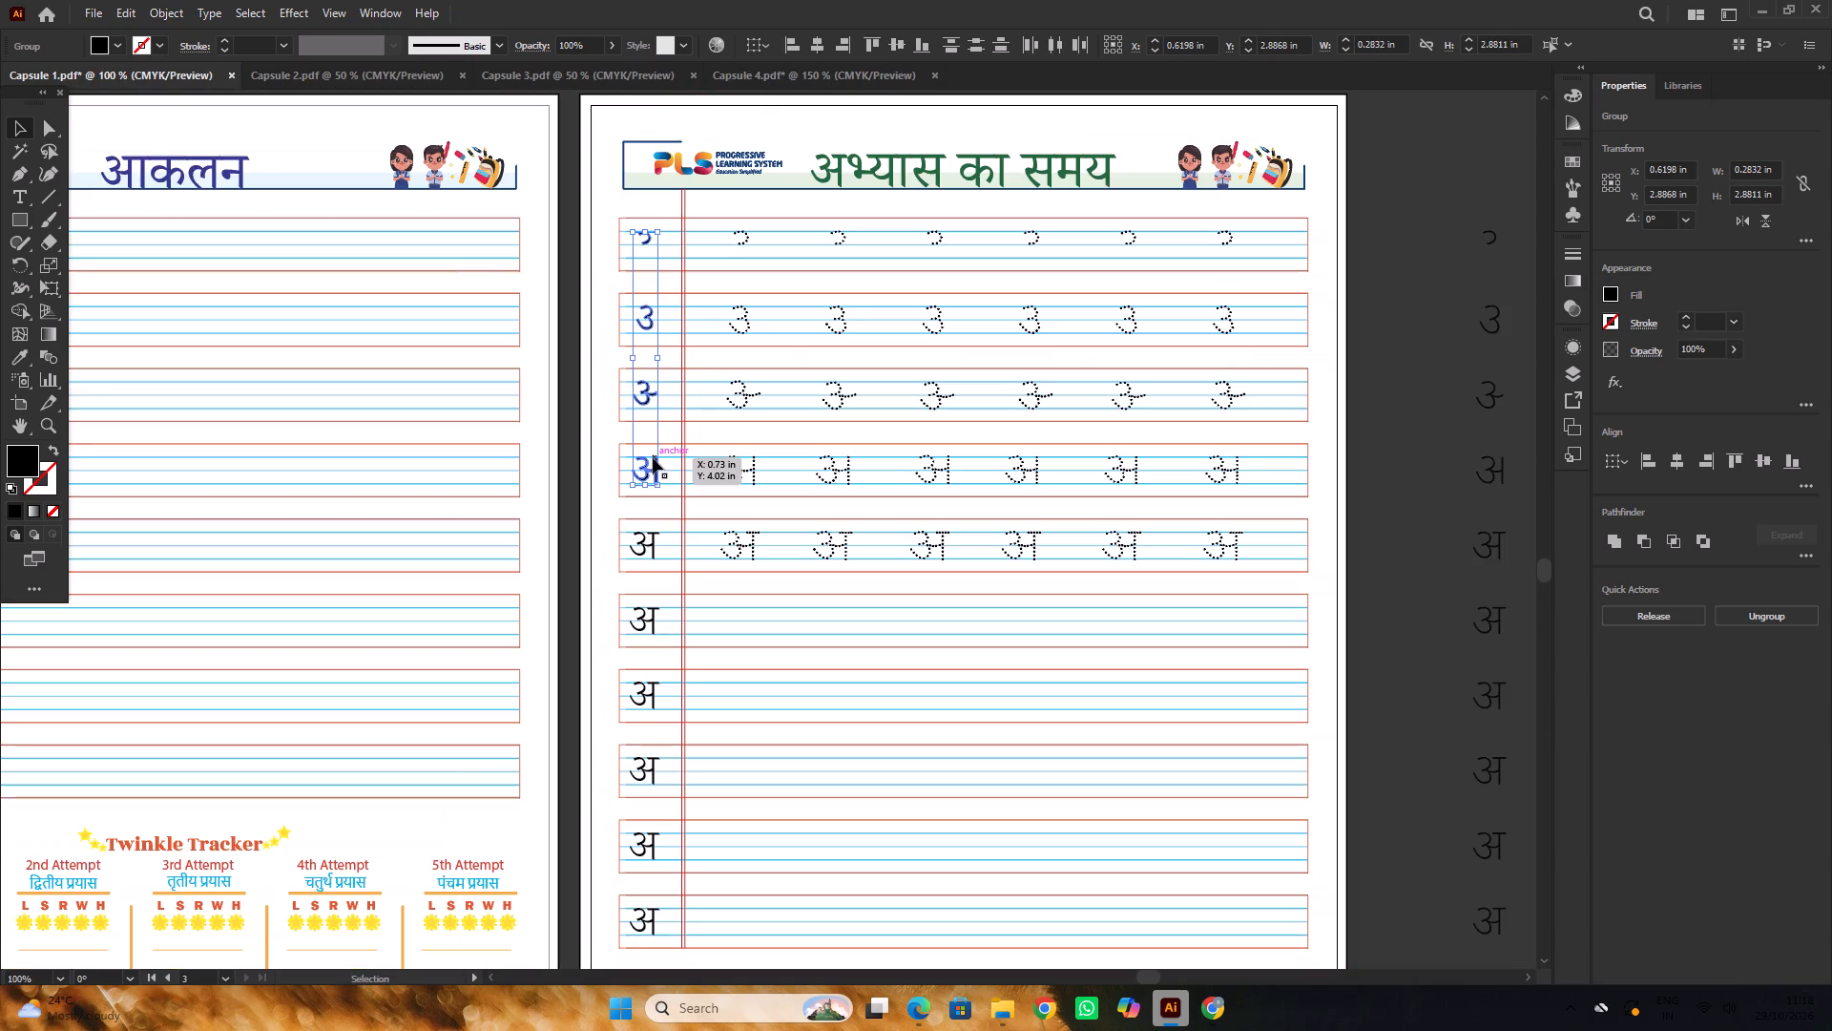
{"action": "key", "text": "ctrl+c"}
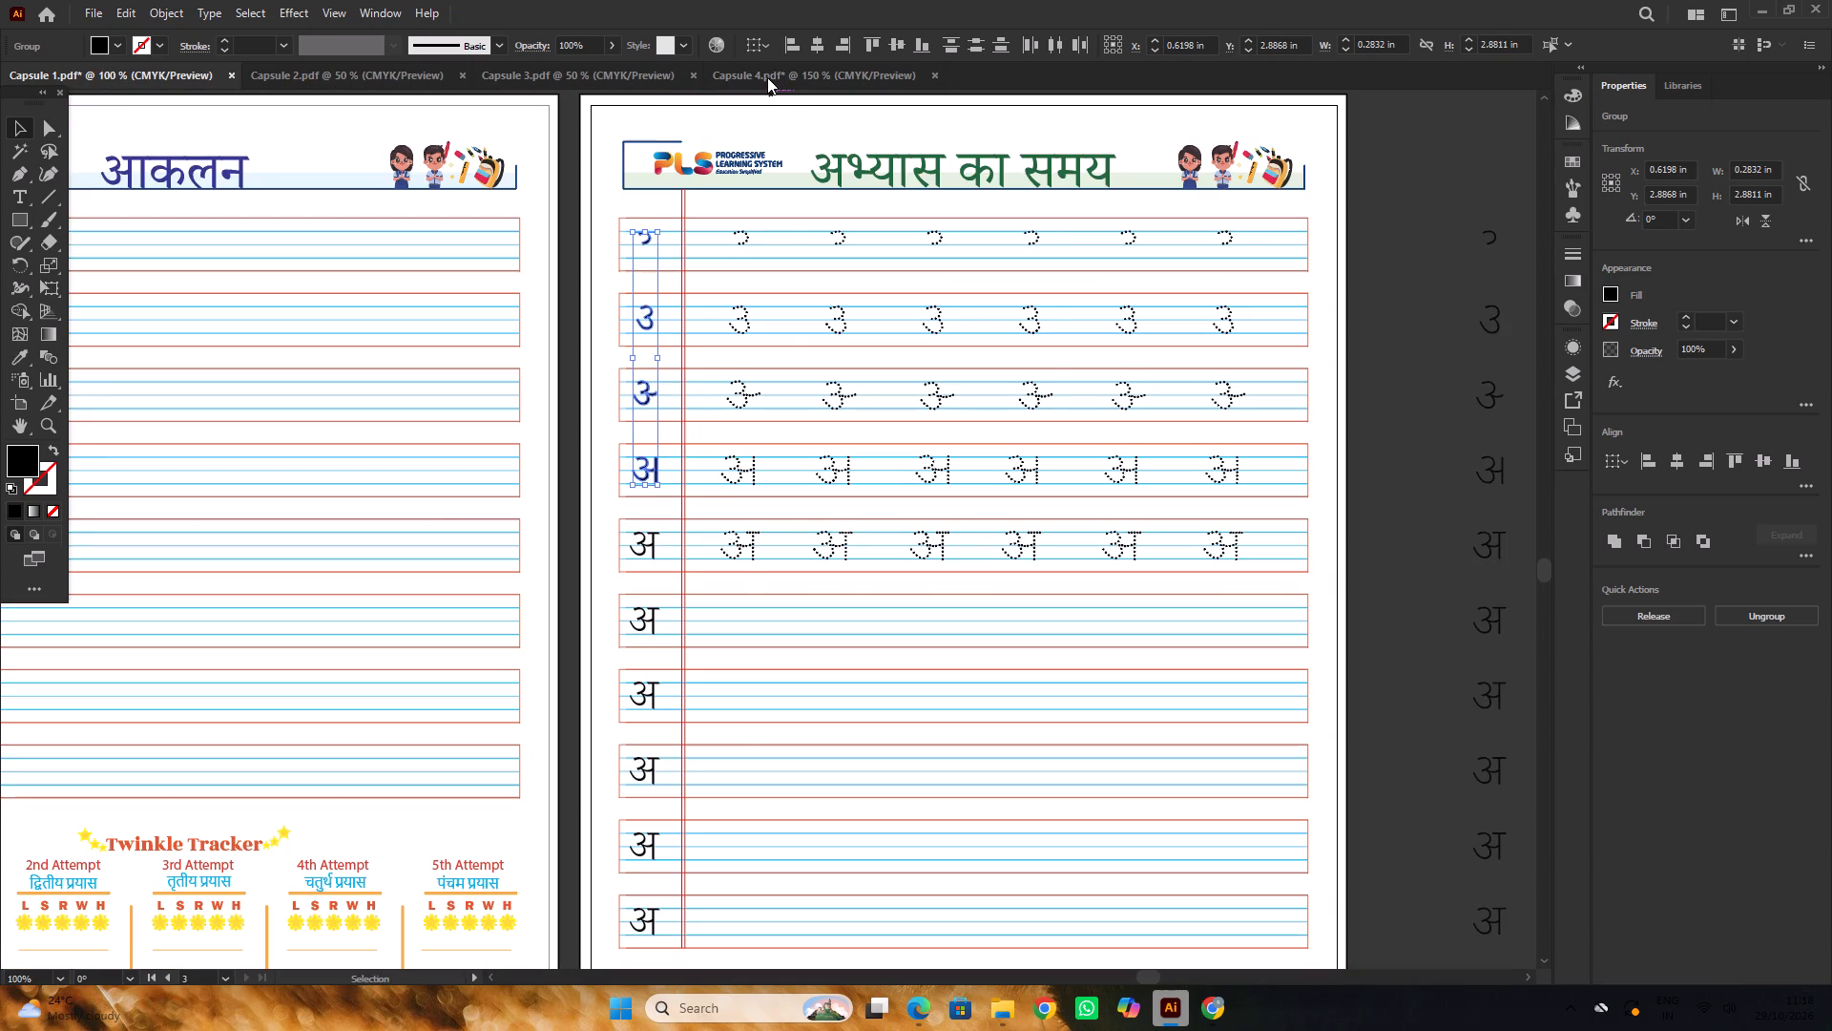
Back in Capsule 4, delete the solid letter forms from the second and first rows of page 13's first column.
{"action": "left_click", "coordinate": [767, 77]}
{"action": "scroll", "coordinate": [688, 307], "scroll_direction": "down", "scroll_amount": 1, "text": "alt"}
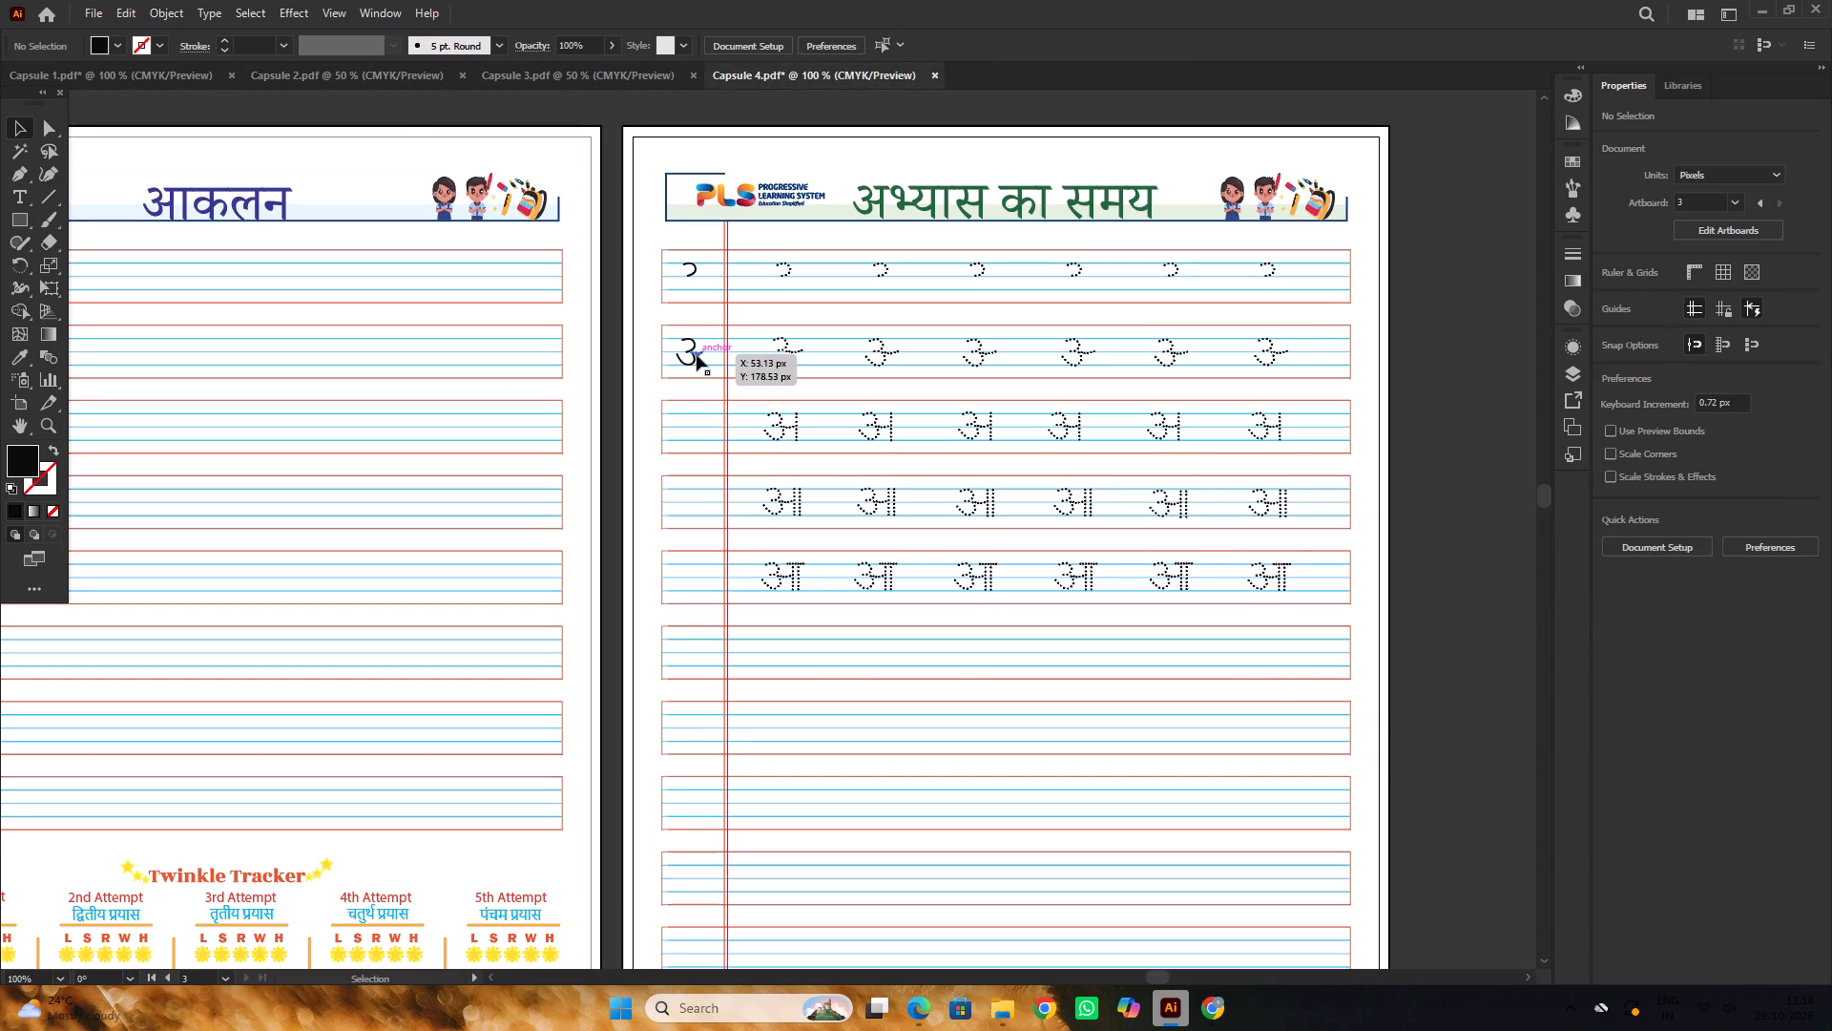
{"action": "left_click", "coordinate": [697, 355]}
{"action": "scroll", "coordinate": [697, 352], "scroll_direction": "up", "scroll_amount": 1, "text": "alt"}
{"action": "key", "text": "Delete"}
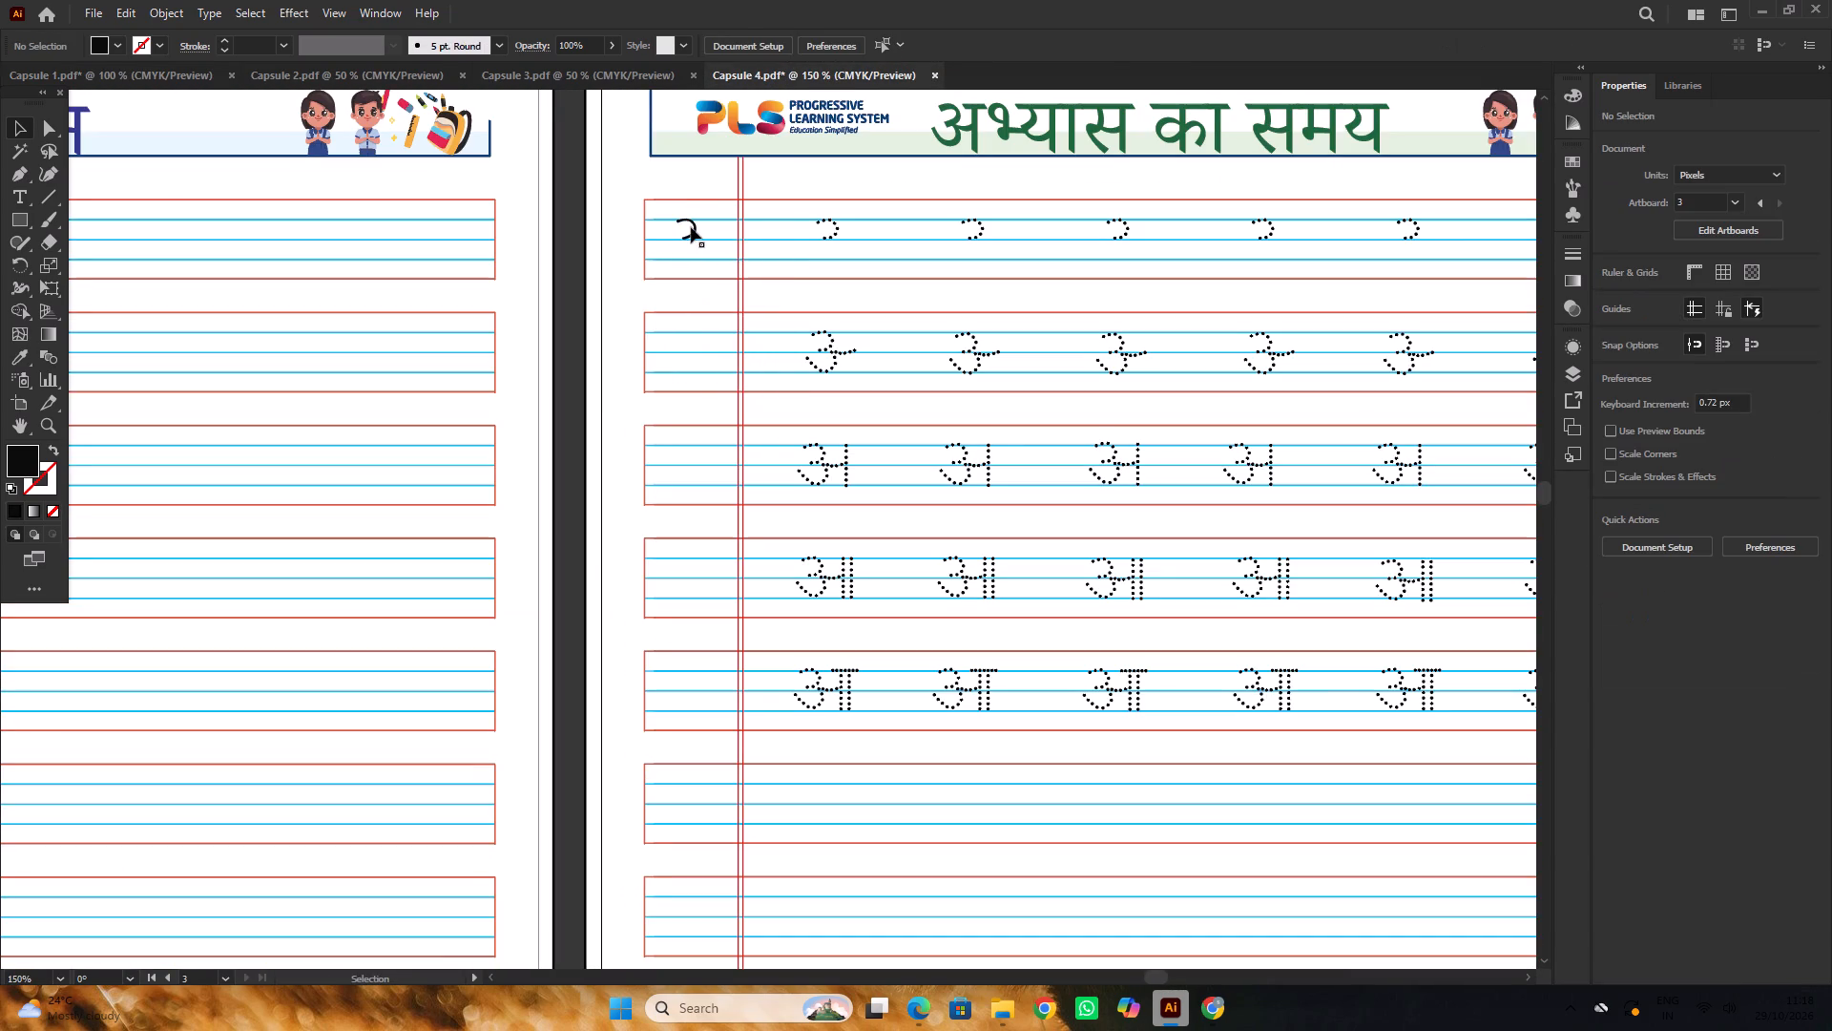
{"action": "left_click", "coordinate": [695, 227]}
{"action": "key", "text": "Delete"}
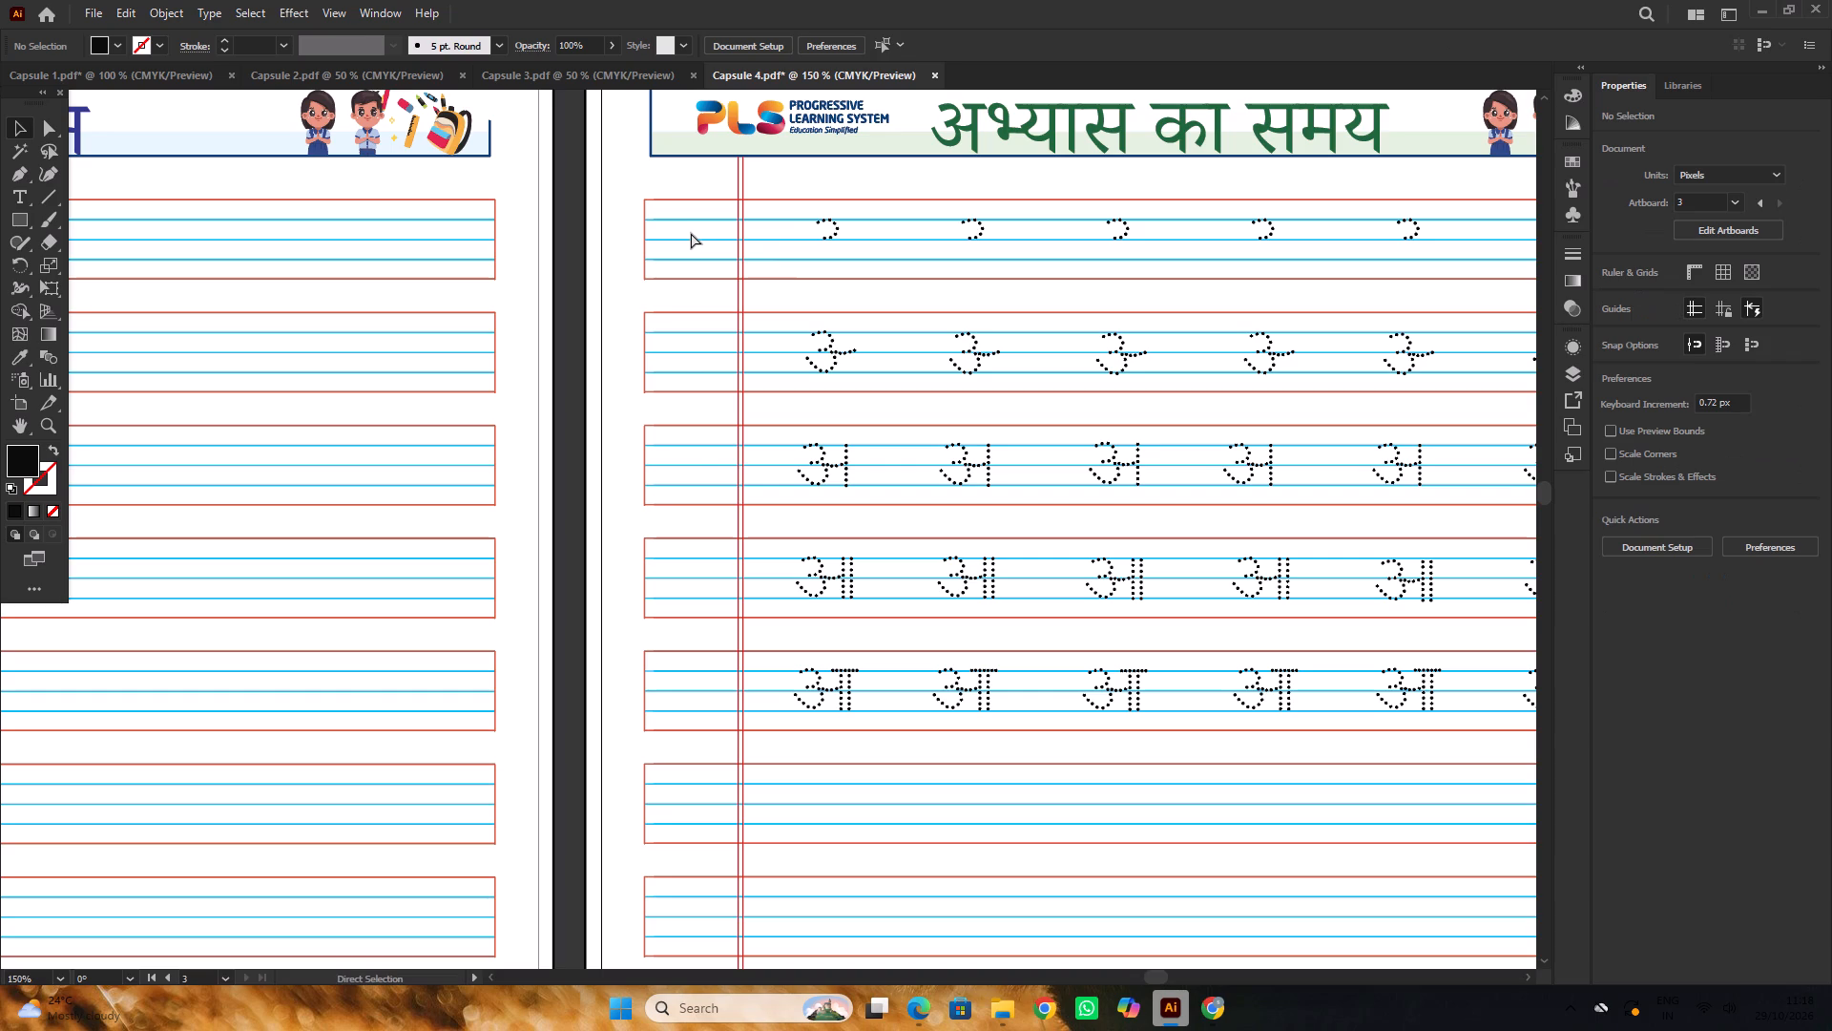
Paste the copied solid letter forms in front into the first four rows of page 13's first column.
{"action": "key", "text": "ctrl+f"}
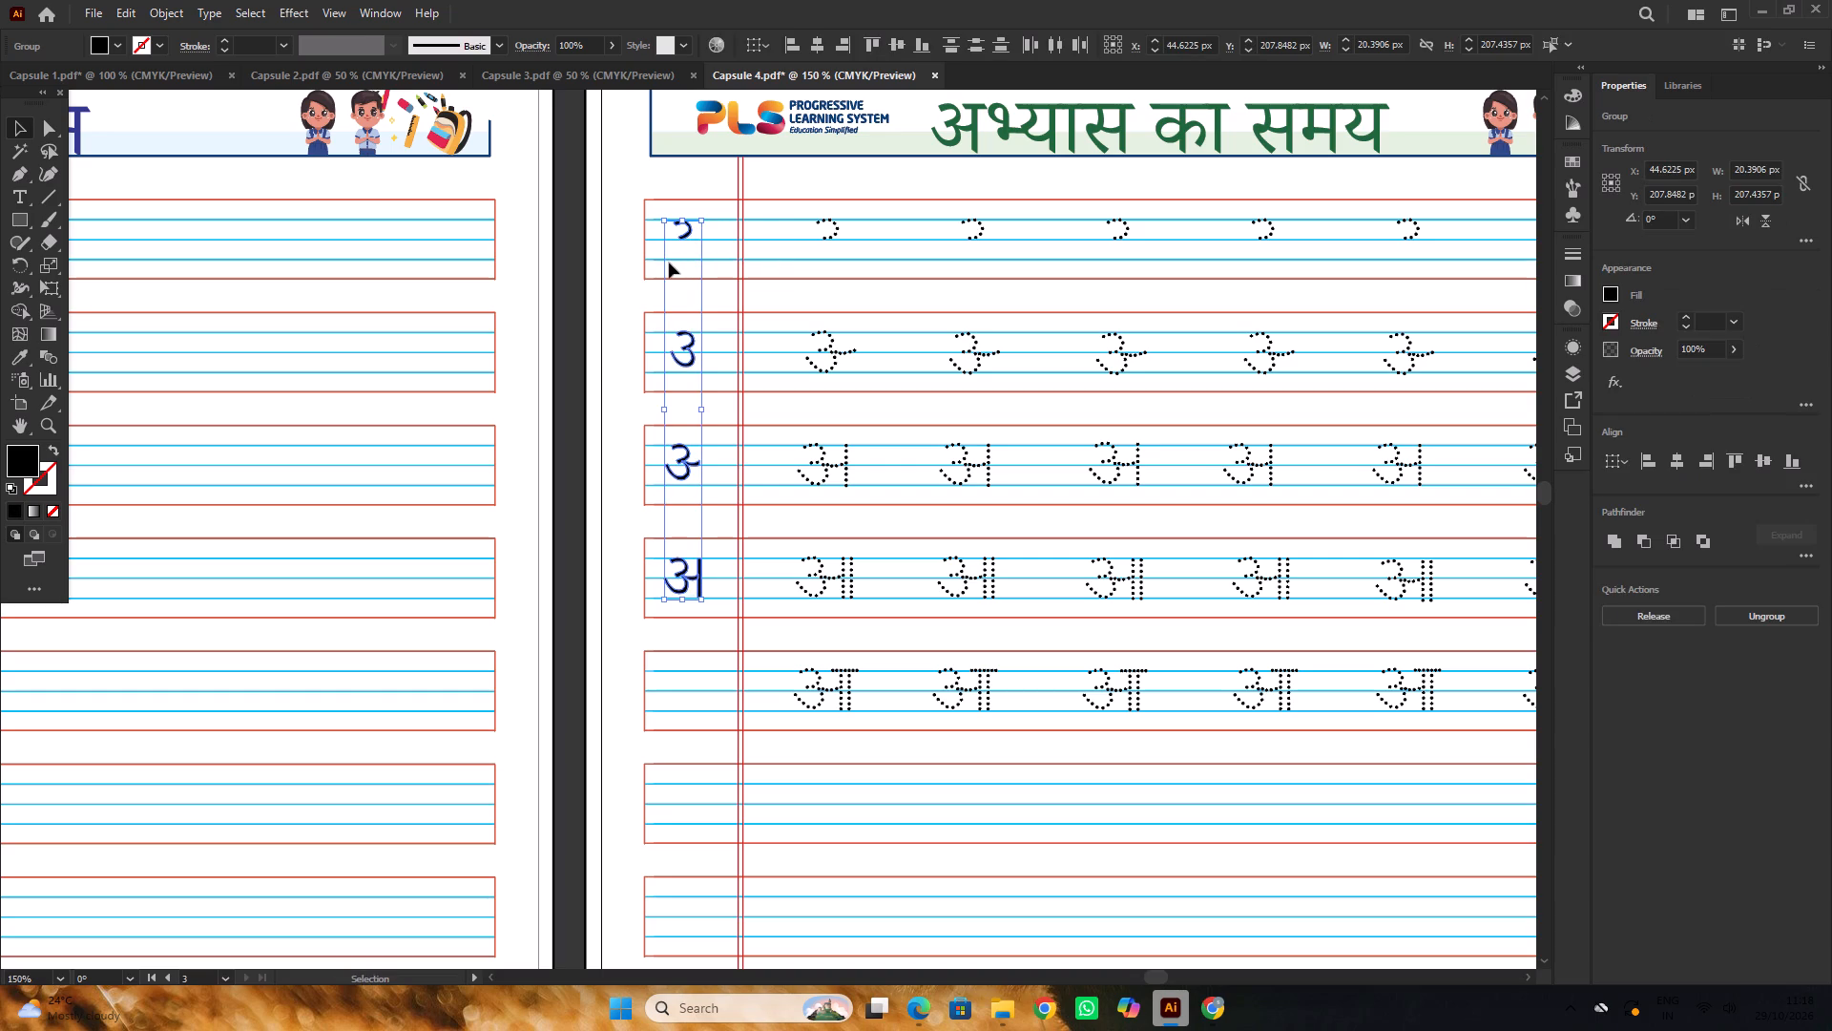
{"action": "left_click", "coordinate": [575, 372]}
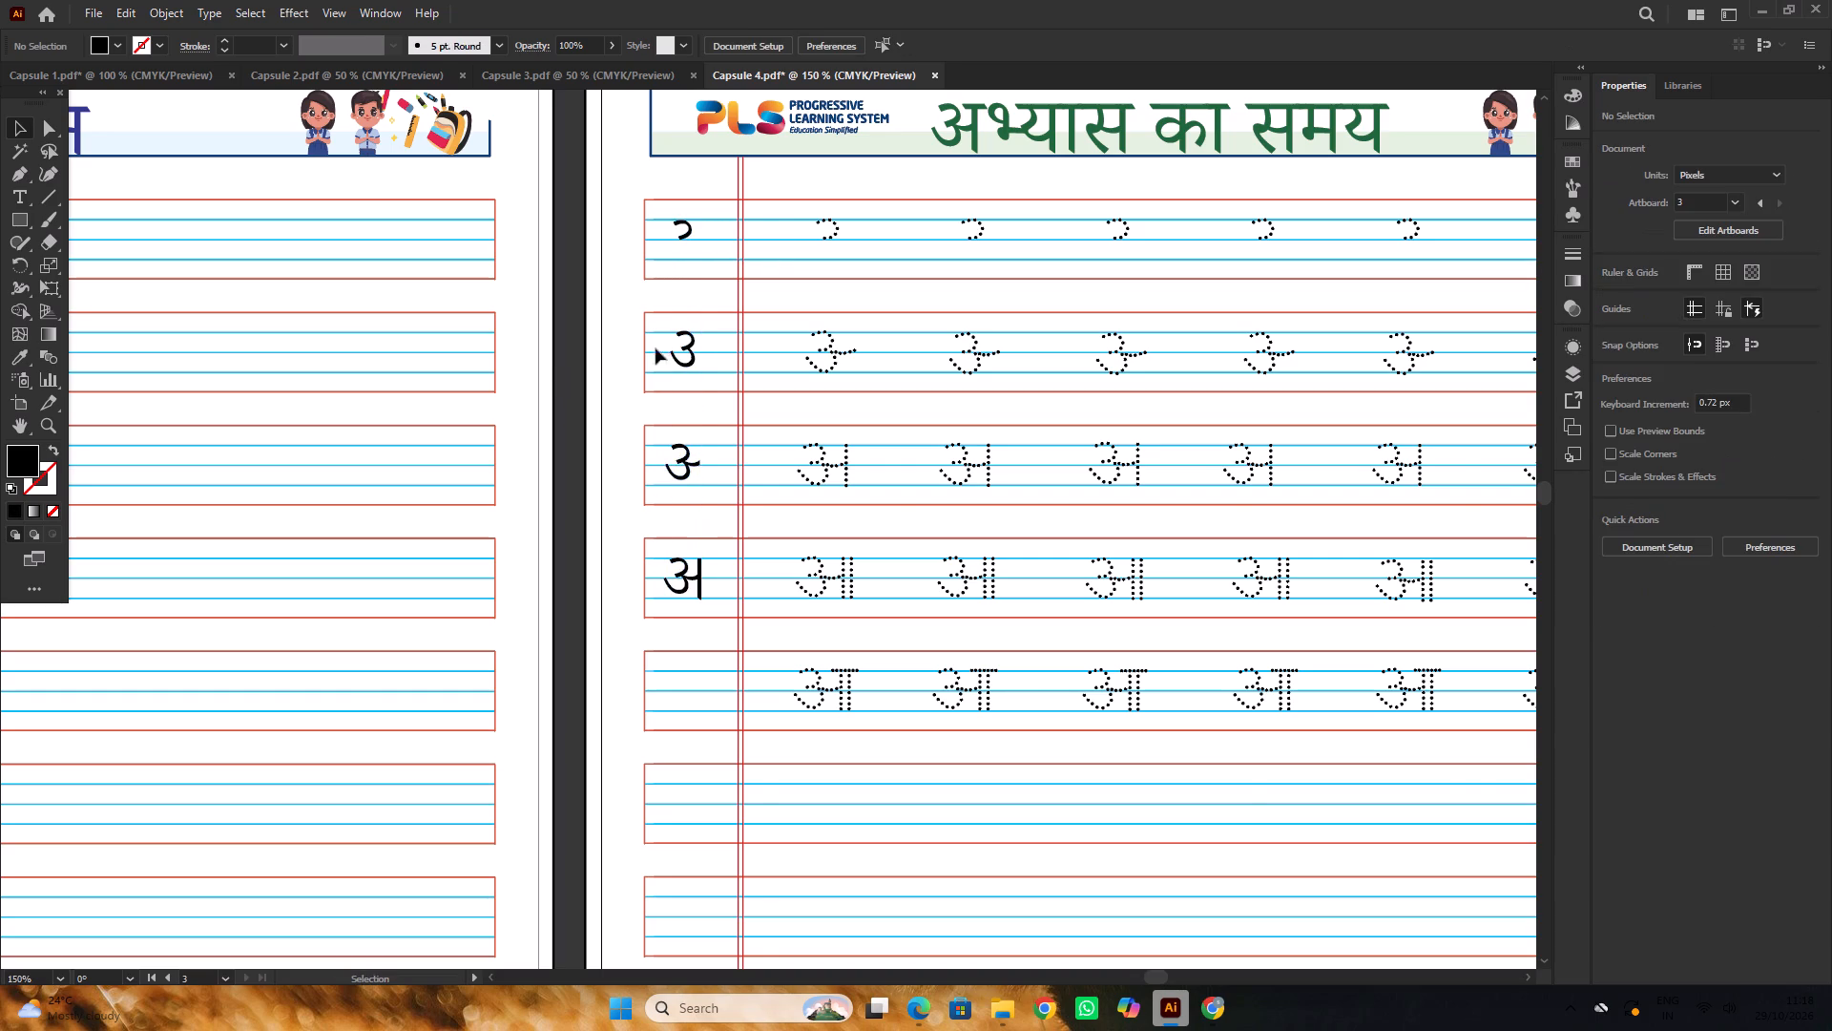
Compare page 13's first-column letter forms with its dotted tracing rows and with Capsule 1's अभ्यास का समय page.
{"action": "scroll", "coordinate": [692, 354], "scroll_direction": "up", "scroll_amount": 2, "text": "alt"}
{"action": "scroll", "coordinate": [675, 343], "scroll_direction": "down", "scroll_amount": 1, "text": "alt"}
{"action": "scroll", "coordinate": [675, 343], "scroll_direction": "up", "scroll_amount": 2}
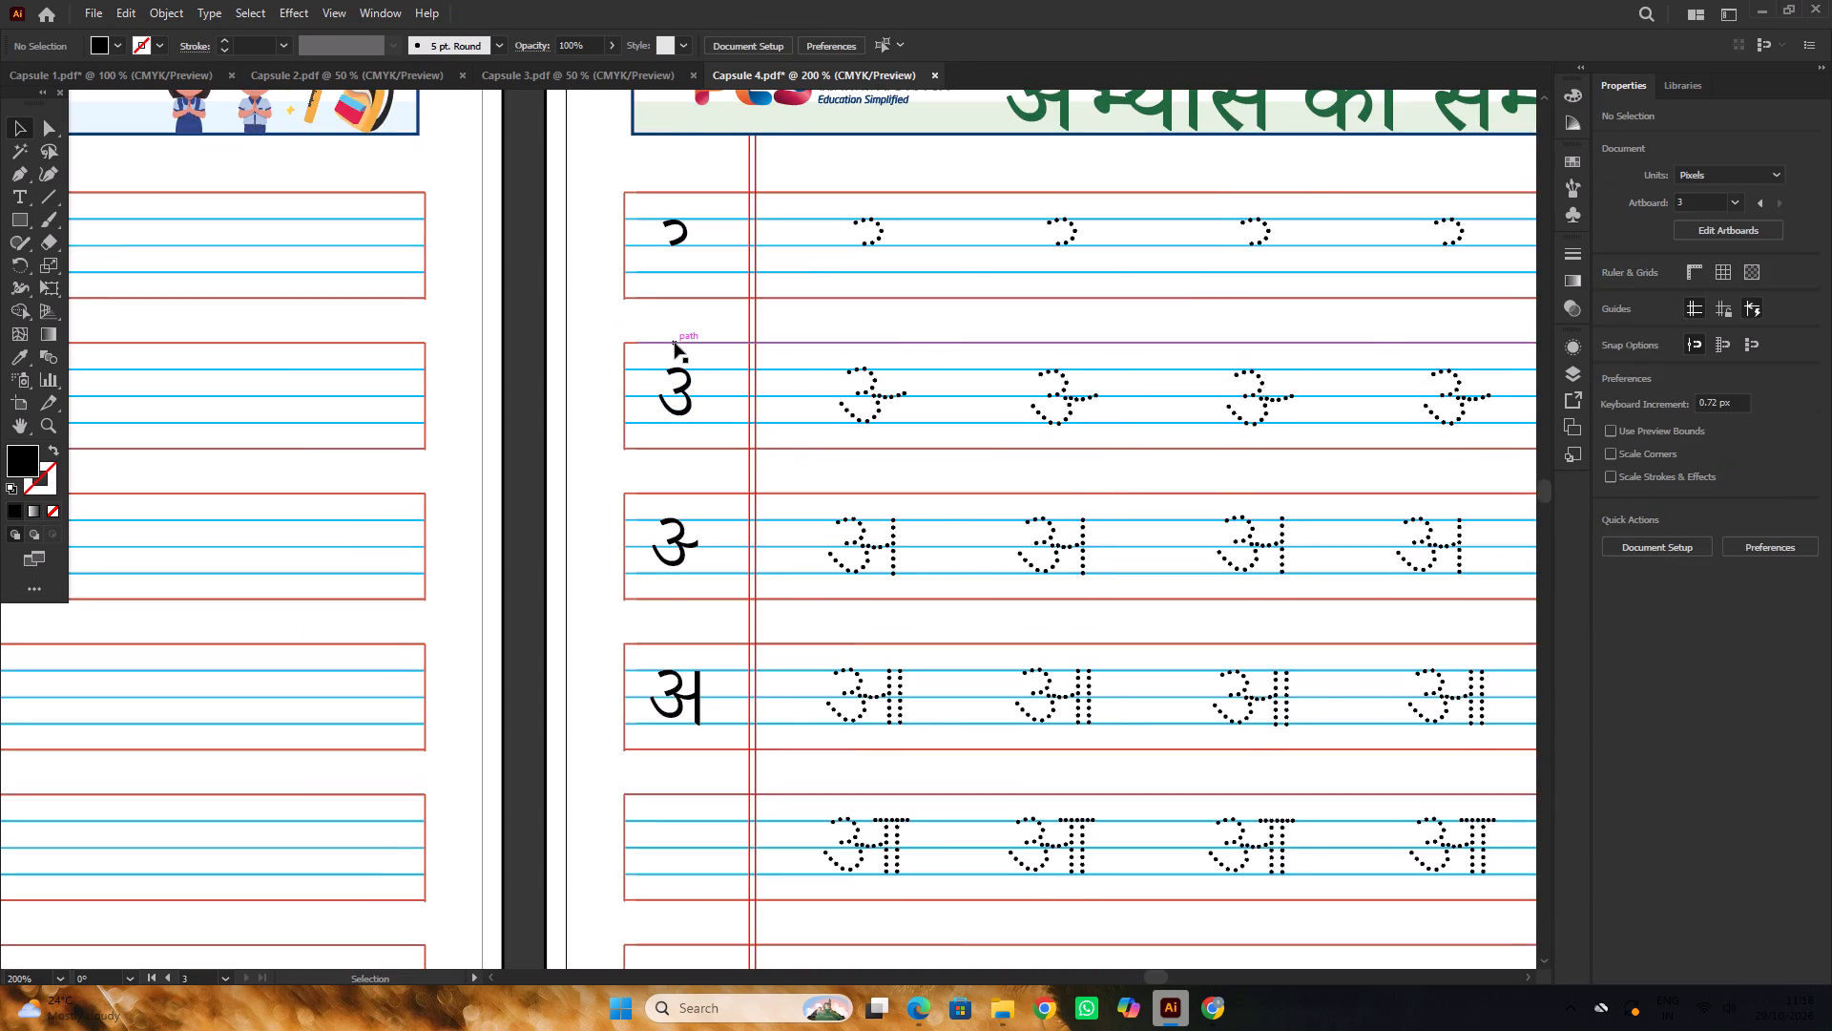
{"action": "scroll", "coordinate": [675, 343], "scroll_direction": "down", "scroll_amount": 1, "text": "alt"}
{"action": "scroll", "coordinate": [675, 343], "scroll_direction": "up", "scroll_amount": 2}
{"action": "scroll", "coordinate": [720, 293], "scroll_direction": "down", "scroll_amount": 1, "text": "alt"}
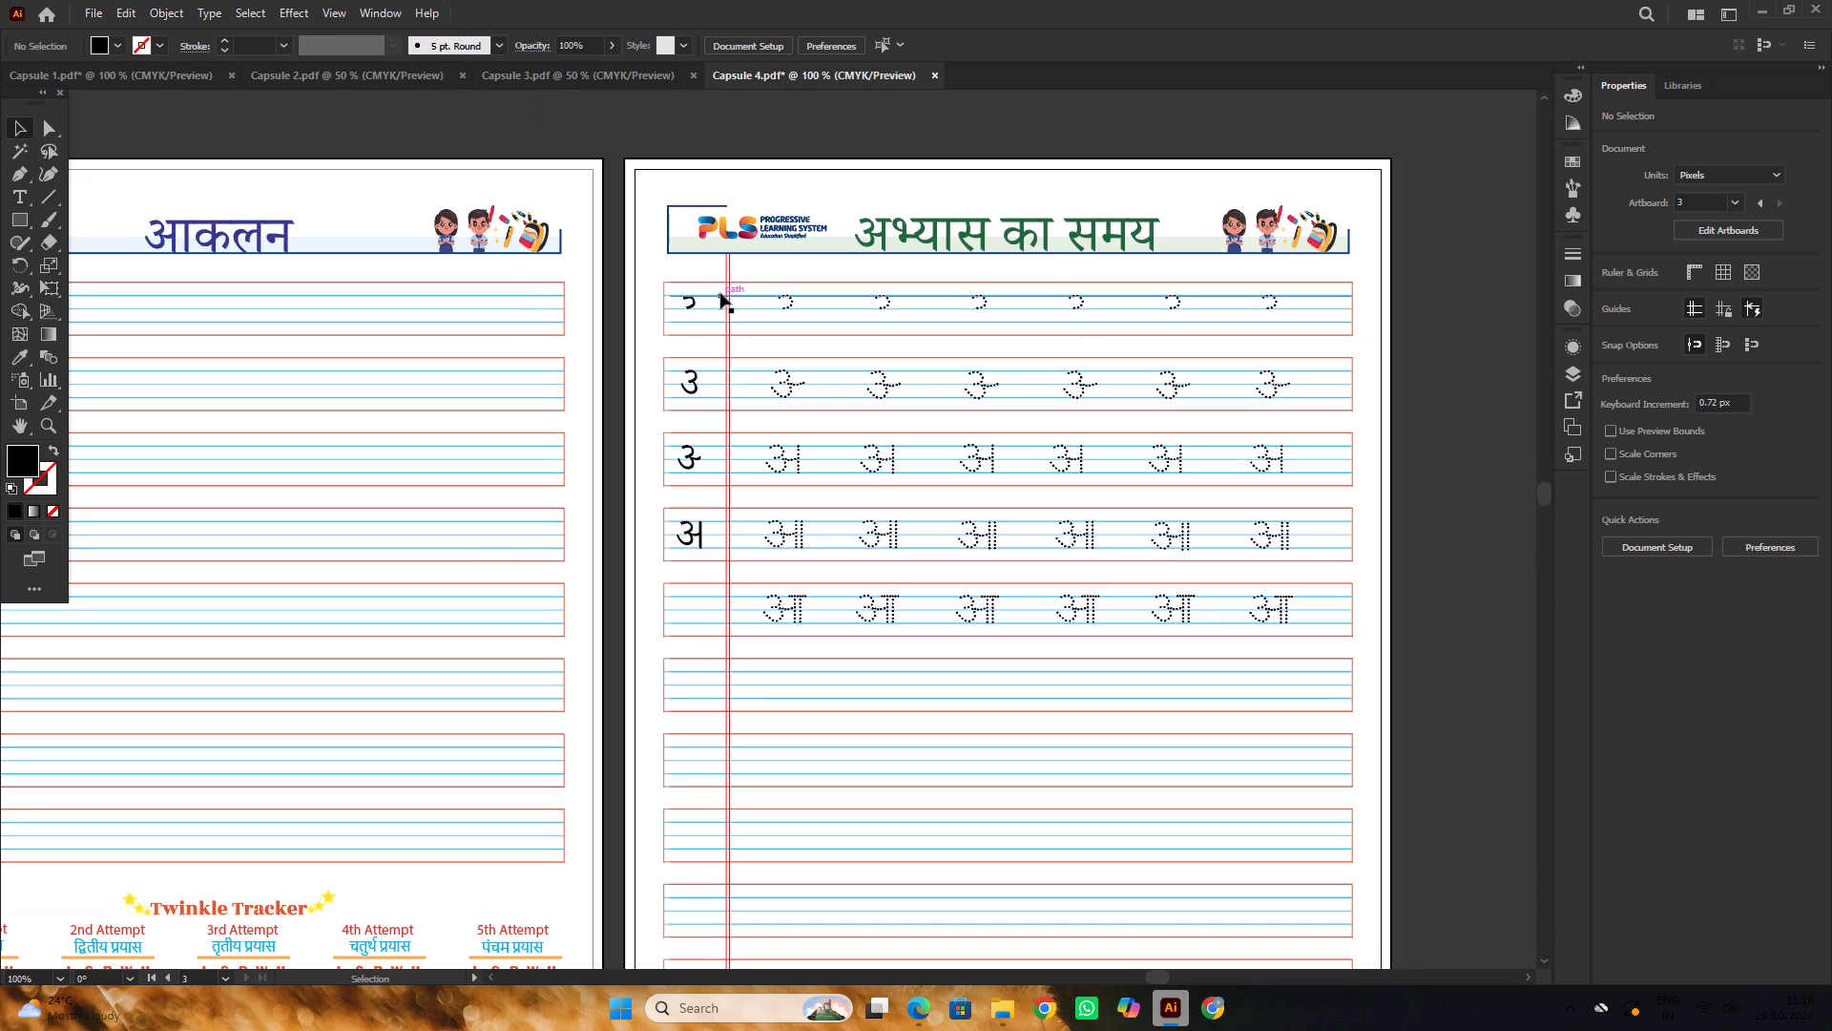
{"action": "scroll", "coordinate": [729, 361], "scroll_direction": "up", "scroll_amount": 2, "text": "alt"}
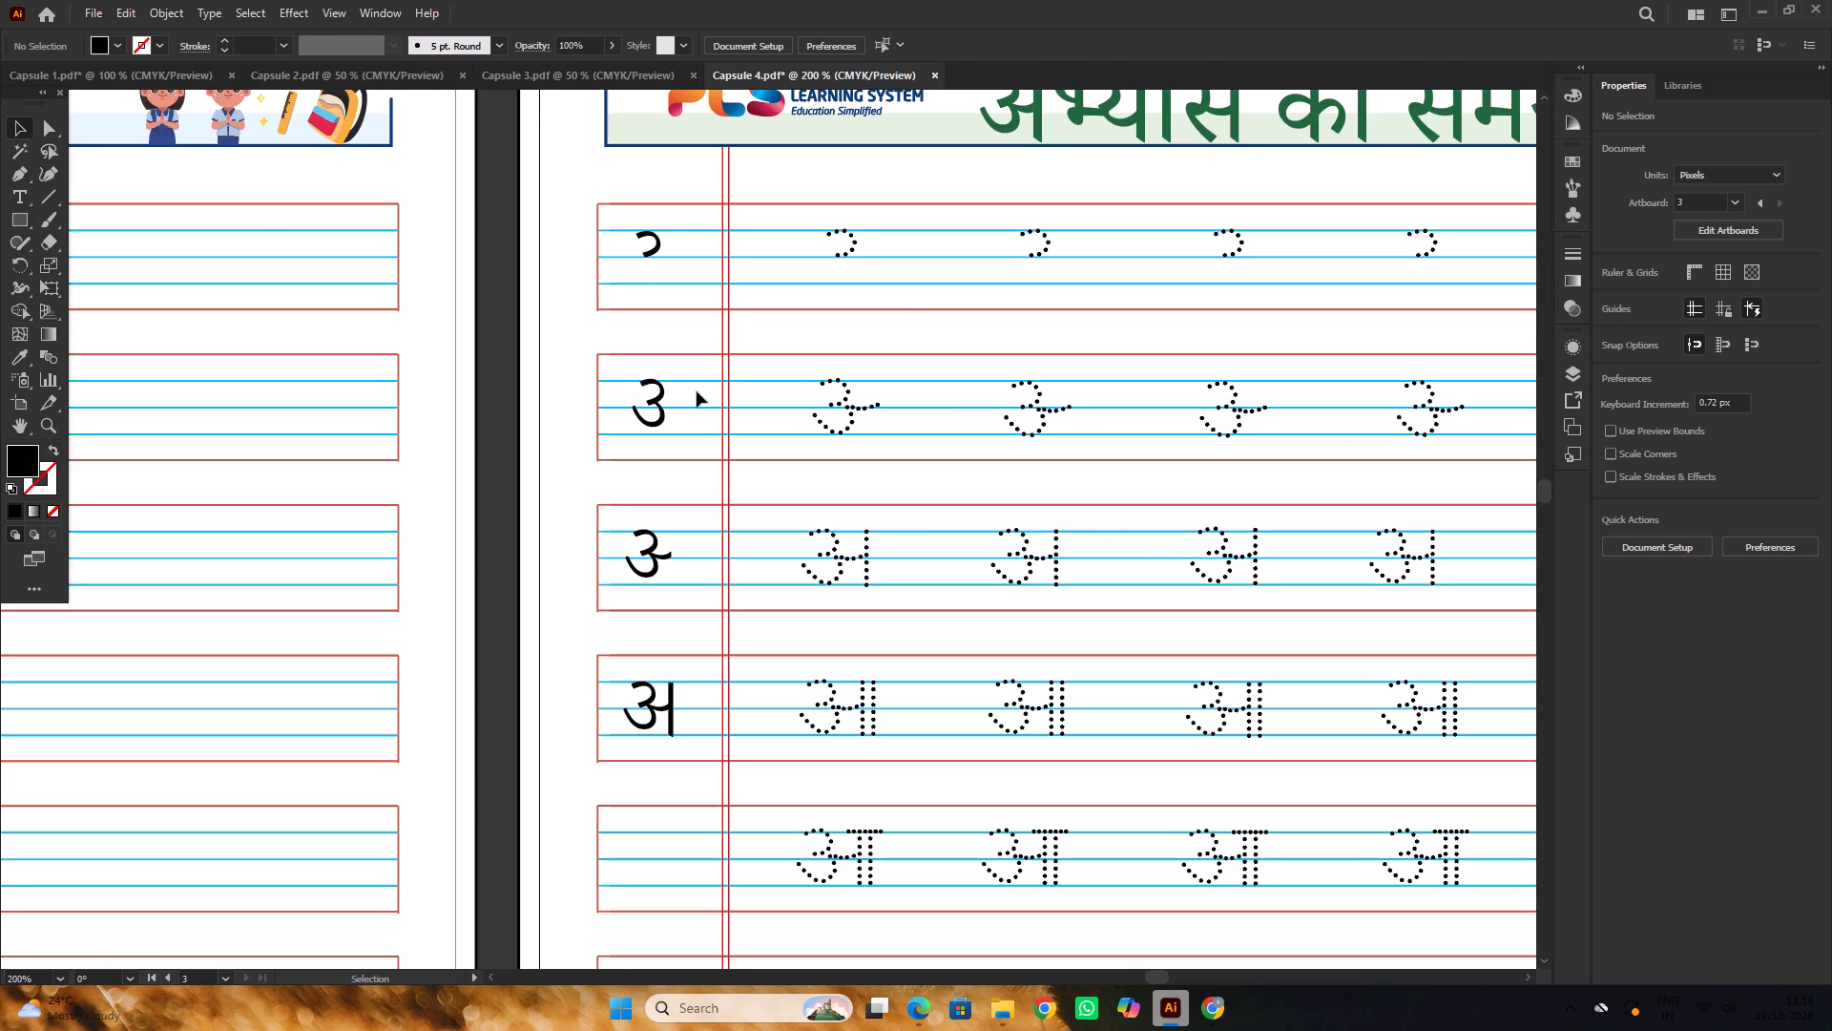
{"action": "scroll", "coordinate": [693, 202], "scroll_direction": "down", "scroll_amount": 1, "text": "alt"}
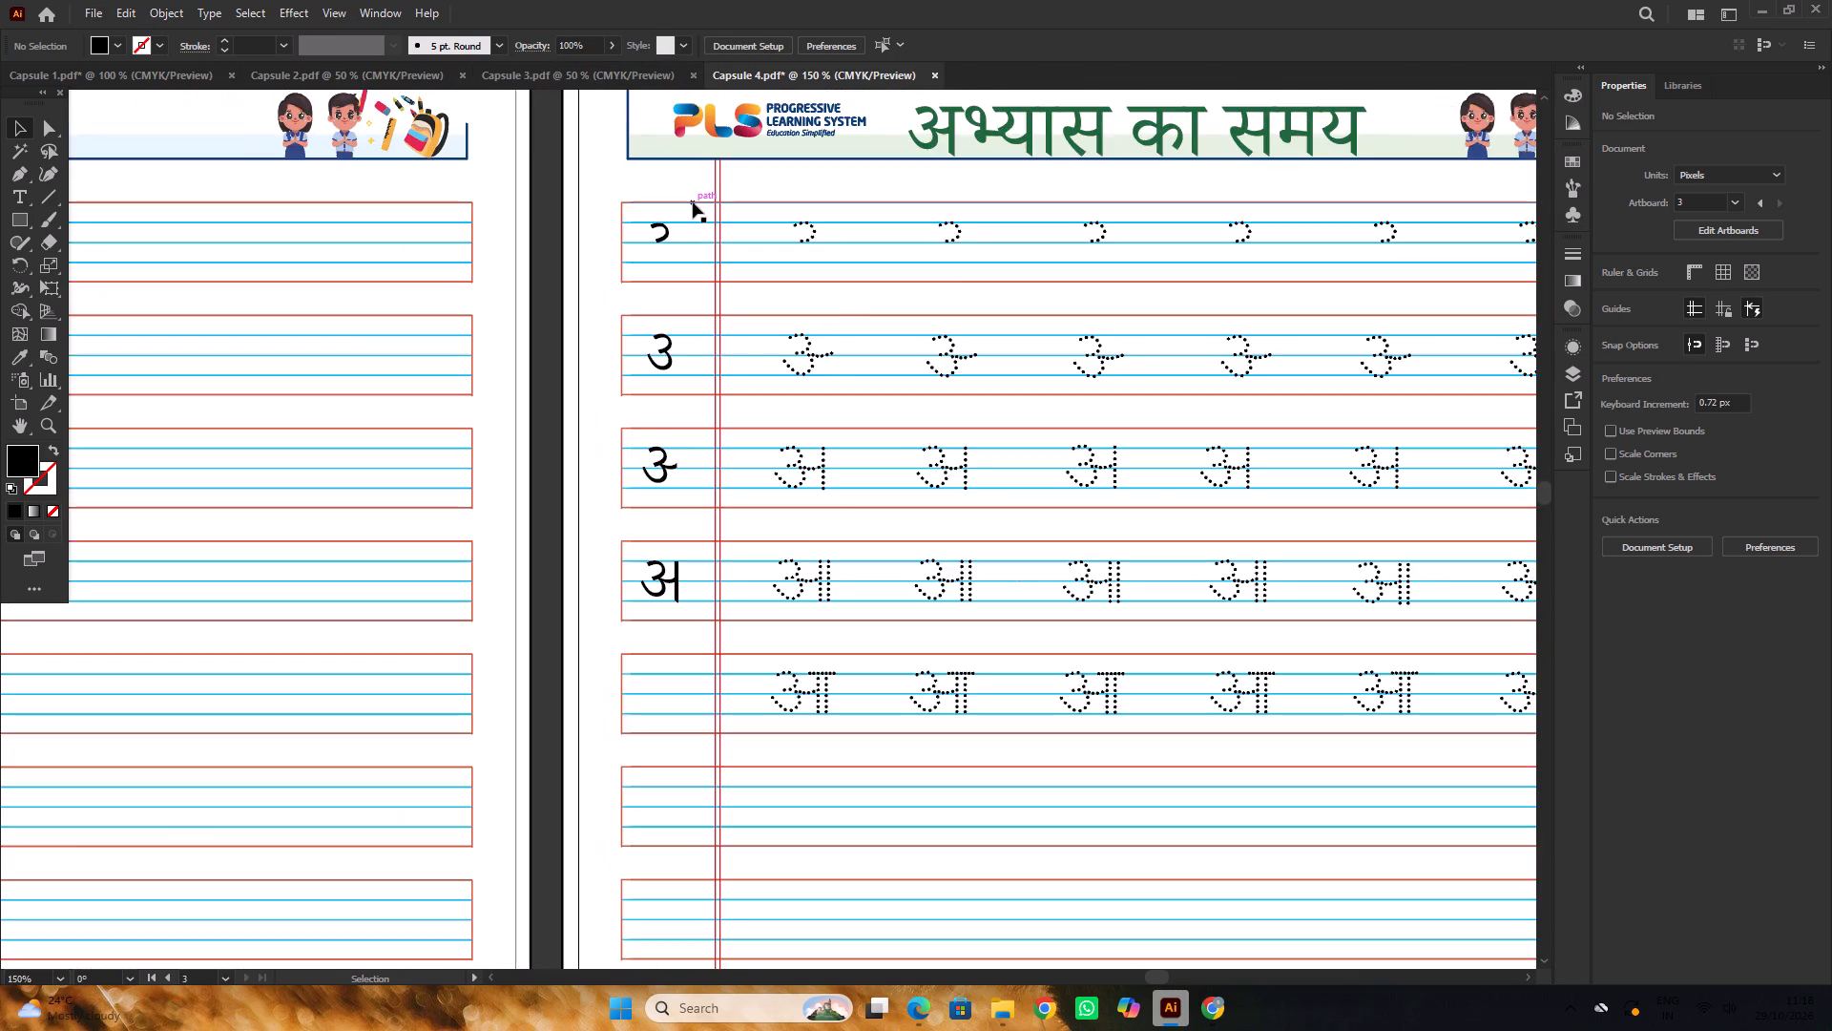
{"action": "scroll", "coordinate": [693, 200], "scroll_direction": "down", "scroll_amount": 2, "text": "alt"}
{"action": "left_click", "coordinate": [133, 68]}
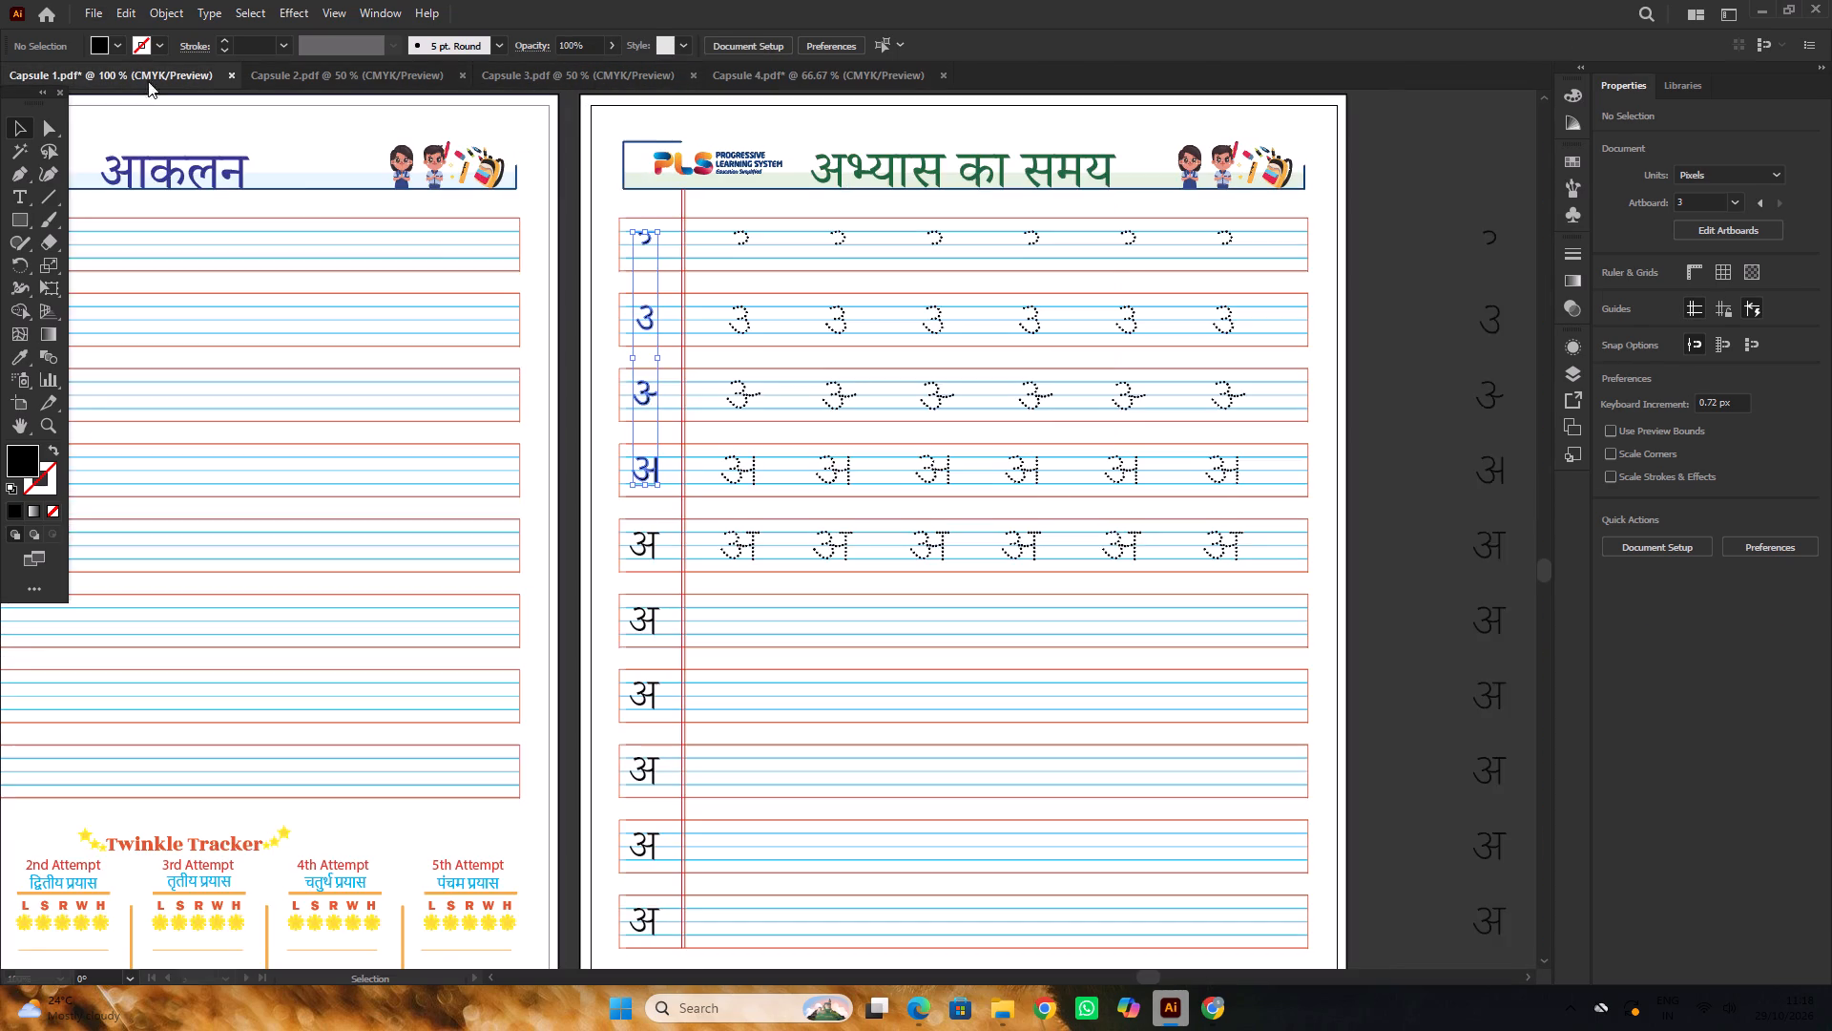
{"action": "scroll", "coordinate": [600, 317], "scroll_direction": "up", "scroll_amount": 2}
{"action": "left_click", "coordinate": [747, 75]}
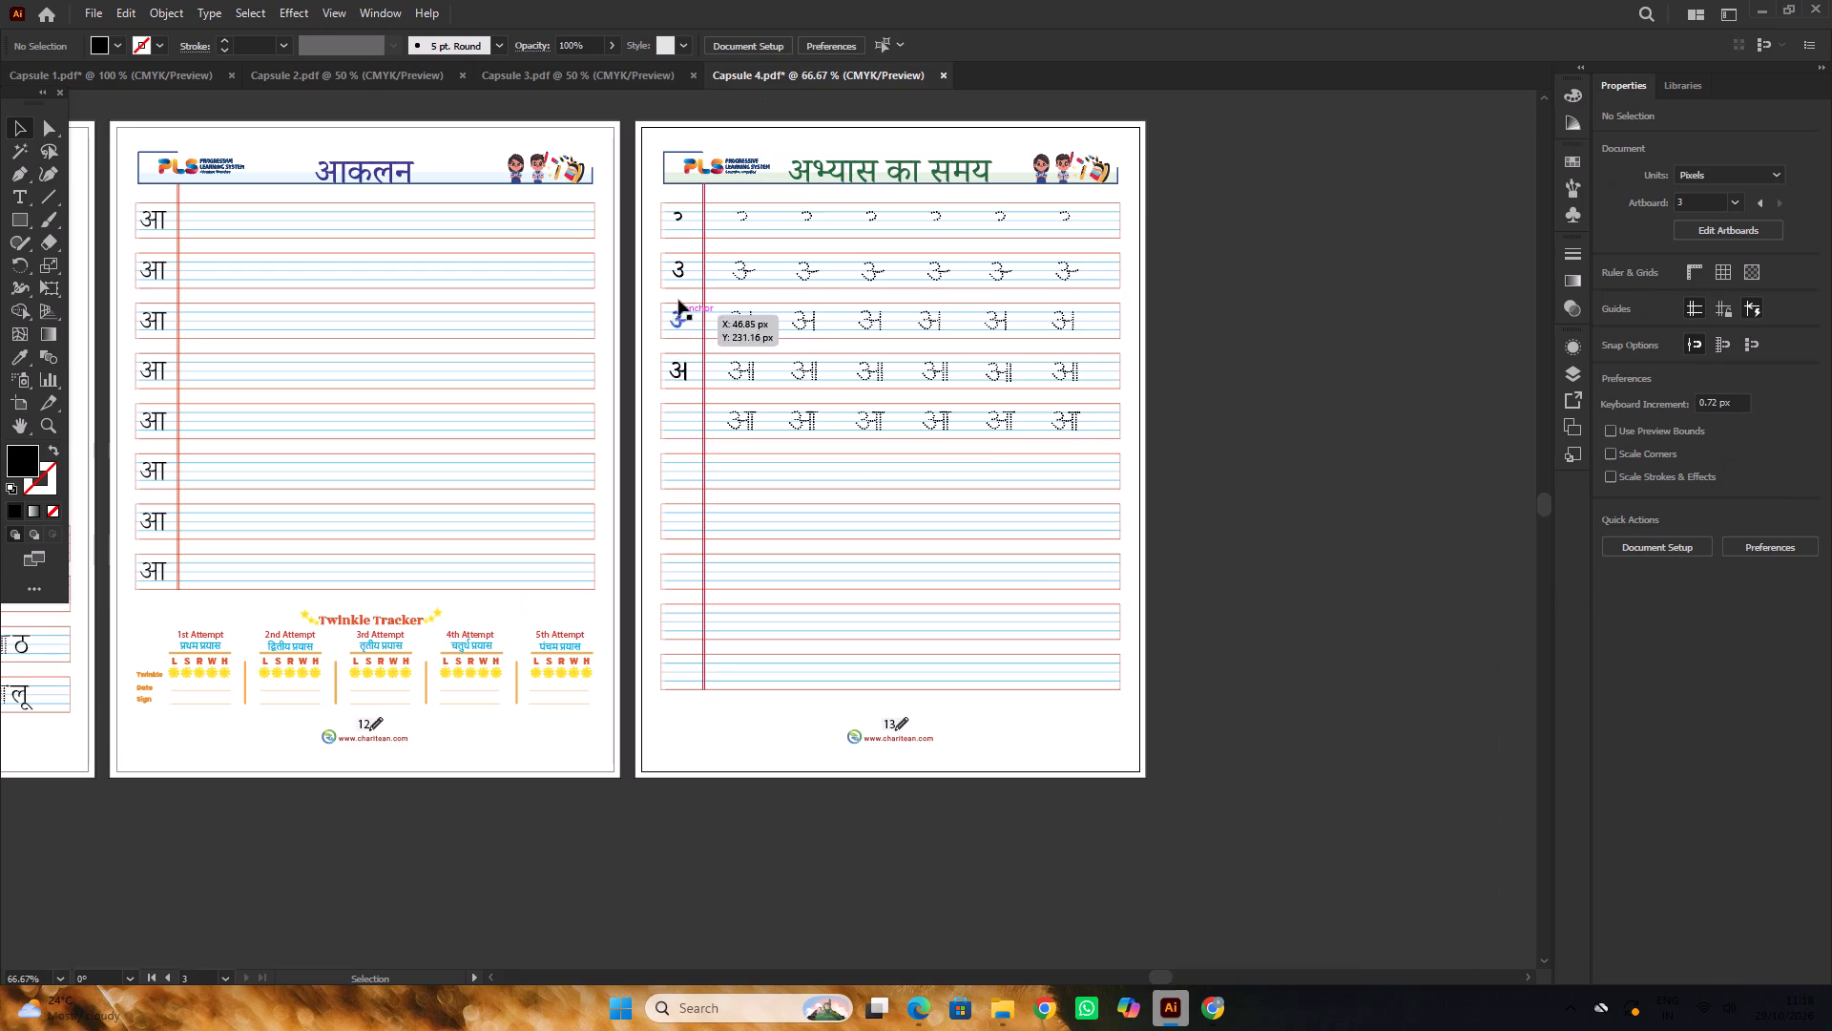
{"action": "scroll", "coordinate": [679, 285], "scroll_direction": "up", "scroll_amount": 3, "text": "alt"}
{"action": "left_click", "coordinate": [684, 242]}
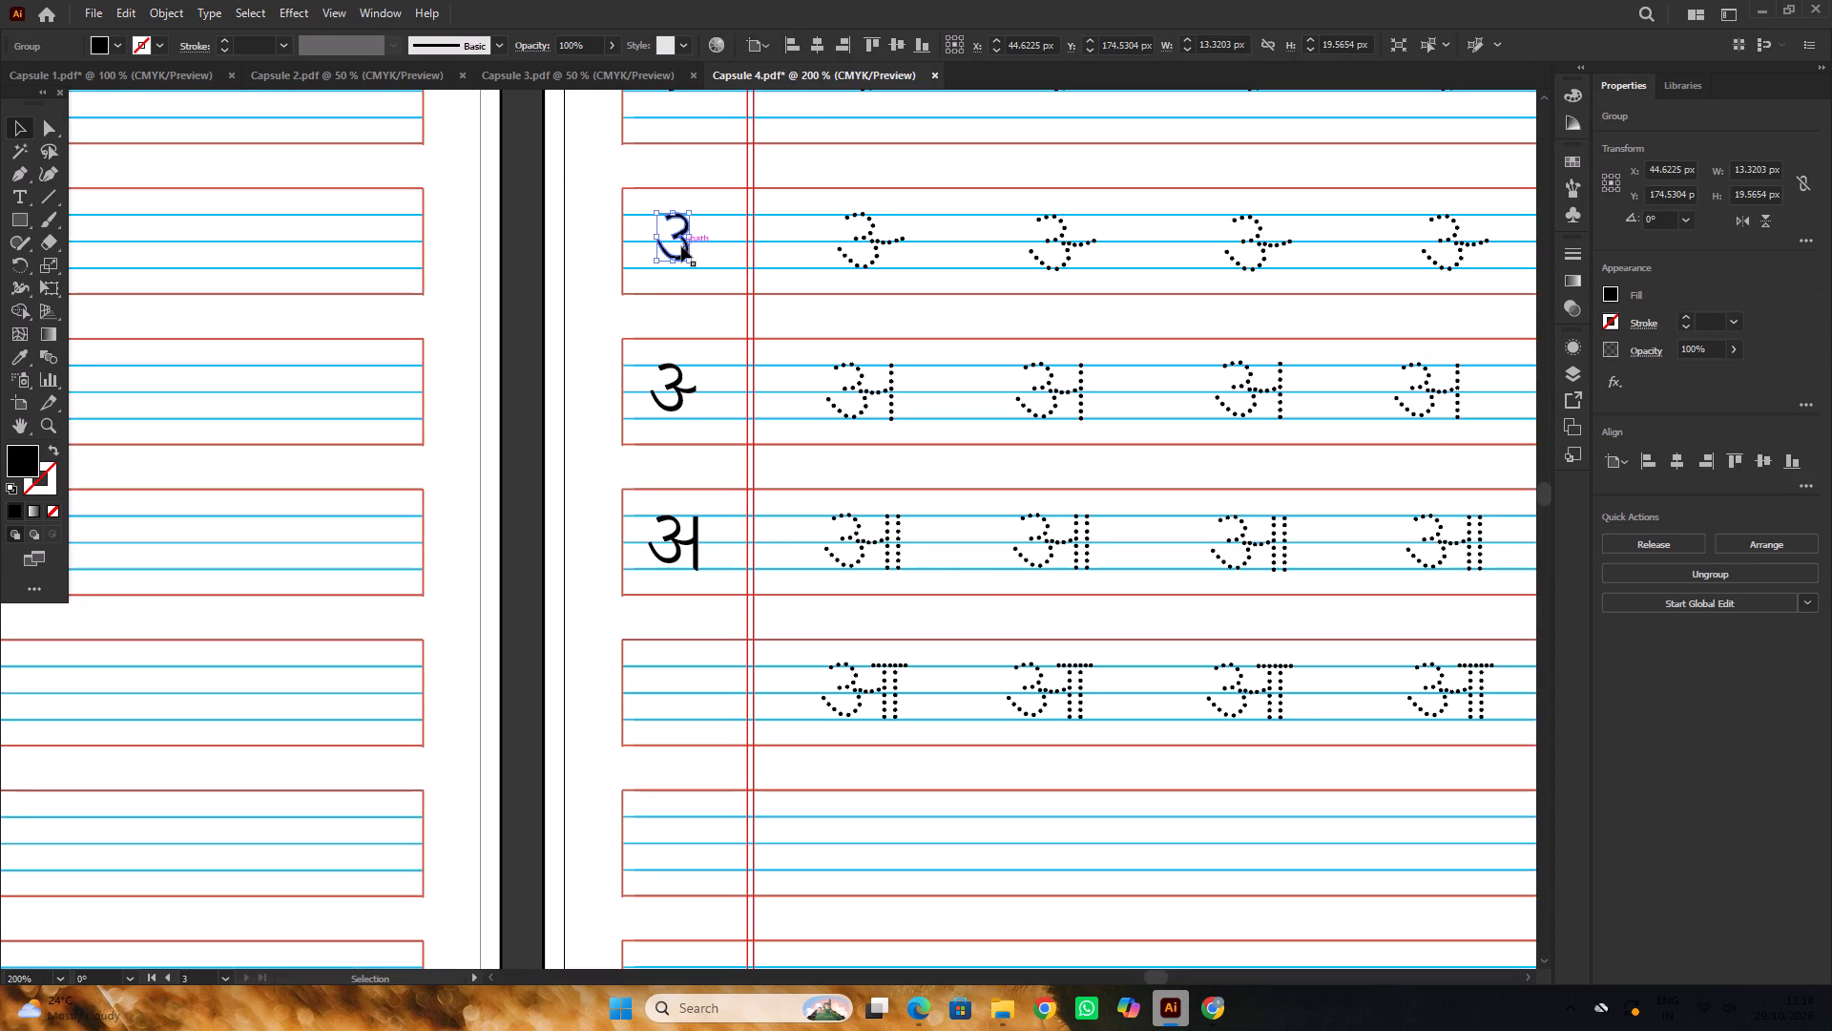
{"action": "scroll", "coordinate": [679, 263], "scroll_direction": "up", "scroll_amount": 4}
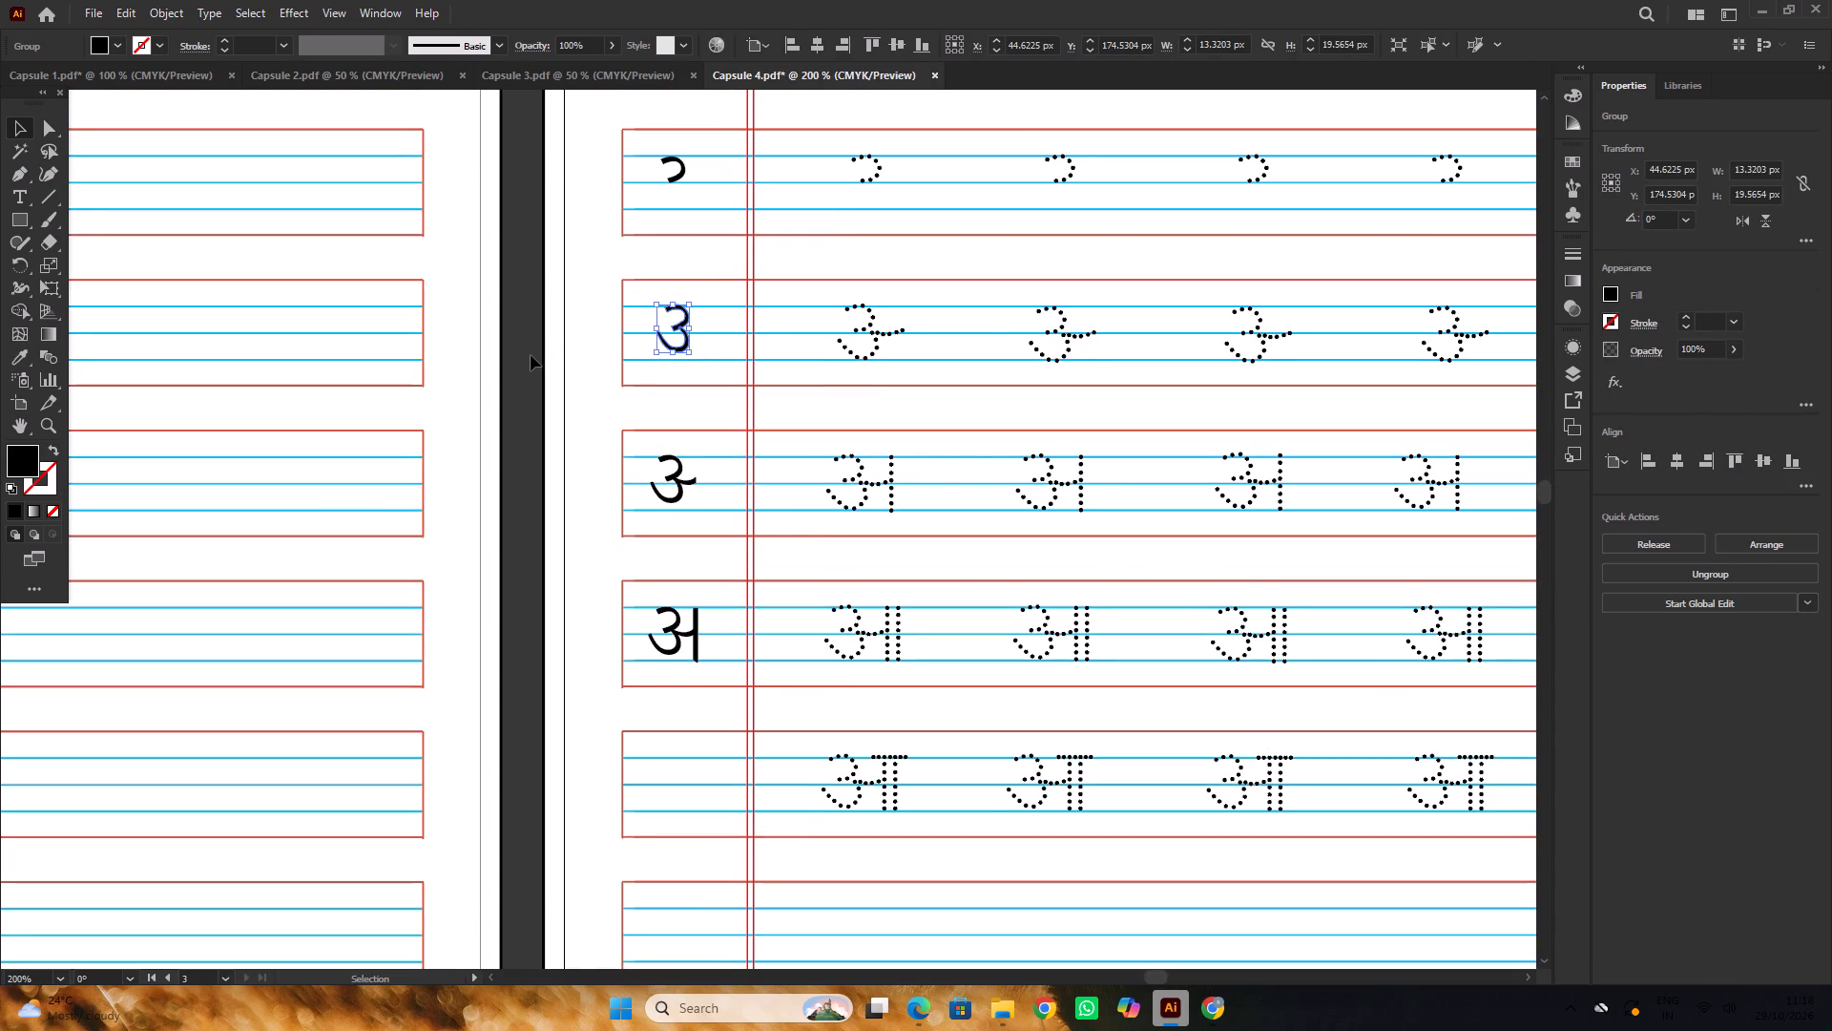
{"action": "left_click", "coordinate": [531, 355]}
{"action": "scroll", "coordinate": [696, 389], "scroll_direction": "down", "scroll_amount": 1, "text": "alt"}
{"action": "left_click", "coordinate": [175, 74]}
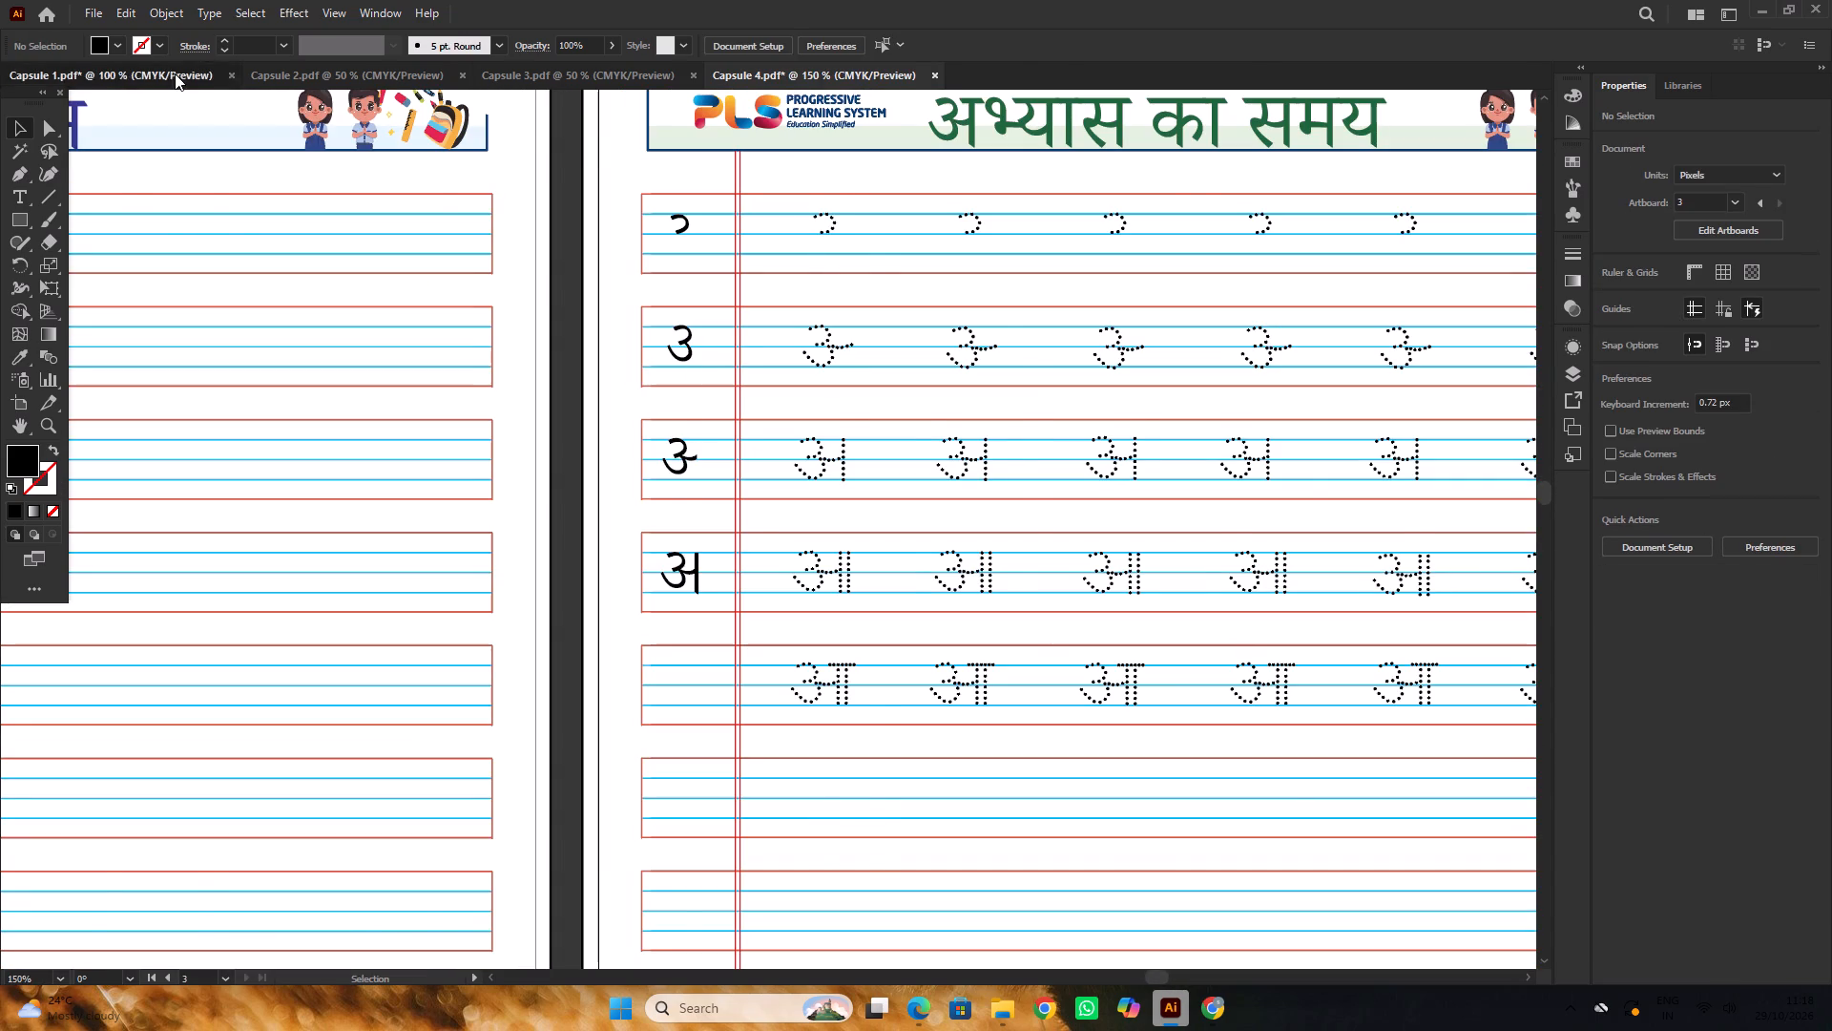
{"action": "scroll", "coordinate": [708, 335], "scroll_direction": "up", "scroll_amount": 2}
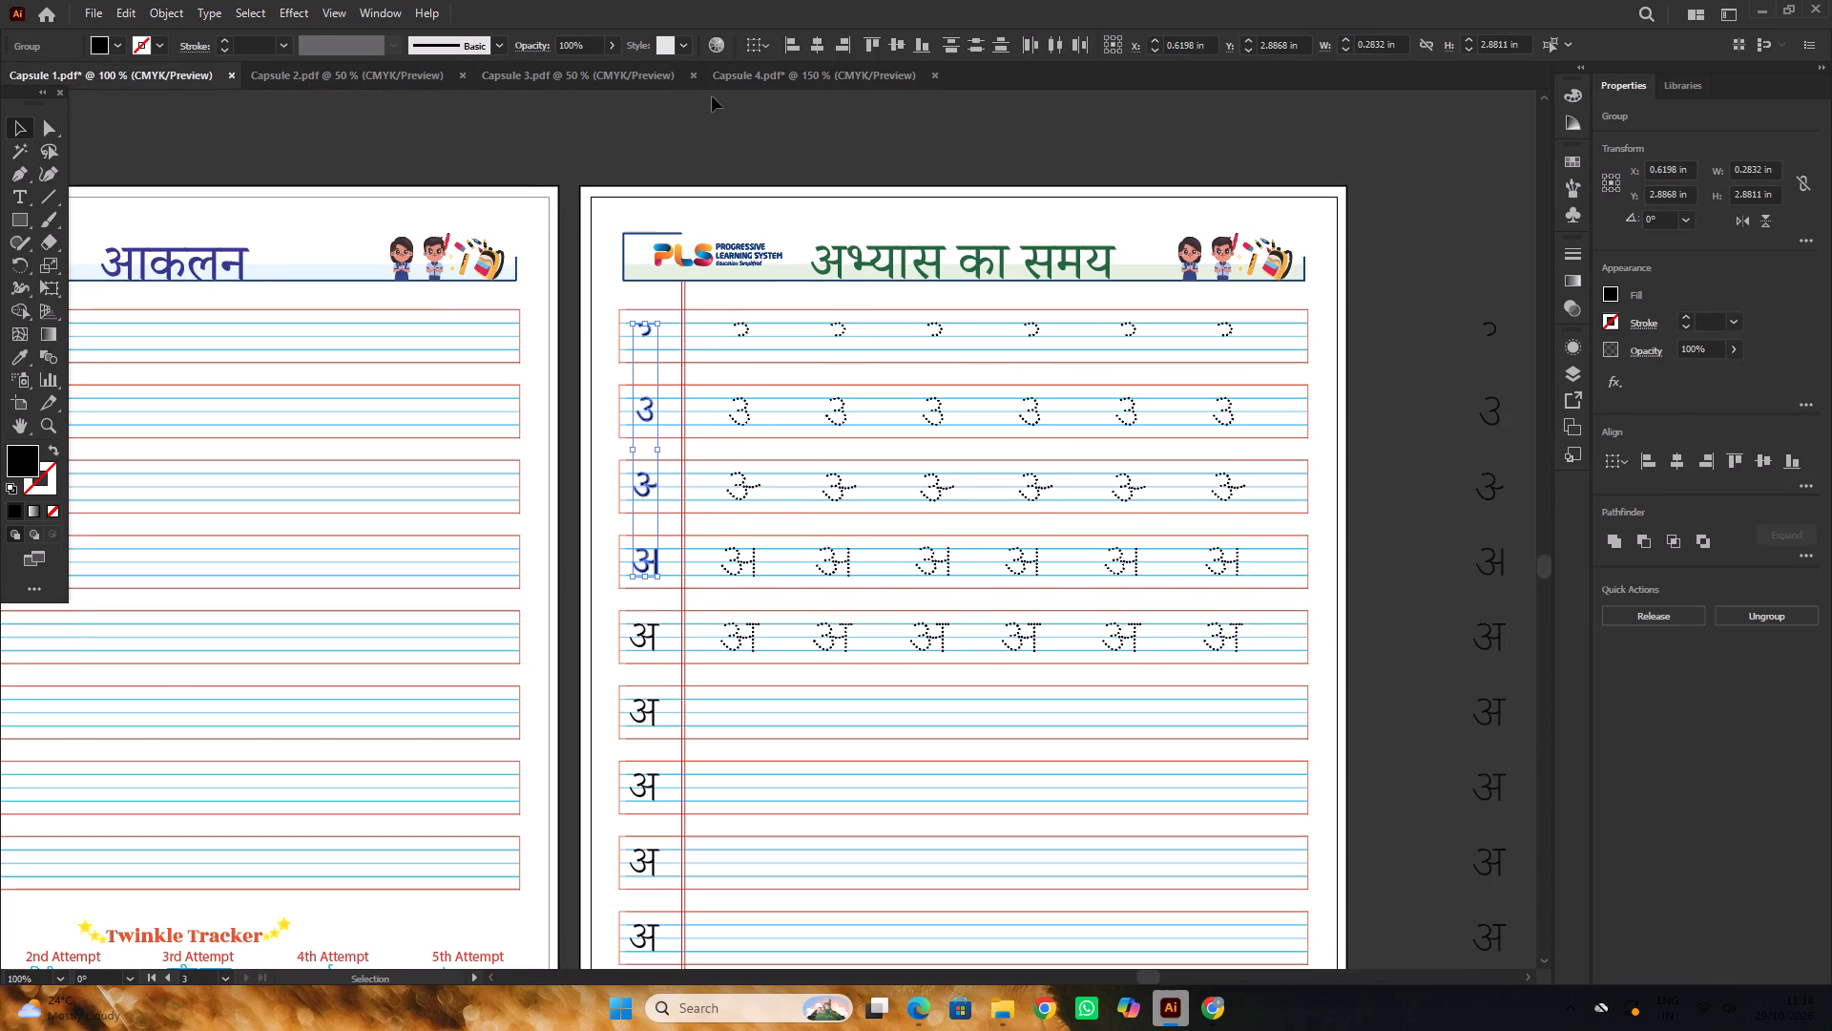
{"action": "left_click", "coordinate": [753, 78]}
{"action": "scroll", "coordinate": [712, 285], "scroll_direction": "up", "scroll_amount": 2}
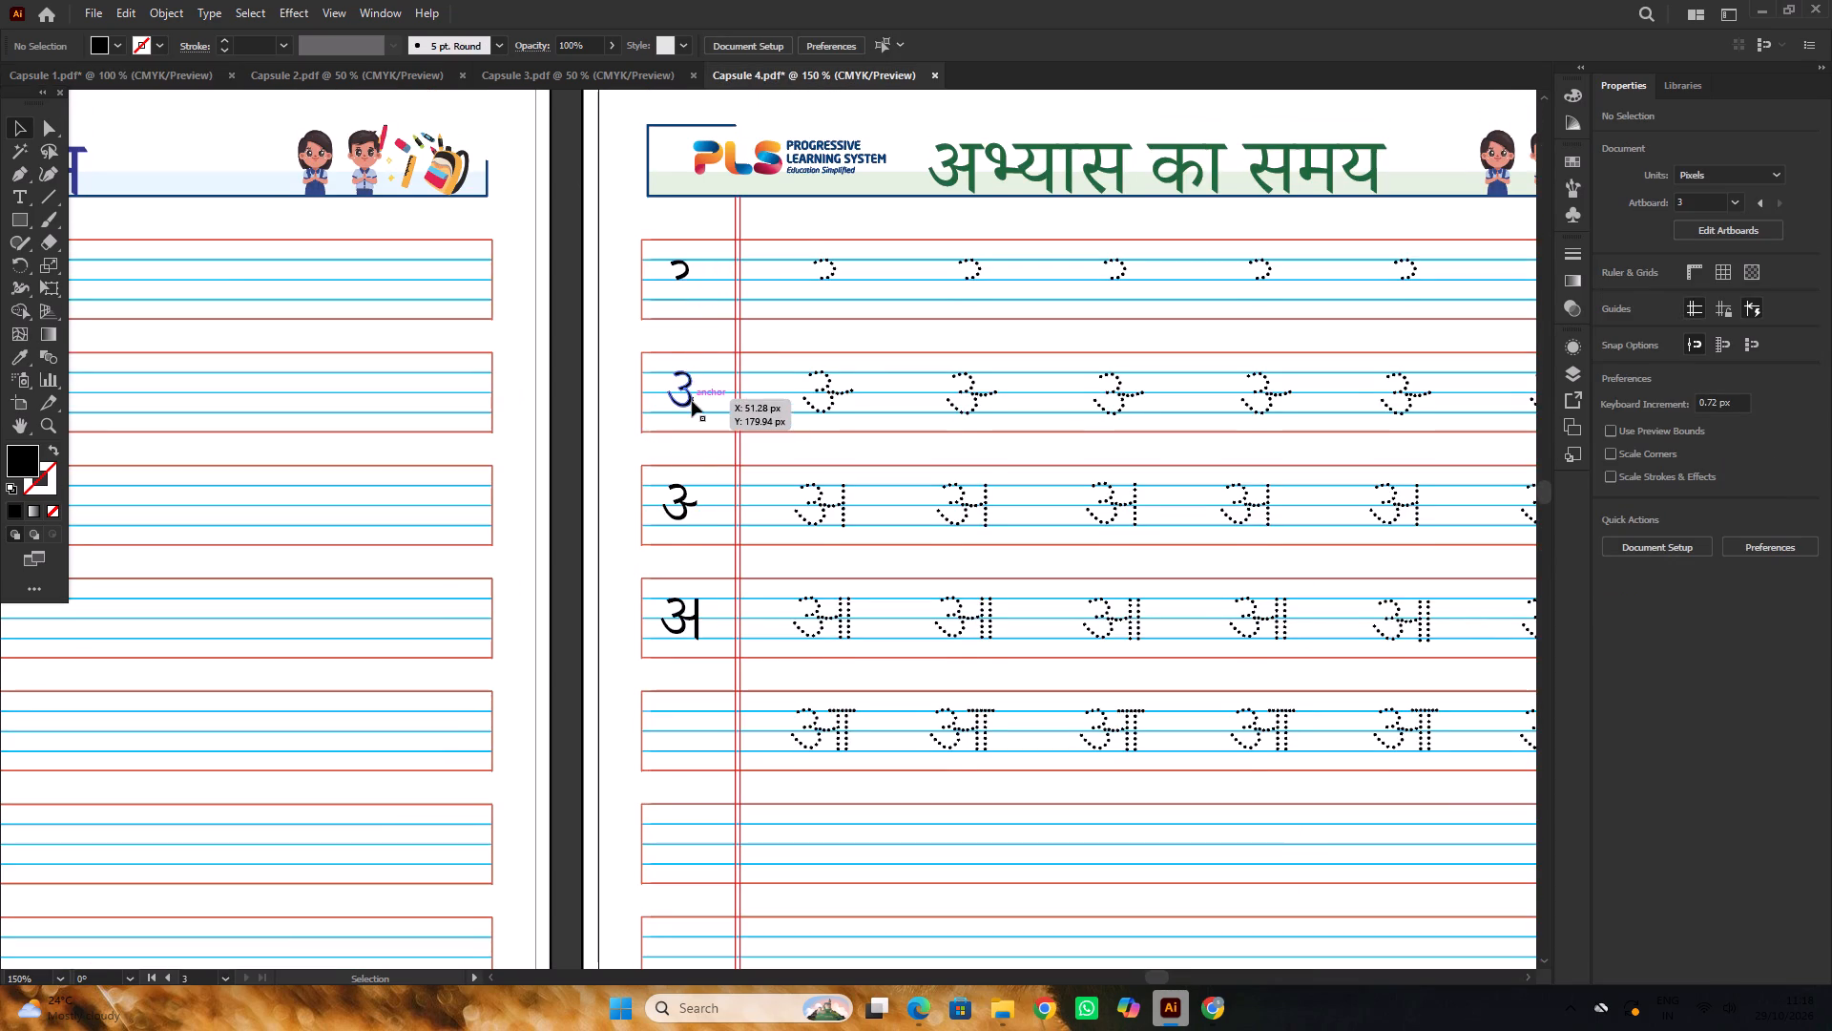
Delete the solid letter form from the second row of page 13's first column.
{"action": "left_click", "coordinate": [690, 392]}
{"action": "key", "text": "Delete"}
Move the third row's solid letter form up into the second row and enlarge it to about 21 by 22 px.
{"action": "scroll", "coordinate": [690, 383], "scroll_direction": "down", "scroll_amount": 3}
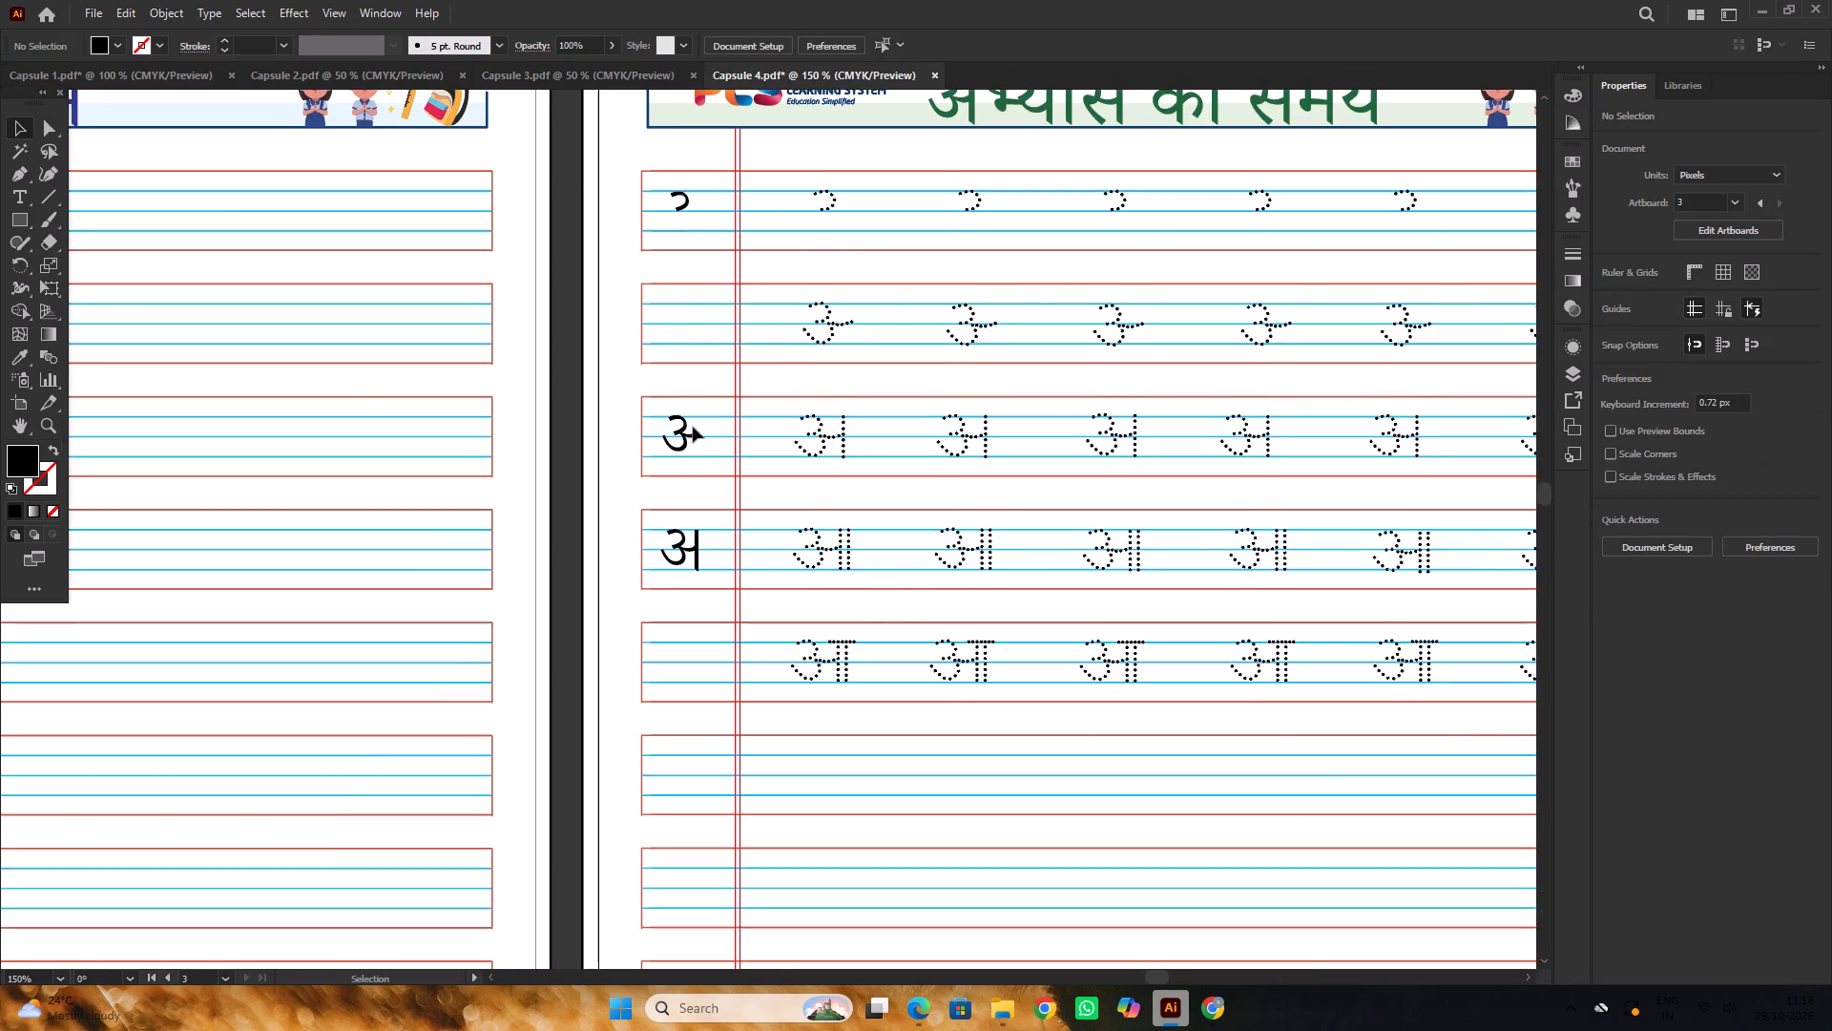
{"action": "scroll", "coordinate": [694, 428], "scroll_direction": "up", "scroll_amount": 2, "text": "alt"}
{"action": "left_click_drag", "start_coordinate": [684, 443], "coordinate": [709, 218]}
{"action": "scroll", "coordinate": [723, 290], "scroll_direction": "up", "scroll_amount": 1, "text": "alt"}
{"action": "left_click_drag", "start_coordinate": [697, 235], "coordinate": [704, 249]}
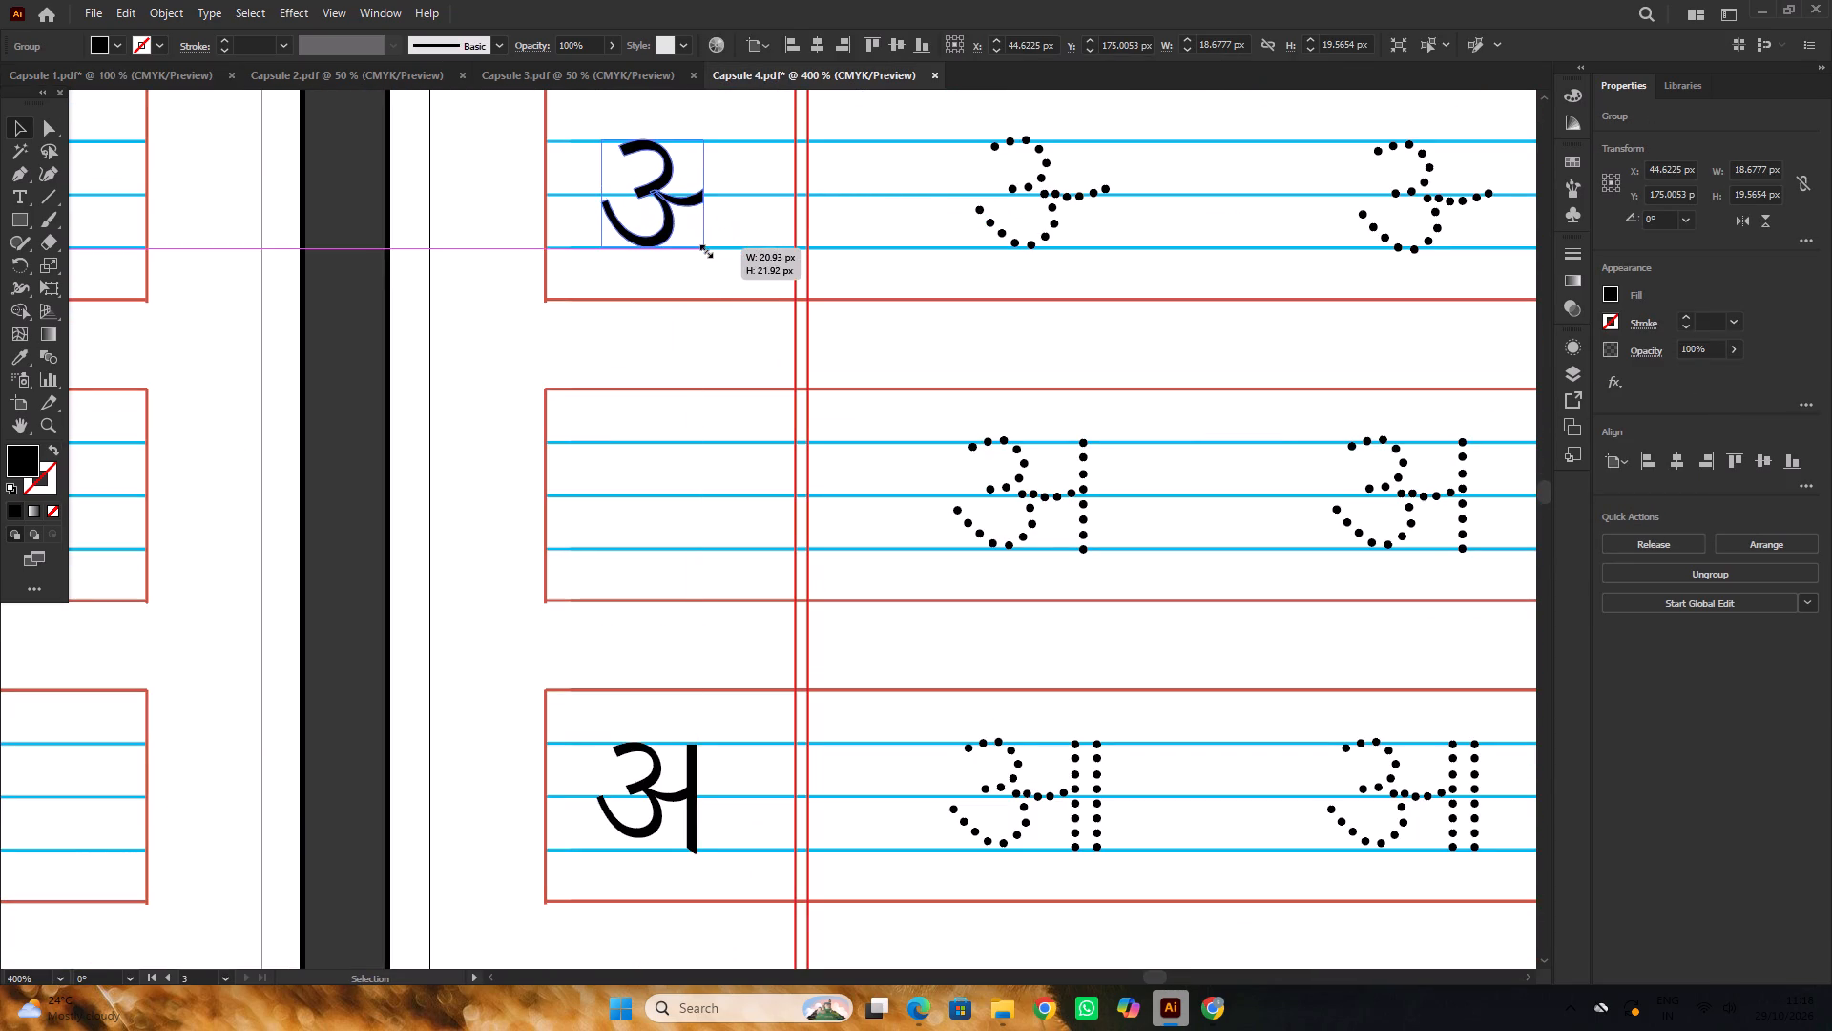
{"action": "left_click_drag", "start_coordinate": [704, 249], "coordinate": [704, 247]}
{"action": "scroll", "coordinate": [701, 246], "scroll_direction": "down", "scroll_amount": 3, "text": "alt"}
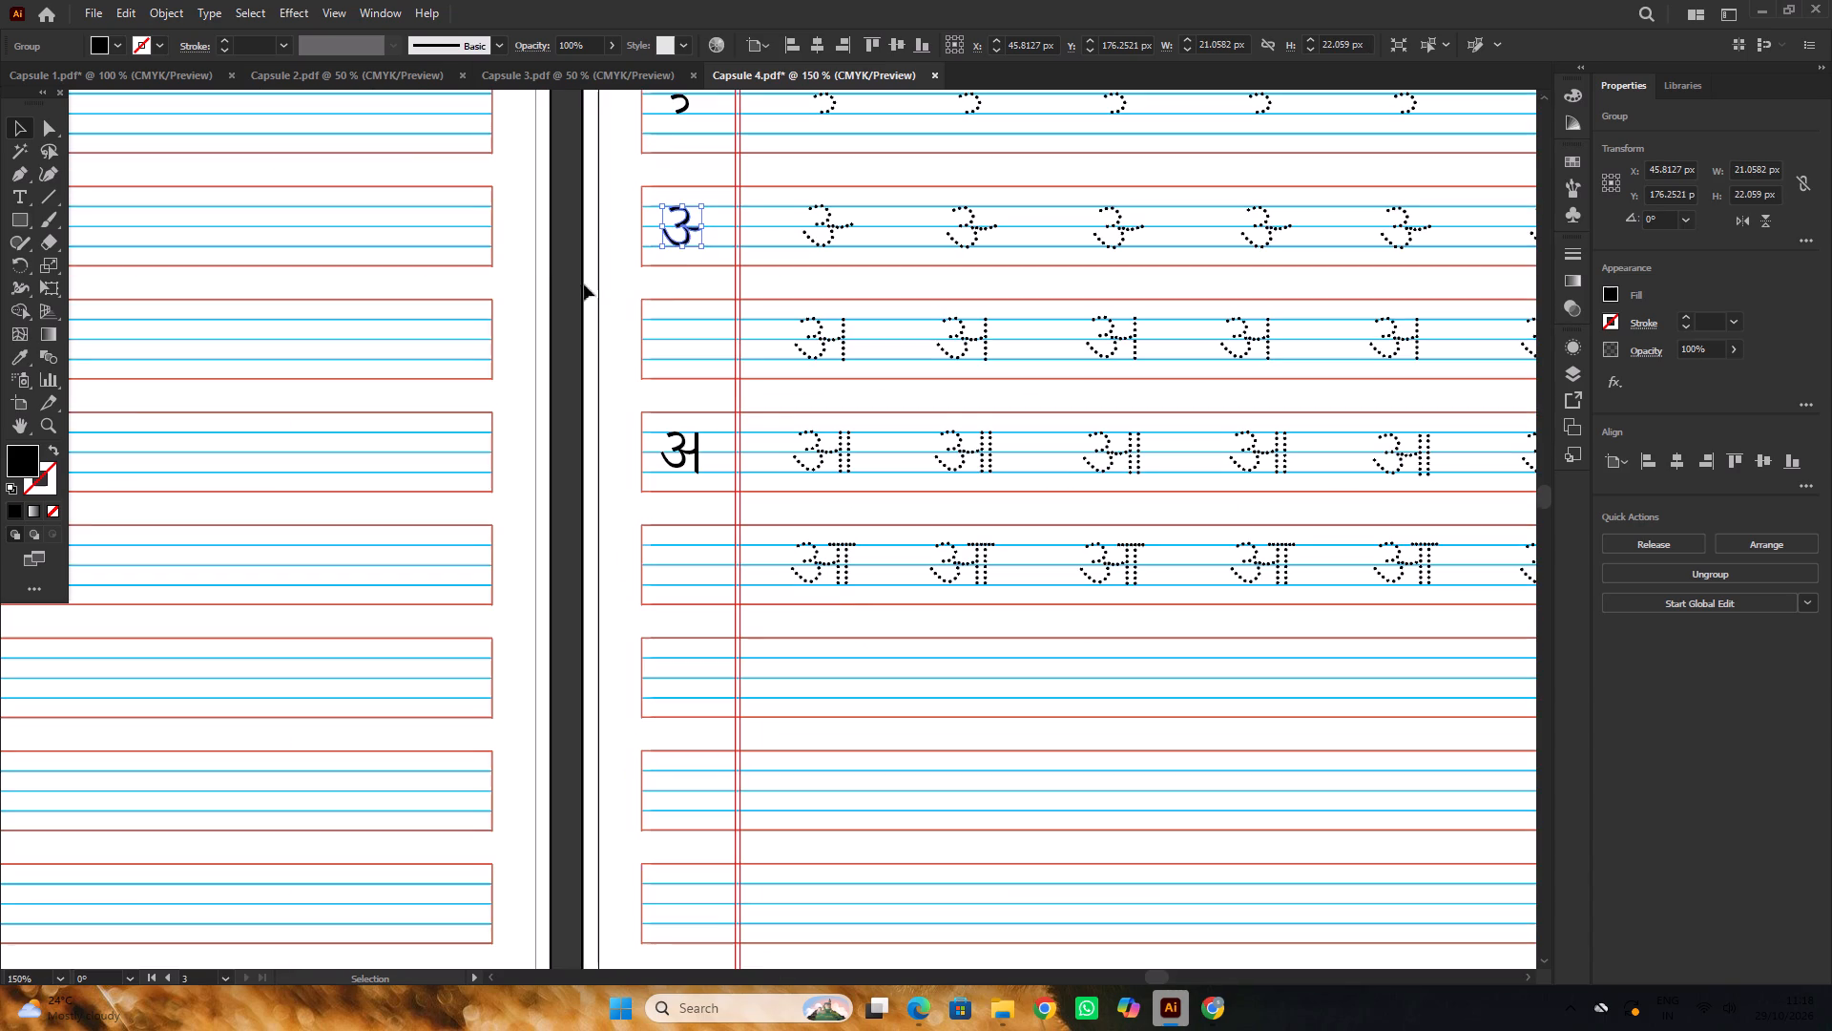
{"action": "left_click", "coordinate": [554, 276]}
Move the solid अ from the fourth row up into the third row of page 13's first column.
{"action": "scroll", "coordinate": [585, 306], "scroll_direction": "up", "scroll_amount": 3}
{"action": "scroll", "coordinate": [702, 528], "scroll_direction": "up", "scroll_amount": 2, "text": "alt"}
{"action": "left_click_drag", "start_coordinate": [690, 518], "coordinate": [685, 264]}
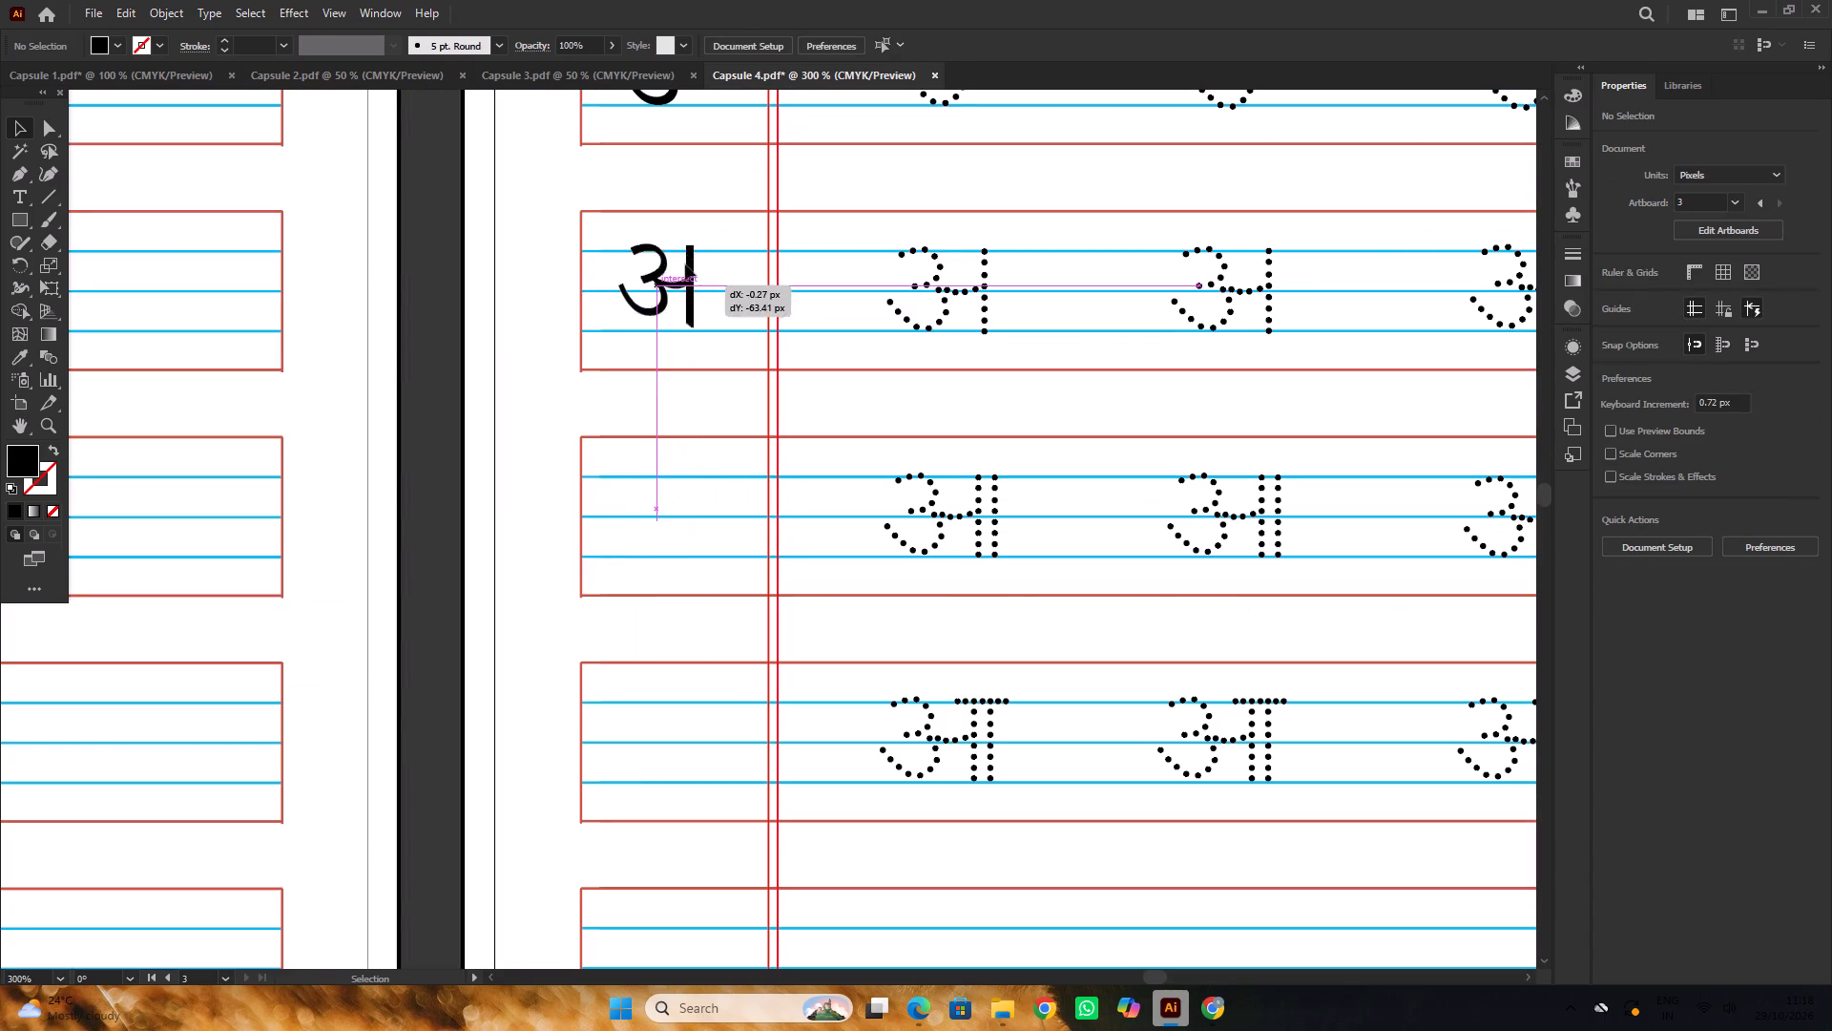
{"action": "left_click_drag", "start_coordinate": [685, 264], "coordinate": [679, 293]}
{"action": "scroll", "coordinate": [679, 293], "scroll_direction": "down", "scroll_amount": 1, "text": "alt"}
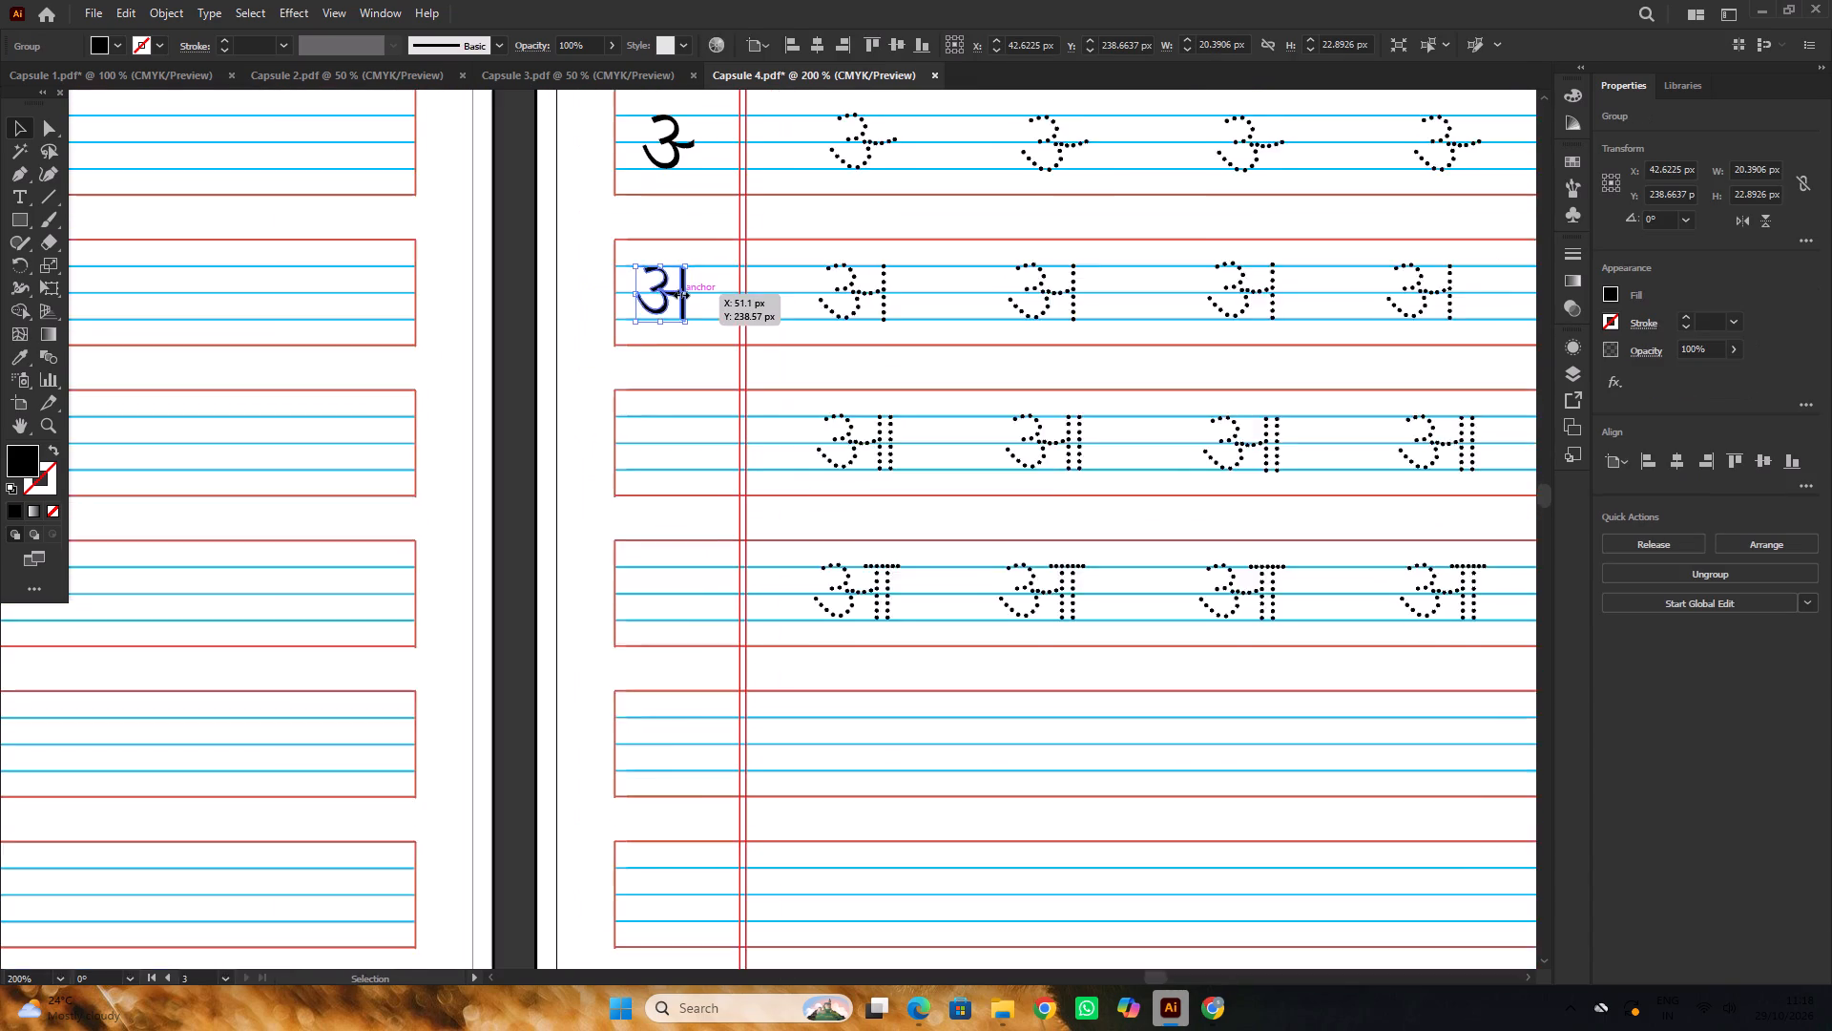
{"action": "scroll", "coordinate": [679, 293], "scroll_direction": "up", "scroll_amount": 5}
{"action": "left_click", "coordinate": [531, 321]}
Copy the solid आ from page 12's fourth row into the fourth row of page 13's first column.
{"action": "scroll", "coordinate": [734, 360], "scroll_direction": "down", "scroll_amount": 1, "text": "alt"}
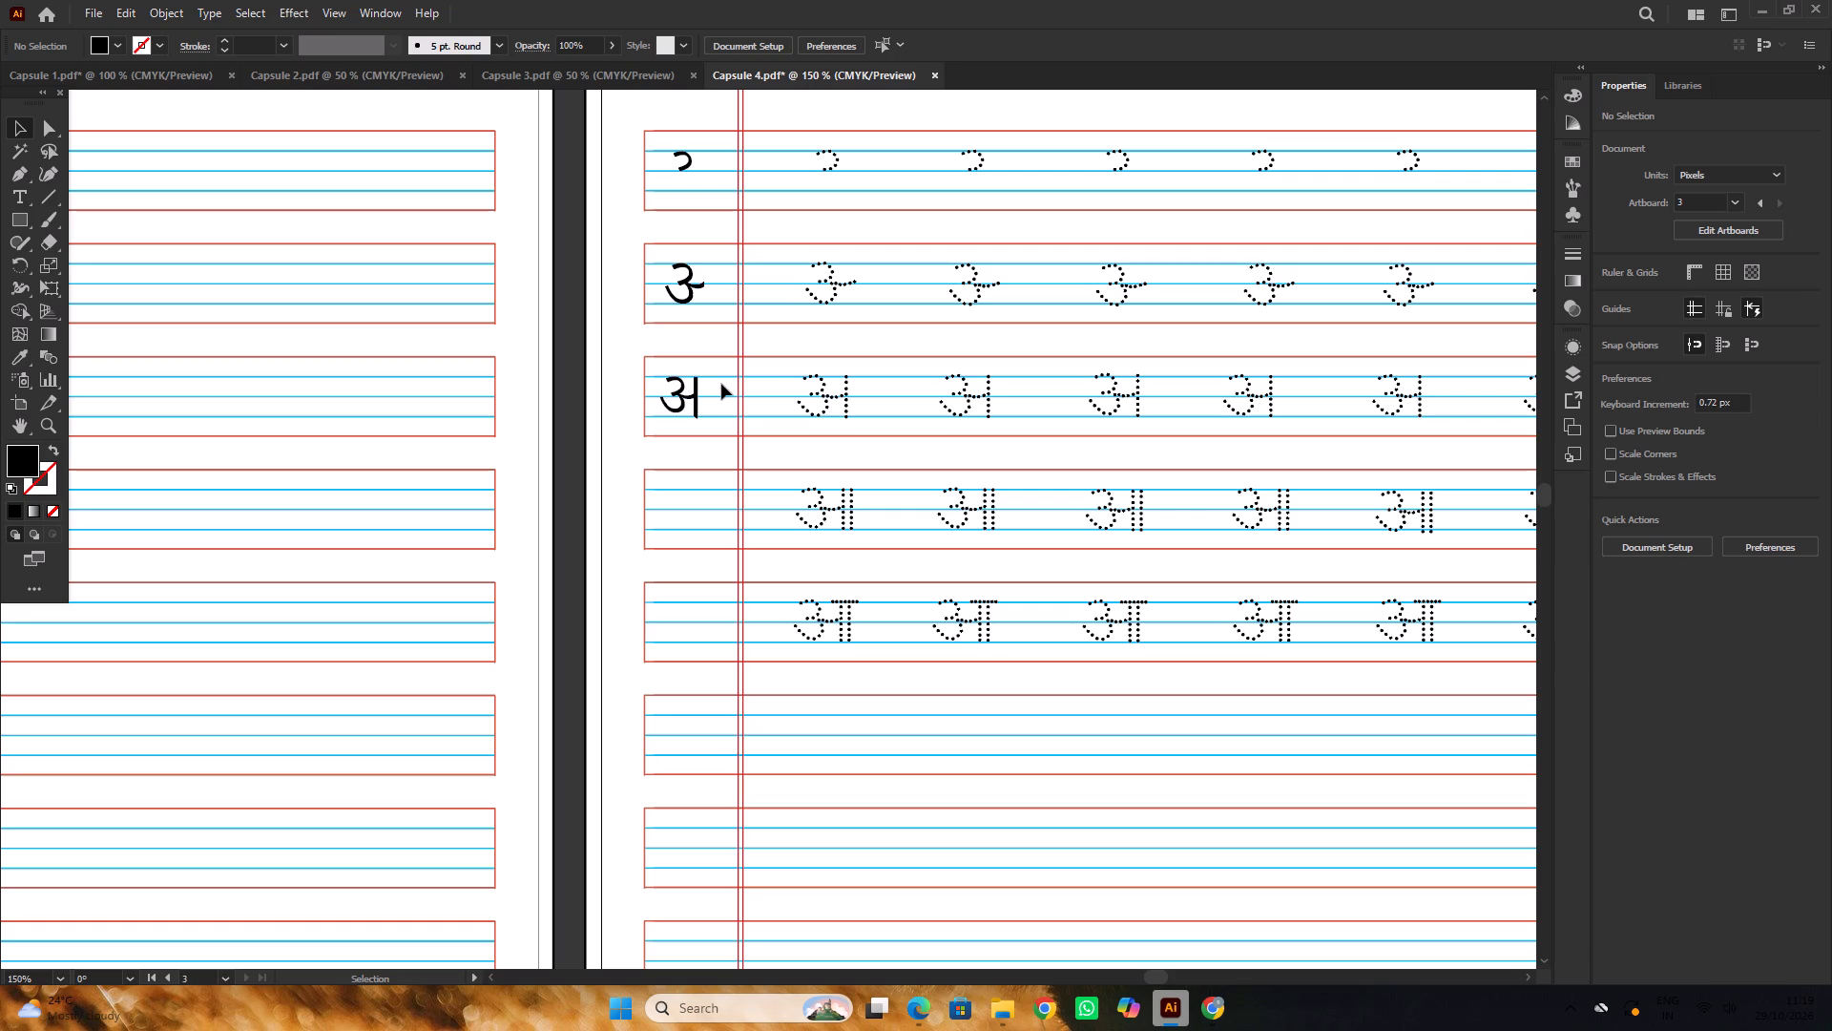
{"action": "scroll", "coordinate": [721, 384], "scroll_direction": "down", "scroll_amount": 2, "text": "alt"}
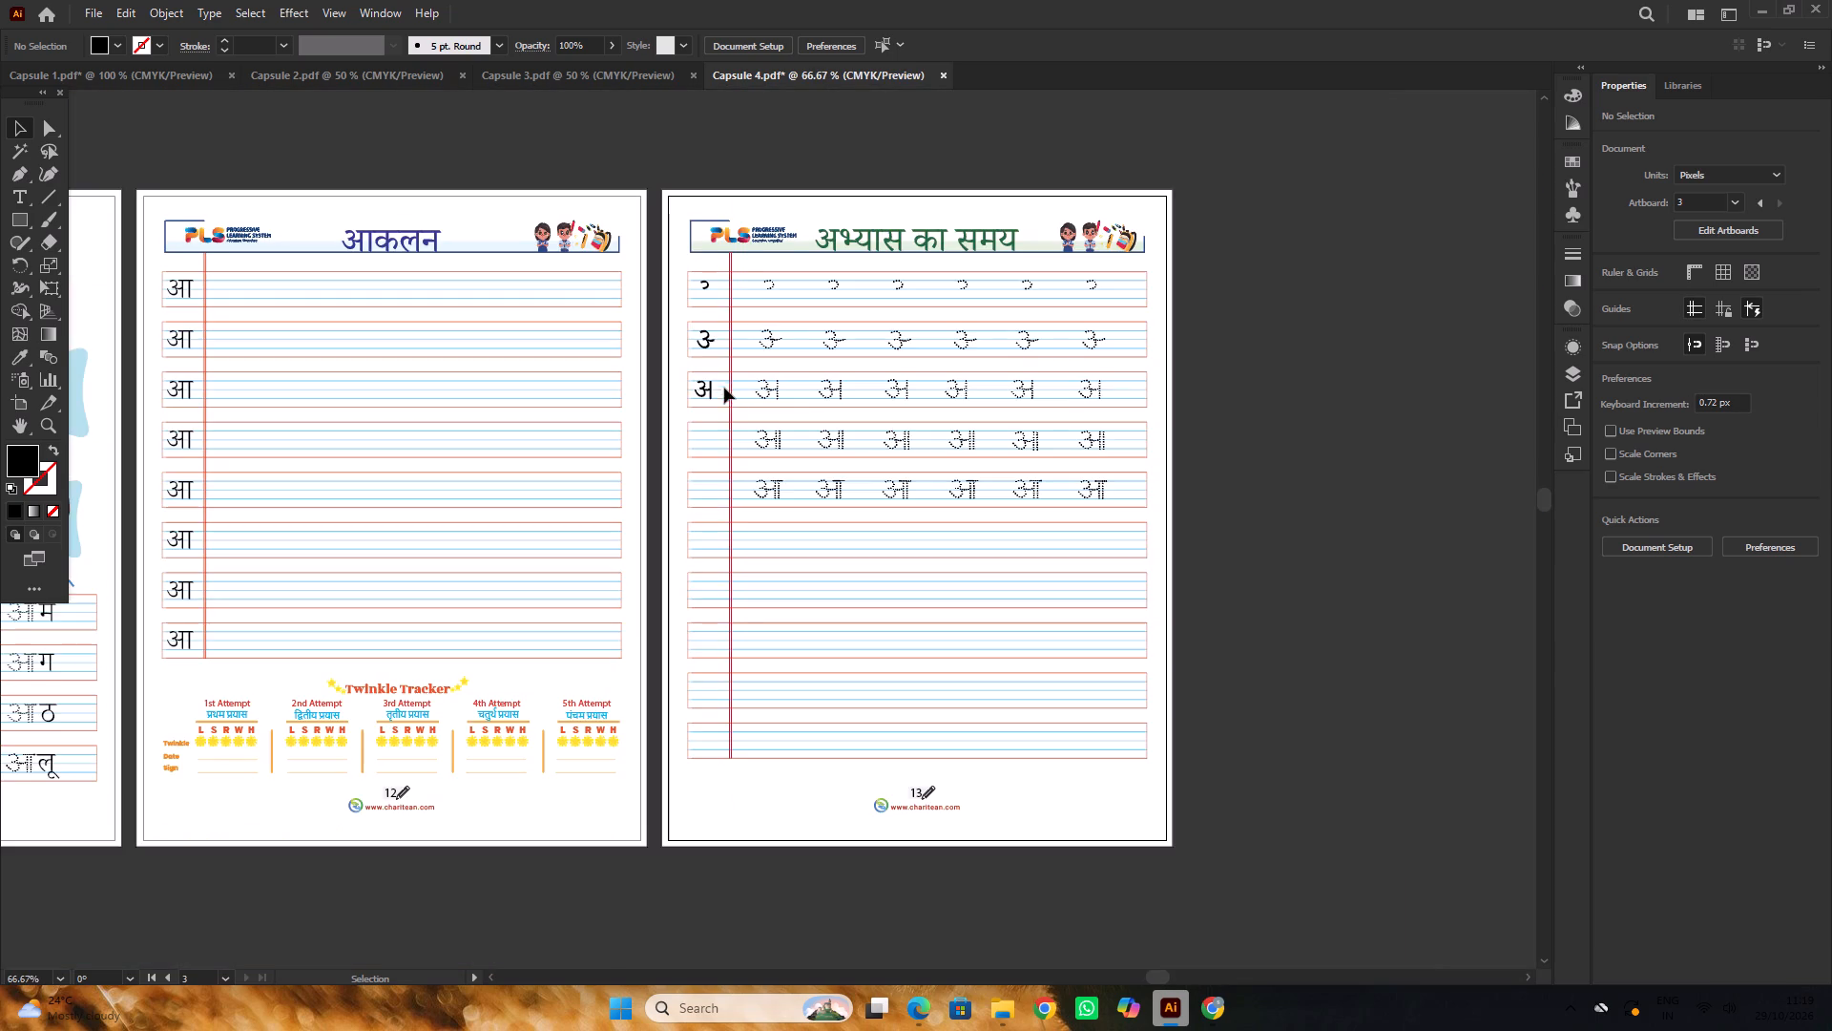
{"action": "scroll", "coordinate": [730, 390], "scroll_direction": "down", "scroll_amount": 2}
{"action": "scroll", "coordinate": [732, 390], "scroll_direction": "up", "scroll_amount": 1, "text": "alt"}
{"action": "scroll", "coordinate": [706, 321], "scroll_direction": "down", "scroll_amount": 1, "text": "alt"}
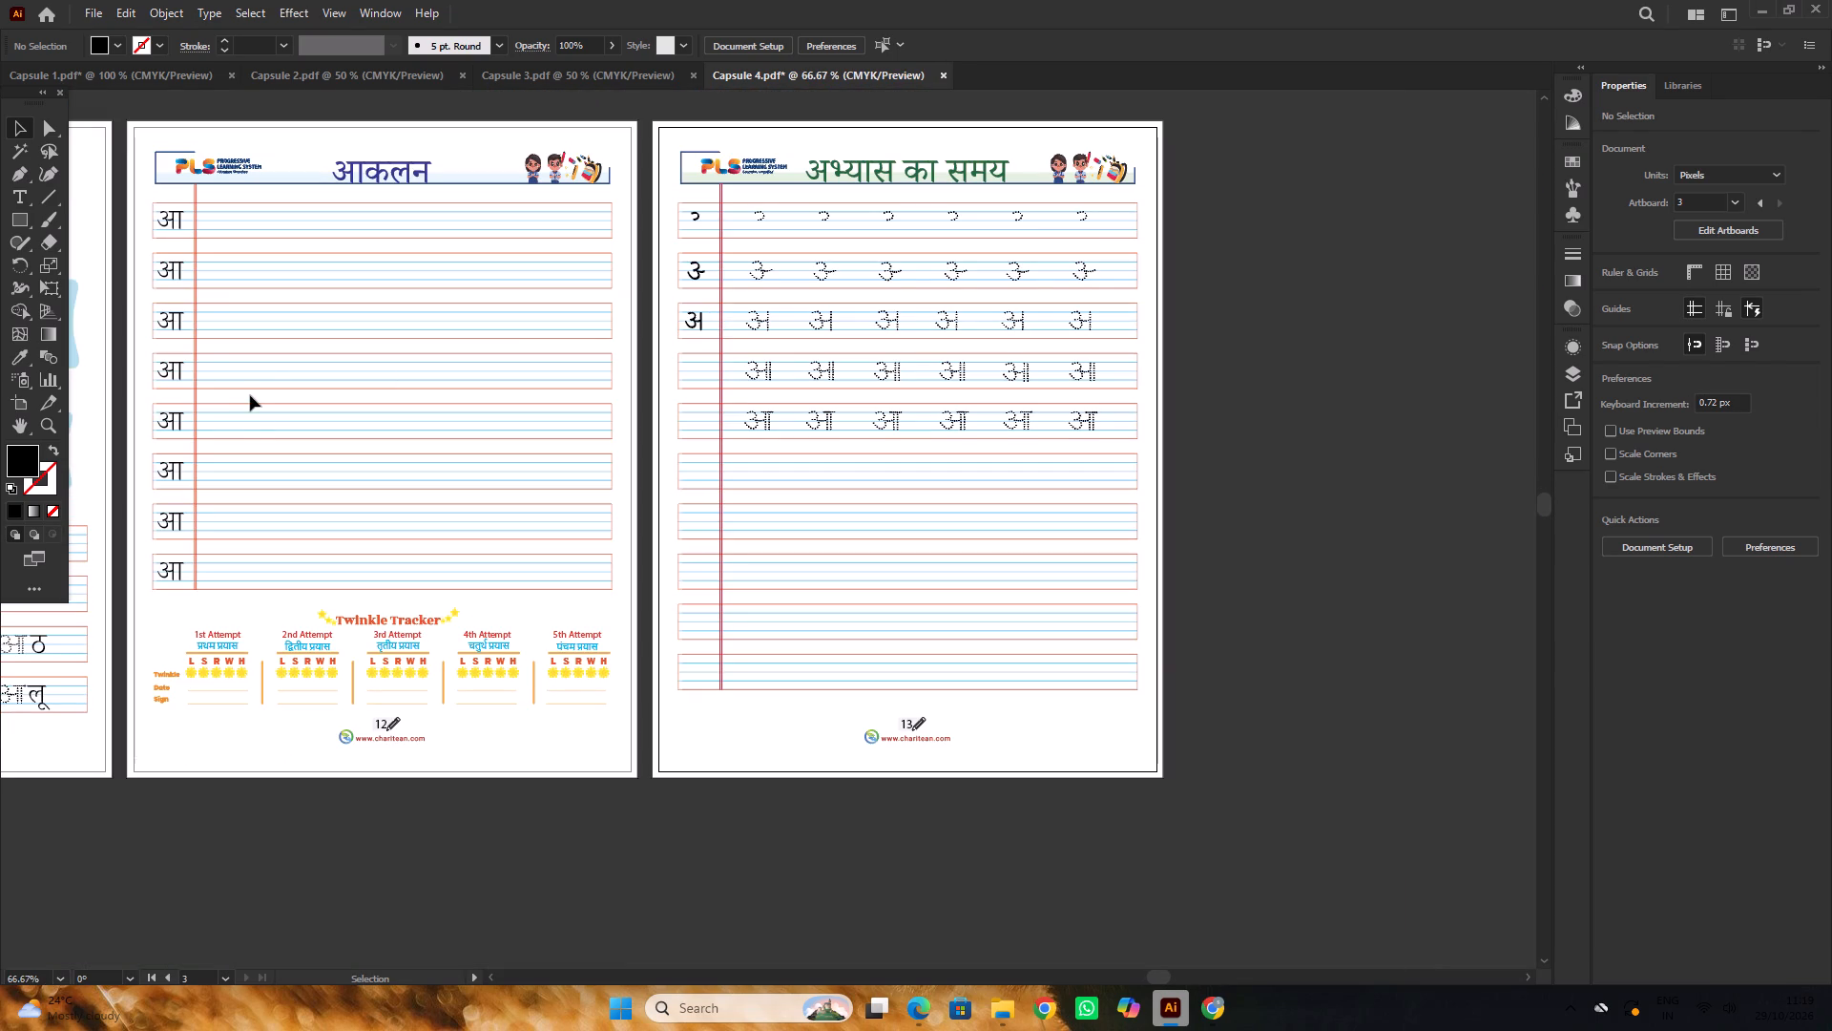
{"action": "left_click_drag", "start_coordinate": [168, 368], "coordinate": [675, 370]}
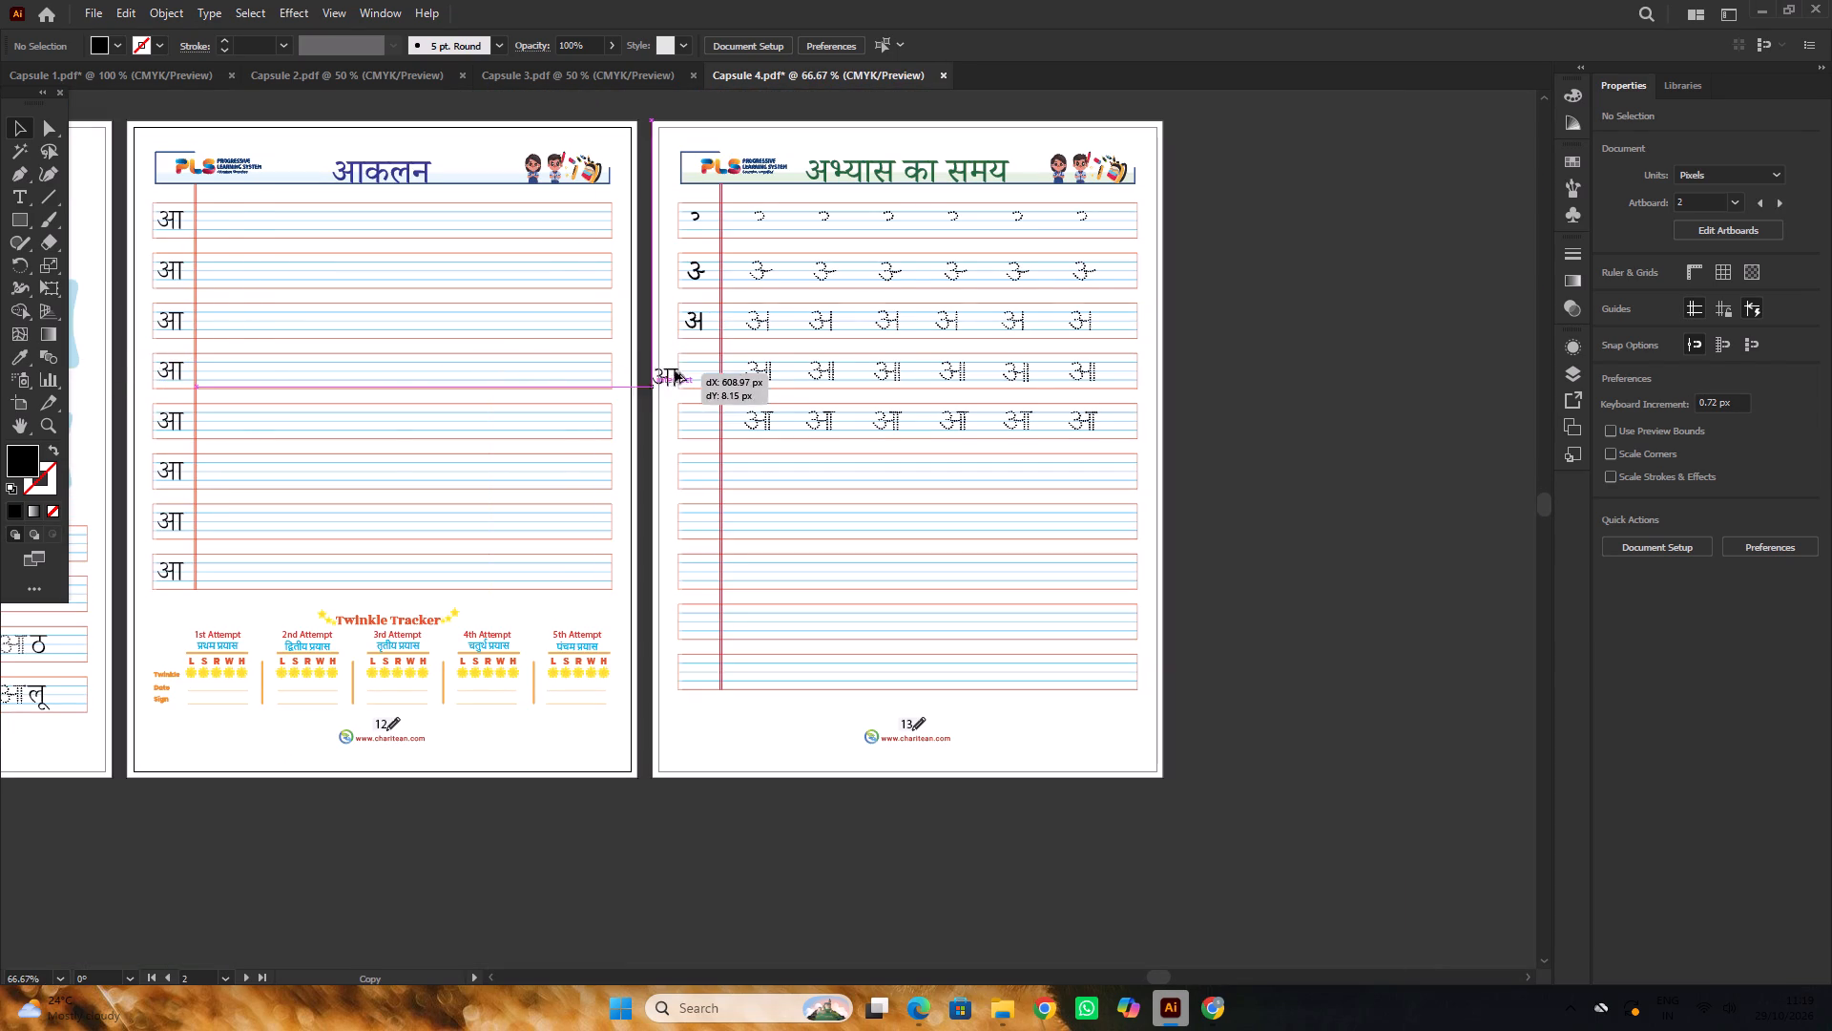
{"action": "left_click_drag", "start_coordinate": [675, 370], "coordinate": [694, 367]}
Convert the copied आ in page 13's fourth row to outlines.
{"action": "scroll", "coordinate": [730, 382], "scroll_direction": "up", "scroll_amount": 3, "text": "alt"}
{"action": "left_click", "coordinate": [660, 362]}
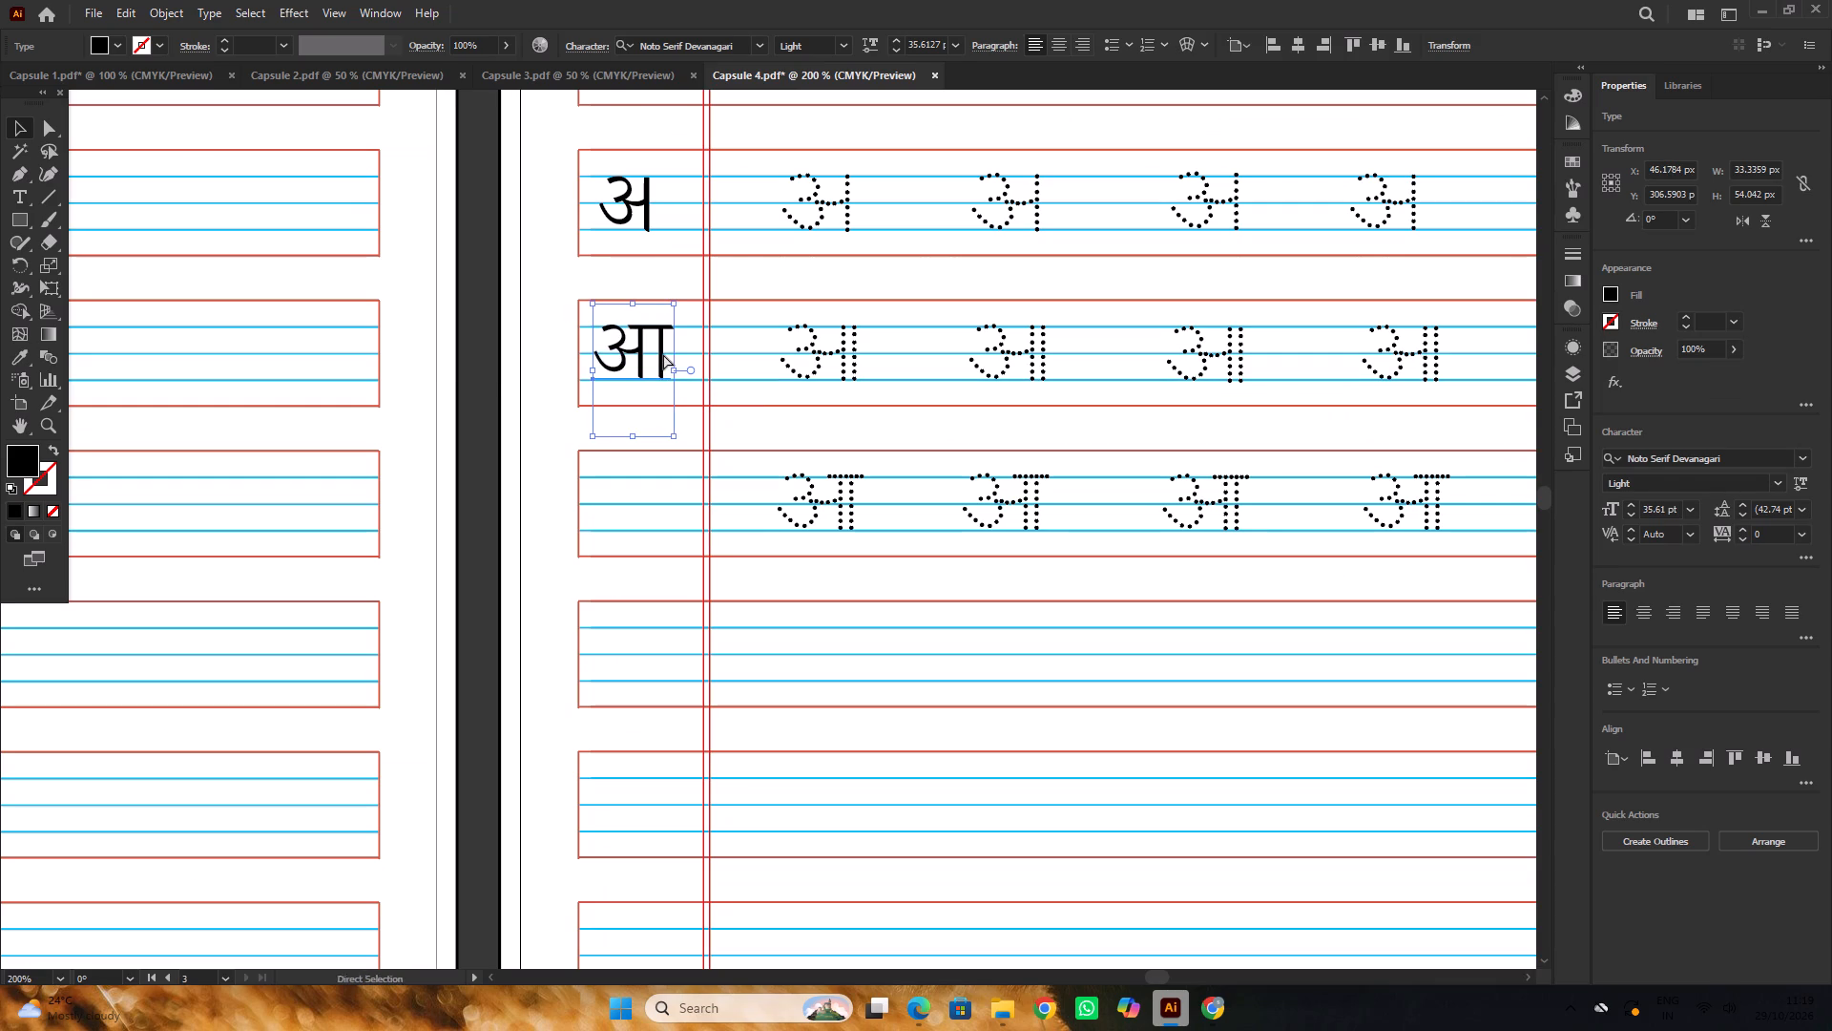
{"action": "key", "text": "ctrl+shift+o"}
{"action": "scroll", "coordinate": [617, 377], "scroll_direction": "down", "scroll_amount": 2, "text": "alt"}
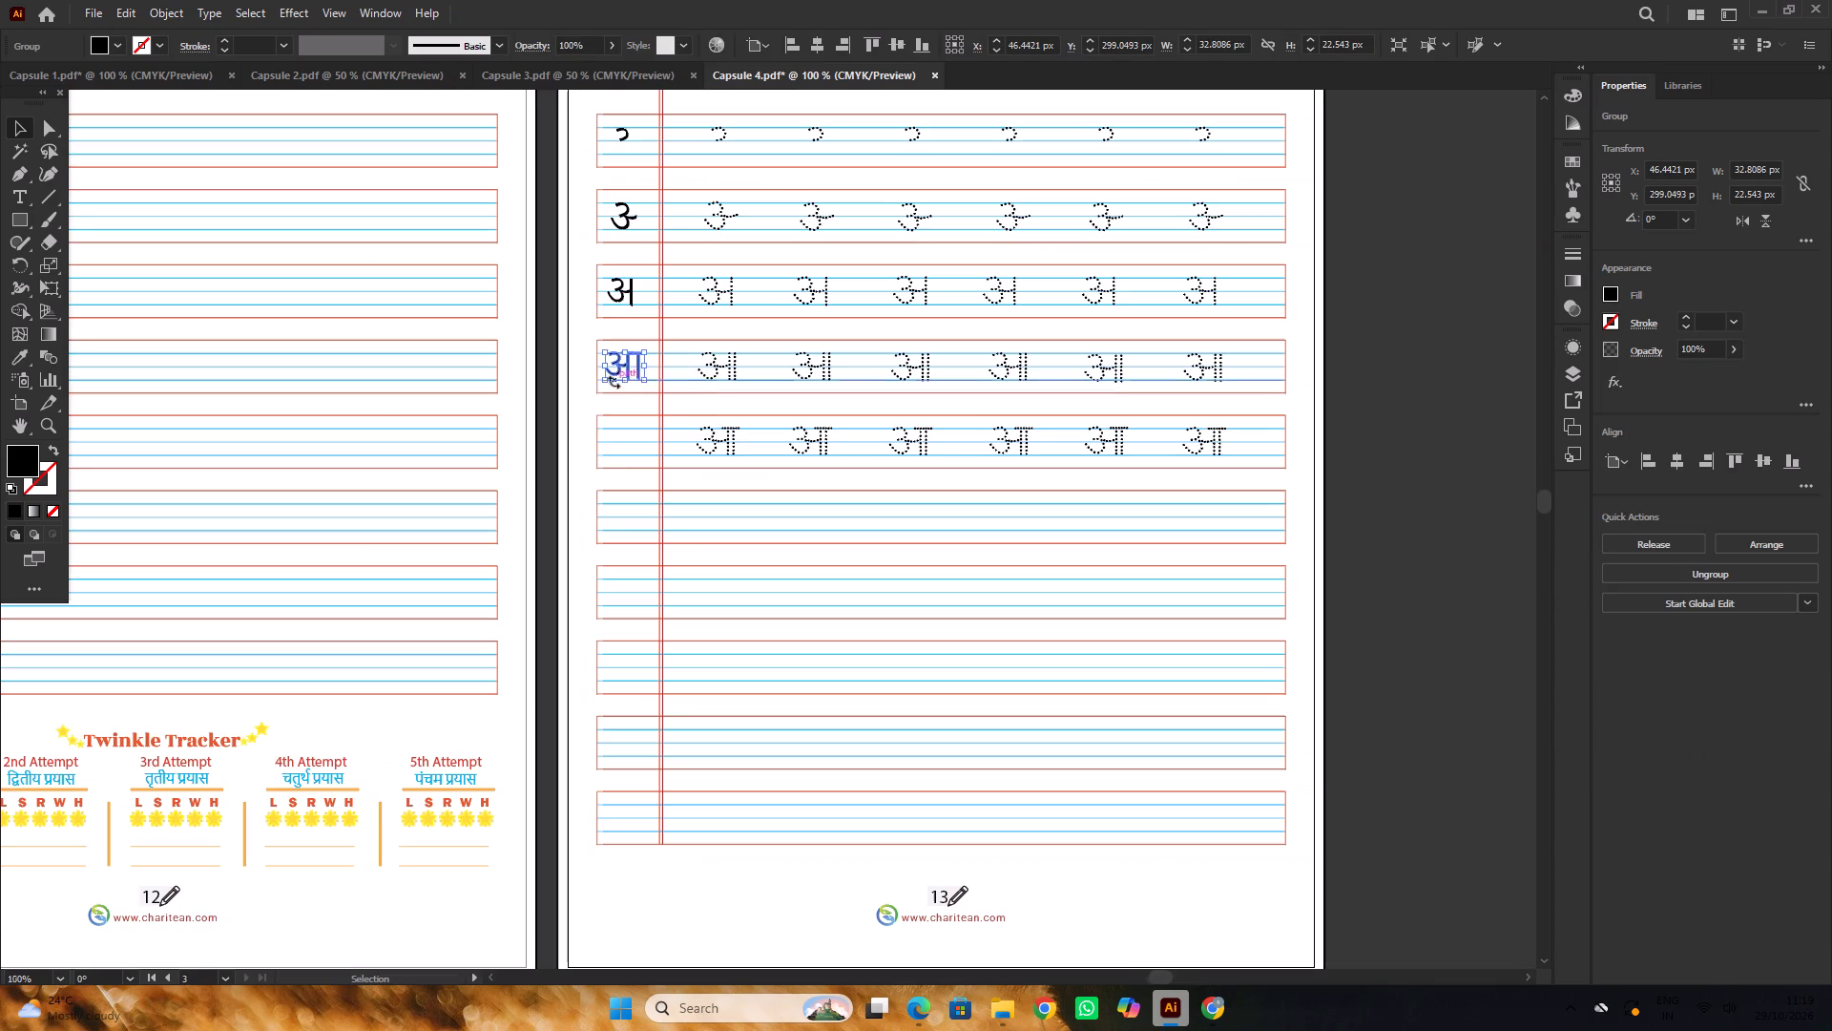
{"action": "left_click", "coordinate": [1407, 388]}
Isolate the outlined आ in the fourth row and delete both pieces of its horizontal headline bar.
{"action": "scroll", "coordinate": [613, 371], "scroll_direction": "up", "scroll_amount": 1, "text": "alt"}
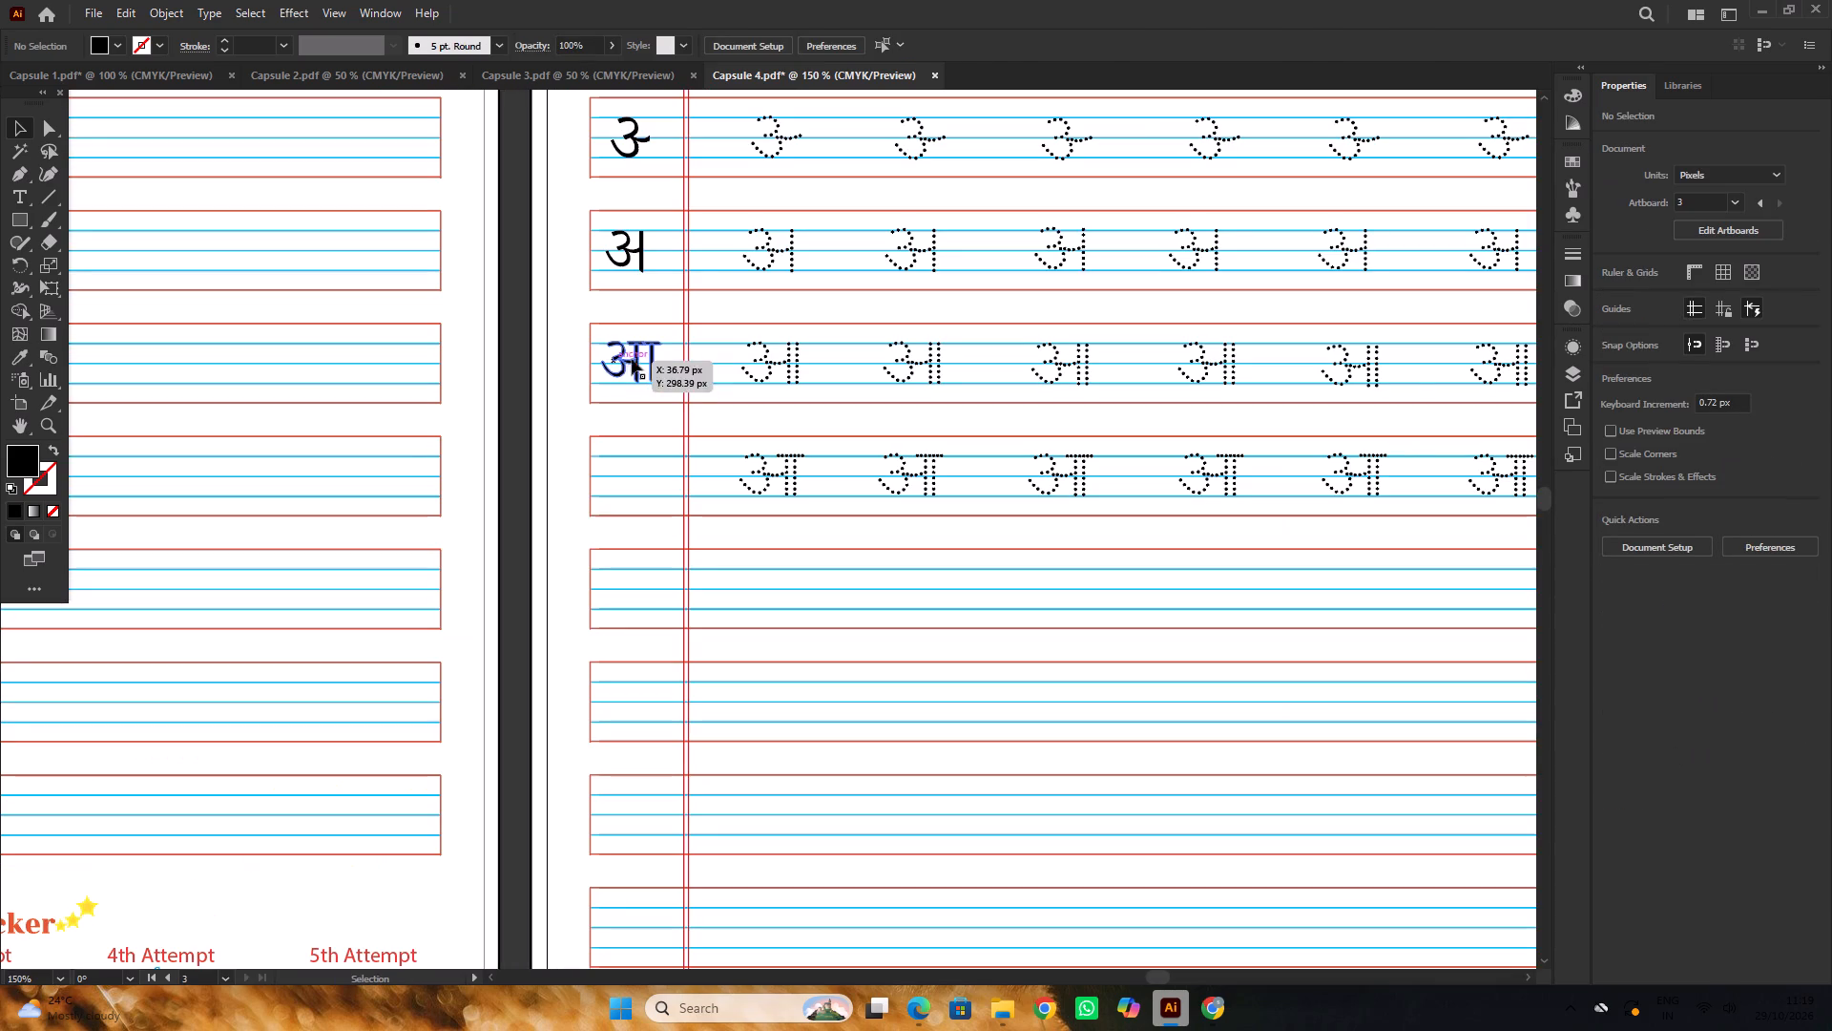
{"action": "scroll", "coordinate": [637, 358], "scroll_direction": "up", "scroll_amount": 4, "text": "alt"}
{"action": "double_click", "coordinate": [659, 305]}
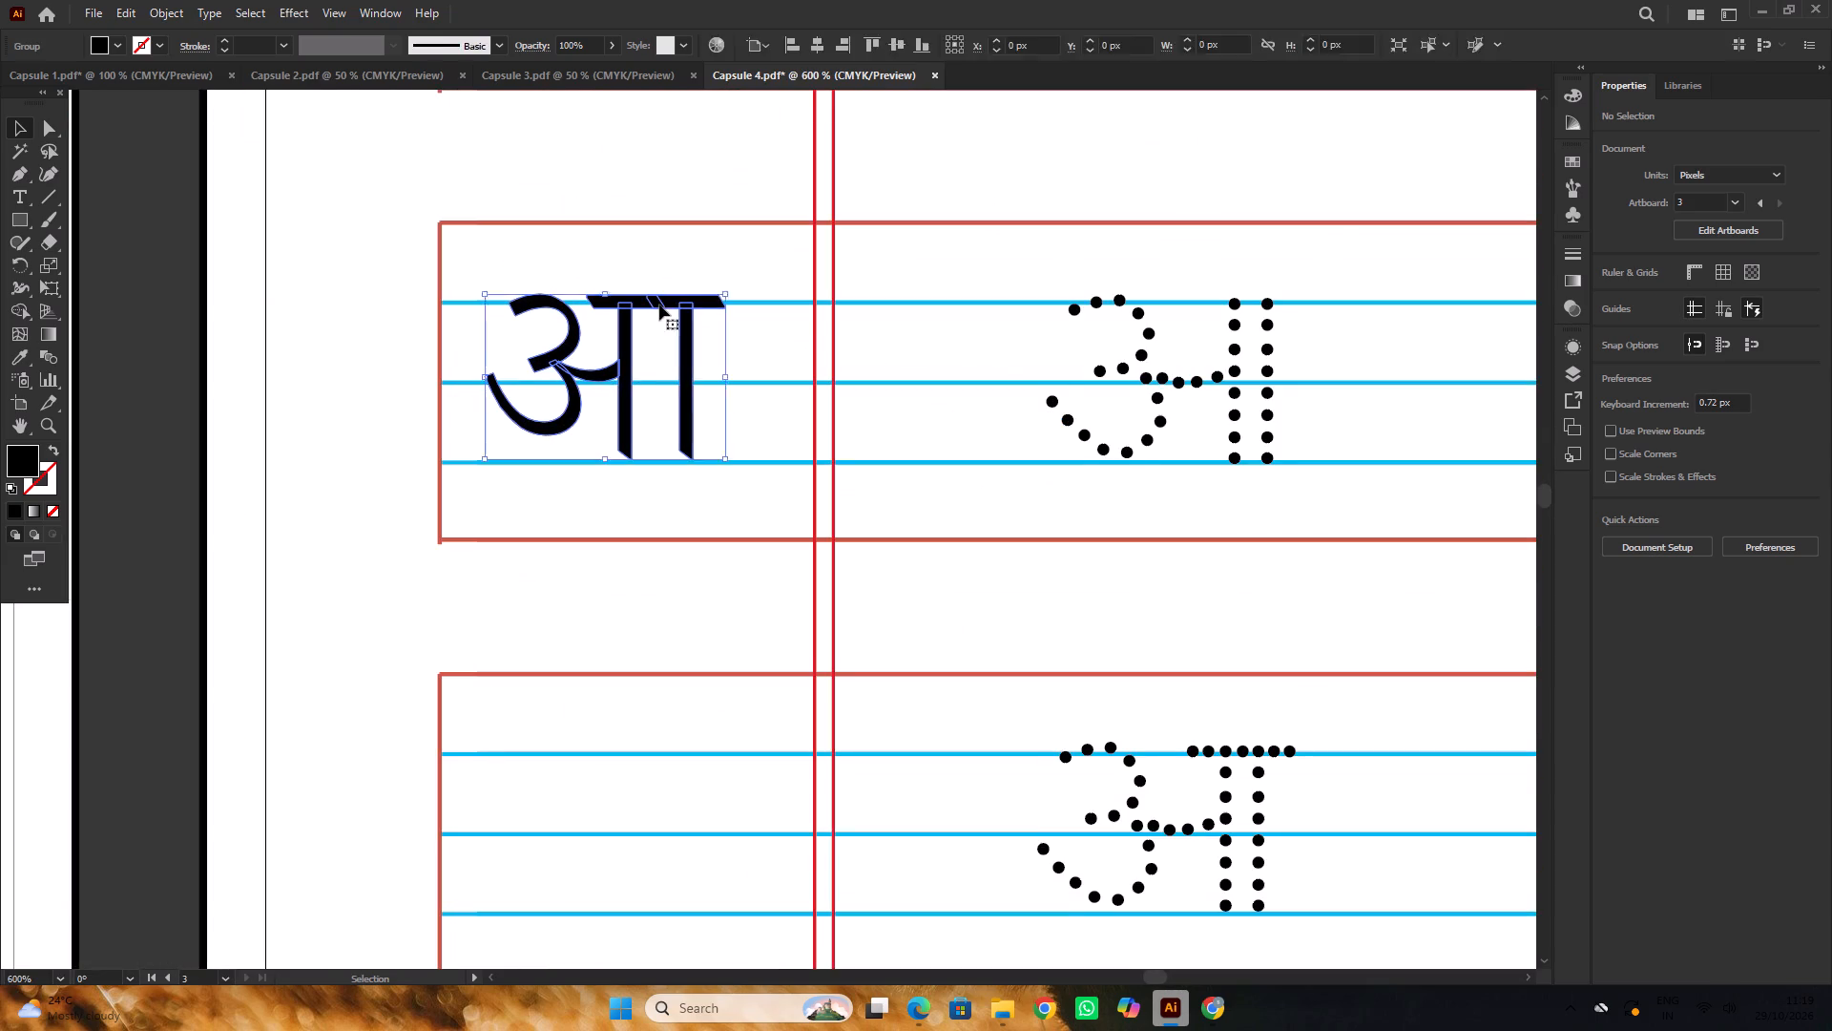
{"action": "left_click", "coordinate": [659, 305]}
{"action": "triple_click", "coordinate": [659, 305]}
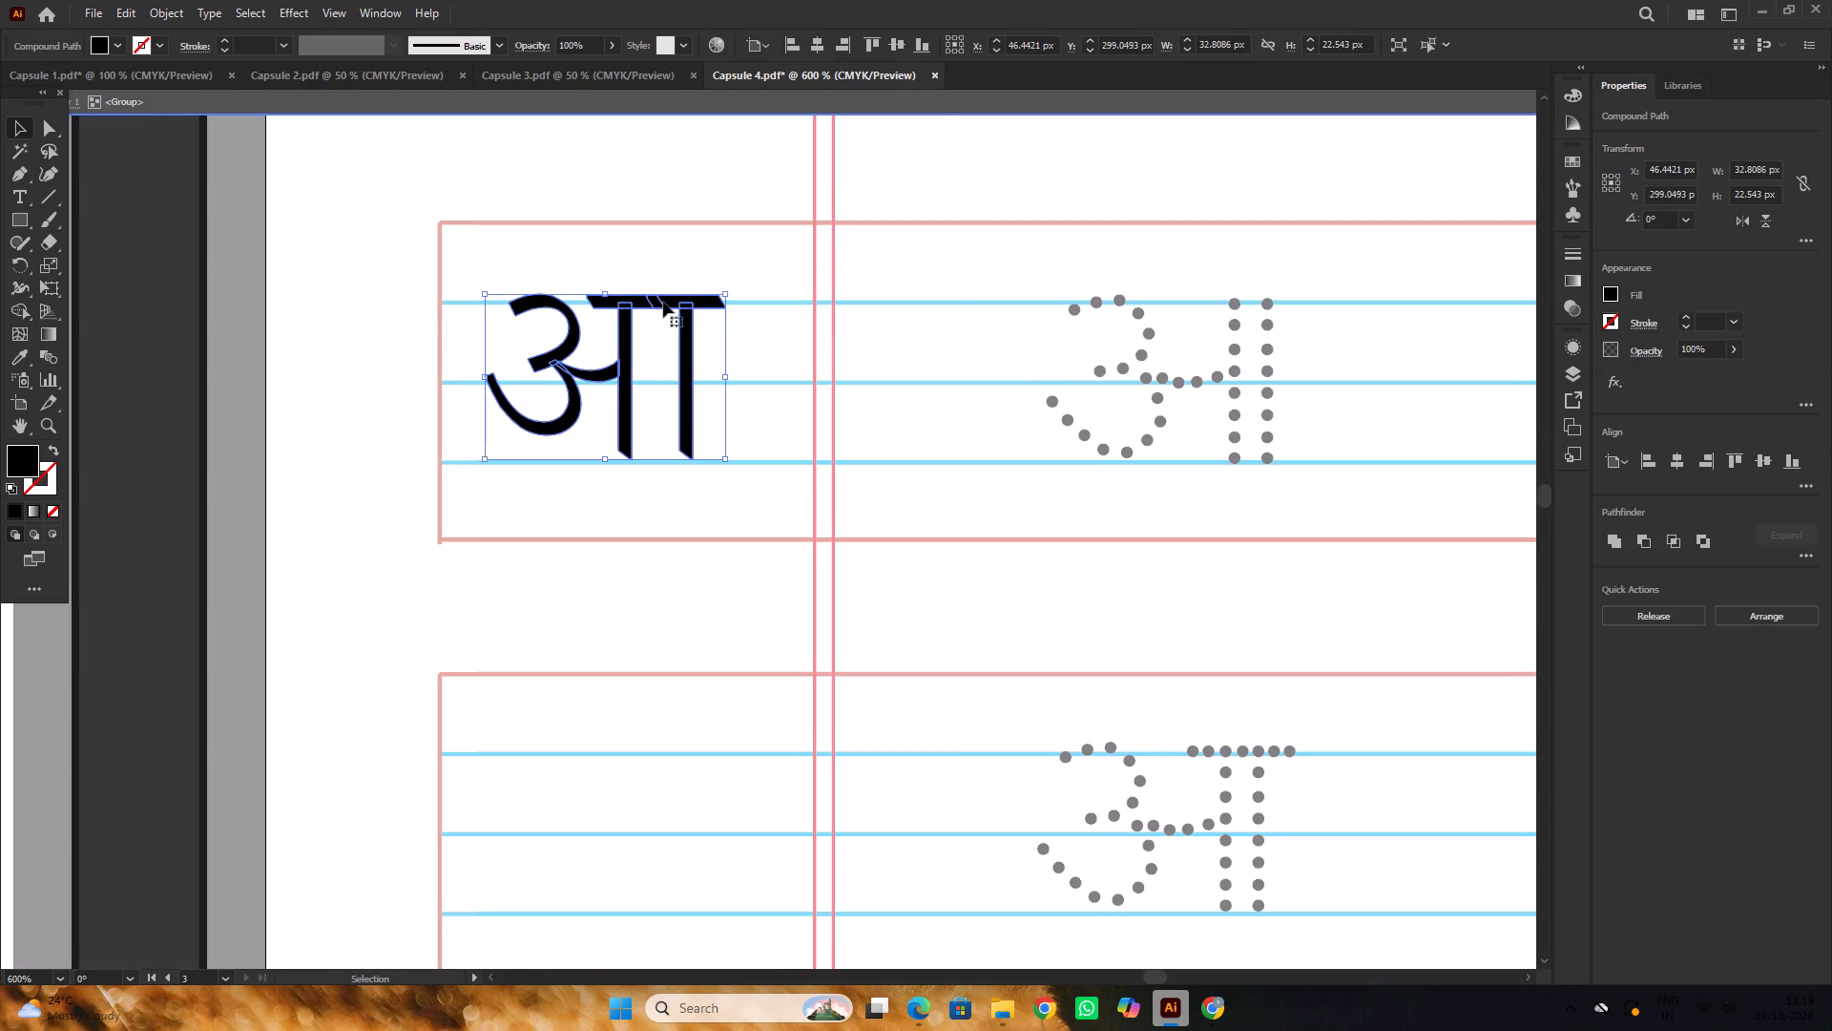
{"action": "triple_click", "coordinate": [663, 302]}
{"action": "key", "text": "Delete"}
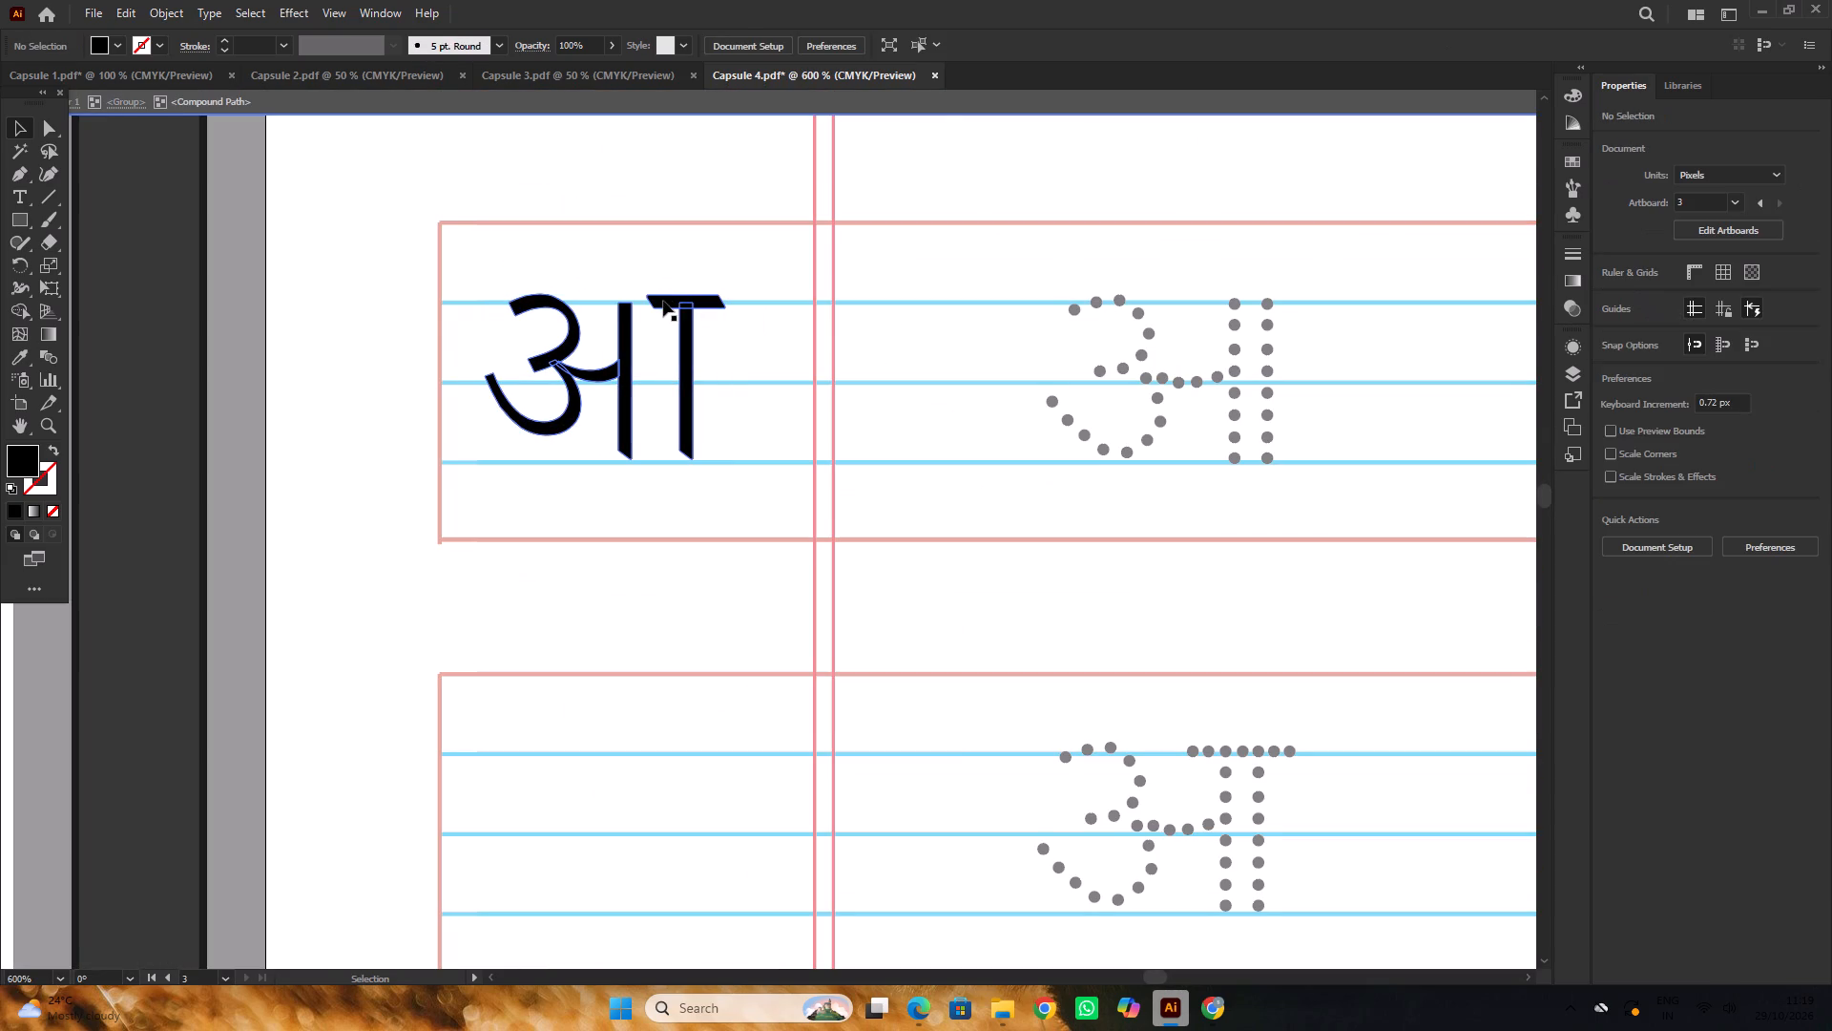
{"action": "left_click", "coordinate": [672, 299]}
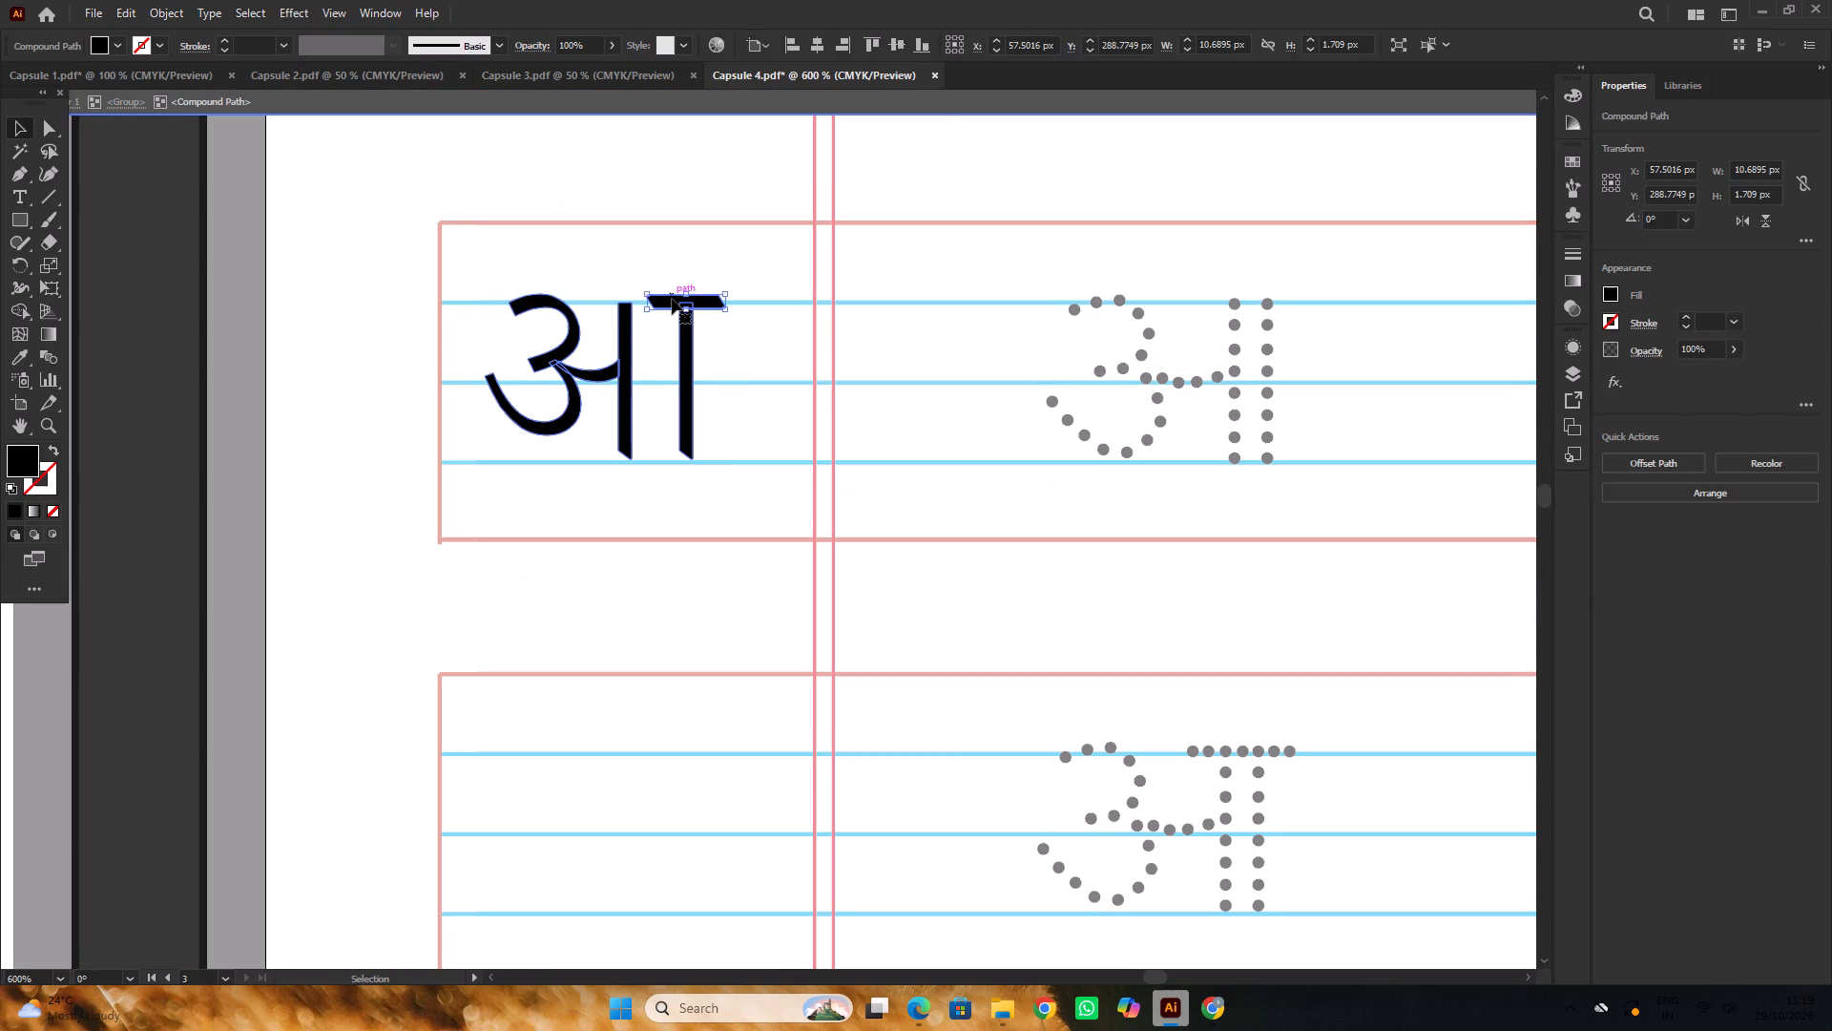
{"action": "key", "text": "Delete"}
{"action": "scroll", "coordinate": [673, 296], "scroll_direction": "down", "scroll_amount": 3, "text": "alt"}
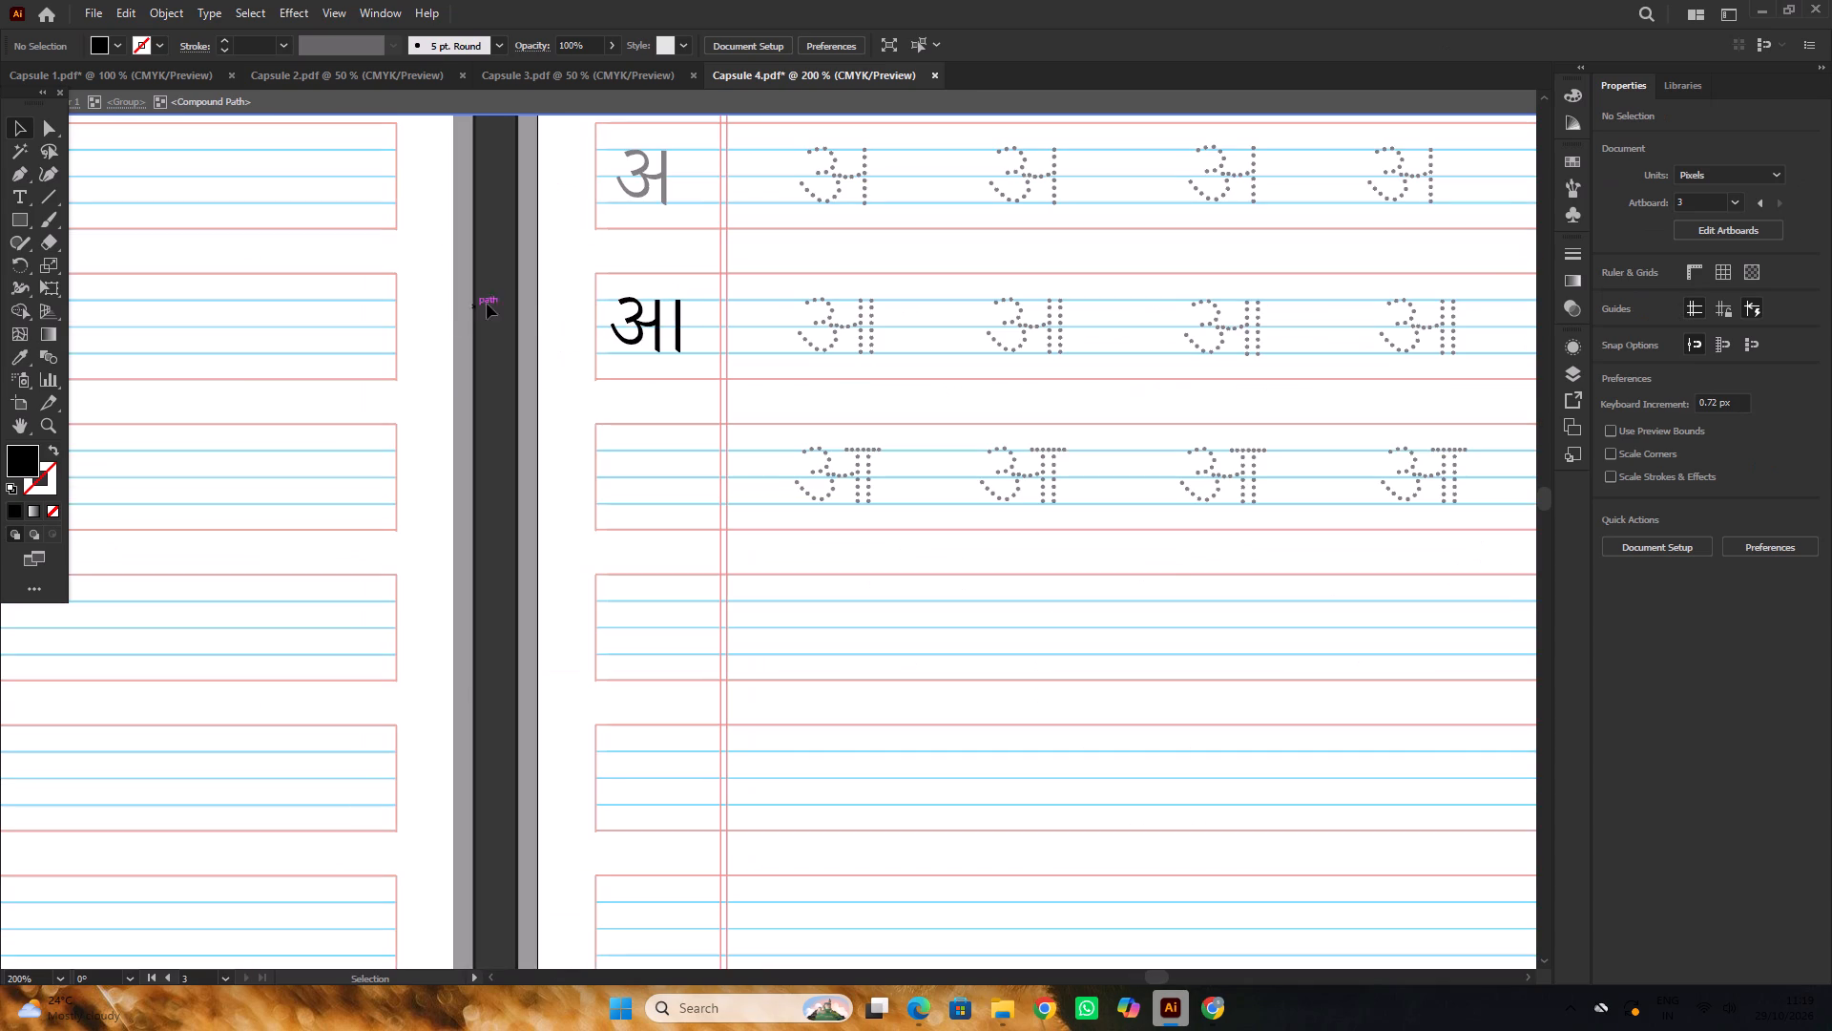
{"action": "left_click", "coordinate": [528, 294]}
{"action": "double_click", "coordinate": [506, 284]}
Examine page 13's first-column letter forms against the dotted tracing letters in each row.
{"action": "scroll", "coordinate": [670, 341], "scroll_direction": "down", "scroll_amount": 3, "text": "alt"}
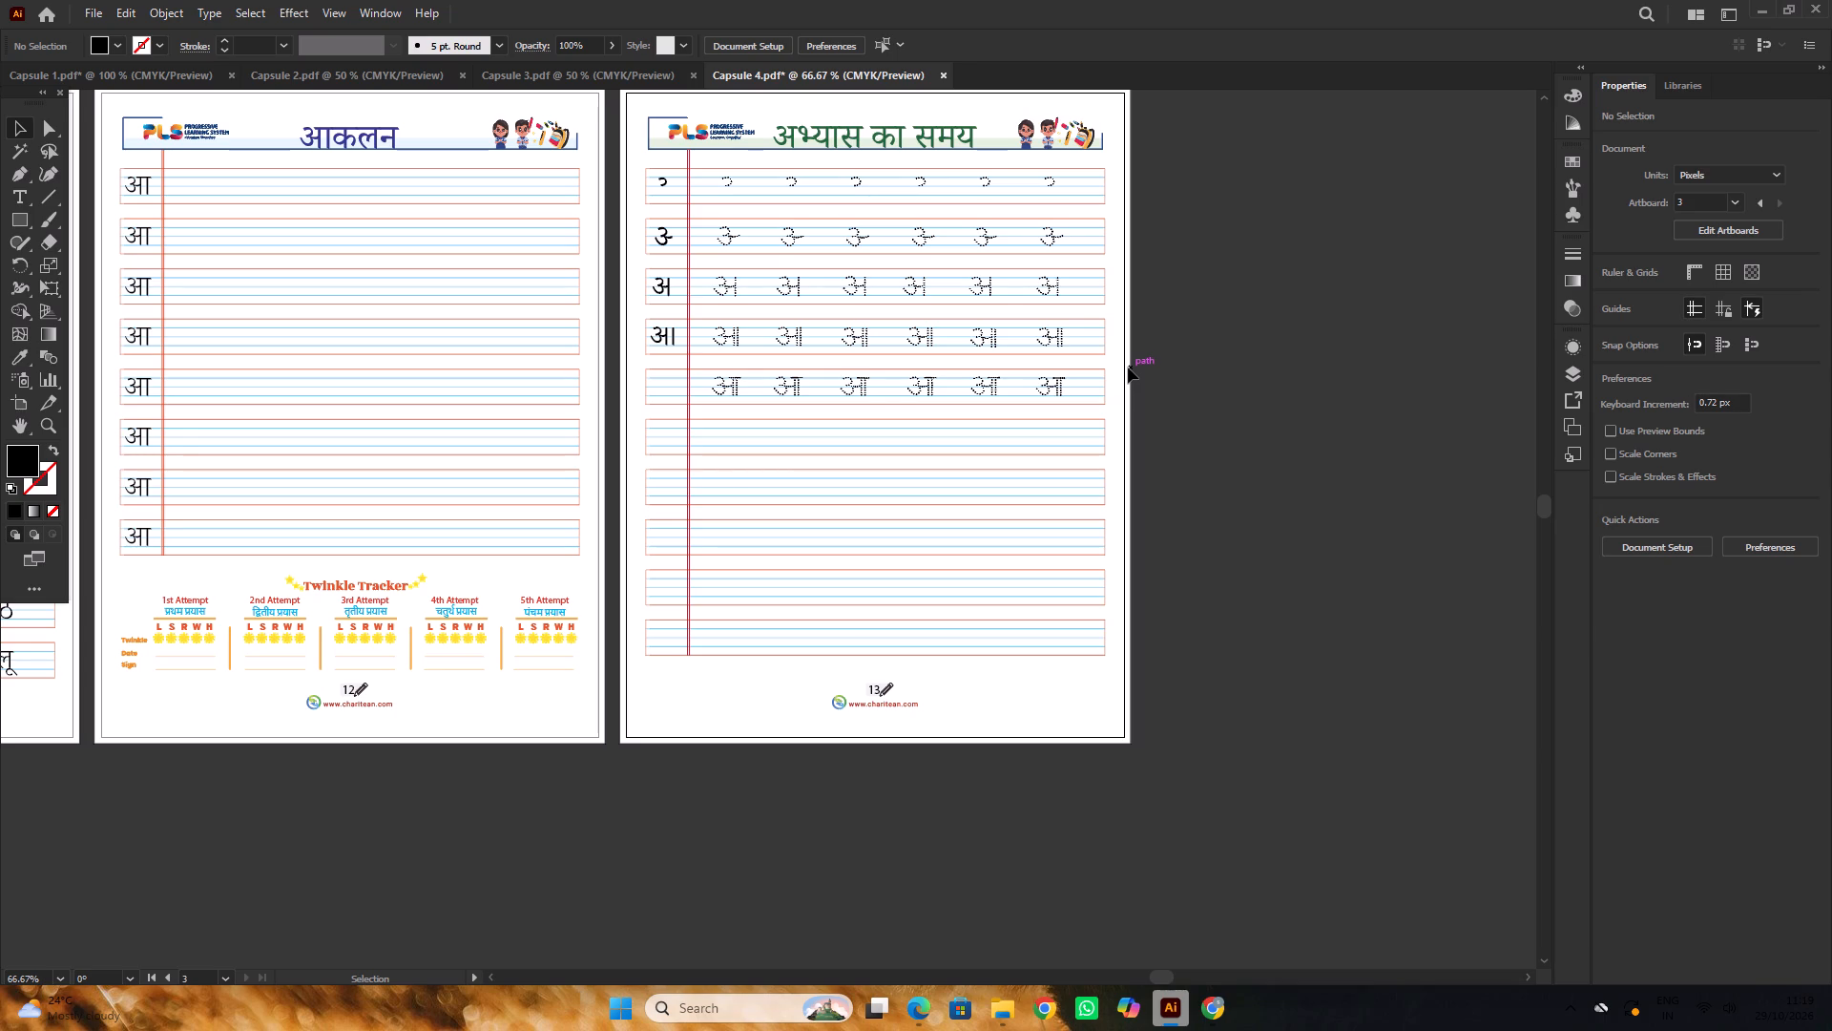
{"action": "scroll", "coordinate": [675, 330], "scroll_direction": "up", "scroll_amount": 3, "text": "alt"}
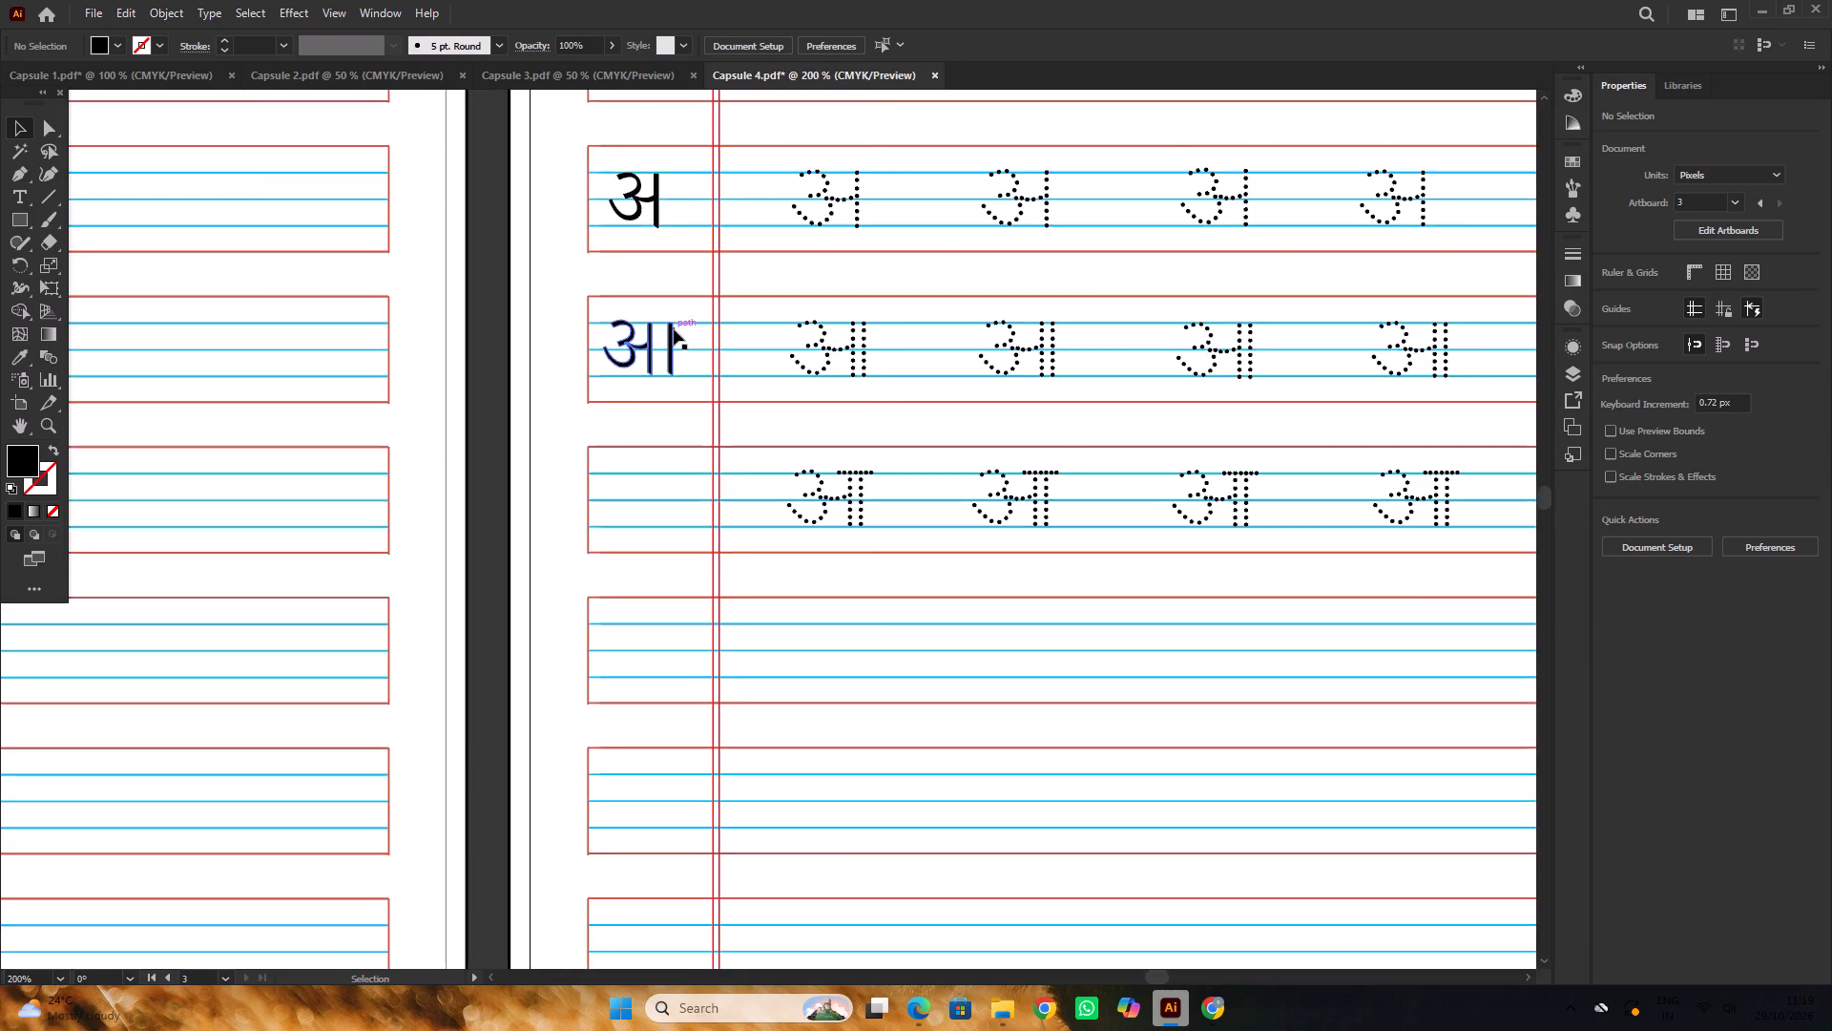
{"action": "scroll", "coordinate": [674, 329], "scroll_direction": "up", "scroll_amount": 2, "text": "alt"}
{"action": "scroll", "coordinate": [673, 336], "scroll_direction": "down", "scroll_amount": 4, "text": "alt"}
{"action": "scroll", "coordinate": [673, 336], "scroll_direction": "up", "scroll_amount": 3}
{"action": "scroll", "coordinate": [673, 336], "scroll_direction": "down", "scroll_amount": 4}
{"action": "scroll", "coordinate": [671, 336], "scroll_direction": "up", "scroll_amount": 1, "text": "alt"}
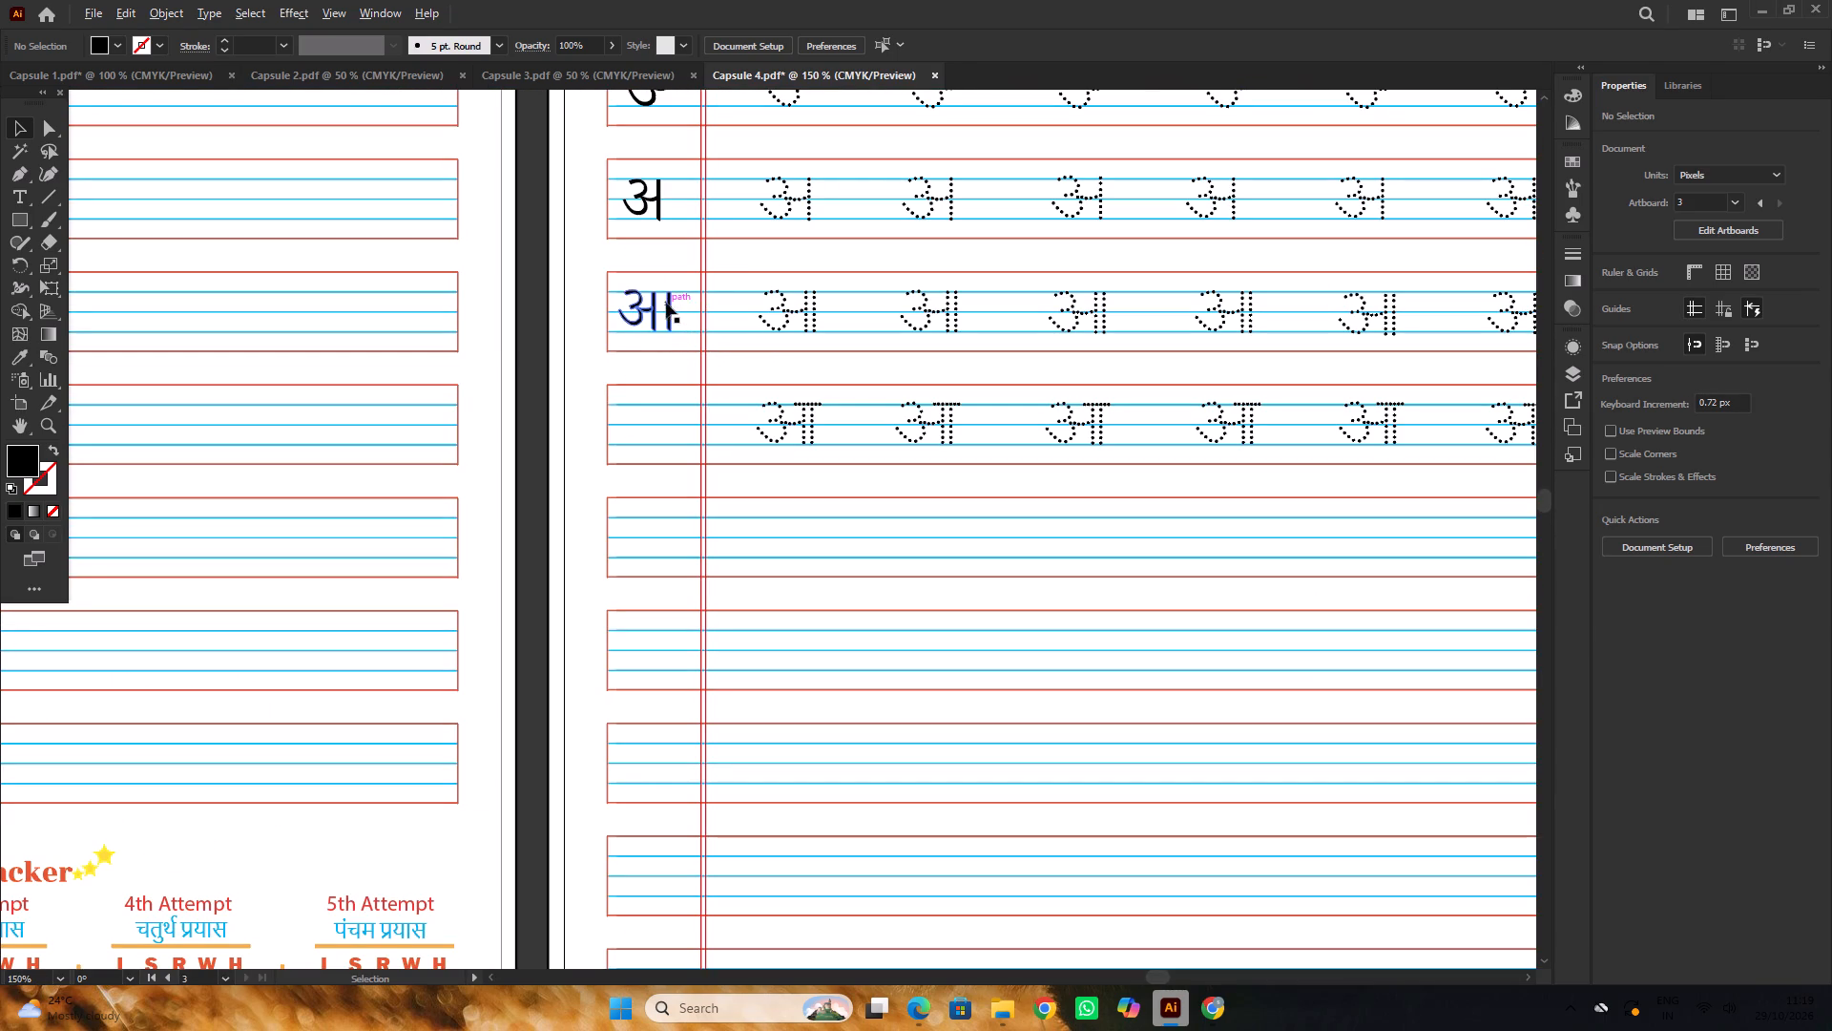
{"action": "scroll", "coordinate": [652, 267], "scroll_direction": "down", "scroll_amount": 1, "text": "alt"}
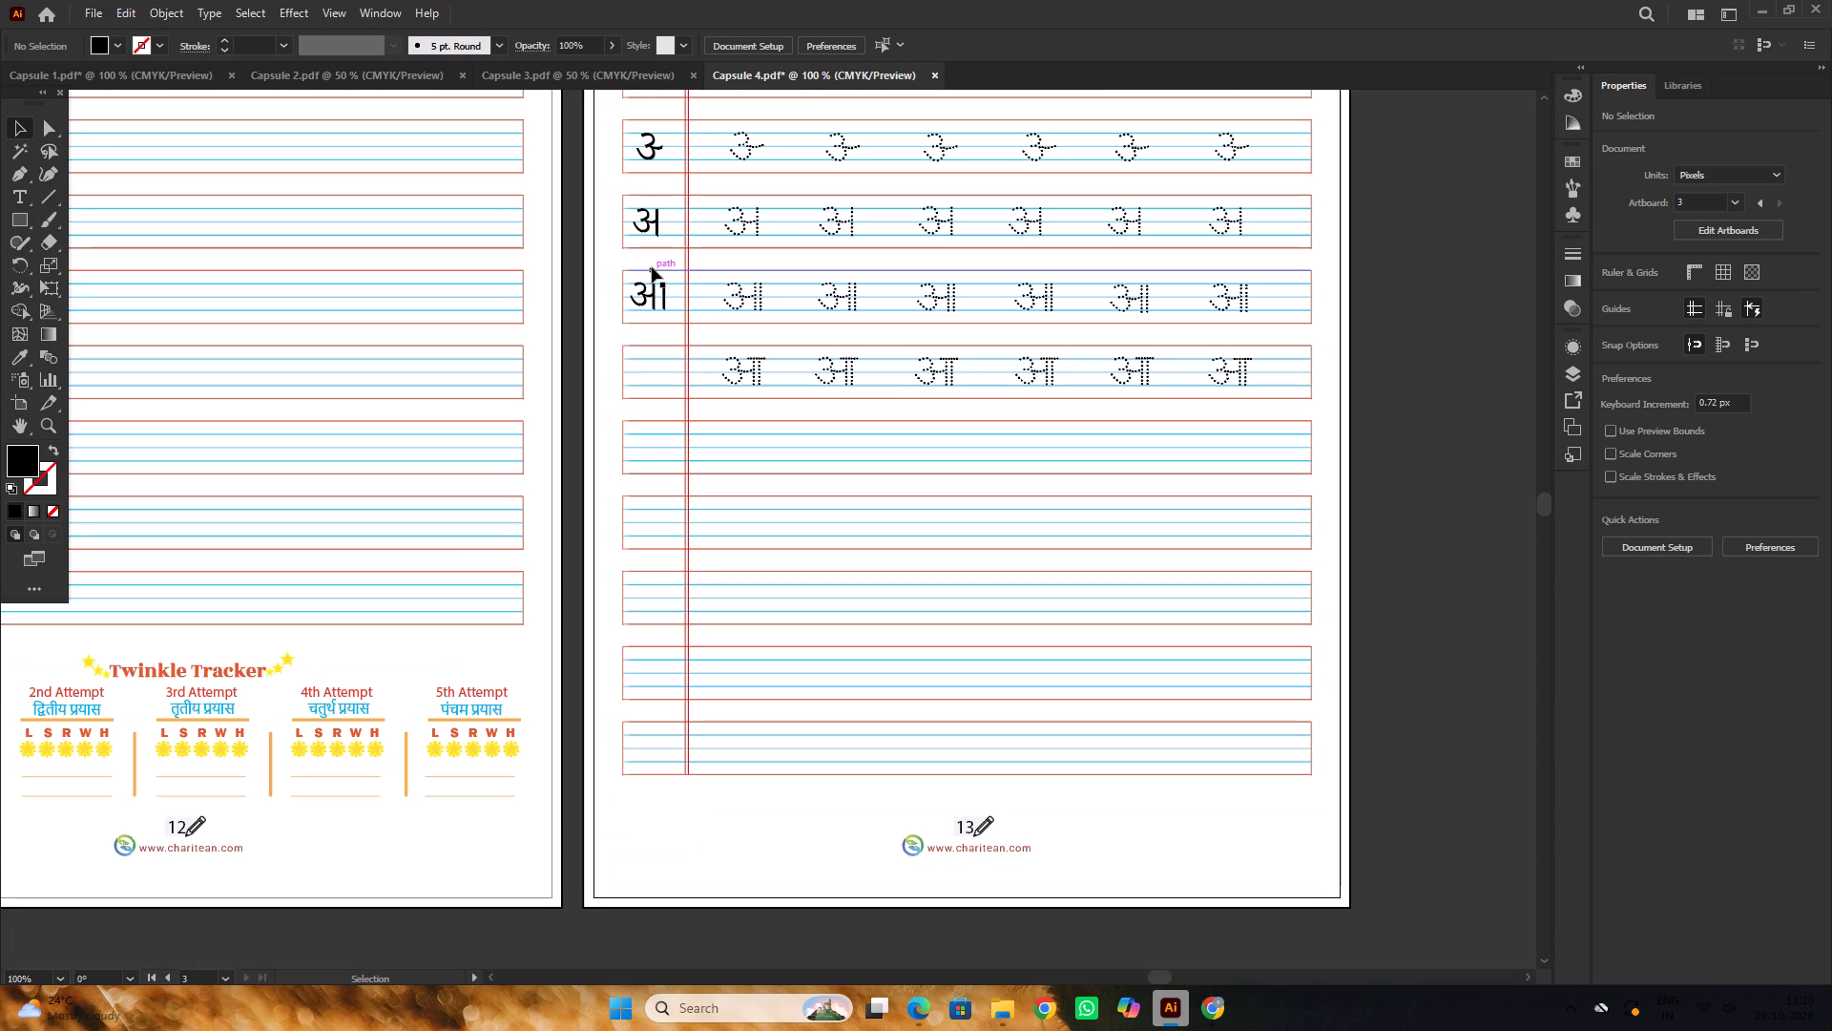
{"action": "scroll", "coordinate": [652, 267], "scroll_direction": "up", "scroll_amount": 4}
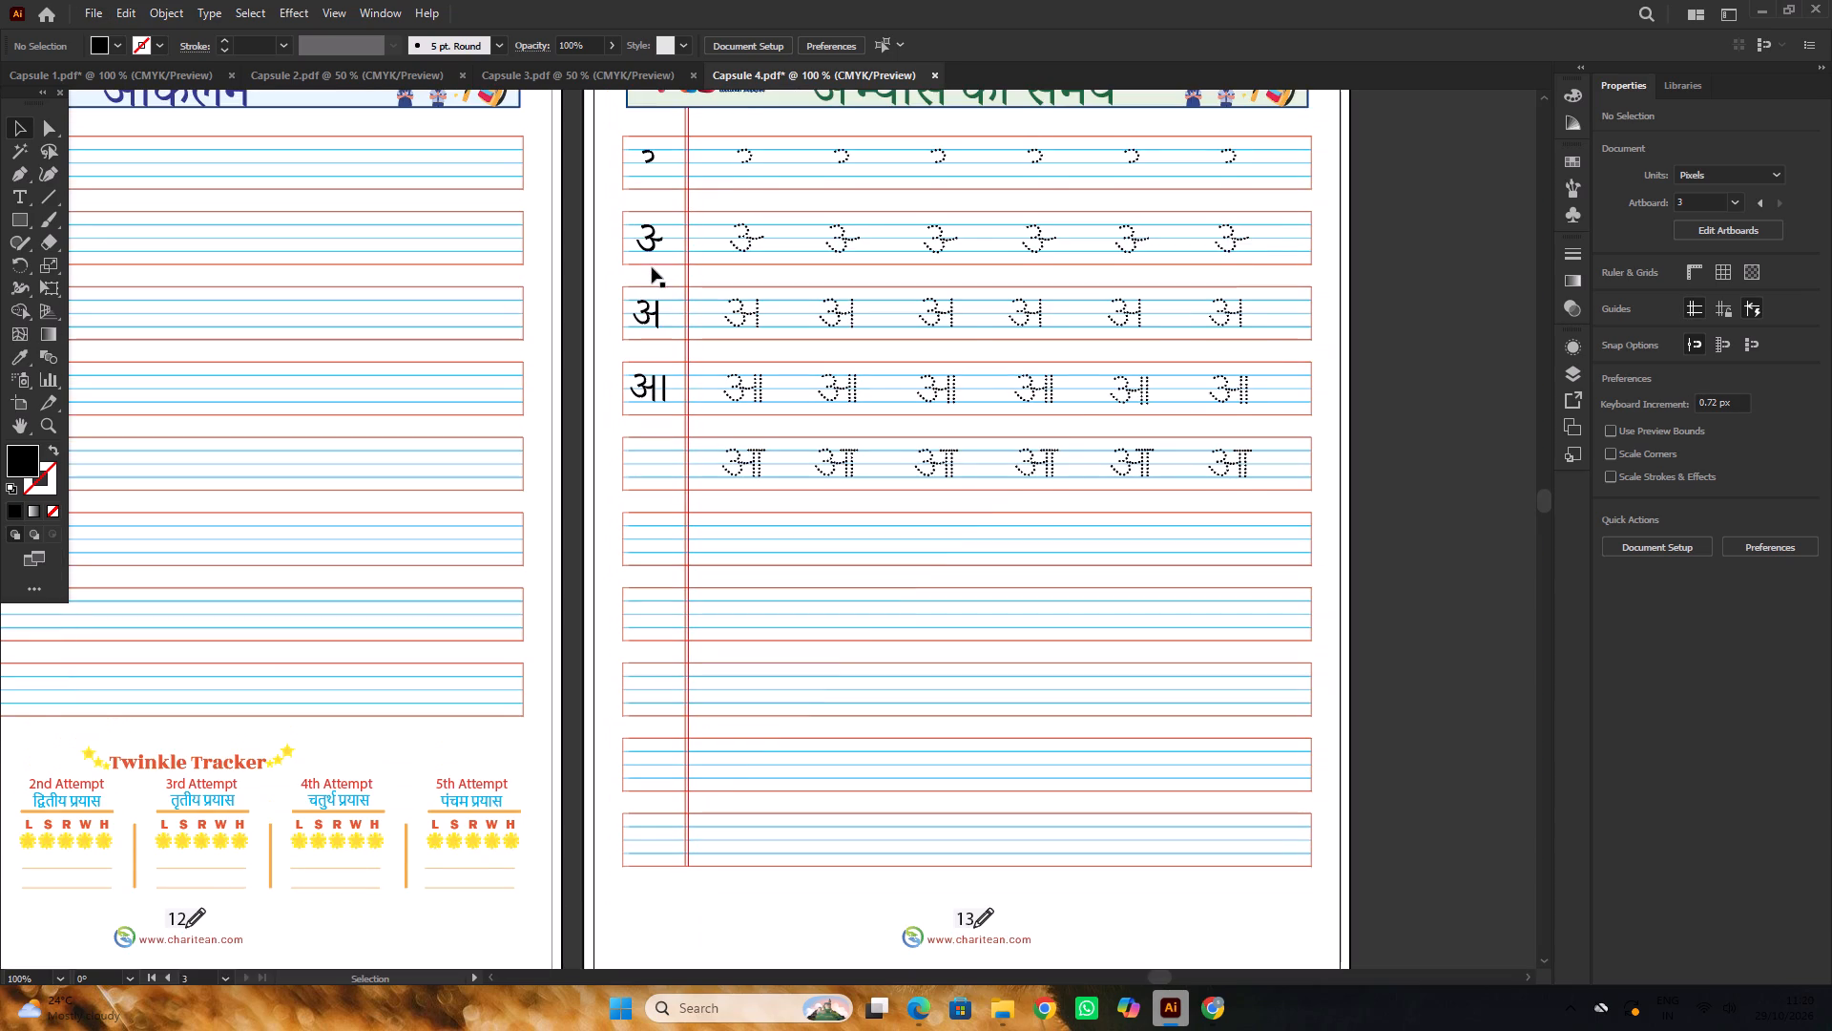
Check the first-column letter forms on Capsule 1's practice page for comparison and return to Capsule 4.
{"action": "scroll", "coordinate": [652, 267], "scroll_direction": "down", "scroll_amount": 2}
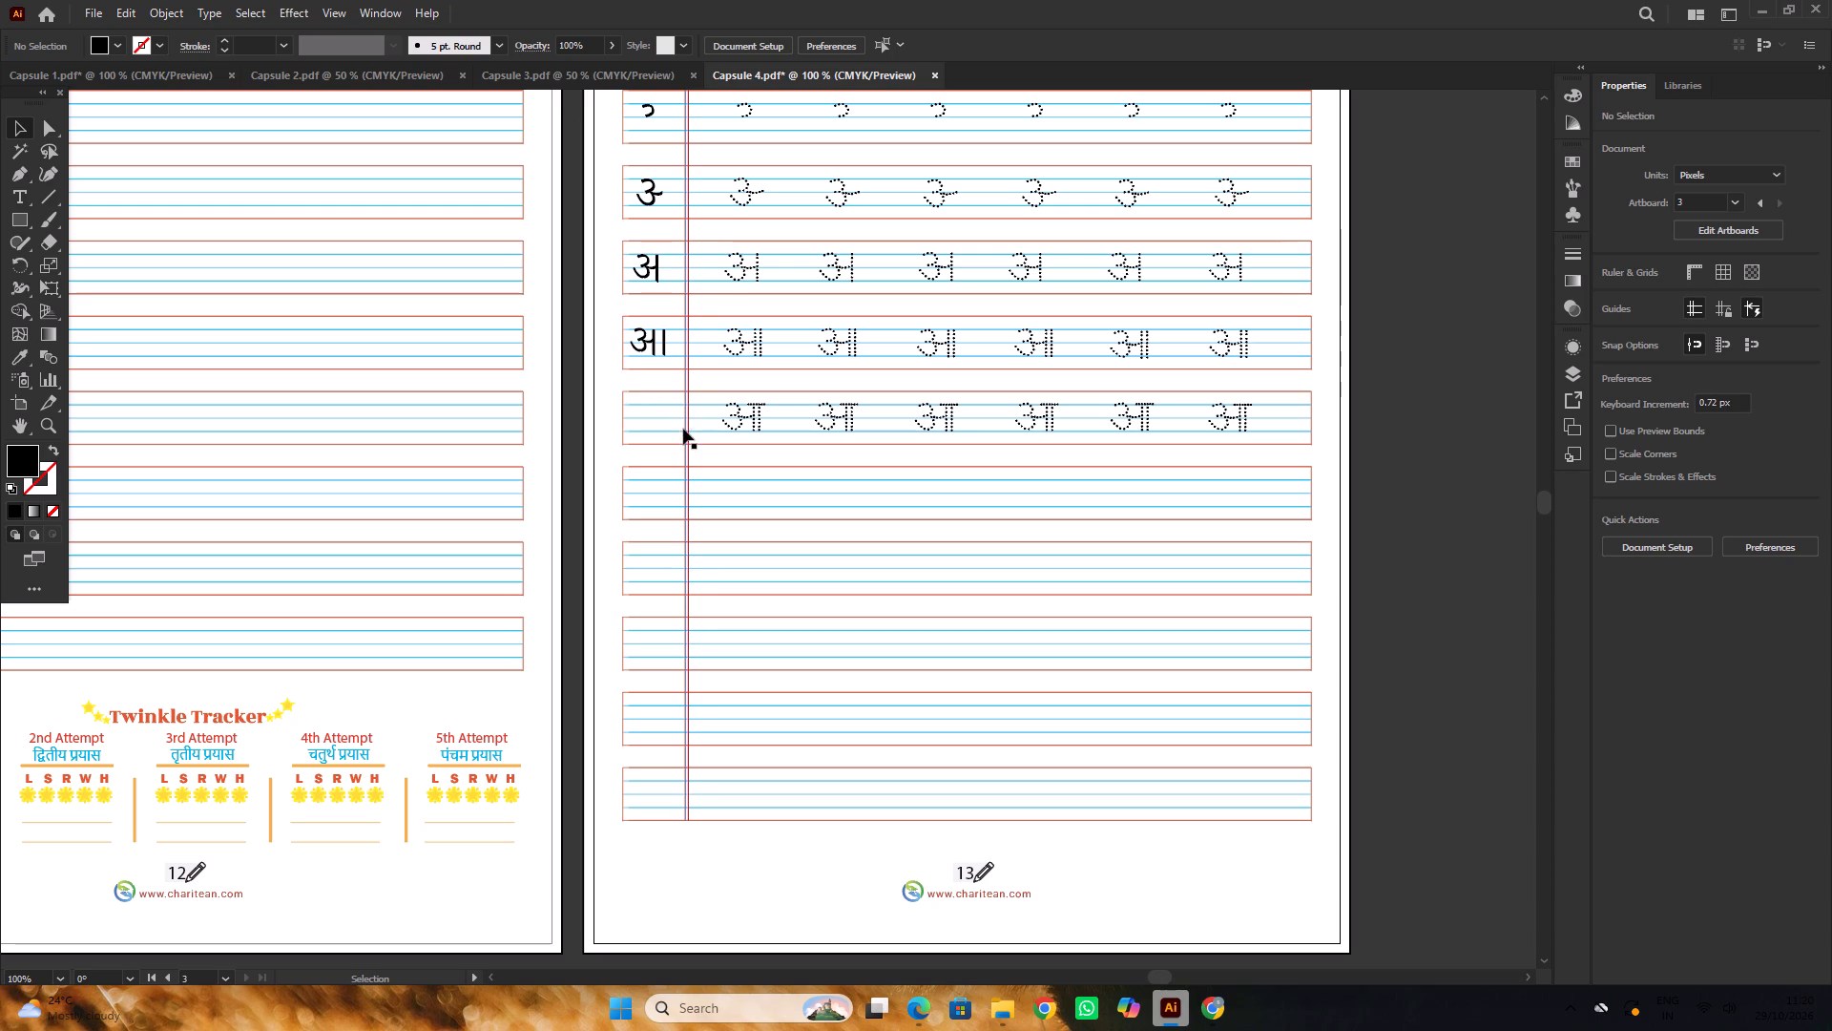
{"action": "left_click", "coordinate": [644, 67]}
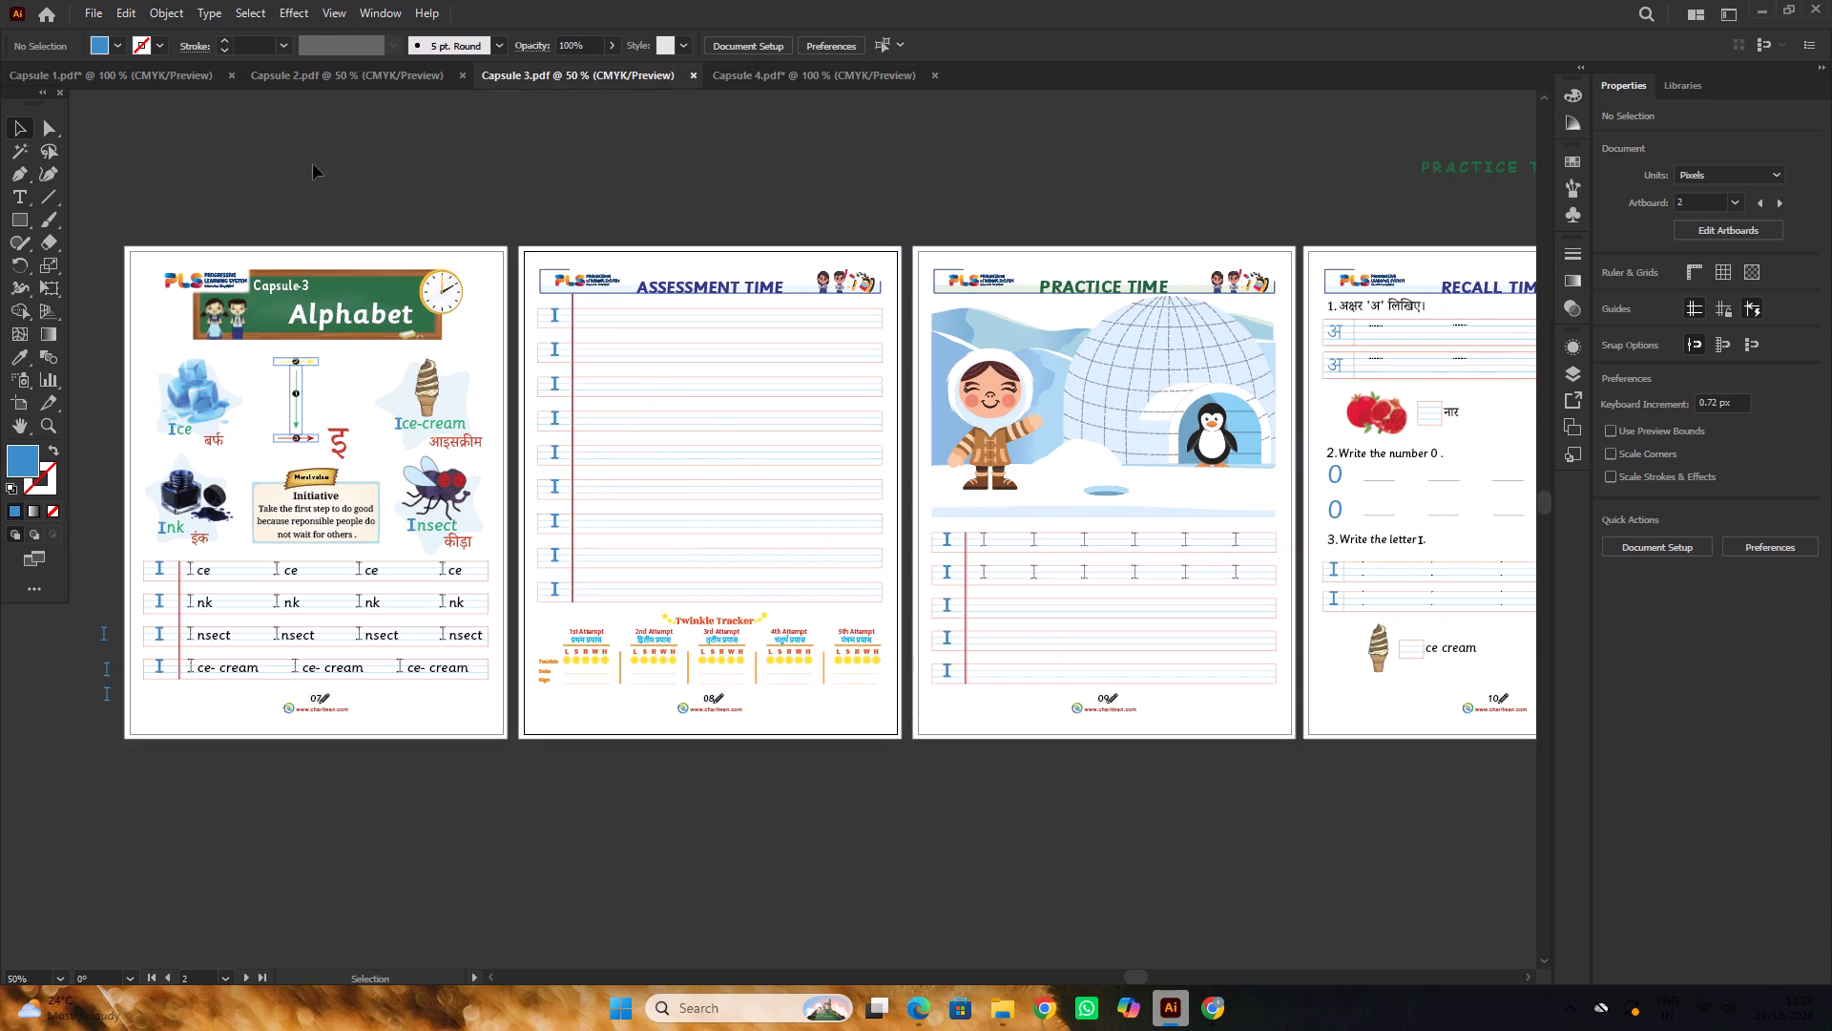
{"action": "left_click", "coordinate": [322, 83]}
{"action": "left_click", "coordinate": [150, 75]}
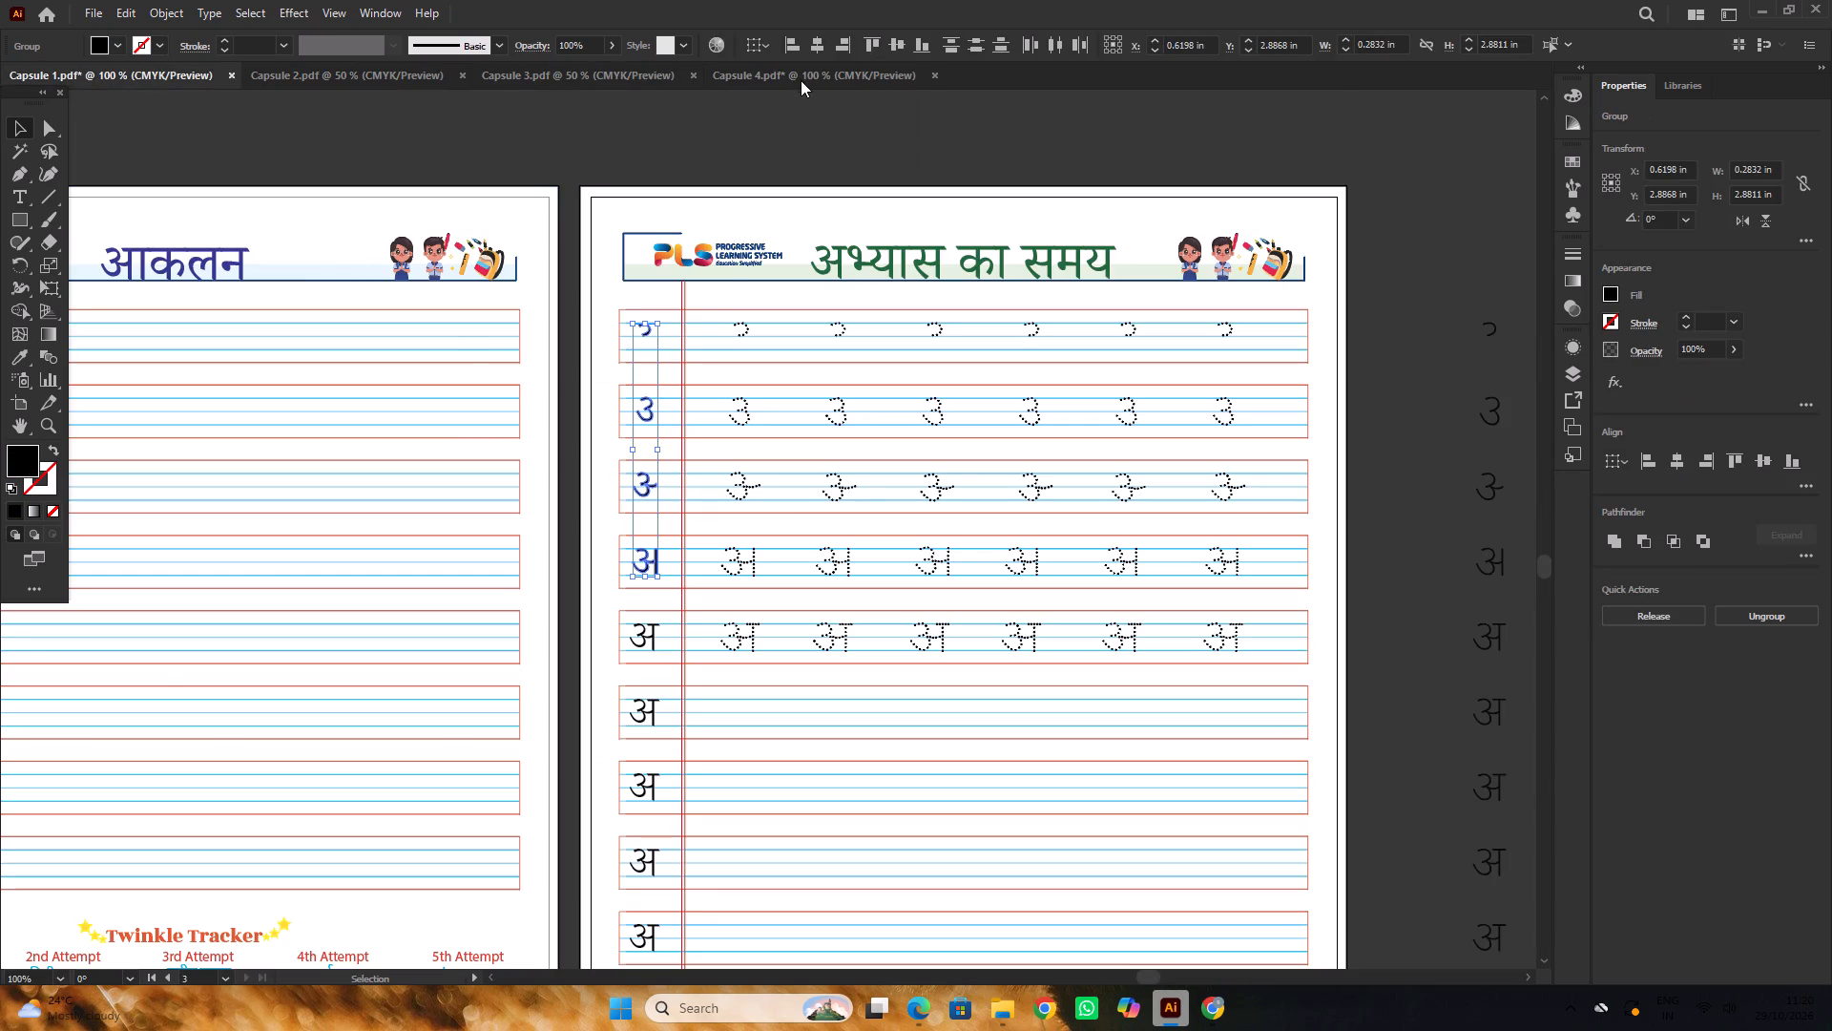
{"action": "left_click", "coordinate": [802, 75]}
{"action": "left_click", "coordinate": [570, 374]}
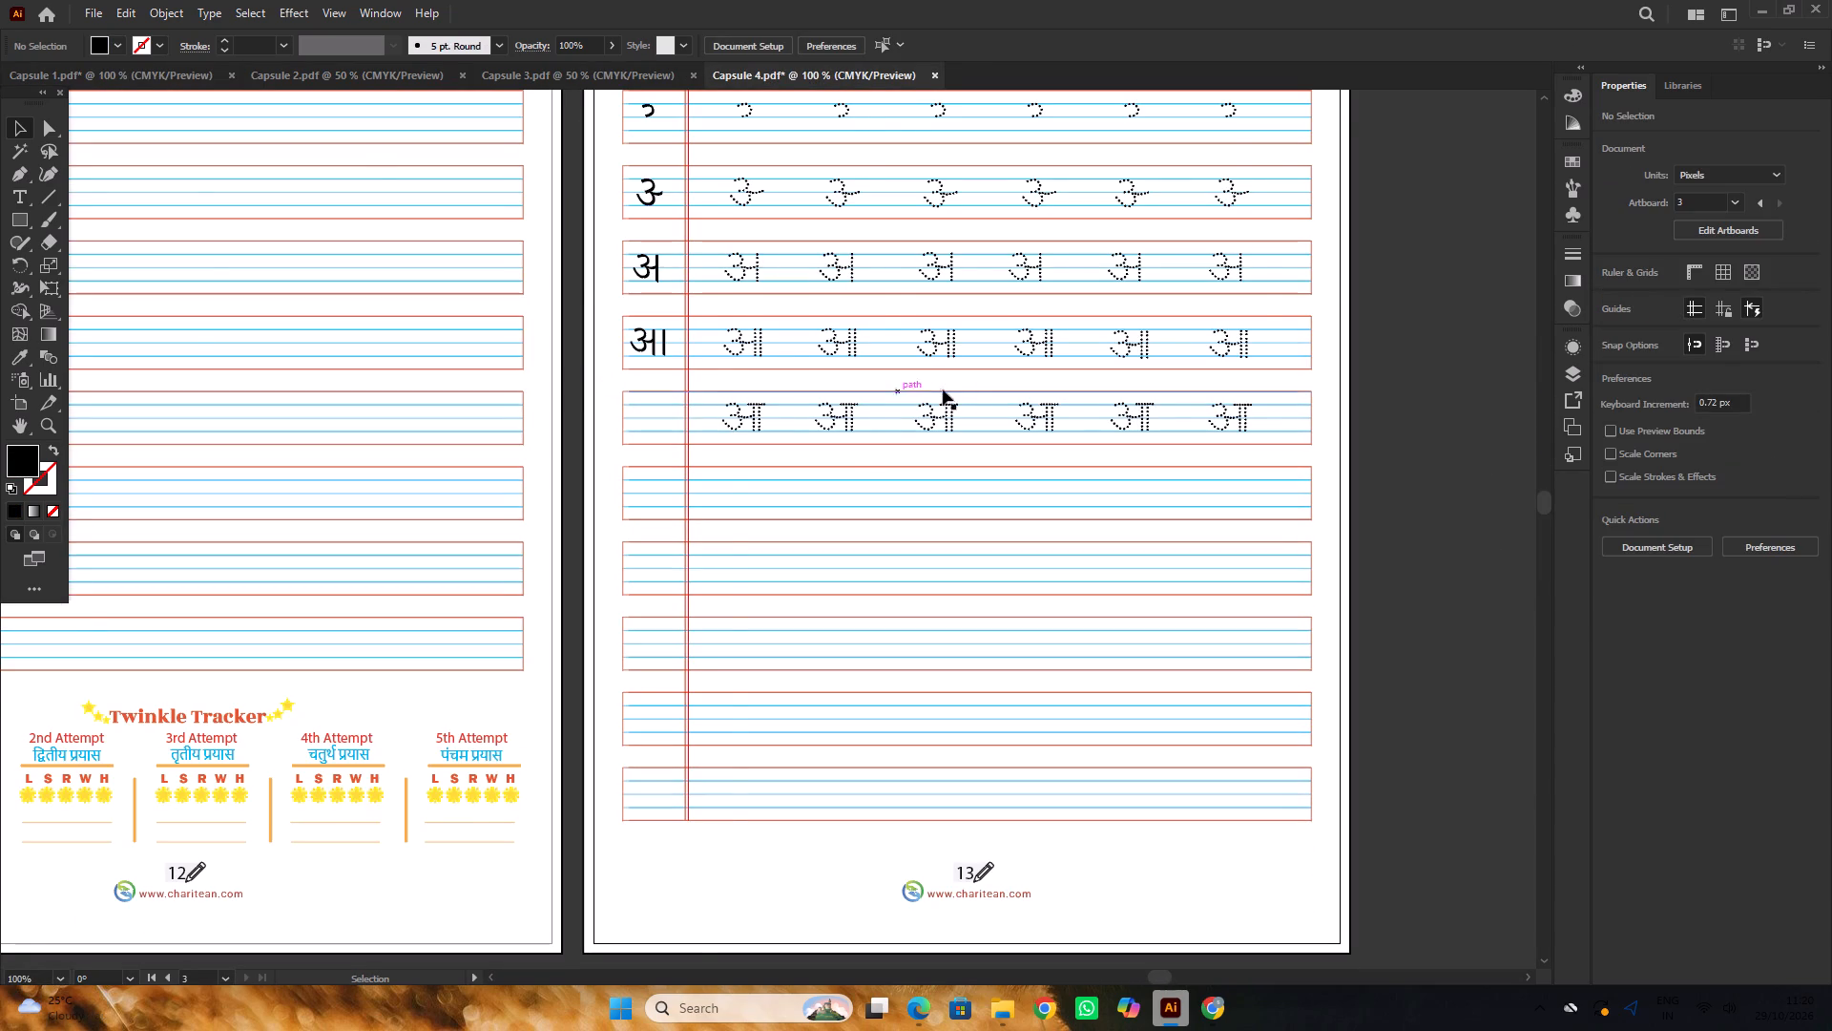
Copy the solid आ from page 12 into the fifth row of page 13's first column and seat it on the ruled lines.
{"action": "scroll", "coordinate": [948, 389], "scroll_direction": "down", "scroll_amount": 1, "text": "alt"}
{"action": "left_click_drag", "start_coordinate": [220, 356], "coordinate": [801, 388]}
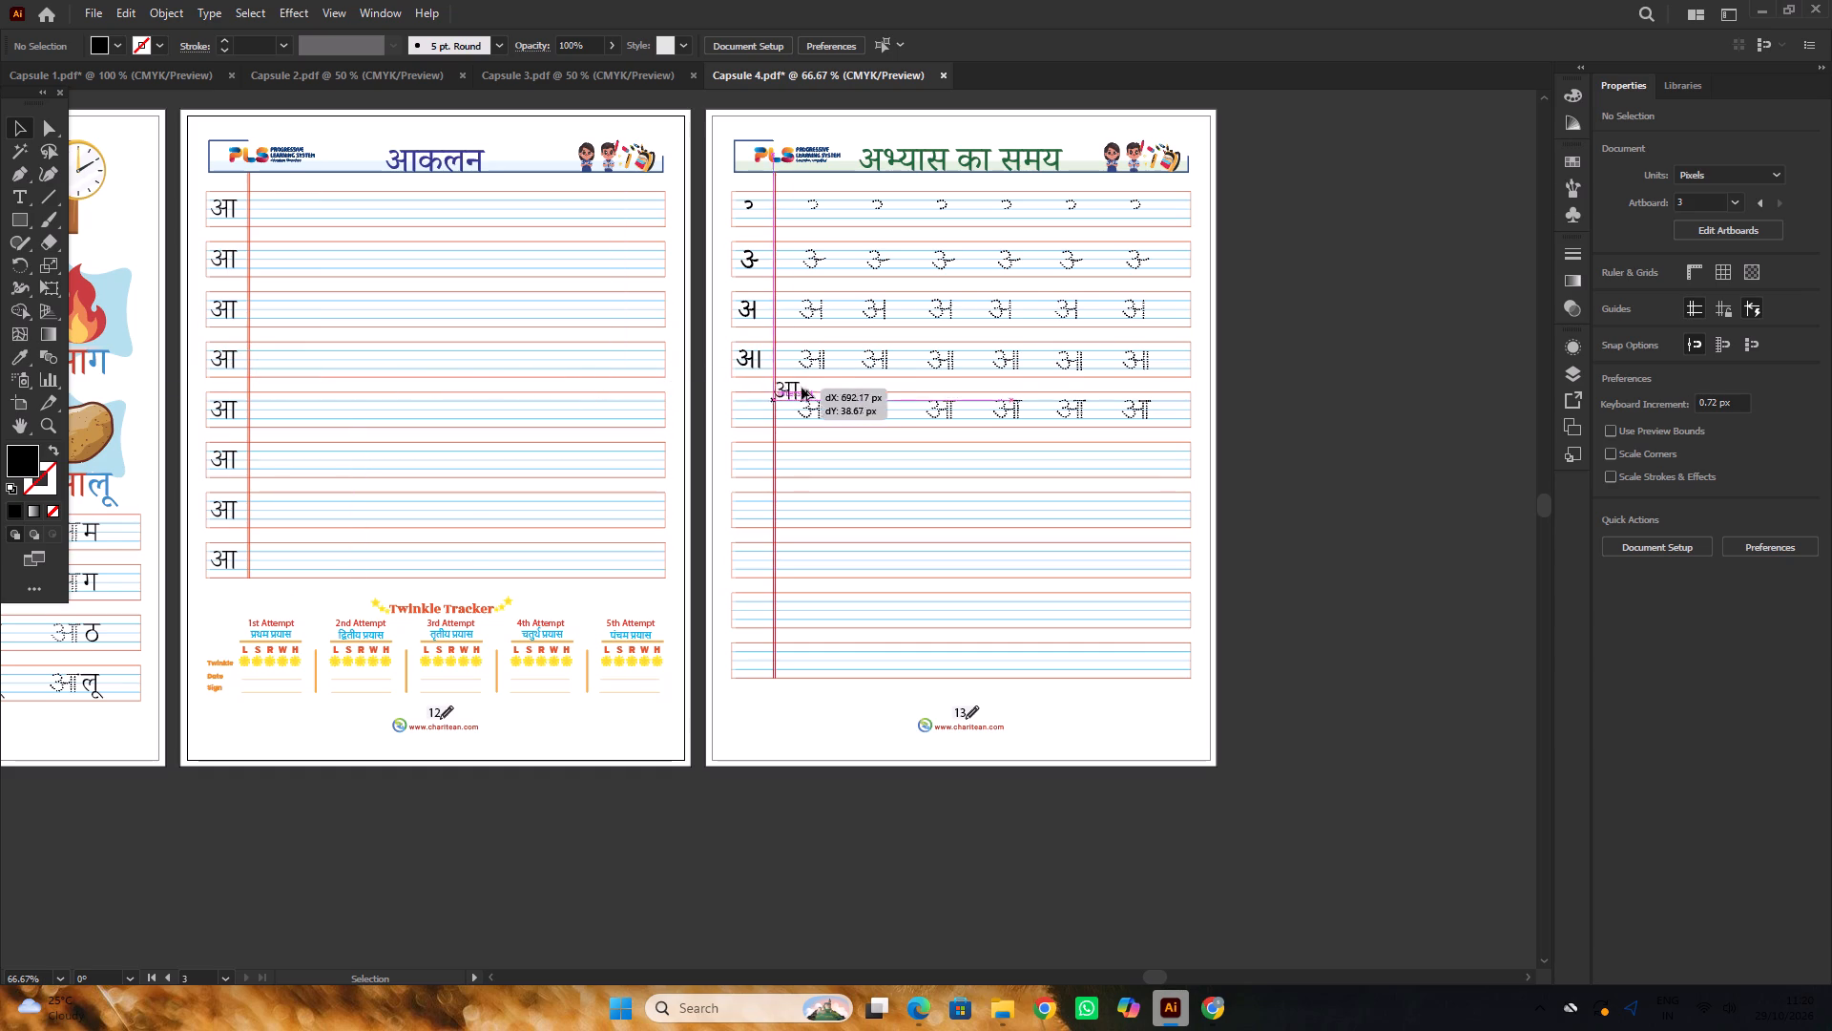
{"action": "left_click_drag", "start_coordinate": [801, 388], "coordinate": [752, 411]}
{"action": "scroll", "coordinate": [757, 410], "scroll_direction": "up", "scroll_amount": 4, "text": "alt"}
{"action": "left_click_drag", "start_coordinate": [756, 423], "coordinate": [722, 405]}
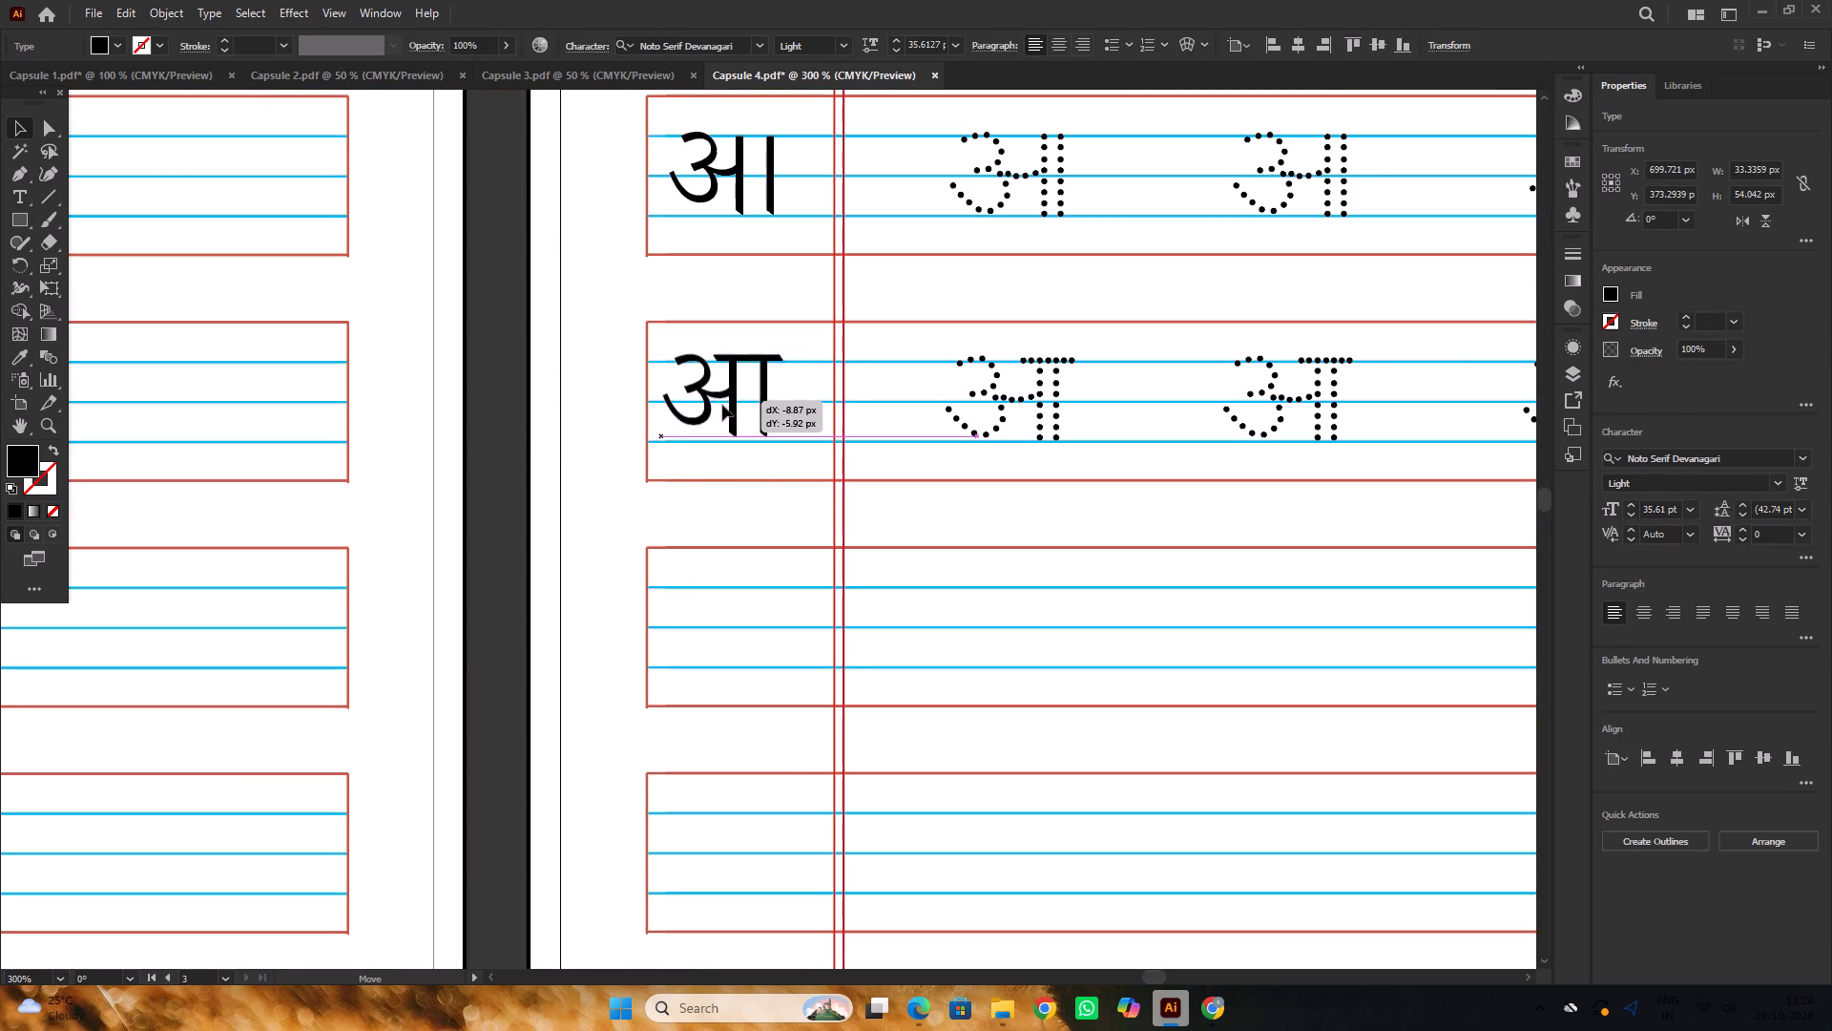
{"action": "left_click_drag", "start_coordinate": [722, 405], "coordinate": [725, 408]}
{"action": "scroll", "coordinate": [727, 408], "scroll_direction": "down", "scroll_amount": 3, "text": "alt"}
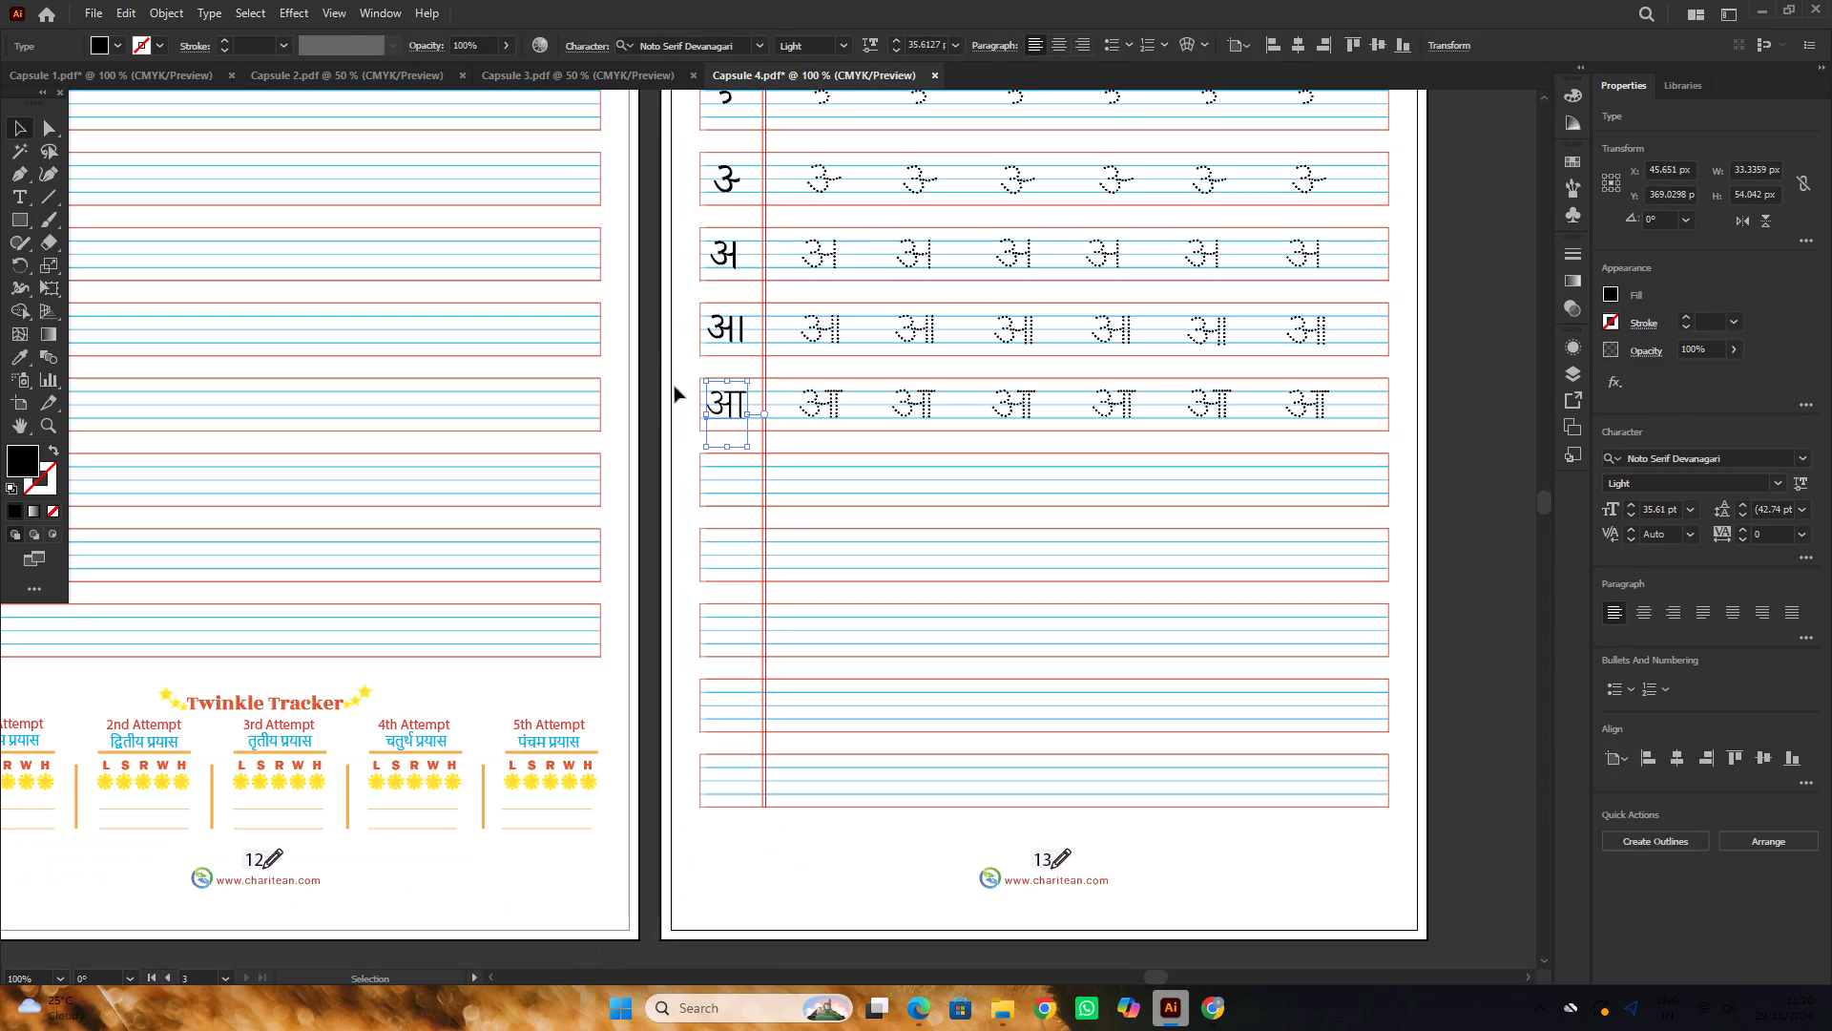
{"action": "left_click", "coordinate": [639, 371]}
Duplicate the fifth-row आ straight down into the sixth and seventh rows of page 13's first column.
{"action": "scroll", "coordinate": [704, 378], "scroll_direction": "down", "scroll_amount": 3}
{"action": "scroll", "coordinate": [705, 377], "scroll_direction": "up", "scroll_amount": 3}
{"action": "scroll", "coordinate": [726, 396], "scroll_direction": "down", "scroll_amount": 3}
{"action": "scroll", "coordinate": [745, 351], "scroll_direction": "up", "scroll_amount": 2, "text": "alt"}
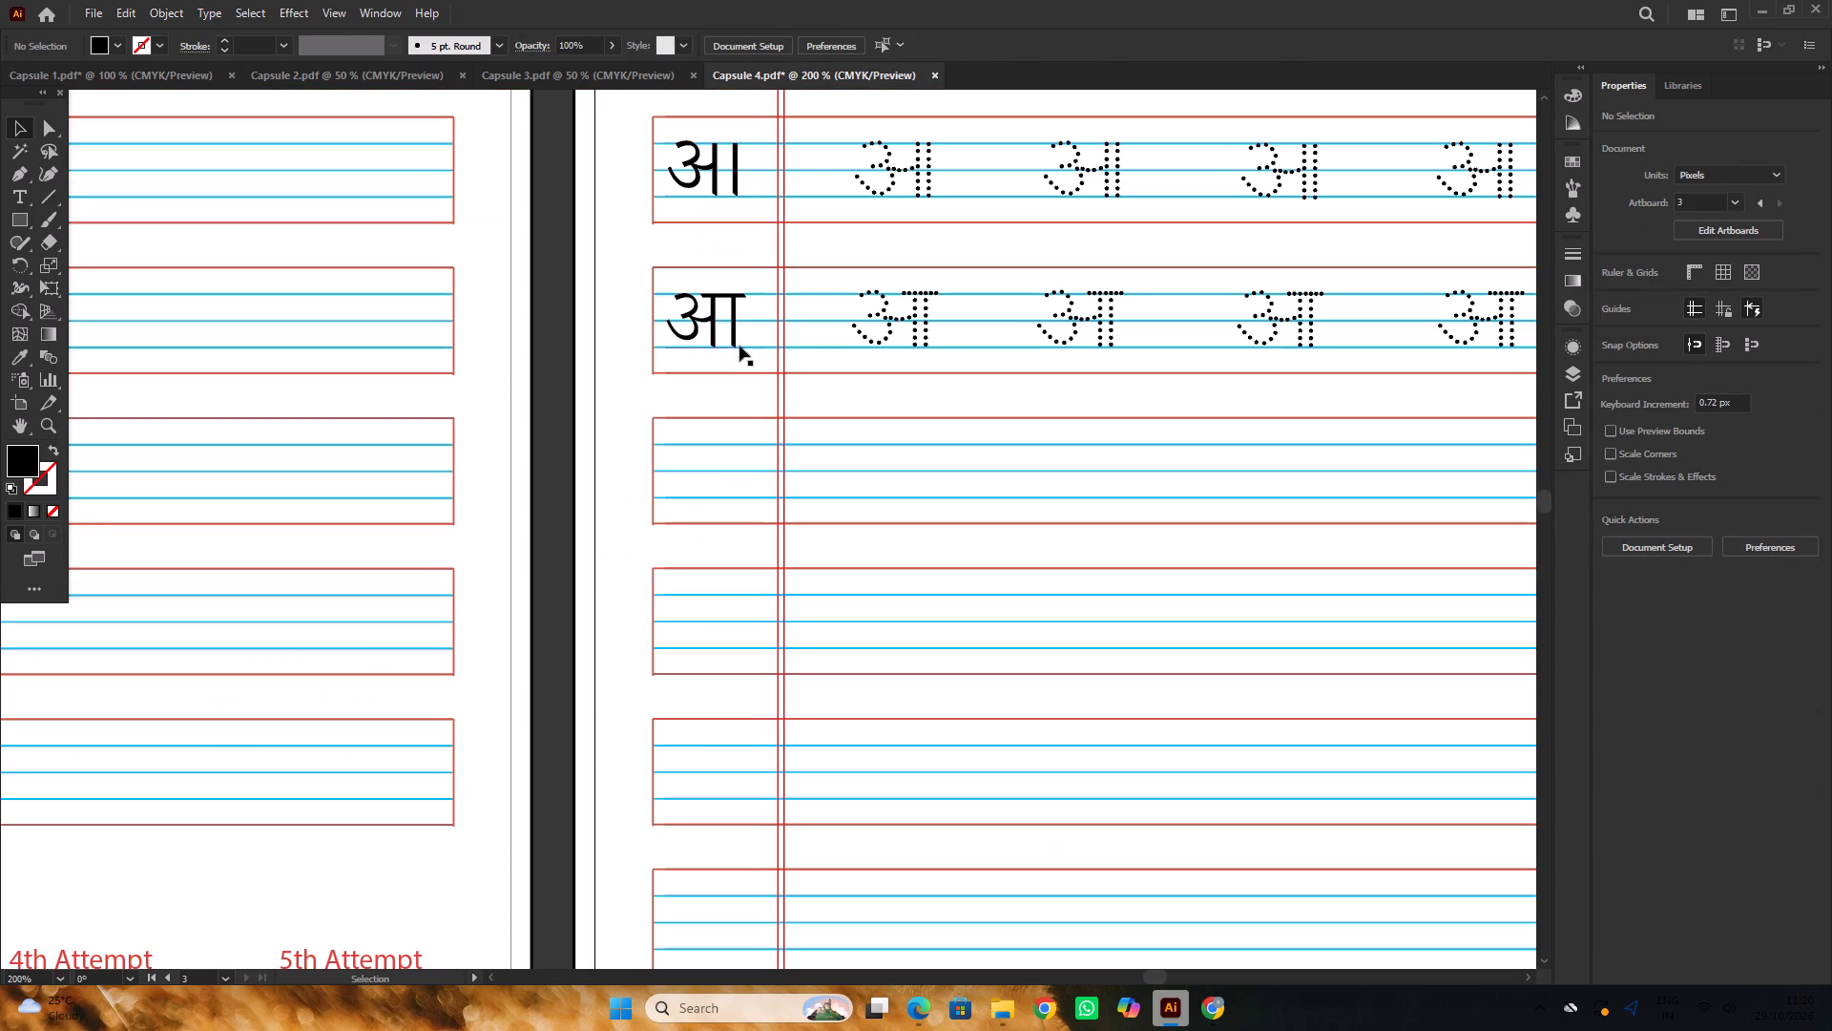
{"action": "left_click_drag", "start_coordinate": [736, 336], "coordinate": [752, 486], "text": "alt"}
{"action": "scroll", "coordinate": [747, 444], "scroll_direction": "down", "scroll_amount": 5}
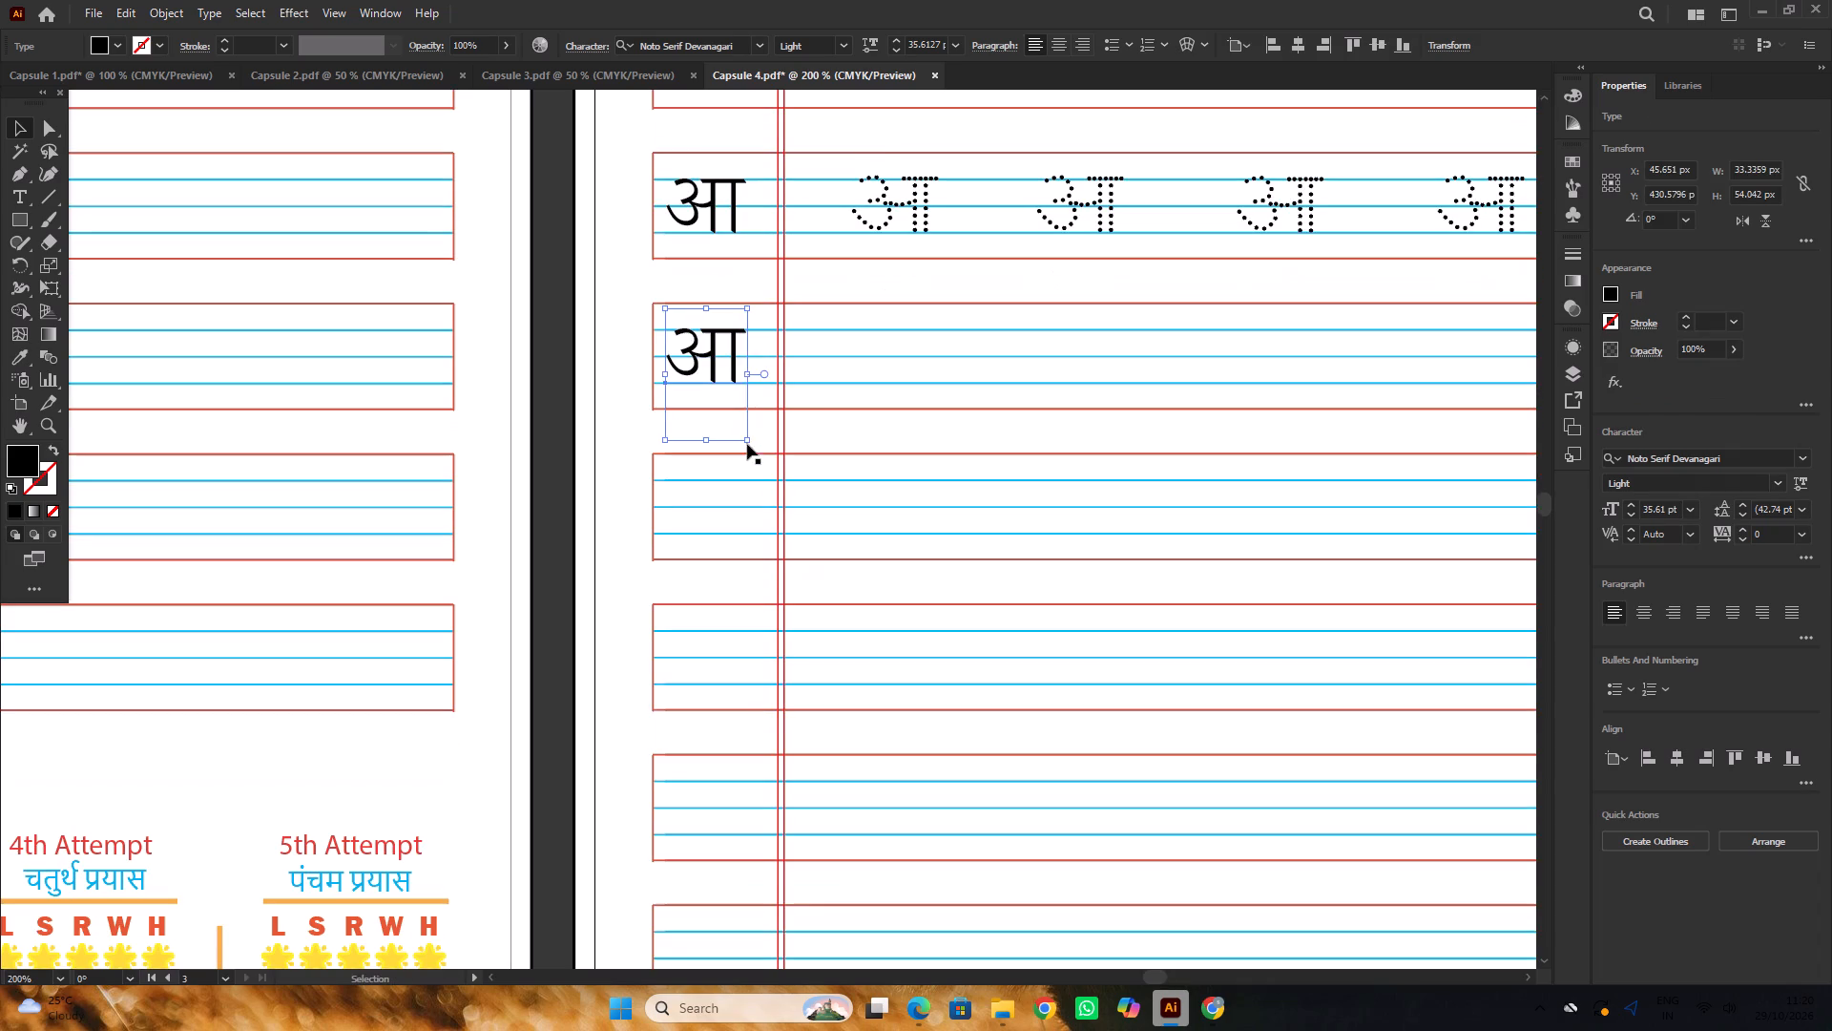
{"action": "left_click_drag", "start_coordinate": [739, 376], "coordinate": [730, 525], "text": "alt"}
{"action": "scroll", "coordinate": [697, 459], "scroll_direction": "down", "scroll_amount": 4, "text": "alt"}
{"action": "left_click", "coordinate": [1117, 415]}
{"action": "scroll", "coordinate": [1115, 410], "scroll_direction": "down", "scroll_amount": 5}
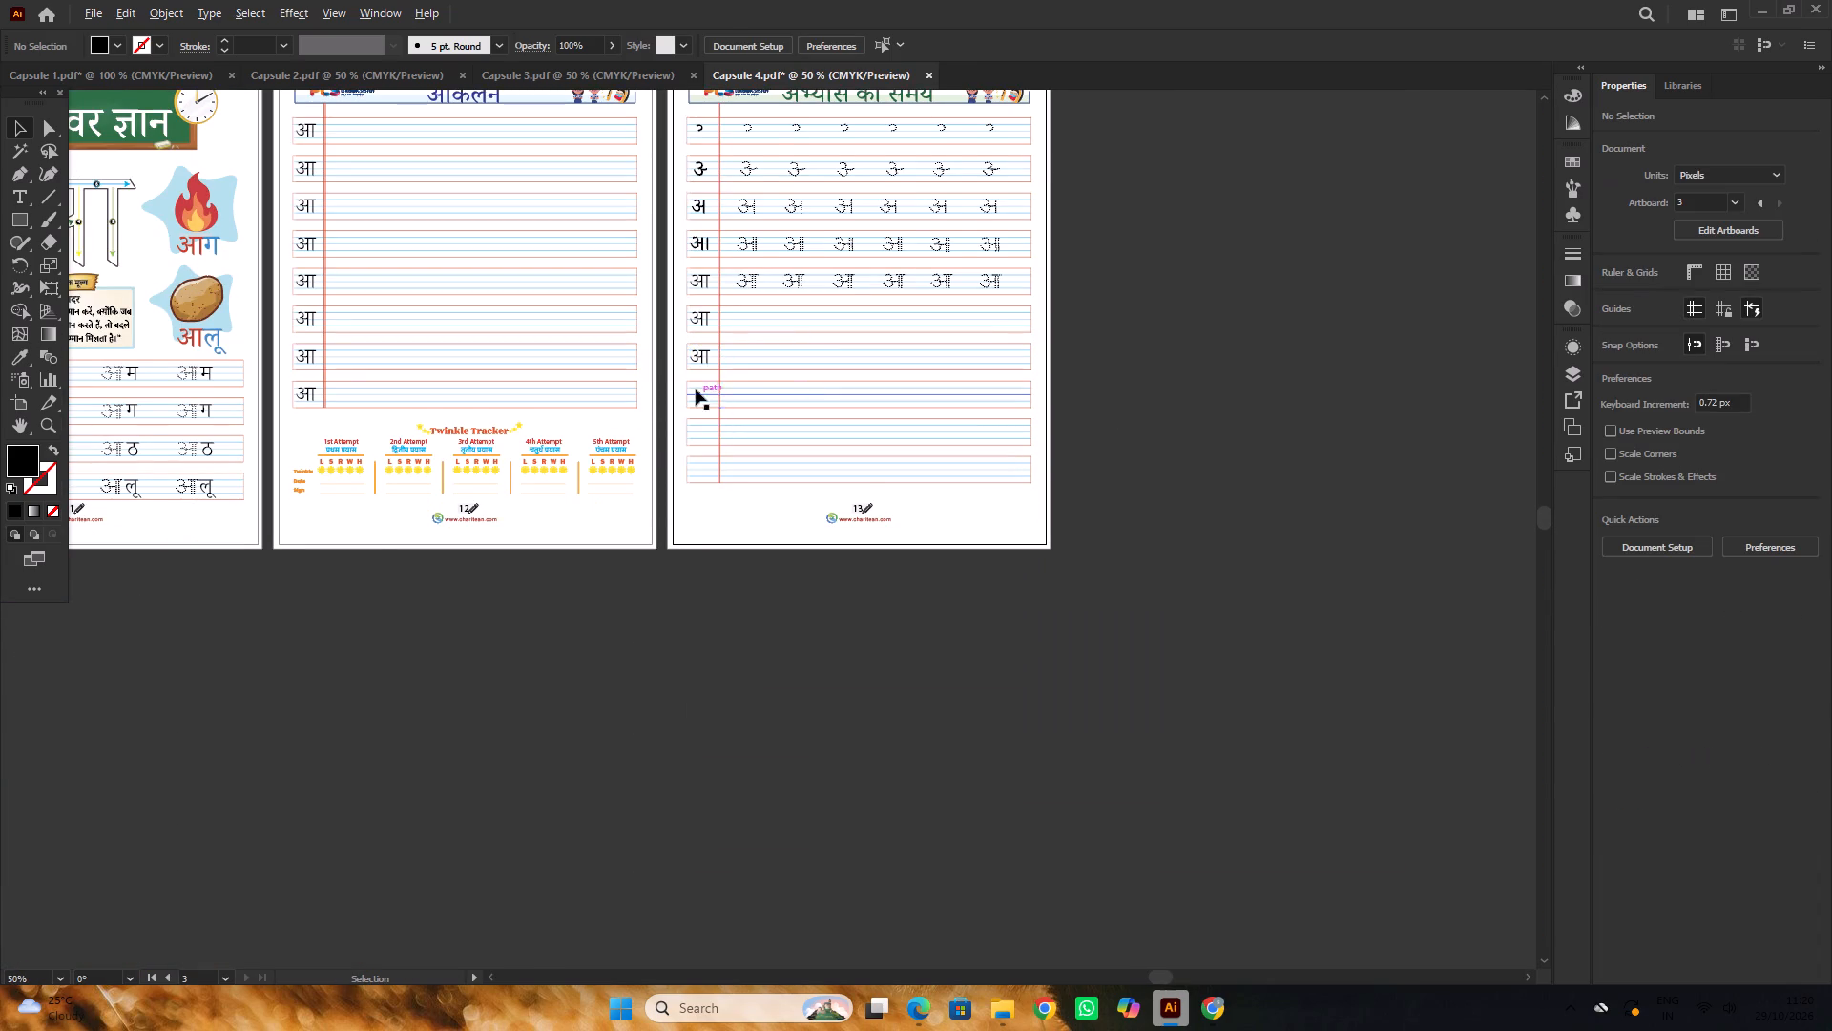
Duplicate the solid आ down into the eighth, ninth and tenth rows of page 13's first column.
{"action": "scroll", "coordinate": [696, 389], "scroll_direction": "up", "scroll_amount": 5, "text": "alt"}
{"action": "left_click_drag", "start_coordinate": [737, 237], "coordinate": [718, 468], "text": "alt"}
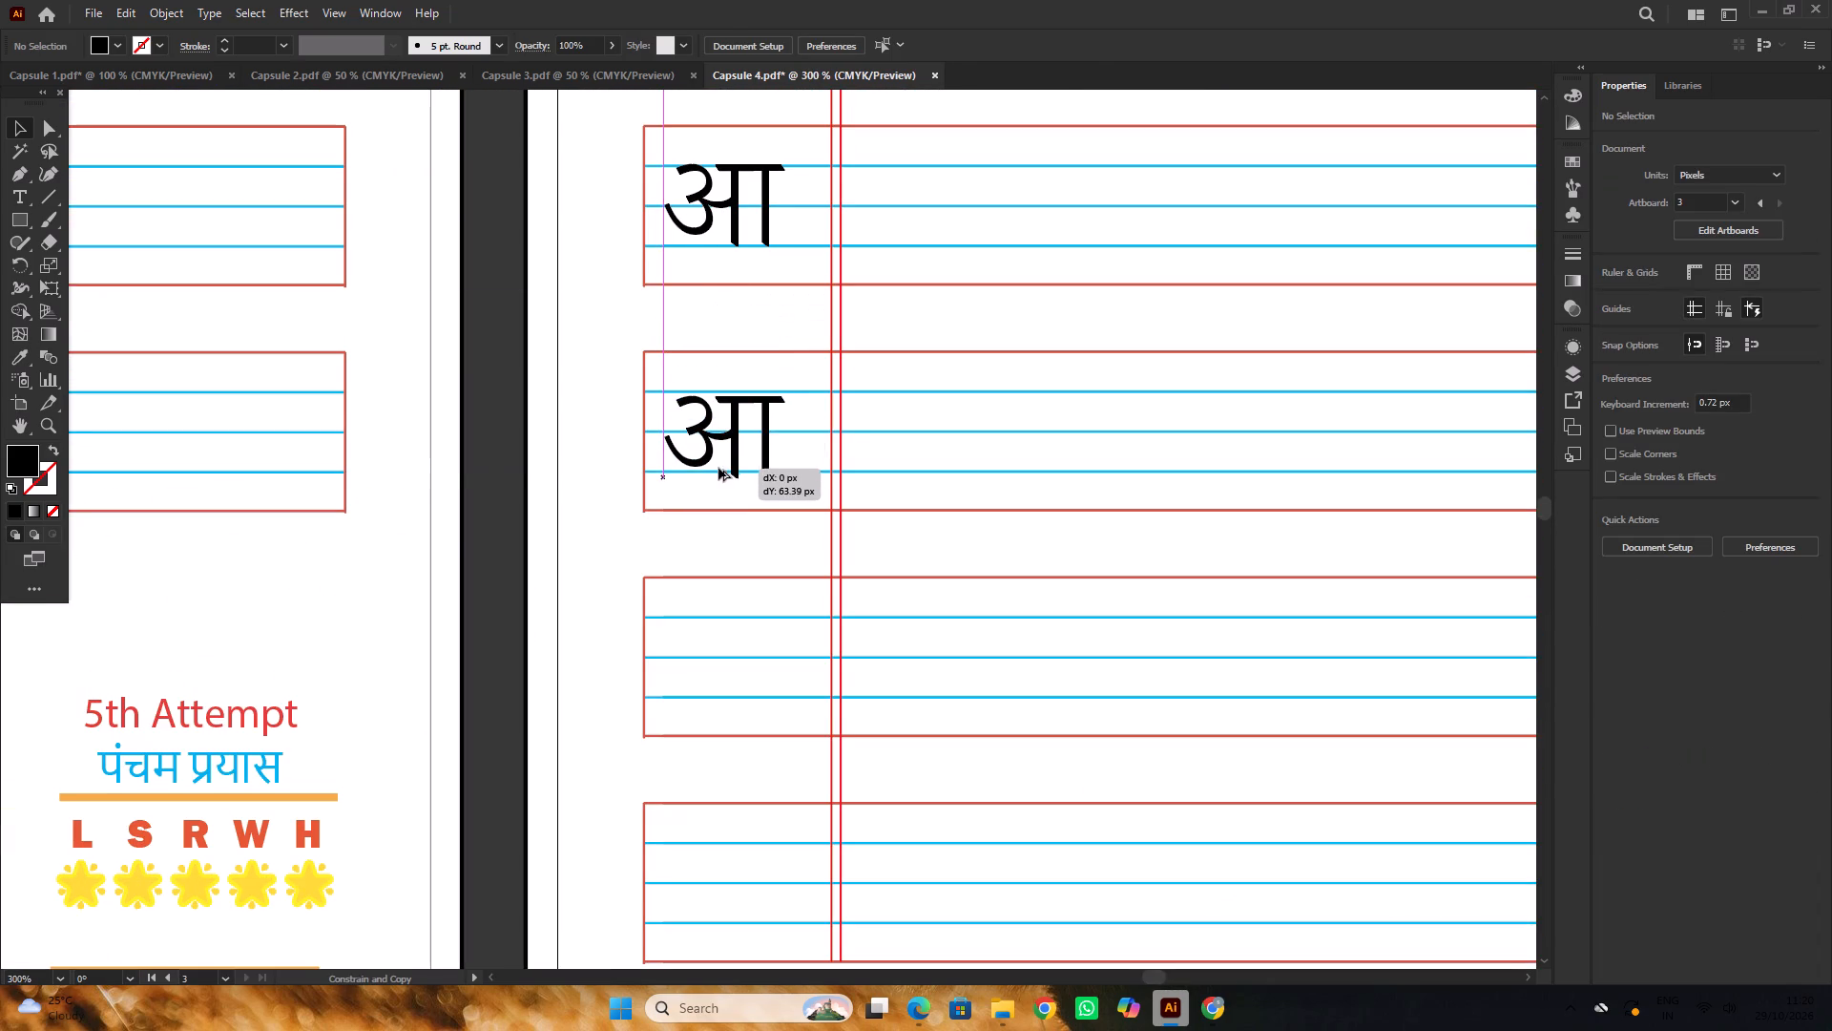
{"action": "left_click_drag", "start_coordinate": [718, 468], "coordinate": [718, 462], "text": "alt"}
{"action": "scroll", "coordinate": [717, 434], "scroll_direction": "down", "scroll_amount": 5}
{"action": "left_click_drag", "start_coordinate": [733, 347], "coordinate": [723, 572], "text": "alt"}
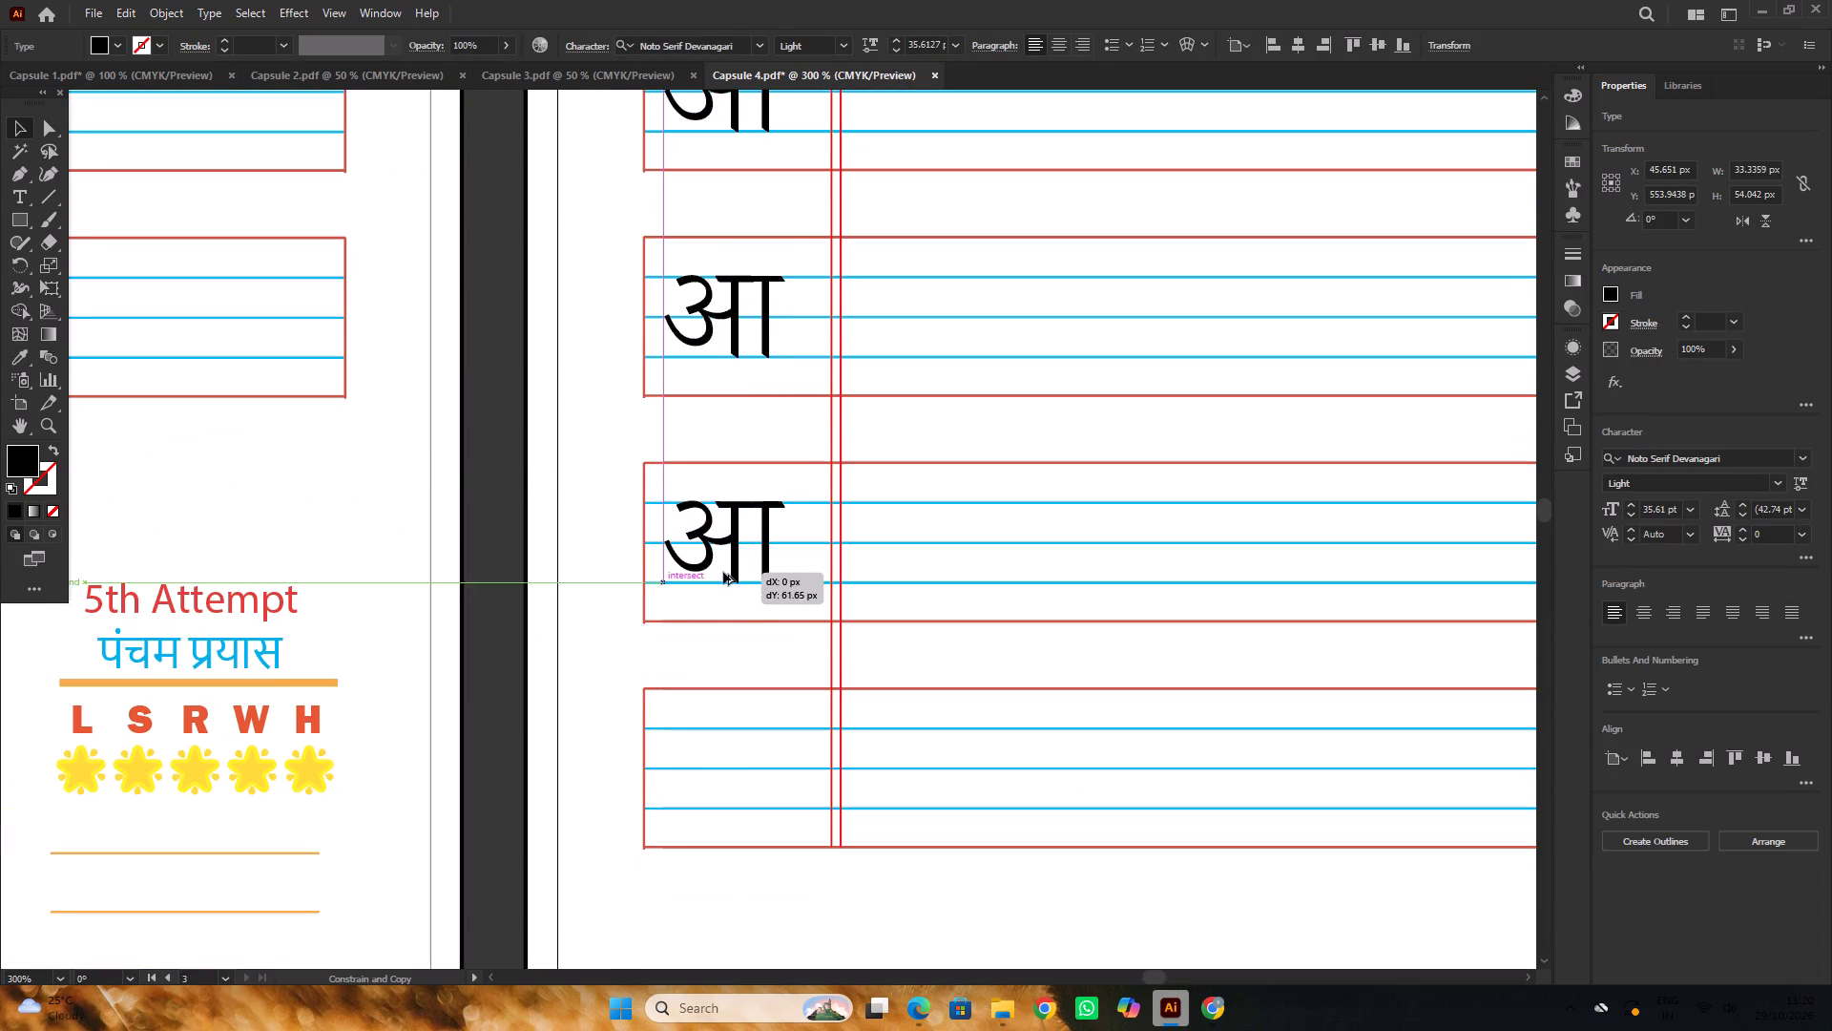
{"action": "left_click_drag", "start_coordinate": [723, 572], "coordinate": [723, 574], "text": "alt"}
{"action": "scroll", "coordinate": [697, 475], "scroll_direction": "down", "scroll_amount": 6}
{"action": "left_click_drag", "start_coordinate": [732, 432], "coordinate": [732, 448], "text": "alt"}
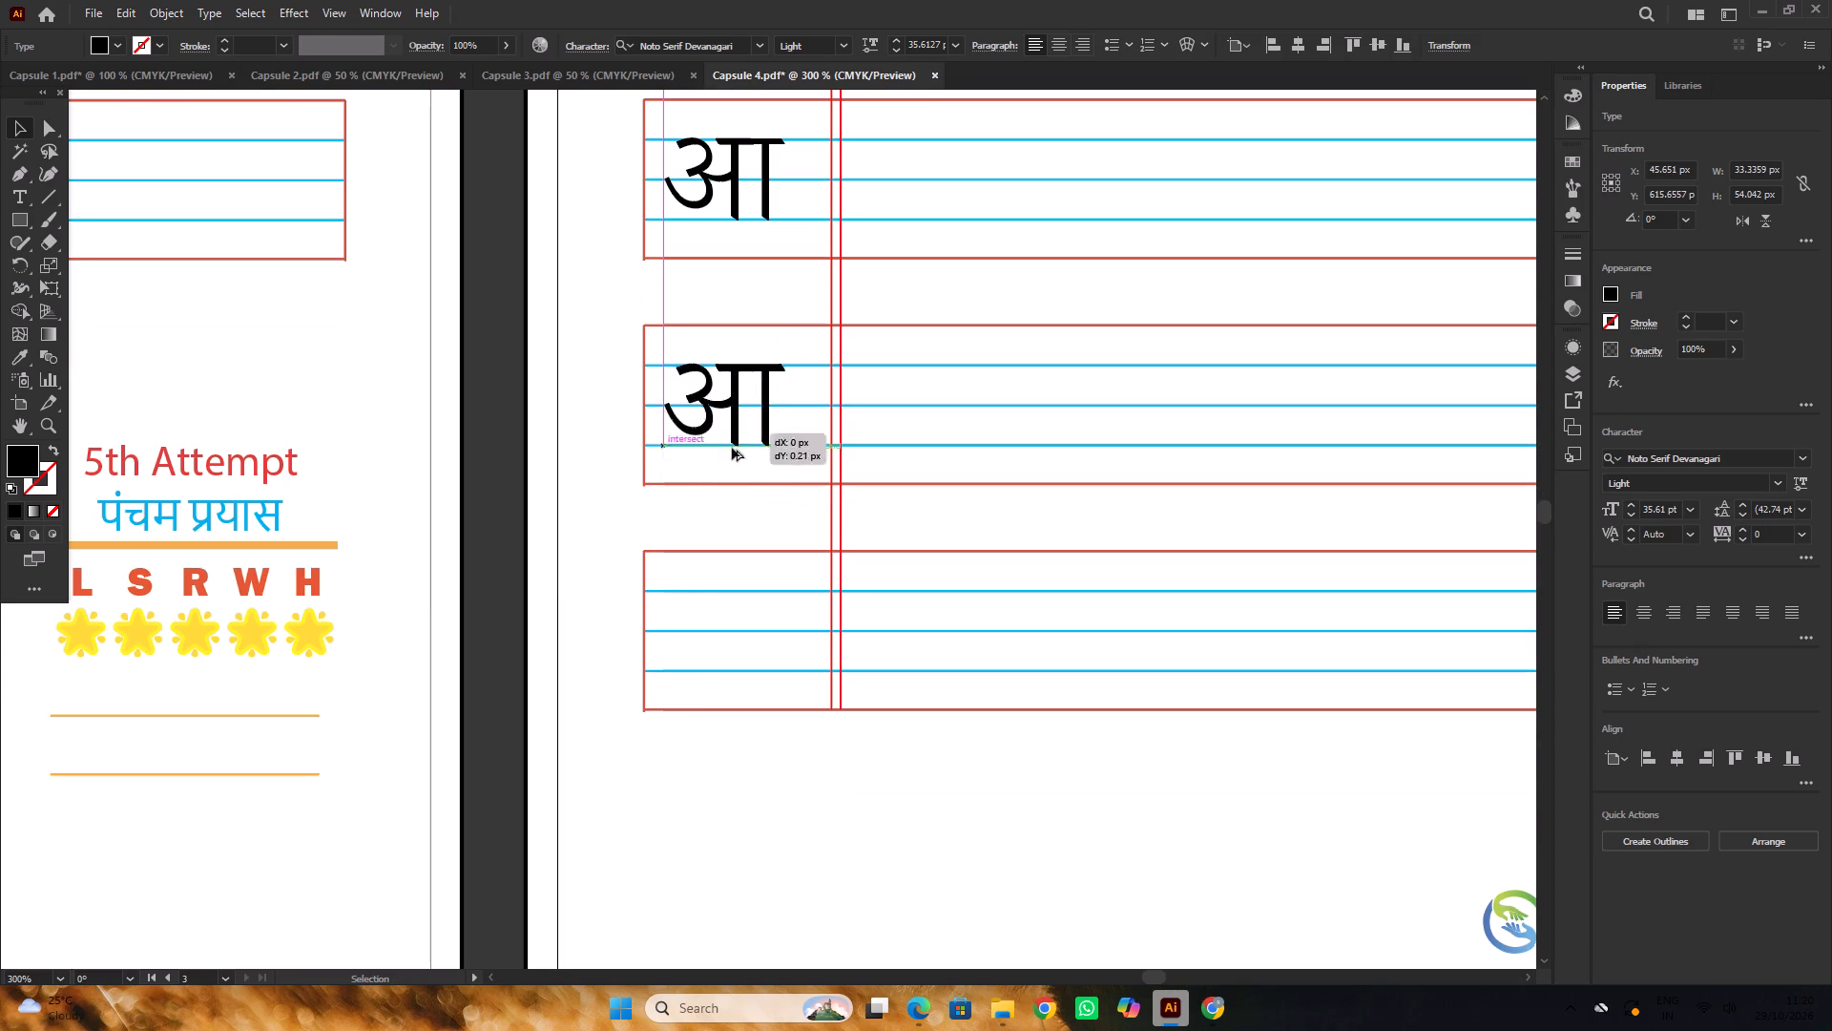
{"action": "left_click_drag", "start_coordinate": [732, 448], "coordinate": [695, 658], "text": "alt"}
{"action": "scroll", "coordinate": [704, 601], "scroll_direction": "down", "scroll_amount": 5, "text": "alt"}
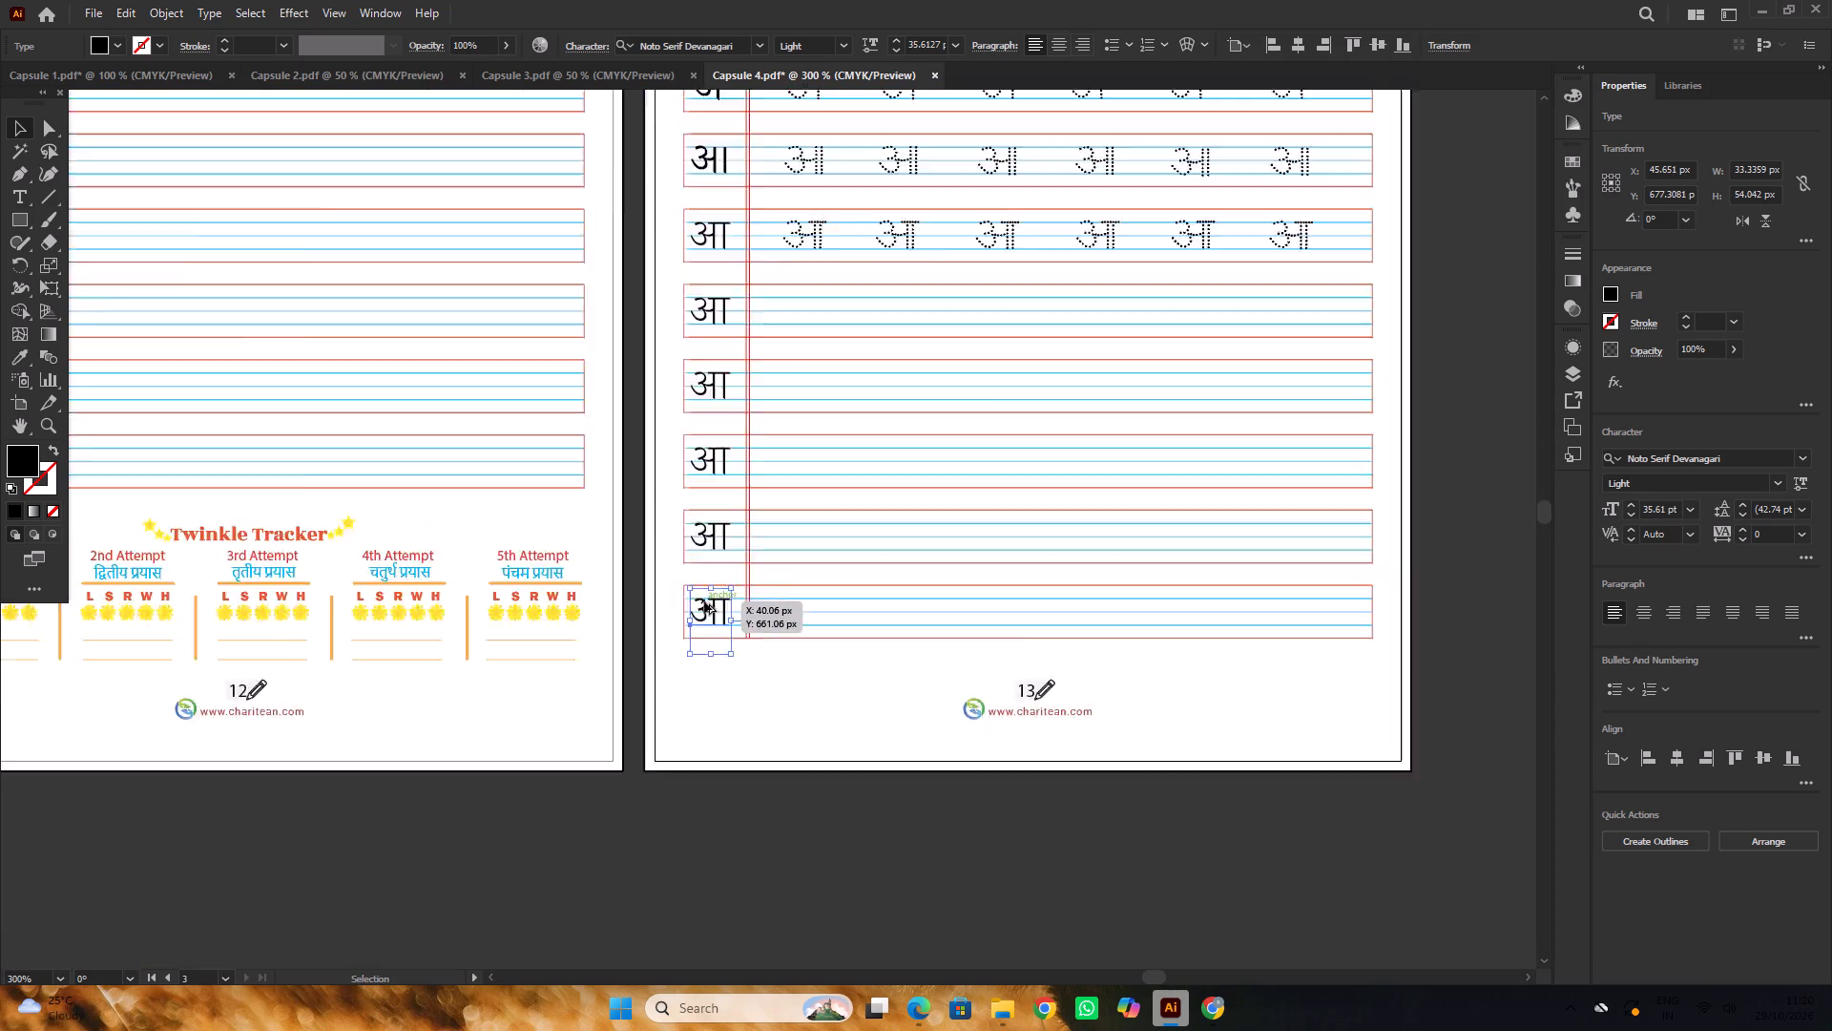
Select all ten solid letter forms in page 13's first column and align their horizontal centres.
{"action": "scroll", "coordinate": [704, 601], "scroll_direction": "up", "scroll_amount": 2}
{"action": "left_click", "coordinate": [706, 615], "text": "shift"}
{"action": "left_click", "coordinate": [708, 570], "text": "shift"}
{"action": "left_click", "coordinate": [716, 541], "text": "shift"}
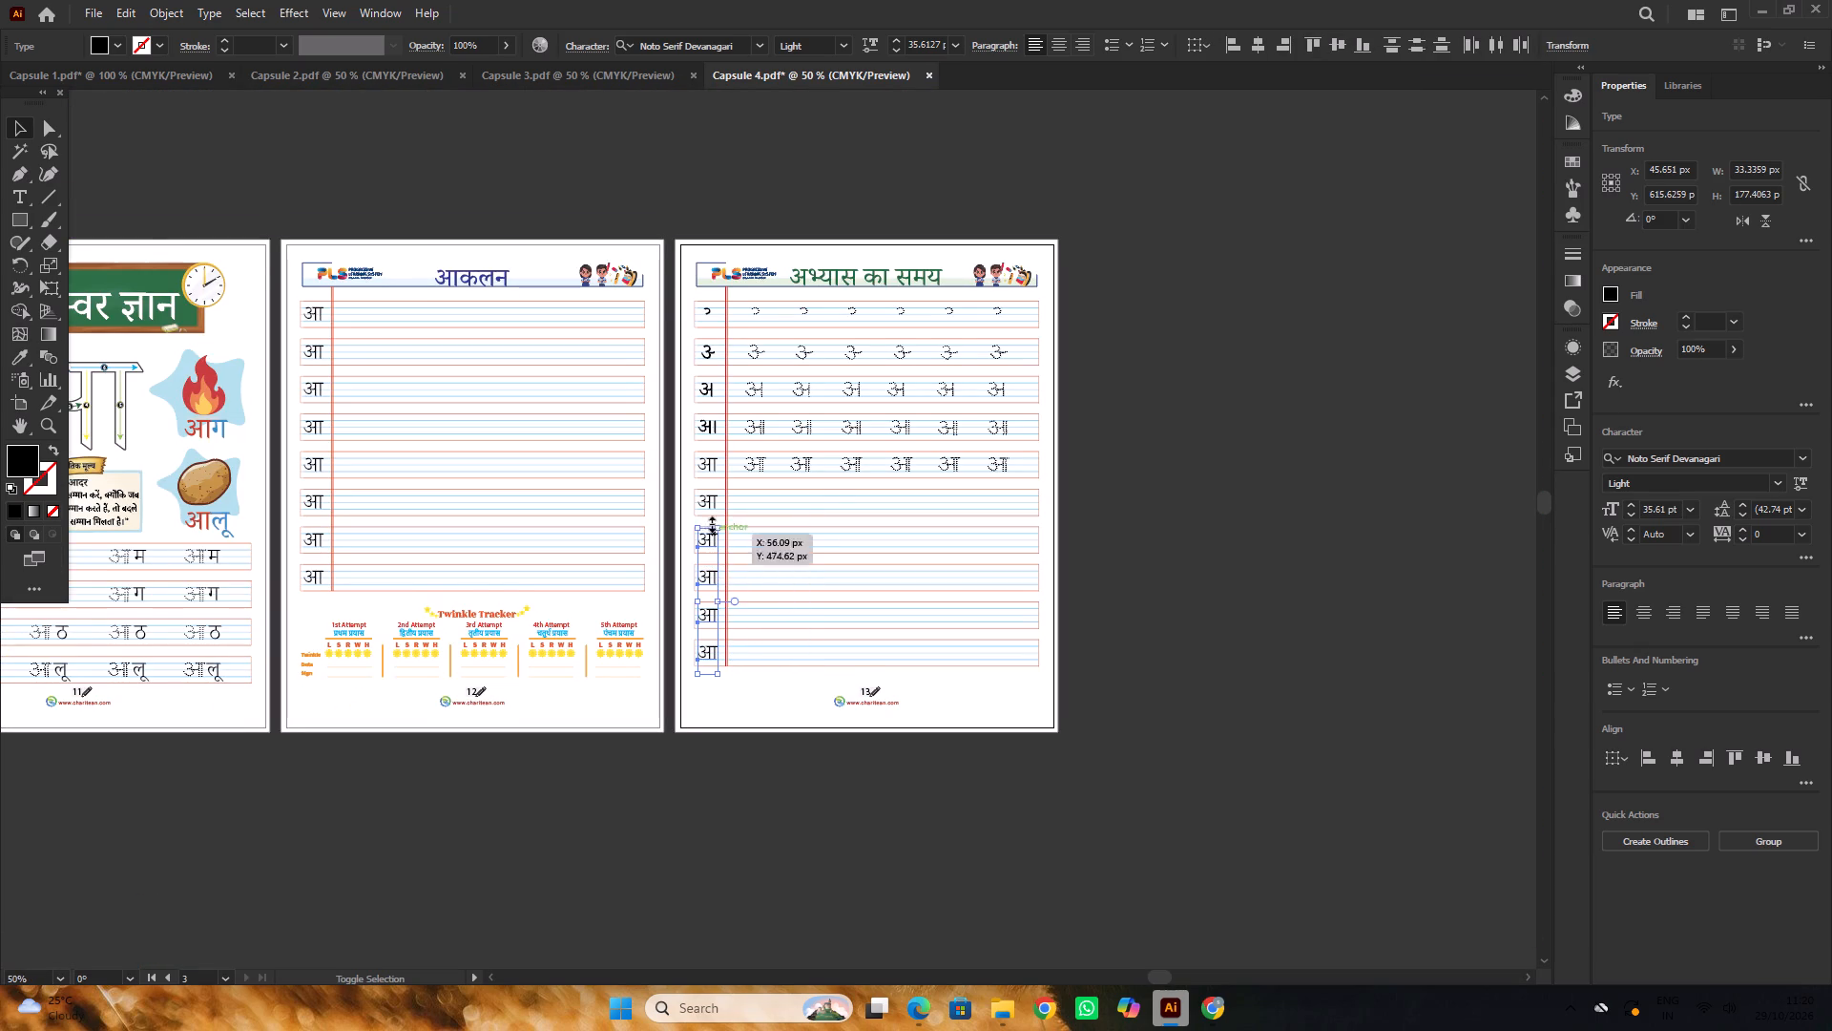
{"action": "left_click", "coordinate": [710, 506], "text": "shift"}
{"action": "left_click", "coordinate": [710, 463], "text": "shift"}
{"action": "left_click", "coordinate": [710, 434], "text": "shift"}
{"action": "left_click", "coordinate": [715, 389], "text": "shift"}
{"action": "left_click", "coordinate": [709, 355], "text": "shift"}
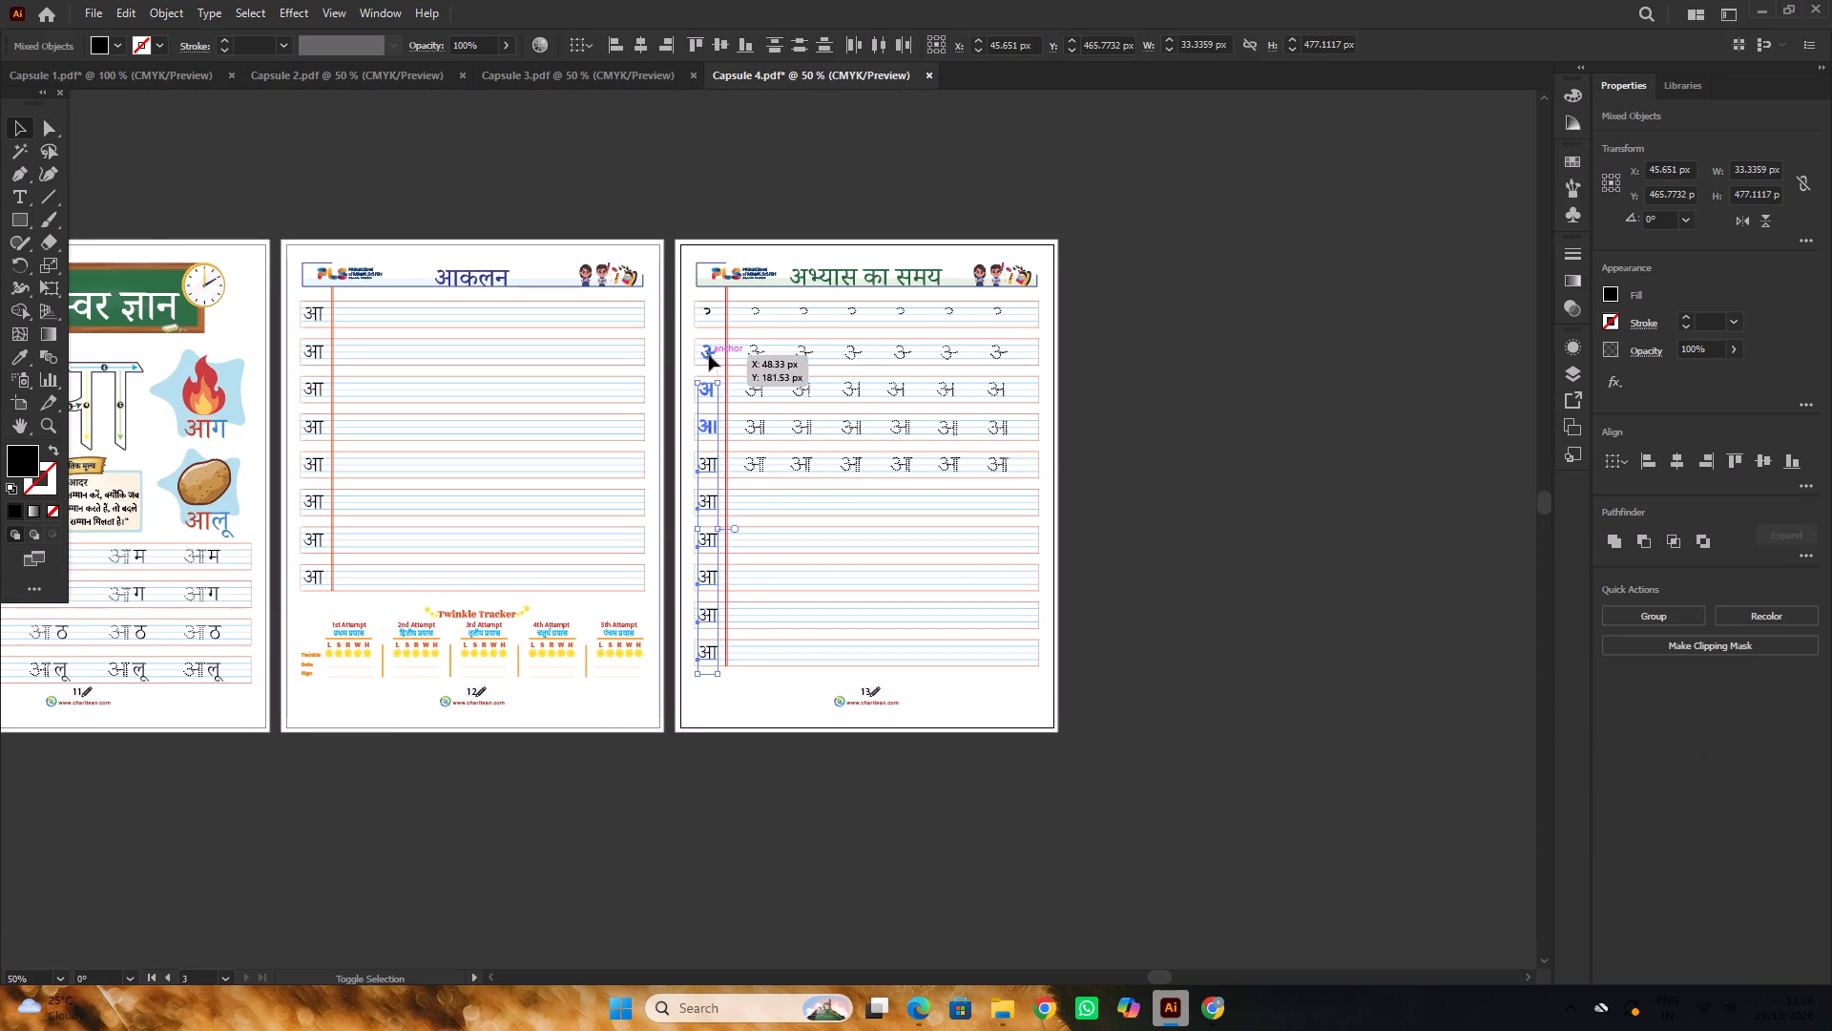
{"action": "left_click", "coordinate": [708, 308], "text": "shift"}
{"action": "scroll", "coordinate": [725, 385], "scroll_direction": "up", "scroll_amount": 2, "text": "alt"}
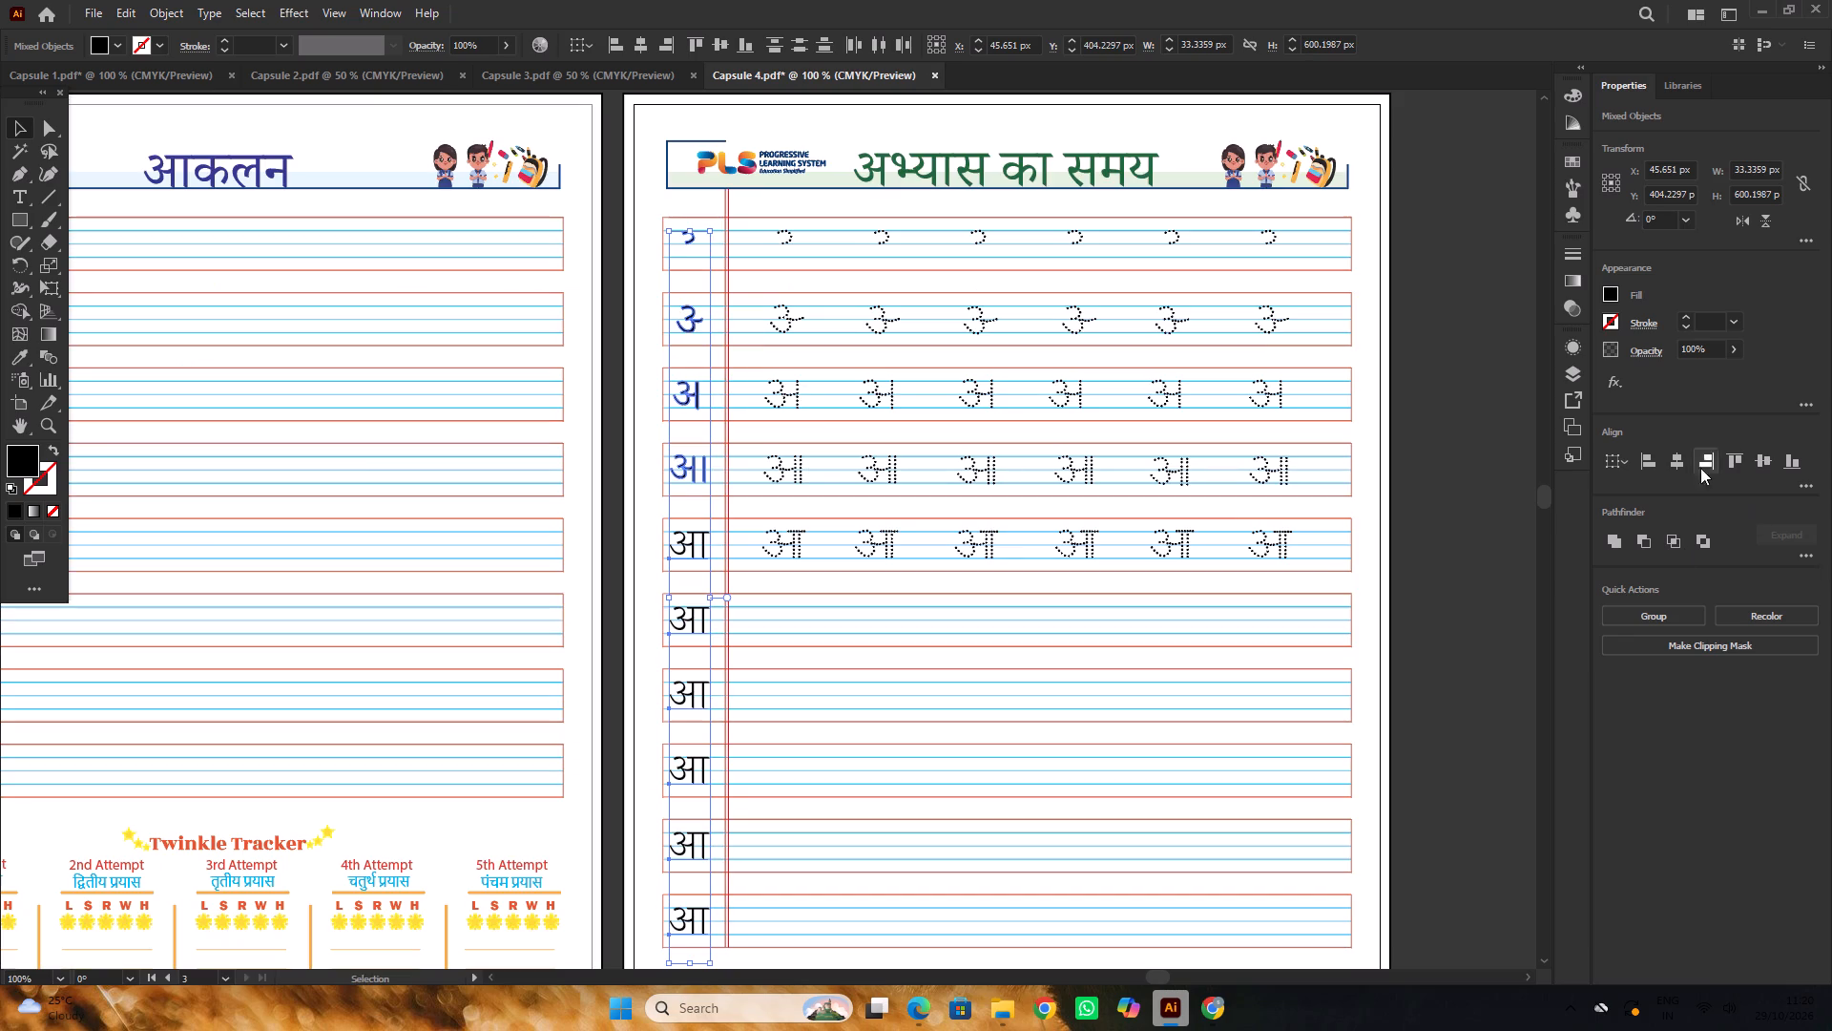
{"action": "left_click", "coordinate": [1682, 456]}
{"action": "scroll", "coordinate": [746, 466], "scroll_direction": "down", "scroll_amount": 5, "text": "alt"}
{"action": "scroll", "coordinate": [697, 584], "scroll_direction": "up", "scroll_amount": 1, "text": "alt"}
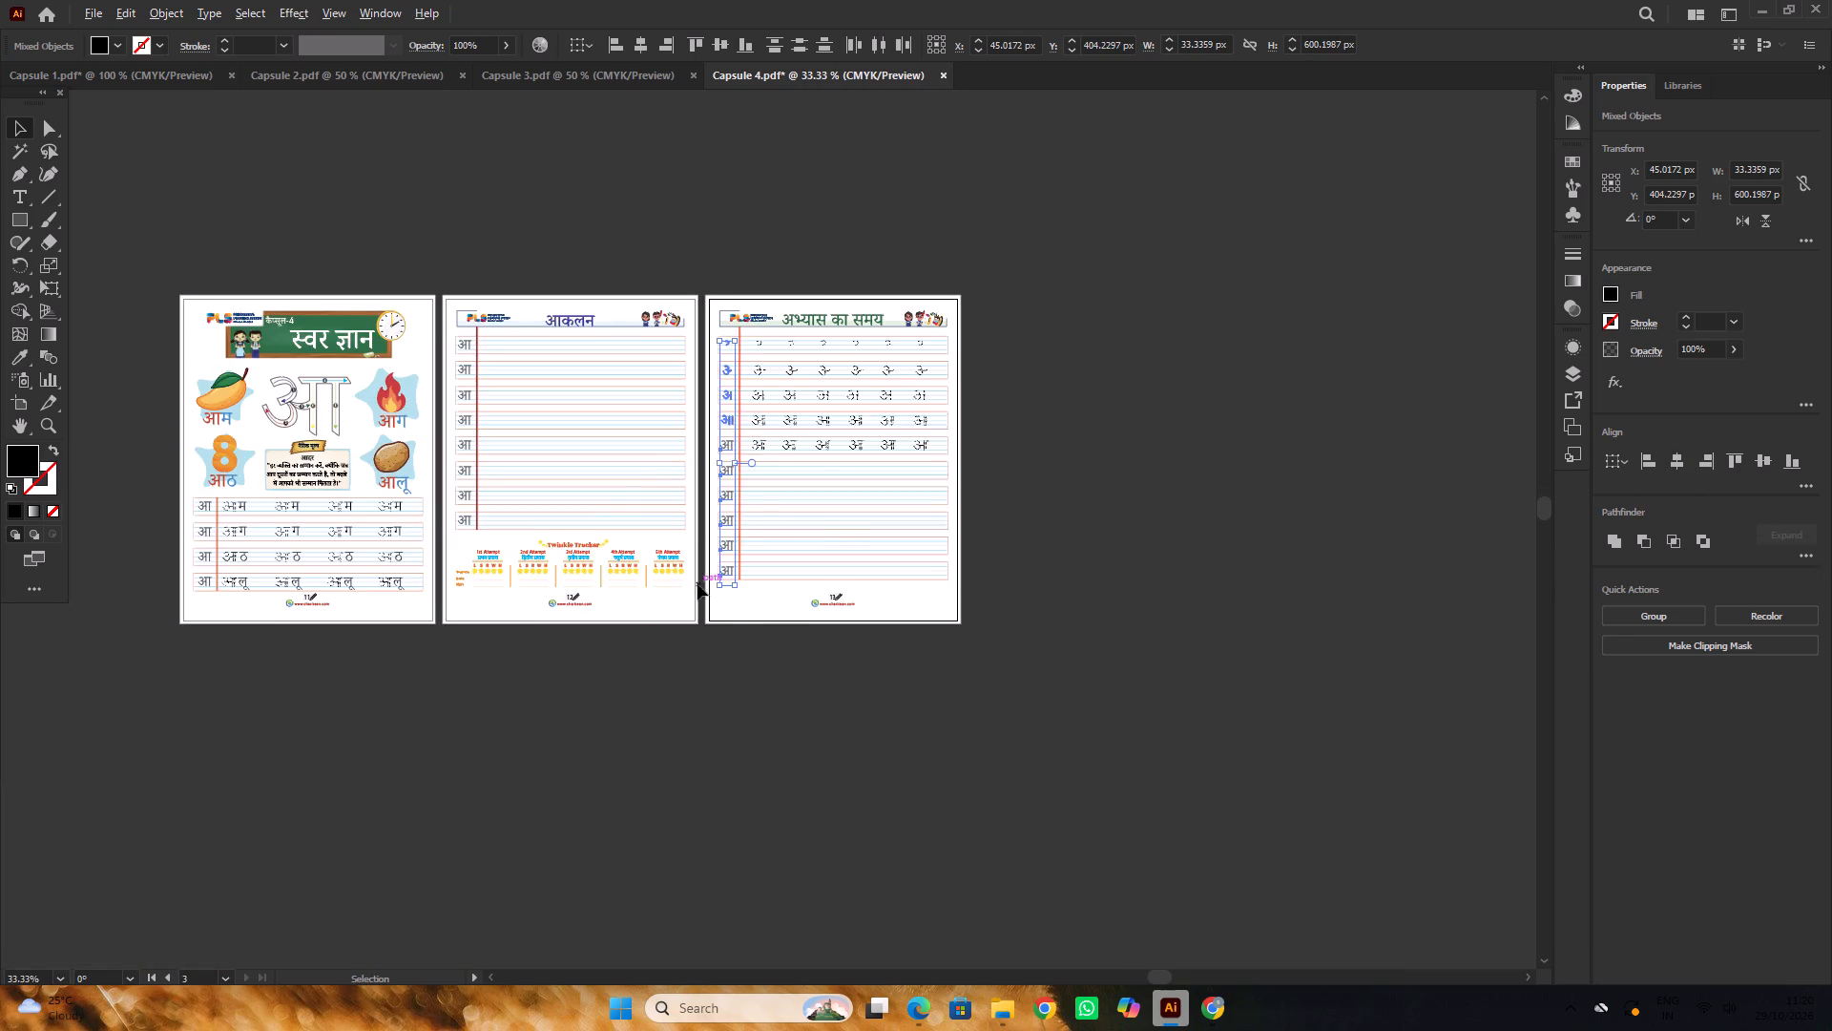
{"action": "scroll", "coordinate": [697, 584], "scroll_direction": "up", "scroll_amount": 4, "text": "alt"}
{"action": "scroll", "coordinate": [688, 566], "scroll_direction": "down", "scroll_amount": 4, "text": "alt"}
{"action": "left_click", "coordinate": [1033, 776]}
Review the three Capsule 4 pages side by side, ending at page 11's lower practice rows and footer.
{"action": "scroll", "coordinate": [1013, 747], "scroll_direction": "down", "scroll_amount": 2, "text": "alt"}
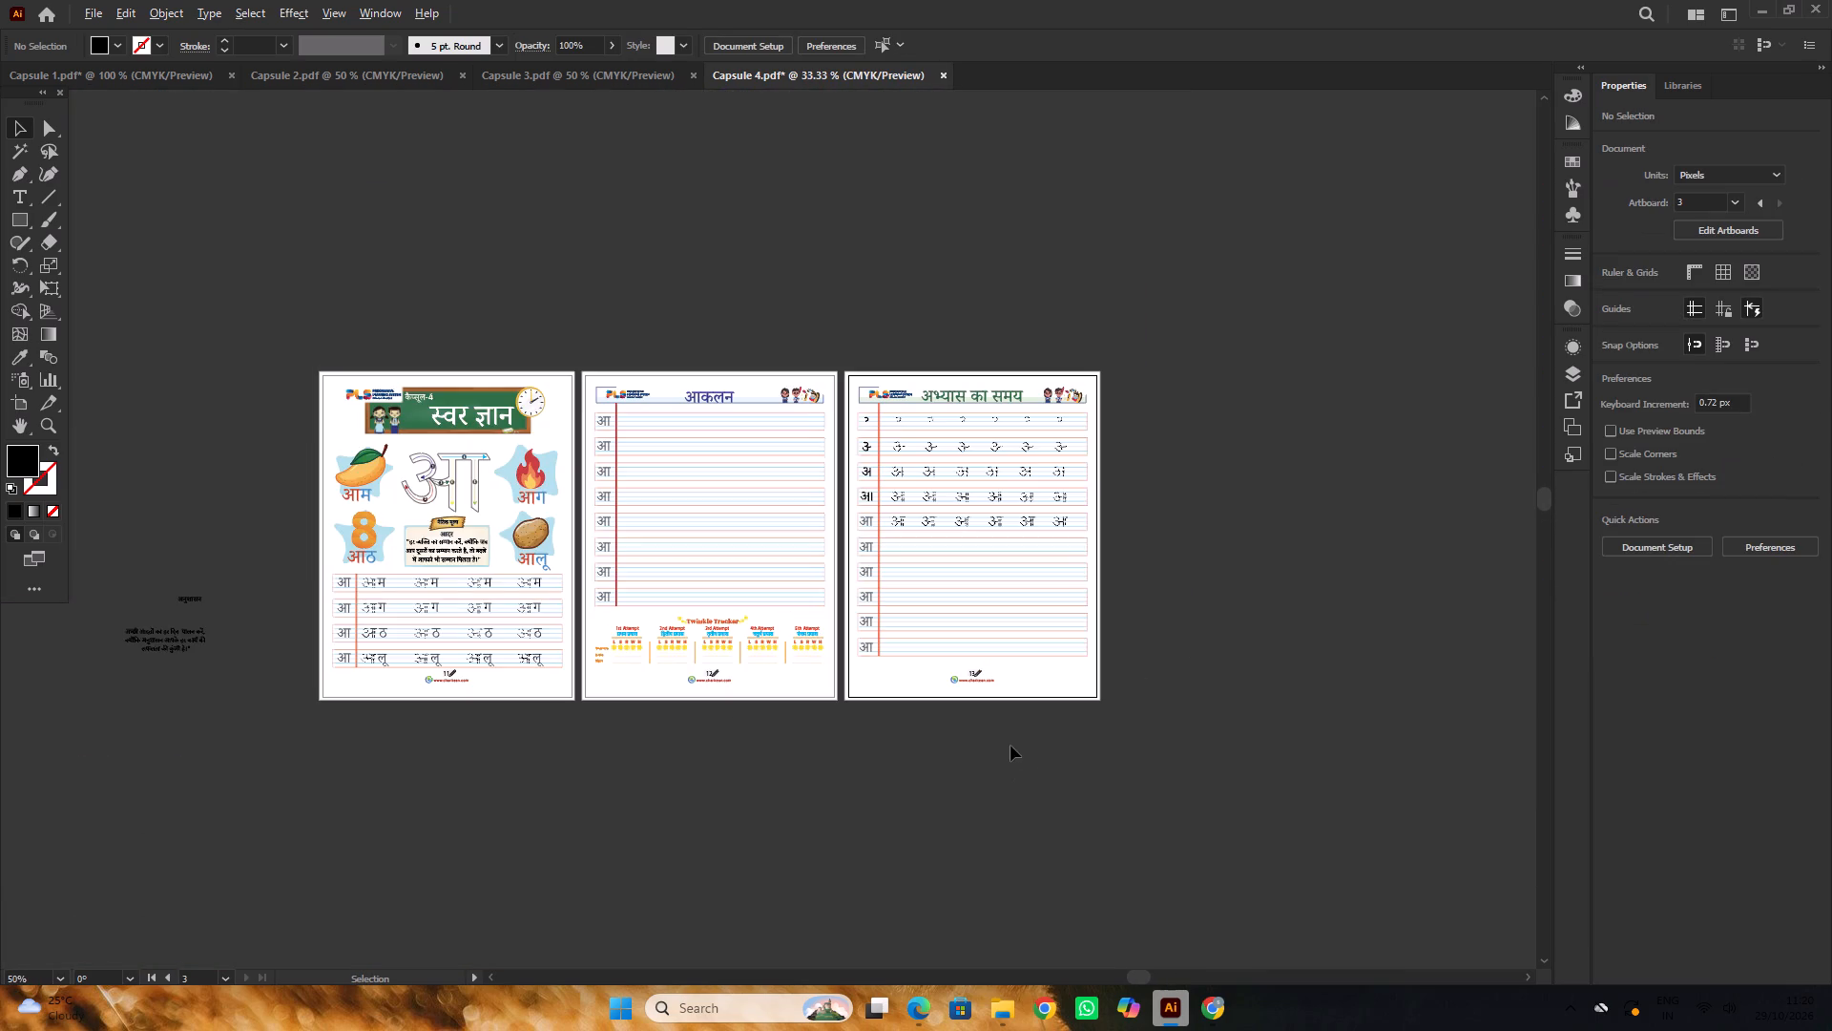
{"action": "key", "text": "space"}
{"action": "key", "text": "space"}
{"action": "key", "text": "space"}
{"action": "key", "text": "space"}
{"action": "key", "text": "space"}
{"action": "key", "text": "space"}
{"action": "key", "text": "space"}
{"action": "key", "text": "space"}
{"action": "key", "text": "space"}
{"action": "key", "text": "space"}
{"action": "key", "text": "space"}
{"action": "key", "text": "space"}
{"action": "key", "text": "space"}
{"action": "key", "text": "space"}
{"action": "key", "text": "space"}
{"action": "key", "text": "space"}
{"action": "key", "text": "space"}
{"action": "key", "text": "space"}
{"action": "key", "text": "space"}
{"action": "key", "text": "space"}
{"action": "left_click_drag", "start_coordinate": [818, 776], "coordinate": [965, 747]}
{"action": "left_click_drag", "start_coordinate": [864, 749], "coordinate": [978, 740]}
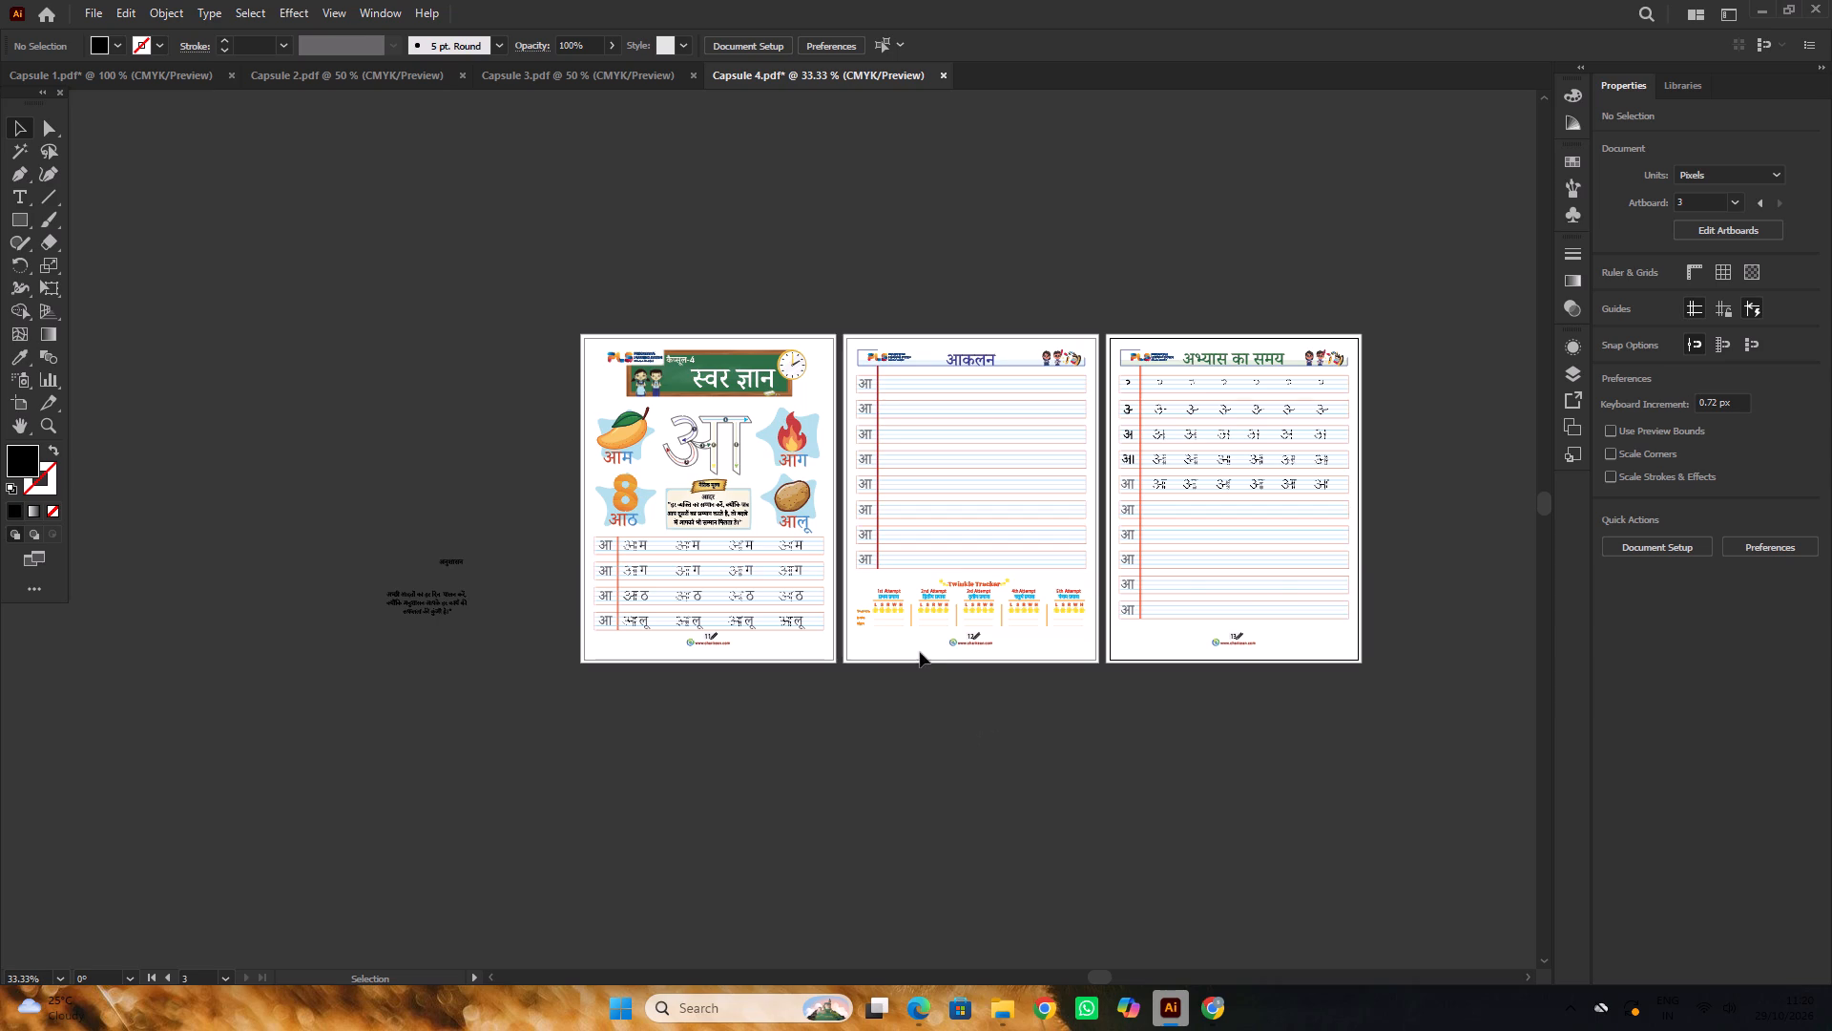
{"action": "scroll", "coordinate": [788, 600], "scroll_direction": "up", "scroll_amount": 1, "text": "alt"}
{"action": "scroll", "coordinate": [781, 592], "scroll_direction": "down", "scroll_amount": 3}
{"action": "scroll", "coordinate": [710, 586], "scroll_direction": "up", "scroll_amount": 2}
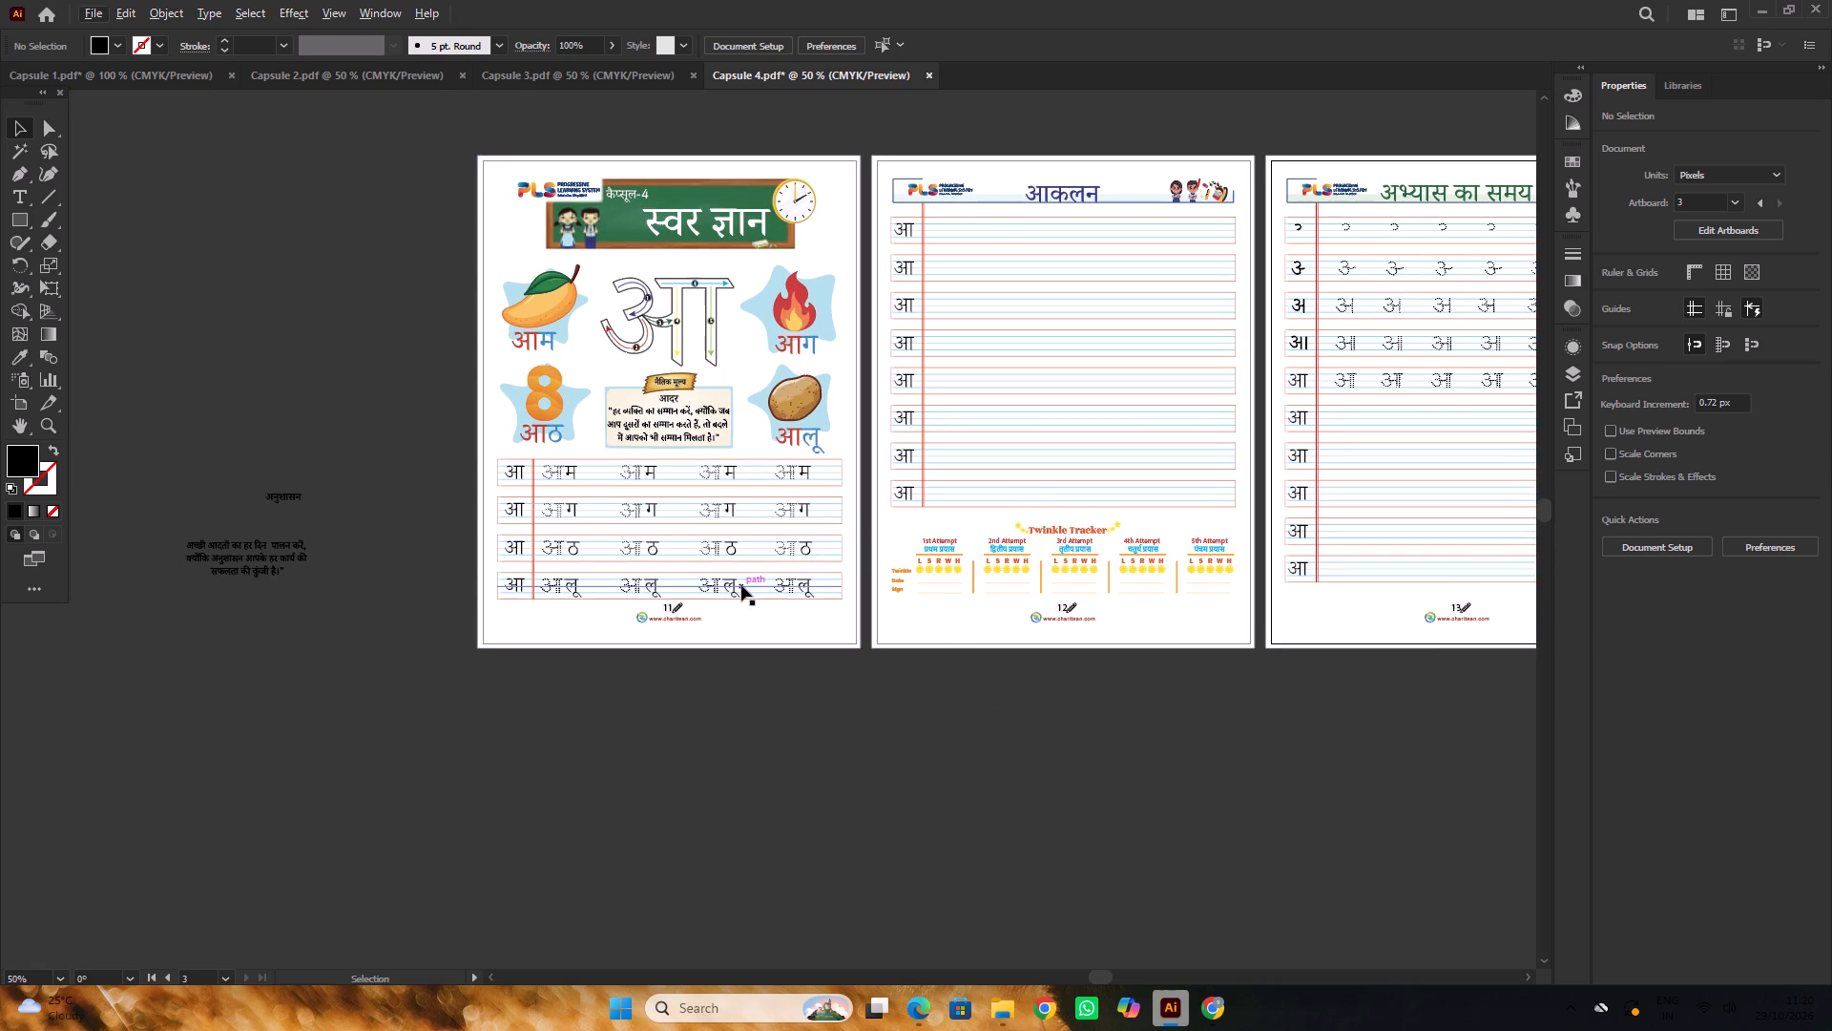
{"action": "scroll", "coordinate": [678, 620], "scroll_direction": "up", "scroll_amount": 3}
Change the font of page 11's footer page number to Sassoon Primary.
{"action": "key", "text": "t"}
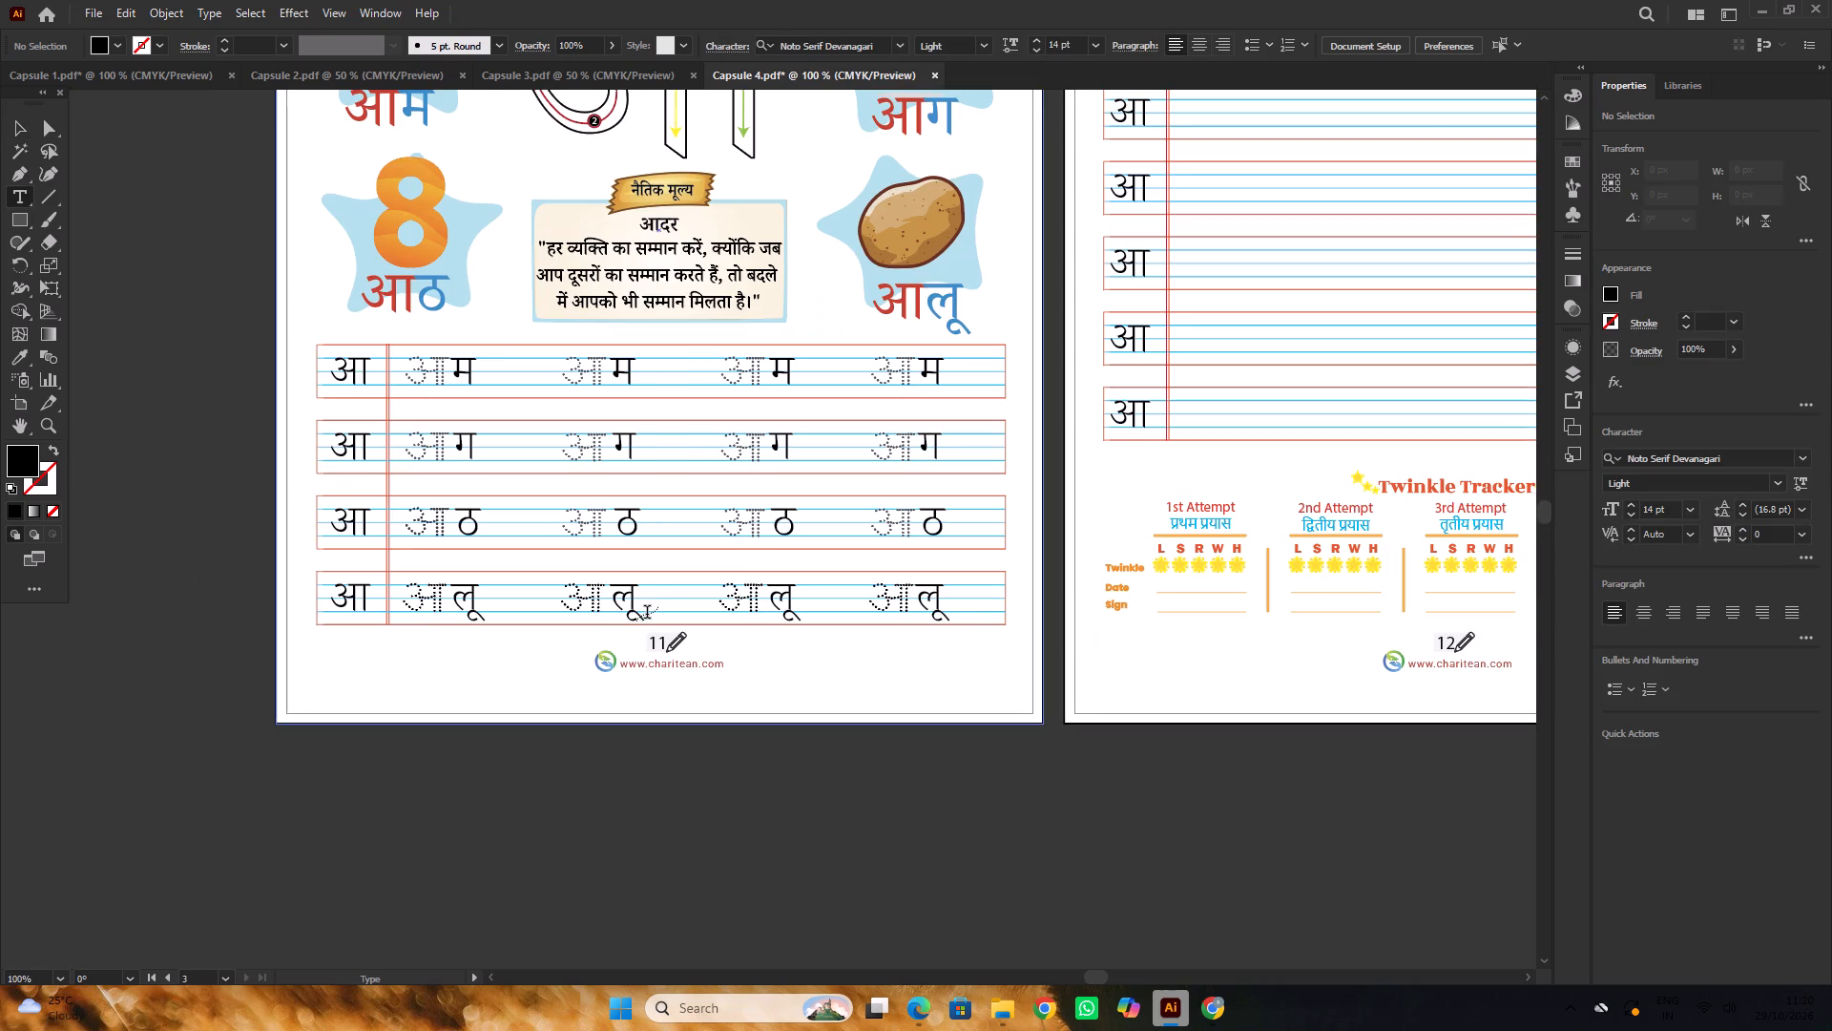
{"action": "scroll", "coordinate": [638, 616], "scroll_direction": "up", "scroll_amount": 1, "text": "alt"}
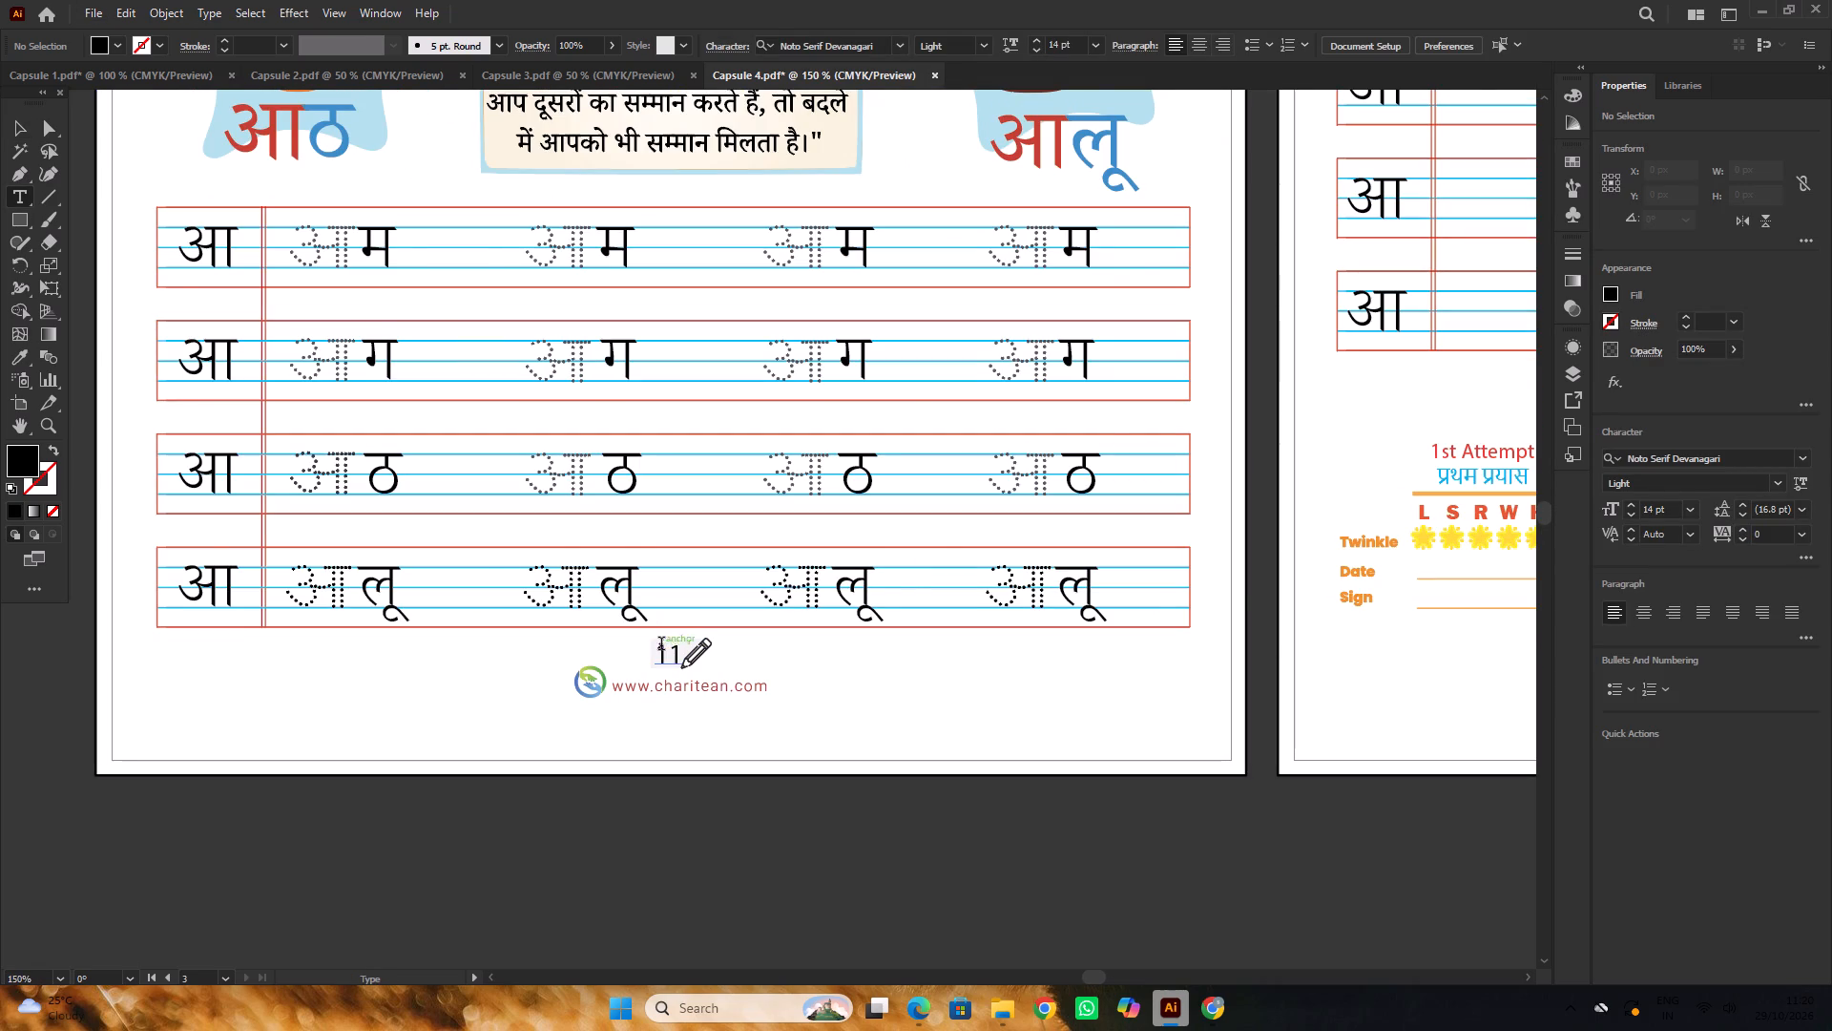
{"action": "scroll", "coordinate": [661, 645], "scroll_direction": "up", "scroll_amount": 2, "text": "alt"}
{"action": "left_click_drag", "start_coordinate": [696, 666], "coordinate": [656, 674]}
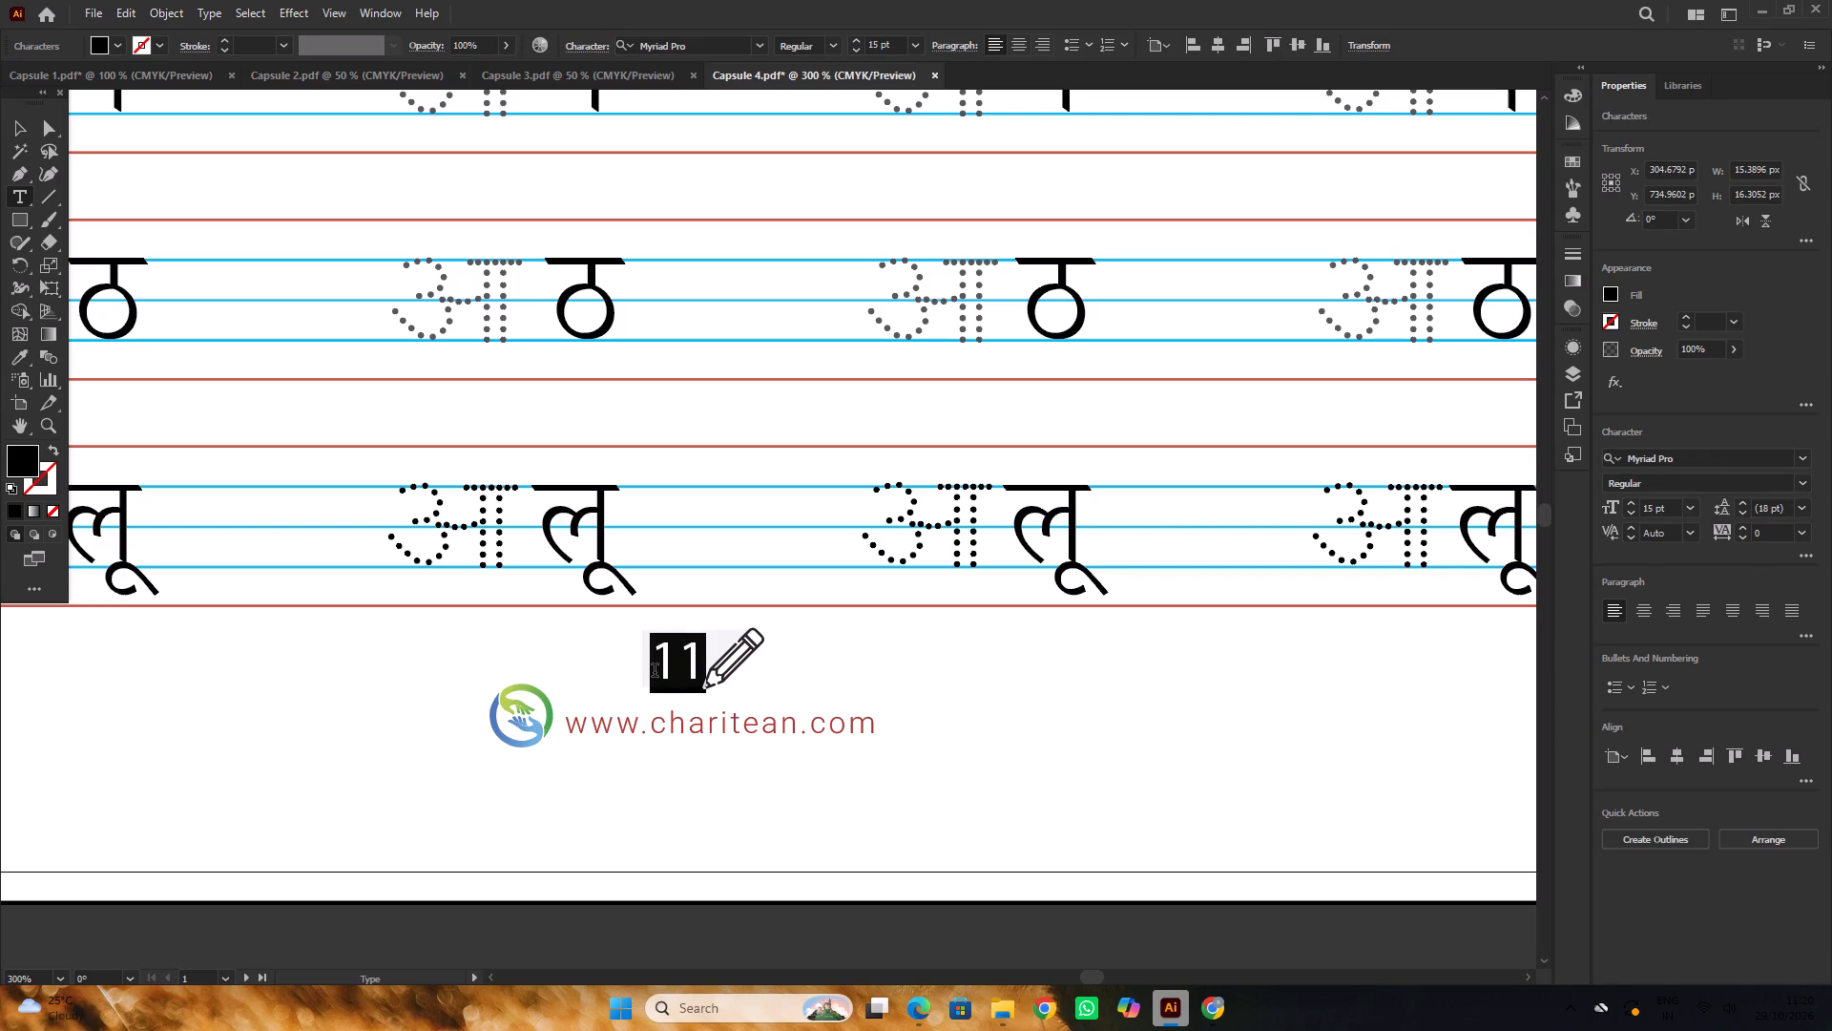
{"action": "key", "text": "s"}
{"action": "type", "text": "as"}
{"action": "key", "text": "s"}
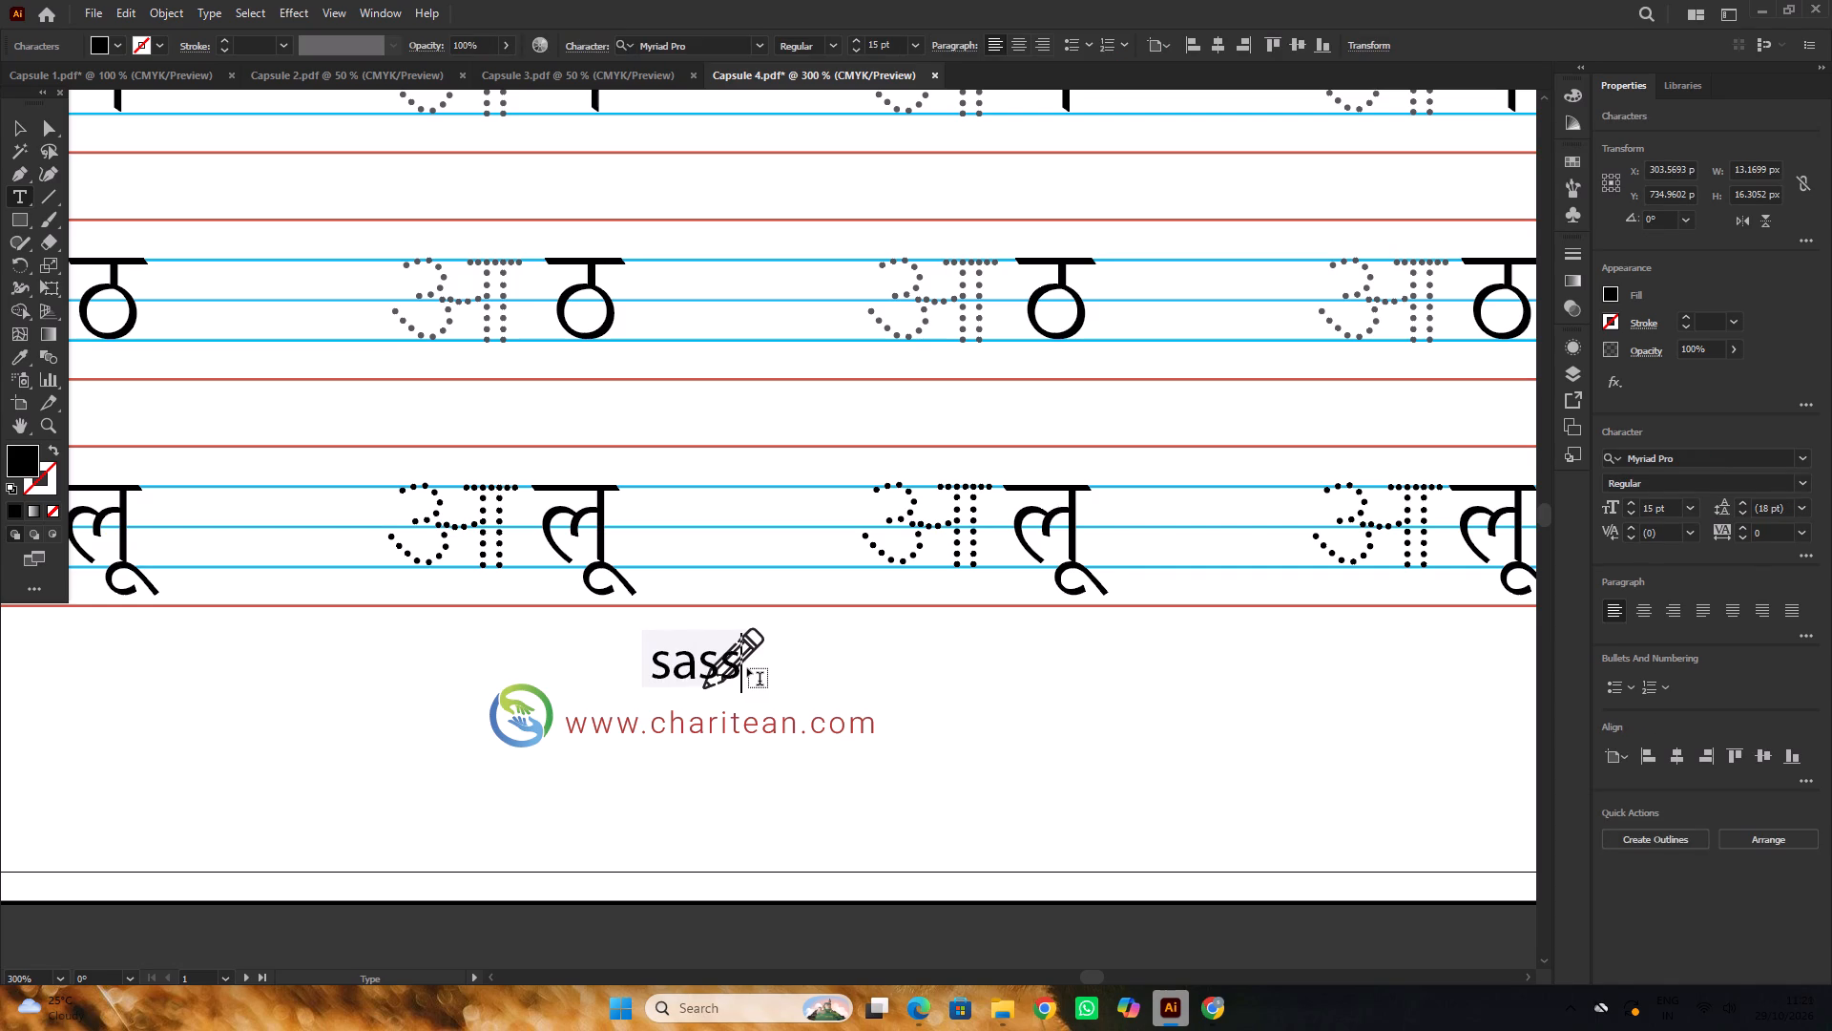
{"action": "key", "text": "ctrl+z"}
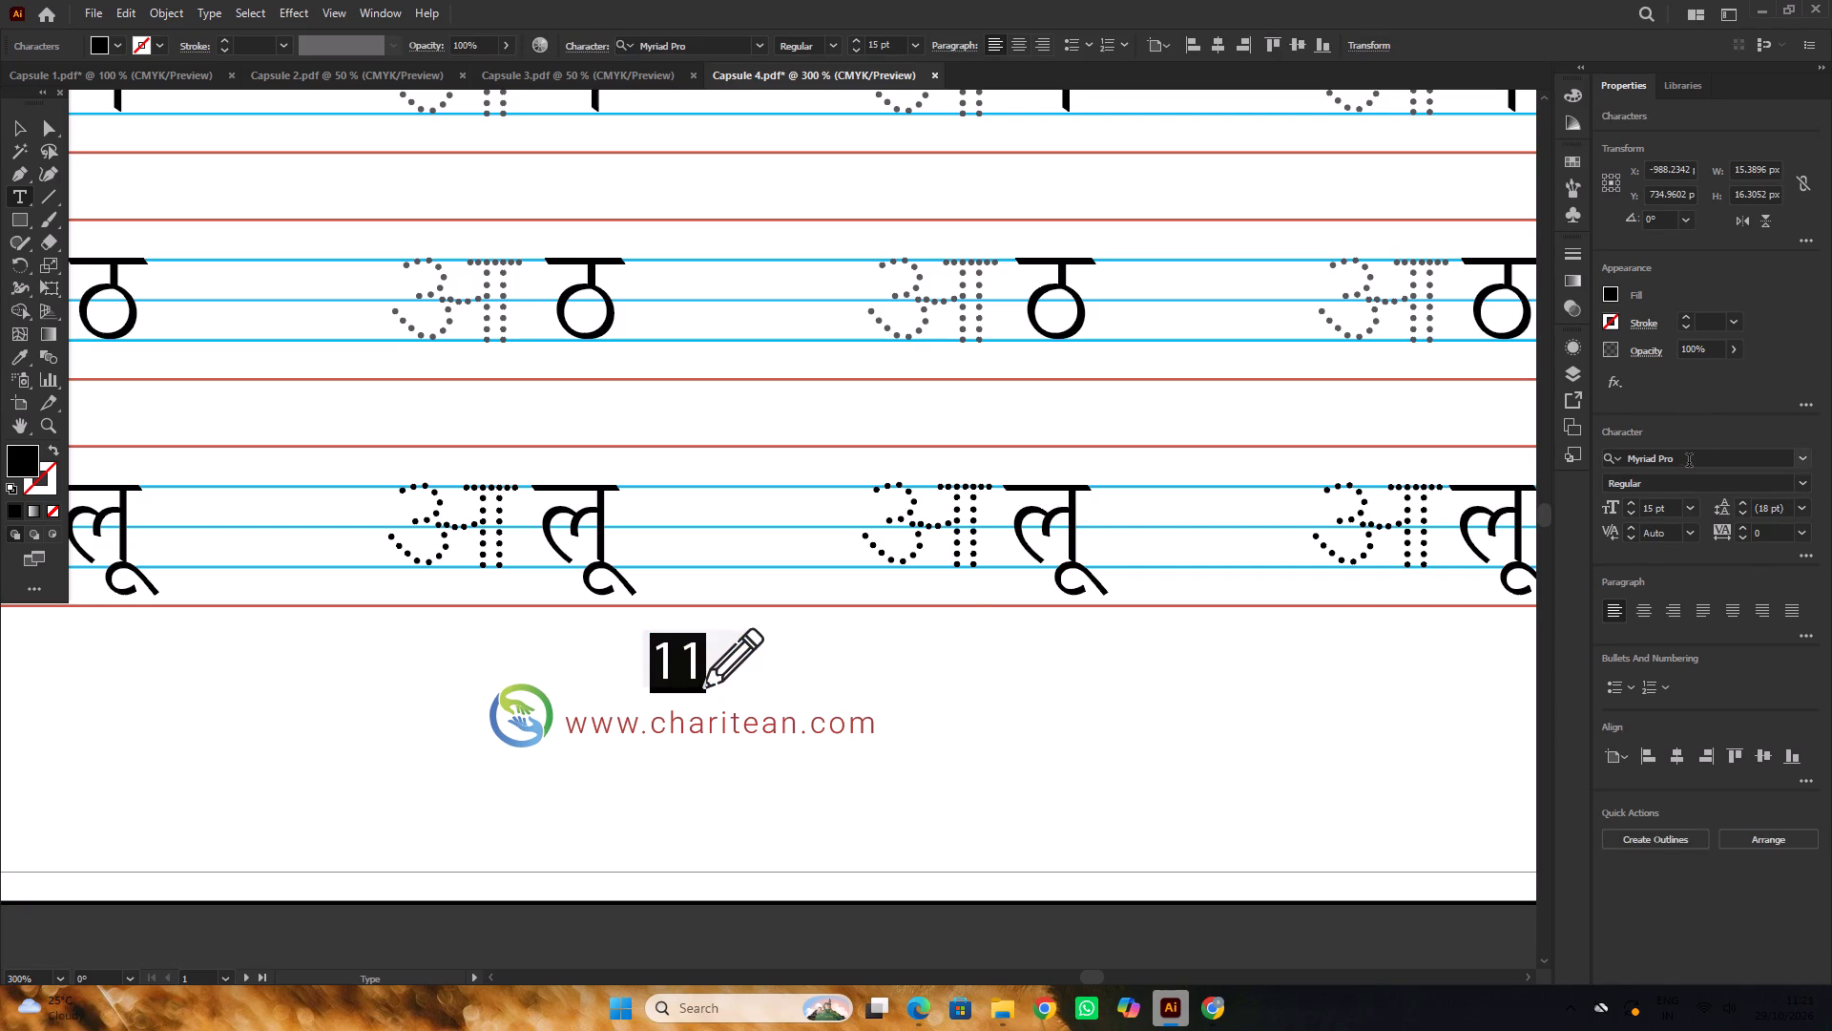
{"action": "left_click", "coordinate": [1689, 462]}
{"action": "key", "text": "s"}
{"action": "key", "text": "a"}
{"action": "key", "text": "s"}
{"action": "left_click", "coordinate": [1514, 579]}
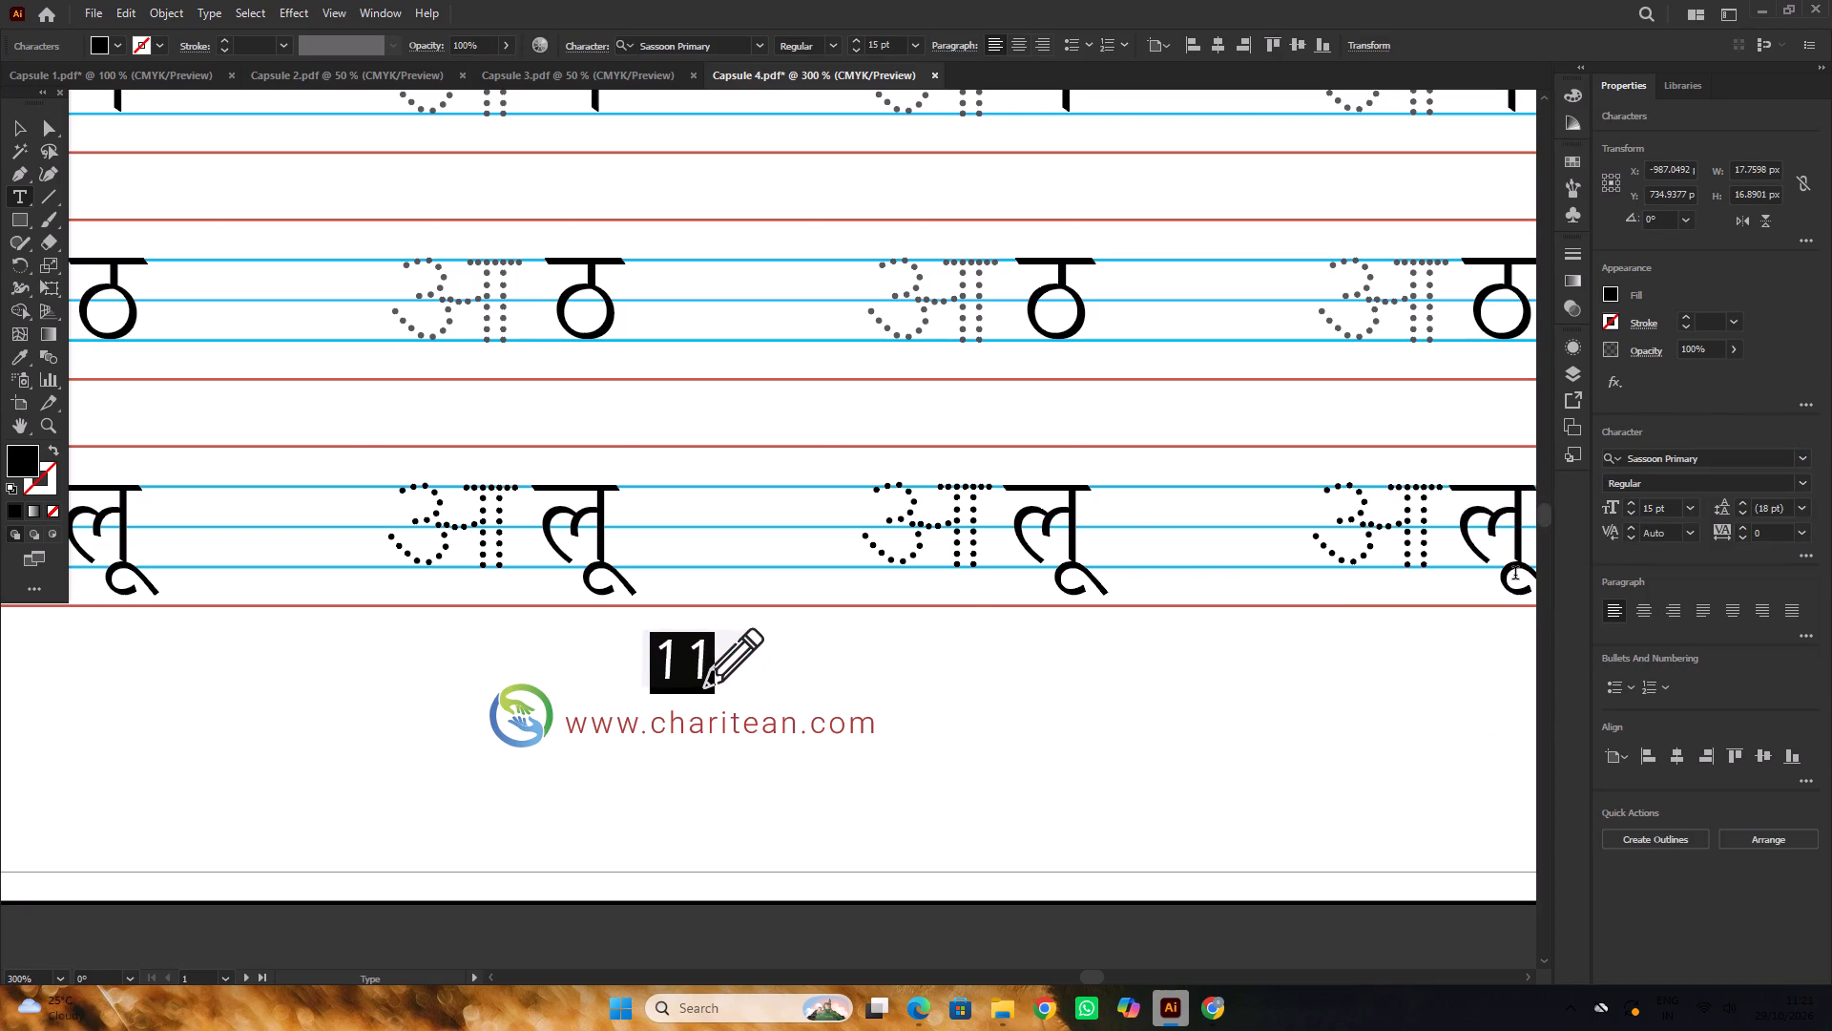
{"action": "scroll", "coordinate": [724, 406], "scroll_direction": "down", "scroll_amount": 2, "text": "alt"}
{"action": "left_click", "coordinate": [14, 124]}
{"action": "left_click_drag", "start_coordinate": [775, 779], "coordinate": [776, 779]}
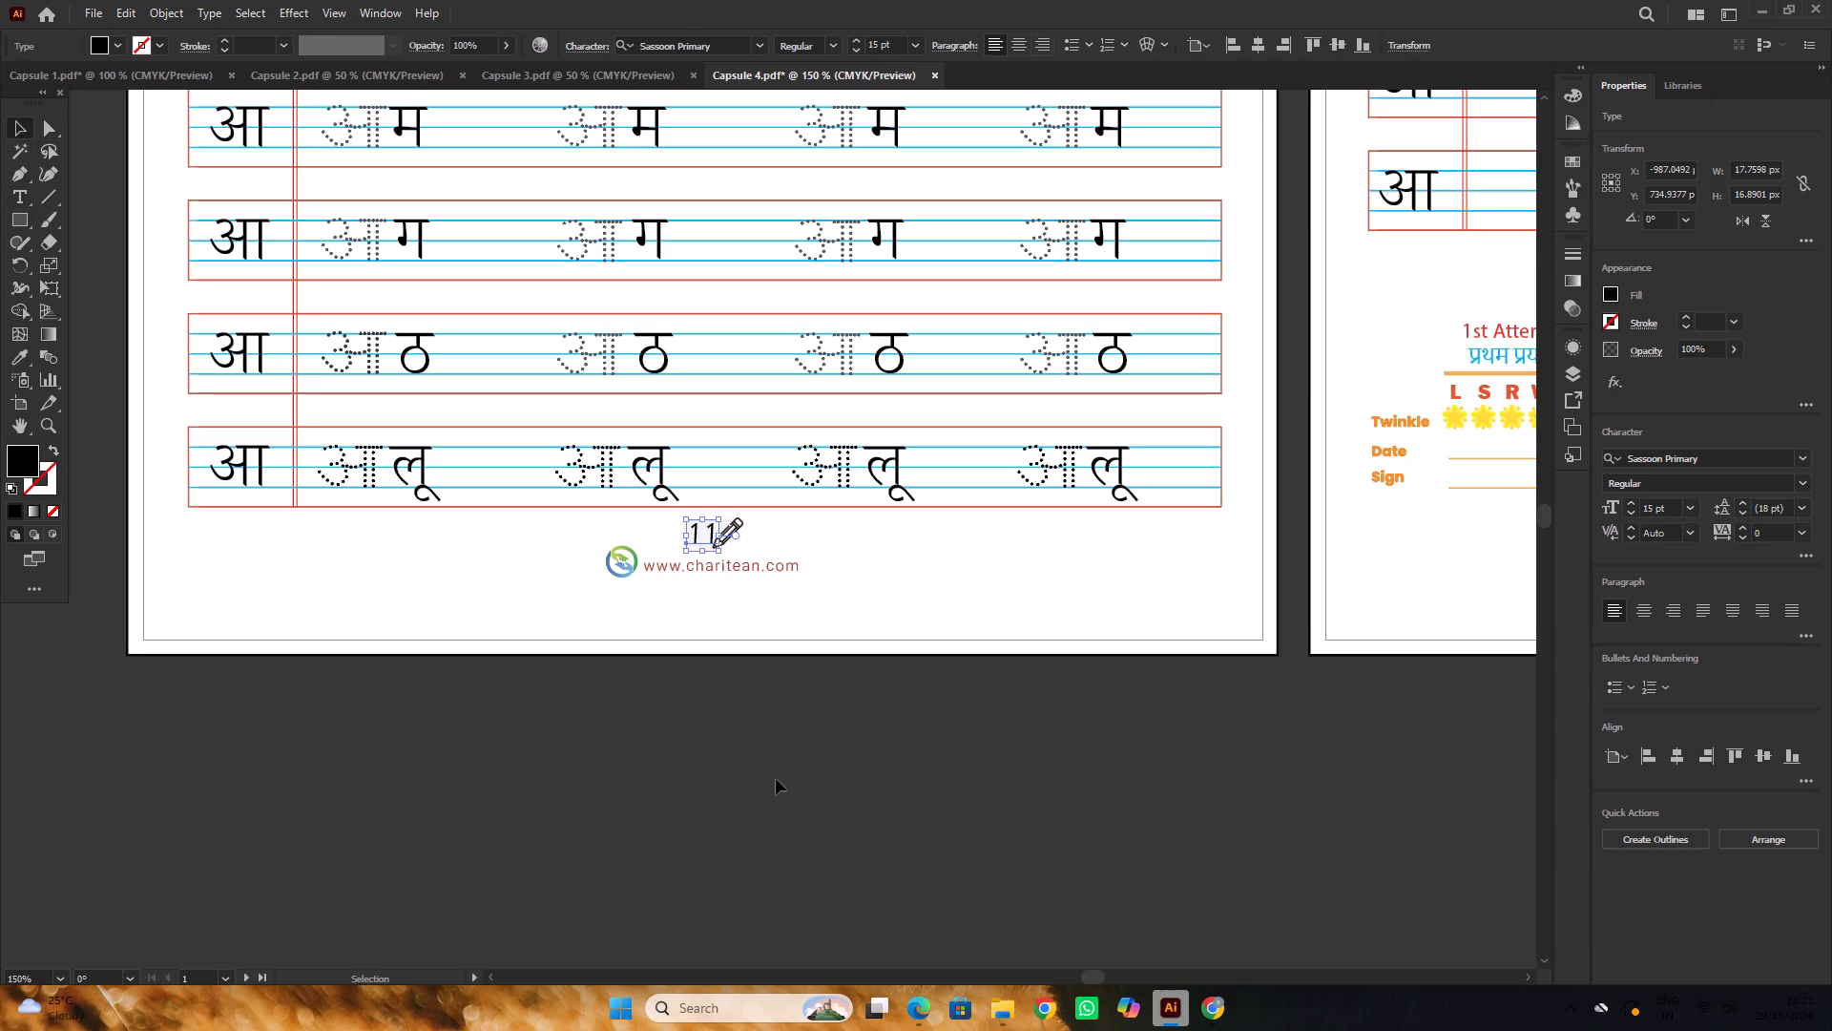
{"action": "left_click_drag", "start_coordinate": [776, 779], "coordinate": [774, 768]}
Isolate page 11's footer number inside its group and shift it slightly left to clear the pencil drawing.
{"action": "scroll", "coordinate": [728, 537], "scroll_direction": "up", "scroll_amount": 3, "text": "alt"}
{"action": "left_click", "coordinate": [692, 532]}
{"action": "left_click", "coordinate": [692, 532]}
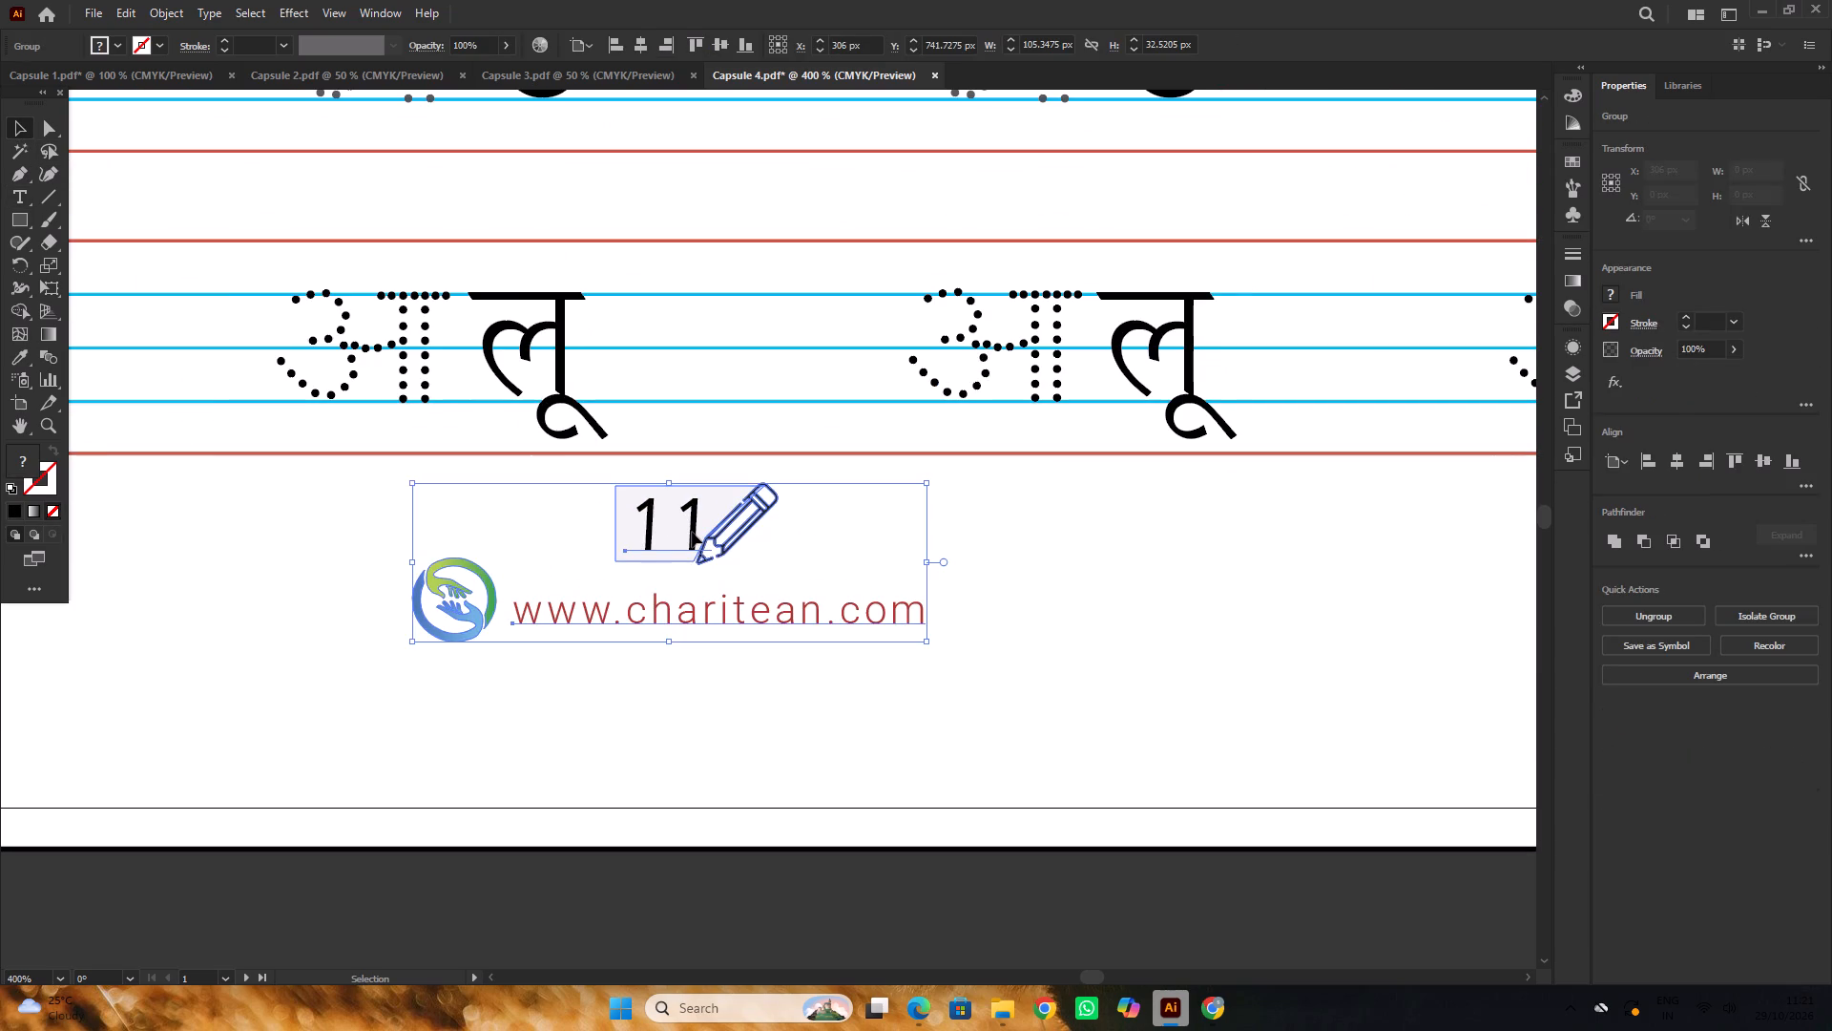
{"action": "triple_click", "coordinate": [692, 532]}
{"action": "scroll", "coordinate": [692, 531], "scroll_direction": "up", "scroll_amount": 2, "text": "alt"}
{"action": "triple_click", "coordinate": [692, 531]}
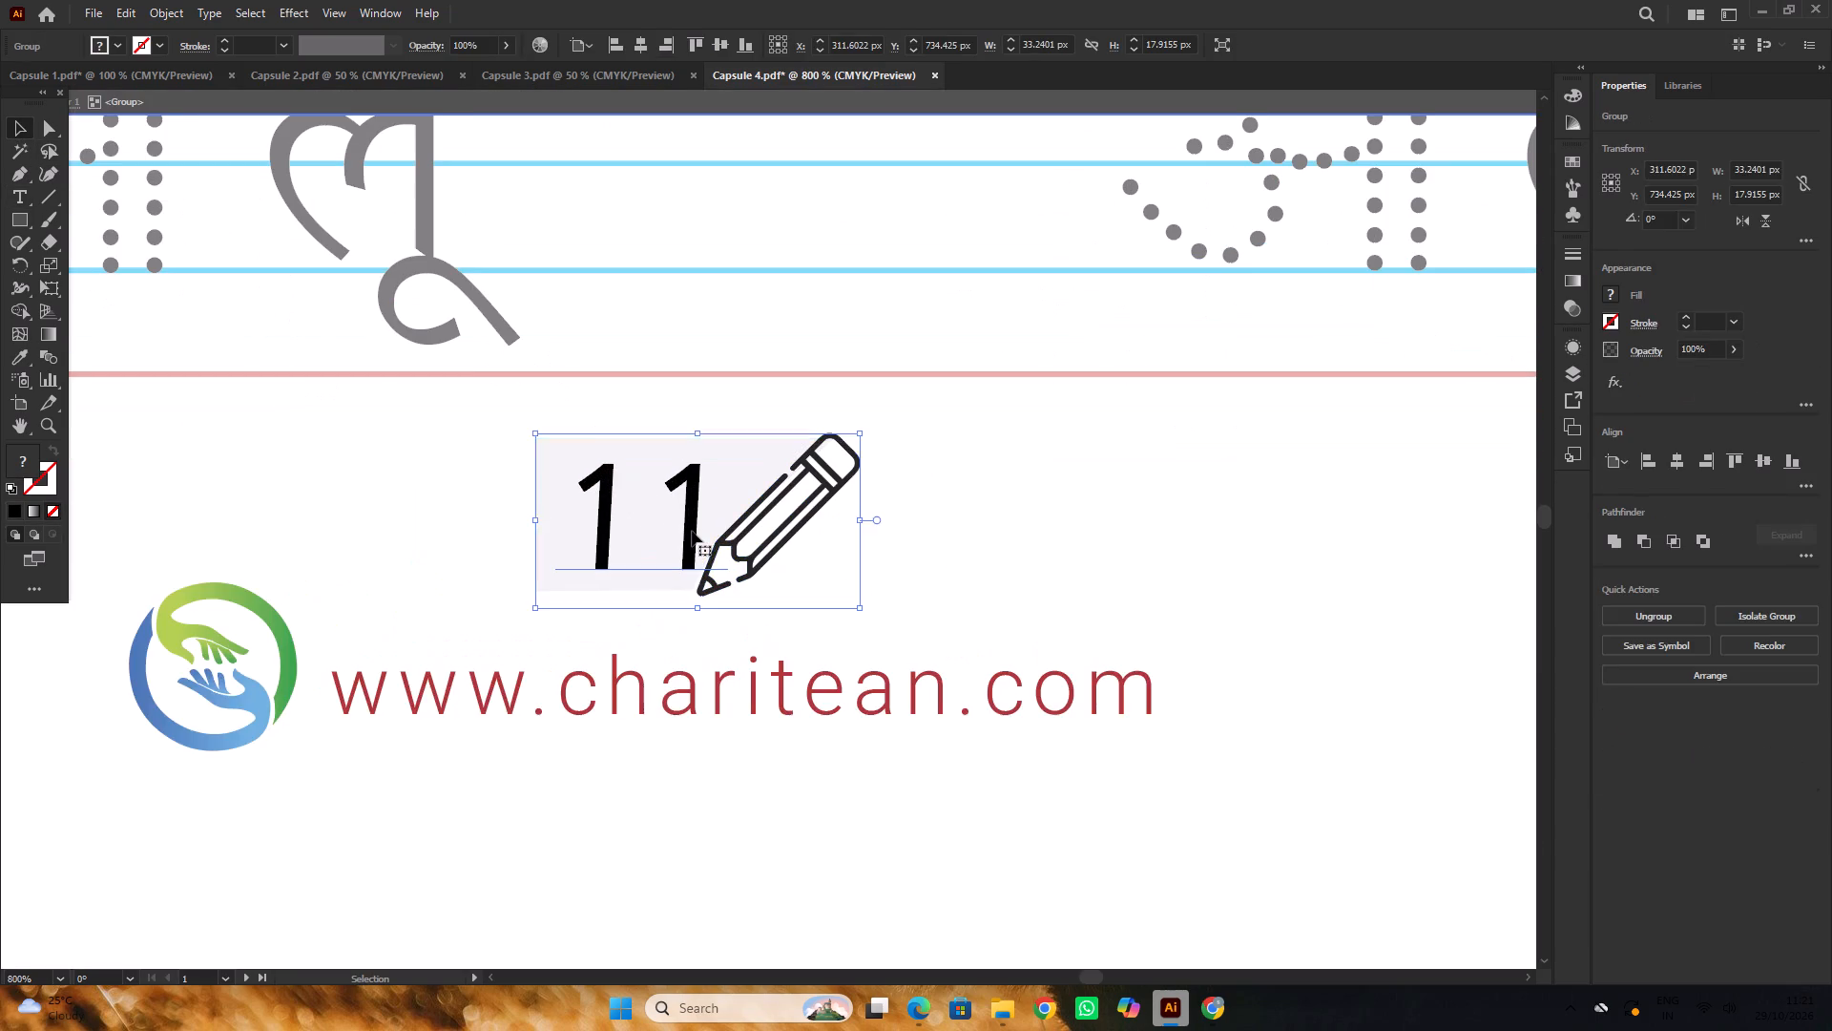
{"action": "left_click_drag", "start_coordinate": [692, 537], "coordinate": [674, 537]}
{"action": "scroll", "coordinate": [656, 528], "scroll_direction": "down", "scroll_amount": 2, "text": "alt"}
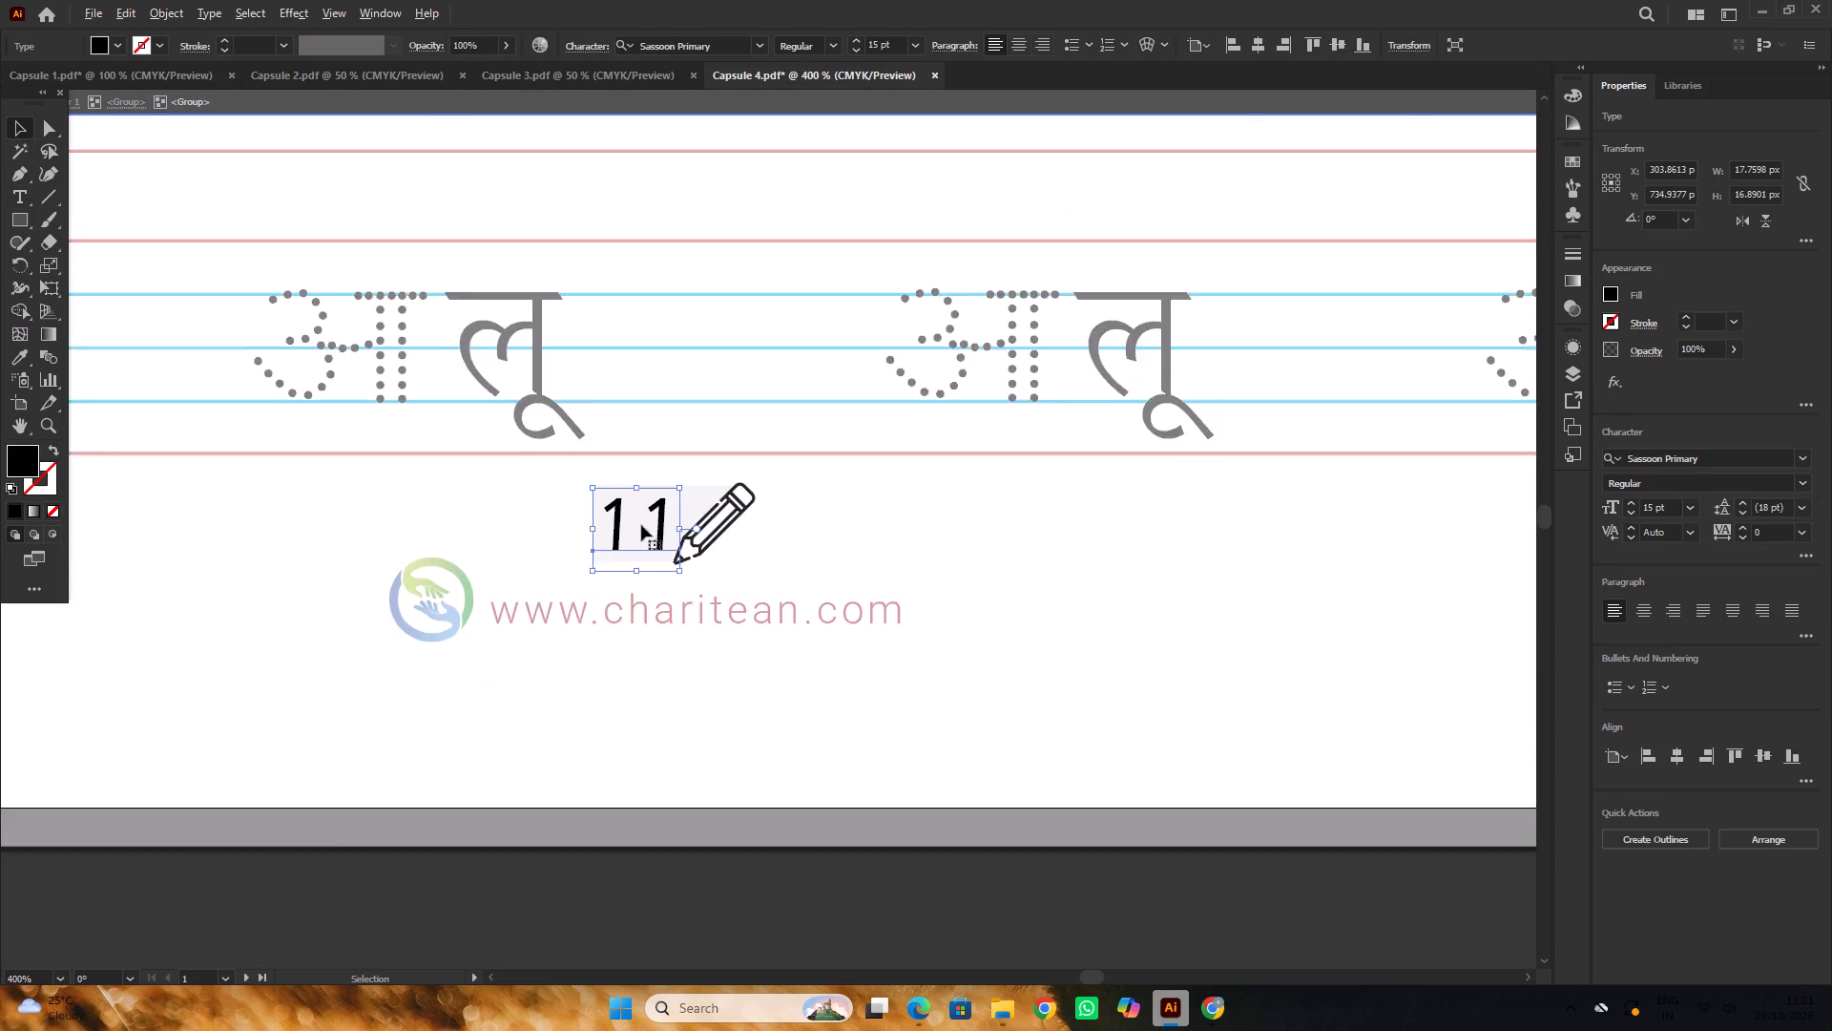
{"action": "scroll", "coordinate": [641, 525], "scroll_direction": "down", "scroll_amount": 4, "text": "alt"}
{"action": "triple_click", "coordinate": [775, 714]}
Isolate page 12's footer page number inside its group and change its font to Sassoon Primary.
{"action": "scroll", "coordinate": [640, 642], "scroll_direction": "down", "scroll_amount": 4, "text": "alt"}
{"action": "key", "text": "space"}
{"action": "key", "text": "space"}
{"action": "left_click_drag", "start_coordinate": [1001, 684], "coordinate": [705, 653]}
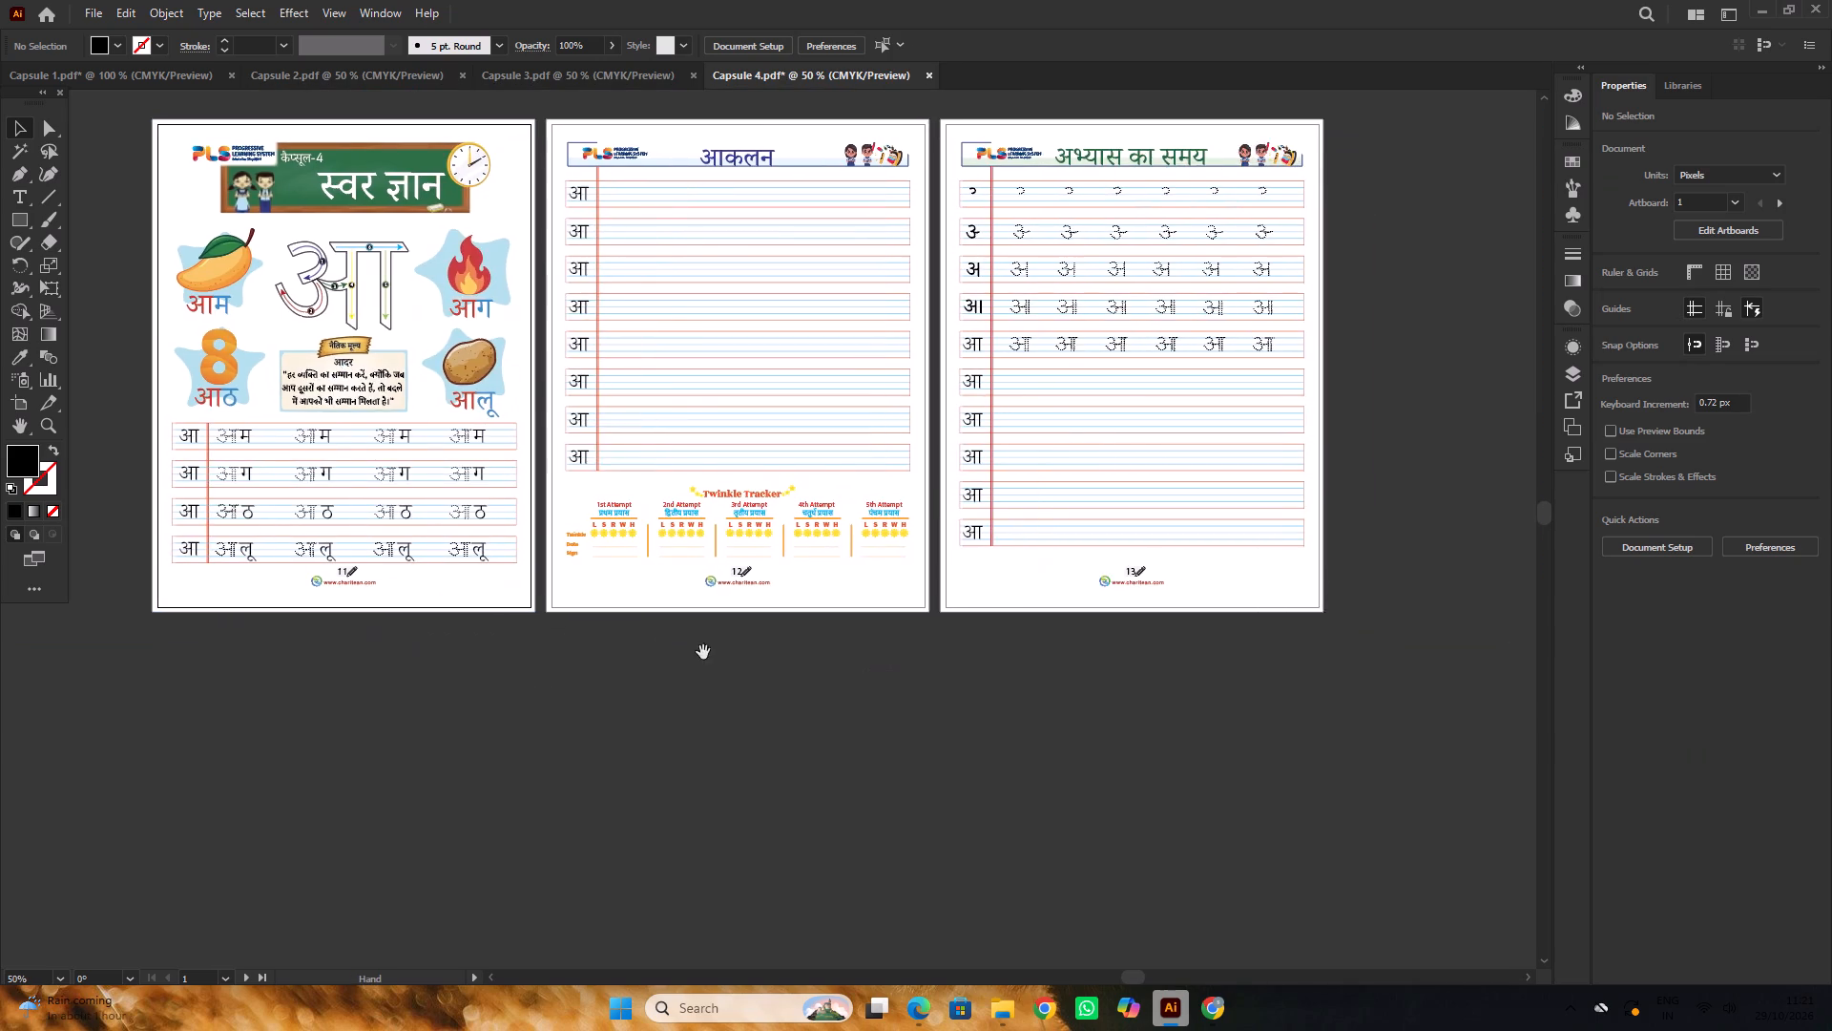
{"action": "scroll", "coordinate": [737, 576], "scroll_direction": "up", "scroll_amount": 7, "text": "alt"}
{"action": "scroll", "coordinate": [739, 600], "scroll_direction": "down", "scroll_amount": 3}
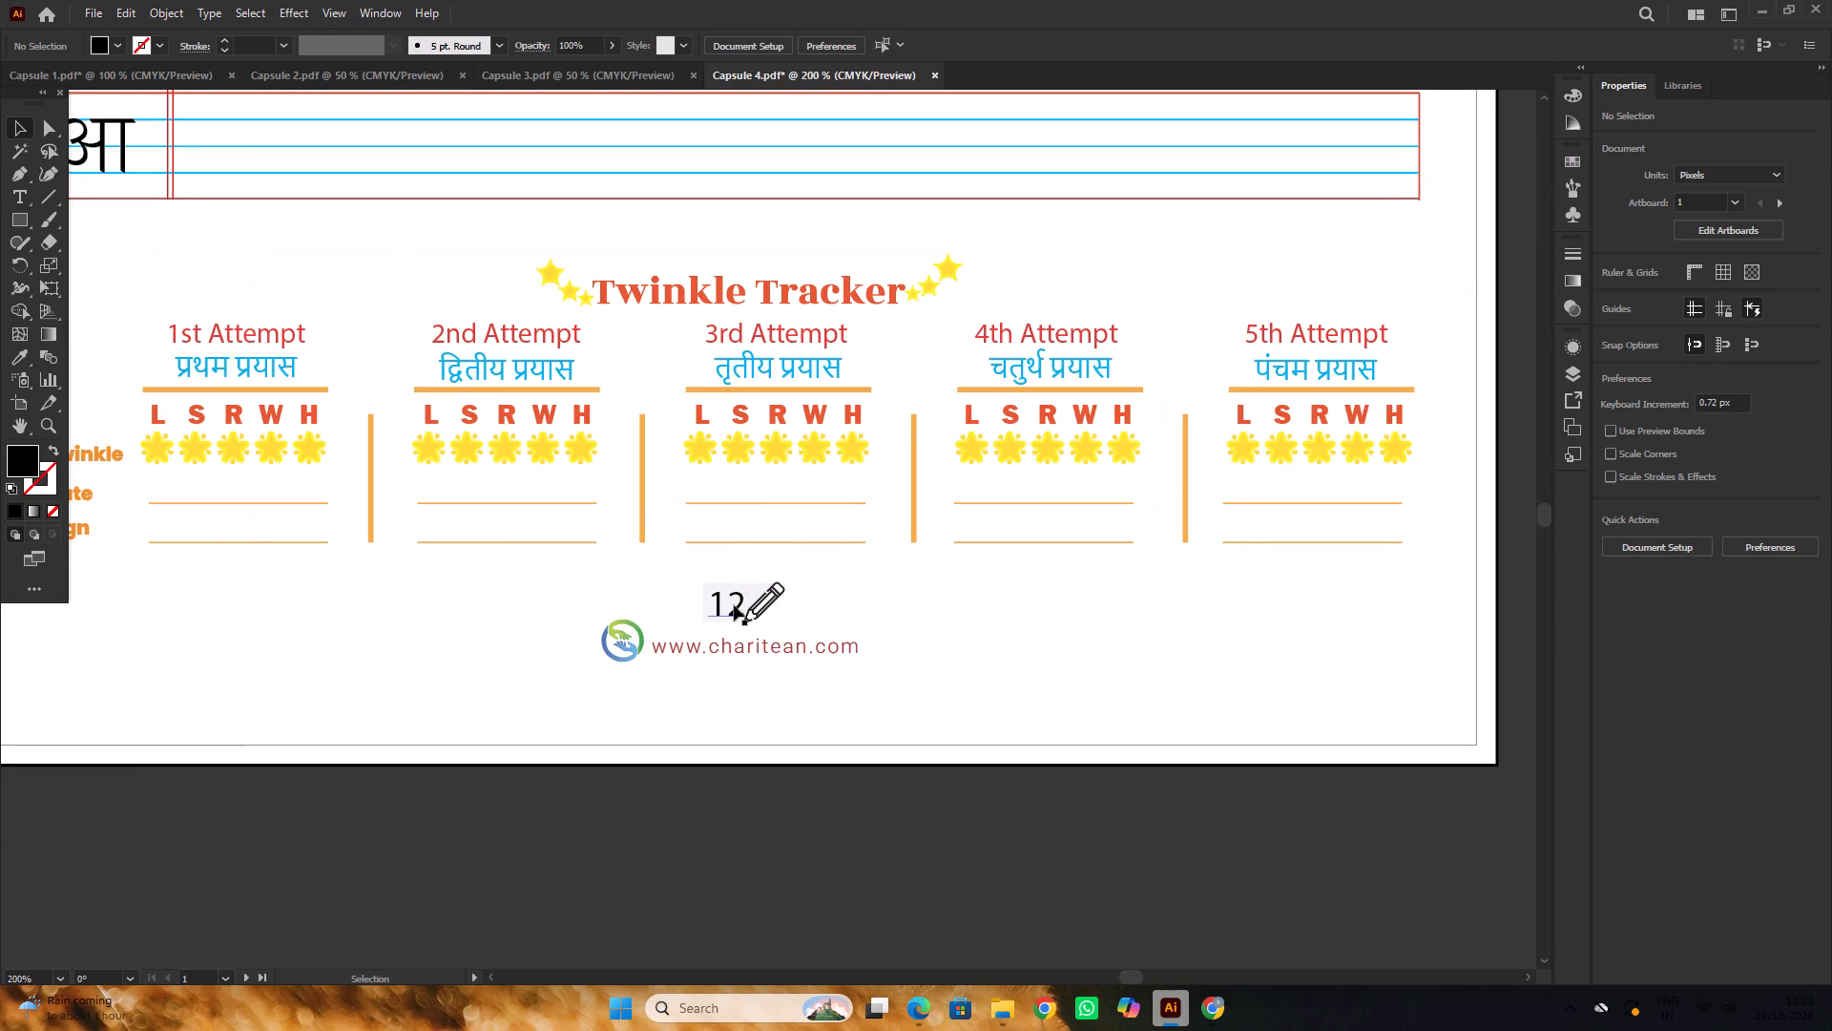
{"action": "double_click", "coordinate": [734, 605]}
{"action": "left_click", "coordinate": [736, 607]}
{"action": "double_click", "coordinate": [736, 607]}
{"action": "left_click", "coordinate": [736, 607]}
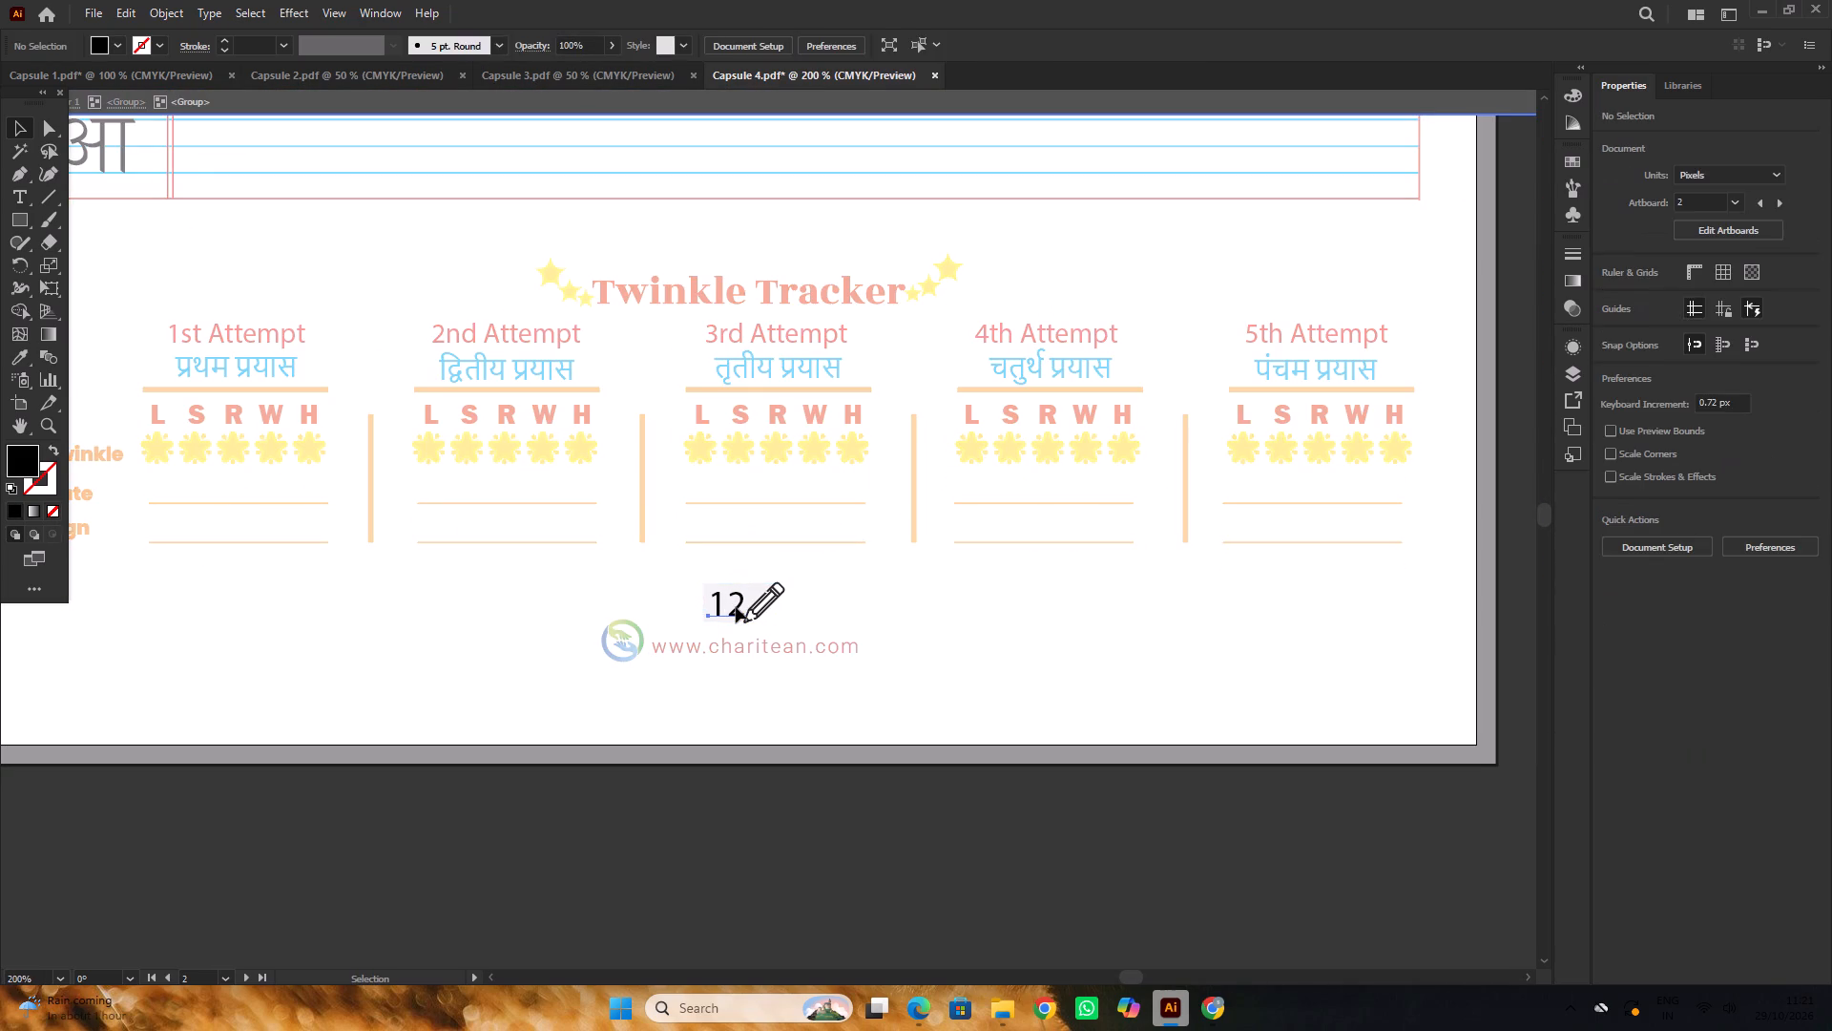
{"action": "left_click", "coordinate": [1677, 463]}
{"action": "key", "text": "s"}
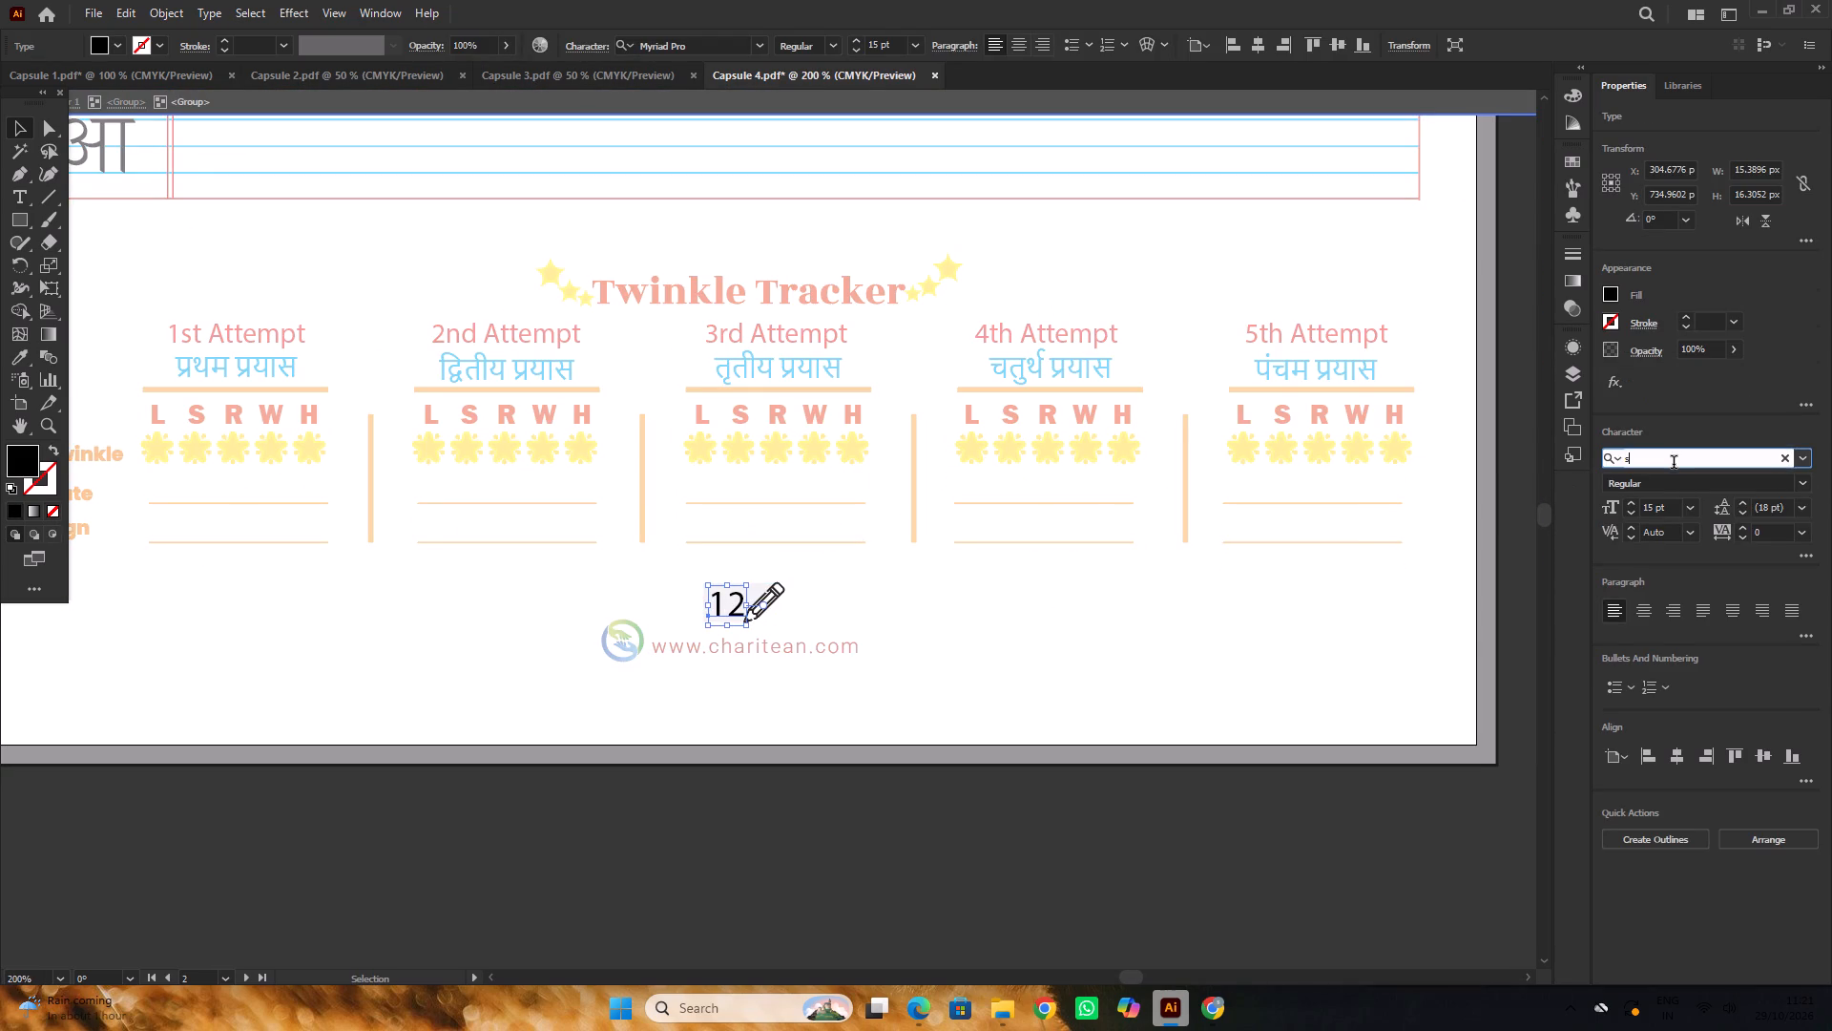
{"action": "key", "text": "a"}
{"action": "key", "text": "s"}
{"action": "key", "text": "s"}
{"action": "left_click", "coordinate": [1459, 580]}
Shift page 12's footer number slightly left to clear the pencil drawing and leave the group isolation.
{"action": "scroll", "coordinate": [796, 468], "scroll_direction": "down", "scroll_amount": 5}
{"action": "scroll", "coordinate": [734, 515], "scroll_direction": "up", "scroll_amount": 3, "text": "alt"}
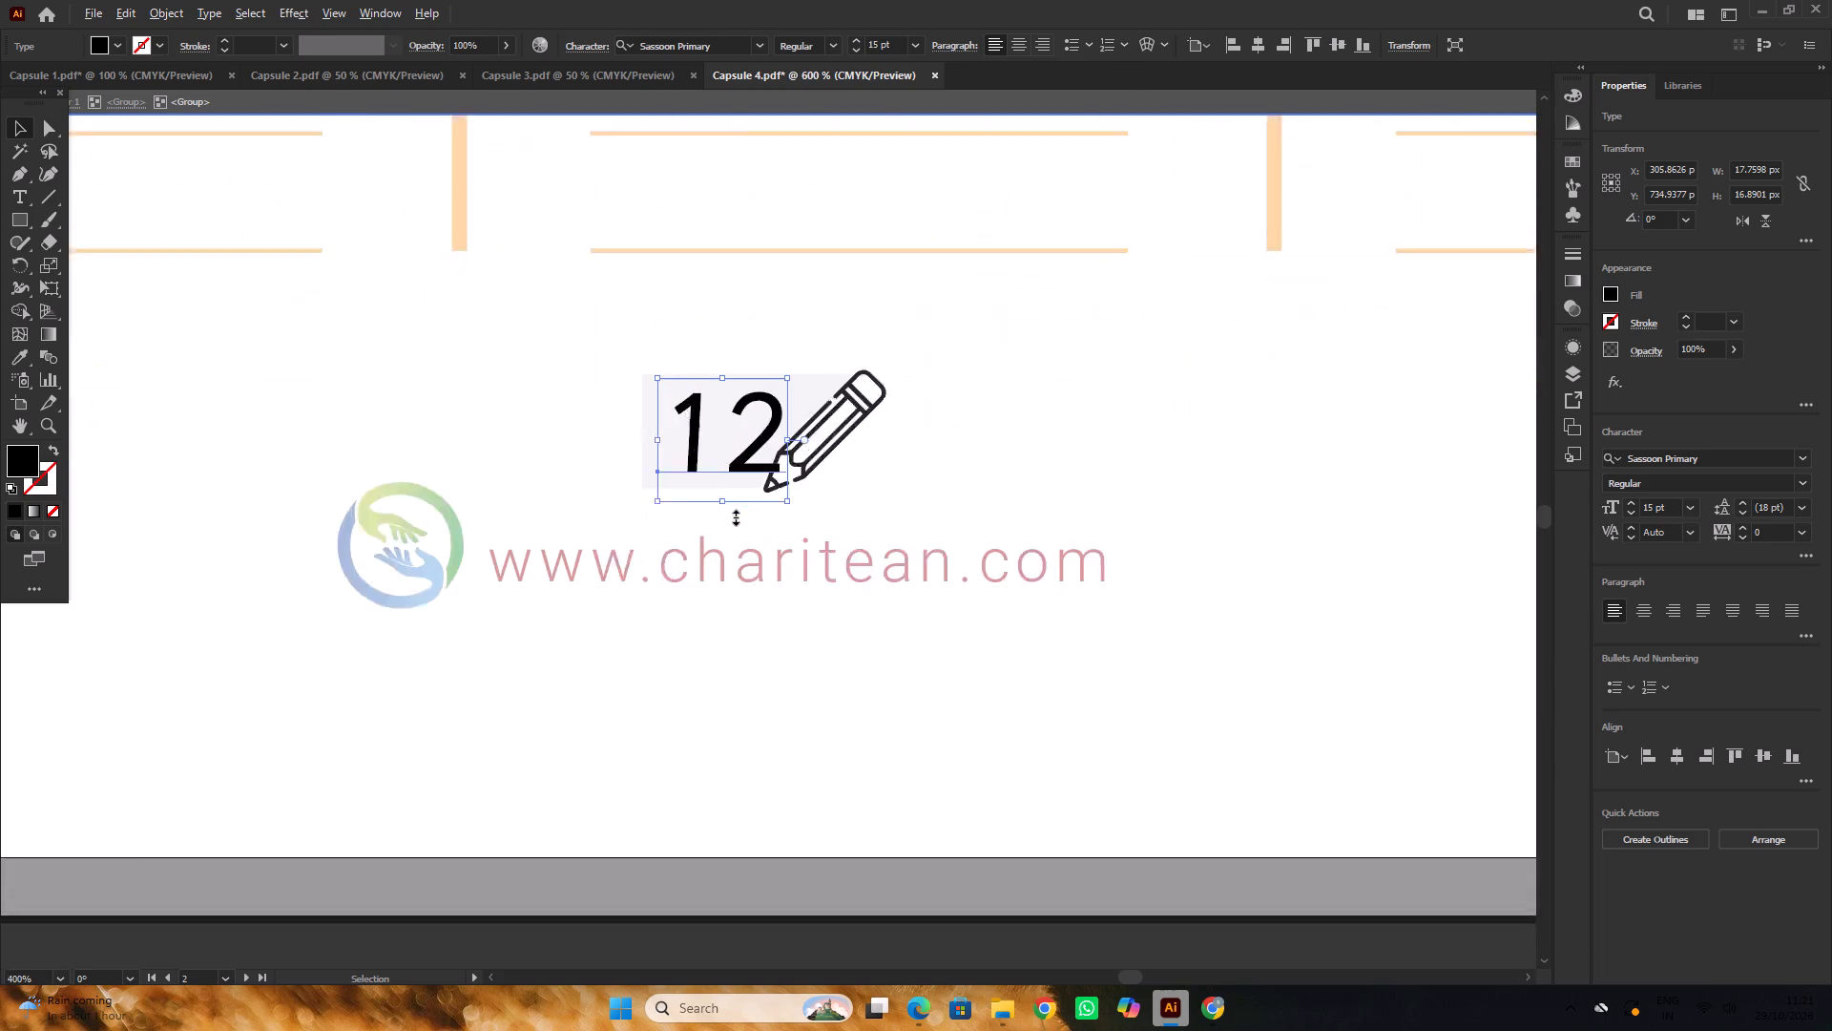
{"action": "scroll", "coordinate": [734, 515], "scroll_direction": "up", "scroll_amount": 1, "text": "alt"}
{"action": "left_click_drag", "start_coordinate": [755, 447], "coordinate": [723, 447]}
{"action": "scroll", "coordinate": [638, 445], "scroll_direction": "down", "scroll_amount": 6, "text": "alt"}
{"action": "triple_click", "coordinate": [731, 567]}
Select the text of page 13's footer page number and change its font to Sassoon Primary.
{"action": "scroll", "coordinate": [731, 566], "scroll_direction": "down", "scroll_amount": 3, "text": "alt"}
{"action": "key", "text": "space"}
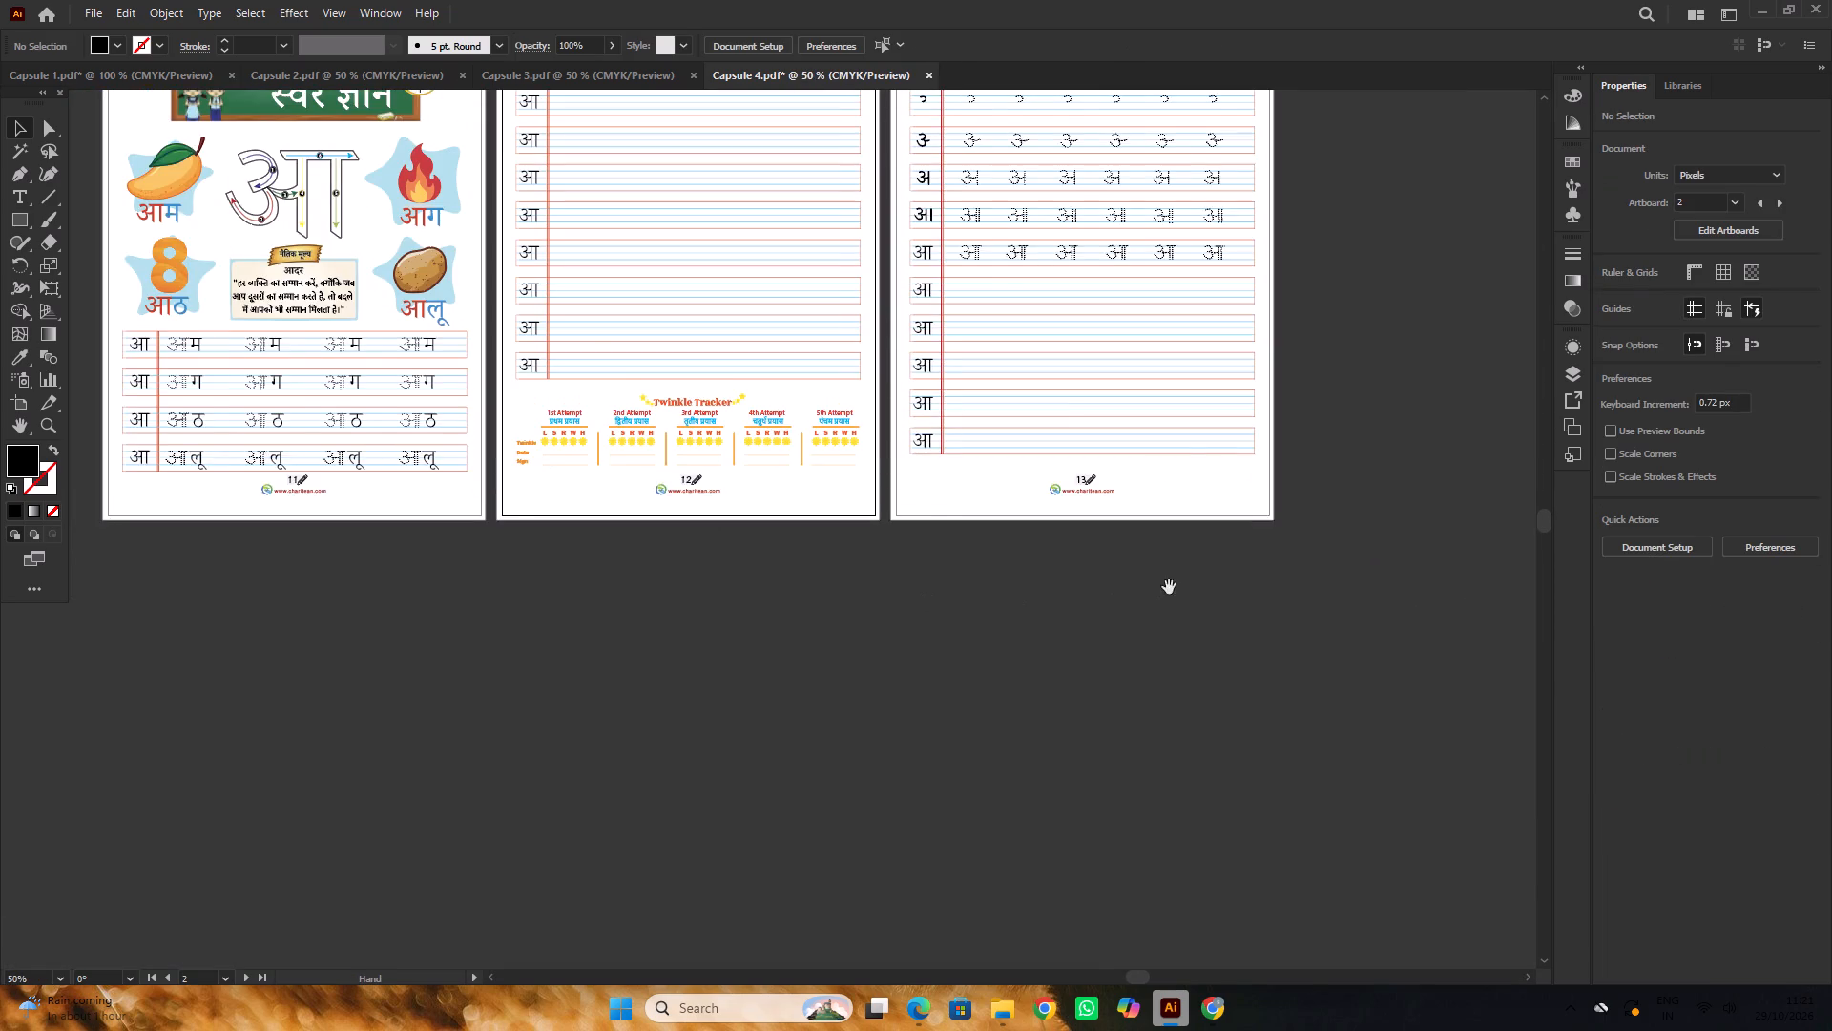
{"action": "left_click_drag", "start_coordinate": [1169, 587], "coordinate": [886, 620]}
{"action": "scroll", "coordinate": [811, 524], "scroll_direction": "up", "scroll_amount": 9, "text": "alt"}
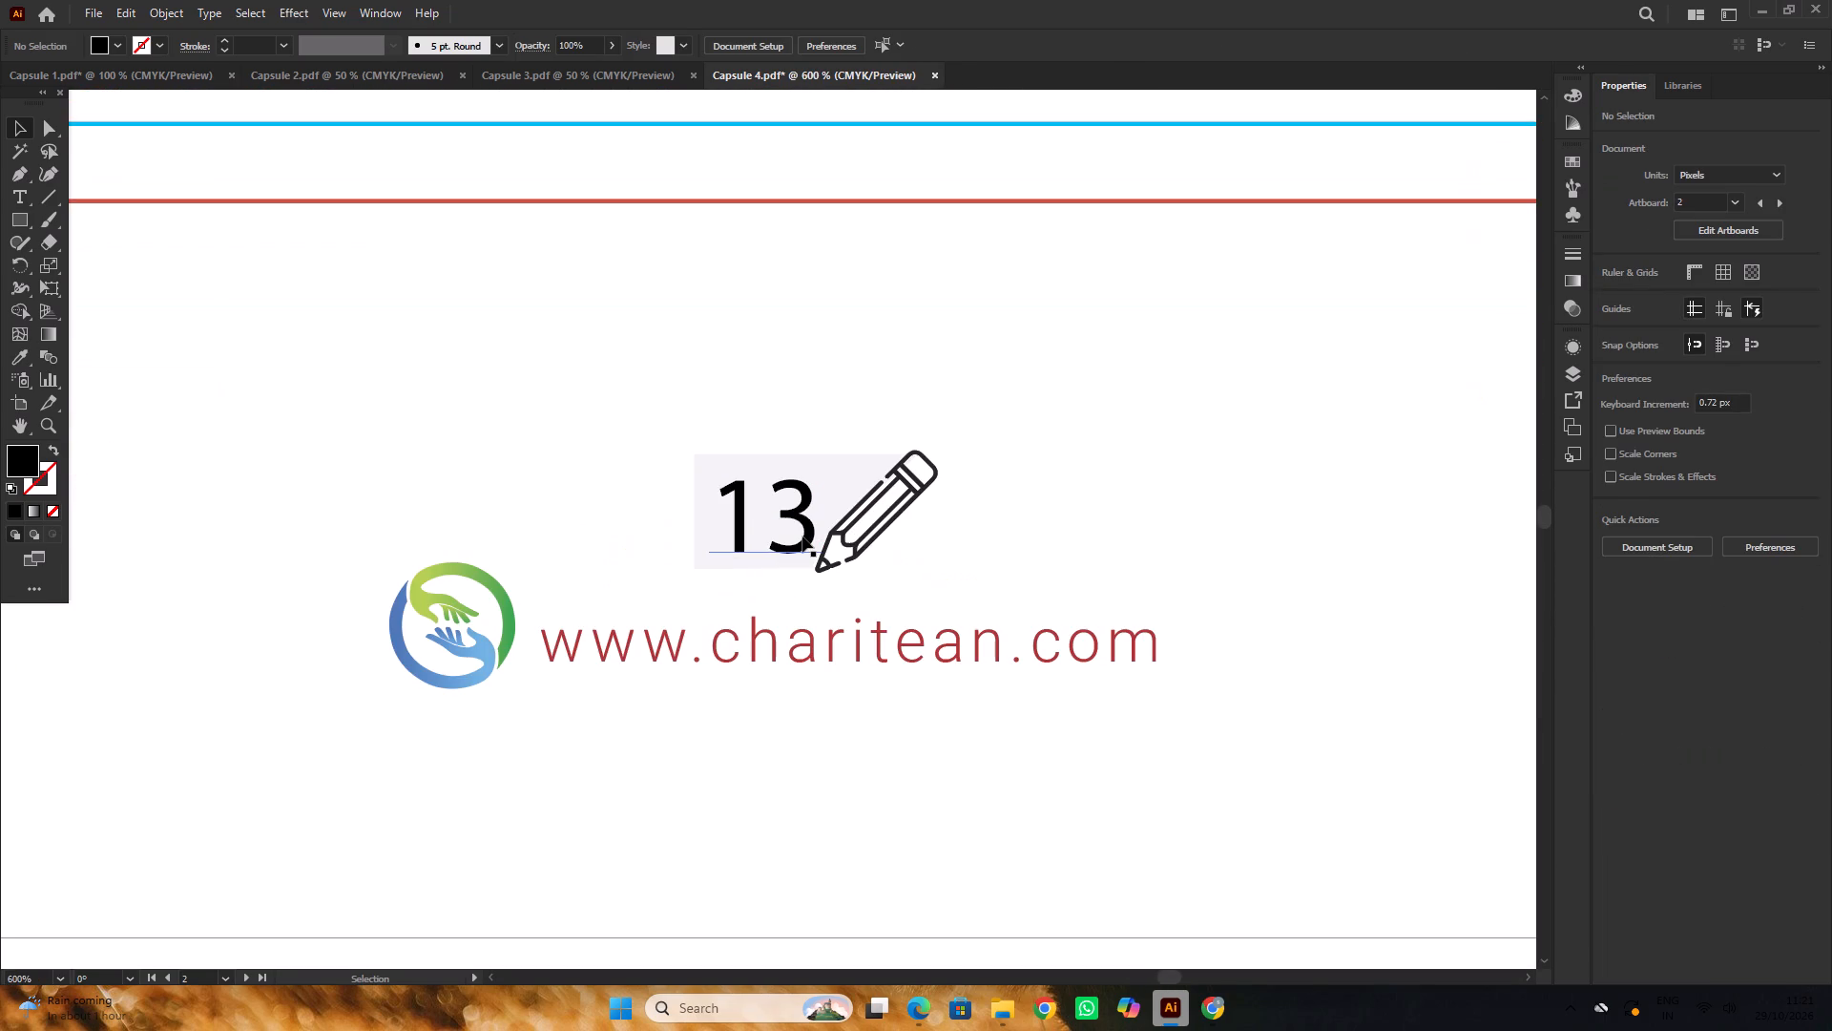
{"action": "key", "text": "t"}
{"action": "left_click_drag", "start_coordinate": [808, 513], "coordinate": [724, 541]}
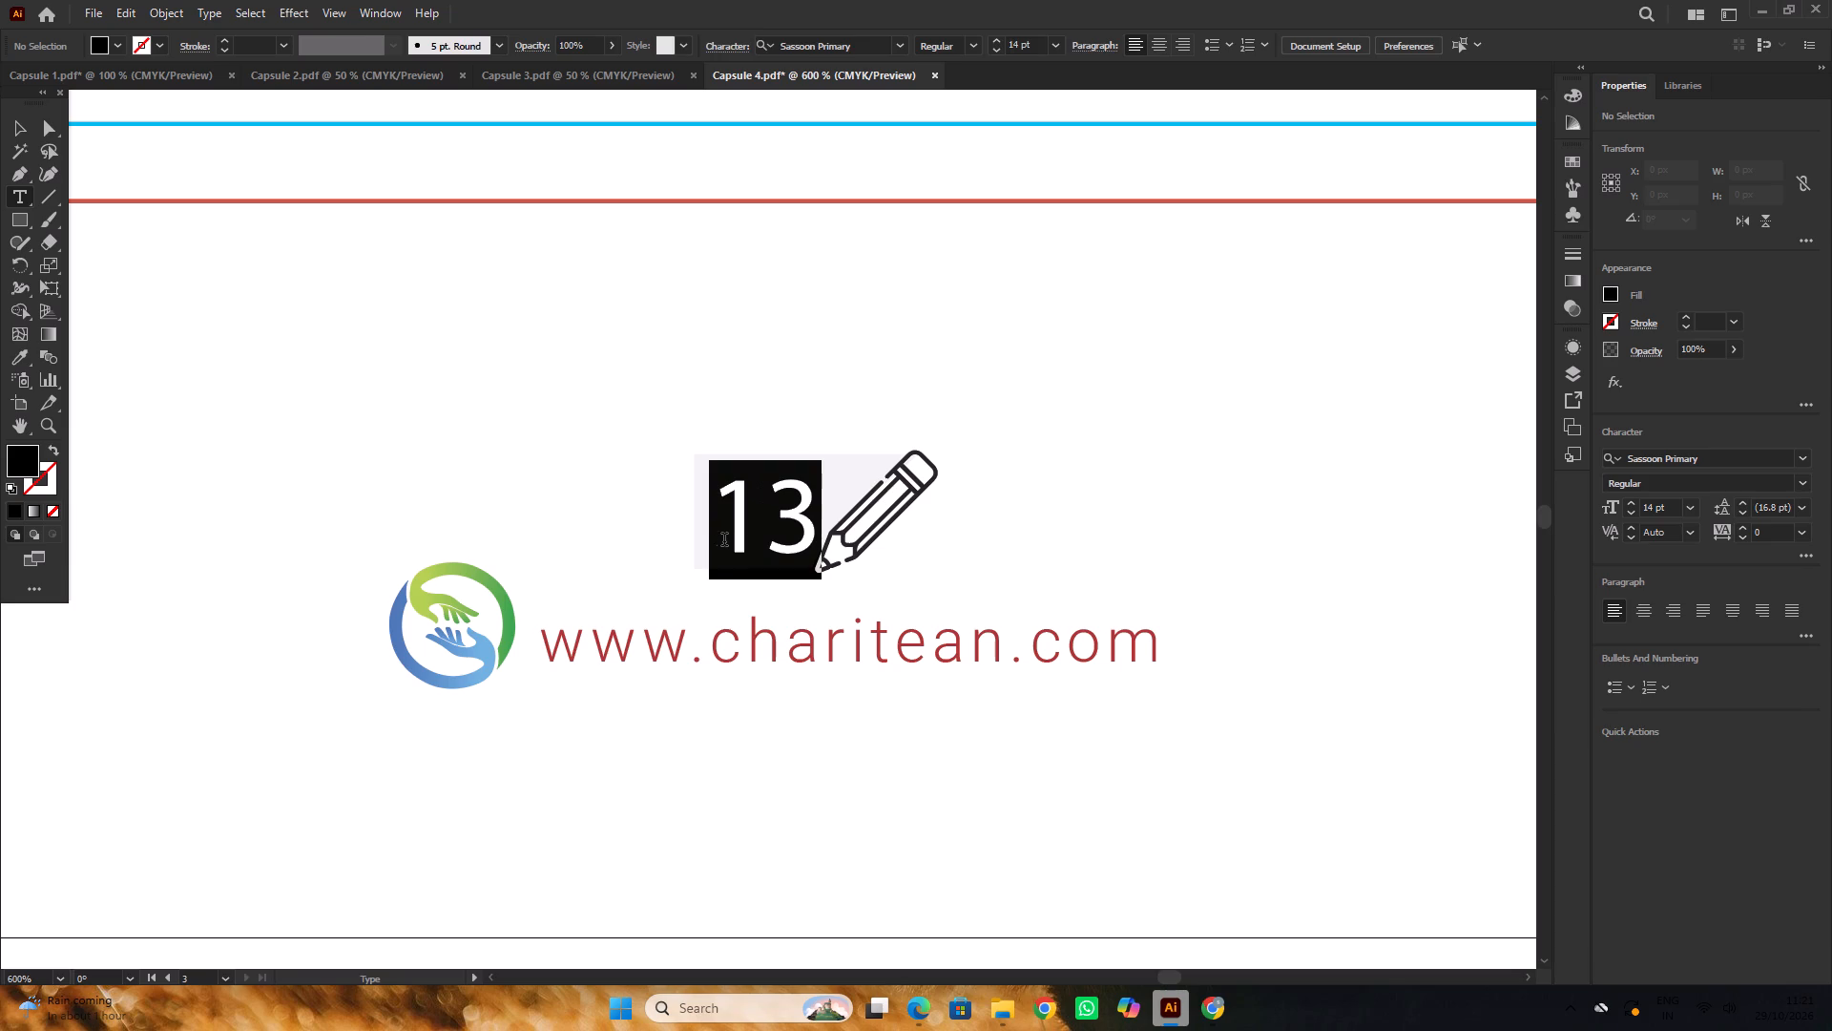
{"action": "left_click_drag", "start_coordinate": [724, 541], "coordinate": [718, 541]}
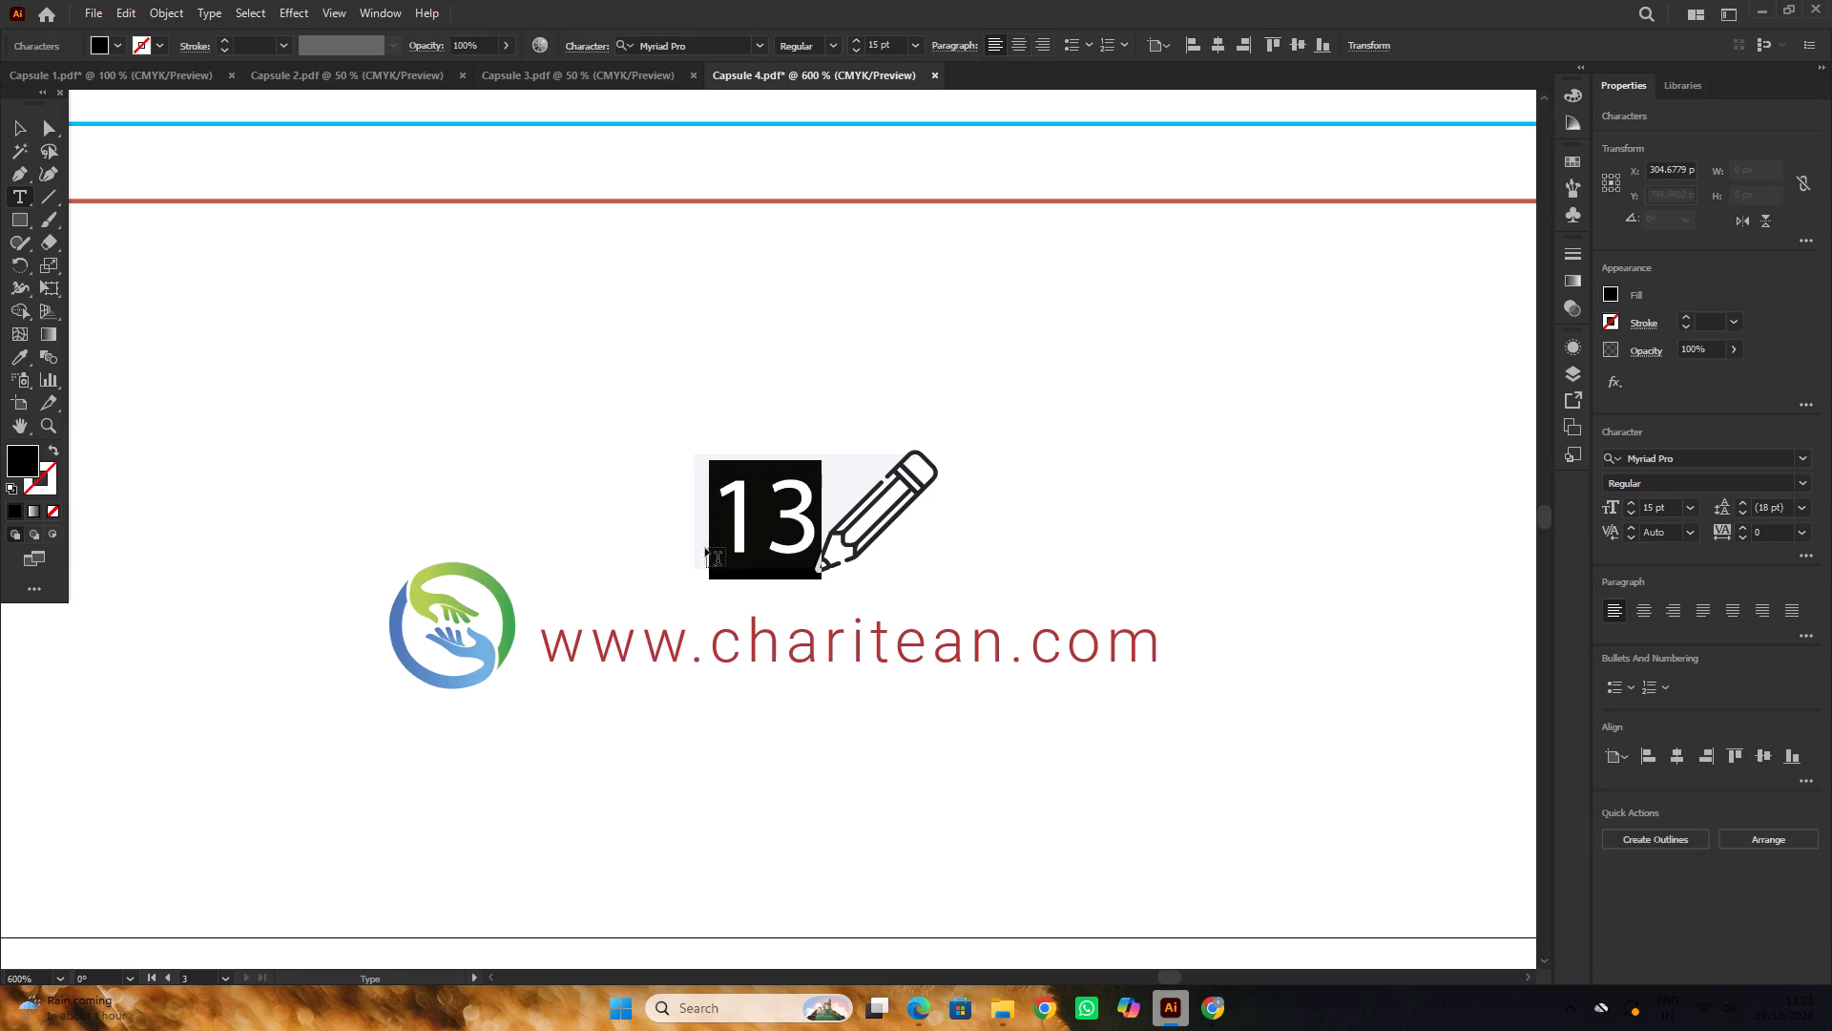
{"action": "left_click", "coordinate": [1722, 471]}
{"action": "left_click", "coordinate": [1720, 467]}
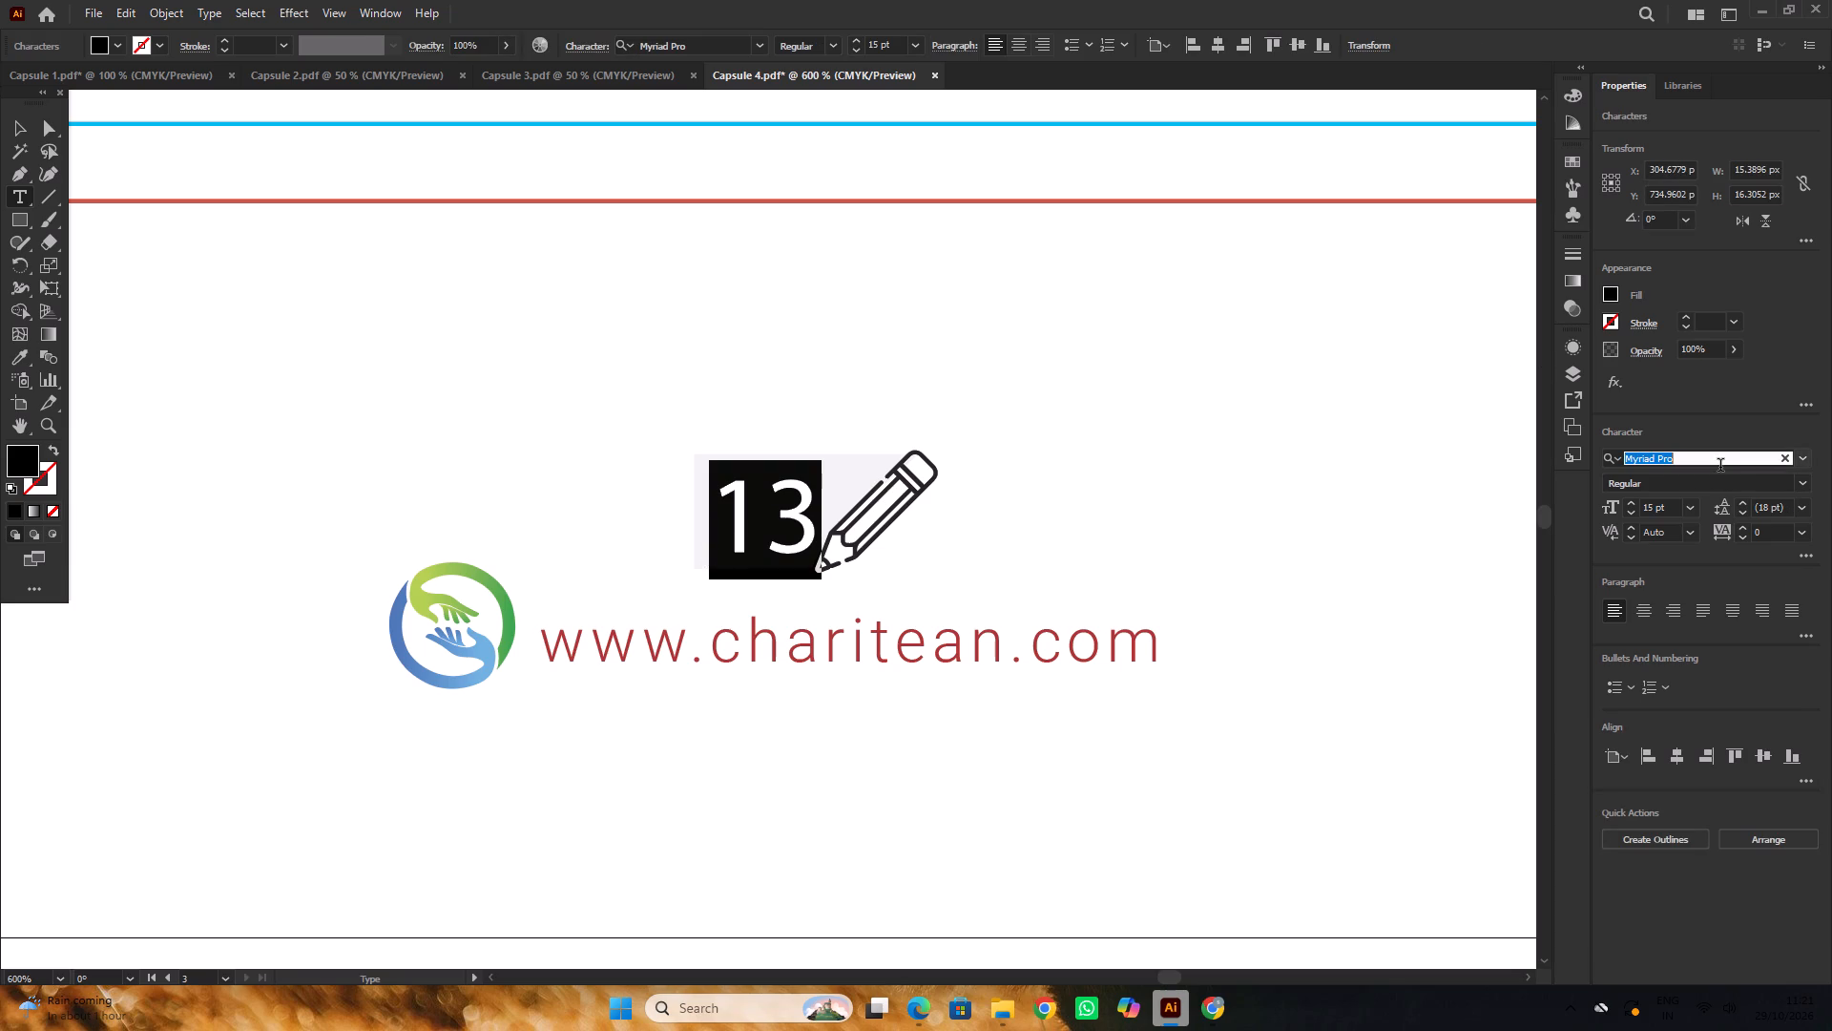
{"action": "key", "text": "s"}
{"action": "type", "text": "as"}
{"action": "key", "text": "s"}
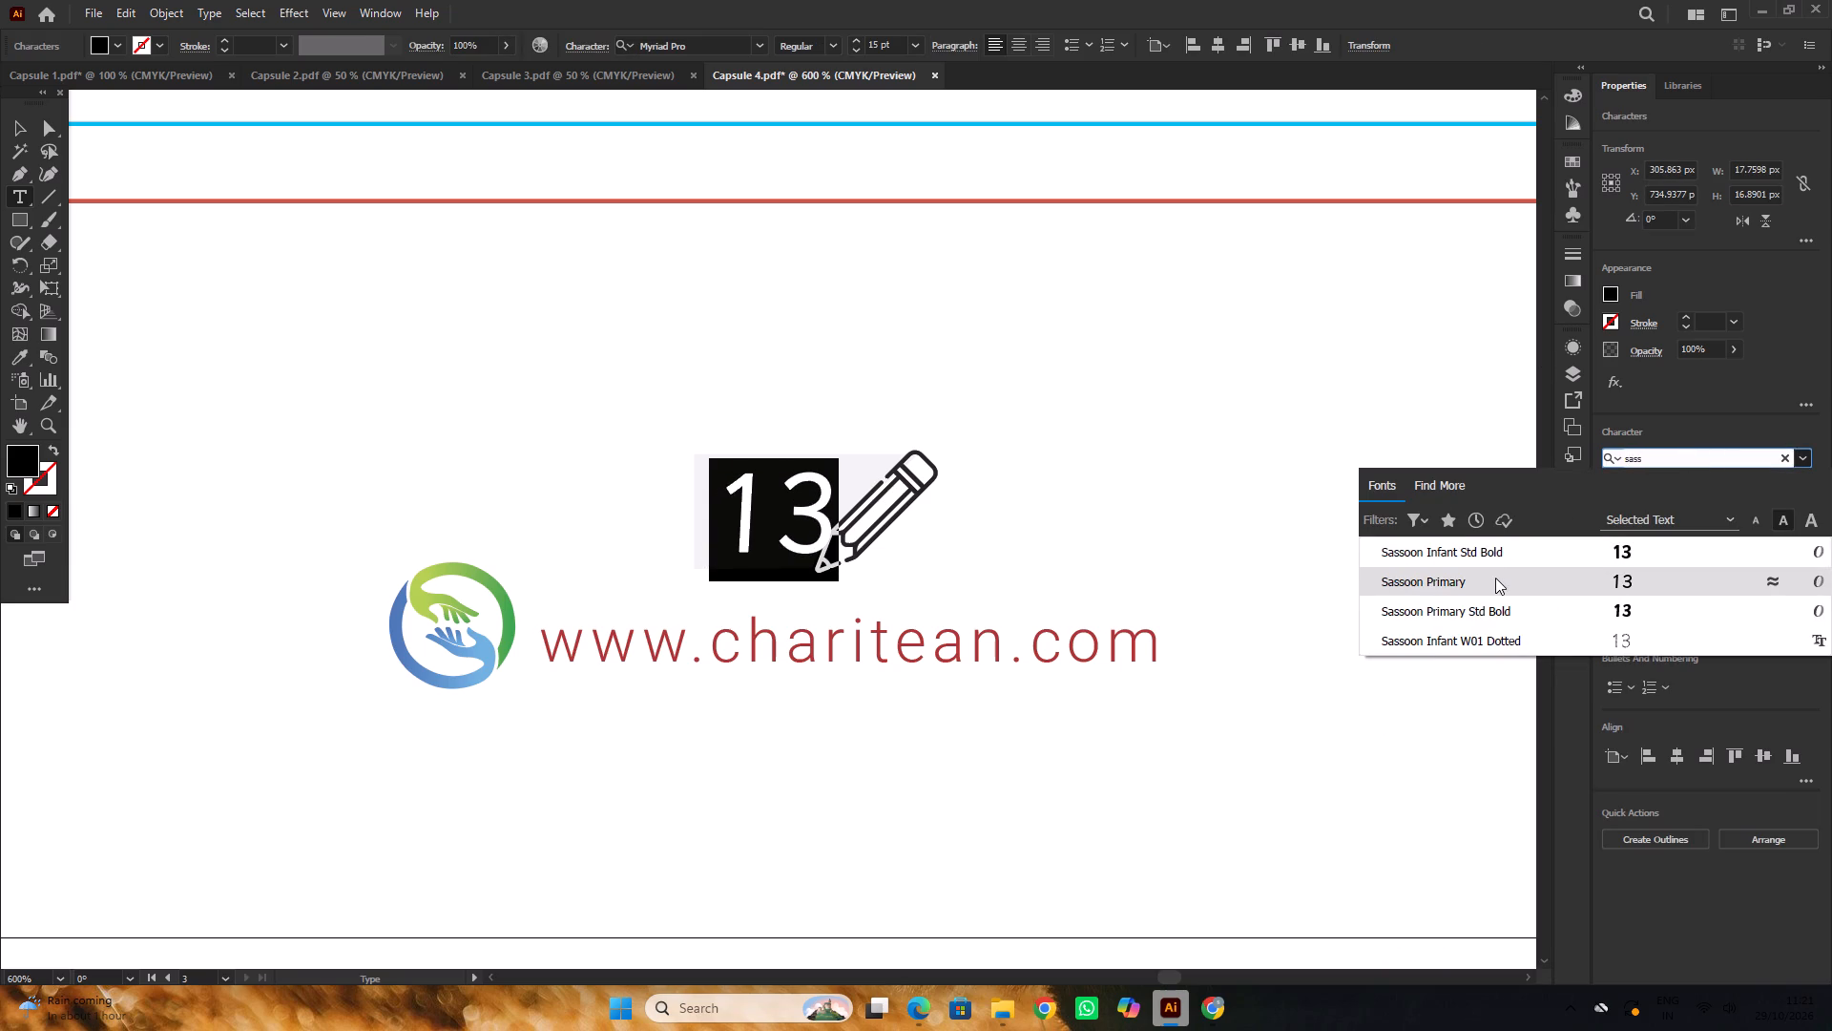
{"action": "left_click", "coordinate": [1497, 581]}
Shift page 13's footer number about 2 px left to clear the pencil drawing, and deselect it.
{"action": "scroll", "coordinate": [872, 395], "scroll_direction": "down", "scroll_amount": 2, "text": "alt"}
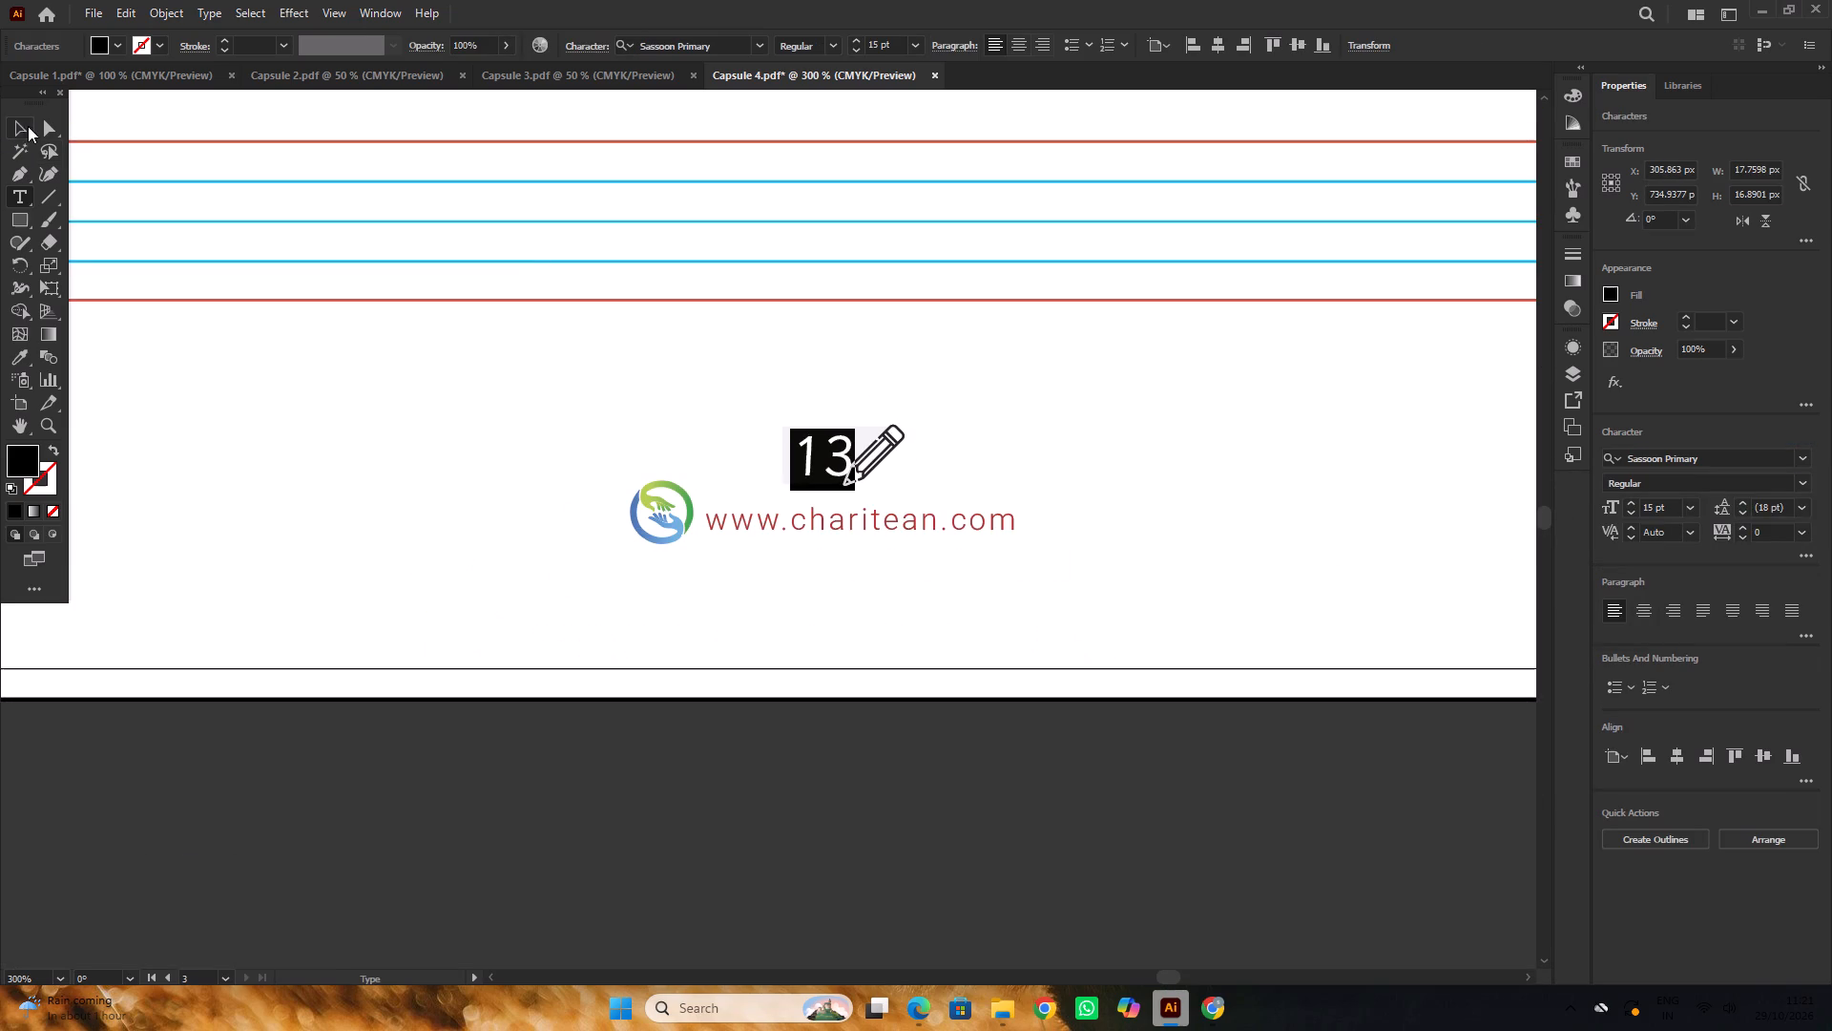
{"action": "left_click", "coordinate": [29, 126]}
{"action": "scroll", "coordinate": [810, 475], "scroll_direction": "up", "scroll_amount": 3, "text": "alt"}
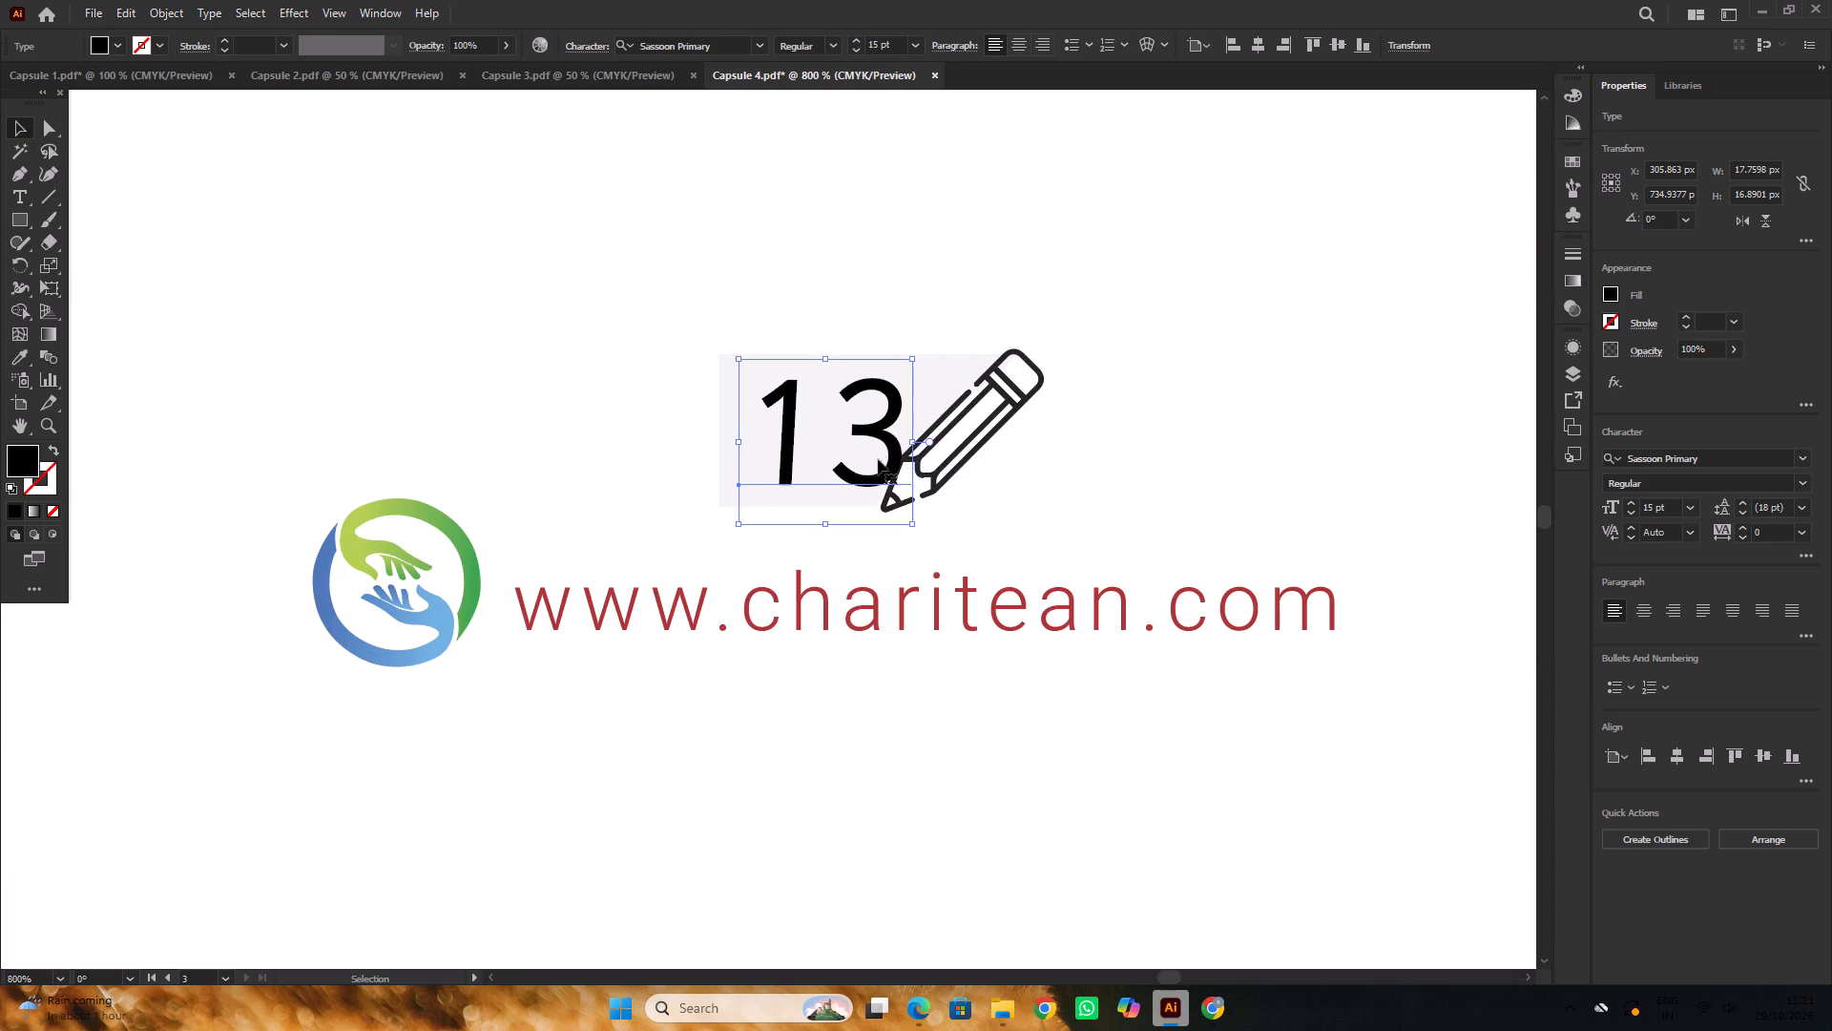
{"action": "left_click_drag", "start_coordinate": [895, 452], "coordinate": [872, 453]}
{"action": "scroll", "coordinate": [815, 433], "scroll_direction": "down", "scroll_amount": 7, "text": "alt"}
{"action": "triple_click", "coordinate": [865, 555]}
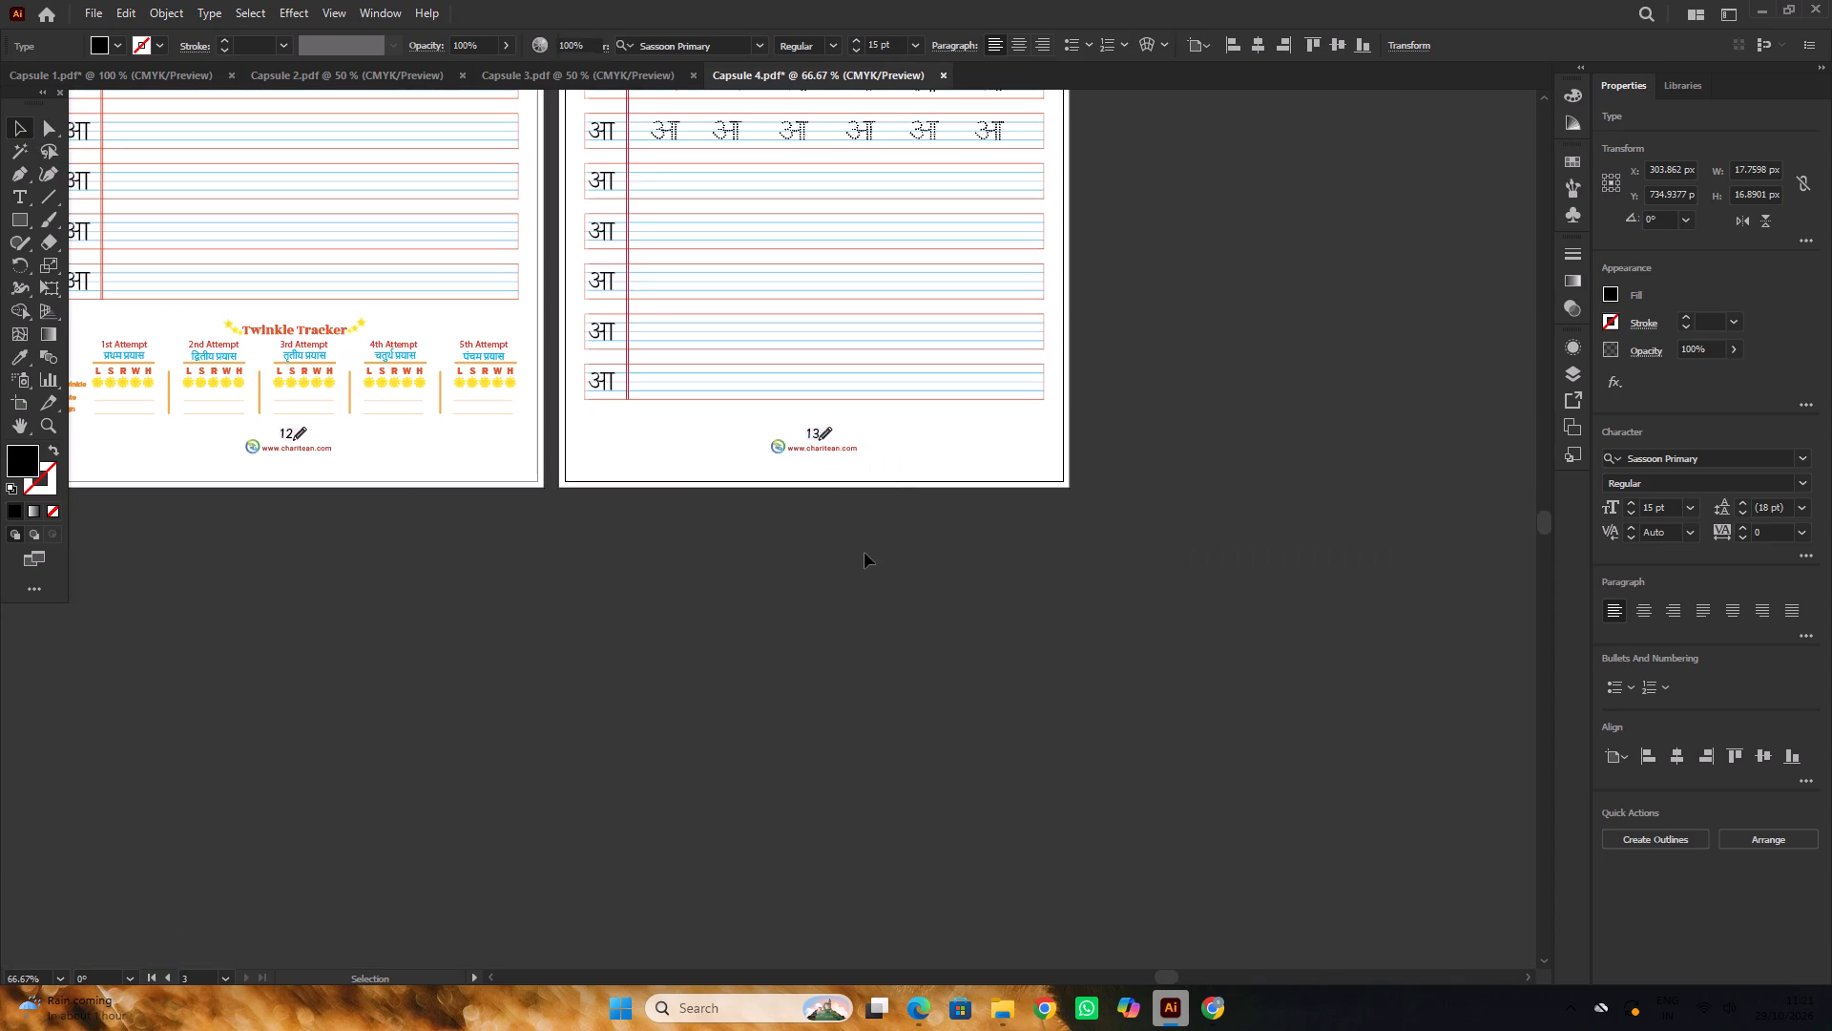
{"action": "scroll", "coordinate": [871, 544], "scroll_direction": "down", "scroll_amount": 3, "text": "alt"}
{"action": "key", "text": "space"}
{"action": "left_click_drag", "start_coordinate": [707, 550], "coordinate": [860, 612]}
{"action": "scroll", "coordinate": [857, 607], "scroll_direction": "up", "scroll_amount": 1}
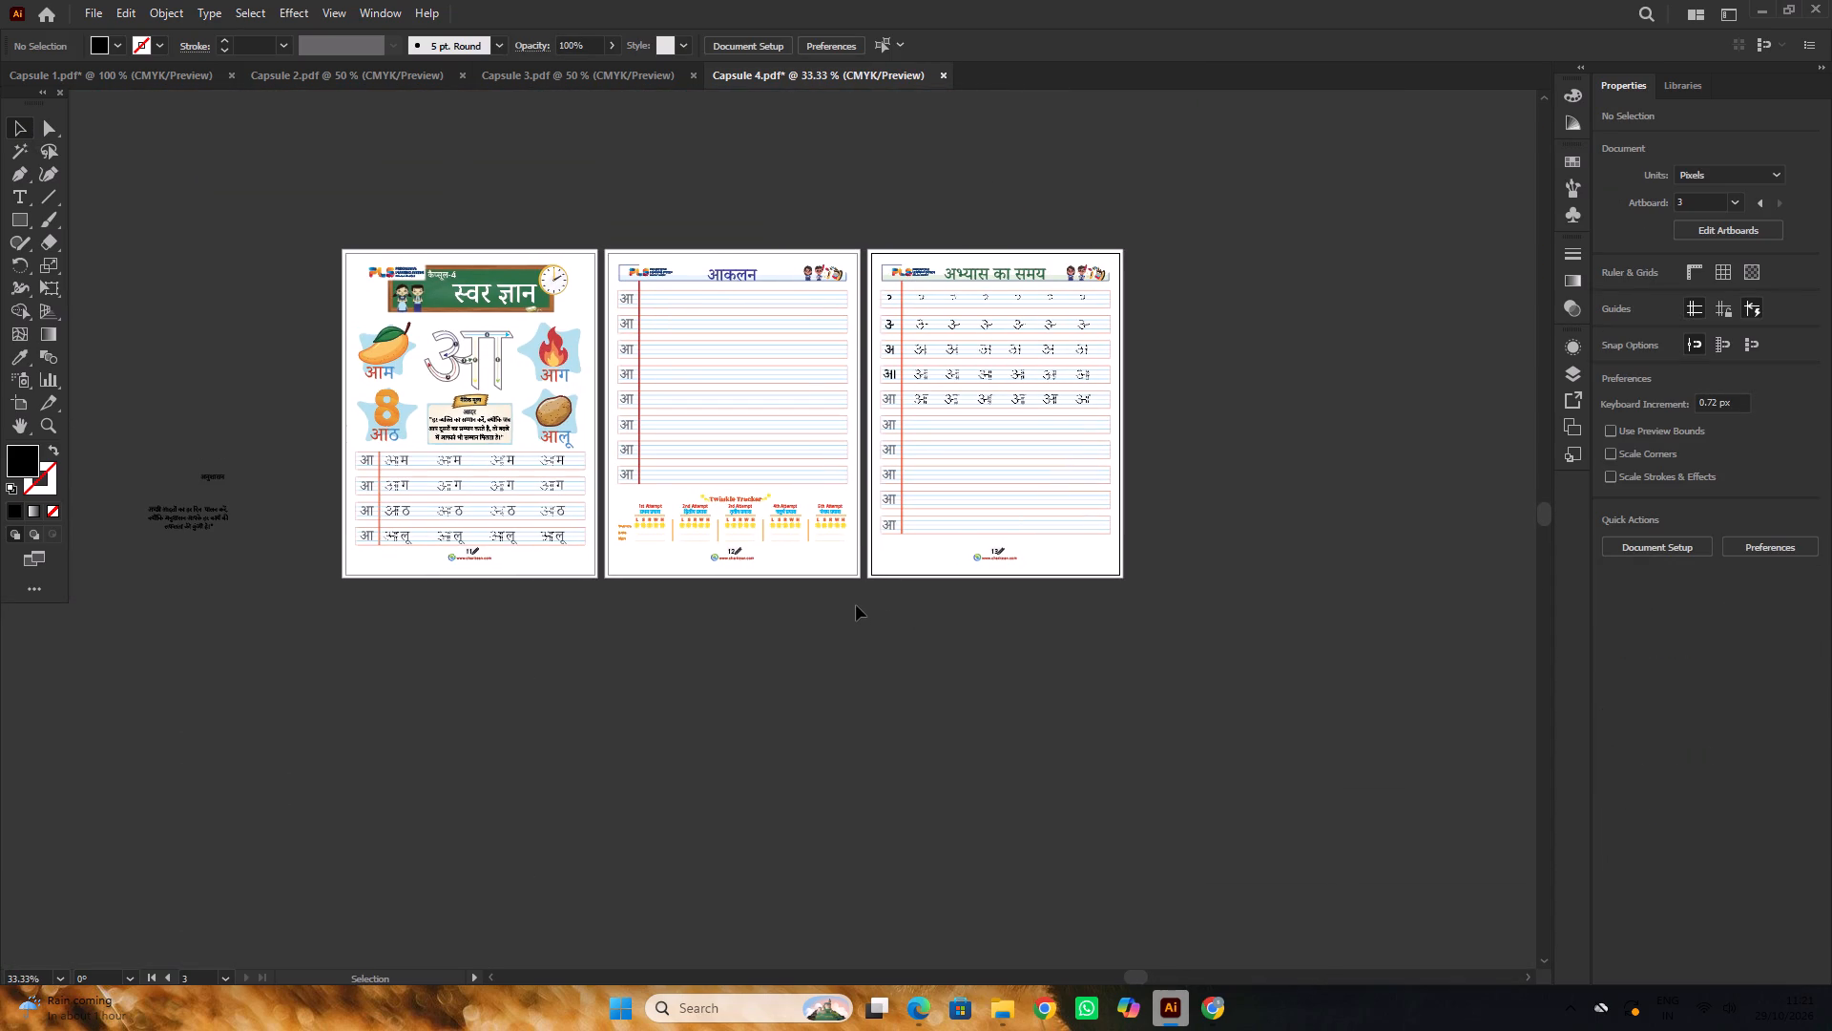
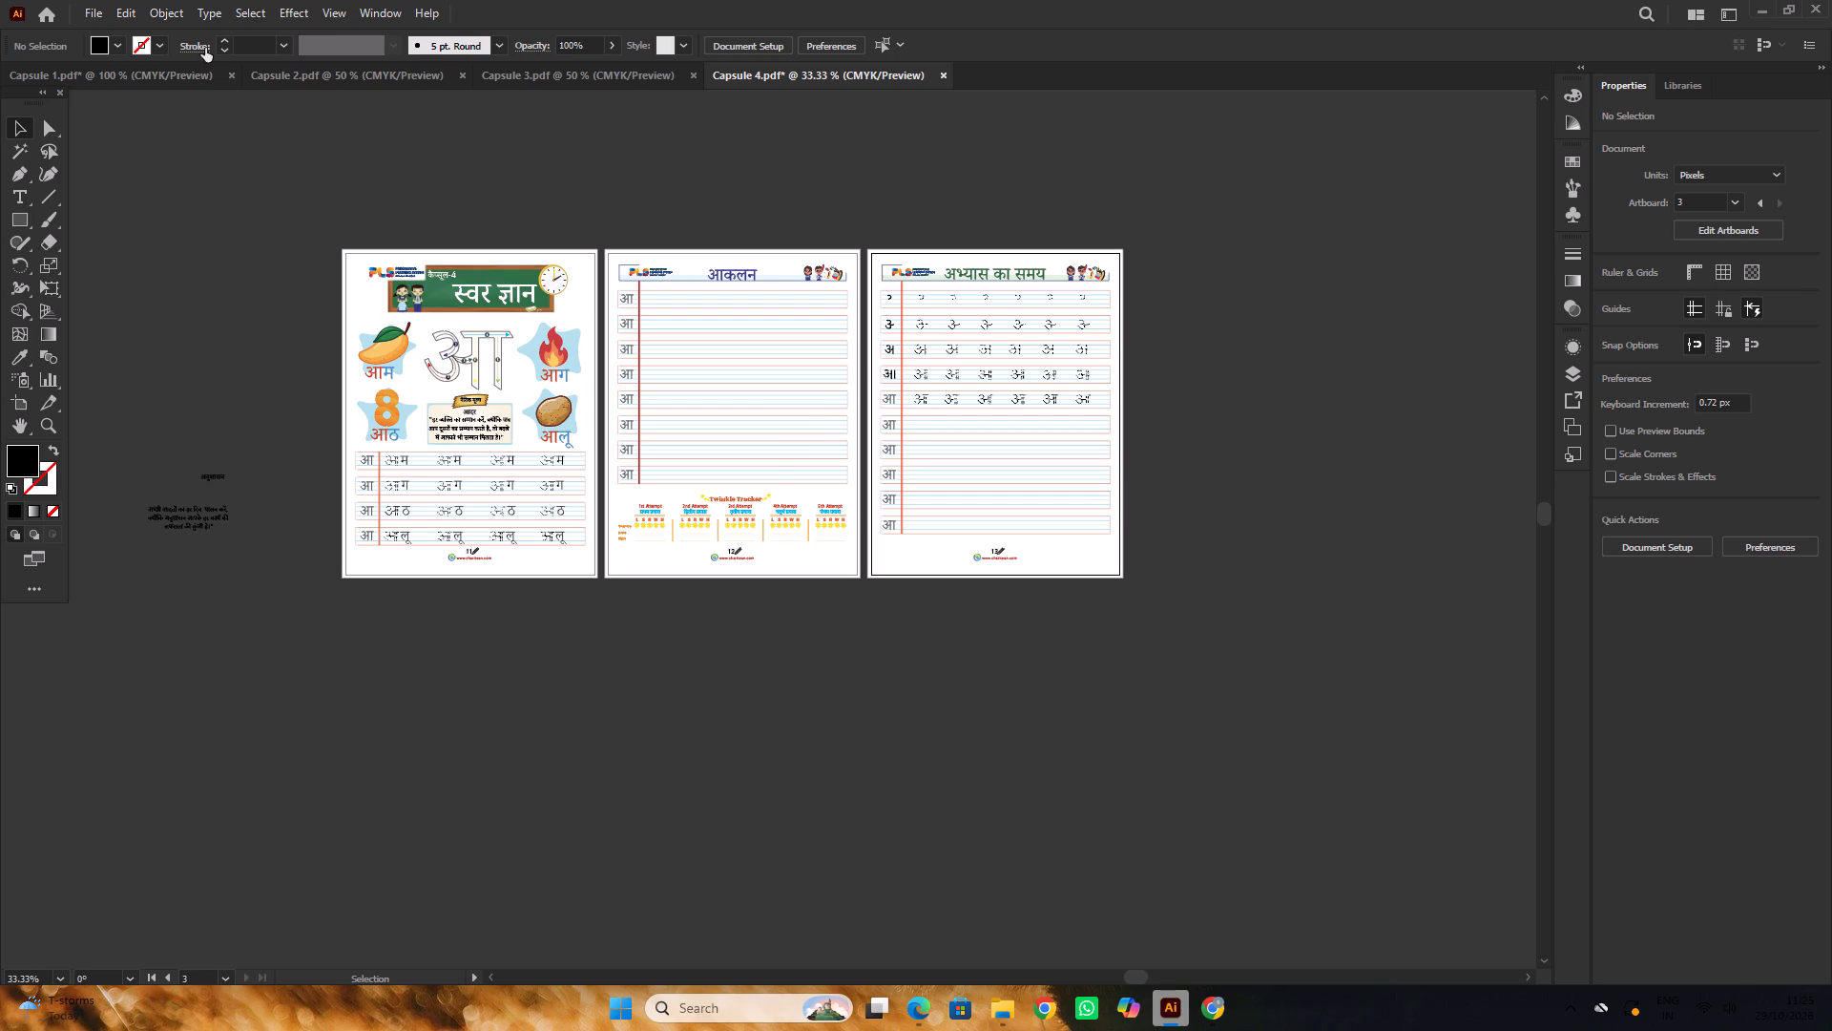
Examine the assessment, practice and recall pages in the Capsule 3 document as a layout reference.
{"action": "left_click", "coordinate": [593, 78]}
{"action": "scroll", "coordinate": [807, 325], "scroll_direction": "up", "scroll_amount": 5}
{"action": "middle_click_drag", "start_coordinate": [1179, 235], "coordinate": [893, 214]}
{"action": "scroll", "coordinate": [1179, 235], "scroll_direction": "up", "scroll_amount": 1}
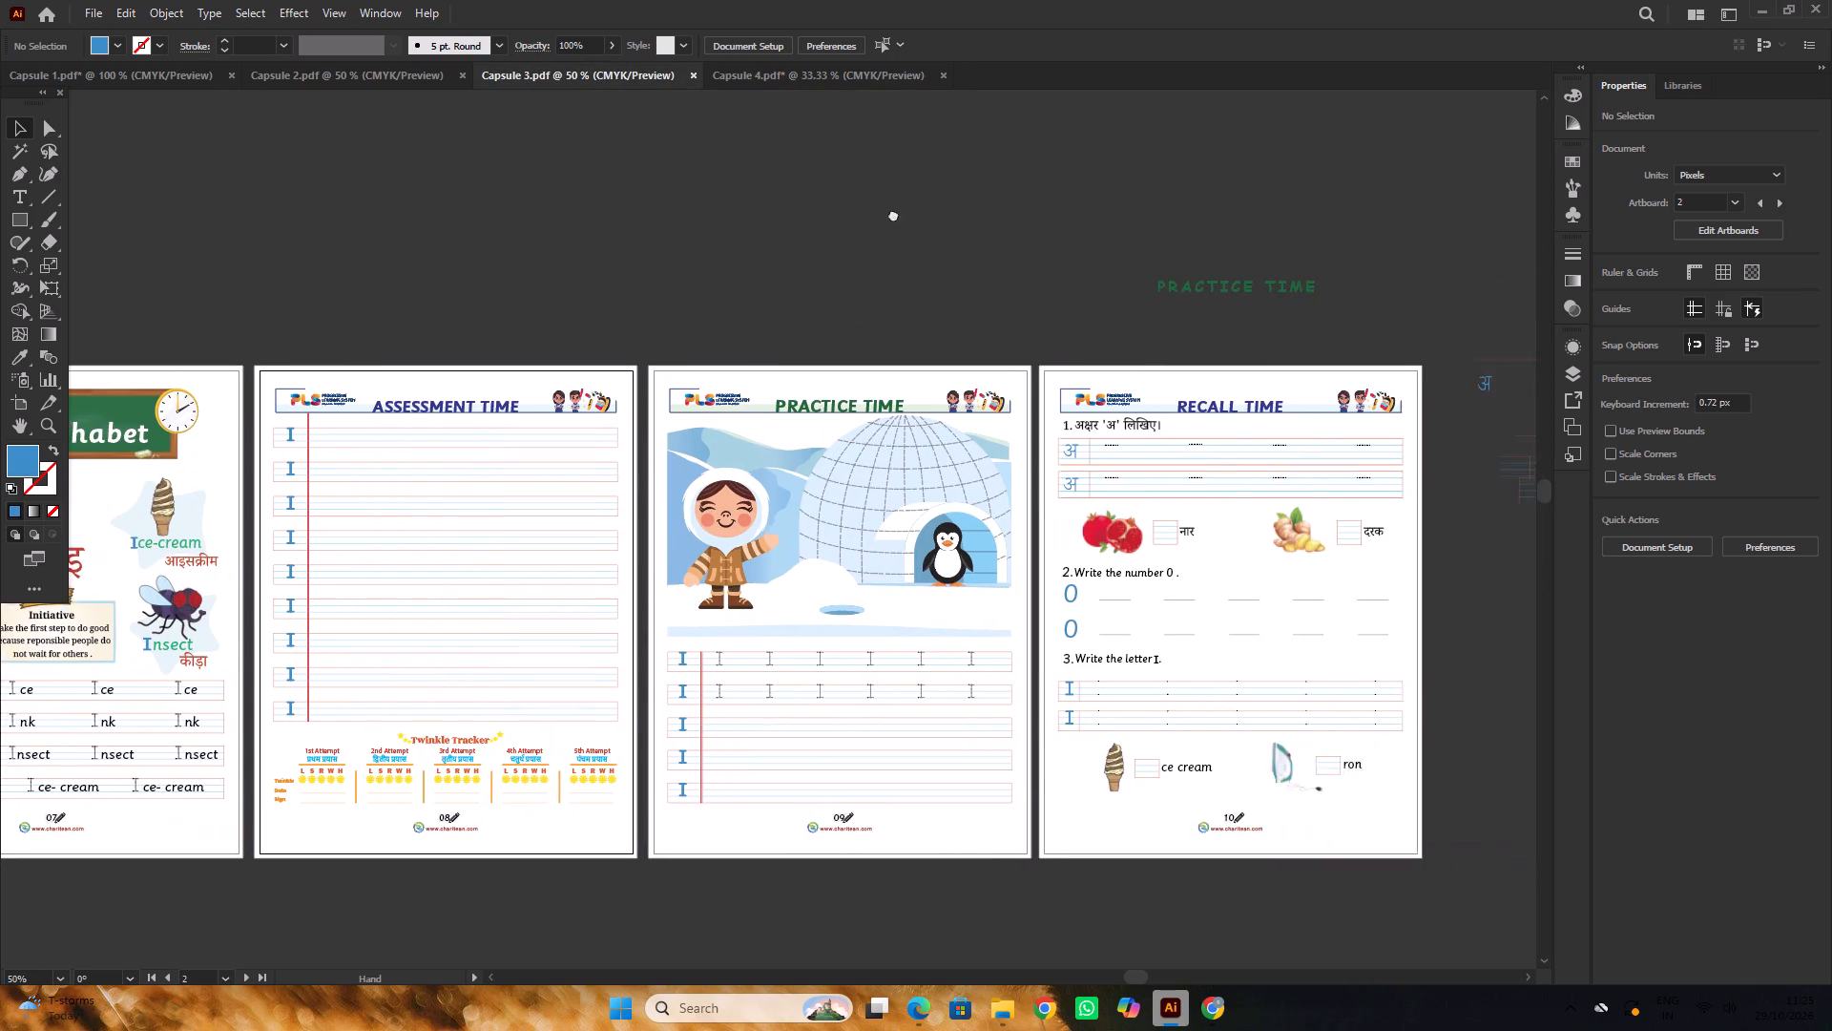
{"action": "middle_click_drag", "start_coordinate": [893, 214], "coordinate": [836, 214]}
{"action": "scroll", "coordinate": [836, 214], "scroll_direction": "down", "scroll_amount": 2}
{"action": "middle_click_drag", "start_coordinate": [921, 227], "coordinate": [801, 239]}
{"action": "scroll", "coordinate": [800, 239], "scroll_direction": "down", "scroll_amount": 3}
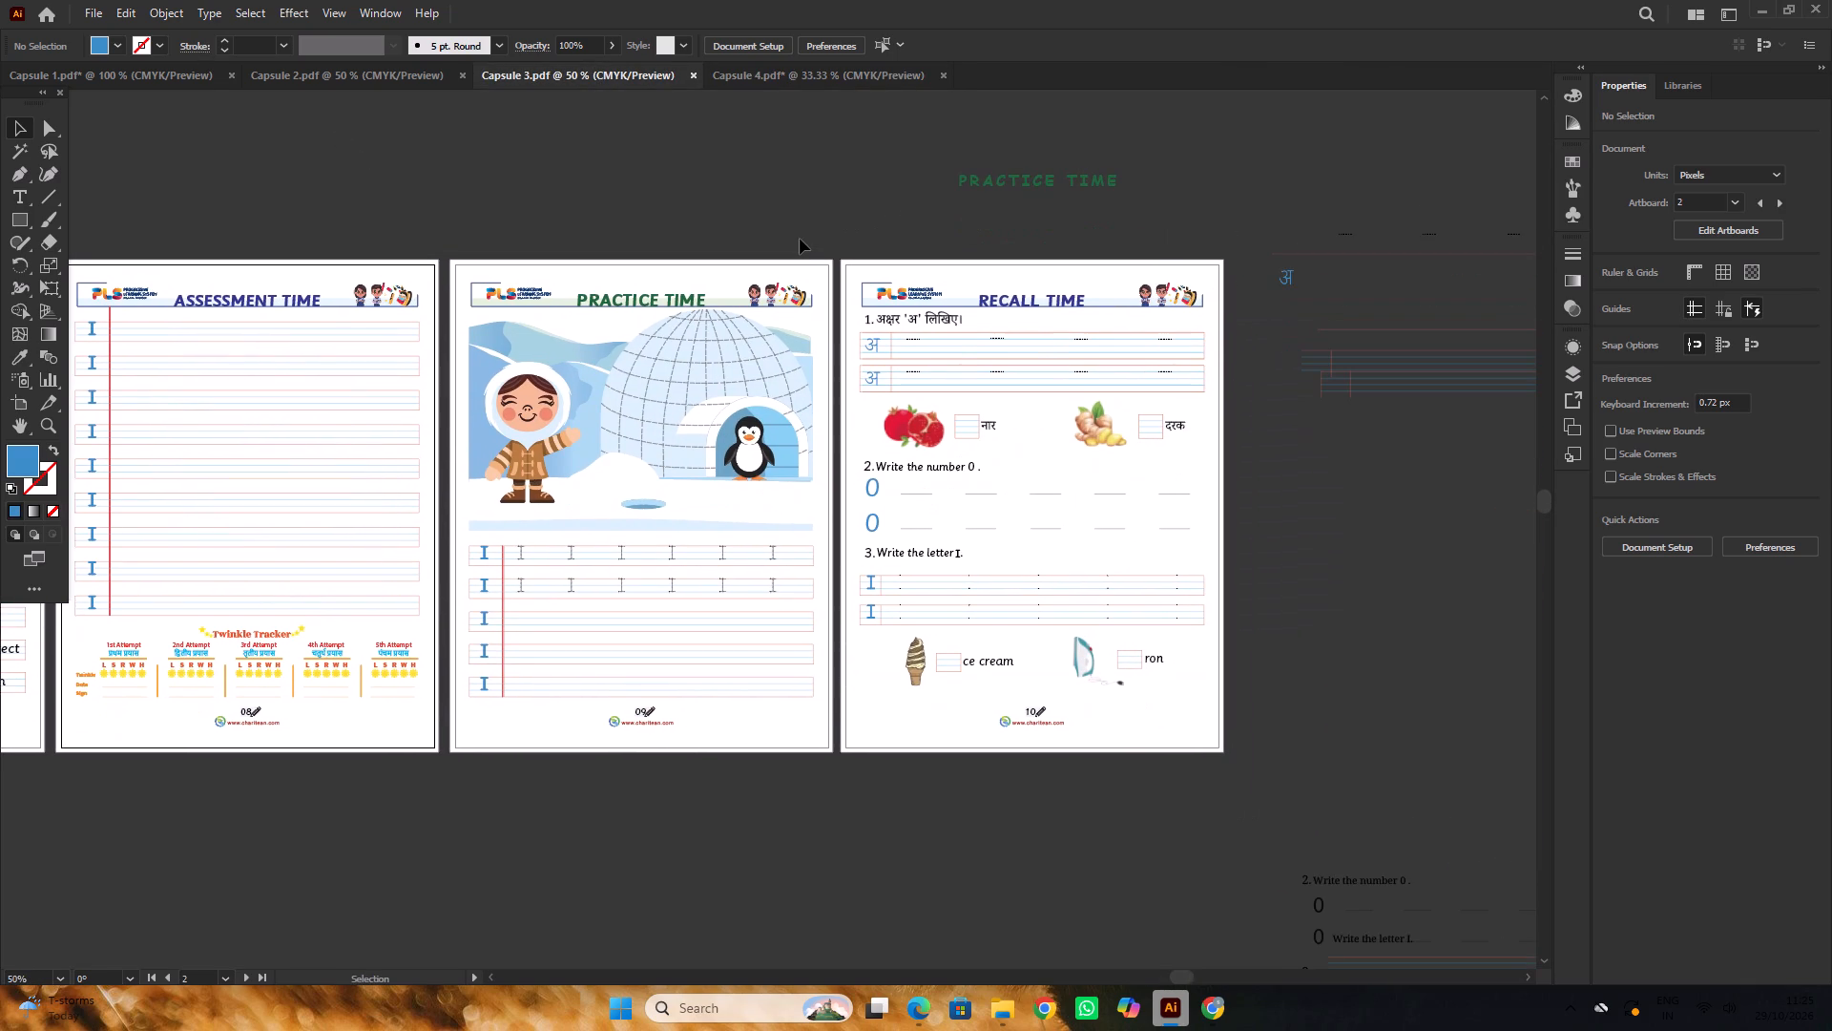
{"action": "scroll", "coordinate": [800, 238], "scroll_direction": "up", "scroll_amount": 3}
Return to the Capsule 4 document and look over its three Hindi worksheet pages.
{"action": "left_click", "coordinate": [806, 86]}
{"action": "scroll", "coordinate": [901, 229], "scroll_direction": "up", "scroll_amount": 2}
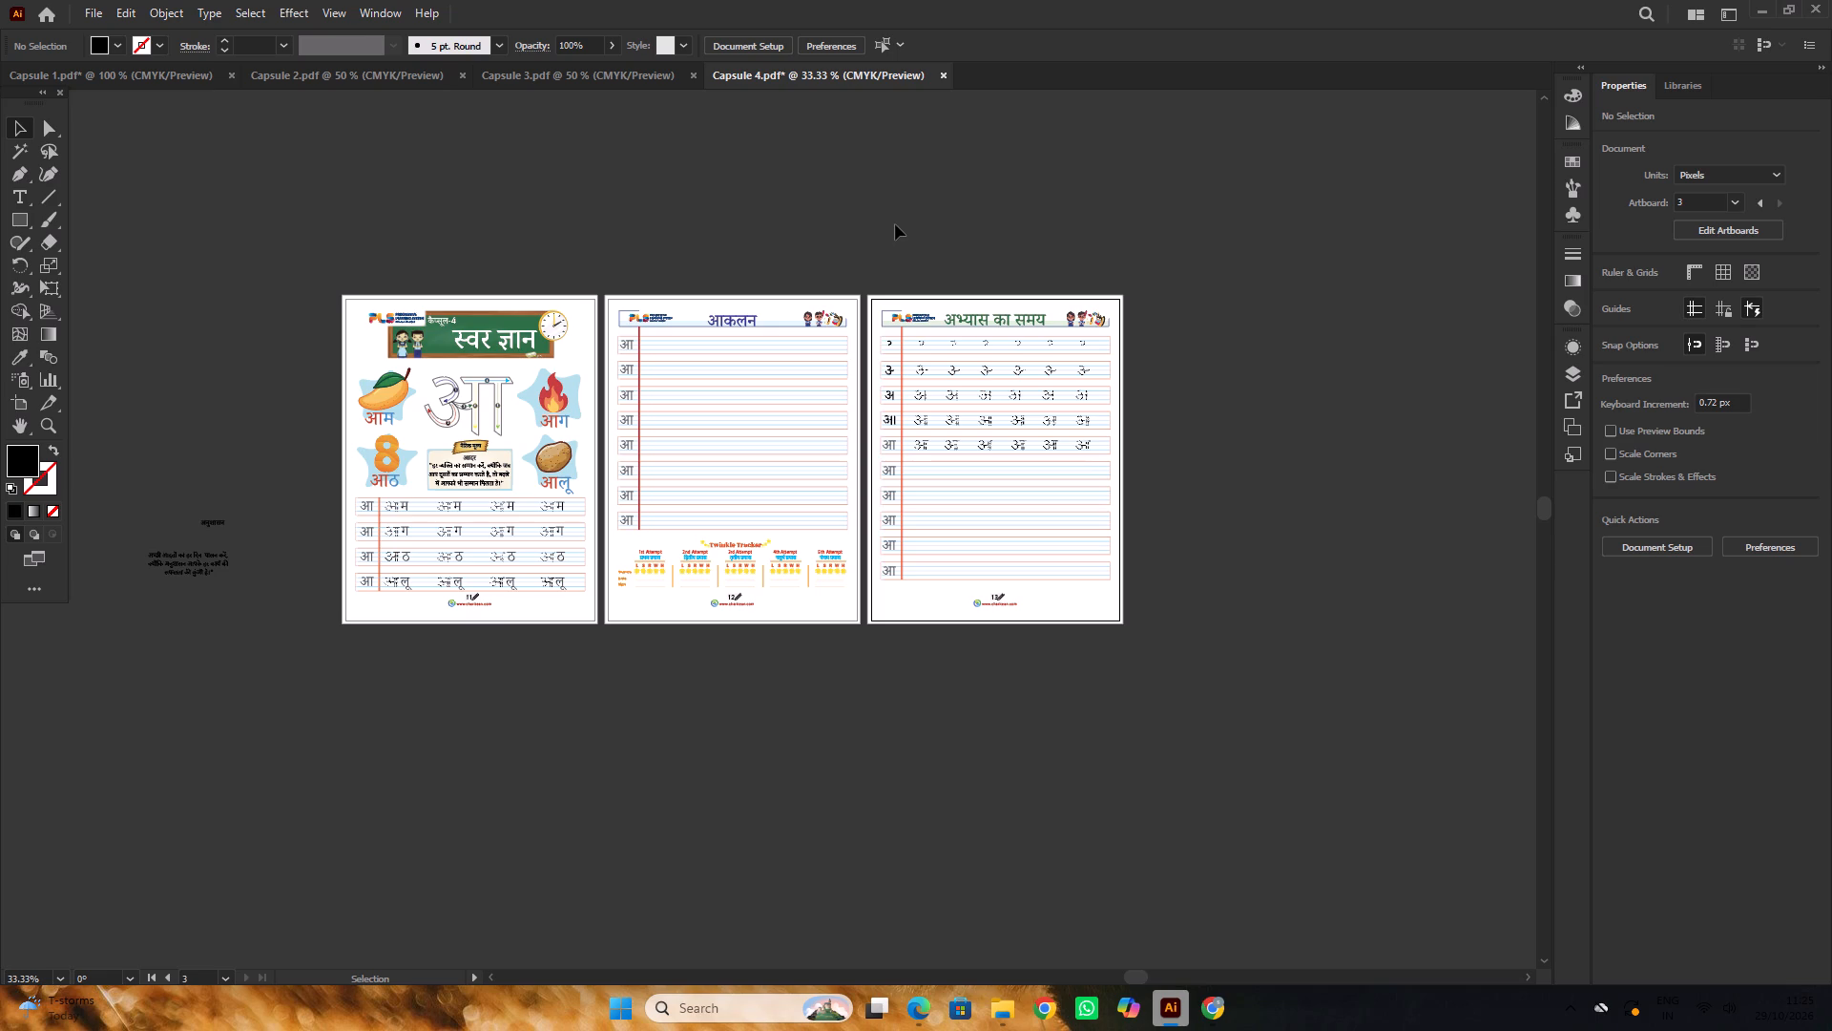
{"action": "scroll", "coordinate": [895, 224], "scroll_direction": "up", "scroll_amount": 1}
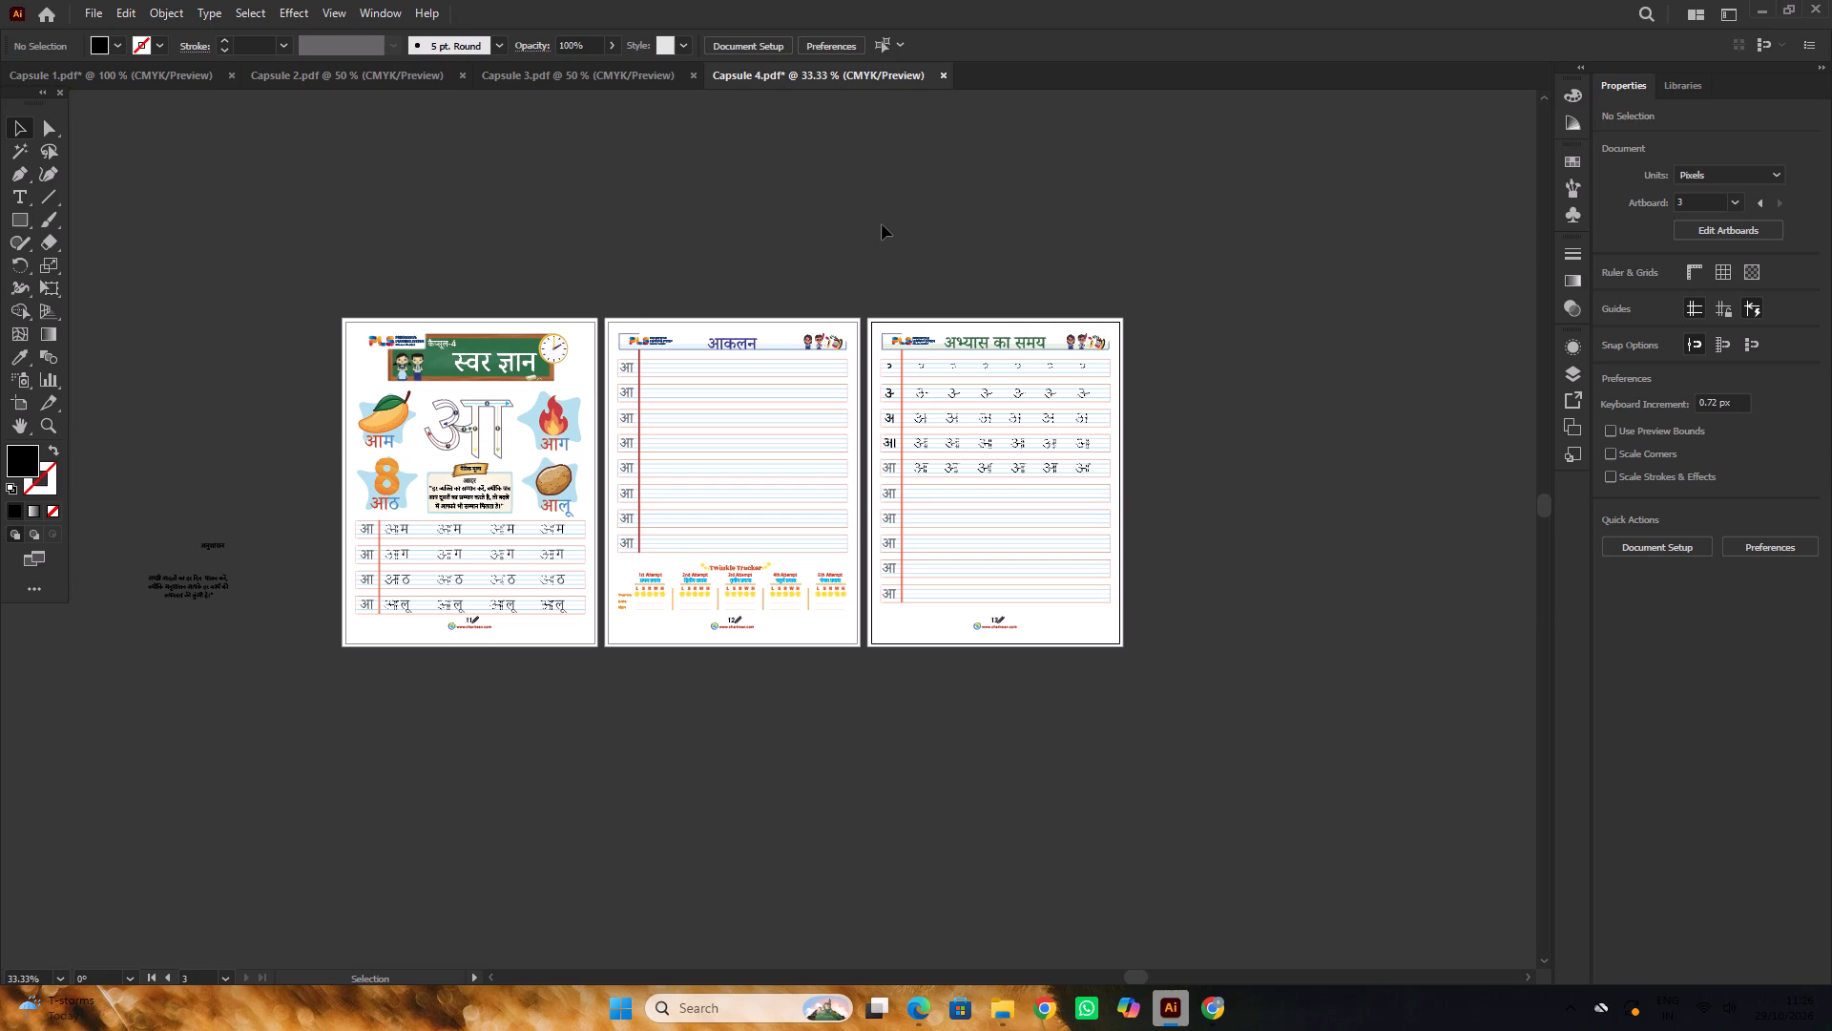
{"action": "scroll", "coordinate": [882, 224], "scroll_direction": "up", "scroll_amount": 3}
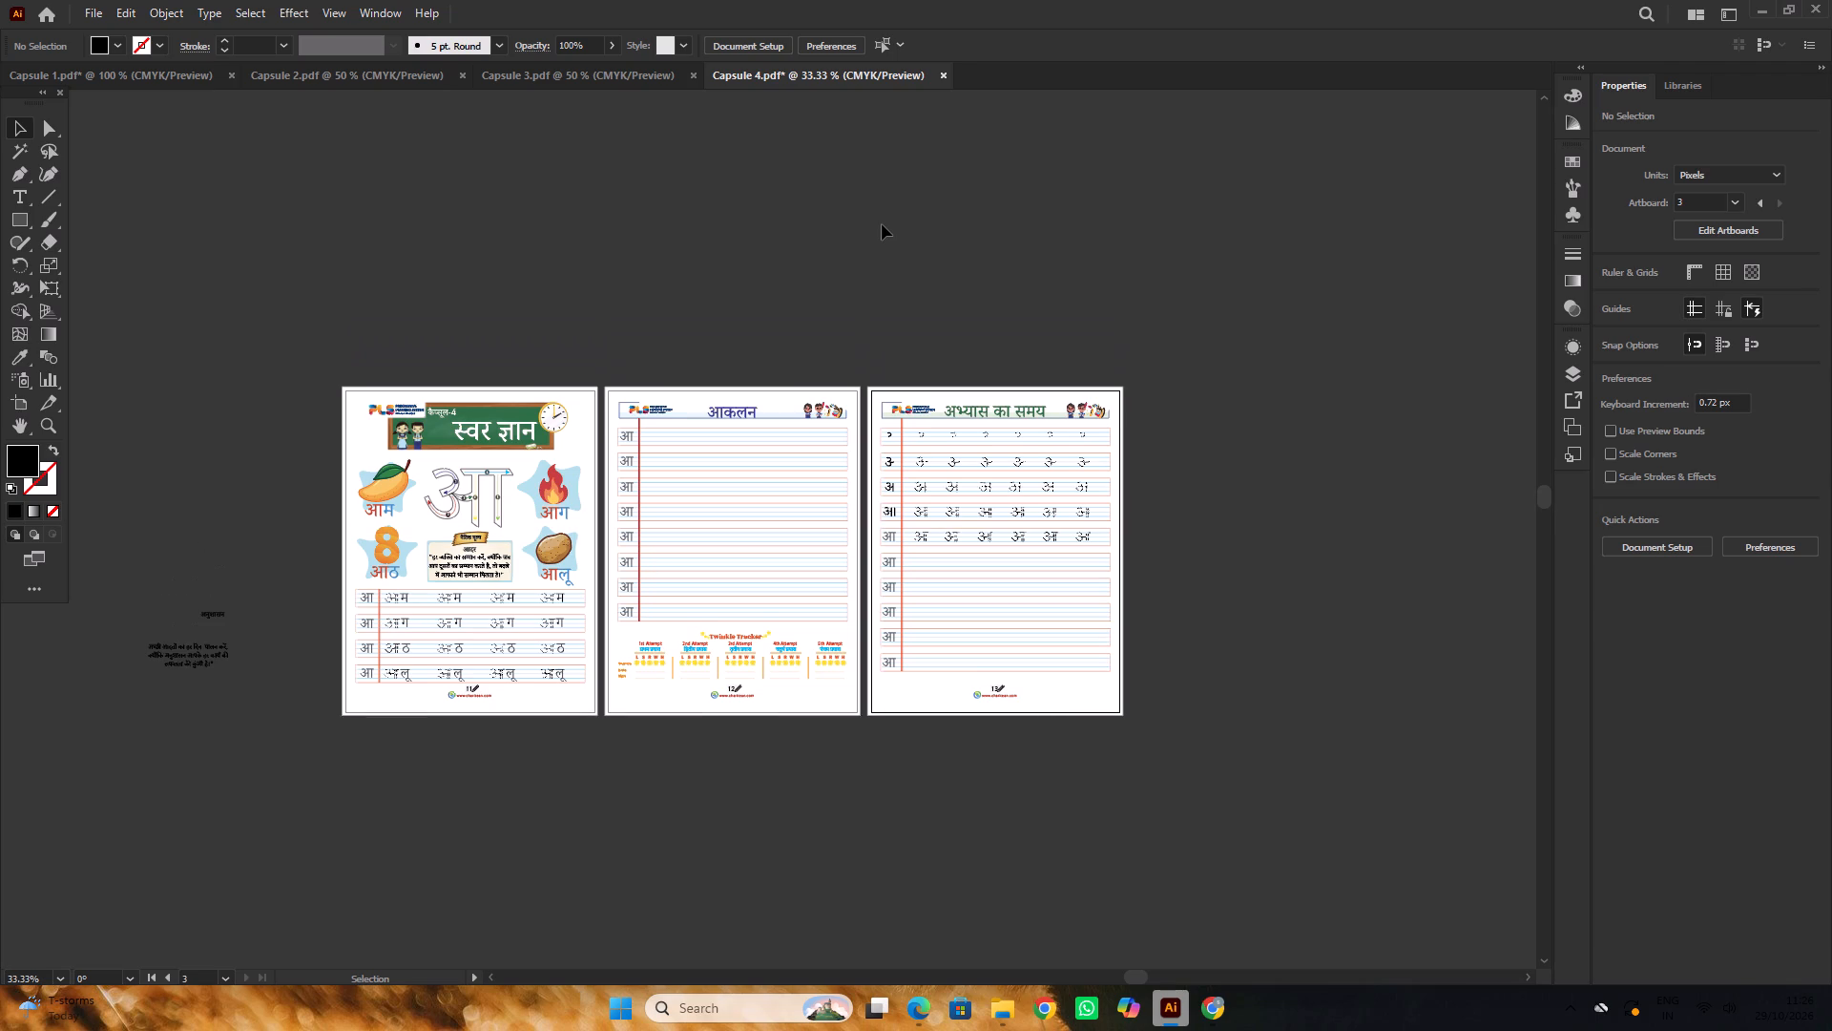
{"action": "scroll", "coordinate": [882, 224], "scroll_direction": "down", "scroll_amount": 3}
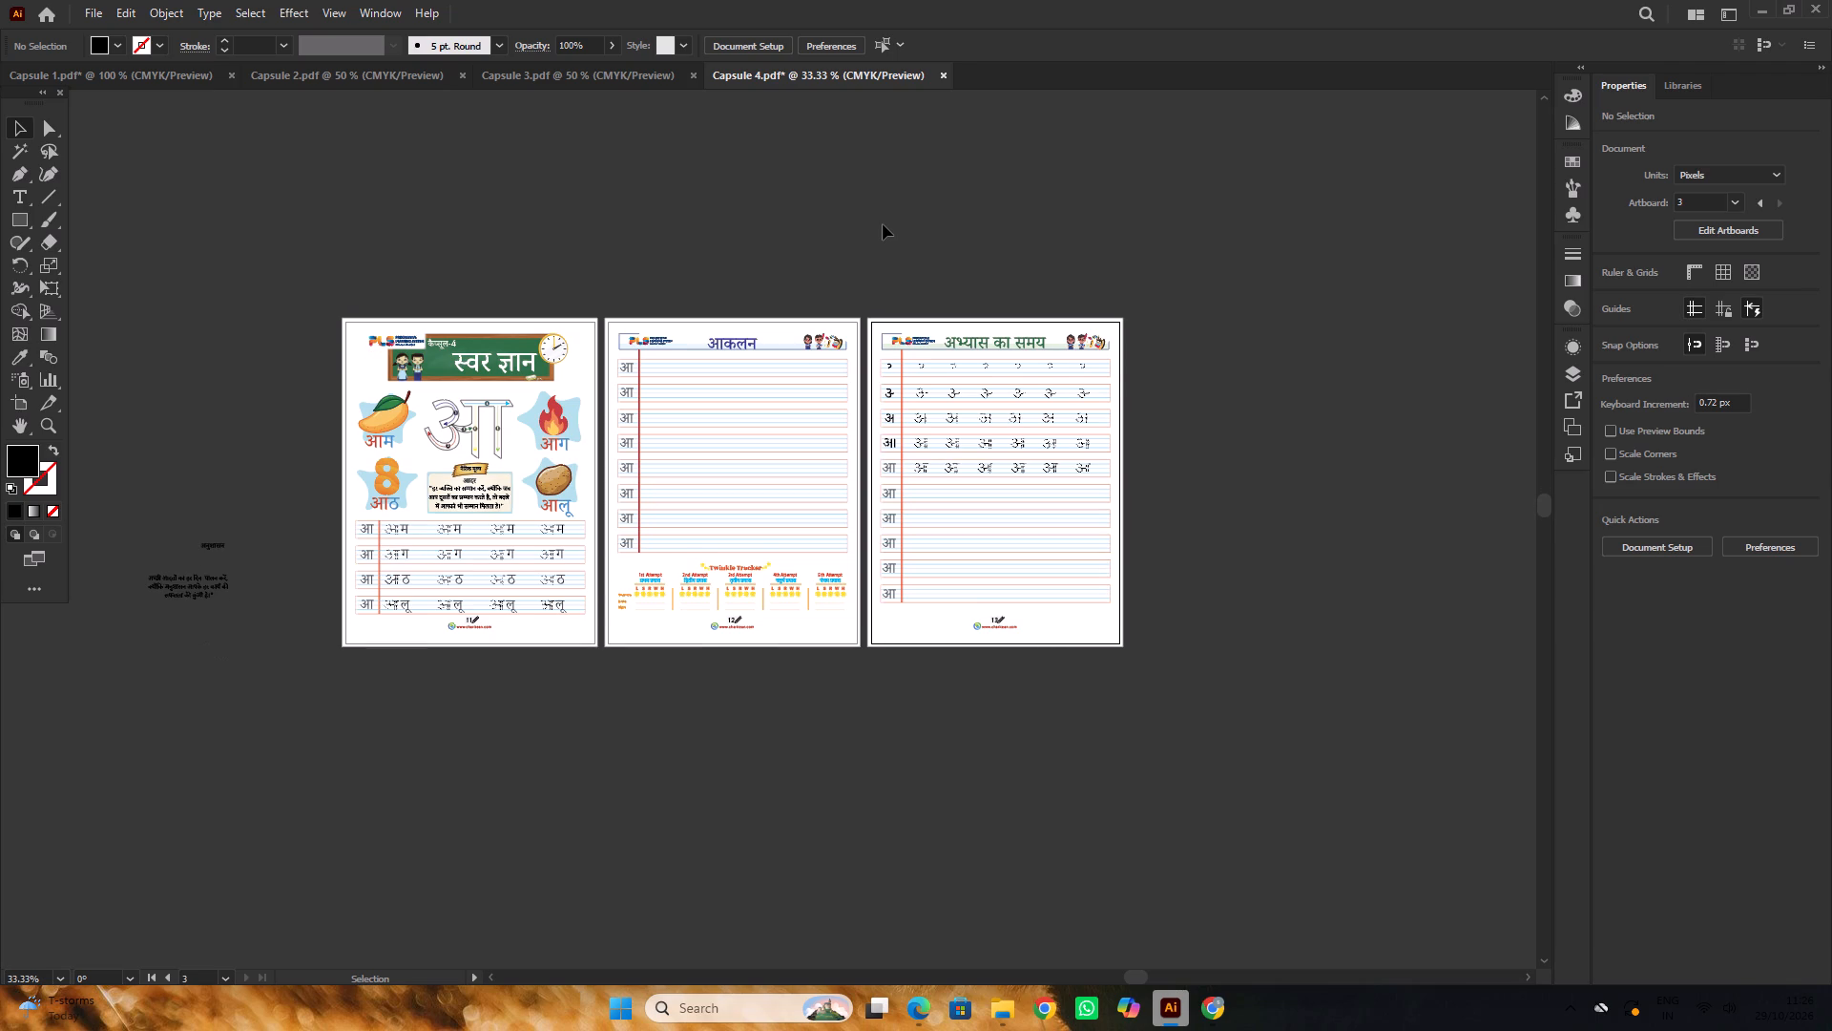
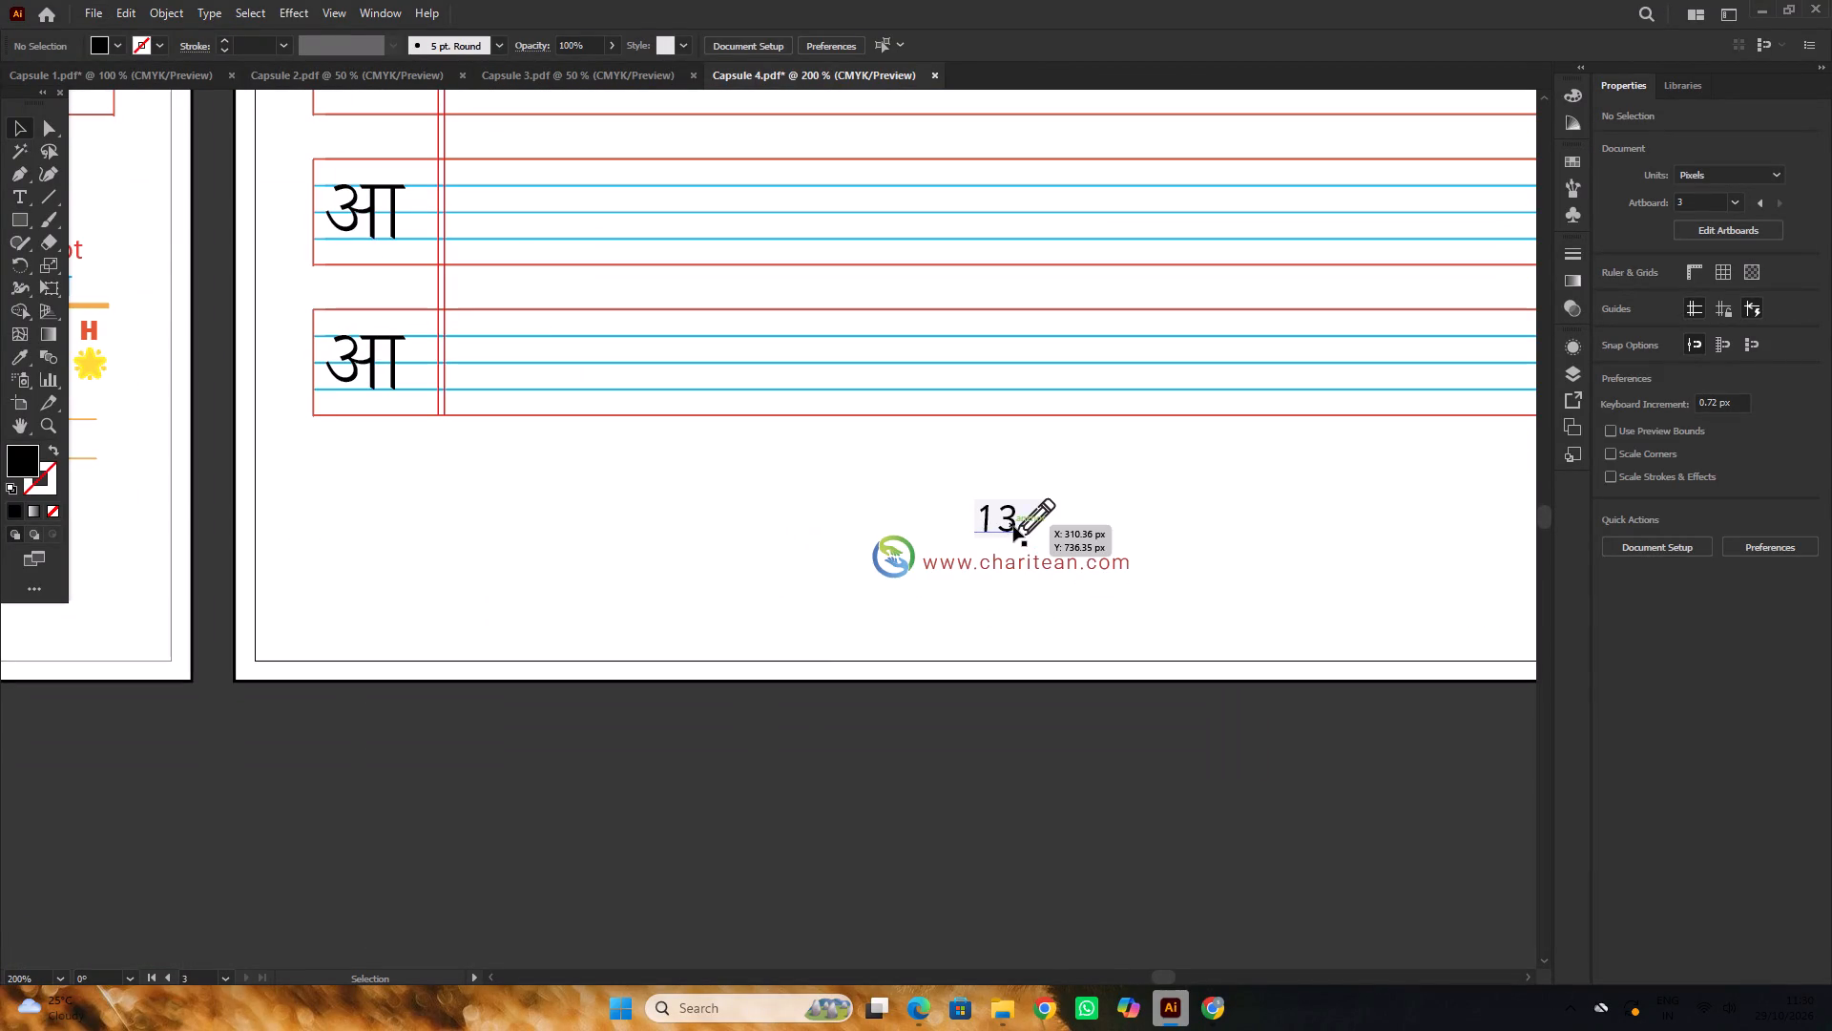
Inspect the page number text inside its footer group on the अभ्यास का समय page, and leave the group.
{"action": "left_click", "coordinate": [1013, 526]}
{"action": "triple_click", "coordinate": [1011, 519]}
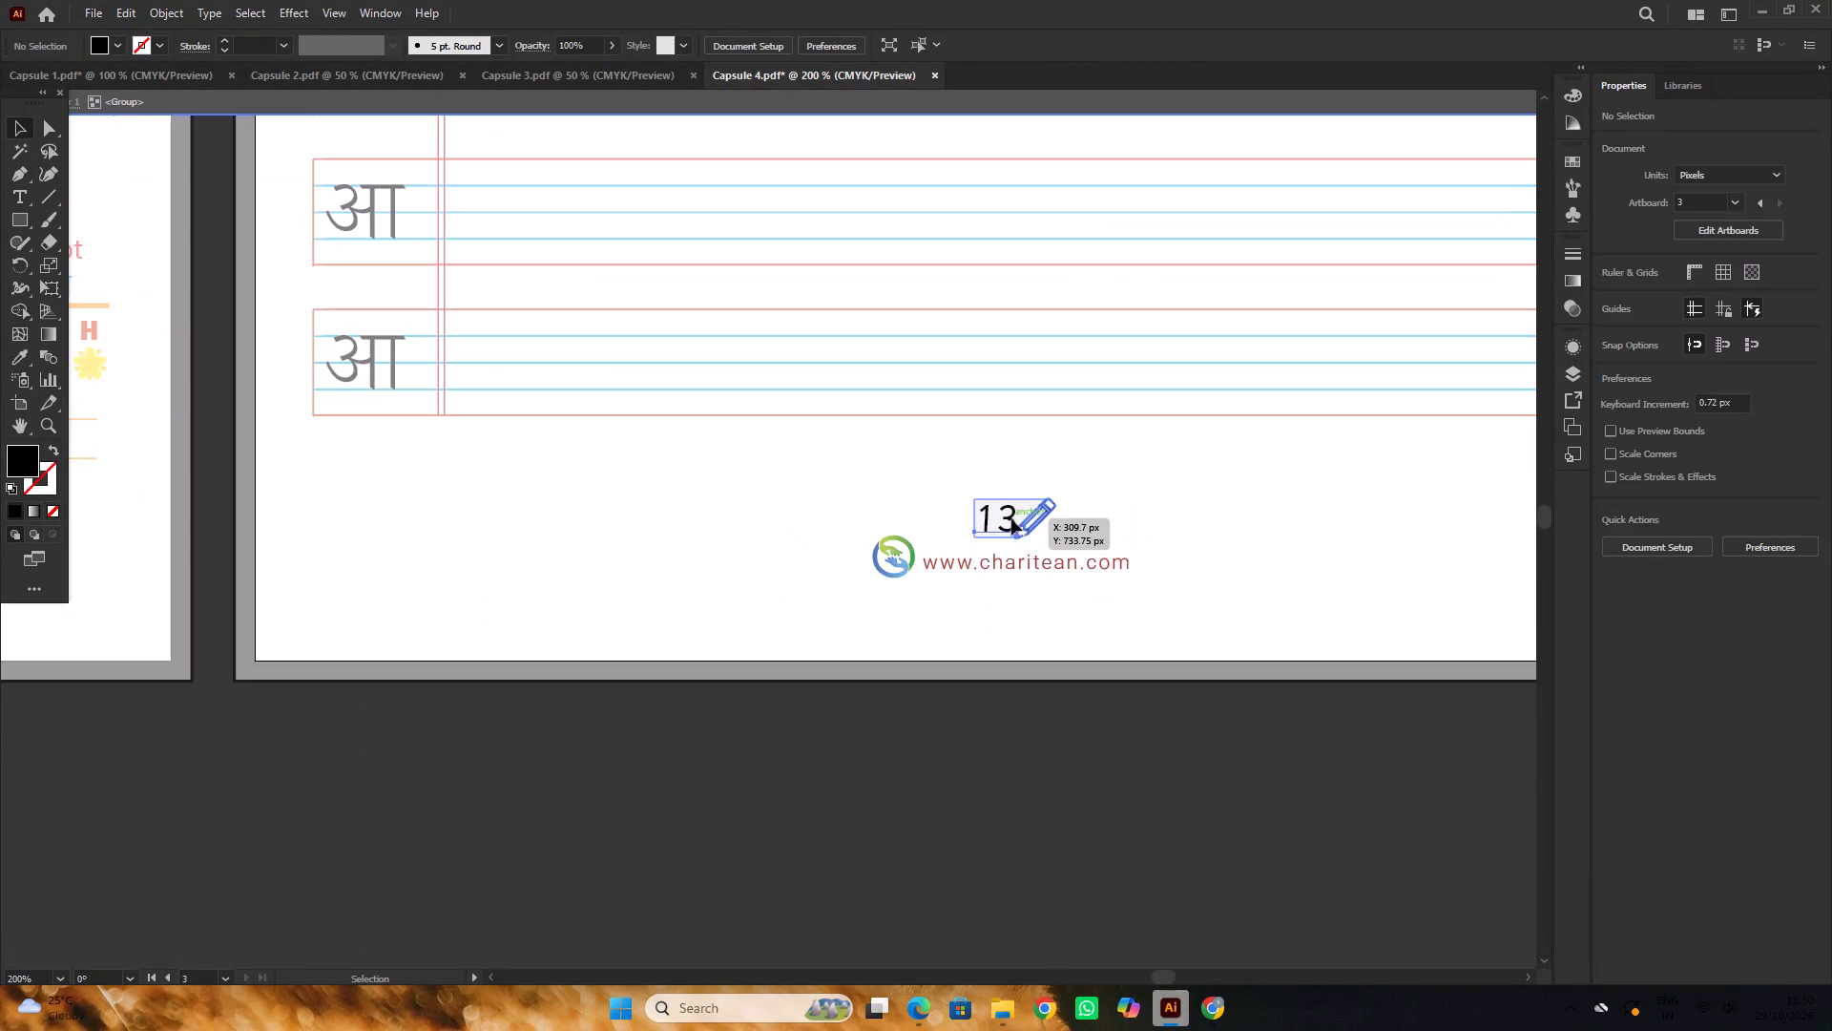
{"action": "triple_click", "coordinate": [1008, 517]}
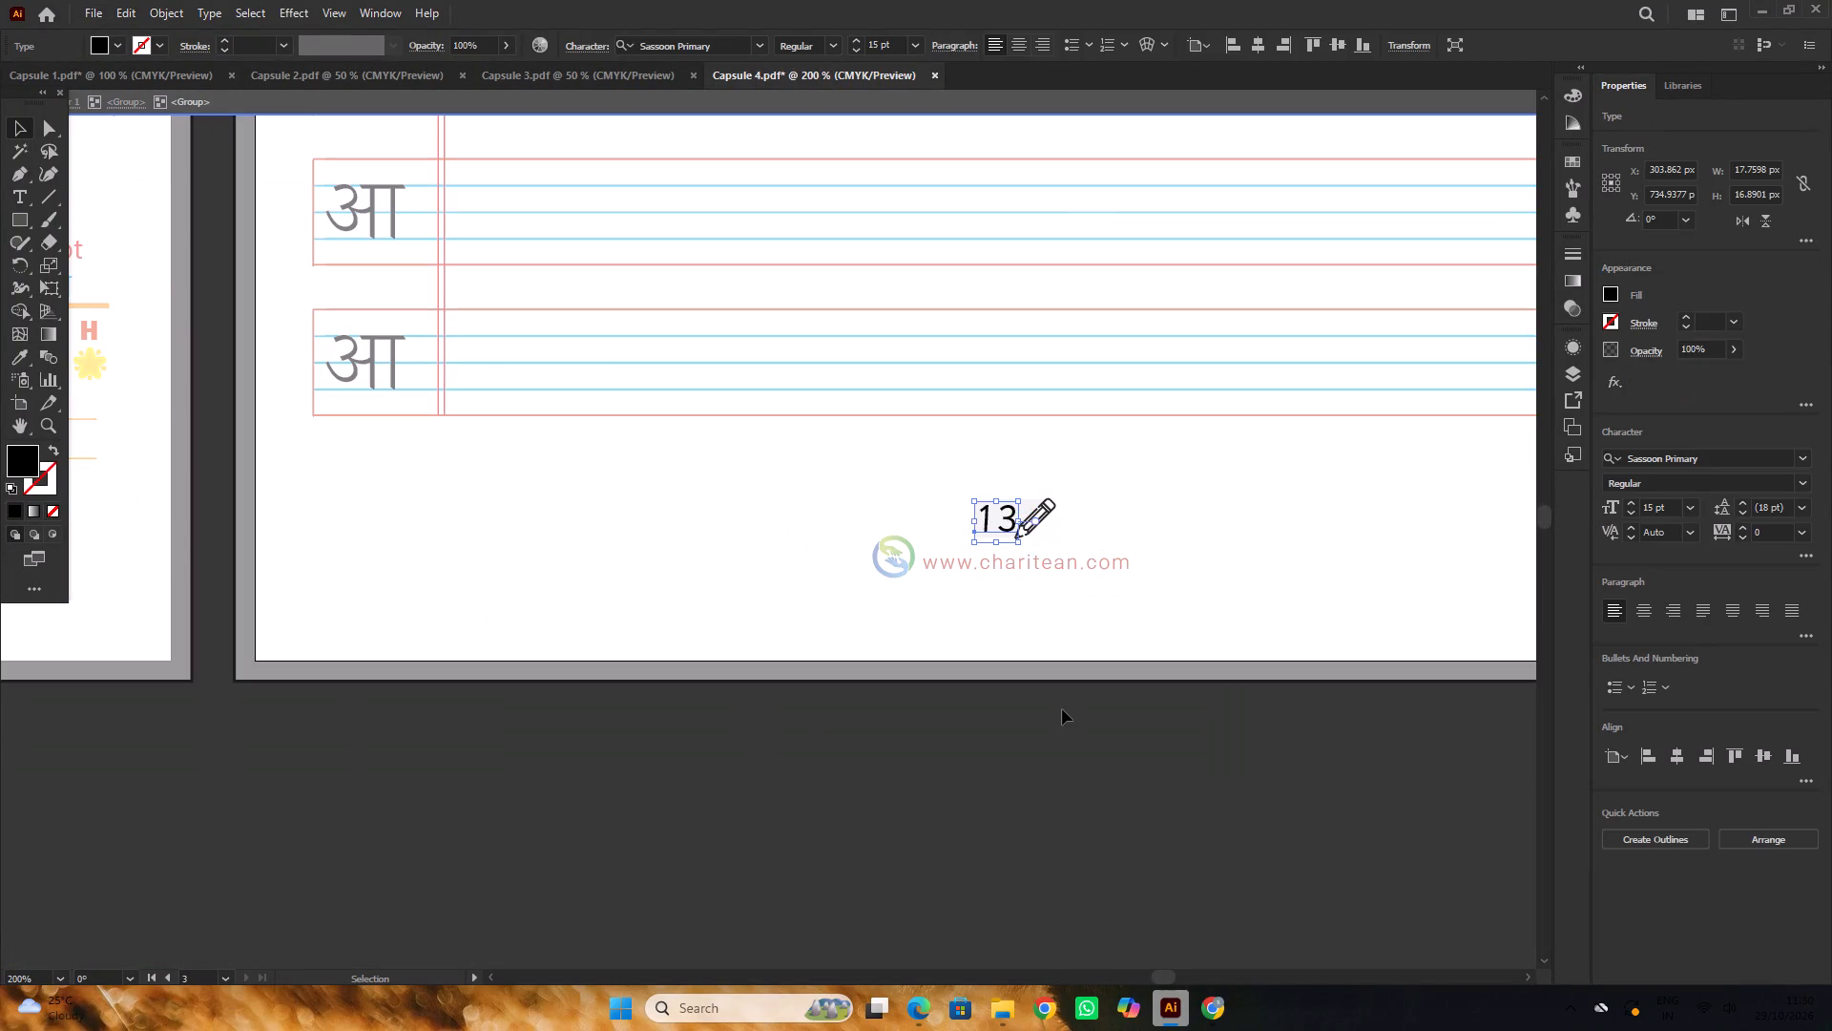
{"action": "double_click", "coordinate": [1062, 705]}
Review the three Capsule 4 pages side by side, checking their overall layout, tracing rows and footers.
{"action": "scroll", "coordinate": [1062, 703], "scroll_direction": "down", "scroll_amount": 2, "text": "alt"}
{"action": "key", "text": "space"}
{"action": "left_click_drag", "start_coordinate": [932, 748], "coordinate": [989, 748]}
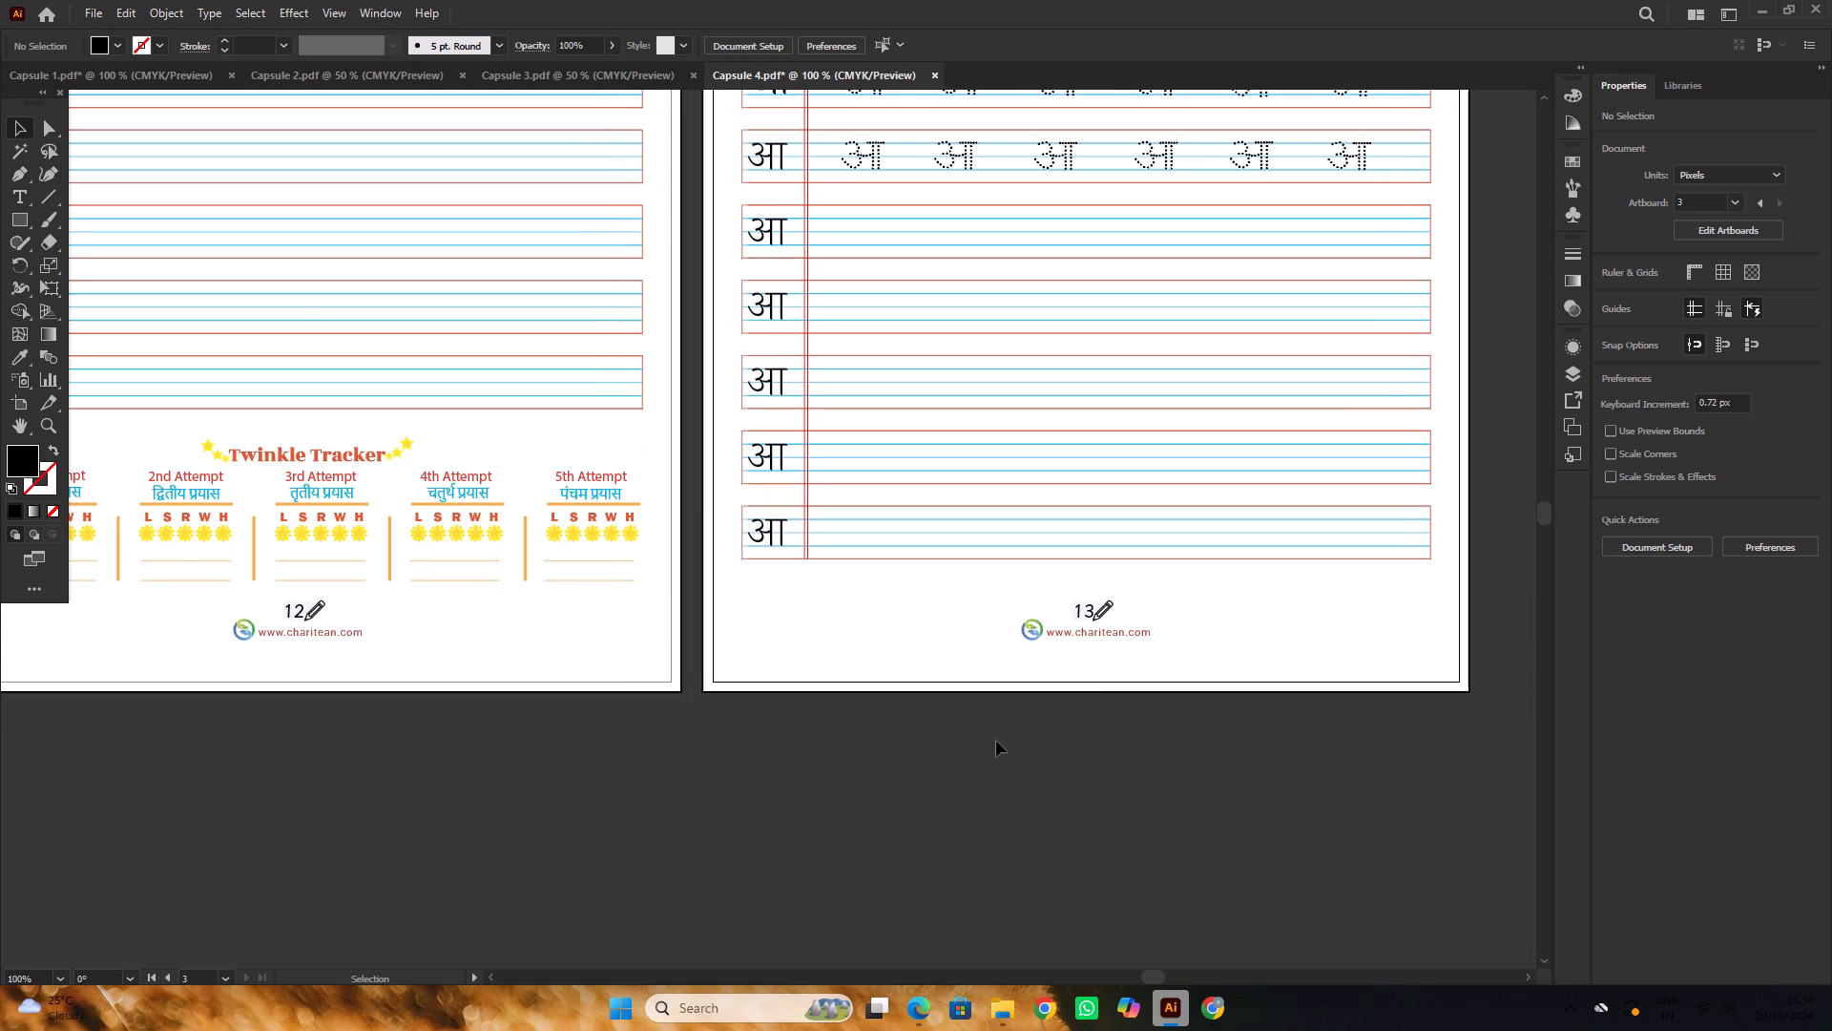
{"action": "scroll", "coordinate": [1010, 728], "scroll_direction": "down", "scroll_amount": 2, "text": "alt"}
{"action": "key", "text": "space"}
{"action": "left_click_drag", "start_coordinate": [942, 754], "coordinate": [1020, 747]}
{"action": "scroll", "coordinate": [1036, 739], "scroll_direction": "down", "scroll_amount": 1, "text": "alt"}
{"action": "key", "text": "space"}
{"action": "left_click_drag", "start_coordinate": [879, 789], "coordinate": [956, 768]}
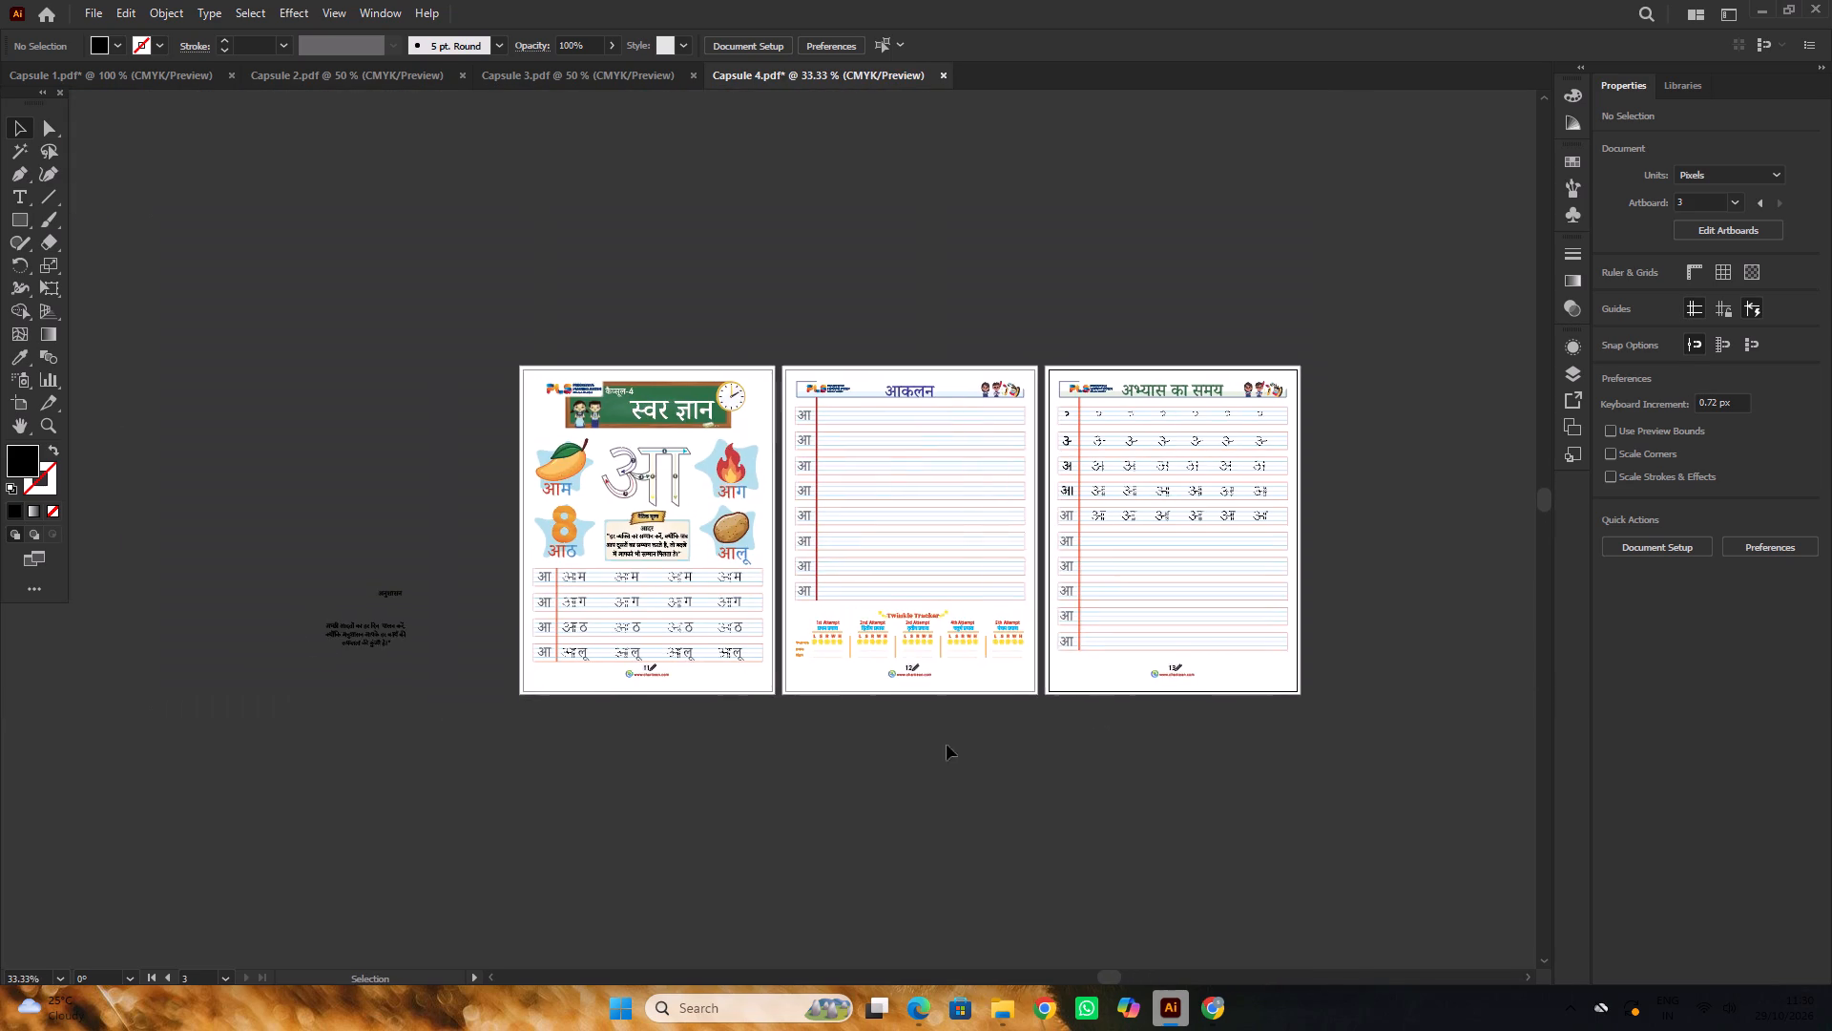
{"action": "scroll", "coordinate": [937, 709], "scroll_direction": "down", "scroll_amount": 2}
{"action": "scroll", "coordinate": [931, 685], "scroll_direction": "up", "scroll_amount": 2, "text": "alt"}
{"action": "scroll", "coordinate": [930, 684], "scroll_direction": "down", "scroll_amount": 1, "text": "alt"}
{"action": "key", "text": "space"}
{"action": "left_click_drag", "start_coordinate": [878, 705], "coordinate": [933, 756]}
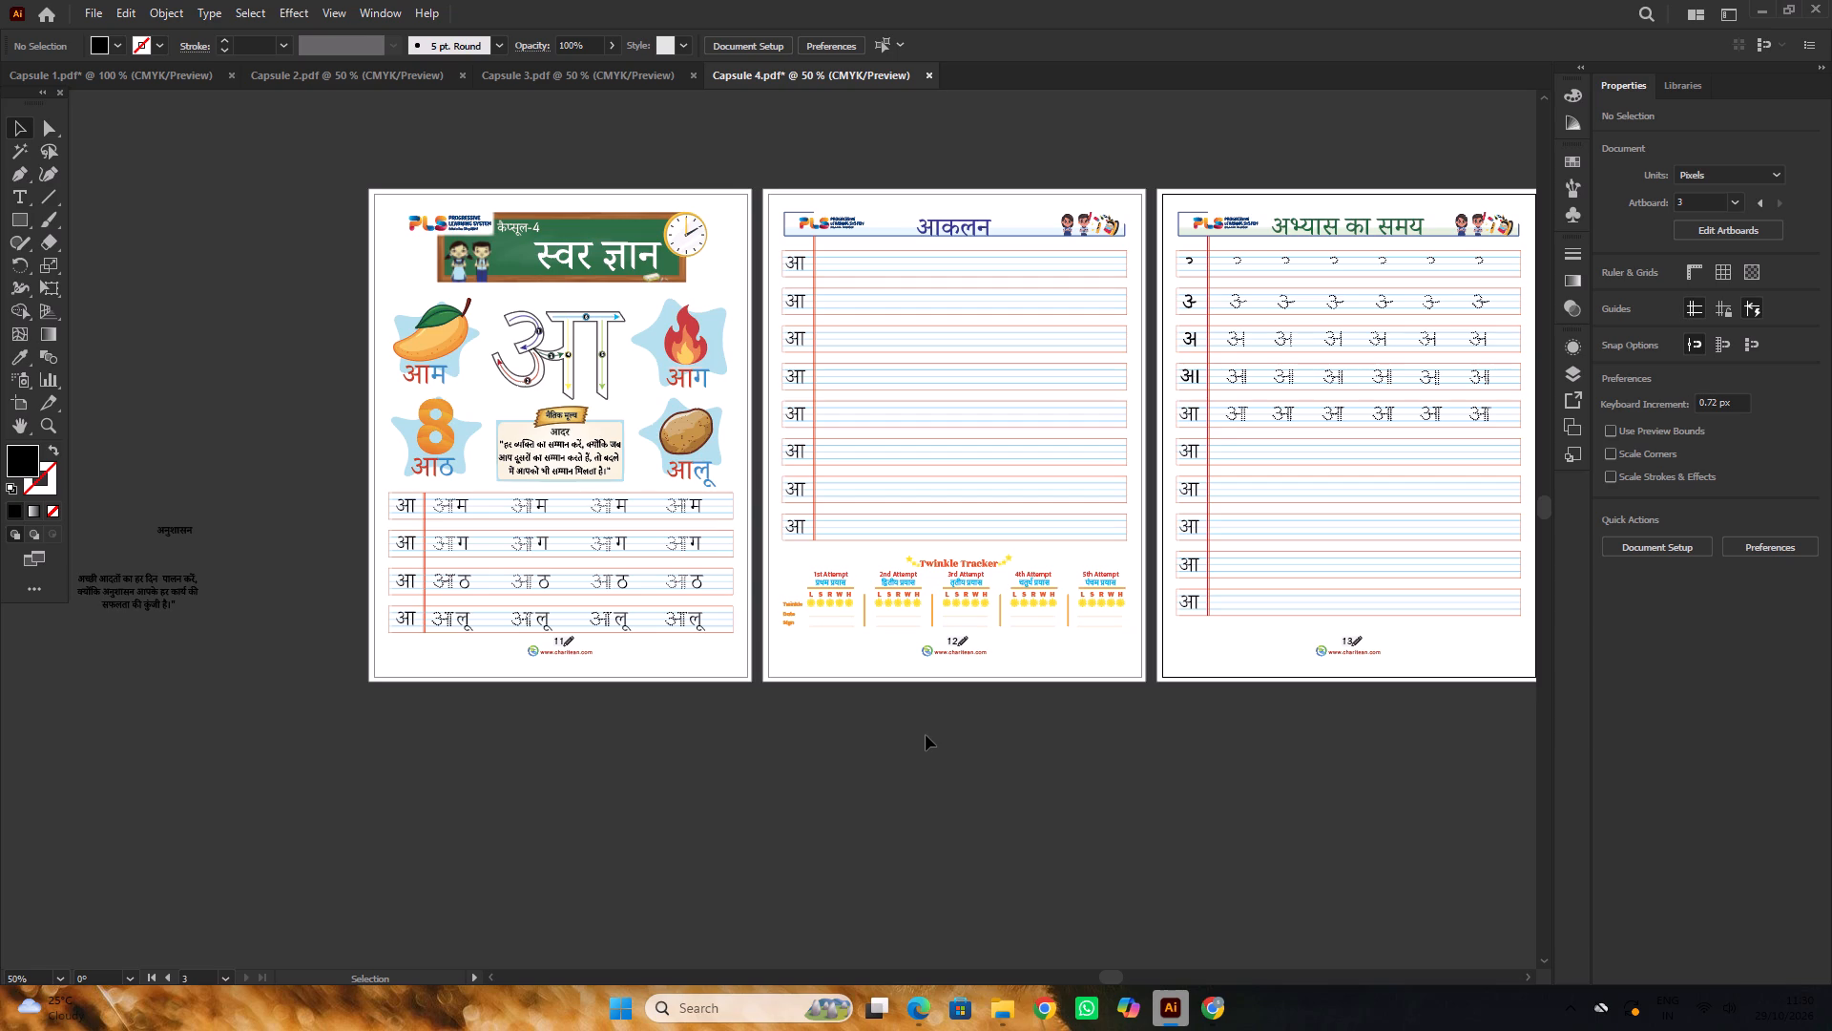
{"action": "scroll", "coordinate": [925, 728], "scroll_direction": "down", "scroll_amount": 1}
{"action": "scroll", "coordinate": [926, 720], "scroll_direction": "up", "scroll_amount": 1}
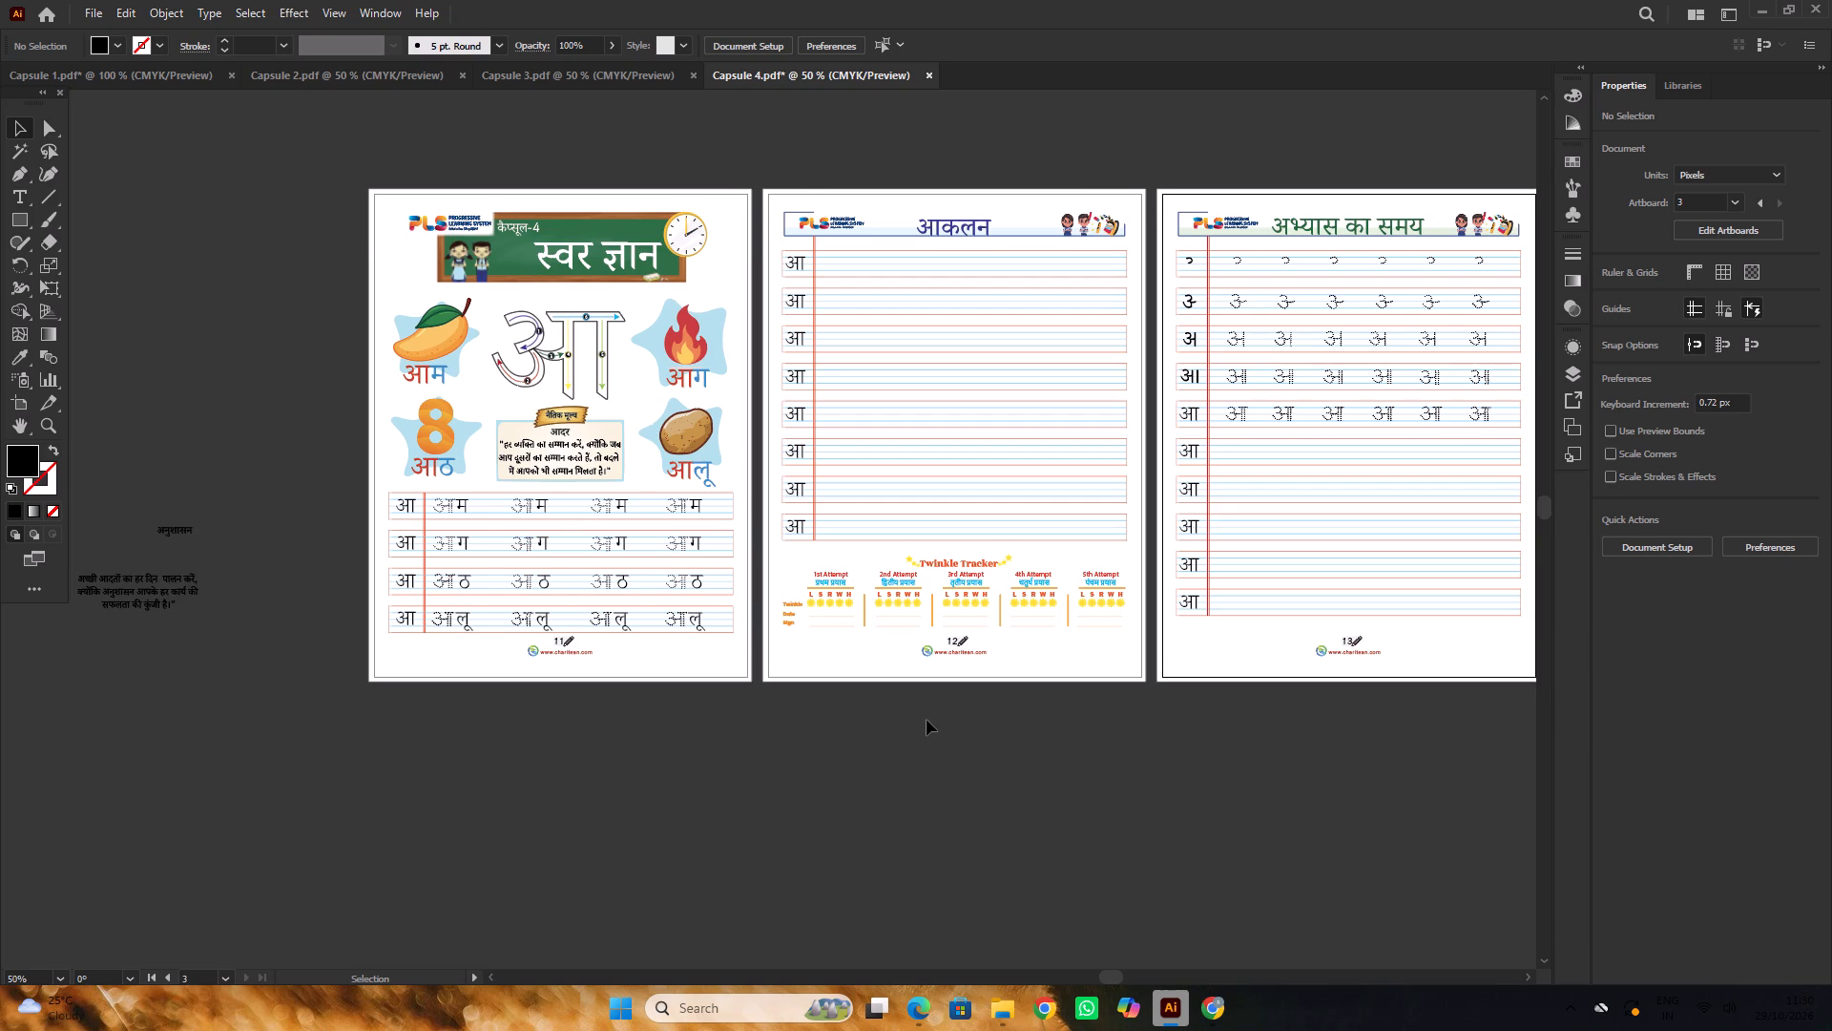
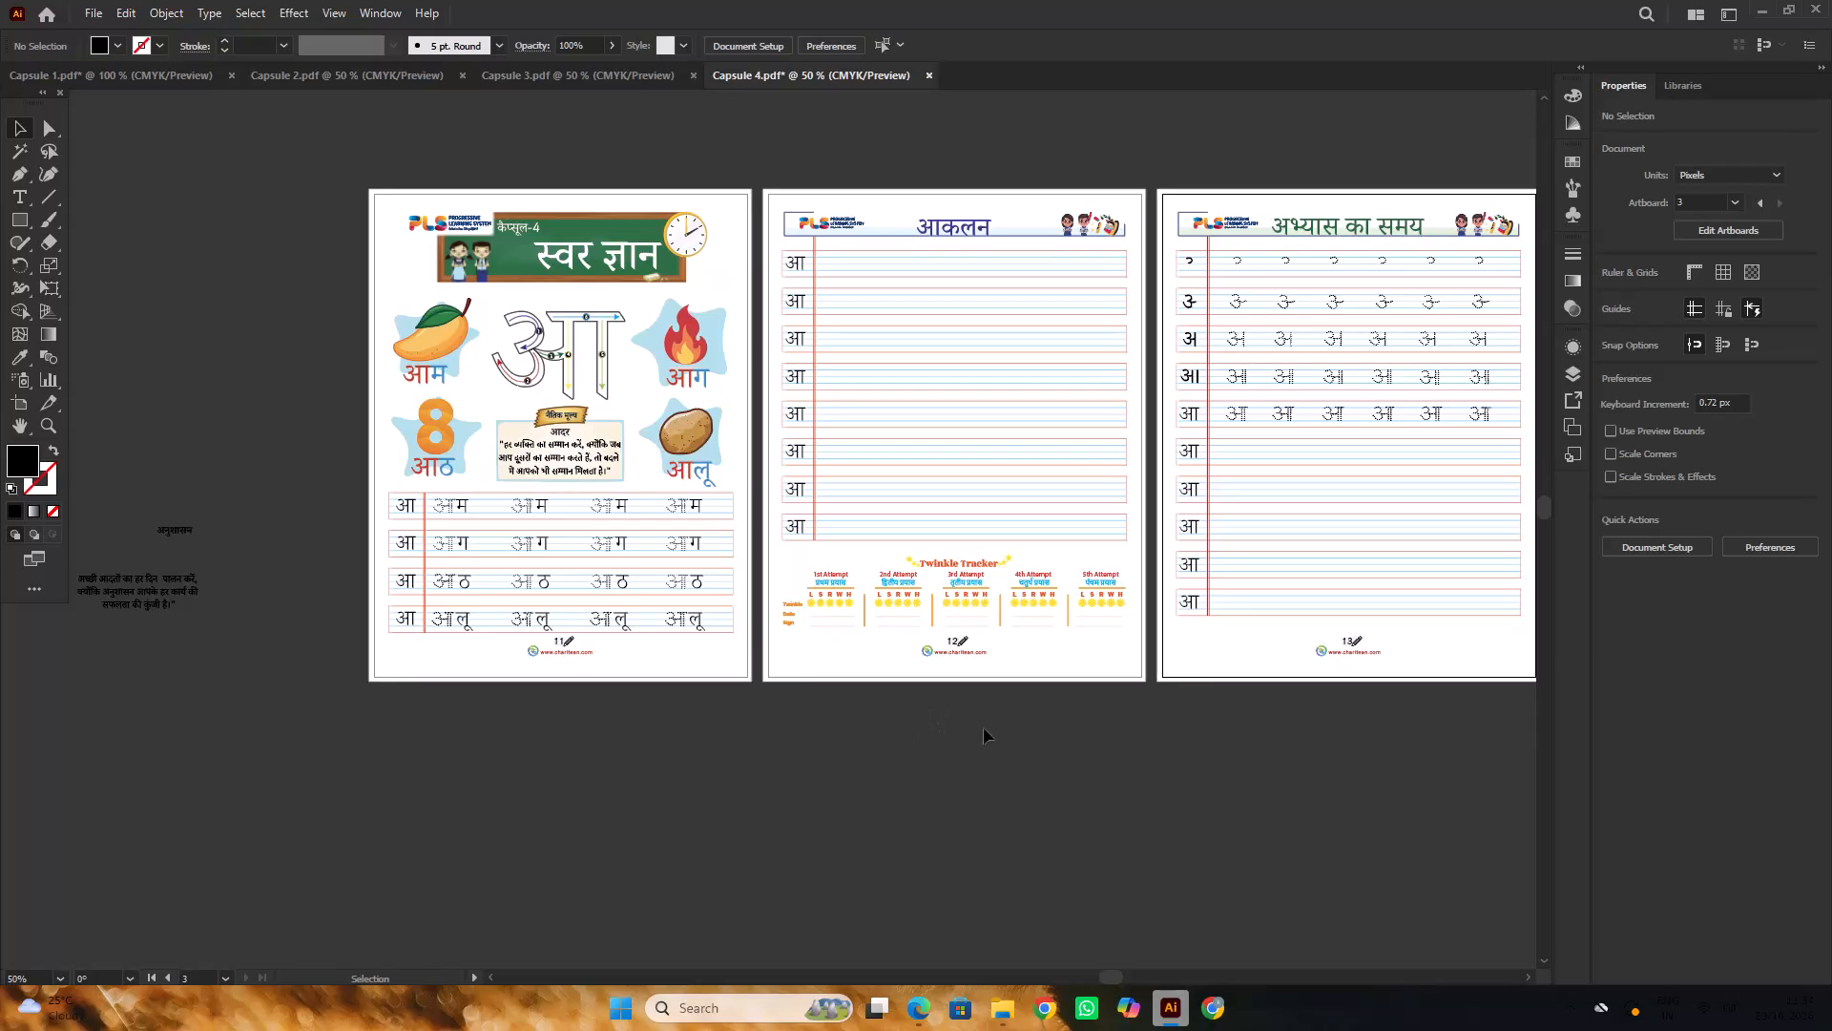
Look over all three Capsule 4 pages together, checking the title page, the आकलन page and the अभ्यास का समय page.
{"action": "key", "text": "space"}
{"action": "left_click_drag", "start_coordinate": [1179, 751], "coordinate": [1007, 739]}
{"action": "scroll", "coordinate": [998, 539], "scroll_direction": "down", "scroll_amount": 2}
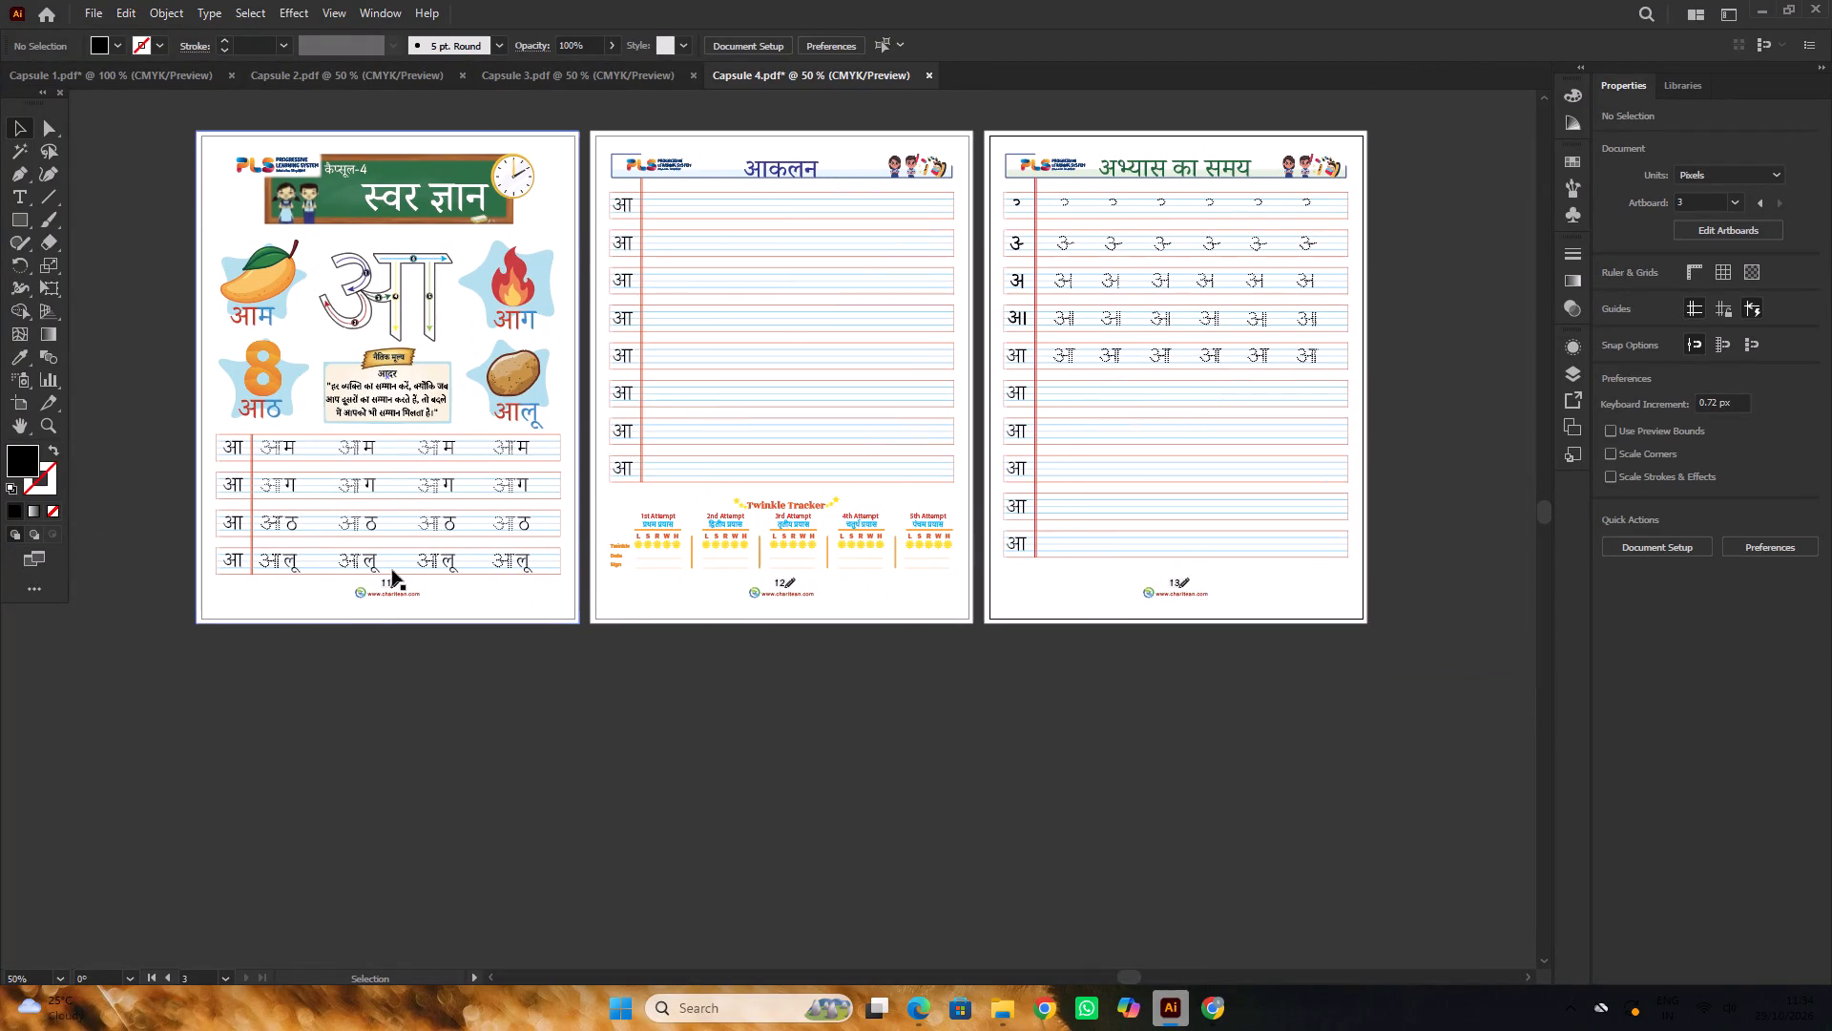
{"action": "scroll", "coordinate": [661, 153], "scroll_direction": "down", "scroll_amount": 3}
{"action": "key", "text": "space"}
{"action": "key", "text": "space"}
{"action": "left_click_drag", "start_coordinate": [367, 378], "coordinate": [564, 339]}
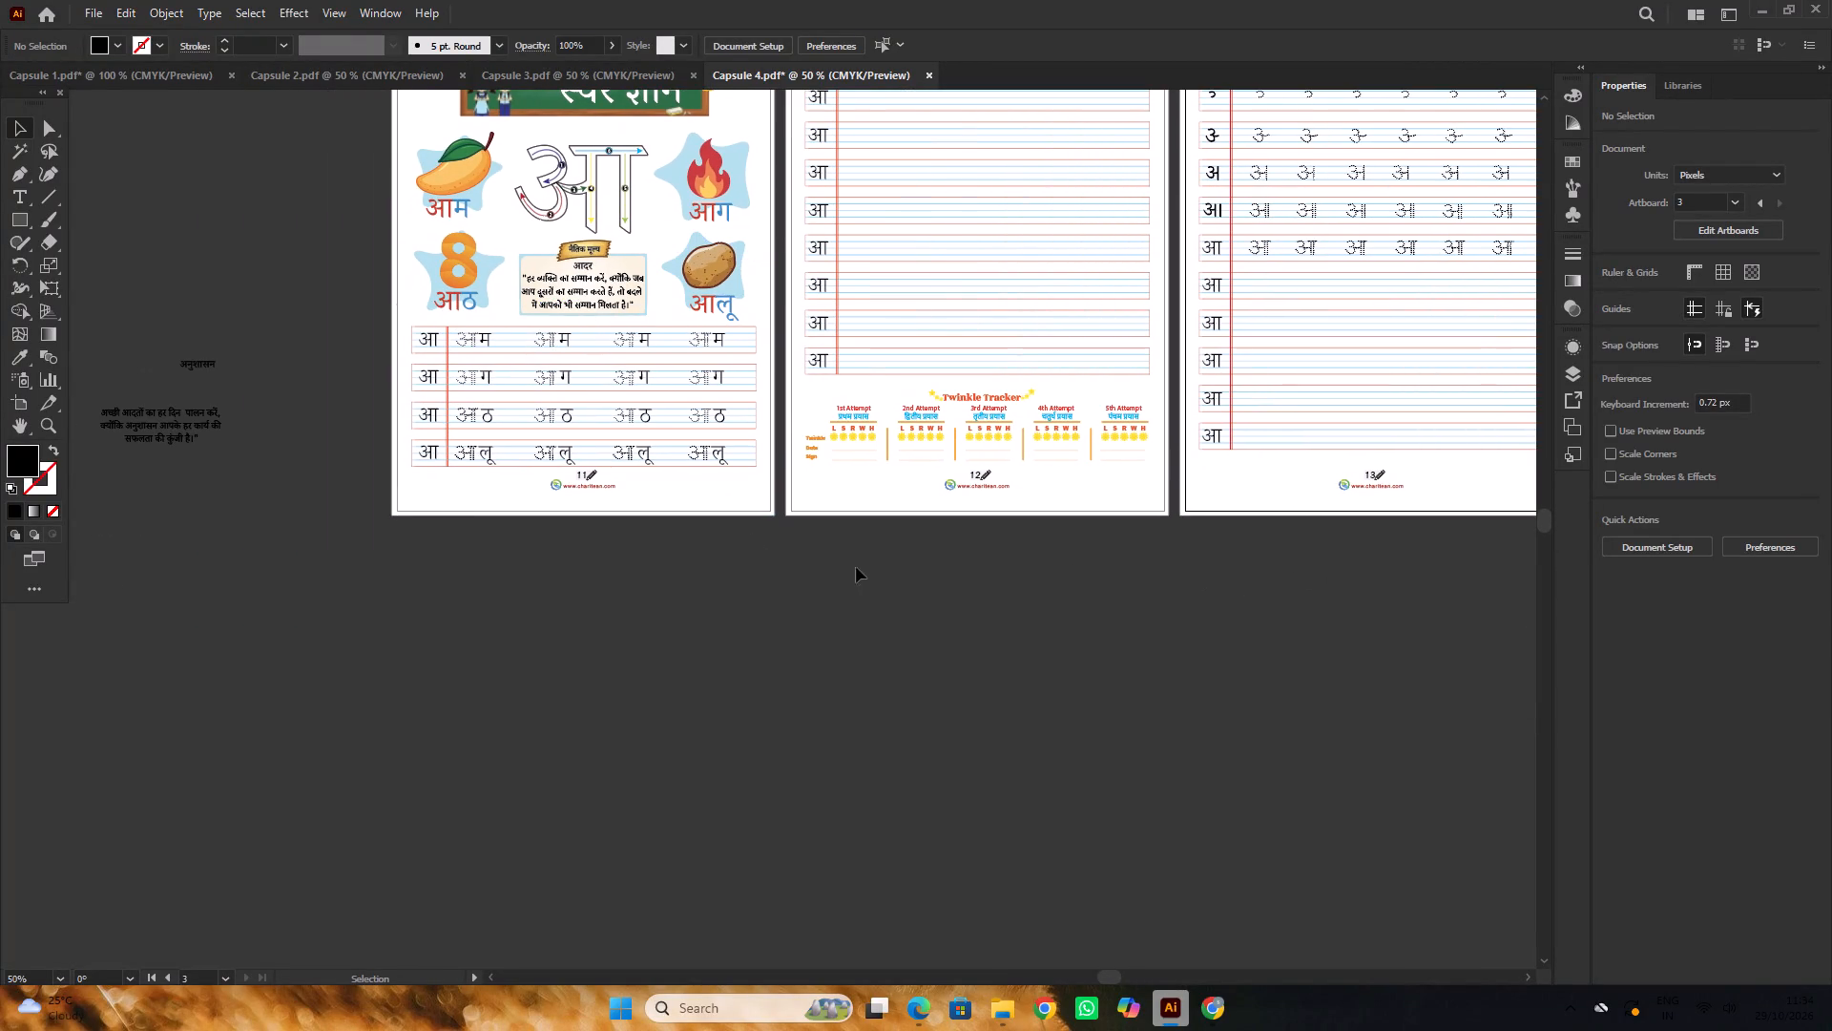
{"action": "left_click_drag", "start_coordinate": [1073, 575], "coordinate": [853, 622]}
{"action": "key", "text": "space"}
{"action": "key", "text": "space"}
{"action": "key", "text": "space"}
{"action": "key", "text": "space"}
{"action": "key", "text": "space"}
{"action": "key", "text": "space"}
{"action": "key", "text": "space"}
{"action": "key", "text": "space"}
{"action": "key", "text": "space"}
{"action": "key", "text": "space"}
{"action": "key", "text": "space"}
{"action": "key", "text": "space"}
{"action": "key", "text": "space"}
{"action": "key", "text": "space"}
{"action": "key", "text": "space"}
{"action": "key", "text": "space"}
{"action": "key", "text": "space"}
{"action": "key", "text": "space"}
{"action": "key", "text": "space"}
{"action": "key", "text": "space"}
{"action": "key", "text": "space"}
{"action": "left_click_drag", "start_coordinate": [1155, 607], "coordinate": [890, 756]}
{"action": "left_click_drag", "start_coordinate": [984, 721], "coordinate": [945, 752]}
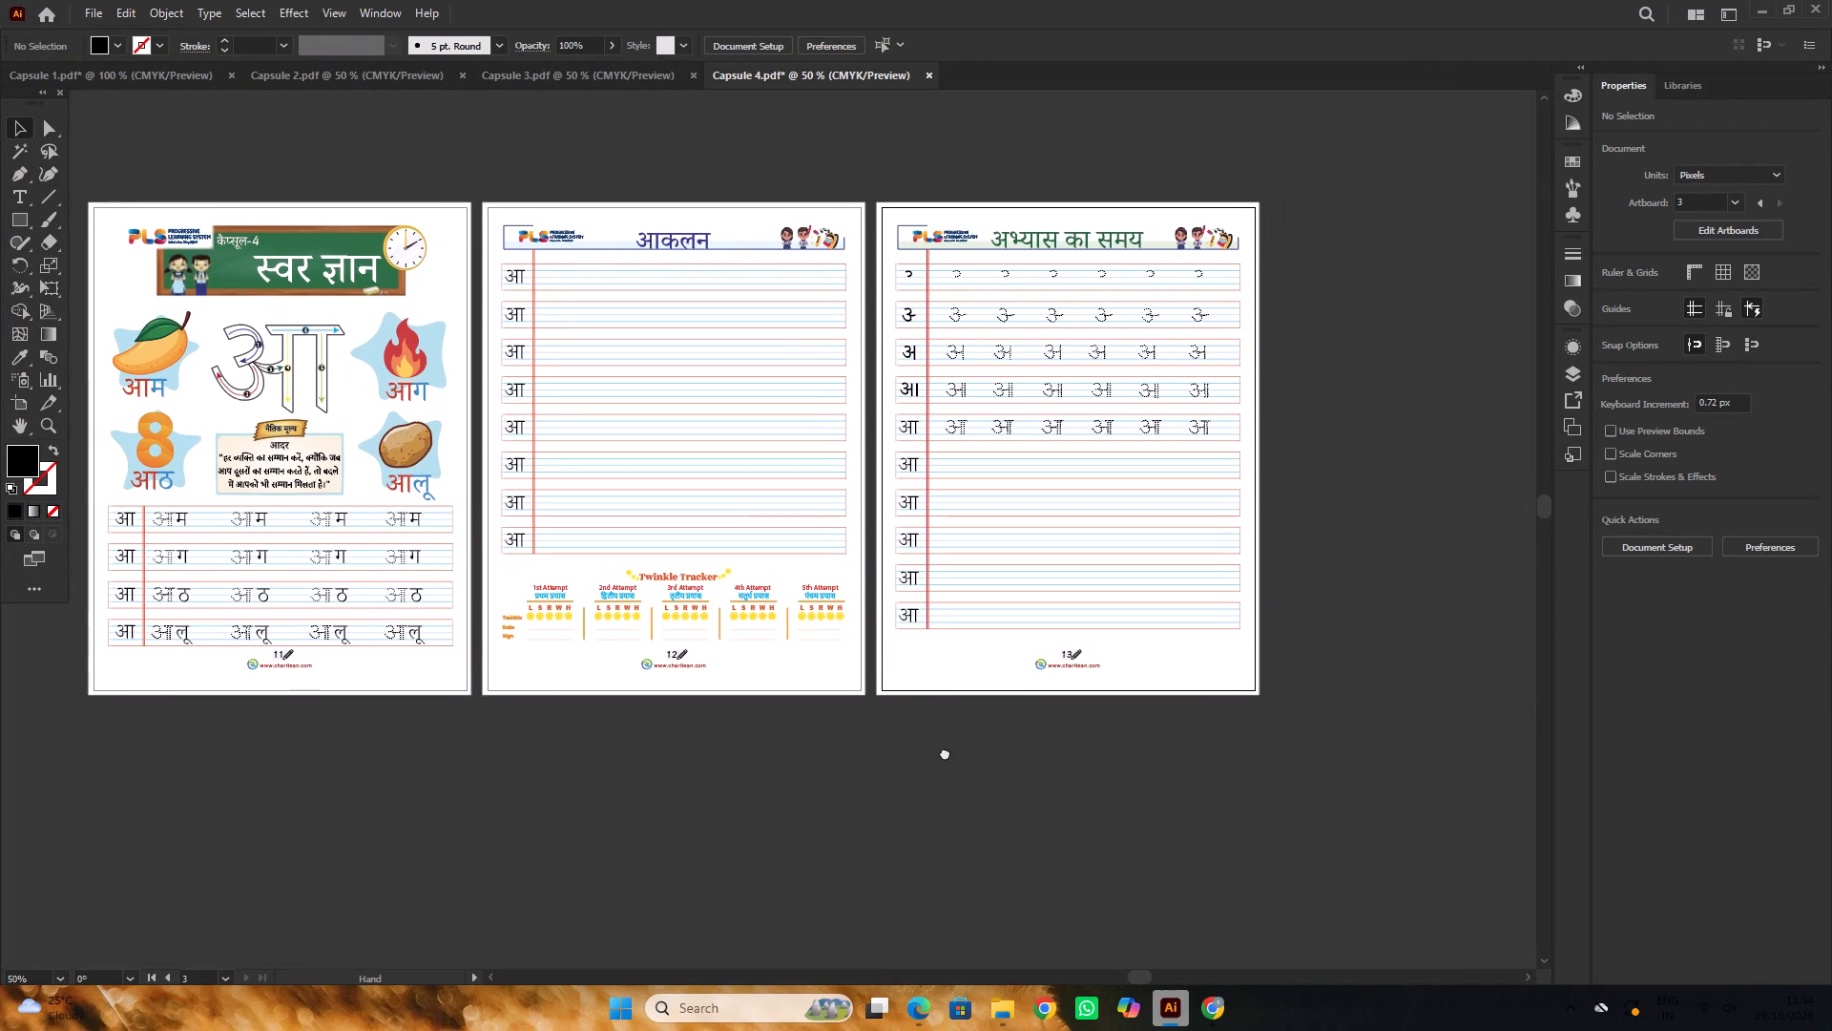
{"action": "left_click_drag", "start_coordinate": [945, 752], "coordinate": [1049, 730]}
{"action": "scroll", "coordinate": [1032, 704], "scroll_direction": "down", "scroll_amount": 2}
{"action": "scroll", "coordinate": [1031, 699], "scroll_direction": "down", "scroll_amount": 1, "text": "alt"}
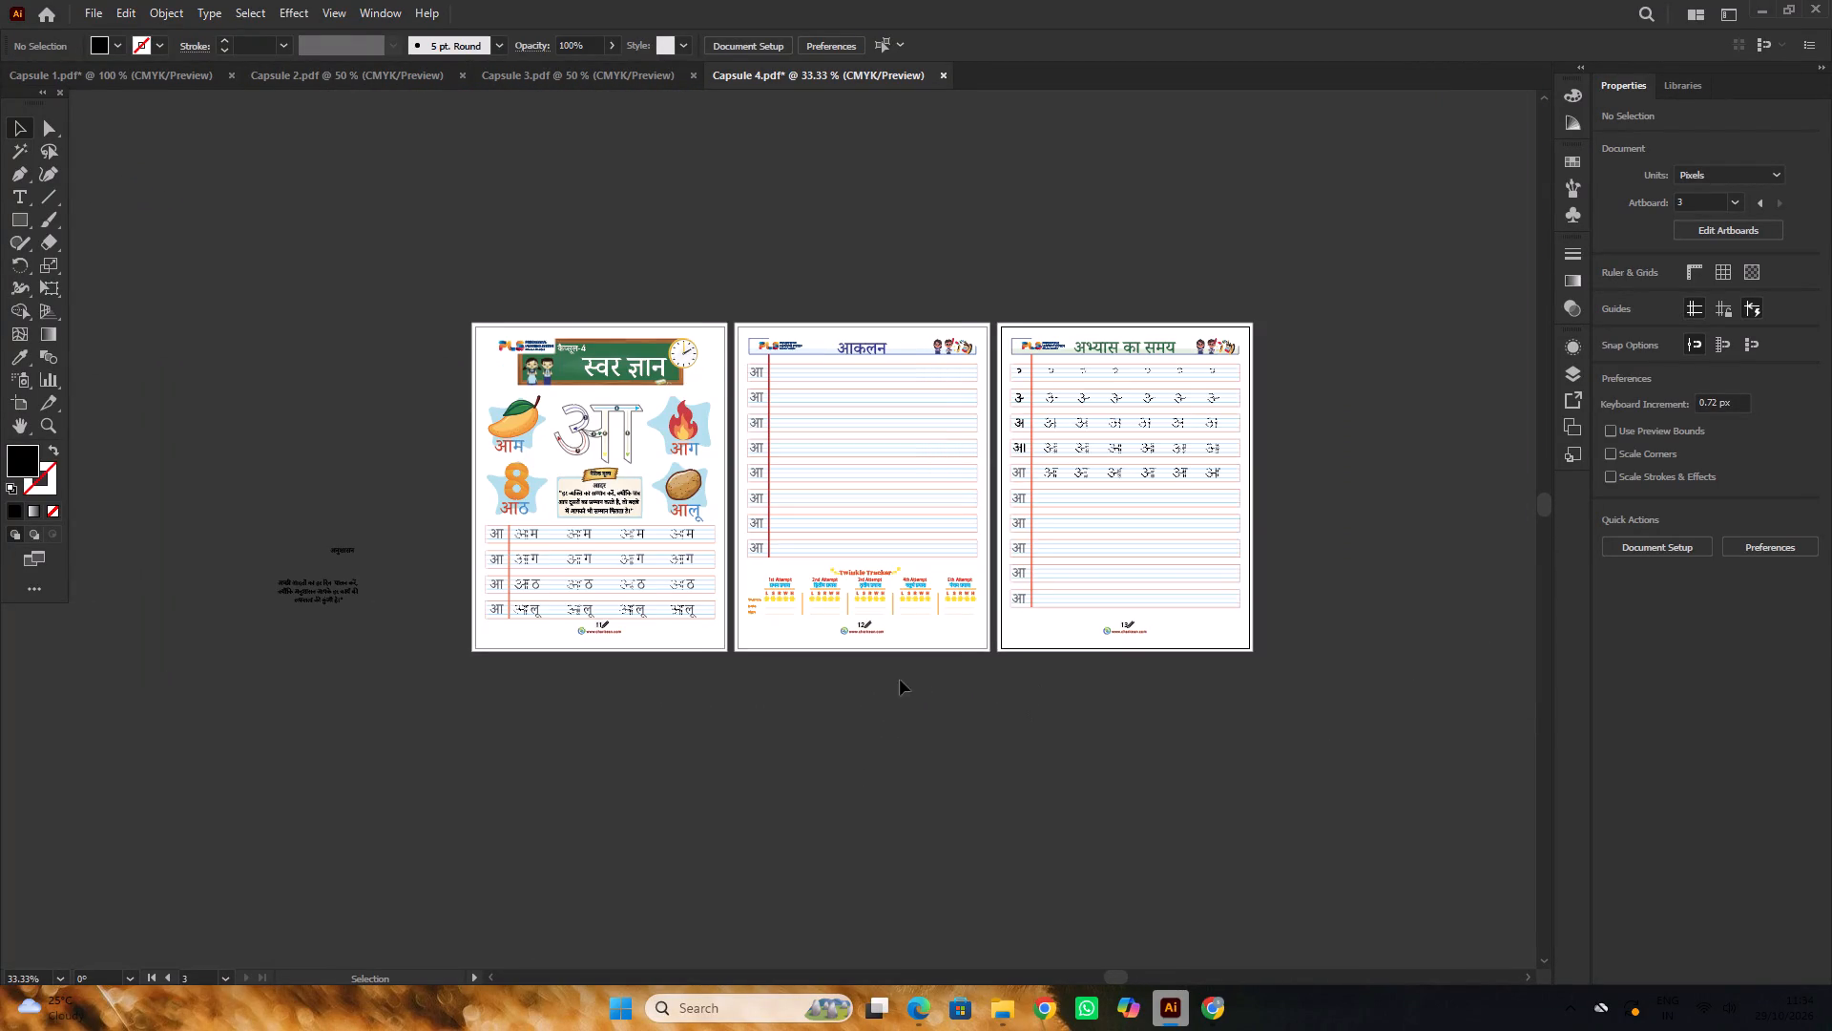
{"action": "key", "text": "space"}
{"action": "left_click_drag", "start_coordinate": [903, 681], "coordinate": [930, 681]}
Save the worksheet as Adobe PDF over the existing Capsule 4 file in PRINT A 1, using the Illustrator Default preset and all artboards.
{"action": "left_click", "coordinate": [94, 10]}
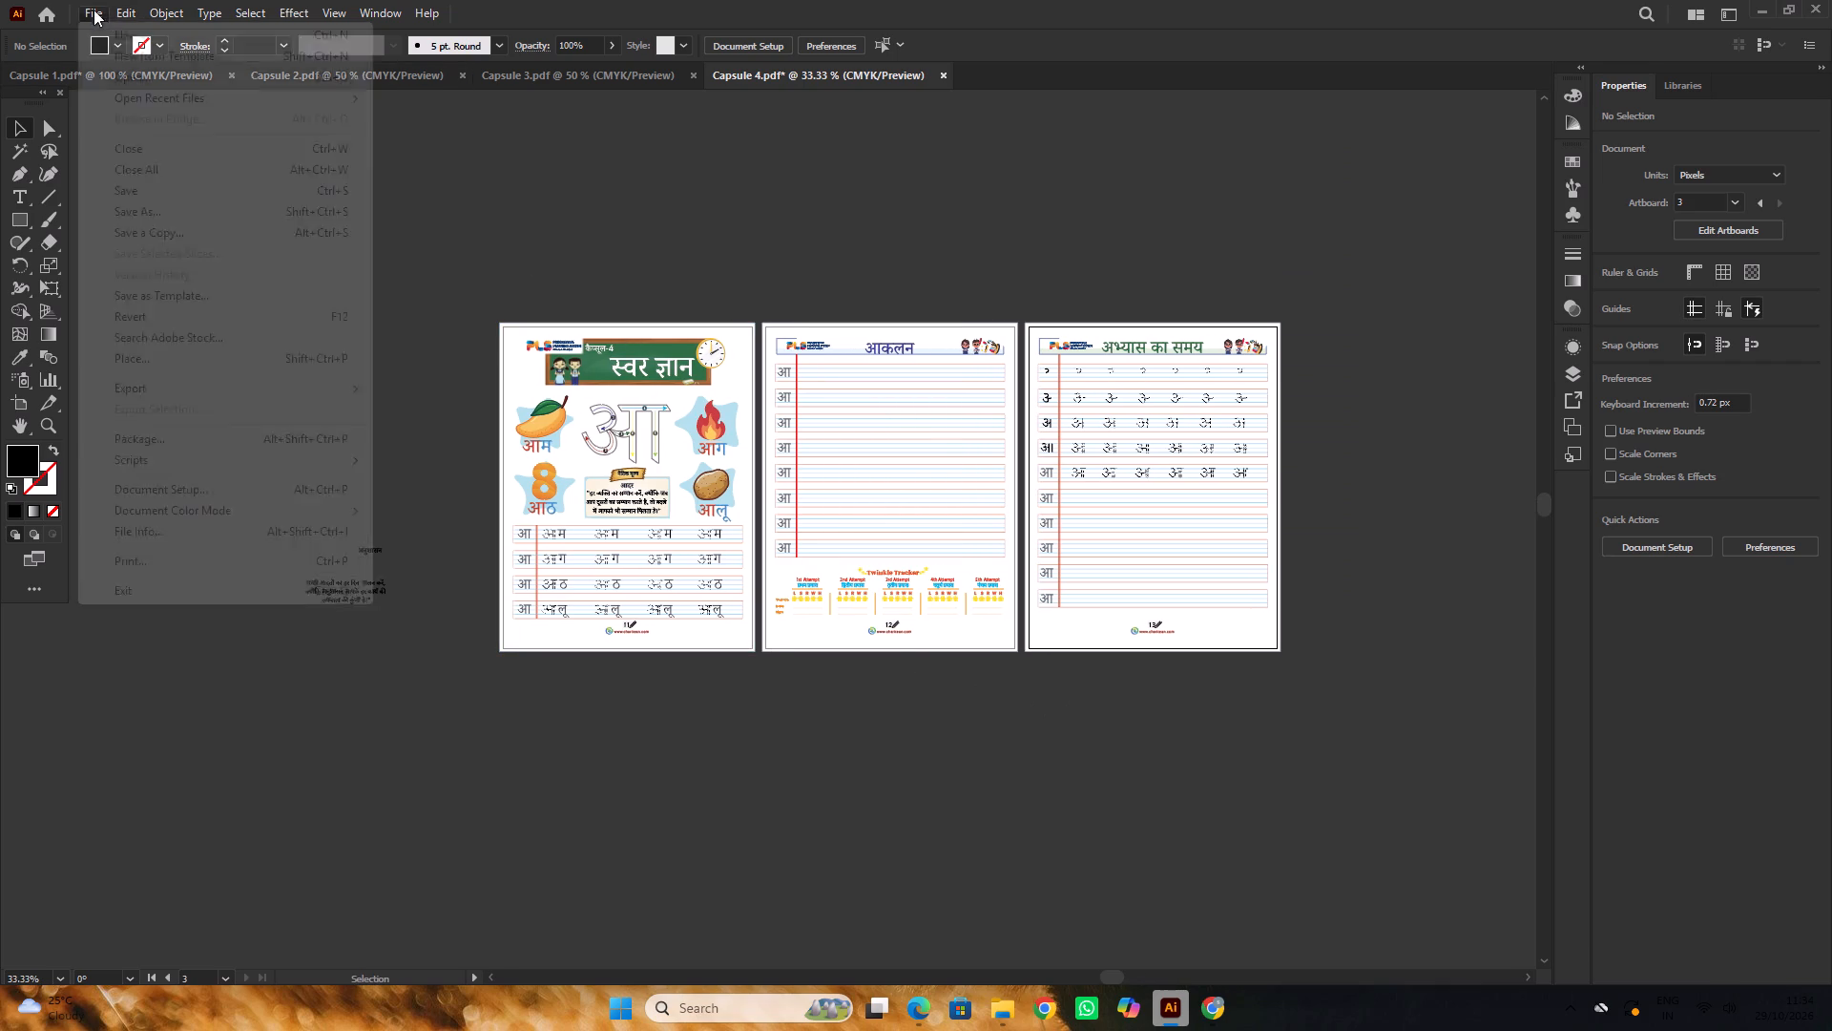
{"action": "left_click", "coordinate": [169, 216]}
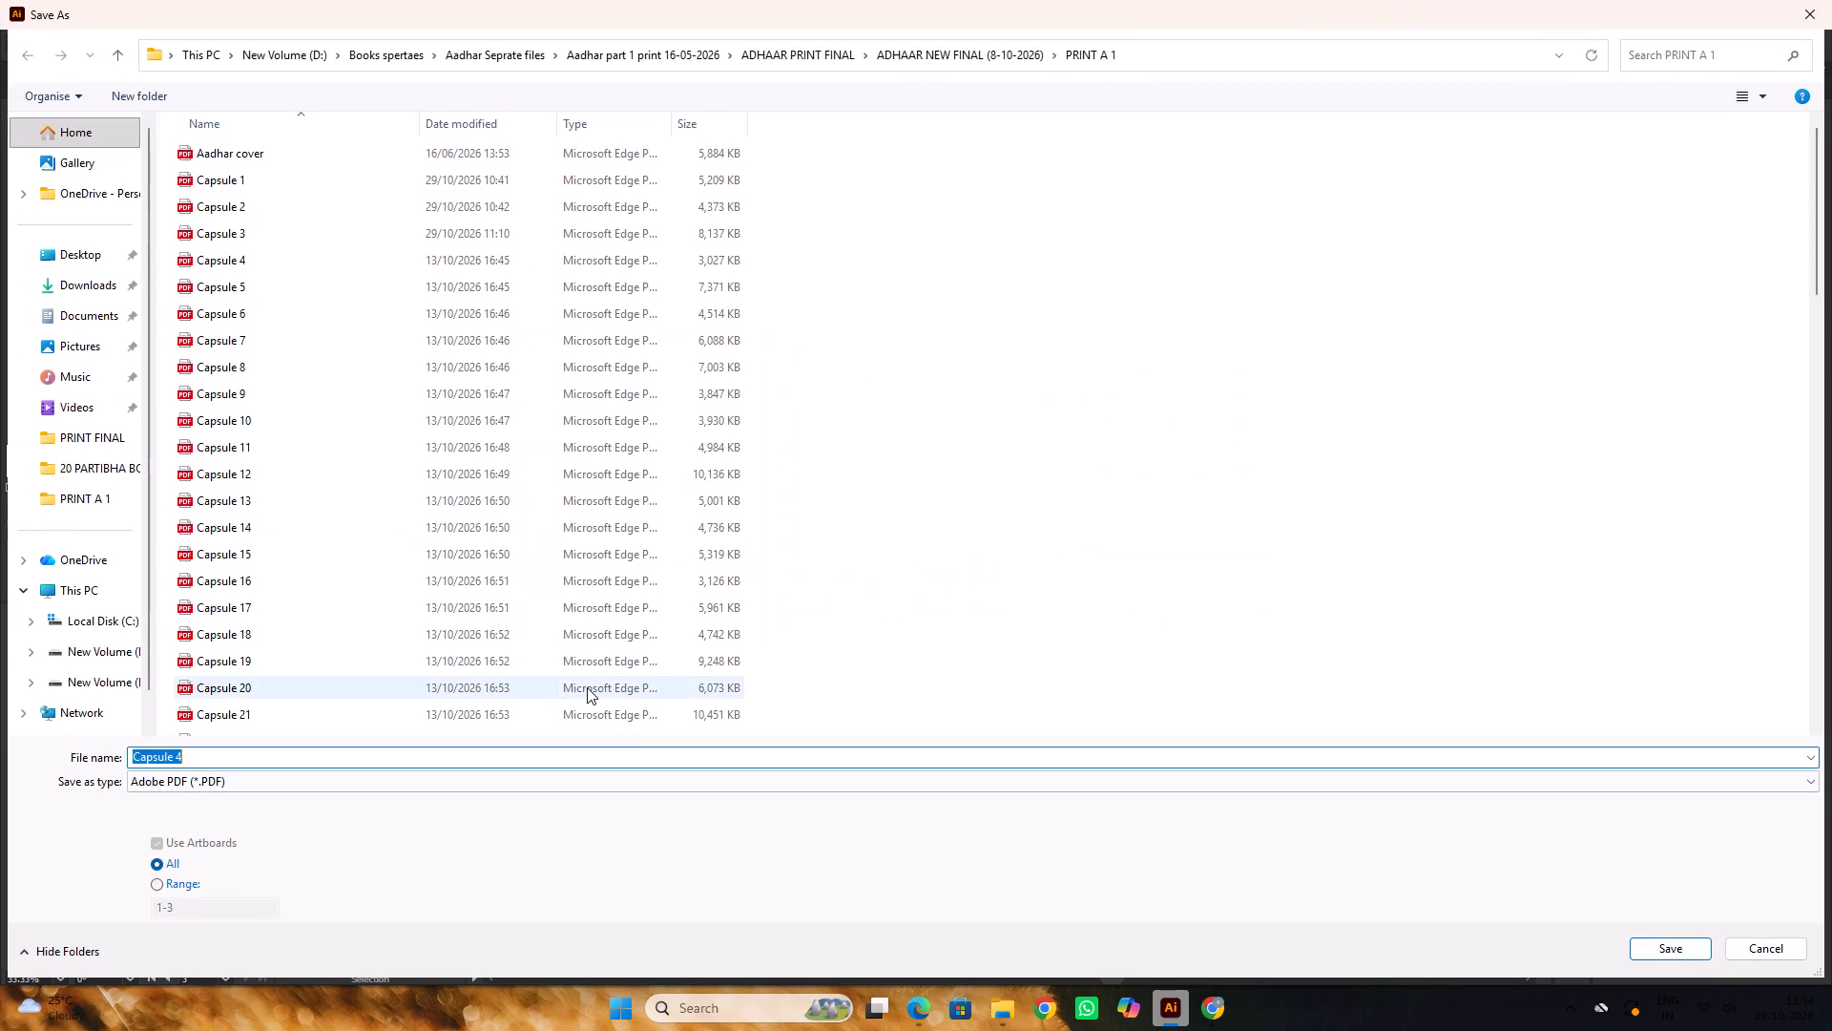
{"action": "scroll", "coordinate": [587, 687], "scroll_direction": "up", "scroll_amount": 5}
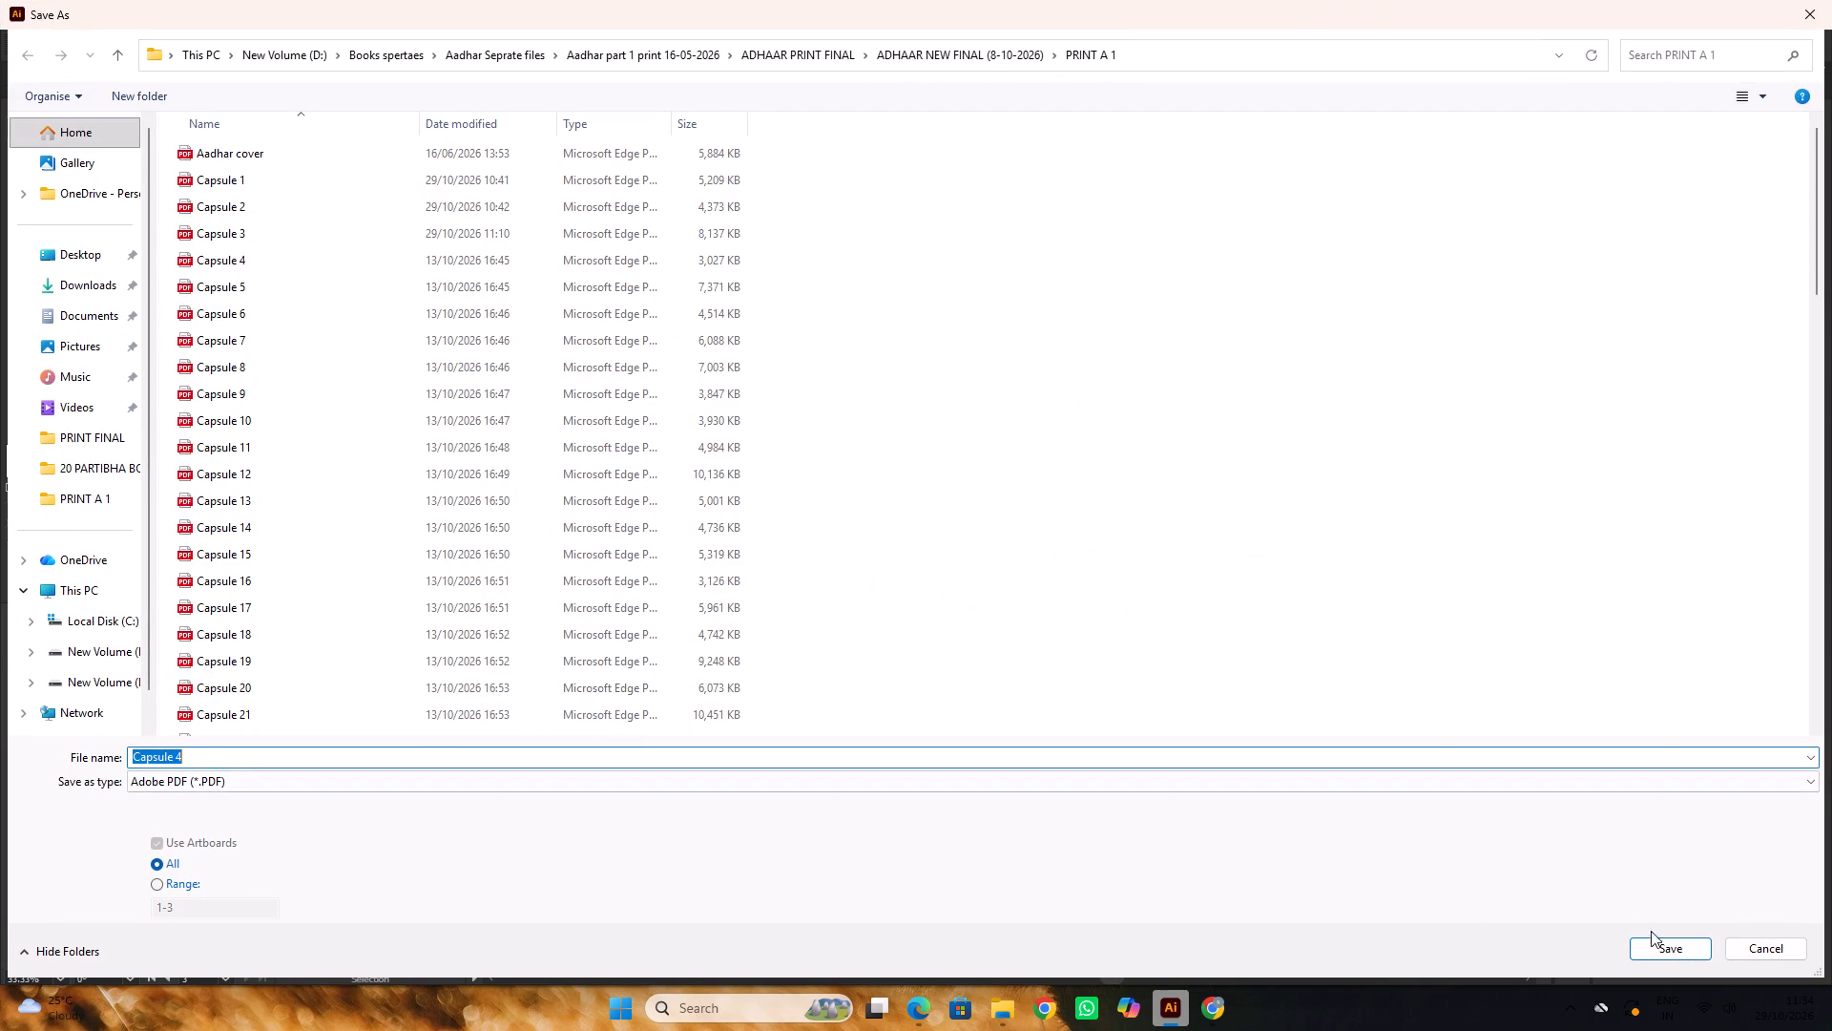
{"action": "left_click", "coordinate": [1656, 936]}
{"action": "left_click", "coordinate": [1675, 949]}
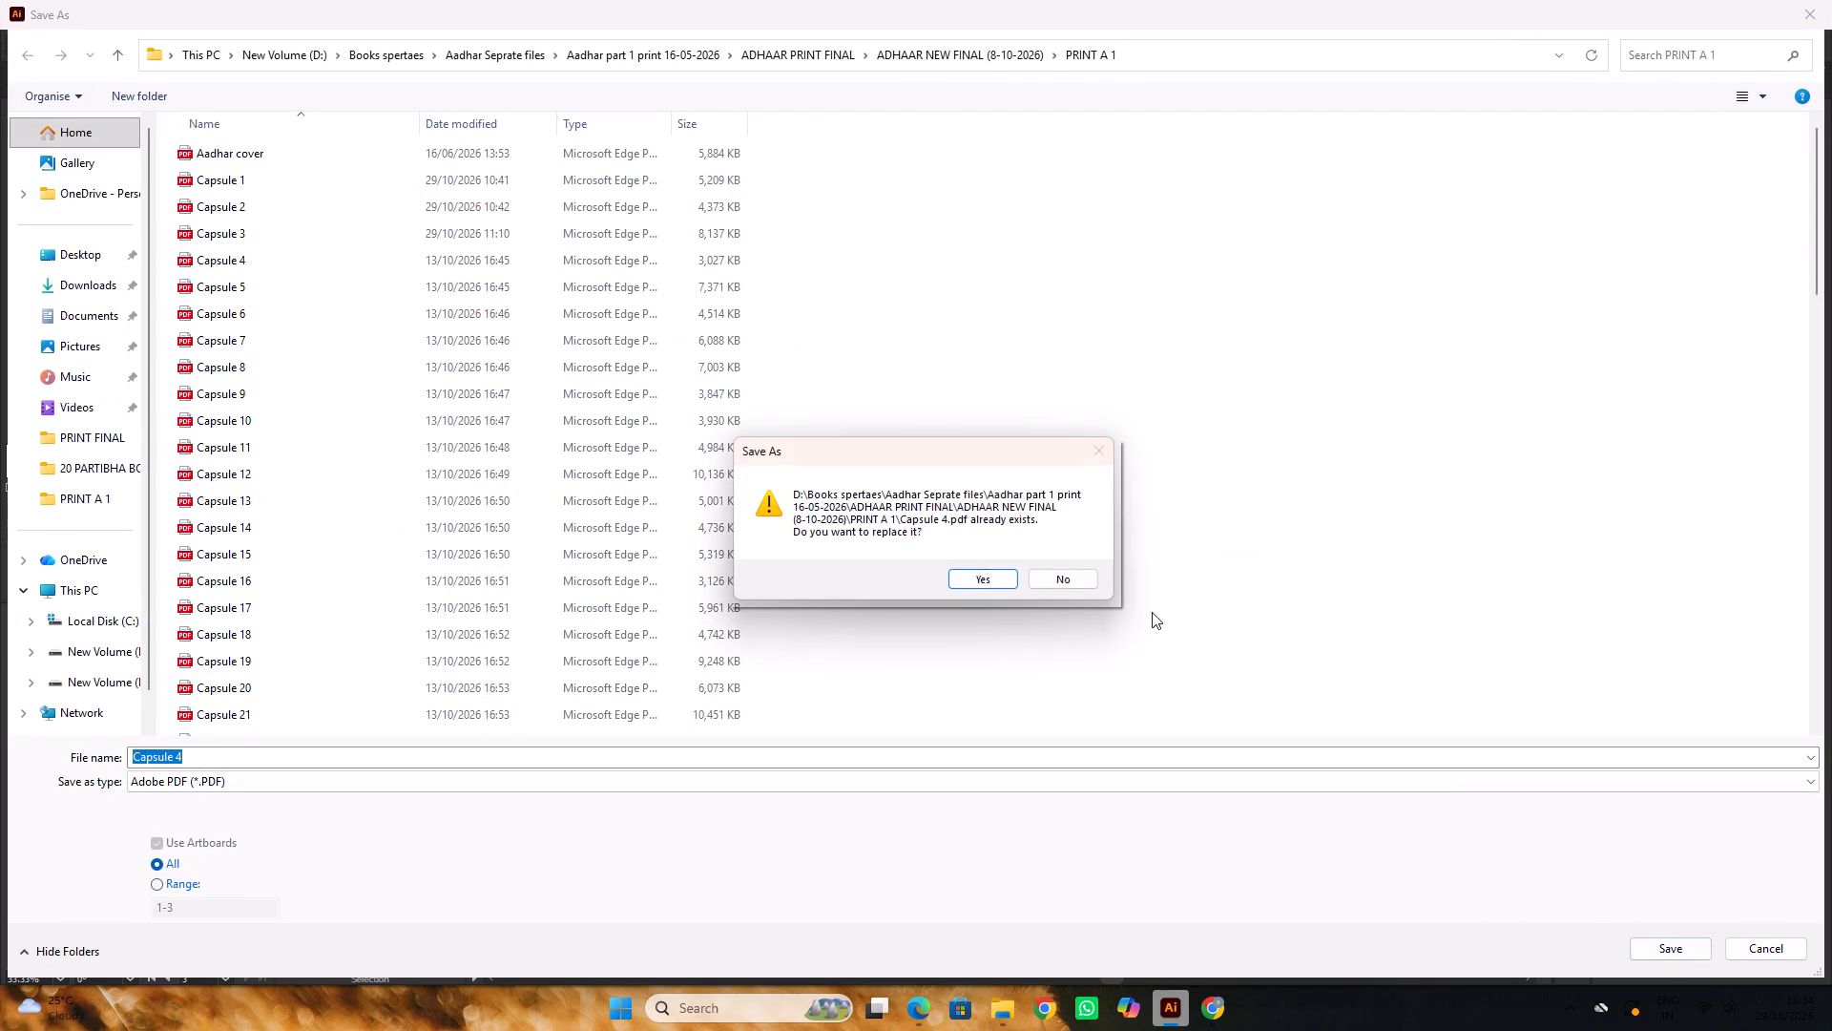
{"action": "left_click", "coordinate": [991, 576]}
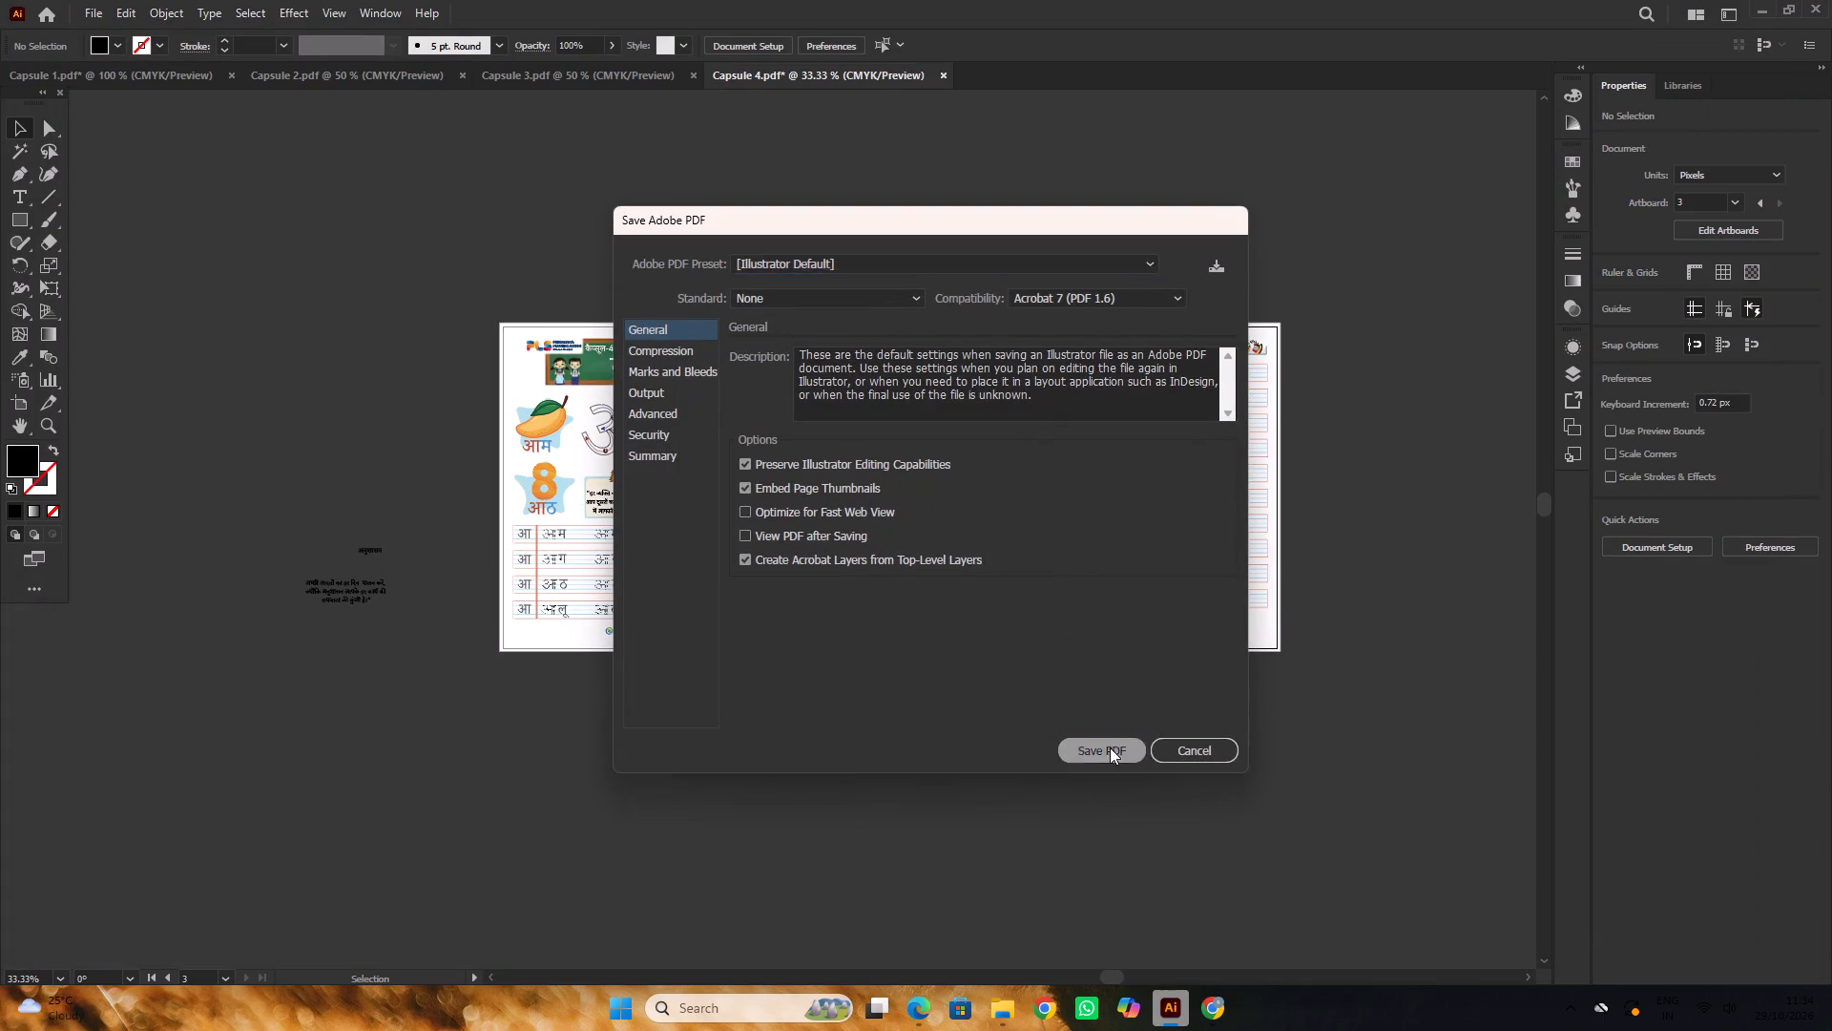
{"action": "left_click", "coordinate": [1110, 747]}
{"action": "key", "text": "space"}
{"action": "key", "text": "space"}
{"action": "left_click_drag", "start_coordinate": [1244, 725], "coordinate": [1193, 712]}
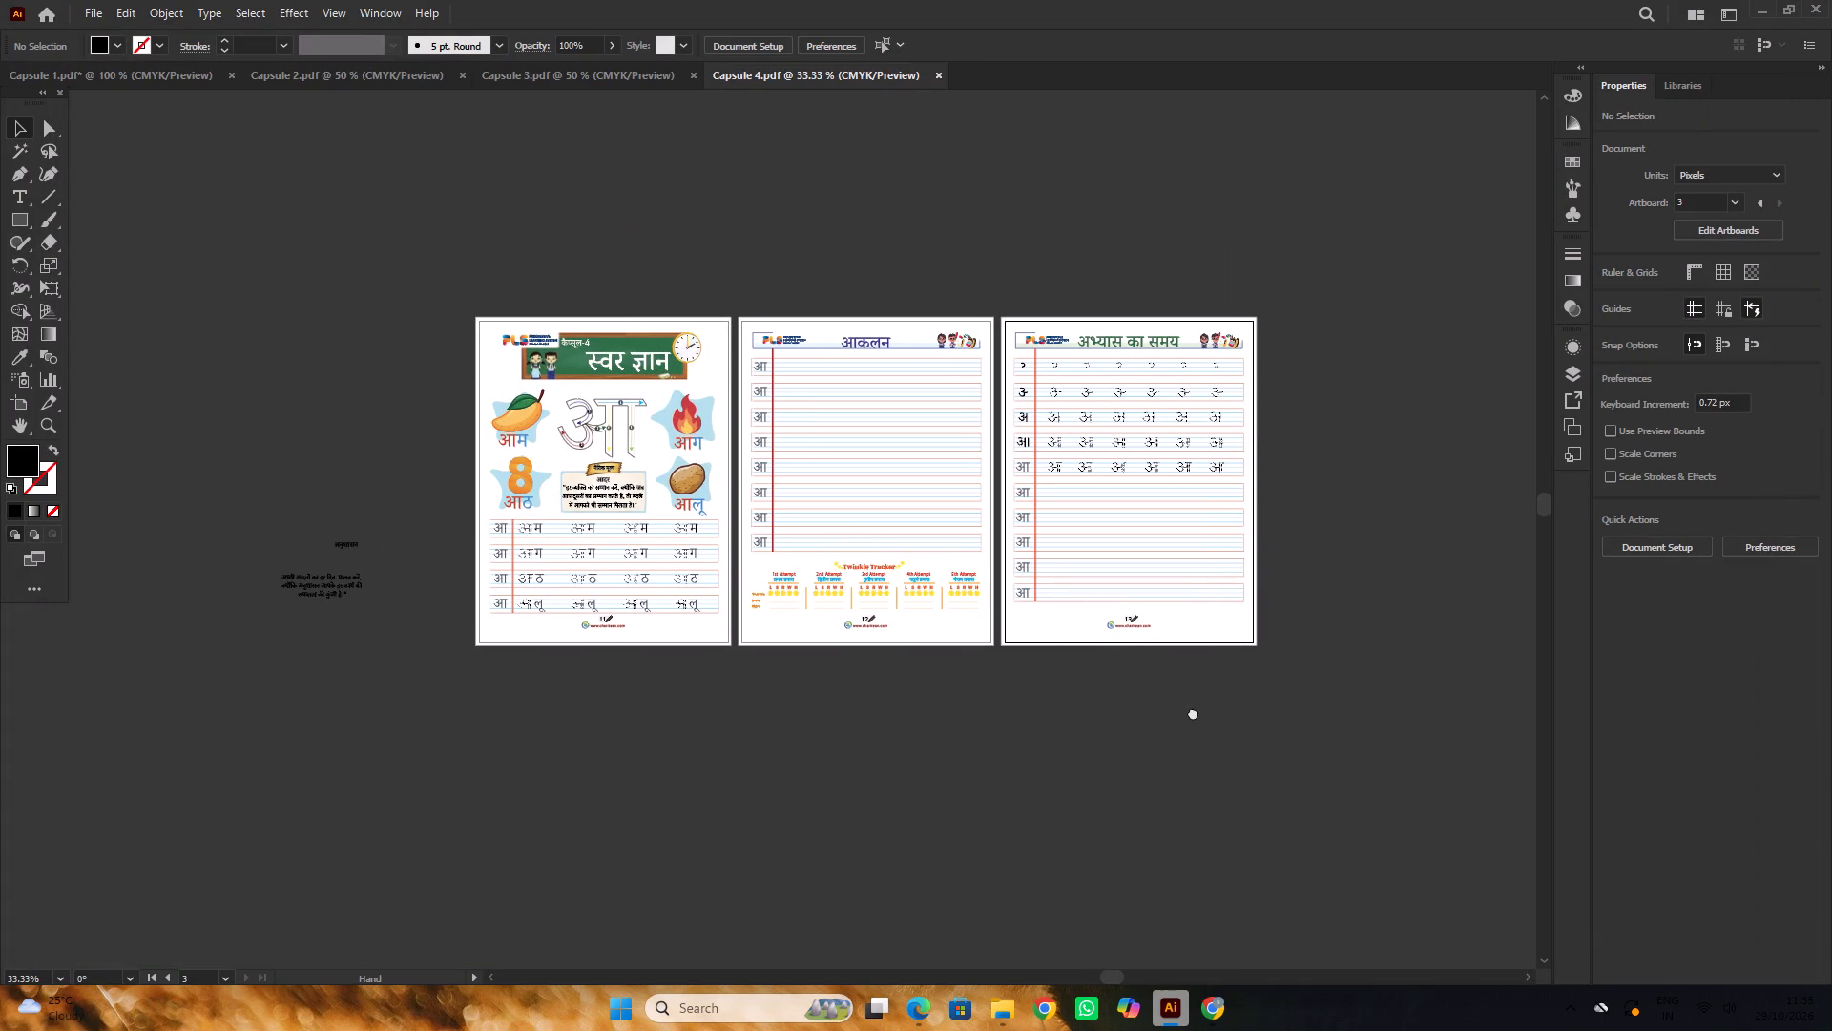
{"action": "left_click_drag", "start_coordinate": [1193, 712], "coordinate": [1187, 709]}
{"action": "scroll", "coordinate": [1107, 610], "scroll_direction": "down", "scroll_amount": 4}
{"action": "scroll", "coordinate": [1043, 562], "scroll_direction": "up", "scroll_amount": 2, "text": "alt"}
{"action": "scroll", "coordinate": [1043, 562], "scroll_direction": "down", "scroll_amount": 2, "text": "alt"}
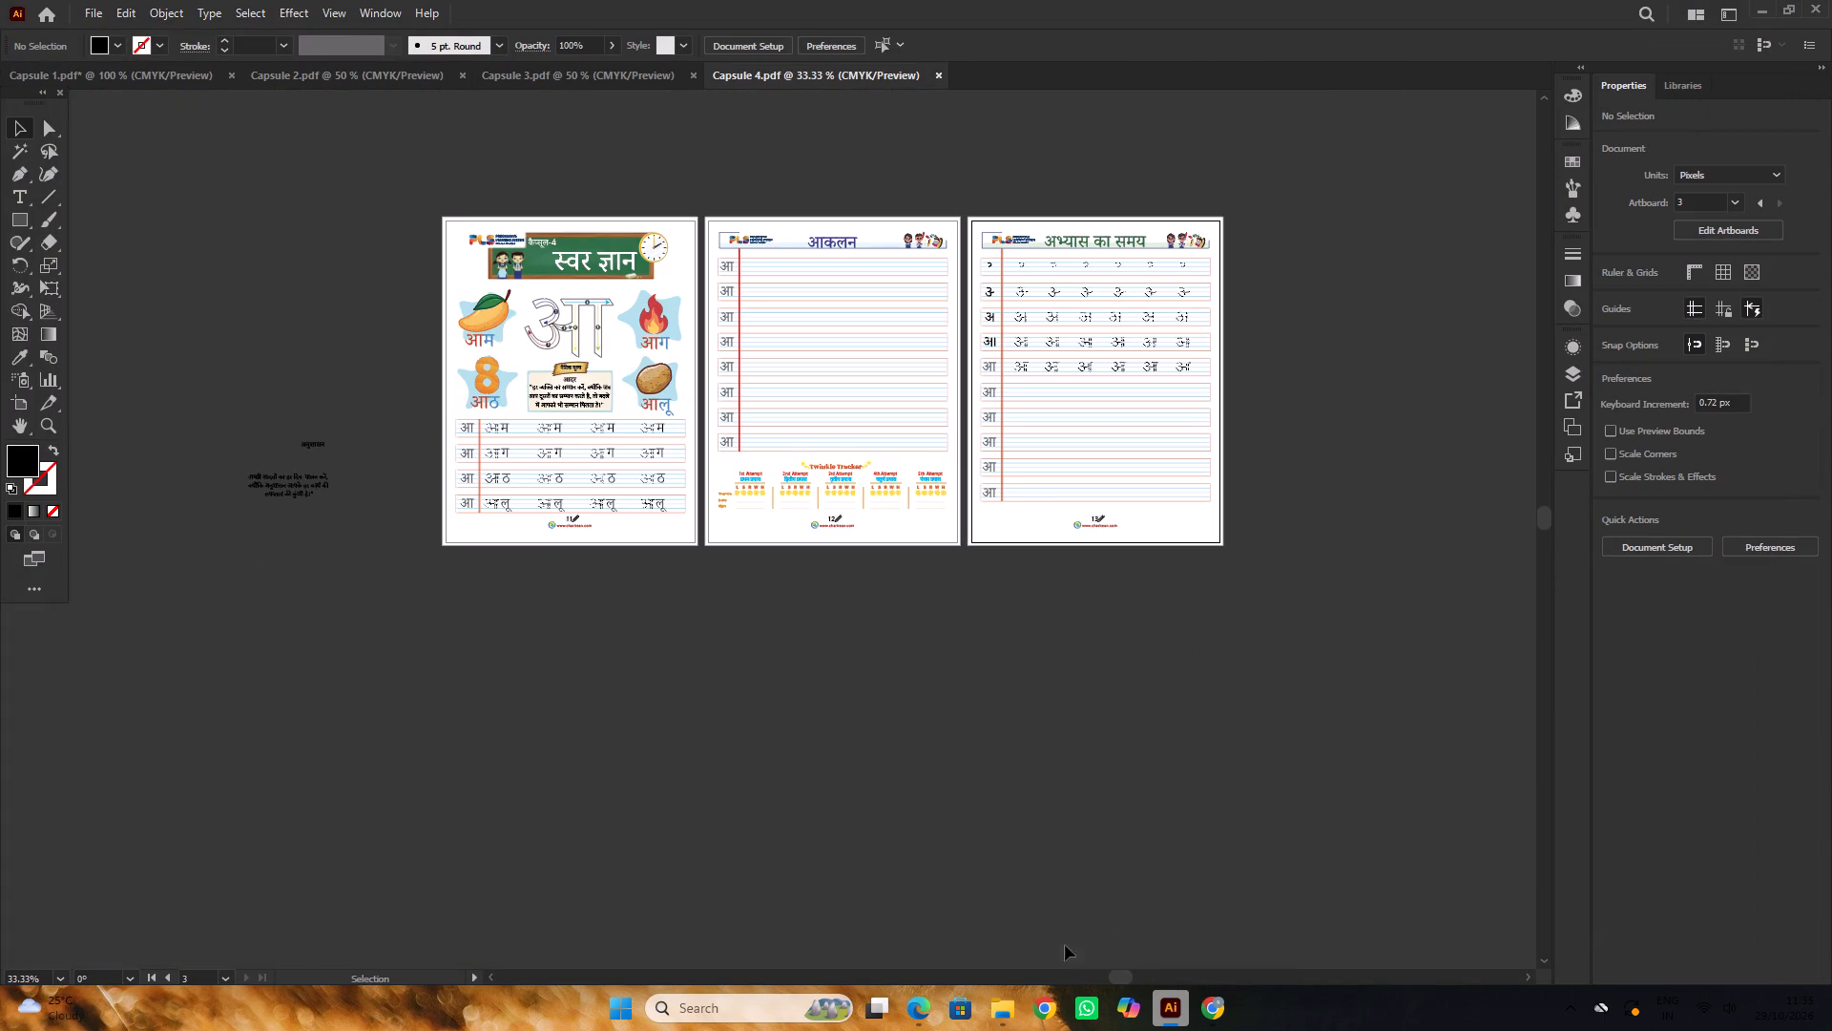
Close the Capsule 1 document after a brief check of its pages.
{"action": "left_click", "coordinate": [112, 71]}
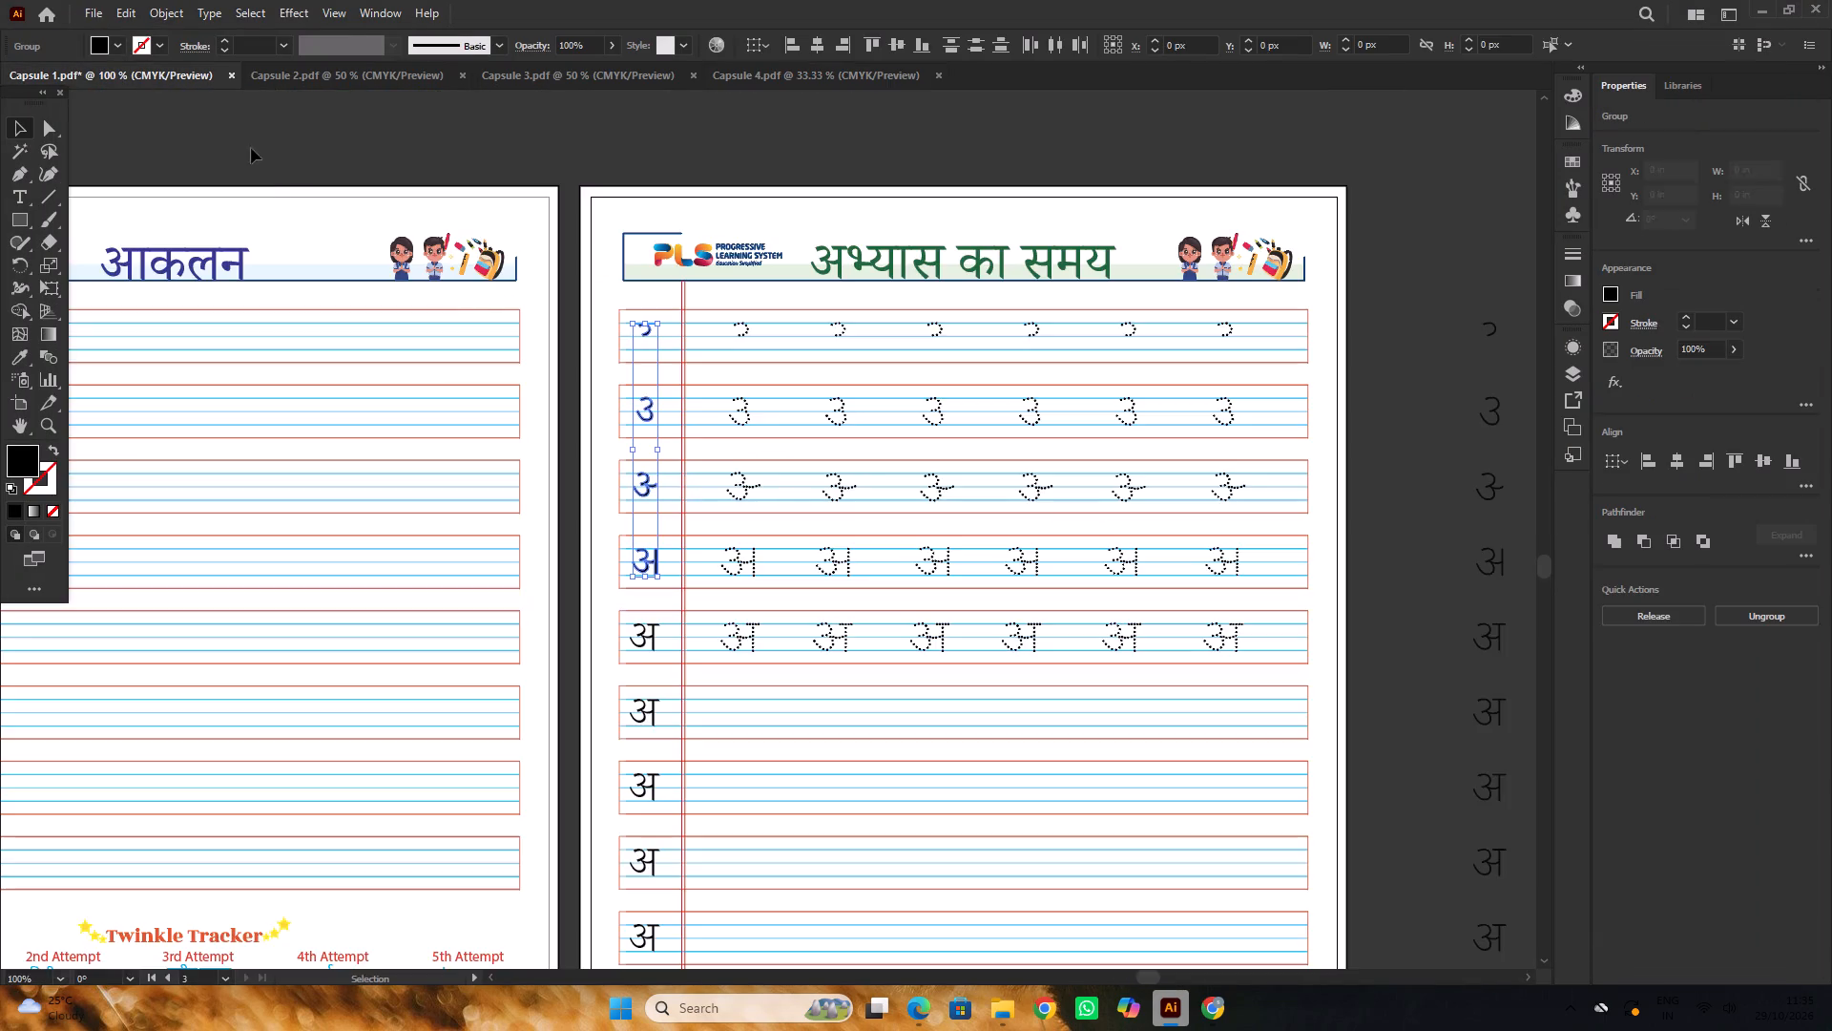
{"action": "scroll", "coordinate": [338, 205], "scroll_direction": "up", "scroll_amount": 1}
{"action": "scroll", "coordinate": [769, 232], "scroll_direction": "down", "scroll_amount": 2, "text": "alt"}
{"action": "left_click", "coordinate": [481, 147]}
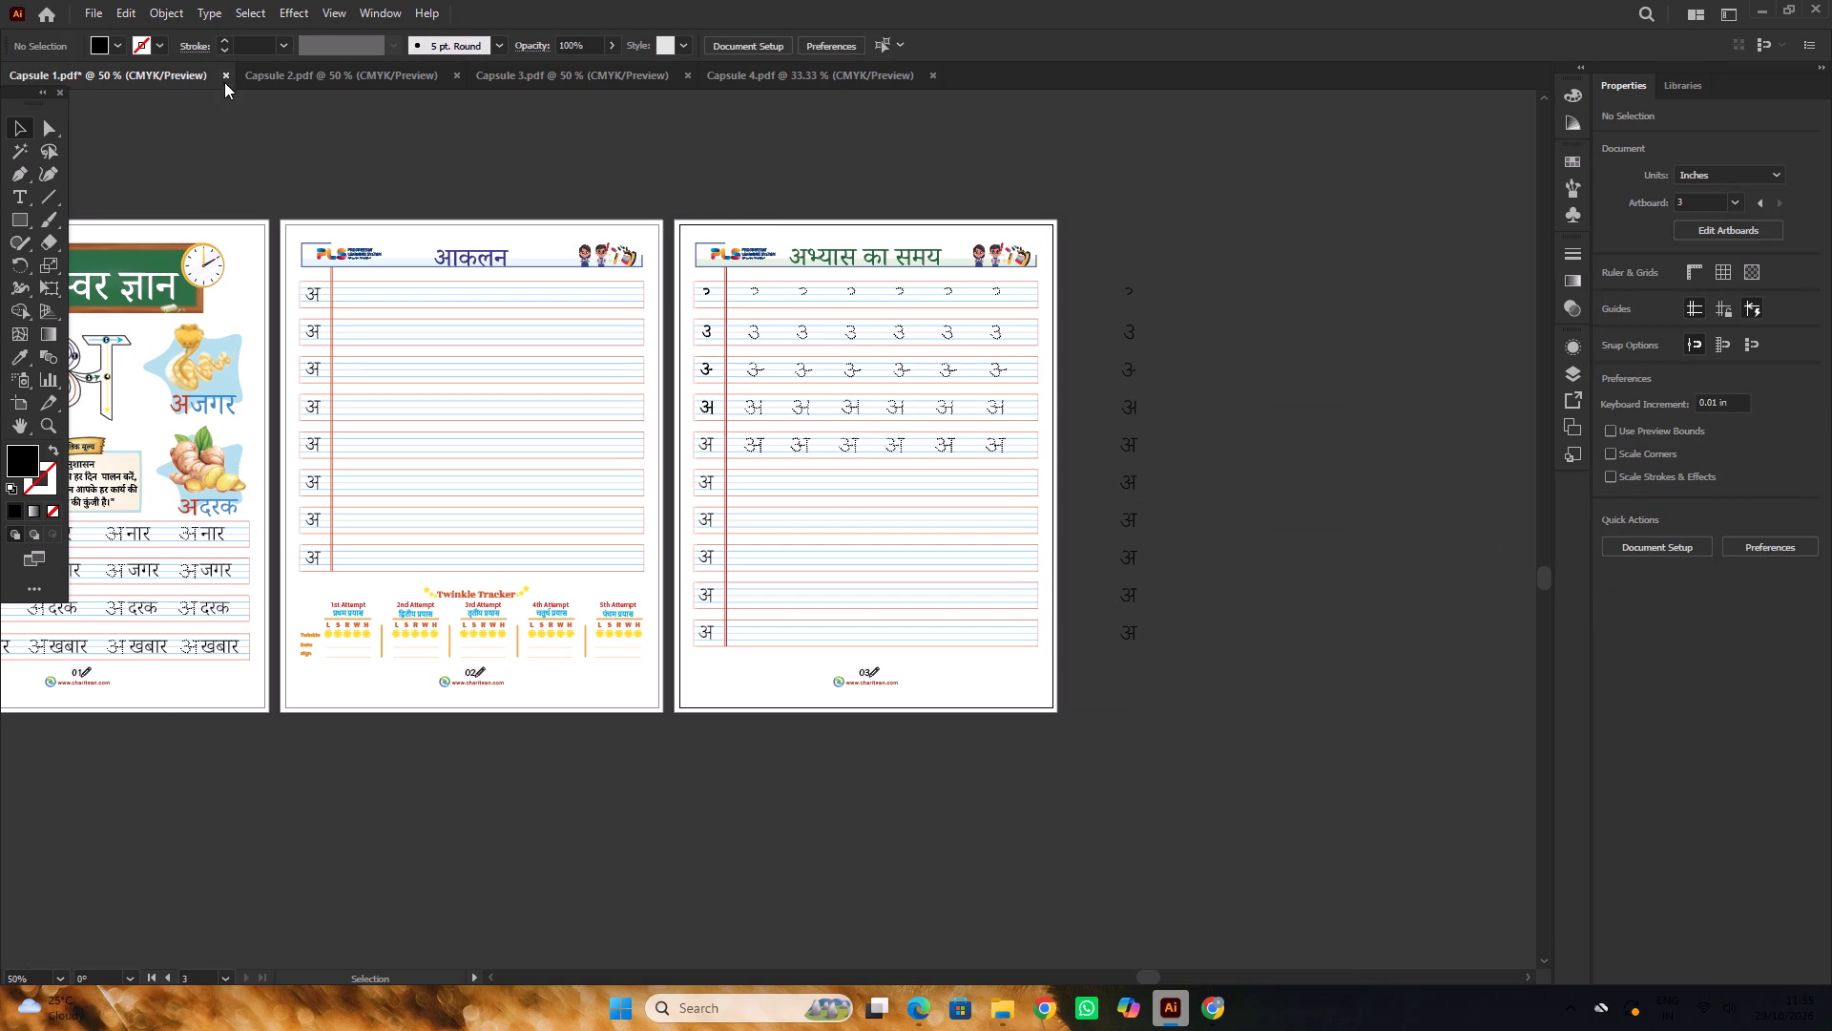
{"action": "left_click", "coordinate": [227, 77]}
{"action": "left_click", "coordinate": [1032, 518]}
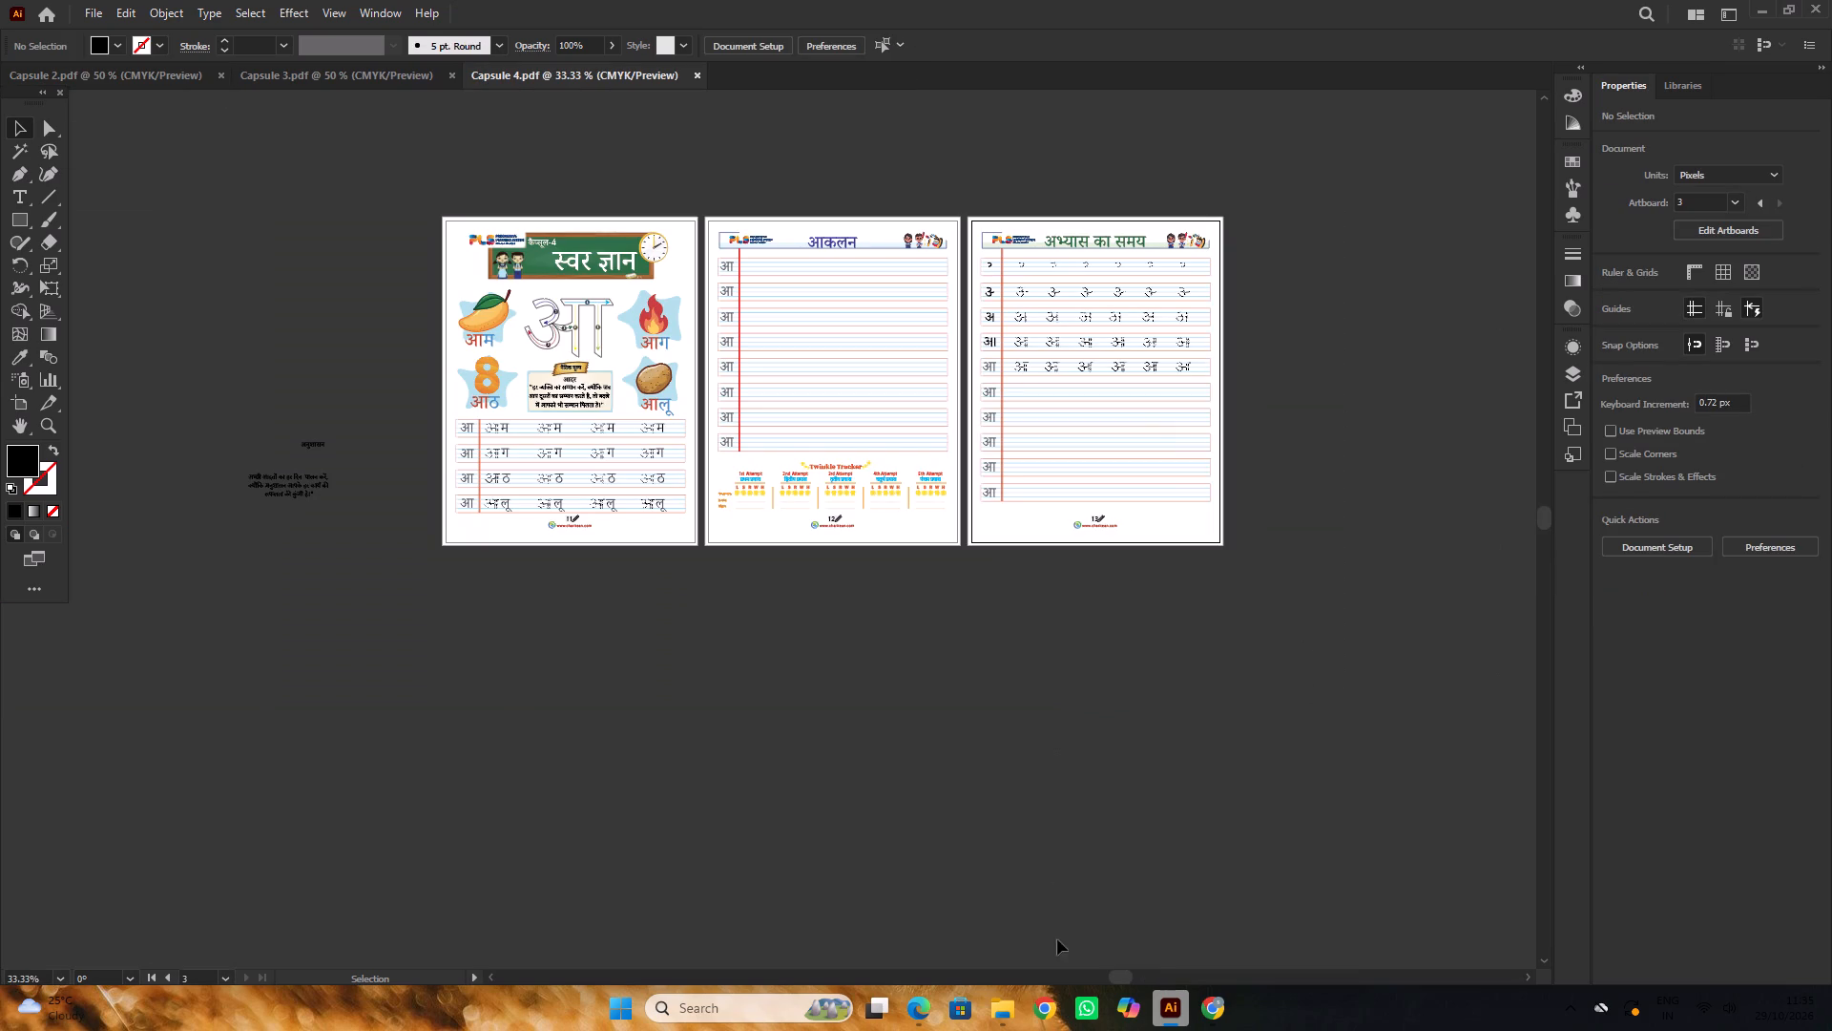
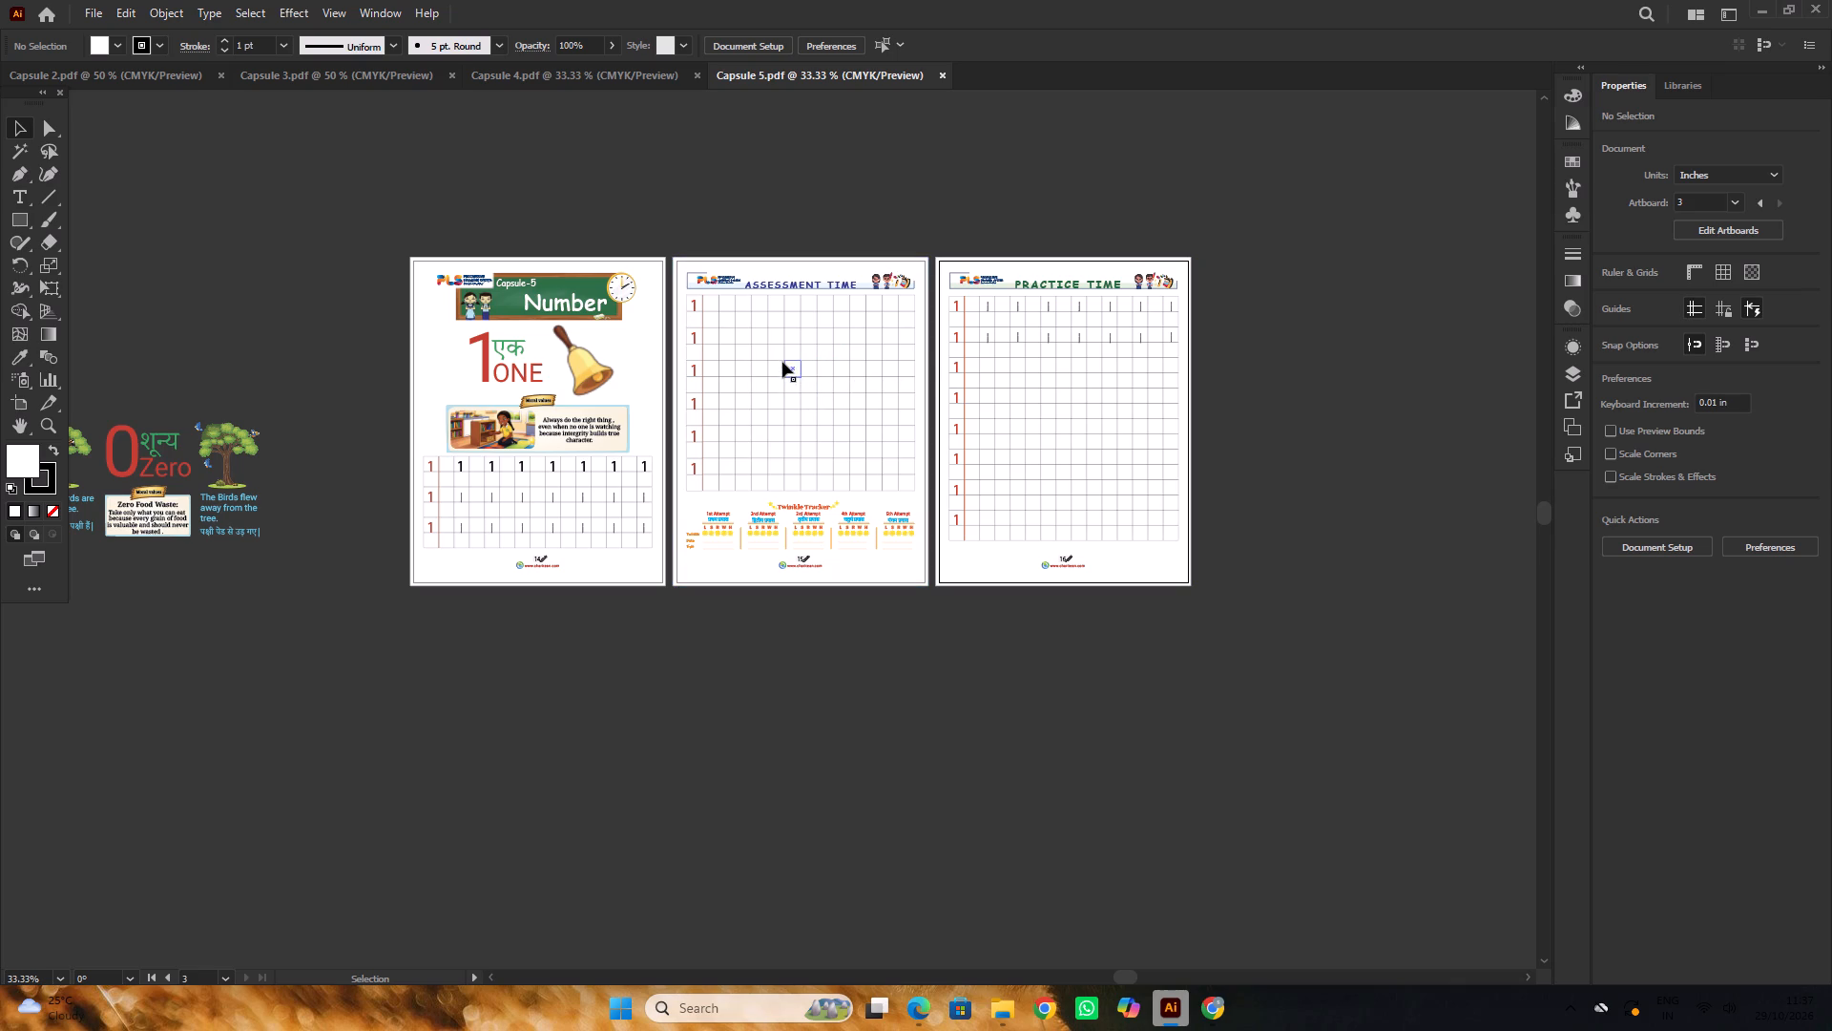
Replace the capsule label on Capsule 5's title banner with a copy of the Capsule-3 label from the Capsule 3 document.
{"action": "scroll", "coordinate": [474, 347], "scroll_direction": "up", "scroll_amount": 4, "text": "alt"}
{"action": "scroll", "coordinate": [598, 346], "scroll_direction": "down", "scroll_amount": 2, "text": "alt"}
{"action": "scroll", "coordinate": [598, 346], "scroll_direction": "up", "scroll_amount": 2}
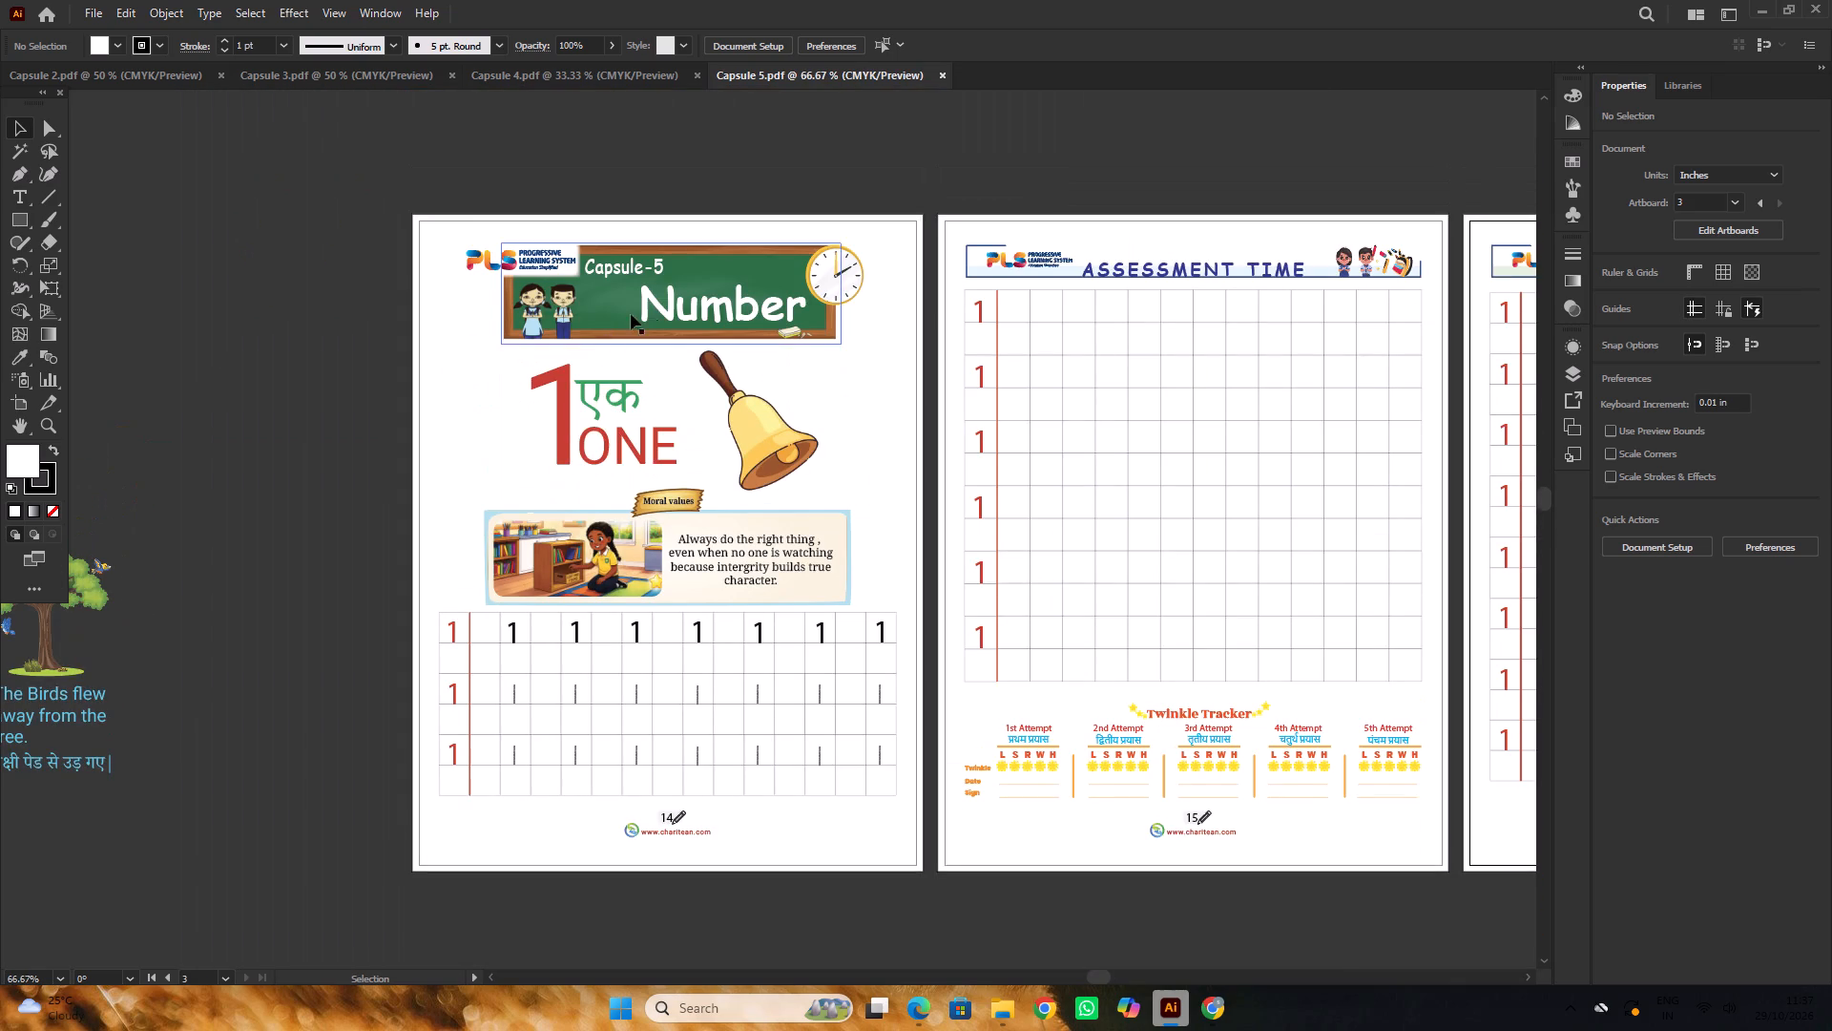
{"action": "left_click", "coordinate": [381, 77]}
{"action": "scroll", "coordinate": [672, 276], "scroll_direction": "down", "scroll_amount": 2, "text": "alt"}
{"action": "key", "text": "space"}
{"action": "key", "text": "space"}
{"action": "left_click_drag", "start_coordinate": [311, 266], "coordinate": [805, 269]}
{"action": "scroll", "coordinate": [637, 358], "scroll_direction": "up", "scroll_amount": 2, "text": "alt"}
{"action": "scroll", "coordinate": [577, 302], "scroll_direction": "up", "scroll_amount": 2, "text": "alt"}
{"action": "left_click", "coordinate": [577, 299]}
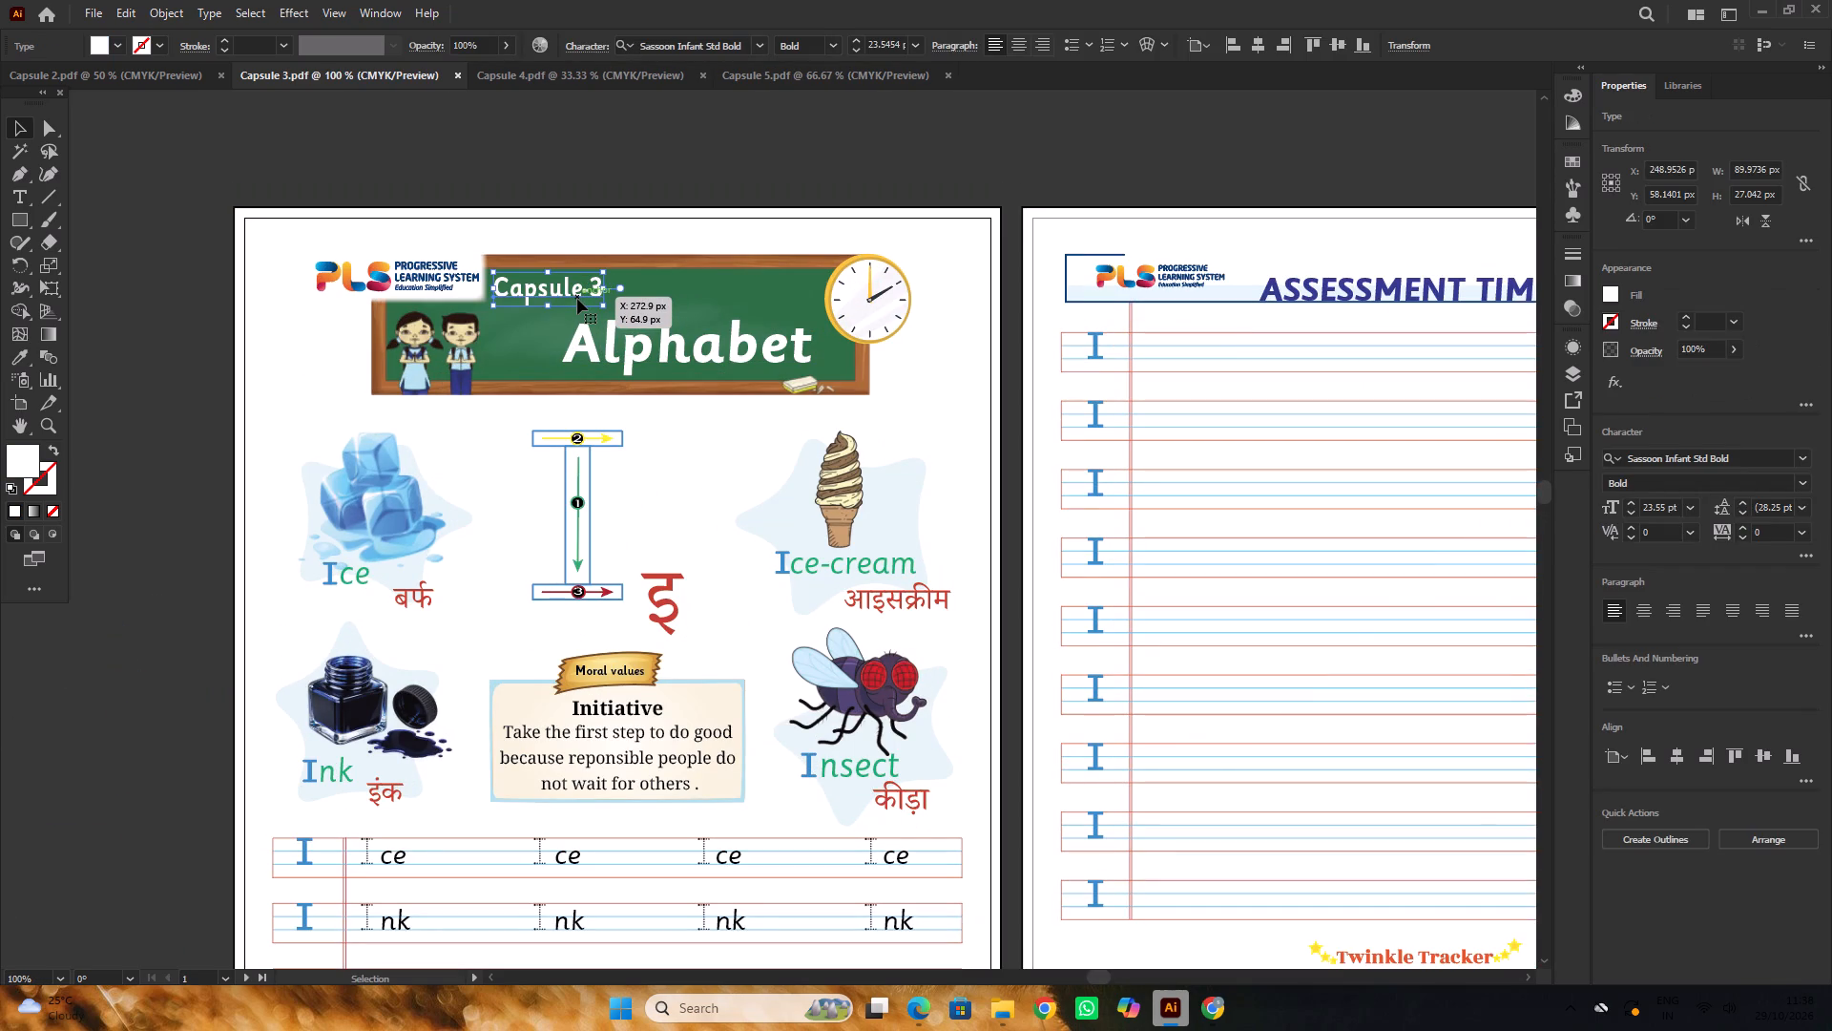
{"action": "key", "text": "ctrl+c"}
{"action": "left_click", "coordinate": [807, 80]}
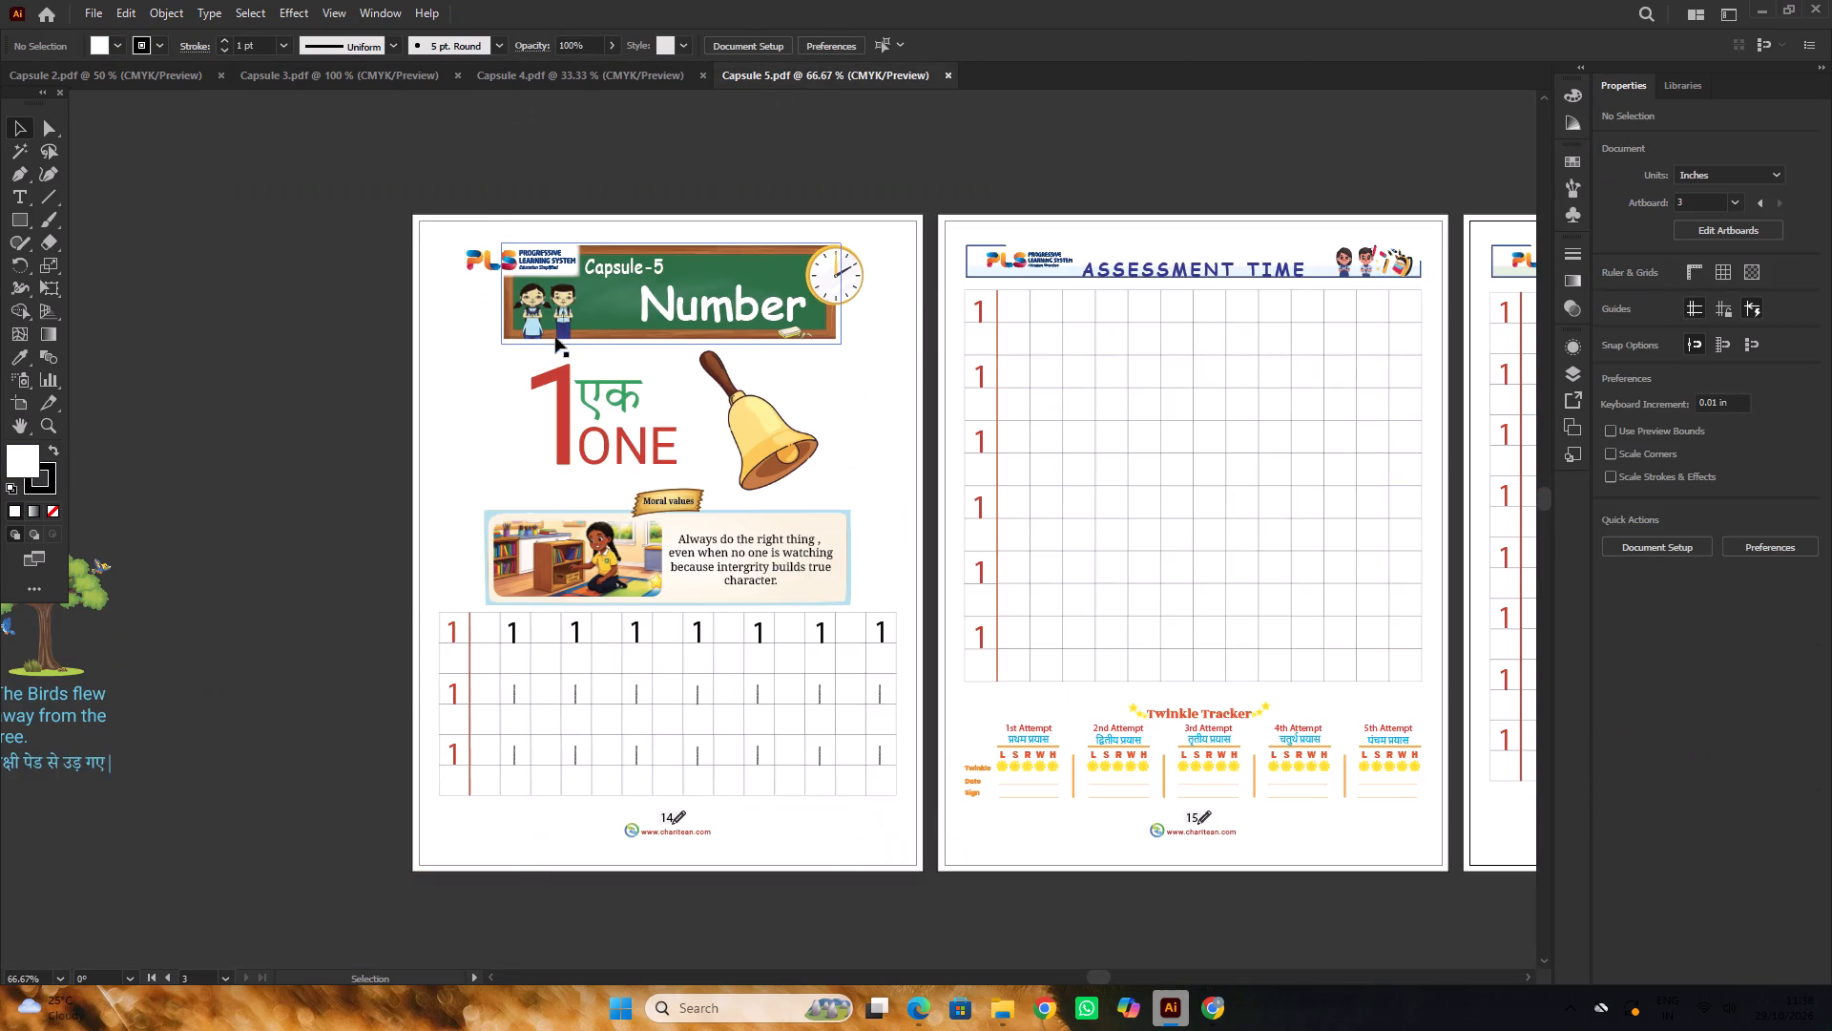
{"action": "scroll", "coordinate": [644, 290], "scroll_direction": "up", "scroll_amount": 2, "text": "alt"}
{"action": "left_click", "coordinate": [646, 255]}
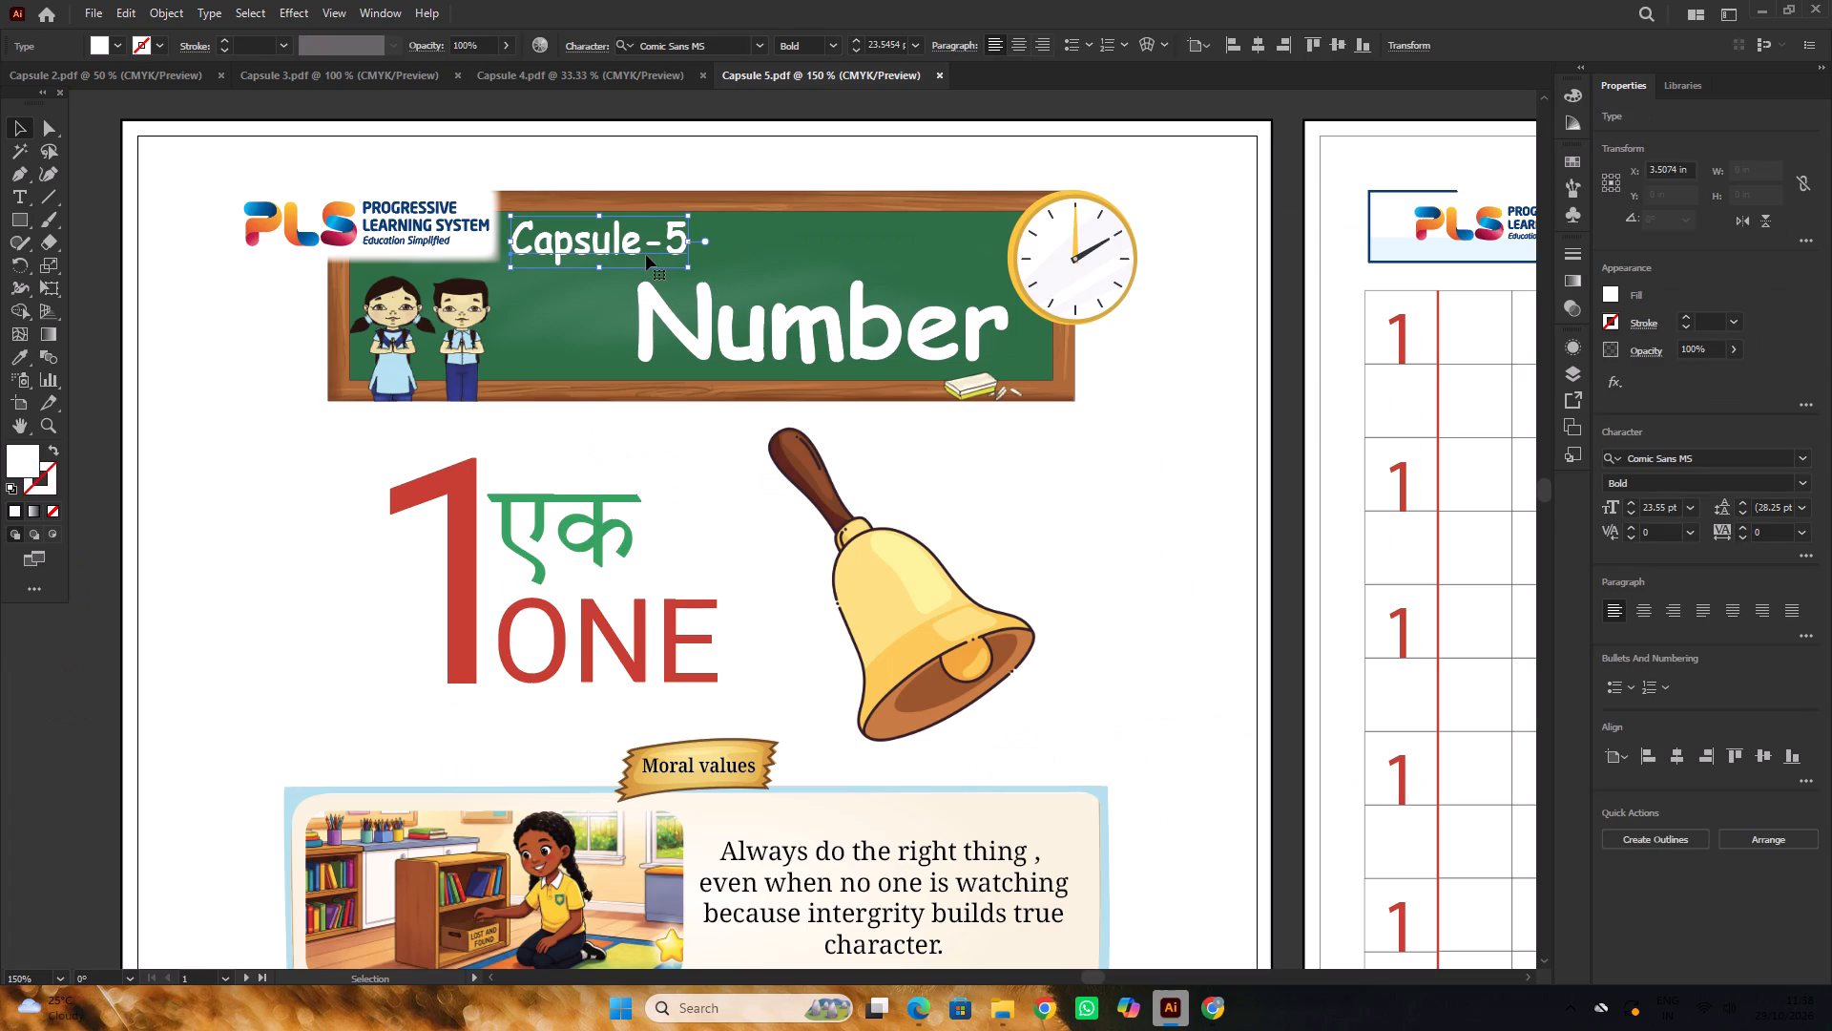
{"action": "key", "text": "Delete"}
{"action": "key", "text": "ctrl+f"}
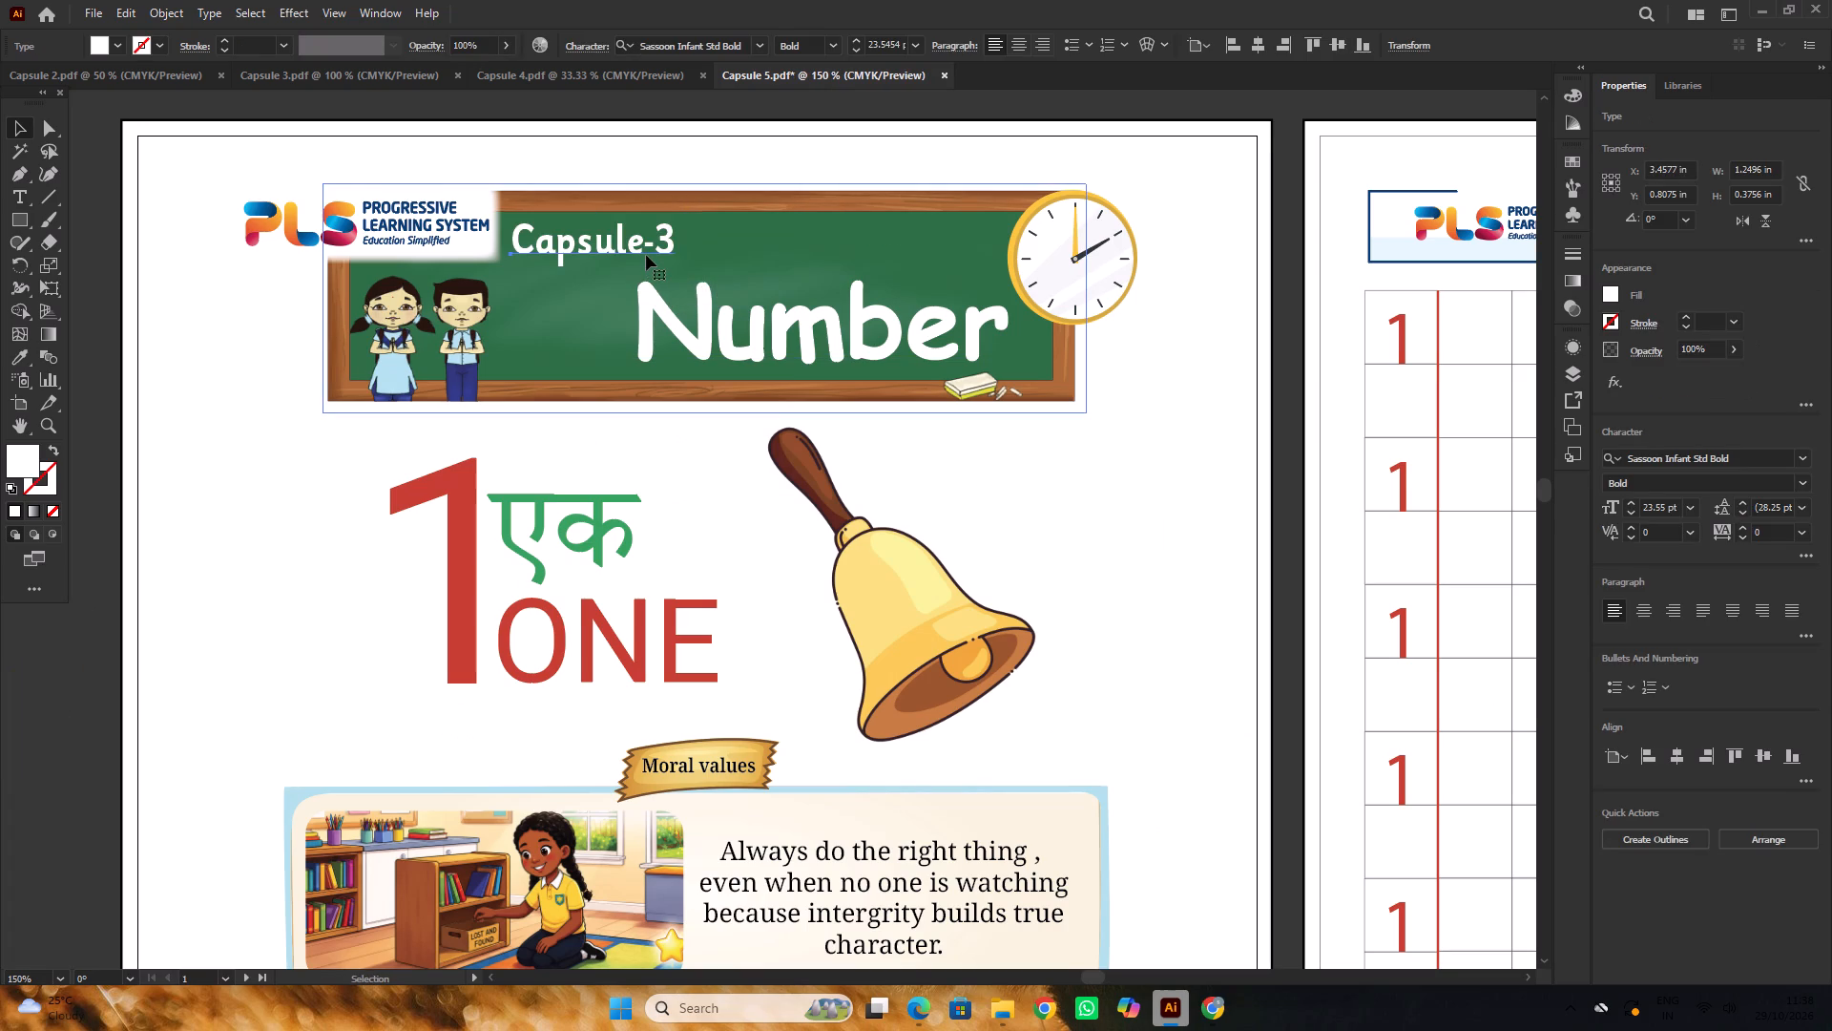
Change the number in the pasted banner label so that it reads Capsule-5.
{"action": "key", "text": "t"}
{"action": "left_click_drag", "start_coordinate": [653, 242], "coordinate": [657, 242]}
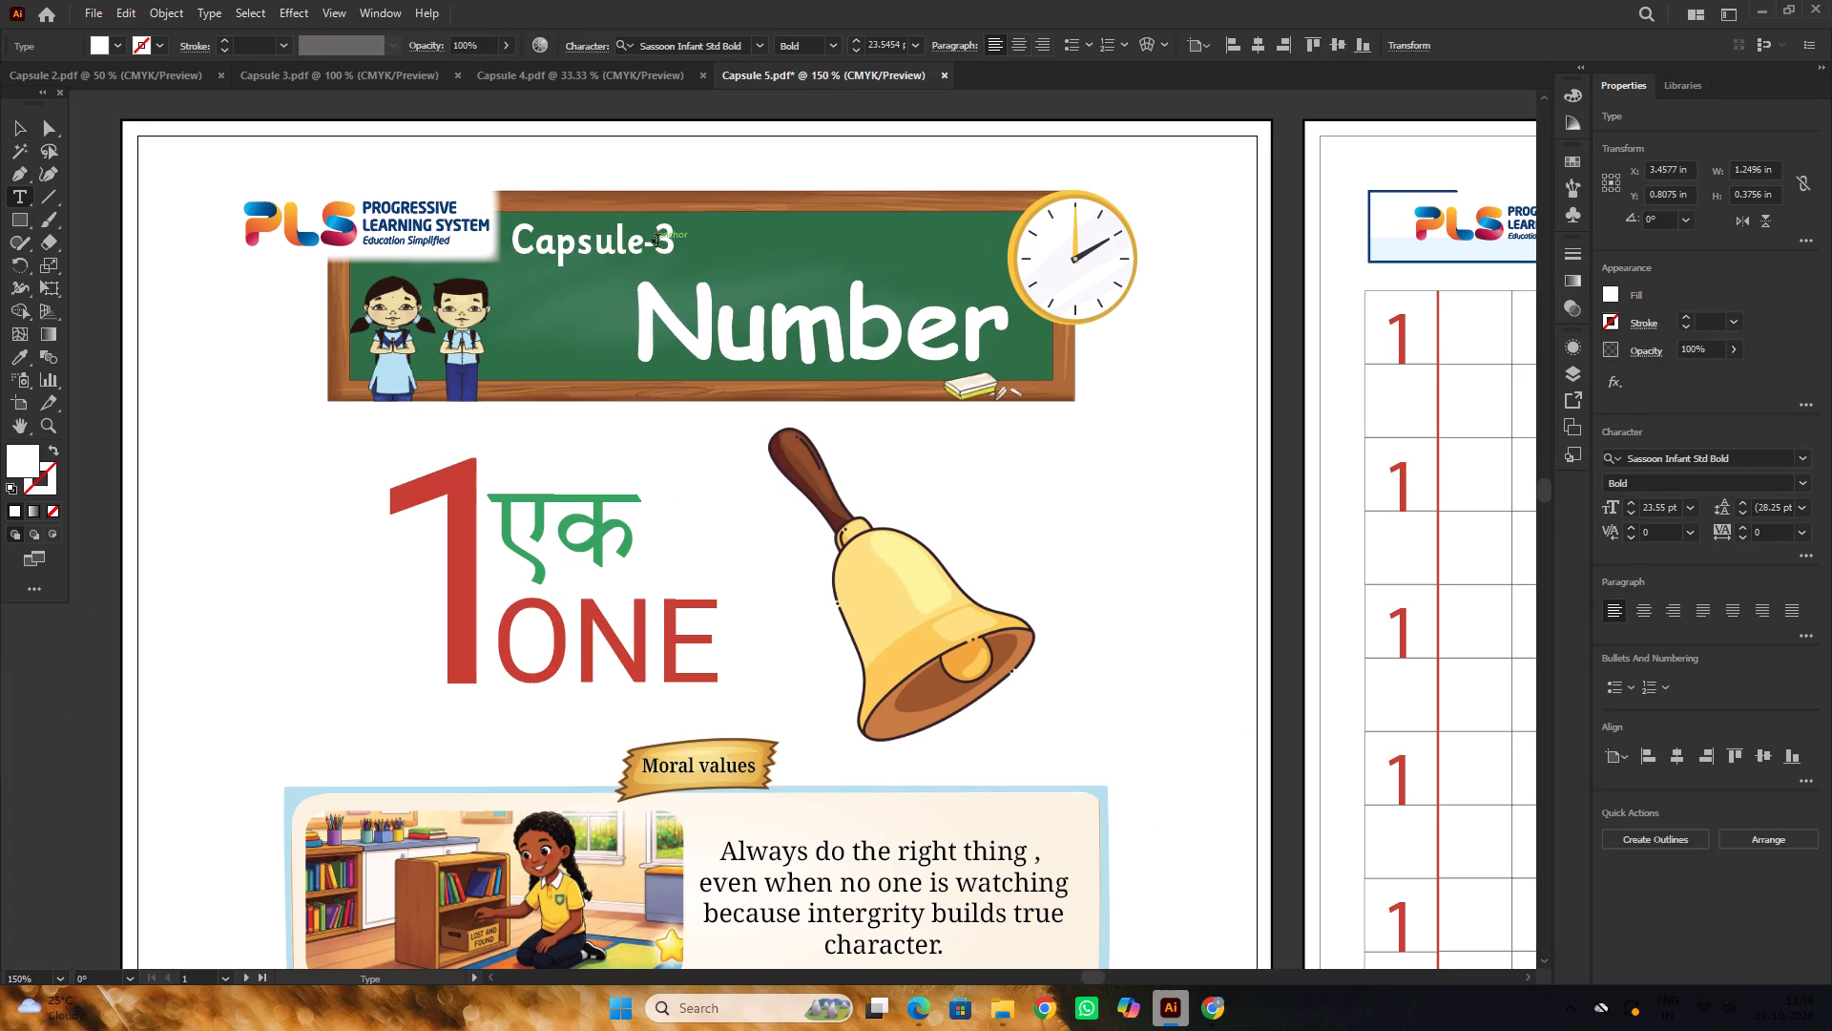
{"action": "left_click_drag", "start_coordinate": [657, 242], "coordinate": [682, 241]}
{"action": "key", "text": "5"}
{"action": "scroll", "coordinate": [645, 263], "scroll_direction": "down", "scroll_amount": 2, "text": "alt"}
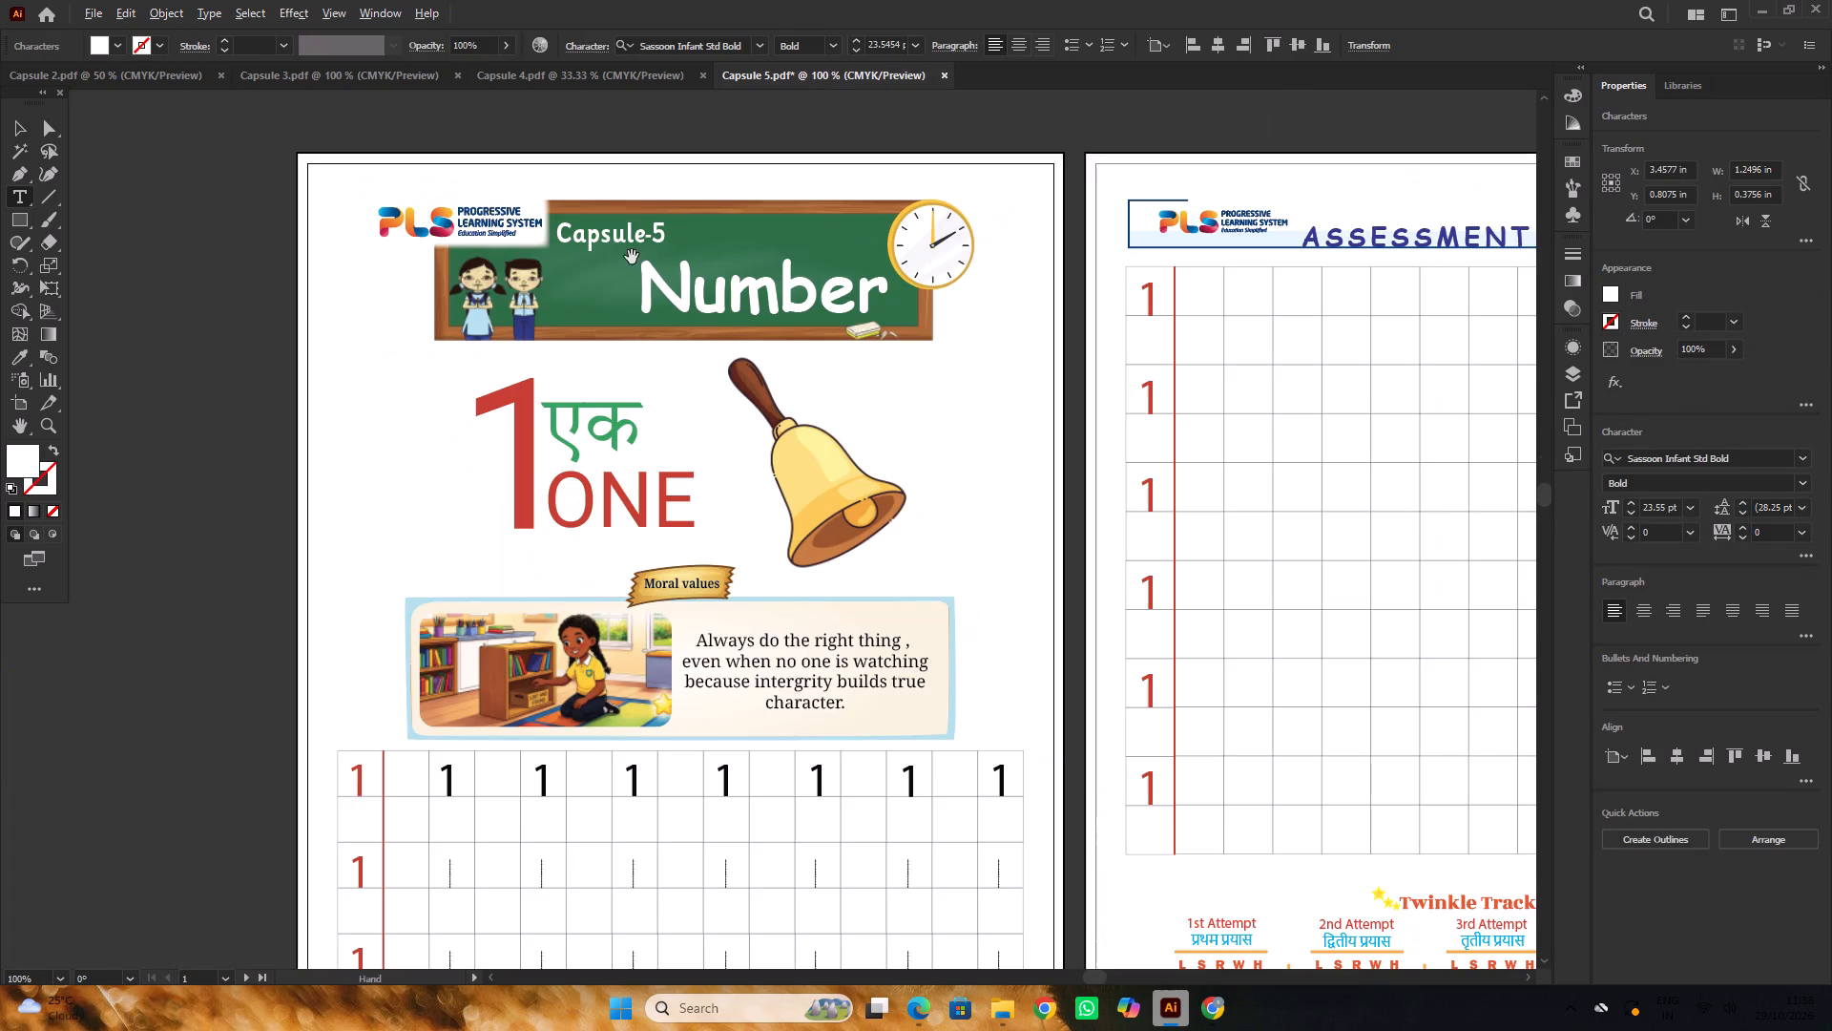
{"action": "left_click", "coordinate": [18, 132]}
{"action": "left_click", "coordinate": [193, 273]}
Replace the Number heading on Capsule 5's banner with a copy of the Number heading from the Capsule 2 document.
{"action": "left_click", "coordinate": [776, 296]}
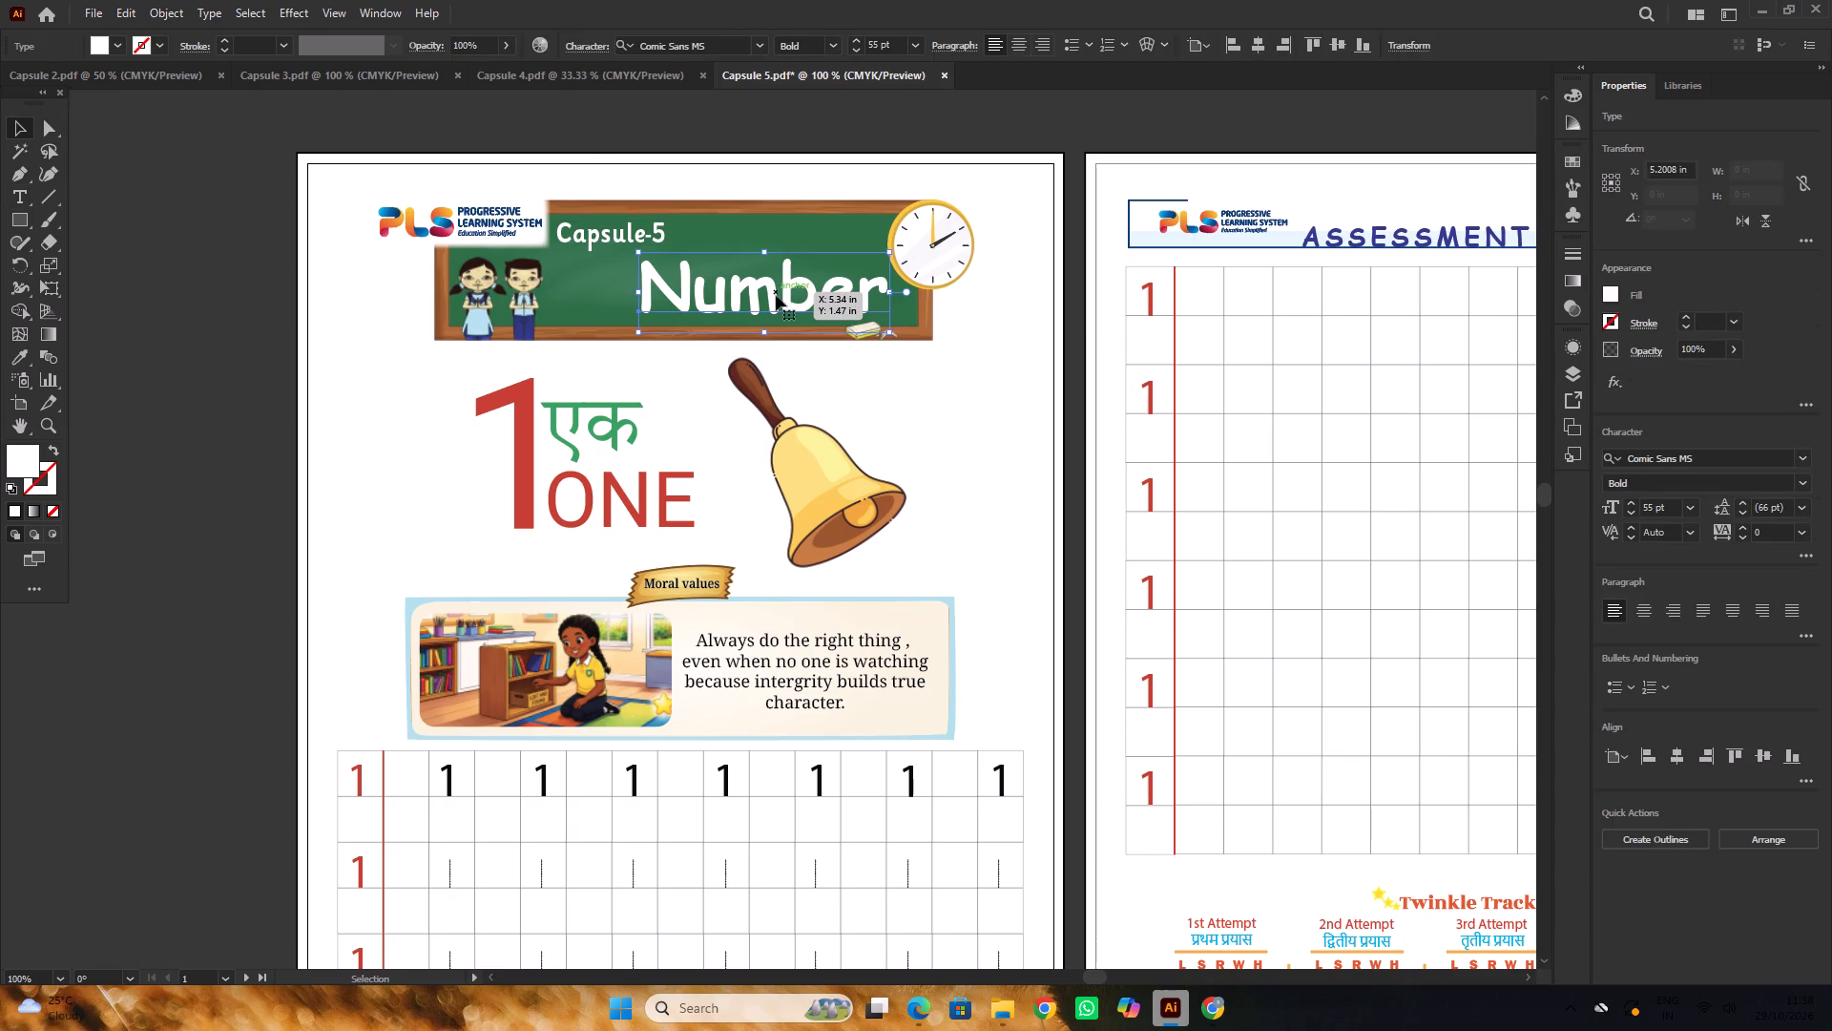
{"action": "key", "text": "Delete"}
{"action": "left_click", "coordinate": [387, 81]}
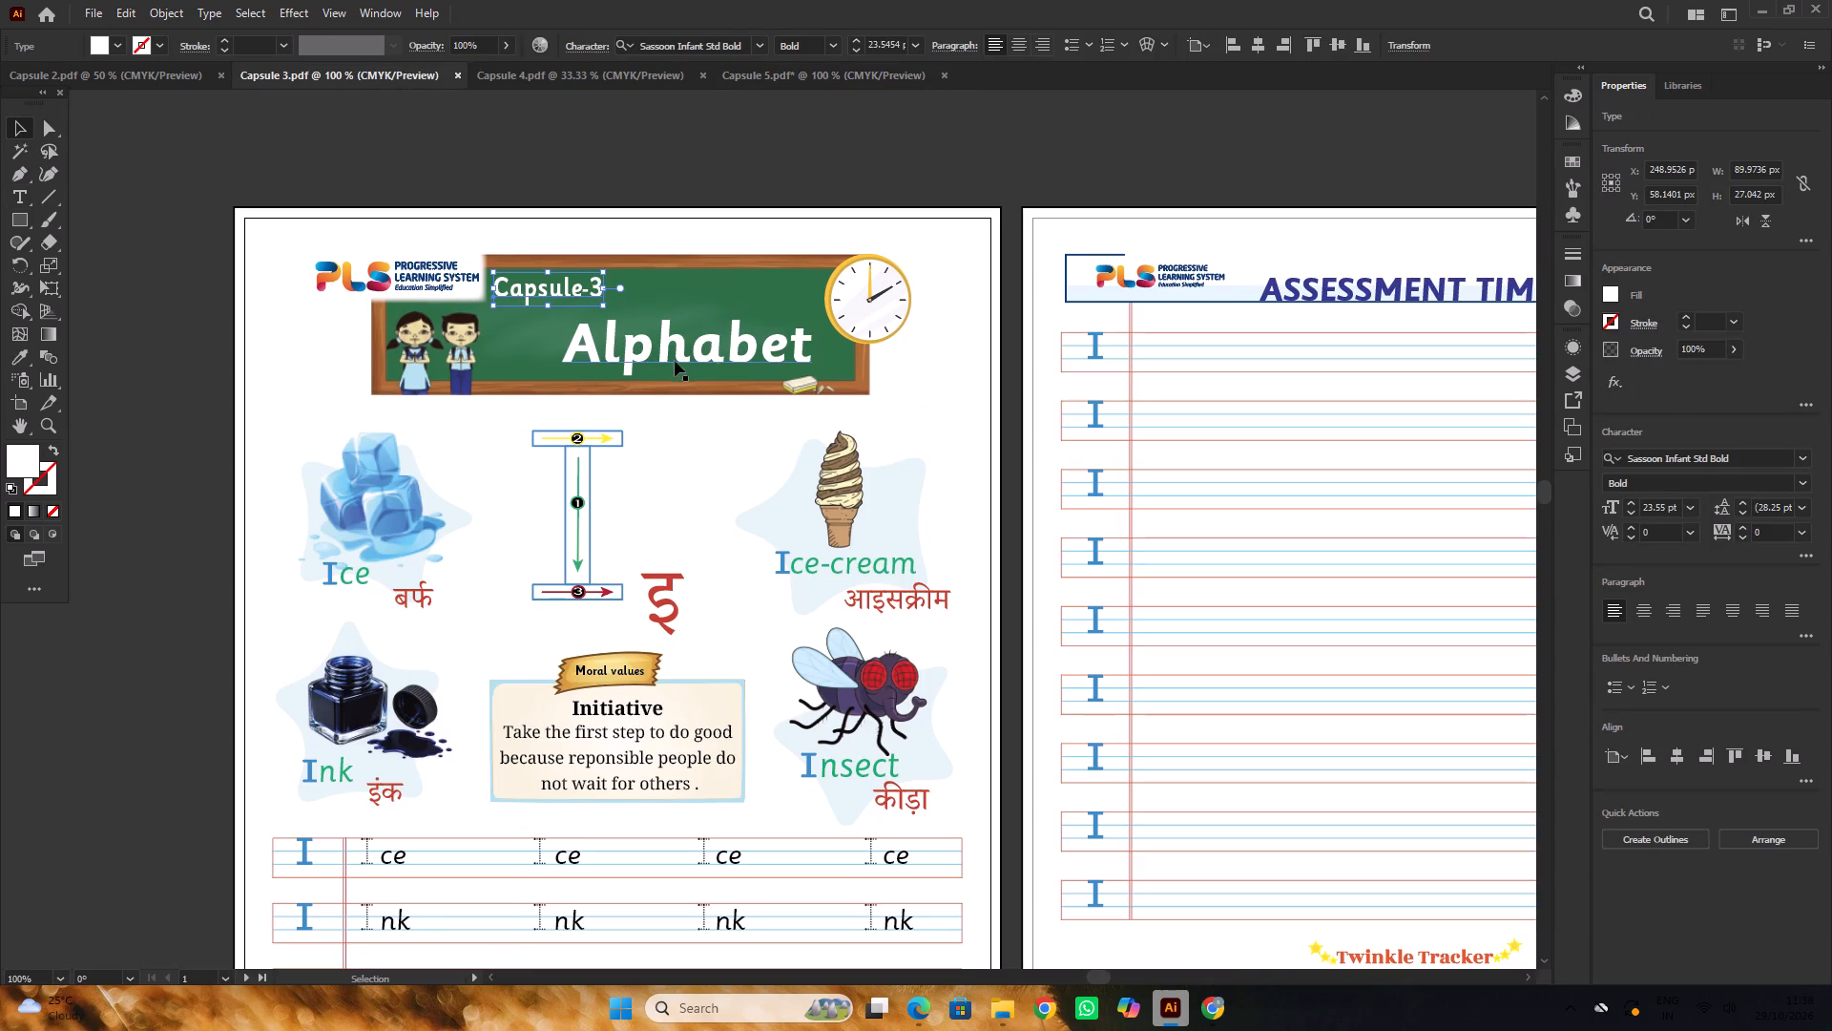
{"action": "left_click", "coordinate": [675, 359]}
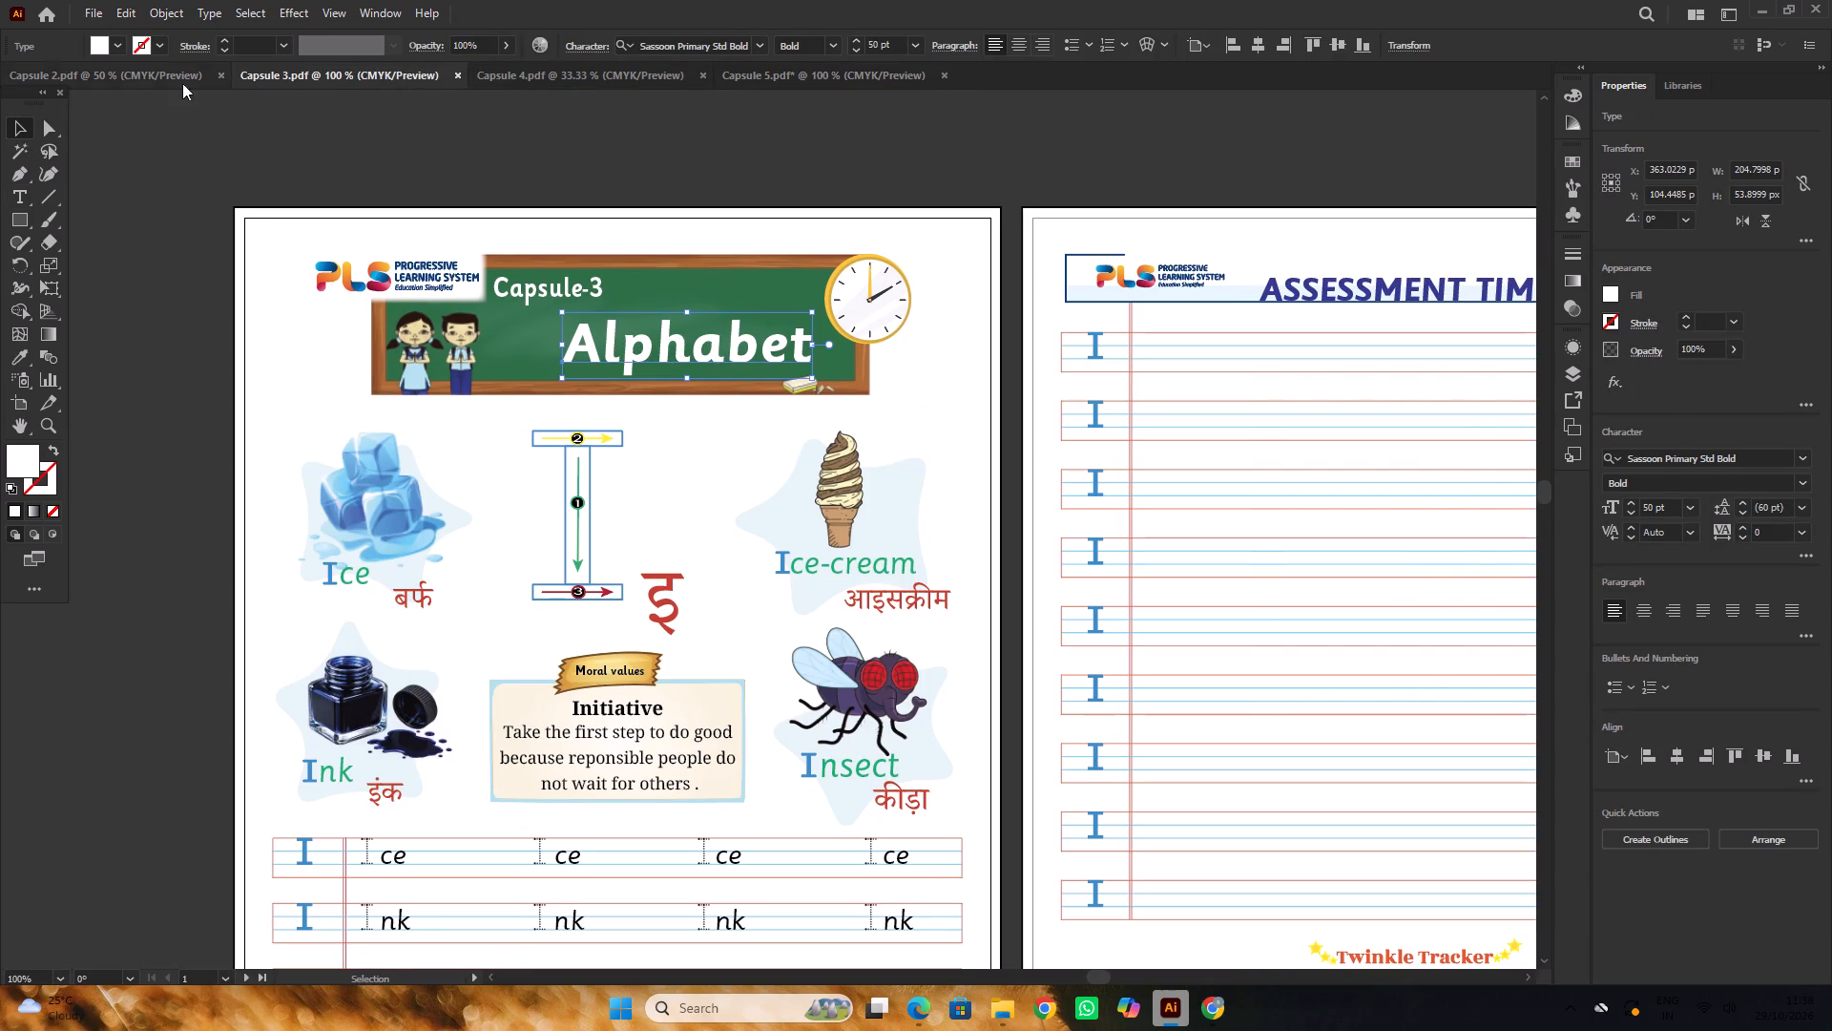
{"action": "left_click", "coordinate": [139, 75]}
{"action": "scroll", "coordinate": [644, 398], "scroll_direction": "up", "scroll_amount": 2, "text": "alt"}
{"action": "left_click", "coordinate": [644, 365]}
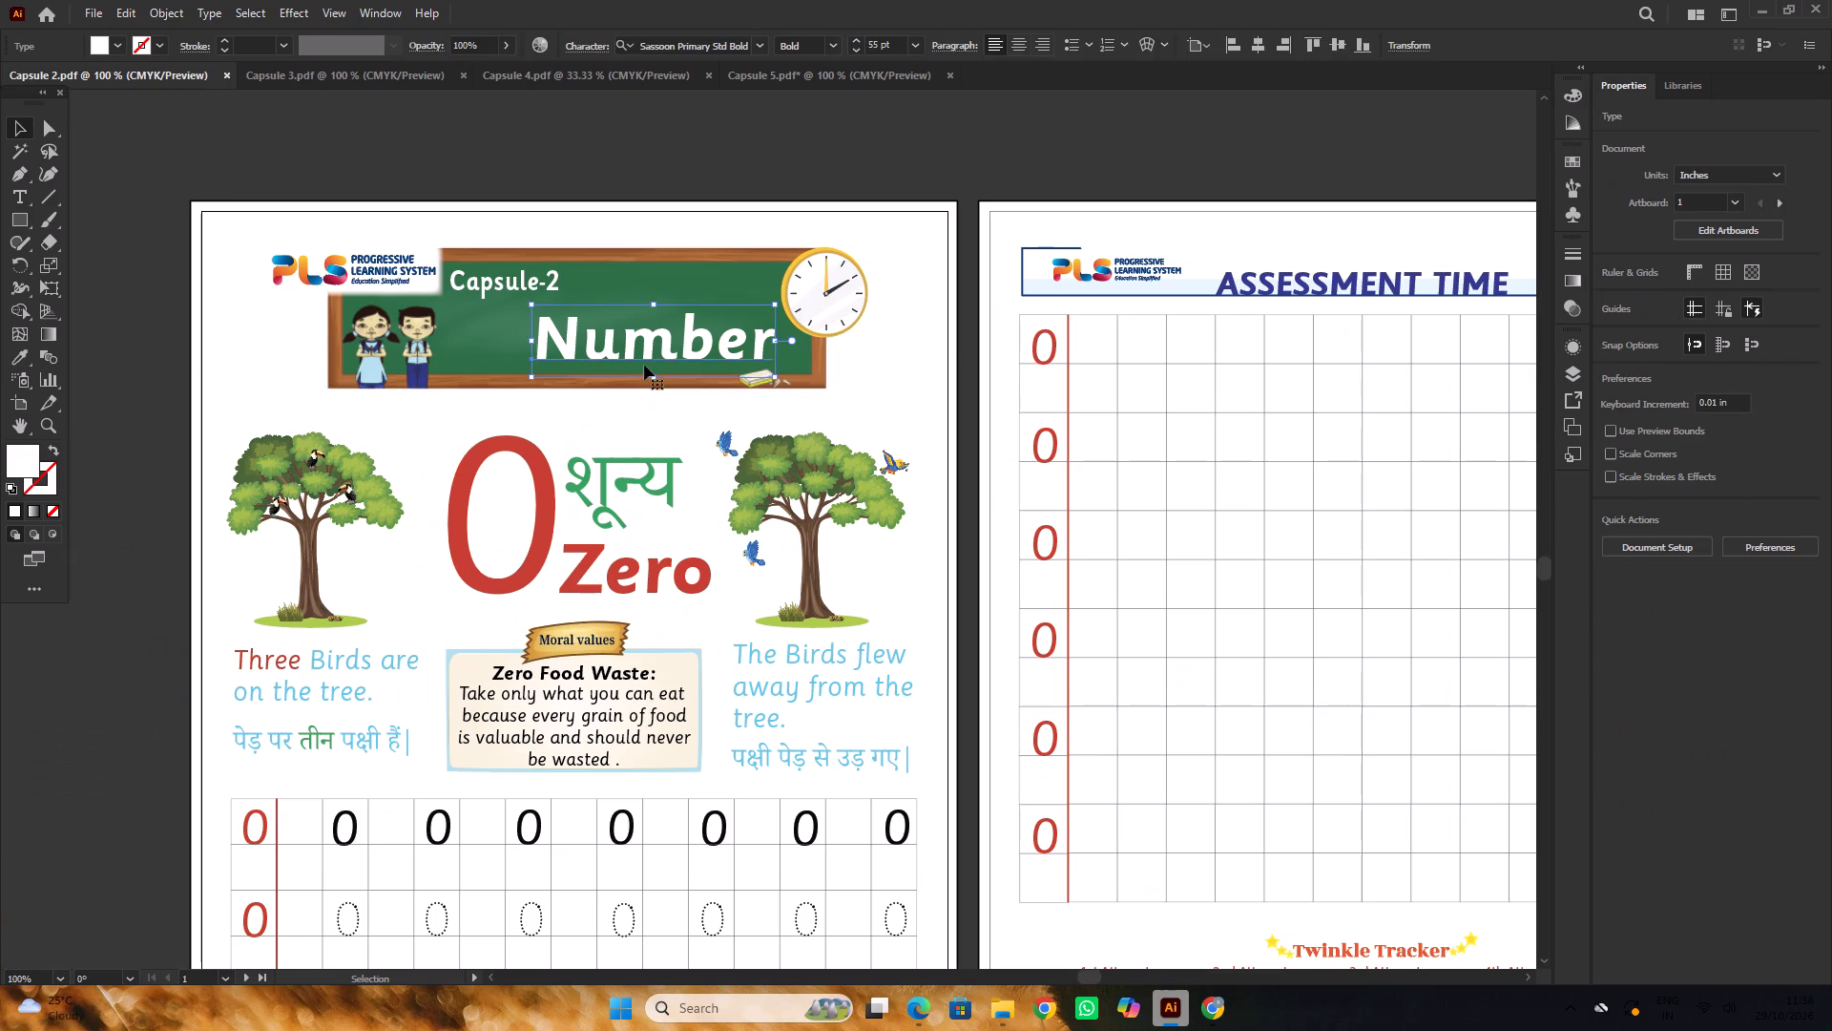
{"action": "key", "text": "ctrl+c"}
{"action": "left_click", "coordinate": [788, 86]}
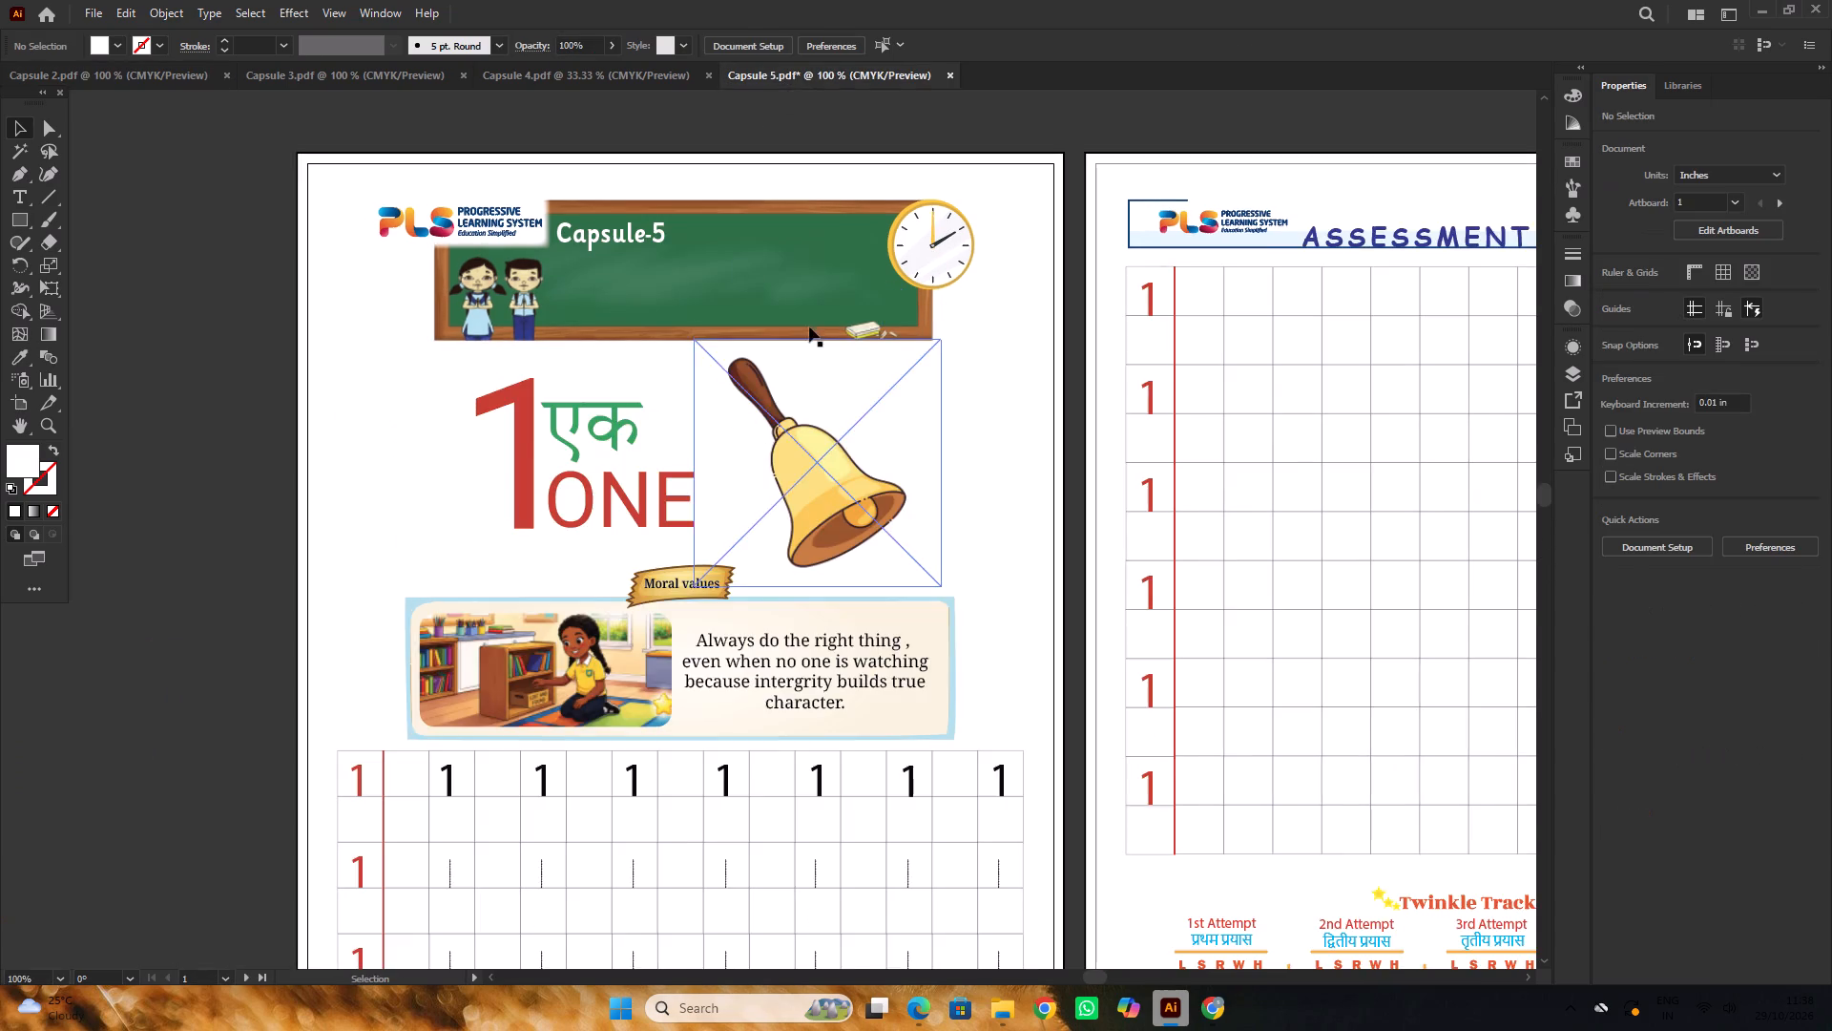
{"action": "scroll", "coordinate": [809, 324], "scroll_direction": "up", "scroll_amount": 2, "text": "alt"}
{"action": "key", "text": "ctrl+f"}
{"action": "scroll", "coordinate": [810, 324], "scroll_direction": "up", "scroll_amount": 3}
{"action": "scroll", "coordinate": [810, 324], "scroll_direction": "down", "scroll_amount": 3, "text": "alt"}
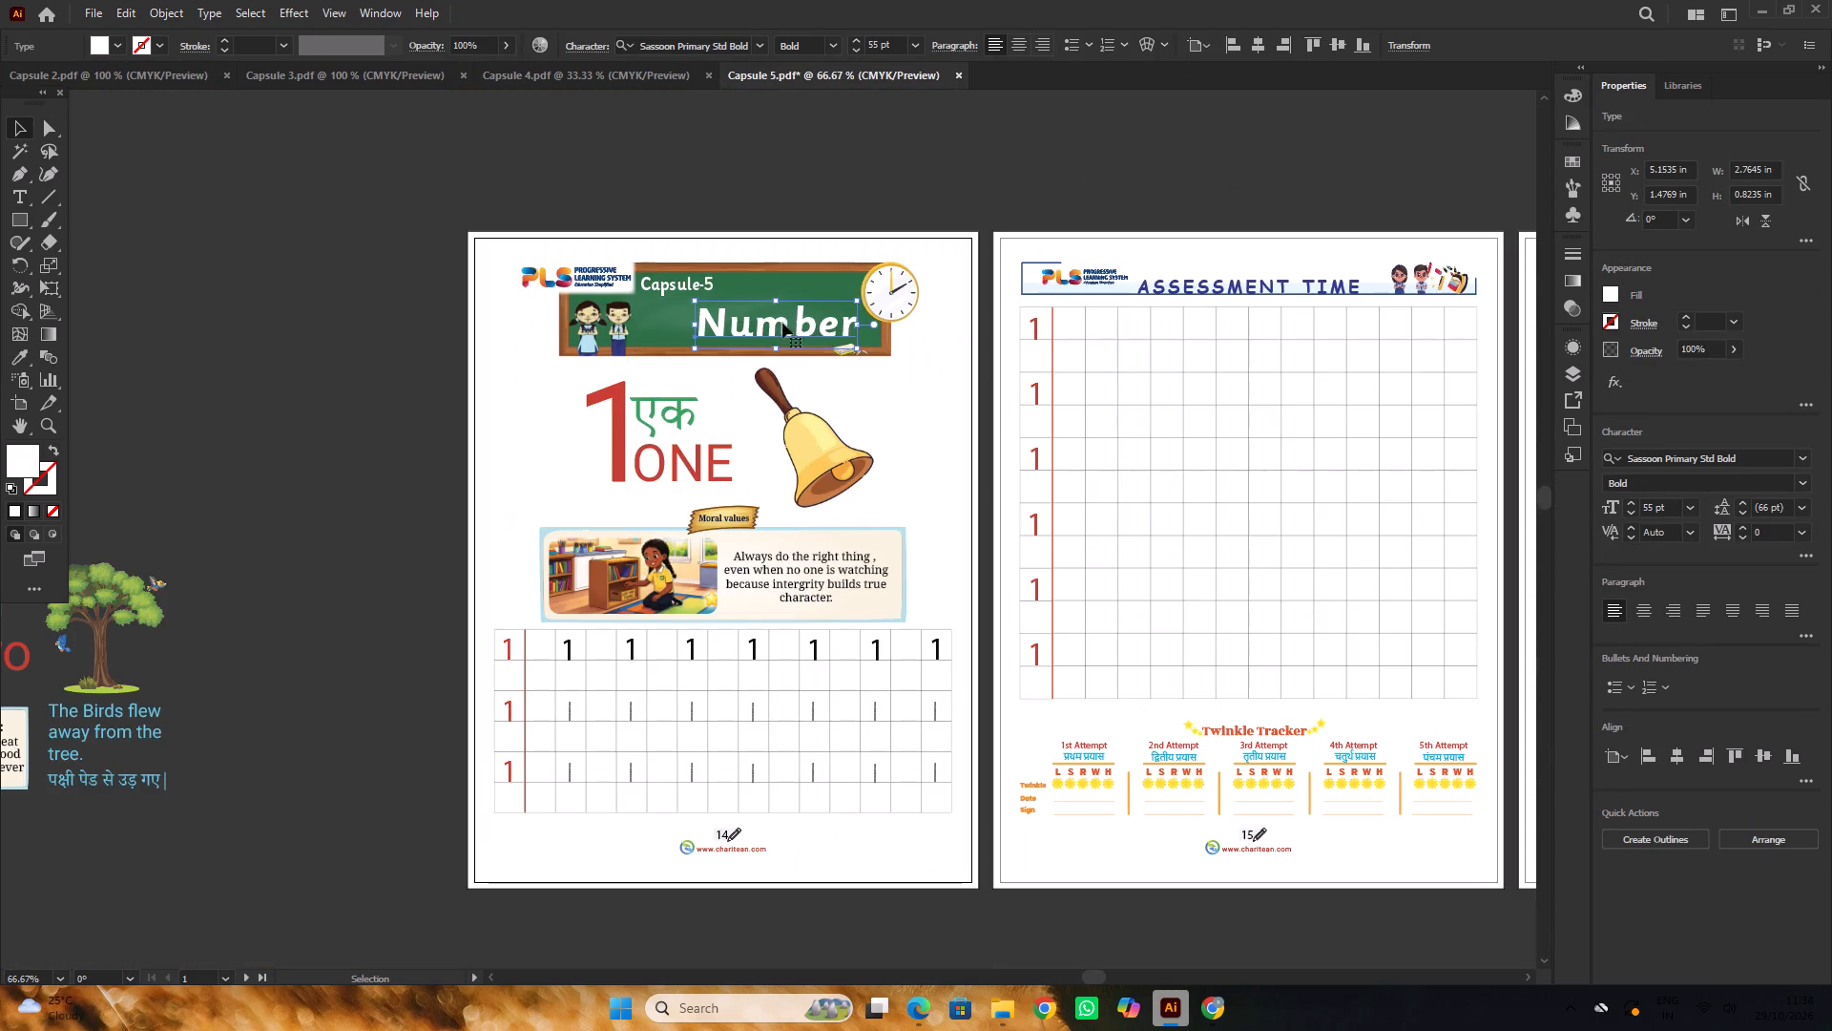
{"action": "scroll", "coordinate": [804, 335], "scroll_direction": "up", "scroll_amount": 2, "text": "alt"}
{"action": "scroll", "coordinate": [680, 307], "scroll_direction": "down", "scroll_amount": 2, "text": "alt"}
{"action": "left_click", "coordinate": [199, 300]}
{"action": "scroll", "coordinate": [757, 295], "scroll_direction": "down", "scroll_amount": 1, "text": "alt"}
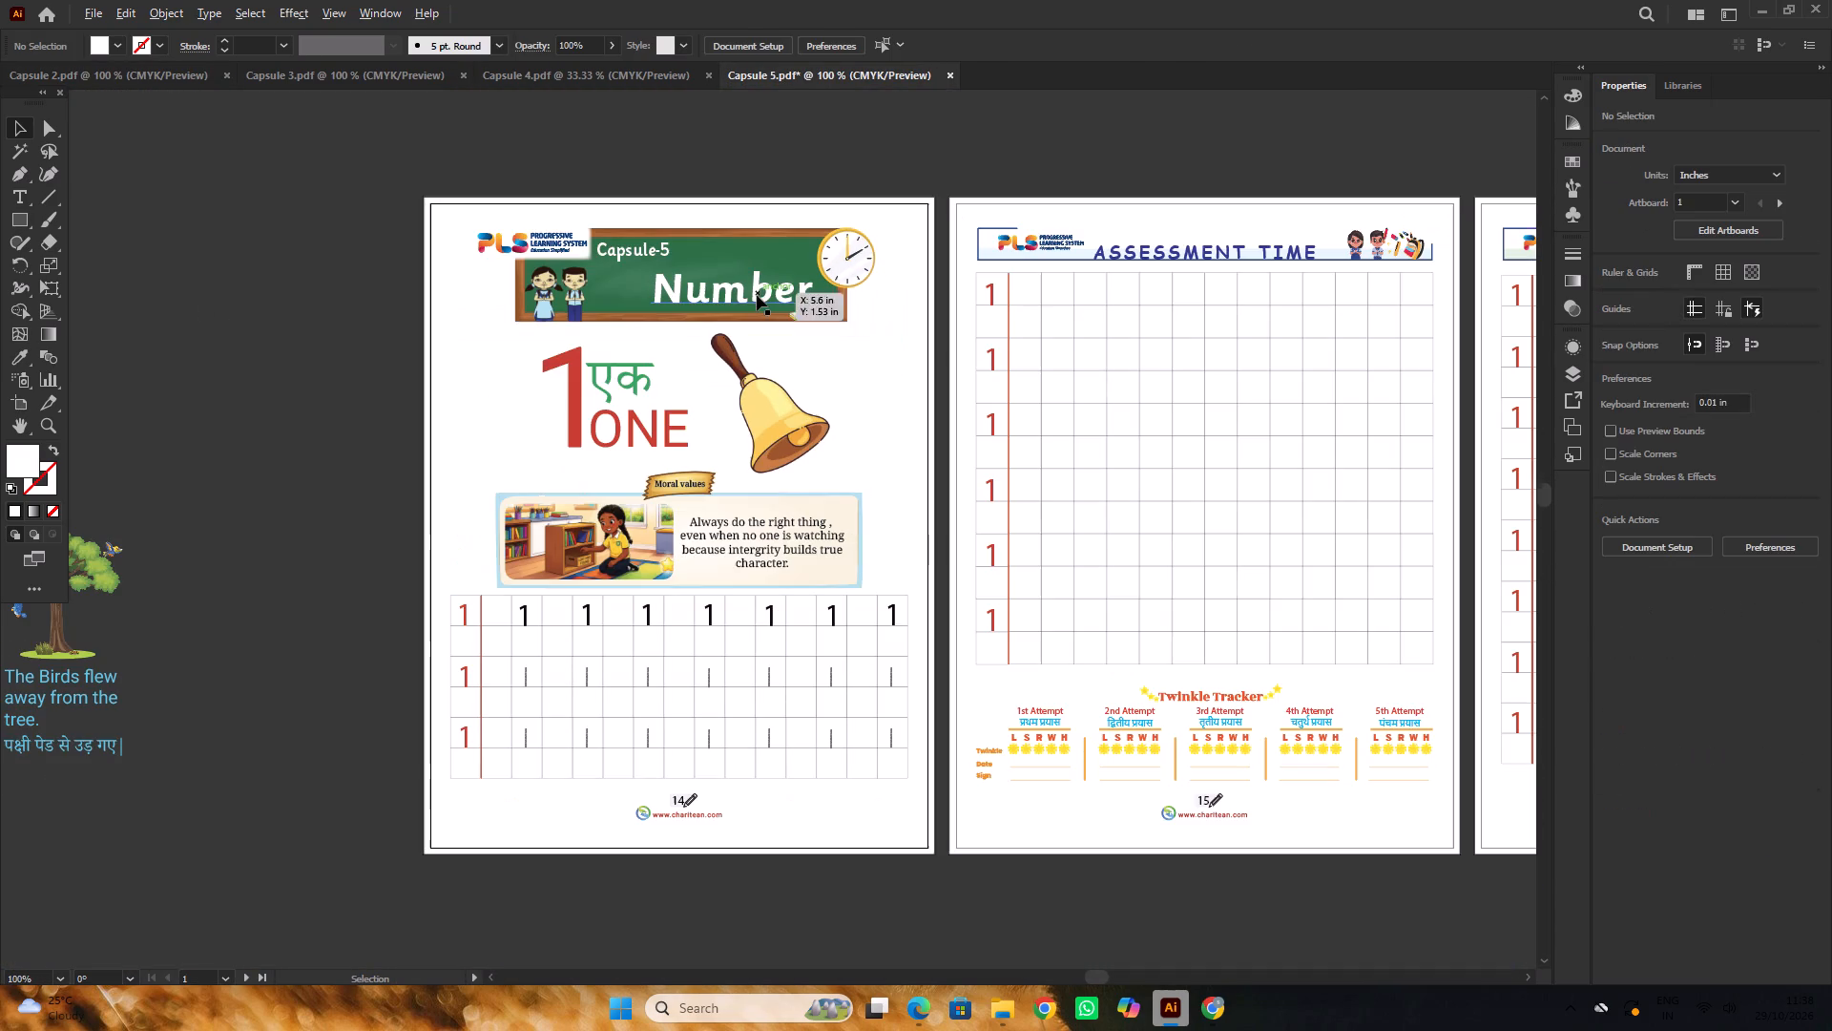
Lock the page-sized background rectangle of the Capsule 5 title page.
{"action": "left_click", "coordinate": [488, 355]}
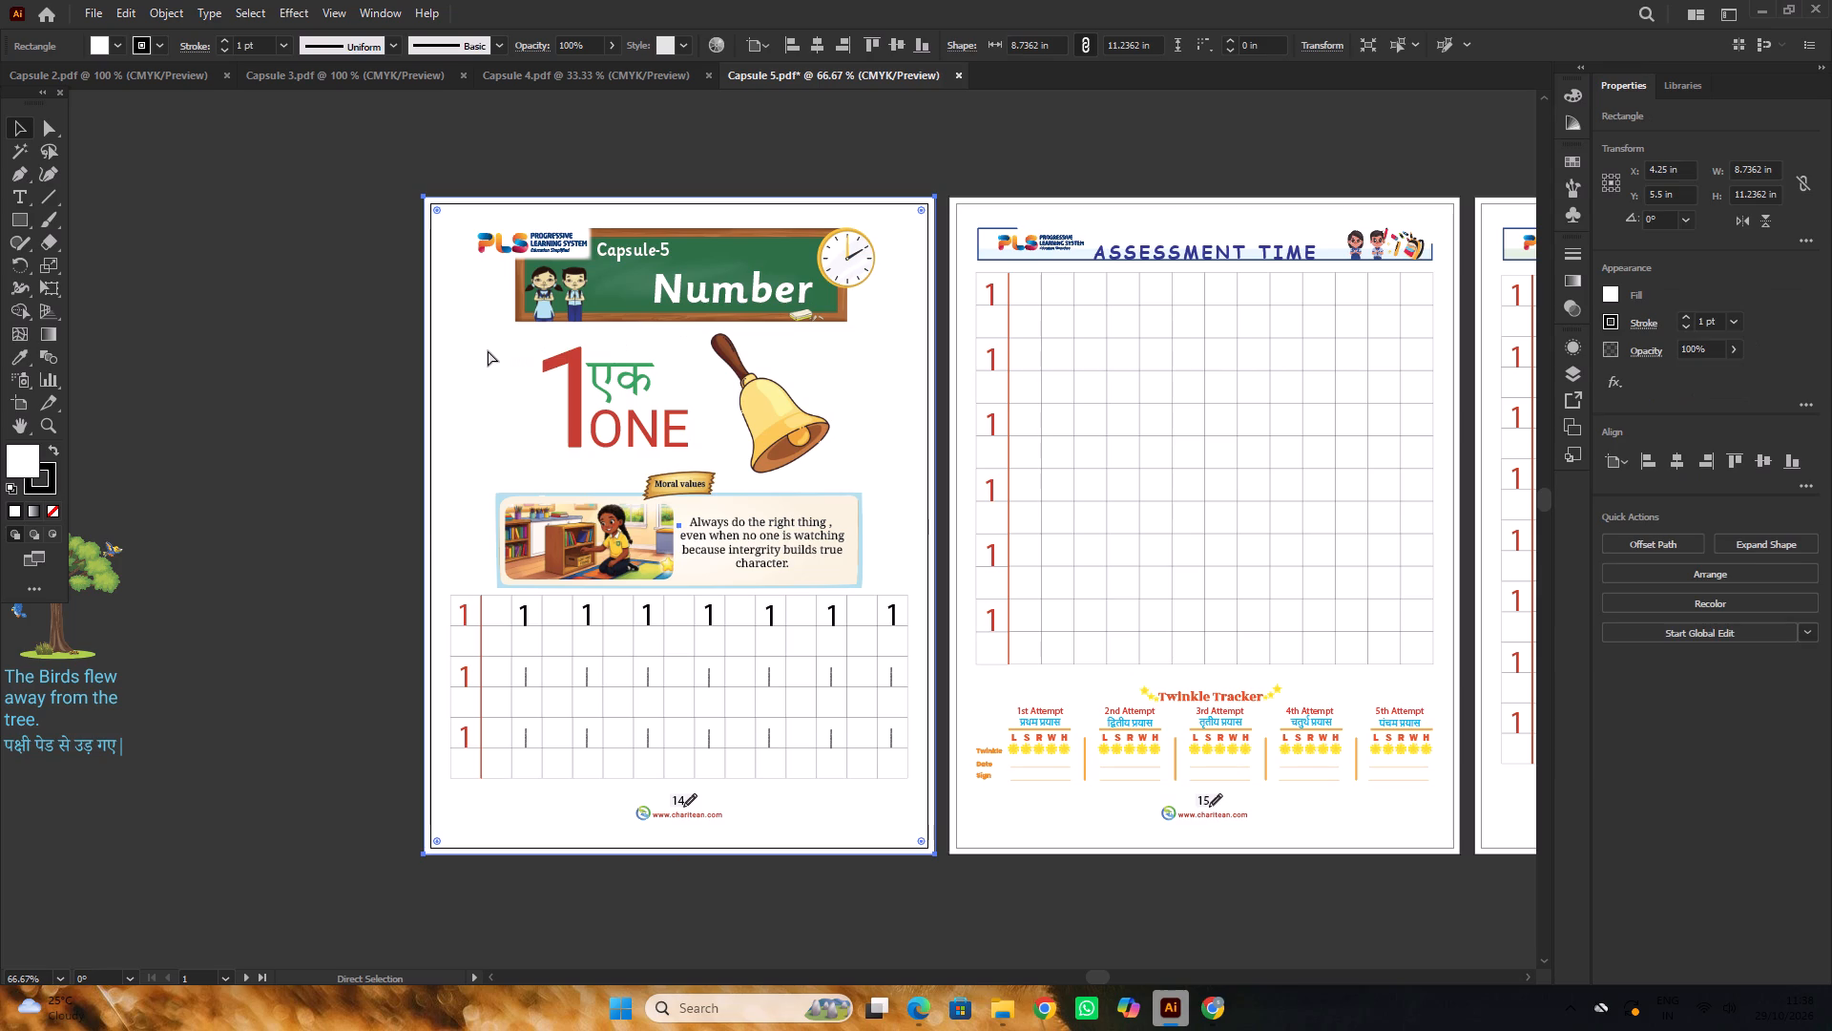
{"action": "key", "text": "ctrl+2"}
Set the font of the large red 1 on the Capsule 5 title page to Sassoon Primary.
{"action": "scroll", "coordinate": [499, 341], "scroll_direction": "down", "scroll_amount": 3}
{"action": "scroll", "coordinate": [584, 333], "scroll_direction": "up", "scroll_amount": 1, "text": "alt"}
{"action": "left_click", "coordinate": [572, 325]}
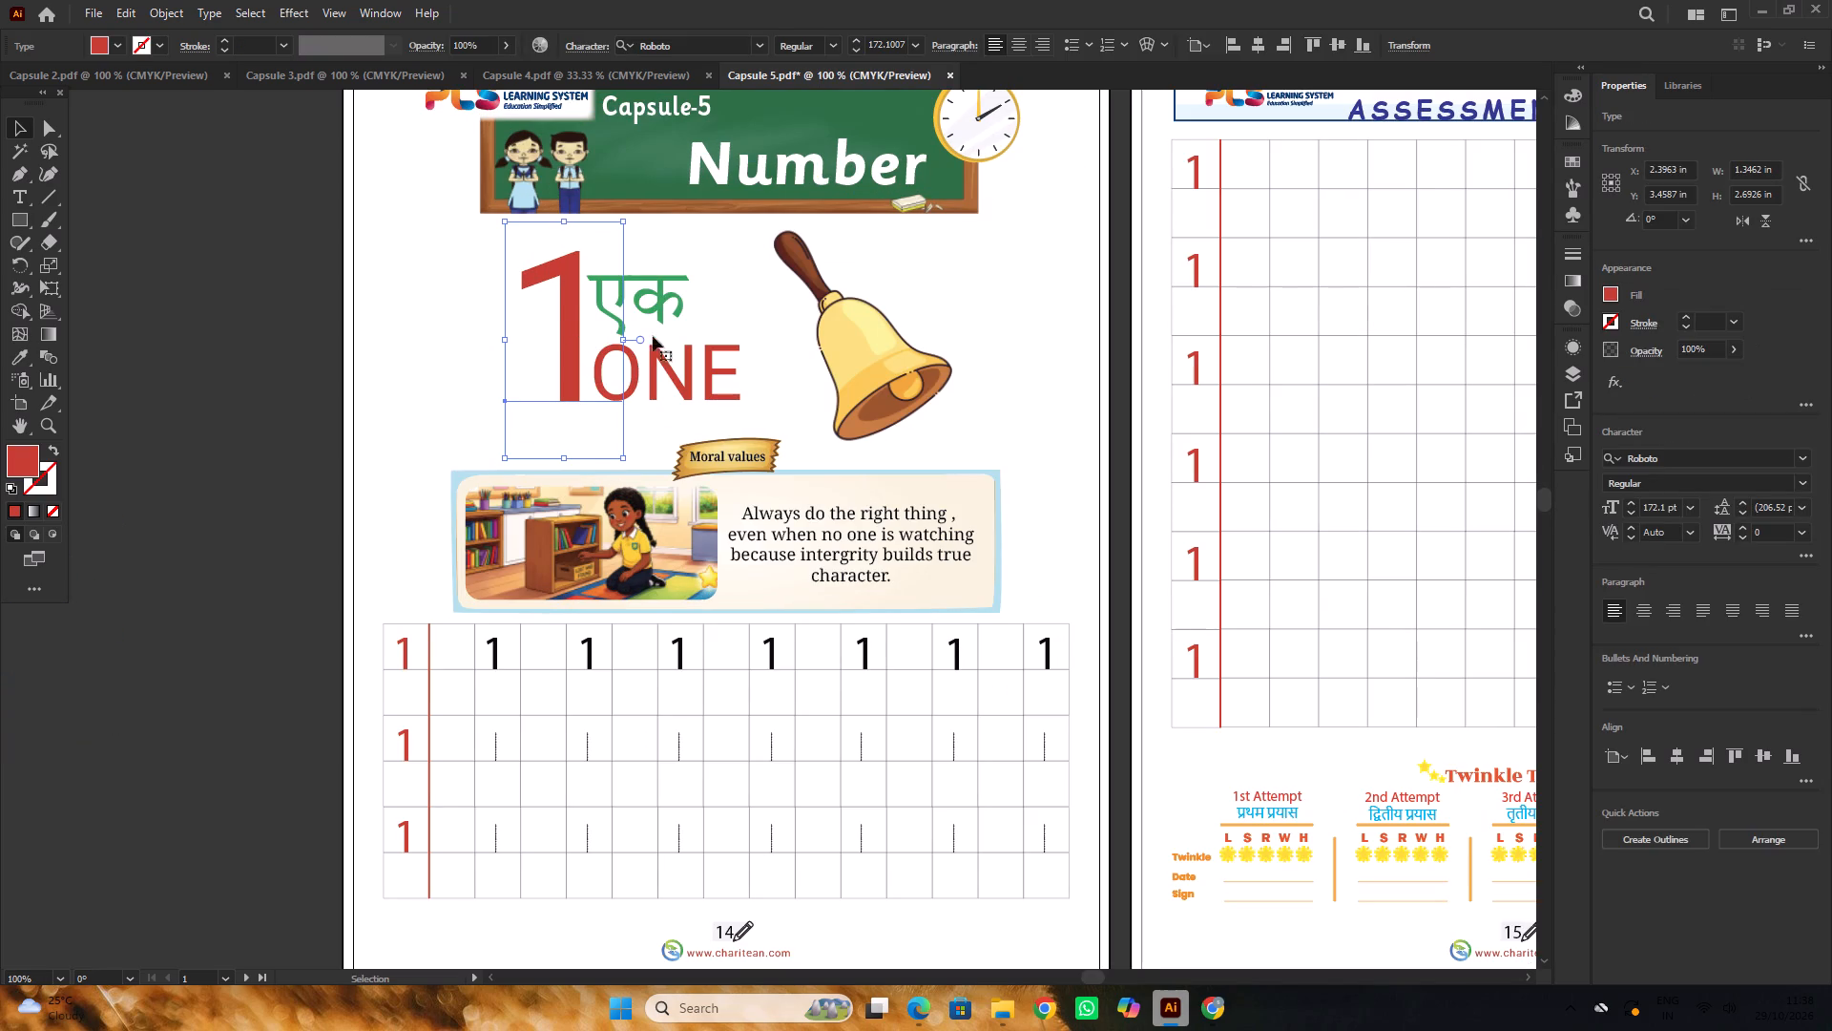
{"action": "left_click", "coordinate": [1687, 454]}
{"action": "type", "text": "sa"}
{"action": "key", "text": "s"}
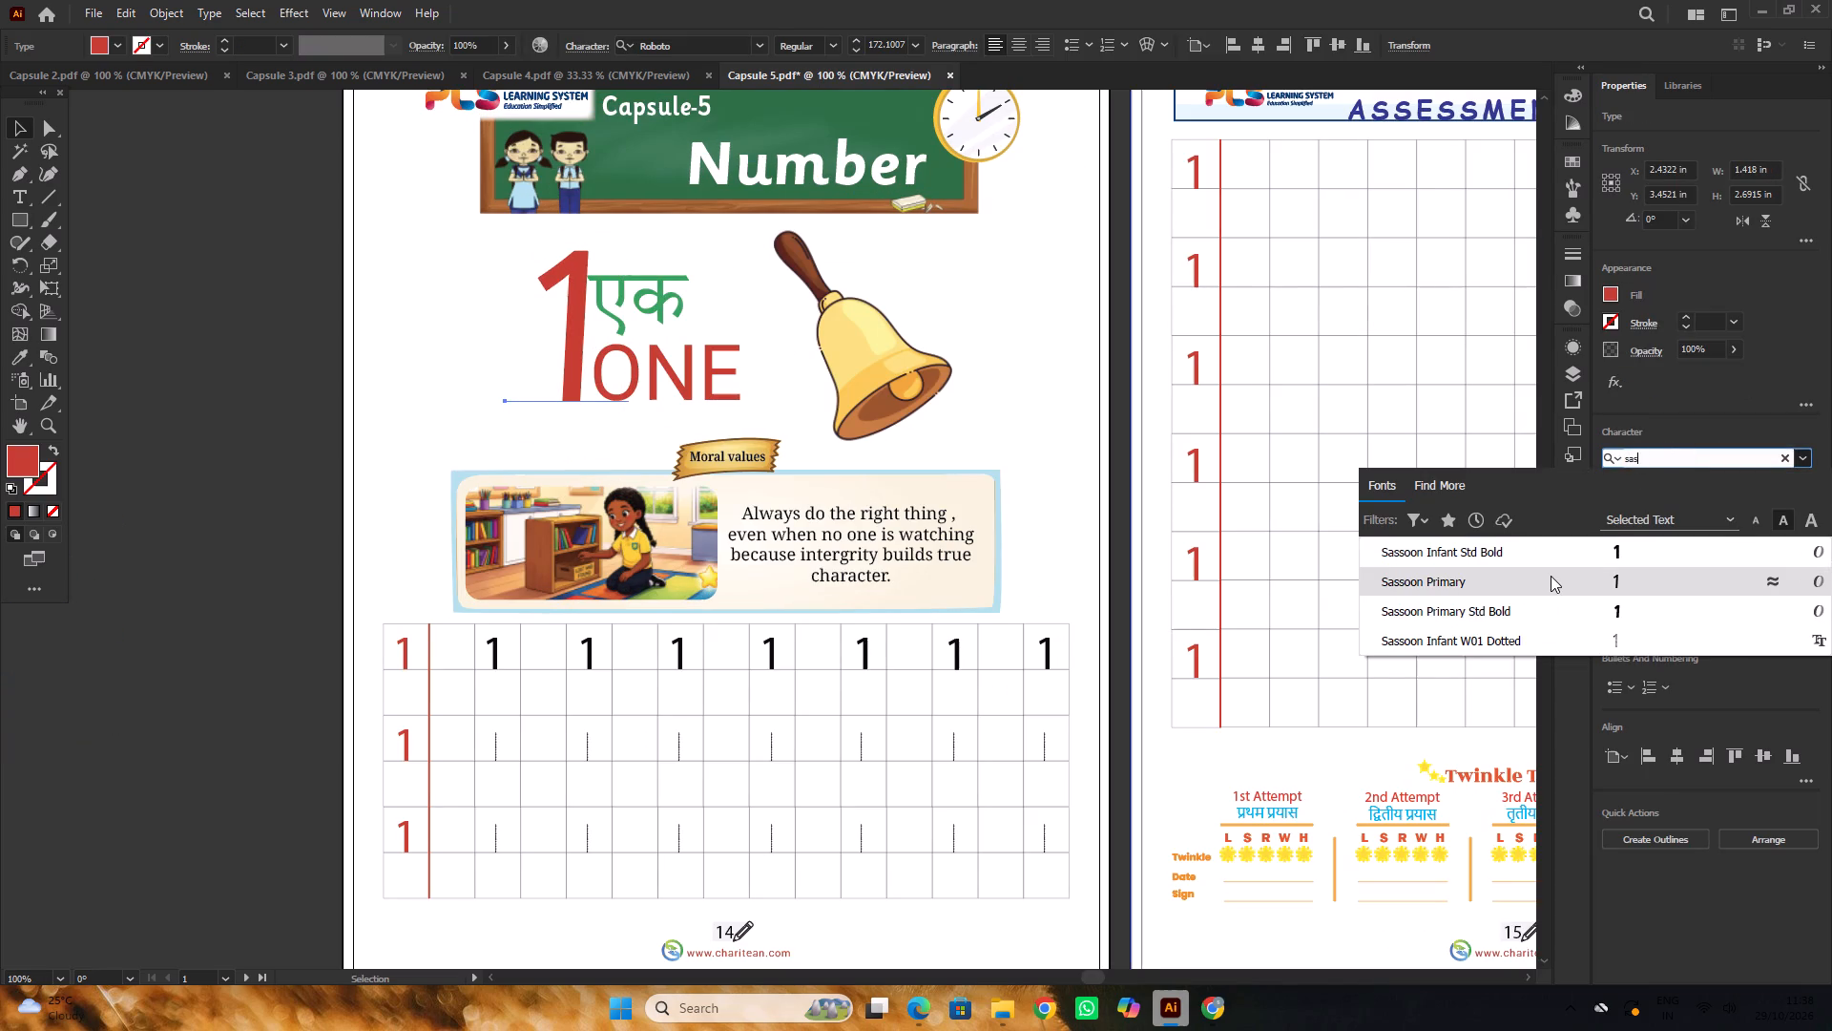
{"action": "left_click", "coordinate": [1551, 576]}
Move the large red 1 about 0.15 in left, away from the words एक and ONE.
{"action": "scroll", "coordinate": [547, 327], "scroll_direction": "up", "scroll_amount": 2}
{"action": "left_click_drag", "start_coordinate": [584, 340], "coordinate": [570, 338]}
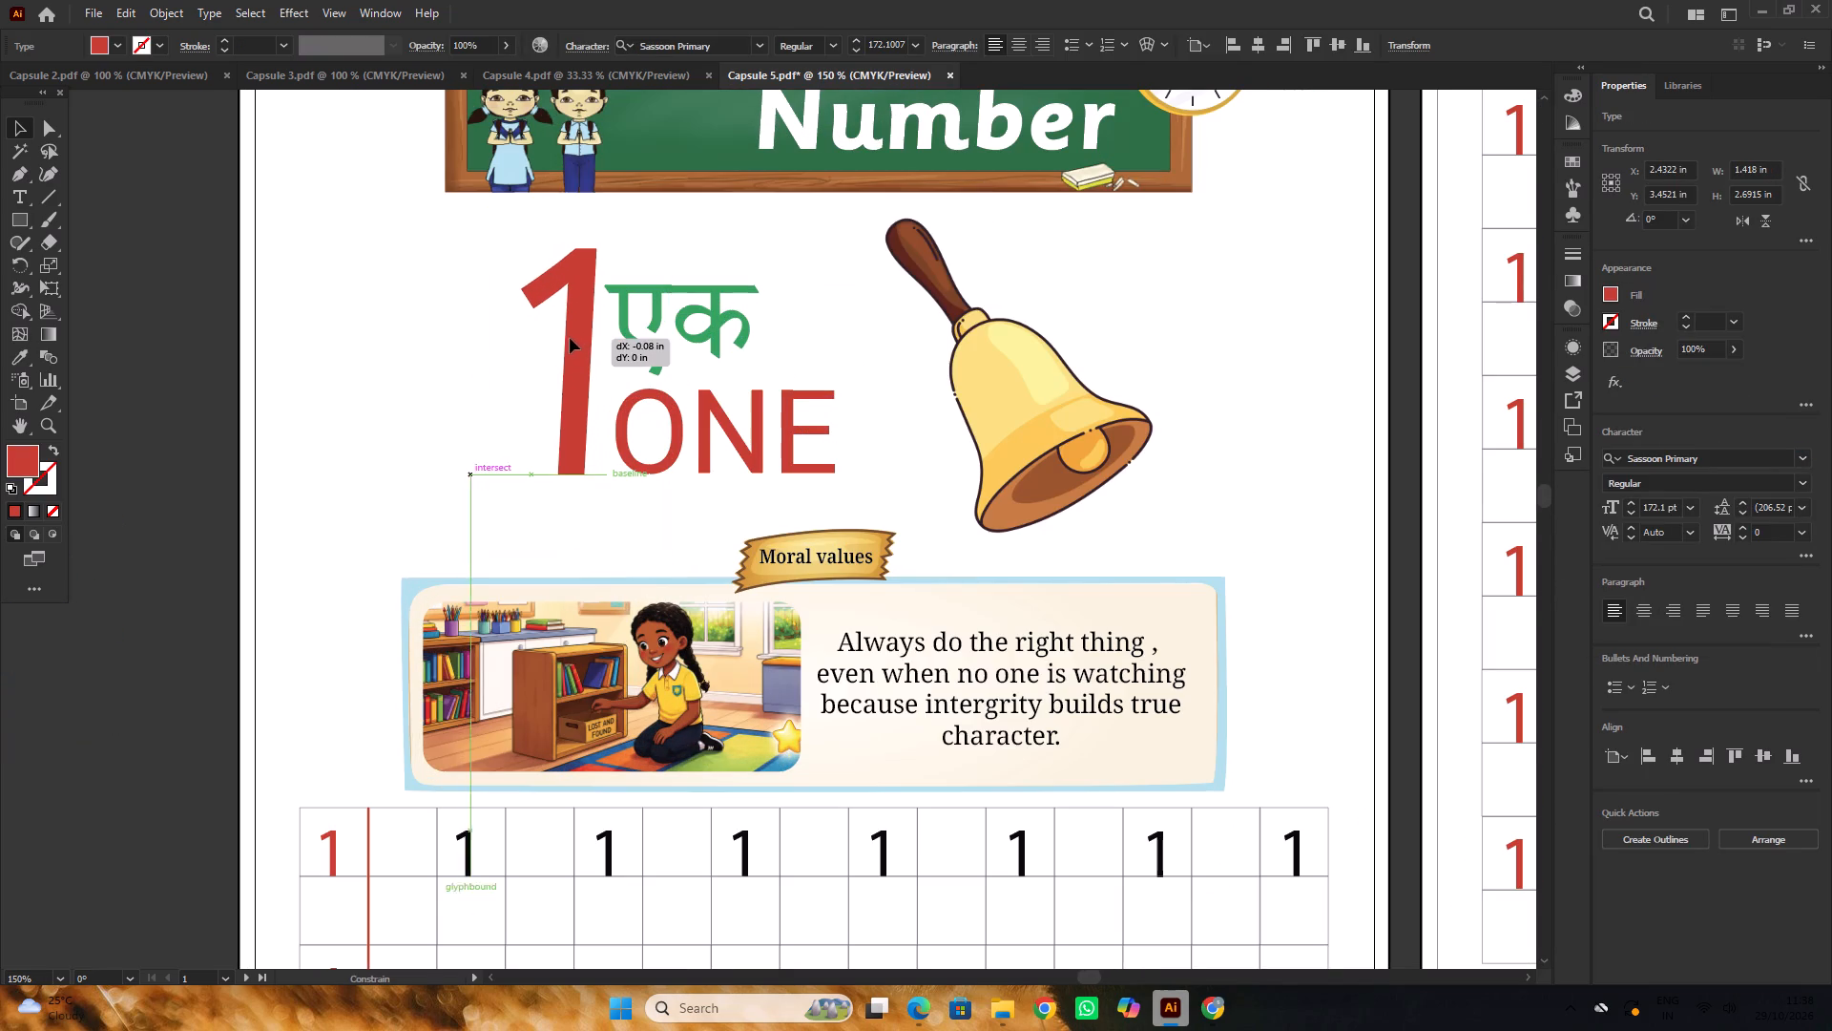
{"action": "left_click_drag", "start_coordinate": [570, 338], "coordinate": [564, 338]}
{"action": "scroll", "coordinate": [575, 333], "scroll_direction": "down", "scroll_amount": 2, "text": "alt"}
{"action": "left_click", "coordinate": [353, 284]}
{"action": "scroll", "coordinate": [591, 307], "scroll_direction": "up", "scroll_amount": 1, "text": "alt"}
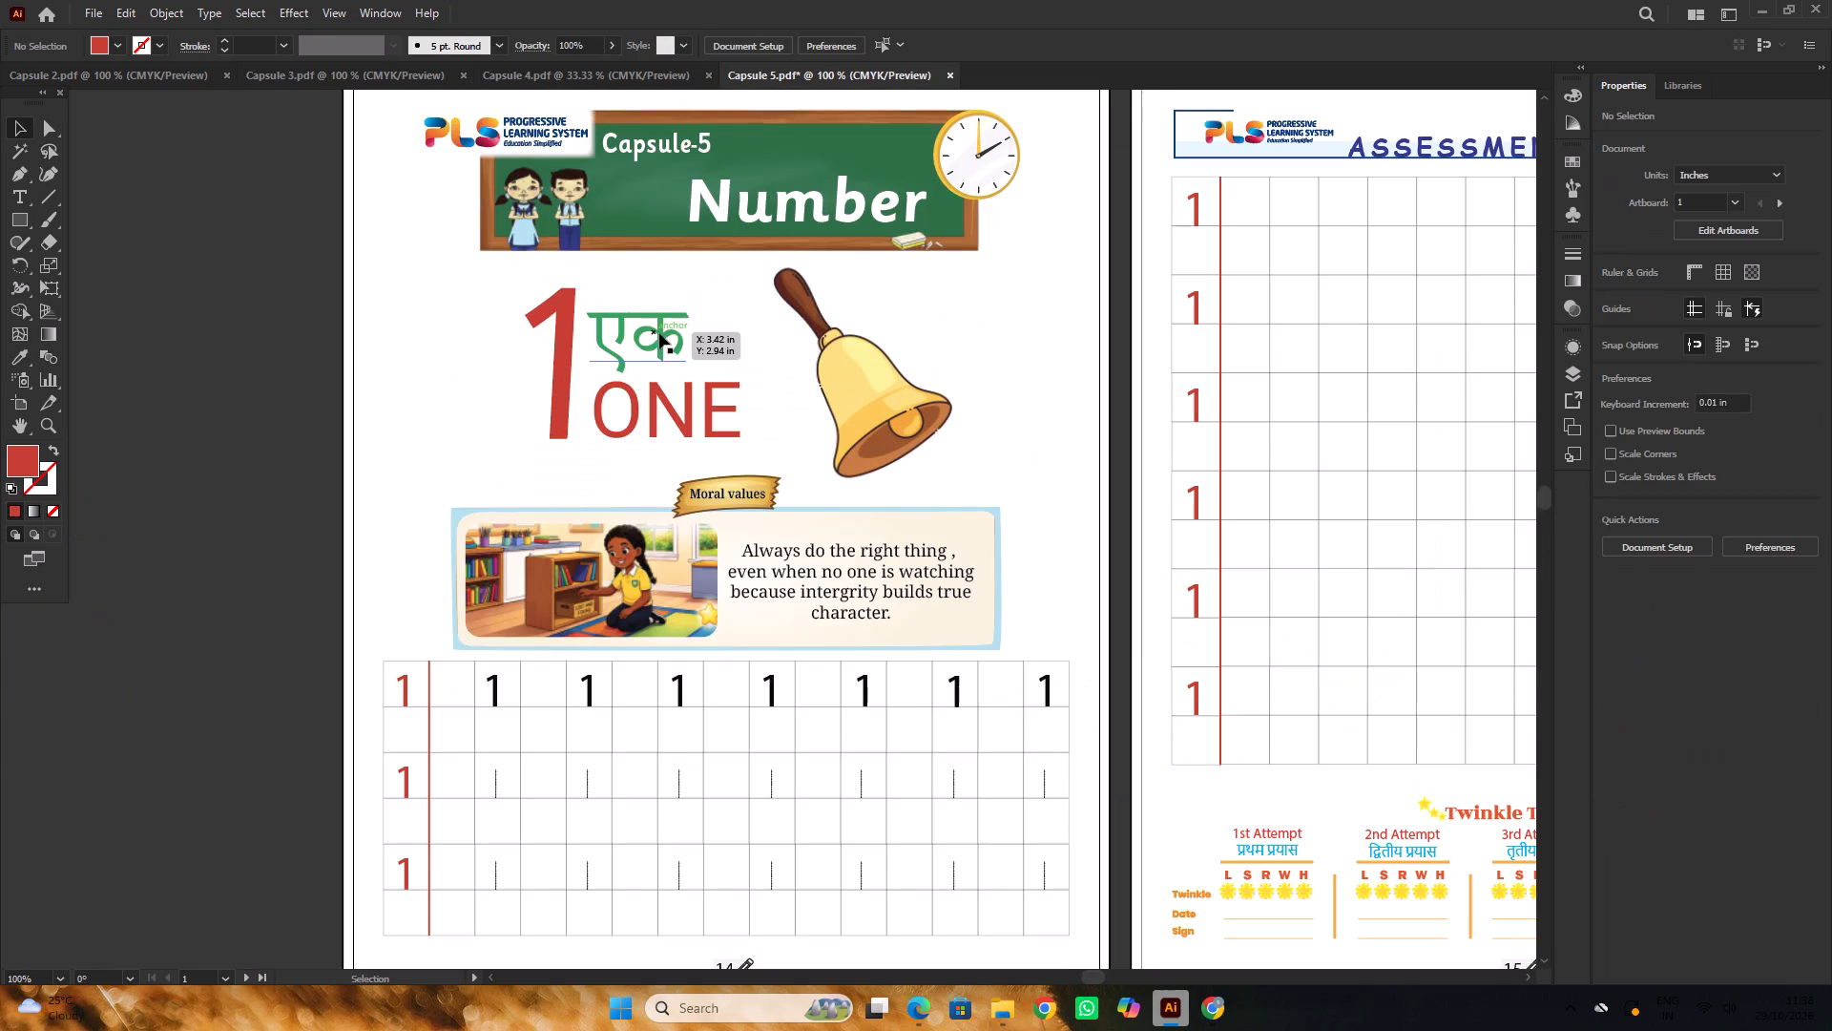
Examine the text formatting of Capsule 2's large 0 and compare it with the large 1 in Capsule 5.
{"action": "left_click", "coordinate": [662, 333]}
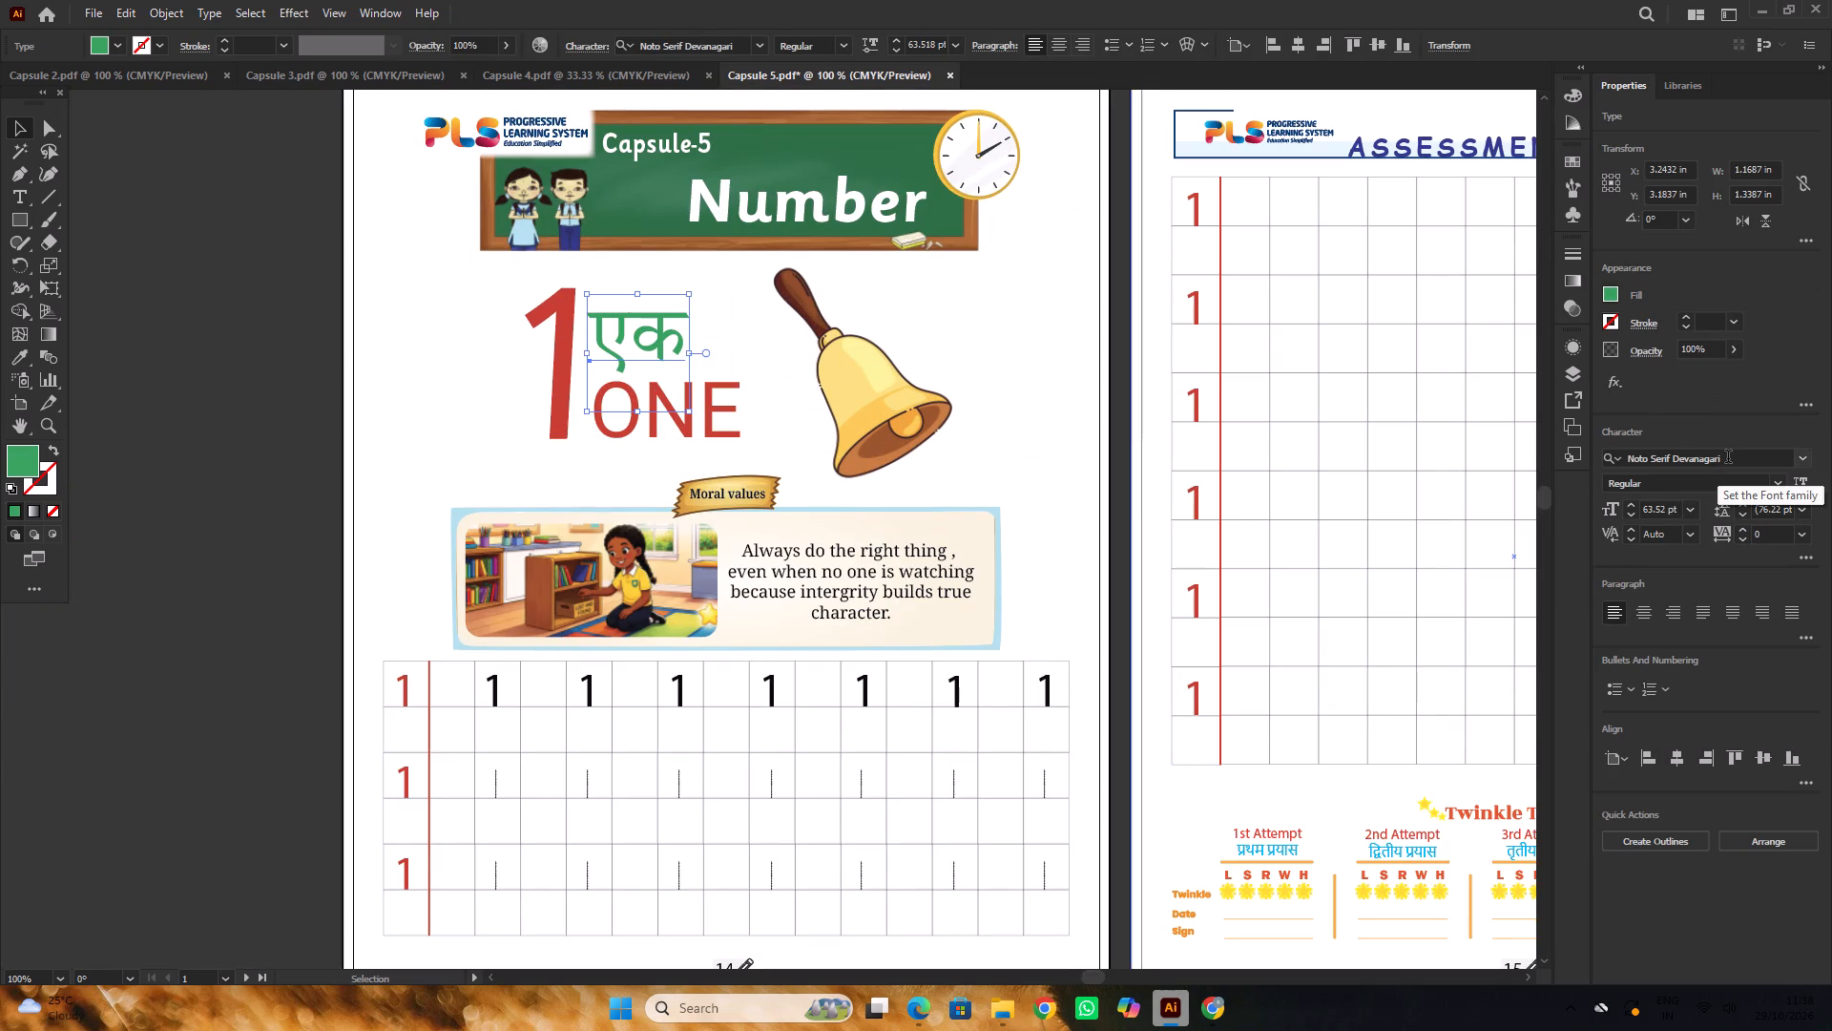
{"action": "left_click", "coordinate": [338, 73]}
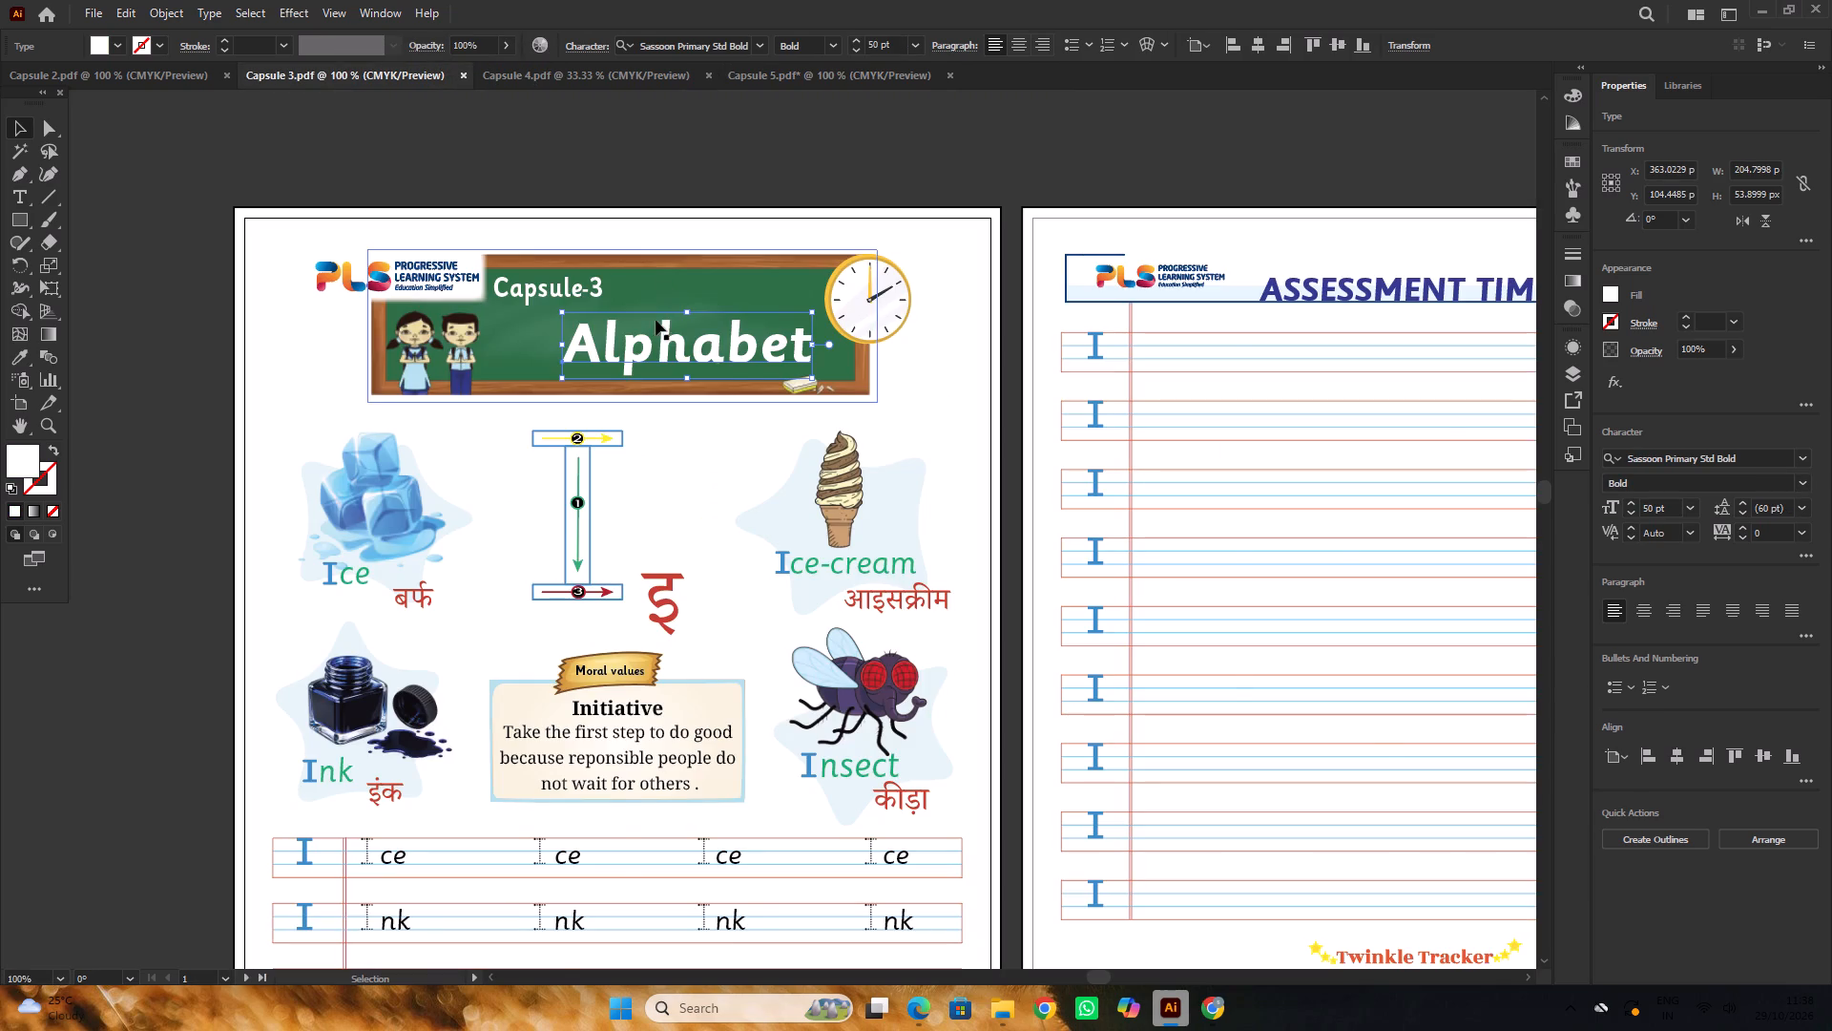
{"action": "scroll", "coordinate": [626, 339], "scroll_direction": "down", "scroll_amount": 2, "text": "alt"}
{"action": "left_click", "coordinate": [132, 78]}
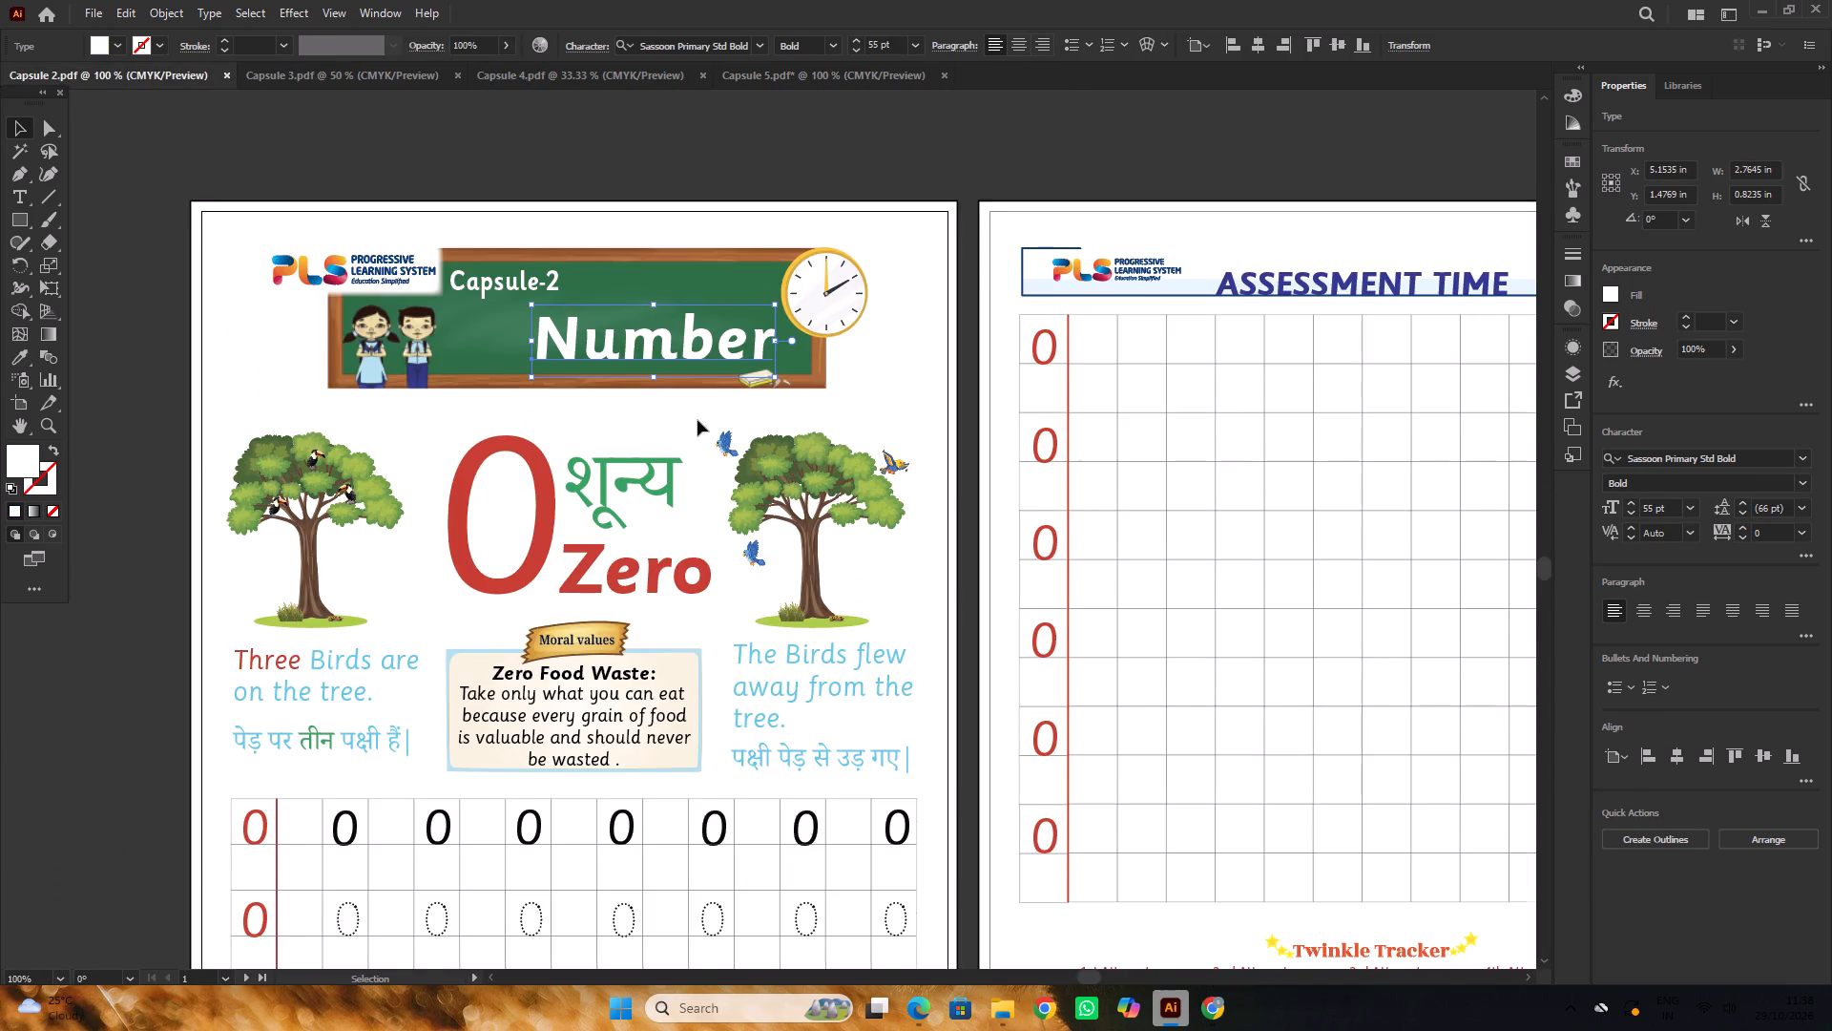
{"action": "scroll", "coordinate": [697, 420], "scroll_direction": "down", "scroll_amount": 3}
{"action": "left_click", "coordinate": [206, 388]}
{"action": "left_click", "coordinate": [590, 444]}
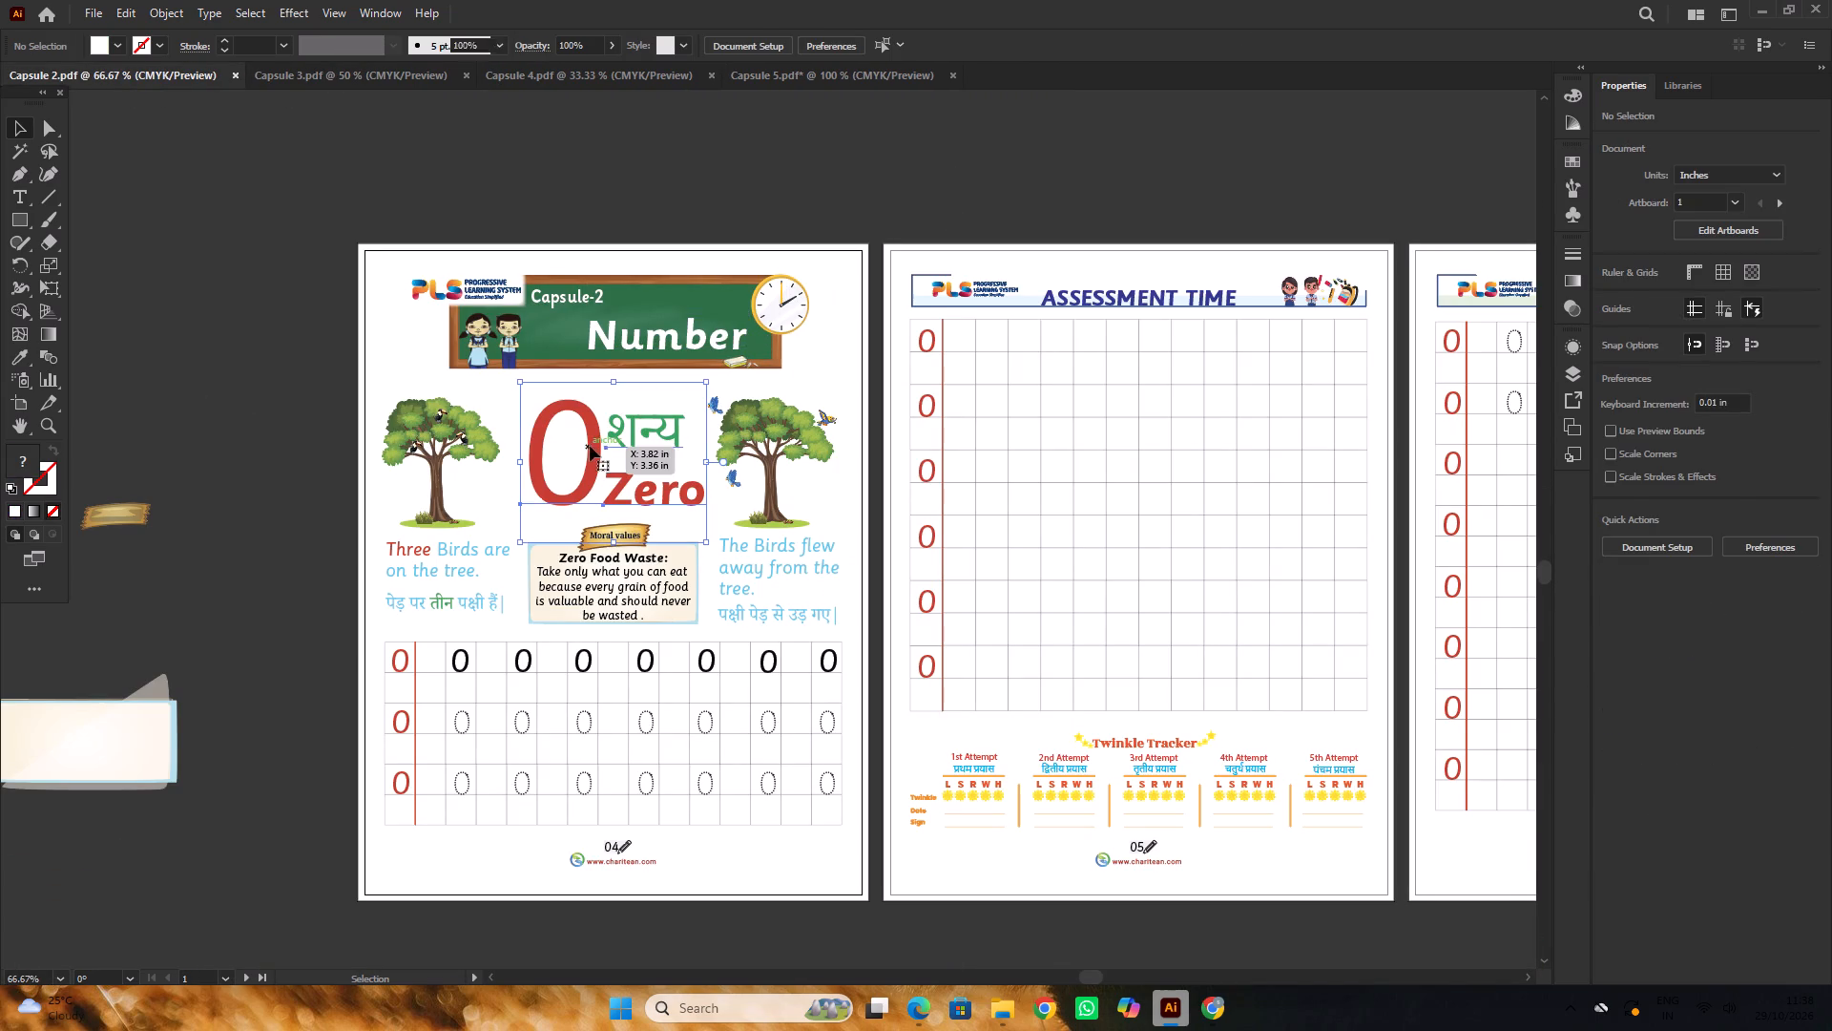
{"action": "double_click", "coordinate": [589, 452]}
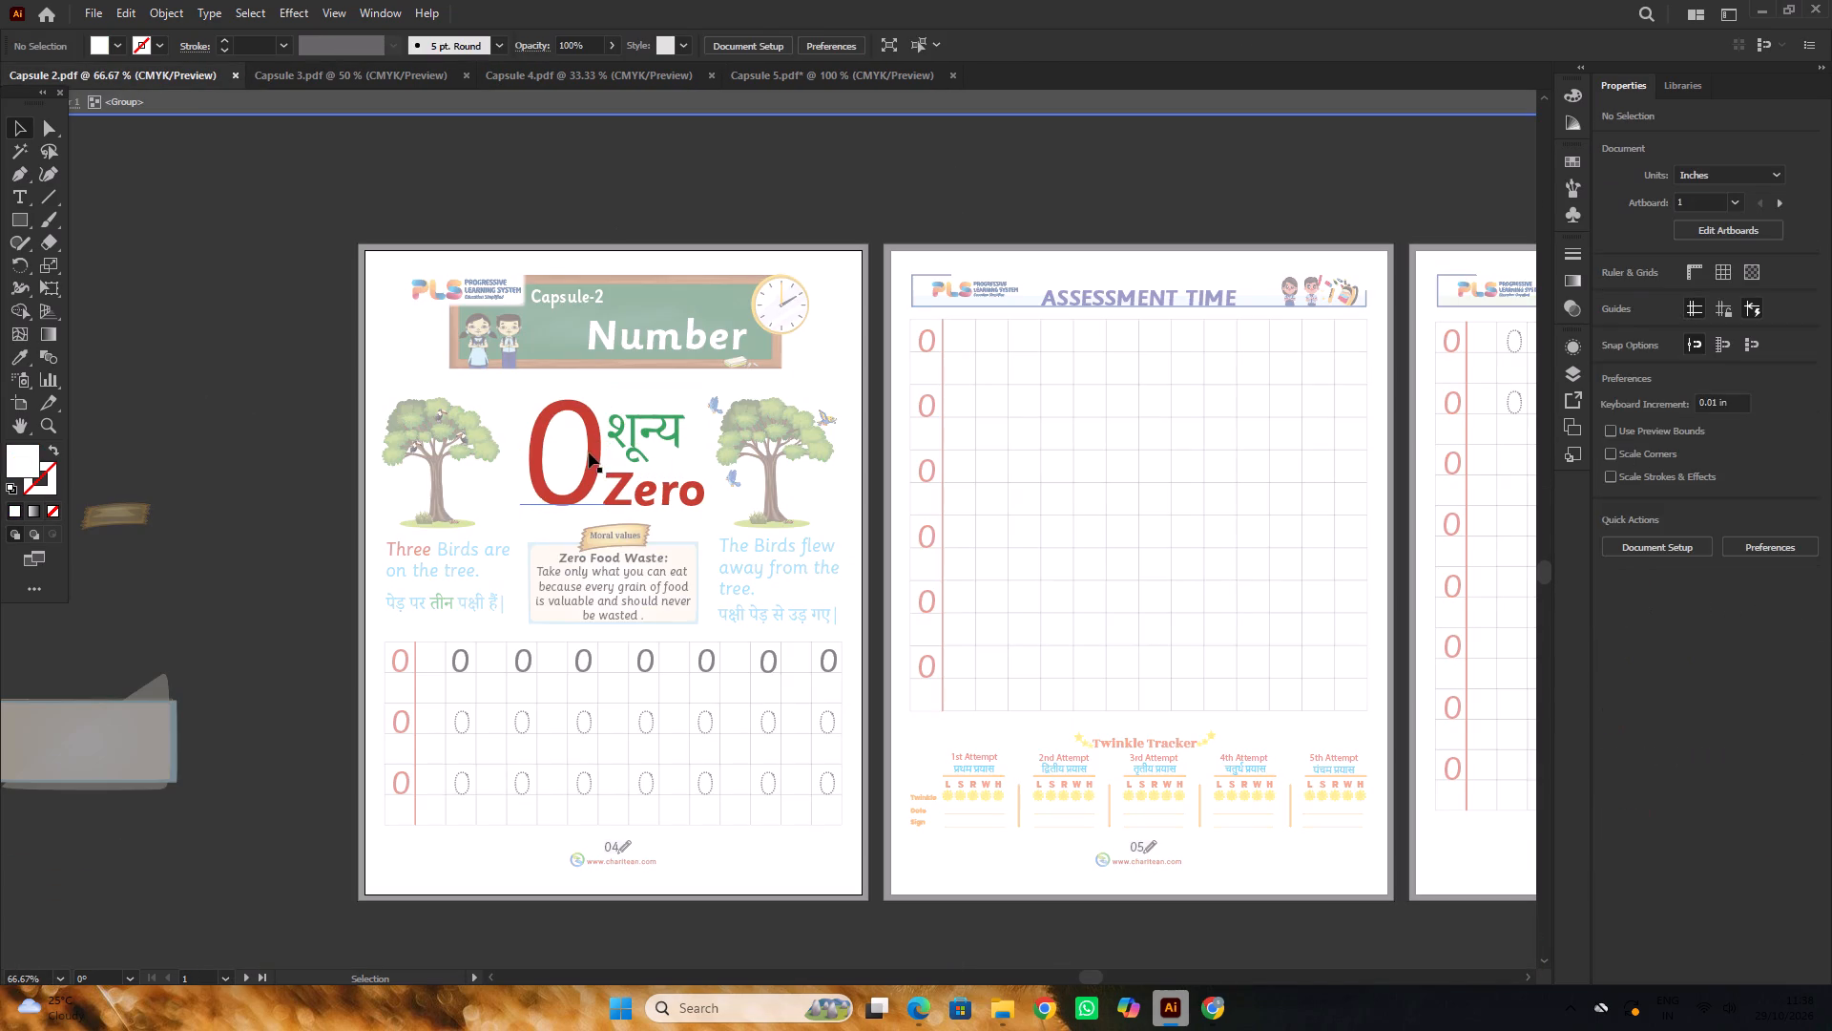
{"action": "left_click", "coordinate": [589, 452]}
{"action": "double_click", "coordinate": [211, 347]}
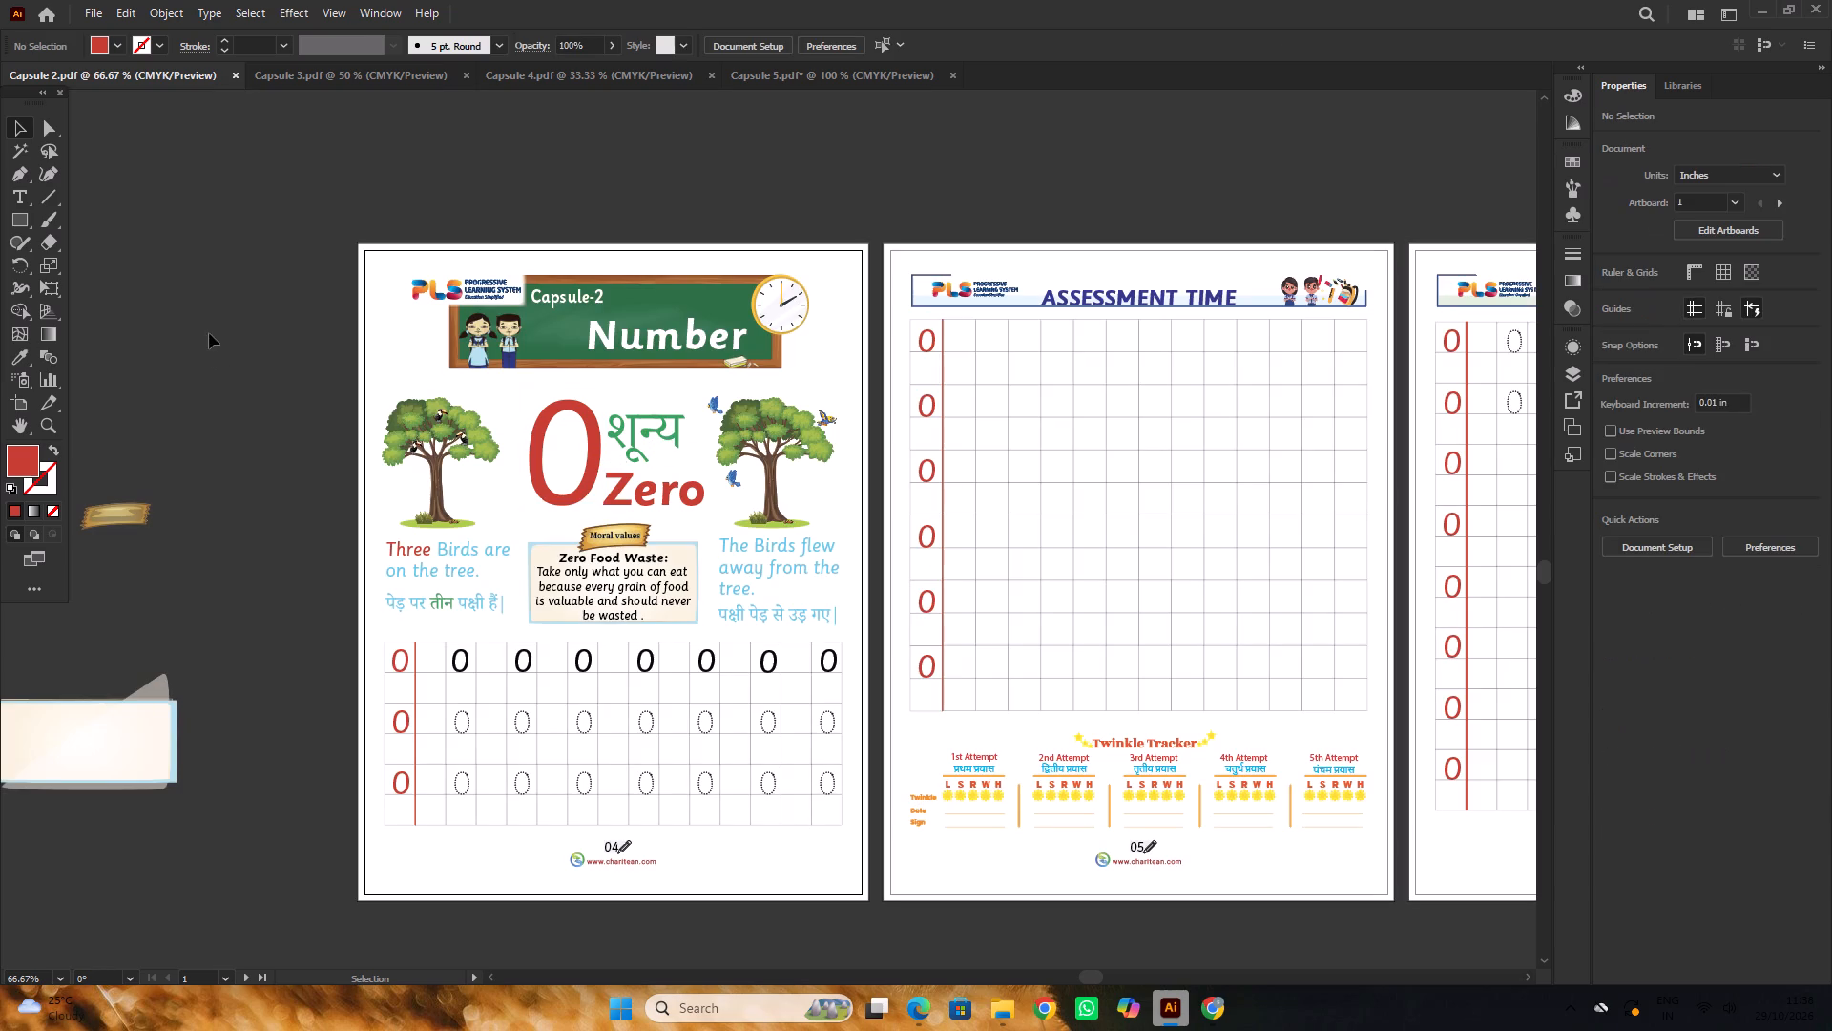
{"action": "left_click", "coordinate": [792, 76]}
{"action": "left_click", "coordinate": [565, 389]}
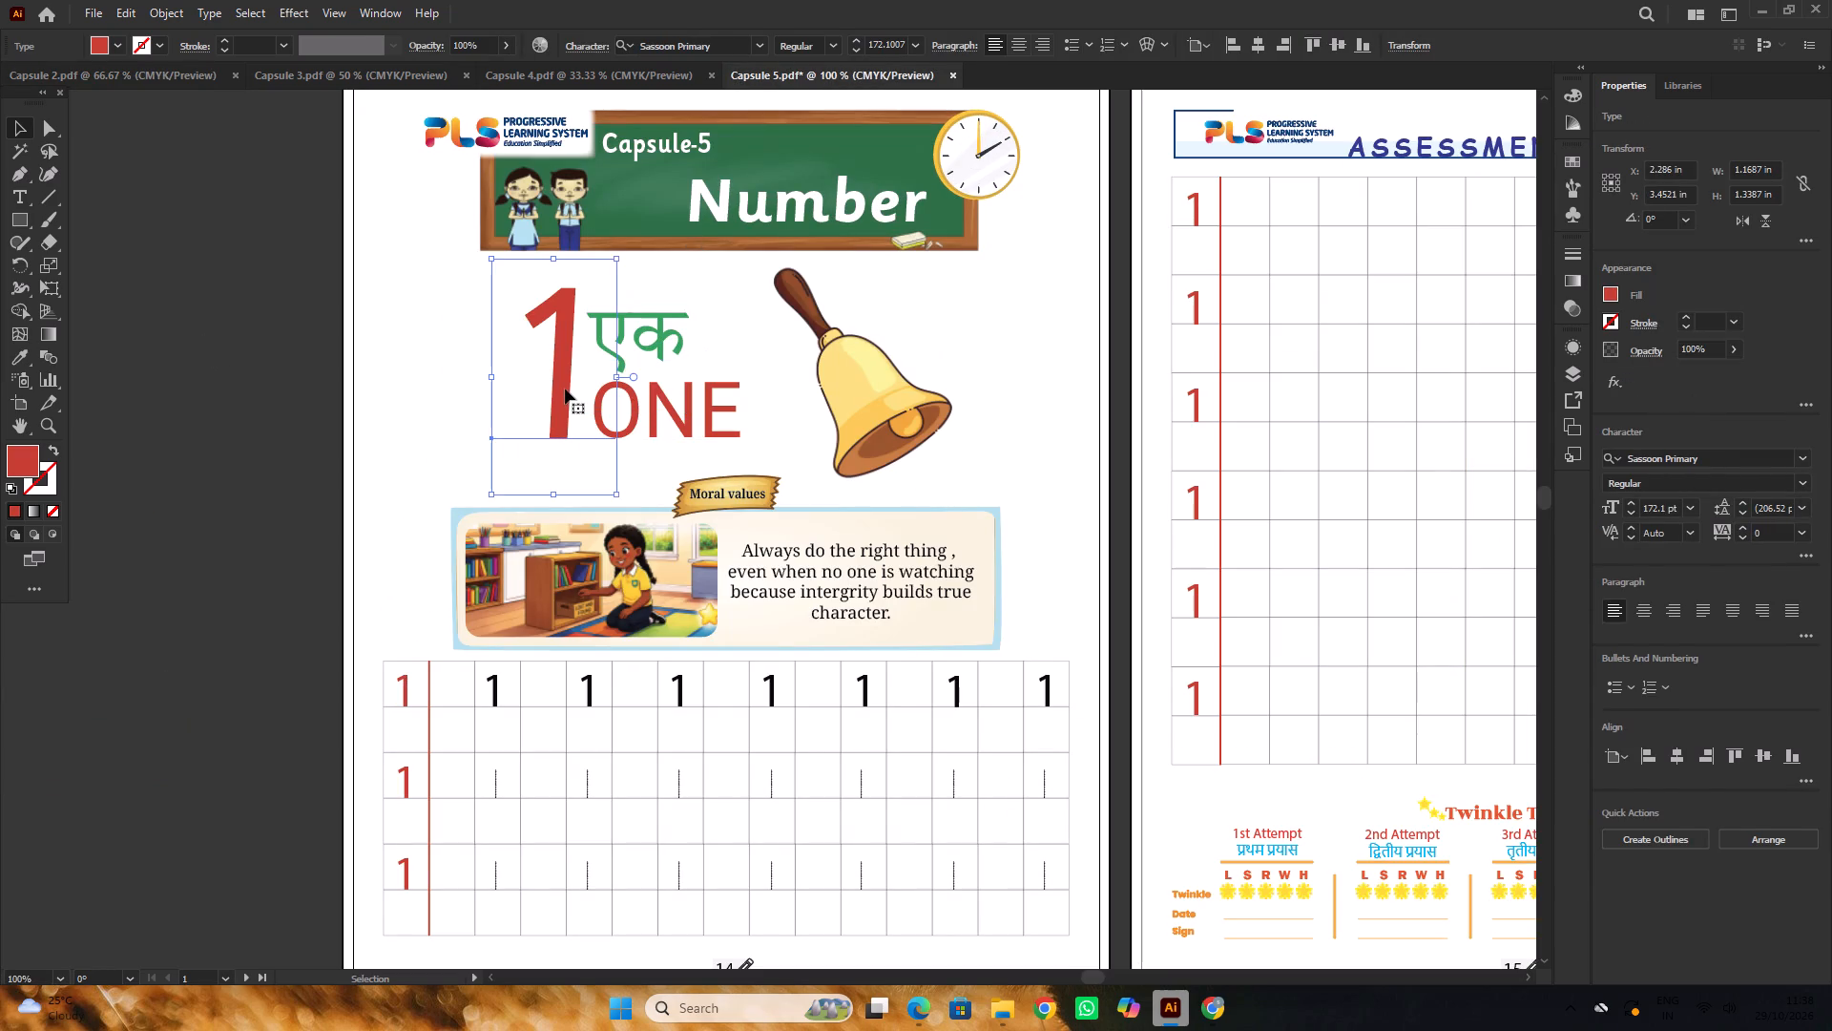
Compare the font and size of एक in Capsule 5 with those of शून्य in the Capsule 2 title group.
{"action": "left_click", "coordinate": [656, 331]}
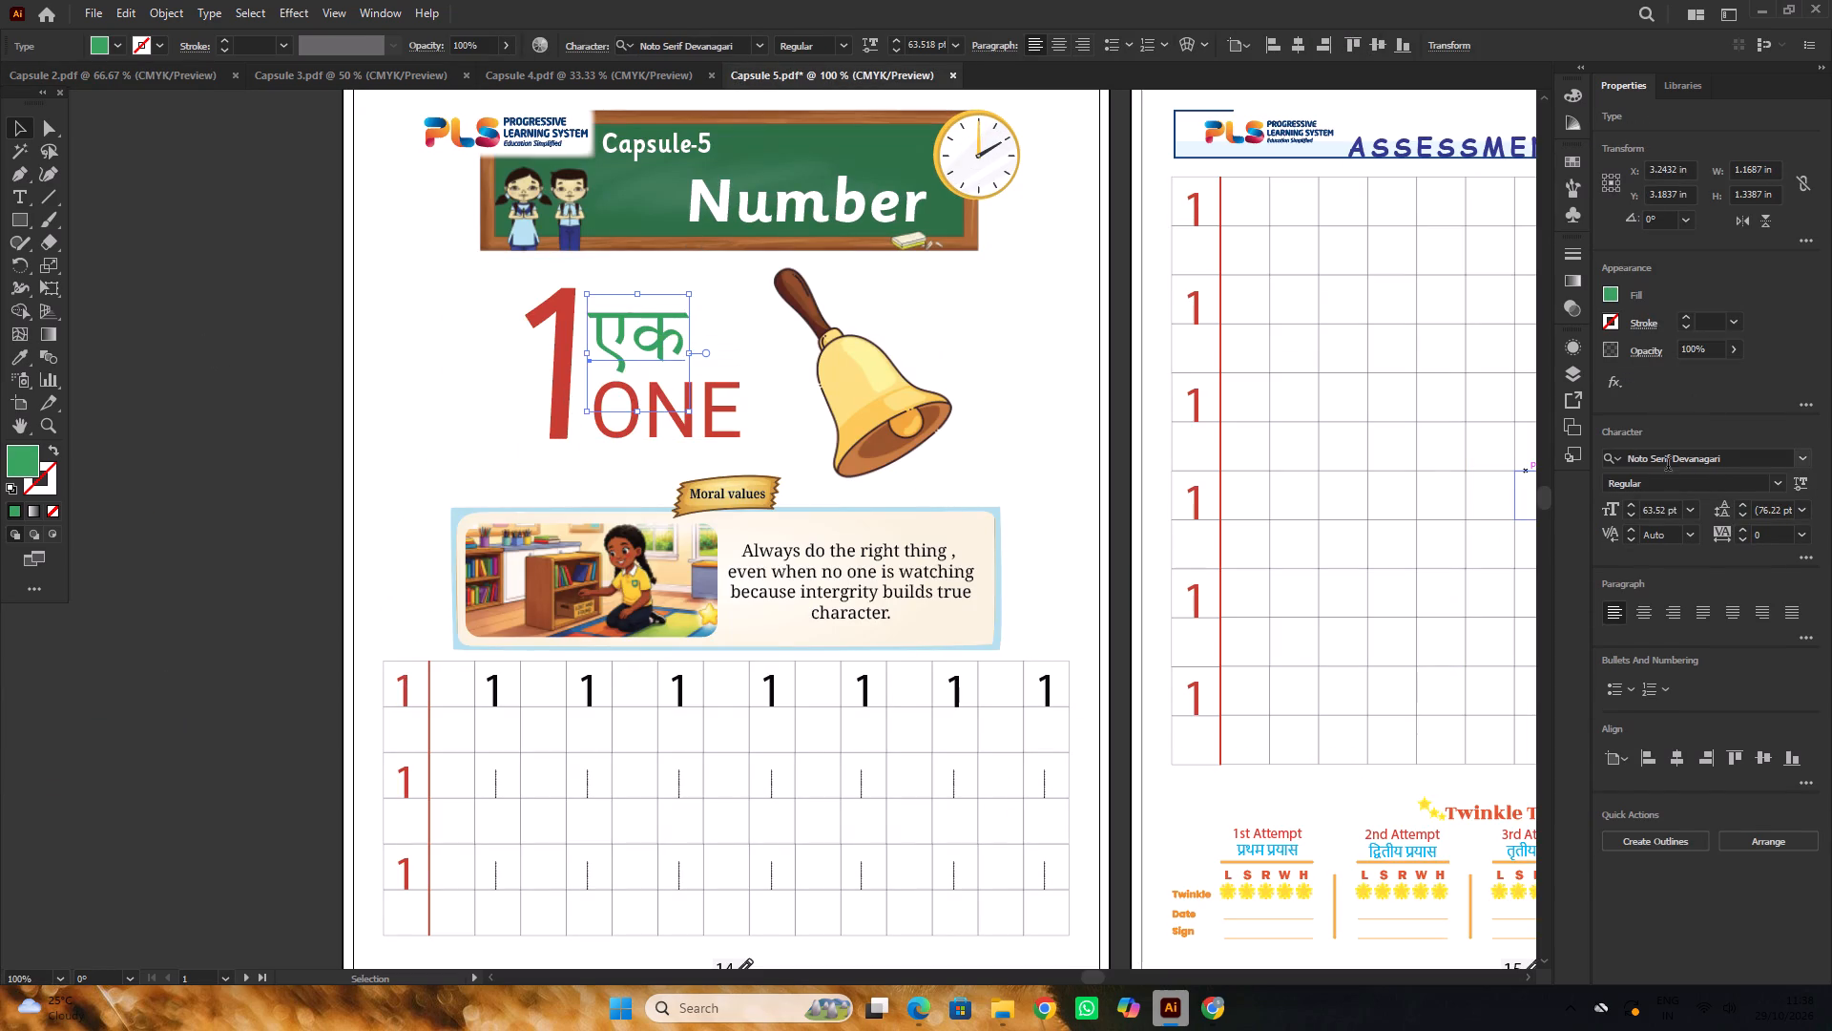
{"action": "left_click", "coordinate": [131, 81]}
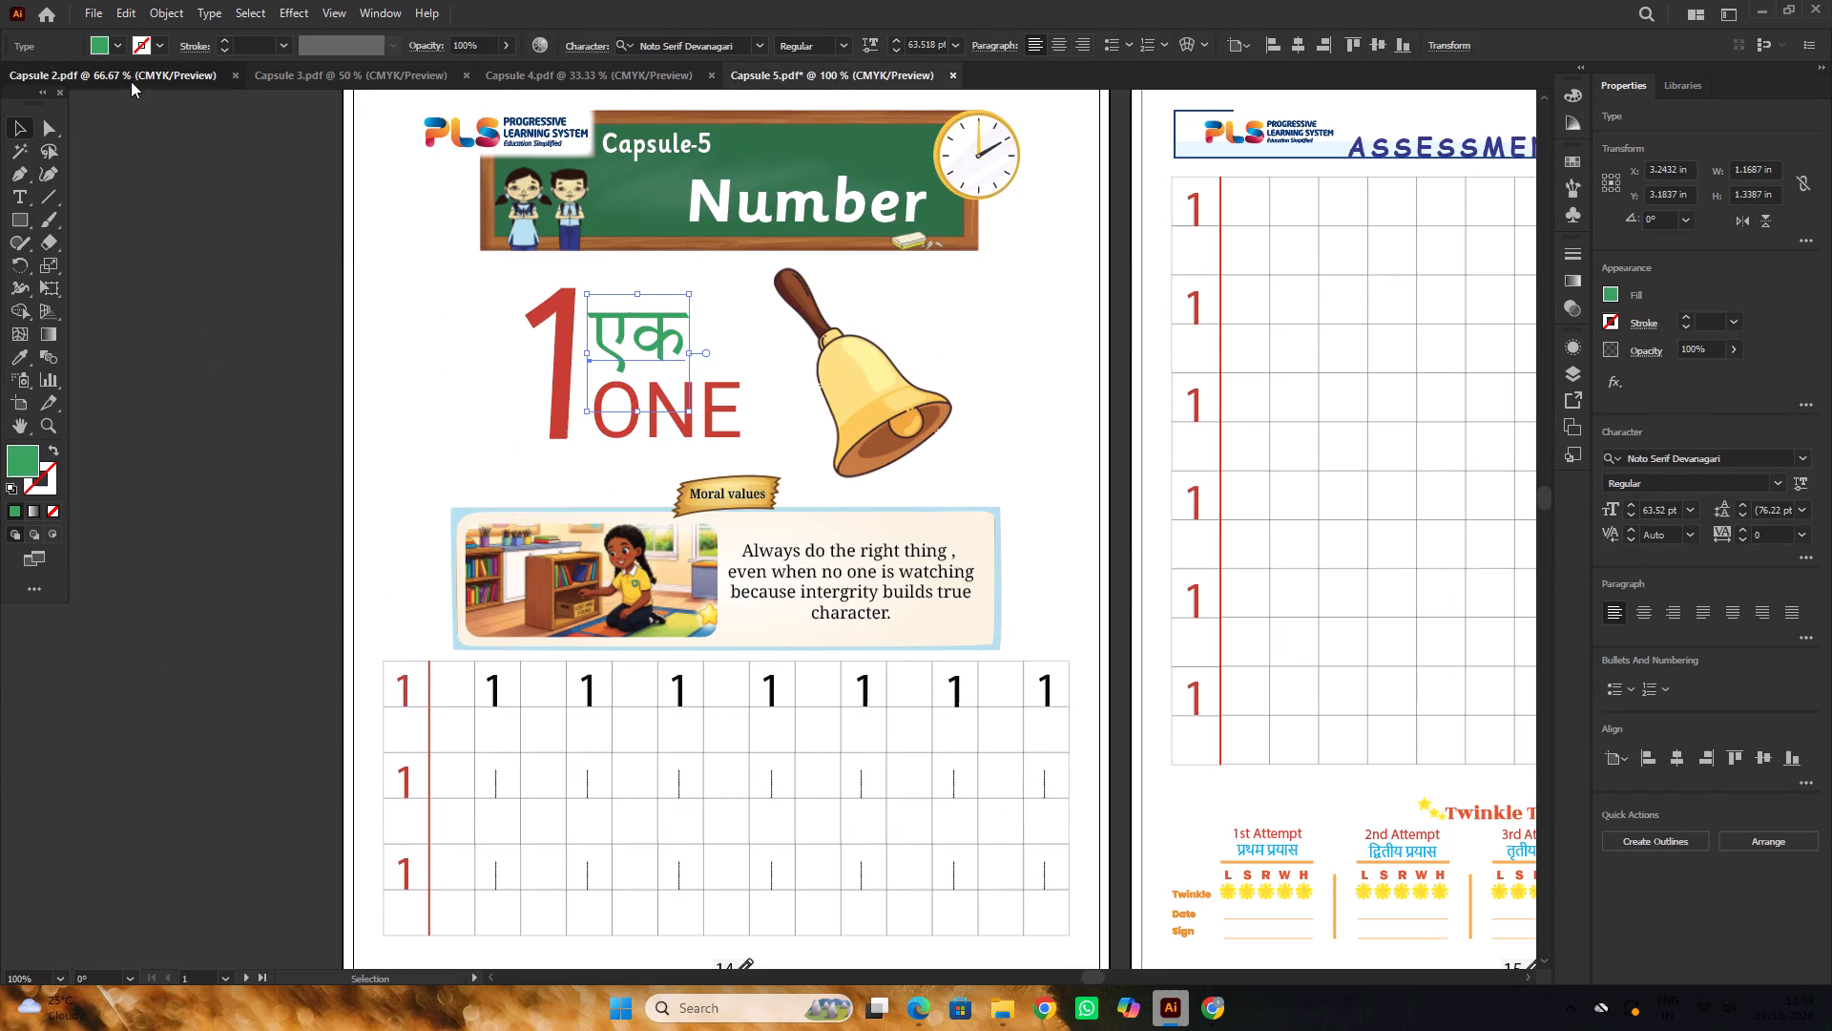
{"action": "left_click", "coordinate": [645, 434]}
{"action": "scroll", "coordinate": [647, 433], "scroll_direction": "up", "scroll_amount": 2, "text": "alt"}
{"action": "double_click", "coordinate": [647, 432]}
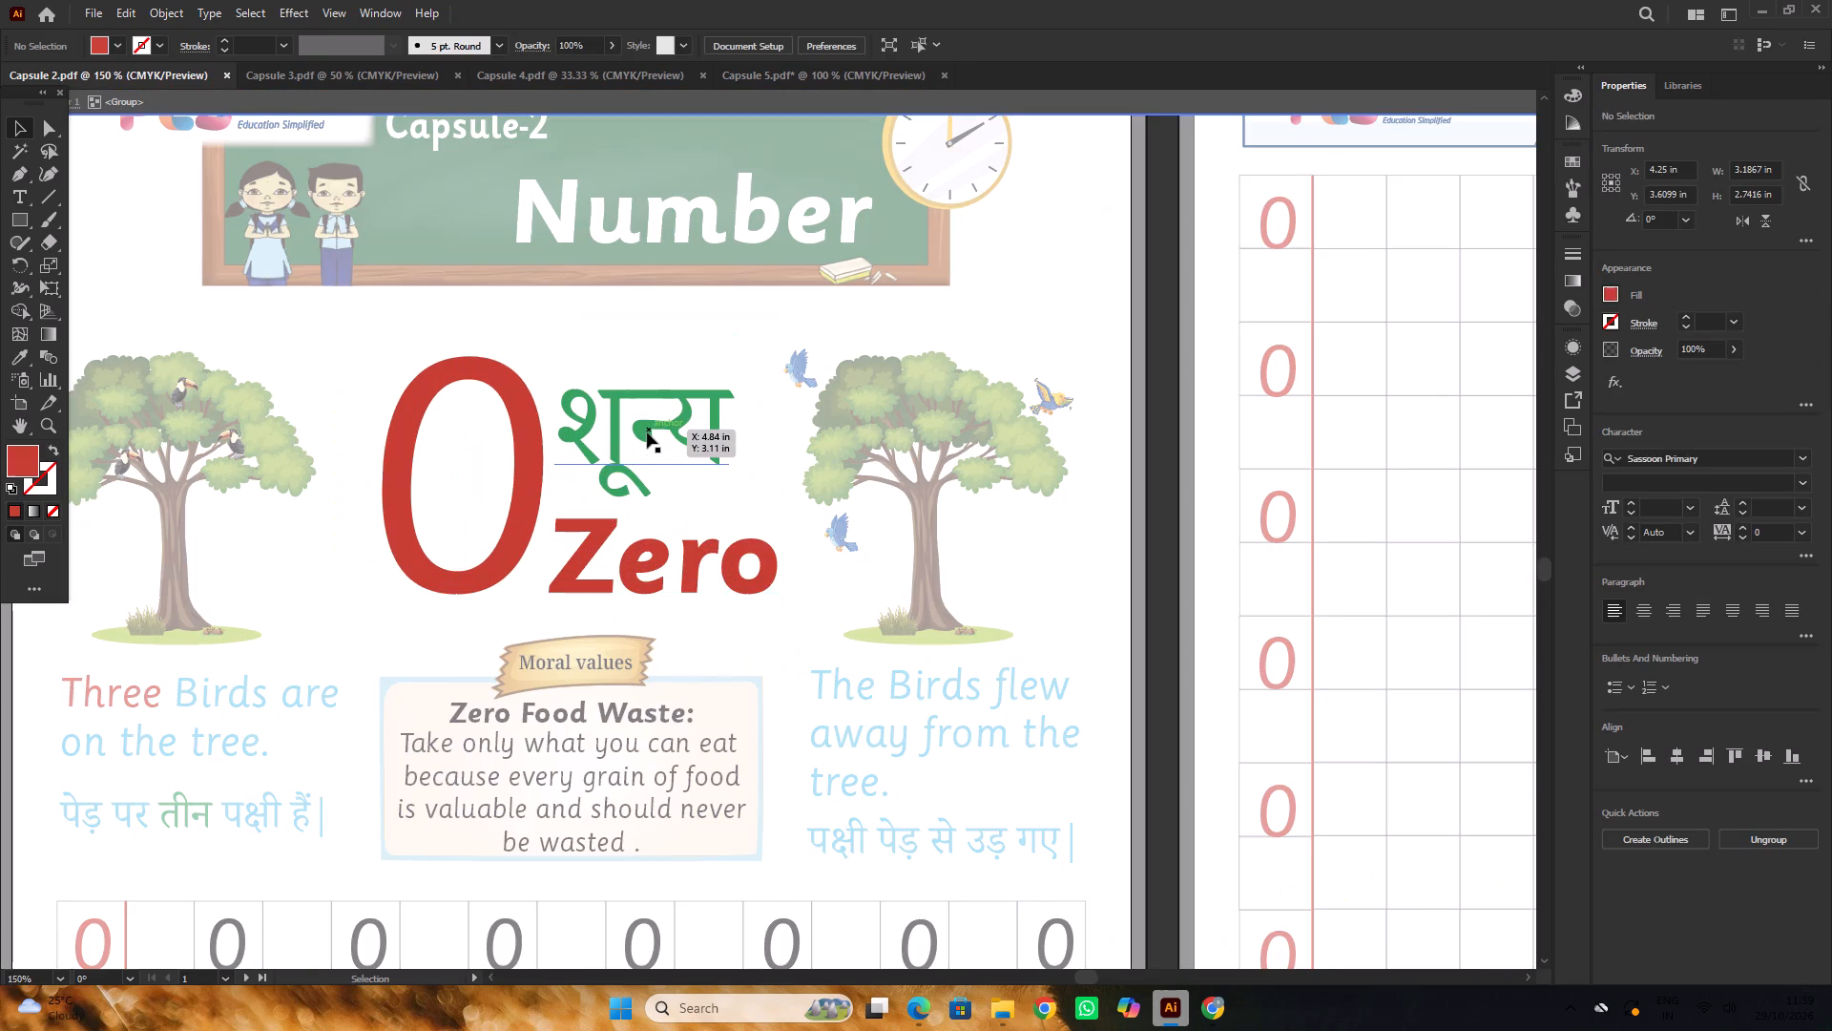
{"action": "left_click", "coordinate": [647, 432]}
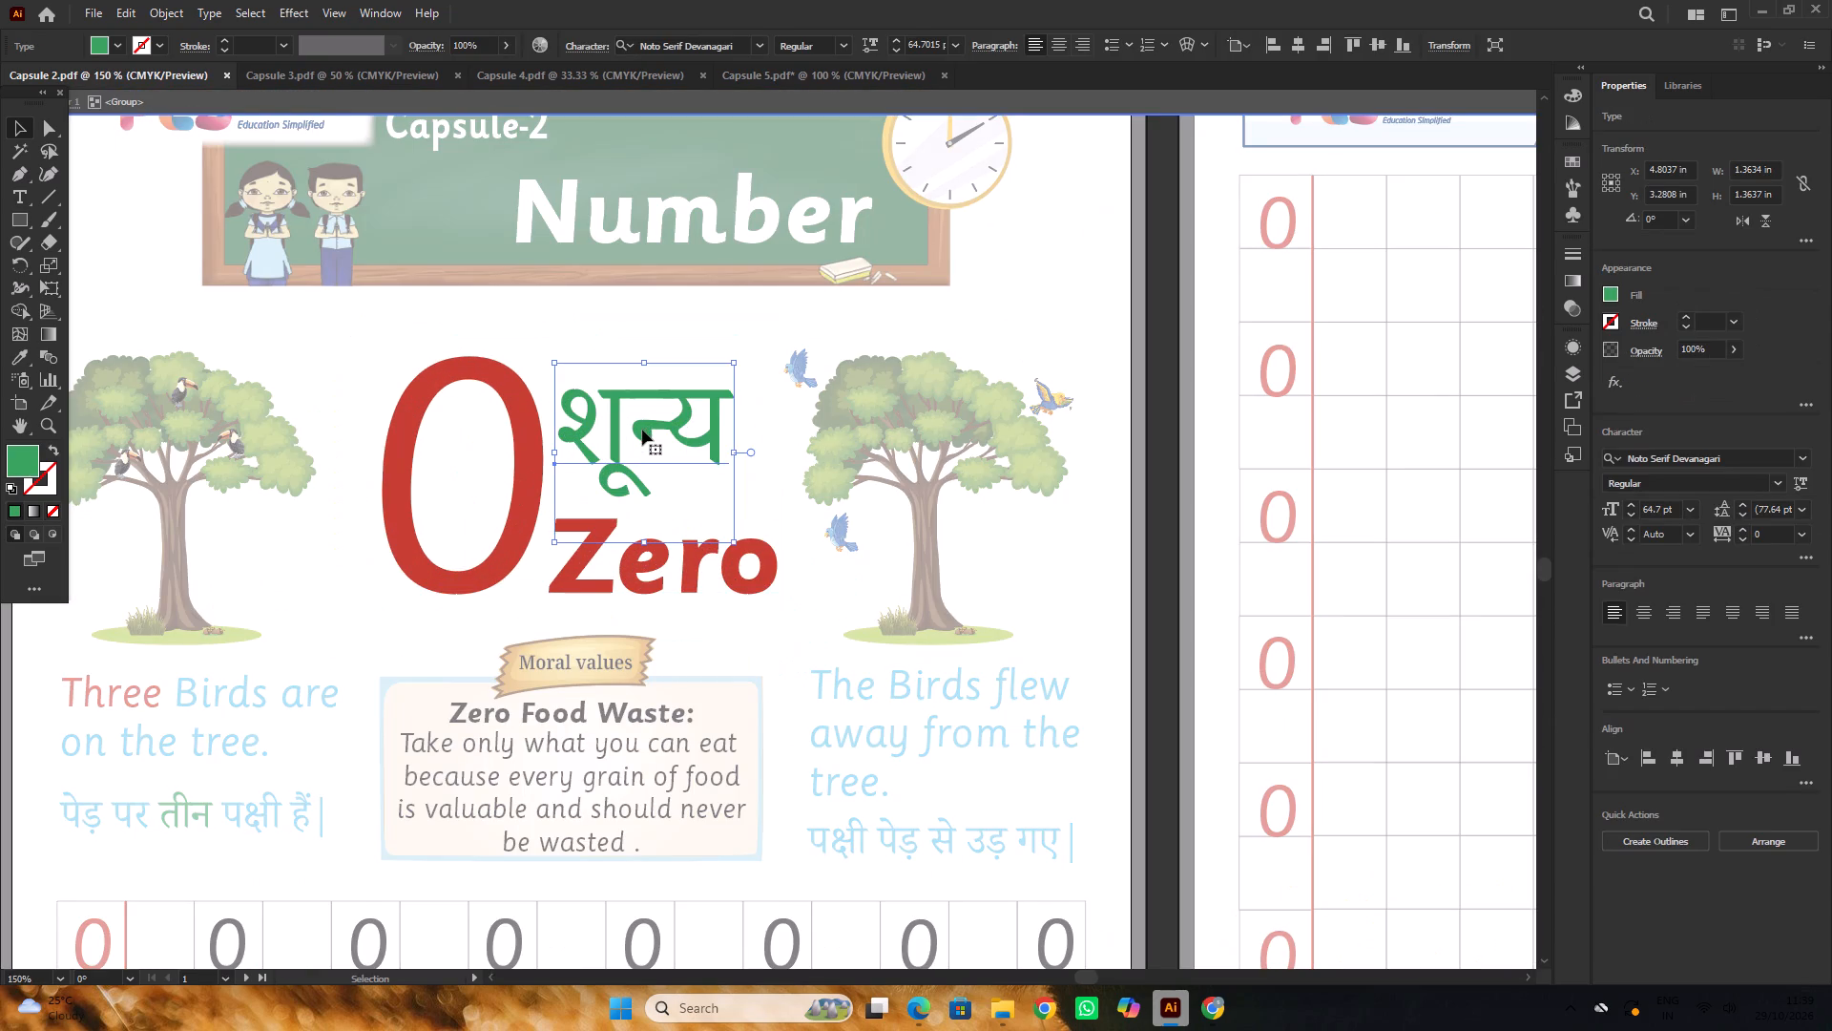
{"action": "scroll", "coordinate": [642, 430], "scroll_direction": "down", "scroll_amount": 2, "text": "alt"}
{"action": "scroll", "coordinate": [650, 401], "scroll_direction": "up", "scroll_amount": 1, "text": "alt"}
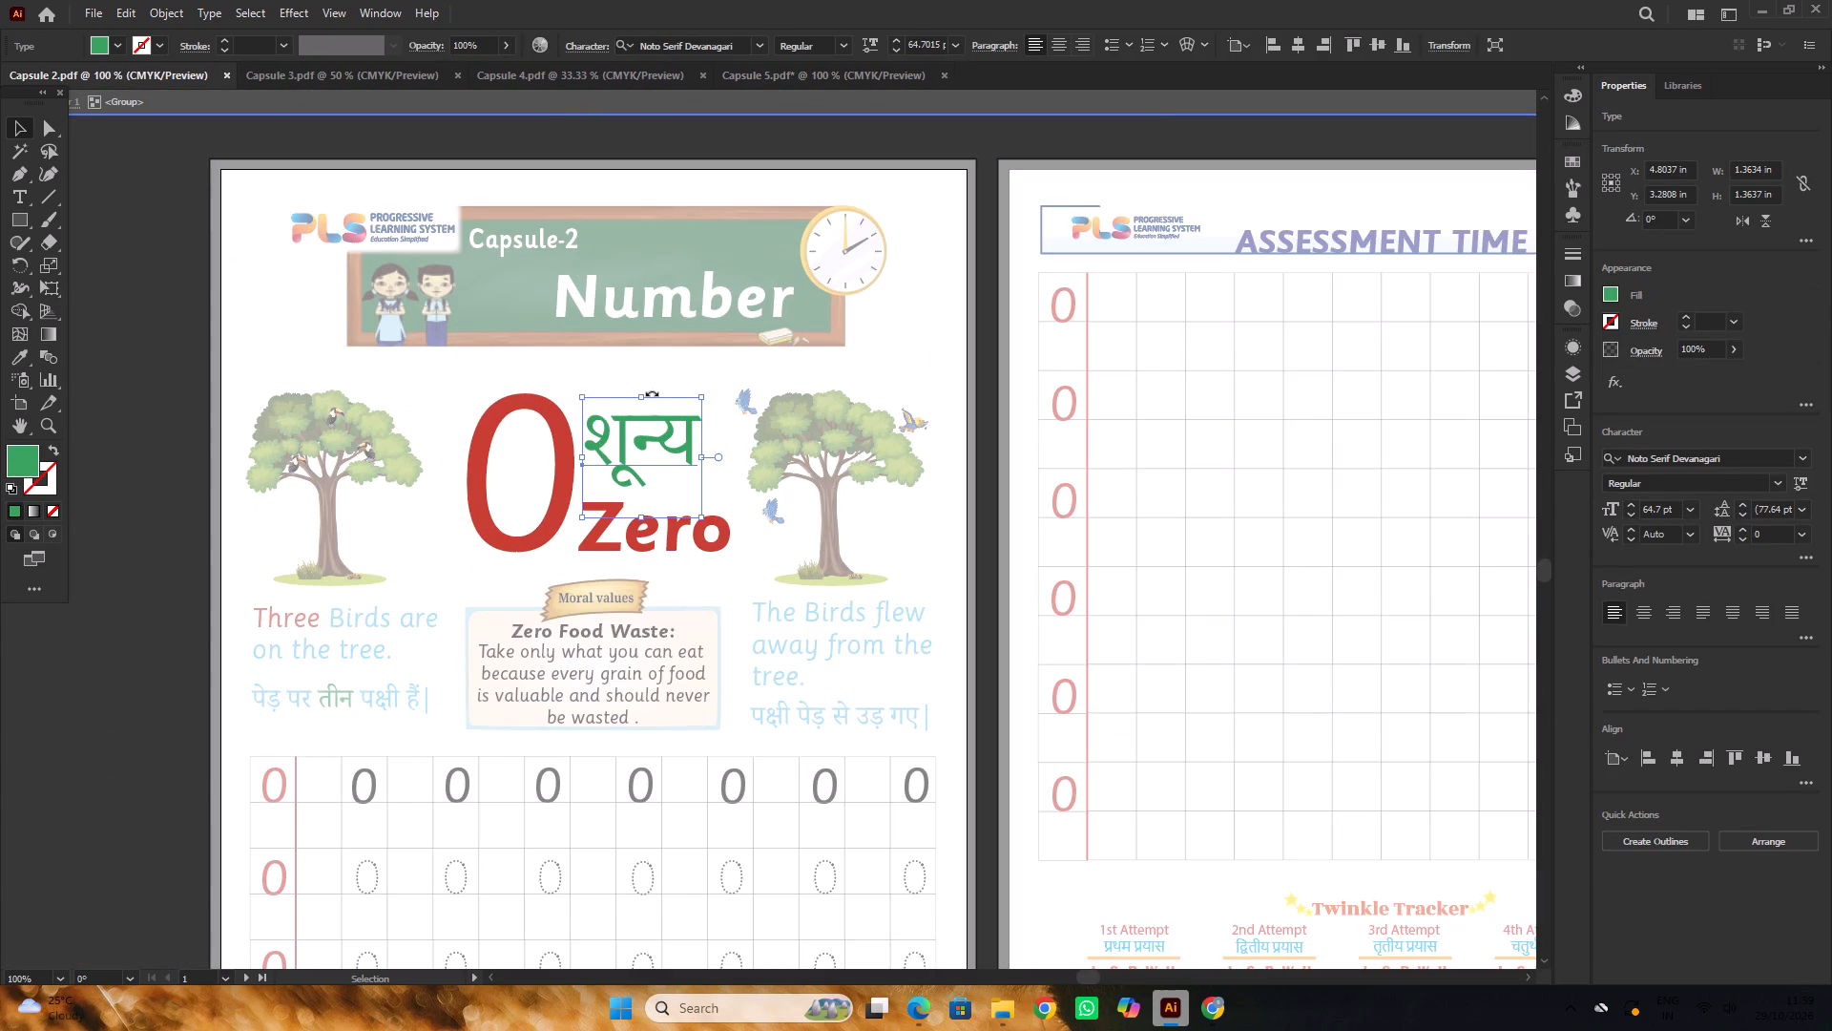
{"action": "scroll", "coordinate": [666, 376], "scroll_direction": "up", "scroll_amount": 1, "text": "alt"}
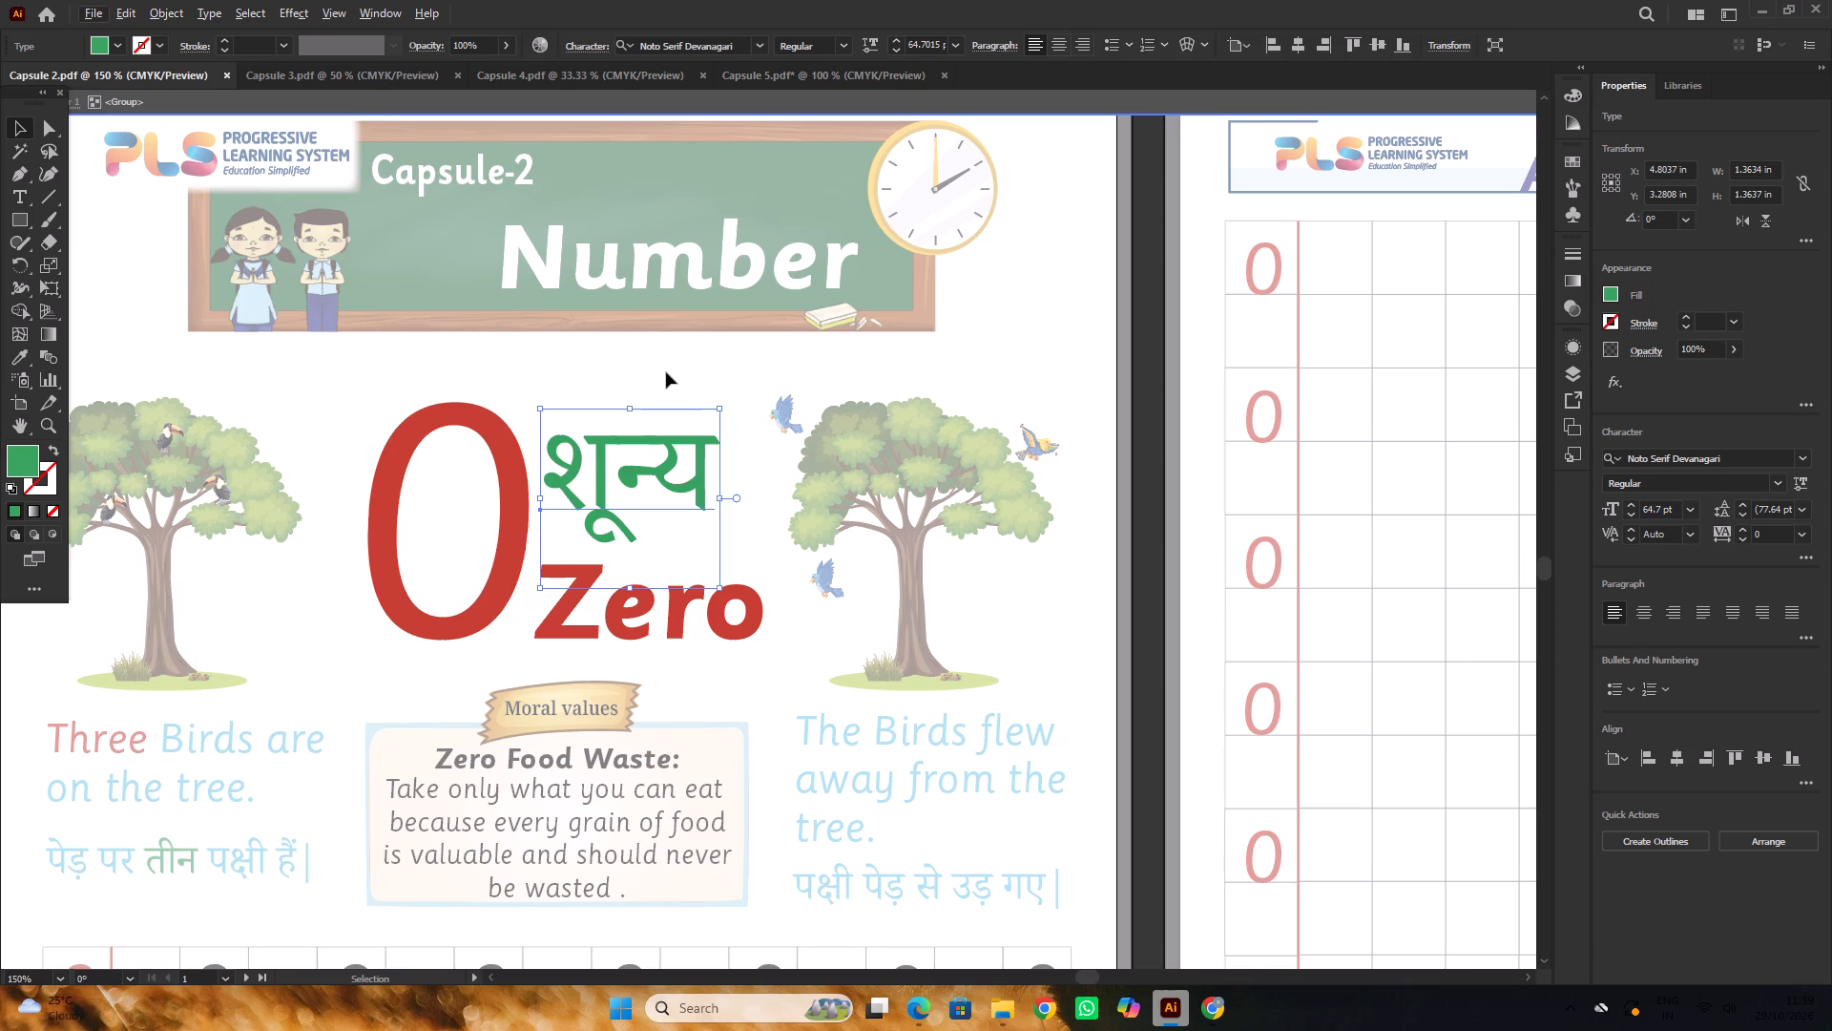
{"action": "scroll", "coordinate": [666, 372], "scroll_direction": "down", "scroll_amount": 1}
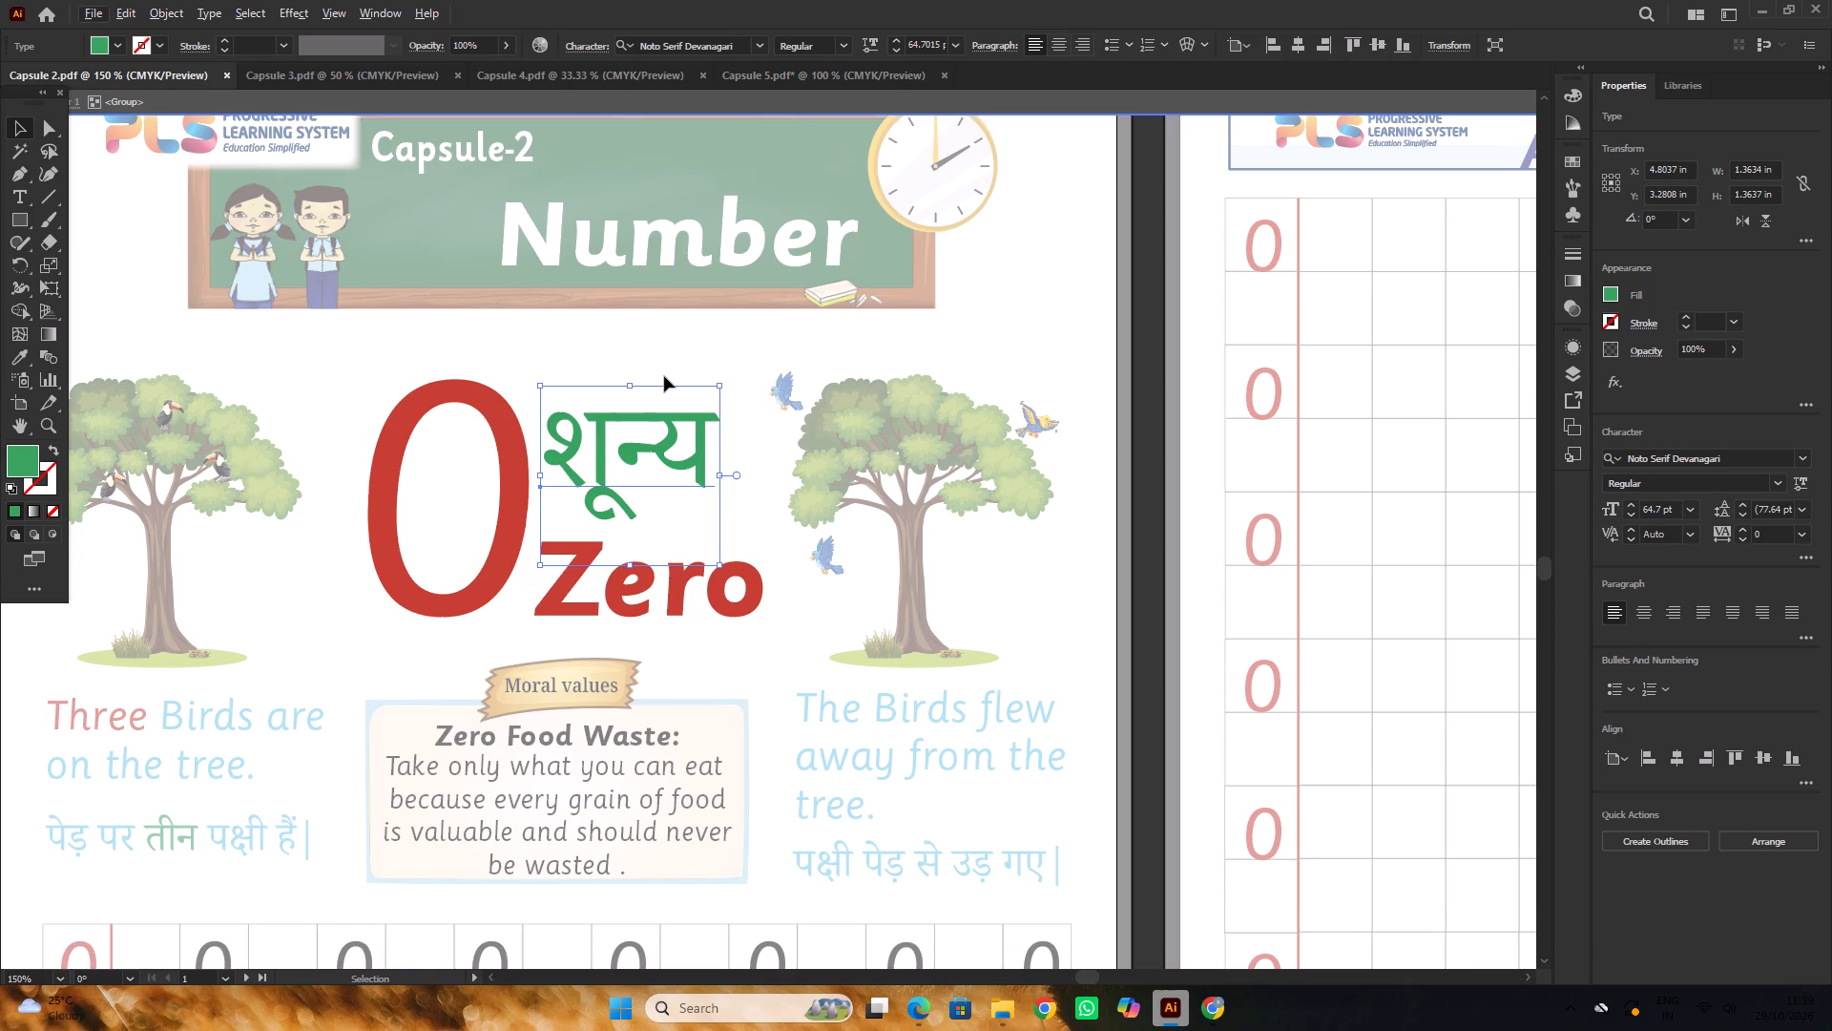
{"action": "left_click", "coordinate": [775, 74]}
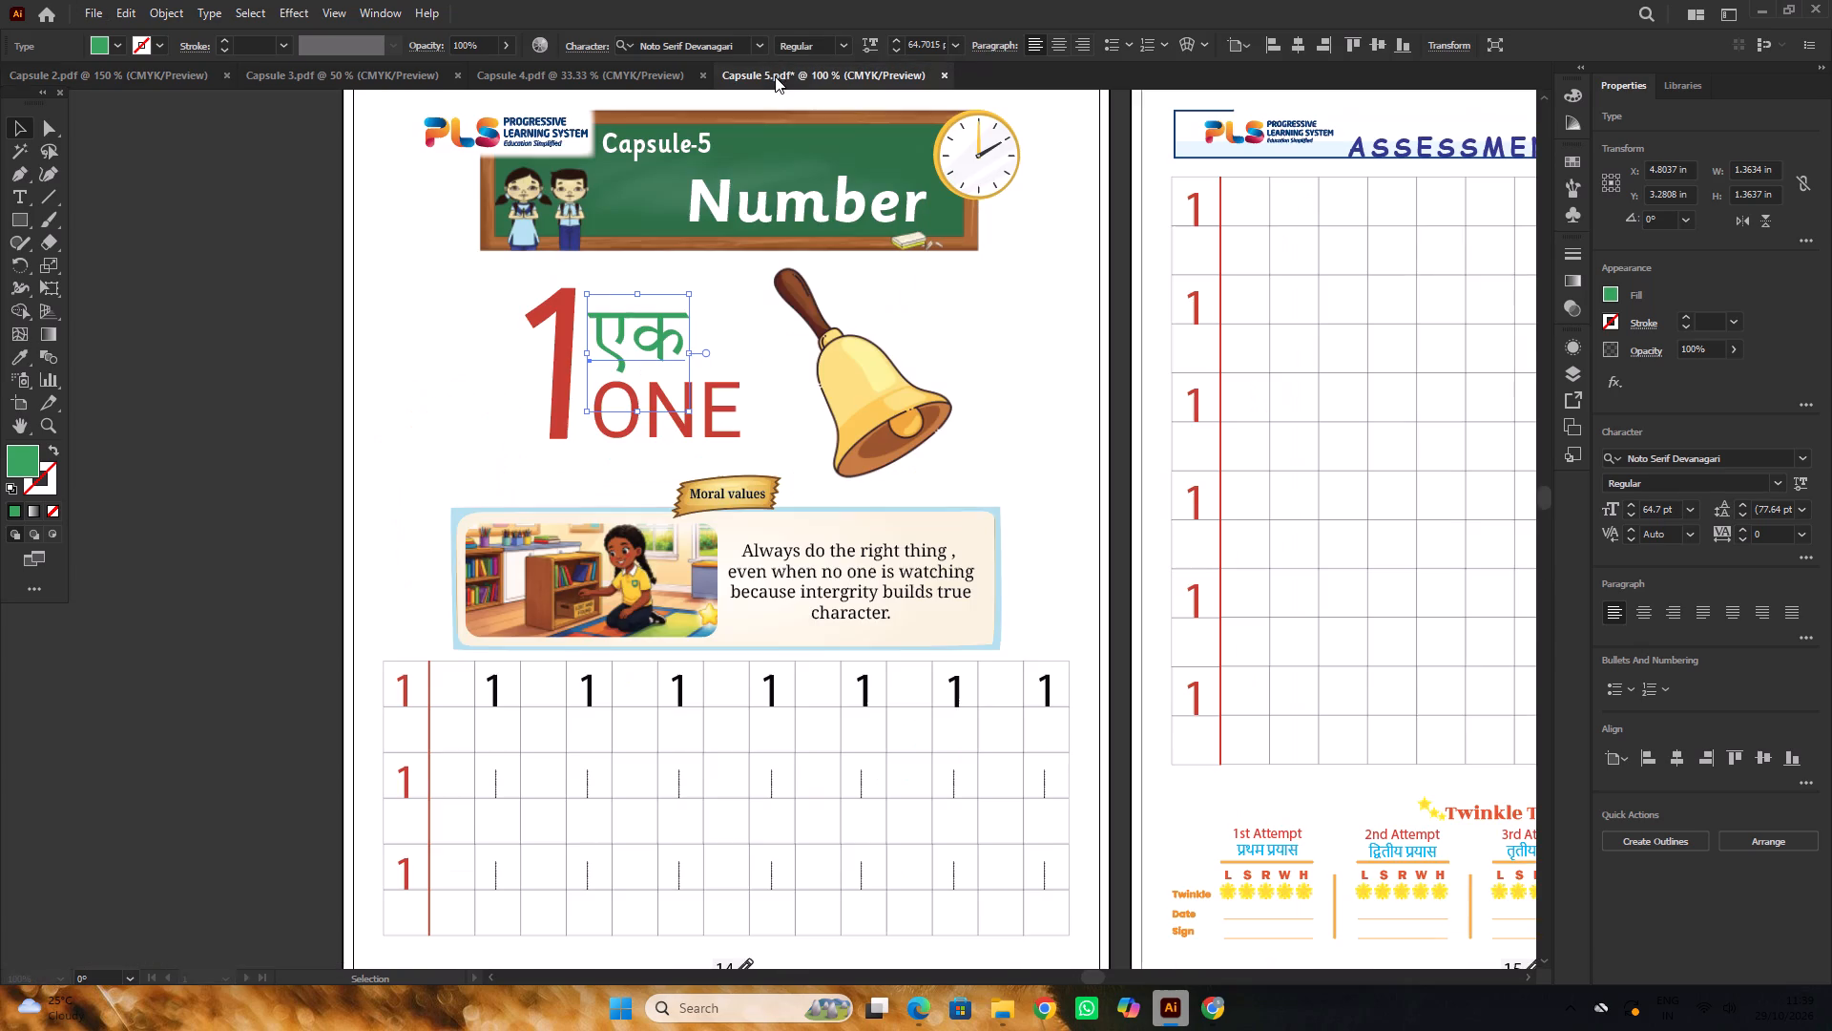
Set the font of the word ONE on the Capsule 5 title page to Sassoon Primary Std Bold.
{"action": "left_click", "coordinate": [679, 427]}
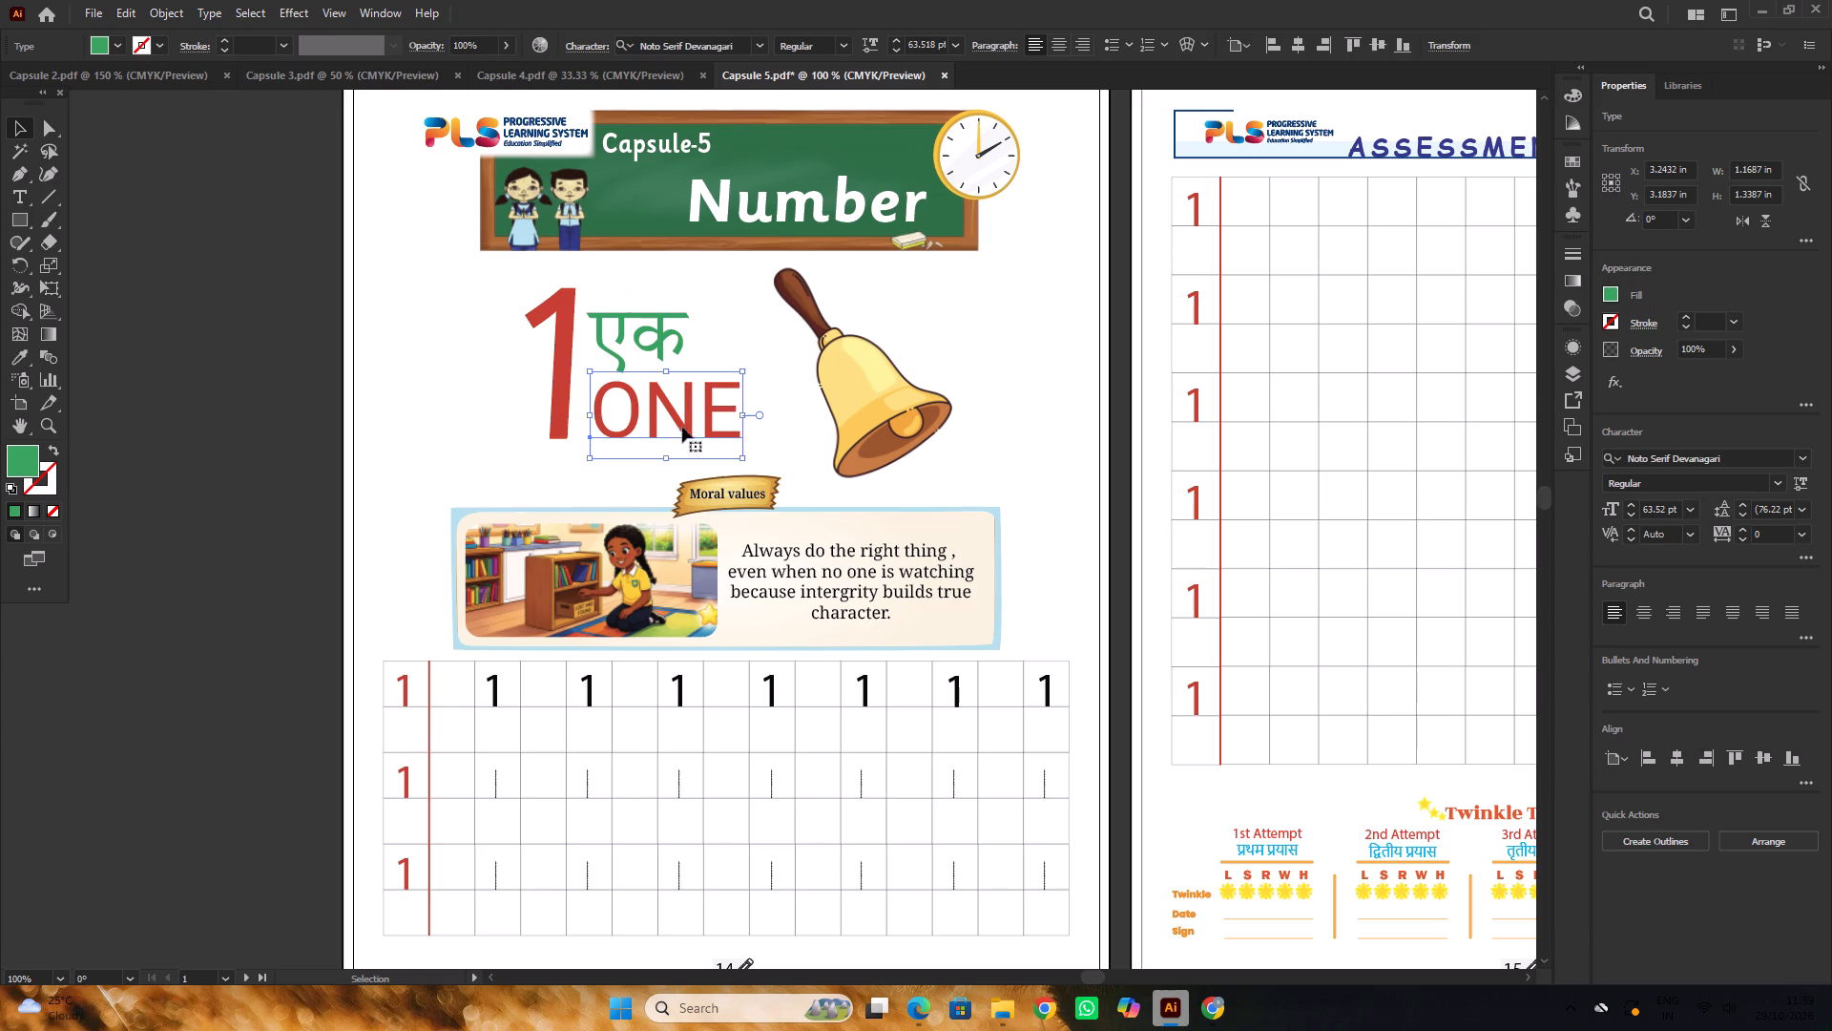
{"action": "left_click", "coordinate": [1679, 461]}
{"action": "key", "text": "s"}
{"action": "type", "text": "as"}
{"action": "key", "text": "s"}
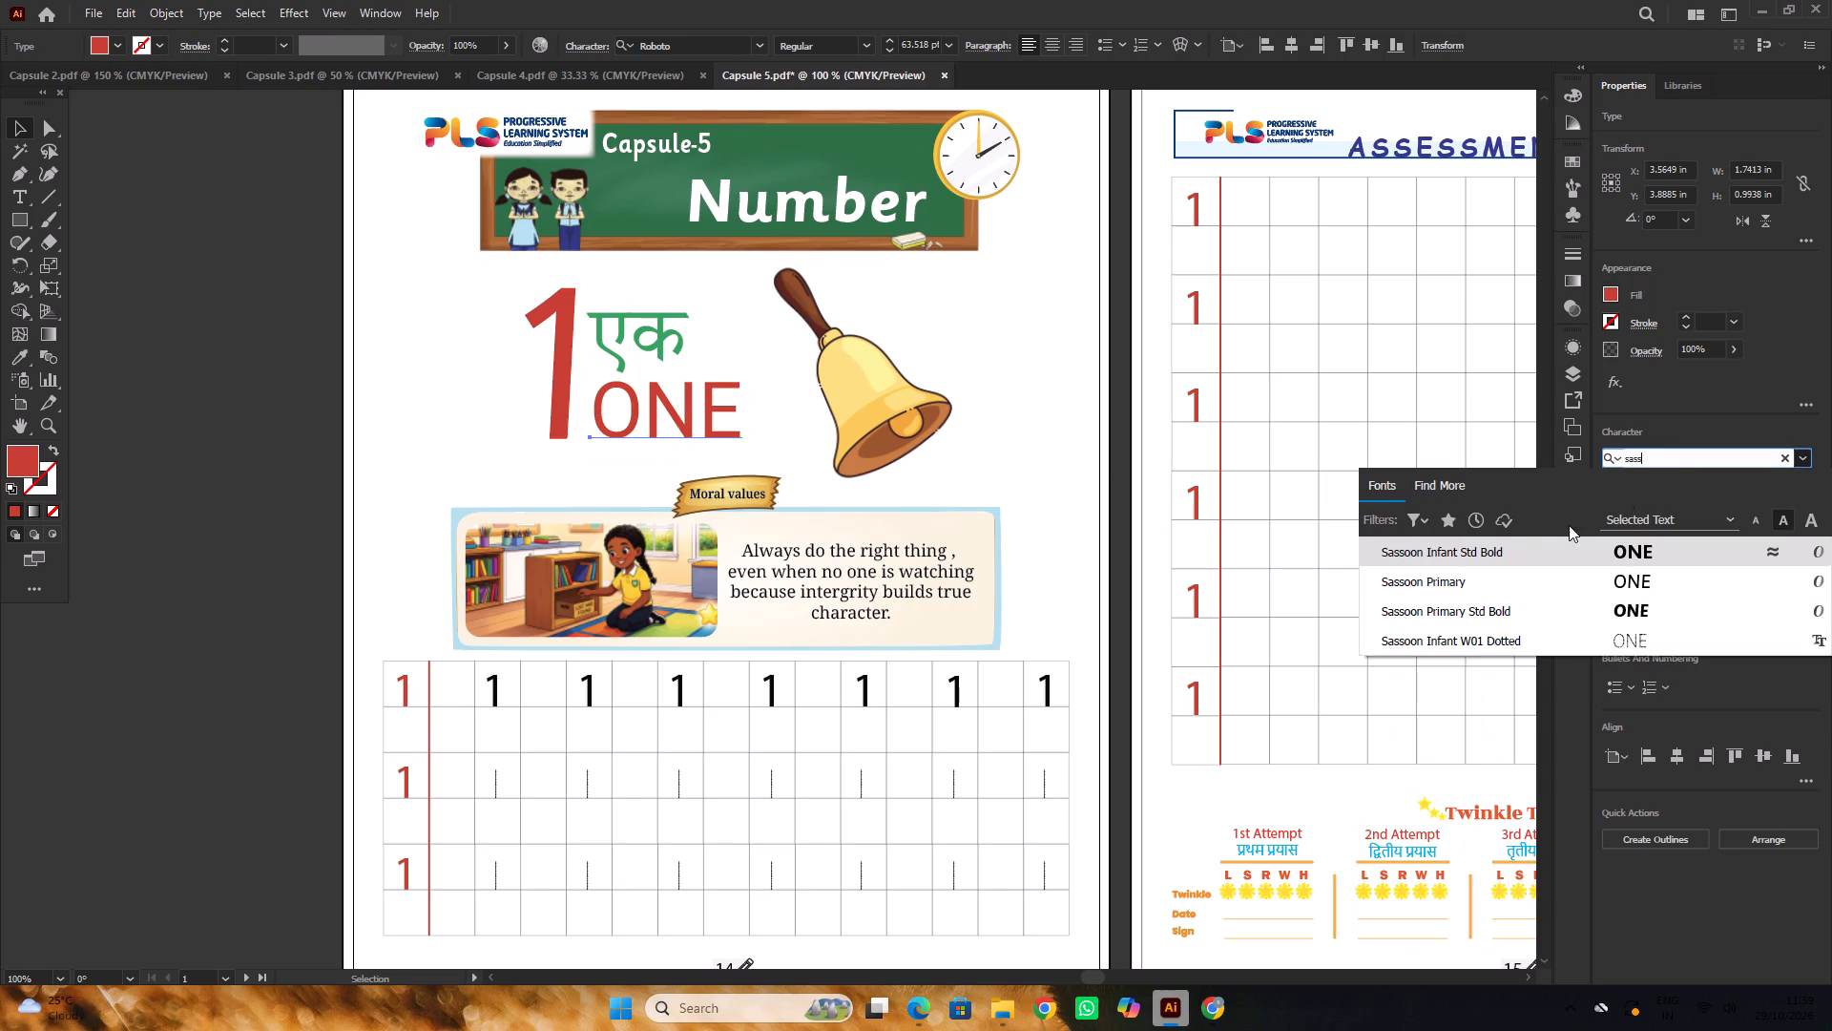
{"action": "left_click", "coordinate": [1489, 609]}
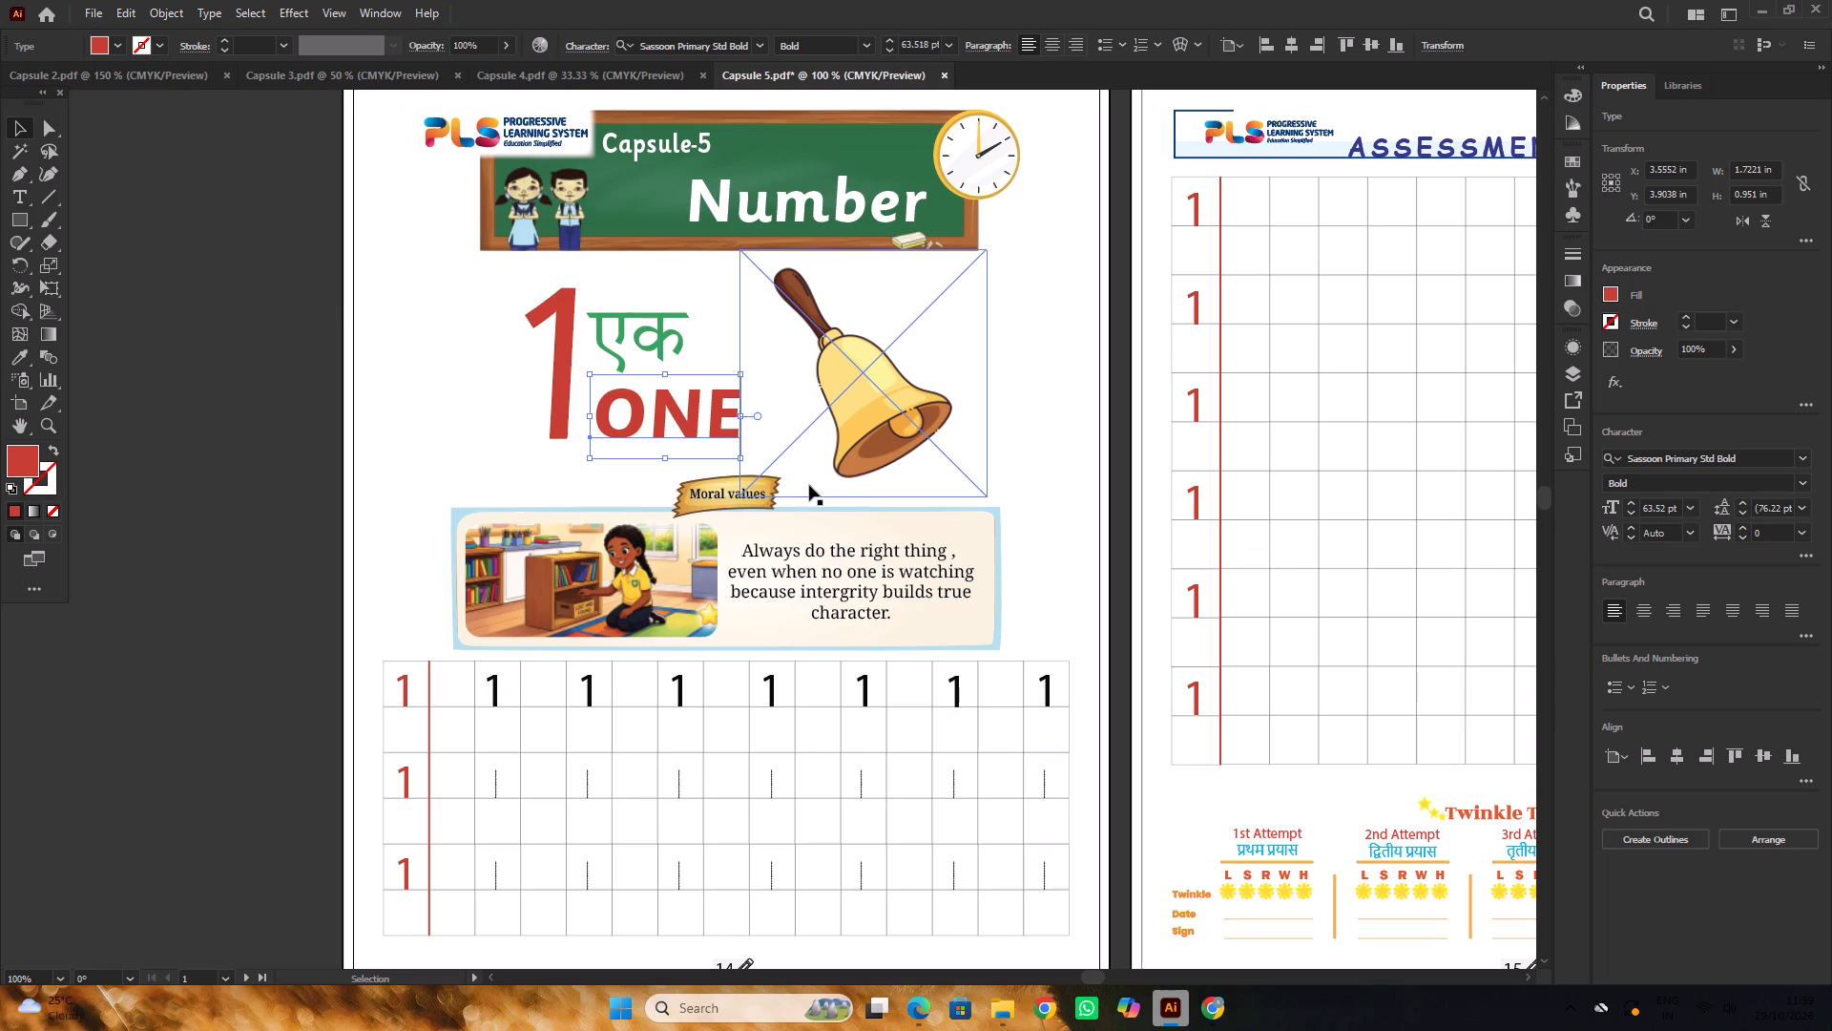
{"action": "scroll", "coordinate": [809, 485], "scroll_direction": "down", "scroll_amount": 2, "text": "alt"}
{"action": "double_click", "coordinate": [494, 455]}
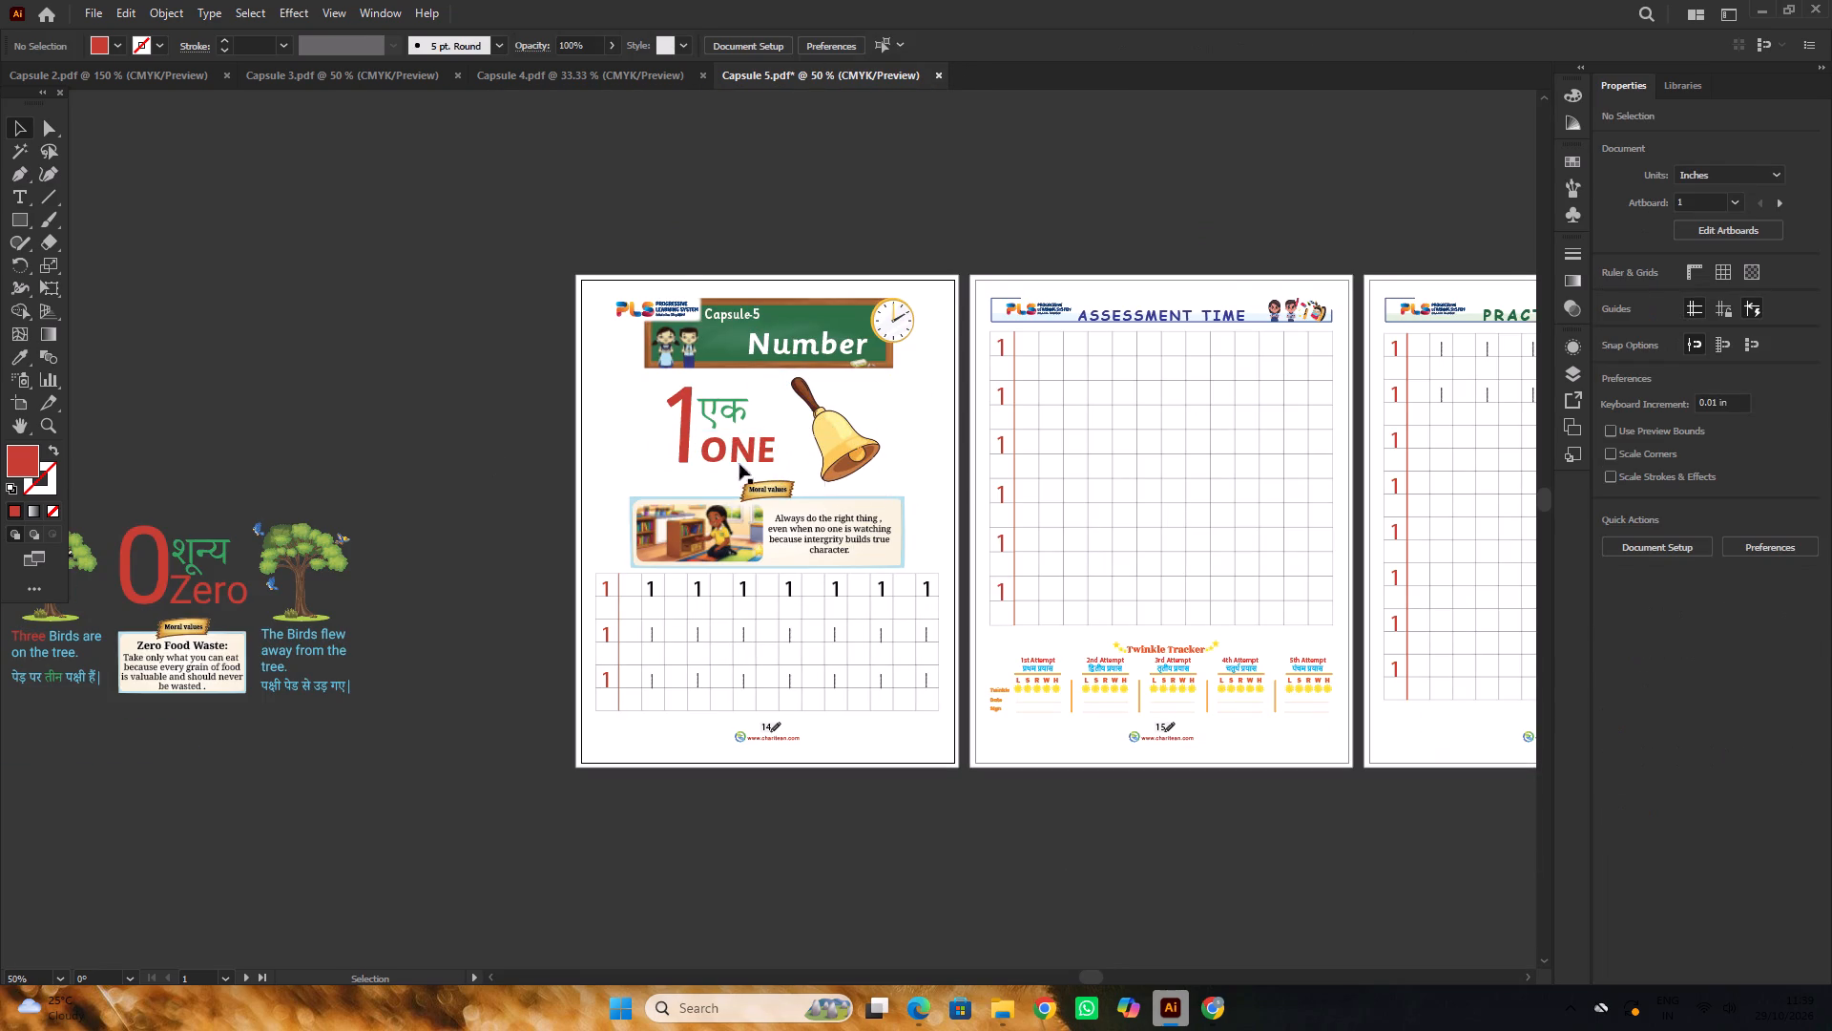
Group the large 1, एक, ONE and the bell, and centre the group horizontally on the page.
{"action": "scroll", "coordinate": [845, 466], "scroll_direction": "up", "scroll_amount": 1, "text": "alt"}
{"action": "left_click", "coordinate": [835, 449]}
{"action": "left_click", "coordinate": [449, 407]}
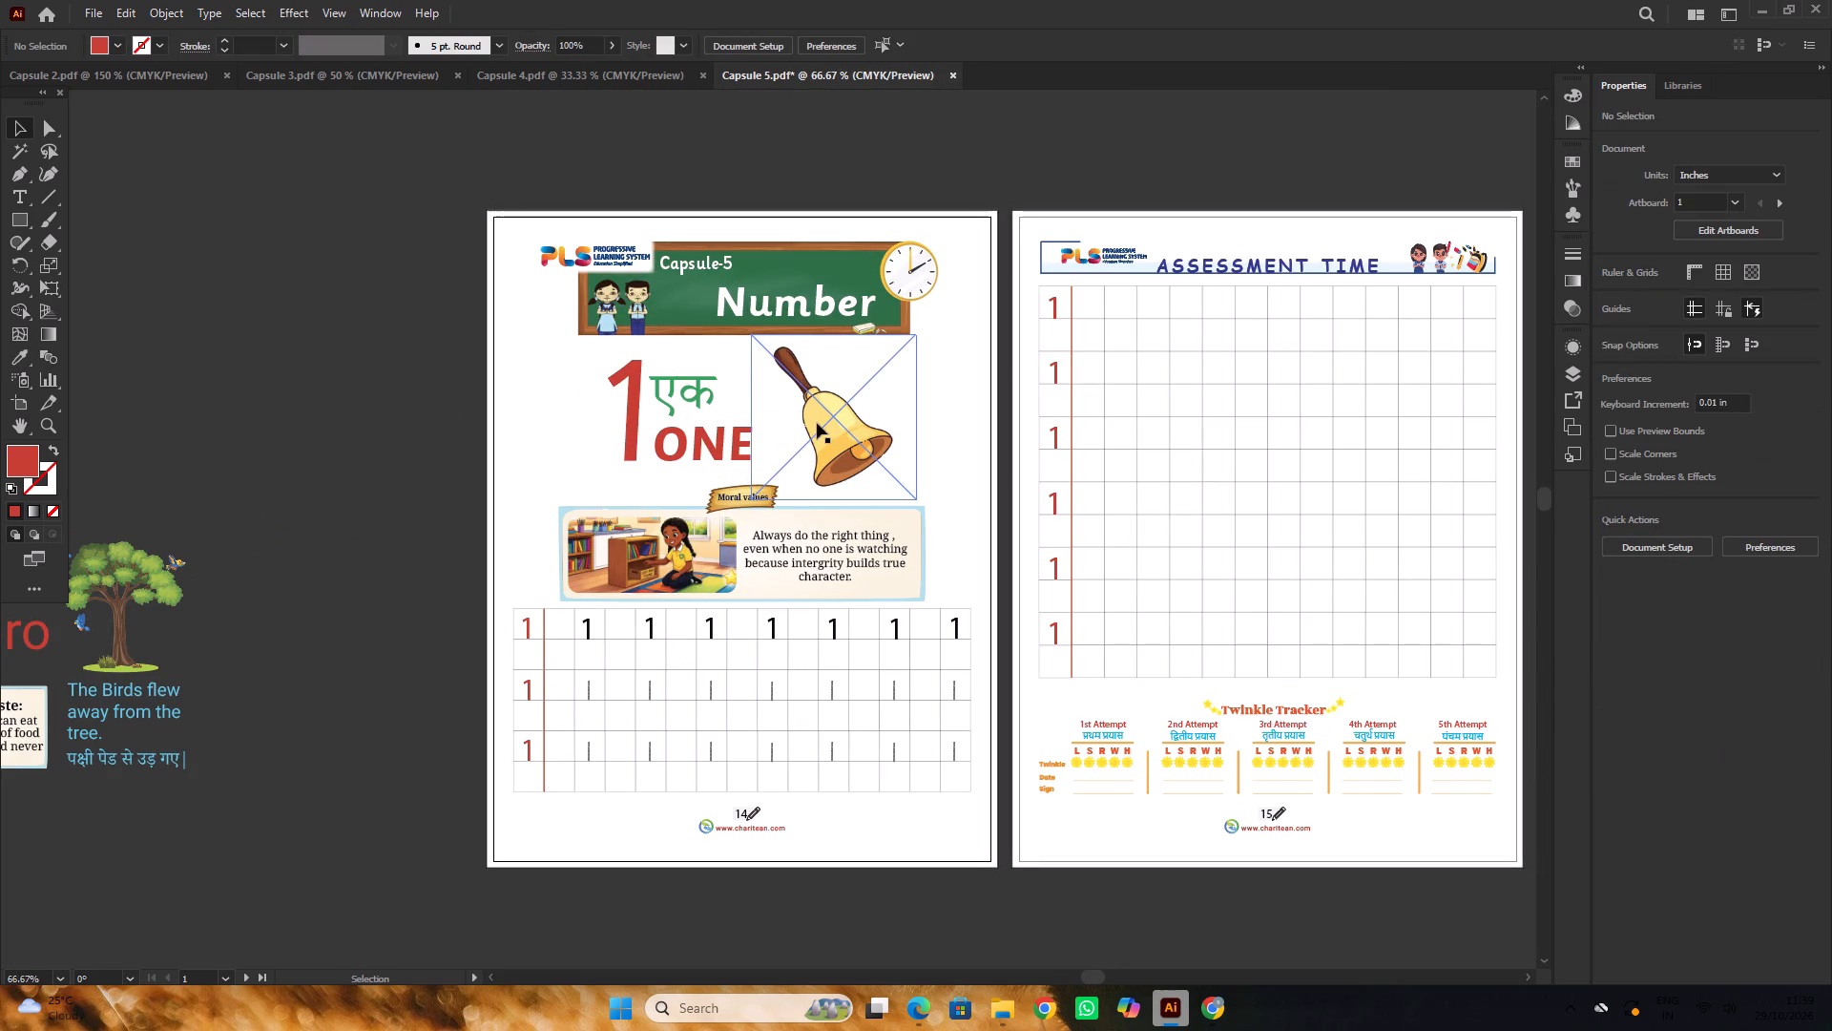
{"action": "left_click", "coordinate": [727, 445]}
{"action": "left_click", "coordinate": [684, 389], "text": "shift"}
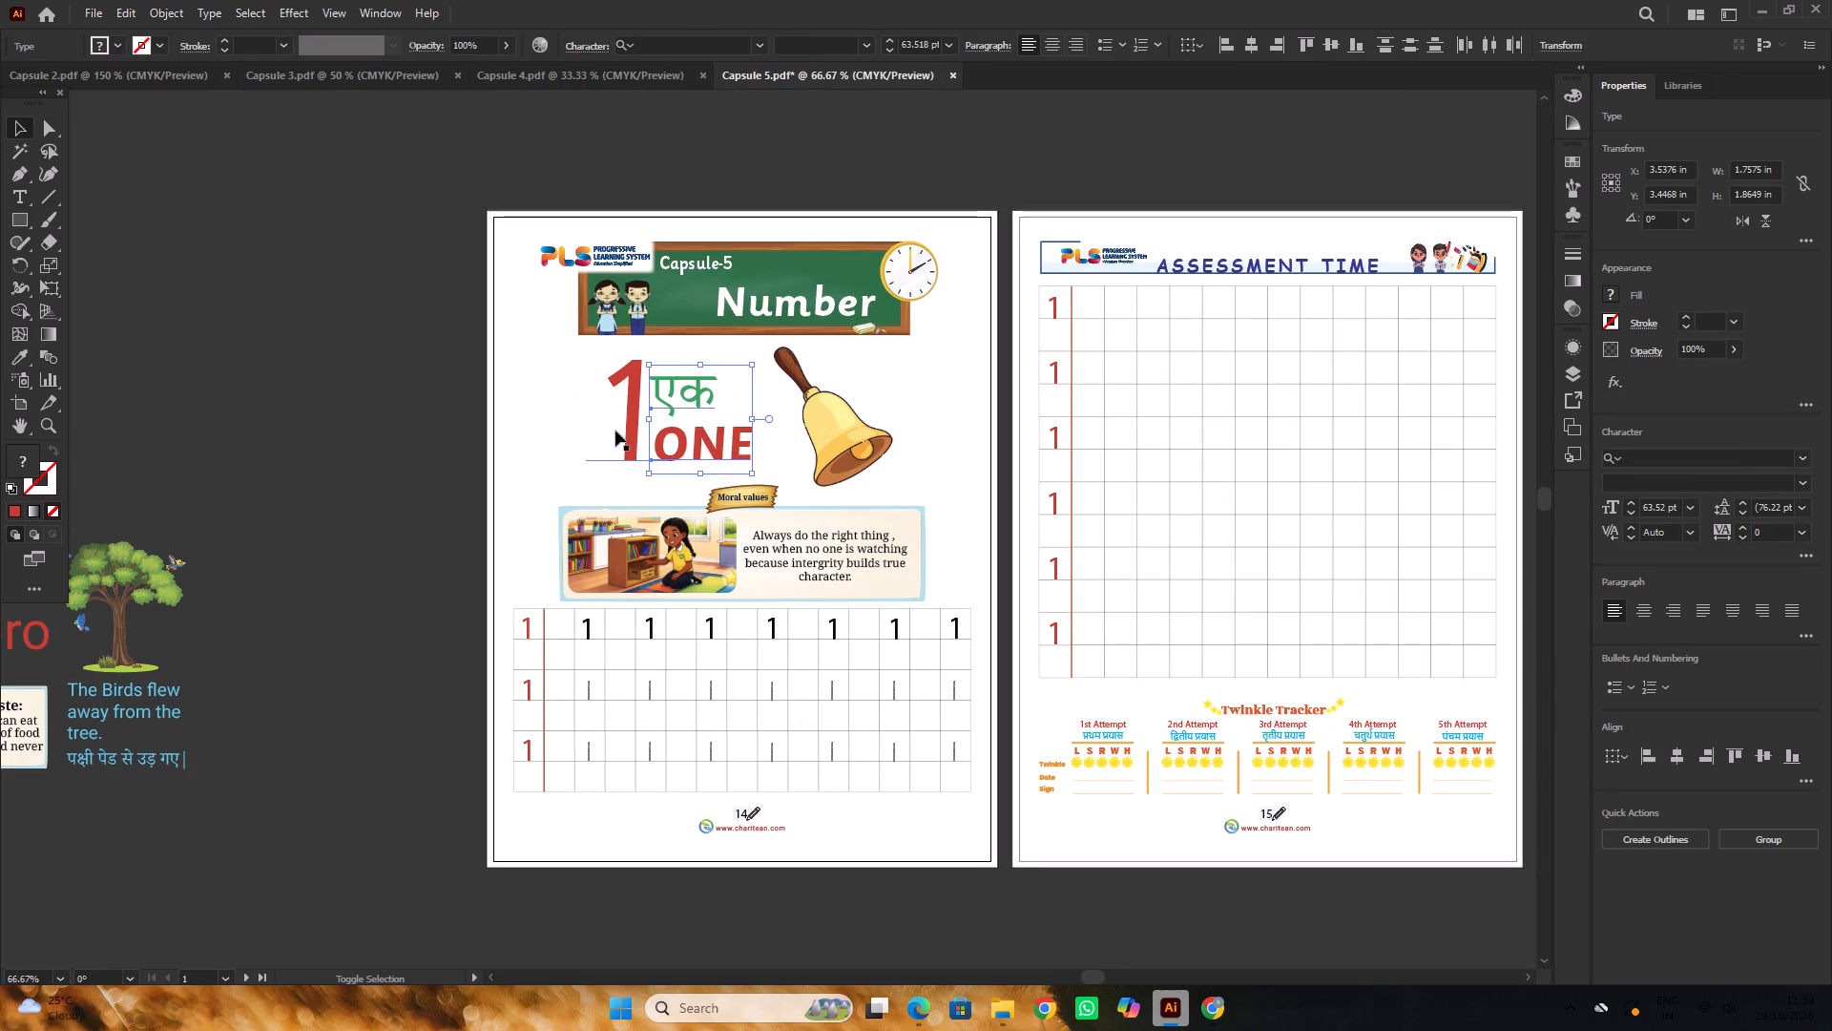
{"action": "left_click", "coordinate": [643, 429], "text": "shift"}
{"action": "scroll", "coordinate": [636, 437], "scroll_direction": "up", "scroll_amount": 2, "text": "alt"}
{"action": "left_click", "coordinate": [633, 433], "text": "shift"}
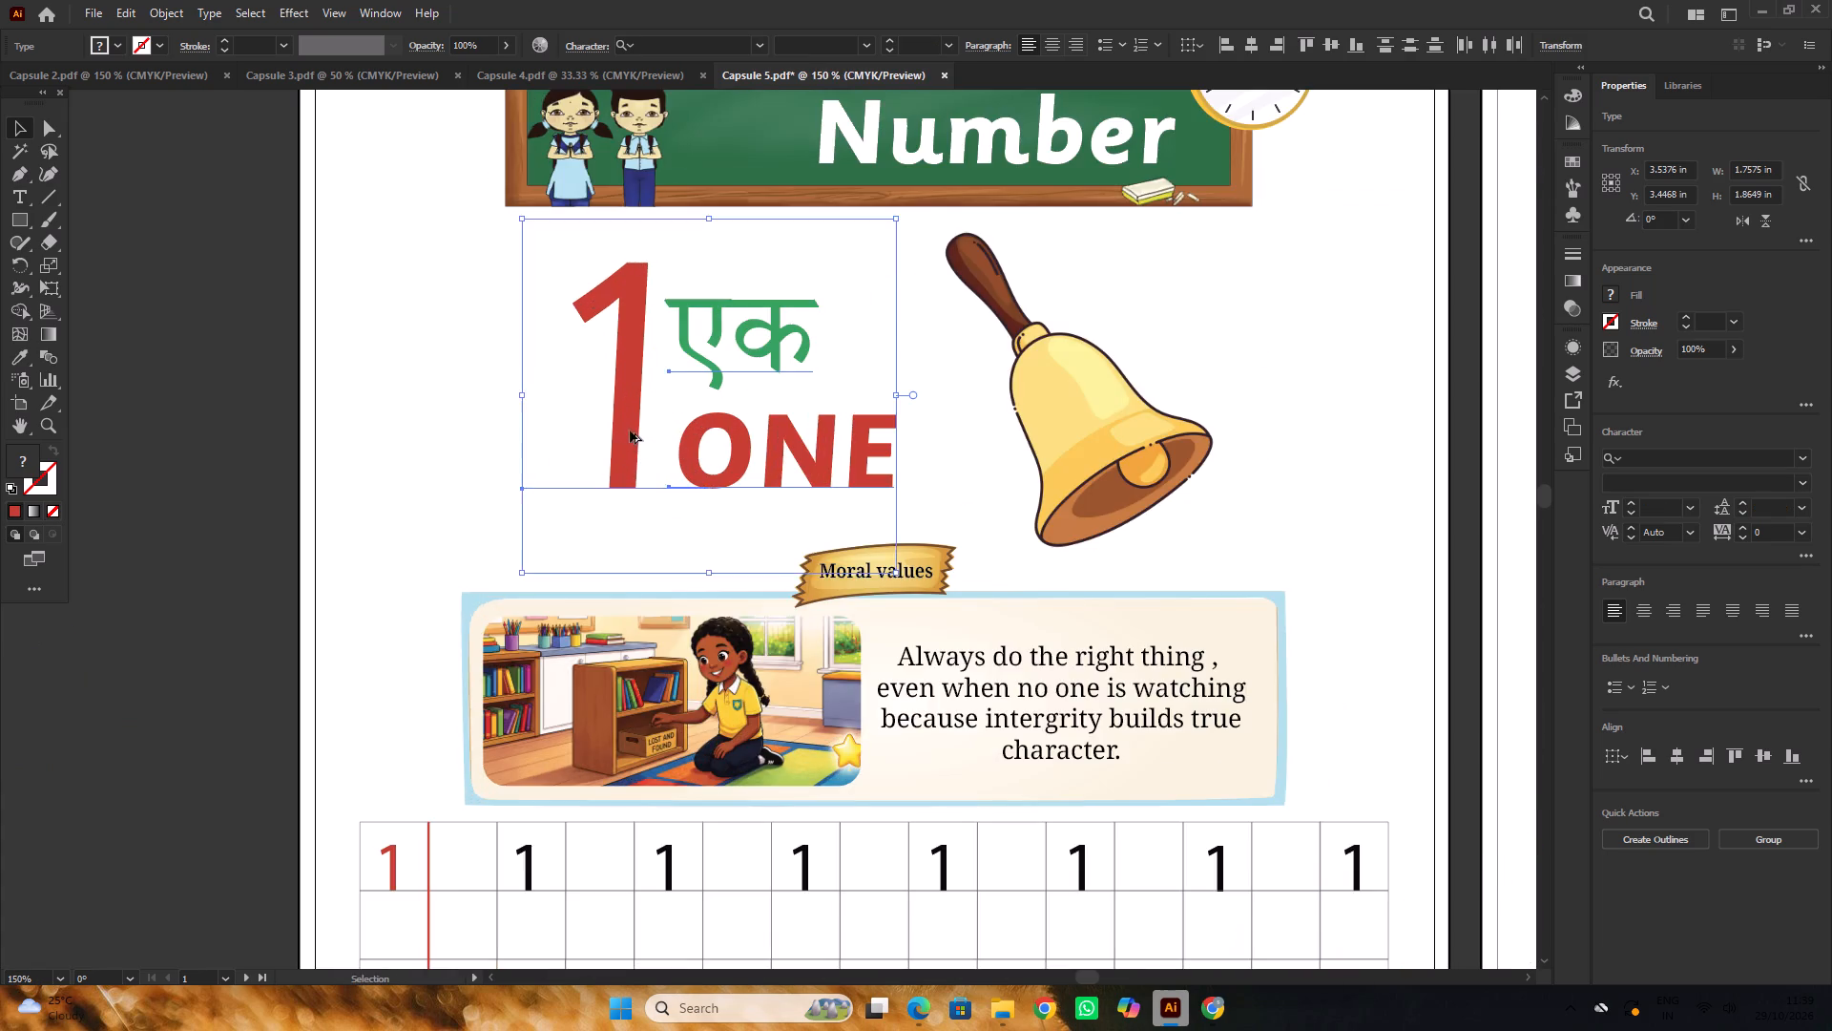
{"action": "scroll", "coordinate": [630, 431], "scroll_direction": "down", "scroll_amount": 2, "text": "alt"}
{"action": "left_click", "coordinate": [853, 440], "text": "shift"}
{"action": "key", "text": "ctrl+g"}
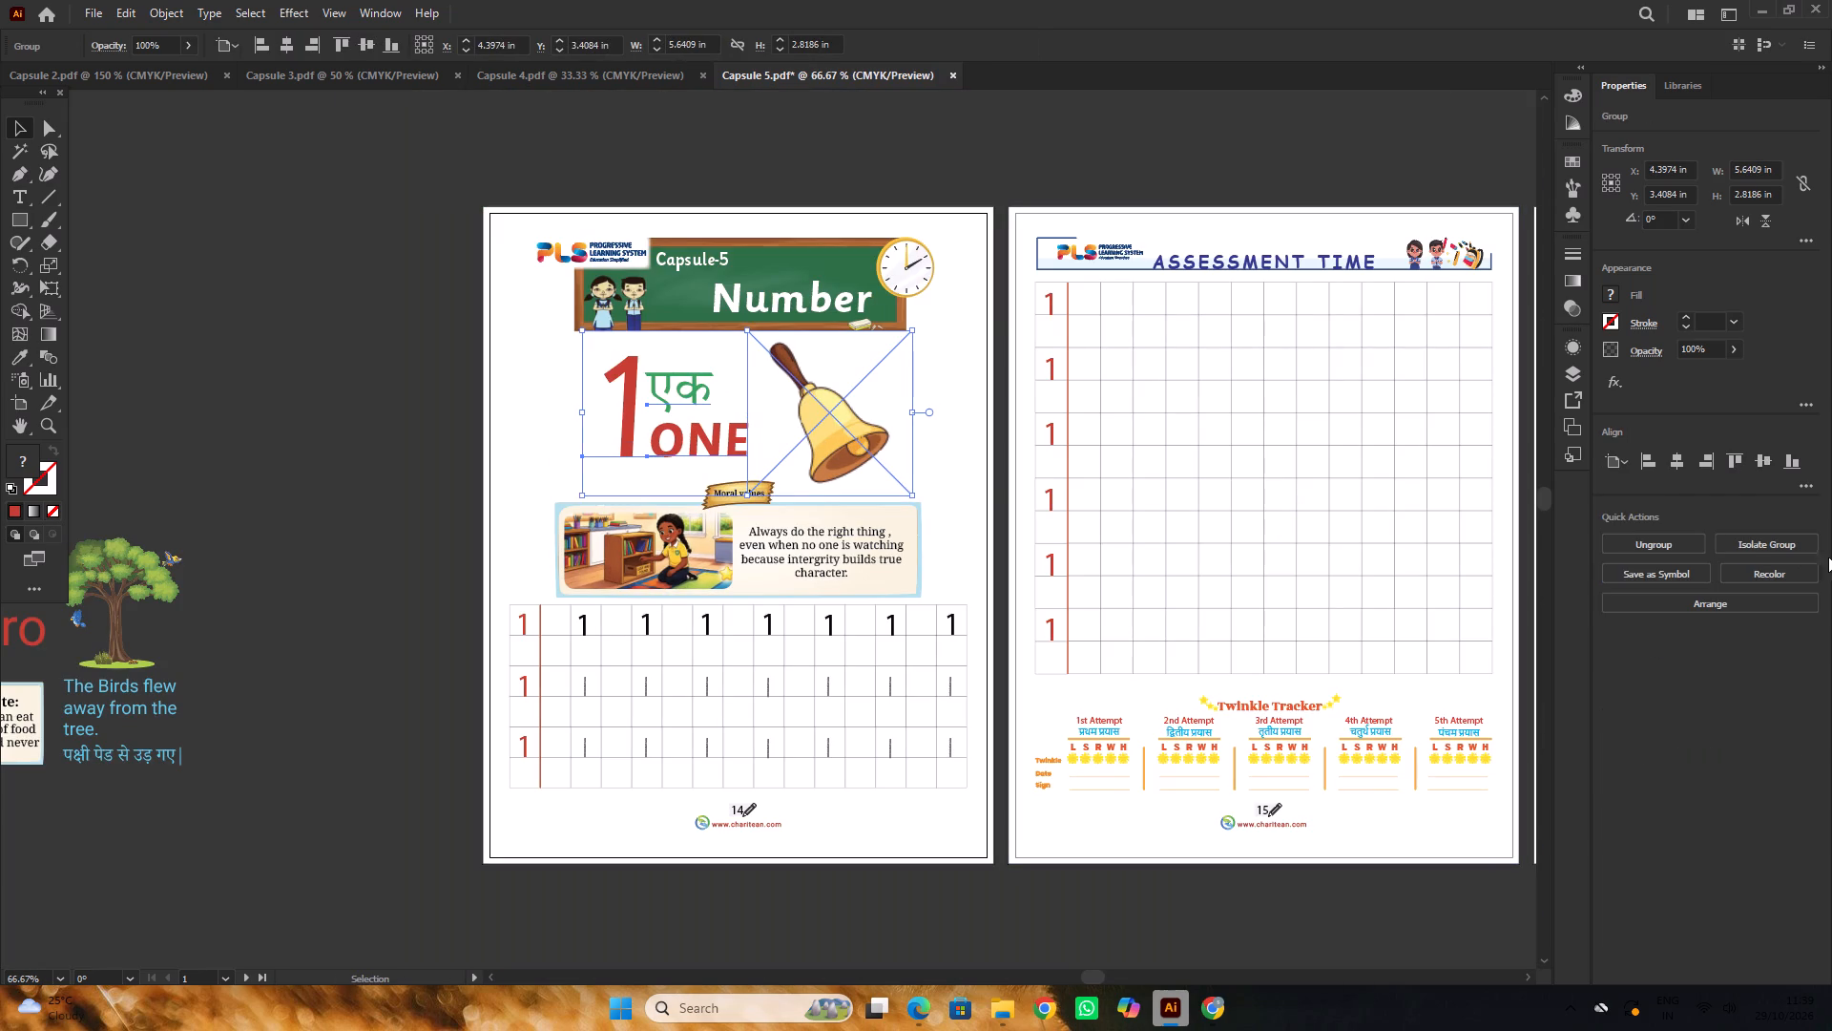
{"action": "left_click", "coordinate": [1680, 471]}
{"action": "double_click", "coordinate": [348, 349]}
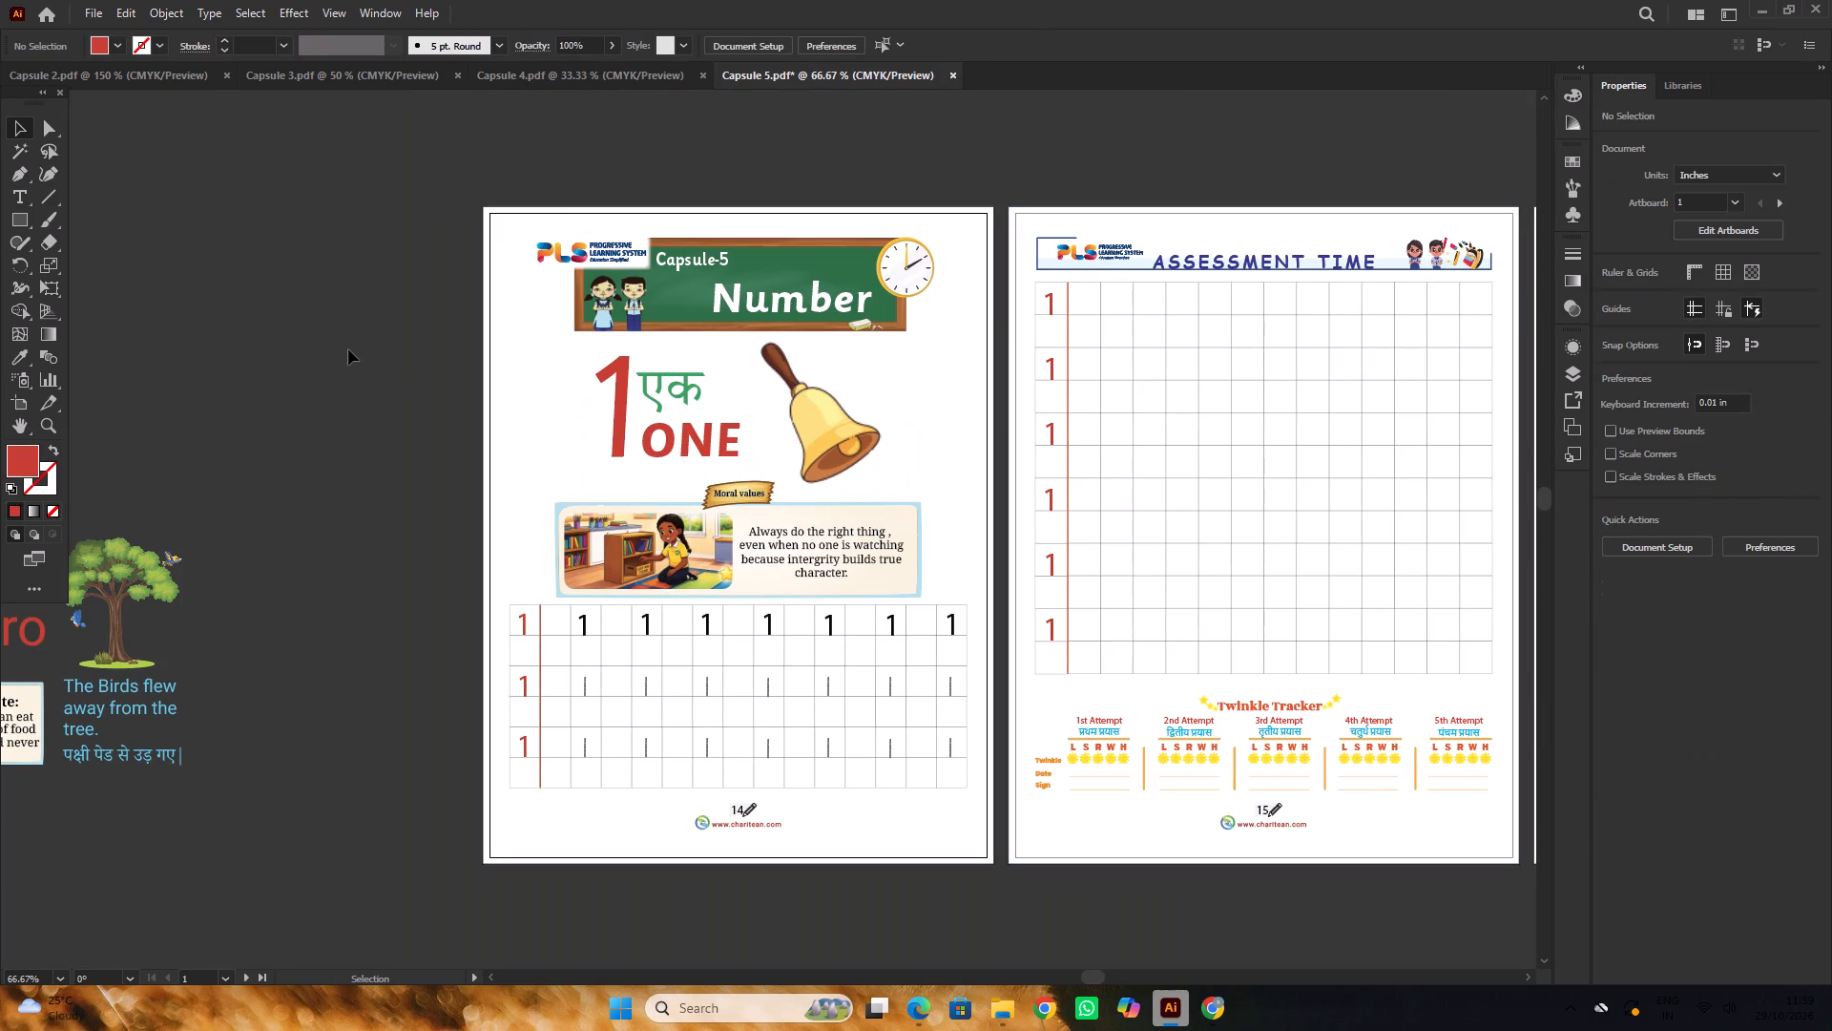
Set the font of the Moral values label on its gold banner to Sassoon Primary Std Bold.
{"action": "scroll", "coordinate": [347, 347], "scroll_direction": "down", "scroll_amount": 9}
{"action": "scroll", "coordinate": [717, 307], "scroll_direction": "up", "scroll_amount": 2, "text": "alt"}
{"action": "left_click", "coordinate": [761, 263]}
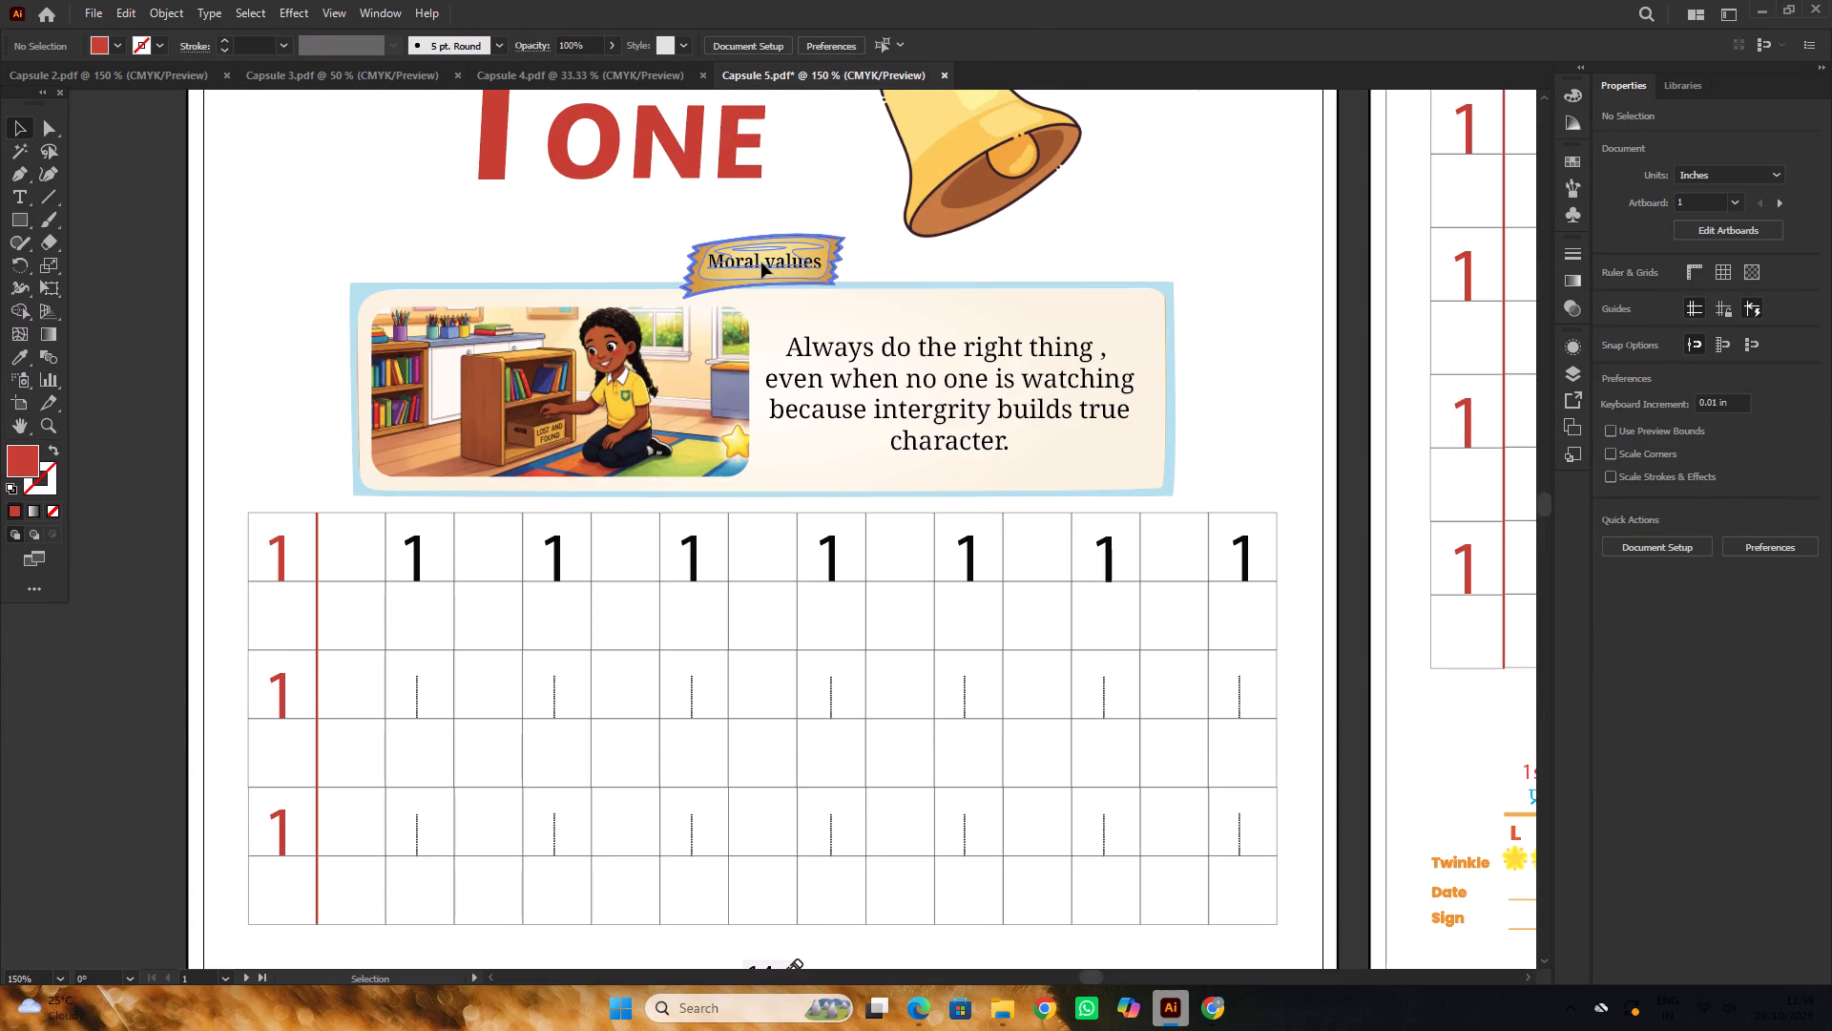
{"action": "triple_click", "coordinate": [761, 263]}
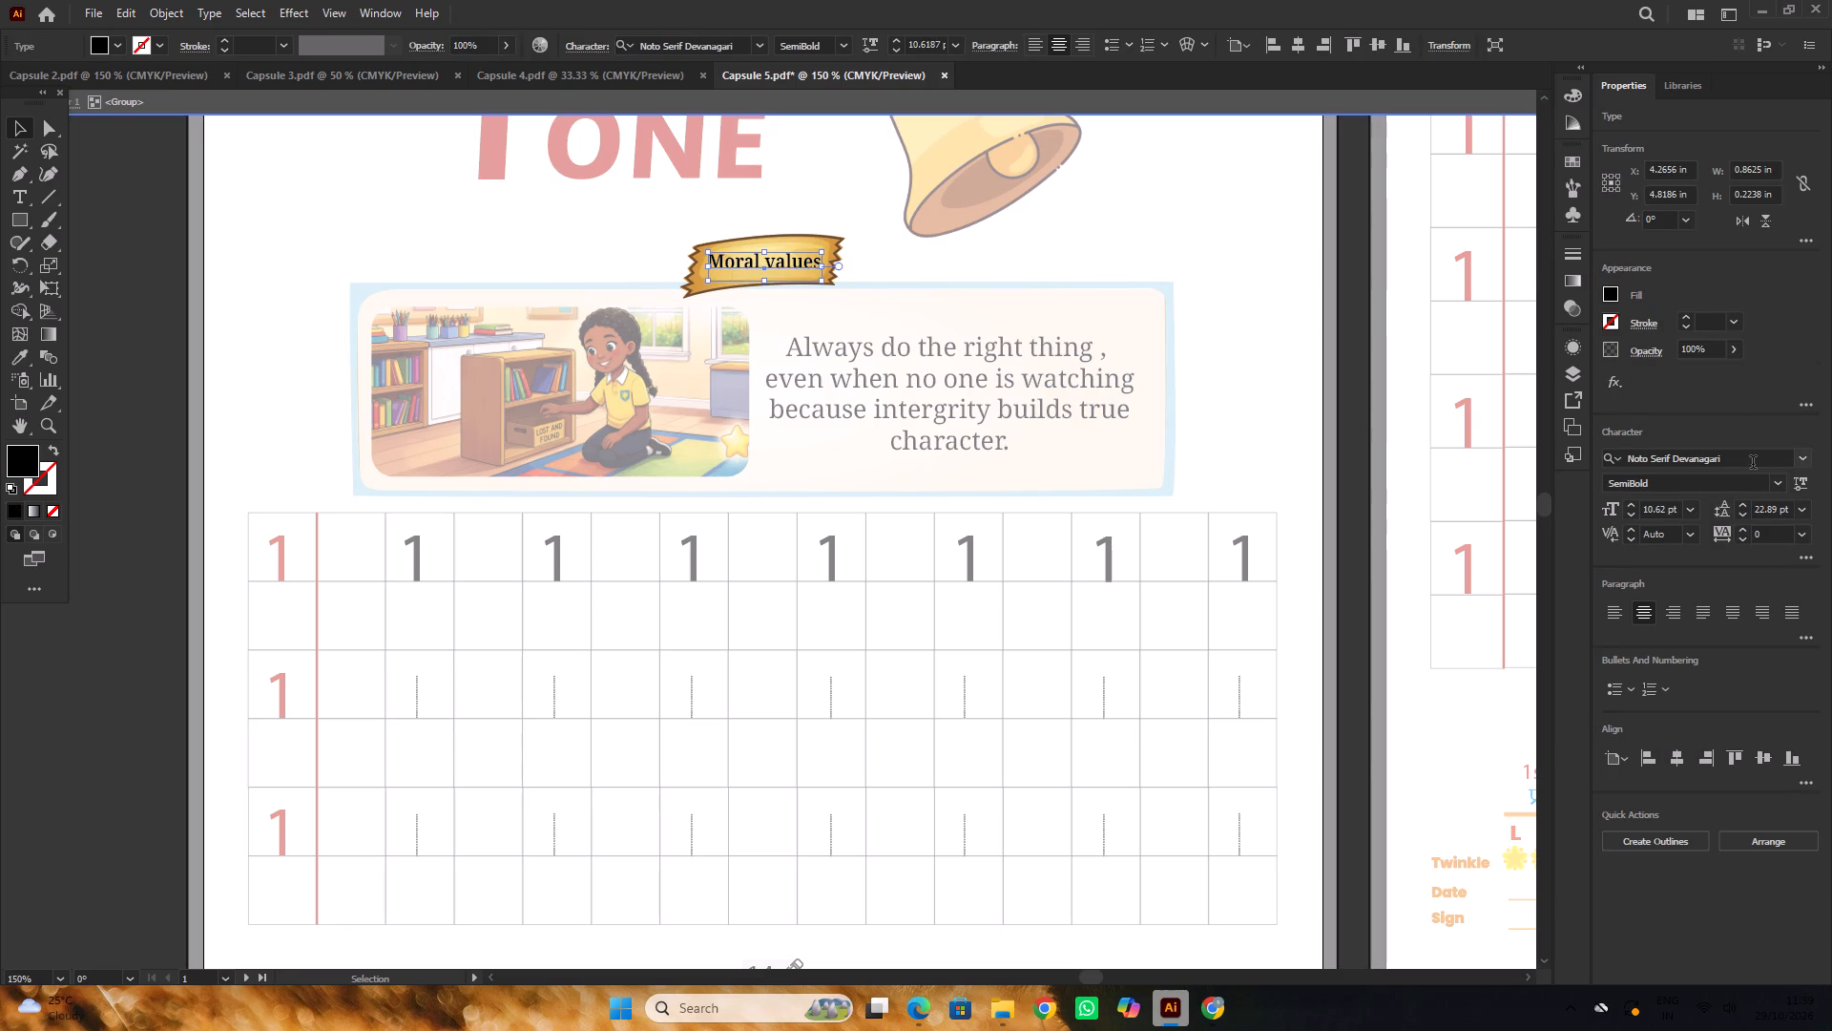
{"action": "left_click", "coordinate": [1745, 454]}
{"action": "type", "text": "sas"}
{"action": "key", "text": "s"}
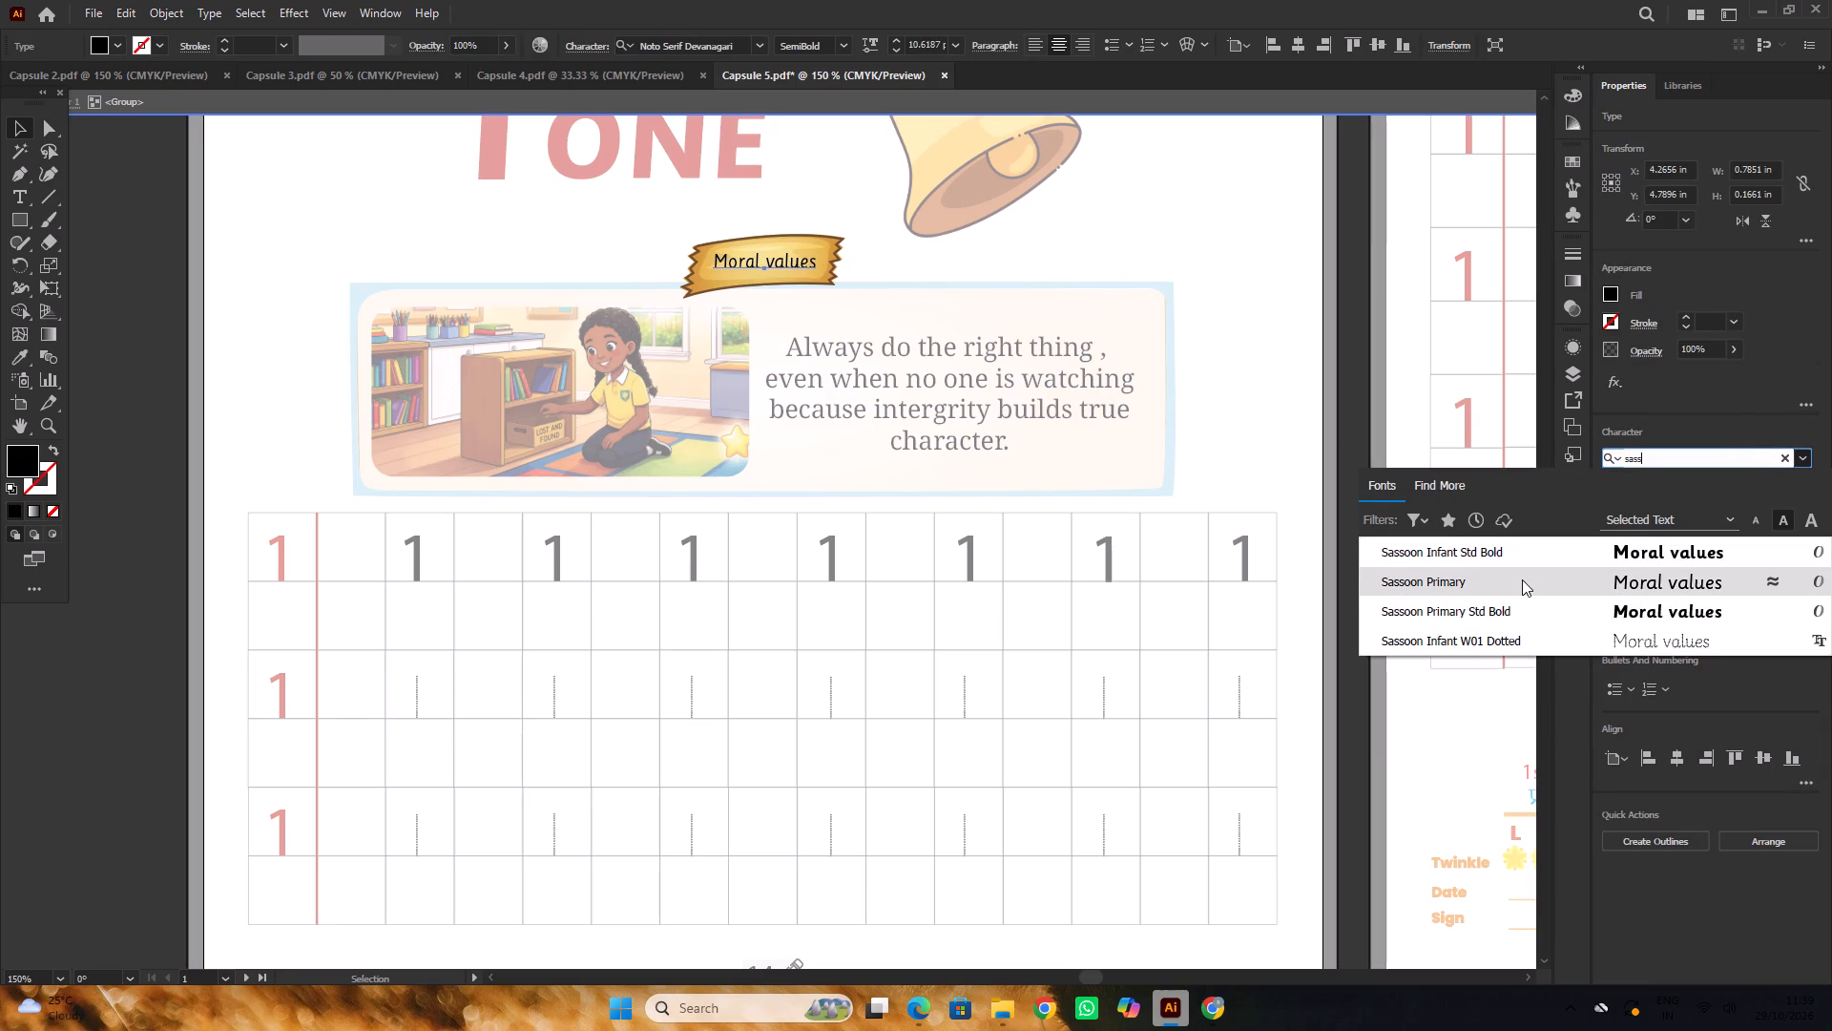
{"action": "left_click", "coordinate": [1522, 607]}
{"action": "scroll", "coordinate": [848, 462], "scroll_direction": "down", "scroll_amount": 1, "text": "alt"}
{"action": "triple_click", "coordinate": [343, 344]}
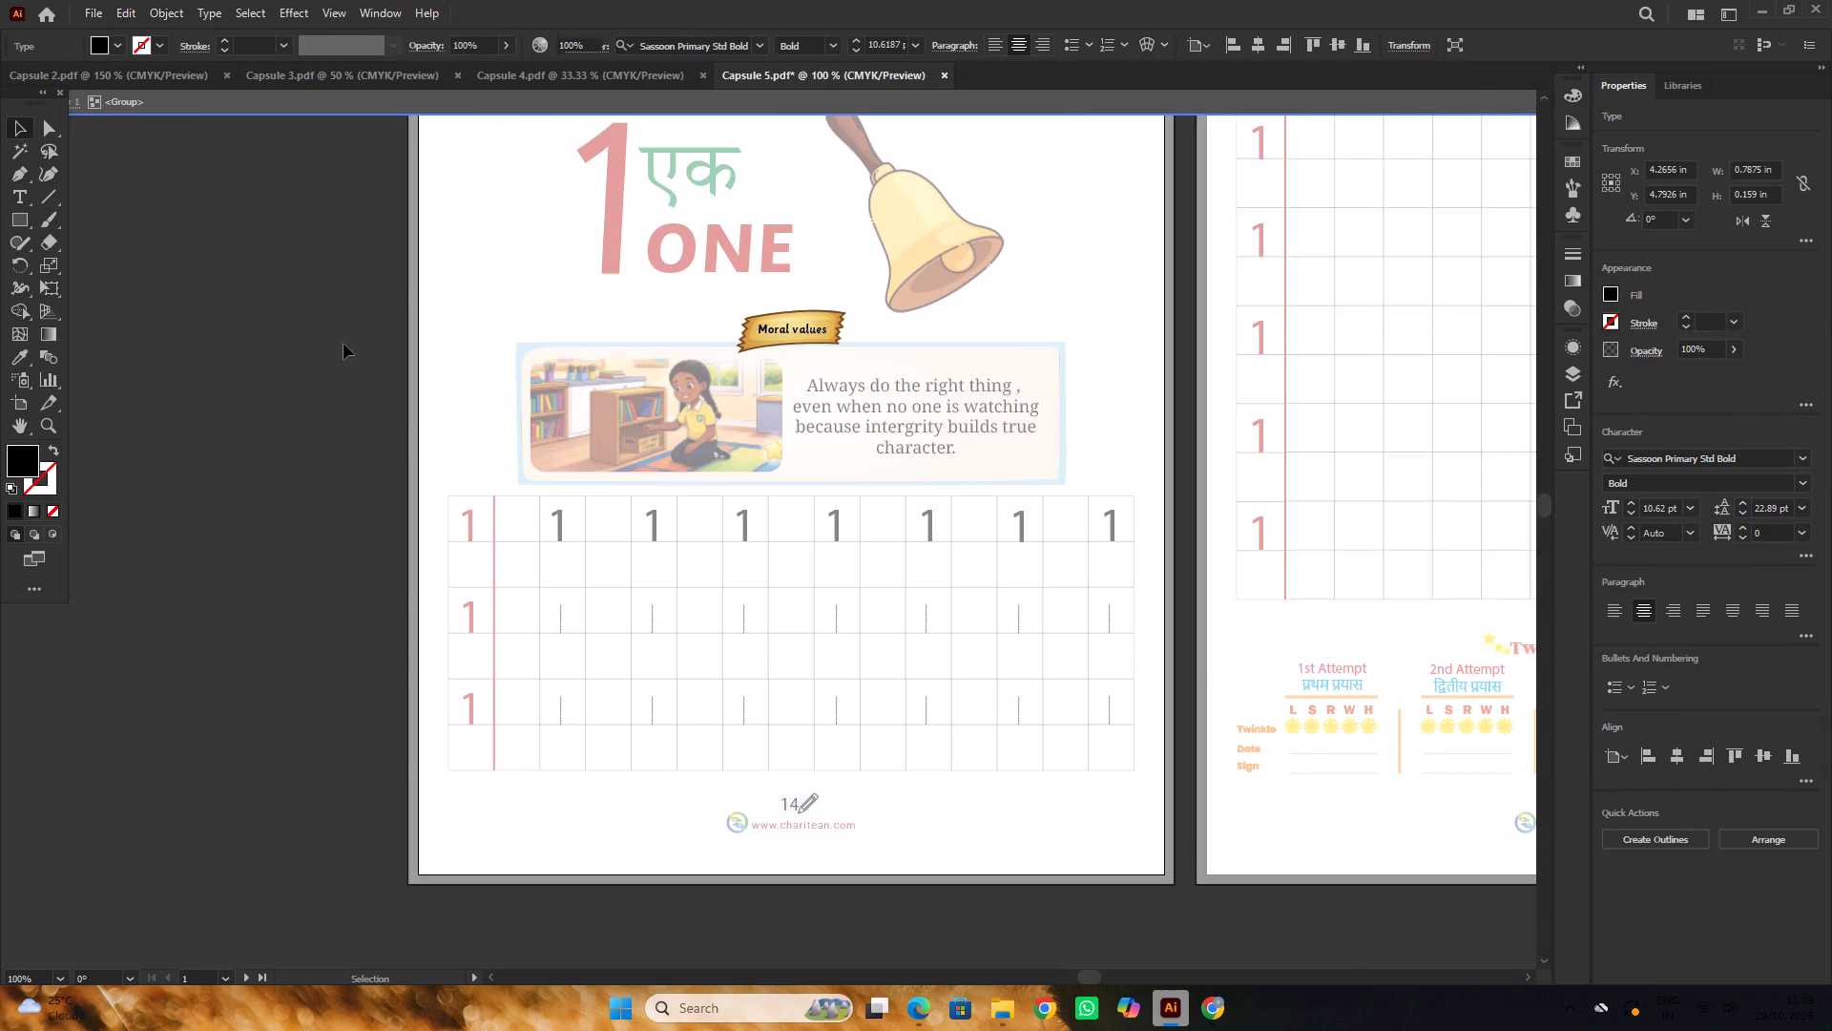
{"action": "scroll", "coordinate": [820, 357], "scroll_direction": "up", "scroll_amount": 3, "text": "alt"}
{"action": "left_click", "coordinate": [811, 330]}
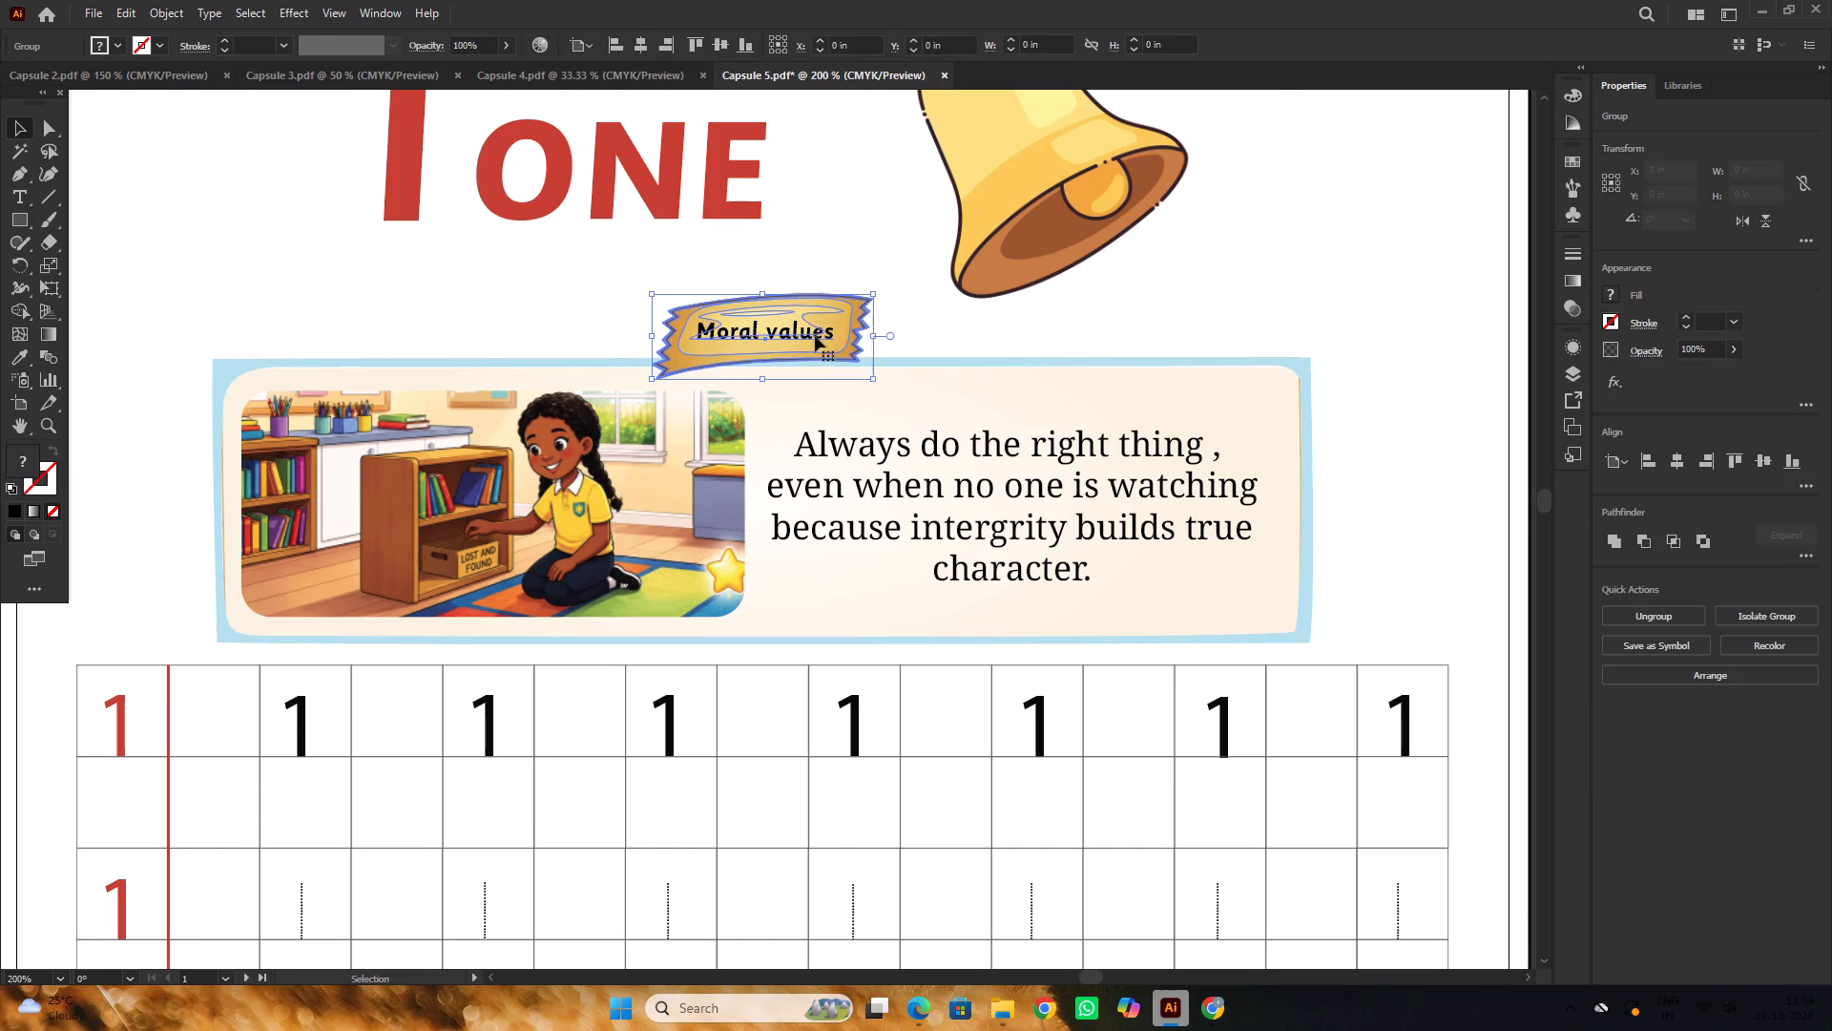
{"action": "scroll", "coordinate": [817, 339], "scroll_direction": "up", "scroll_amount": 1, "text": "alt"}
{"action": "scroll", "coordinate": [820, 336], "scroll_direction": "down", "scroll_amount": 3, "text": "alt"}
{"action": "left_click", "coordinate": [294, 321]}
{"action": "left_click", "coordinate": [305, 321]}
{"action": "scroll", "coordinate": [305, 322], "scroll_direction": "up", "scroll_amount": 5}
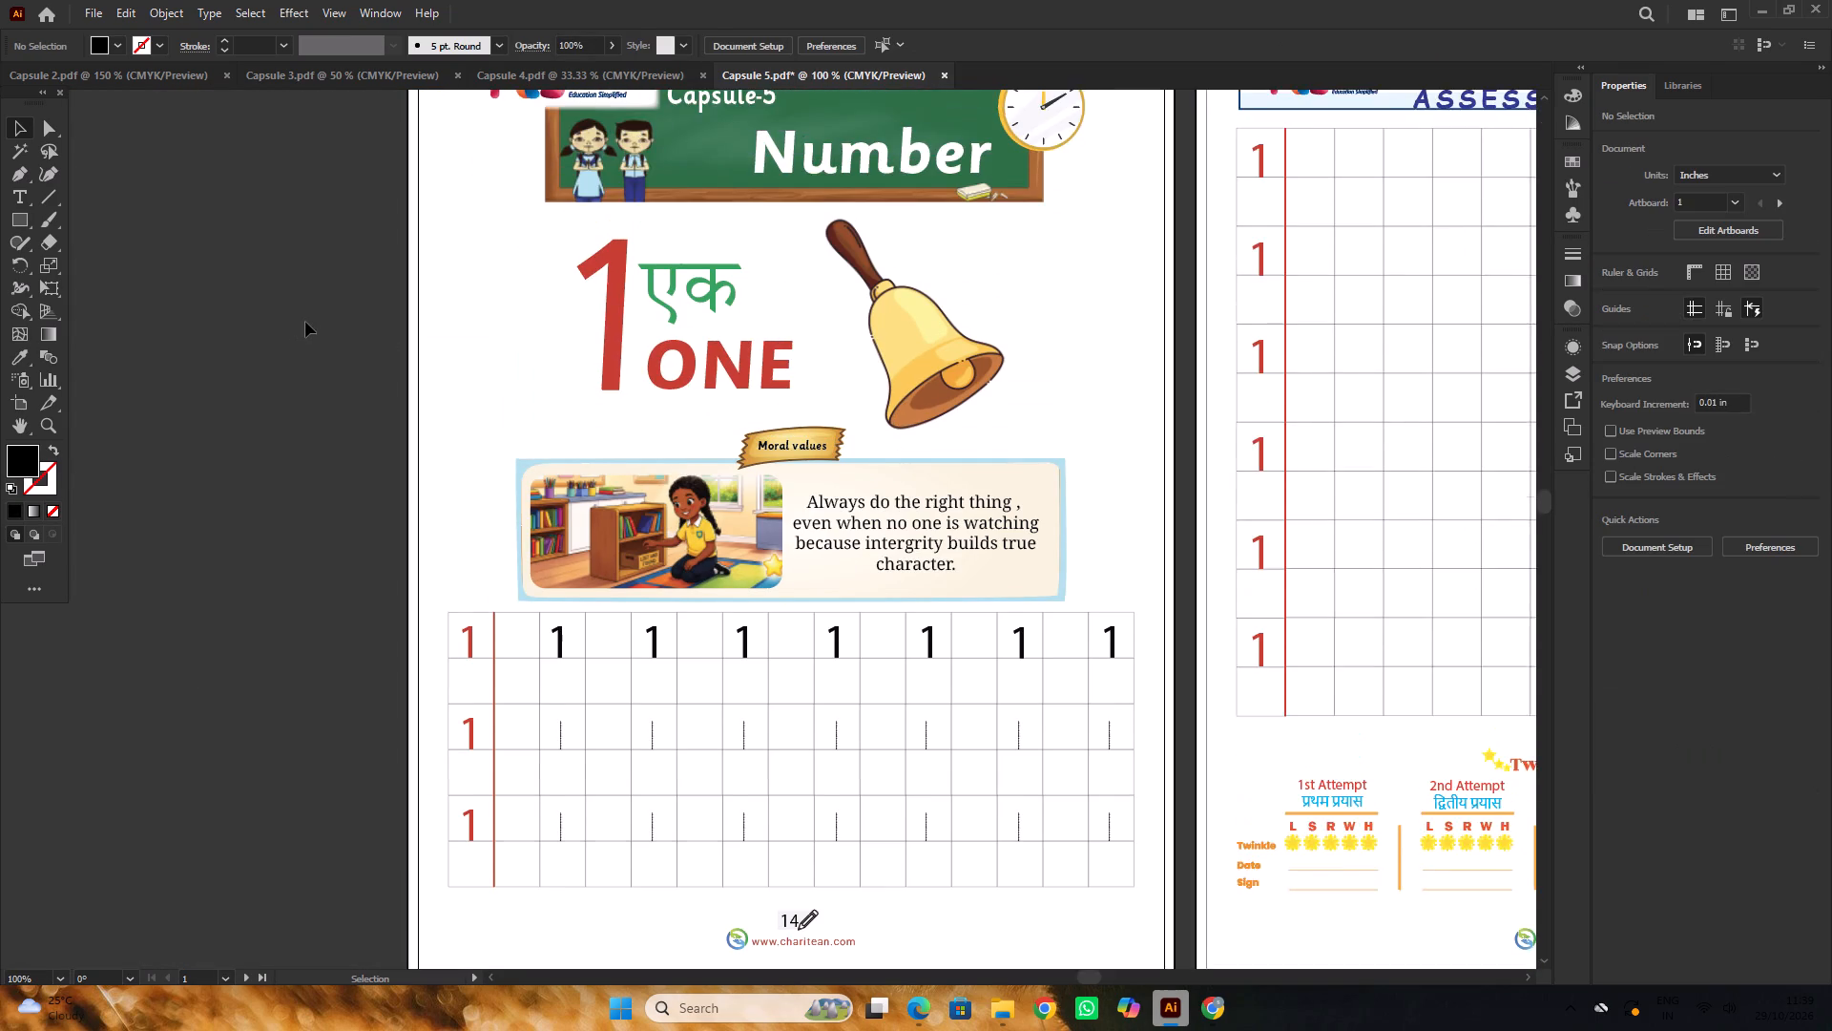
Look over Capsule 3, switch to Capsule 4 and examine the letter rows on its अभ्यास का समय practice page.
{"action": "scroll", "coordinate": [305, 322], "scroll_direction": "down", "scroll_amount": 2, "text": "alt"}
{"action": "scroll", "coordinate": [305, 322], "scroll_direction": "up", "scroll_amount": 2}
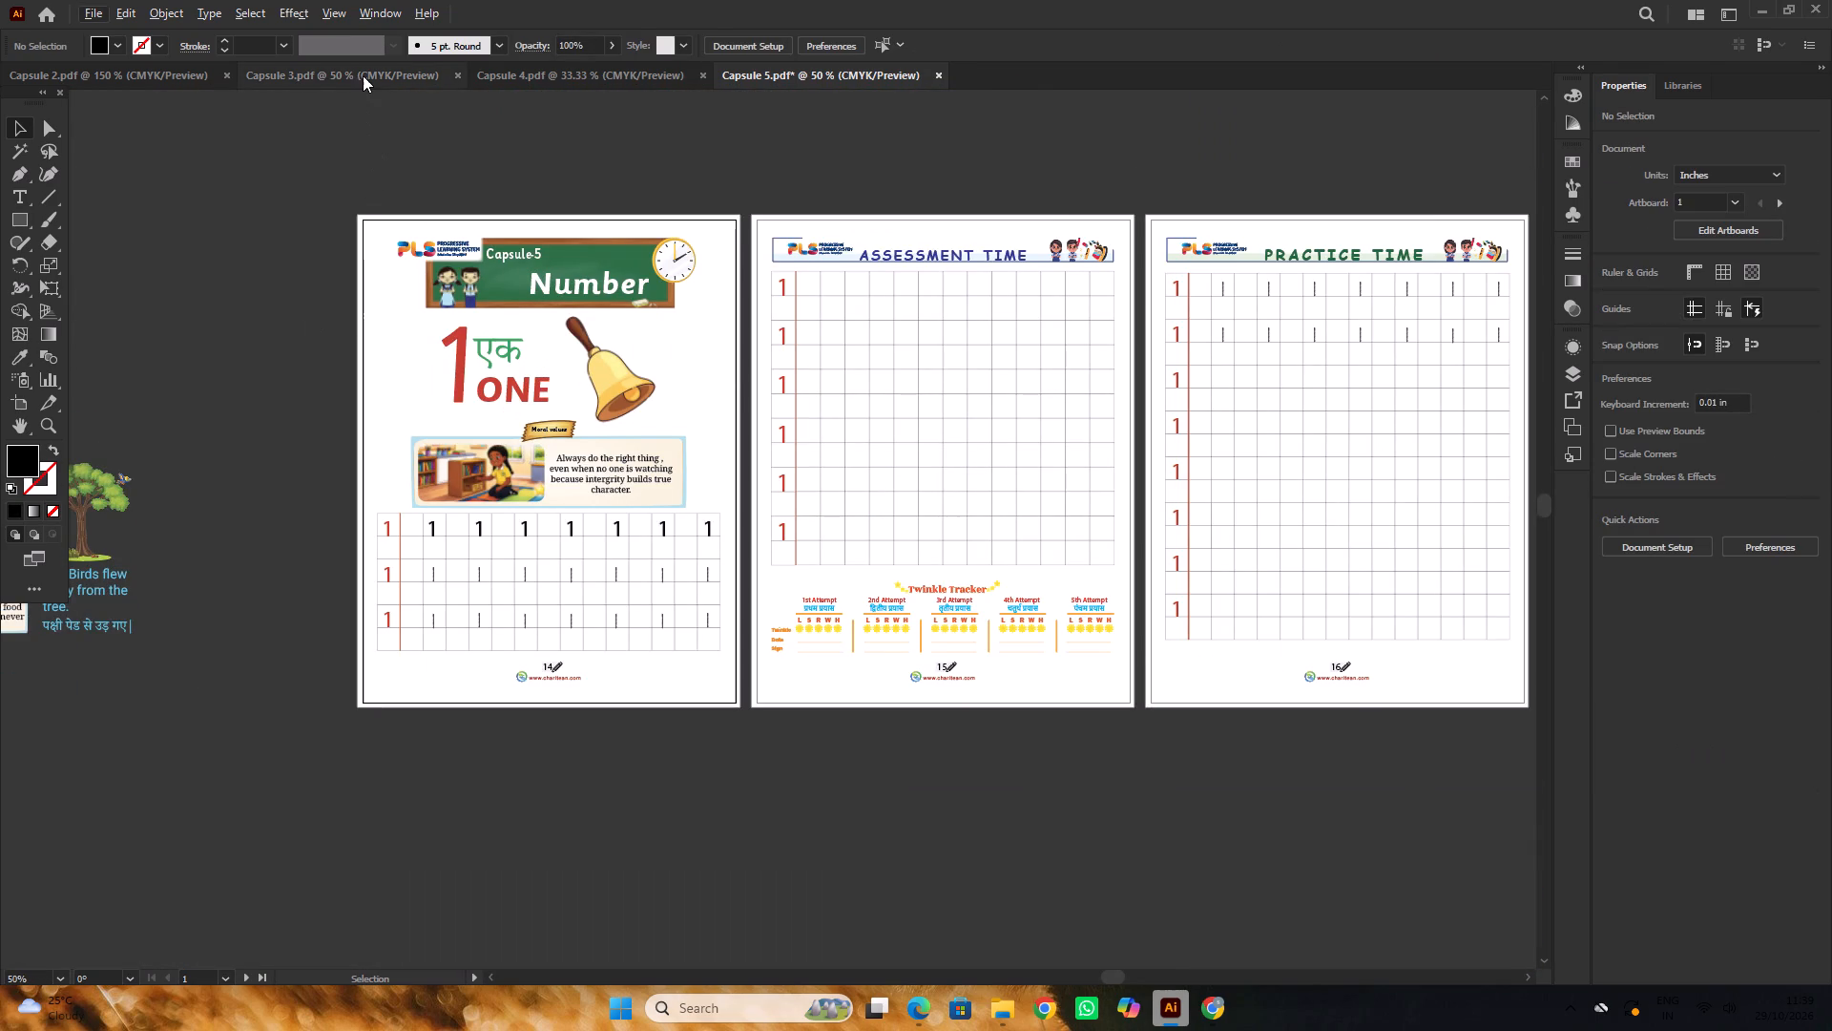
{"action": "left_click", "coordinate": [363, 75]}
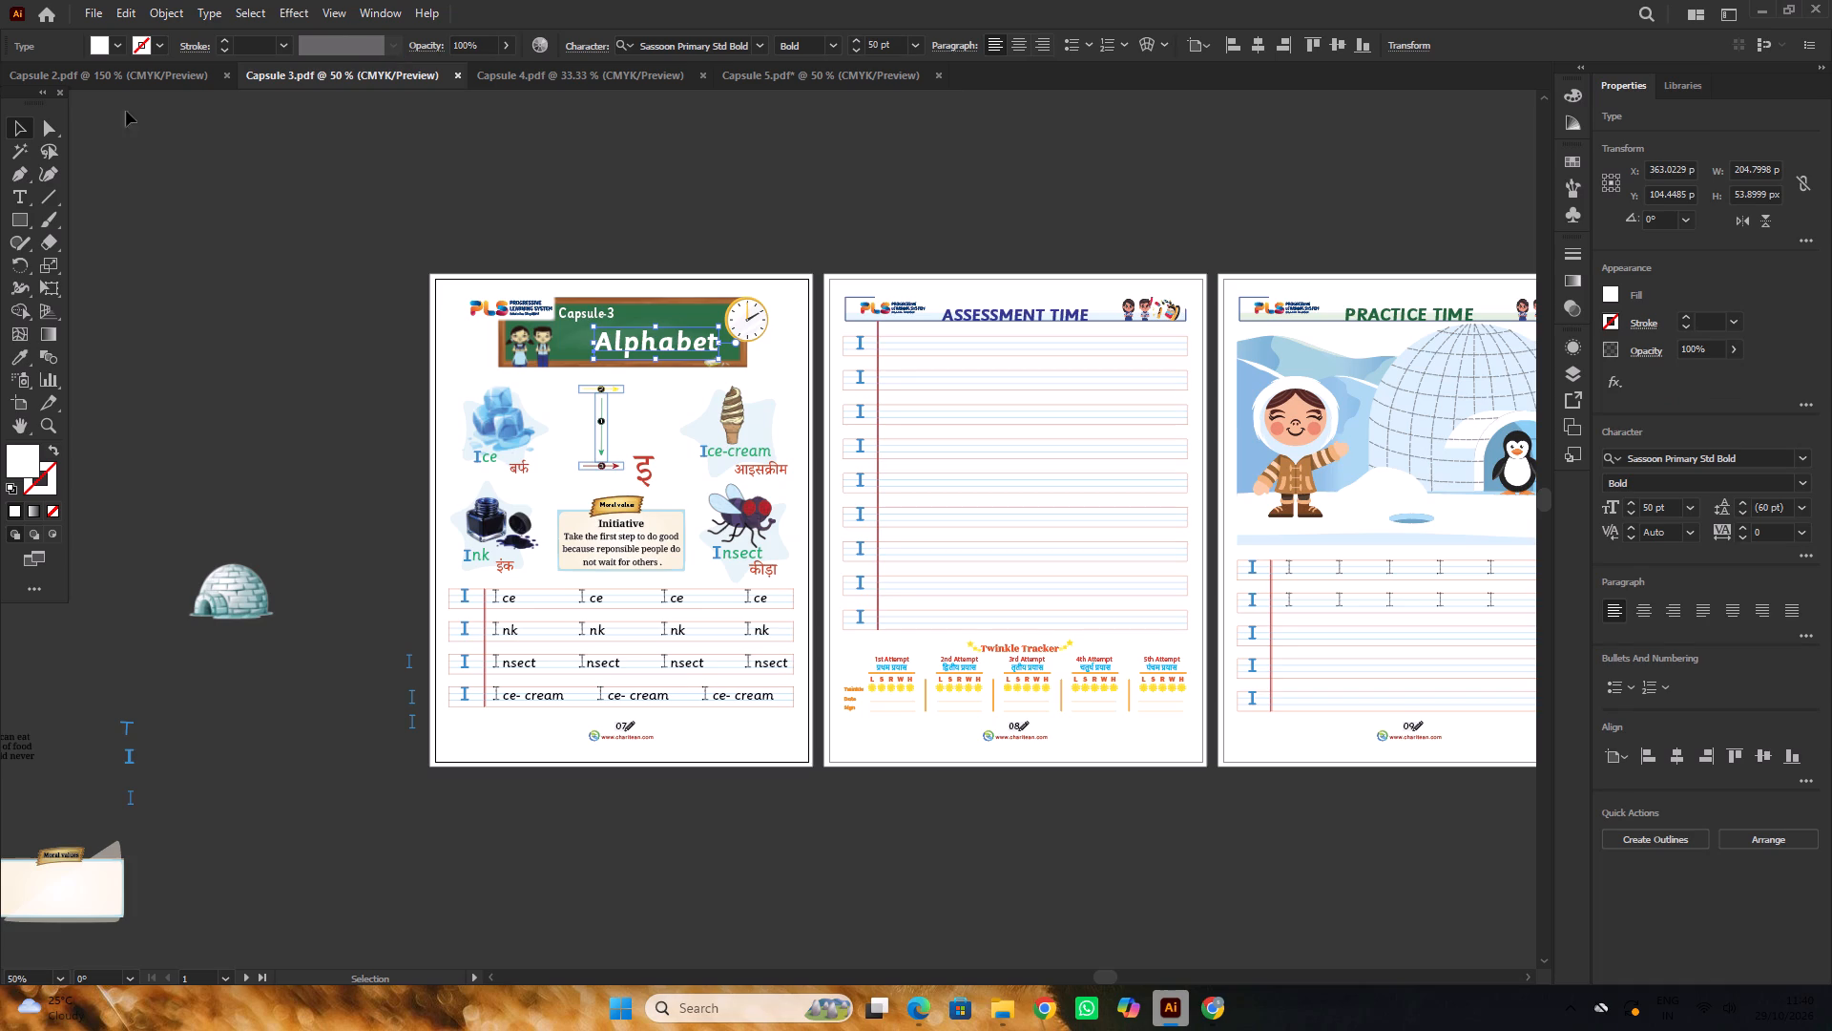
{"action": "left_click", "coordinate": [586, 86]}
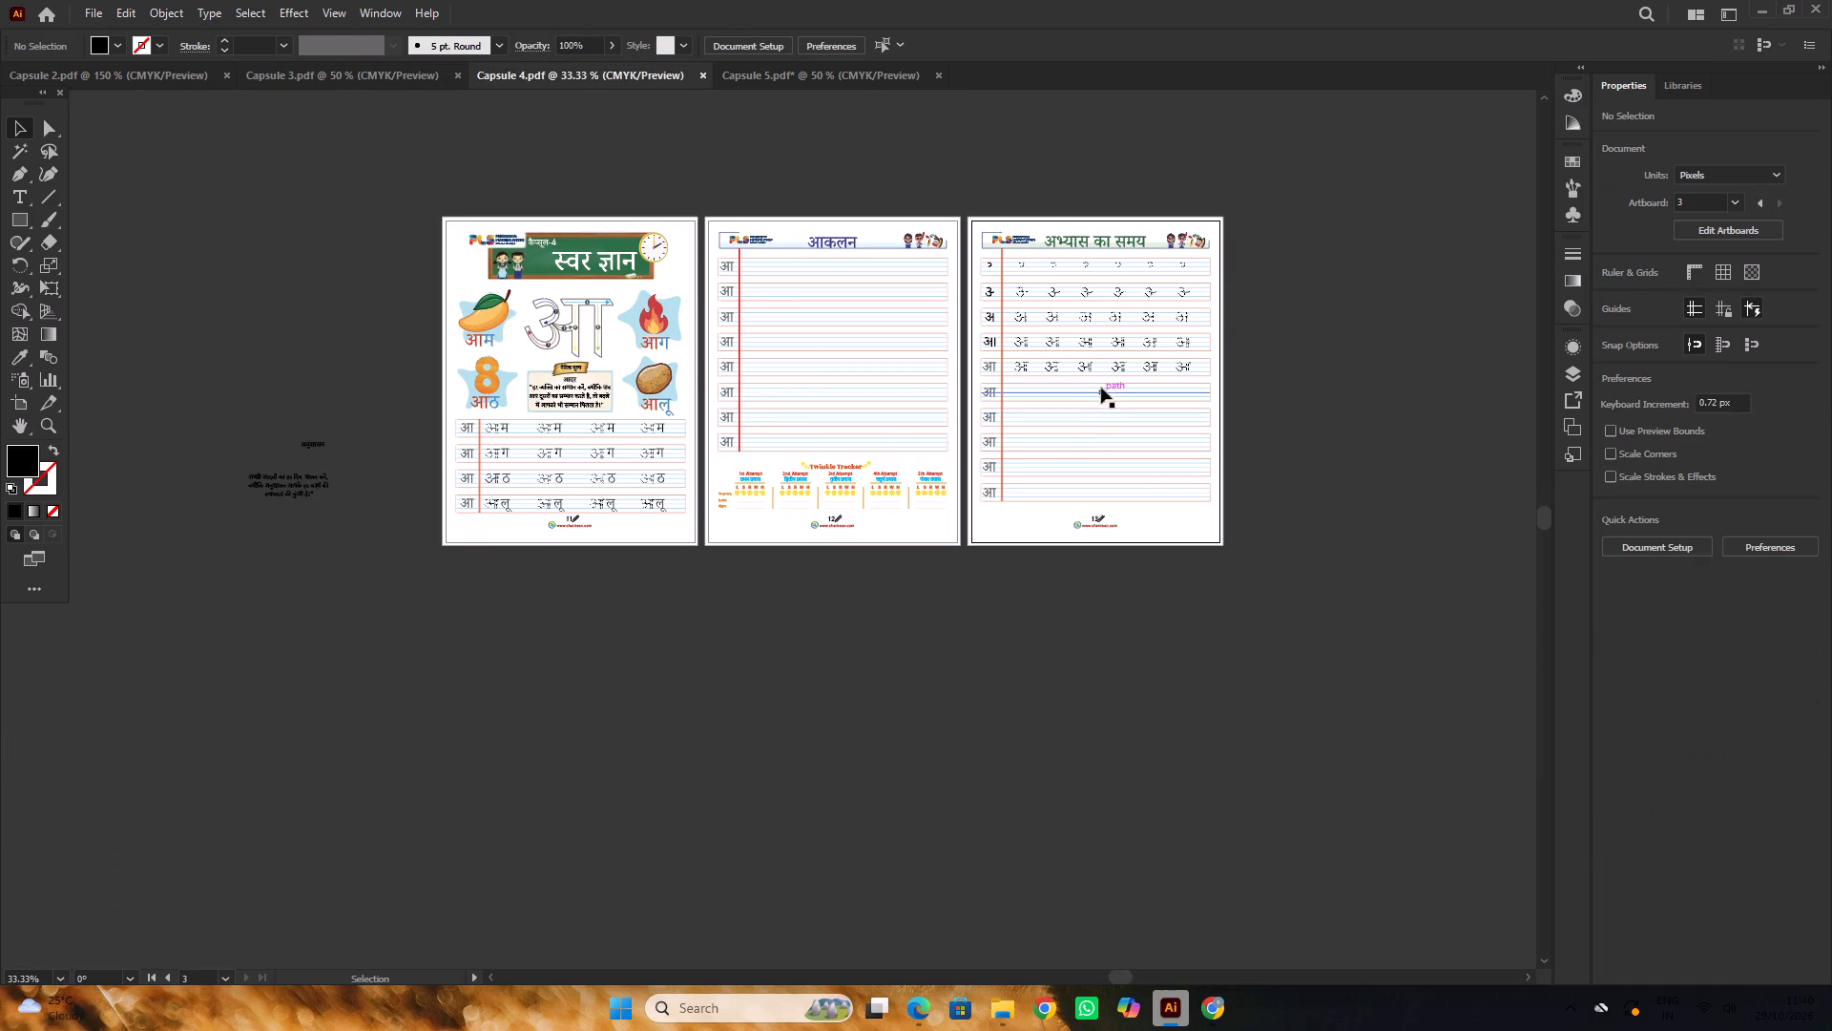
{"action": "scroll", "coordinate": [1101, 387], "scroll_direction": "up", "scroll_amount": 4, "text": "alt"}
{"action": "scroll", "coordinate": [735, 312], "scroll_direction": "down", "scroll_amount": 2, "text": "alt"}
{"action": "scroll", "coordinate": [735, 312], "scroll_direction": "up", "scroll_amount": 3}
{"action": "scroll", "coordinate": [793, 379], "scroll_direction": "up", "scroll_amount": 2}
{"action": "scroll", "coordinate": [771, 374], "scroll_direction": "up", "scroll_amount": 2, "text": "alt"}
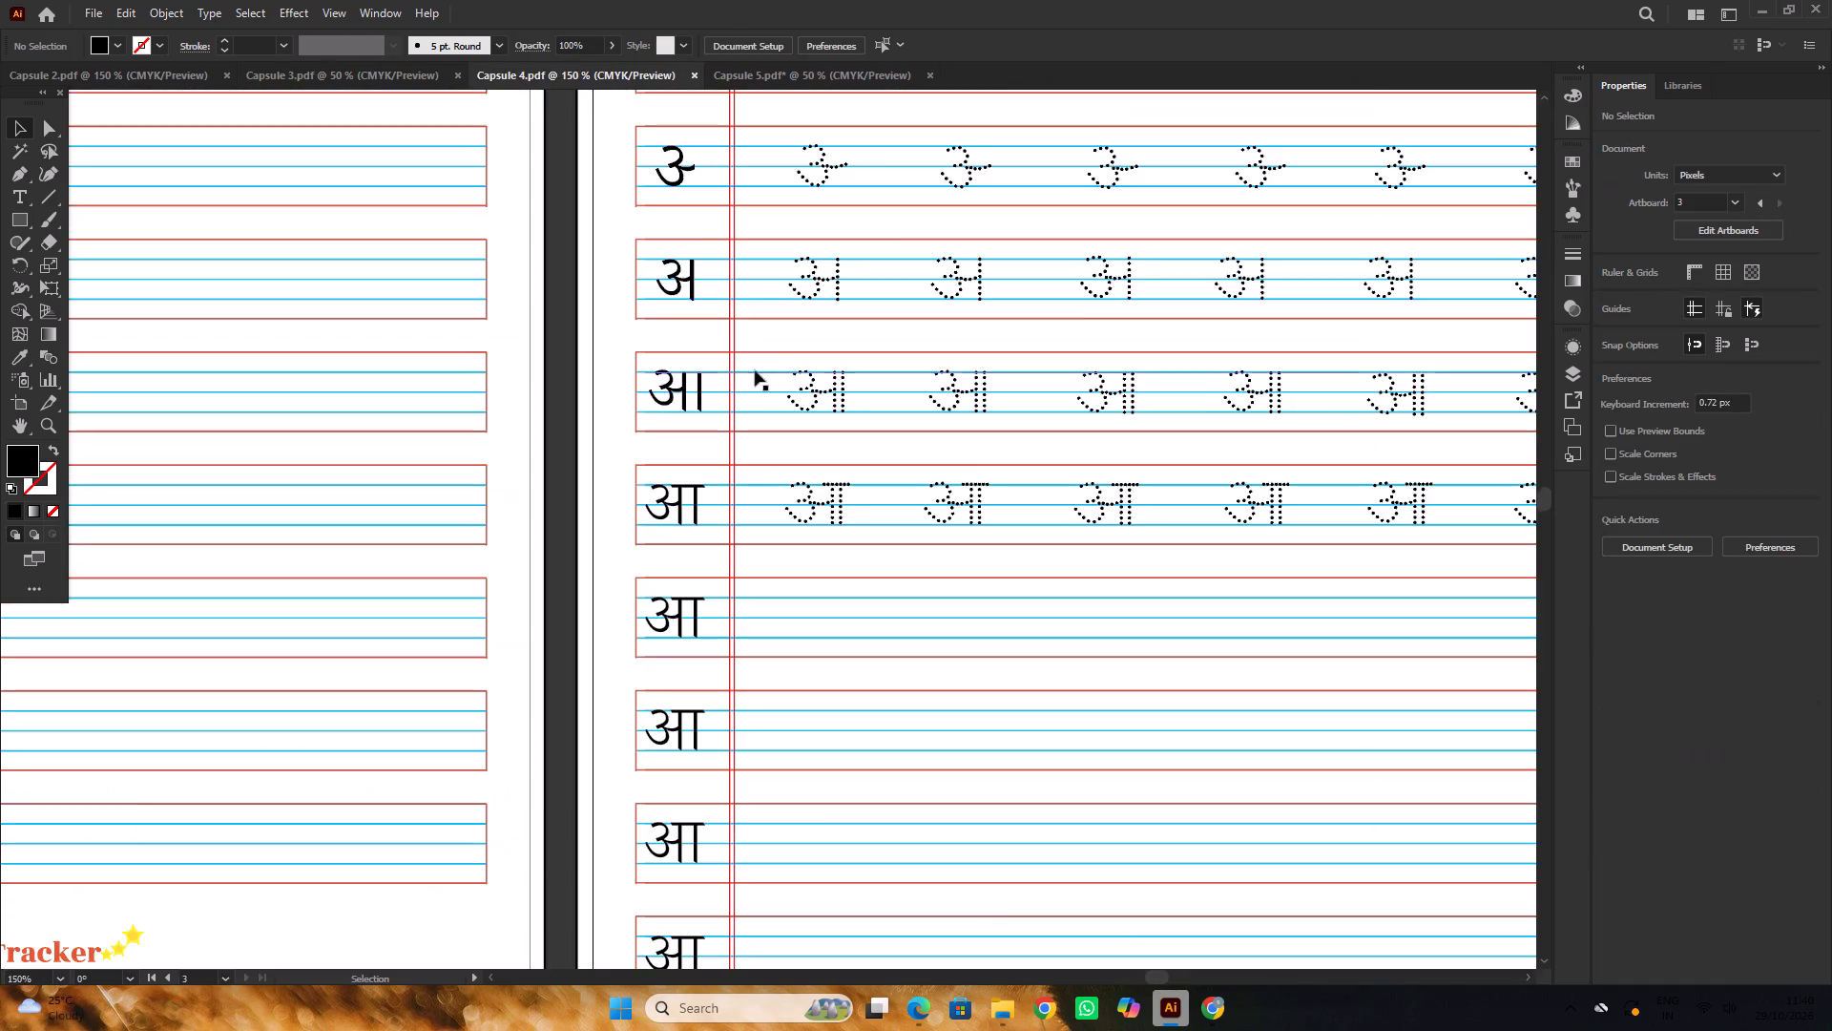
{"action": "scroll", "coordinate": [719, 361], "scroll_direction": "down", "scroll_amount": 2, "text": "alt"}
{"action": "scroll", "coordinate": [718, 361], "scroll_direction": "up", "scroll_amount": 3}
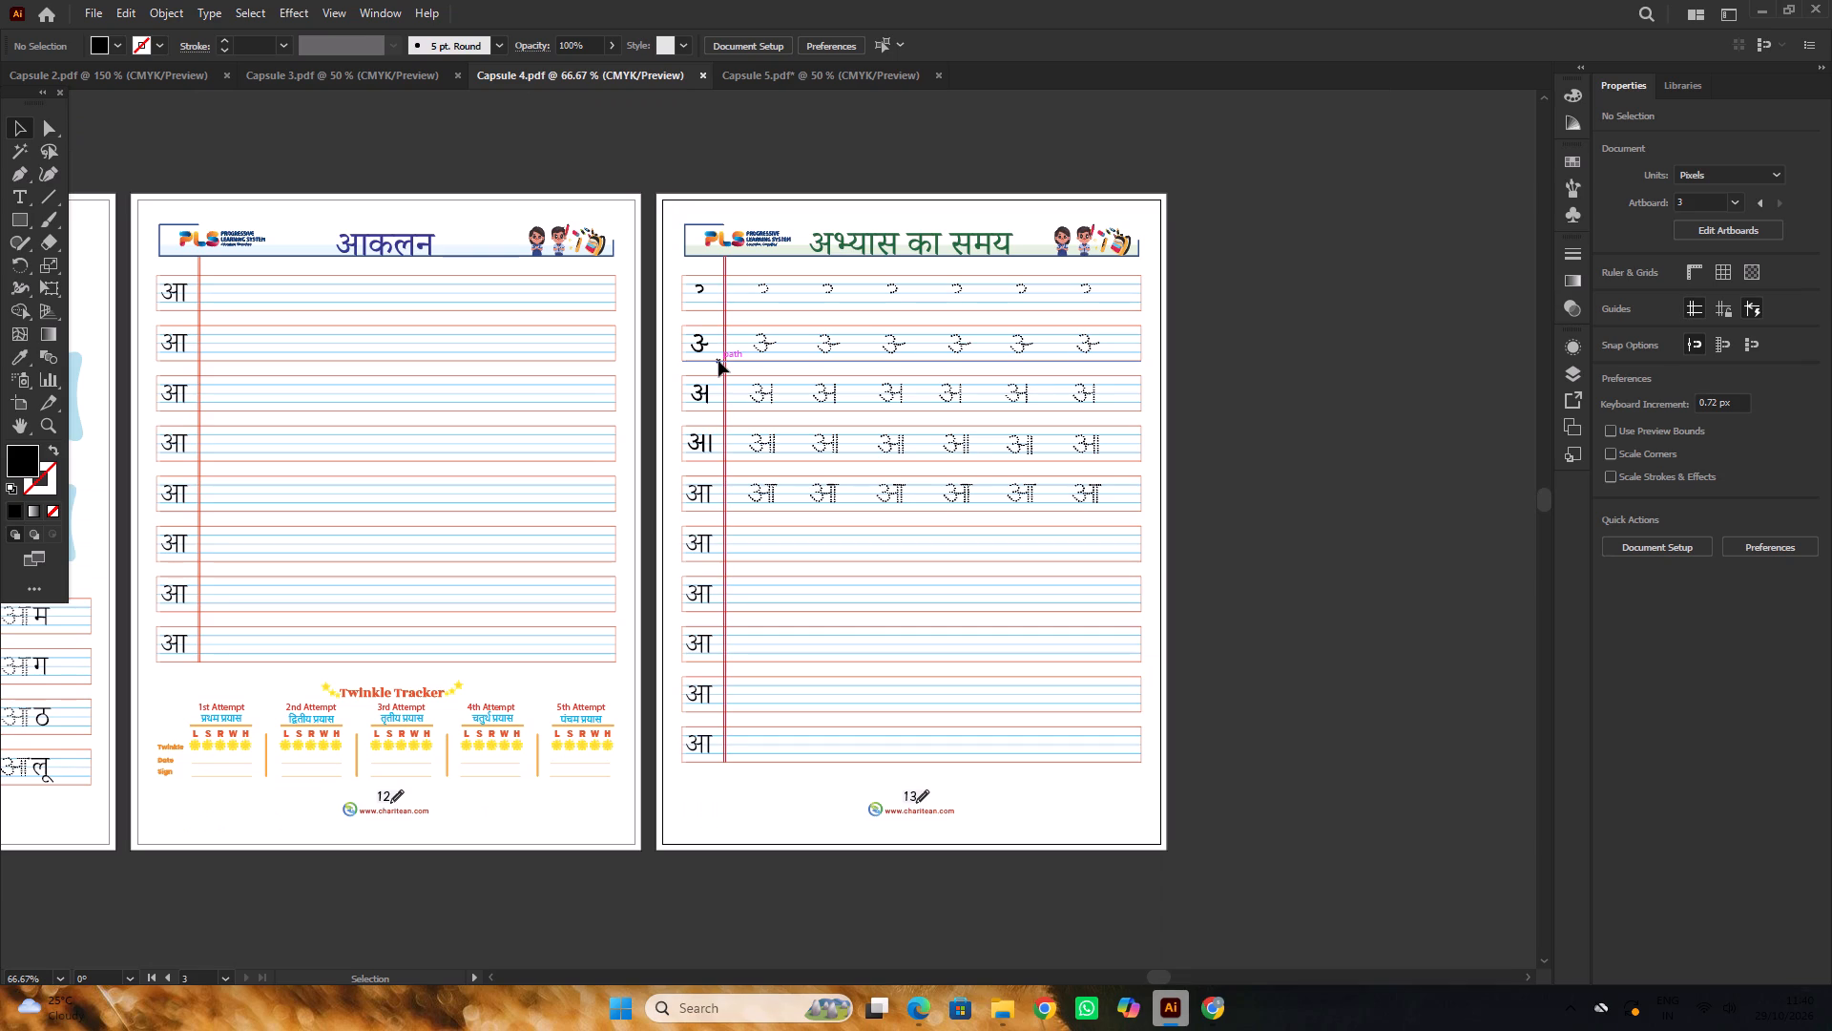
{"action": "scroll", "coordinate": [749, 352], "scroll_direction": "down", "scroll_amount": 4}
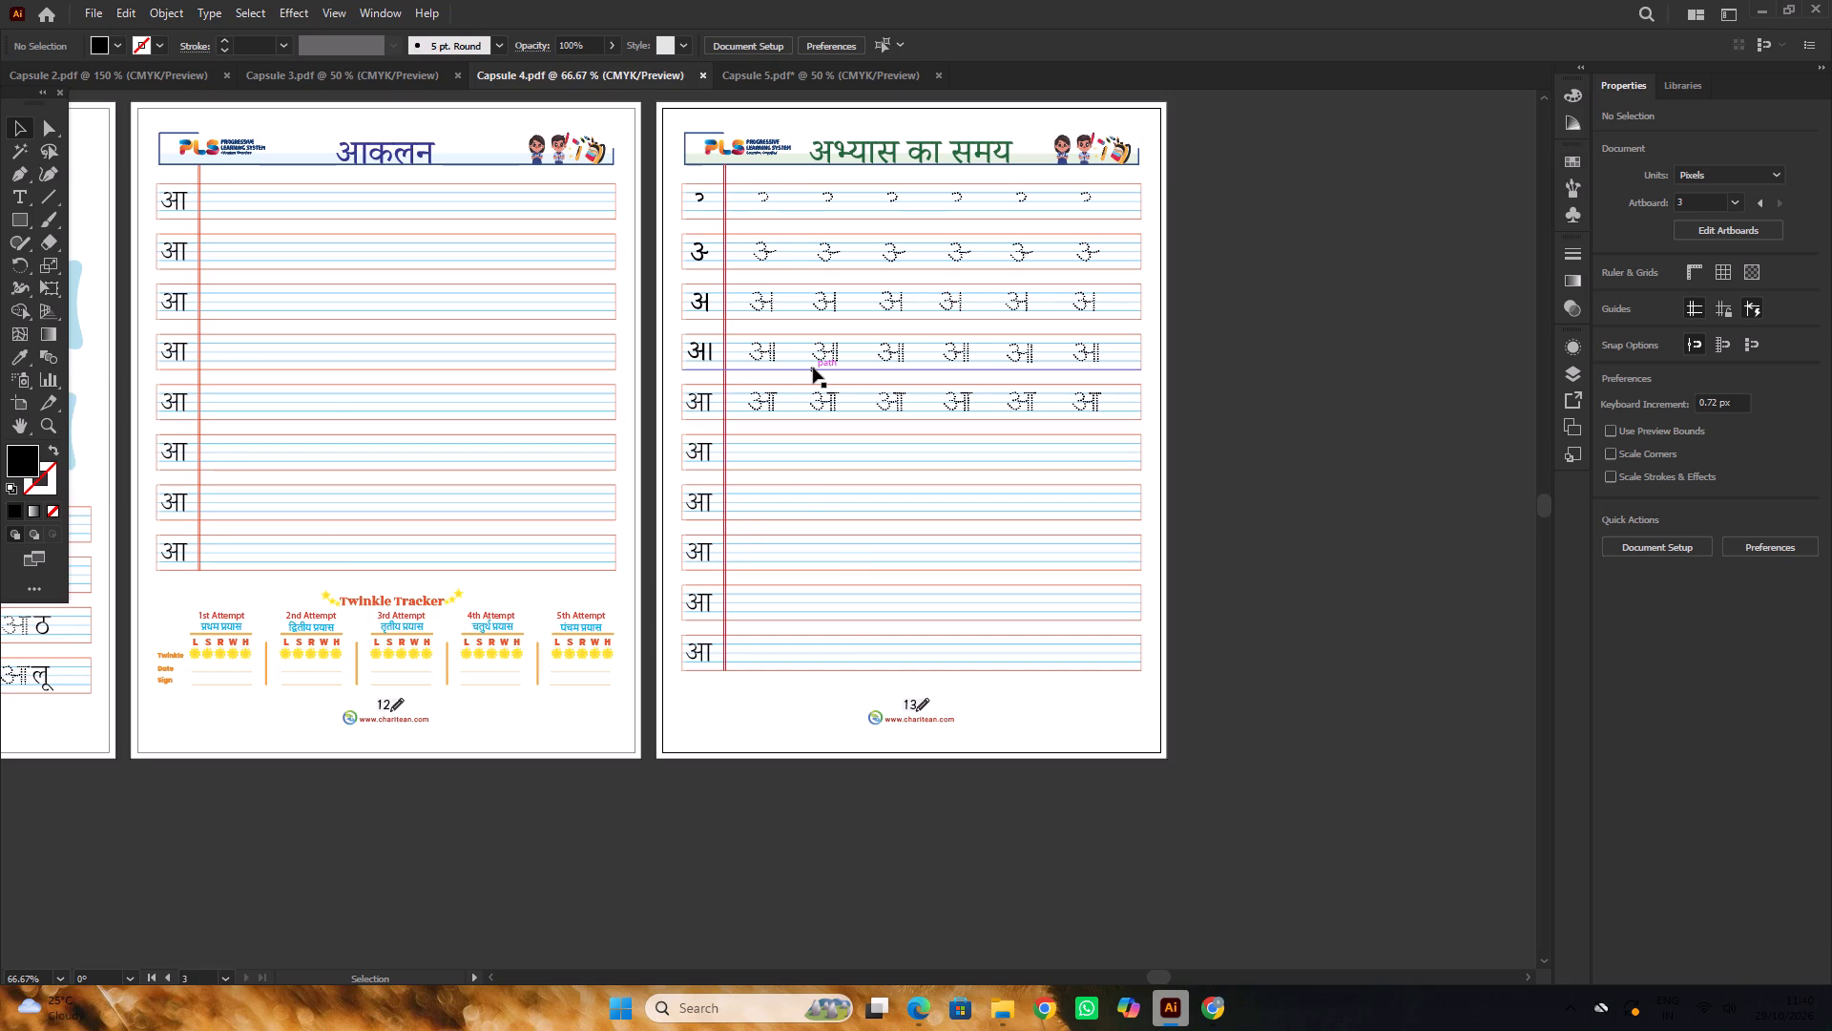
{"action": "scroll", "coordinate": [813, 368], "scroll_direction": "down", "scroll_amount": 1, "text": "alt"}
{"action": "scroll", "coordinate": [753, 340], "scroll_direction": "up", "scroll_amount": 1, "text": "alt"}
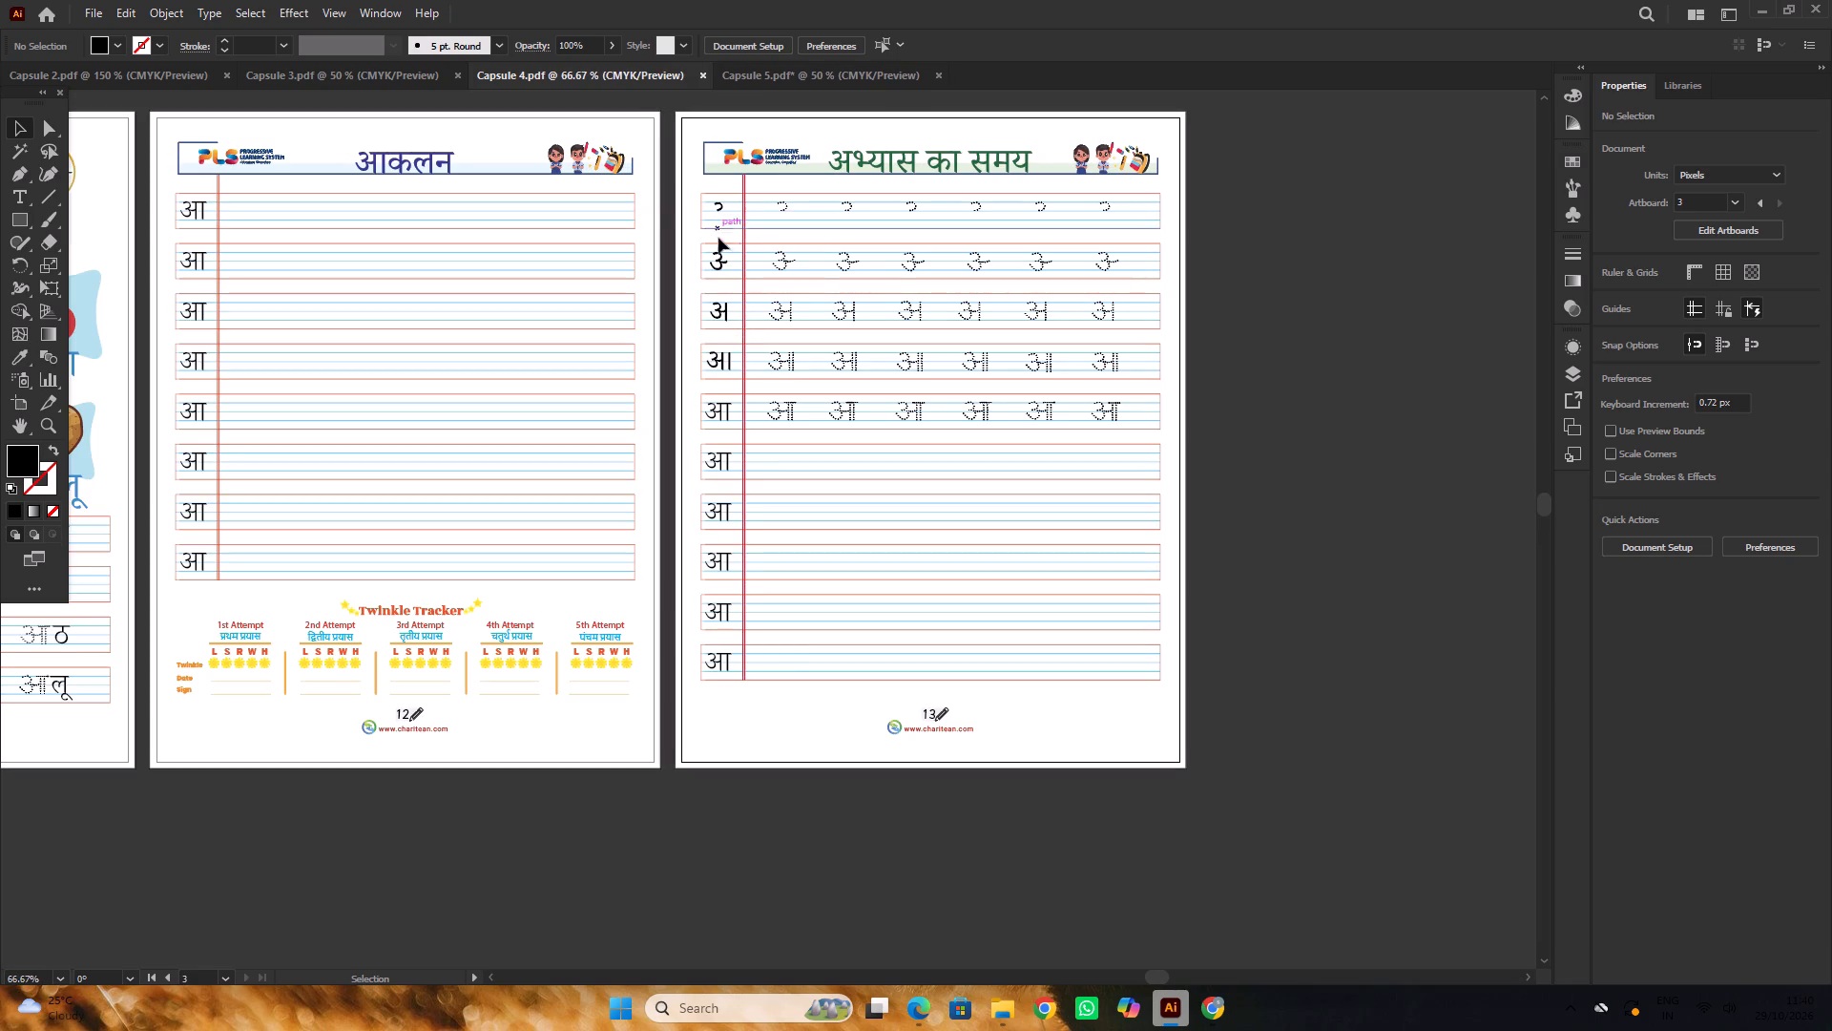
Move the nine first-column guide letters below the first row of Capsule 4's practice page onto the empty canvas beside the page.
{"action": "left_click", "coordinate": [720, 270]}
{"action": "left_click", "coordinate": [723, 309], "text": "shift"}
{"action": "left_click", "coordinate": [721, 364], "text": "shift"}
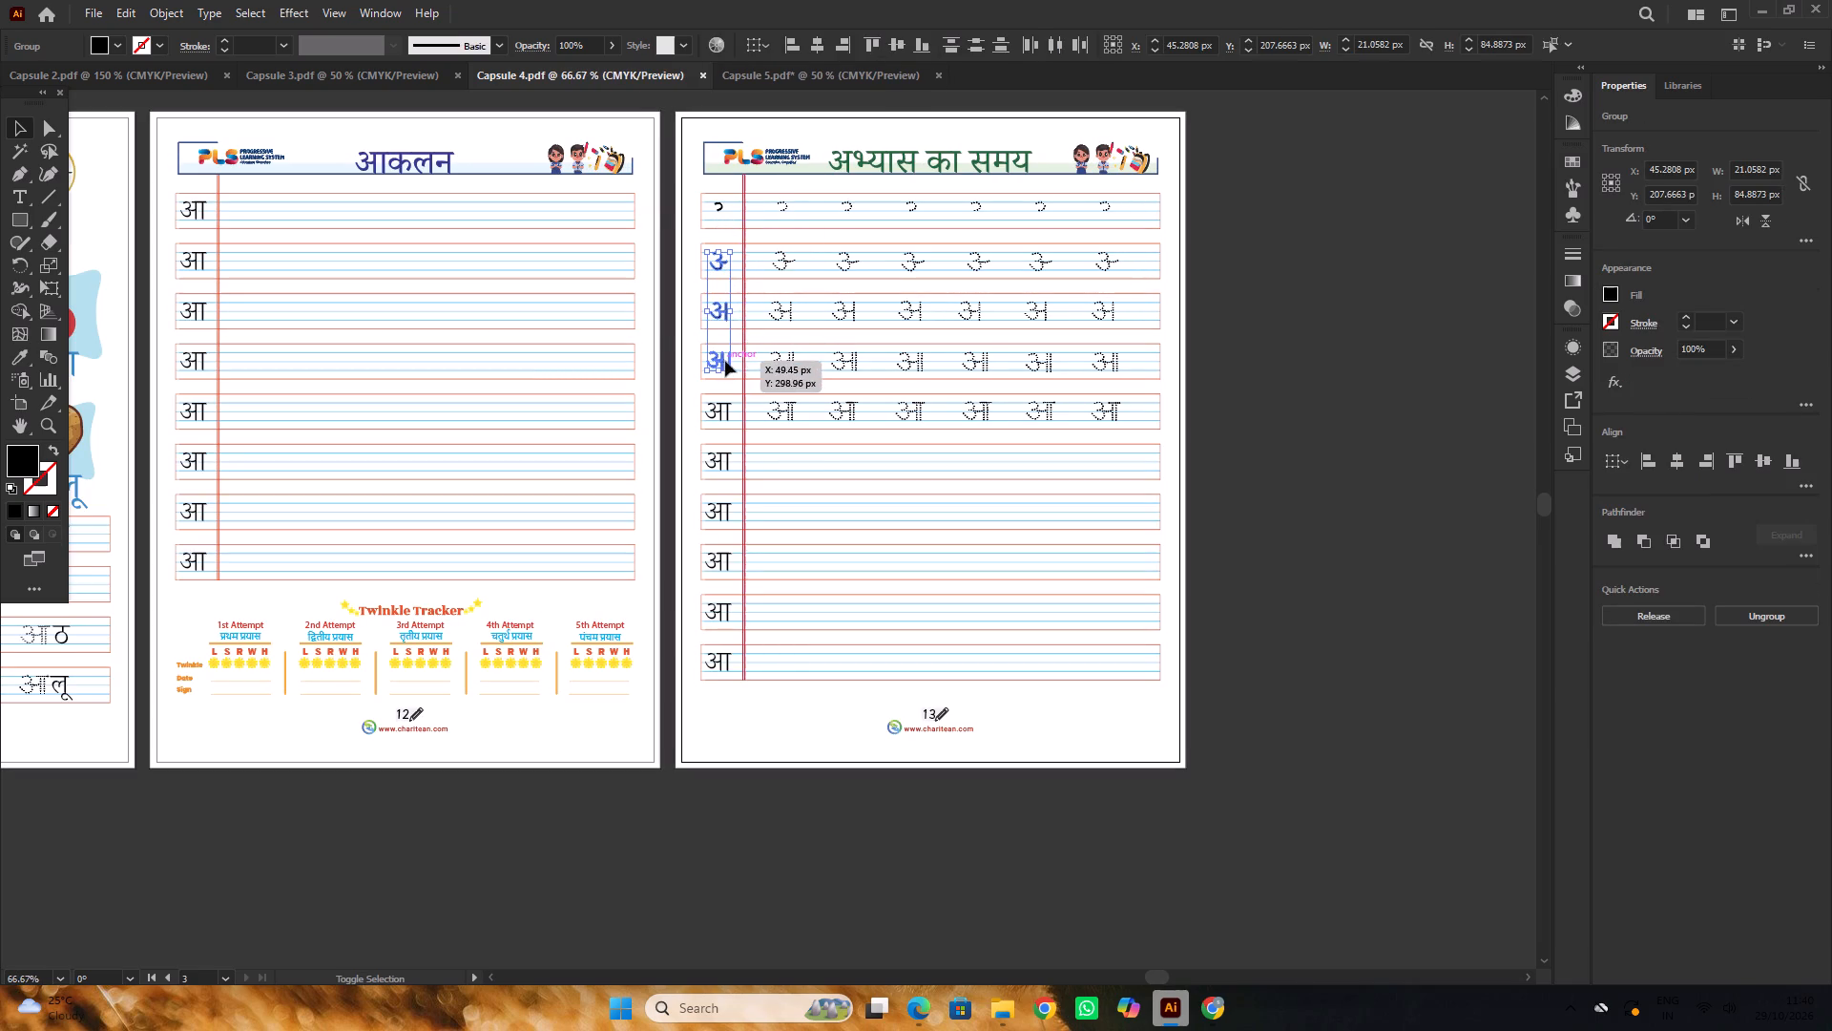
{"action": "left_click", "coordinate": [720, 406], "text": "shift"}
{"action": "left_click", "coordinate": [721, 466], "text": "shift"}
{"action": "left_click", "coordinate": [721, 519], "text": "shift"}
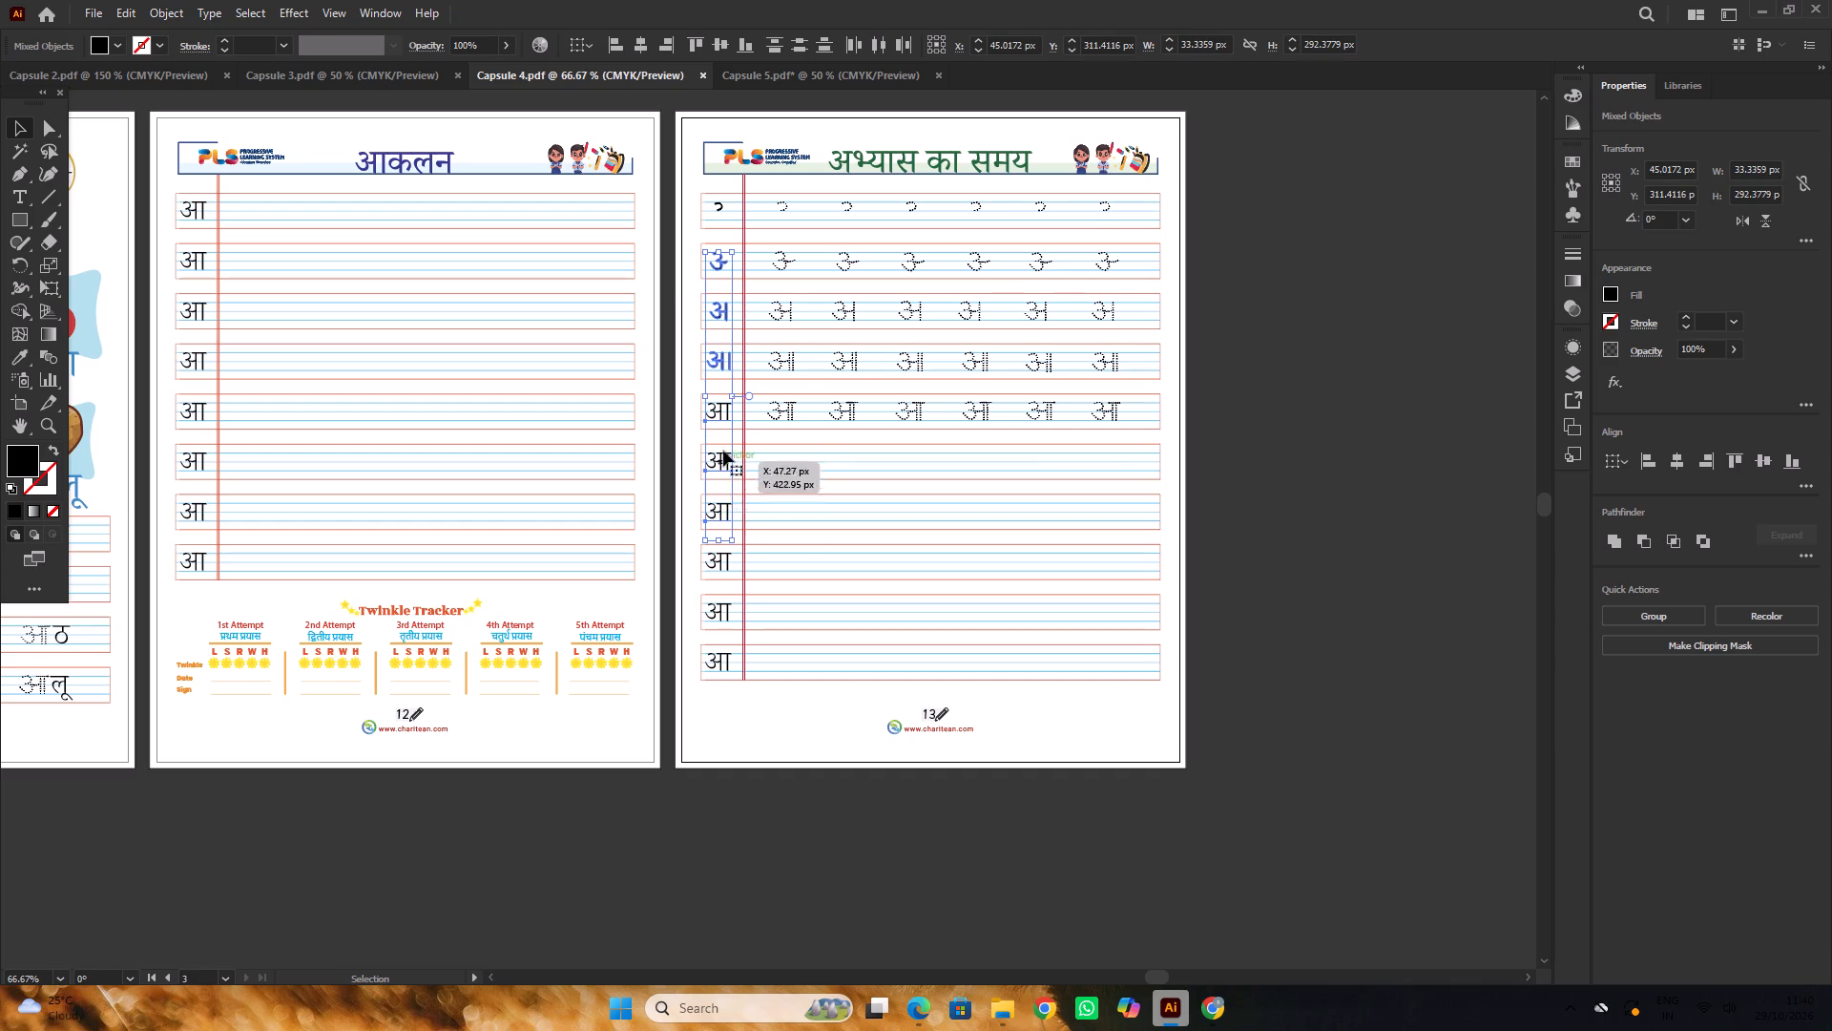
{"action": "scroll", "coordinate": [723, 451], "scroll_direction": "down", "scroll_amount": 5}
{"action": "left_click", "coordinate": [717, 442], "text": "shift"}
{"action": "left_click", "coordinate": [723, 498], "text": "shift"}
{"action": "left_click", "coordinate": [718, 549], "text": "shift"}
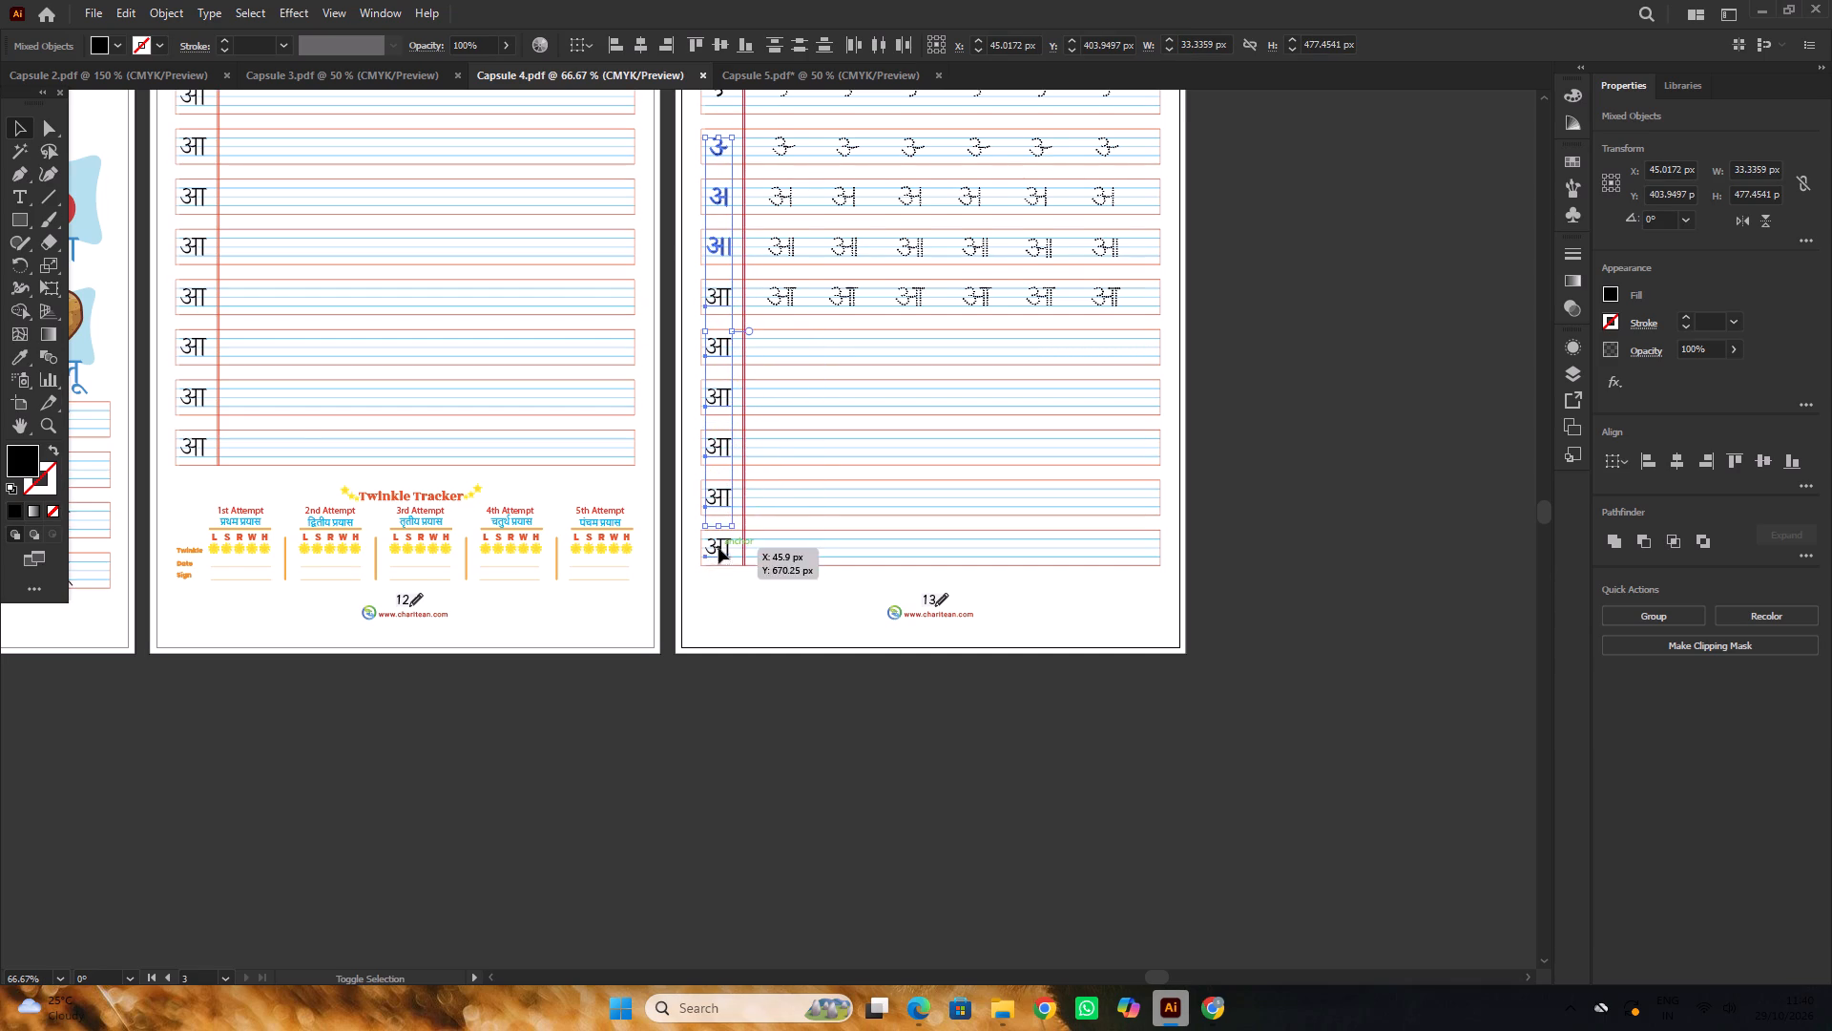
{"action": "scroll", "coordinate": [718, 472], "scroll_direction": "down", "scroll_amount": 2, "text": "alt"}
{"action": "left_click_drag", "start_coordinate": [718, 384], "coordinate": [1024, 476]}
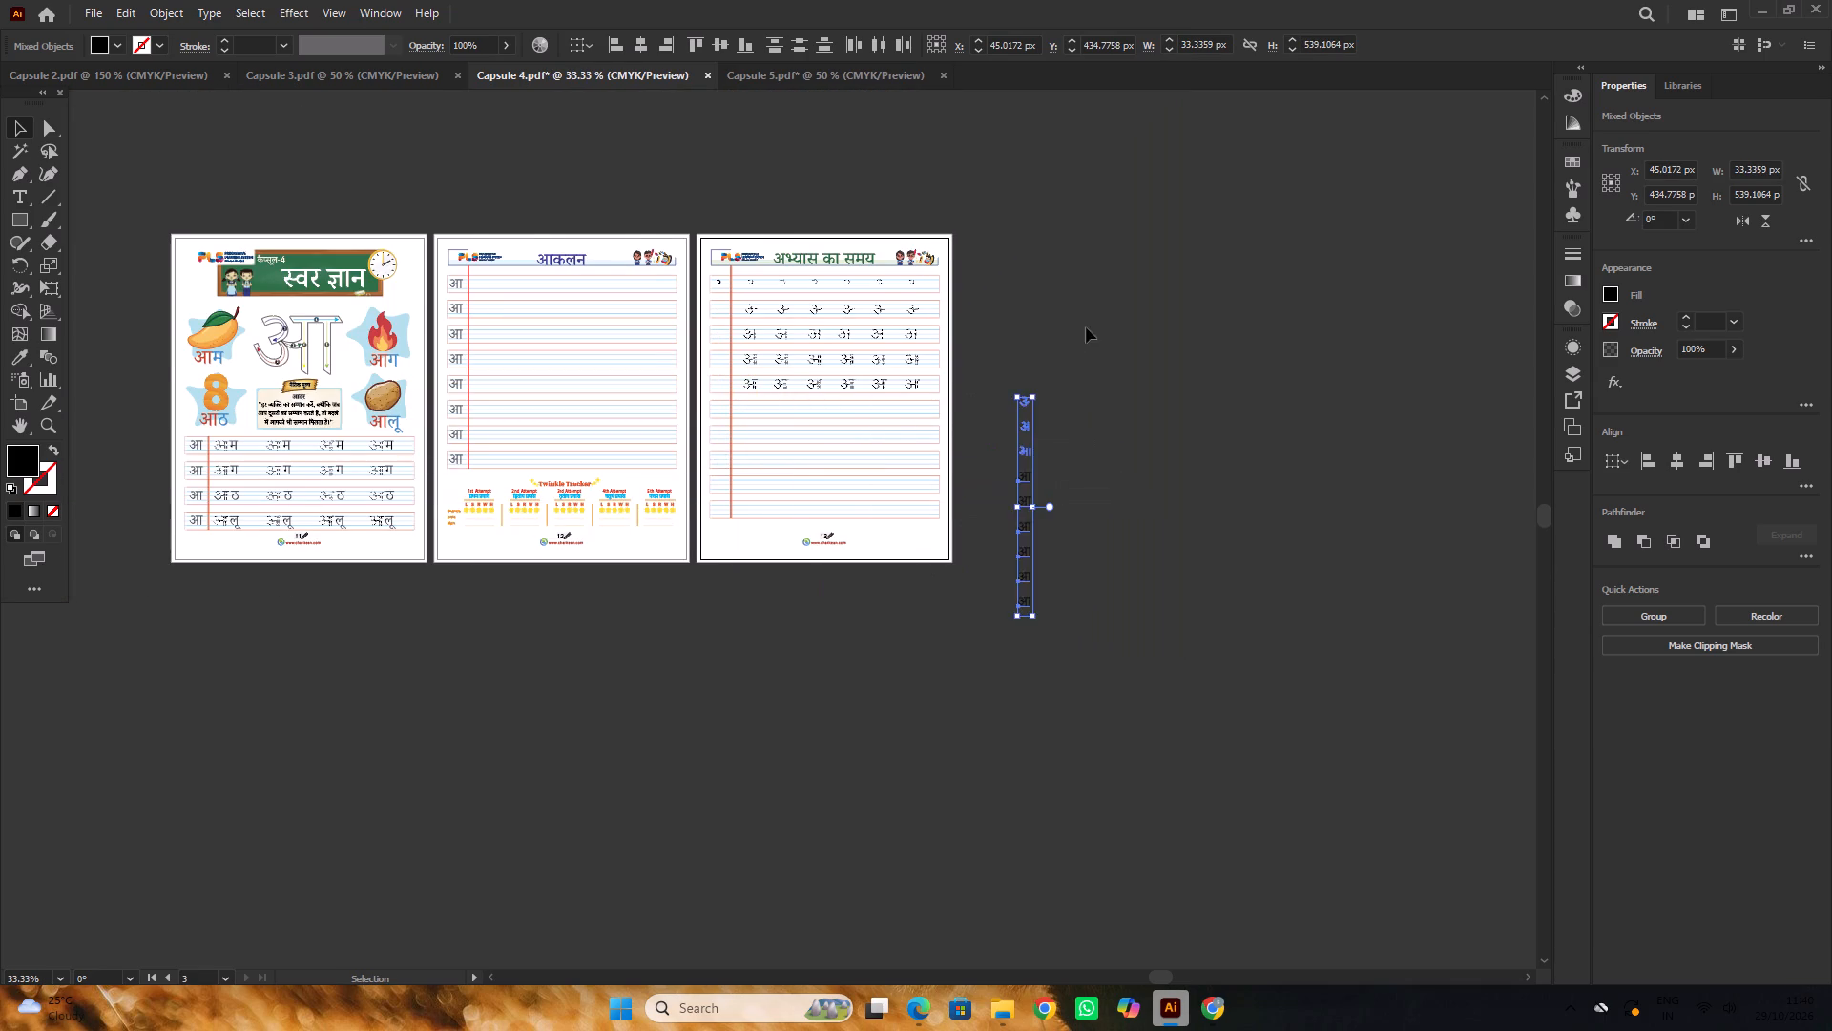
{"action": "left_click", "coordinate": [1086, 327]}
Lock the ruled writing lines from the second row down to the last row of the practice page.
{"action": "scroll", "coordinate": [726, 309], "scroll_direction": "up", "scroll_amount": 1, "text": "alt"}
{"action": "scroll", "coordinate": [735, 292], "scroll_direction": "up", "scroll_amount": 1}
{"action": "scroll", "coordinate": [735, 291], "scroll_direction": "up", "scroll_amount": 2, "text": "alt"}
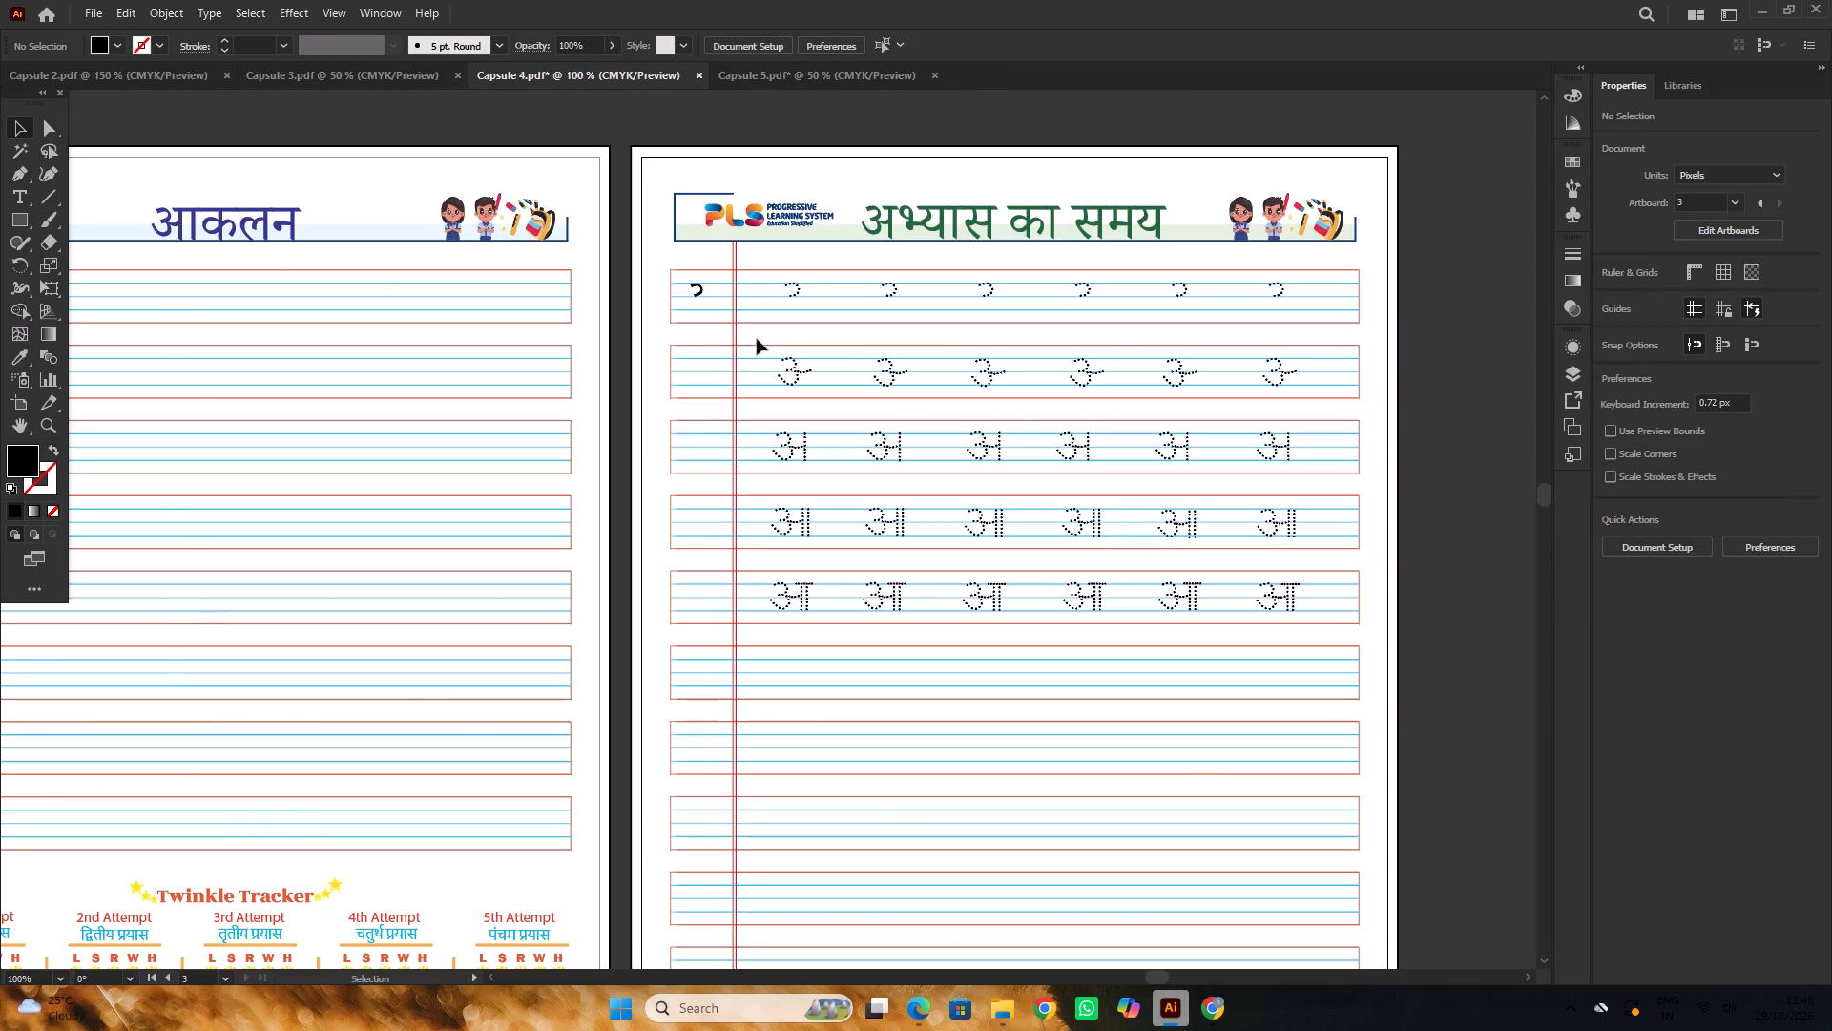
{"action": "scroll", "coordinate": [757, 339], "scroll_direction": "down", "scroll_amount": 1, "text": "alt"}
{"action": "left_click", "coordinate": [1170, 360]}
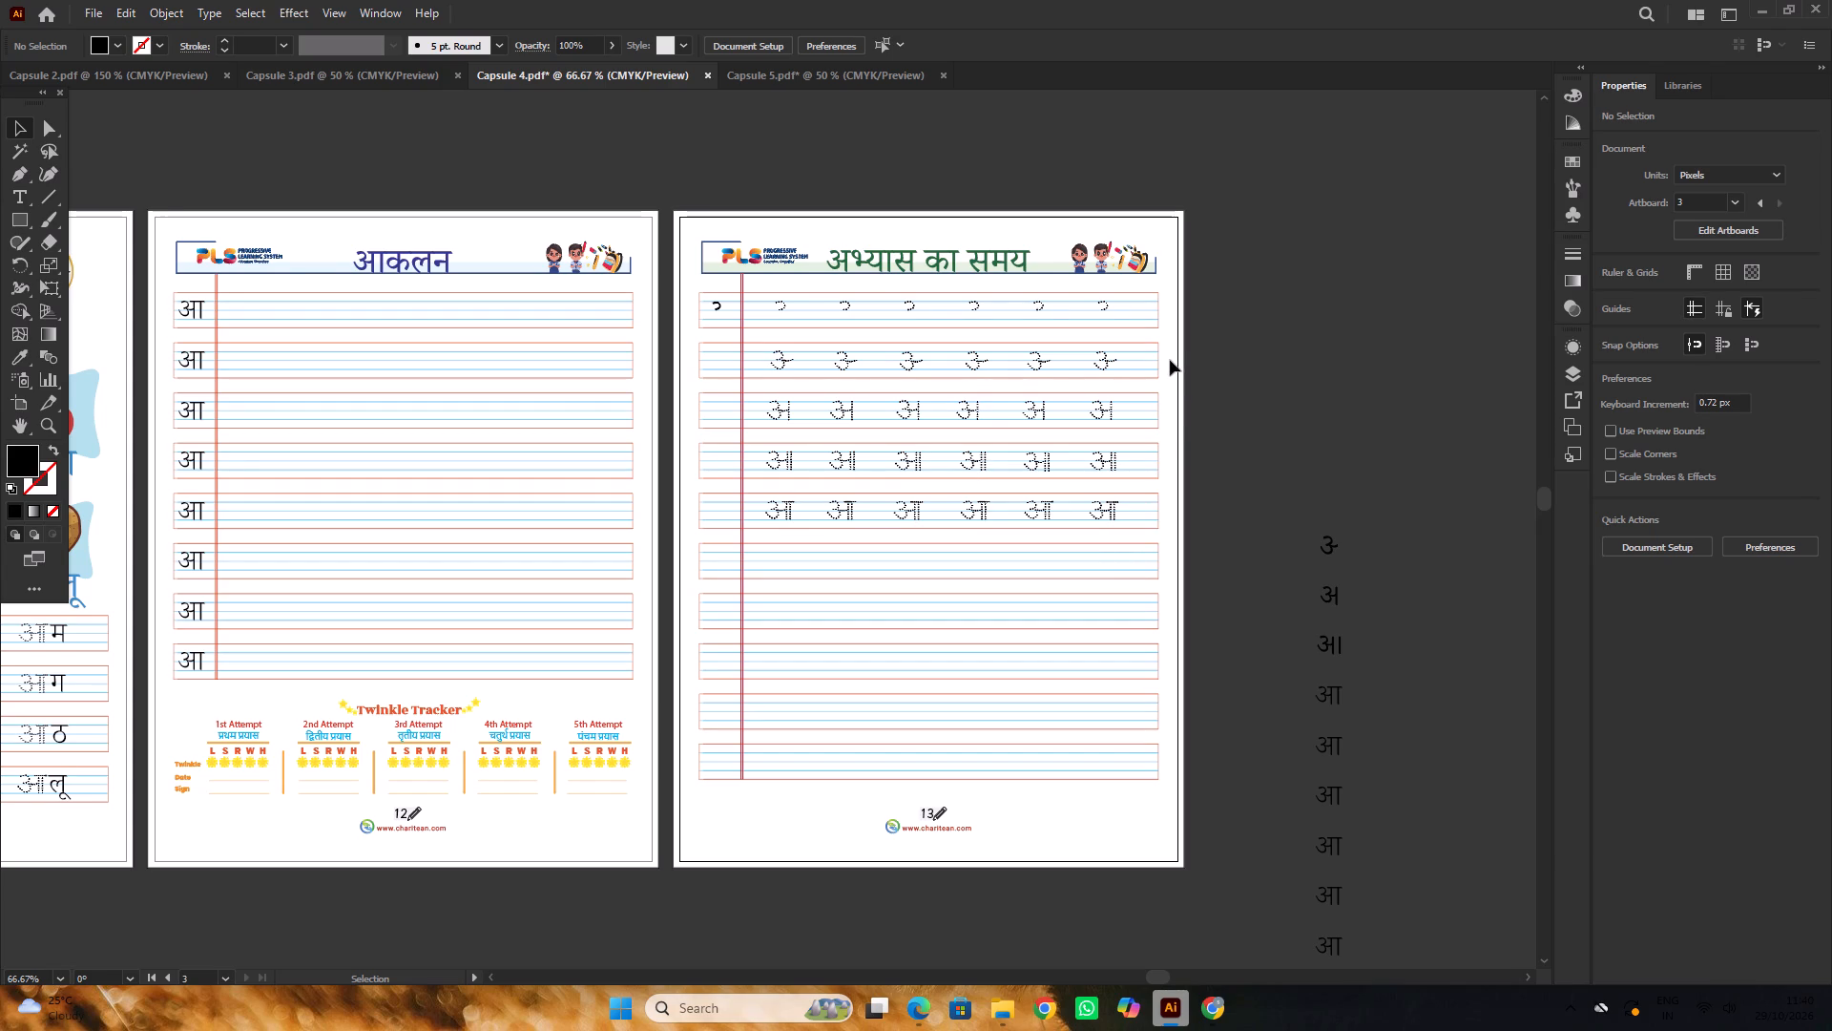
{"action": "left_click_drag", "start_coordinate": [1164, 344], "coordinate": [1130, 782]}
{"action": "key", "text": "ctrl+2"}
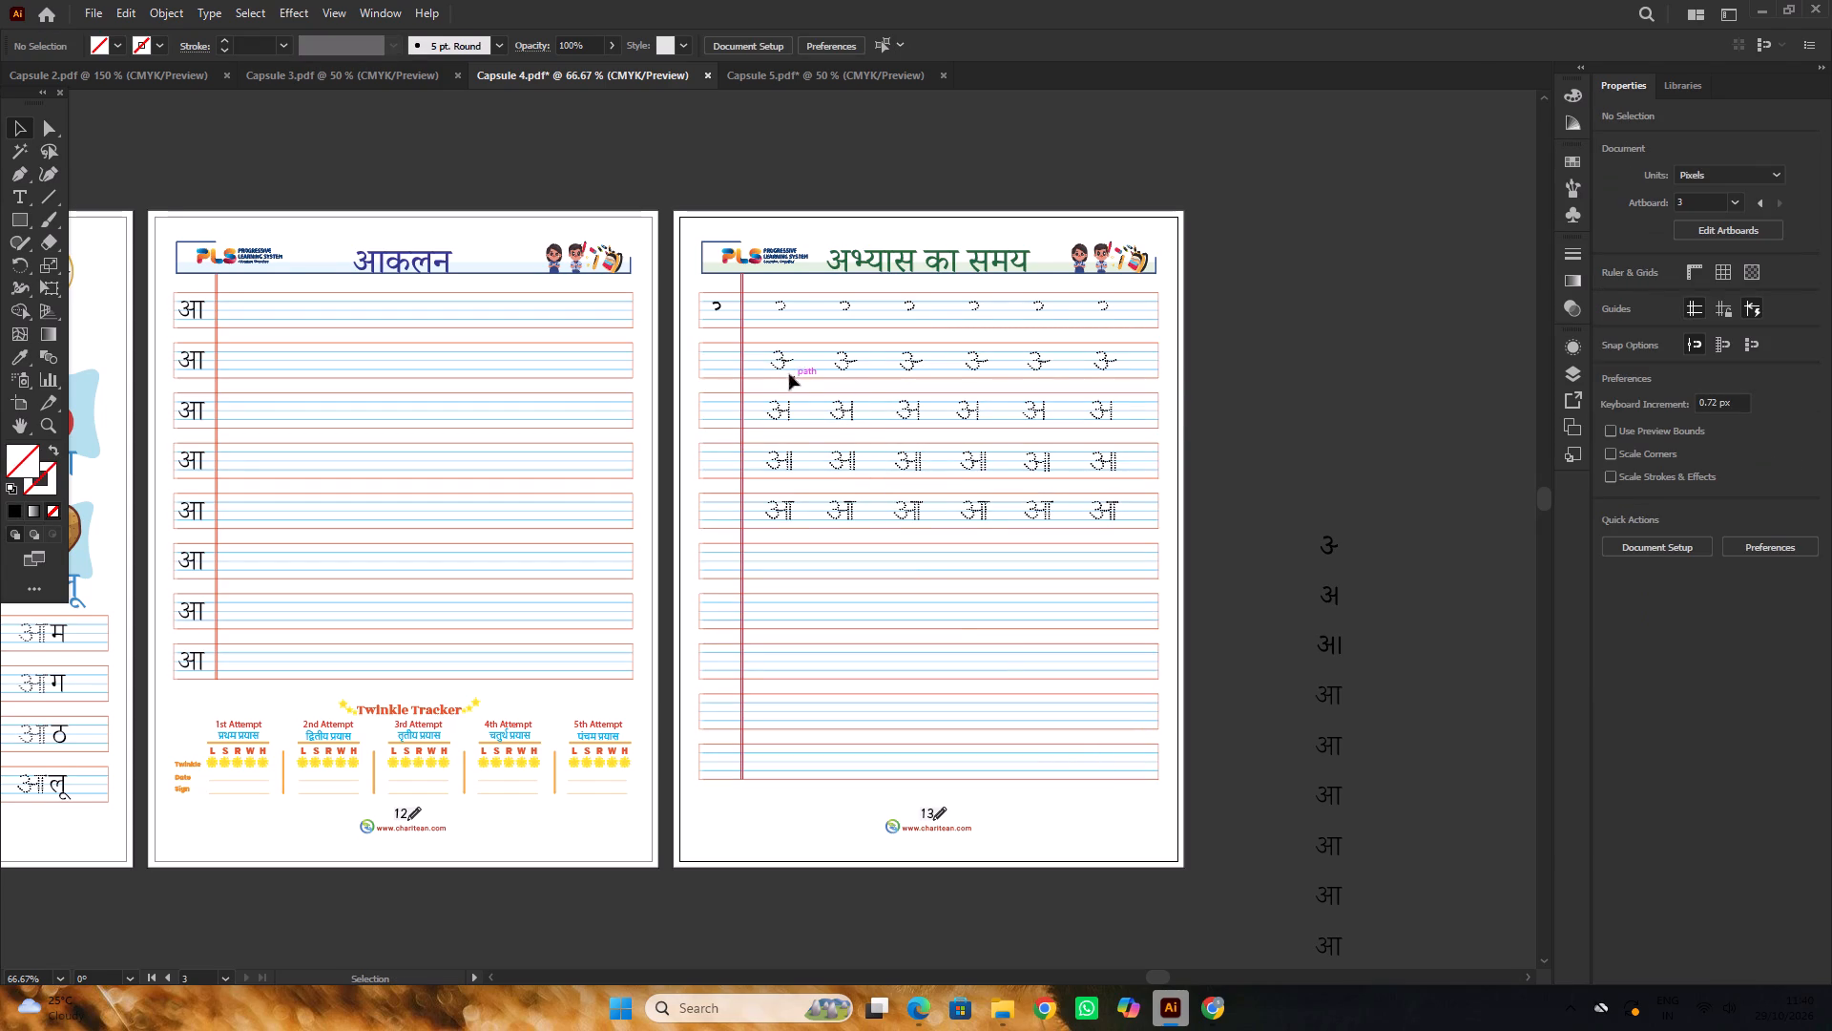
Move the four rows of dotted tracing letters below the first row off the practice page onto the empty canvas beside it.
{"action": "left_click_drag", "start_coordinate": [766, 355], "coordinate": [1119, 517]}
{"action": "scroll", "coordinate": [751, 400], "scroll_direction": "down", "scroll_amount": 3, "text": "alt"}
{"action": "left_click_drag", "start_coordinate": [859, 407], "coordinate": [1081, 406]}
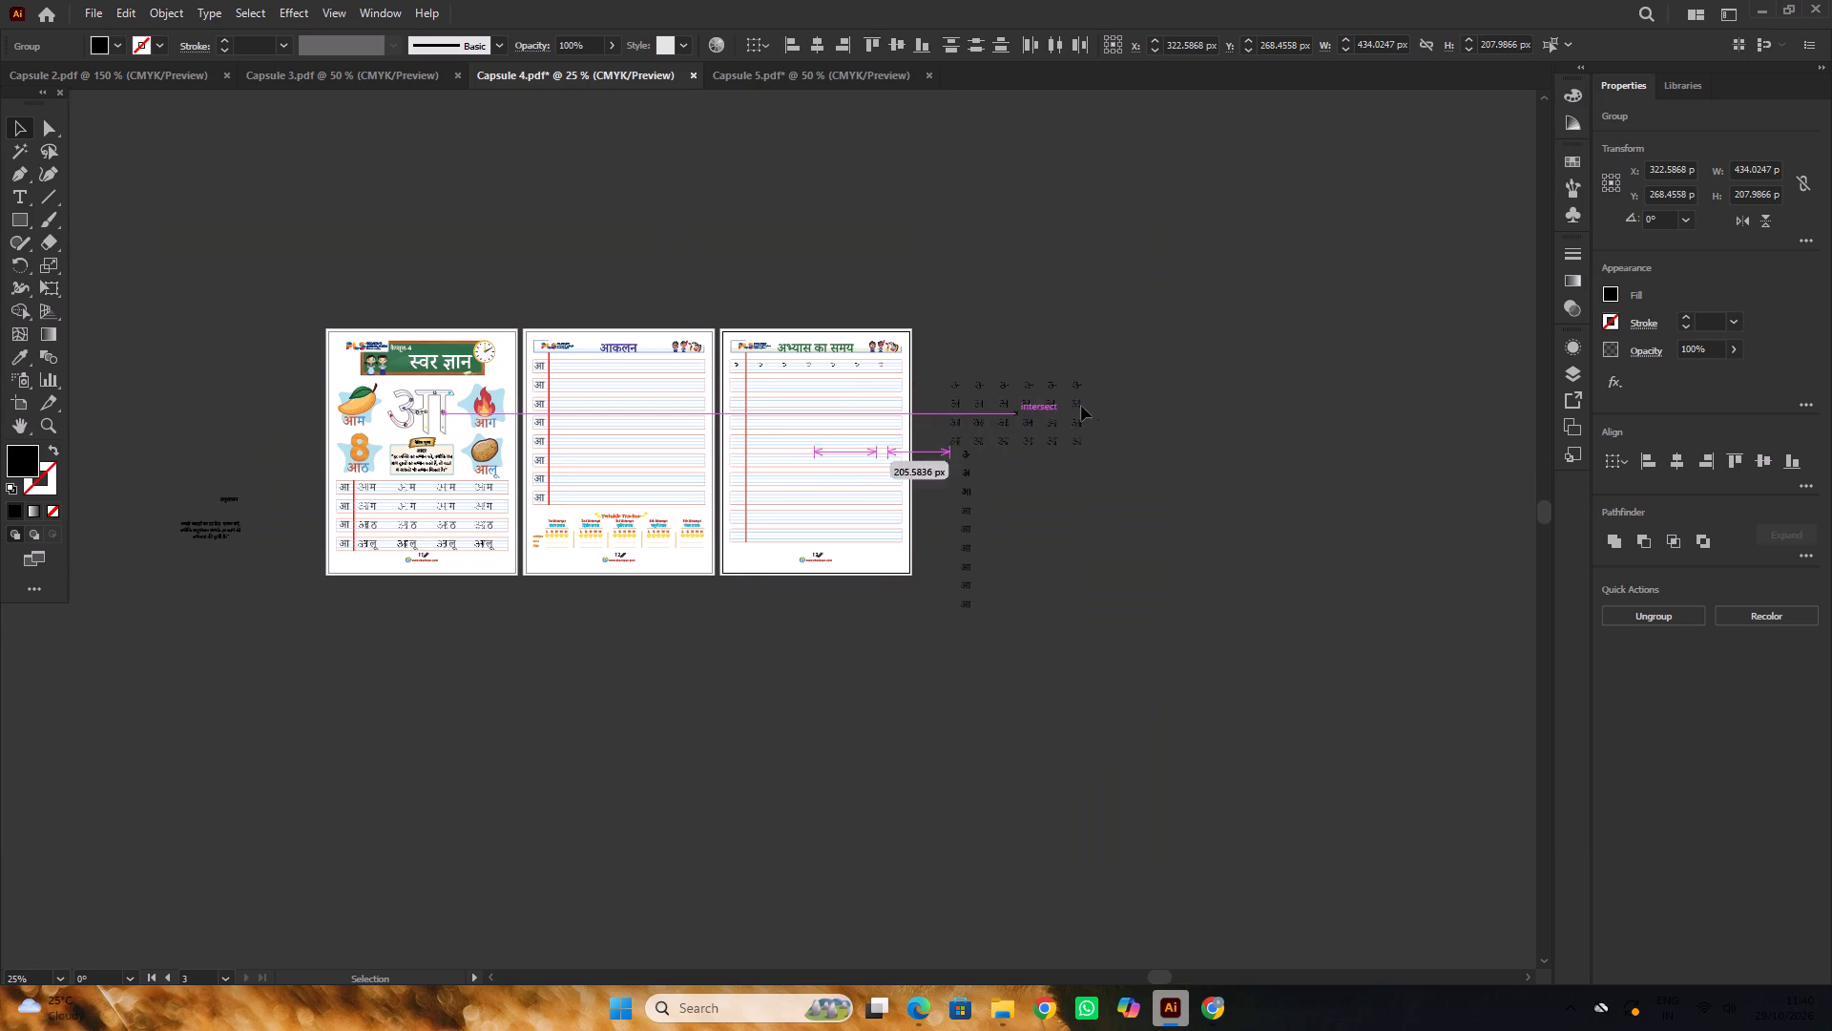
{"action": "left_click_drag", "start_coordinate": [1081, 406], "coordinate": [1097, 404]}
{"action": "left_click", "coordinate": [1037, 310]}
{"action": "scroll", "coordinate": [835, 382], "scroll_direction": "up", "scroll_amount": 2}
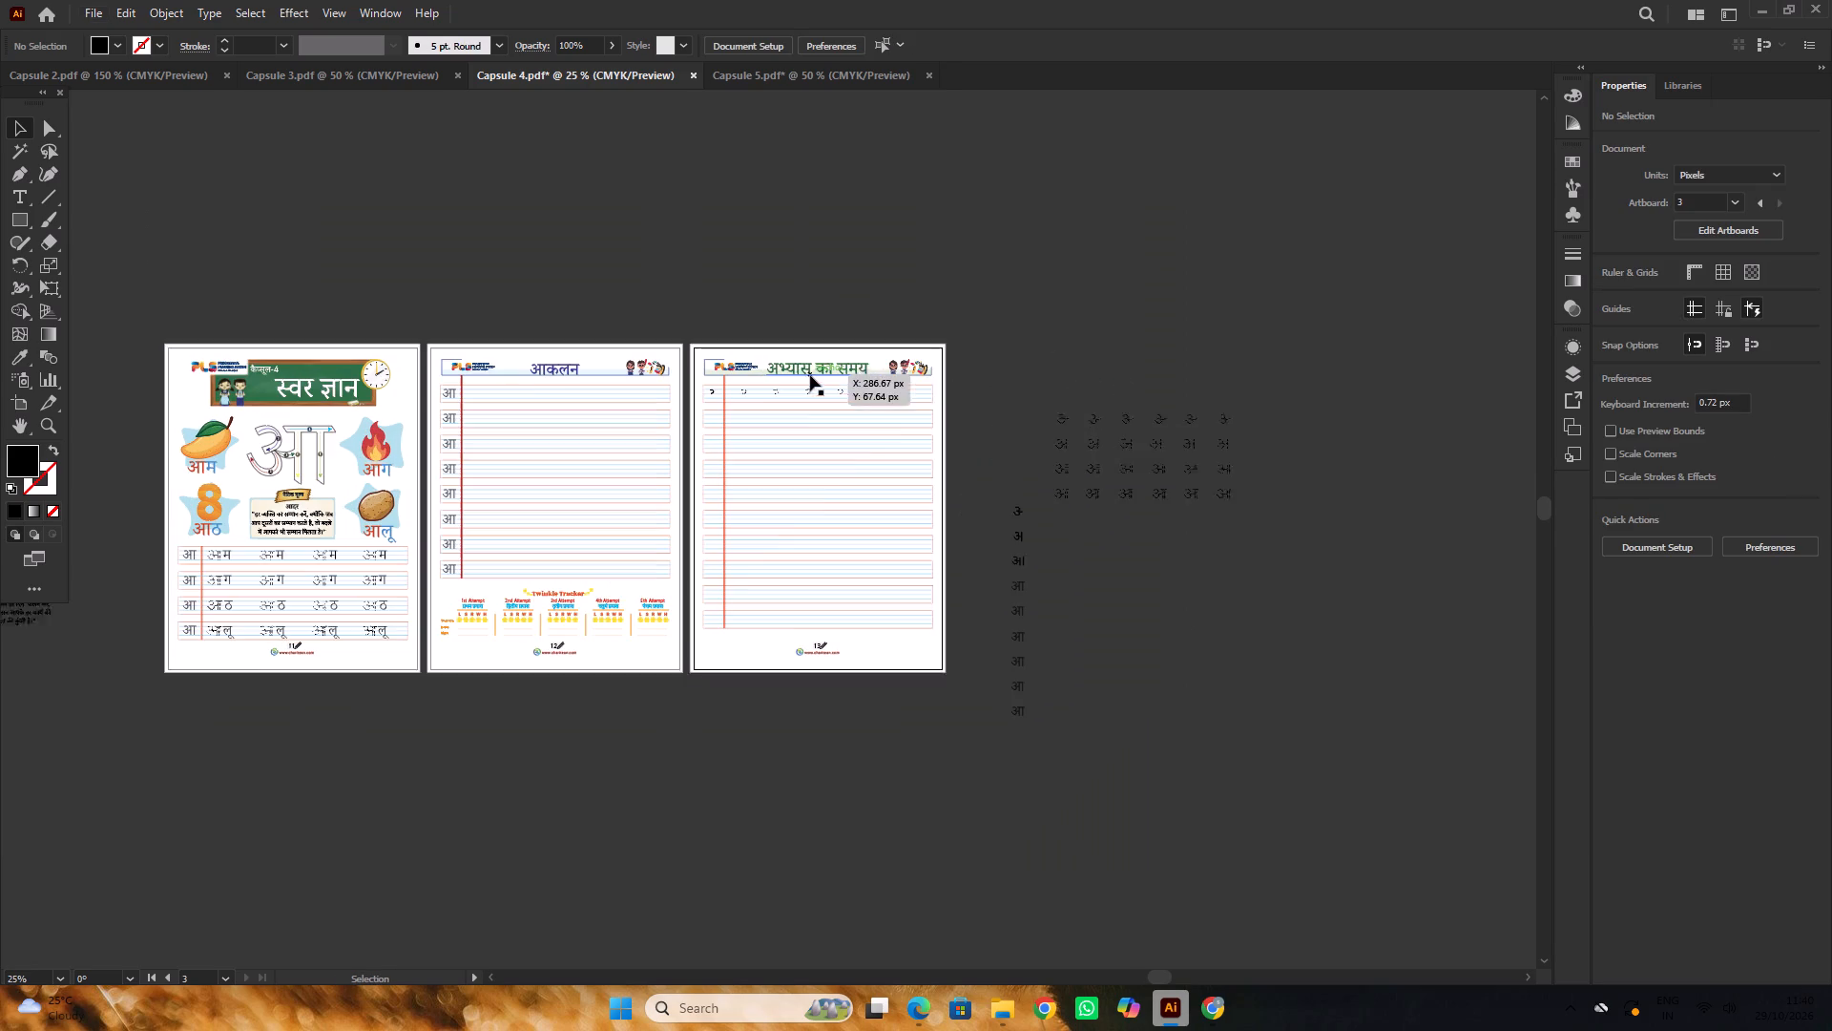
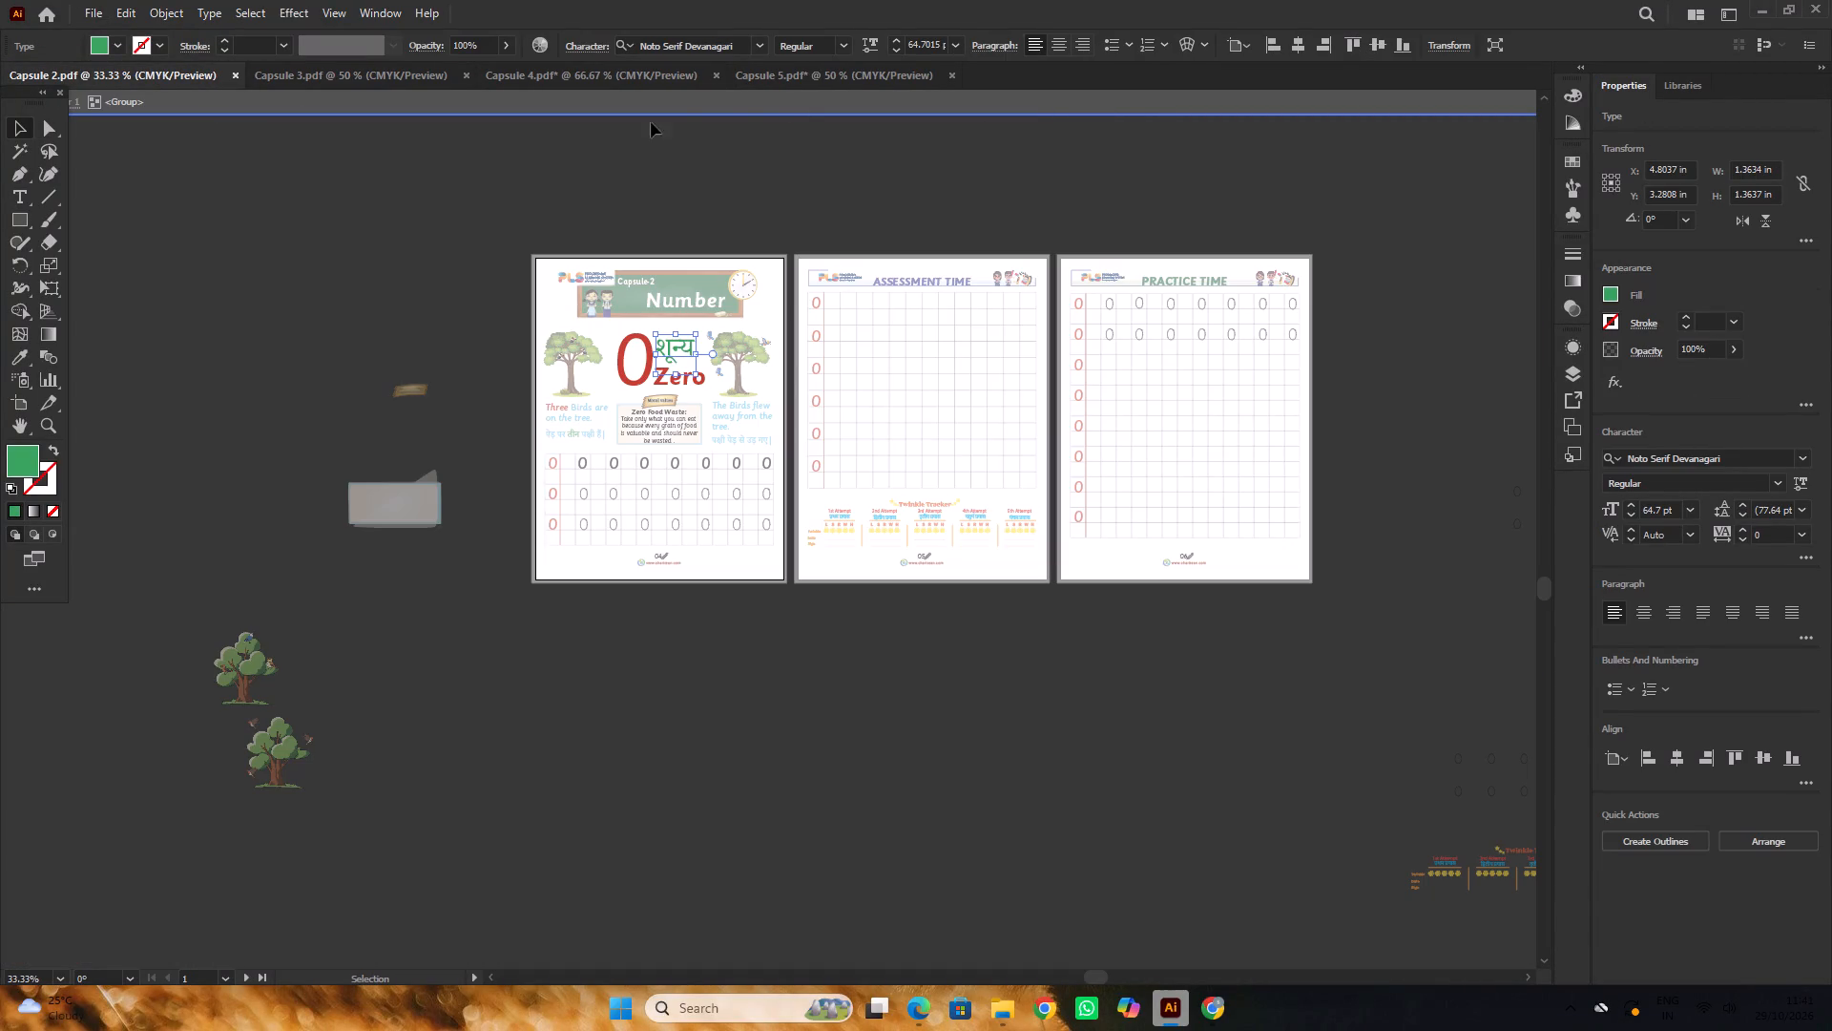
Open the Capsule 1 PDF from the PRINT A 1 folder in Illustrator.
{"action": "triple_click", "coordinate": [517, 205]}
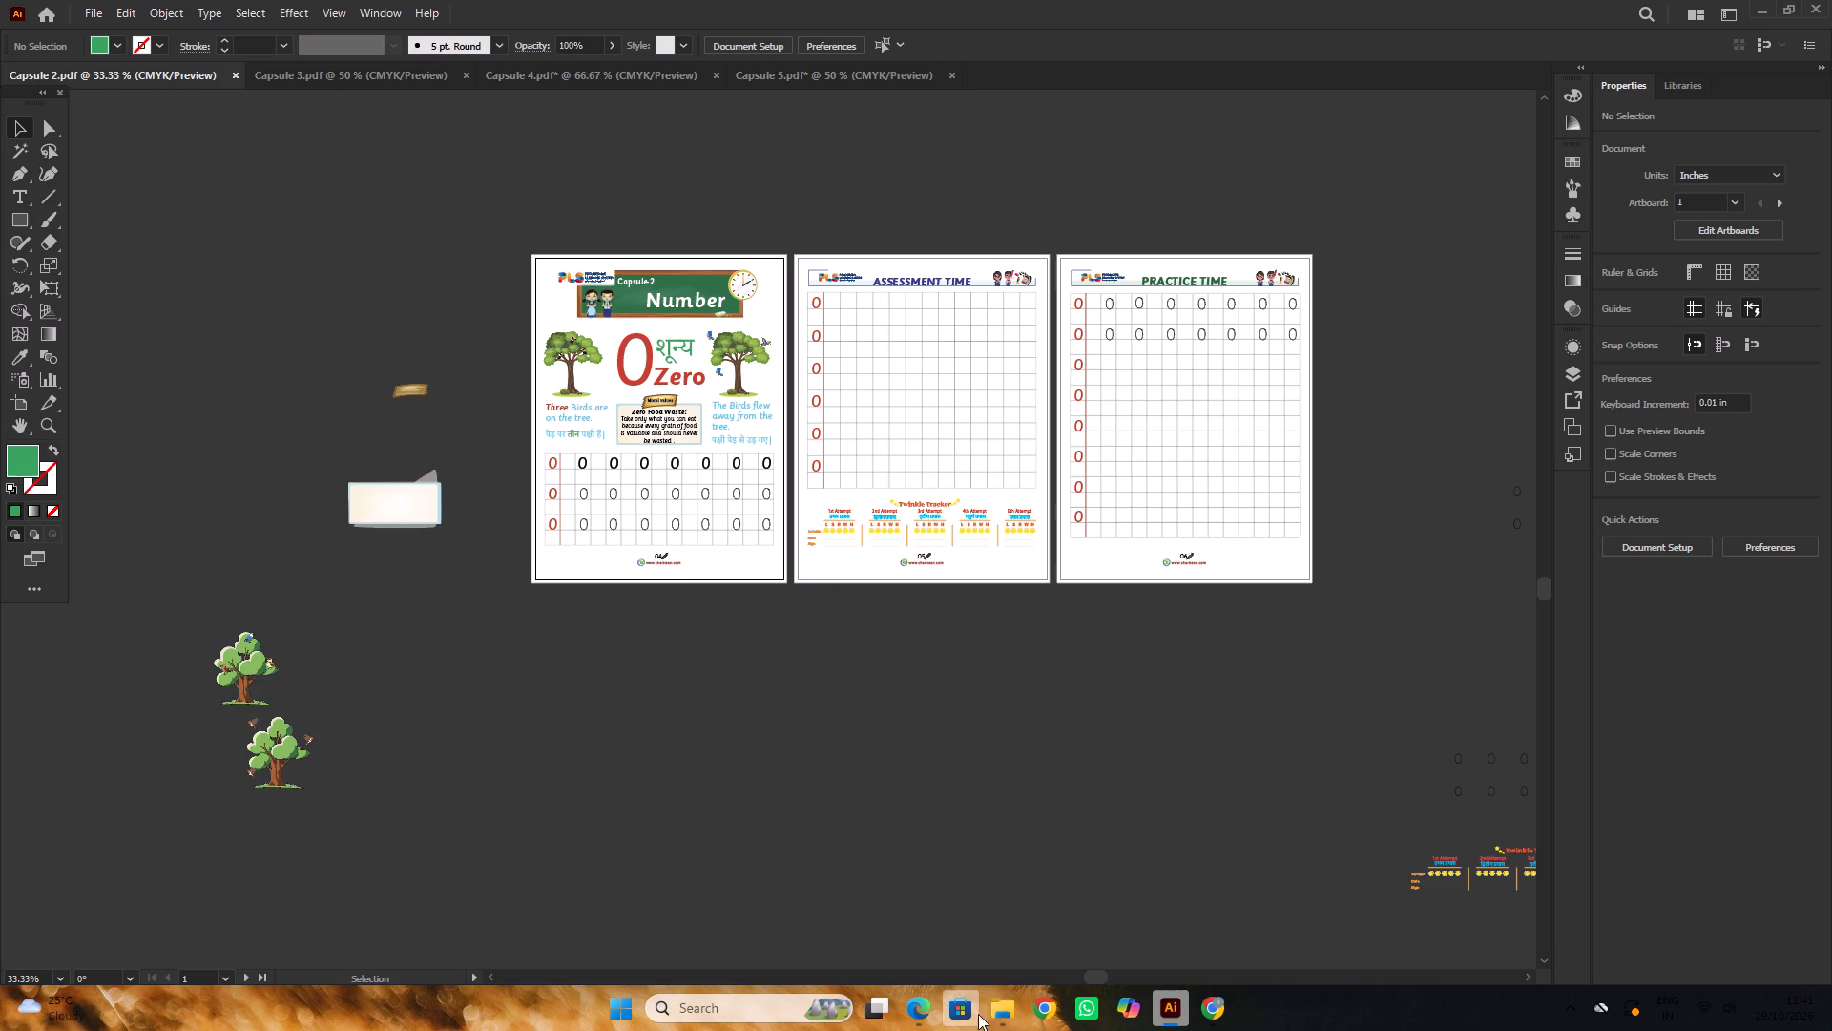
{"action": "left_click", "coordinate": [807, 927]}
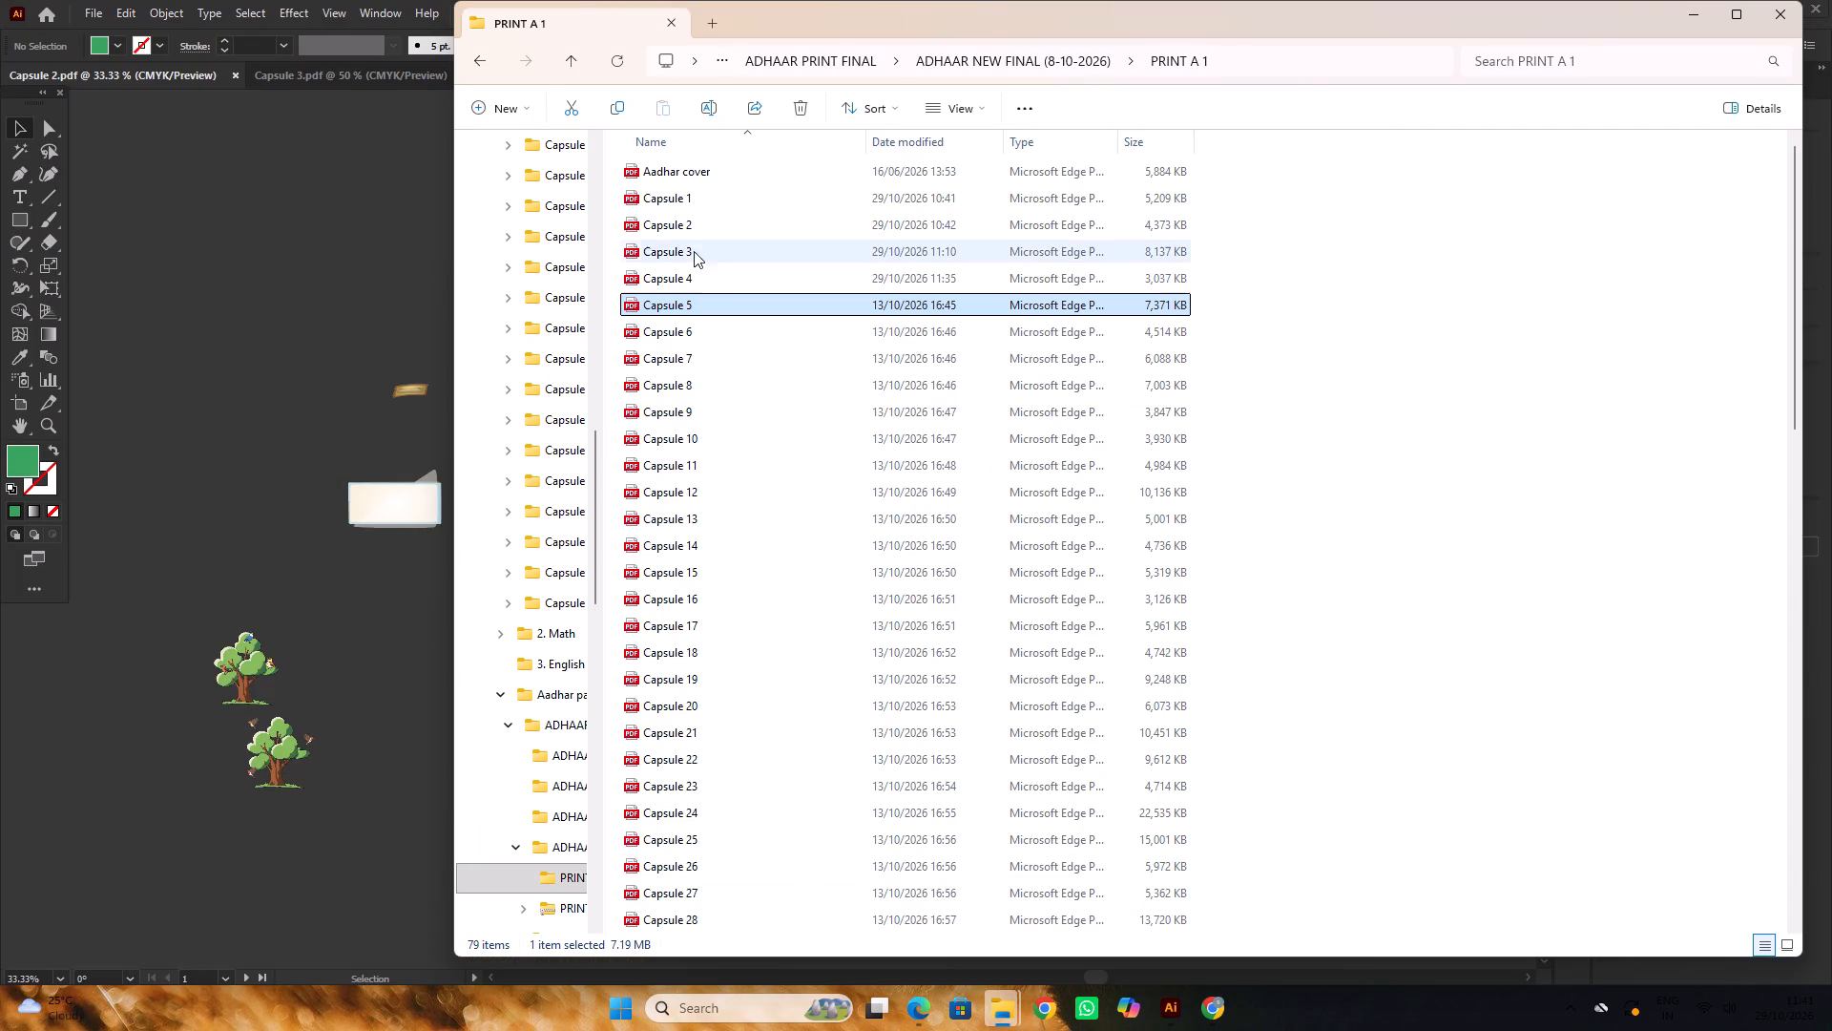
{"action": "left_click", "coordinate": [696, 204]}
{"action": "right_click", "coordinate": [691, 205]}
{"action": "left_click", "coordinate": [1074, 307]}
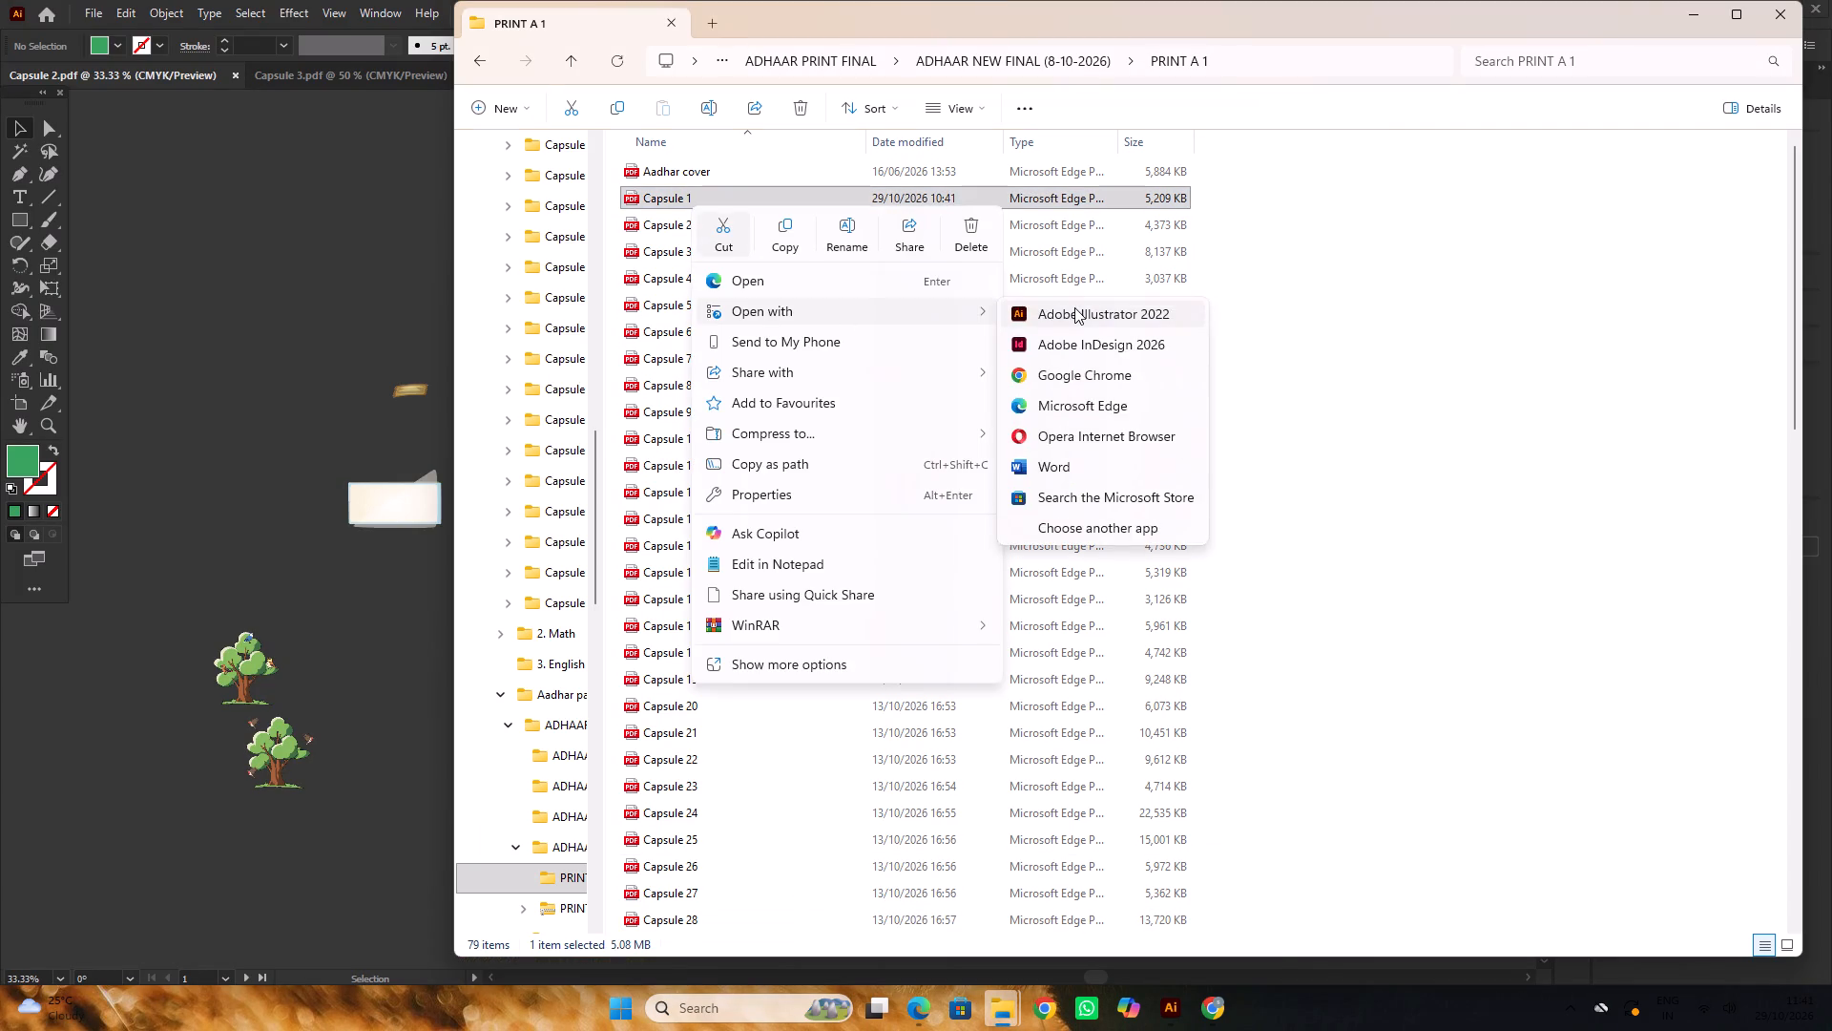
Copy the second-row guide stroke from Capsule 1's अभ्यास का समय page and paste it in the same place on Capsule 4's practice page.
{"action": "scroll", "coordinate": [1030, 326], "scroll_direction": "up", "scroll_amount": 2, "text": "alt"}
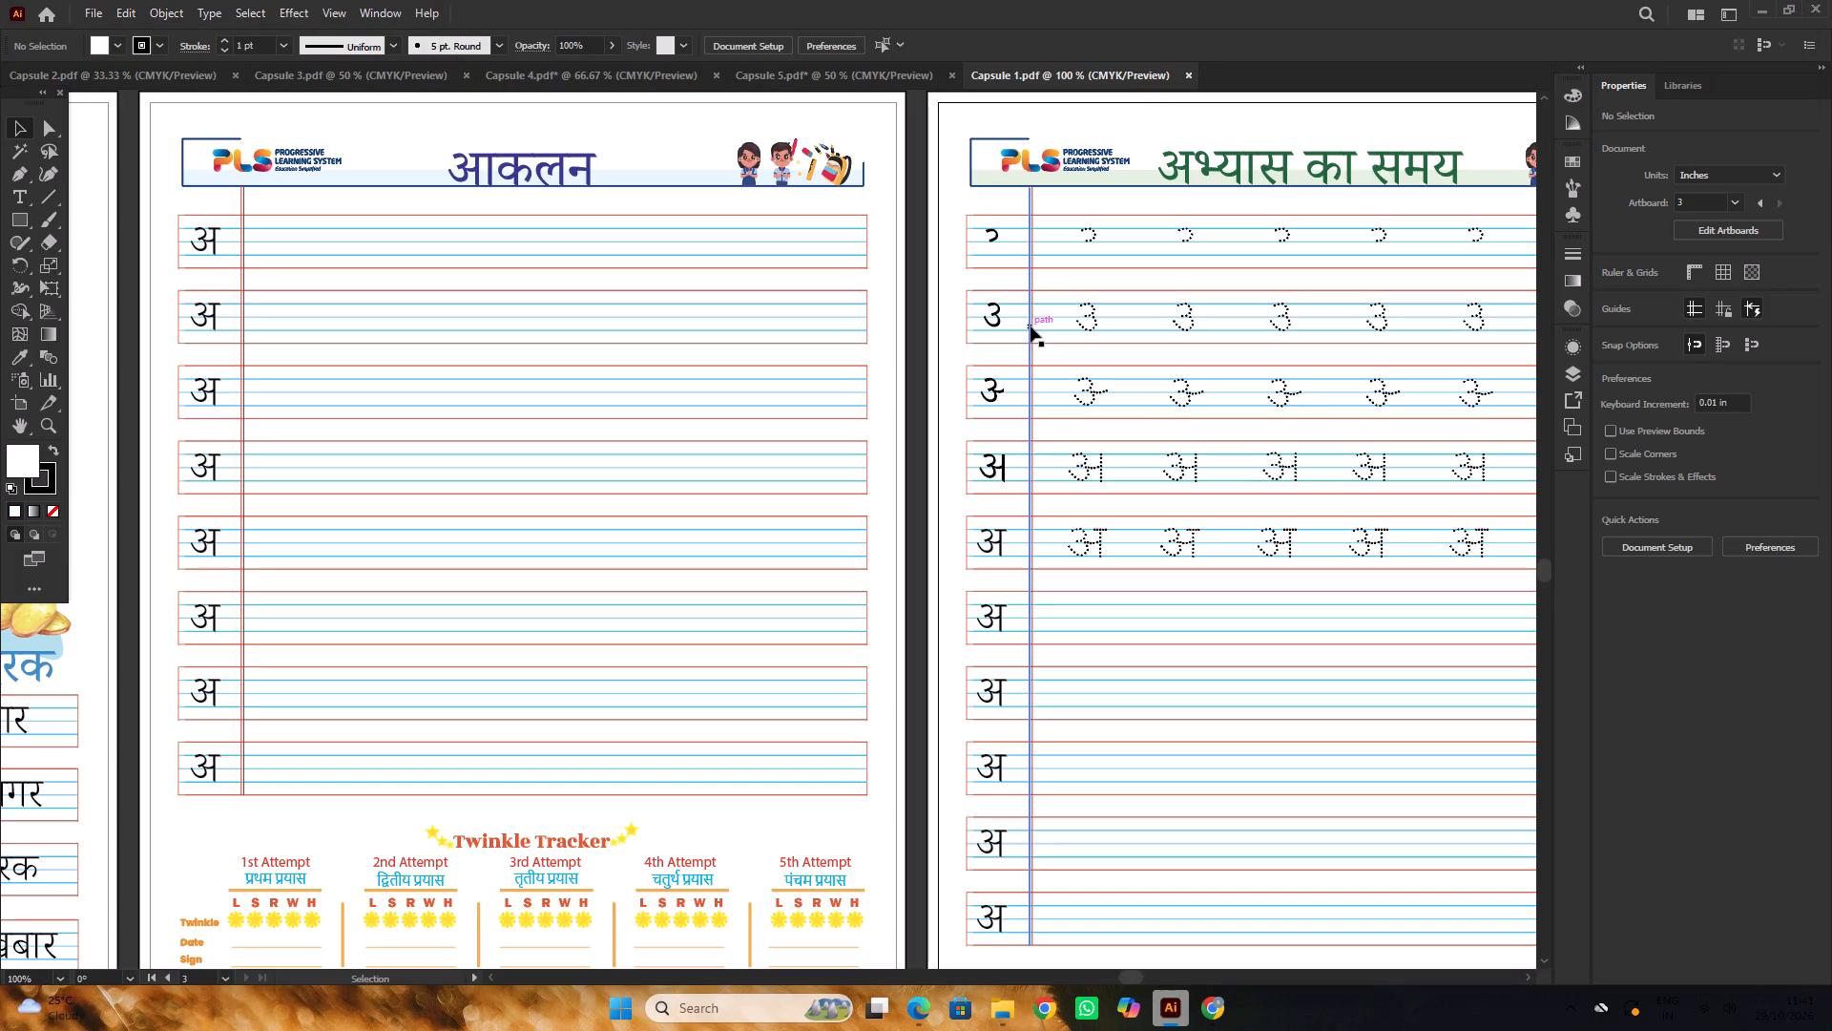
{"action": "scroll", "coordinate": [1028, 326], "scroll_direction": "up", "scroll_amount": 1, "text": "alt"}
{"action": "left_click", "coordinate": [979, 322]}
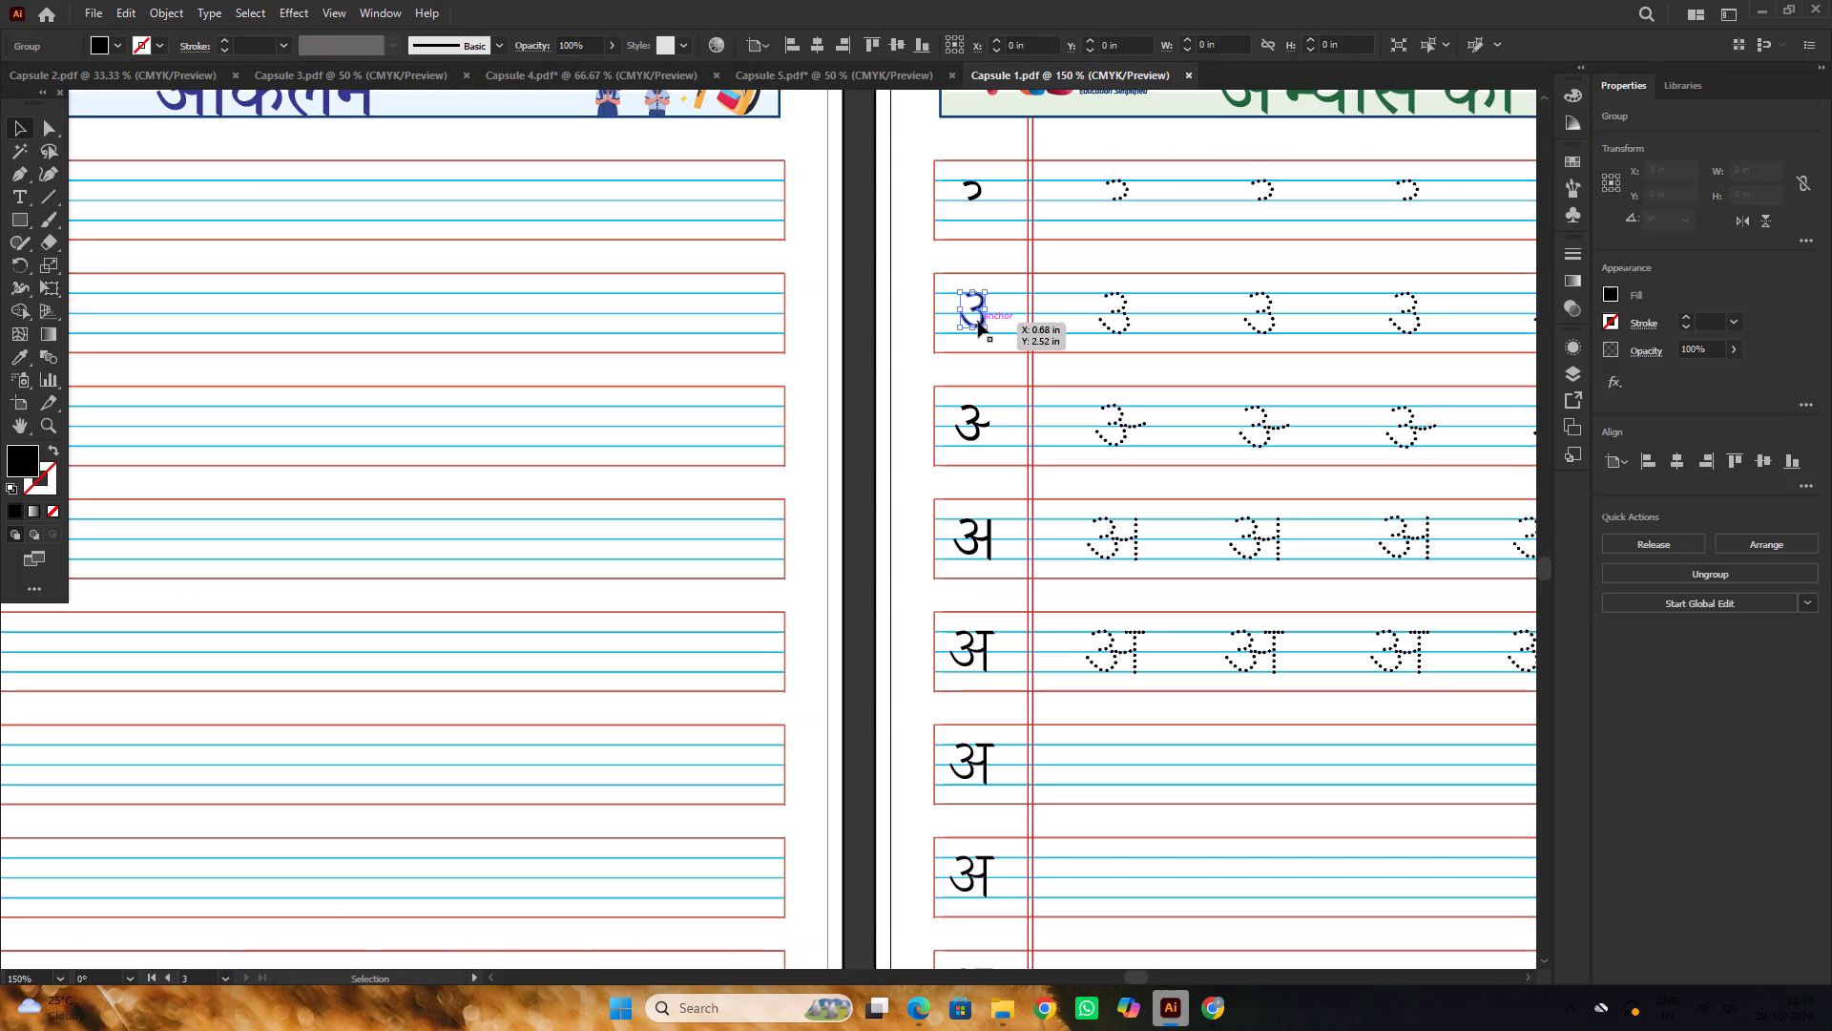
{"action": "scroll", "coordinate": [537, 326], "scroll_direction": "down", "scroll_amount": 1, "text": "alt"}
{"action": "key", "text": "ctrl+c"}
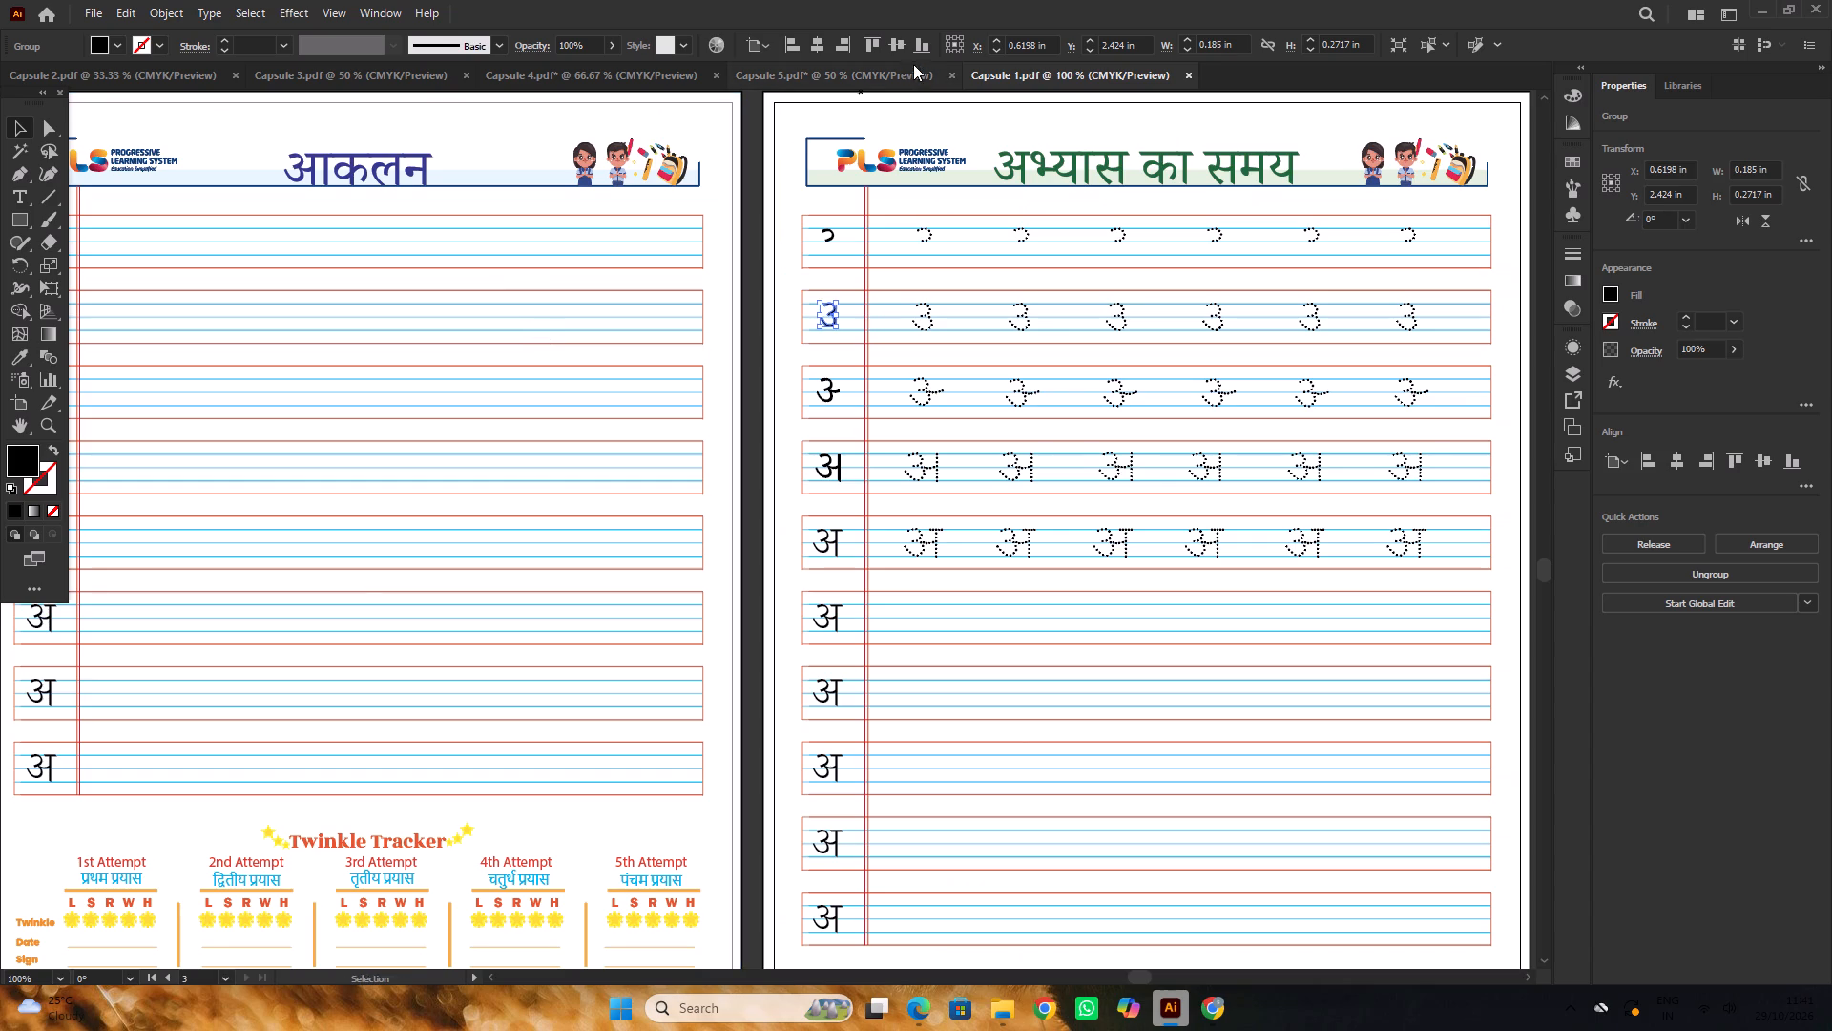
{"action": "left_click", "coordinate": [864, 78]}
{"action": "left_click", "coordinate": [632, 85]}
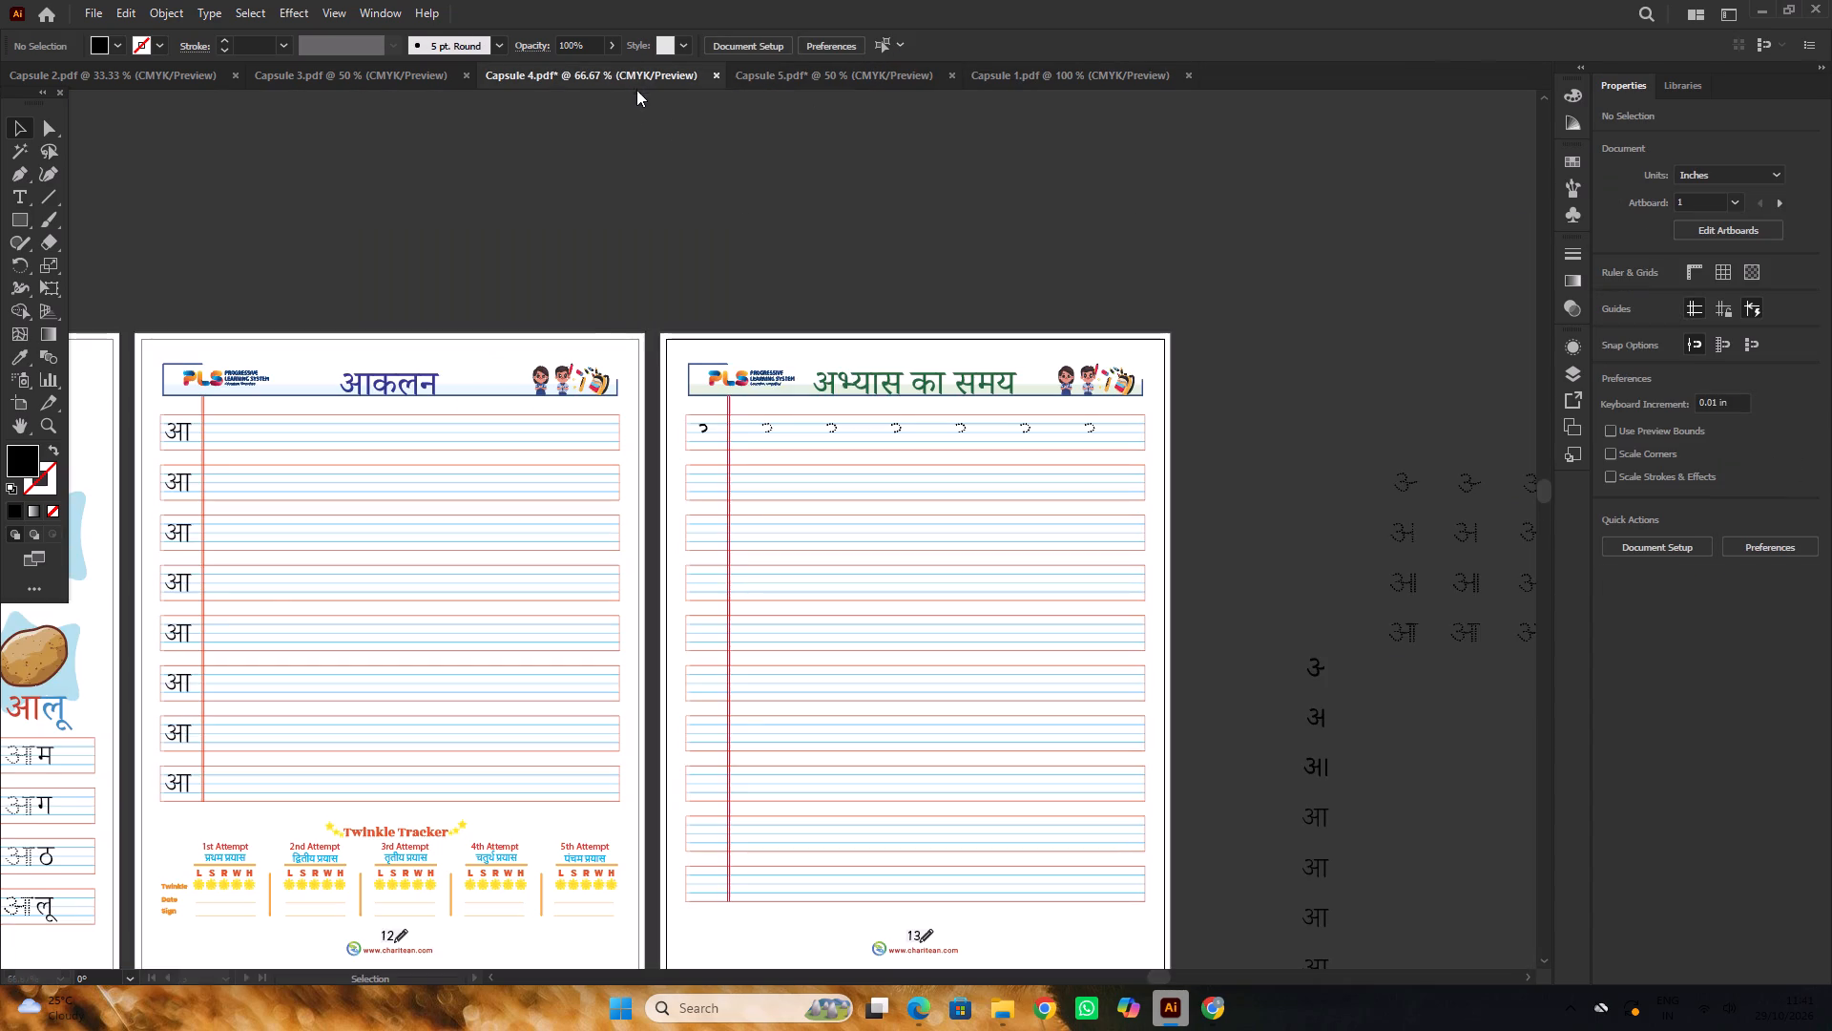
{"action": "scroll", "coordinate": [790, 377], "scroll_direction": "down", "scroll_amount": 4}
{"action": "scroll", "coordinate": [771, 385], "scroll_direction": "up", "scroll_amount": 2, "text": "alt"}
{"action": "key", "text": "ctrl+f"}
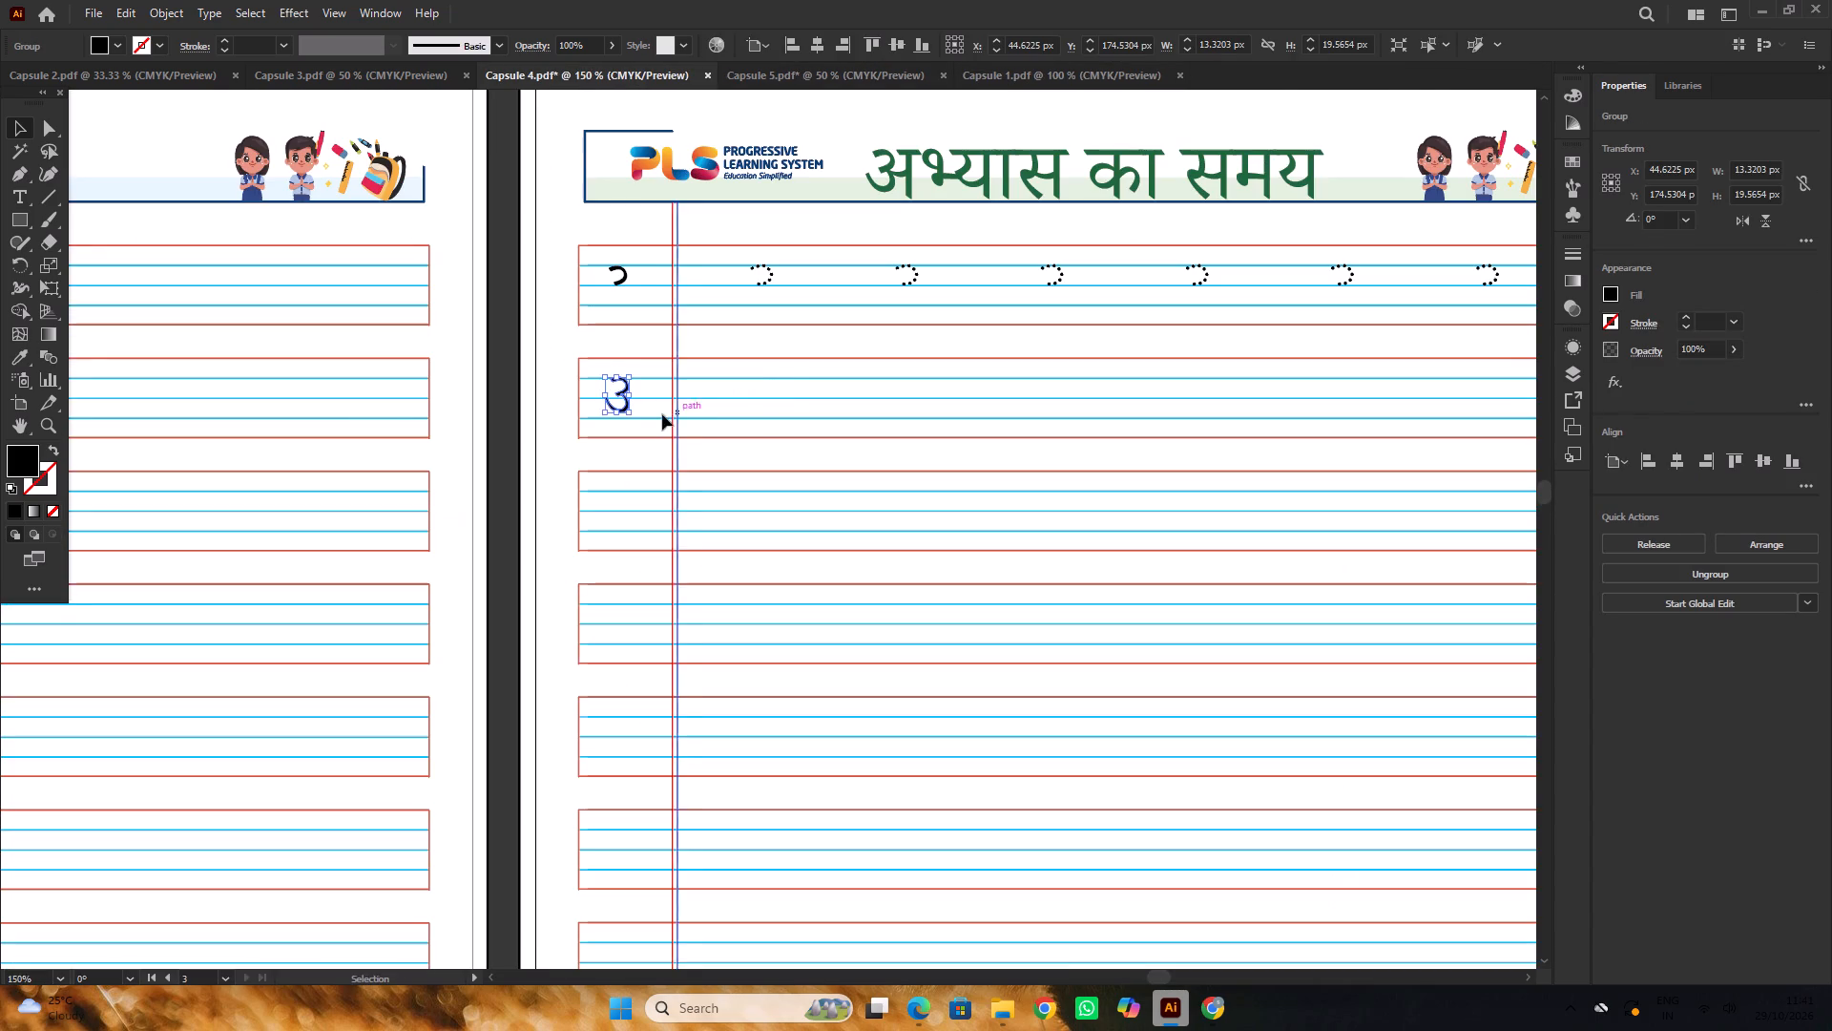
Nudge the pasted second-row stroke up and enlarge it to about 15.5 by 22.8 px to fit the blue writing lines.
{"action": "scroll", "coordinate": [653, 413], "scroll_direction": "up", "scroll_amount": 3, "text": "alt"}
{"action": "left_click", "coordinate": [592, 373]}
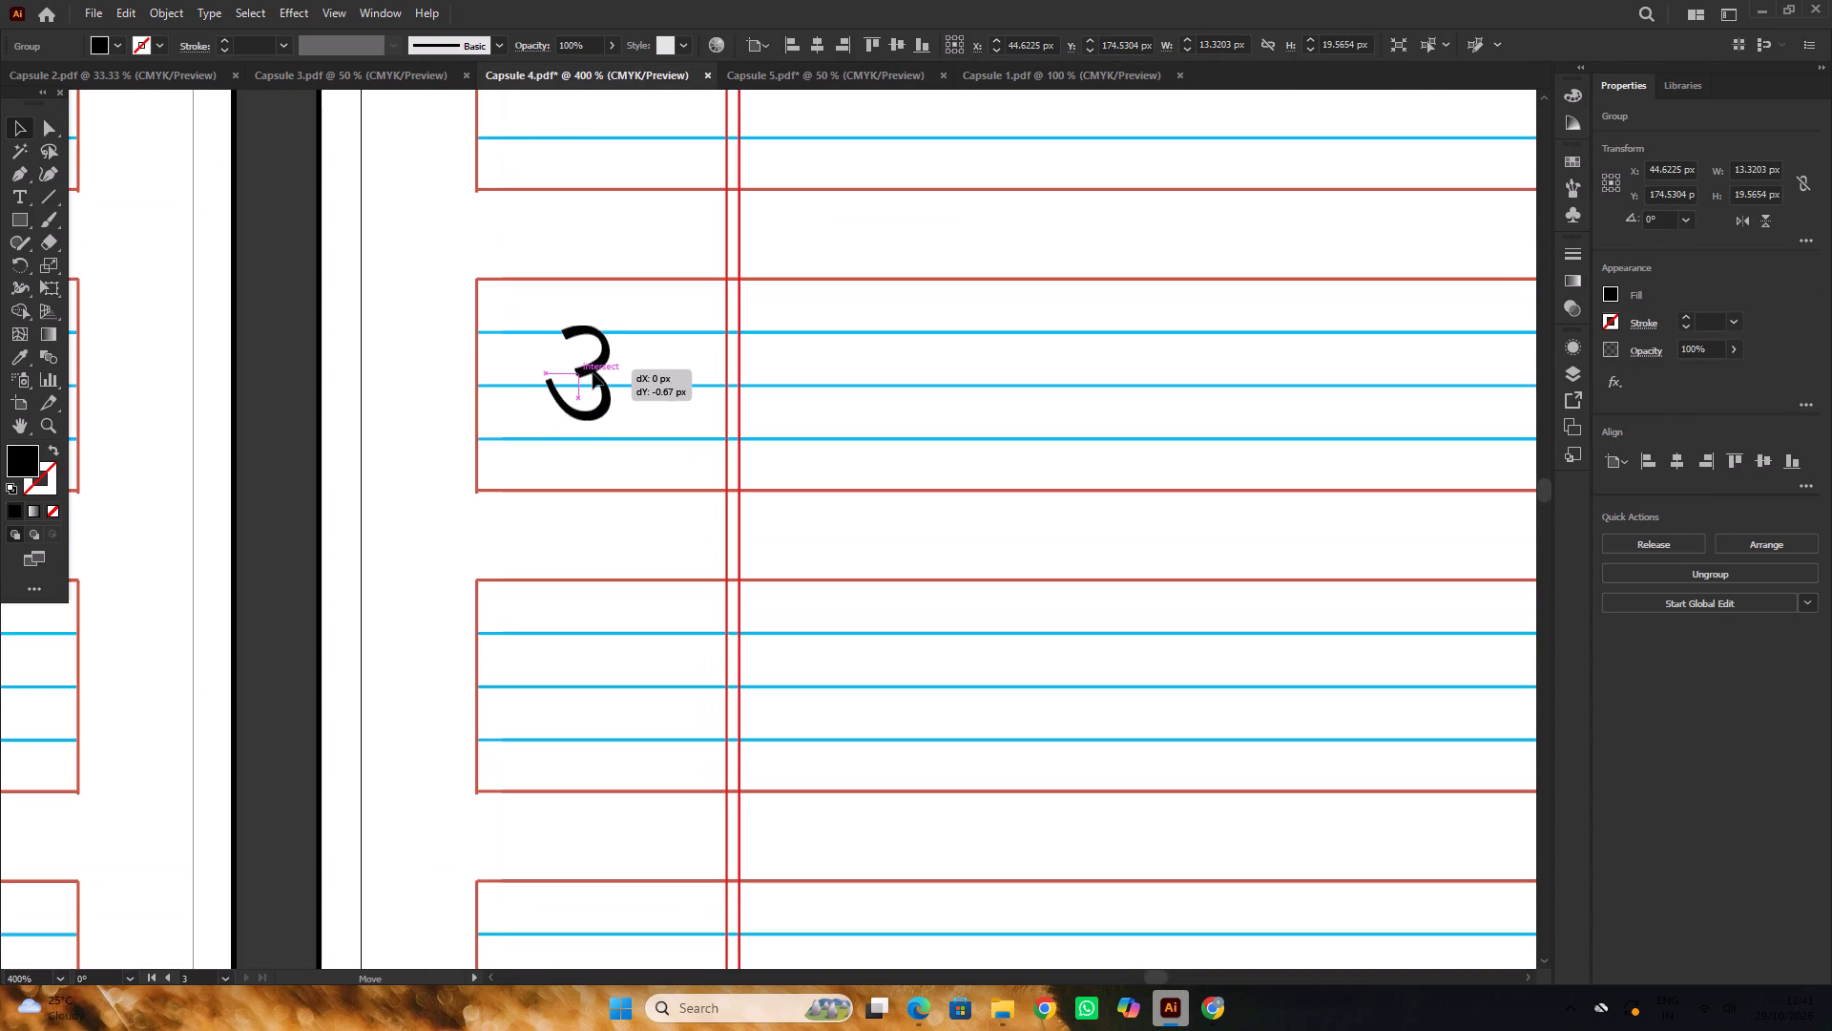
{"action": "left_click_drag", "start_coordinate": [613, 418], "coordinate": [621, 445], "text": "shift"}
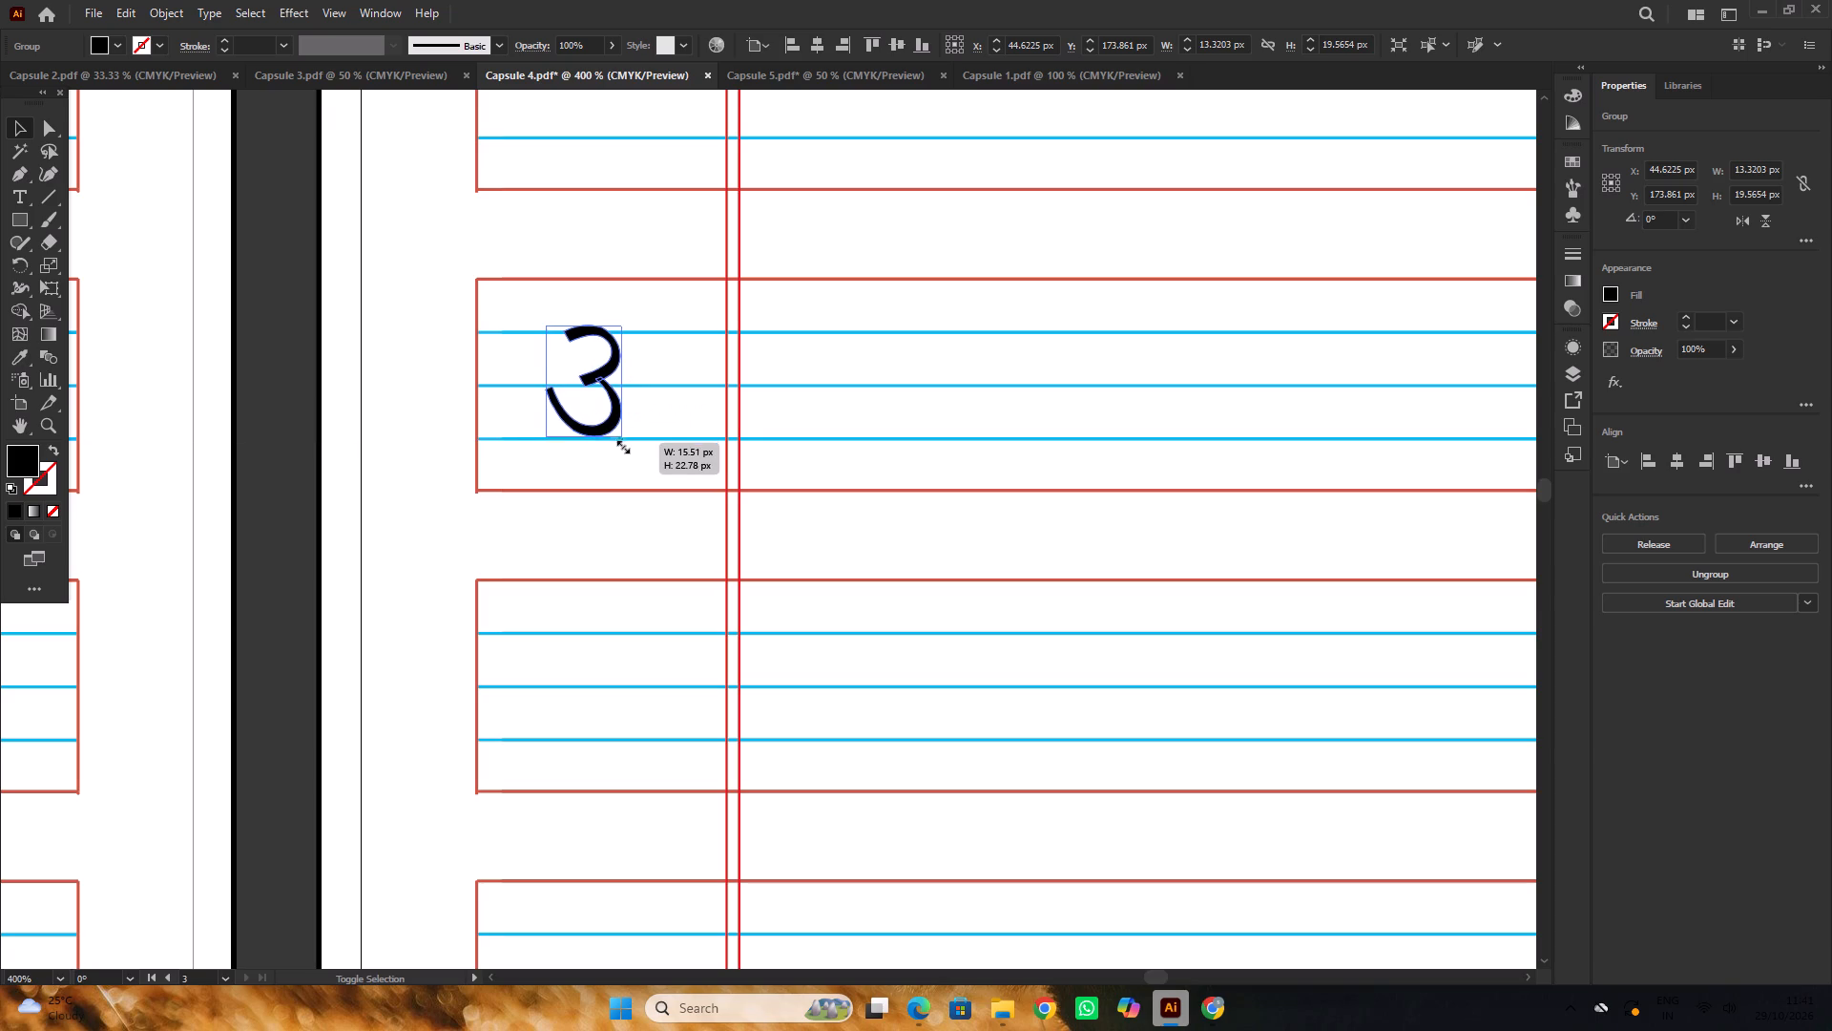
{"action": "left_click_drag", "start_coordinate": [621, 445], "coordinate": [623, 447], "text": "shift"}
{"action": "scroll", "coordinate": [636, 437], "scroll_direction": "down", "scroll_amount": 2, "text": "alt"}
{"action": "left_click", "coordinate": [469, 418]}
{"action": "scroll", "coordinate": [879, 421], "scroll_direction": "down", "scroll_amount": 2, "text": "alt"}
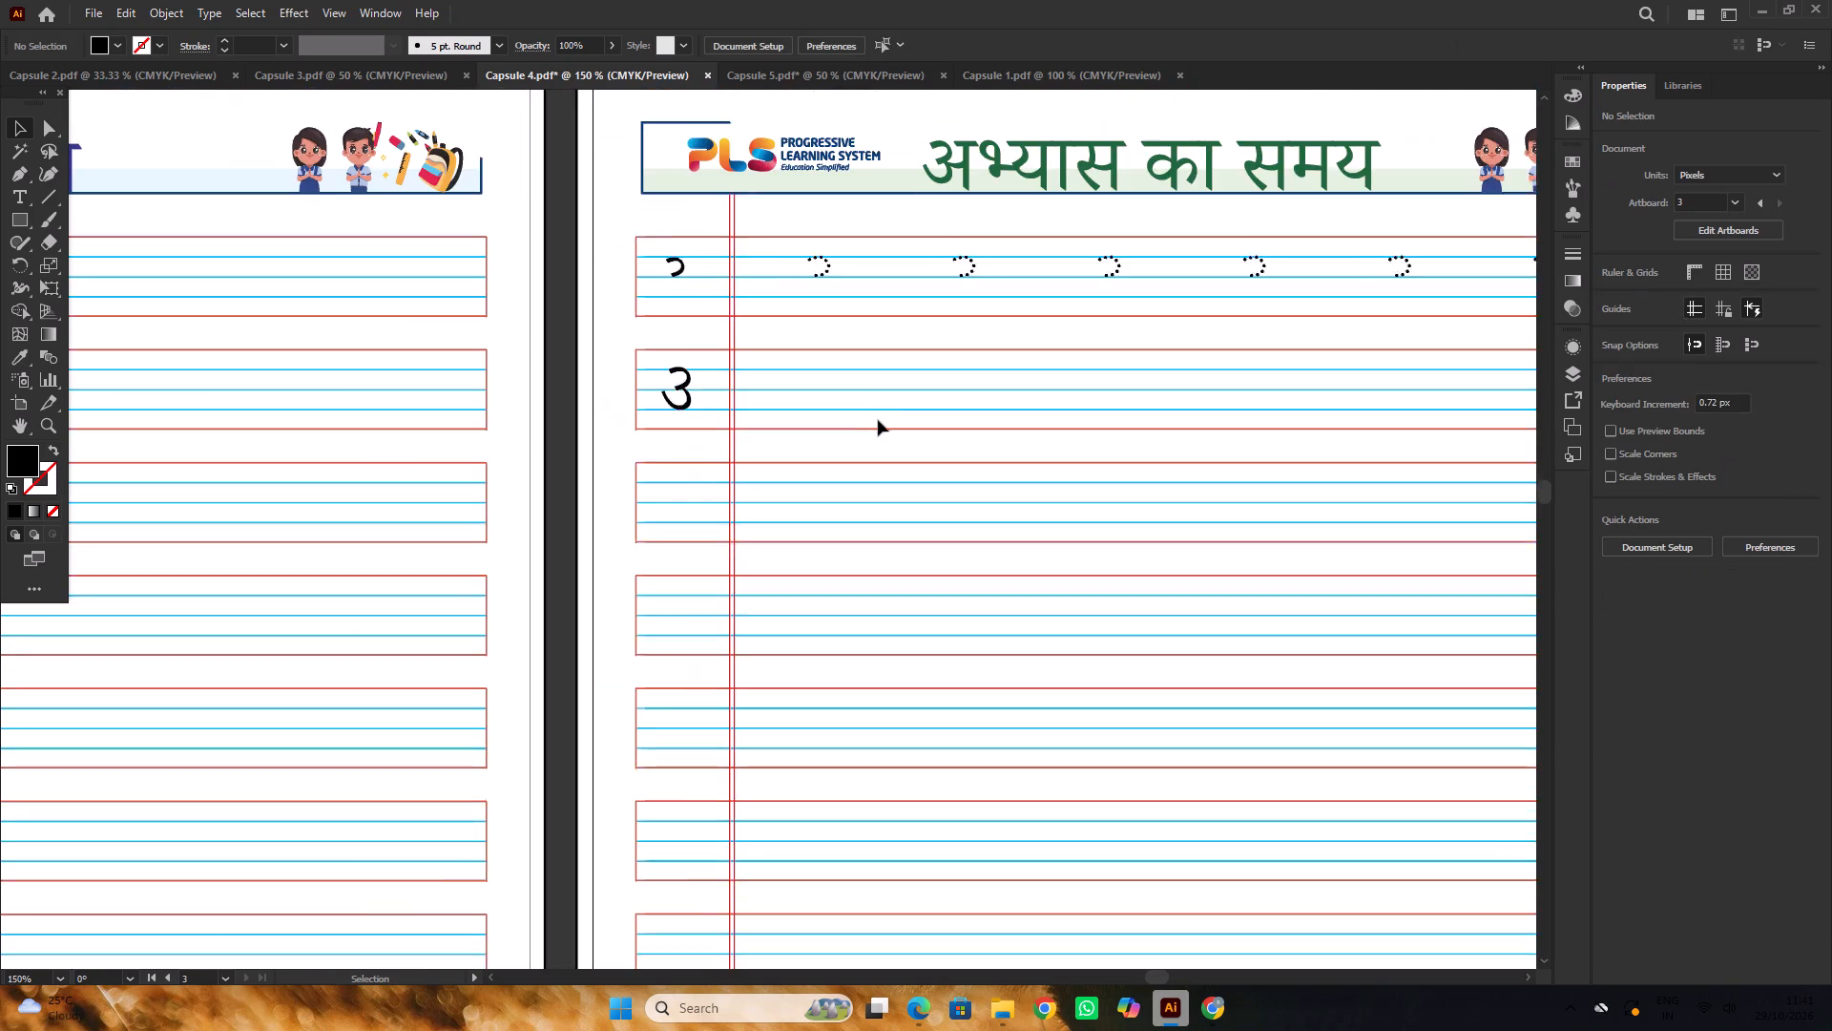
Move the guide stroke with the short middle bar from the canvas into the third row's first column, aligned under the second-row stroke.
{"action": "scroll", "coordinate": [878, 420], "scroll_direction": "down", "scroll_amount": 3, "text": "alt"}
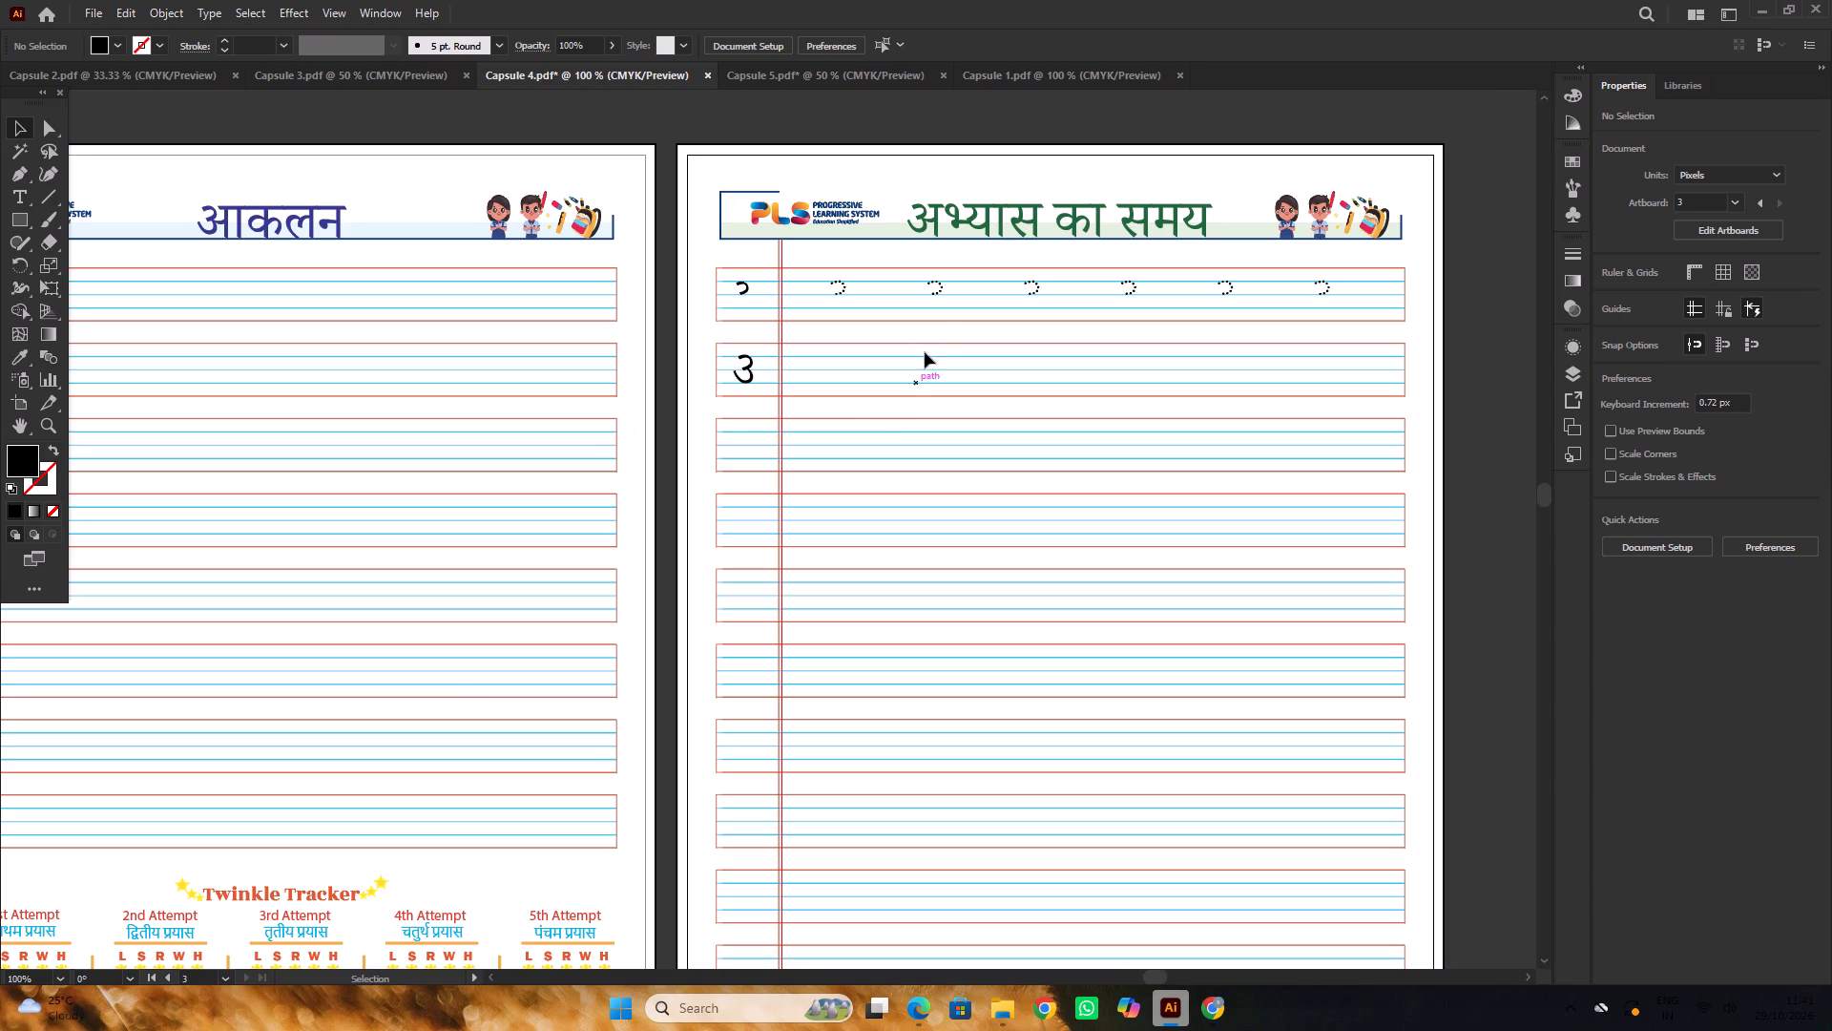
{"action": "scroll", "coordinate": [781, 238], "scroll_direction": "down", "scroll_amount": 1, "text": "alt"}
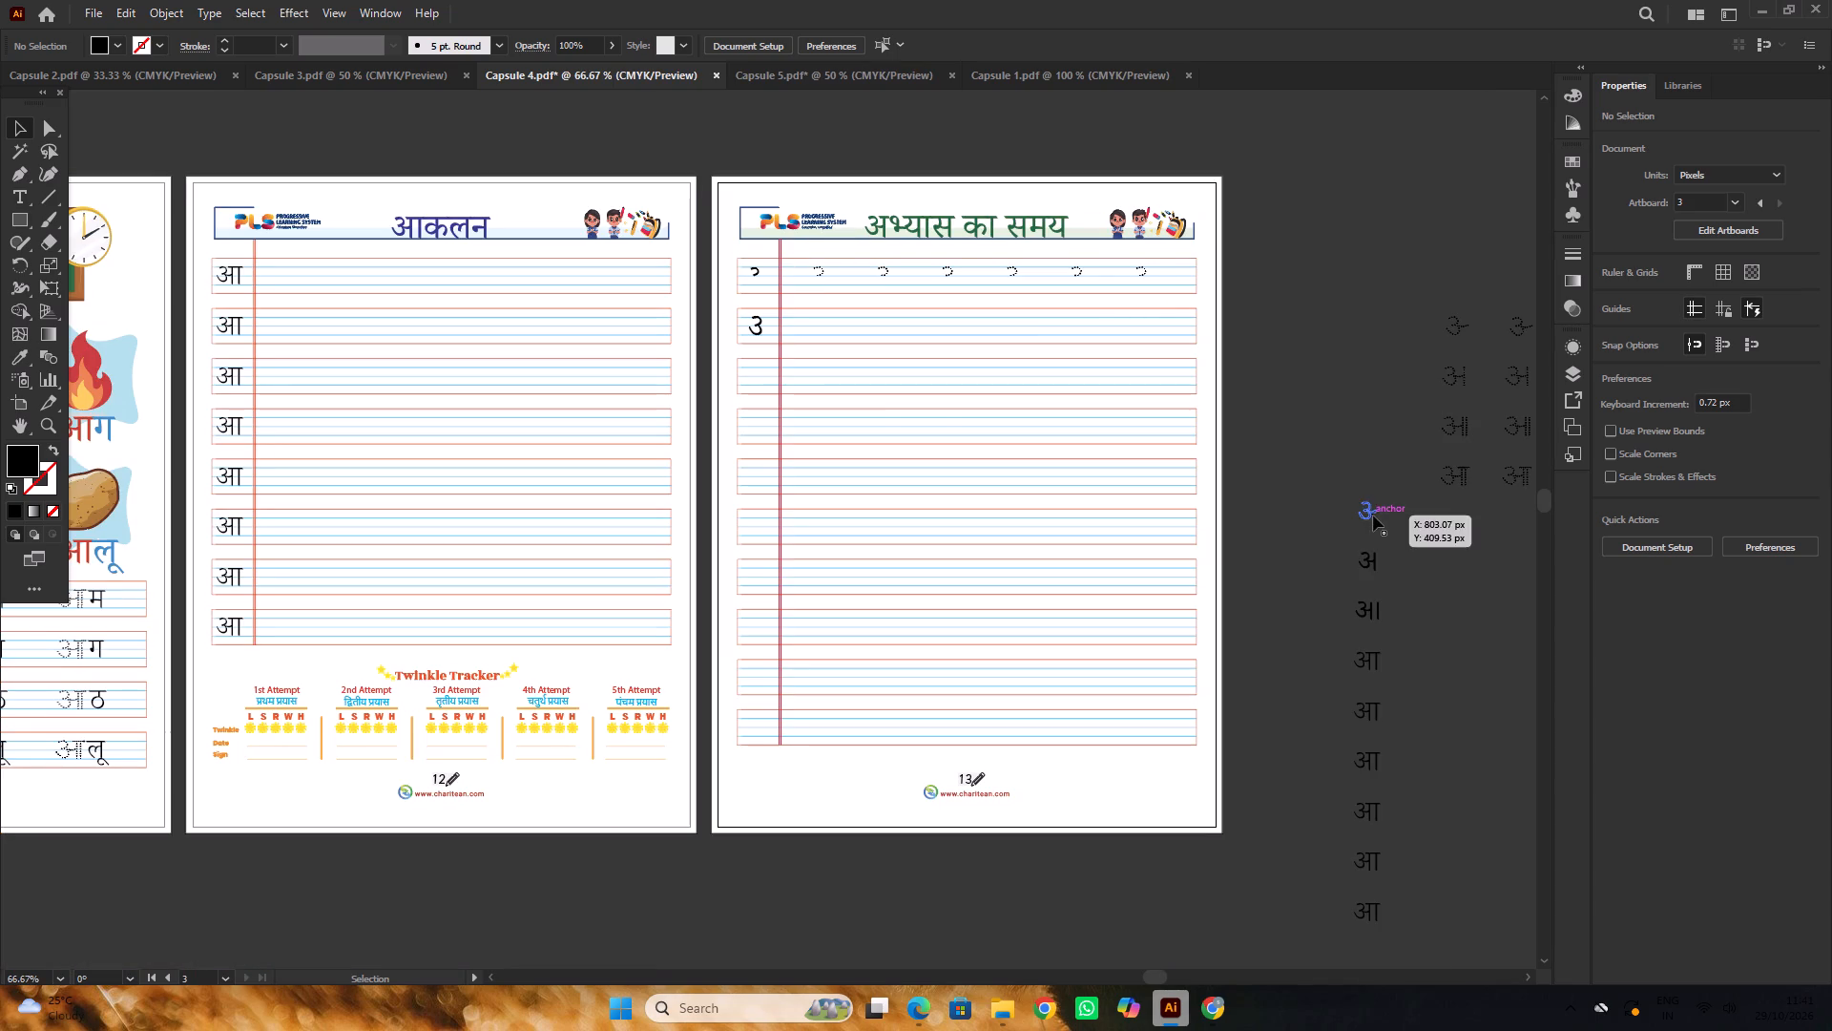
{"action": "left_click_drag", "start_coordinate": [1373, 515], "coordinate": [759, 381]}
{"action": "scroll", "coordinate": [760, 381], "scroll_direction": "up", "scroll_amount": 3}
{"action": "scroll", "coordinate": [763, 378], "scroll_direction": "down", "scroll_amount": 2}
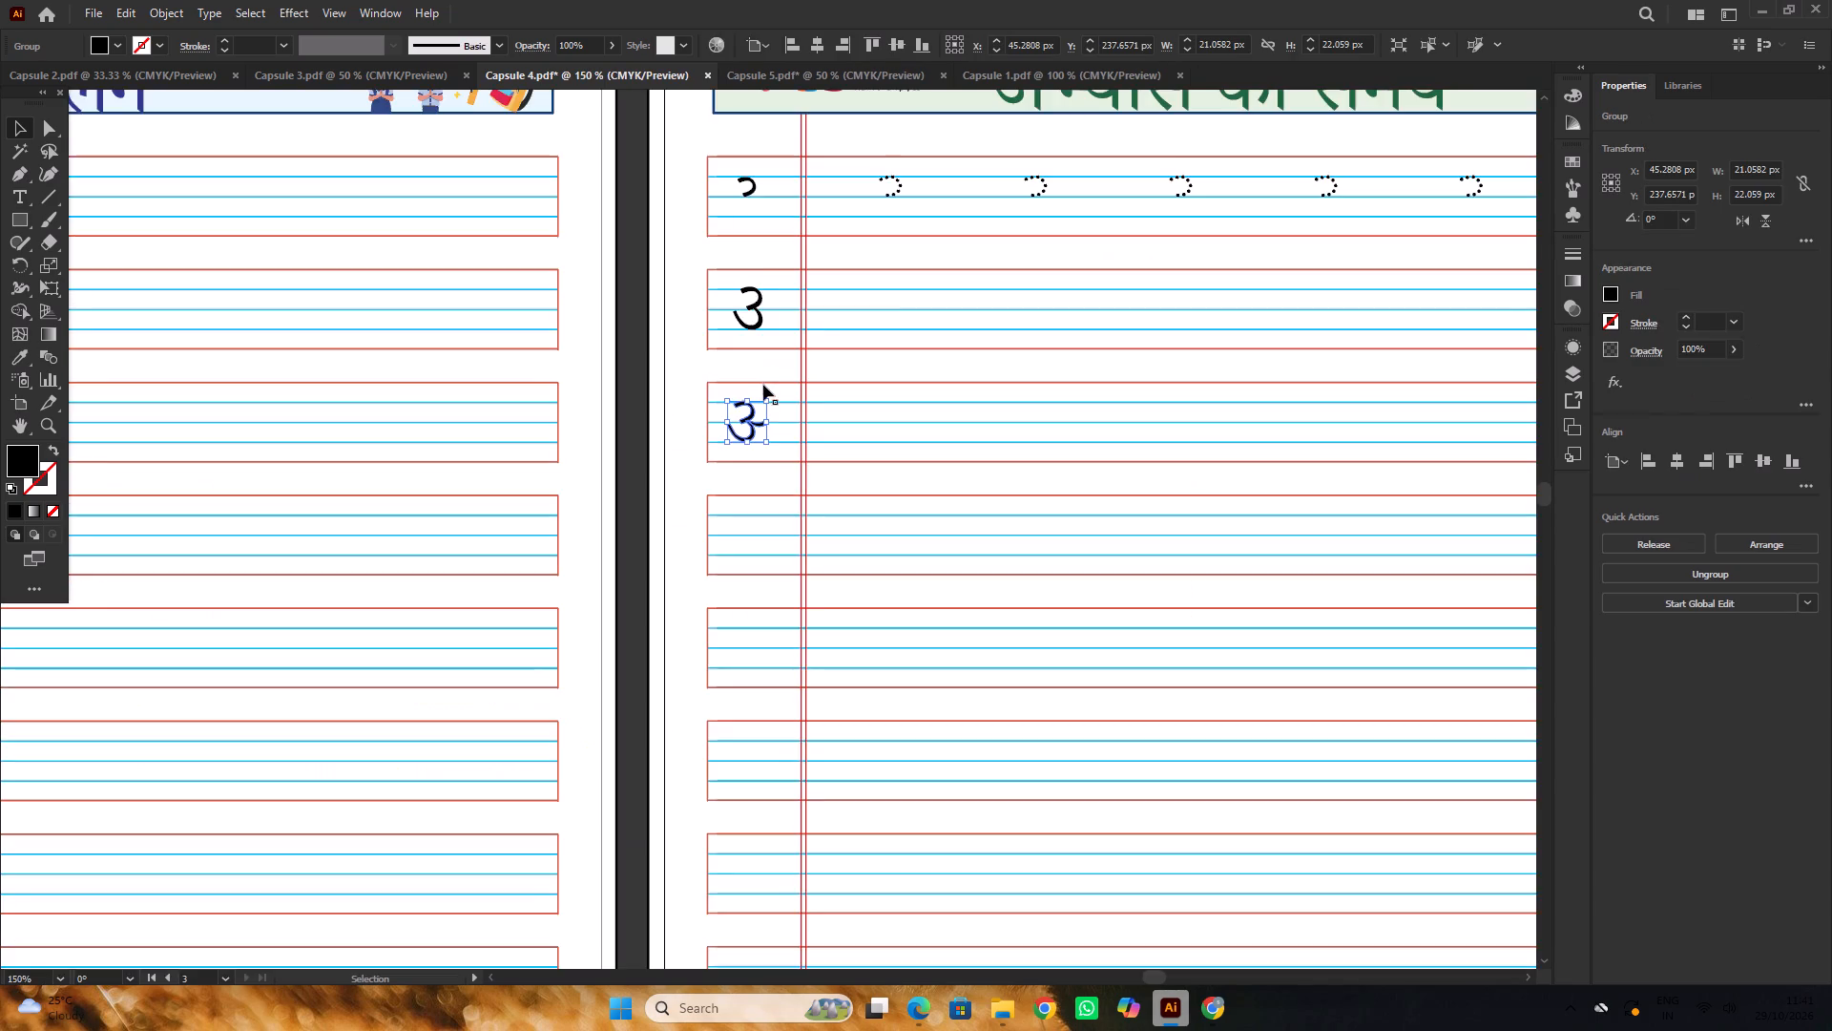
{"action": "scroll", "coordinate": [759, 396], "scroll_direction": "up", "scroll_amount": 1, "text": "alt"}
{"action": "left_click", "coordinate": [754, 381]}
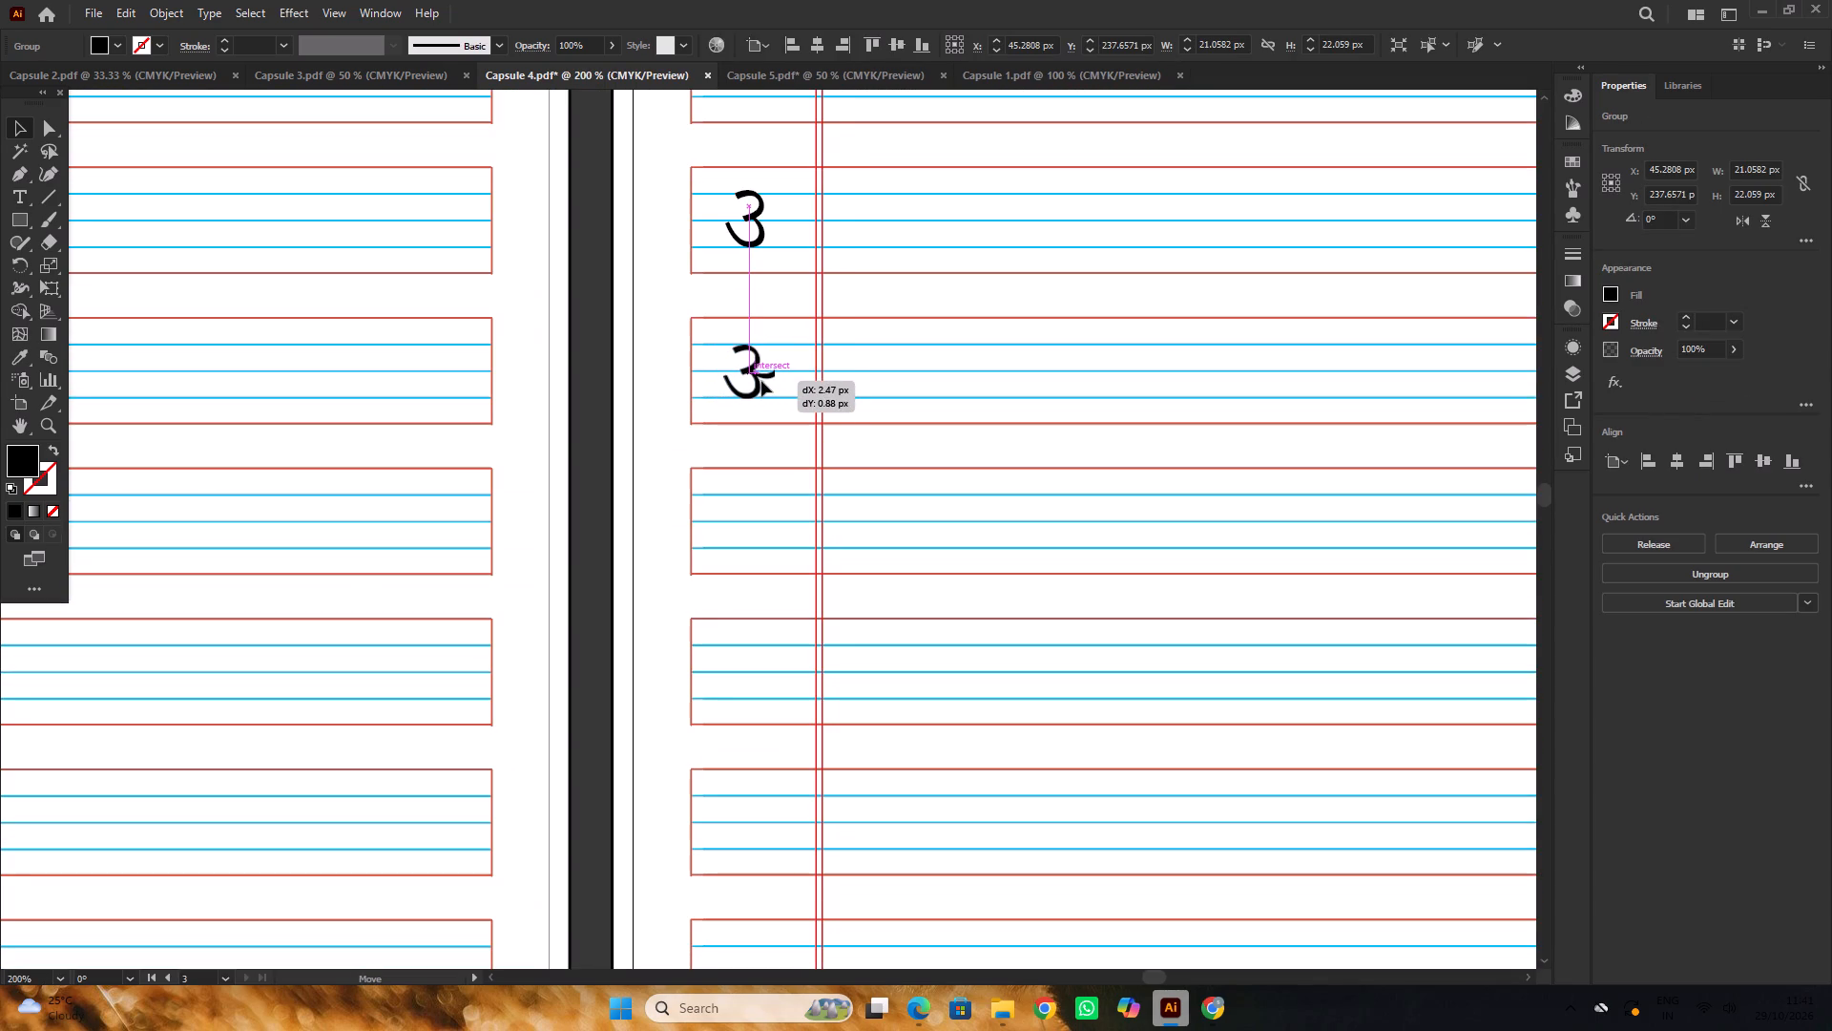
{"action": "scroll", "coordinate": [761, 380], "scroll_direction": "down", "scroll_amount": 2, "text": "alt"}
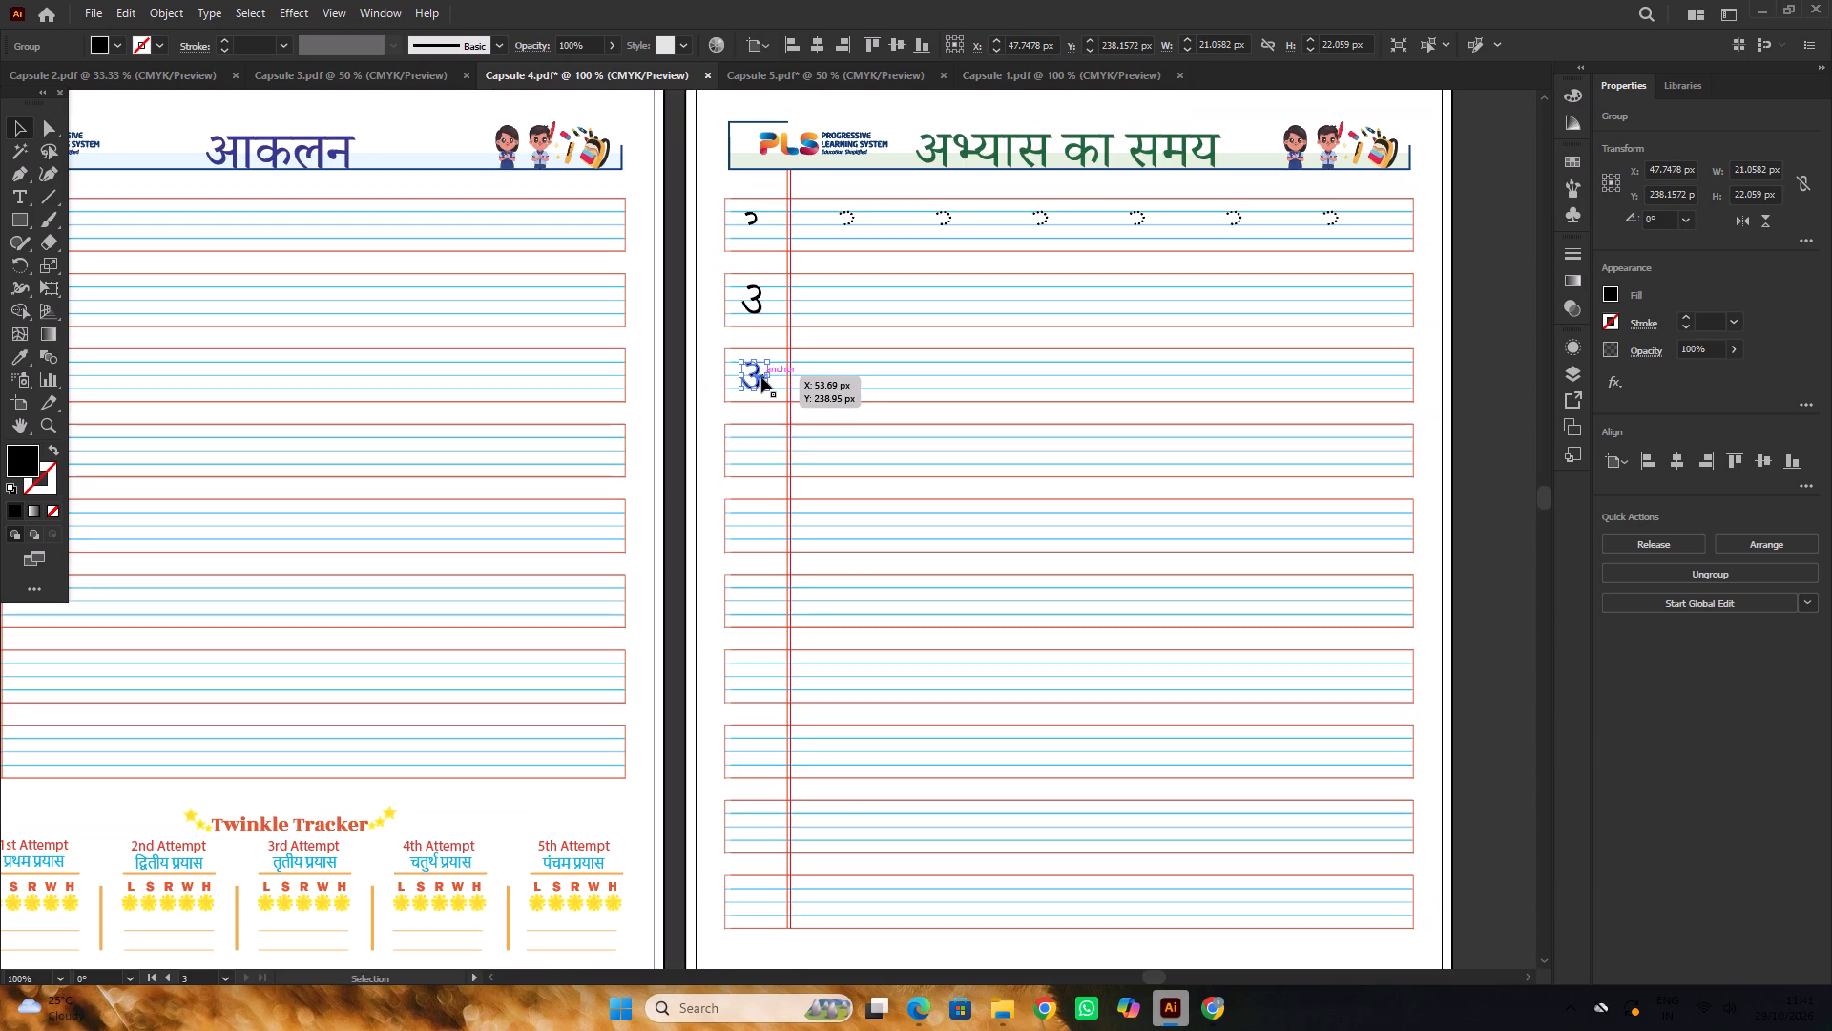
{"action": "left_click", "coordinate": [763, 294]}
{"action": "left_click", "coordinate": [680, 332]}
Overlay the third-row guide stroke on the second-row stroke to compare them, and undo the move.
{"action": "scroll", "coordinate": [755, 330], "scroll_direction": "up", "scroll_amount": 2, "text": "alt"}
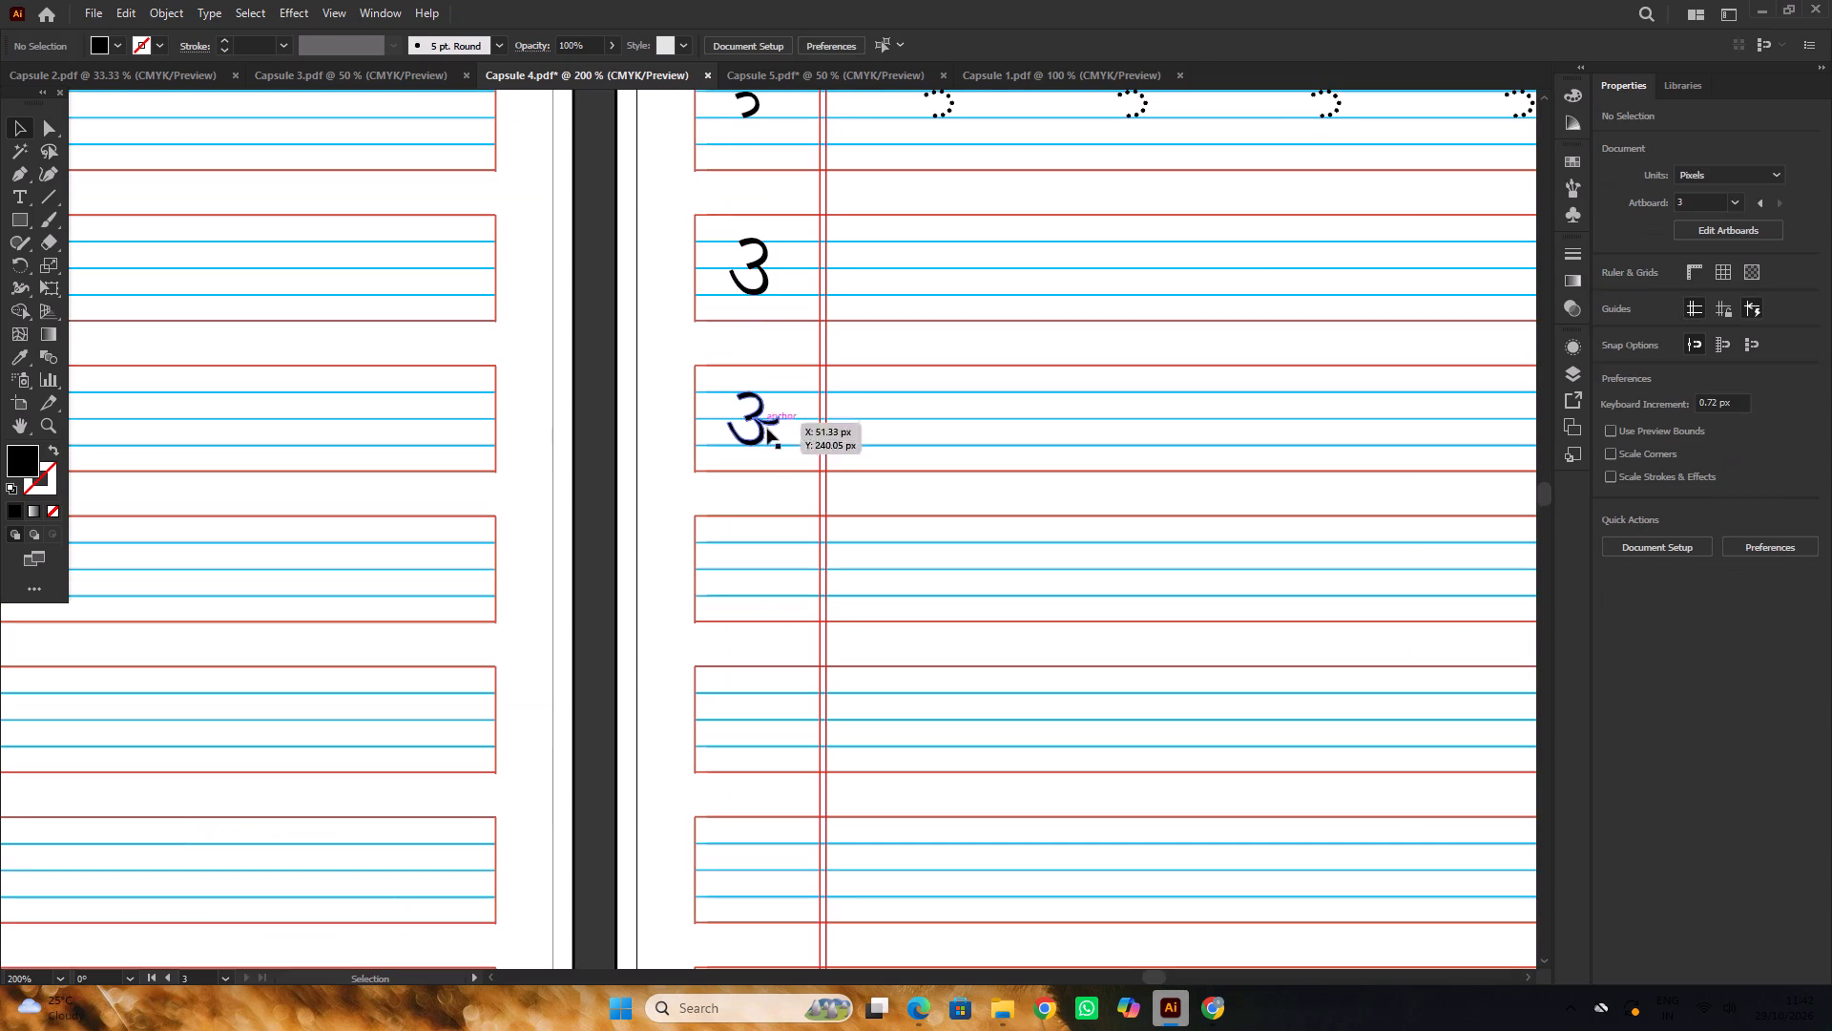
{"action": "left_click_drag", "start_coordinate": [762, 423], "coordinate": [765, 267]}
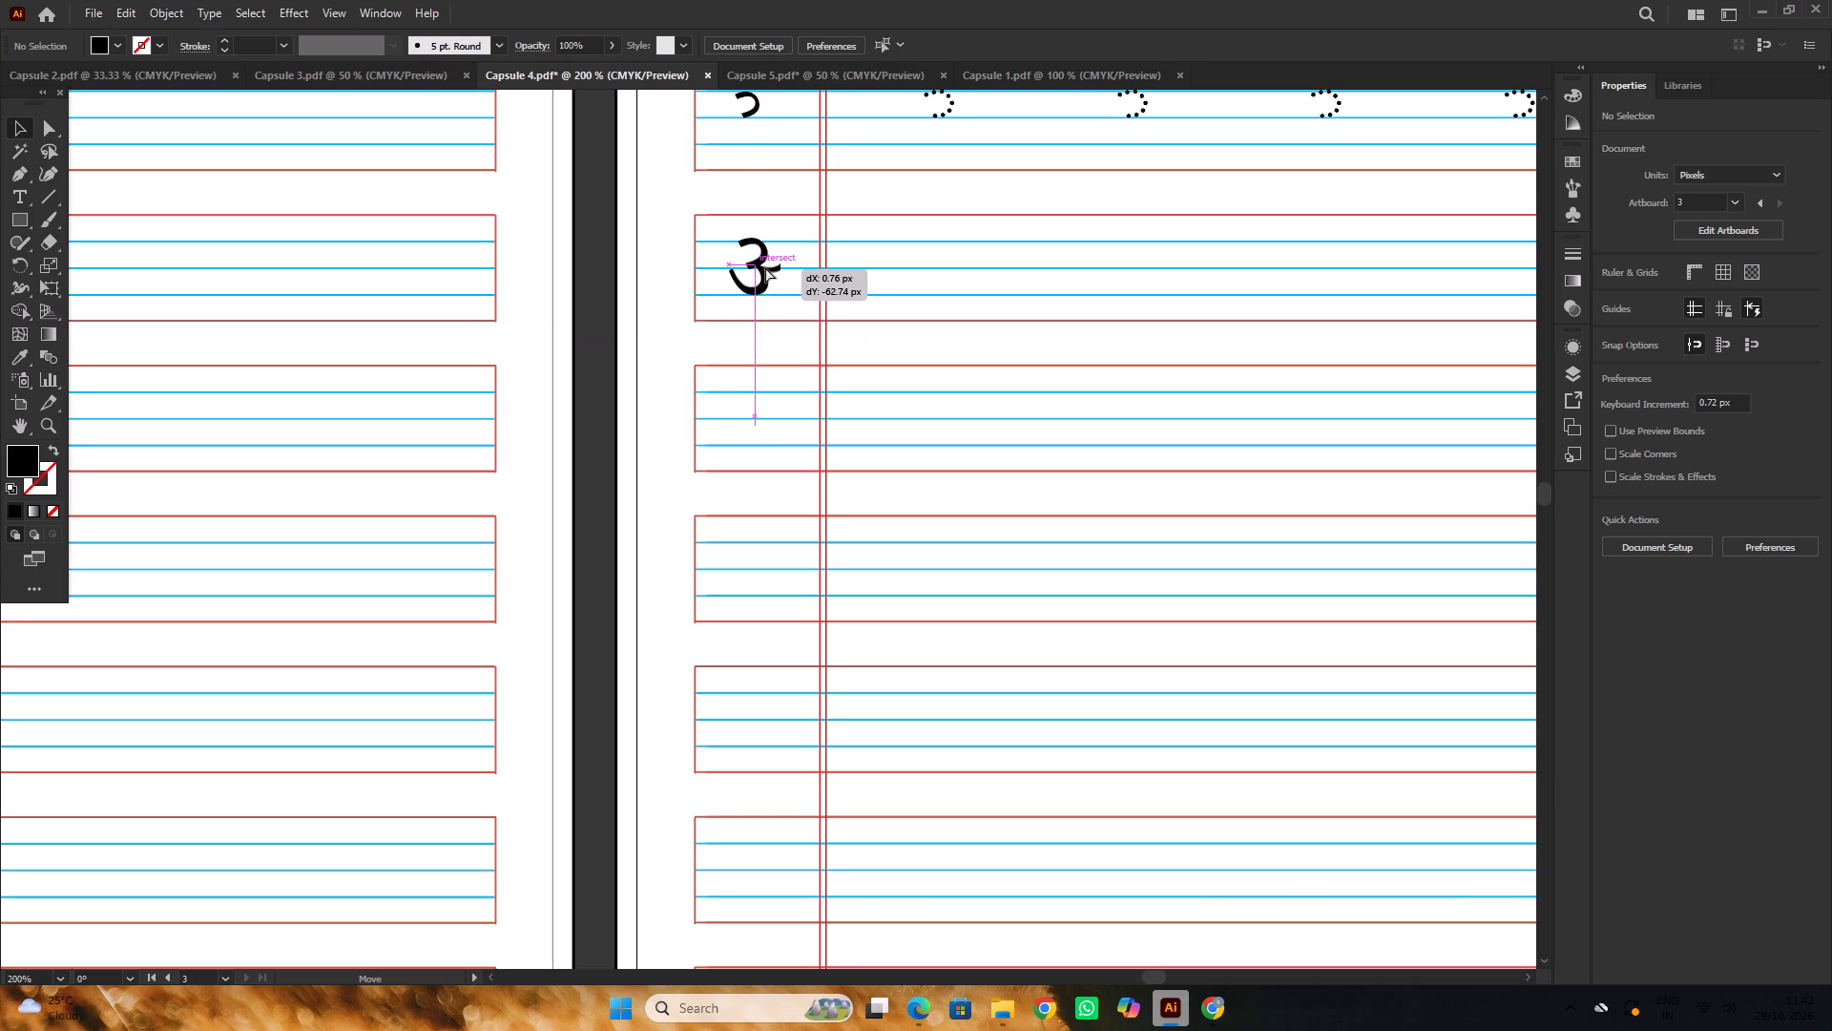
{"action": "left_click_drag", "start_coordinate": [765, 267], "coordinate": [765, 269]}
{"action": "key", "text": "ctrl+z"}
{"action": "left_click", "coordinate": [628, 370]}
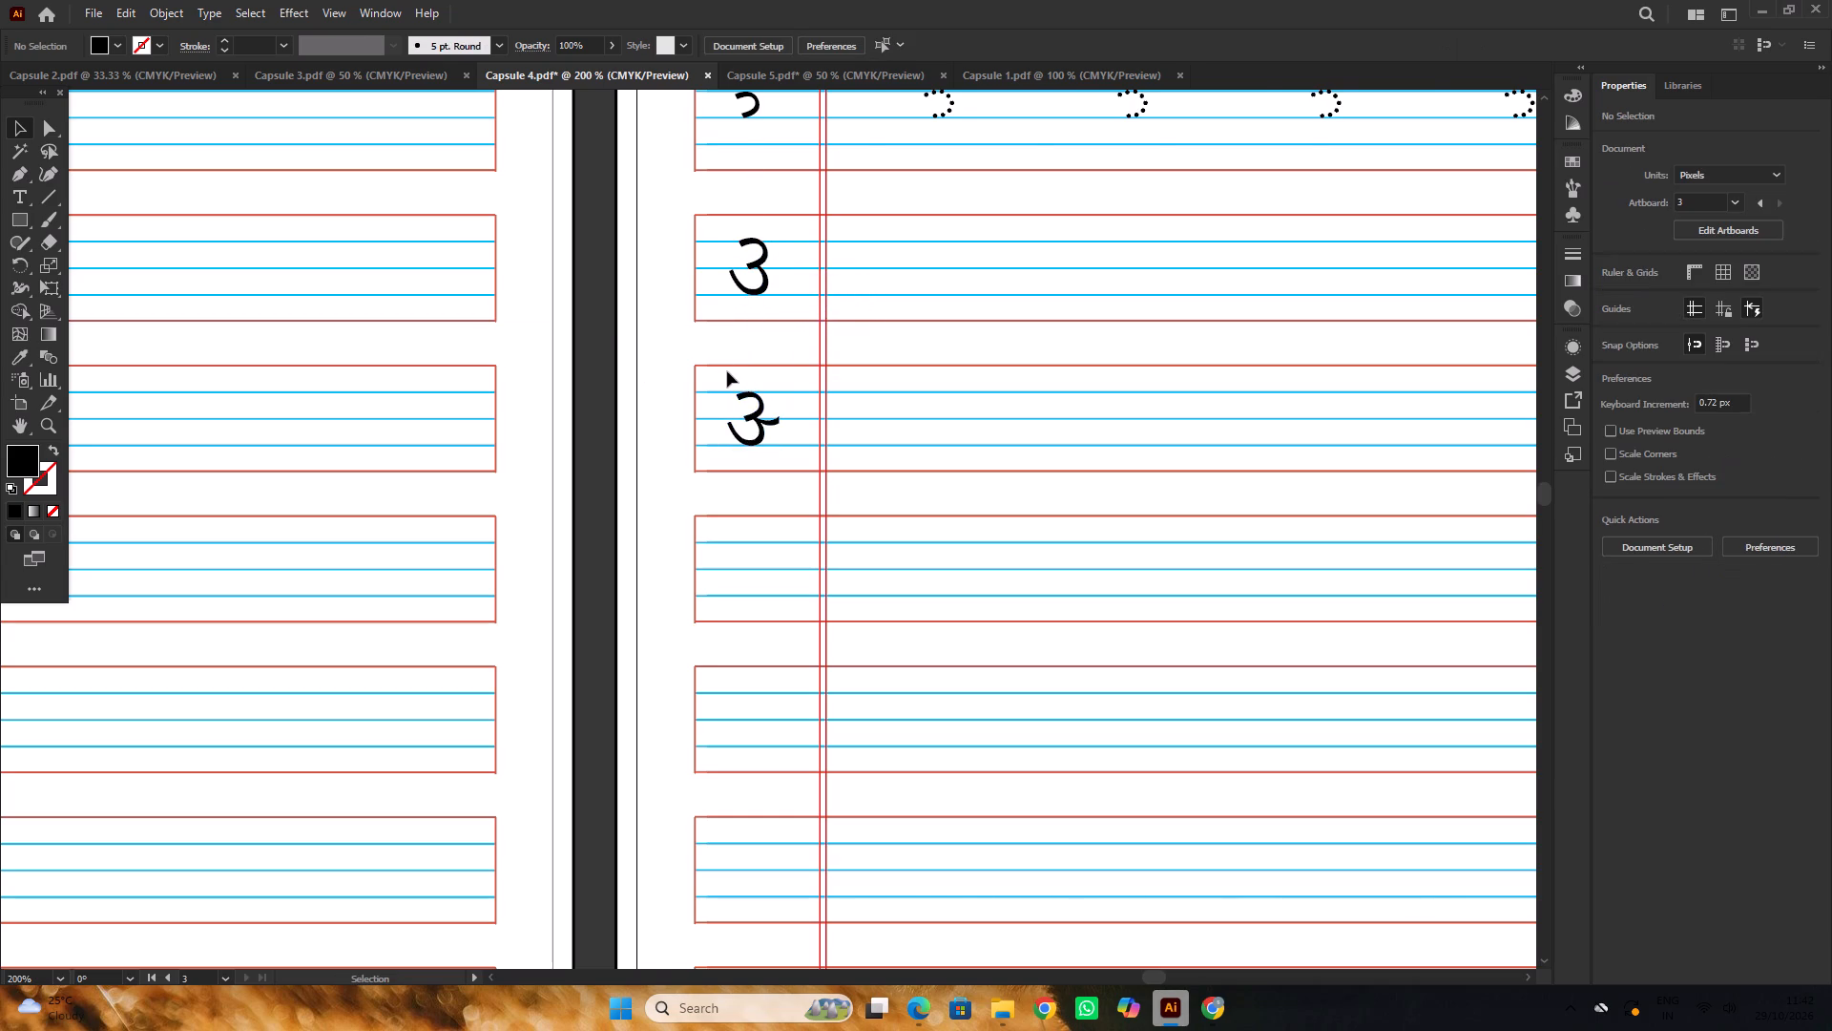
Move the guide letter अ without its top bar from the canvas into the fourth row's first column, between the blue writing lines.
{"action": "scroll", "coordinate": [727, 371], "scroll_direction": "down", "scroll_amount": 2, "text": "alt"}
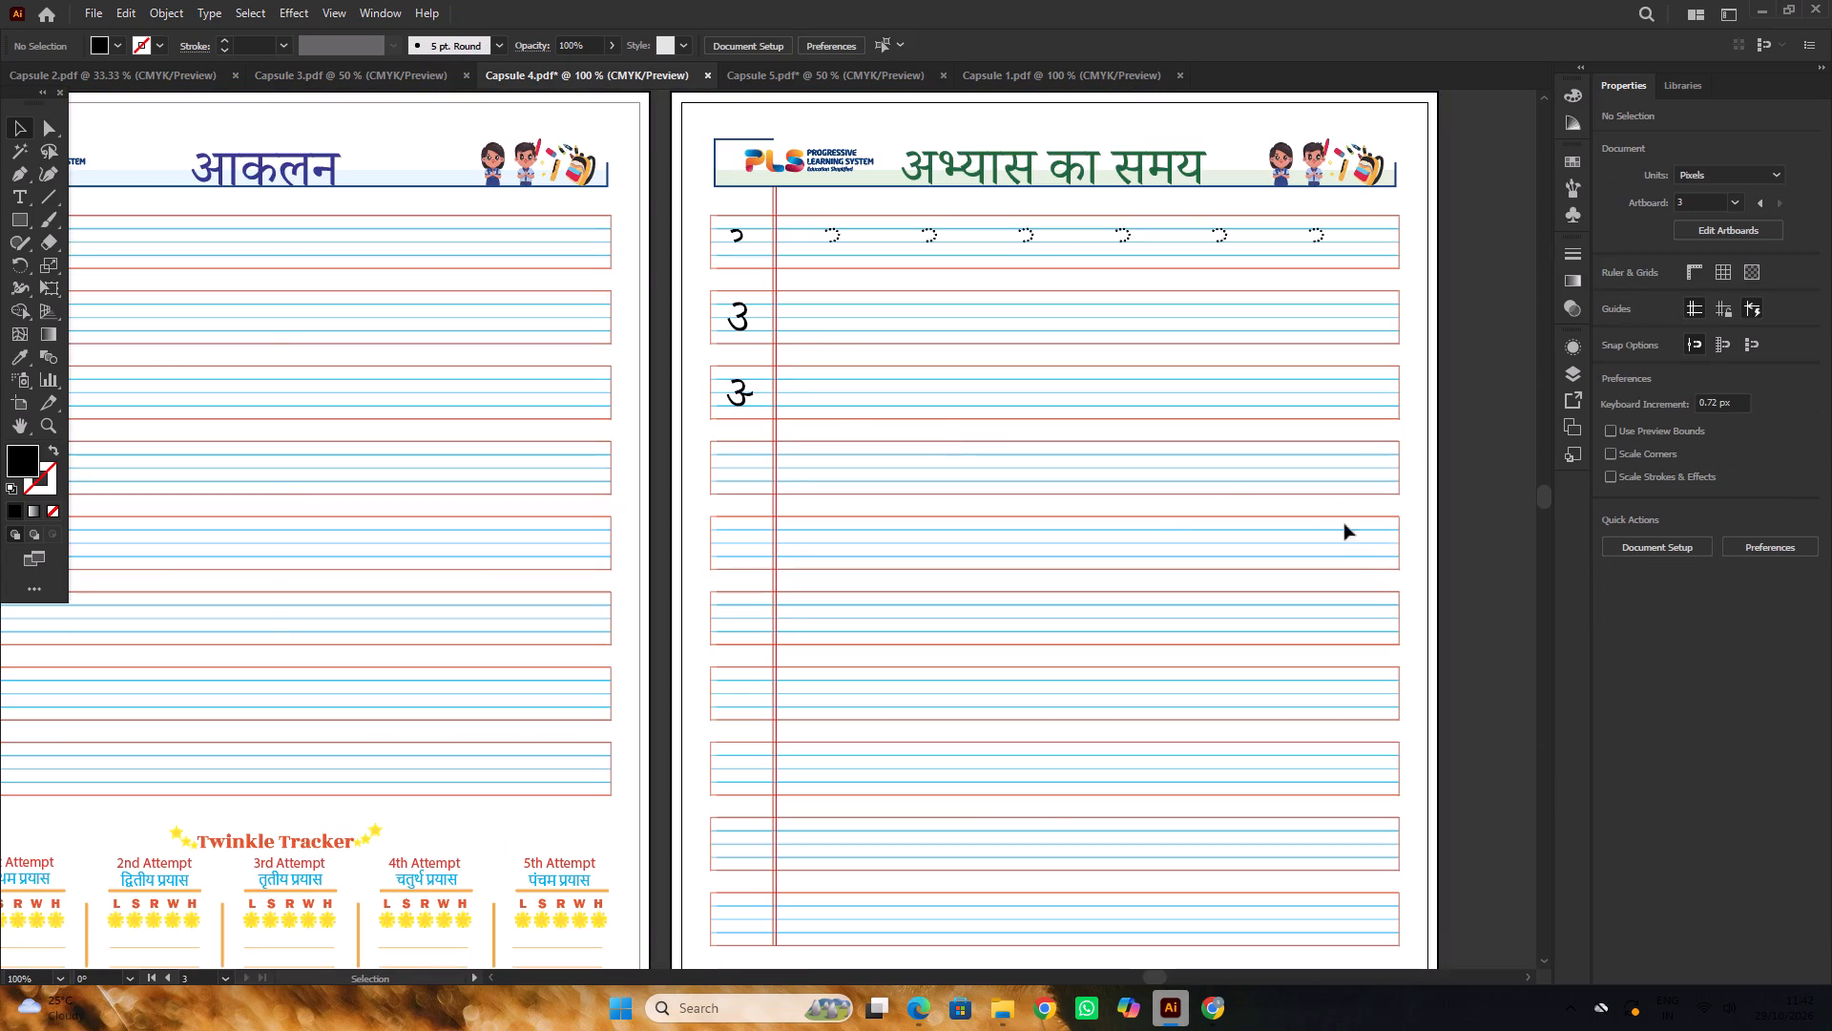
{"action": "scroll", "coordinate": [968, 424], "scroll_direction": "down", "scroll_amount": 2, "text": "alt"}
{"action": "left_click_drag", "start_coordinate": [1311, 550], "coordinate": [799, 430]}
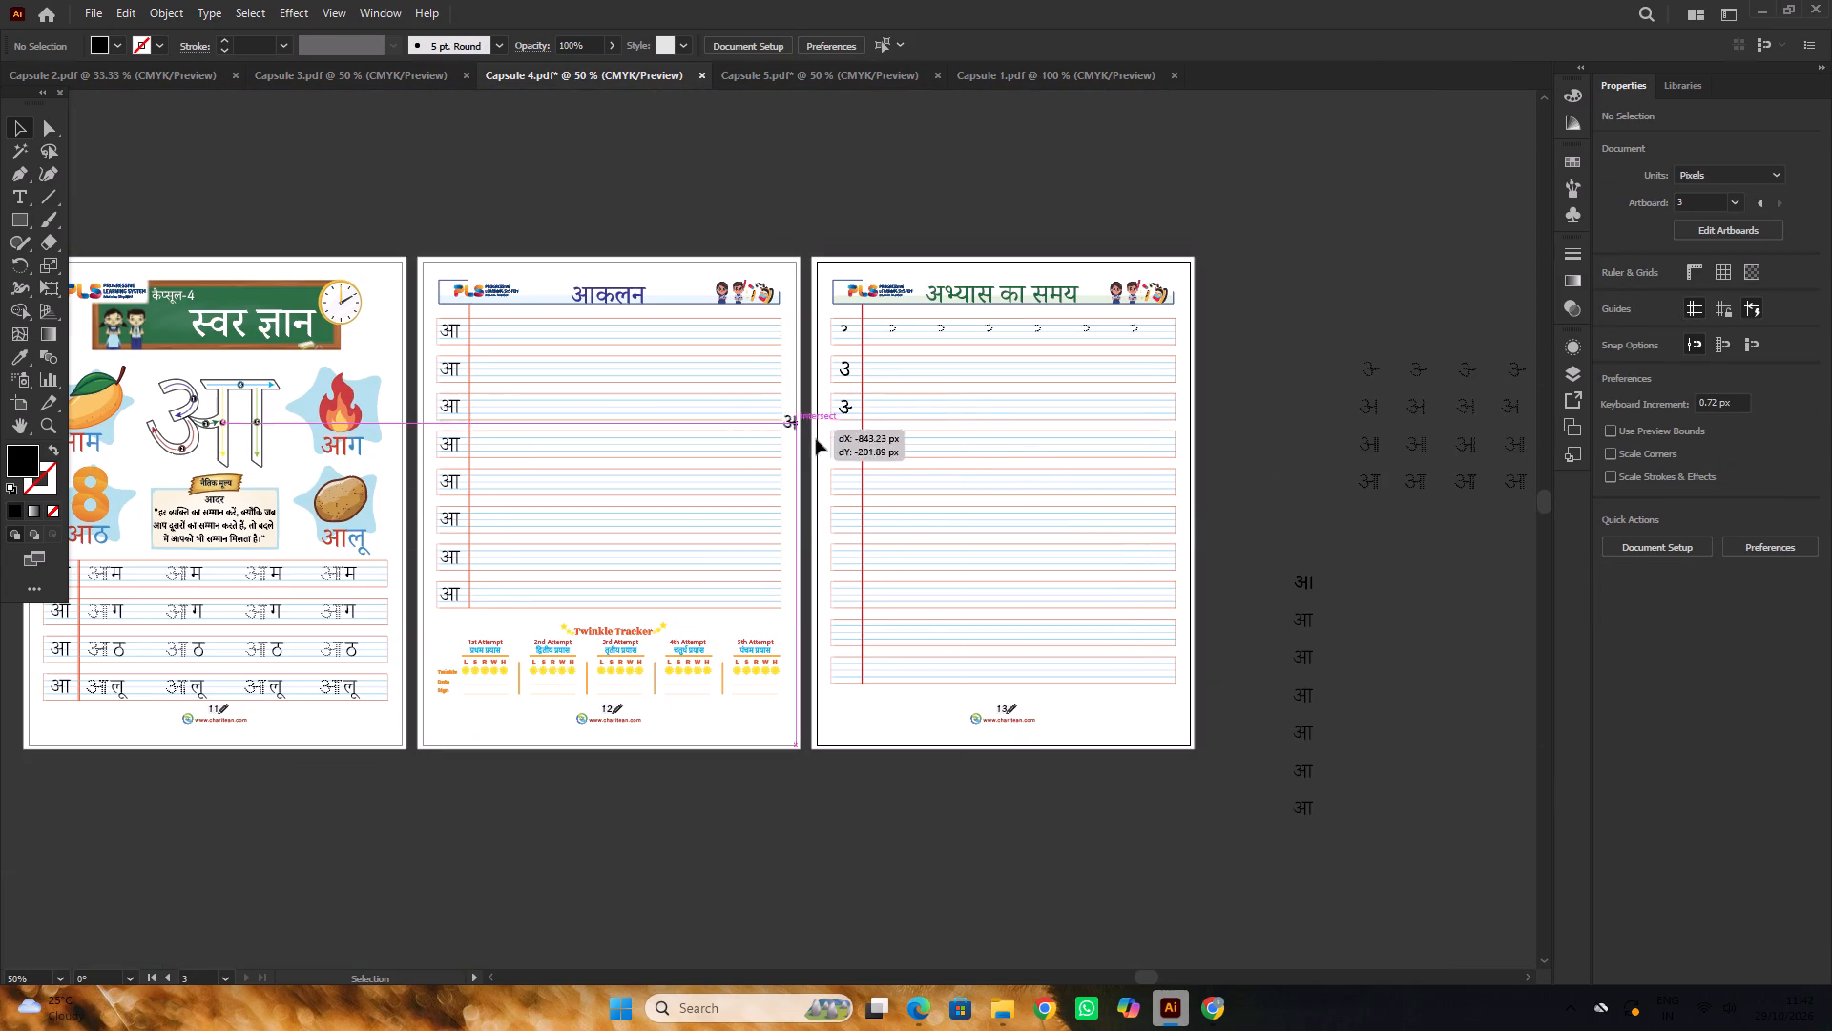
{"action": "key", "text": "ctrl+z"}
{"action": "left_click", "coordinate": [1323, 463]}
{"action": "left_click_drag", "start_coordinate": [1311, 542], "coordinate": [1043, 476]}
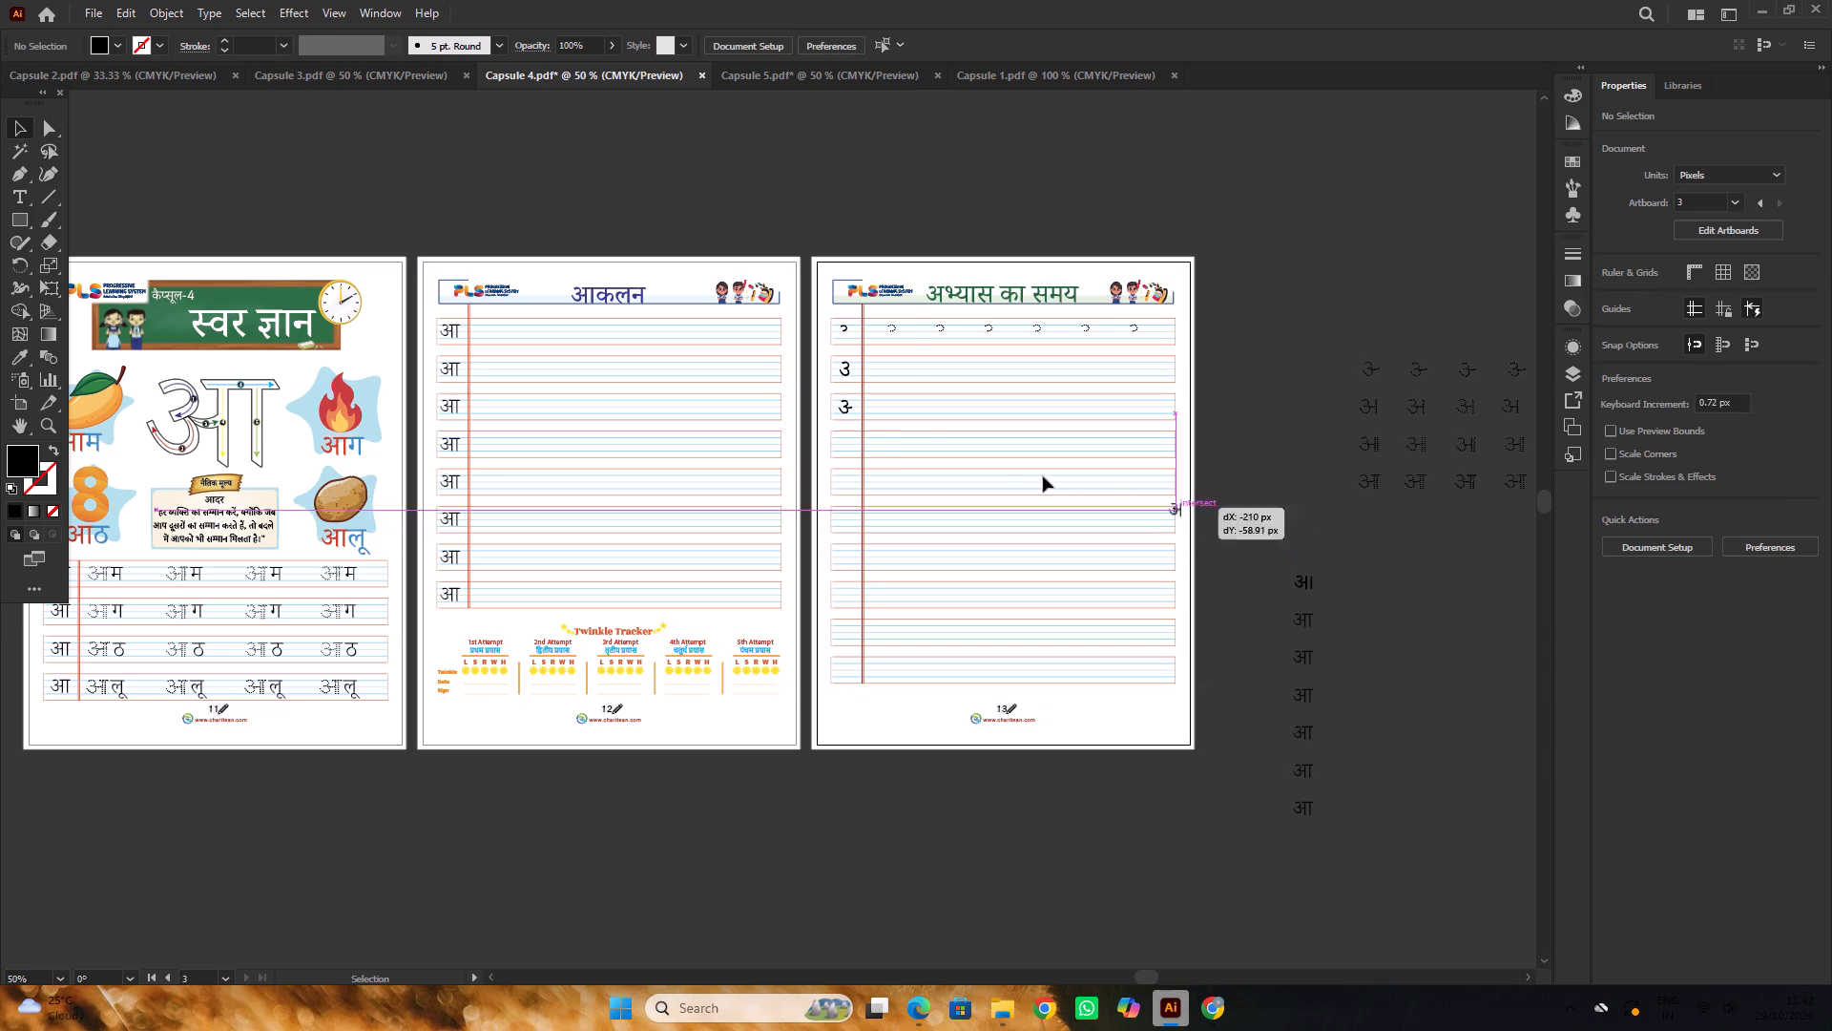
{"action": "left_click_drag", "start_coordinate": [1043, 476], "coordinate": [843, 446]}
{"action": "scroll", "coordinate": [843, 449], "scroll_direction": "up", "scroll_amount": 5, "text": "alt"}
{"action": "left_click_drag", "start_coordinate": [804, 426], "coordinate": [859, 405]}
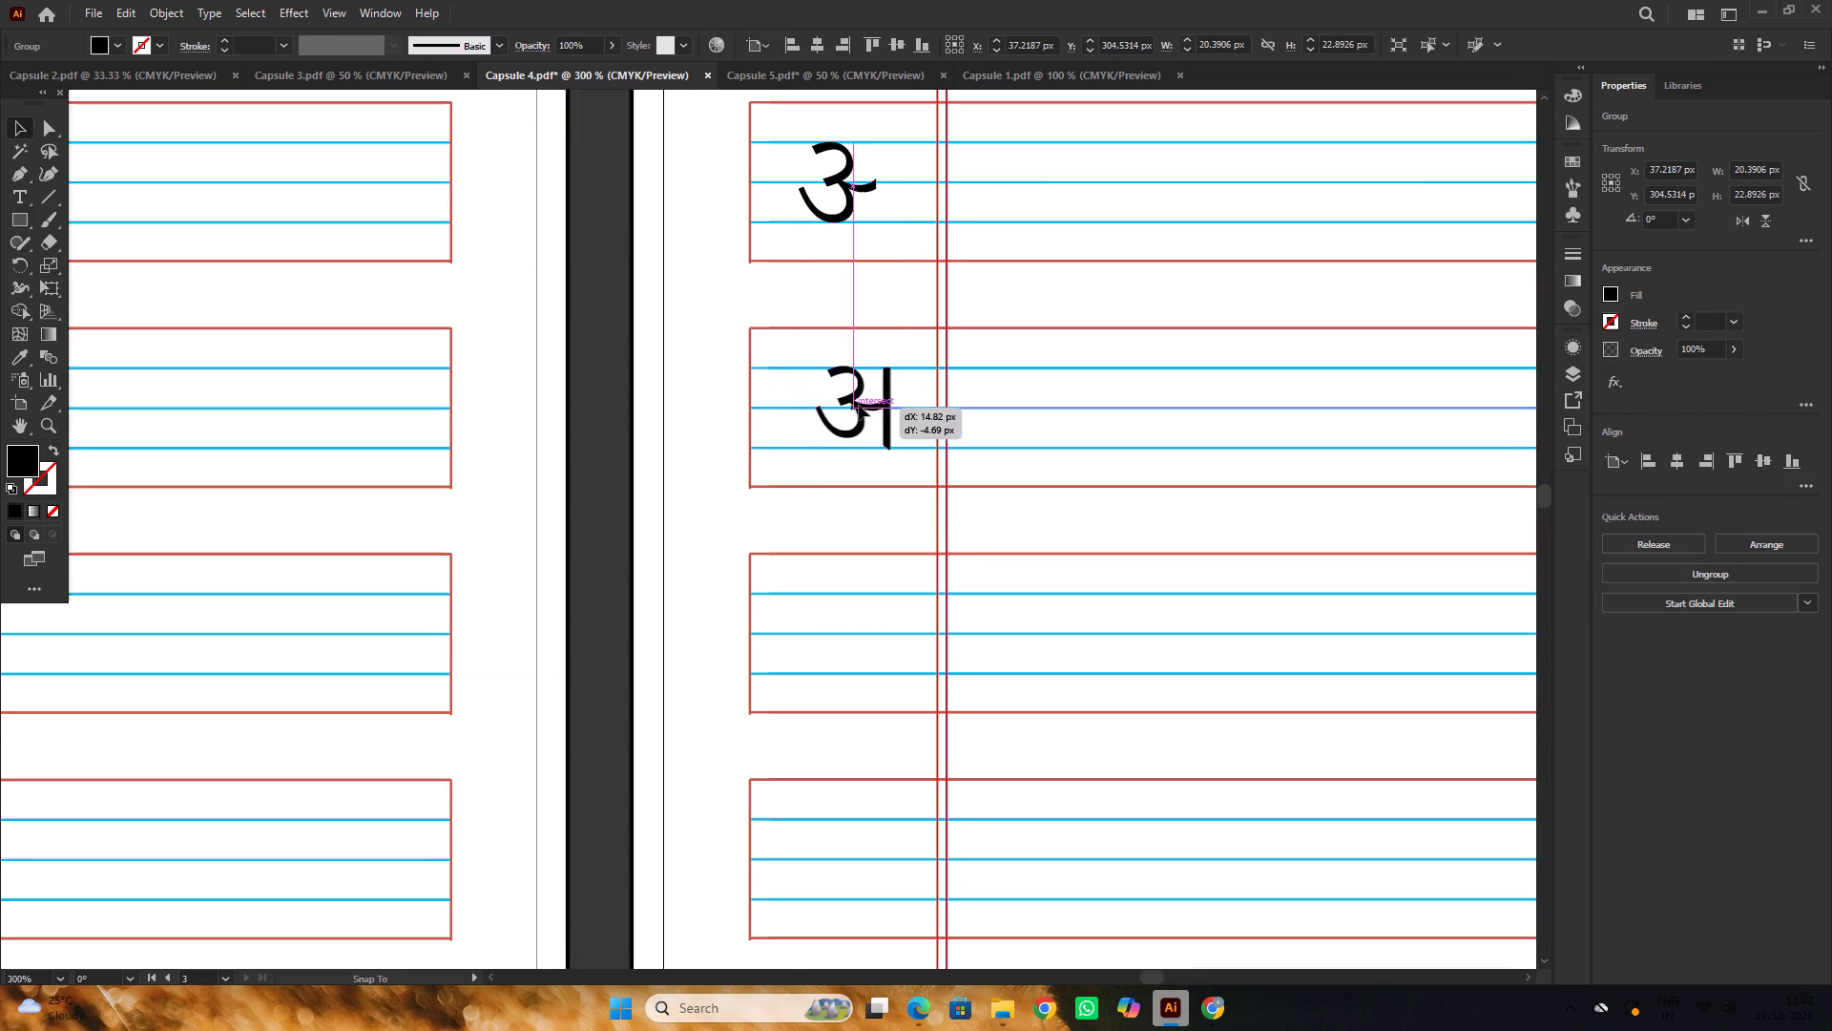
{"action": "left_click_drag", "start_coordinate": [859, 405], "coordinate": [832, 409]}
{"action": "scroll", "coordinate": [779, 391], "scroll_direction": "down", "scroll_amount": 4, "text": "alt"}
{"action": "left_click", "coordinate": [1391, 380]}
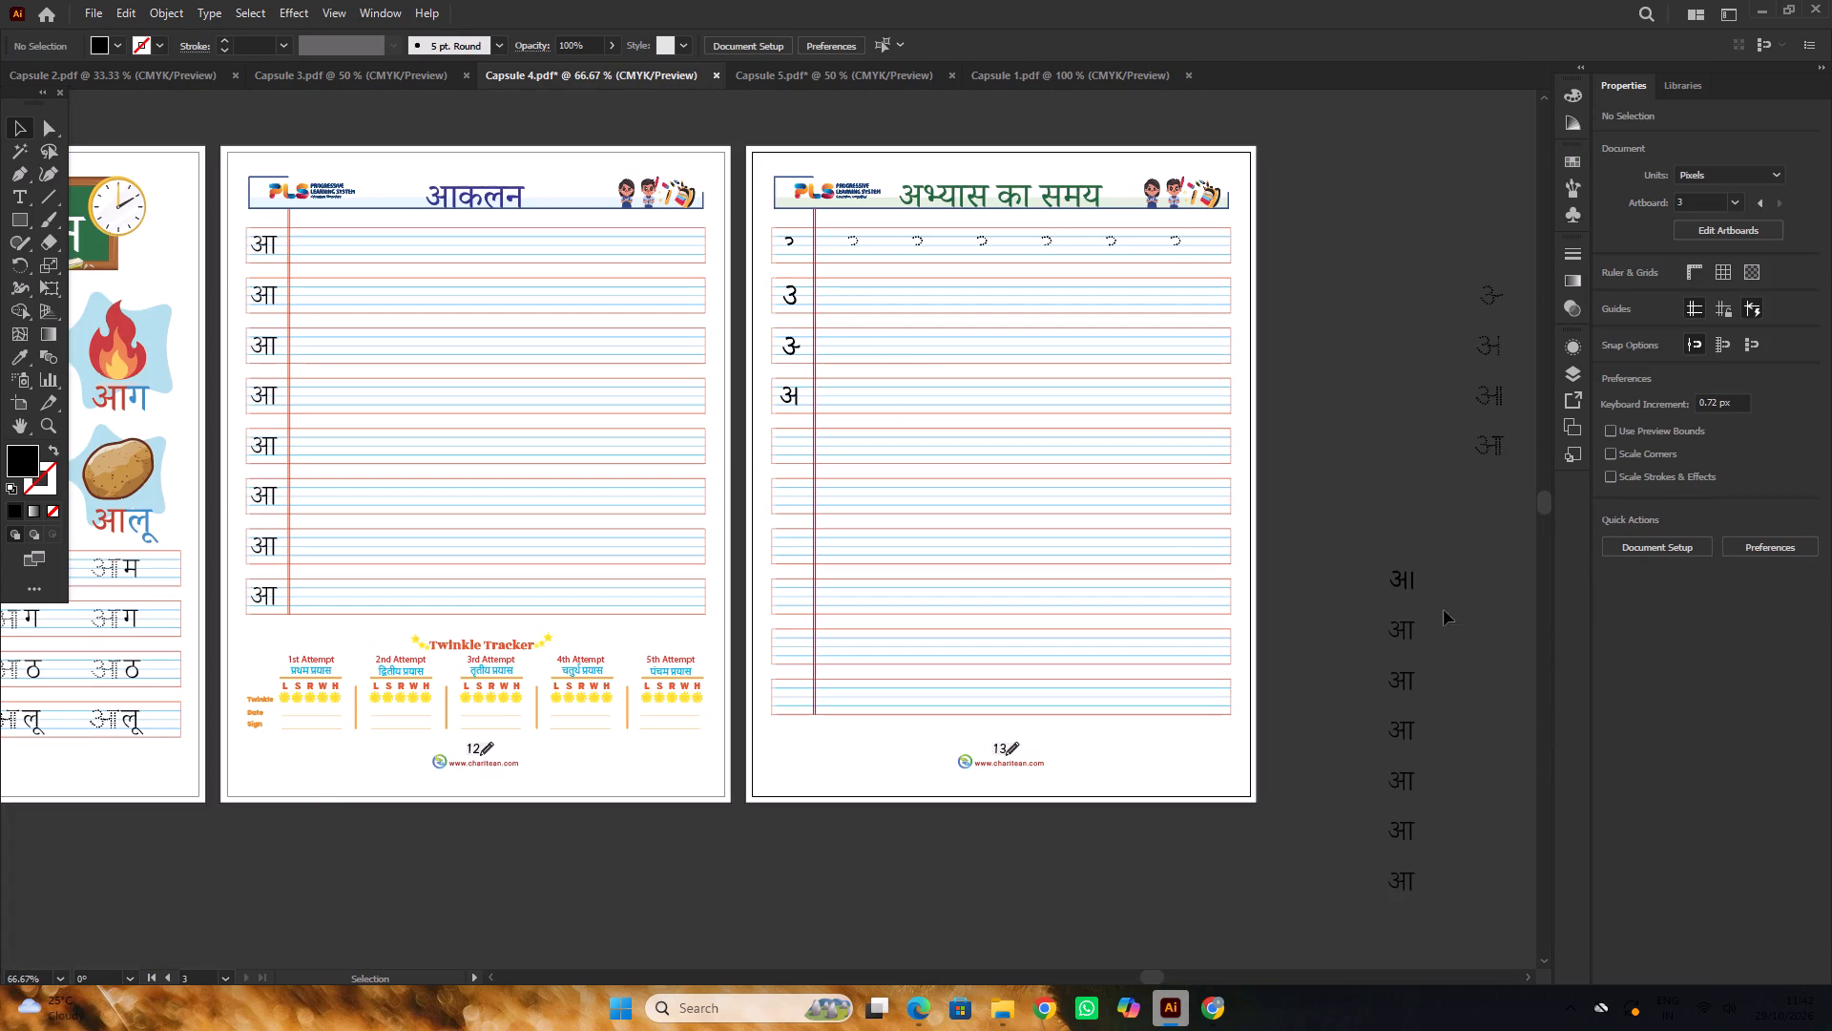
Move the guide letter आ without its top bar from the canvas into the fifth row's first column, between the blue writing lines.
{"action": "left_click_drag", "start_coordinate": [1408, 584], "coordinate": [837, 449]}
{"action": "scroll", "coordinate": [814, 450], "scroll_direction": "up", "scroll_amount": 2, "text": "alt"}
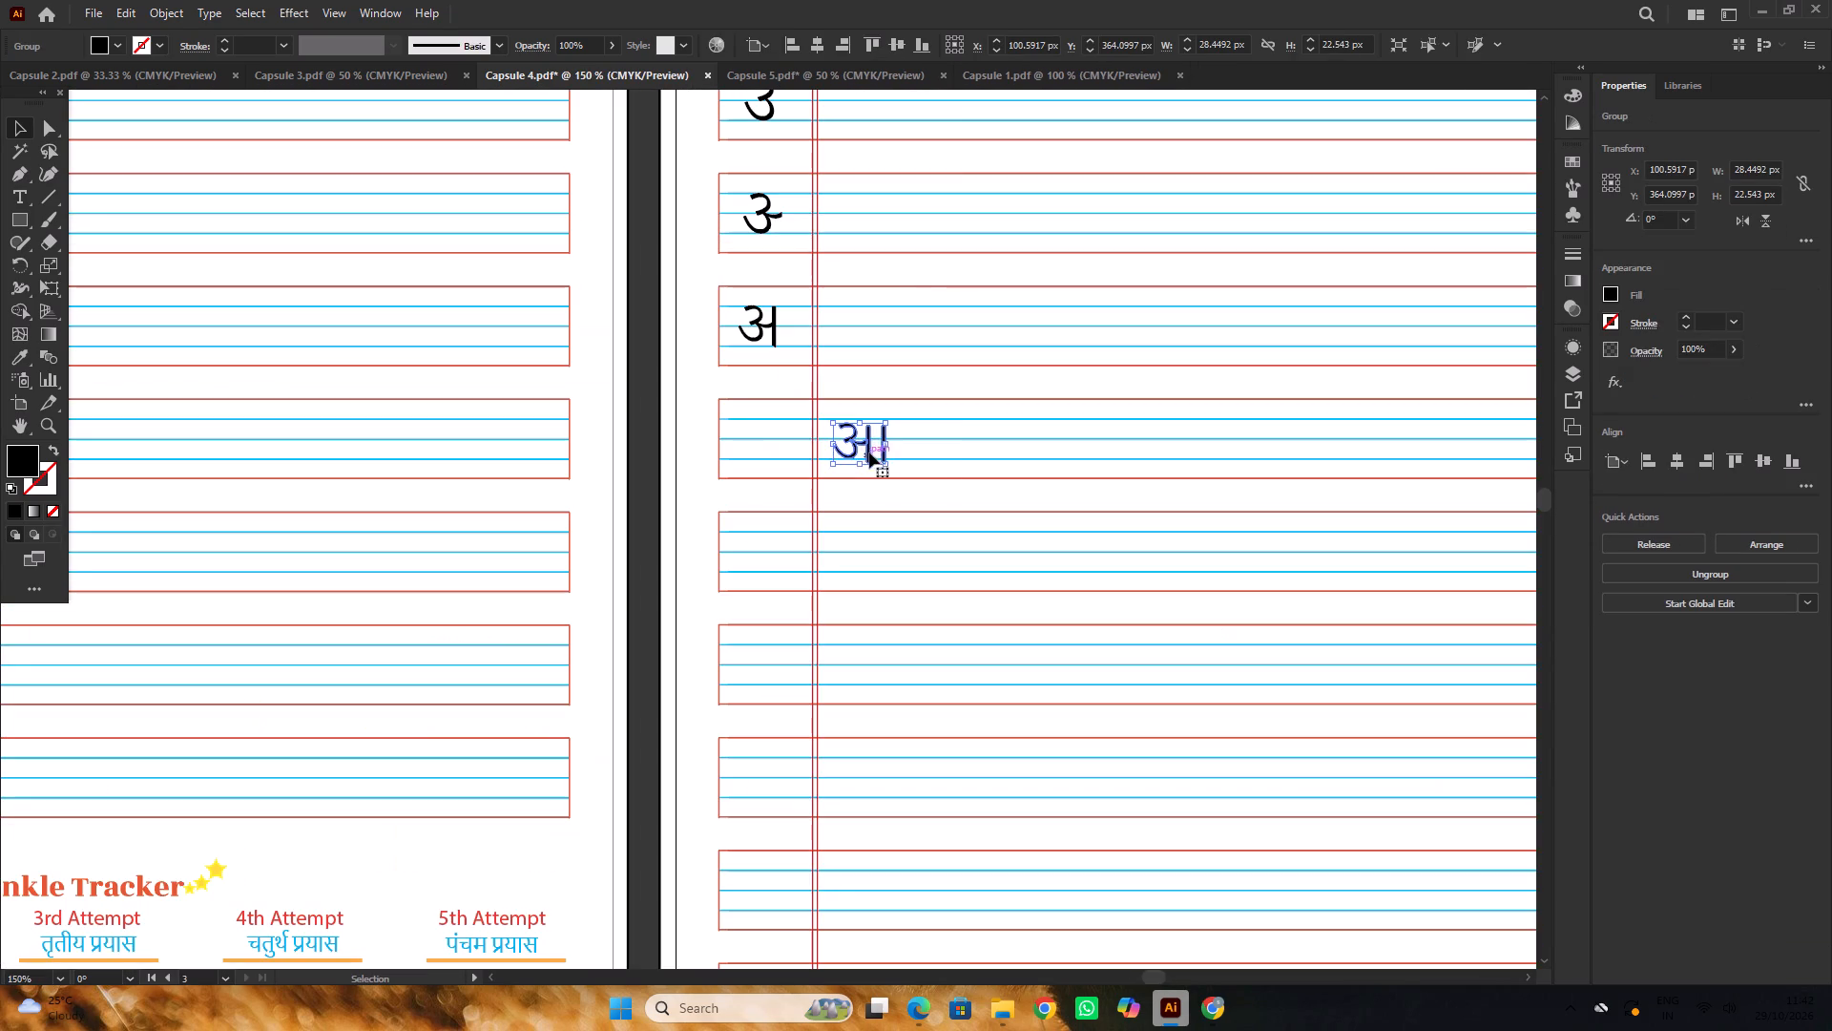
{"action": "left_click_drag", "start_coordinate": [868, 446], "coordinate": [763, 435]}
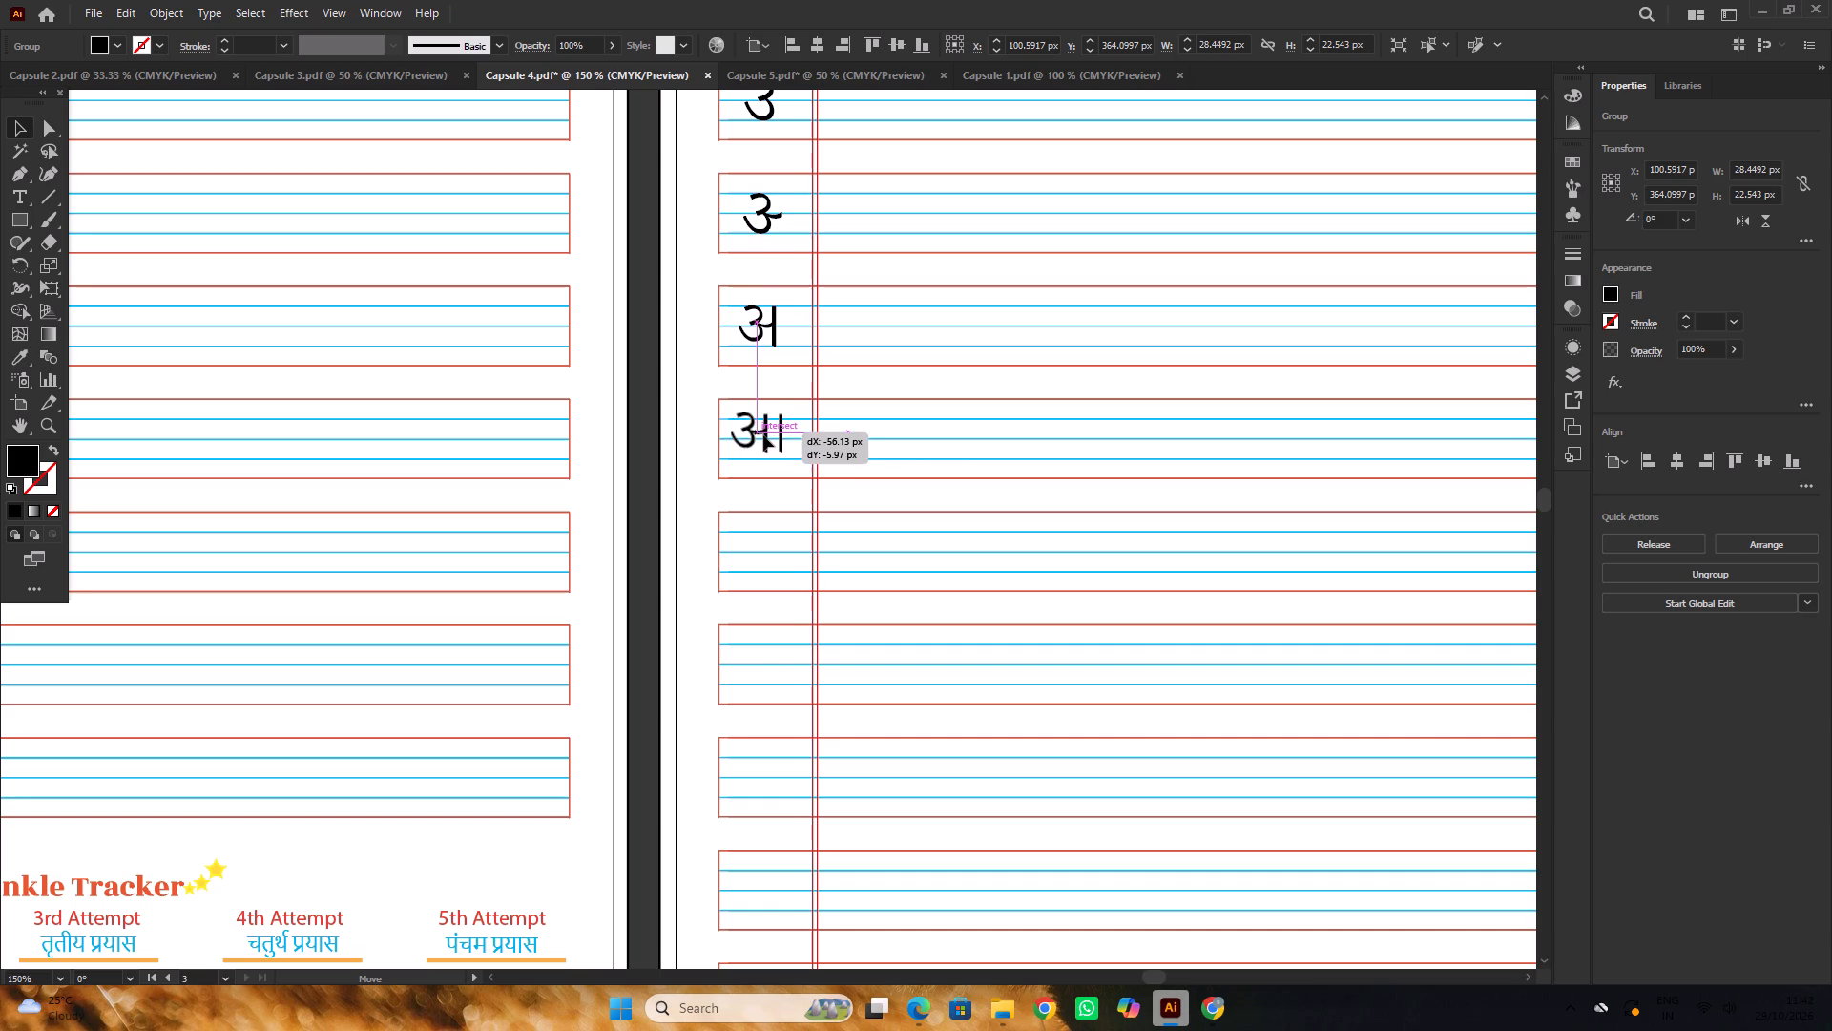
{"action": "left_click_drag", "start_coordinate": [763, 435], "coordinate": [765, 438]}
{"action": "scroll", "coordinate": [766, 434], "scroll_direction": "up", "scroll_amount": 3, "text": "alt"}
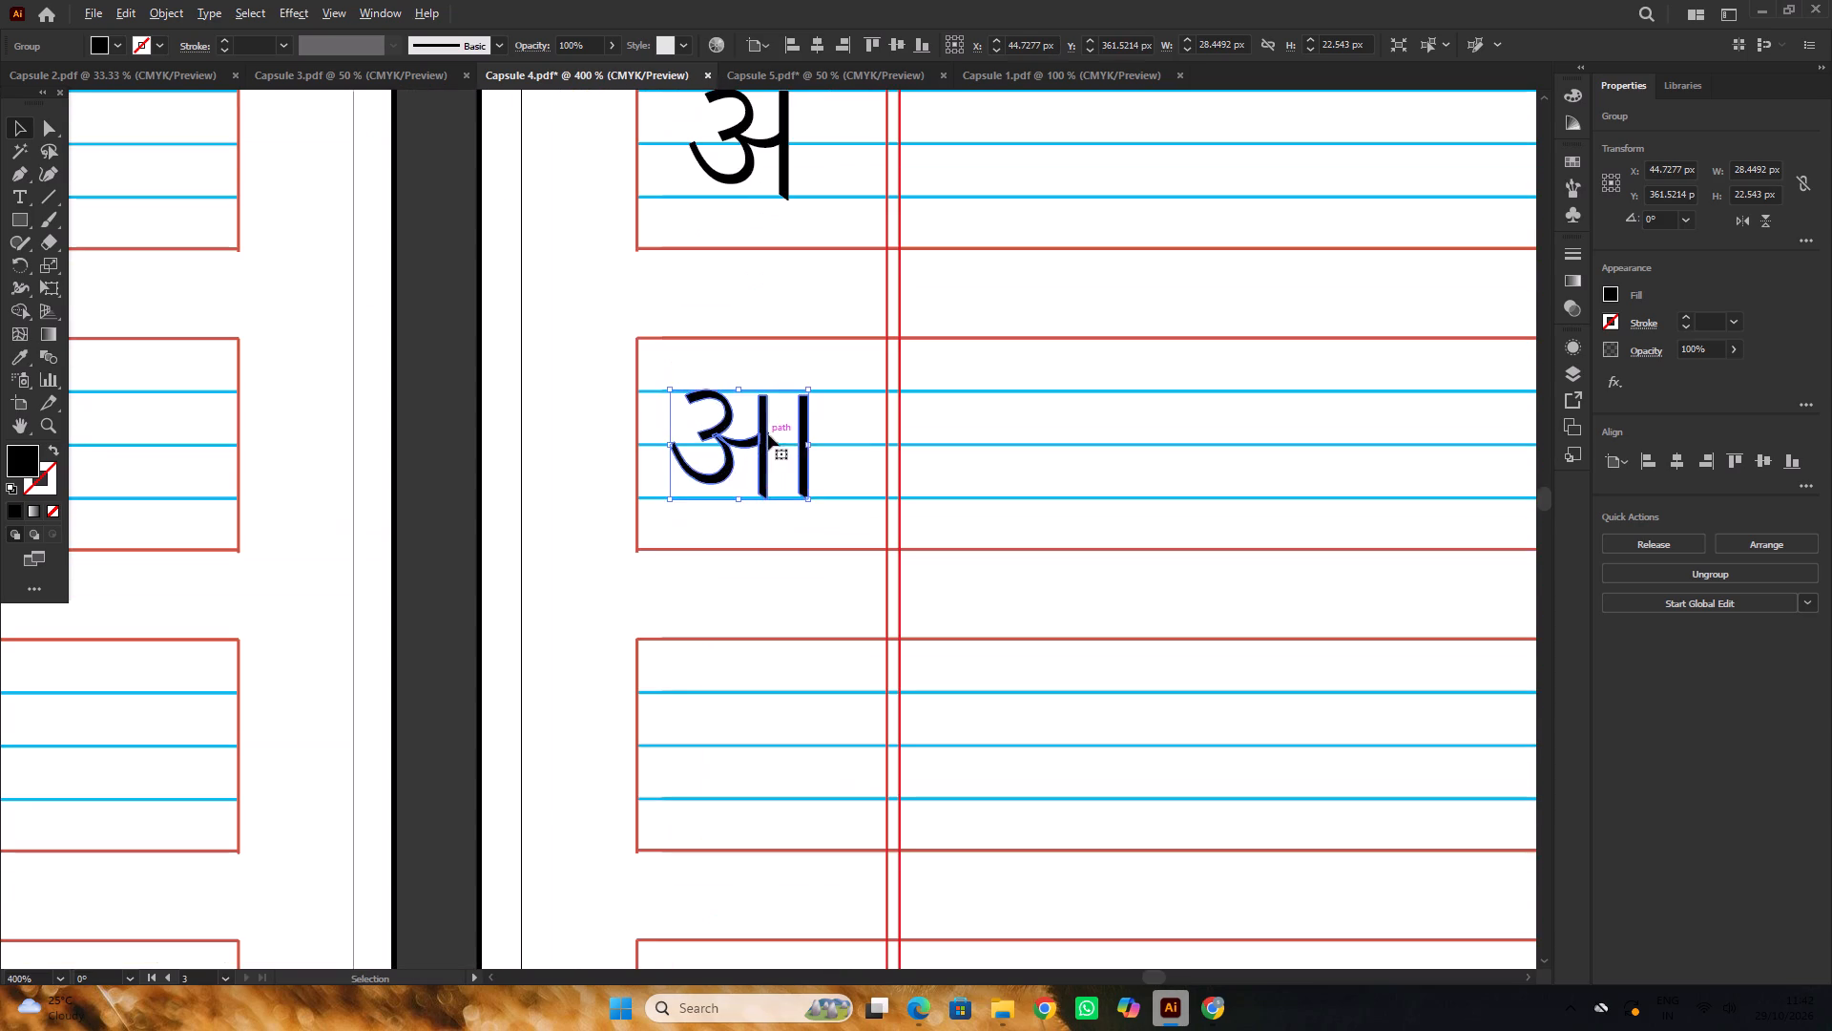
{"action": "left_click", "coordinate": [768, 435]}
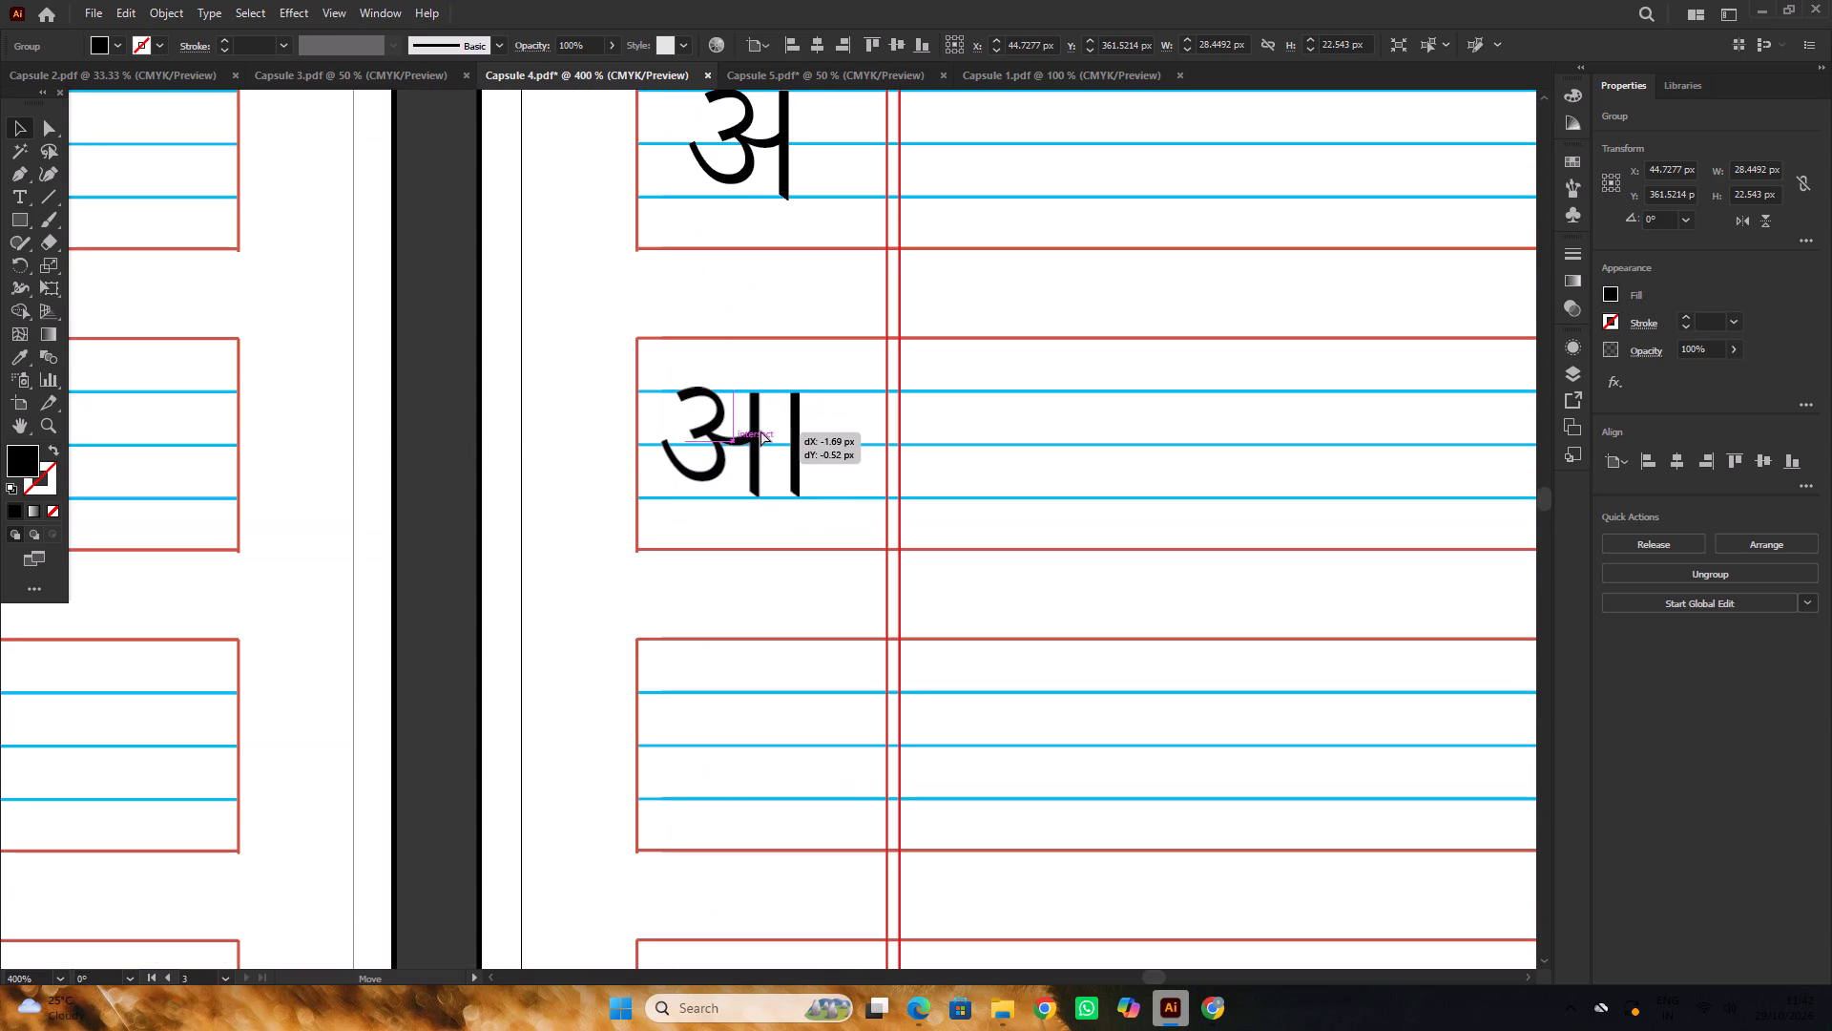
{"action": "scroll", "coordinate": [733, 401], "scroll_direction": "down", "scroll_amount": 3, "text": "alt"}
{"action": "left_click", "coordinate": [636, 364]}
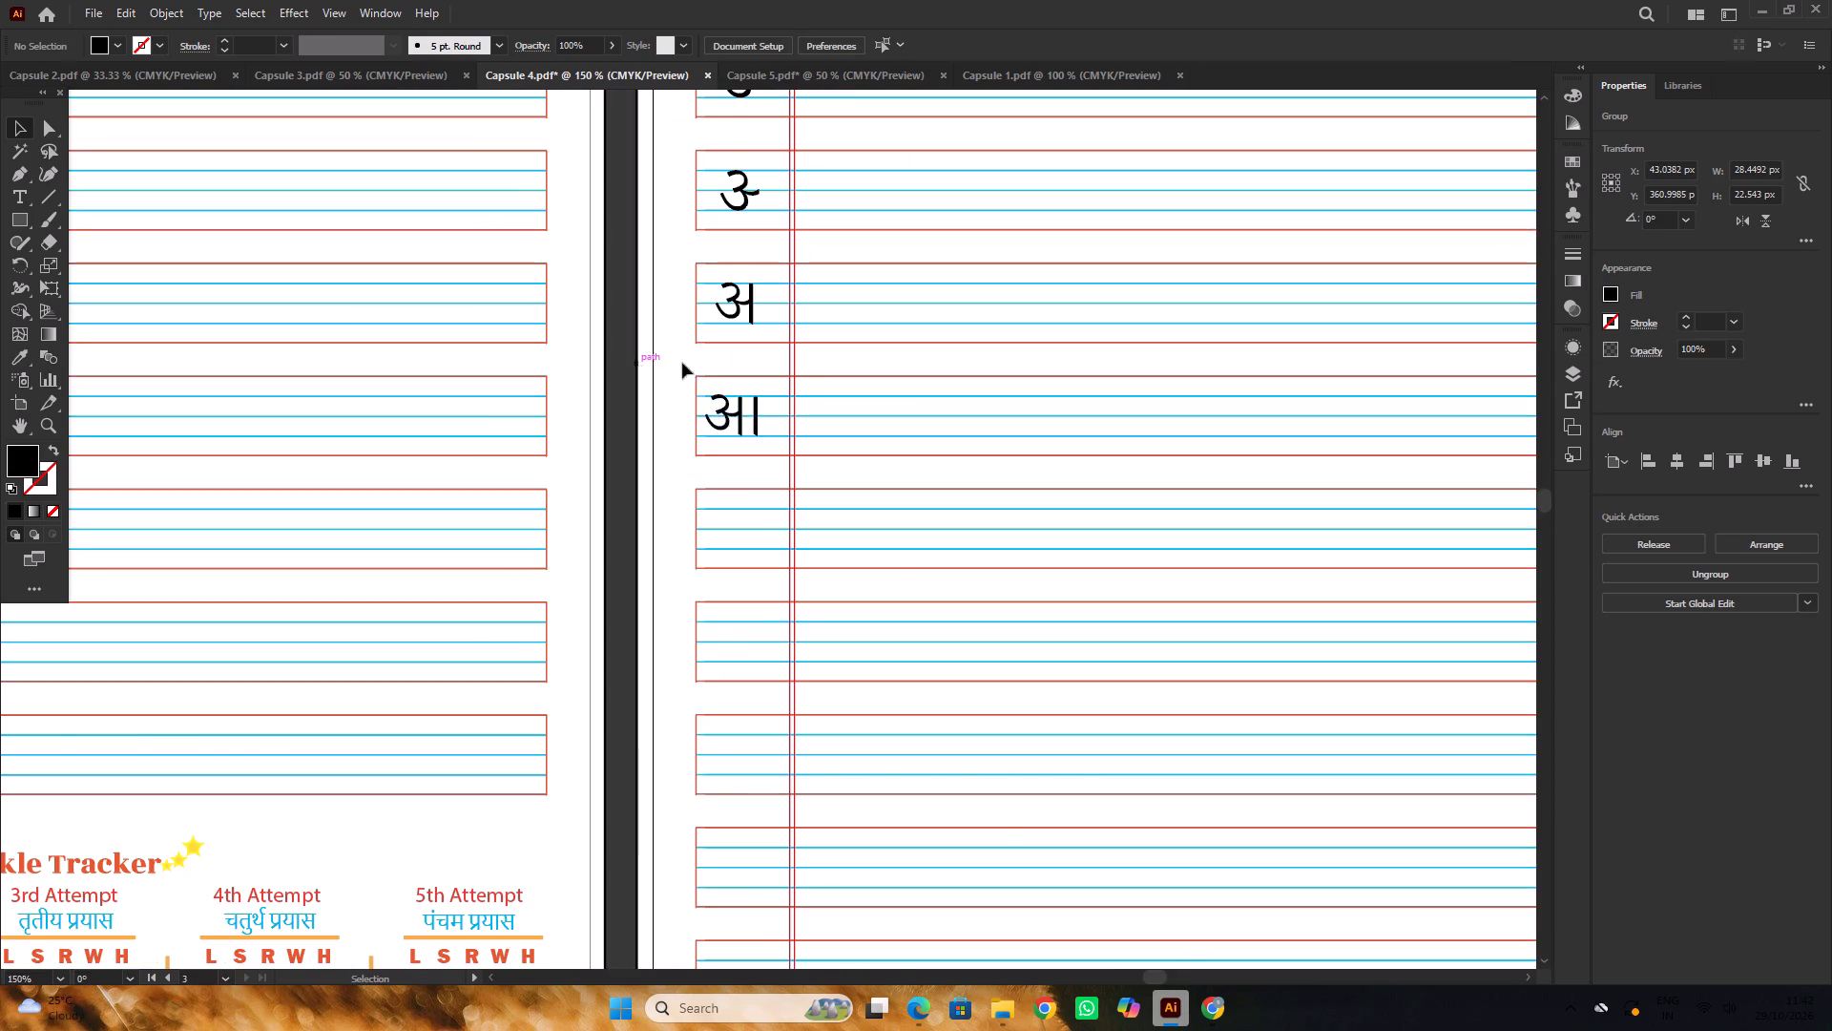
Move the first complete आ guide letter from the canvas into the sixth row's first column and fit it to the writing lines.
{"action": "scroll", "coordinate": [806, 367], "scroll_direction": "down", "scroll_amount": 2, "text": "alt"}
{"action": "left_click", "coordinate": [1338, 392]}
{"action": "scroll", "coordinate": [1330, 389], "scroll_direction": "down", "scroll_amount": 2, "text": "alt"}
{"action": "scroll", "coordinate": [1357, 507], "scroll_direction": "up", "scroll_amount": 1, "text": "alt"}
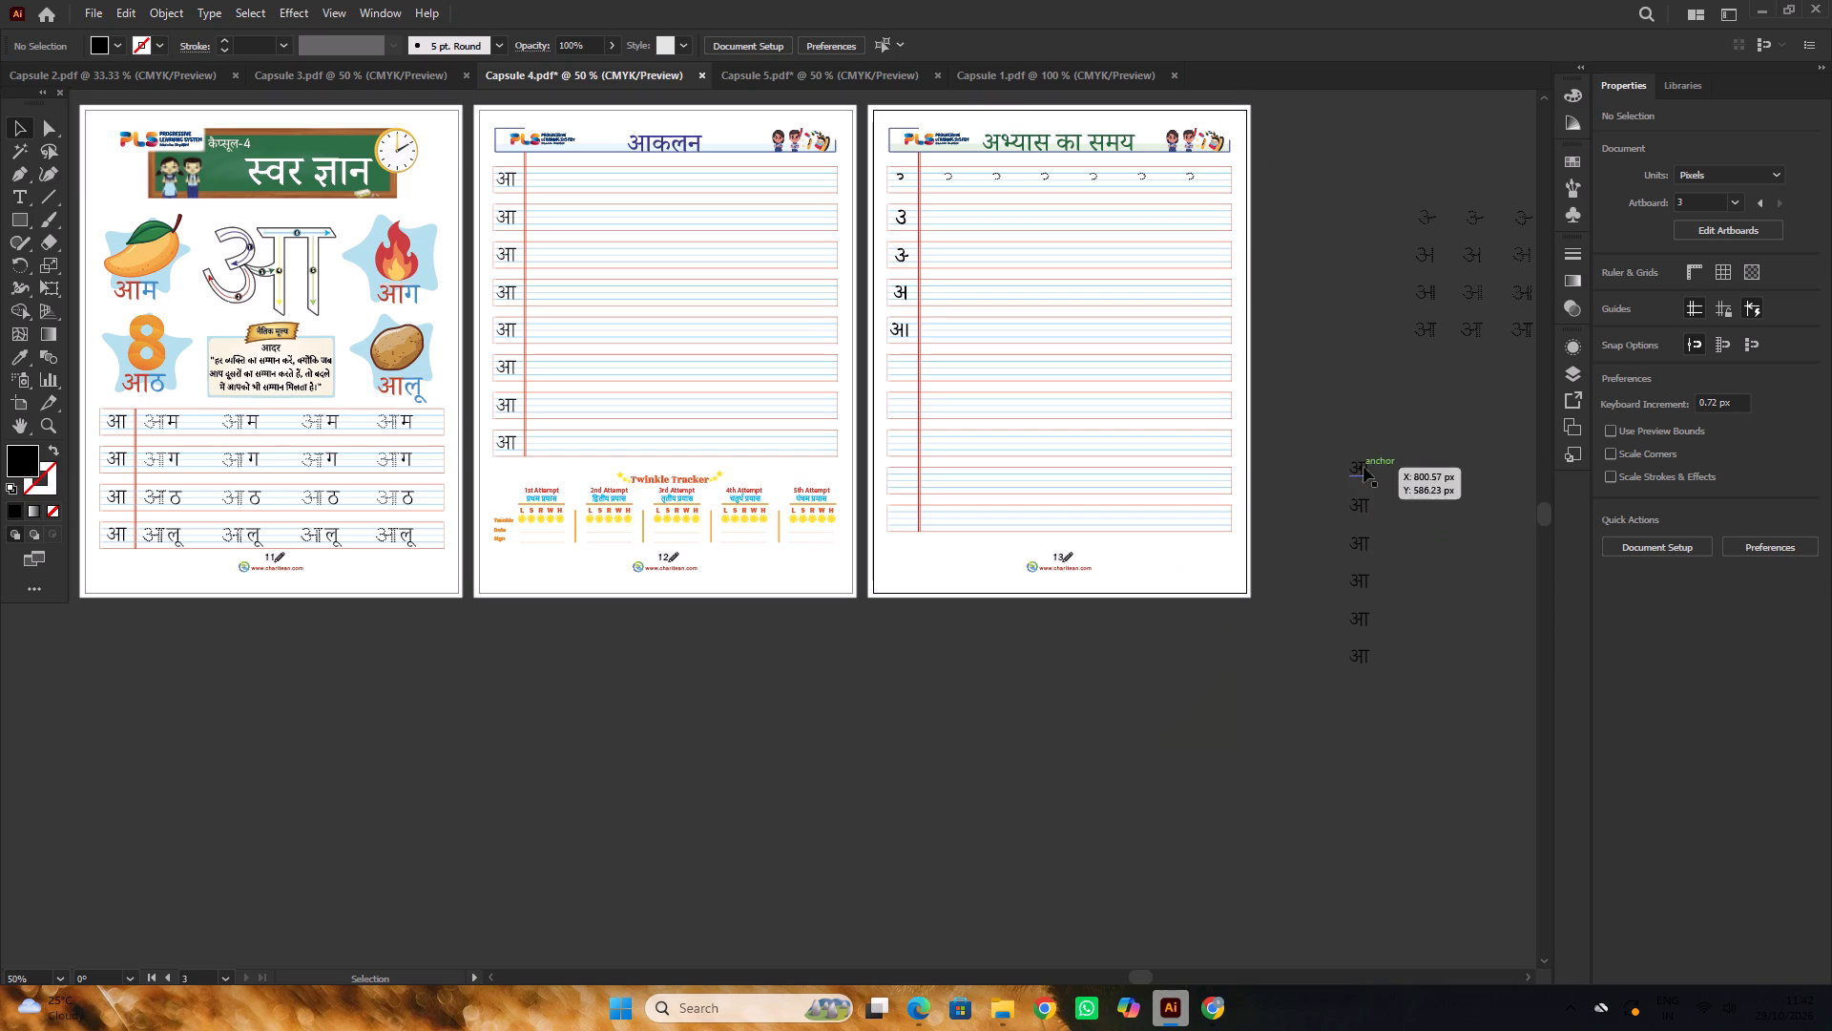
{"action": "left_click_drag", "start_coordinate": [1364, 467], "coordinate": [901, 371]}
{"action": "scroll", "coordinate": [900, 370], "scroll_direction": "up", "scroll_amount": 7, "text": "alt"}
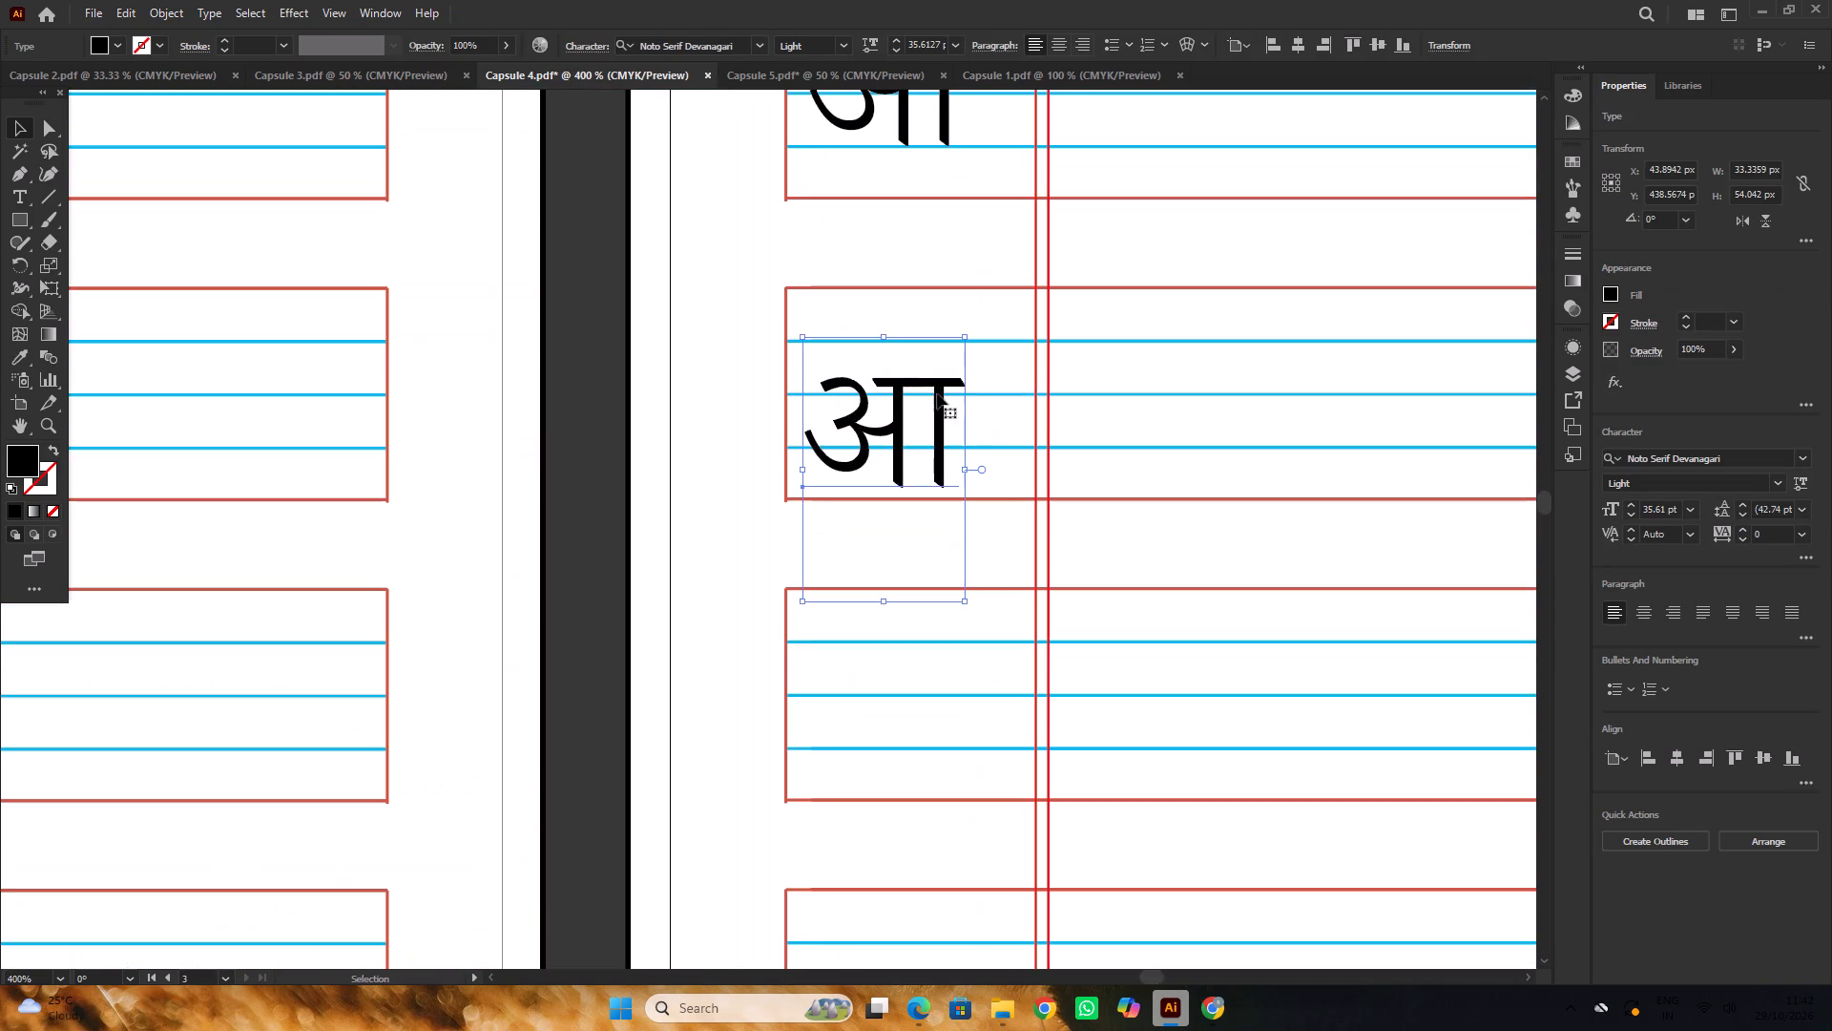
{"action": "left_click_drag", "start_coordinate": [941, 396], "coordinate": [949, 357]}
{"action": "scroll", "coordinate": [797, 356], "scroll_direction": "down", "scroll_amount": 5, "text": "alt"}
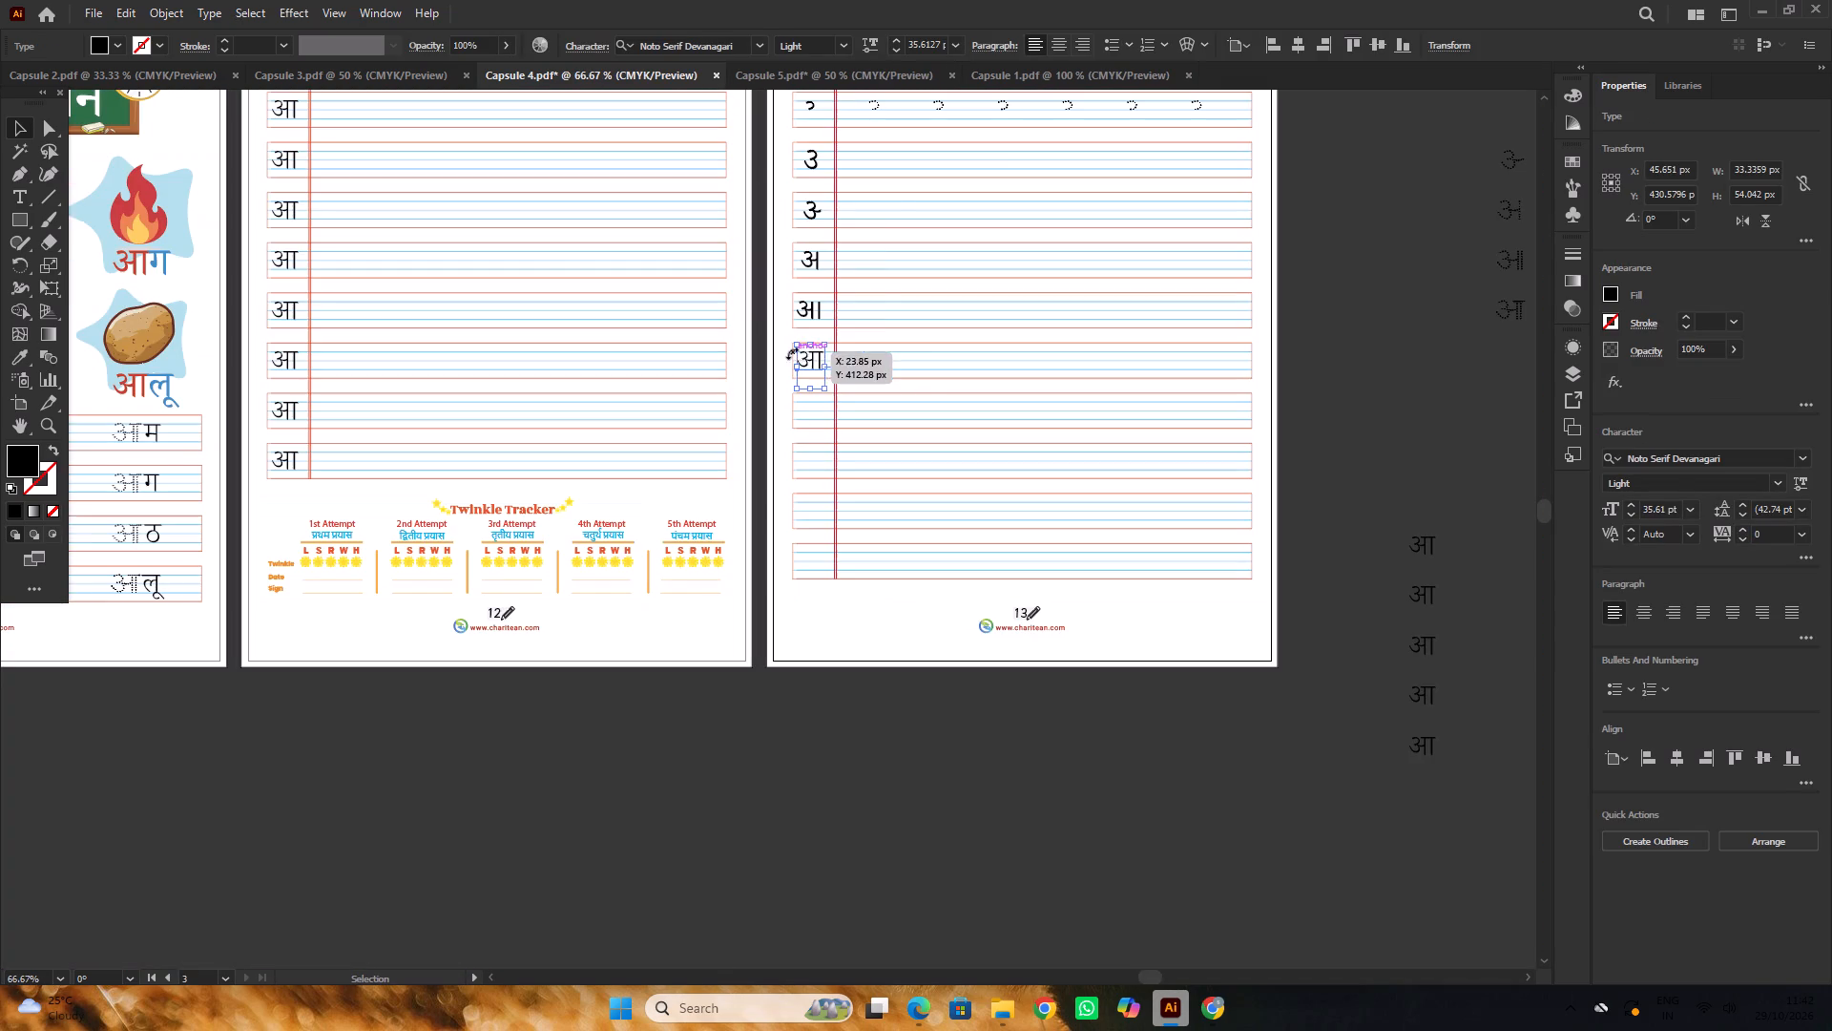
{"action": "left_click", "coordinate": [1447, 356]}
Align the six first-column guide letters on the practice page to a common horizontal centre.
{"action": "scroll", "coordinate": [1381, 340], "scroll_direction": "up", "scroll_amount": 3}
{"action": "scroll", "coordinate": [841, 195], "scroll_direction": "up", "scroll_amount": 2, "text": "alt"}
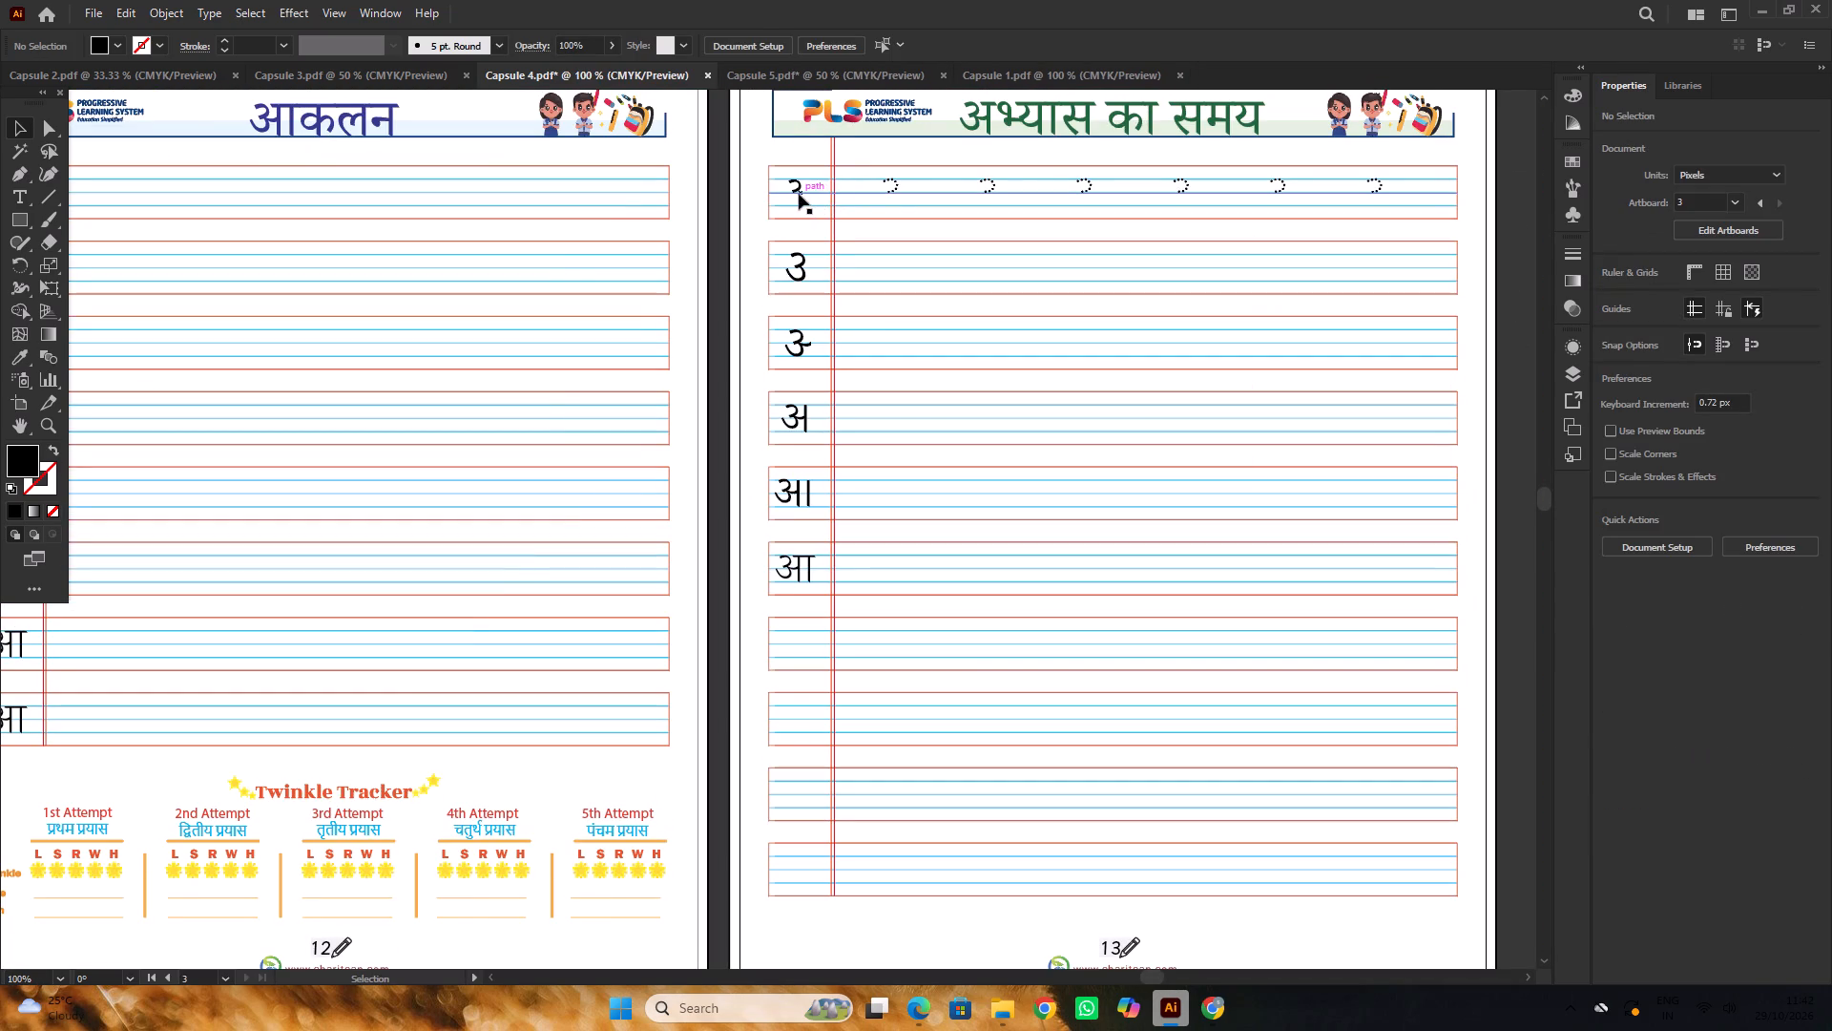
{"action": "left_click", "coordinate": [798, 192]}
{"action": "left_click", "coordinate": [802, 276], "text": "shift"}
{"action": "left_click", "coordinate": [800, 350], "text": "shift"}
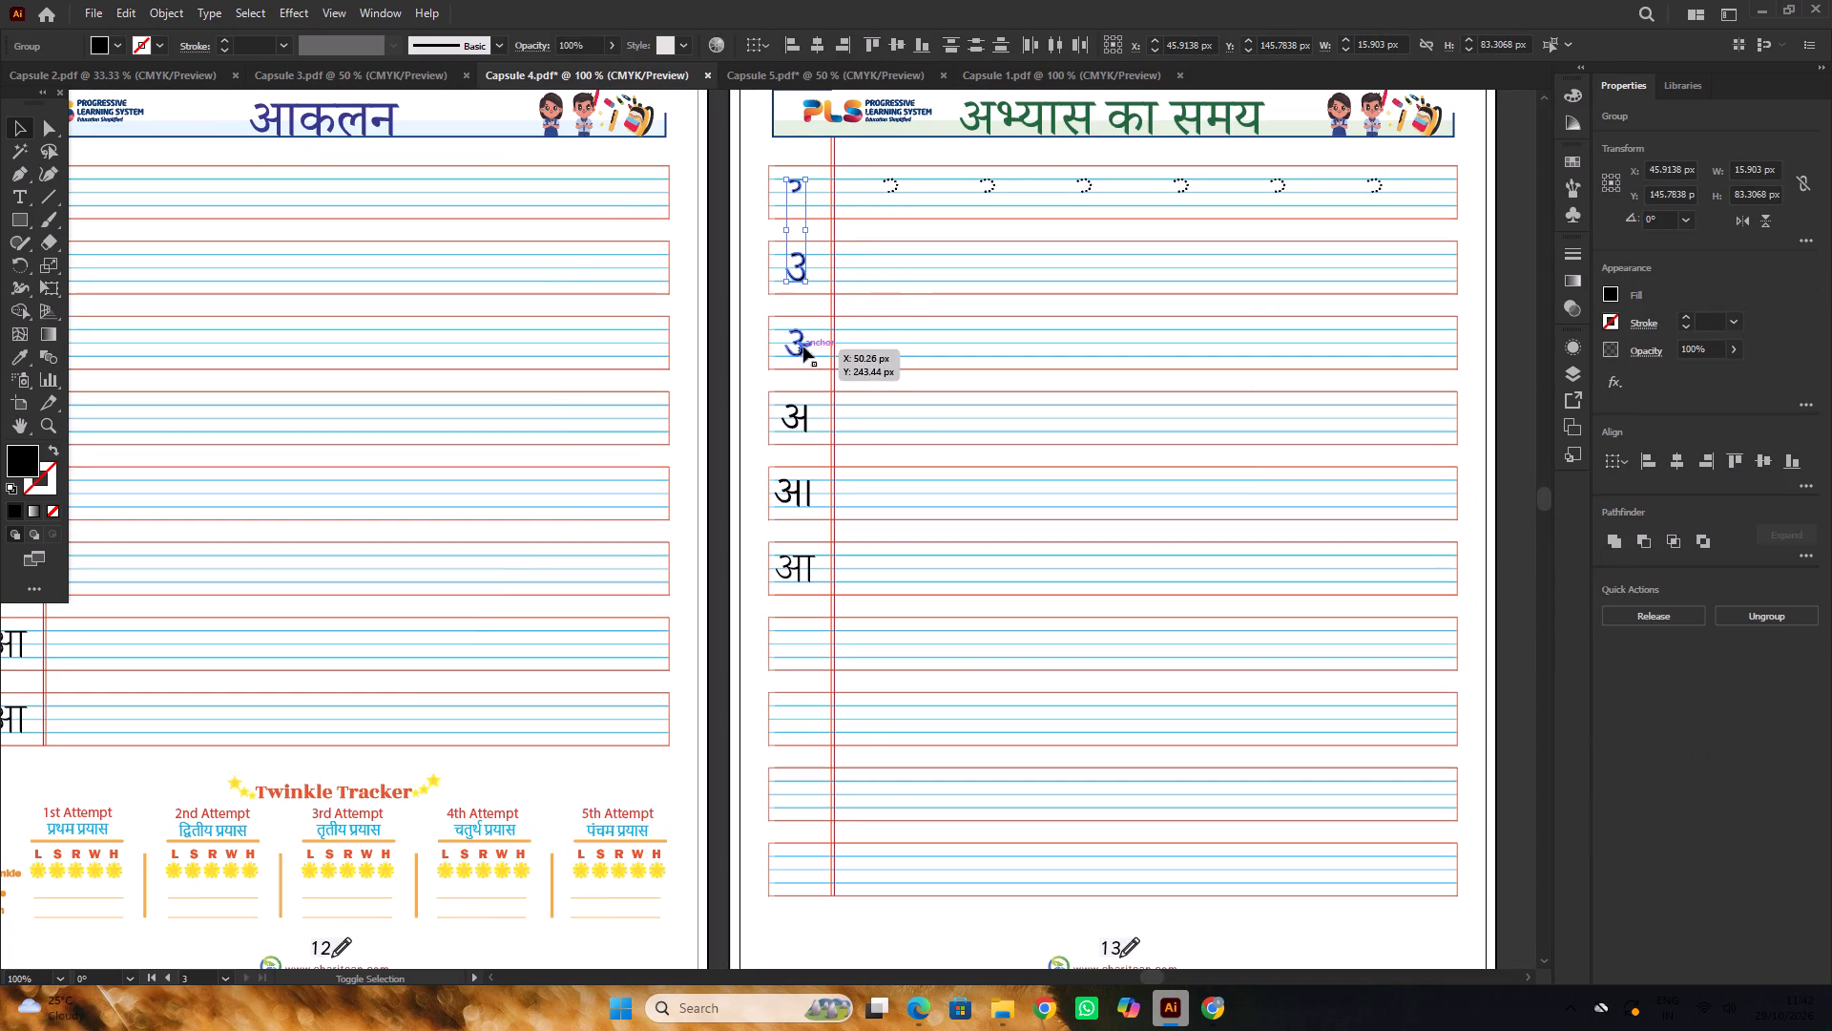
{"action": "left_click", "coordinate": [809, 420], "text": "shift"}
{"action": "left_click", "coordinate": [806, 417], "text": "shift"}
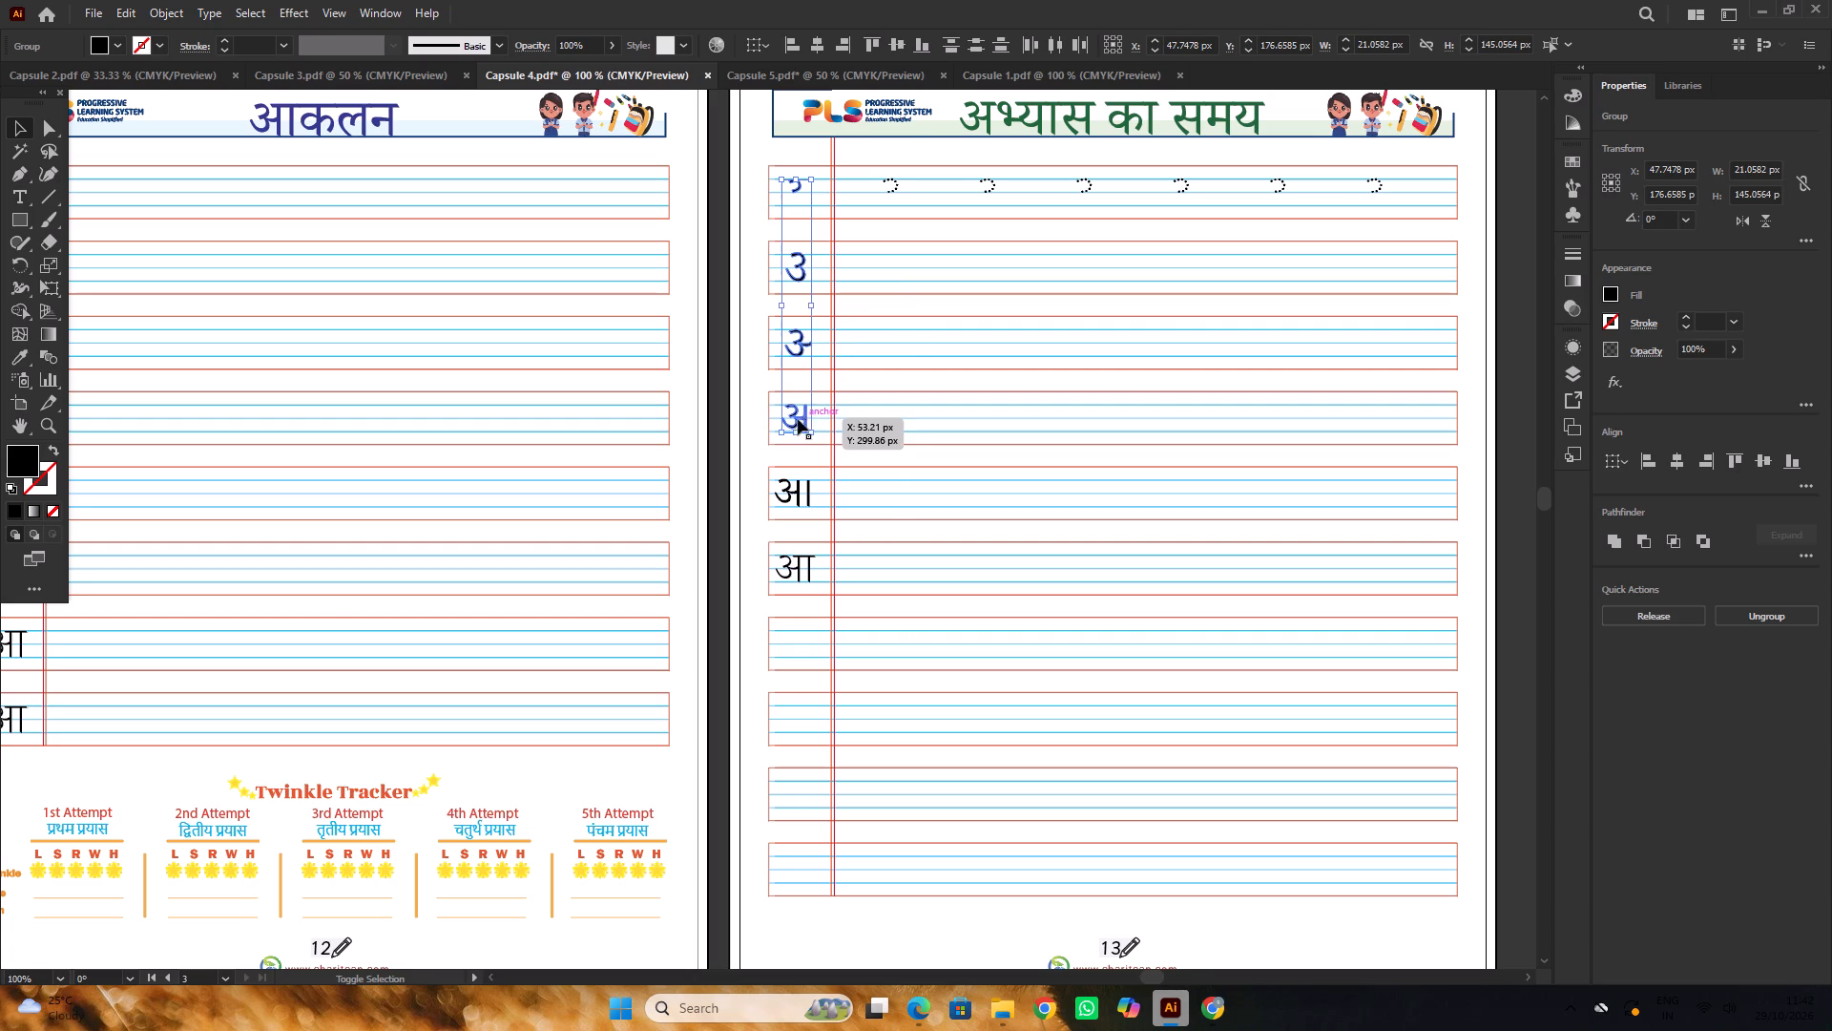
{"action": "left_click", "coordinate": [811, 496], "text": "shift"}
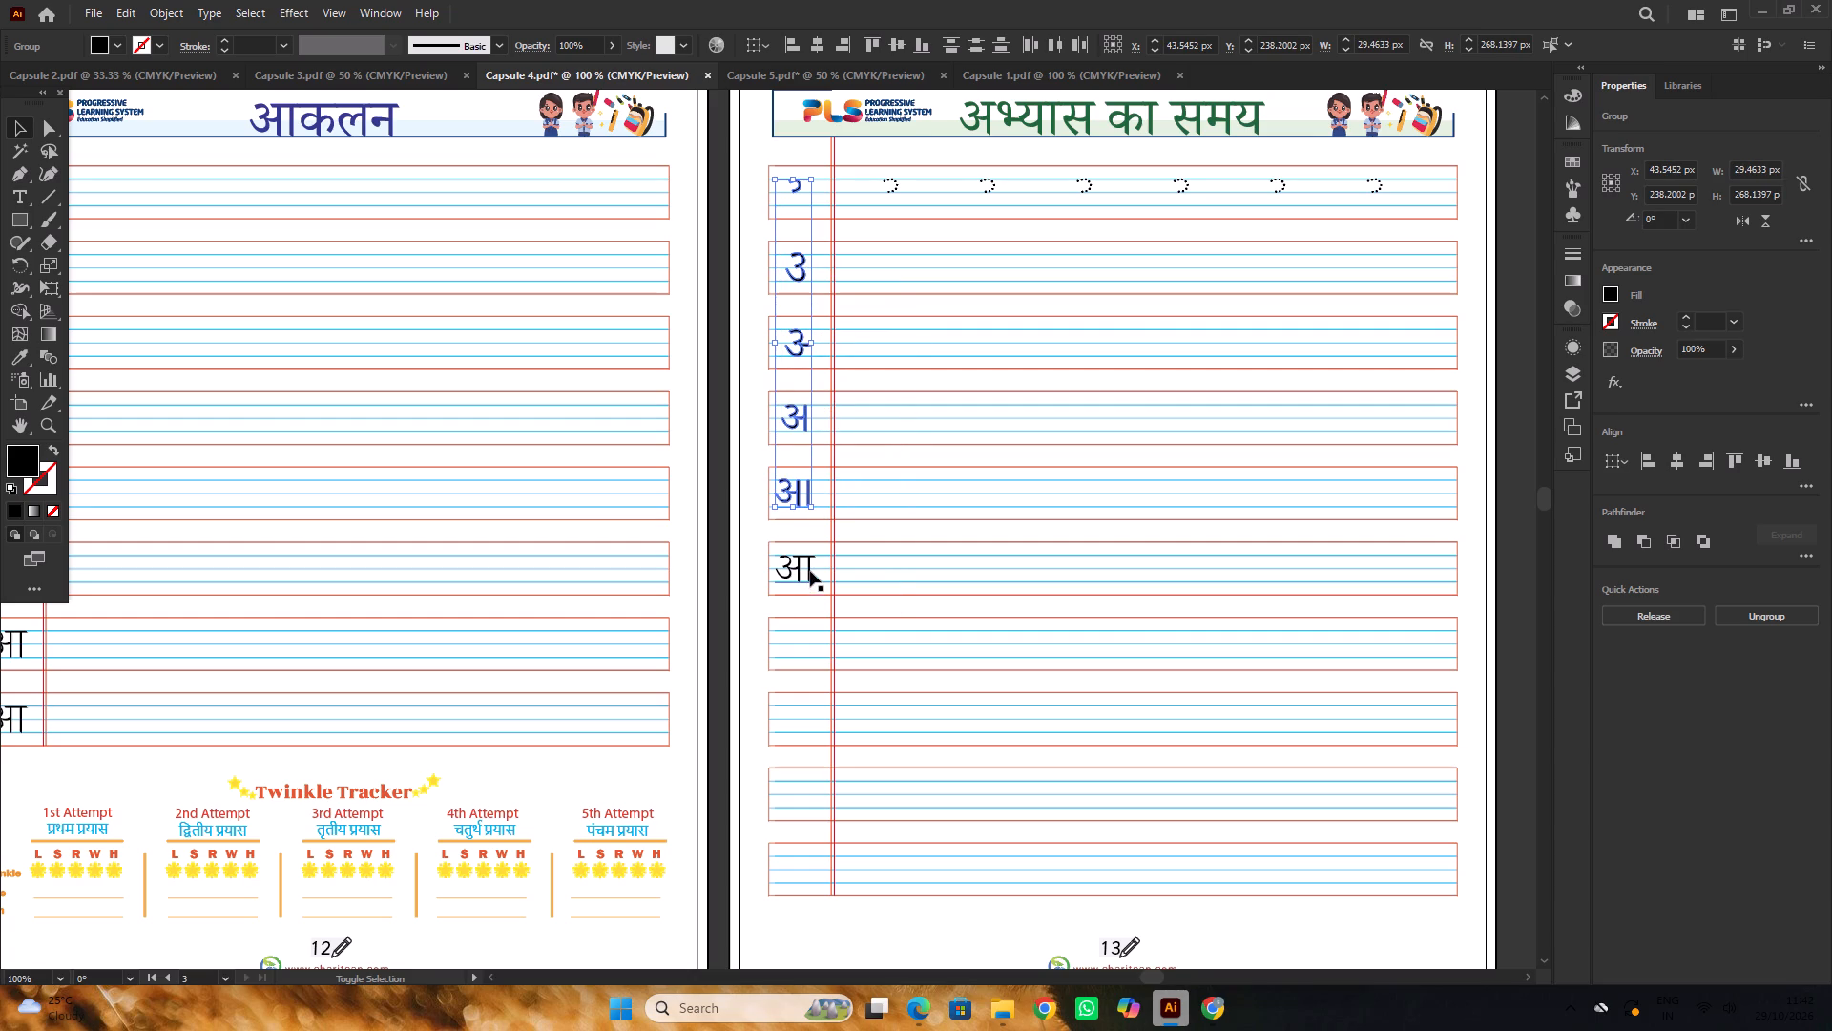
{"action": "left_click", "coordinate": [810, 571], "text": "shift"}
{"action": "left_click", "coordinate": [1675, 459]}
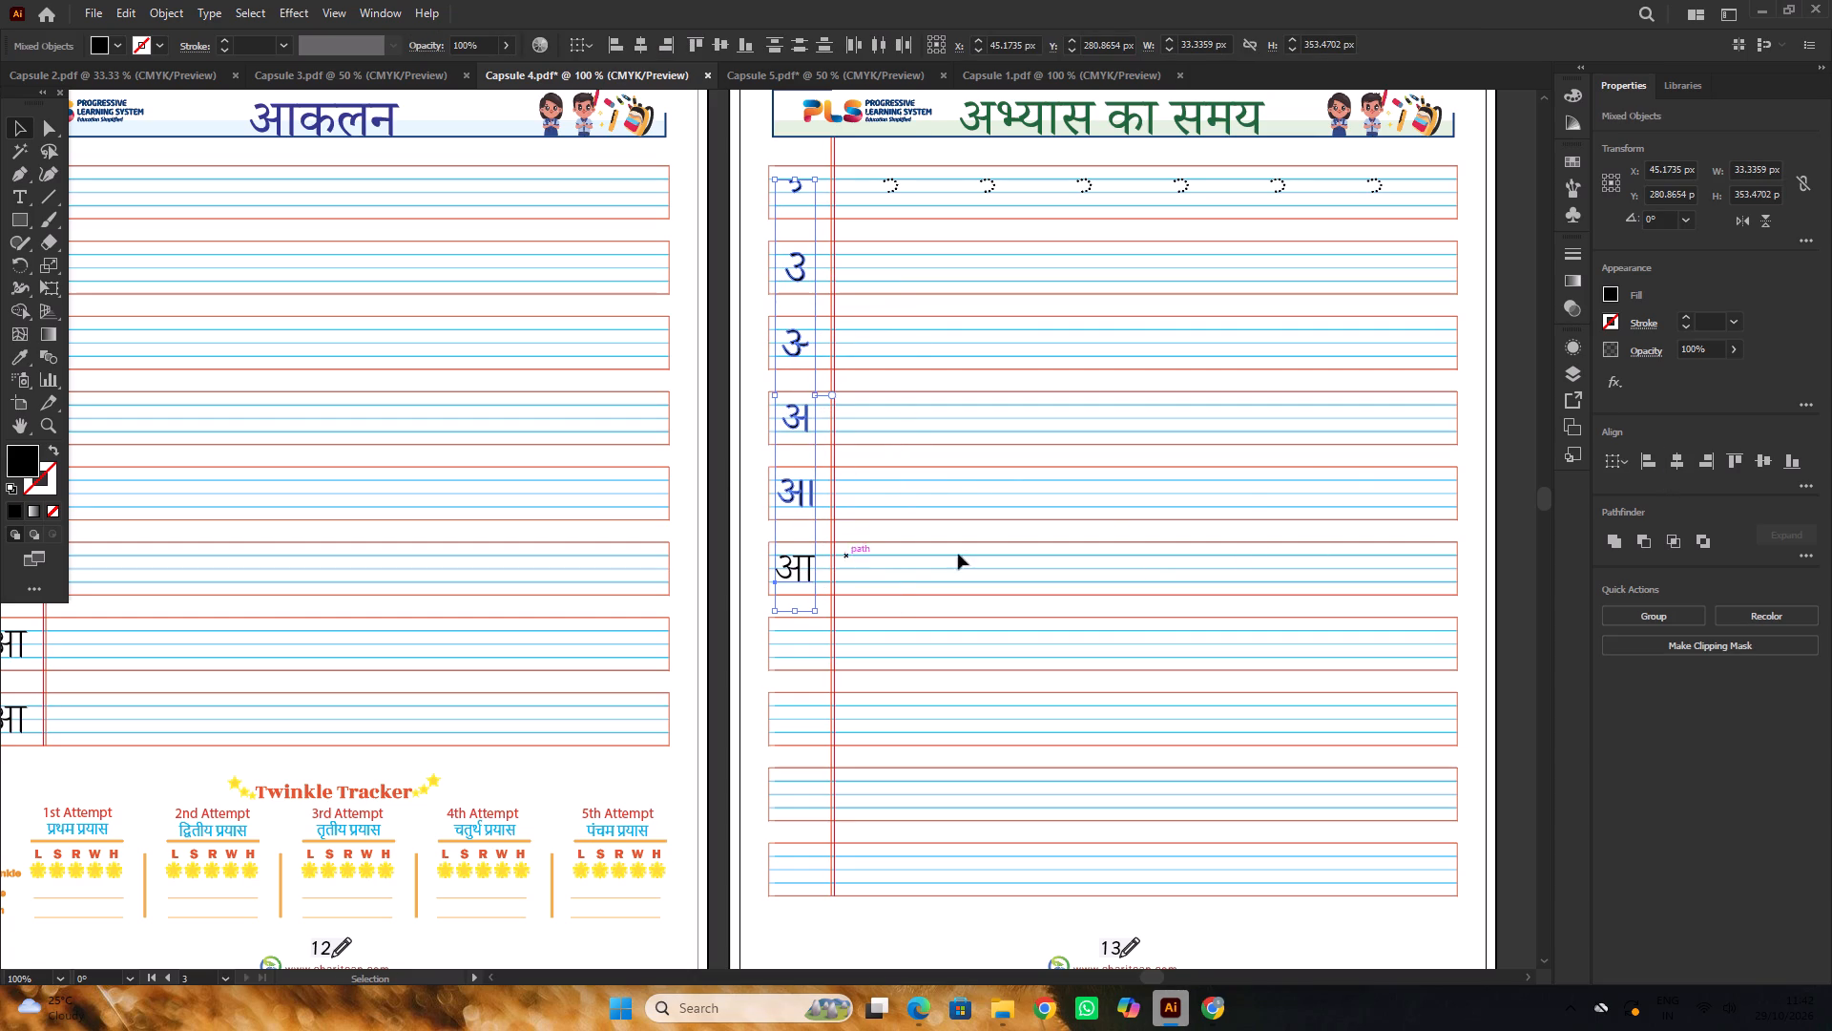
{"action": "left_click", "coordinate": [1676, 454]}
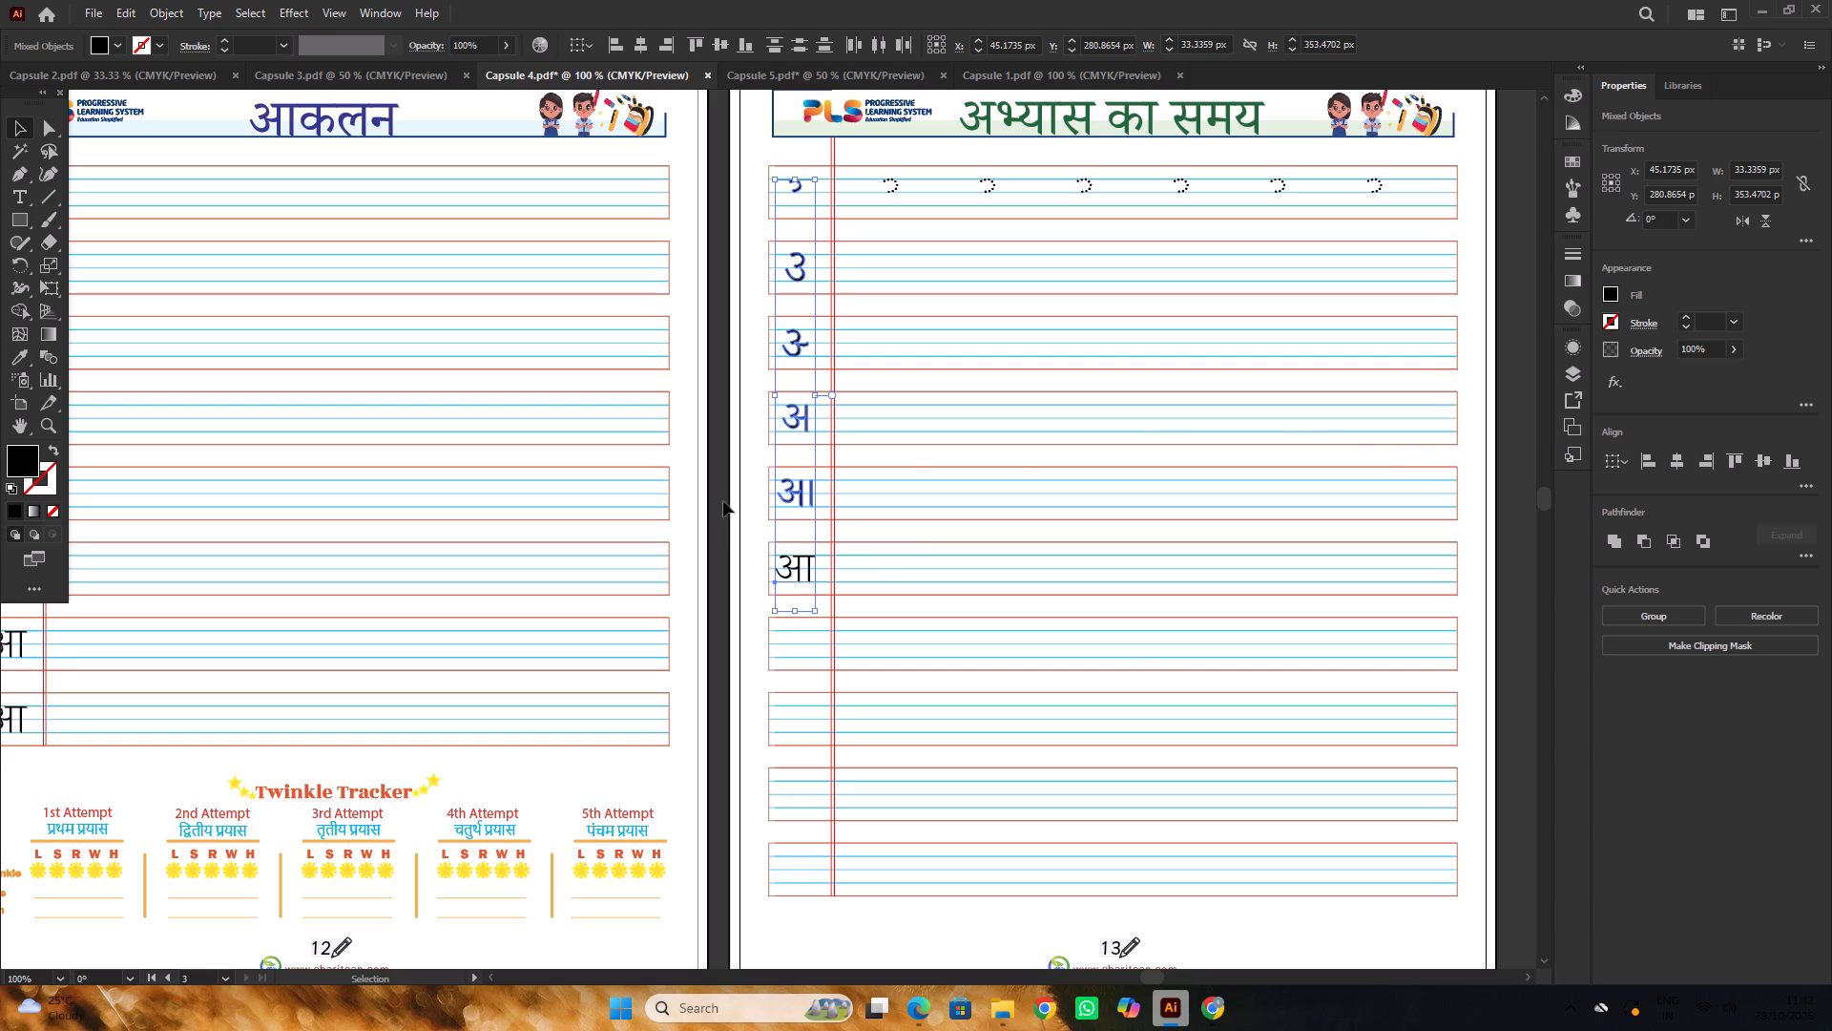
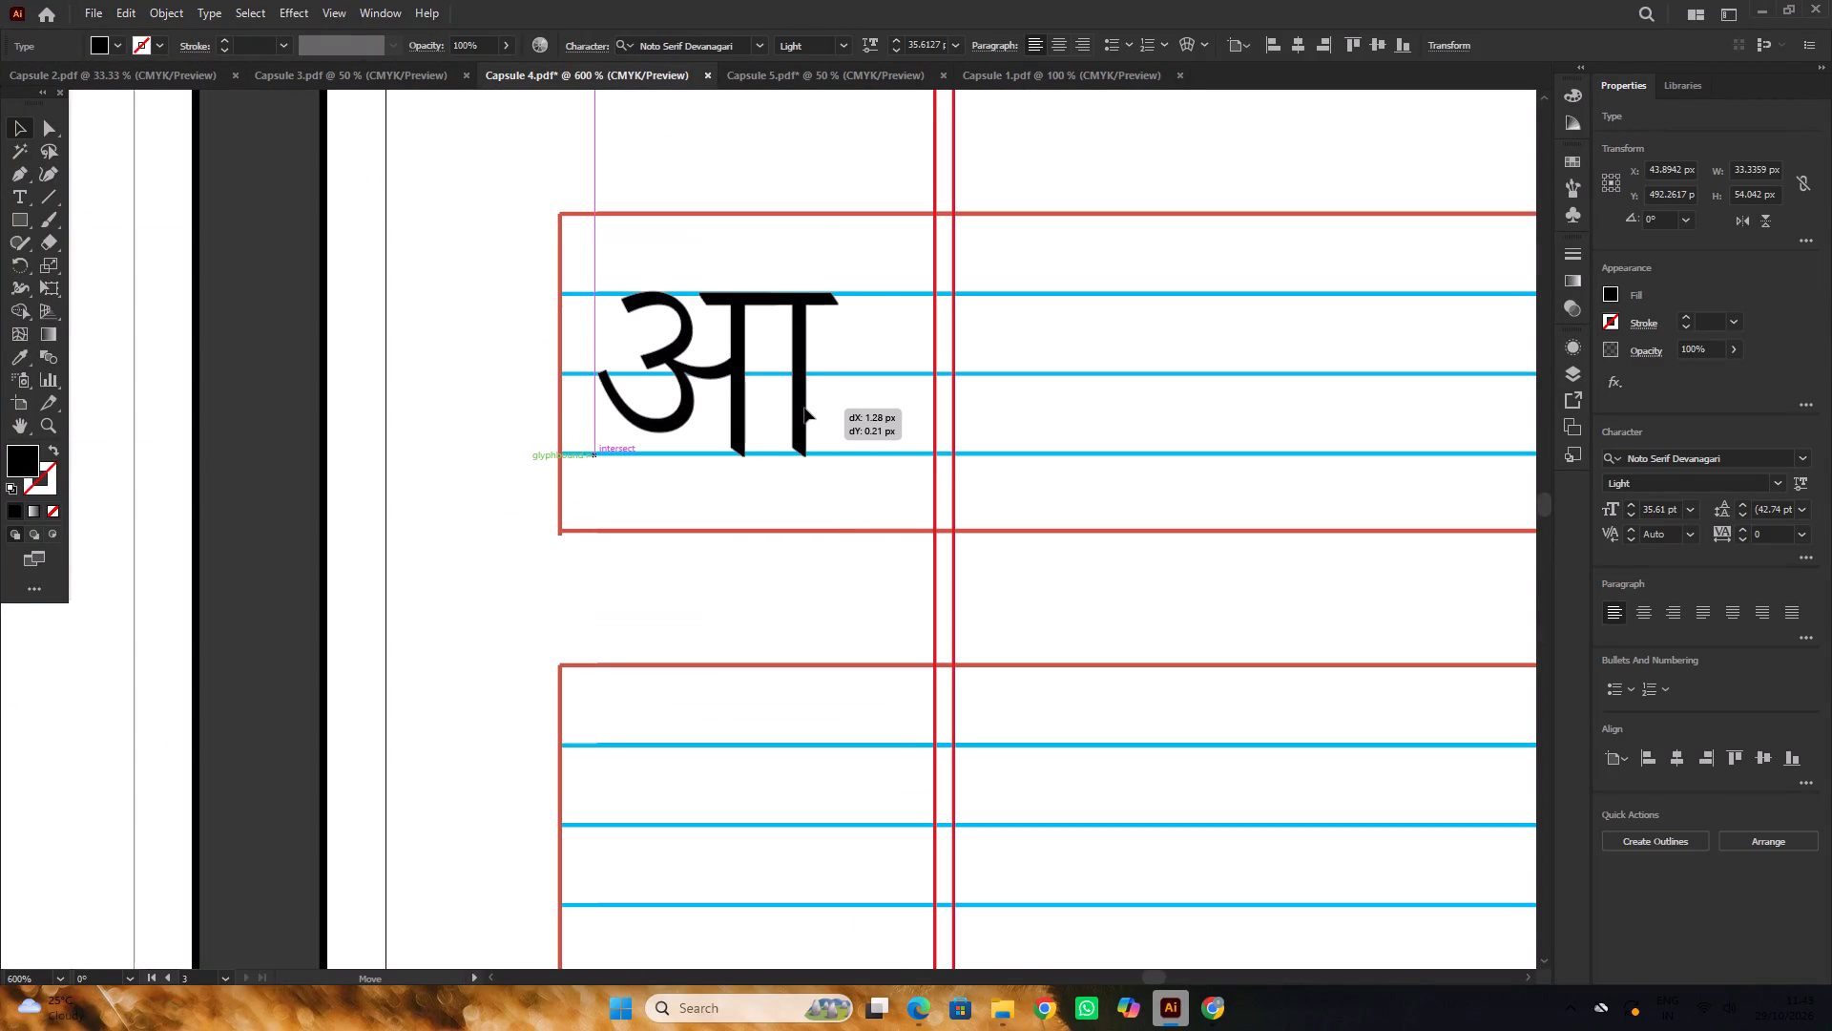
Copy the complete आ guide letter down into the eighth row's first column, between the blue writing lines.
{"action": "scroll", "coordinate": [760, 381], "scroll_direction": "down", "scroll_amount": 4, "text": "alt"}
{"action": "scroll", "coordinate": [759, 380], "scroll_direction": "up", "scroll_amount": 3, "text": "alt"}
{"action": "left_click_drag", "start_coordinate": [786, 386], "coordinate": [770, 657], "text": "alt"}
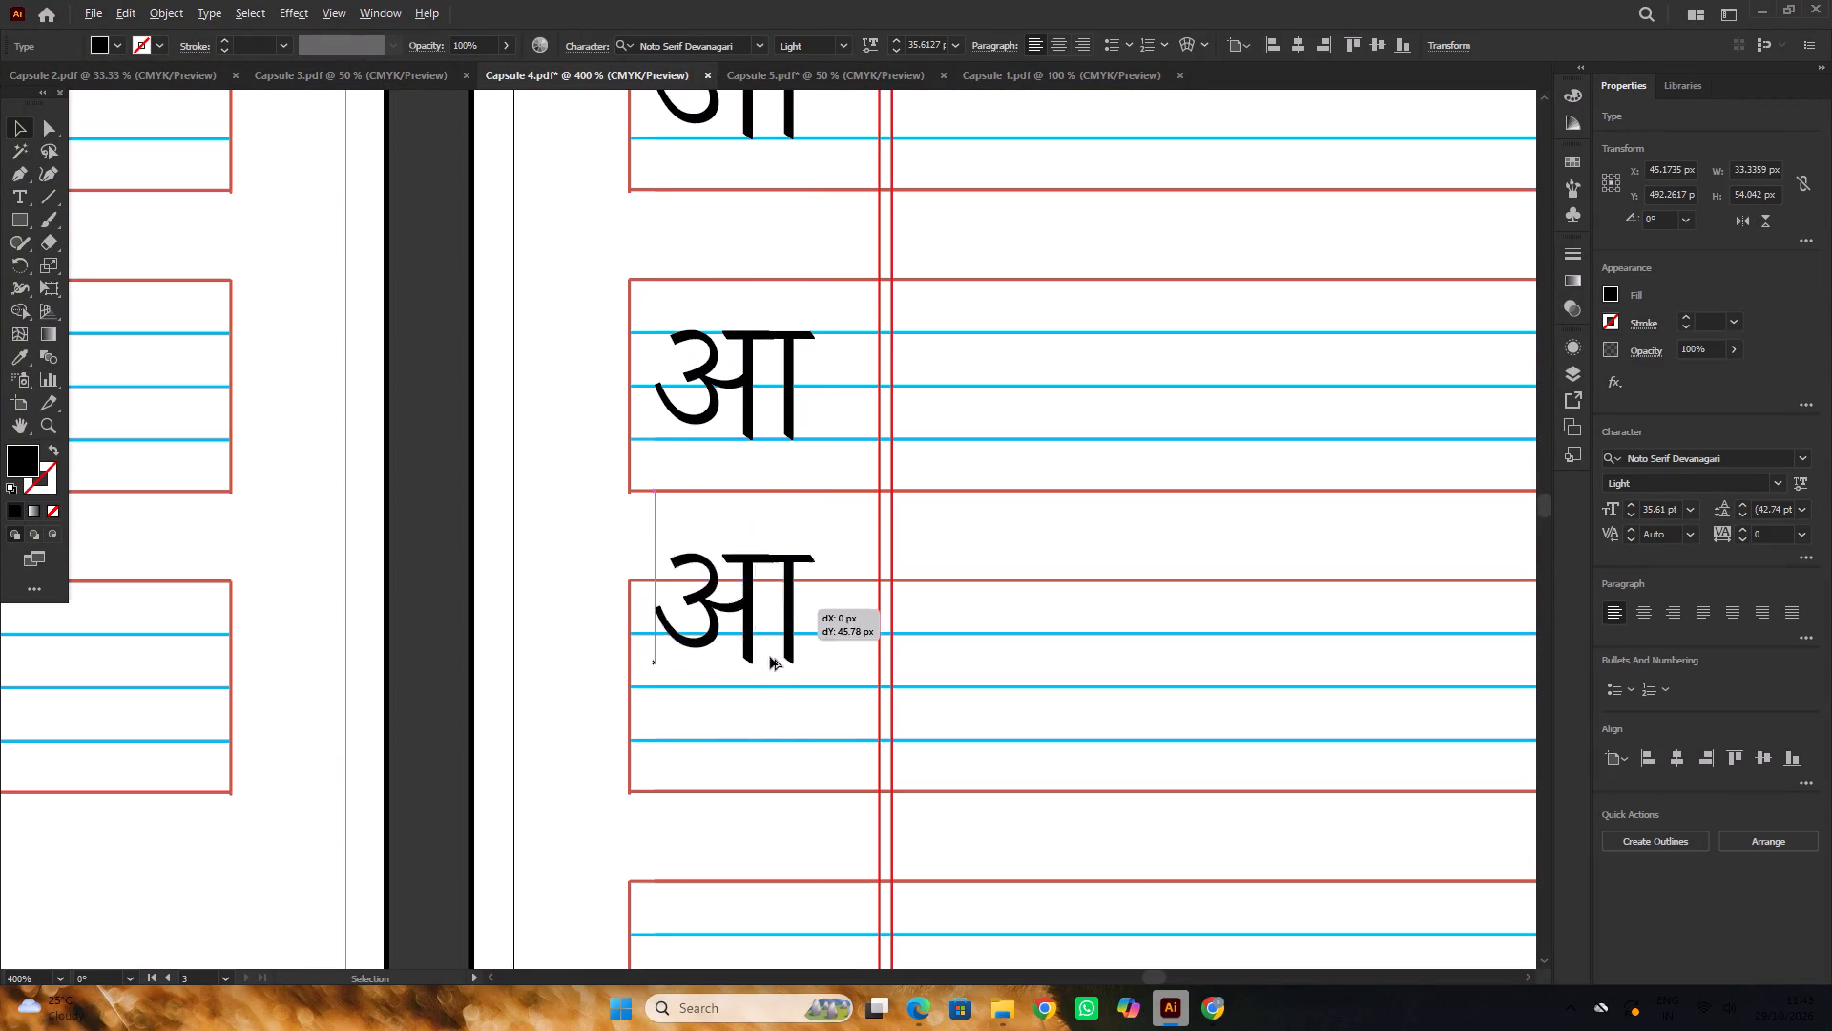
{"action": "left_click_drag", "start_coordinate": [770, 657], "coordinate": [770, 685], "text": "alt"}
{"action": "scroll", "coordinate": [734, 552], "scroll_direction": "down", "scroll_amount": 5, "text": "alt"}
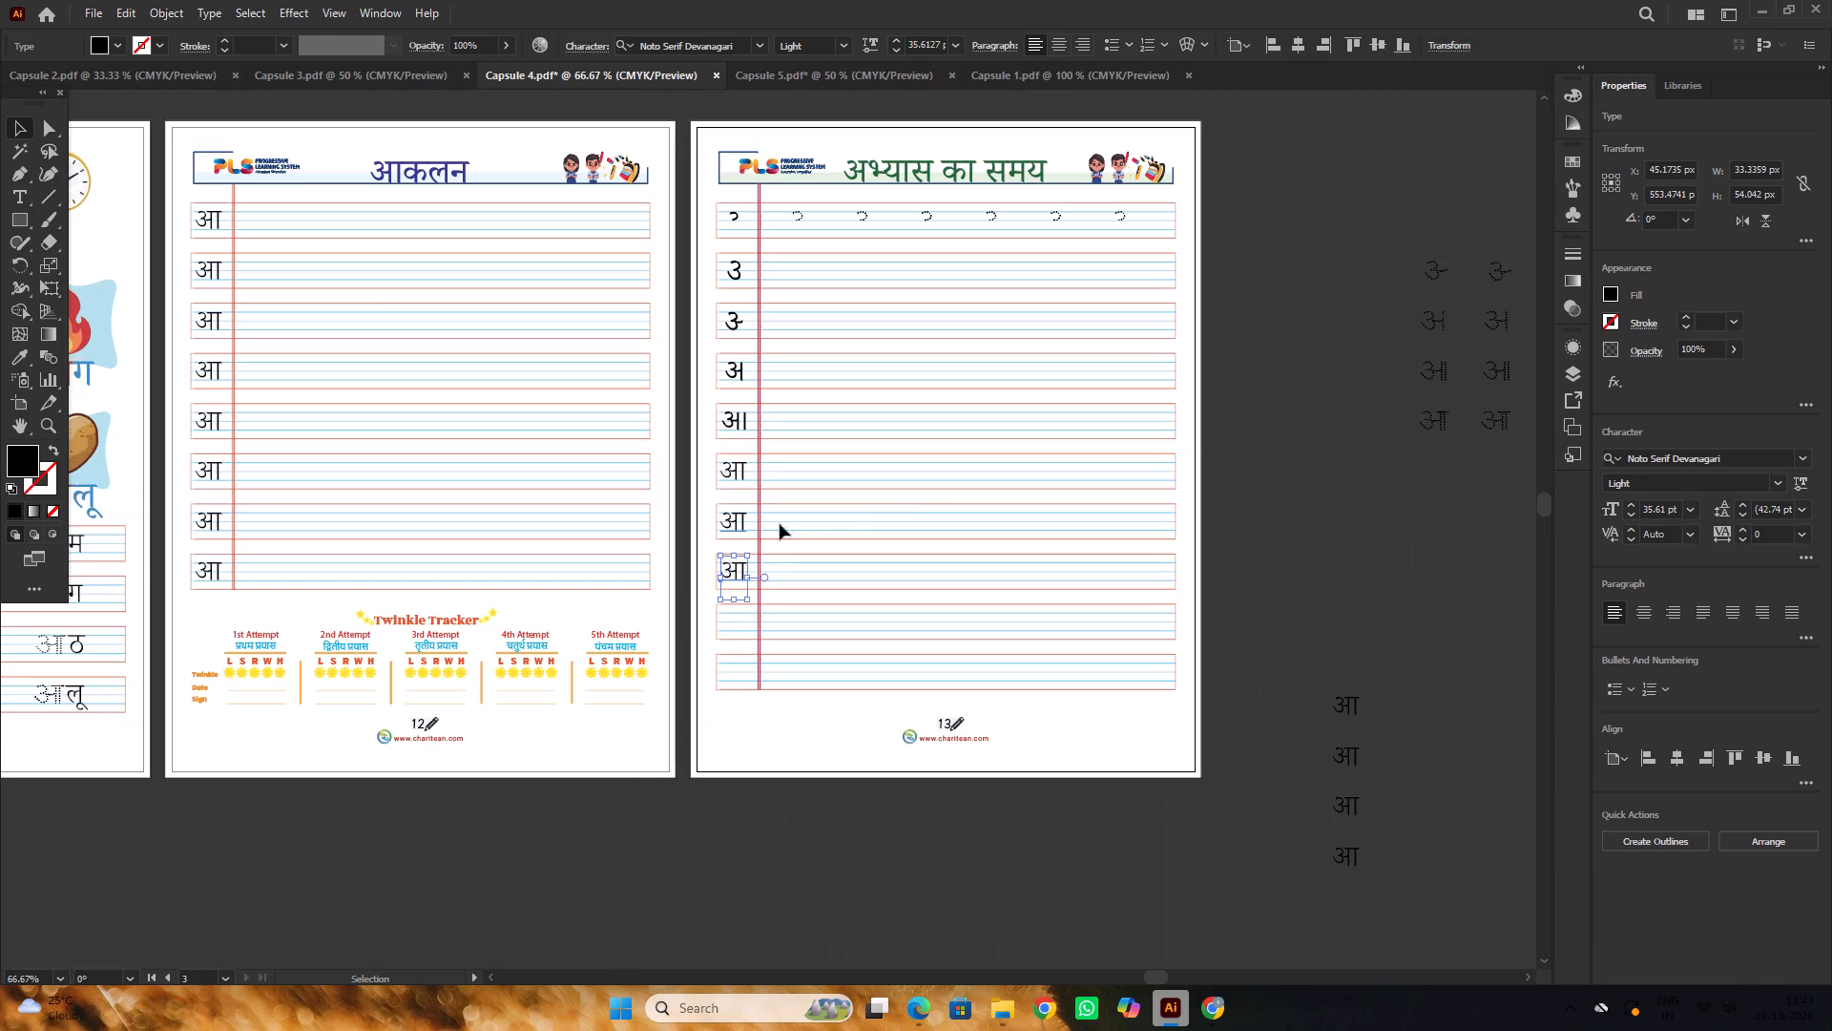
{"action": "left_click", "coordinate": [1281, 452]}
Copy the complete आ guide letter into the ninth row's first column, between the blue writing lines.
{"action": "scroll", "coordinate": [1235, 446], "scroll_direction": "down", "scroll_amount": 8}
{"action": "scroll", "coordinate": [725, 410], "scroll_direction": "up", "scroll_amount": 5, "text": "alt"}
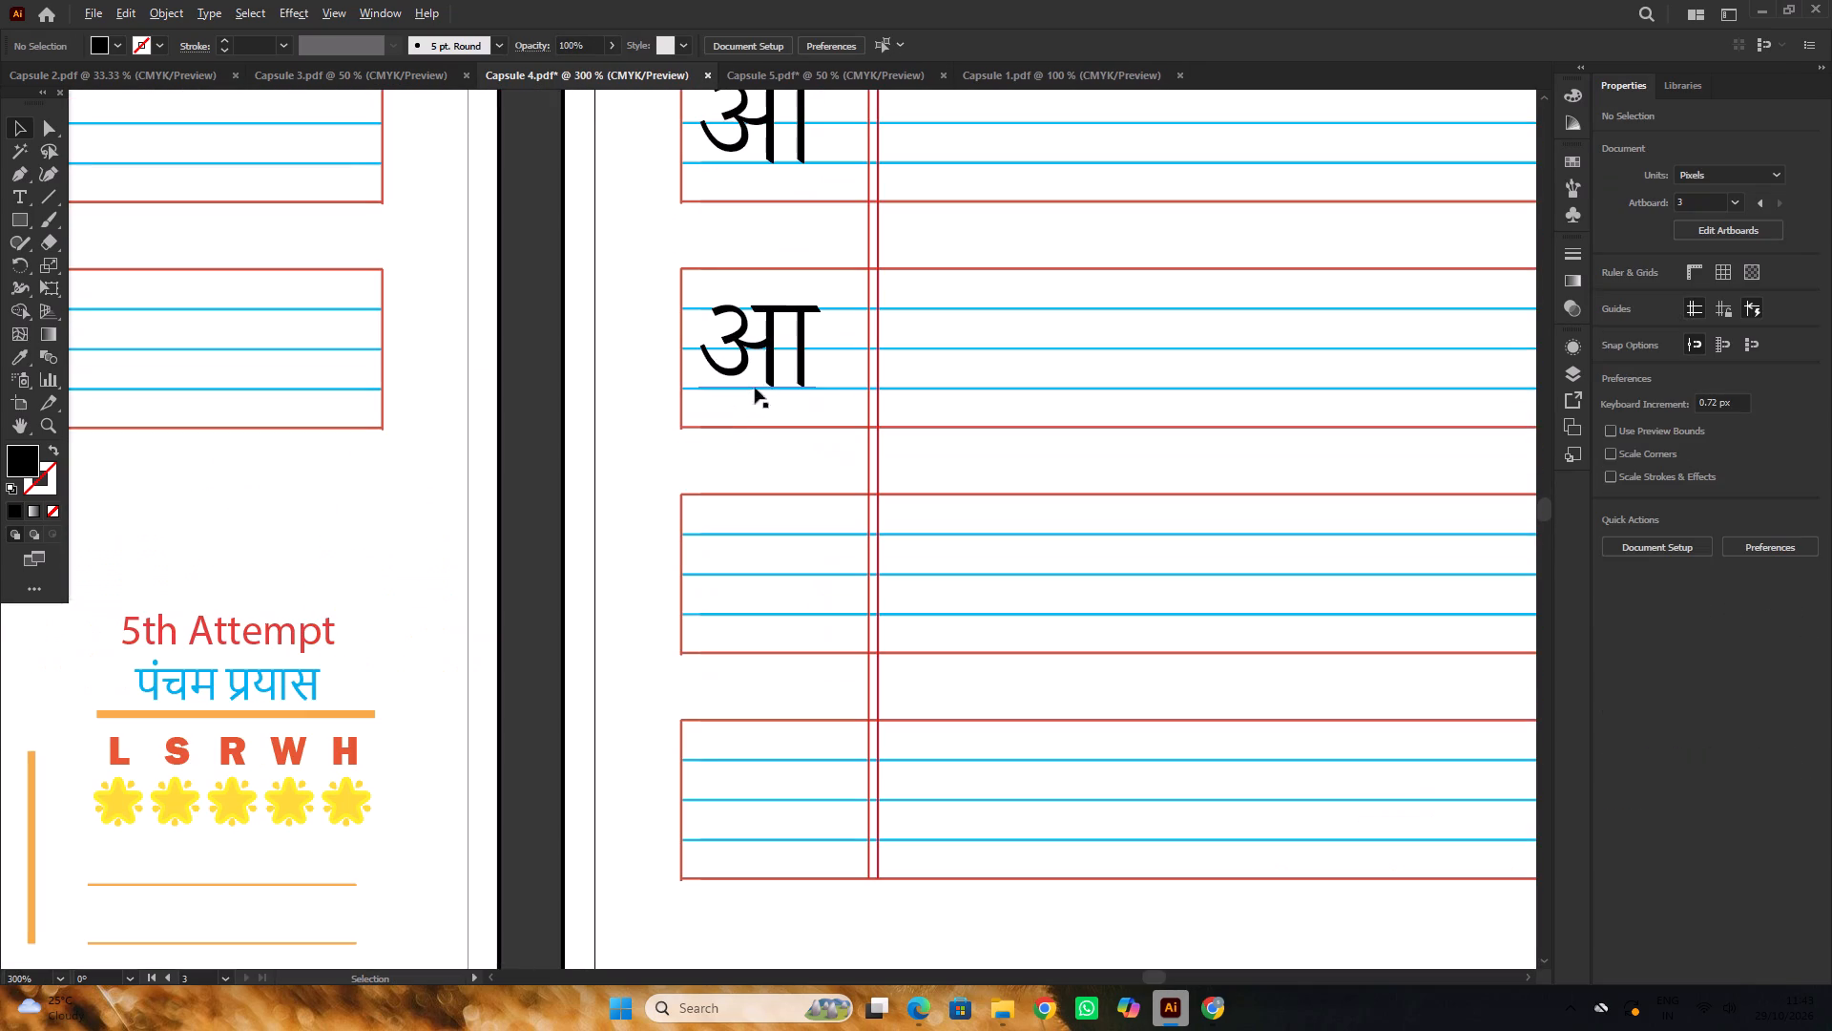
{"action": "left_click_drag", "start_coordinate": [795, 355], "coordinate": [779, 580], "text": "alt"}
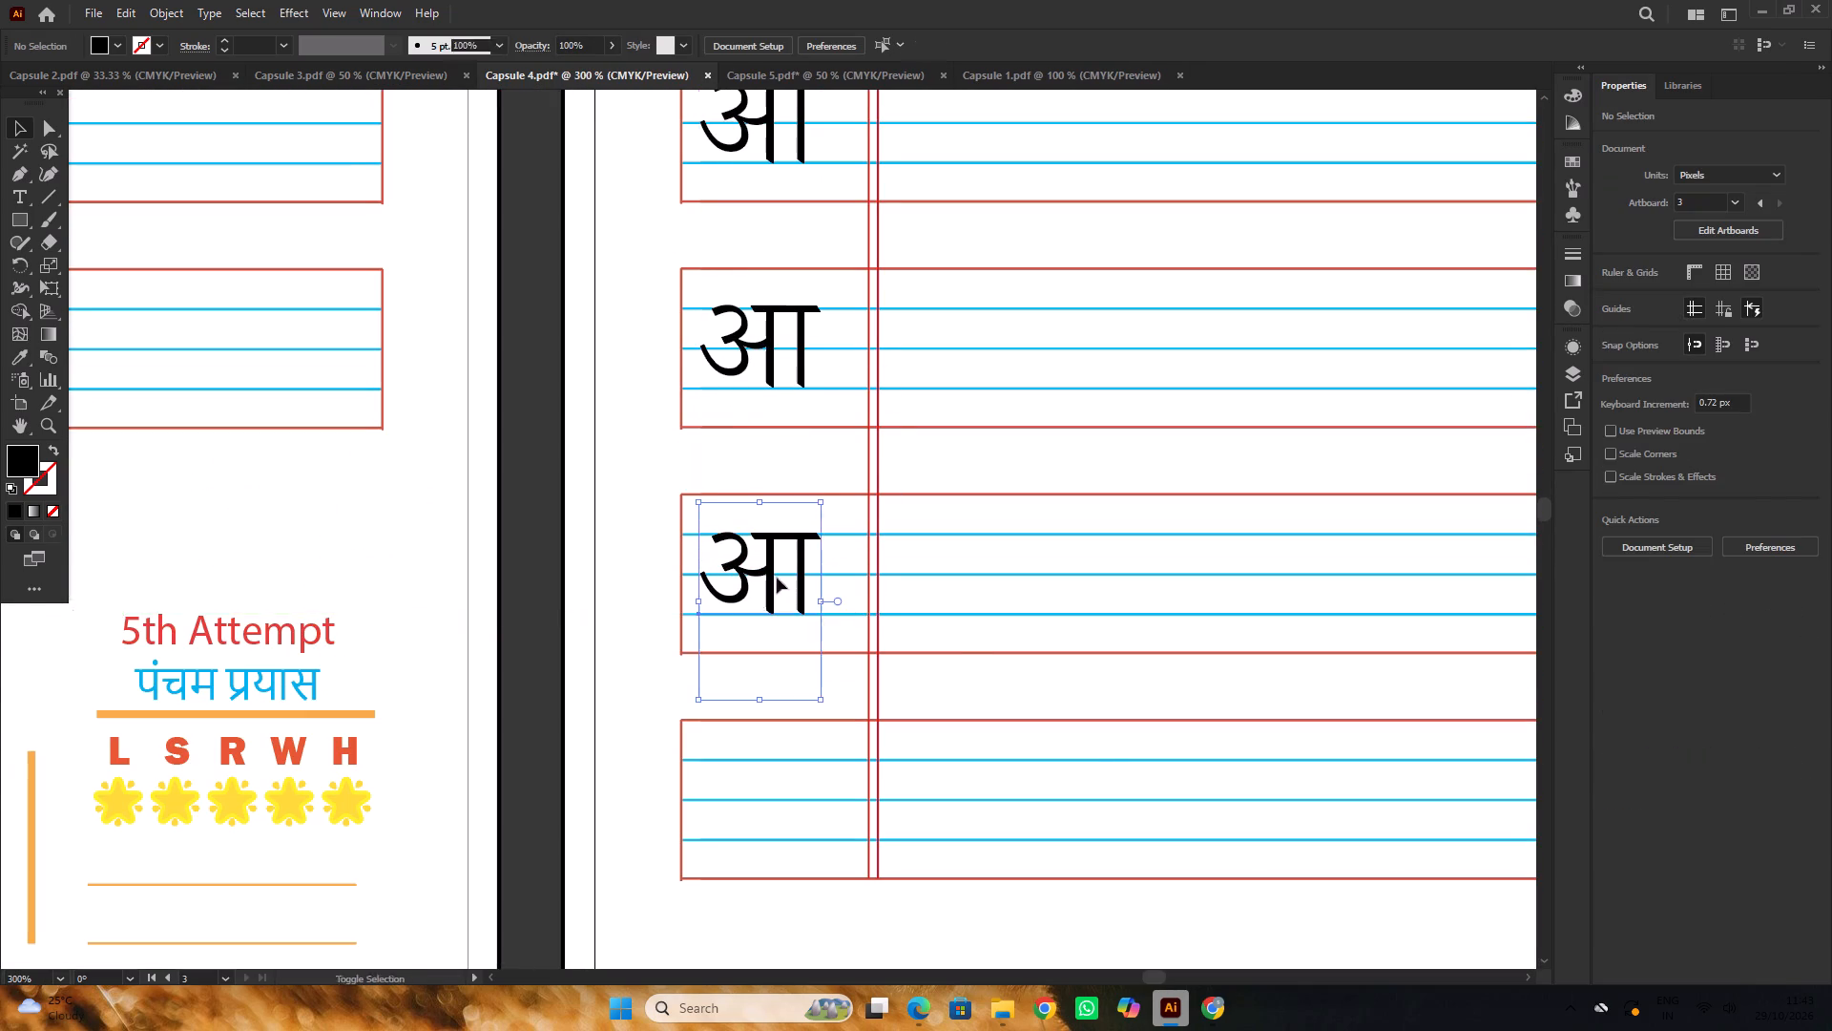
{"action": "scroll", "coordinate": [661, 456], "scroll_direction": "down", "scroll_amount": 2, "text": "alt"}
{"action": "left_click", "coordinate": [590, 409]}
Copy the complete आ guide letter into the tenth and last row's first column, between the blue writing lines.
{"action": "scroll", "coordinate": [661, 415], "scroll_direction": "down", "scroll_amount": 3}
{"action": "scroll", "coordinate": [716, 453], "scroll_direction": "up", "scroll_amount": 2, "text": "alt"}
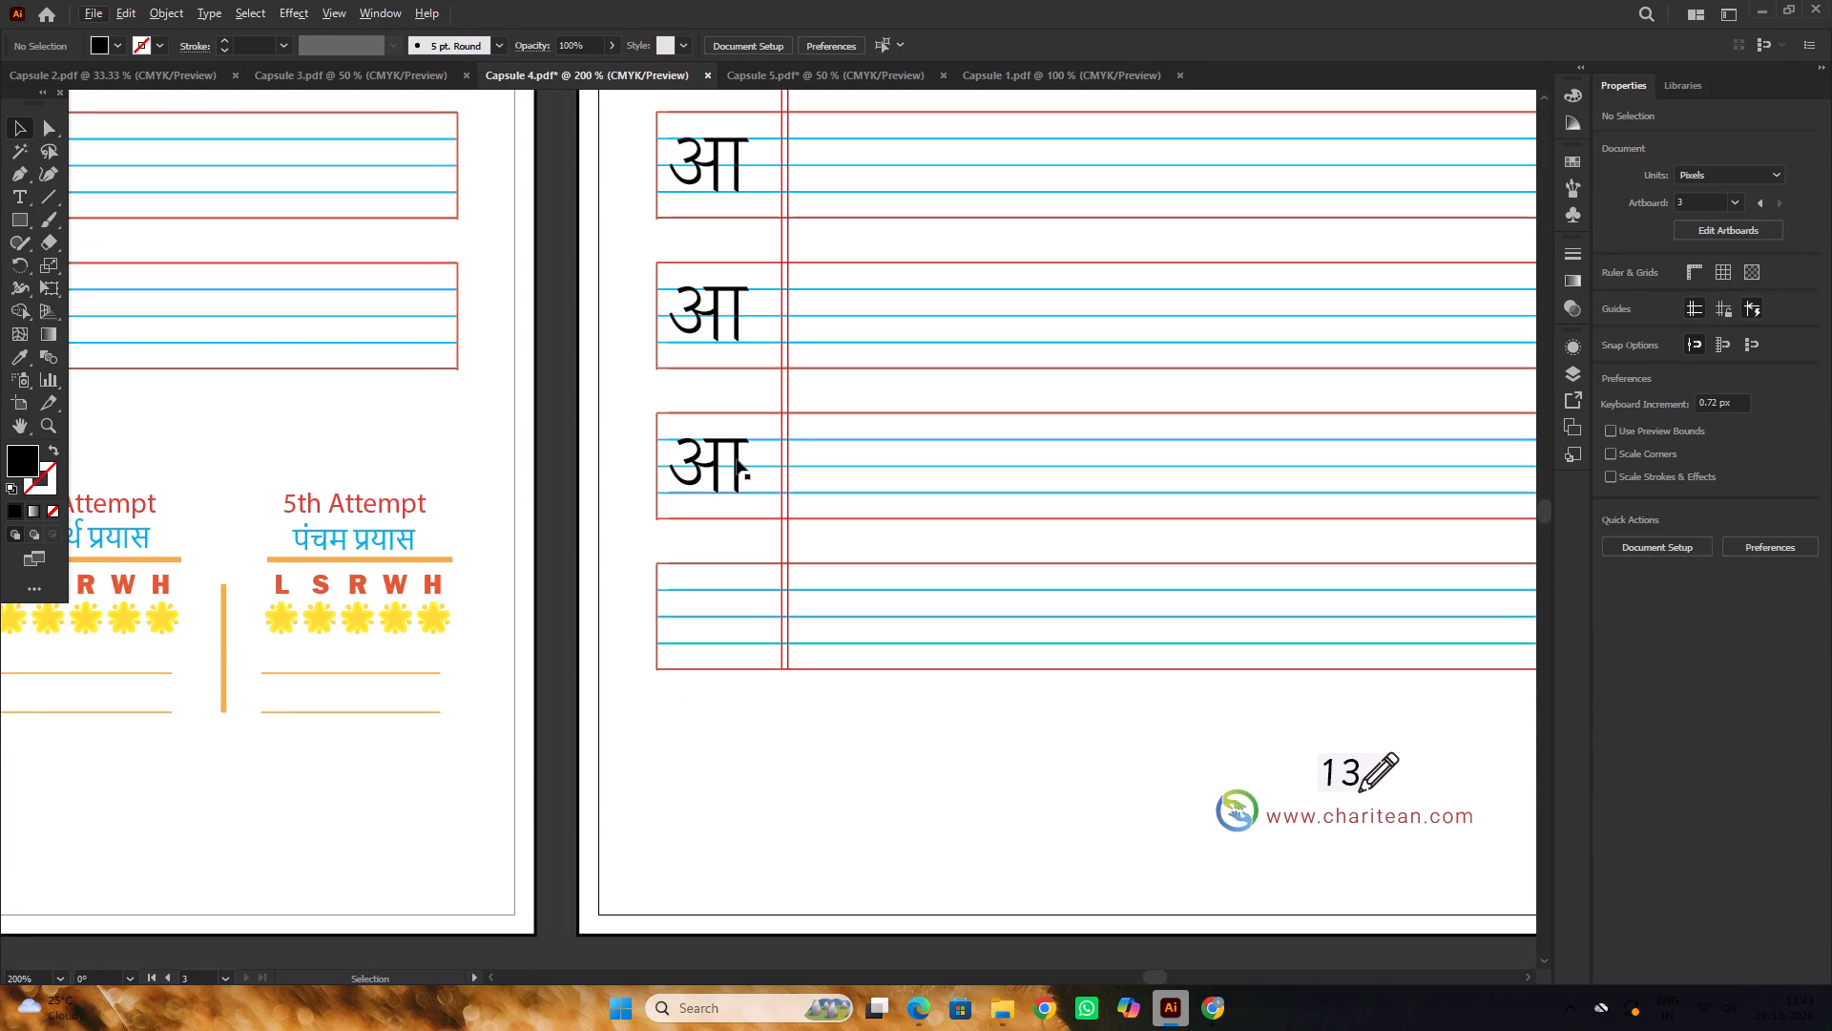
{"action": "scroll", "coordinate": [735, 456], "scroll_direction": "down", "scroll_amount": 3}
{"action": "scroll", "coordinate": [726, 442], "scroll_direction": "up", "scroll_amount": 2, "text": "alt"}
{"action": "left_click_drag", "start_coordinate": [744, 374], "coordinate": [738, 679], "text": "alt"}
{"action": "scroll", "coordinate": [729, 554], "scroll_direction": "down", "scroll_amount": 4, "text": "alt"}
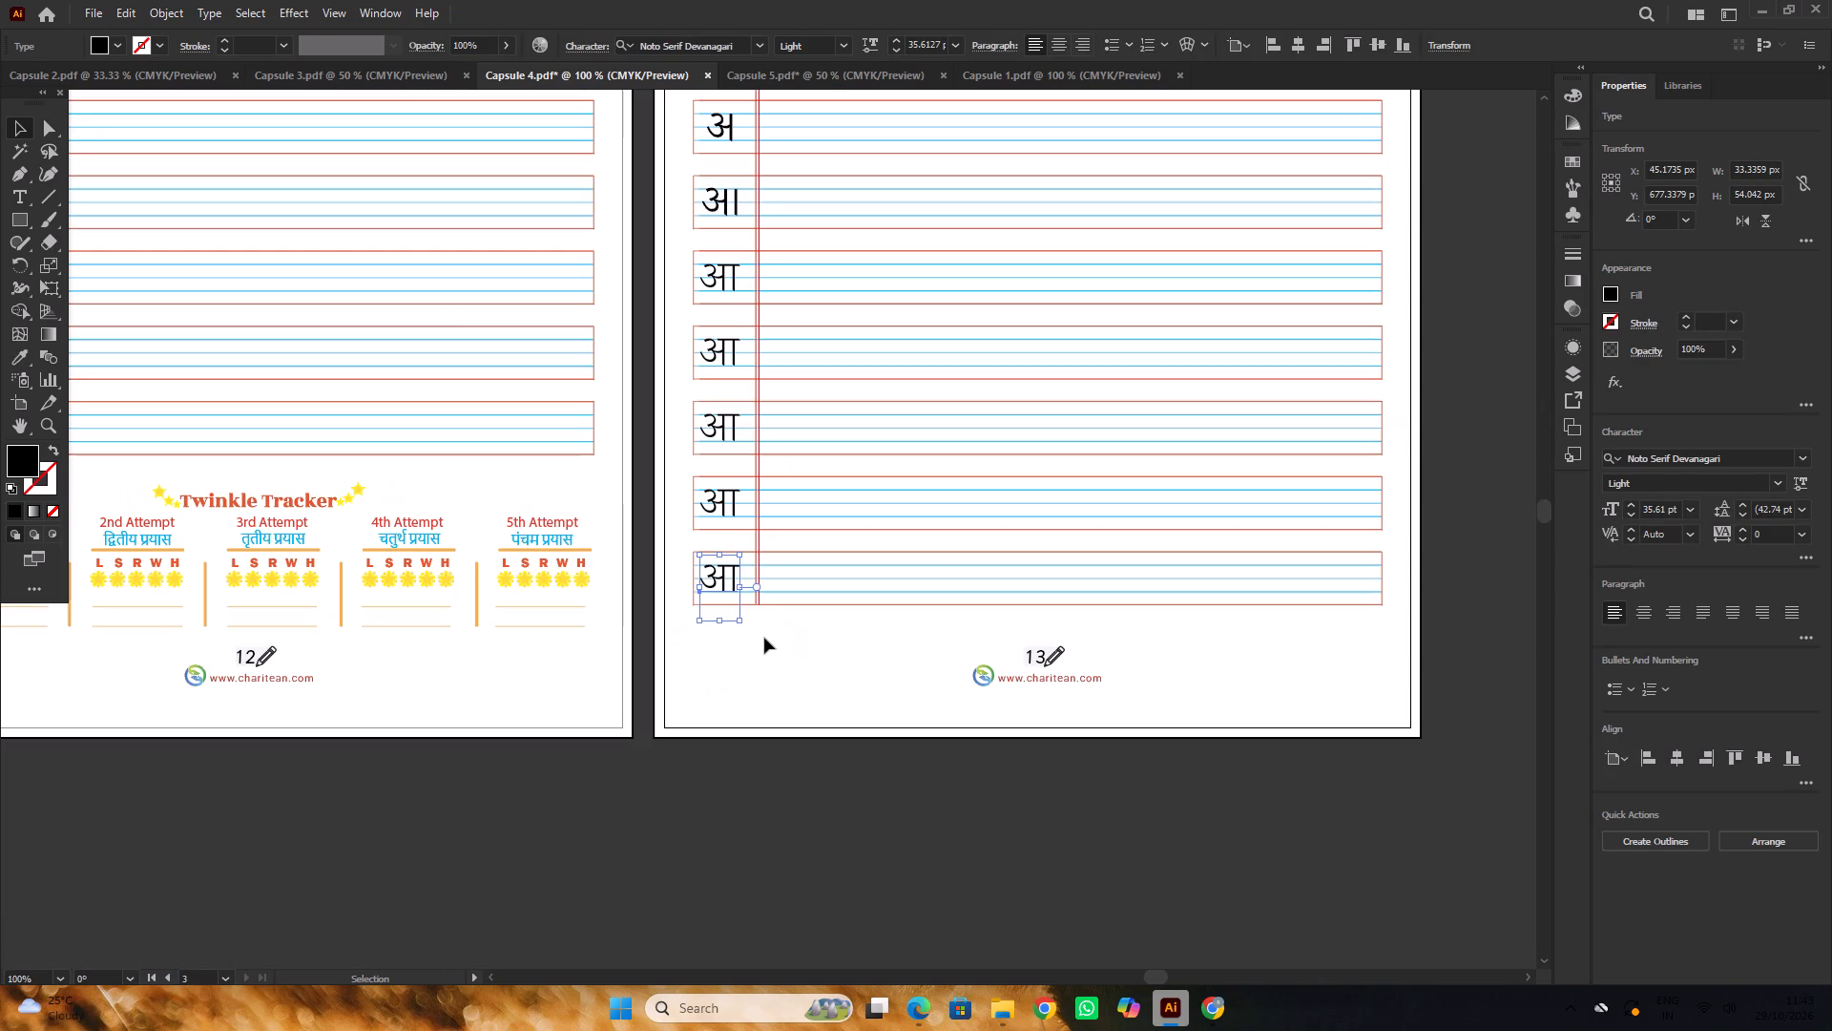
{"action": "scroll", "coordinate": [761, 628], "scroll_direction": "up", "scroll_amount": 3}
{"action": "scroll", "coordinate": [760, 628], "scroll_direction": "down", "scroll_amount": 1, "text": "alt"}
{"action": "left_click", "coordinate": [872, 856]}
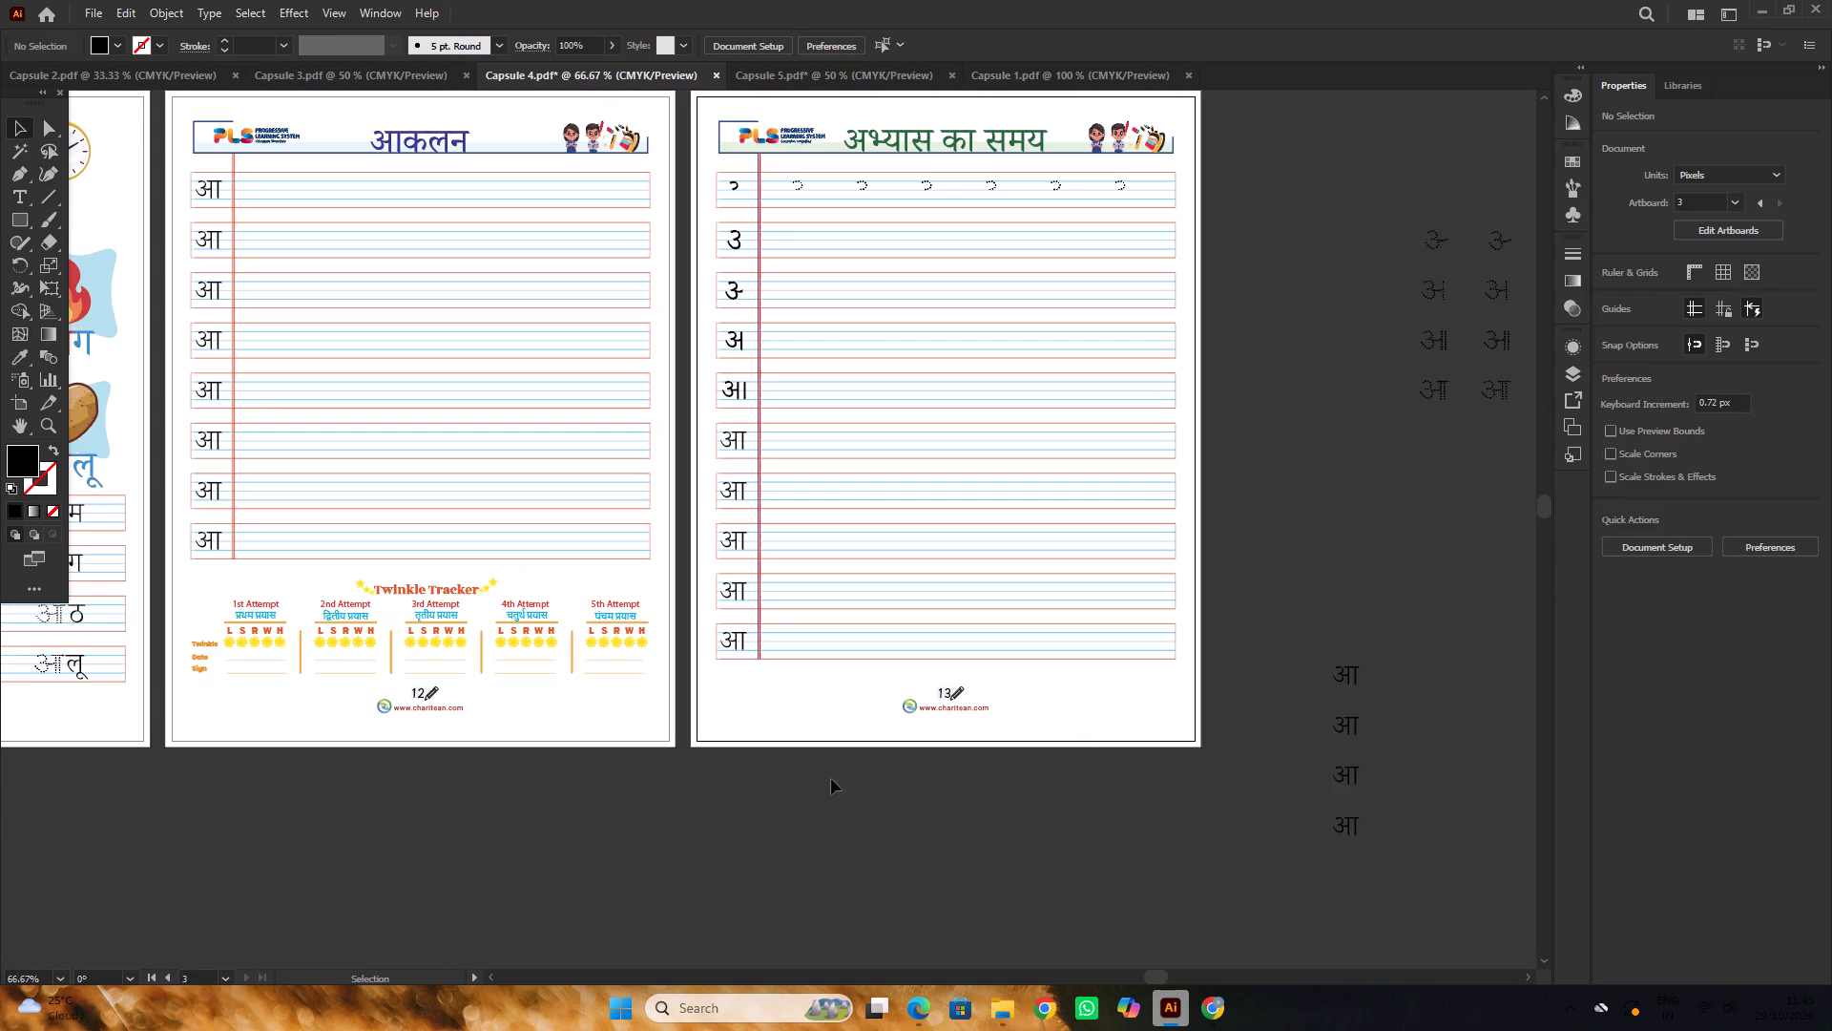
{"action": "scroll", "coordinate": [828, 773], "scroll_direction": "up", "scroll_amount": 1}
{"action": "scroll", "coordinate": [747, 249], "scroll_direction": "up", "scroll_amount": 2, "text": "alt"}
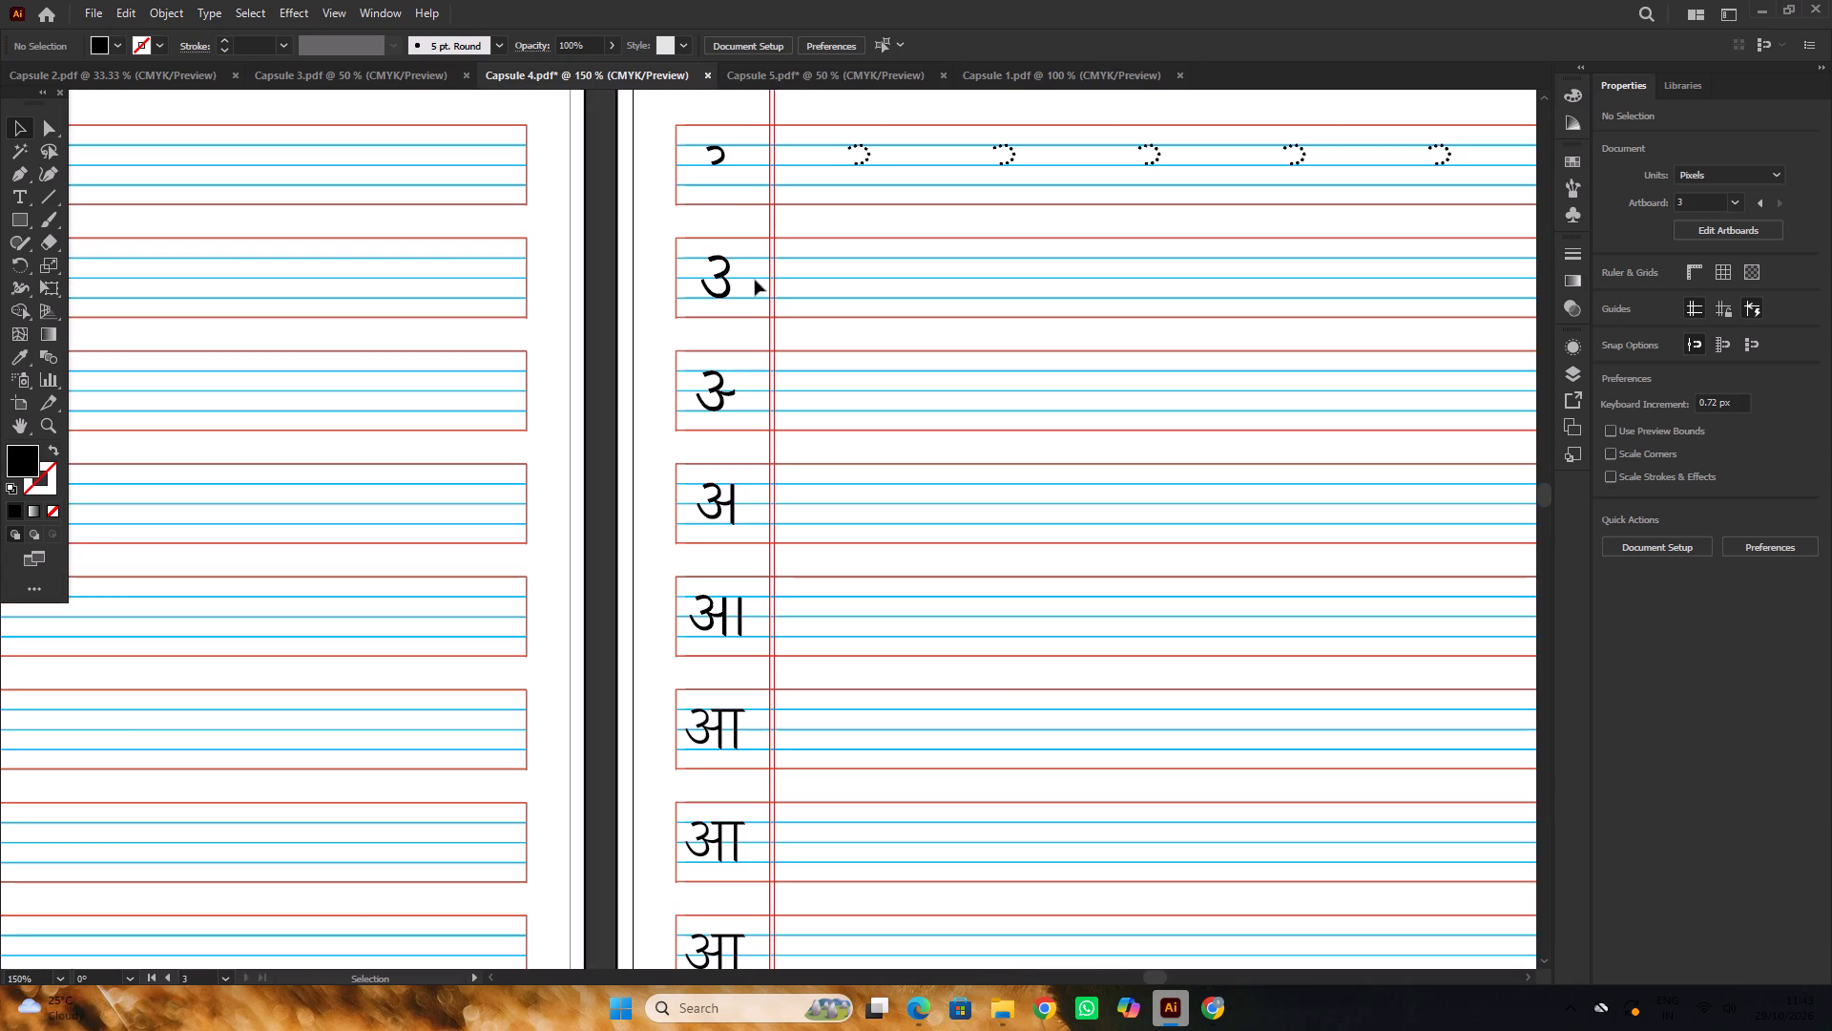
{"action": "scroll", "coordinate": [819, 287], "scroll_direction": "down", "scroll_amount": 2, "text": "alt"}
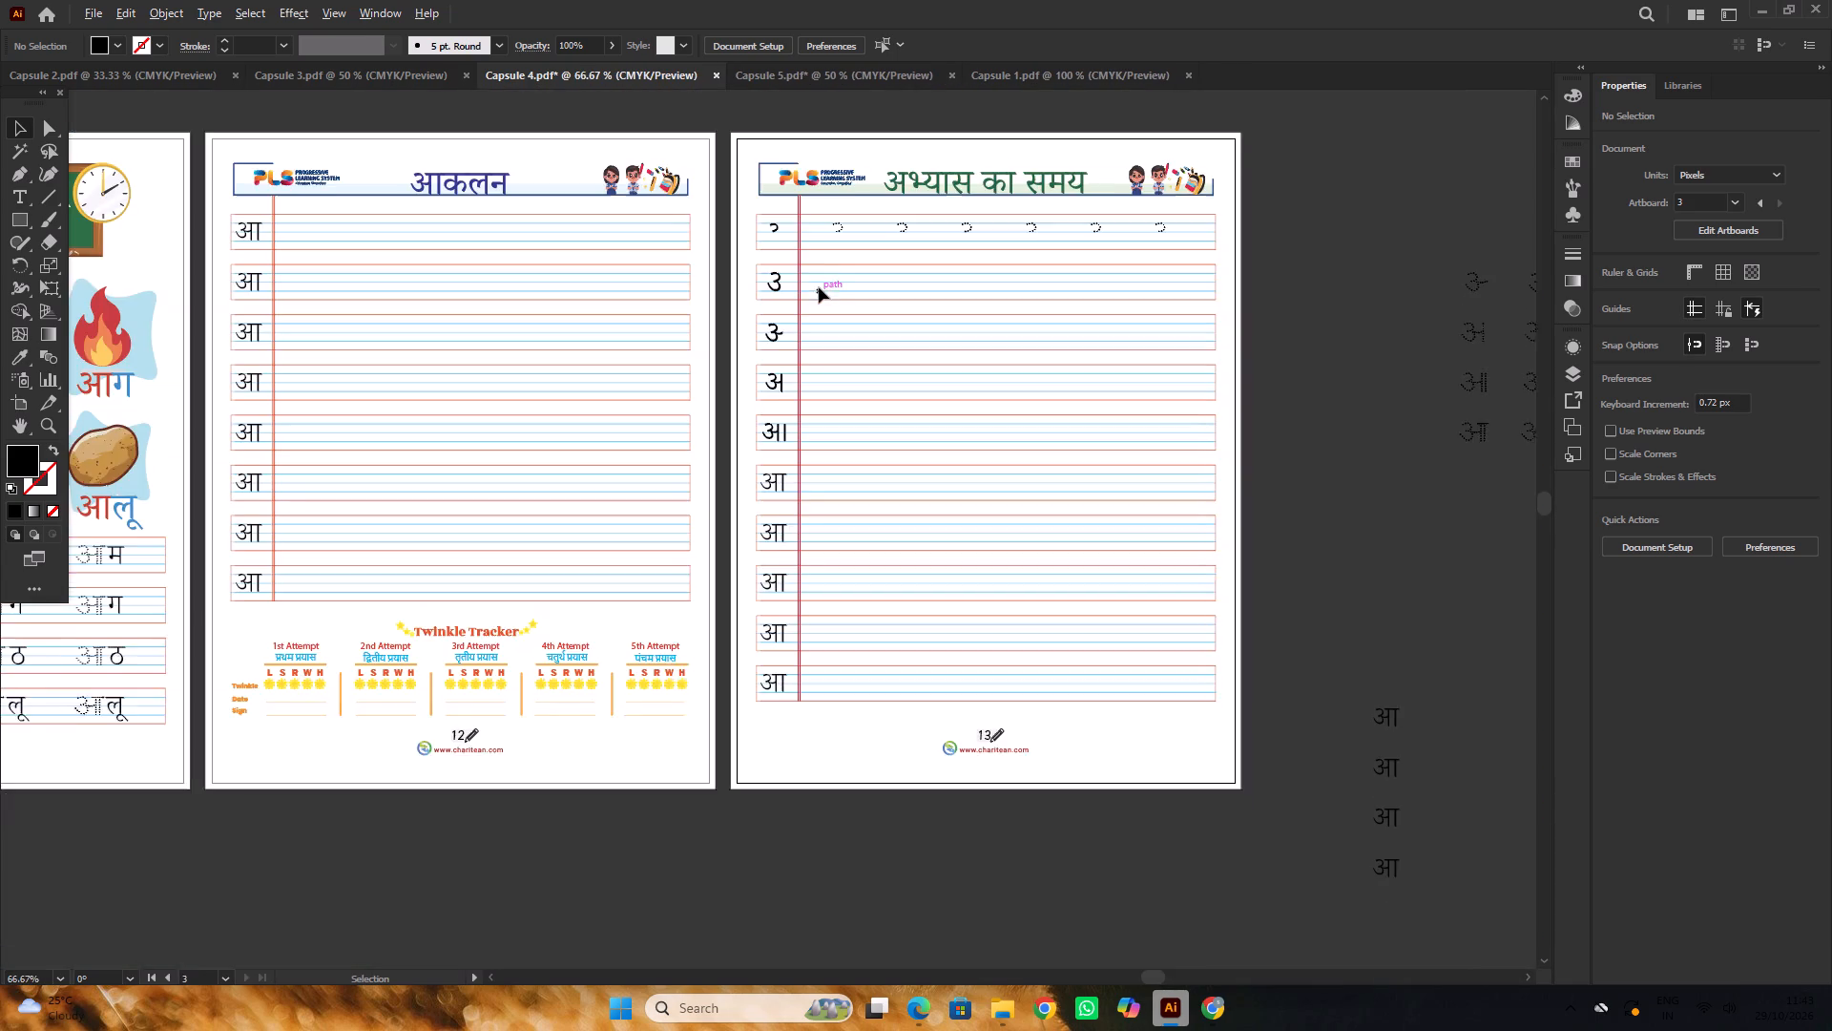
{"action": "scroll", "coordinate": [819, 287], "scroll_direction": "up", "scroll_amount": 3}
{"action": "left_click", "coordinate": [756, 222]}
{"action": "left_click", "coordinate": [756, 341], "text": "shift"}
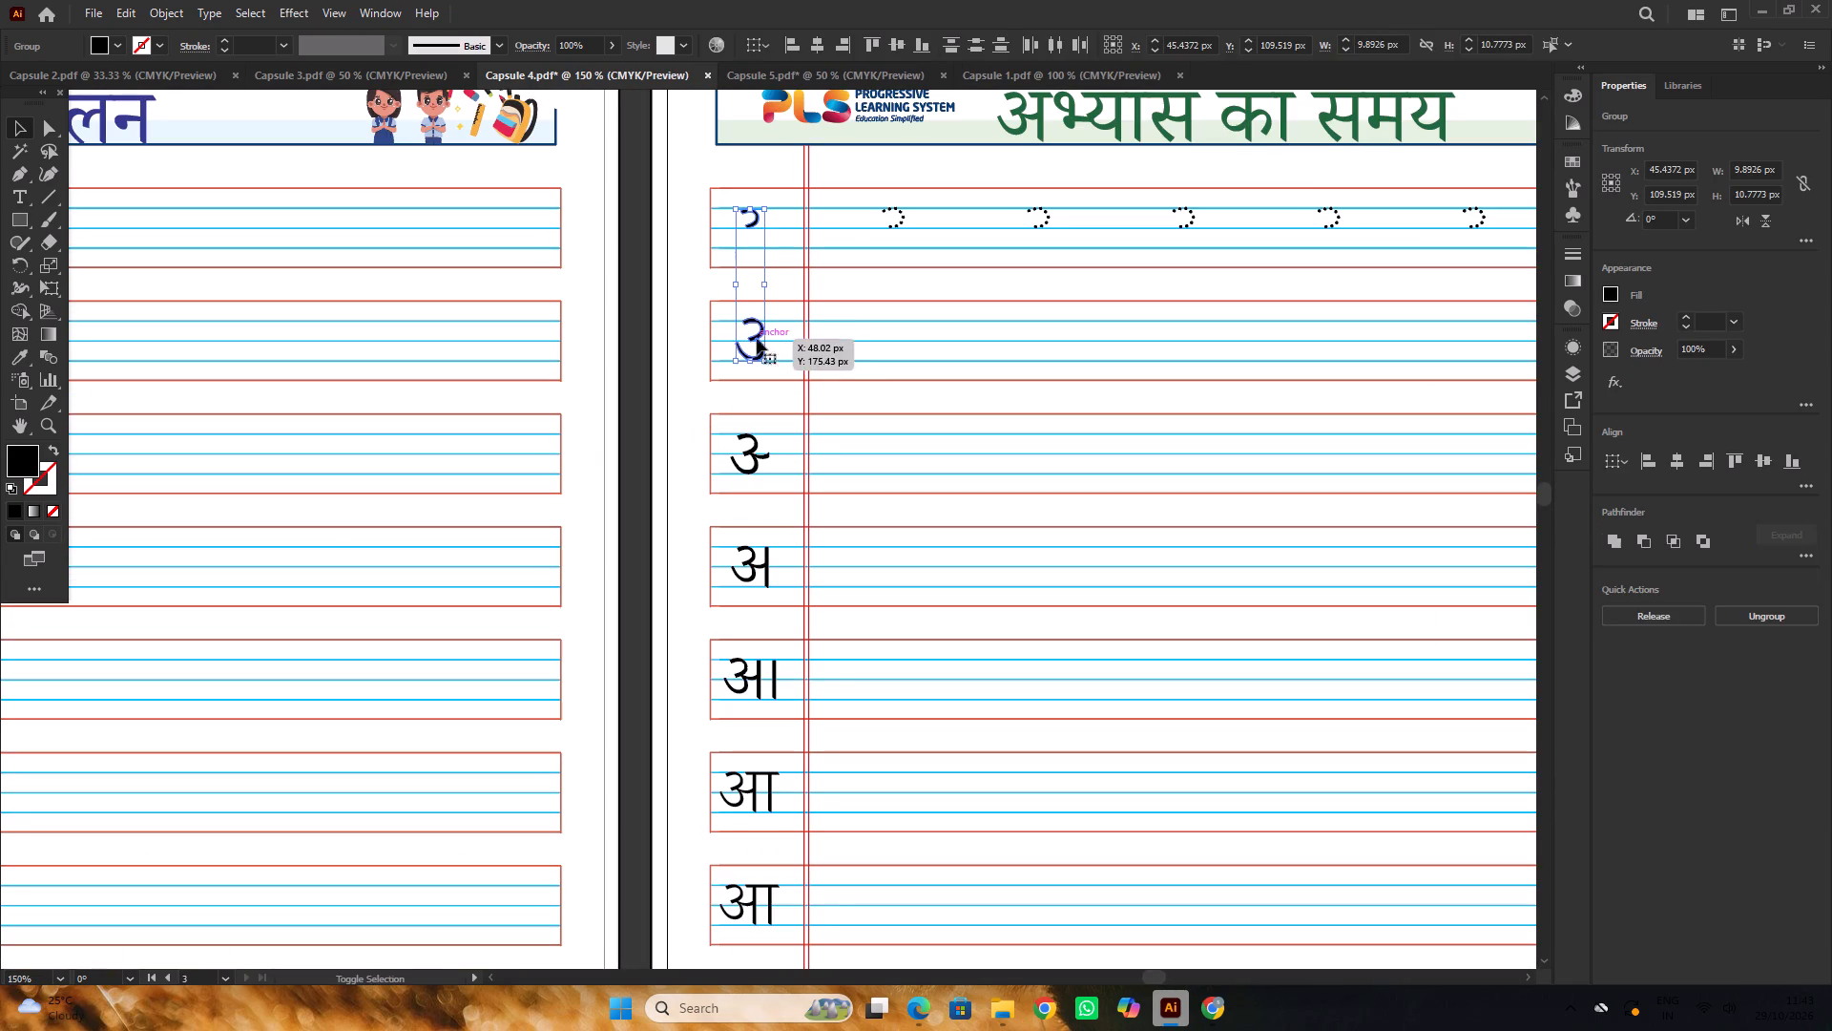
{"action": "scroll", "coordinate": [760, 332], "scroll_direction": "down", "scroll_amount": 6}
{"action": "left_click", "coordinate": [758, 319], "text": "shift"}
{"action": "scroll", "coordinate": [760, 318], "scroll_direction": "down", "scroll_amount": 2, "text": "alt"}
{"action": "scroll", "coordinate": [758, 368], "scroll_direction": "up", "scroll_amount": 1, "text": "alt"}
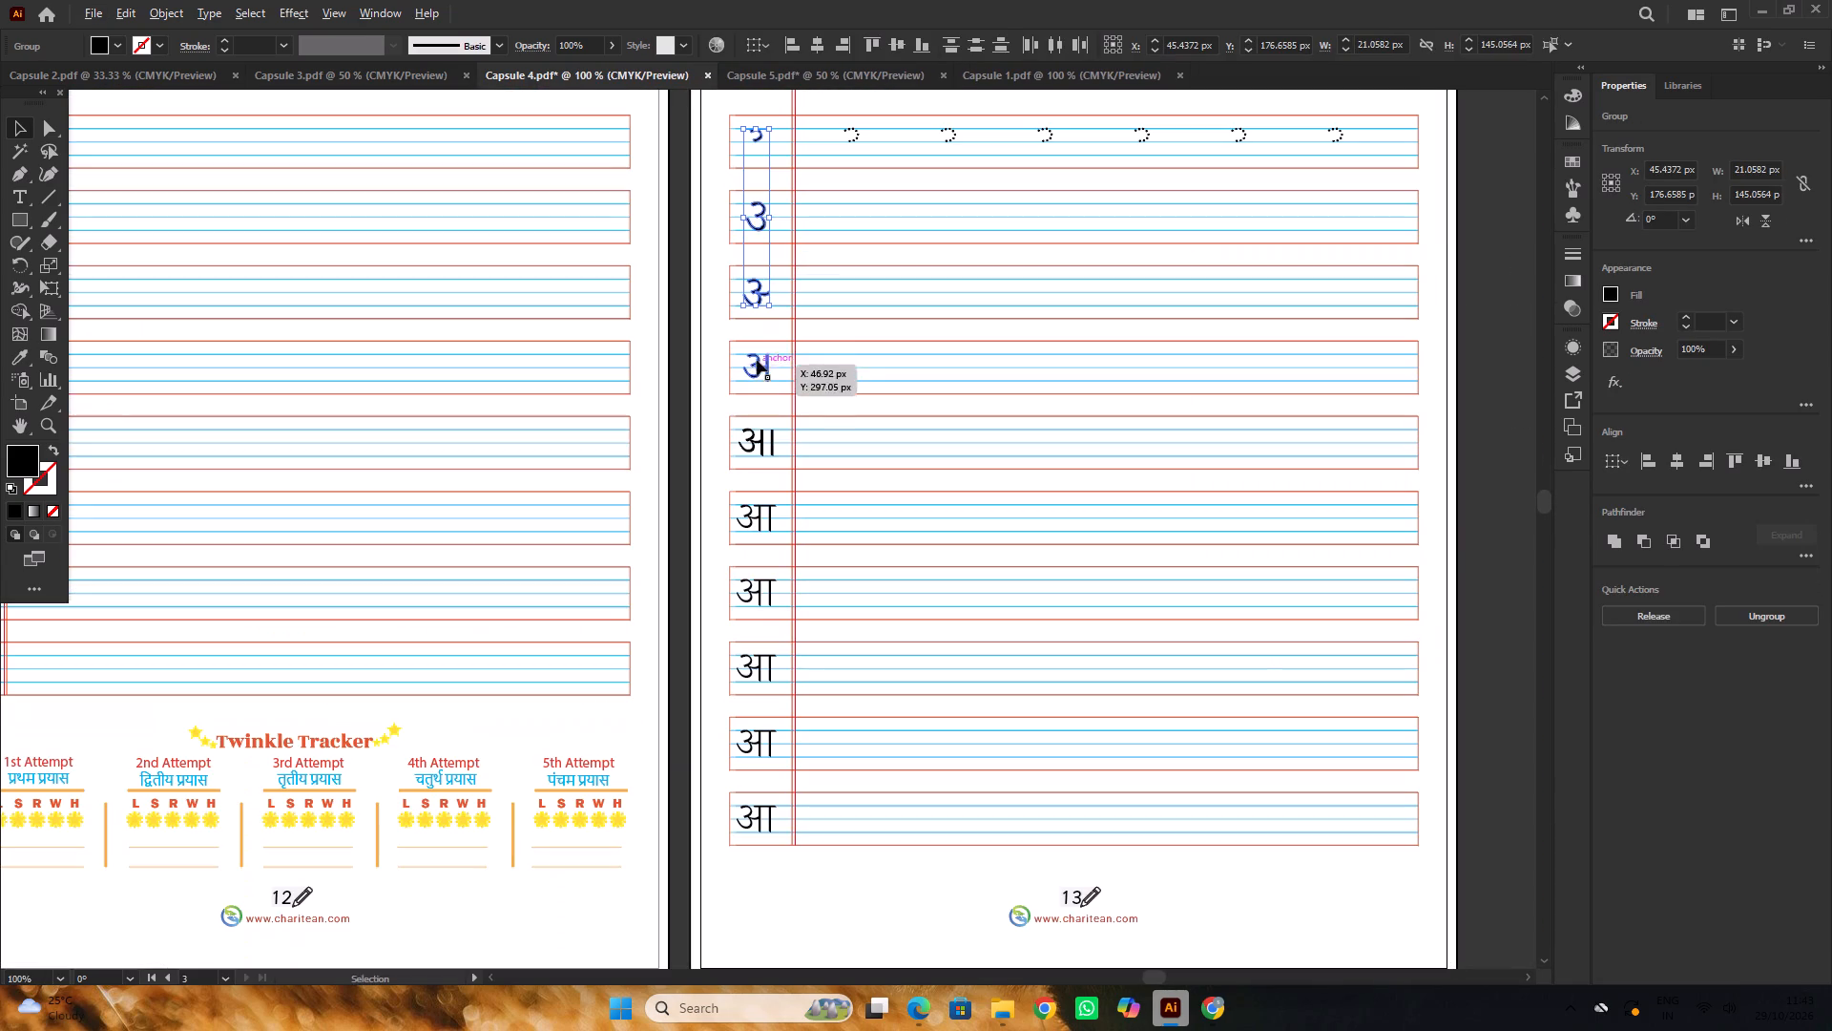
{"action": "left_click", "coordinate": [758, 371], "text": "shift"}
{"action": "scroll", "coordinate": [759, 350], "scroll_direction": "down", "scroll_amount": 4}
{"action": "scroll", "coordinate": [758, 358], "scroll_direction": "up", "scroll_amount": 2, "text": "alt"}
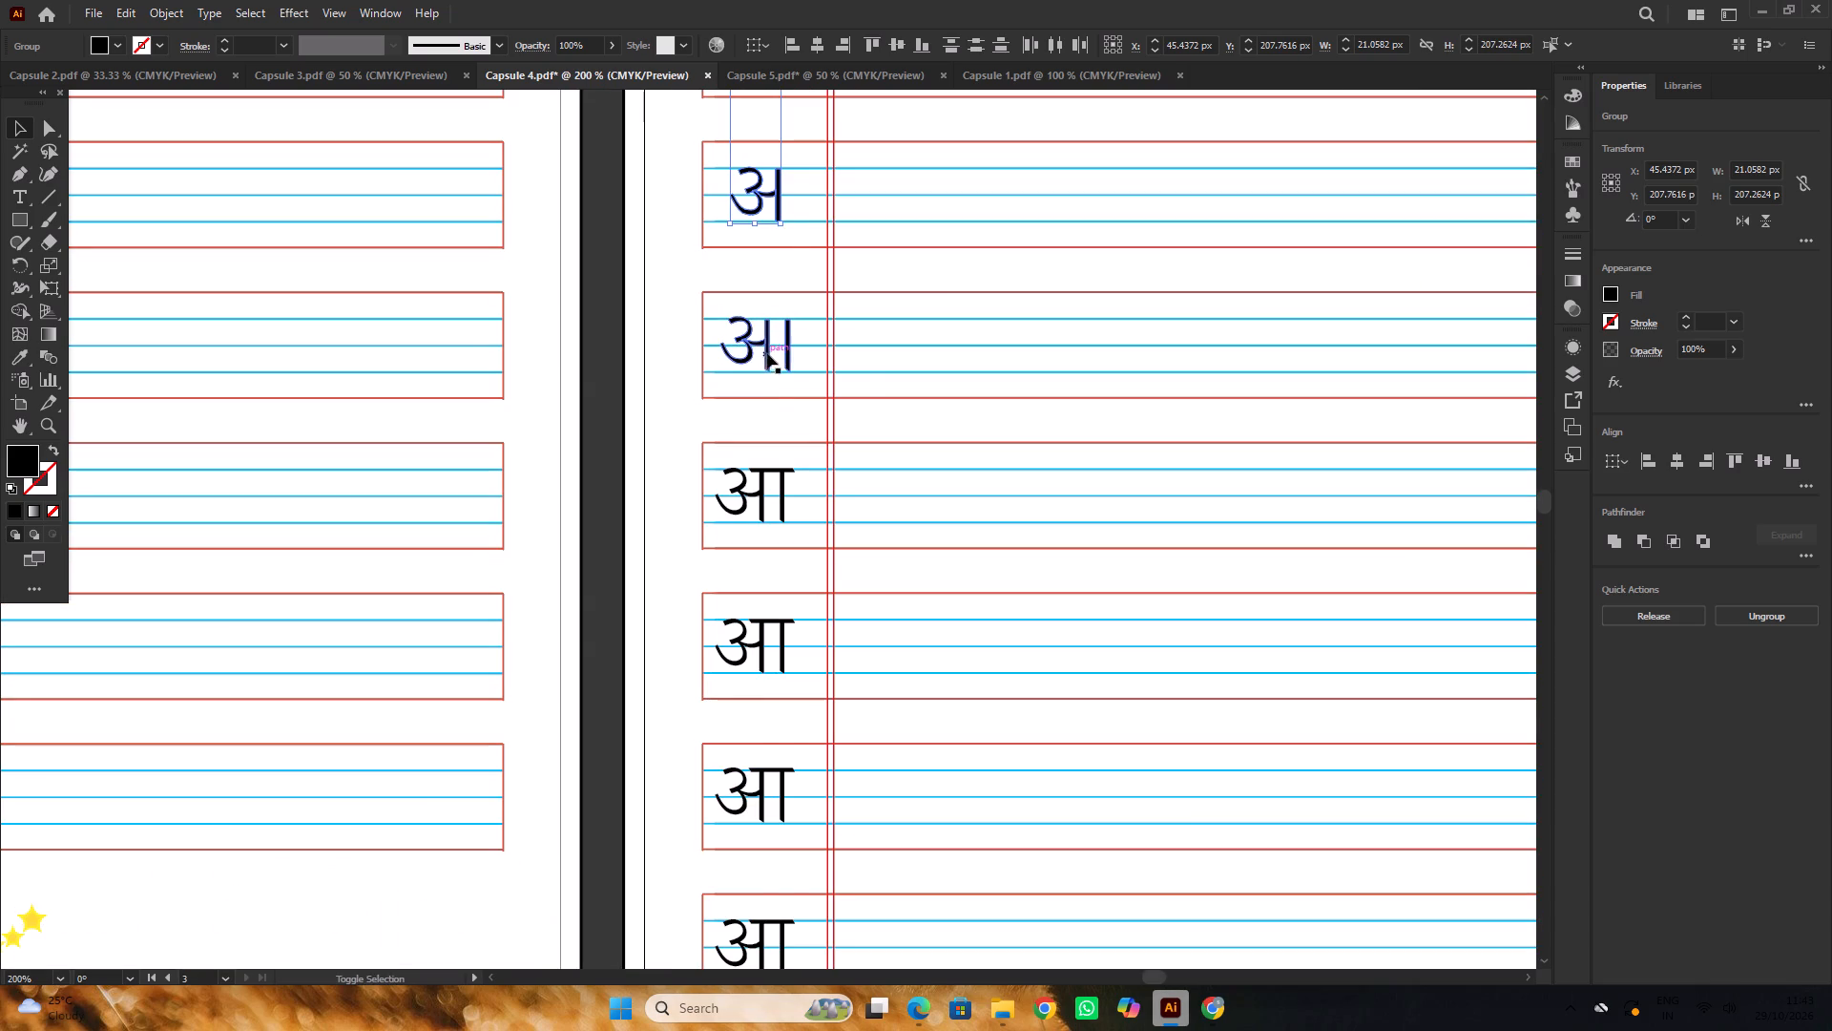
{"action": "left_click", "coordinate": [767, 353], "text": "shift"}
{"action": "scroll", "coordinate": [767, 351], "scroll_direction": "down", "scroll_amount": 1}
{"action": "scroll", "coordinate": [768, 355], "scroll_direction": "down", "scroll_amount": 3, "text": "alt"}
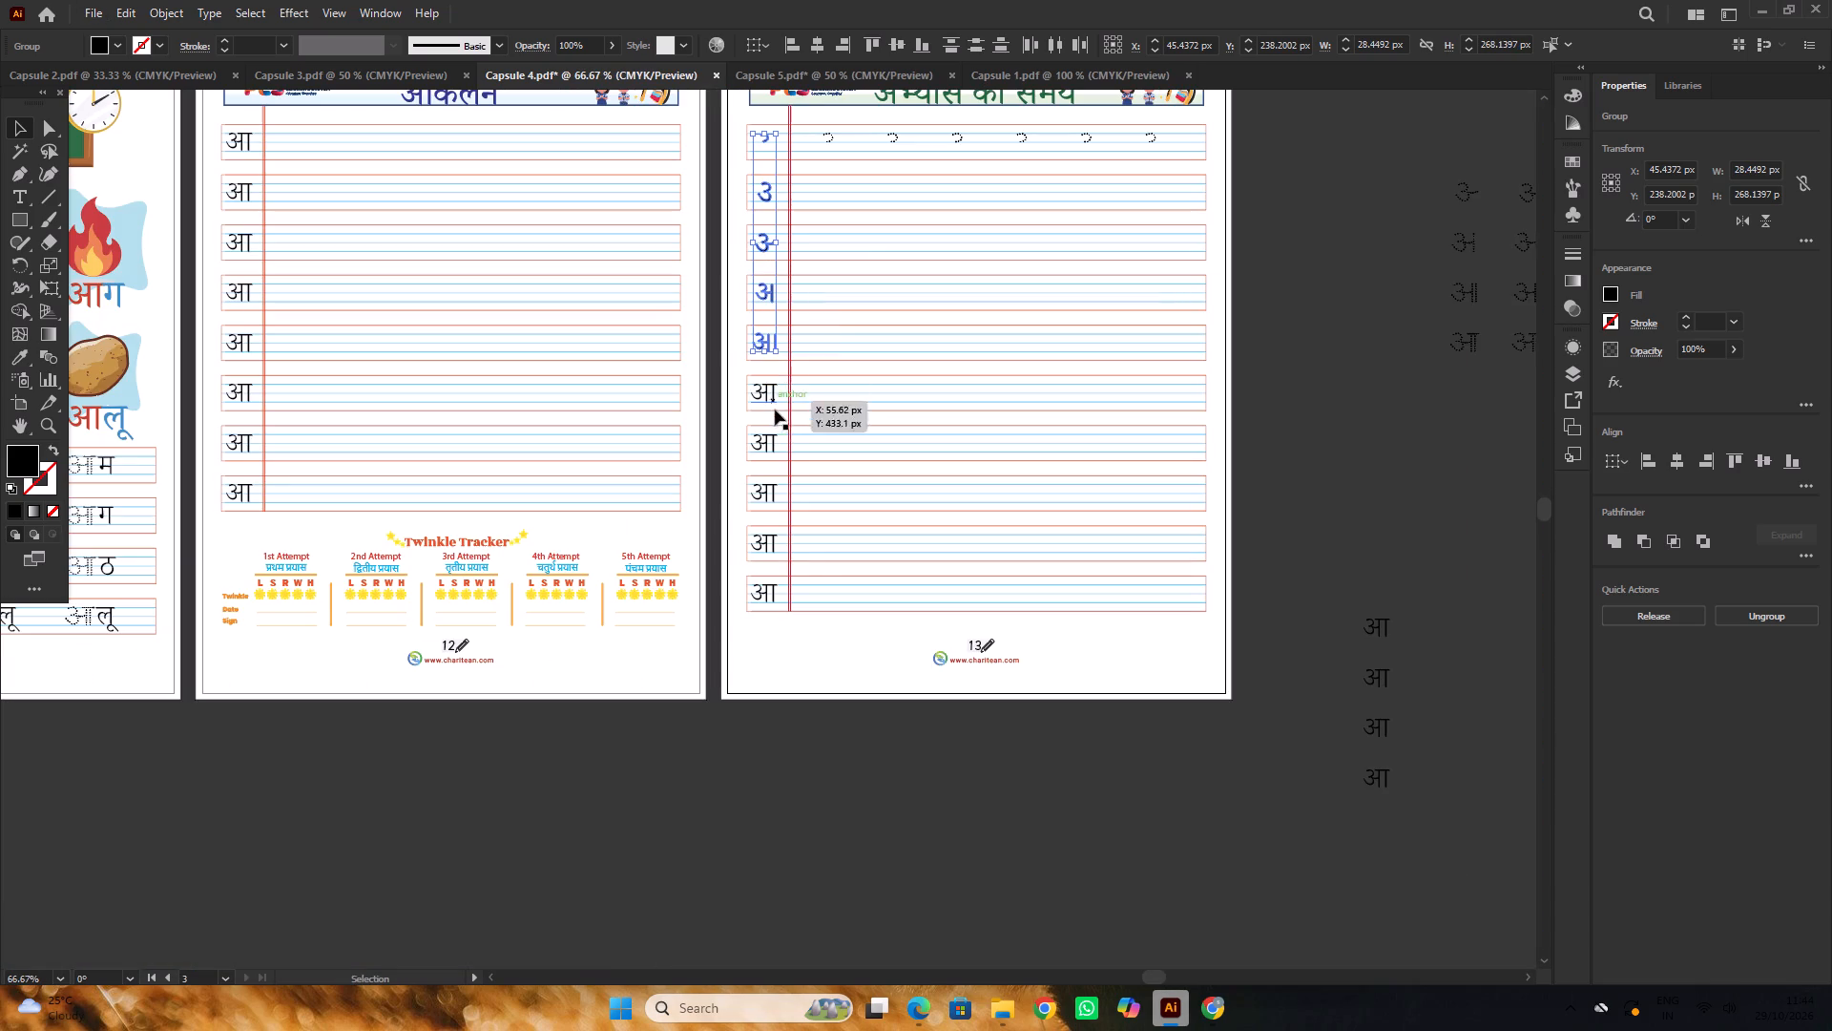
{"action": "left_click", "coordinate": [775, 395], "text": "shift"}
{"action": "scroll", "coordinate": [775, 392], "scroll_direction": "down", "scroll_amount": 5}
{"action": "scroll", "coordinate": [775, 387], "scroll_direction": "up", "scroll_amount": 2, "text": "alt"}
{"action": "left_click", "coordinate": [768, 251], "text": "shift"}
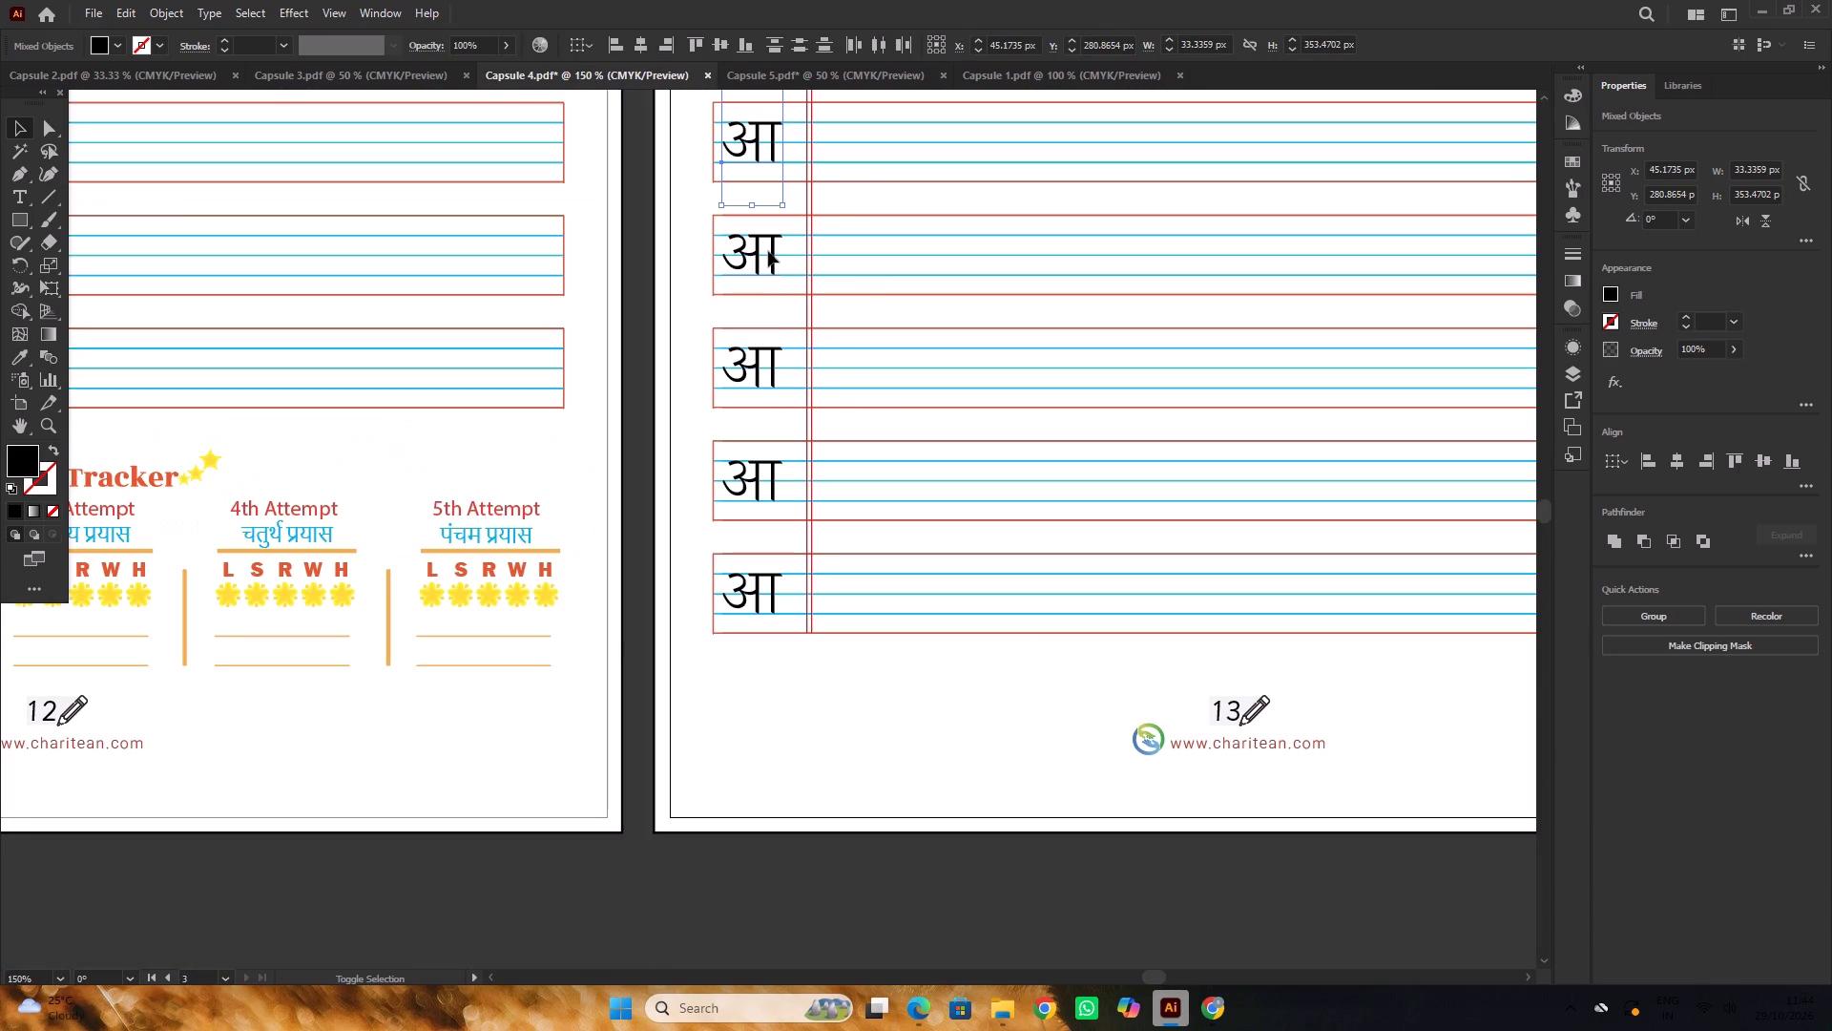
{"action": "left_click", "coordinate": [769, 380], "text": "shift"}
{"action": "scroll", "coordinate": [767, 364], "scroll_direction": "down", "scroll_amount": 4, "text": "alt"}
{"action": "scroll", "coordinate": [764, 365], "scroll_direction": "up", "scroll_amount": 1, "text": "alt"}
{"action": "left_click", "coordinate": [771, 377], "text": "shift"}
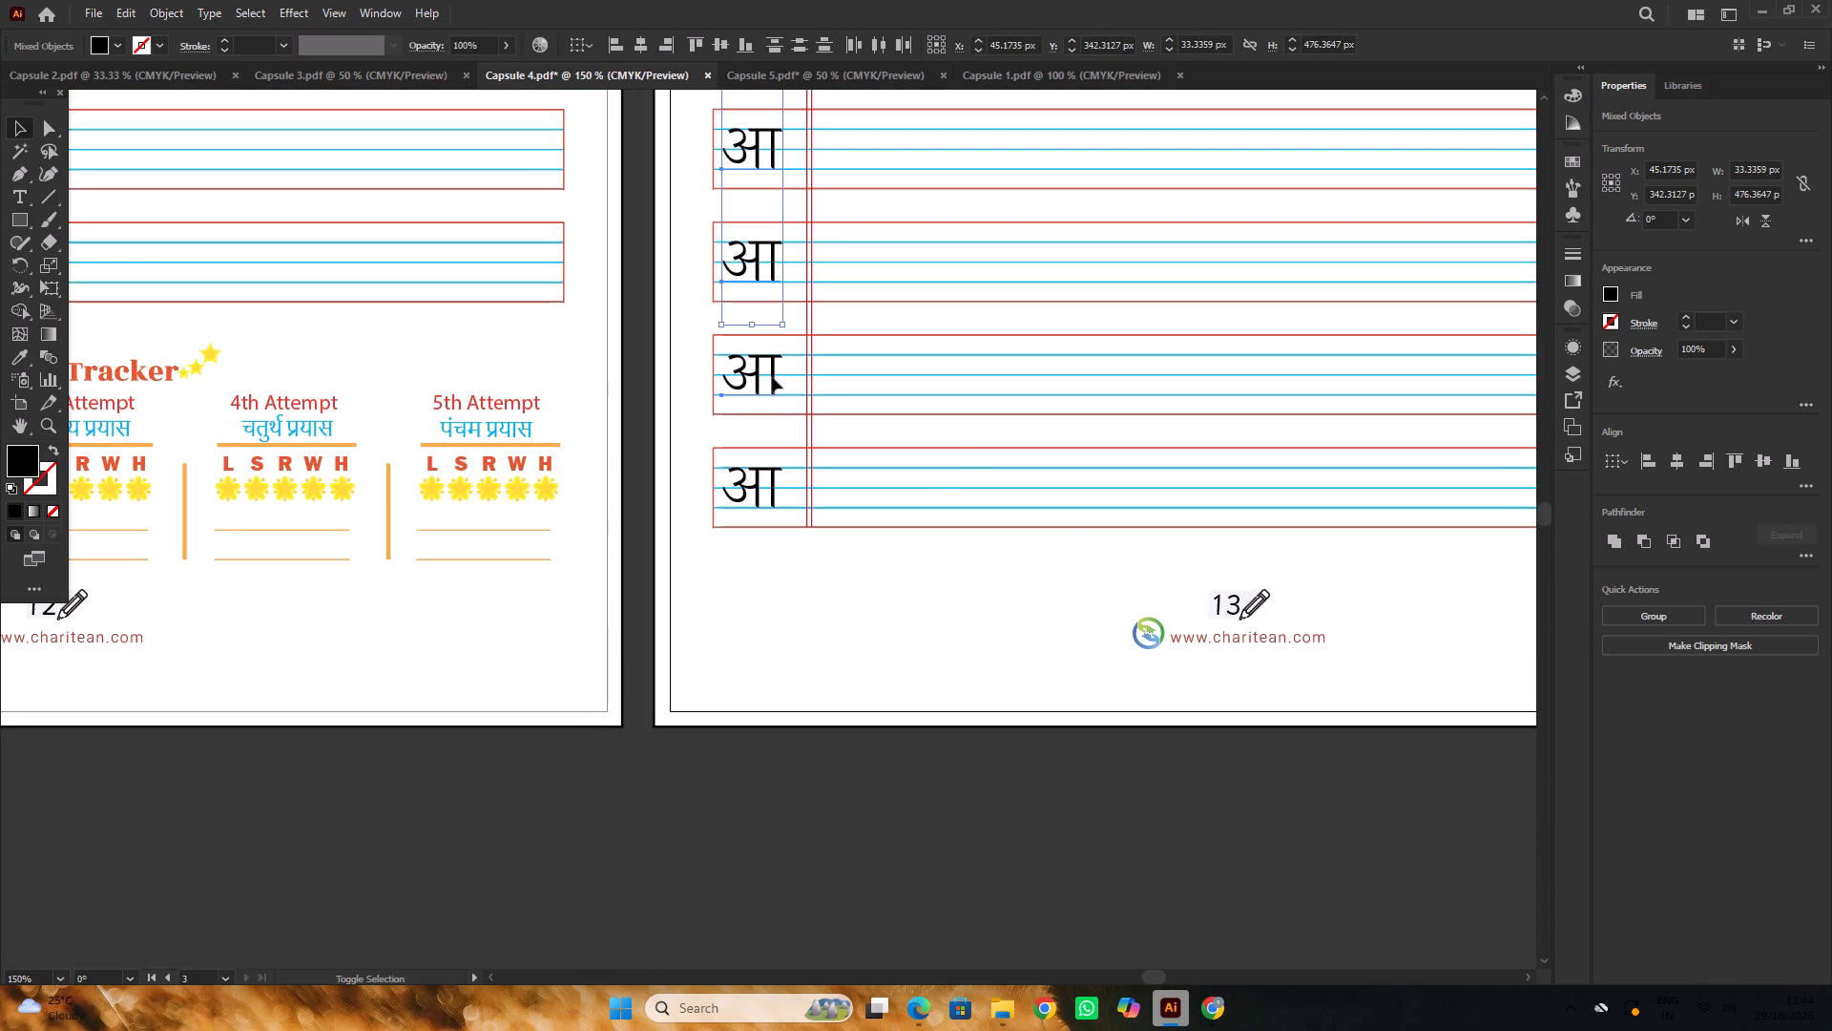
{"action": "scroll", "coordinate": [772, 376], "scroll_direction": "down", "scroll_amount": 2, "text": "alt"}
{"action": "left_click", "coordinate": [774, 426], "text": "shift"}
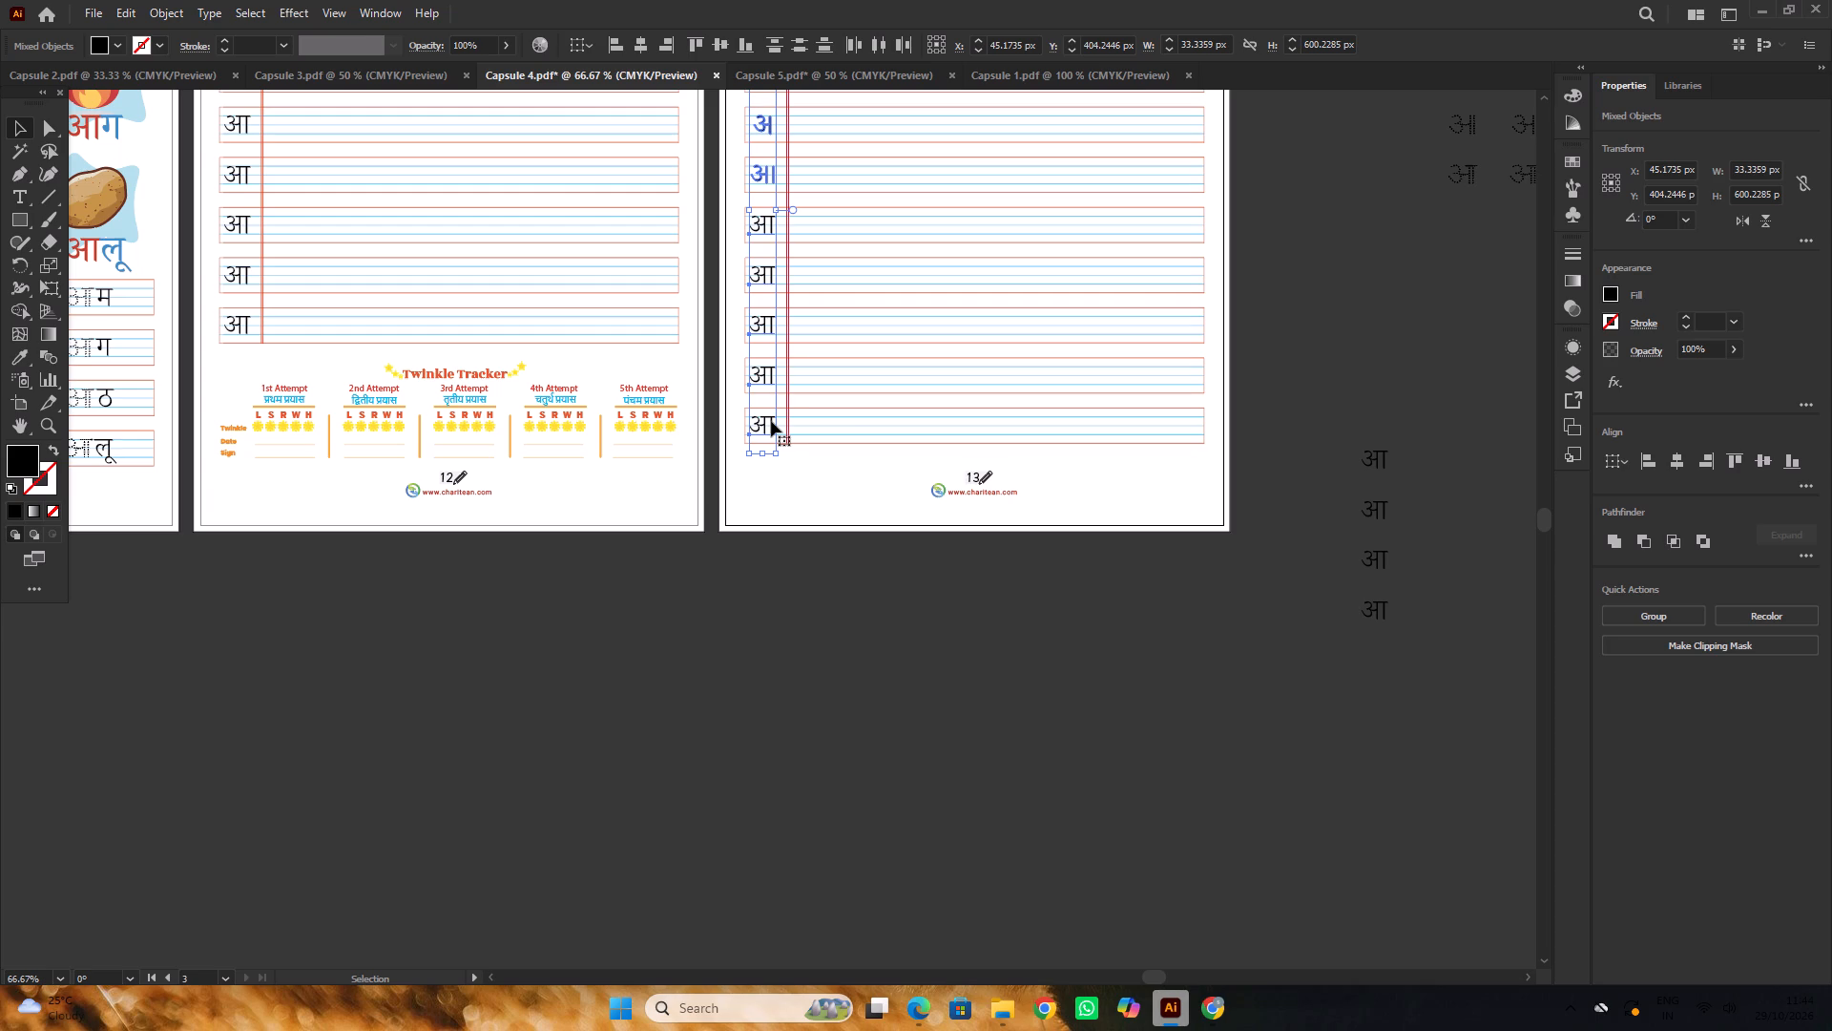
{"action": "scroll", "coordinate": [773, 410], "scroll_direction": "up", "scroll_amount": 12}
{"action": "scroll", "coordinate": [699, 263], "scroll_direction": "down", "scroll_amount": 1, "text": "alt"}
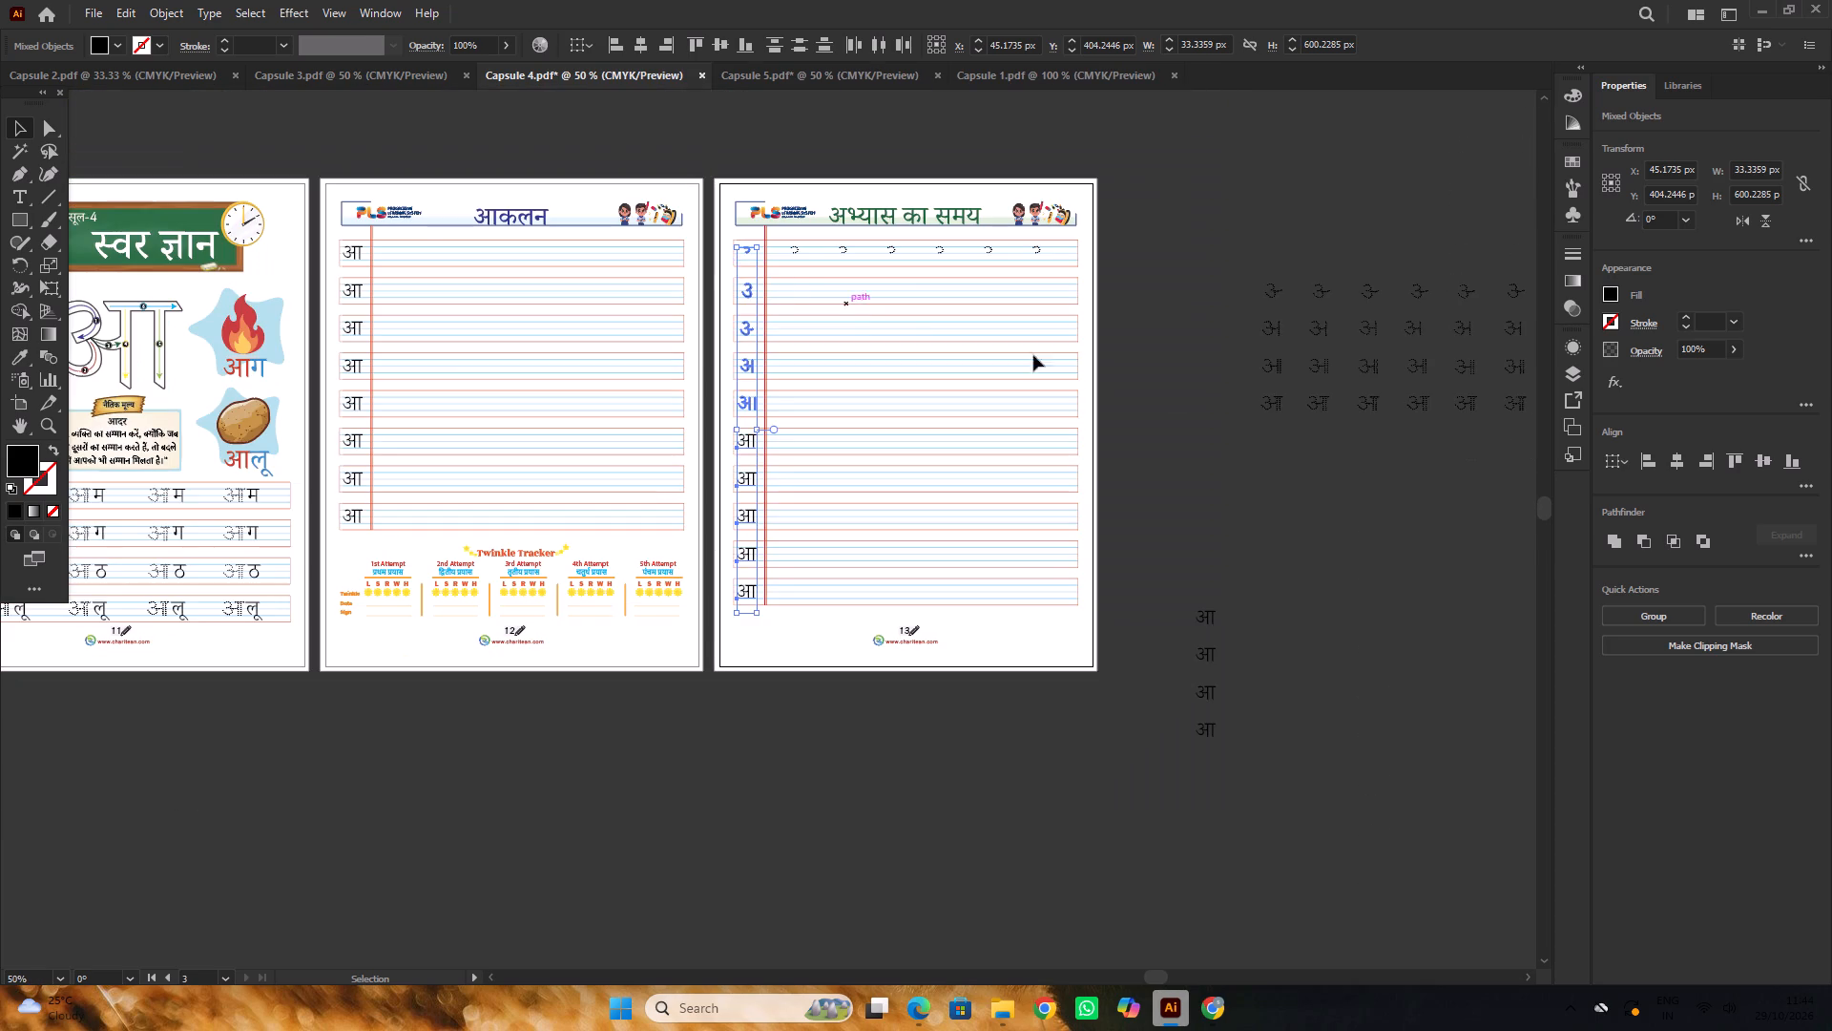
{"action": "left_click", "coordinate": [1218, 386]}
In Capsule 1, copy the dotted tracing letters from the second, third and fourth rows of the practice page.
{"action": "scroll", "coordinate": [891, 291], "scroll_direction": "up", "scroll_amount": 1, "text": "alt"}
{"action": "scroll", "coordinate": [771, 255], "scroll_direction": "up", "scroll_amount": 1}
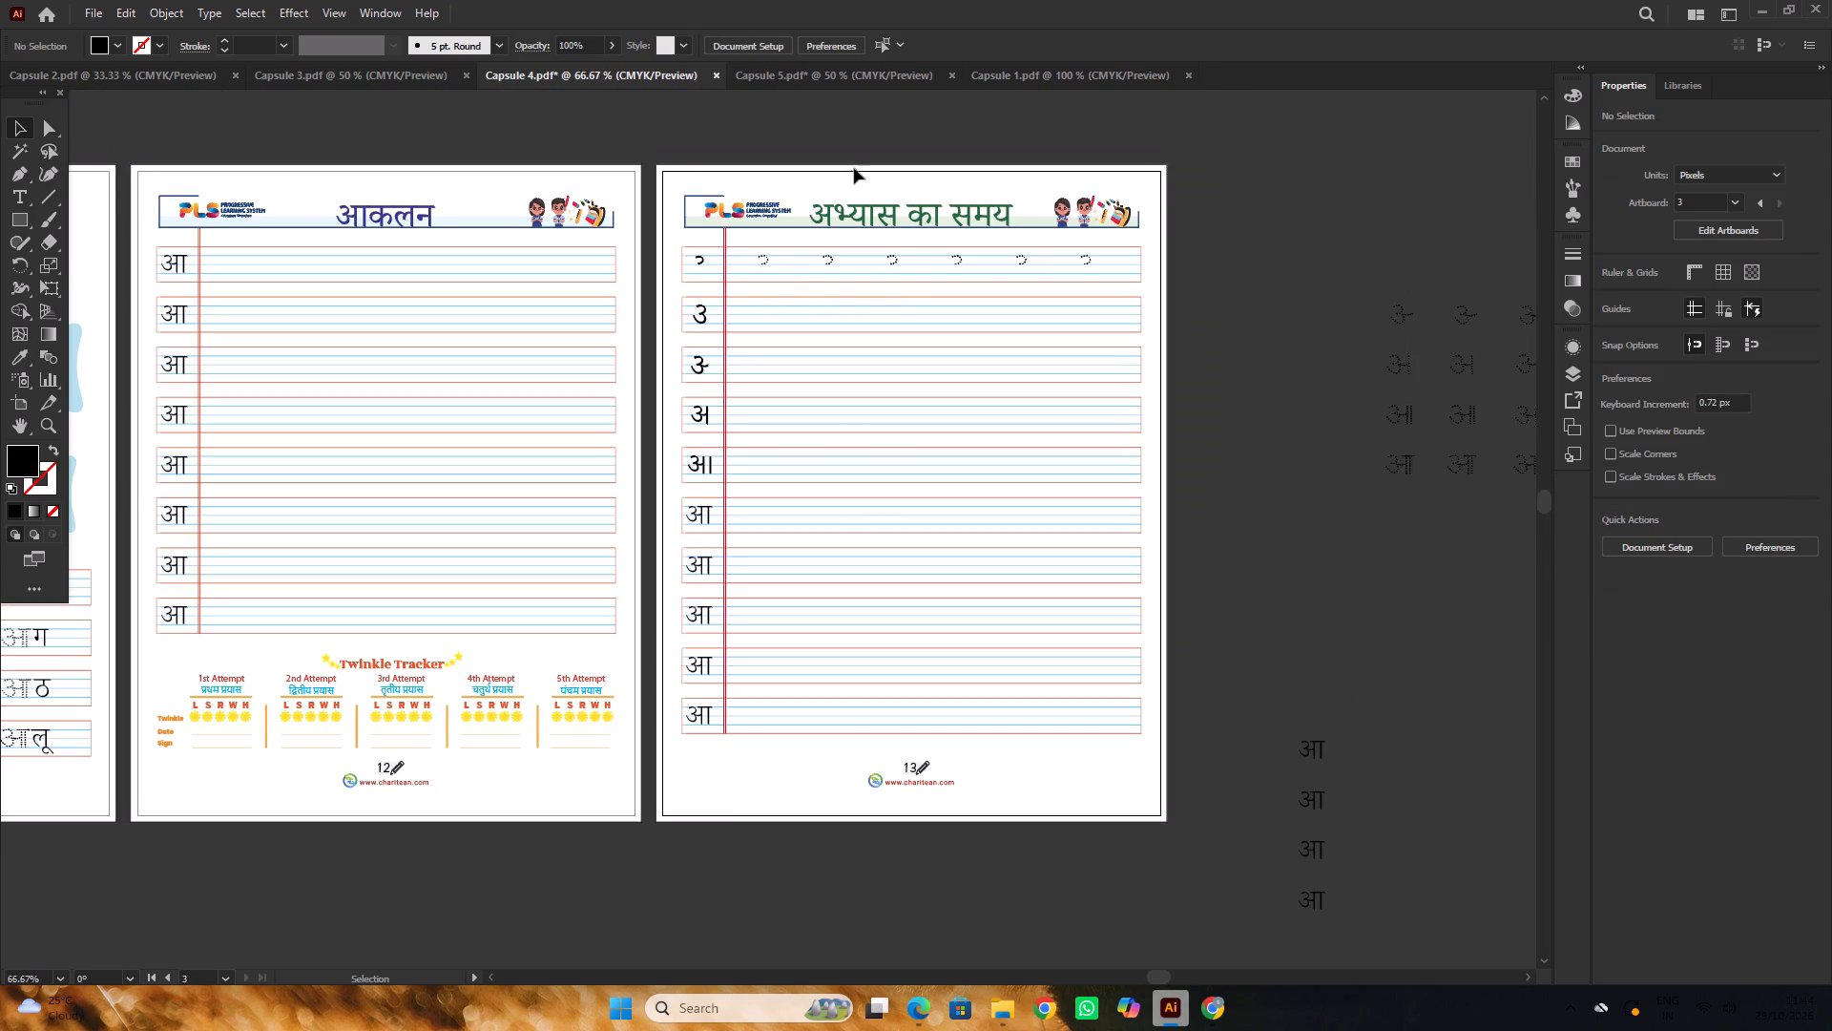
{"action": "scroll", "coordinate": [782, 163], "scroll_direction": "down", "scroll_amount": 1, "text": "alt"}
{"action": "scroll", "coordinate": [782, 163], "scroll_direction": "up", "scroll_amount": 2}
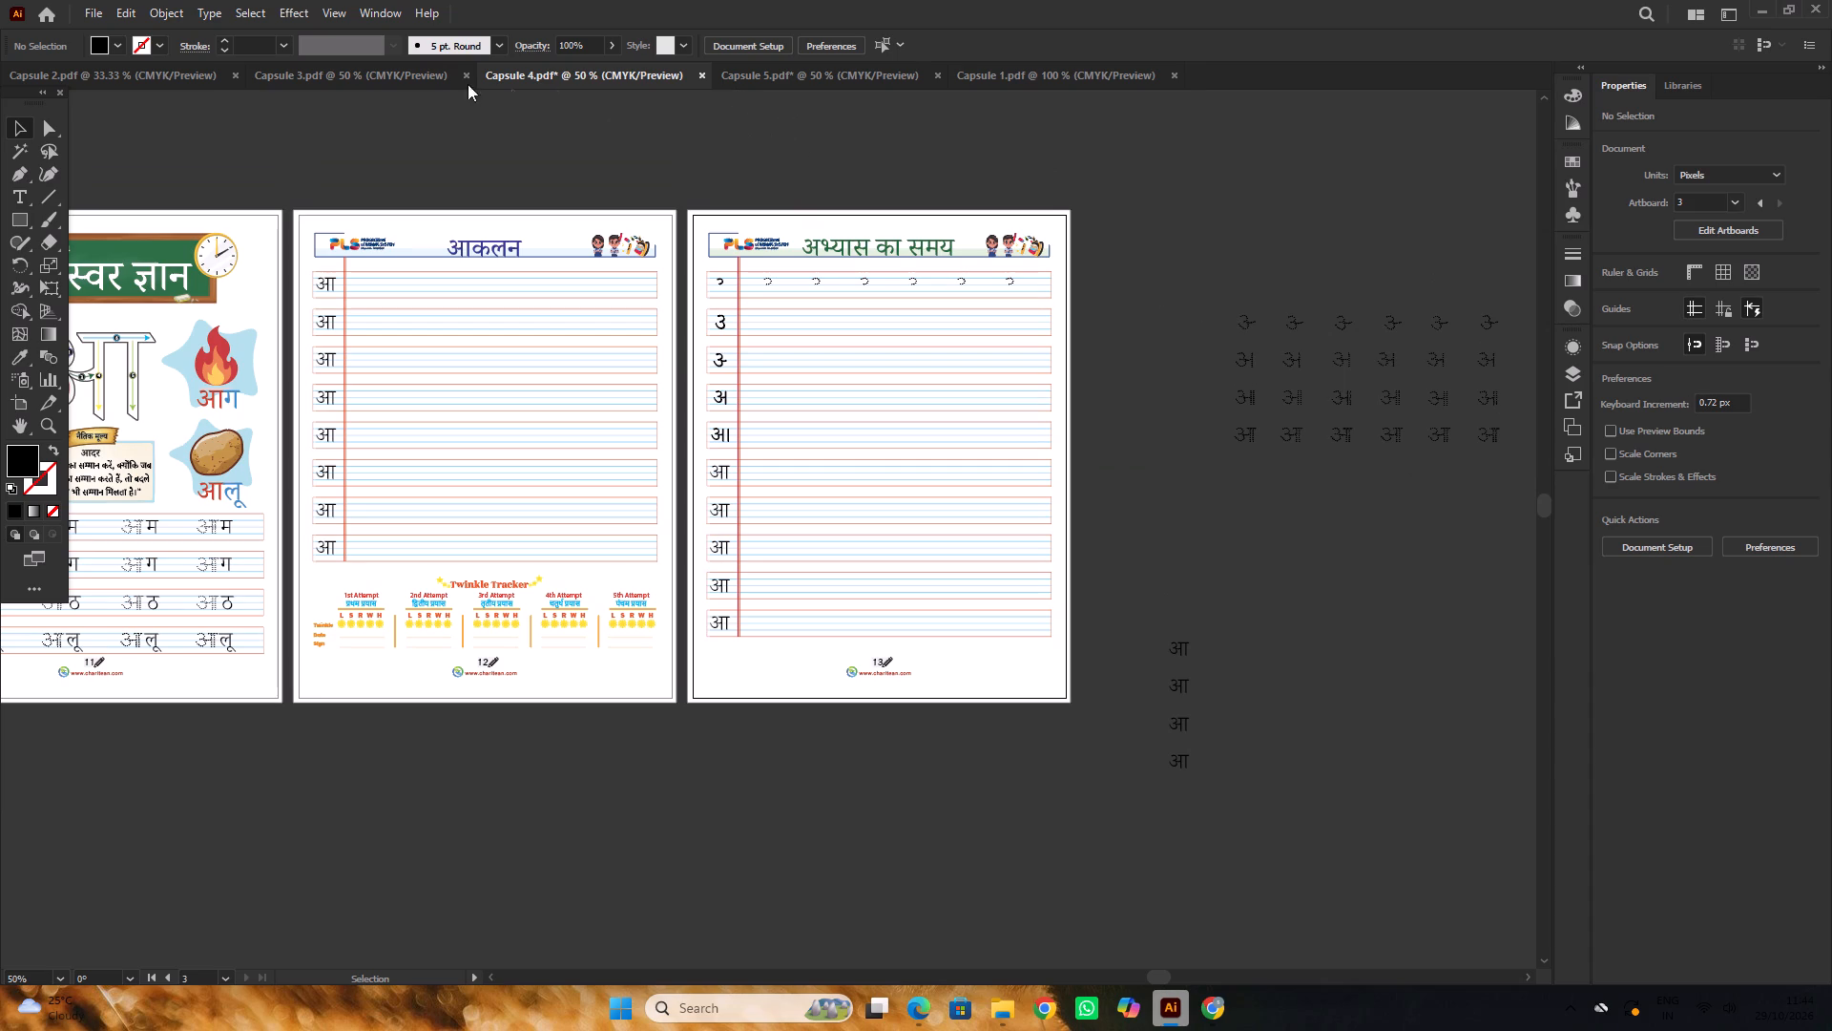
{"action": "left_click", "coordinate": [999, 80]}
{"action": "scroll", "coordinate": [697, 238], "scroll_direction": "down", "scroll_amount": 2, "text": "alt"}
{"action": "left_click", "coordinate": [1247, 294]}
{"action": "scroll", "coordinate": [1067, 284], "scroll_direction": "up", "scroll_amount": 3, "text": "alt"}
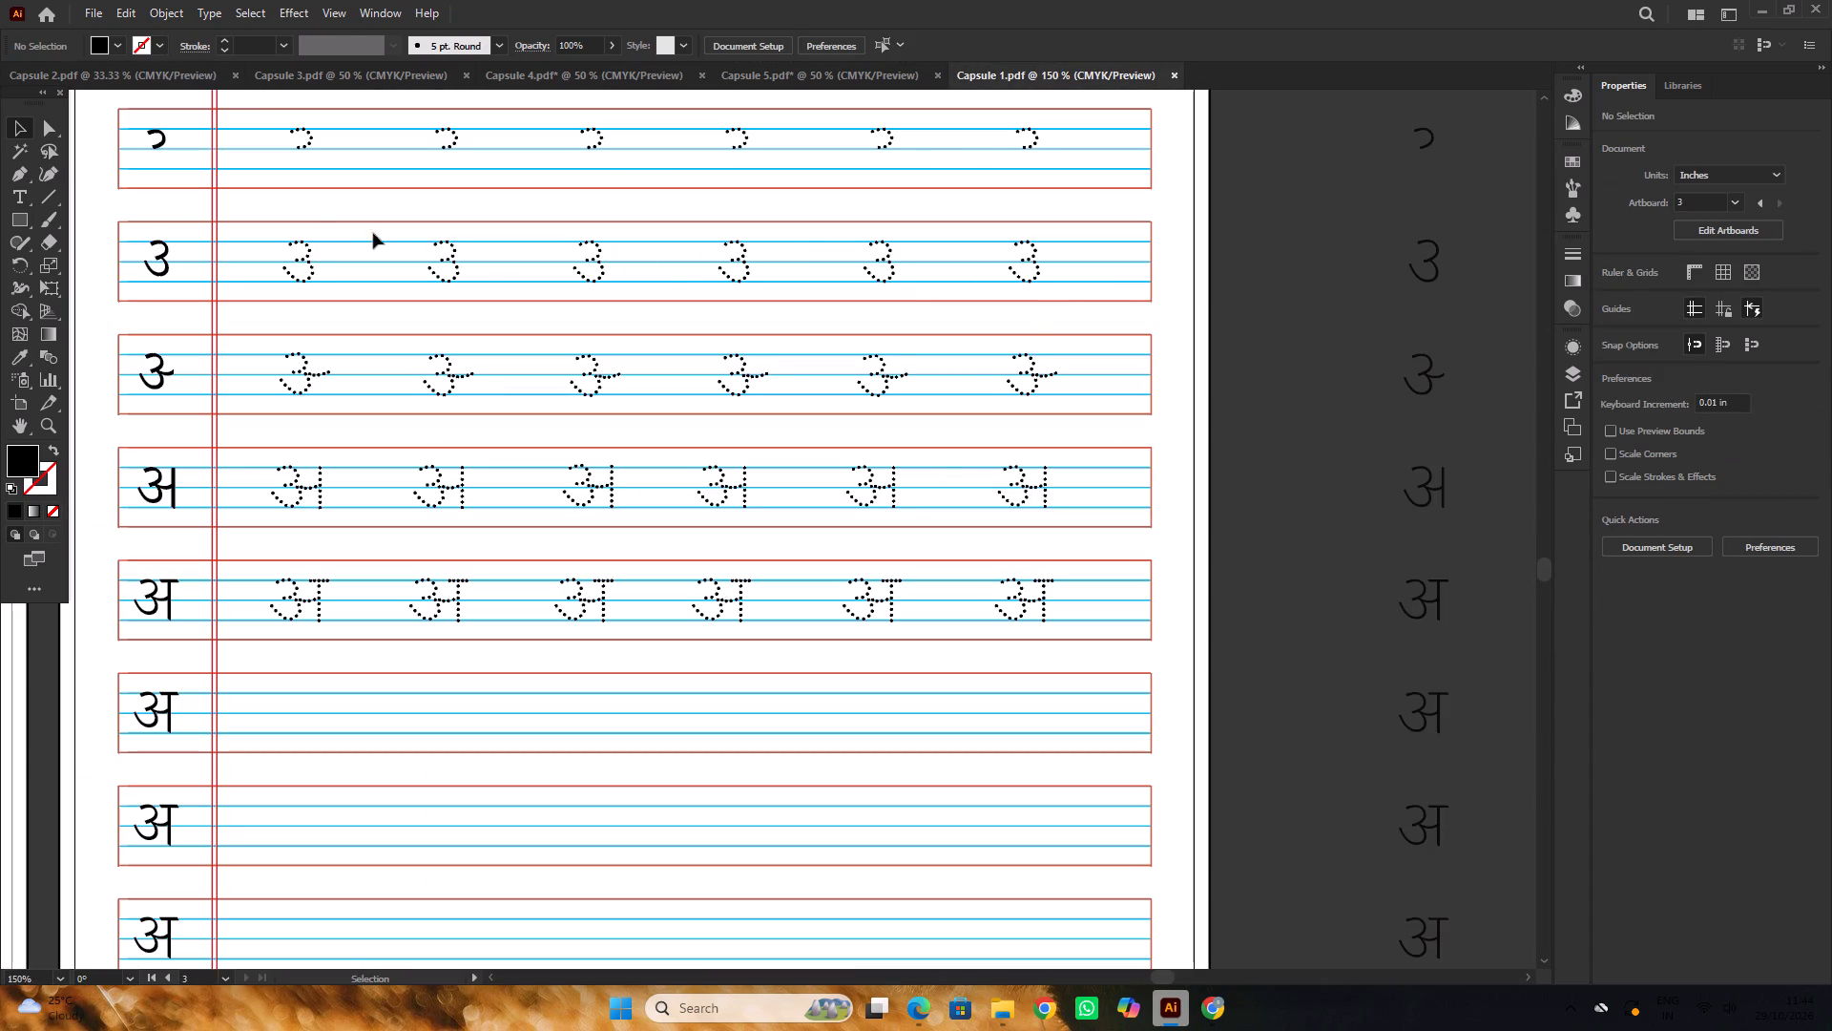
{"action": "left_click", "coordinate": [304, 257]}
{"action": "left_click", "coordinate": [448, 262], "text": "shift"}
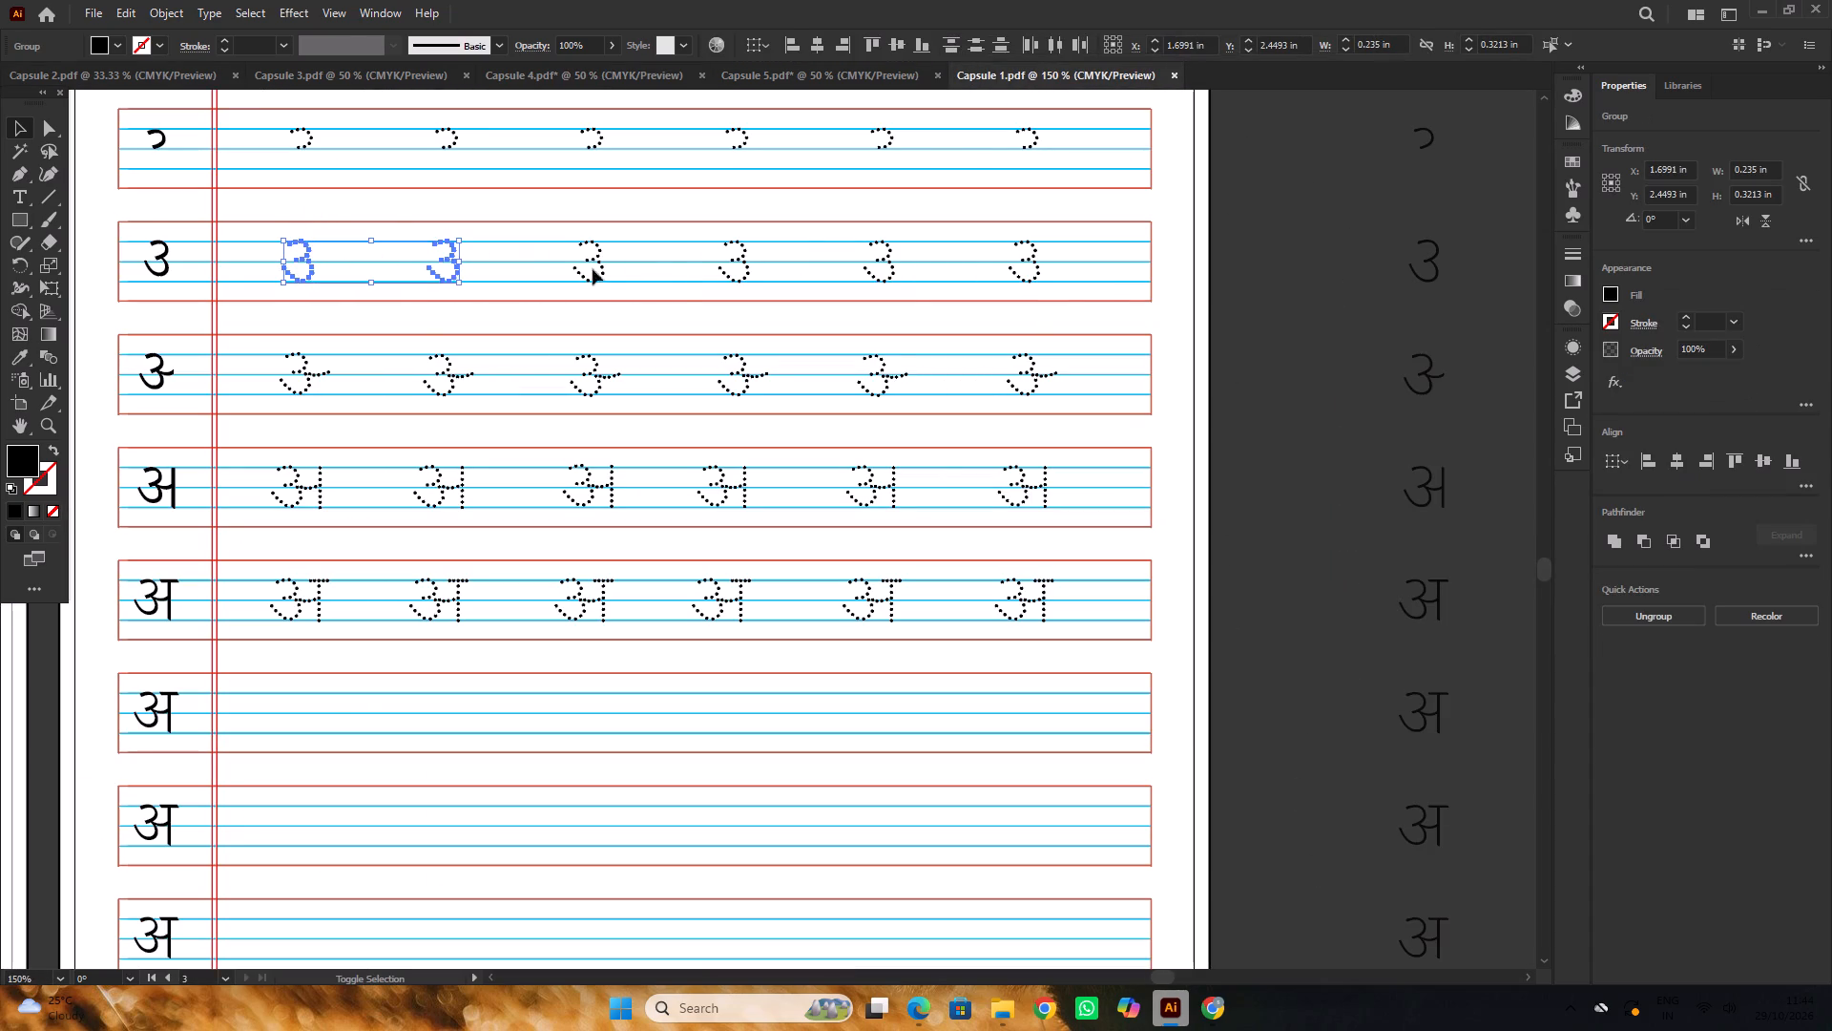
{"action": "left_click", "coordinate": [601, 269], "text": "shift"}
{"action": "left_click", "coordinate": [750, 276], "text": "shift"}
{"action": "left_click", "coordinate": [895, 277], "text": "shift"}
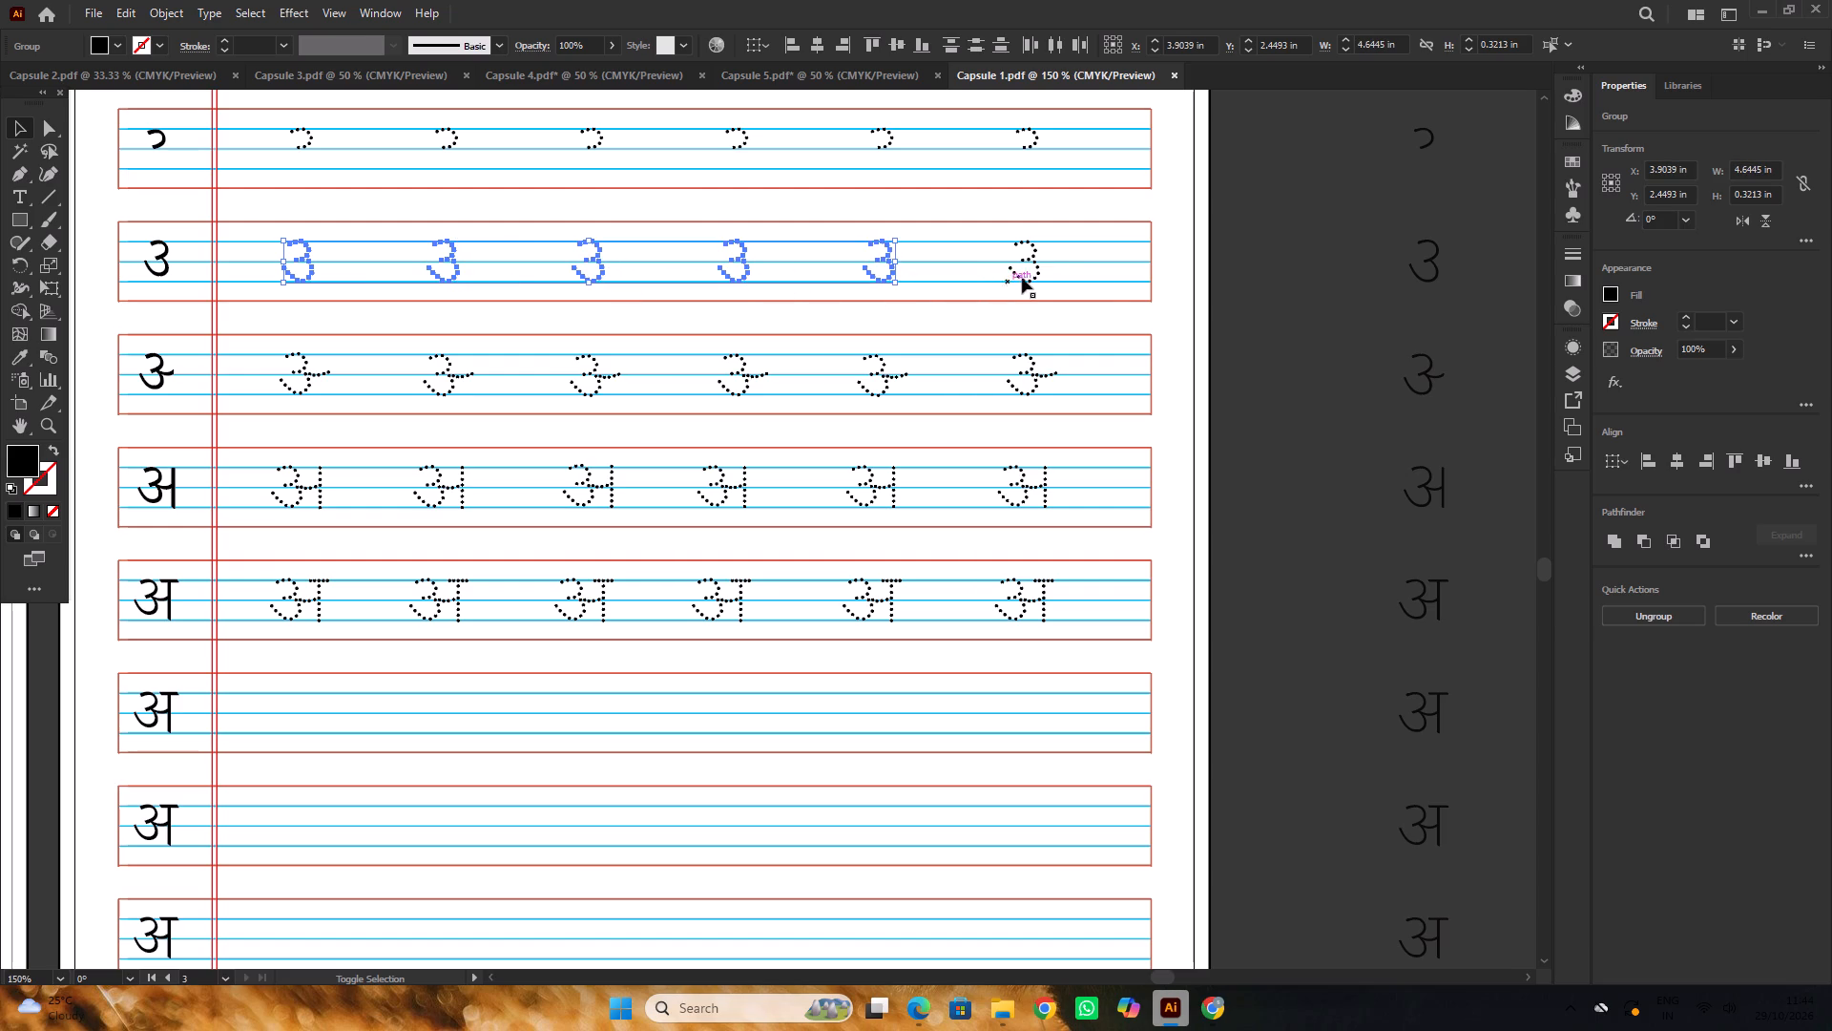
{"action": "left_click", "coordinate": [1032, 278], "text": "shift"}
{"action": "left_click", "coordinate": [1029, 375], "text": "shift"}
{"action": "left_click", "coordinate": [883, 382], "text": "shift"}
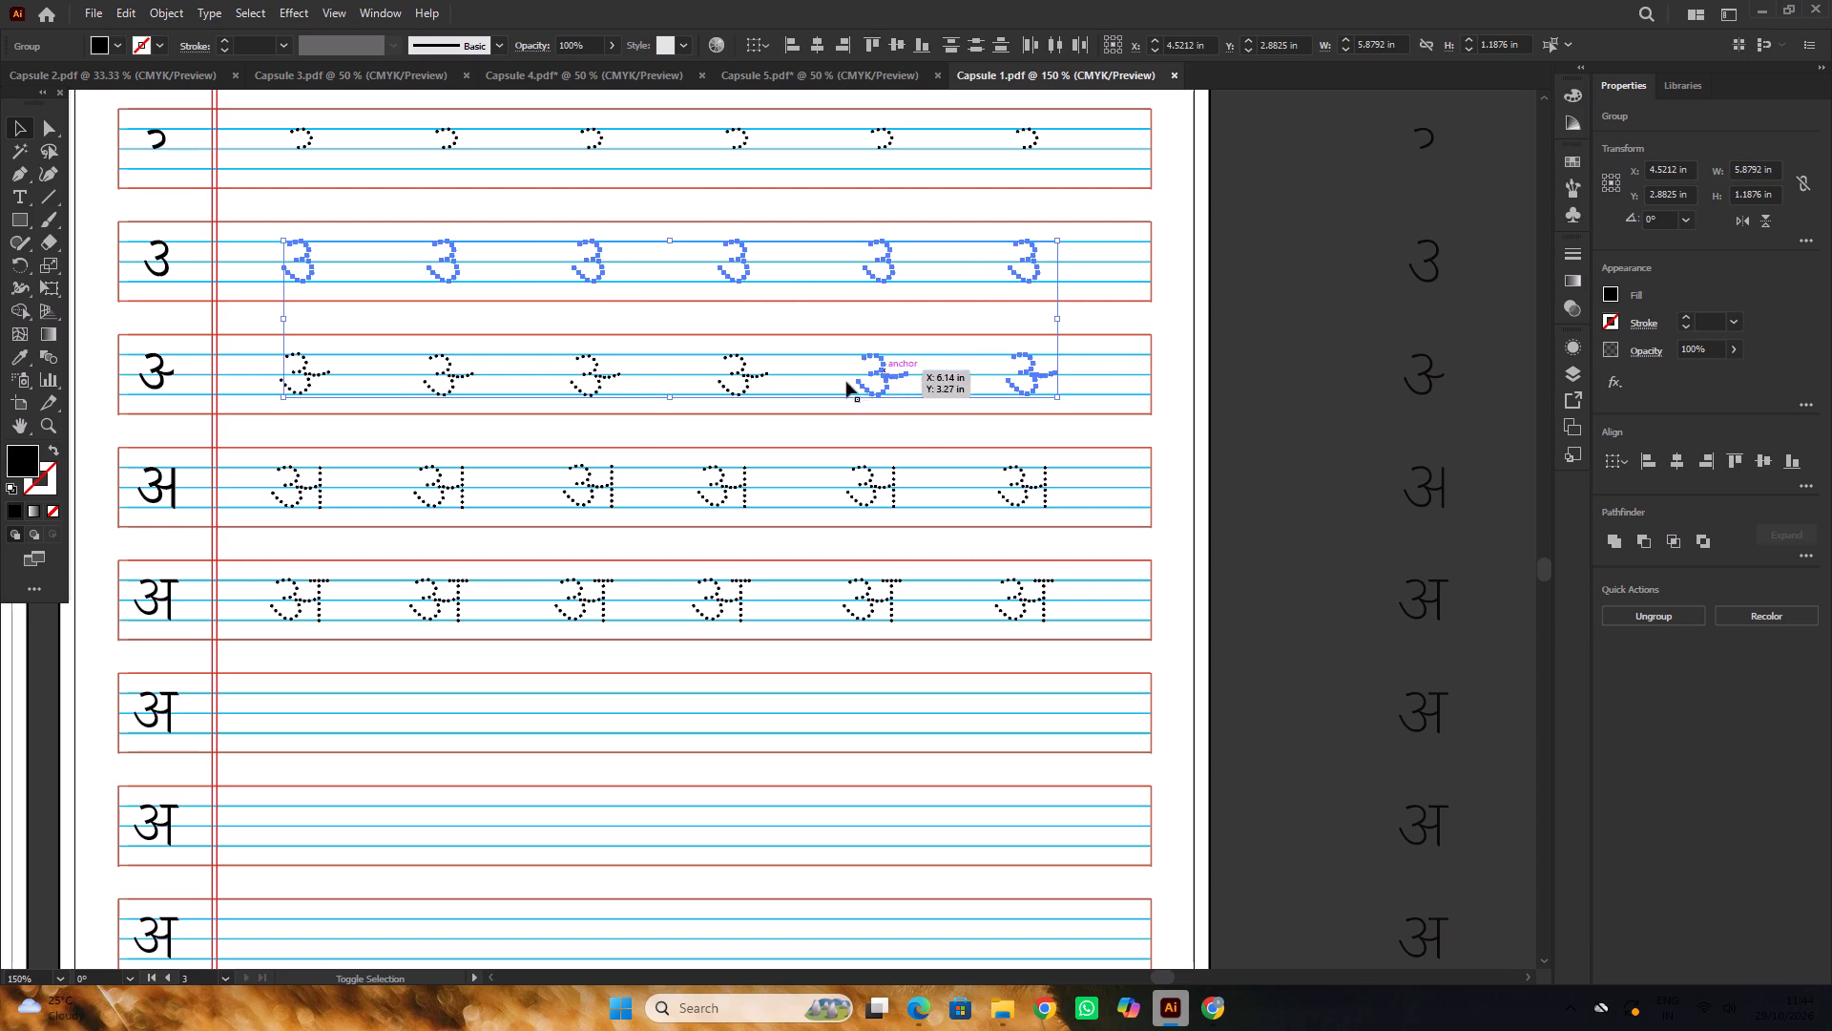
{"action": "left_click", "coordinate": [748, 386], "text": "shift"}
{"action": "left_click", "coordinate": [603, 373], "text": "shift"}
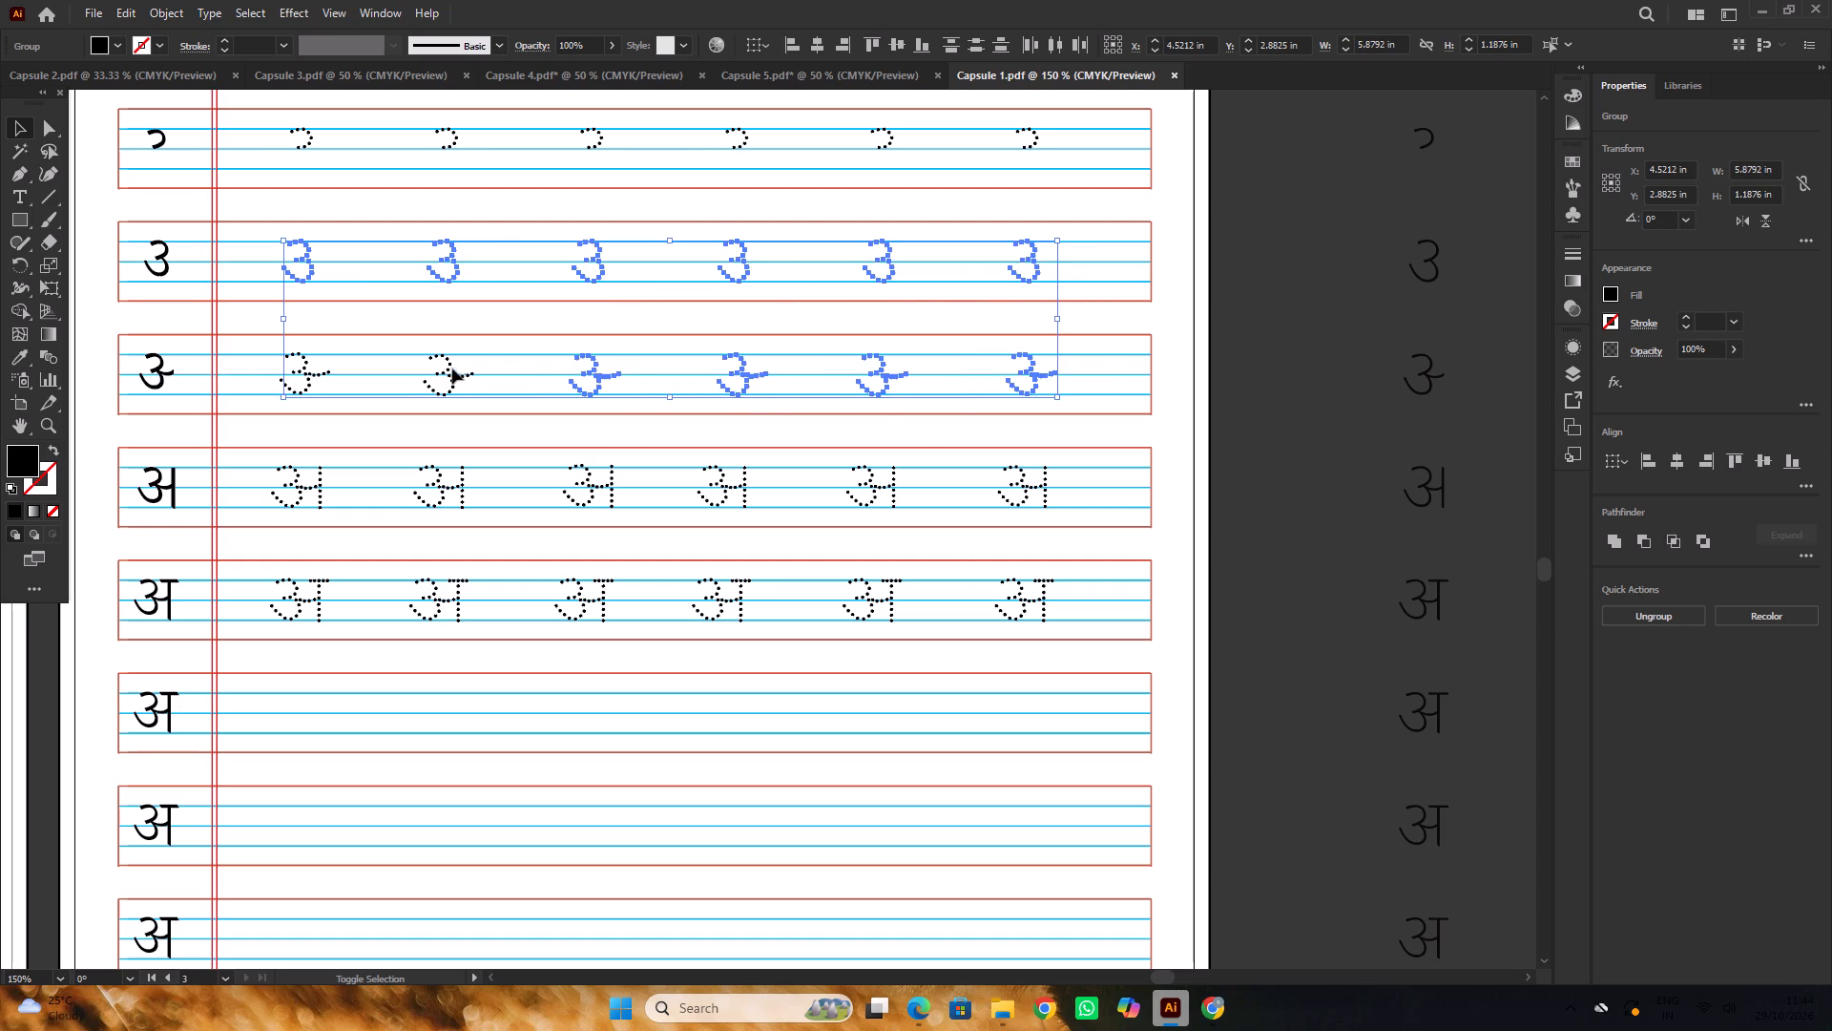
{"action": "left_click", "coordinate": [447, 373], "text": "shift"}
{"action": "left_click", "coordinate": [309, 375], "text": "shift"}
{"action": "left_click", "coordinate": [323, 483], "text": "shift"}
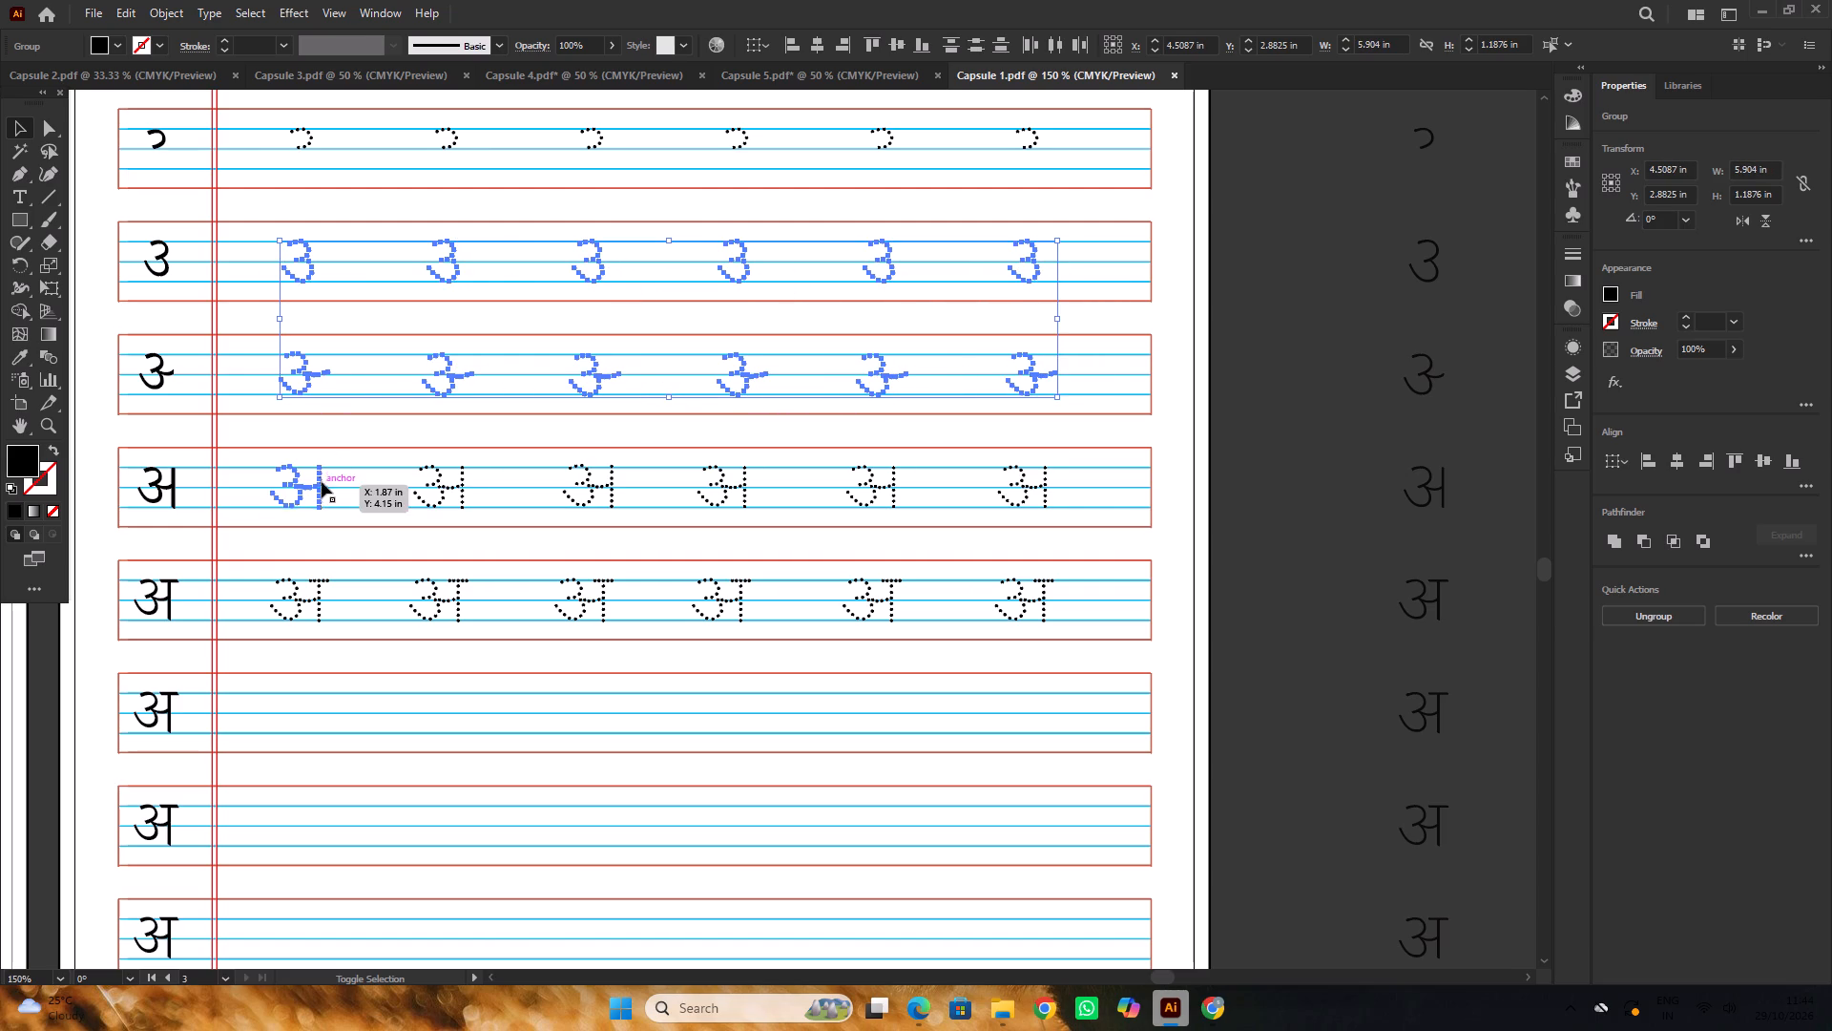
{"action": "left_click", "coordinate": [463, 490], "text": "shift"}
{"action": "left_click", "coordinate": [613, 495], "text": "shift"}
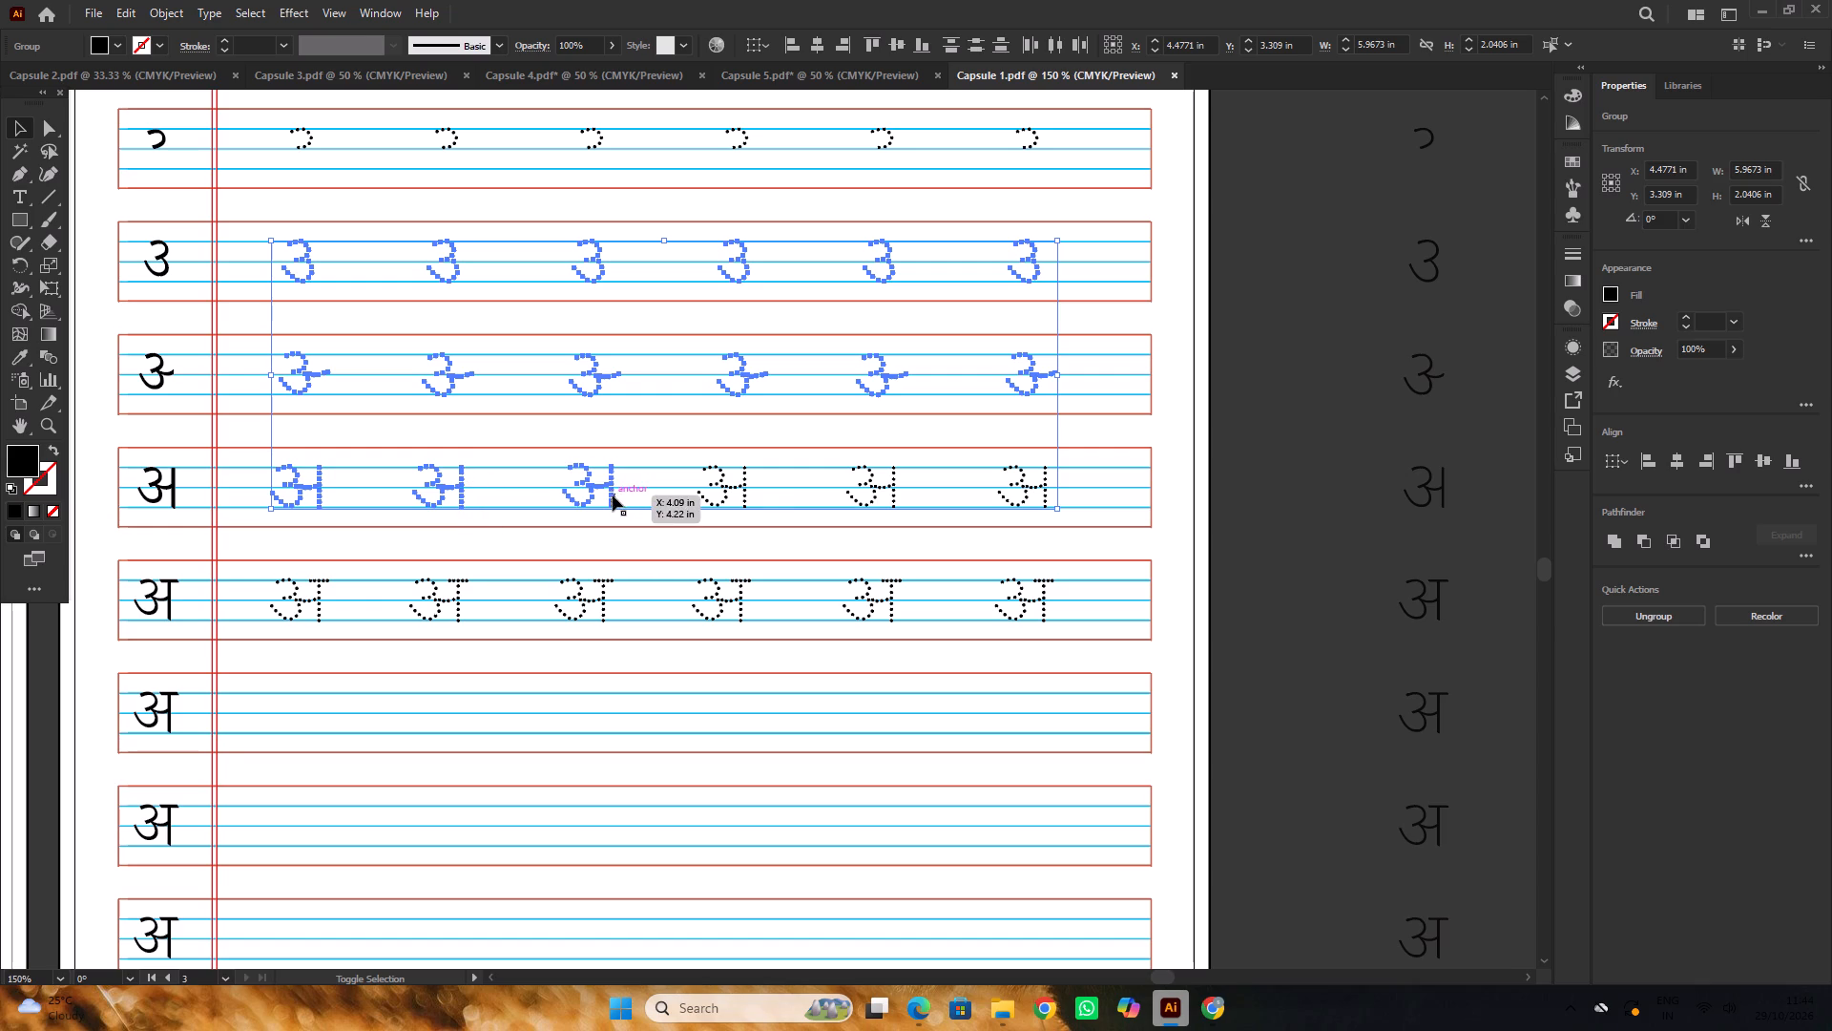
{"action": "left_click", "coordinate": [748, 496], "text": "shift"}
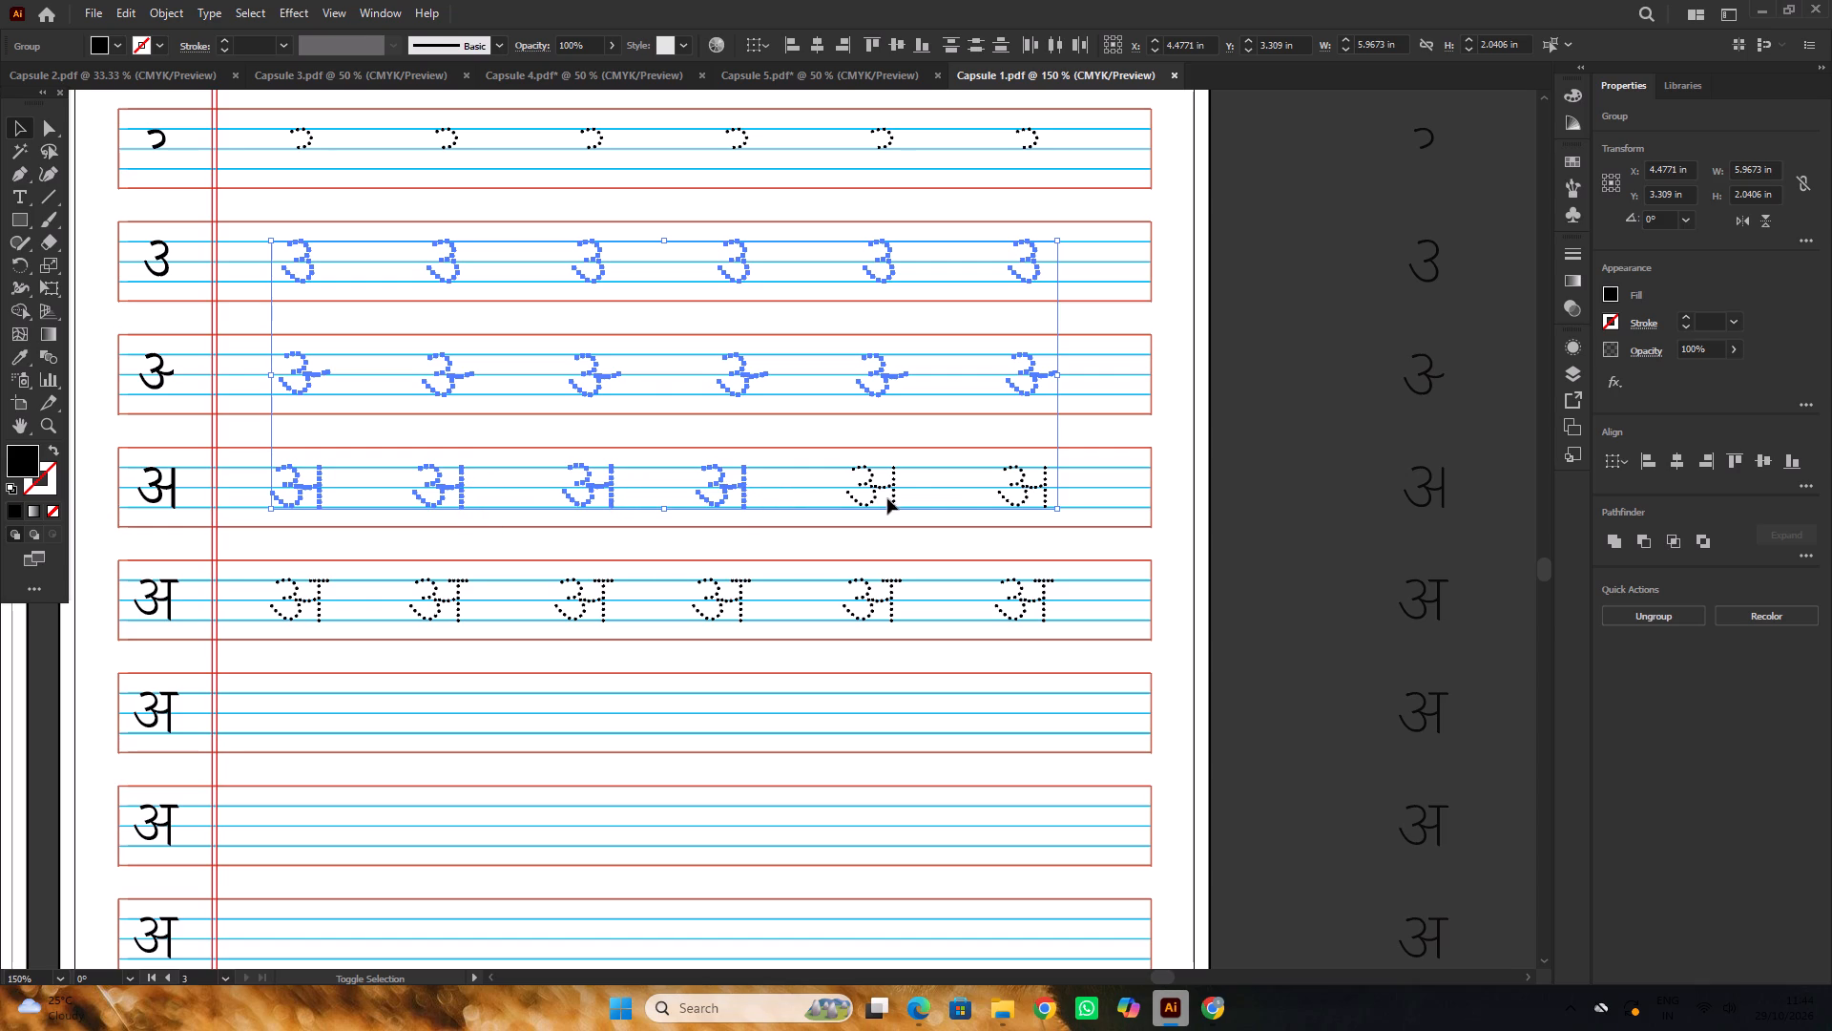
{"action": "left_click", "coordinate": [894, 494], "text": "shift"}
{"action": "left_click", "coordinate": [1030, 488], "text": "shift"}
{"action": "key", "text": "ctrl+c"}
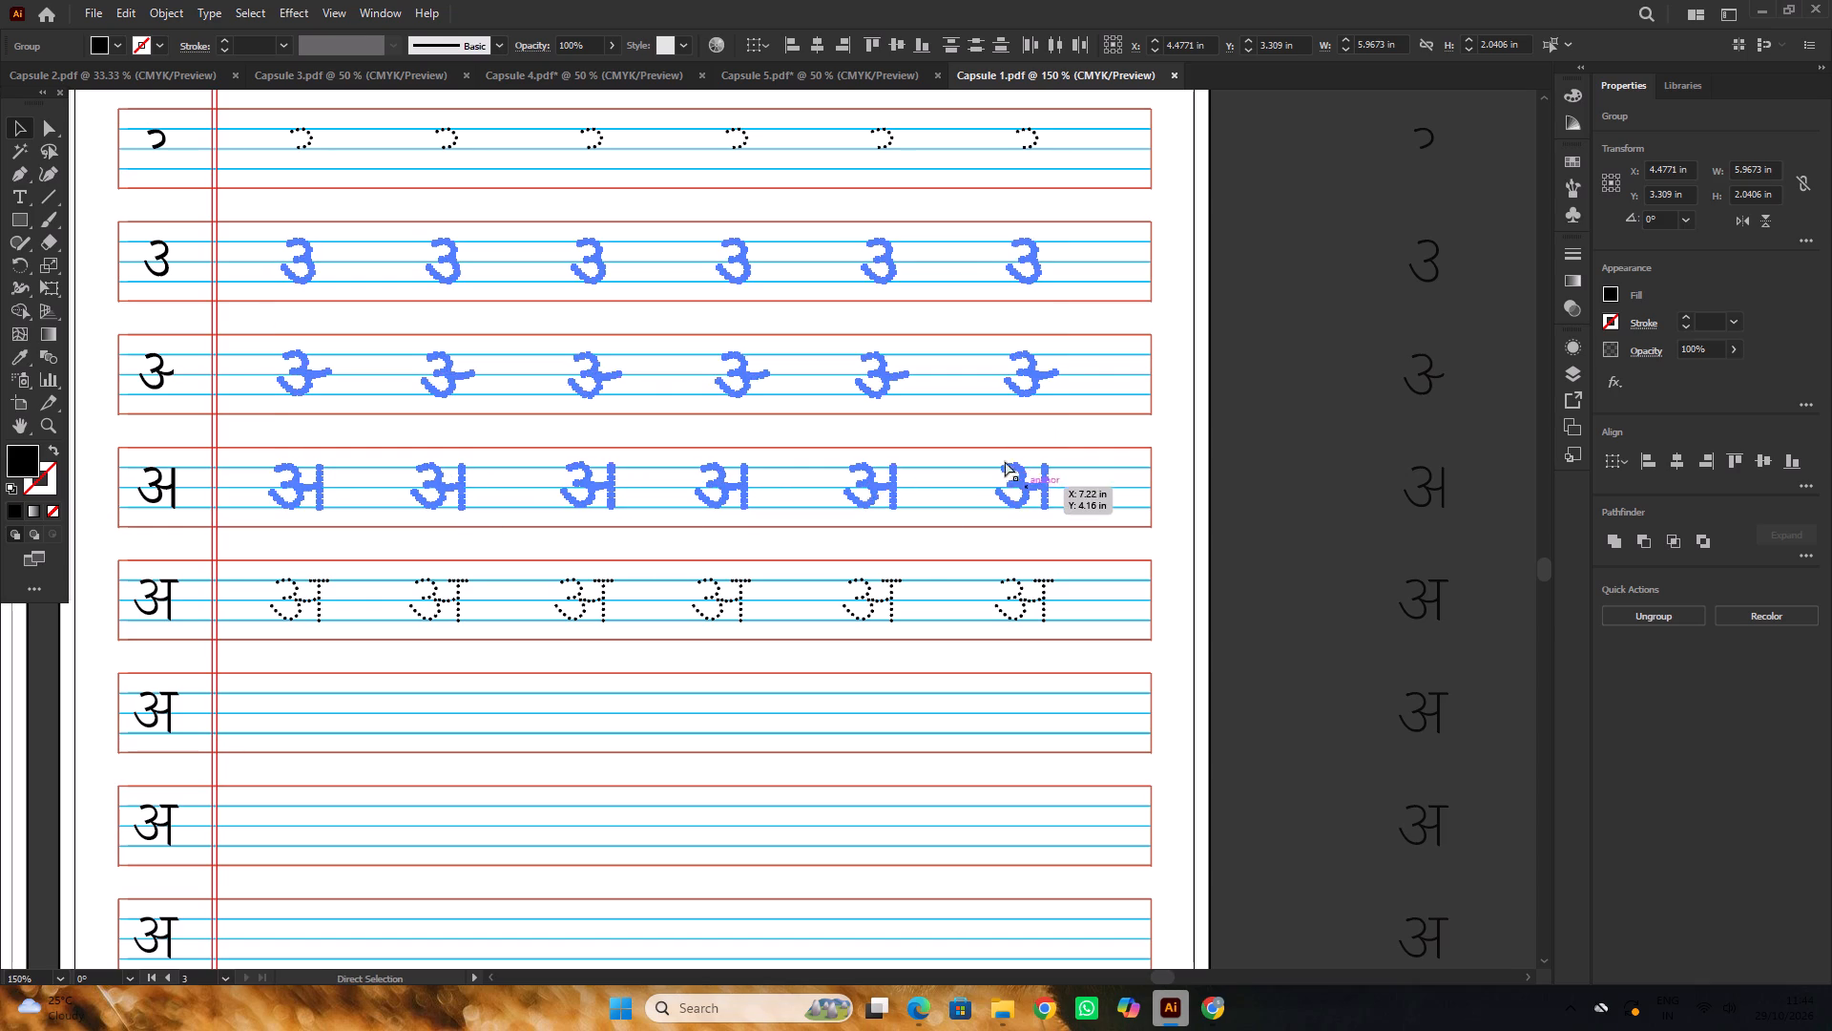
Paste the copied dotted letters in place onto rows two to four of the Capsule 4 practice page.
{"action": "left_click", "coordinate": [617, 74]}
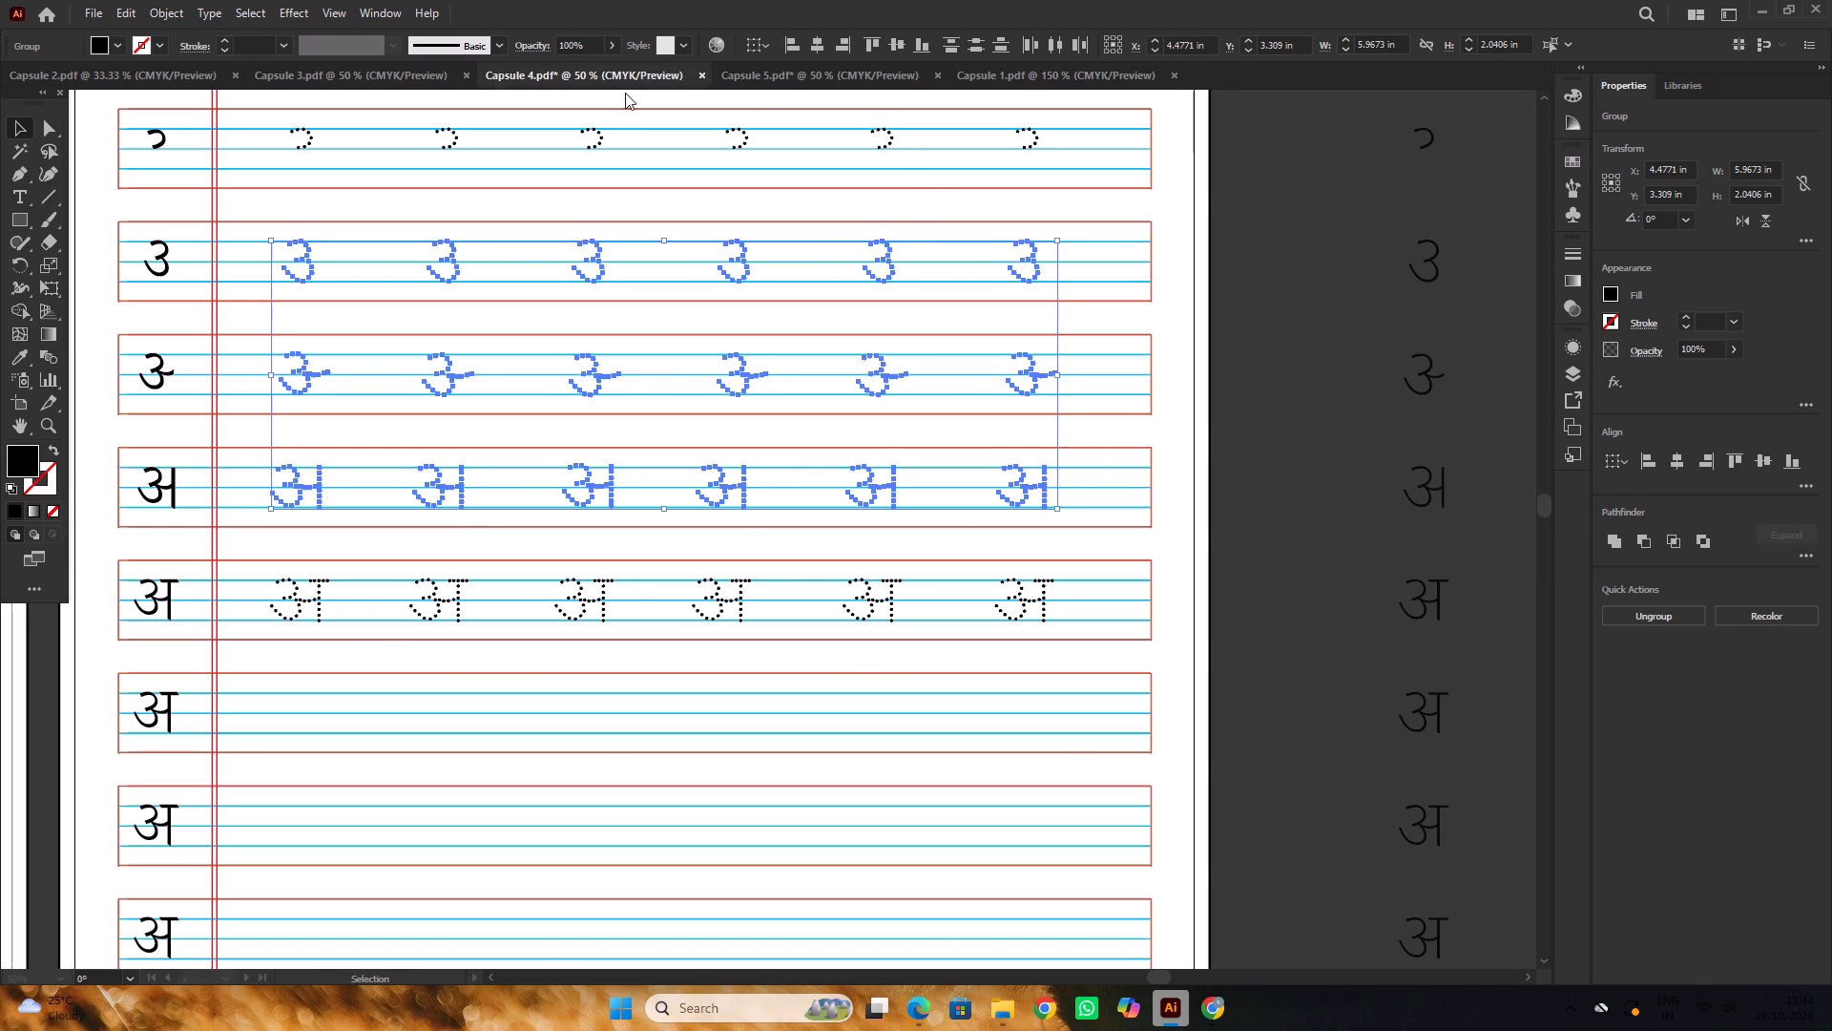
{"action": "scroll", "coordinate": [1015, 313], "scroll_direction": "up", "scroll_amount": 3, "text": "alt"}
{"action": "key", "text": "ctrl+f"}
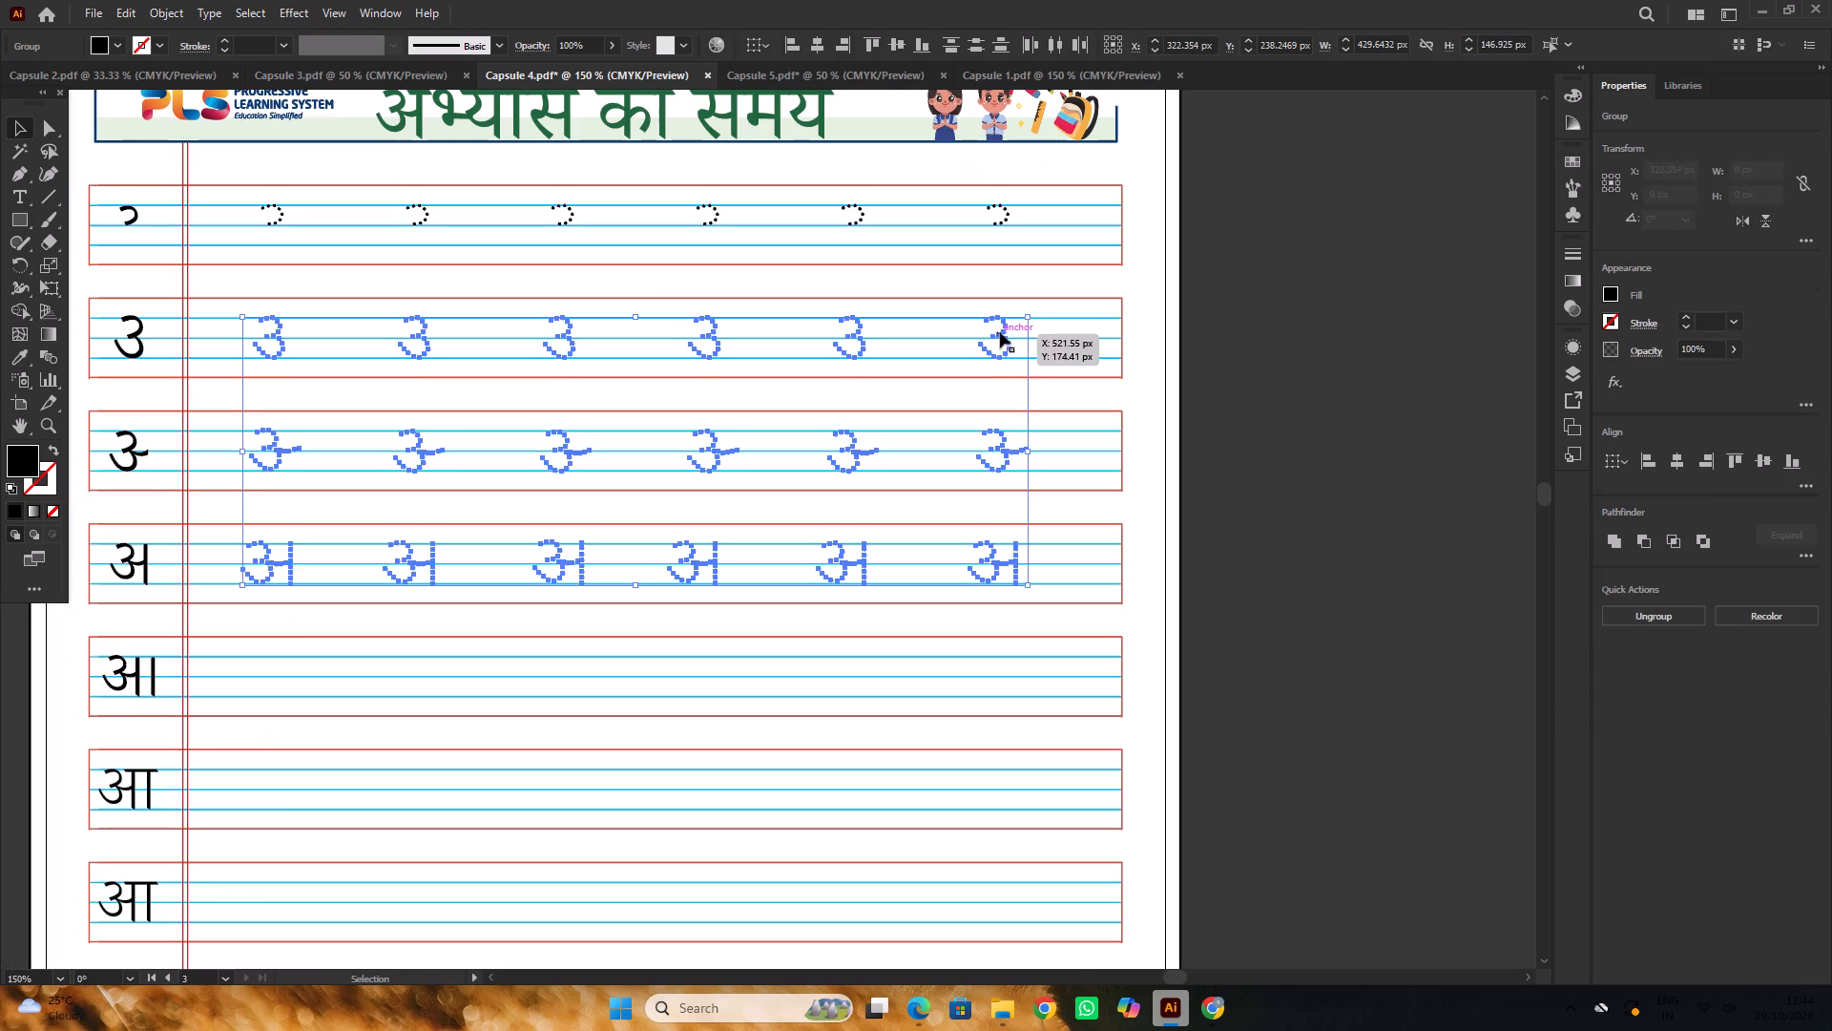
{"action": "scroll", "coordinate": [1000, 332], "scroll_direction": "up", "scroll_amount": 1}
{"action": "scroll", "coordinate": [1010, 334], "scroll_direction": "down", "scroll_amount": 2, "text": "alt"}
{"action": "scroll", "coordinate": [702, 346], "scroll_direction": "up", "scroll_amount": 3, "text": "alt"}
{"action": "scroll", "coordinate": [702, 346], "scroll_direction": "down", "scroll_amount": 2, "text": "alt"}
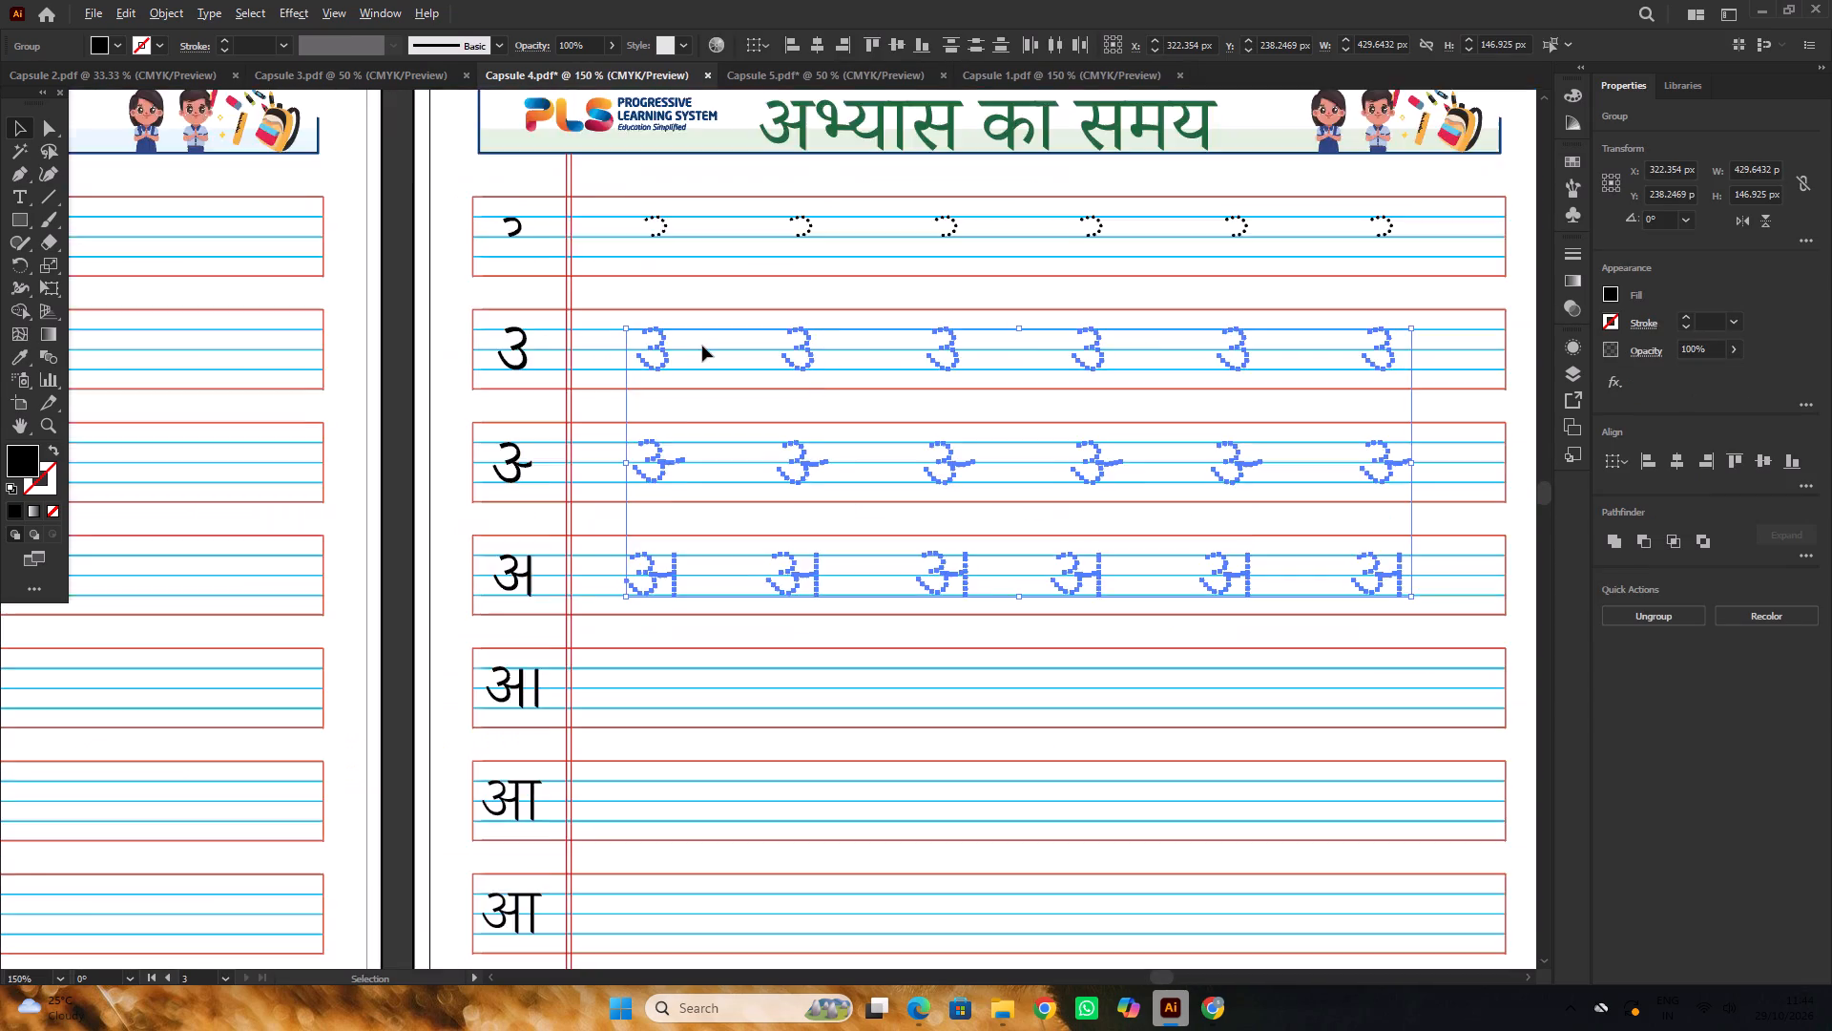
{"action": "scroll", "coordinate": [702, 346], "scroll_direction": "down", "scroll_amount": 2, "text": "alt"}
{"action": "left_click", "coordinate": [1109, 450]}
{"action": "scroll", "coordinate": [1106, 446], "scroll_direction": "down", "scroll_amount": 2}
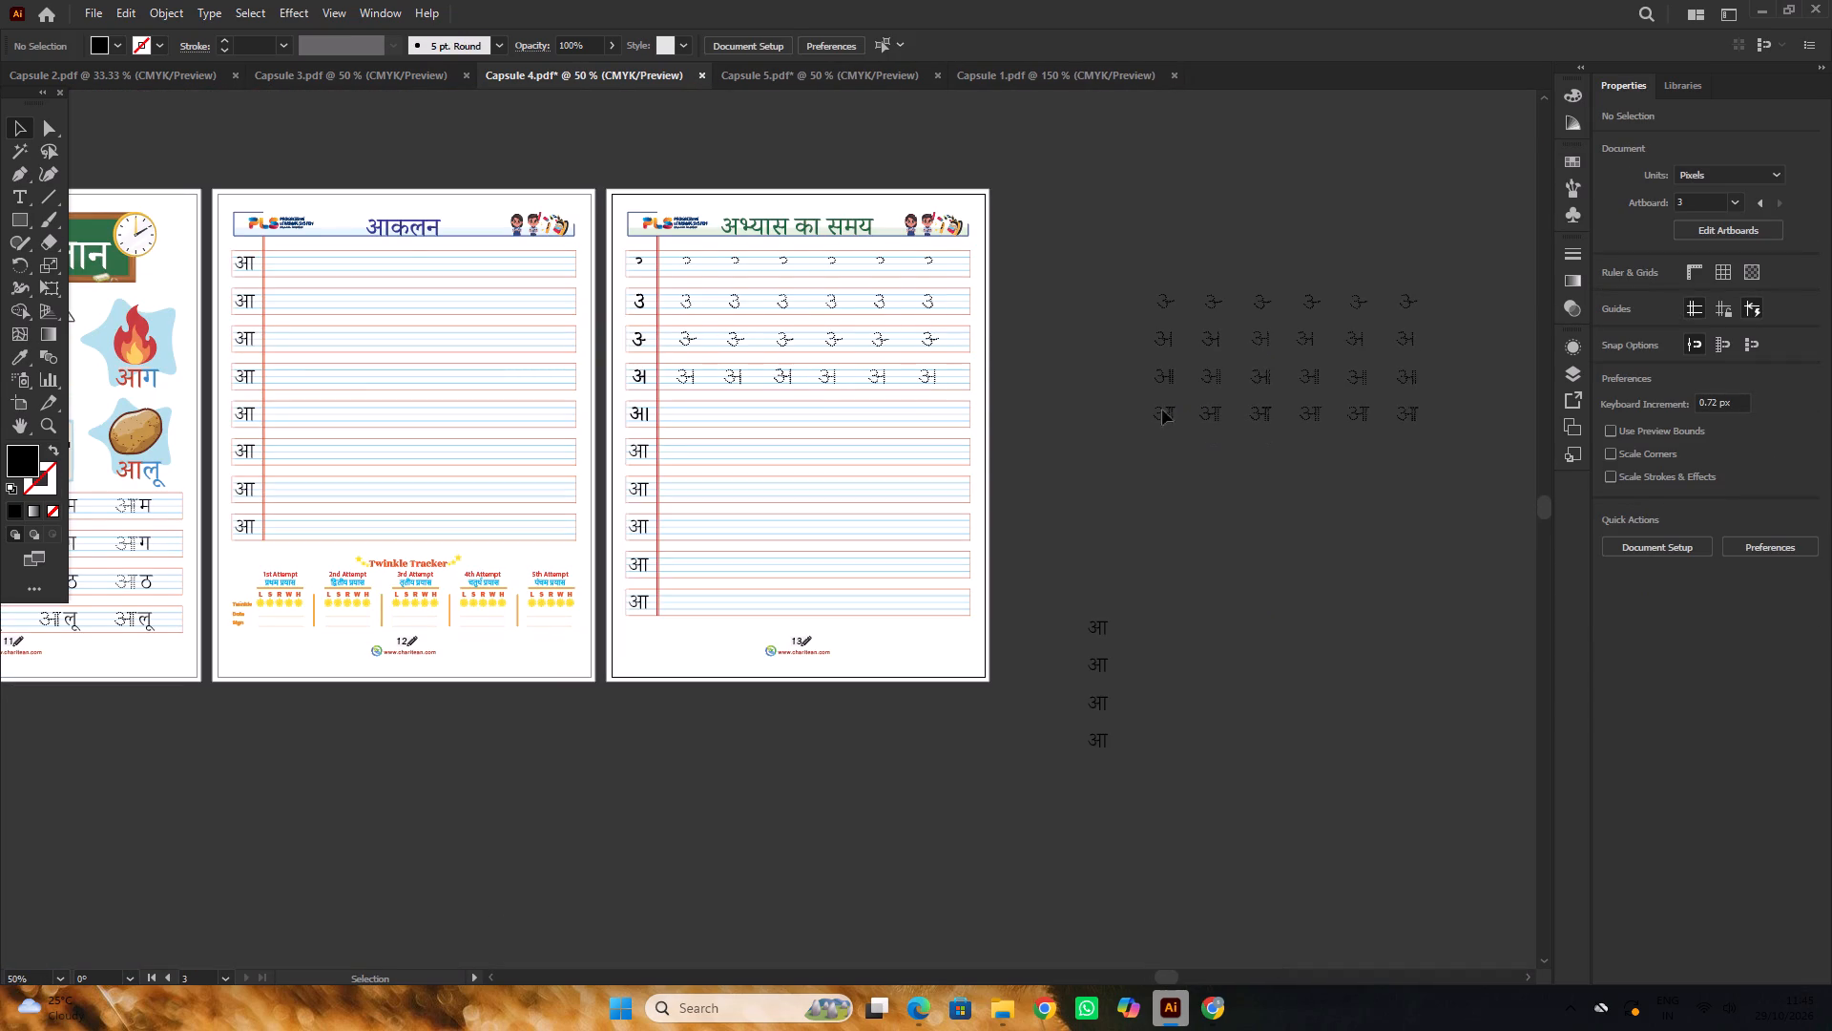
Move the canvas row of six dotted आ letters with top bars into the practice page's fifth row, between the blue writing lines.
{"action": "left_click_drag", "start_coordinate": [1123, 395], "coordinate": [1465, 500]}
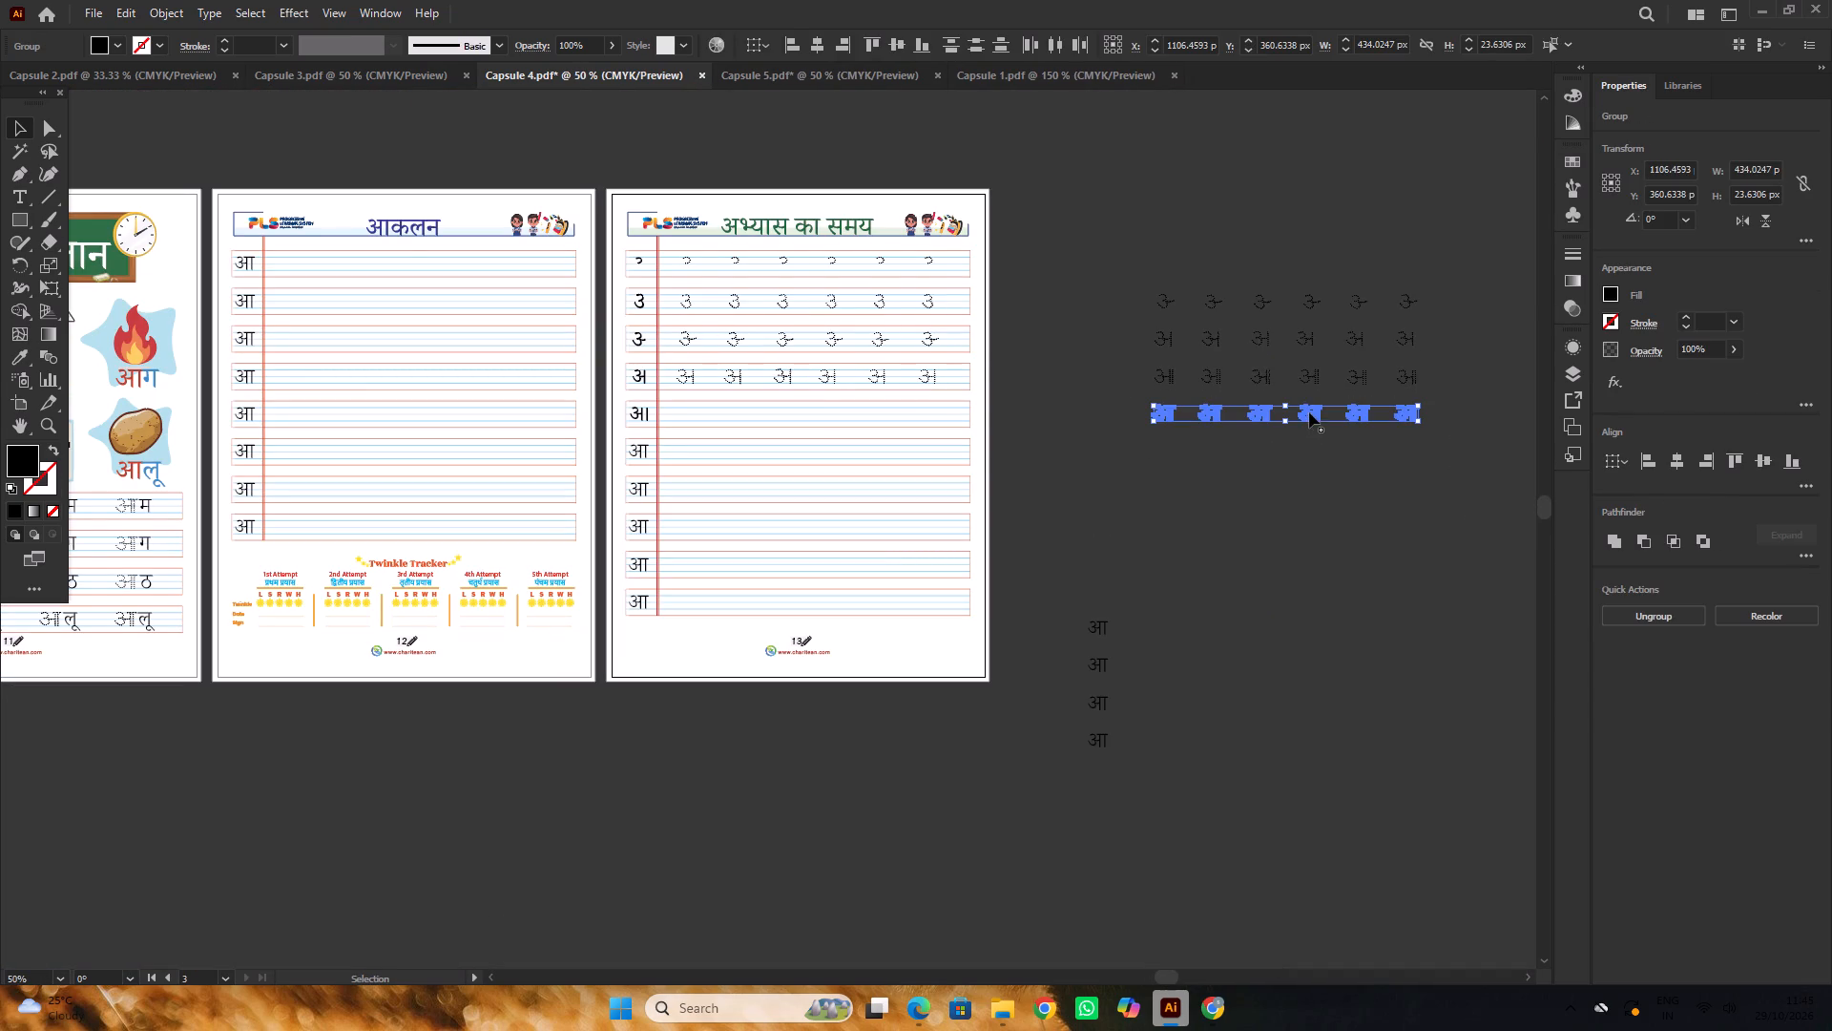
{"action": "left_click_drag", "start_coordinate": [1309, 412], "coordinate": [780, 431]}
{"action": "scroll", "coordinate": [726, 419], "scroll_direction": "up", "scroll_amount": 4, "text": "alt"}
{"action": "left_click_drag", "start_coordinate": [754, 492], "coordinate": [804, 466]}
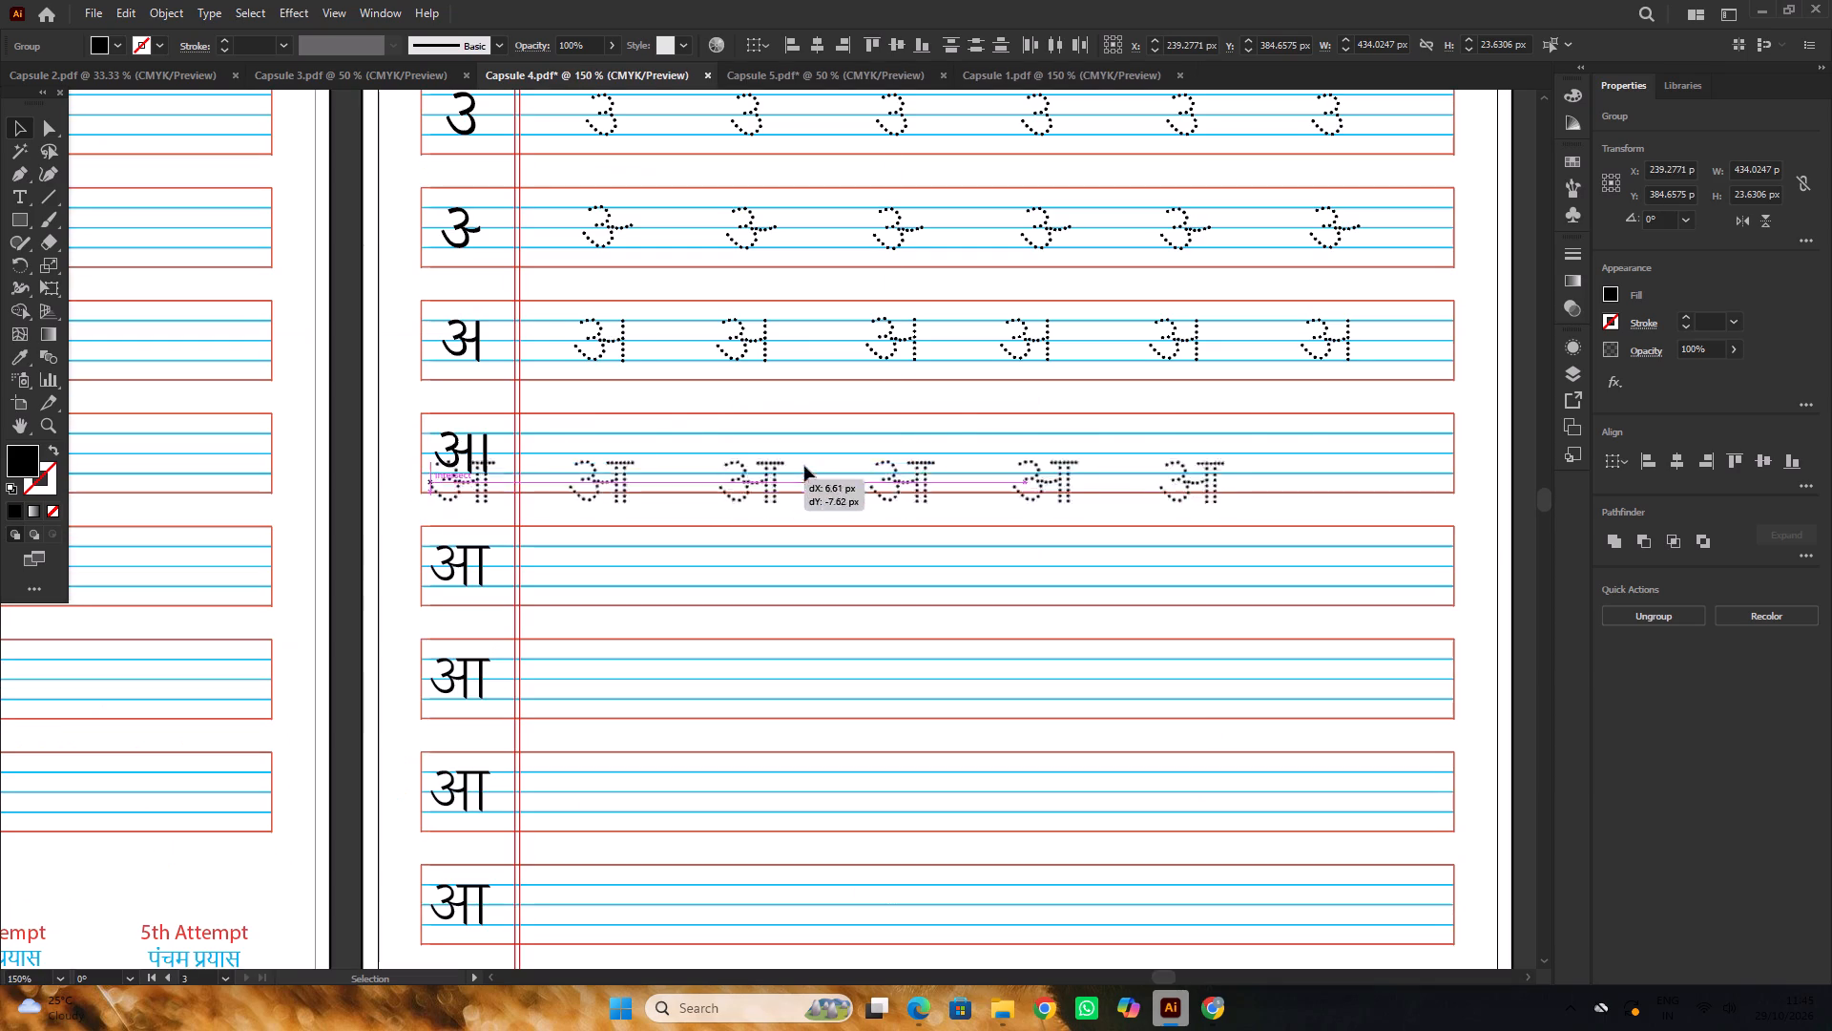
{"action": "left_click_drag", "start_coordinate": [804, 466], "coordinate": [905, 452]}
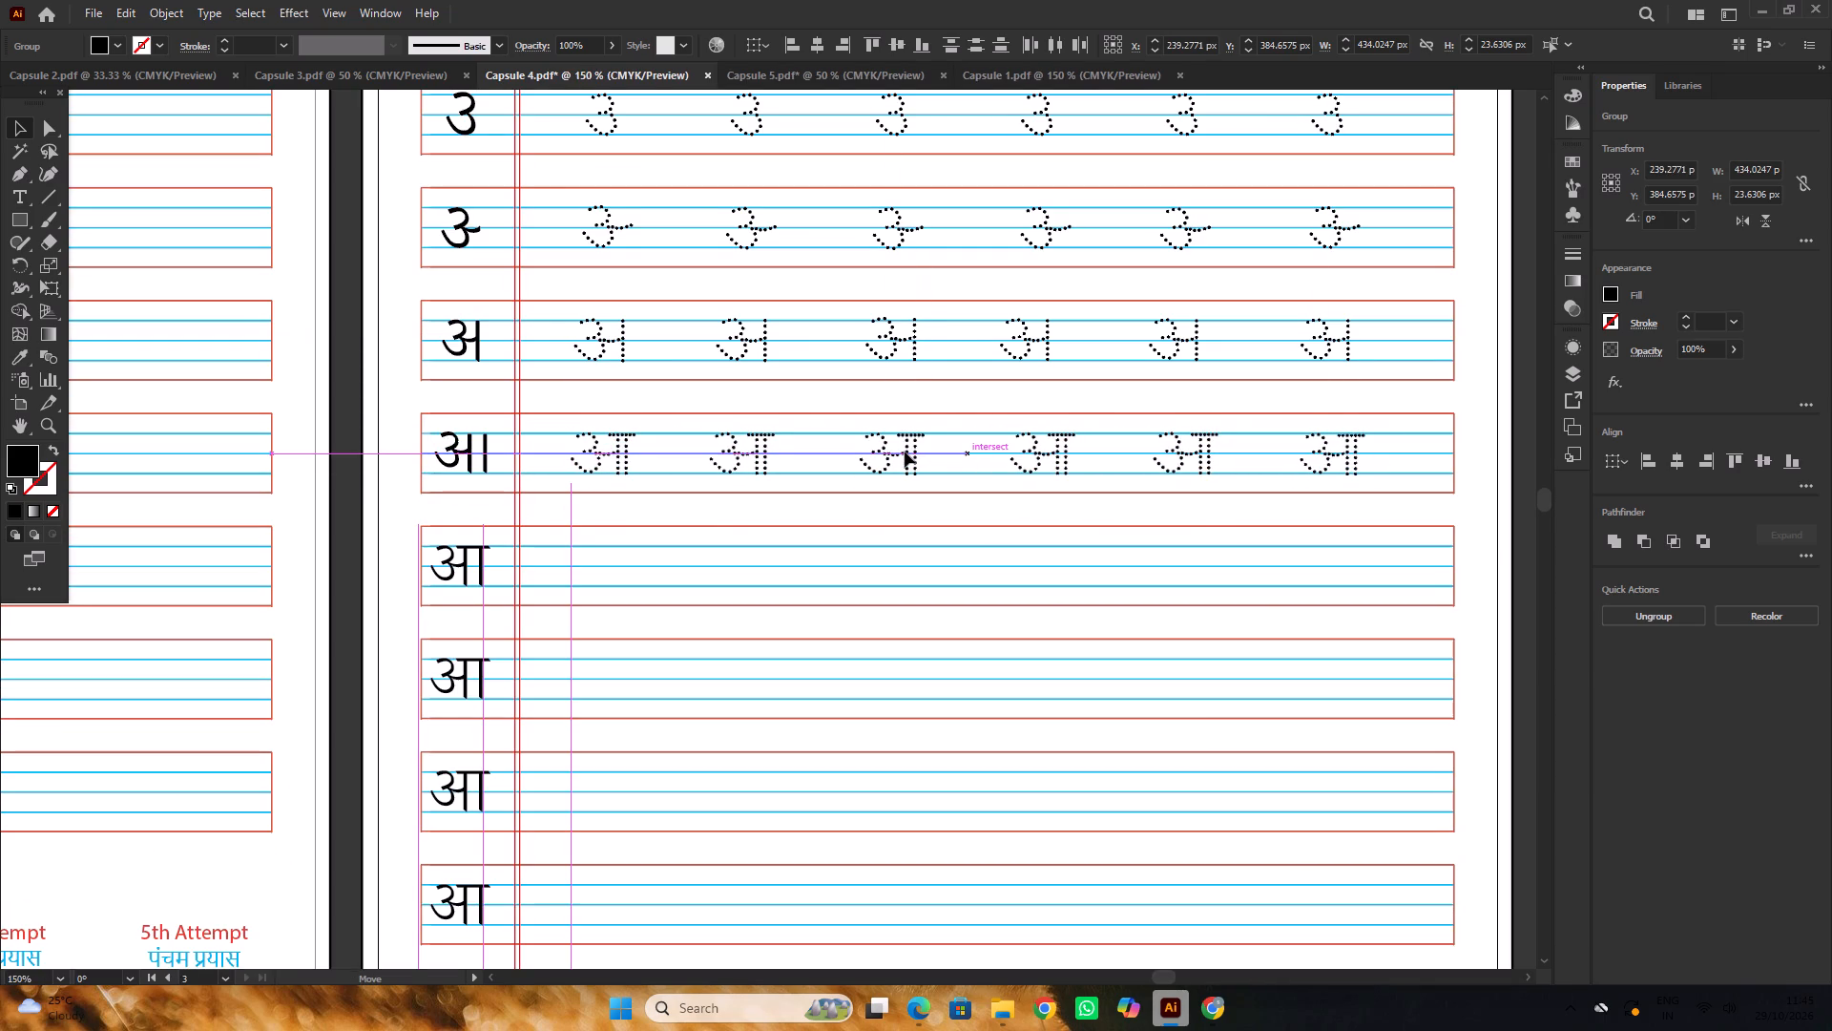
Undo the last placement of the dotted आ row with top bars and delete that row from the practice page.
{"action": "left_click_drag", "start_coordinate": [905, 452], "coordinate": [899, 450]}
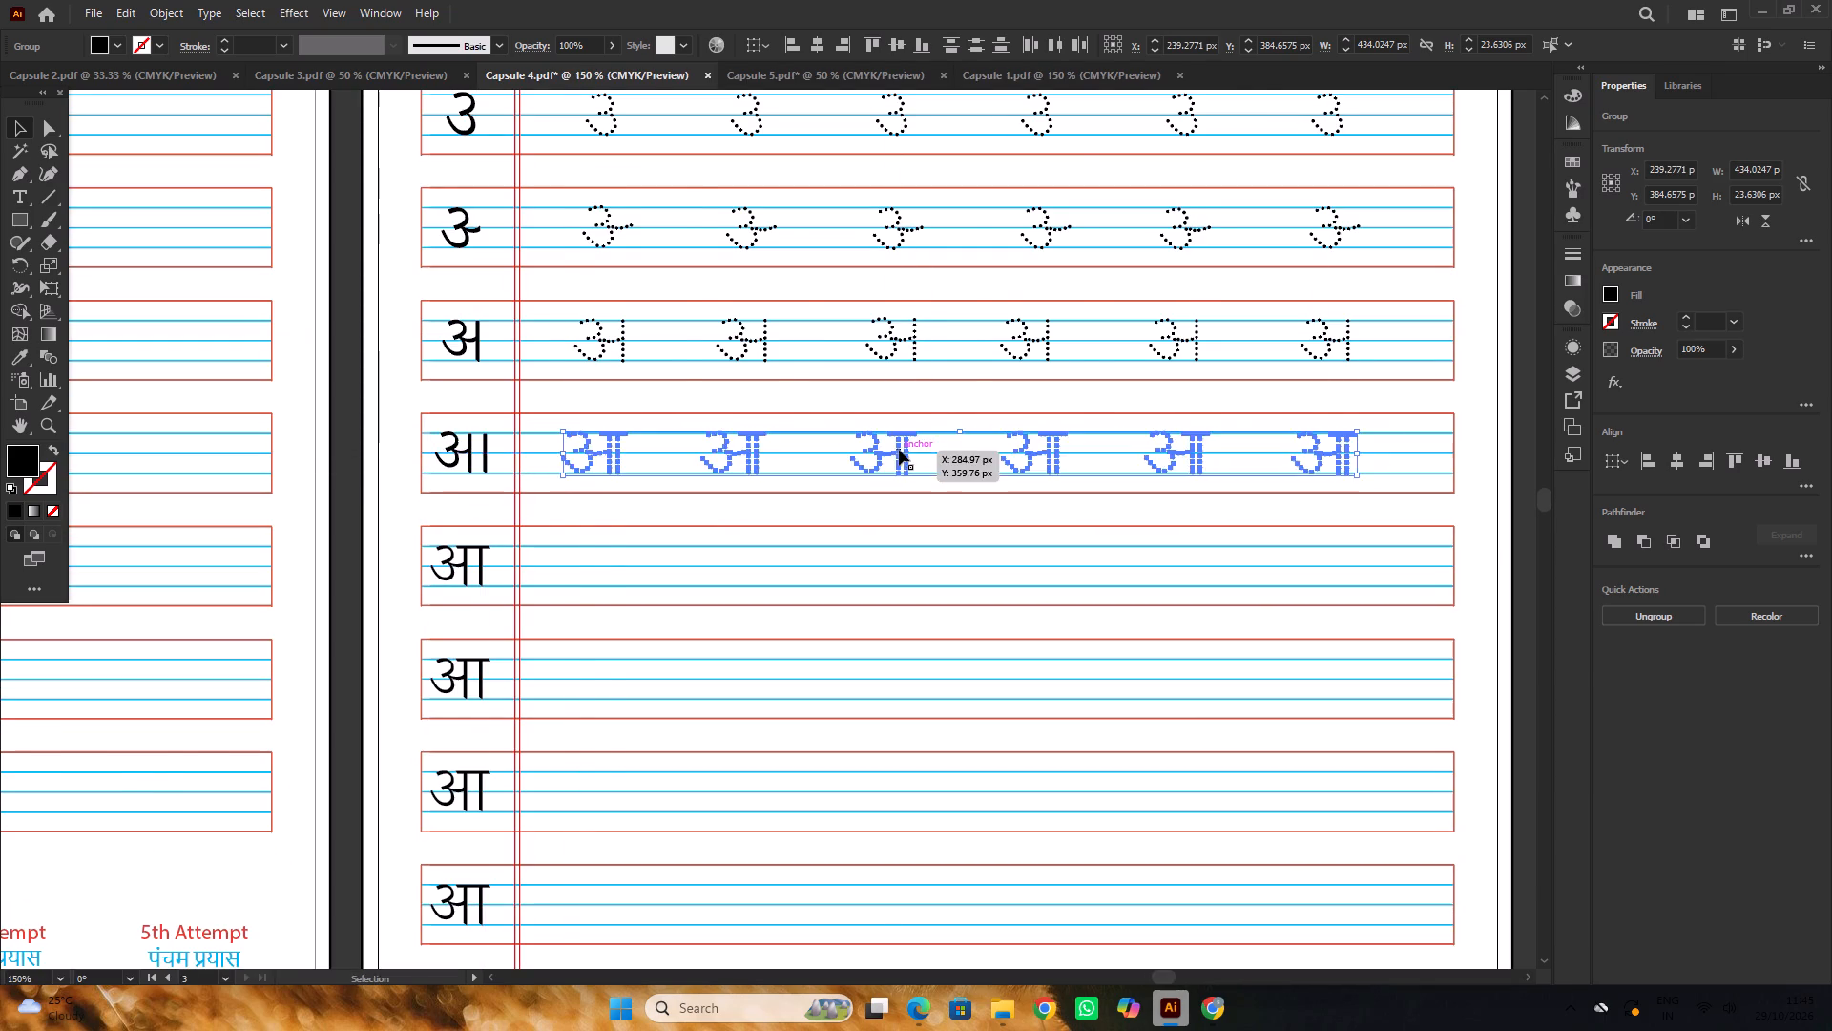
{"action": "scroll", "coordinate": [898, 449], "scroll_direction": "down", "scroll_amount": 1, "text": "alt"}
{"action": "key", "text": "ctrl+z"}
{"action": "scroll", "coordinate": [629, 418], "scroll_direction": "down", "scroll_amount": 2, "text": "alt"}
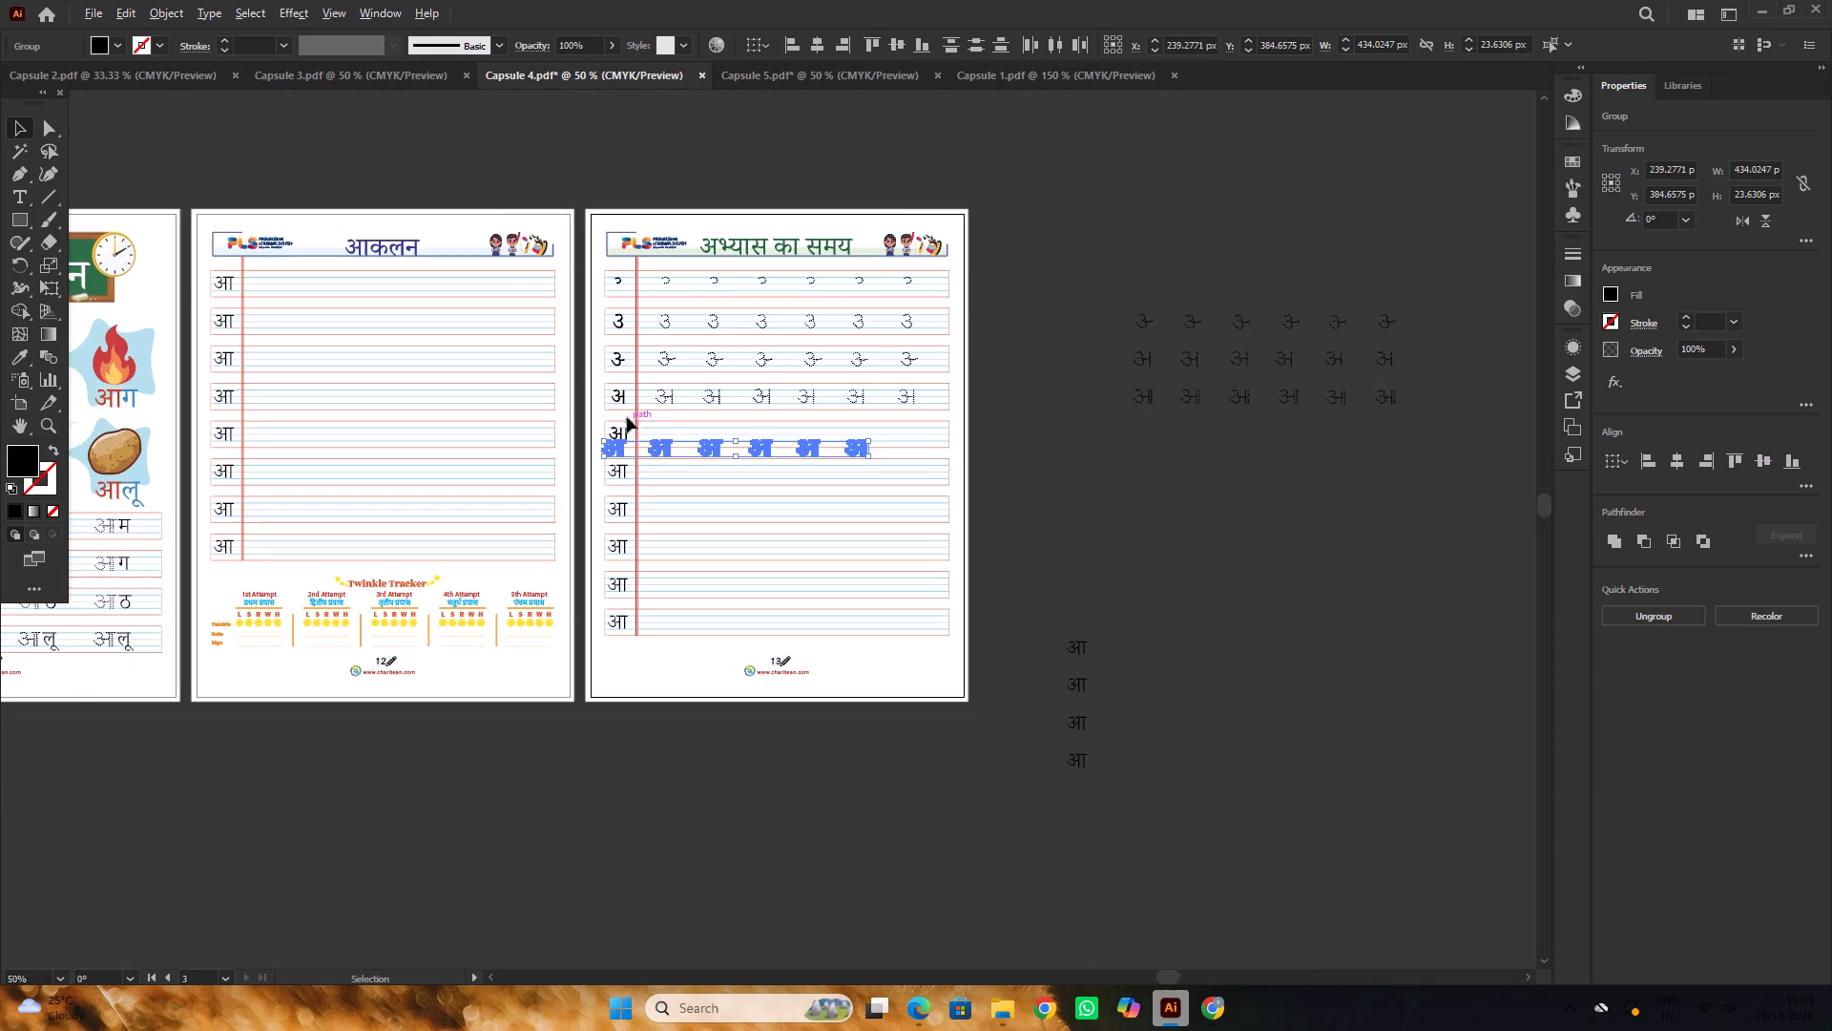
{"action": "scroll", "coordinate": [707, 451], "scroll_direction": "up", "scroll_amount": 1, "text": "alt"}
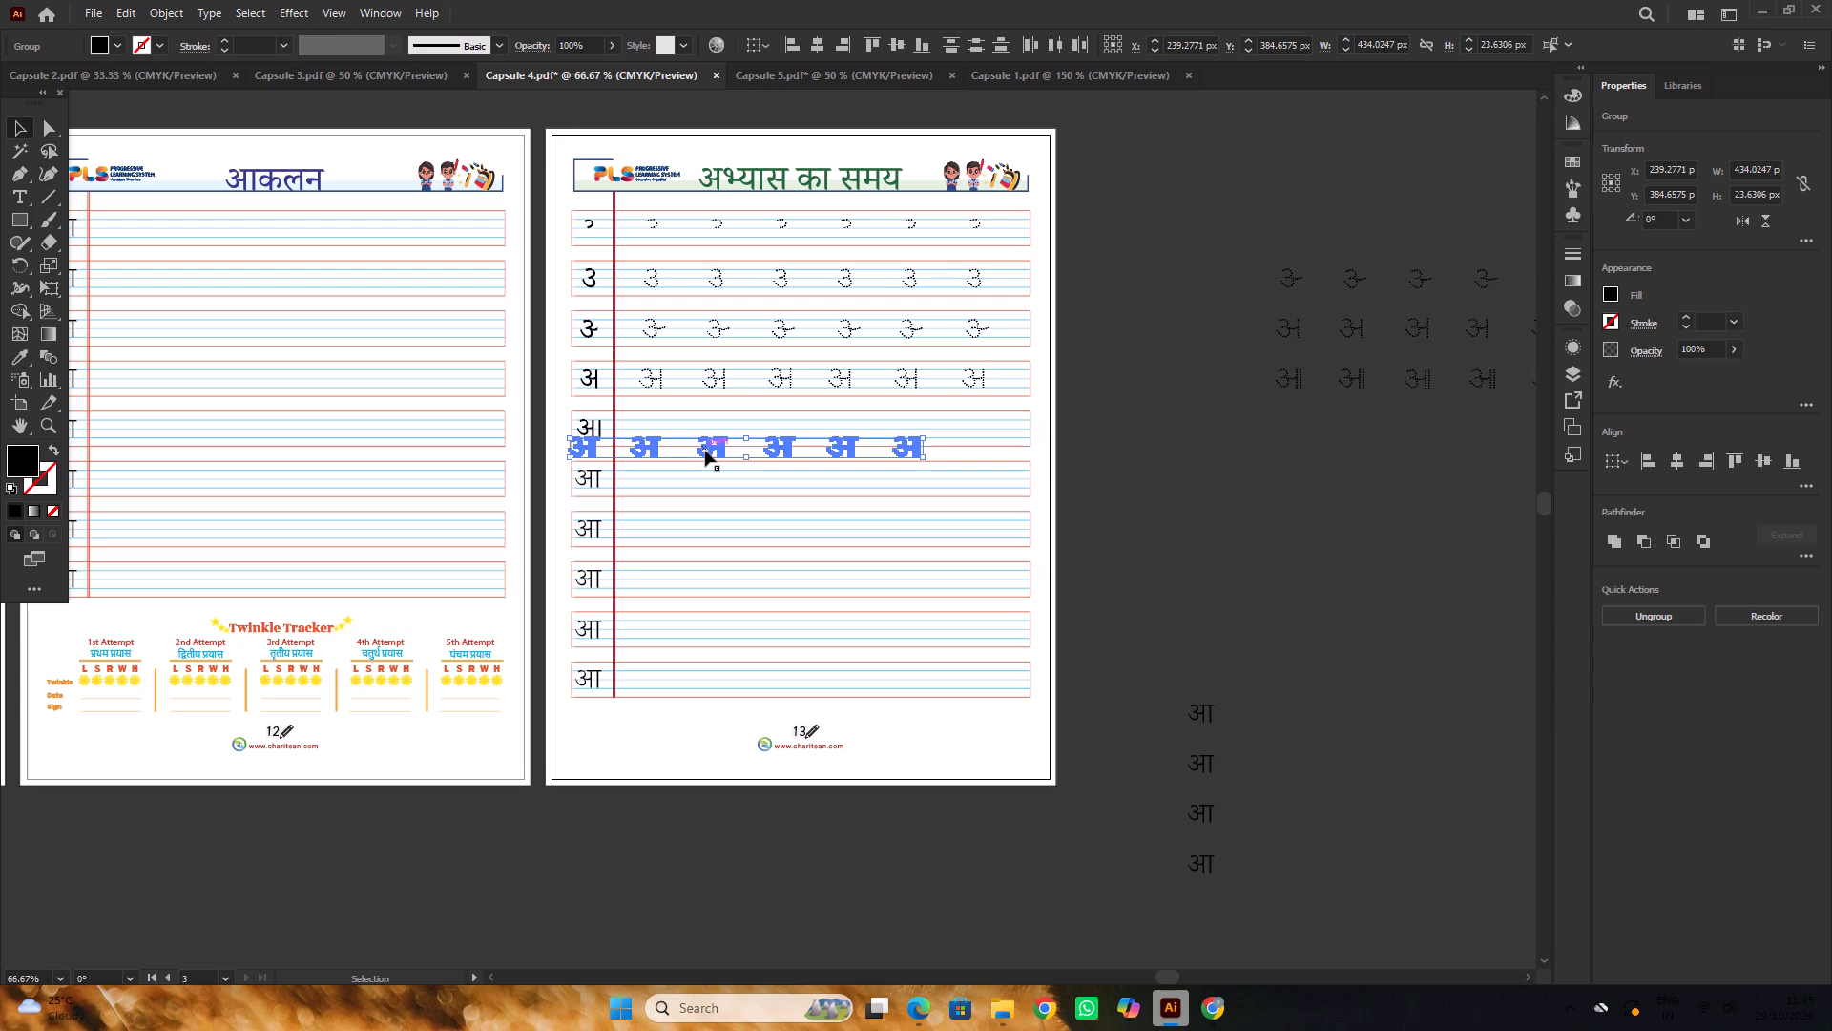
{"action": "key", "text": "Delete"}
Move the canvas row of six dotted आ letters without top bars into the practice page's fifth row, between the blue writing lines.
{"action": "key", "text": "space"}
{"action": "left_click_drag", "start_coordinate": [1340, 512], "coordinate": [1159, 509]}
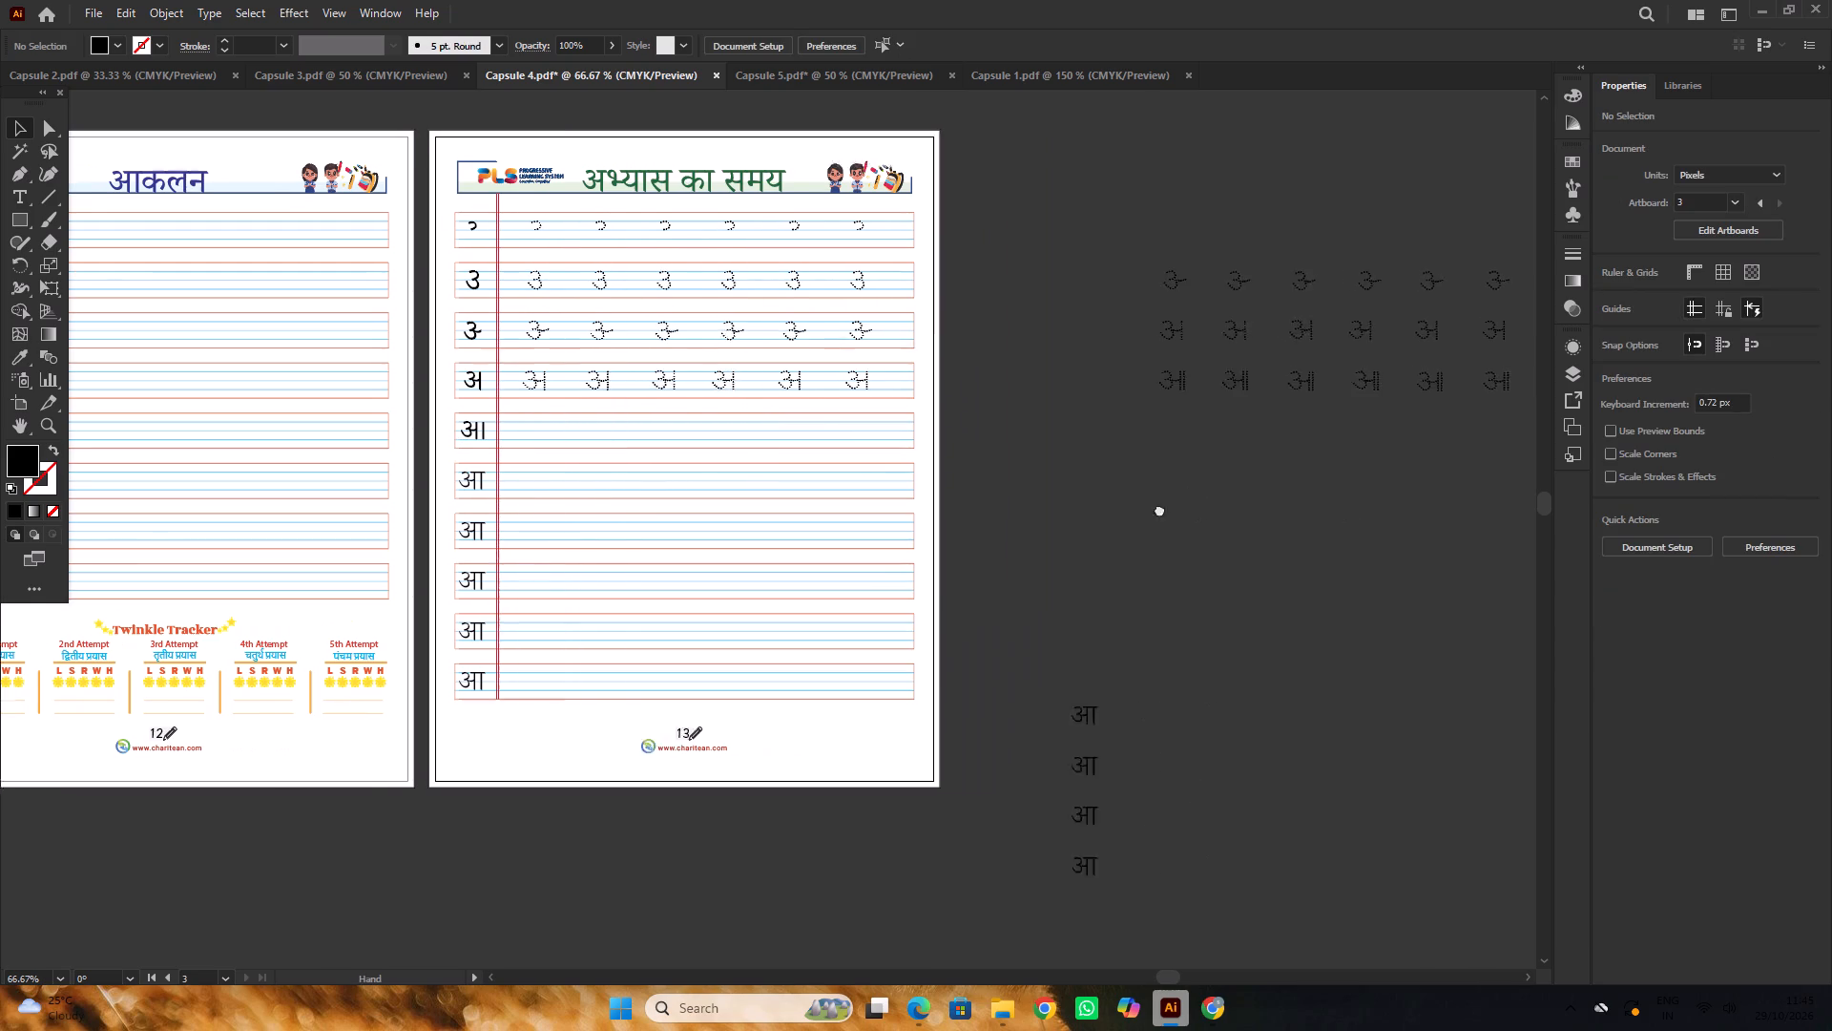
{"action": "left_click_drag", "start_coordinate": [1159, 509], "coordinate": [1144, 506]}
{"action": "left_click_drag", "start_coordinate": [1037, 367], "coordinate": [1435, 497]}
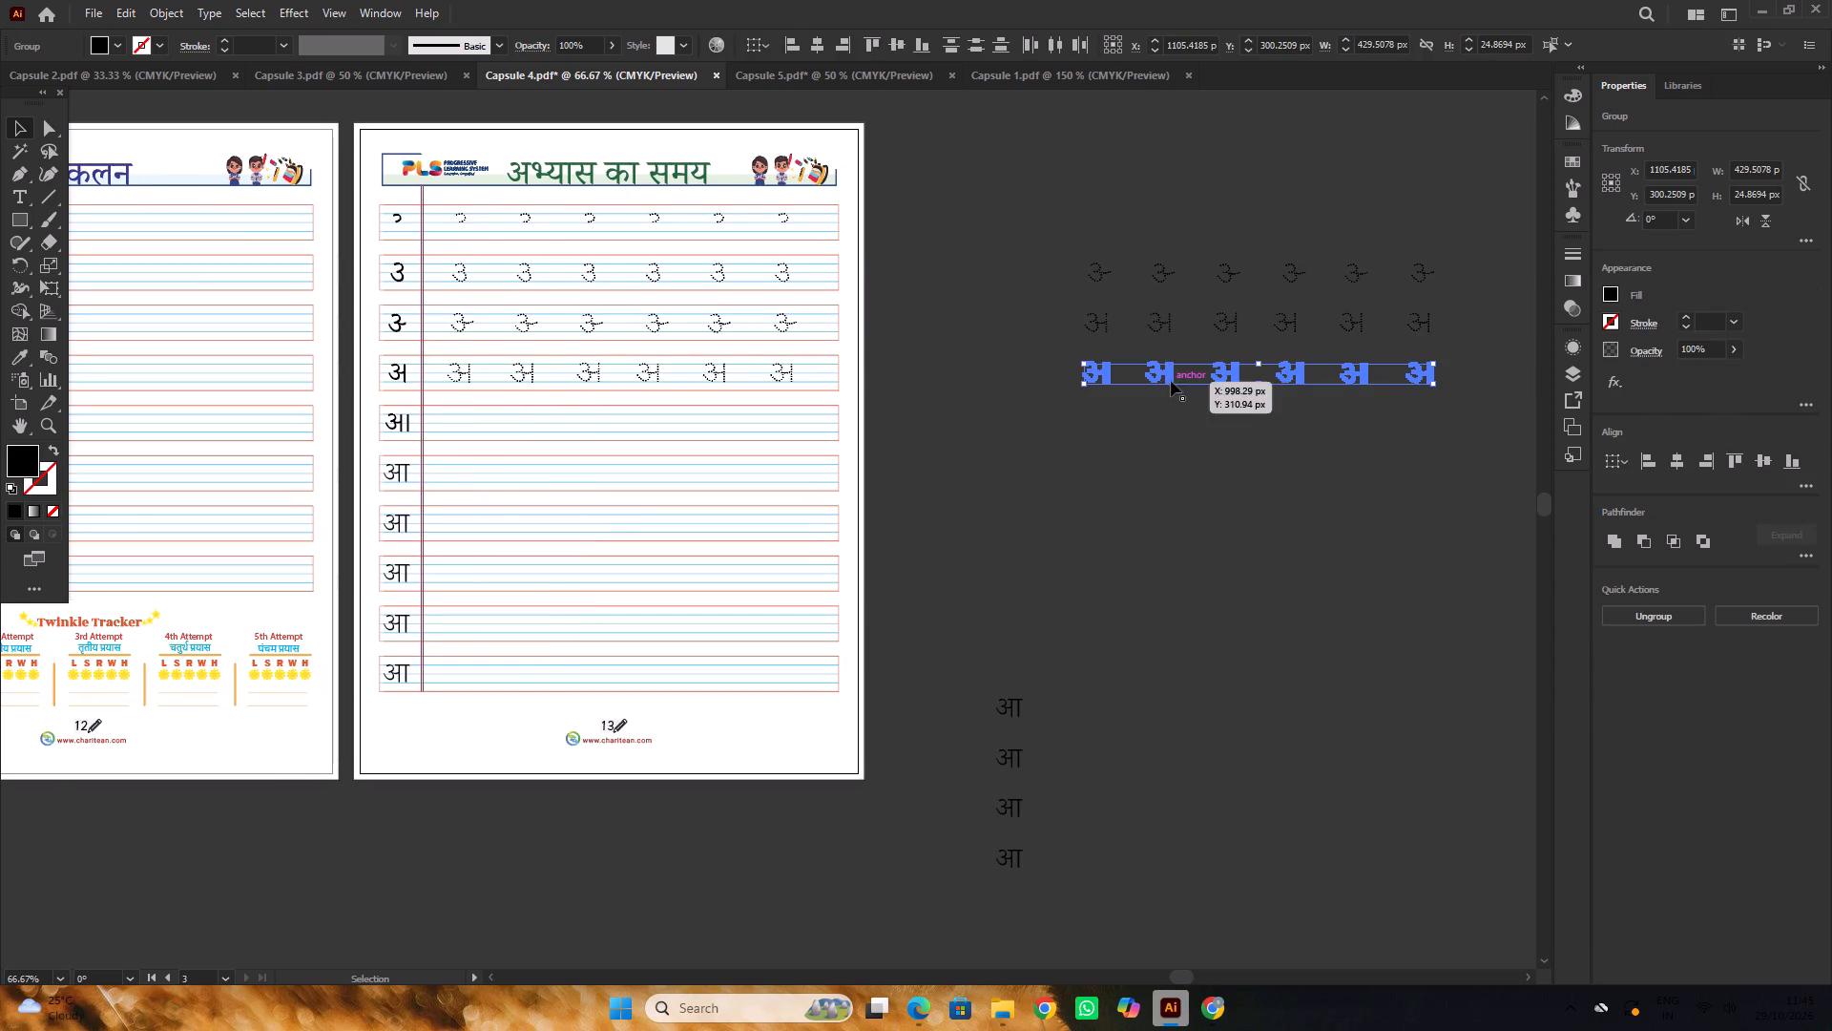
{"action": "left_click_drag", "start_coordinate": [1171, 379], "coordinate": [613, 421]}
{"action": "scroll", "coordinate": [420, 404], "scroll_direction": "up", "scroll_amount": 4, "text": "alt"}
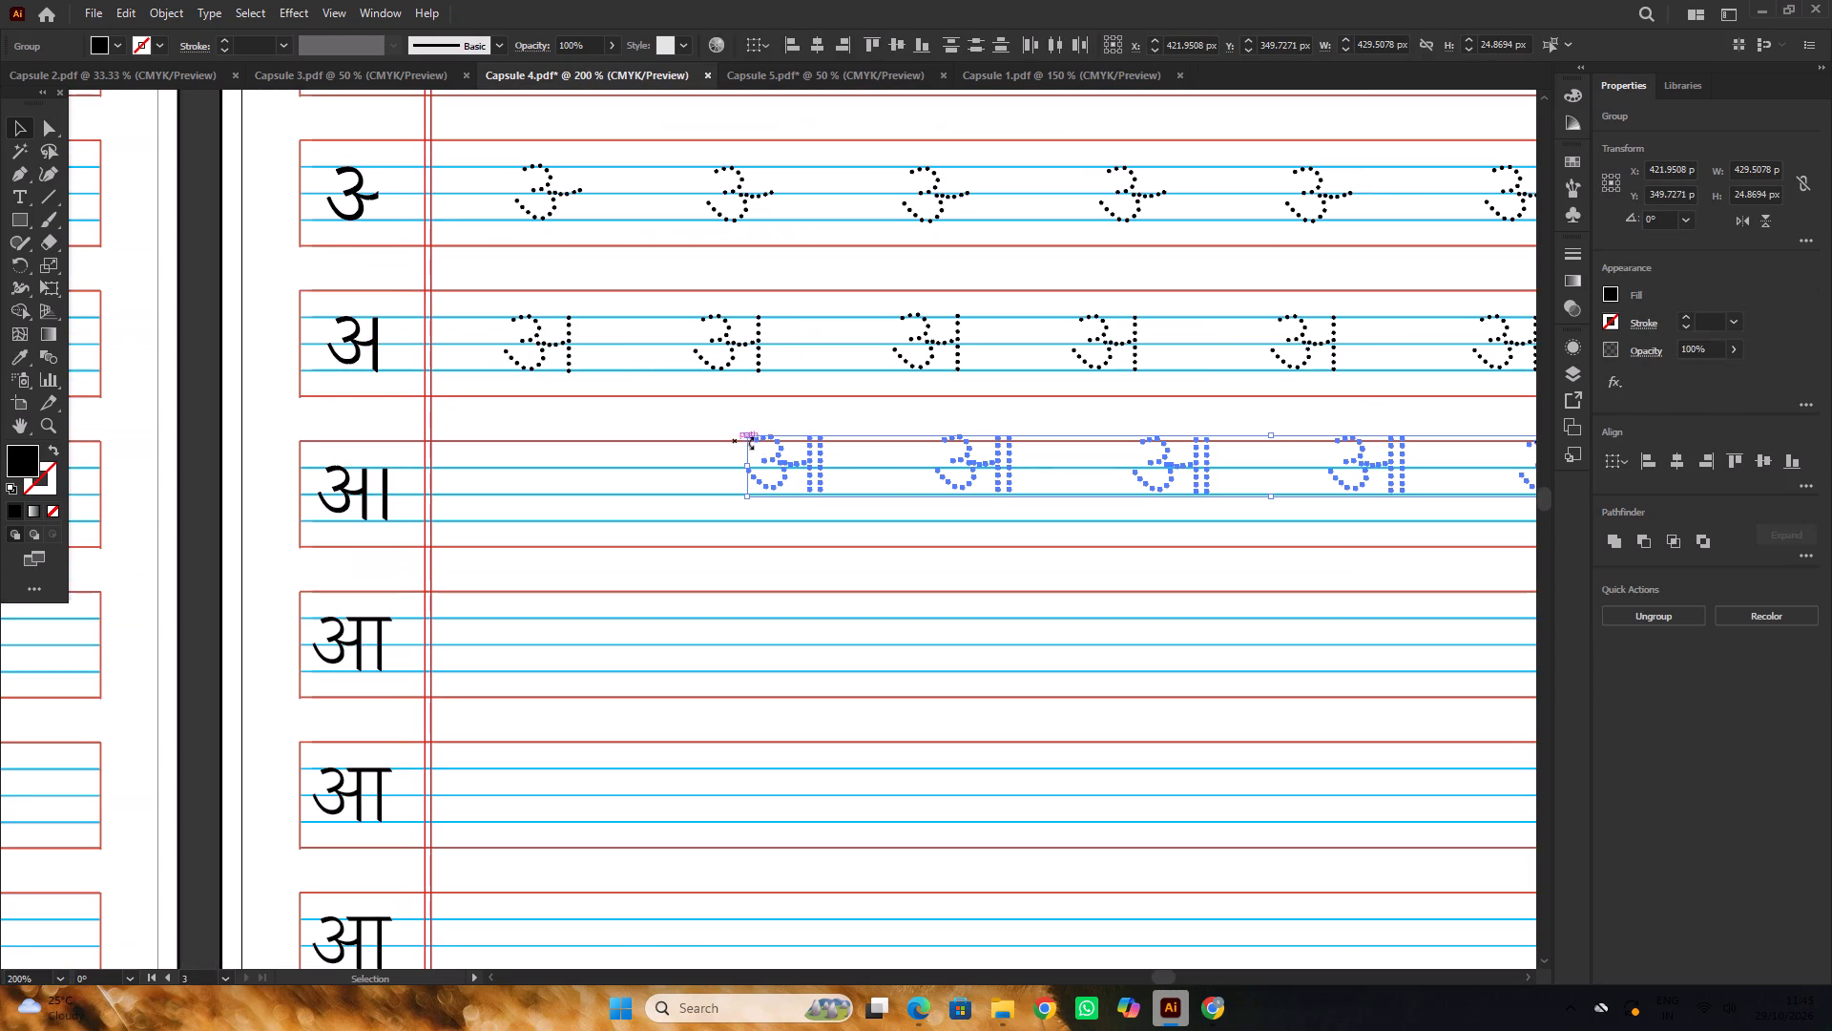
{"action": "left_click_drag", "start_coordinate": [810, 463], "coordinate": [560, 492]}
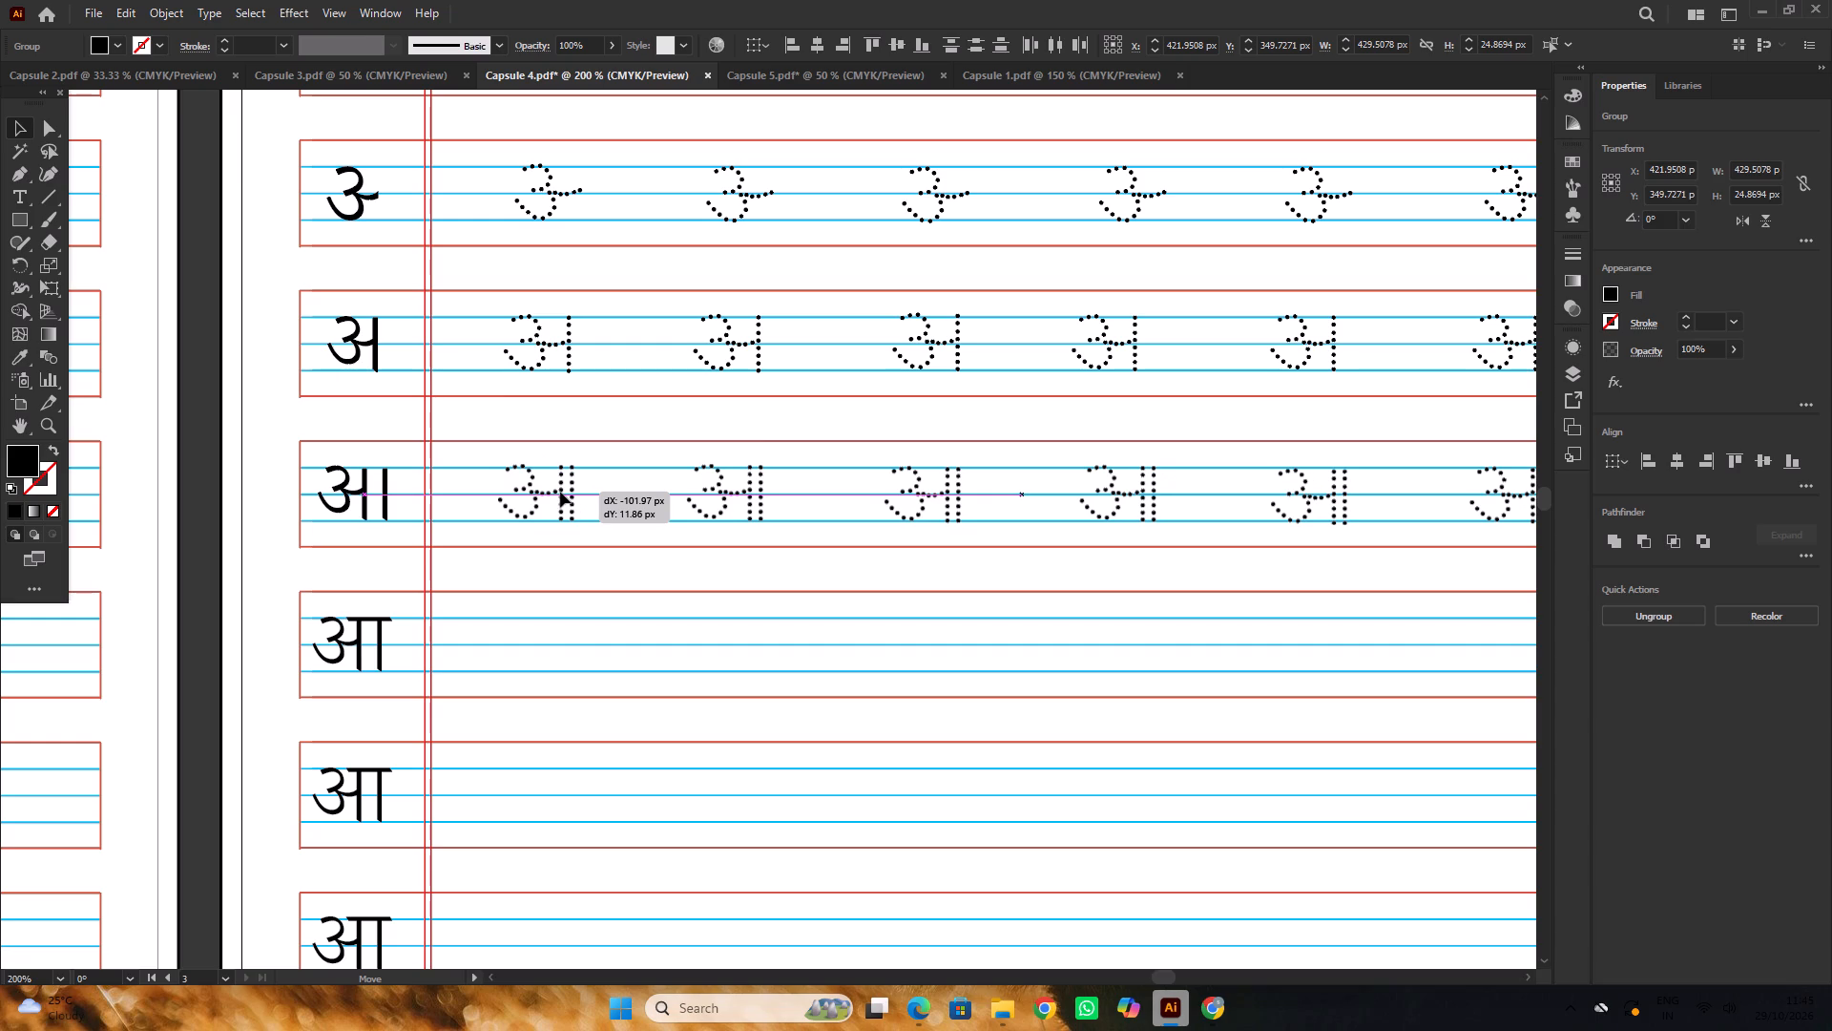
{"action": "left_click_drag", "start_coordinate": [560, 492], "coordinate": [564, 494]}
{"action": "scroll", "coordinate": [564, 491], "scroll_direction": "down", "scroll_amount": 3, "text": "alt"}
{"action": "left_click", "coordinate": [1153, 482]}
Review the Capsule 4 practice page and compare it with the practice pages in Capsules 2, 1 and 5.
{"action": "scroll", "coordinate": [1153, 480], "scroll_direction": "down", "scroll_amount": 2}
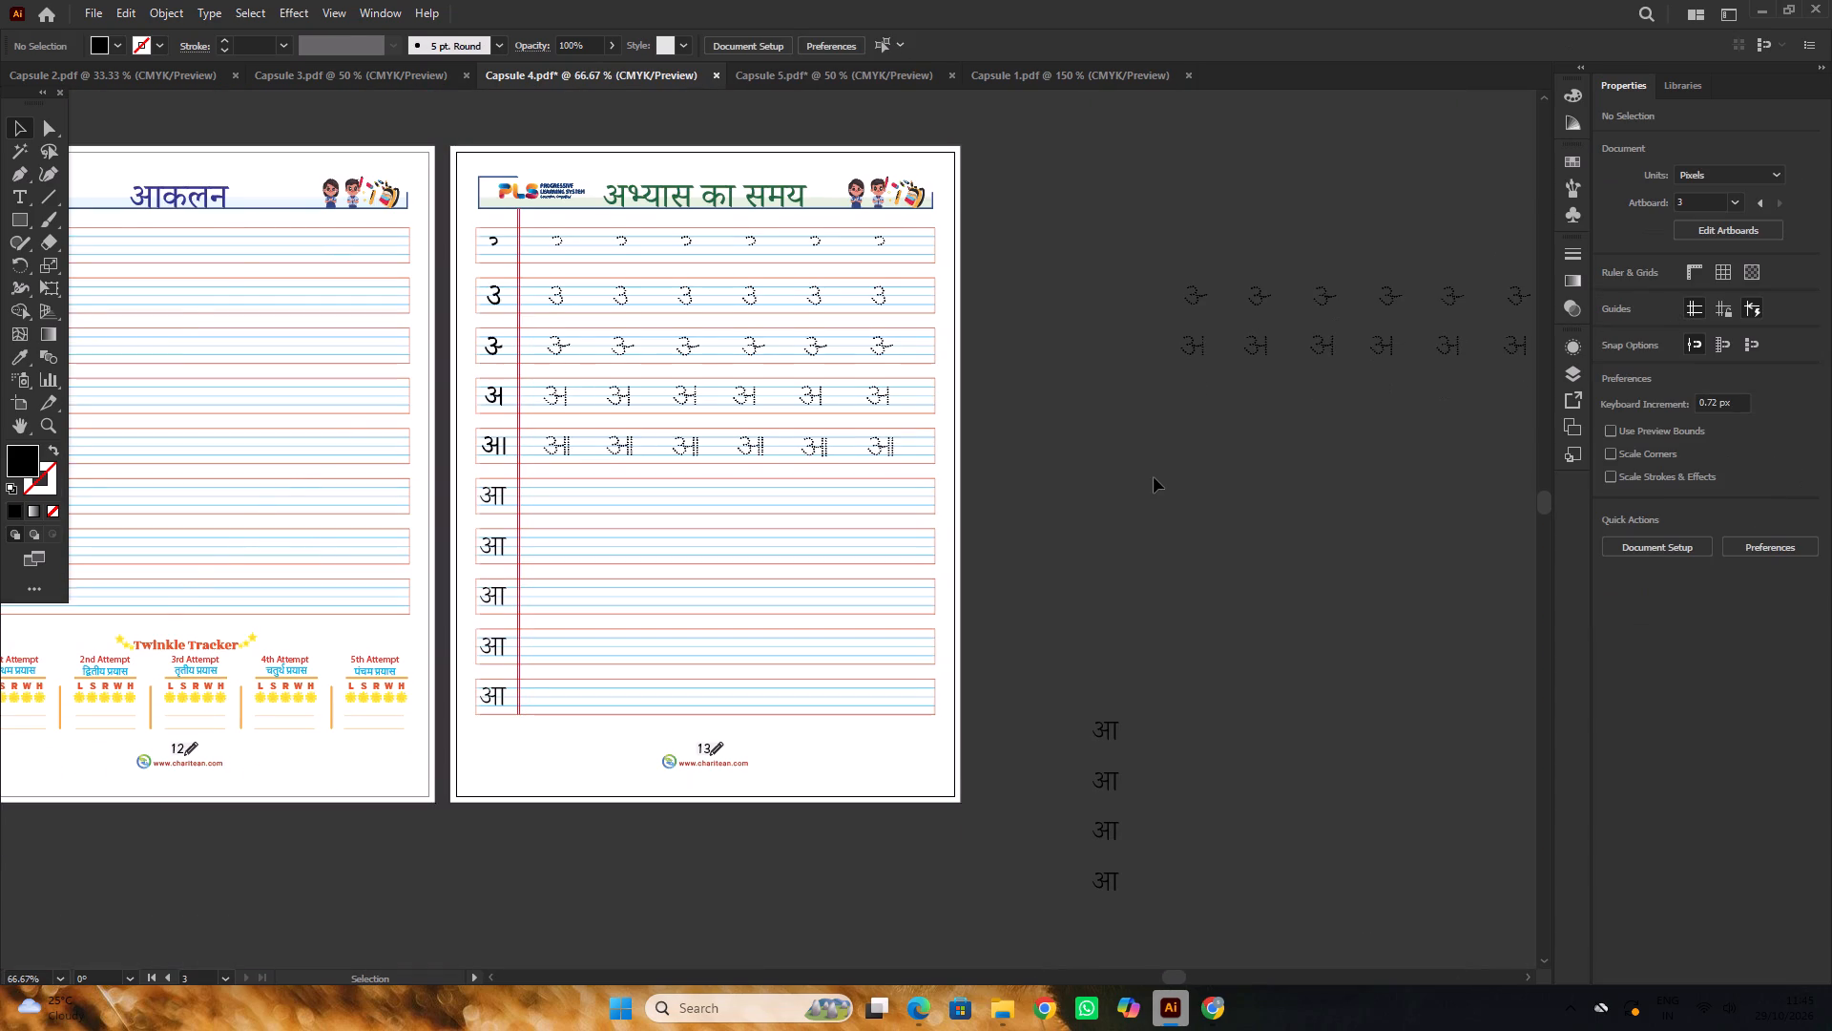
{"action": "scroll", "coordinate": [1135, 473], "scroll_direction": "down", "scroll_amount": 3}
{"action": "scroll", "coordinate": [933, 417], "scroll_direction": "down", "scroll_amount": 1, "text": "alt"}
{"action": "scroll", "coordinate": [947, 413], "scroll_direction": "up", "scroll_amount": 2}
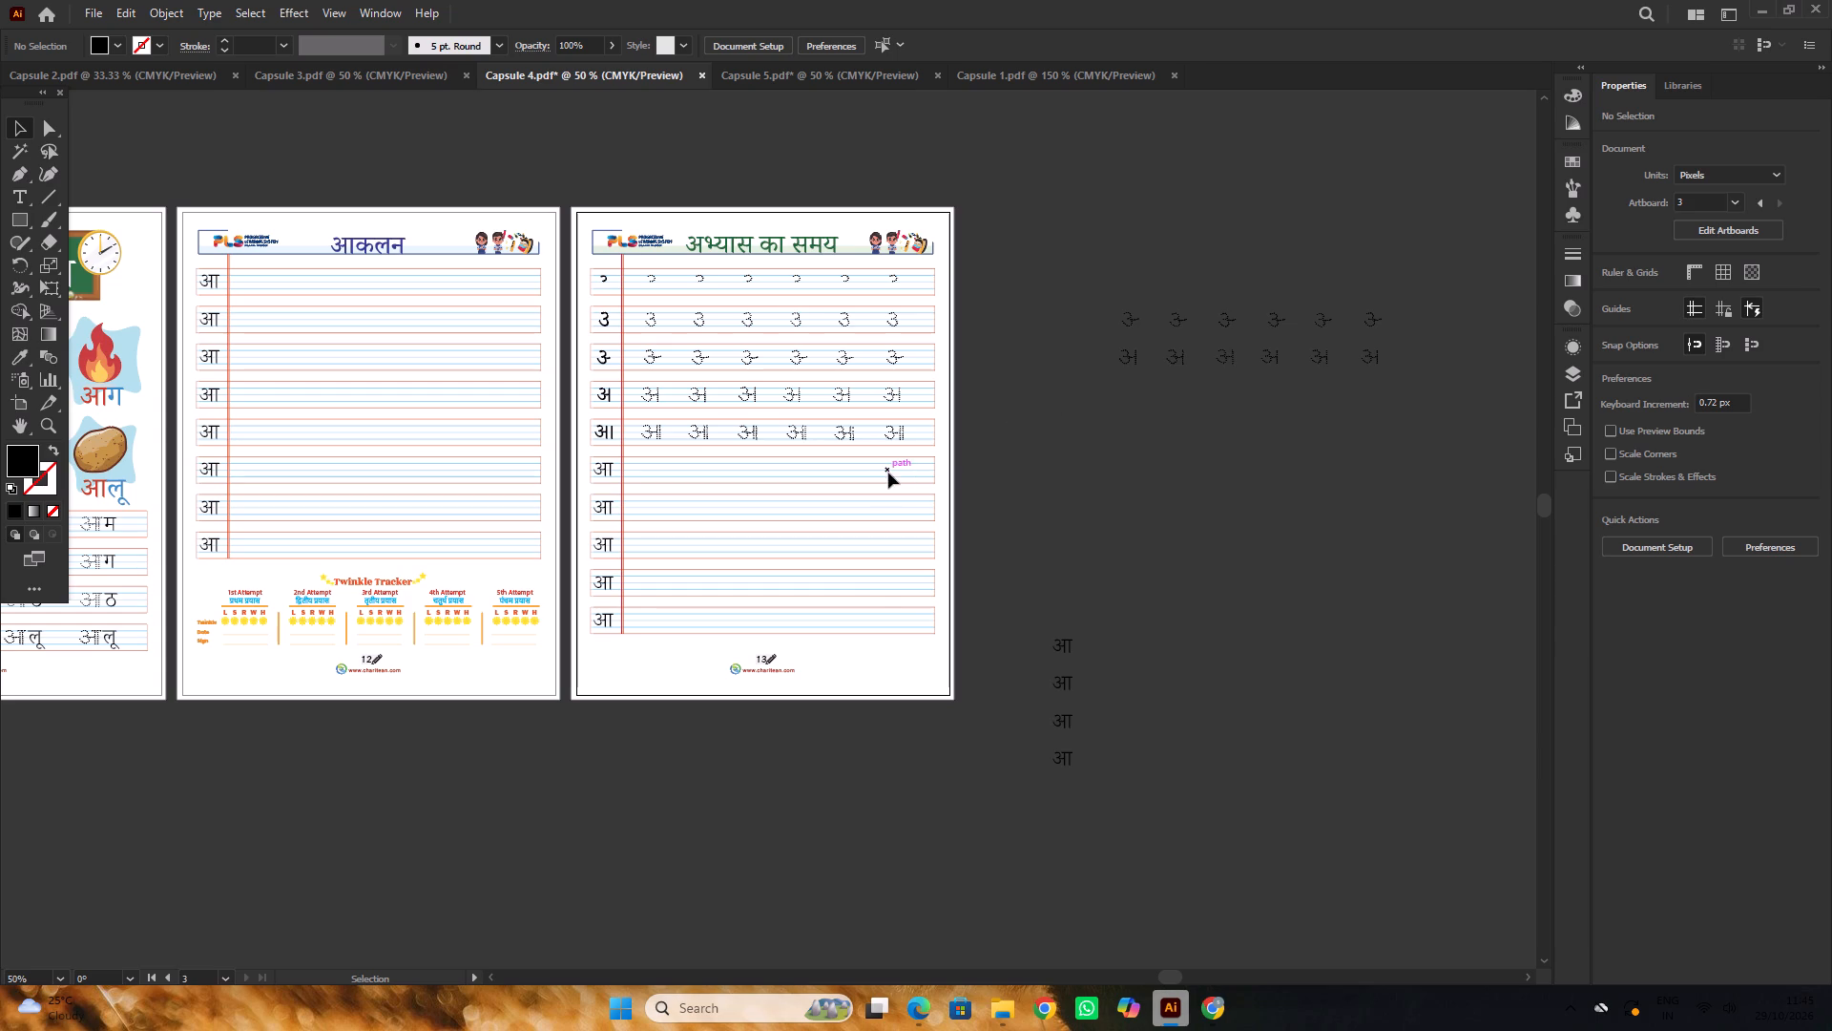
{"action": "scroll", "coordinate": [815, 421], "scroll_direction": "up", "scroll_amount": 2, "text": "alt"}
{"action": "scroll", "coordinate": [905, 410], "scroll_direction": "down", "scroll_amount": 3, "text": "alt"}
{"action": "scroll", "coordinate": [841, 399], "scroll_direction": "up", "scroll_amount": 2, "text": "alt"}
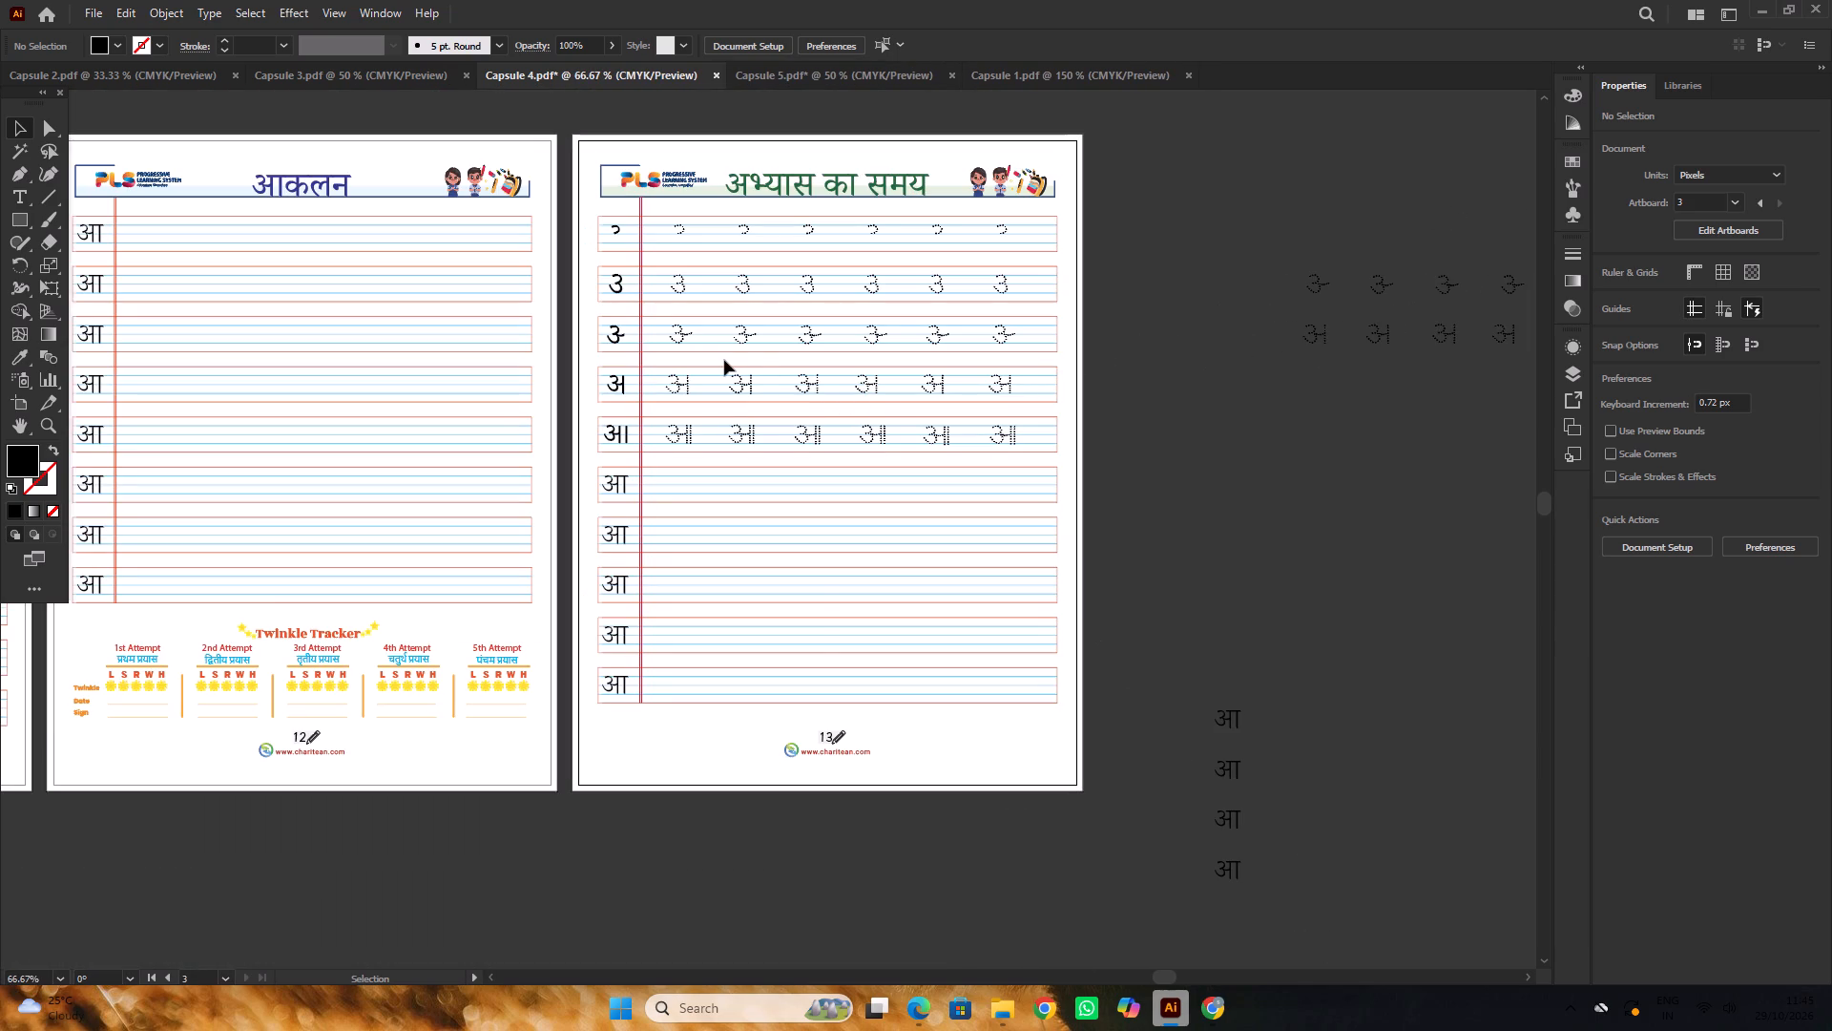
{"action": "left_click", "coordinate": [187, 73]}
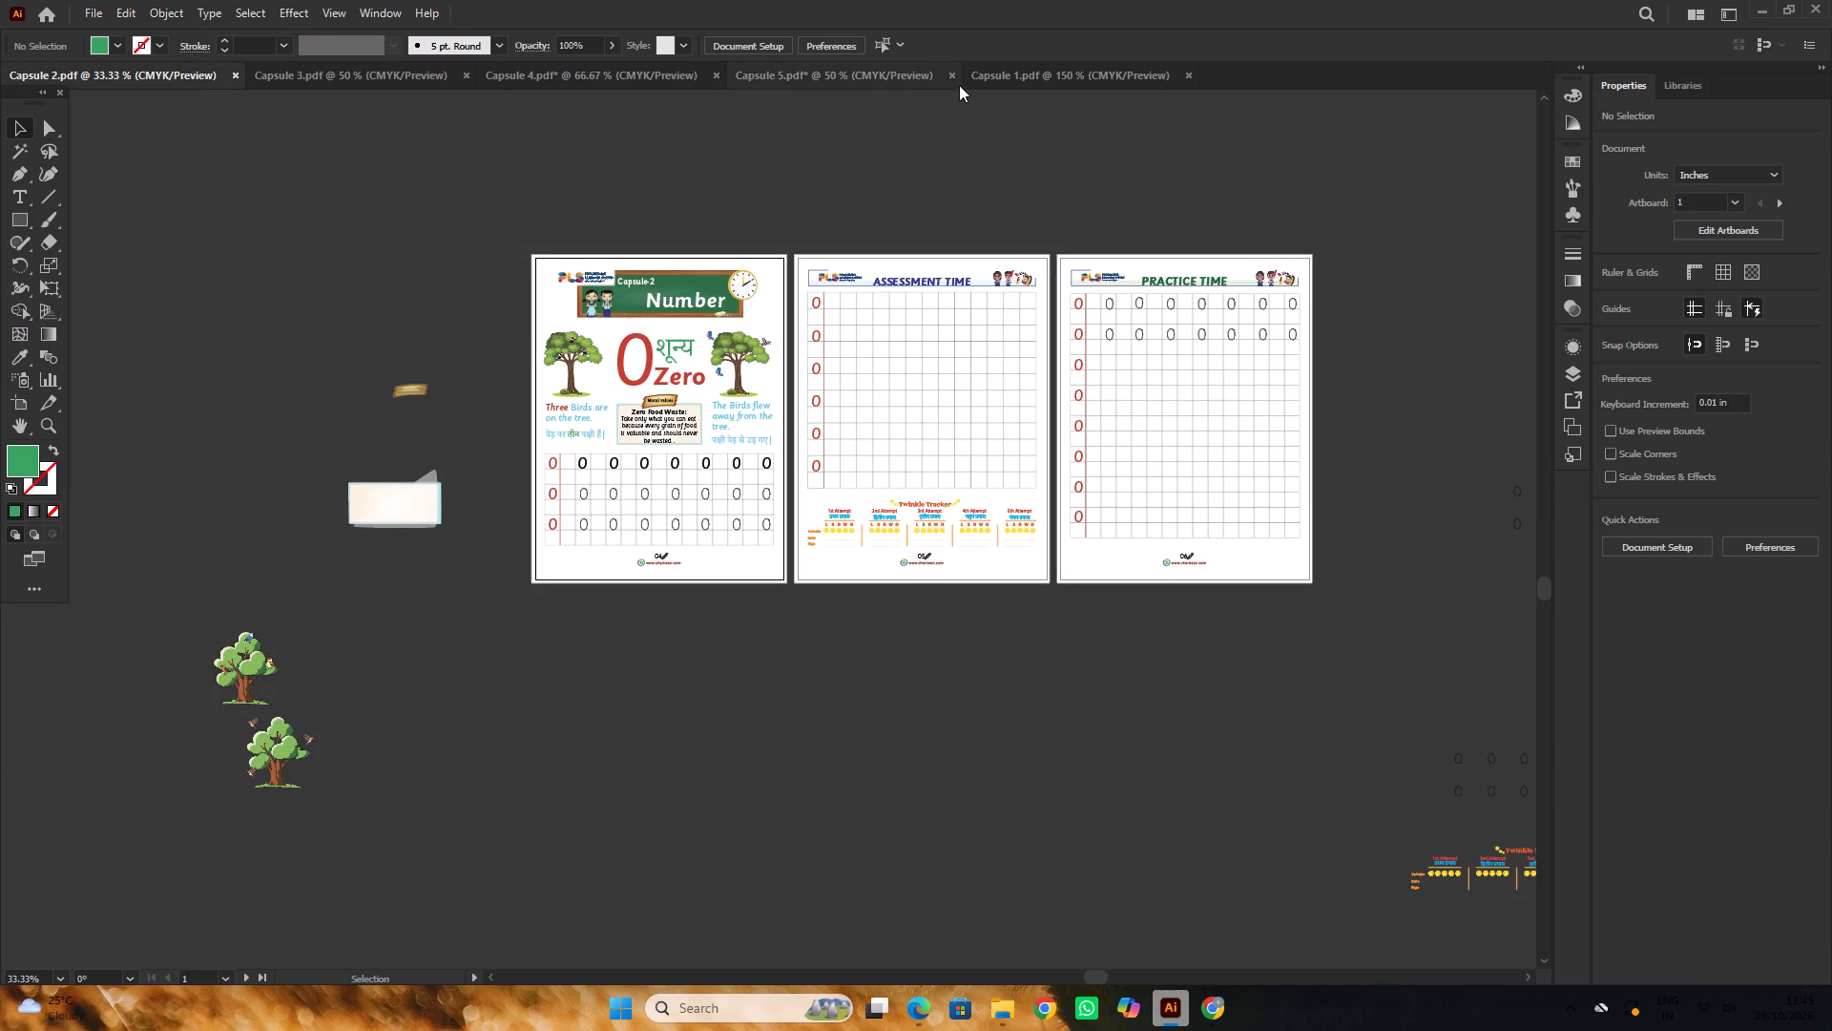
{"action": "left_click", "coordinate": [1060, 83]}
{"action": "scroll", "coordinate": [817, 380], "scroll_direction": "down", "scroll_amount": 3, "text": "alt"}
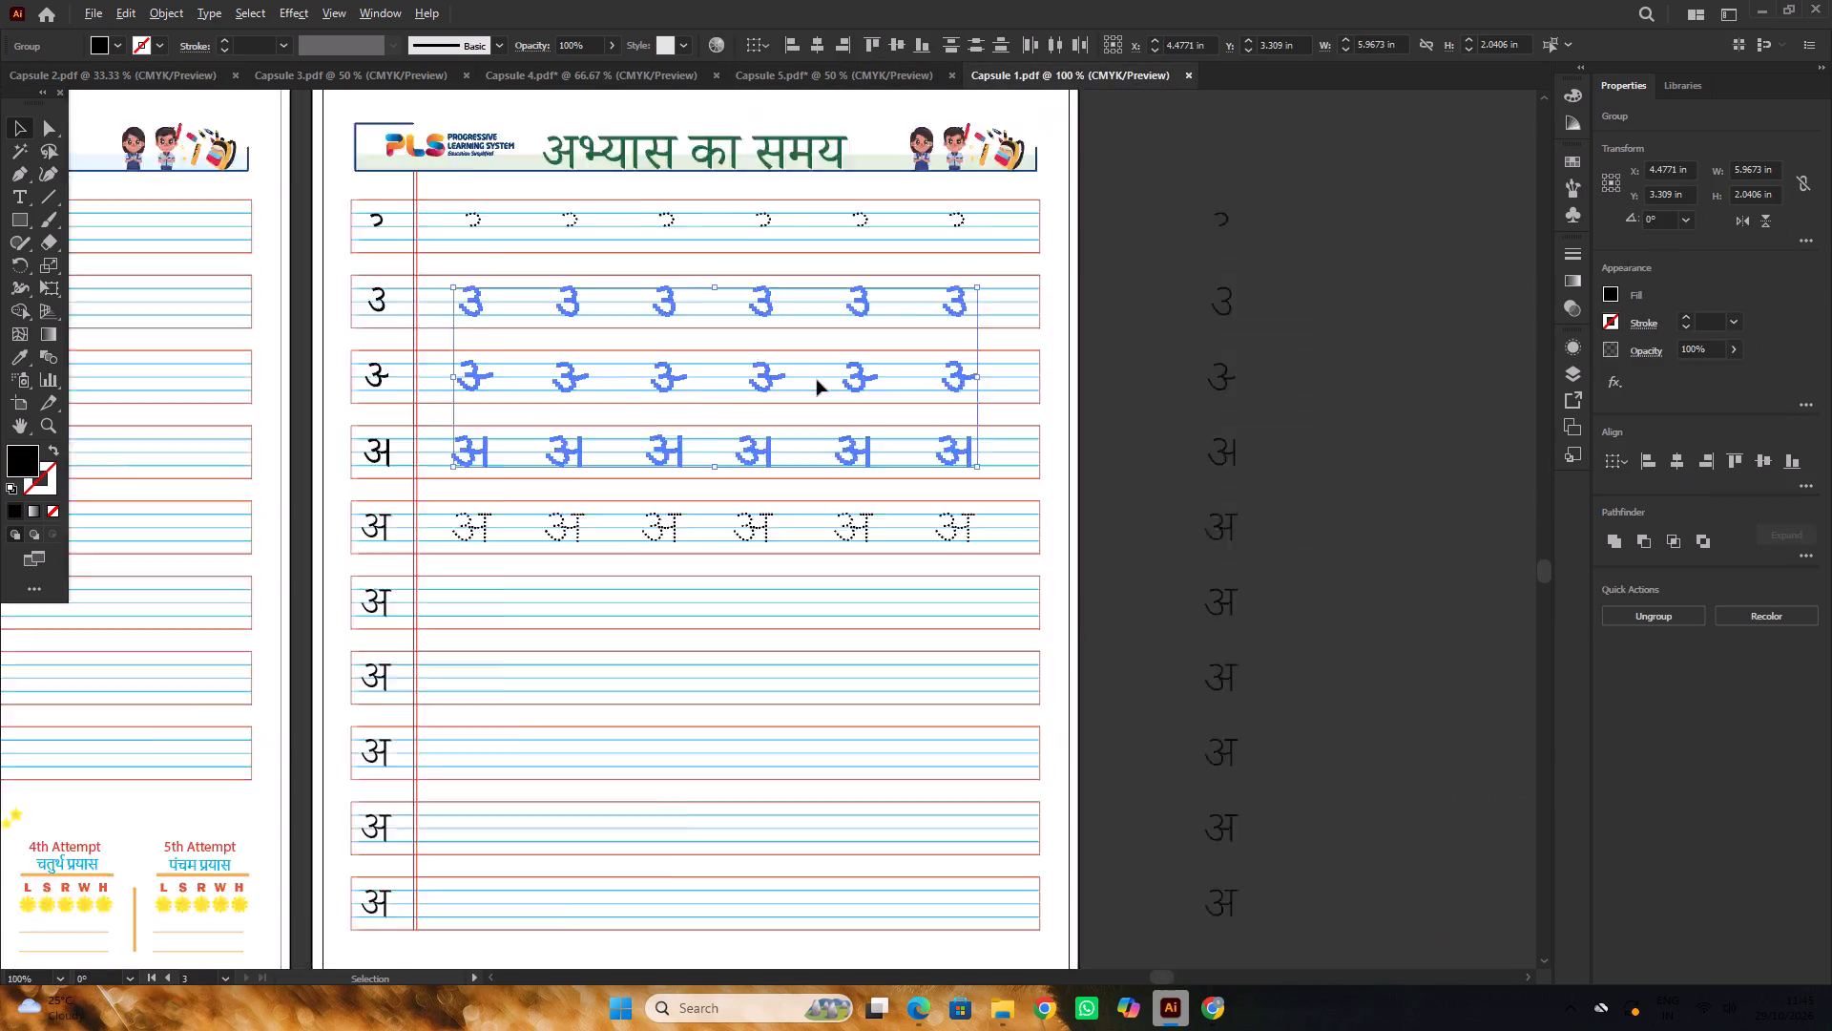
{"action": "left_click", "coordinate": [1167, 487]}
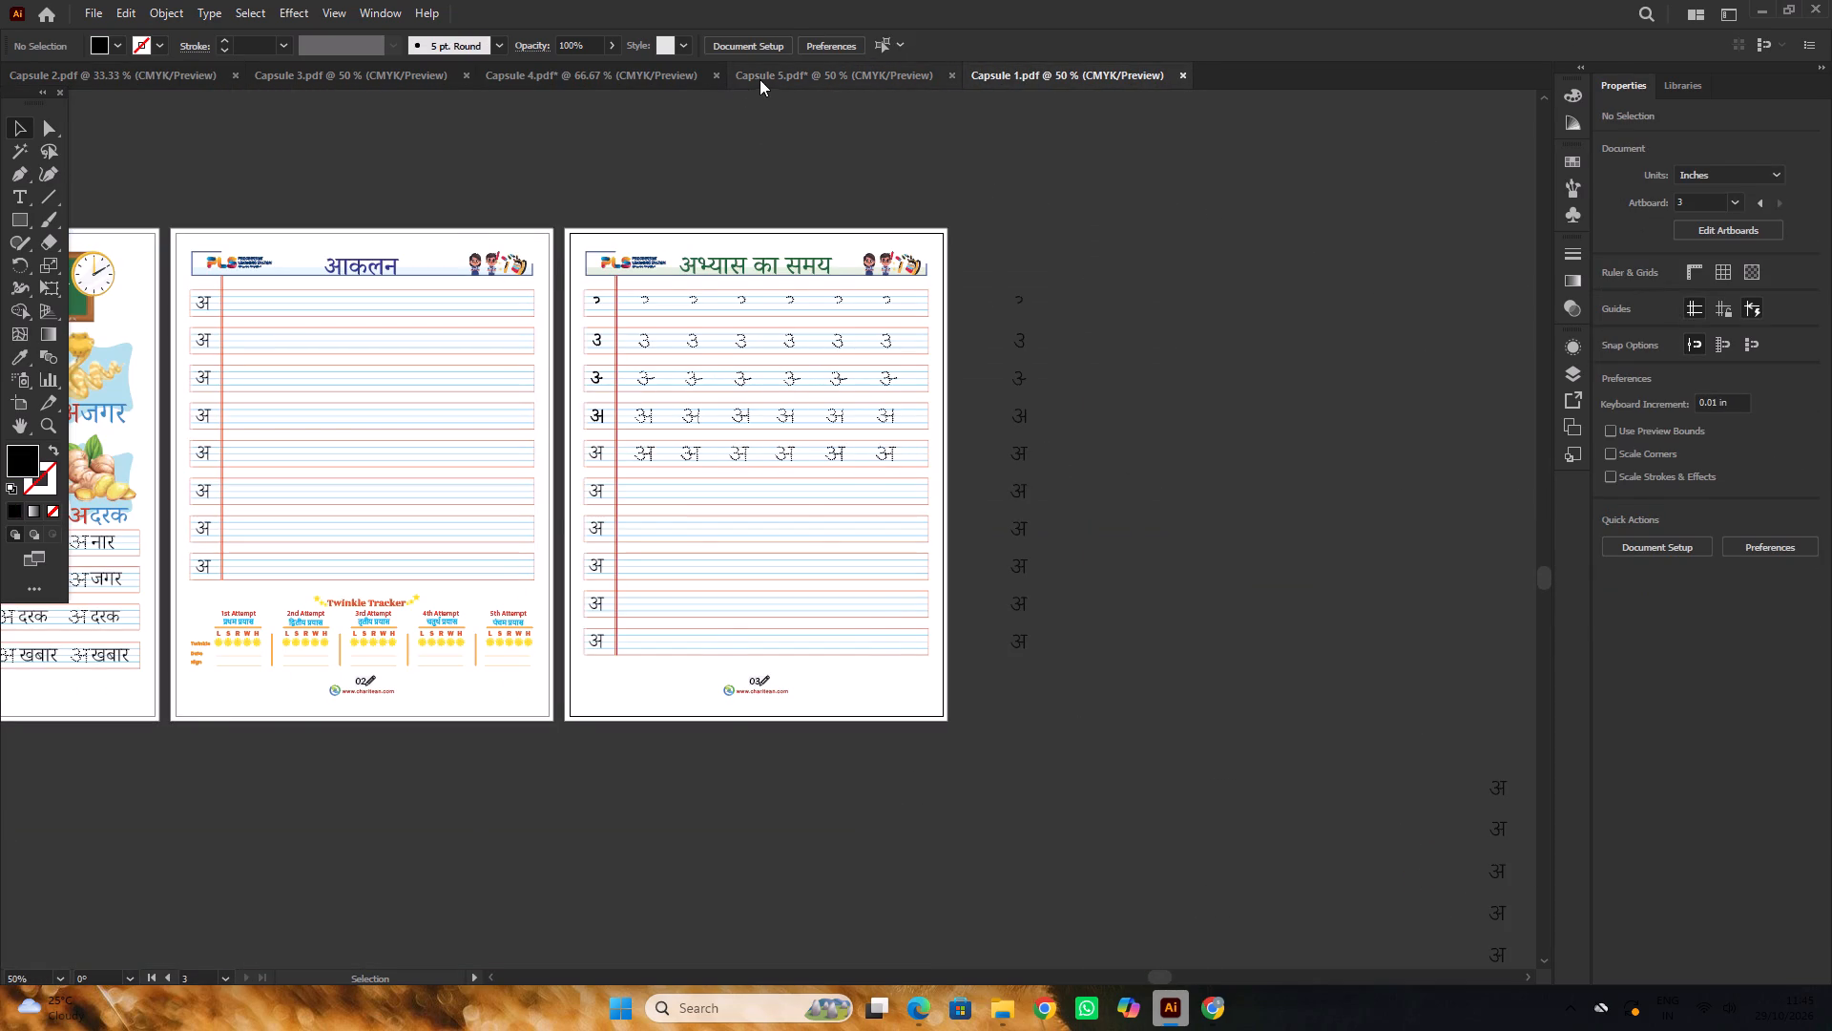
{"action": "left_click", "coordinate": [763, 80]}
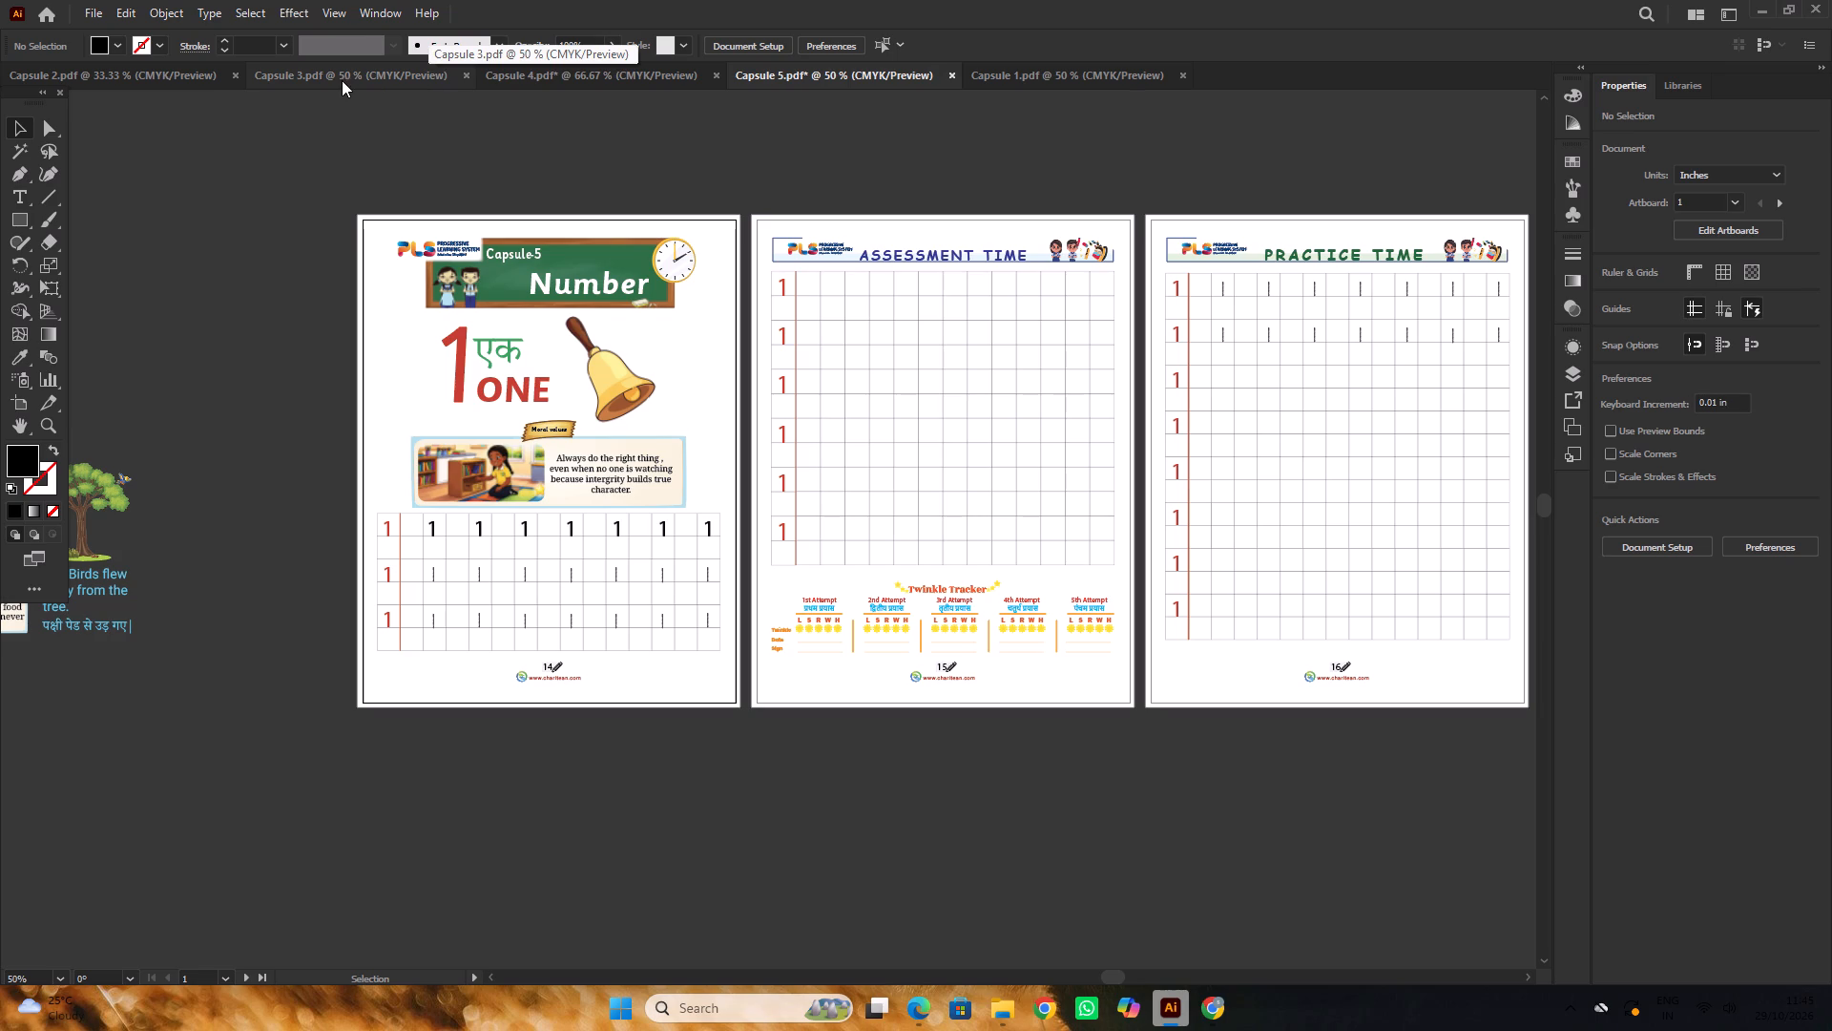
{"action": "left_click", "coordinate": [622, 76]}
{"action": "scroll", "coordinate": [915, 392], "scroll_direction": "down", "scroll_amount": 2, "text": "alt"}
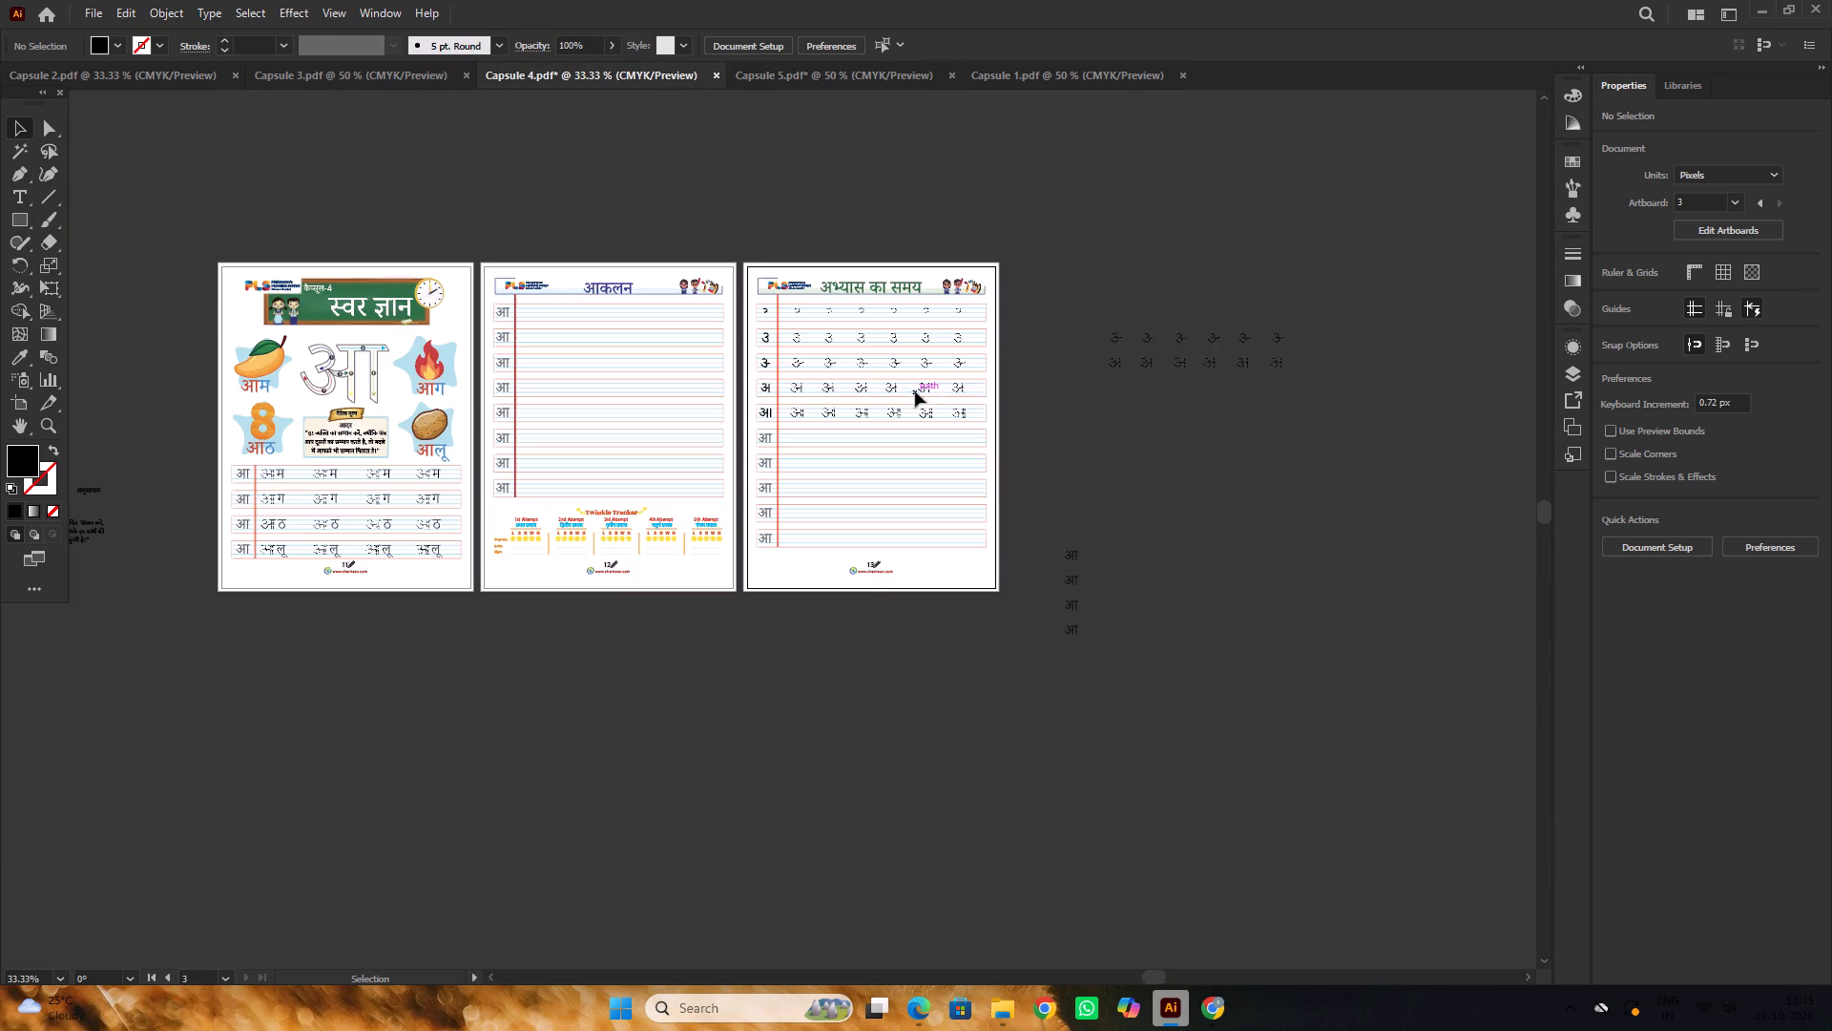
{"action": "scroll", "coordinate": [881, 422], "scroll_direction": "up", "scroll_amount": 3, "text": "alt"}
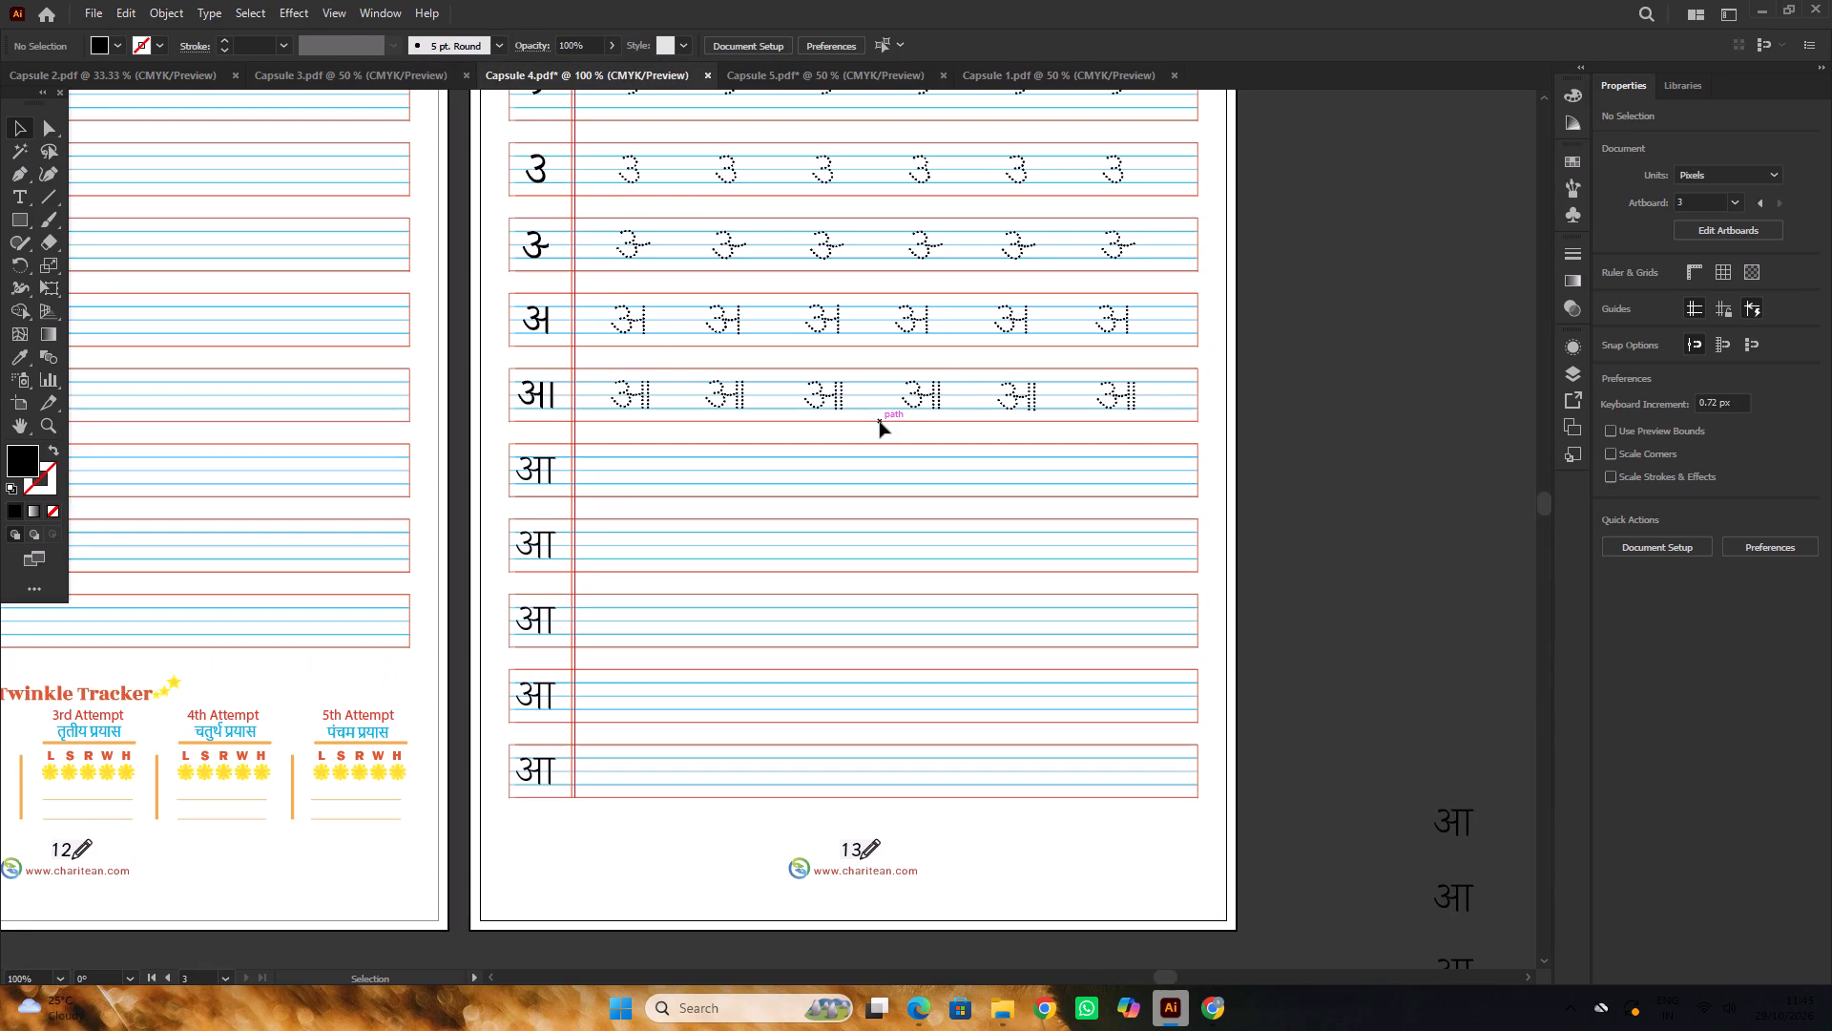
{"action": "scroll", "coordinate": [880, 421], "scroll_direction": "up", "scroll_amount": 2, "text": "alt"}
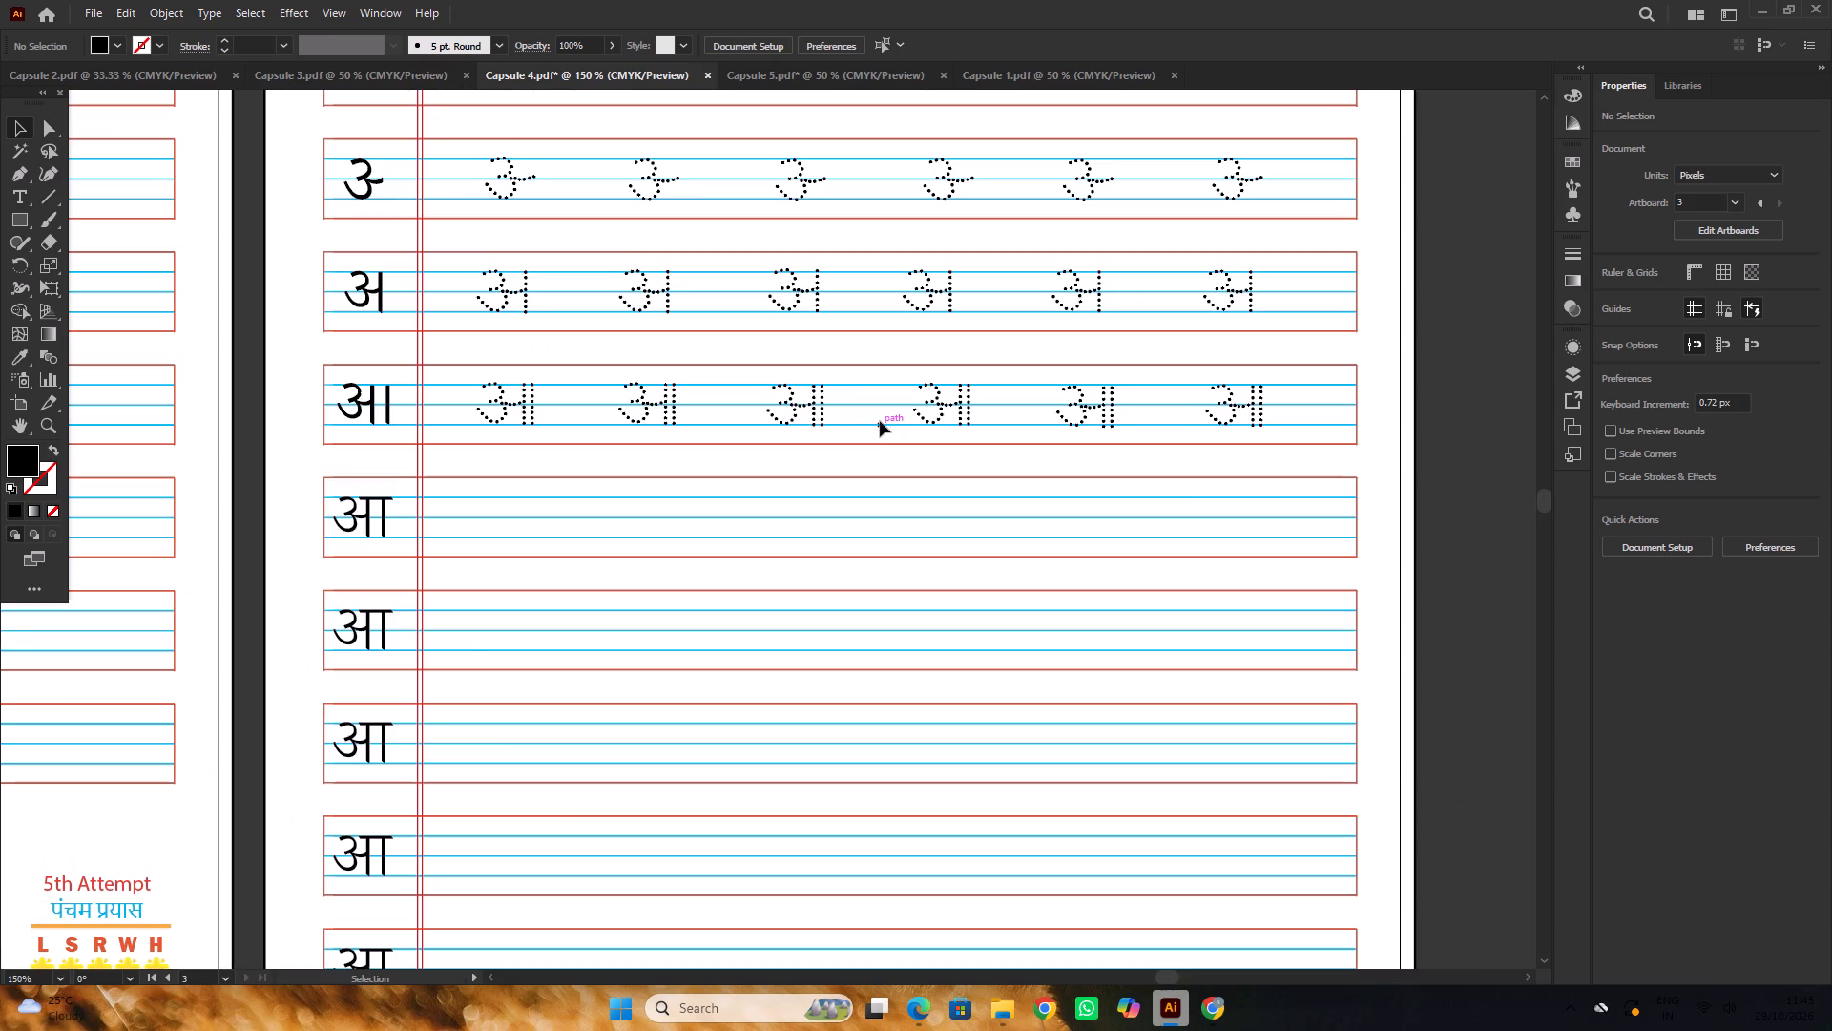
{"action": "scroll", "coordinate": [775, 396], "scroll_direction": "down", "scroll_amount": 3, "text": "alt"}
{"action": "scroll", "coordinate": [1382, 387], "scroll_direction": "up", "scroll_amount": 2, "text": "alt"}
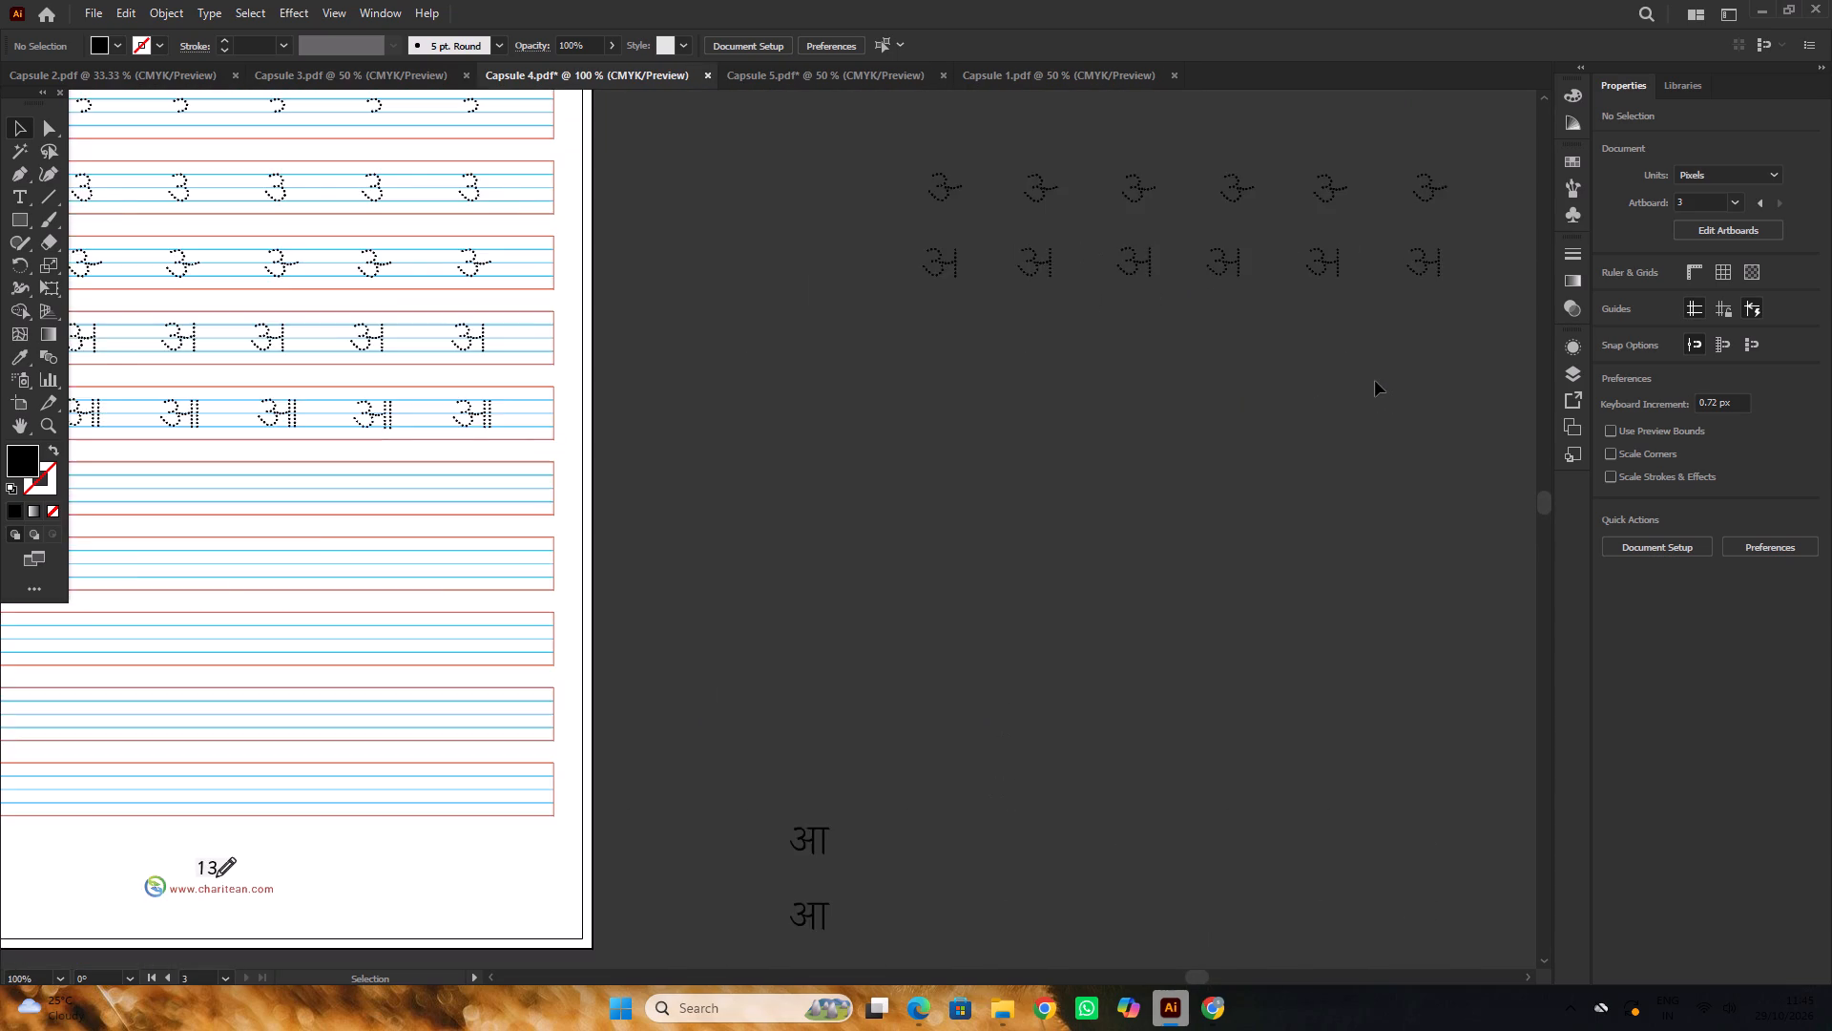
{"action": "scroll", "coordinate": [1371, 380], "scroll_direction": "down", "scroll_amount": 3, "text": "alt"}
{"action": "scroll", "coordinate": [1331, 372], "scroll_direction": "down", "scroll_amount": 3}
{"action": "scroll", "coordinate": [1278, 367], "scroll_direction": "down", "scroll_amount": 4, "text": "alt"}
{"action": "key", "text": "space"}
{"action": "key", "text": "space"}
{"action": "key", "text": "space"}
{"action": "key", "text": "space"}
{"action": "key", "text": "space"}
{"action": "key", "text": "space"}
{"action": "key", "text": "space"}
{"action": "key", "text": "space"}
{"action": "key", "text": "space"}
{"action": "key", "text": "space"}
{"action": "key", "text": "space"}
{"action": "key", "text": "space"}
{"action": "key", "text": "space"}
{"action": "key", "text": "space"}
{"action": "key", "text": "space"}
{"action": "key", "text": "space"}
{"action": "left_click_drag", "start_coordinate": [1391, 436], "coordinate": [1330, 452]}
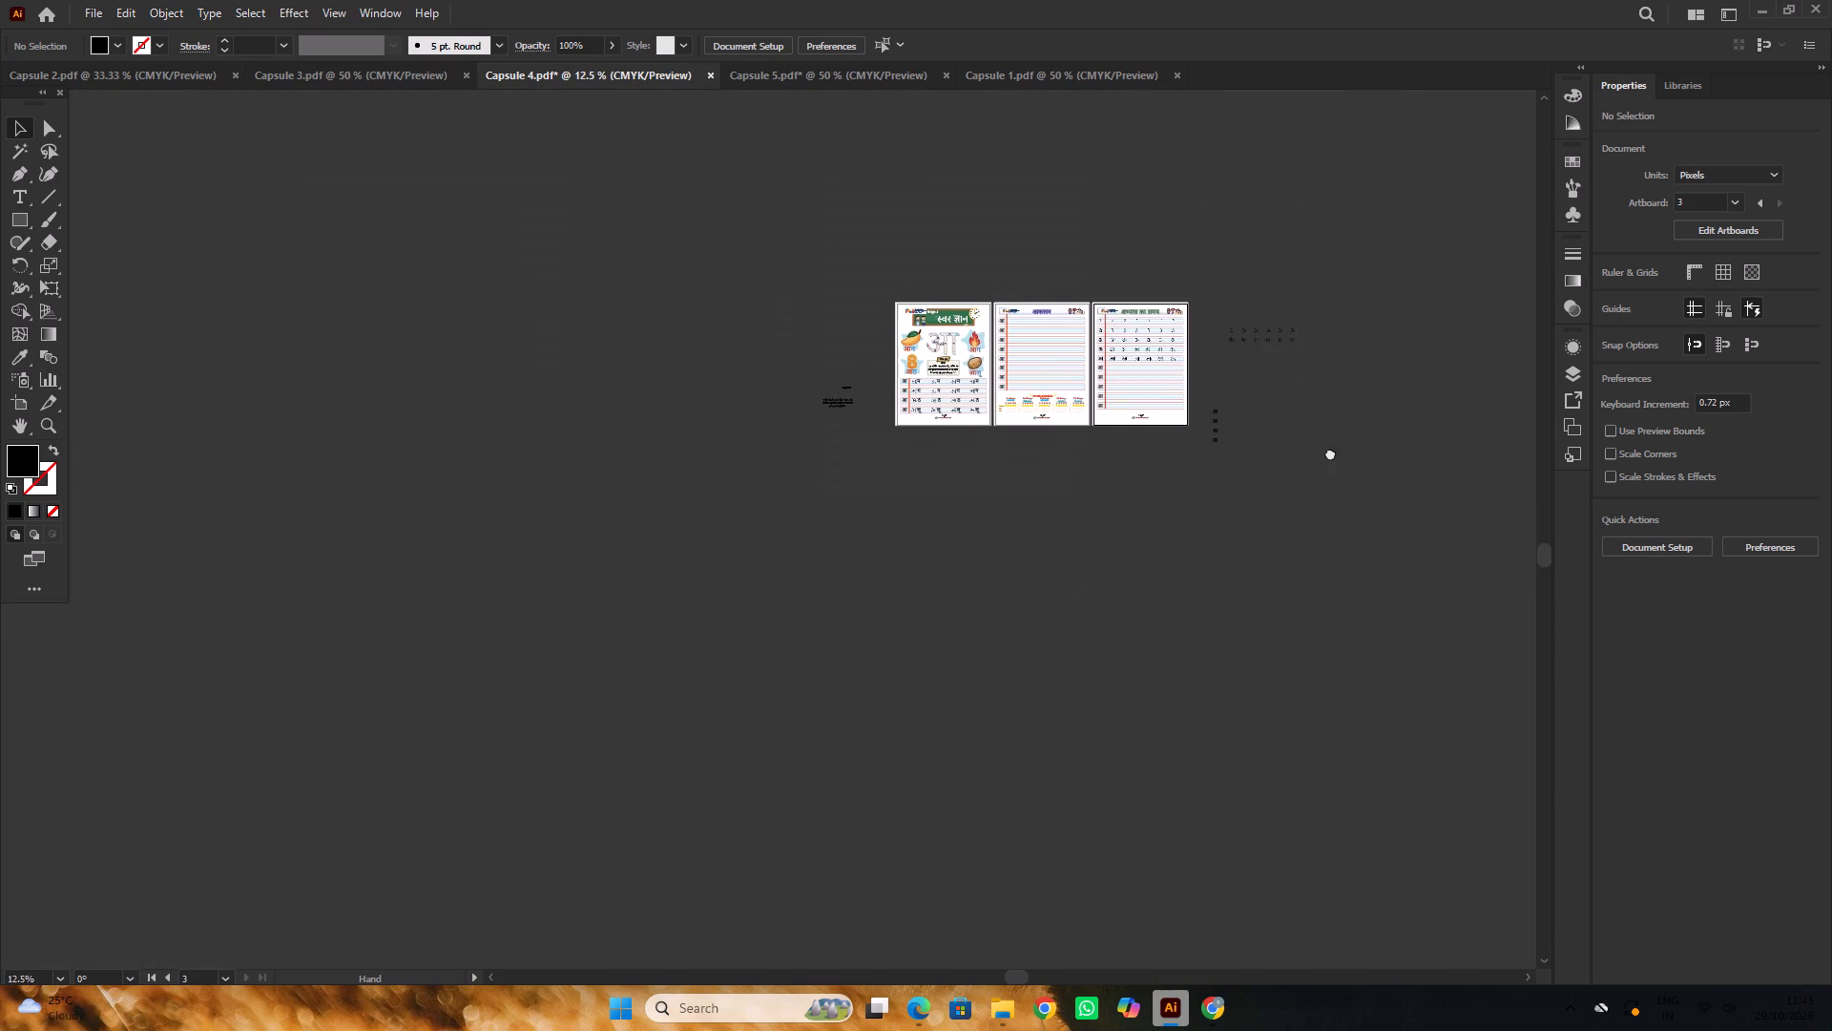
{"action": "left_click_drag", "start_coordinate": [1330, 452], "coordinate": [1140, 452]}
Copy the six dotted आ letters from the practice page's fifth row straight down into the sixth row, between the blue lines.
{"action": "scroll", "coordinate": [860, 380], "scroll_direction": "up", "scroll_amount": 7, "text": "alt"}
{"action": "key", "text": "space"}
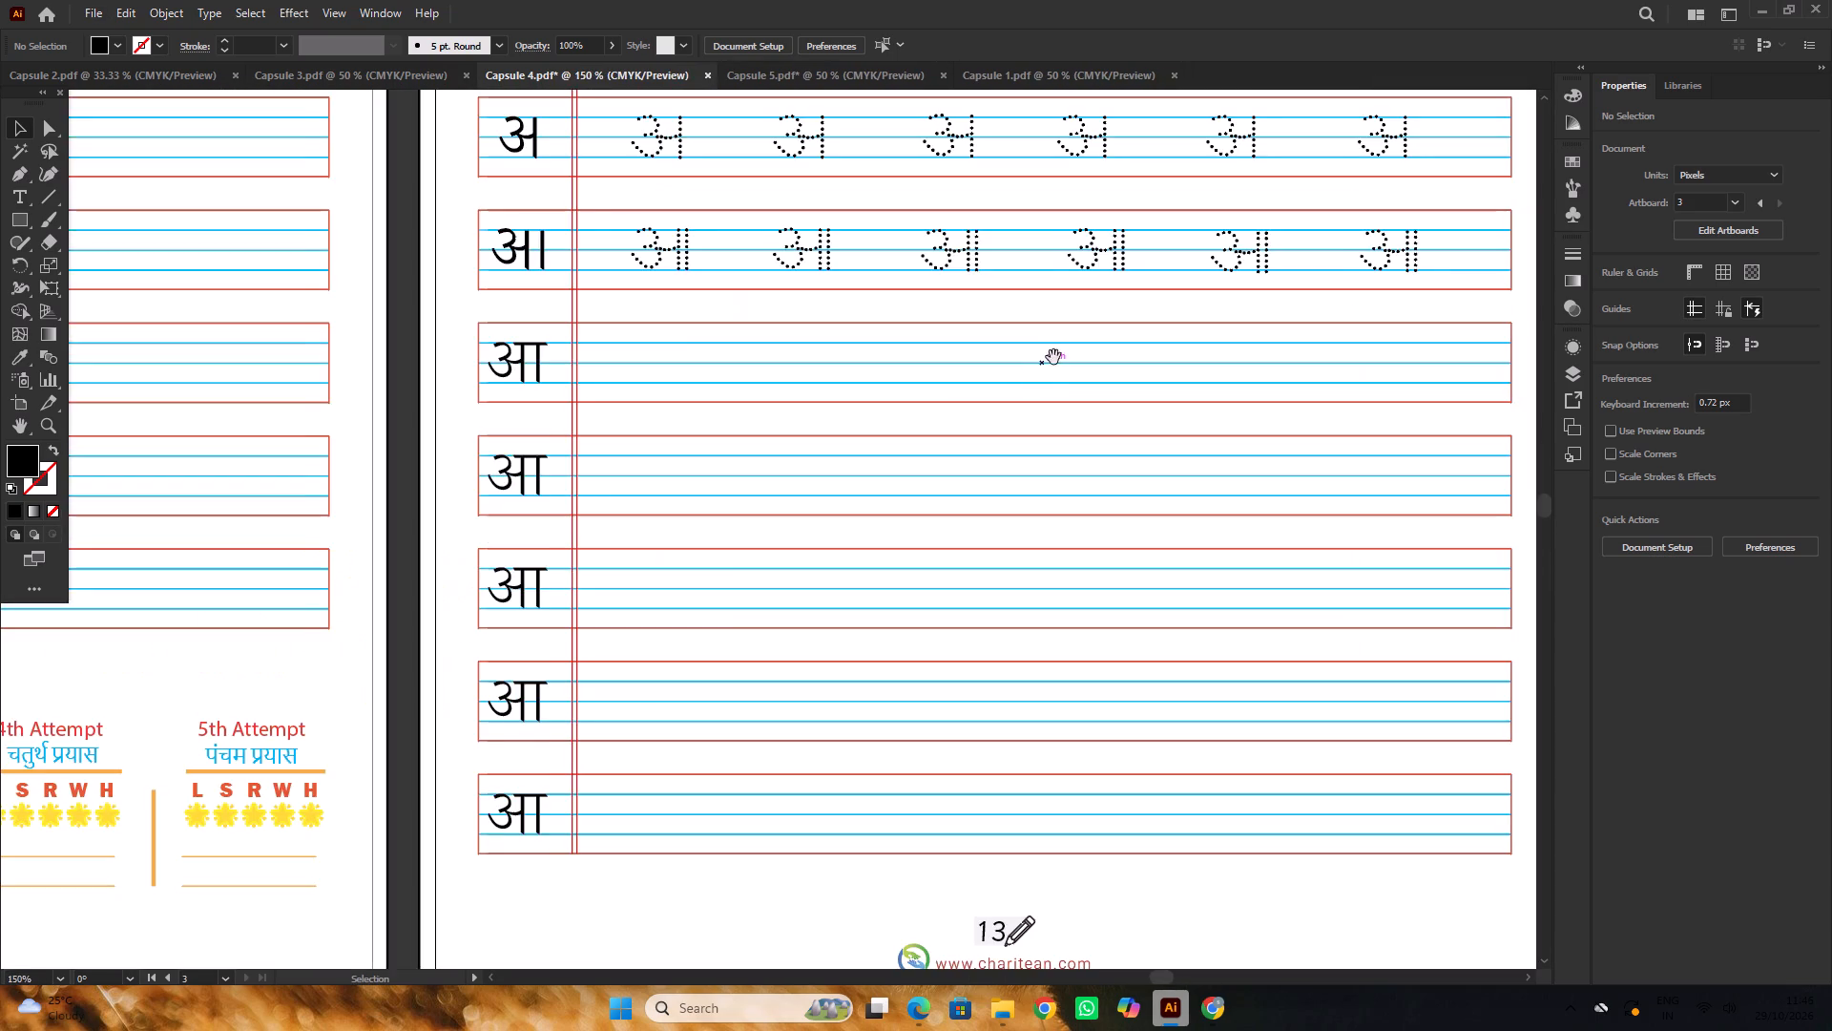
{"action": "left_click_drag", "start_coordinate": [1053, 357], "coordinate": [881, 431]}
{"action": "scroll", "coordinate": [883, 408], "scroll_direction": "down", "scroll_amount": 1, "text": "alt"}
{"action": "left_click", "coordinate": [635, 355]}
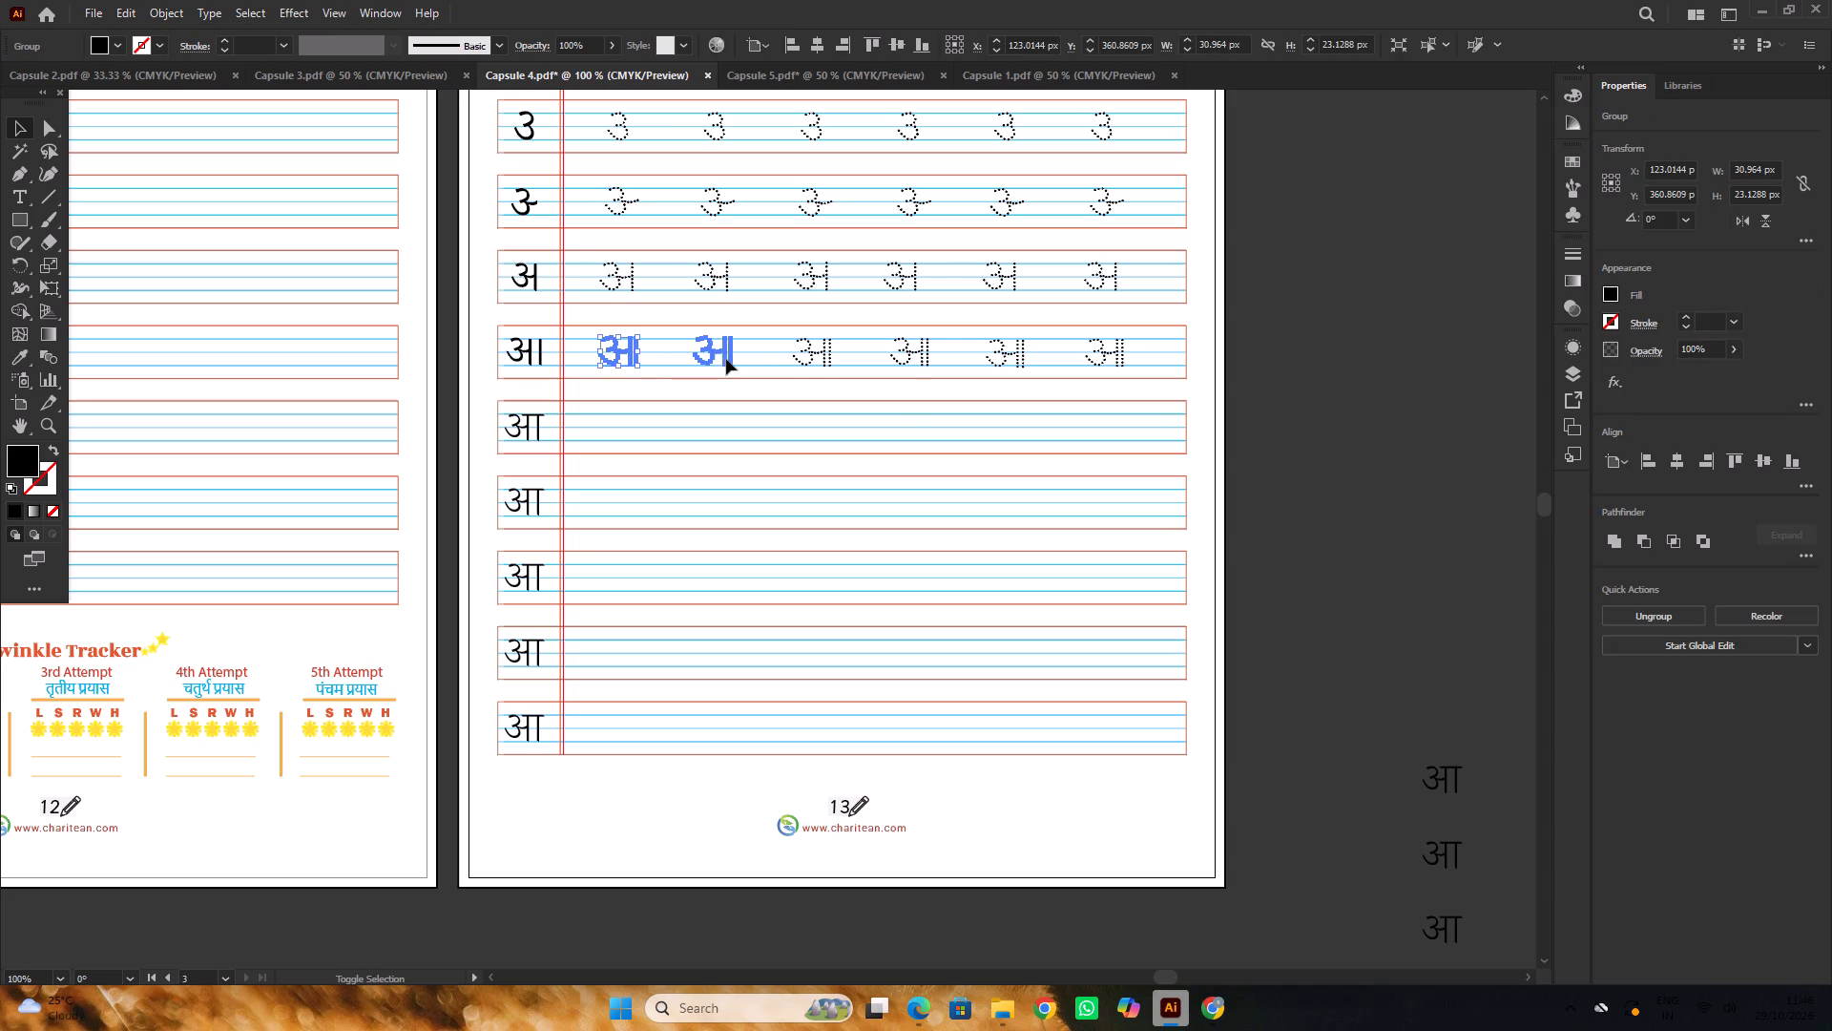
{"action": "left_click", "coordinate": [726, 359], "text": "shift"}
{"action": "left_click", "coordinate": [818, 357], "text": "shift"}
{"action": "left_click", "coordinate": [908, 360], "text": "shift"}
{"action": "left_click", "coordinate": [1027, 358], "text": "shift"}
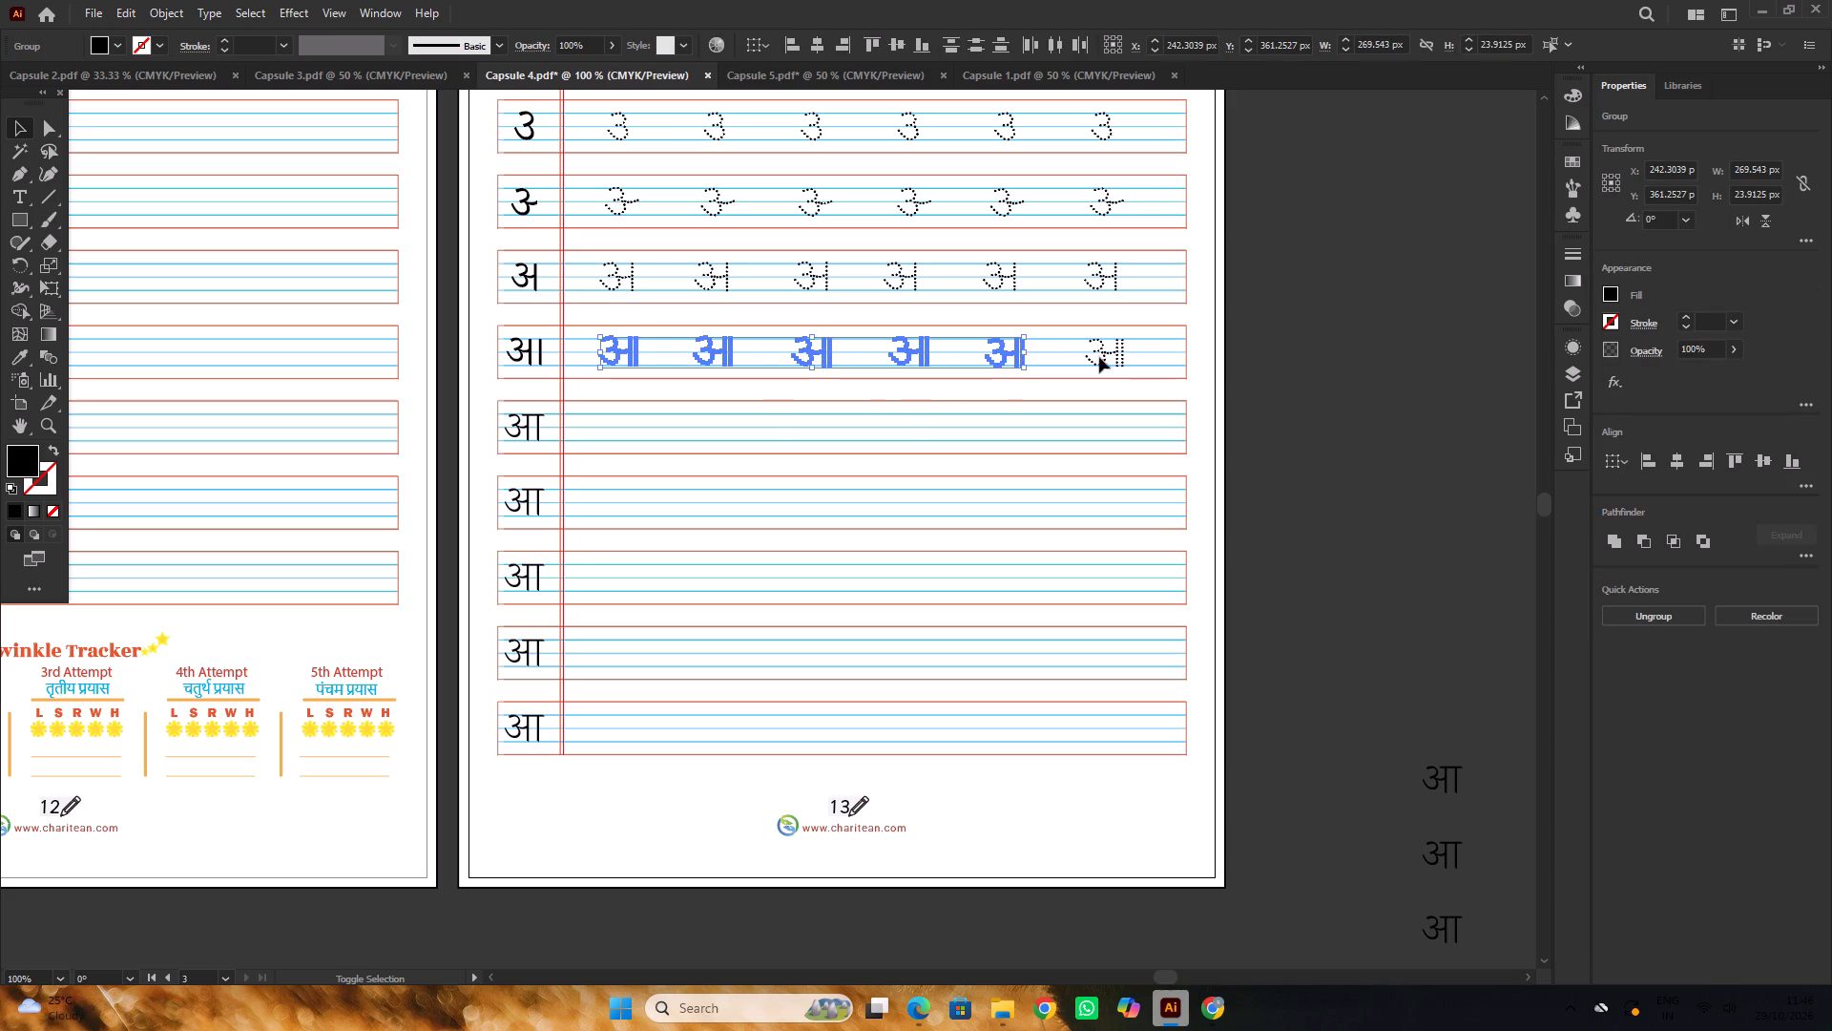
{"action": "left_click", "coordinate": [1113, 357], "text": "shift"}
{"action": "scroll", "coordinate": [724, 354], "scroll_direction": "up", "scroll_amount": 2, "text": "alt"}
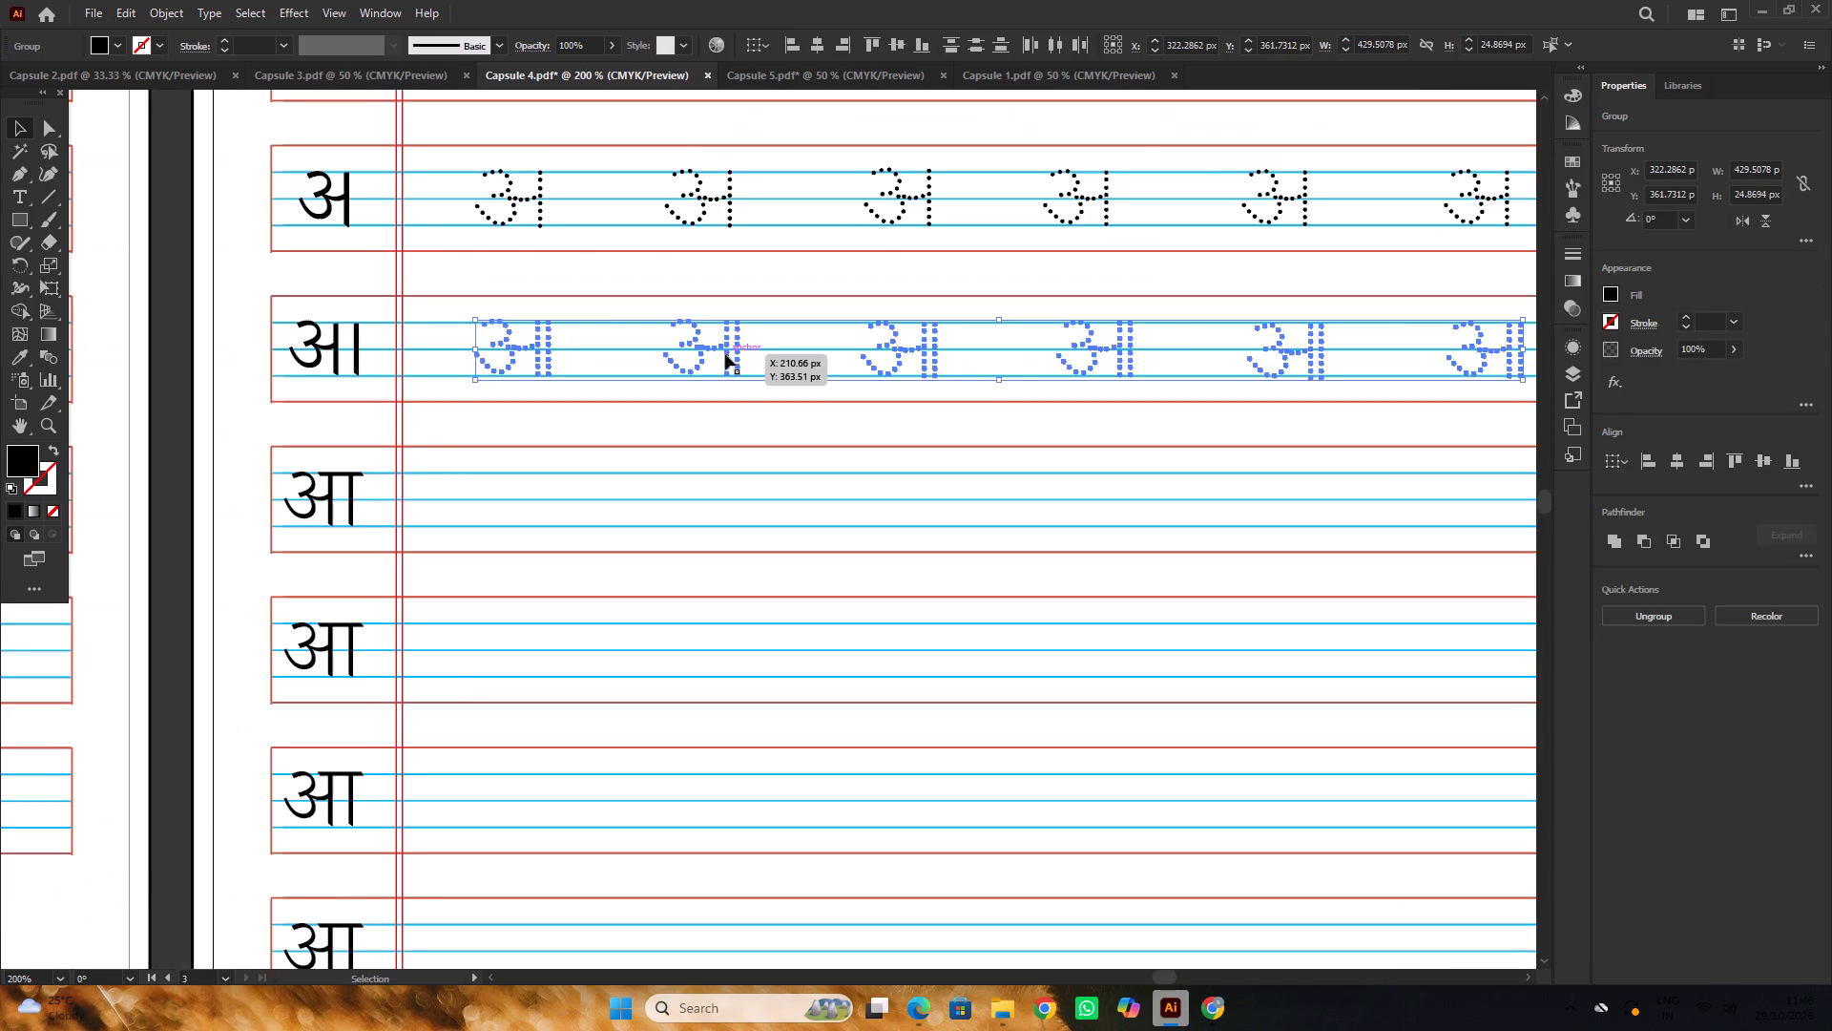
{"action": "scroll", "coordinate": [726, 354], "scroll_direction": "down", "scroll_amount": 1, "text": "alt"}
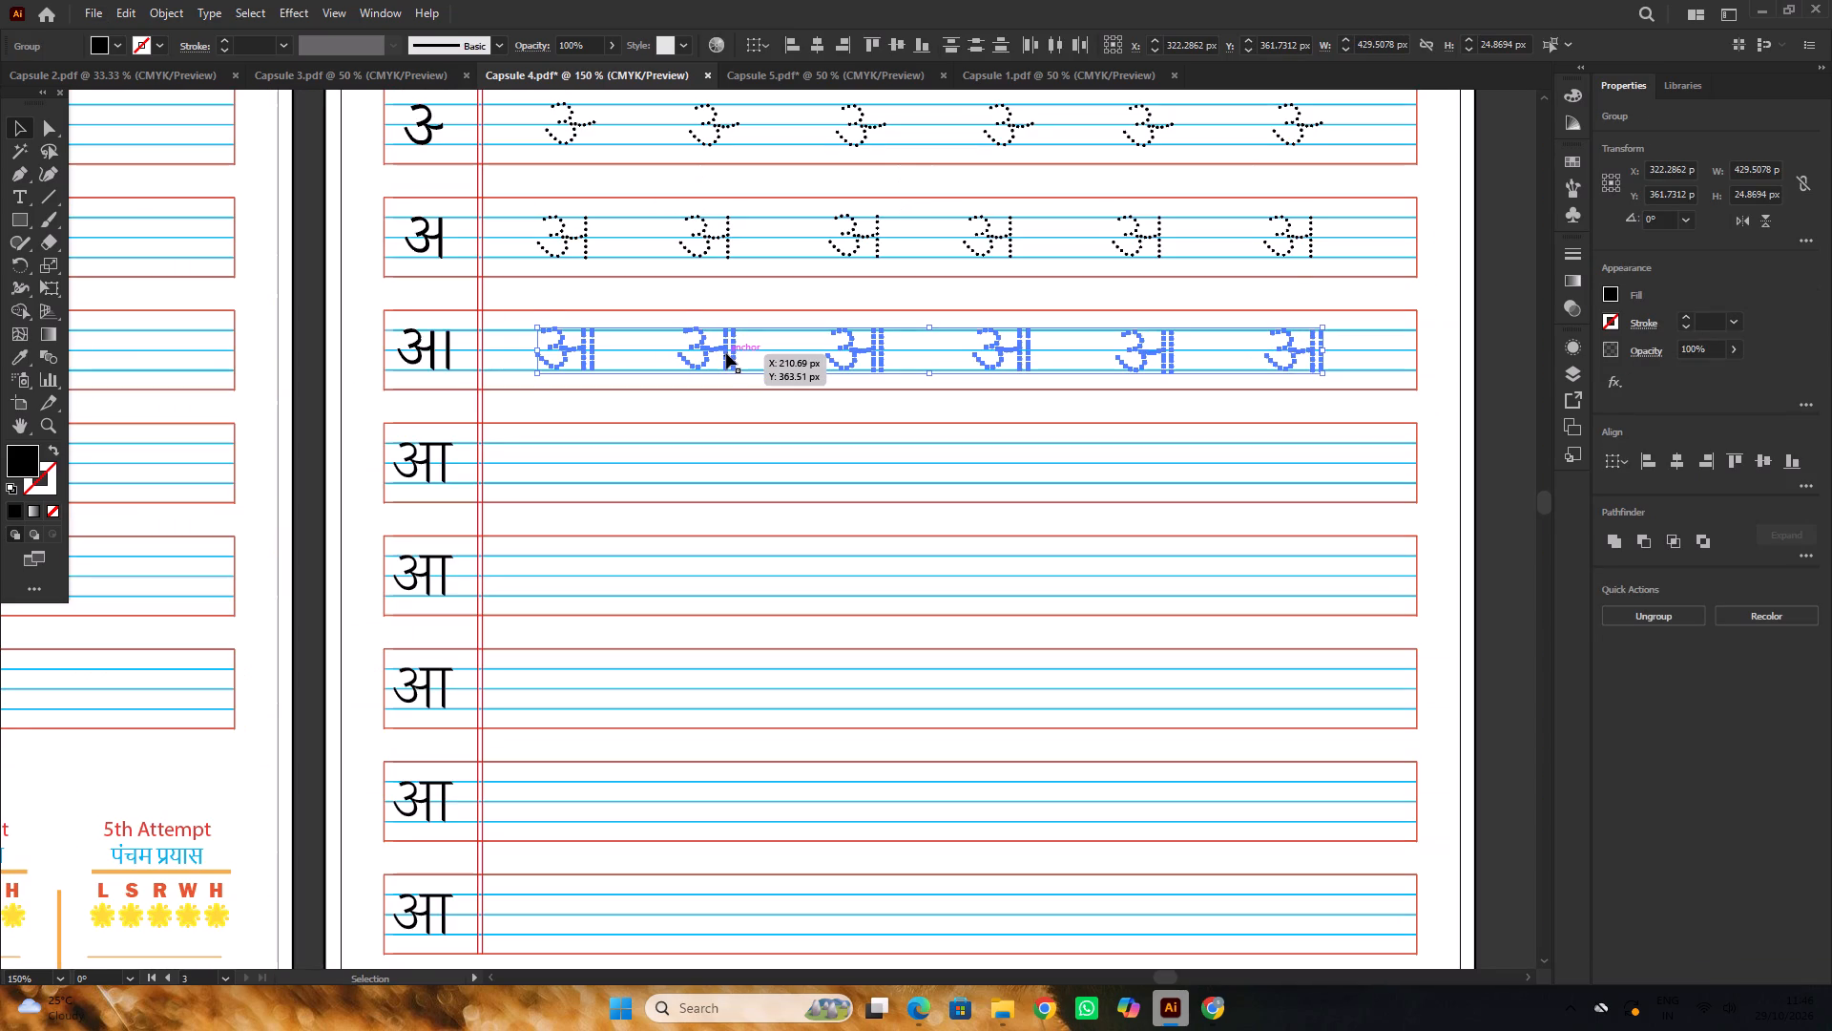
{"action": "scroll", "coordinate": [726, 353], "scroll_direction": "up", "scroll_amount": 3}
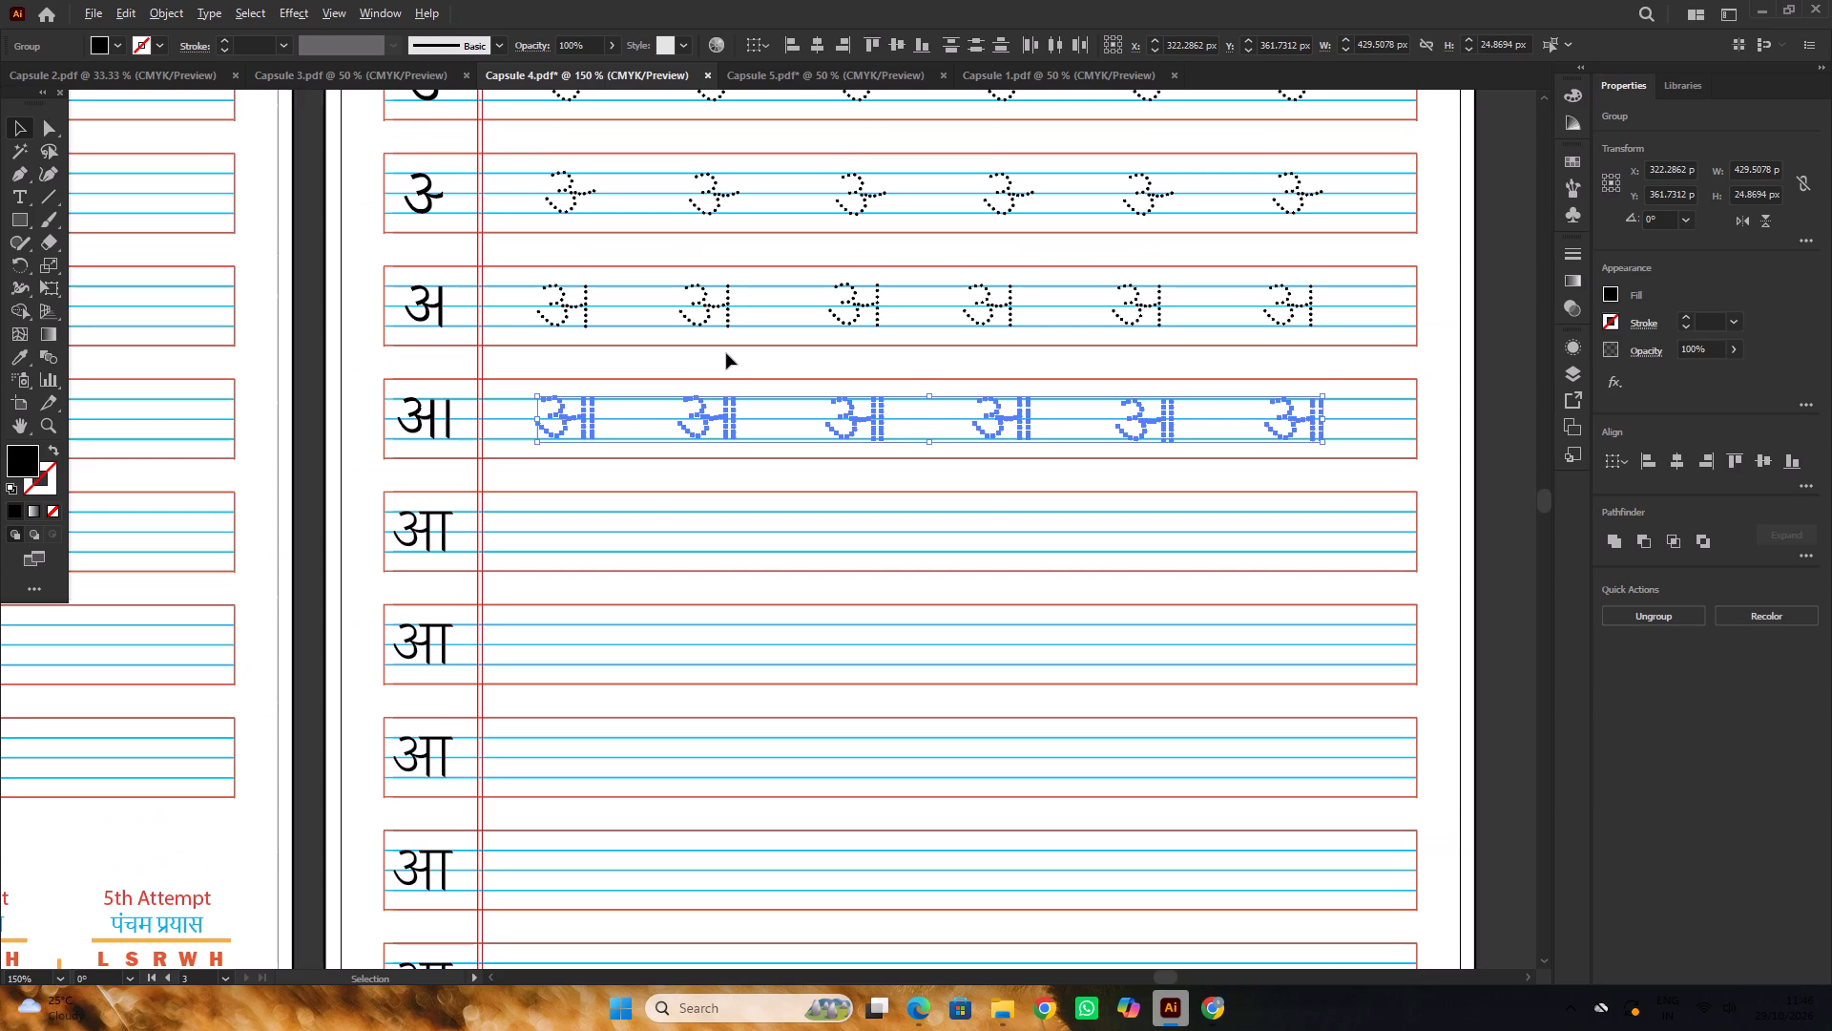
{"action": "scroll", "coordinate": [726, 353], "scroll_direction": "down", "scroll_amount": 3}
{"action": "scroll", "coordinate": [726, 353], "scroll_direction": "up", "scroll_amount": 1}
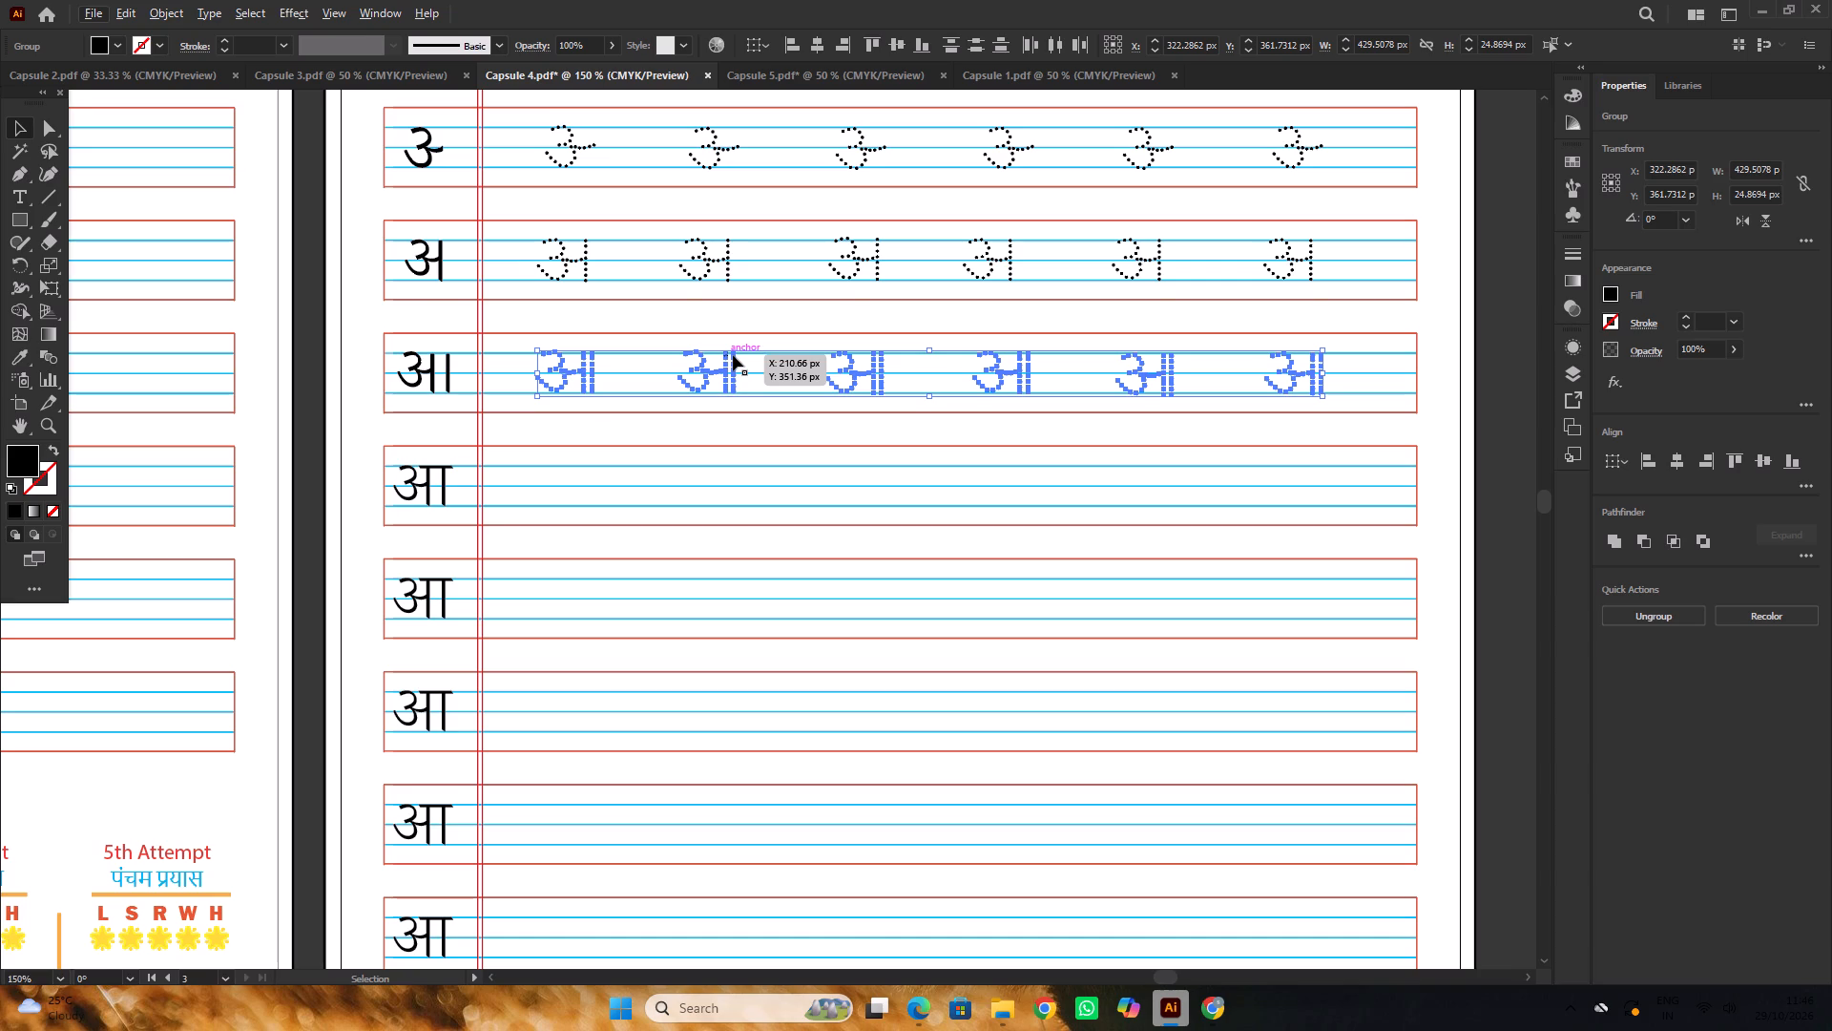
{"action": "scroll", "coordinate": [733, 355], "scroll_direction": "up", "scroll_amount": 9}
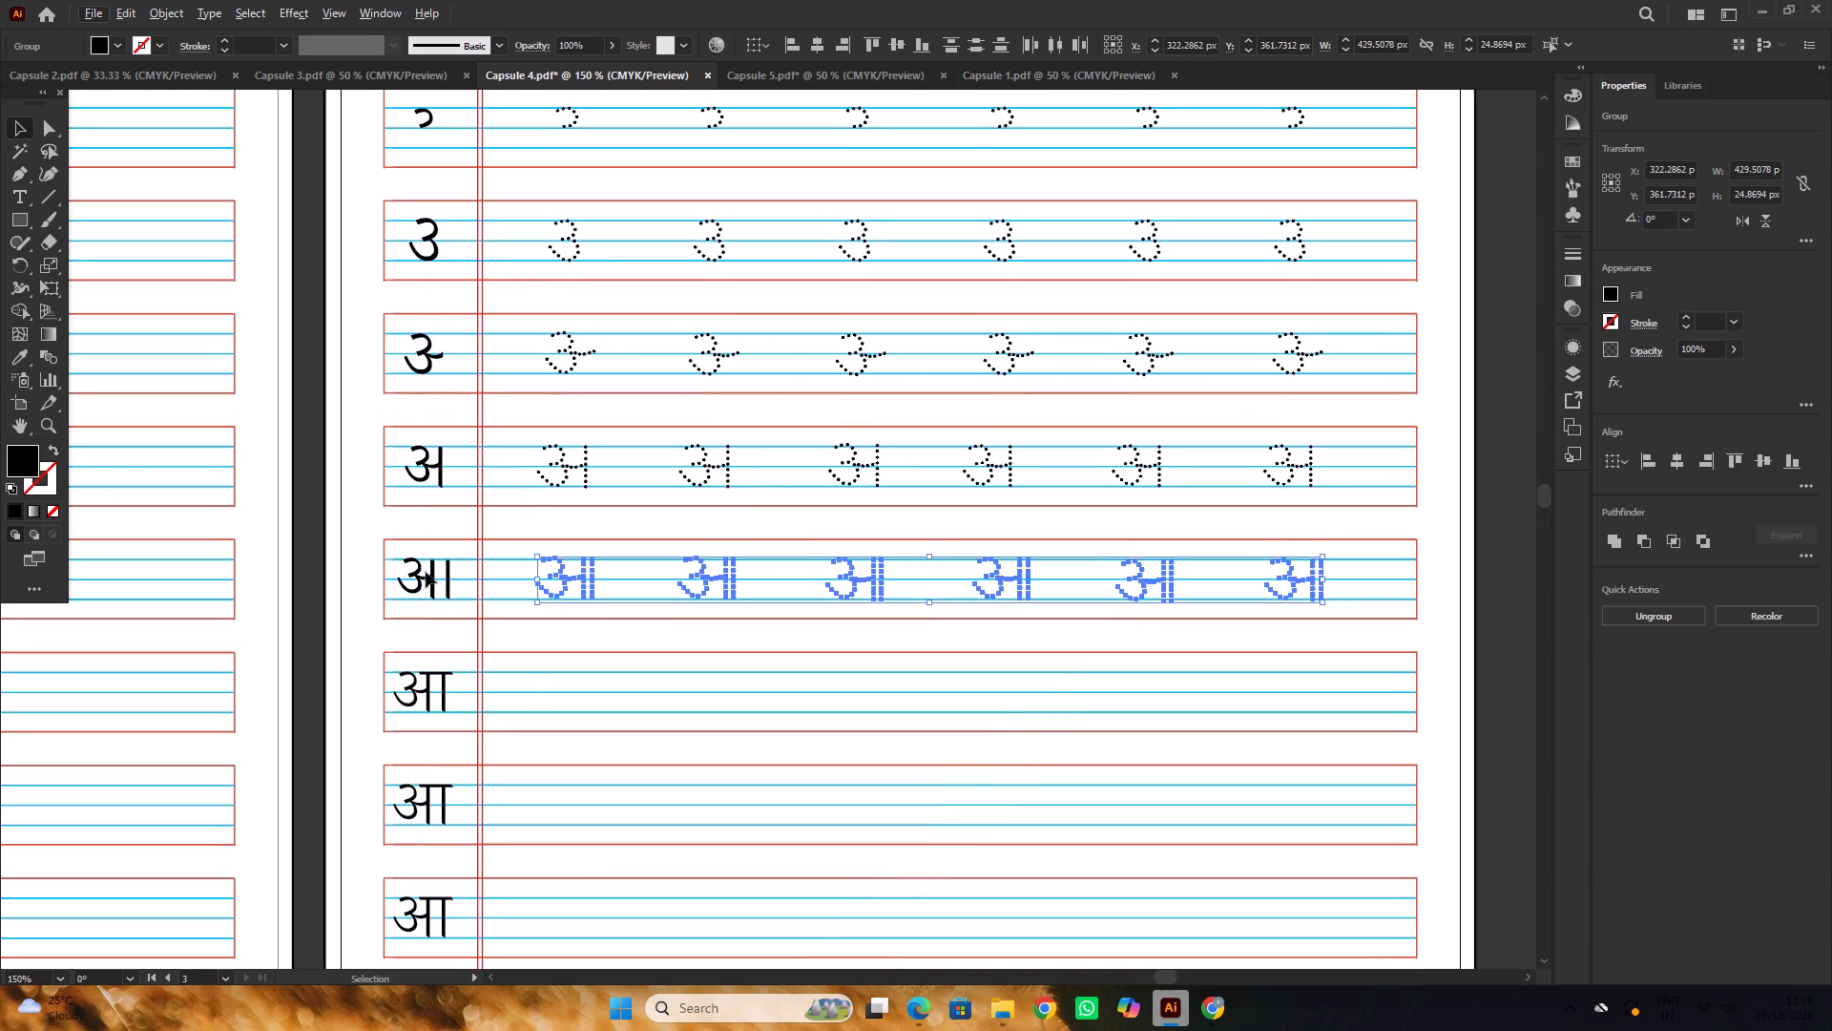
{"action": "scroll", "coordinate": [536, 363], "scroll_direction": "down", "scroll_amount": 6}
{"action": "scroll", "coordinate": [571, 341], "scroll_direction": "down", "scroll_amount": 1, "text": "alt"}
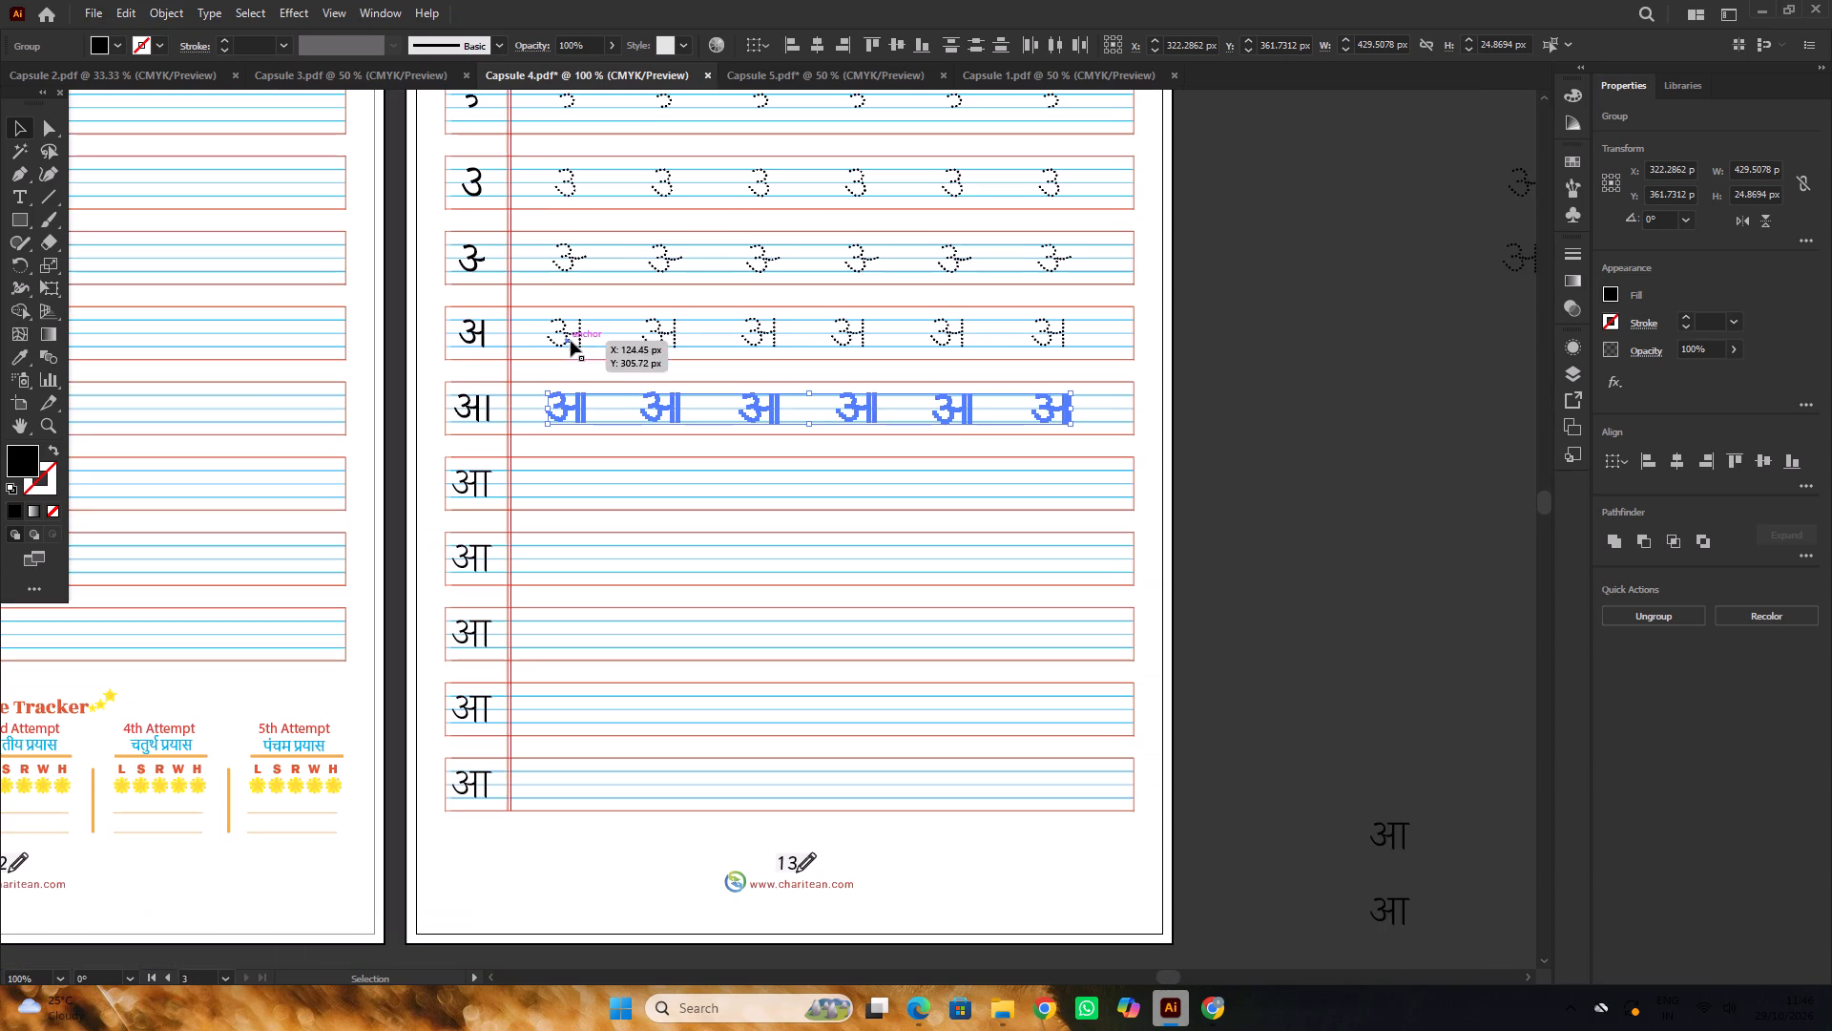
{"action": "scroll", "coordinate": [812, 371], "scroll_direction": "down", "scroll_amount": 5}
{"action": "scroll", "coordinate": [673, 331], "scroll_direction": "up", "scroll_amount": 2, "text": "alt"}
{"action": "left_click_drag", "start_coordinate": [676, 269], "coordinate": [653, 441], "text": "alt"}
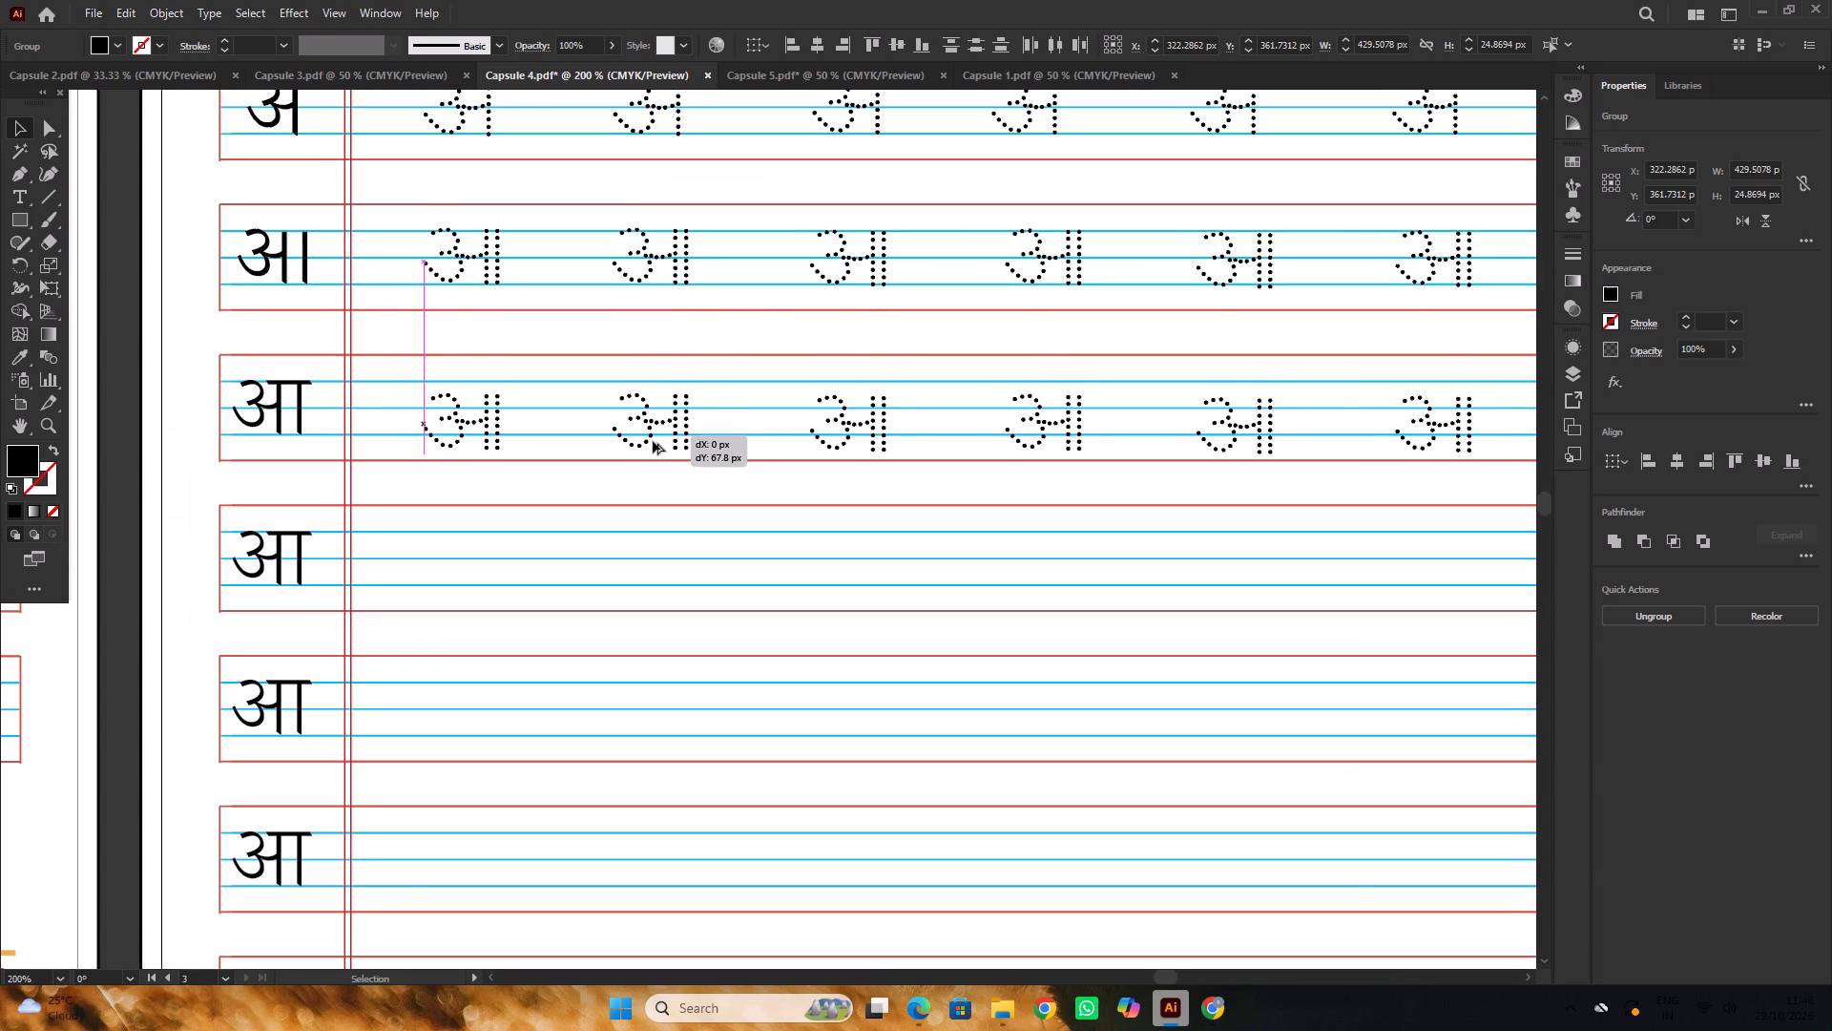
{"action": "left_click_drag", "start_coordinate": [653, 441], "coordinate": [648, 424], "text": "alt"}
{"action": "scroll", "coordinate": [648, 422], "scroll_direction": "down", "scroll_amount": 4}
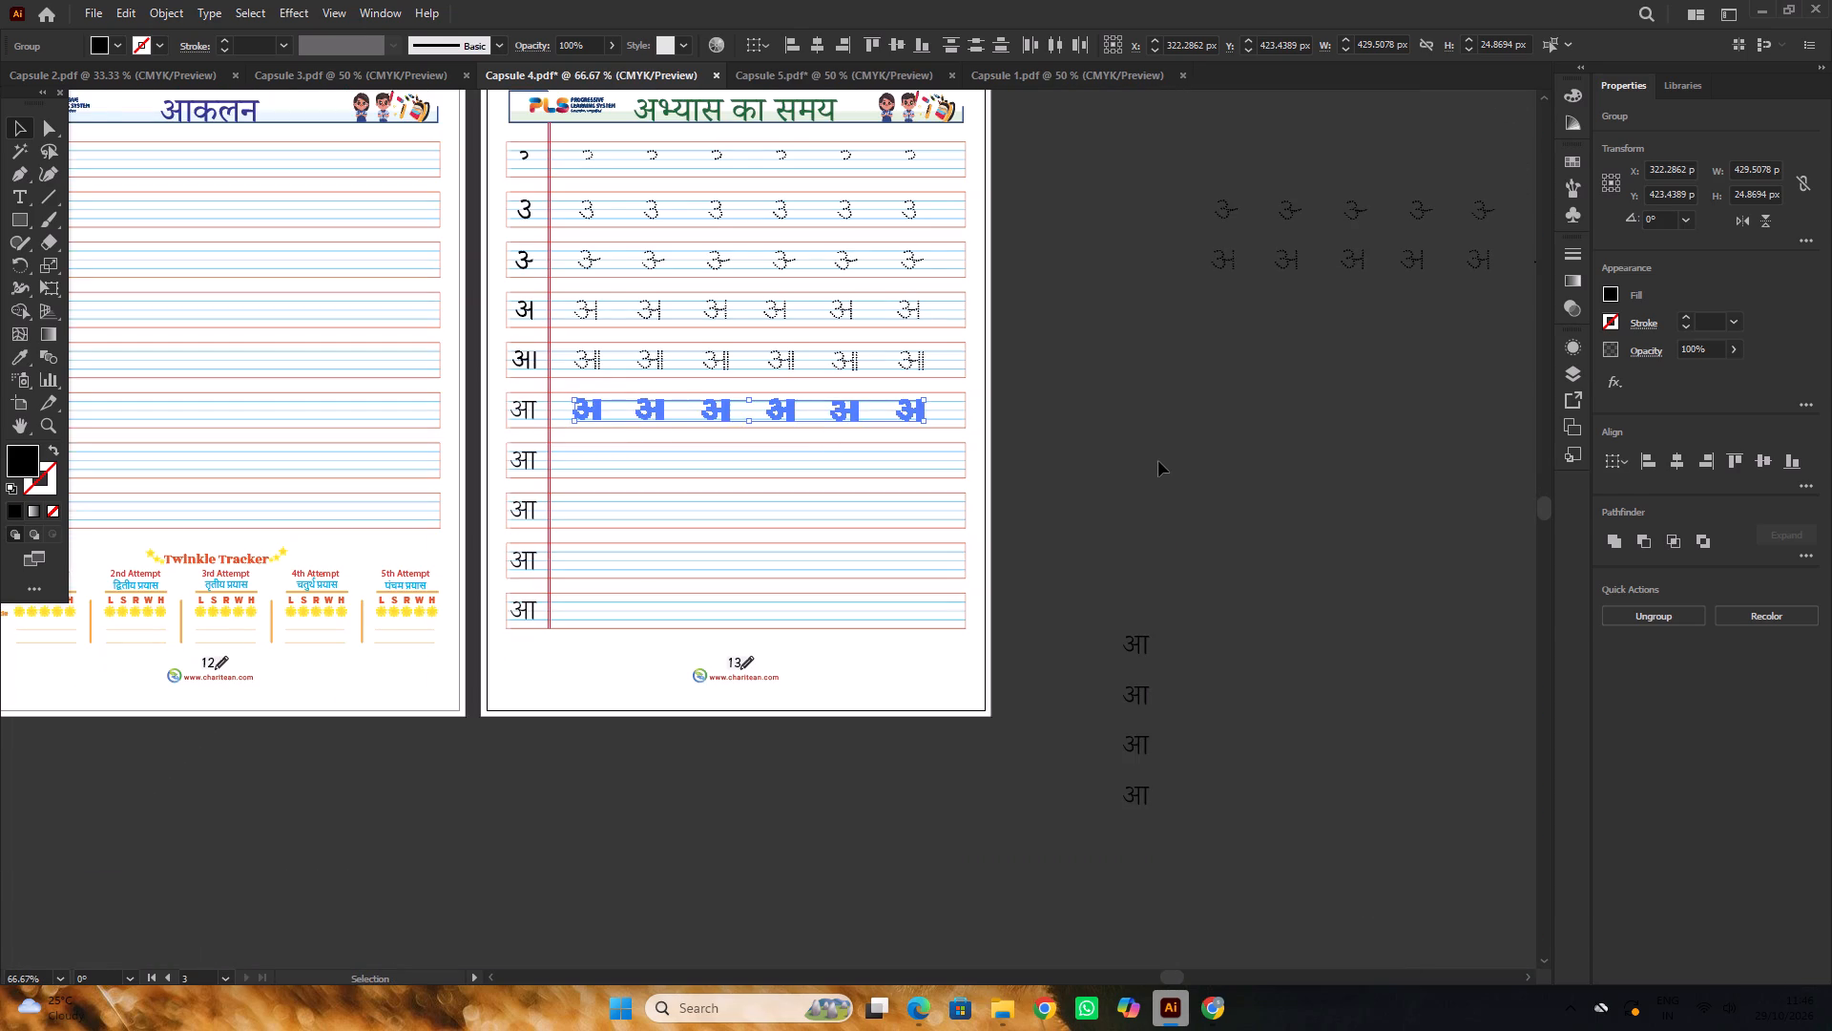
{"action": "left_click", "coordinate": [1158, 461]}
Delete the second through sixth dotted letters in the practice page's sixth row, keeping only the first one.
{"action": "scroll", "coordinate": [595, 461], "scroll_direction": "up", "scroll_amount": 2, "text": "alt"}
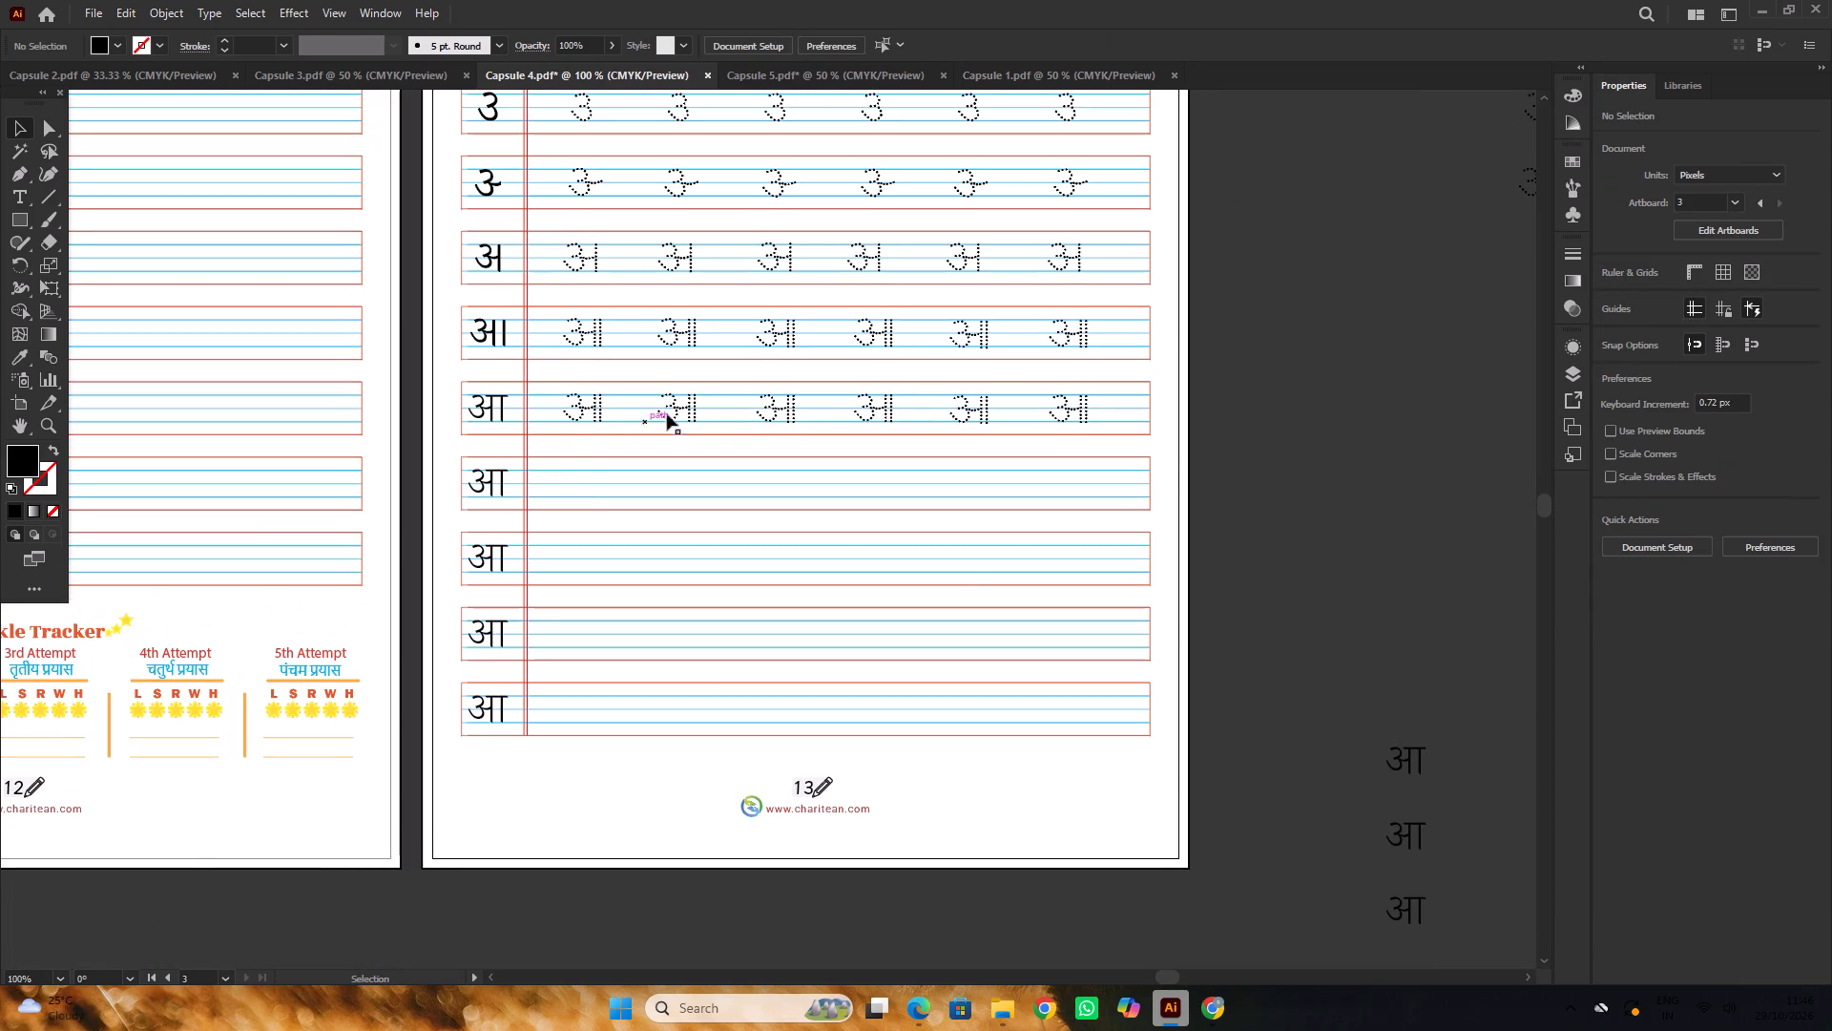
{"action": "left_click", "coordinate": [679, 411]}
{"action": "key", "text": "Delete"}
{"action": "left_click", "coordinate": [782, 406]}
{"action": "key", "text": "Delete"}
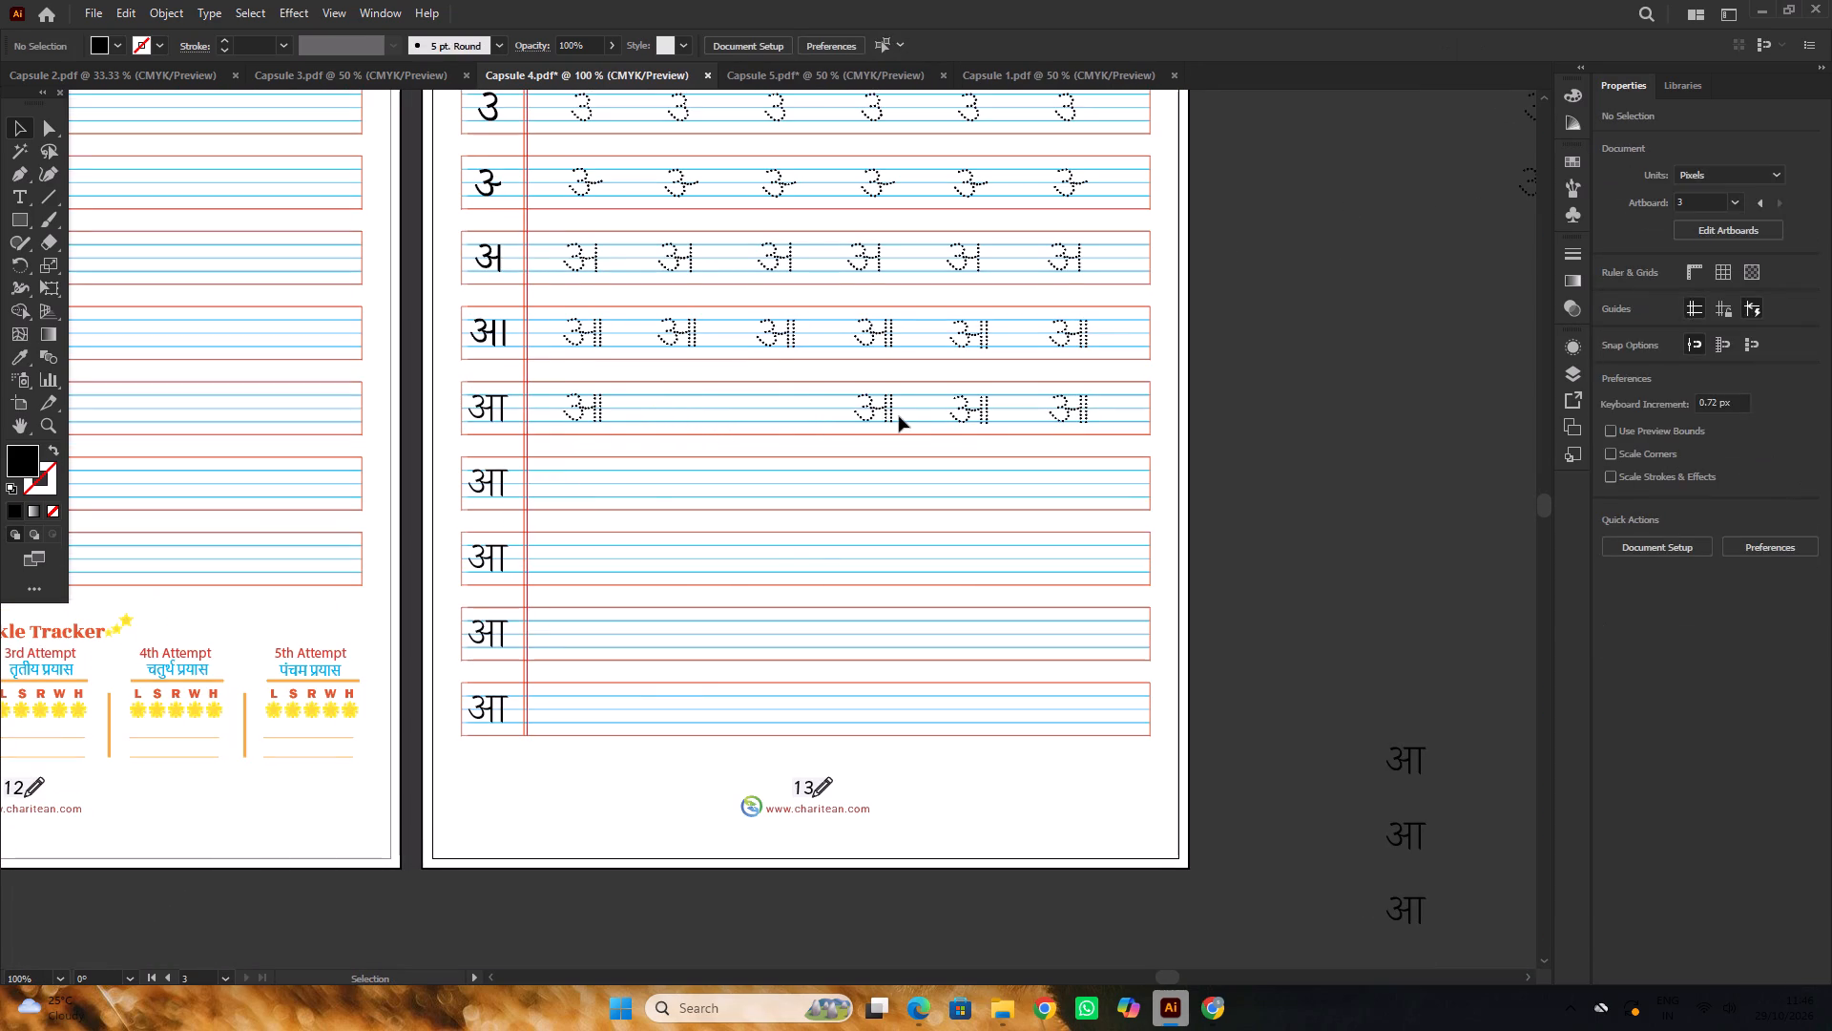
{"action": "left_click", "coordinate": [899, 416]}
{"action": "left_click", "coordinate": [887, 414]}
{"action": "key", "text": "Delete"}
{"action": "left_click", "coordinate": [966, 411]}
{"action": "key", "text": "Delete"}
{"action": "left_click", "coordinate": [1066, 411]}
{"action": "key", "text": "Delete"}
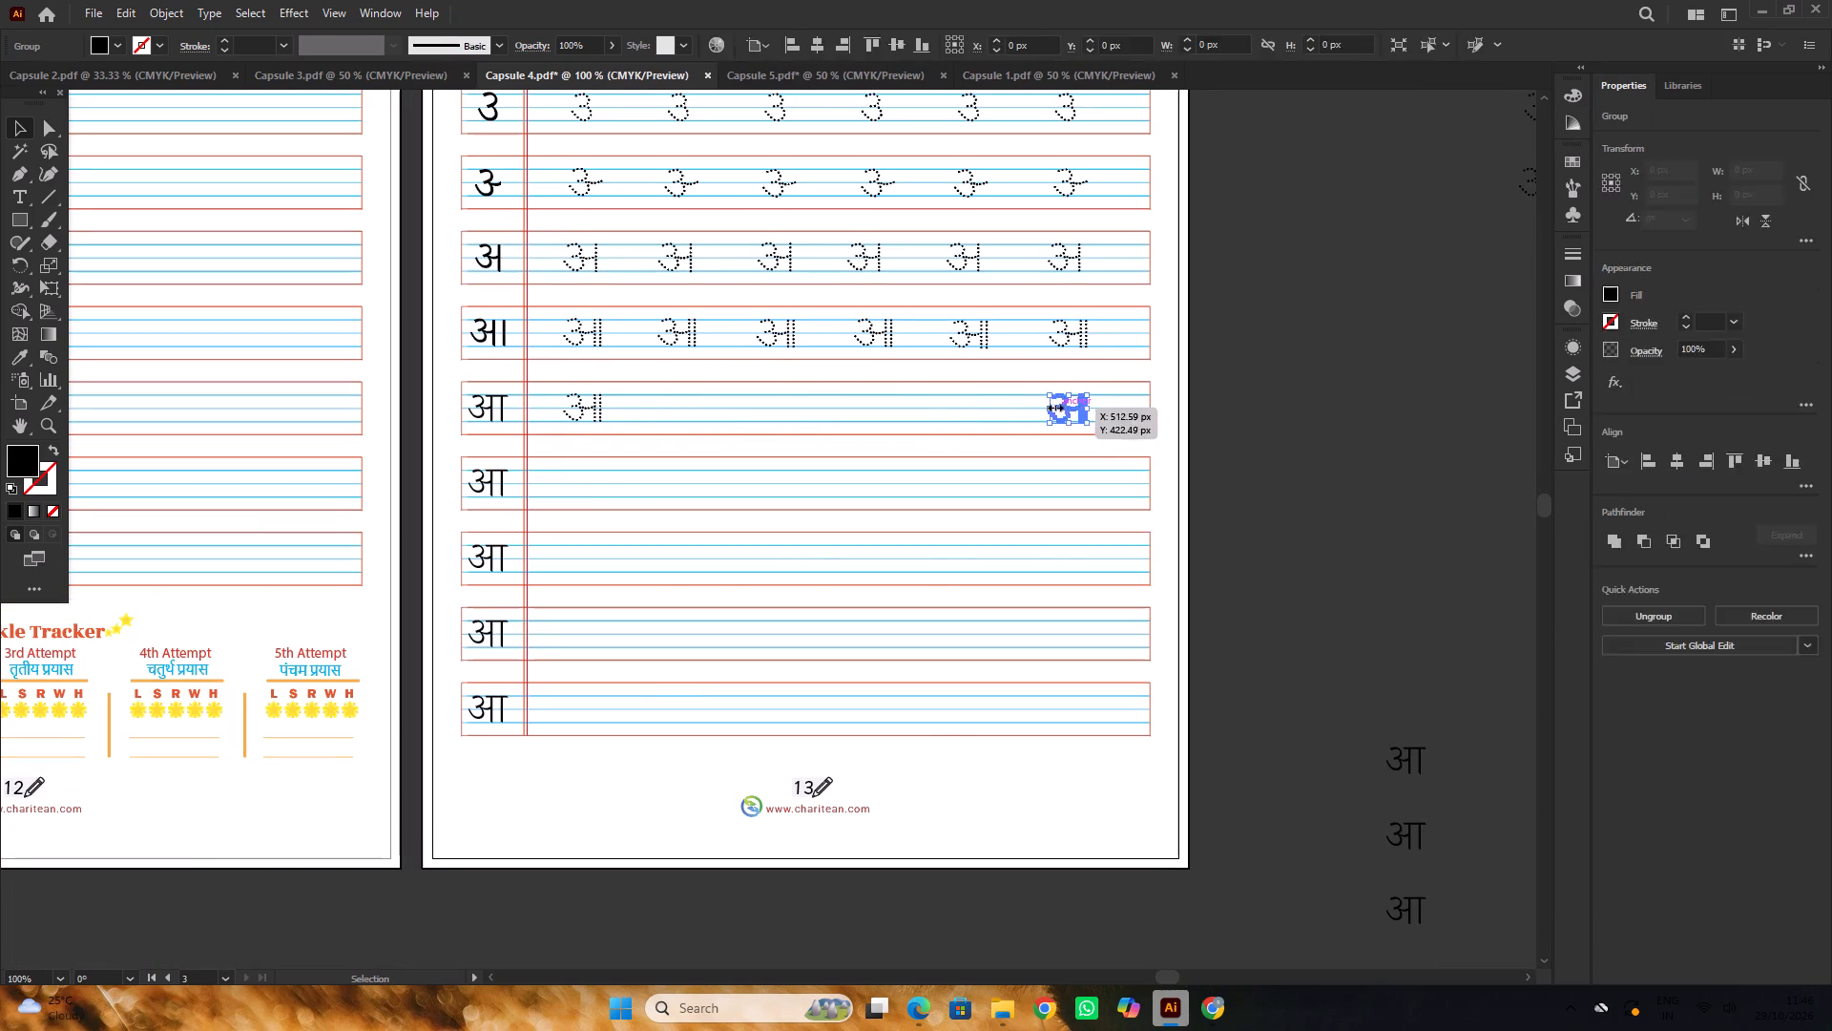
Fully ungroup the remaining dotted आ in the practice page's sixth row so its dots are separate objects.
{"action": "scroll", "coordinate": [585, 402], "scroll_direction": "up", "scroll_amount": 4, "text": "alt"}
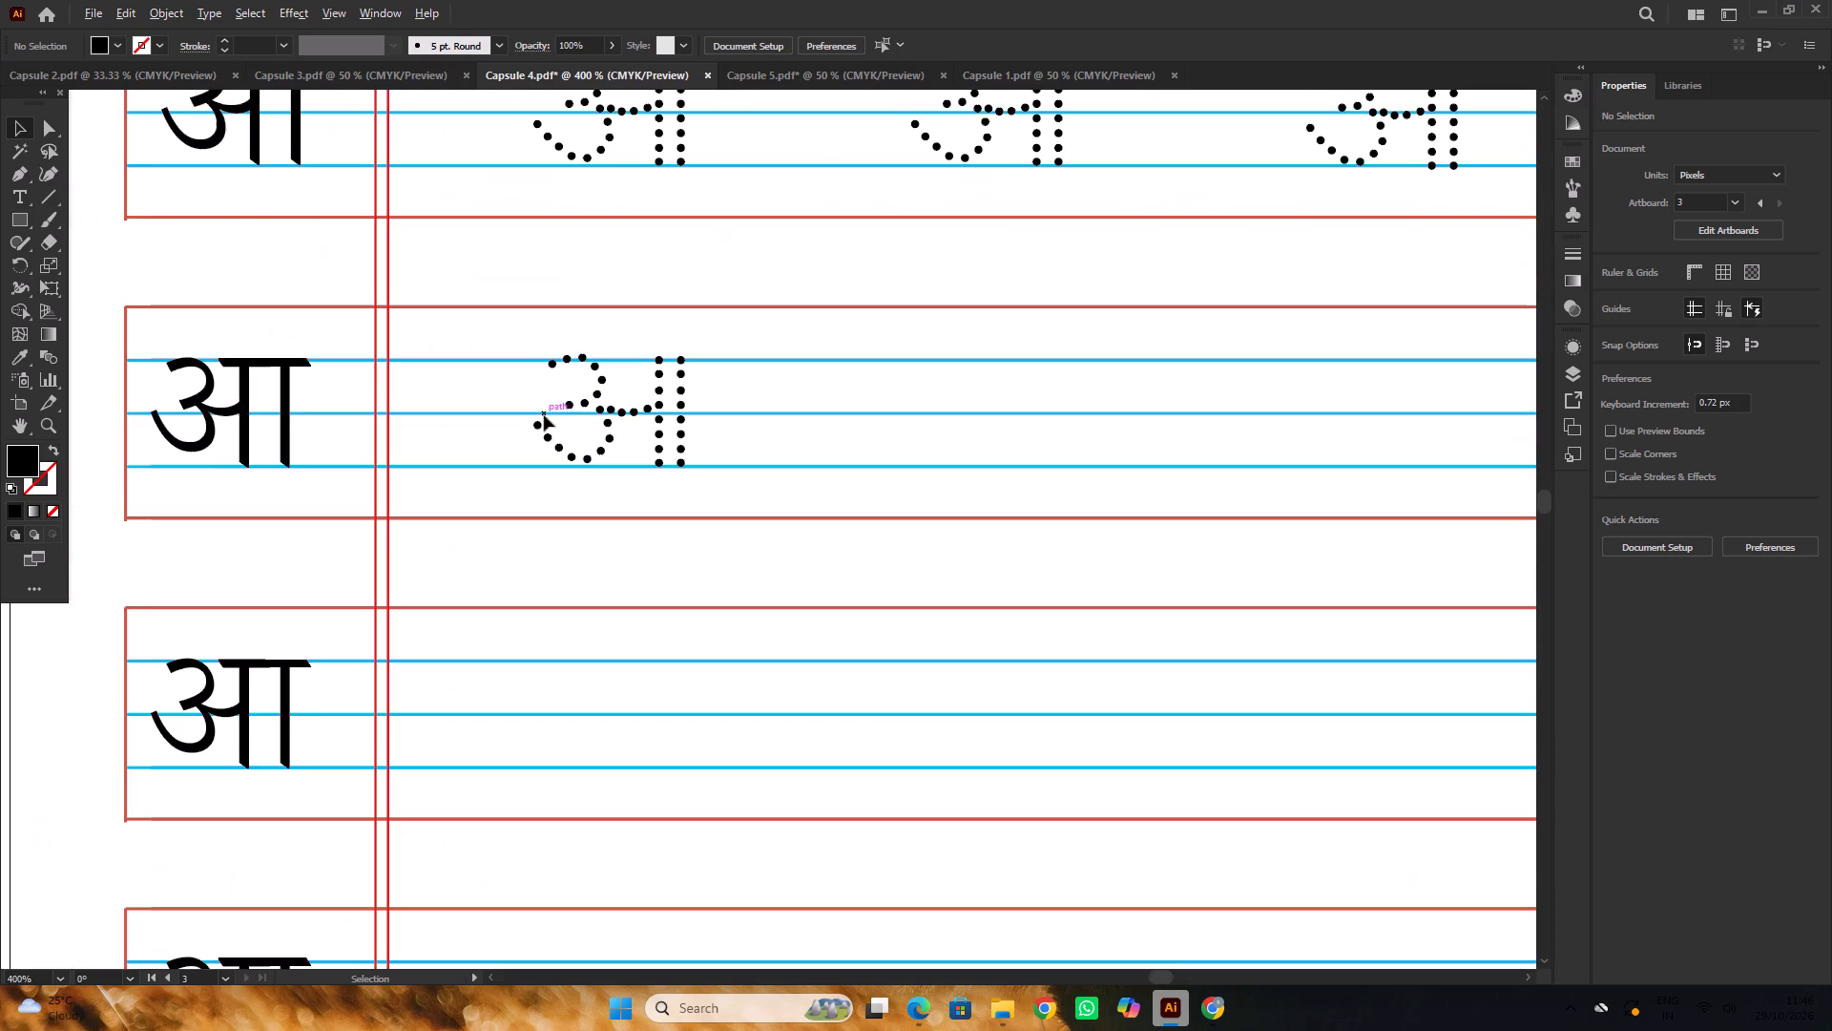
{"action": "scroll", "coordinate": [732, 416], "scroll_direction": "down", "scroll_amount": 1, "text": "alt"}
{"action": "scroll", "coordinate": [627, 411], "scroll_direction": "up", "scroll_amount": 1, "text": "alt"}
{"action": "left_click", "coordinate": [644, 413]}
{"action": "right_click", "coordinate": [644, 413]}
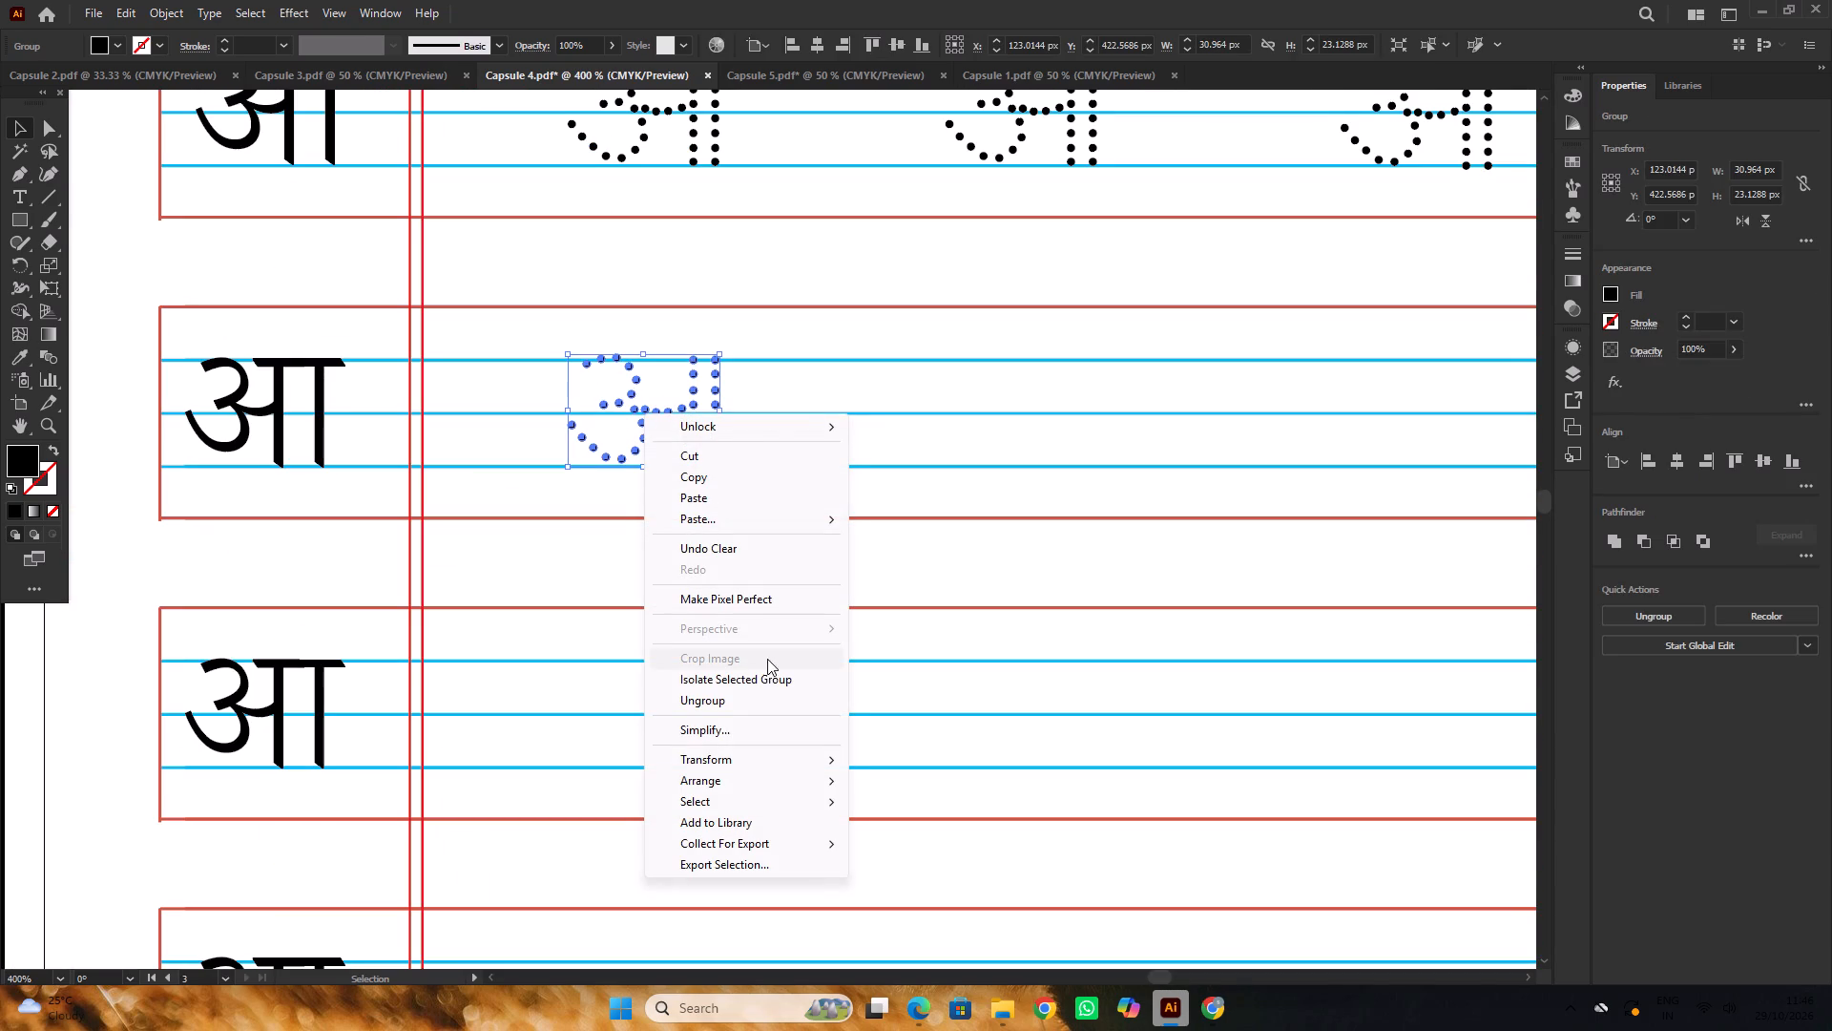
{"action": "left_click", "coordinate": [723, 697]}
{"action": "left_click", "coordinate": [713, 551]}
{"action": "scroll", "coordinate": [259, 400], "scroll_direction": "up", "scroll_amount": 1, "text": "alt"}
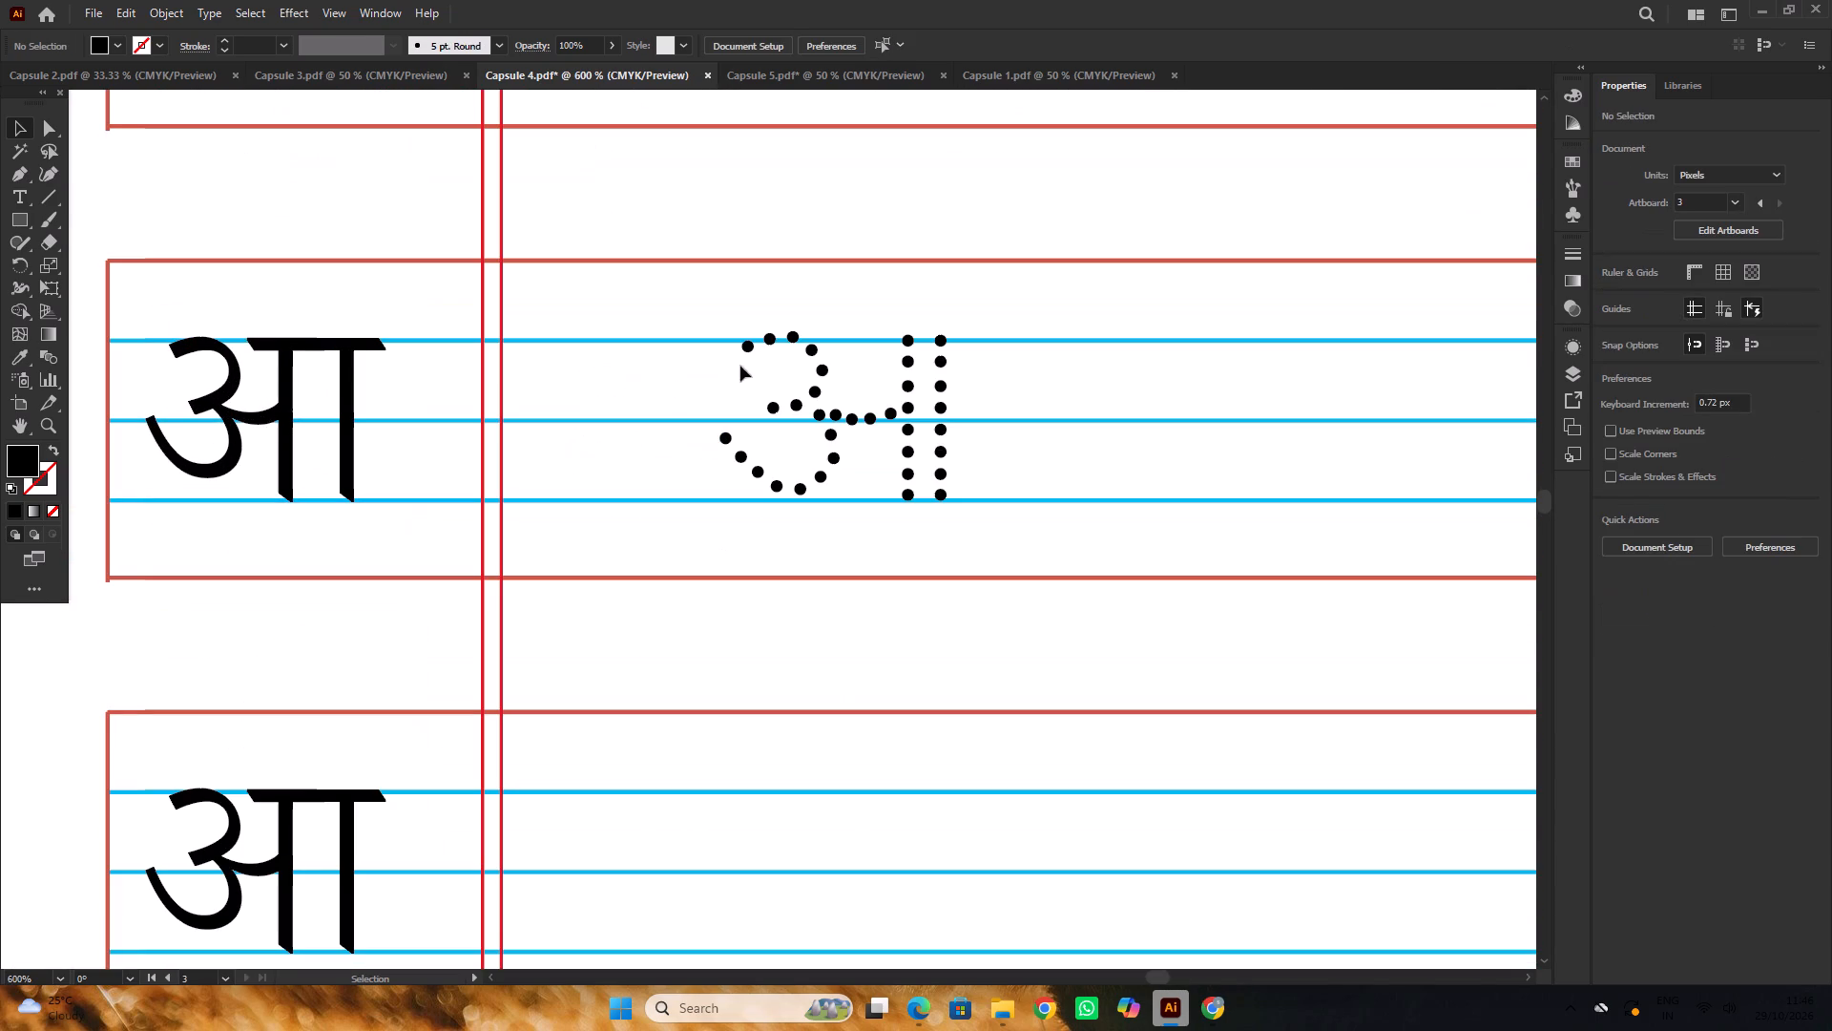
{"action": "left_click_drag", "start_coordinate": [743, 347], "coordinate": [515, 355], "text": "alt"}
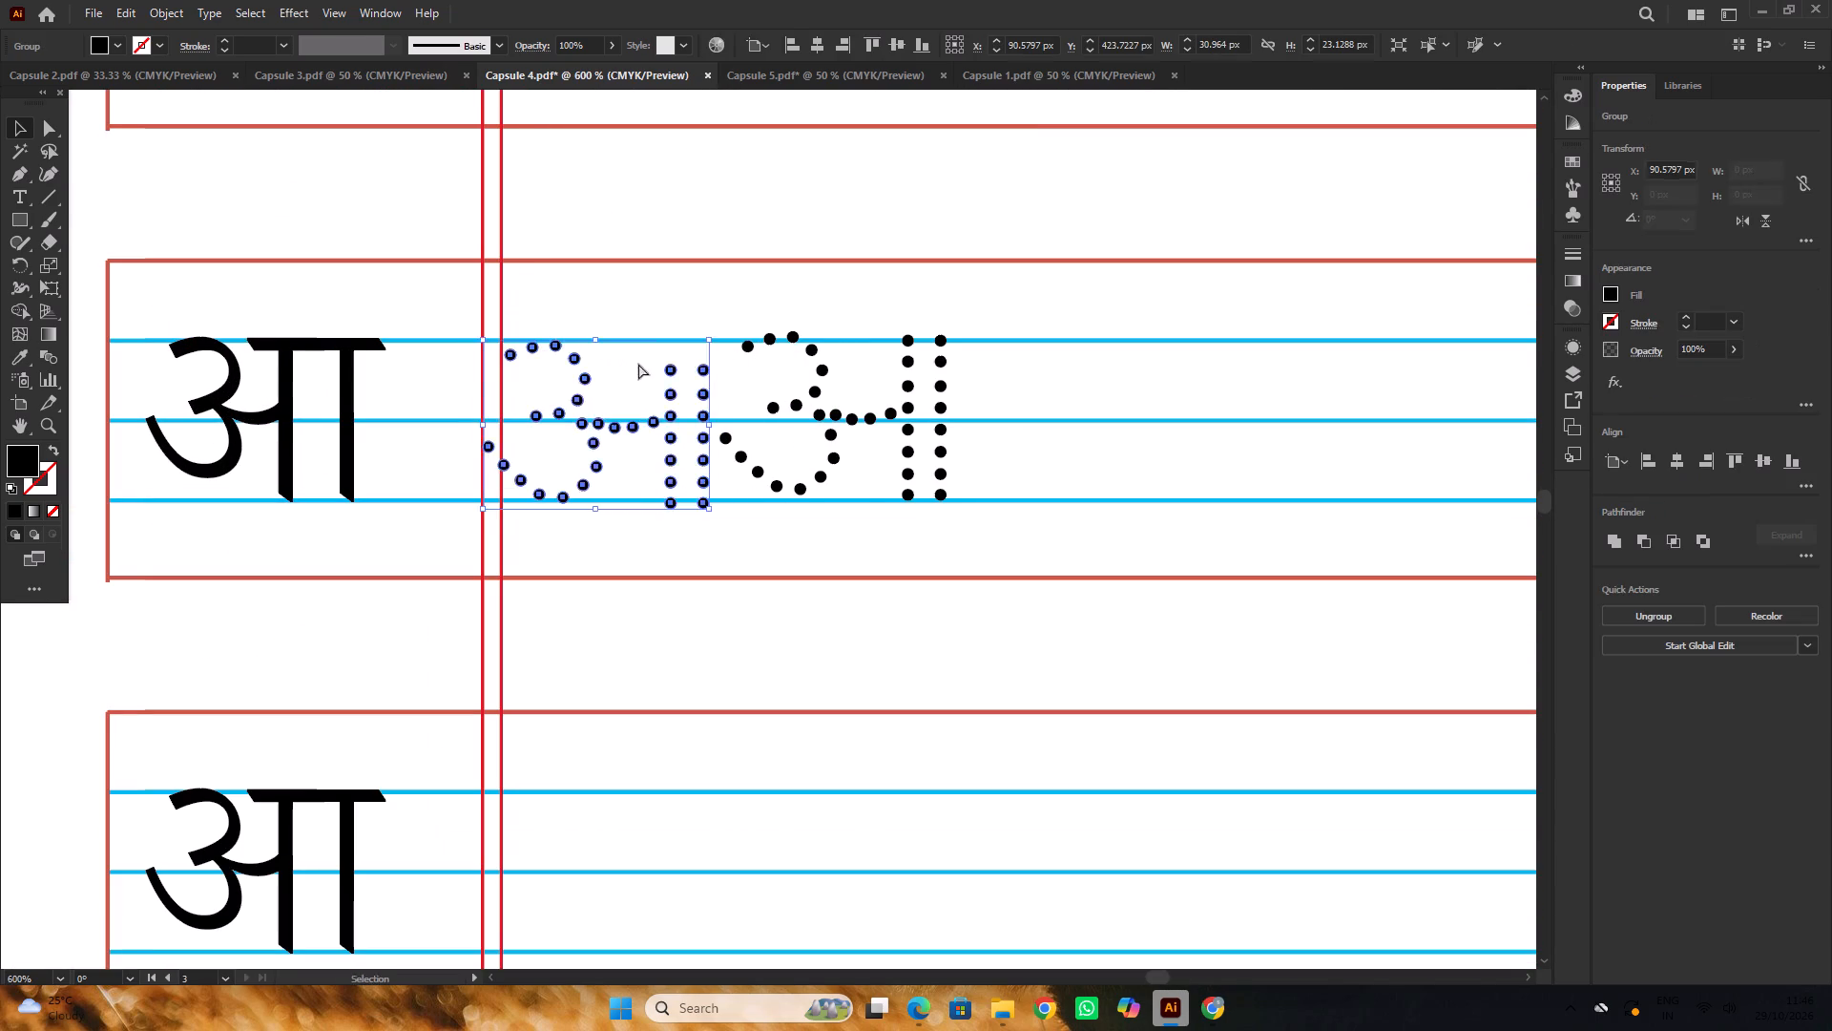
{"action": "key", "text": "ctrl+z"}
{"action": "right_click", "coordinate": [734, 346]}
{"action": "left_click", "coordinate": [798, 625]}
{"action": "left_click", "coordinate": [855, 634]}
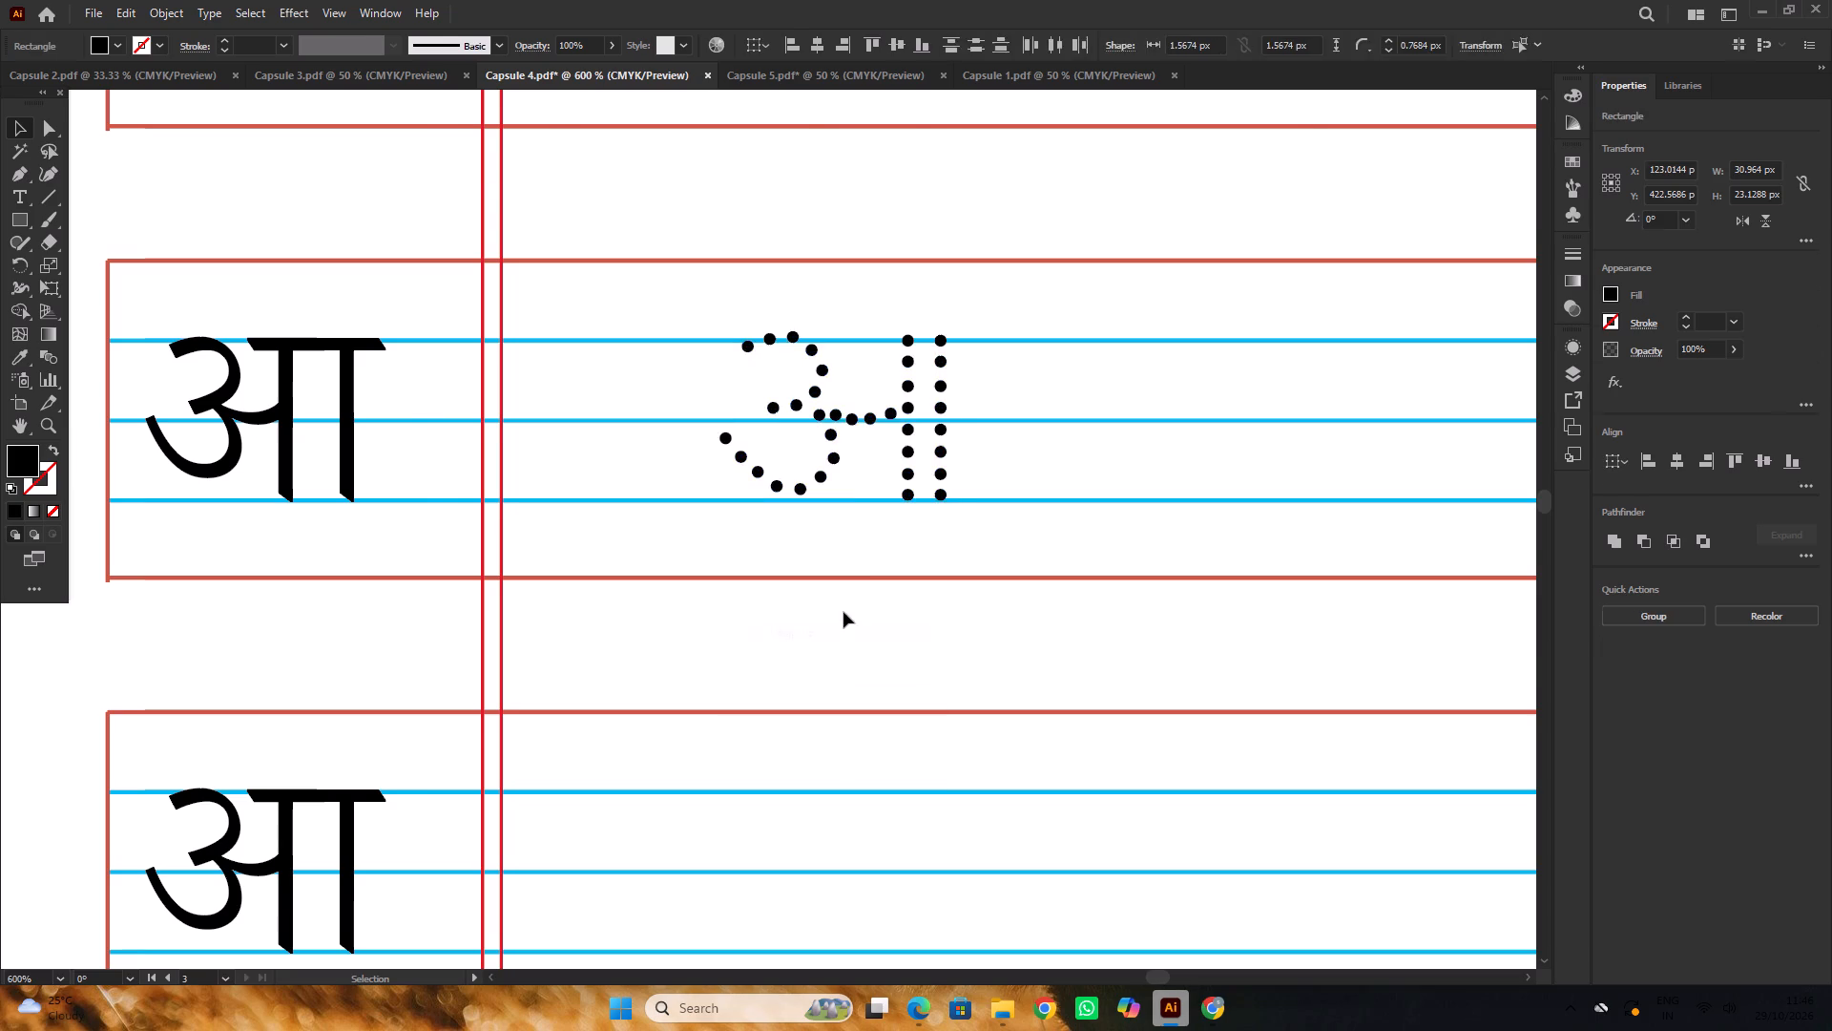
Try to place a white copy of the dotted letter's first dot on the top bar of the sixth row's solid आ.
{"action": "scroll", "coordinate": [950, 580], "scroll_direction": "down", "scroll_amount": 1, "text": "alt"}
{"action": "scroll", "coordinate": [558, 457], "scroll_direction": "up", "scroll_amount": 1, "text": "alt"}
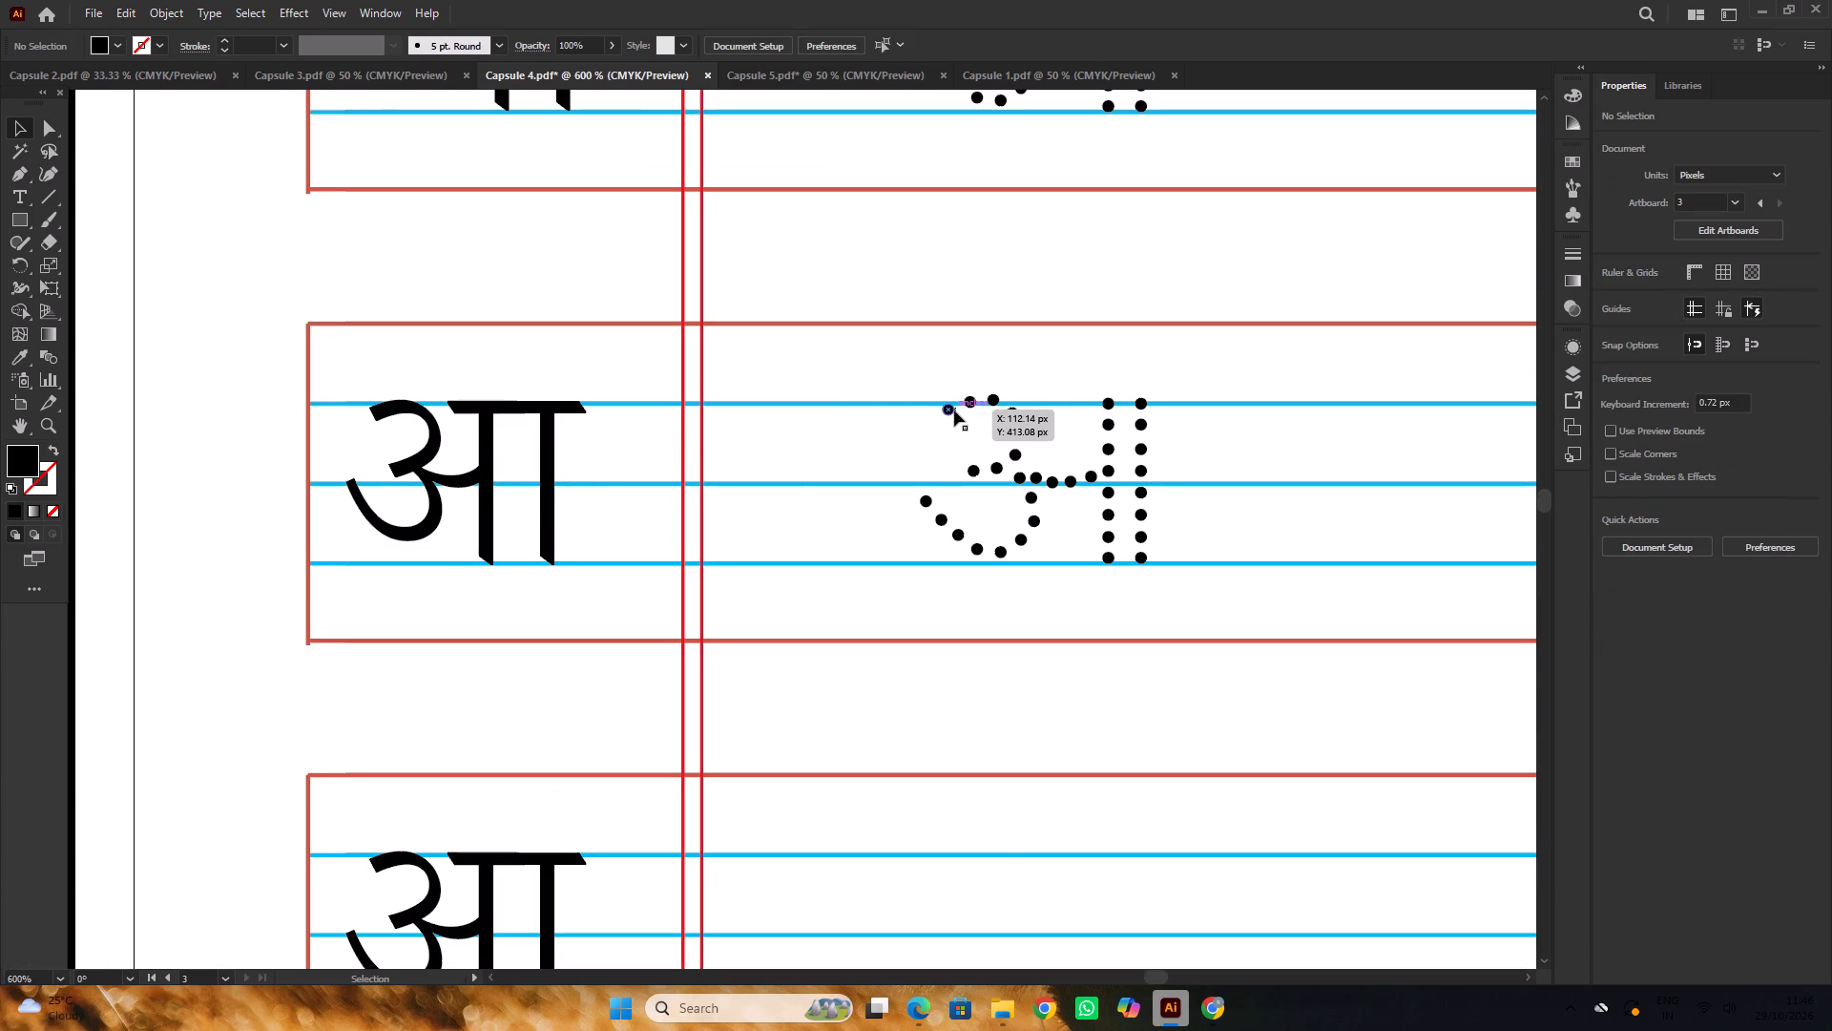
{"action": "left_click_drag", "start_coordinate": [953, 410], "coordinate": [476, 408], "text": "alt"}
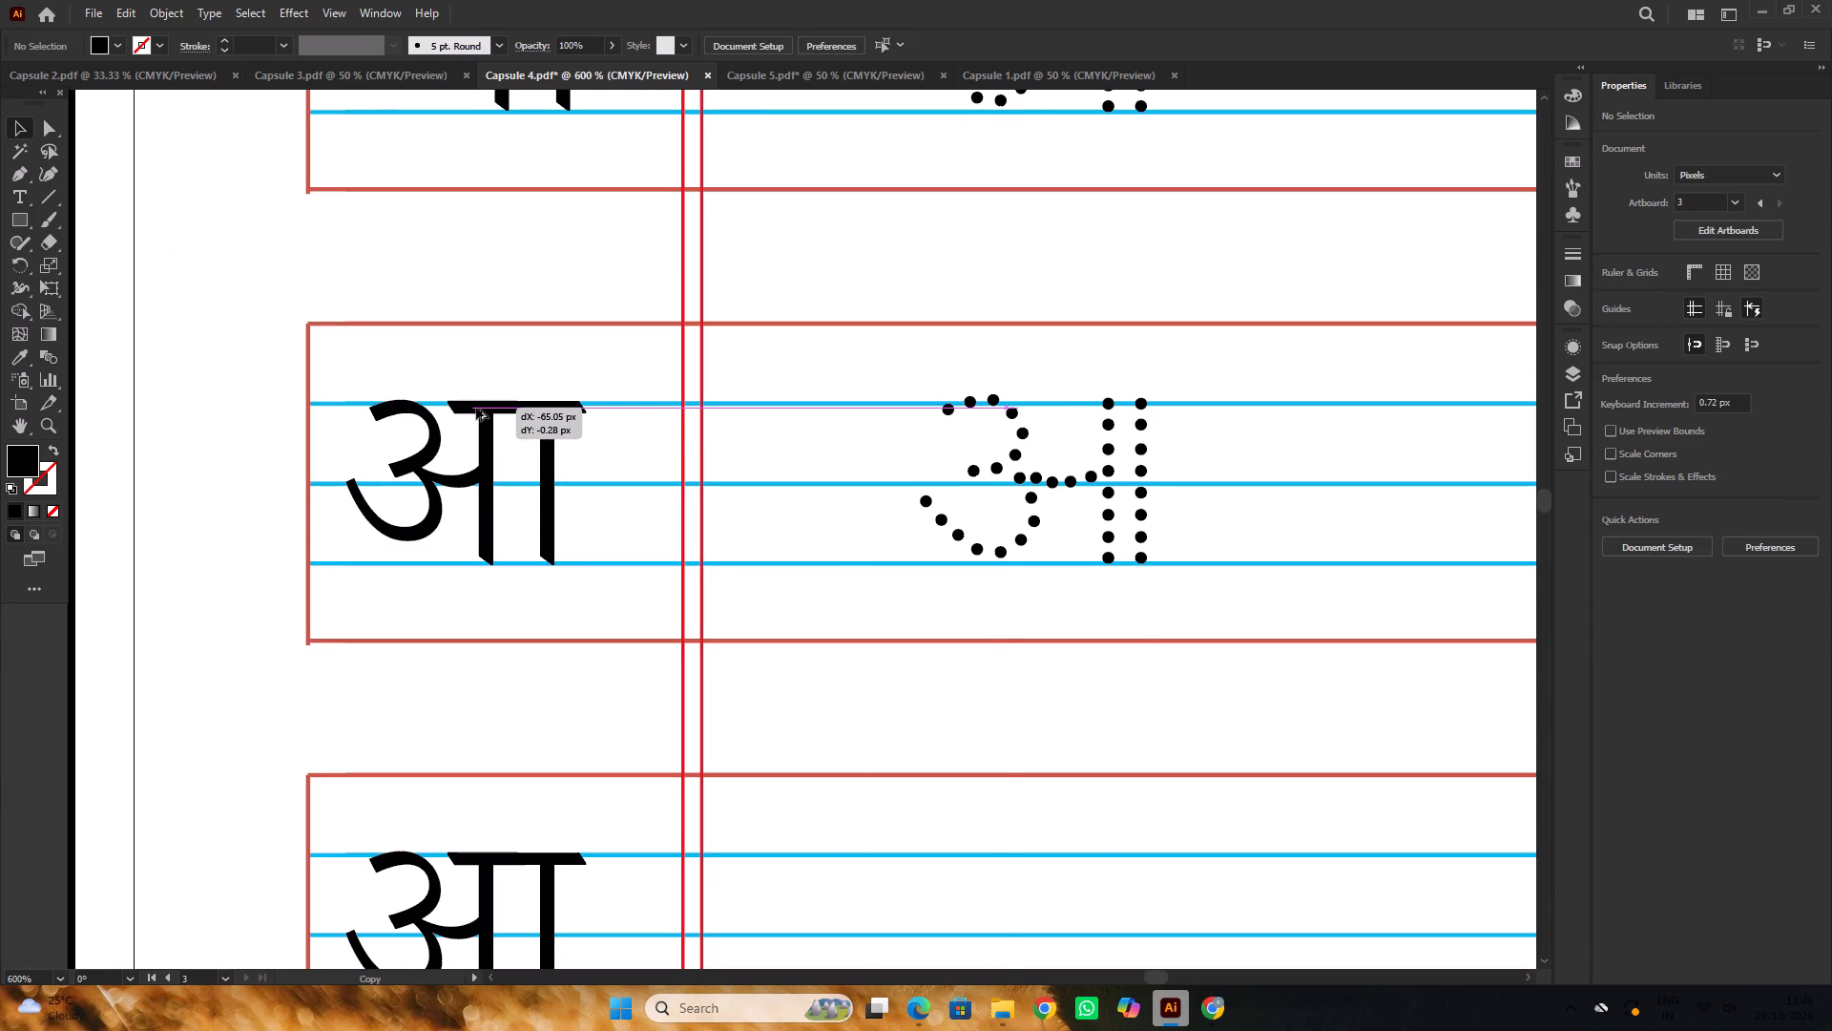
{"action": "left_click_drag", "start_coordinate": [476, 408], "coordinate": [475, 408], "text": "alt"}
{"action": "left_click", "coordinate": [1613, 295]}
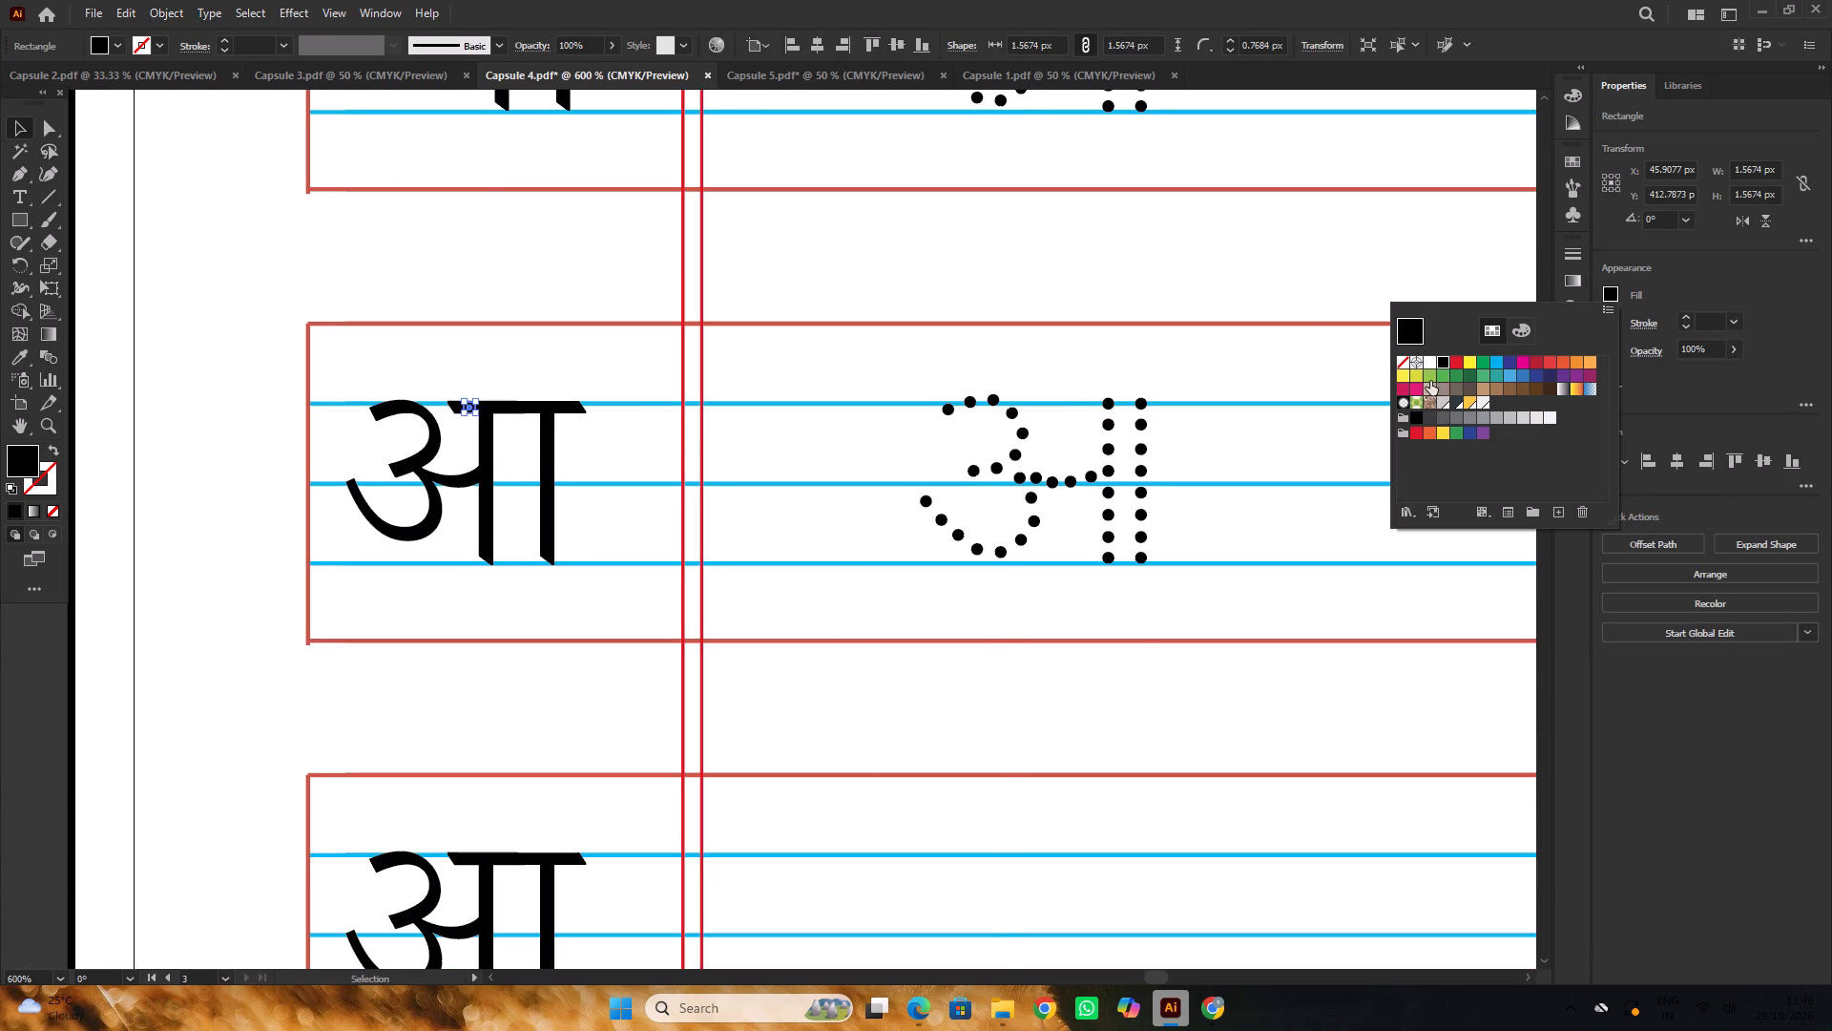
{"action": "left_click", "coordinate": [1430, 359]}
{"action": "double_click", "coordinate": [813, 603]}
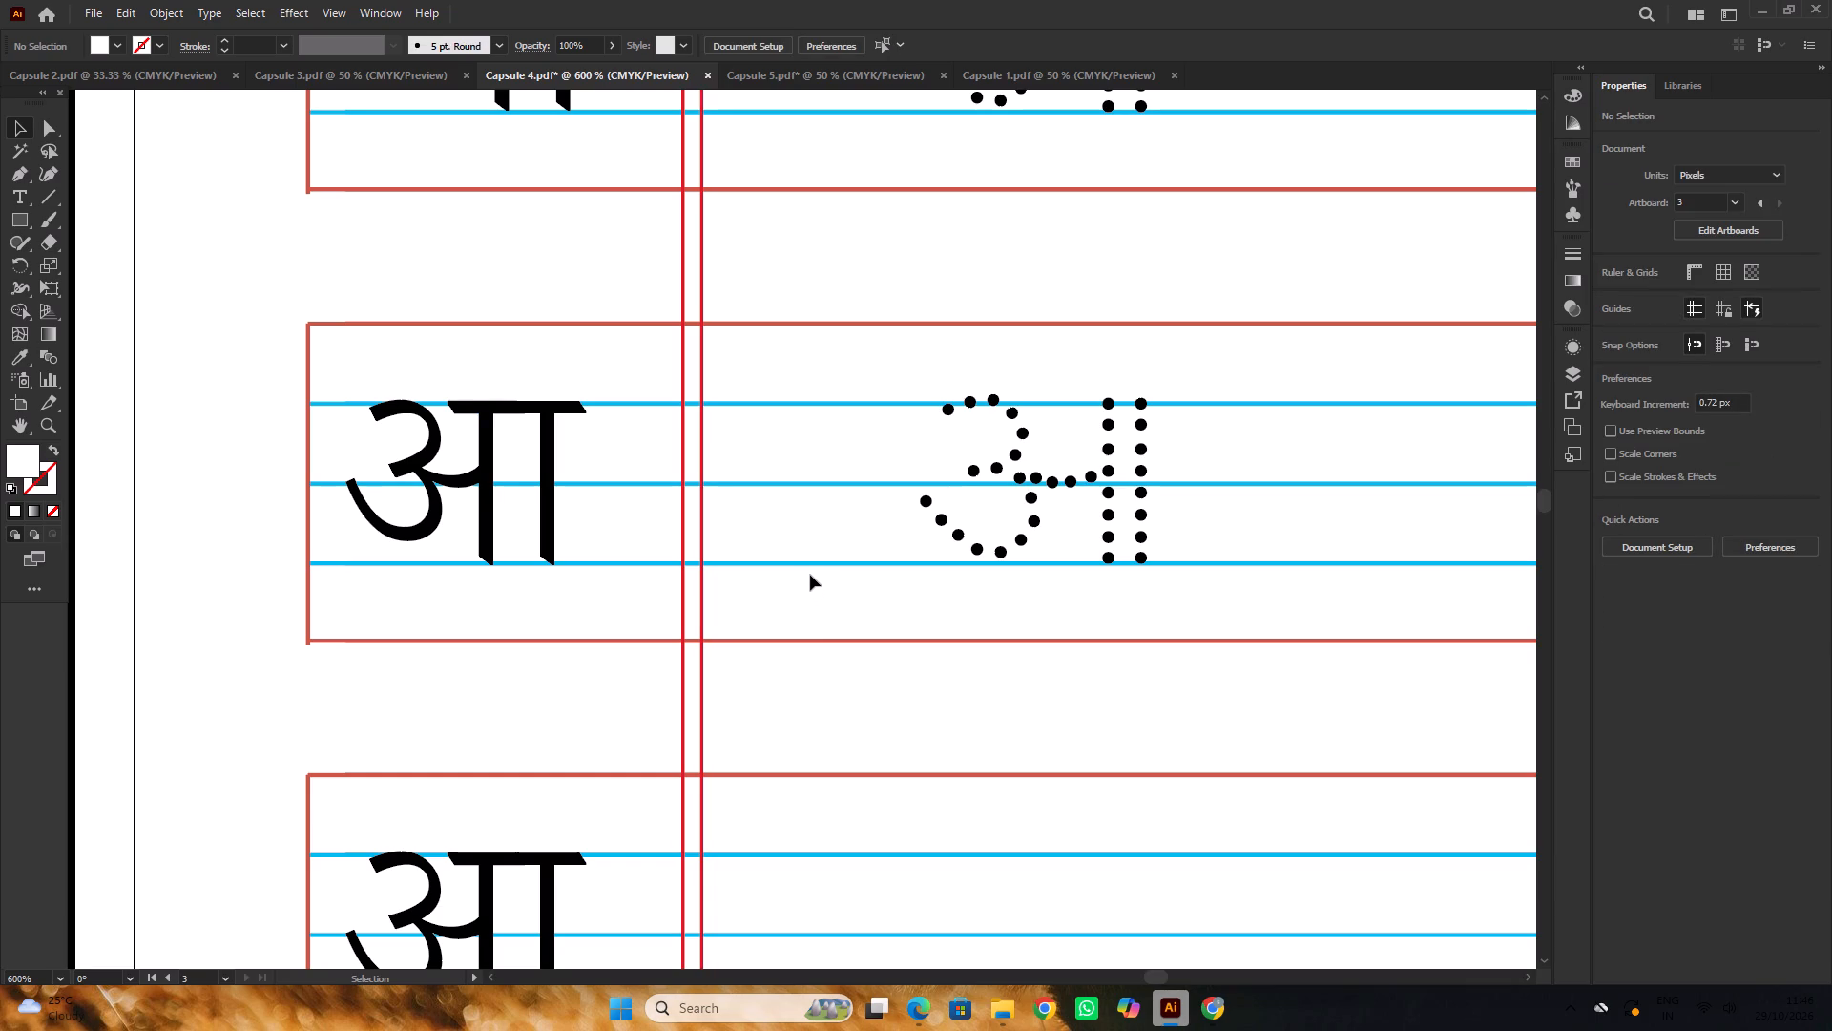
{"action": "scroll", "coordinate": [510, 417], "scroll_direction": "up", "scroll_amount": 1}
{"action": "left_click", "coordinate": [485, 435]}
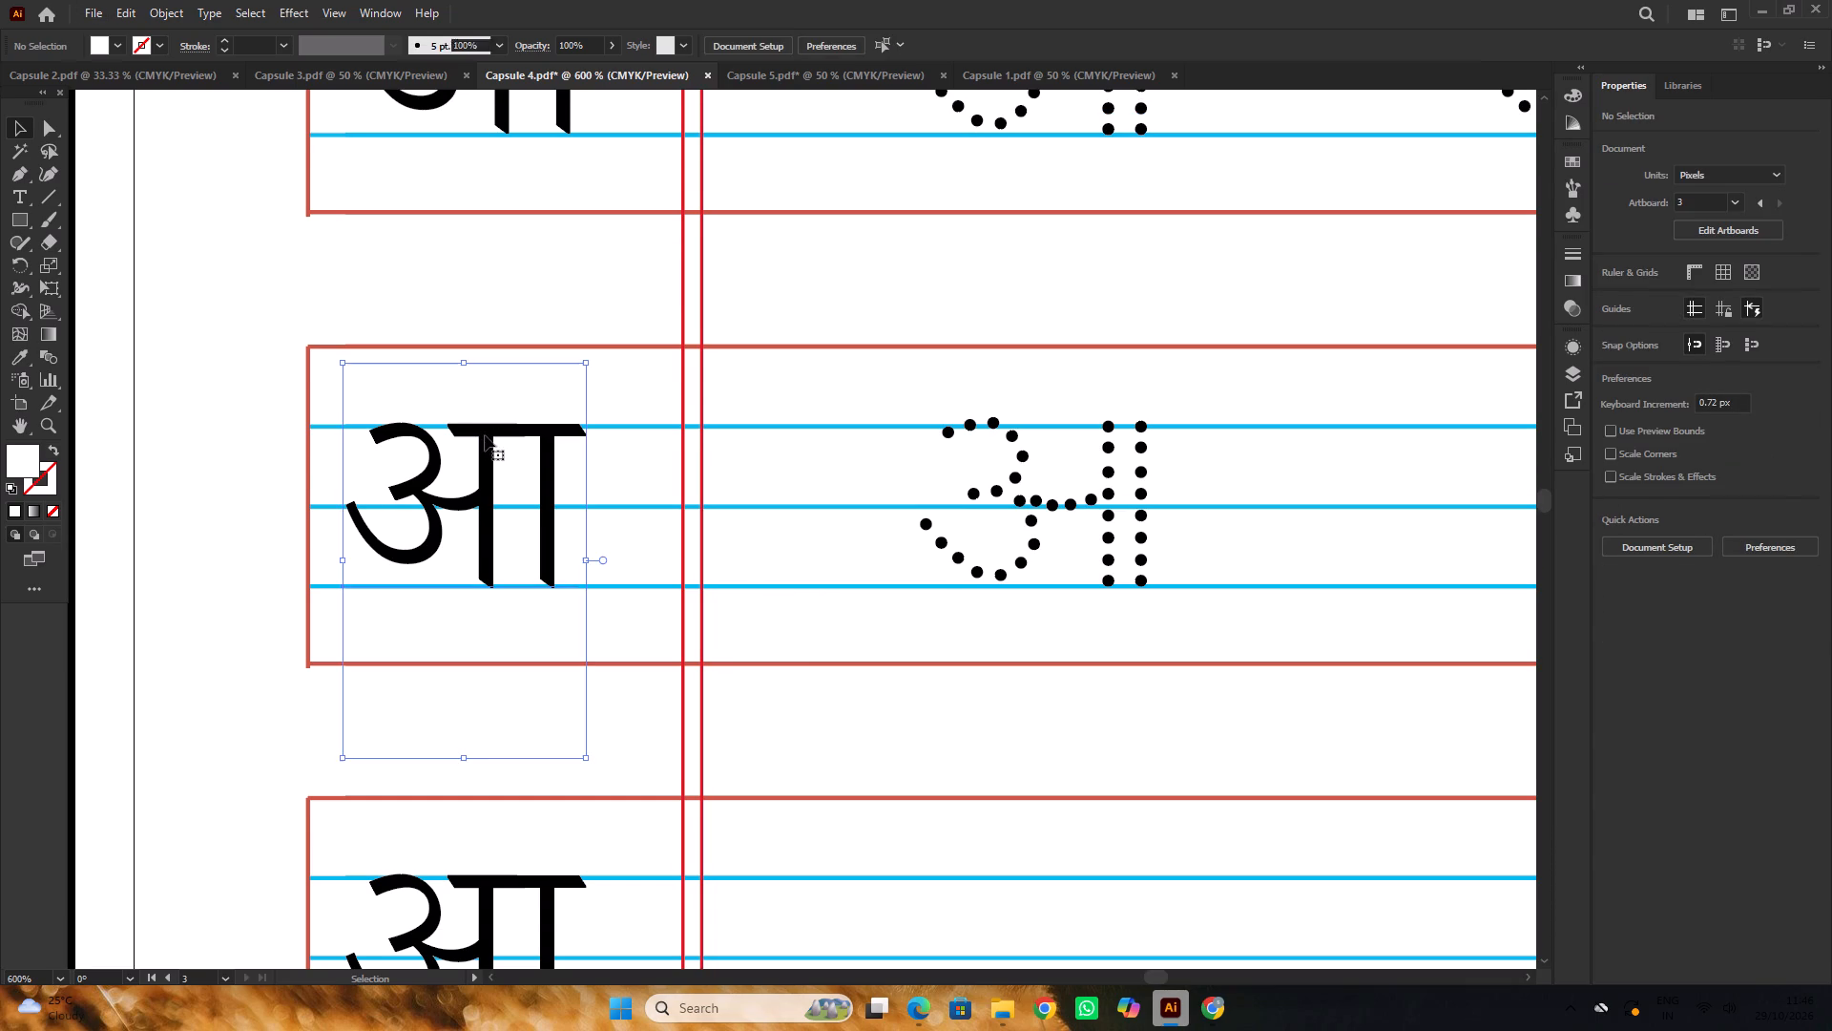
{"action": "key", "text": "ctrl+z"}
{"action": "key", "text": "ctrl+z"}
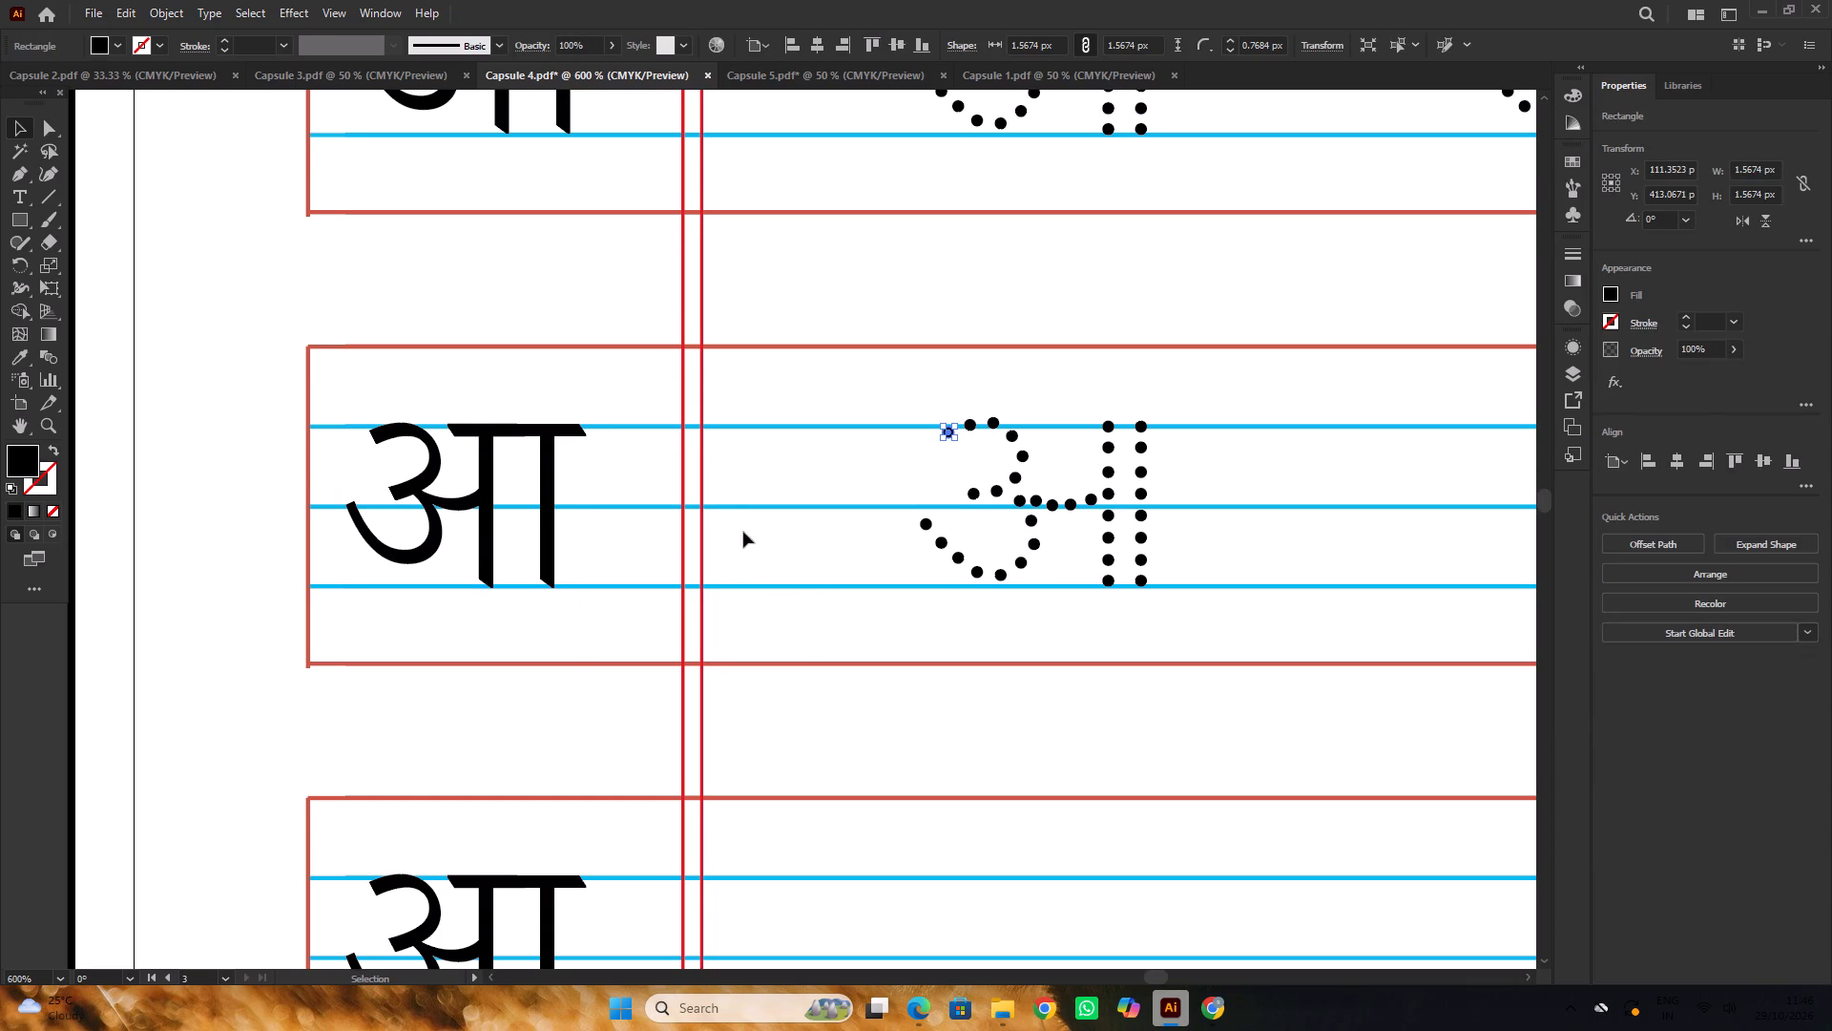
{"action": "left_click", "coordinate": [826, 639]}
Lock the solid आ text in the sixth row.
{"action": "left_click", "coordinate": [552, 459]}
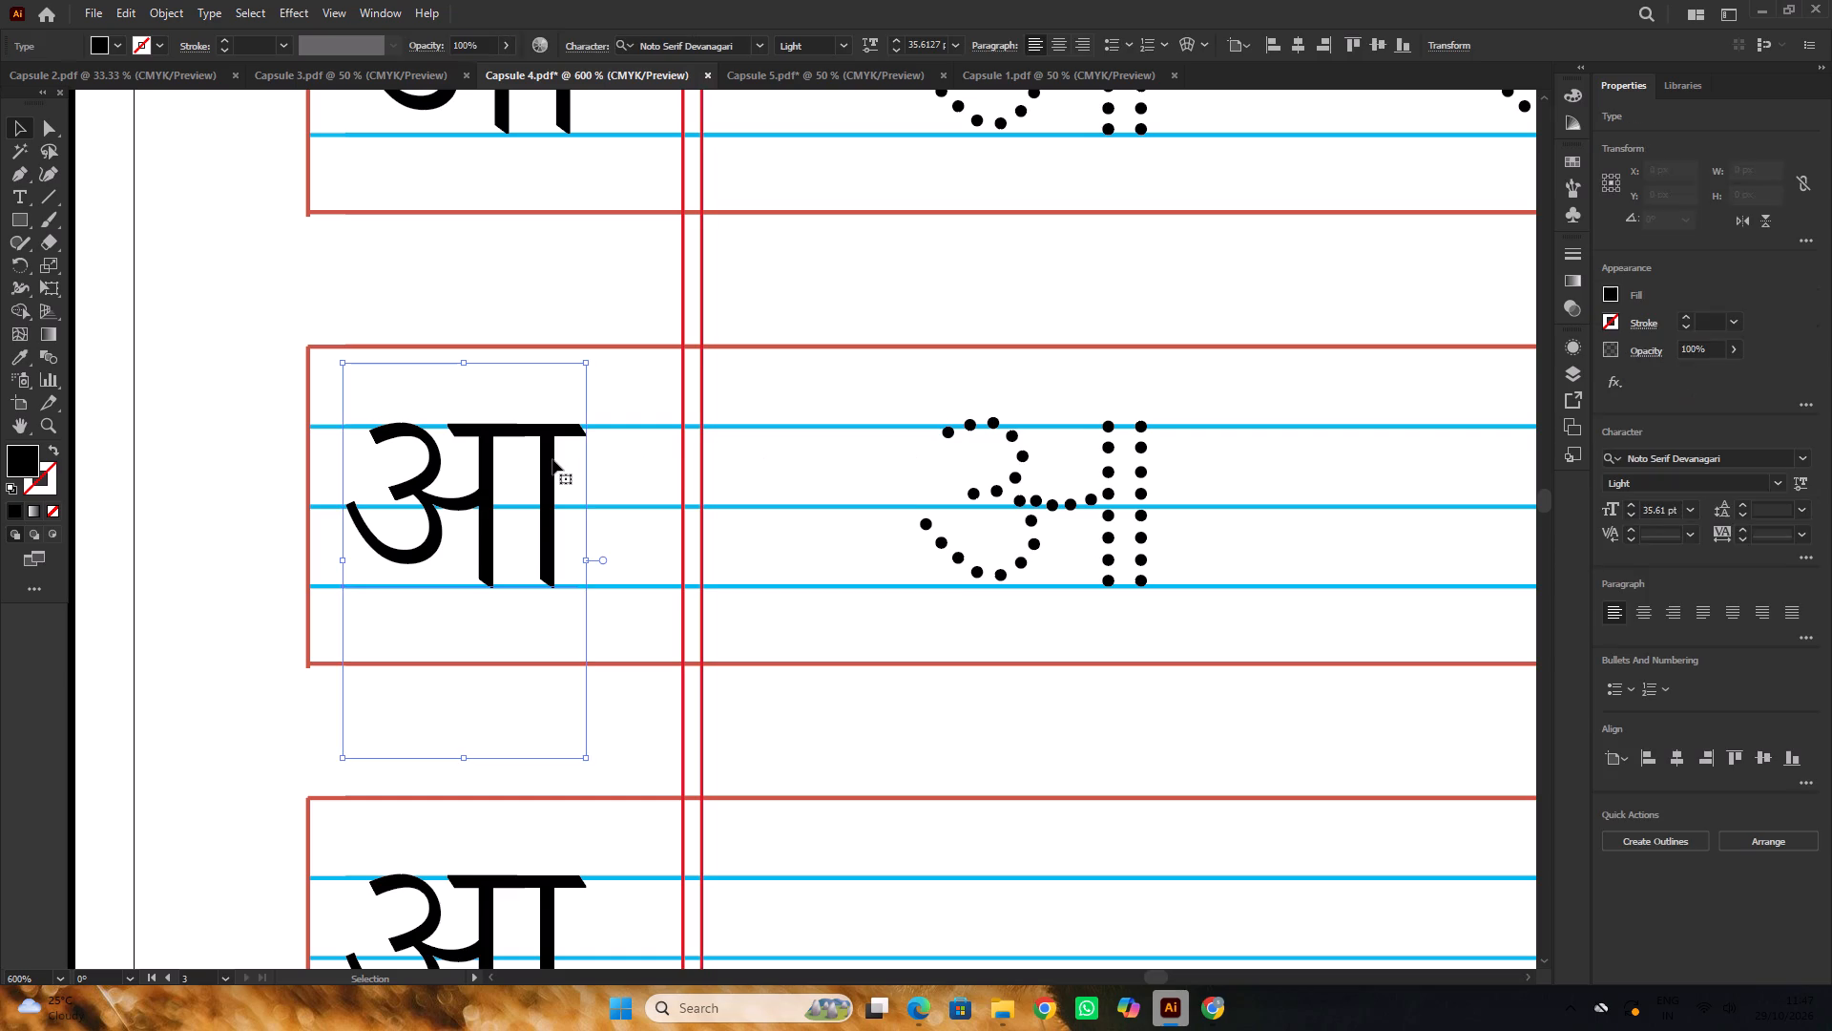
{"action": "key", "text": "ctrl+2"}
Copy the dotted letter's first dot onto the start of the solid आ's top bar, fill it white and bring it to front.
{"action": "left_click_drag", "start_coordinate": [950, 432], "coordinate": [483, 427], "text": "alt"}
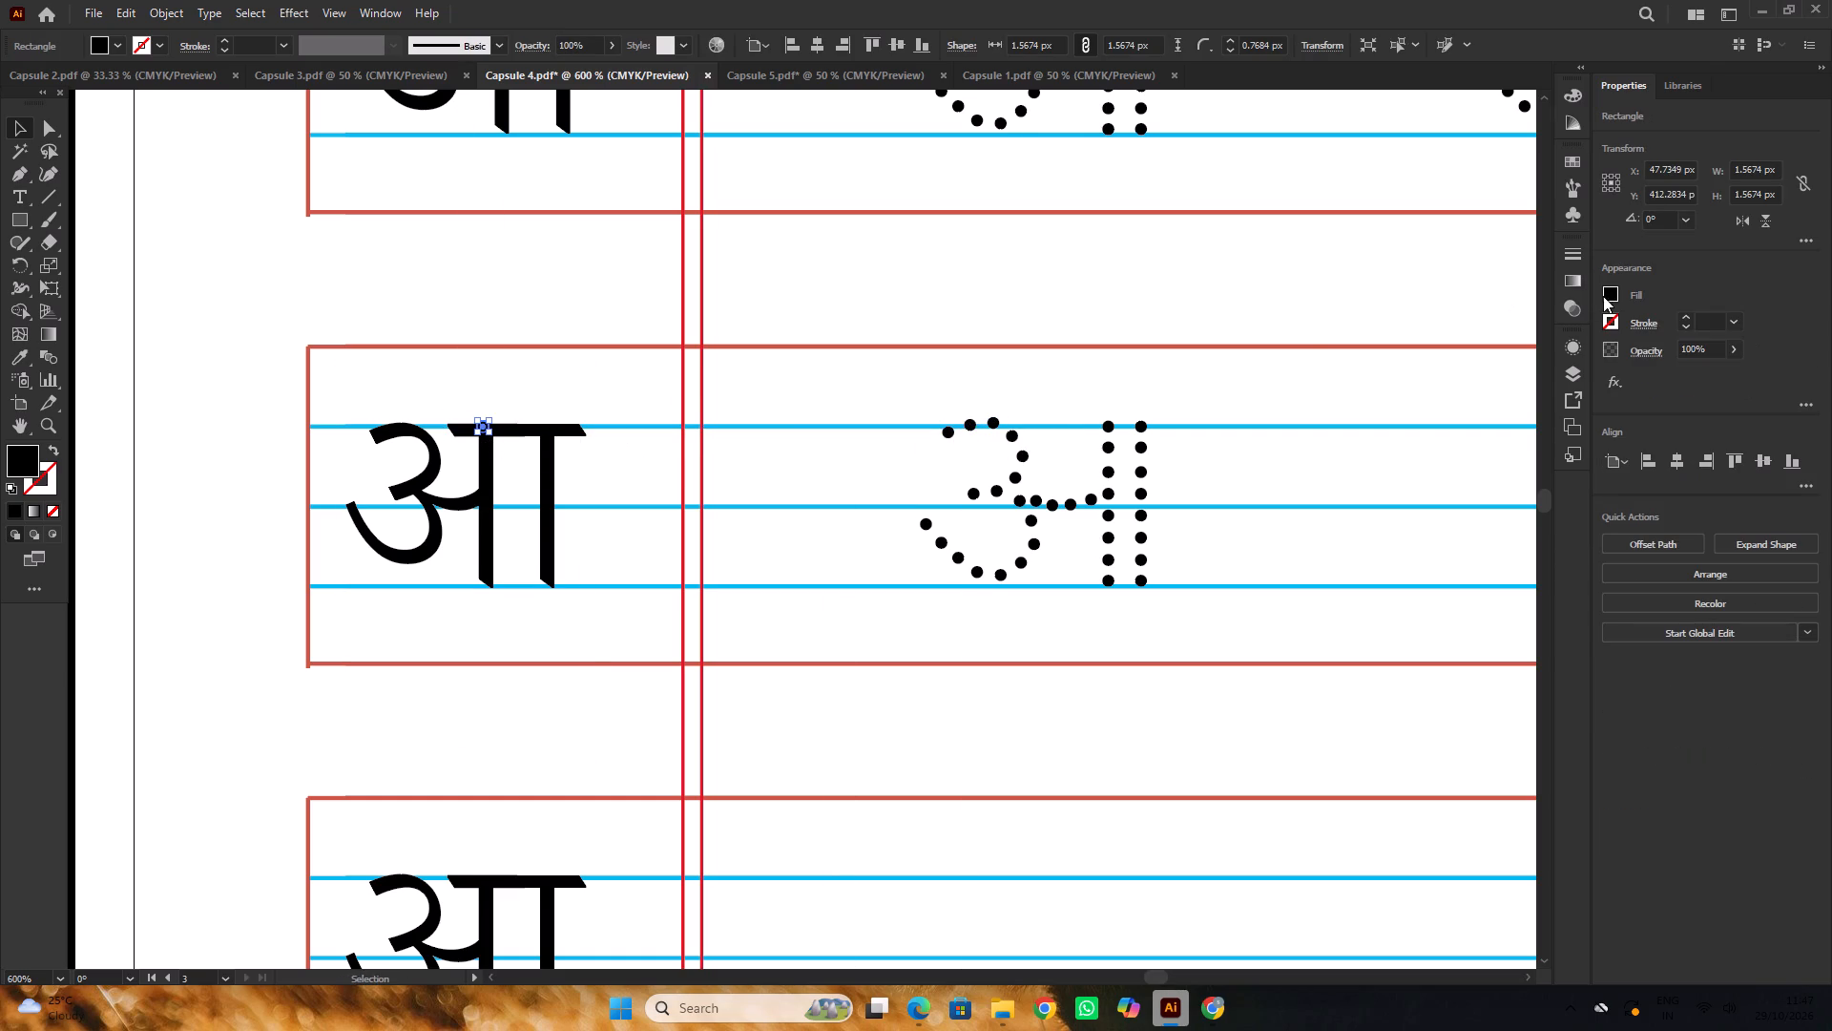
{"action": "left_click", "coordinate": [1604, 296]}
{"action": "left_click", "coordinate": [1430, 360]}
{"action": "double_click", "coordinate": [822, 623]}
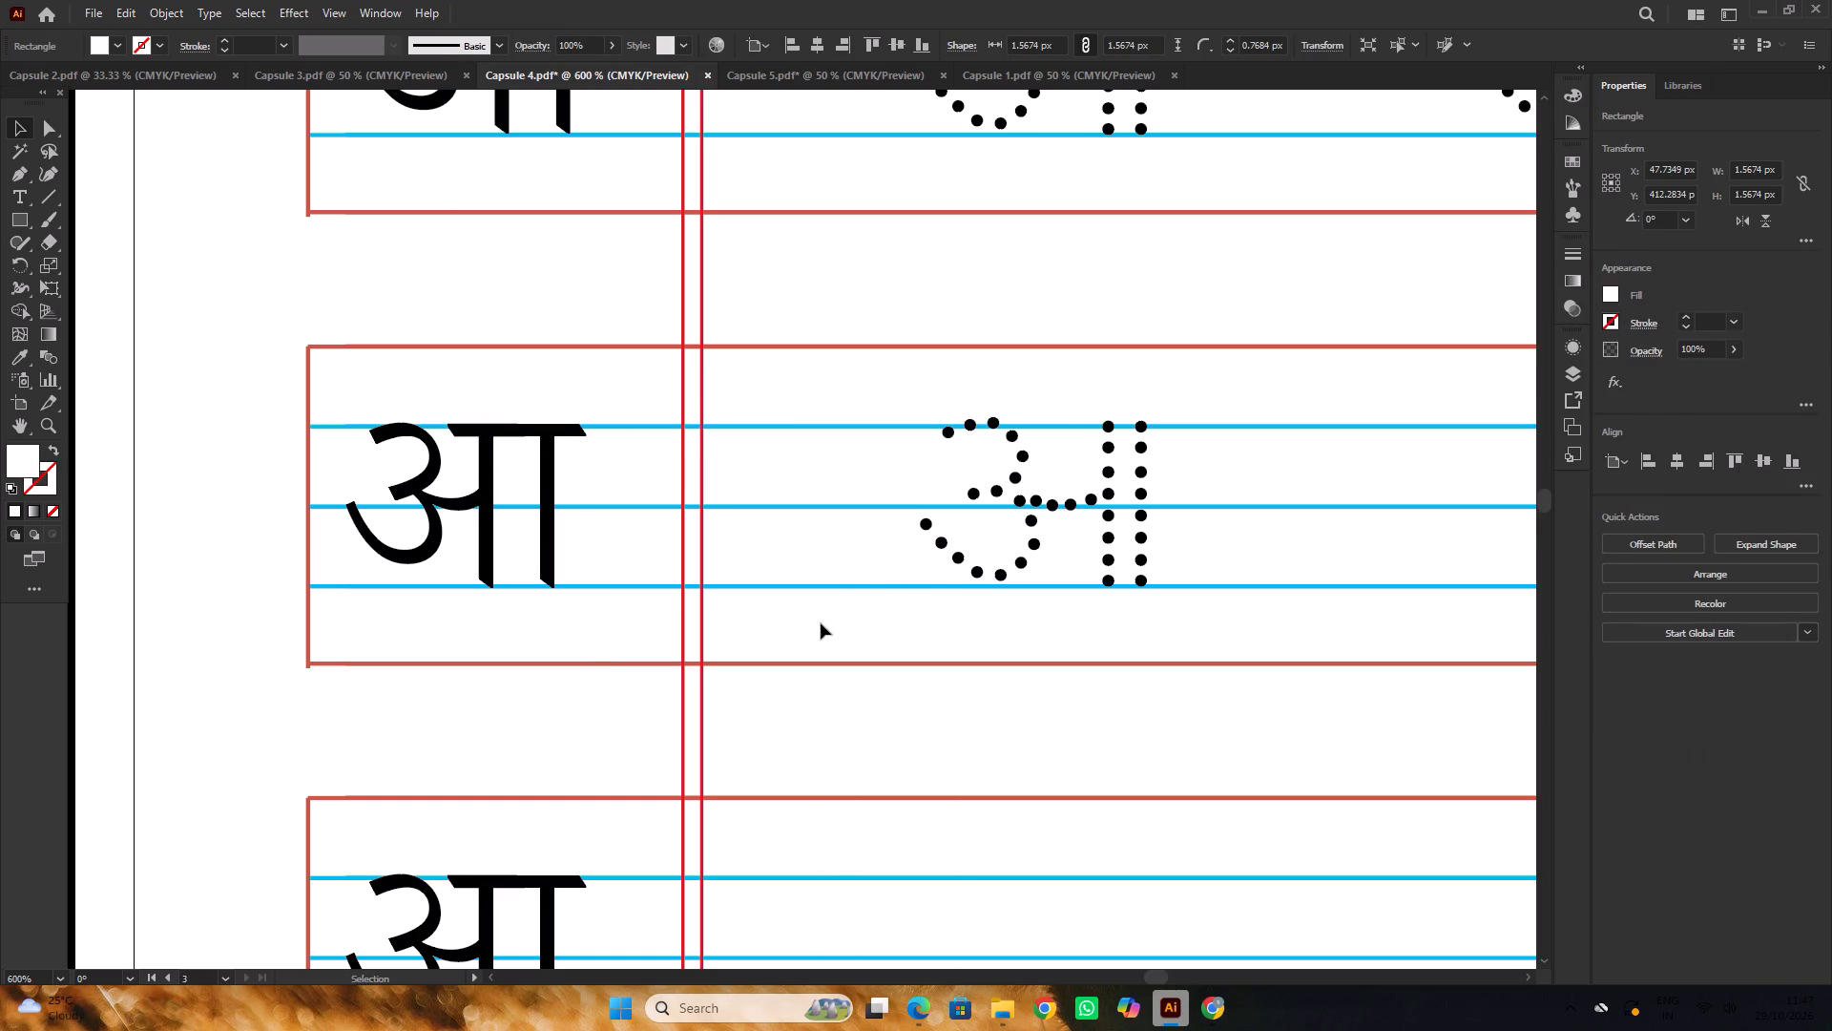
{"action": "scroll", "coordinate": [491, 448], "scroll_direction": "up", "scroll_amount": 2, "text": "alt"}
{"action": "left_click", "coordinate": [472, 427]}
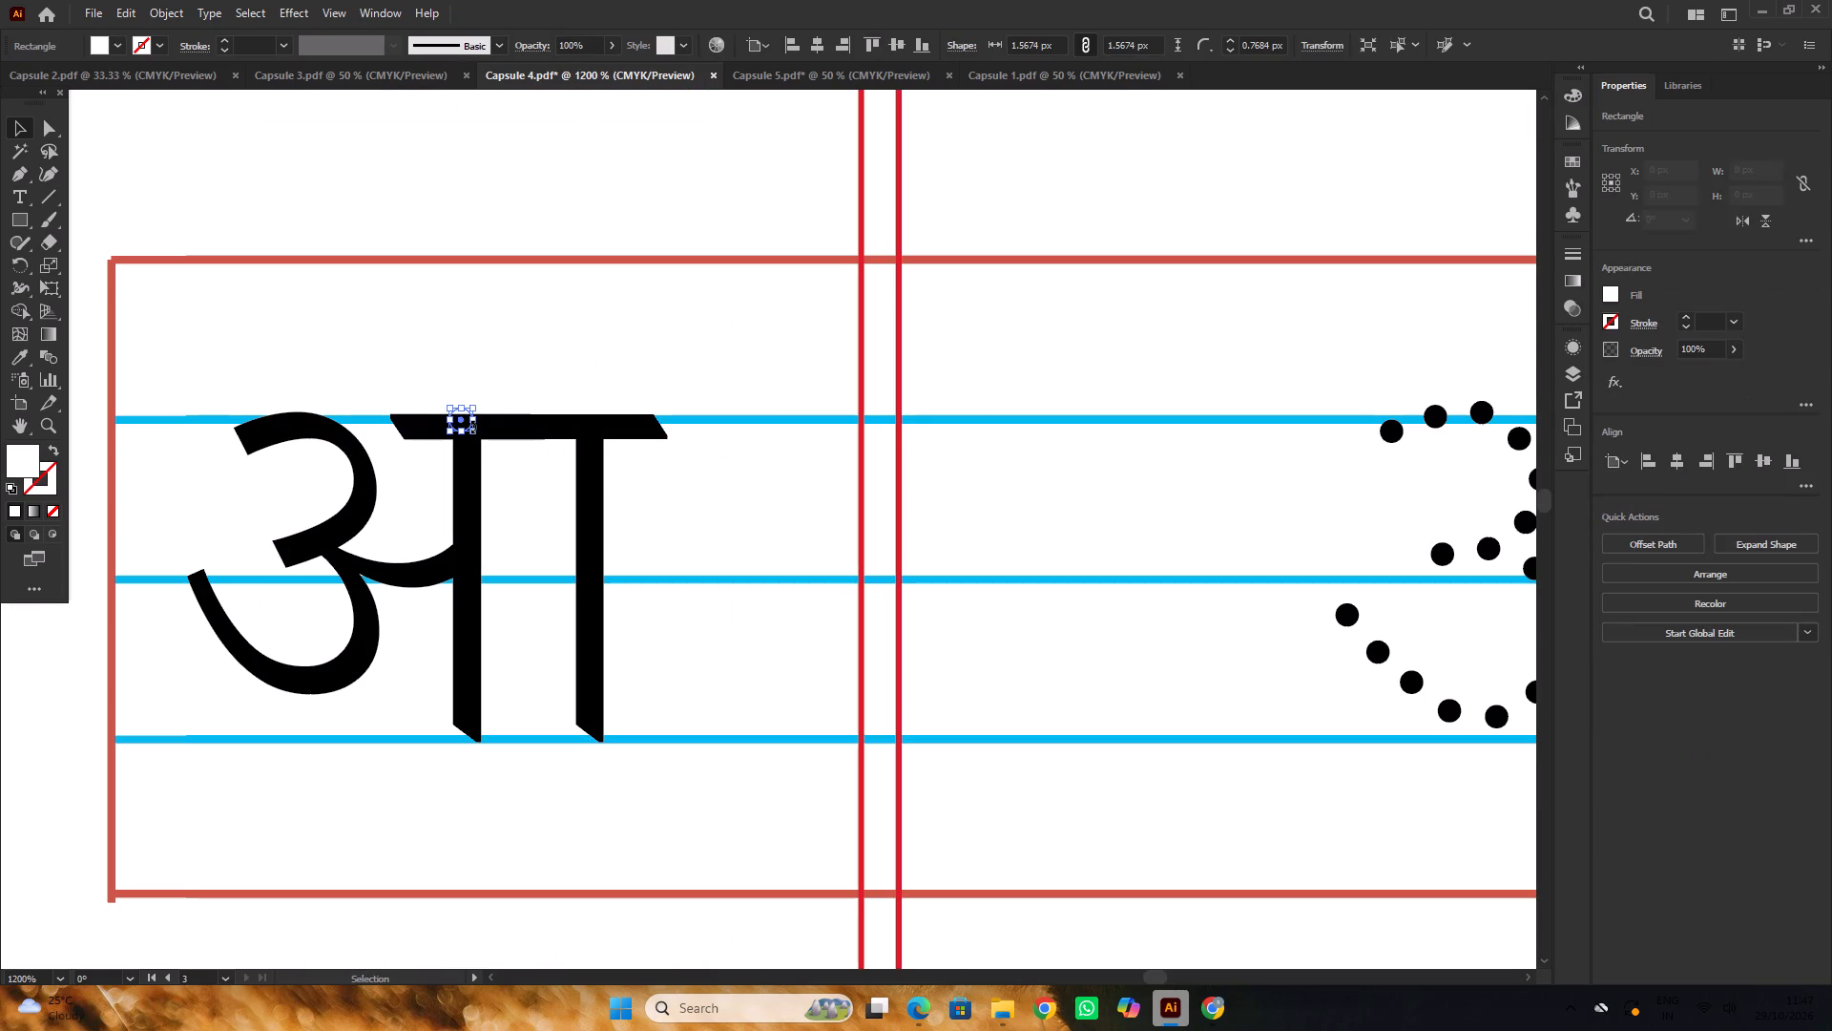
{"action": "key", "text": "ctrl+shift+bracketright"}
{"action": "scroll", "coordinate": [468, 404], "scroll_direction": "up", "scroll_amount": 2, "text": "alt"}
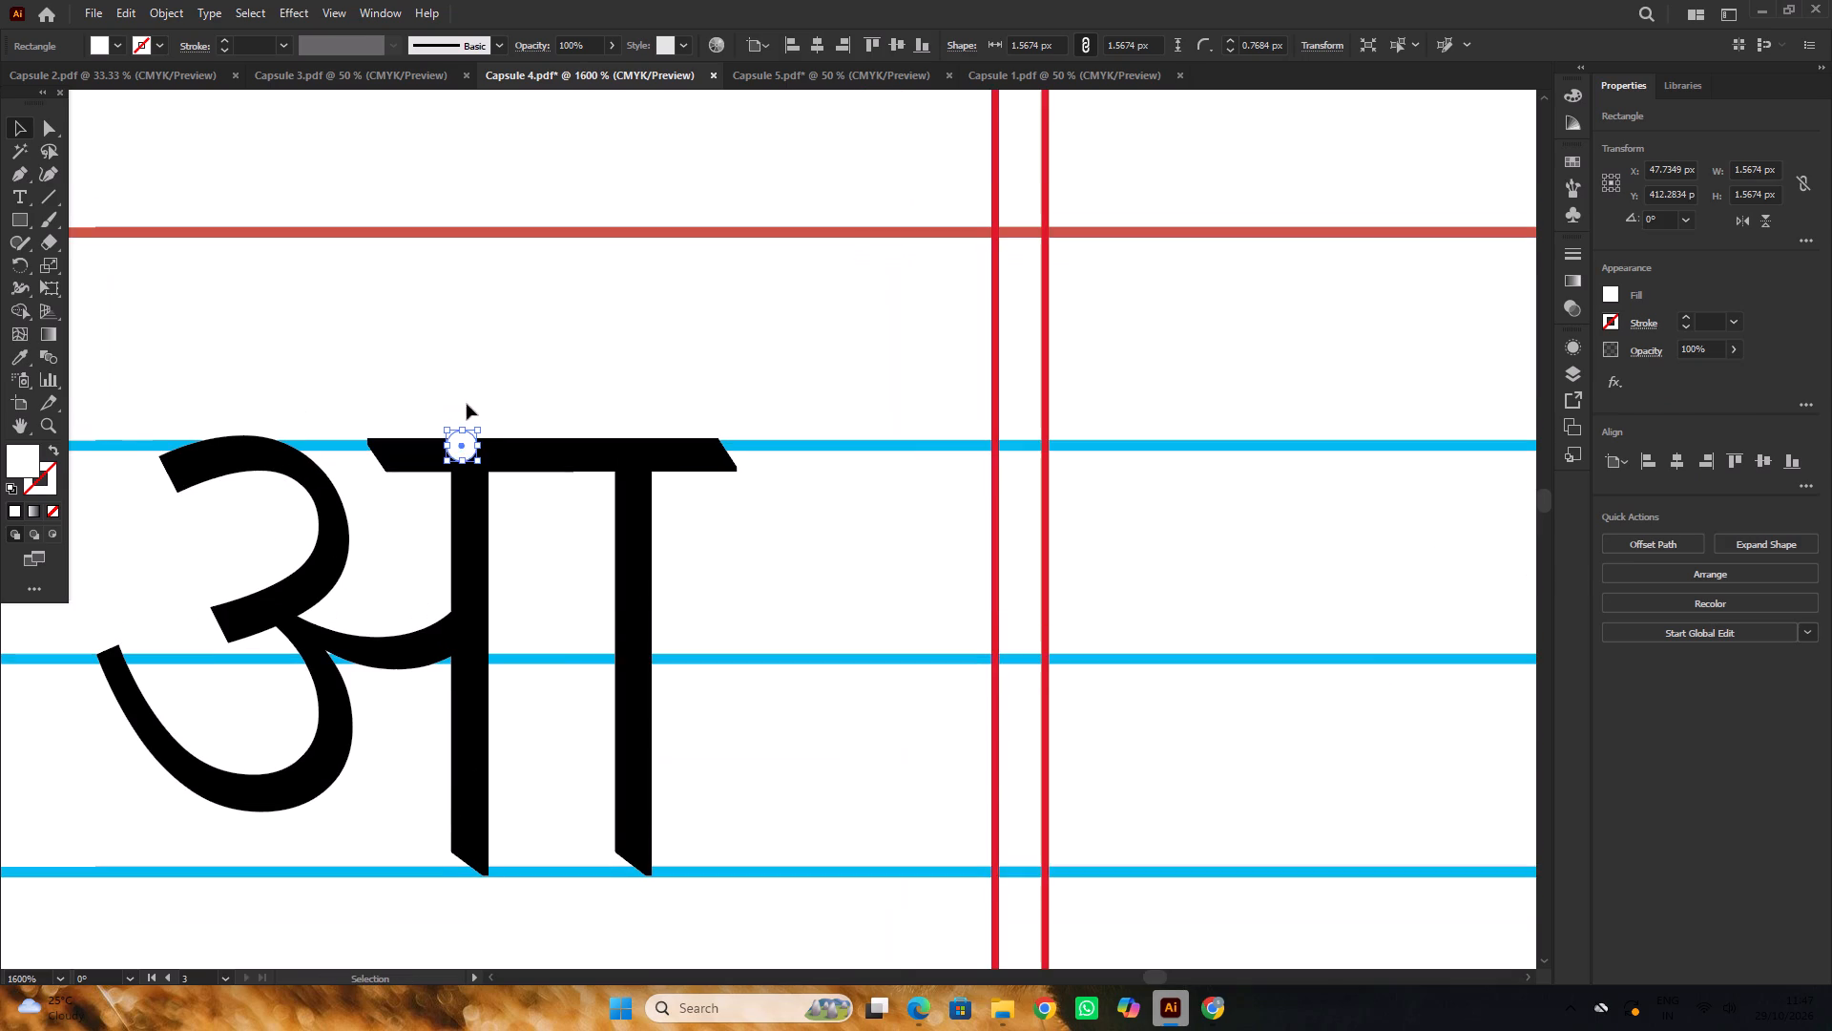
{"action": "left_click_drag", "start_coordinate": [463, 446], "coordinate": [410, 455]}
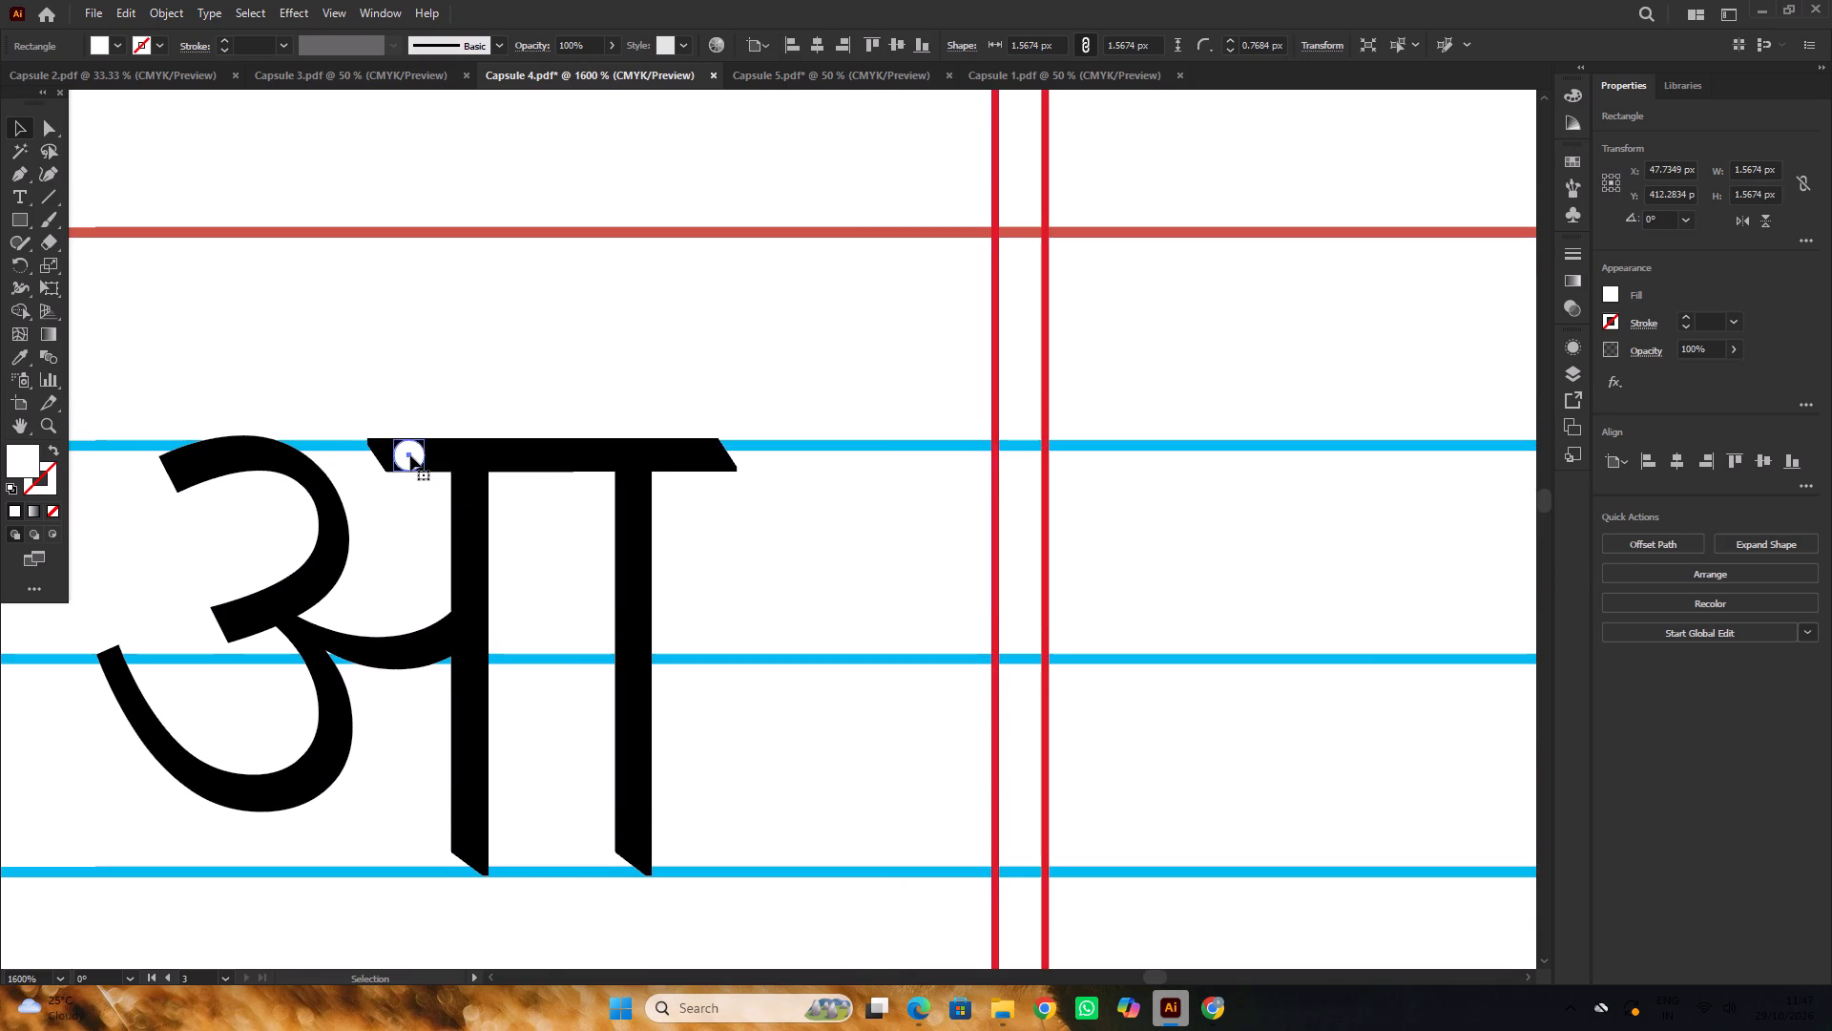
Duplicate the white dot at equal spacing along the solid आ's top bar, making a straight row of seven dots.
{"action": "scroll", "coordinate": [410, 455], "scroll_direction": "up", "scroll_amount": 2, "text": "alt"}
{"action": "left_click_drag", "start_coordinate": [405, 466], "coordinate": [506, 482], "text": "alt"}
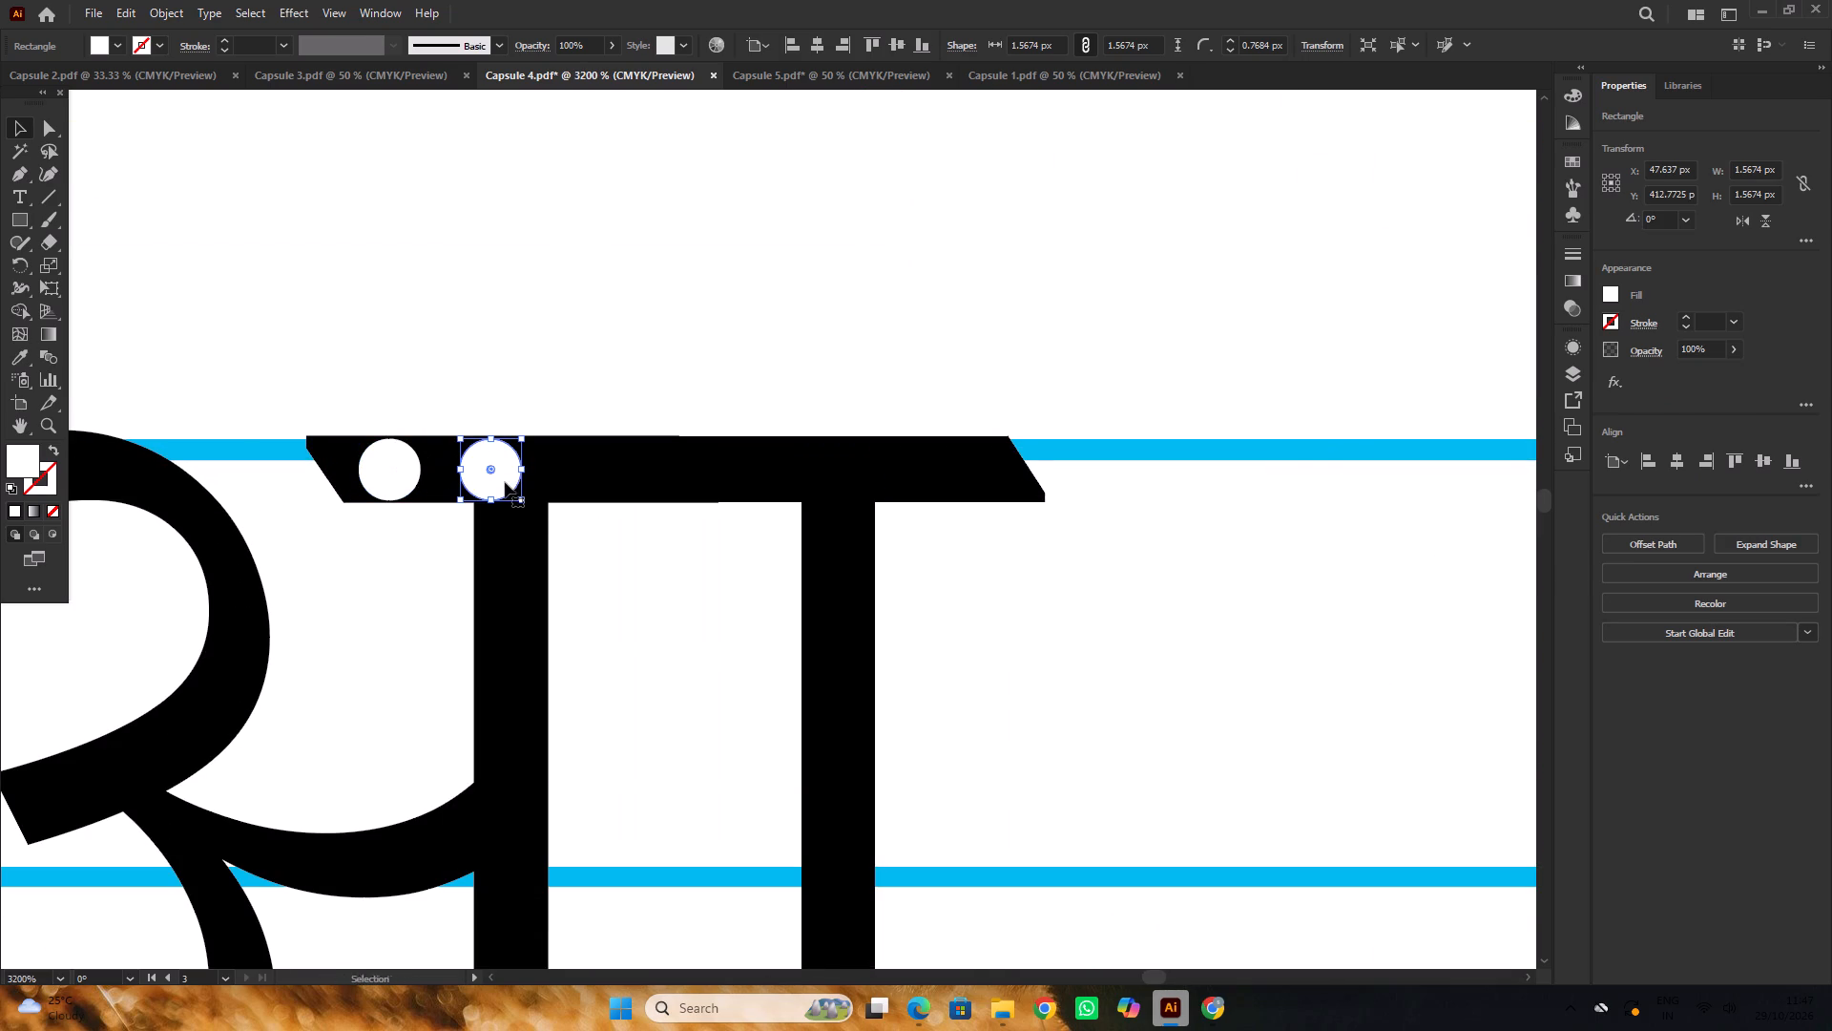
{"action": "key", "text": "ctrl+d"}
{"action": "key", "text": "ctrl+d"}
{"action": "key", "text": "ctrl+d"}
{"action": "key", "text": "ctrl+d"}
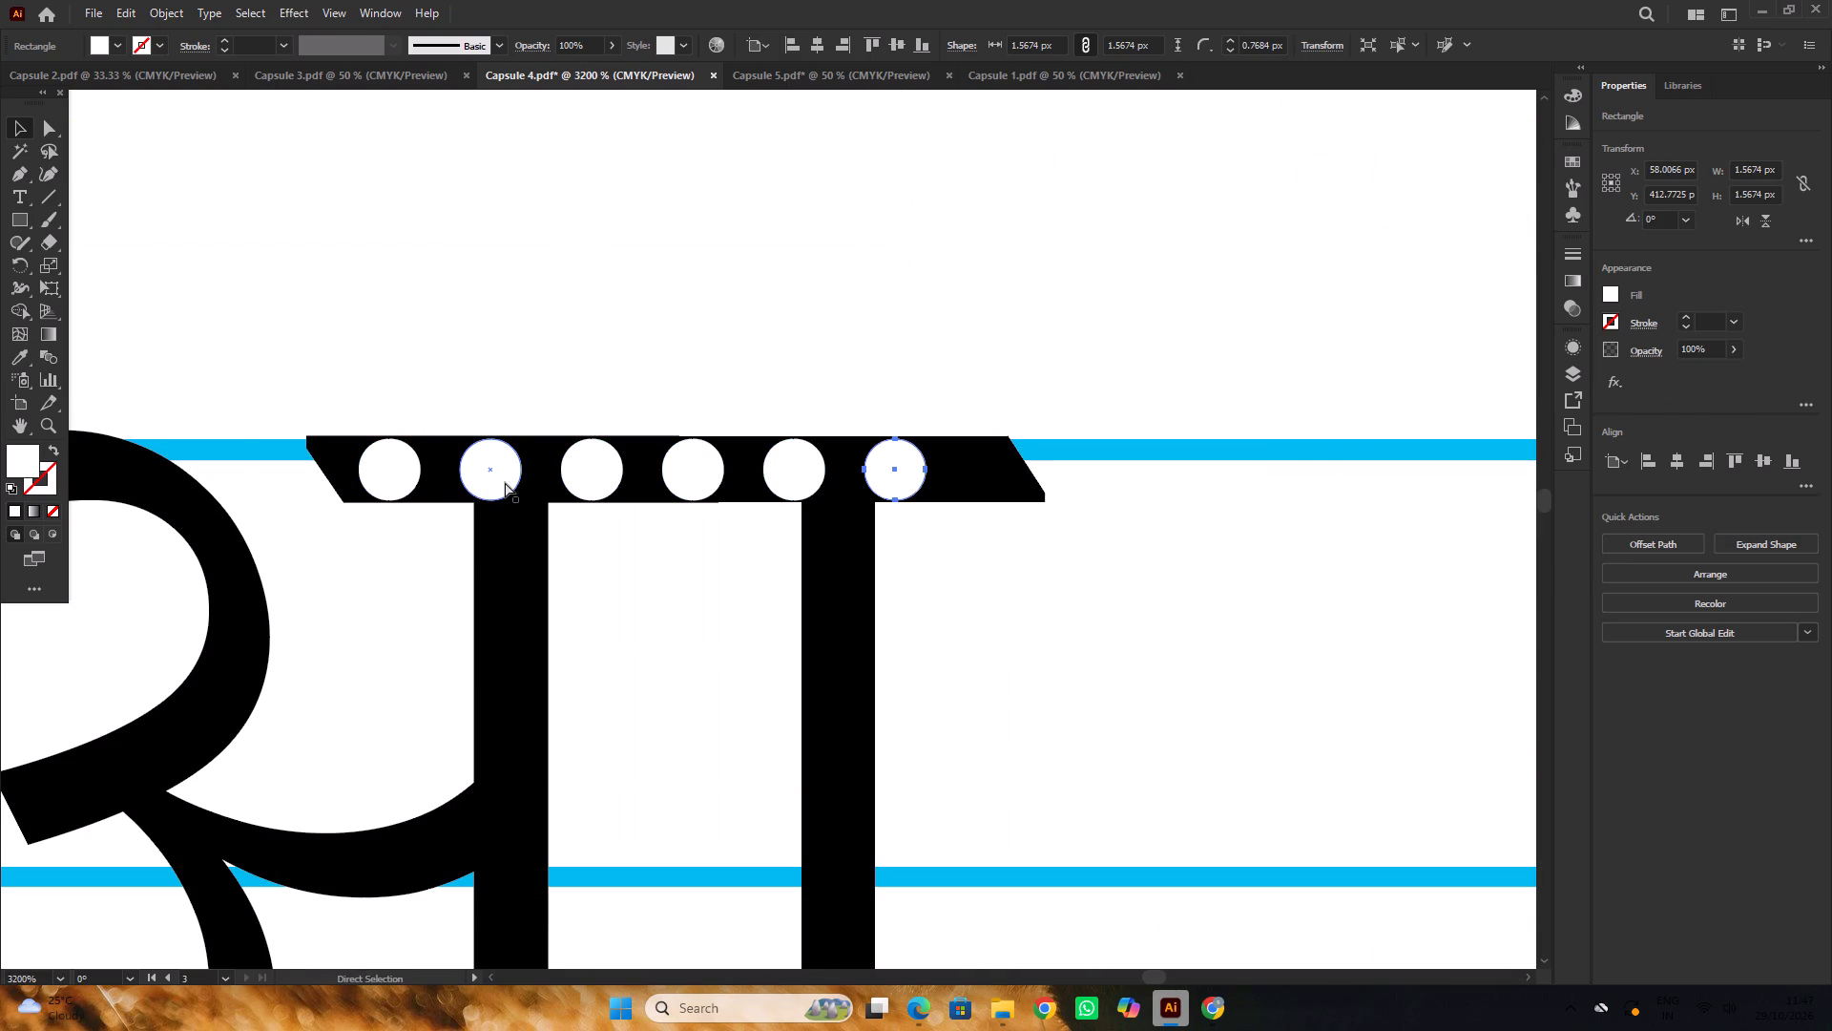
{"action": "key", "text": "ctrl+d"}
{"action": "scroll", "coordinate": [425, 412], "scroll_direction": "down", "scroll_amount": 3, "text": "alt"}
{"action": "left_click", "coordinate": [491, 369]}
Group the seven white dots lying on the solid आ's top bar.
{"action": "left_click", "coordinate": [415, 449]}
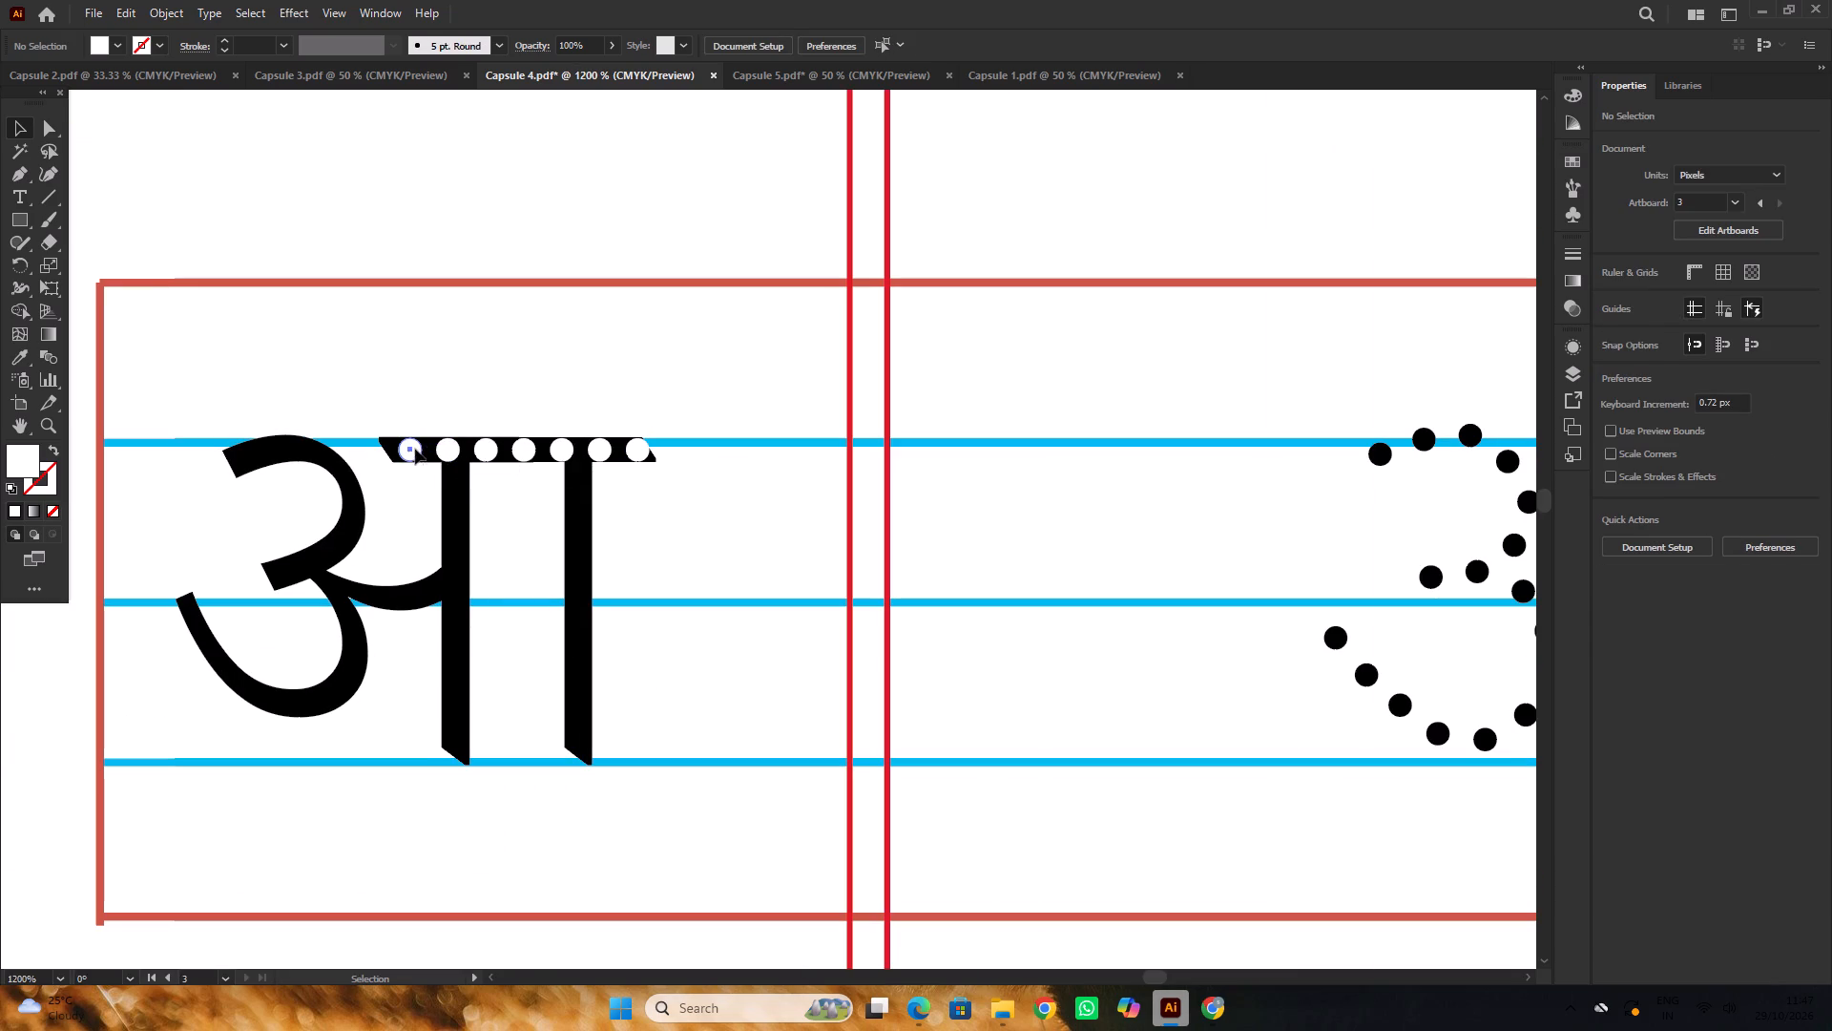
{"action": "left_click", "coordinate": [449, 455], "text": "shift"}
{"action": "left_click", "coordinate": [489, 454], "text": "shift"}
{"action": "left_click", "coordinate": [521, 450], "text": "shift"}
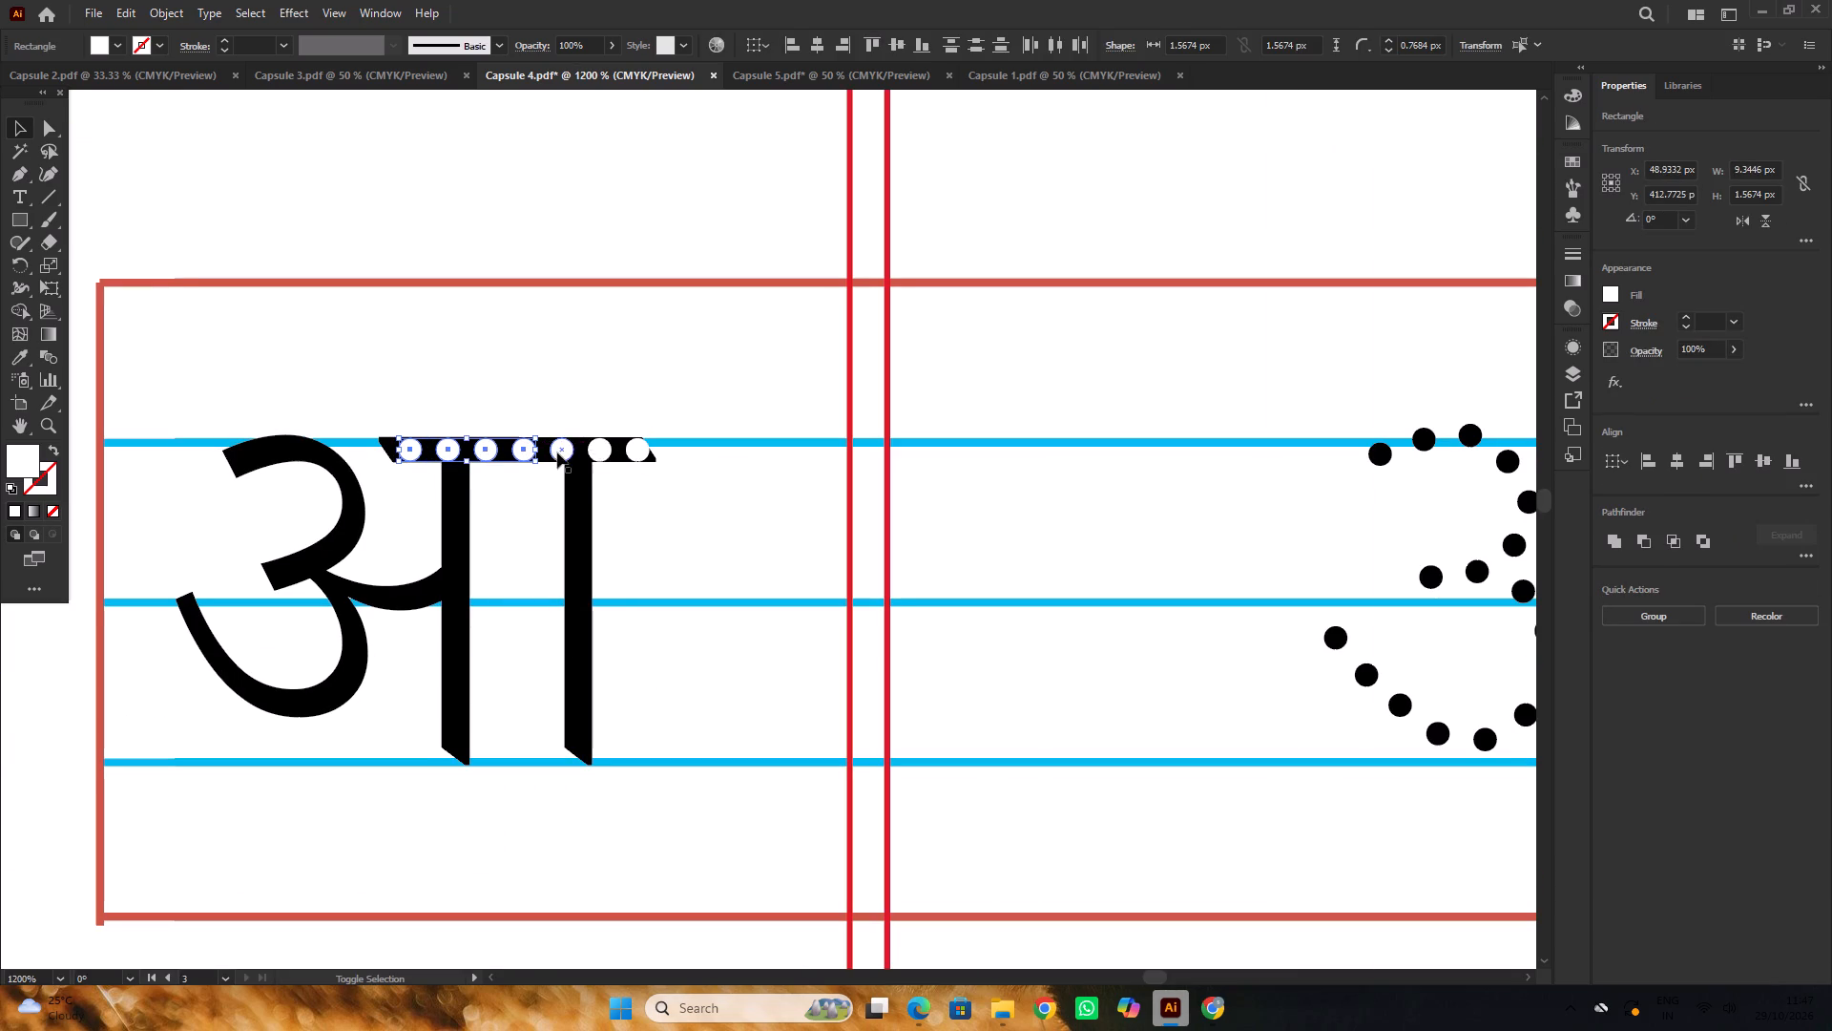
{"action": "left_click", "coordinate": [557, 452], "text": "shift"}
{"action": "left_click", "coordinate": [613, 454], "text": "shift"}
{"action": "left_click", "coordinate": [640, 454], "text": "shift"}
{"action": "scroll", "coordinate": [404, 431], "scroll_direction": "down", "scroll_amount": 4, "text": "alt"}
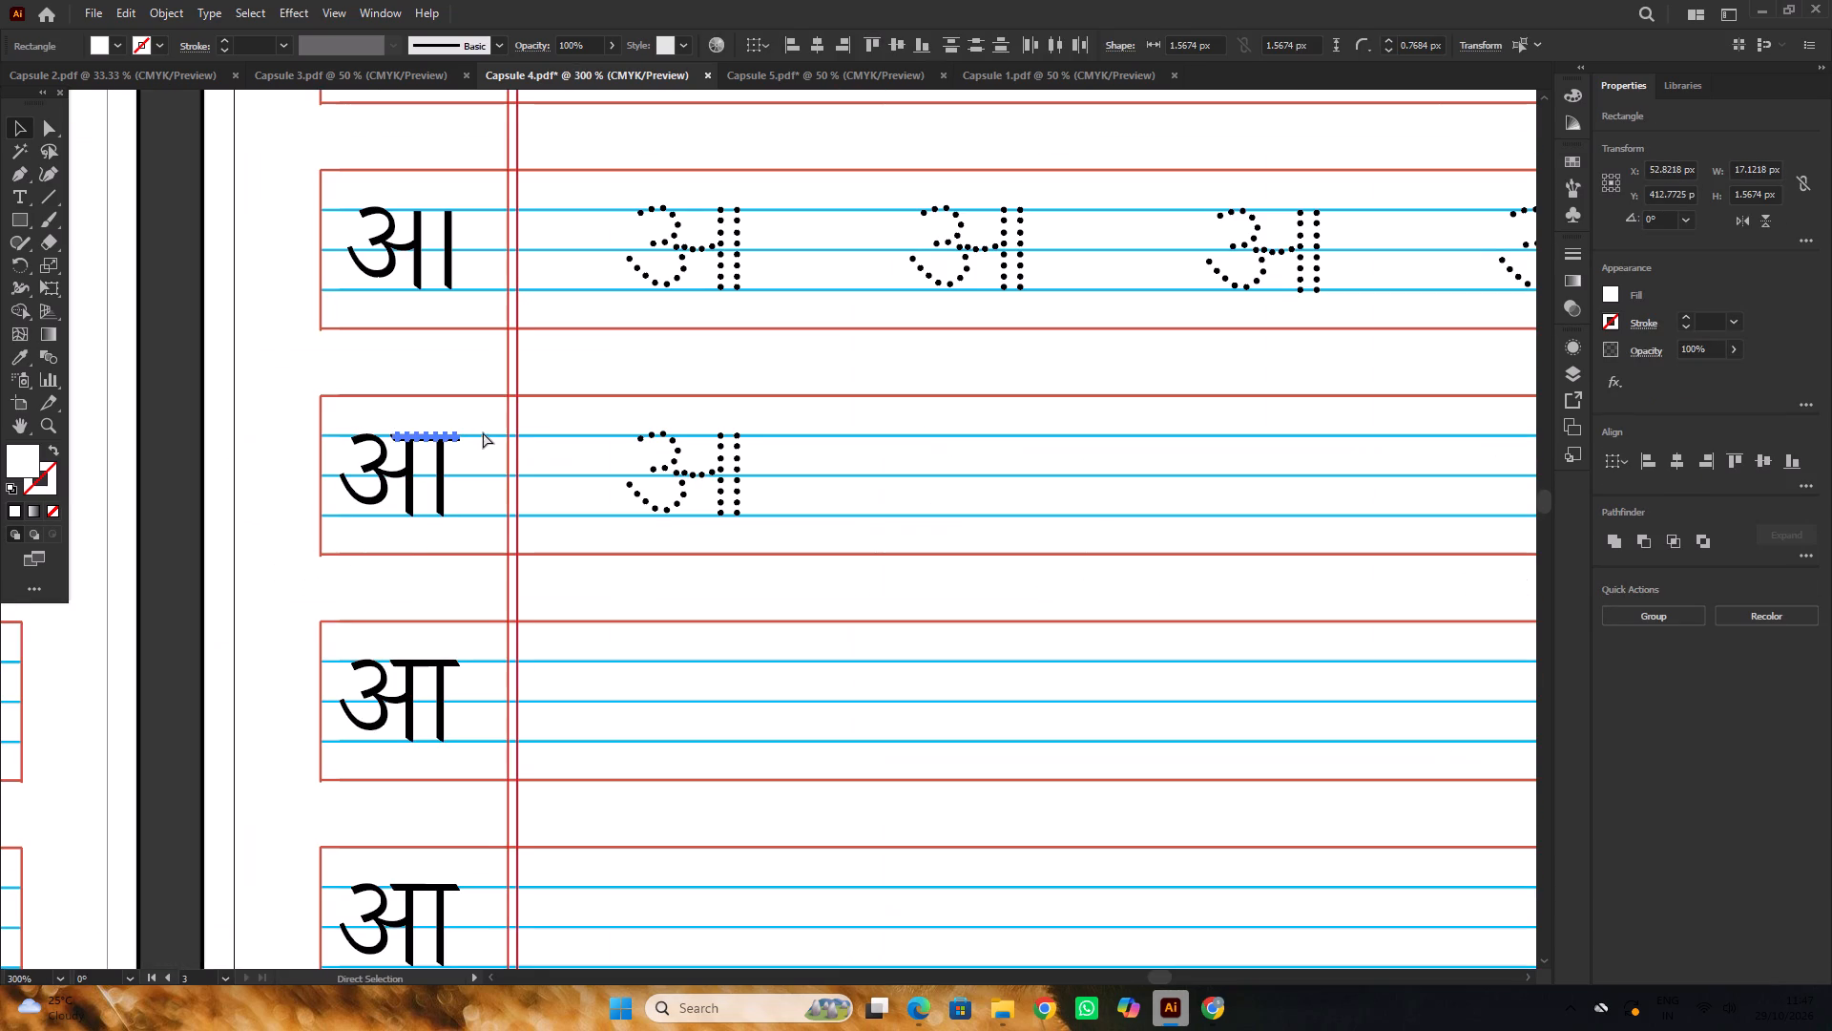
{"action": "key", "text": "ctrl+g"}
Move the white dot group onto the sixth row's dotted आ as its top bar, along the upper blue line.
{"action": "scroll", "coordinate": [697, 458], "scroll_direction": "up", "scroll_amount": 2, "text": "alt"}
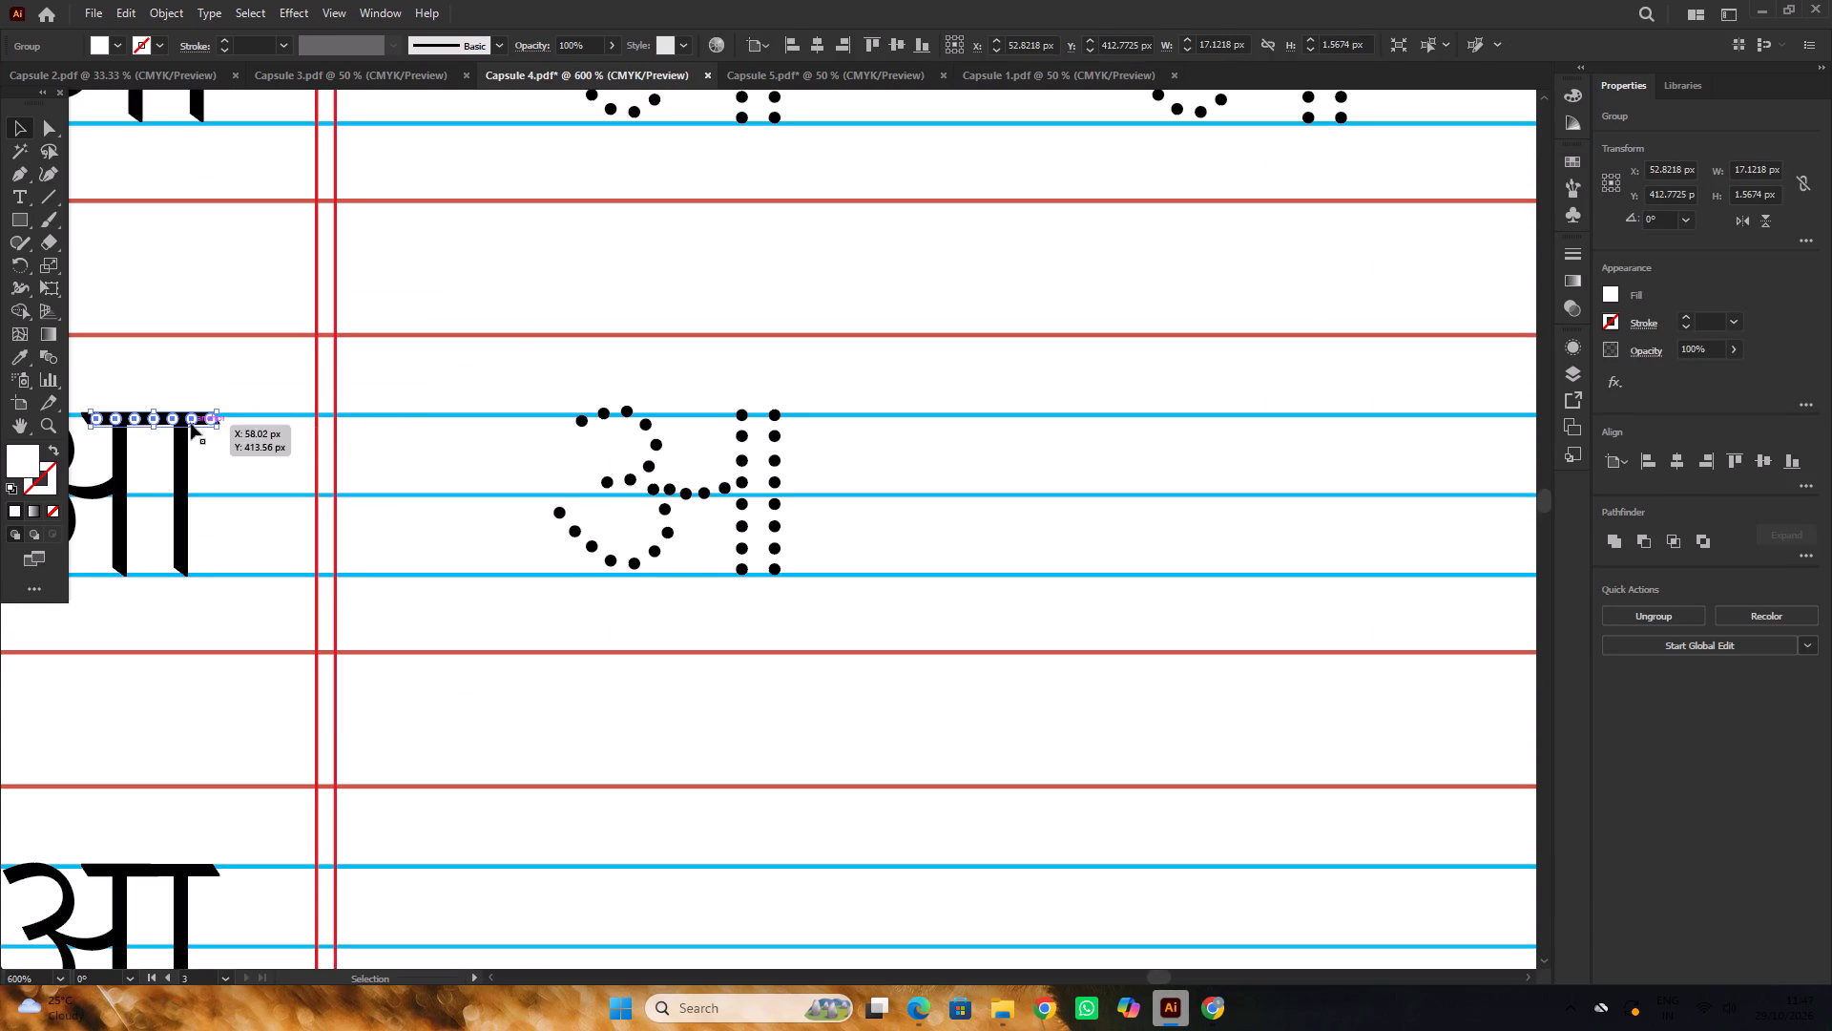
{"action": "left_click_drag", "start_coordinate": [190, 420], "coordinate": [752, 414]}
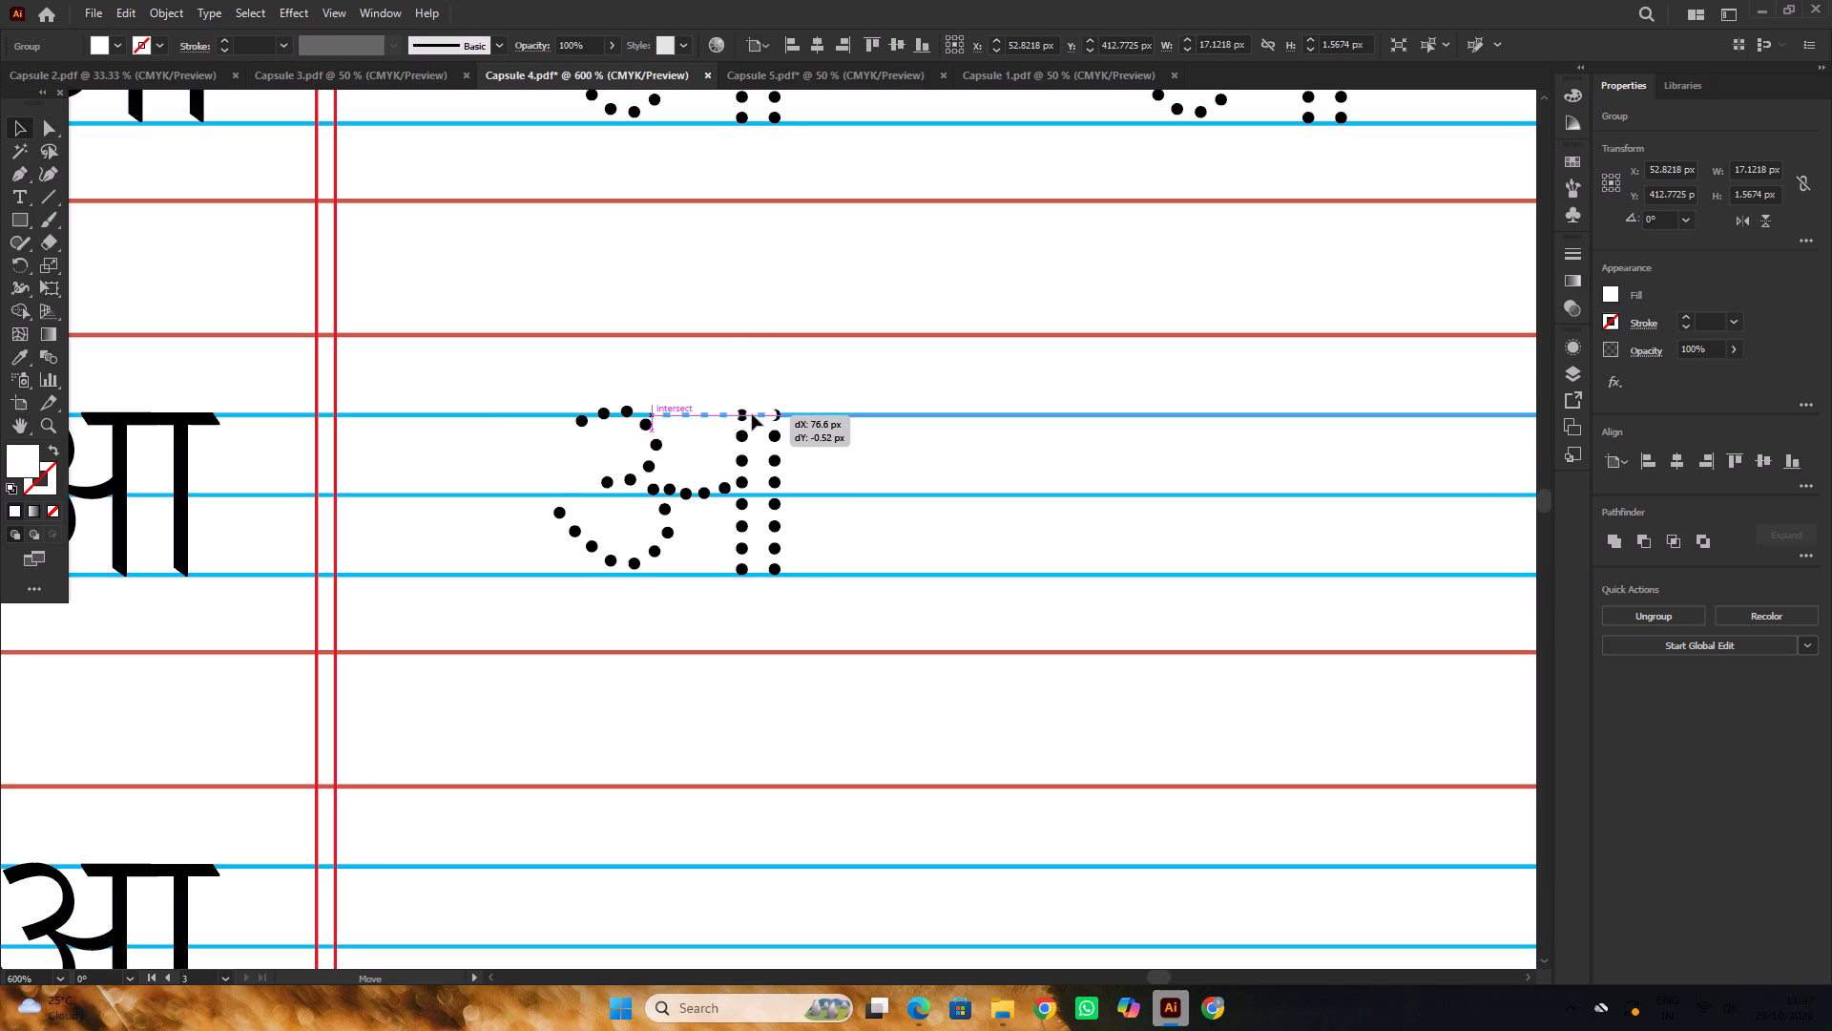
{"action": "left_click_drag", "start_coordinate": [752, 414], "coordinate": [756, 415]}
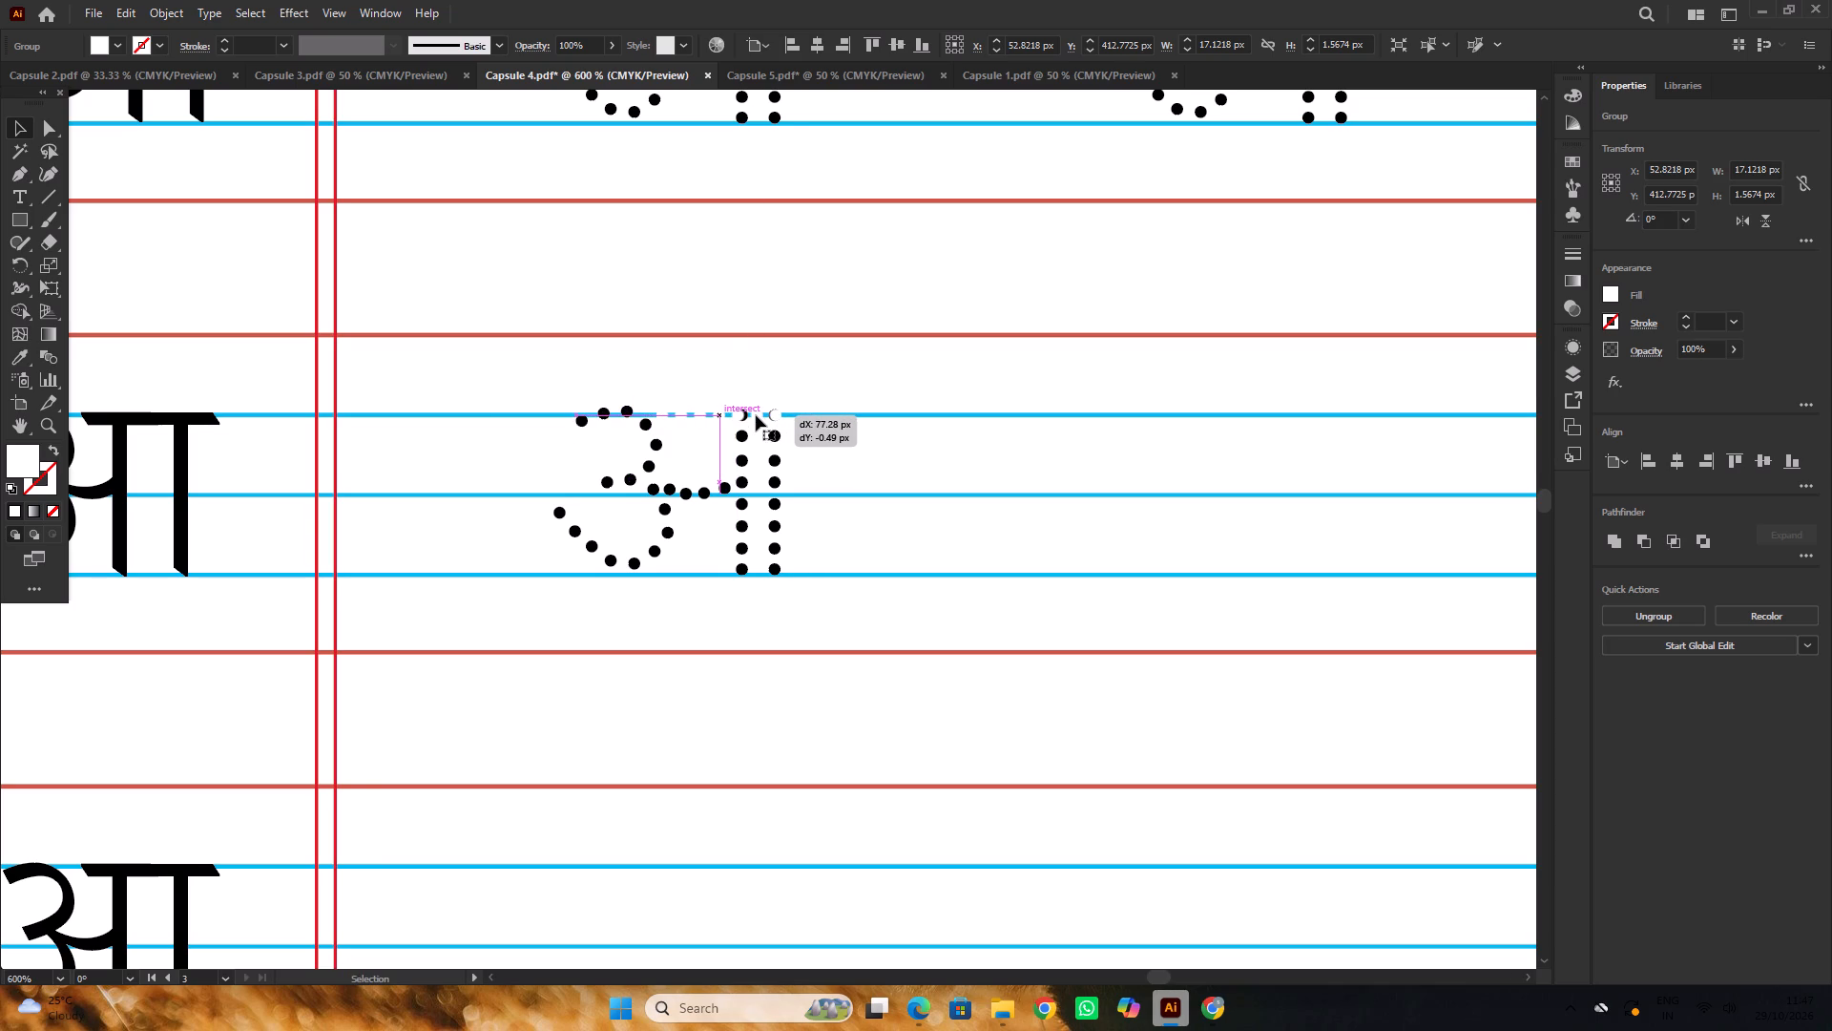
Recolour the top bar dots black by sampling a dot of the dotted letter with the Eyedropper.
{"action": "left_click", "coordinate": [18, 355]}
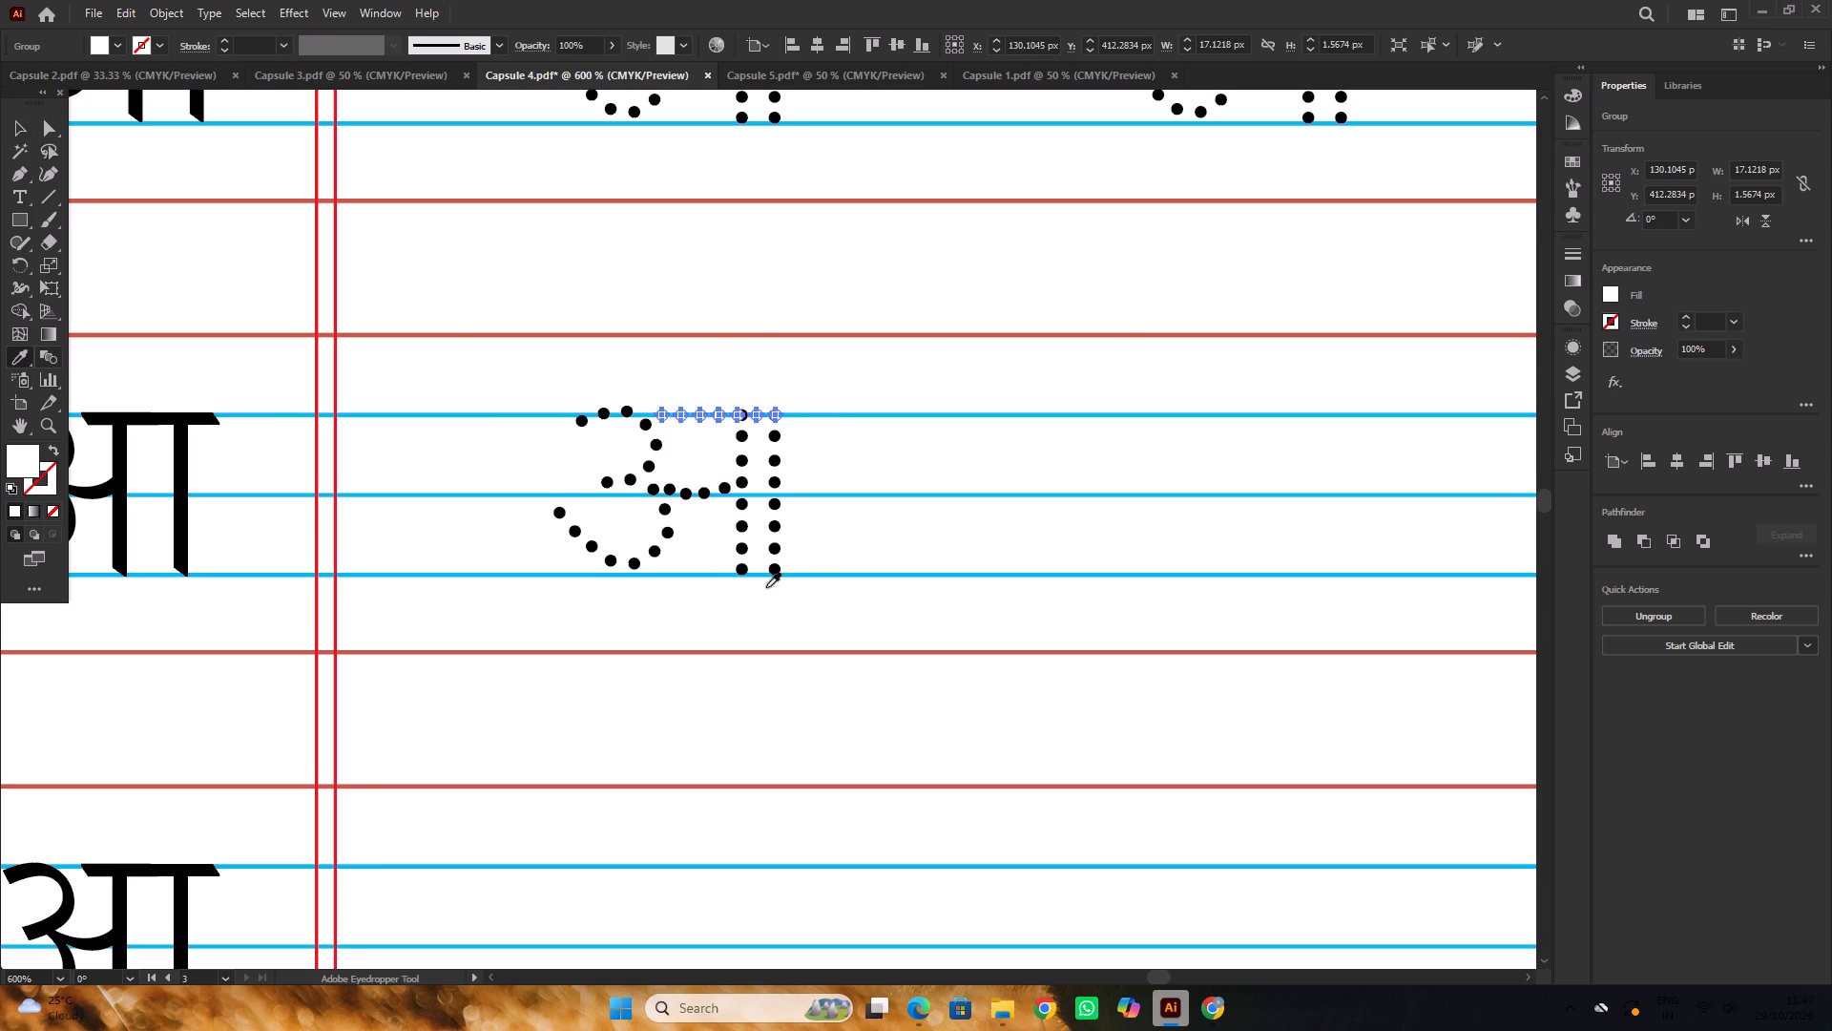
{"action": "scroll", "coordinate": [833, 584], "scroll_direction": "up", "scroll_amount": 2, "text": "alt"}
{"action": "left_click", "coordinate": [723, 460]}
{"action": "scroll", "coordinate": [710, 424], "scroll_direction": "down", "scroll_amount": 5, "text": "alt"}
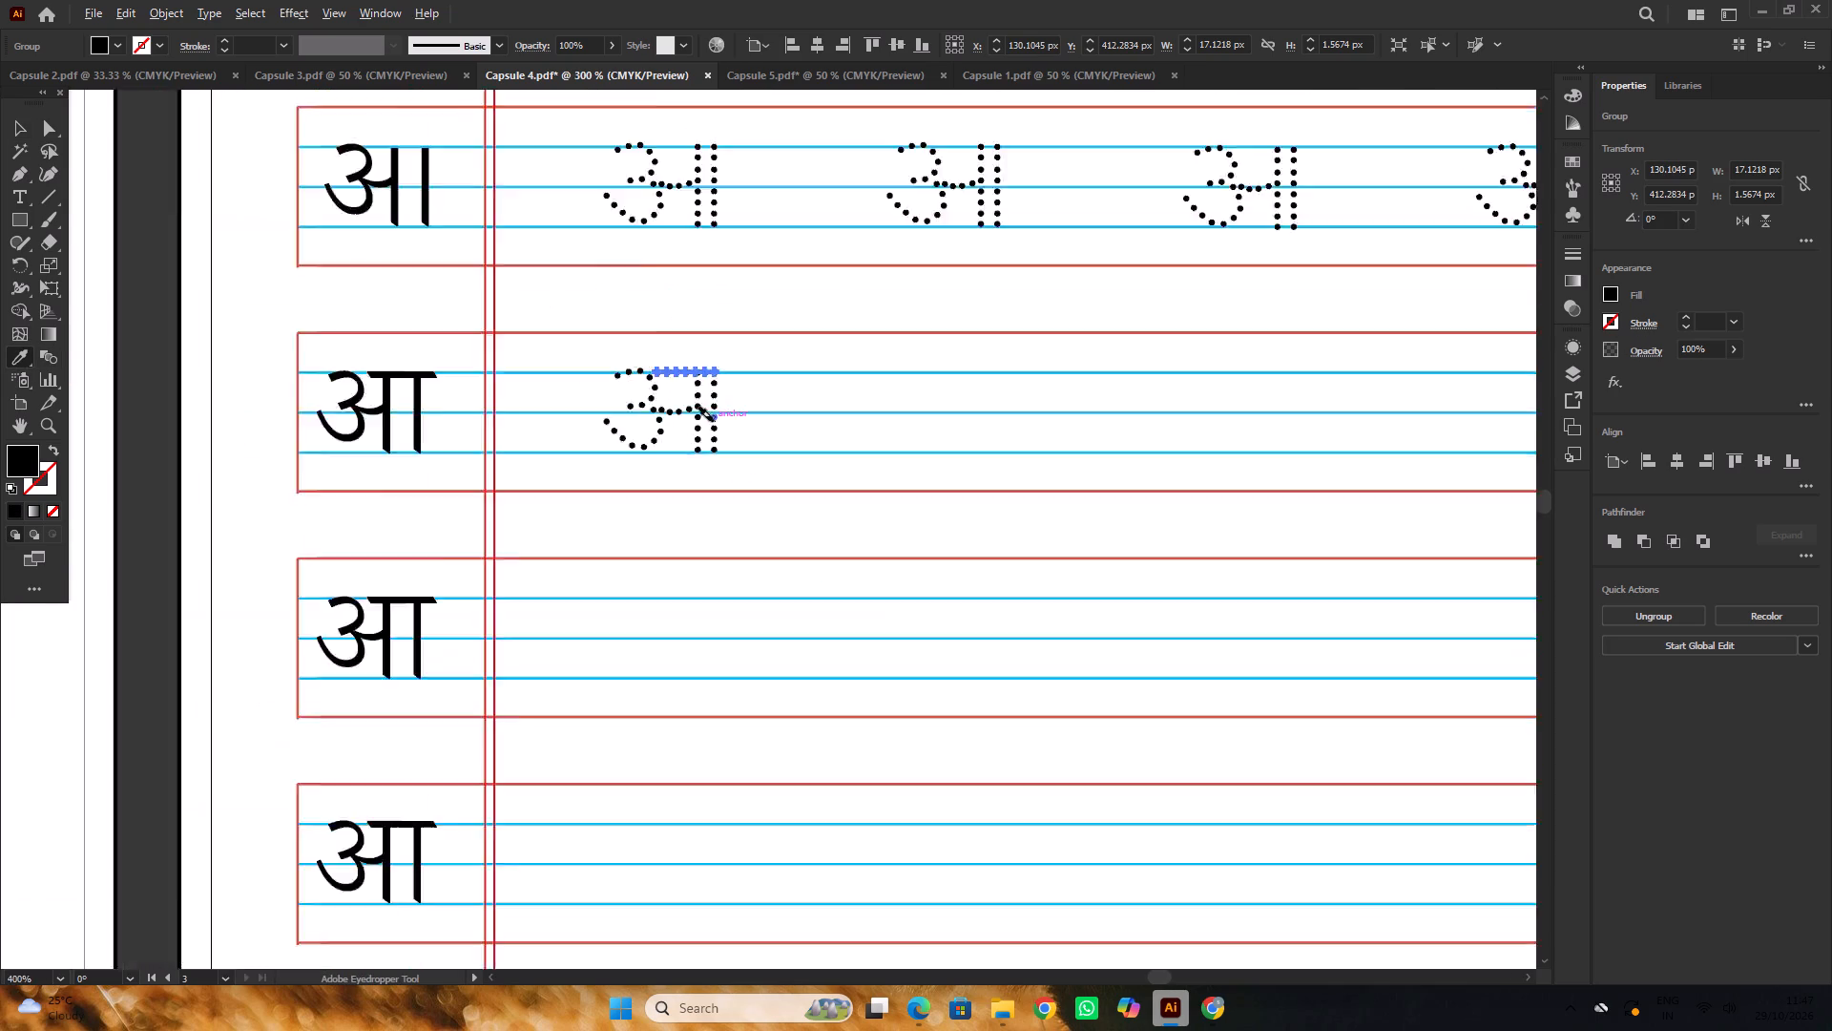
{"action": "scroll", "coordinate": [713, 421], "scroll_direction": "down", "scroll_amount": 1, "text": "alt"}
{"action": "left_click", "coordinate": [22, 131]}
{"action": "left_click", "coordinate": [697, 356]}
Ungroup the black top bar dots of the sixth row's dotted आ.
{"action": "scroll", "coordinate": [723, 371], "scroll_direction": "up", "scroll_amount": 2, "text": "alt"}
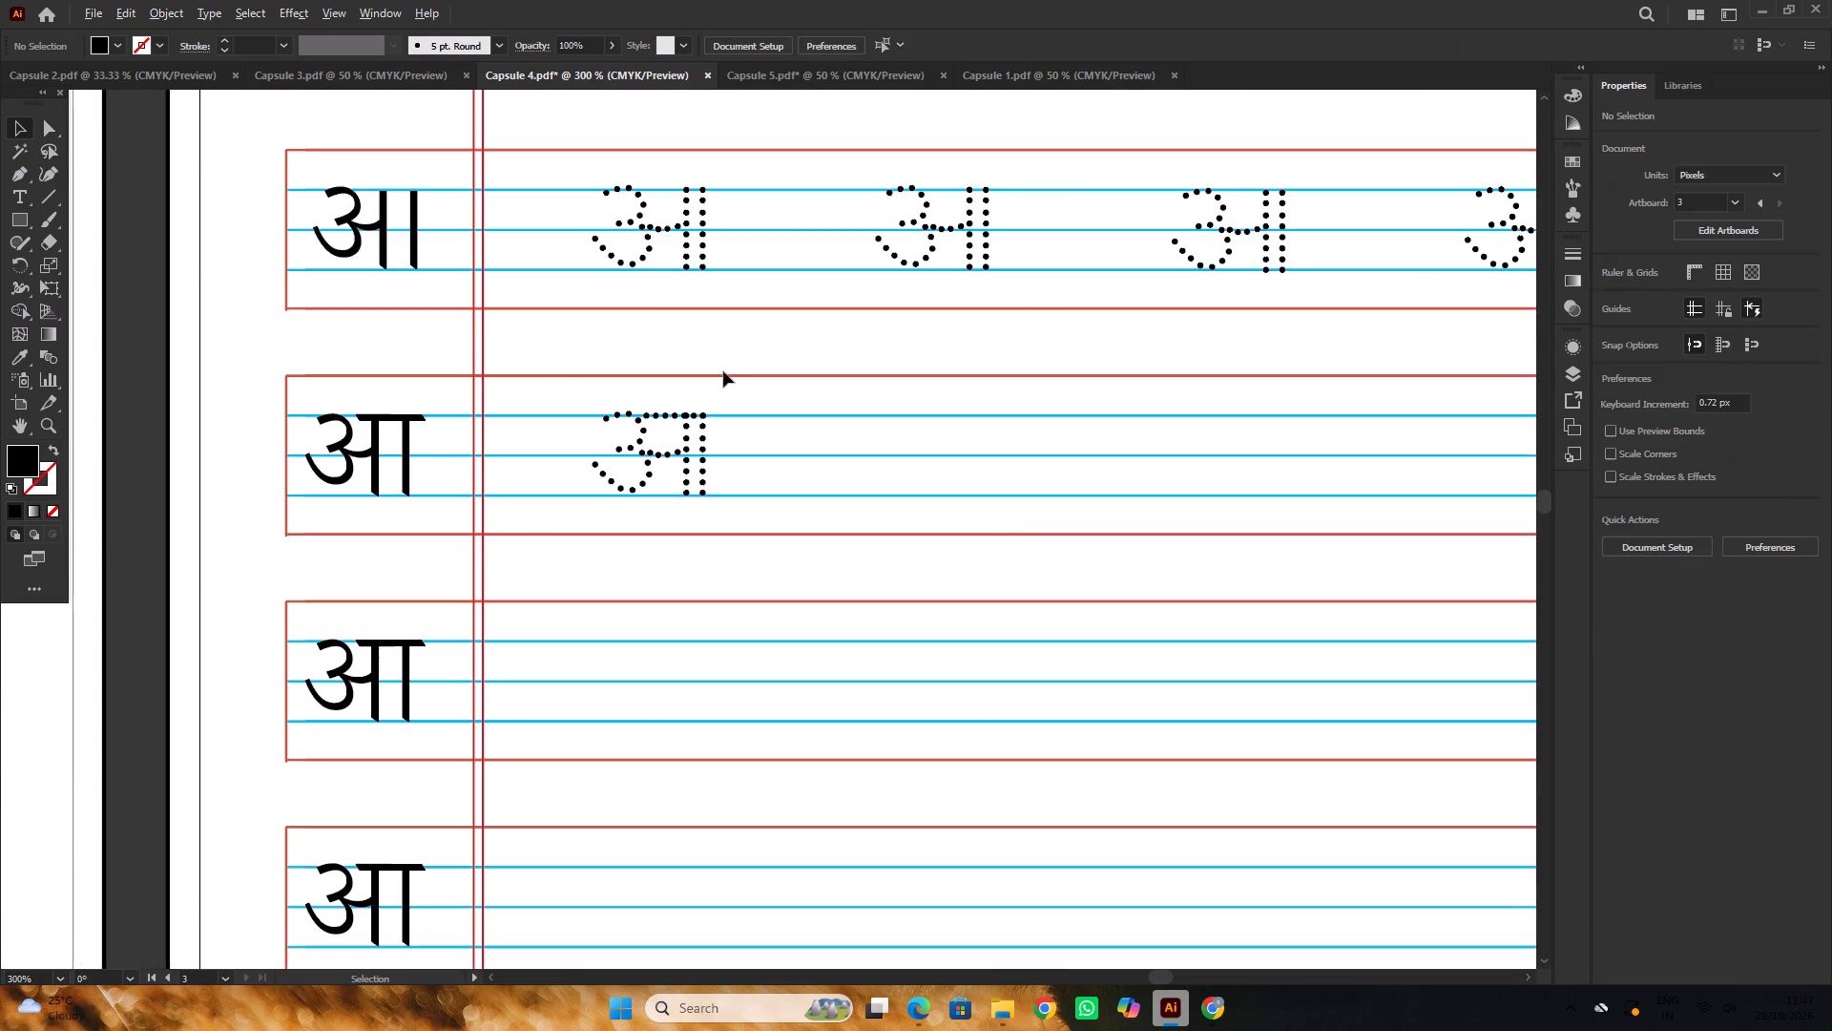
{"action": "scroll", "coordinate": [727, 407], "scroll_direction": "up", "scroll_amount": 2, "text": "alt"}
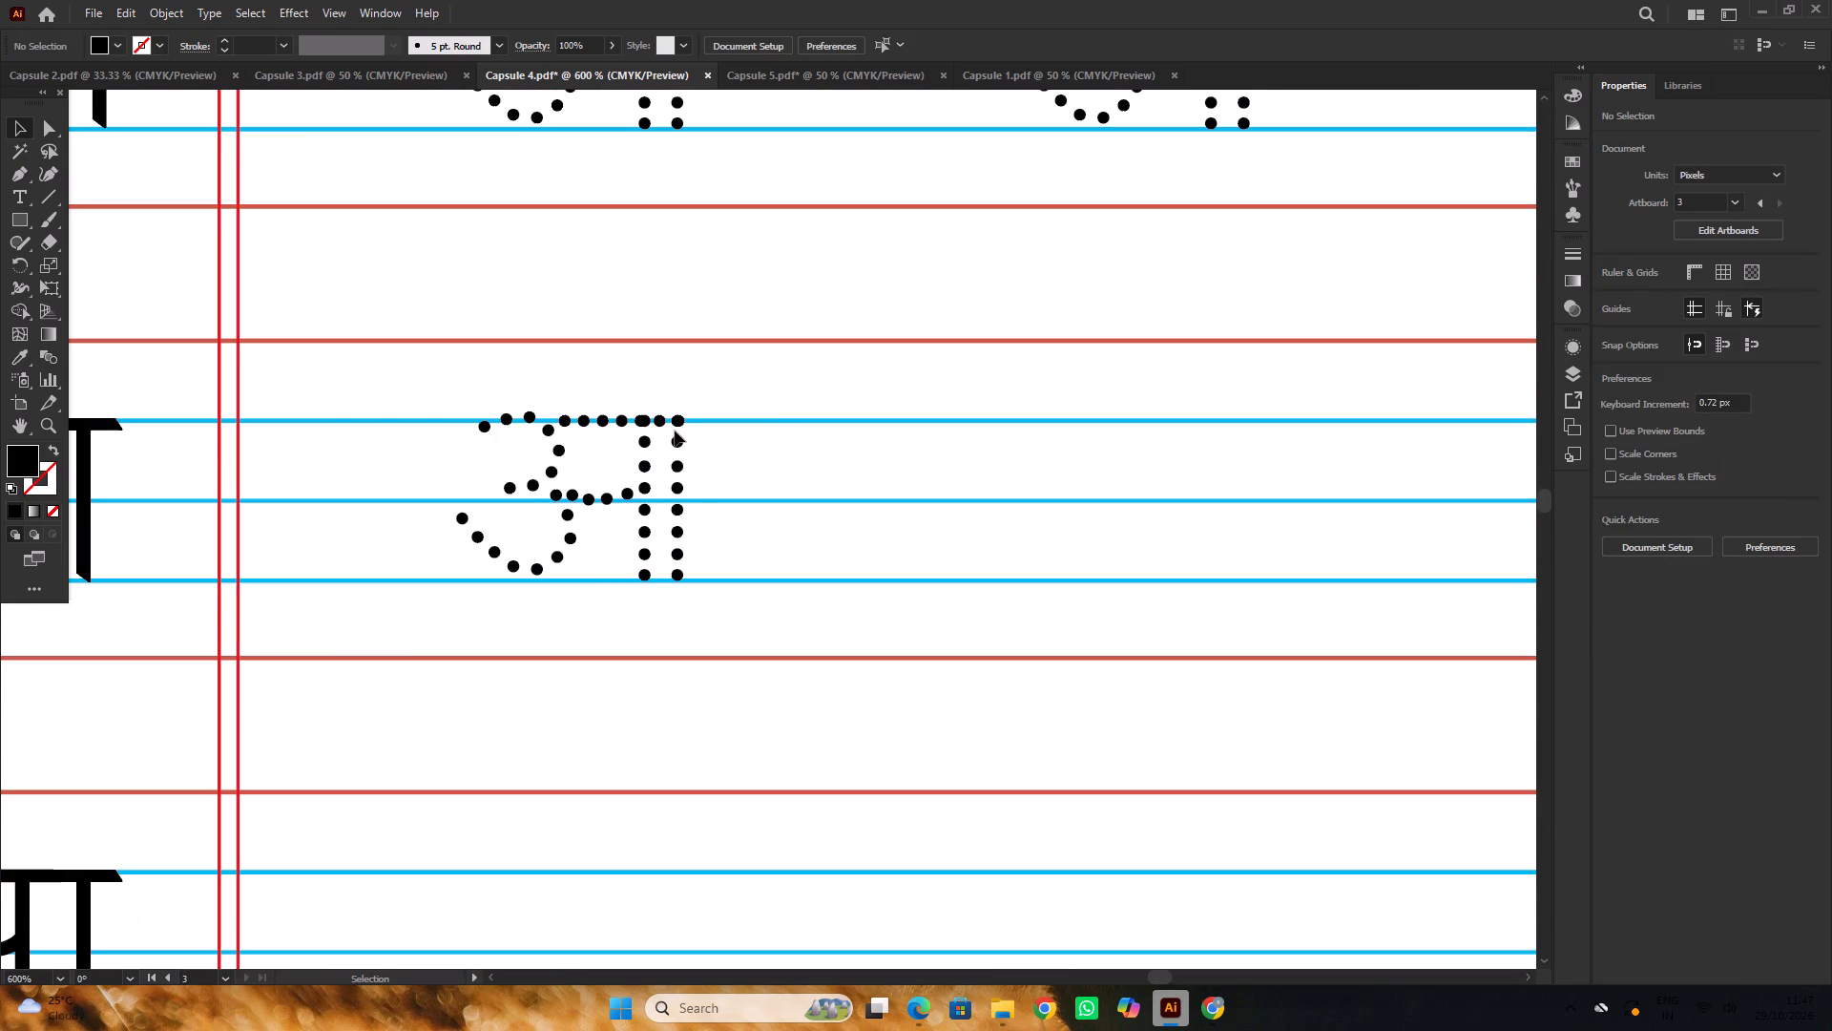
{"action": "scroll", "coordinate": [635, 429], "scroll_direction": "up", "scroll_amount": 2, "text": "alt"}
{"action": "left_click", "coordinate": [652, 421]}
{"action": "left_click", "coordinate": [649, 421]}
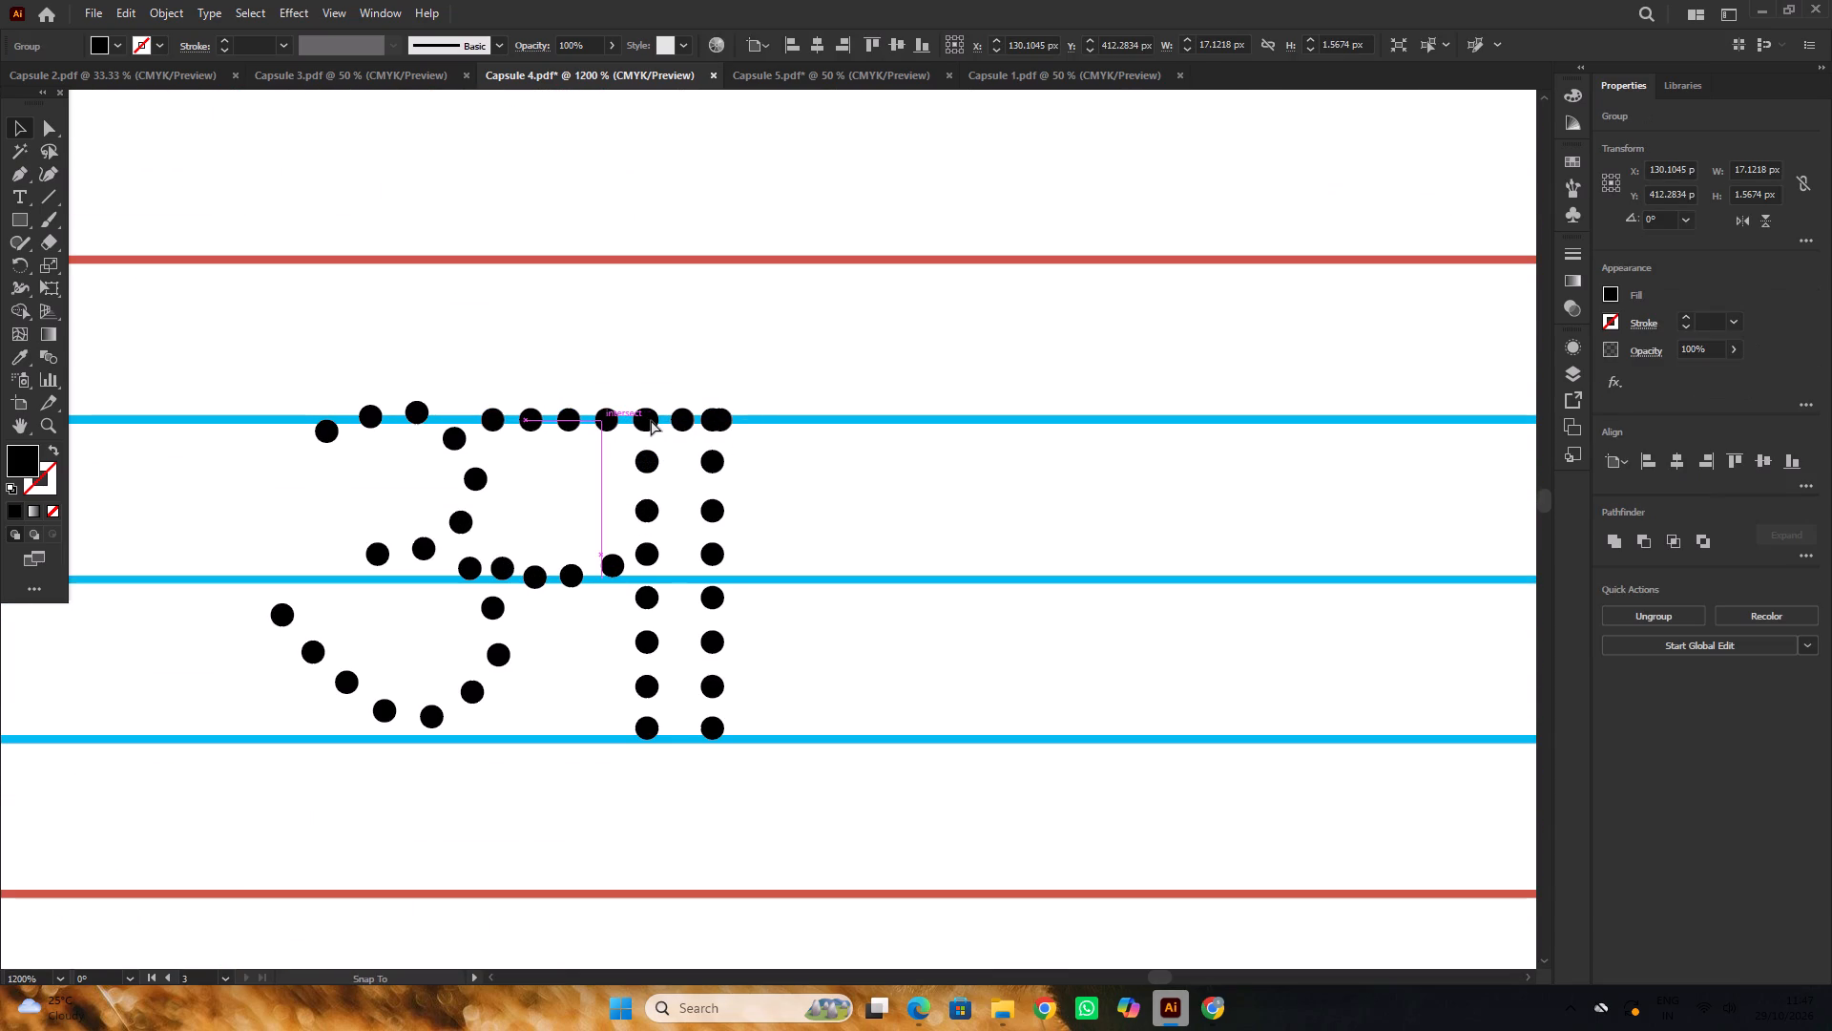
{"action": "scroll", "coordinate": [684, 424], "scroll_direction": "up", "scroll_amount": 1, "text": "alt"}
{"action": "right_click", "coordinate": [675, 424]}
{"action": "left_click", "coordinate": [776, 704]}
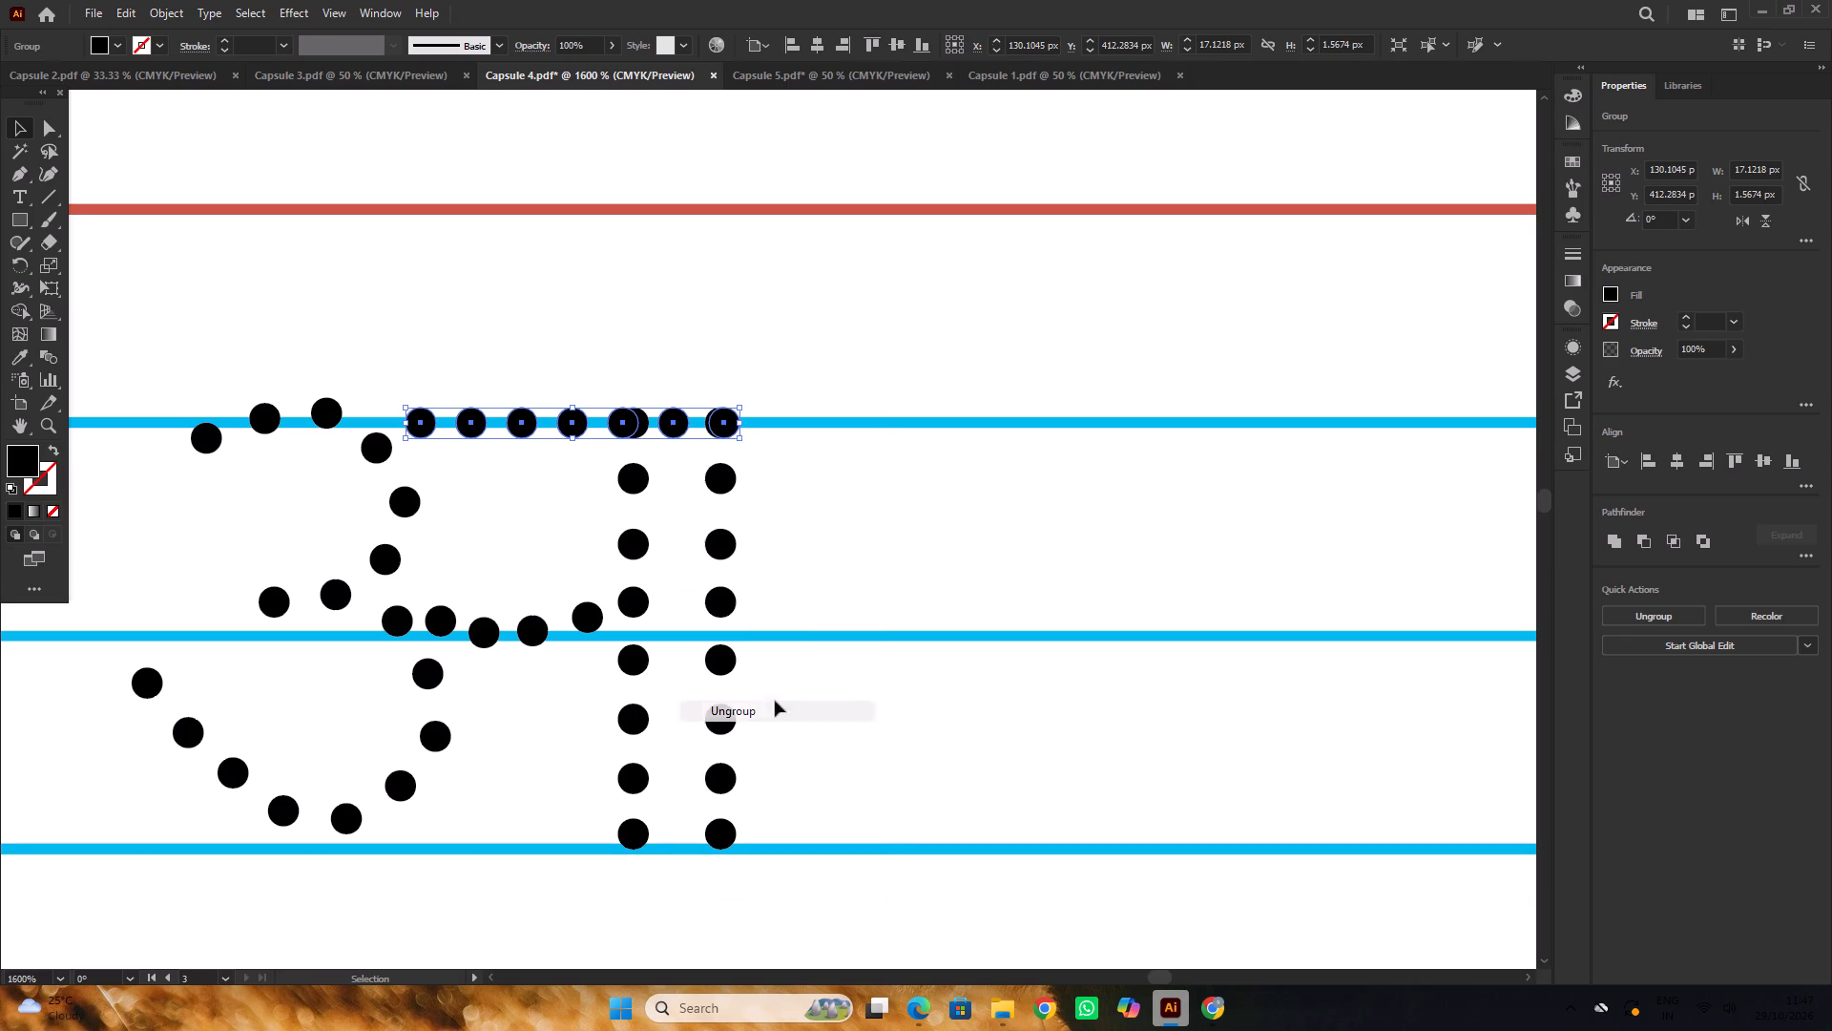
{"action": "left_click", "coordinate": [843, 532]}
Move the bar's sixth dot out past the second stem, and centre the dot overlapping the first stem between the two stems.
{"action": "left_click_drag", "start_coordinate": [670, 428], "coordinate": [791, 427]}
{"action": "left_click", "coordinate": [820, 490]}
{"action": "scroll", "coordinate": [740, 464], "scroll_direction": "down", "scroll_amount": 5, "text": "alt"}
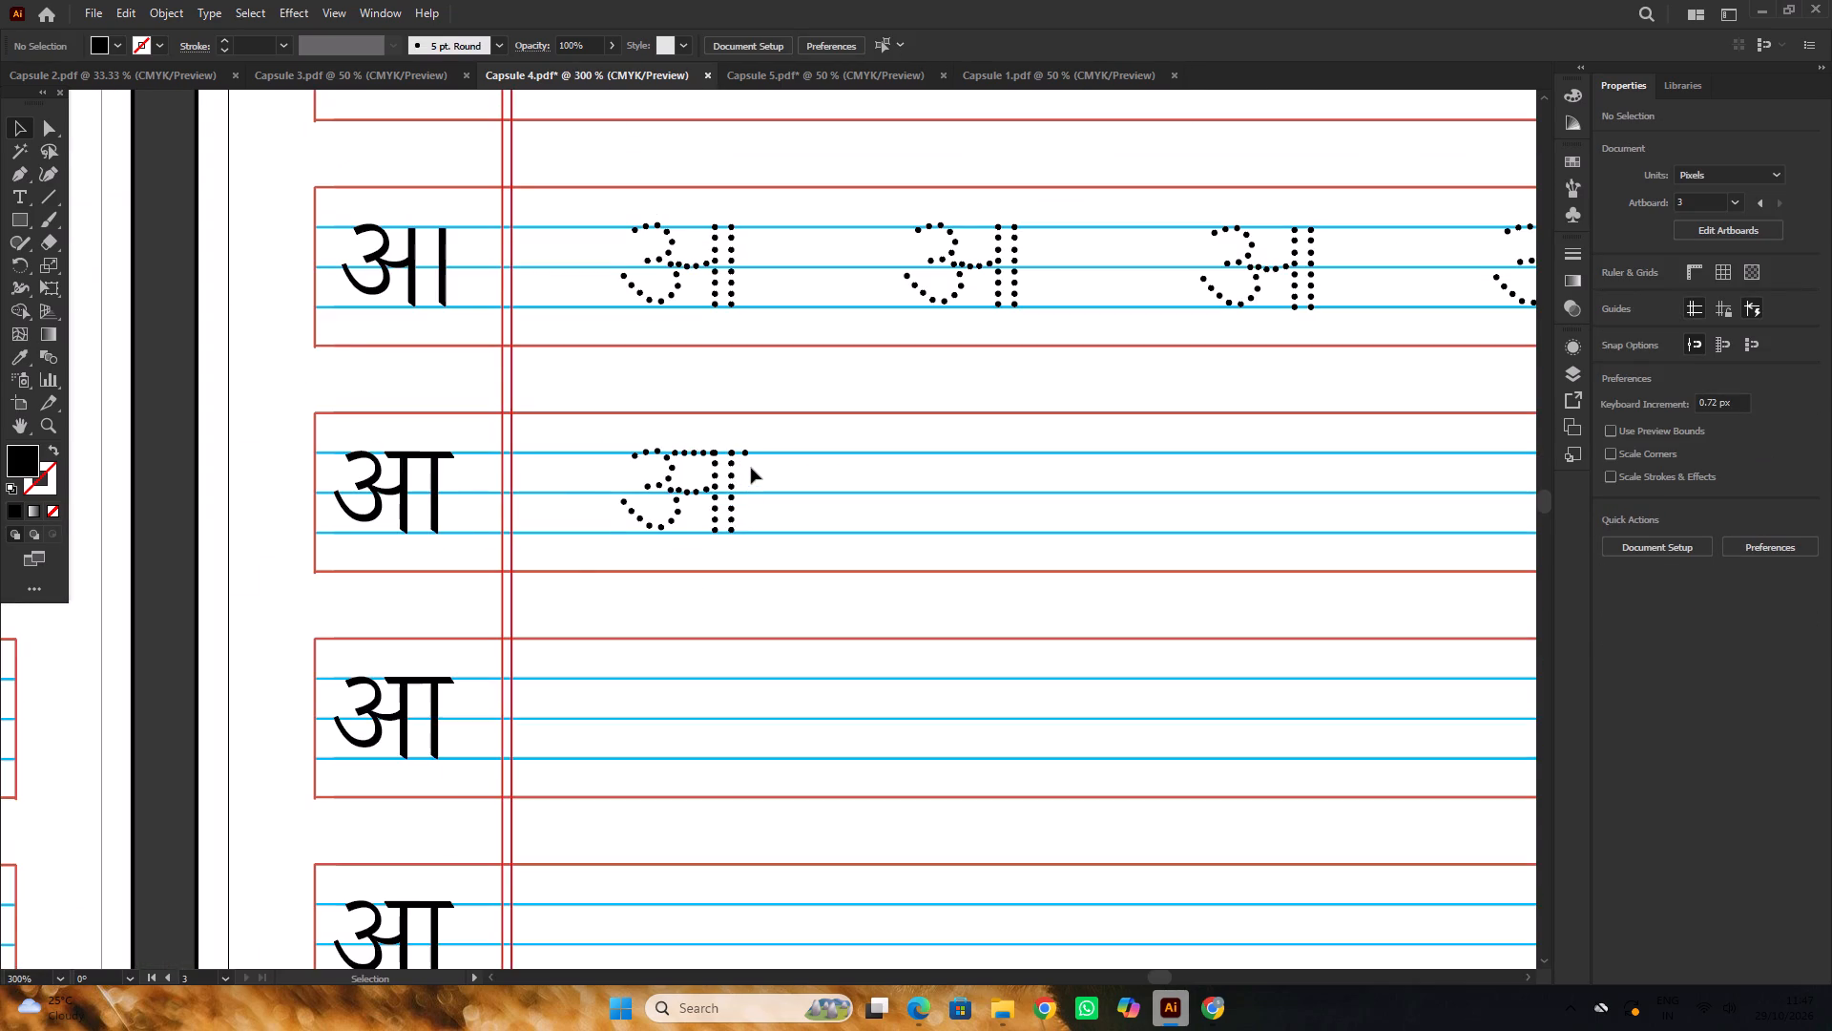
{"action": "scroll", "coordinate": [751, 468], "scroll_direction": "up", "scroll_amount": 2, "text": "alt"}
{"action": "scroll", "coordinate": [602, 439], "scroll_direction": "up", "scroll_amount": 2, "text": "alt"}
{"action": "left_click", "coordinate": [765, 431]}
{"action": "scroll", "coordinate": [770, 432], "scroll_direction": "up", "scroll_amount": 2, "text": "alt"}
{"action": "left_click", "coordinate": [756, 341]}
{"action": "left_click_drag", "start_coordinate": [756, 437], "coordinate": [835, 440]}
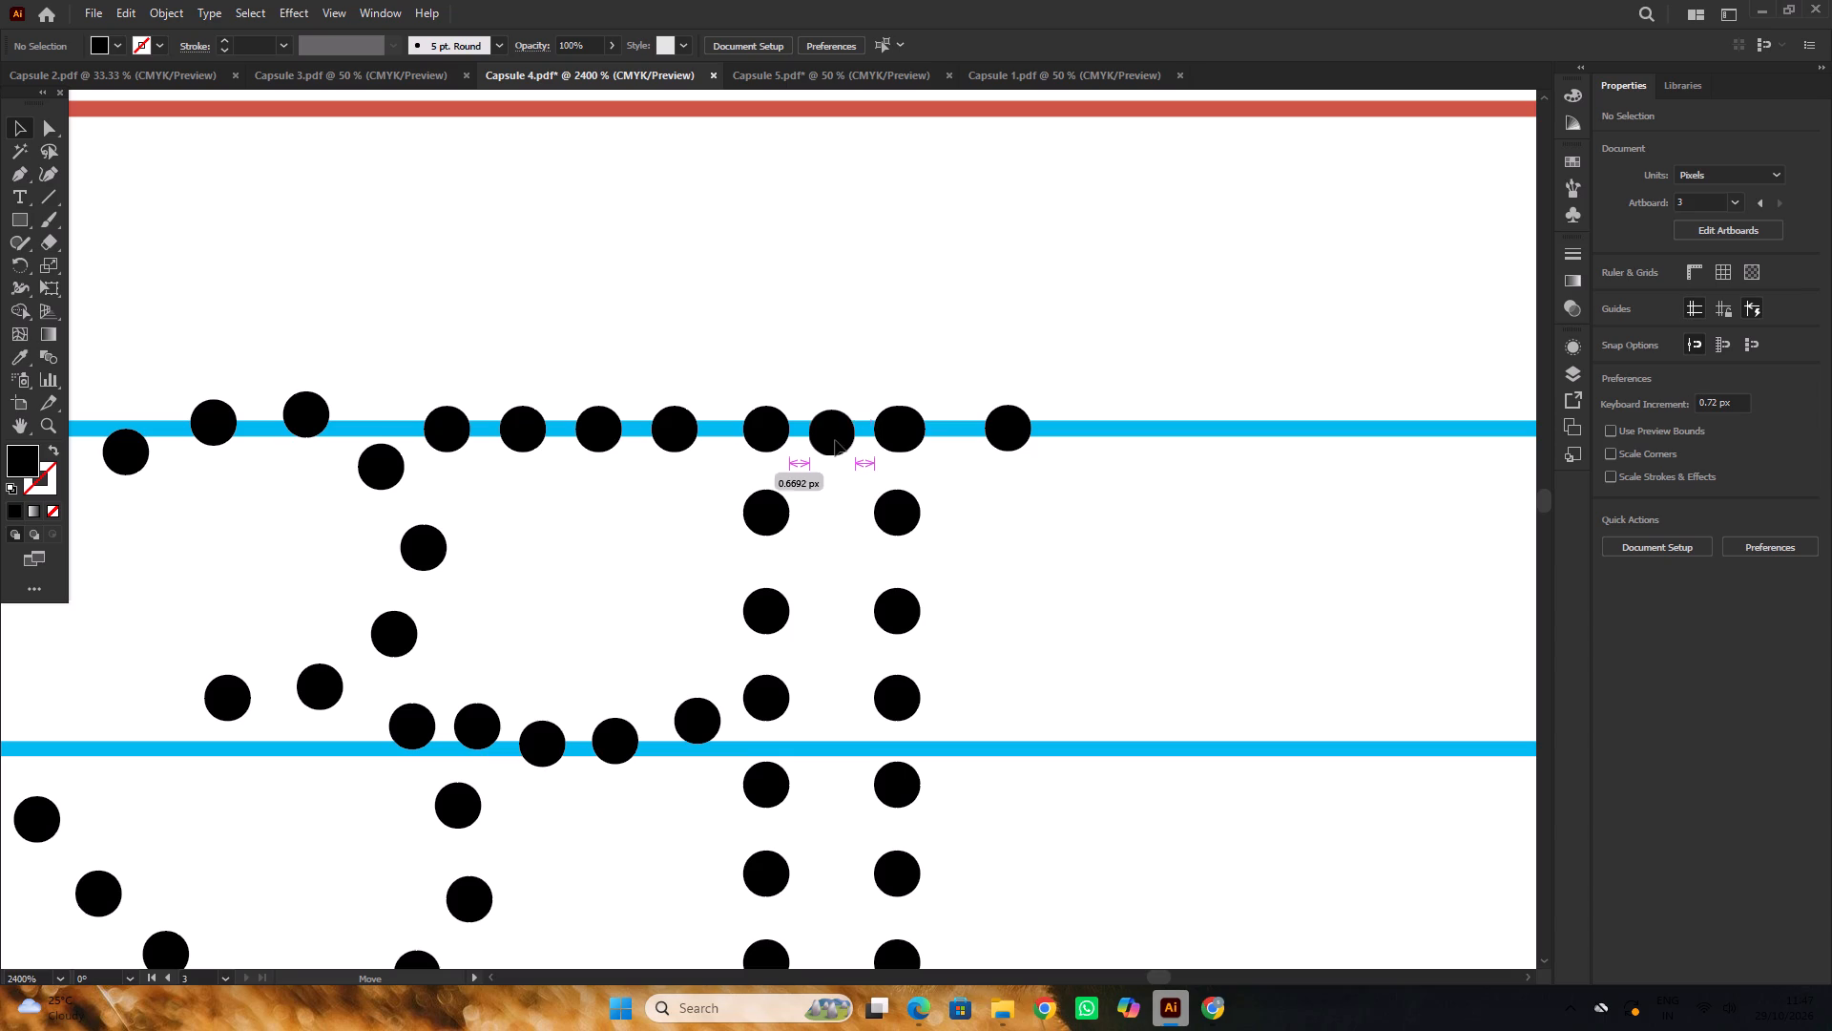
{"action": "left_click_drag", "start_coordinate": [835, 440], "coordinate": [834, 438]}
{"action": "scroll", "coordinate": [759, 422], "scroll_direction": "down", "scroll_amount": 2, "text": "alt"}
{"action": "left_click", "coordinate": [762, 364]}
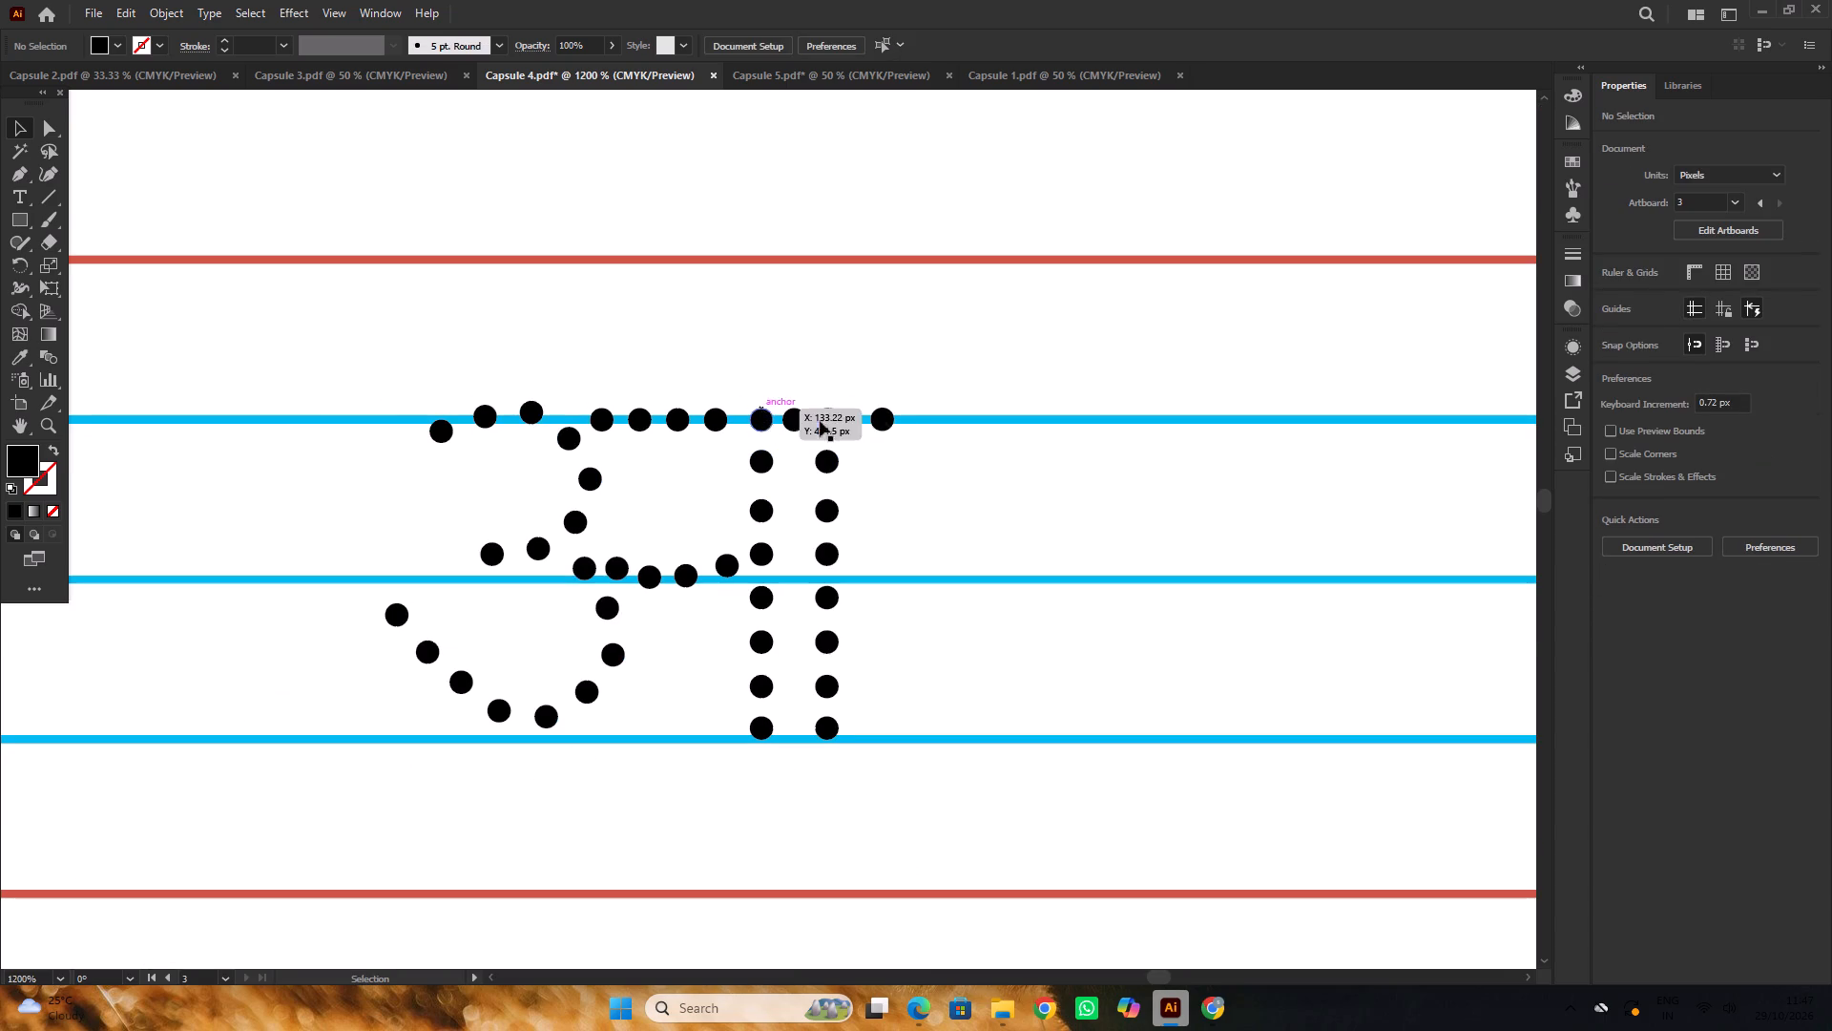
Delete the spare bar dot beyond the dotted आ's second stem.
{"action": "left_click", "coordinate": [889, 419]}
{"action": "key", "text": "Delete"}
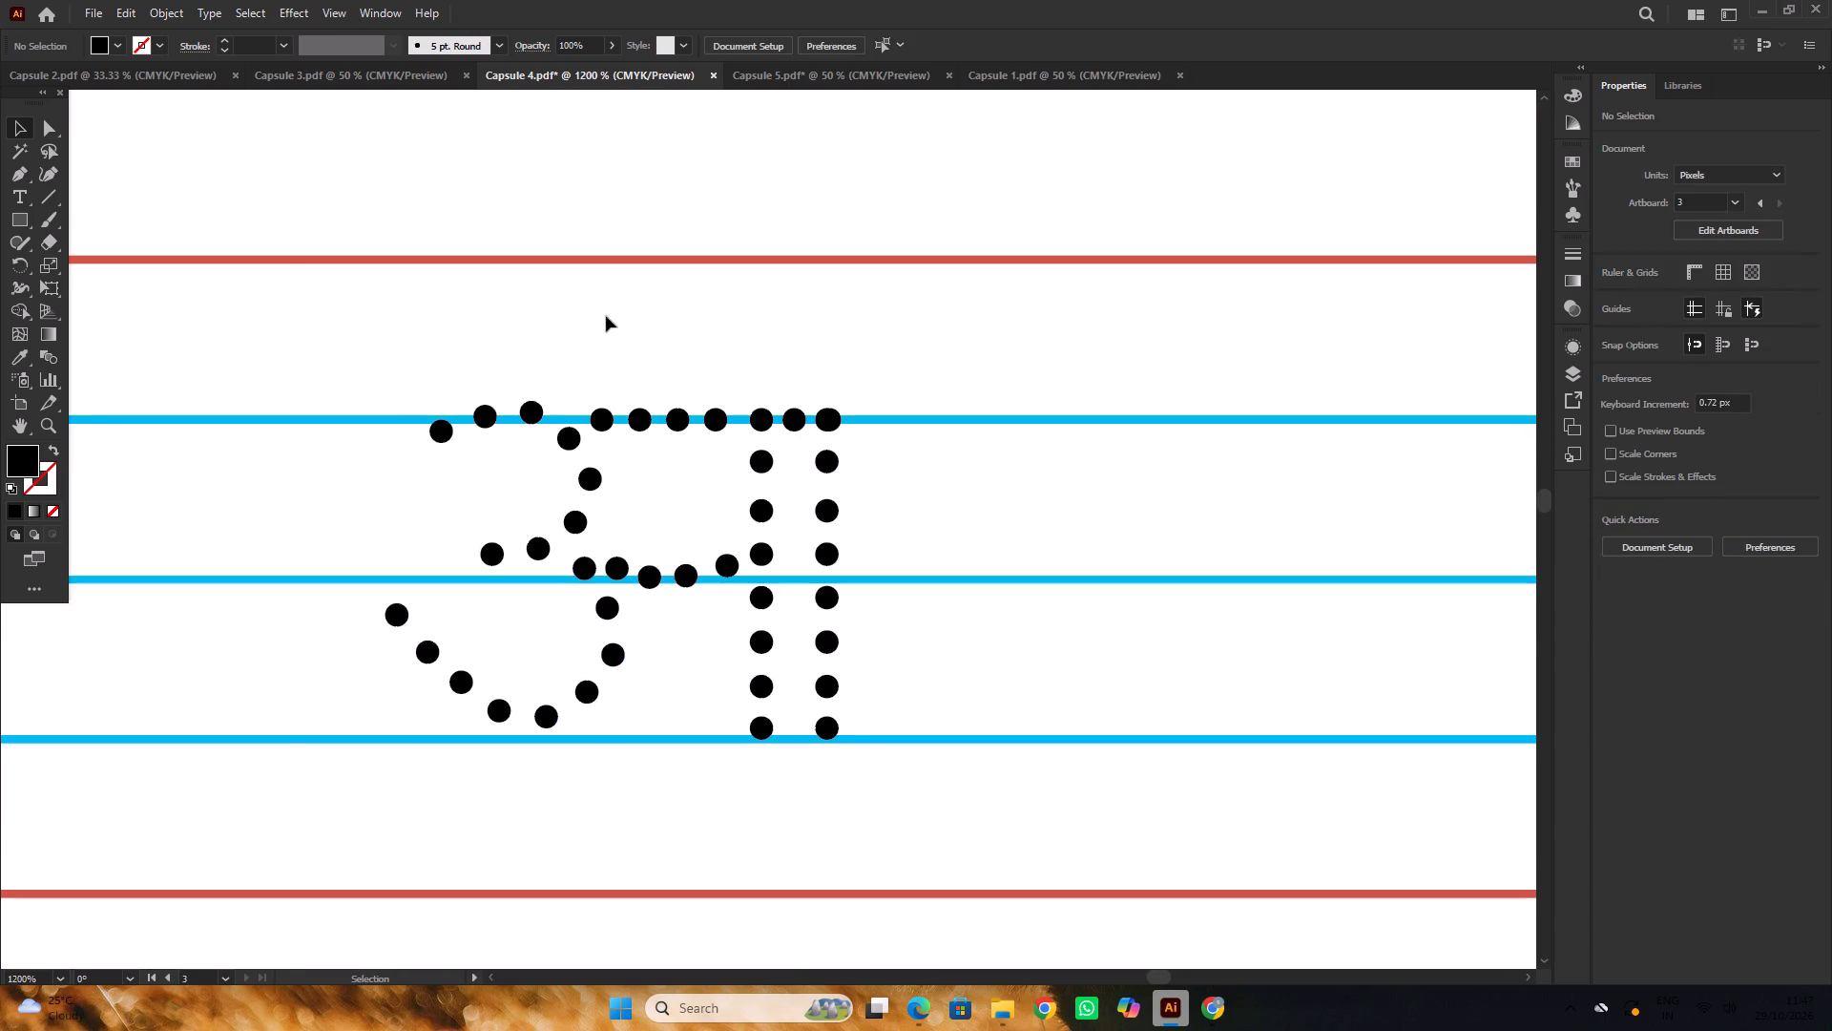
Delete the two top bar dots nearest the curved part of the sixth row's dotted आ, leaving a gap before the bar.
{"action": "left_click", "coordinate": [626, 327]}
{"action": "scroll", "coordinate": [626, 327], "scroll_direction": "down", "scroll_amount": 5, "text": "alt"}
{"action": "scroll", "coordinate": [586, 400], "scroll_direction": "up", "scroll_amount": 1}
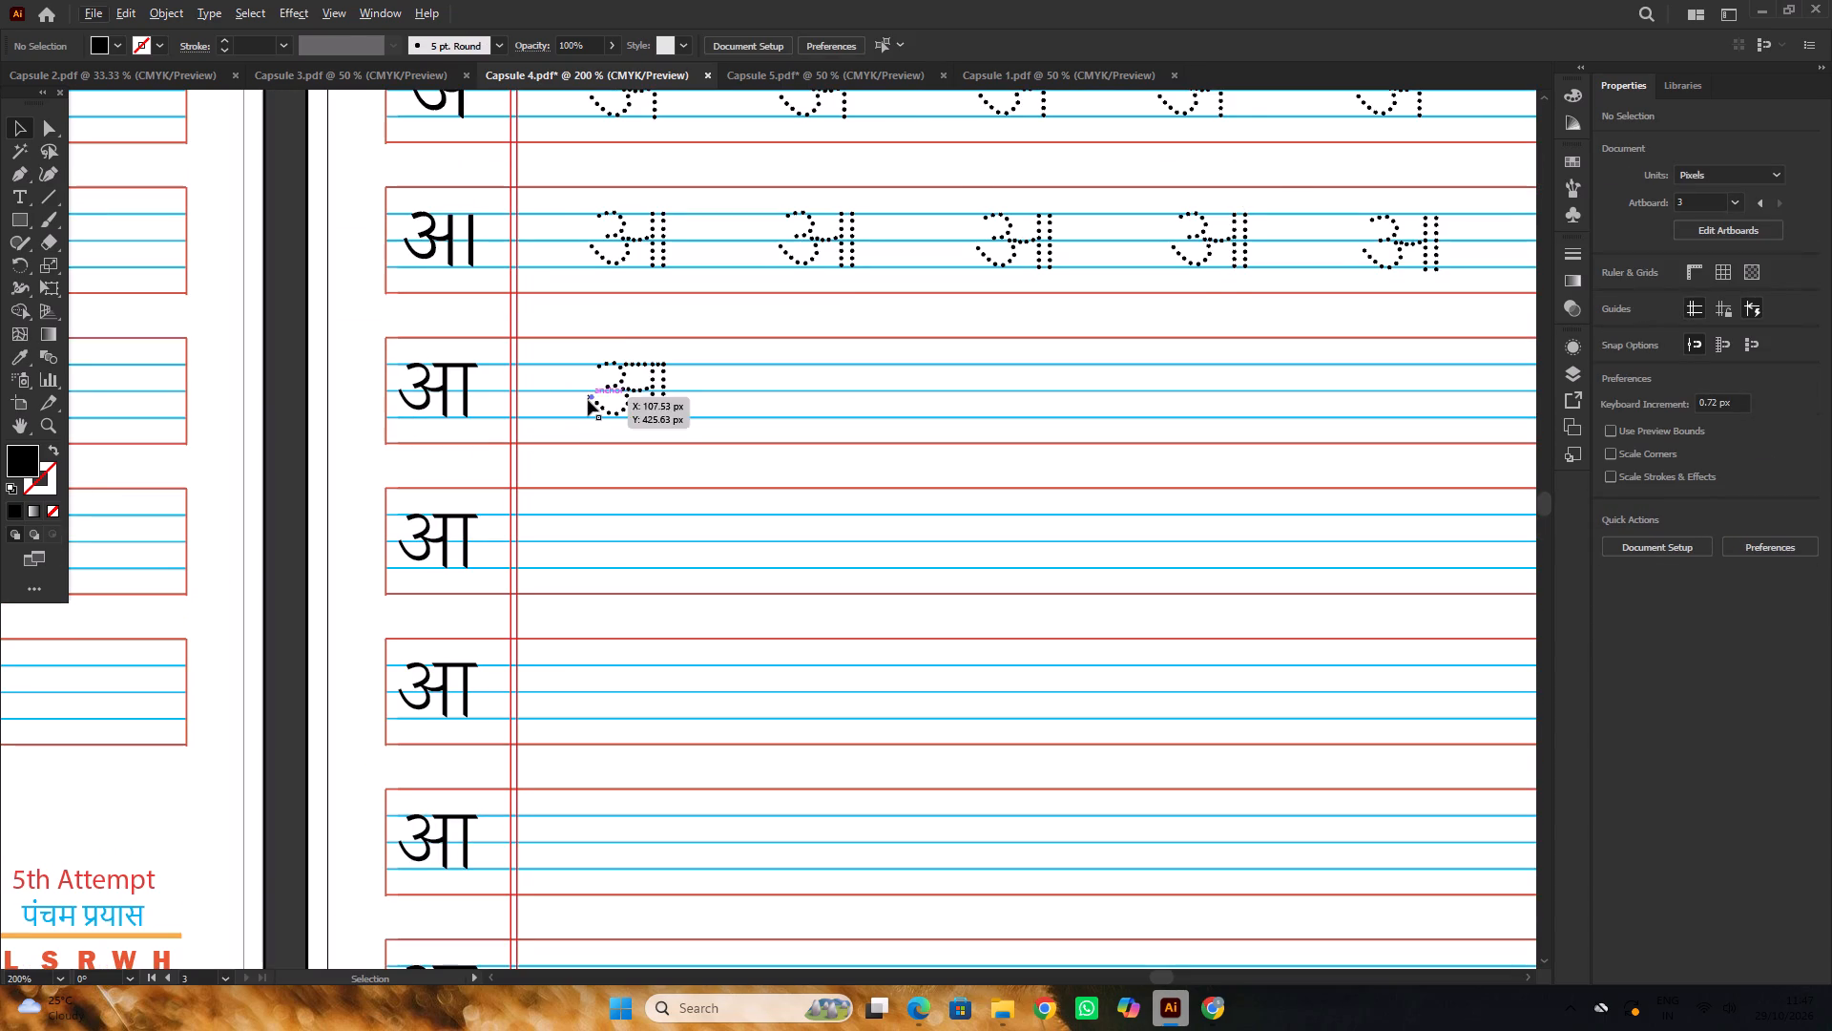
{"action": "scroll", "coordinate": [589, 400], "scroll_direction": "up", "scroll_amount": 1, "text": "alt"}
{"action": "scroll", "coordinate": [673, 362], "scroll_direction": "up", "scroll_amount": 2}
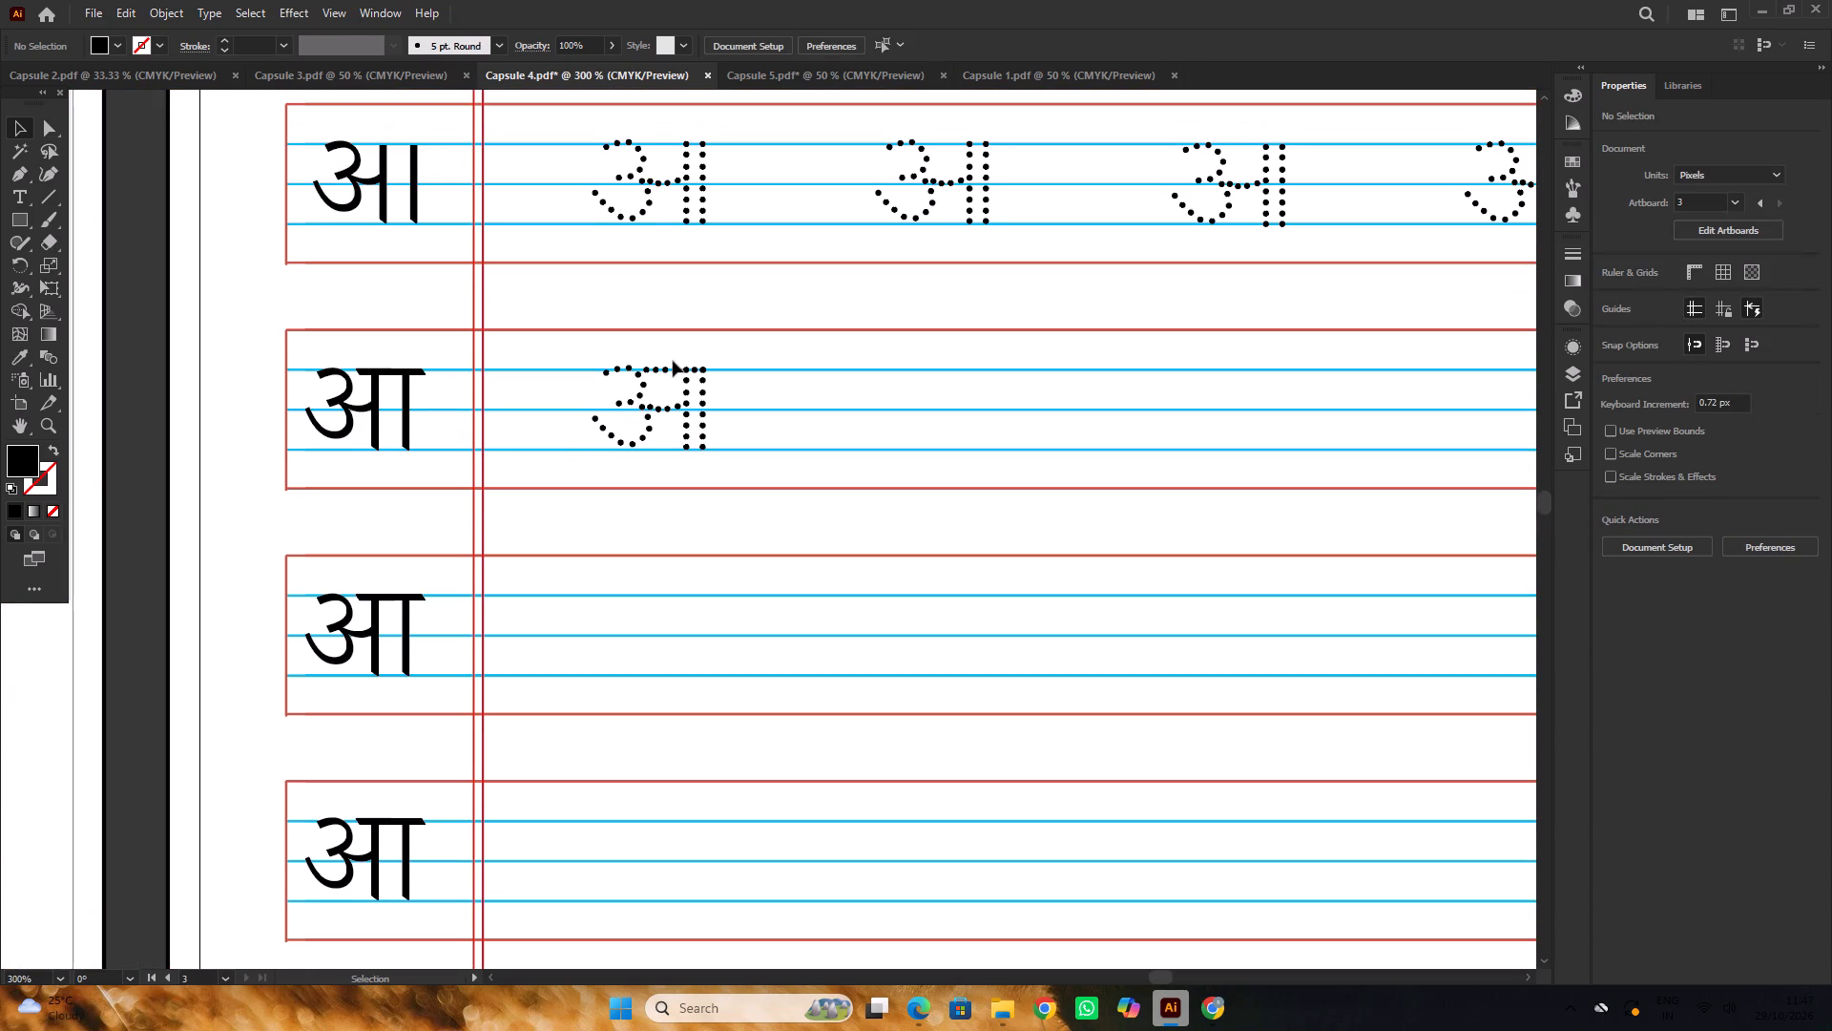
{"action": "scroll", "coordinate": [673, 361], "scroll_direction": "up", "scroll_amount": 2}
{"action": "scroll", "coordinate": [656, 407], "scroll_direction": "down", "scroll_amount": 2, "text": "alt"}
{"action": "scroll", "coordinate": [719, 414], "scroll_direction": "up", "scroll_amount": 1, "text": "alt"}
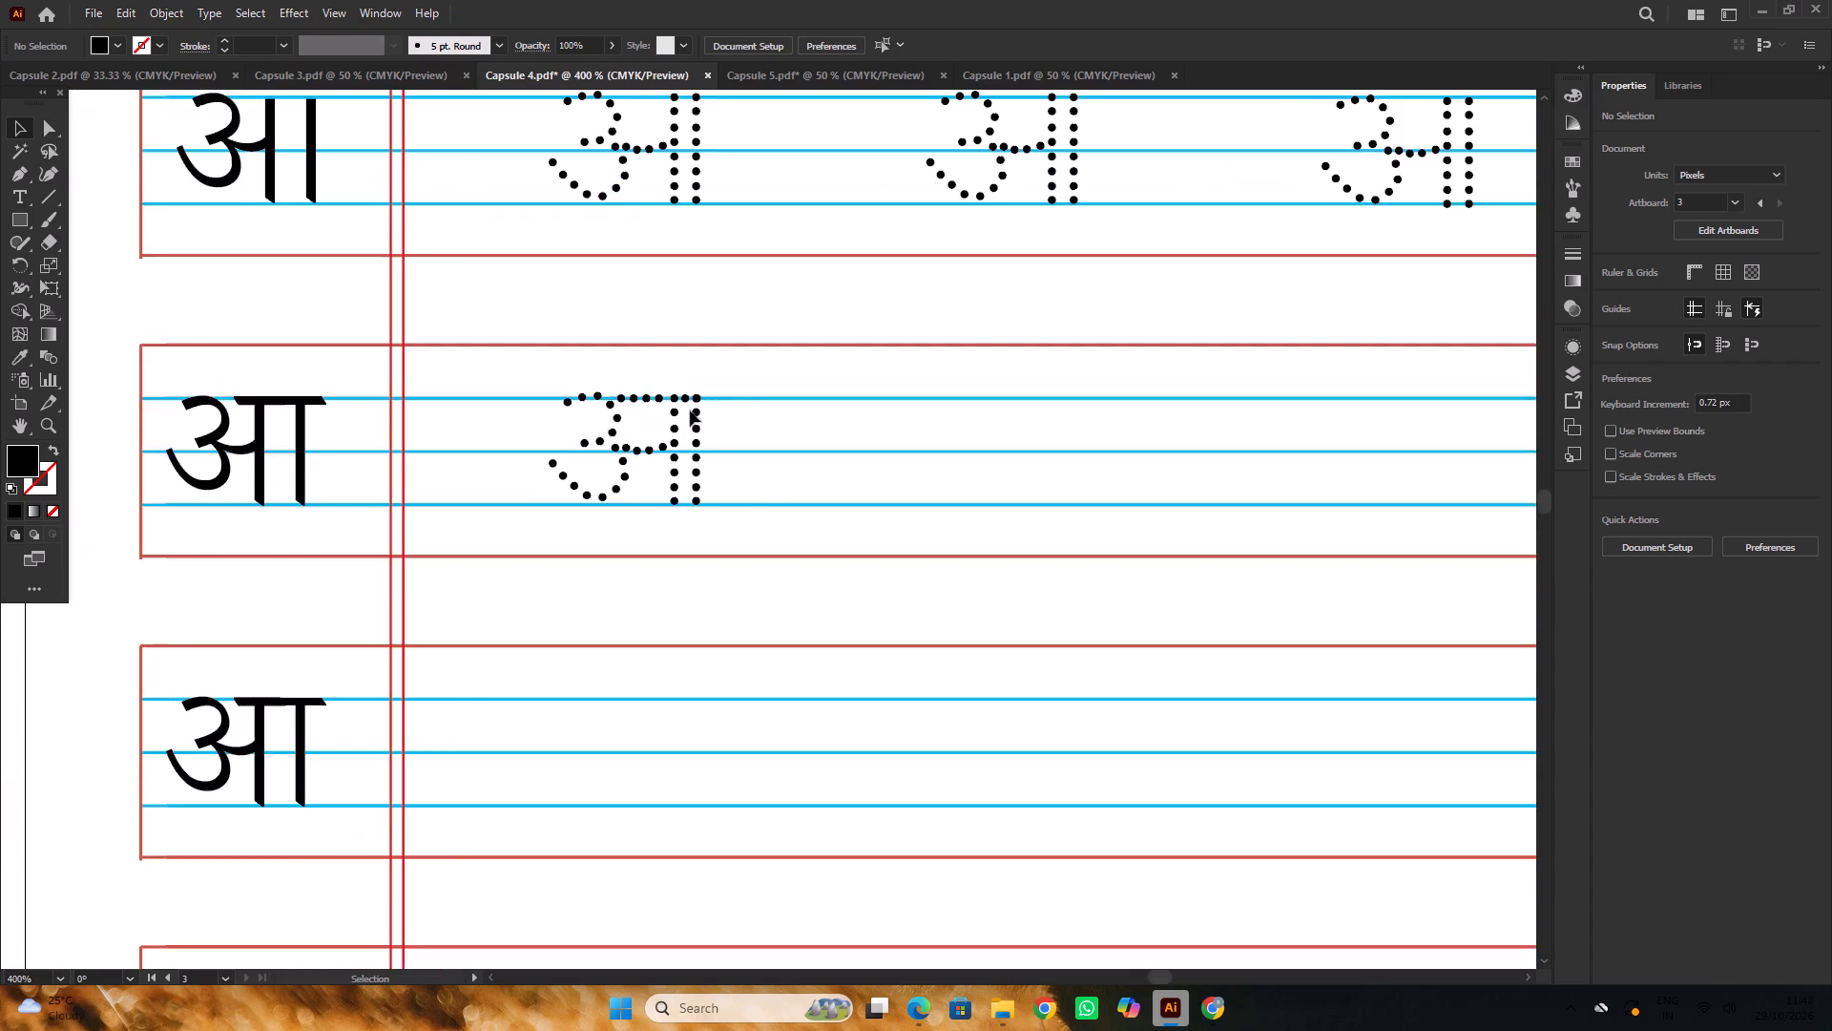
{"action": "scroll", "coordinate": [594, 422], "scroll_direction": "up", "scroll_amount": 2, "text": "alt"}
{"action": "left_click", "coordinate": [677, 381]}
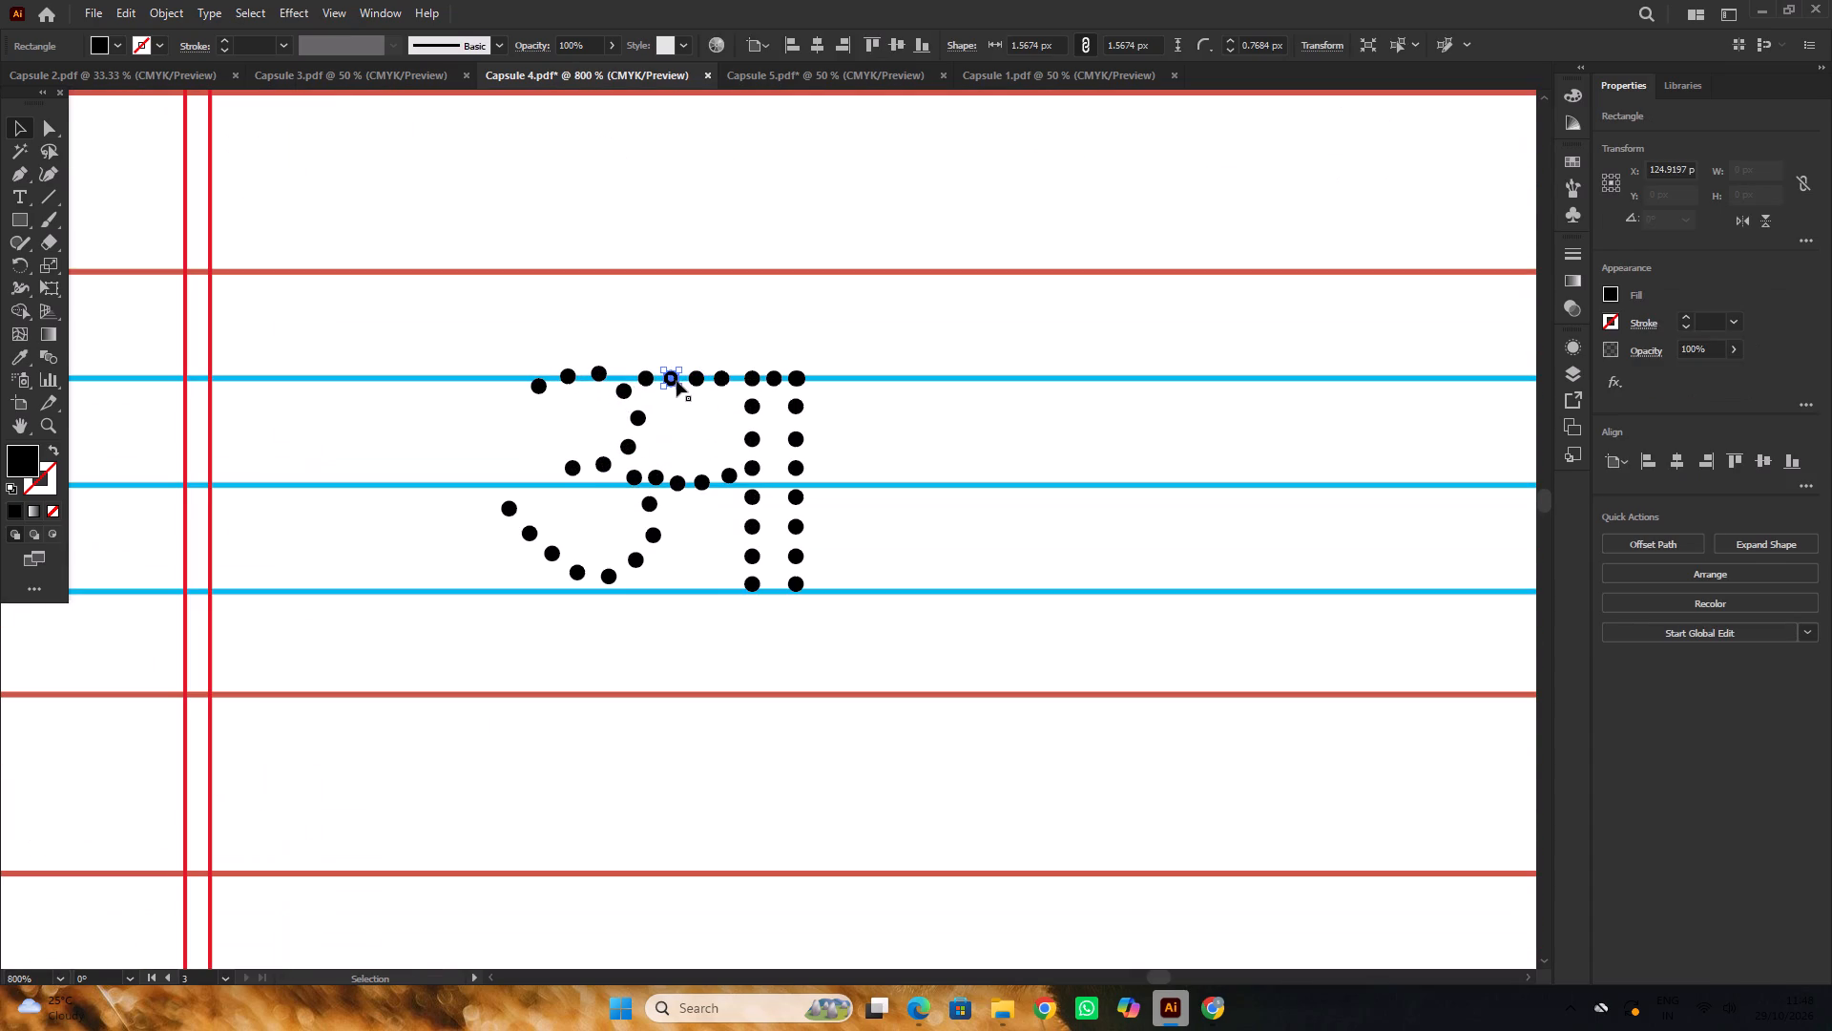
{"action": "key", "text": "Delete"}
{"action": "left_click", "coordinate": [647, 375]}
{"action": "key", "text": "Delete"}
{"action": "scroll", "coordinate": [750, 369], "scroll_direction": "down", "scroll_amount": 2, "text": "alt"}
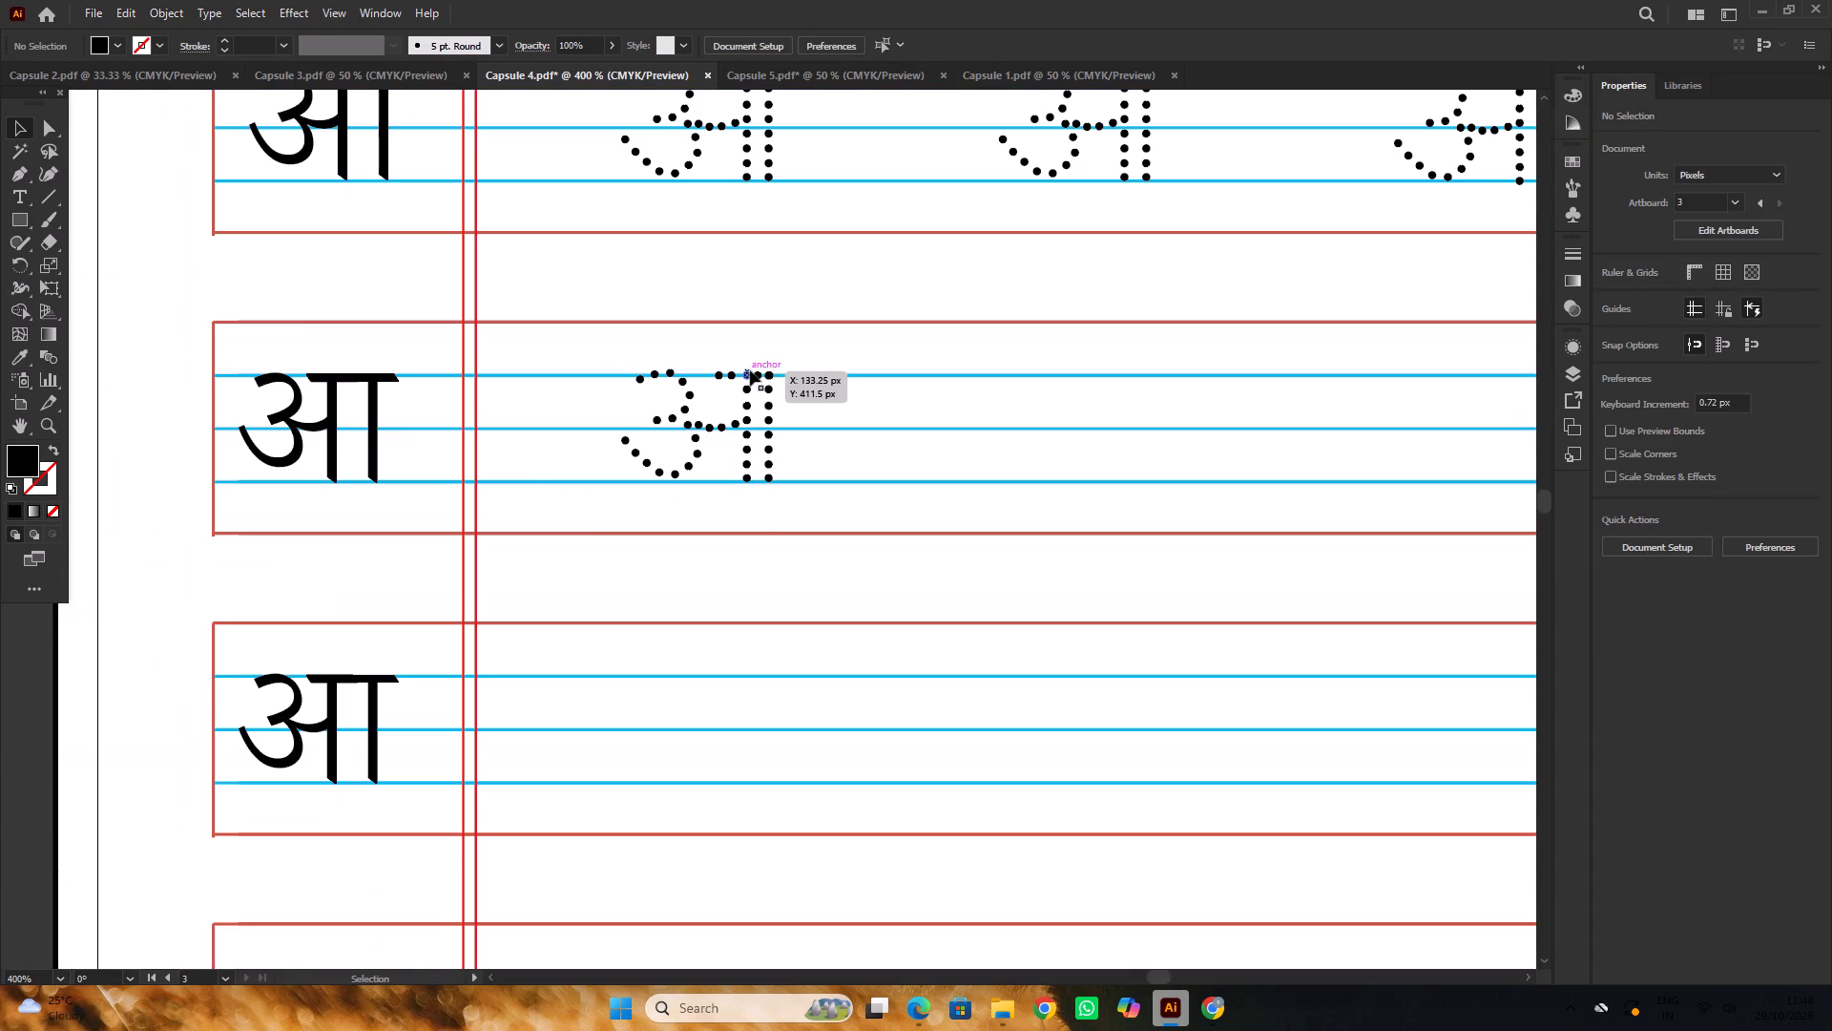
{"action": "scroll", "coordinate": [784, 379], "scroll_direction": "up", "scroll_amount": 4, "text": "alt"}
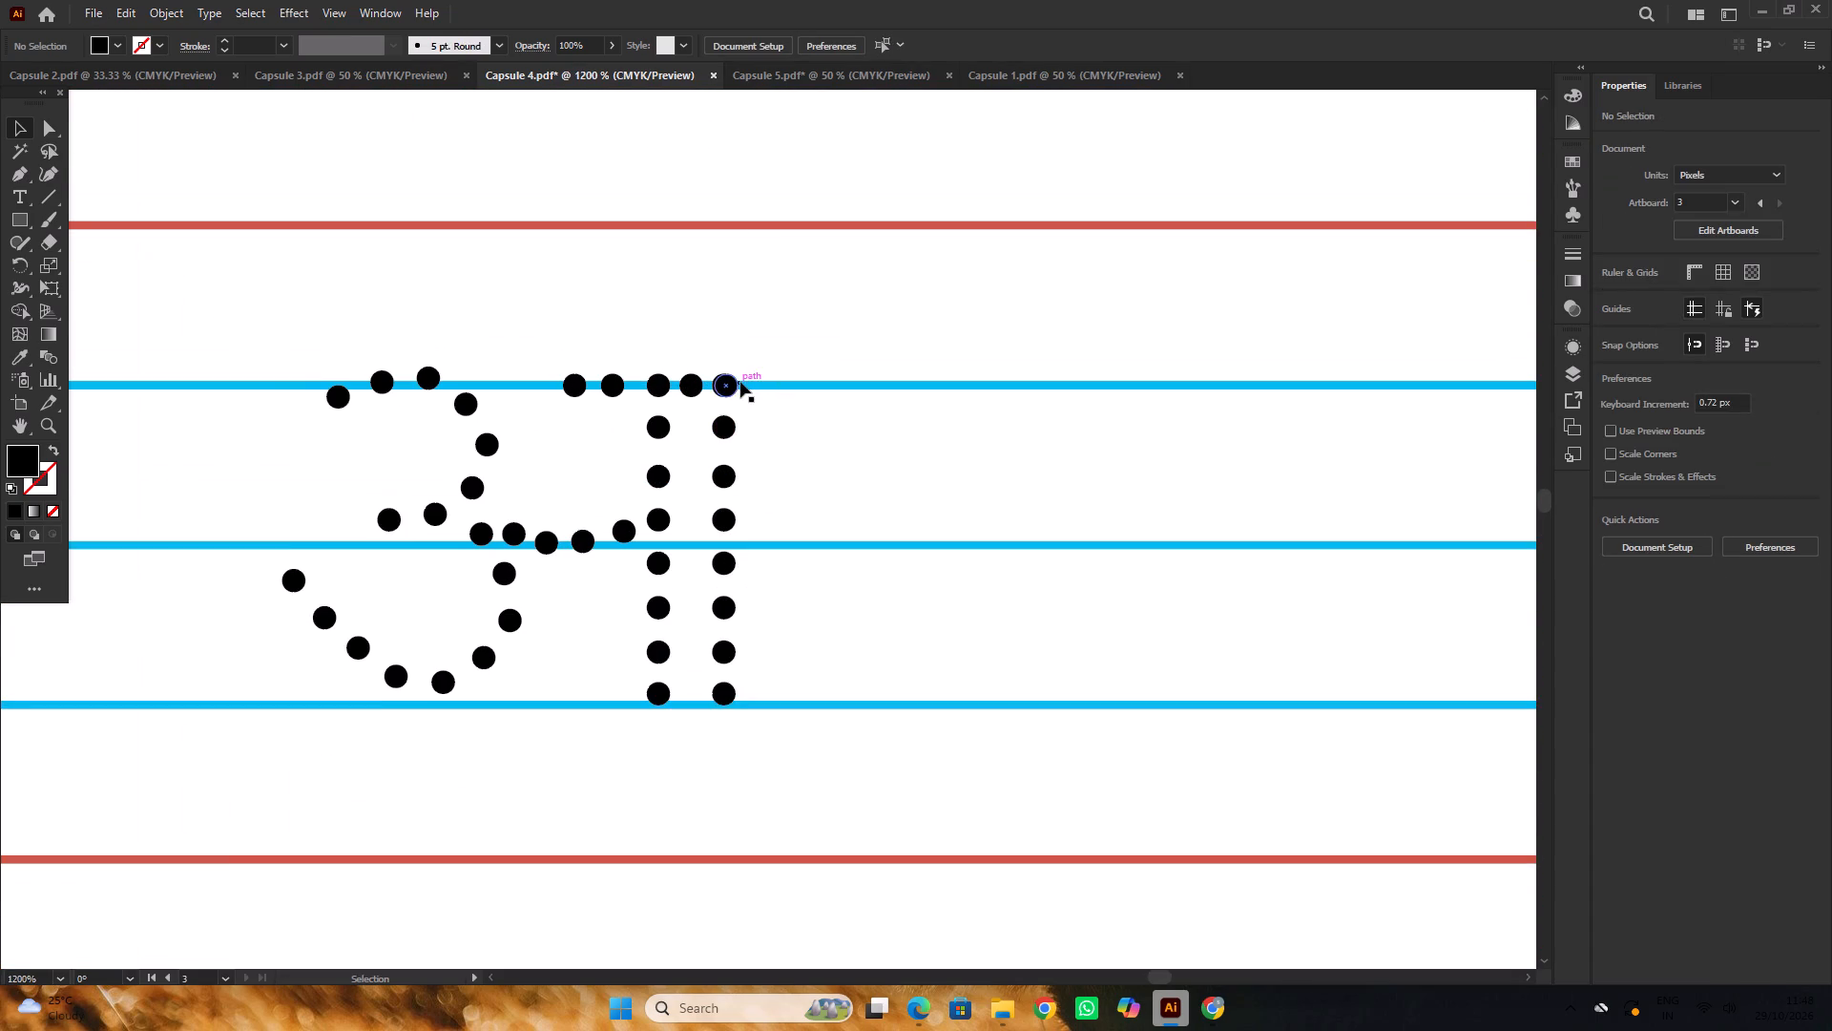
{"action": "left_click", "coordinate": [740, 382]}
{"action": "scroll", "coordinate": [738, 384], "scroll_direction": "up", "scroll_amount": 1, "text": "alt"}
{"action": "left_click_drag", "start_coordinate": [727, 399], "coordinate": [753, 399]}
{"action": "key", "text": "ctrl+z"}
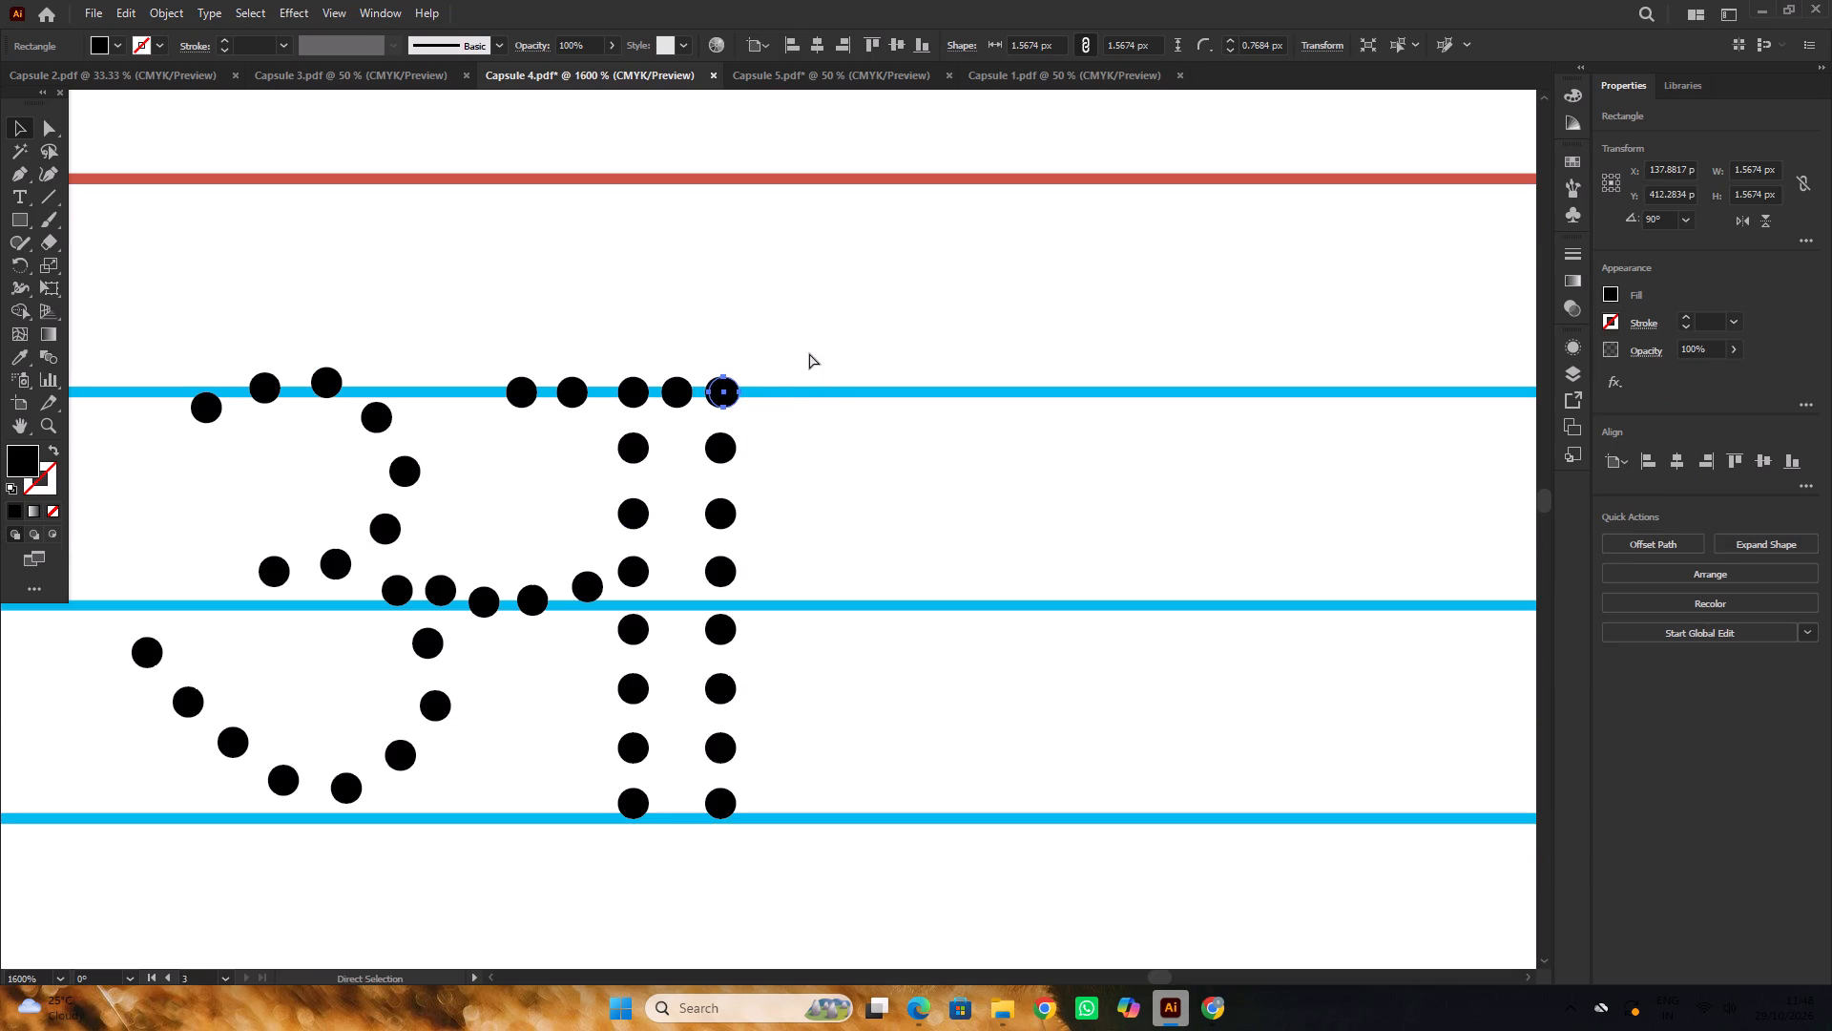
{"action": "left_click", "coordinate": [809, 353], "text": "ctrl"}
Extend the dotted आ's top bar beyond the second stem with two evenly spaced copies of its end dot along the blue line.
{"action": "left_click_drag", "start_coordinate": [720, 399], "coordinate": [766, 399]}
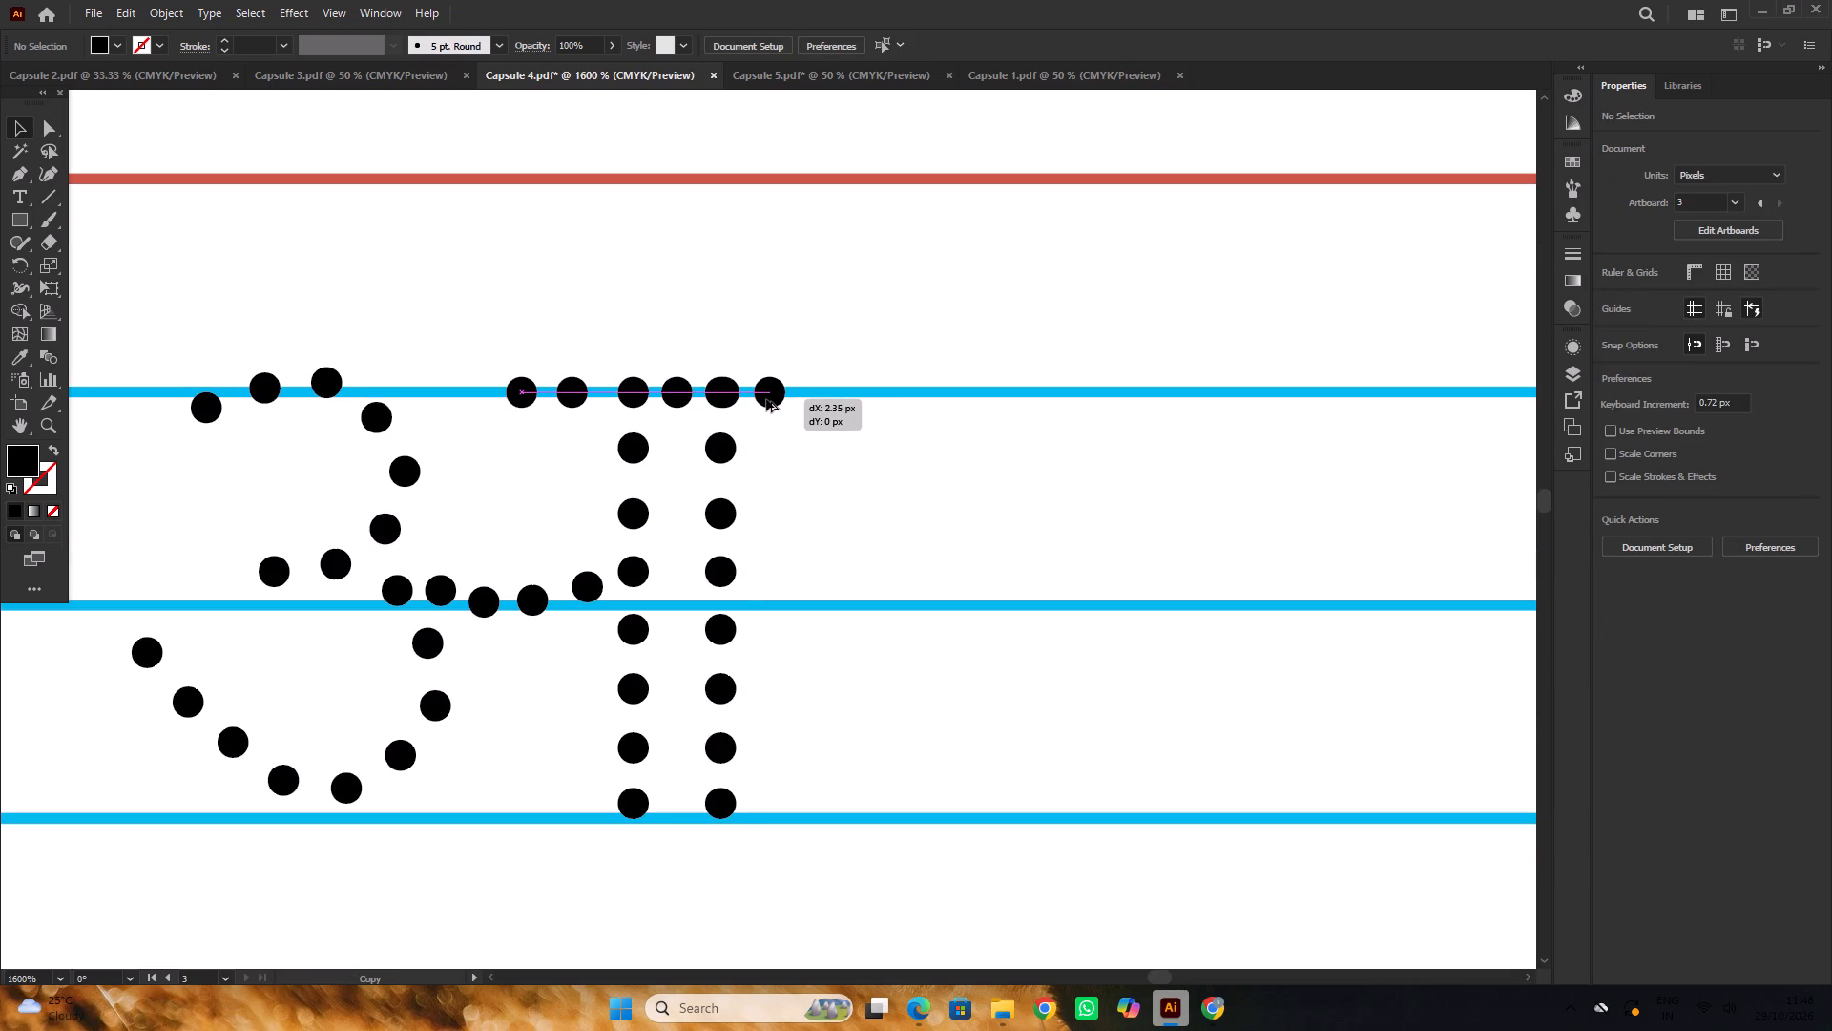
{"action": "left_click_drag", "start_coordinate": [766, 399], "coordinate": [772, 399]}
{"action": "left_click", "coordinate": [844, 317]}
{"action": "scroll", "coordinate": [777, 374], "scroll_direction": "down", "scroll_amount": 5, "text": "alt"}
{"action": "scroll", "coordinate": [776, 385], "scroll_direction": "up", "scroll_amount": 5, "text": "alt"}
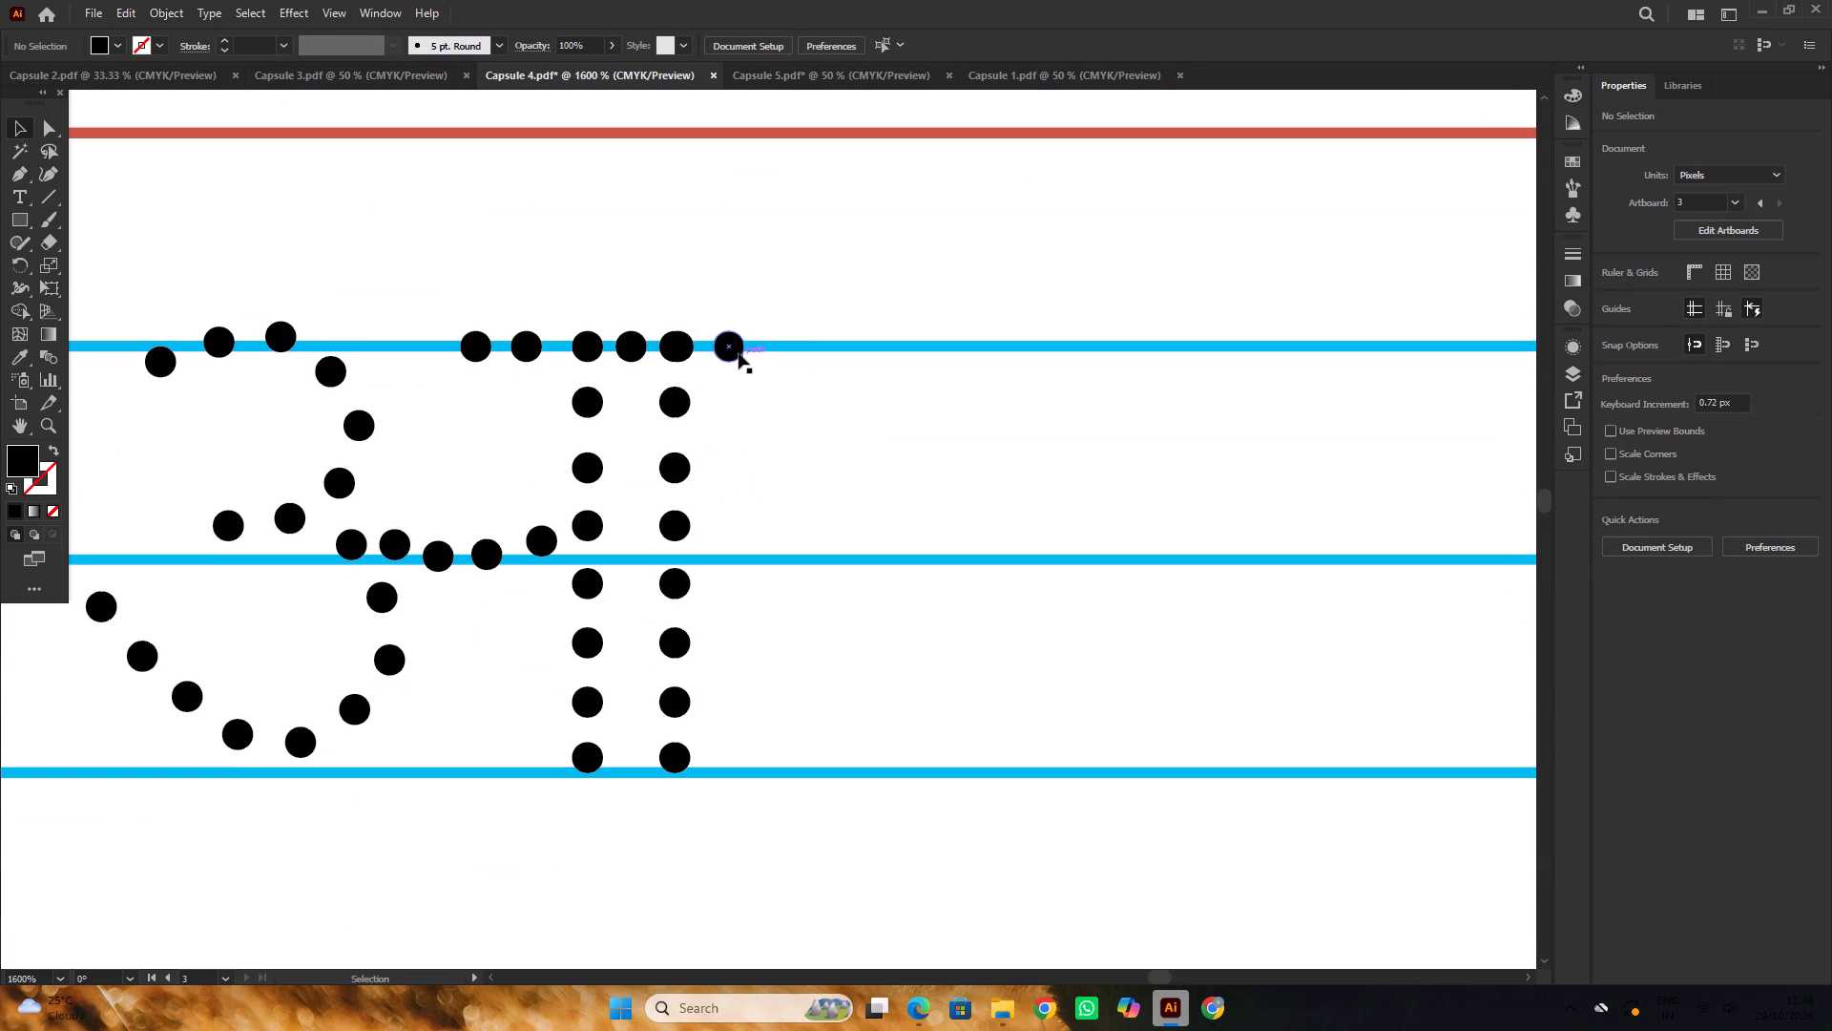
{"action": "left_click_drag", "start_coordinate": [739, 353], "coordinate": [797, 353], "text": "alt"}
{"action": "scroll", "coordinate": [685, 354], "scroll_direction": "down", "scroll_amount": 3, "text": "alt"}
{"action": "left_click", "coordinate": [694, 305]}
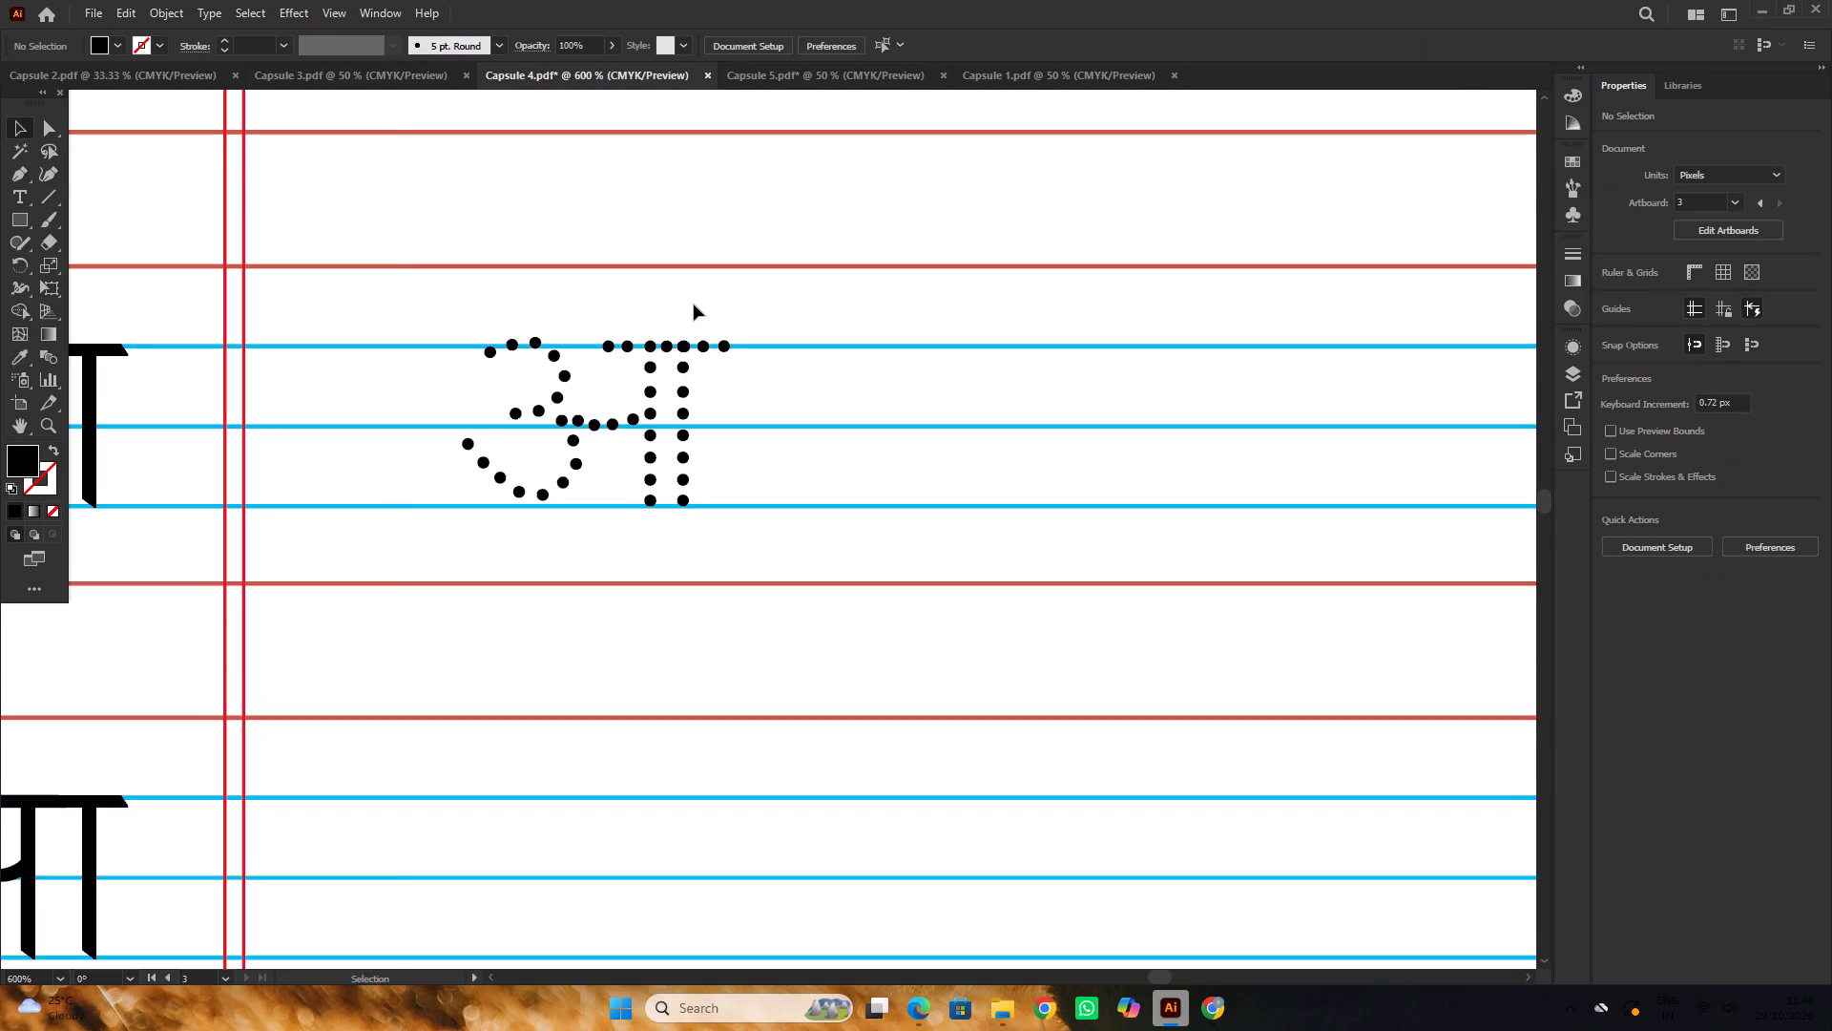
Group all the dots of the sixth row's top-barred dotted आ into one object.
{"action": "scroll", "coordinate": [694, 305], "scroll_direction": "down", "scroll_amount": 4, "text": "alt"}
{"action": "scroll", "coordinate": [809, 429], "scroll_direction": "up", "scroll_amount": 1}
{"action": "scroll", "coordinate": [680, 360], "scroll_direction": "up", "scroll_amount": 2, "text": "alt"}
{"action": "left_click", "coordinate": [580, 288]}
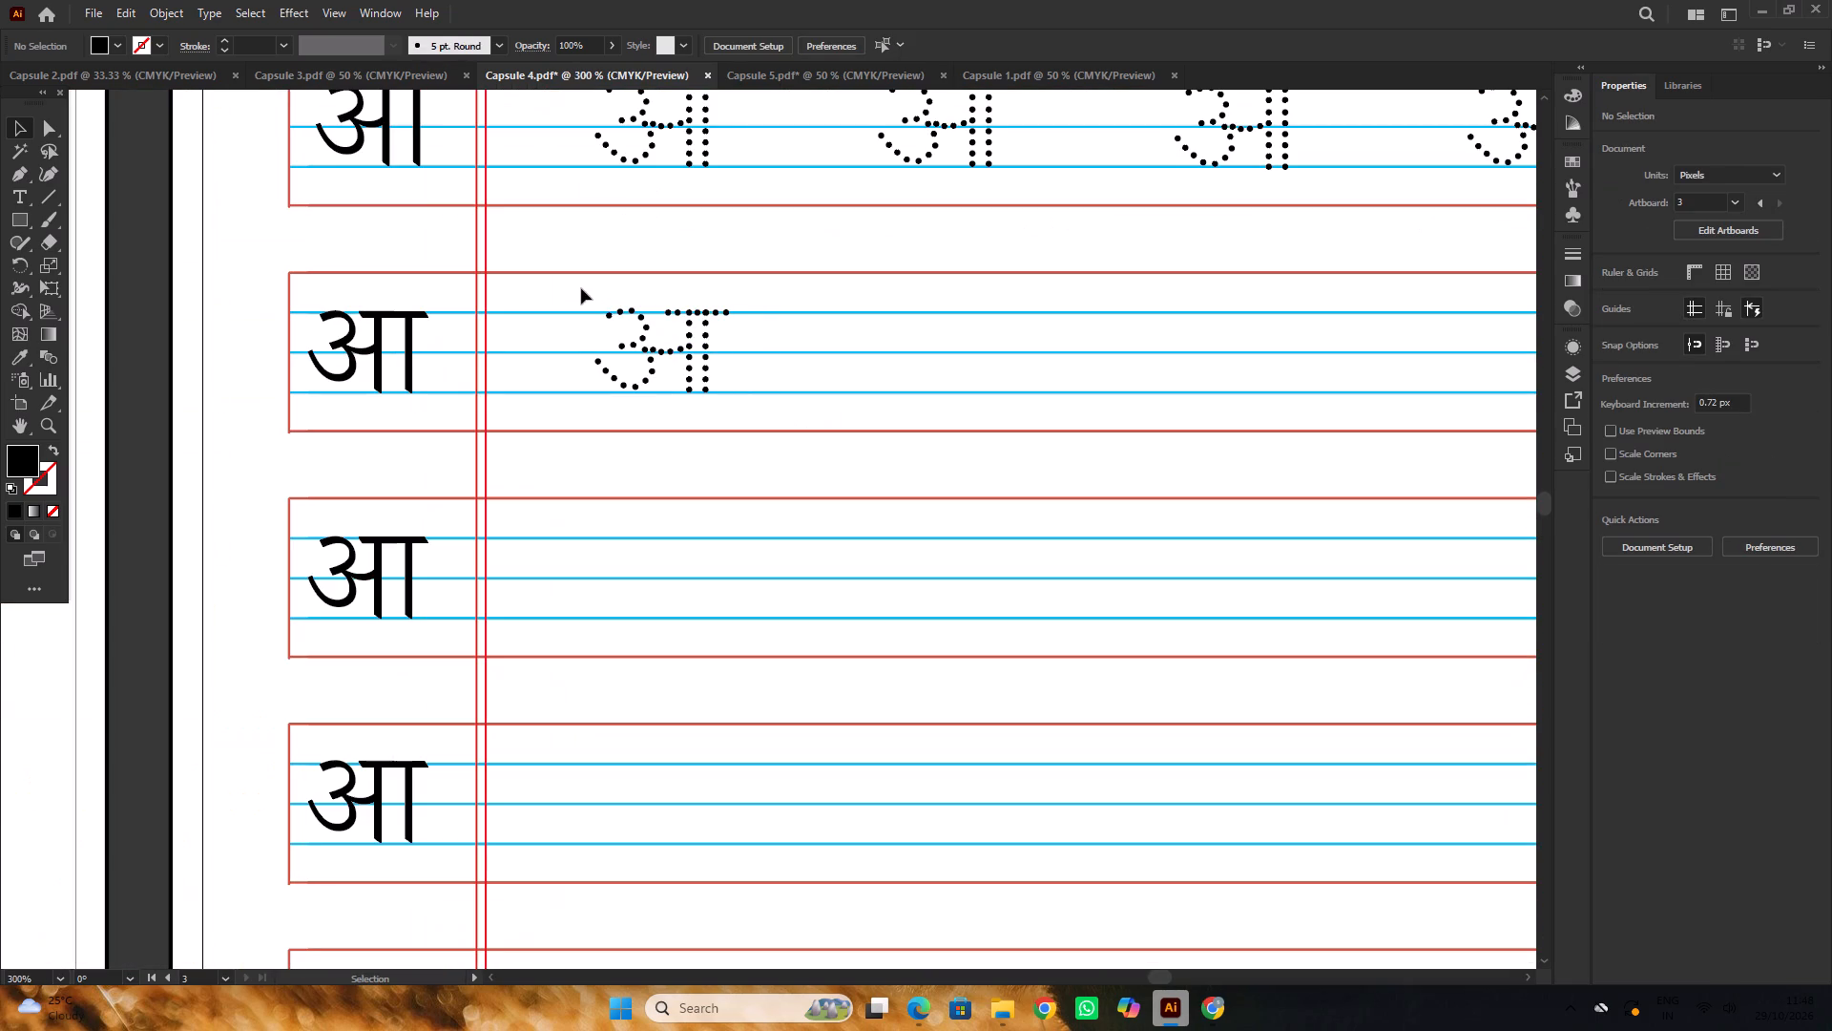
{"action": "left_click_drag", "start_coordinate": [586, 290], "coordinate": [739, 407]}
{"action": "key", "text": "ctrl+g"}
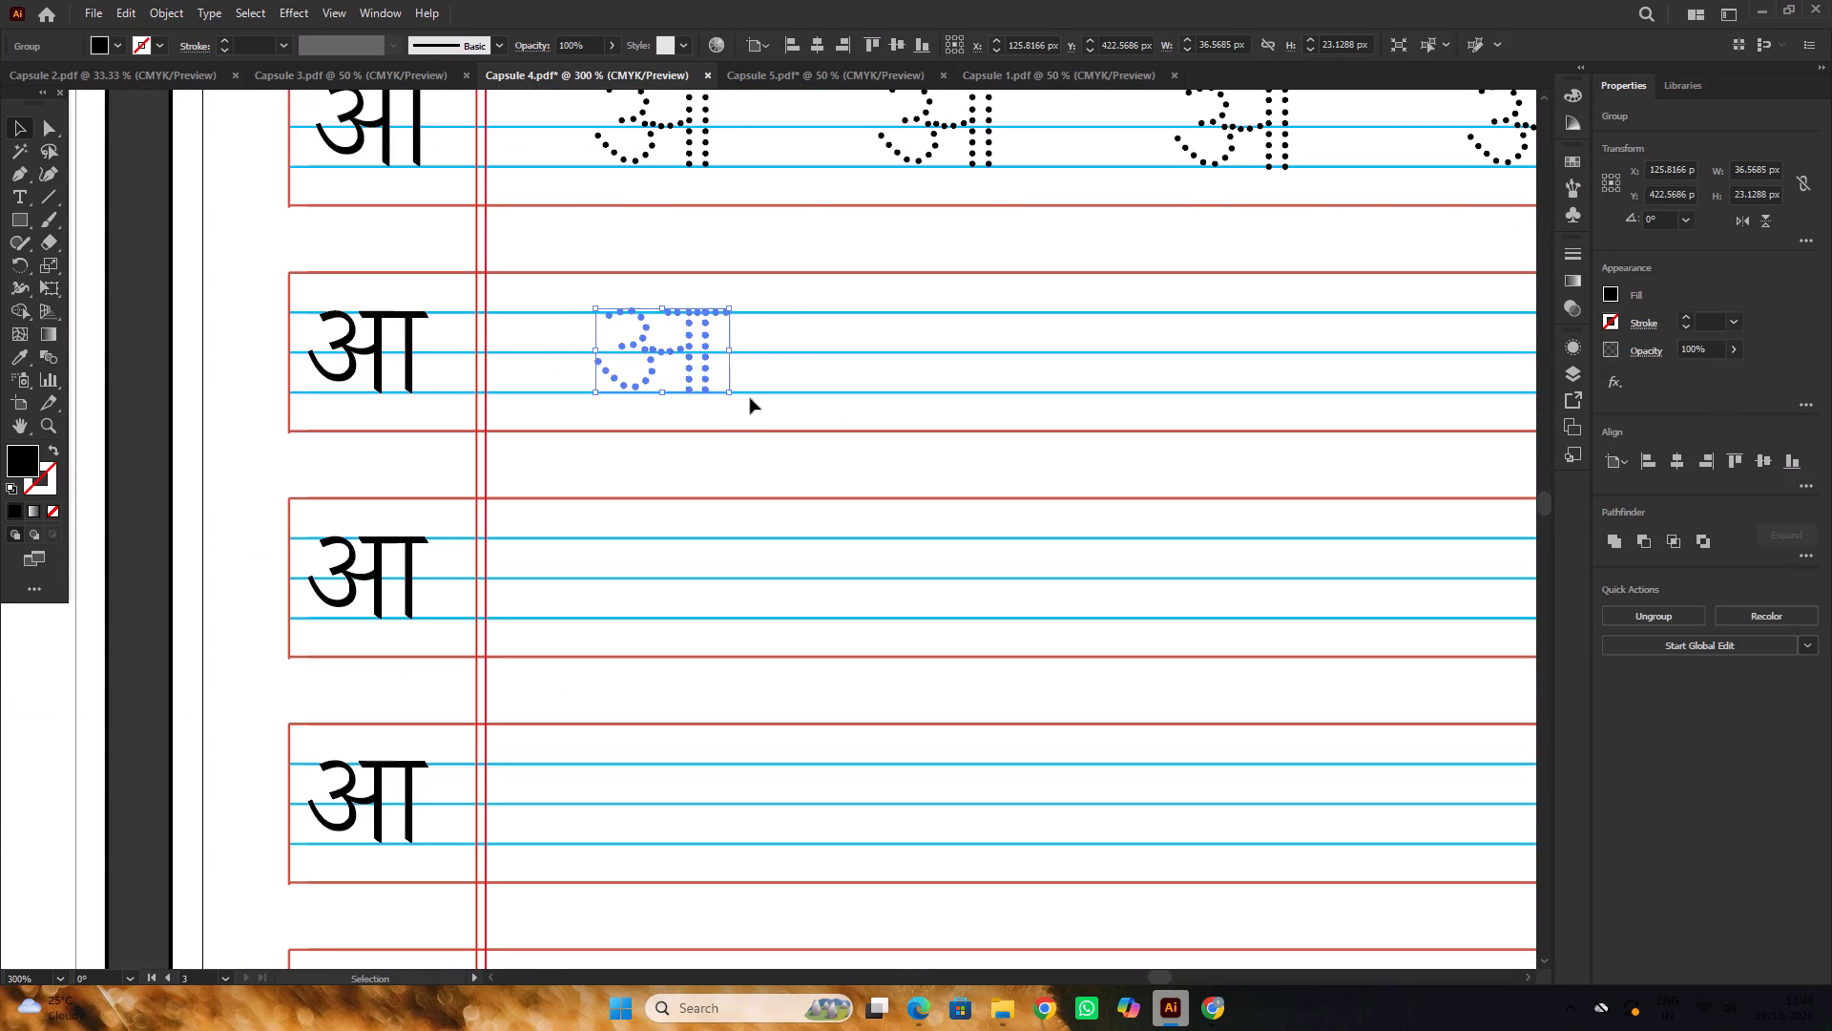
Duplicate the grouped top-barred dotted आ horizontally along the sixth row.
{"action": "scroll", "coordinate": [546, 365], "scroll_direction": "down", "scroll_amount": 1, "text": "alt"}
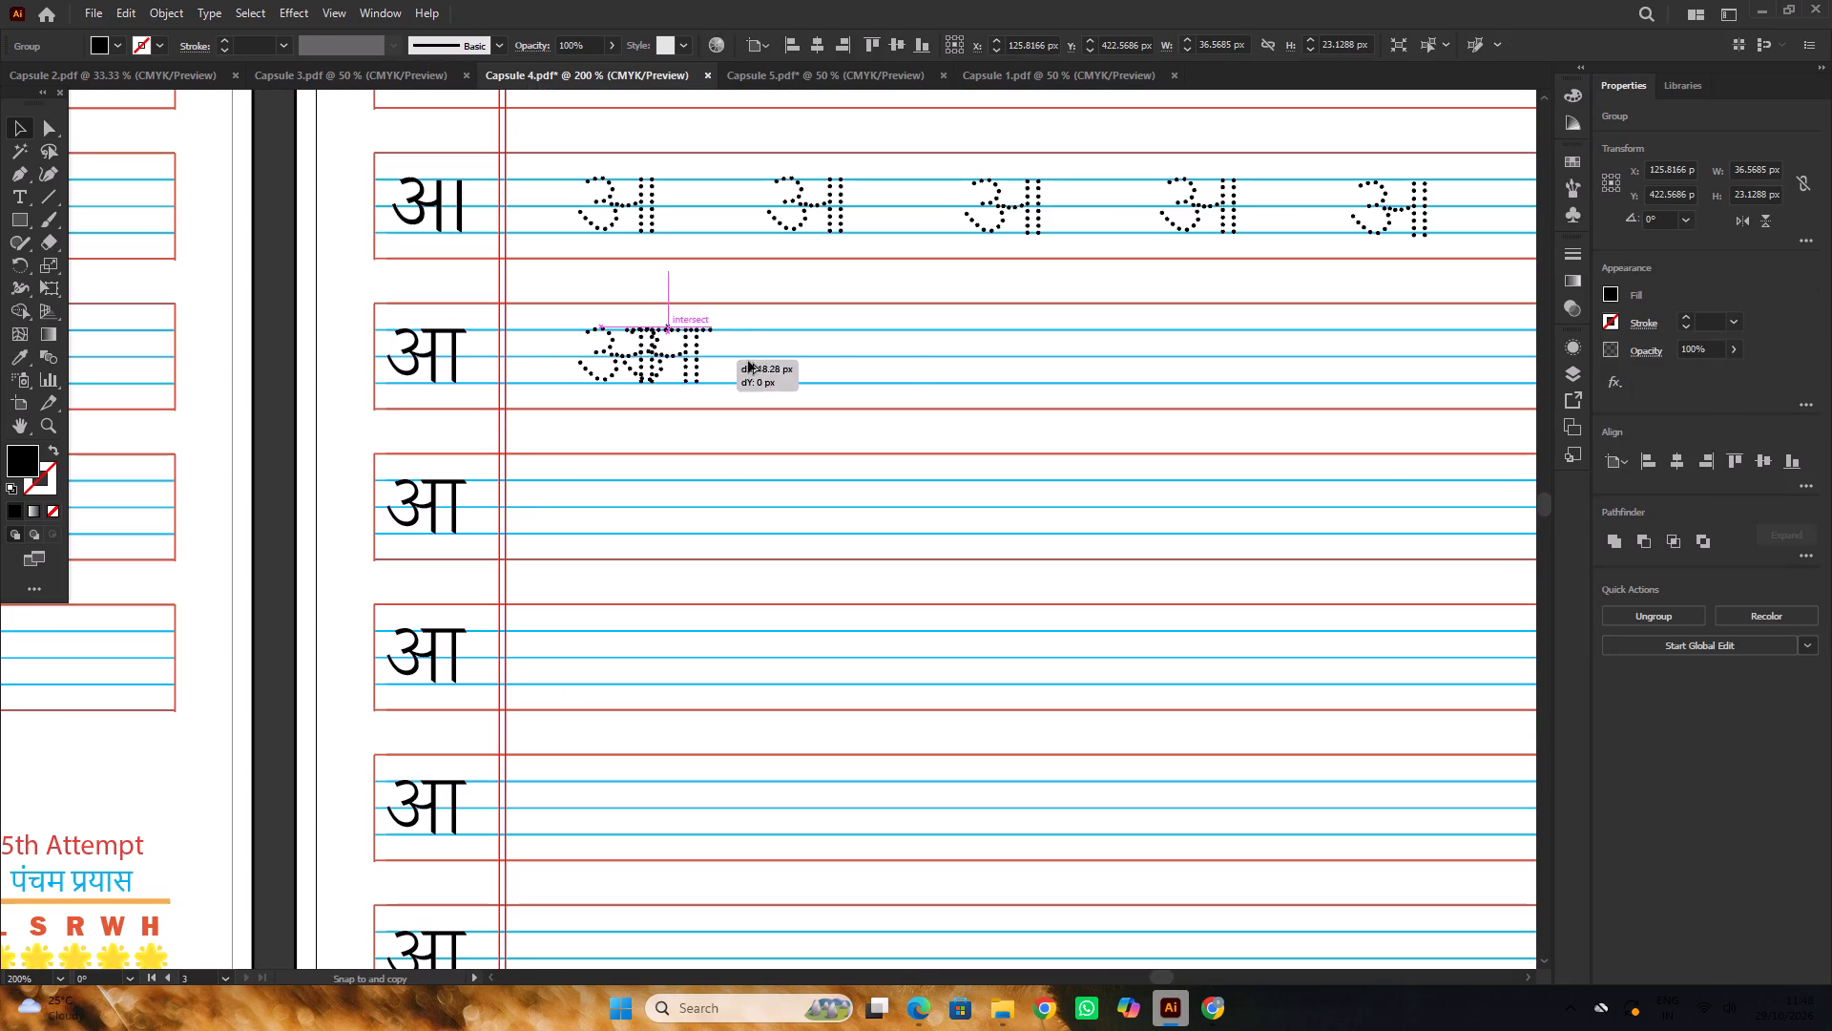
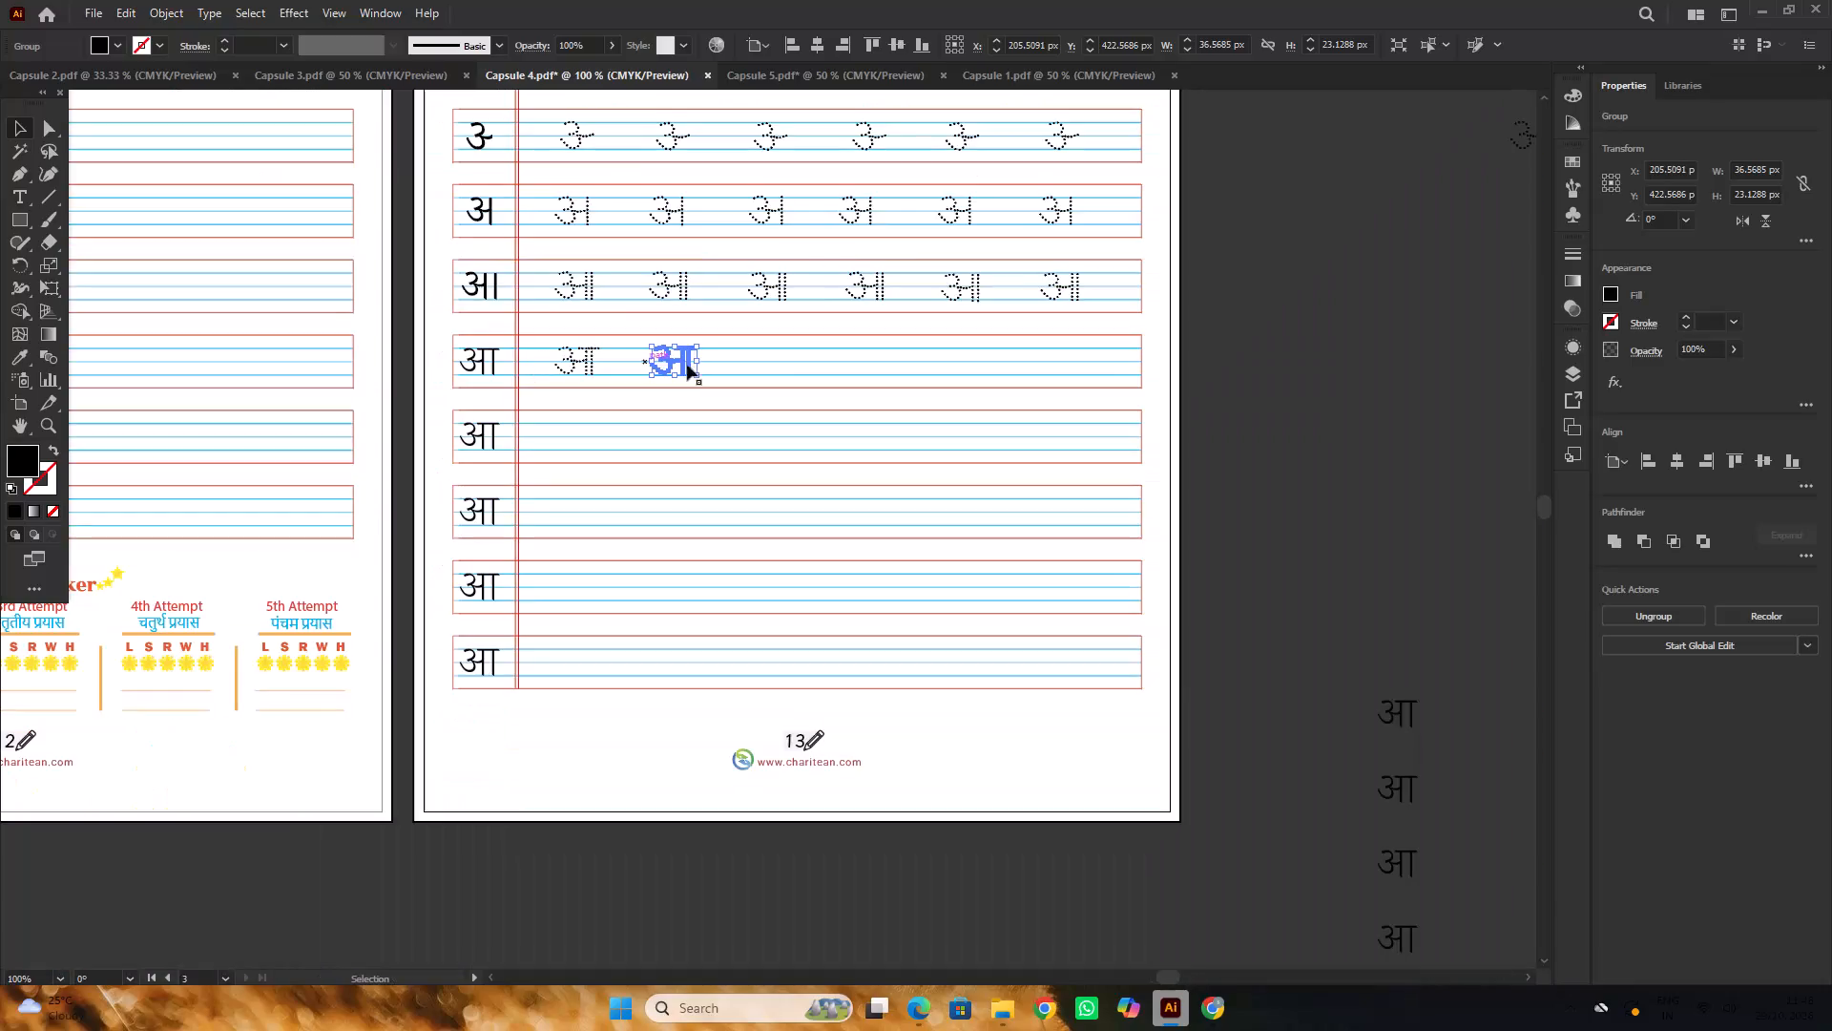
Fill the sixth row of page 13 with evenly spaced copies of the top-barred dotted आ, making six letters.
{"action": "scroll", "coordinate": [706, 362], "scroll_direction": "up", "scroll_amount": 1, "text": "alt"}
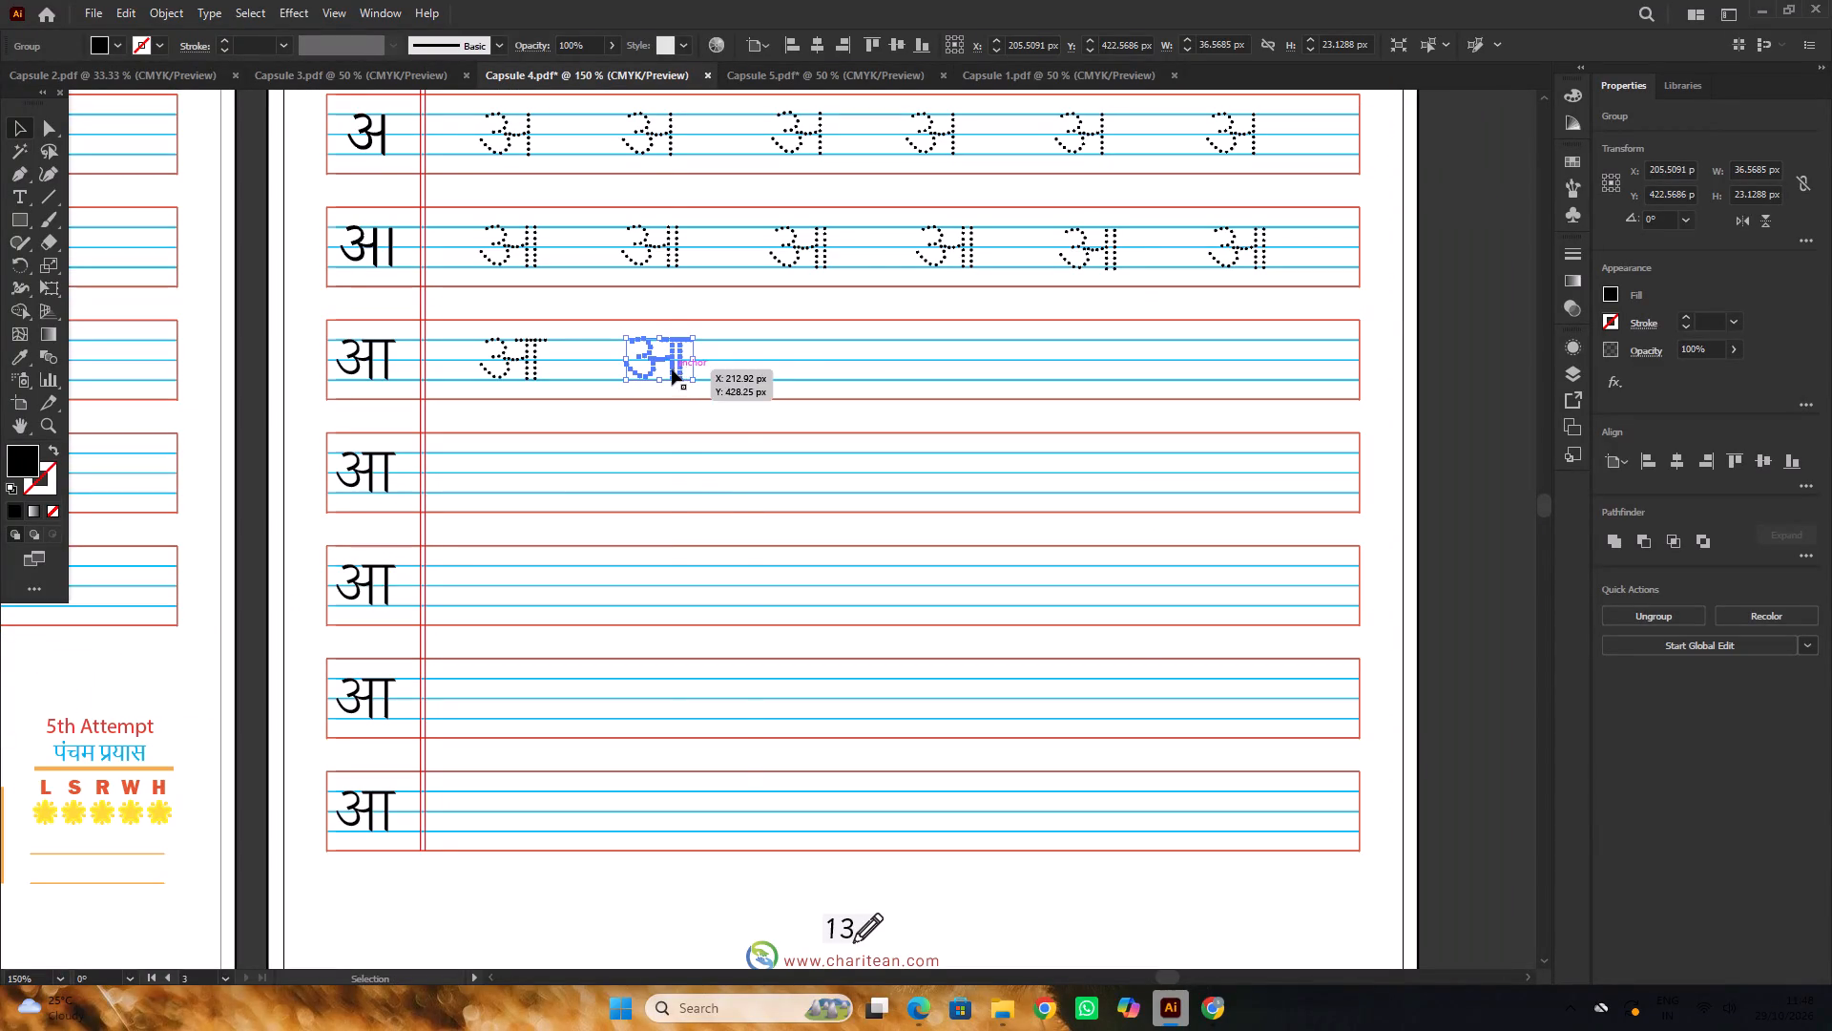
{"action": "left_click_drag", "start_coordinate": [672, 369], "coordinate": [818, 370], "text": "alt"}
{"action": "scroll", "coordinate": [574, 356], "scroll_direction": "down", "scroll_amount": 1, "text": "alt"}
{"action": "scroll", "coordinate": [861, 371], "scroll_direction": "up", "scroll_amount": 1, "text": "alt"}
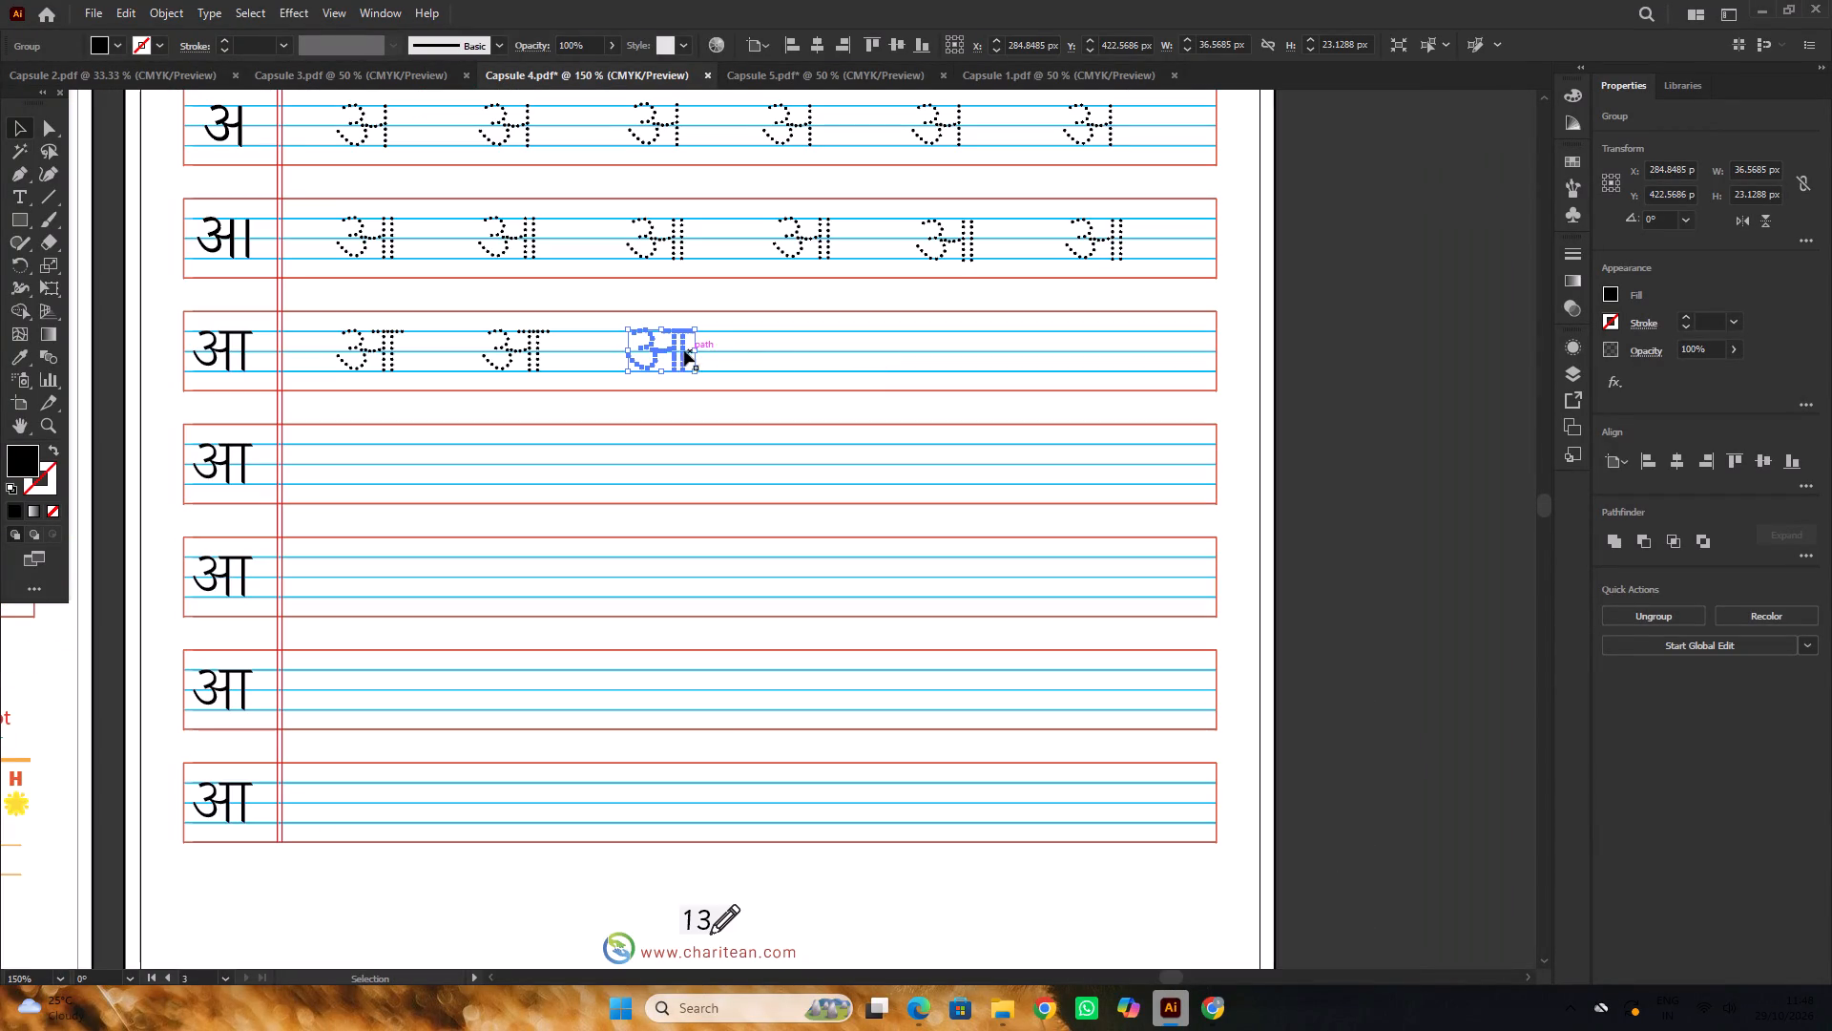
{"action": "left_click_drag", "start_coordinate": [677, 350], "coordinate": [823, 356], "text": "alt"}
{"action": "left_click_drag", "start_coordinate": [821, 350], "coordinate": [966, 356]}
{"action": "scroll", "coordinate": [643, 393], "scroll_direction": "down", "scroll_amount": 2}
{"action": "scroll", "coordinate": [952, 411], "scroll_direction": "up", "scroll_amount": 3}
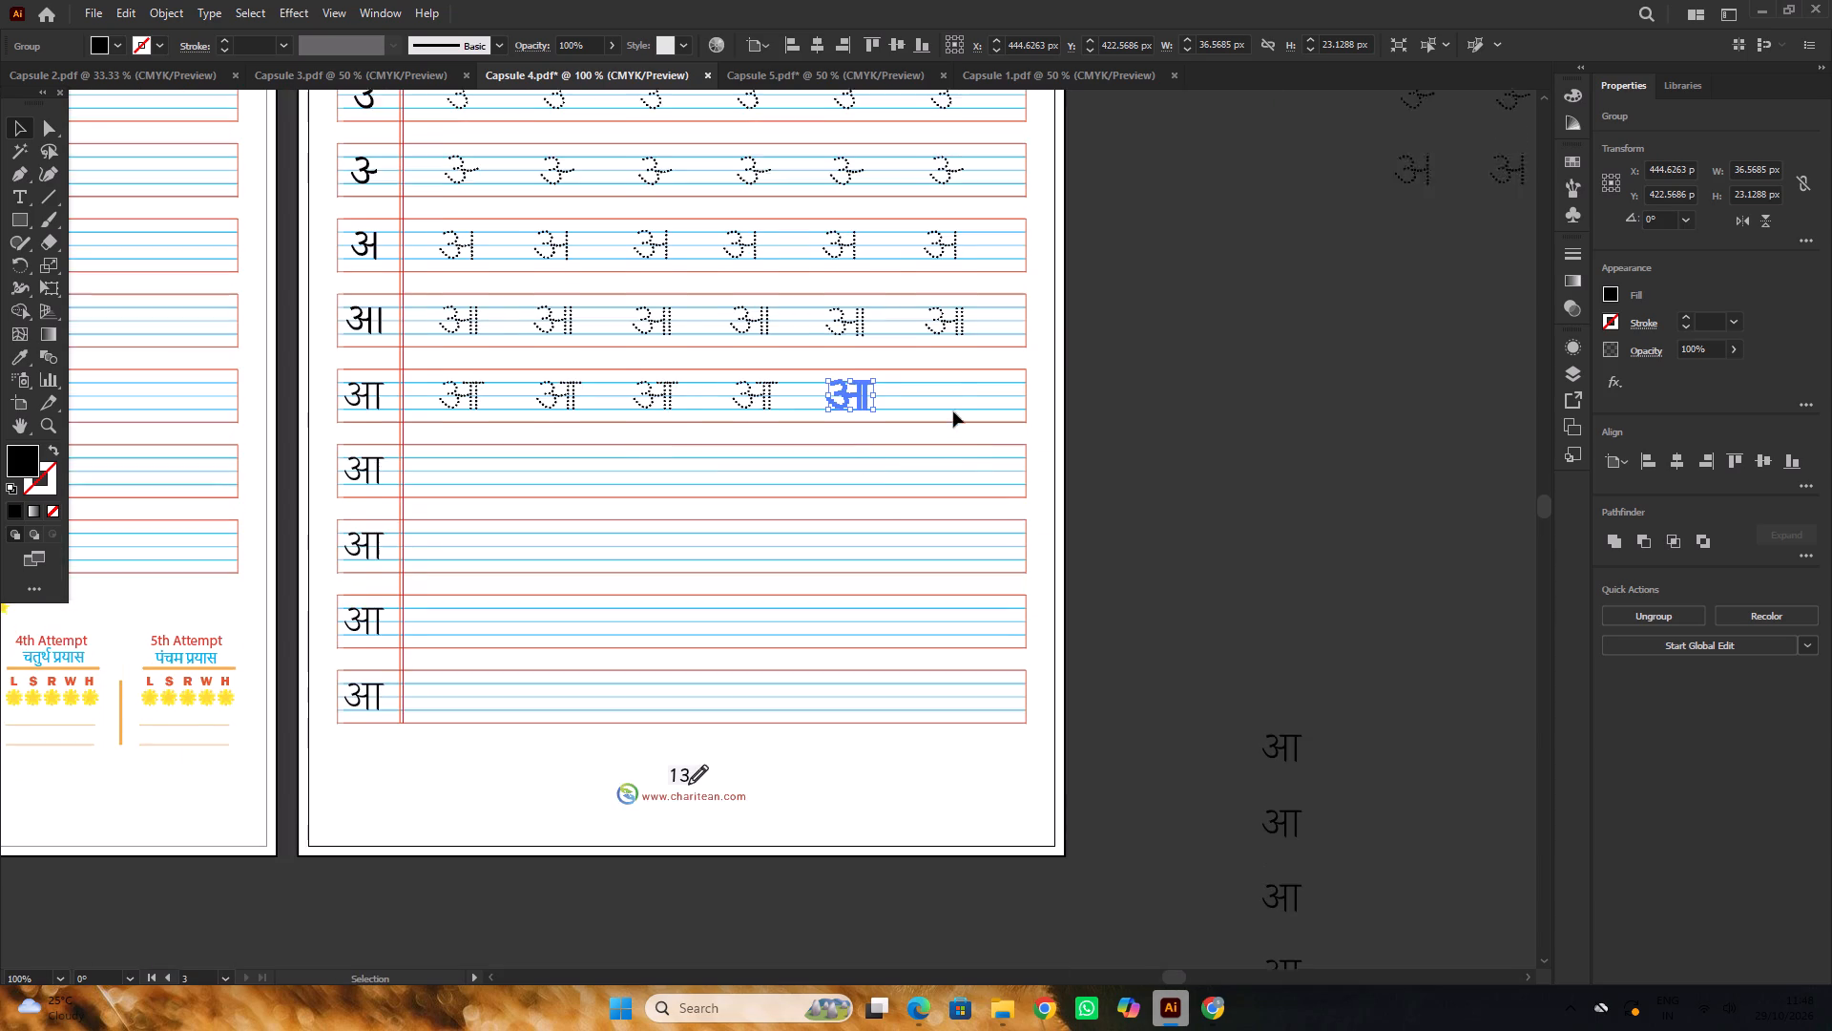
{"action": "scroll", "coordinate": [953, 411], "scroll_direction": "up", "scroll_amount": 3}
{"action": "scroll", "coordinate": [924, 390], "scroll_direction": "down", "scroll_amount": 3}
{"action": "scroll", "coordinate": [936, 416], "scroll_direction": "up", "scroll_amount": 2, "text": "alt"}
{"action": "left_click_drag", "start_coordinate": [779, 420], "coordinate": [978, 413], "text": "alt"}
{"action": "scroll", "coordinate": [928, 389], "scroll_direction": "down", "scroll_amount": 3, "text": "alt"}
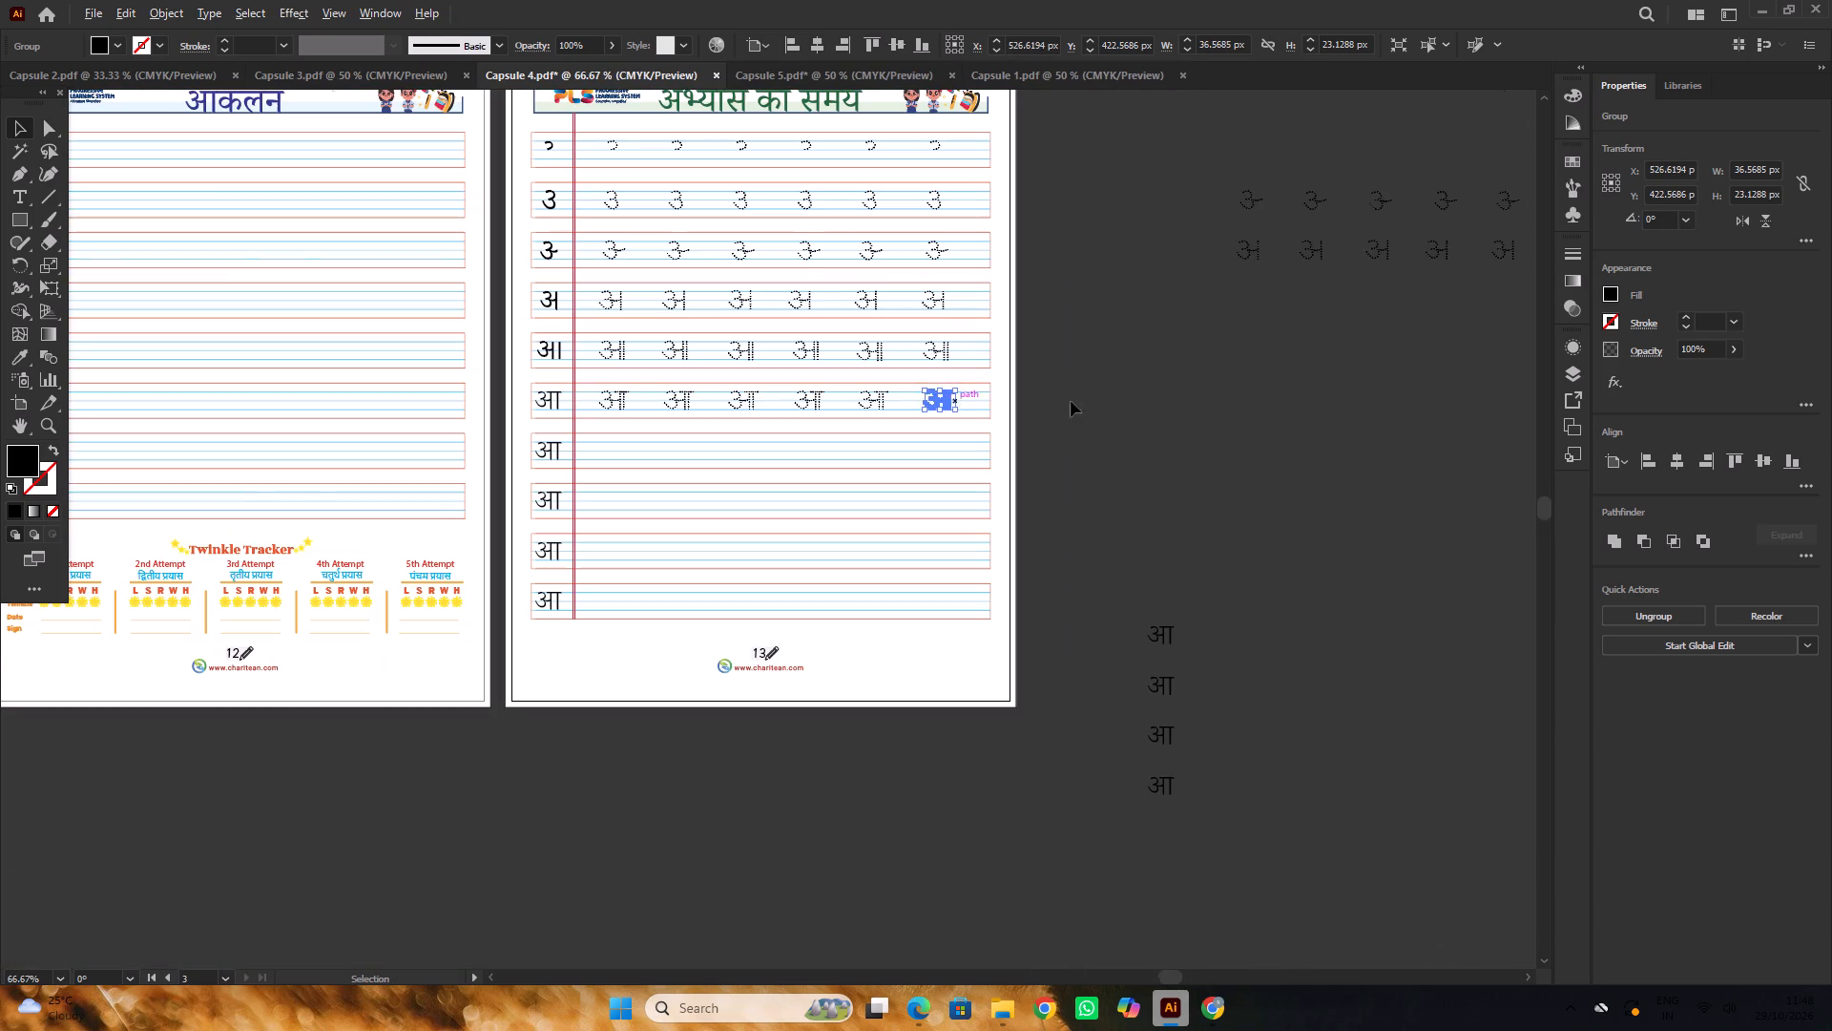
{"action": "left_click", "coordinate": [1155, 406]}
Save the Capsule 4 document.
{"action": "scroll", "coordinate": [1070, 398], "scroll_direction": "up", "scroll_amount": 3}
{"action": "scroll", "coordinate": [1068, 398], "scroll_direction": "down", "scroll_amount": 1, "text": "alt"}
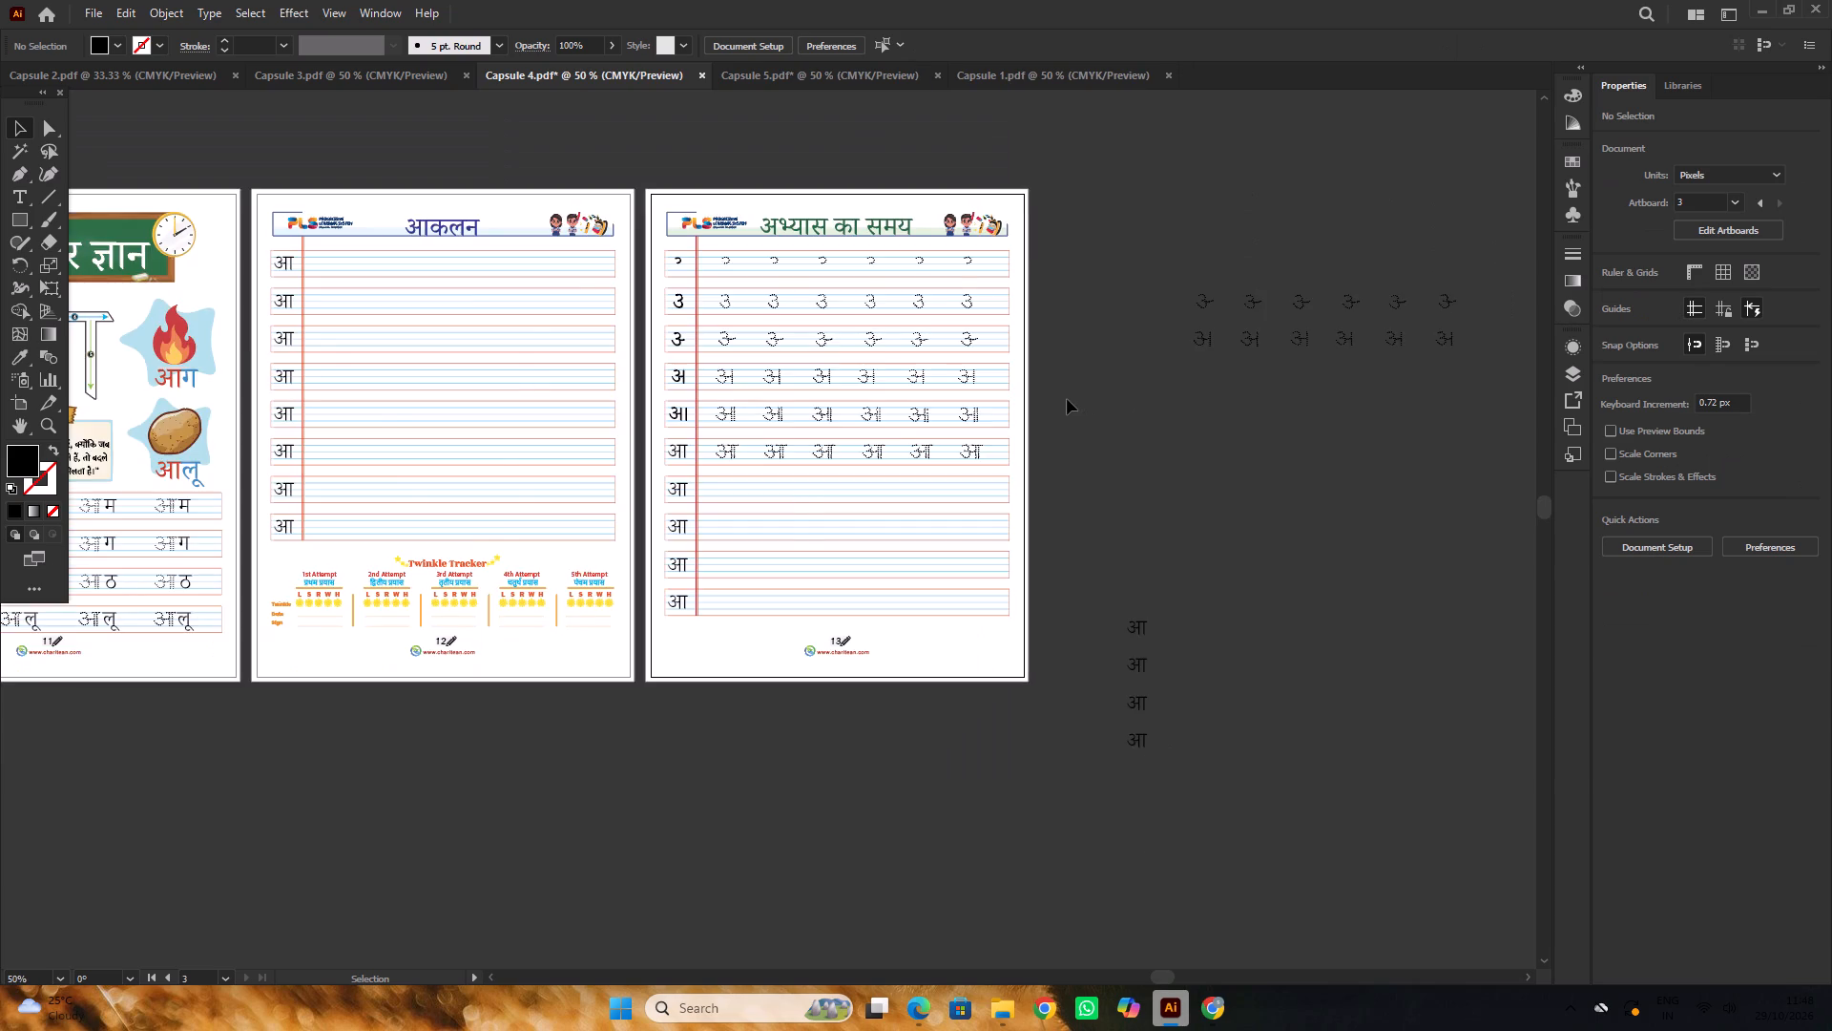
{"action": "scroll", "coordinate": [1066, 399], "scroll_direction": "down", "scroll_amount": 1, "text": "alt"}
{"action": "scroll", "coordinate": [530, 411], "scroll_direction": "up", "scroll_amount": 1, "text": "alt"}
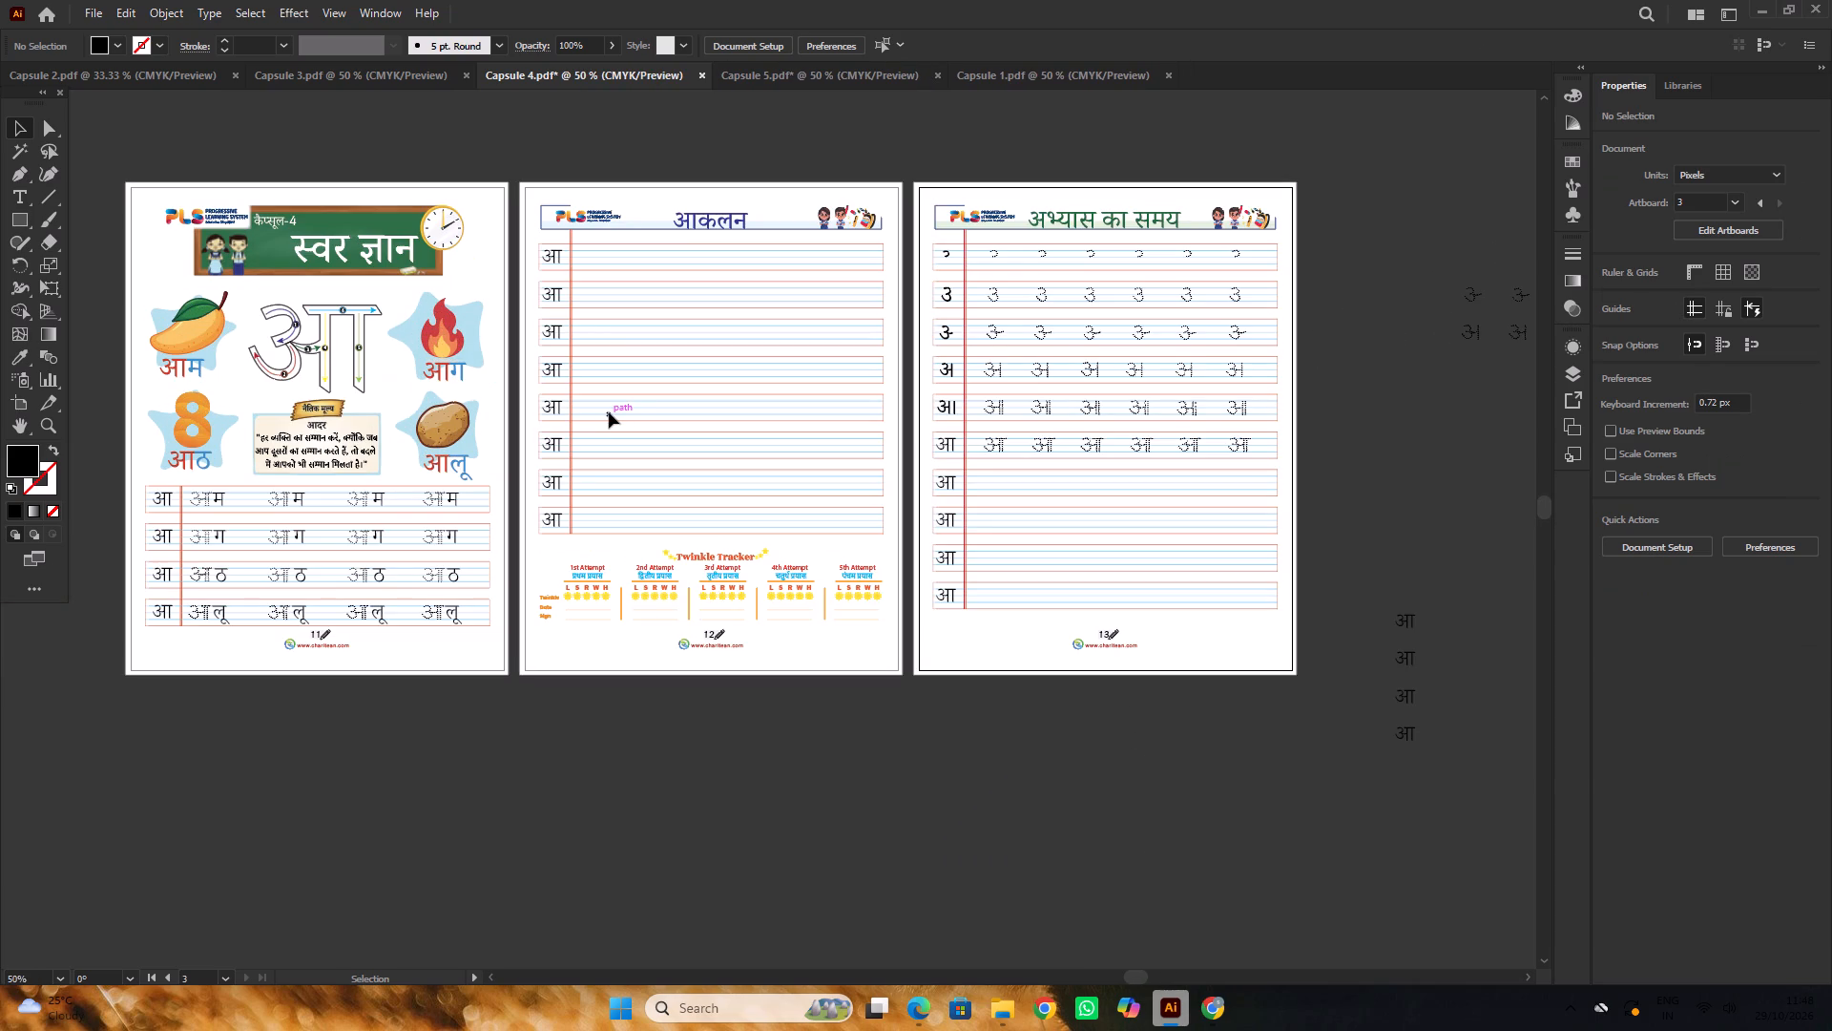
{"action": "scroll", "coordinate": [609, 412], "scroll_direction": "down", "scroll_amount": 1, "text": "alt"}
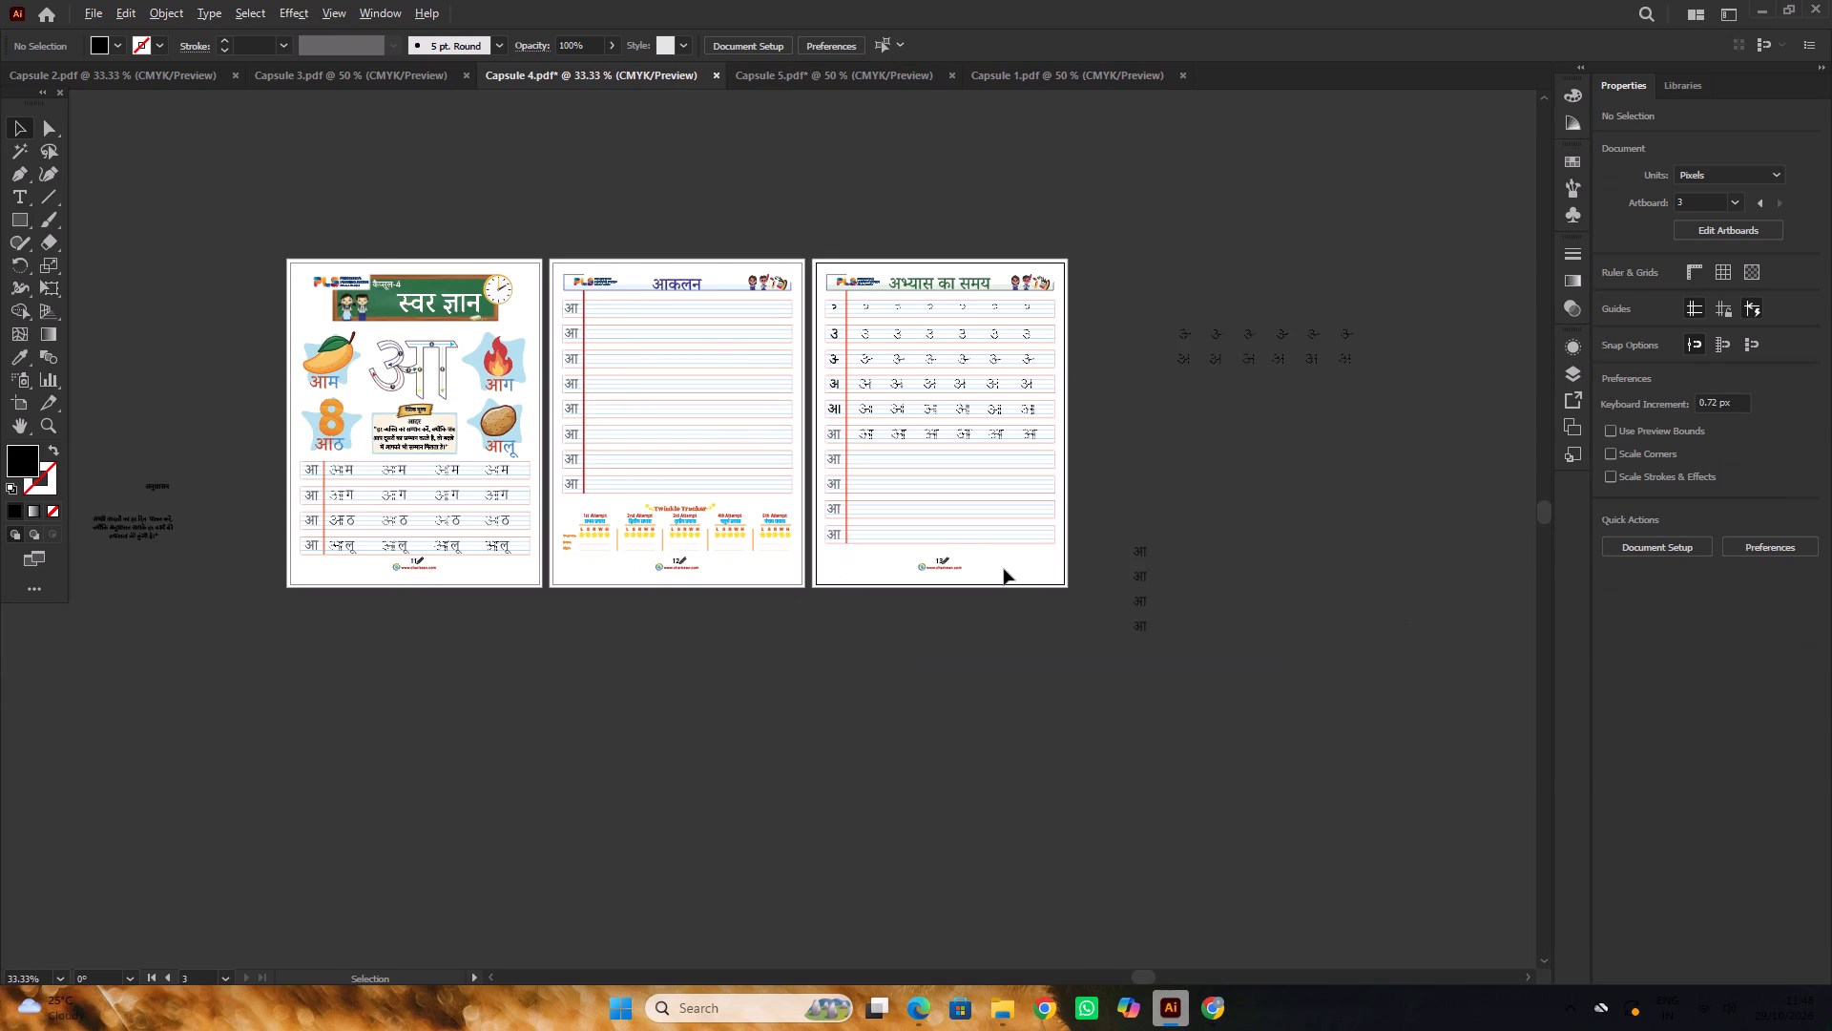
{"action": "scroll", "coordinate": [1004, 569], "scroll_direction": "up", "scroll_amount": 1, "text": "alt"}
{"action": "scroll", "coordinate": [1004, 569], "scroll_direction": "down", "scroll_amount": 1, "text": "alt"}
{"action": "scroll", "coordinate": [1004, 569], "scroll_direction": "up", "scroll_amount": 1, "text": "alt"}
{"action": "scroll", "coordinate": [1004, 569], "scroll_direction": "up", "scroll_amount": 2}
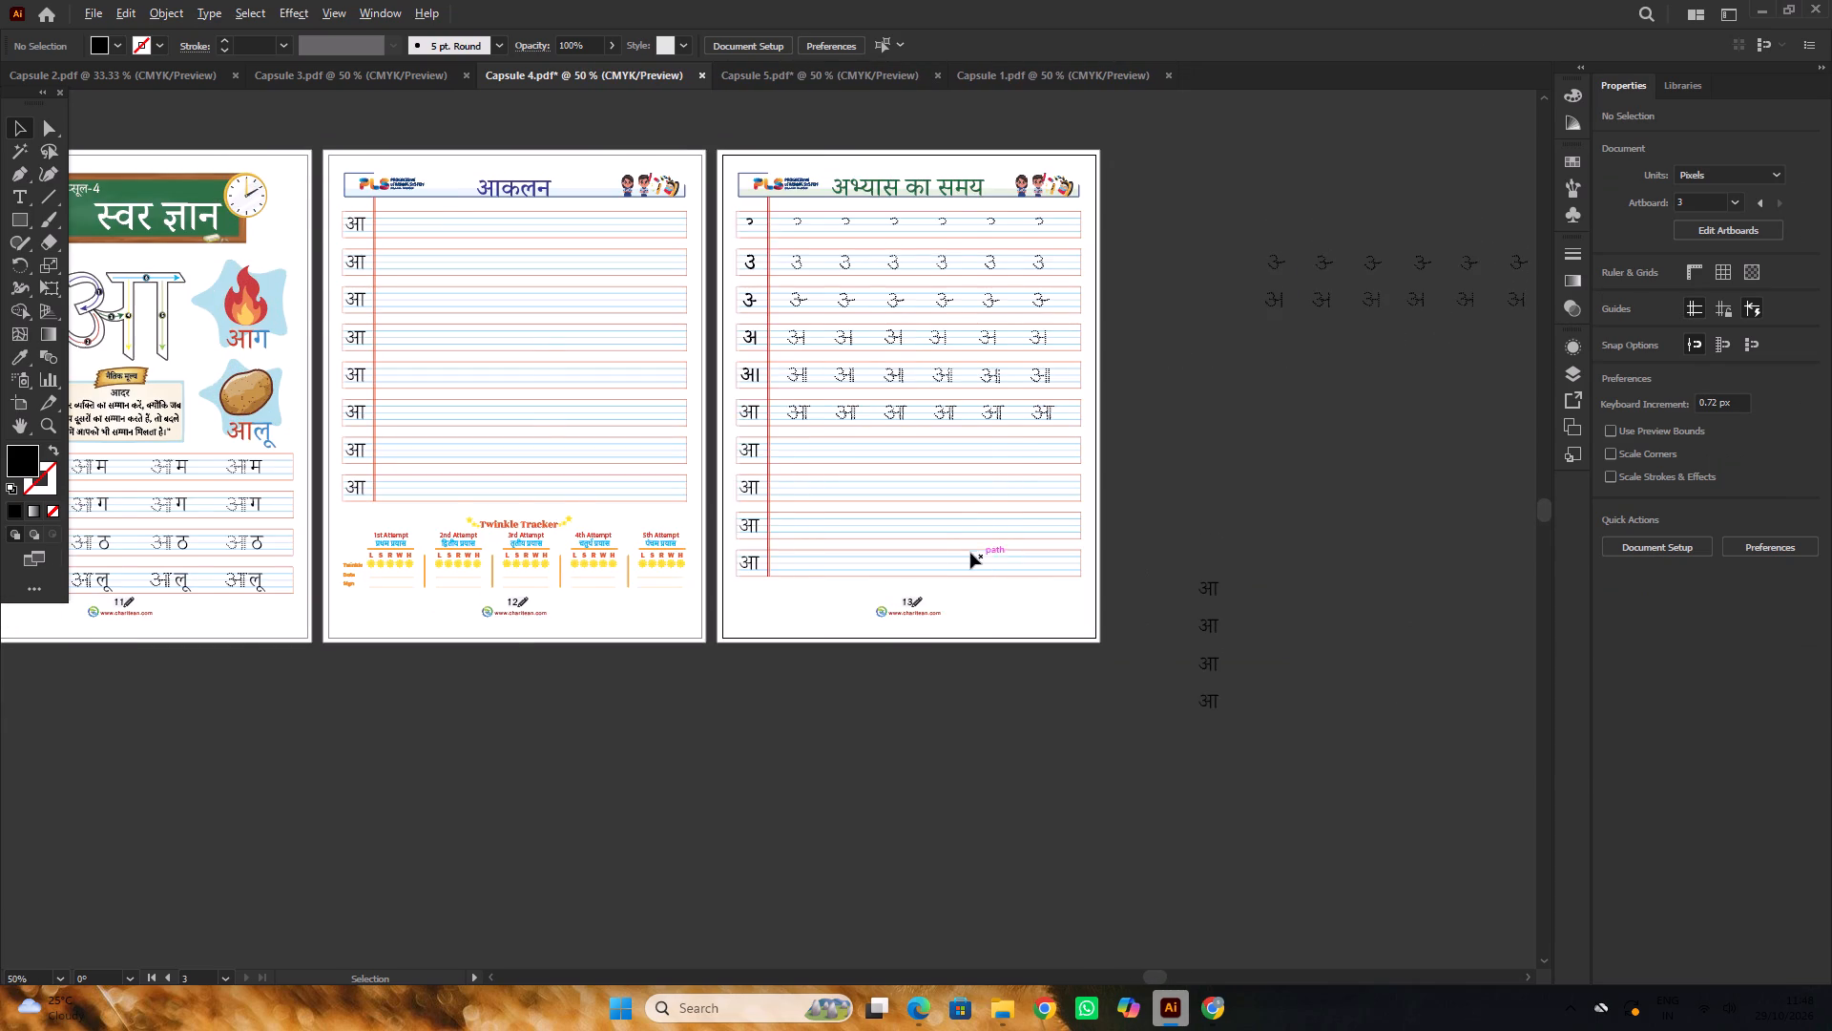
{"action": "scroll", "coordinate": [970, 553], "scroll_direction": "down", "scroll_amount": 2, "text": "alt"}
{"action": "key", "text": "ctrl+s"}
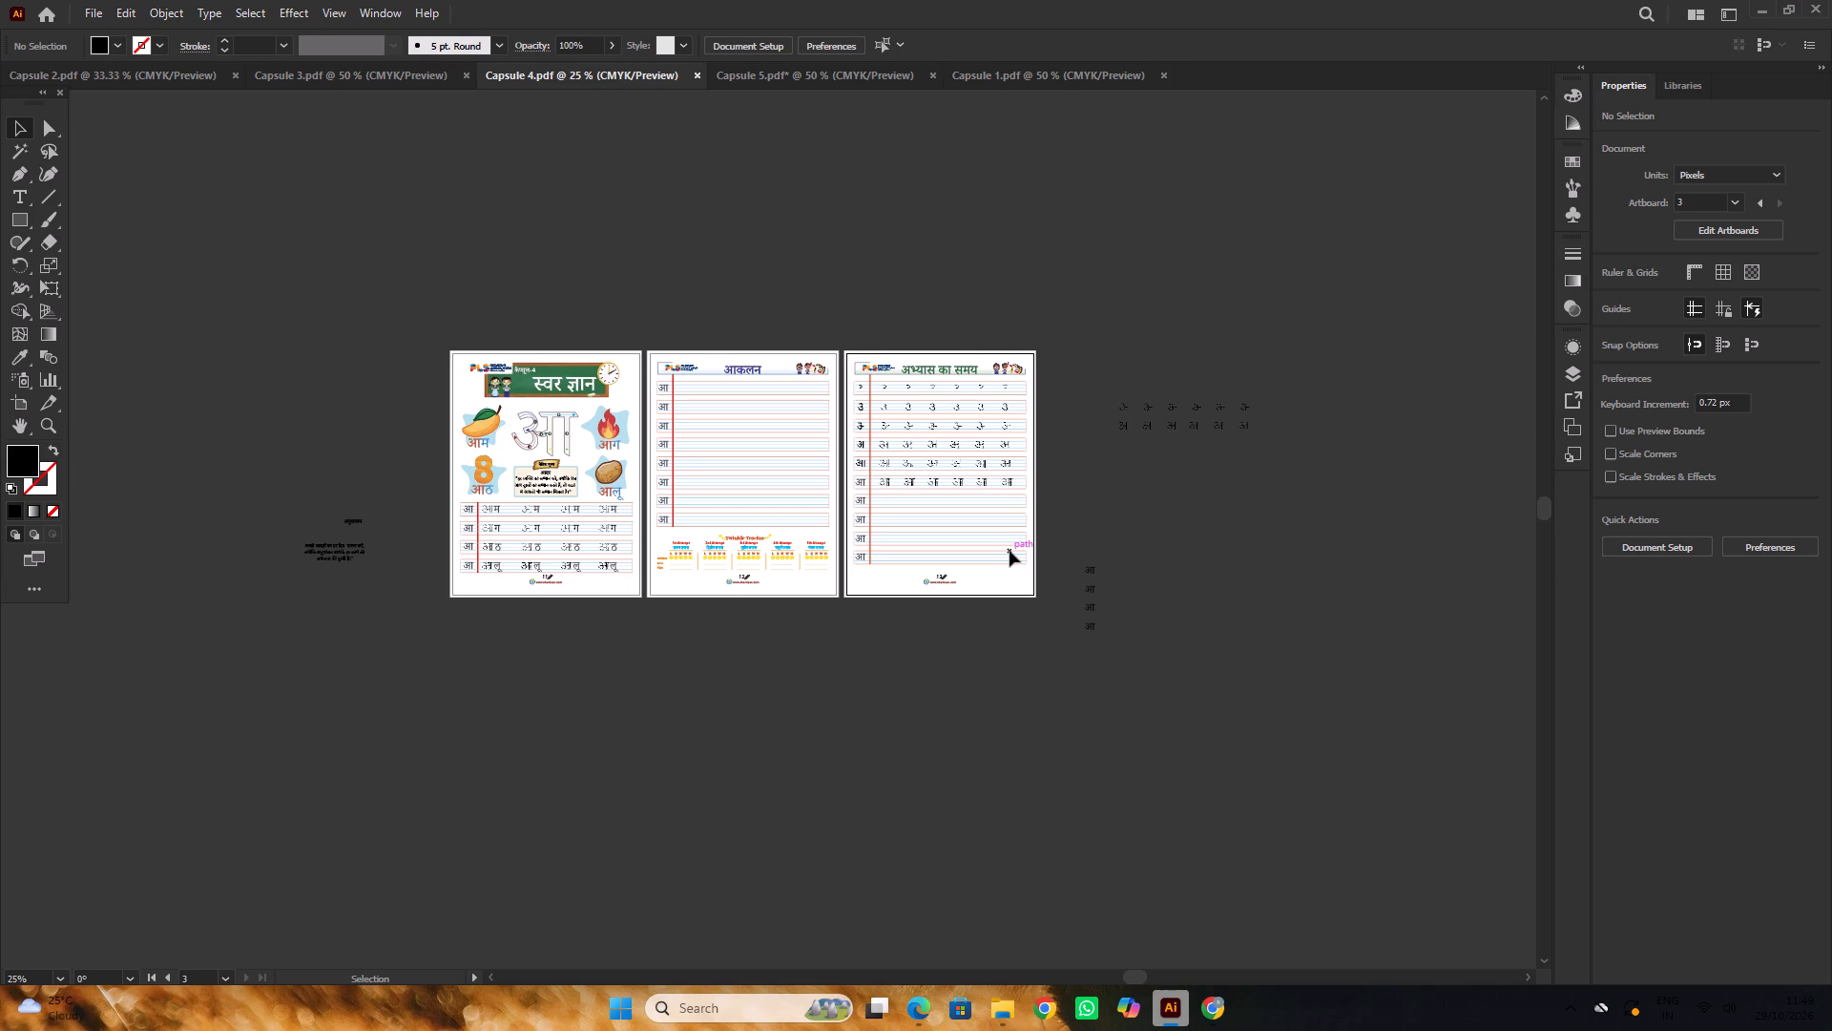
Centre-align the first dotted आ letters of the fifth and sixth rows horizontally with each other.
{"action": "scroll", "coordinate": [1030, 467], "scroll_direction": "up", "scroll_amount": 2, "text": "alt"}
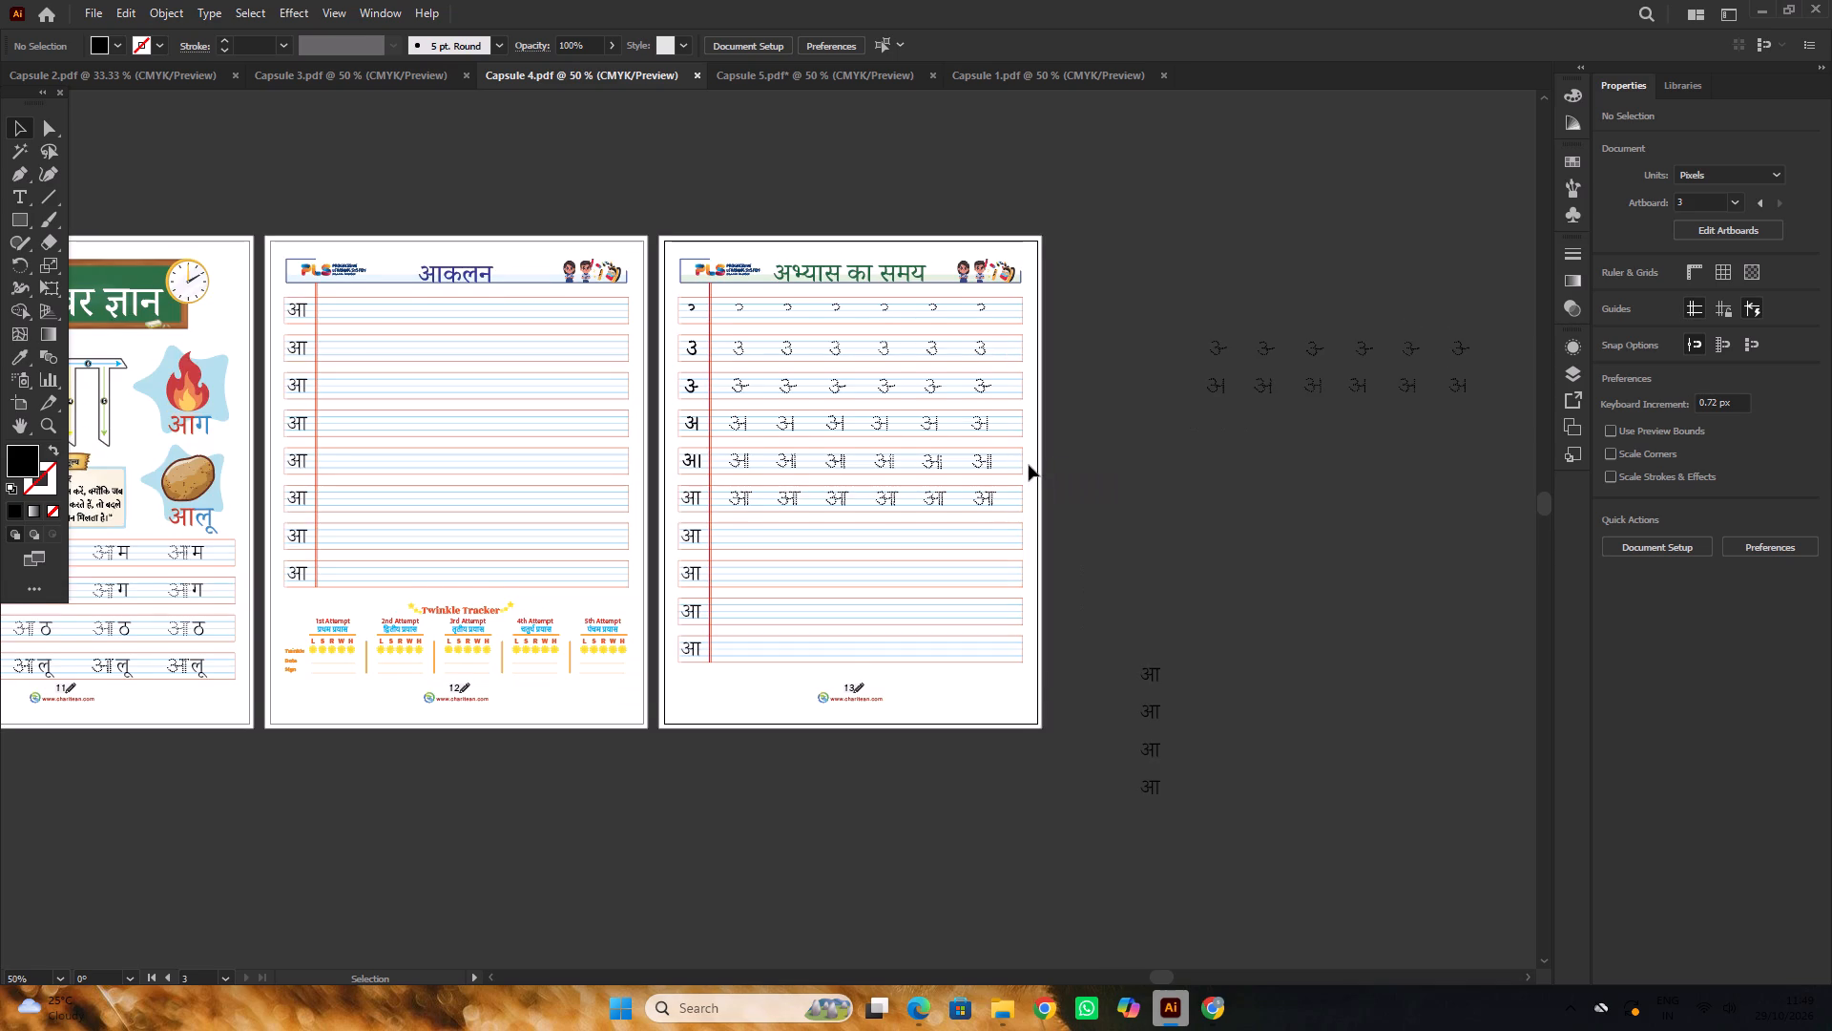
{"action": "scroll", "coordinate": [1029, 465], "scroll_direction": "down", "scroll_amount": 2}
{"action": "scroll", "coordinate": [1029, 465], "scroll_direction": "up", "scroll_amount": 1, "text": "alt"}
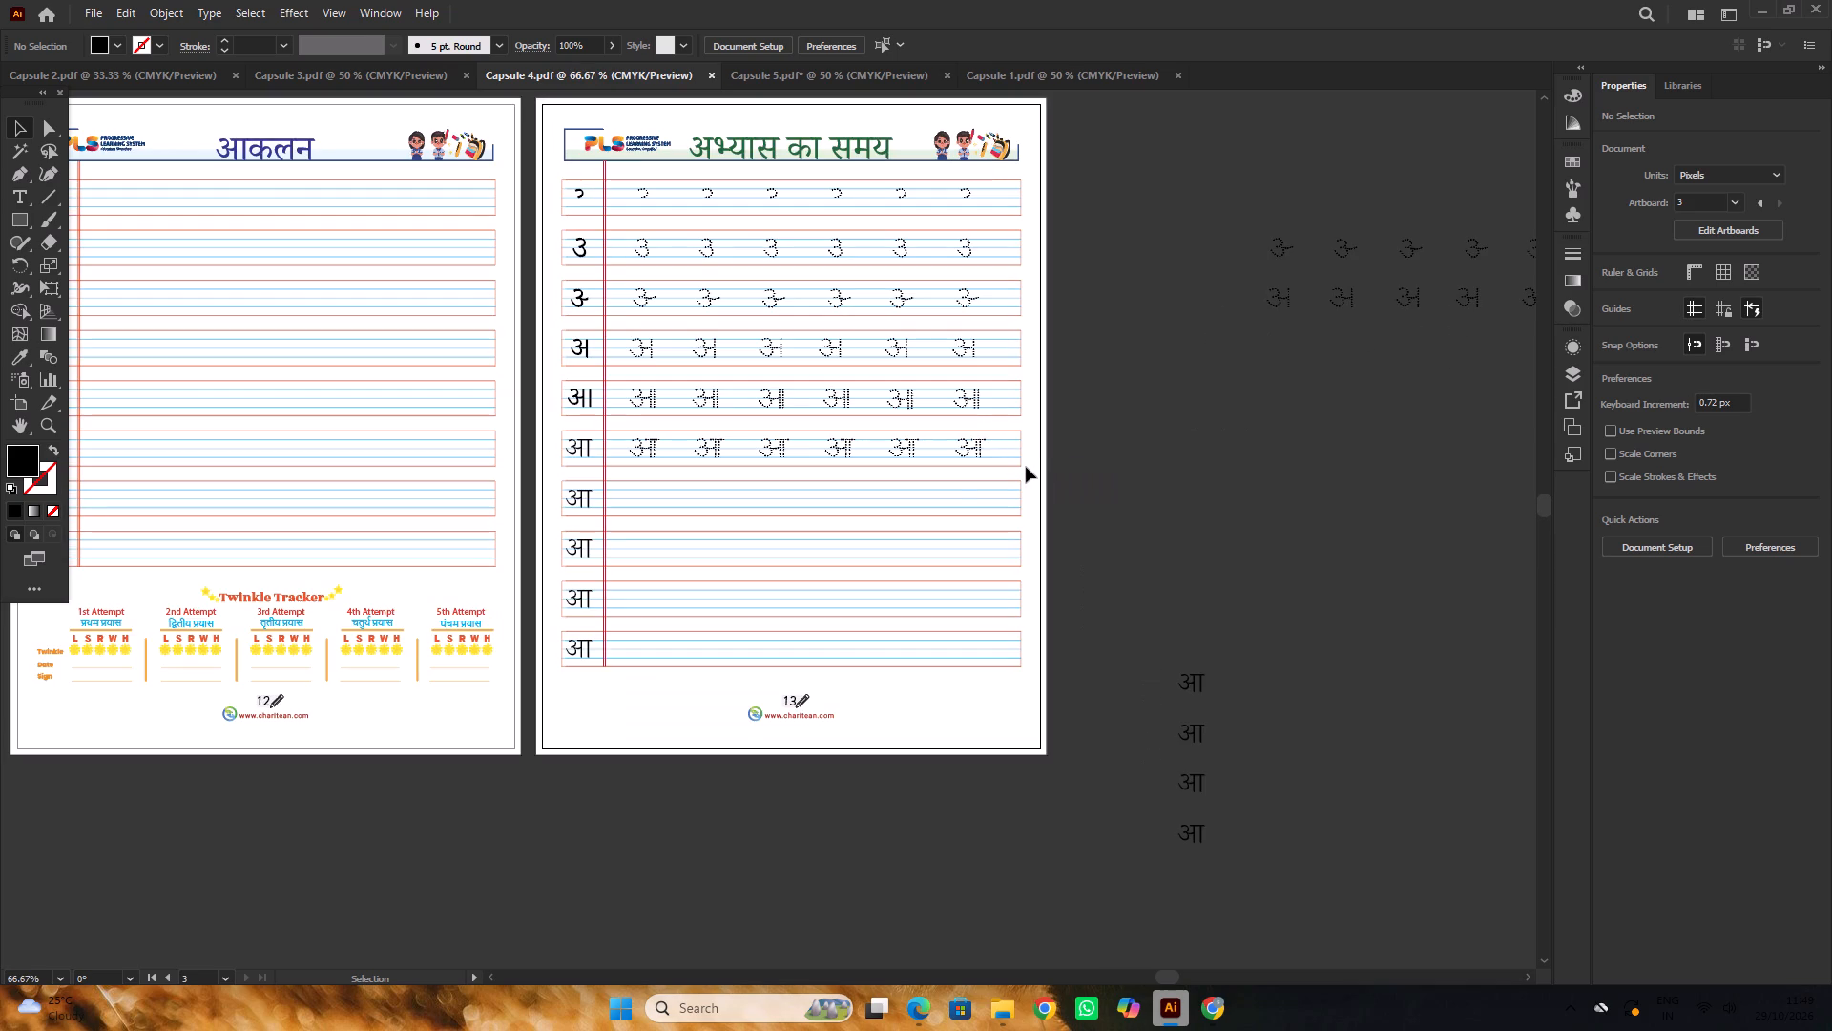
{"action": "scroll", "coordinate": [644, 412], "scroll_direction": "up", "scroll_amount": 2, "text": "alt"}
{"action": "left_click", "coordinate": [654, 389]}
{"action": "left_click", "coordinate": [662, 514], "text": "shift"}
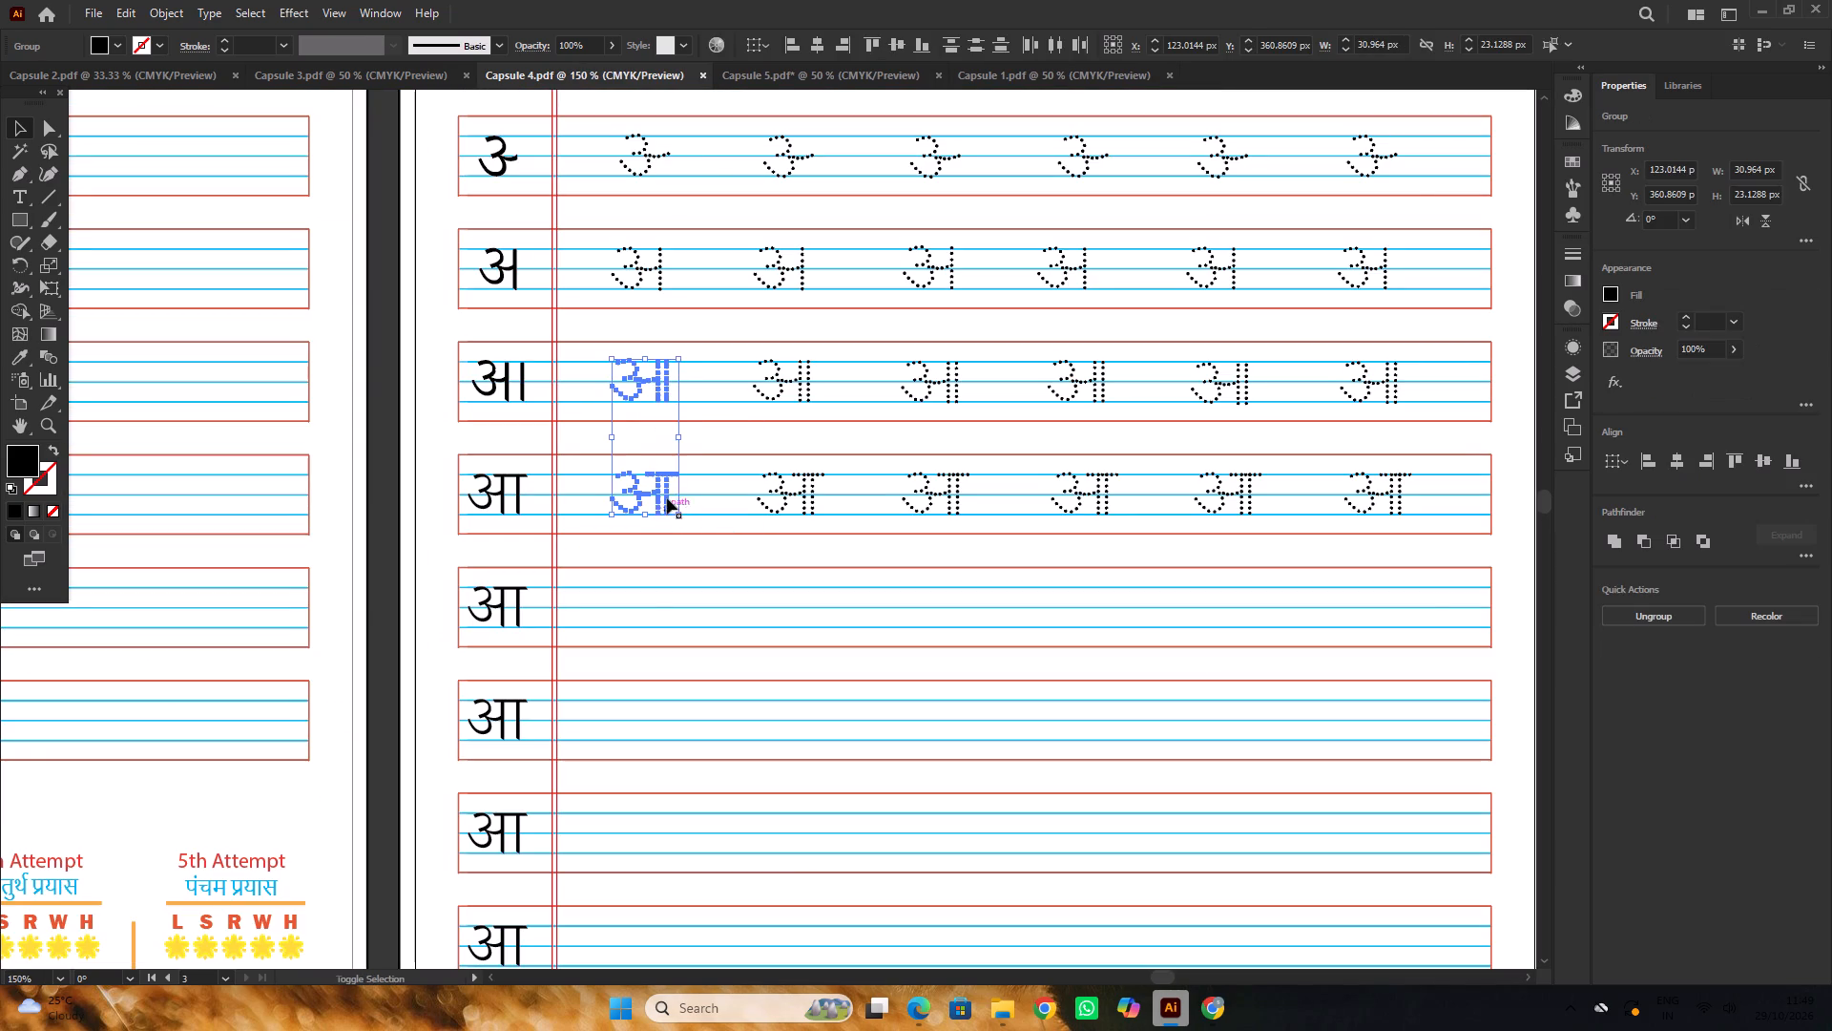
{"action": "left_click", "coordinate": [1673, 455]}
{"action": "scroll", "coordinate": [636, 398], "scroll_direction": "down", "scroll_amount": 2, "text": "alt"}
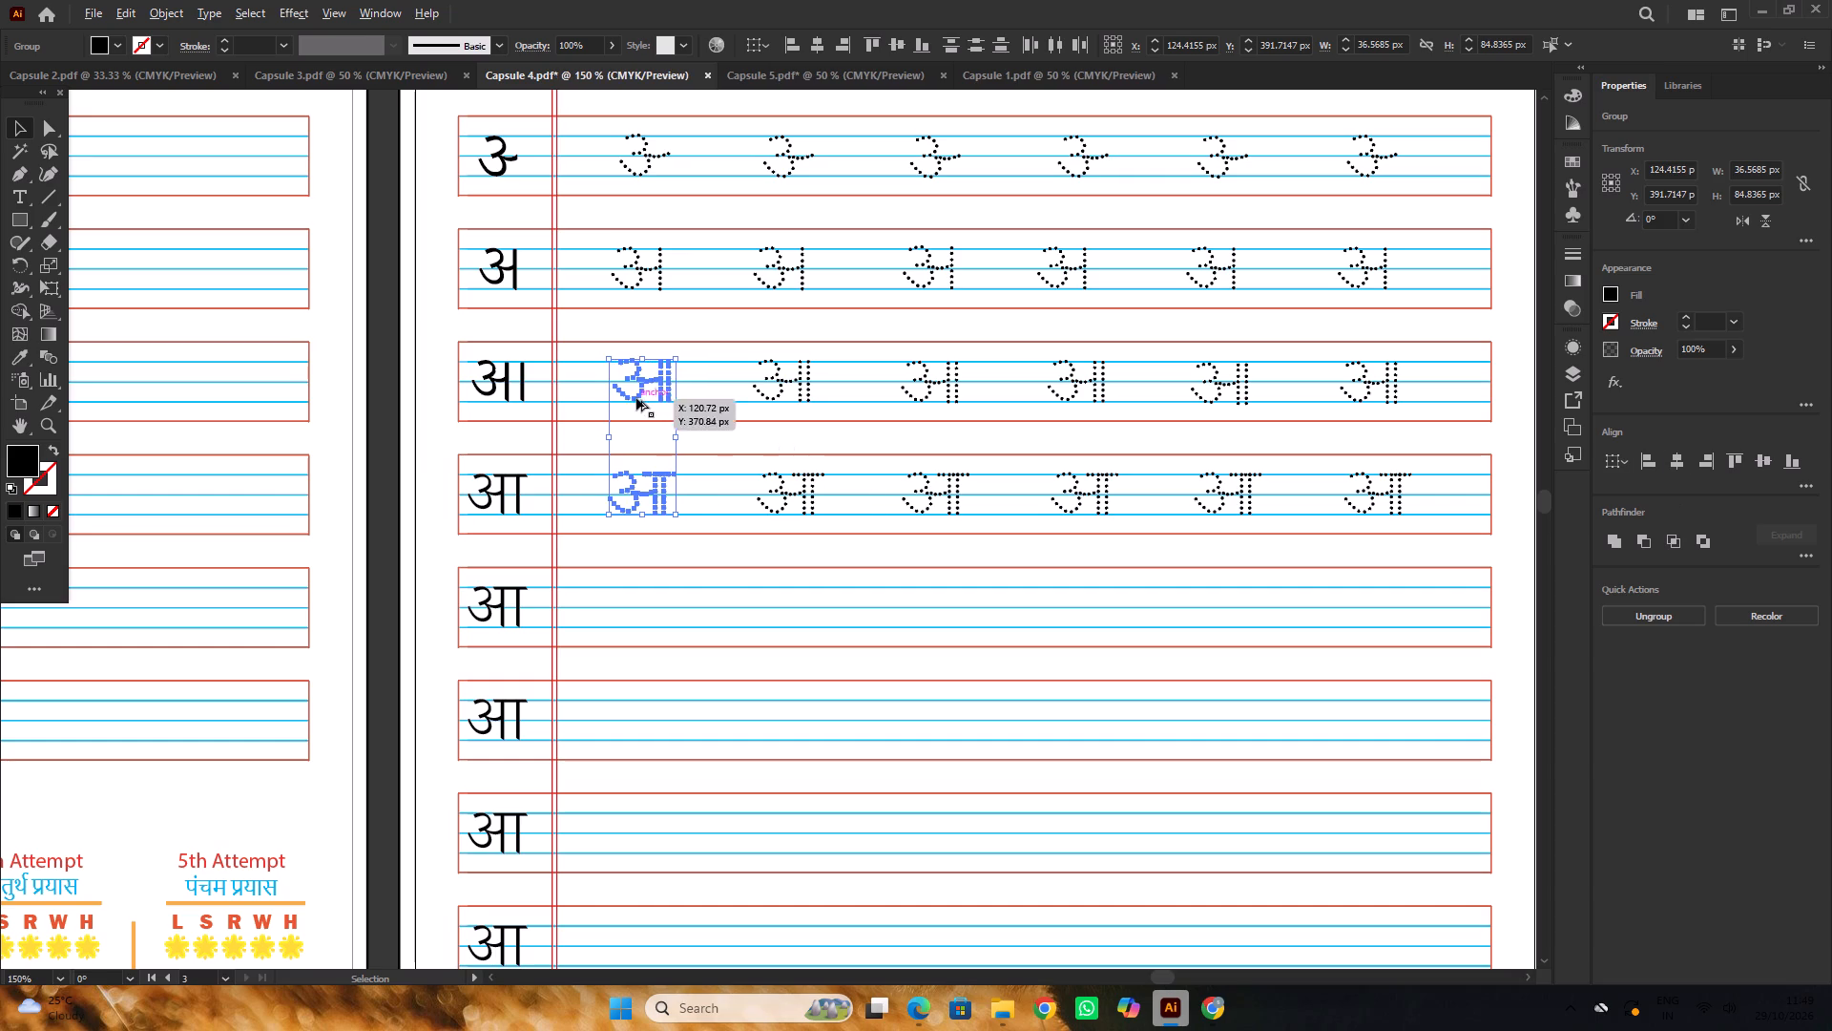
{"action": "scroll", "coordinate": [636, 398], "scroll_direction": "down", "scroll_amount": 1, "text": "alt"}
{"action": "left_click", "coordinate": [1096, 470]}
Save Capsule 4 with the aligned letters.
{"action": "scroll", "coordinate": [1096, 470], "scroll_direction": "down", "scroll_amount": 2, "text": "alt"}
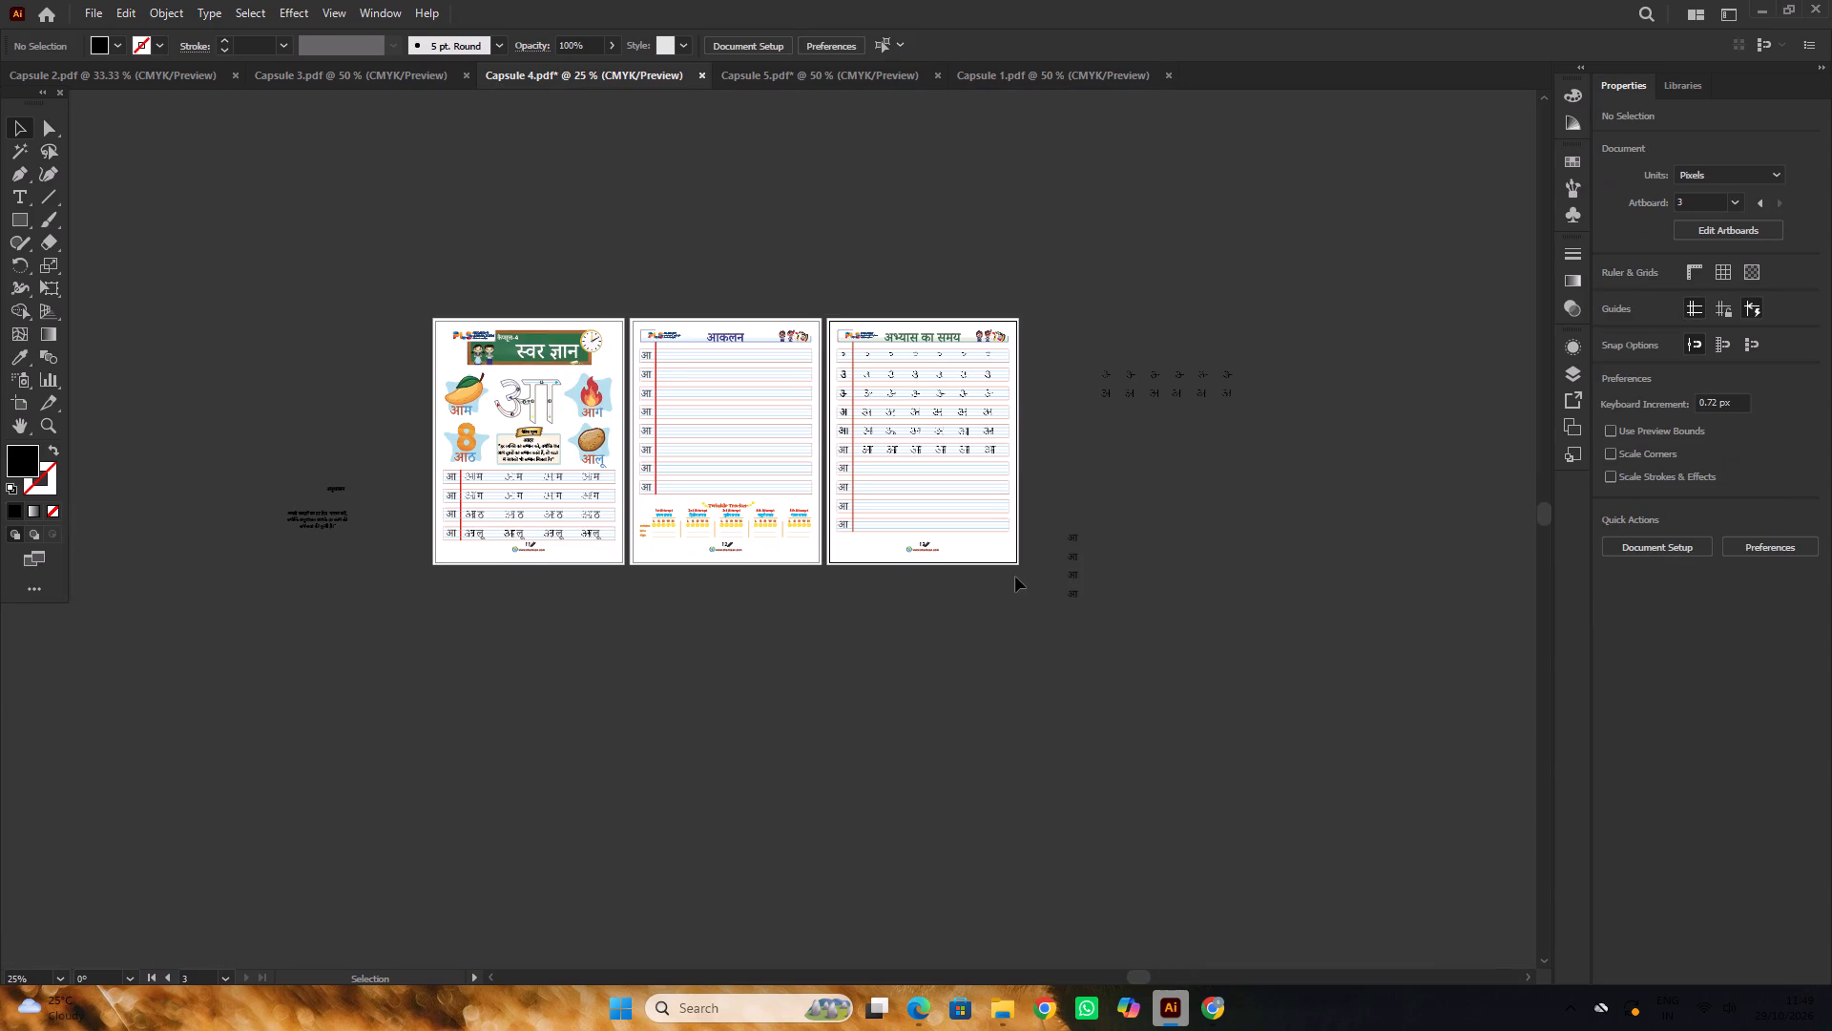
{"action": "key", "text": "ctrl+s"}
In Capsule 5, set the line spacing of the moral values quote on the Number page to 20 pt.
{"action": "left_click", "coordinate": [887, 79]}
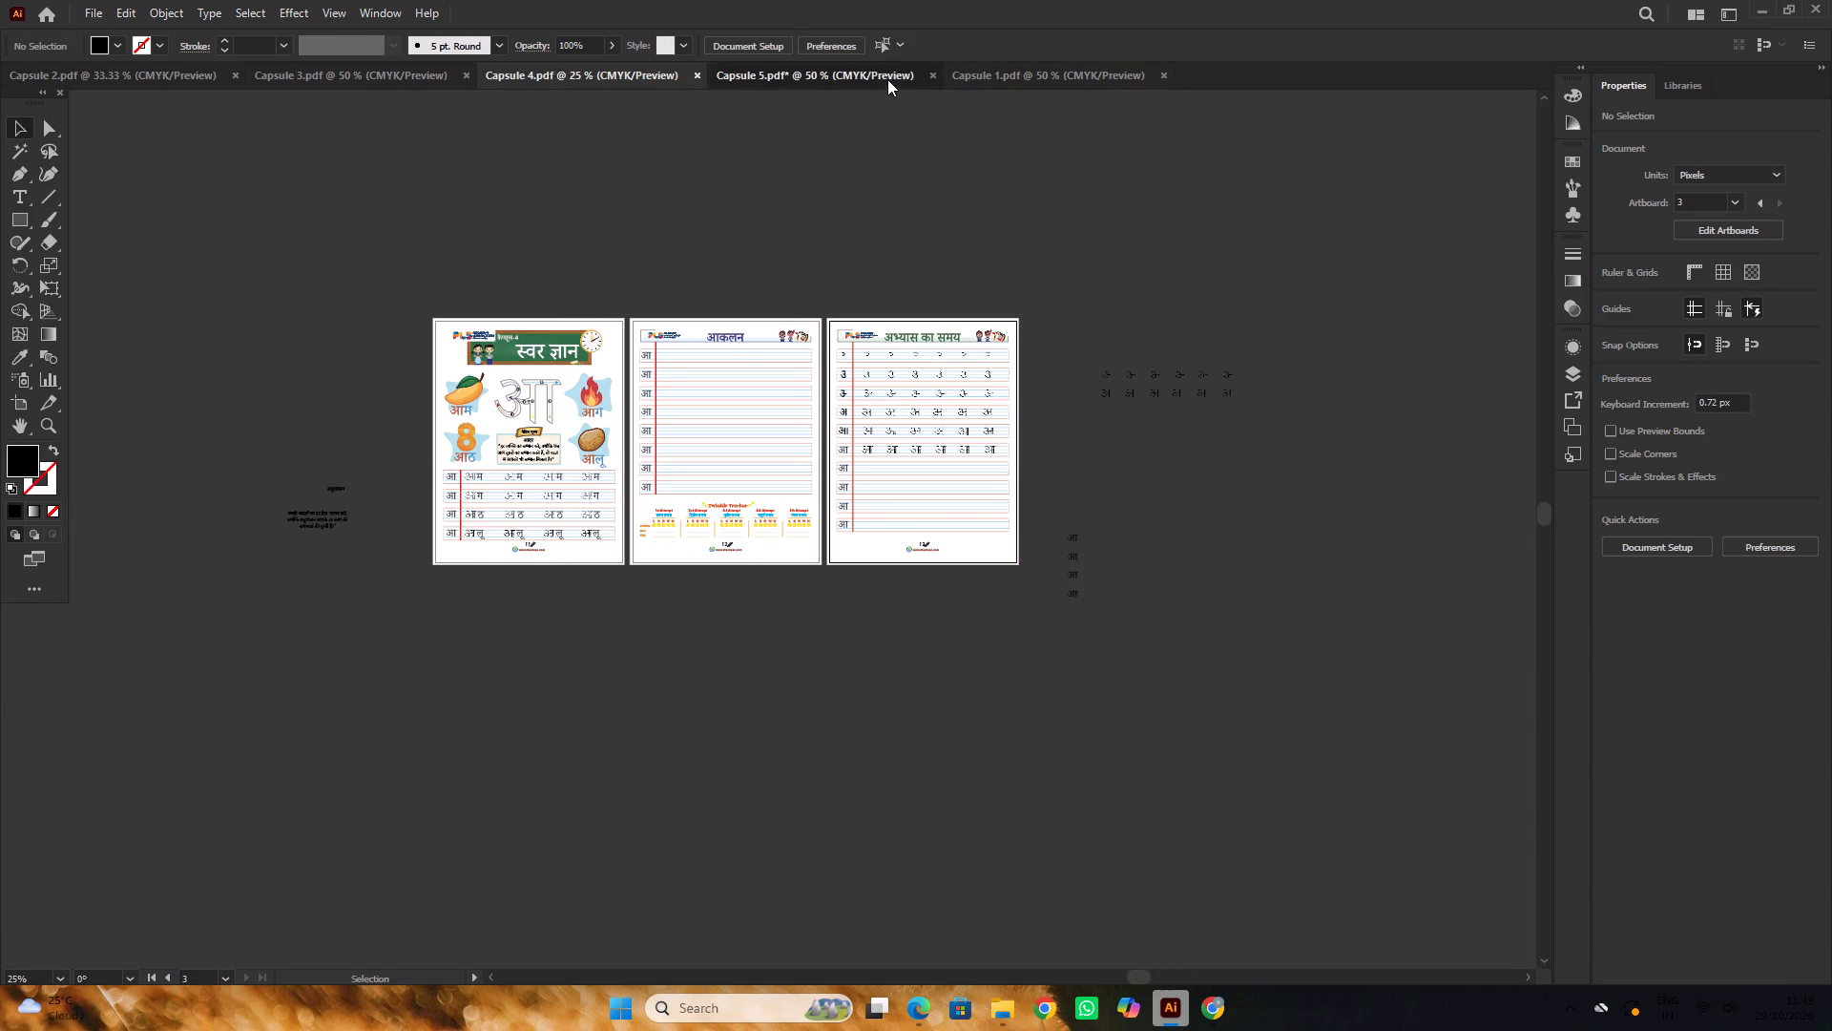
{"action": "scroll", "coordinate": [627, 351], "scroll_direction": "down", "scroll_amount": 5, "text": "alt"}
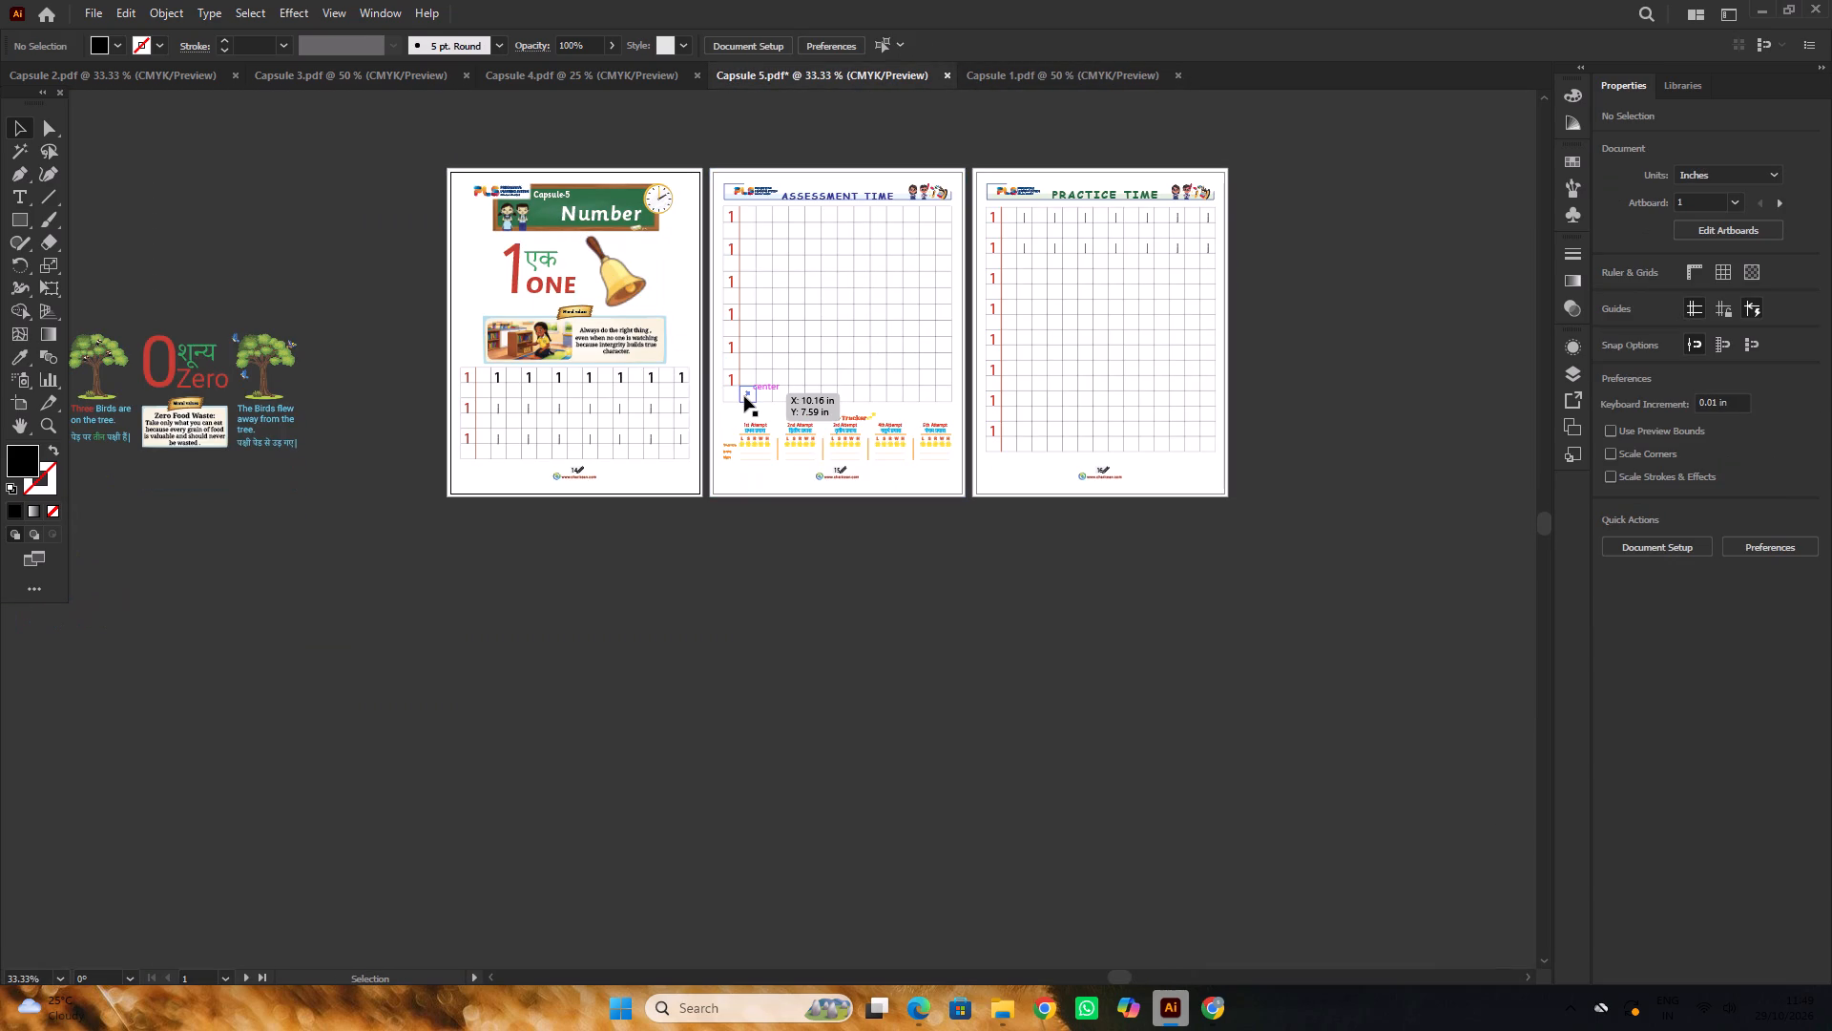
{"action": "scroll", "coordinate": [556, 336], "scroll_direction": "up", "scroll_amount": 1, "text": "alt"}
{"action": "left_click", "coordinate": [669, 354]}
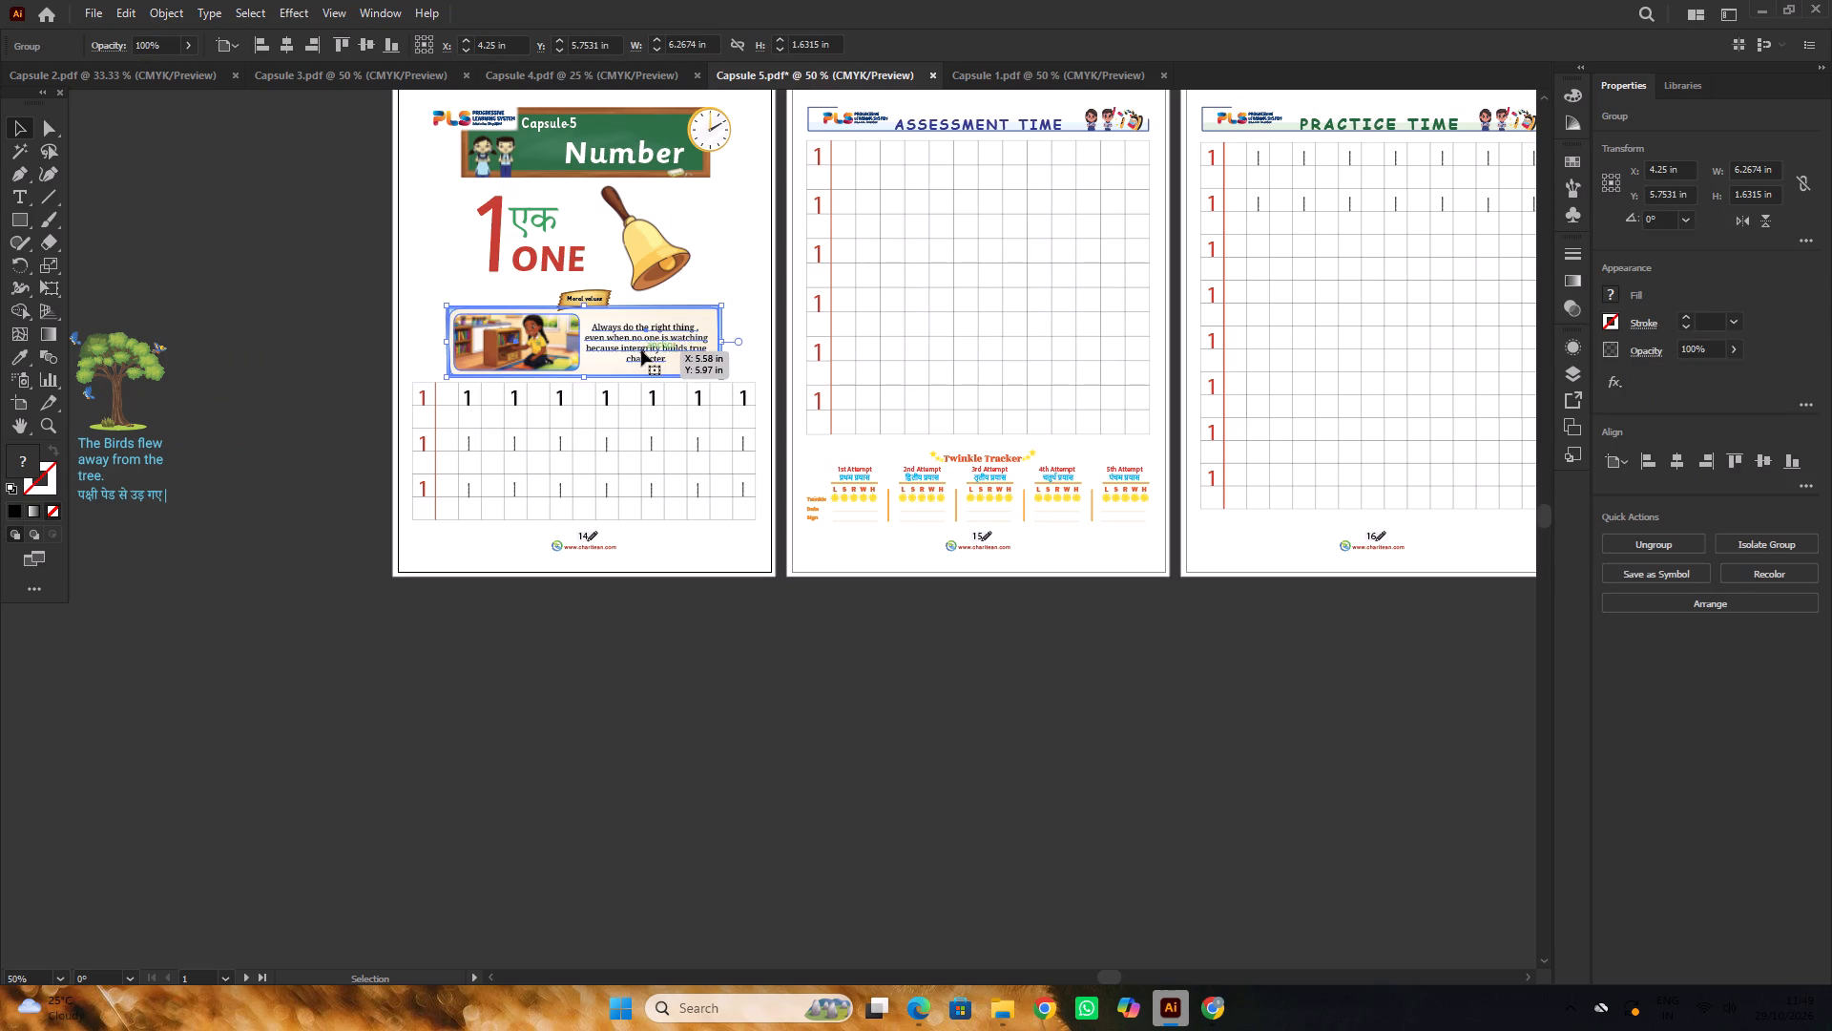
{"action": "scroll", "coordinate": [609, 337], "scroll_direction": "up", "scroll_amount": 3, "text": "alt"}
{"action": "triple_click", "coordinate": [656, 342]}
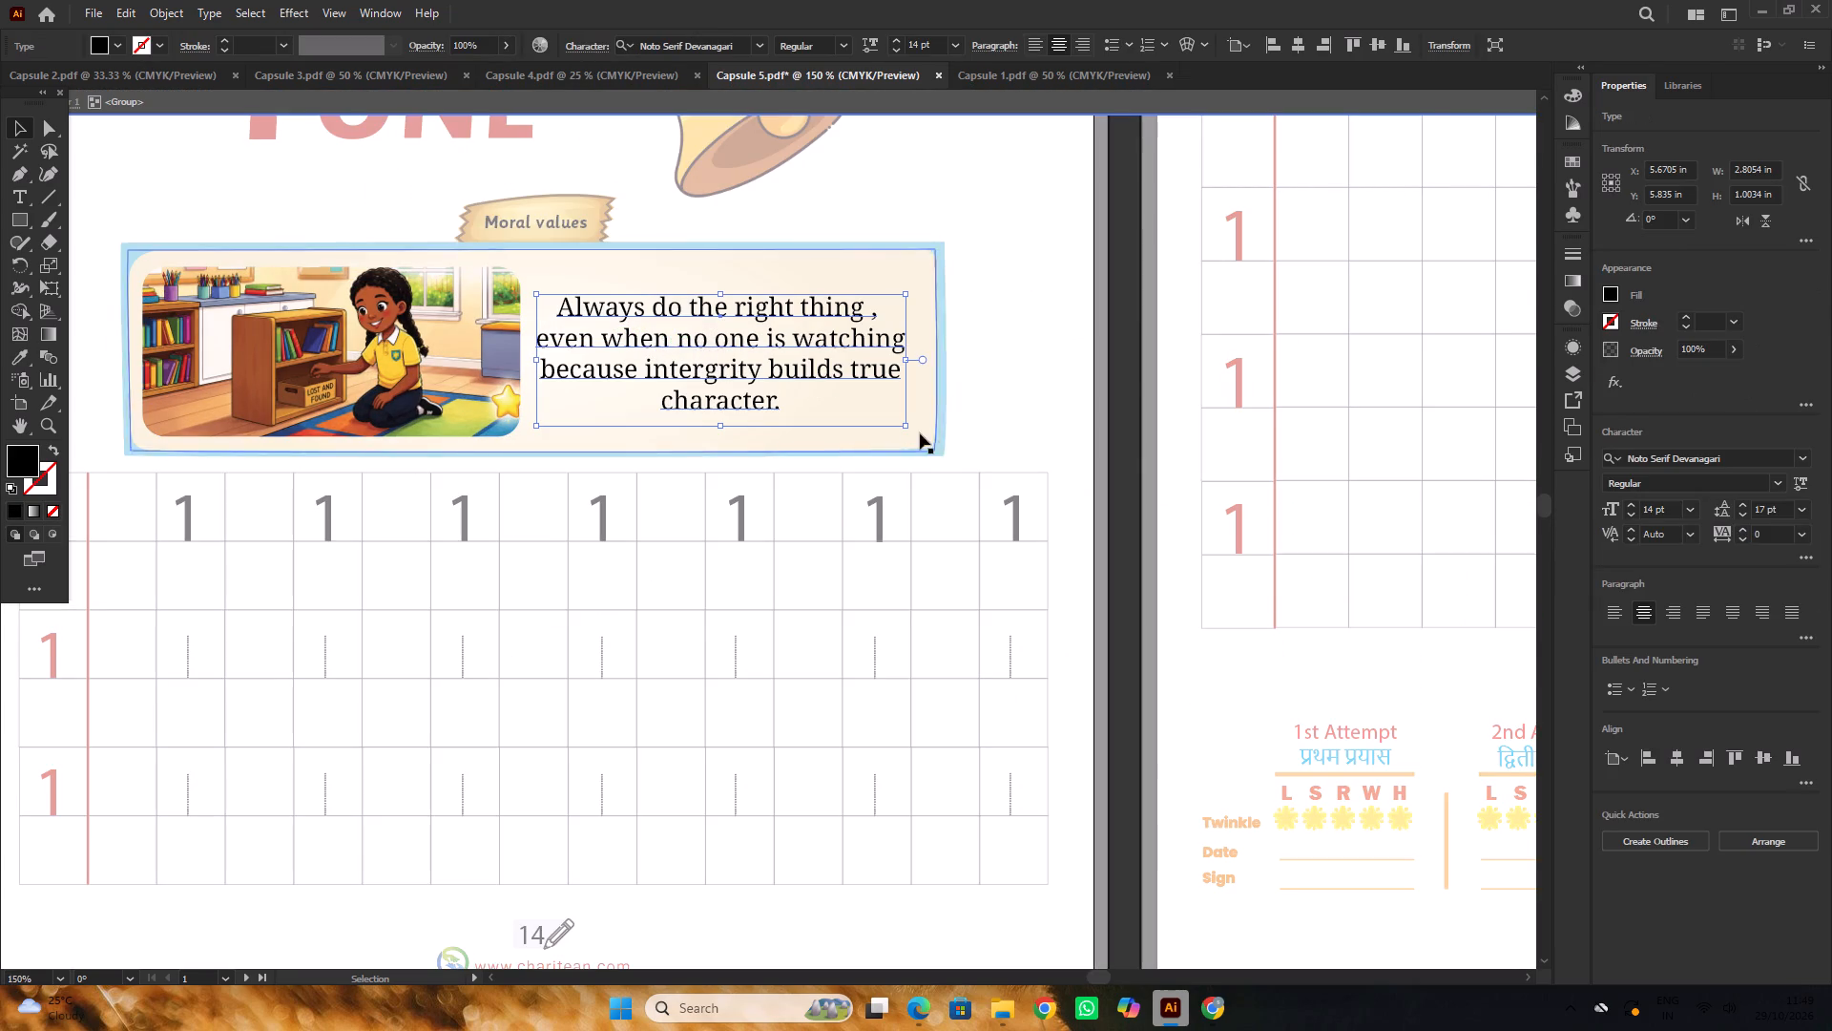
{"action": "triple_click", "coordinate": [1739, 504]}
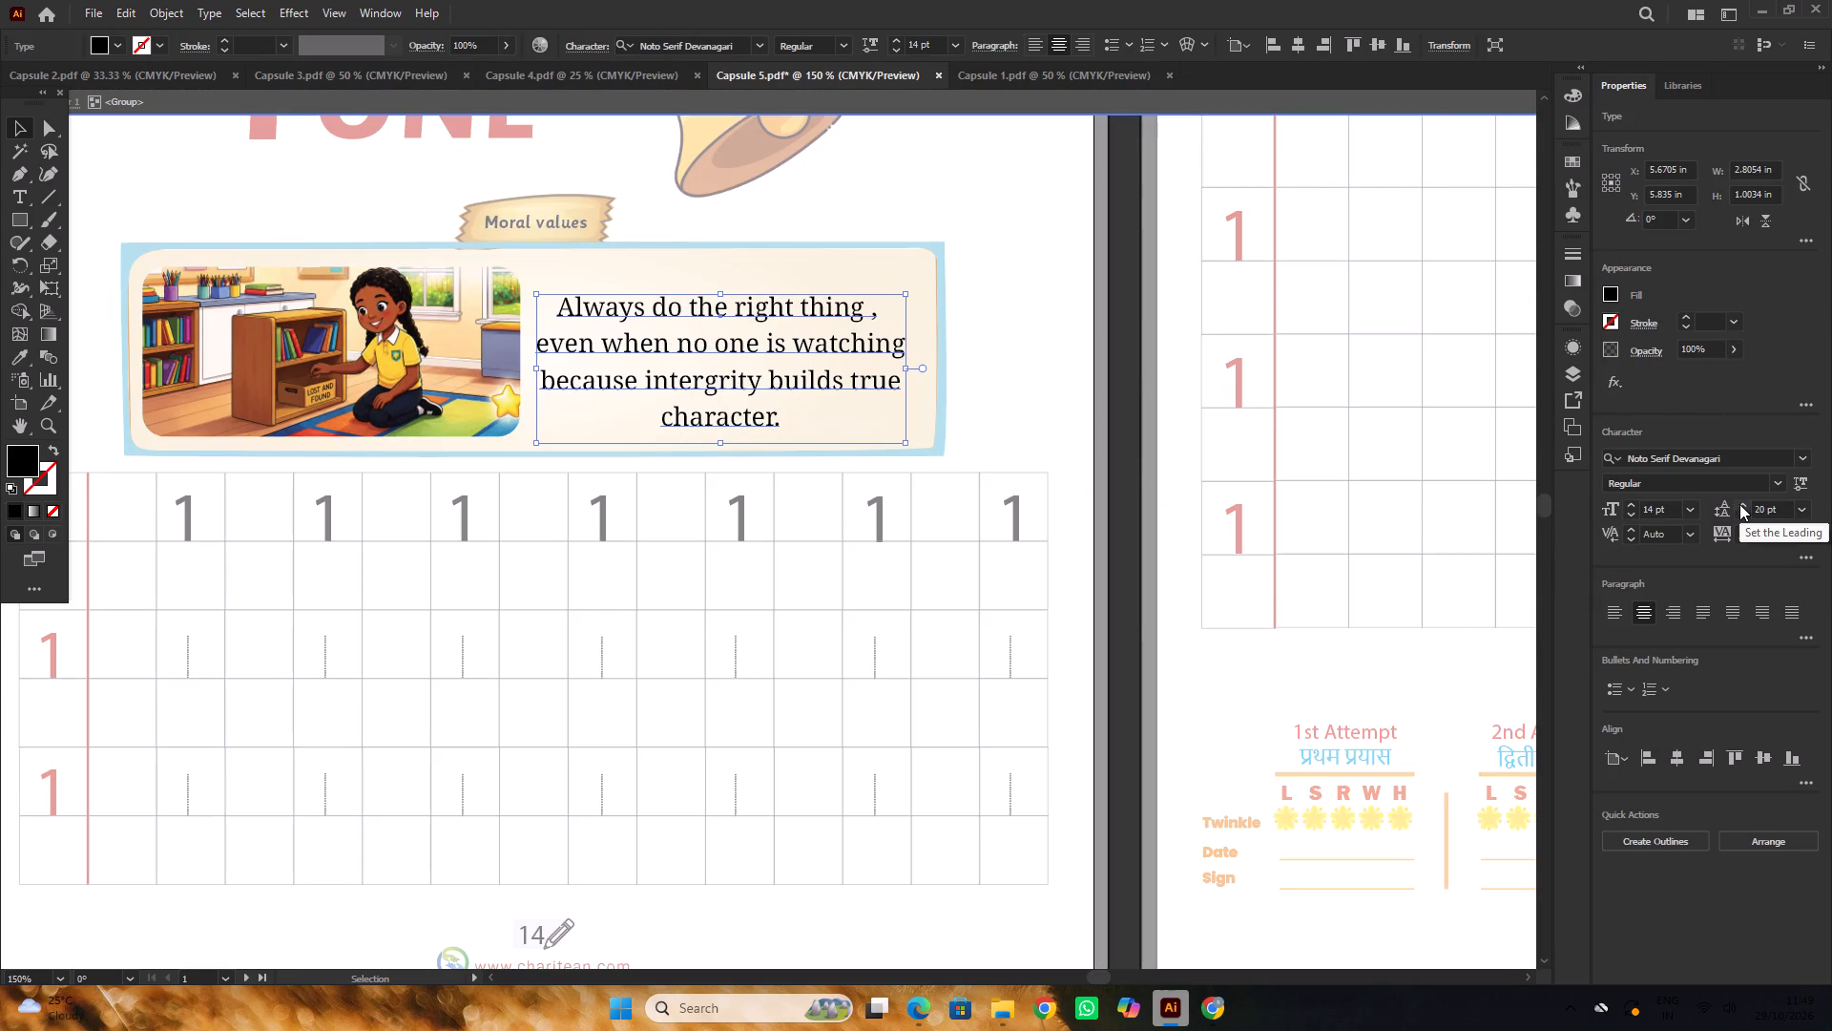
Change the moral values quote's font to Sassoon Primary and leave the group's isolation.
{"action": "left_click", "coordinate": [1722, 458]}
{"action": "type", "text": "sas"}
{"action": "key", "text": "s"}
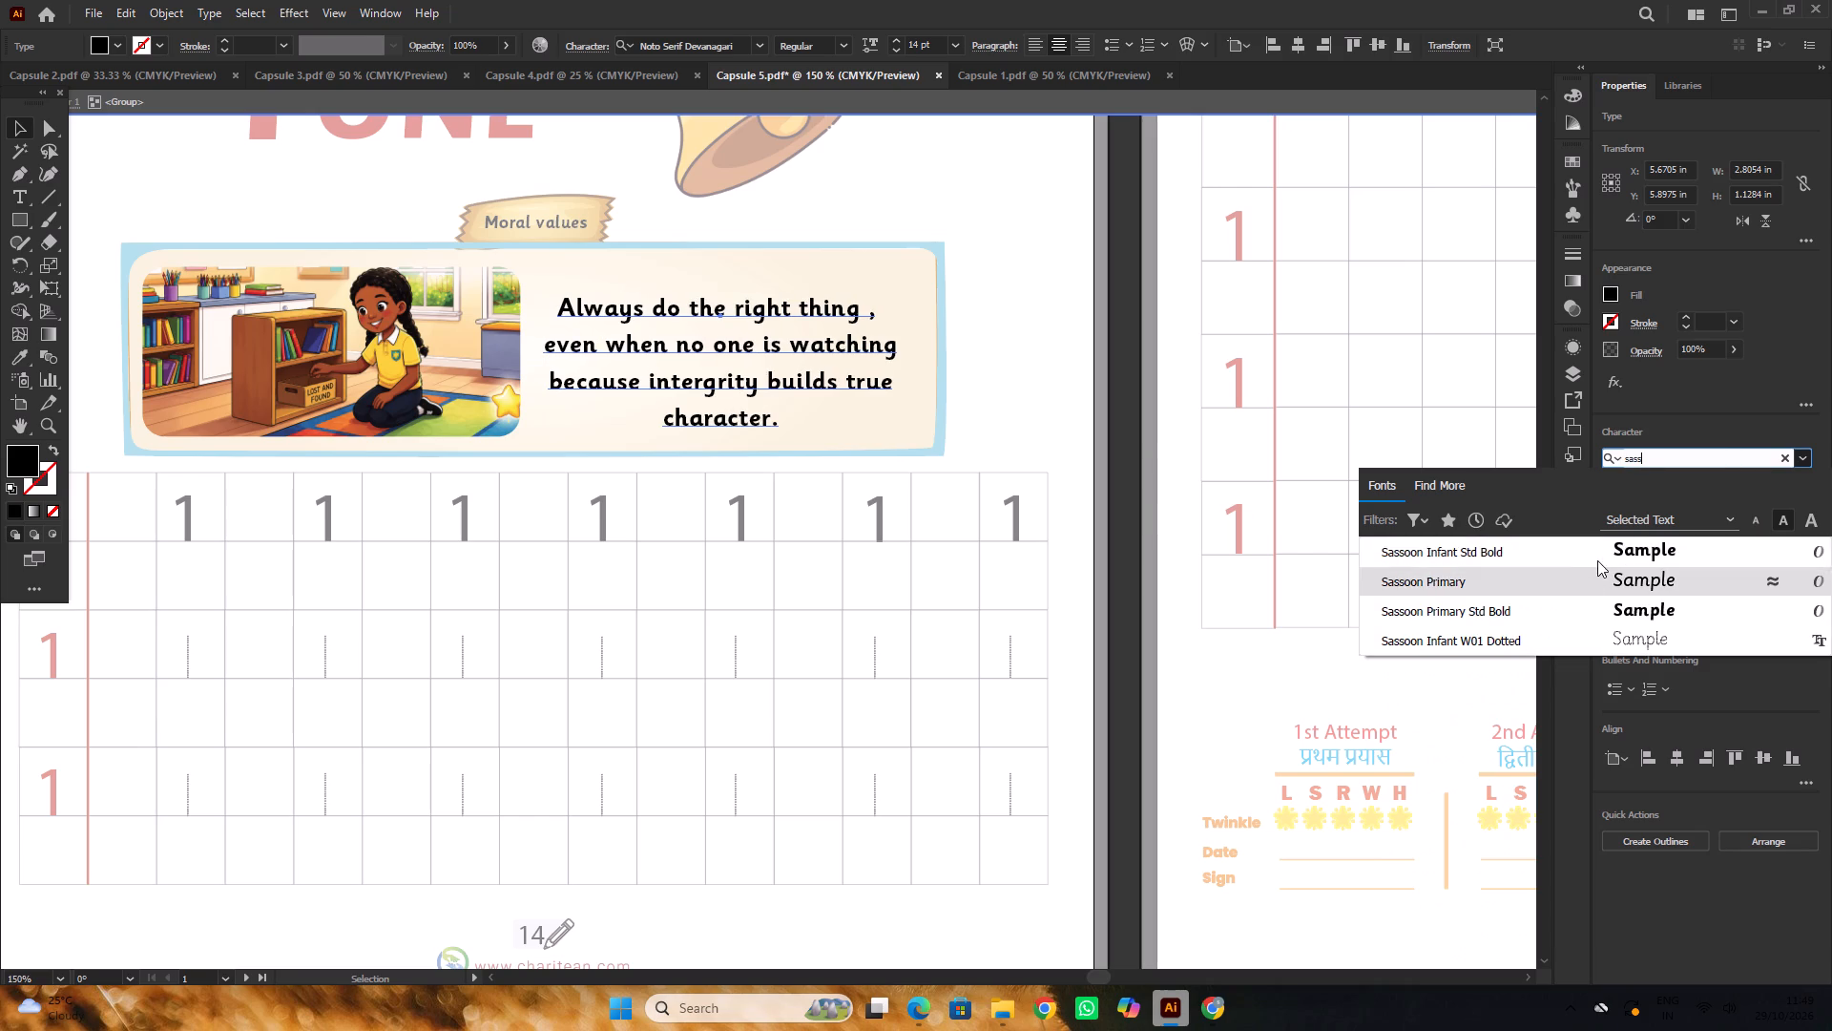
{"action": "left_click", "coordinate": [1562, 589]}
{"action": "scroll", "coordinate": [959, 395], "scroll_direction": "down", "scroll_amount": 3, "text": "alt"}
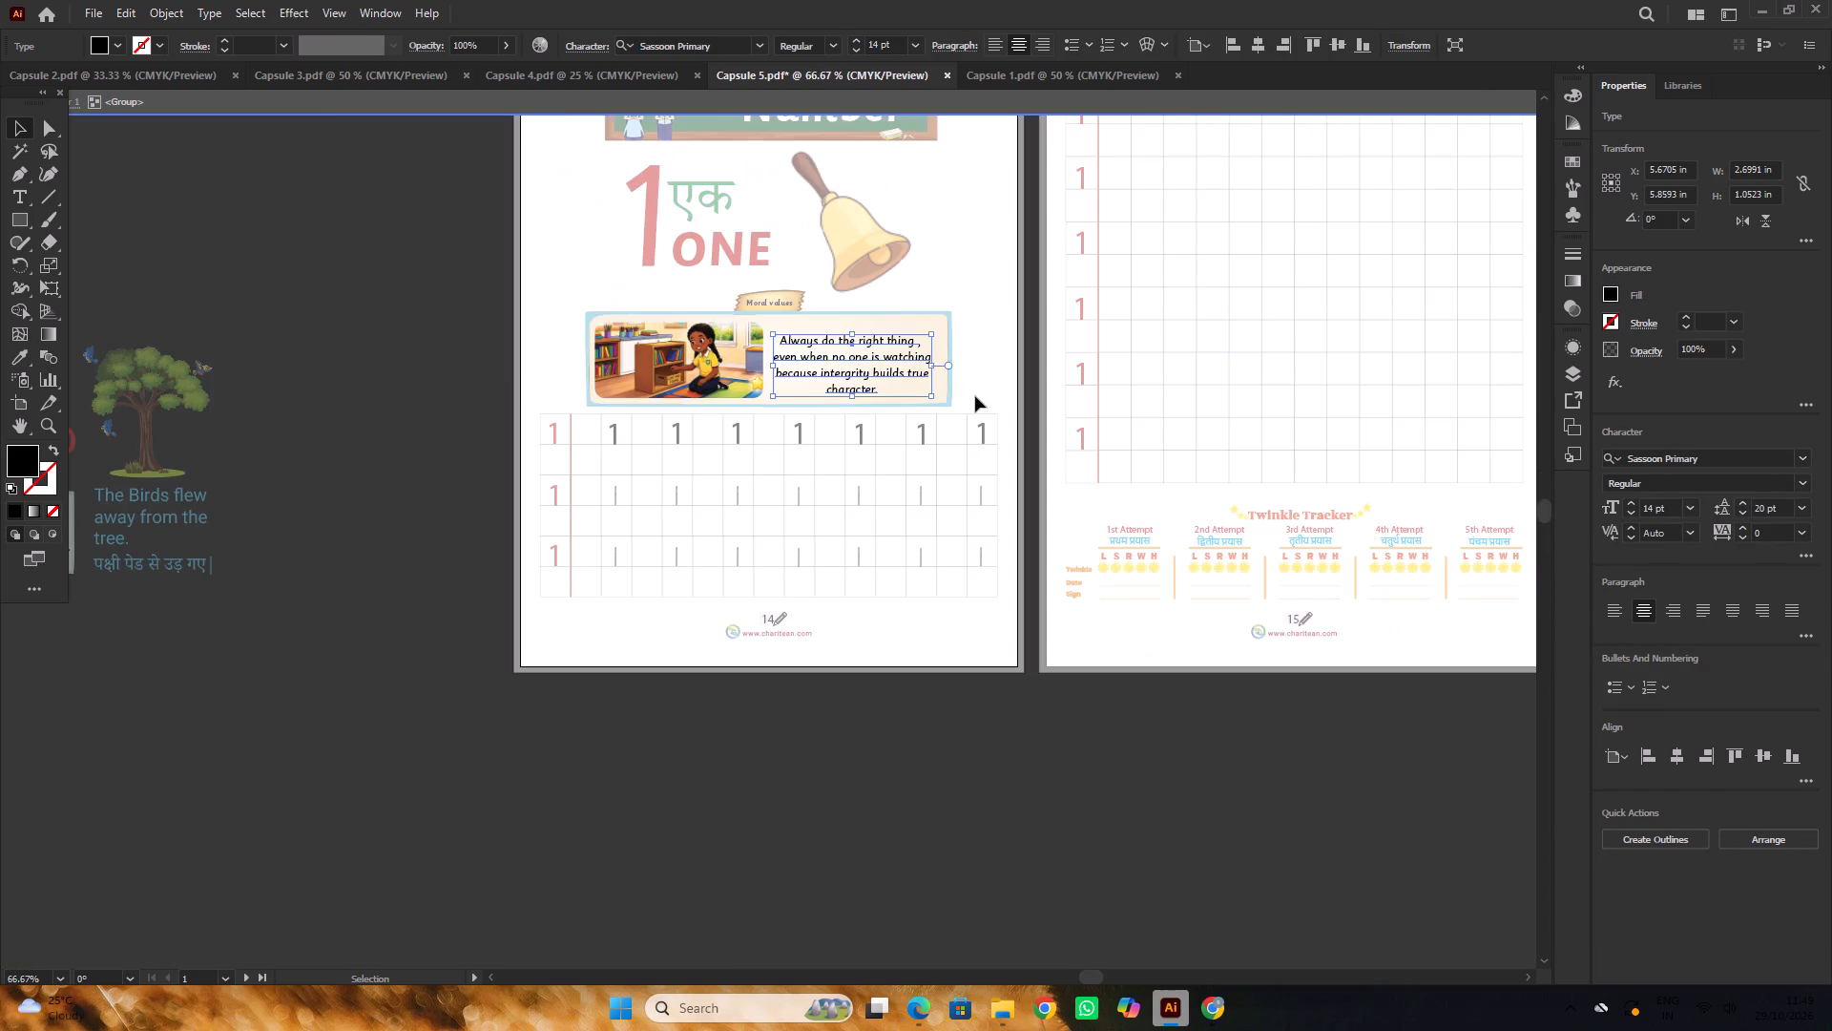
{"action": "triple_click", "coordinate": [421, 353]}
{"action": "scroll", "coordinate": [419, 353], "scroll_direction": "down", "scroll_amount": 1}
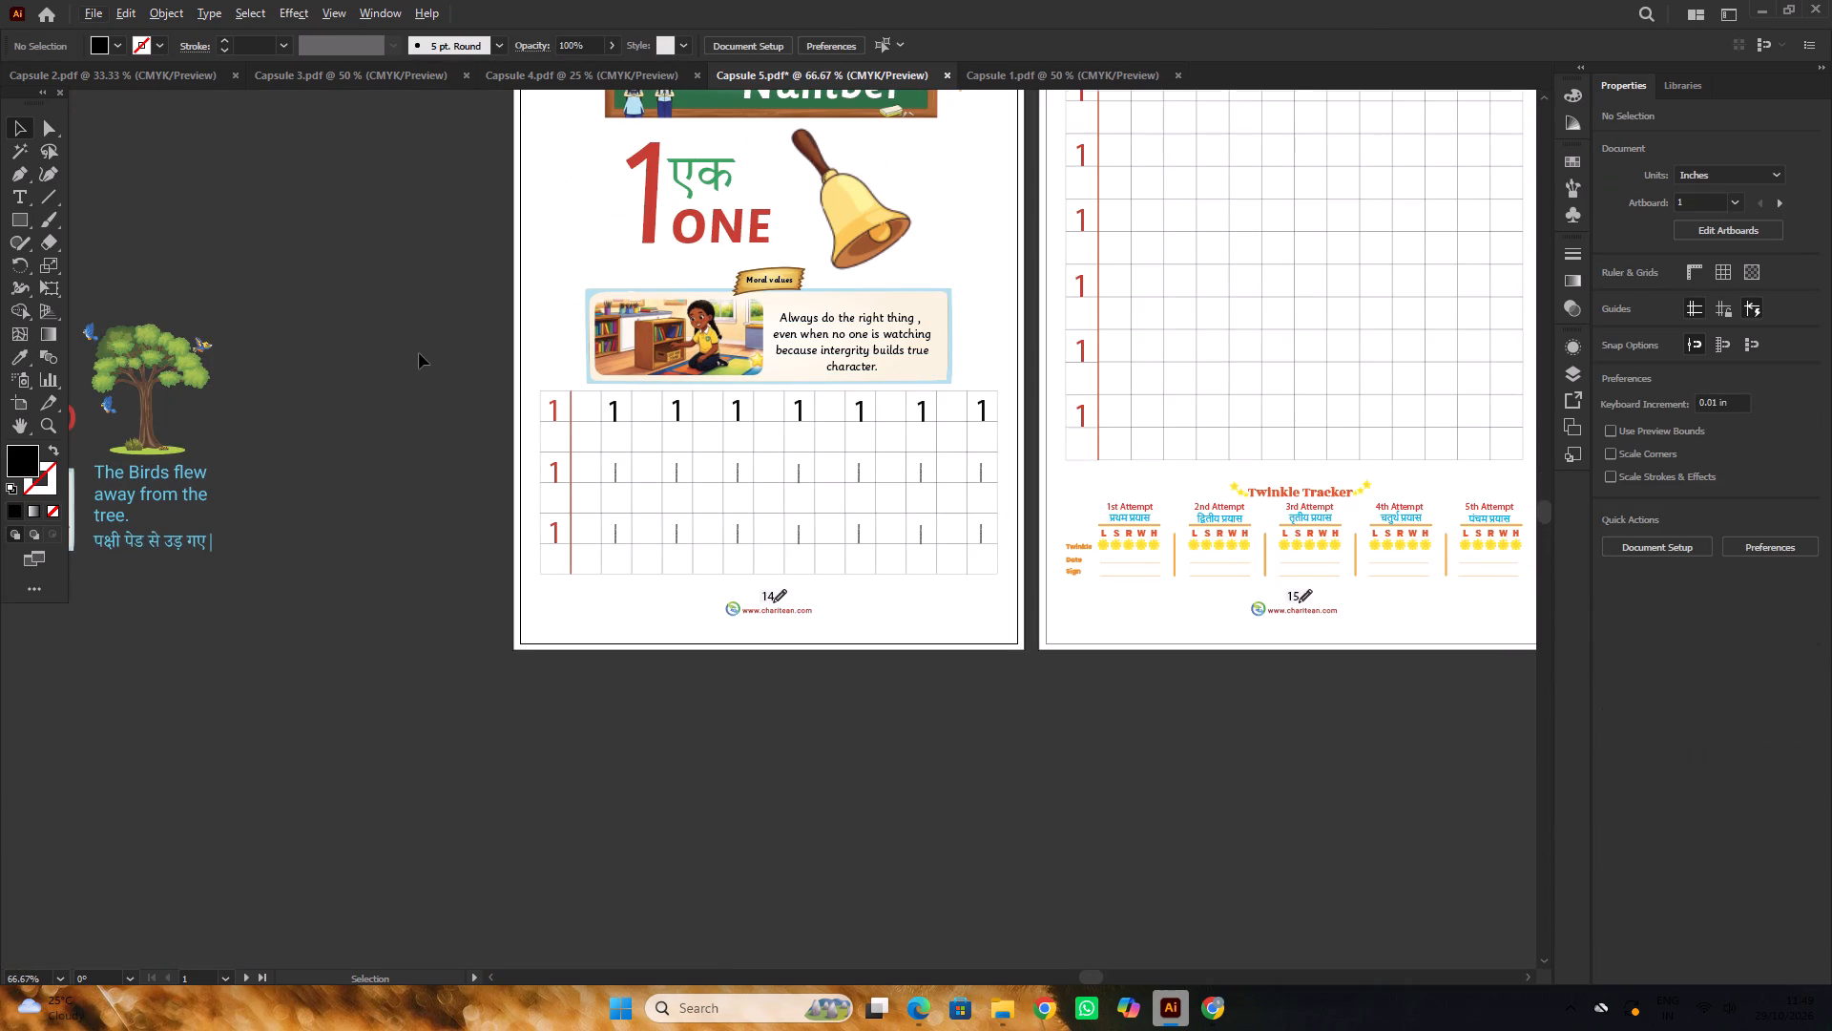
Ungroup the number tracing grid below the moral values box on page 14.
{"action": "scroll", "coordinate": [419, 353], "scroll_direction": "down", "scroll_amount": 2, "text": "alt"}
{"action": "scroll", "coordinate": [419, 347], "scroll_direction": "down", "scroll_amount": 2}
{"action": "scroll", "coordinate": [488, 380], "scroll_direction": "up", "scroll_amount": 3, "text": "alt"}
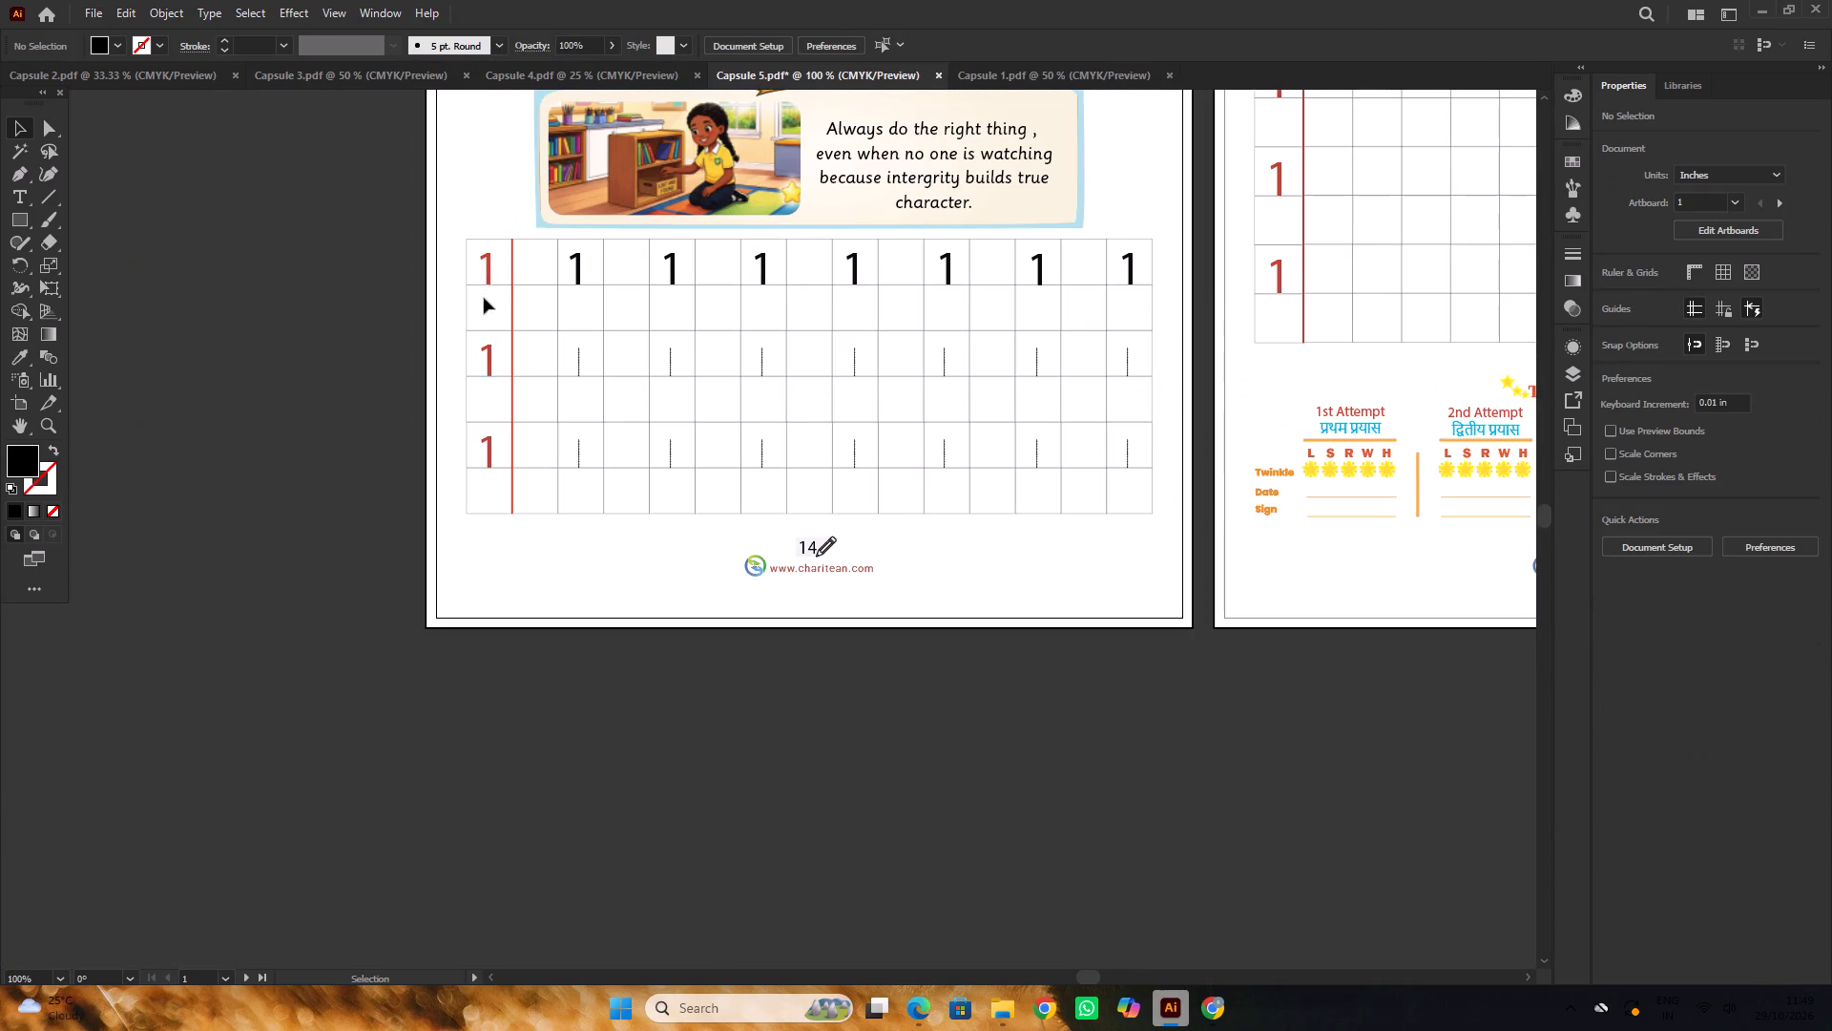
{"action": "left_click", "coordinate": [487, 278]}
{"action": "right_click", "coordinate": [490, 308]}
{"action": "left_click", "coordinate": [570, 592]}
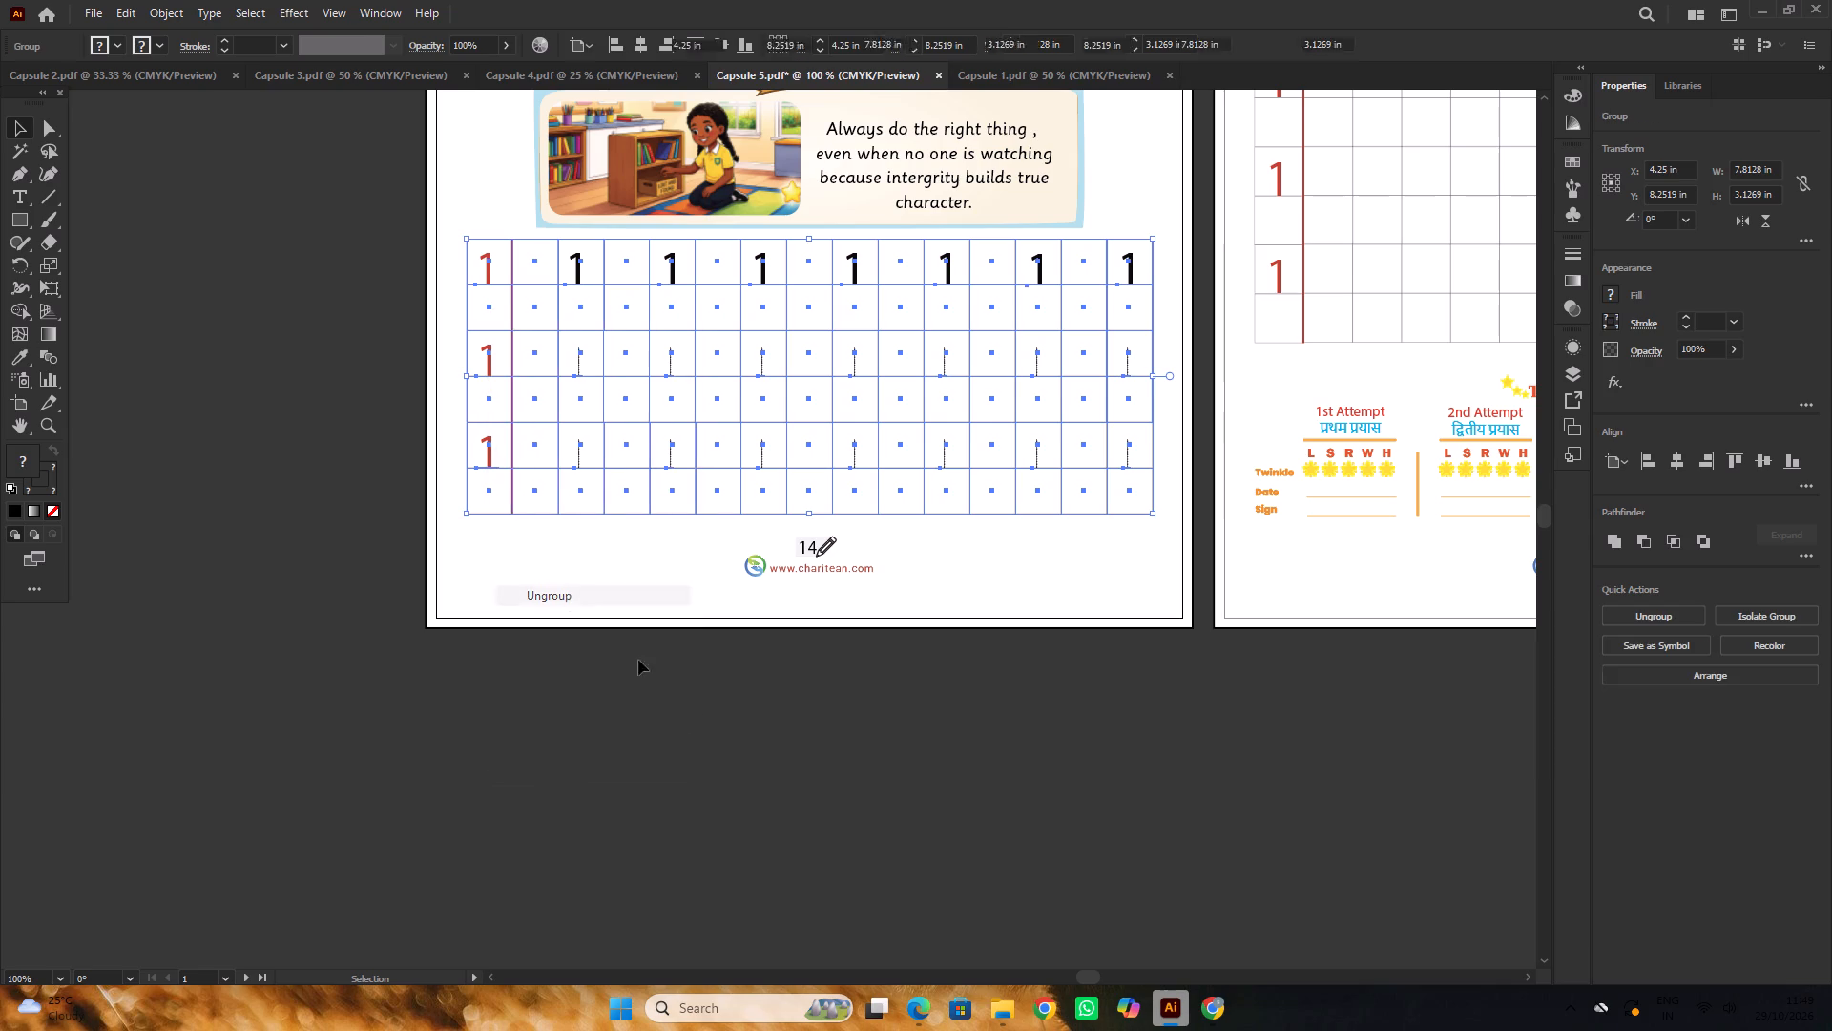
{"action": "left_click", "coordinate": [696, 735]}
Change the font of the three red 1s in the tracing grid's first column to Sassoon Primary.
{"action": "left_click", "coordinate": [486, 263]}
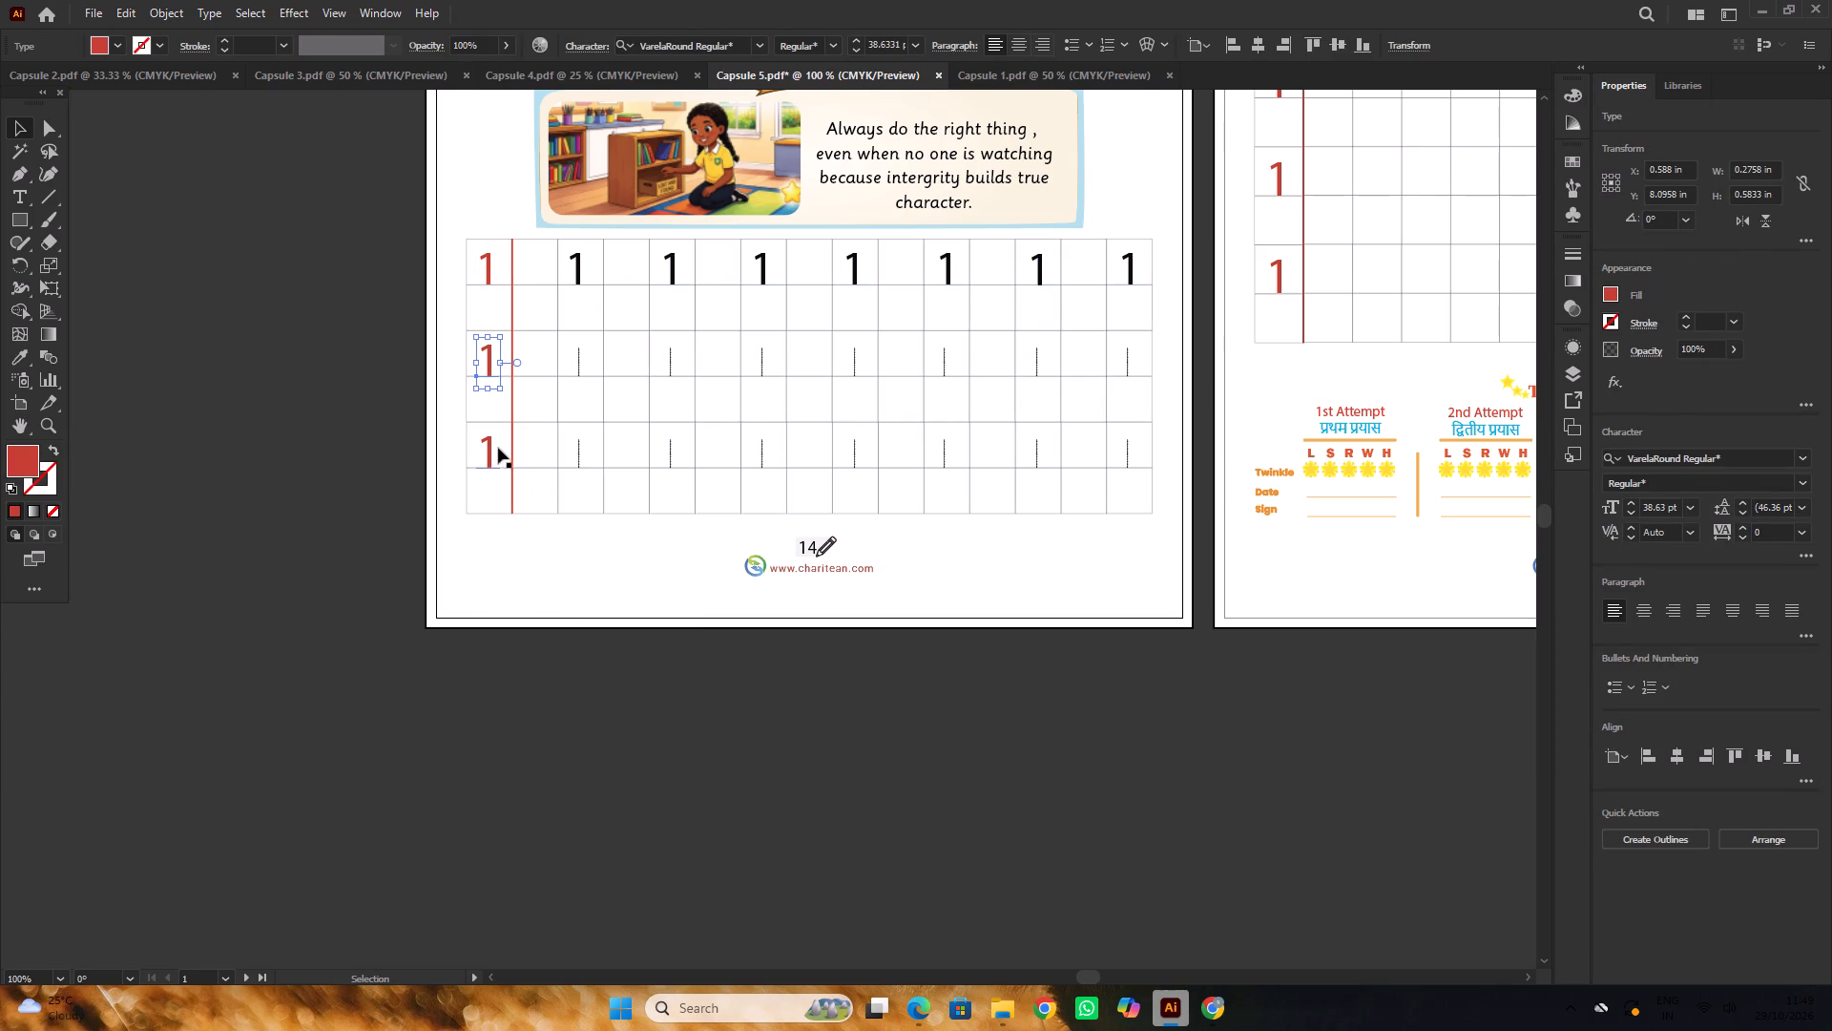
{"action": "left_click", "coordinate": [490, 264]}
{"action": "left_click", "coordinate": [362, 284]}
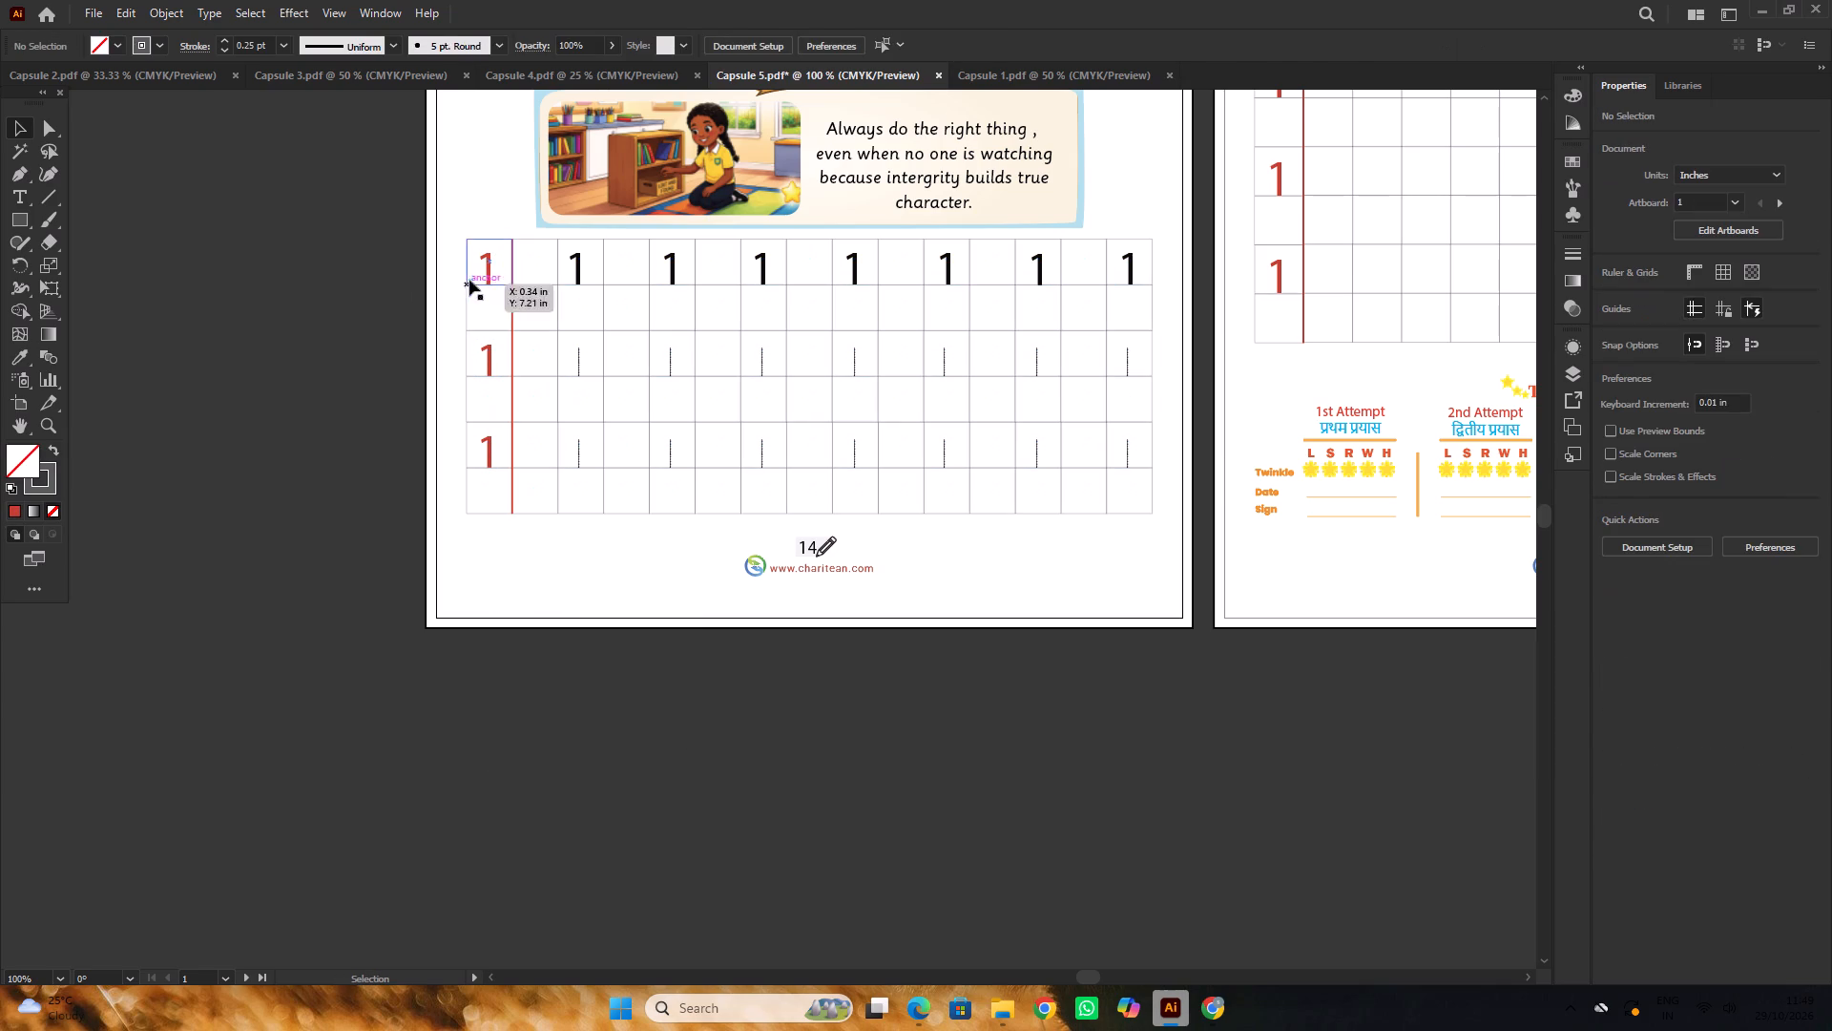
{"action": "left_click", "coordinate": [488, 268]}
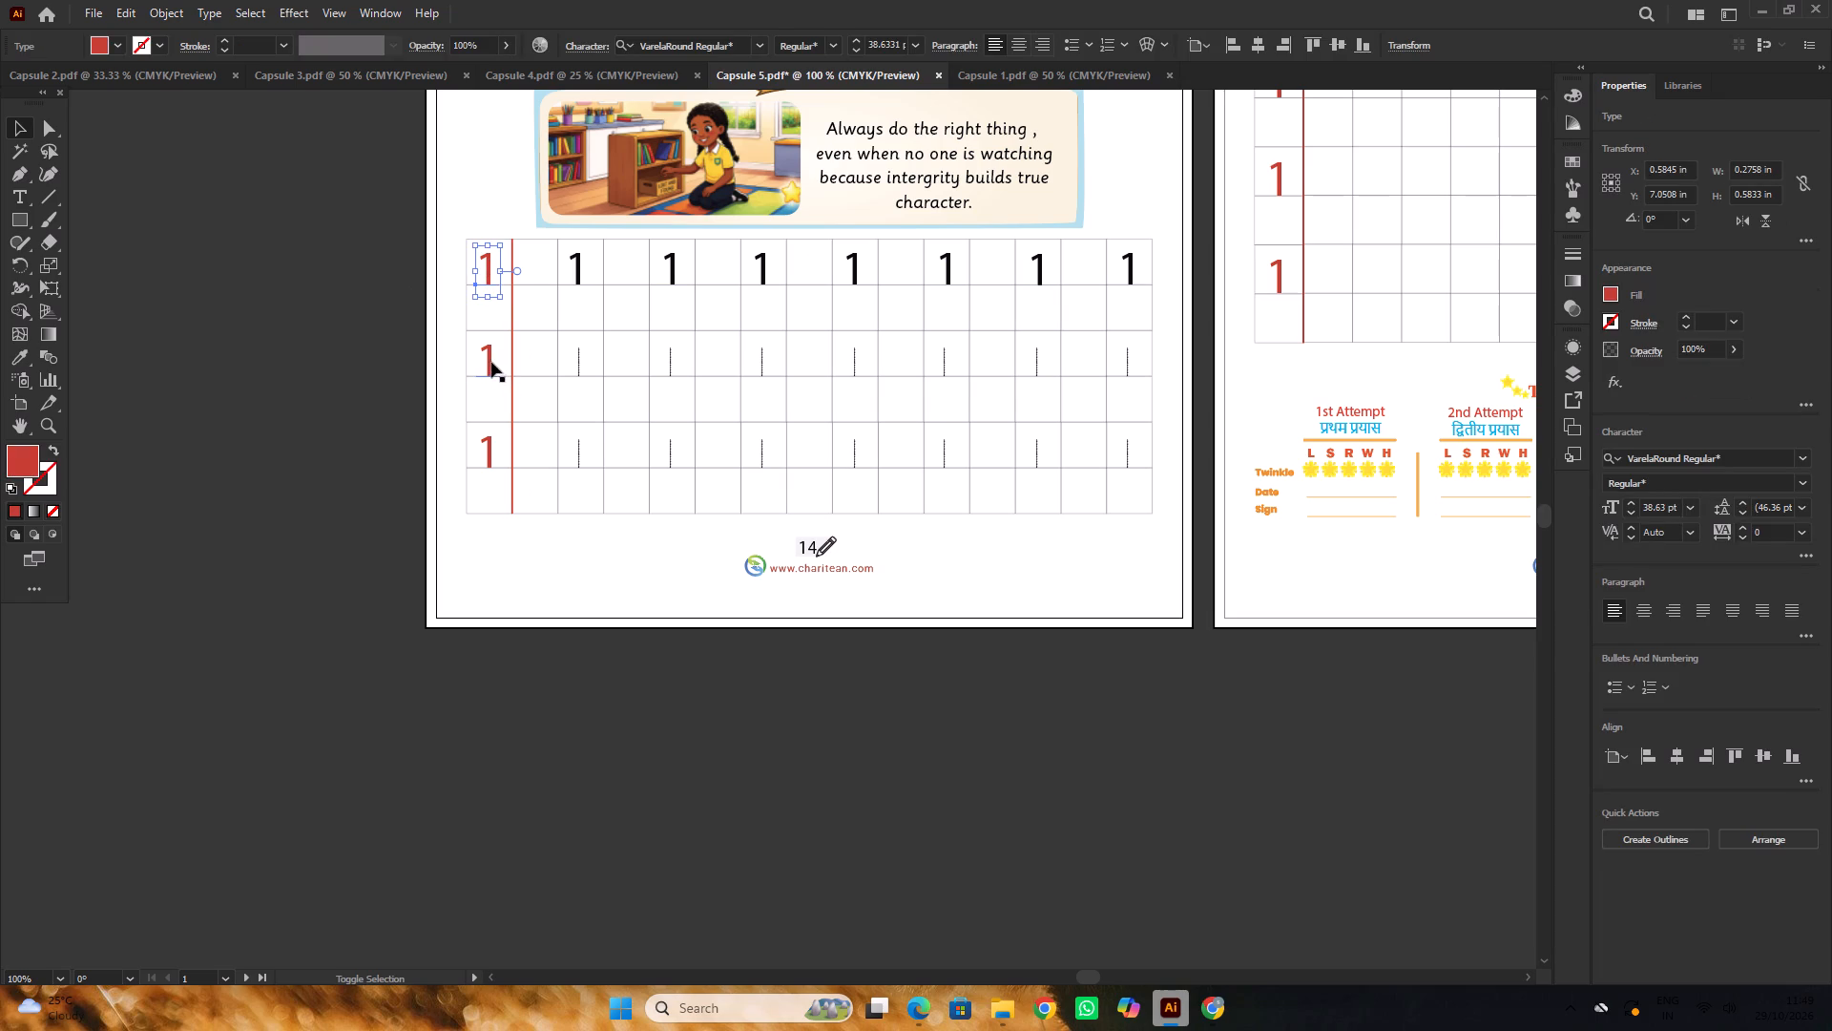
{"action": "left_click", "coordinate": [490, 360], "text": "shift"}
{"action": "left_click", "coordinate": [491, 452], "text": "shift"}
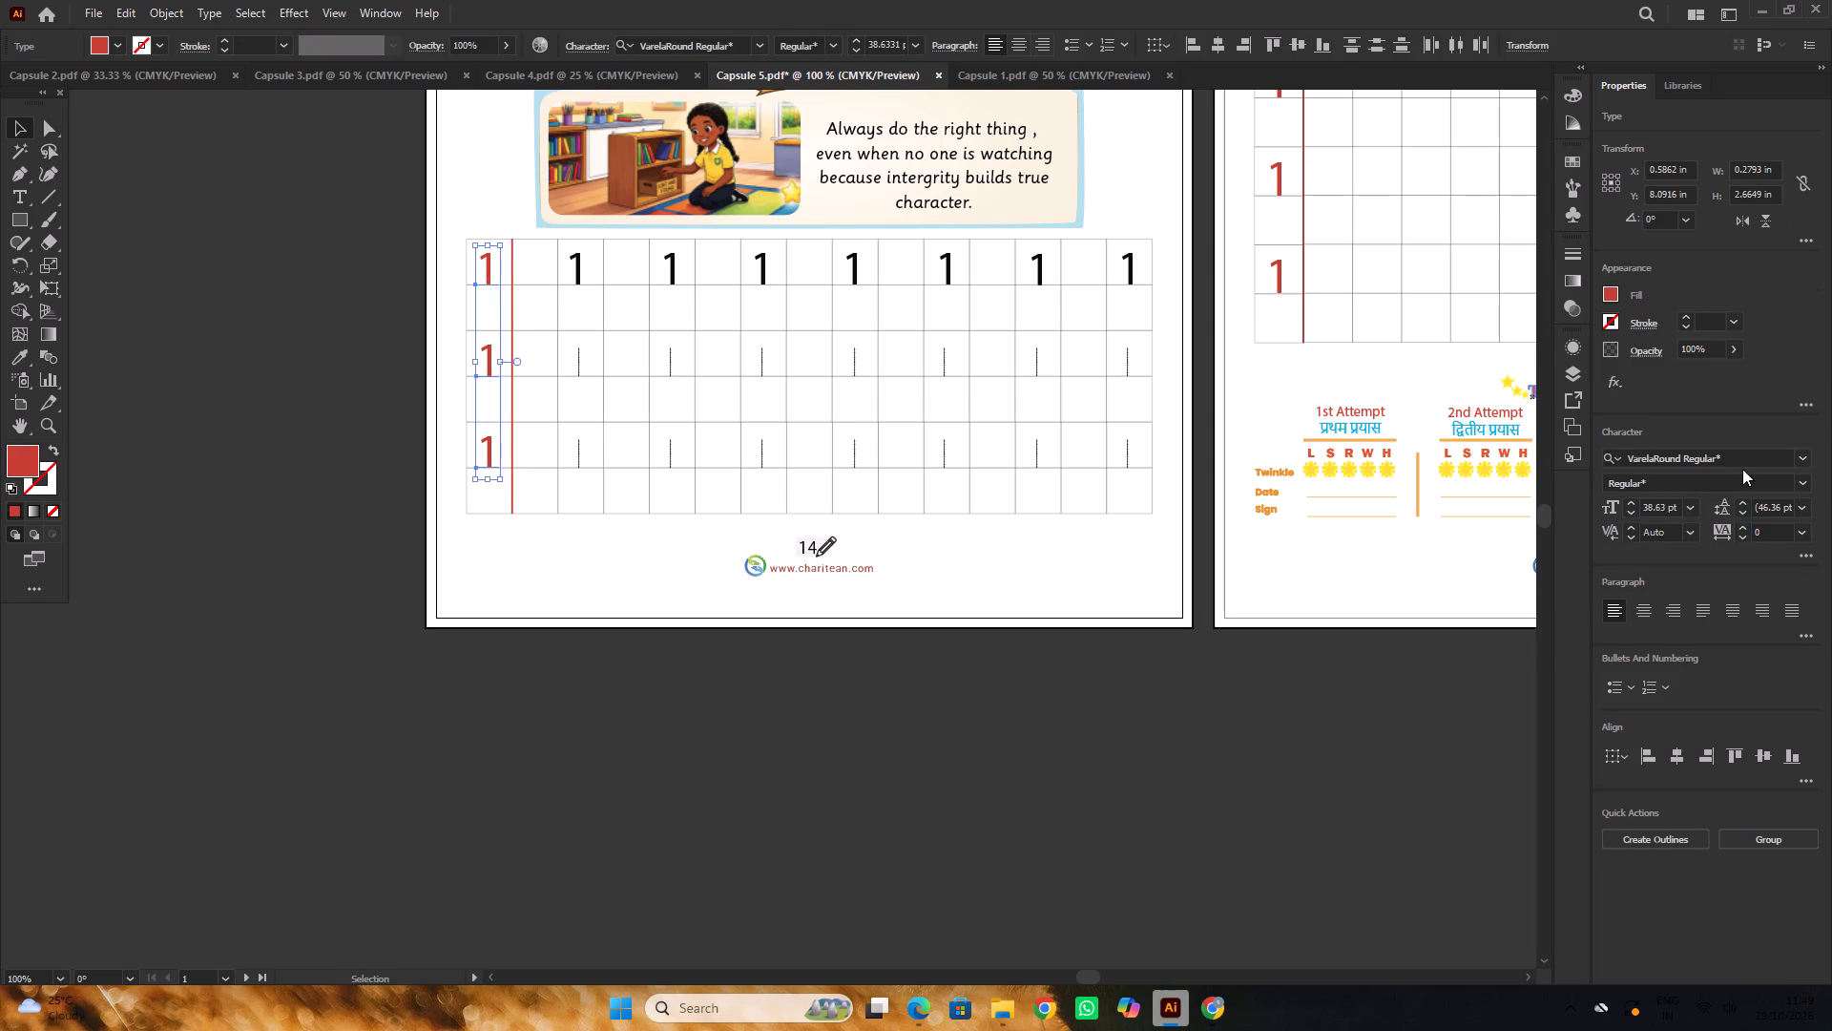
{"action": "left_click", "coordinate": [1737, 459]}
{"action": "key", "text": "s"}
{"action": "key", "text": "a"}
{"action": "key", "text": "s"}
{"action": "key", "text": "s"}
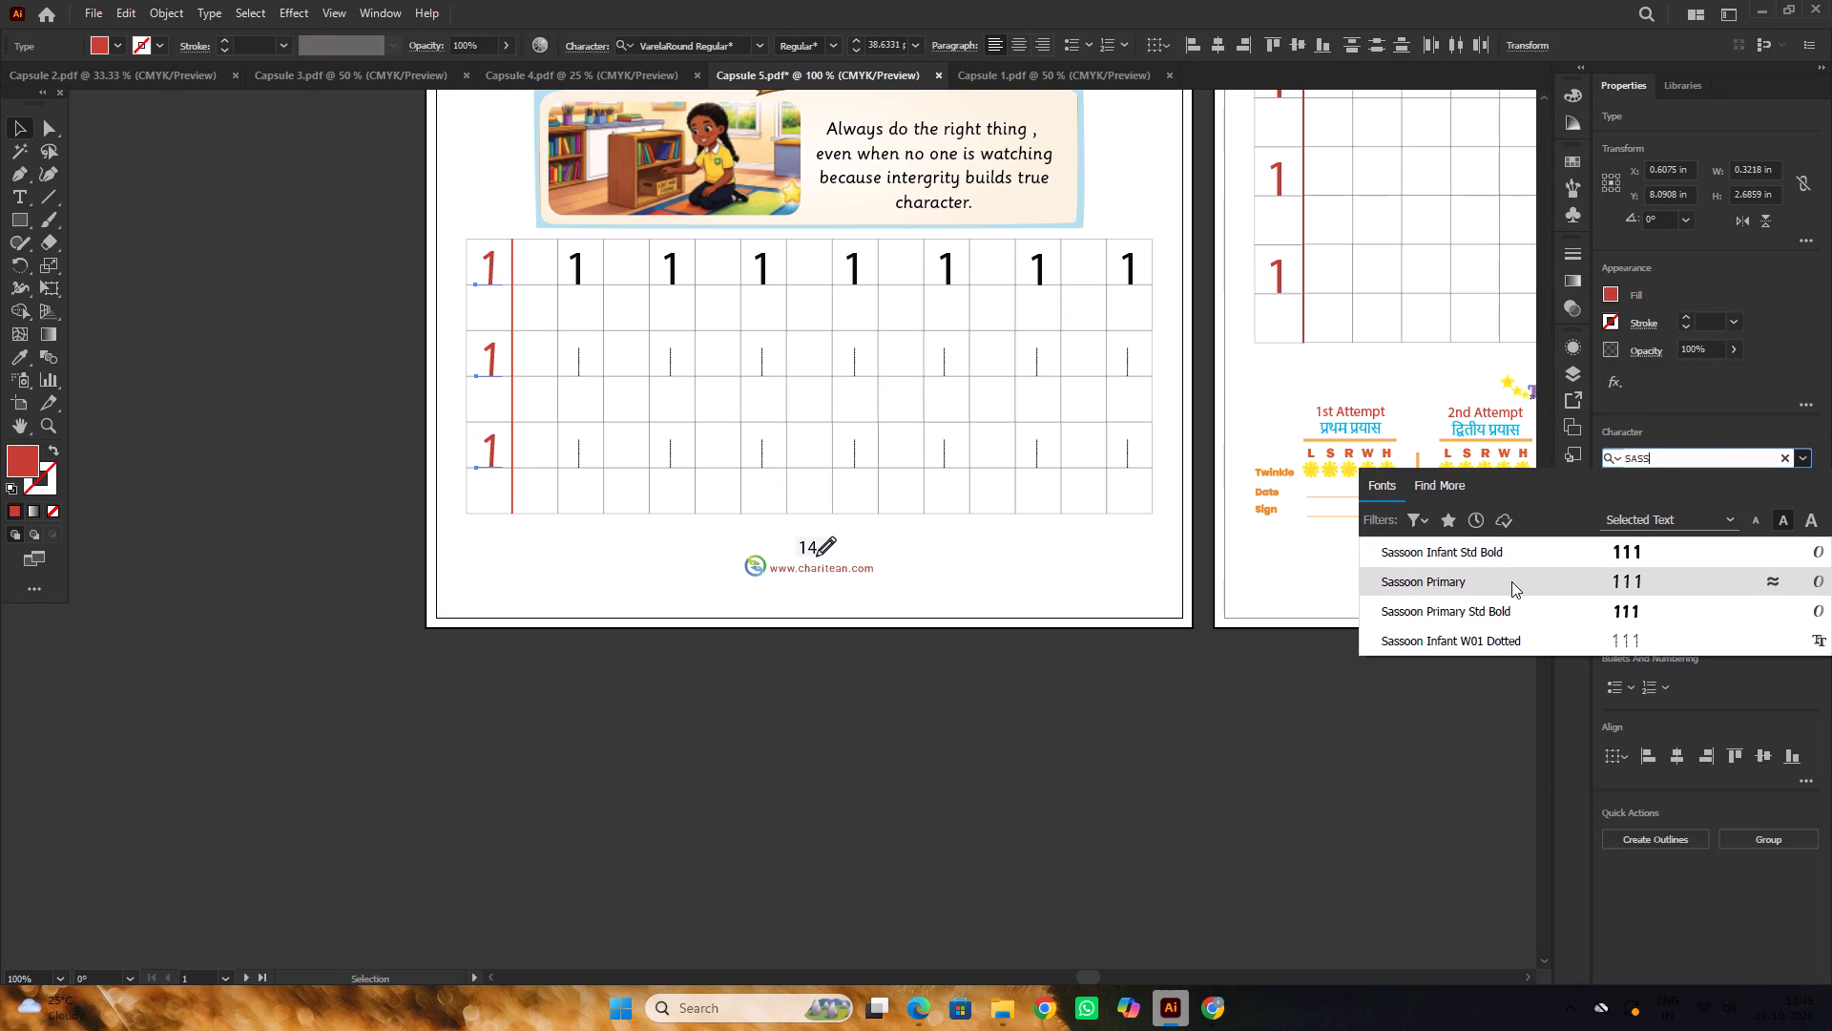
{"action": "left_click", "coordinate": [1508, 588]}
{"action": "left_click", "coordinate": [362, 356]}
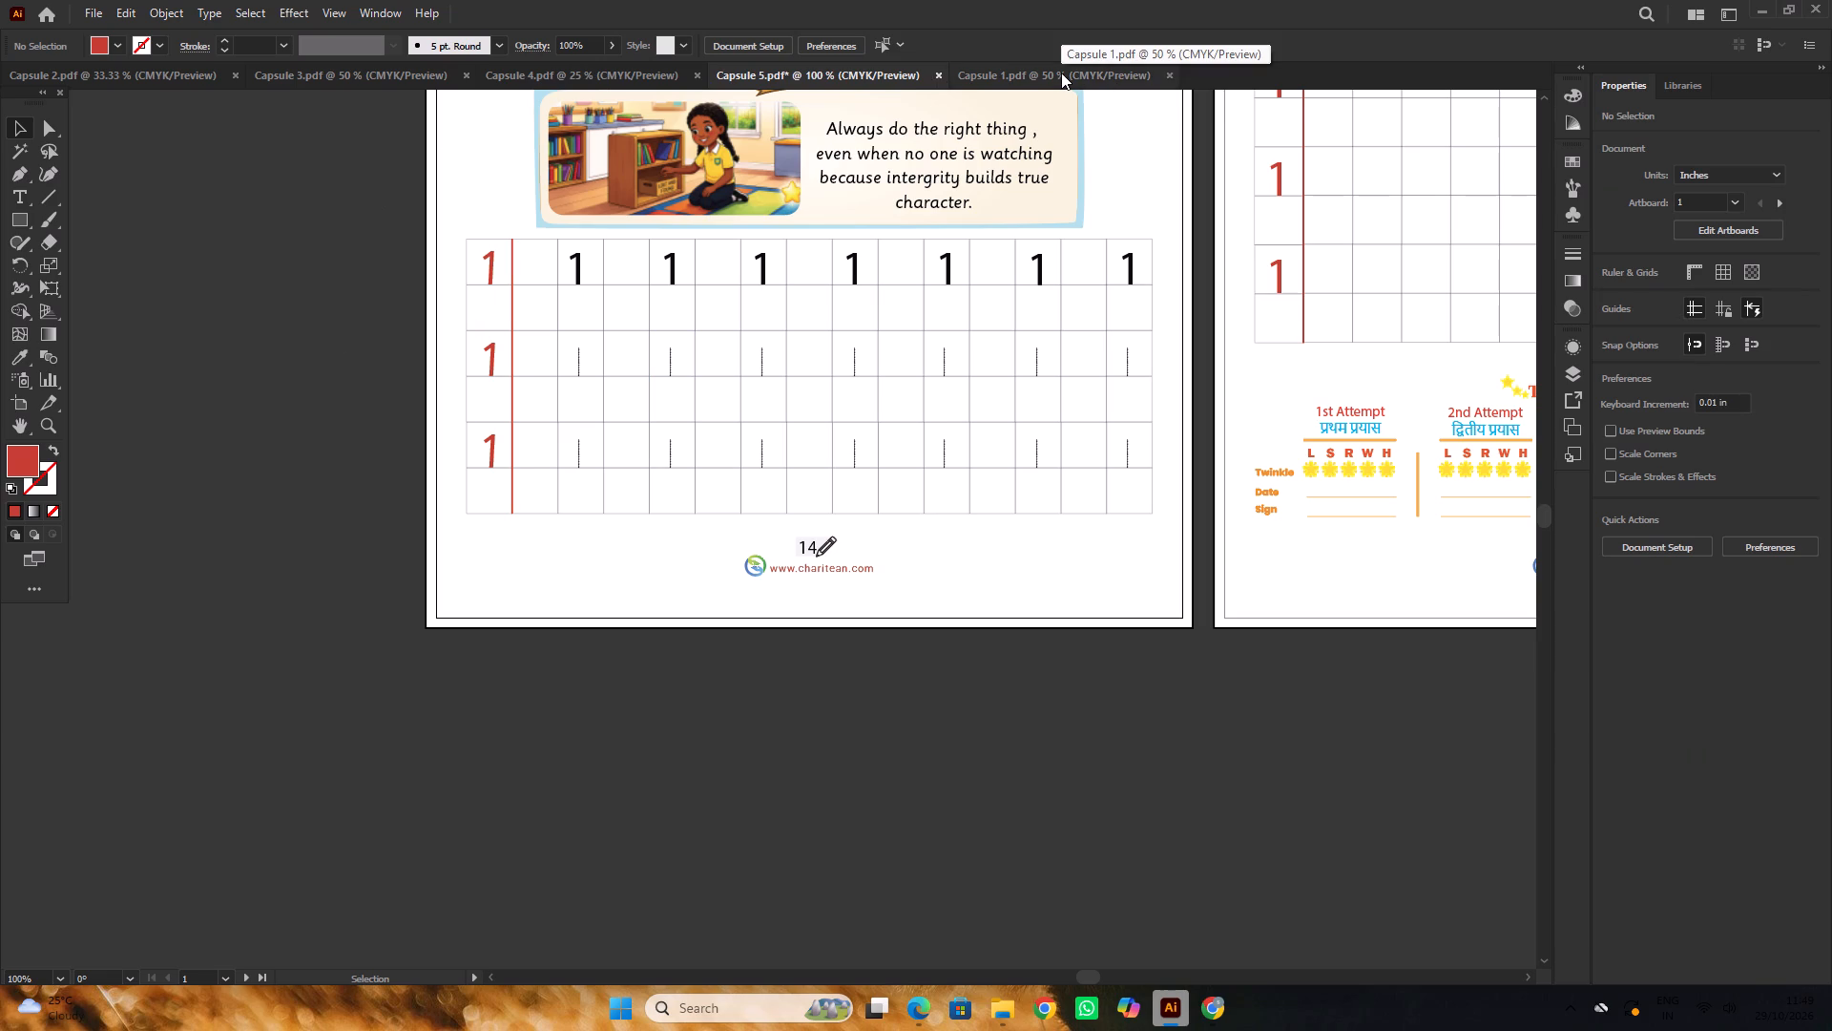
Review the earlier capsules and examine the font settings of the first red 0 in Capsule 2's tracing grid.
{"action": "left_click", "coordinate": [354, 82]}
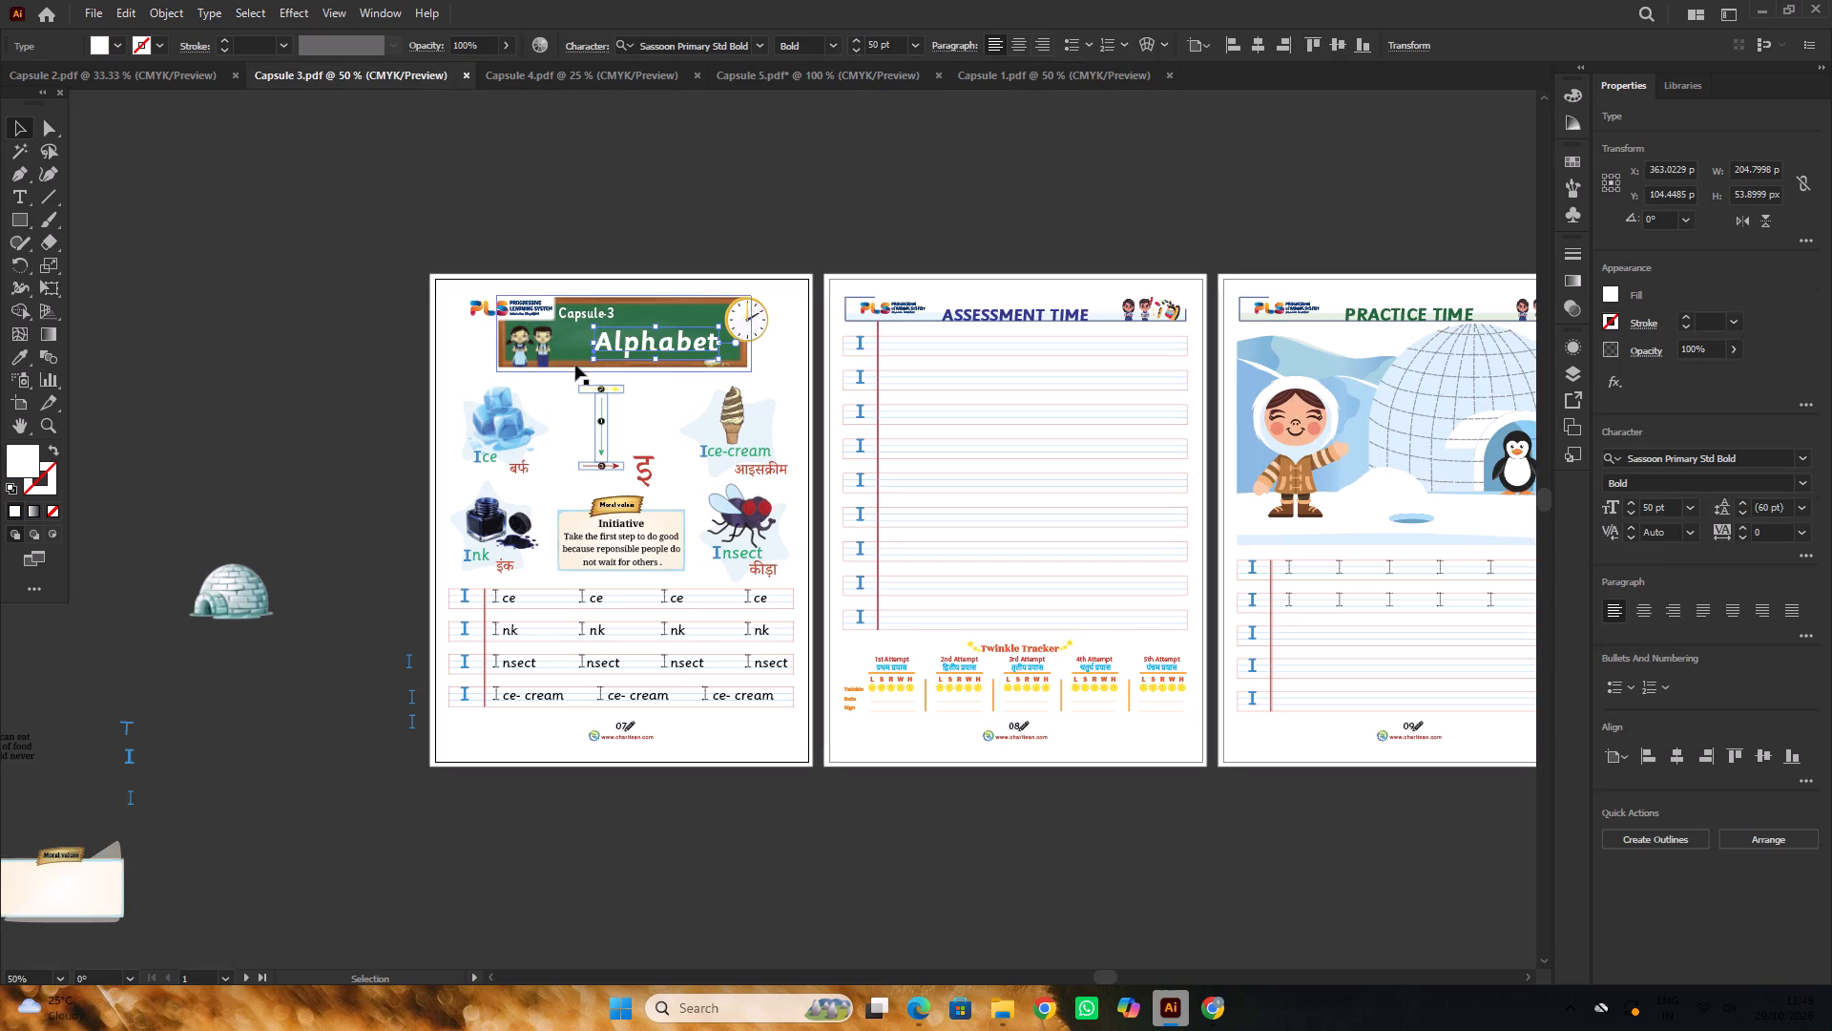
{"action": "scroll", "coordinate": [572, 365], "scroll_direction": "down", "scroll_amount": 4}
{"action": "left_click", "coordinate": [590, 83]}
{"action": "scroll", "coordinate": [562, 477], "scroll_direction": "down", "scroll_amount": 4}
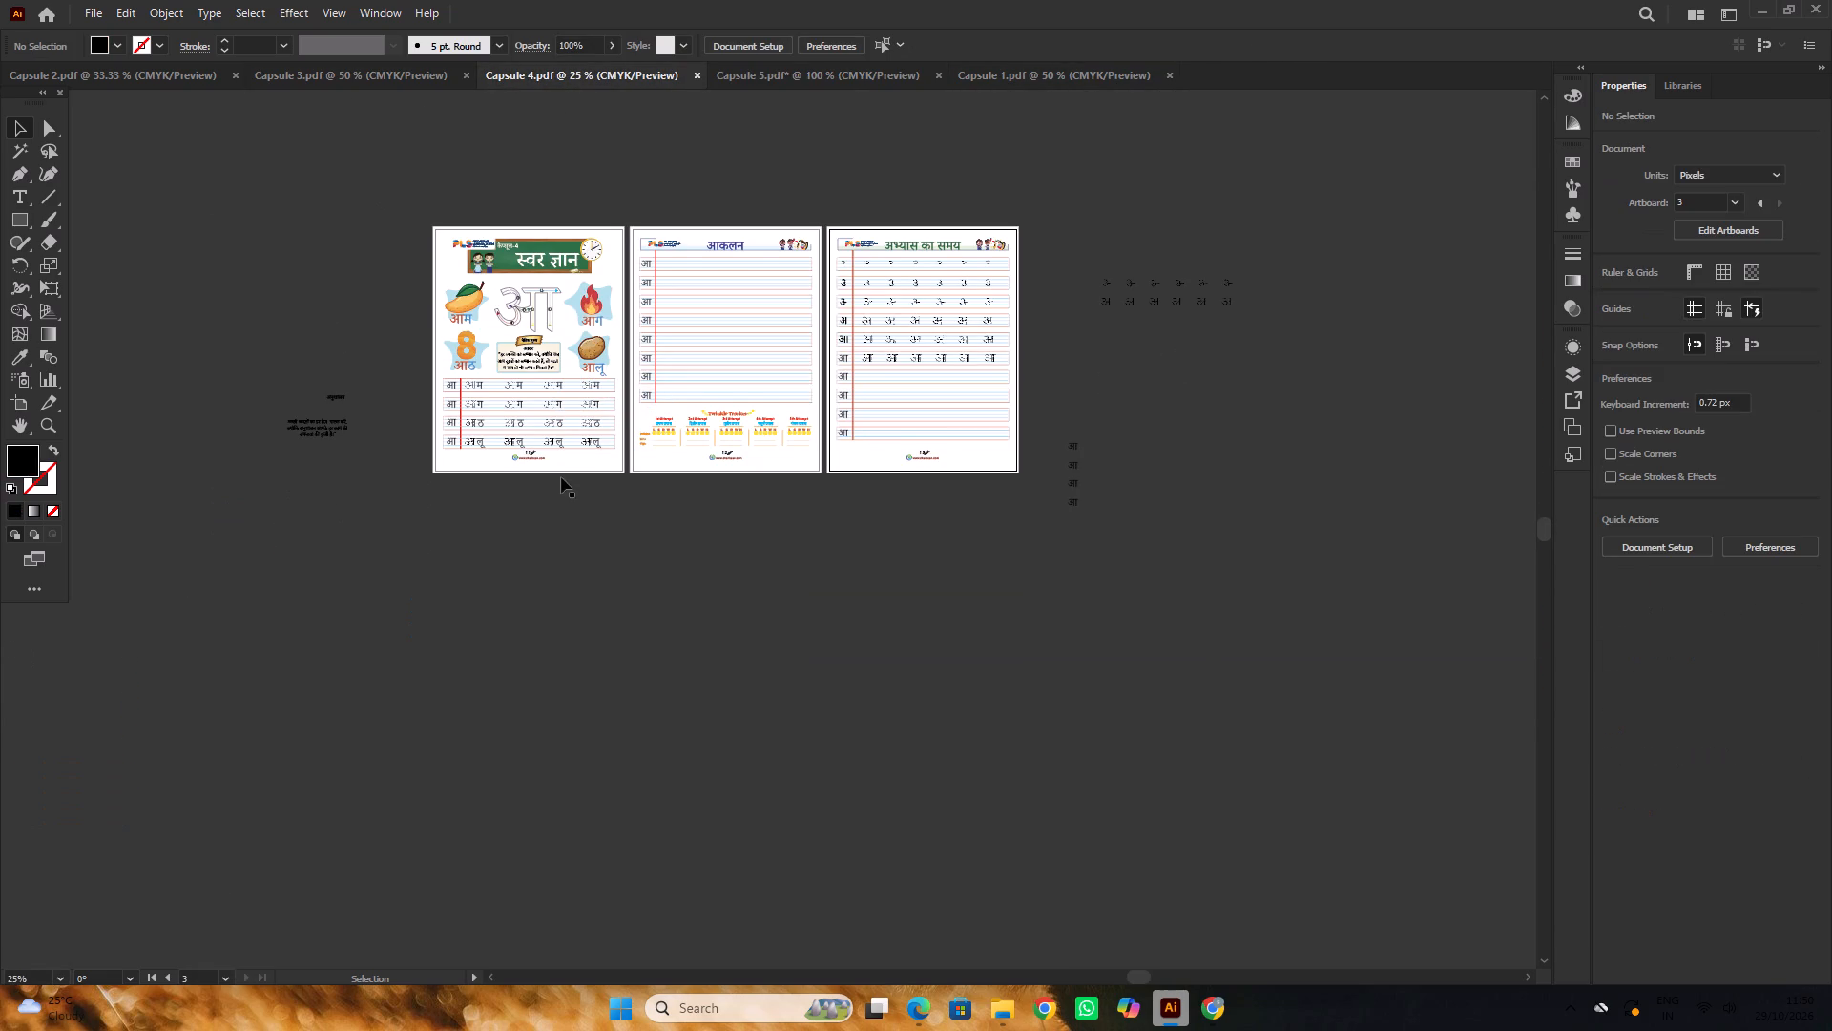
{"action": "left_click", "coordinate": [746, 672]}
{"action": "scroll", "coordinate": [719, 485], "scroll_direction": "up", "scroll_amount": 7}
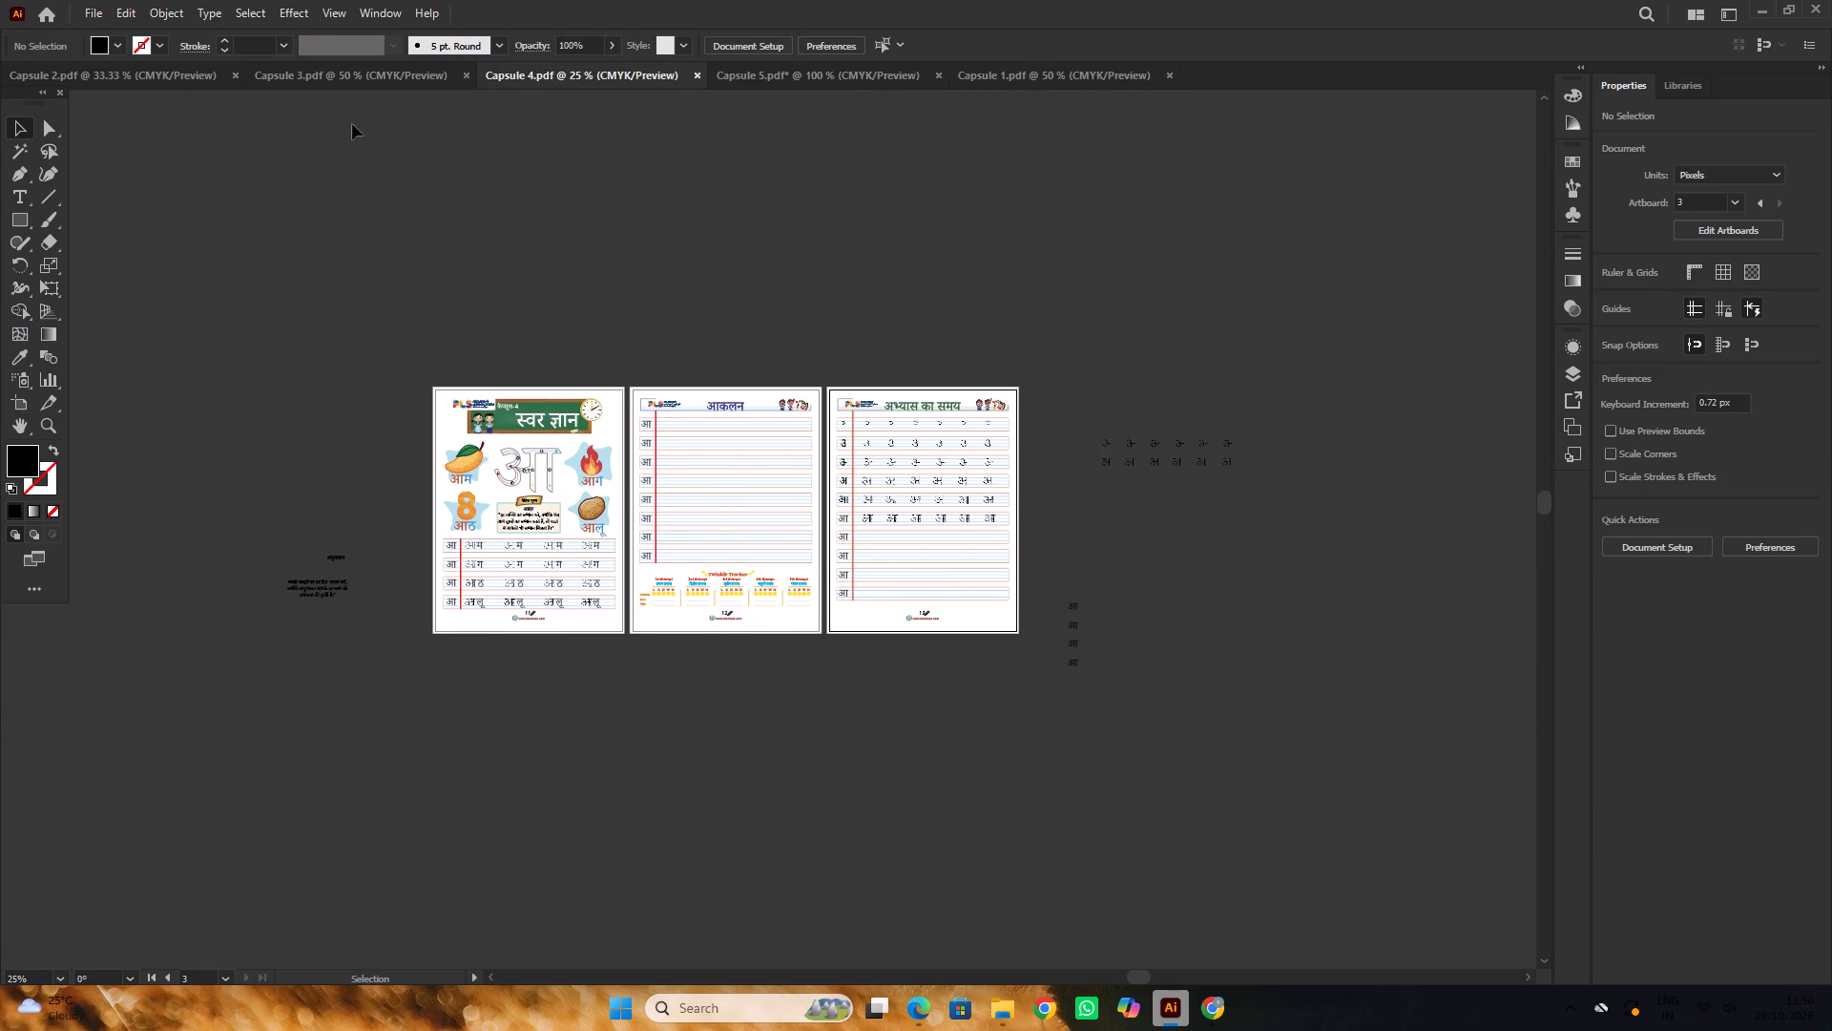
{"action": "left_click", "coordinate": [314, 84]}
{"action": "left_click", "coordinate": [170, 69]}
{"action": "scroll", "coordinate": [683, 476], "scroll_direction": "down", "scroll_amount": 3}
{"action": "scroll", "coordinate": [614, 391], "scroll_direction": "up", "scroll_amount": 1, "text": "alt"}
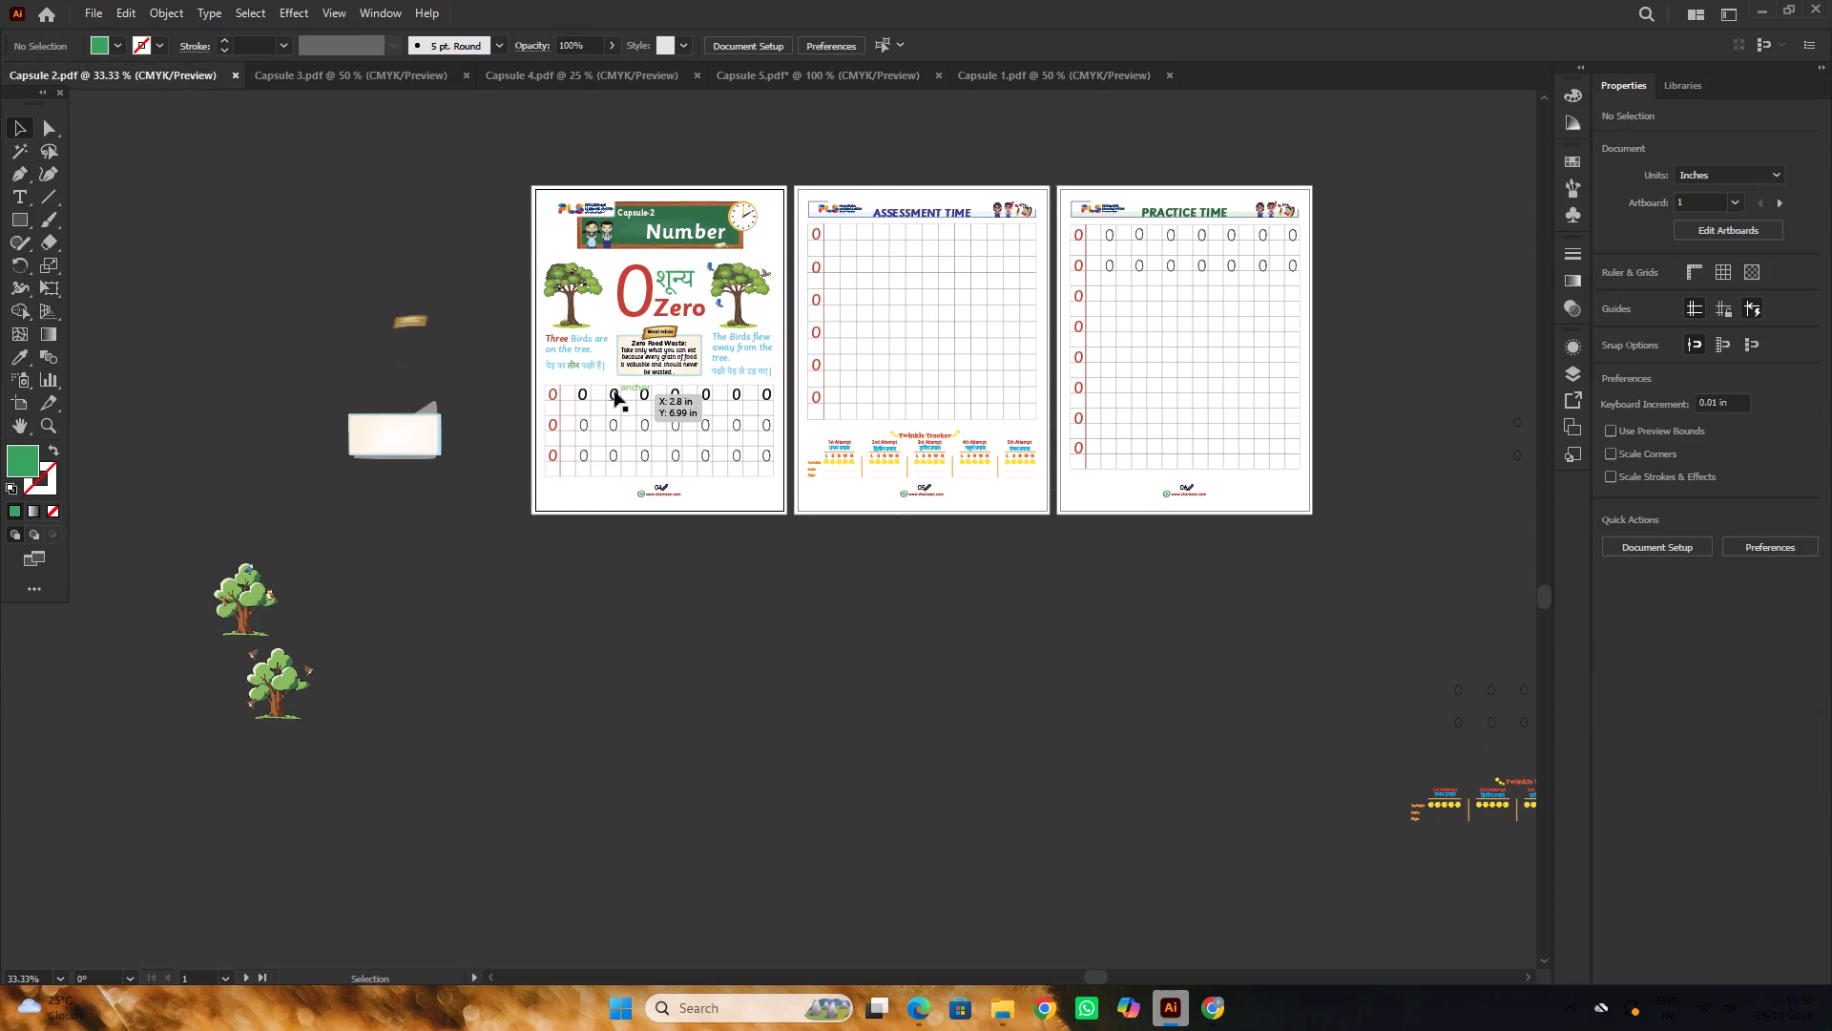
{"action": "scroll", "coordinate": [614, 391], "scroll_direction": "up", "scroll_amount": 1}
{"action": "scroll", "coordinate": [531, 436], "scroll_direction": "up", "scroll_amount": 3, "text": "alt"}
{"action": "left_click", "coordinate": [516, 408]}
{"action": "double_click", "coordinate": [501, 403]}
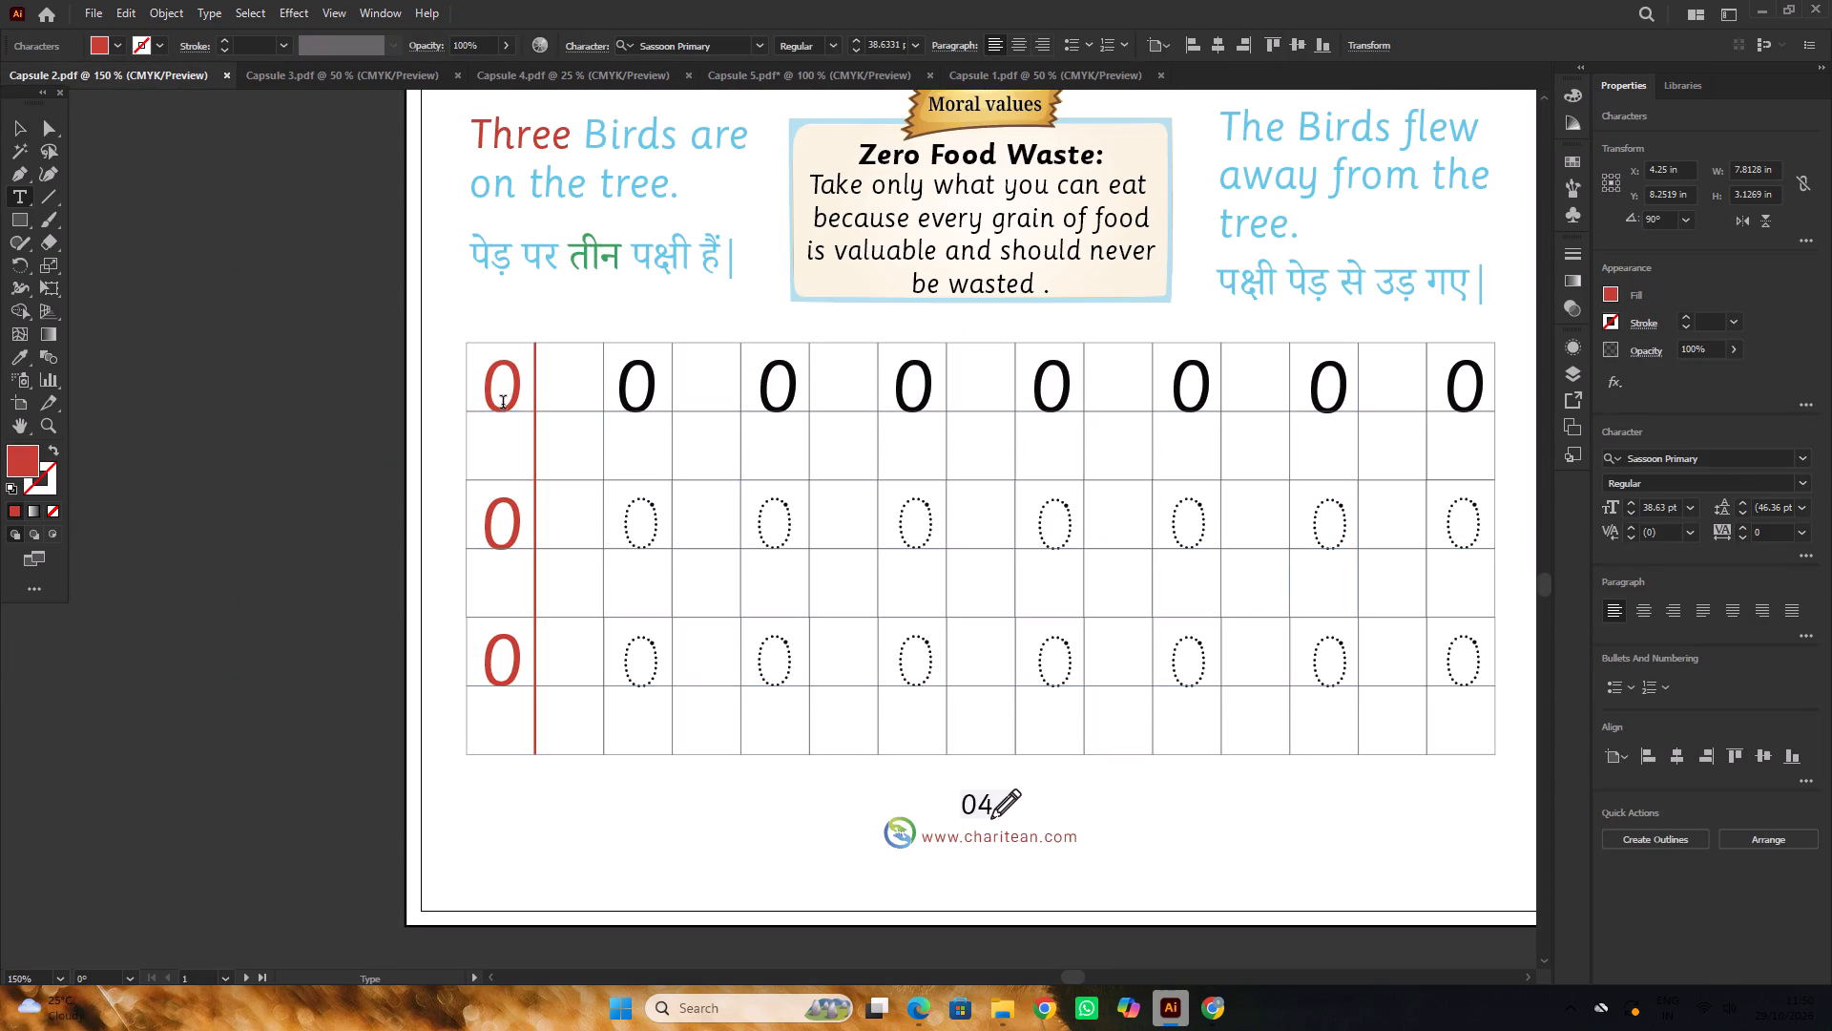
Clear the text selection in Capsule 2 and return to the number tracing grid on Capsule 5's page 14.
{"action": "left_click", "coordinate": [15, 129]}
{"action": "left_click", "coordinate": [267, 315]}
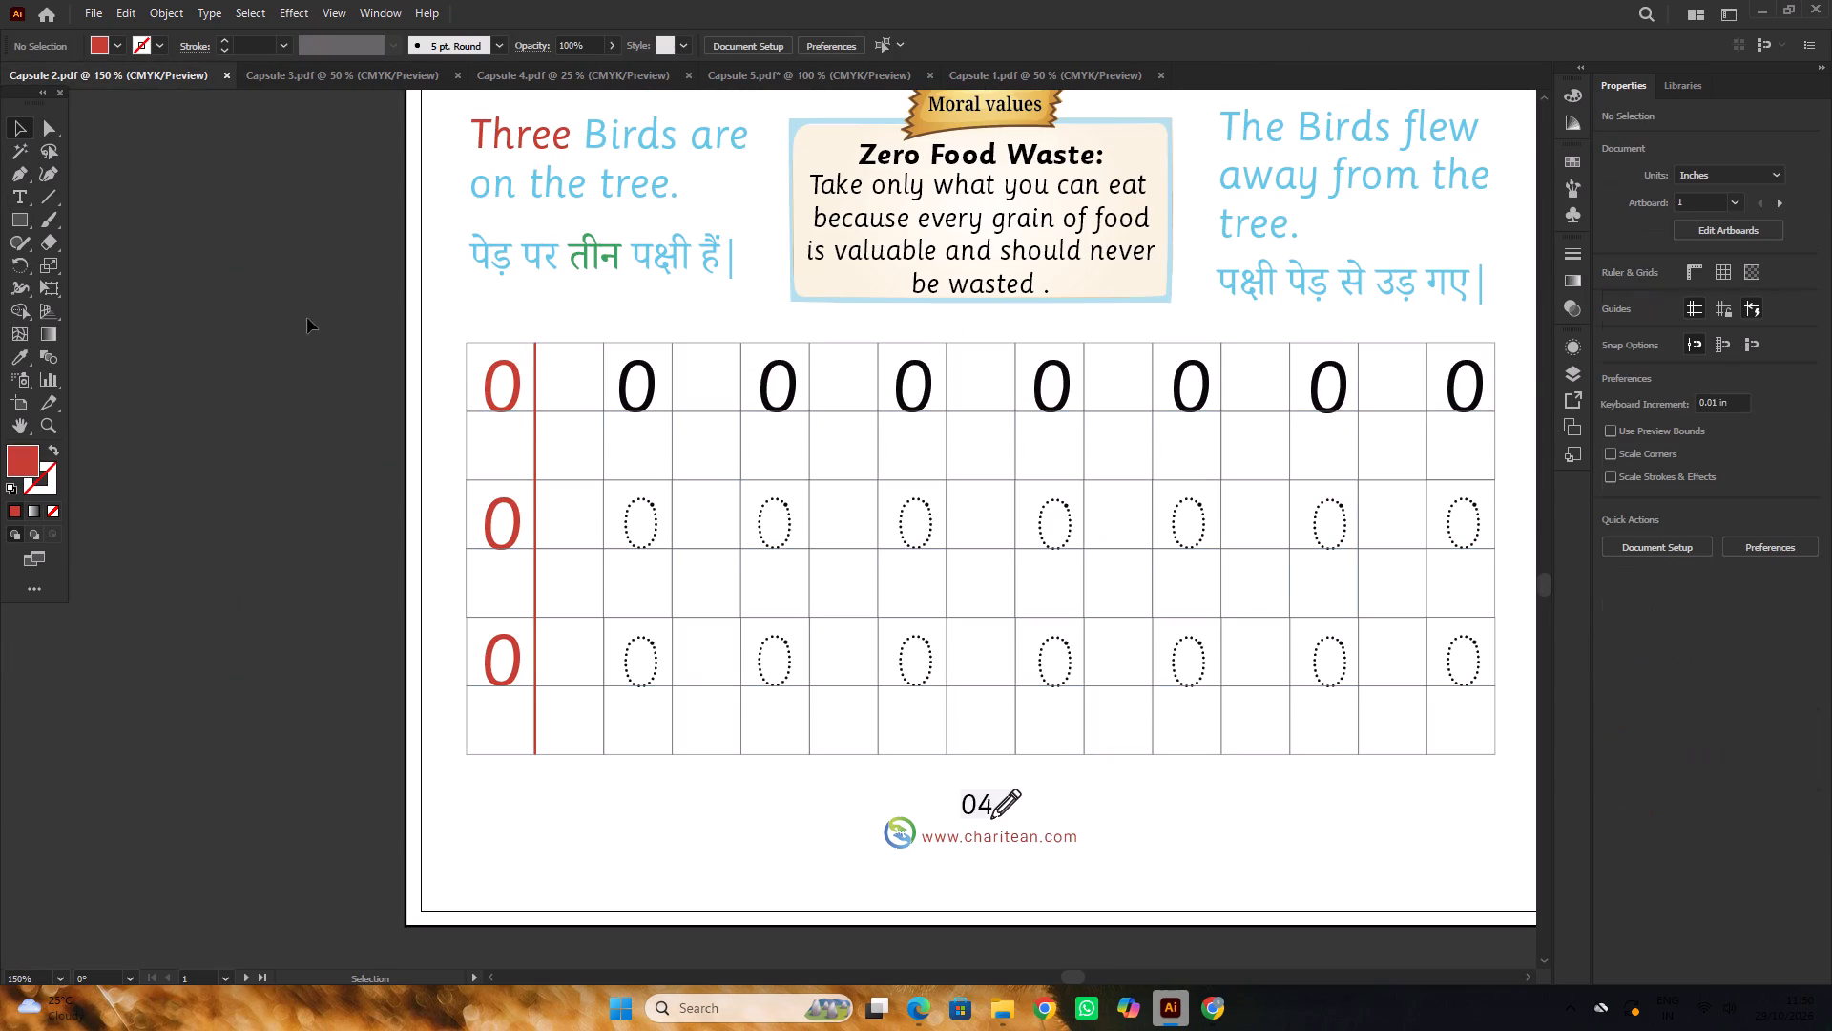
{"action": "scroll", "coordinate": [548, 294], "scroll_direction": "down", "scroll_amount": 1, "text": "alt"}
{"action": "left_click", "coordinate": [855, 79]}
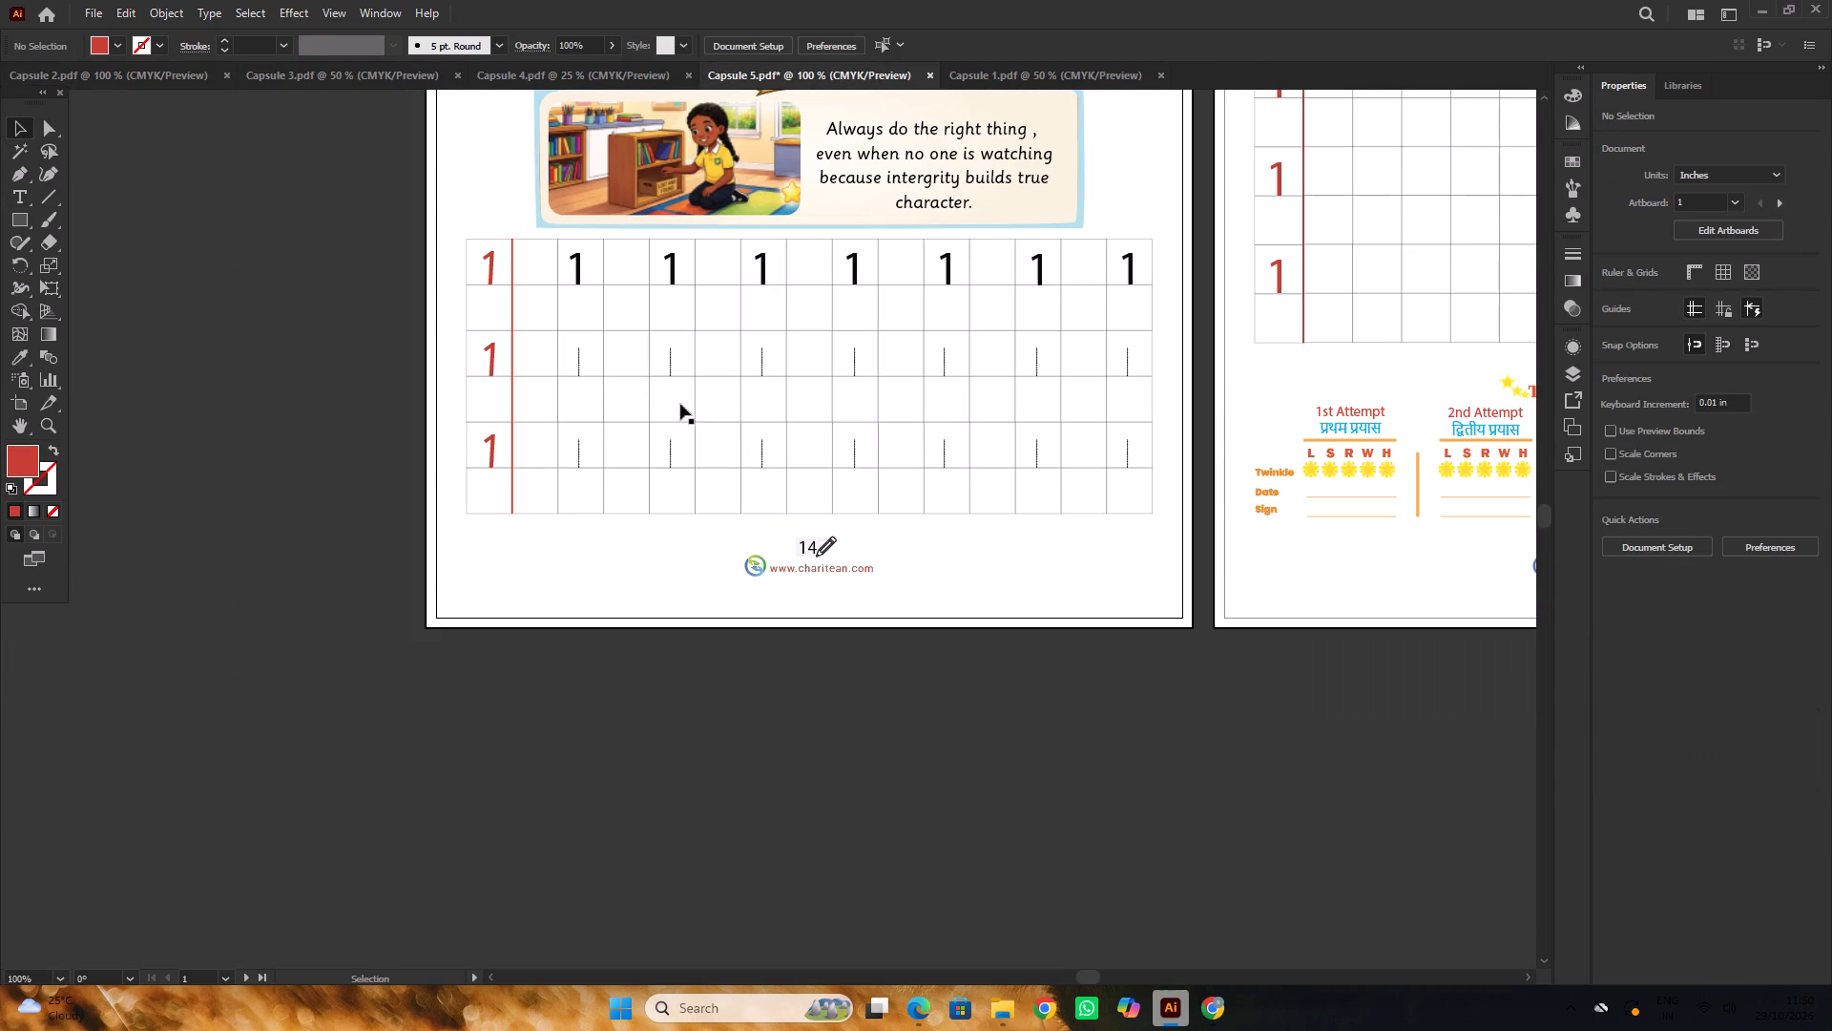
{"action": "scroll", "coordinate": [600, 365], "scroll_direction": "down", "scroll_amount": 2, "text": "alt"}
{"action": "scroll", "coordinate": [600, 365], "scroll_direction": "up", "scroll_amount": 5}
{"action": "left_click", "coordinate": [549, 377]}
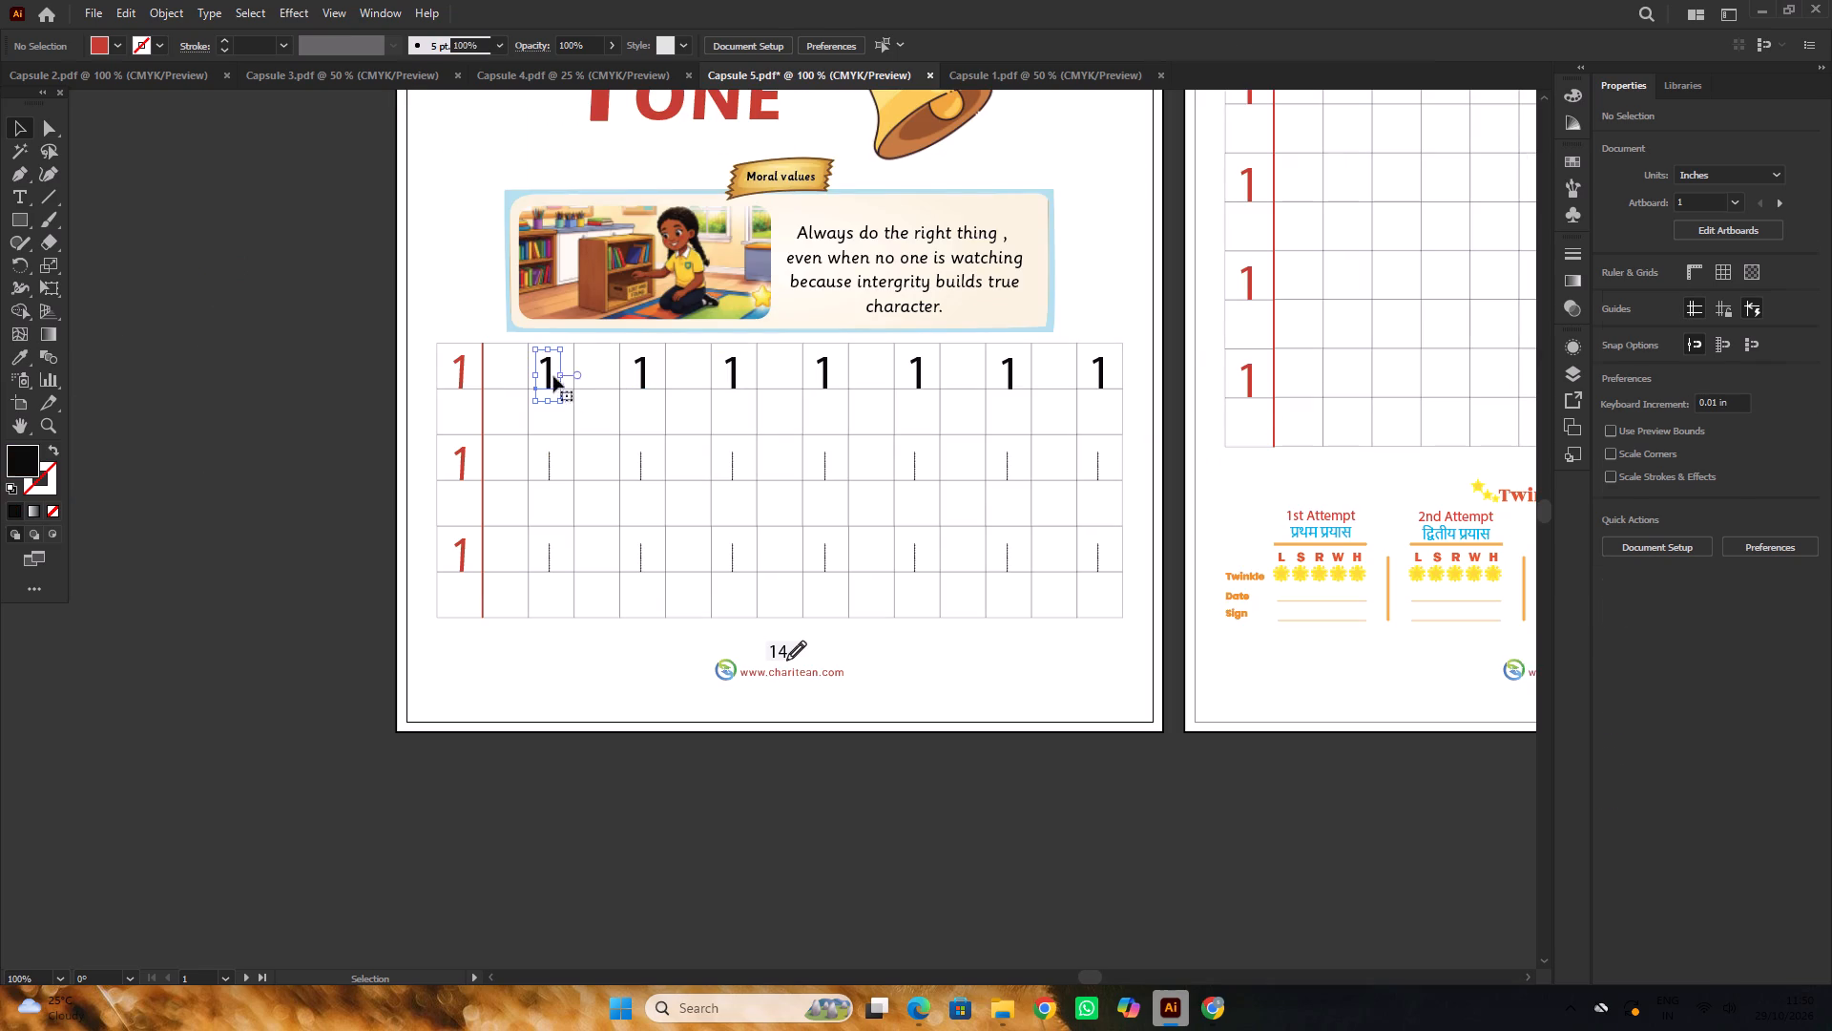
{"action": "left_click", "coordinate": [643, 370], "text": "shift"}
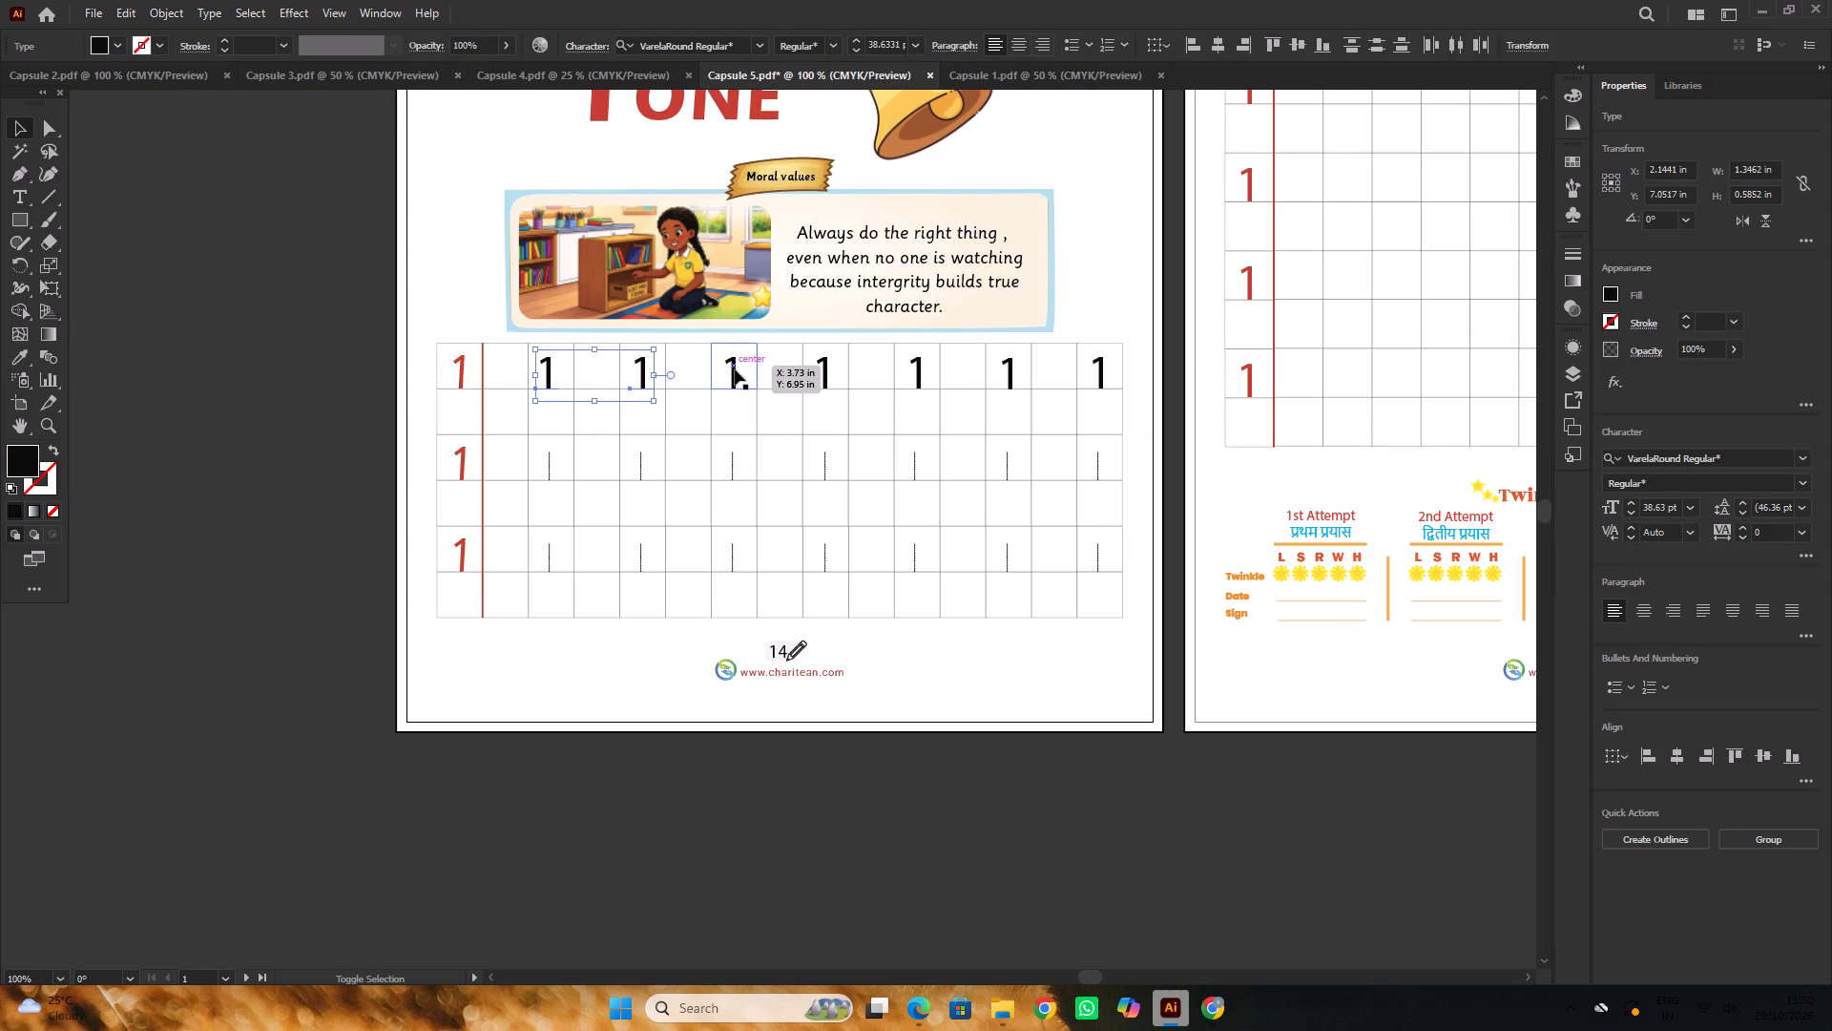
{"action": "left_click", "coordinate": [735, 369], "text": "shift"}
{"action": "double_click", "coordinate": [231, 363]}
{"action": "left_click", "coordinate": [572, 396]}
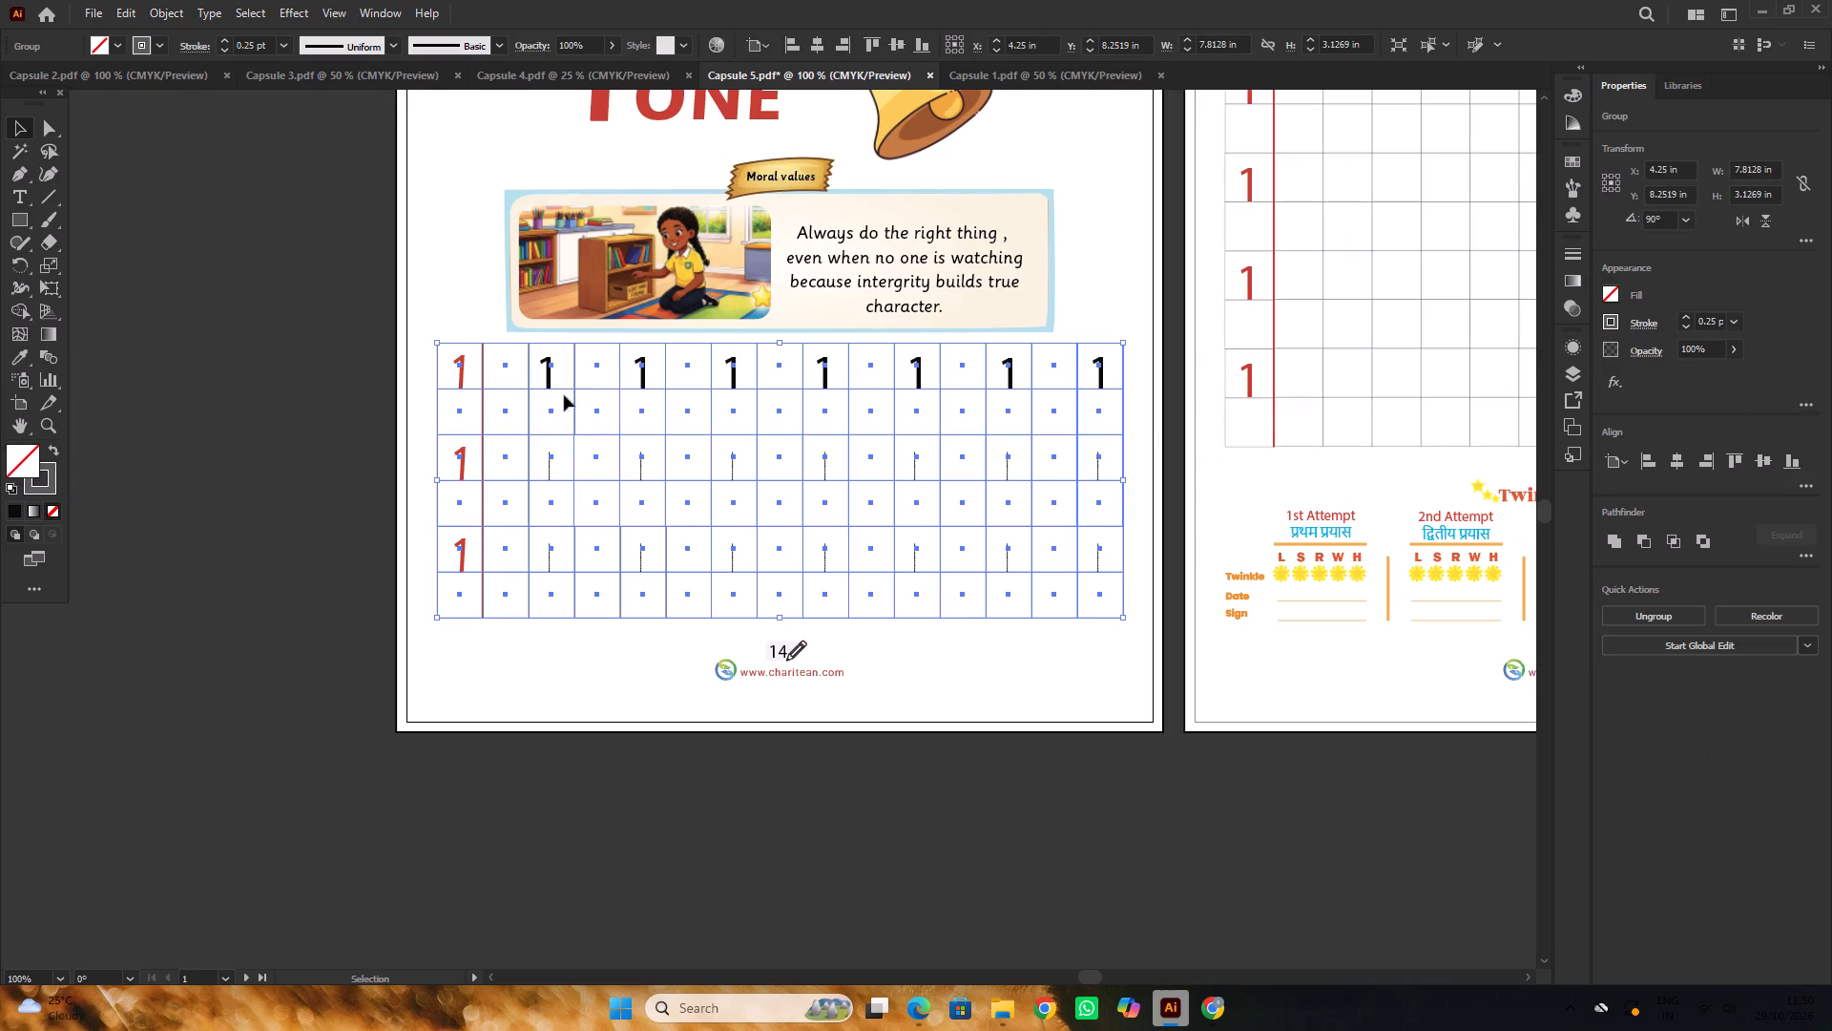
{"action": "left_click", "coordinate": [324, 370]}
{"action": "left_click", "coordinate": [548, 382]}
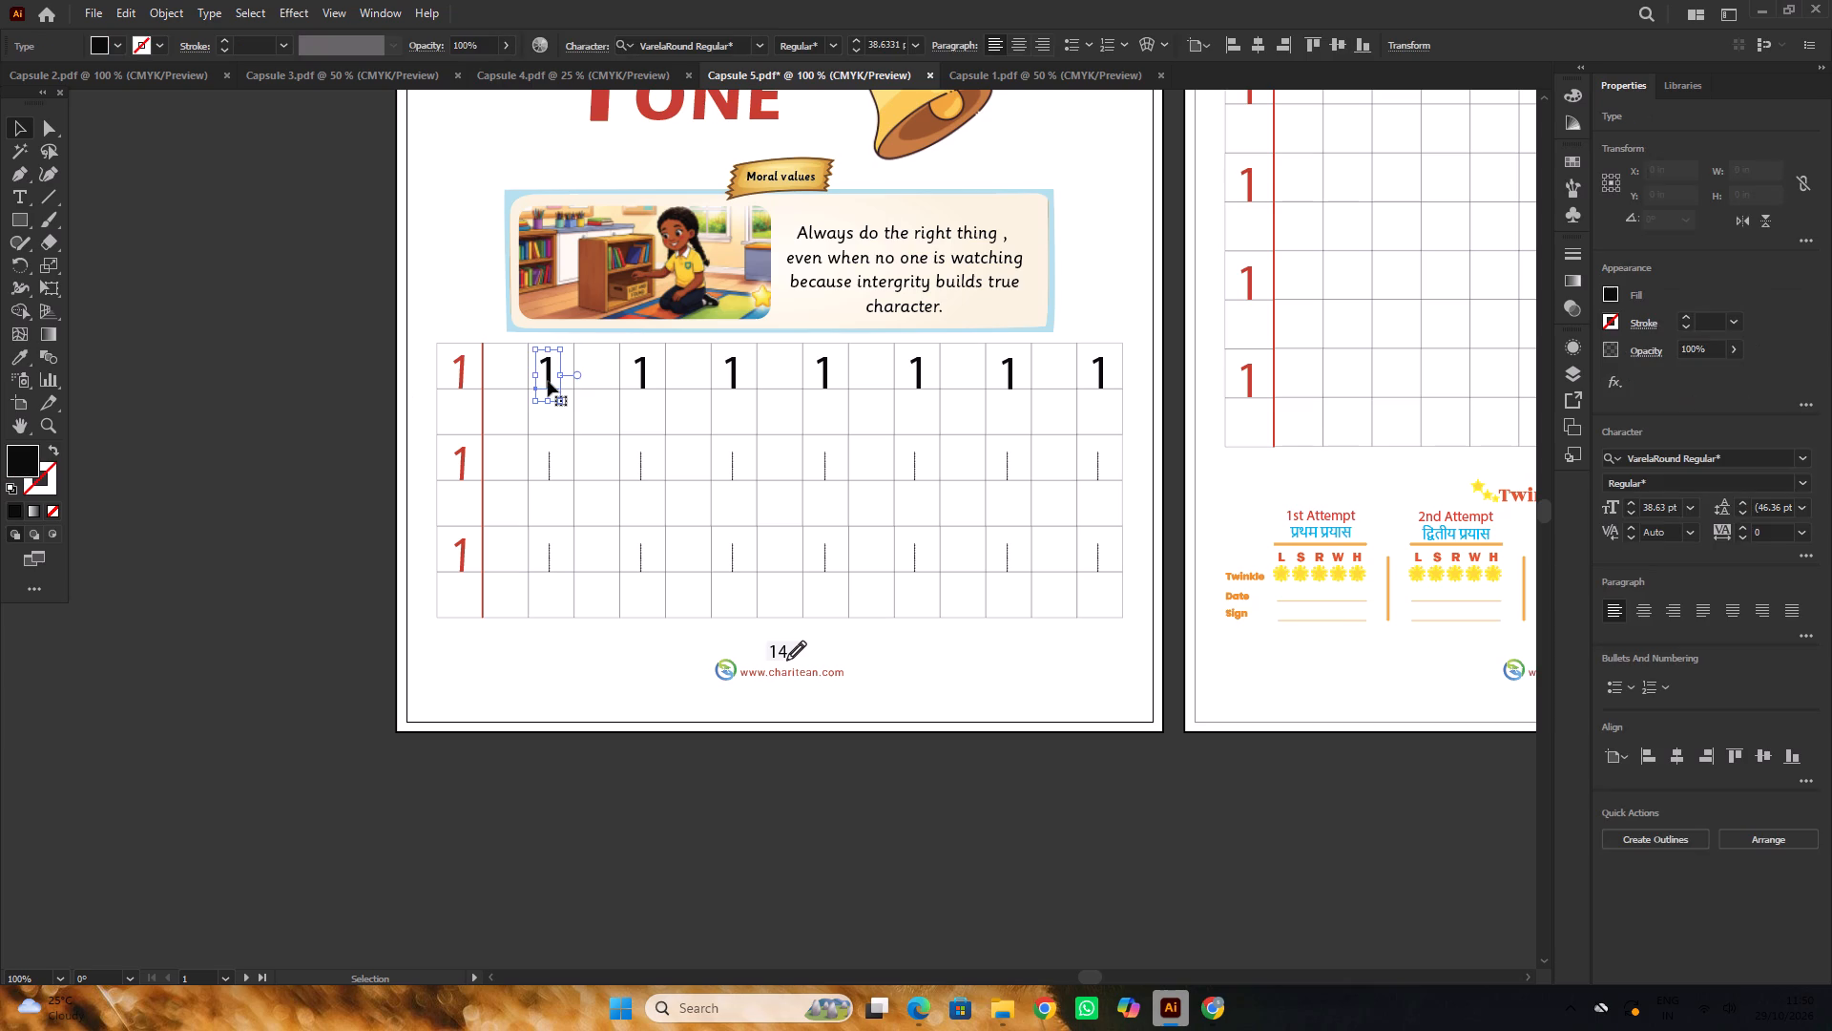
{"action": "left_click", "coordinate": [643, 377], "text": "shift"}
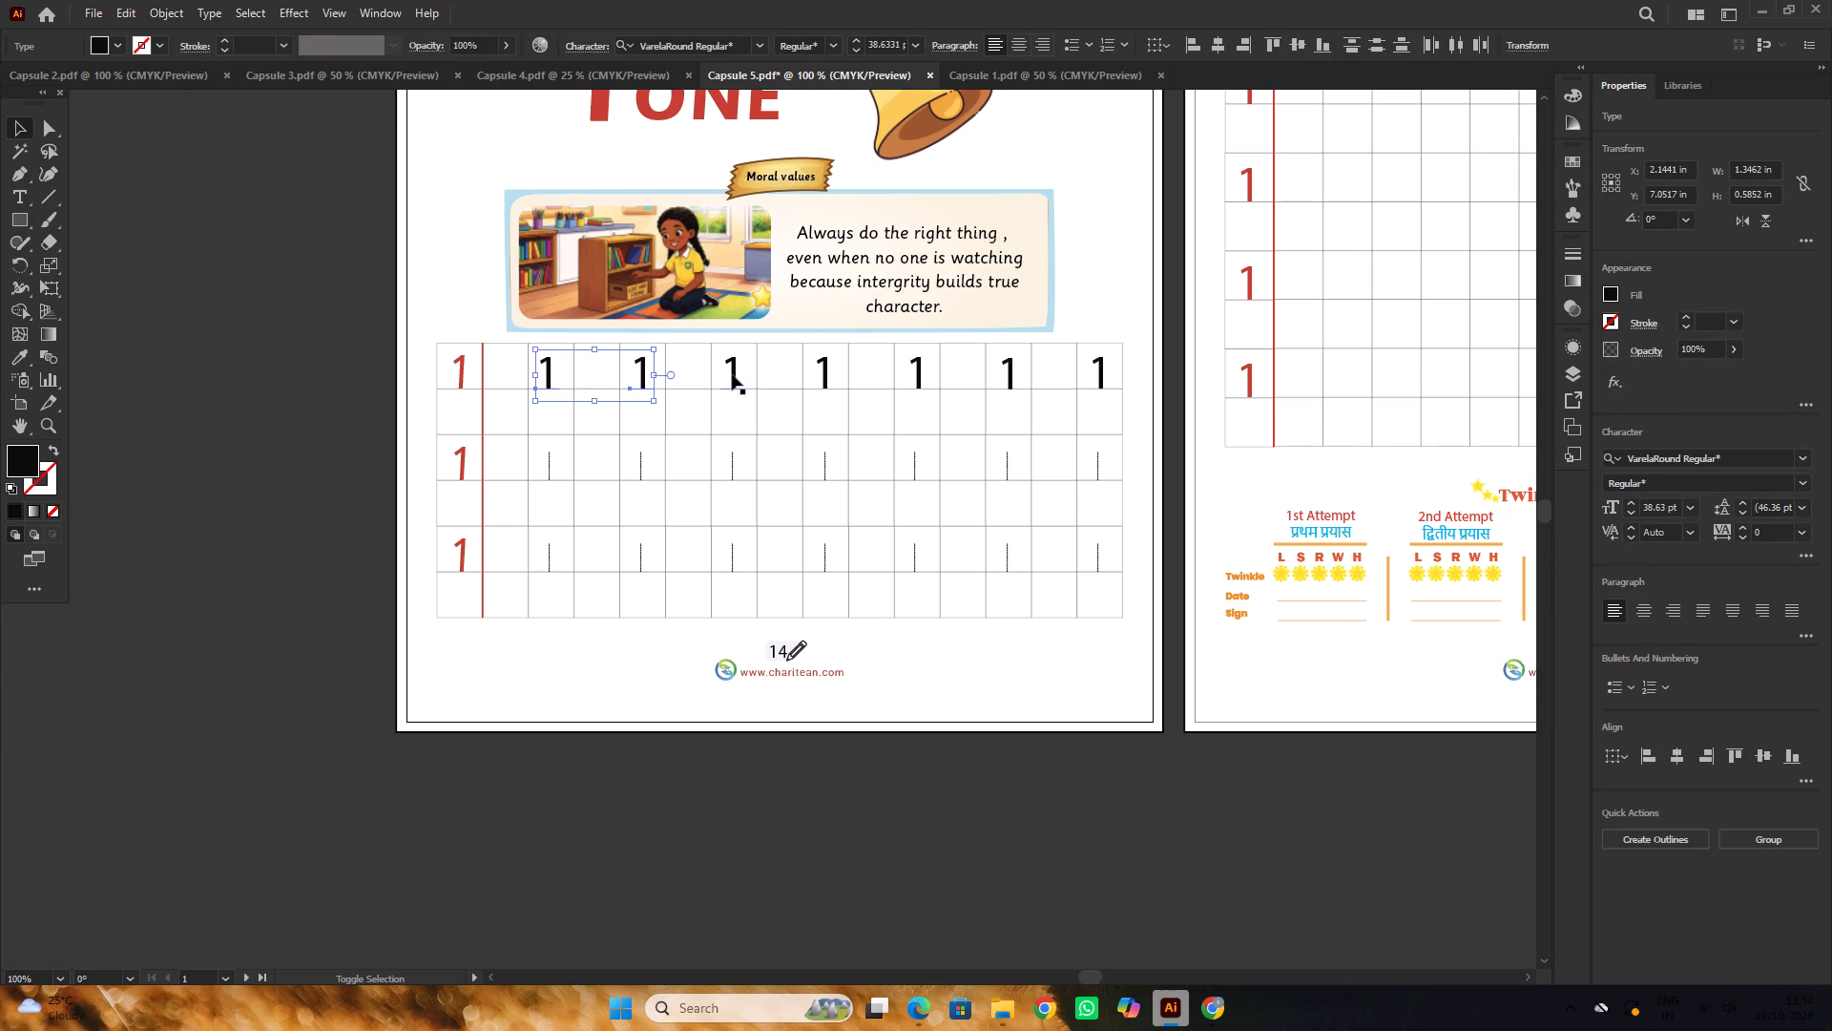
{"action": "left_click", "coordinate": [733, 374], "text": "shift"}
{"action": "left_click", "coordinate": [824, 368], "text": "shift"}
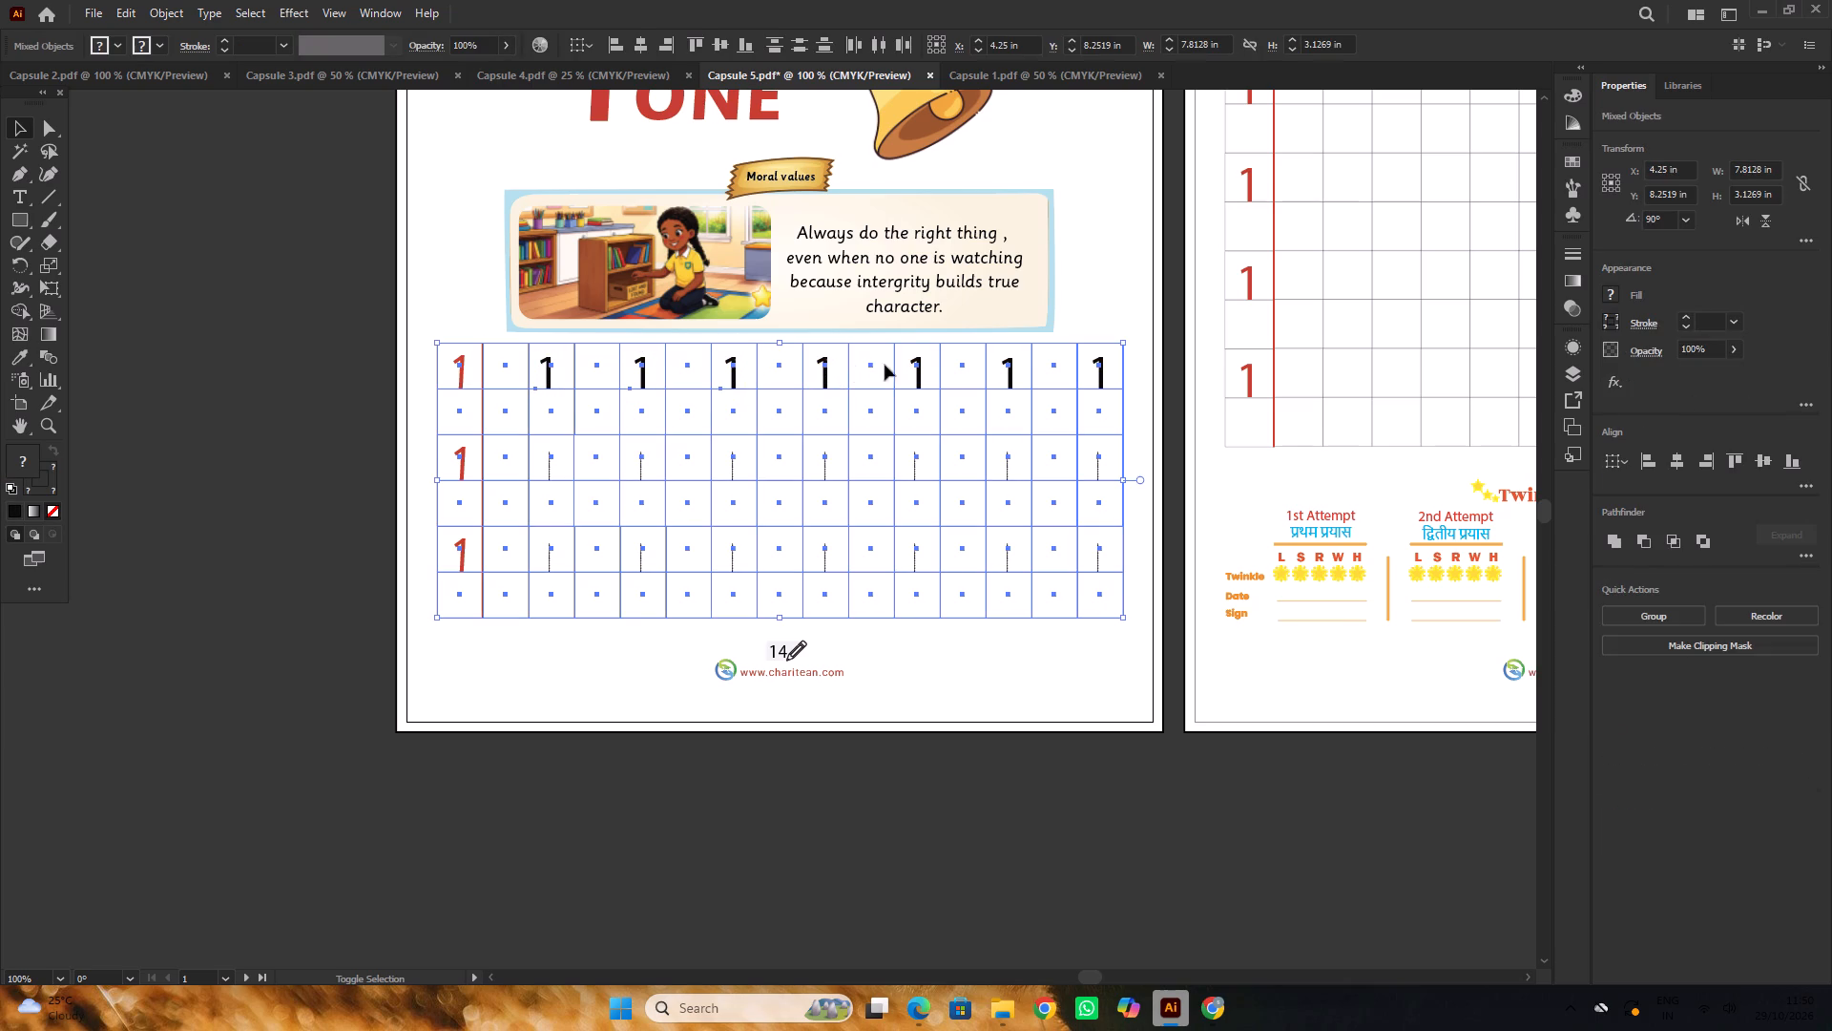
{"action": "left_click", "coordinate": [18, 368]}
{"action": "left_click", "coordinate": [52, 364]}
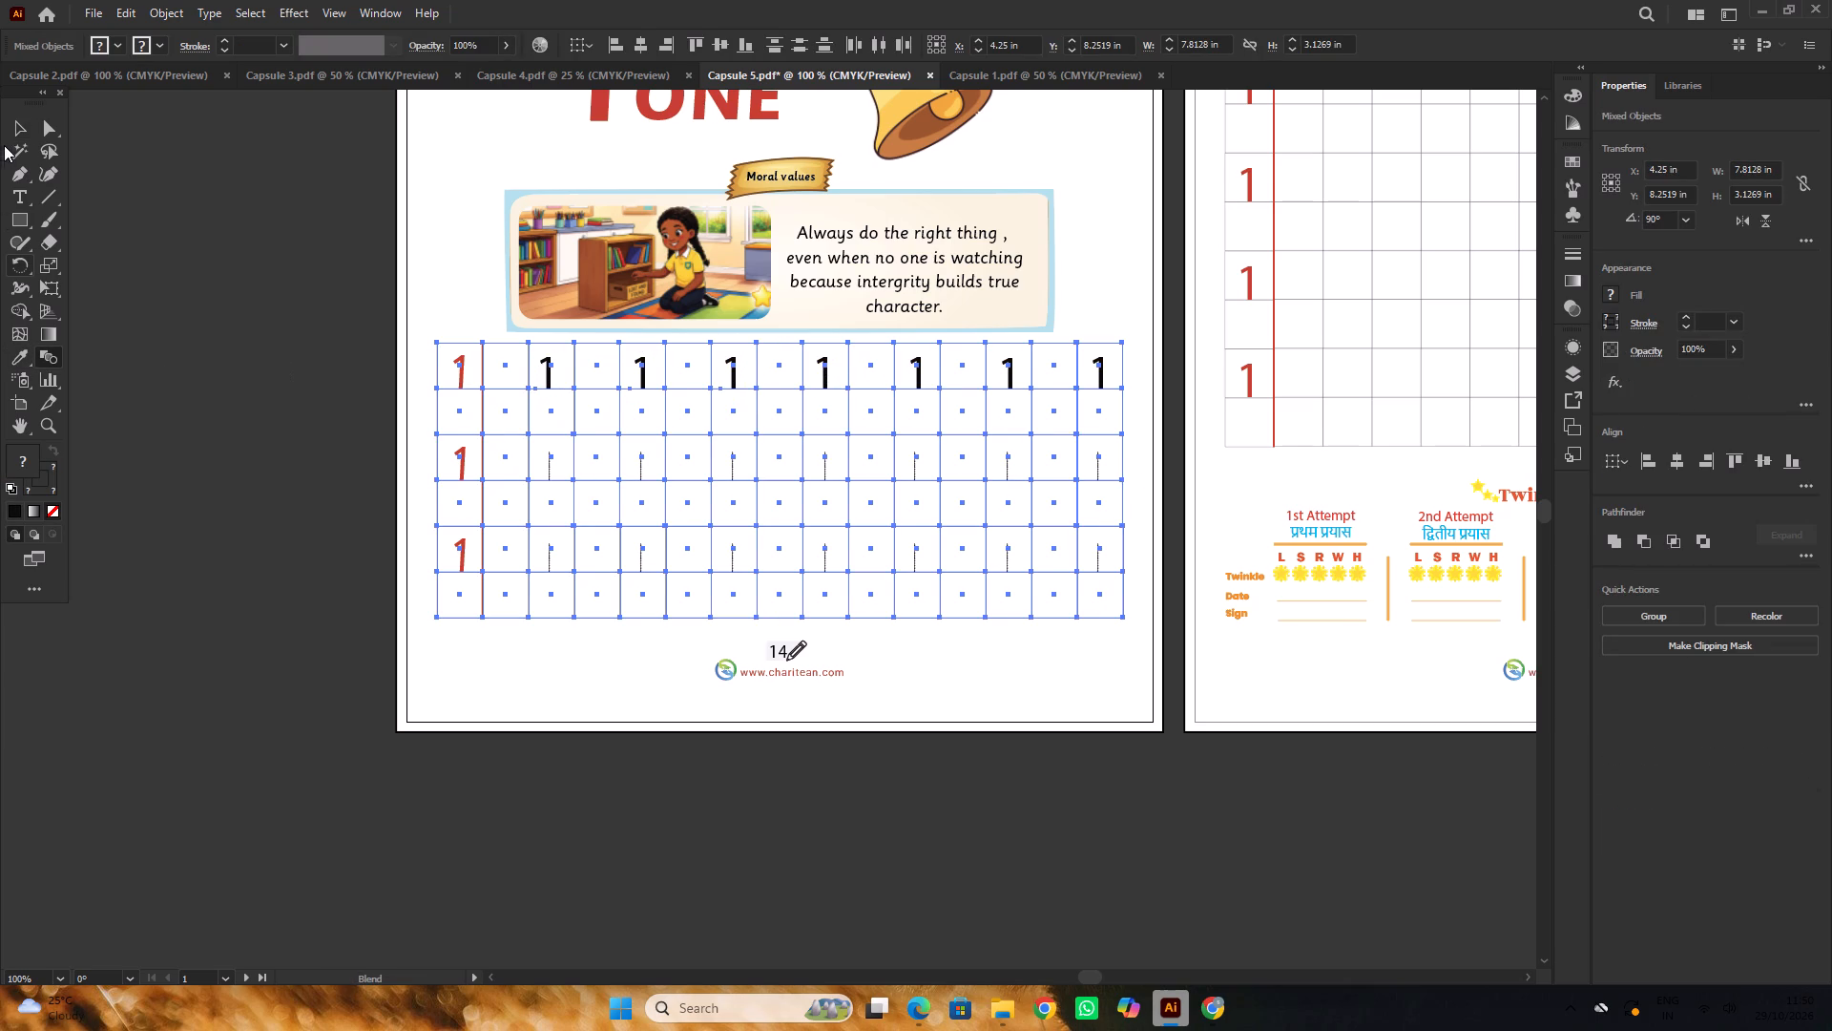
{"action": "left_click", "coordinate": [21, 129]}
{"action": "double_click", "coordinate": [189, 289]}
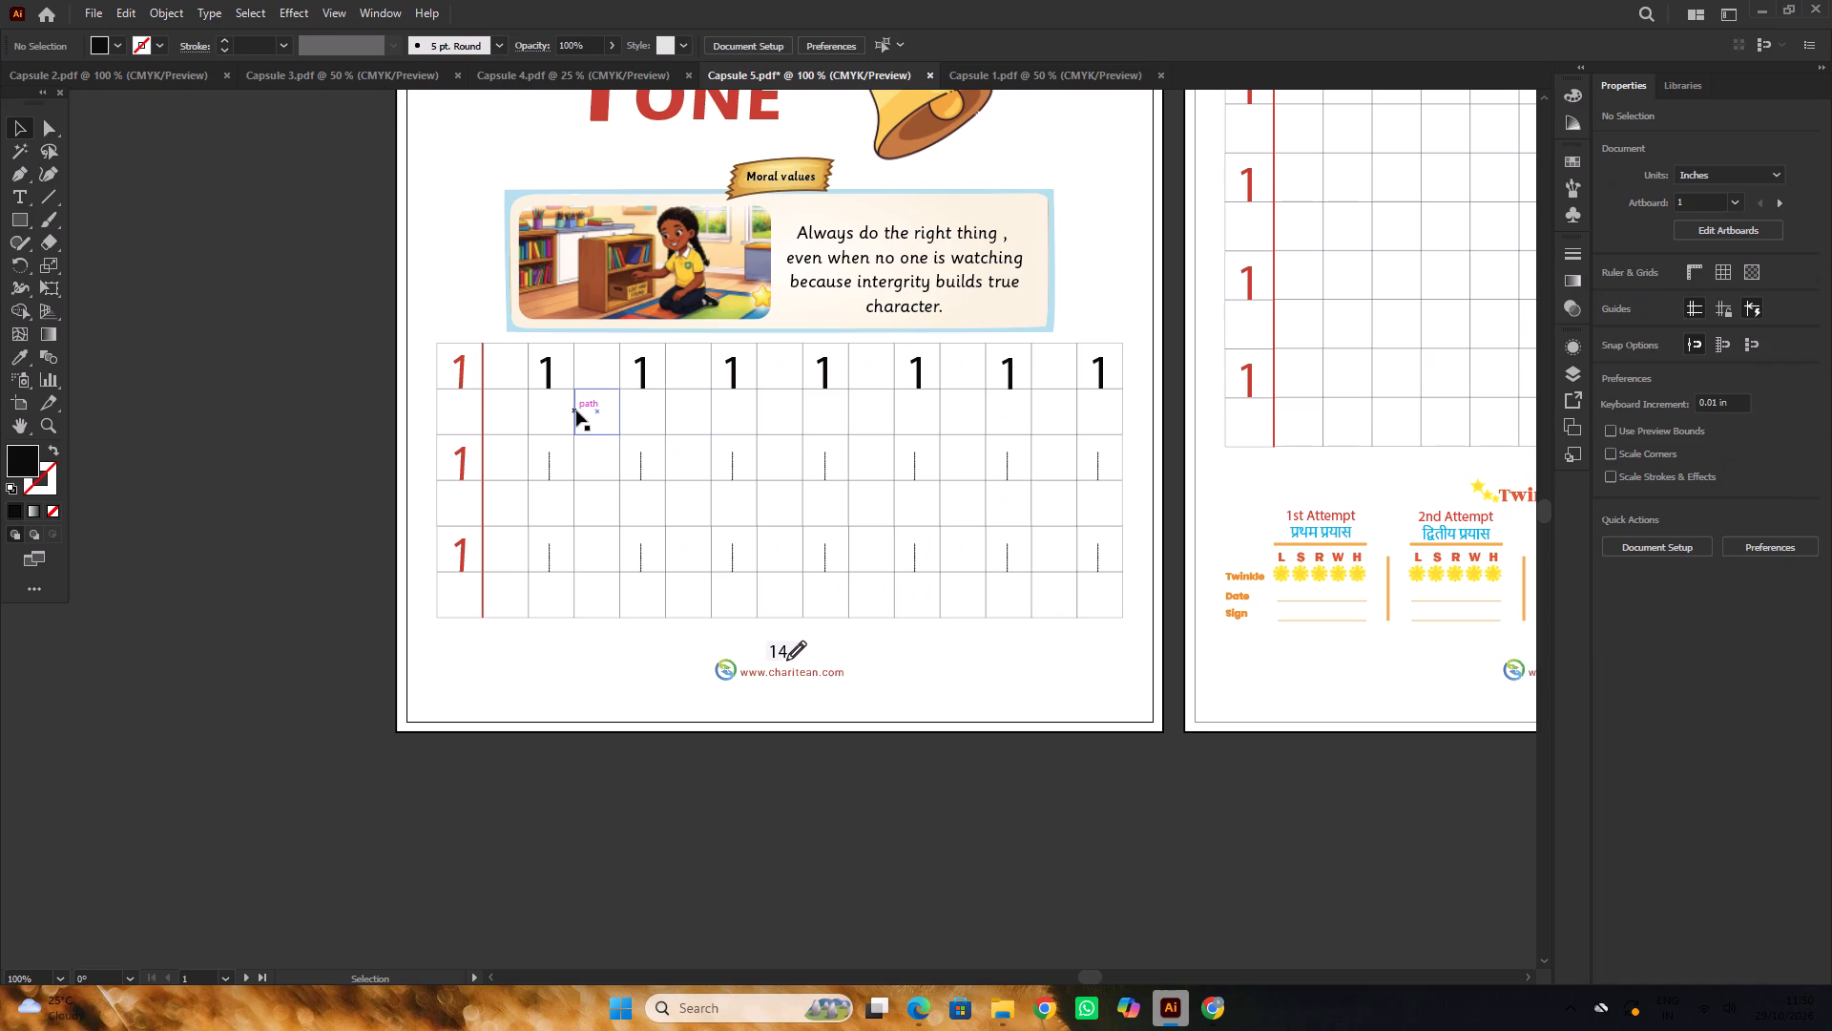
Lock the tracing grid's line group on page 14 so that only its numerals can be selected.
{"action": "left_click", "coordinate": [576, 410]}
{"action": "key", "text": "ctrl+2"}
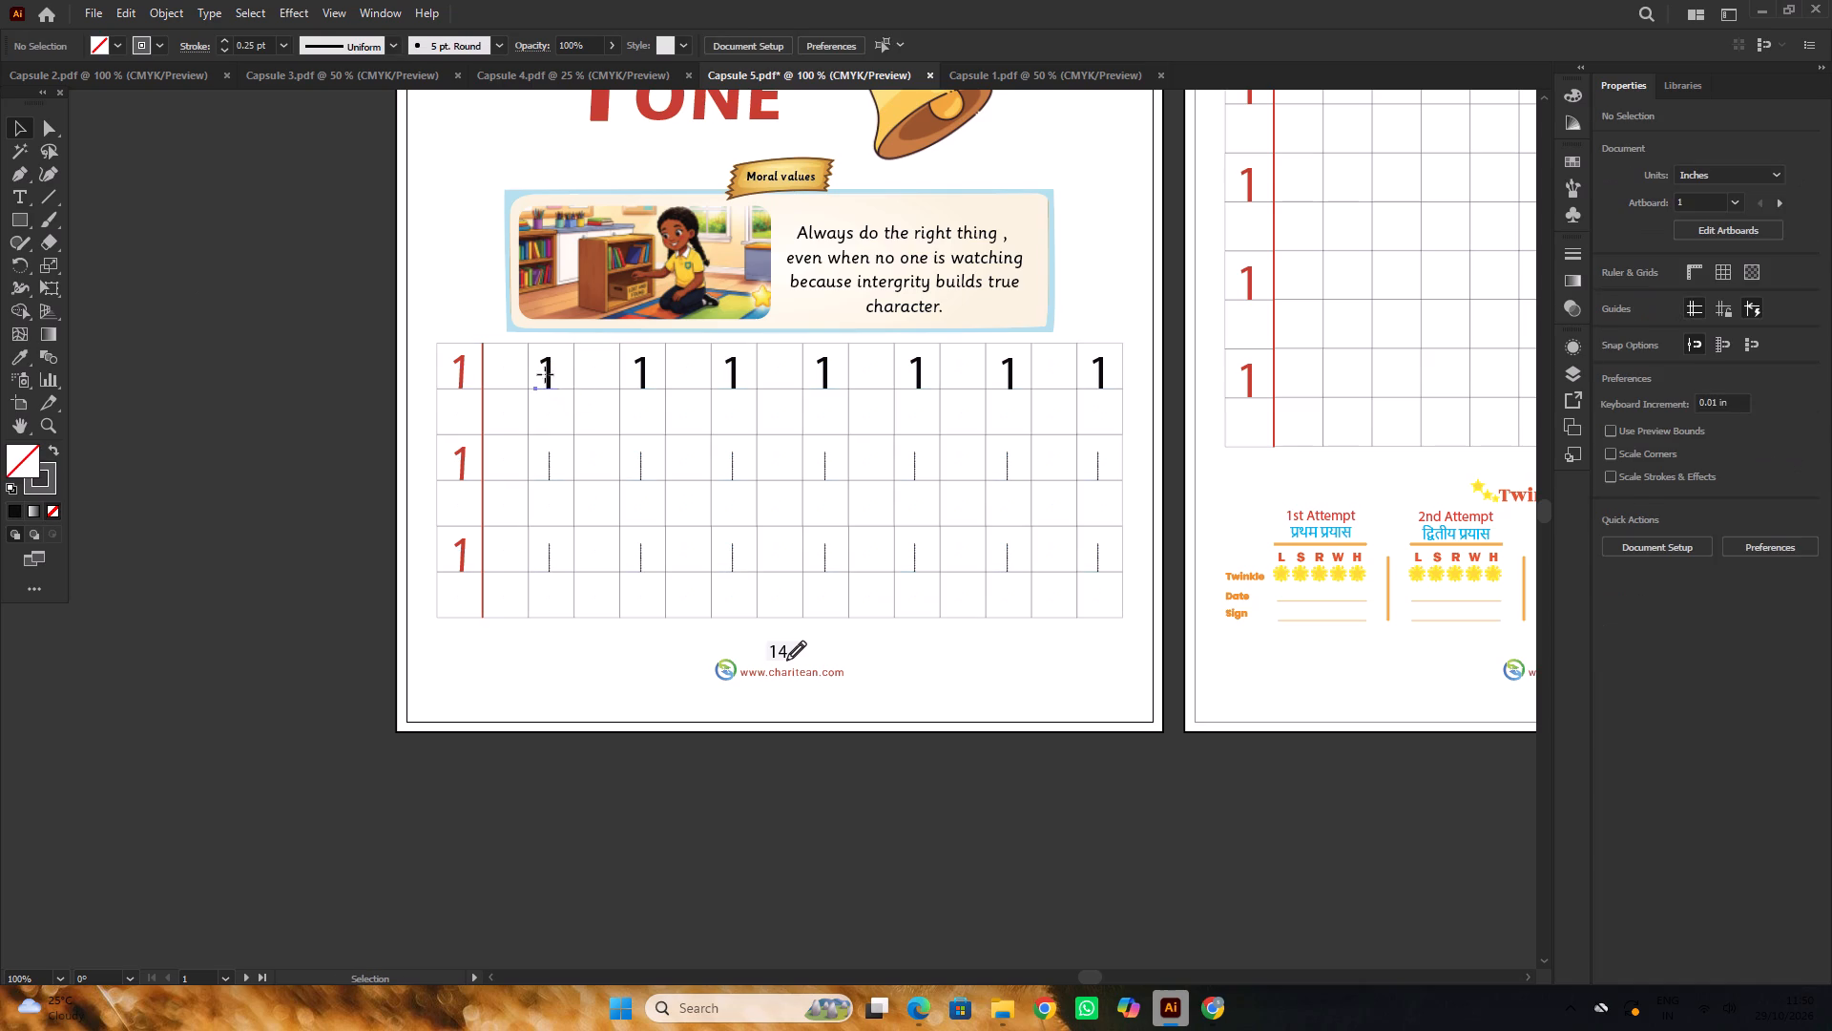
Change the font of the seven black 1s in the grid's first row to Sassoon Primary.
{"action": "left_click", "coordinate": [545, 374]}
{"action": "left_click", "coordinate": [644, 376], "text": "shift"}
{"action": "left_click", "coordinate": [736, 377], "text": "shift"}
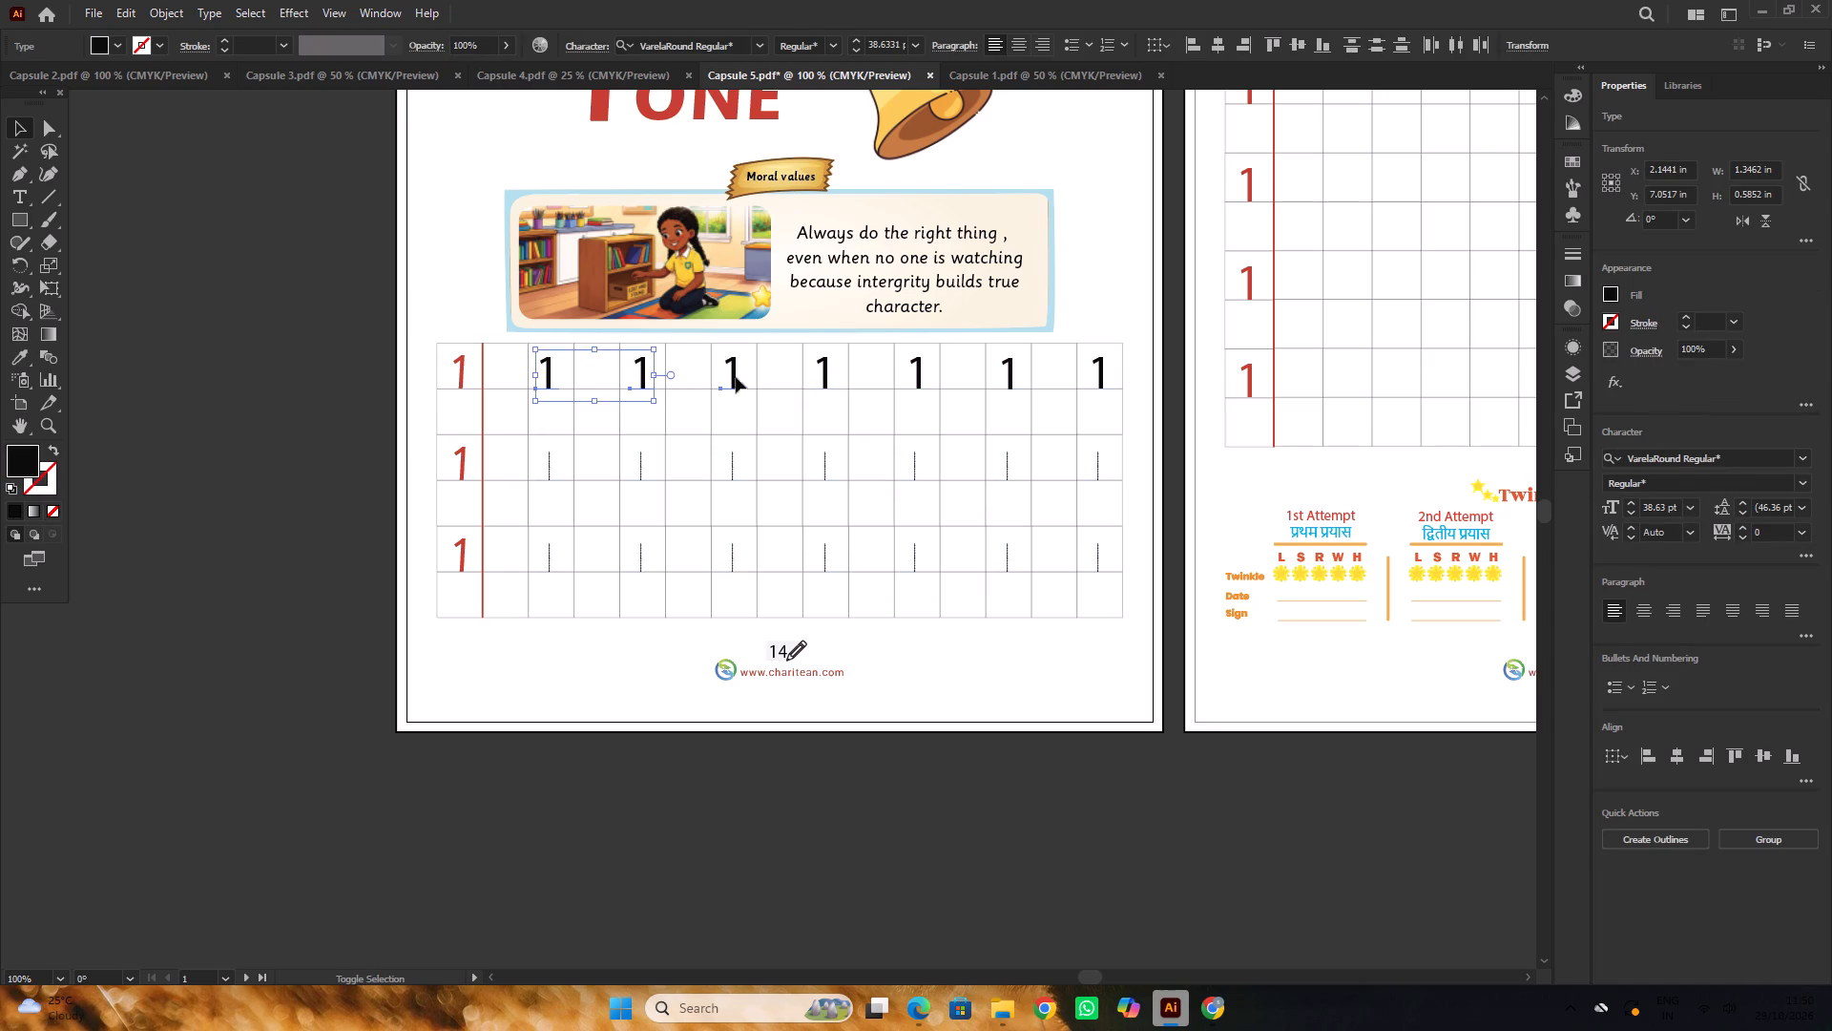
{"action": "left_click", "coordinate": [826, 376], "text": "shift"}
{"action": "left_click", "coordinate": [917, 376], "text": "shift"}
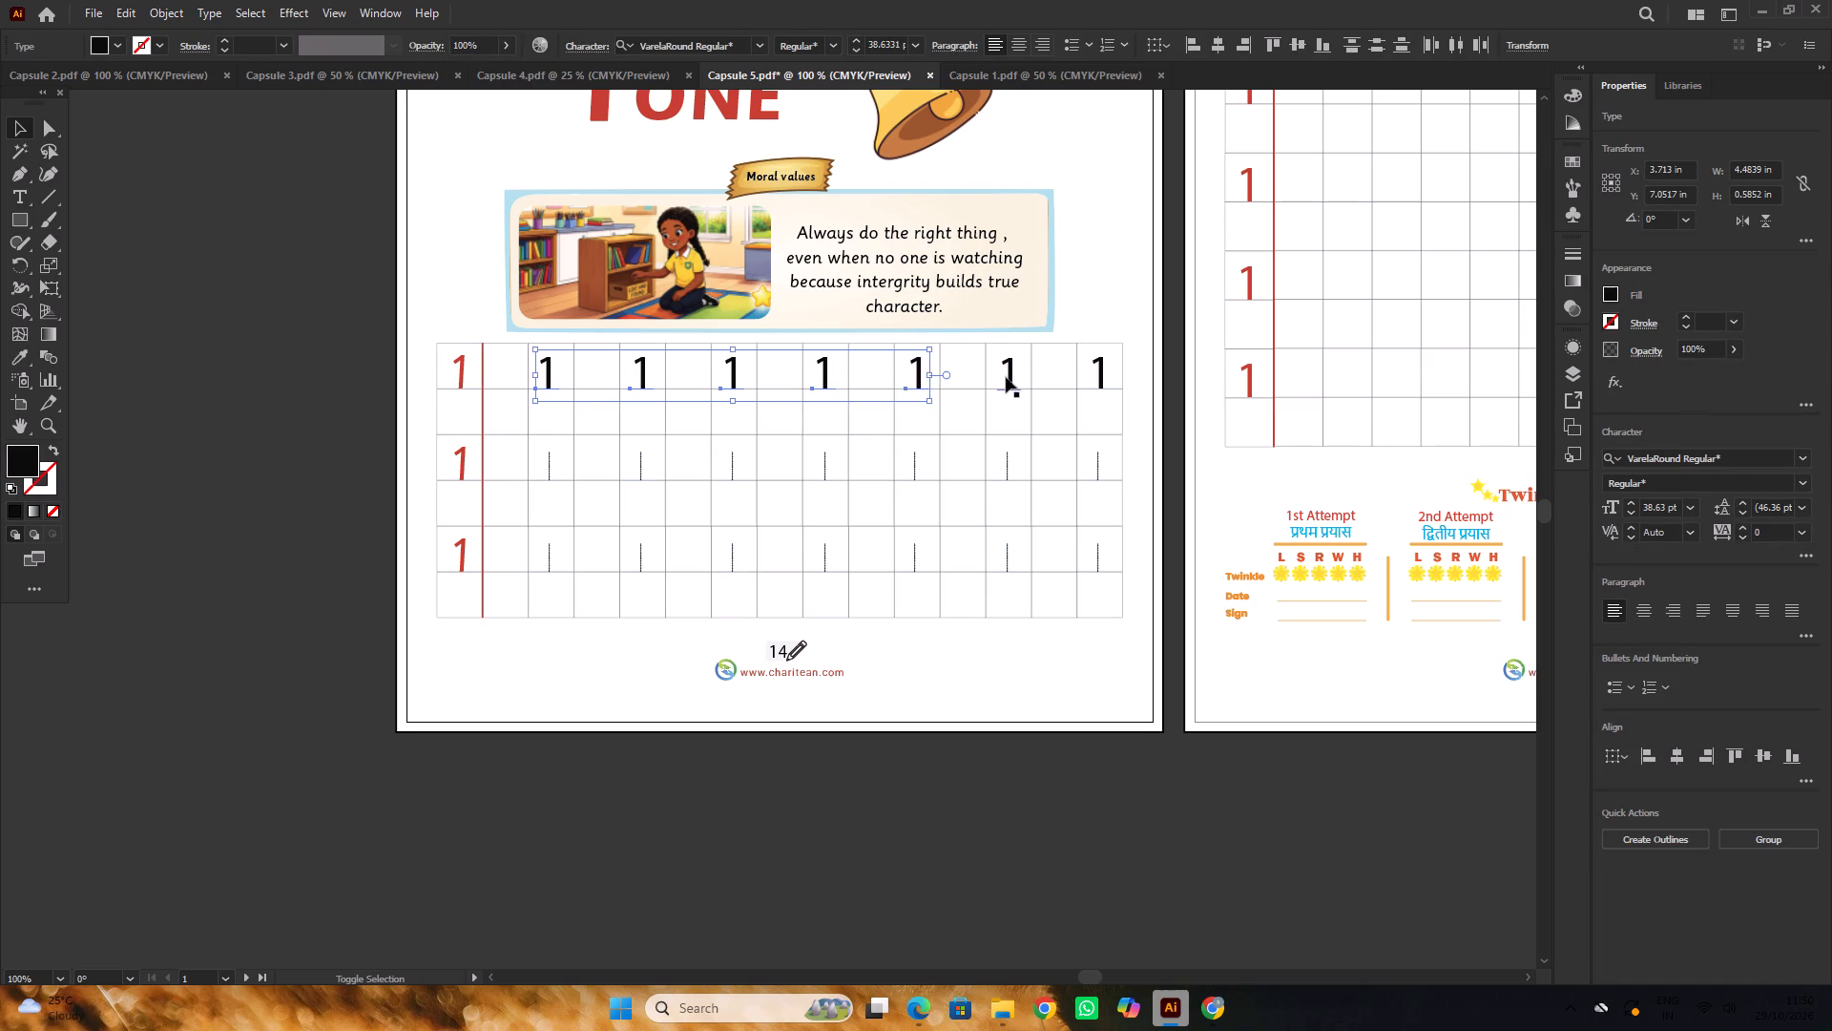
{"action": "left_click", "coordinate": [1010, 378], "text": "shift"}
{"action": "left_click", "coordinate": [1101, 375], "text": "shift"}
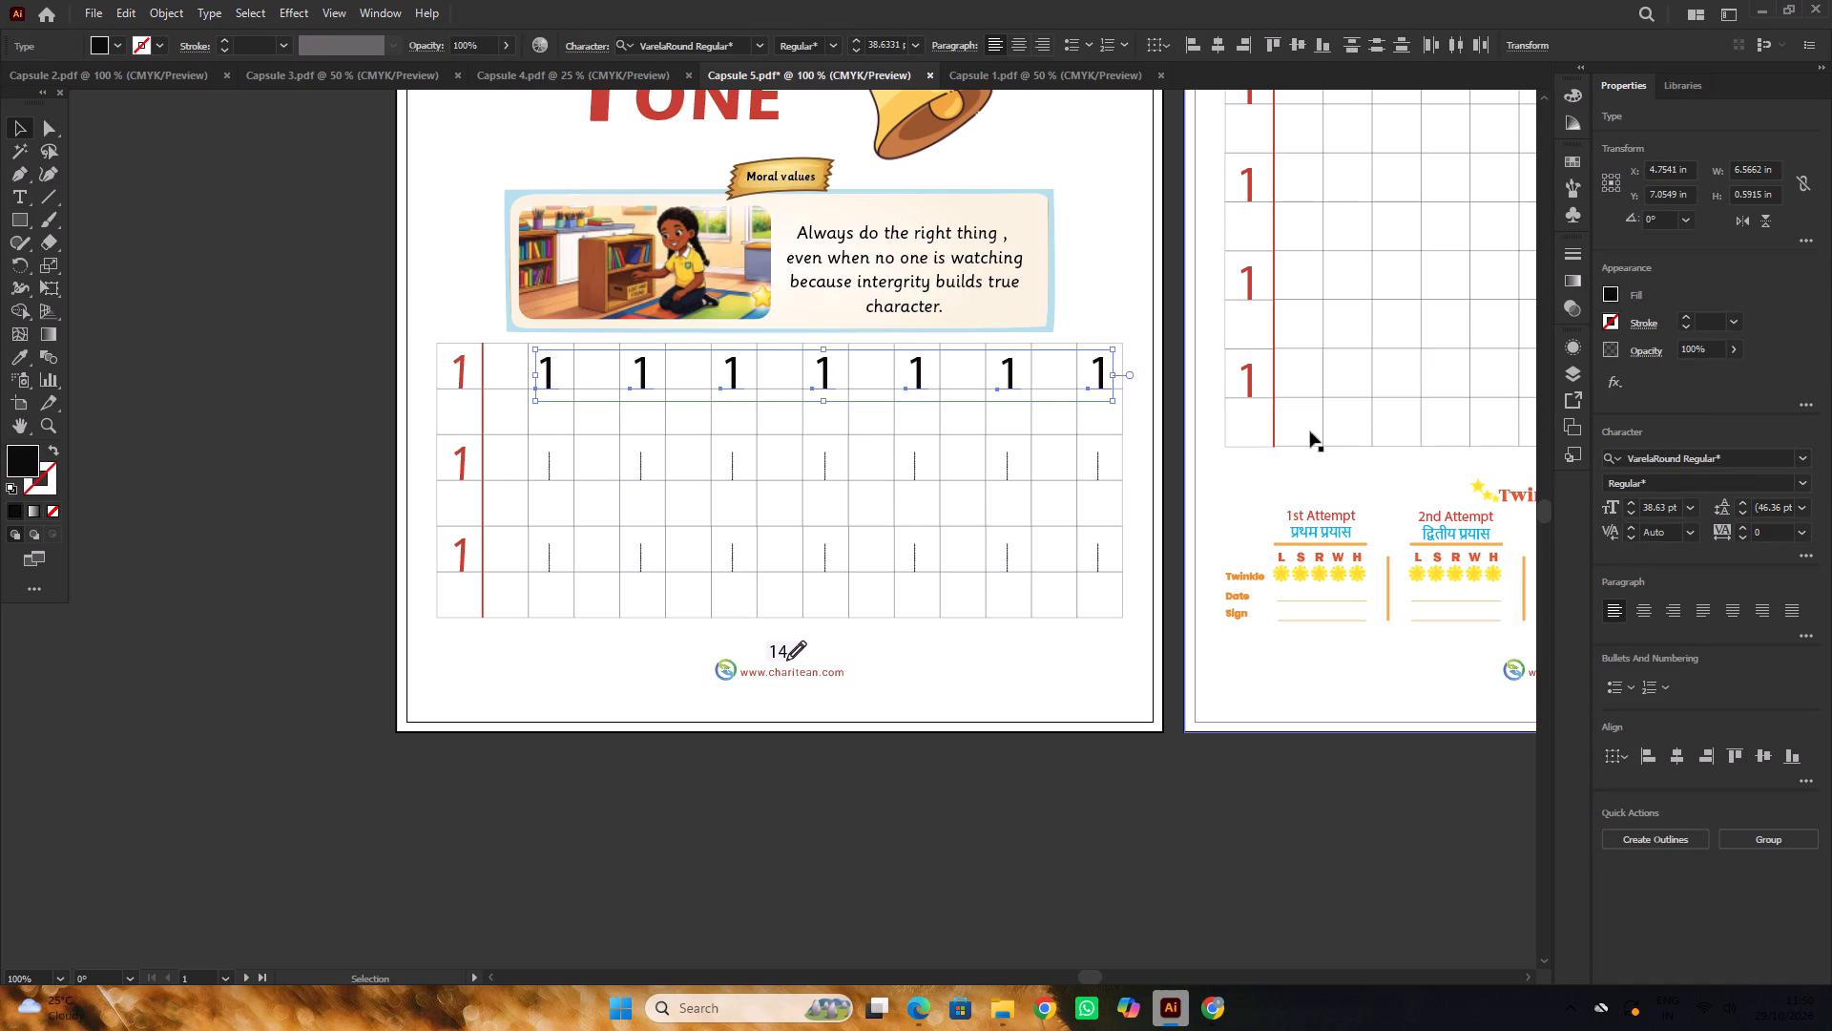
{"action": "left_click", "coordinate": [1731, 460]}
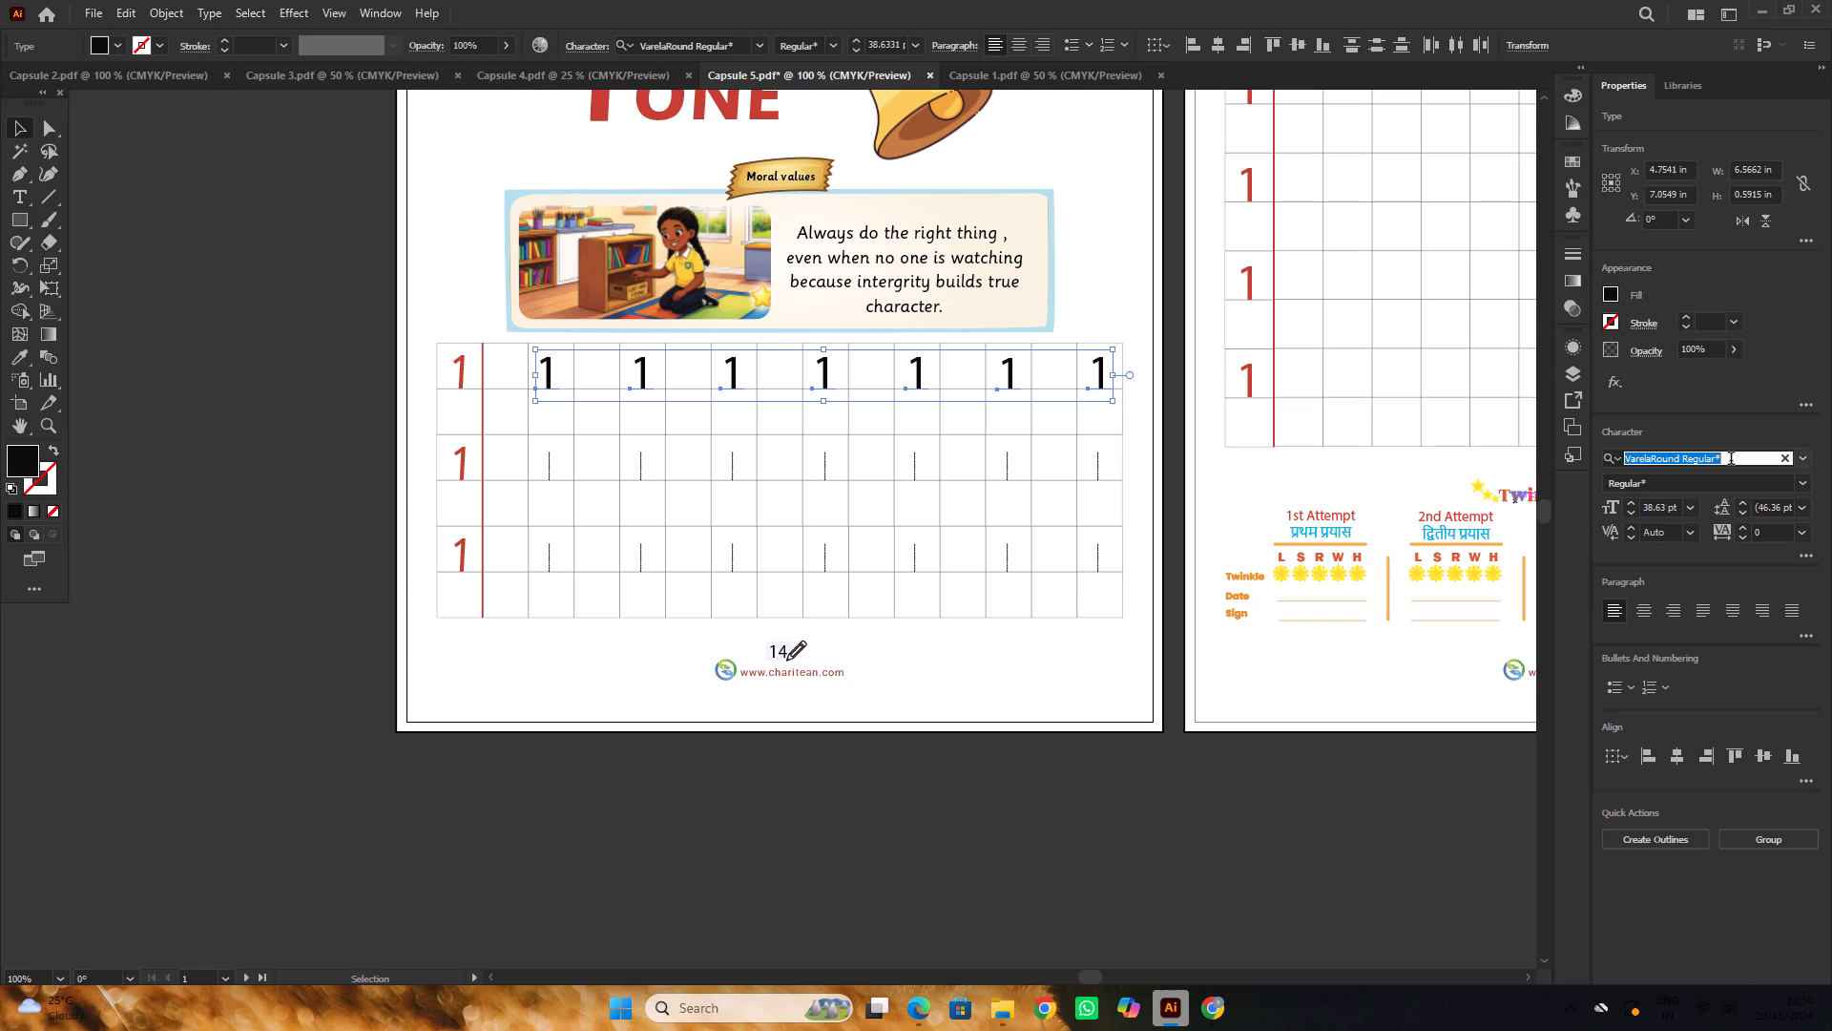
{"action": "key", "text": "s"}
{"action": "type", "text": "AS"}
{"action": "key", "text": "s"}
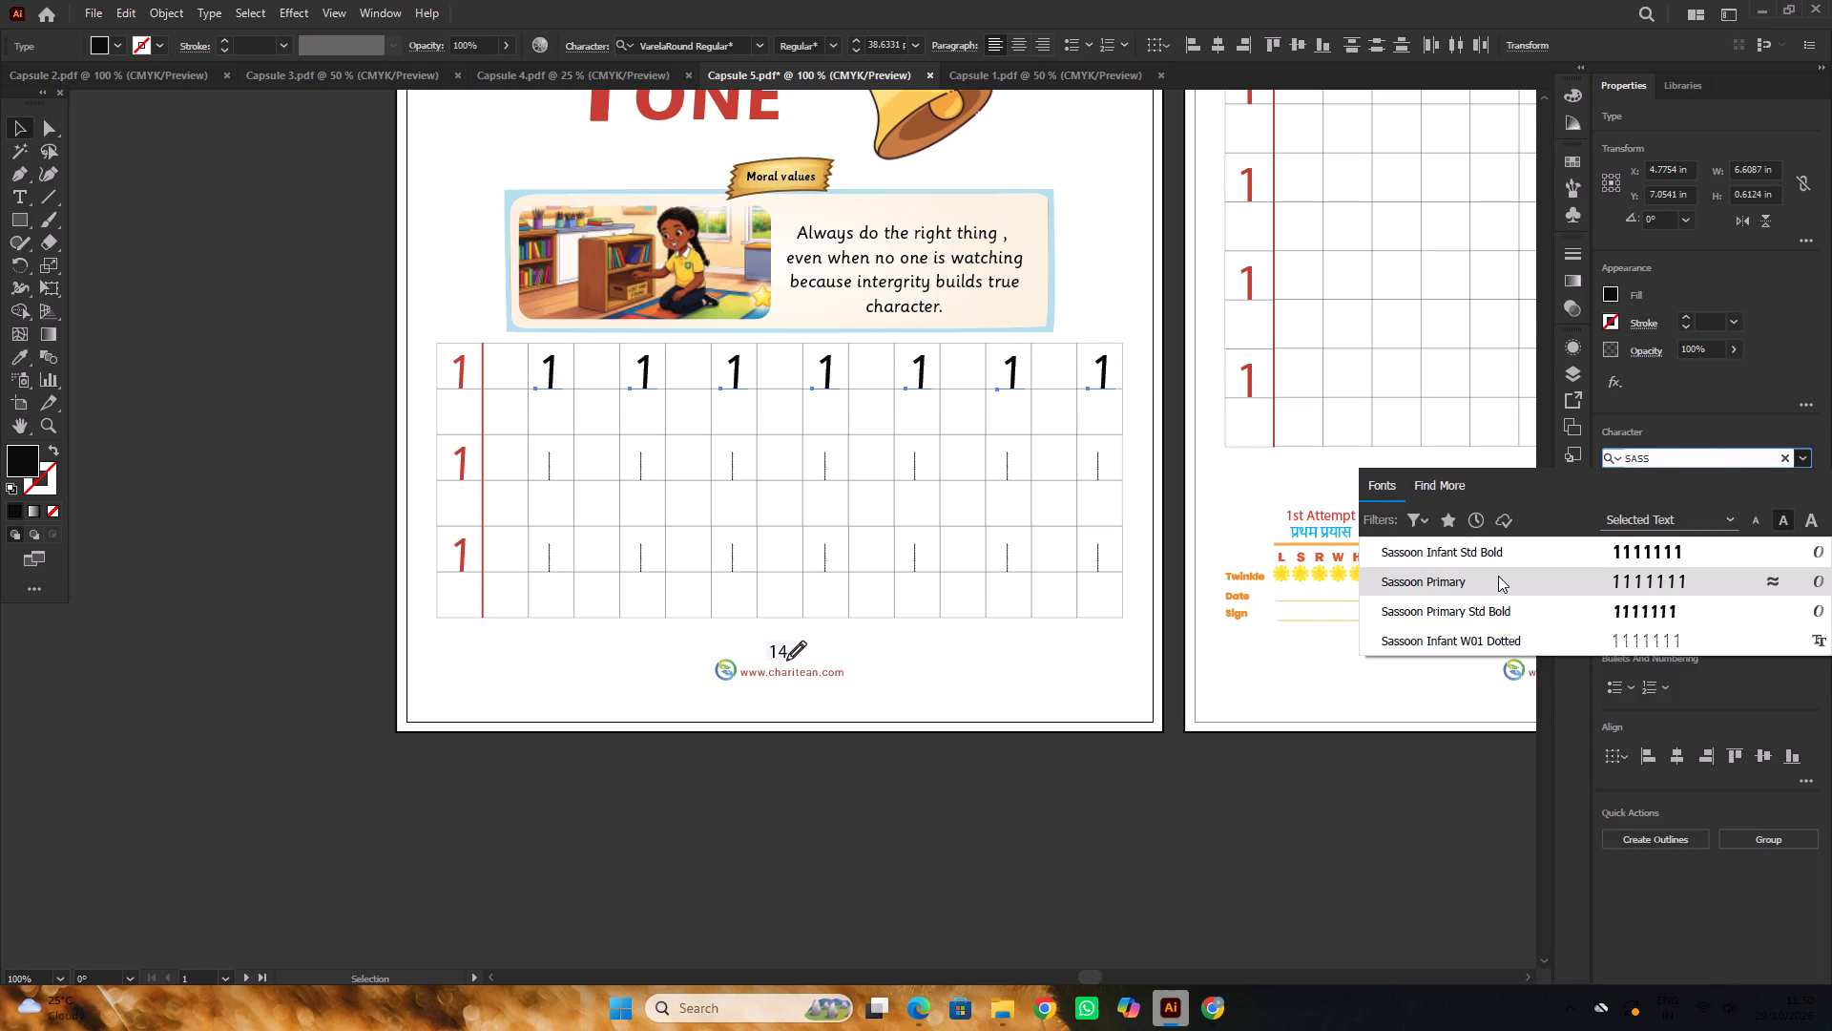
{"action": "left_click", "coordinate": [1498, 576]}
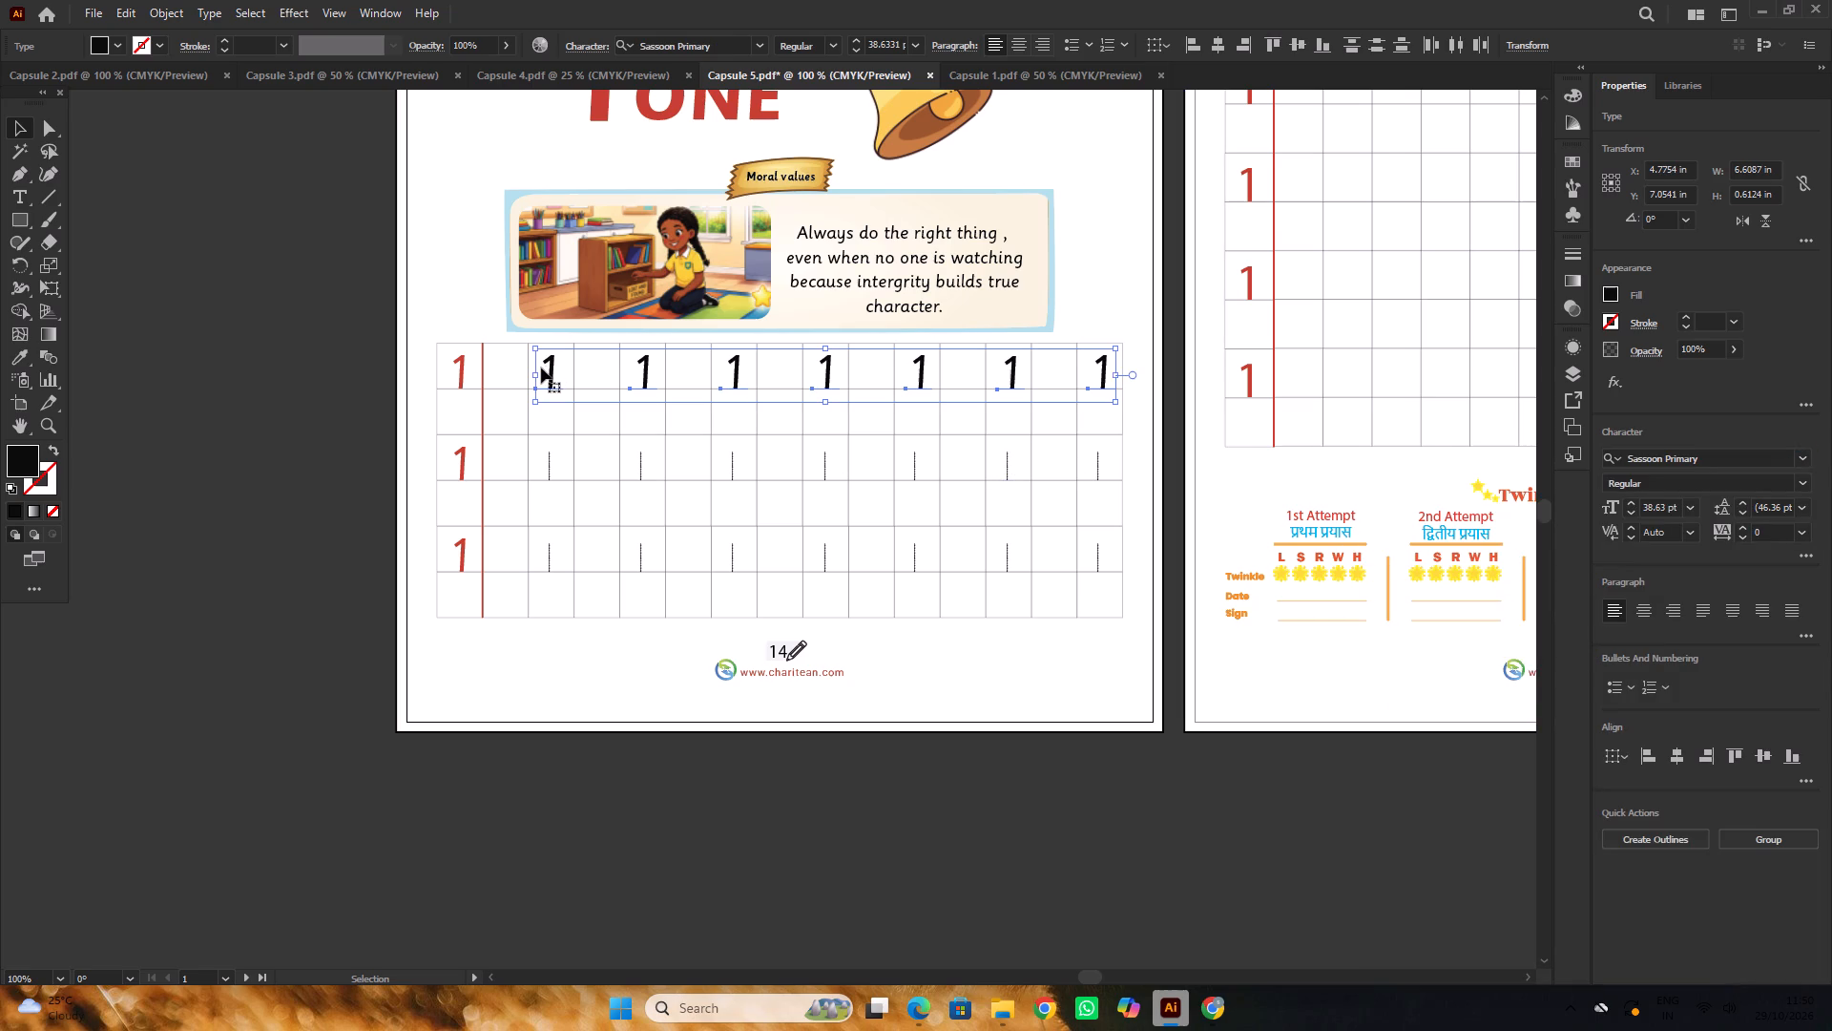
{"action": "double_click", "coordinate": [336, 343]}
Change the font of the seven dotted 1s in the grid's first dotted row to Sassoon Infant W01 Dotted.
{"action": "scroll", "coordinate": [336, 343], "scroll_direction": "down", "scroll_amount": 2, "text": "alt"}
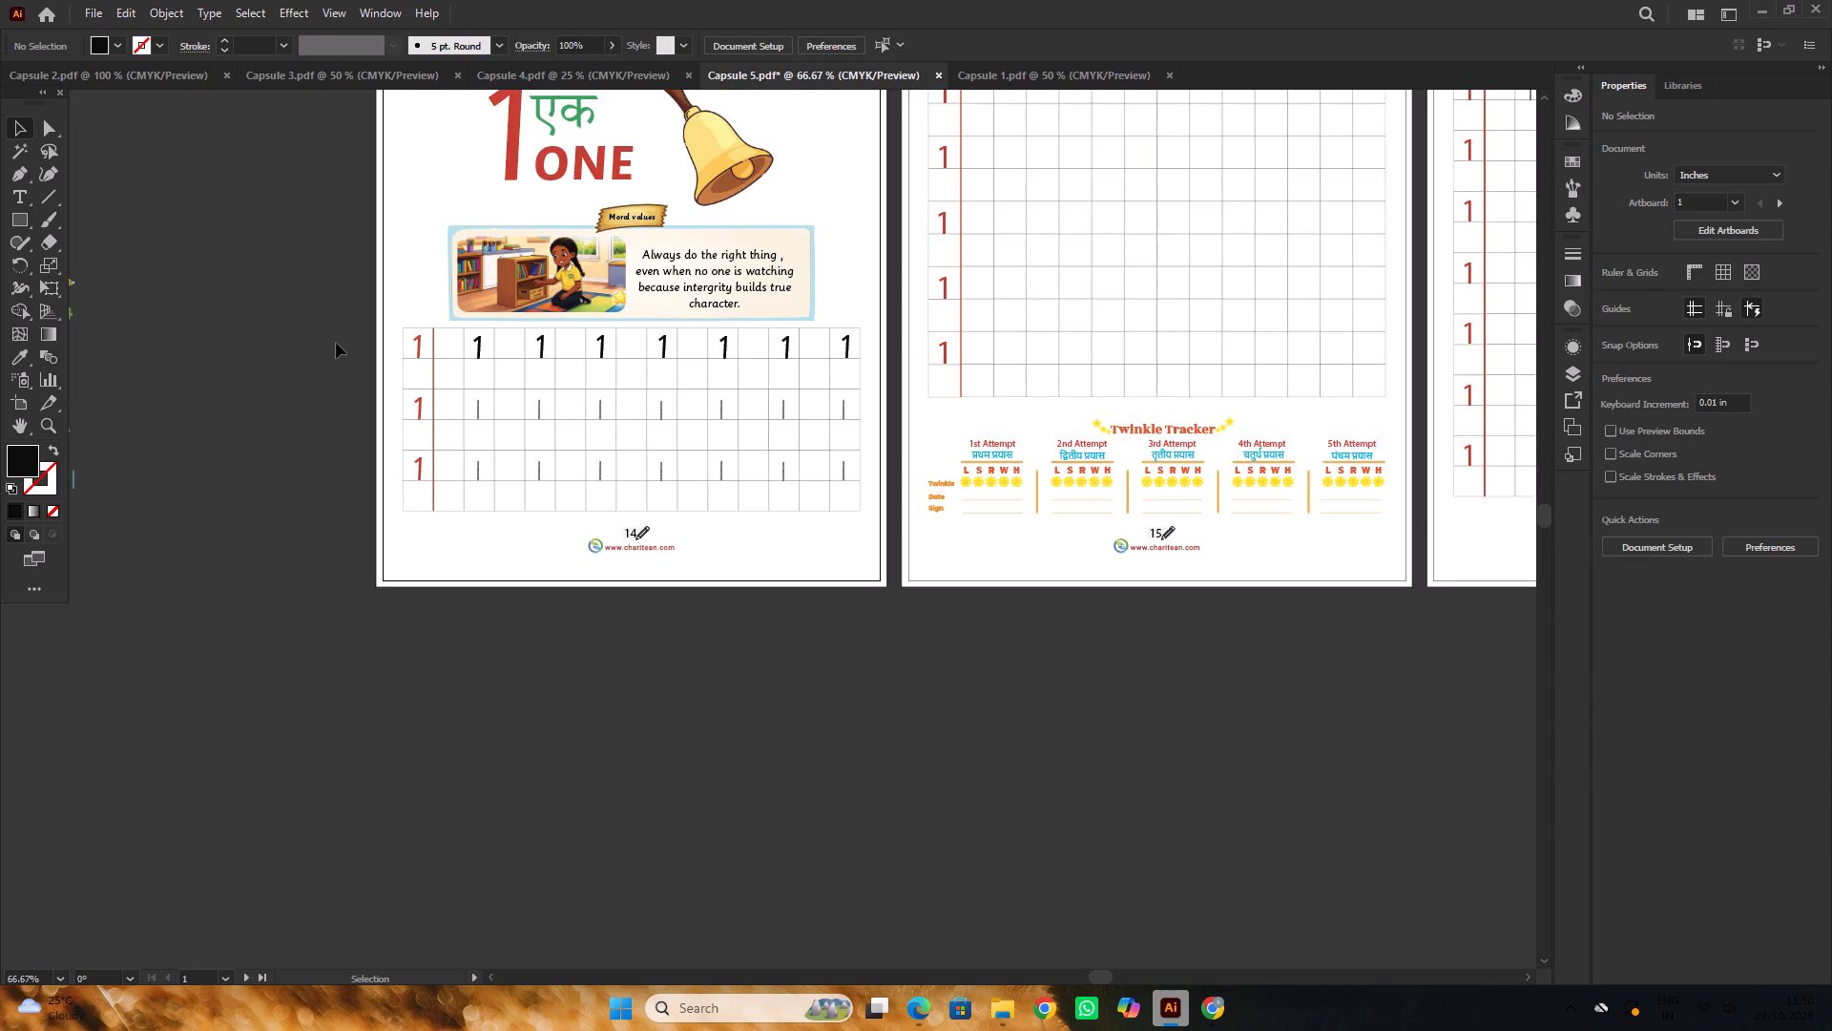
{"action": "scroll", "coordinate": [336, 343], "scroll_direction": "up", "scroll_amount": 2}
{"action": "scroll", "coordinate": [336, 343], "scroll_direction": "down", "scroll_amount": 1, "text": "alt"}
{"action": "scroll", "coordinate": [336, 343], "scroll_direction": "up", "scroll_amount": 2}
{"action": "scroll", "coordinate": [336, 343], "scroll_direction": "down", "scroll_amount": 2}
{"action": "scroll", "coordinate": [437, 457], "scroll_direction": "up", "scroll_amount": 2, "text": "alt"}
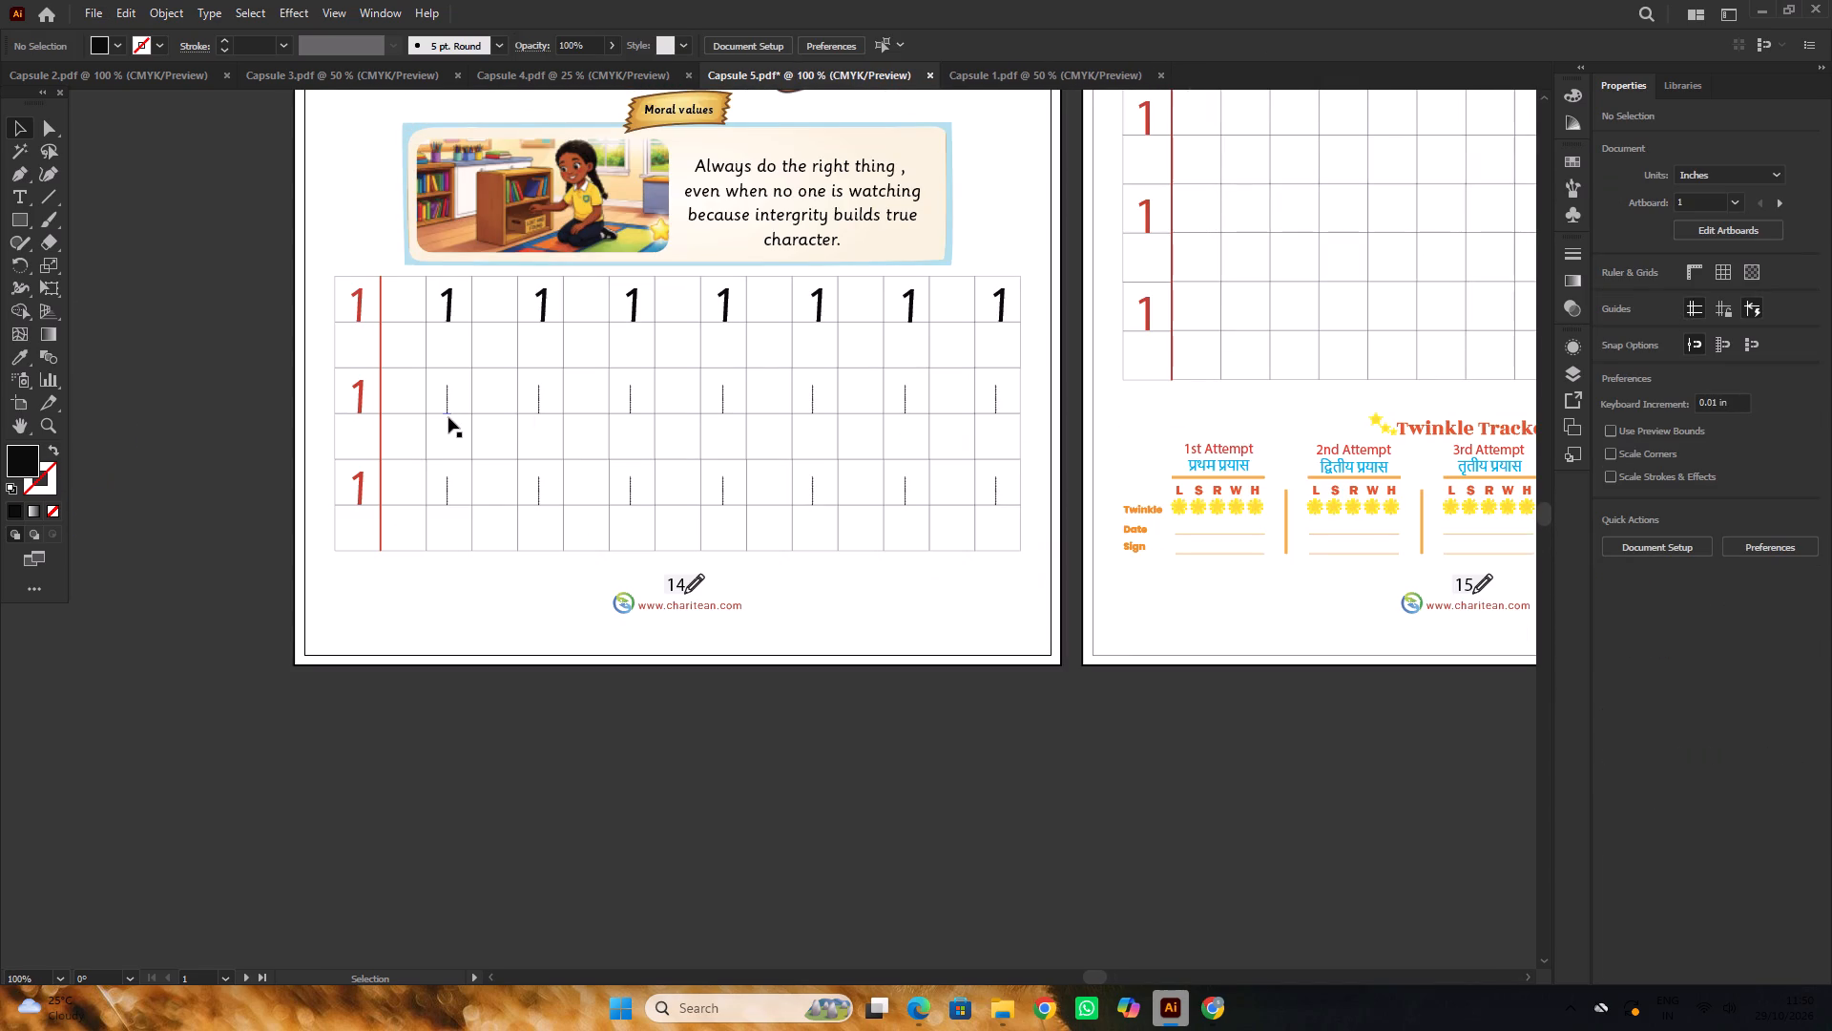
{"action": "left_click", "coordinate": [450, 410]}
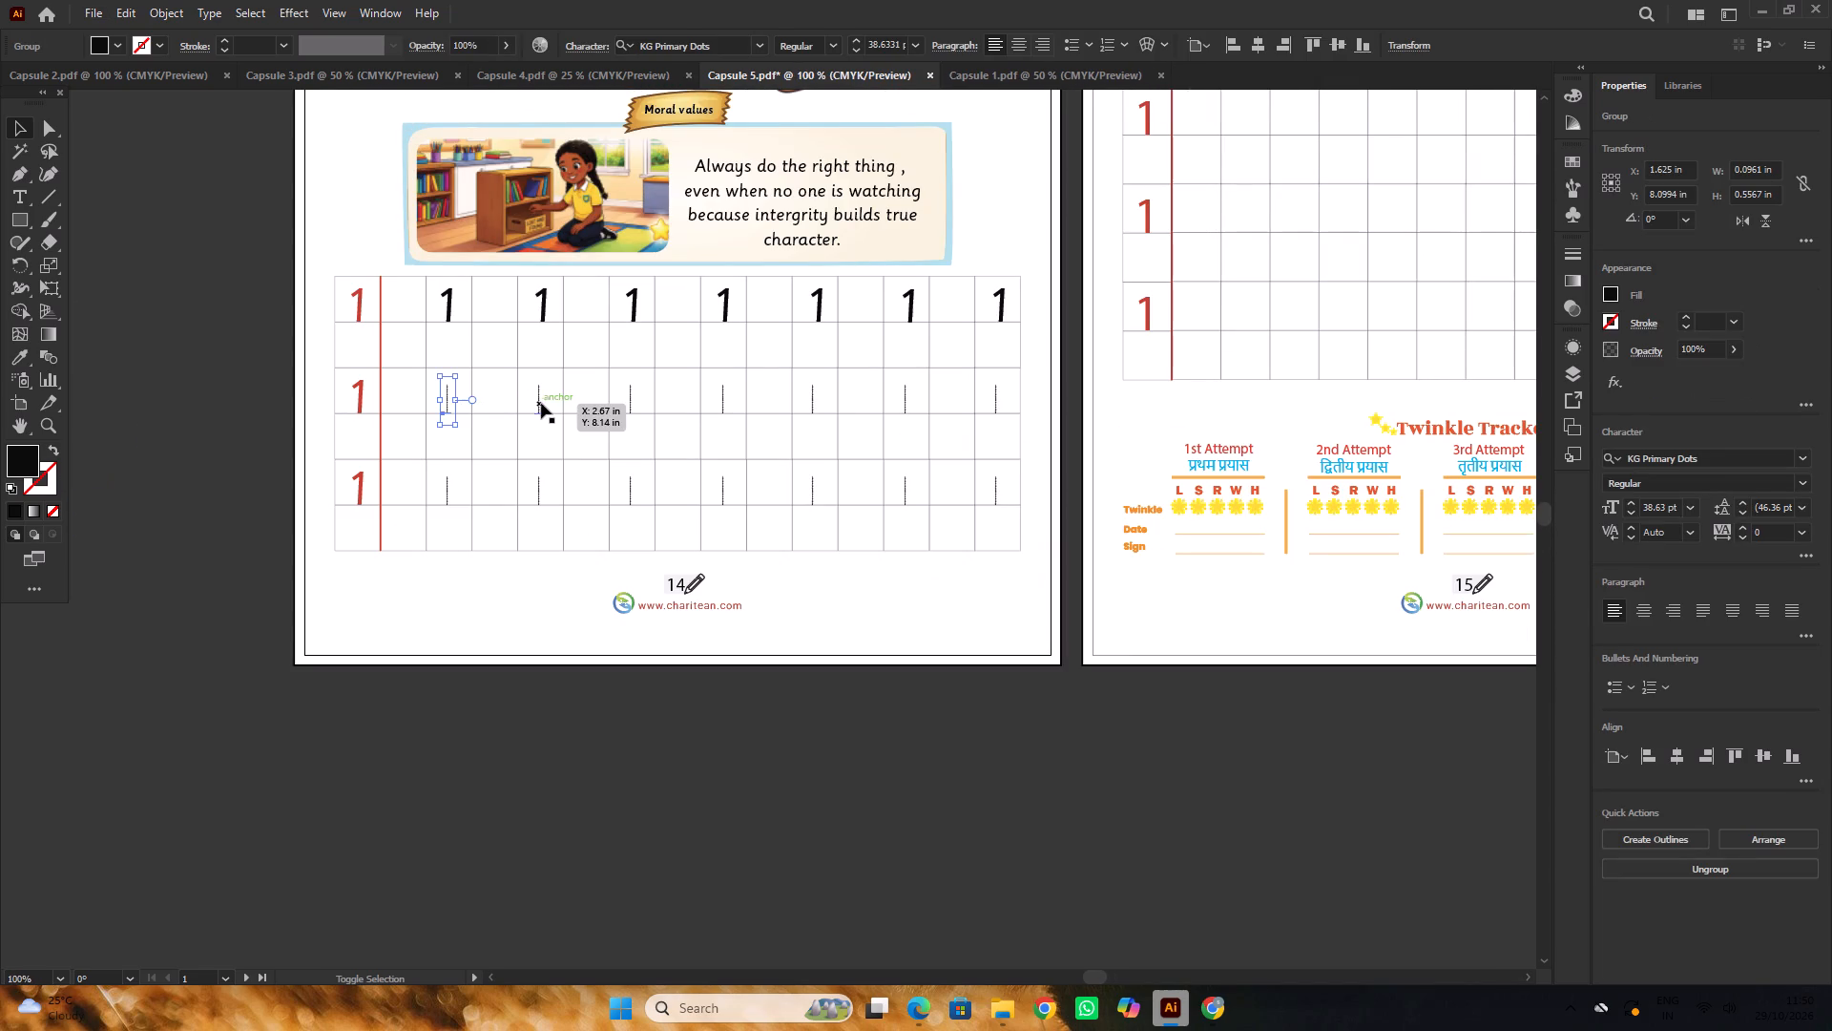
{"action": "left_click", "coordinate": [541, 403], "text": "shift"}
{"action": "left_click", "coordinate": [630, 404], "text": "shift"}
{"action": "left_click", "coordinate": [727, 402], "text": "shift"}
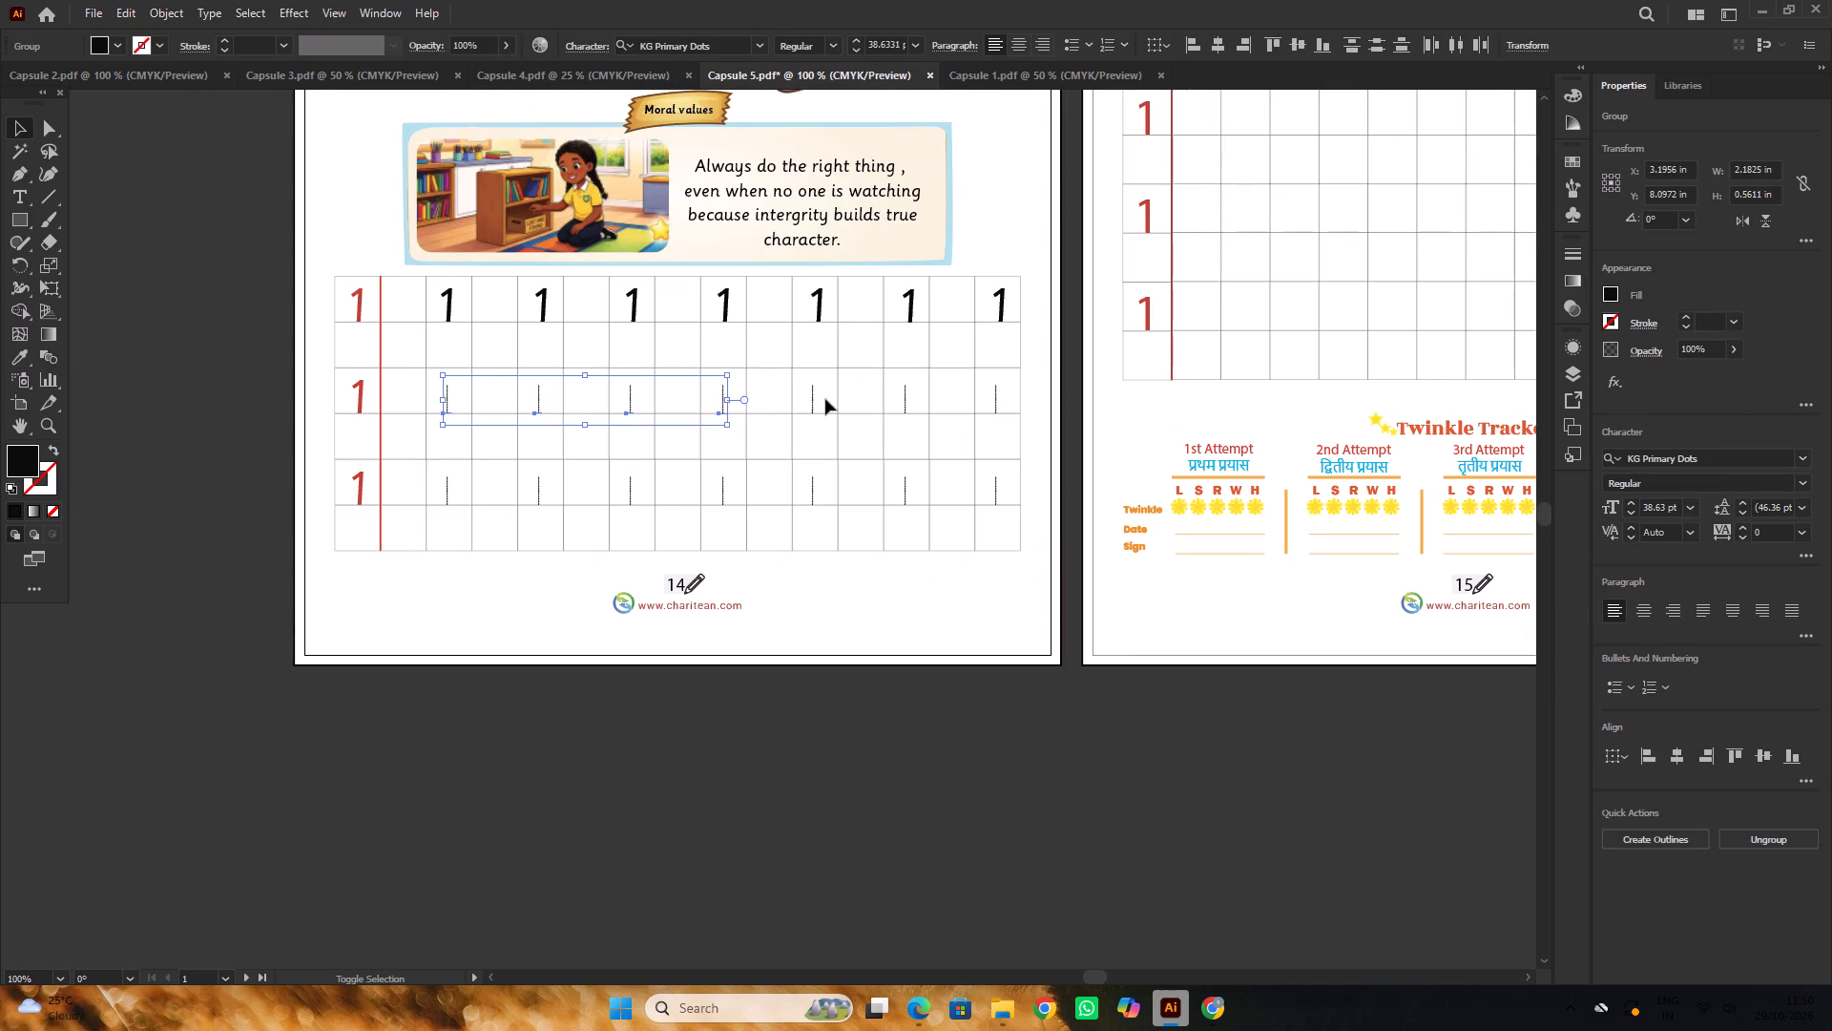
{"action": "left_click", "coordinate": [814, 398], "text": "shift"}
{"action": "left_click", "coordinate": [906, 399], "text": "shift"}
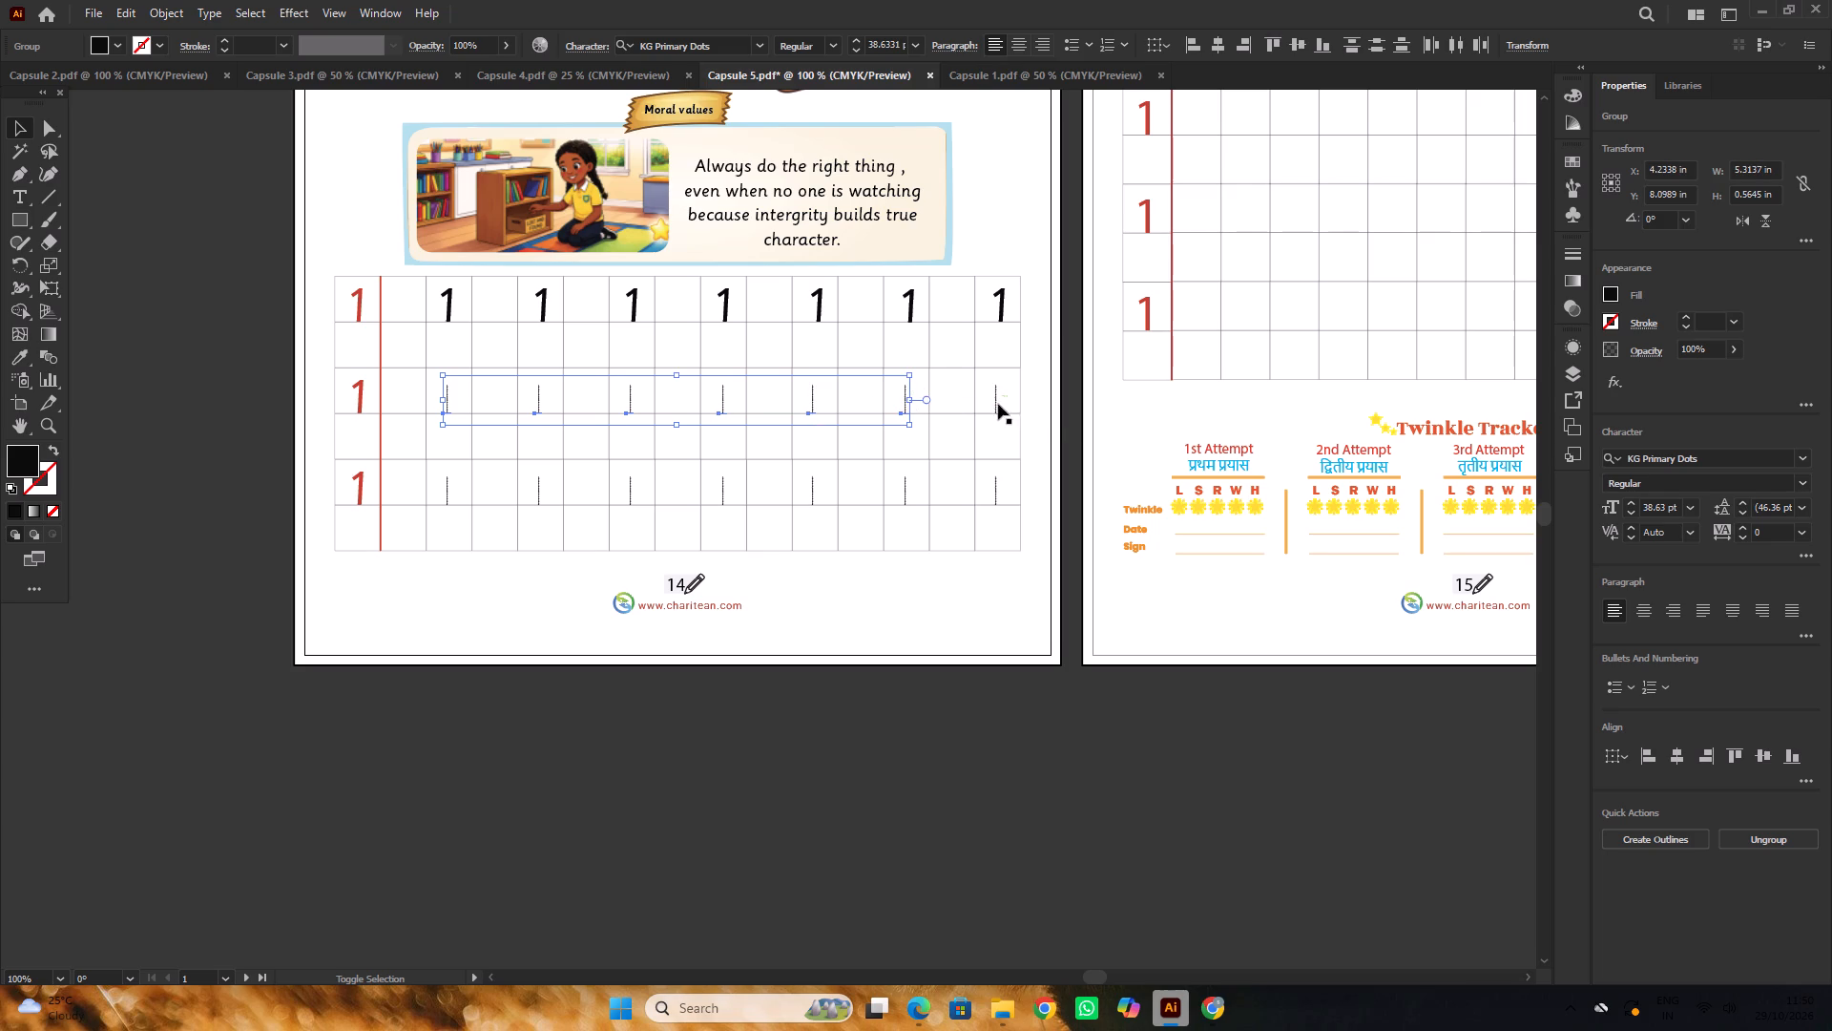
{"action": "left_click", "coordinate": [998, 404], "text": "shift"}
{"action": "left_click", "coordinate": [1738, 457]}
{"action": "key", "text": "s"}
{"action": "type", "text": "AS"}
{"action": "key", "text": "s"}
{"action": "left_click", "coordinate": [1456, 635]}
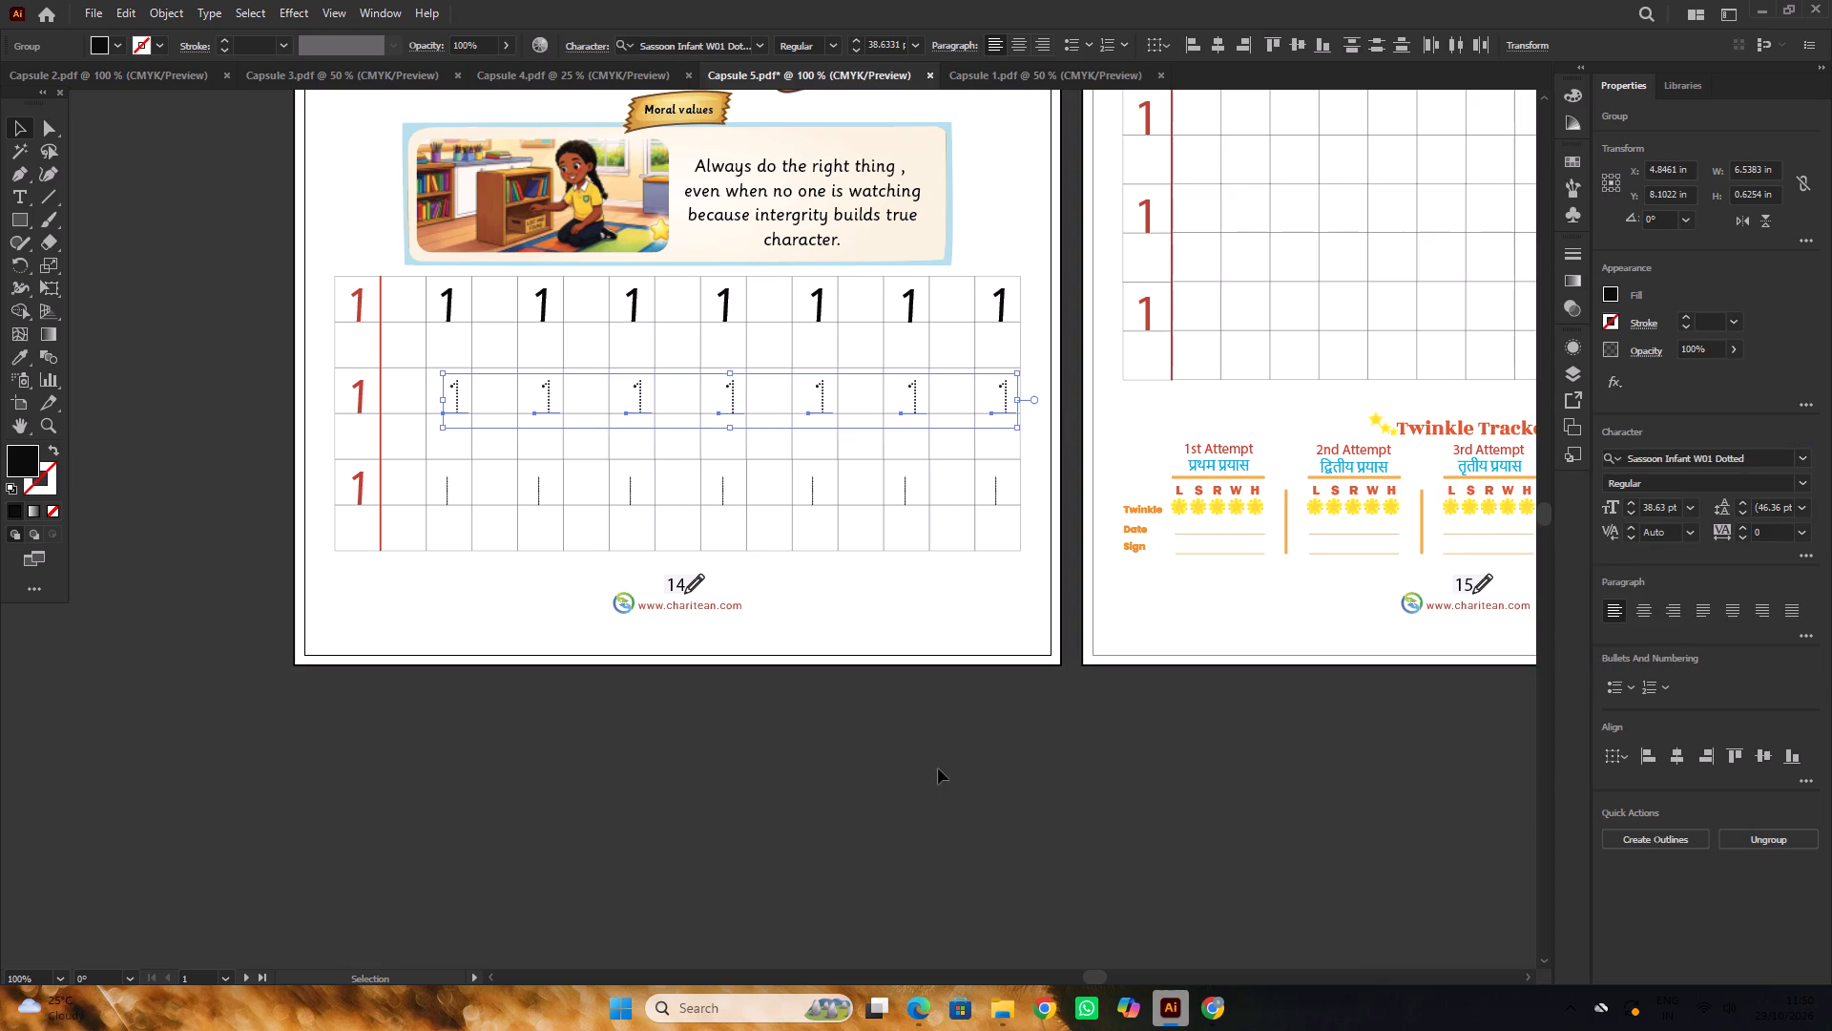
{"action": "double_click", "coordinate": [938, 768]}
Change the font of the seven dotted 1s in the grid's second dotted row to Sassoon Infant W01 Dotted.
{"action": "scroll", "coordinate": [434, 405], "scroll_direction": "up", "scroll_amount": 3, "text": "alt"}
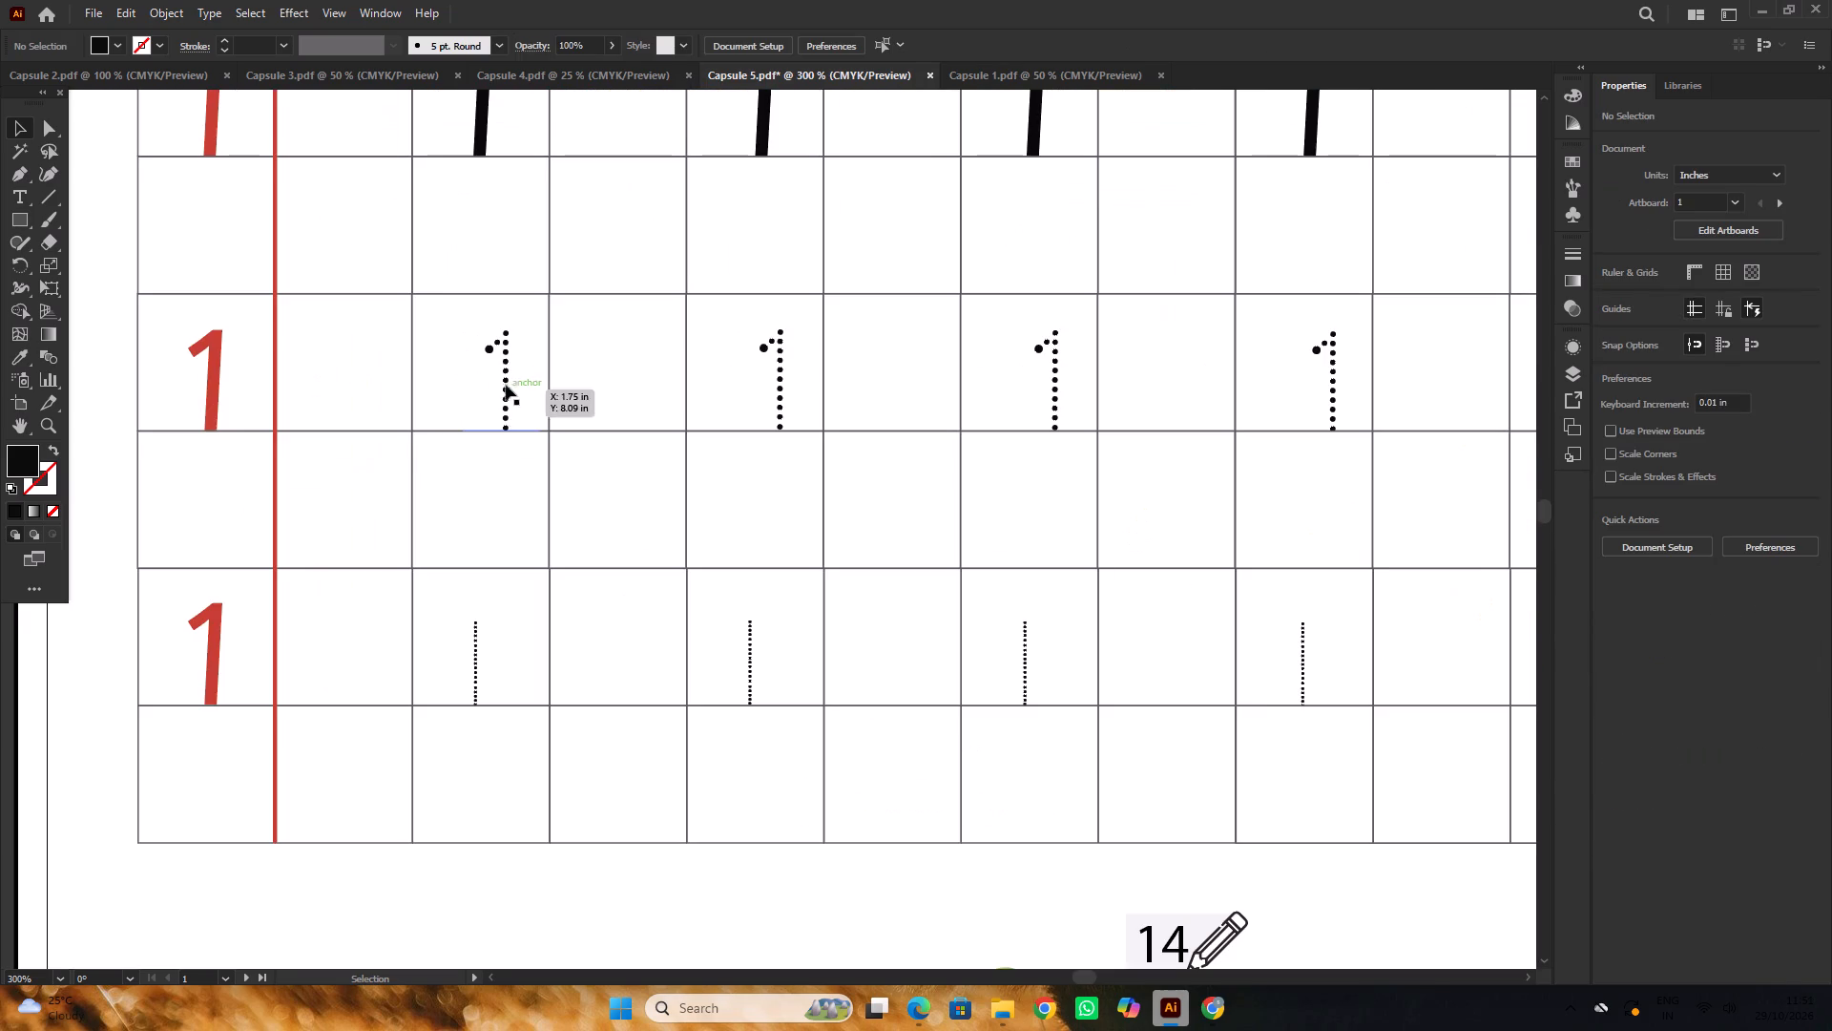
{"action": "scroll", "coordinate": [505, 384], "scroll_direction": "down", "scroll_amount": 3, "text": "alt"}
{"action": "left_click", "coordinate": [496, 481]}
{"action": "left_click", "coordinate": [589, 472], "text": "shift"}
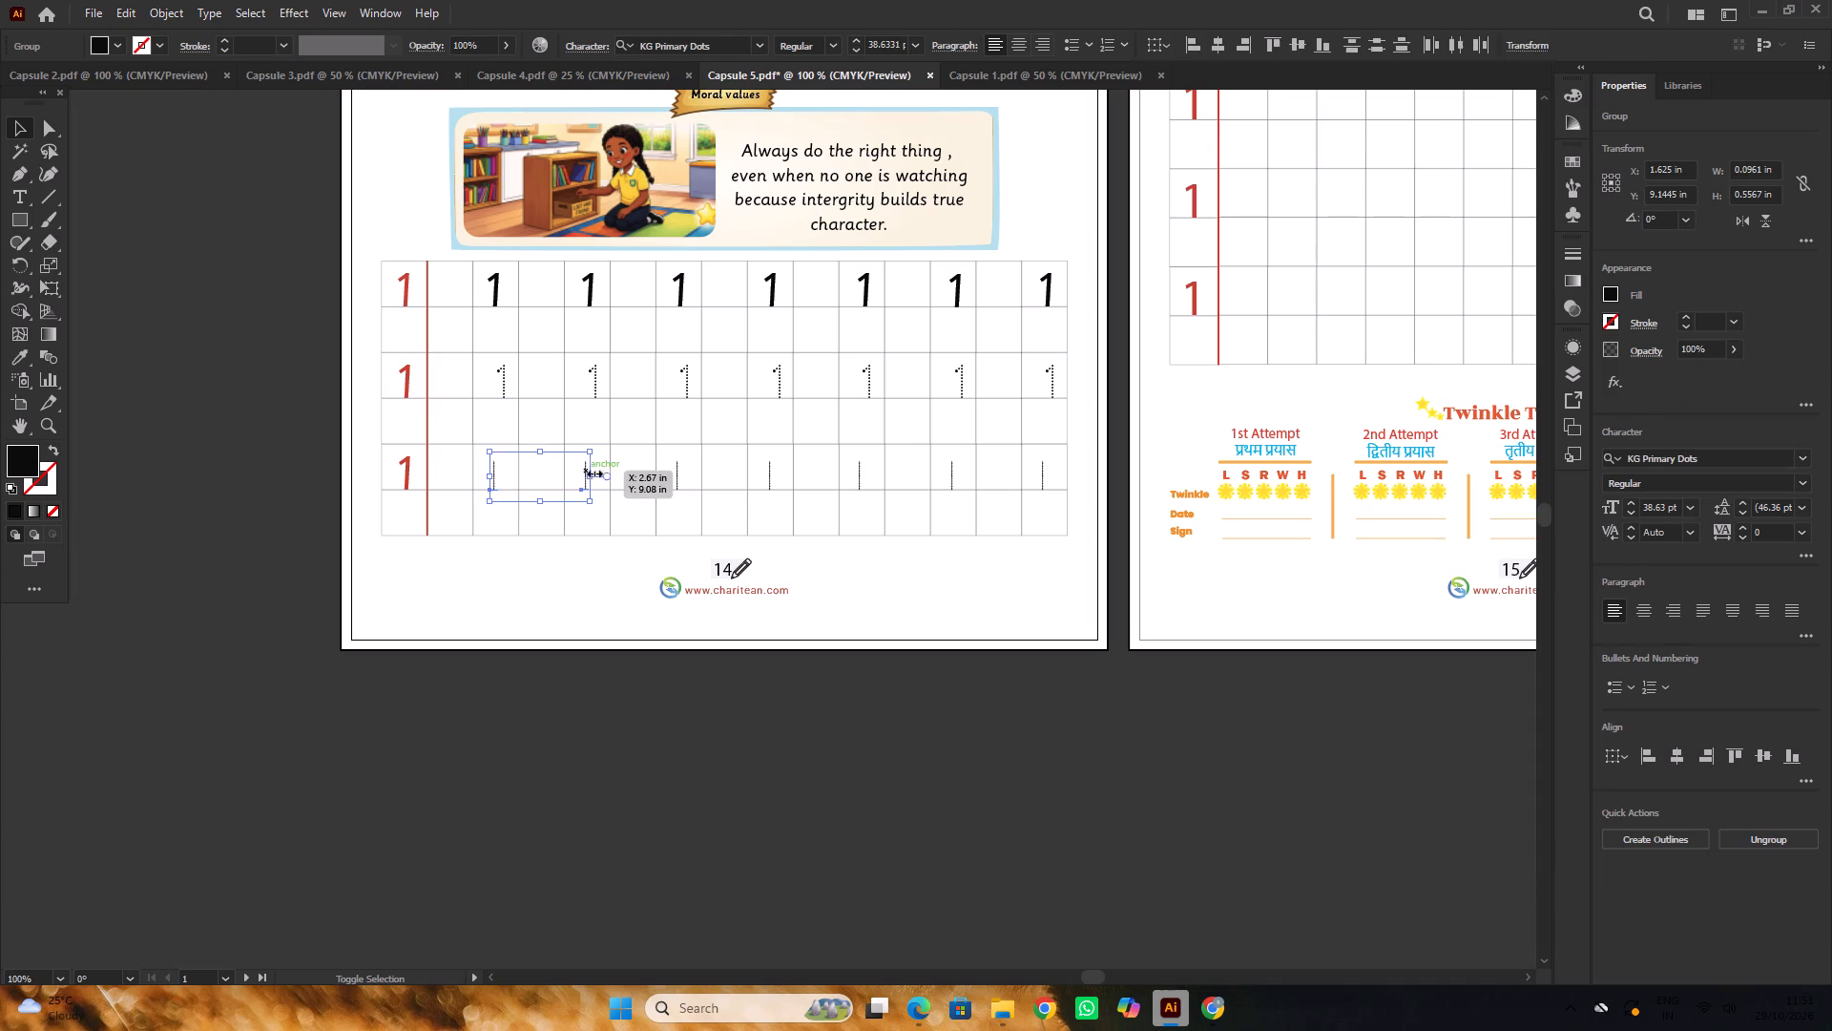
{"action": "left_click", "coordinate": [678, 474], "text": "shift"}
{"action": "left_click", "coordinate": [775, 473], "text": "shift"}
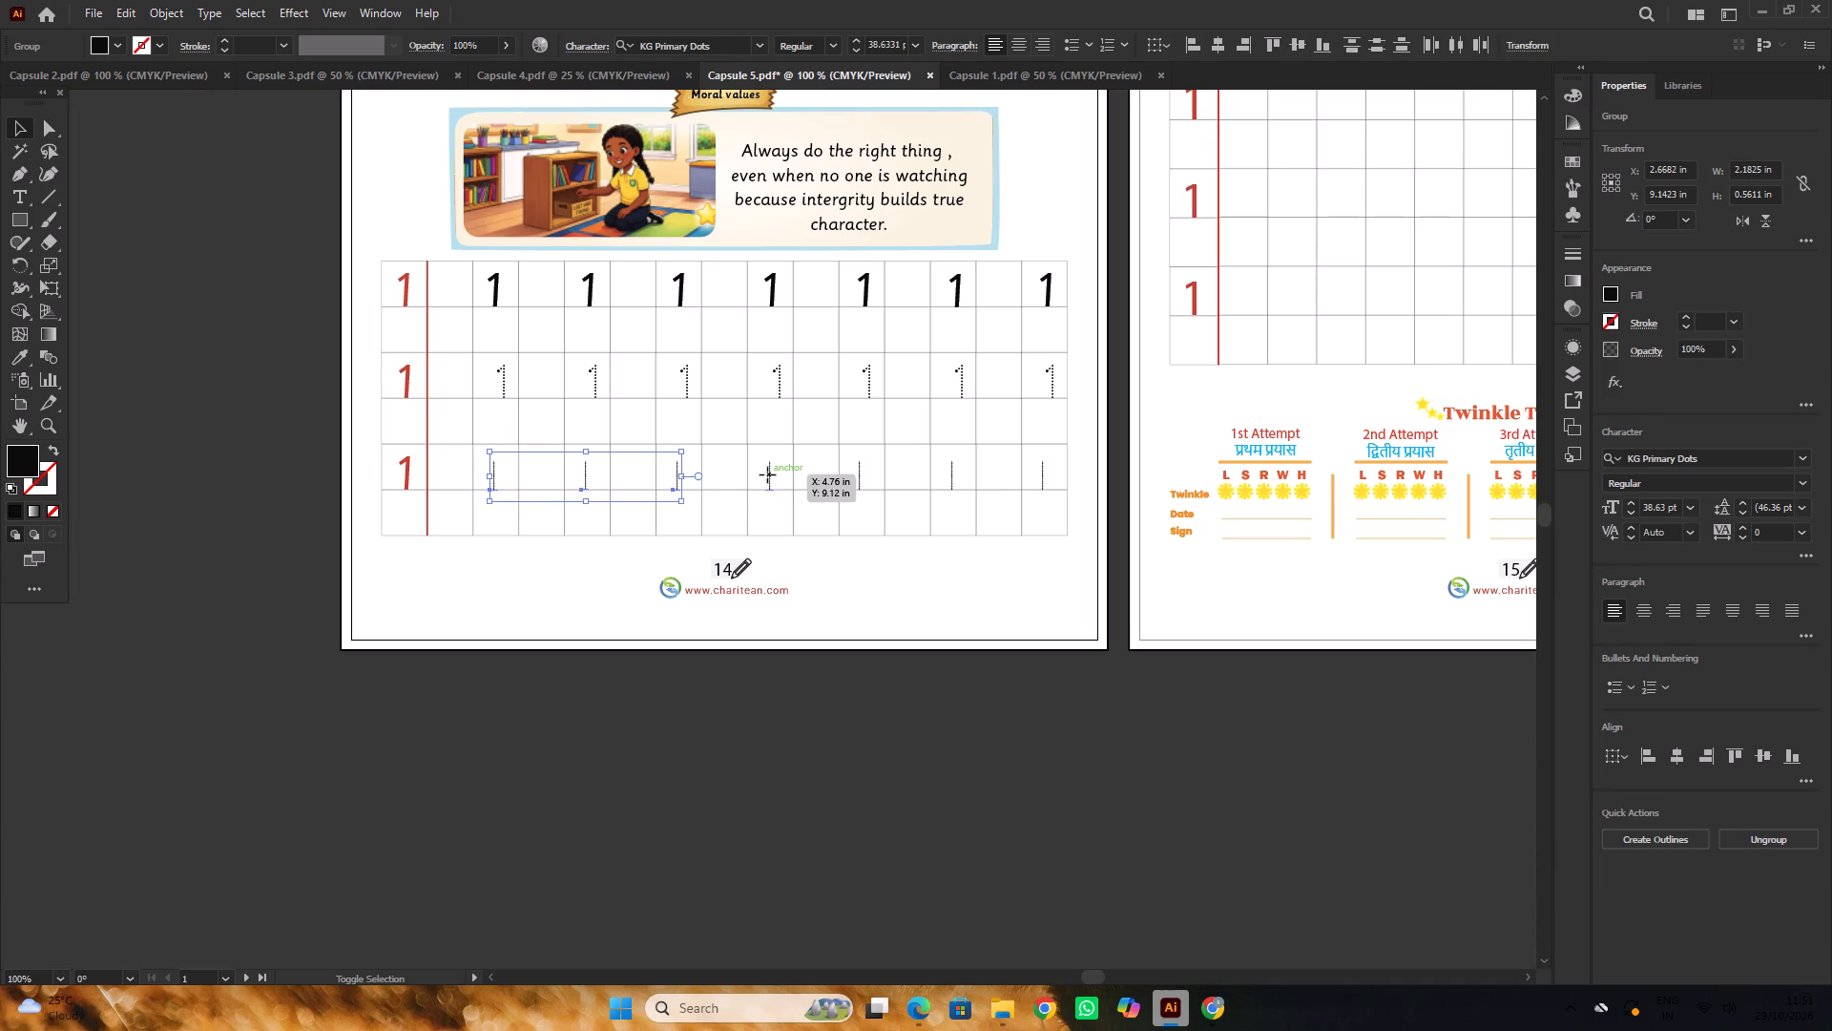
{"action": "left_click", "coordinate": [767, 474], "text": "shift"}
{"action": "left_click", "coordinate": [861, 476], "text": "shift"}
{"action": "left_click", "coordinate": [957, 473], "text": "shift"}
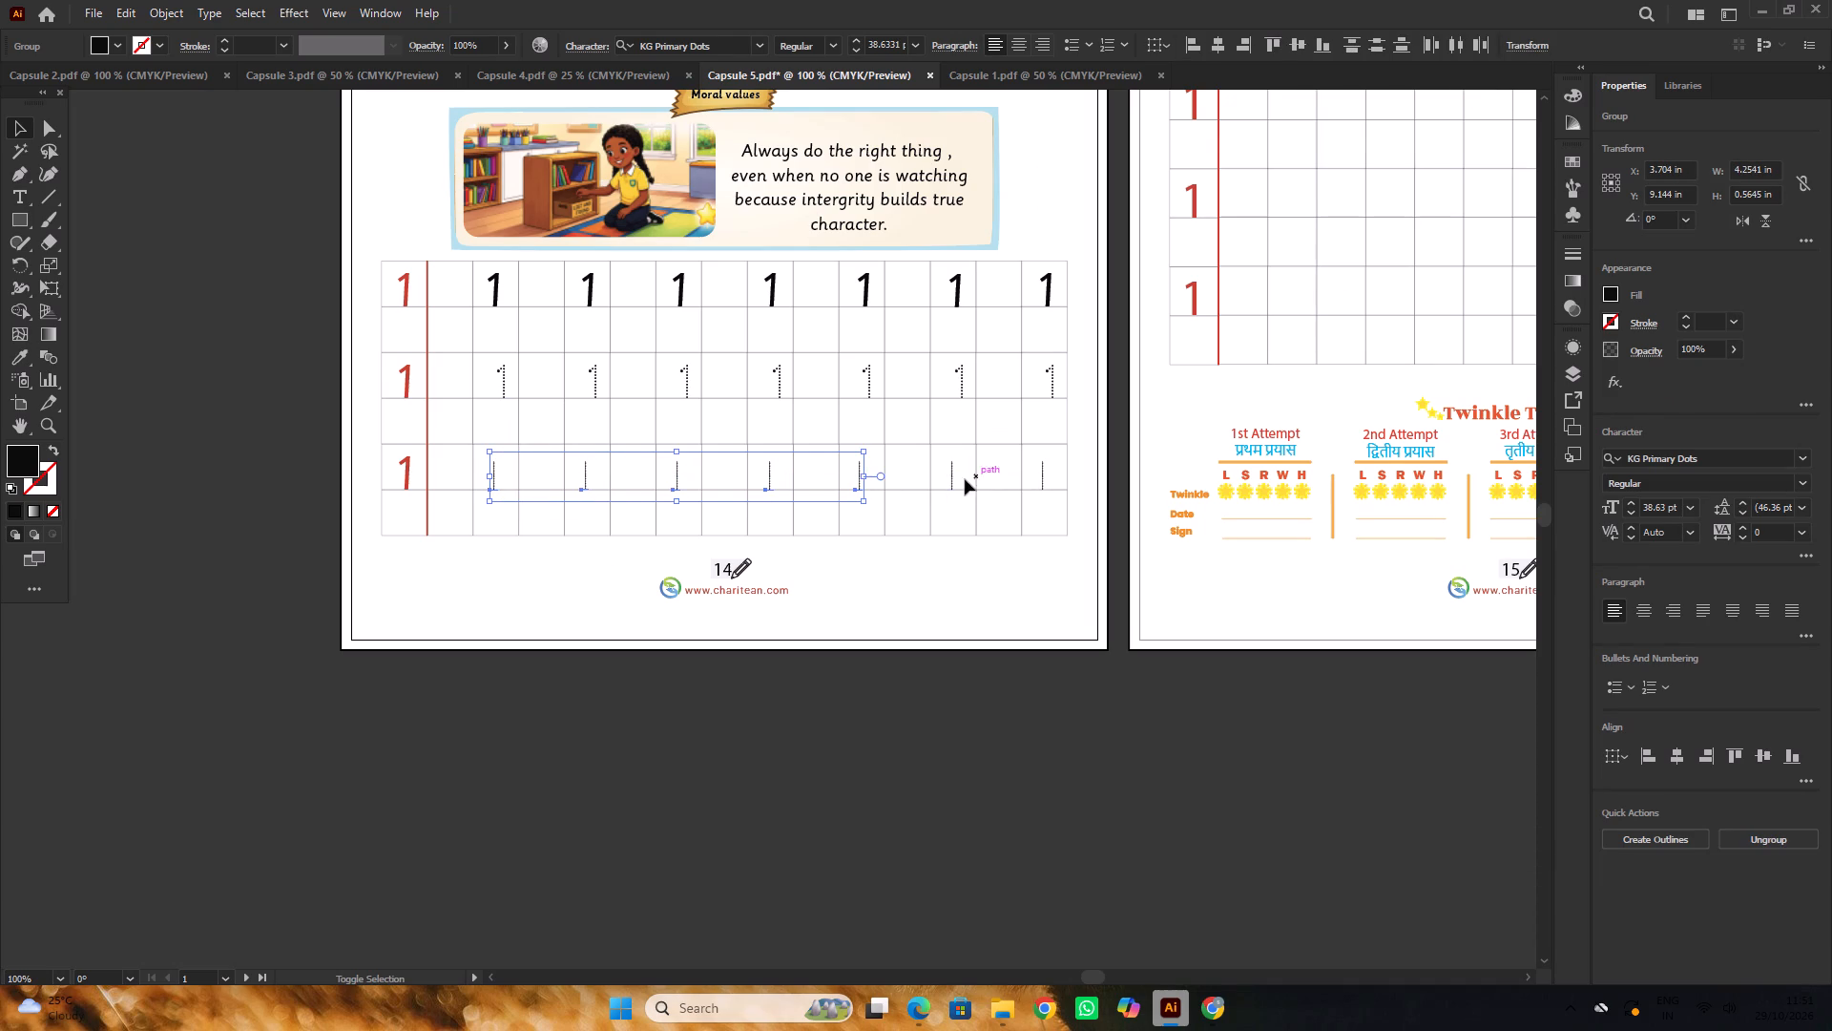
{"action": "left_click", "coordinate": [952, 477], "text": "shift"}
{"action": "left_click", "coordinate": [1046, 474], "text": "shift"}
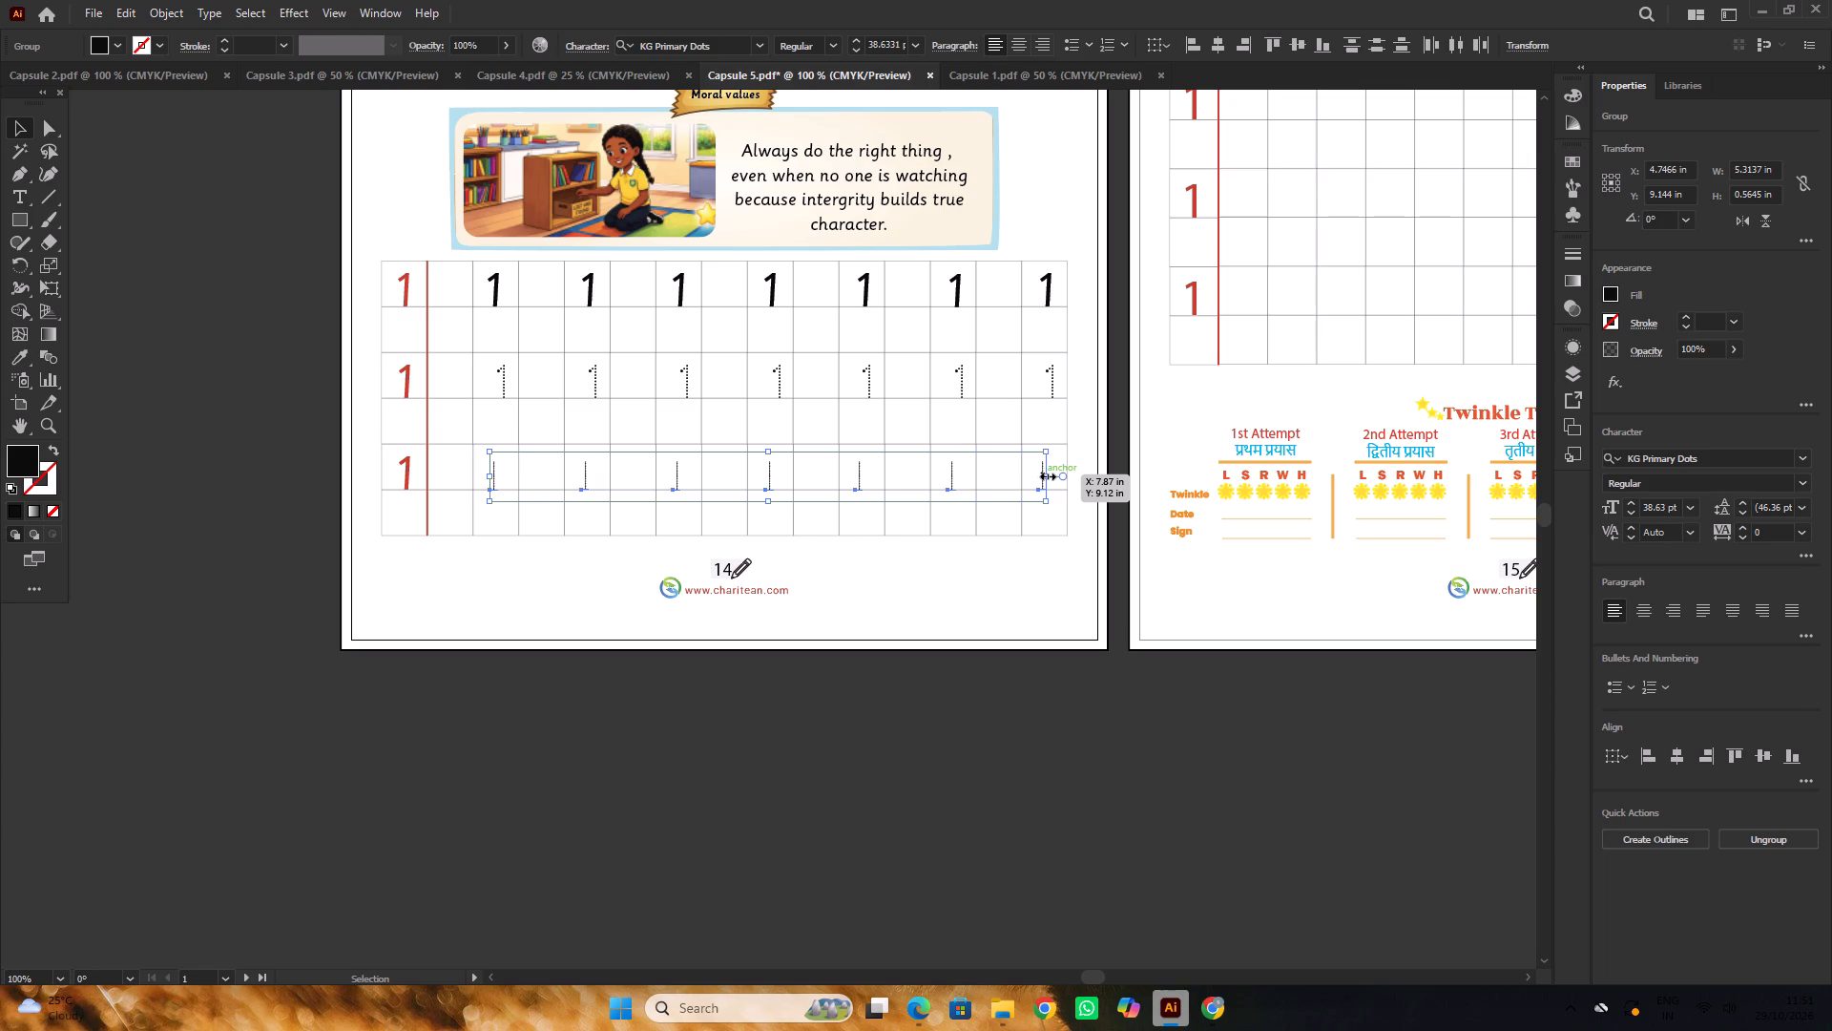
{"action": "left_click", "coordinate": [1719, 452]}
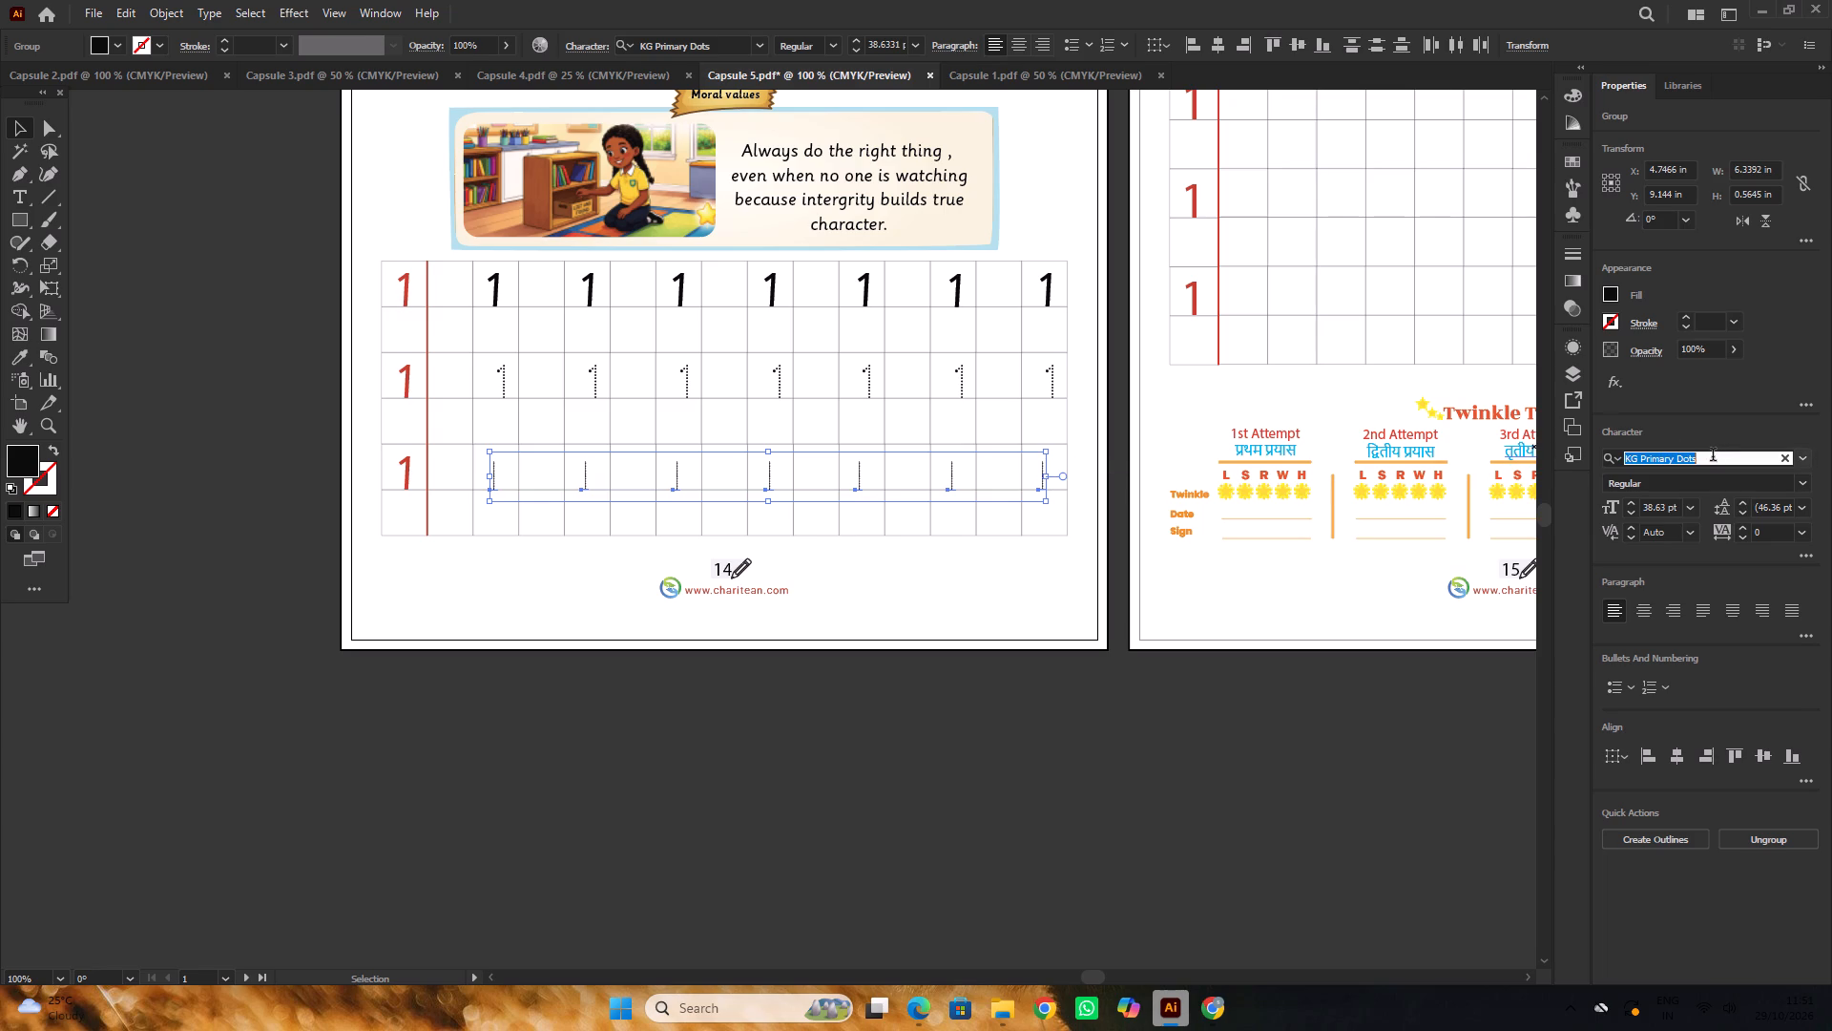
{"action": "type", "text": "SAS"}
{"action": "key", "text": "s"}
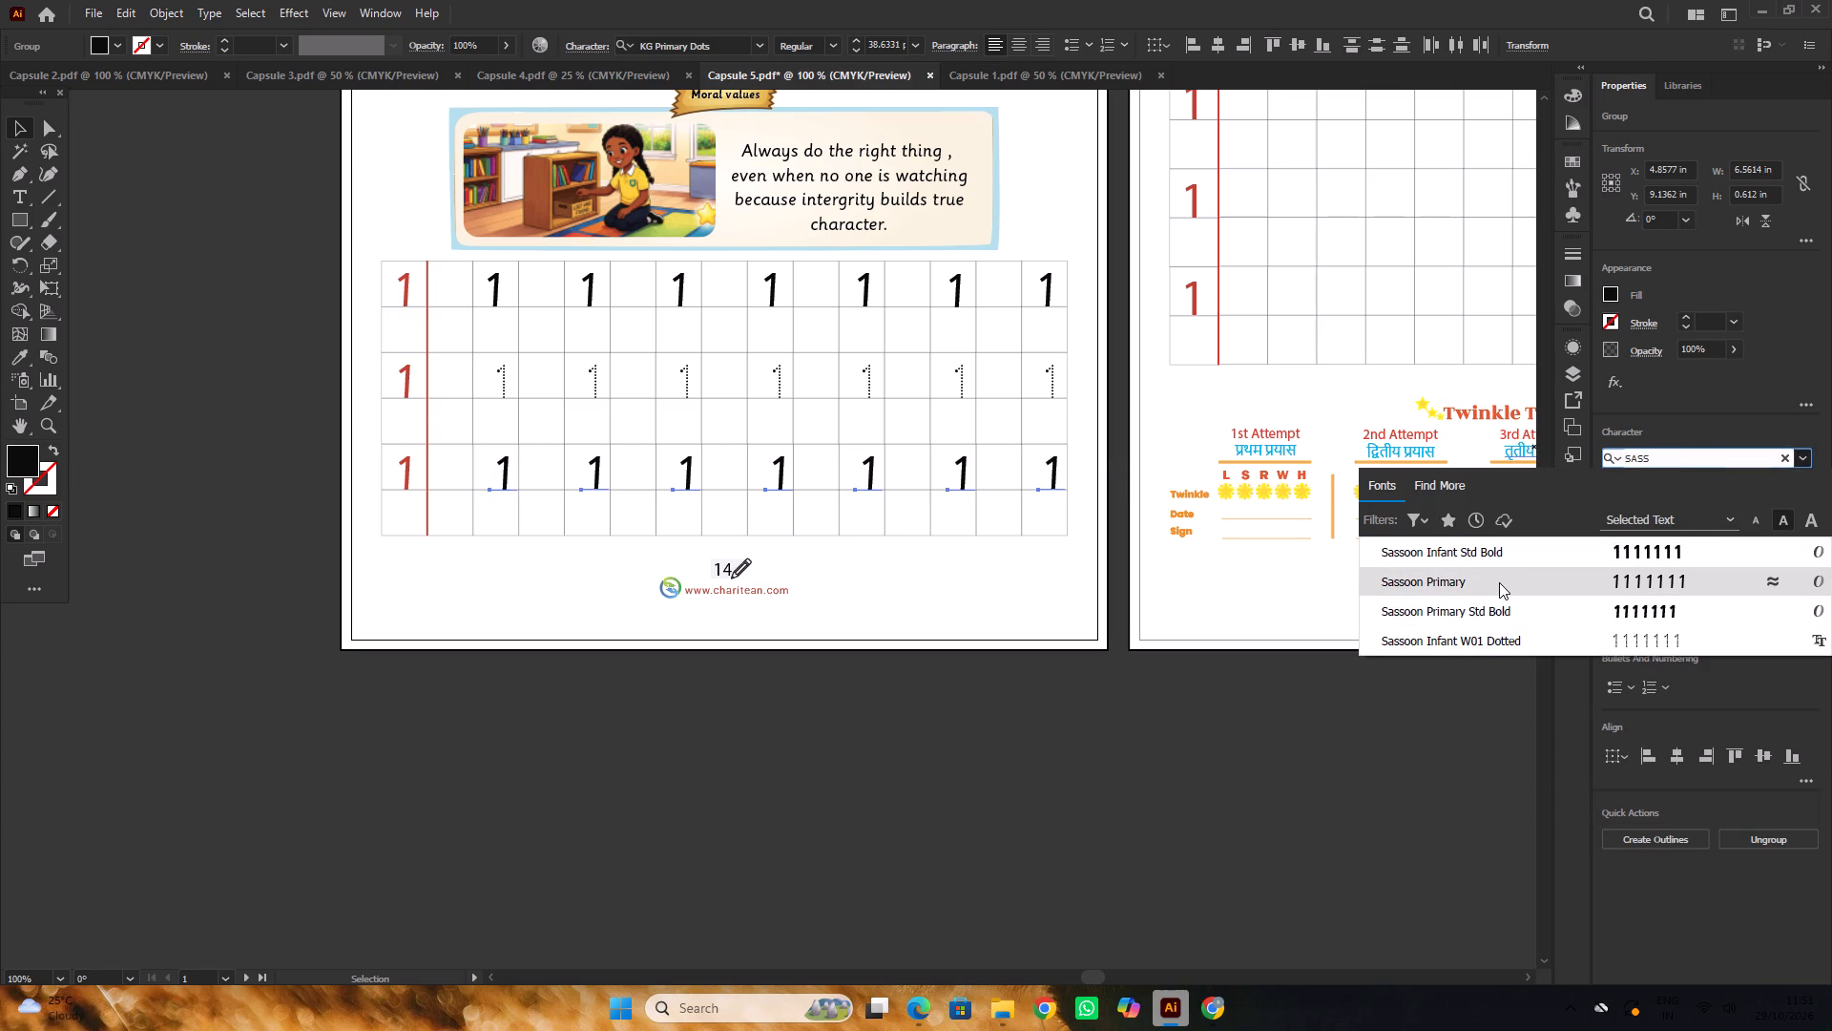
{"action": "left_click", "coordinate": [1474, 642]}
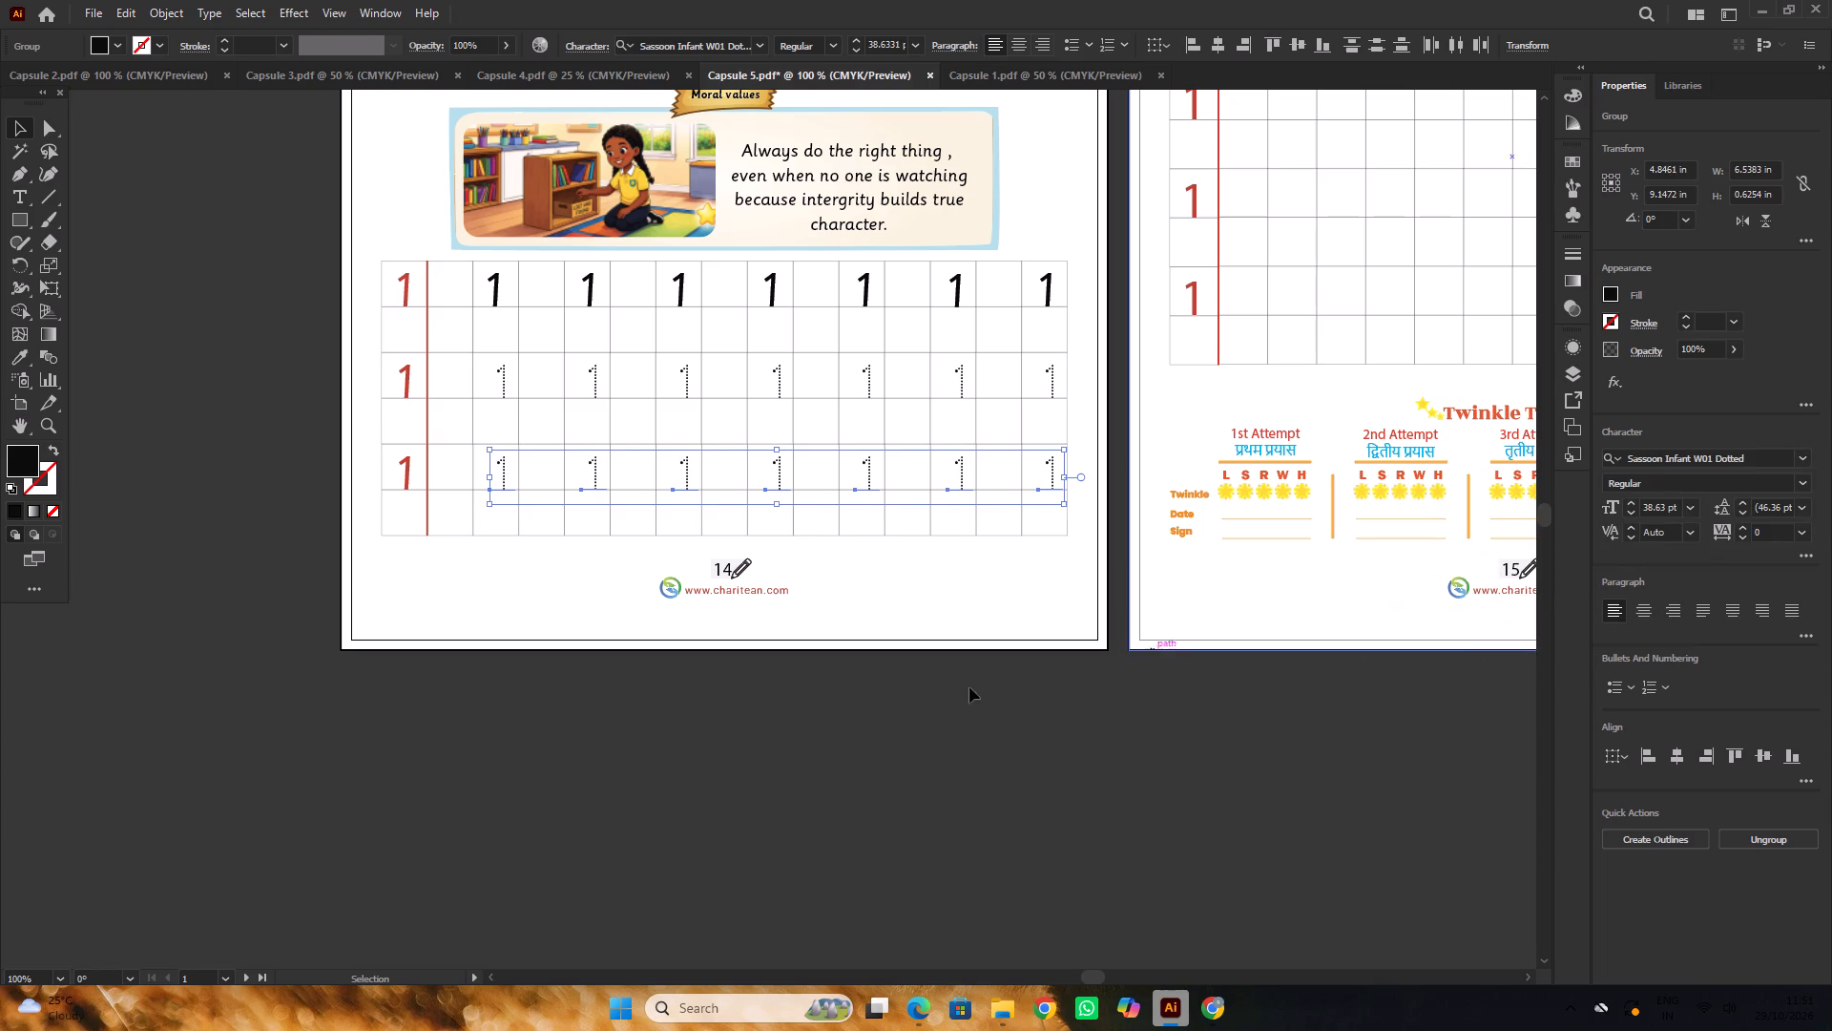
{"action": "left_click", "coordinate": [908, 705]}
Select all fourteen dotted 1s in page 14's two dotted rows and shift them left about 0.14 in.
{"action": "scroll", "coordinate": [502, 403], "scroll_direction": "up", "scroll_amount": 1, "text": "alt"}
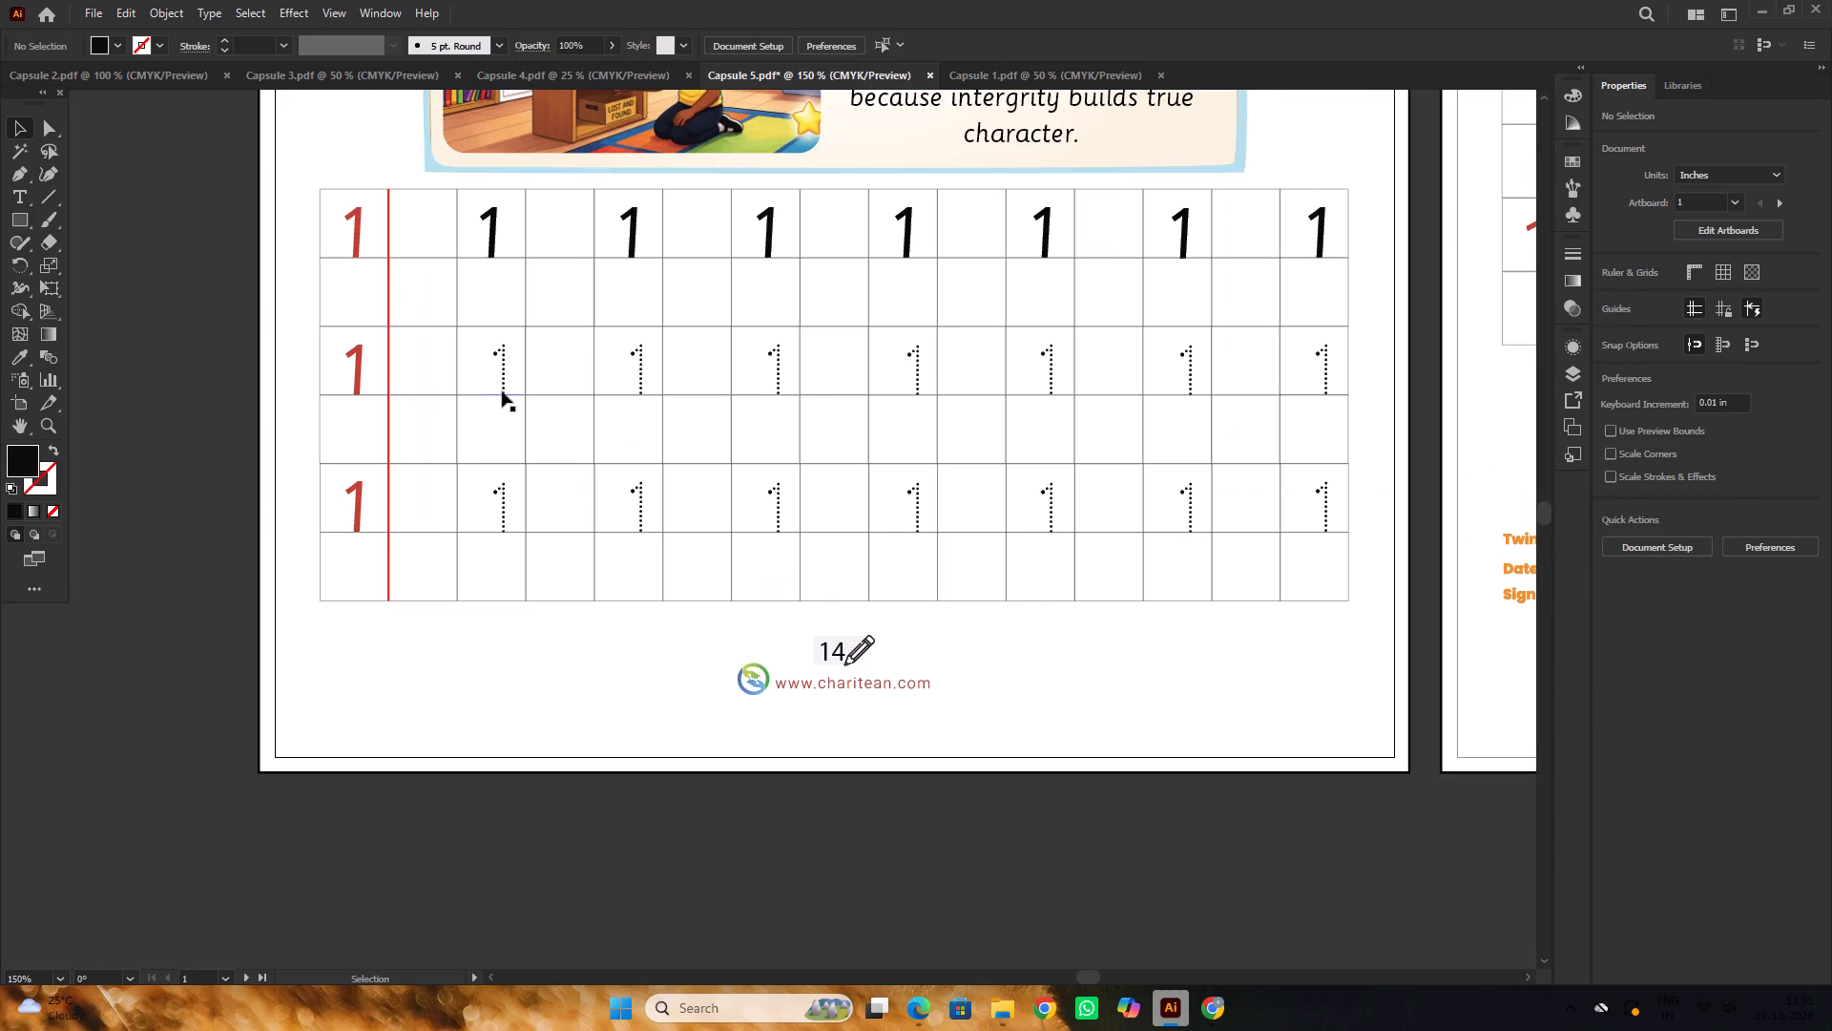
{"action": "left_click", "coordinate": [501, 381]}
{"action": "left_click", "coordinate": [506, 509], "text": "shift"}
{"action": "left_click", "coordinate": [646, 377], "text": "shift"}
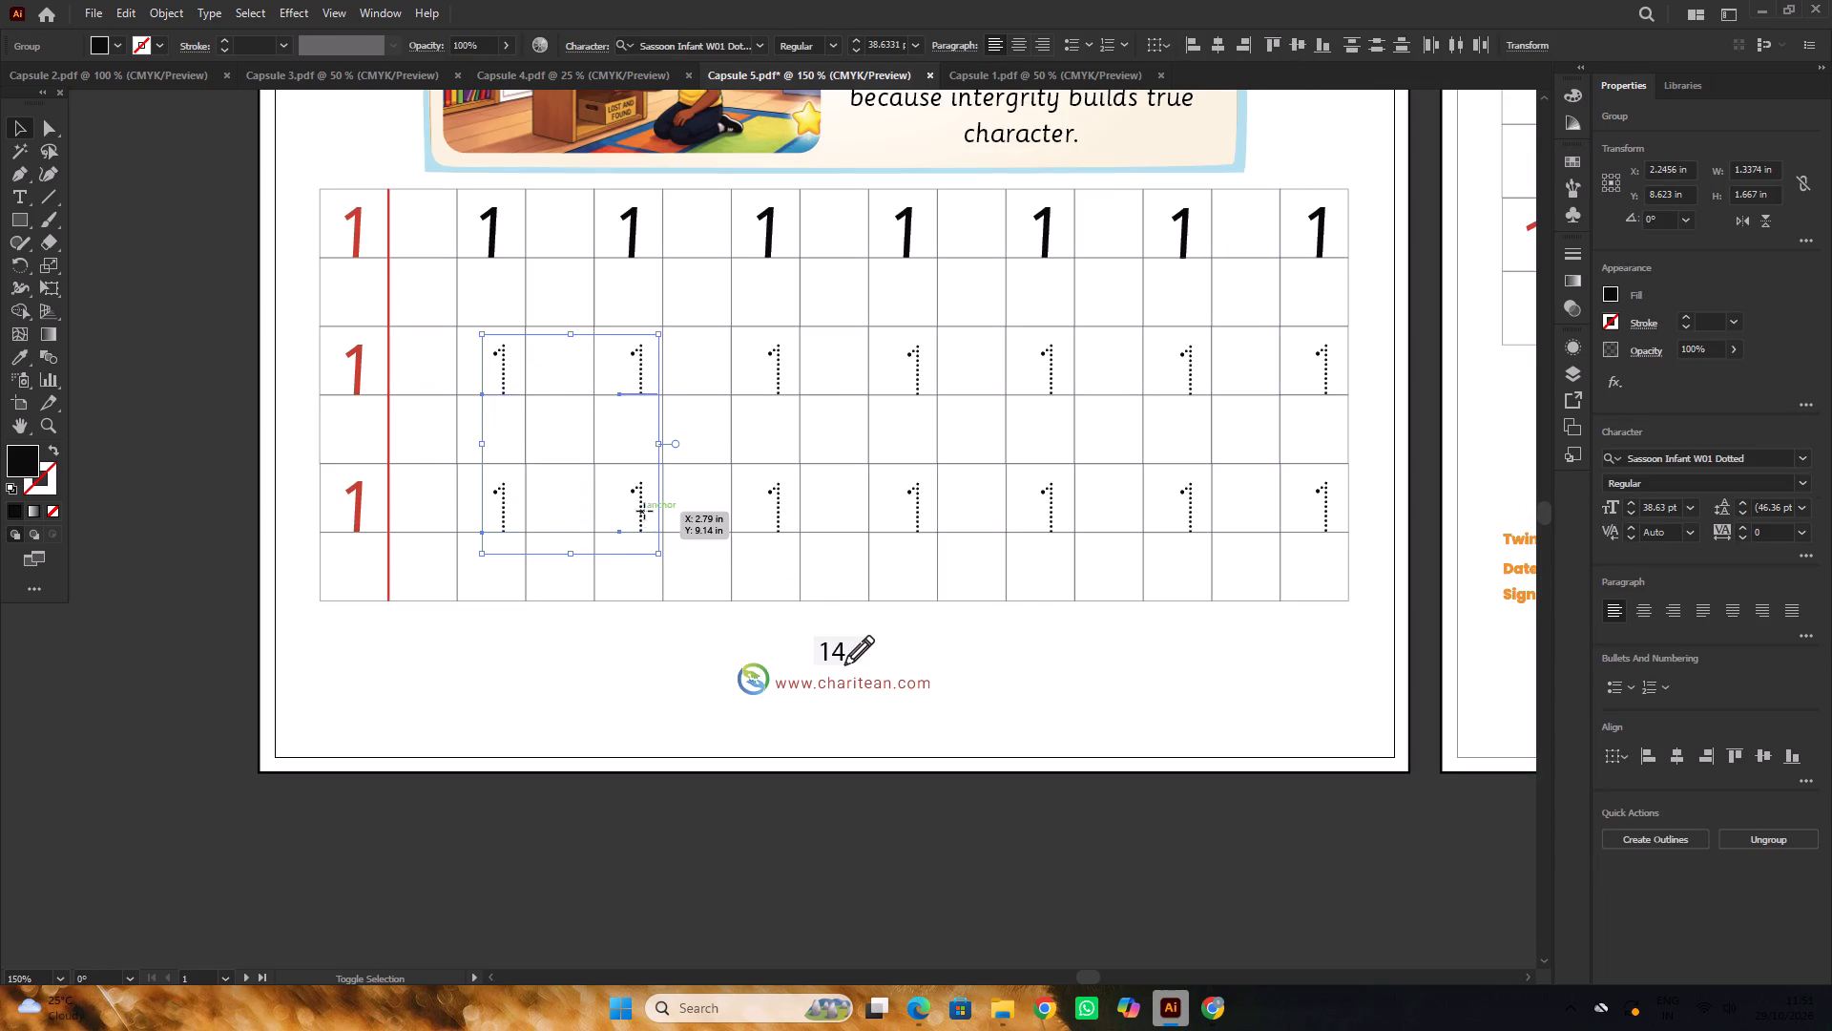
{"action": "left_click", "coordinate": [644, 511], "text": "shift"}
{"action": "left_click", "coordinate": [787, 376], "text": "shift"}
{"action": "left_click", "coordinate": [774, 503], "text": "shift"}
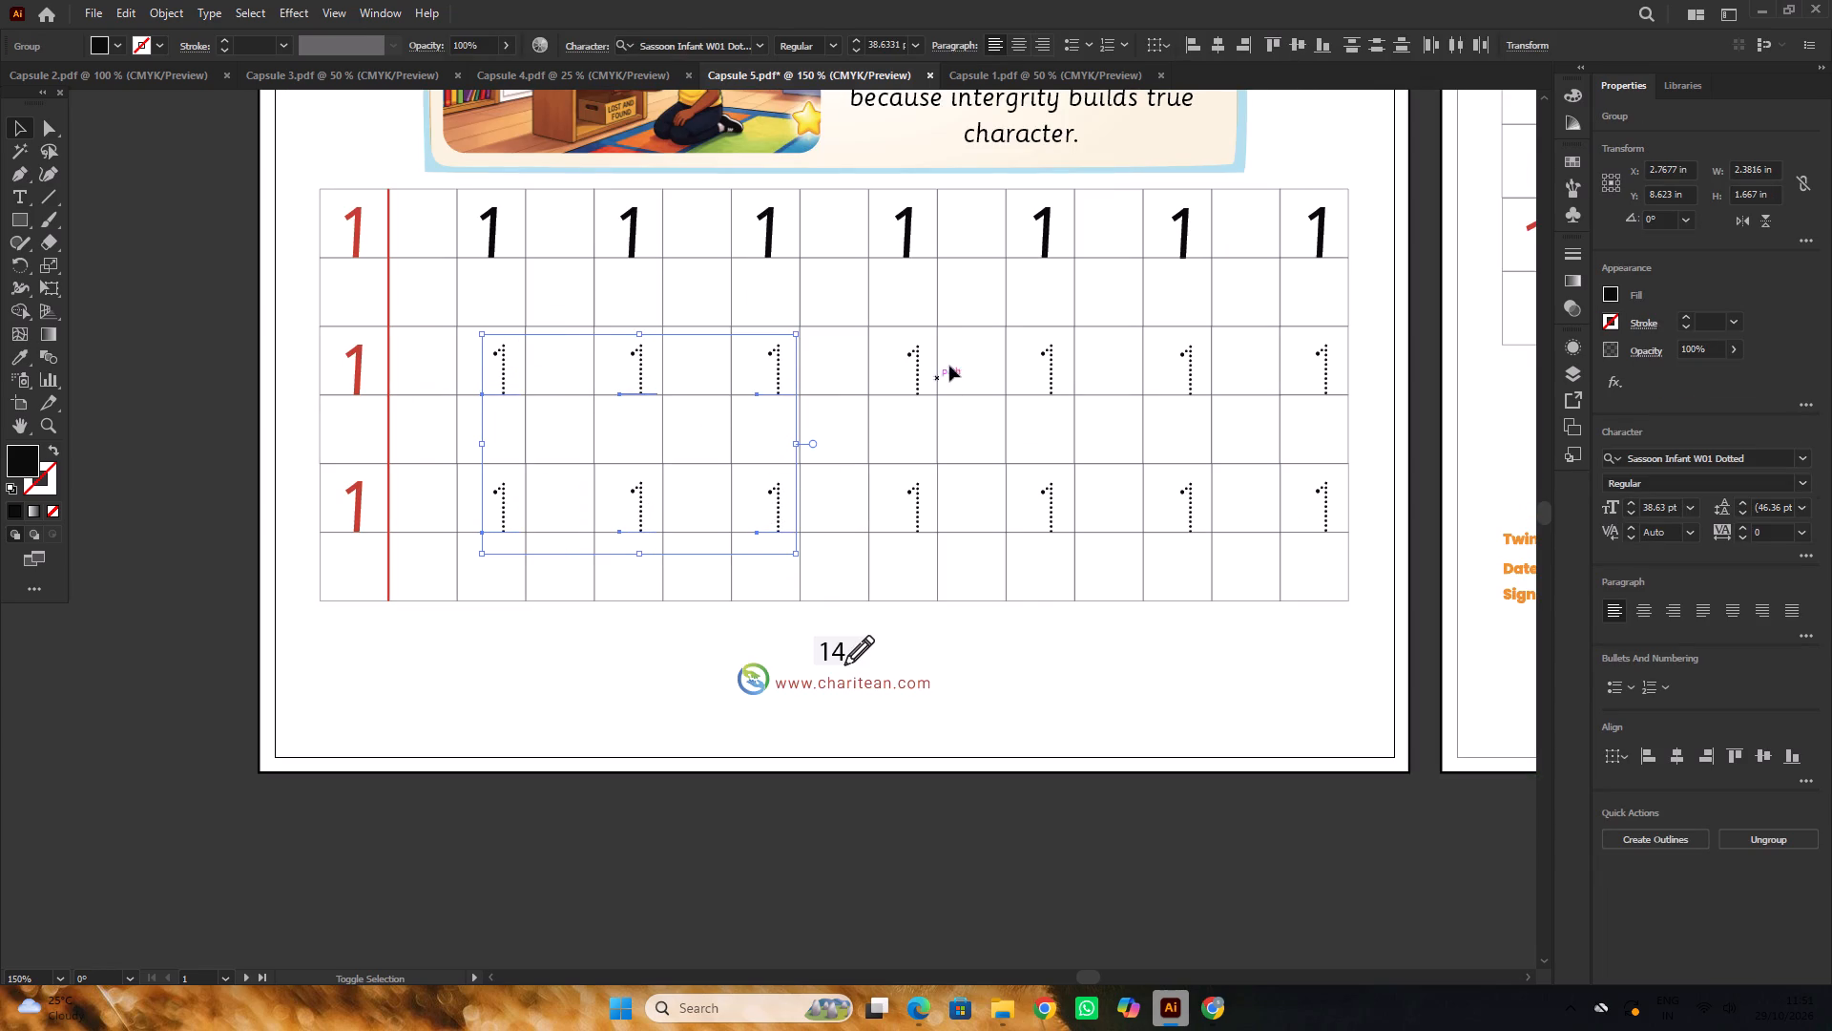
{"action": "left_click", "coordinate": [921, 361], "text": "shift"}
{"action": "left_click", "coordinate": [921, 500], "text": "shift"}
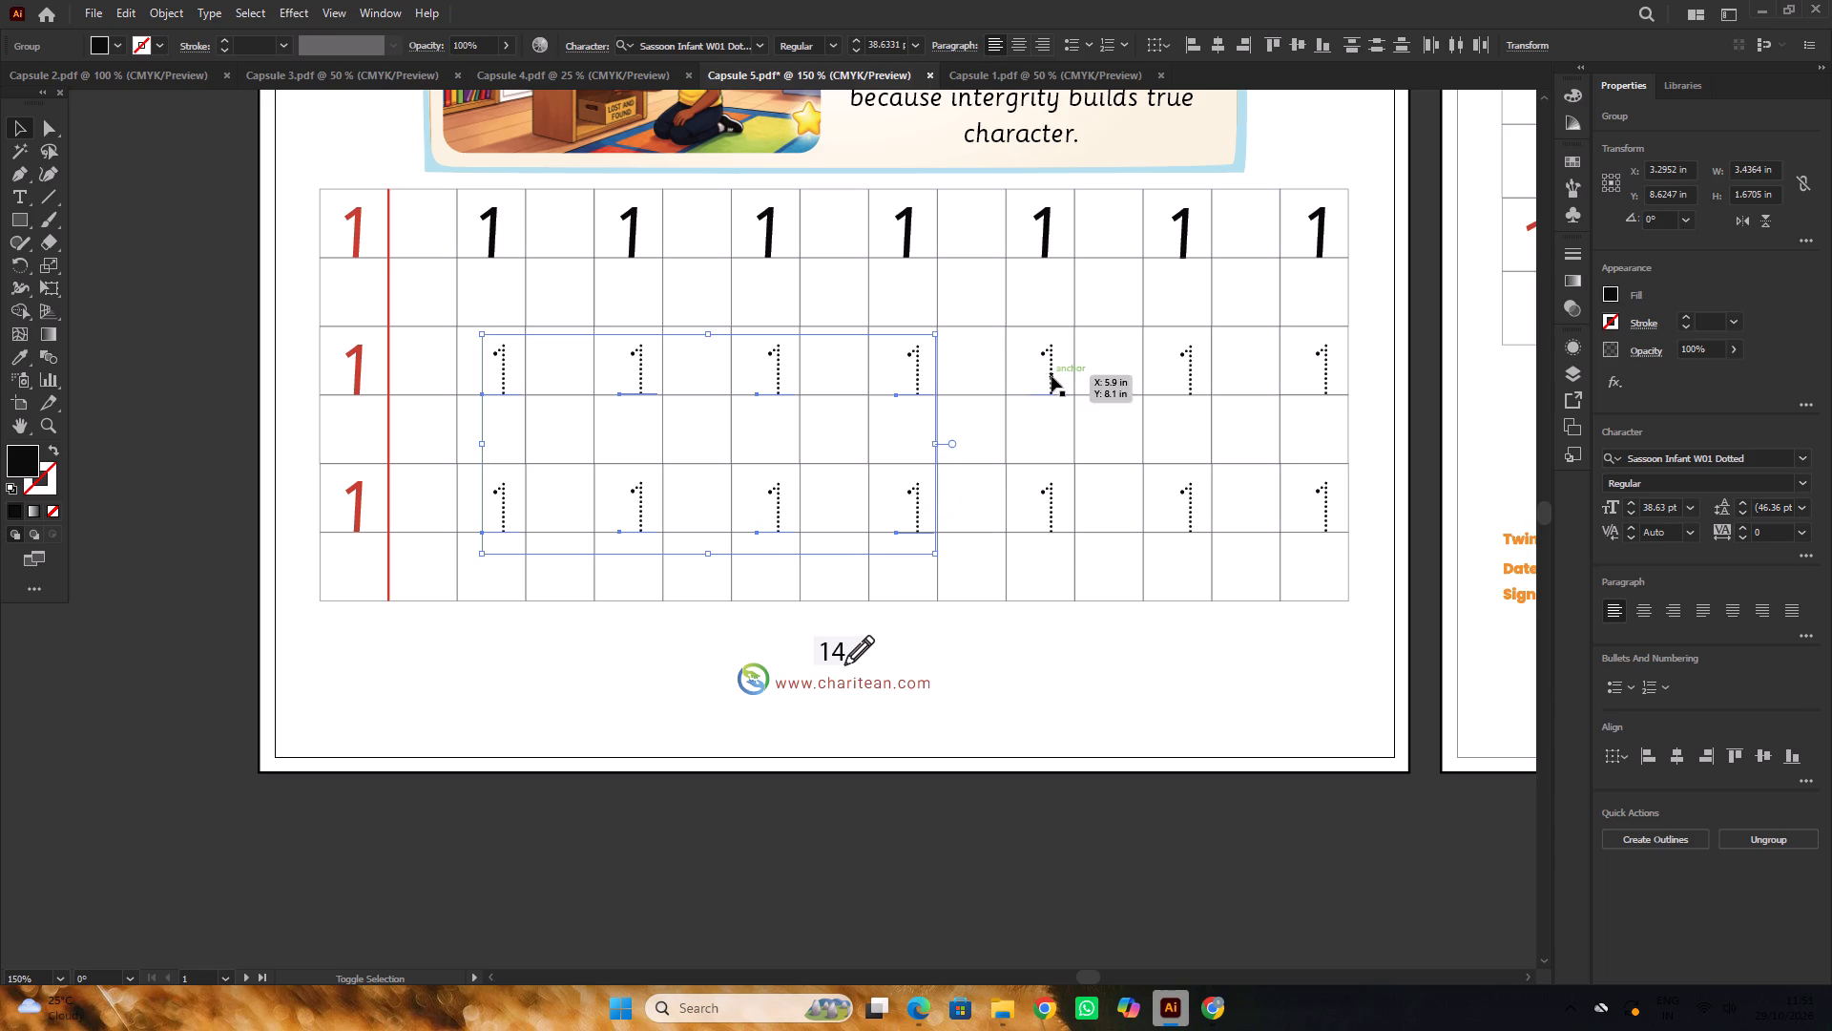
{"action": "left_click", "coordinate": [1052, 376], "text": "shift"}
{"action": "left_click", "coordinate": [1051, 515], "text": "shift"}
{"action": "left_click", "coordinate": [1192, 377], "text": "shift"}
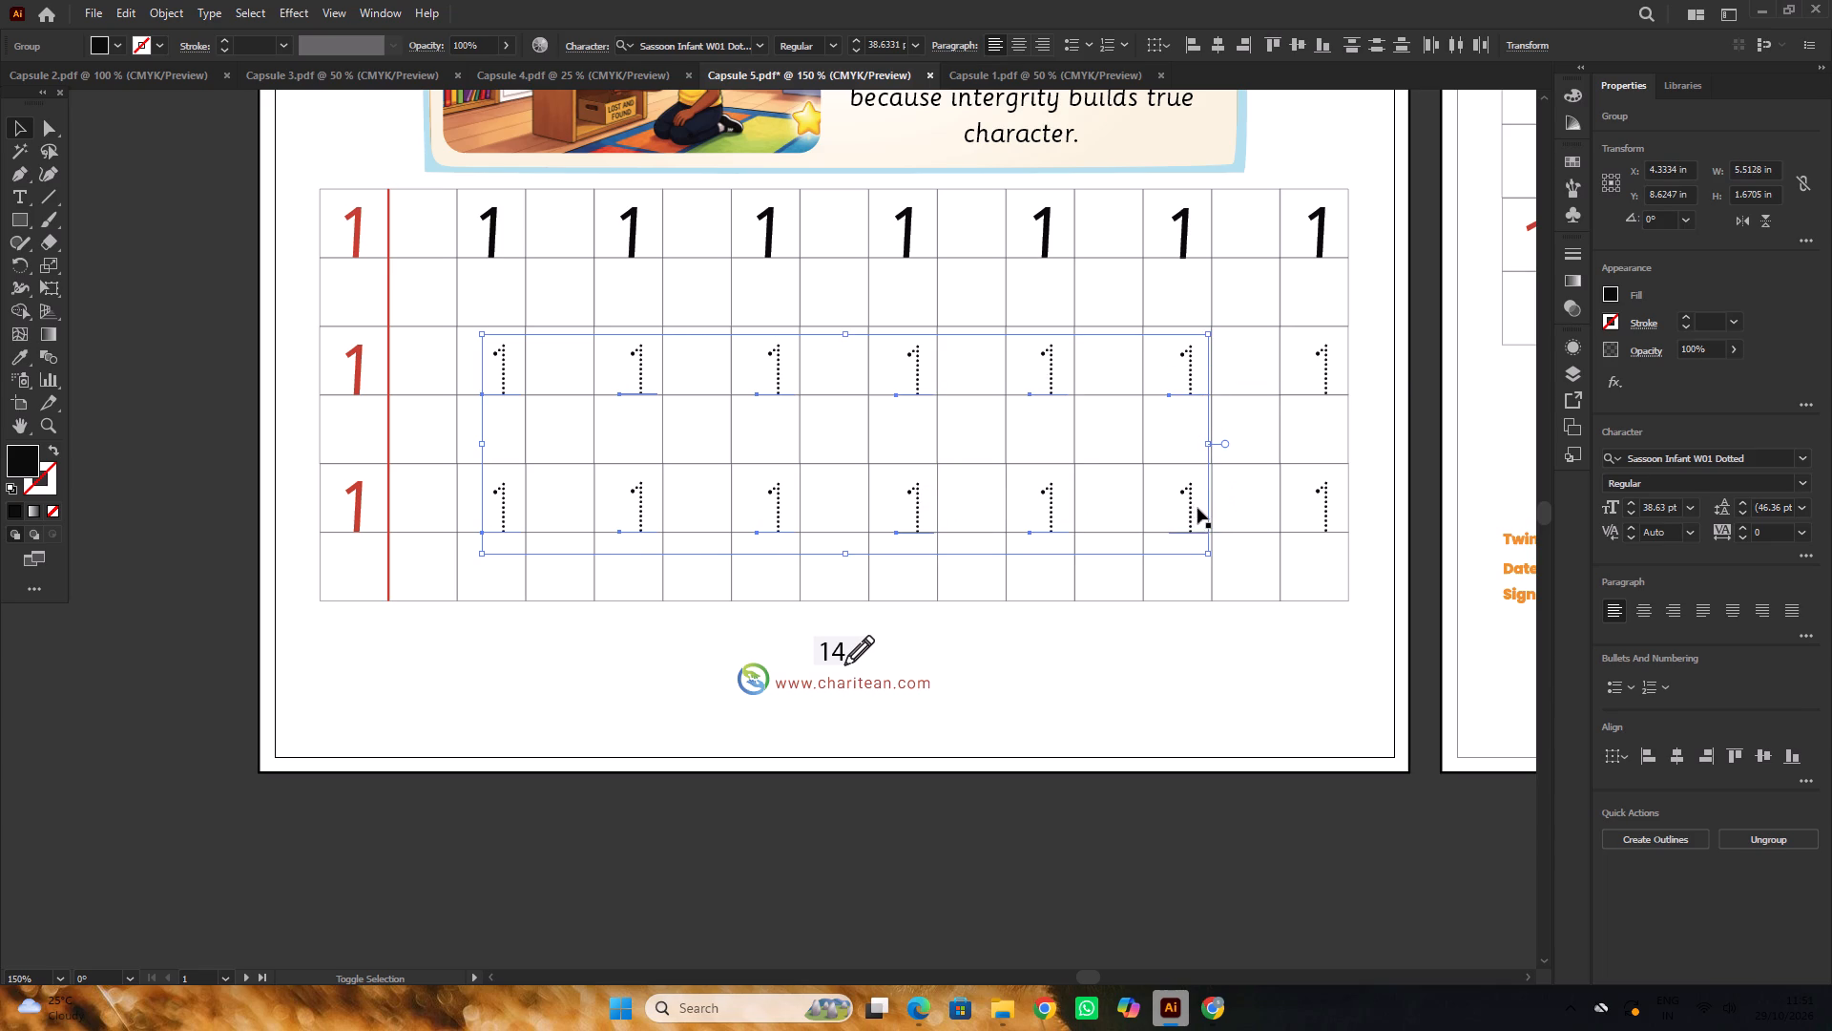
{"action": "left_click", "coordinate": [1197, 508], "text": "shift"}
{"action": "left_click", "coordinate": [1321, 361], "text": "shift"}
{"action": "left_click", "coordinate": [1326, 496], "text": "shift"}
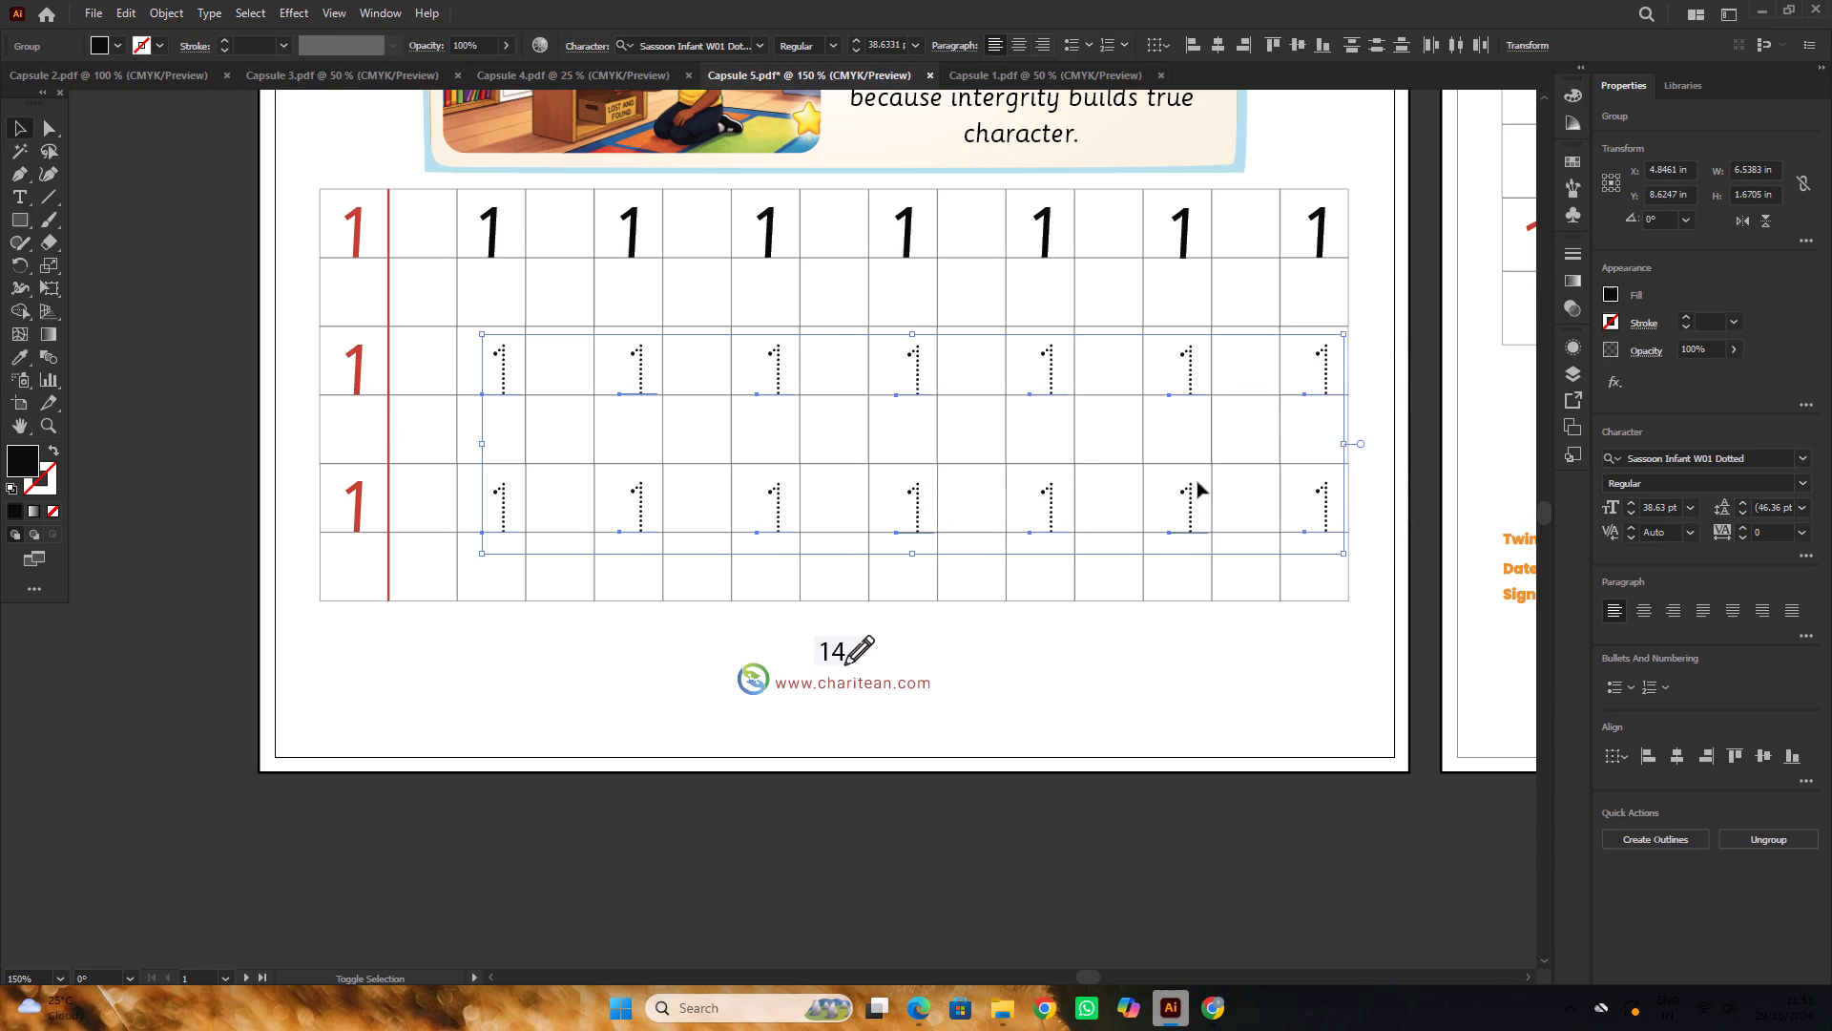
{"action": "scroll", "coordinate": [476, 381], "scroll_direction": "up", "scroll_amount": 2, "text": "alt"}
{"action": "left_click_drag", "start_coordinate": [531, 383], "coordinate": [503, 381]}
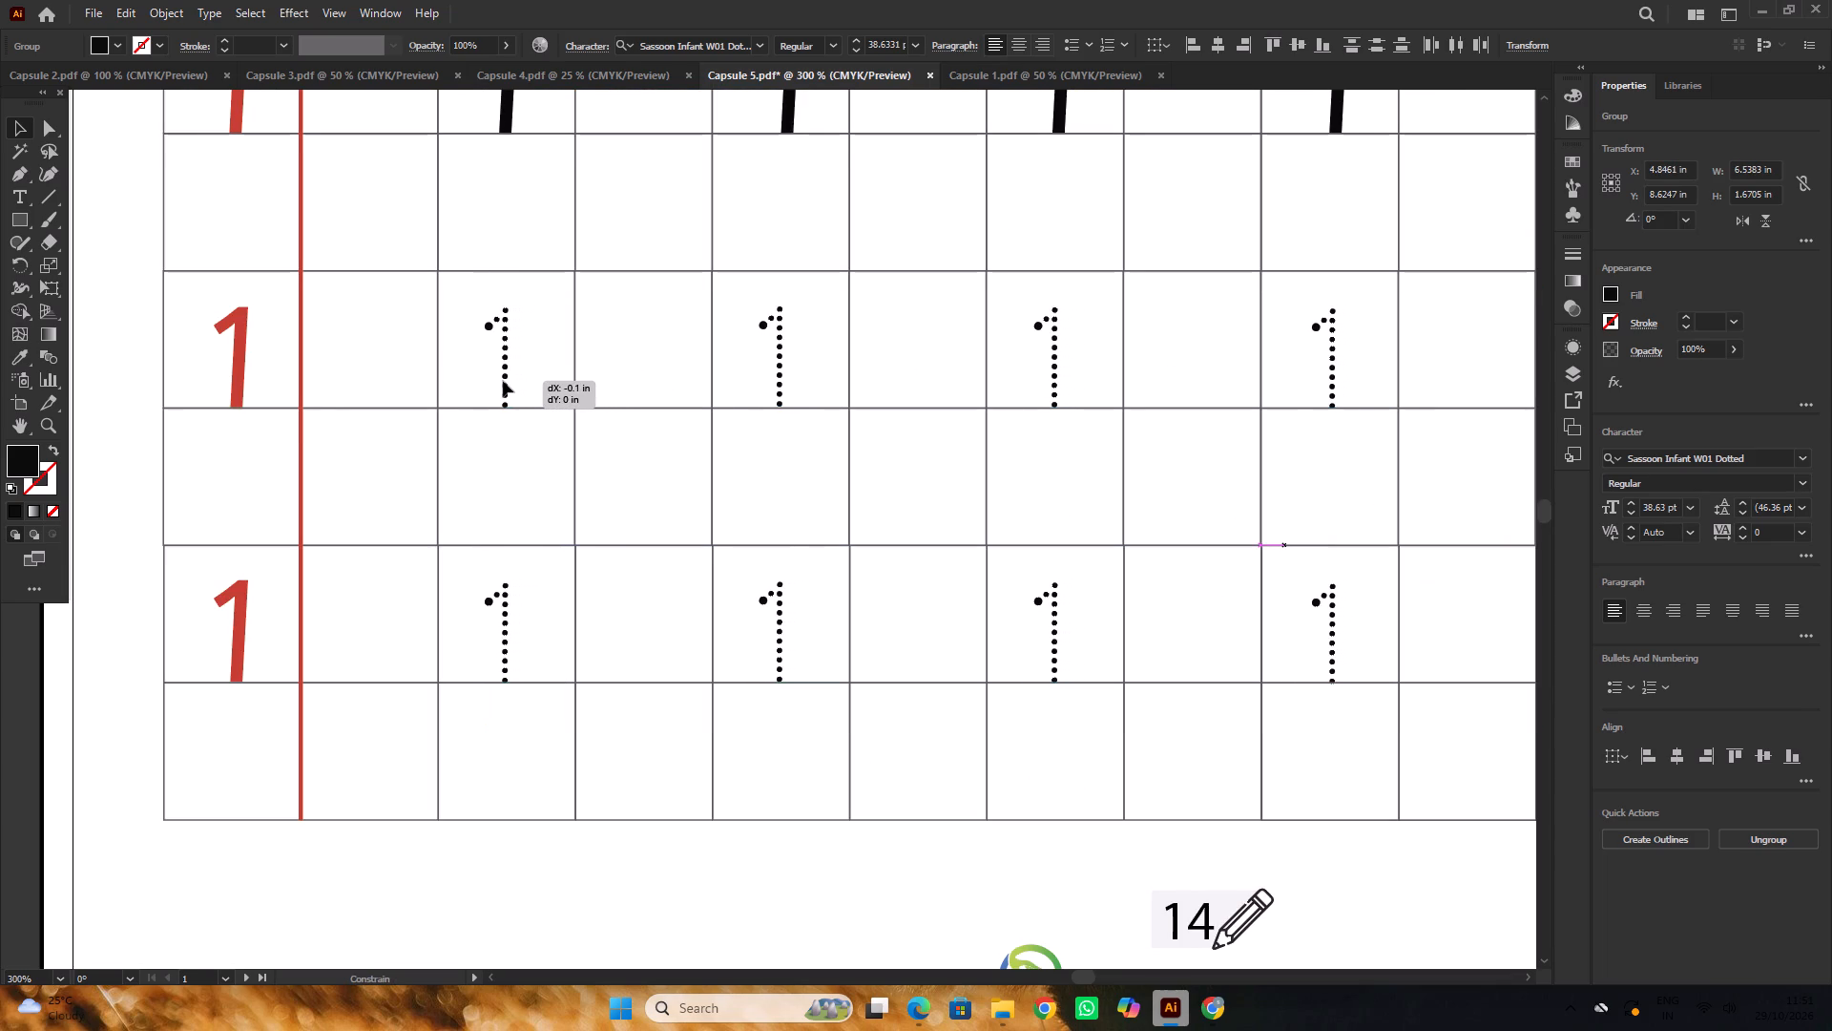
{"action": "left_click_drag", "start_coordinate": [503, 381], "coordinate": [495, 382]}
{"action": "scroll", "coordinate": [493, 380], "scroll_direction": "down", "scroll_amount": 3, "text": "alt"}
{"action": "double_click", "coordinate": [804, 670]}
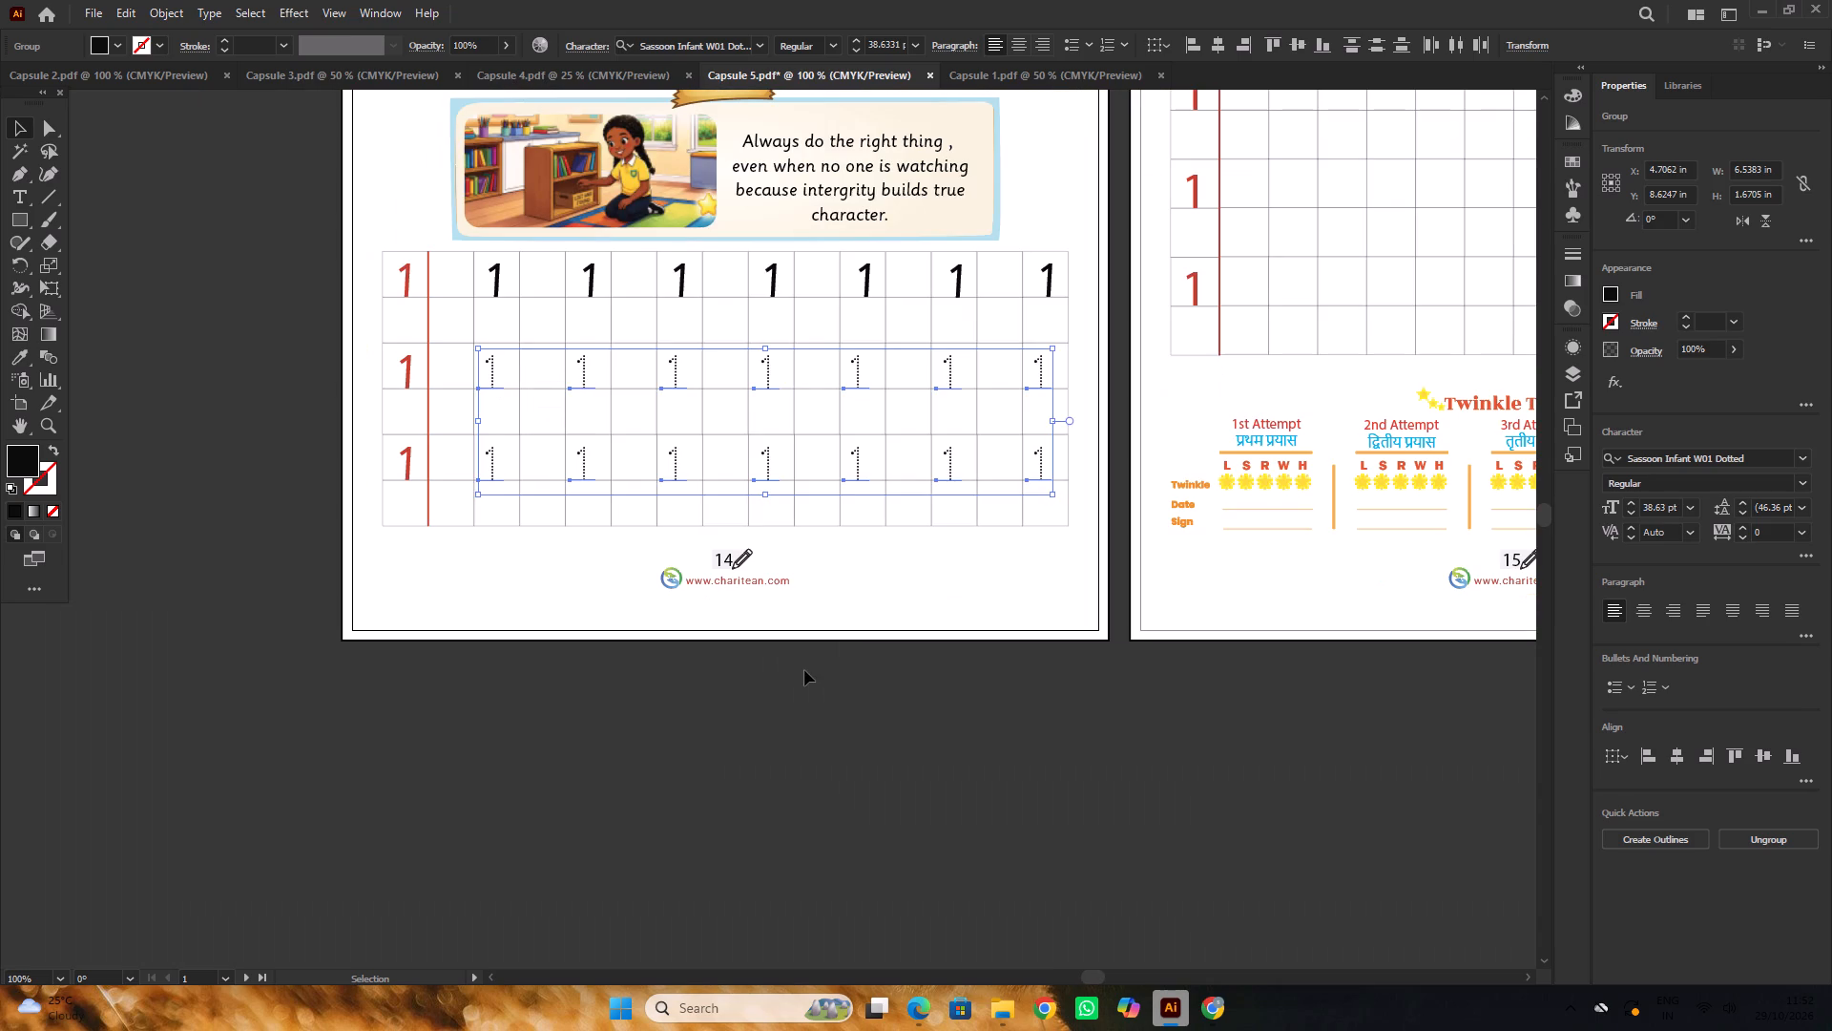
Move the second column's pair of dotted 1s right about 0.05 in within their grid cells.
{"action": "scroll", "coordinate": [568, 380], "scroll_direction": "up", "scroll_amount": 1, "text": "alt"}
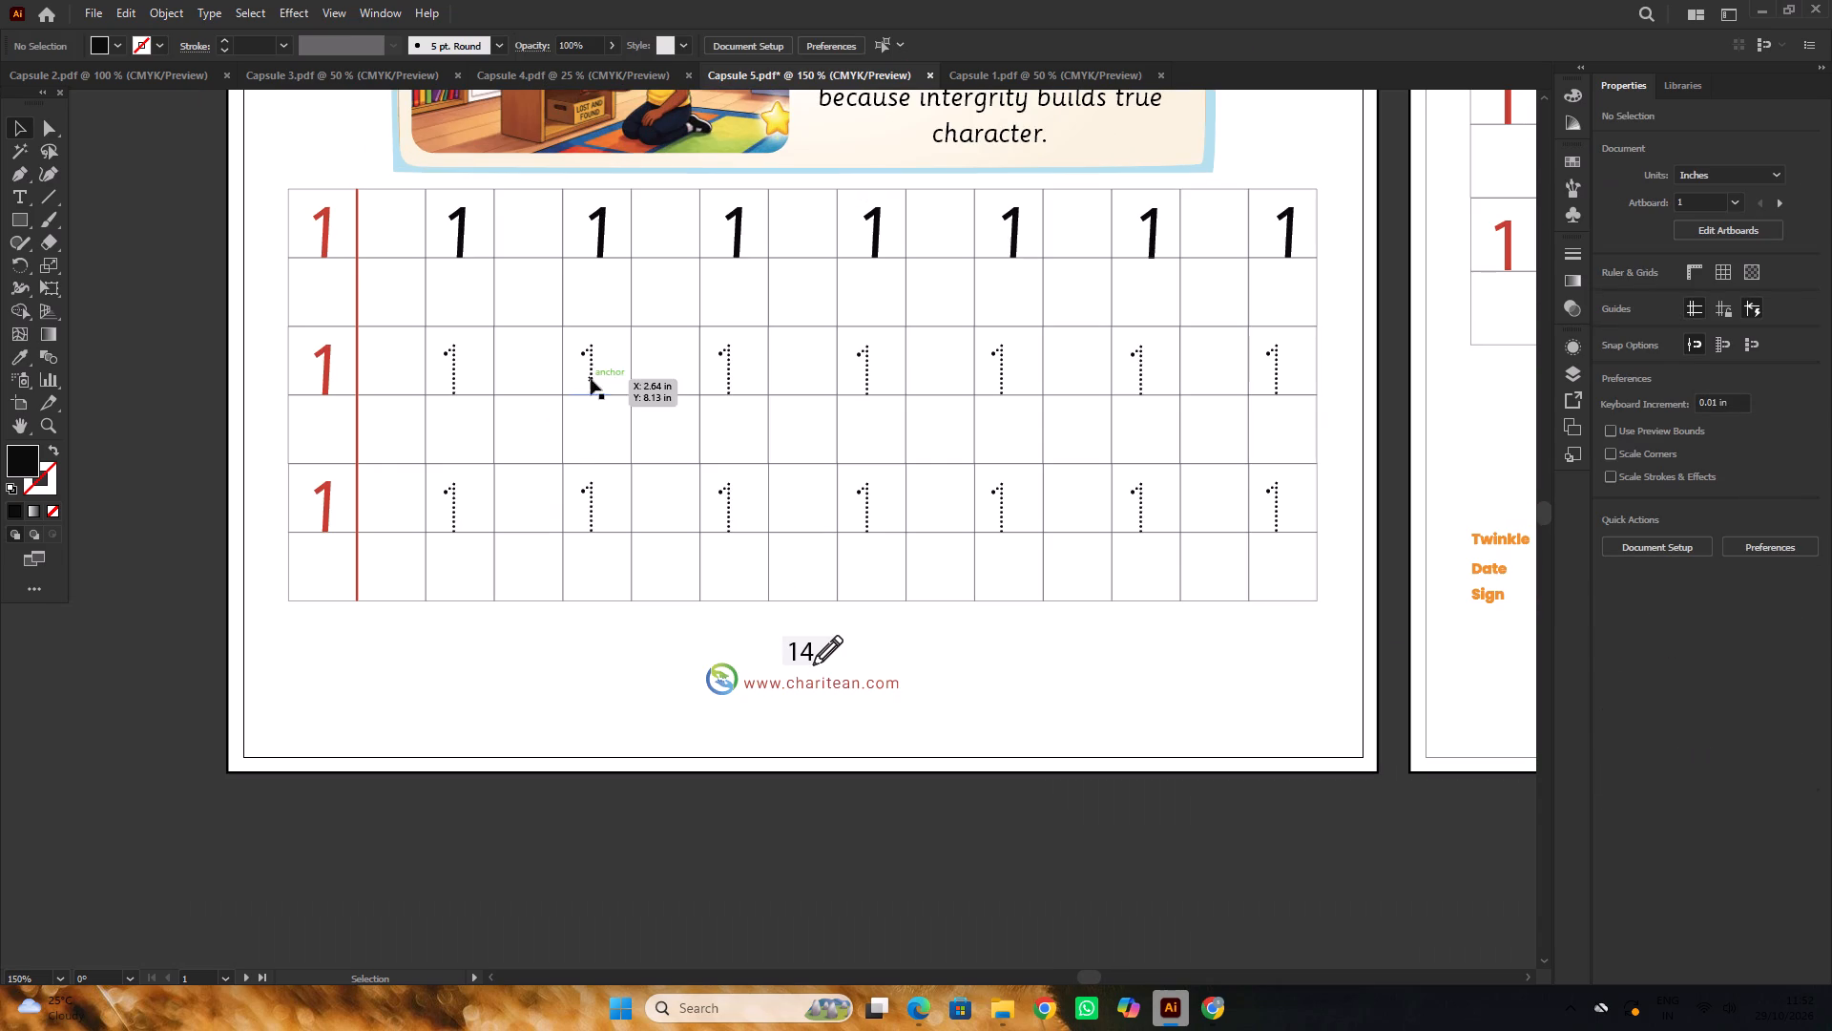
{"action": "left_click", "coordinate": [591, 378]}
{"action": "left_click", "coordinate": [591, 505], "text": "shift"}
{"action": "scroll", "coordinate": [585, 311], "scroll_direction": "up", "scroll_amount": 3, "text": "alt"}
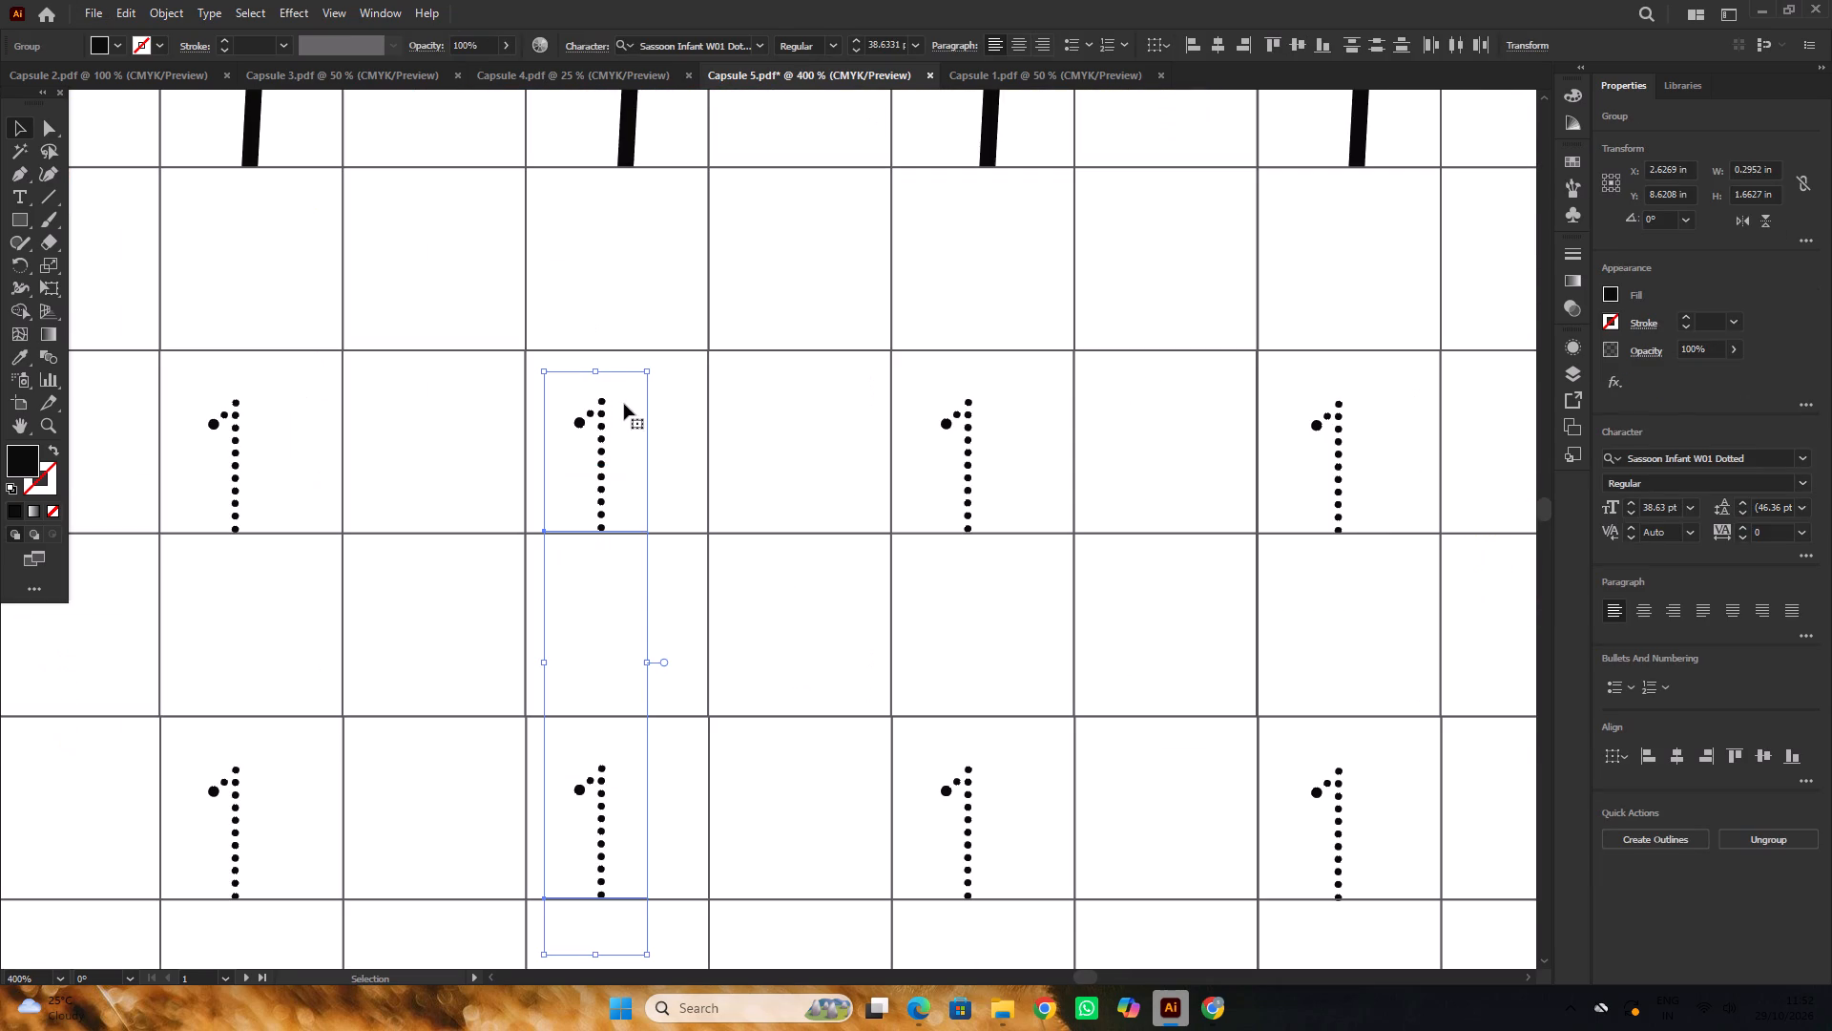
{"action": "left_click_drag", "start_coordinate": [602, 435], "coordinate": [618, 438]}
{"action": "scroll", "coordinate": [530, 386], "scroll_direction": "down", "scroll_amount": 5, "text": "alt"}
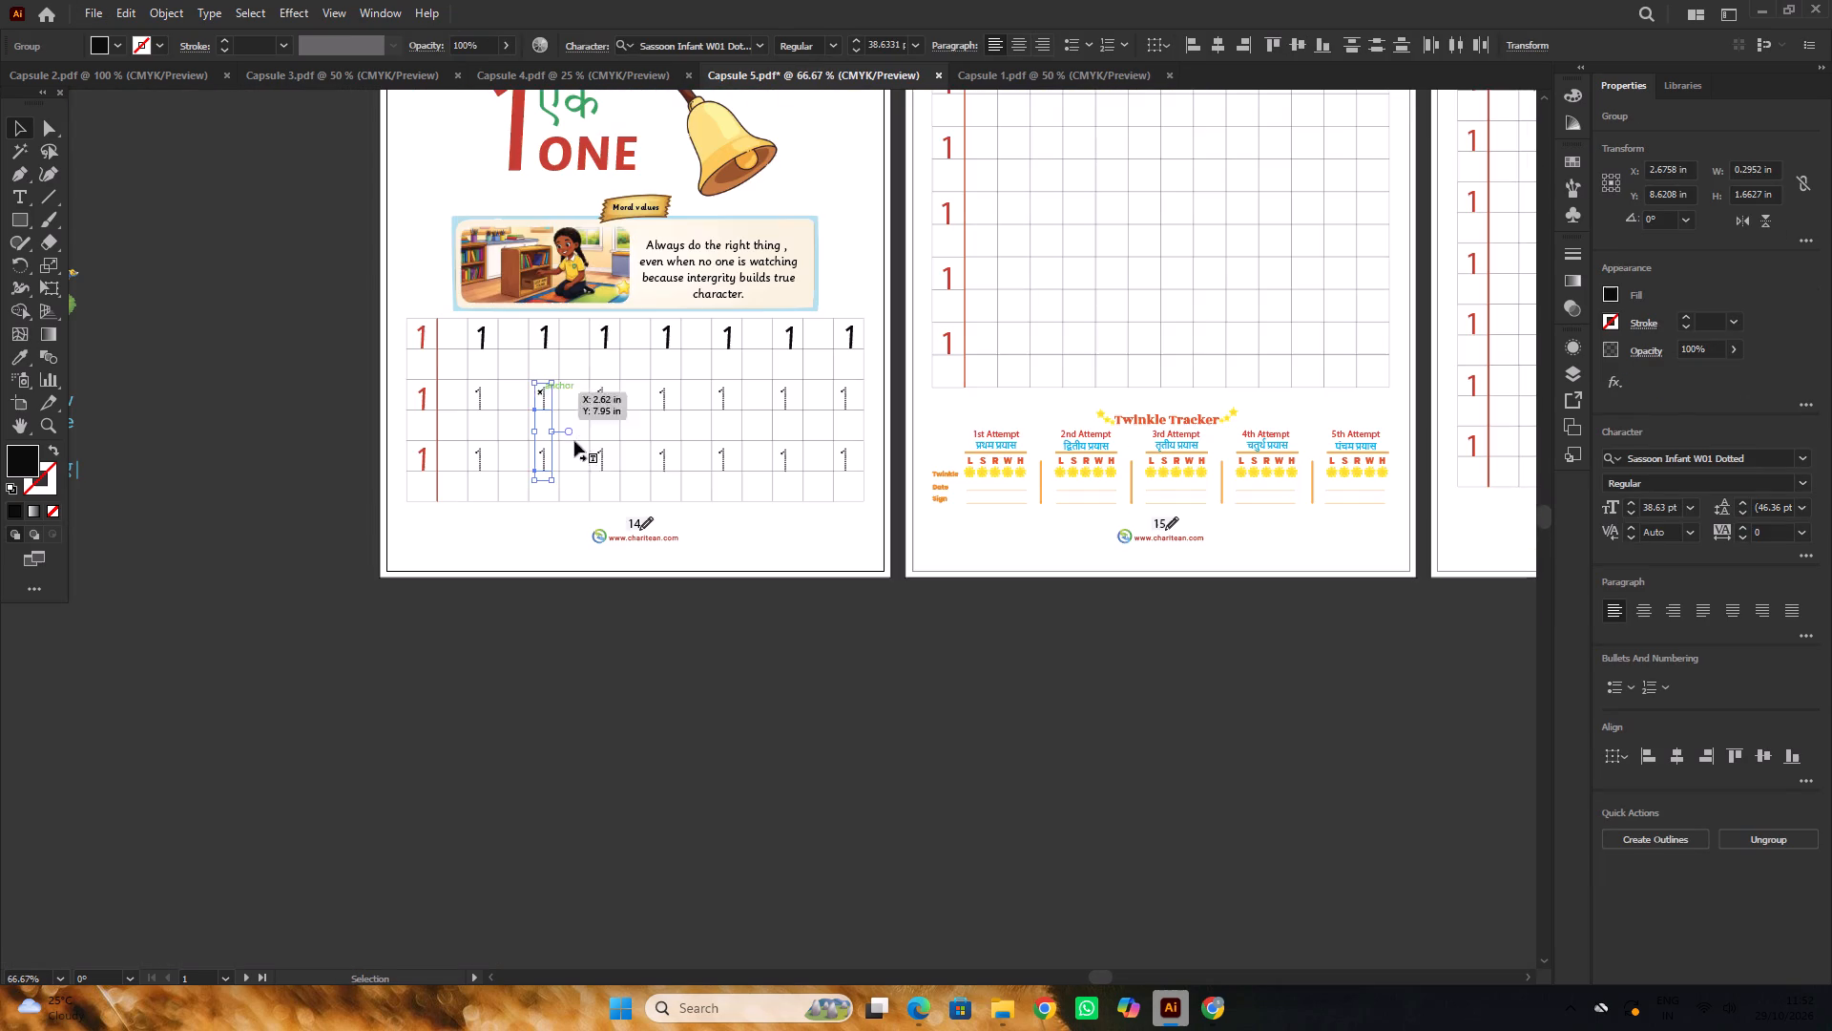
{"action": "left_click", "coordinate": [760, 661]}
Move the third column's pair of dotted 1s right about 0.03 in within their grid cells.
{"action": "scroll", "coordinate": [615, 395], "scroll_direction": "up", "scroll_amount": 2, "text": "alt"}
{"action": "left_click", "coordinate": [591, 404]}
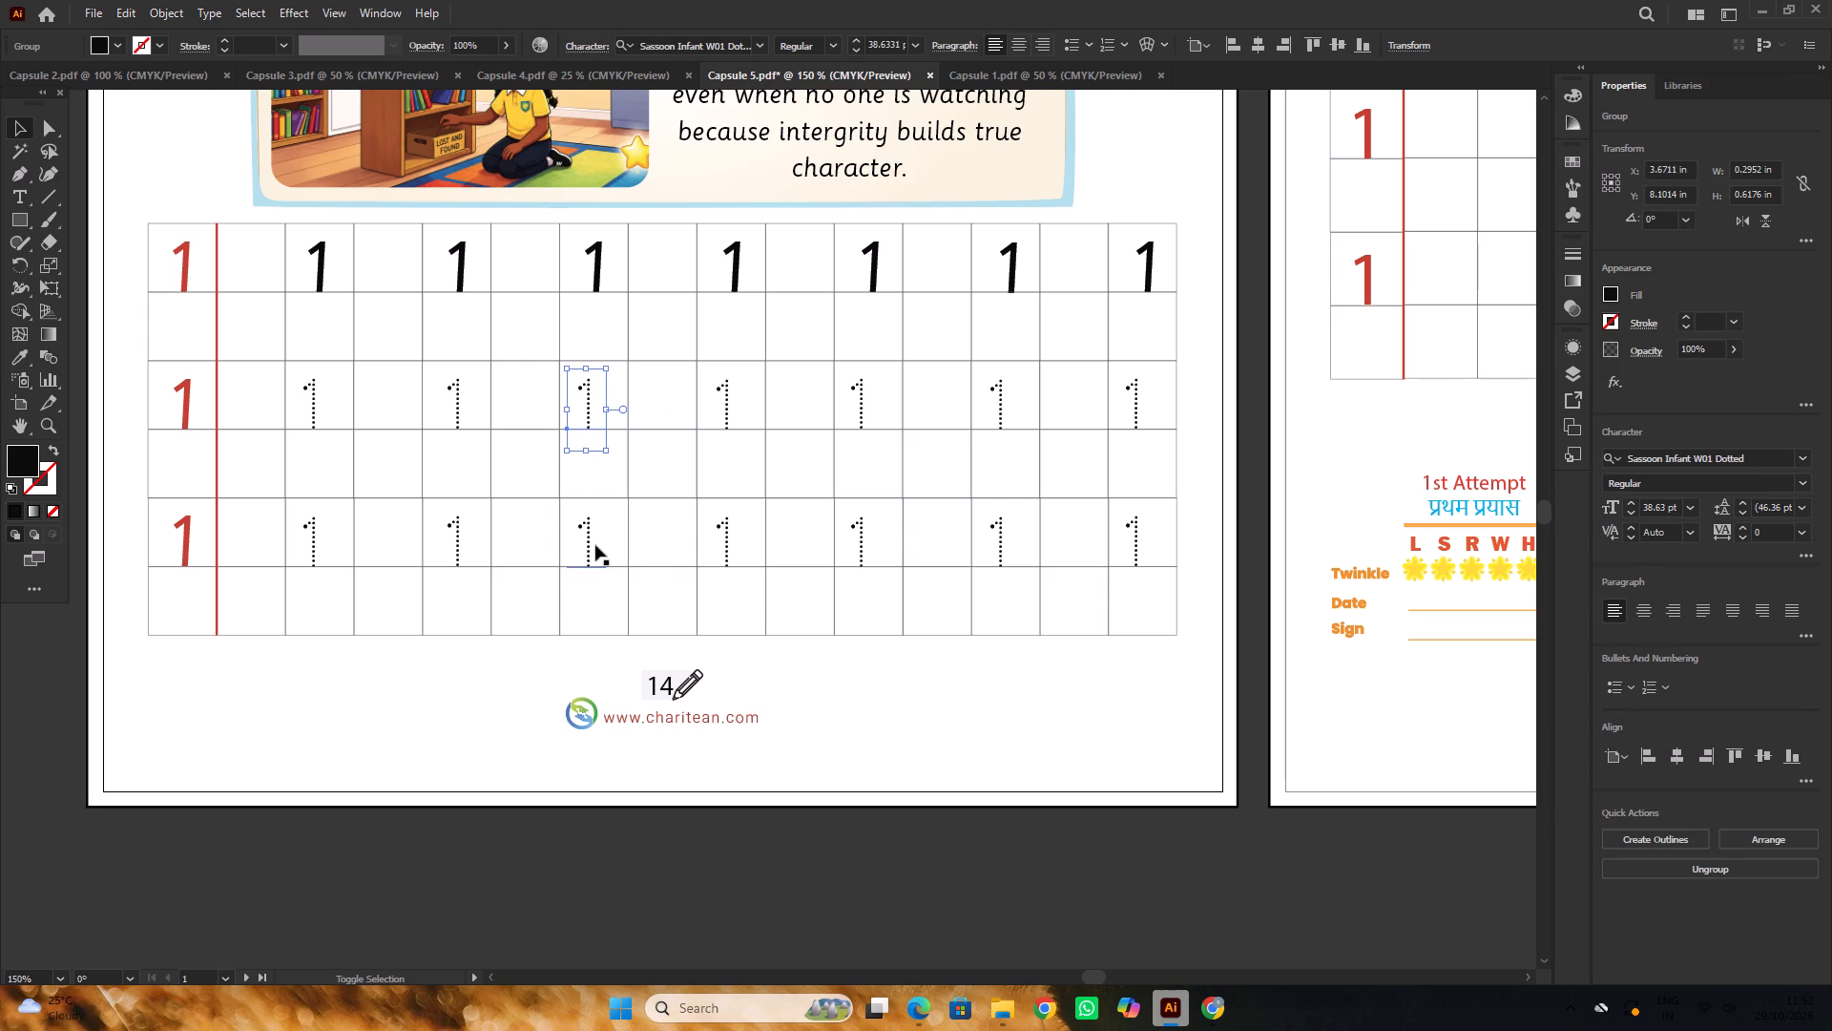
{"action": "left_click", "coordinate": [591, 544], "text": "shift"}
{"action": "scroll", "coordinate": [584, 402], "scroll_direction": "up", "scroll_amount": 2, "text": "alt"}
{"action": "left_click_drag", "start_coordinate": [593, 411], "coordinate": [599, 411]}
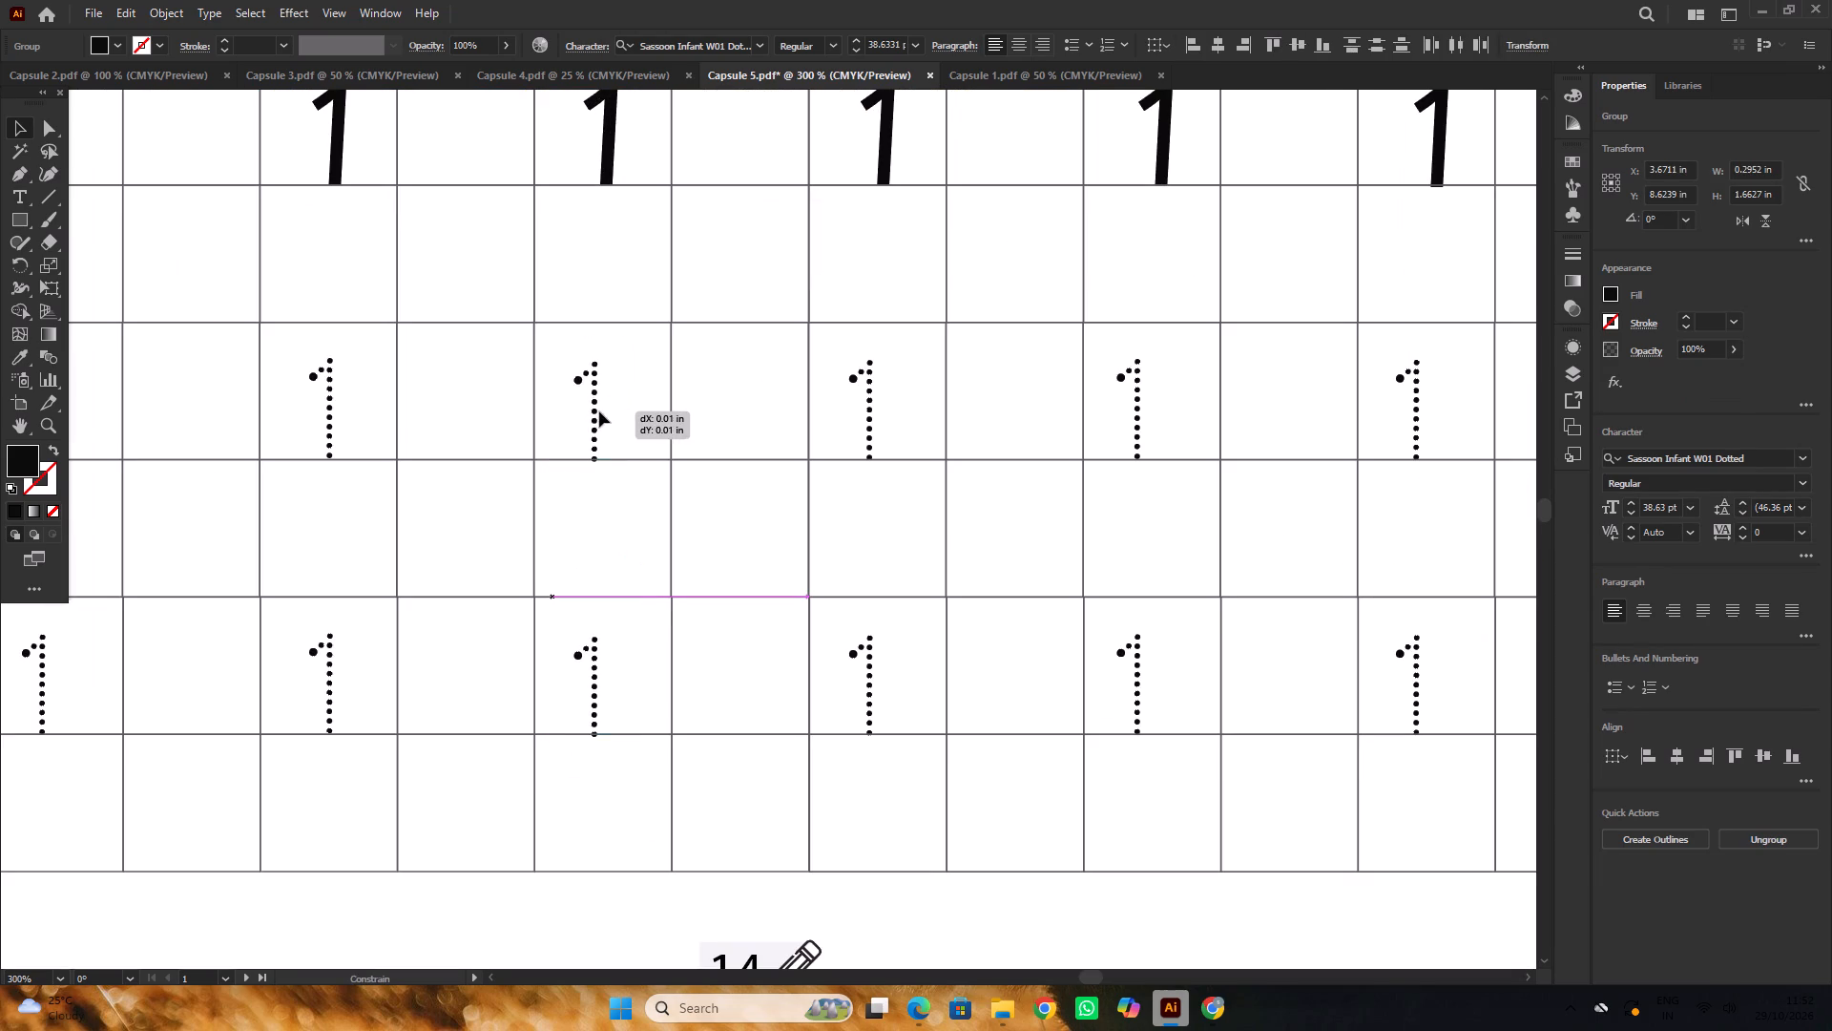
{"action": "left_click_drag", "start_coordinate": [599, 411], "coordinate": [602, 411]}
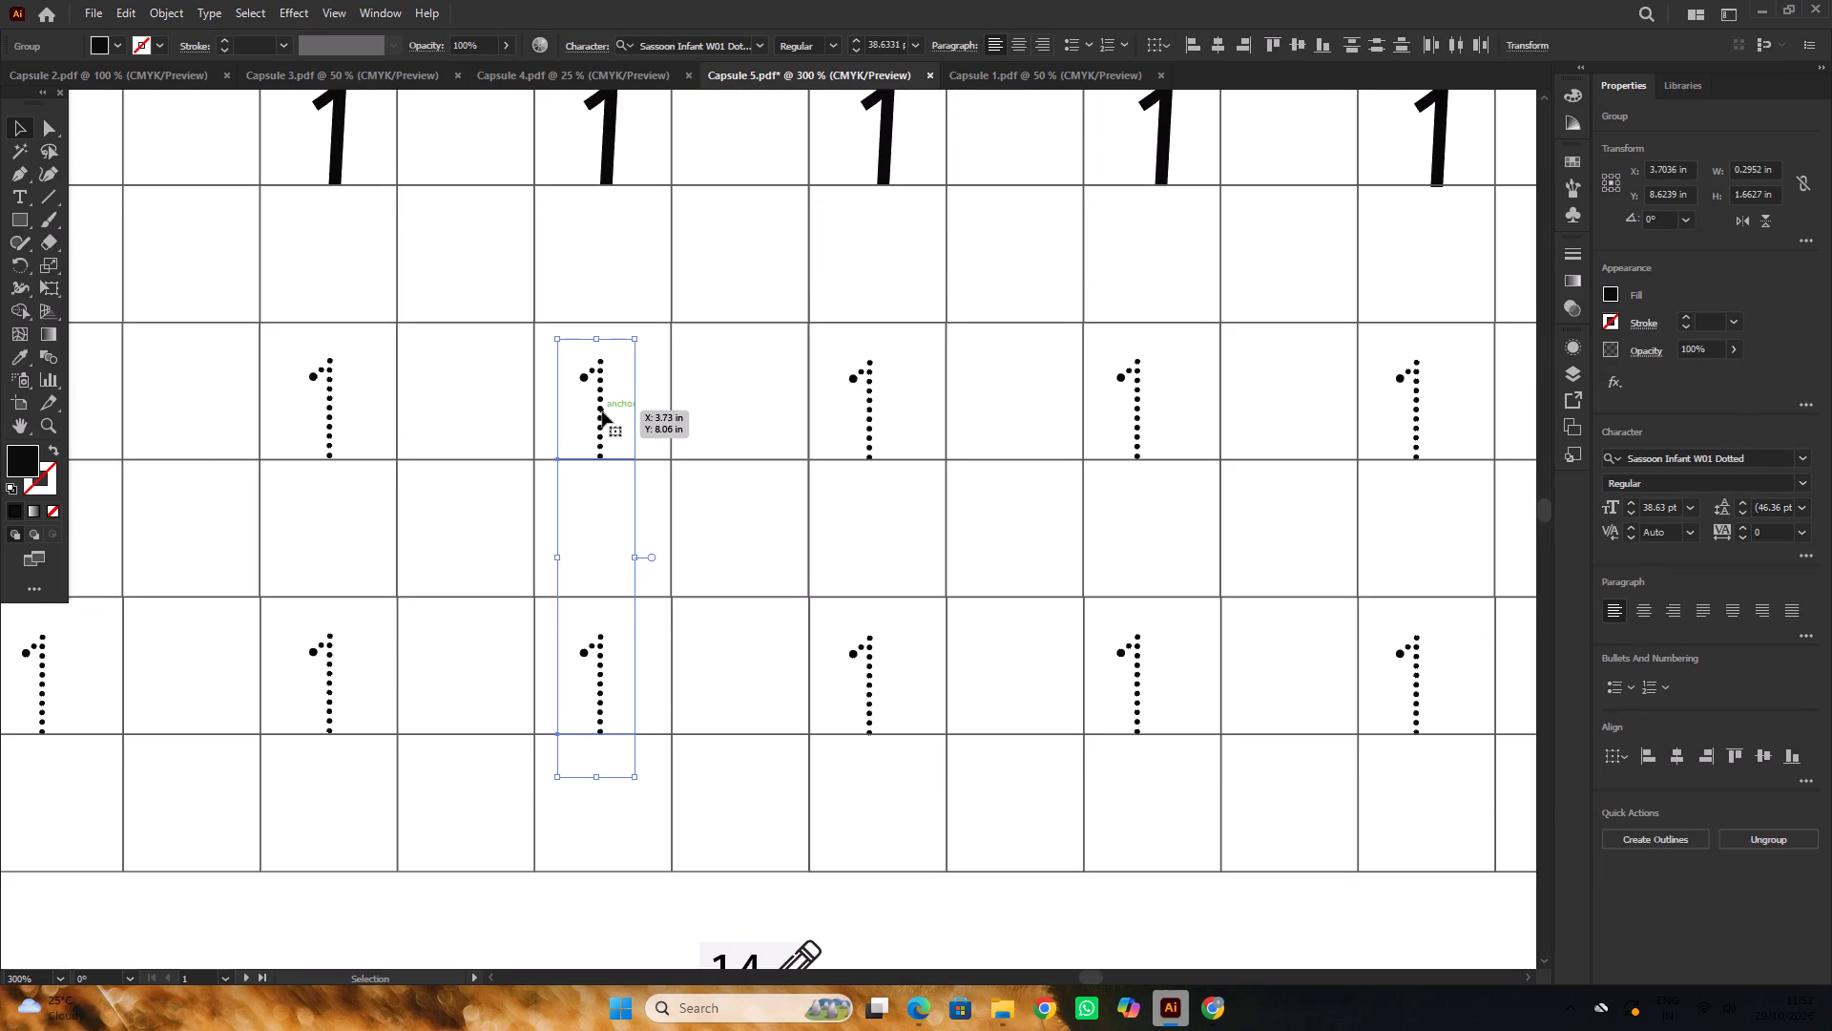
{"action": "scroll", "coordinate": [602, 411], "scroll_direction": "down", "scroll_amount": 3, "text": "alt"}
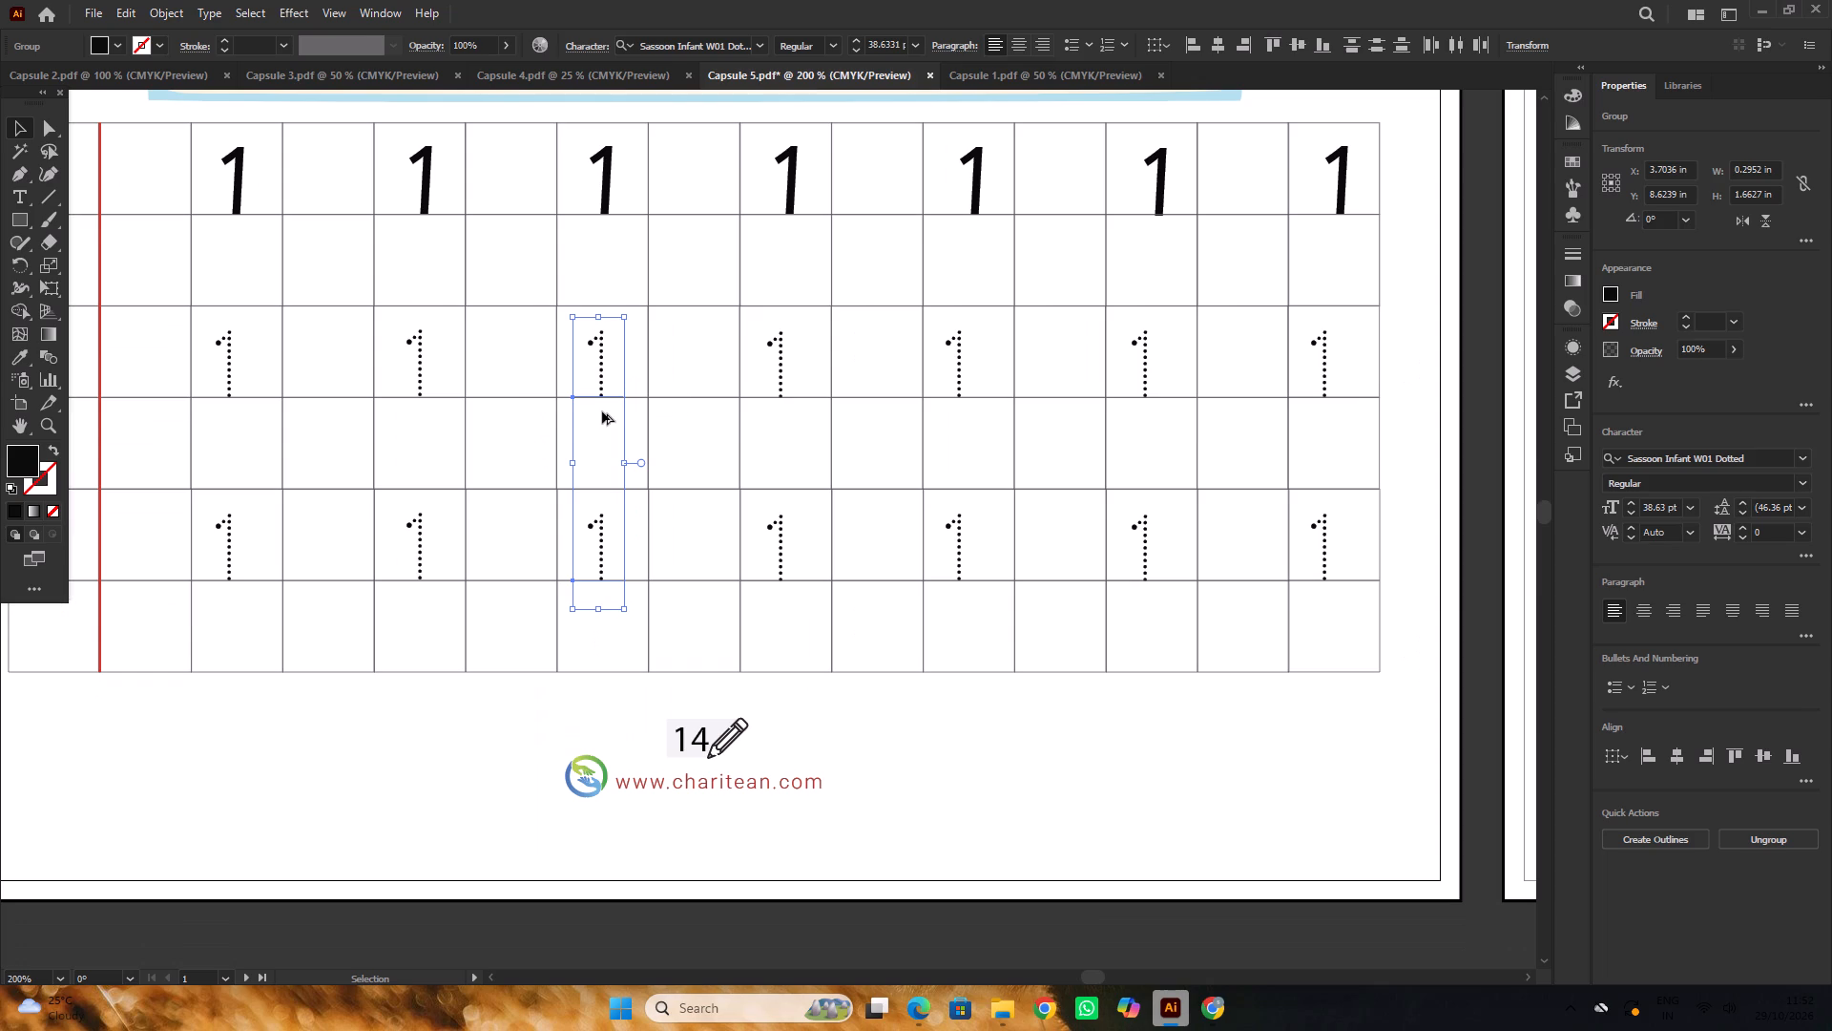
{"action": "scroll", "coordinate": [602, 411], "scroll_direction": "down", "scroll_amount": 4, "text": "alt"}
{"action": "left_click", "coordinate": [1137, 625]}
Isolate the misaligned nested block of cells in page 15's grid and delete one overlapping square from its upper row.
{"action": "scroll", "coordinate": [1133, 618], "scroll_direction": "up", "scroll_amount": 4}
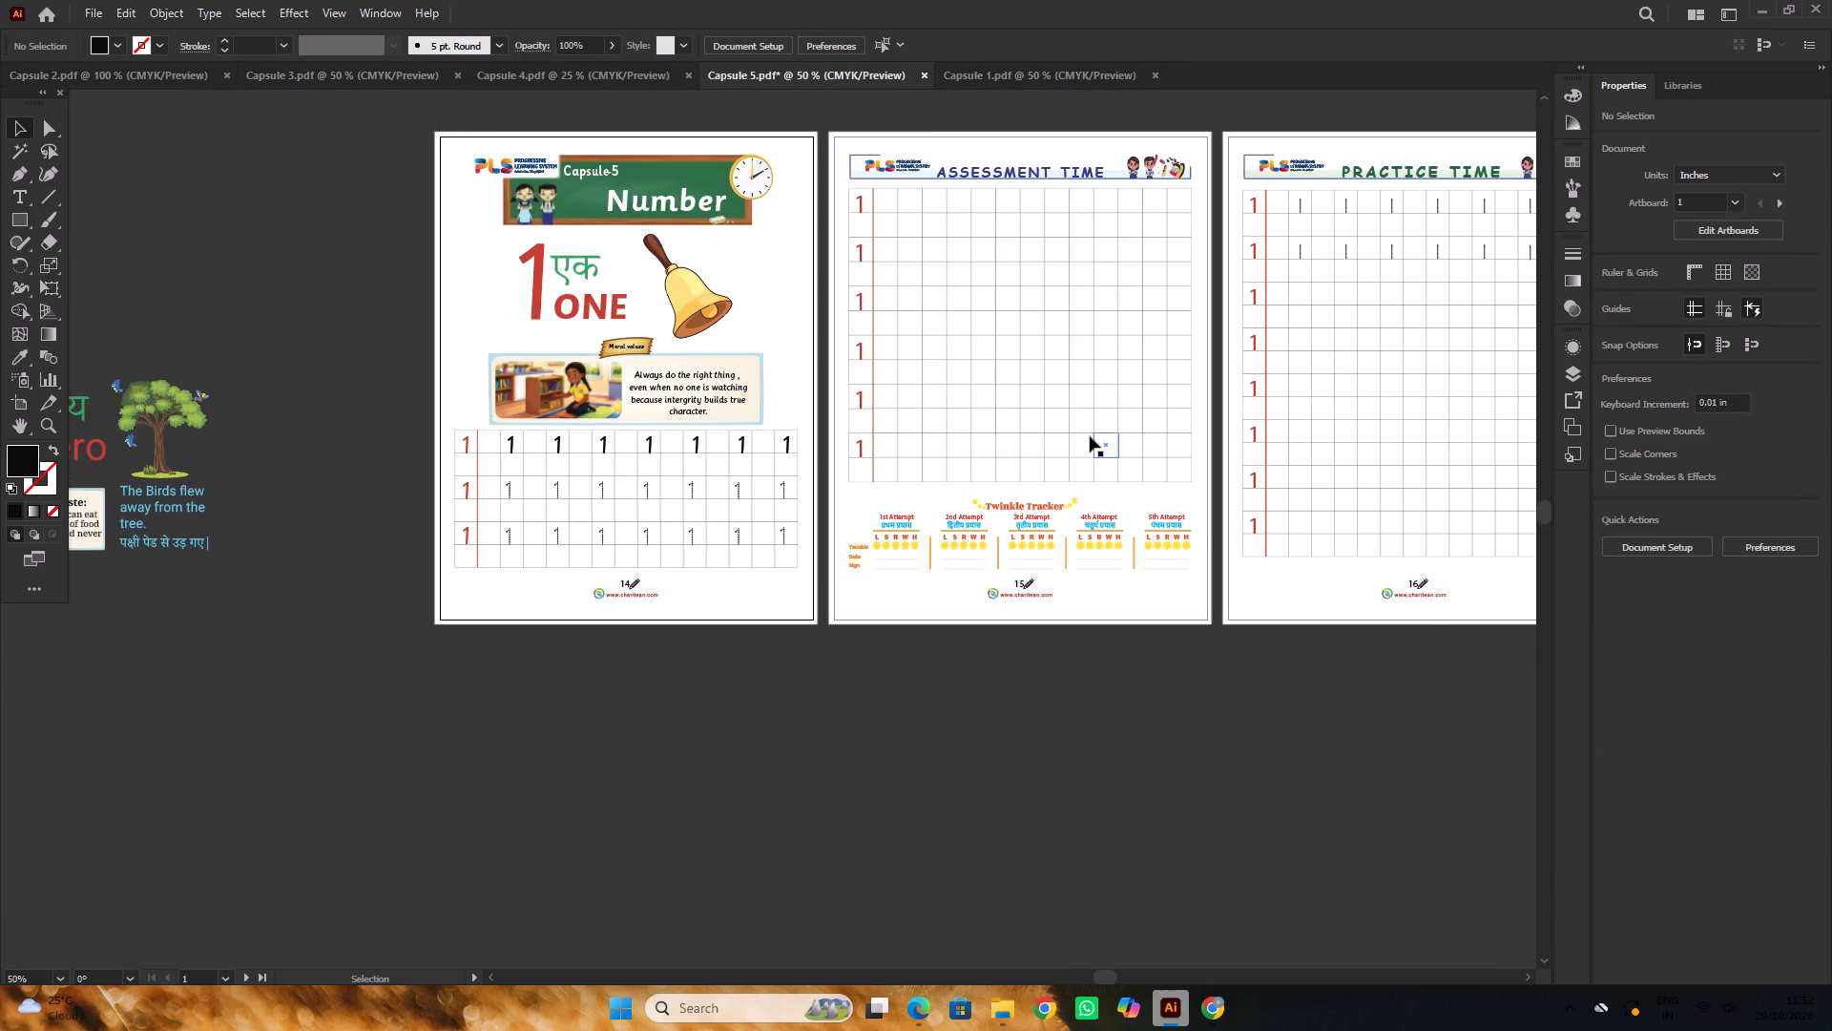
{"action": "scroll", "coordinate": [1089, 433], "scroll_direction": "up", "scroll_amount": 2, "text": "alt"}
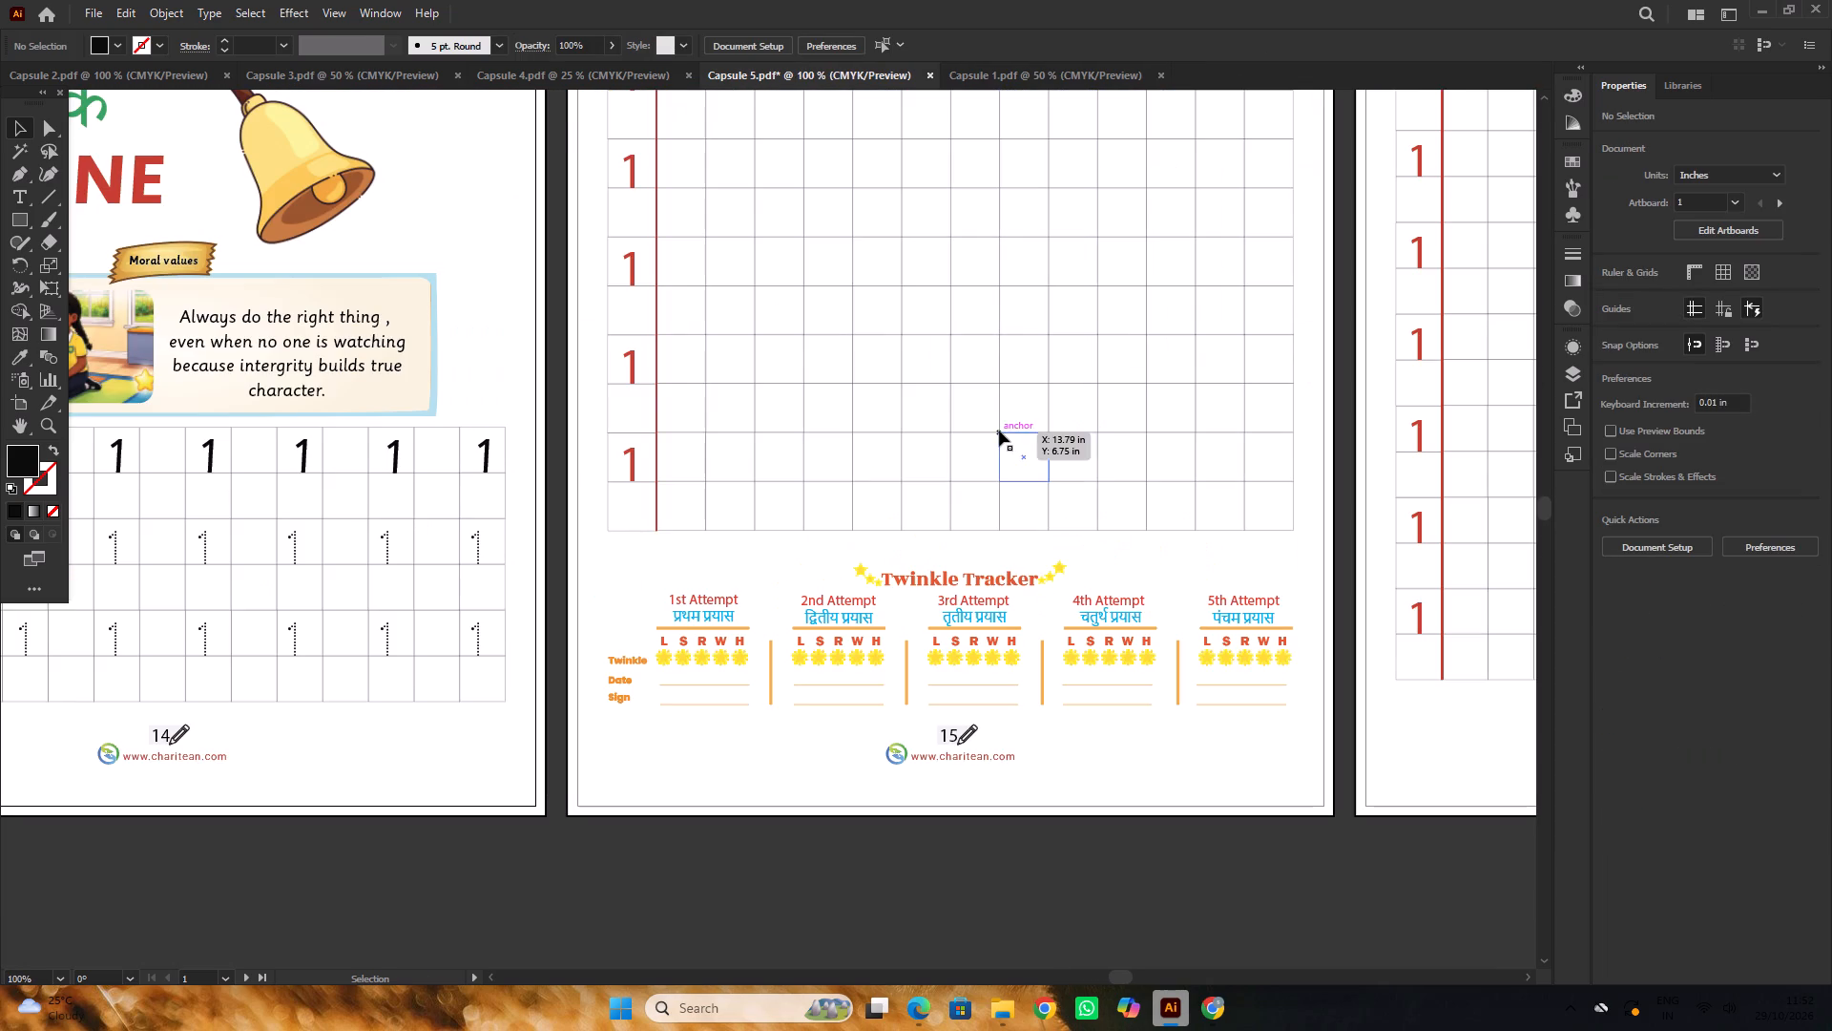
{"action": "scroll", "coordinate": [999, 431], "scroll_direction": "down", "scroll_amount": 2, "text": "alt"}
{"action": "scroll", "coordinate": [999, 440], "scroll_direction": "up", "scroll_amount": 8}
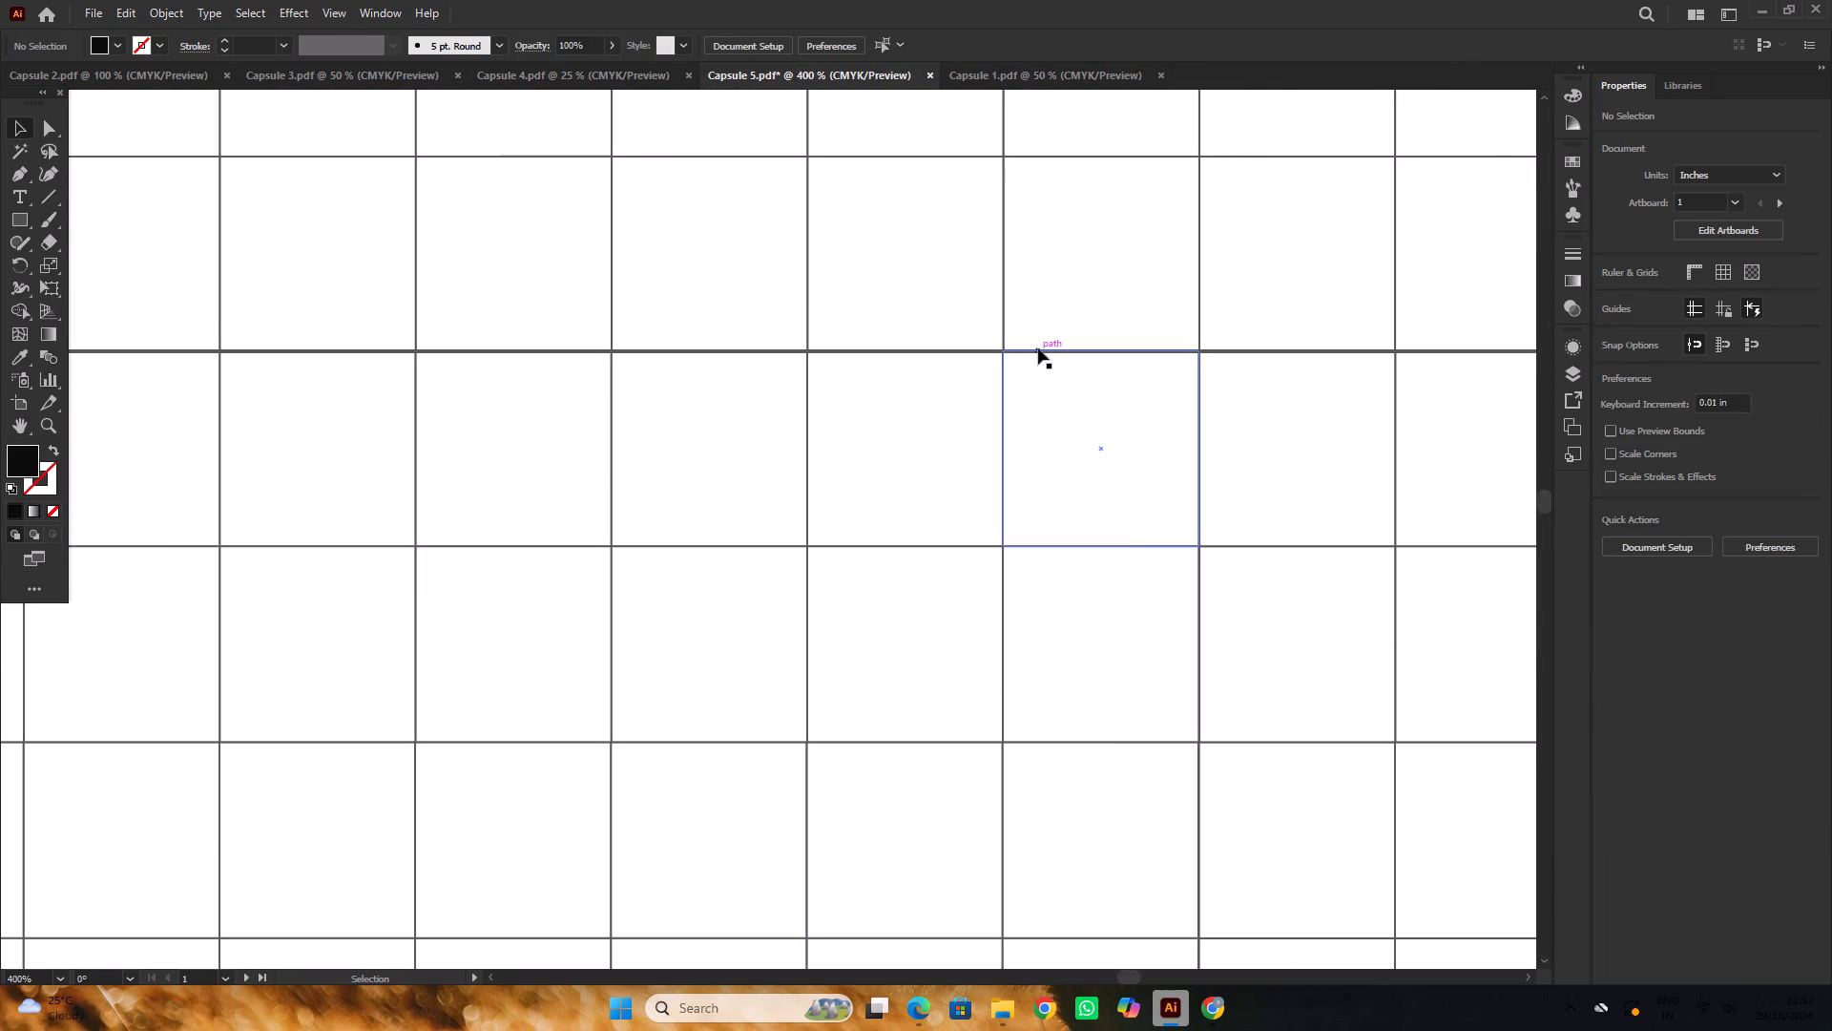
{"action": "triple_click", "coordinate": [1038, 348]}
{"action": "double_click", "coordinate": [1038, 348]}
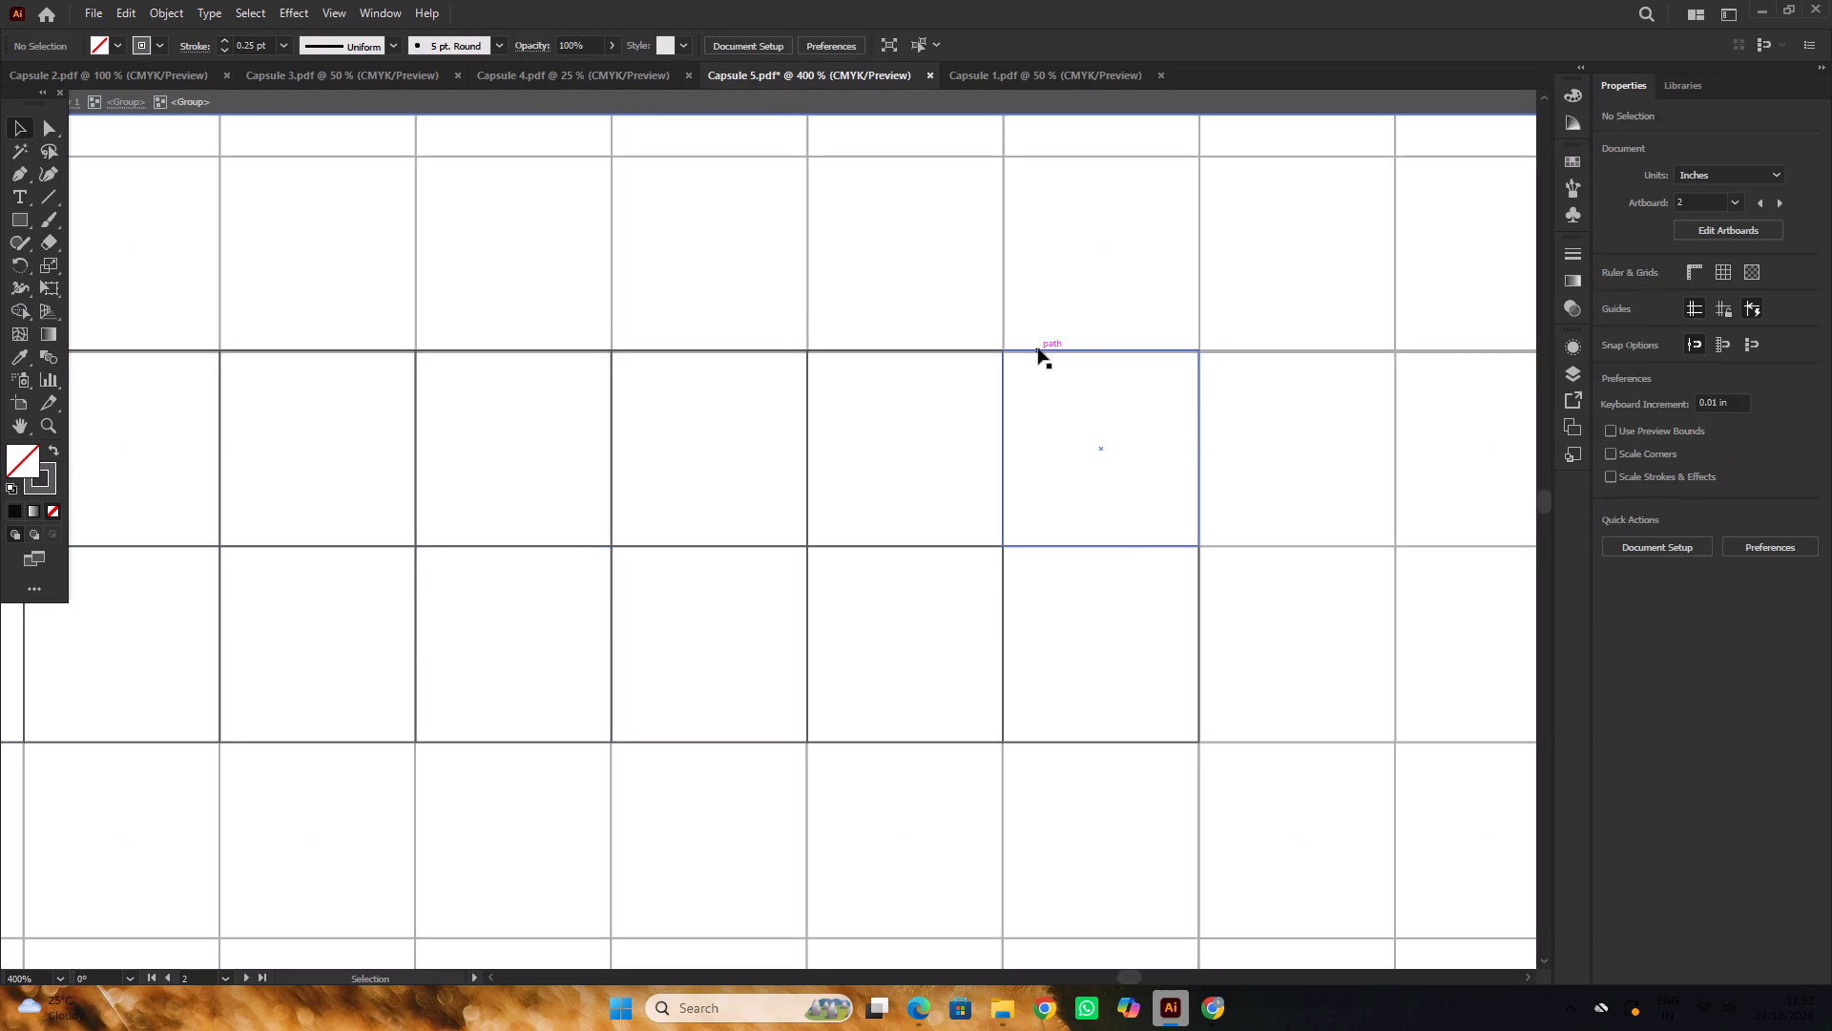
{"action": "left_click", "coordinate": [1038, 348]}
{"action": "double_click", "coordinate": [964, 350]}
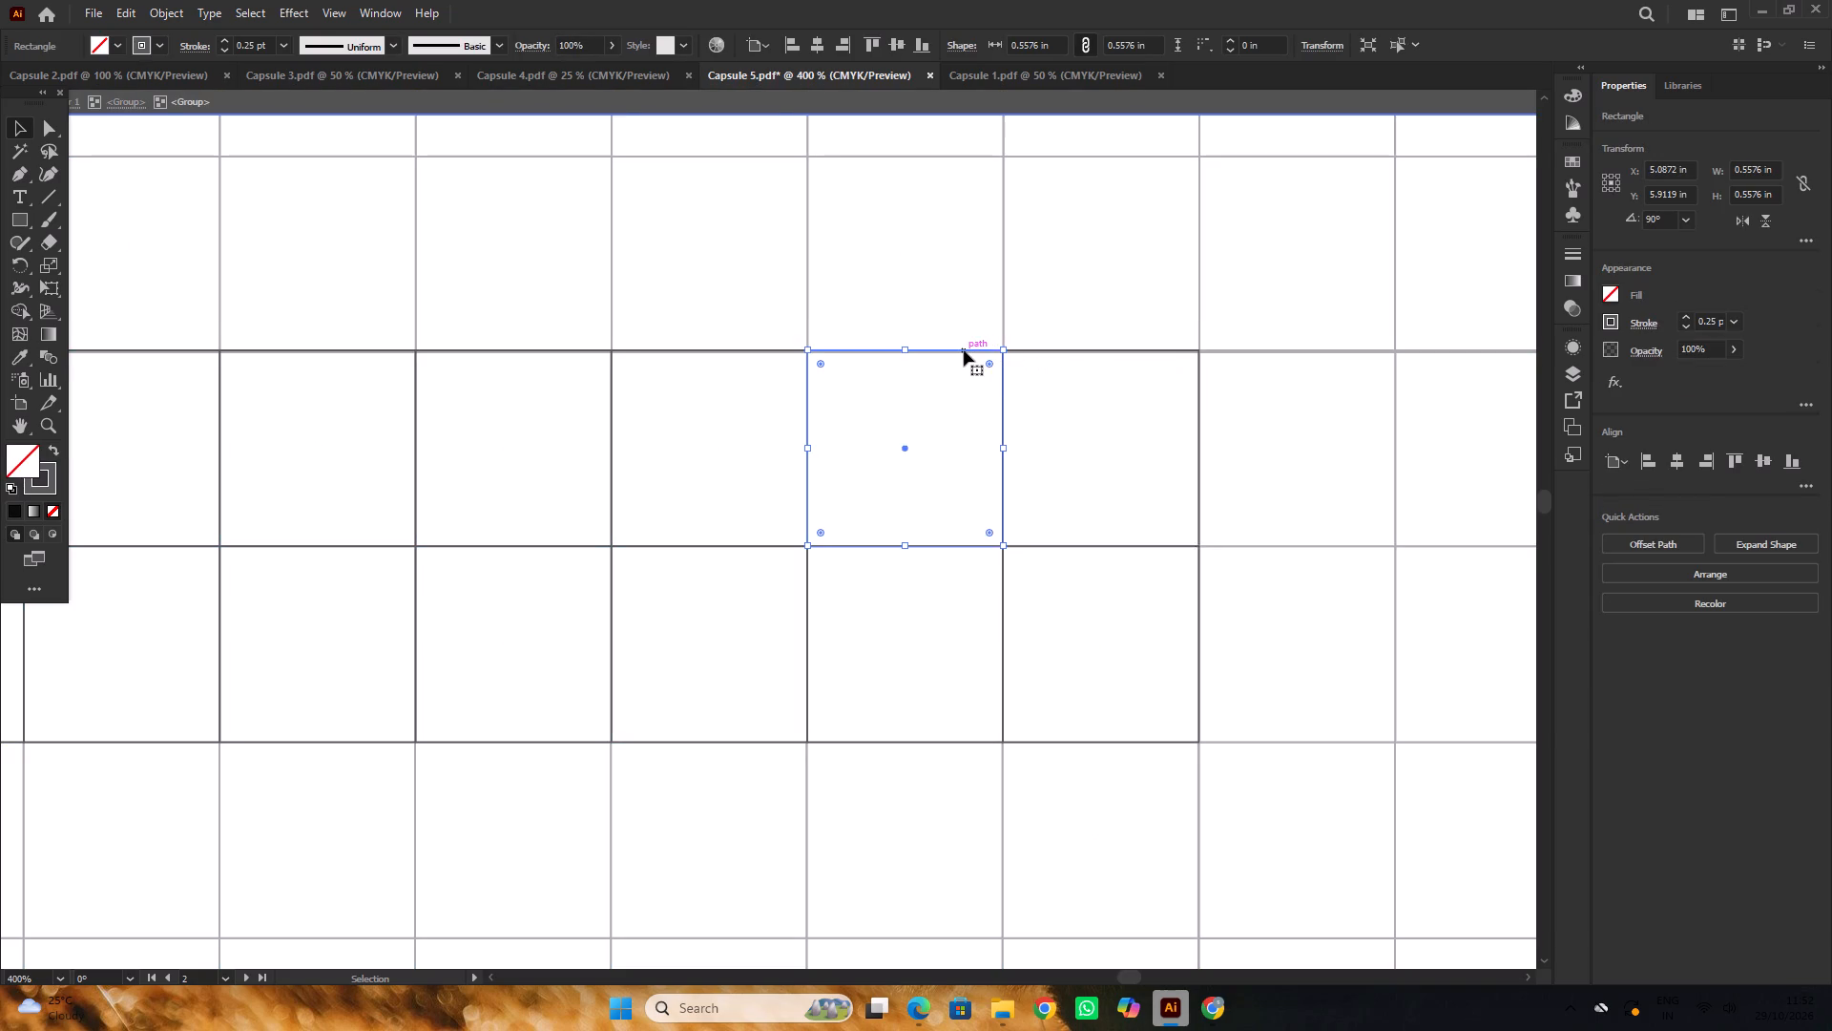
{"action": "left_click", "coordinate": [964, 350]}
{"action": "scroll", "coordinate": [964, 350], "scroll_direction": "down", "scroll_amount": 3, "text": "alt"}
{"action": "scroll", "coordinate": [961, 350], "scroll_direction": "up", "scroll_amount": 3, "text": "alt"}
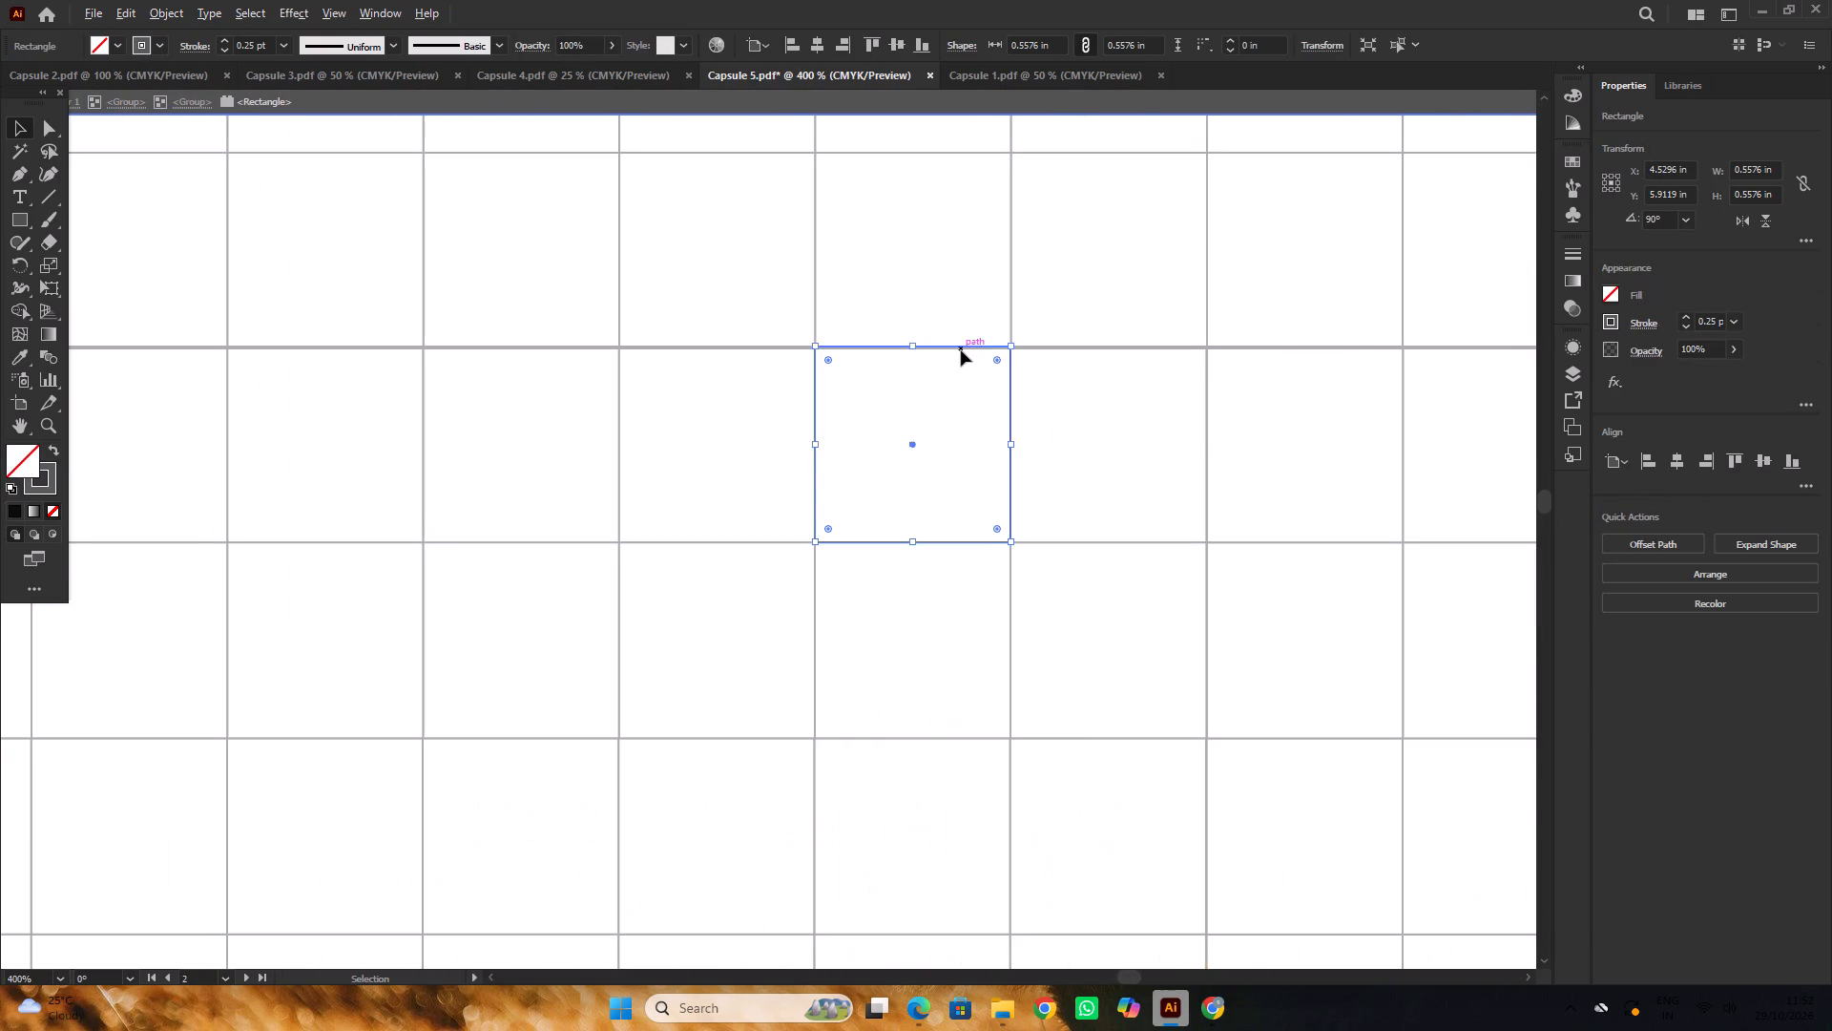
{"action": "left_click_drag", "start_coordinate": [960, 346], "coordinate": [961, 495]}
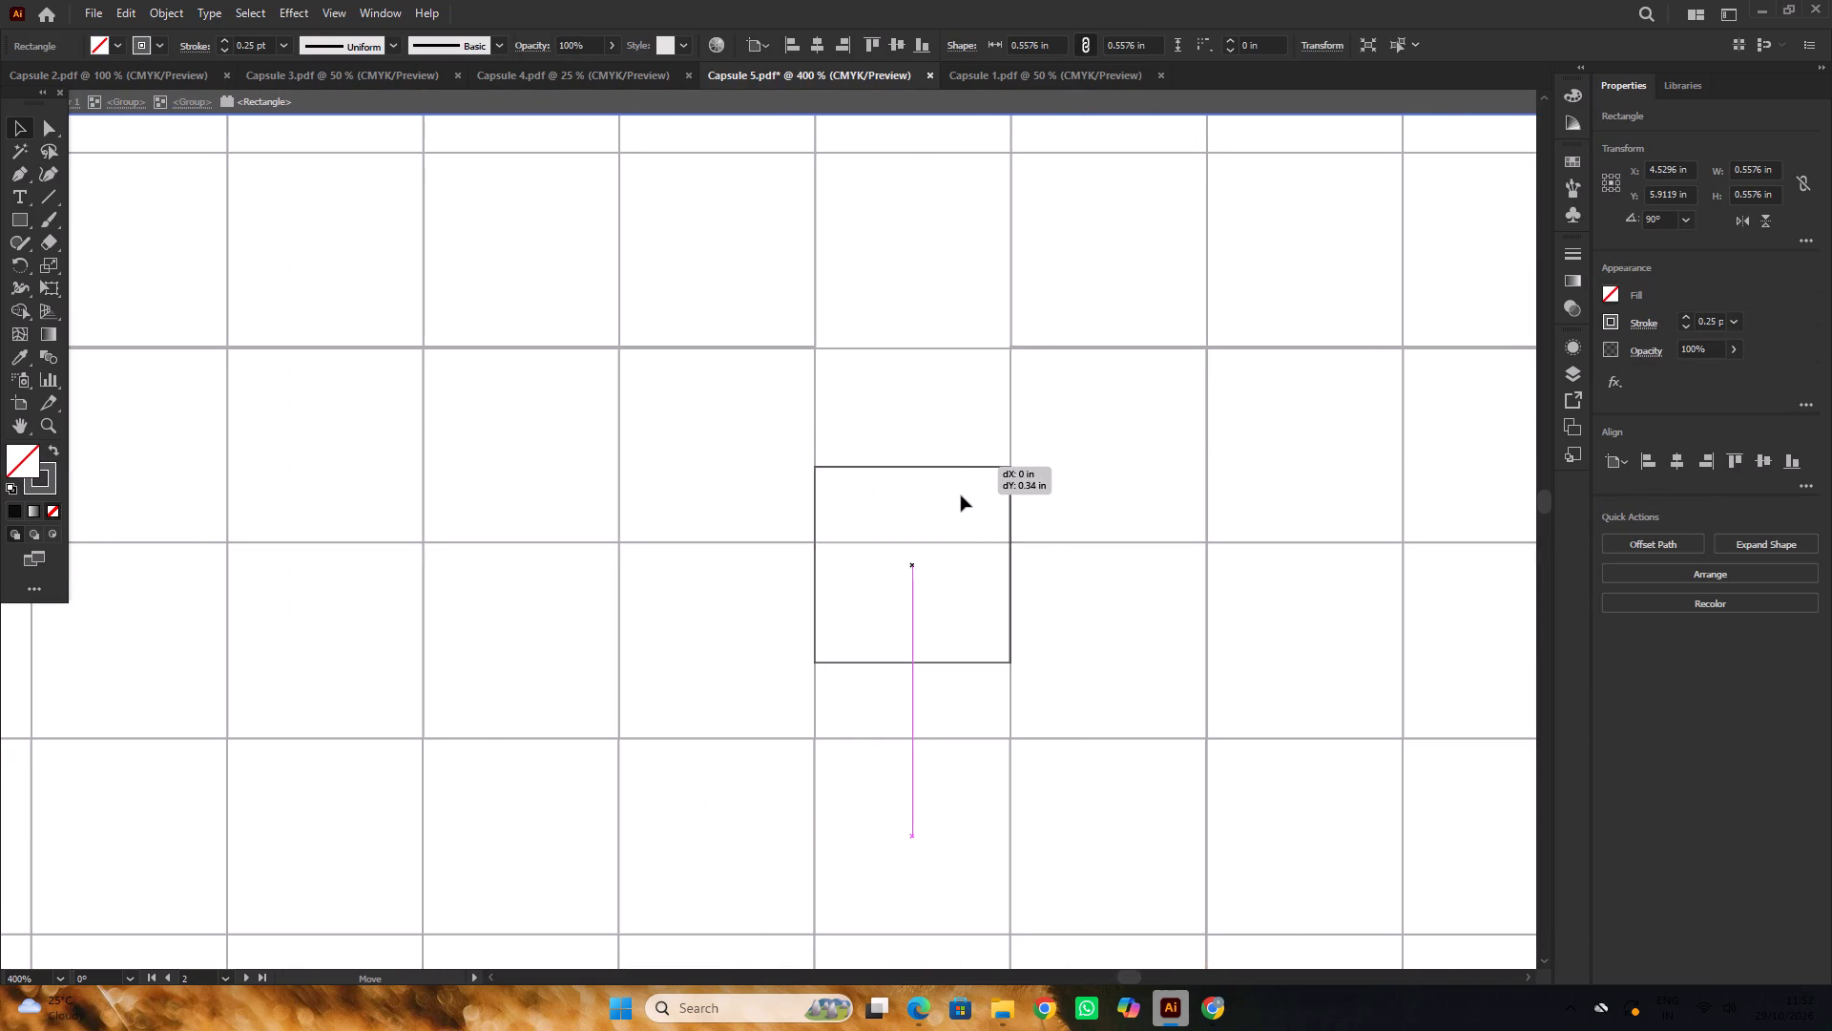
{"action": "left_click_drag", "start_coordinate": [961, 495], "coordinate": [967, 420]}
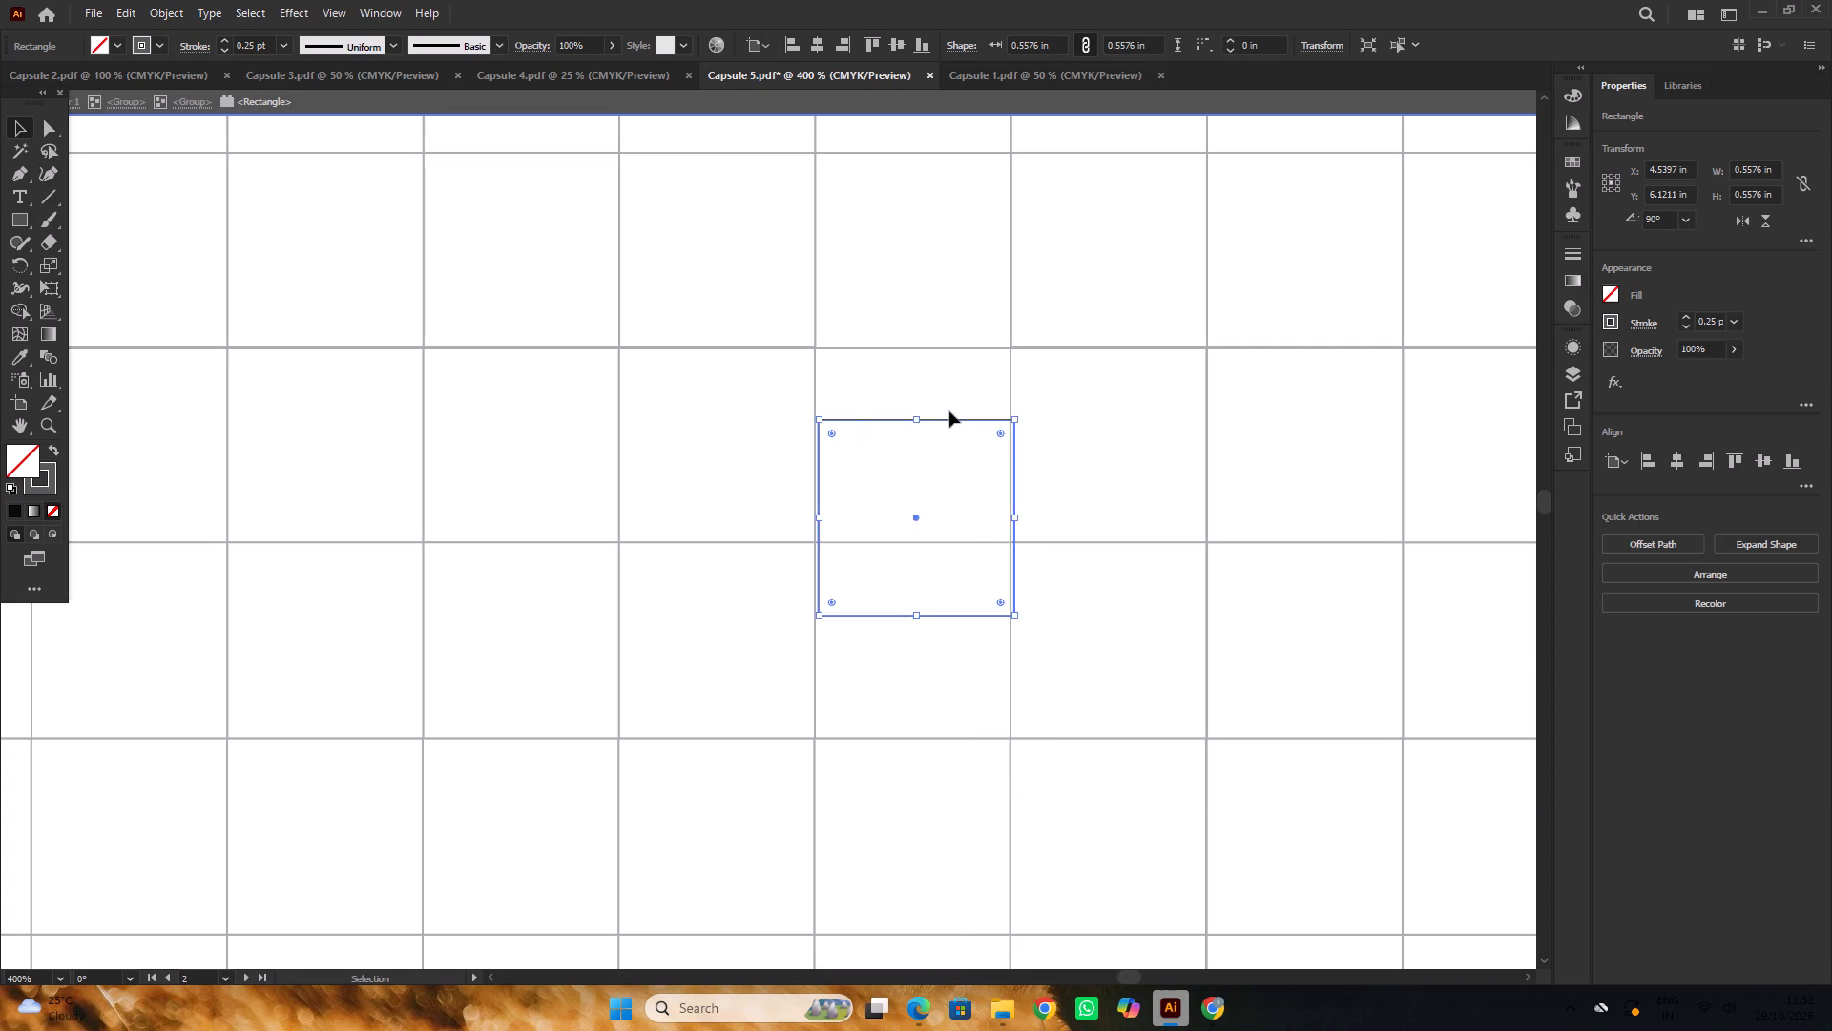
{"action": "scroll", "coordinate": [949, 411], "scroll_direction": "down", "scroll_amount": 1, "text": "alt"}
{"action": "scroll", "coordinate": [949, 411], "scroll_direction": "down", "scroll_amount": 5}
{"action": "key", "text": "Delete"}
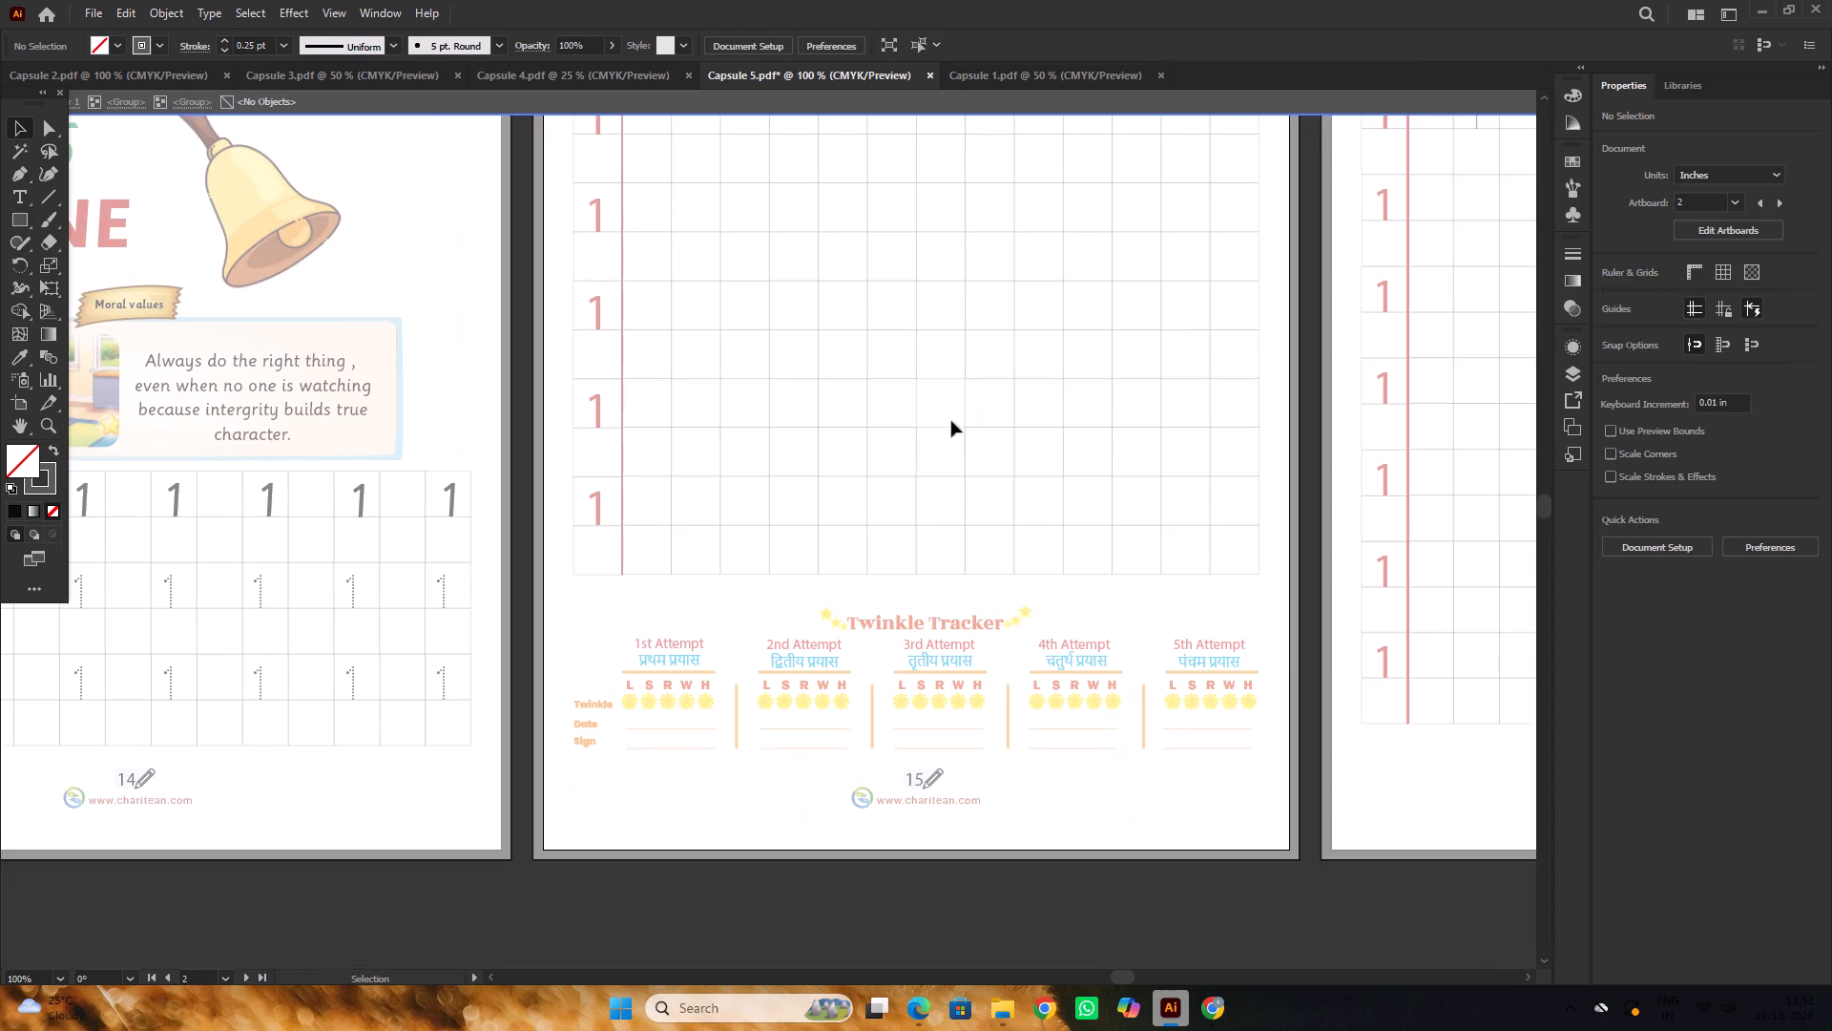
{"action": "scroll", "coordinate": [985, 474], "scroll_direction": "down", "scroll_amount": 5}
{"action": "triple_click", "coordinate": [1124, 853]}
{"action": "left_click", "coordinate": [1121, 851]}
Isolate page 15's grid group and move its misaligned two-row block of cells down about 0.01 in onto the adjoining lines.
{"action": "scroll", "coordinate": [996, 372], "scroll_direction": "up", "scroll_amount": 3}
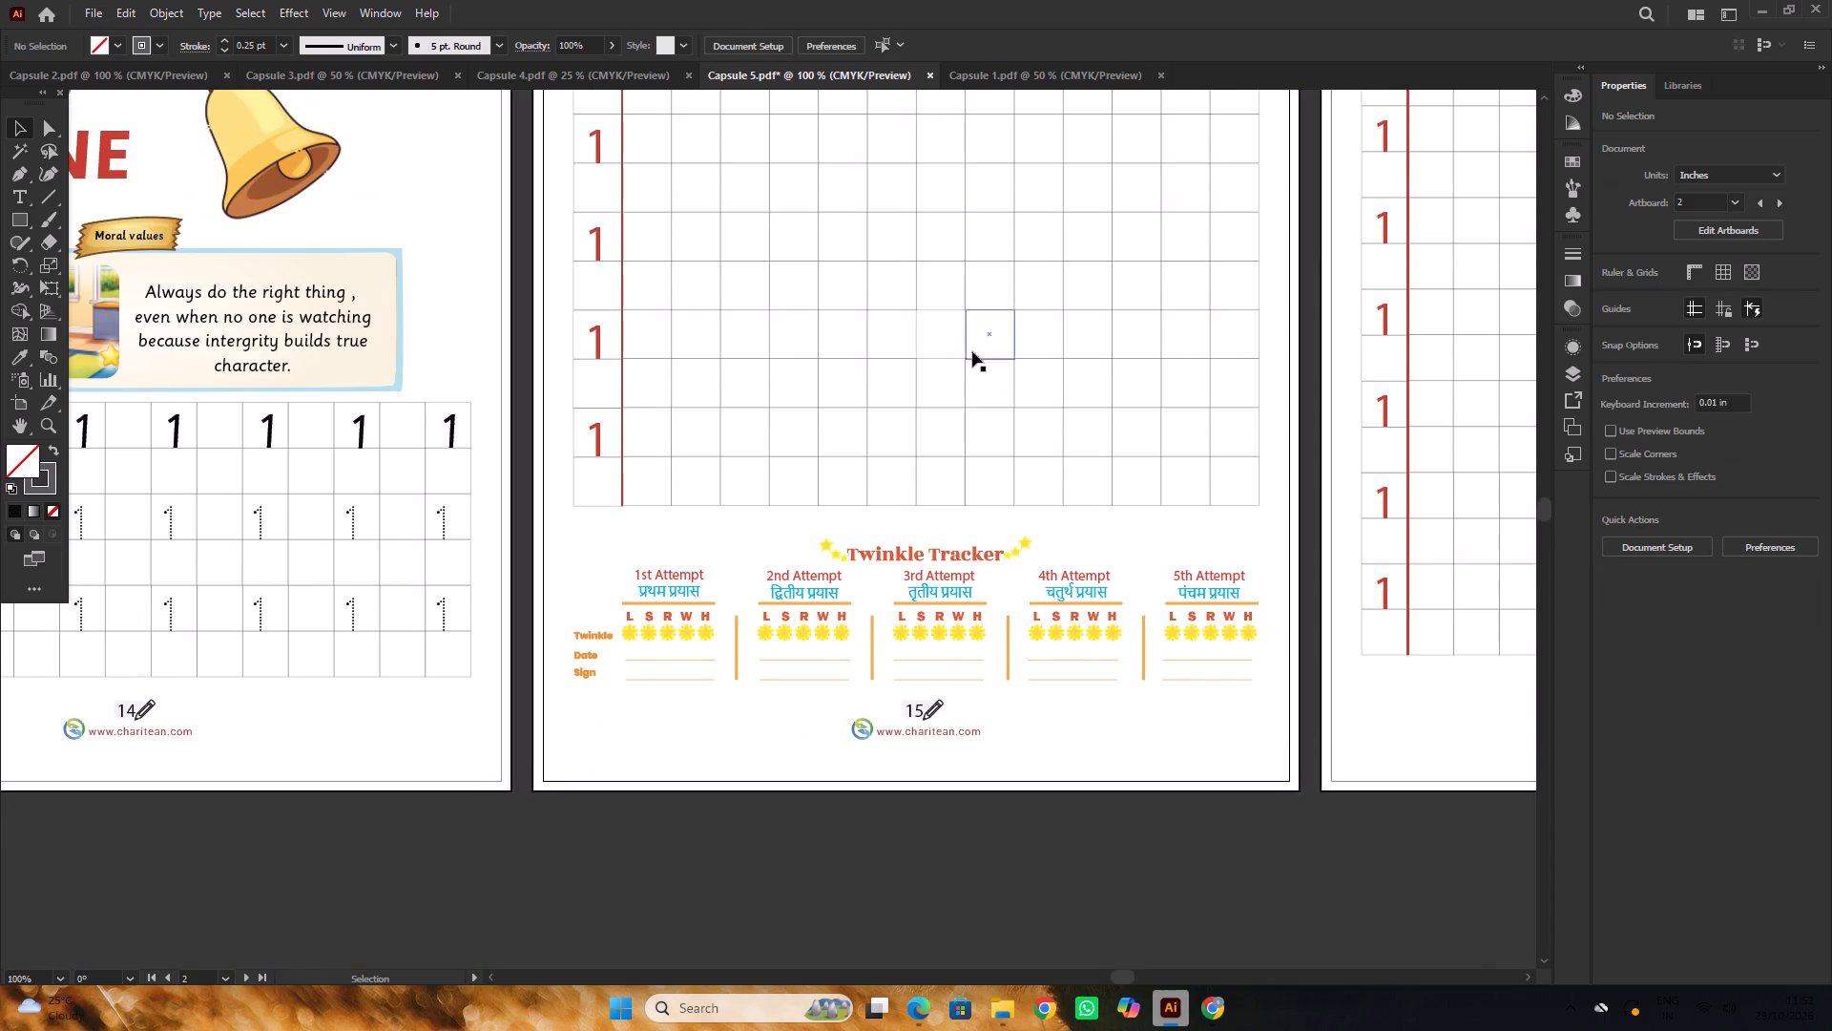
{"action": "scroll", "coordinate": [972, 351], "scroll_direction": "up", "scroll_amount": 6}
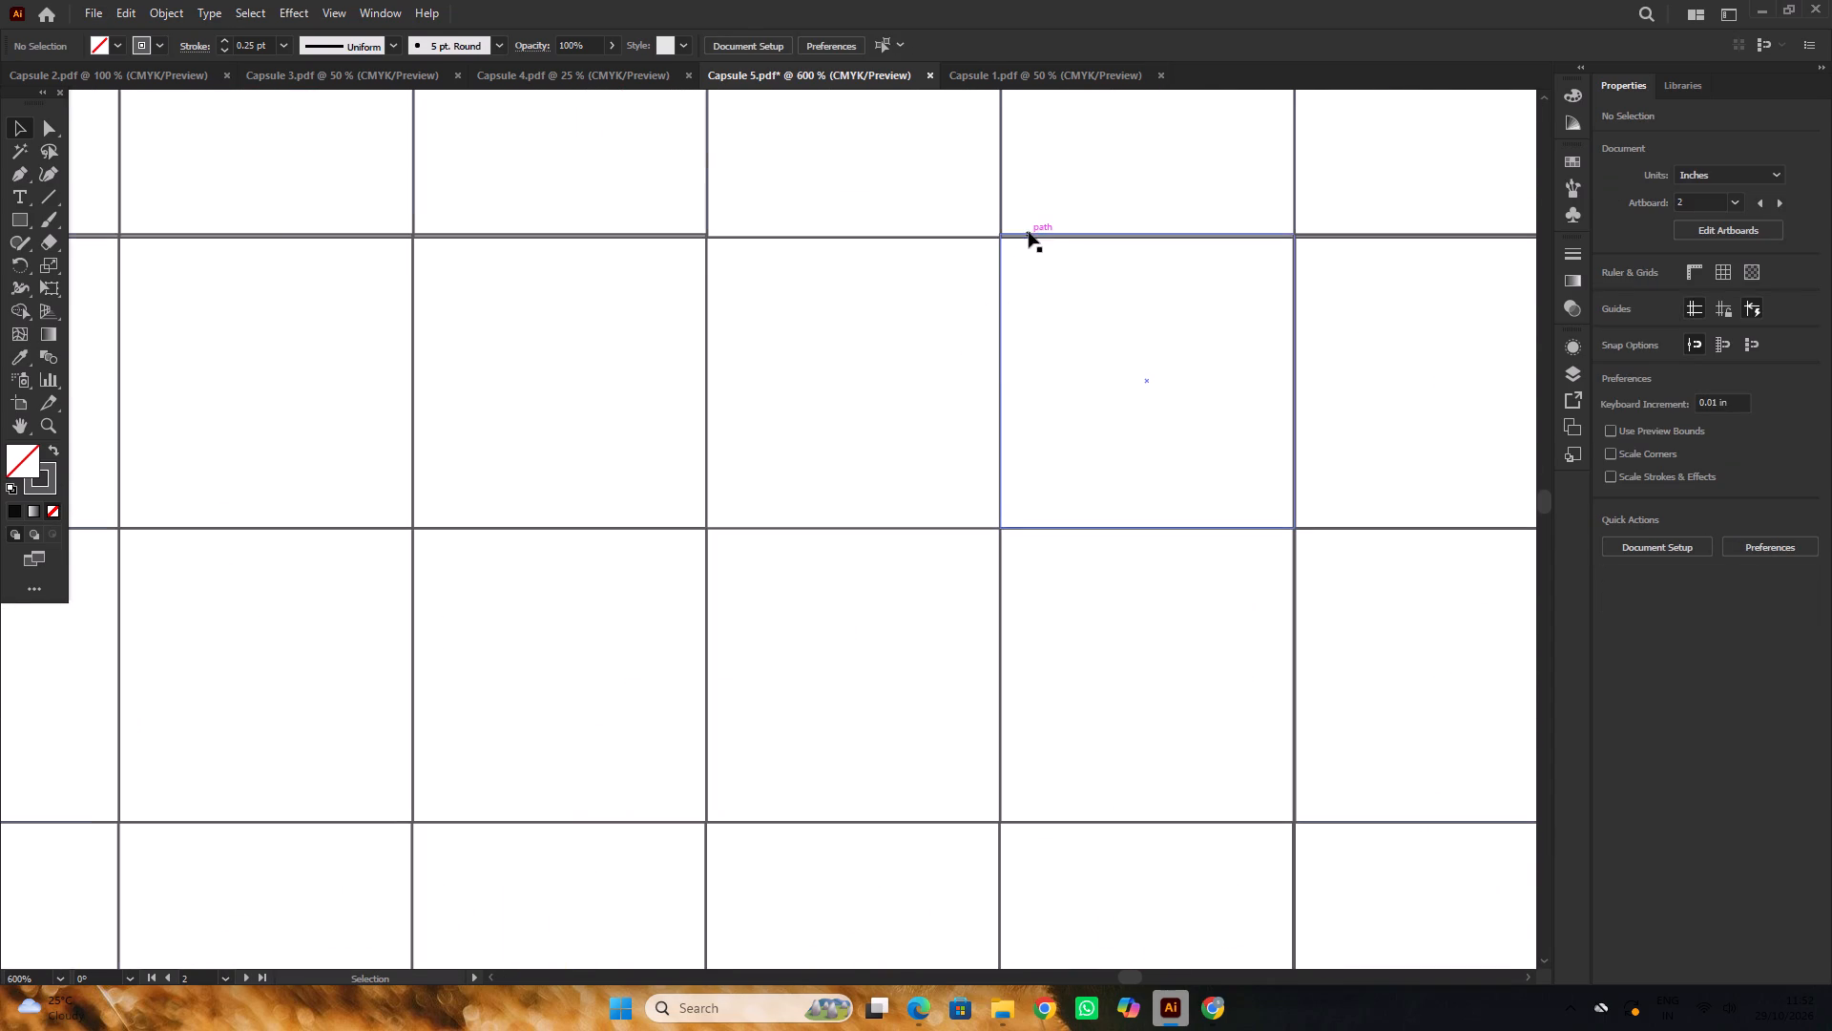
{"action": "left_click_drag", "start_coordinate": [1029, 232], "coordinate": [1030, 263]}
{"action": "key", "text": "ctrl+z"}
{"action": "double_click", "coordinate": [1042, 234]}
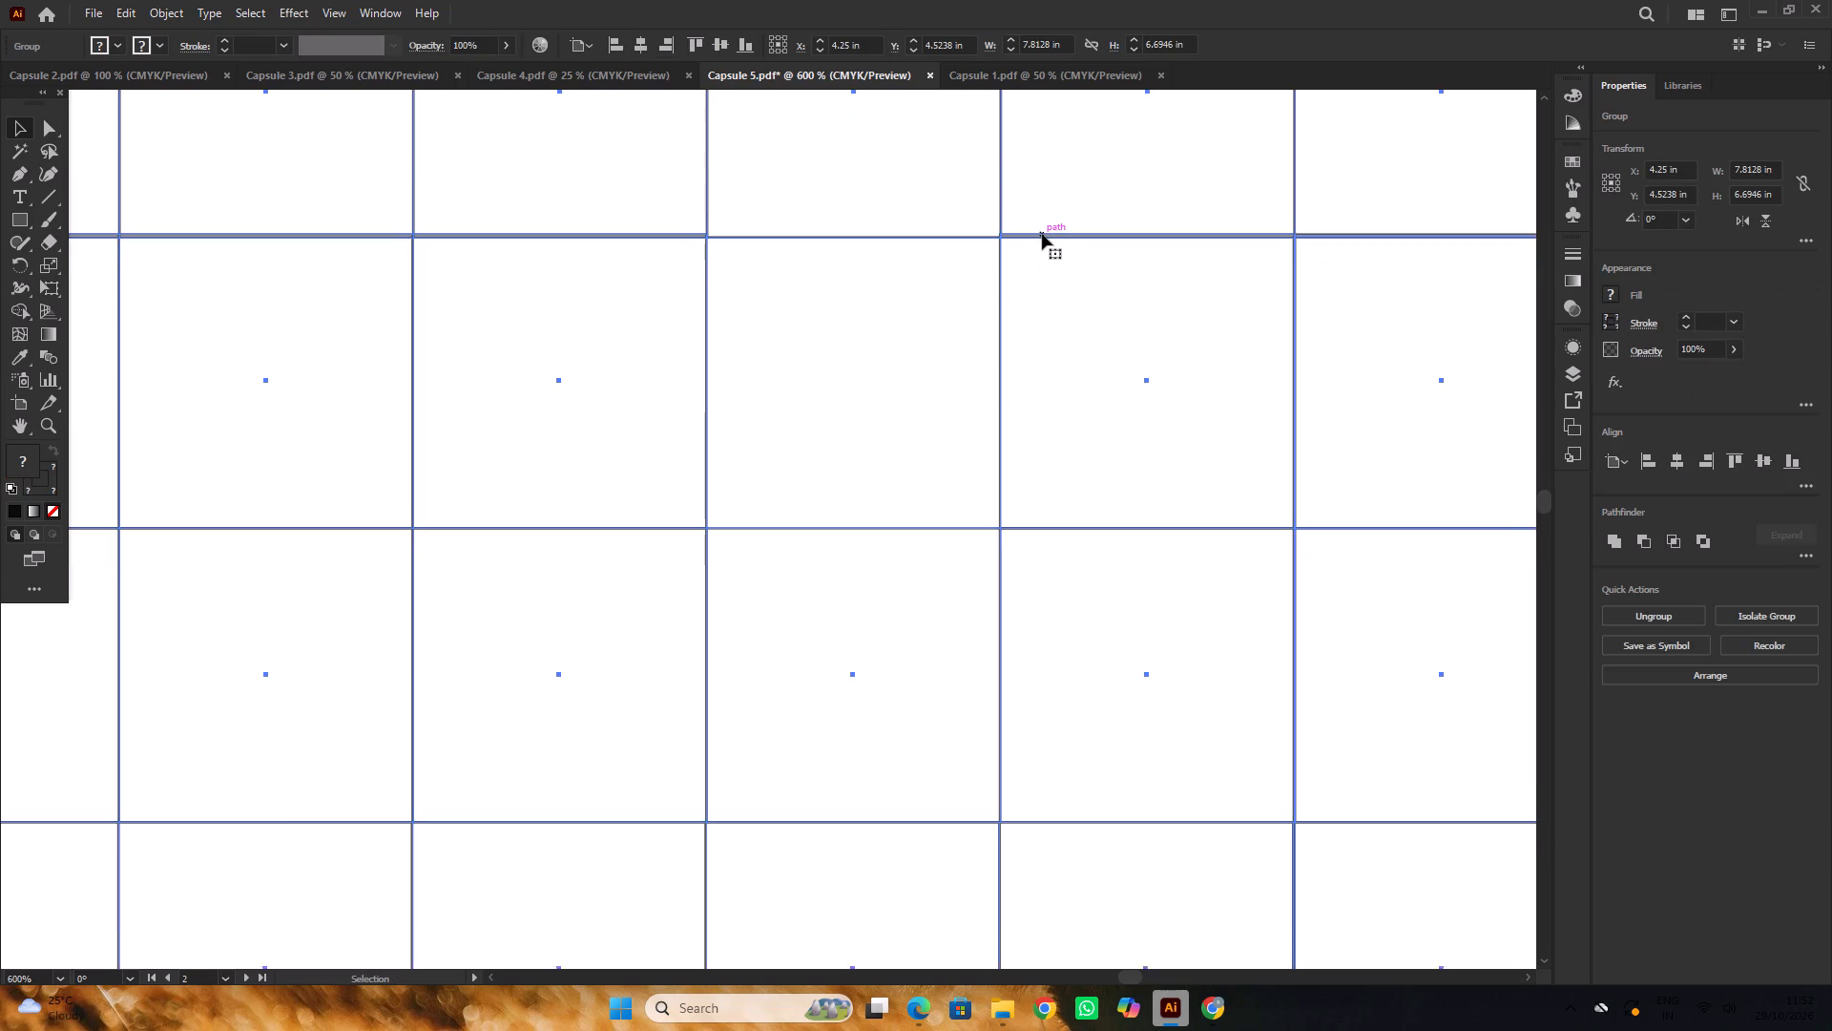
{"action": "scroll", "coordinate": [1042, 234], "scroll_direction": "up", "scroll_amount": 2, "text": "alt"}
{"action": "left_click_drag", "start_coordinate": [1044, 229], "coordinate": [1044, 257]}
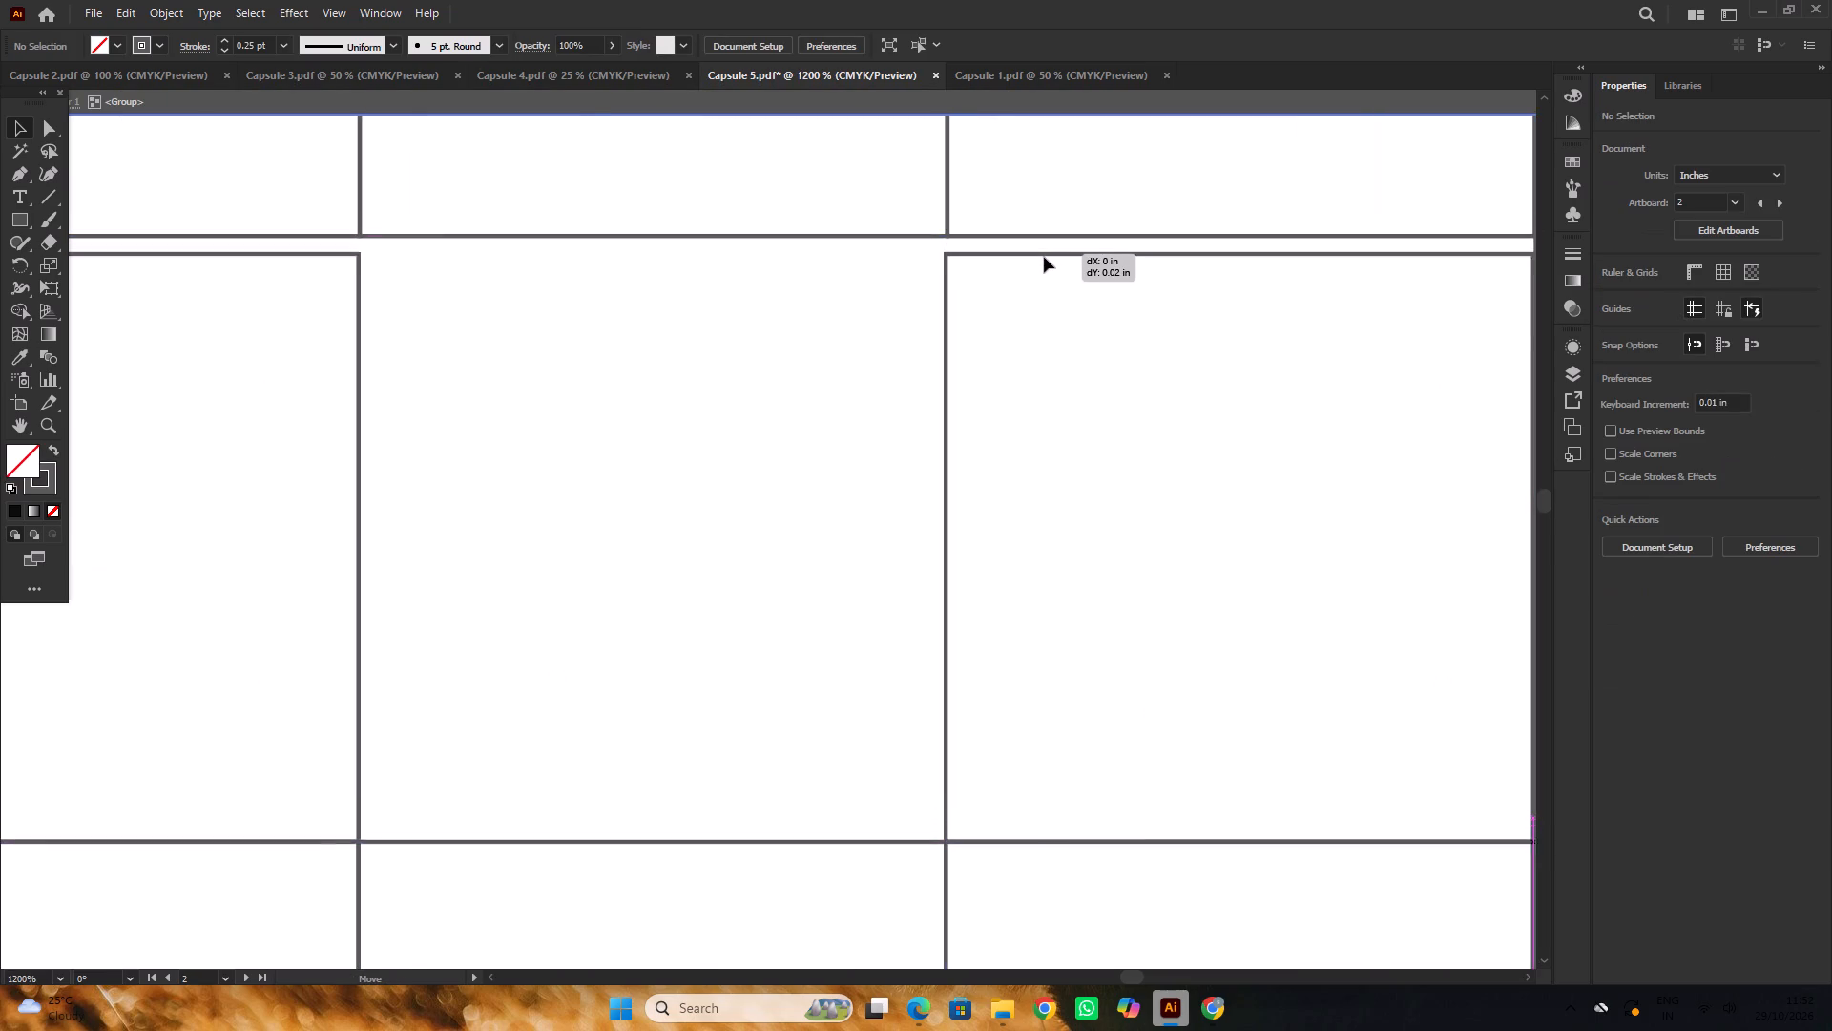
{"action": "left_click_drag", "start_coordinate": [1044, 257], "coordinate": [1044, 242]}
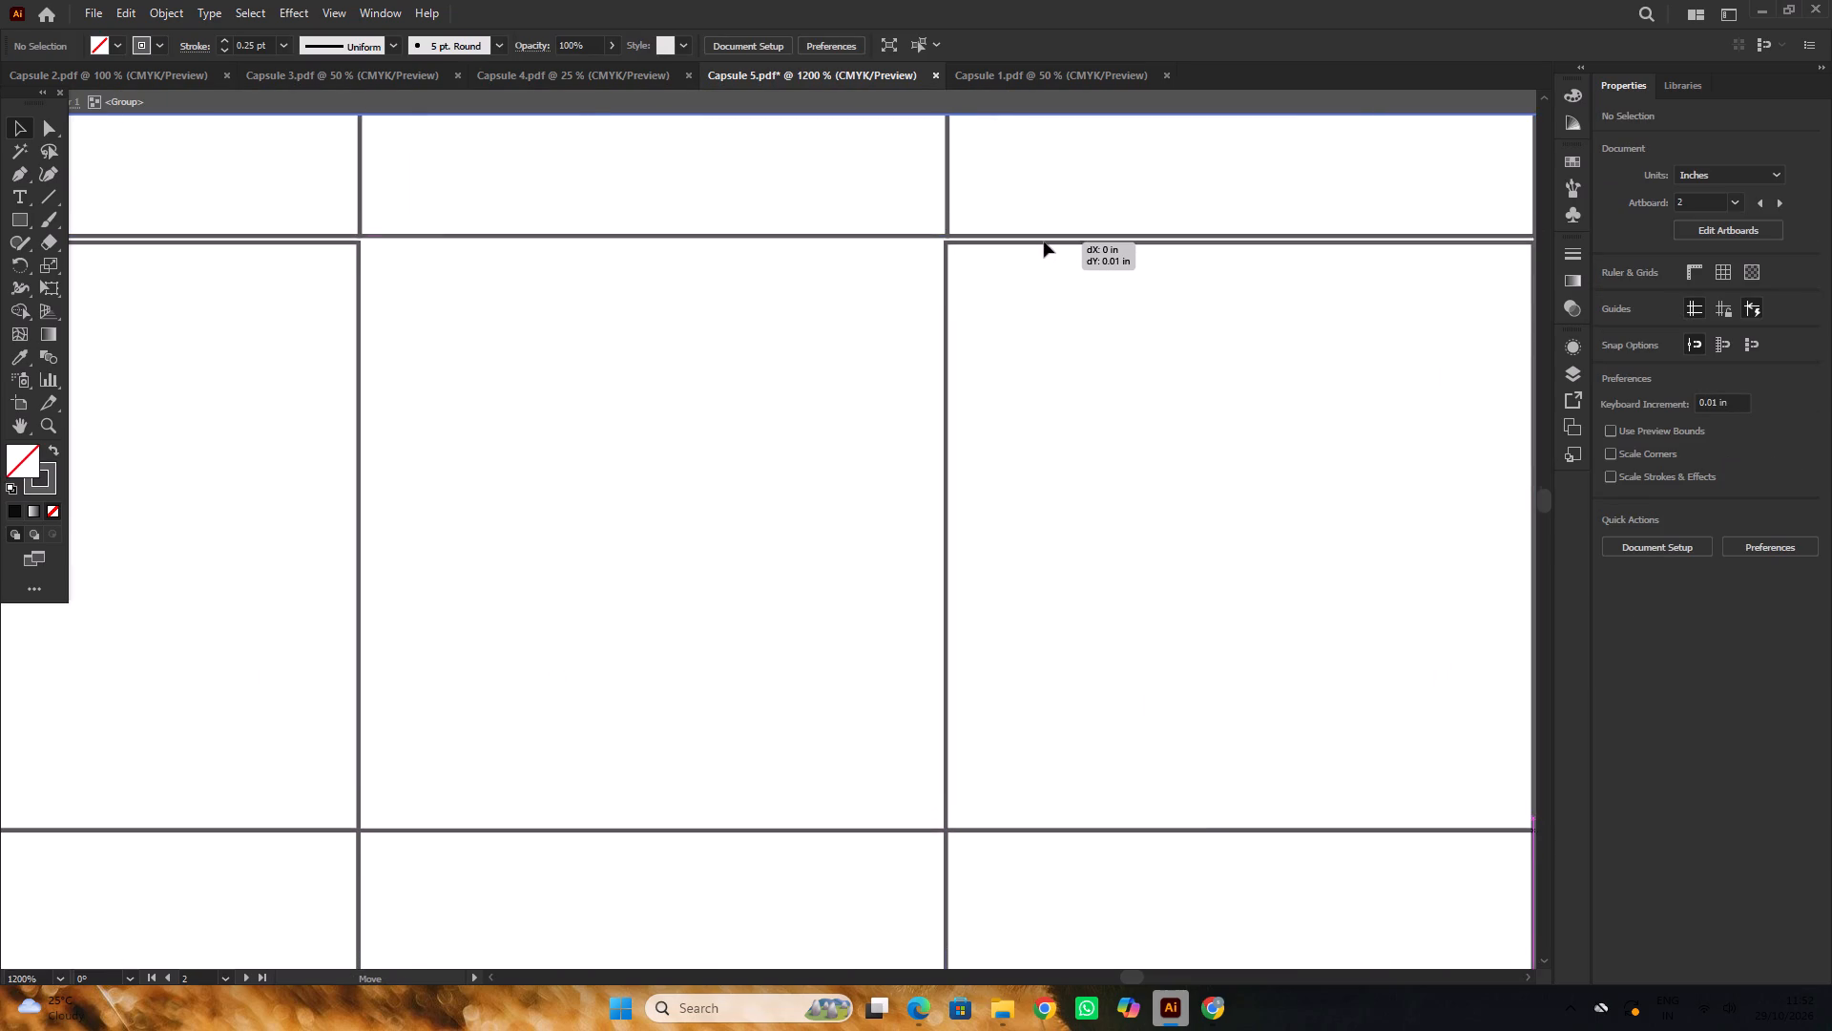
{"action": "left_click_drag", "start_coordinate": [1044, 242], "coordinate": [1045, 240]}
{"action": "scroll", "coordinate": [1018, 274], "scroll_direction": "down", "scroll_amount": 2, "text": "alt"}
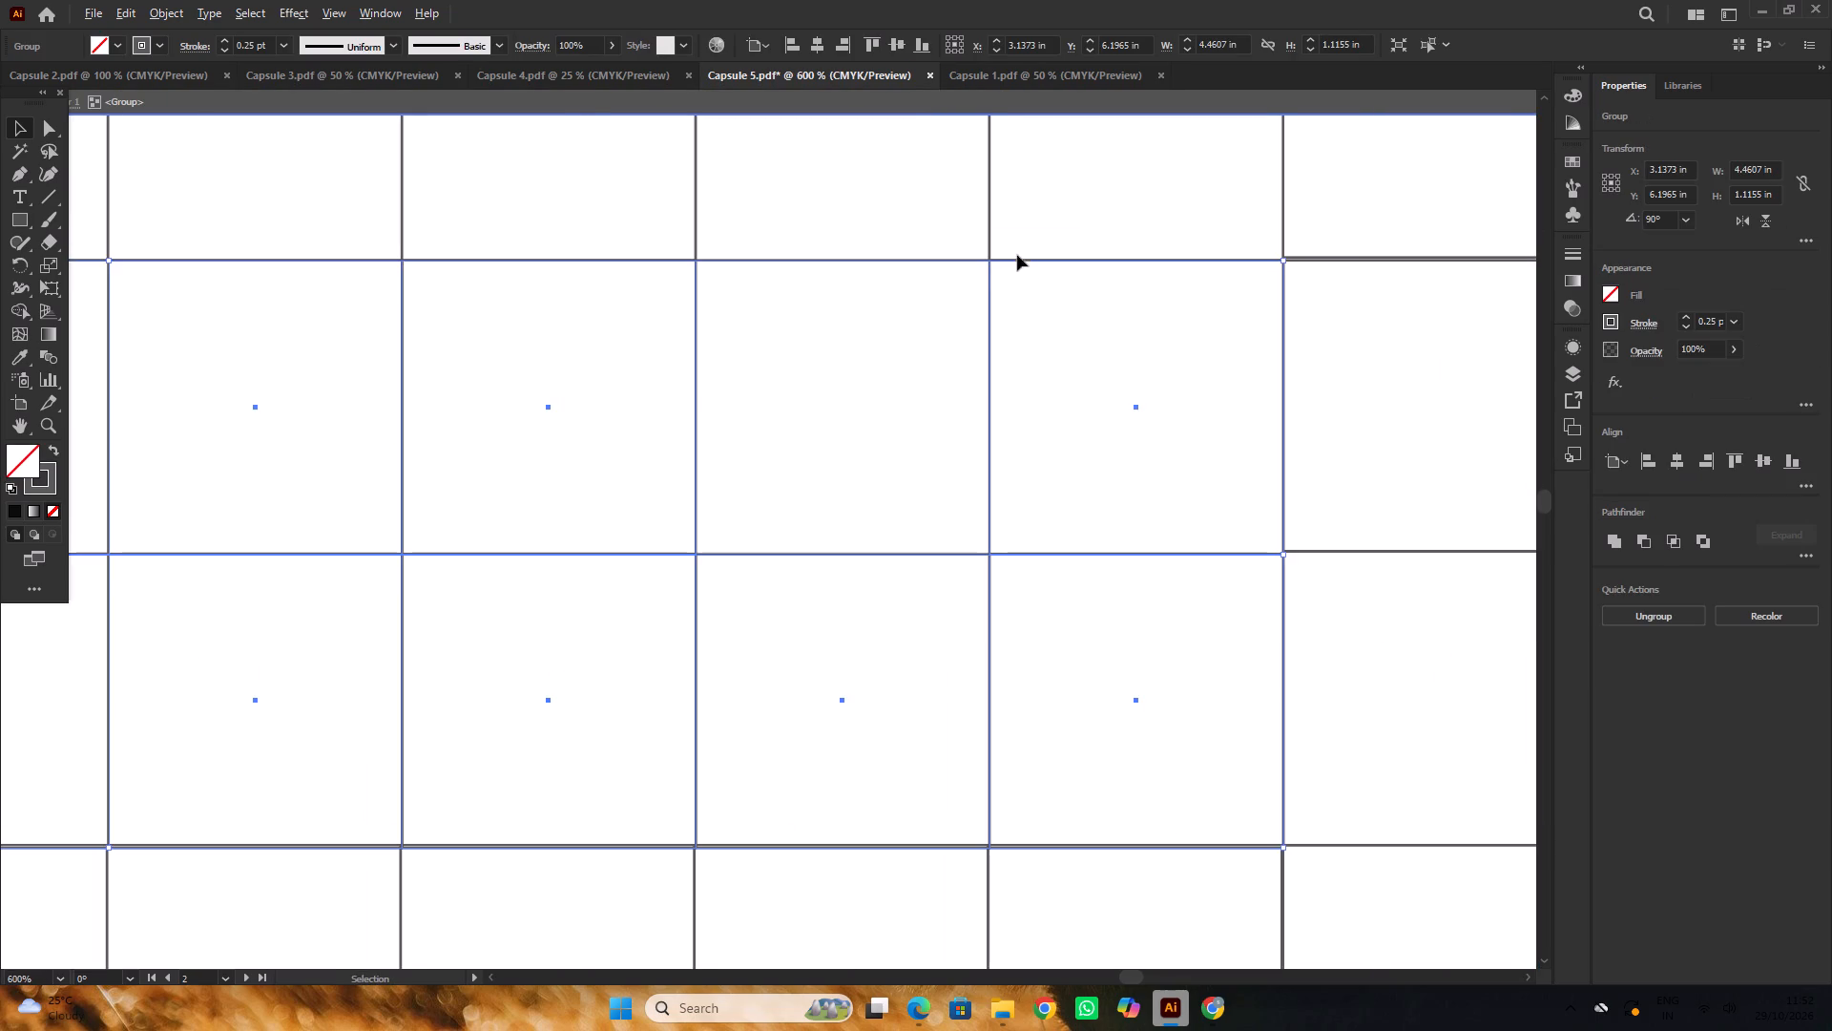
{"action": "left_click", "coordinate": [1031, 228]}
Examine the lines of page 15's grid for remaining doubled or misaligned cells.
{"action": "scroll", "coordinate": [918, 261], "scroll_direction": "down", "scroll_amount": 4, "text": "alt"}
{"action": "scroll", "coordinate": [1118, 262], "scroll_direction": "up", "scroll_amount": 1, "text": "alt"}
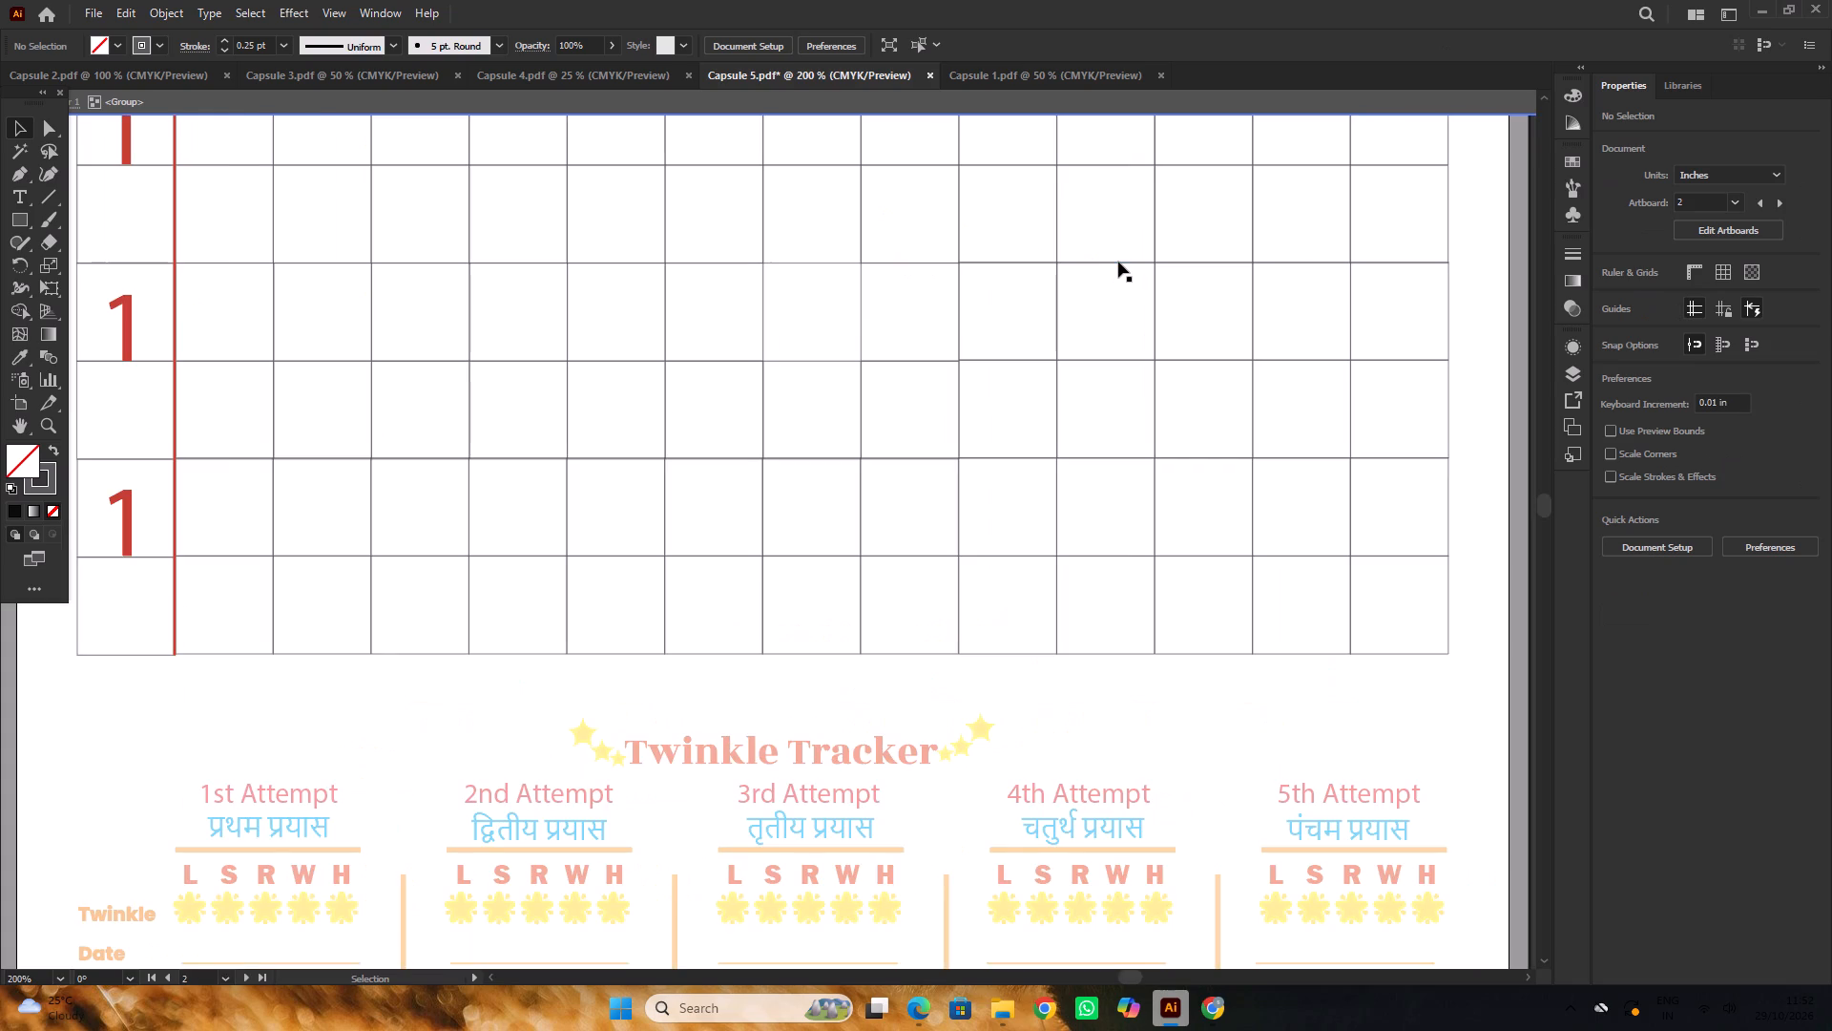
{"action": "scroll", "coordinate": [1112, 259], "scroll_direction": "down", "scroll_amount": 2, "text": "alt"}
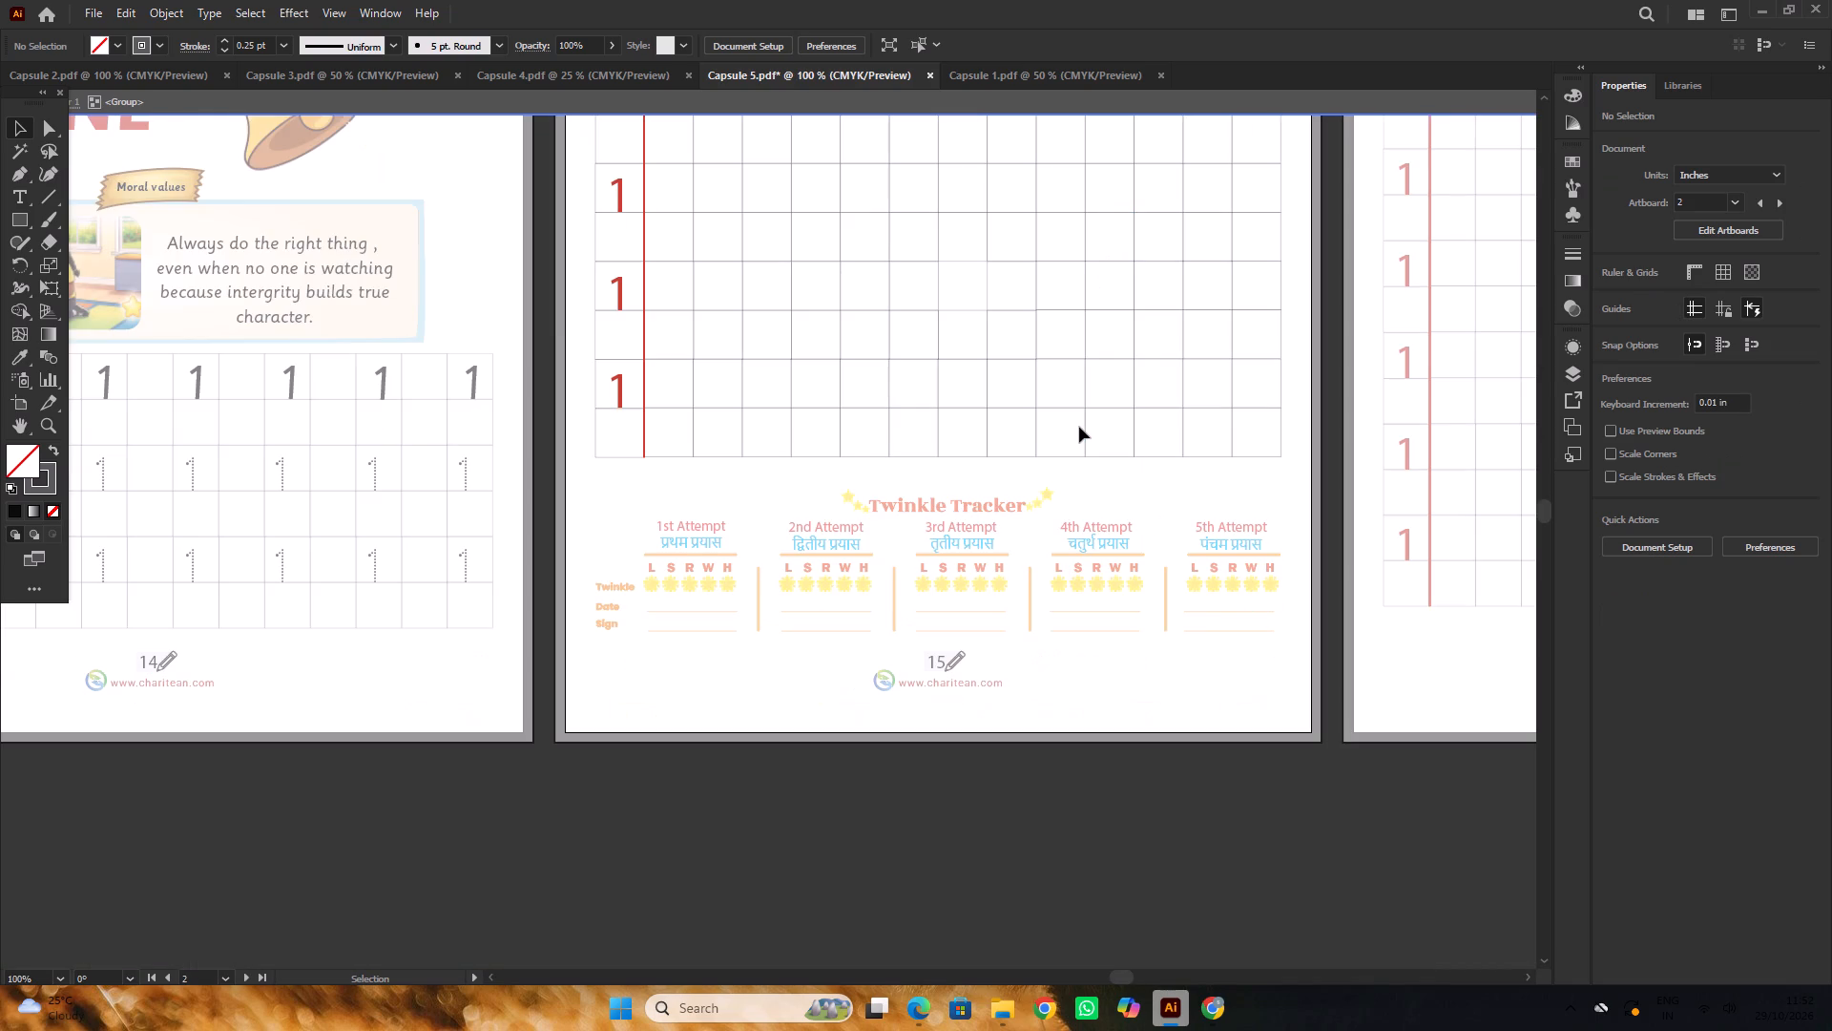
{"action": "scroll", "coordinate": [943, 392], "scroll_direction": "up", "scroll_amount": 1}
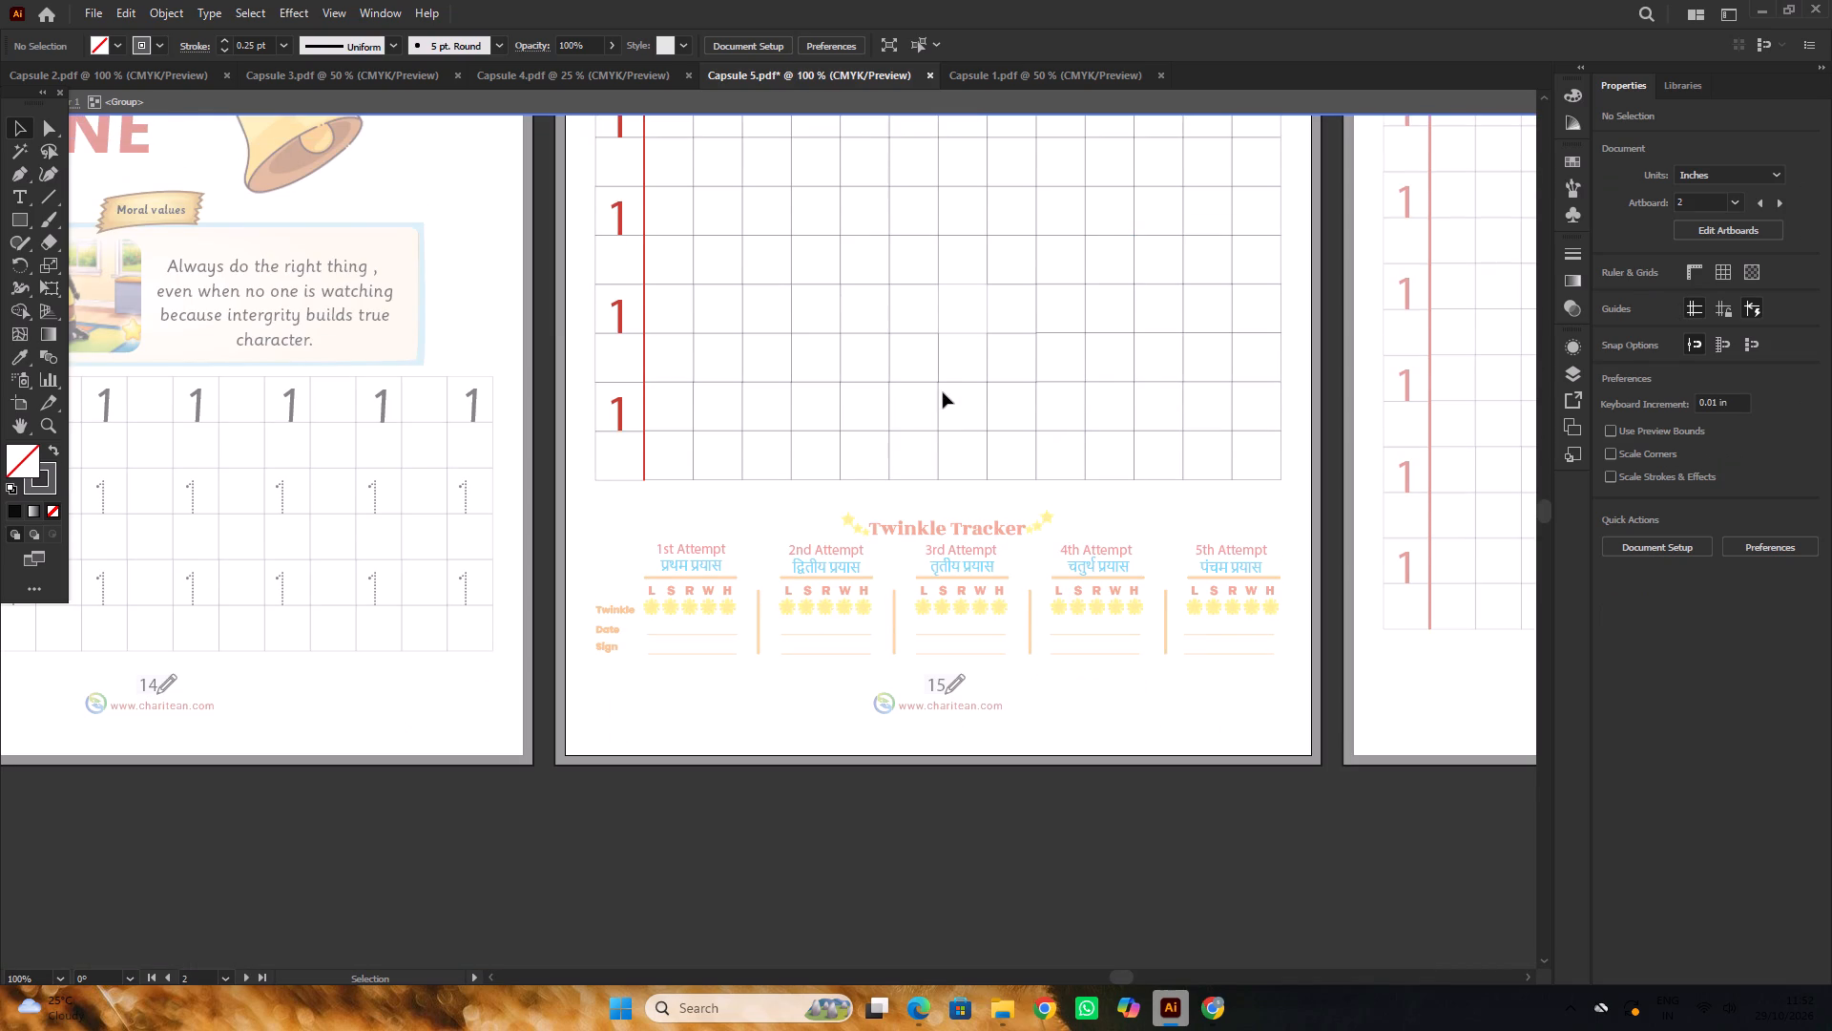
{"action": "scroll", "coordinate": [943, 392], "scroll_direction": "up", "scroll_amount": 1}
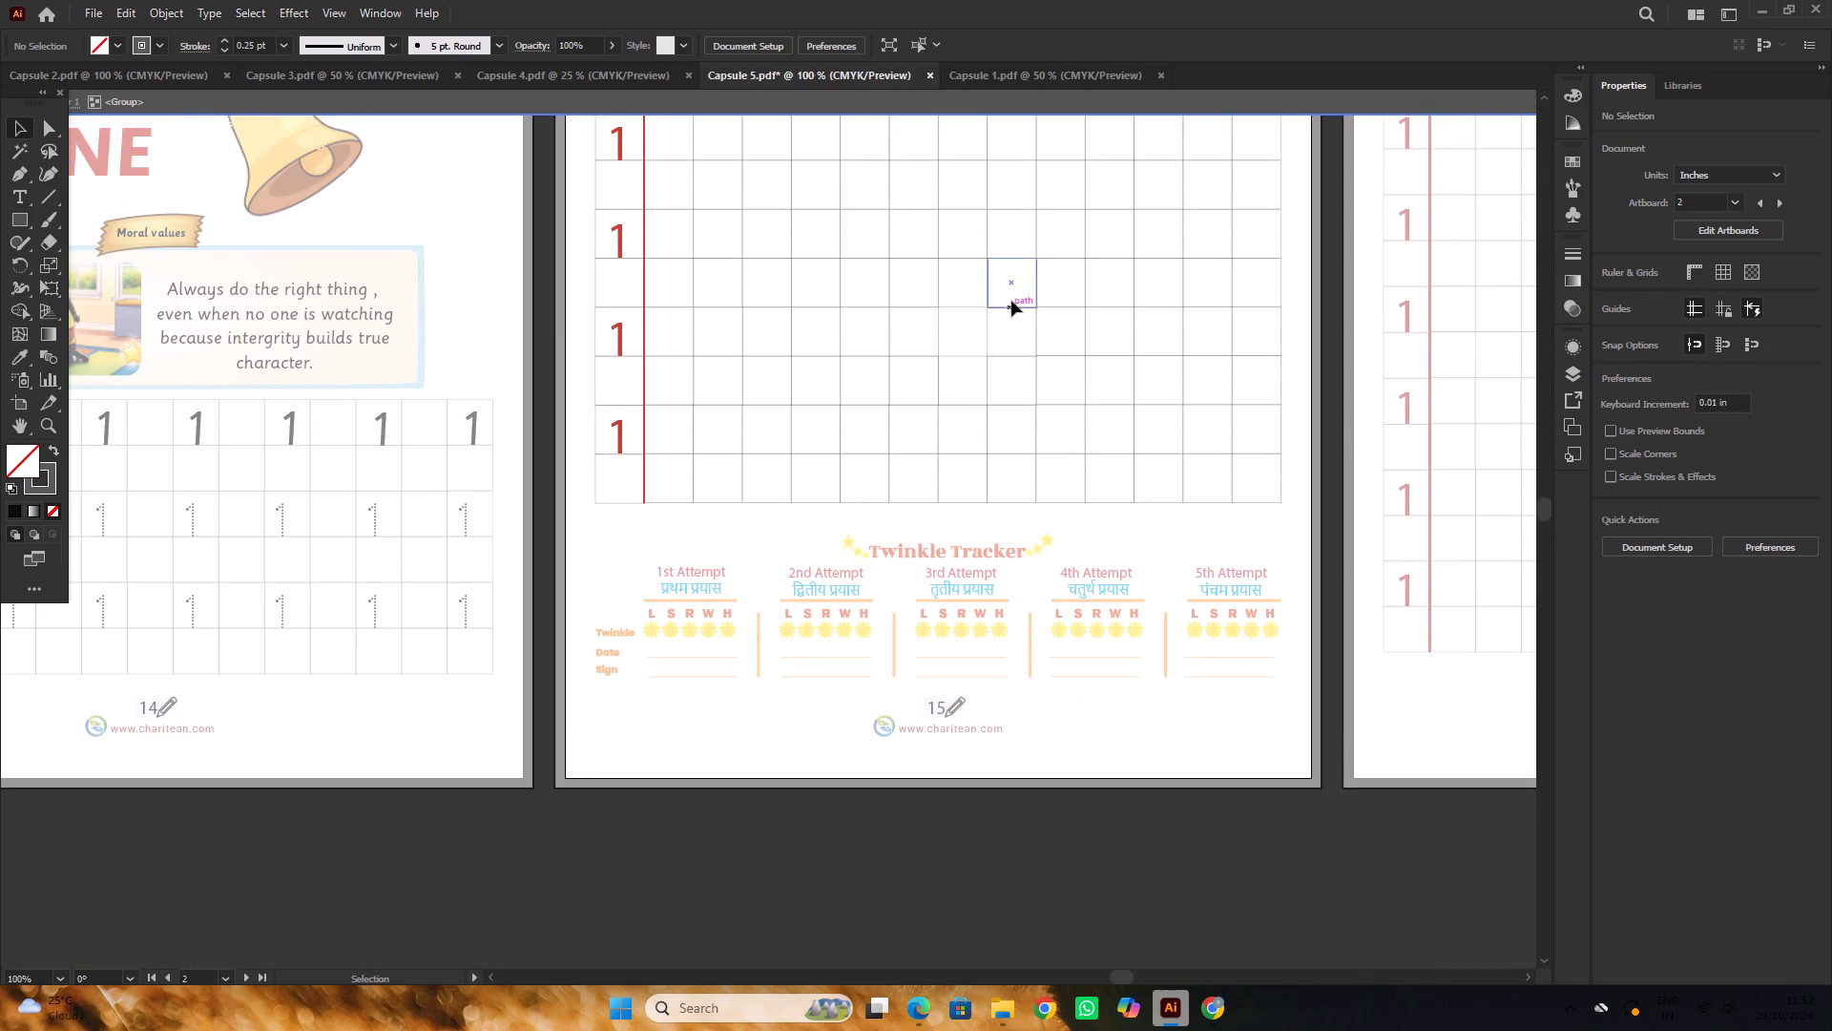
{"action": "scroll", "coordinate": [1011, 301], "scroll_direction": "up", "scroll_amount": 2, "text": "alt"}
{"action": "scroll", "coordinate": [1011, 316], "scroll_direction": "up", "scroll_amount": 3}
{"action": "scroll", "coordinate": [958, 316], "scroll_direction": "down", "scroll_amount": 2, "text": "alt"}
{"action": "scroll", "coordinate": [958, 316], "scroll_direction": "up", "scroll_amount": 2}
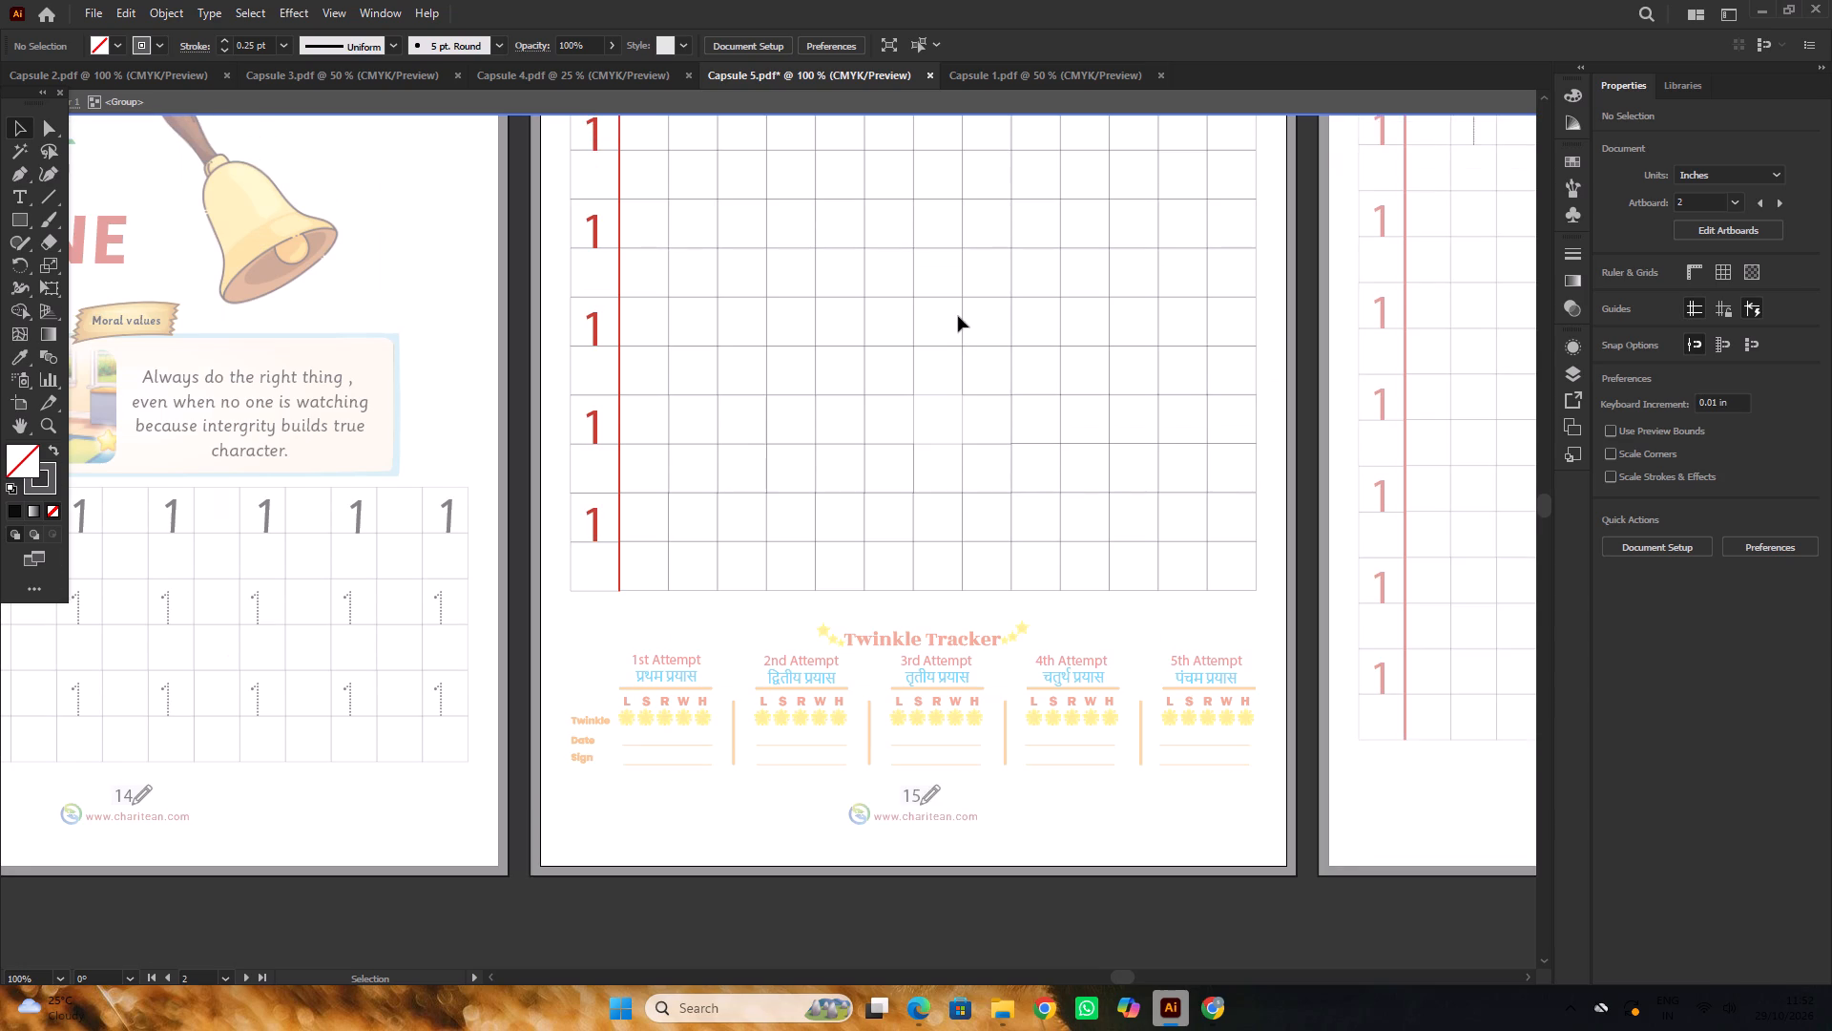
Exit the page 15 grid group's isolation and examine the alignment of the grids and 1s on pages 14 and 15.
{"action": "scroll", "coordinate": [1123, 328], "scroll_direction": "up", "scroll_amount": 6}
{"action": "scroll", "coordinate": [1123, 328], "scroll_direction": "down", "scroll_amount": 3, "text": "alt"}
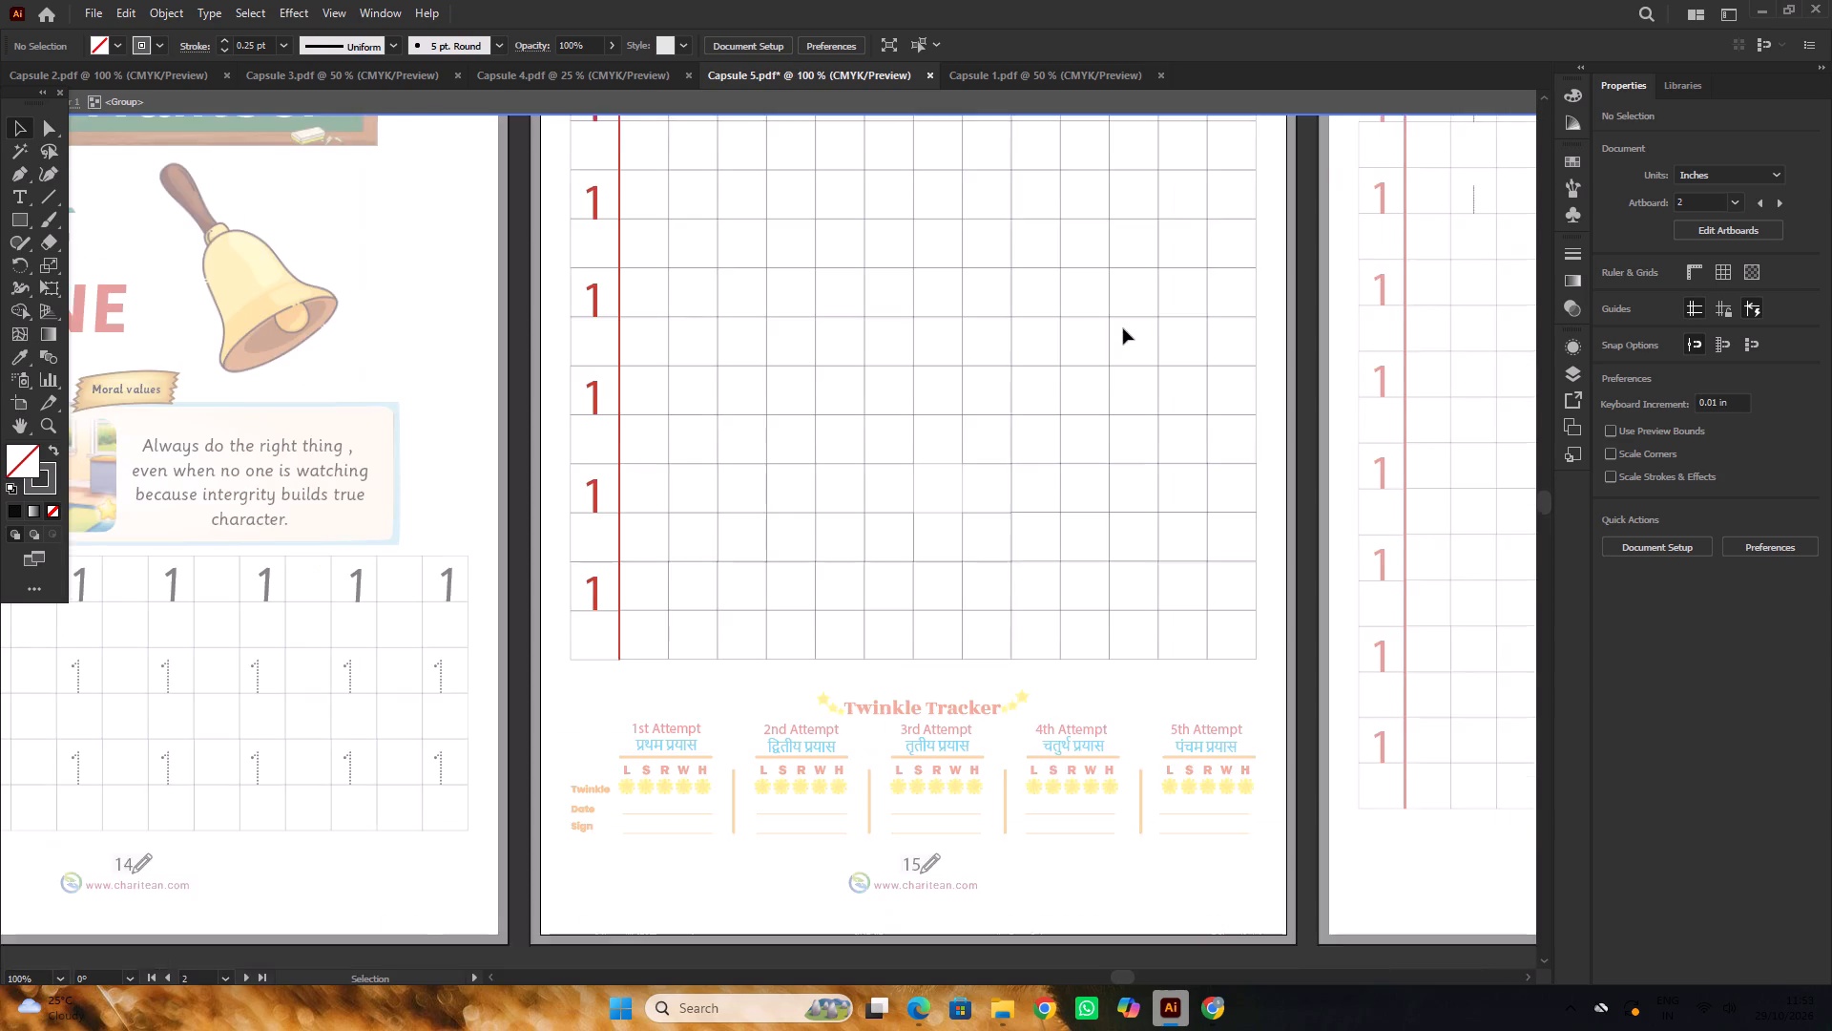
{"action": "scroll", "coordinate": [1123, 328], "scroll_direction": "up", "scroll_amount": 6}
{"action": "scroll", "coordinate": [1039, 331], "scroll_direction": "down", "scroll_amount": 7, "text": "alt"}
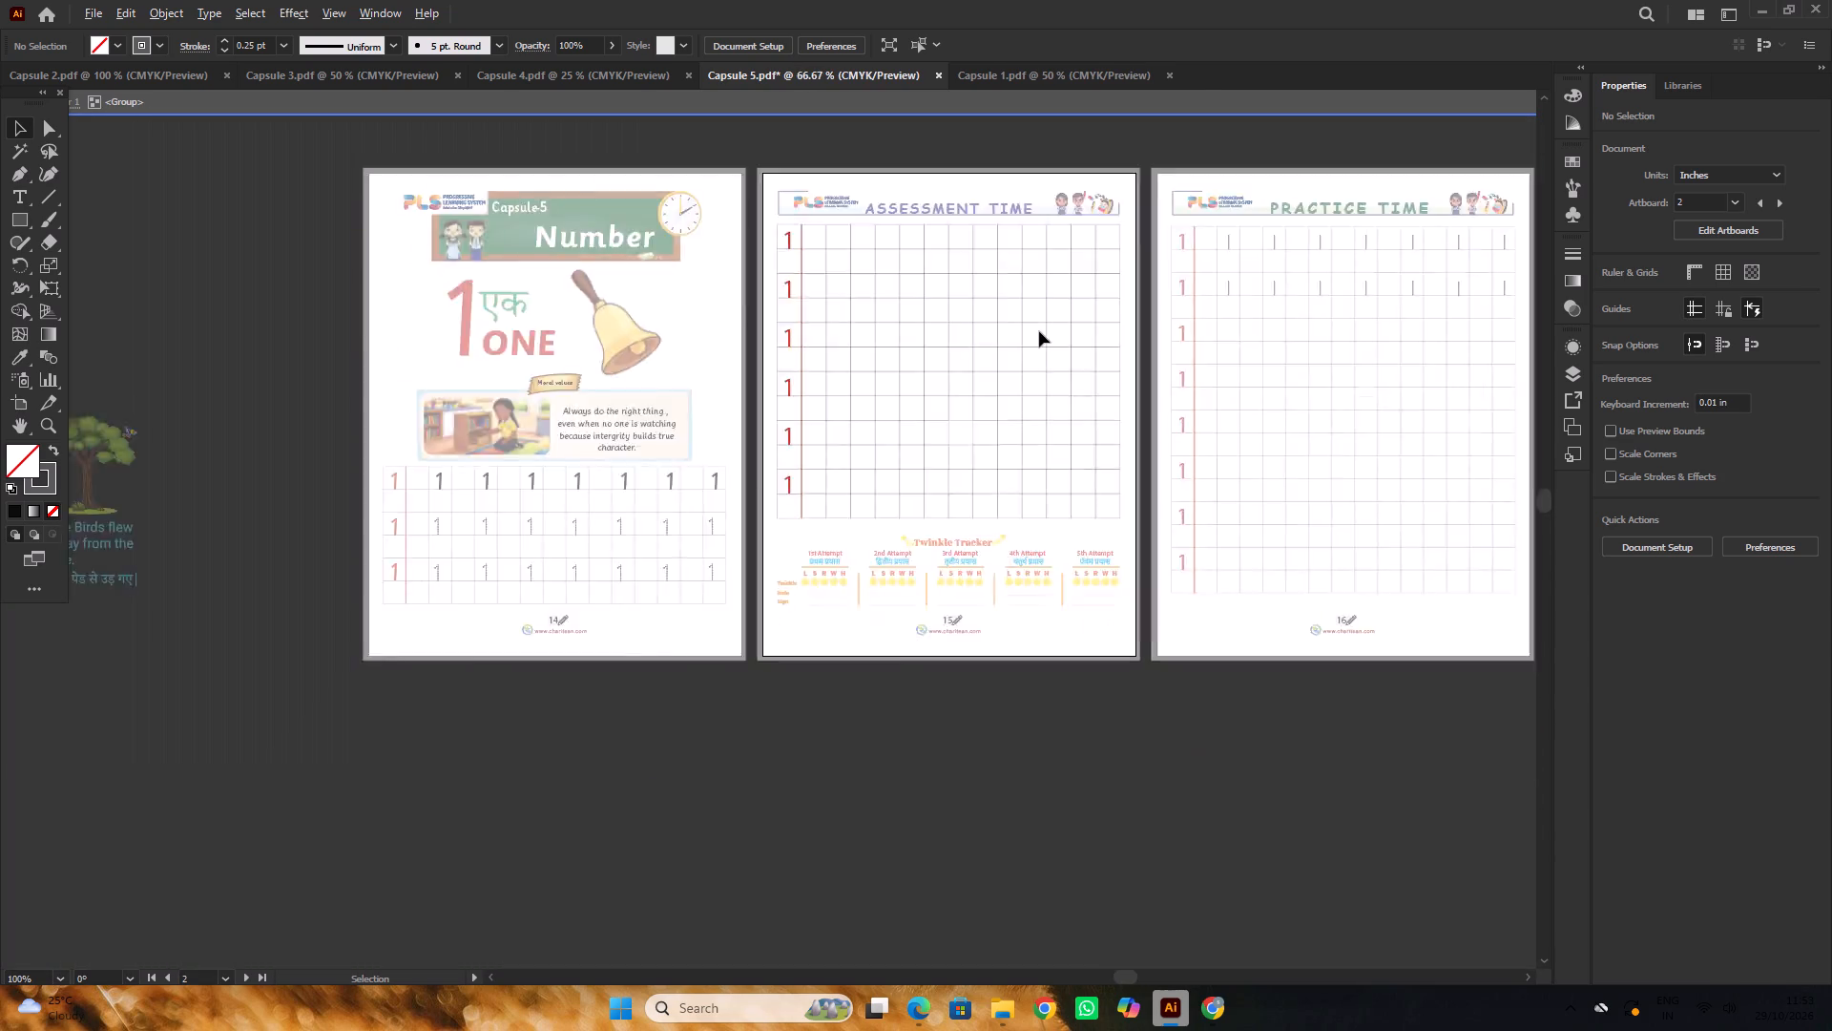
{"action": "left_click", "coordinate": [1161, 699]}
{"action": "double_click", "coordinate": [1138, 663]}
{"action": "left_click", "coordinate": [1134, 652]}
{"action": "left_click", "coordinate": [1130, 640]}
{"action": "triple_click", "coordinate": [1084, 522]}
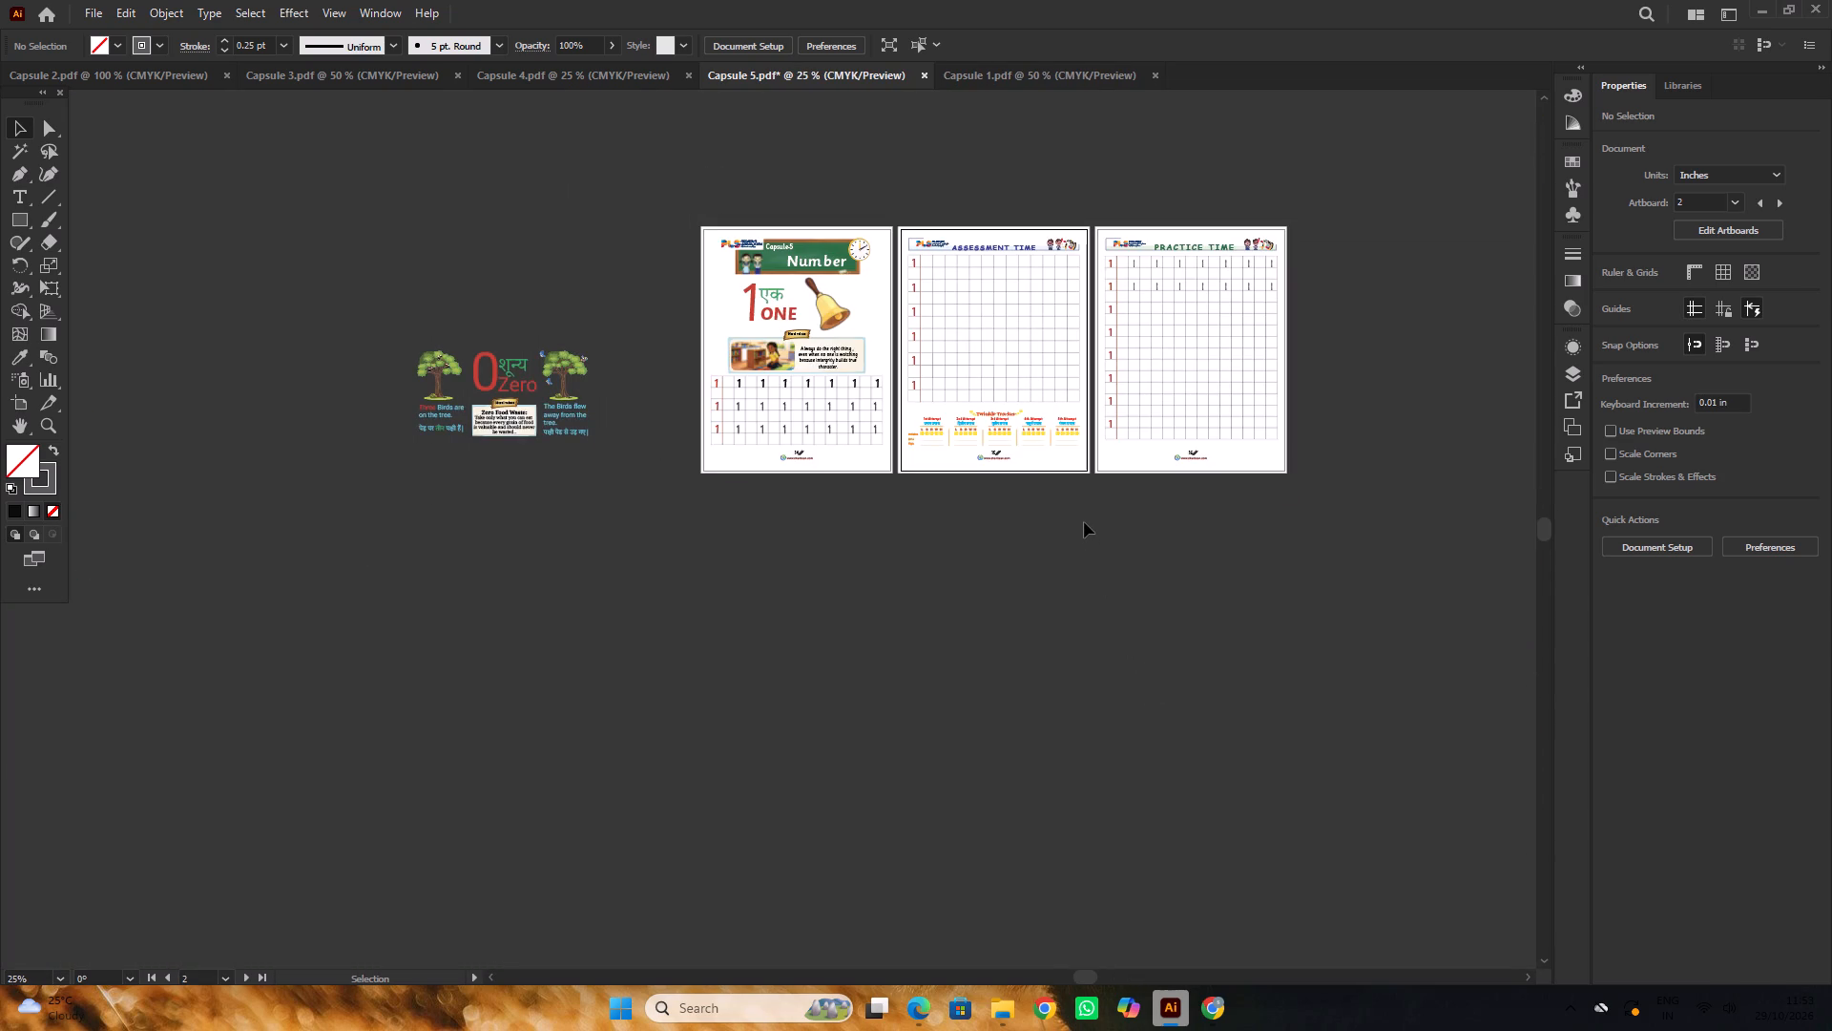
{"action": "scroll", "coordinate": [1084, 522], "scroll_direction": "up", "scroll_amount": 2}
{"action": "scroll", "coordinate": [1029, 512], "scroll_direction": "up", "scroll_amount": 2, "text": "alt"}
{"action": "scroll", "coordinate": [747, 433], "scroll_direction": "up", "scroll_amount": 3, "text": "alt"}
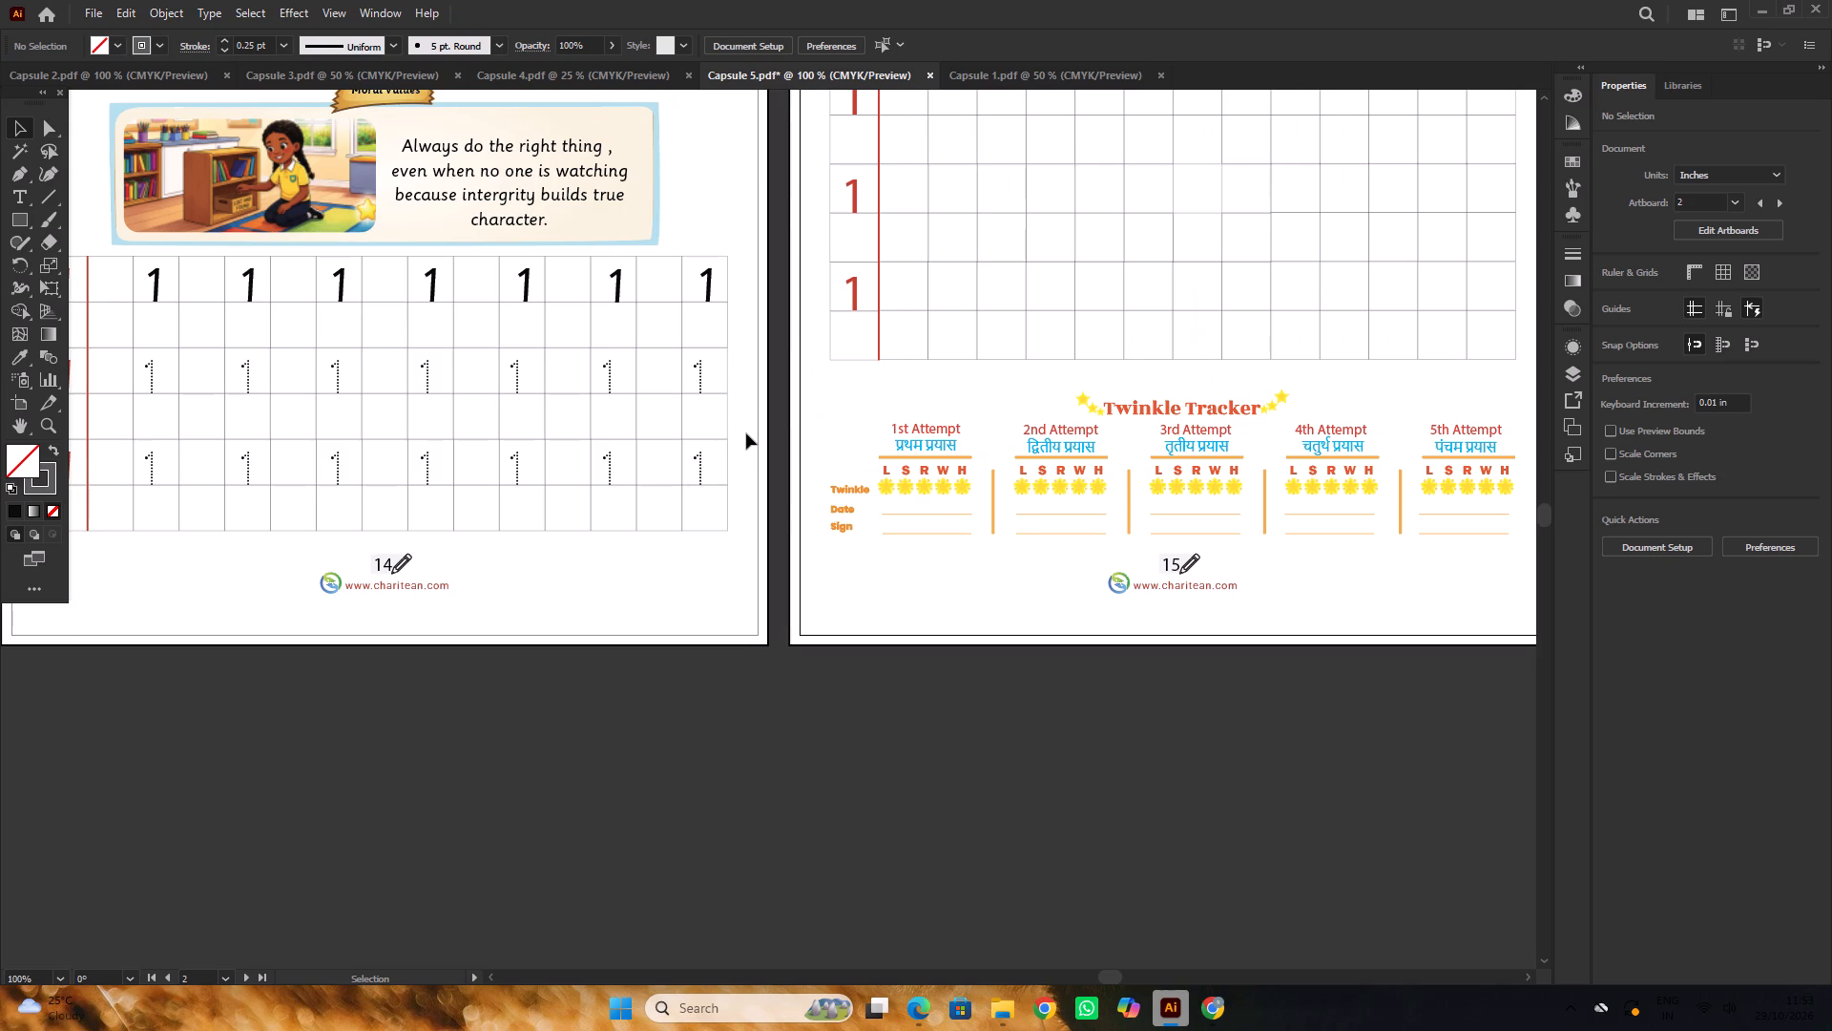
{"action": "scroll", "coordinate": [746, 433], "scroll_direction": "down", "scroll_amount": 3, "text": "alt"}
{"action": "scroll", "coordinate": [692, 430], "scroll_direction": "up", "scroll_amount": 1}
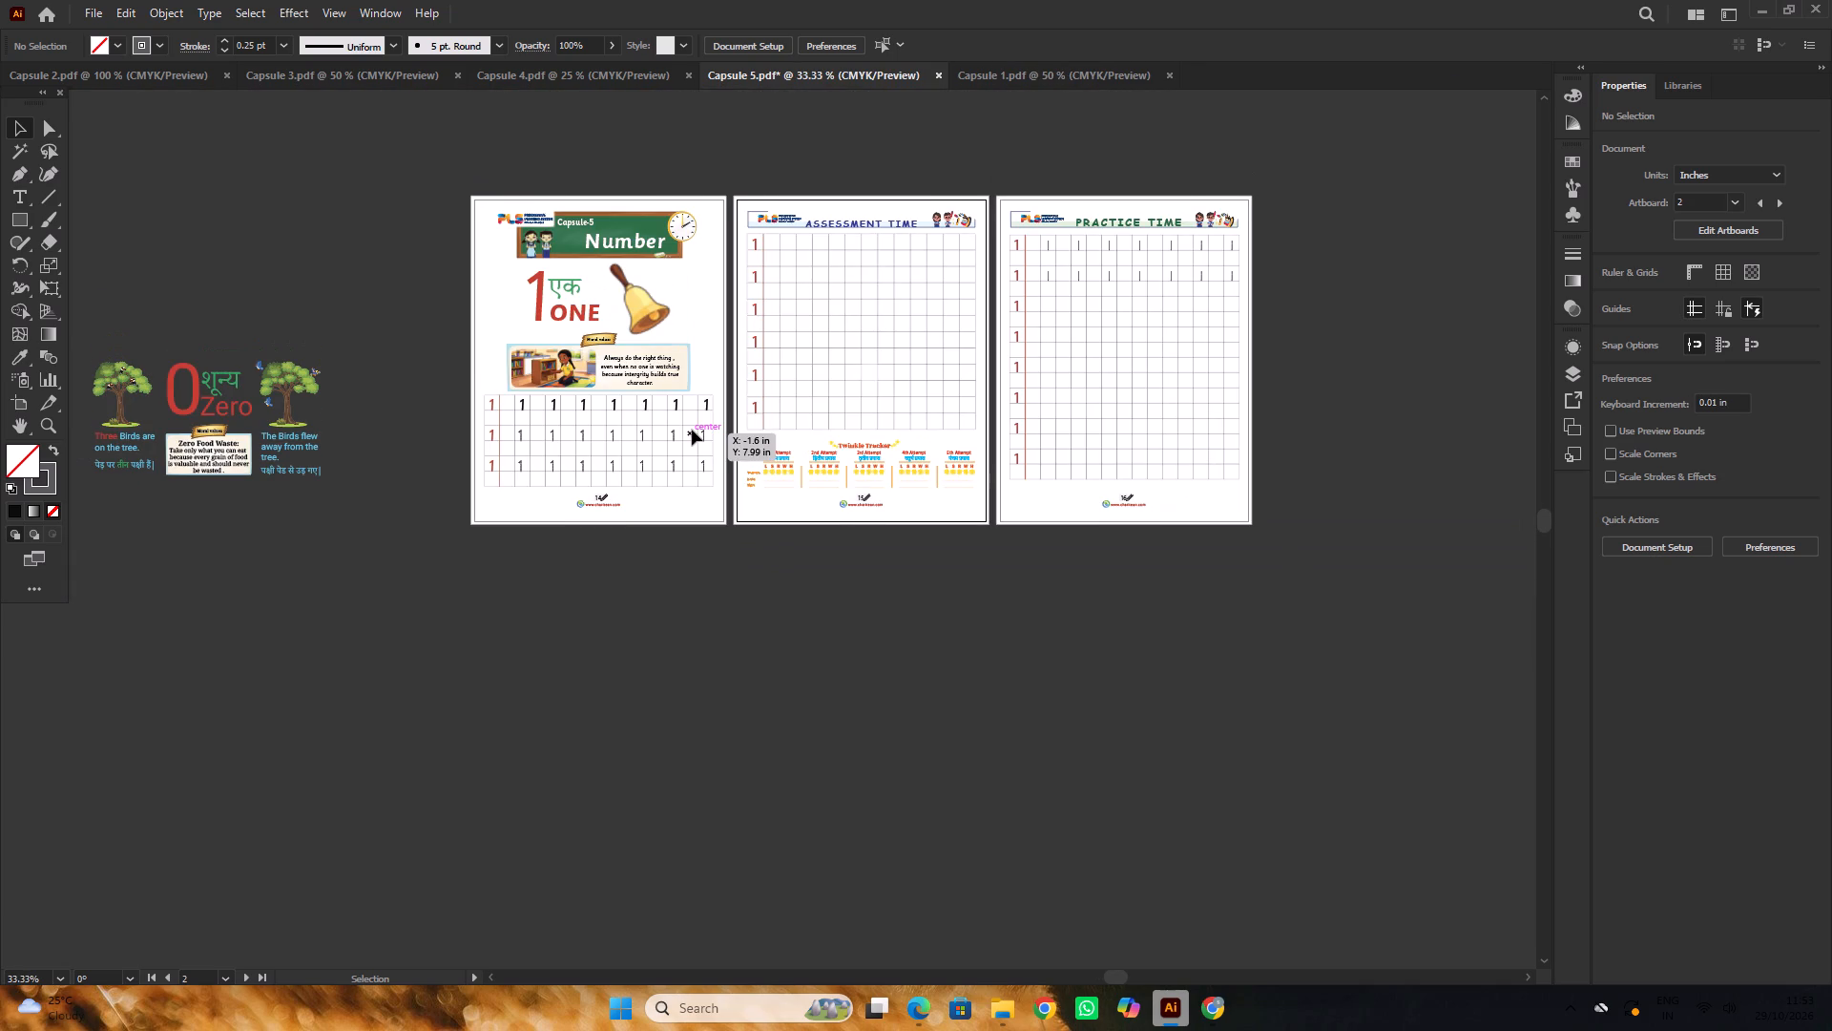
{"action": "scroll", "coordinate": [731, 402], "scroll_direction": "up", "scroll_amount": 6}
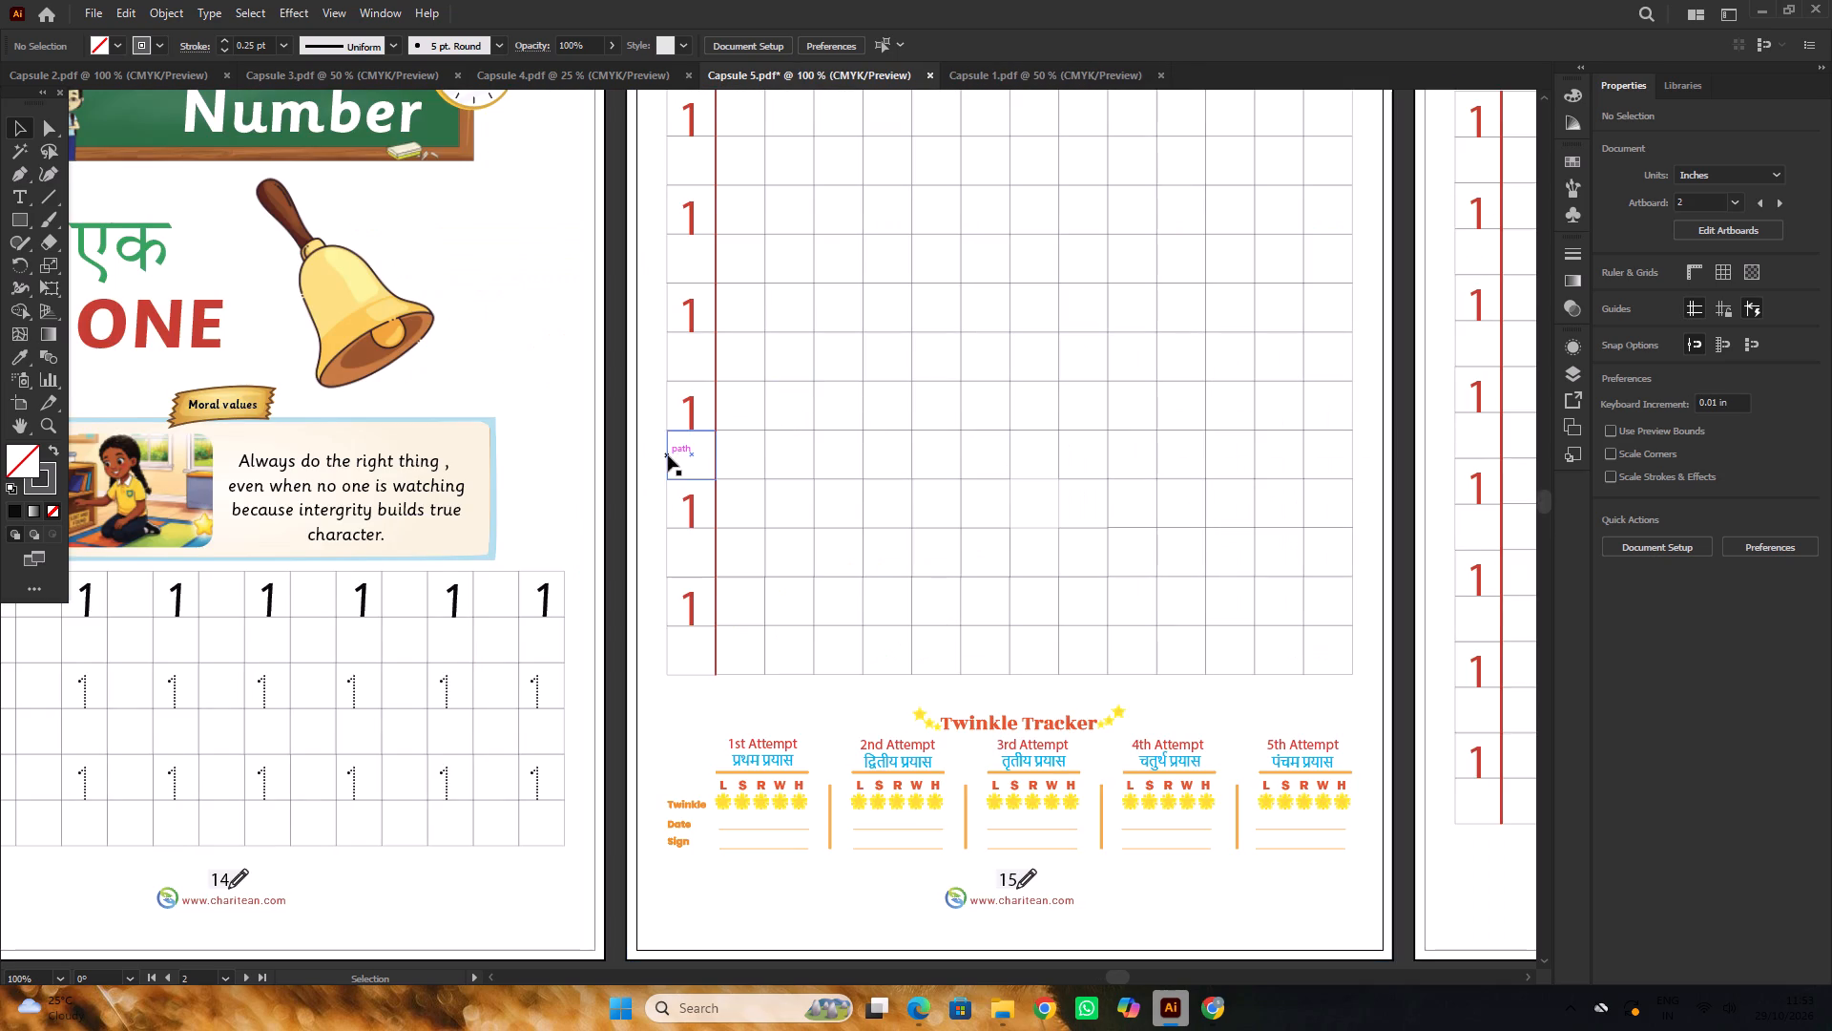
{"action": "scroll", "coordinate": [668, 455], "scroll_direction": "up", "scroll_amount": 4}
{"action": "scroll", "coordinate": [824, 432], "scroll_direction": "up", "scroll_amount": 2, "text": "alt"}
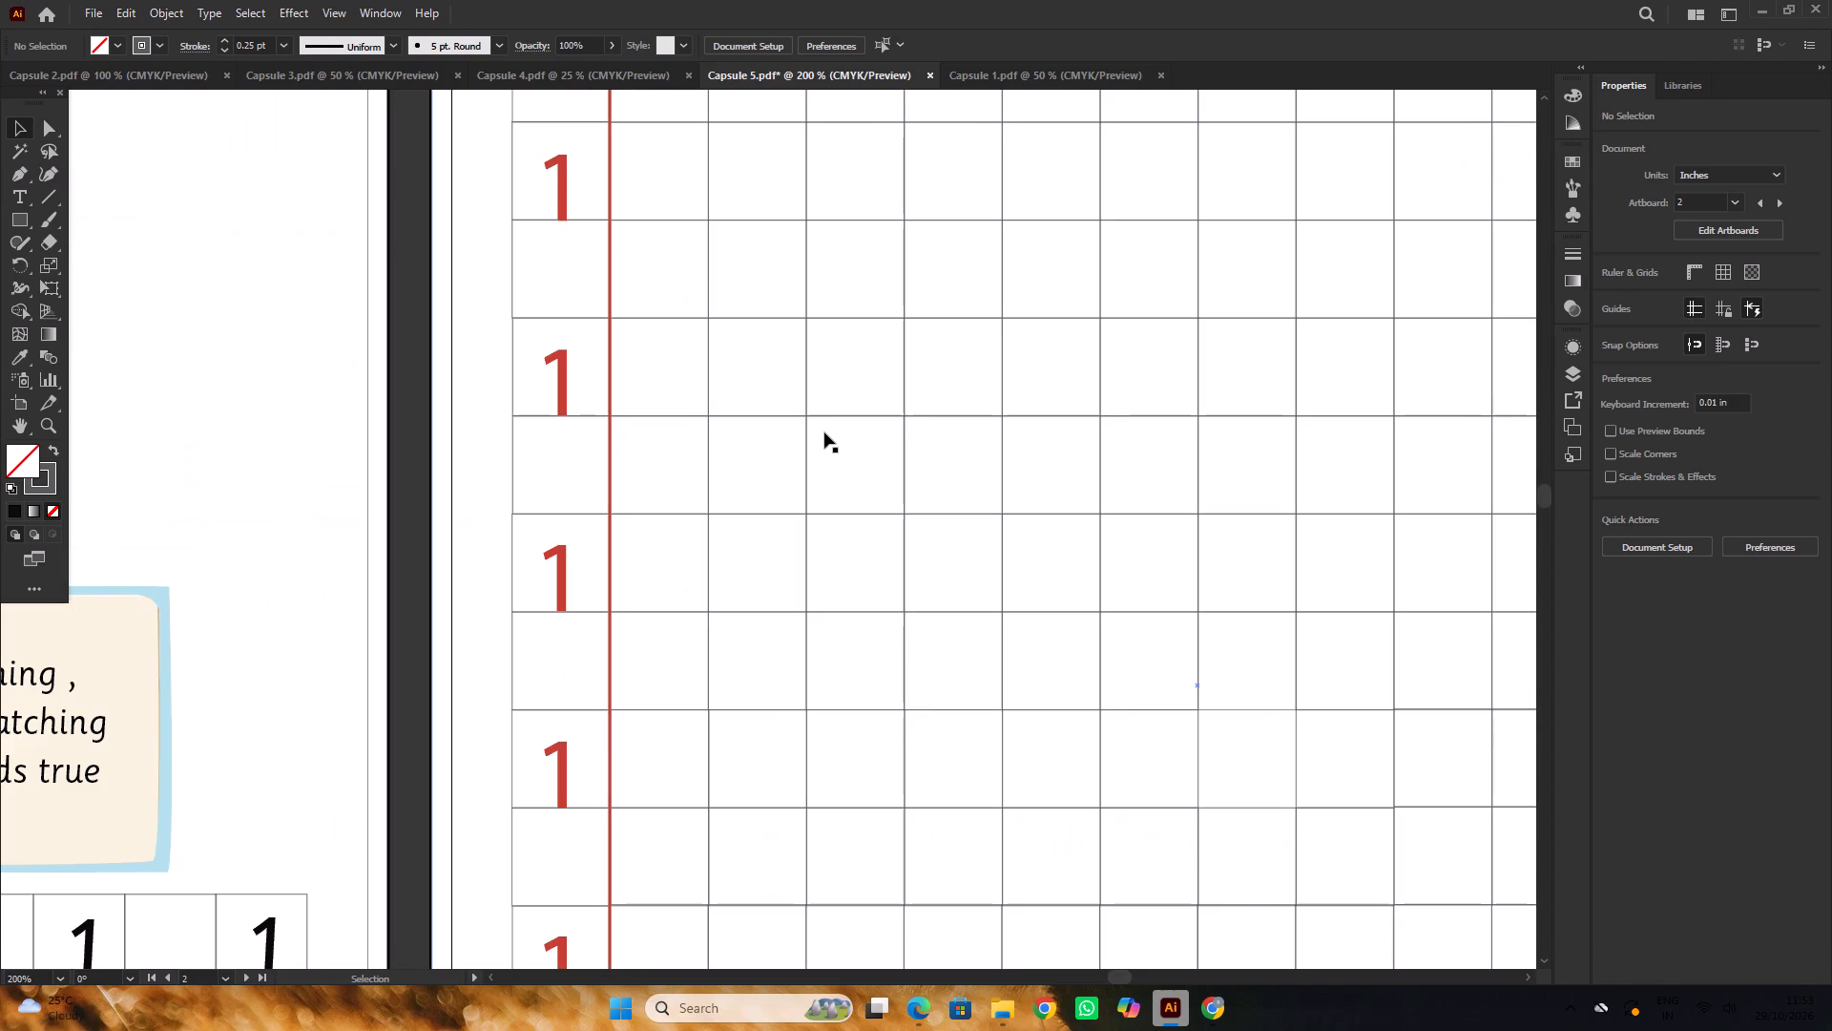
{"action": "scroll", "coordinate": [824, 432], "scroll_direction": "down", "scroll_amount": 4, "text": "alt"}
{"action": "scroll", "coordinate": [745, 342], "scroll_direction": "up", "scroll_amount": 1, "text": "alt"}
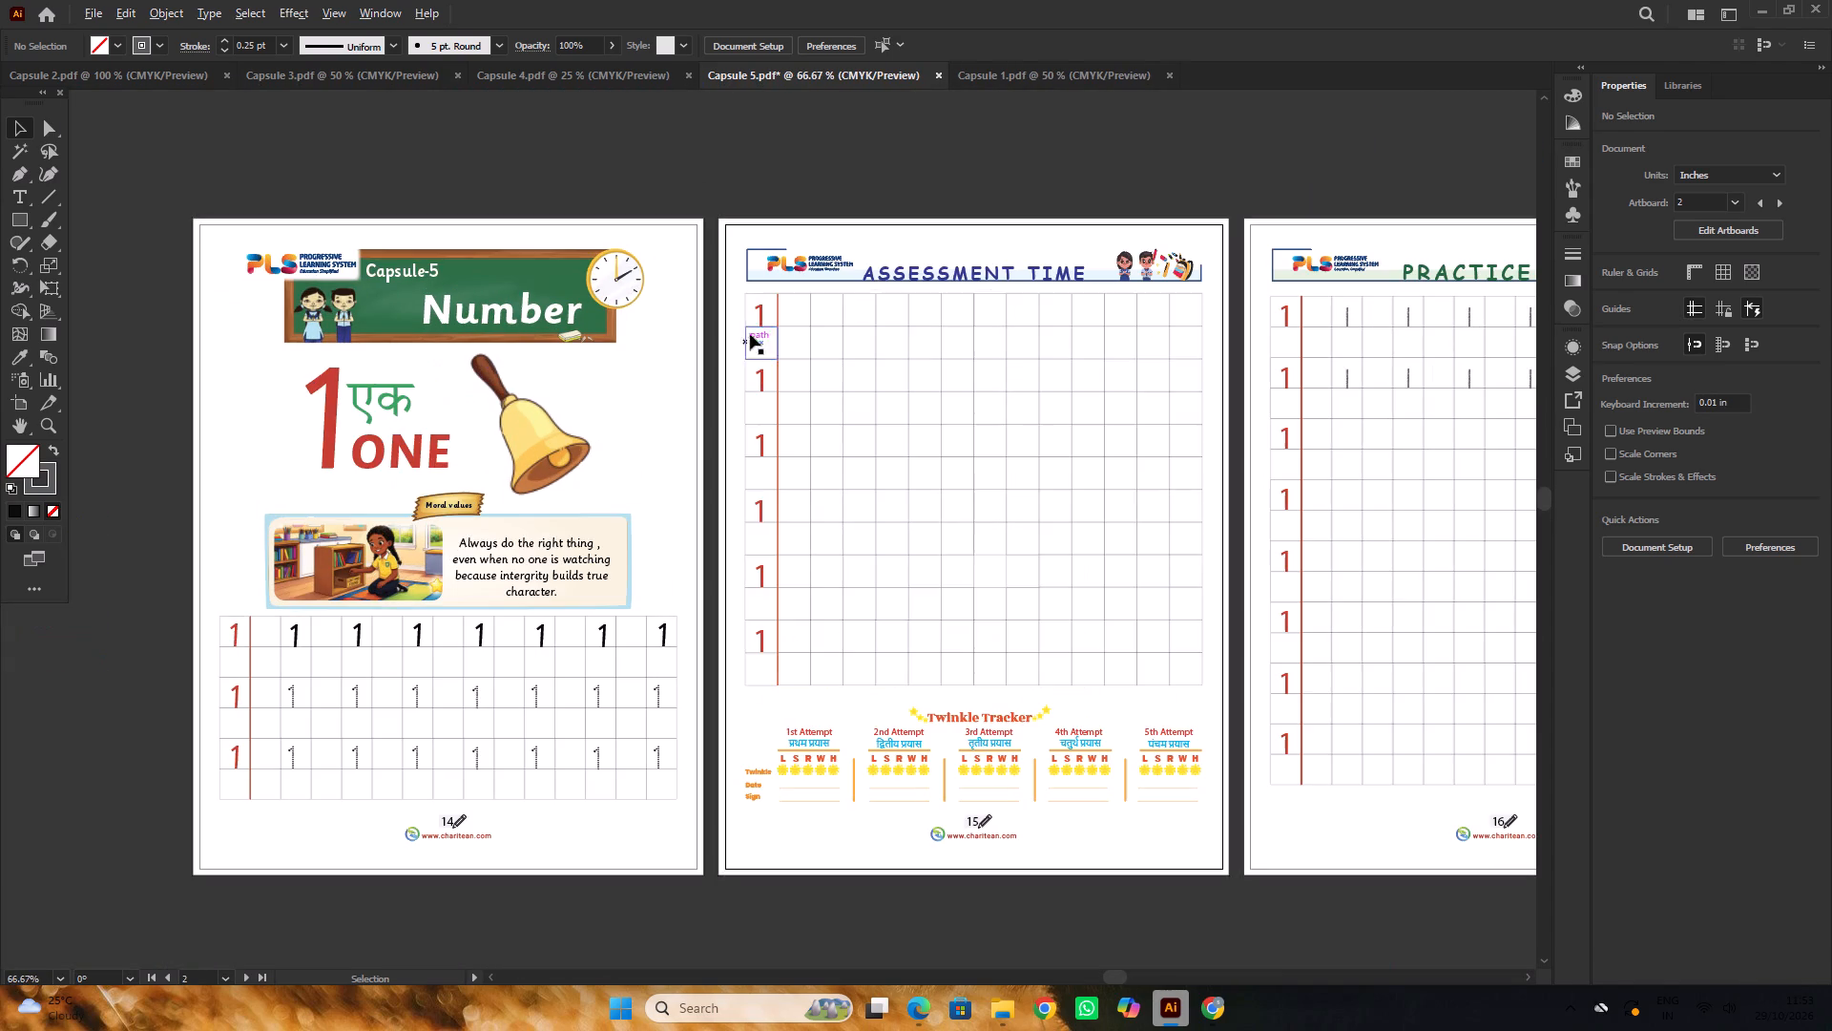
Restyle the six red 1s in page 15's first column to Sassoon Primary, 38.63 pt, sampling the red 1 on page 14.
{"action": "left_click", "coordinate": [763, 318]}
{"action": "double_click", "coordinate": [762, 319]}
{"action": "left_click", "coordinate": [762, 319]}
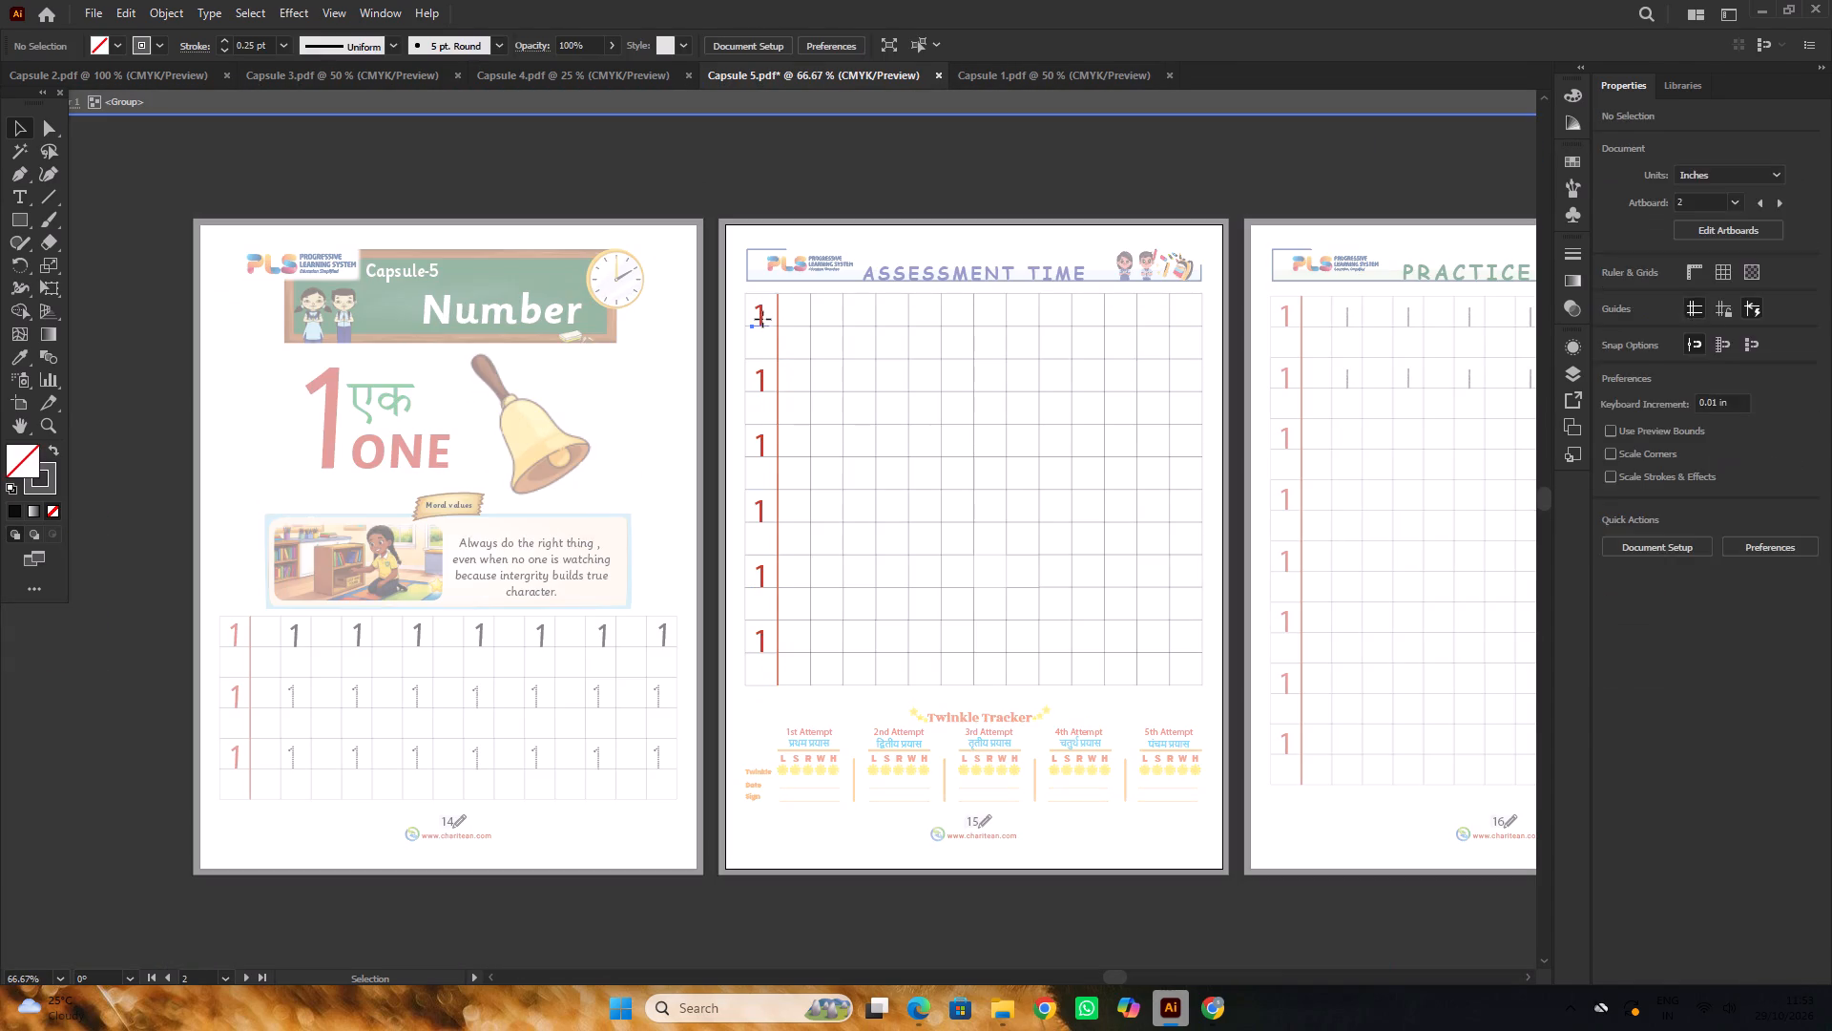
{"action": "scroll", "coordinate": [794, 435], "scroll_direction": "up", "scroll_amount": 3, "text": "alt"}
{"action": "left_click", "coordinate": [693, 284], "text": "shift"}
{"action": "scroll", "coordinate": [697, 292], "scroll_direction": "down", "scroll_amount": 3, "text": "alt"}
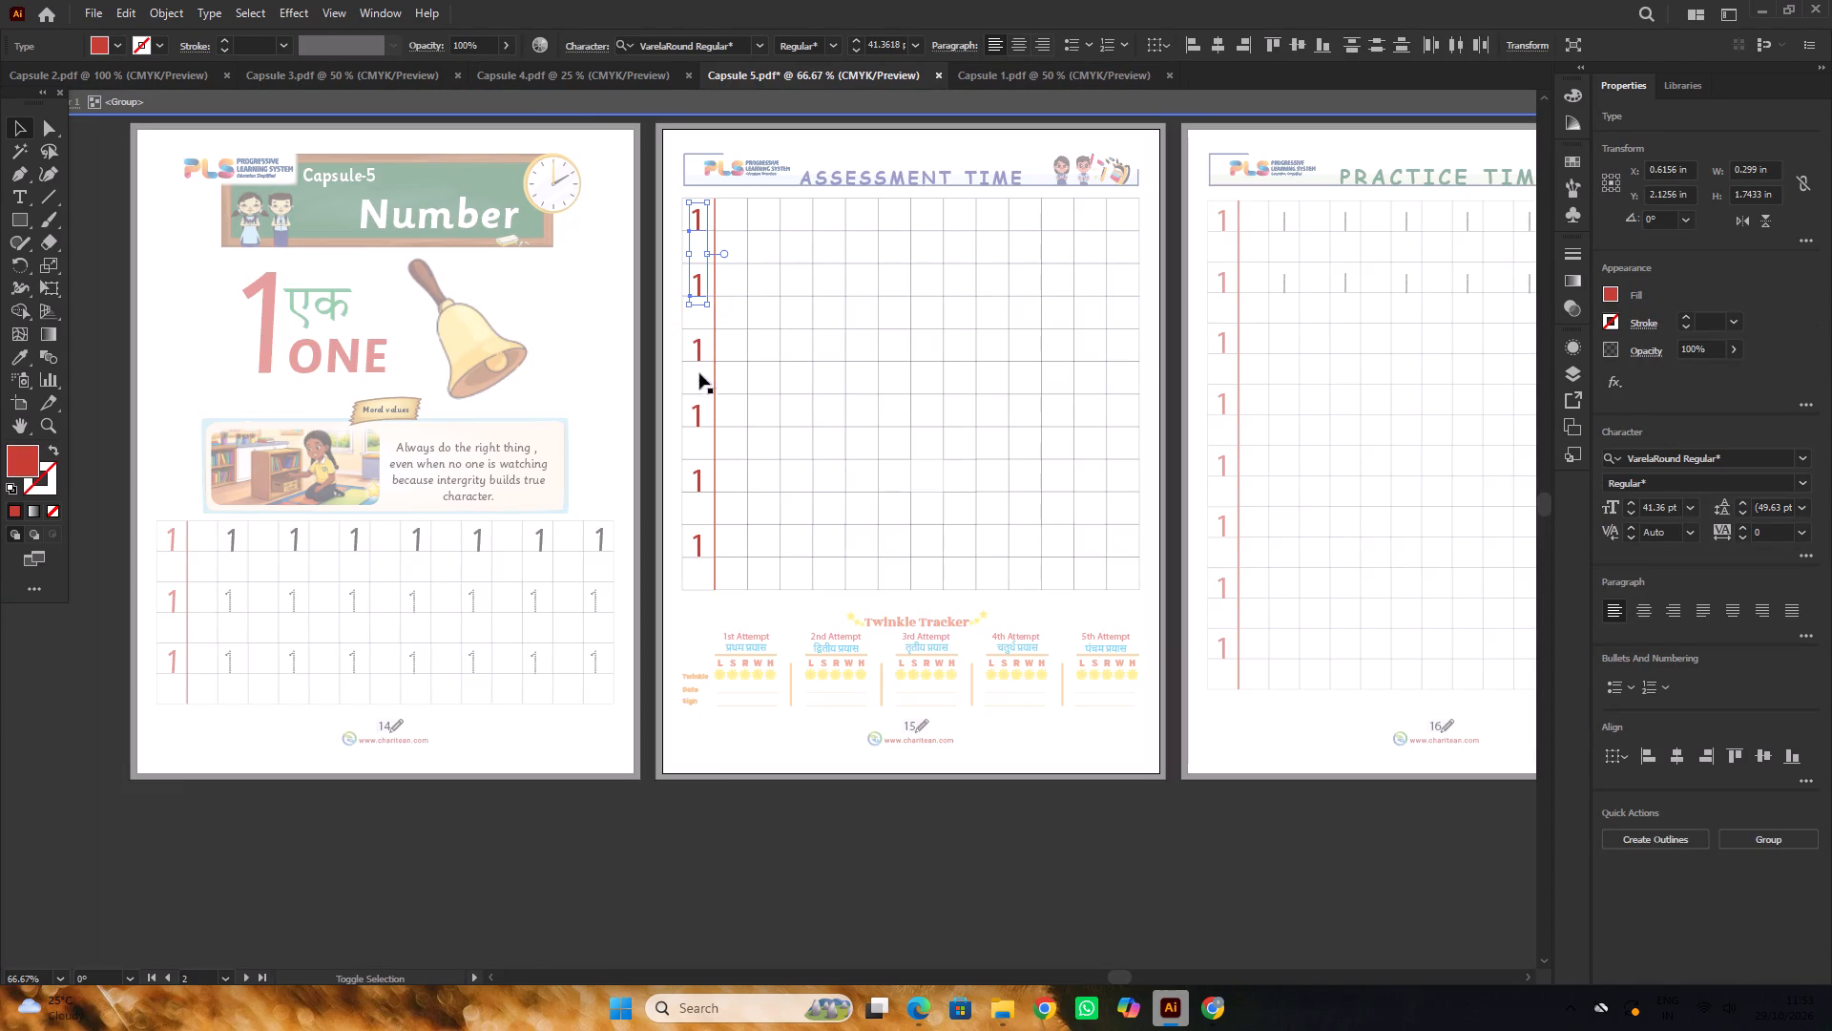
{"action": "left_click", "coordinate": [701, 351], "text": "shift"}
{"action": "left_click", "coordinate": [695, 410], "text": "shift"}
{"action": "left_click", "coordinate": [698, 486], "text": "shift"}
{"action": "left_click", "coordinate": [700, 549], "text": "shift"}
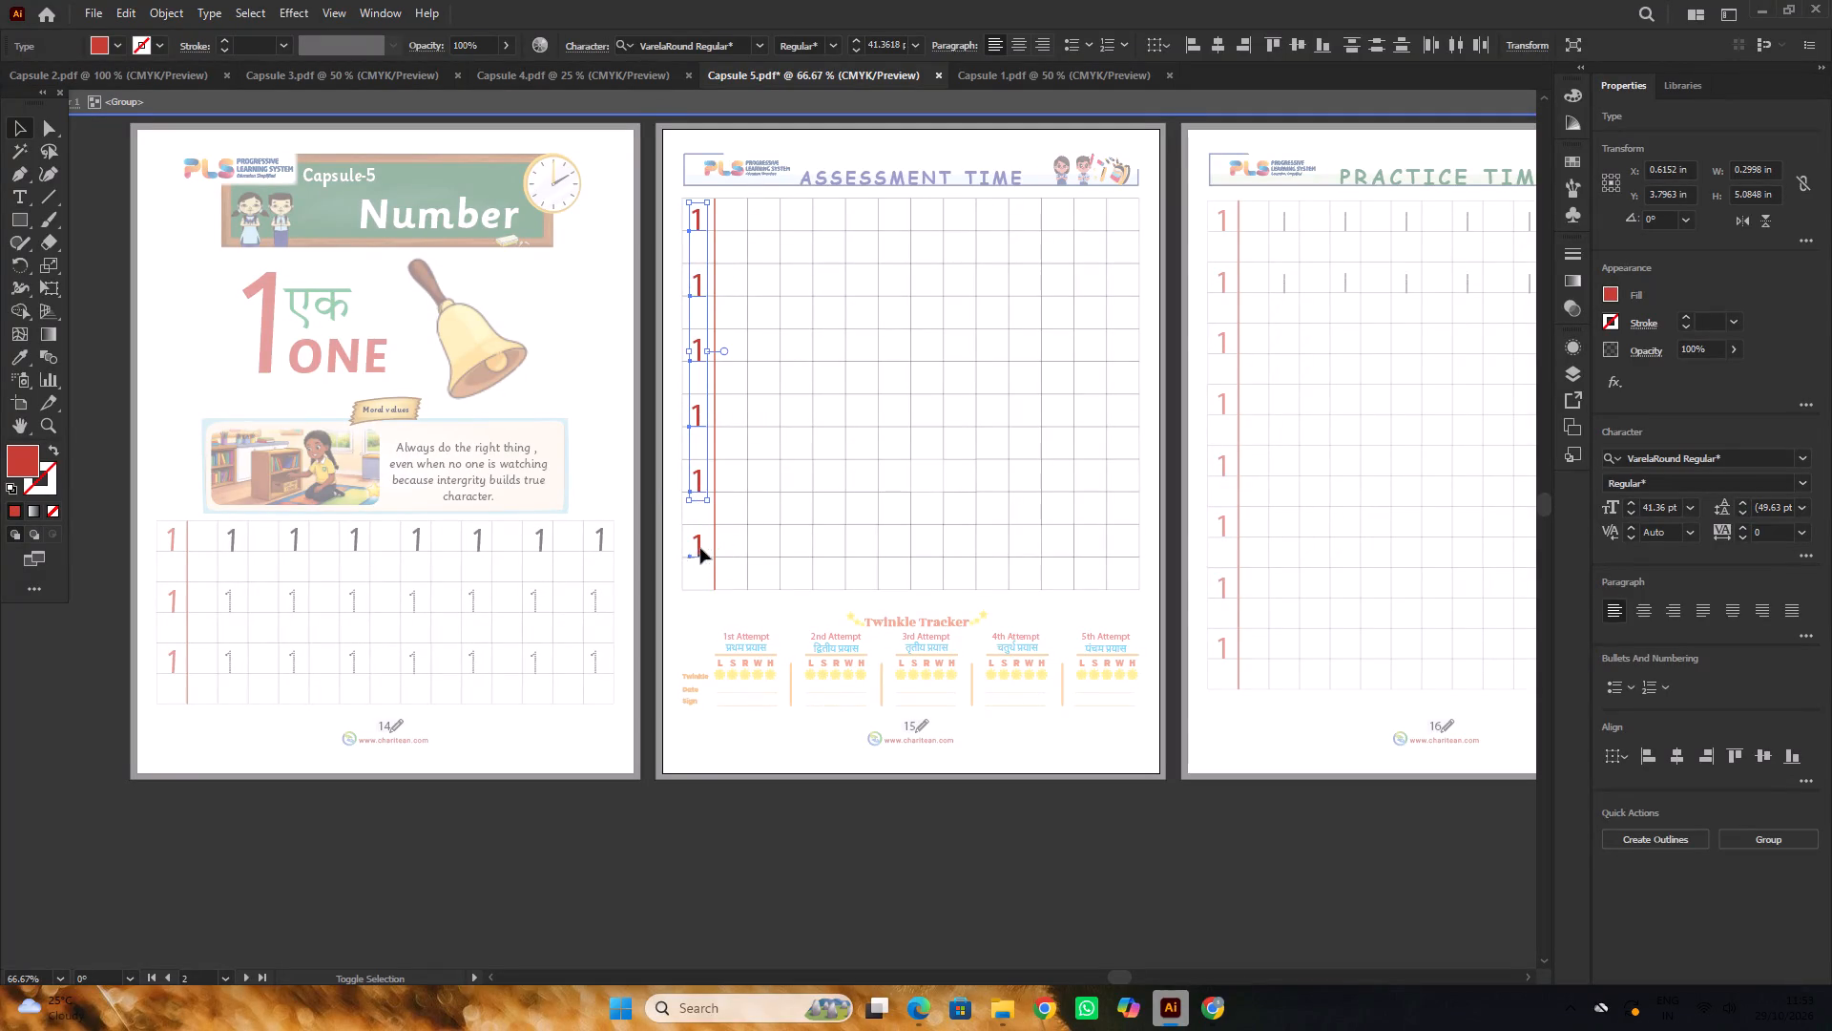
{"action": "left_click", "coordinate": [17, 353]}
{"action": "scroll", "coordinate": [175, 594], "scroll_direction": "up", "scroll_amount": 3, "text": "alt"}
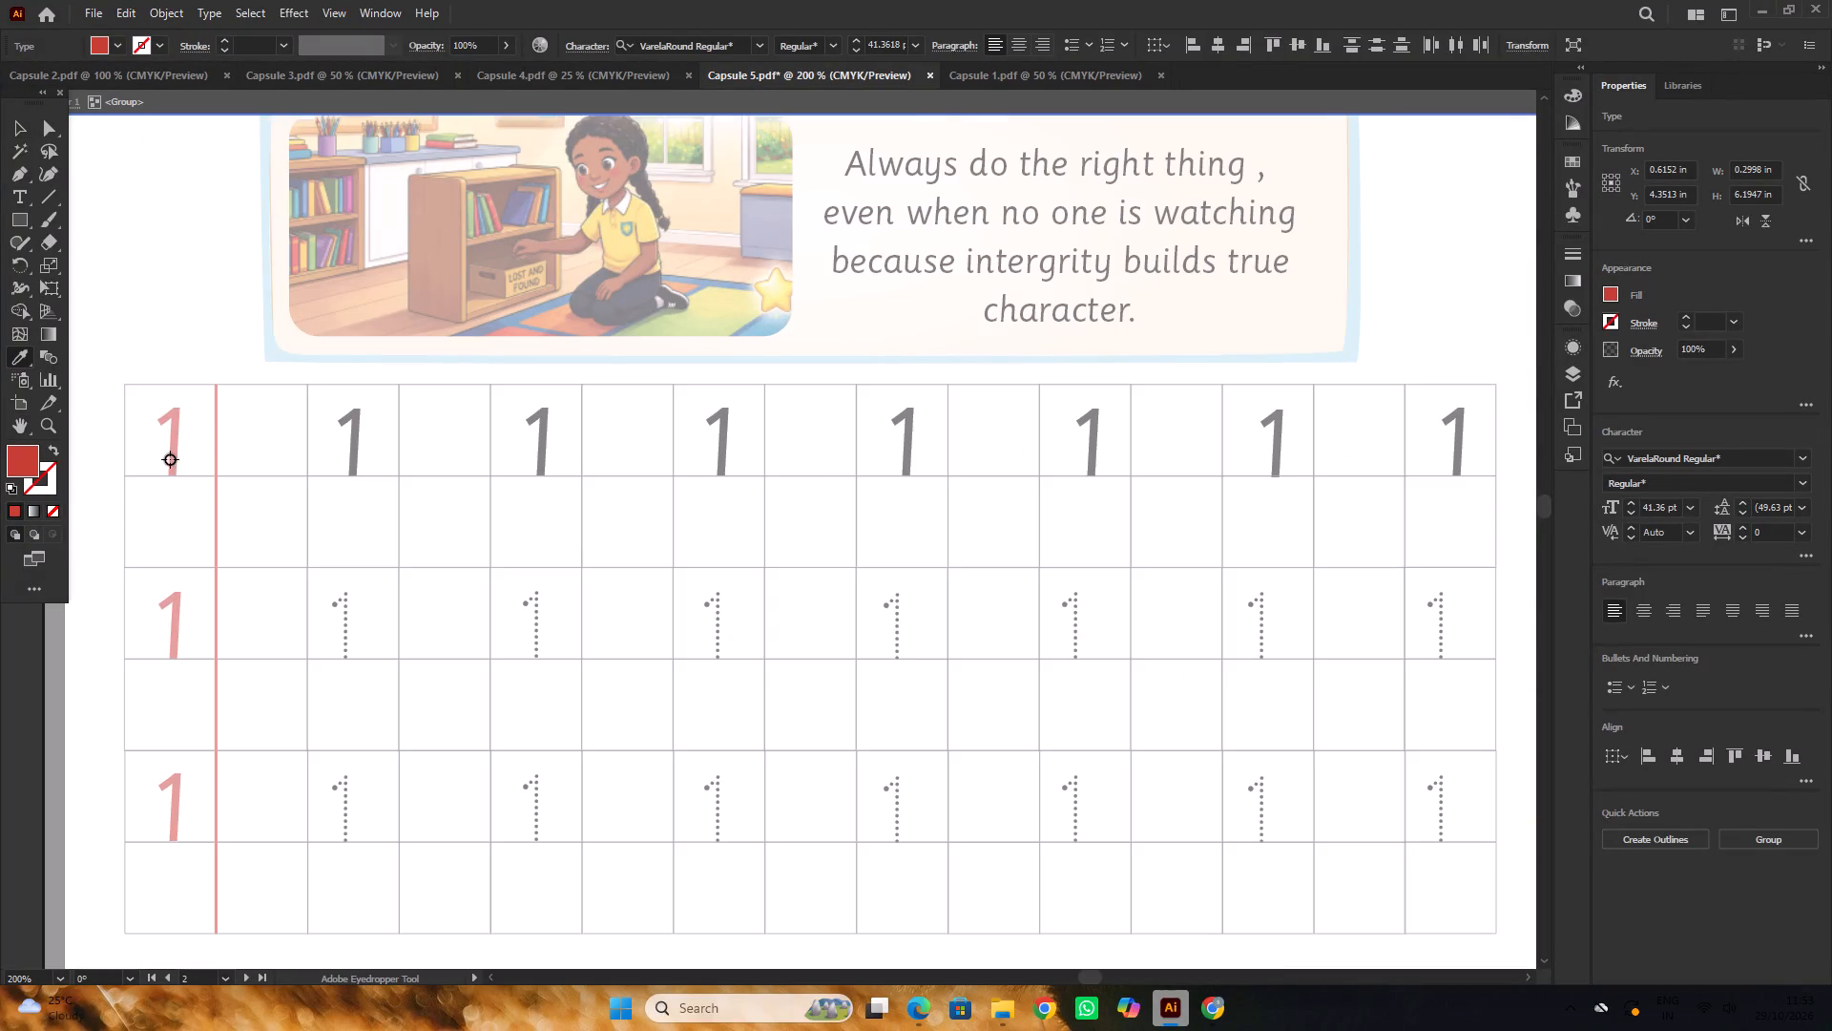
{"action": "left_click", "coordinate": [172, 457]}
{"action": "scroll", "coordinate": [172, 457], "scroll_direction": "down", "scroll_amount": 3, "text": "alt"}
{"action": "left_click", "coordinate": [20, 128]}
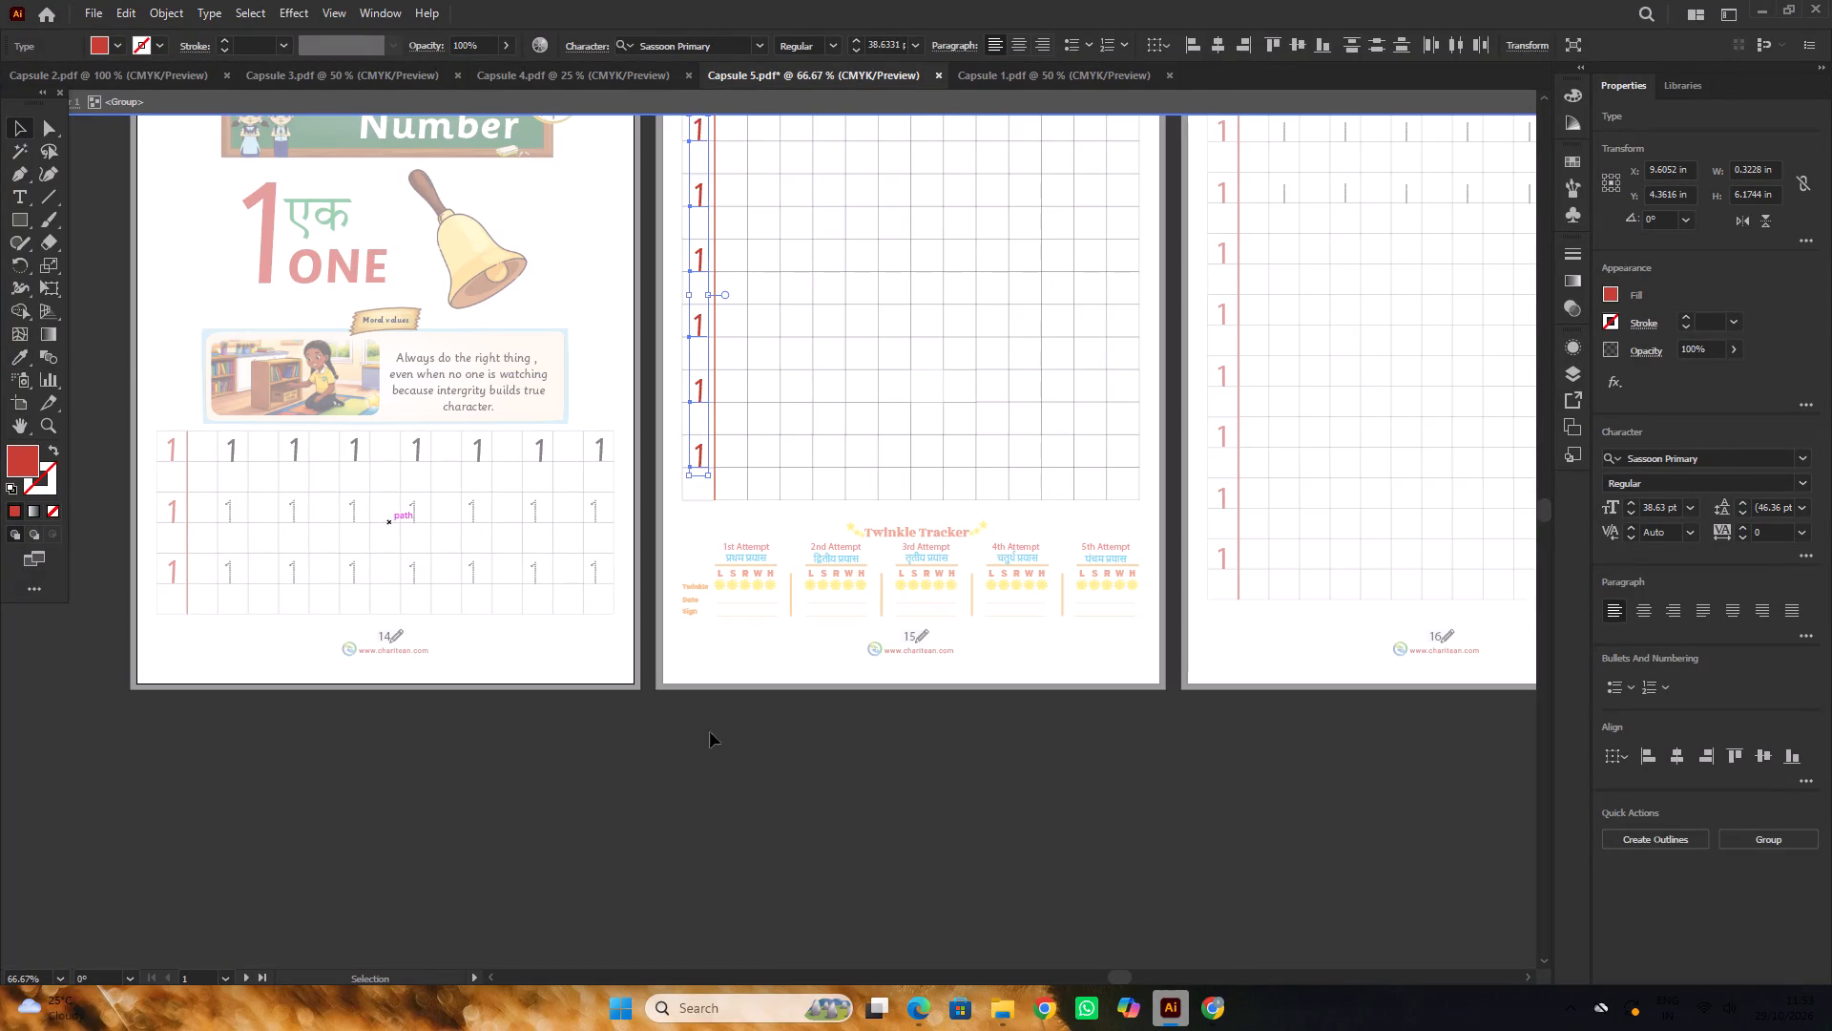
{"action": "triple_click", "coordinate": [854, 776]}
Lock the page-sized background rectangle of page 16, the Practice Time page.
{"action": "scroll", "coordinate": [846, 763], "scroll_direction": "down", "scroll_amount": 2, "text": "alt"}
{"action": "key", "text": "space"}
{"action": "left_click_drag", "start_coordinate": [1095, 788], "coordinate": [847, 707]}
{"action": "scroll", "coordinate": [701, 369], "scroll_direction": "down", "scroll_amount": 4}
{"action": "scroll", "coordinate": [780, 305], "scroll_direction": "up", "scroll_amount": 3, "text": "alt"}
{"action": "left_click", "coordinate": [771, 245]}
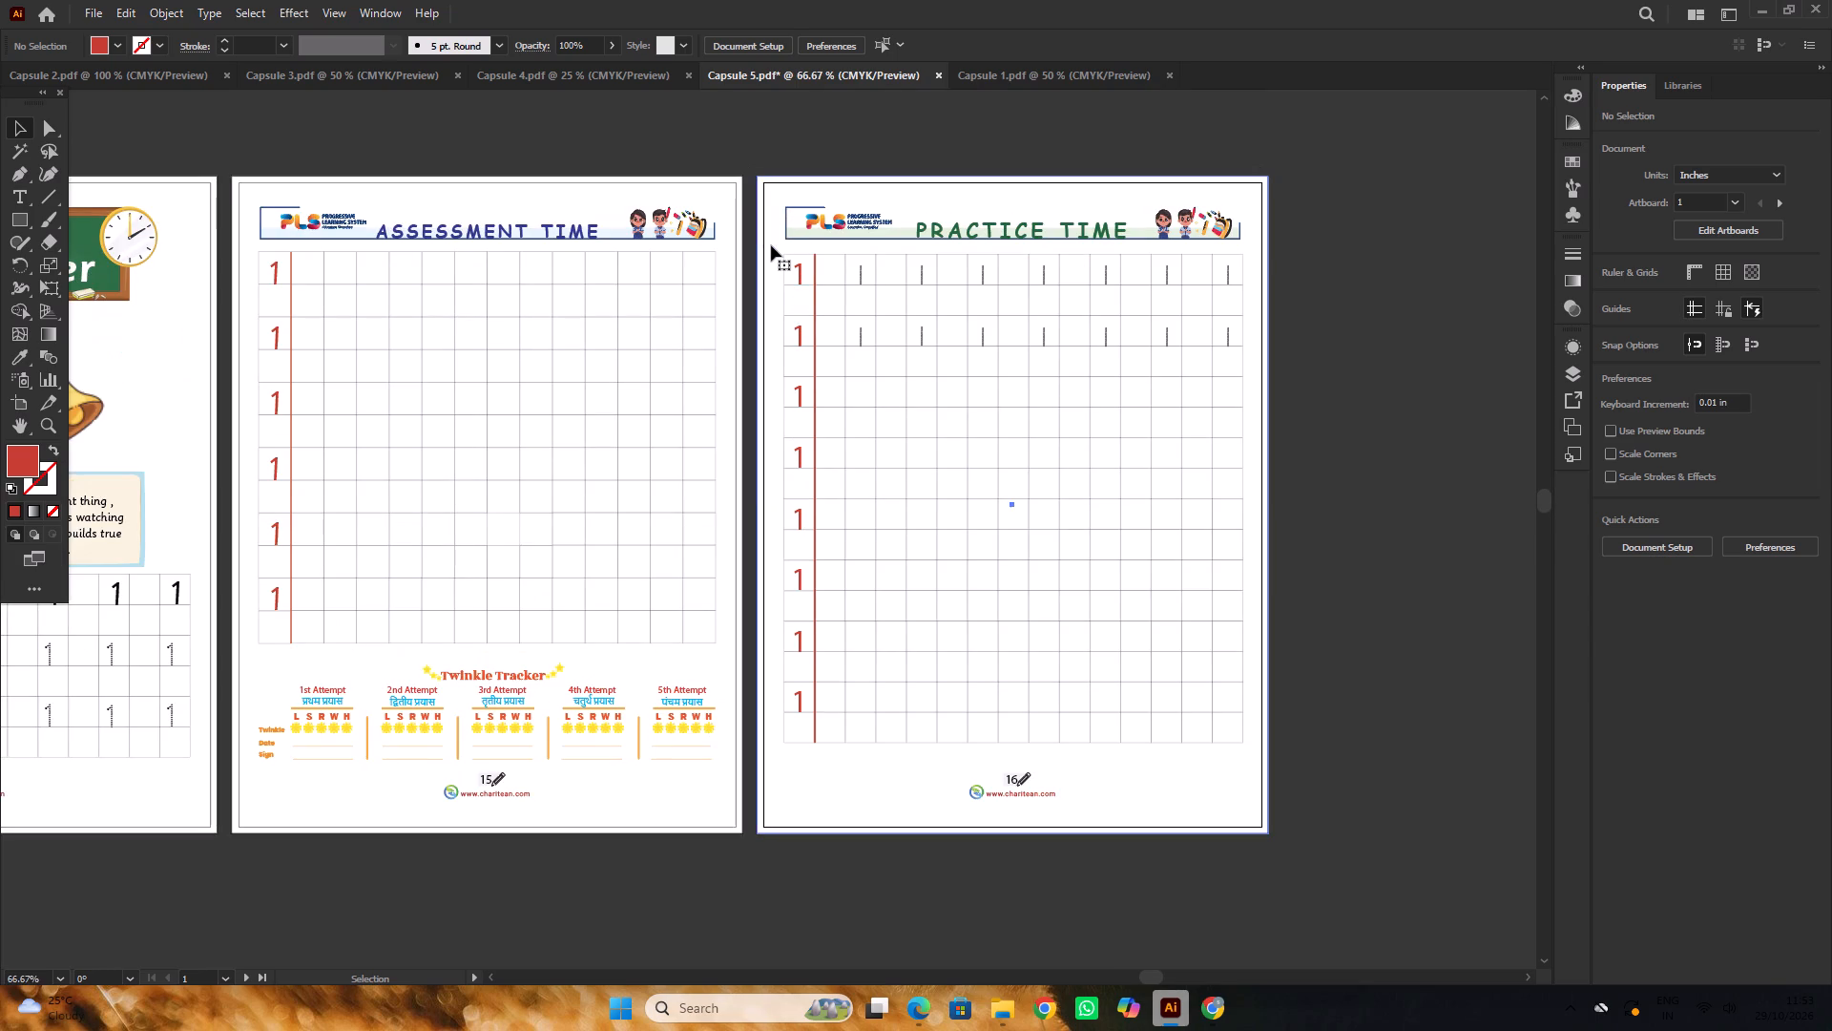
{"action": "key", "text": "ctrl+2"}
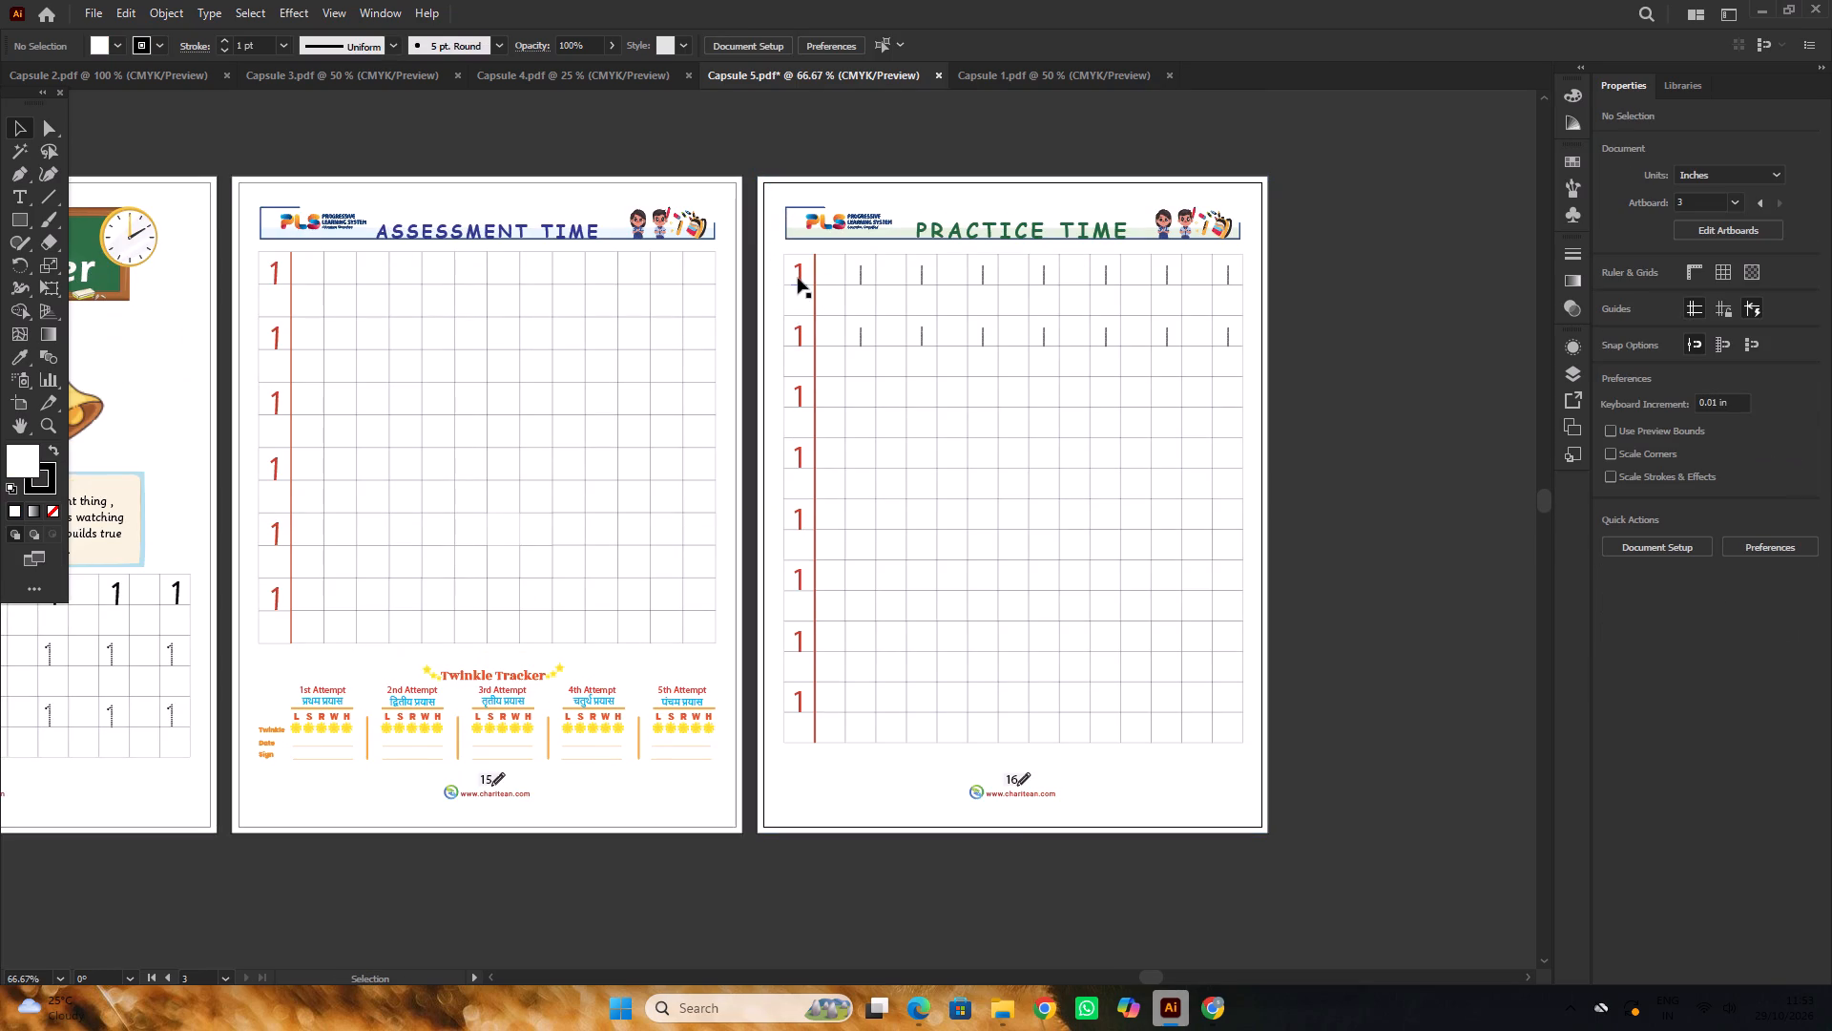
Isolate page 16's grid group and restyle its eight red 1s to Sassoon Primary, 38.63 pt, sampling a red 1 on page 15.
{"action": "double_click", "coordinate": [800, 276]}
{"action": "left_click", "coordinate": [800, 276]}
{"action": "left_click", "coordinate": [799, 336], "text": "shift"}
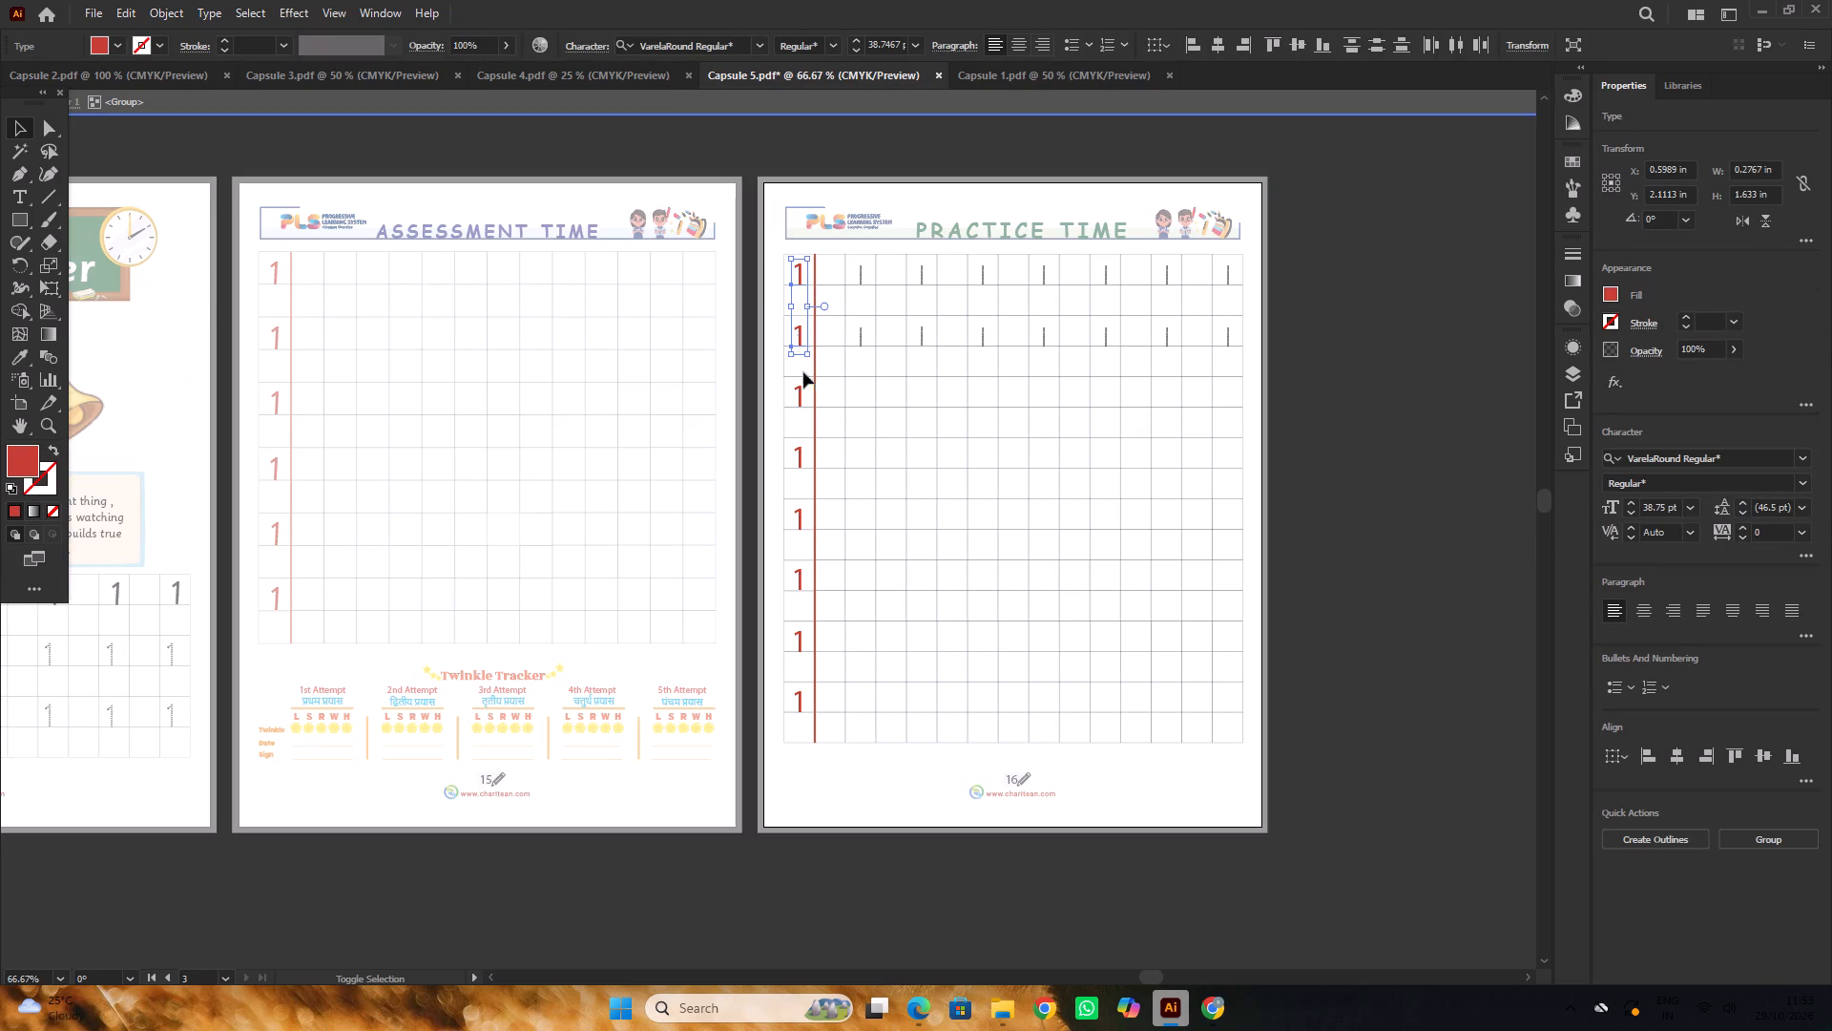
{"action": "left_click", "coordinate": [804, 395], "text": "shift"}
{"action": "left_click", "coordinate": [796, 468], "text": "shift"}
{"action": "scroll", "coordinate": [779, 400], "scroll_direction": "down", "scroll_amount": 3}
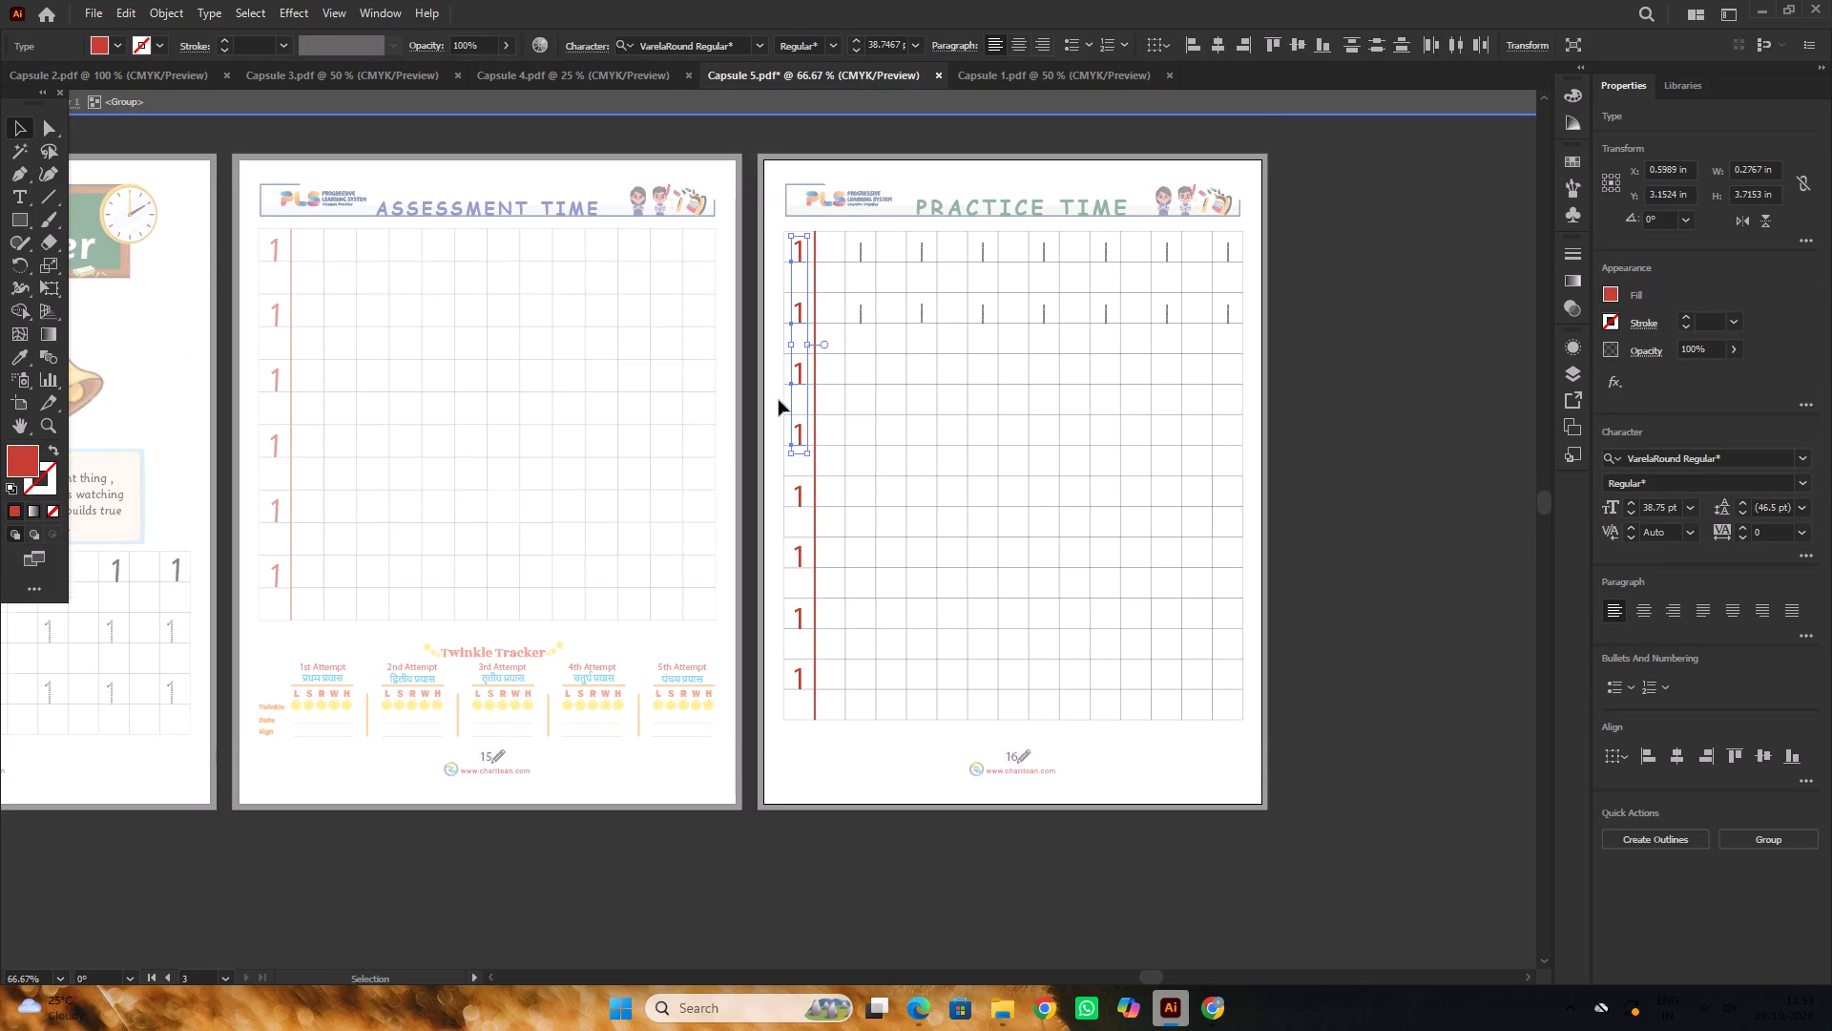
{"action": "scroll", "coordinate": [772, 379], "scroll_direction": "down", "scroll_amount": 2}
{"action": "left_click", "coordinate": [803, 397], "text": "shift"}
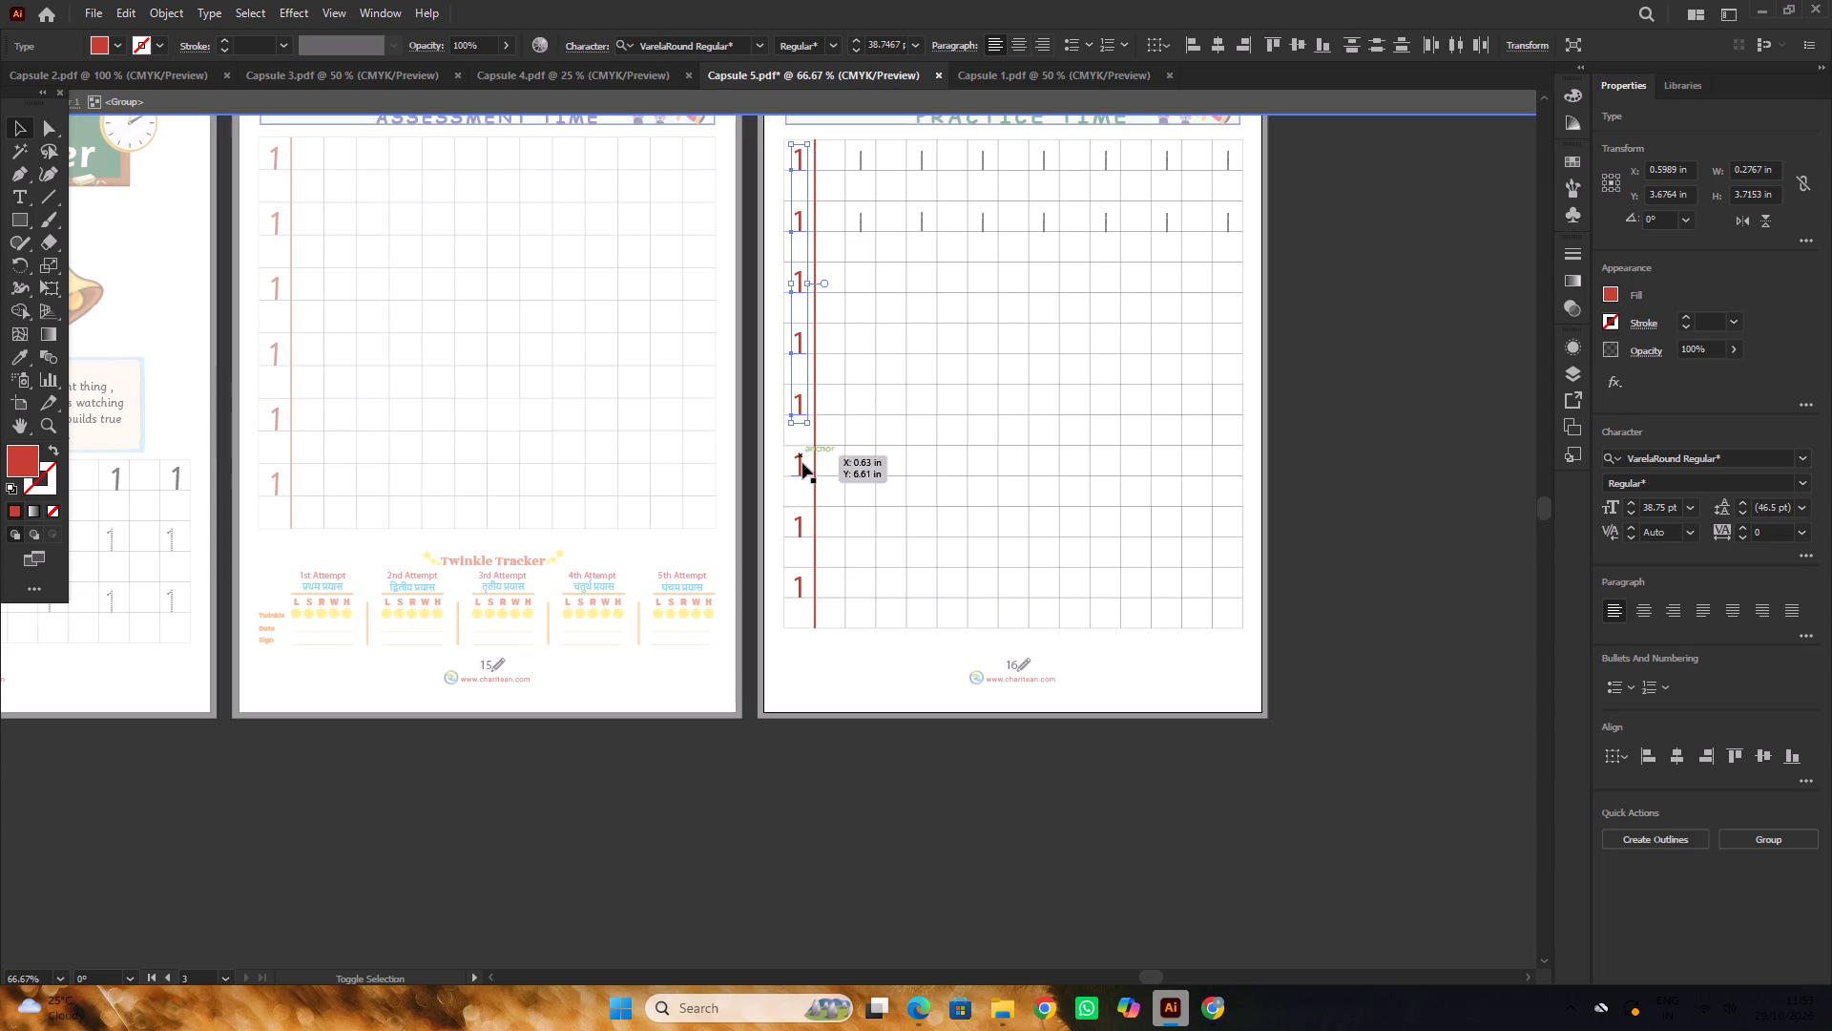
{"action": "left_click", "coordinate": [801, 471], "text": "shift"}
{"action": "left_click", "coordinate": [803, 529], "text": "shift"}
{"action": "left_click", "coordinate": [802, 584], "text": "shift"}
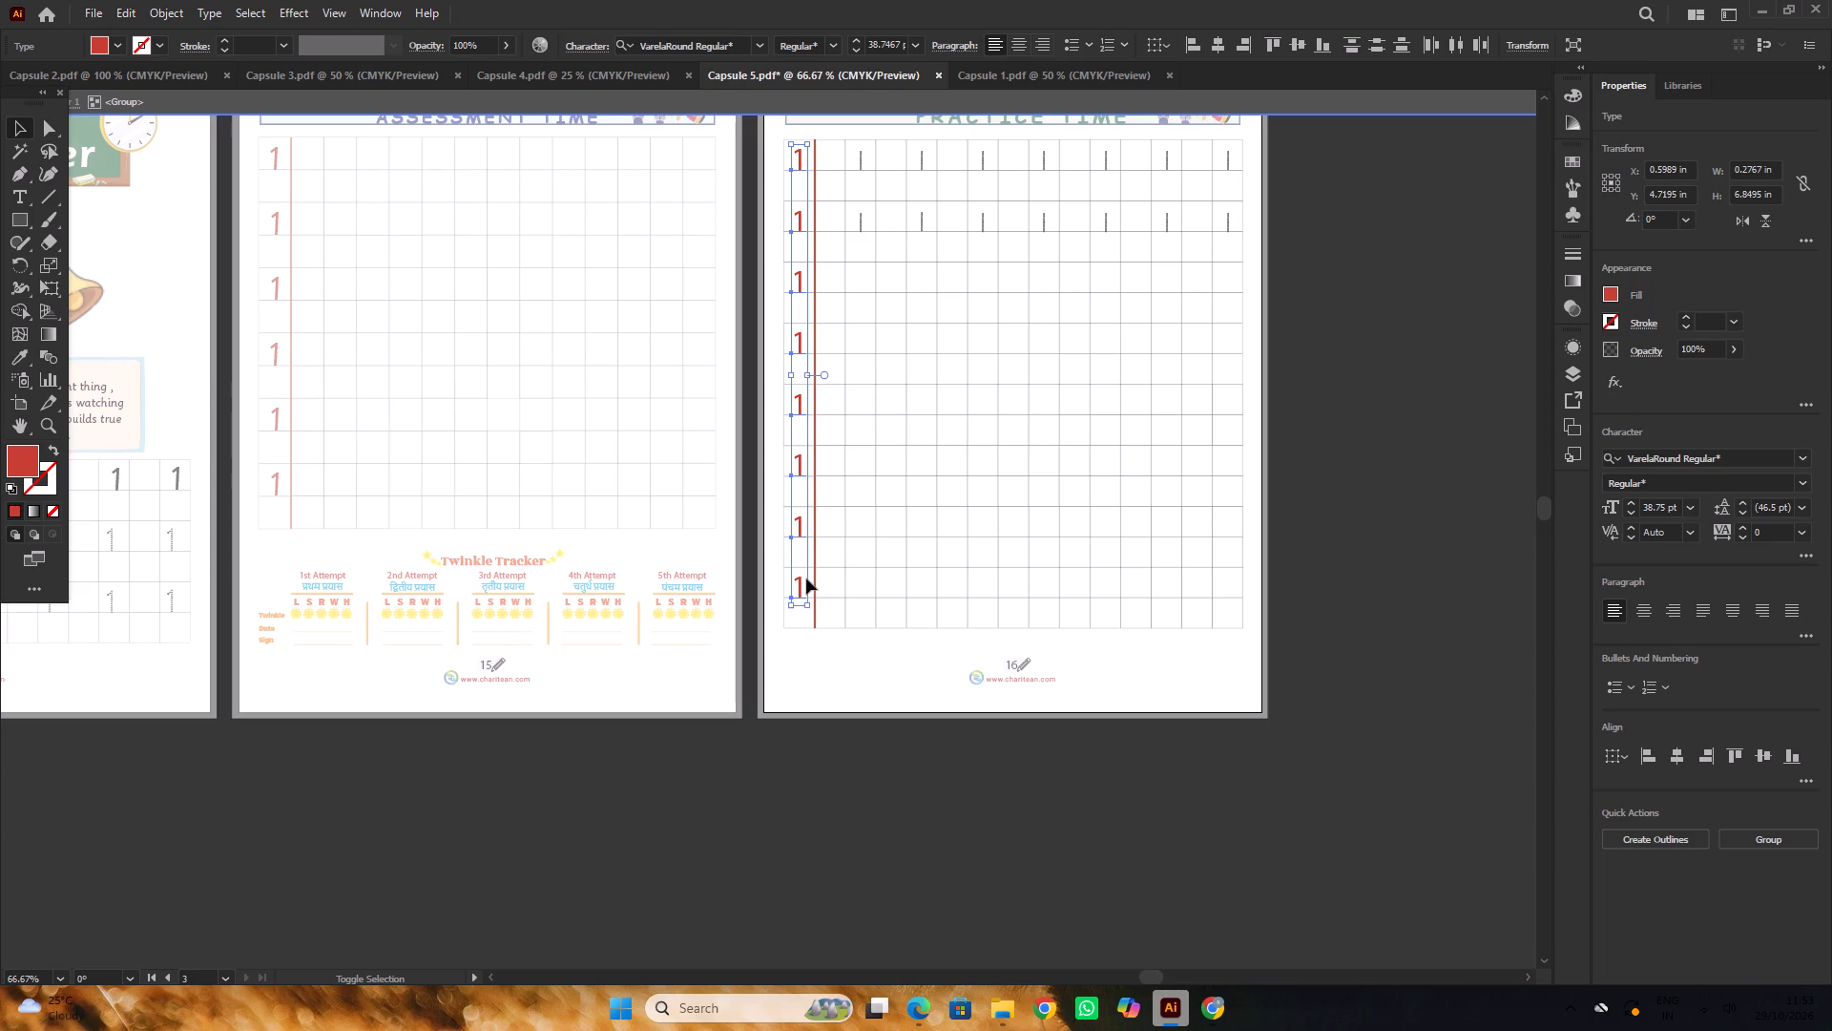
{"action": "left_click", "coordinate": [26, 361]}
{"action": "scroll", "coordinate": [260, 493], "scroll_direction": "up", "scroll_amount": 3, "text": "alt"}
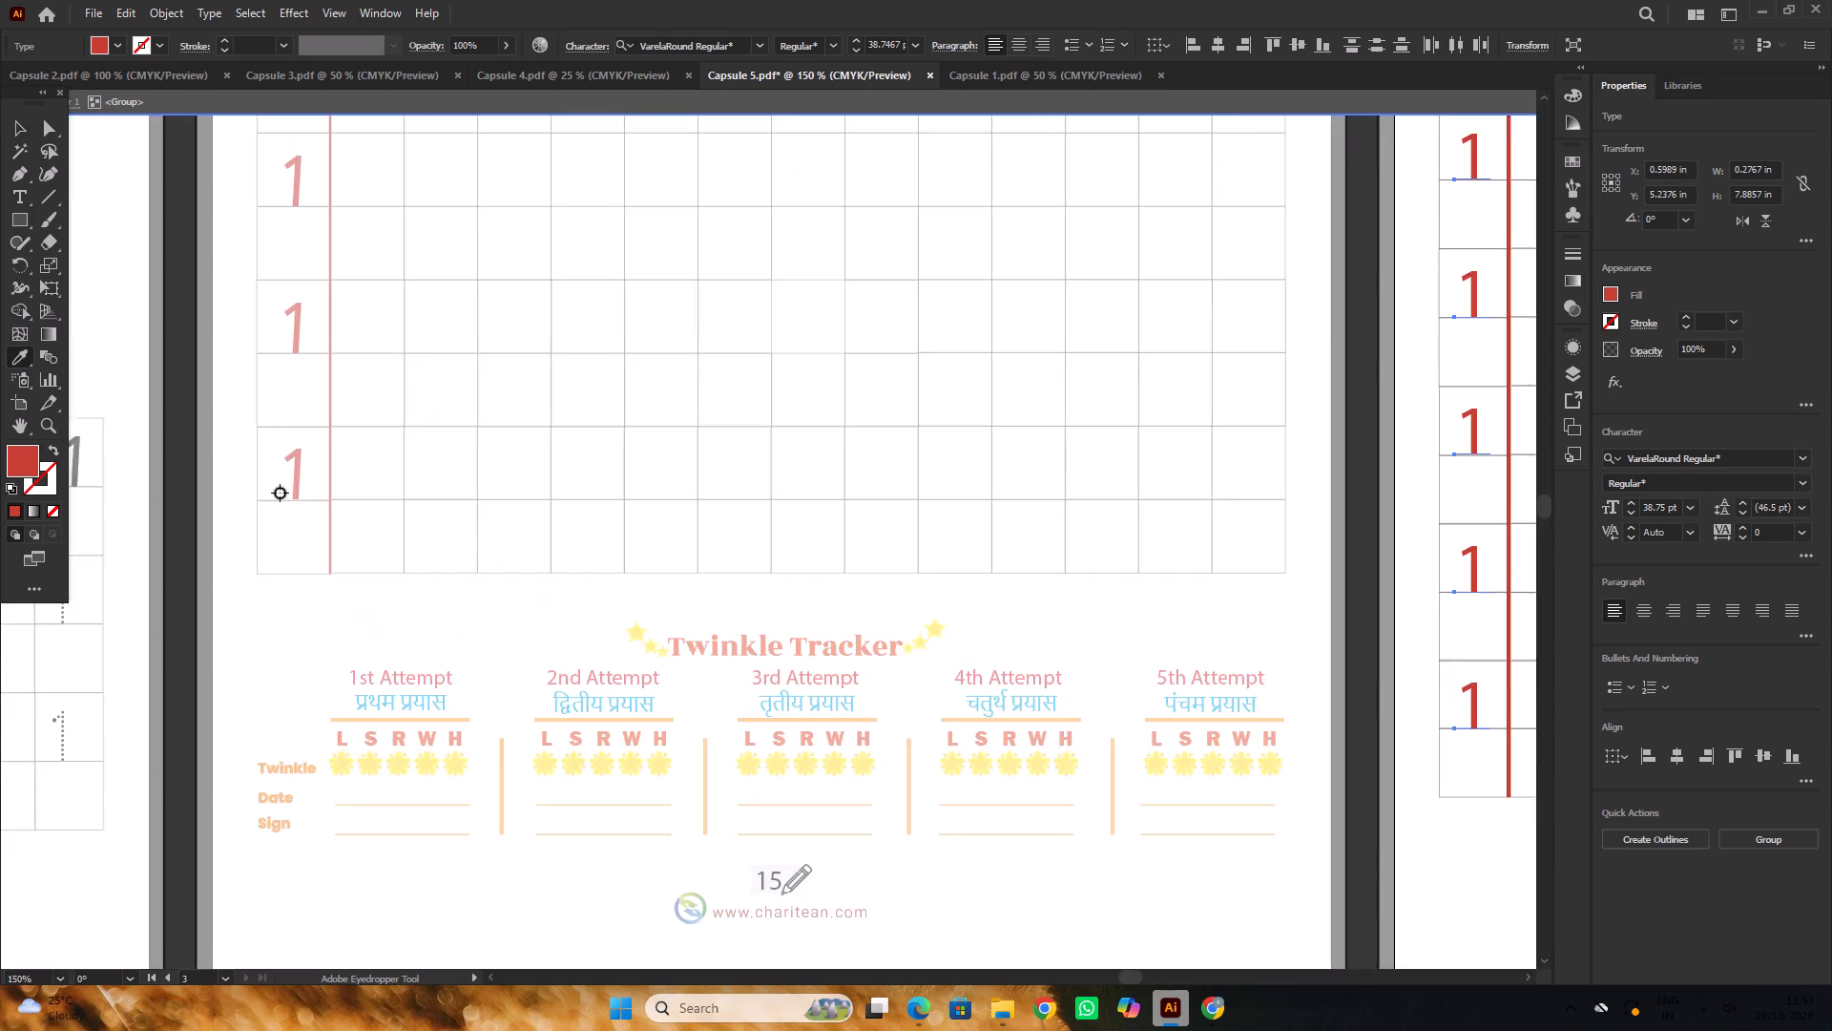
{"action": "scroll", "coordinate": [280, 493], "scroll_direction": "up", "scroll_amount": 2, "text": "alt"}
{"action": "left_click", "coordinate": [313, 487]}
{"action": "scroll", "coordinate": [313, 487], "scroll_direction": "down", "scroll_amount": 4, "text": "alt"}
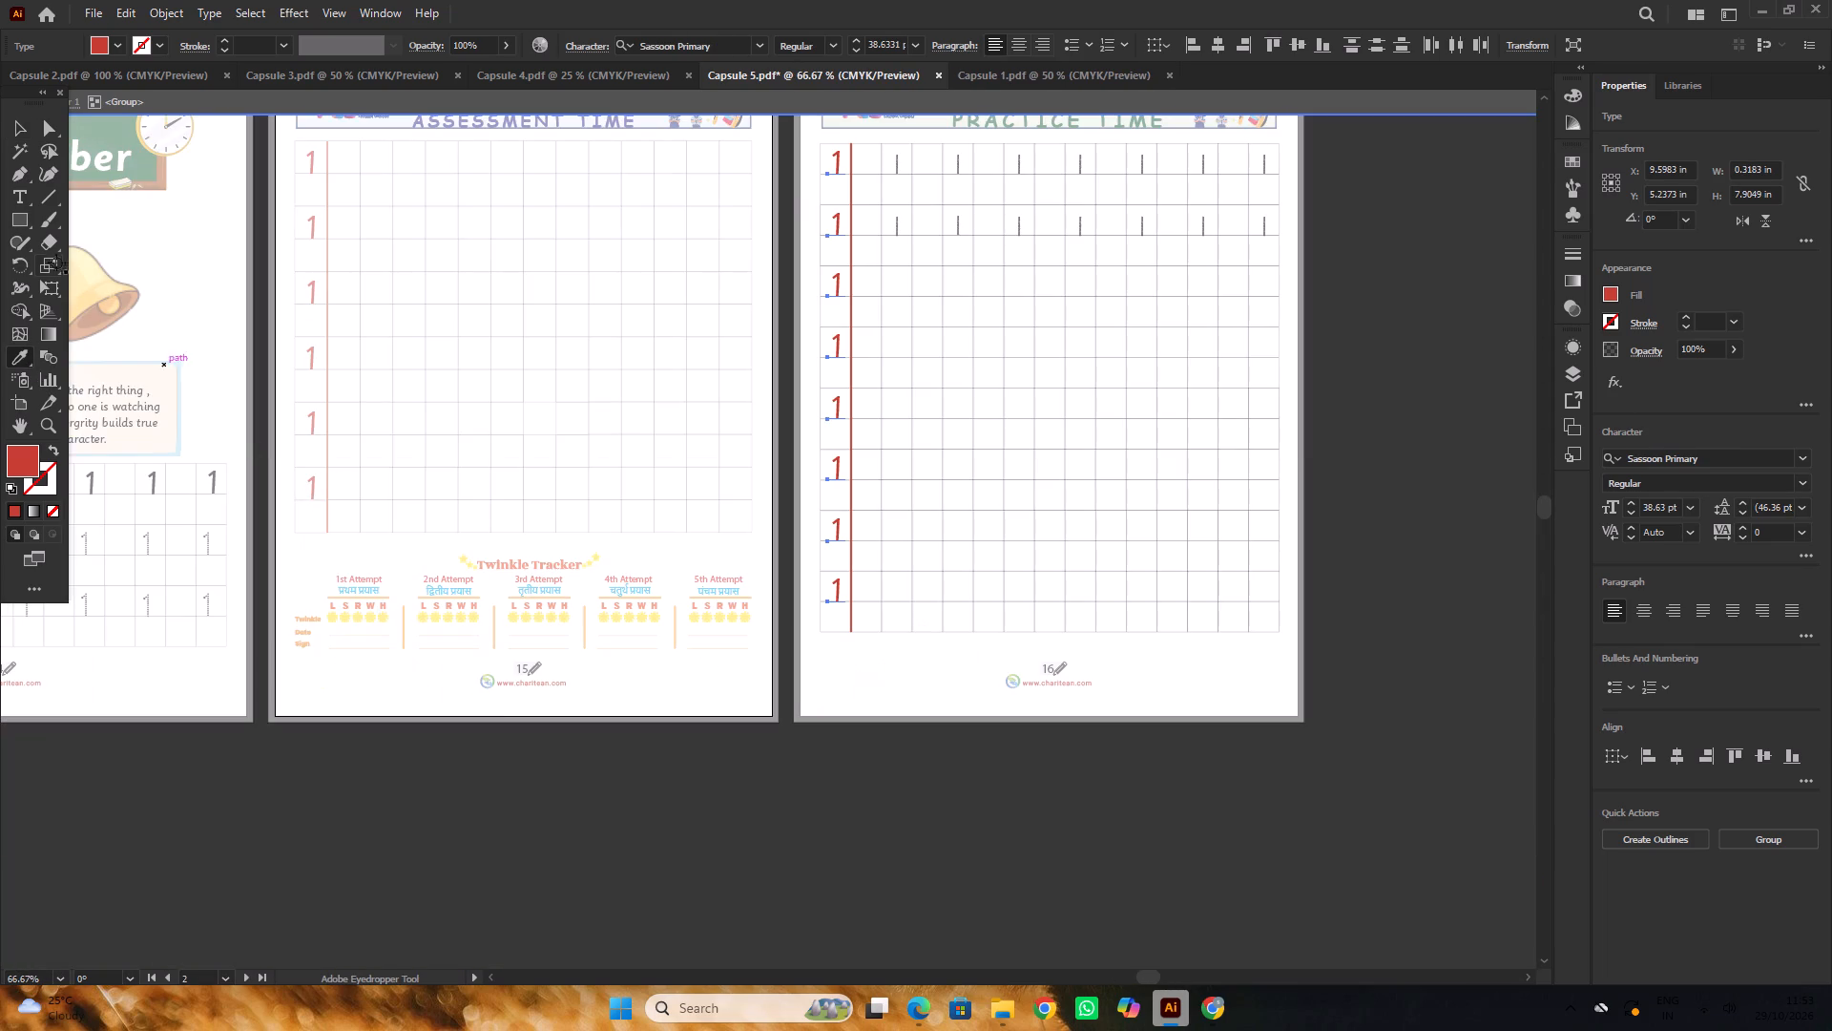
{"action": "left_click", "coordinate": [16, 134]}
{"action": "scroll", "coordinate": [735, 616], "scroll_direction": "down", "scroll_amount": 2, "text": "alt"}
{"action": "double_click", "coordinate": [1110, 581]}
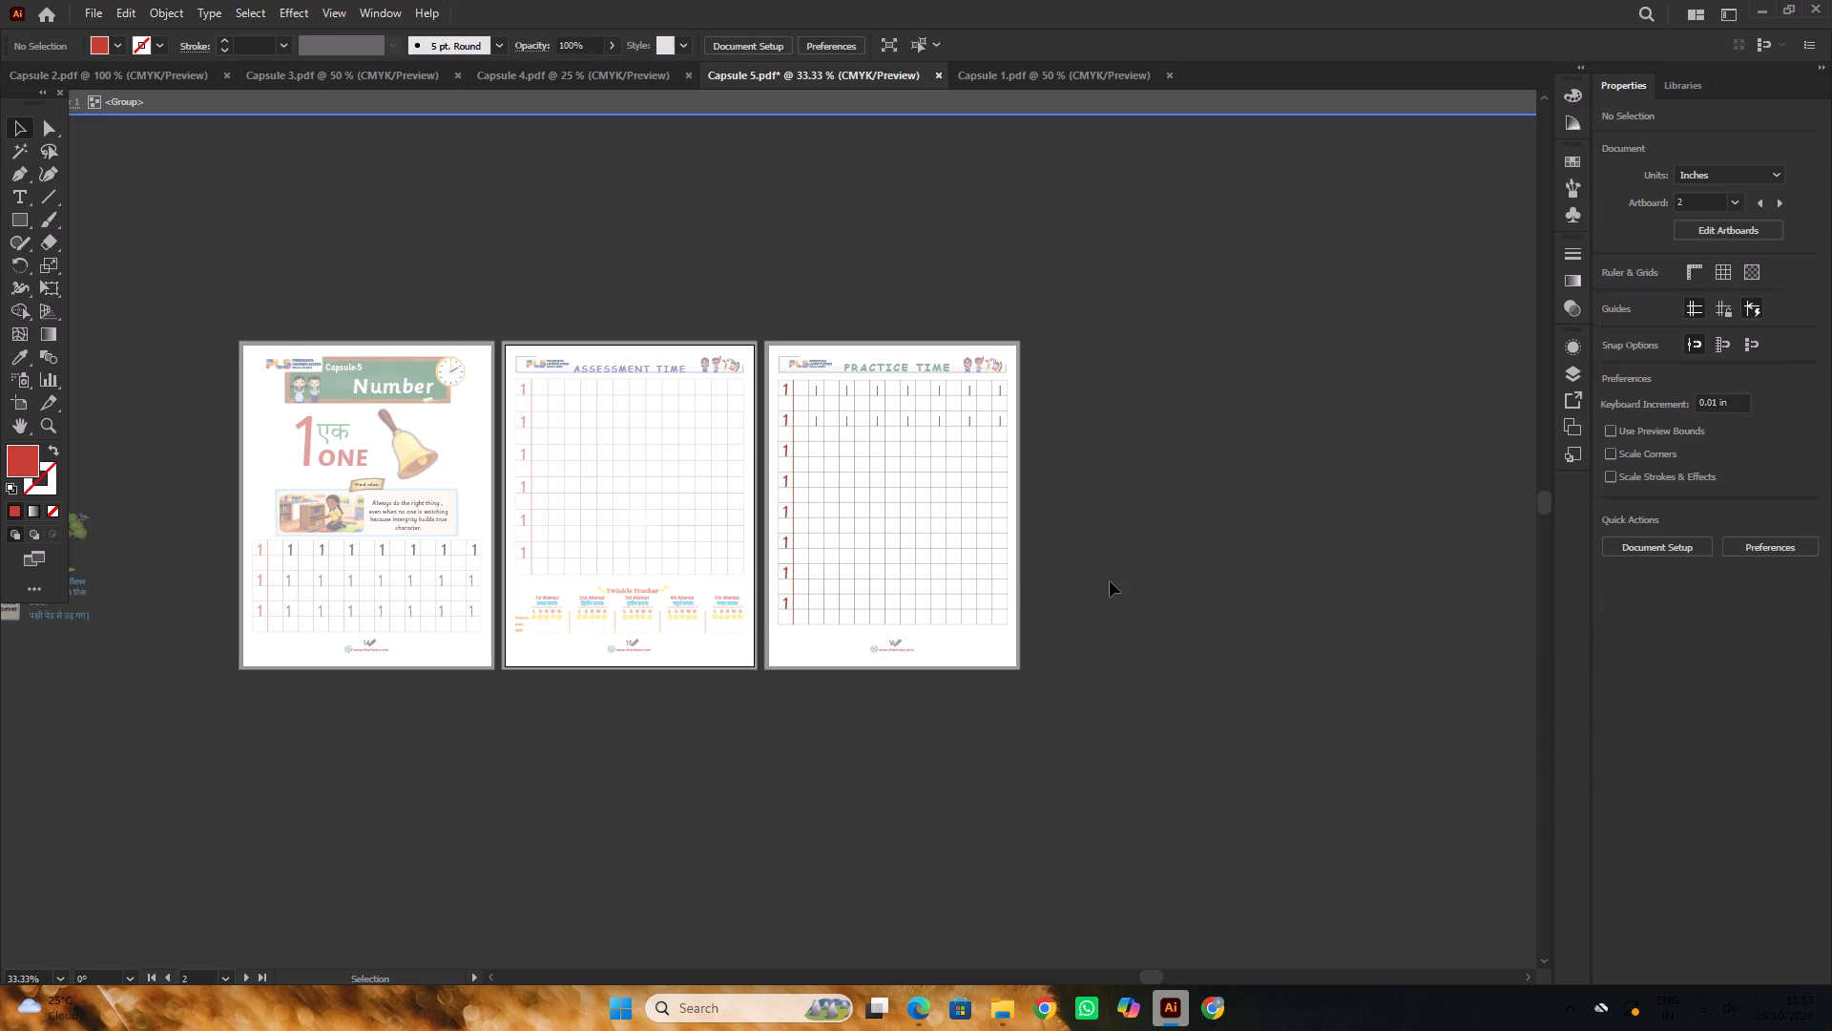
{"action": "left_click", "coordinate": [1106, 575]}
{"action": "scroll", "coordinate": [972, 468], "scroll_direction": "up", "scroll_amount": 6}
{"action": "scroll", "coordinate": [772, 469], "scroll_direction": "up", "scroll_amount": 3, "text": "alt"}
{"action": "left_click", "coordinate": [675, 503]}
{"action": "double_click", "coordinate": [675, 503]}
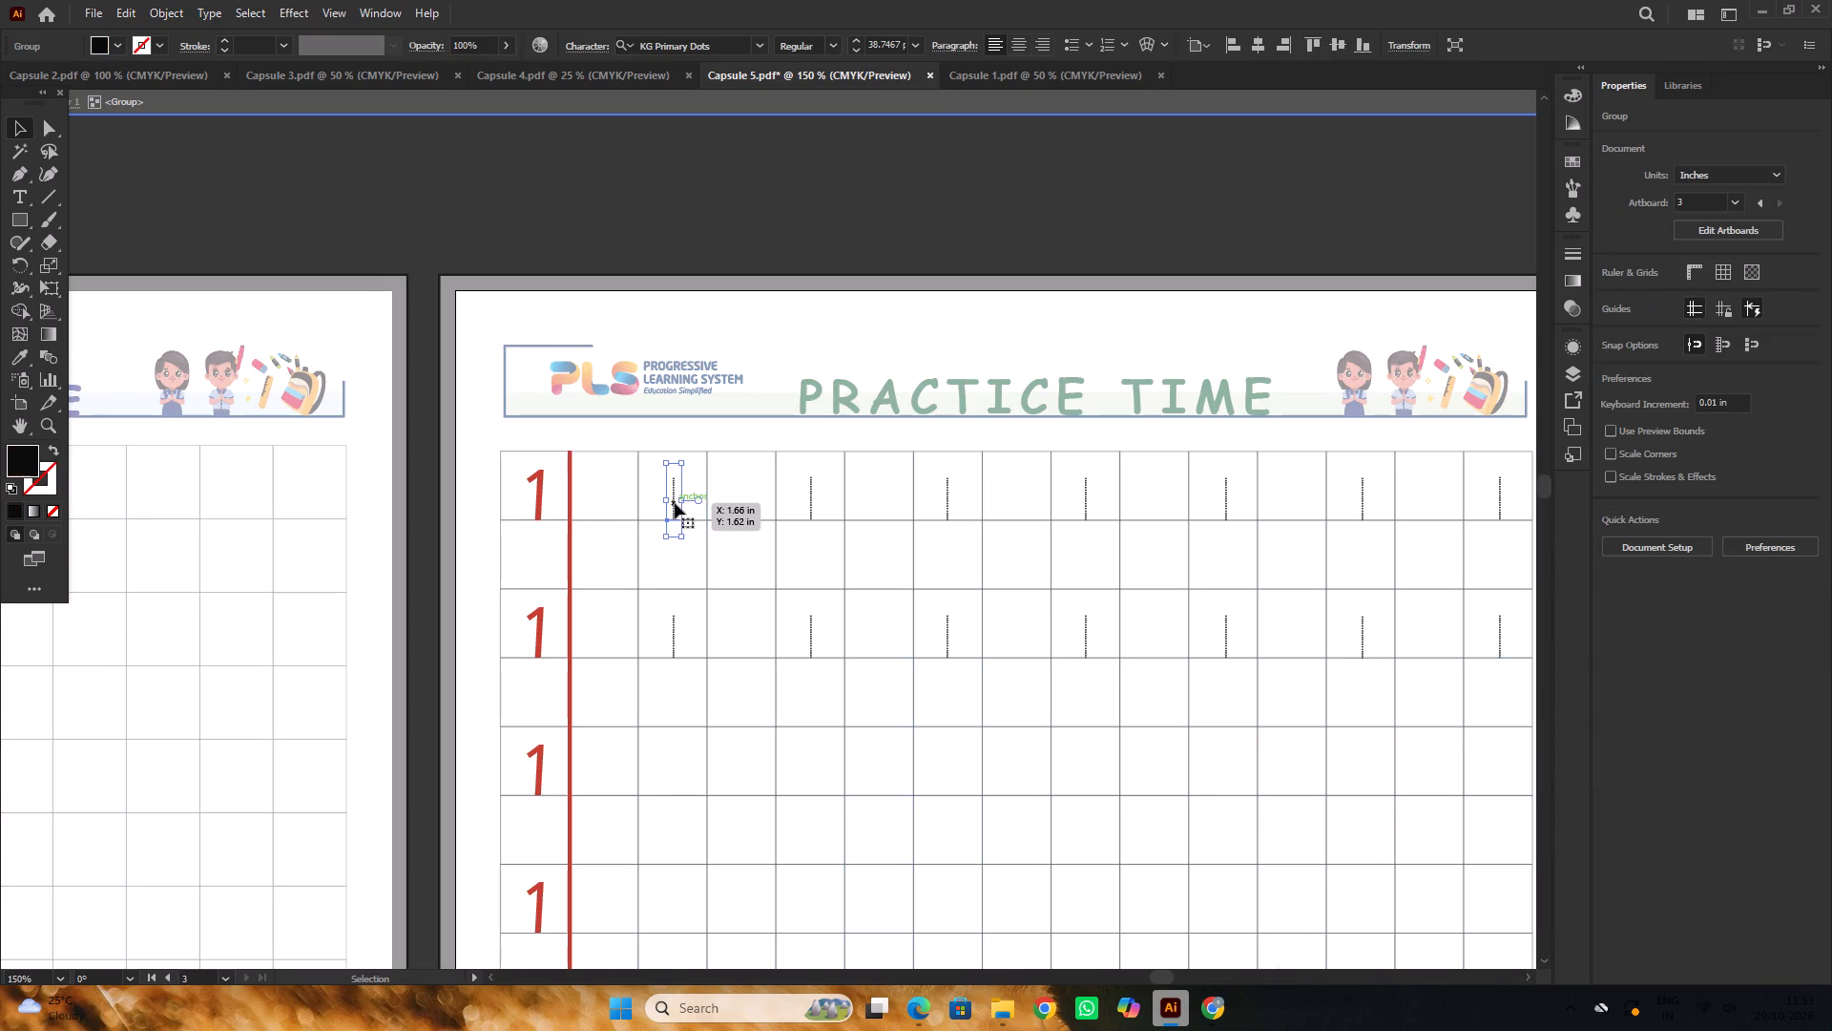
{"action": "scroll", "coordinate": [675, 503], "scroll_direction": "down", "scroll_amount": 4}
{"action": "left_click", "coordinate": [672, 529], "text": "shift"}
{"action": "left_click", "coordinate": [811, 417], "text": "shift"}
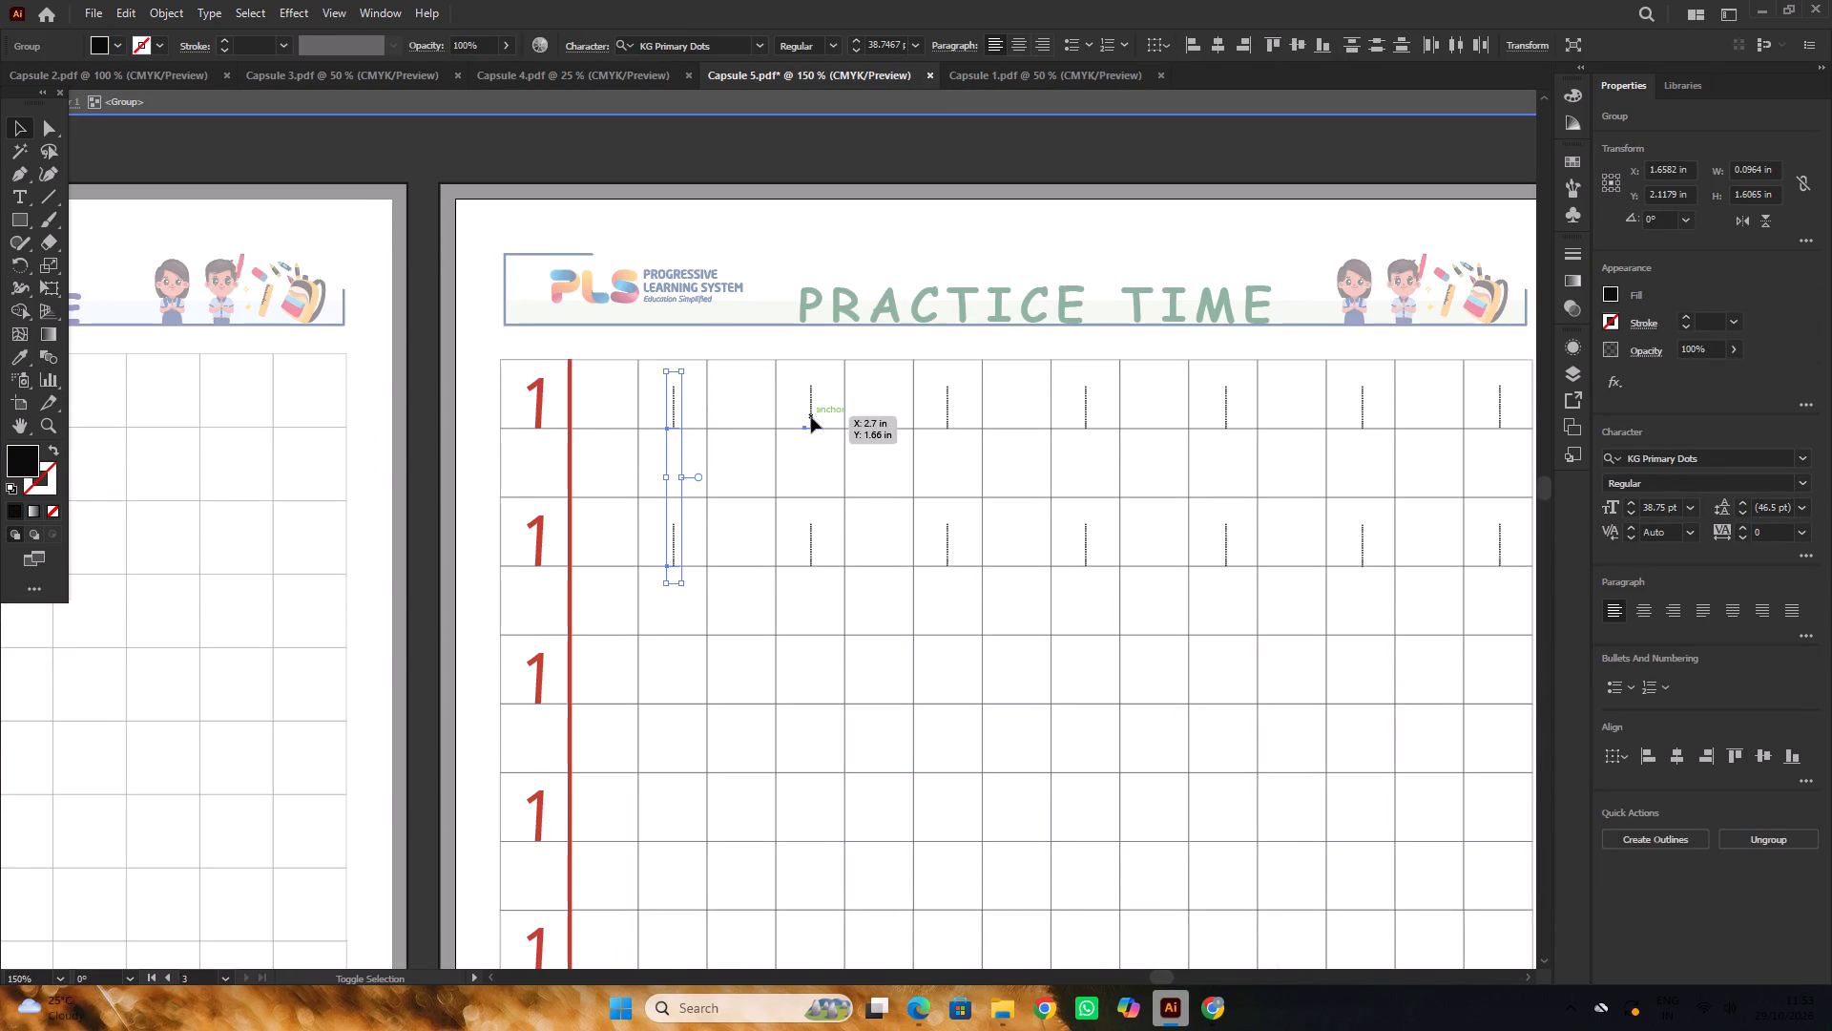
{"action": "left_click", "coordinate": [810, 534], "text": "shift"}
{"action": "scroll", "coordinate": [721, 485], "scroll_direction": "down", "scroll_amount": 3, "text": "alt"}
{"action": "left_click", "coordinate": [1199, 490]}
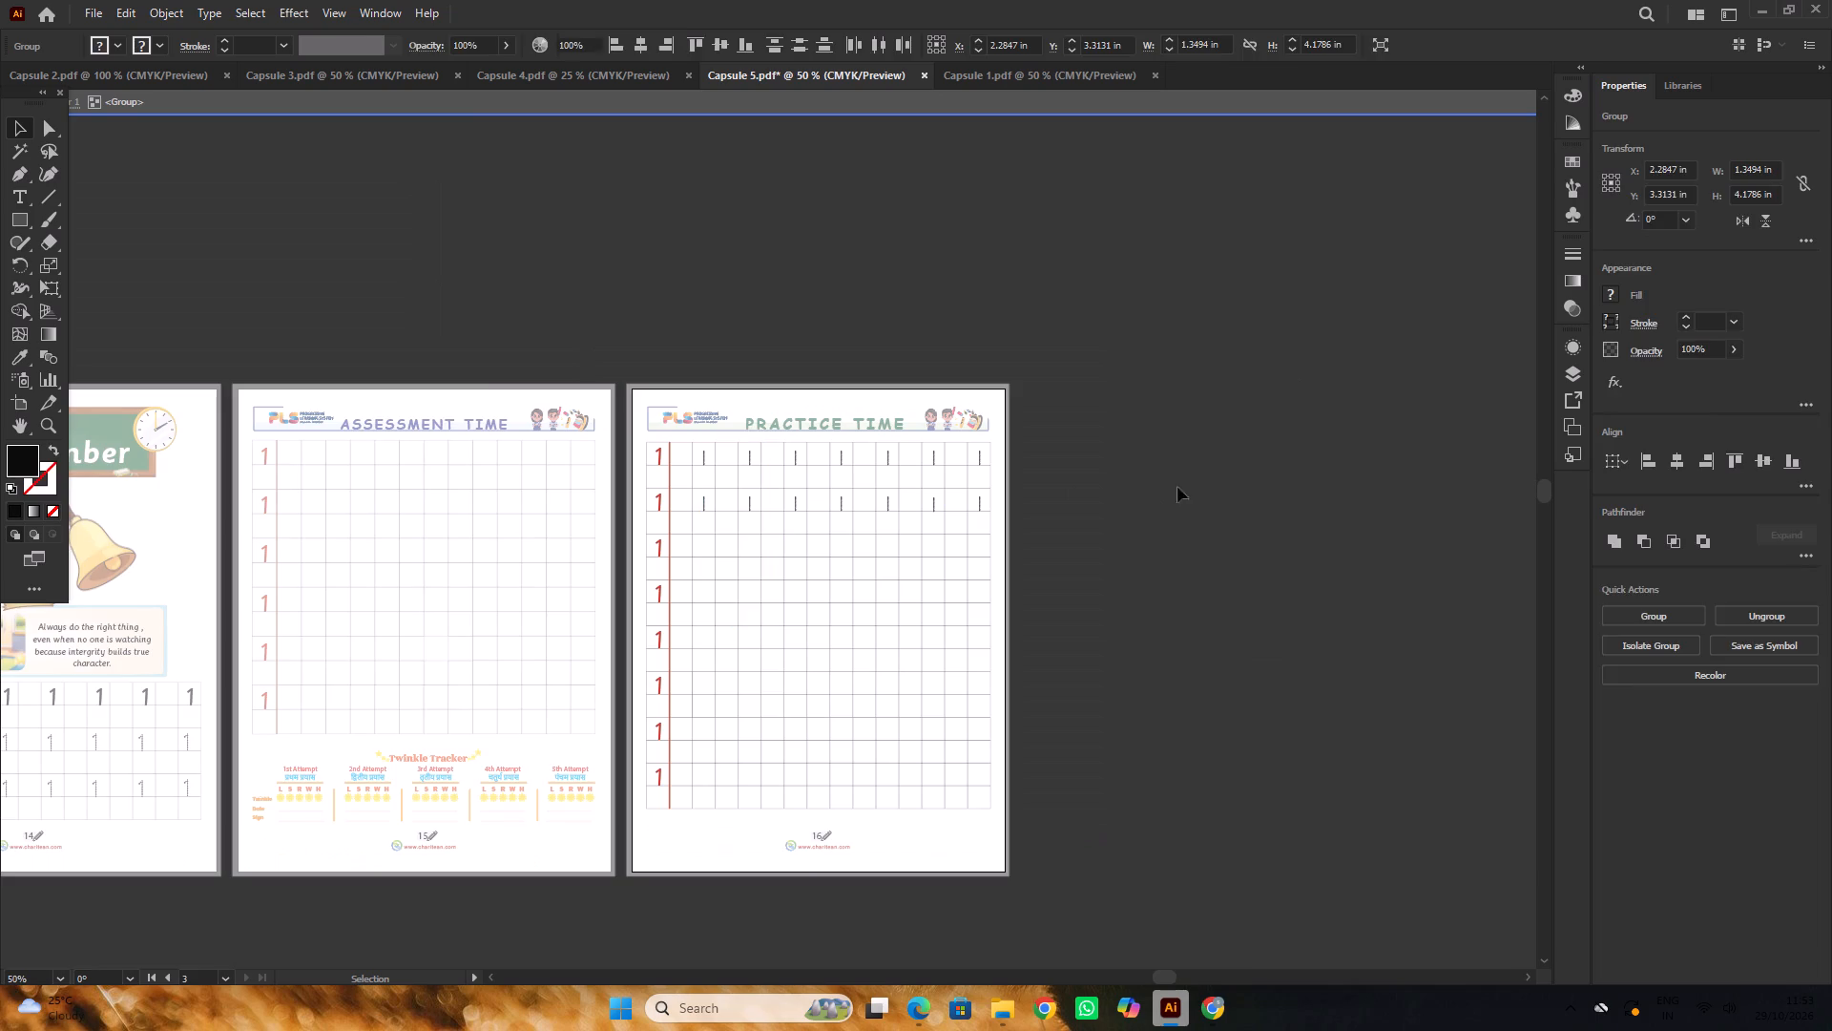
Restyle all fourteen black dotted 1s in the first two number rows of page 16's grid to Sassoon Infant W01 Dotted.
{"action": "scroll", "coordinate": [767, 468], "scroll_direction": "up", "scroll_amount": 2, "text": "alt"}
{"action": "left_click", "coordinate": [644, 450]}
{"action": "scroll", "coordinate": [669, 495], "scroll_direction": "up", "scroll_amount": 2, "text": "alt"}
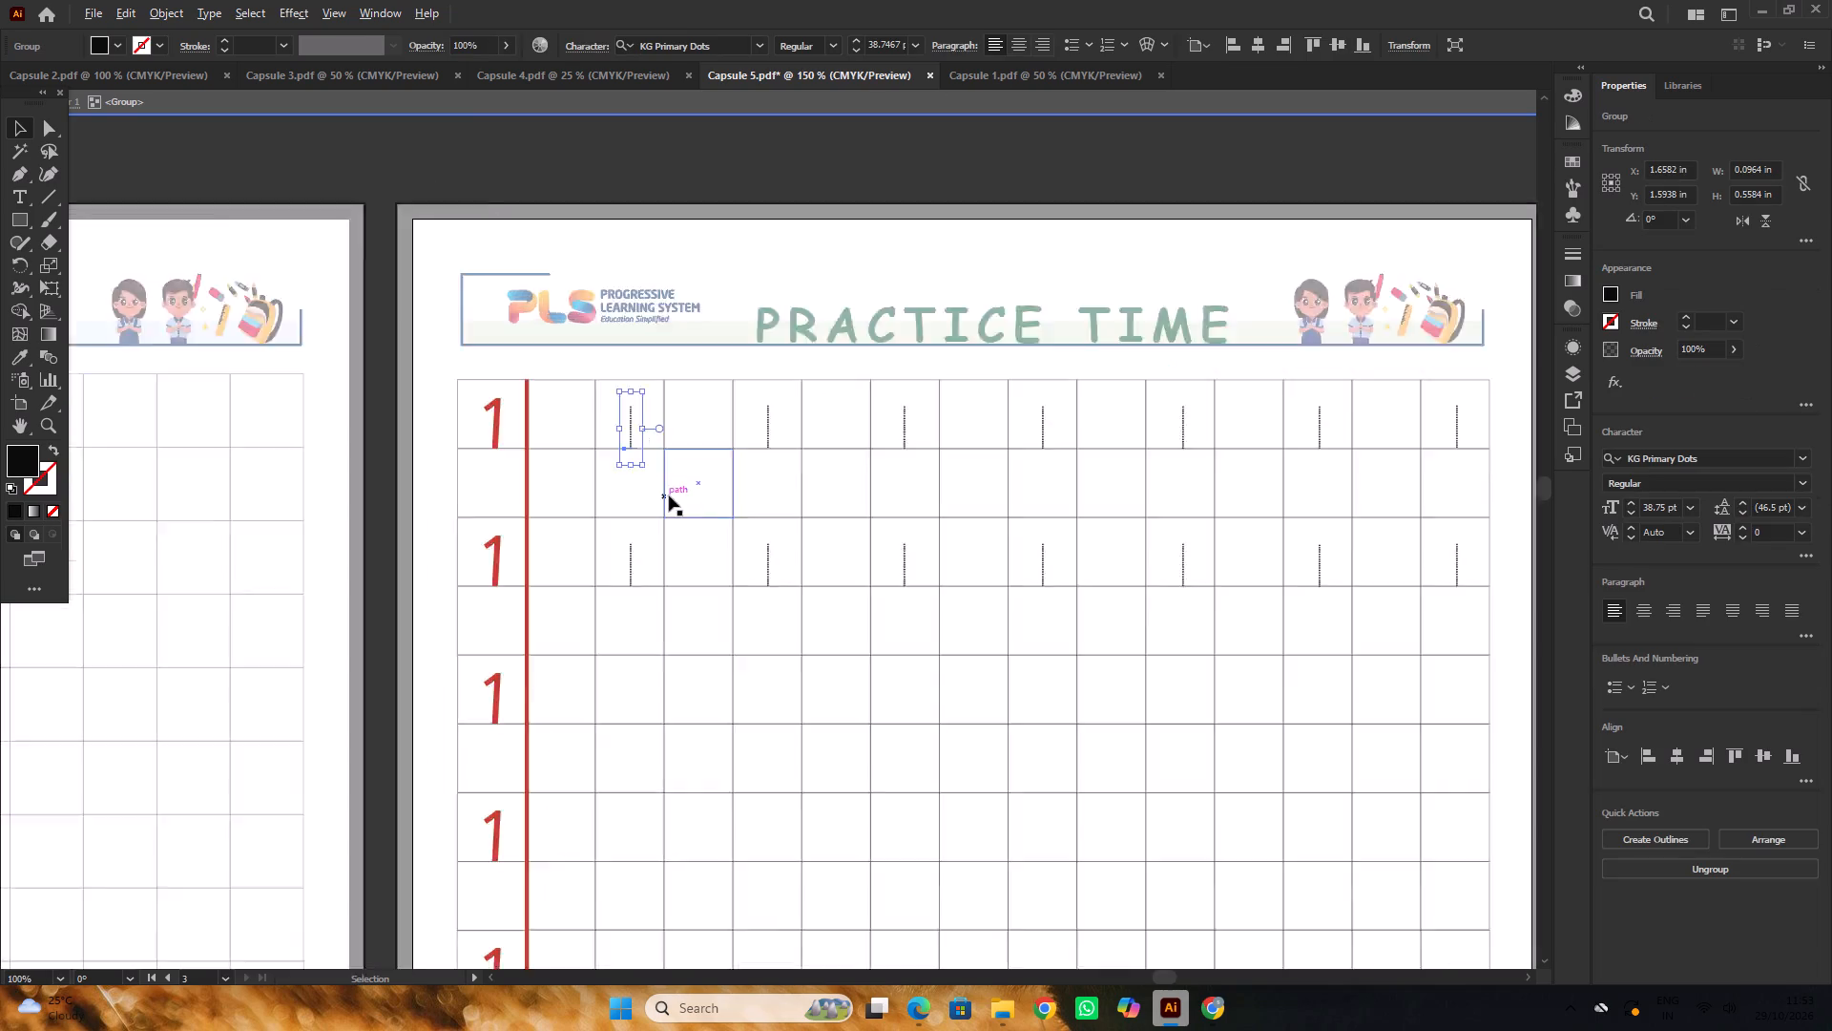
{"action": "scroll", "coordinate": [669, 495], "scroll_direction": "up", "scroll_amount": 1, "text": "alt"}
{"action": "left_click", "coordinate": [595, 620], "text": "shift"}
{"action": "scroll", "coordinate": [578, 558], "scroll_direction": "down", "scroll_amount": 2, "text": "alt"}
{"action": "scroll", "coordinate": [753, 473], "scroll_direction": "up", "scroll_amount": 2, "text": "alt"}
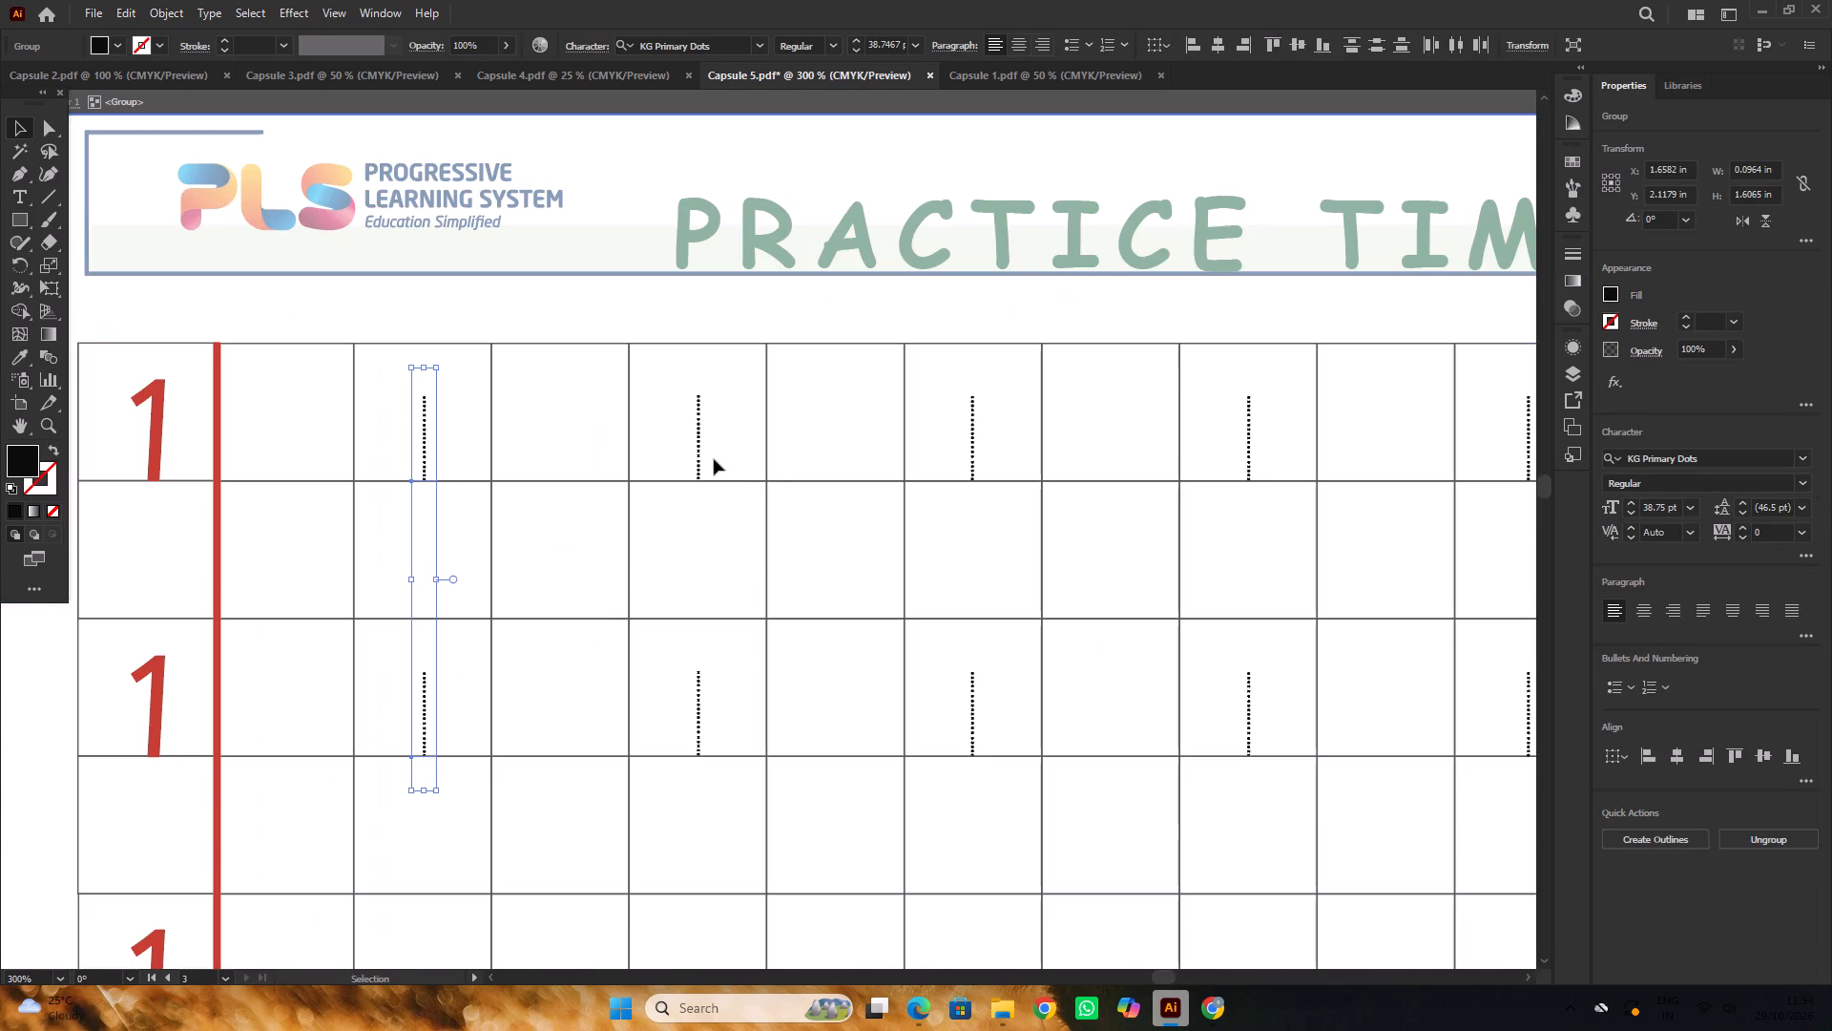
{"action": "left_click", "coordinate": [701, 452], "text": "shift"}
{"action": "scroll", "coordinate": [701, 452], "scroll_direction": "down", "scroll_amount": 2, "text": "alt"}
{"action": "scroll", "coordinate": [702, 581], "scroll_direction": "up", "scroll_amount": 2, "text": "alt"}
{"action": "left_click", "coordinate": [695, 585], "text": "shift"}
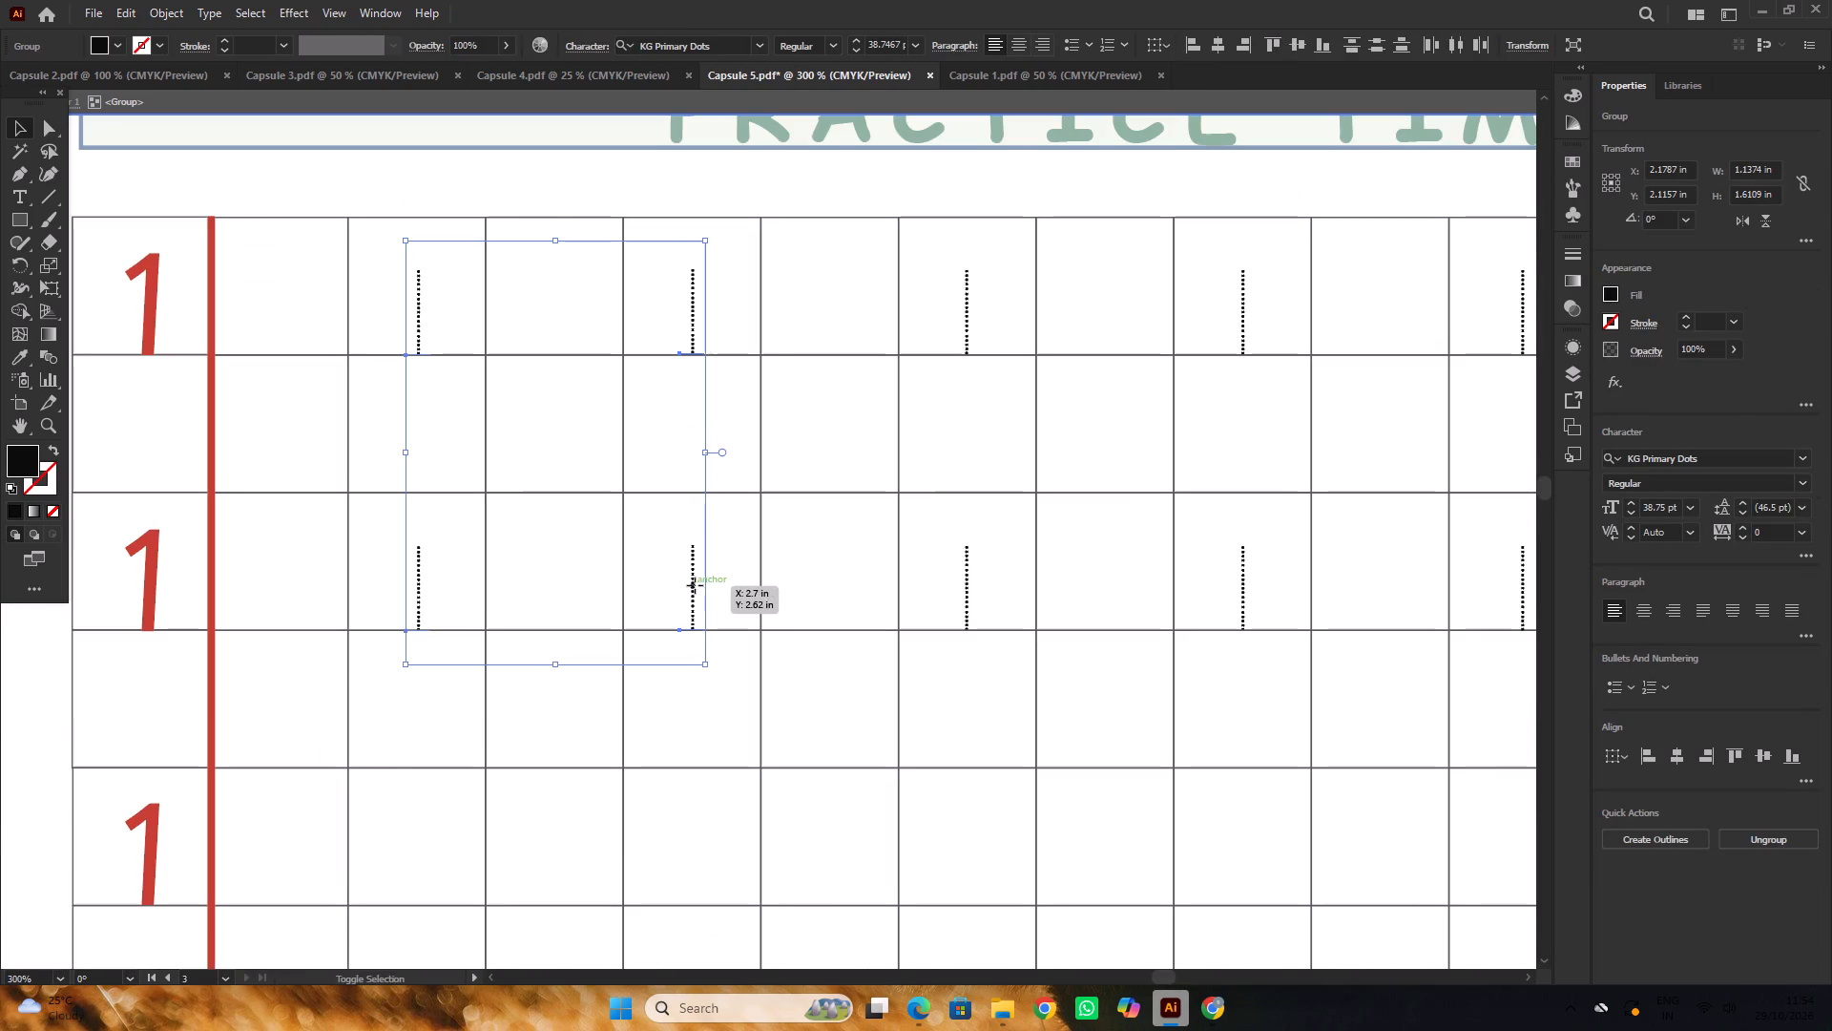
{"action": "scroll", "coordinate": [666, 539], "scroll_direction": "down", "scroll_amount": 2, "text": "alt"}
{"action": "scroll", "coordinate": [789, 450], "scroll_direction": "up", "scroll_amount": 2, "text": "alt"}
{"action": "left_click", "coordinate": [843, 430], "text": "shift"}
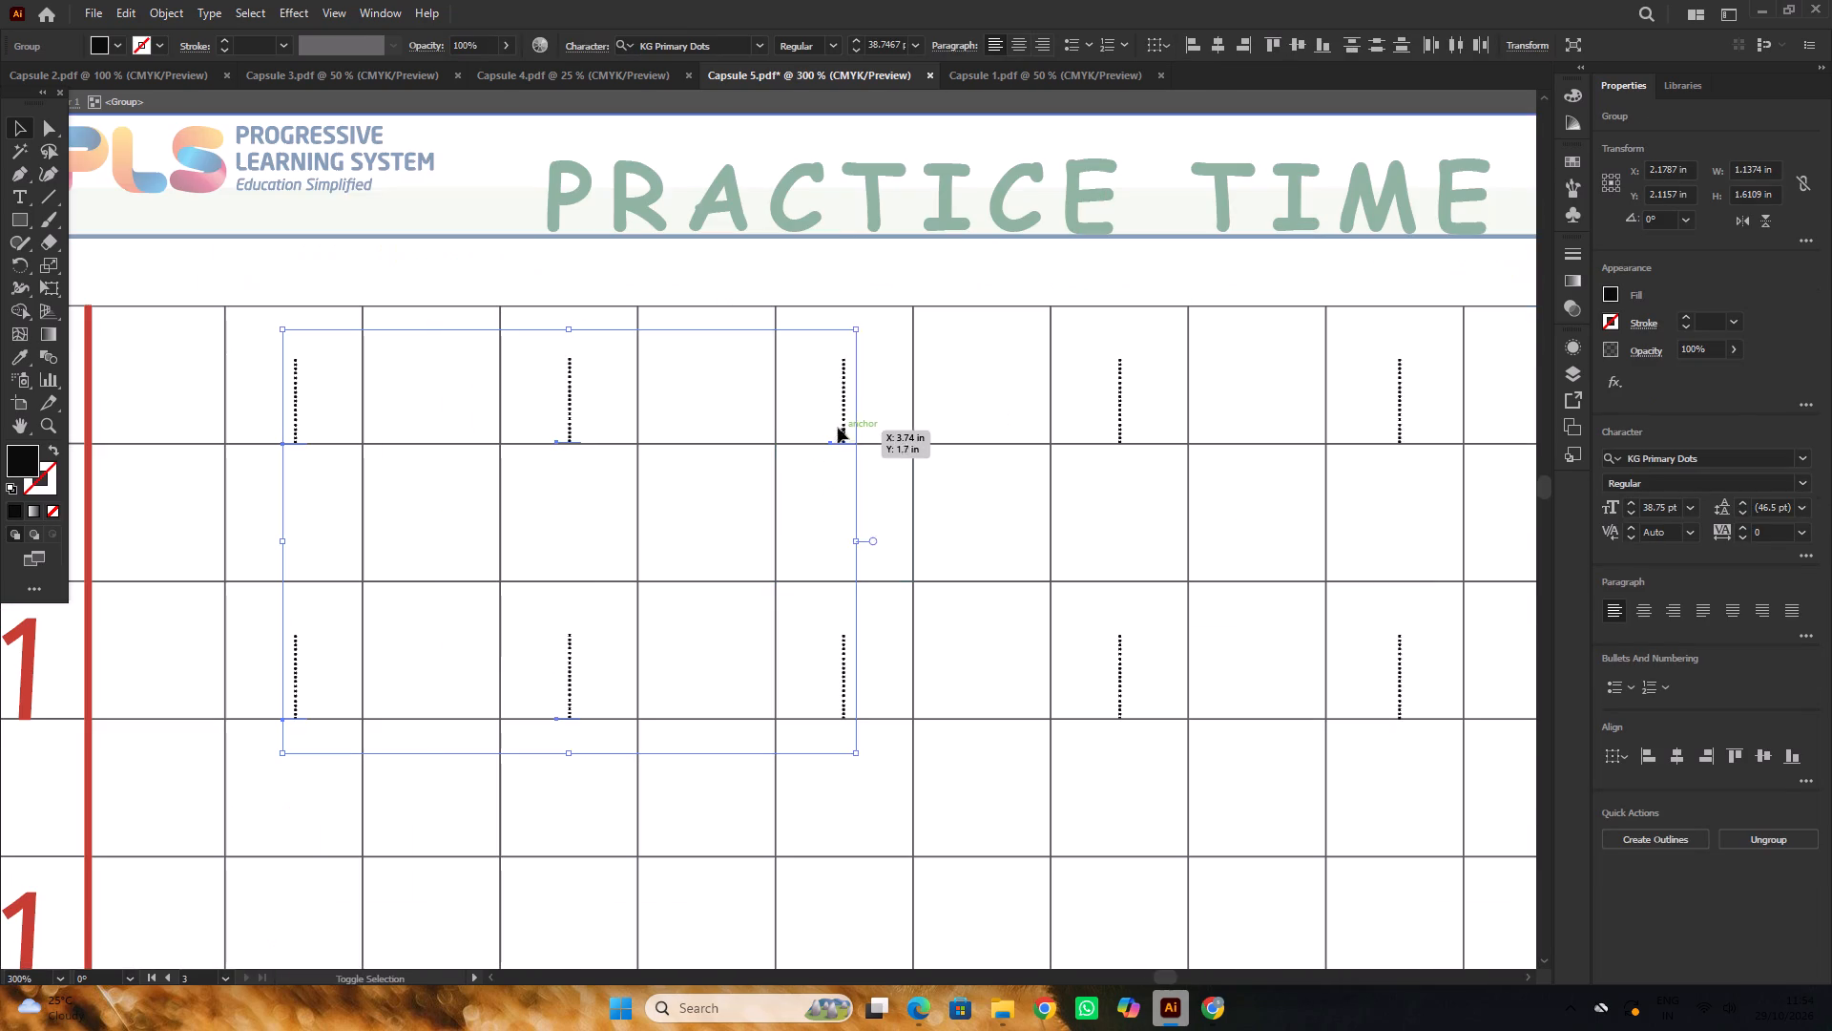
{"action": "scroll", "coordinate": [763, 405], "scroll_direction": "down", "scroll_amount": 2, "text": "alt"}
{"action": "scroll", "coordinate": [790, 560], "scroll_direction": "up", "scroll_amount": 2, "text": "alt"}
{"action": "left_click", "coordinate": [818, 538], "text": "shift"}
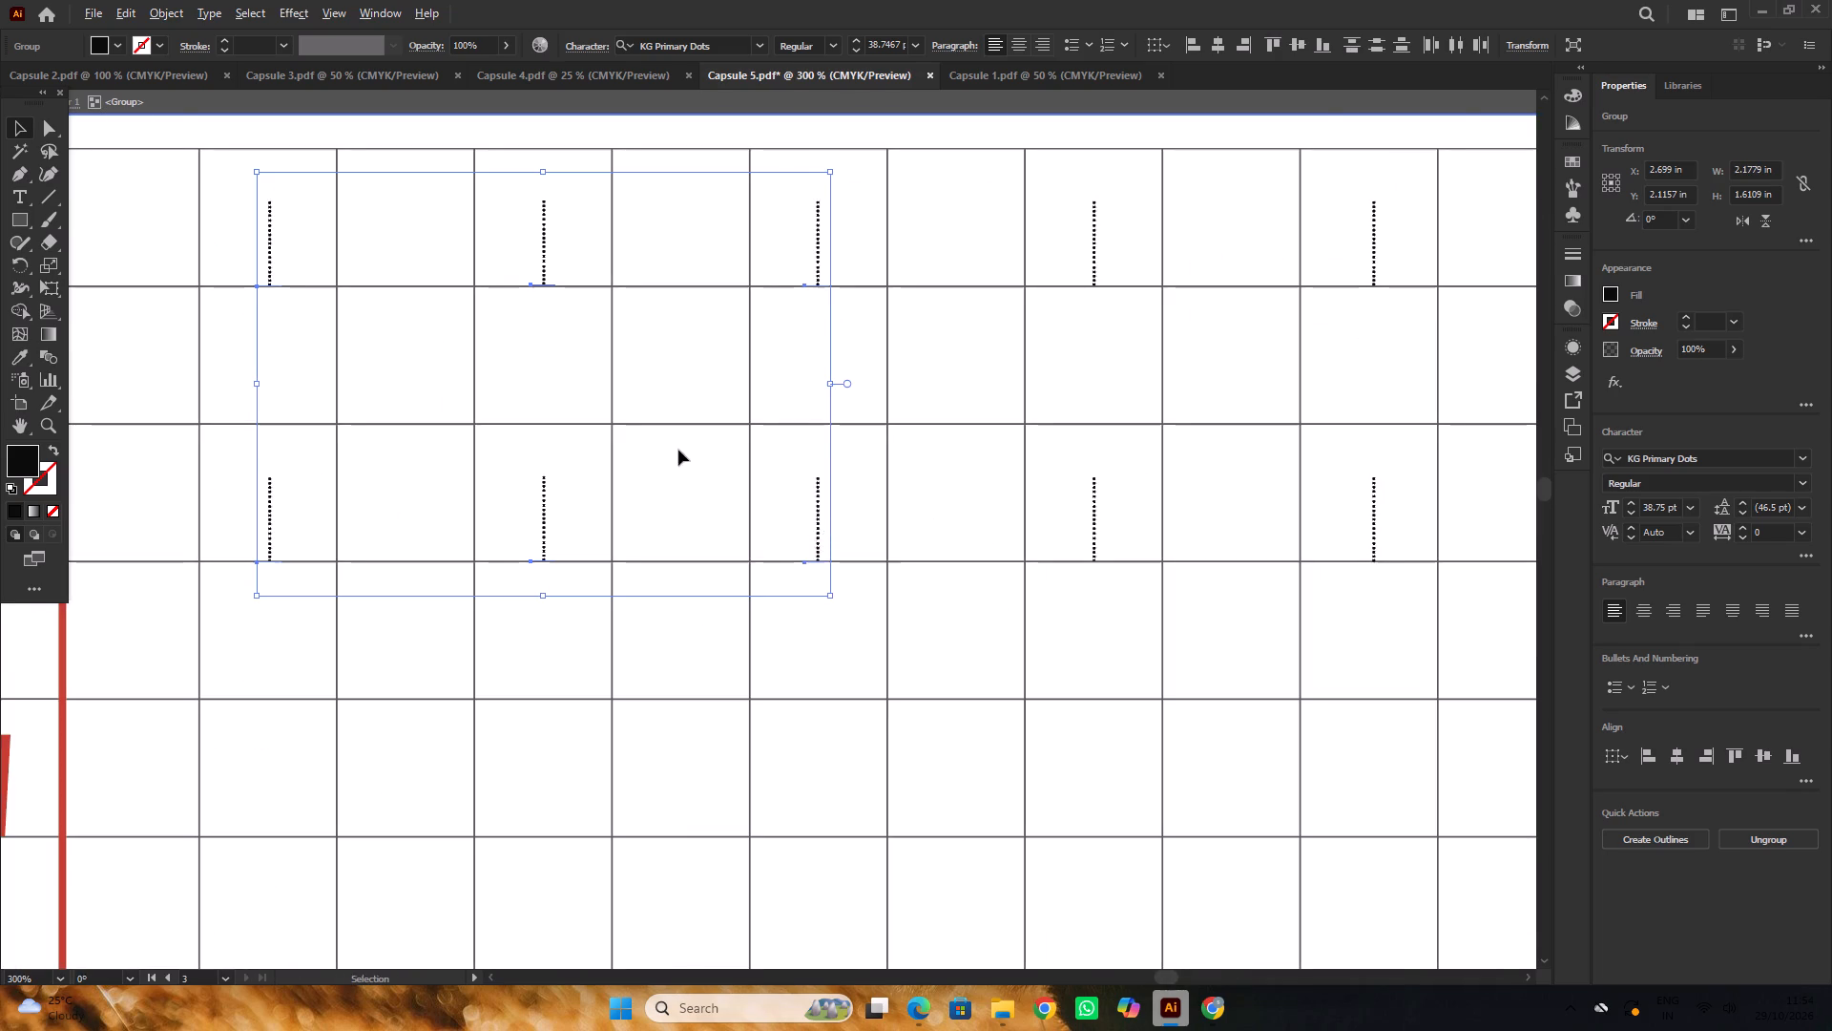
{"action": "scroll", "coordinate": [678, 450], "scroll_direction": "down", "scroll_amount": 4, "text": "alt"}
{"action": "scroll", "coordinate": [779, 415], "scroll_direction": "up", "scroll_amount": 4, "text": "alt"}
{"action": "left_click", "coordinate": [750, 390], "text": "shift"}
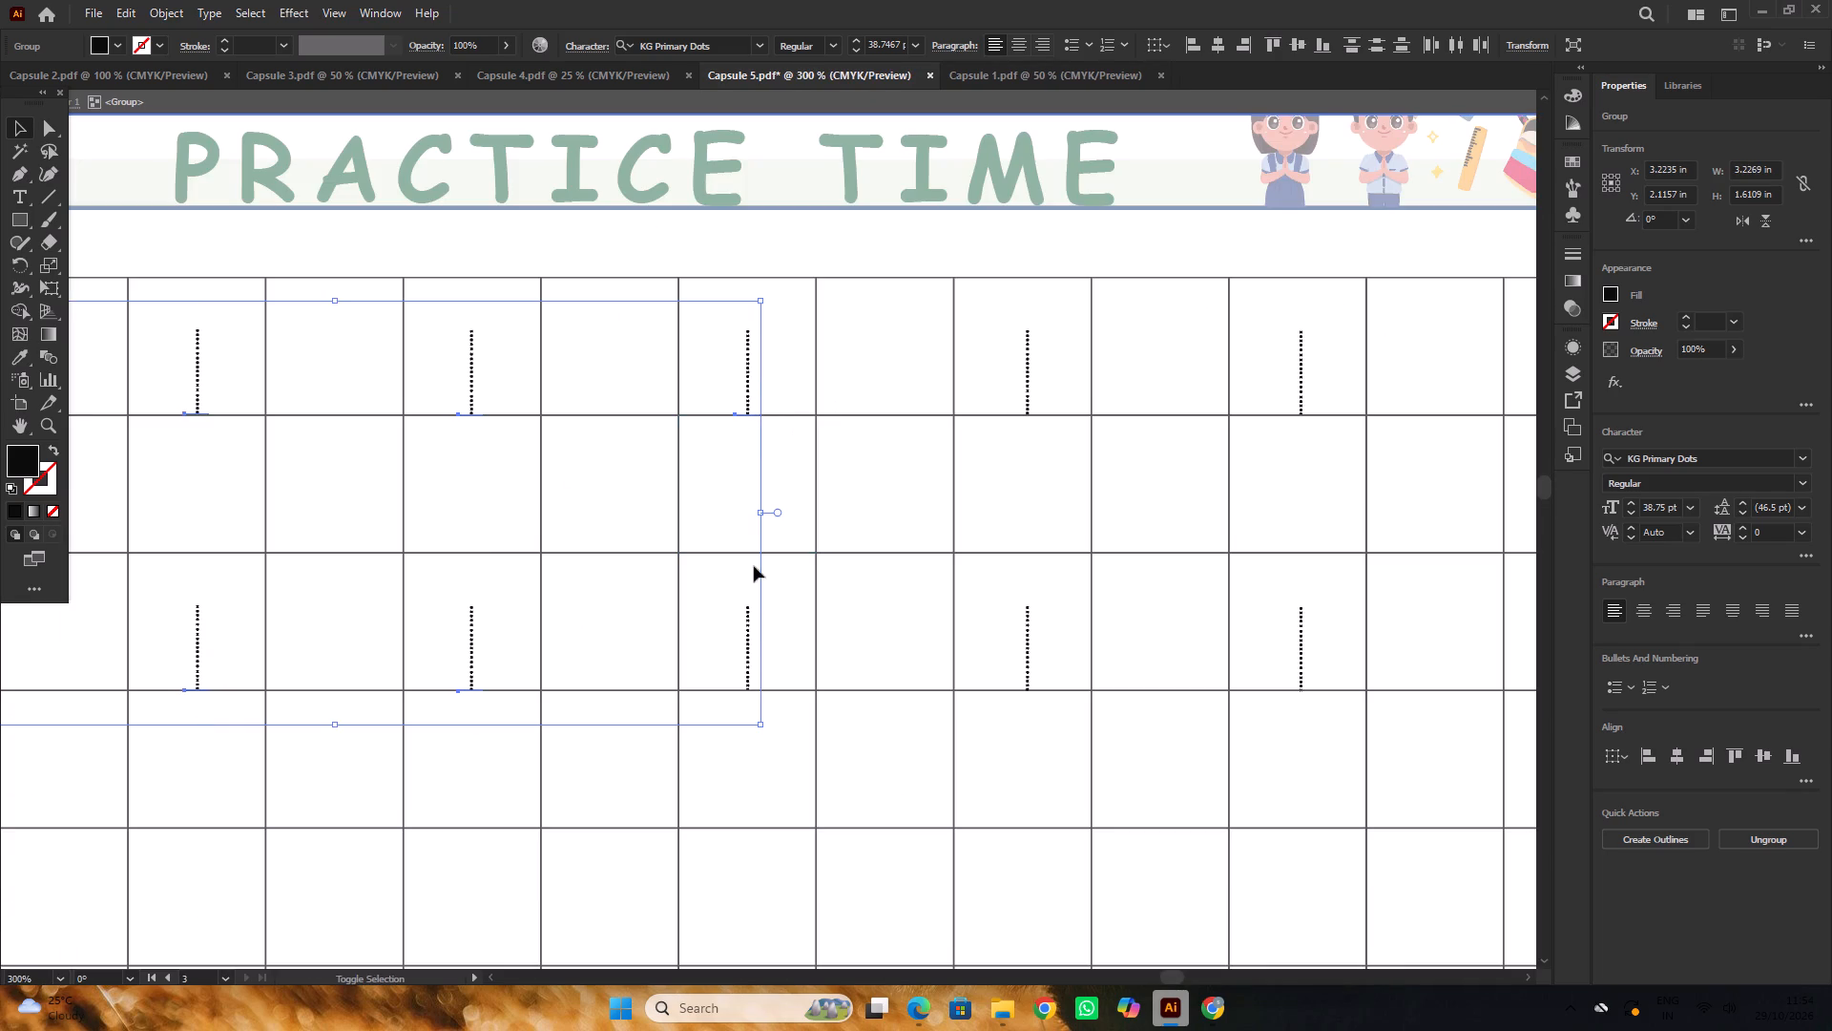
{"action": "left_click", "coordinate": [747, 634], "text": "shift"}
{"action": "scroll", "coordinate": [707, 469], "scroll_direction": "down", "scroll_amount": 3, "text": "alt"}
{"action": "scroll", "coordinate": [820, 428], "scroll_direction": "up", "scroll_amount": 2, "text": "alt"}
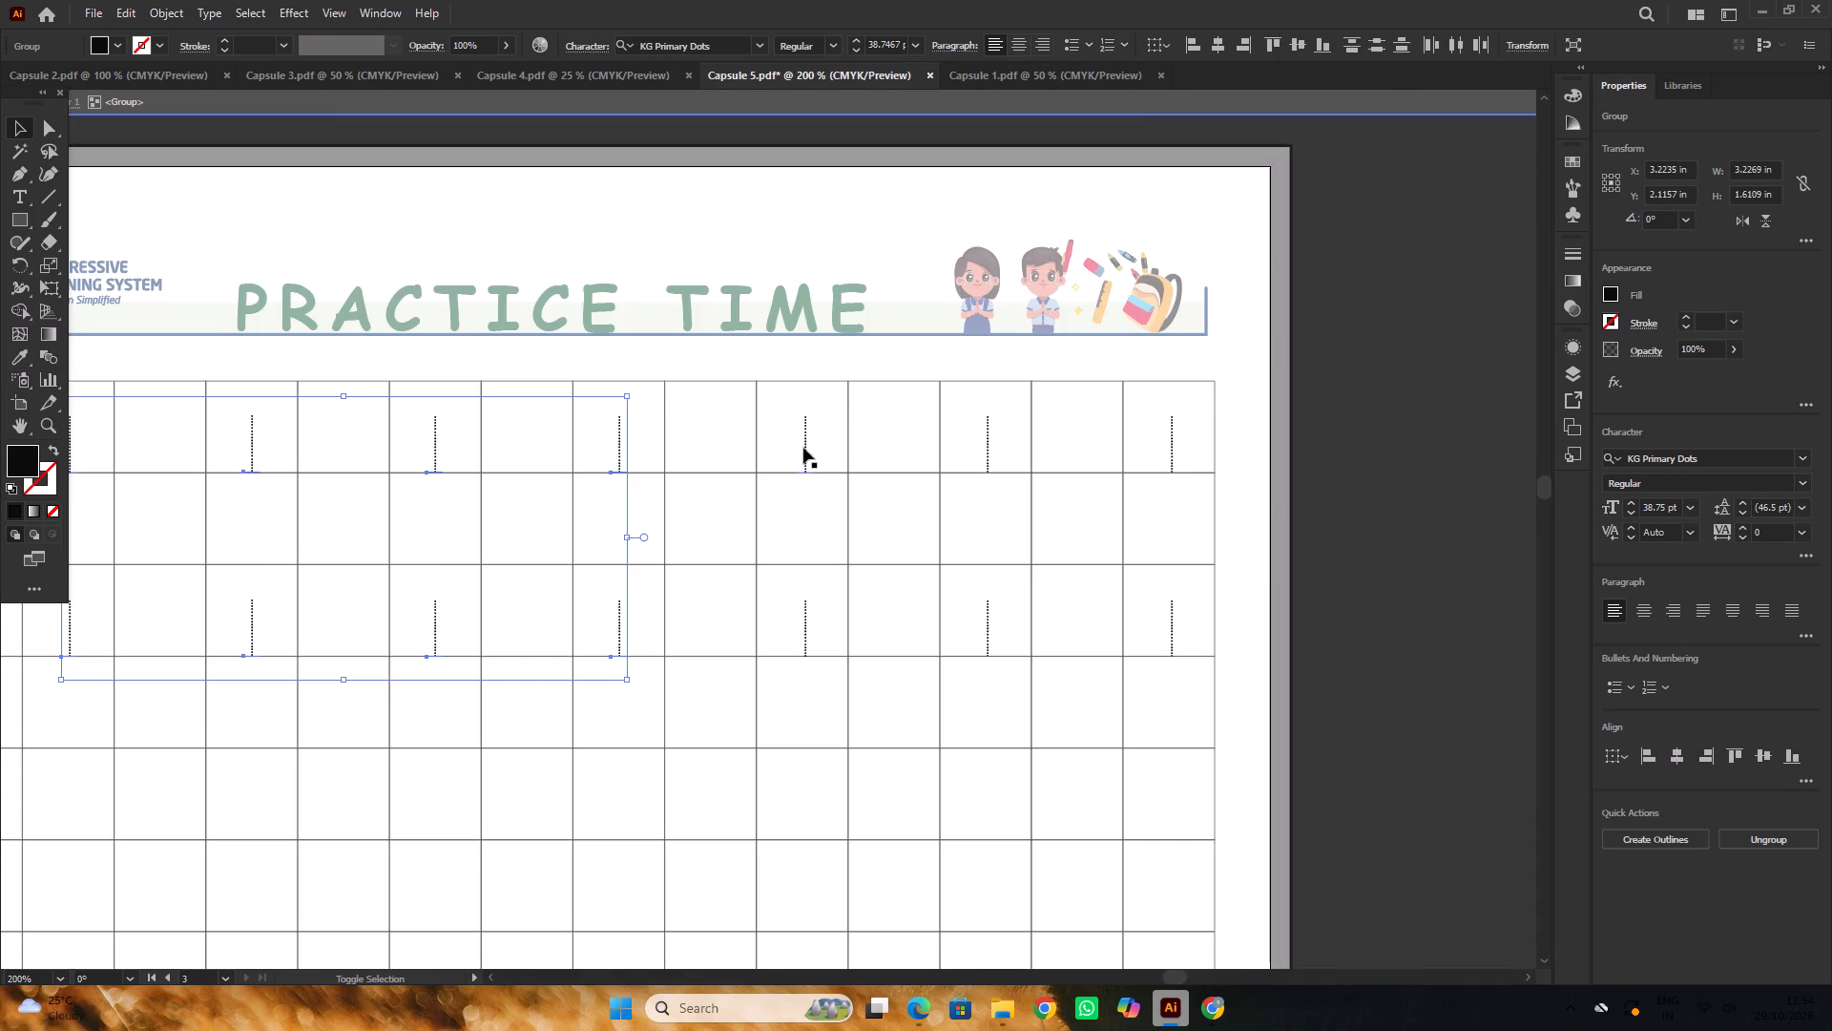
{"action": "left_click", "coordinate": [803, 448], "text": "shift"}
{"action": "scroll", "coordinate": [802, 439], "scroll_direction": "down", "scroll_amount": 4}
{"action": "scroll", "coordinate": [813, 530], "scroll_direction": "up", "scroll_amount": 2, "text": "alt"}
{"action": "left_click", "coordinate": [802, 528], "text": "shift"}
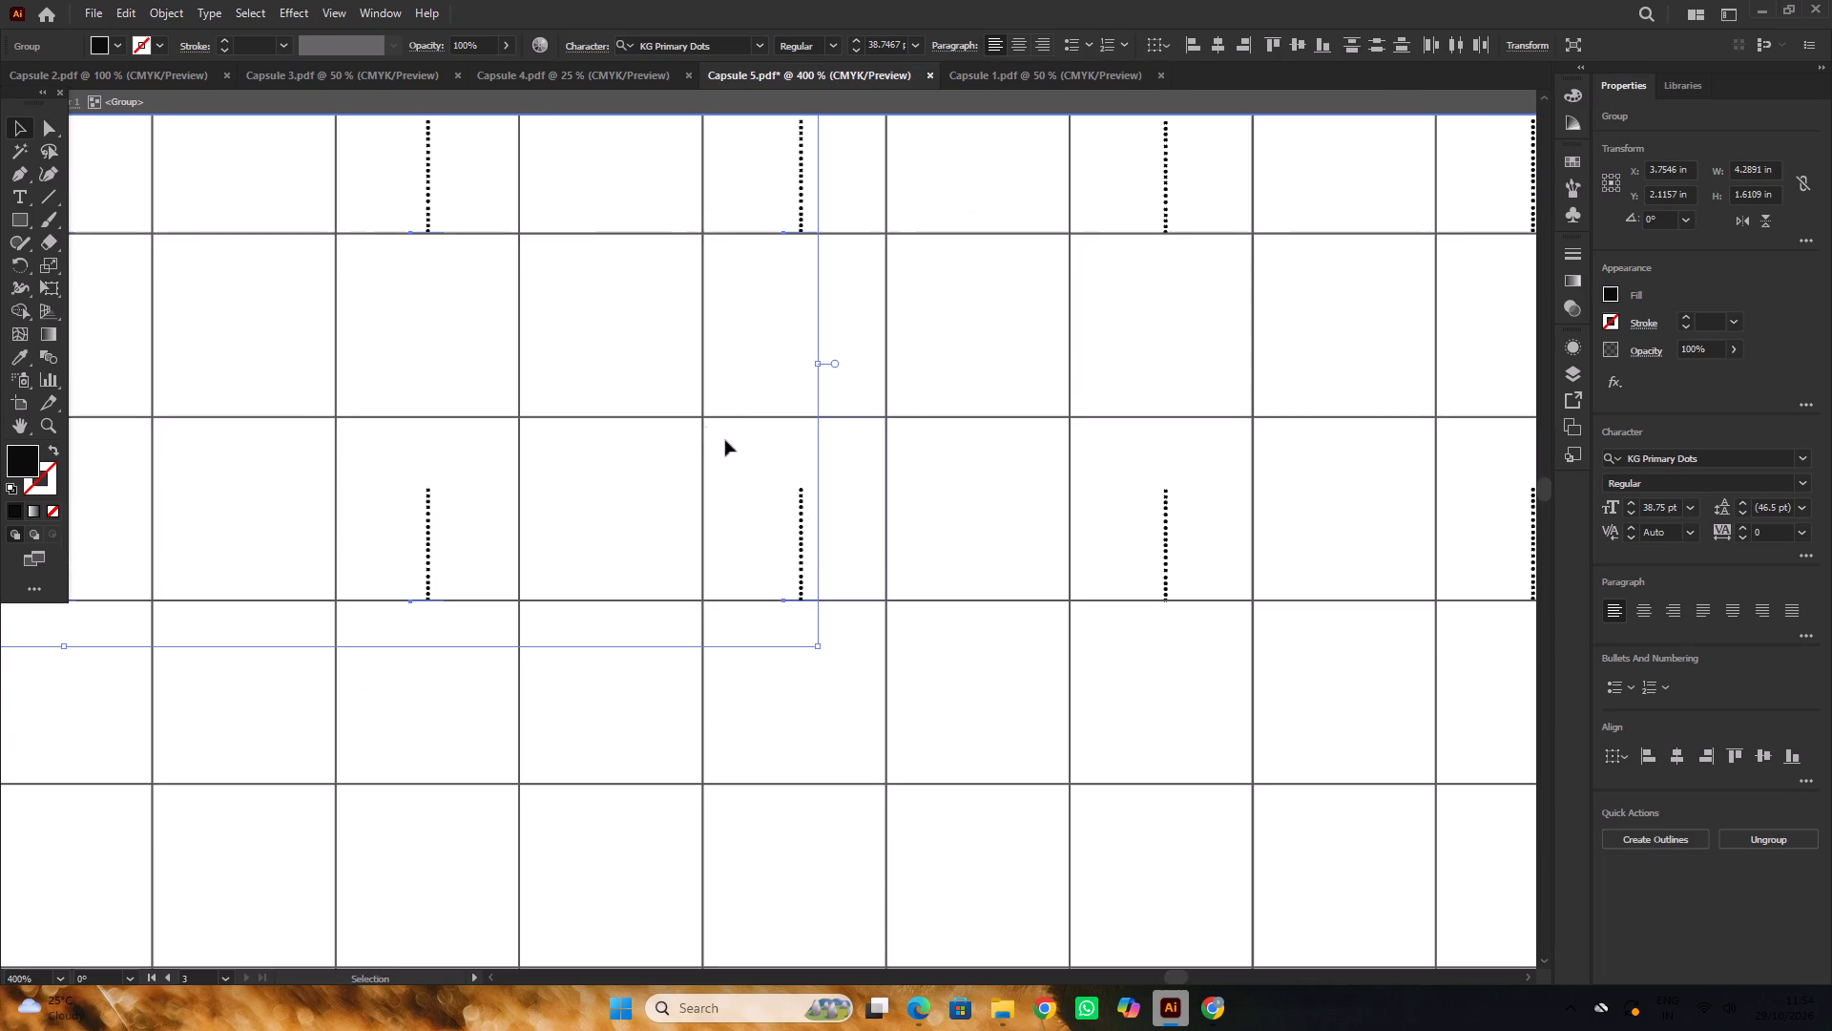
{"action": "scroll", "coordinate": [706, 427], "scroll_direction": "down", "scroll_amount": 4, "text": "alt"}
{"action": "scroll", "coordinate": [781, 373], "scroll_direction": "up", "scroll_amount": 3, "text": "alt"}
{"action": "left_click", "coordinate": [848, 366], "text": "shift"}
{"action": "scroll", "coordinate": [832, 357], "scroll_direction": "down", "scroll_amount": 2, "text": "alt"}
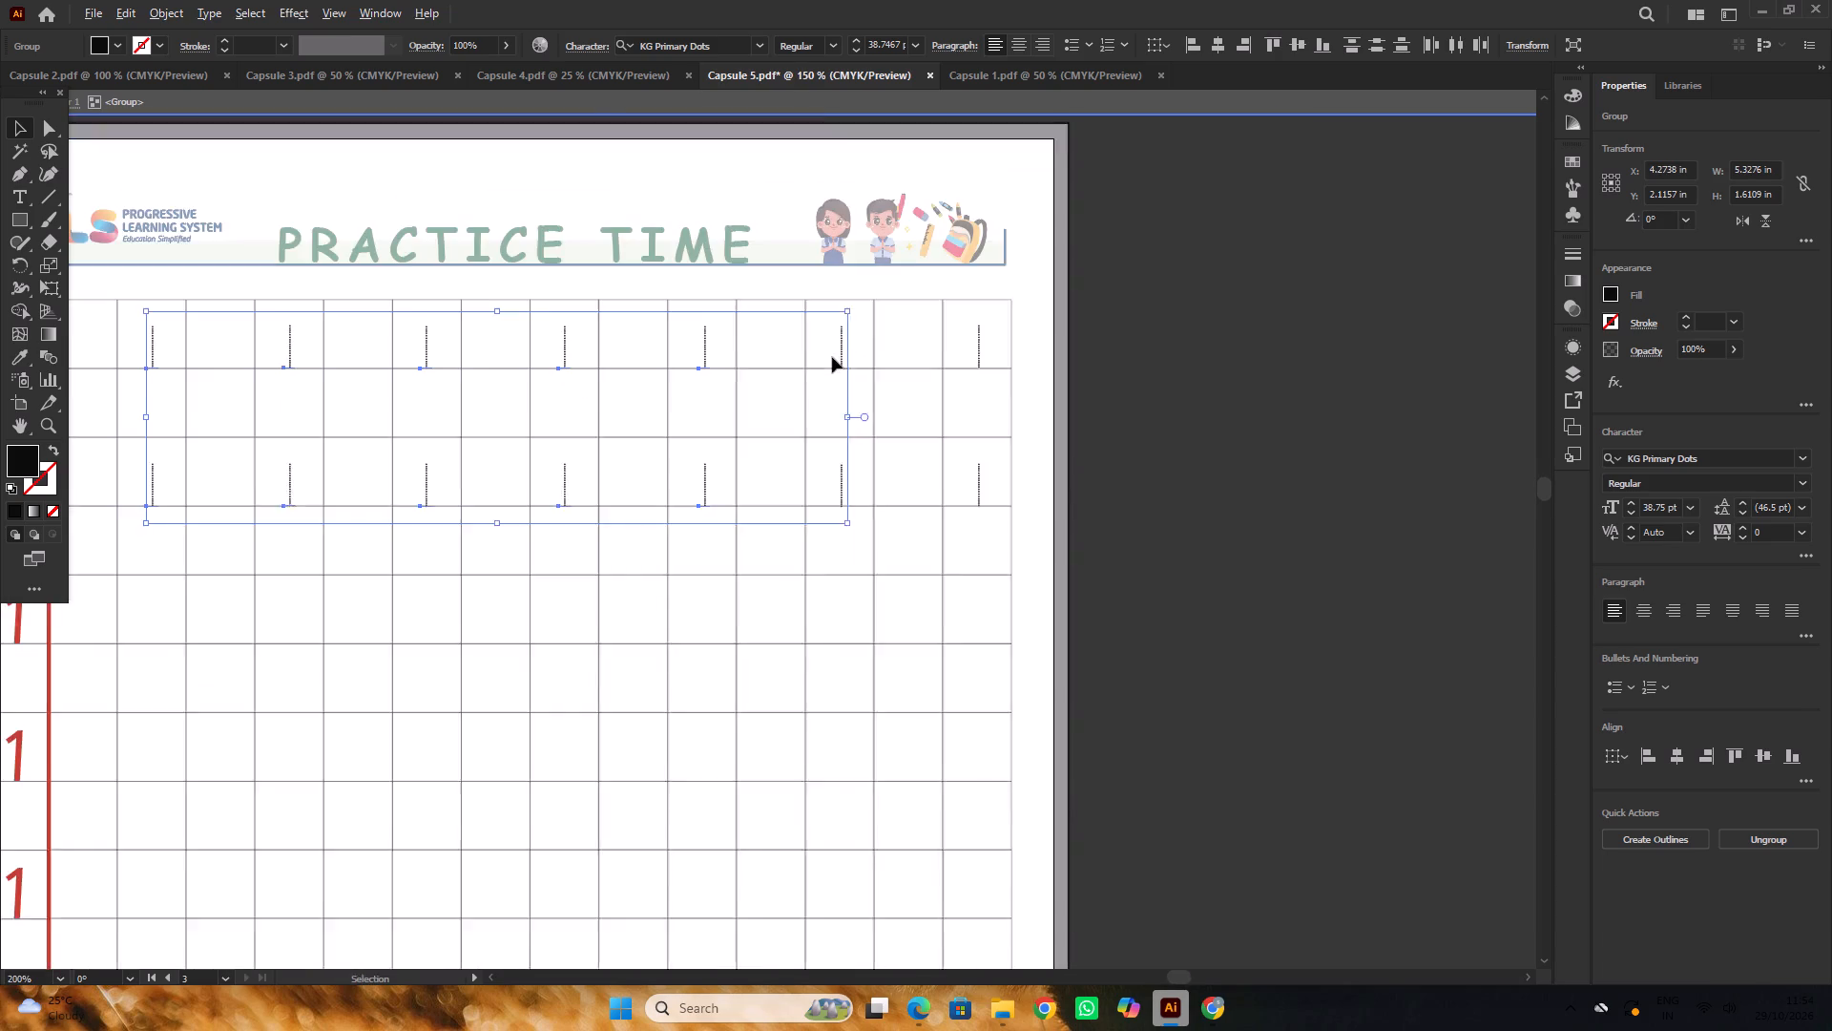
{"action": "scroll", "coordinate": [832, 357], "scroll_direction": "down", "scroll_amount": 1, "text": "alt"}
{"action": "scroll", "coordinate": [859, 498], "scroll_direction": "up", "scroll_amount": 2, "text": "alt"}
{"action": "left_click", "coordinate": [827, 450], "text": "shift"}
{"action": "scroll", "coordinate": [826, 446], "scroll_direction": "down", "scroll_amount": 3, "text": "alt"}
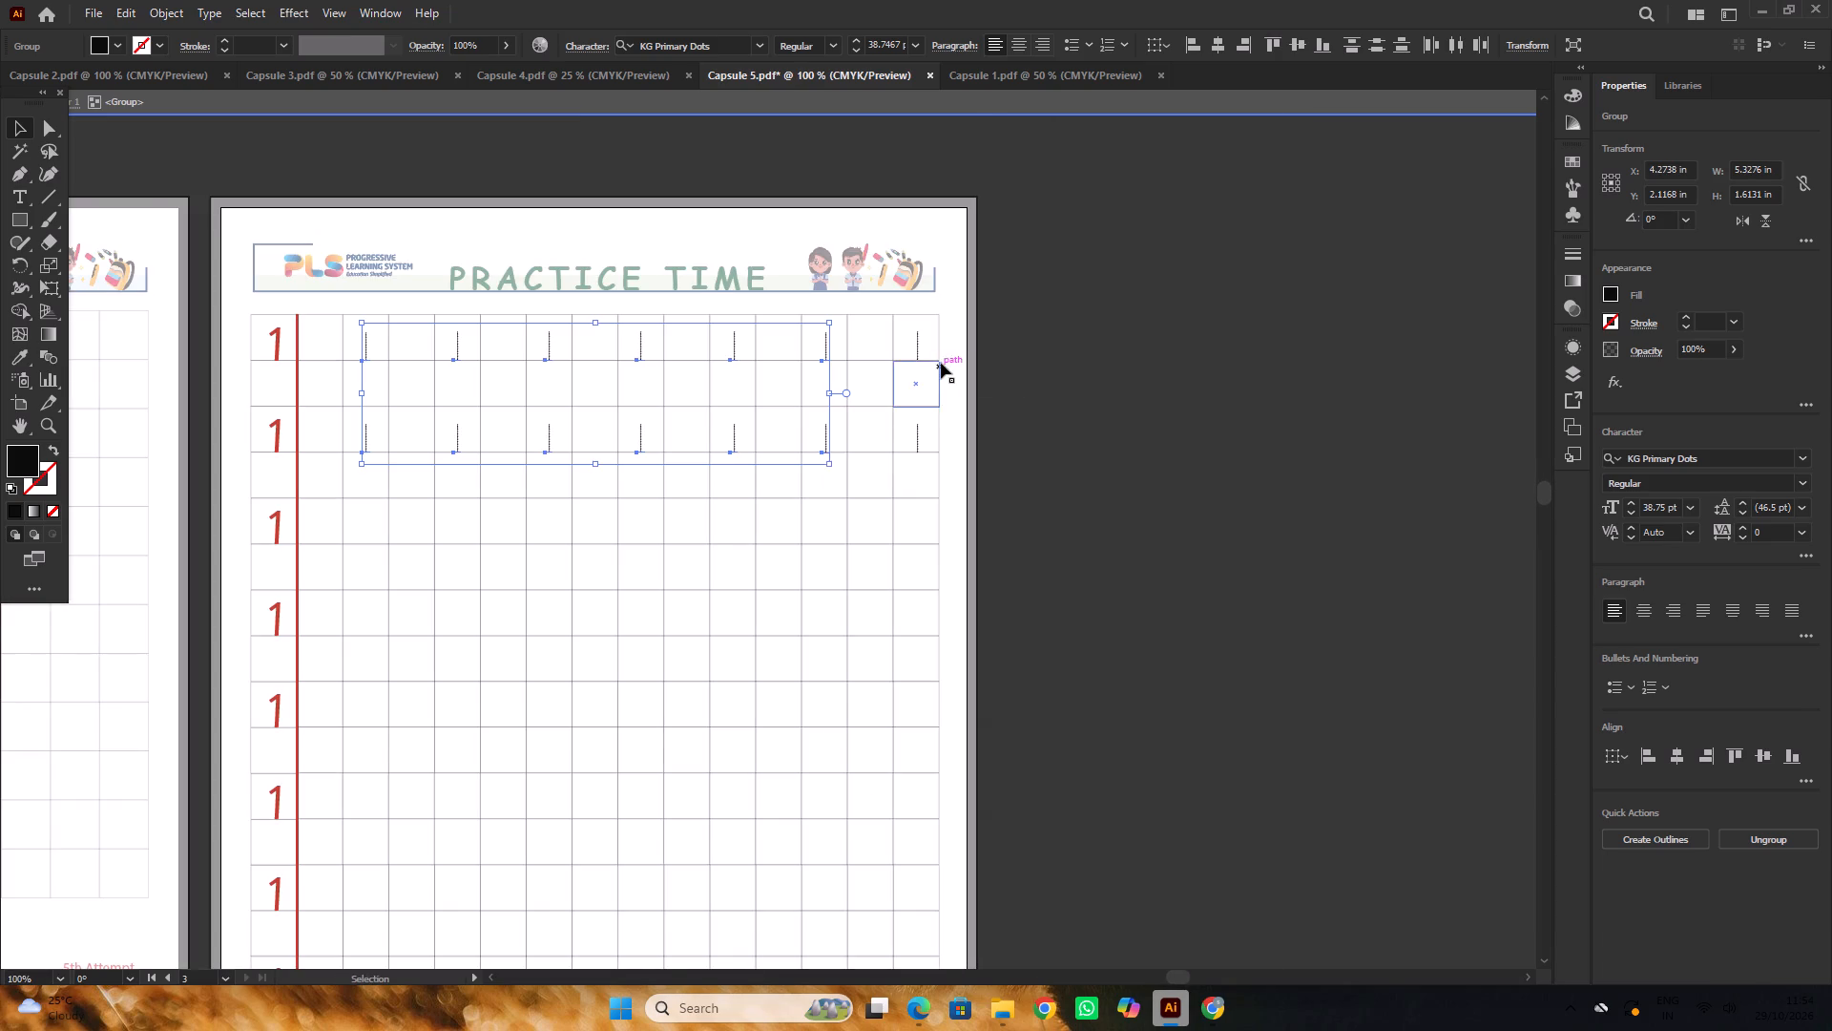
{"action": "scroll", "coordinate": [941, 358], "scroll_direction": "up", "scroll_amount": 4, "text": "alt"}
{"action": "left_click", "coordinate": [870, 360], "text": "shift"}
{"action": "scroll", "coordinate": [870, 360], "scroll_direction": "down", "scroll_amount": 2, "text": "alt"}
{"action": "scroll", "coordinate": [860, 481], "scroll_direction": "up", "scroll_amount": 1, "text": "alt"}
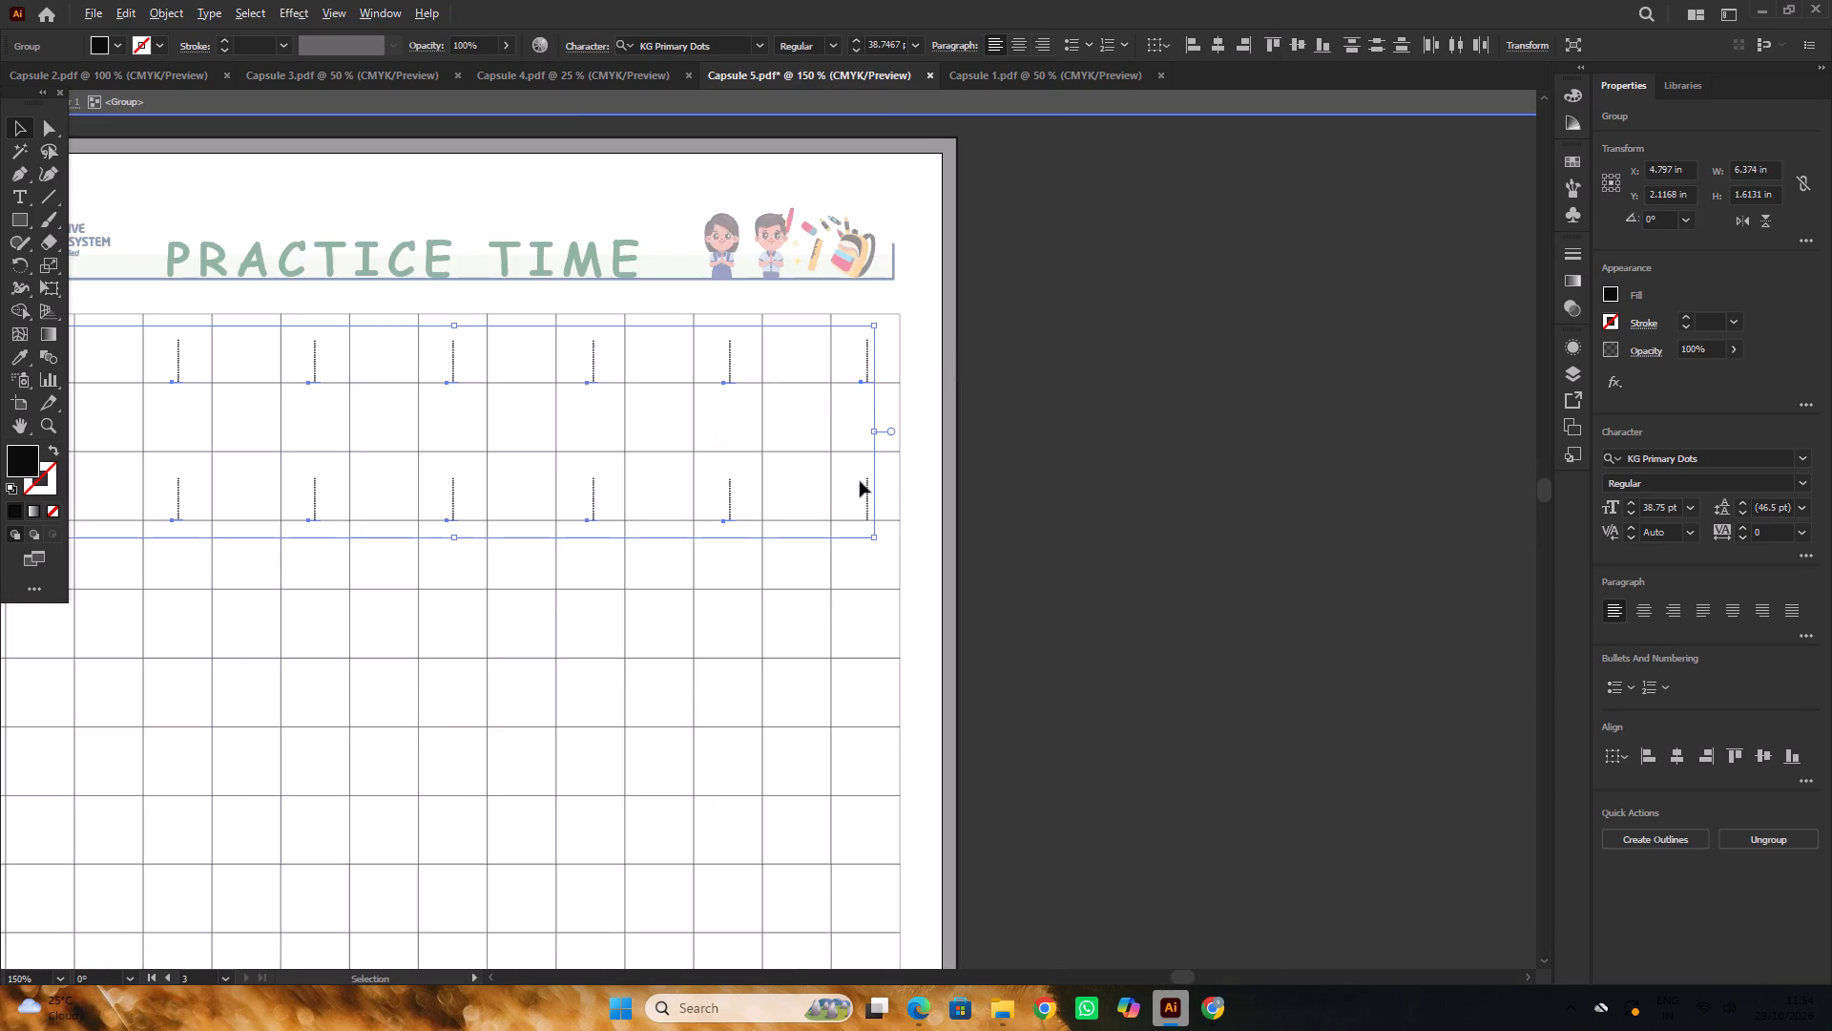
{"action": "scroll", "coordinate": [860, 481], "scroll_direction": "up", "scroll_amount": 1, "text": "alt"}
{"action": "left_click", "coordinate": [878, 500], "text": "shift"}
{"action": "scroll", "coordinate": [959, 444], "scroll_direction": "down", "scroll_amount": 4, "text": "alt"}
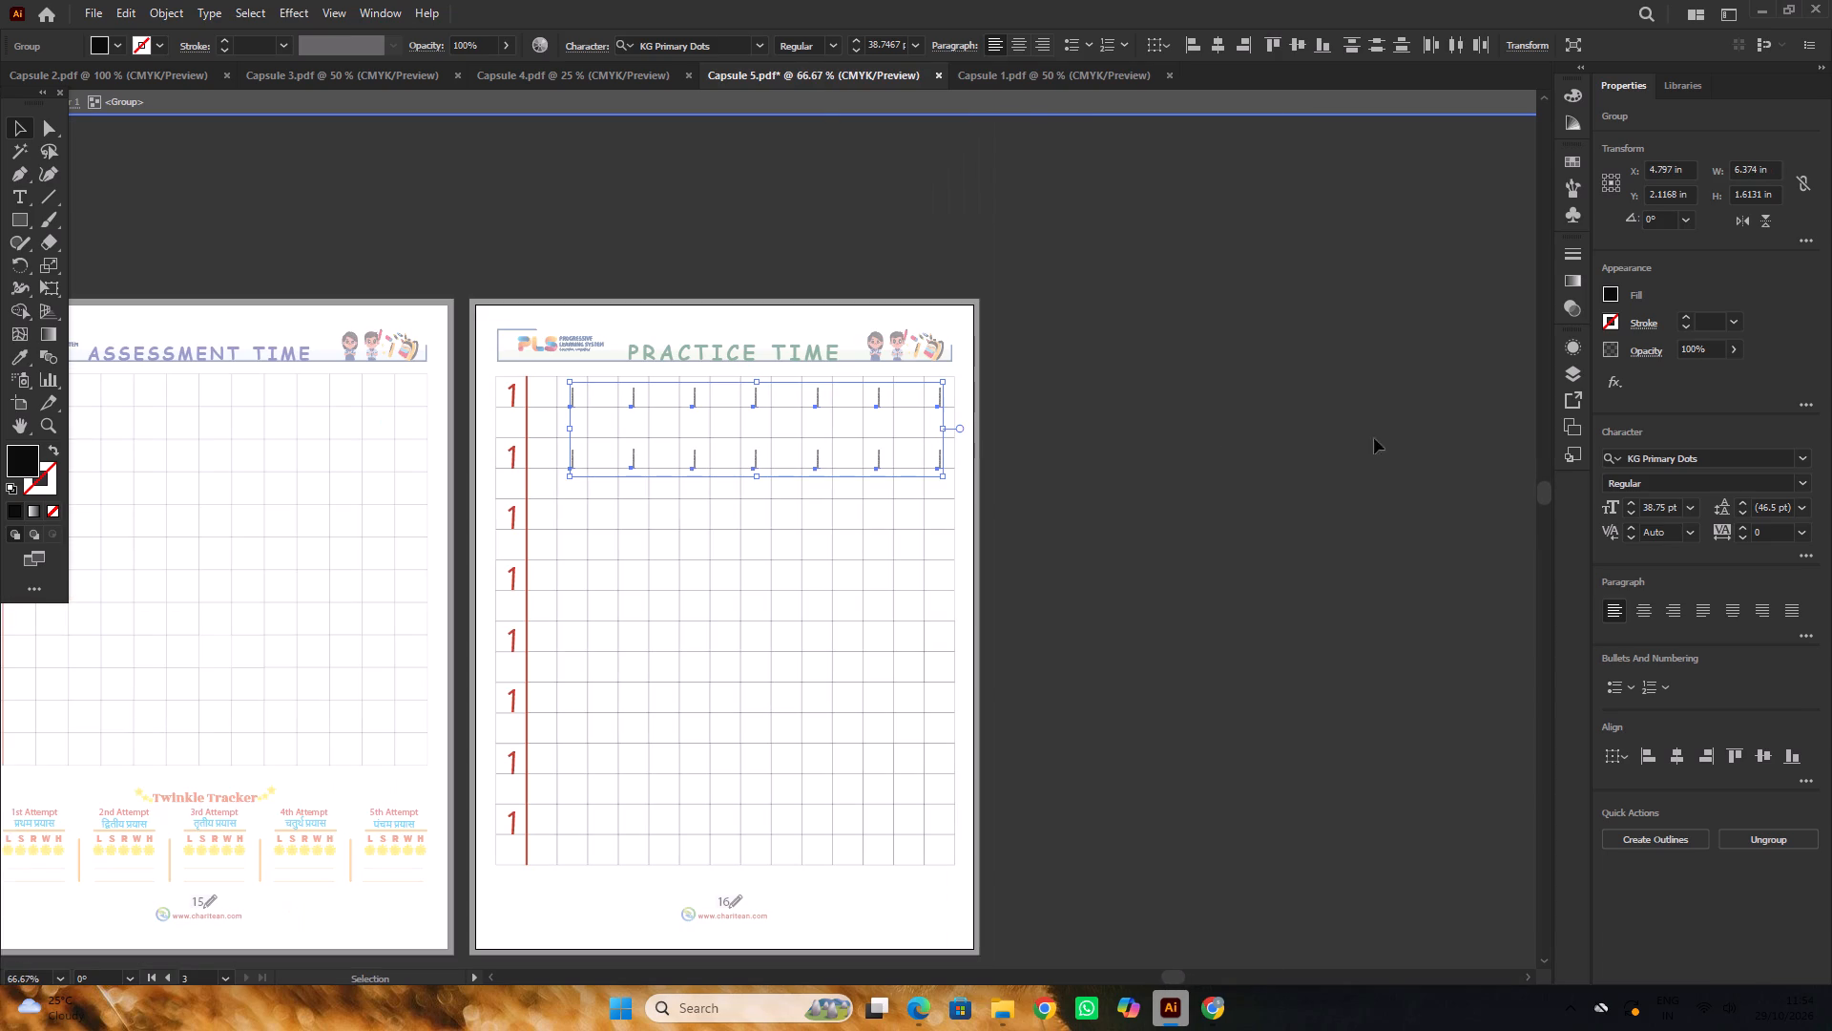
{"action": "left_click", "coordinate": [1713, 466]}
{"action": "key", "text": "s"}
{"action": "key", "text": "a"}
{"action": "key", "text": "s"}
{"action": "key", "text": "s"}
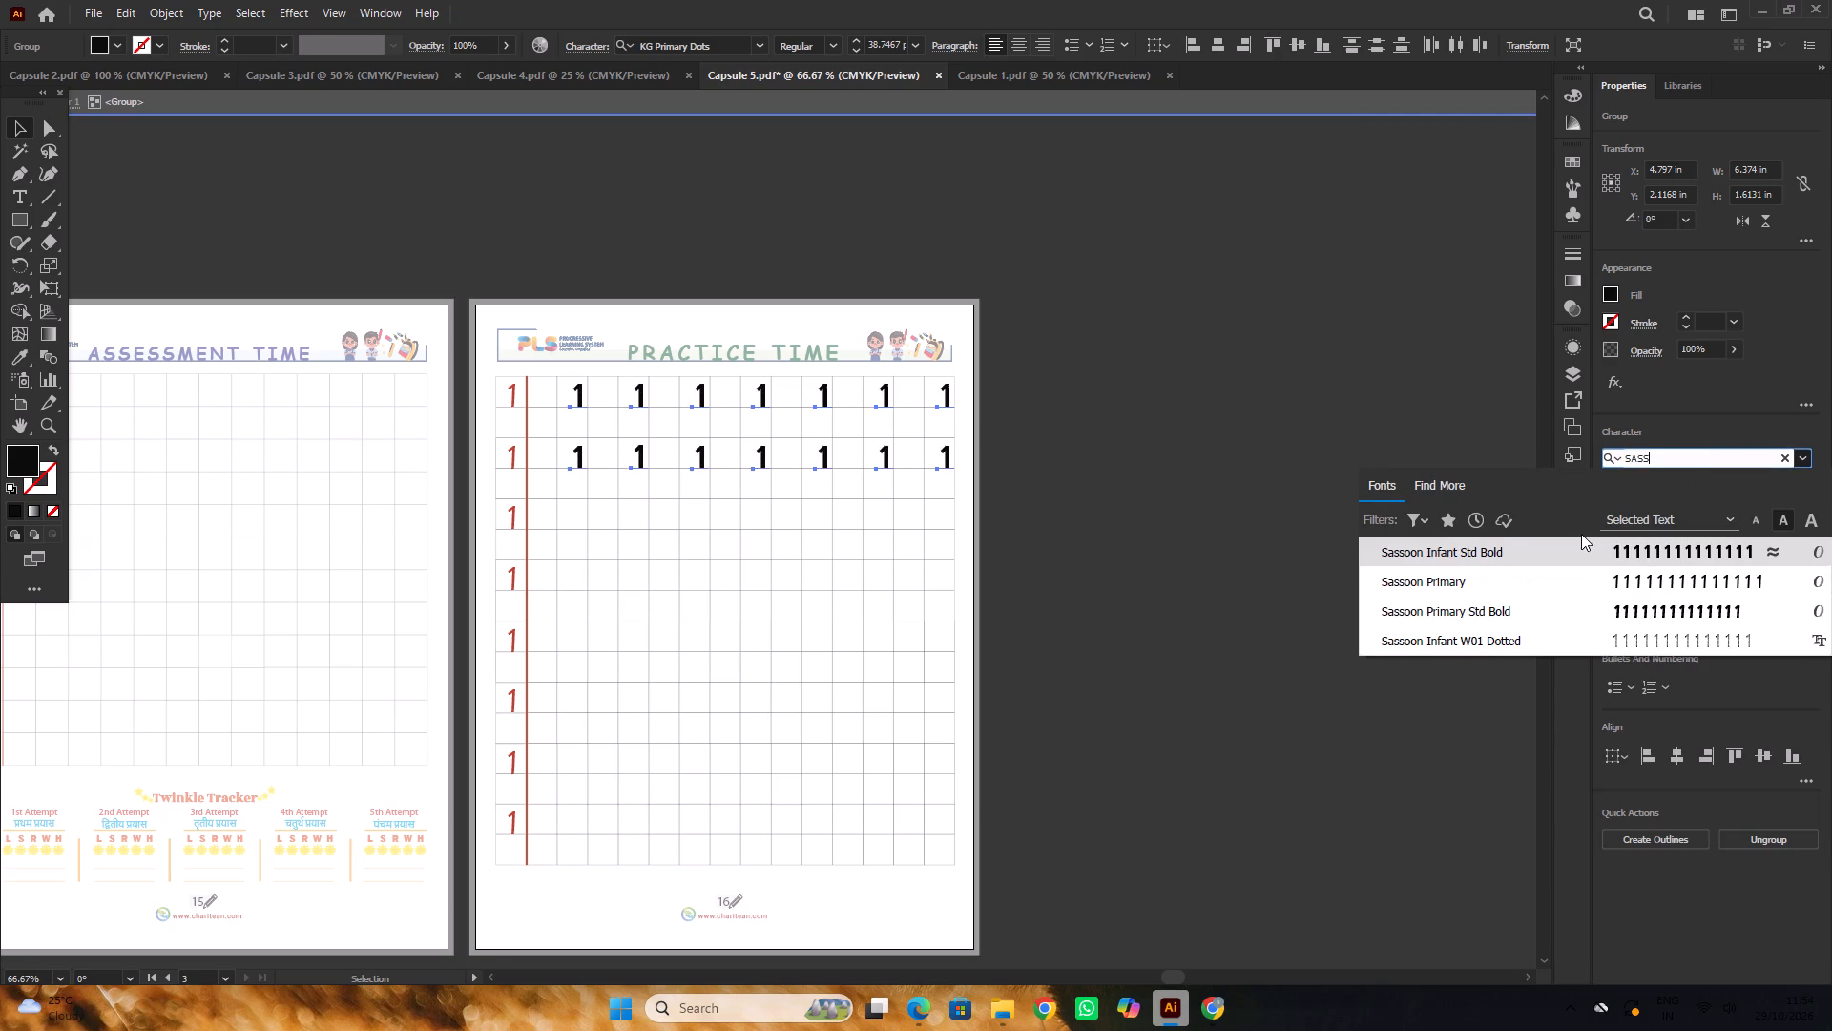
{"action": "left_click", "coordinate": [1515, 635]}
{"action": "double_click", "coordinate": [1150, 495]}
Isolate page 16's grid group and move the last column's two dotted 1s about 0.14 in left to centre them in their cells.
{"action": "scroll", "coordinate": [909, 426], "scroll_direction": "up", "scroll_amount": 2, "text": "alt"}
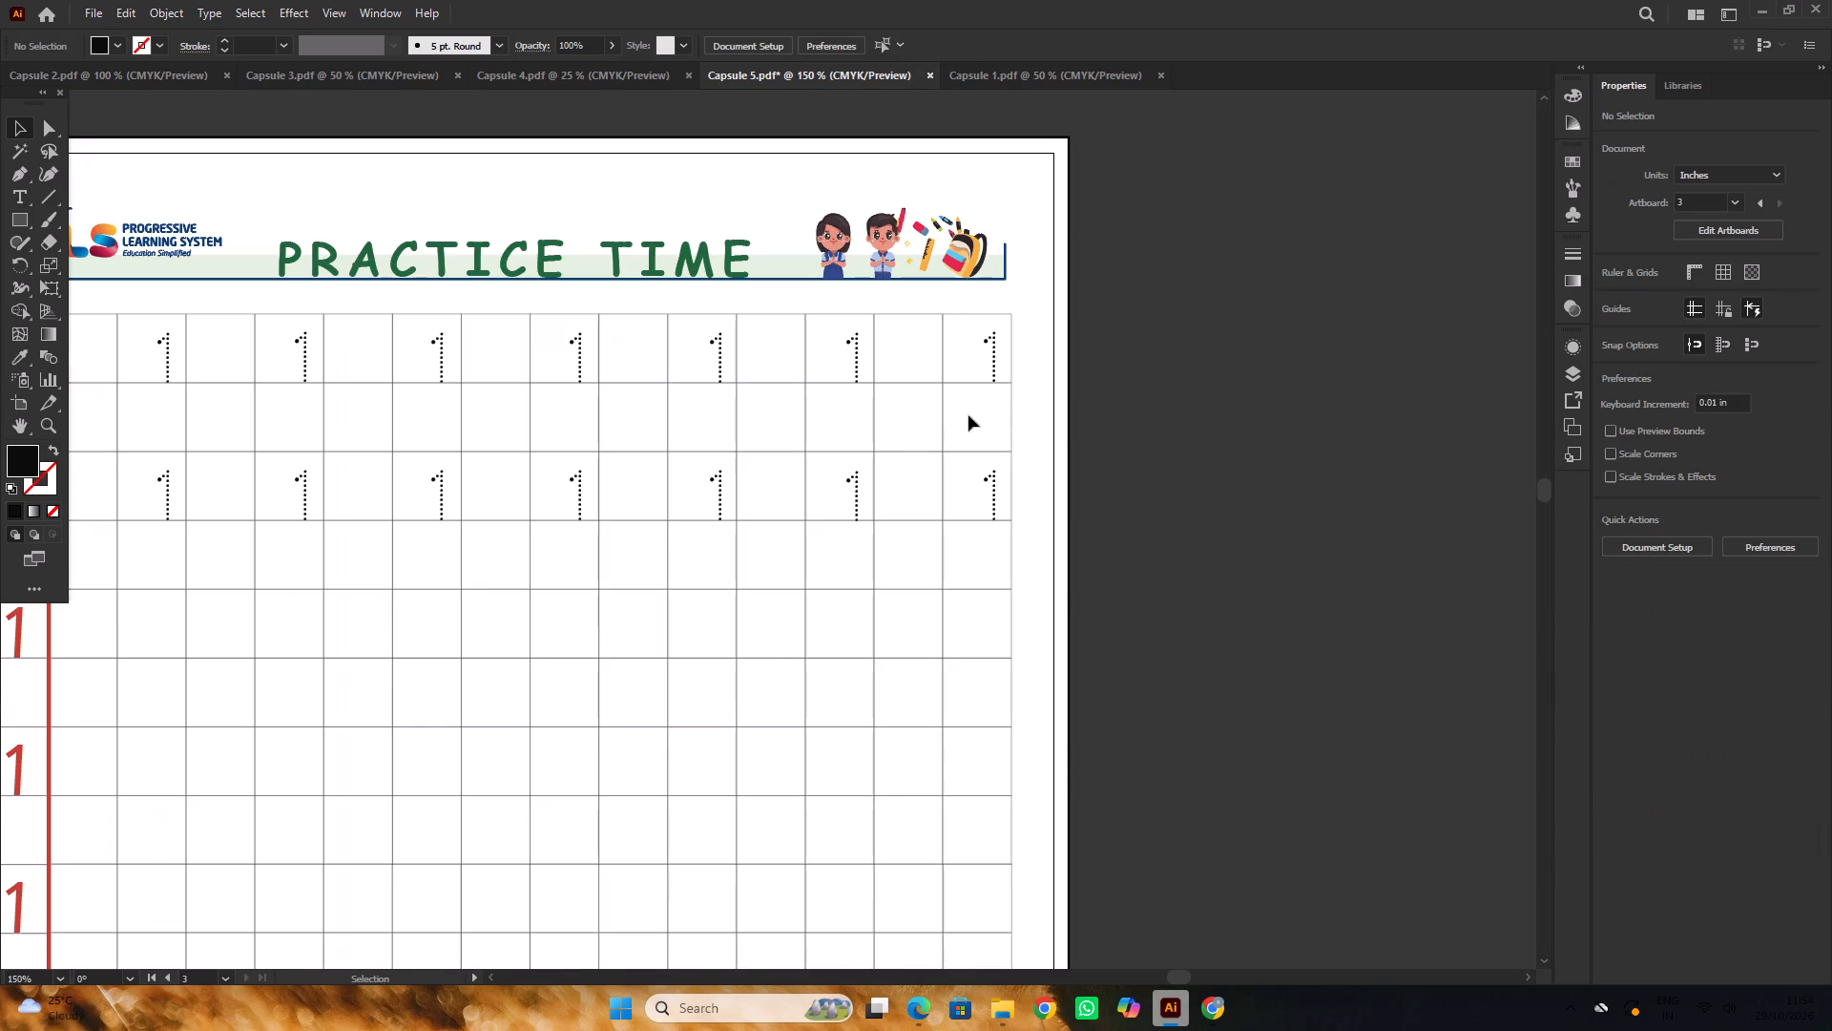
{"action": "triple_click", "coordinate": [994, 362]}
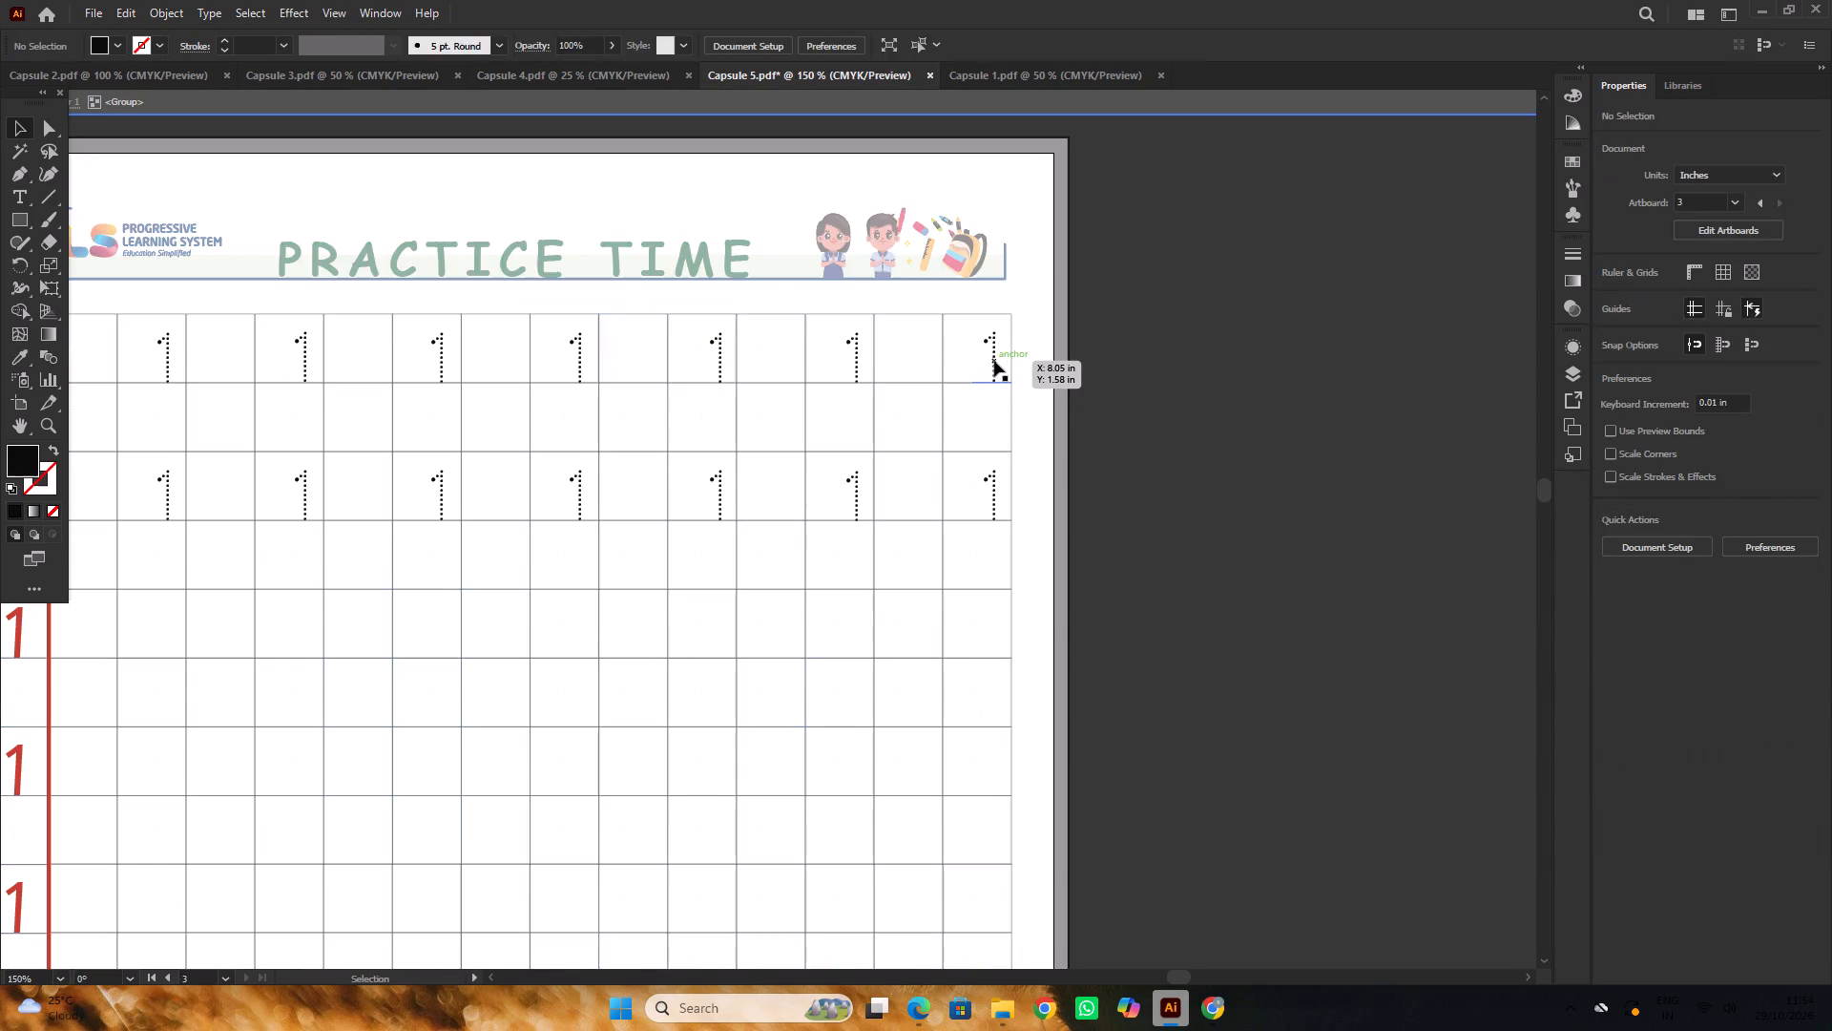
{"action": "scroll", "coordinate": [1010, 516], "scroll_direction": "up", "scroll_amount": 3, "text": "alt"}
{"action": "left_click", "coordinate": [969, 484], "text": "shift"}
{"action": "scroll", "coordinate": [976, 482], "scroll_direction": "down", "scroll_amount": 2, "text": "alt"}
{"action": "scroll", "coordinate": [976, 480], "scroll_direction": "up", "scroll_amount": 3}
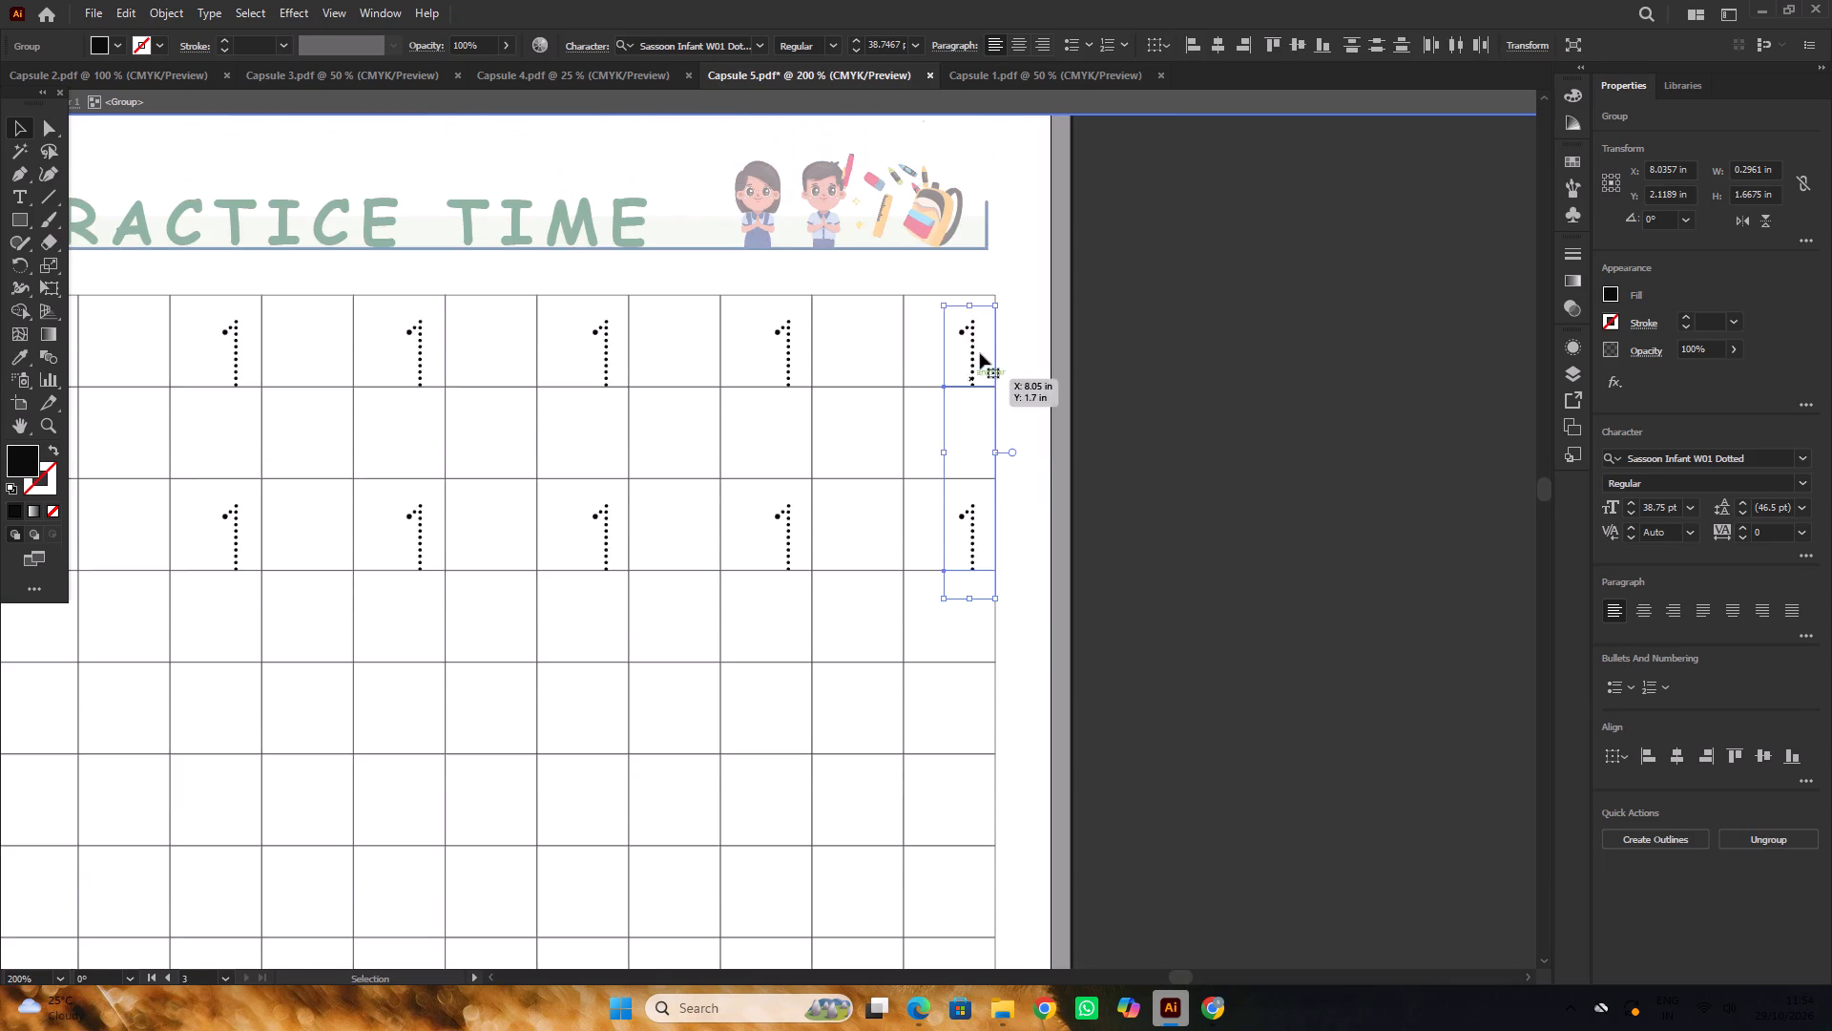
{"action": "scroll", "coordinate": [980, 352], "scroll_direction": "up", "scroll_amount": 2, "text": "alt"}
{"action": "left_click_drag", "start_coordinate": [968, 366], "coordinate": [917, 372]}
{"action": "scroll", "coordinate": [917, 372], "scroll_direction": "down", "scroll_amount": 3, "text": "alt"}
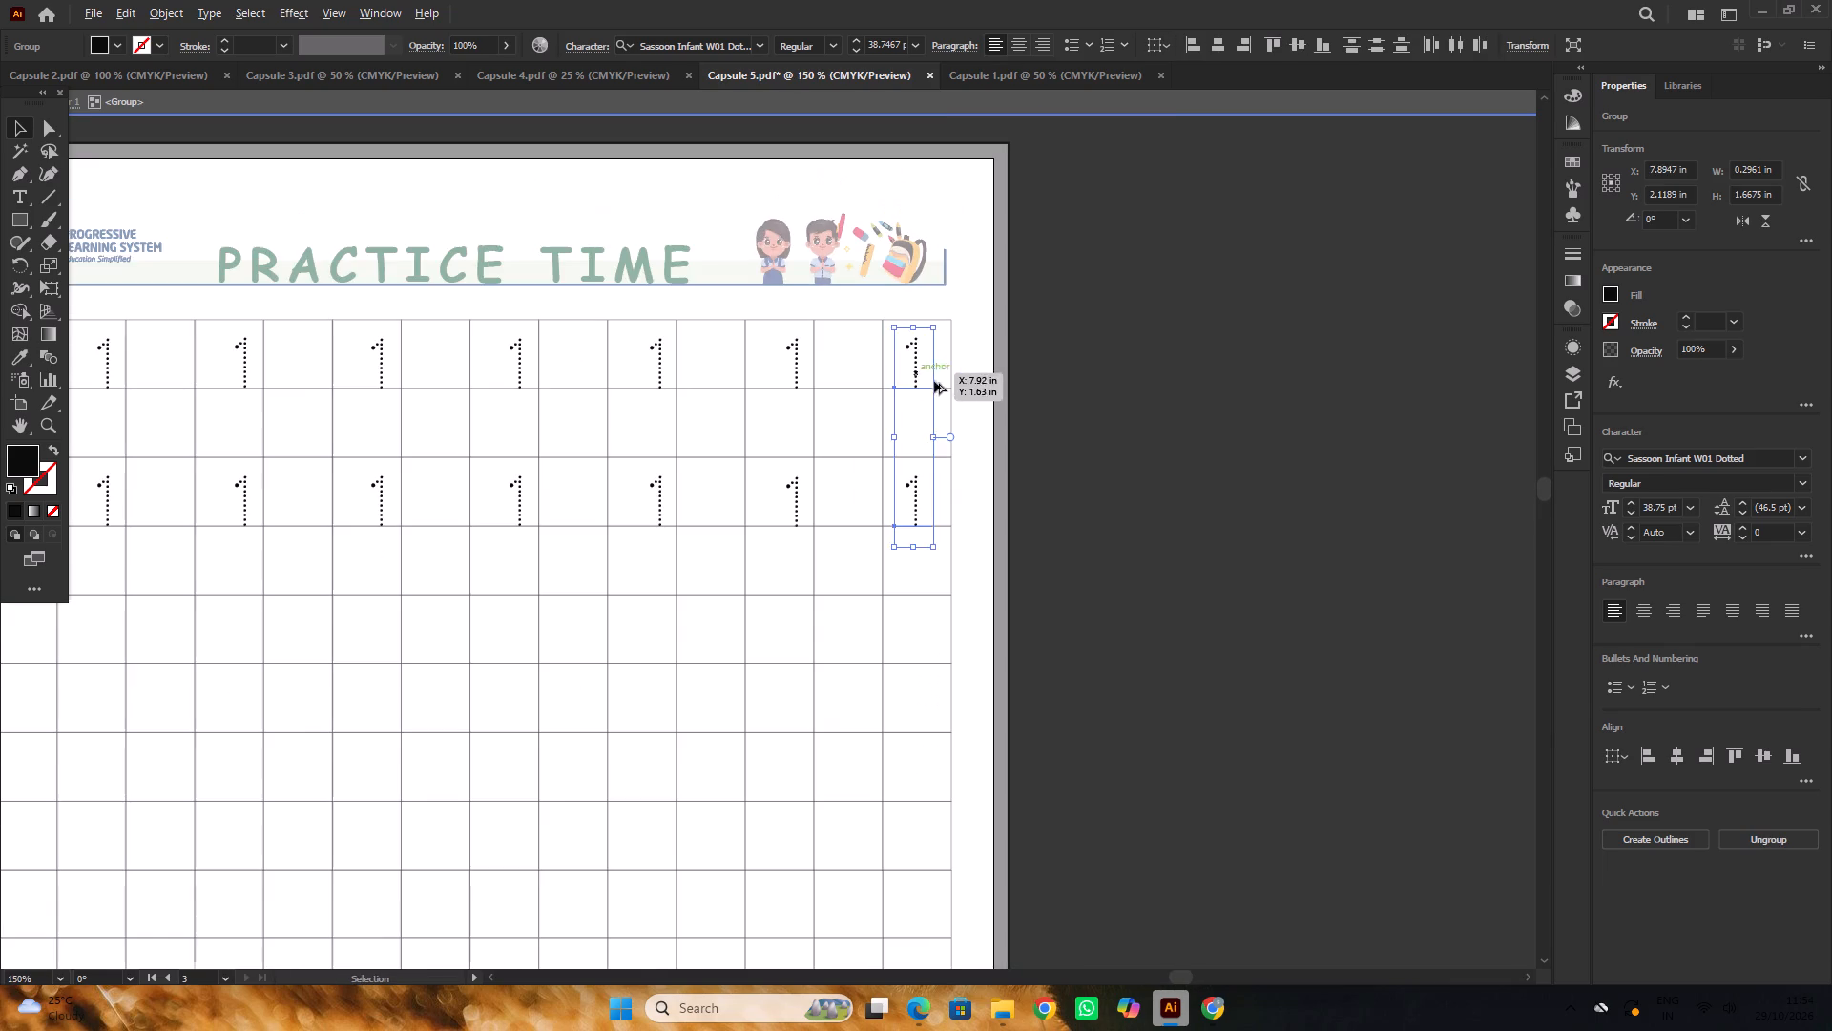
{"action": "triple_click", "coordinate": [1153, 401]}
Isolate the grid group again and move the sixth pair of dotted 1s about 0.16 in left, centring it in its cells.
{"action": "scroll", "coordinate": [807, 412], "scroll_direction": "up", "scroll_amount": 2, "text": "alt"}
{"action": "triple_click", "coordinate": [786, 356]}
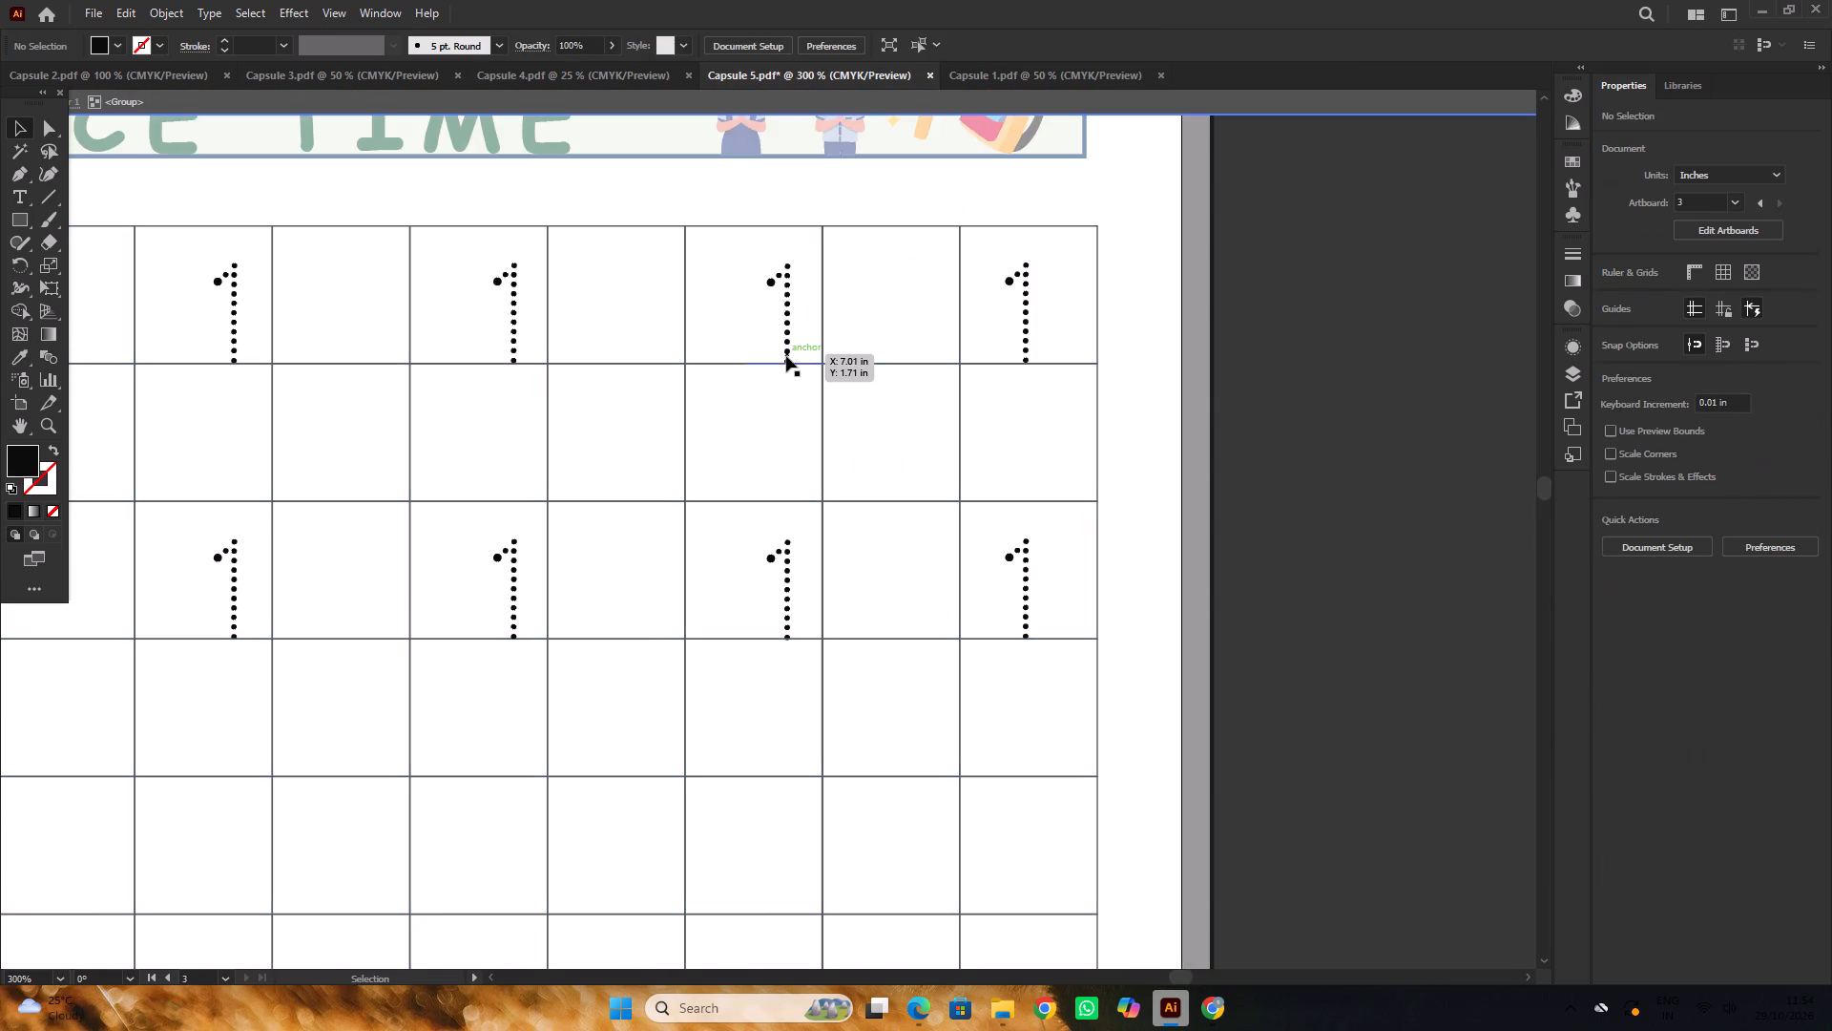
{"action": "scroll", "coordinate": [1225, 388], "scroll_direction": "down", "scroll_amount": 2, "text": "alt"}
{"action": "scroll", "coordinate": [932, 525], "scroll_direction": "up", "scroll_amount": 2, "text": "alt"}
{"action": "left_click", "coordinate": [1090, 474], "text": "shift"}
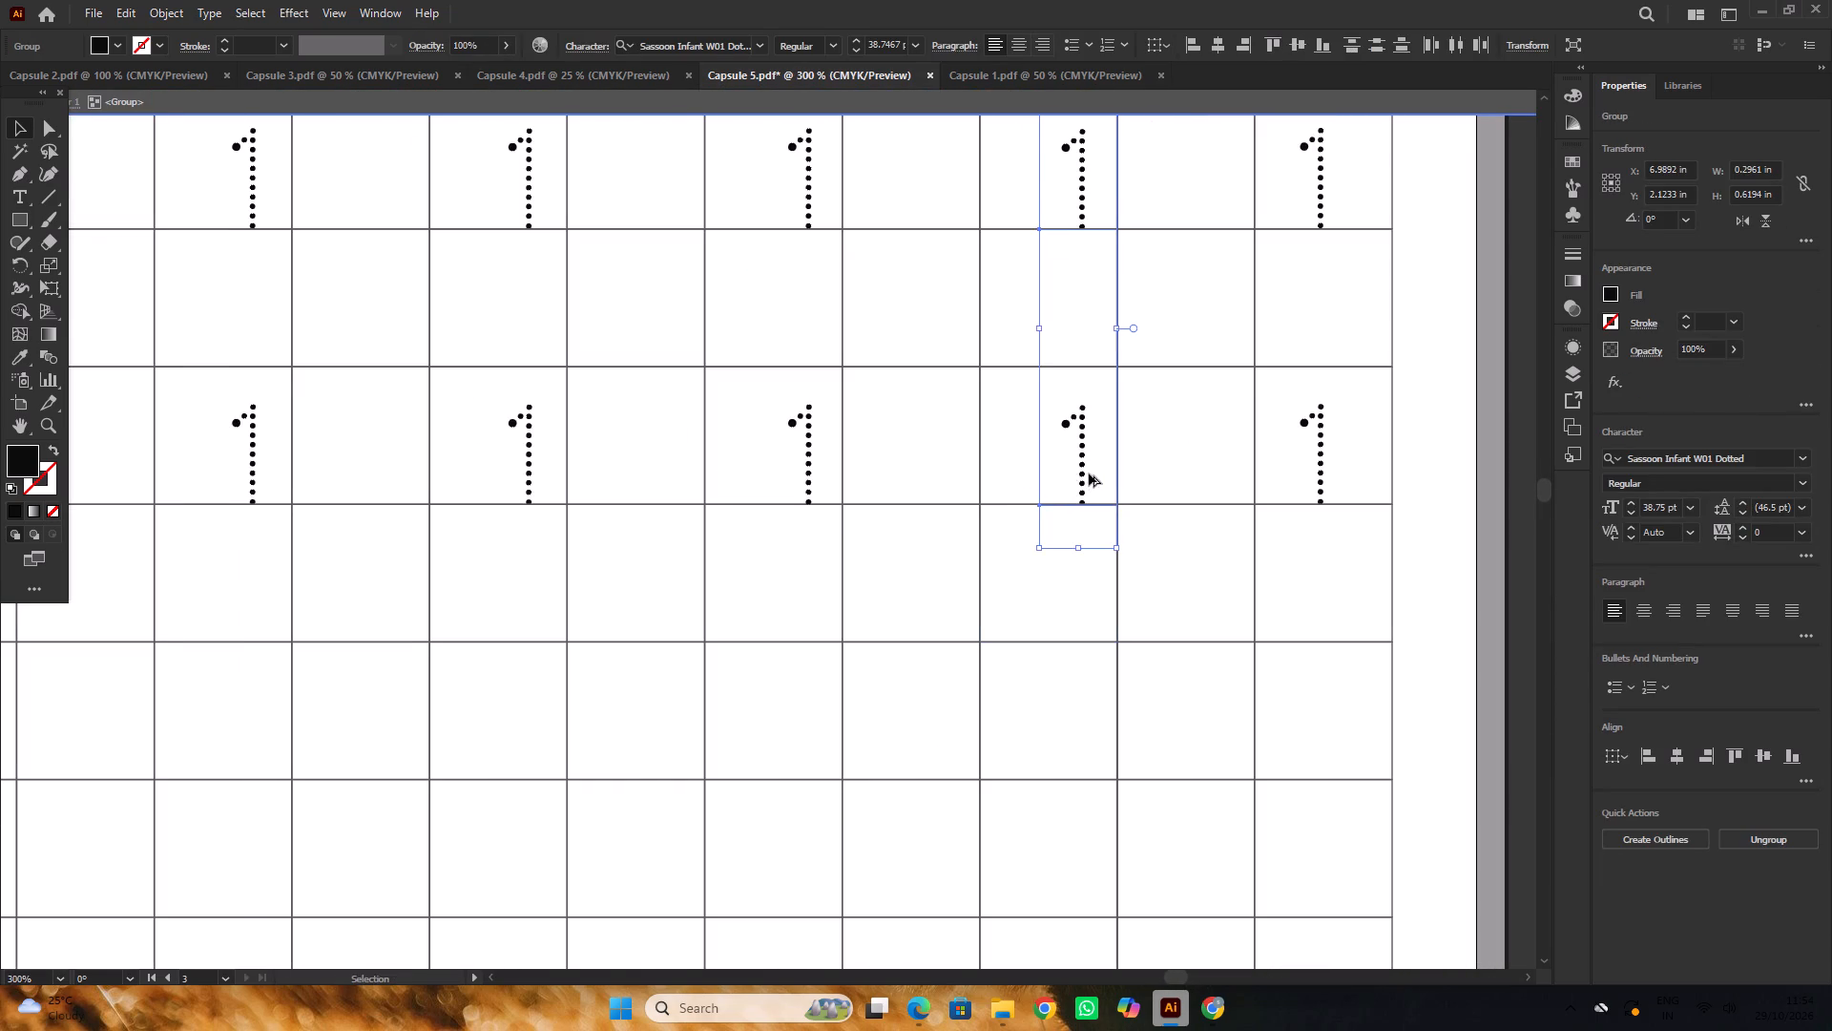
{"action": "scroll", "coordinate": [1089, 473], "scroll_direction": "down", "scroll_amount": 1, "text": "alt"}
{"action": "scroll", "coordinate": [1089, 473], "scroll_direction": "up", "scroll_amount": 4}
{"action": "scroll", "coordinate": [1092, 390], "scroll_direction": "up", "scroll_amount": 2, "text": "alt"}
{"action": "left_click_drag", "start_coordinate": [1079, 396], "coordinate": [1026, 404]}
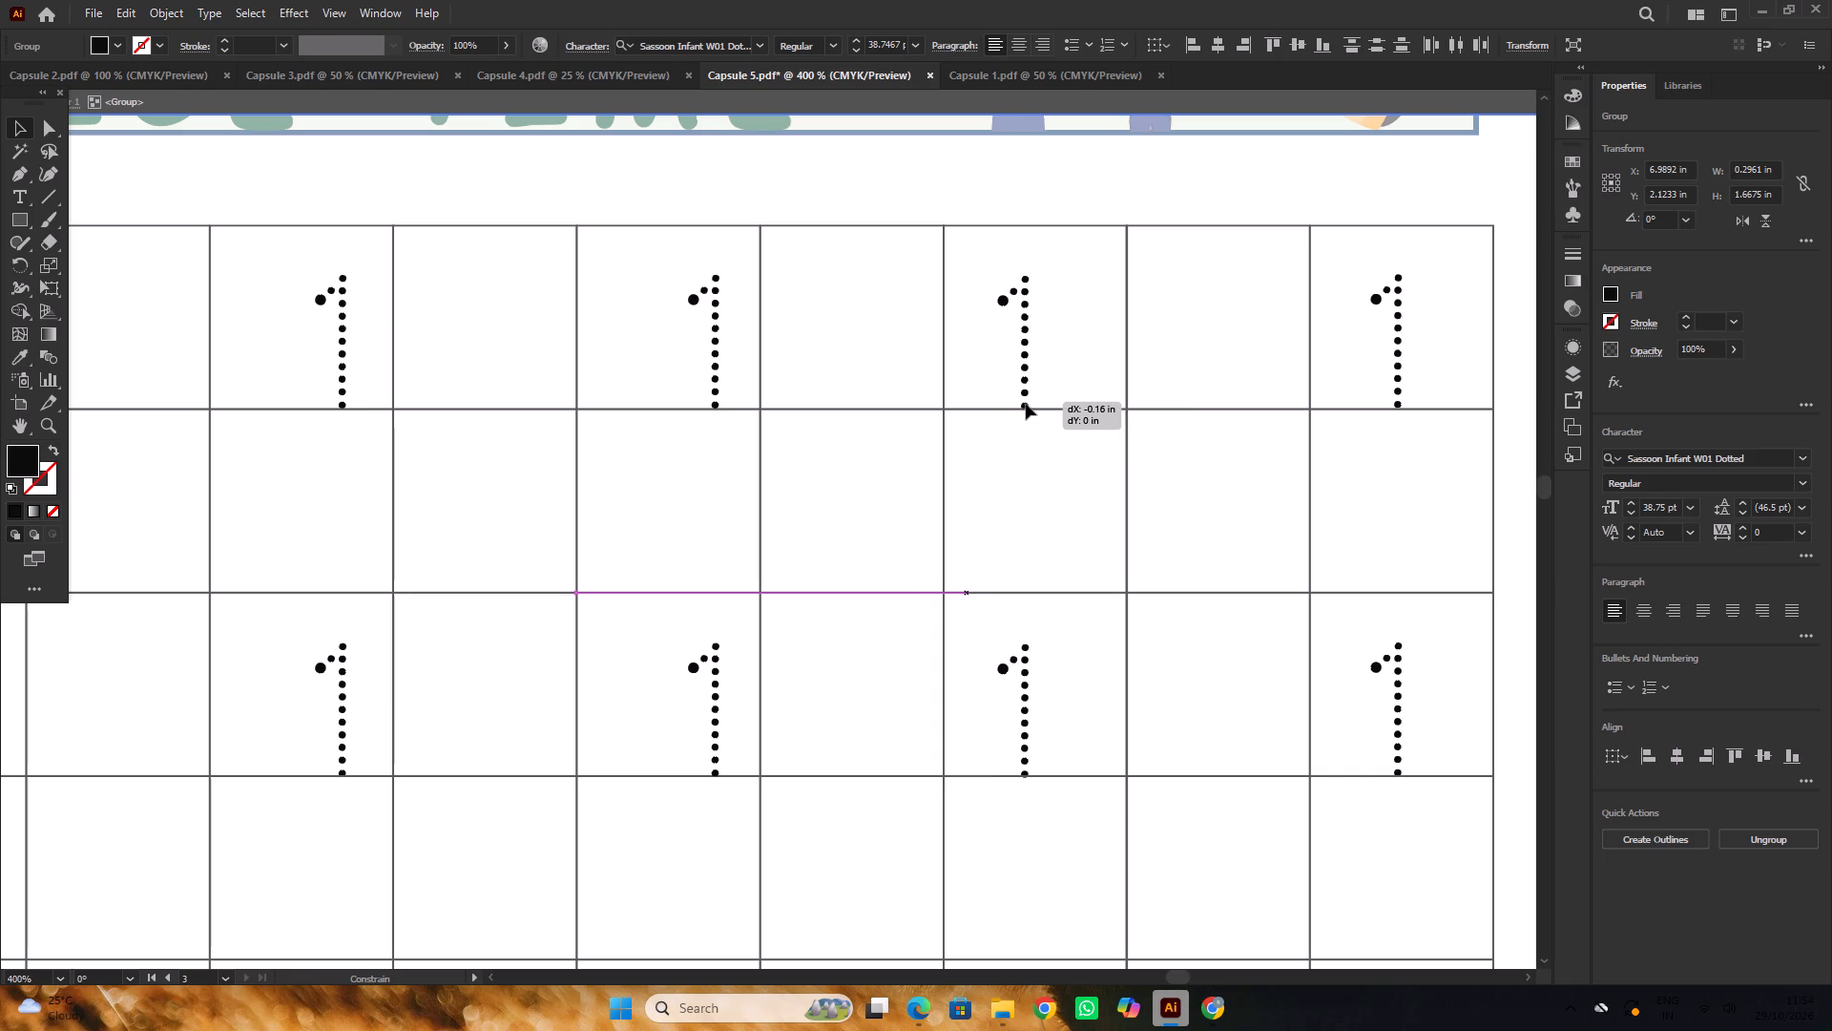
{"action": "left_click_drag", "start_coordinate": [1026, 404], "coordinate": [1028, 404]}
{"action": "scroll", "coordinate": [1028, 404], "scroll_direction": "down", "scroll_amount": 4, "text": "alt"}
Move the fifth pair of dotted 1s on page 16 about 0.15 in left to centre it in its cells.
{"action": "left_click", "coordinate": [949, 394]}
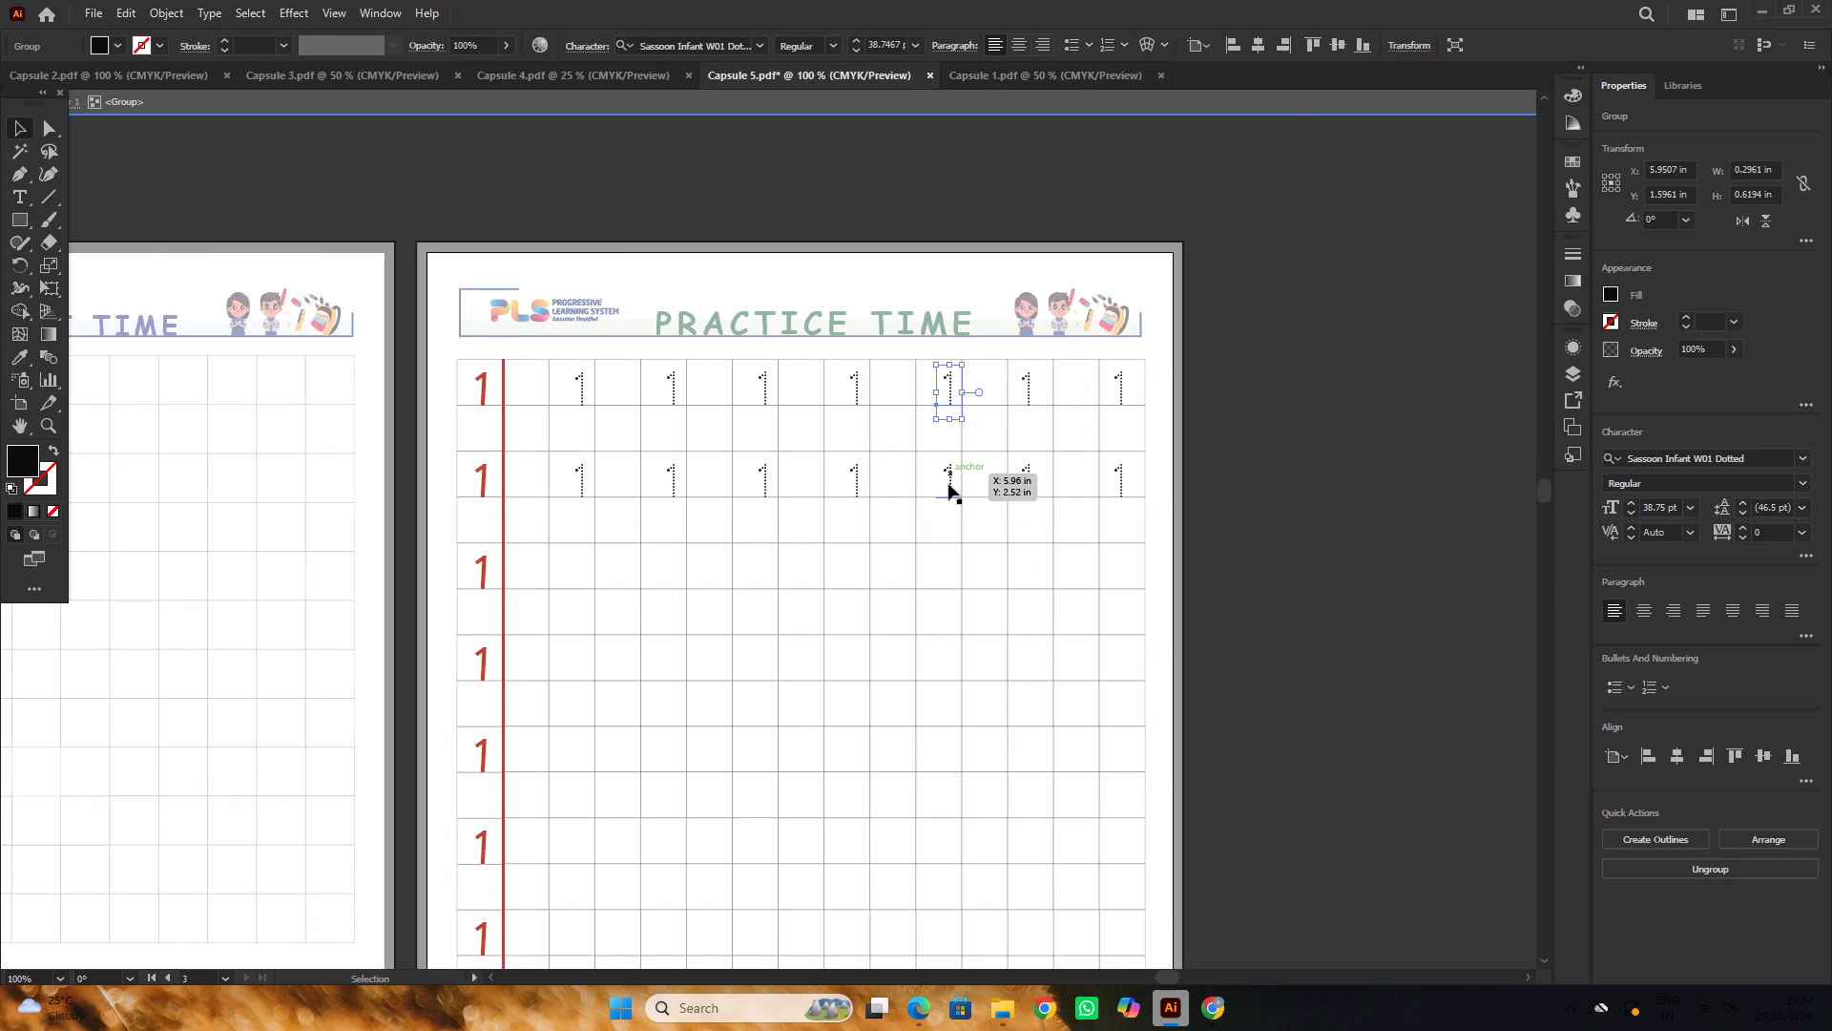
{"action": "scroll", "coordinate": [947, 485], "scroll_direction": "up", "scroll_amount": 1, "text": "alt"}
{"action": "left_click", "coordinate": [952, 488], "text": "shift"}
{"action": "scroll", "coordinate": [952, 469], "scroll_direction": "up", "scroll_amount": 3}
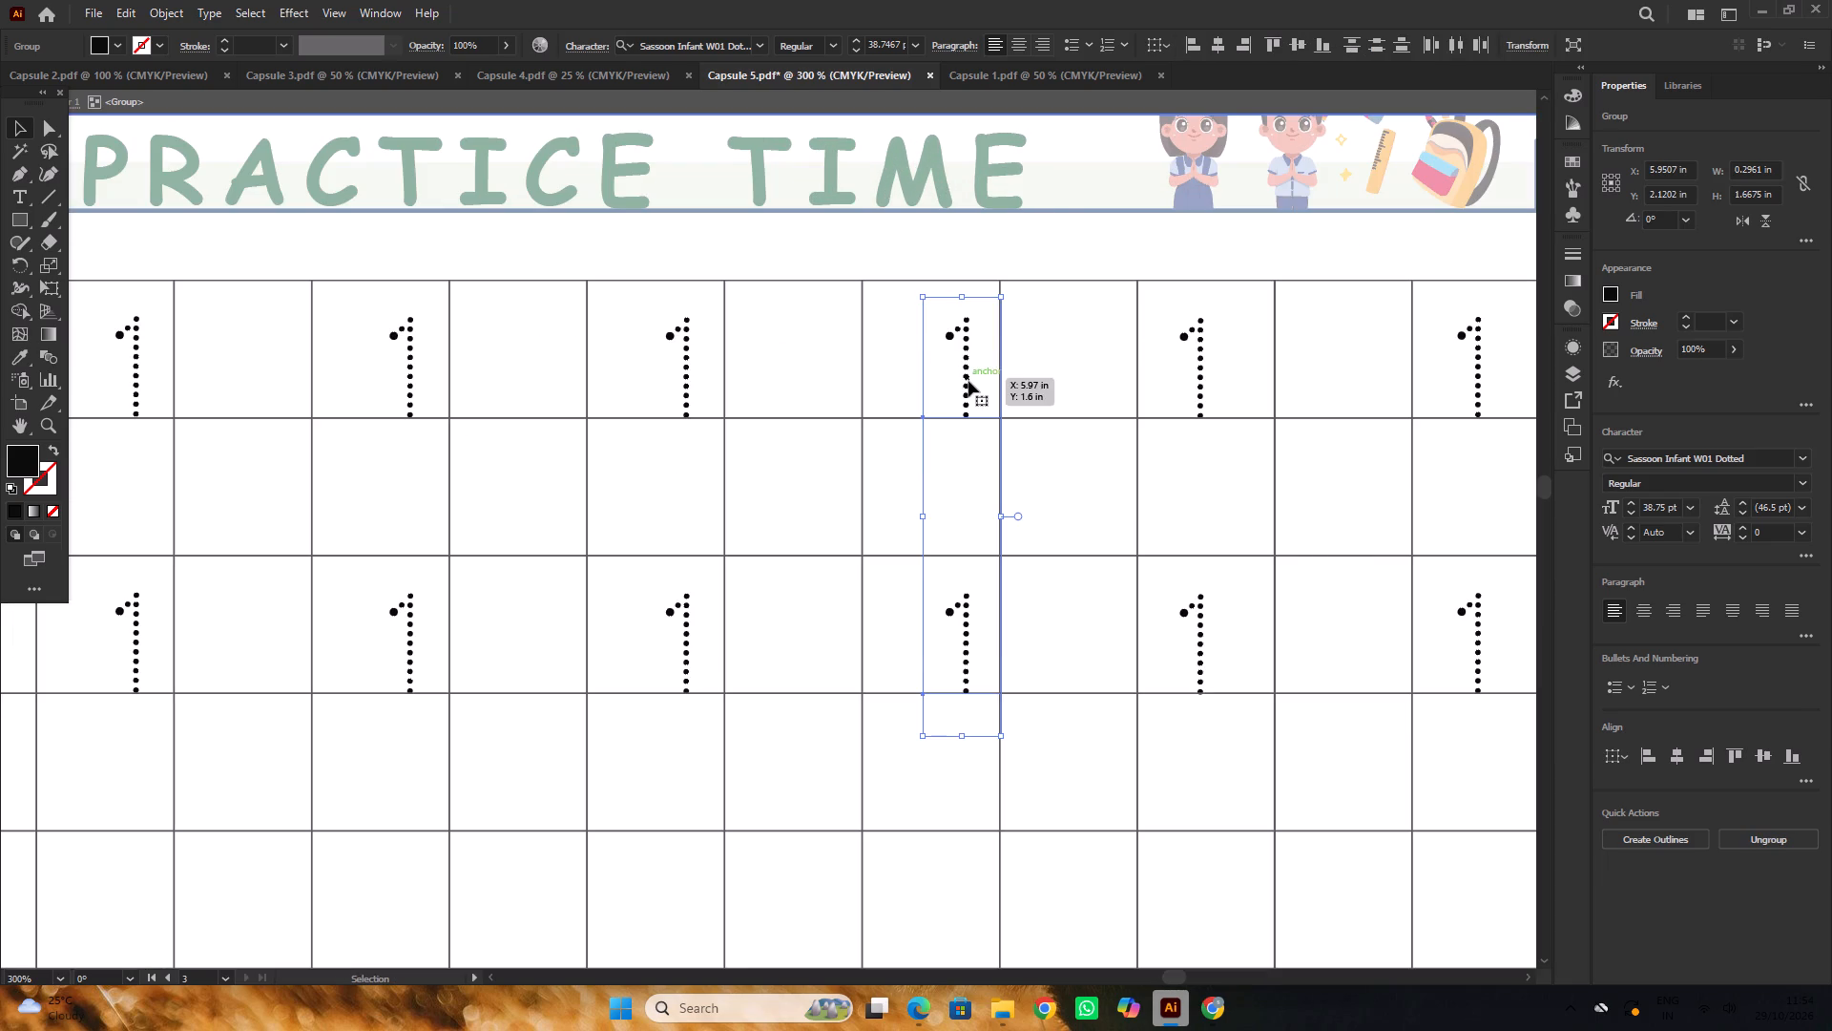
{"action": "left_click_drag", "start_coordinate": [967, 381], "coordinate": [934, 381], "text": "shift"}
{"action": "left_click", "coordinate": [968, 363], "text": "shift"}
{"action": "left_click_drag", "start_coordinate": [965, 367], "coordinate": [948, 368]}
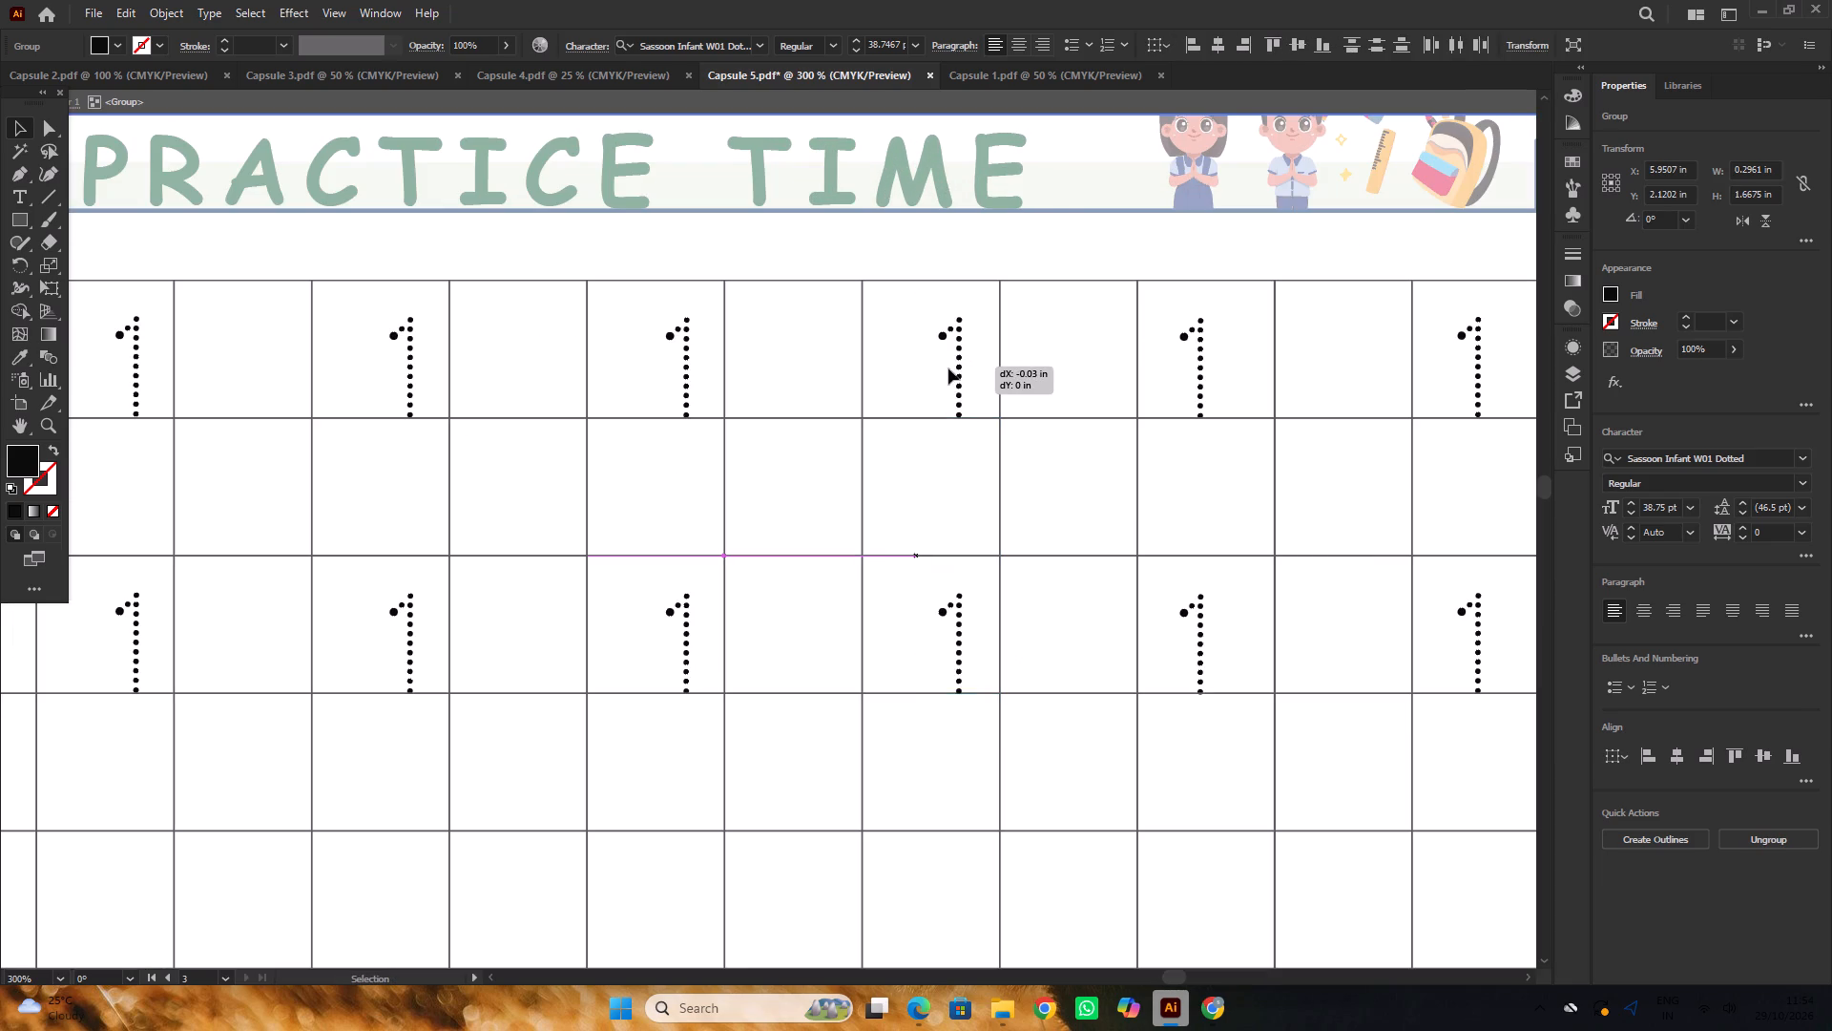
{"action": "left_click_drag", "start_coordinate": [948, 368], "coordinate": [926, 371]}
{"action": "scroll", "coordinate": [941, 369], "scroll_direction": "down", "scroll_amount": 5, "text": "alt"}
{"action": "scroll", "coordinate": [913, 367], "scroll_direction": "up", "scroll_amount": 2, "text": "alt"}
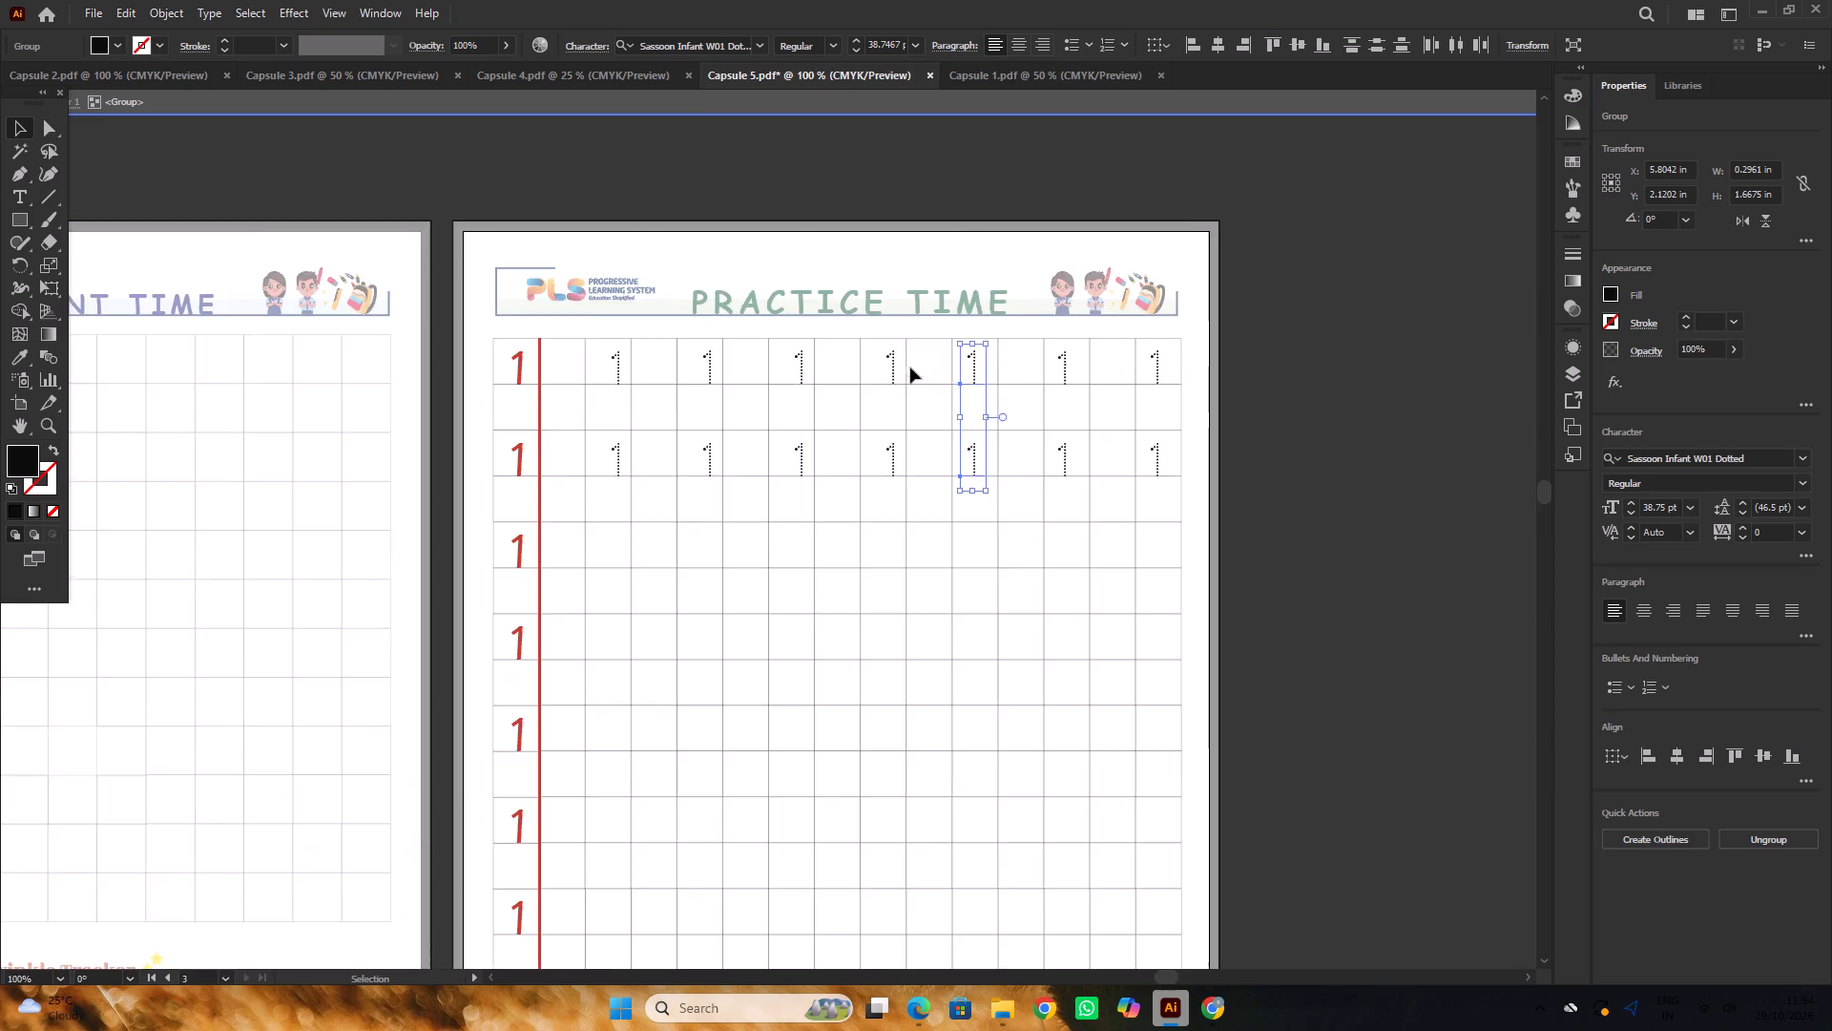
Move the fourth pair of dotted 1s on page 16 about 0.11 in left to centre it in its cells.
{"action": "scroll", "coordinate": [910, 368], "scroll_direction": "up", "scroll_amount": 3, "text": "alt"}
{"action": "left_click", "coordinate": [887, 381]}
{"action": "scroll", "coordinate": [887, 381], "scroll_direction": "down", "scroll_amount": 3}
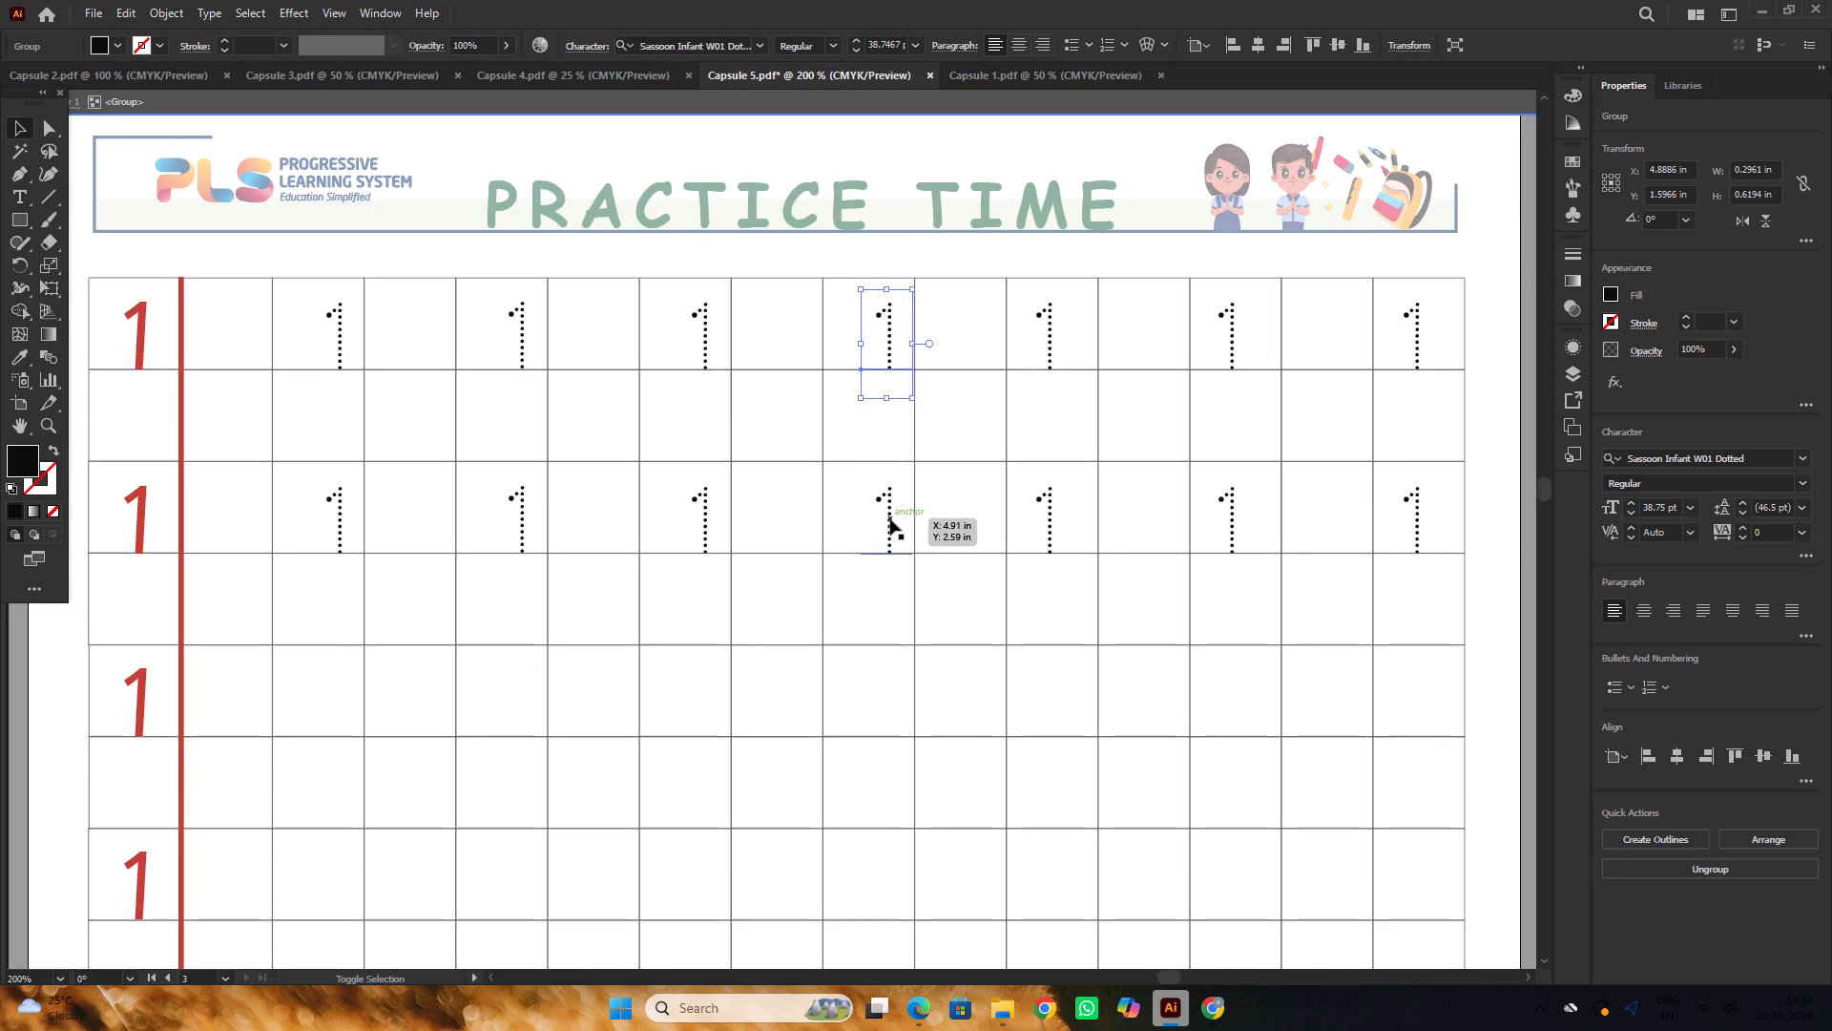
{"action": "left_click", "coordinate": [891, 519], "text": "shift"}
{"action": "scroll", "coordinate": [881, 465], "scroll_direction": "down", "scroll_amount": 4}
{"action": "scroll", "coordinate": [873, 442], "scroll_direction": "up", "scroll_amount": 3, "text": "alt"}
{"action": "left_click_drag", "start_coordinate": [923, 440], "coordinate": [882, 444]}
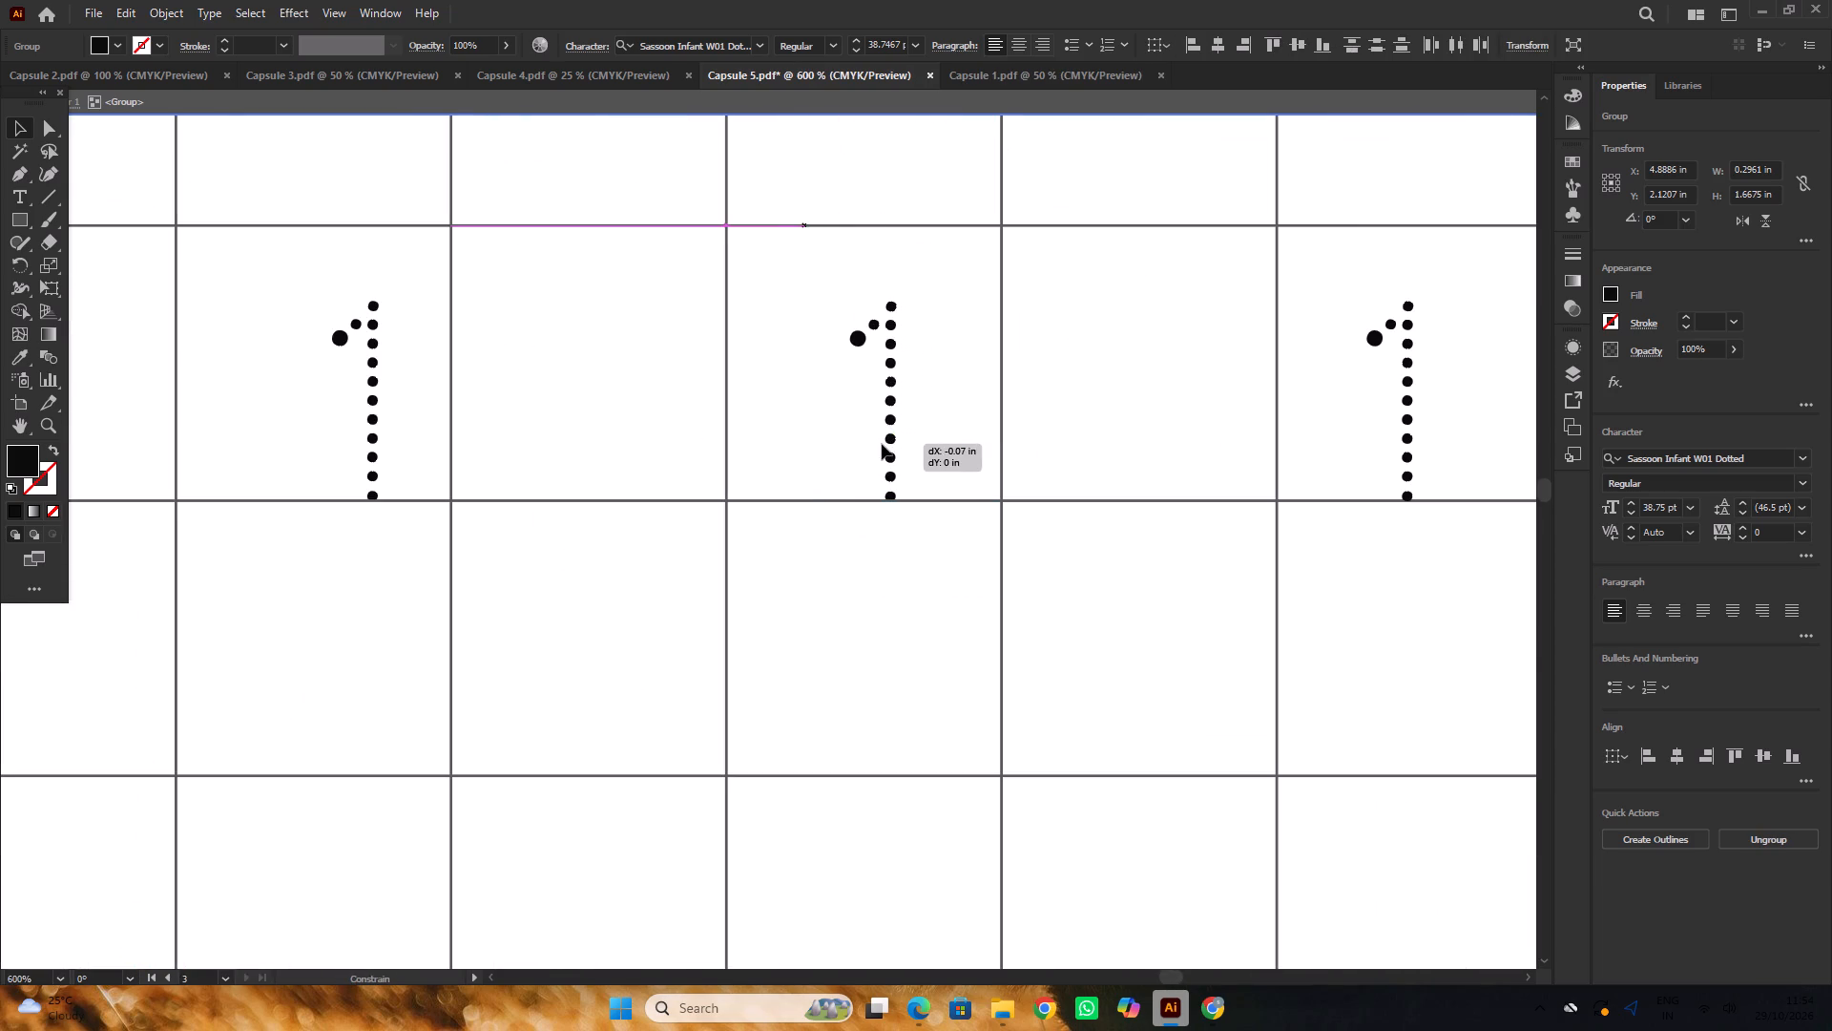
{"action": "left_click_drag", "start_coordinate": [882, 444], "coordinate": [864, 444]}
{"action": "scroll", "coordinate": [911, 437], "scroll_direction": "down", "scroll_amount": 5, "text": "alt"}
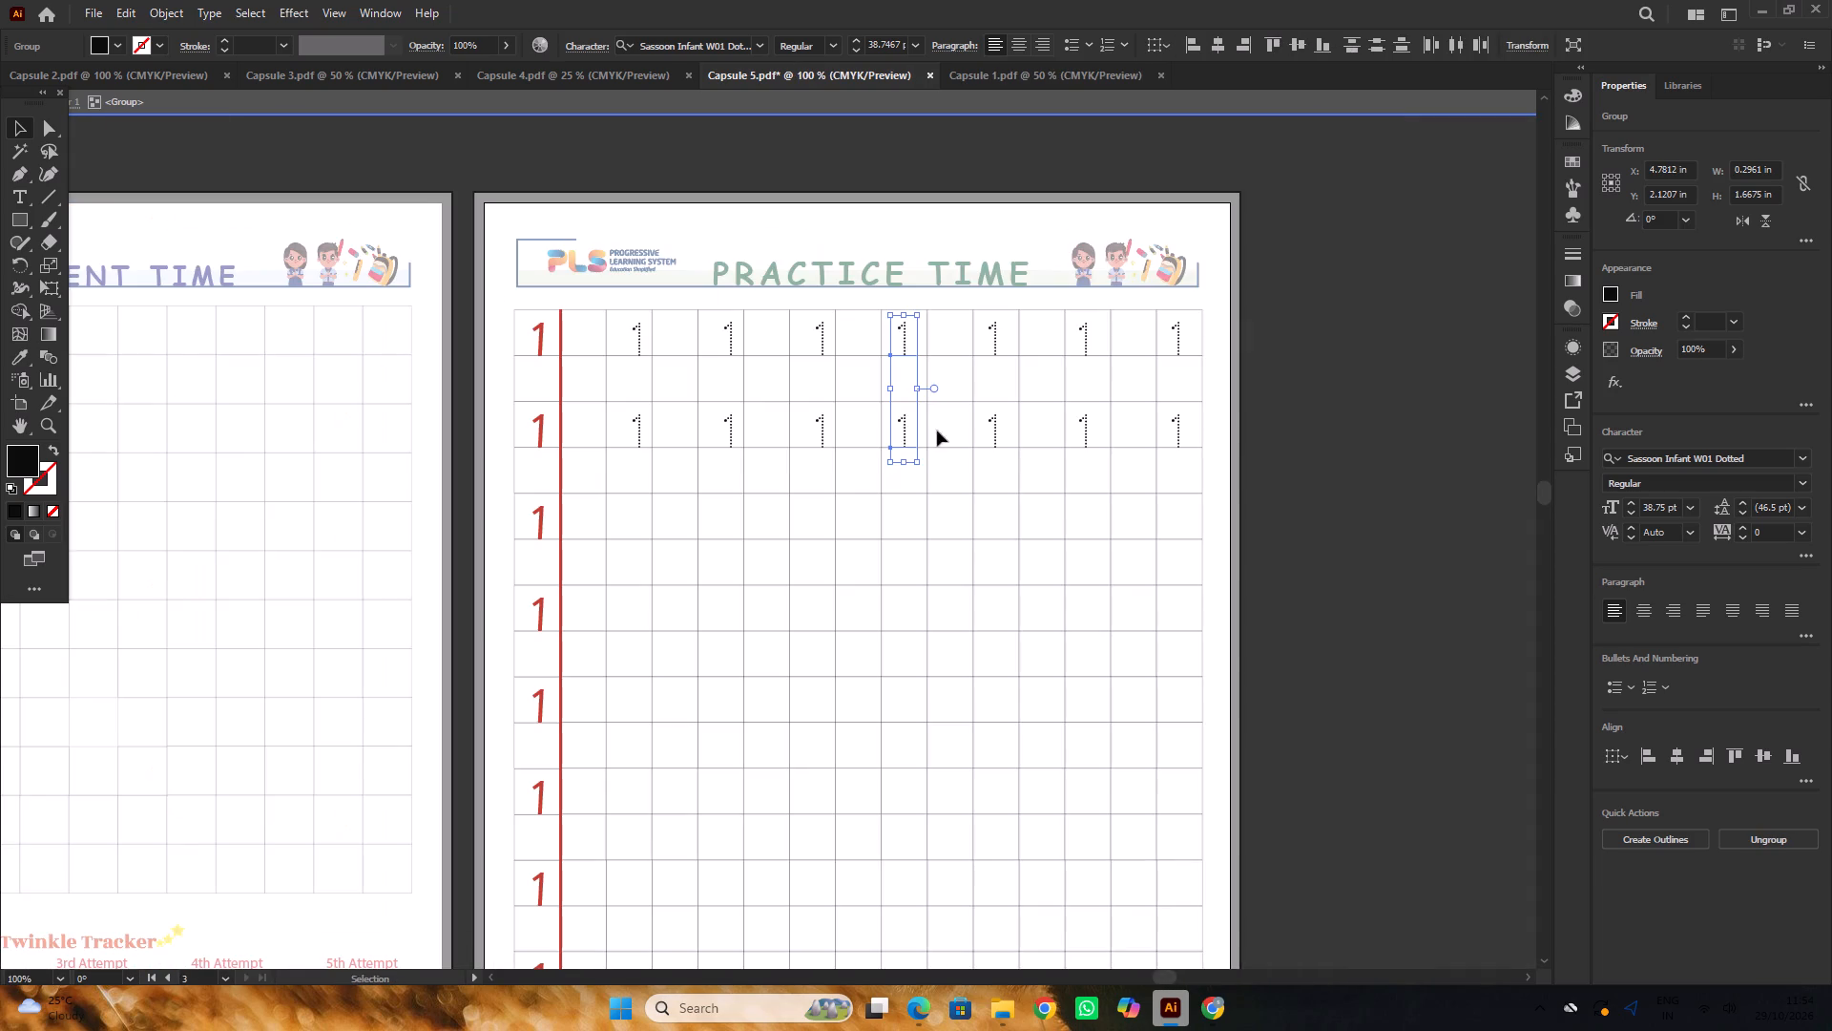
Move the third pair of dotted 1s on page 16 about 0.11 in left to centre it in its cells.
{"action": "scroll", "coordinate": [797, 339], "scroll_direction": "up", "scroll_amount": 3, "text": "alt"}
{"action": "left_click", "coordinate": [872, 350]}
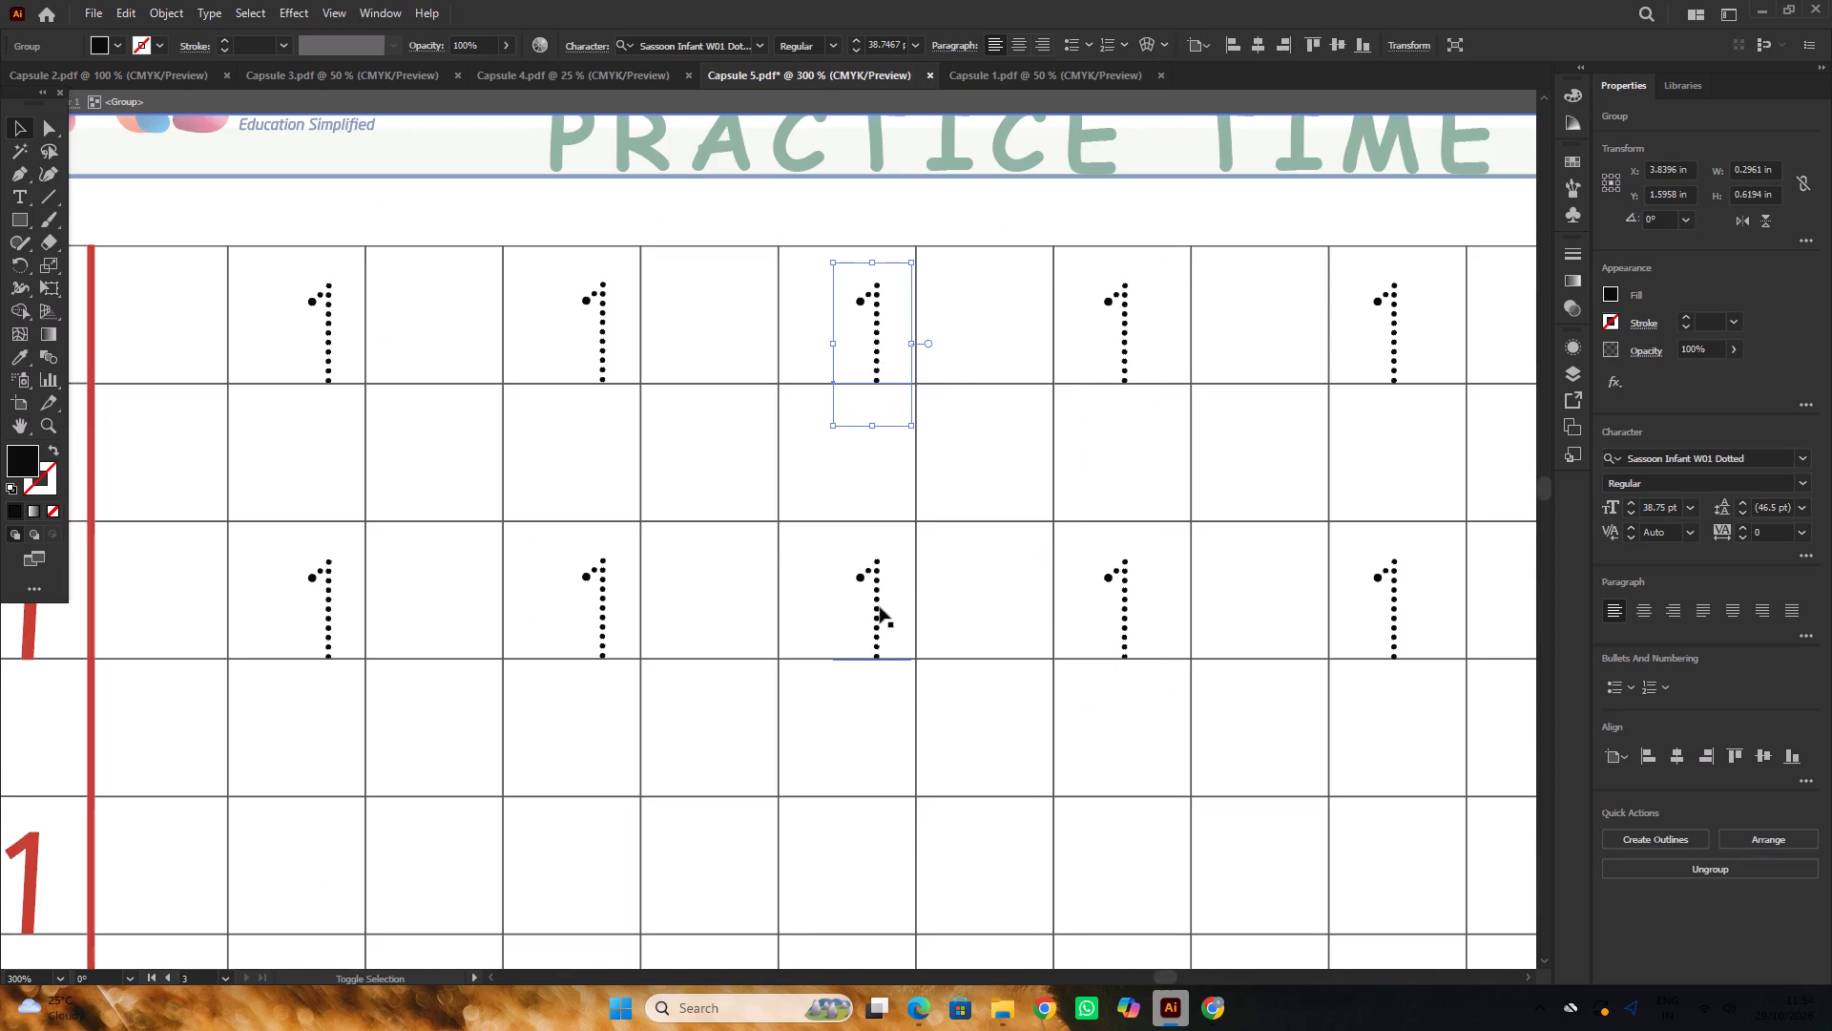
{"action": "left_click", "coordinate": [879, 606], "text": "shift"}
{"action": "scroll", "coordinate": [862, 353], "scroll_direction": "up", "scroll_amount": 3, "text": "alt"}
{"action": "left_click_drag", "start_coordinate": [894, 377], "coordinate": [818, 376]}
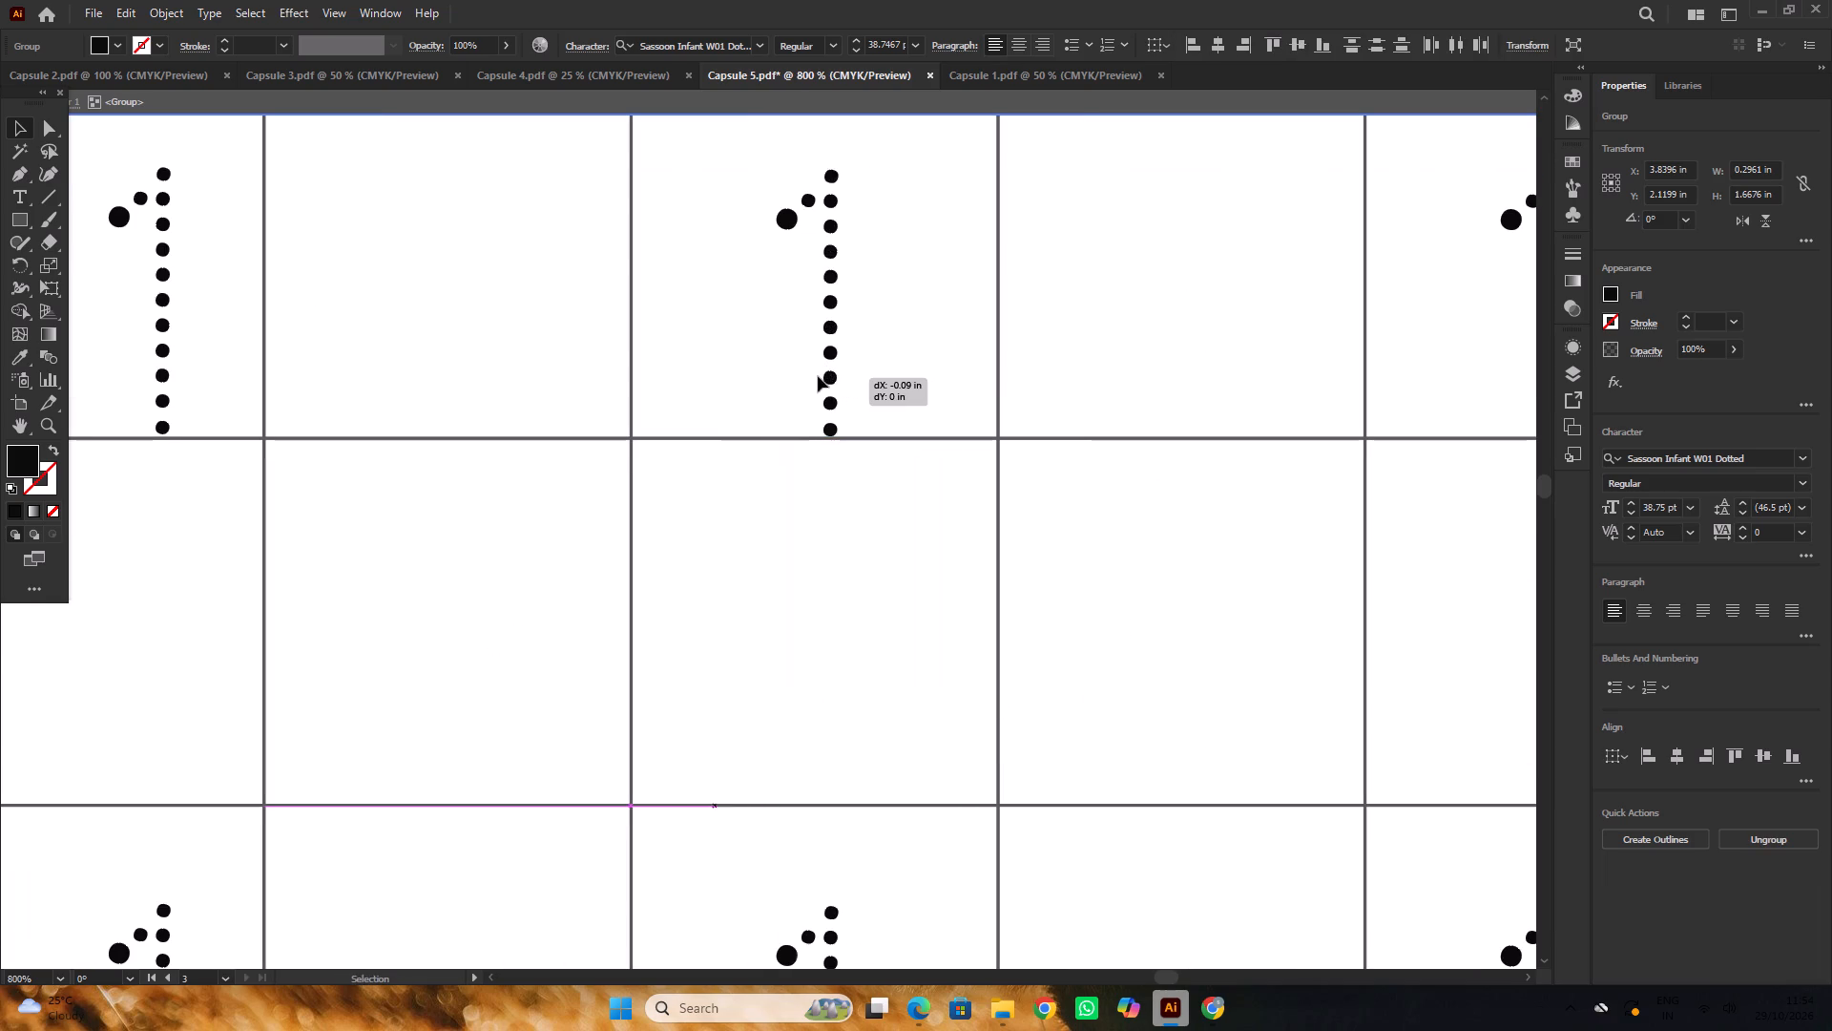
{"action": "left_click_drag", "start_coordinate": [818, 376], "coordinate": [817, 378]}
{"action": "scroll", "coordinate": [881, 368], "scroll_direction": "down", "scroll_amount": 7, "text": "alt"}
{"action": "scroll", "coordinate": [802, 366], "scroll_direction": "up", "scroll_amount": 2, "text": "alt"}
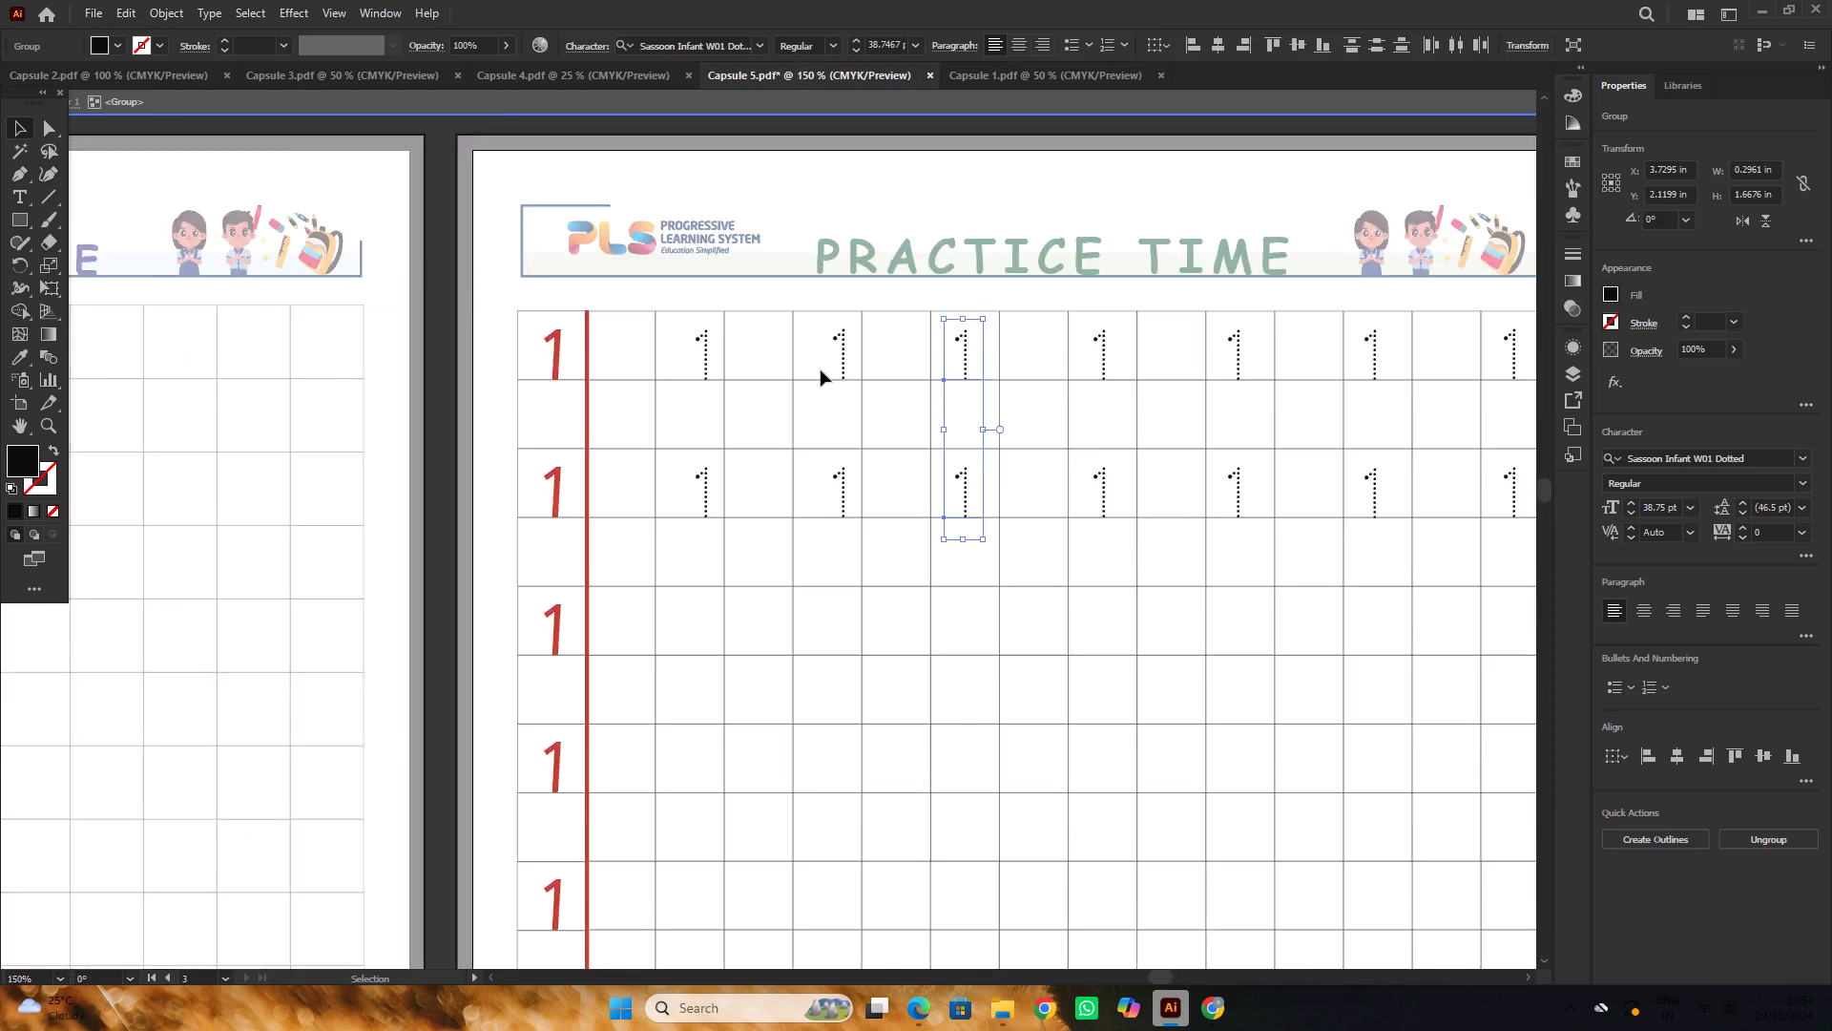
Move the second pair of dotted 1s on page 16 about 0.12 in left to centre it in its cells.
{"action": "scroll", "coordinate": [821, 370], "scroll_direction": "up", "scroll_amount": 2, "text": "alt"}
{"action": "left_click", "coordinate": [854, 368]}
{"action": "left_click", "coordinate": [849, 636], "text": "shift"}
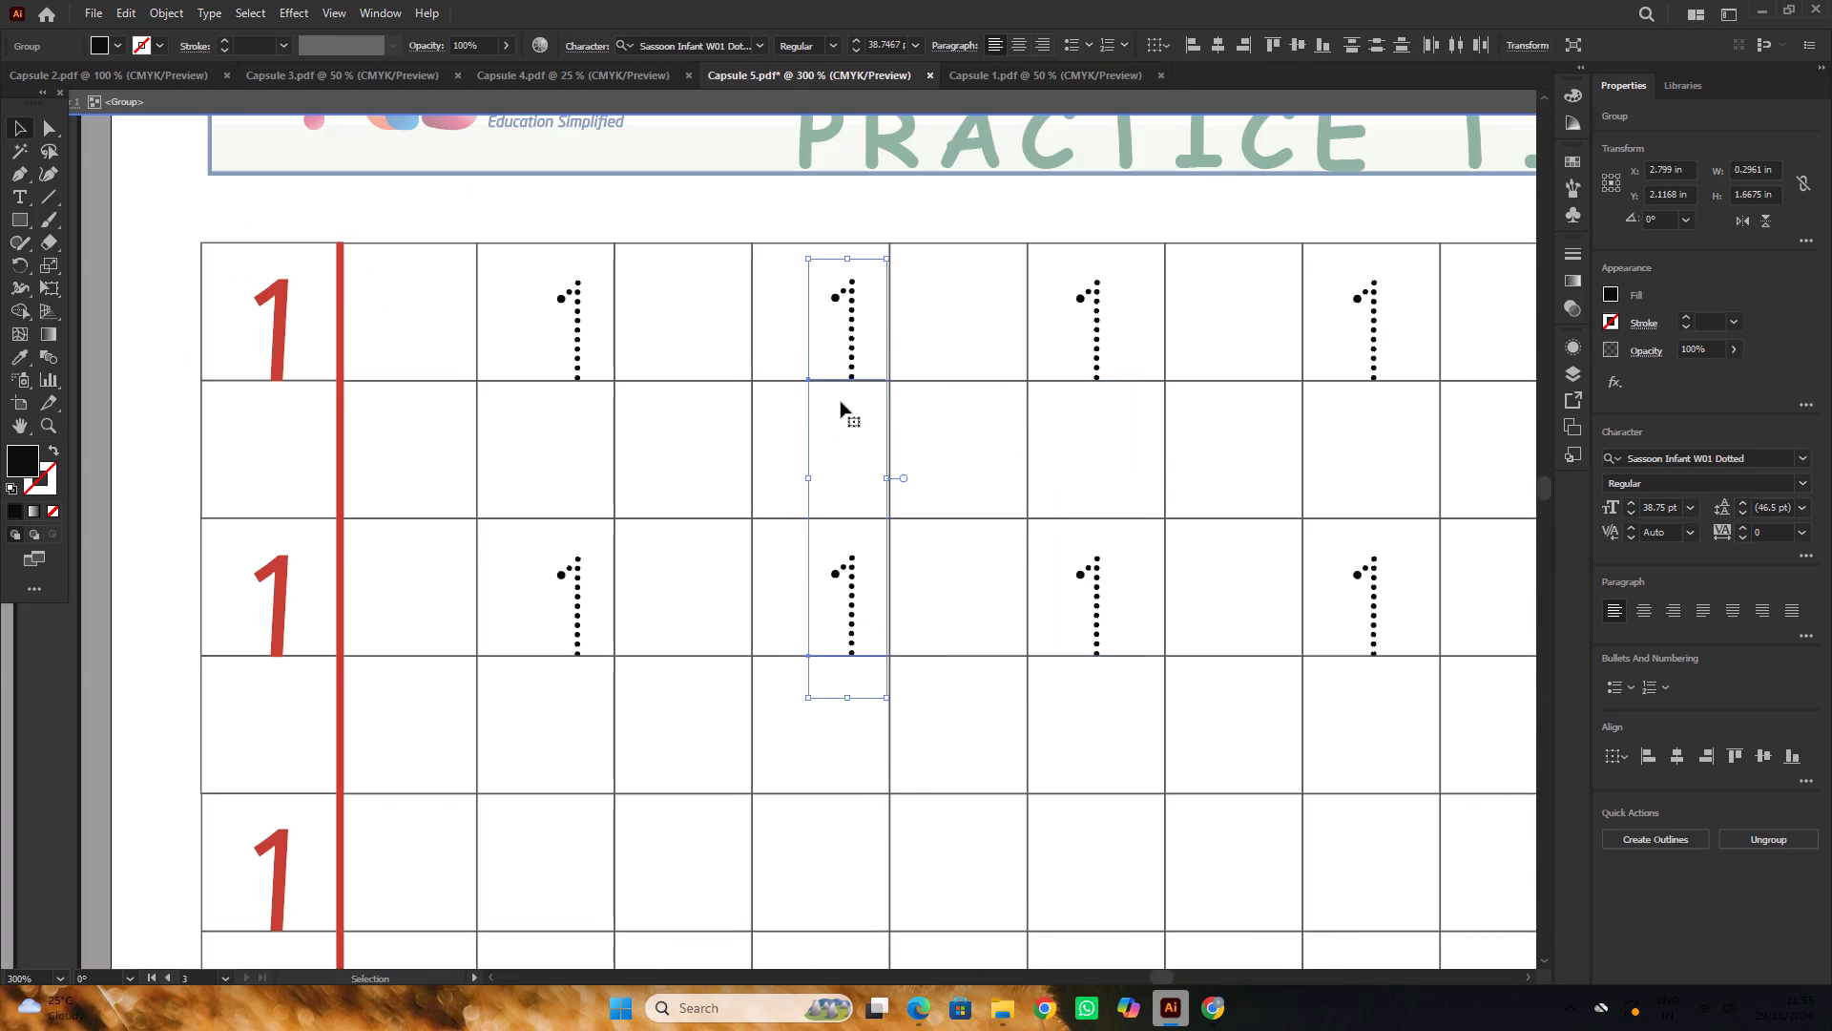
{"action": "scroll", "coordinate": [852, 360], "scroll_direction": "up", "scroll_amount": 3, "text": "alt"}
{"action": "left_click_drag", "start_coordinate": [859, 377], "coordinate": [779, 381]}
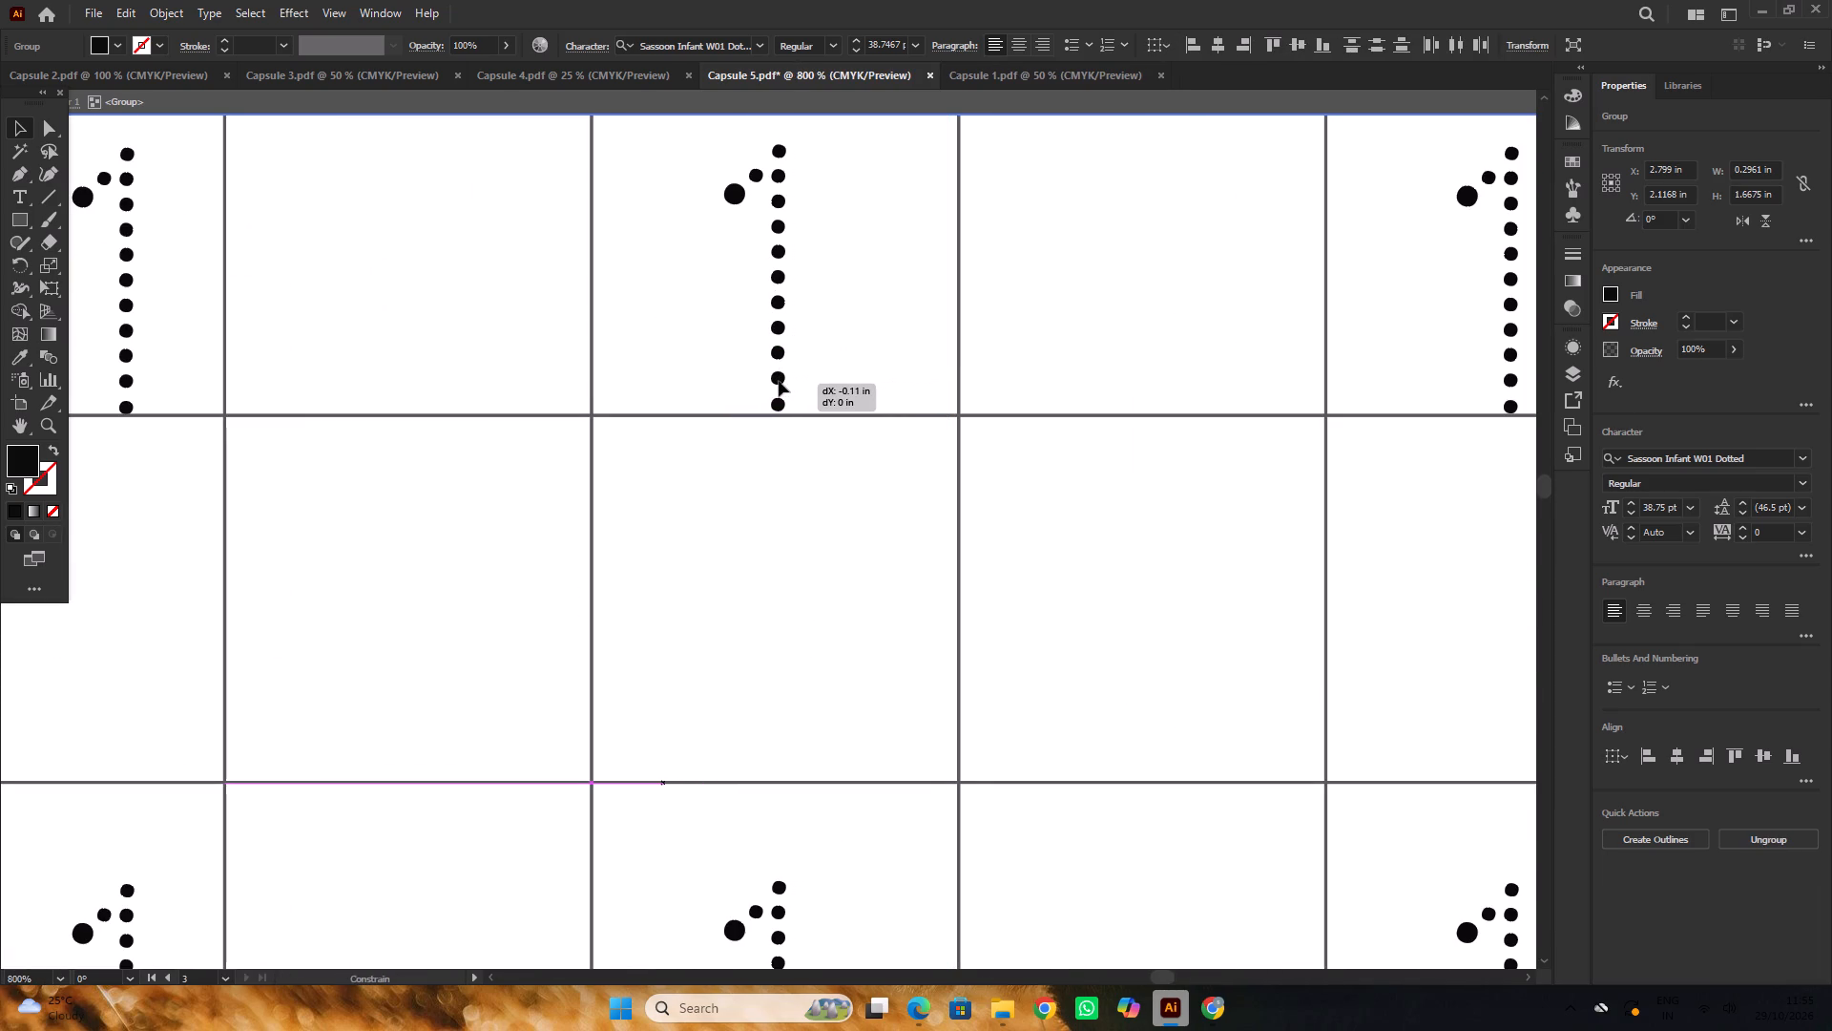
{"action": "left_click_drag", "start_coordinate": [779, 381], "coordinate": [776, 382]}
{"action": "scroll", "coordinate": [831, 368], "scroll_direction": "down", "scroll_amount": 8, "text": "alt"}
{"action": "scroll", "coordinate": [751, 364], "scroll_direction": "up", "scroll_amount": 4, "text": "alt"}
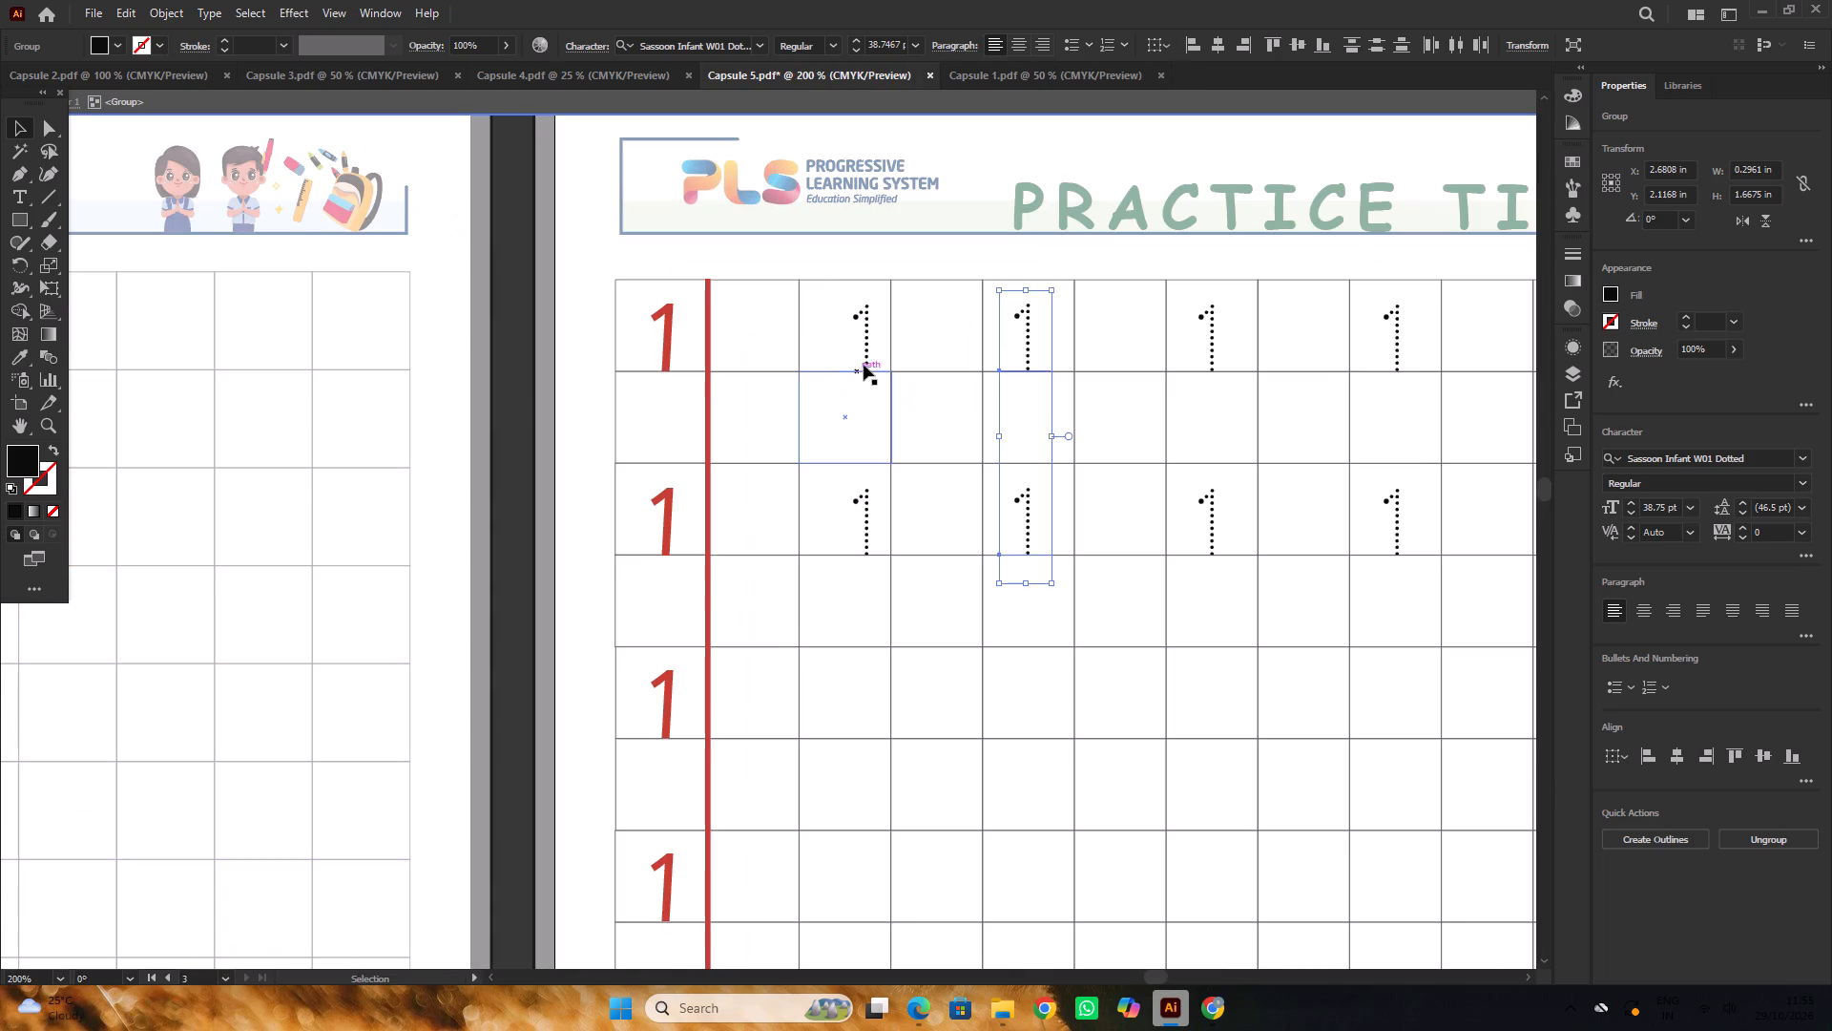
Move the first pair of dotted 1s on page 16 left to centre it in its cells, and exit the group's isolation.
{"action": "left_click", "coordinate": [866, 360]}
{"action": "left_click", "coordinate": [866, 518], "text": "shift"}
{"action": "scroll", "coordinate": [874, 332], "scroll_direction": "up", "scroll_amount": 4, "text": "alt"}
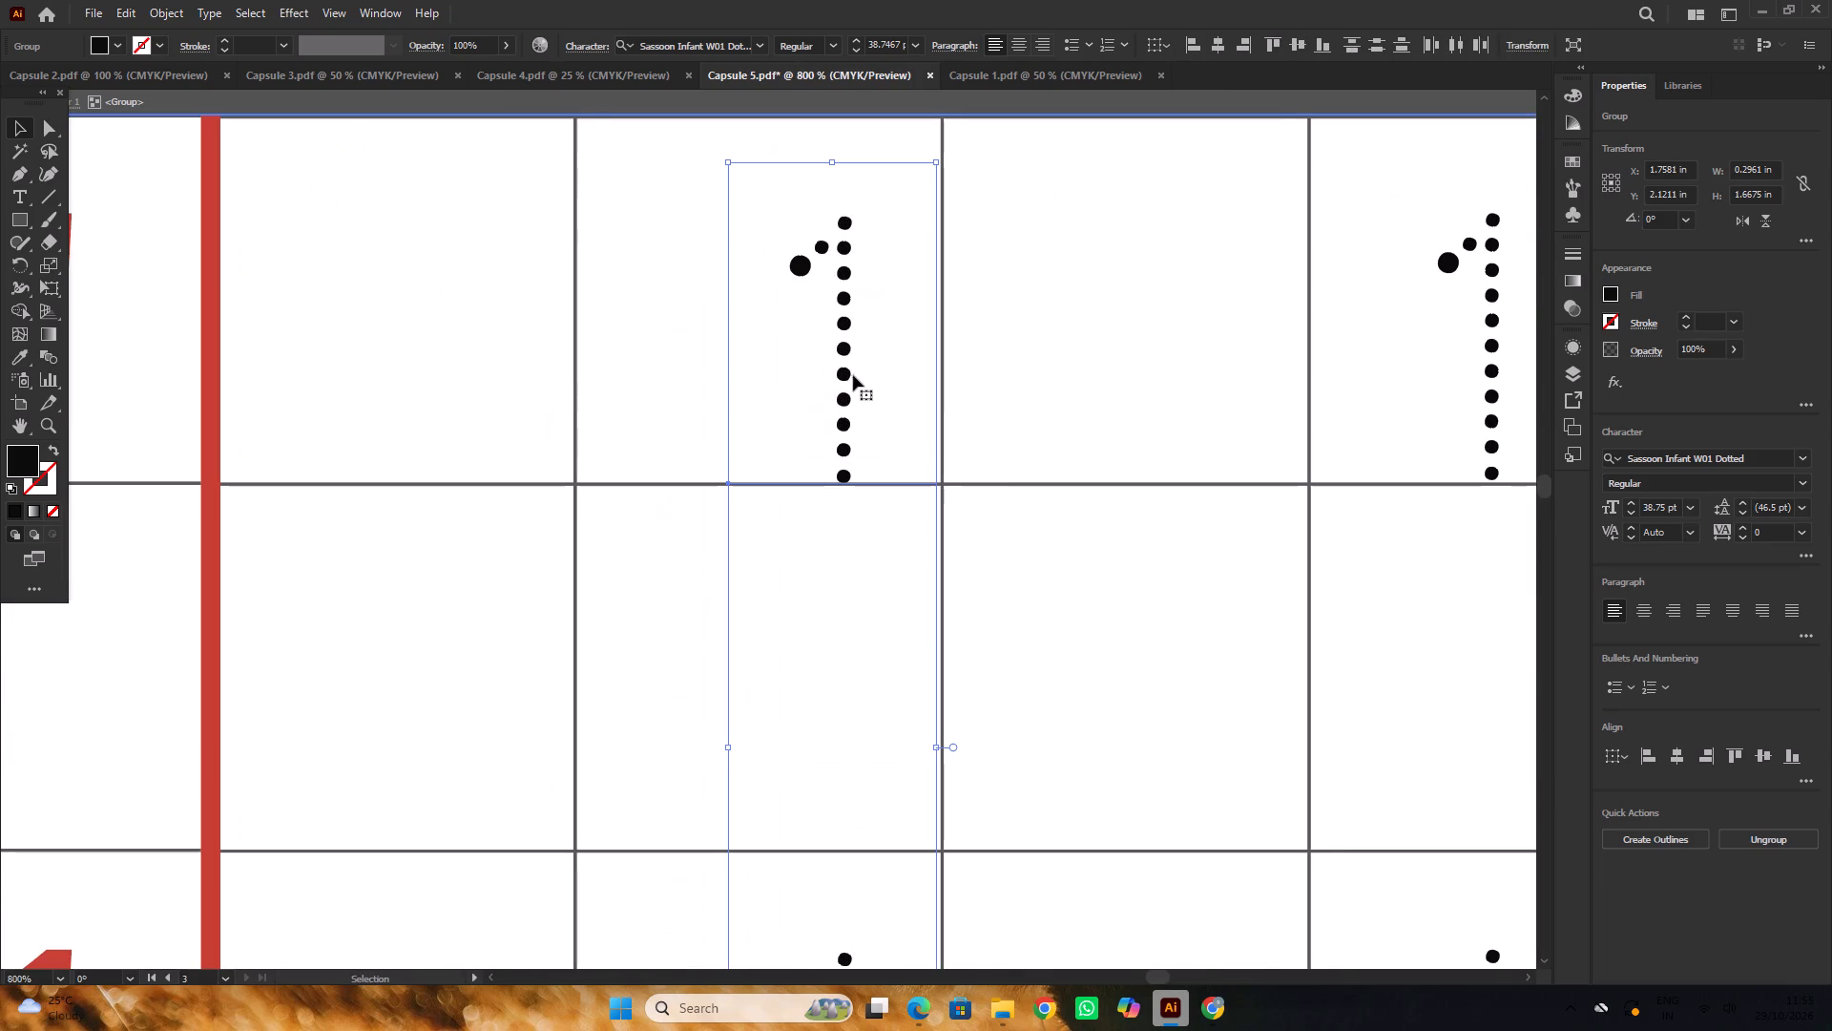
{"action": "left_click_drag", "start_coordinate": [848, 377], "coordinate": [757, 378]}
{"action": "scroll", "coordinate": [763, 369], "scroll_direction": "down", "scroll_amount": 7, "text": "alt"}
{"action": "triple_click", "coordinate": [854, 193]}
{"action": "left_click", "coordinate": [854, 193]}
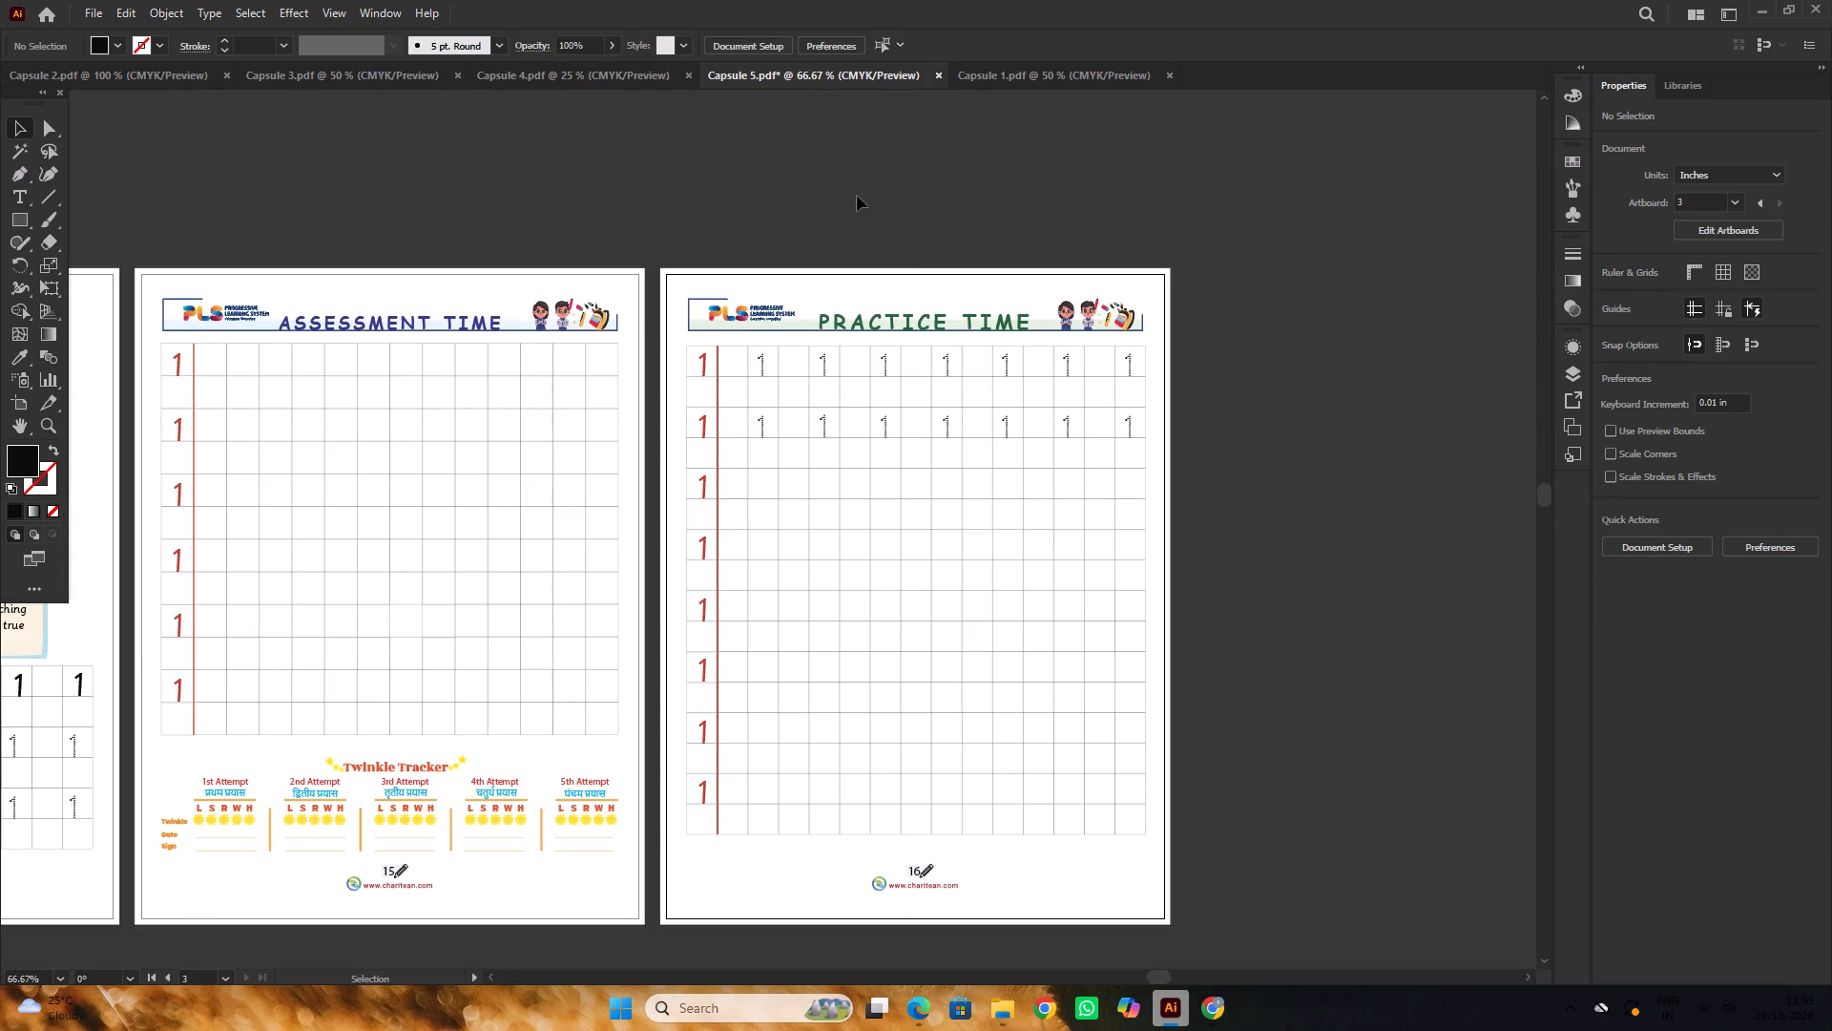
Delete the old ASSESSMENT TIME and PRACTICE TIME headings from pages 15 and 16.
{"action": "scroll", "coordinate": [910, 255], "scroll_direction": "down", "scroll_amount": 1, "text": "alt"}
{"action": "scroll", "coordinate": [805, 528], "scroll_direction": "up", "scroll_amount": 2, "text": "alt"}
{"action": "scroll", "coordinate": [806, 472], "scroll_direction": "up", "scroll_amount": 1}
{"action": "scroll", "coordinate": [809, 453], "scroll_direction": "down", "scroll_amount": 2, "text": "alt"}
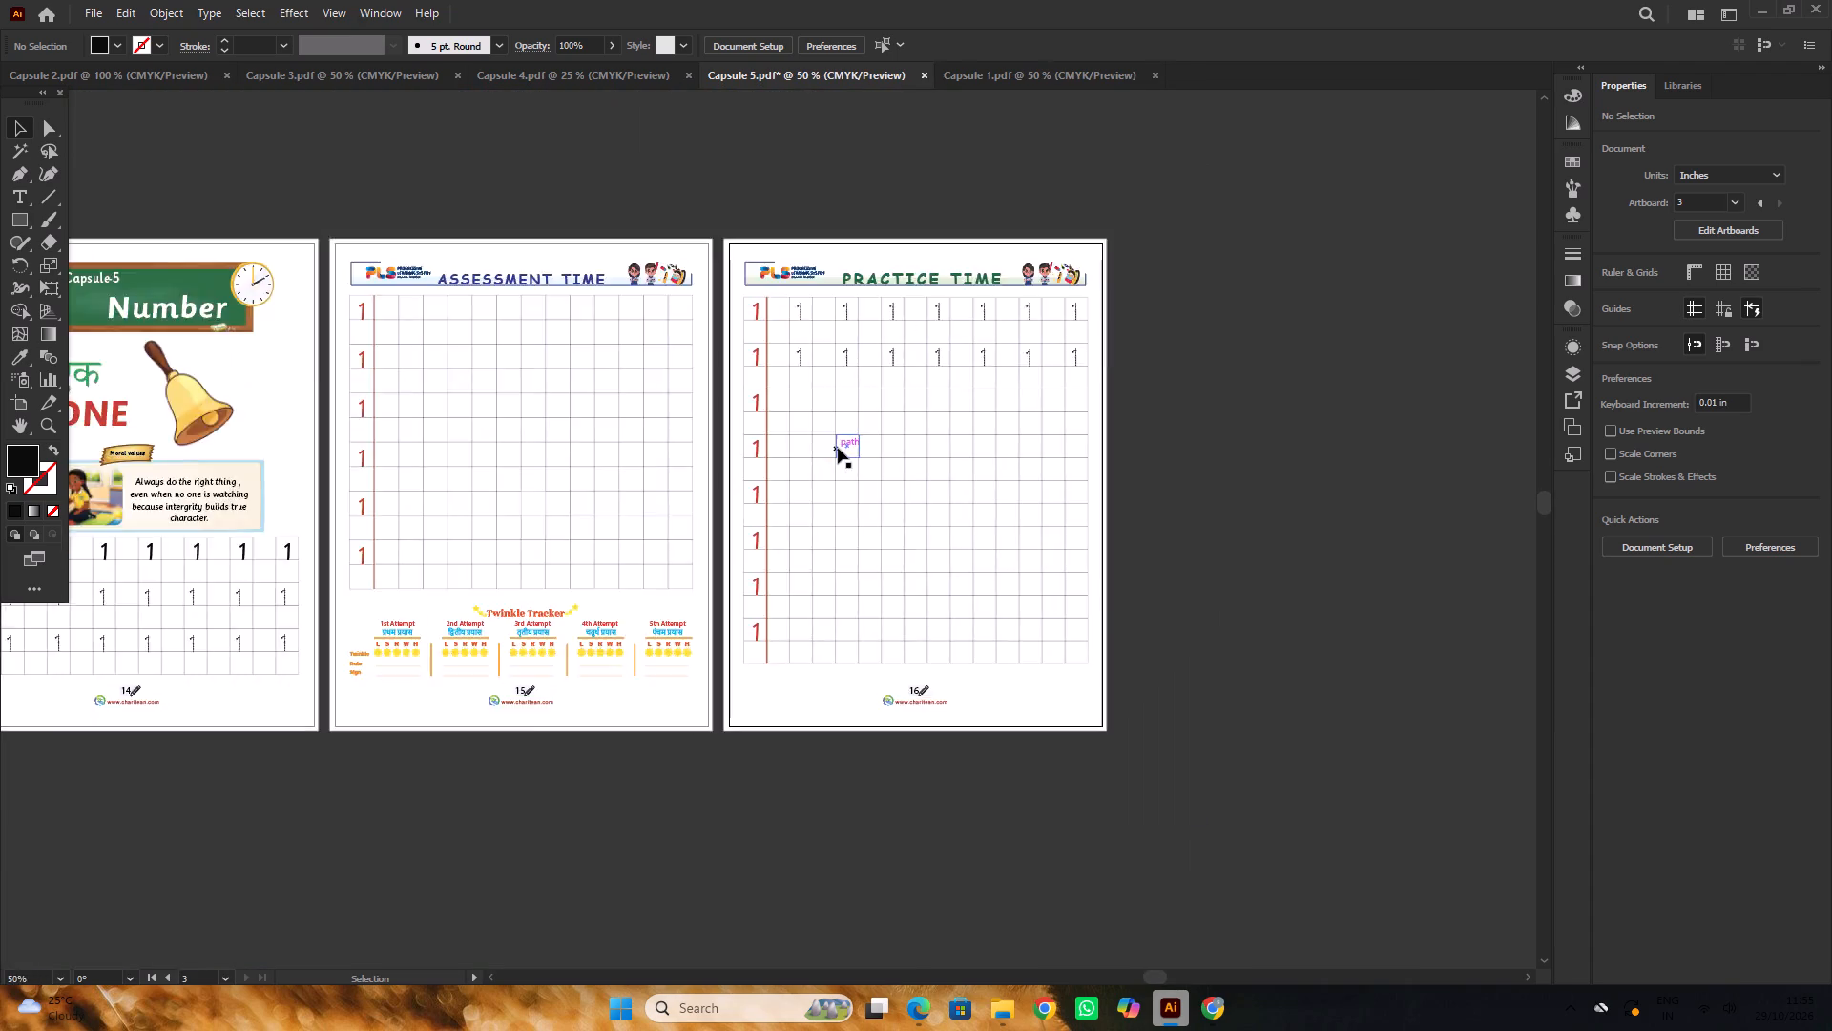
{"action": "scroll", "coordinate": [838, 448], "scroll_direction": "down", "scroll_amount": 1, "text": "alt"}
{"action": "key", "text": "space"}
{"action": "left_click_drag", "start_coordinate": [762, 671], "coordinate": [875, 728]}
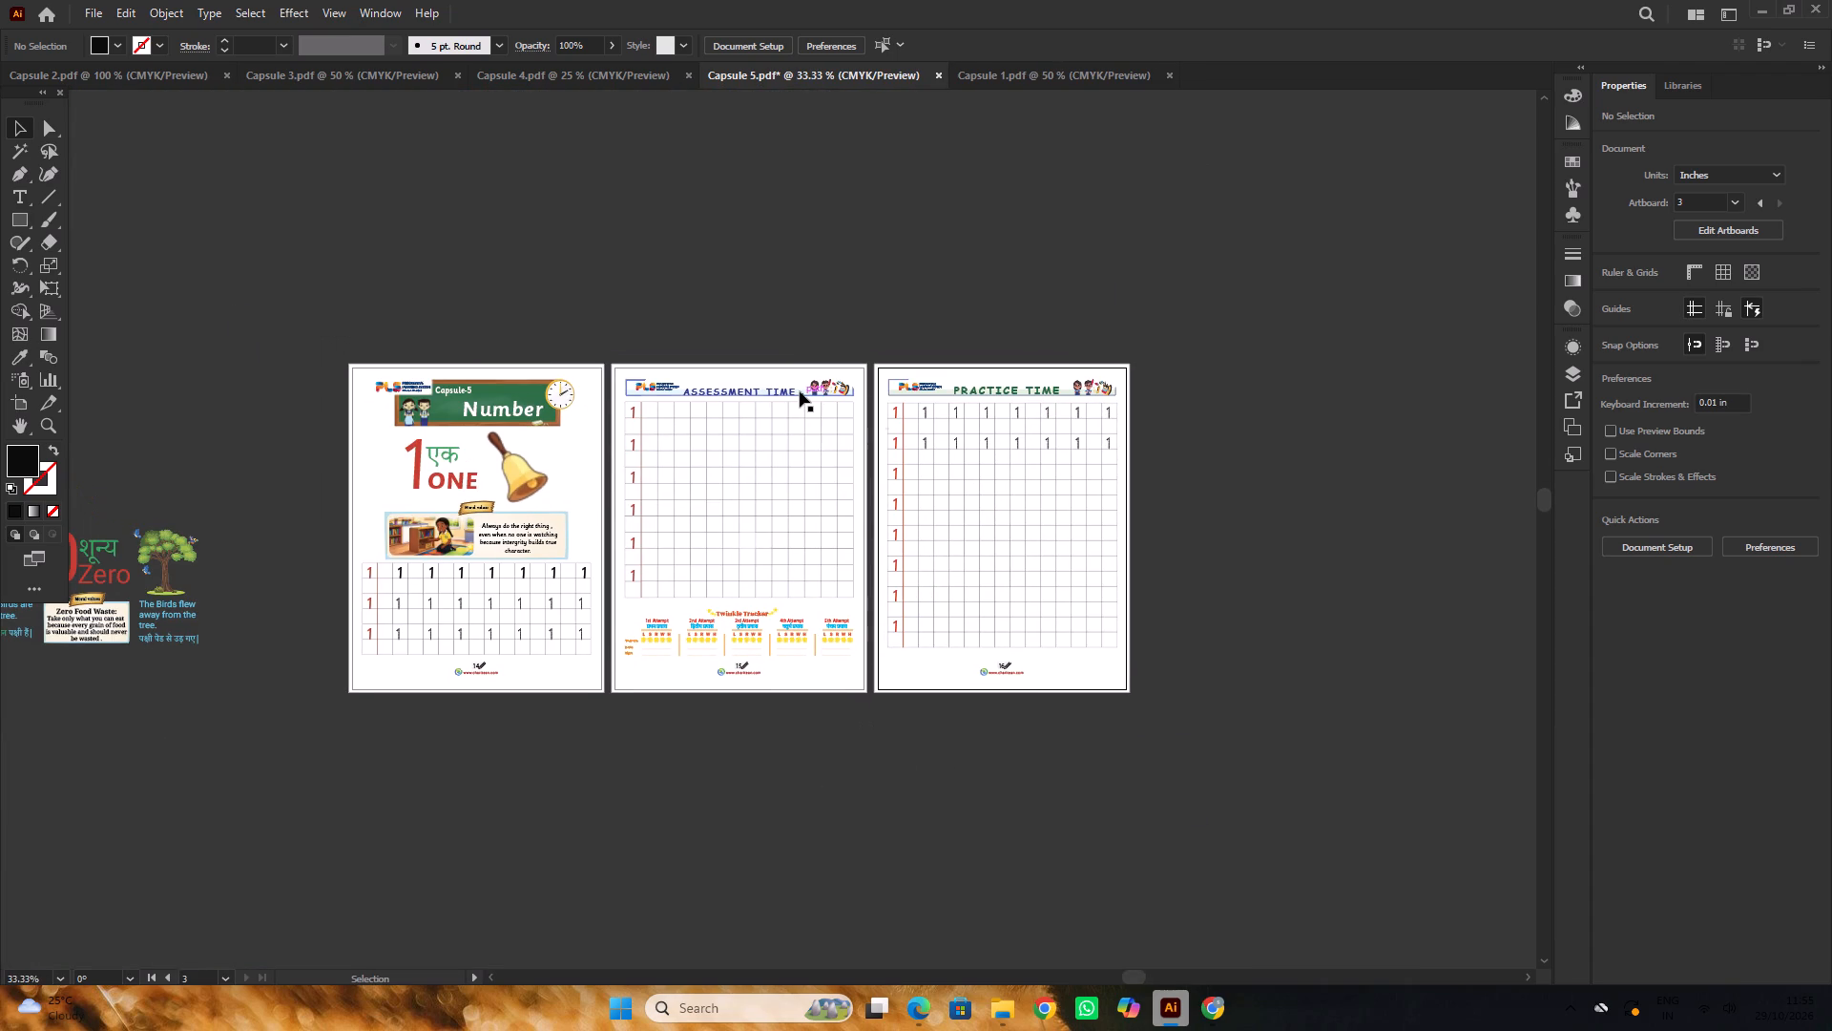
{"action": "left_click", "coordinate": [791, 392]}
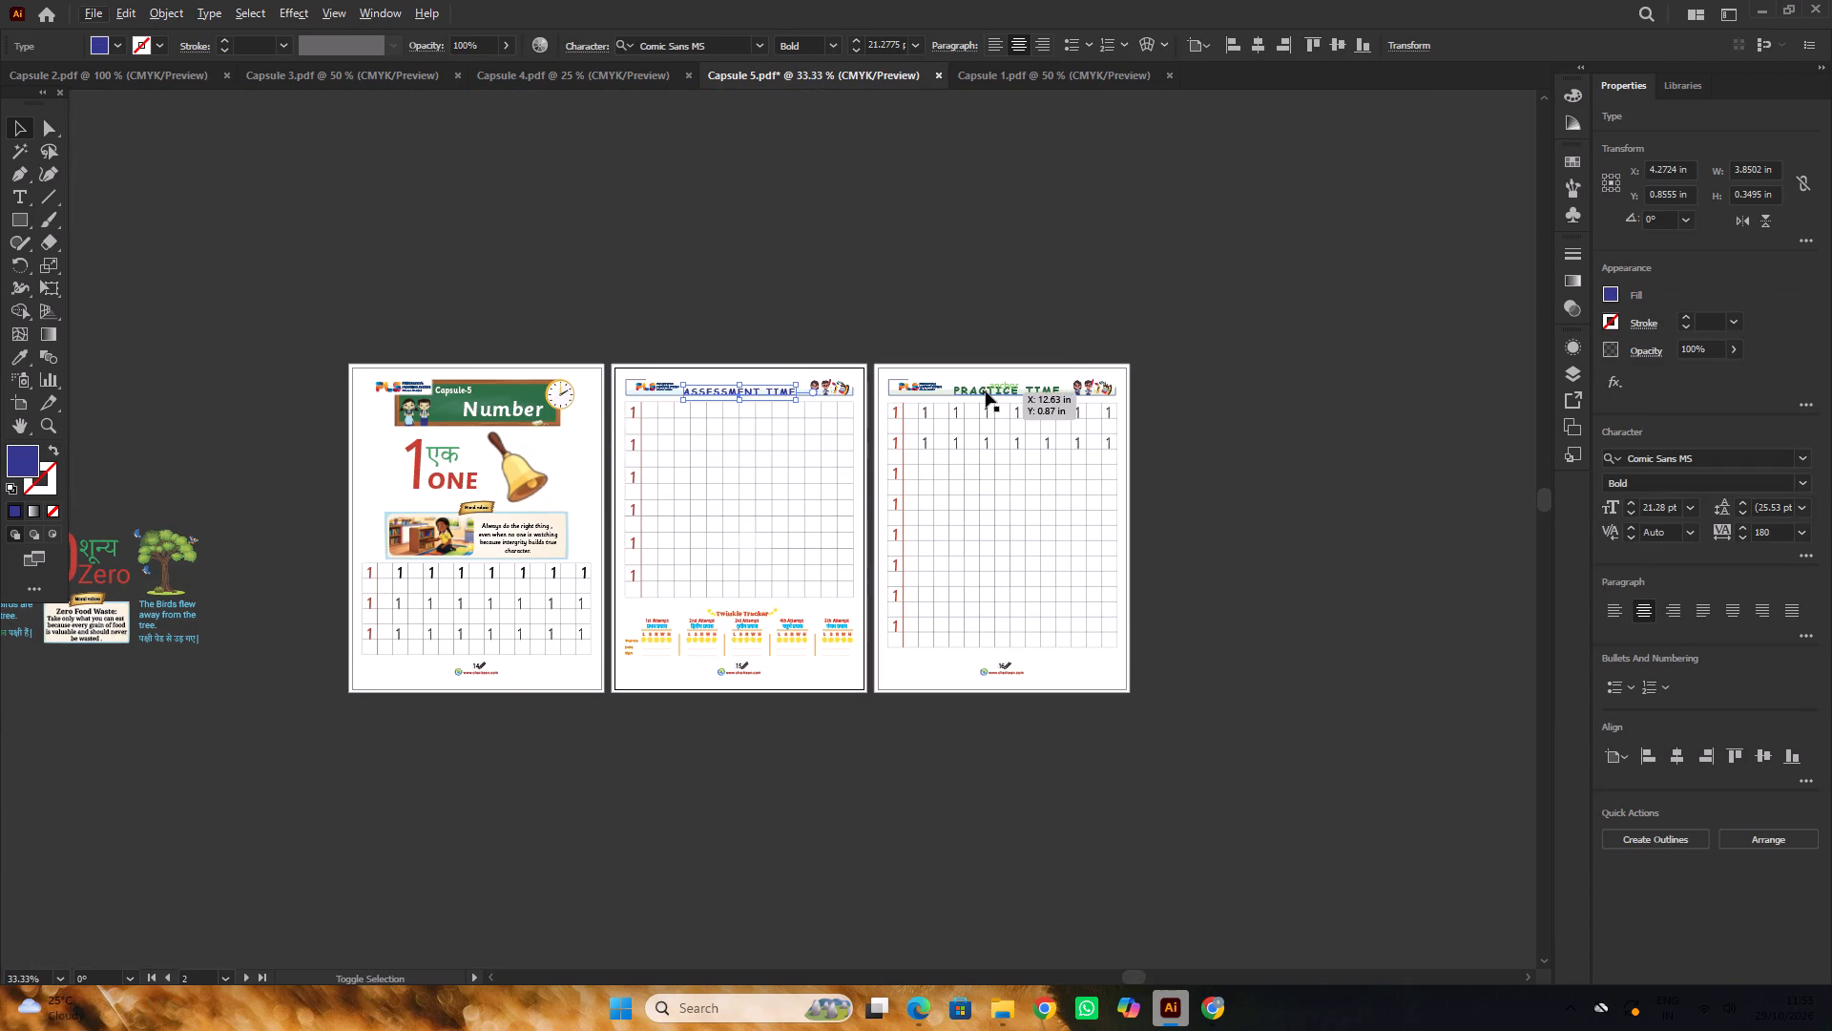
{"action": "left_click", "coordinate": [986, 391], "text": "shift"}
{"action": "key", "text": "Delete"}
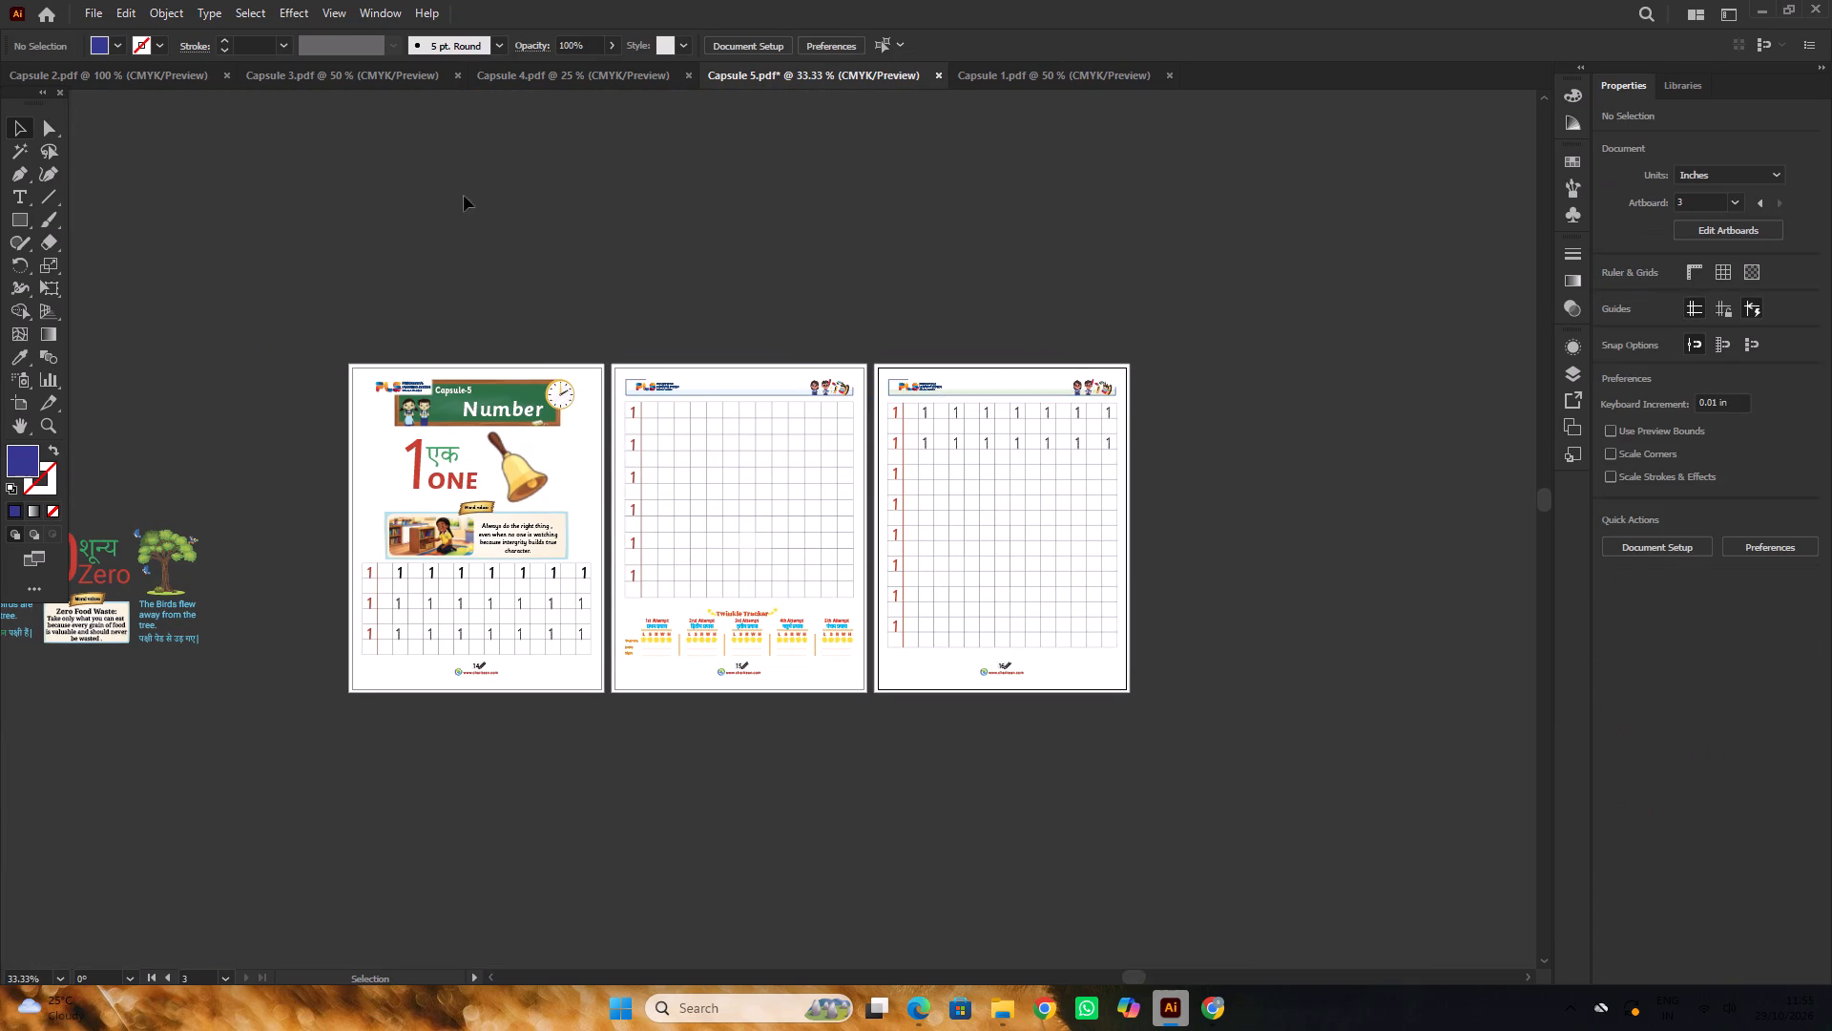
Copy the ASSESSMENT TIME and PRACTICE TIME headings from the Capsule 2 document.
{"action": "left_click", "coordinate": [166, 77]}
{"action": "scroll", "coordinate": [444, 297], "scroll_direction": "down", "scroll_amount": 3, "text": "alt"}
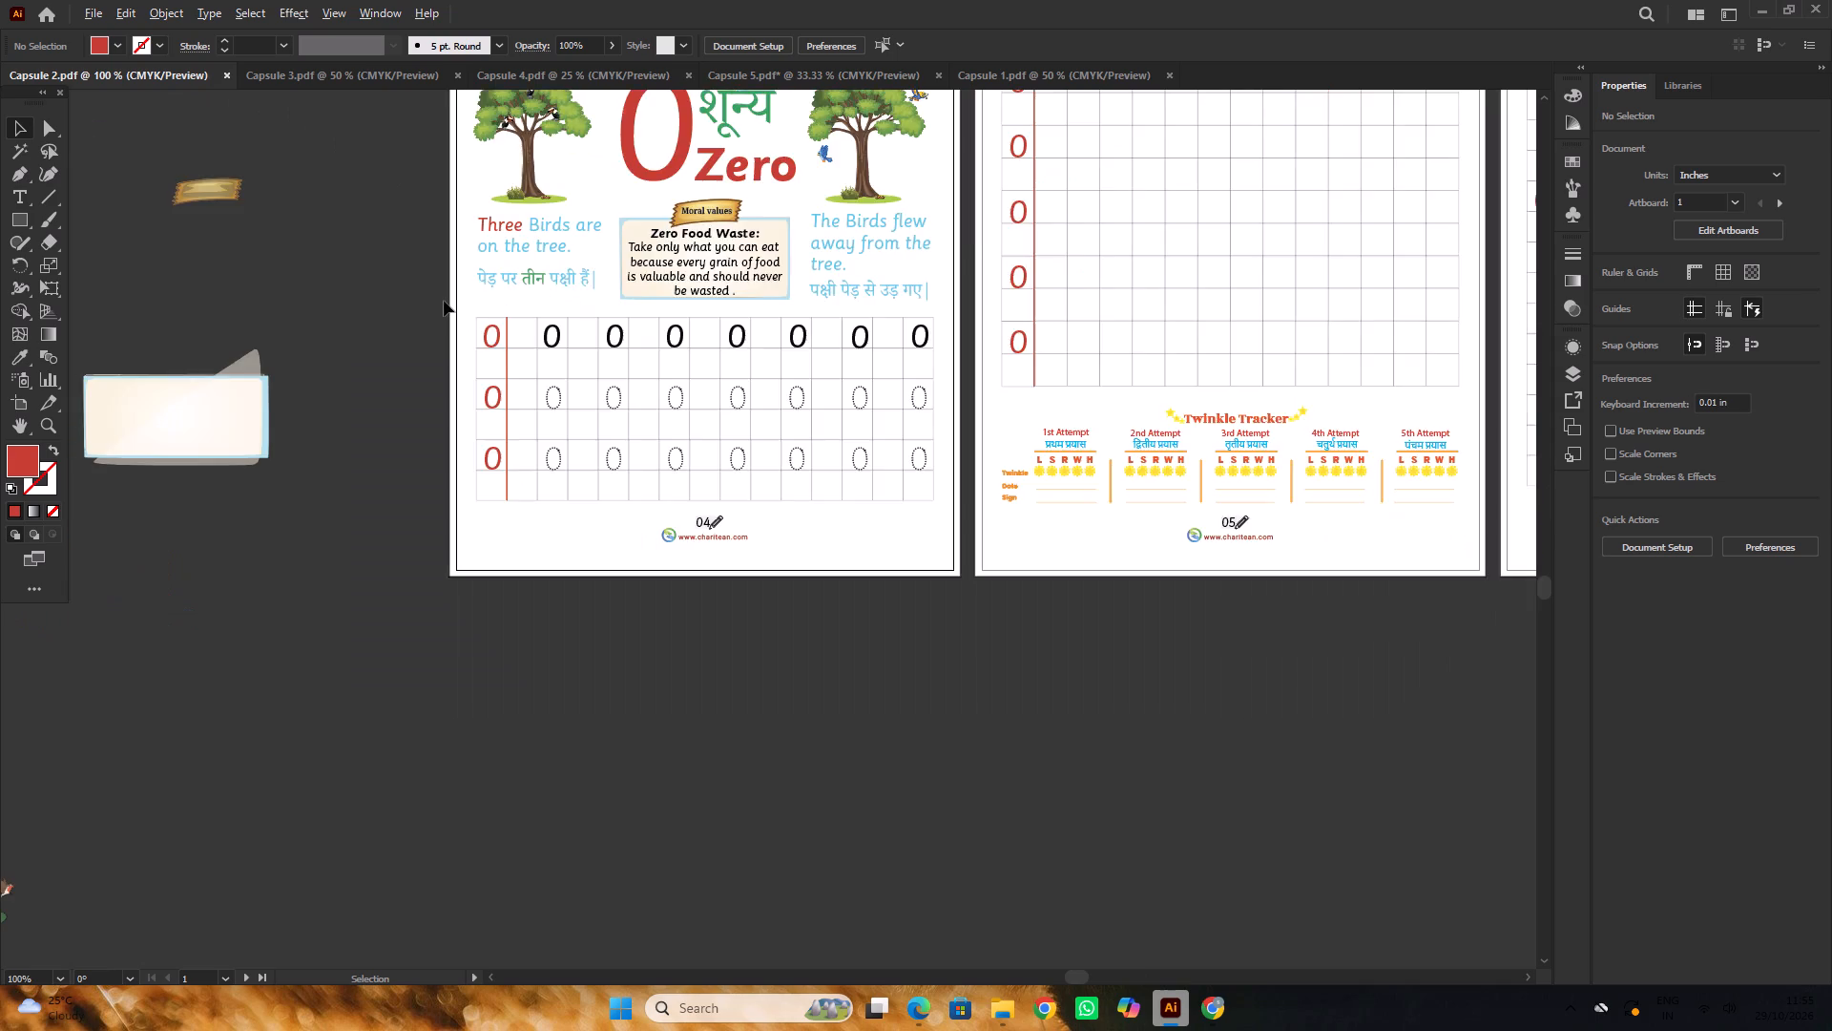
{"action": "scroll", "coordinate": [690, 499], "scroll_direction": "down", "scroll_amount": 1, "text": "alt"}
{"action": "key", "text": "space"}
{"action": "left_click_drag", "start_coordinate": [1007, 555], "coordinate": [954, 633]}
{"action": "left_click", "coordinate": [983, 608]}
{"action": "scroll", "coordinate": [800, 315], "scroll_direction": "up", "scroll_amount": 1}
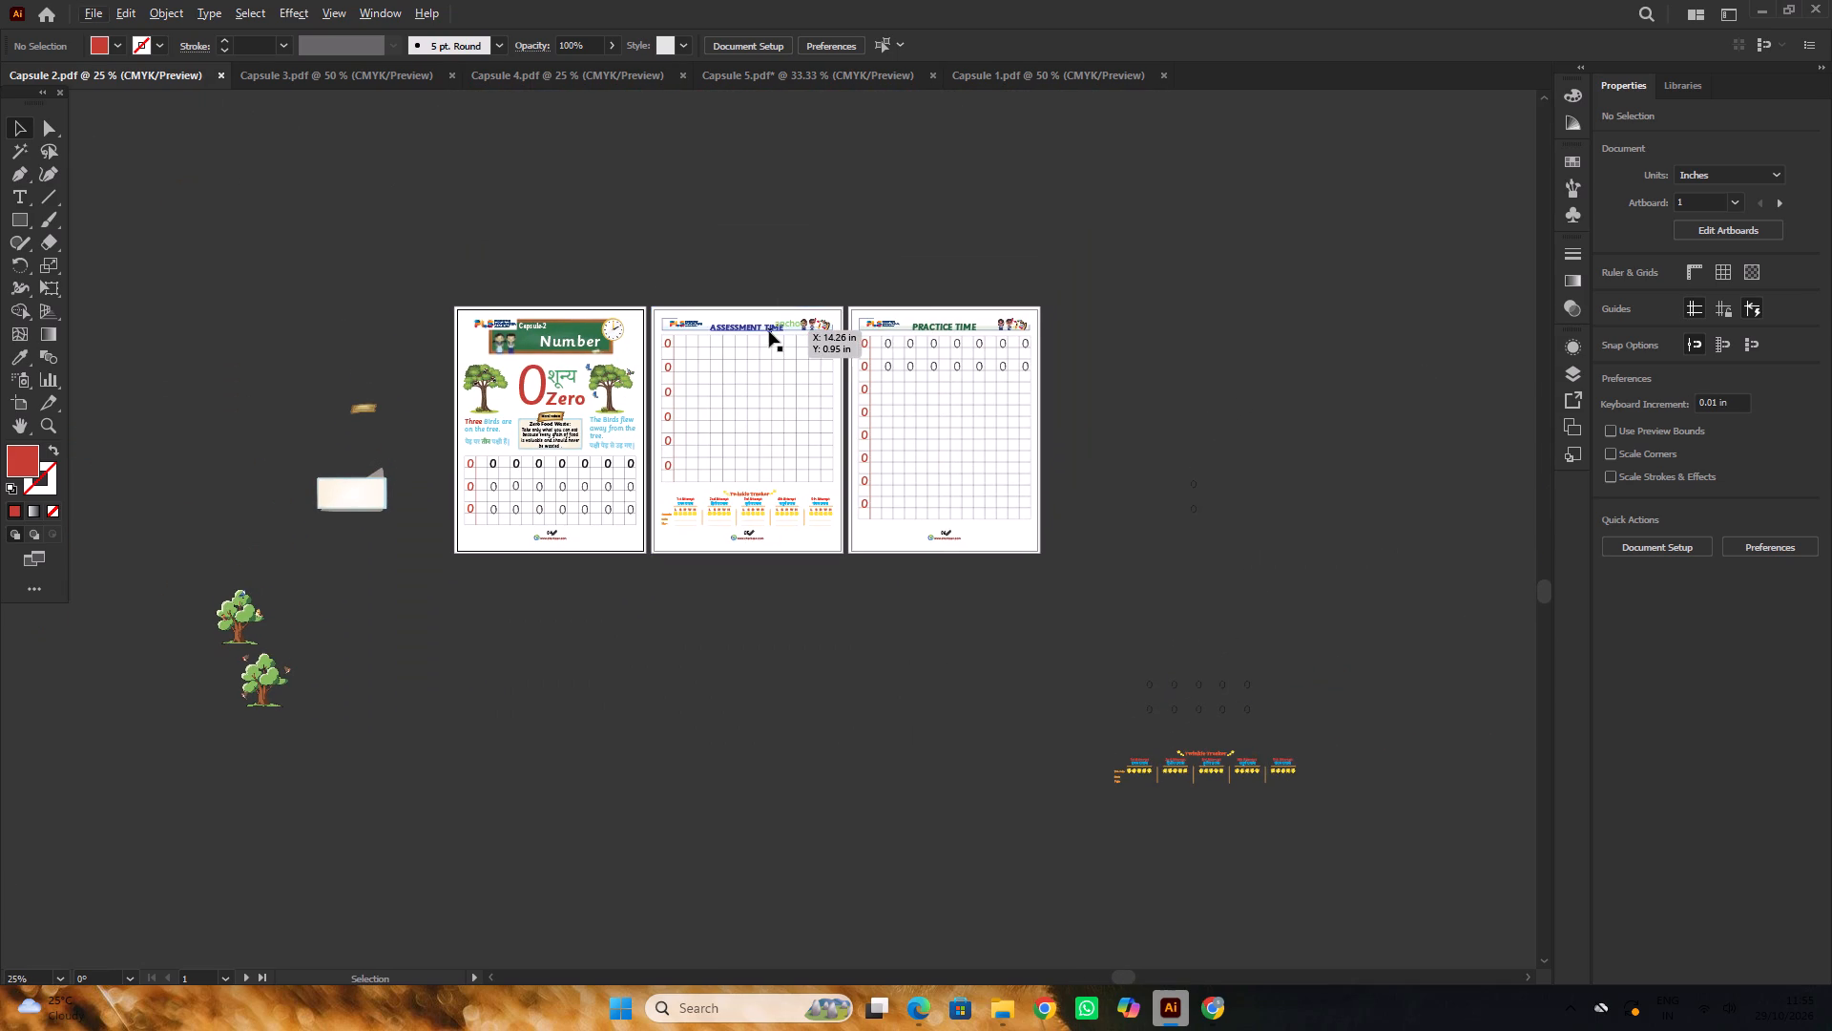
{"action": "left_click", "coordinate": [769, 331]}
{"action": "left_click", "coordinate": [943, 328], "text": "shift"}
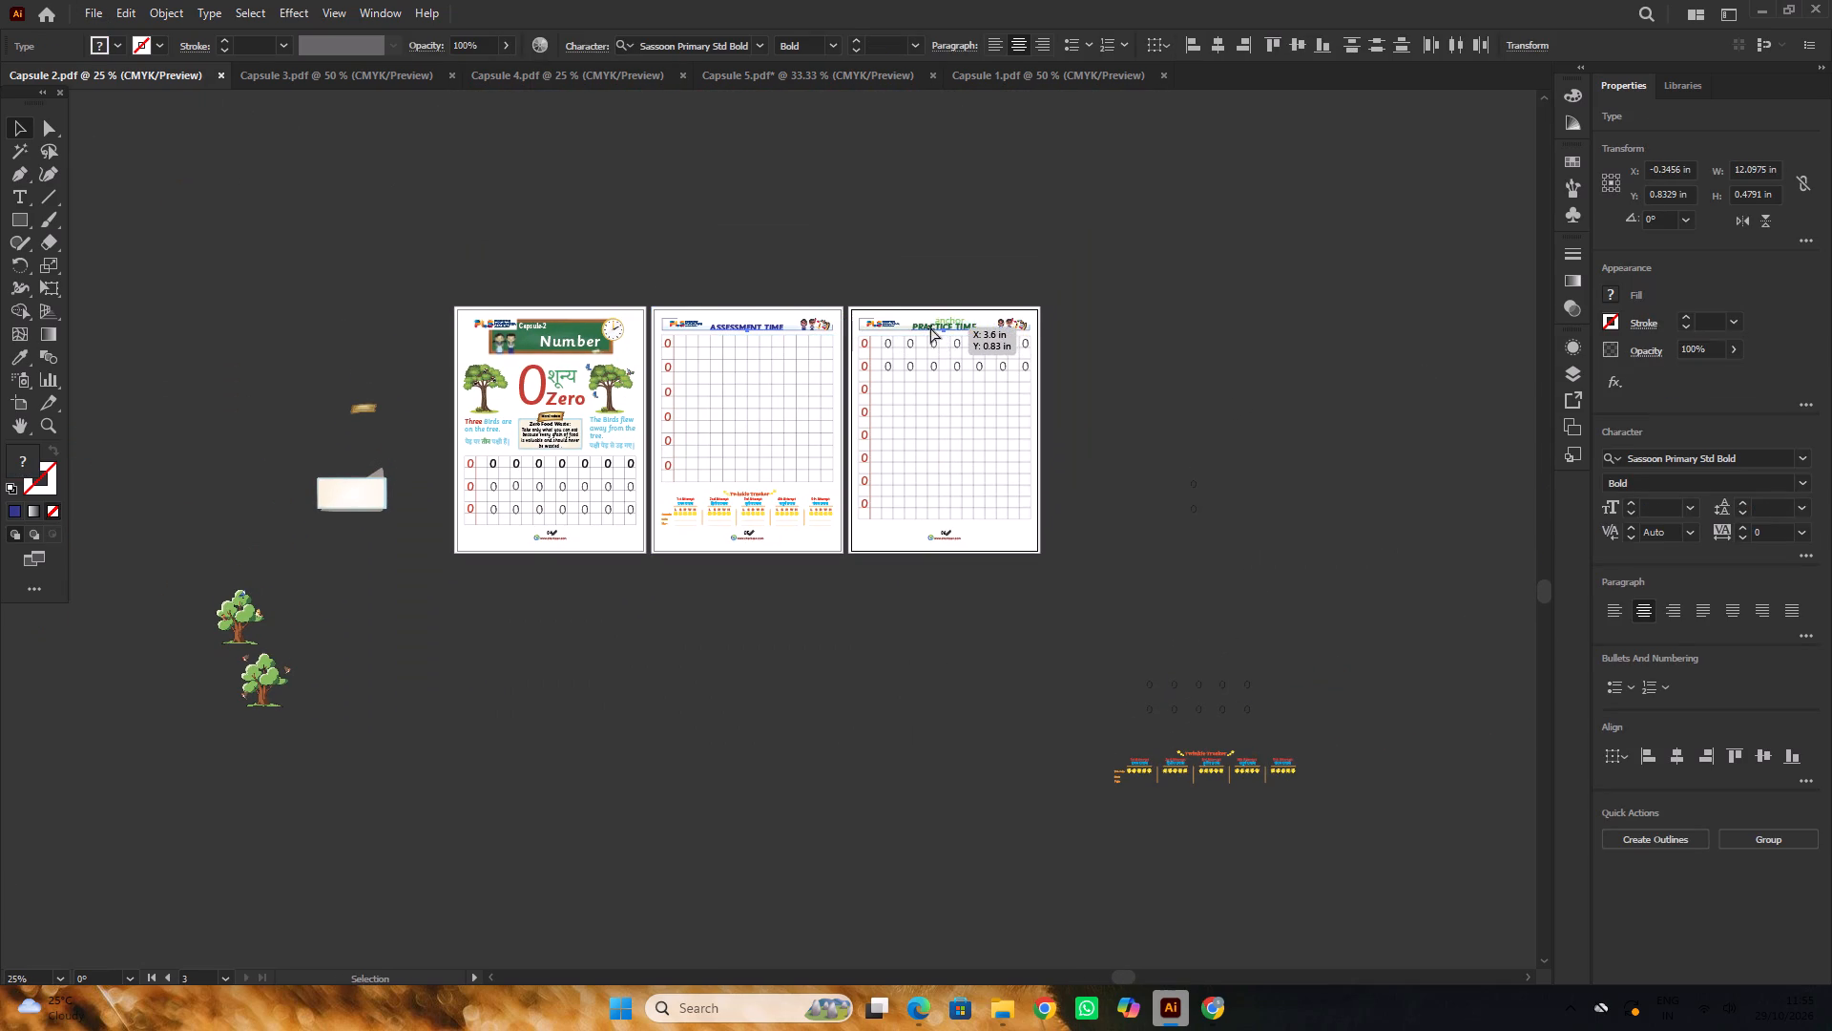
{"action": "key", "text": "ctrl+c"}
Return to Capsule 5 and lock the white background rectangle on page 15.
{"action": "left_click", "coordinate": [998, 82]}
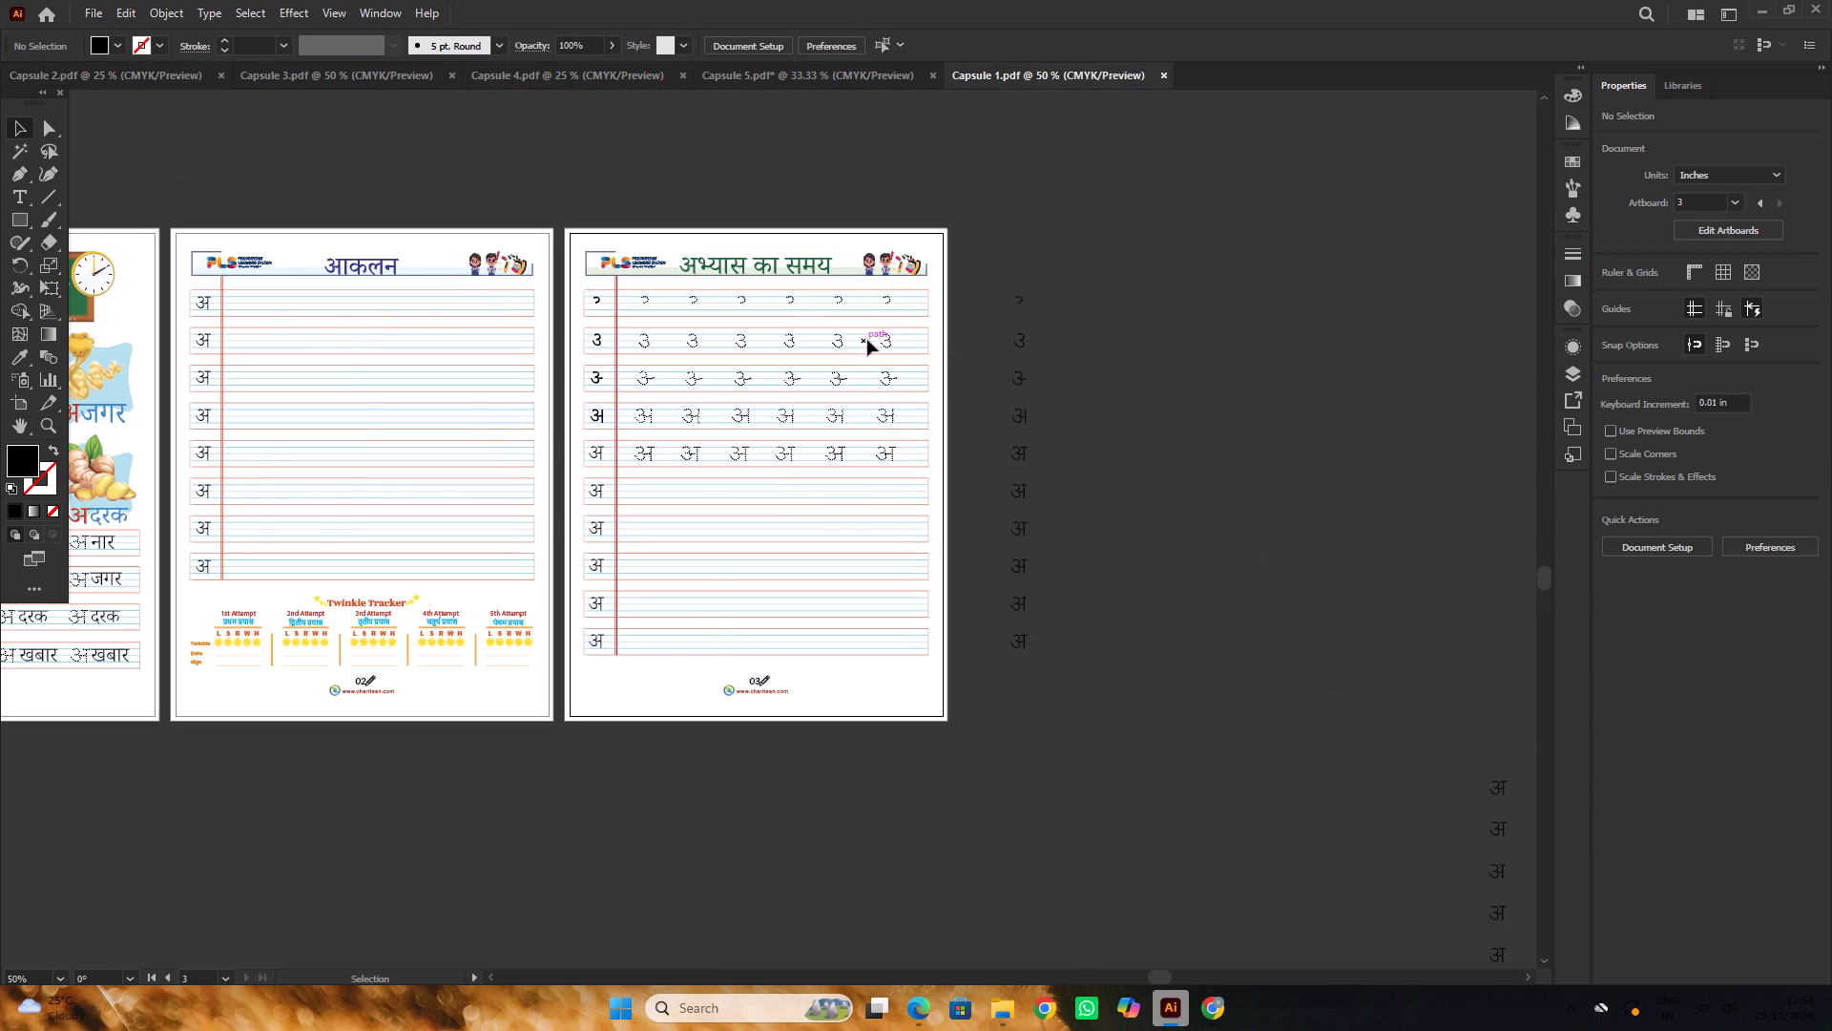
{"action": "scroll", "coordinate": [1113, 313], "scroll_direction": "down", "scroll_amount": 1, "text": "alt"}
{"action": "left_click", "coordinate": [832, 81]}
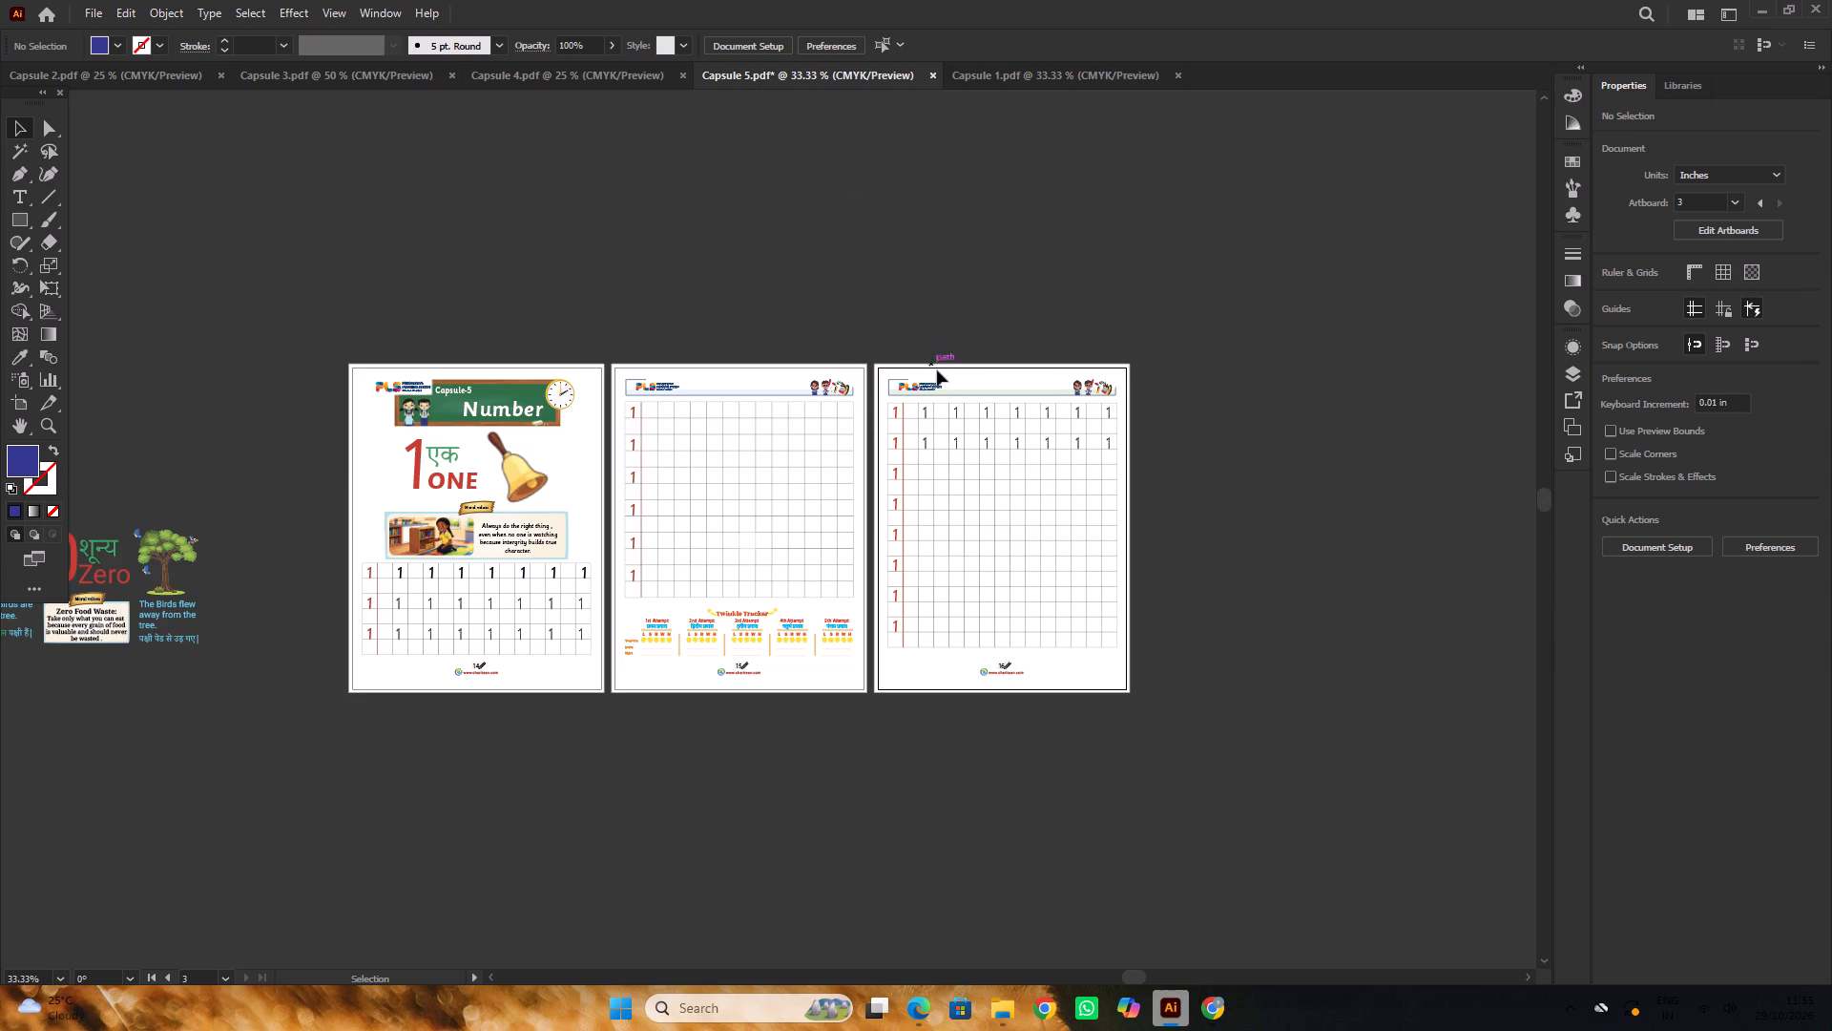
{"action": "scroll", "coordinate": [937, 369], "scroll_direction": "up", "scroll_amount": 1, "text": "alt"}
{"action": "left_click", "coordinate": [975, 374]}
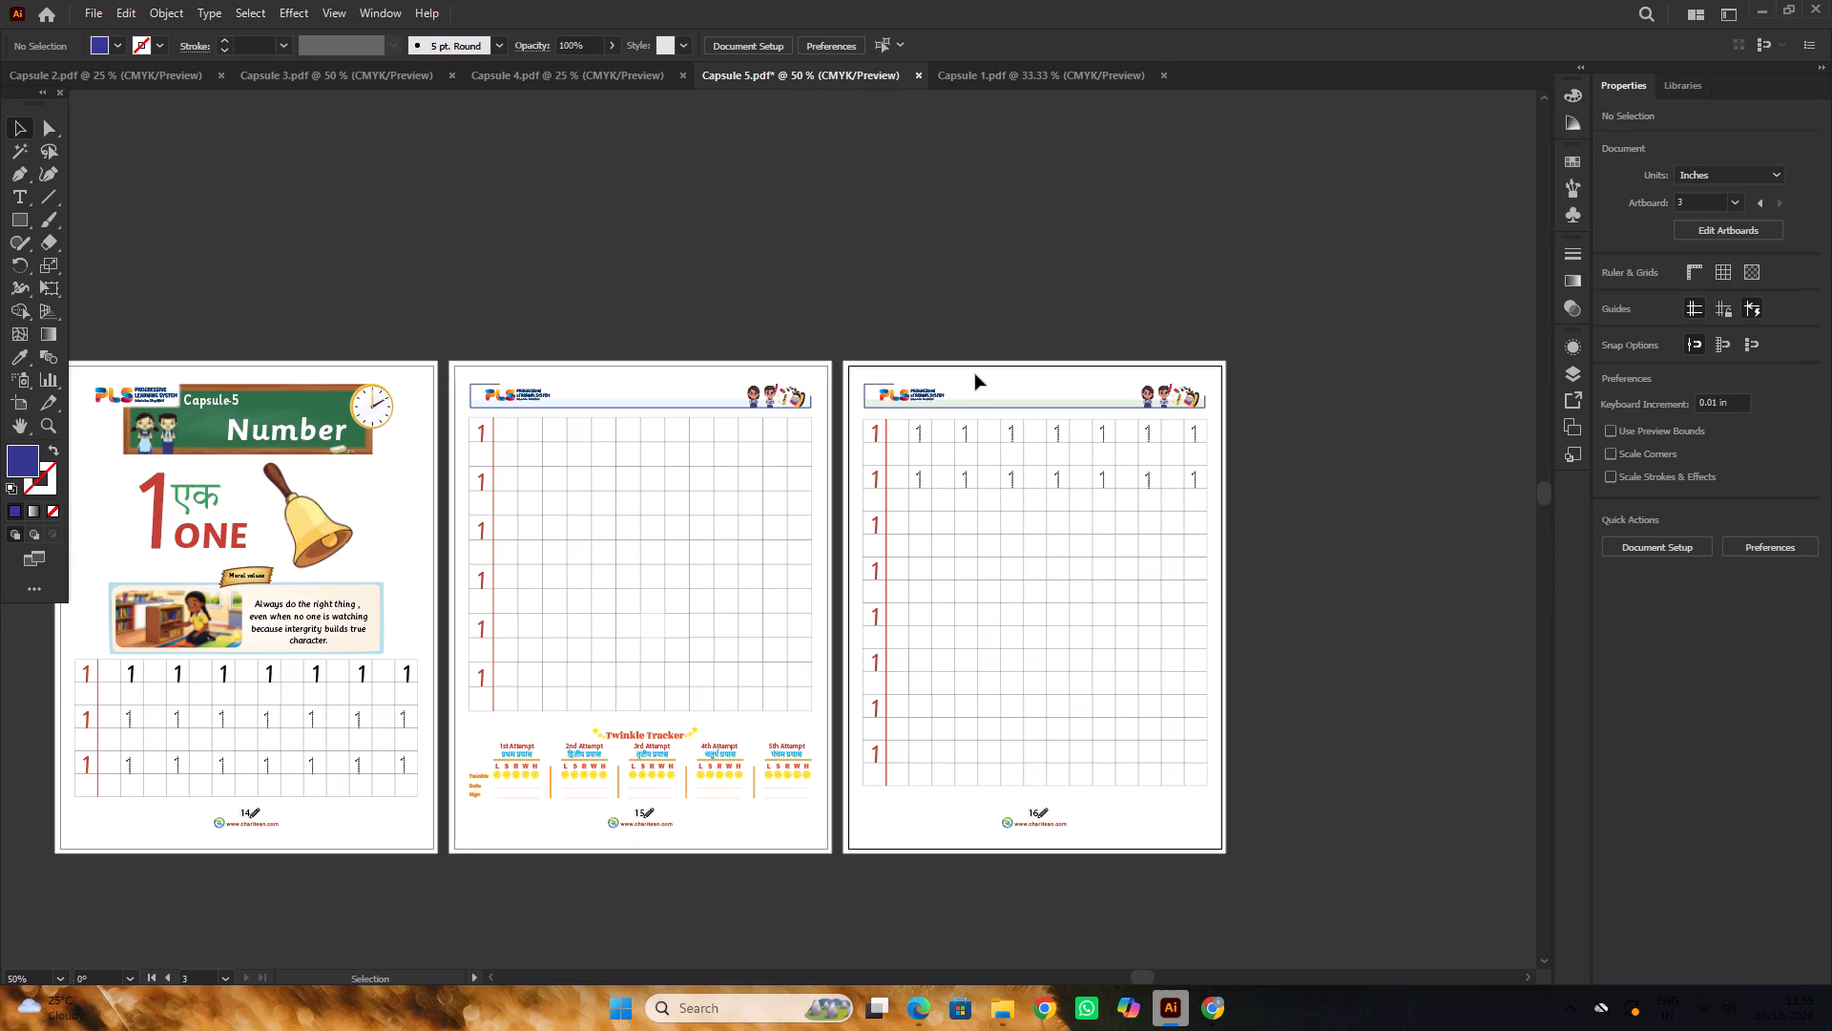
{"action": "left_click", "coordinate": [709, 381]}
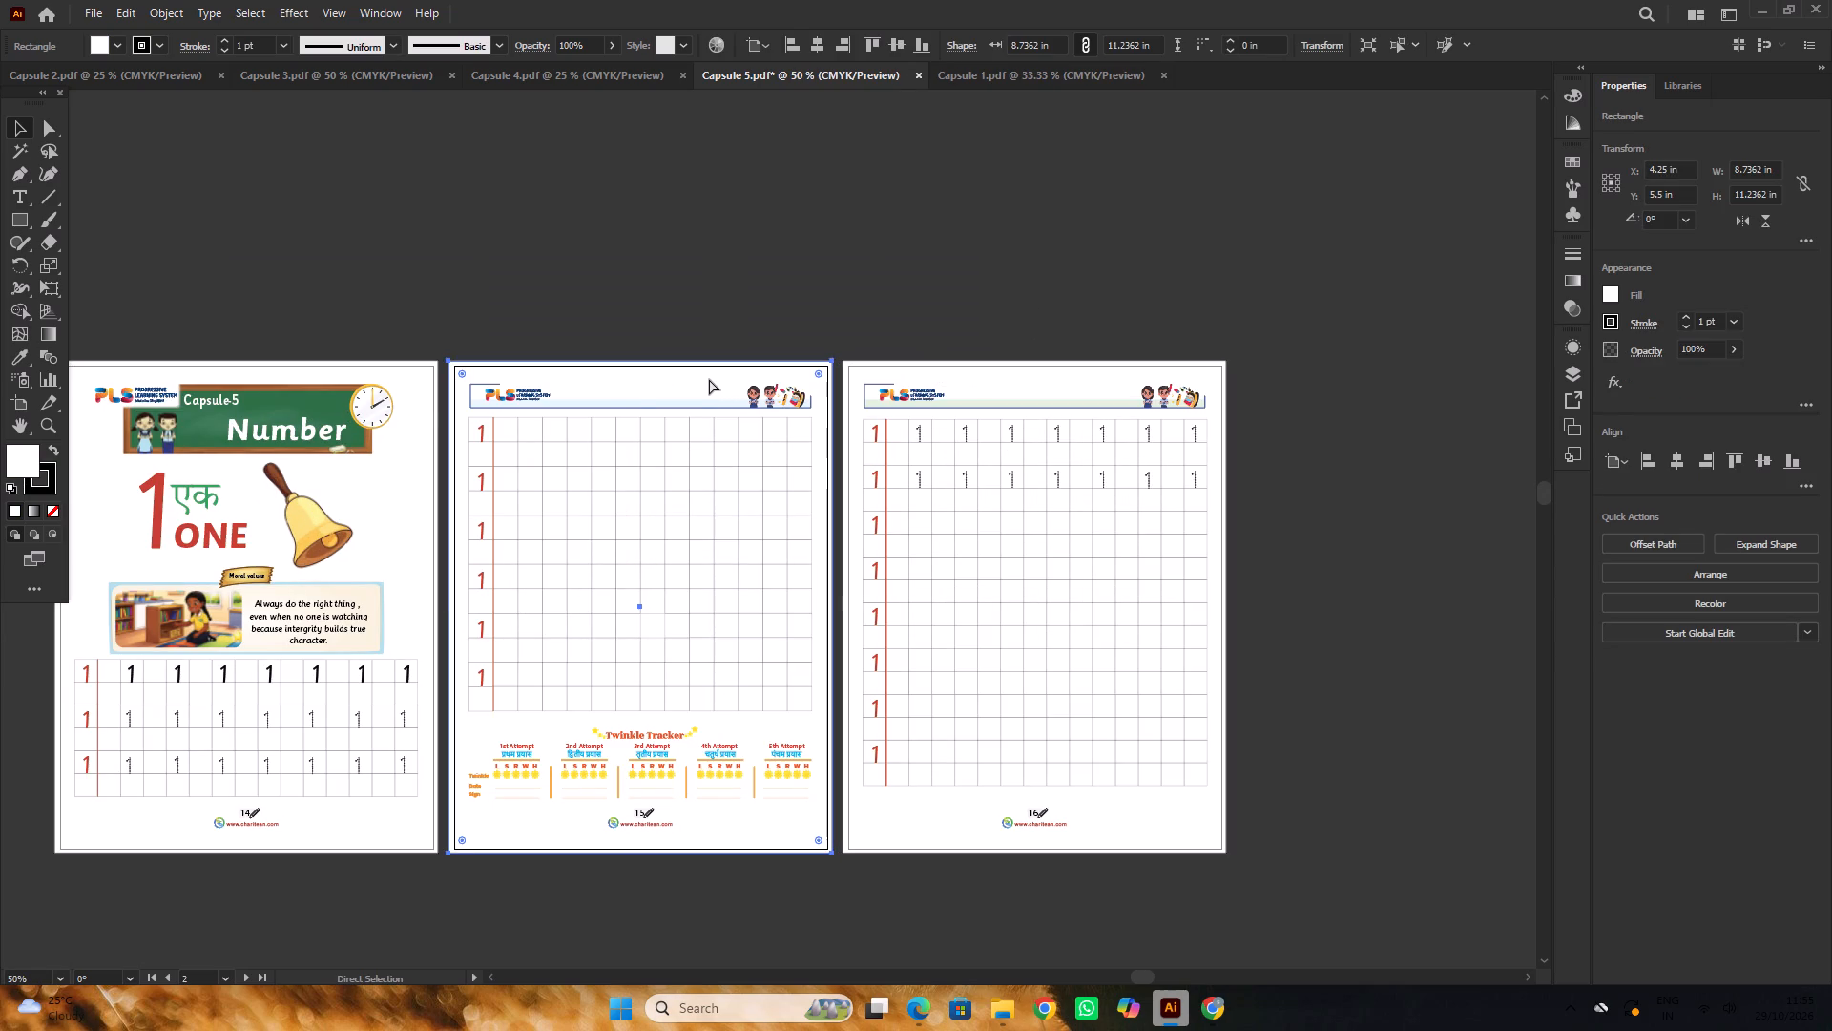
{"action": "key", "text": "ctrl+f"}
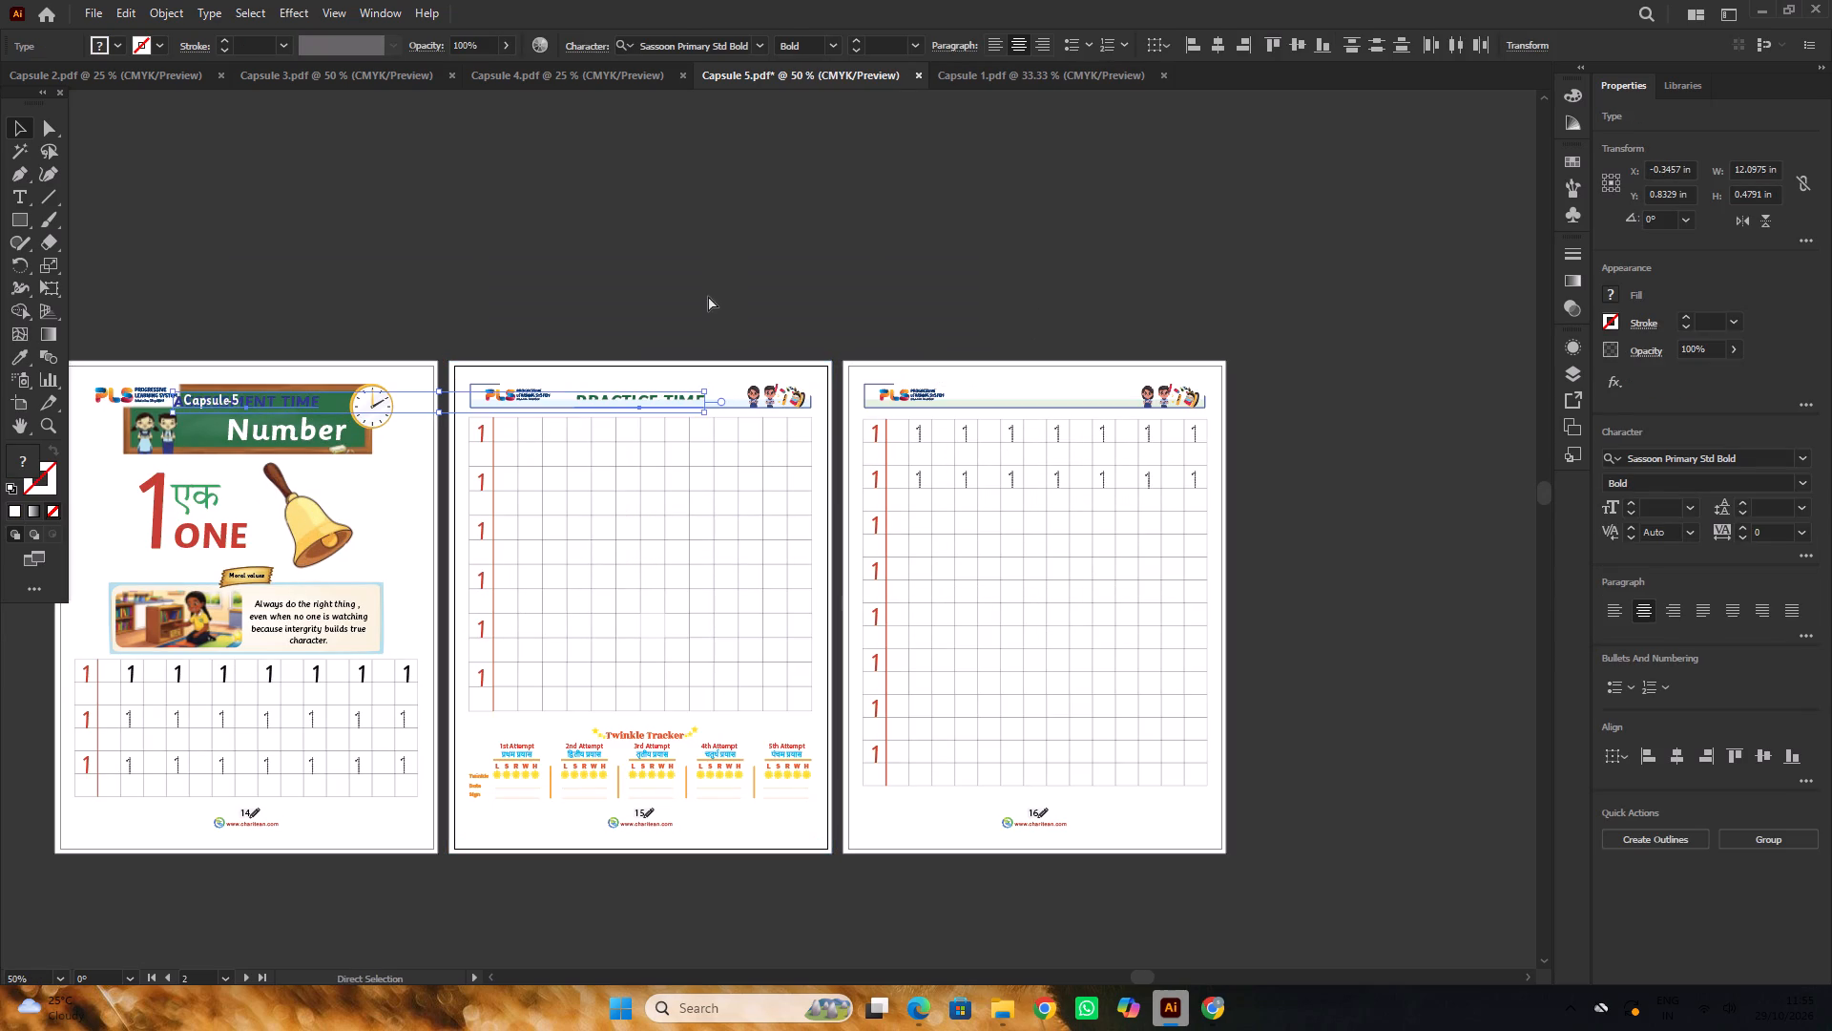
{"action": "key", "text": "ctrl+z"}
{"action": "key", "text": "ctrl+2"}
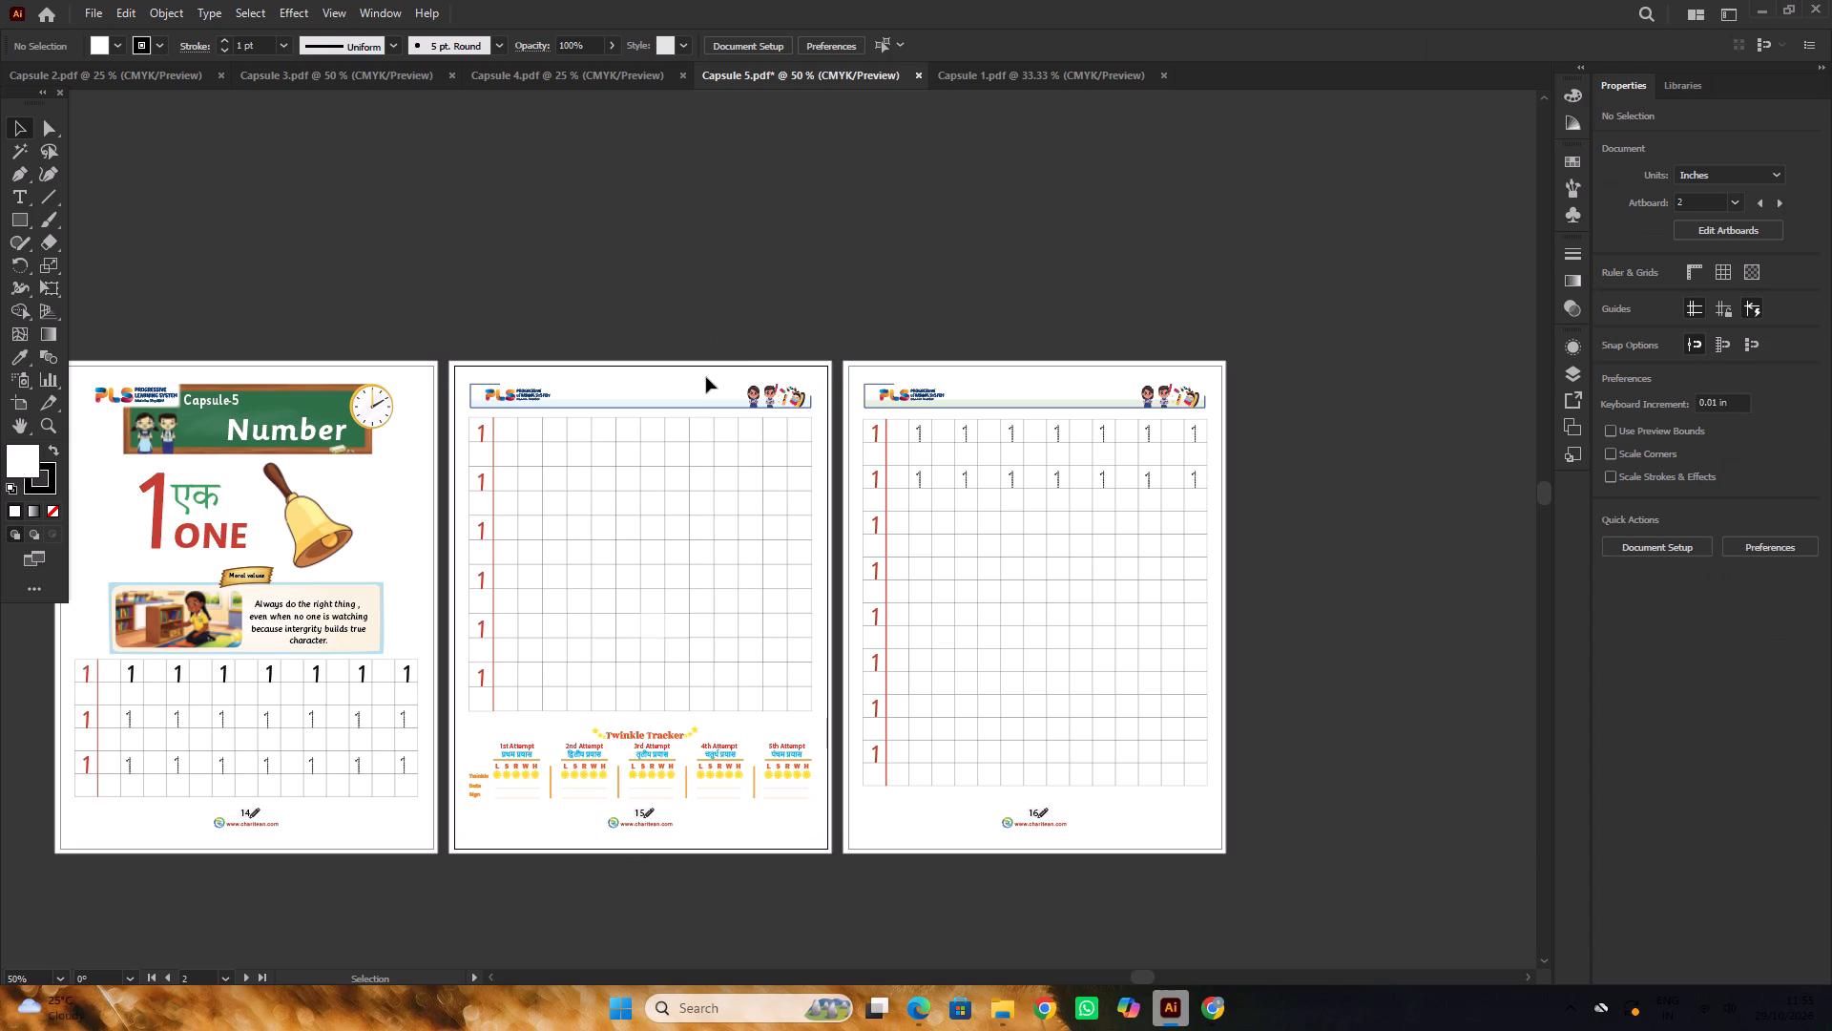
Paste the copied headings and shift them horizontally so ASSESSMENT TIME sits in page 15's header and PRACTICE TIME in page 16's.
{"action": "left_click", "coordinate": [706, 377]}
{"action": "key", "text": "ctrl+f"}
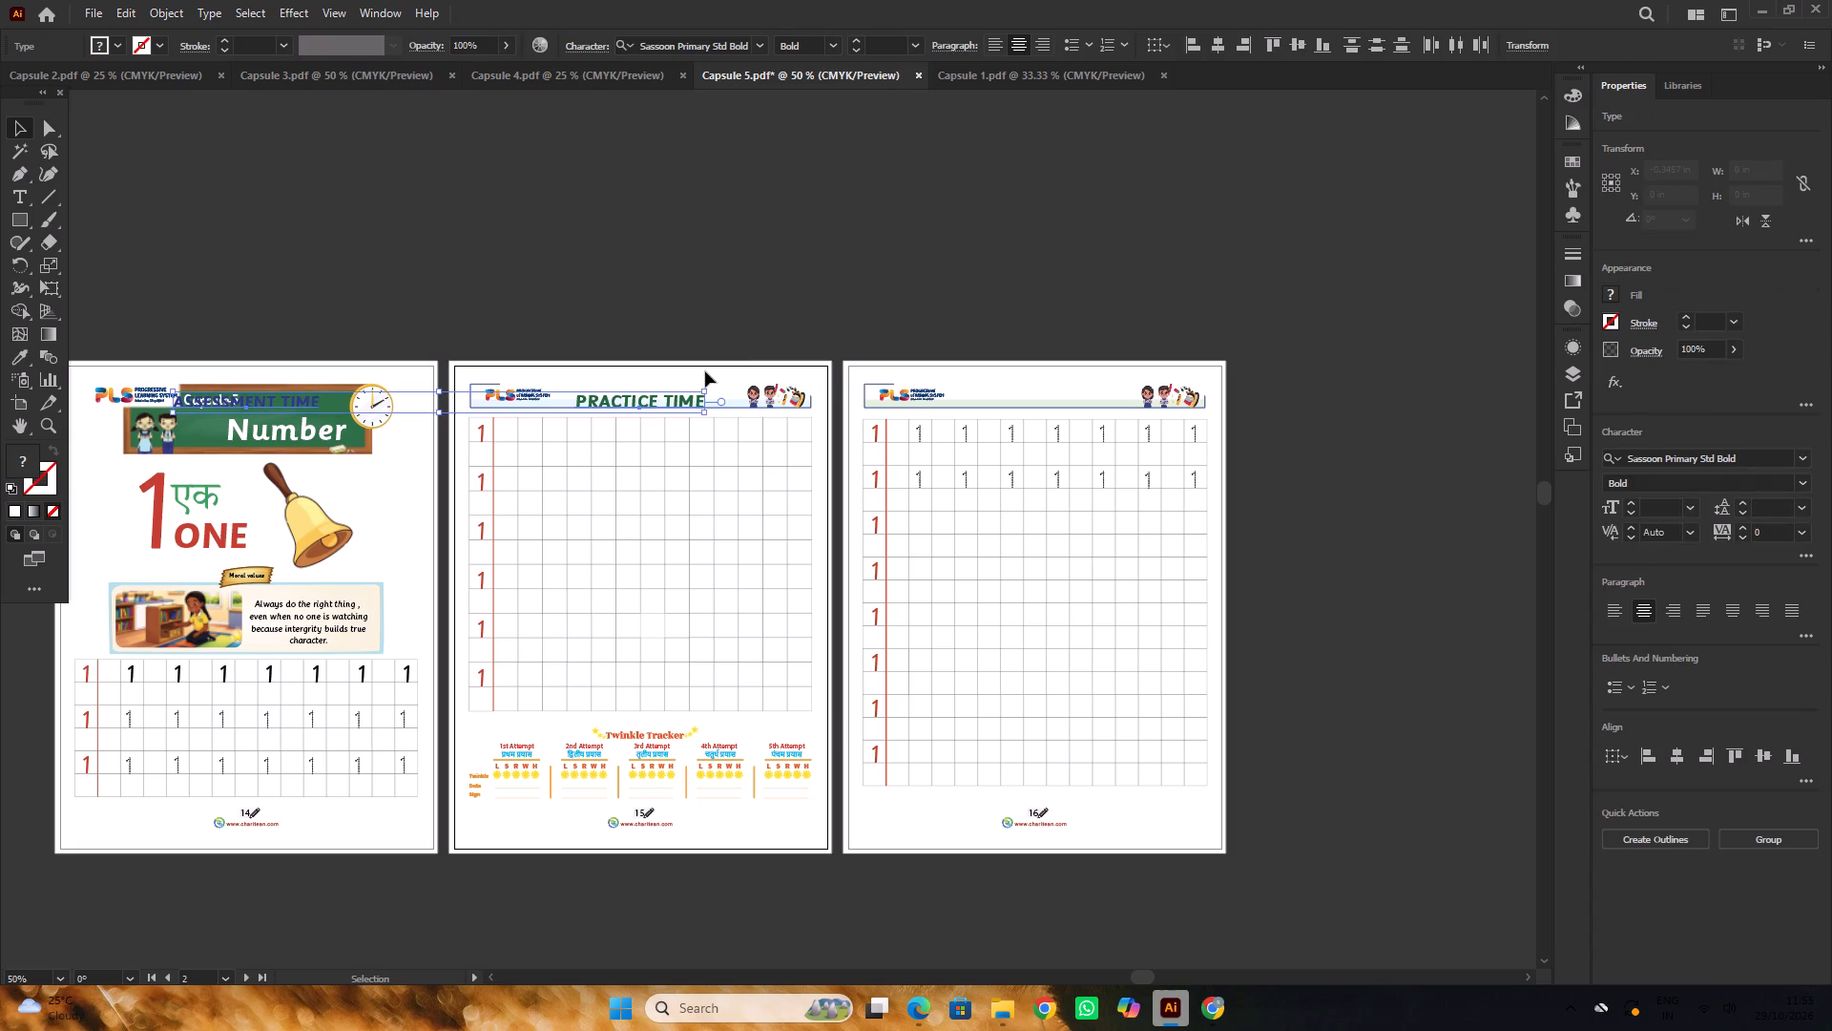
{"action": "left_click_drag", "start_coordinate": [674, 401], "coordinate": [1066, 403]}
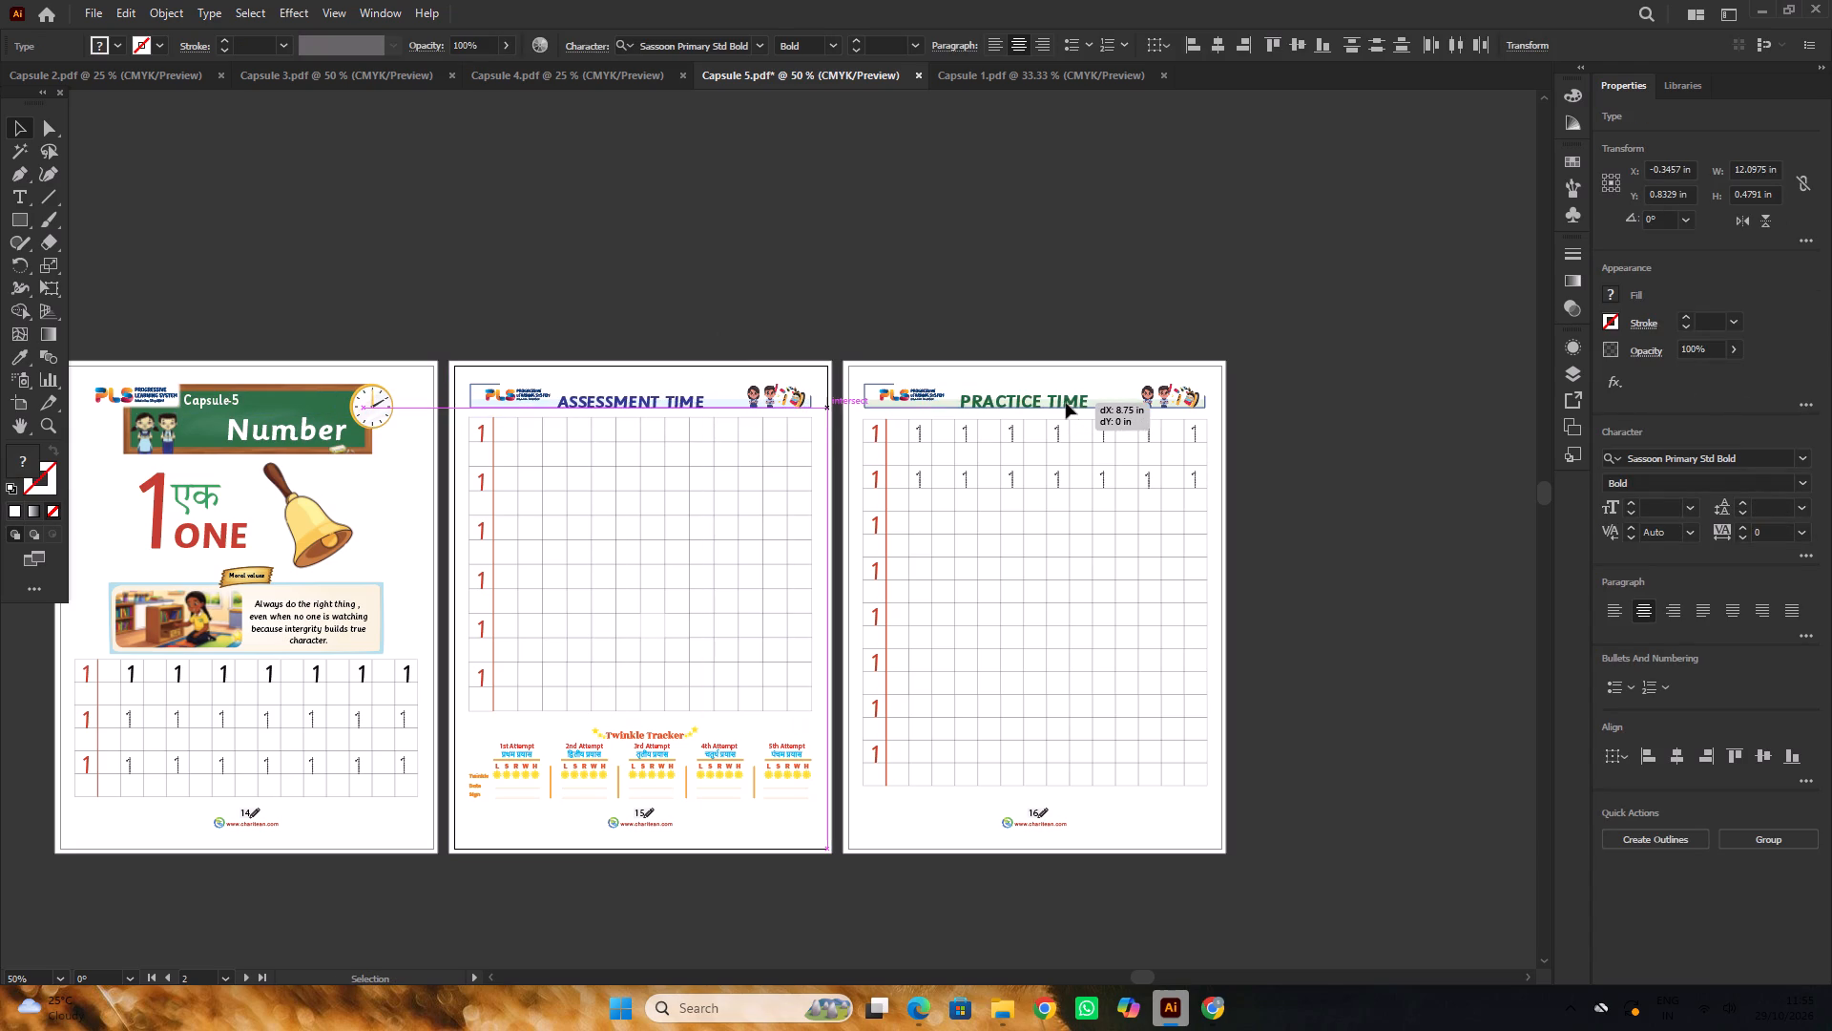
{"action": "left_click_drag", "start_coordinate": [1066, 403], "coordinate": [1076, 405]}
{"action": "left_click", "coordinate": [1020, 287]}
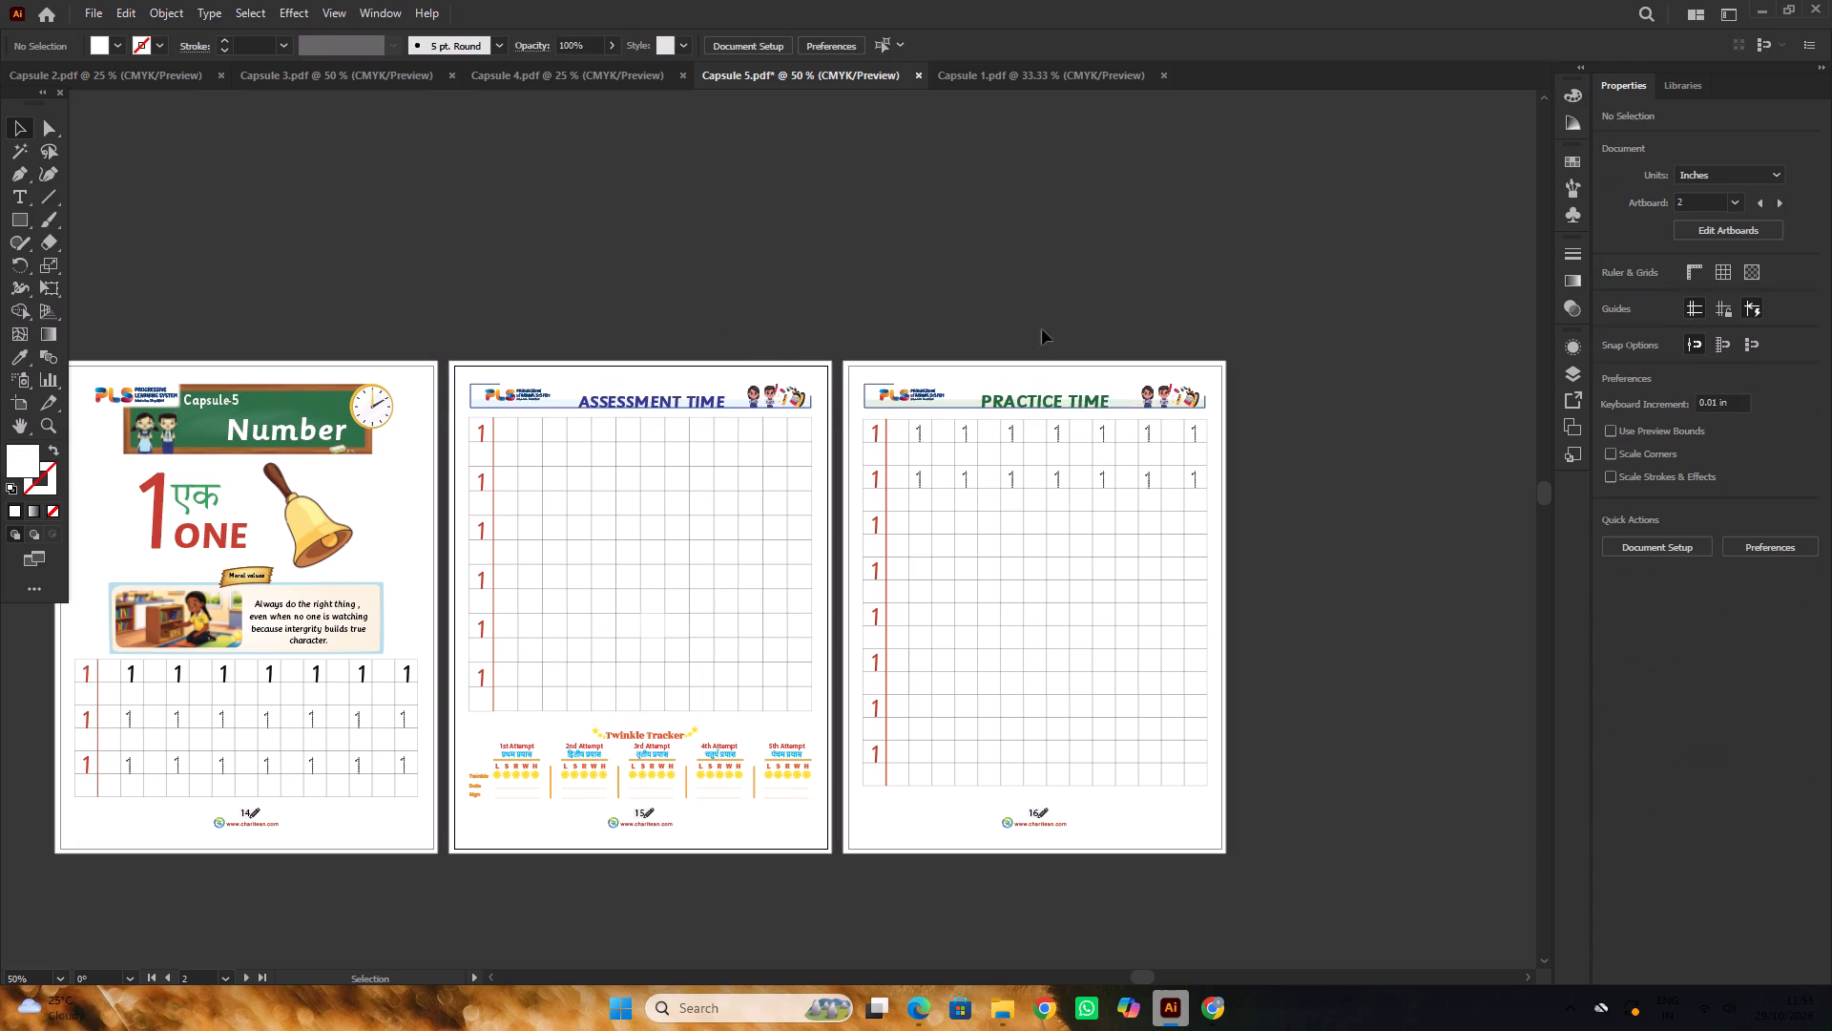
Align the PRACTICE TIME heading to the horizontal centre of page 16 and the ASSESSMENT TIME heading to that of page 15.
{"action": "scroll", "coordinate": [1036, 396], "scroll_direction": "up", "scroll_amount": 2, "text": "alt"}
{"action": "left_click", "coordinate": [1046, 410]}
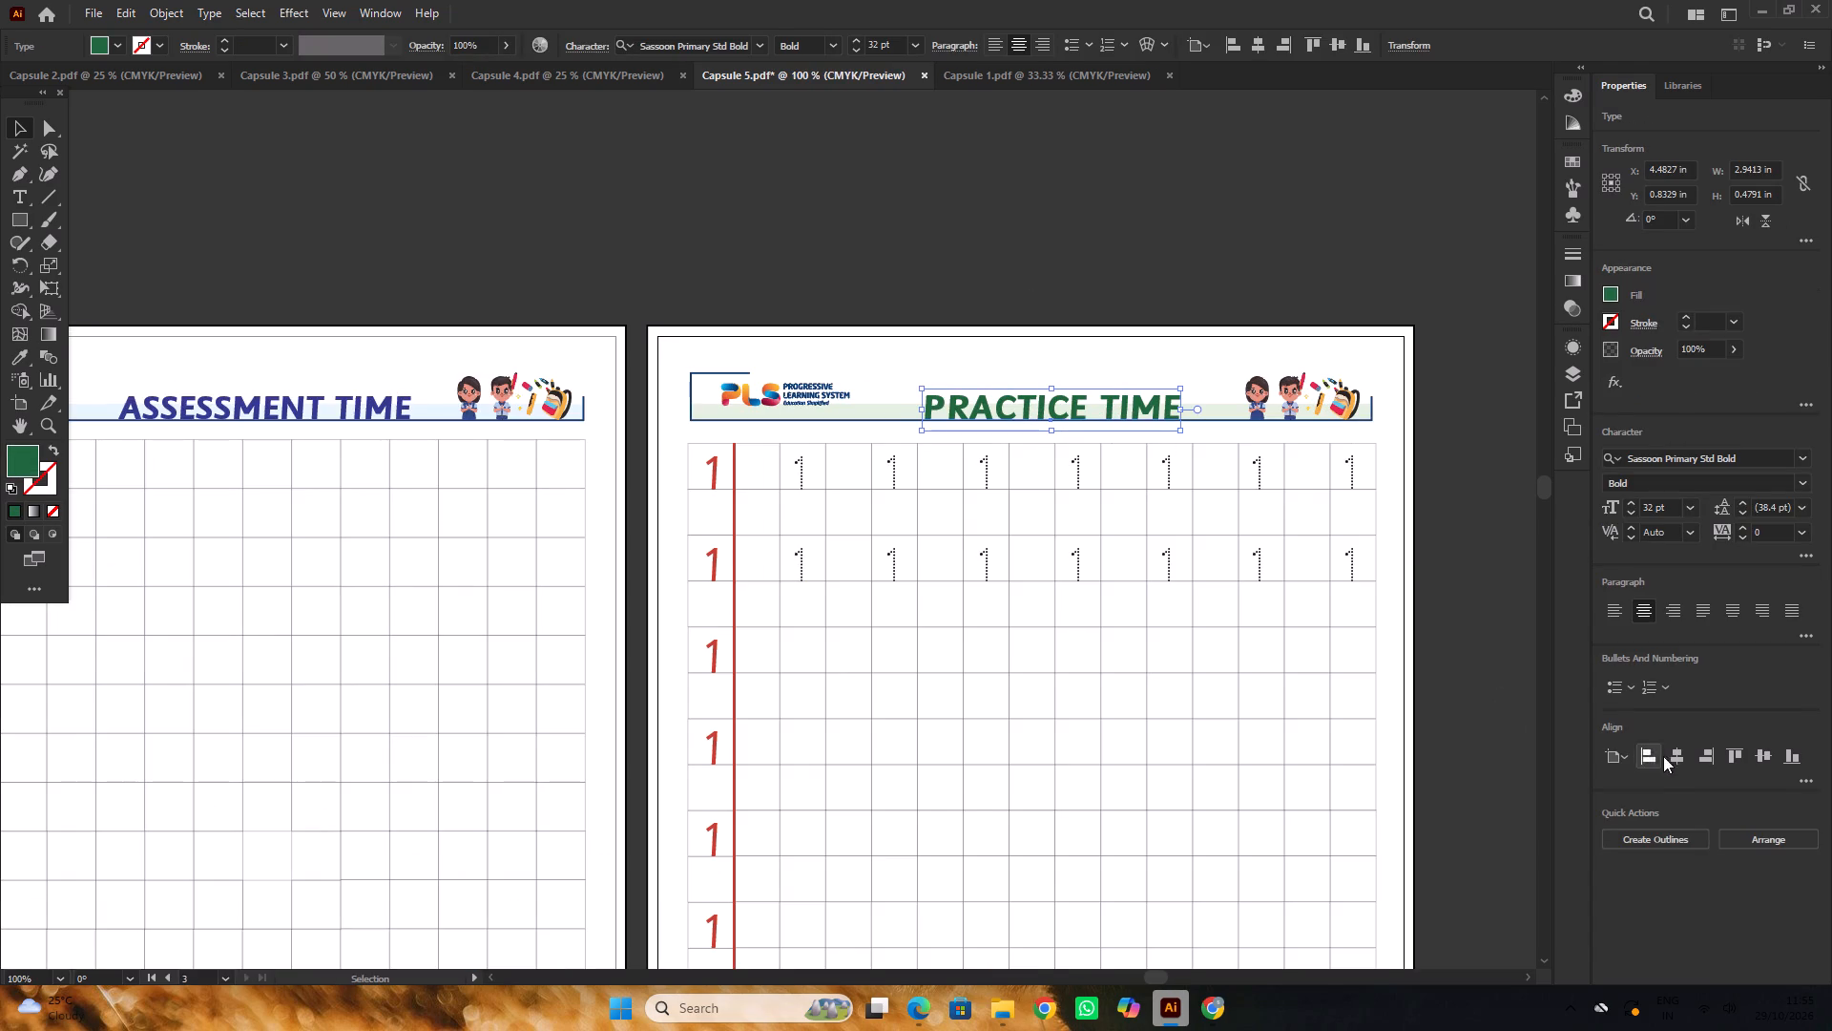
{"action": "left_click", "coordinate": [1678, 762]}
{"action": "left_click", "coordinate": [1156, 291]}
{"action": "scroll", "coordinate": [1153, 289], "scroll_direction": "down", "scroll_amount": 2, "text": "alt"}
{"action": "scroll", "coordinate": [757, 356], "scroll_direction": "up", "scroll_amount": 1, "text": "alt"}
{"action": "left_click", "coordinate": [757, 341]}
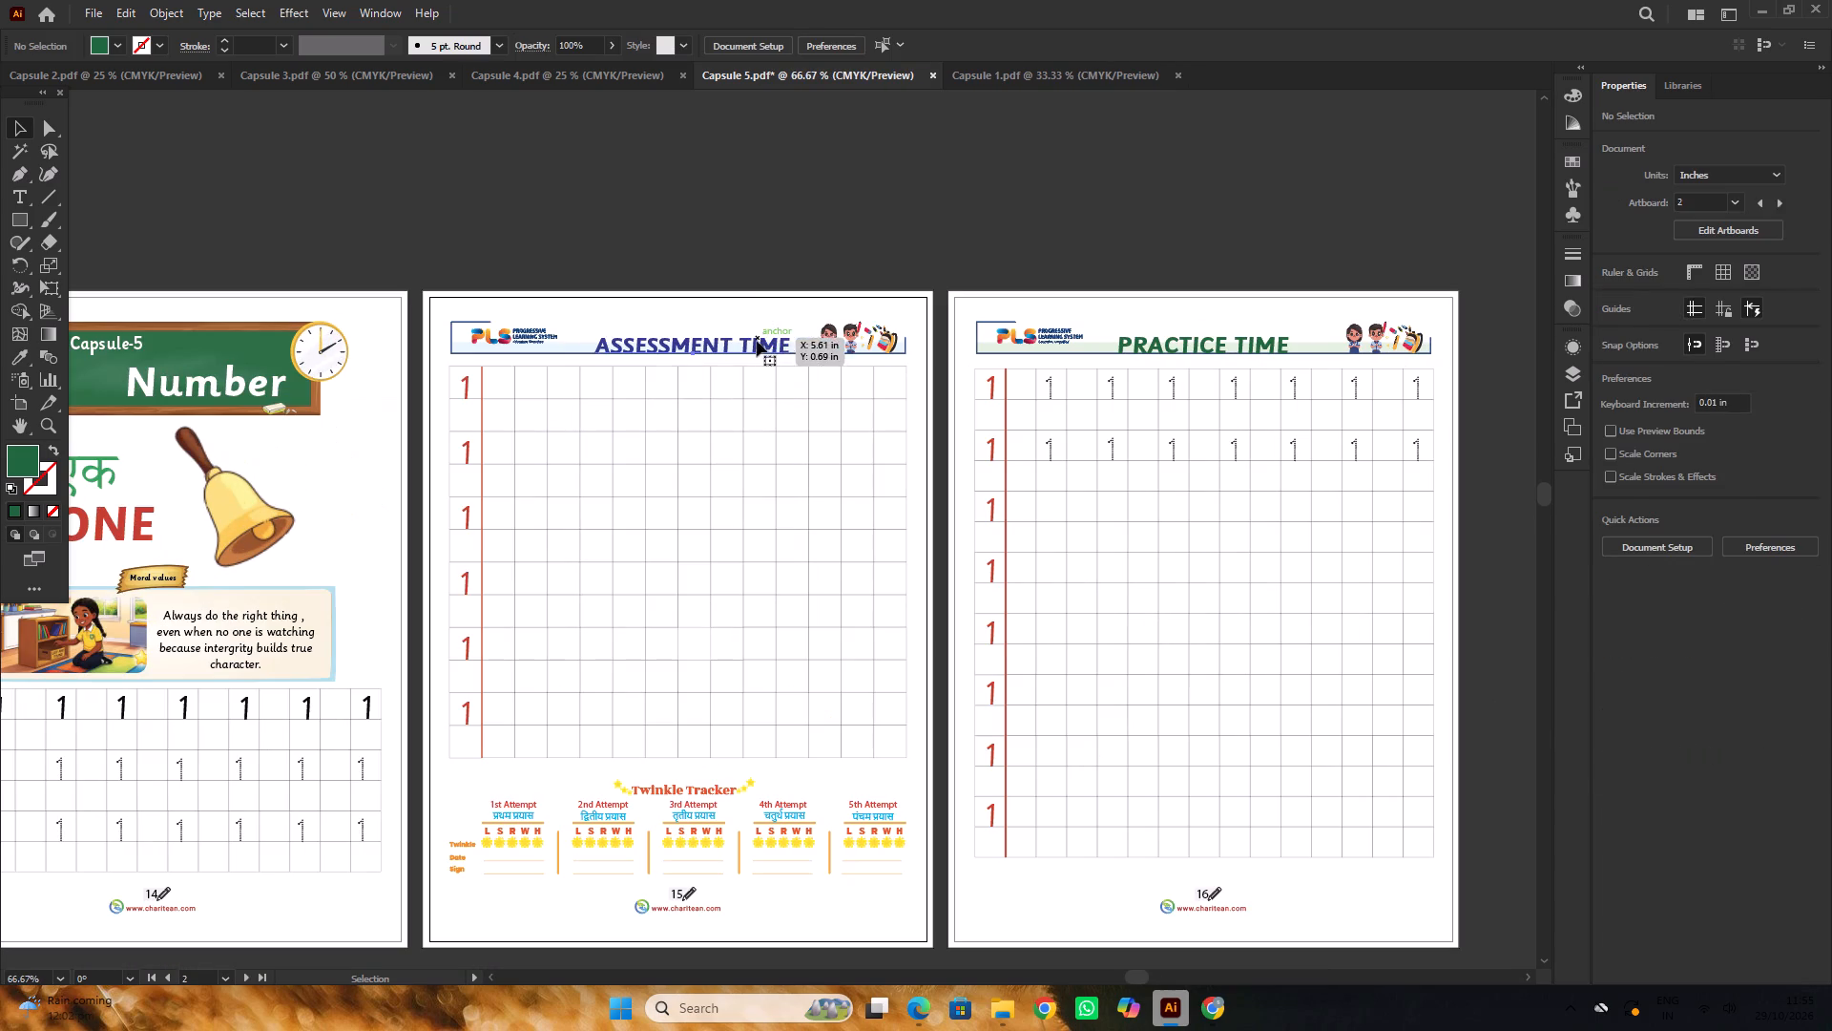
{"action": "left_click", "coordinate": [1673, 754]}
{"action": "left_click", "coordinate": [970, 232]}
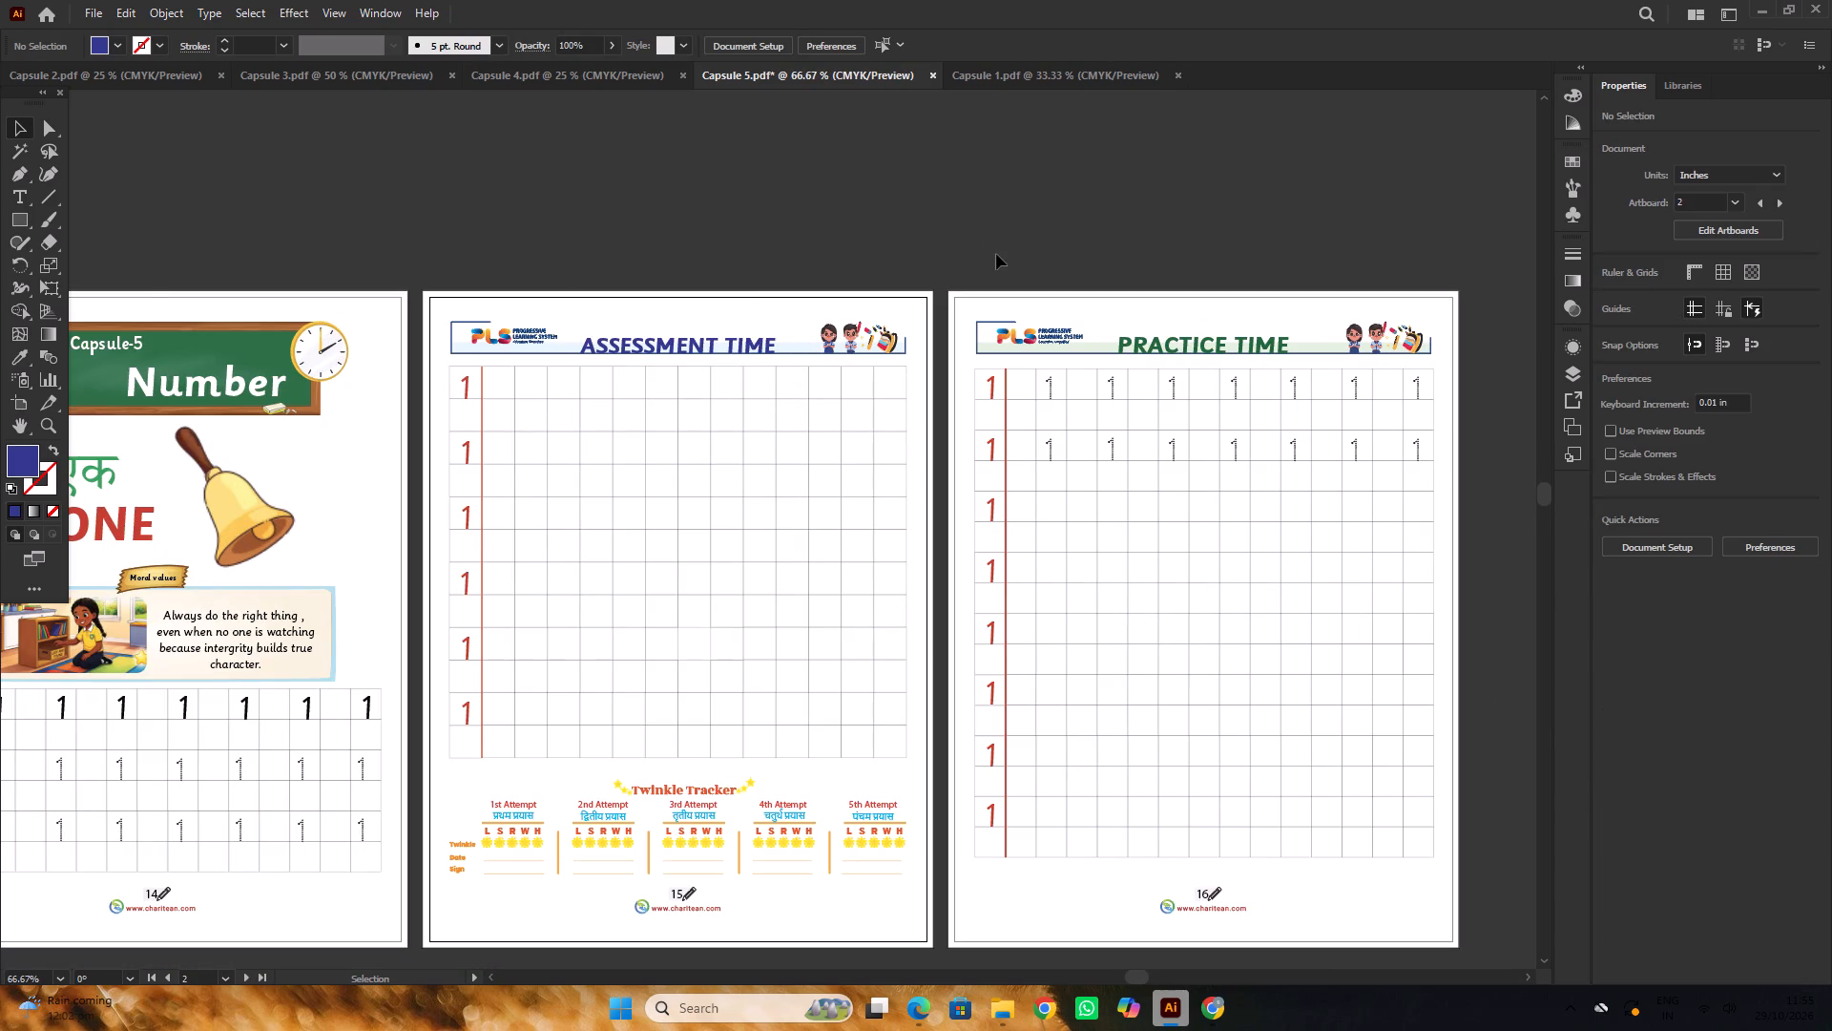
Correct the misspelled word in page 14's moral values text so it reads "integrity".
{"action": "scroll", "coordinate": [996, 254], "scroll_direction": "down", "scroll_amount": 1, "text": "alt"}
{"action": "scroll", "coordinate": [996, 254], "scroll_direction": "down", "scroll_amount": 1}
{"action": "key", "text": "space"}
{"action": "key", "text": "space"}
{"action": "key", "text": "space"}
{"action": "key", "text": "space"}
{"action": "key", "text": "space"}
{"action": "key", "text": "space"}
{"action": "left_click_drag", "start_coordinate": [615, 638], "coordinate": [627, 579]}
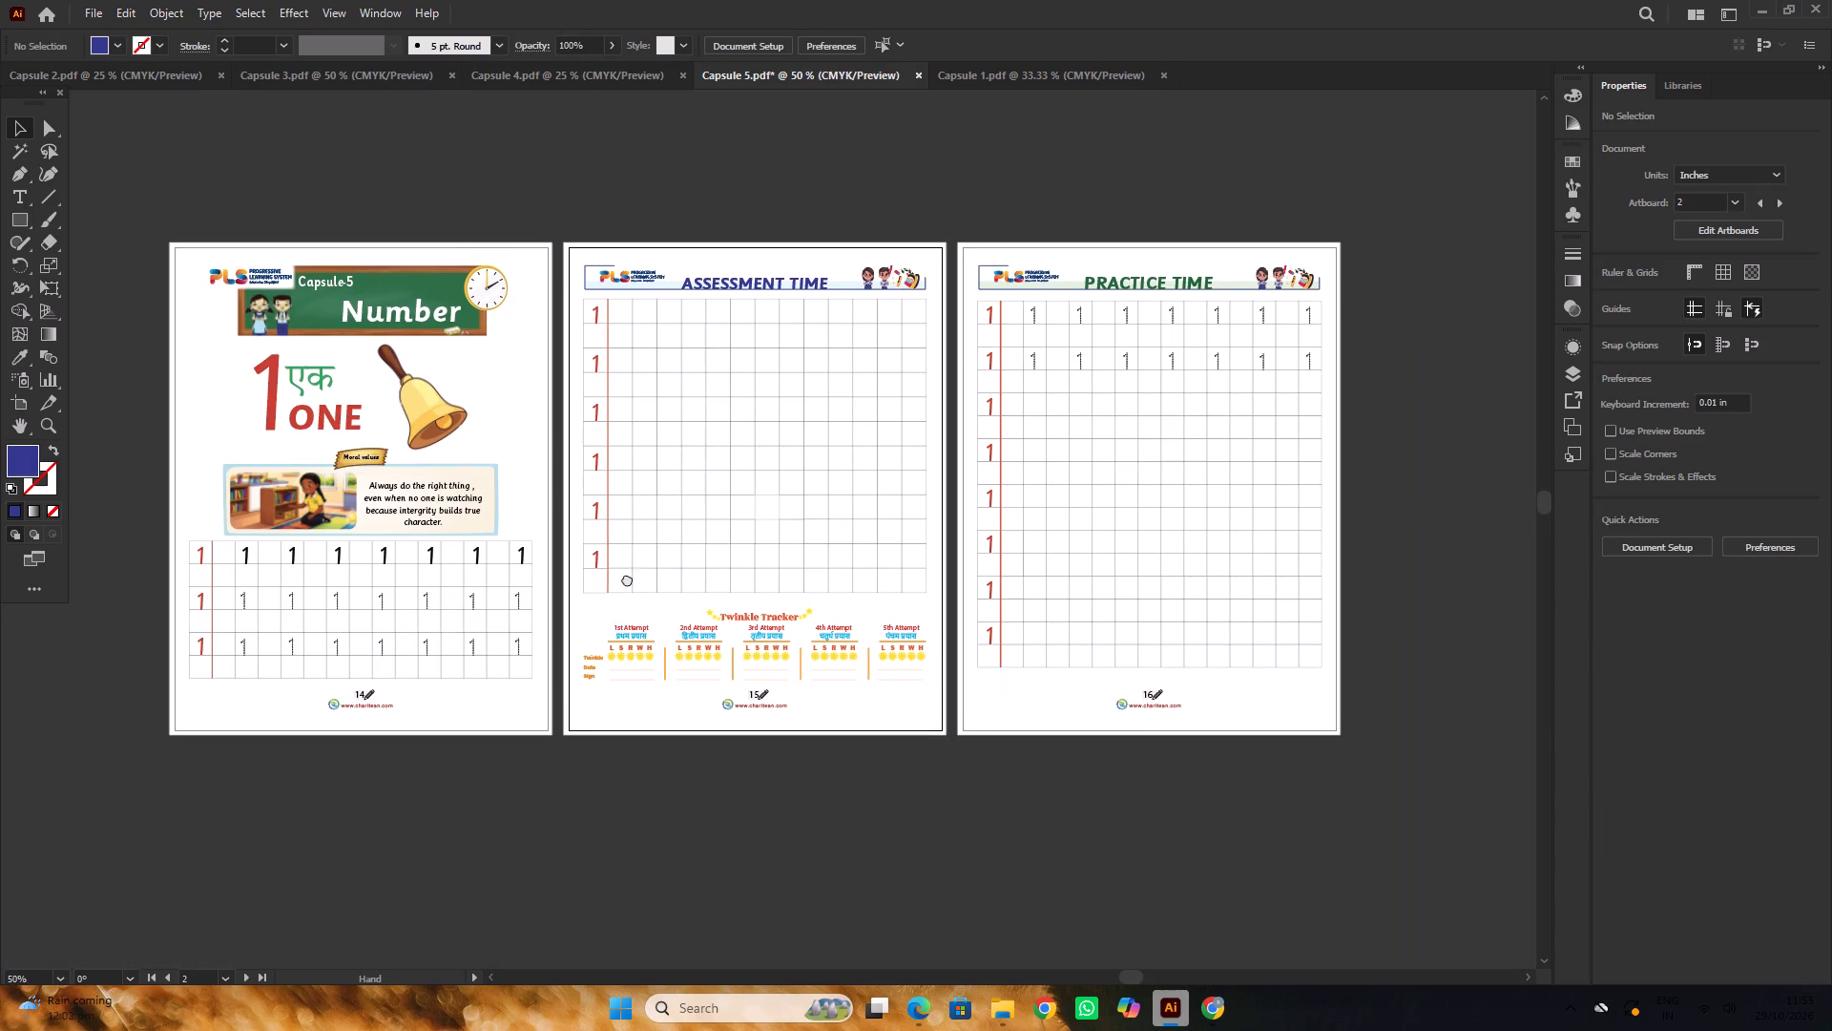
{"action": "left_click_drag", "start_coordinate": [627, 579], "coordinate": [694, 485]}
{"action": "left_click", "coordinate": [791, 770]}
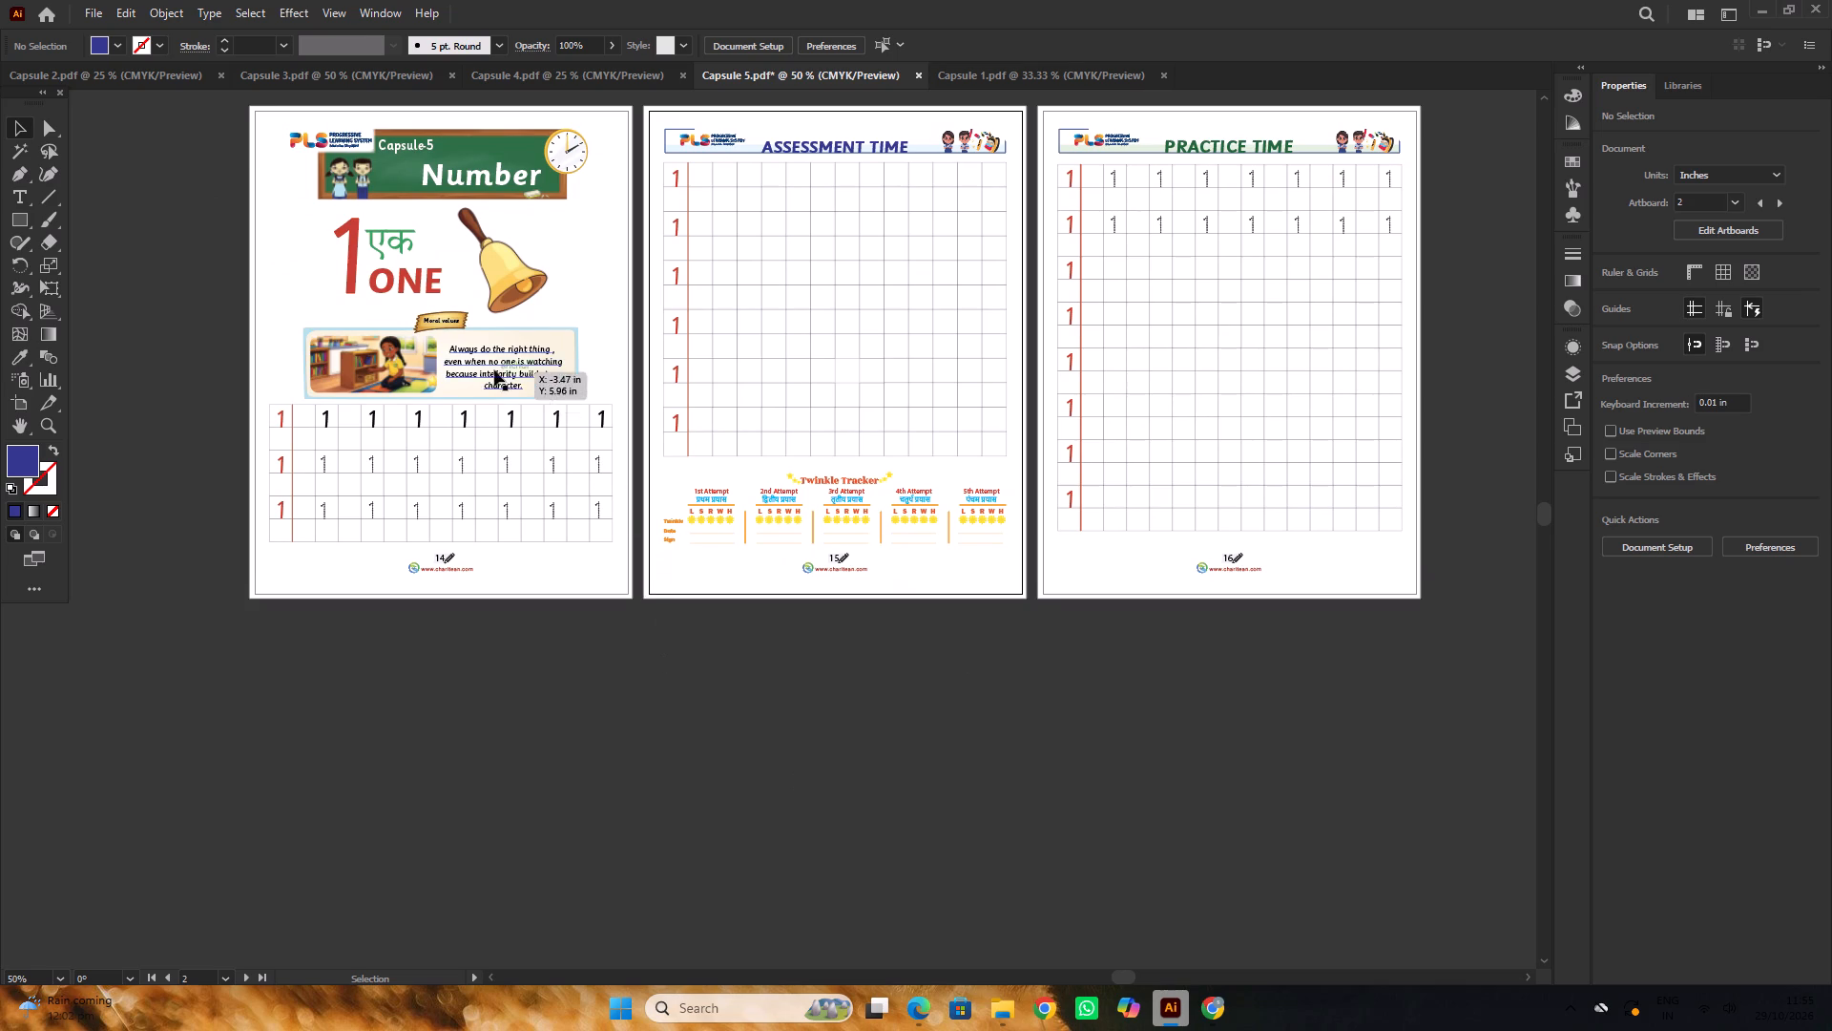
{"action": "scroll", "coordinate": [494, 370], "scroll_direction": "up", "scroll_amount": 4, "text": "alt"}
{"action": "scroll", "coordinate": [561, 391], "scroll_direction": "up", "scroll_amount": 1}
{"action": "key", "text": "t"}
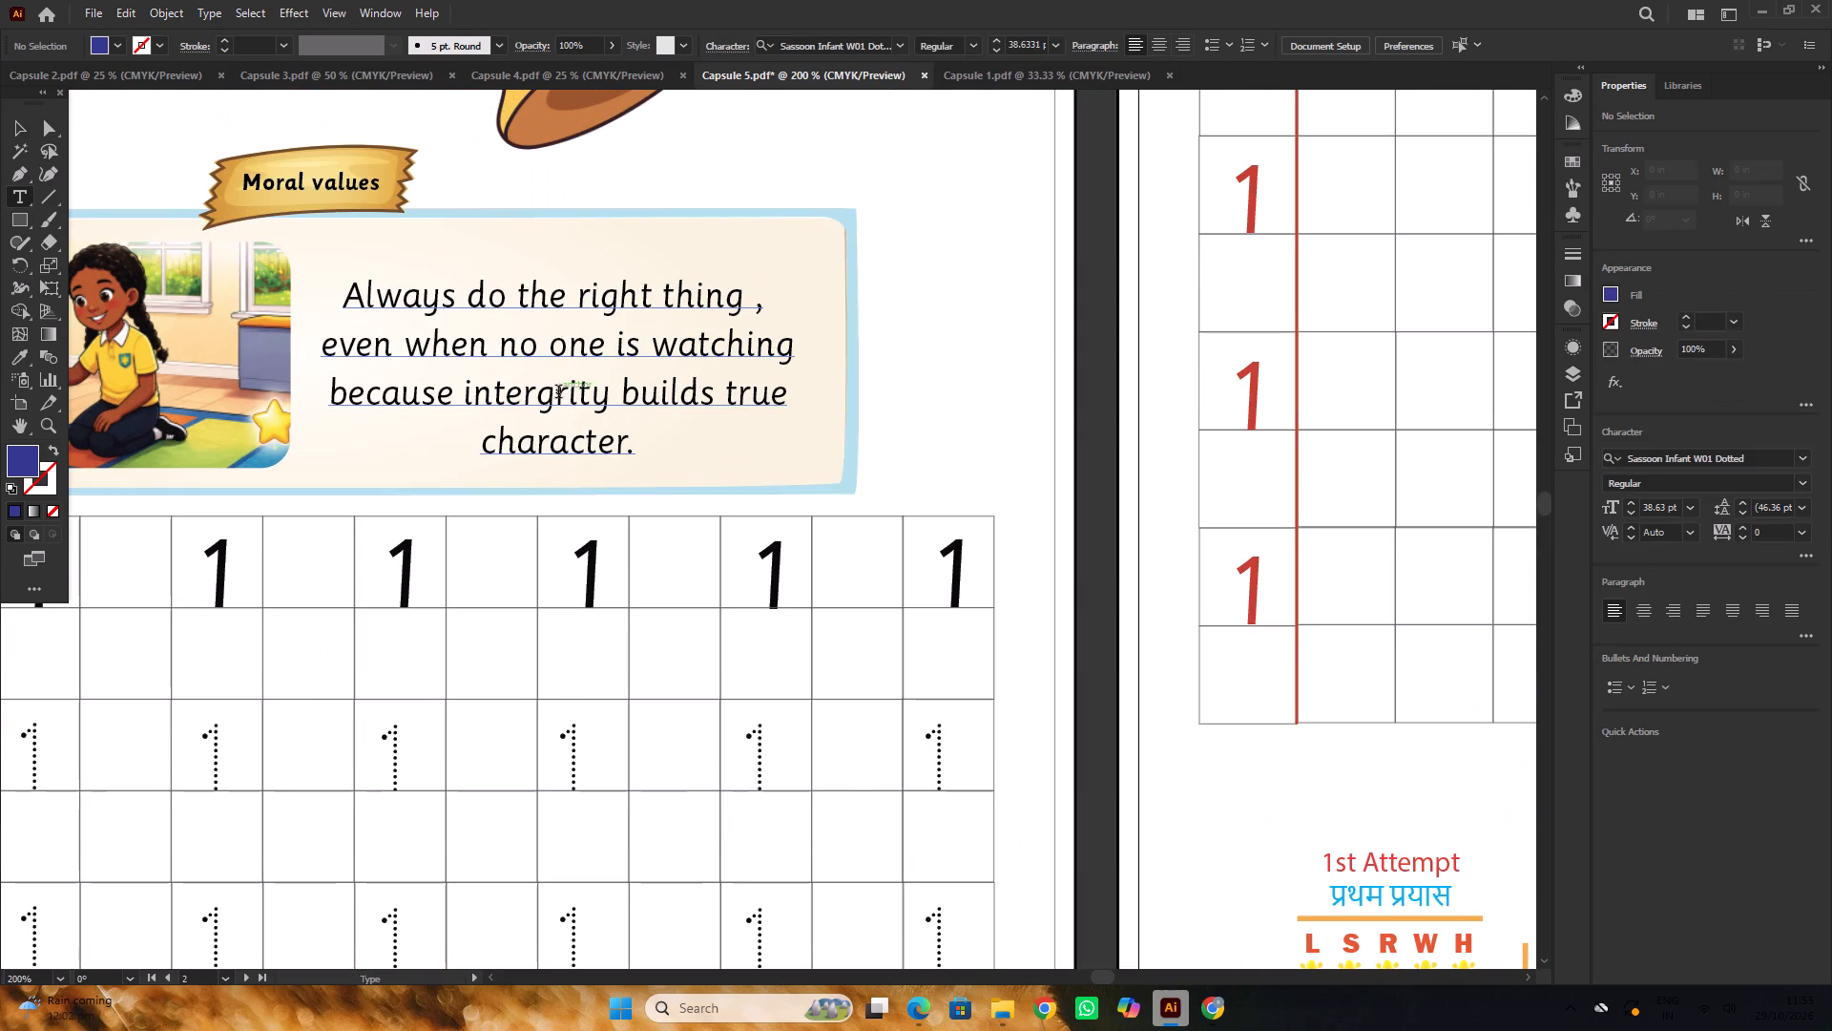
{"action": "left_click_drag", "start_coordinate": [605, 396], "coordinate": [502, 408]}
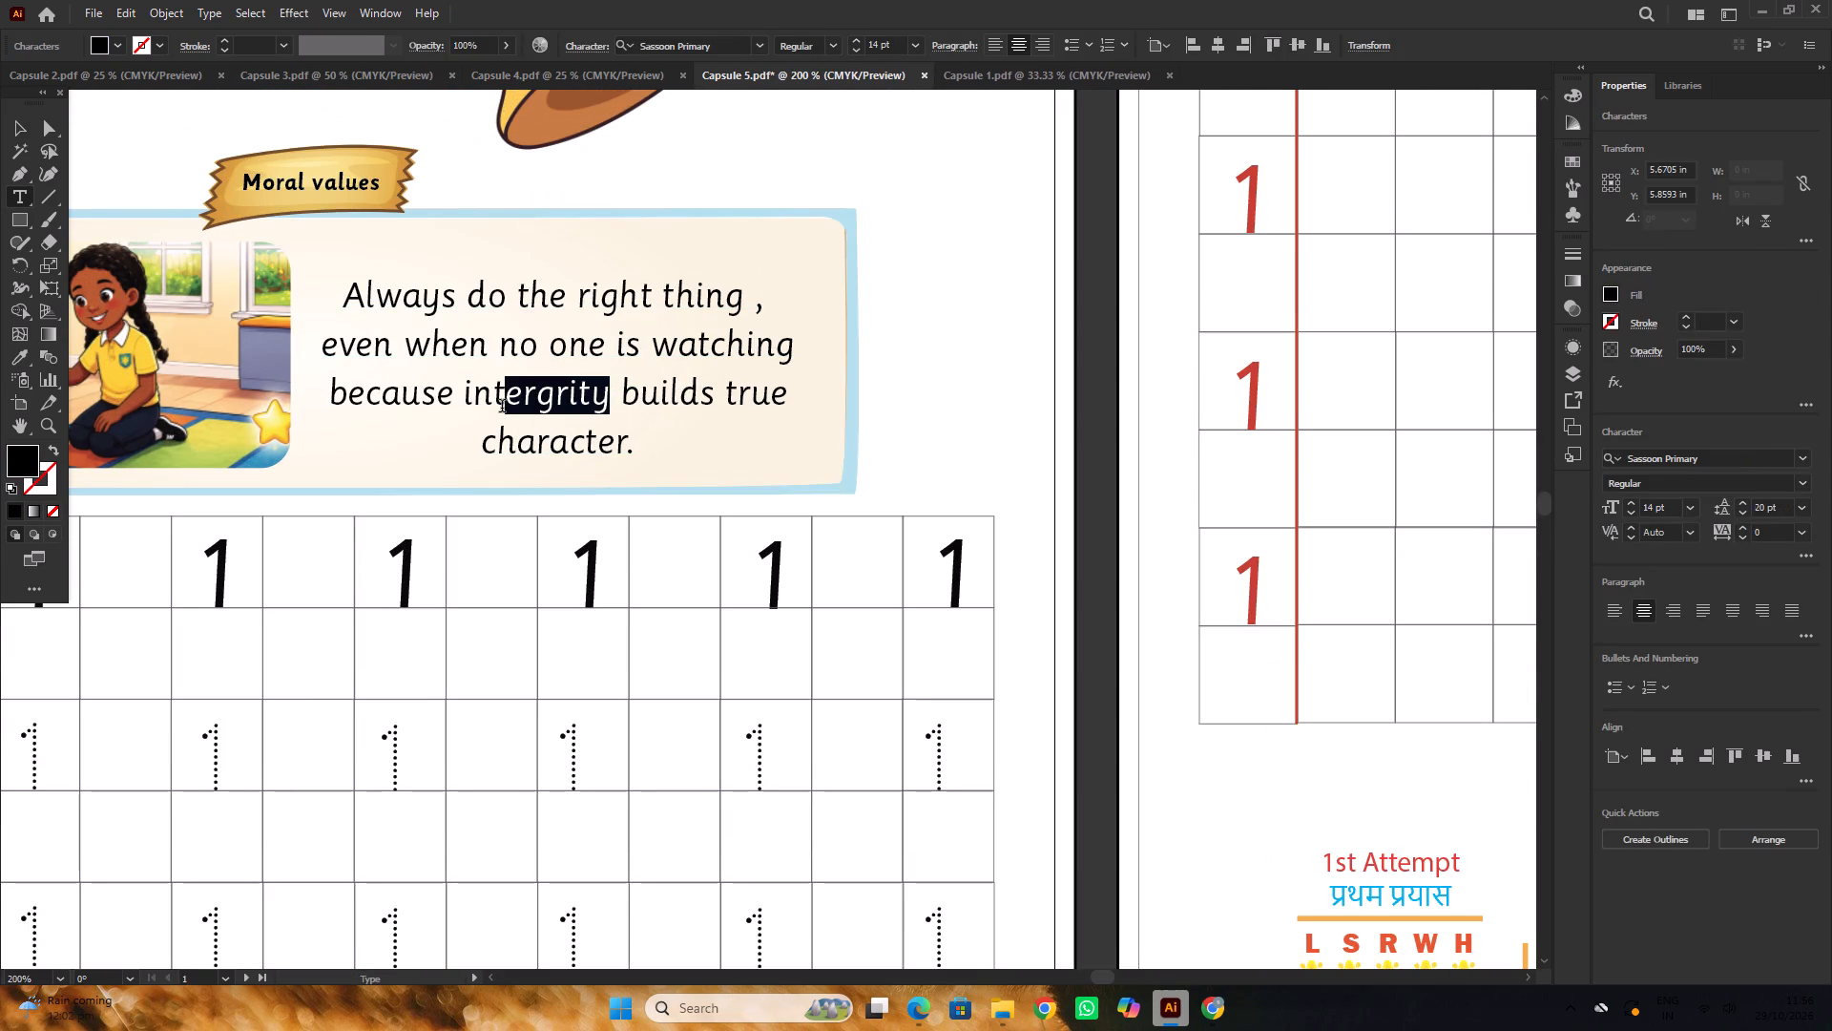
{"action": "key", "text": "BackSpace"}
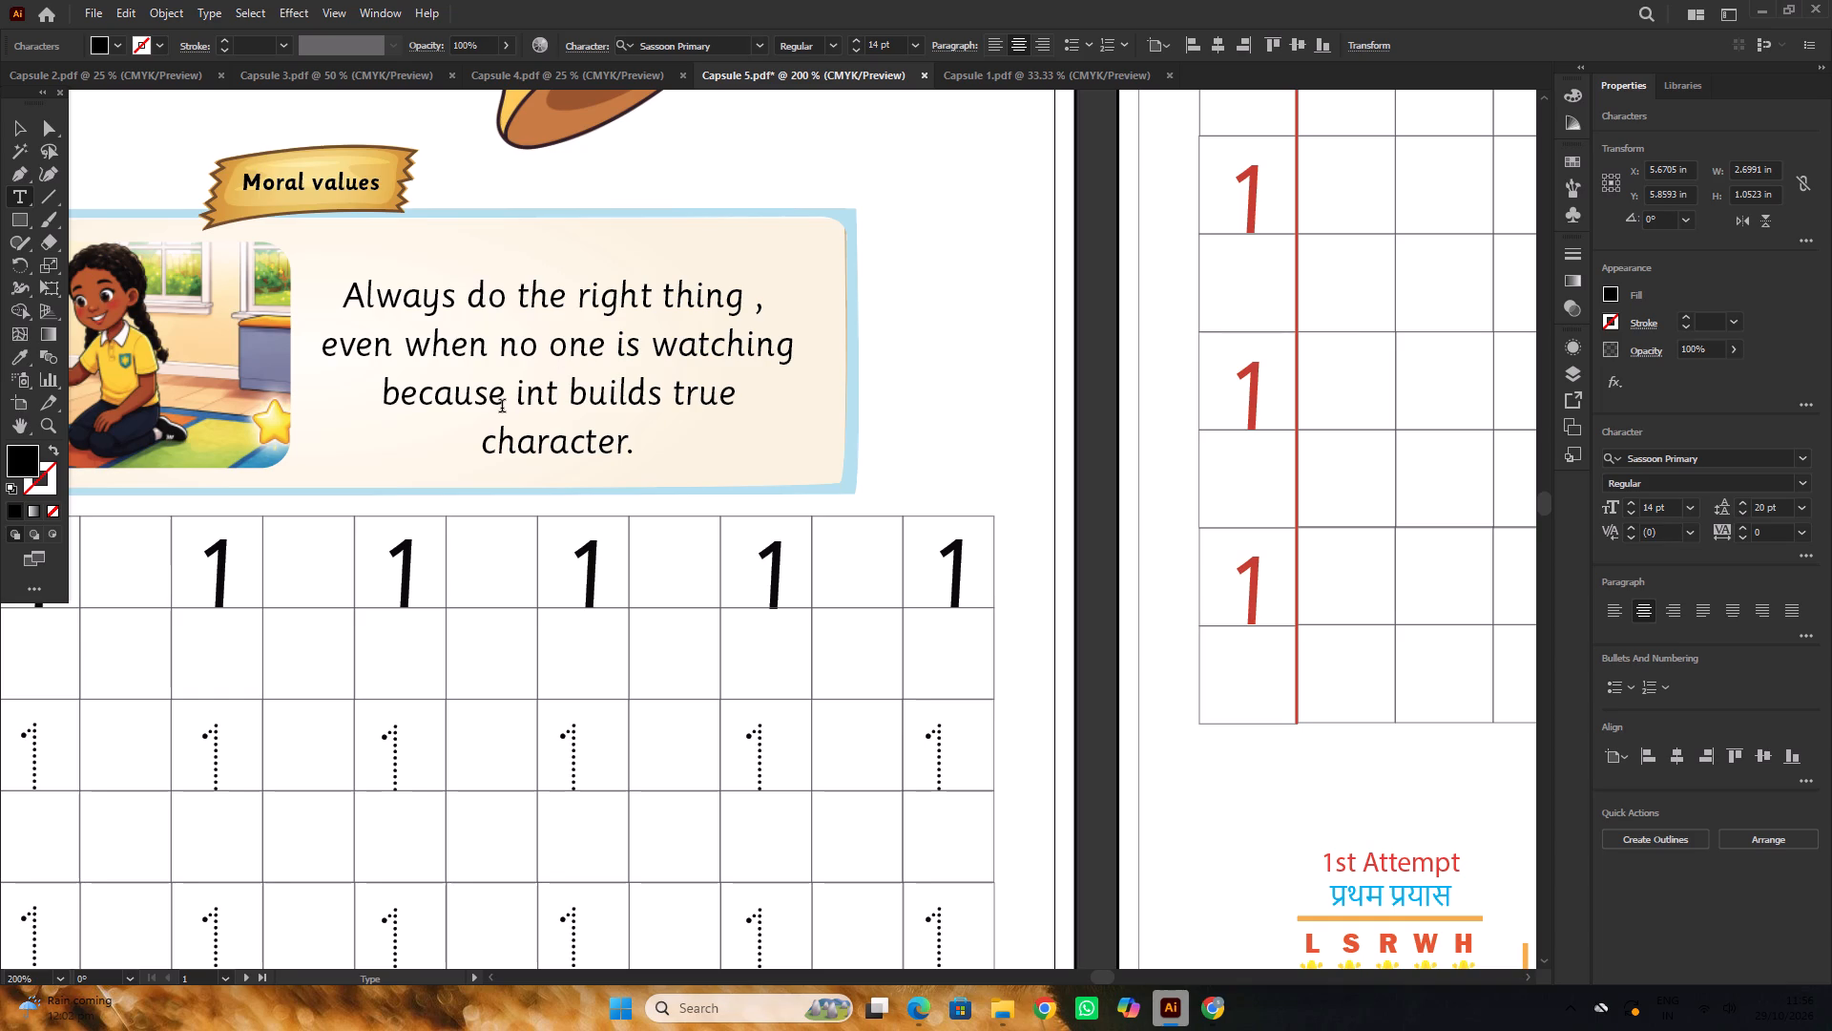
{"action": "key", "text": "e"}
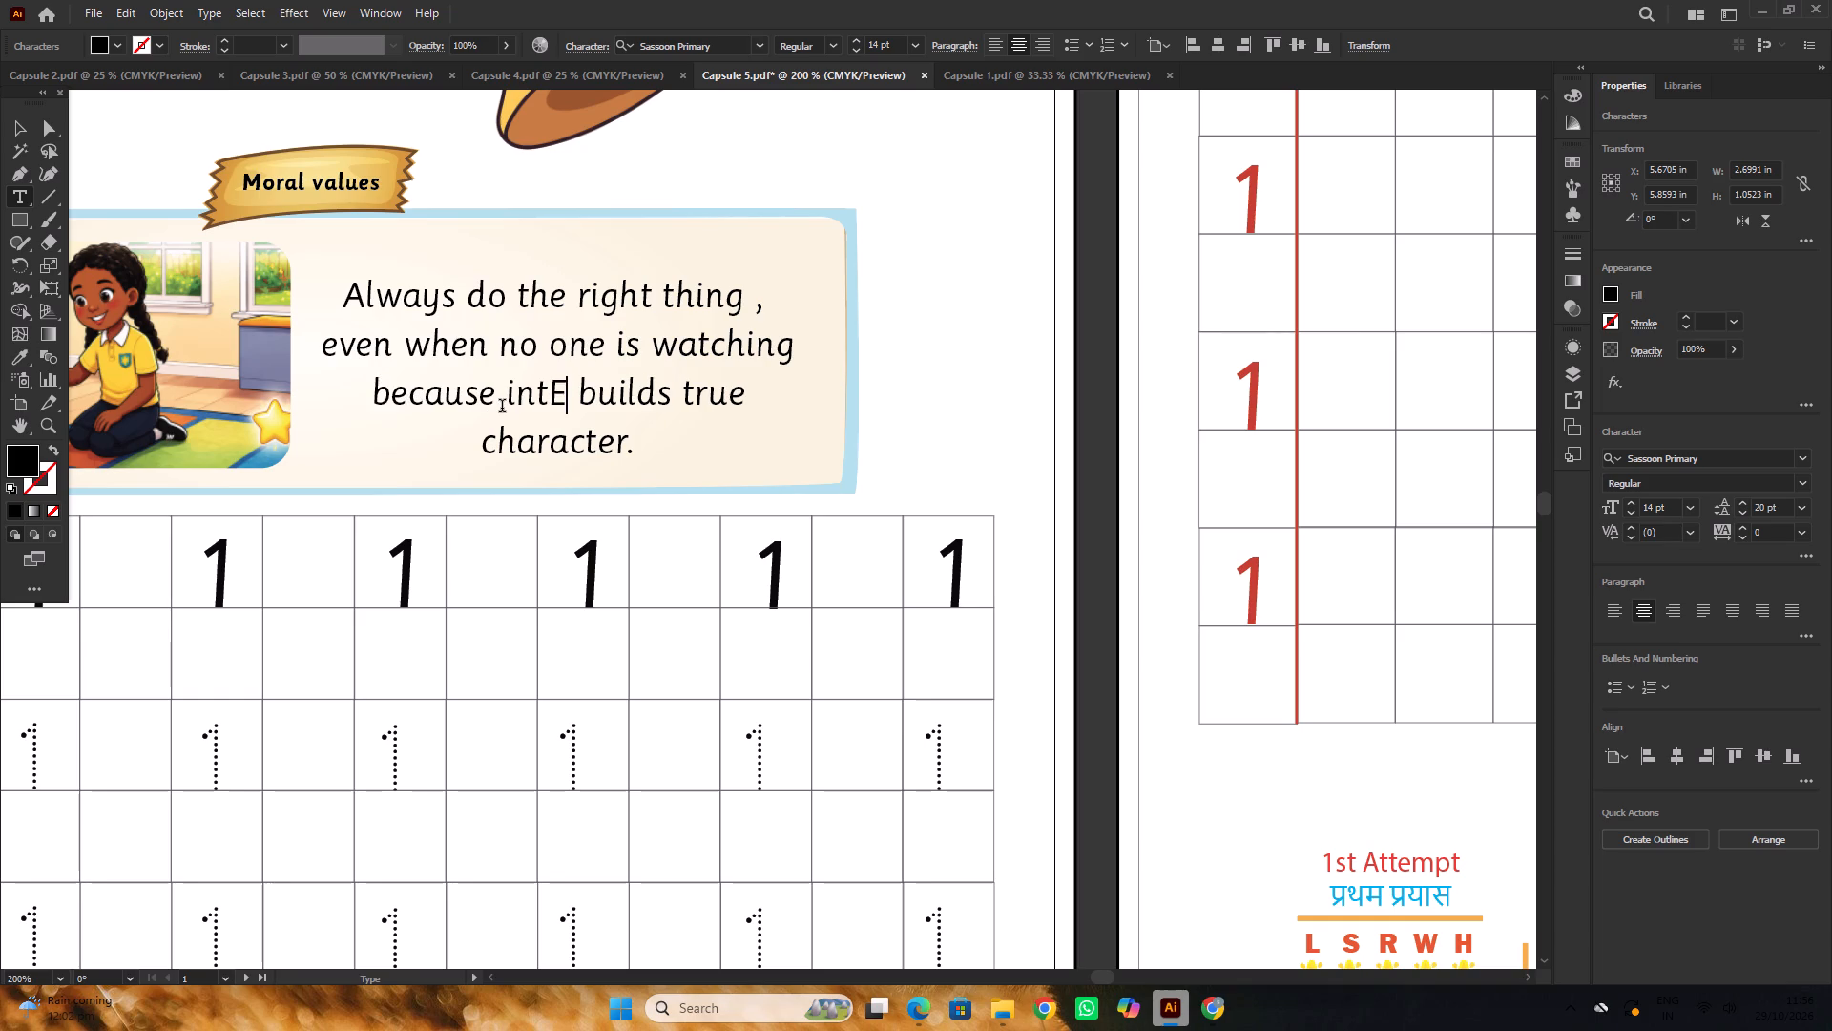
{"action": "key", "text": "e"}
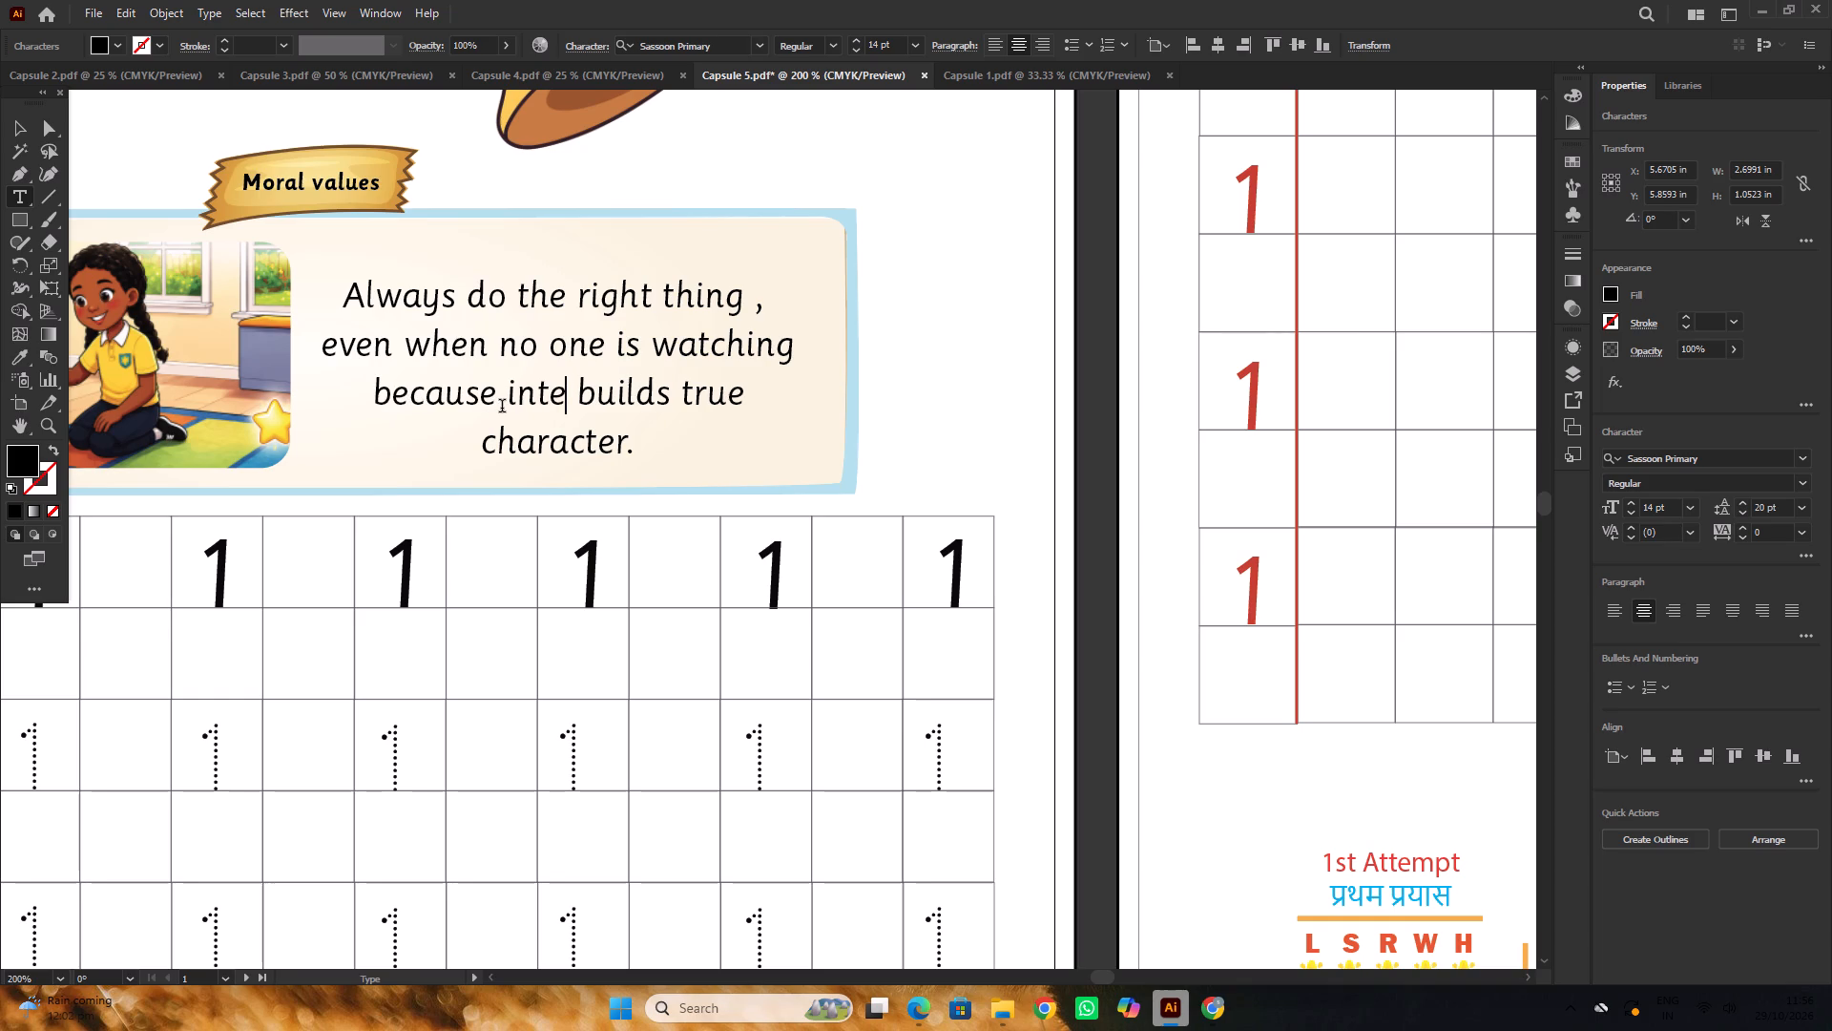
{"action": "type", "text": "grity"}
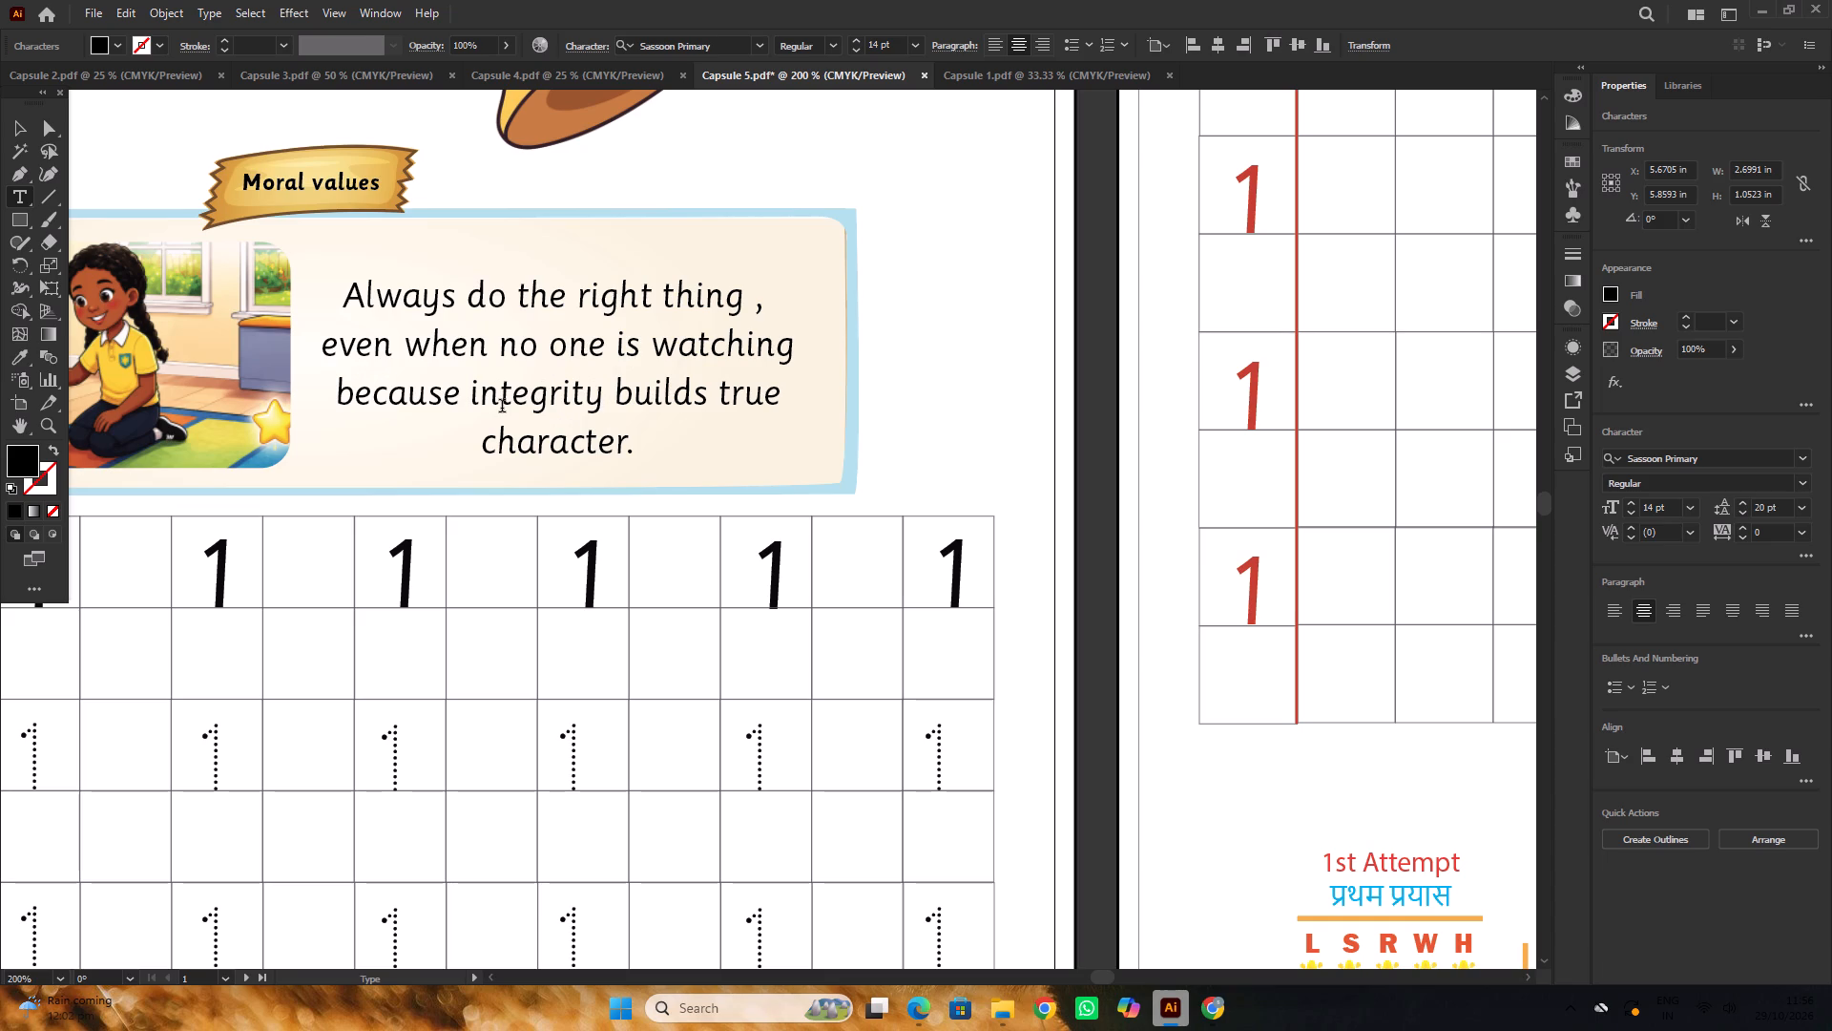
Nudge the moral values text on page 14 slightly within its box and deselect it.
{"action": "scroll", "coordinate": [677, 430], "scroll_direction": "down", "scroll_amount": 2, "text": "alt"}
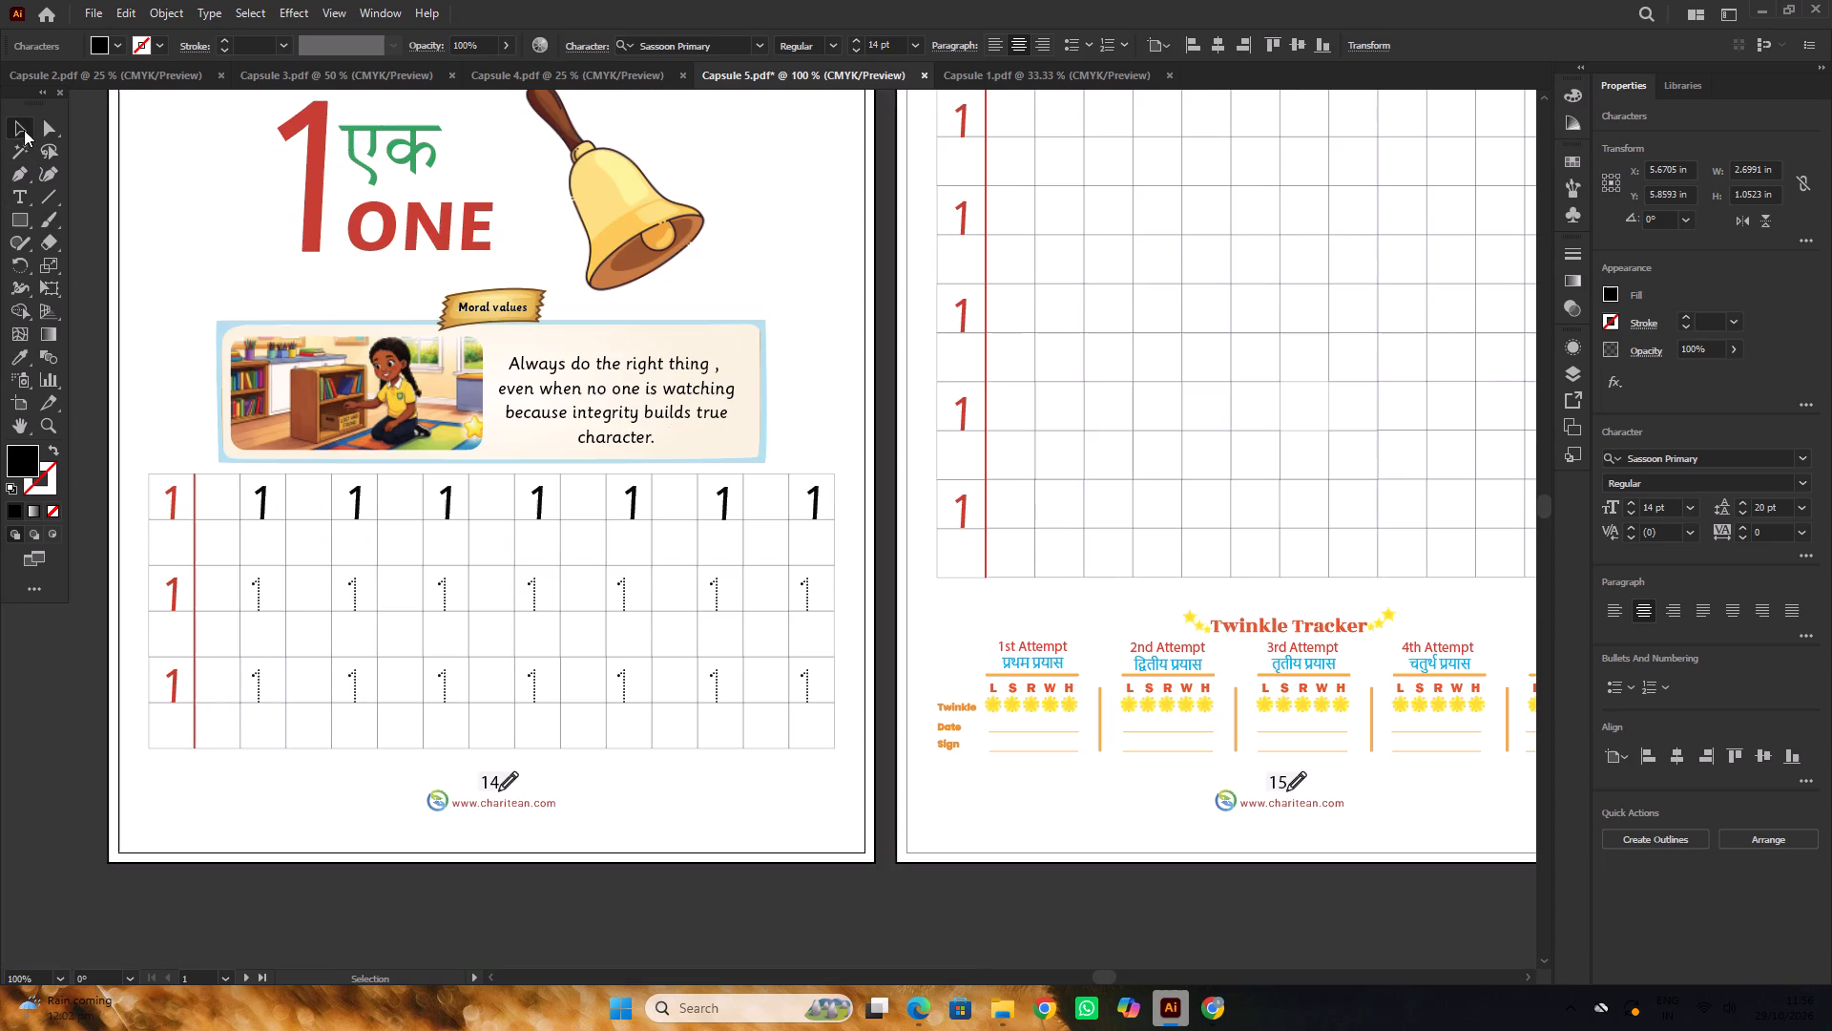
{"action": "left_click", "coordinate": [24, 130]}
{"action": "scroll", "coordinate": [696, 410], "scroll_direction": "up", "scroll_amount": 1, "text": "alt"}
{"action": "left_click_drag", "start_coordinate": [706, 419], "coordinate": [716, 423]}
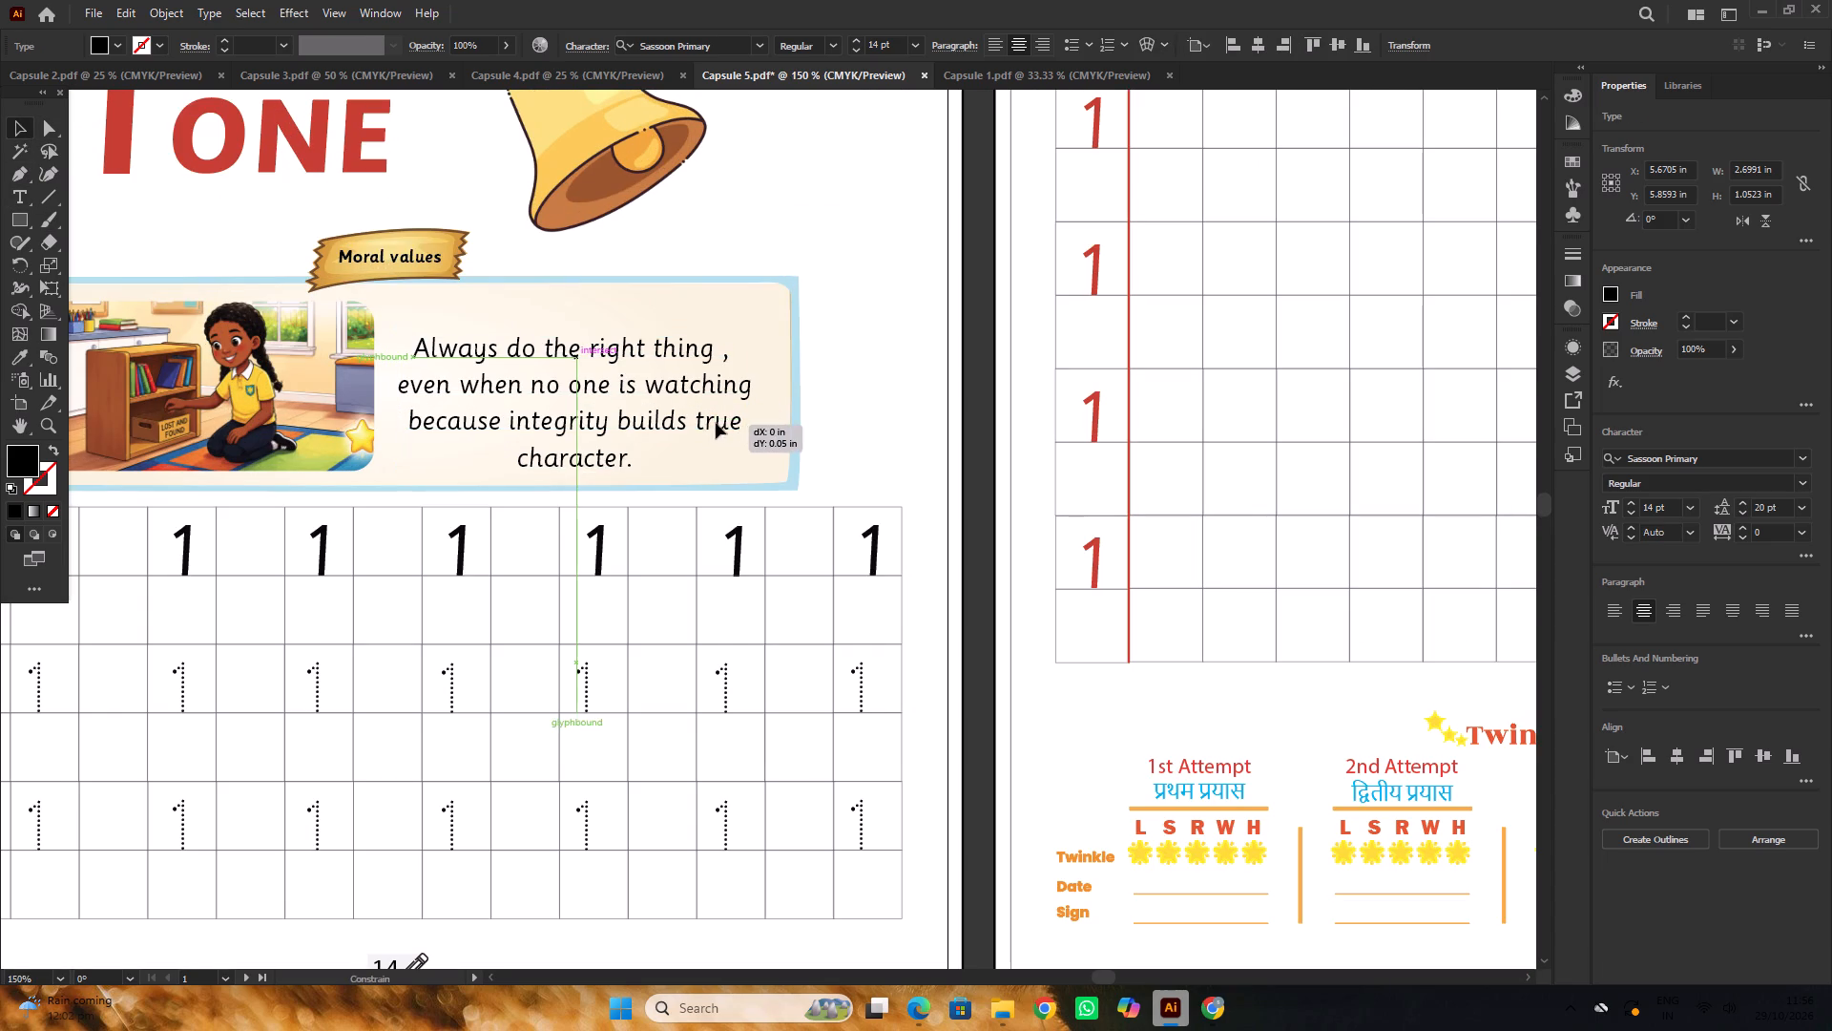
{"action": "left_click_drag", "start_coordinate": [716, 423], "coordinate": [719, 421]}
{"action": "scroll", "coordinate": [718, 421], "scroll_direction": "down", "scroll_amount": 4, "text": "alt"}
{"action": "left_click", "coordinate": [1053, 808]}
{"action": "key", "text": "space"}
{"action": "left_click_drag", "start_coordinate": [1173, 694], "coordinate": [1123, 734]}
{"action": "left_click", "coordinate": [1122, 726]}
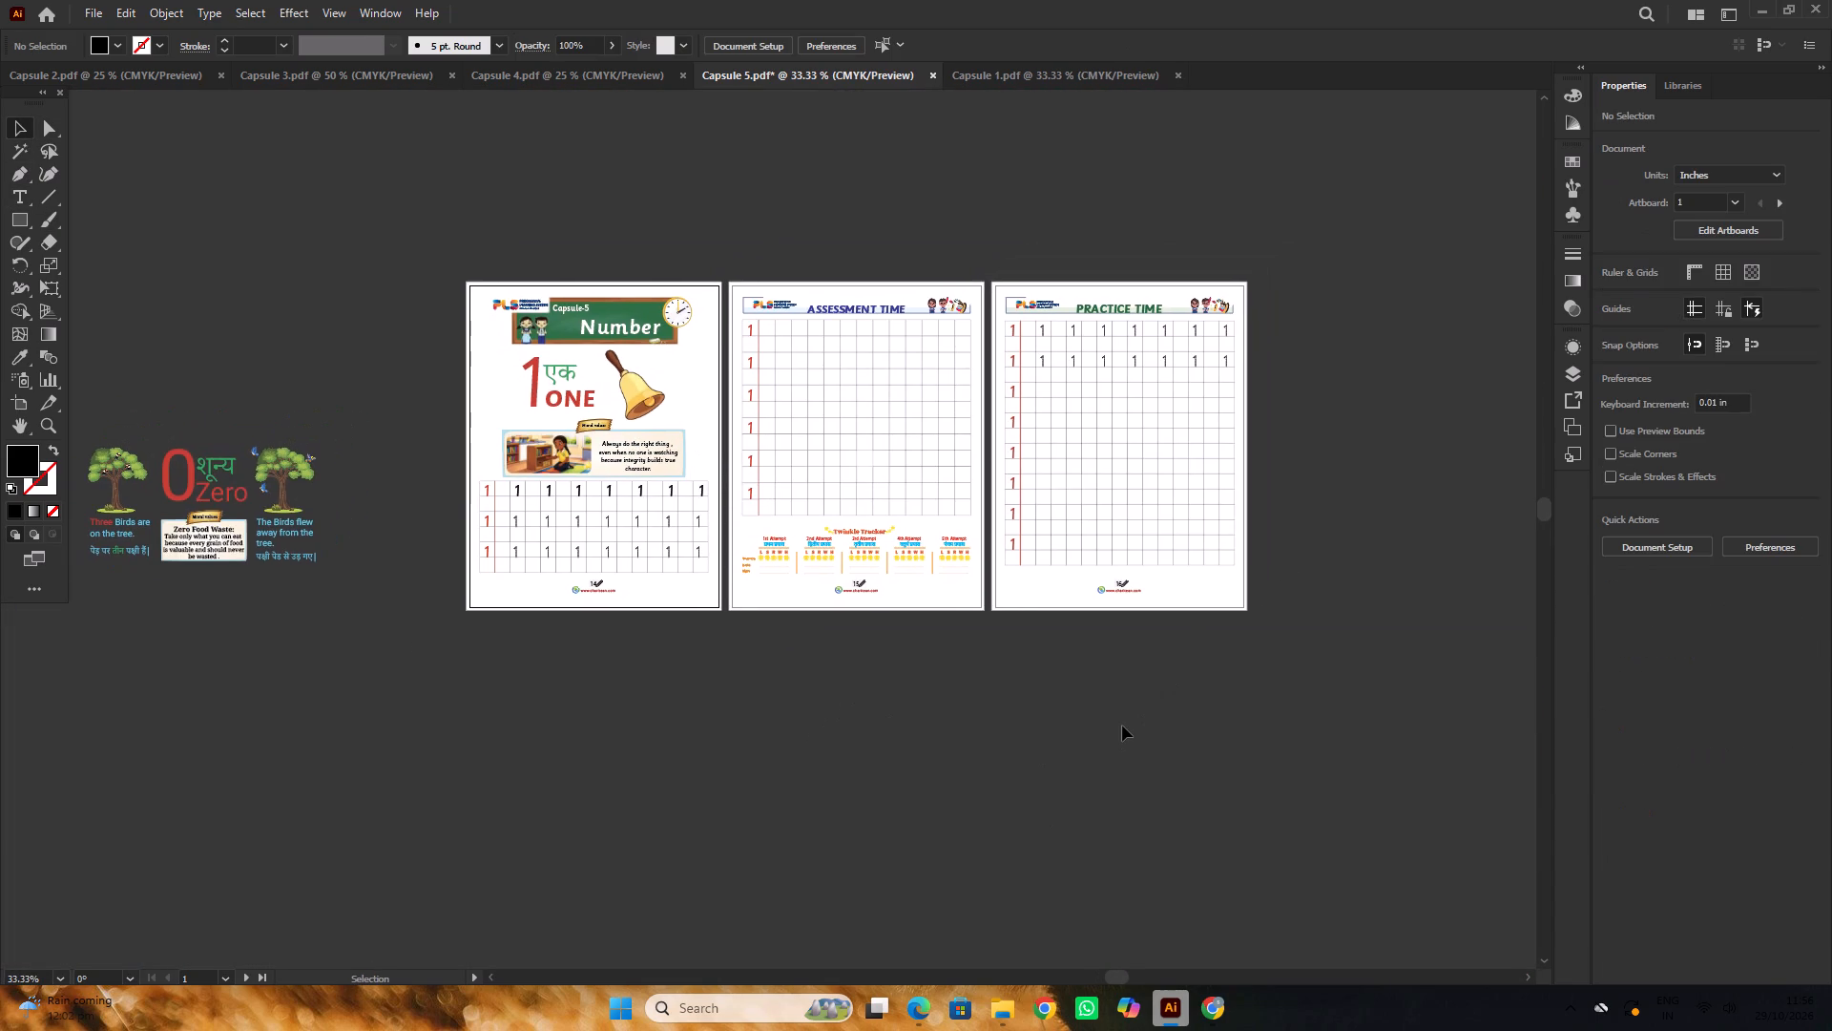
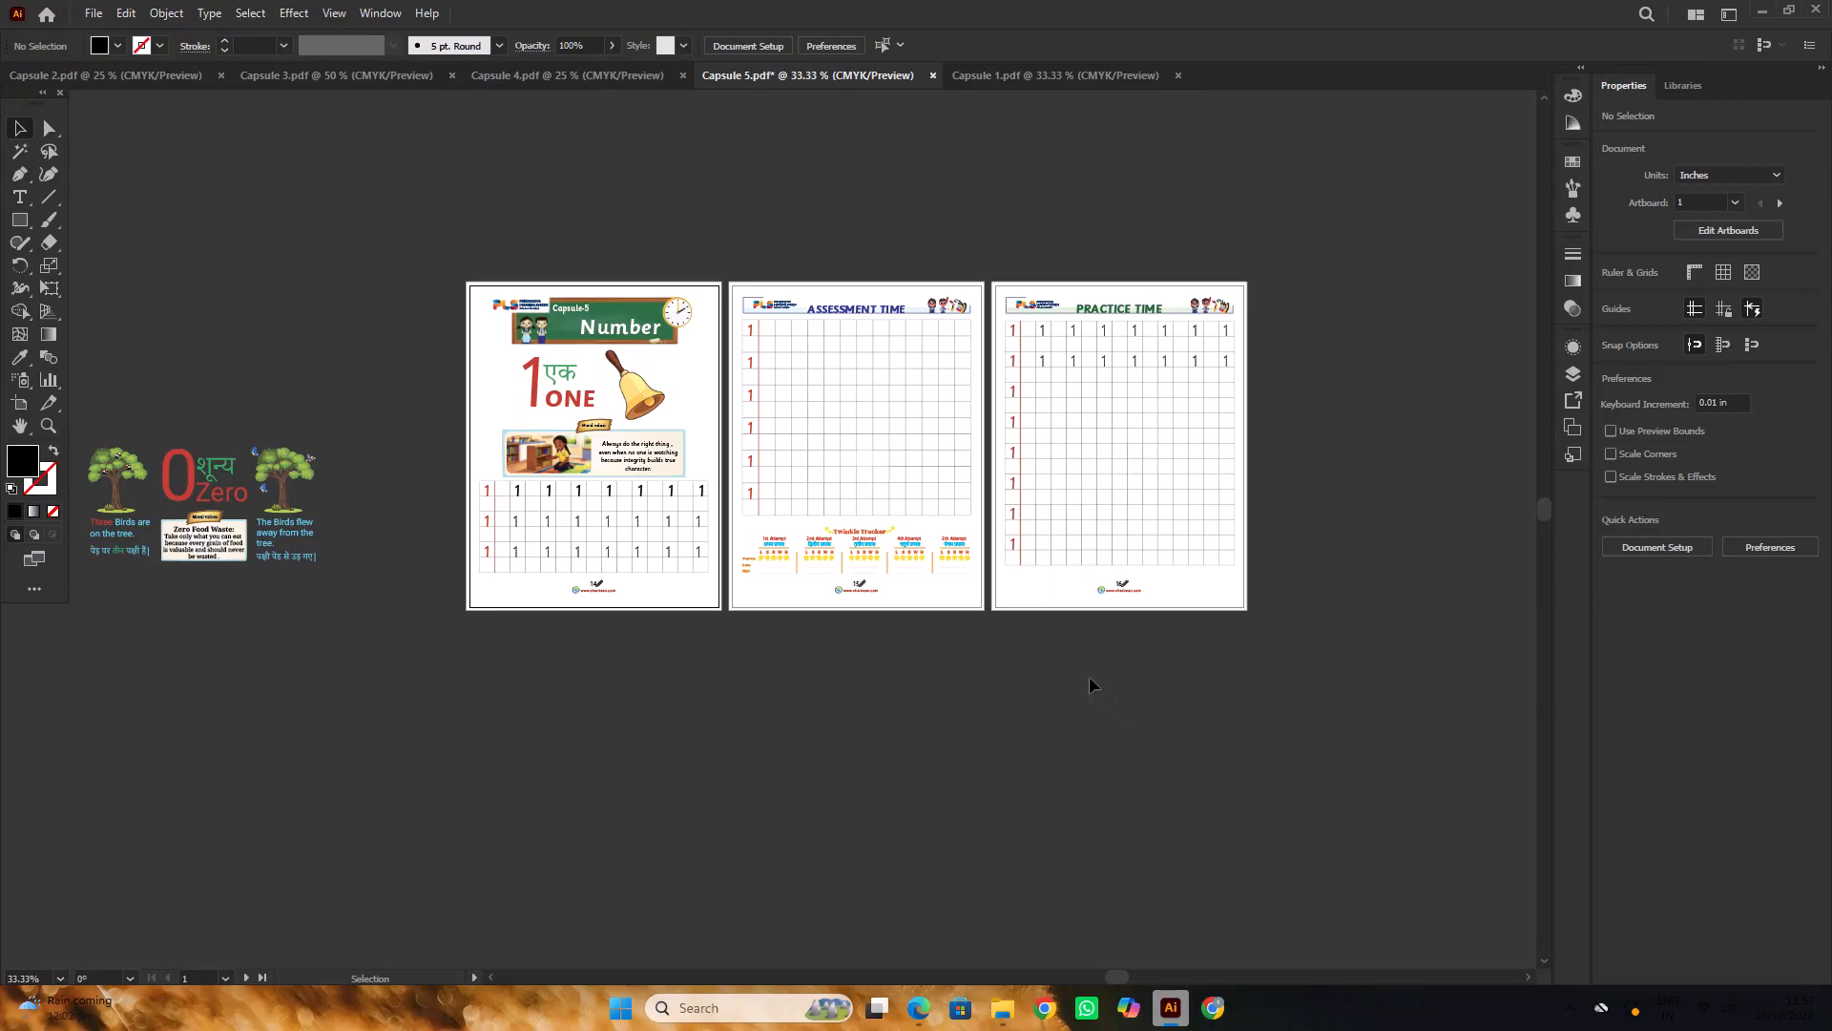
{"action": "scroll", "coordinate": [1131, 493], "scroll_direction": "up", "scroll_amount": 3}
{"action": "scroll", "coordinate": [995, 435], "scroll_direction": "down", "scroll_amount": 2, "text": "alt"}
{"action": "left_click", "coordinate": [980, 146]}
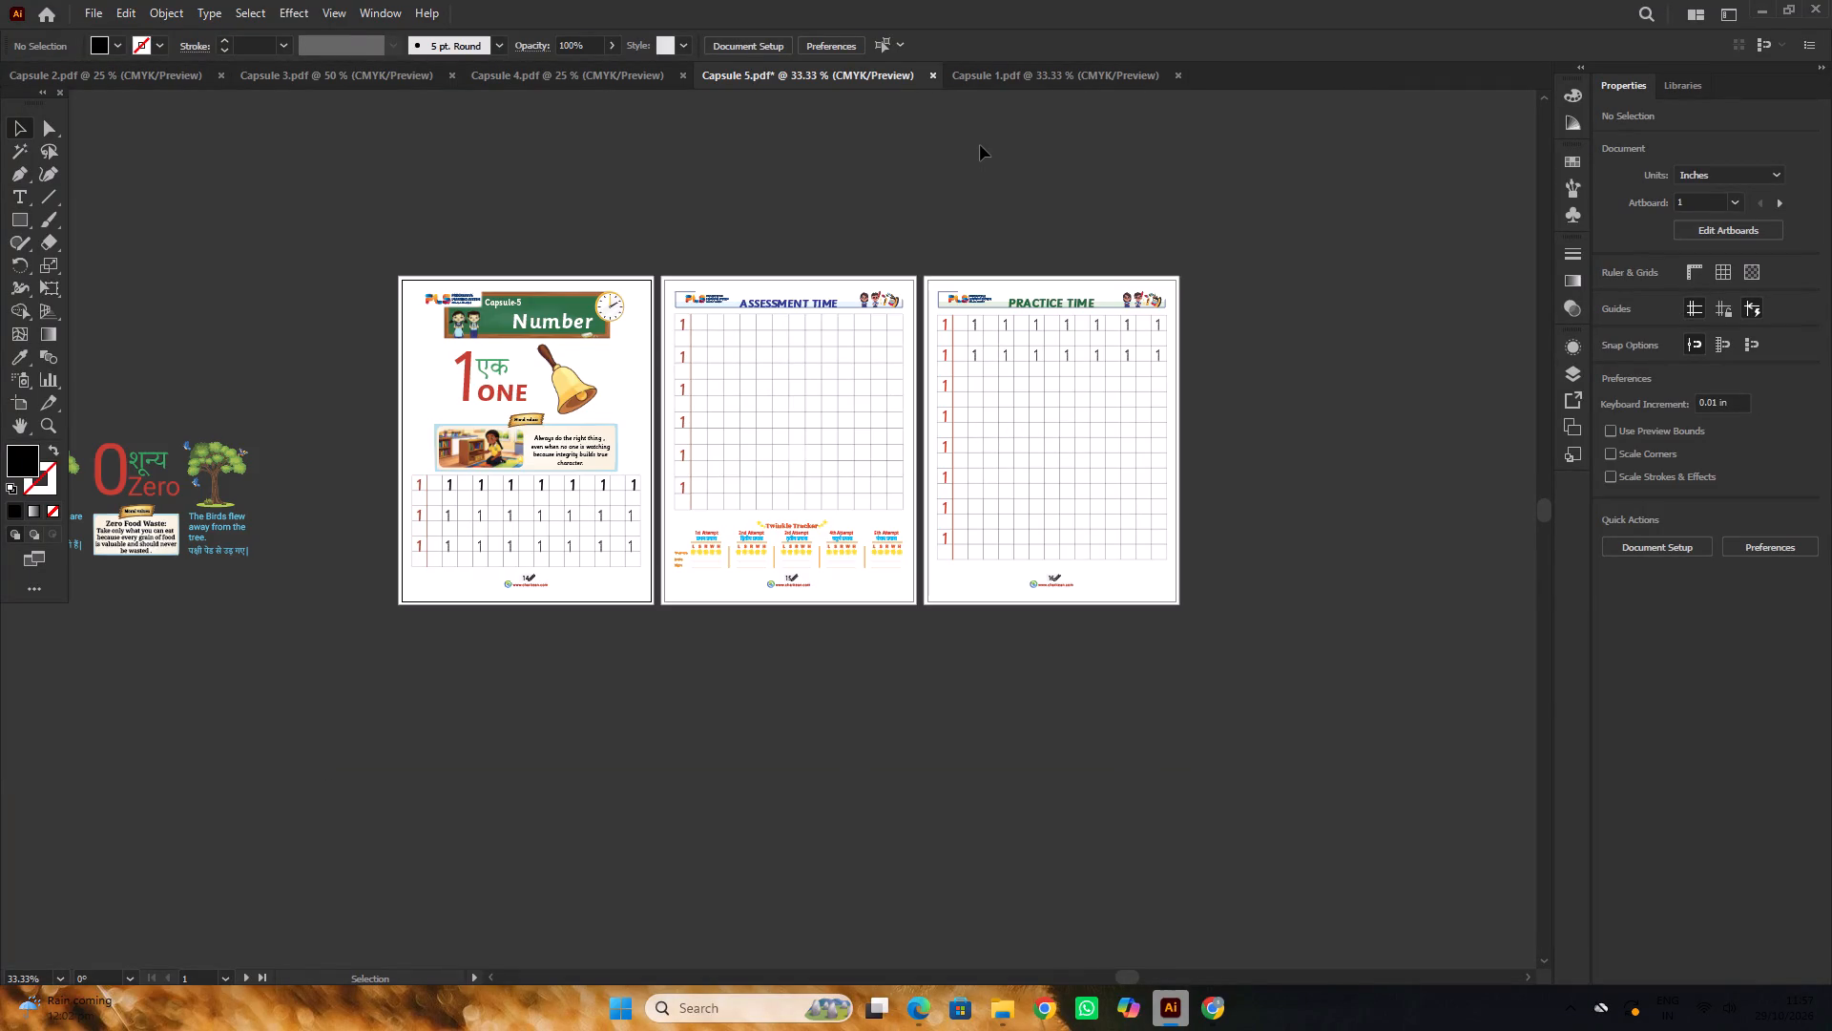
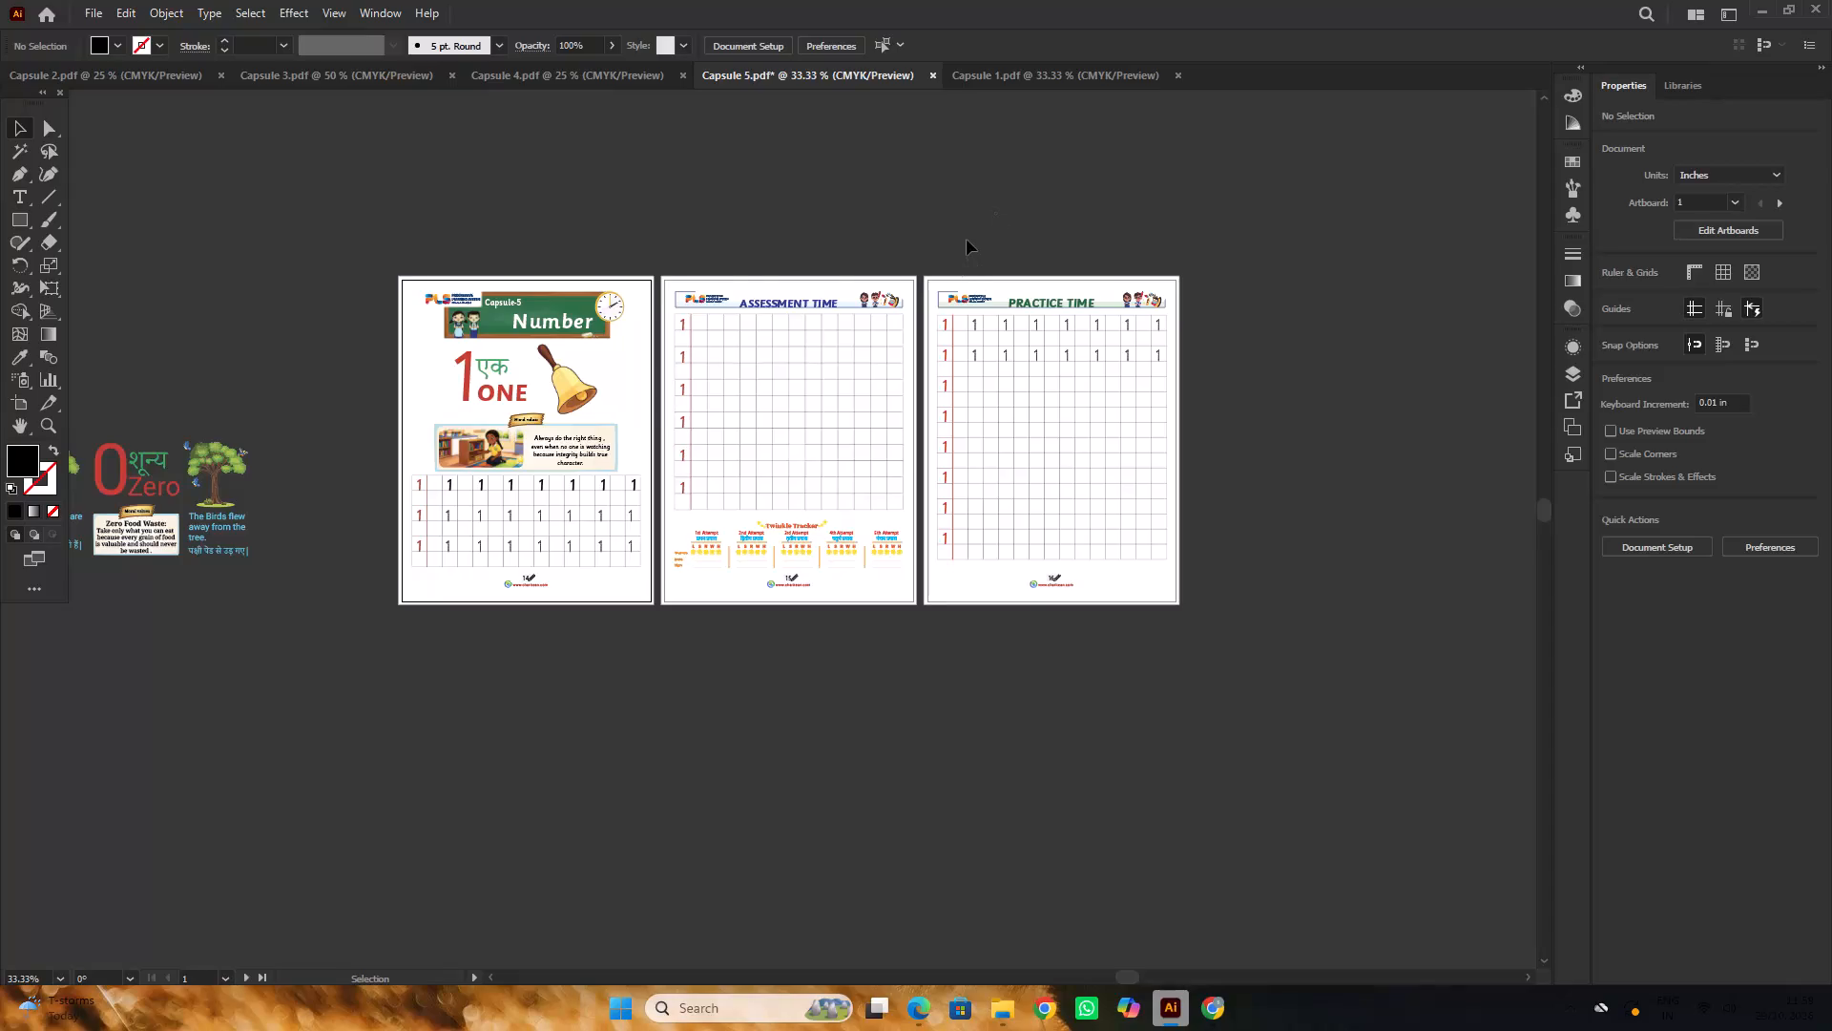
Centre the Twinkle Tracker group horizontally on page 15.
{"action": "scroll", "coordinate": [967, 240], "scroll_direction": "down", "scroll_amount": 5}
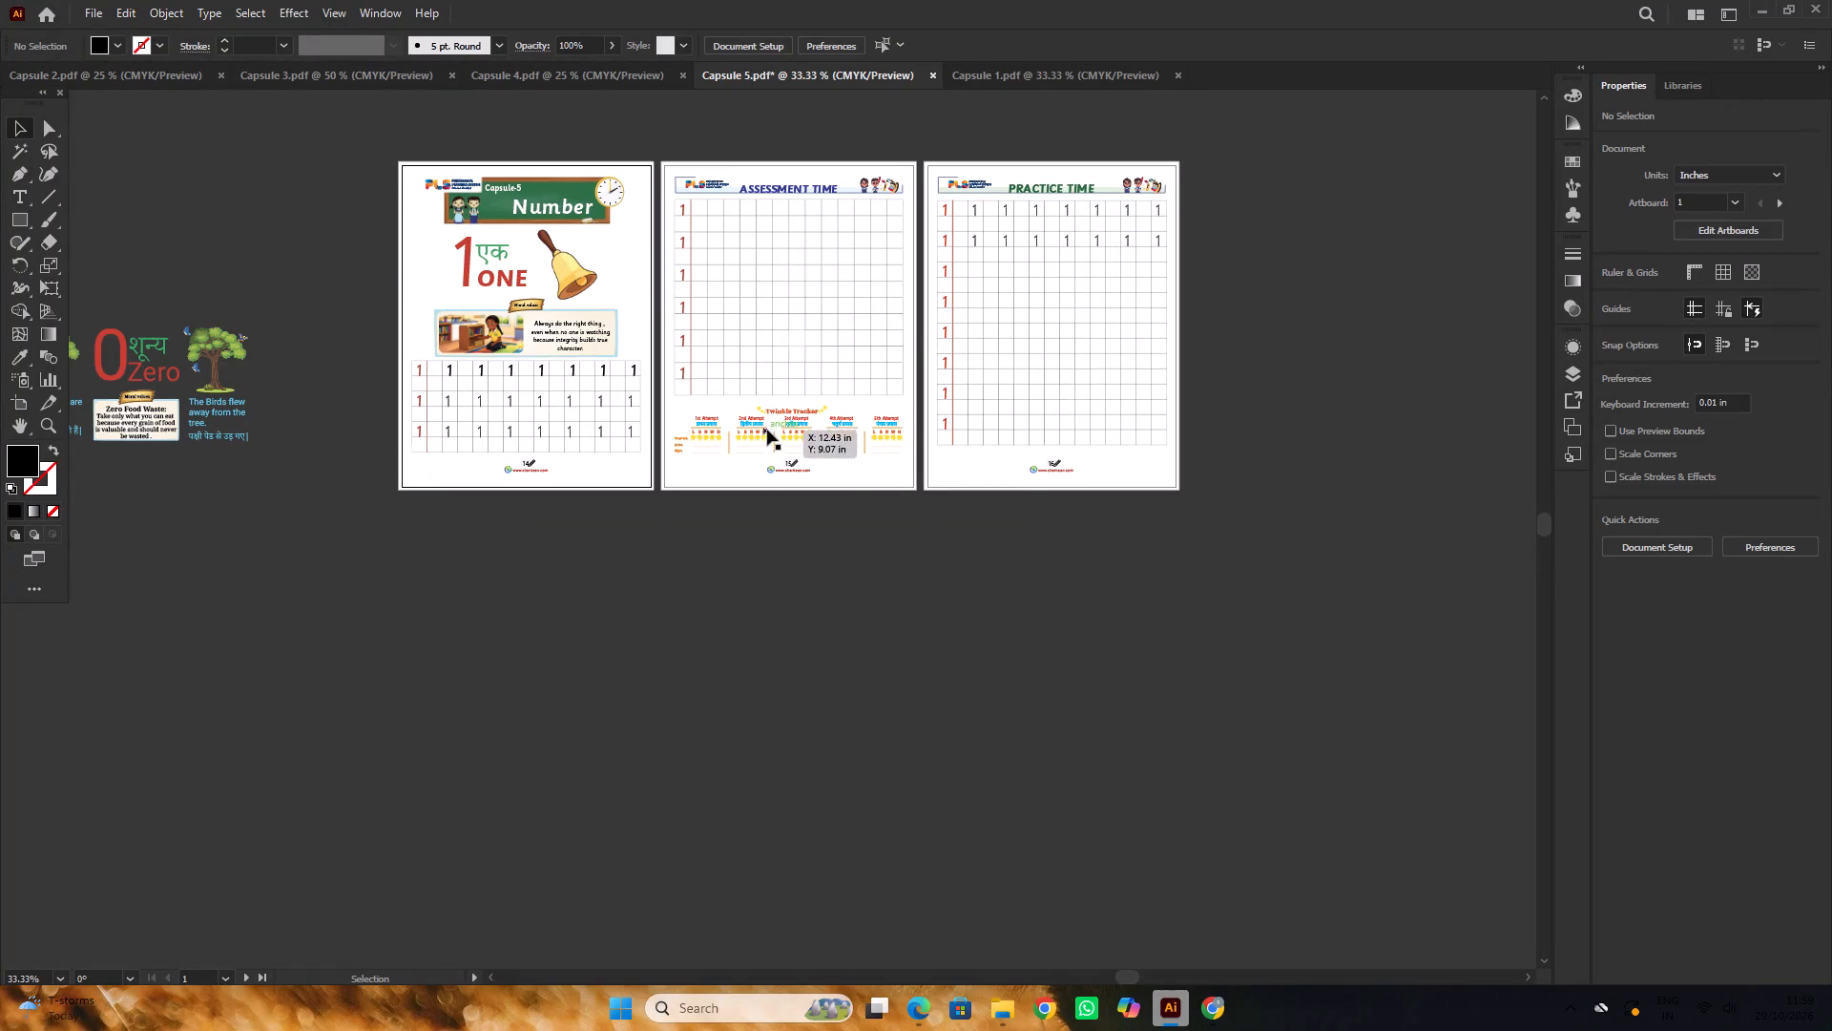
{"action": "scroll", "coordinate": [767, 430], "scroll_direction": "down", "scroll_amount": 3}
{"action": "scroll", "coordinate": [820, 344], "scroll_direction": "up", "scroll_amount": 1, "text": "alt"}
{"action": "left_click", "coordinate": [809, 342]}
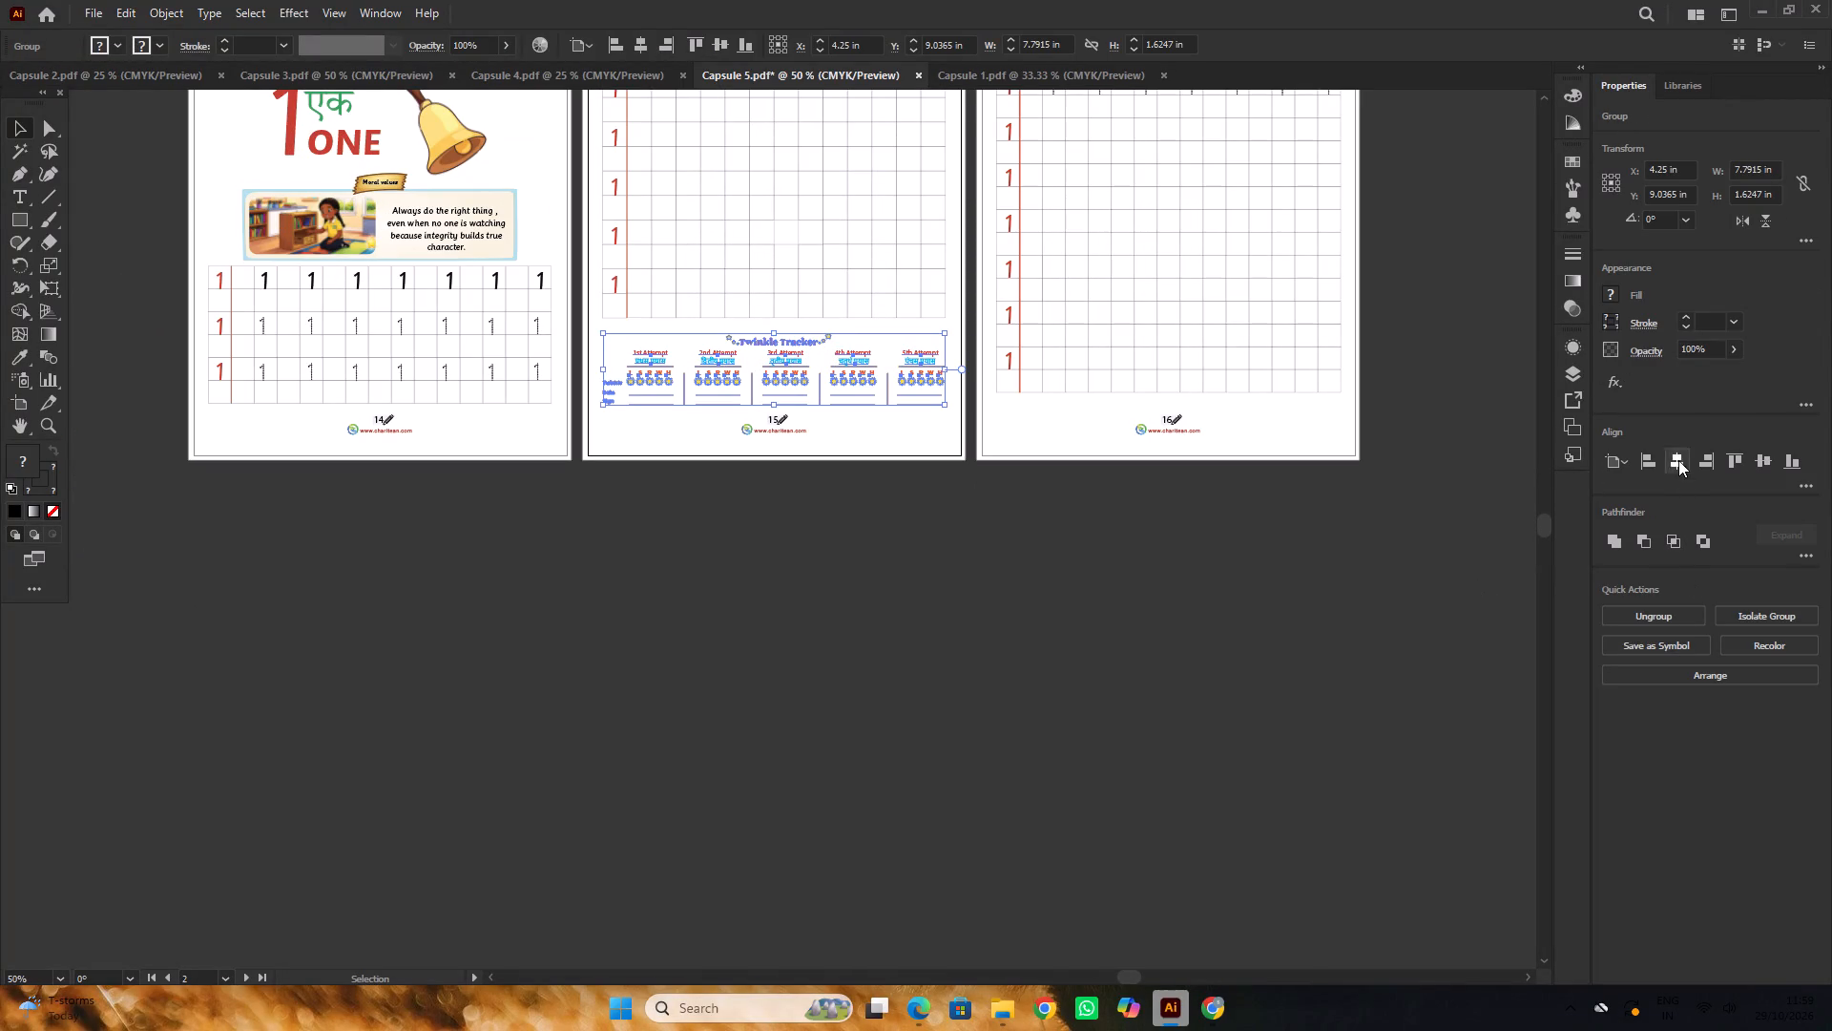
{"action": "left_click", "coordinate": [1678, 460]}
{"action": "left_click", "coordinate": [1159, 524]}
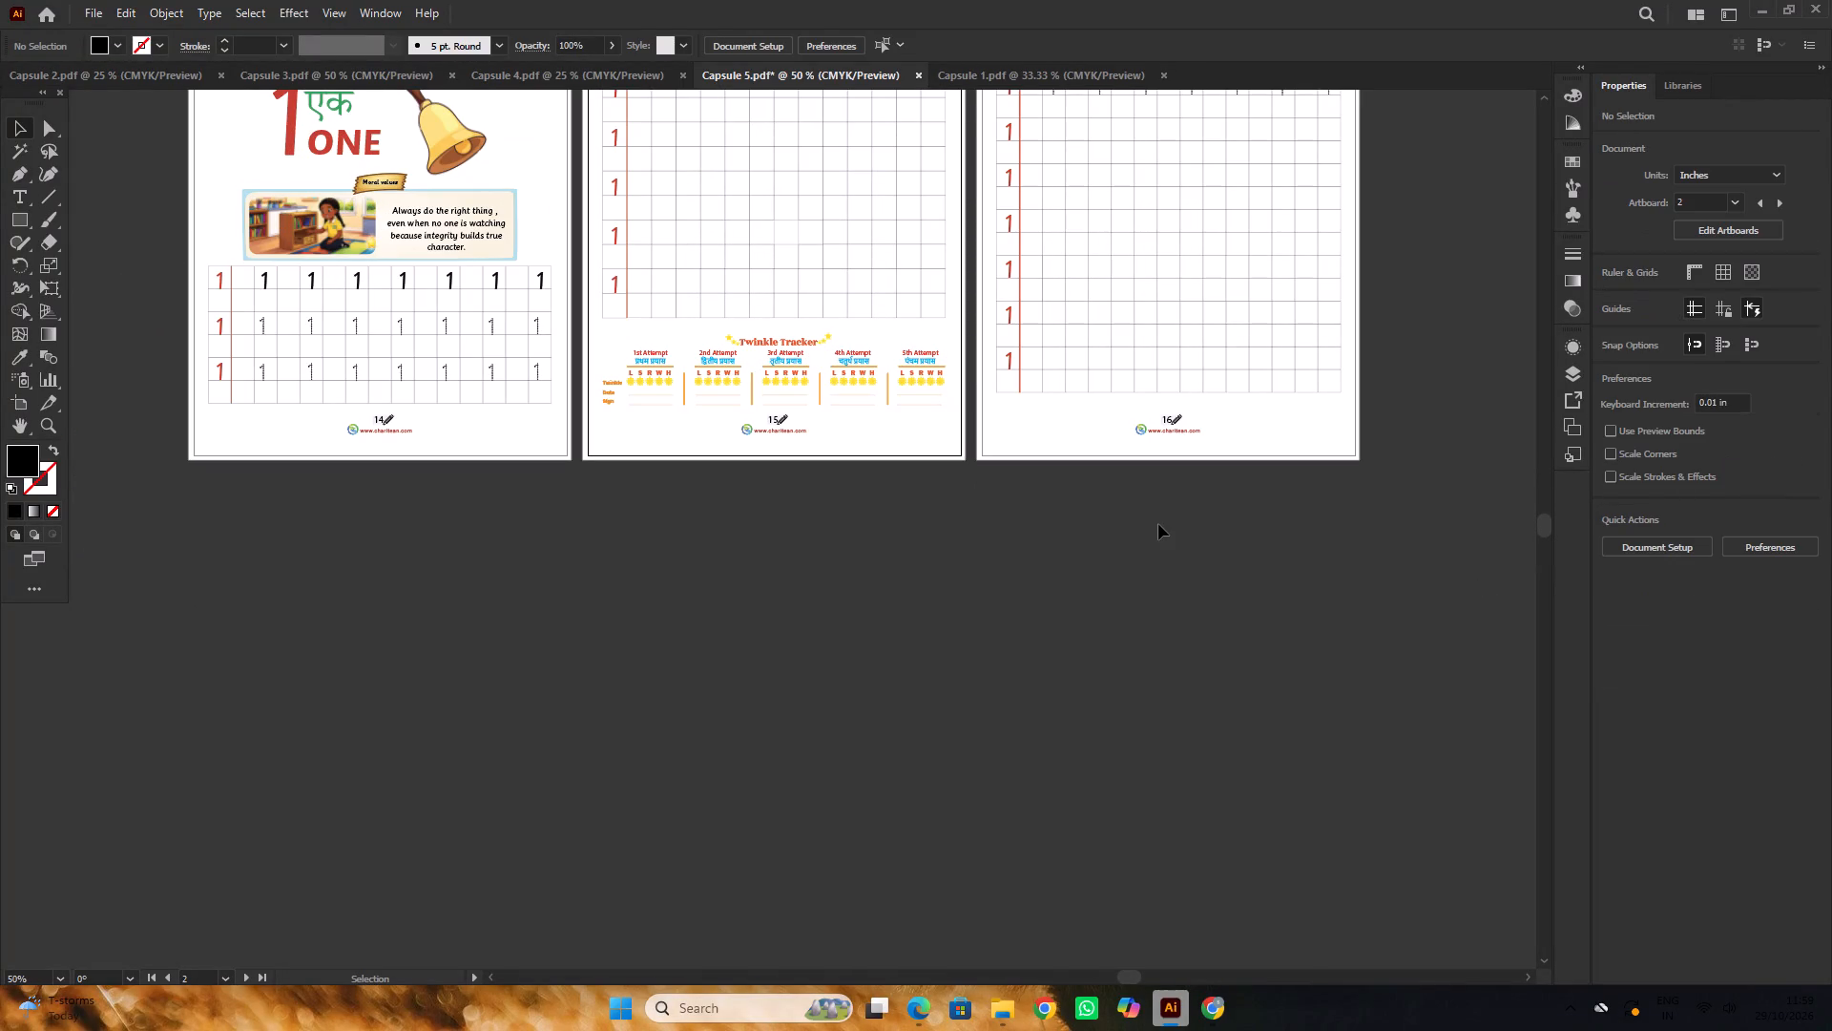
Change the font of page number 14 inside the footer group to Sassoon Primary.
{"action": "scroll", "coordinate": [1158, 524], "scroll_direction": "down", "scroll_amount": 2, "text": "alt"}
{"action": "scroll", "coordinate": [782, 495], "scroll_direction": "up", "scroll_amount": 4, "text": "alt"}
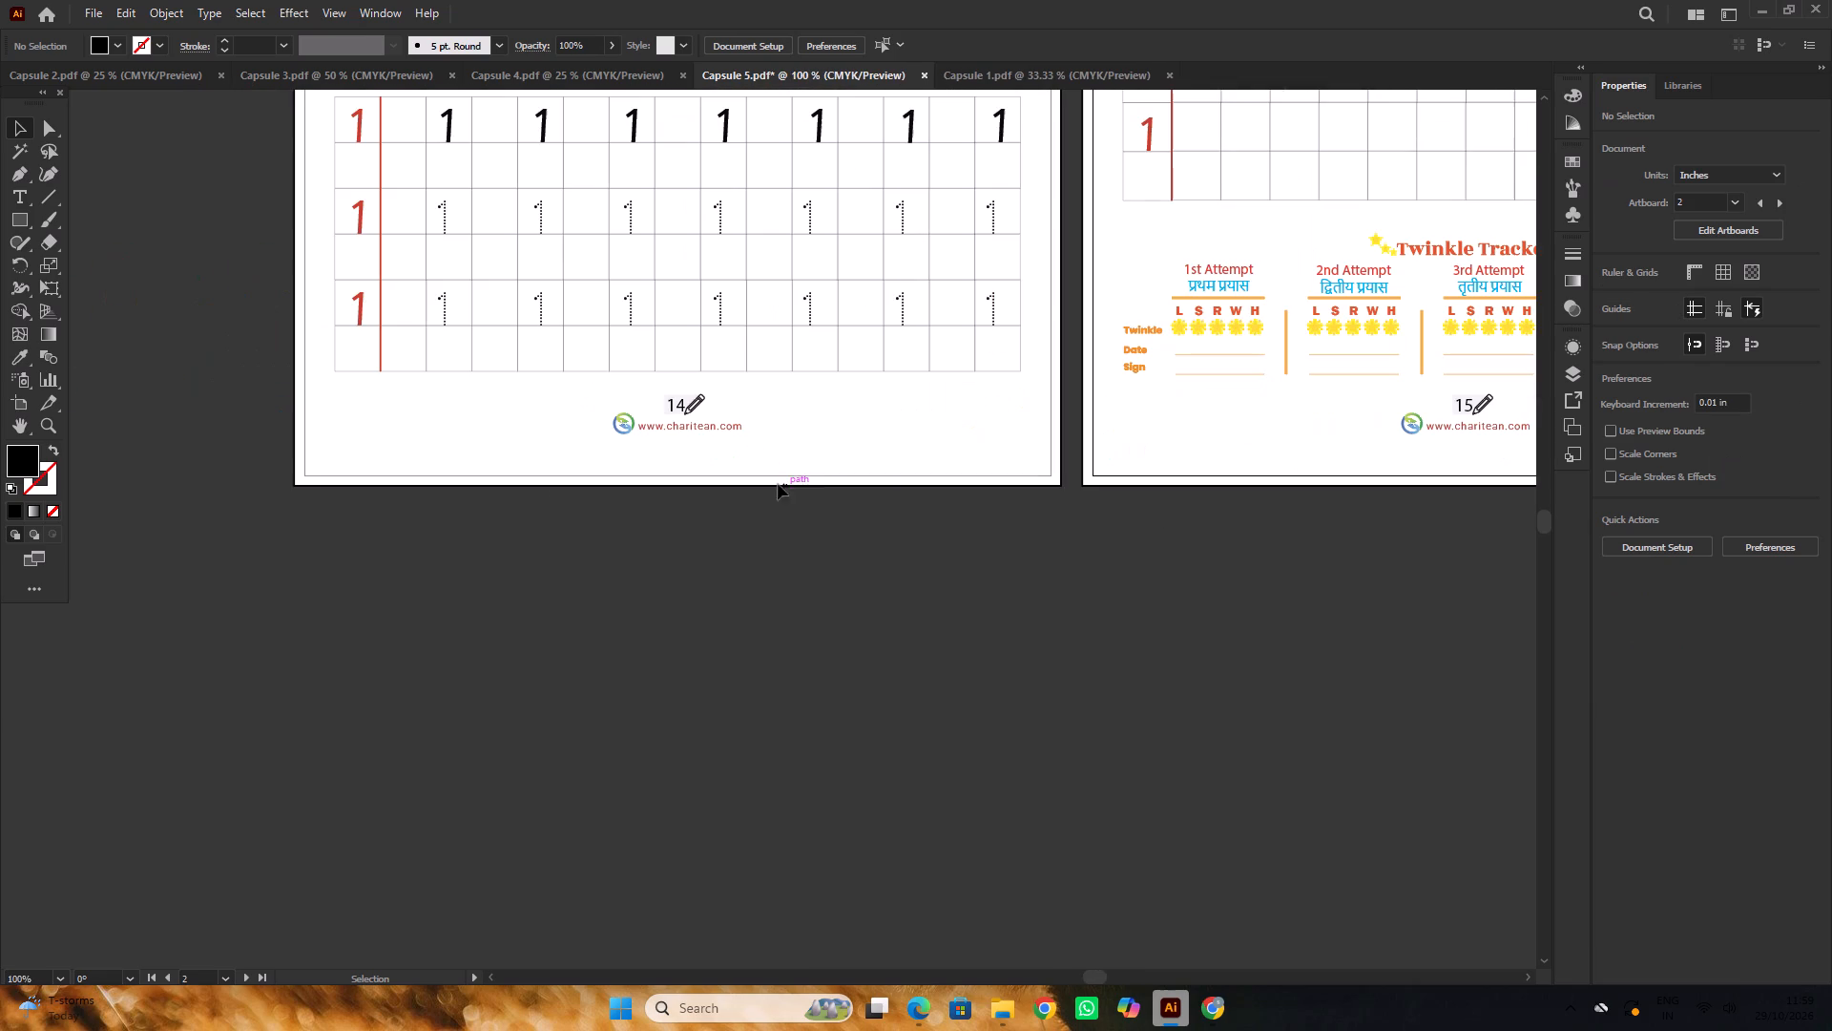
{"action": "scroll", "coordinate": [568, 411], "scroll_direction": "up", "scroll_amount": 4}
{"action": "scroll", "coordinate": [746, 404], "scroll_direction": "up", "scroll_amount": 3}
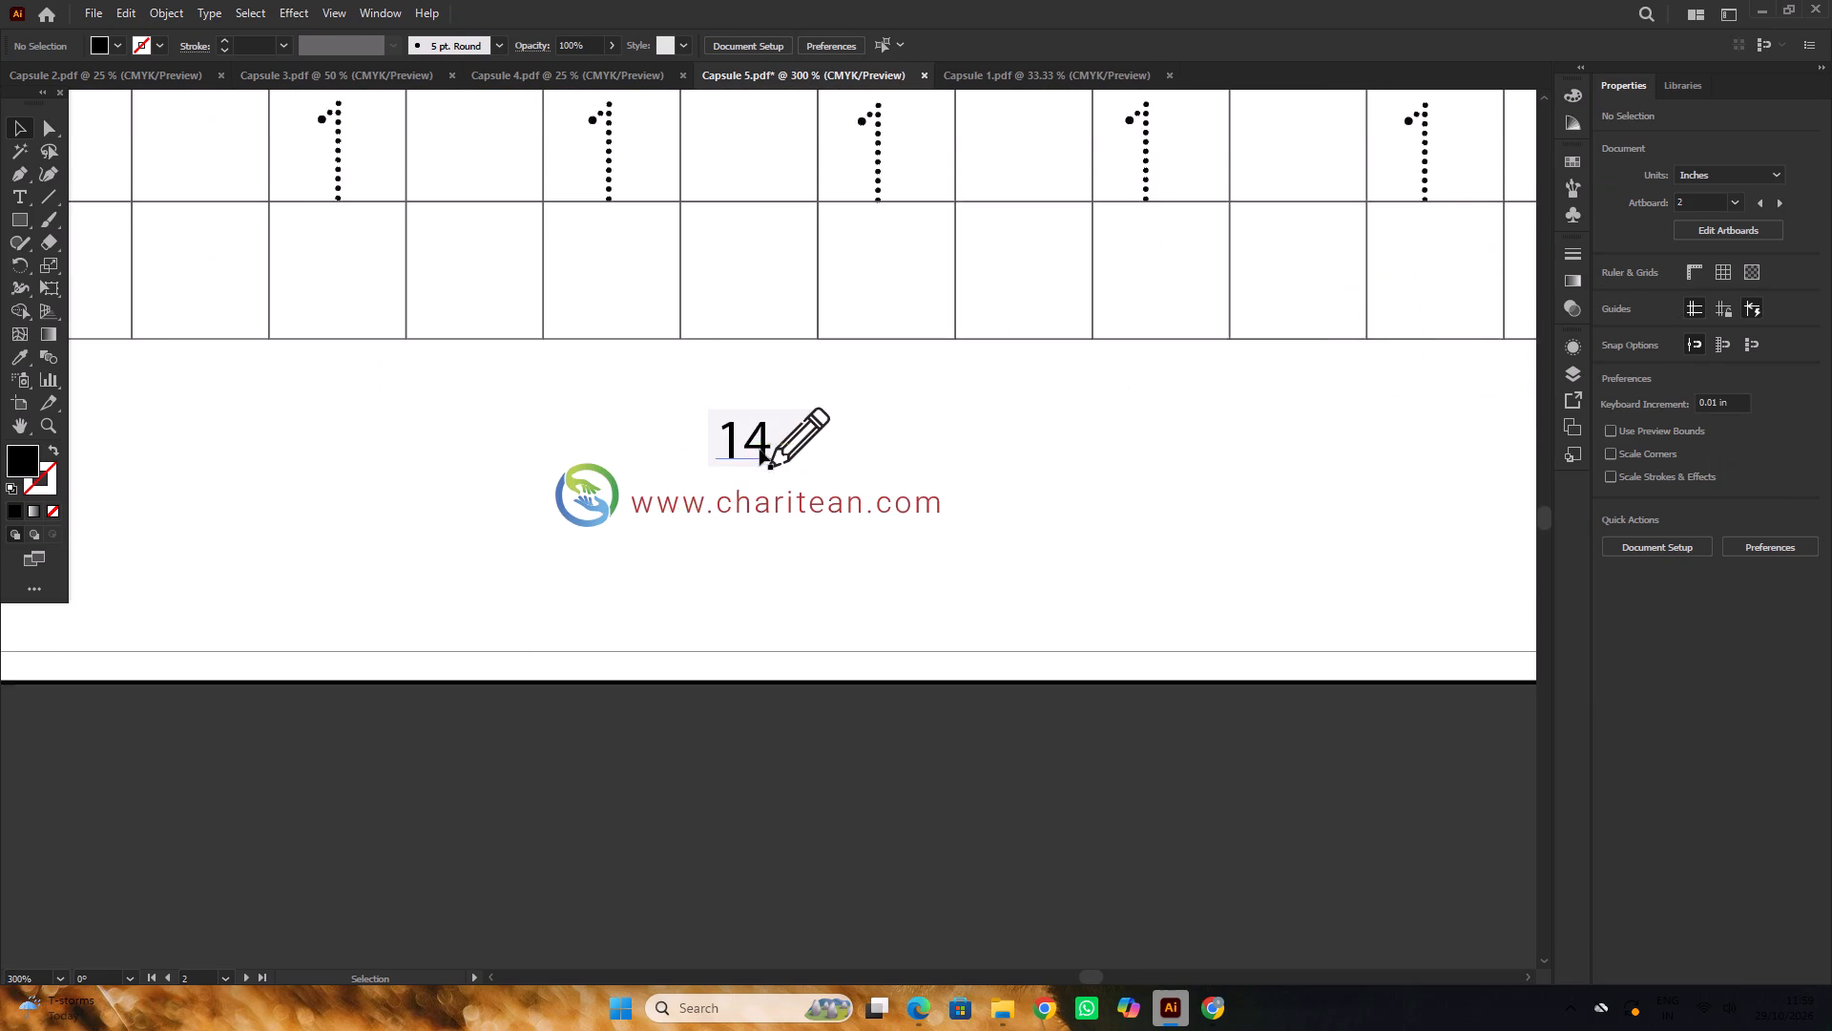
{"action": "scroll", "coordinate": [760, 450], "scroll_direction": "up", "scroll_amount": 3}
{"action": "double_click", "coordinate": [760, 450]}
{"action": "left_click", "coordinate": [761, 453]}
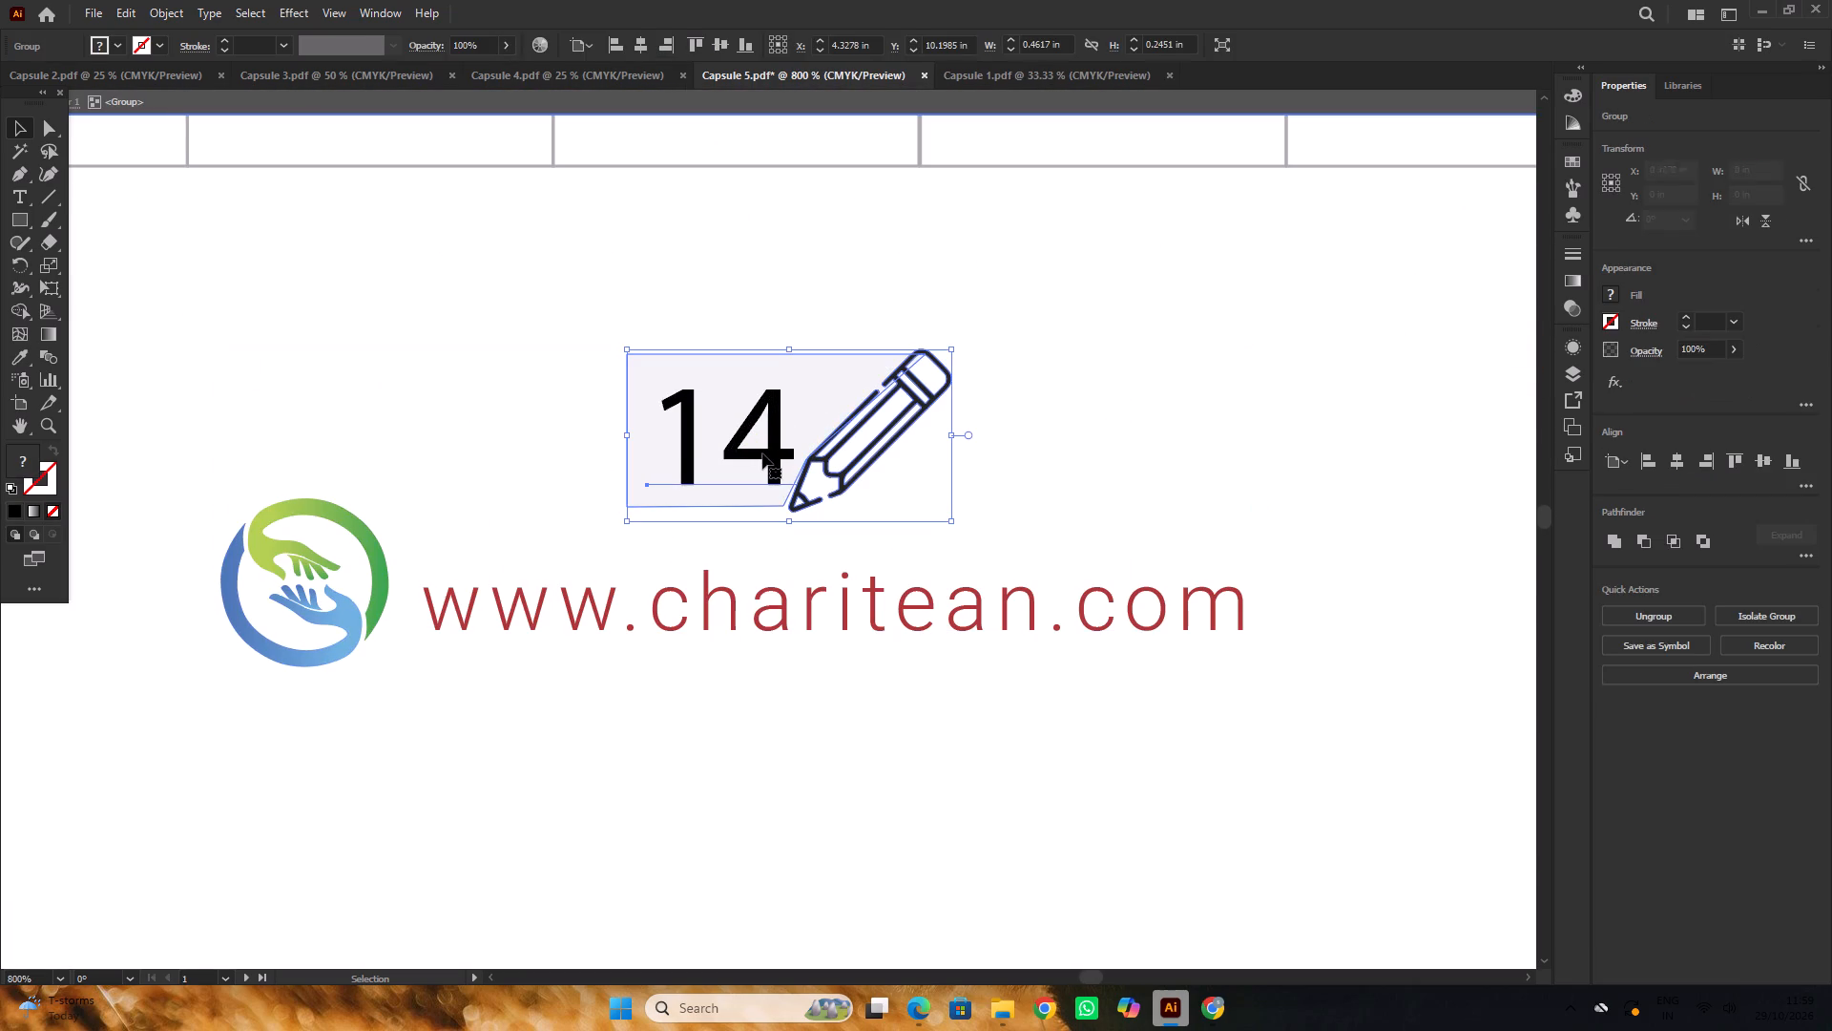
{"action": "double_click", "coordinate": [762, 453]}
{"action": "left_click", "coordinate": [762, 453]}
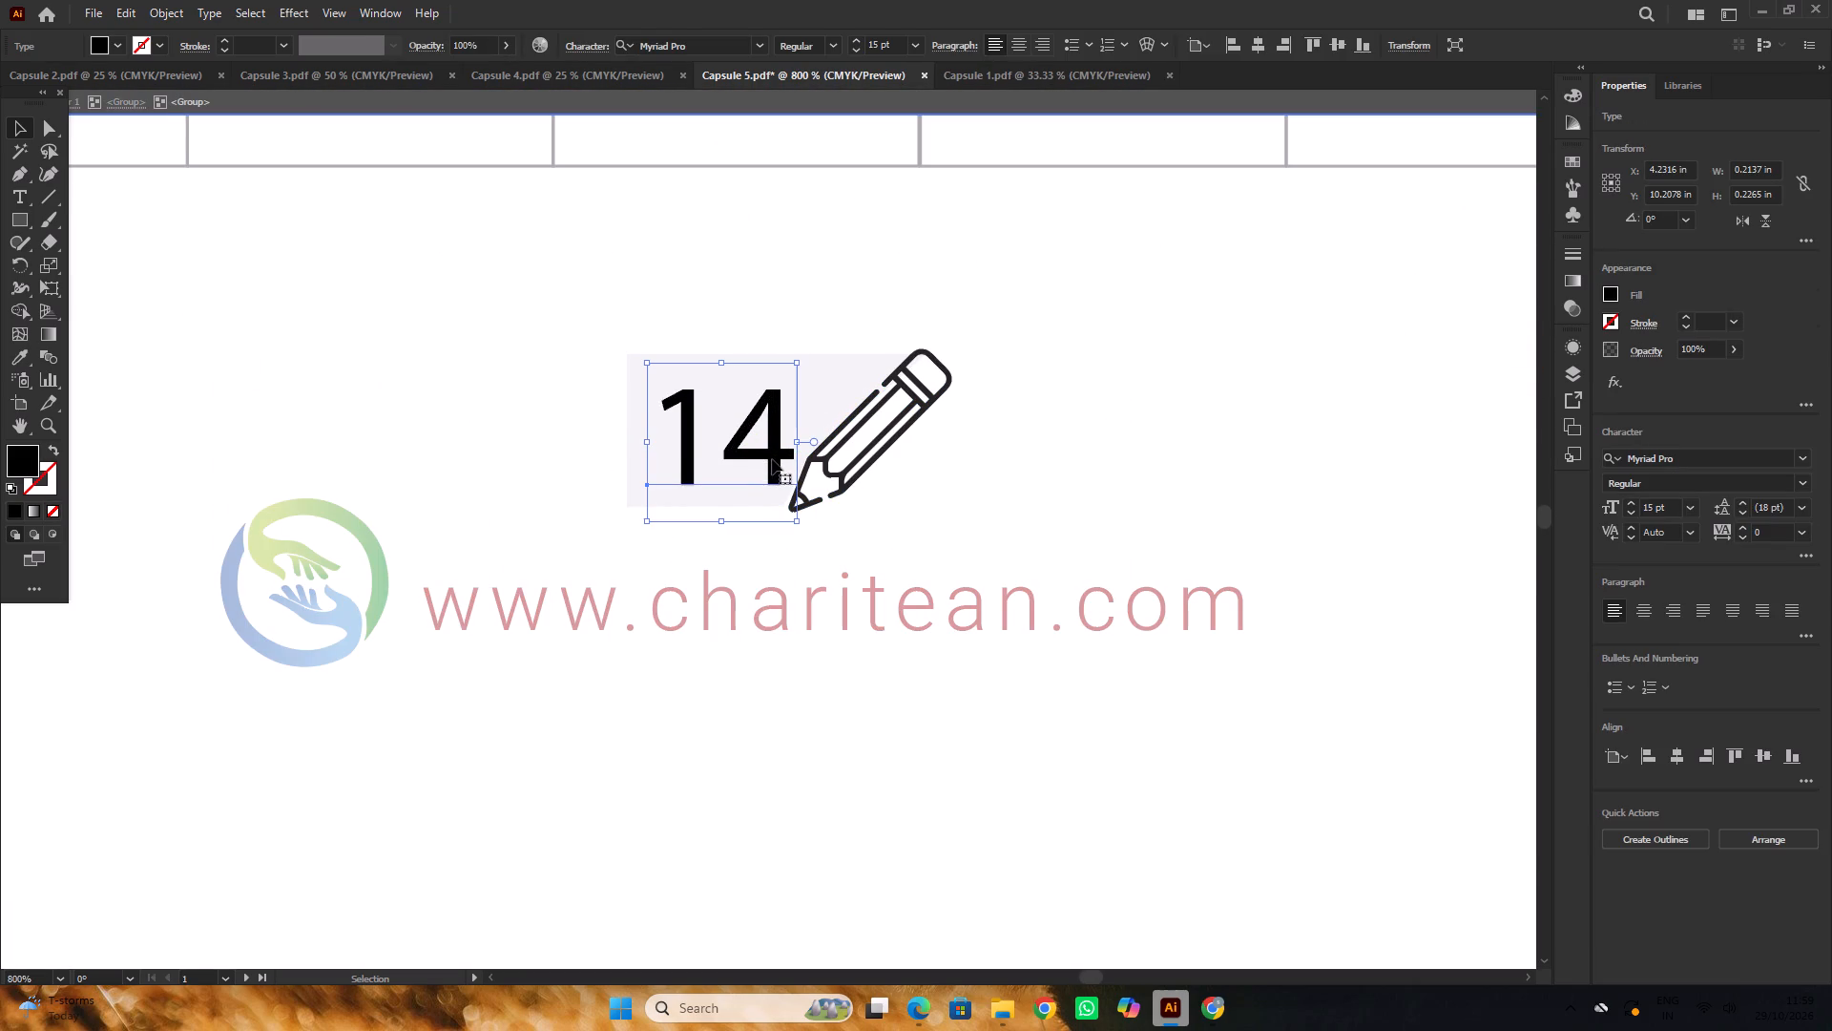
{"action": "left_click_drag", "start_coordinate": [772, 459], "coordinate": [761, 458]}
{"action": "scroll", "coordinate": [760, 457], "scroll_direction": "down", "scroll_amount": 1, "text": "alt"}
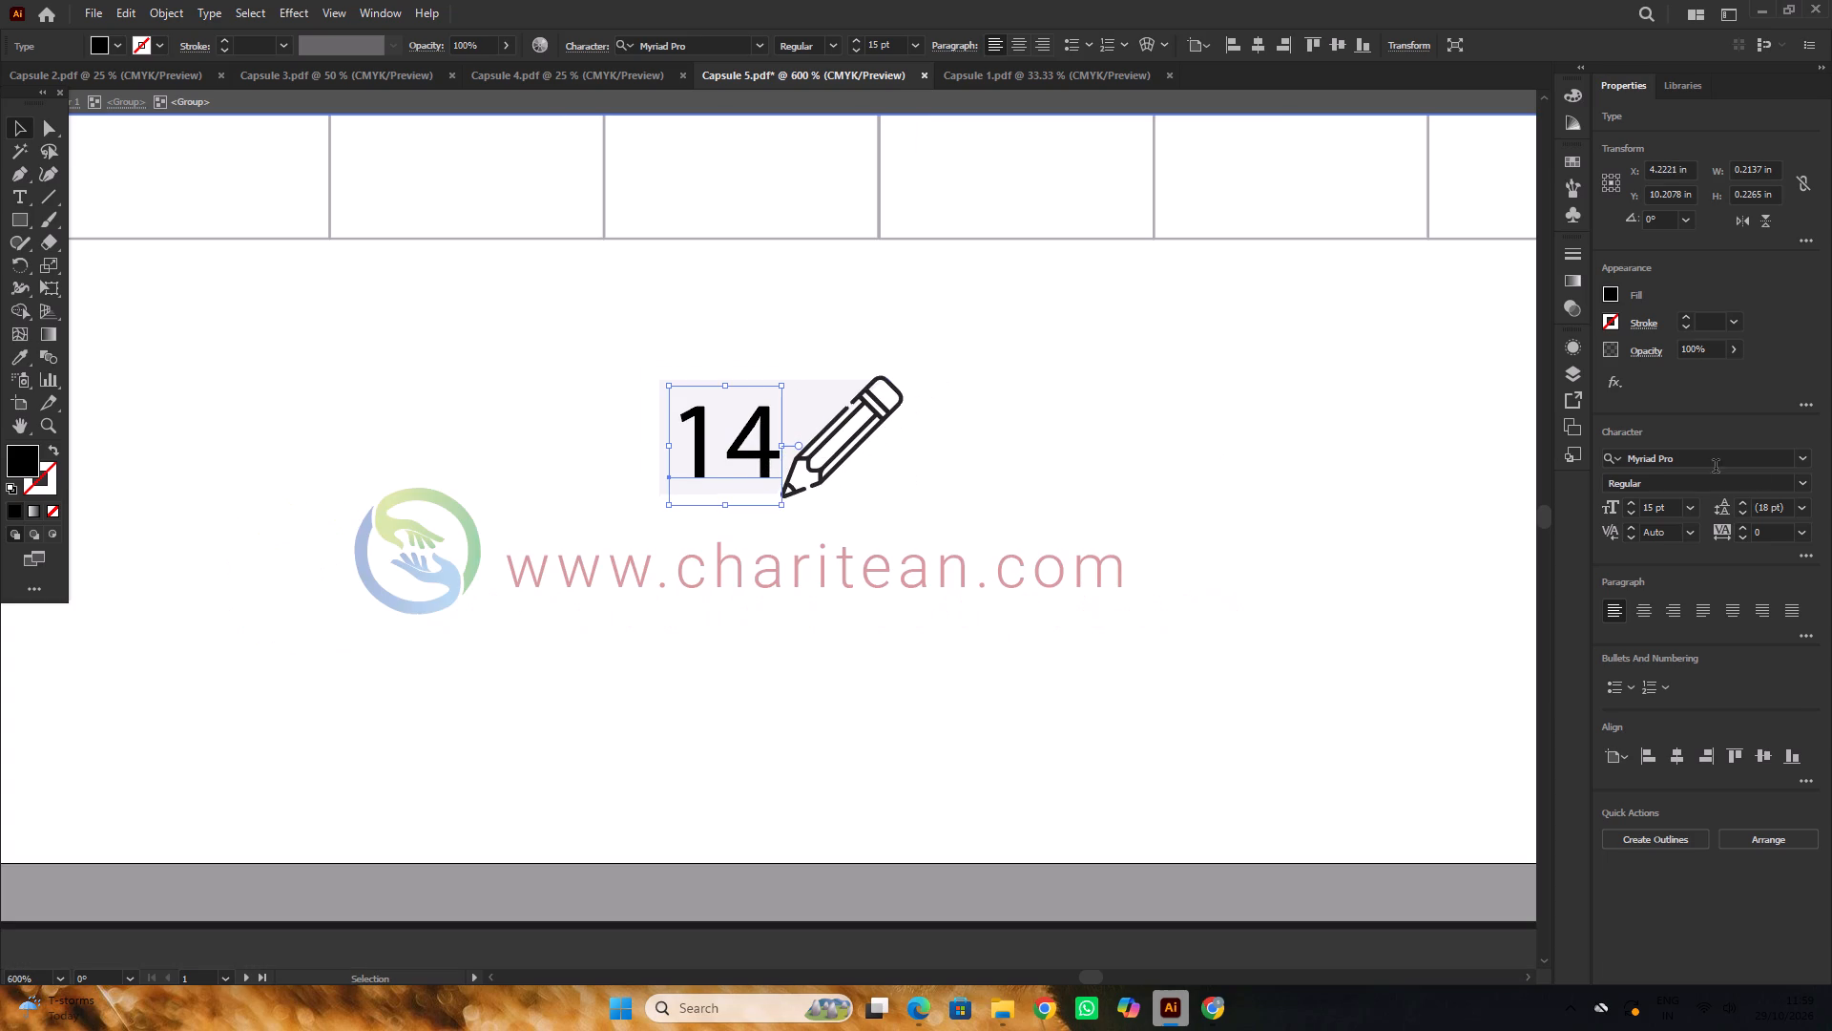
{"action": "left_click", "coordinate": [1717, 464]}
{"action": "key", "text": "s"}
{"action": "type", "text": "as"}
{"action": "key", "text": "s"}
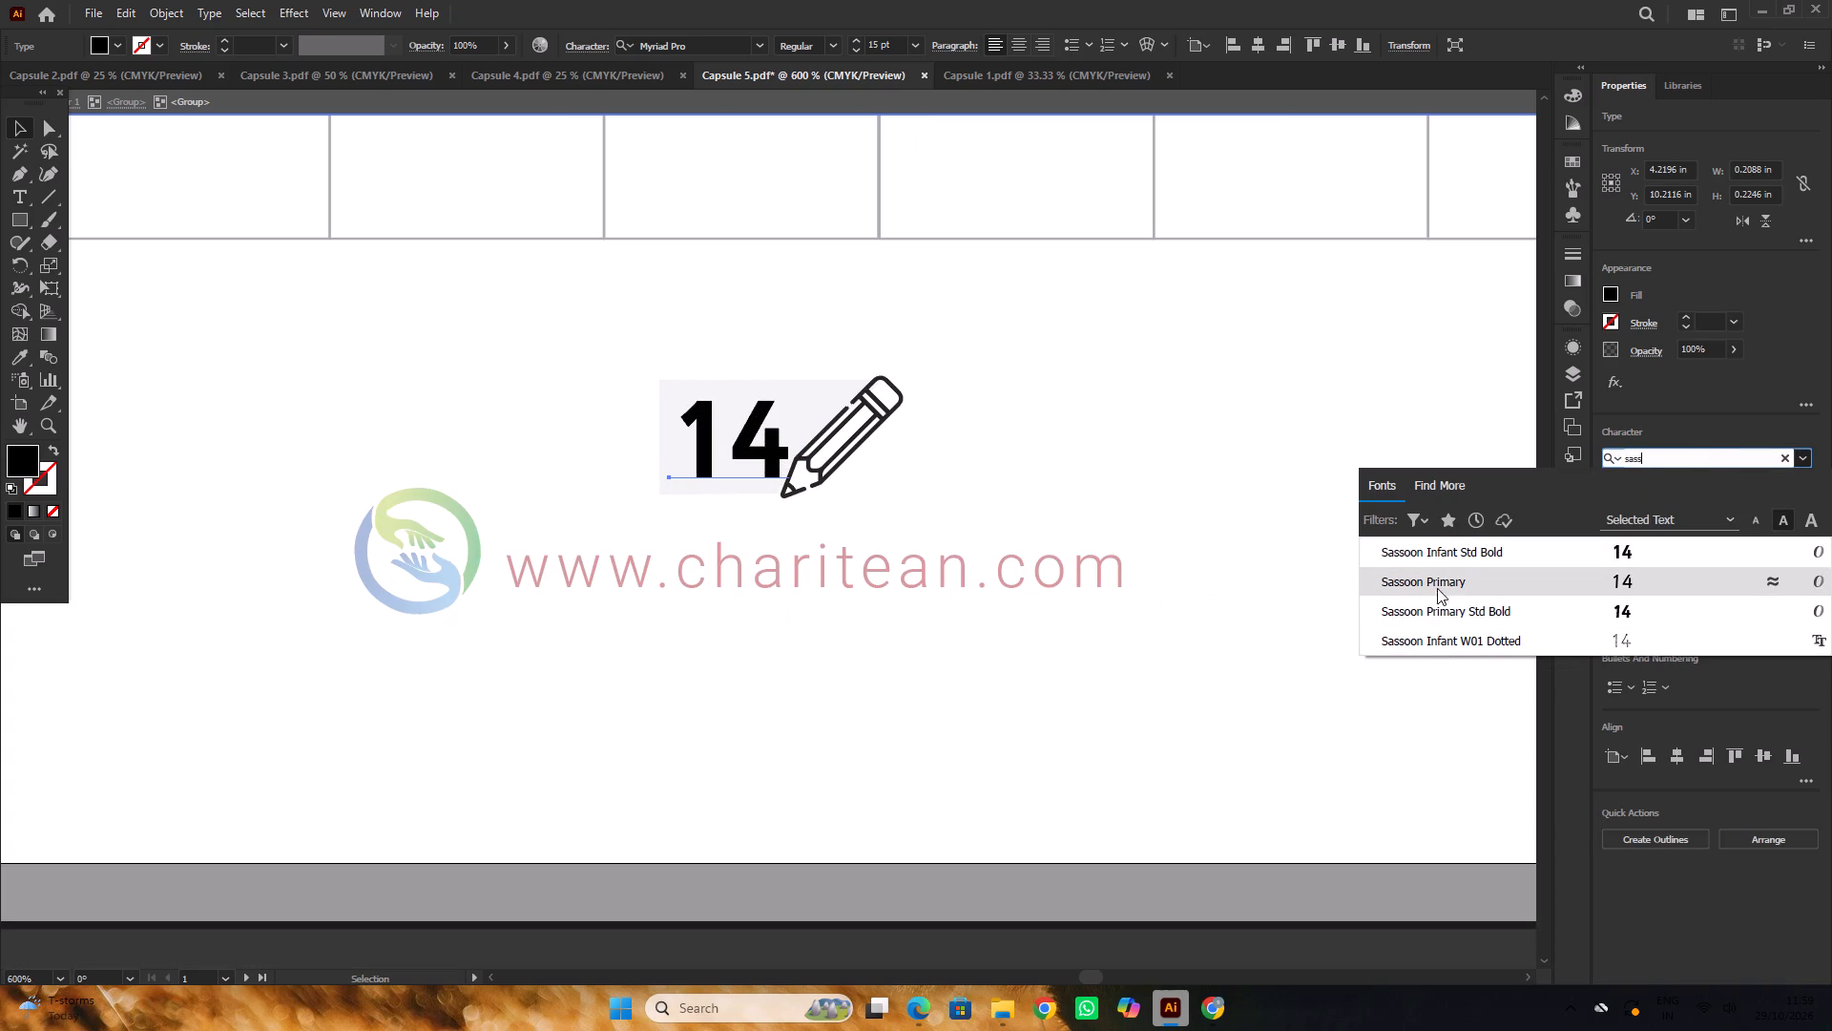
{"action": "left_click", "coordinate": [1672, 462]}
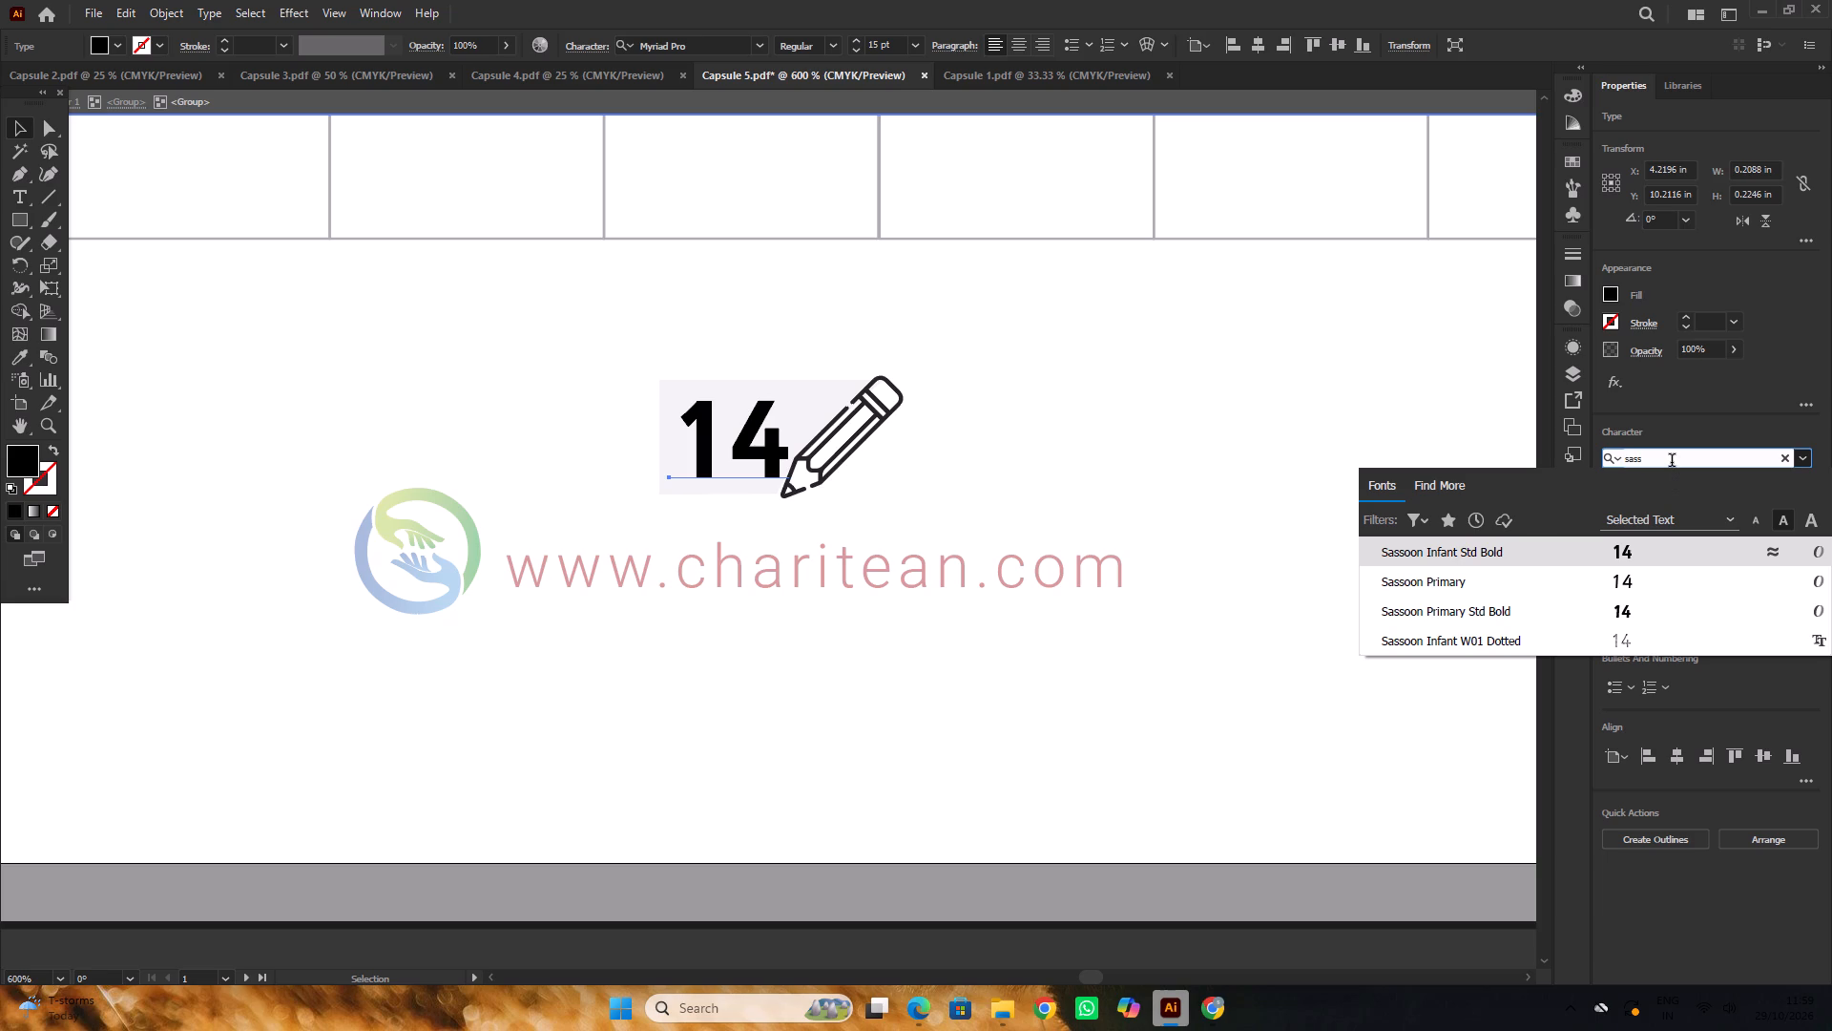
{"action": "left_click", "coordinate": [1505, 582]}
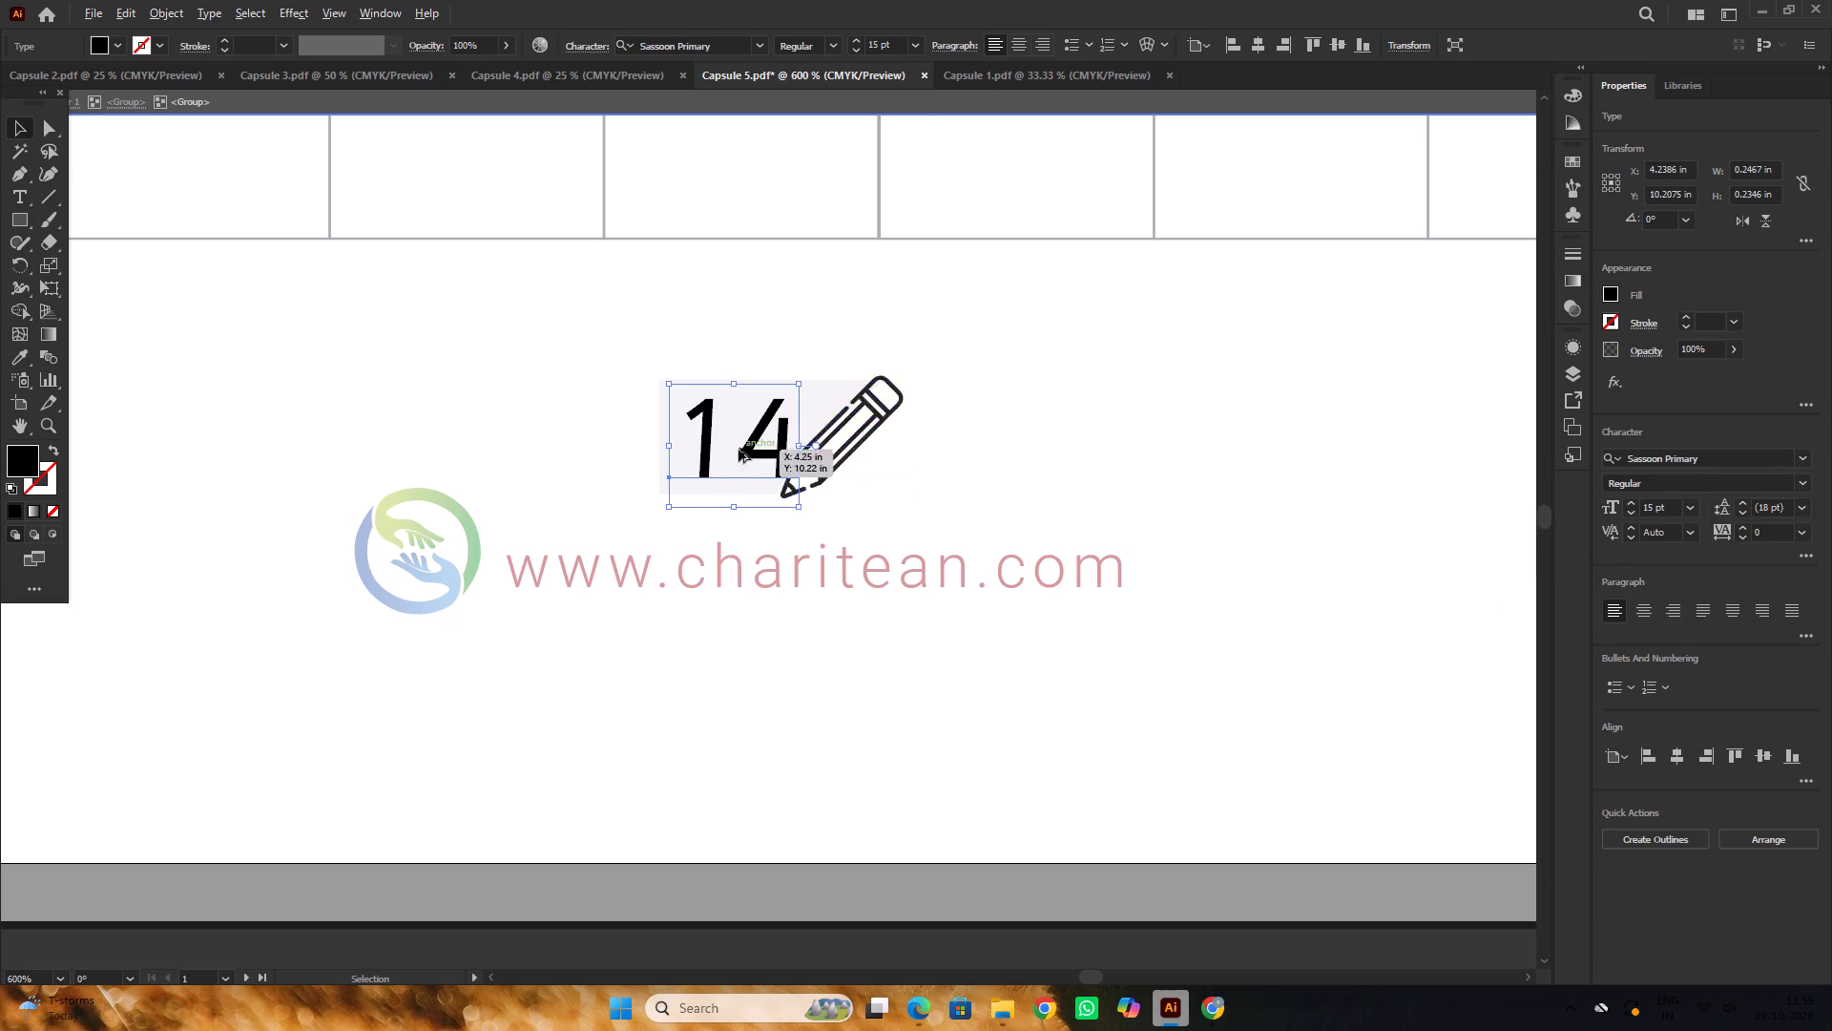
Shift page number 14 about 0.03 in left along its baseline so it clears the pencil, and leave the group.
{"action": "scroll", "coordinate": [739, 450], "scroll_direction": "up", "scroll_amount": 1, "text": "alt"}
{"action": "left_click_drag", "start_coordinate": [789, 454], "coordinate": [773, 454]}
{"action": "scroll", "coordinate": [553, 388], "scroll_direction": "down", "scroll_amount": 3}
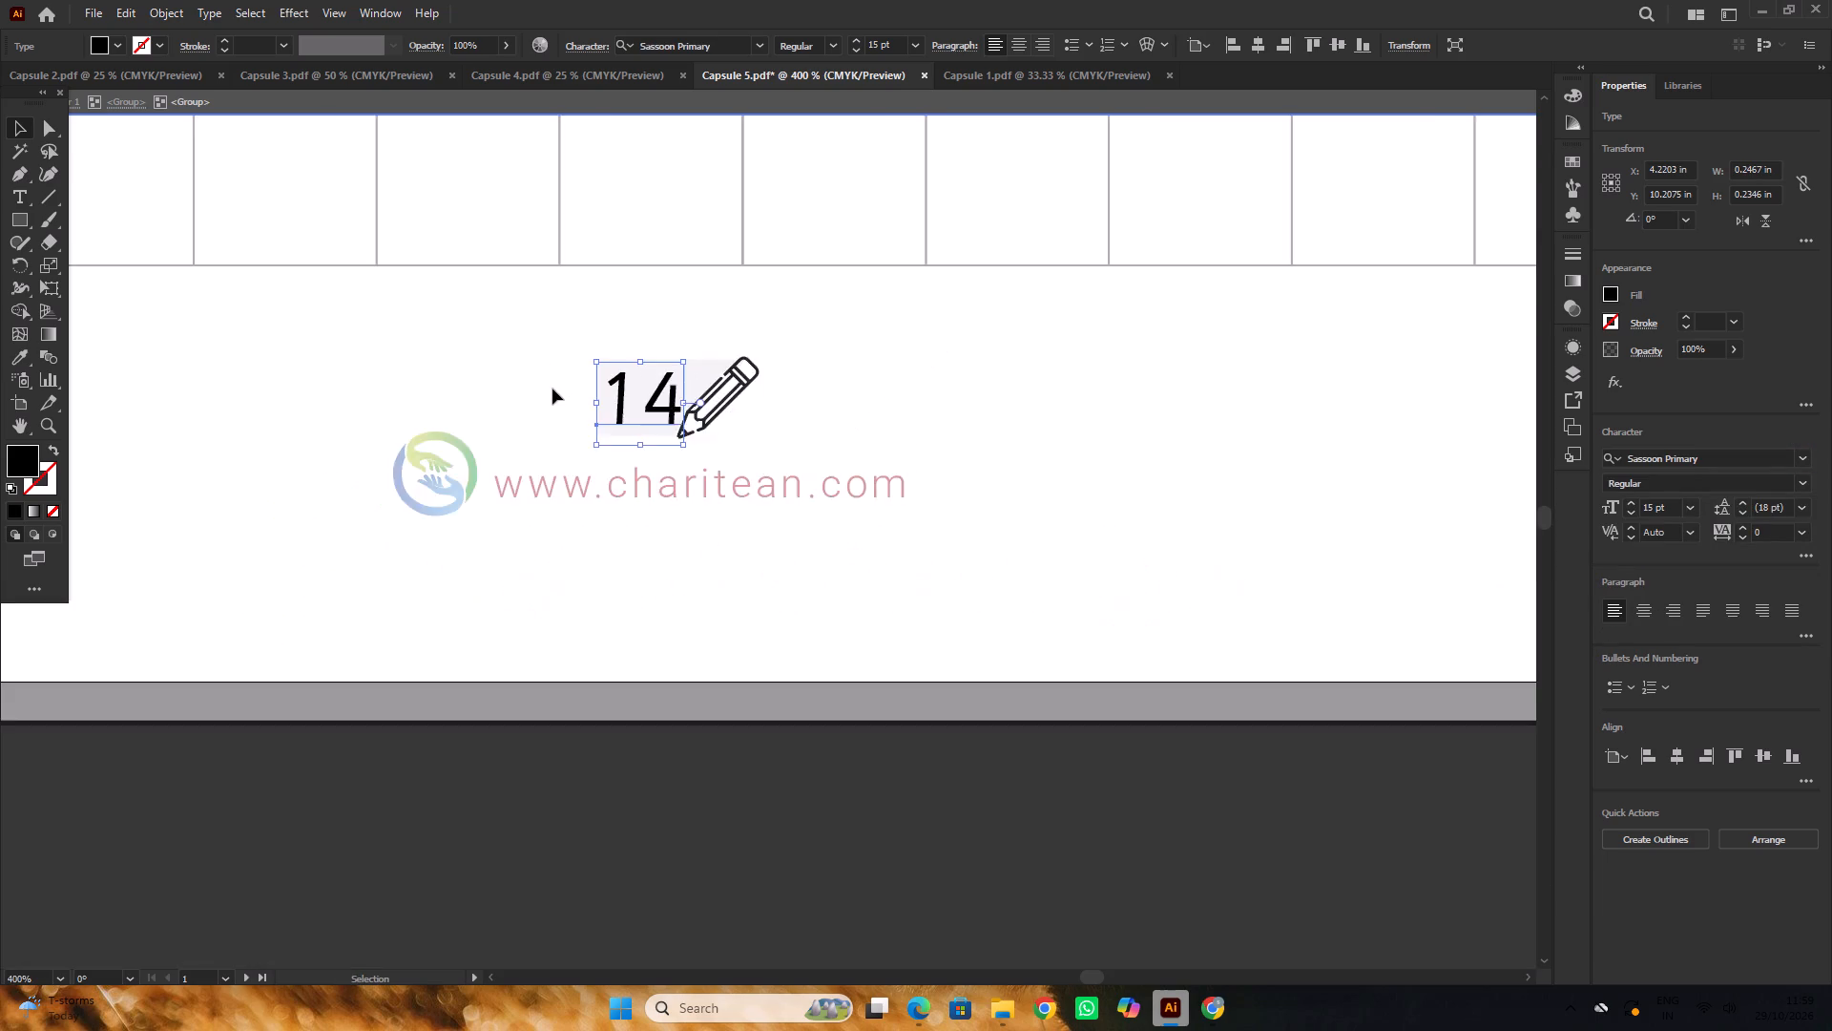
{"action": "scroll", "coordinate": [552, 389], "scroll_direction": "down", "scroll_amount": 2}
{"action": "scroll", "coordinate": [579, 393], "scroll_direction": "up", "scroll_amount": 5, "text": "alt"}
{"action": "left_click_drag", "start_coordinate": [729, 397], "coordinate": [717, 397]}
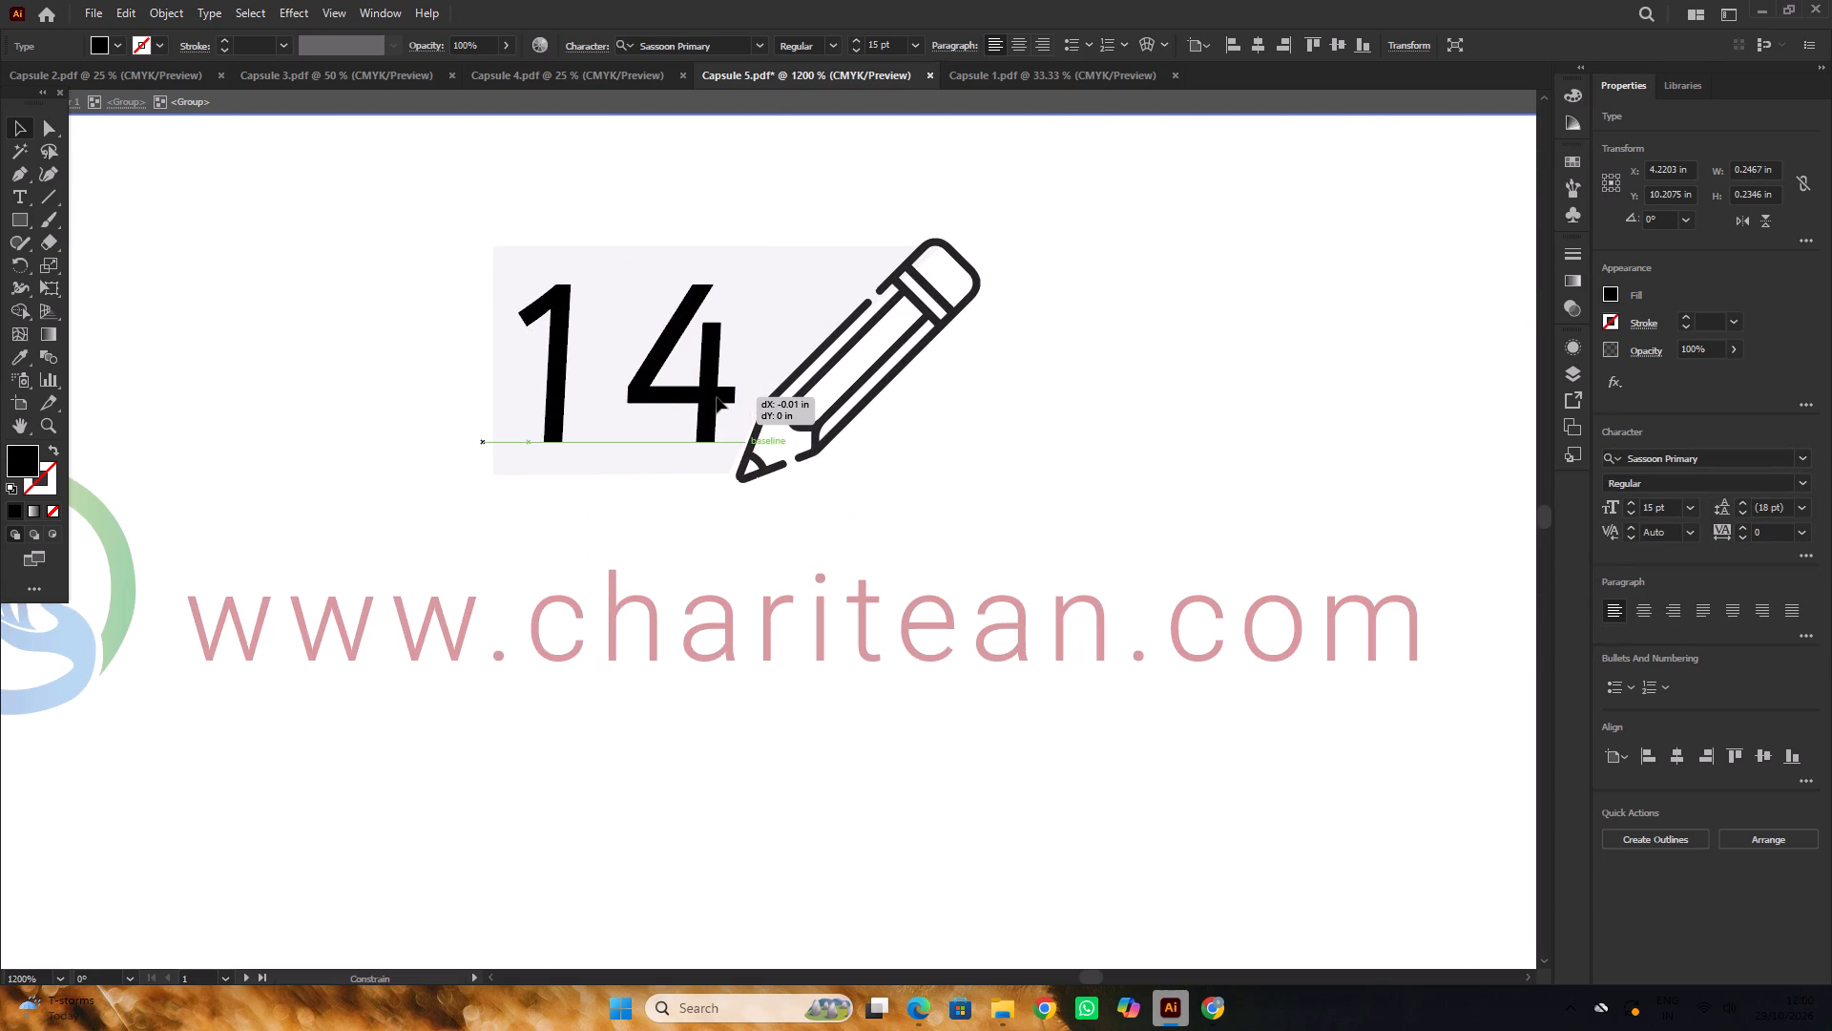
{"action": "left_click_drag", "start_coordinate": [717, 397], "coordinate": [718, 397]}
{"action": "scroll", "coordinate": [718, 395], "scroll_direction": "down", "scroll_amount": 6, "text": "alt"}
{"action": "triple_click", "coordinate": [881, 582]}
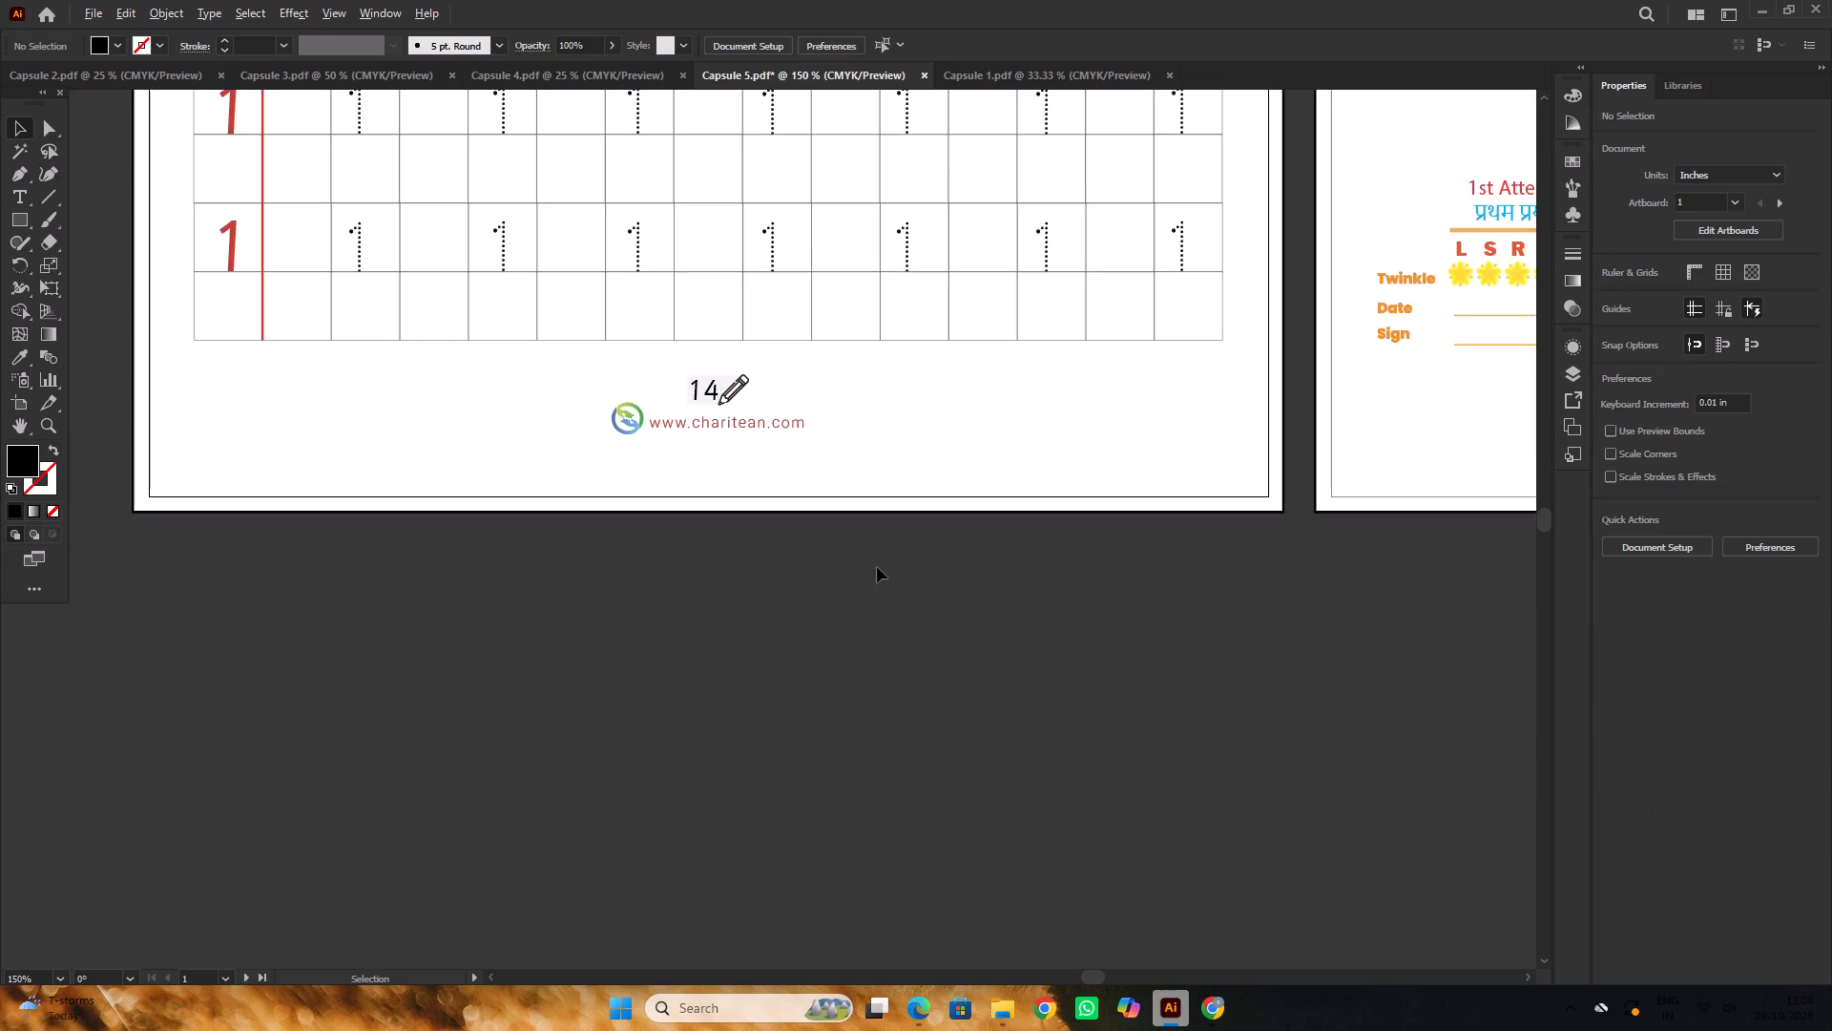
Change the font of page number 15 inside the footer group to Sassoon Primary.
{"action": "scroll", "coordinate": [877, 567], "scroll_direction": "down", "scroll_amount": 2, "text": "alt"}
{"action": "key", "text": "space"}
{"action": "left_click_drag", "start_coordinate": [1200, 617], "coordinate": [813, 599]}
{"action": "scroll", "coordinate": [948, 483], "scroll_direction": "up", "scroll_amount": 5, "text": "alt"}
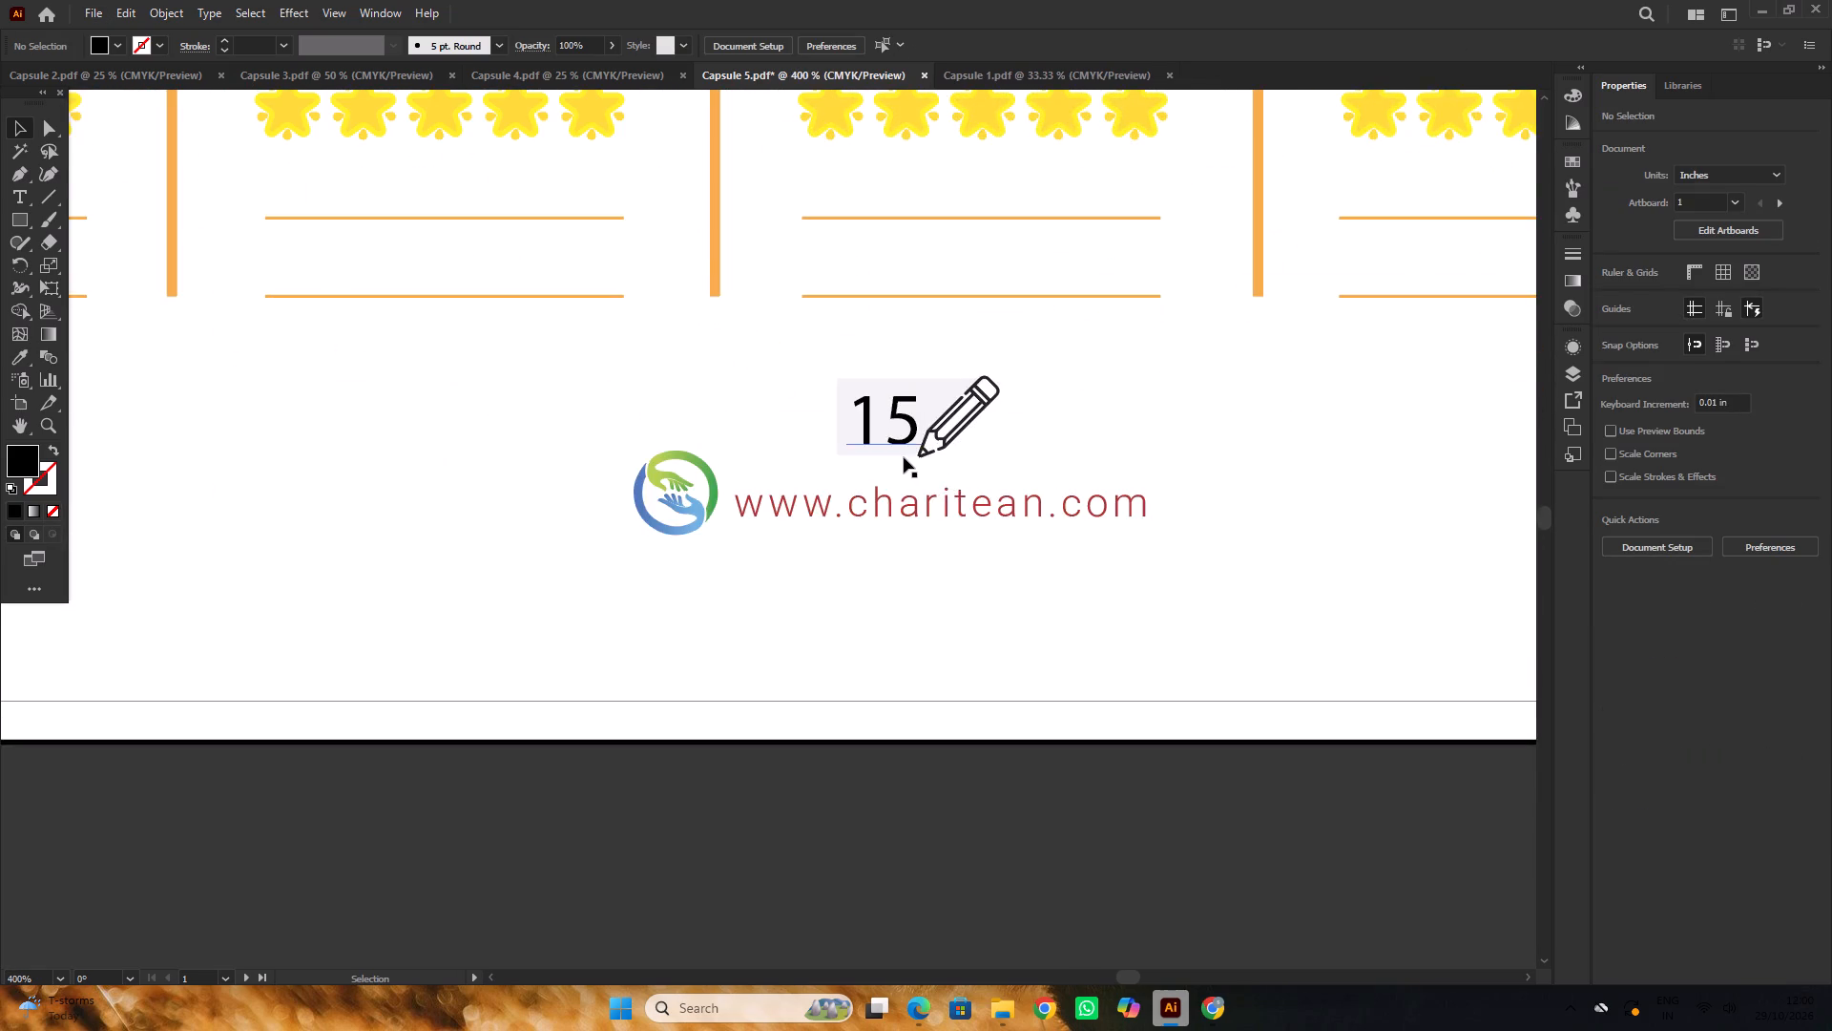
{"action": "scroll", "coordinate": [902, 456], "scroll_direction": "up", "scroll_amount": 4}
{"action": "double_click", "coordinate": [900, 489]}
{"action": "left_click", "coordinate": [900, 489]}
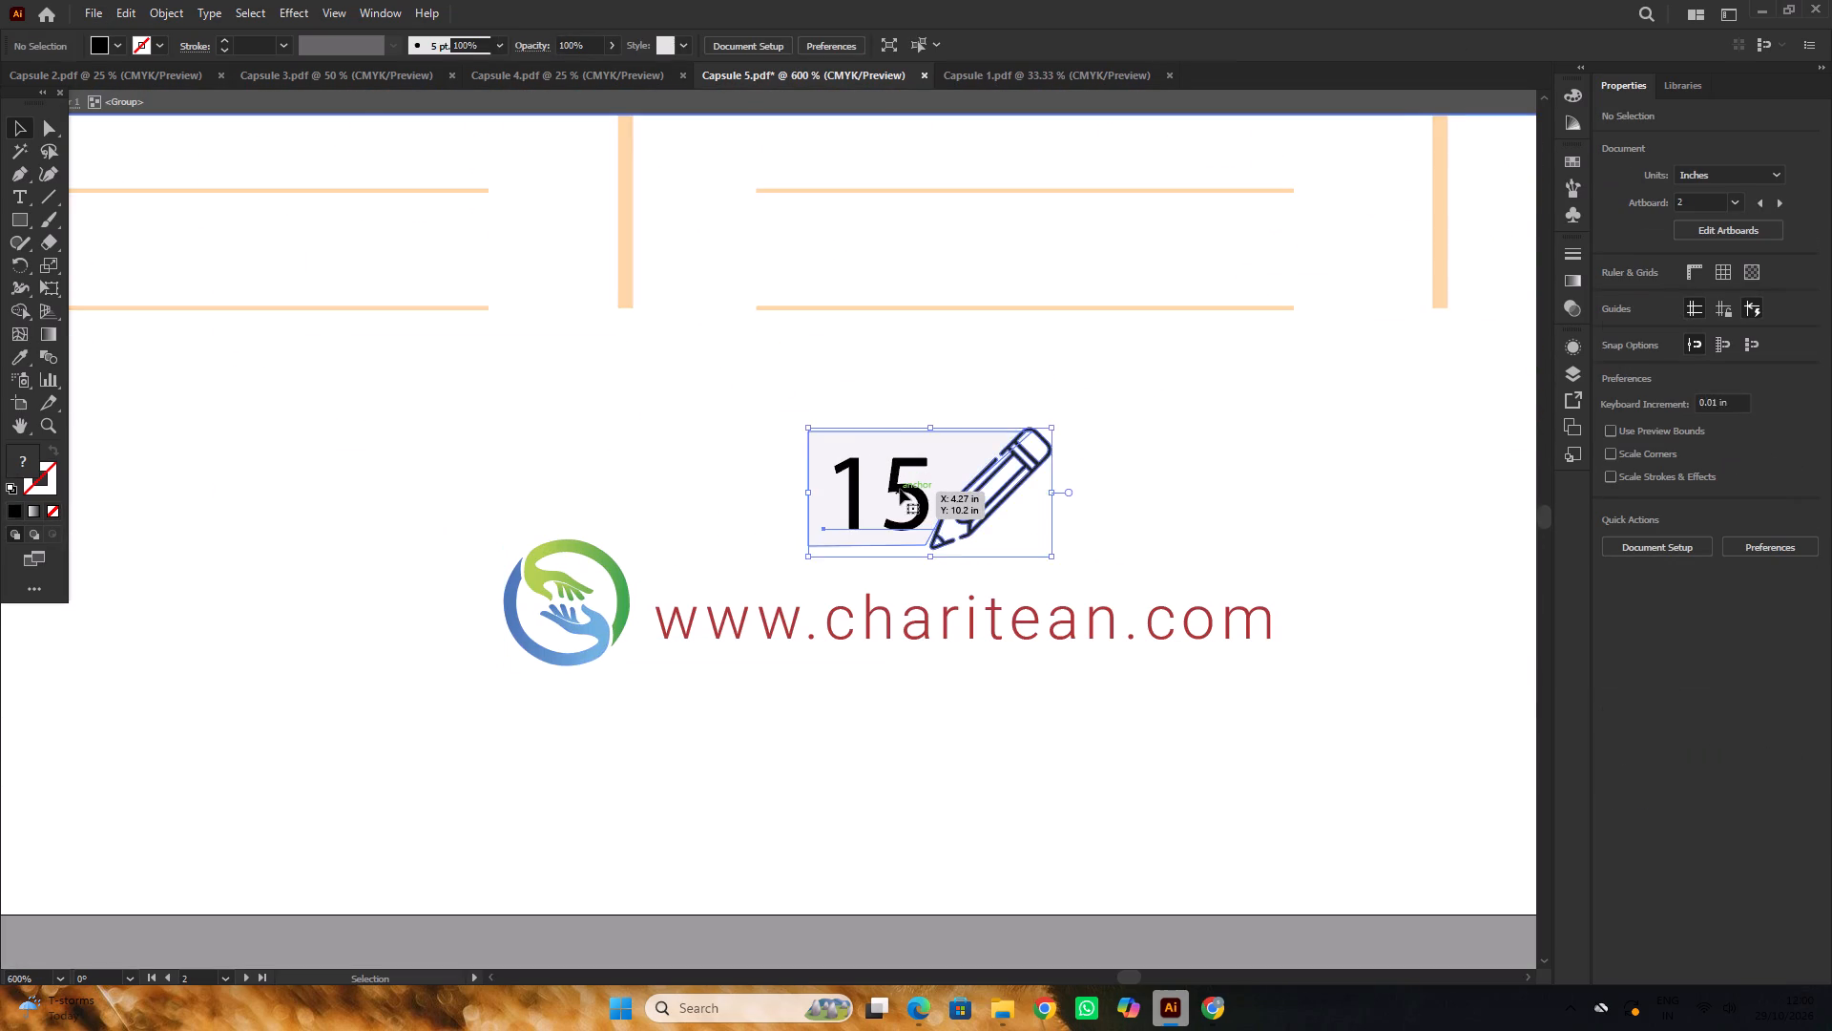
{"action": "scroll", "coordinate": [900, 489], "scroll_direction": "up", "scroll_amount": 2, "text": "alt"}
{"action": "double_click", "coordinate": [903, 490]}
{"action": "left_click", "coordinate": [903, 490]}
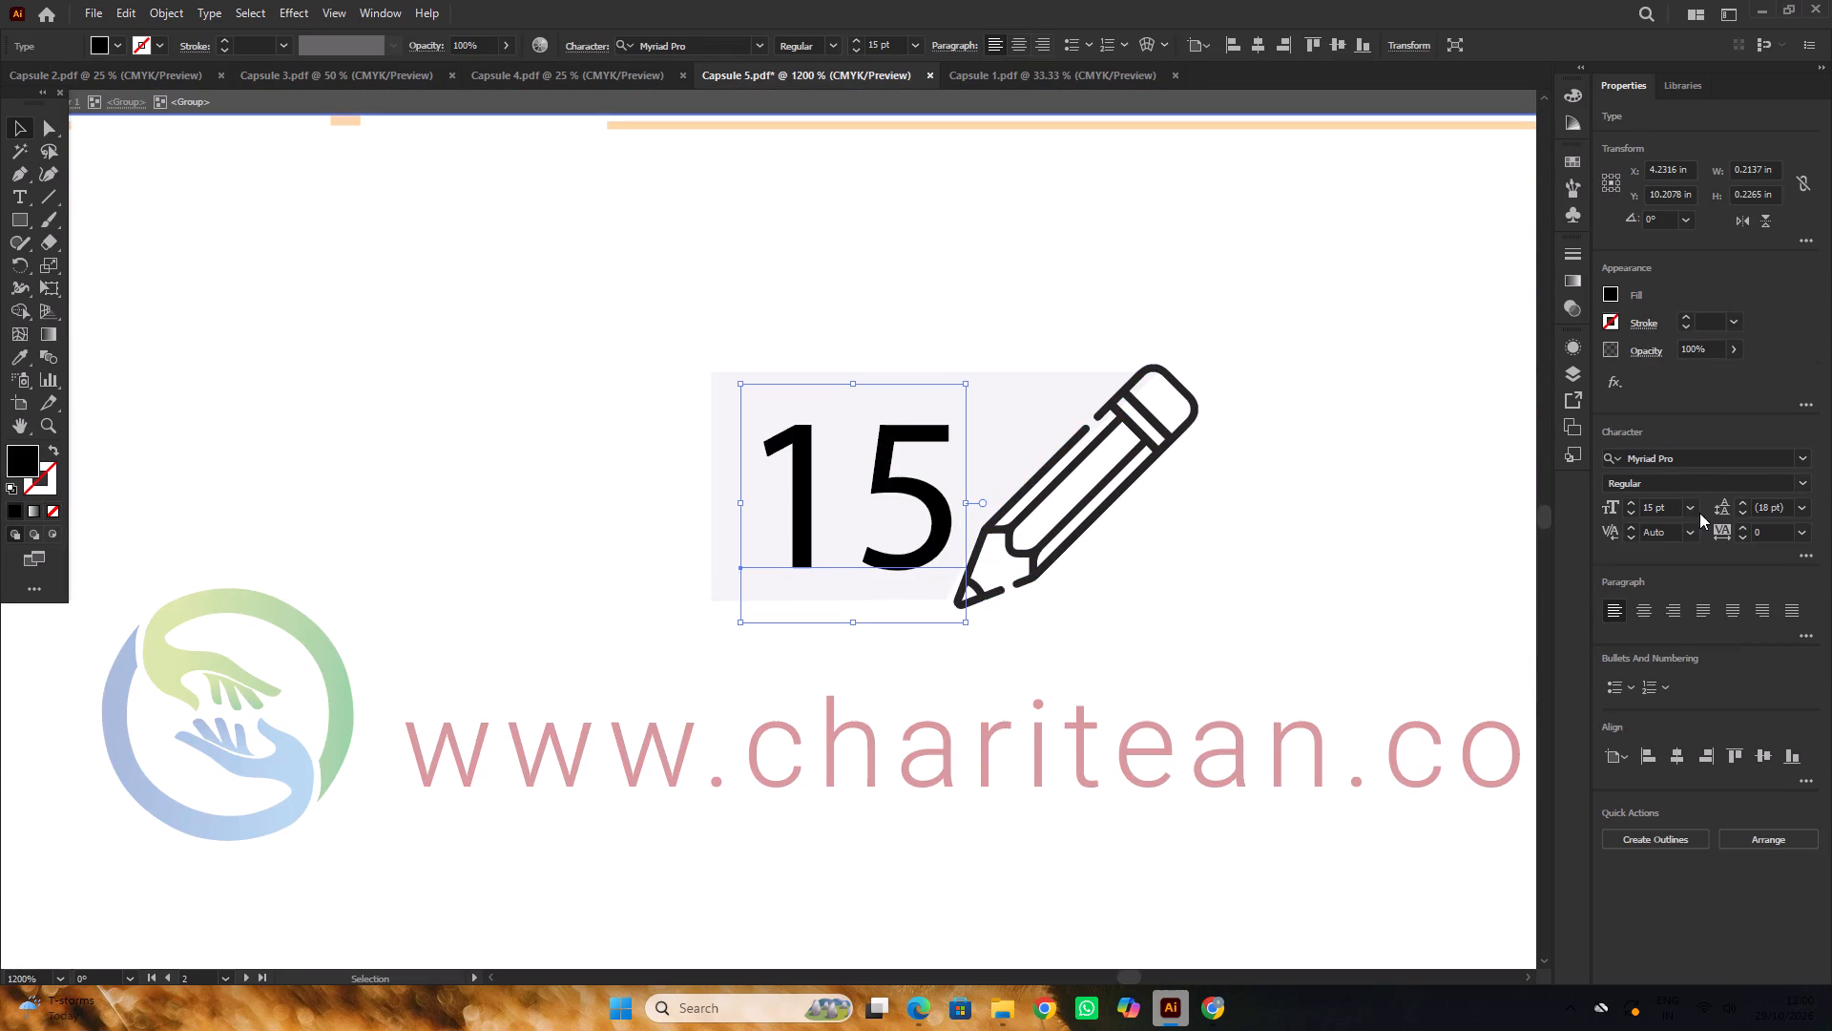
{"action": "left_click", "coordinate": [1697, 468]}
{"action": "key", "text": "s"}
{"action": "type", "text": "as"}
{"action": "key", "text": "s"}
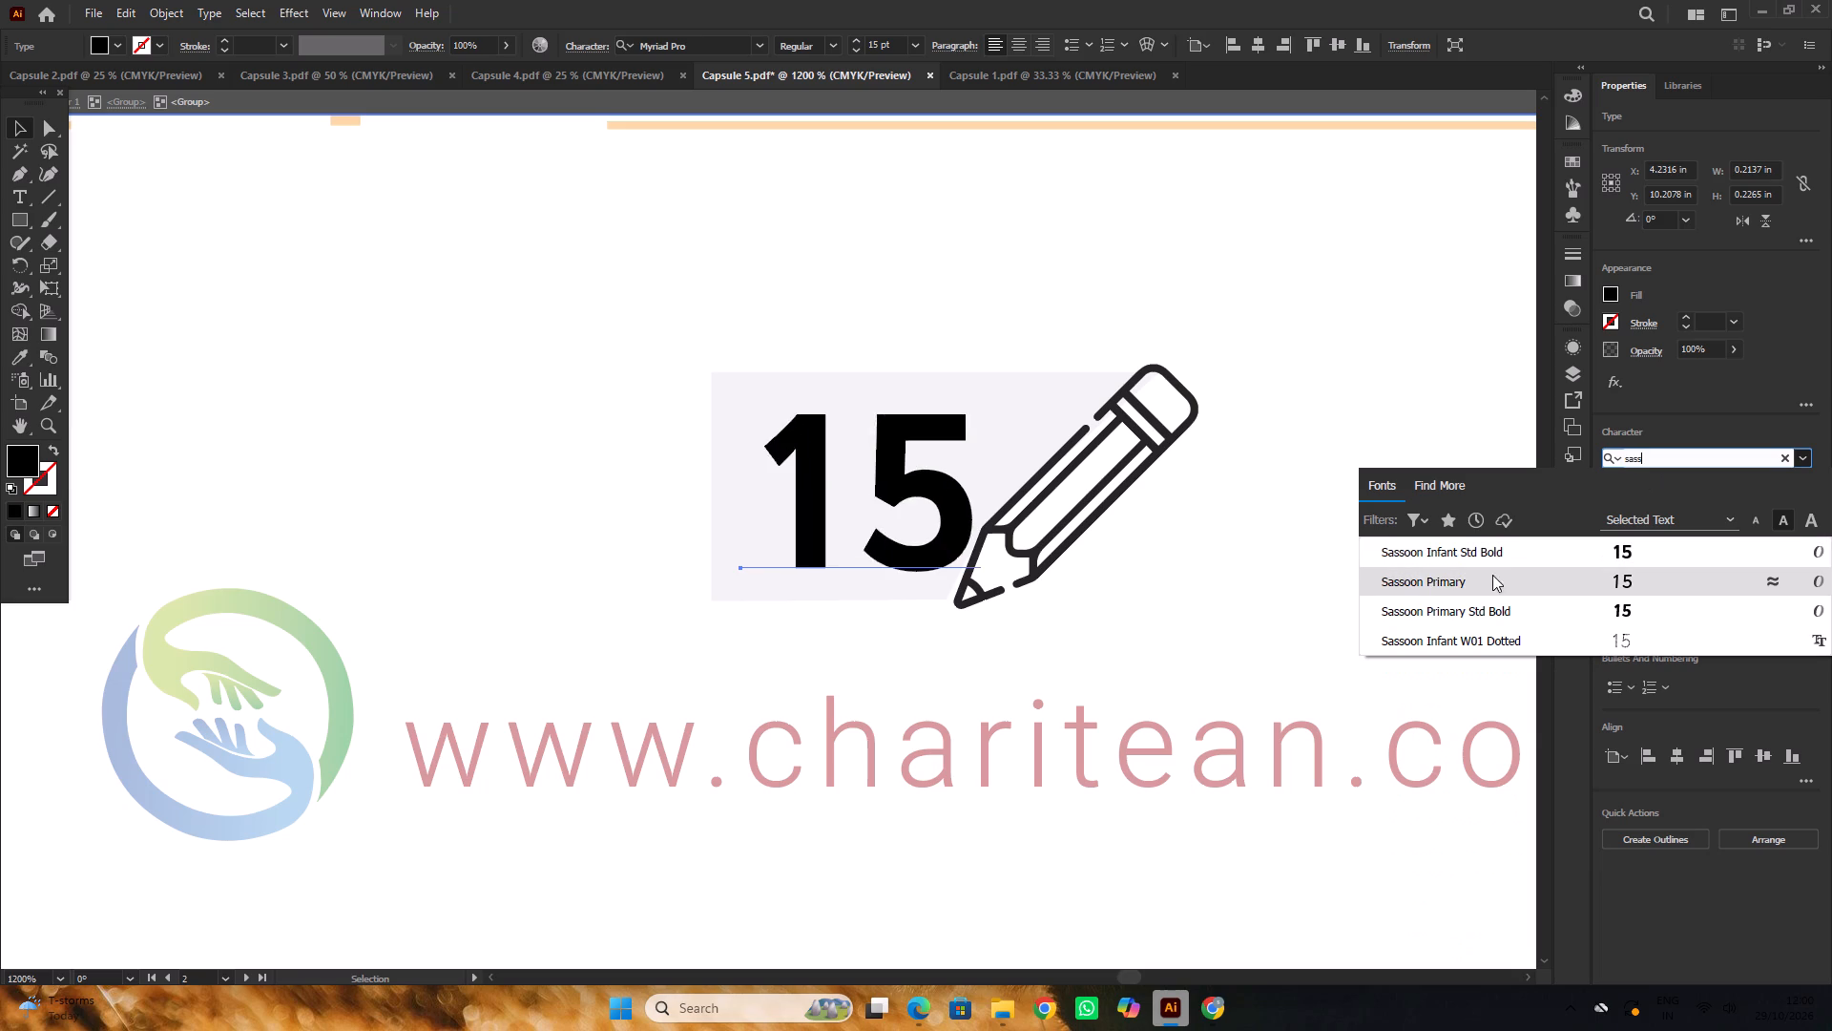
{"action": "left_click", "coordinate": [1475, 588]}
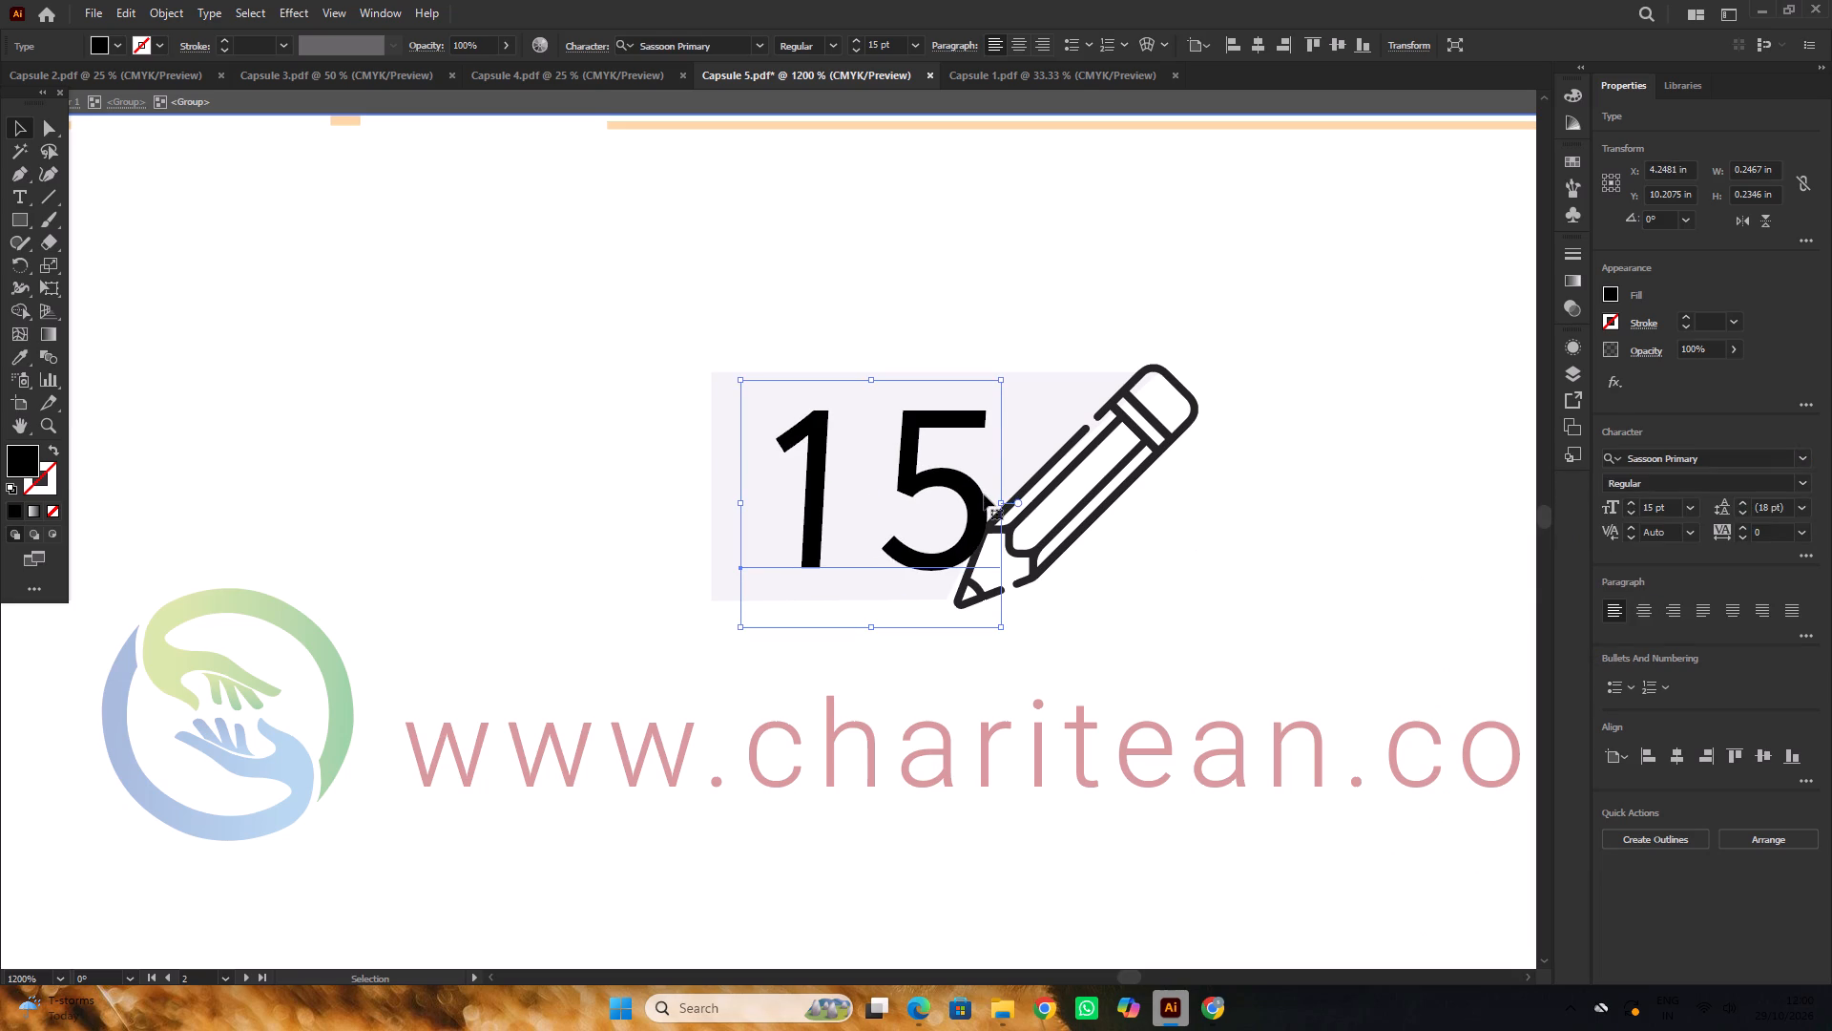
Shift page number 15 slightly left along its baseline so it clears the pencil, and leave the group.
{"action": "left_click_drag", "start_coordinate": [983, 494], "coordinate": [944, 495]}
{"action": "scroll", "coordinate": [710, 418], "scroll_direction": "down", "scroll_amount": 6, "text": "alt"}
{"action": "triple_click", "coordinate": [993, 634]}
Change the font of page number 16 inside the footer group to Sassoon Primary.
{"action": "scroll", "coordinate": [989, 612], "scroll_direction": "down", "scroll_amount": 3, "text": "alt"}
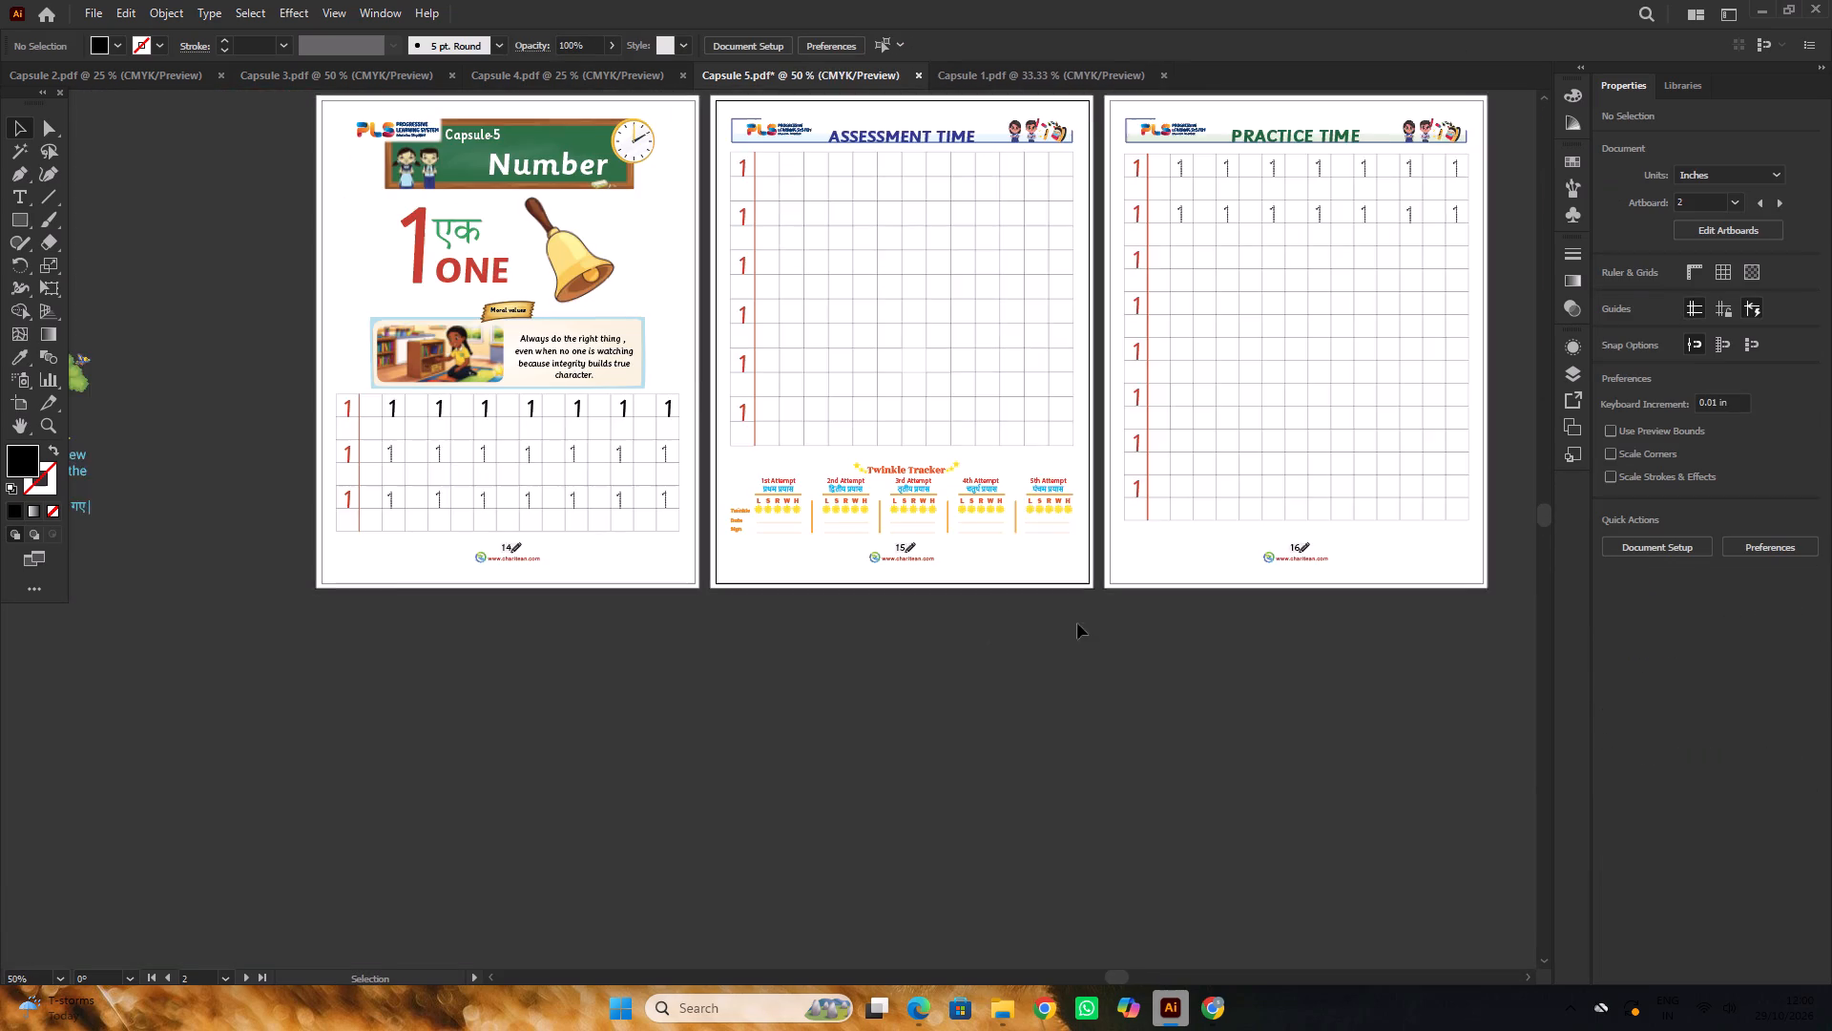
{"action": "key", "text": "space"}
{"action": "left_click_drag", "start_coordinate": [1214, 659], "coordinate": [1025, 643]}
{"action": "scroll", "coordinate": [1098, 553], "scroll_direction": "up", "scroll_amount": 10, "text": "alt"}
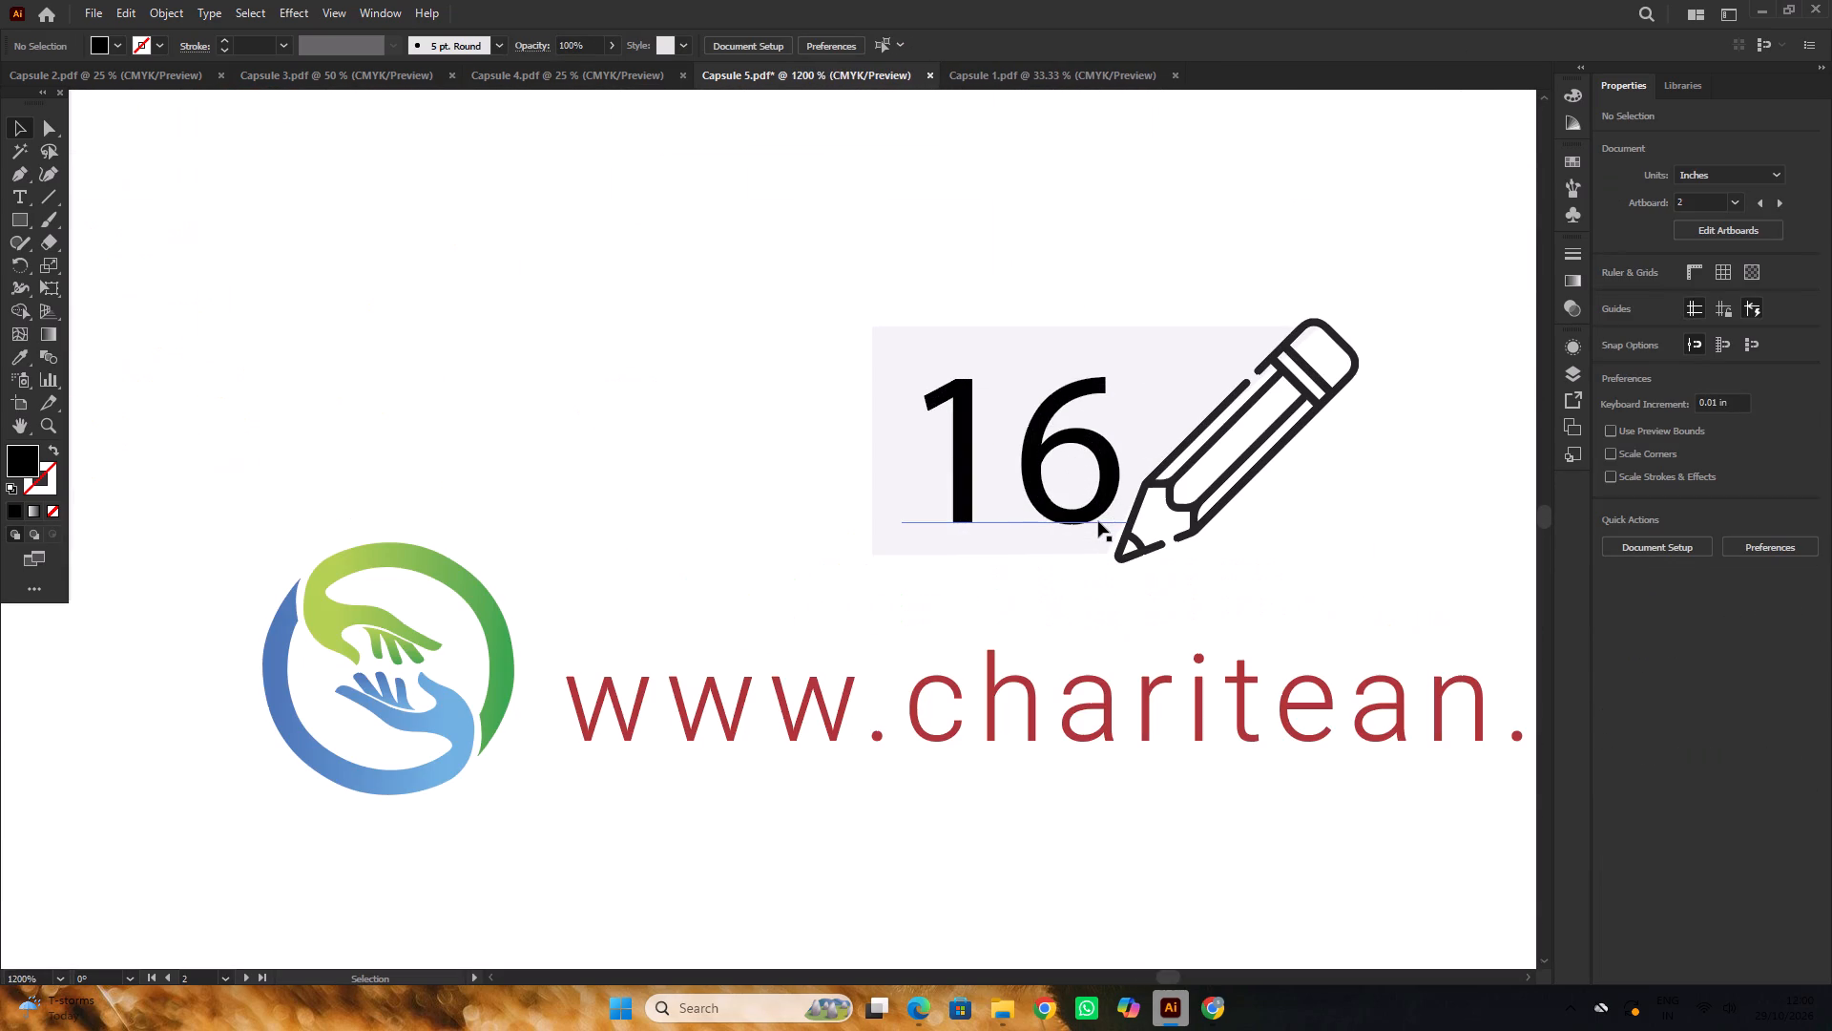
{"action": "left_click", "coordinate": [1093, 503]}
{"action": "double_click", "coordinate": [1093, 510]}
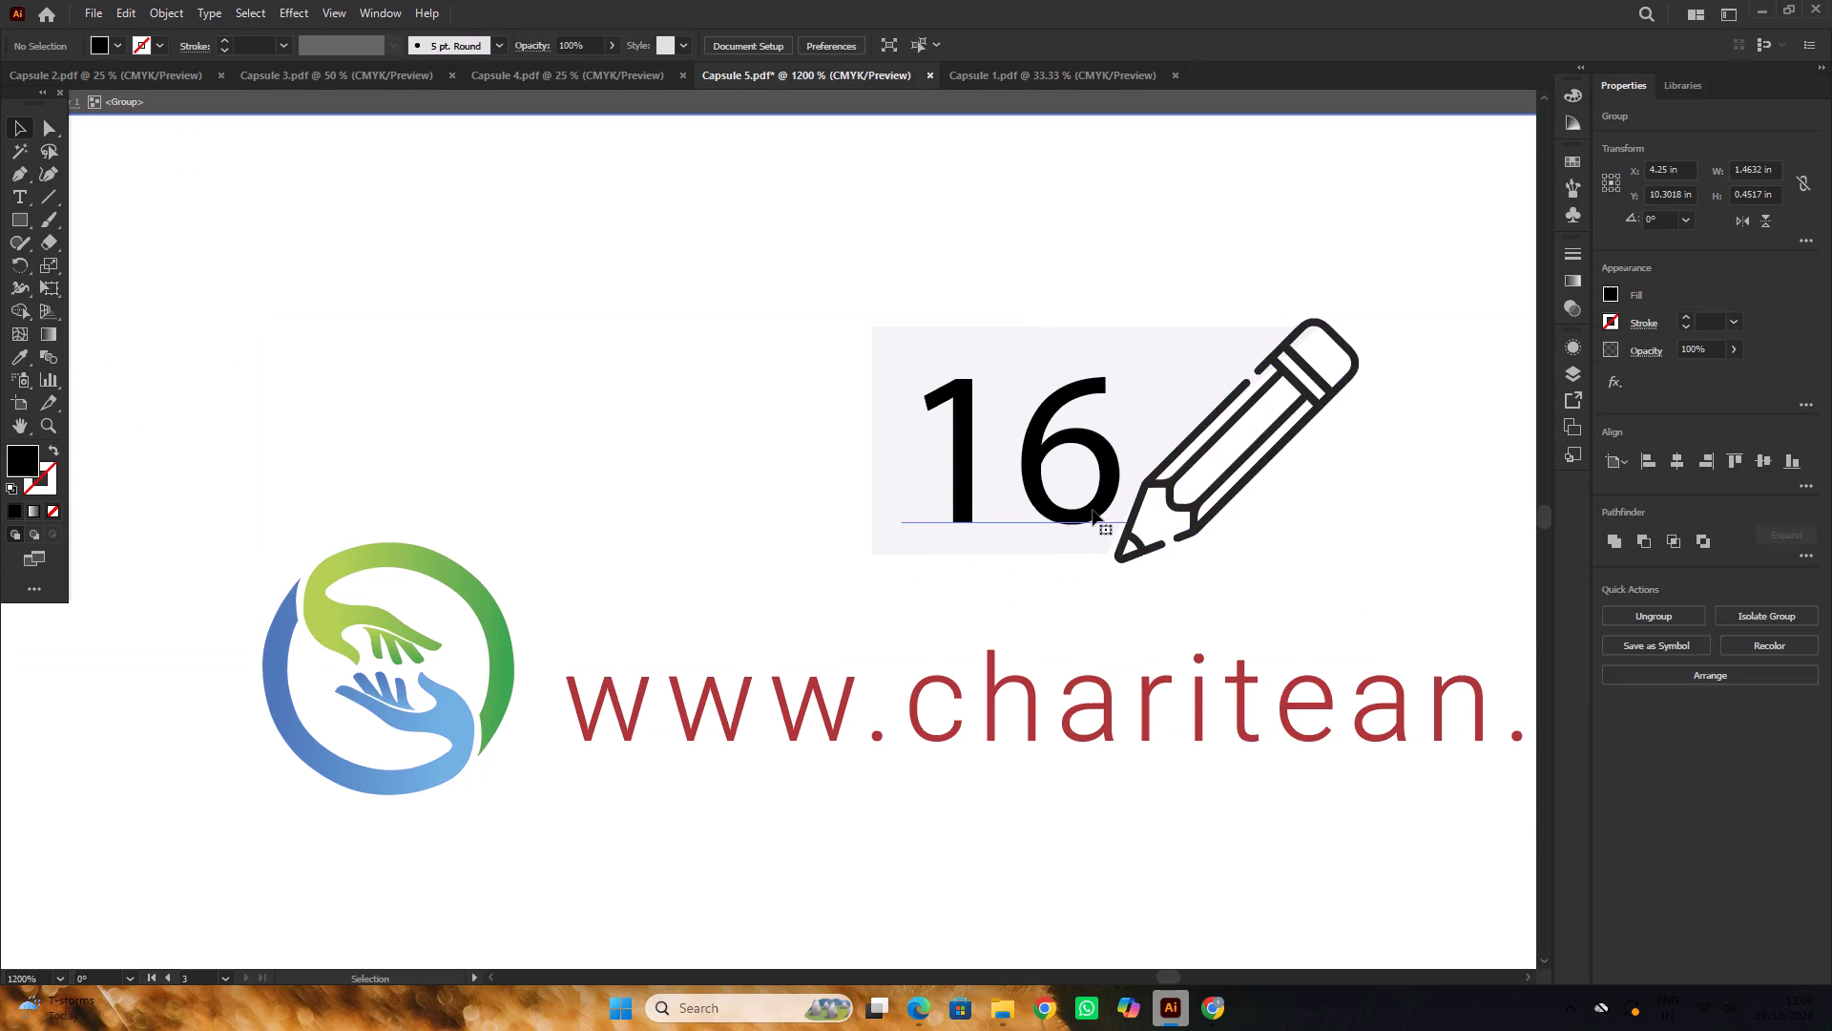
{"action": "left_click", "coordinate": [1093, 510]}
{"action": "triple_click", "coordinate": [1093, 510]}
{"action": "left_click", "coordinate": [1093, 510]}
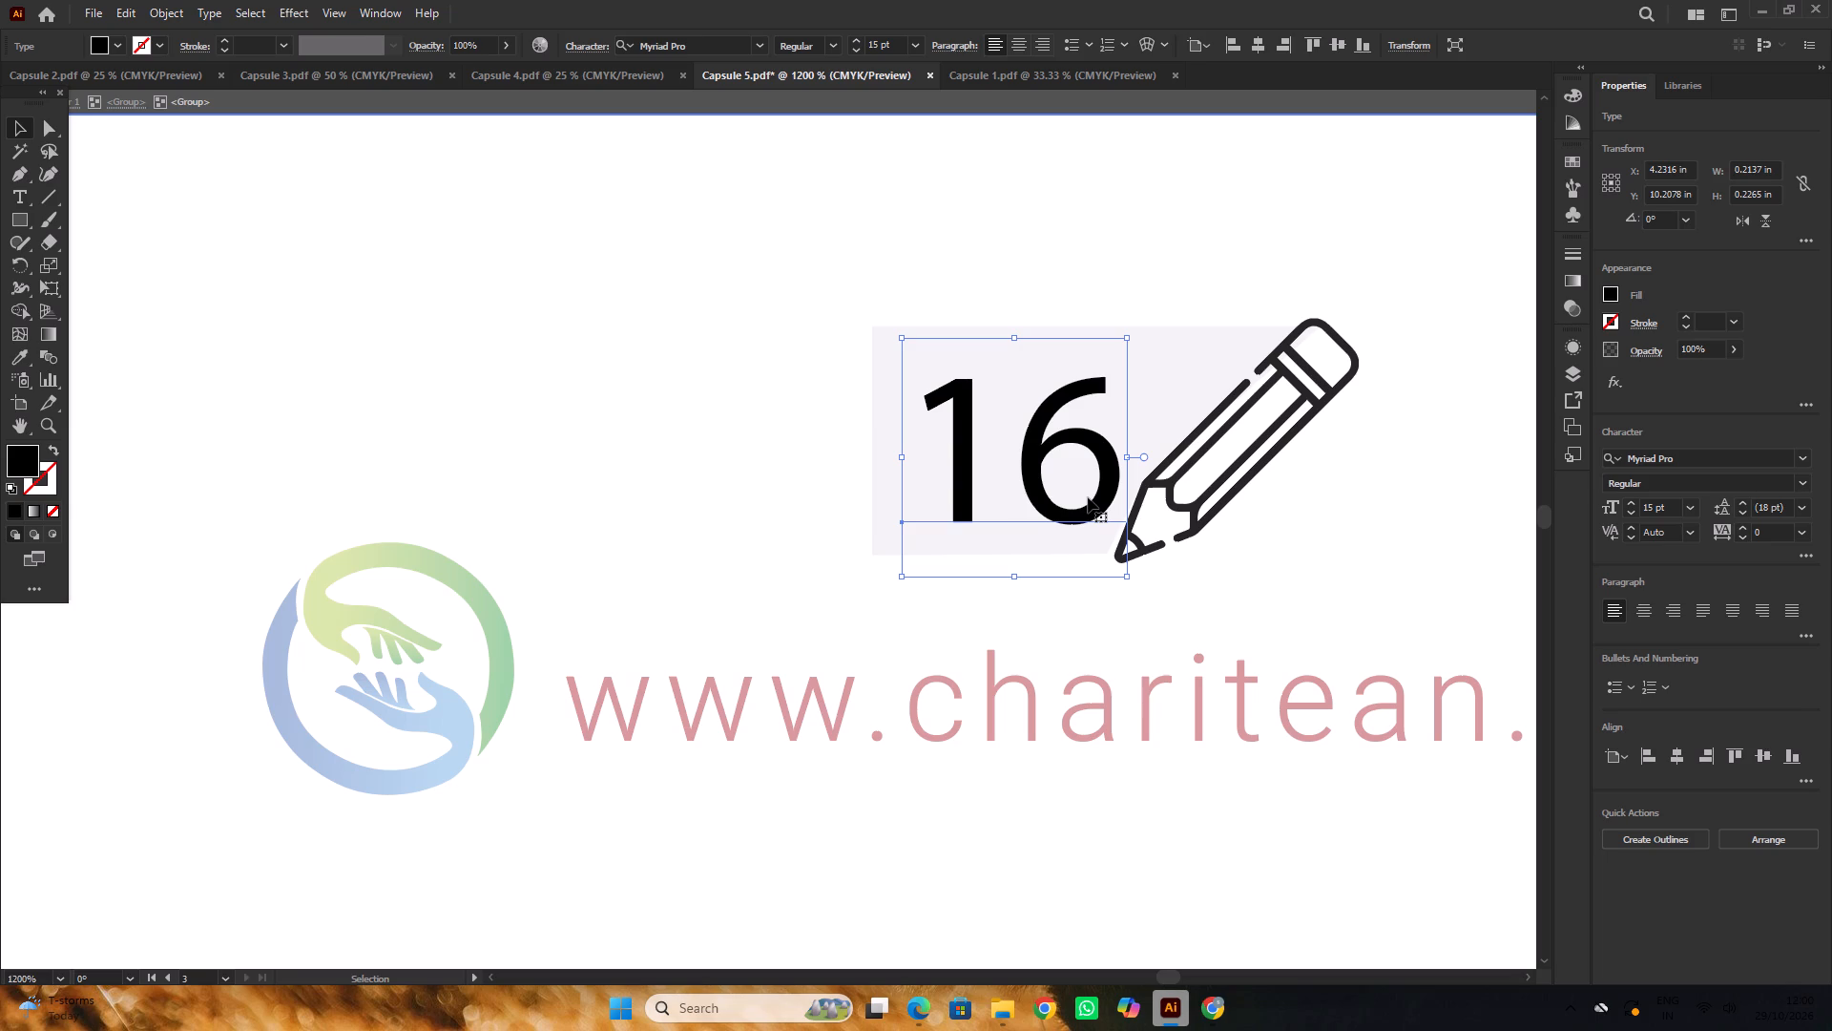
{"action": "left_click", "coordinate": [1692, 462]}
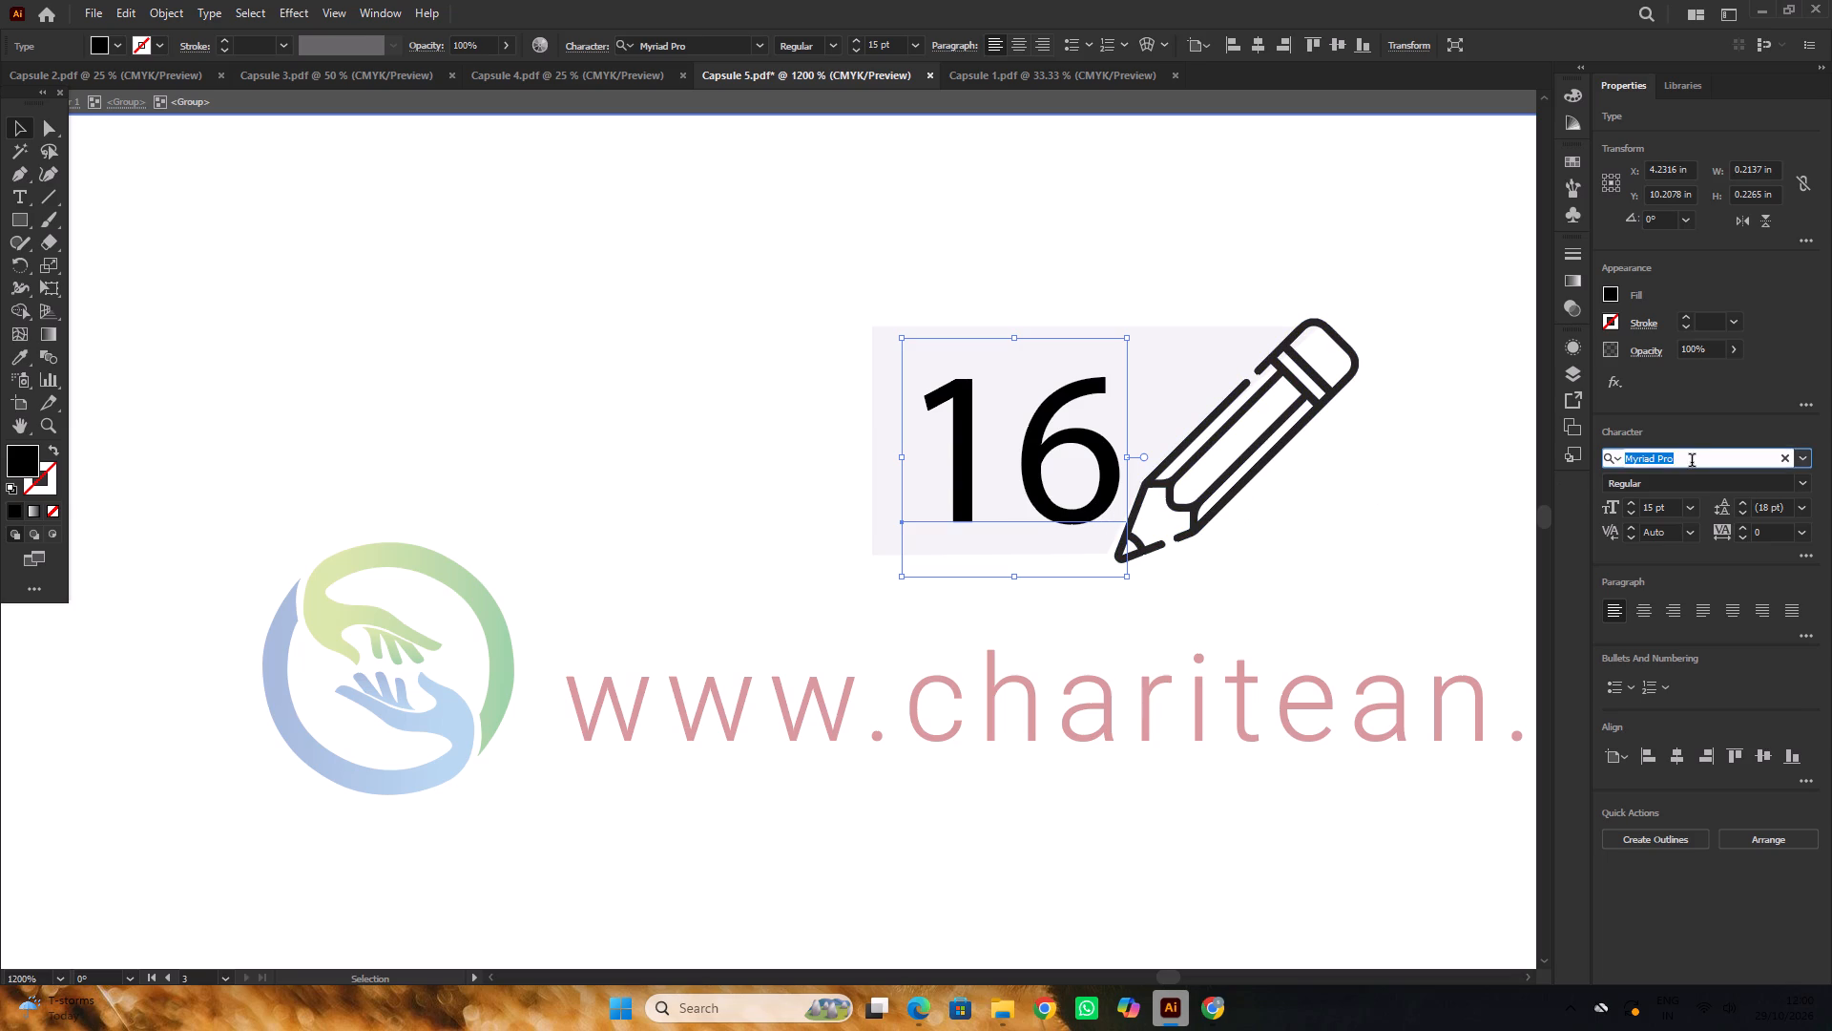
{"action": "key", "text": "s"}
{"action": "type", "text": "as"}
{"action": "key", "text": "s"}
{"action": "left_click", "coordinate": [1504, 586]}
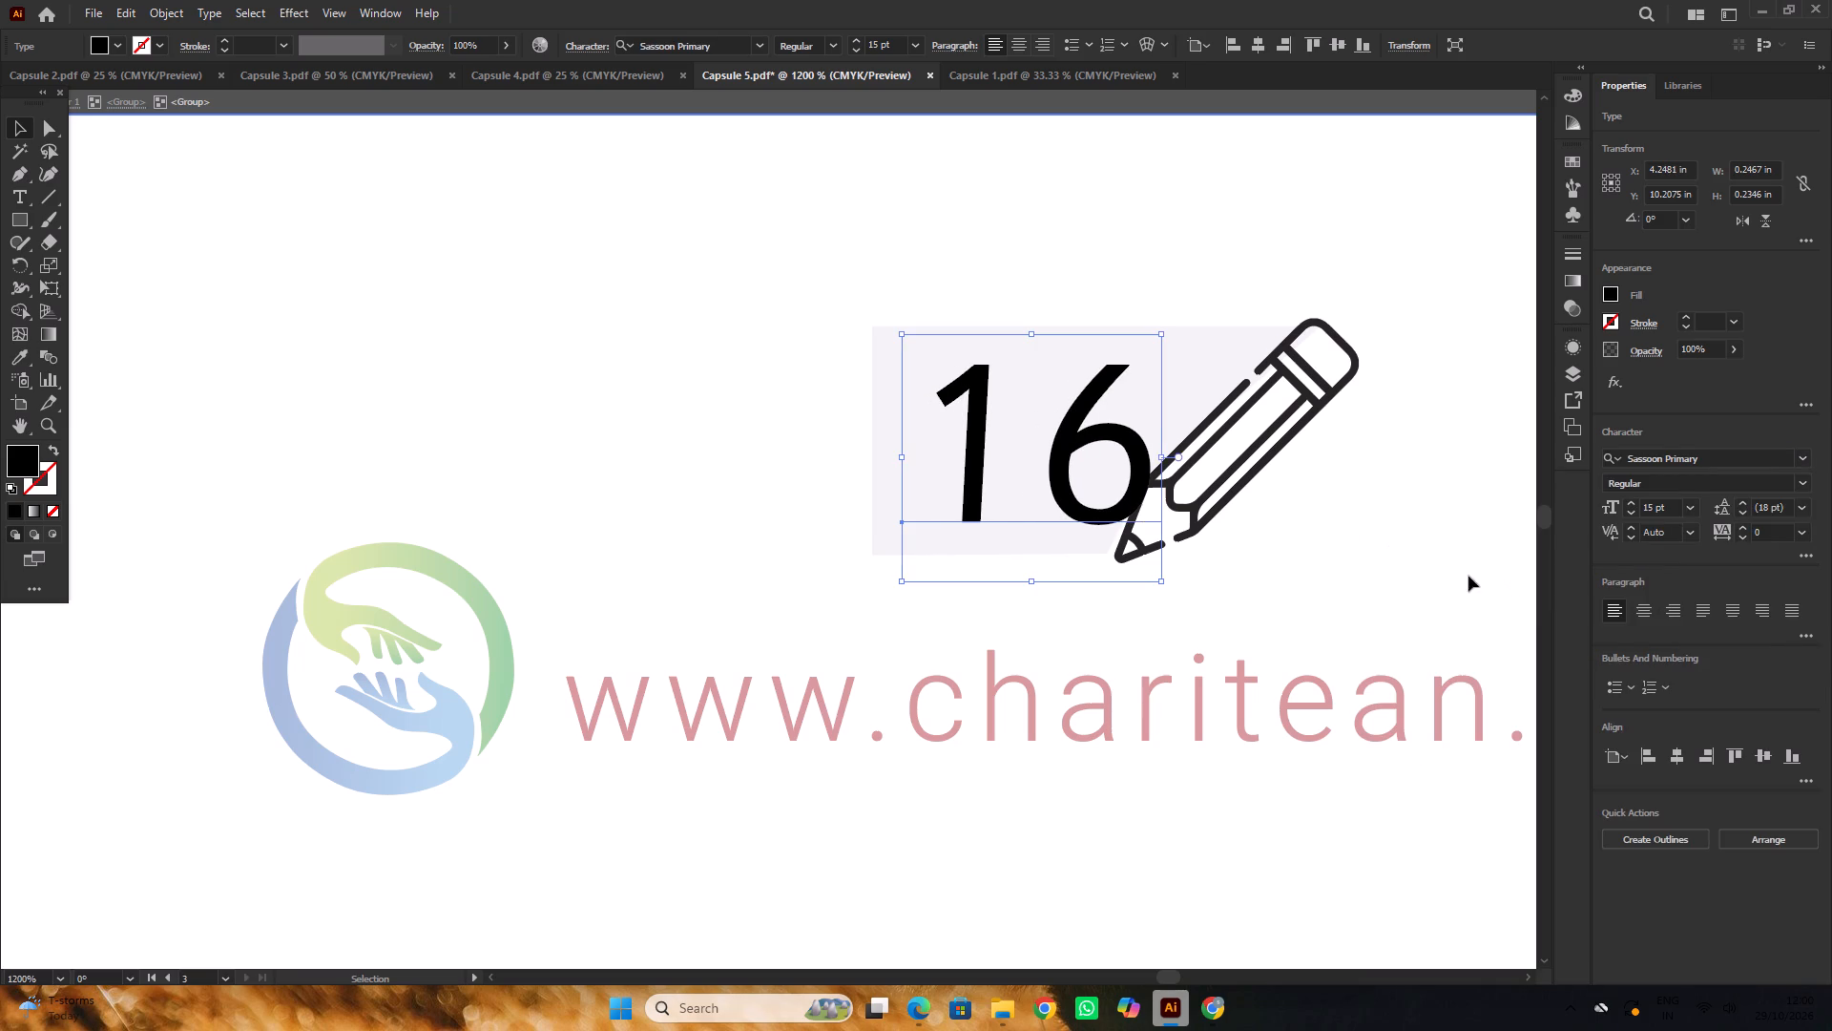
Shift page number 16 about 0.03 in left along its baseline so it clears the pencil, and leave the group.
{"action": "left_click_drag", "start_coordinate": [1117, 509], "coordinate": [1083, 510]}
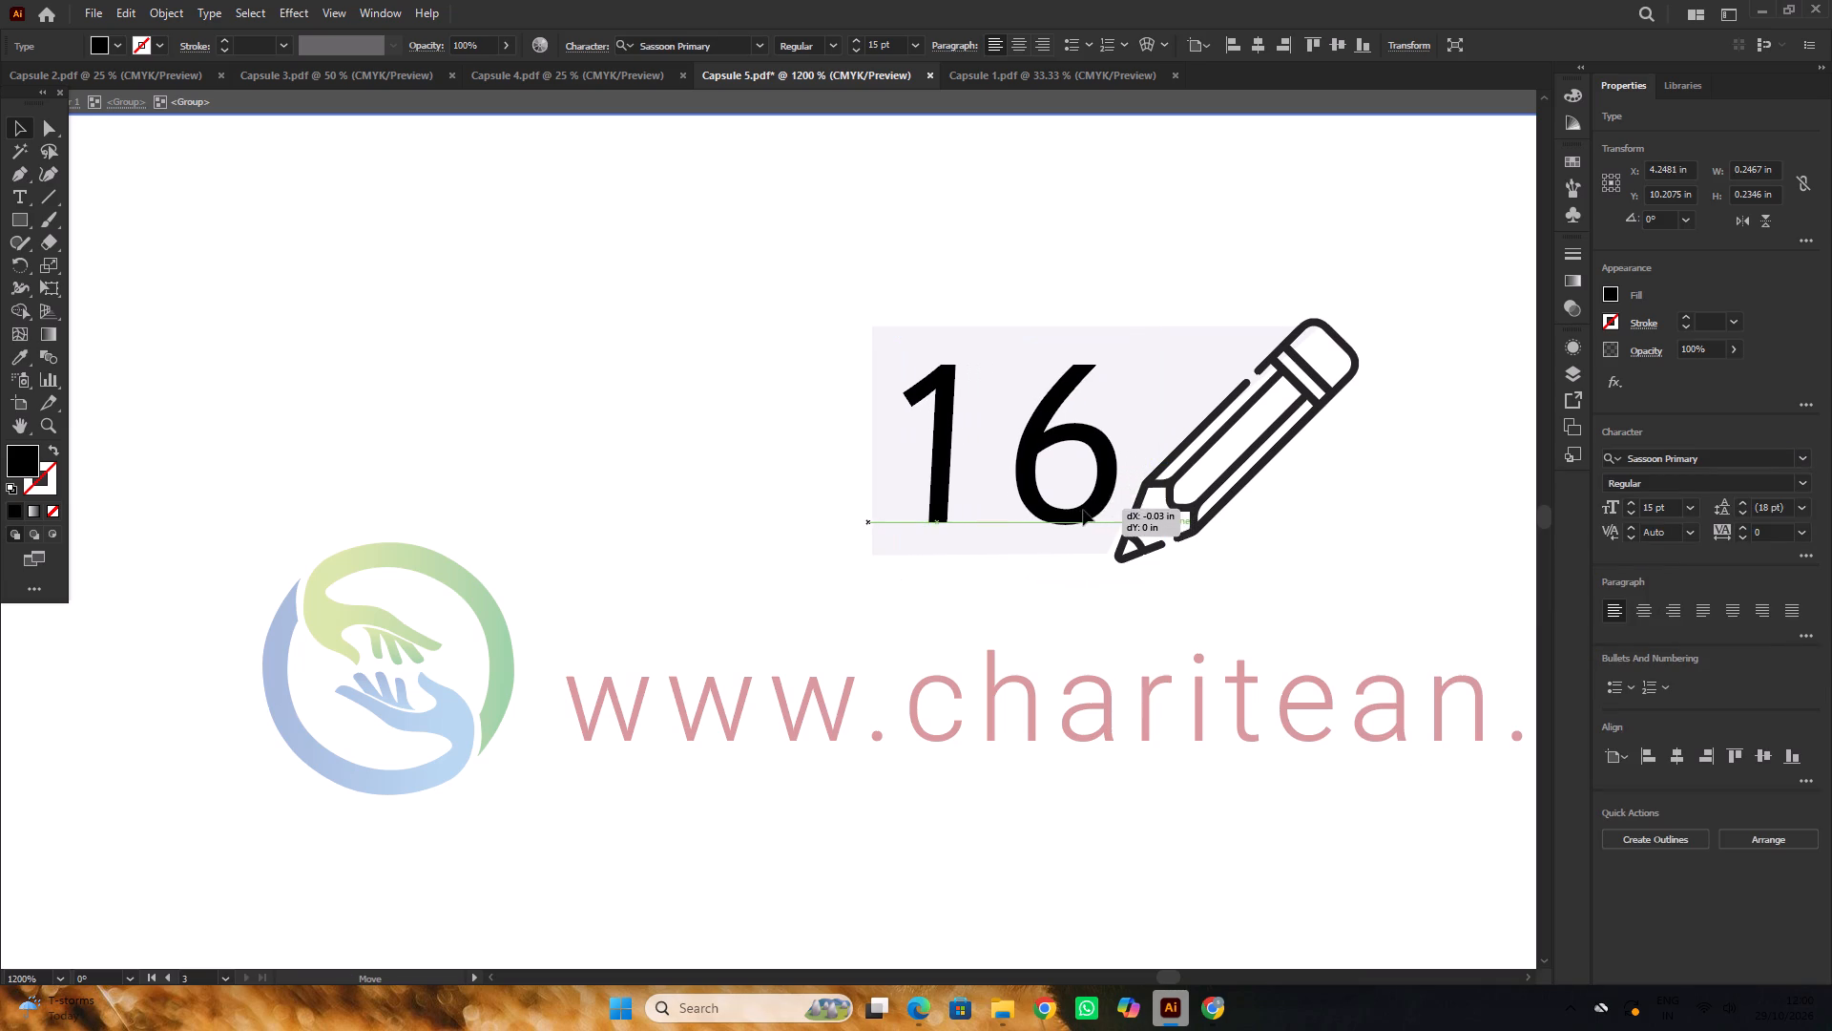
{"action": "left_click_drag", "start_coordinate": [1083, 510], "coordinate": [1082, 510]}
{"action": "scroll", "coordinate": [1020, 476], "scroll_direction": "down", "scroll_amount": 4, "text": "alt"}
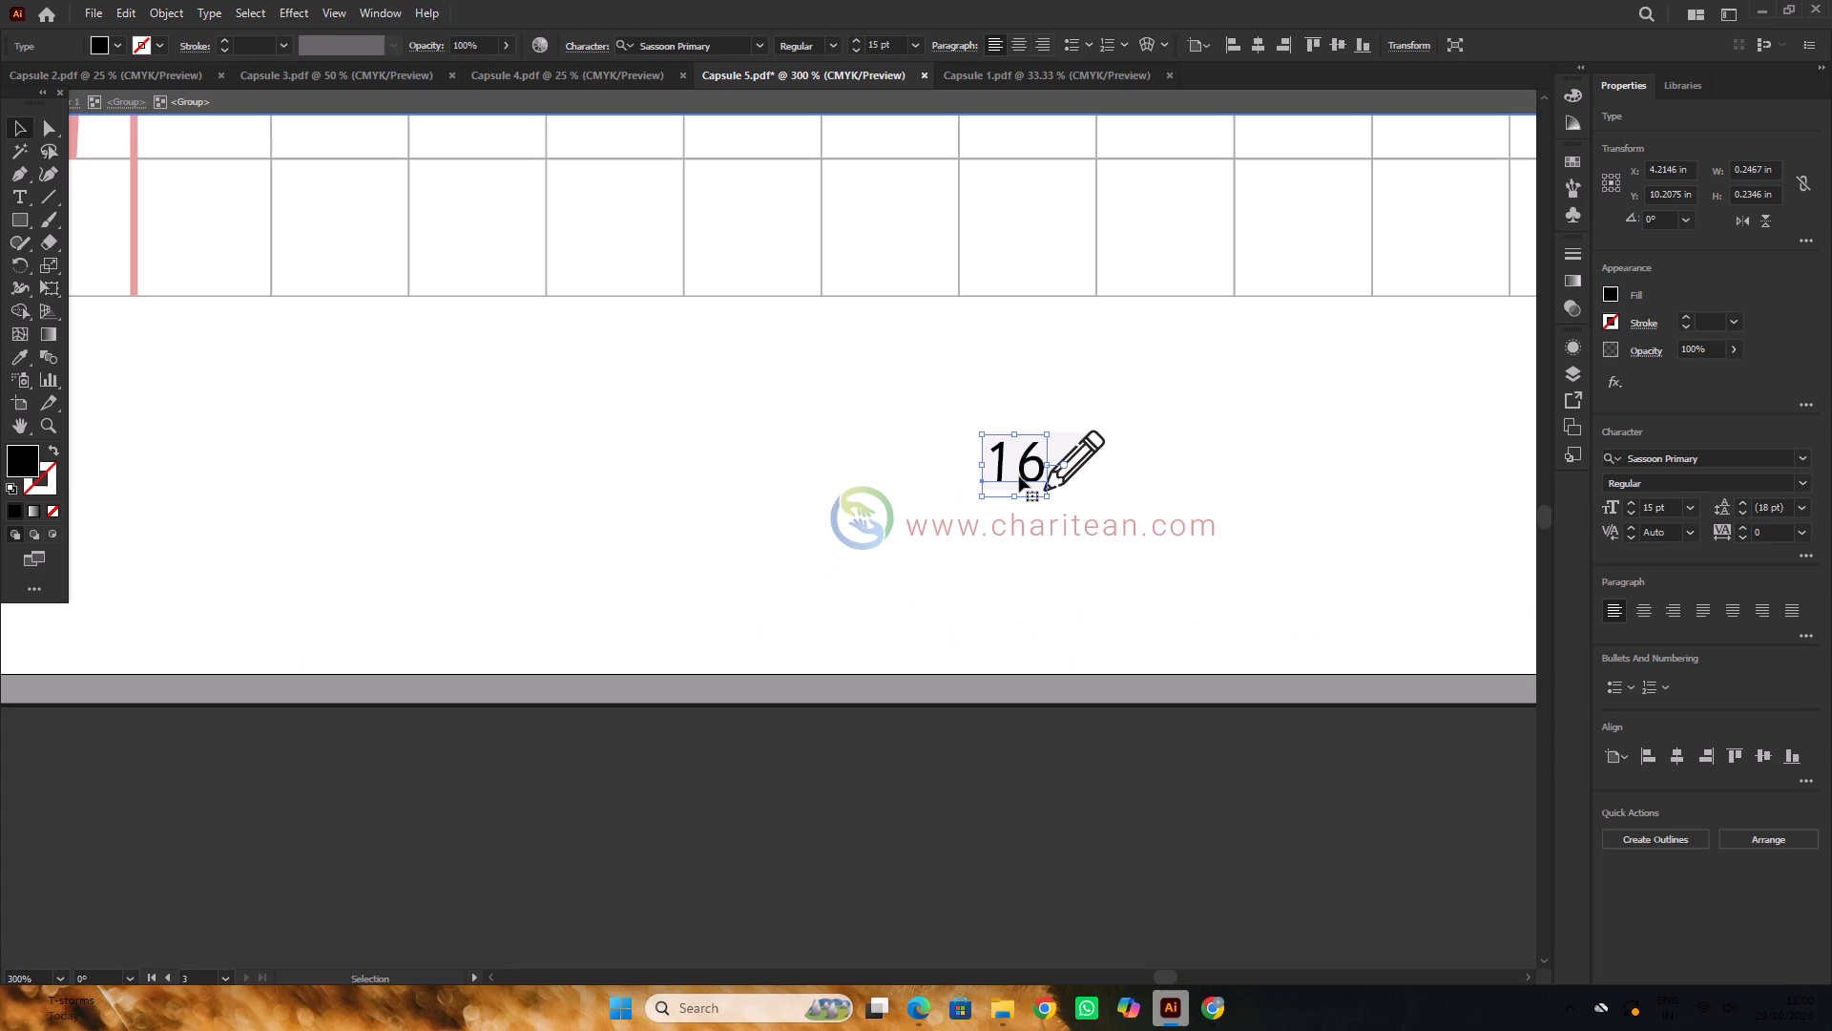
{"action": "scroll", "coordinate": [1038, 488], "scroll_direction": "up", "scroll_amount": 3, "text": "alt"}
{"action": "scroll", "coordinate": [877, 427], "scroll_direction": "down", "scroll_amount": 5, "text": "alt"}
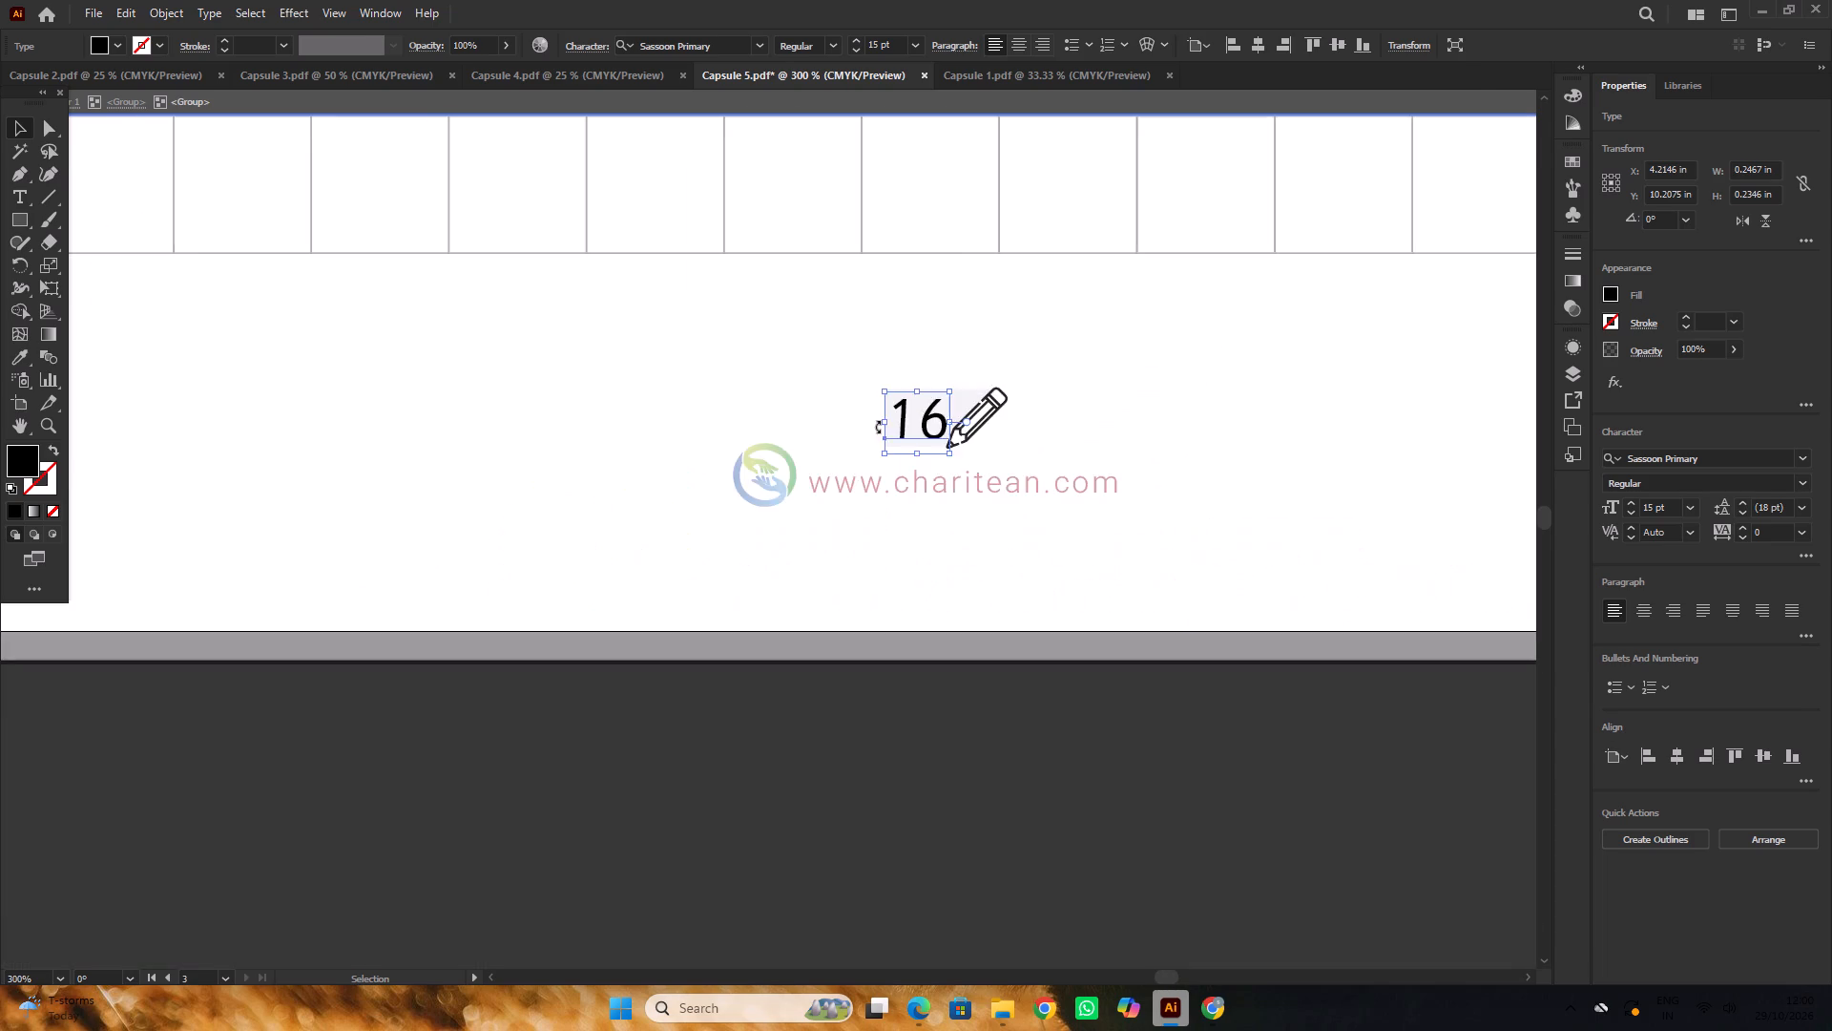
{"action": "scroll", "coordinate": [877, 427], "scroll_direction": "down", "scroll_amount": 2, "text": "alt"}
{"action": "triple_click", "coordinate": [1094, 603]}
Centre the ASSESSMENT TIME heading horizontally on page 15.
{"action": "scroll", "coordinate": [1115, 589], "scroll_direction": "down", "scroll_amount": 3, "text": "alt"}
{"action": "scroll", "coordinate": [1115, 584], "scroll_direction": "up", "scroll_amount": 1}
{"action": "scroll", "coordinate": [986, 418], "scroll_direction": "up", "scroll_amount": 2, "text": "alt"}
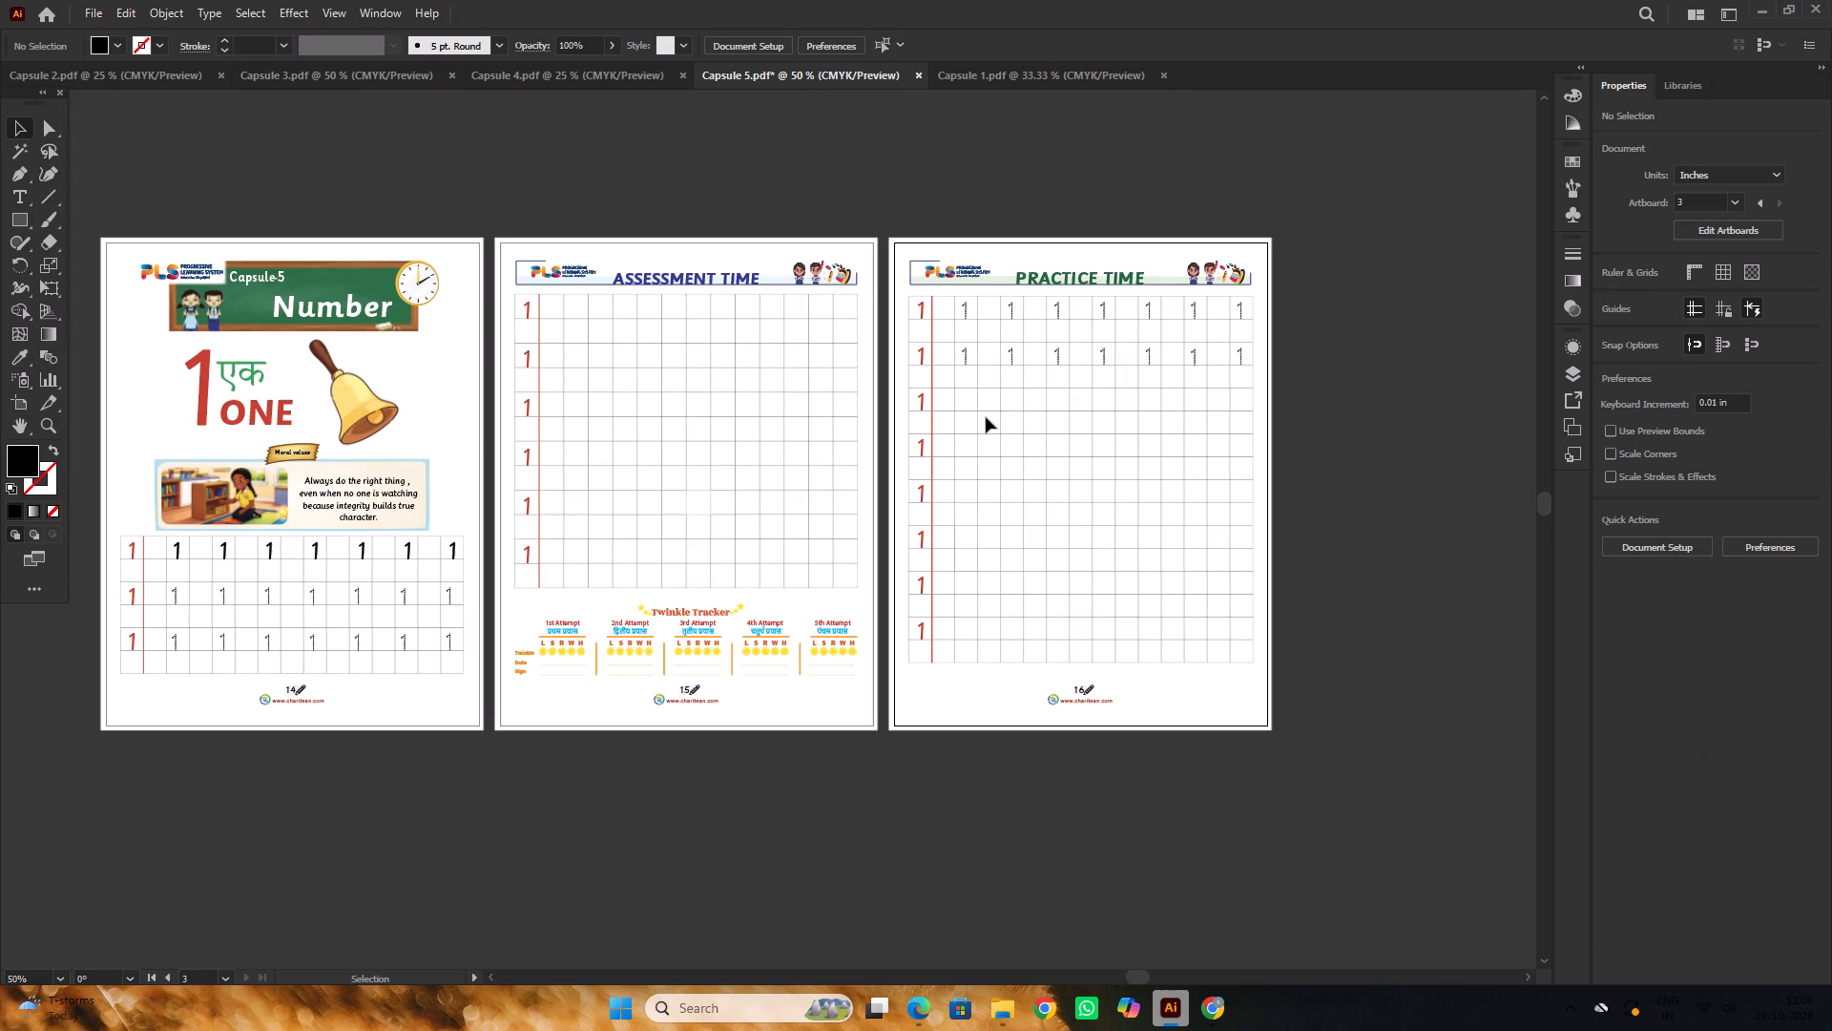
{"action": "scroll", "coordinate": [745, 302], "scroll_direction": "up", "scroll_amount": 1, "text": "alt"}
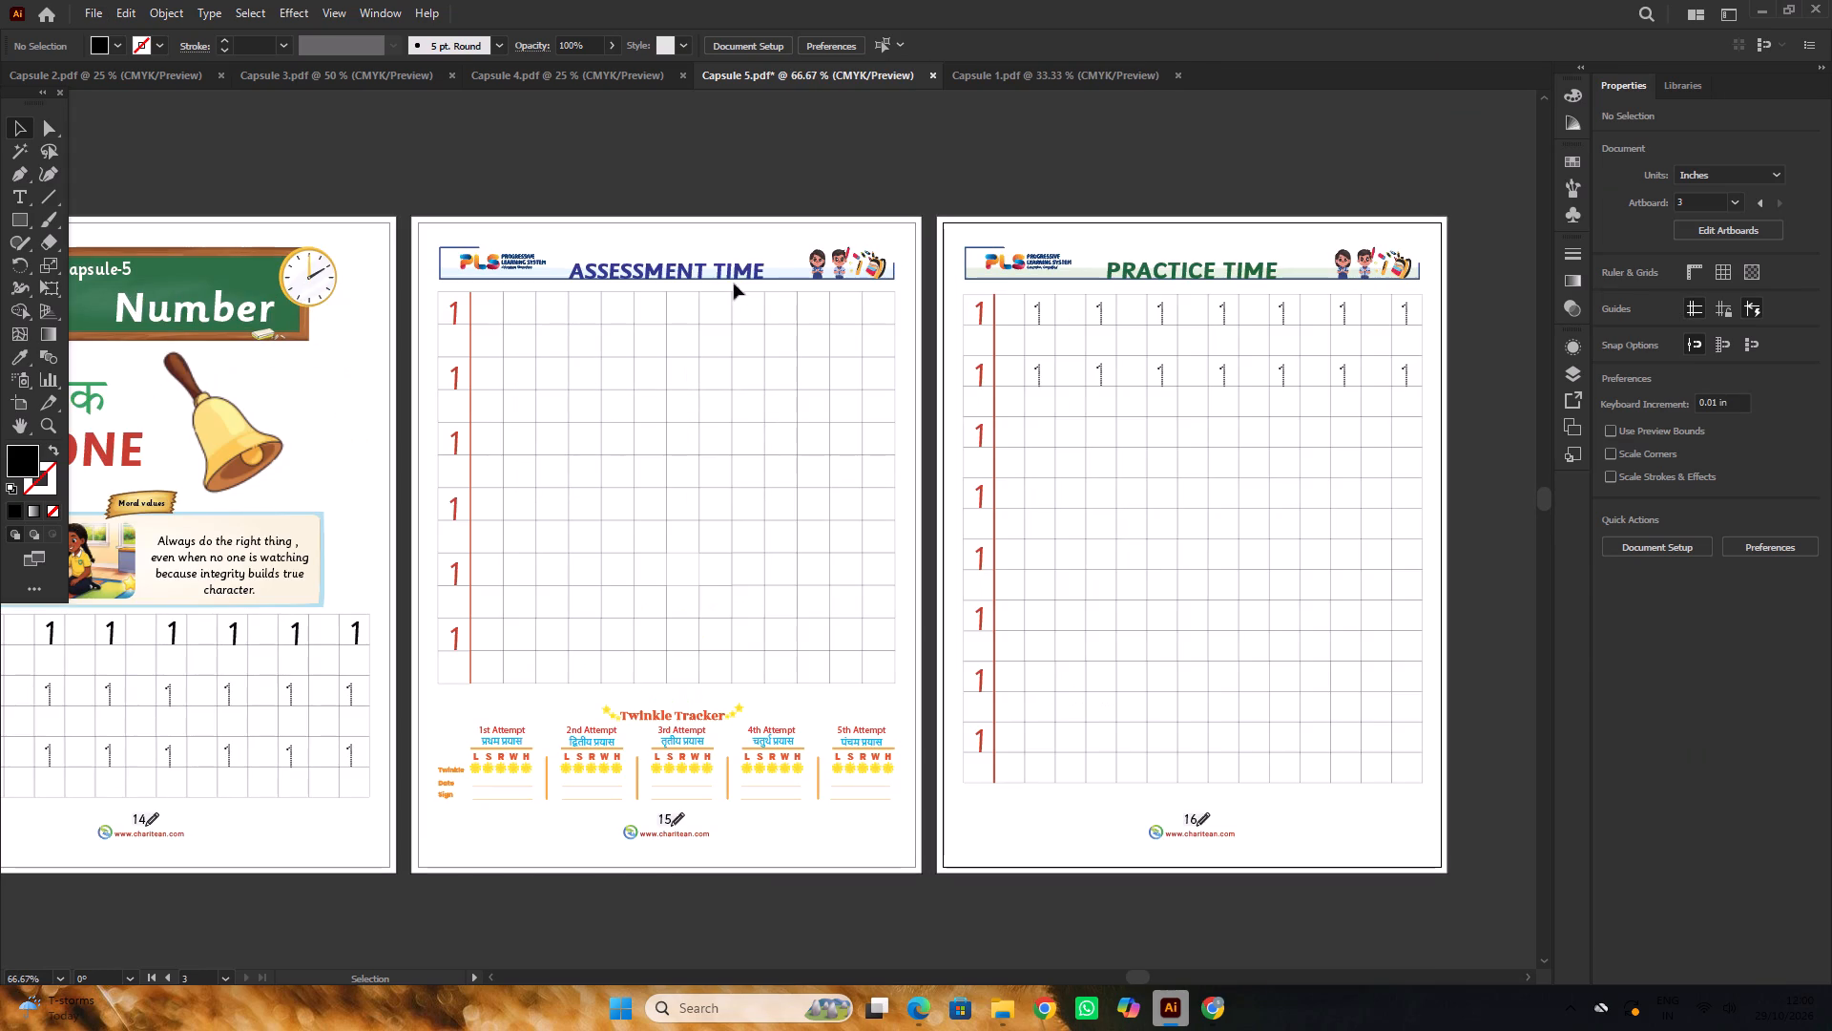
{"action": "left_click", "coordinate": [726, 271]}
{"action": "left_click", "coordinate": [1675, 749]}
{"action": "scroll", "coordinate": [1141, 442], "scroll_direction": "down", "scroll_amount": 2, "text": "alt"}
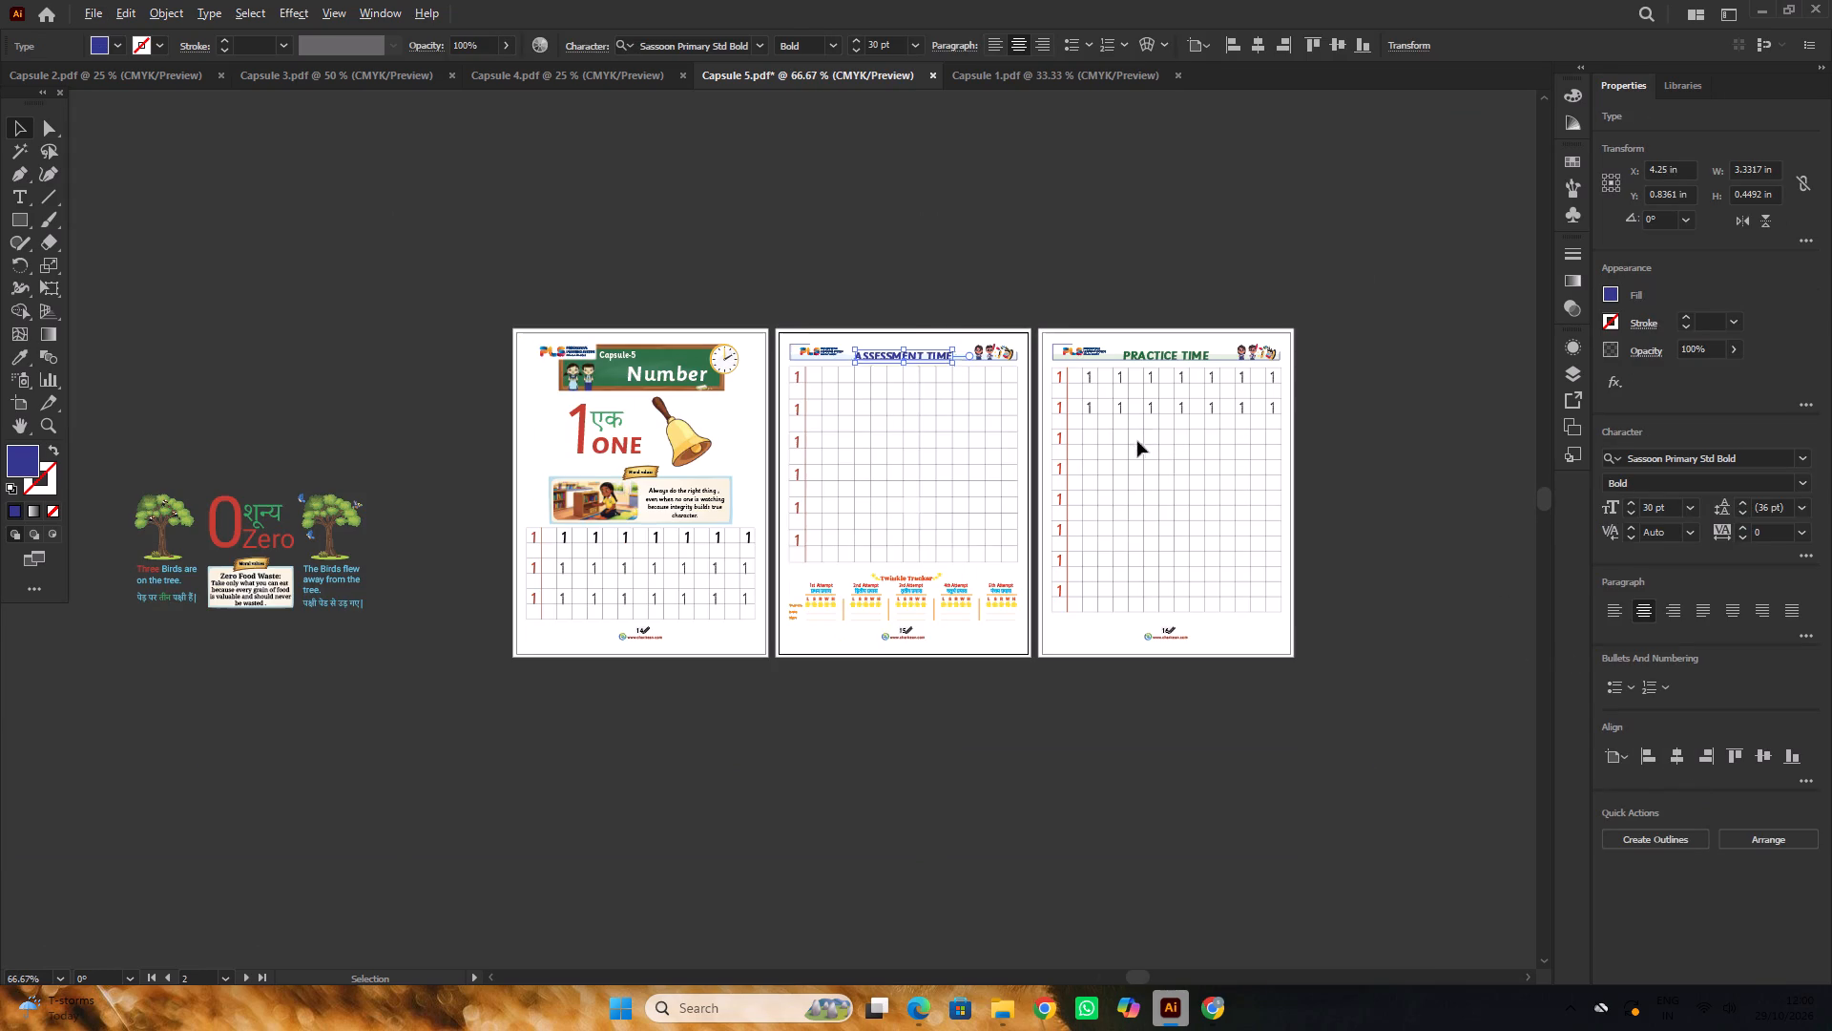
{"action": "left_click", "coordinate": [1053, 290]}
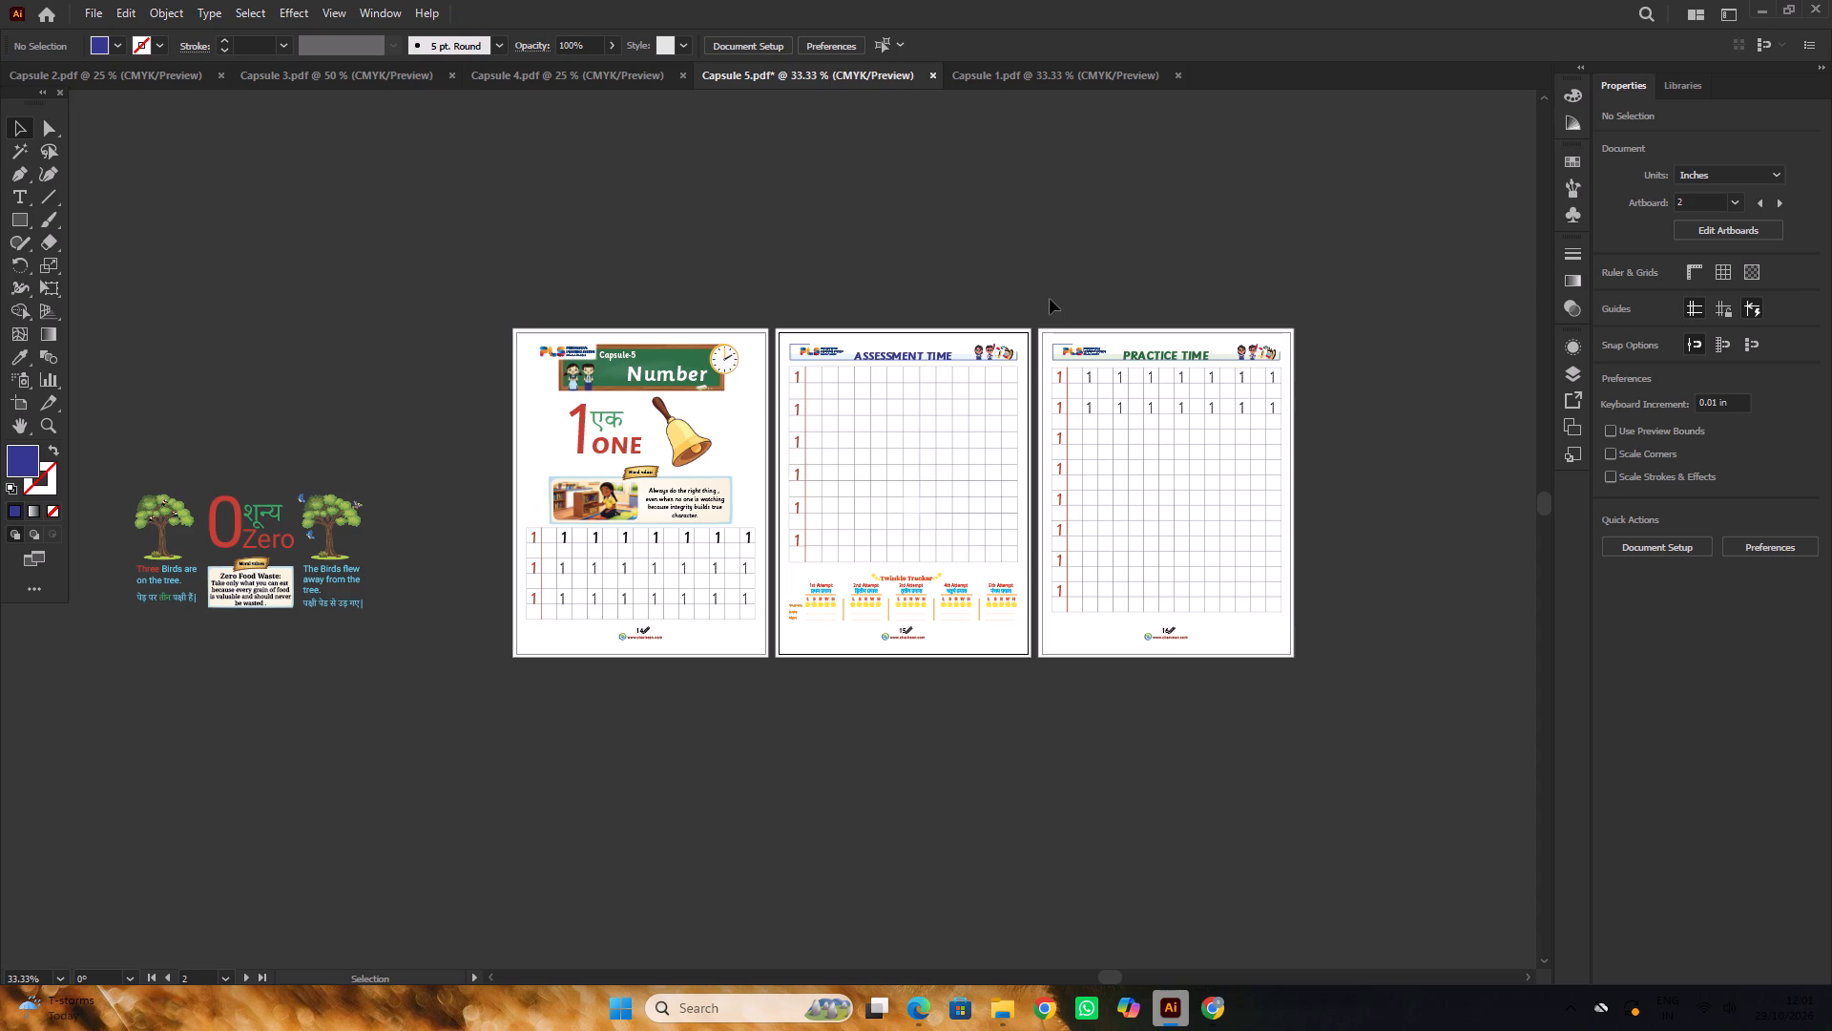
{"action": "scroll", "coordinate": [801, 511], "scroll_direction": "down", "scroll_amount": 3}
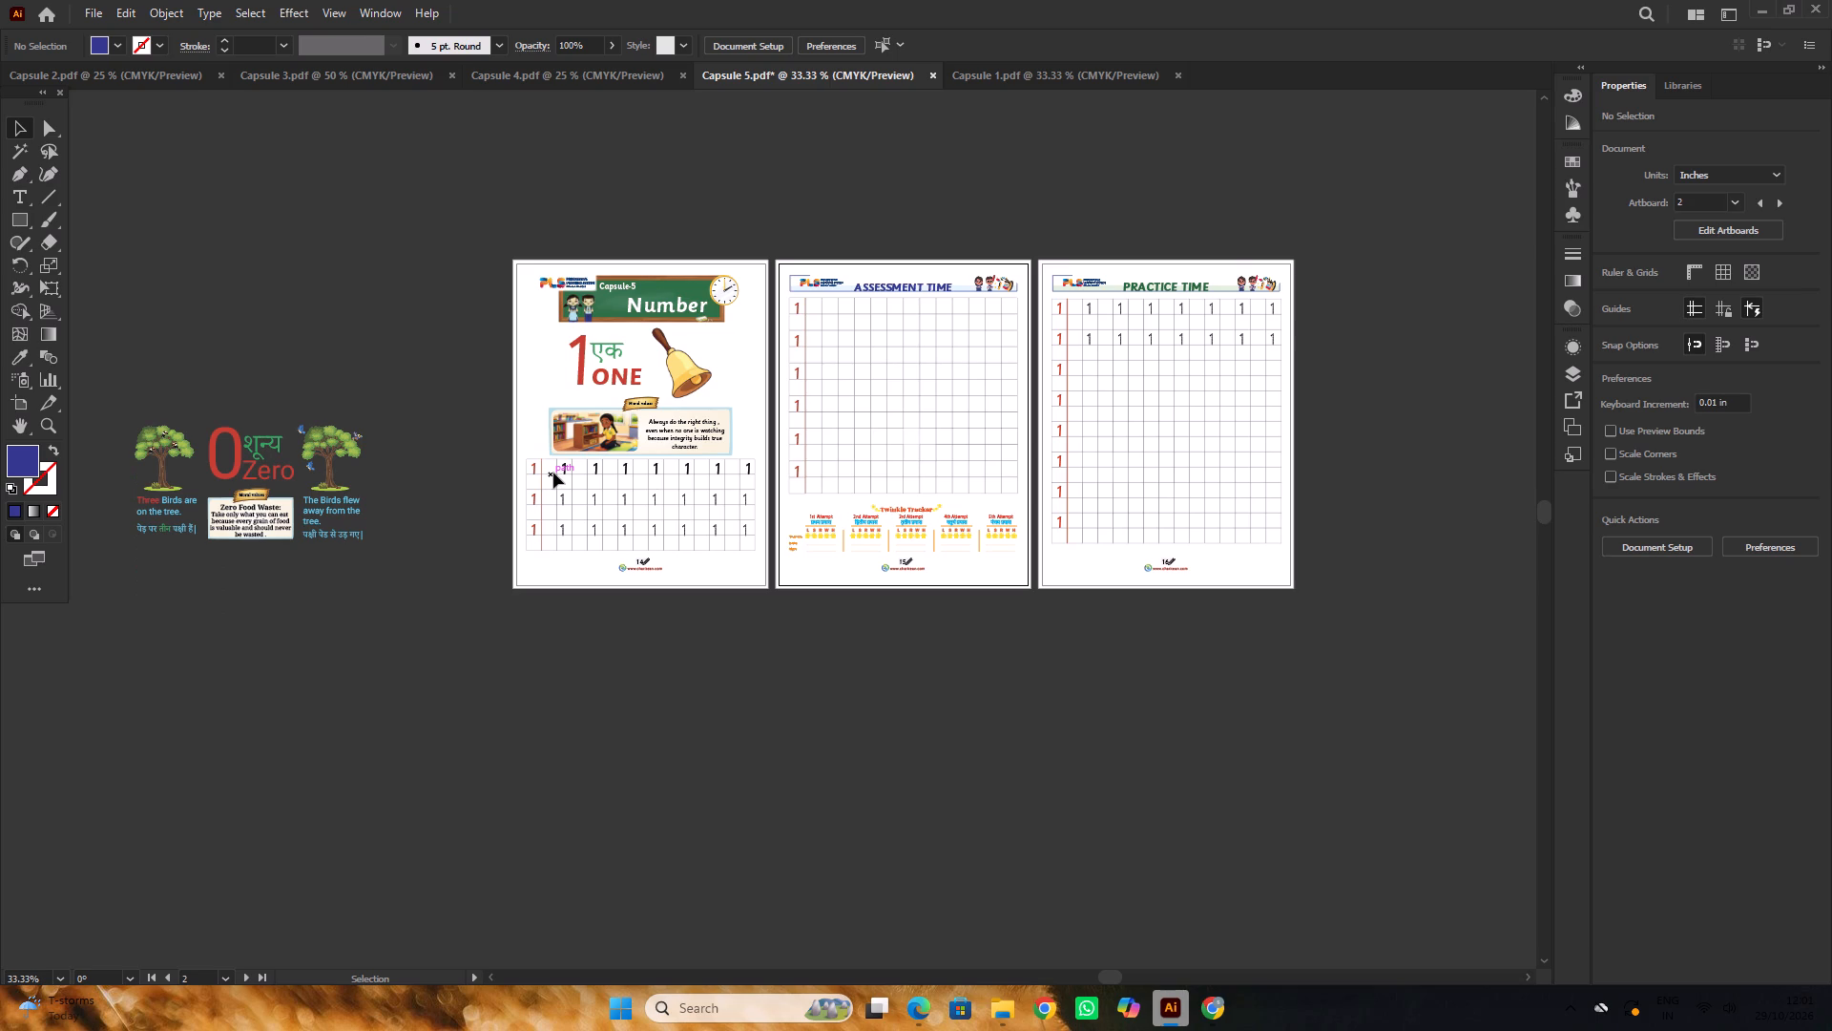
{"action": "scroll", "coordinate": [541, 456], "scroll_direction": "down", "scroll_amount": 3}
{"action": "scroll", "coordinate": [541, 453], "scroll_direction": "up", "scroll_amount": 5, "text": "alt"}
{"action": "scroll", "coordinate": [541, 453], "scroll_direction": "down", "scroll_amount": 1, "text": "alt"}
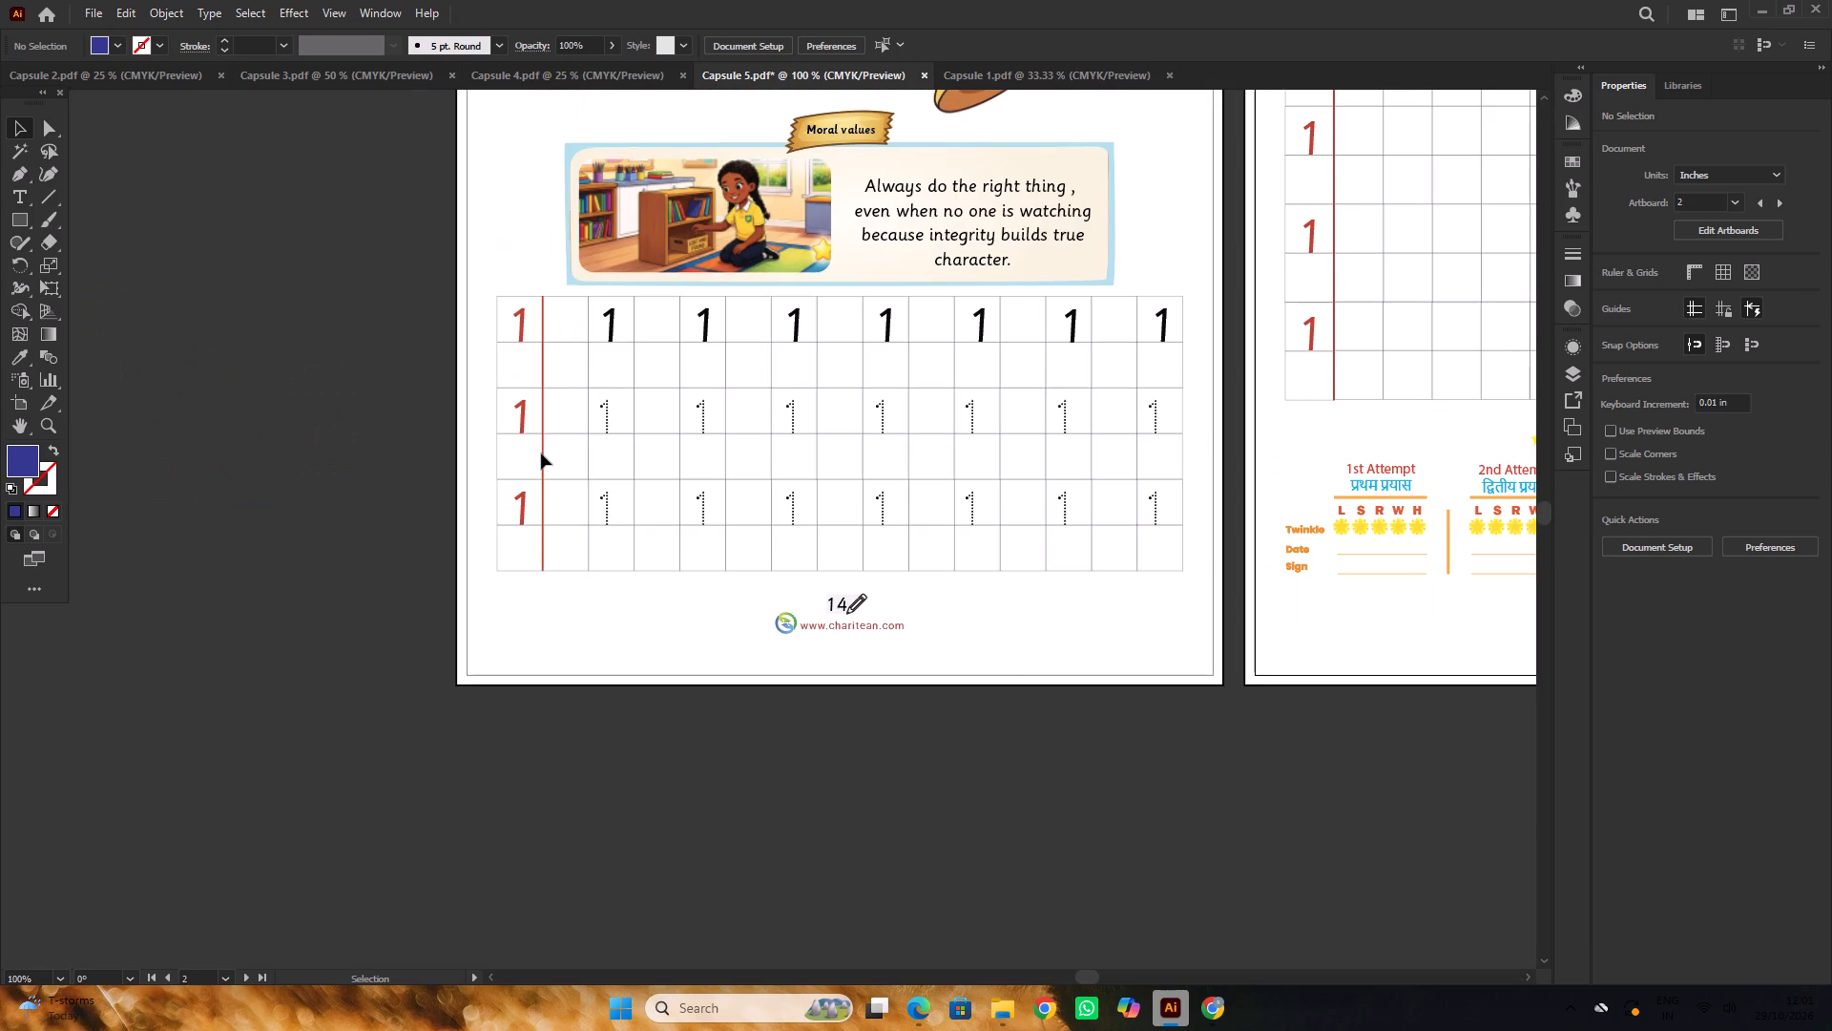
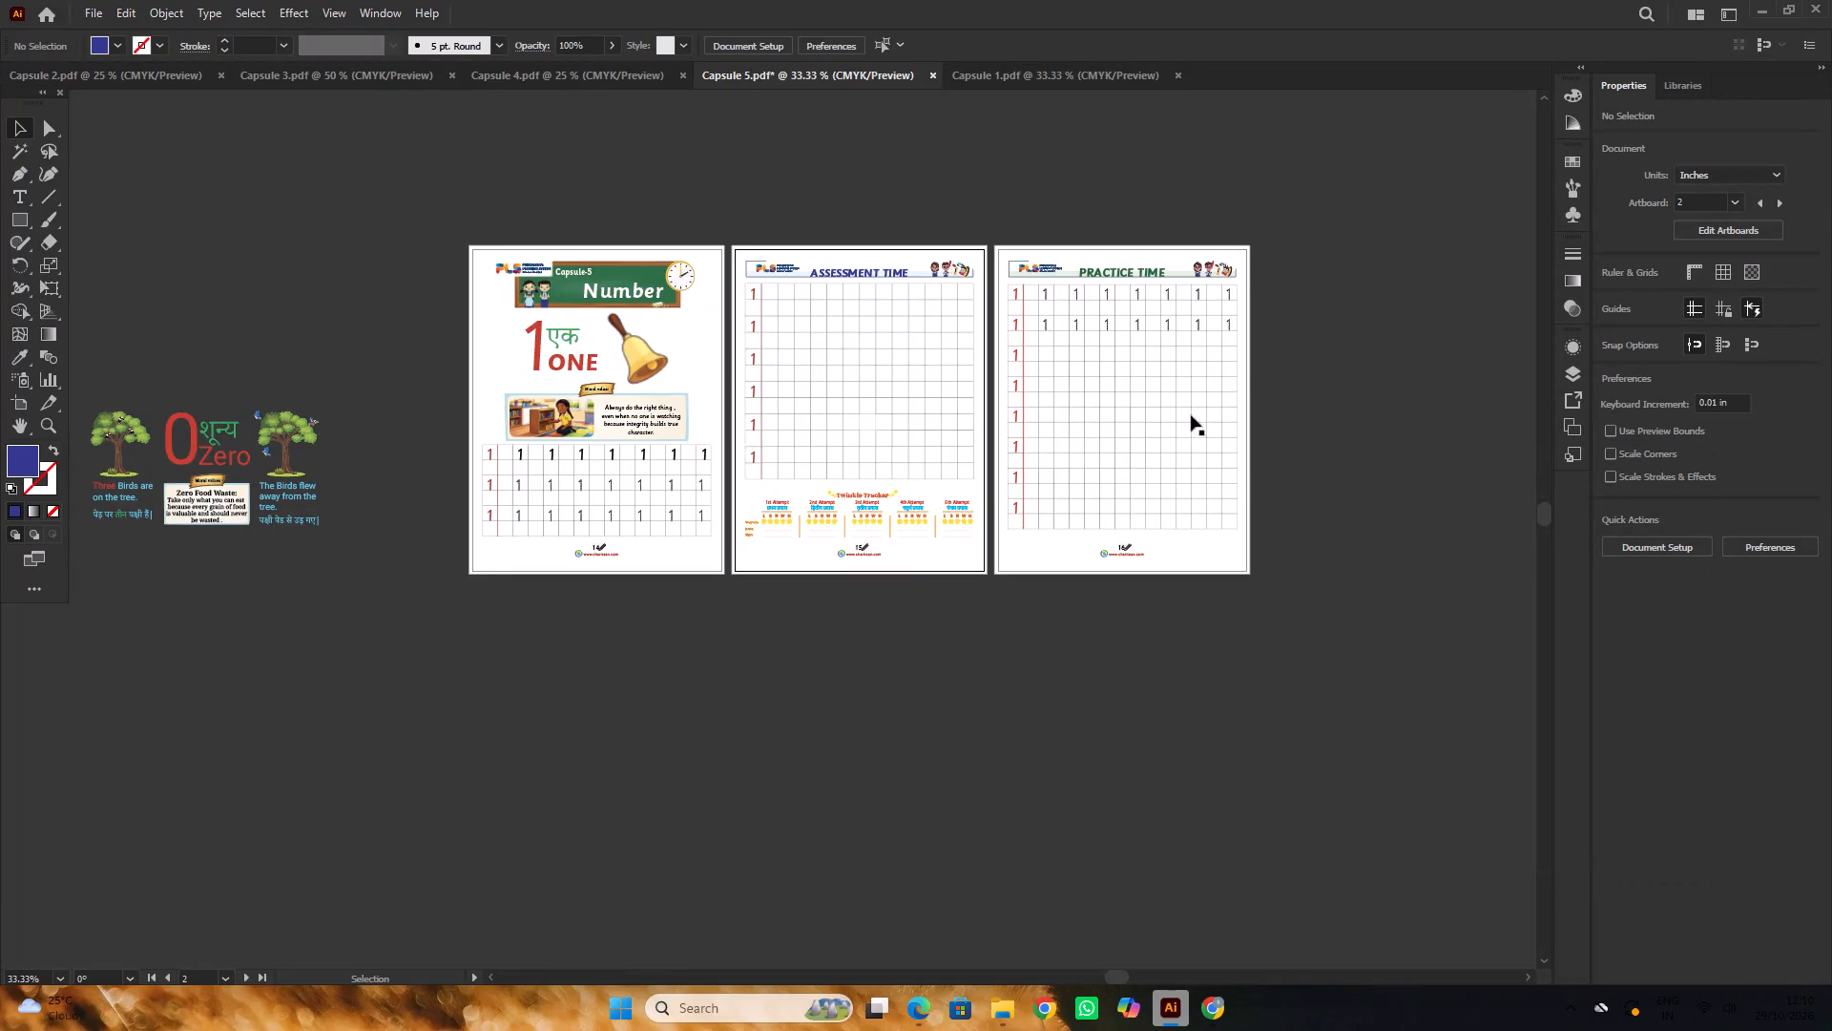
Examine page number 15 inside the footer group, checking its font and its spacing from the pencil.
{"action": "scroll", "coordinate": [1096, 435], "scroll_direction": "up", "scroll_amount": 2, "text": "alt"}
{"action": "scroll", "coordinate": [1063, 417], "scroll_direction": "down", "scroll_amount": 1, "text": "alt"}
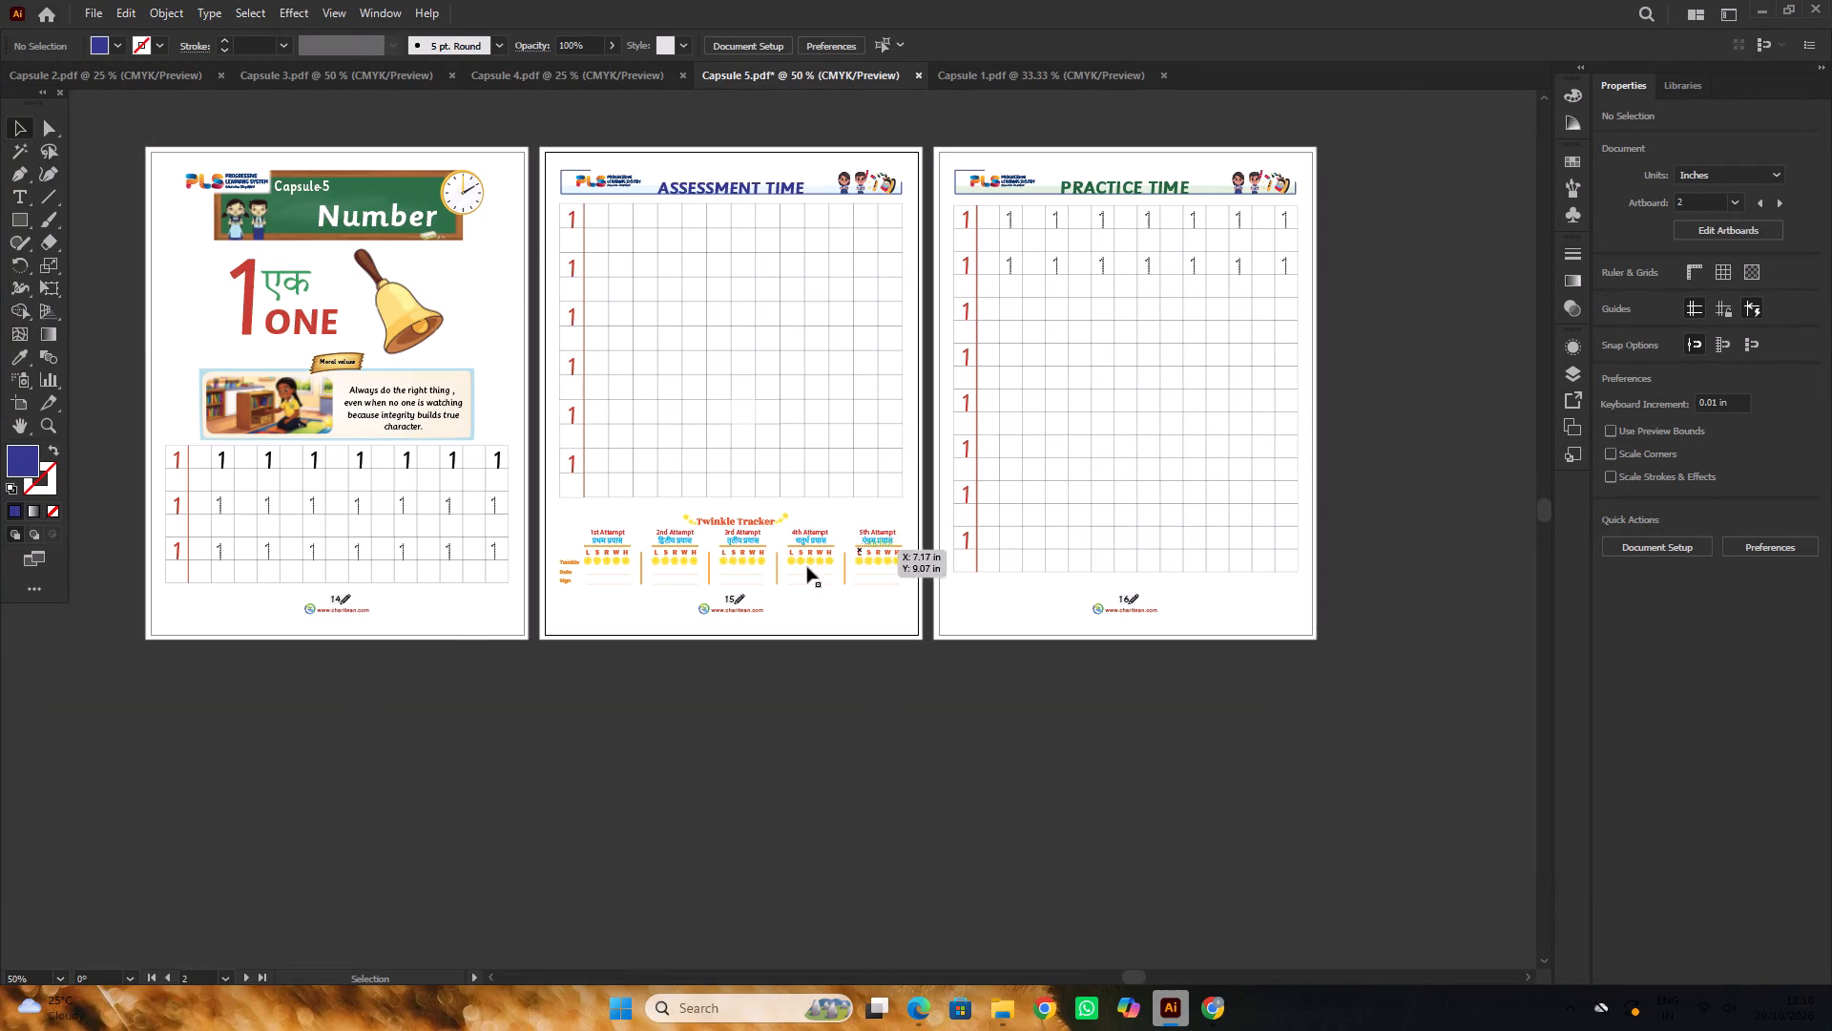
{"action": "scroll", "coordinate": [772, 597], "scroll_direction": "up", "scroll_amount": 2, "text": "alt"}
{"action": "left_click", "coordinate": [697, 602]}
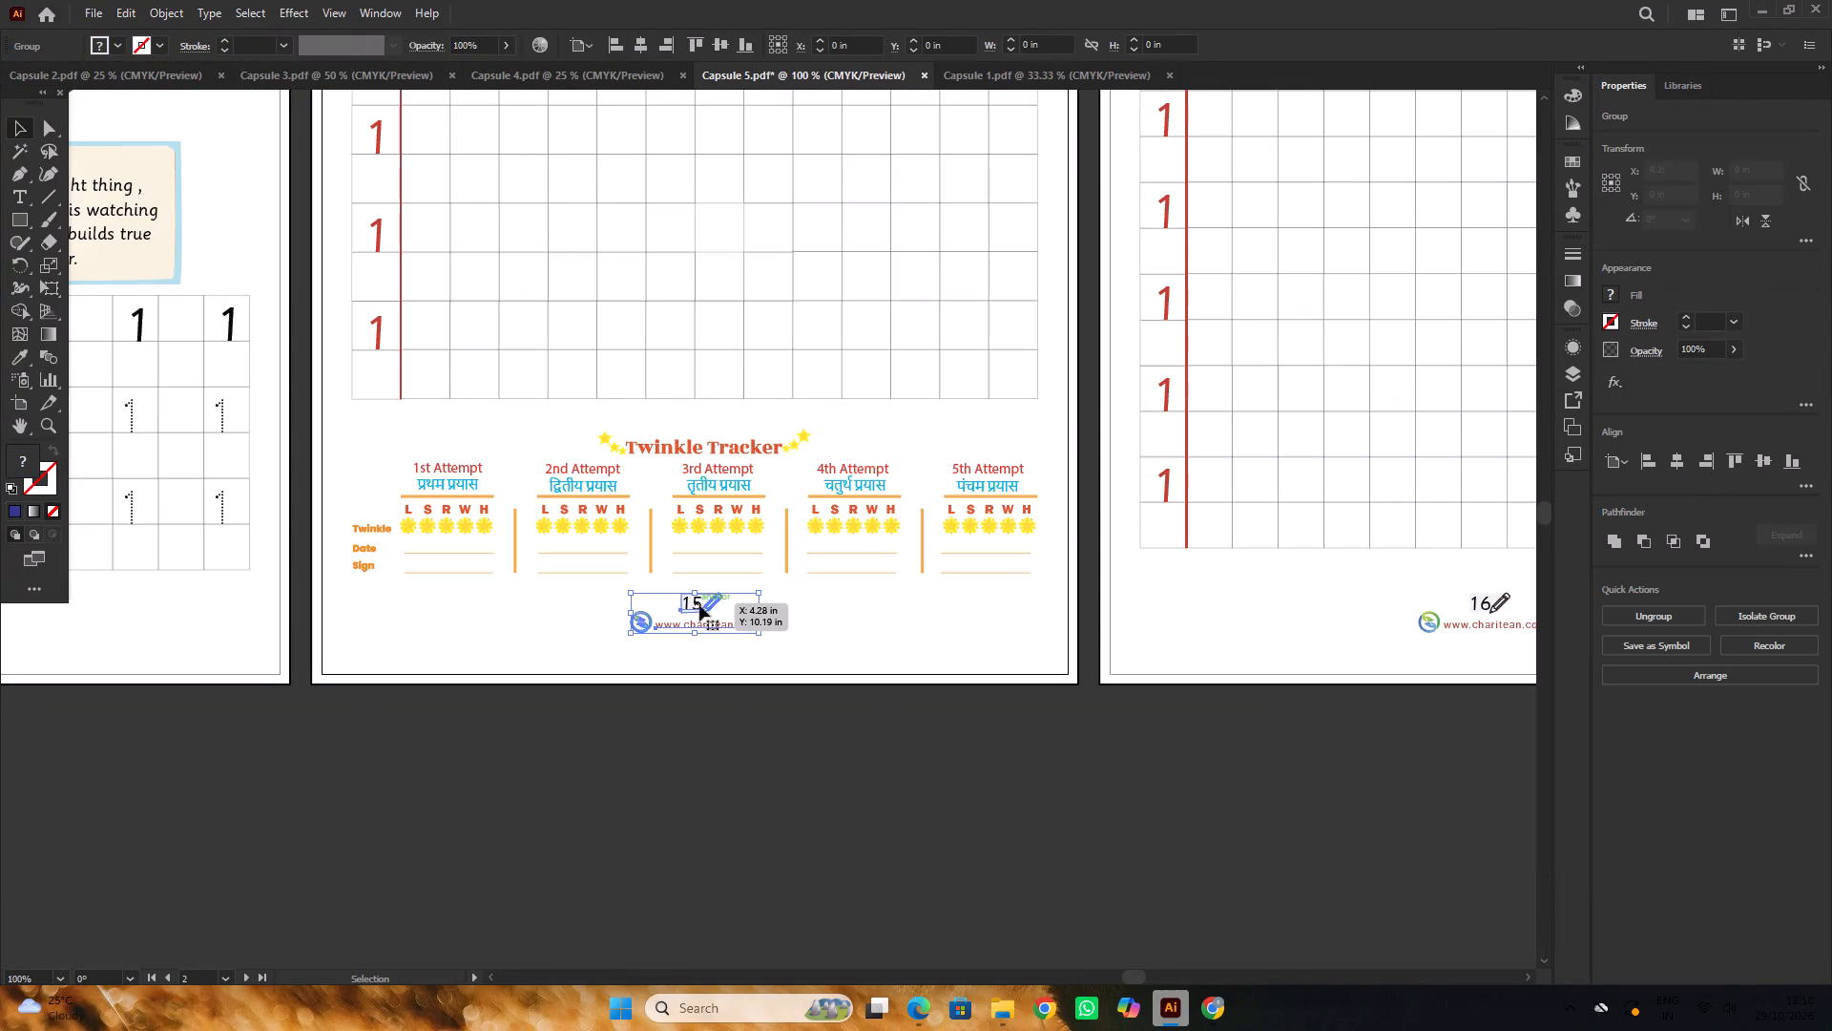
{"action": "scroll", "coordinate": [742, 626], "scroll_direction": "up", "scroll_amount": 3, "text": "alt"}
{"action": "triple_click", "coordinate": [616, 560]}
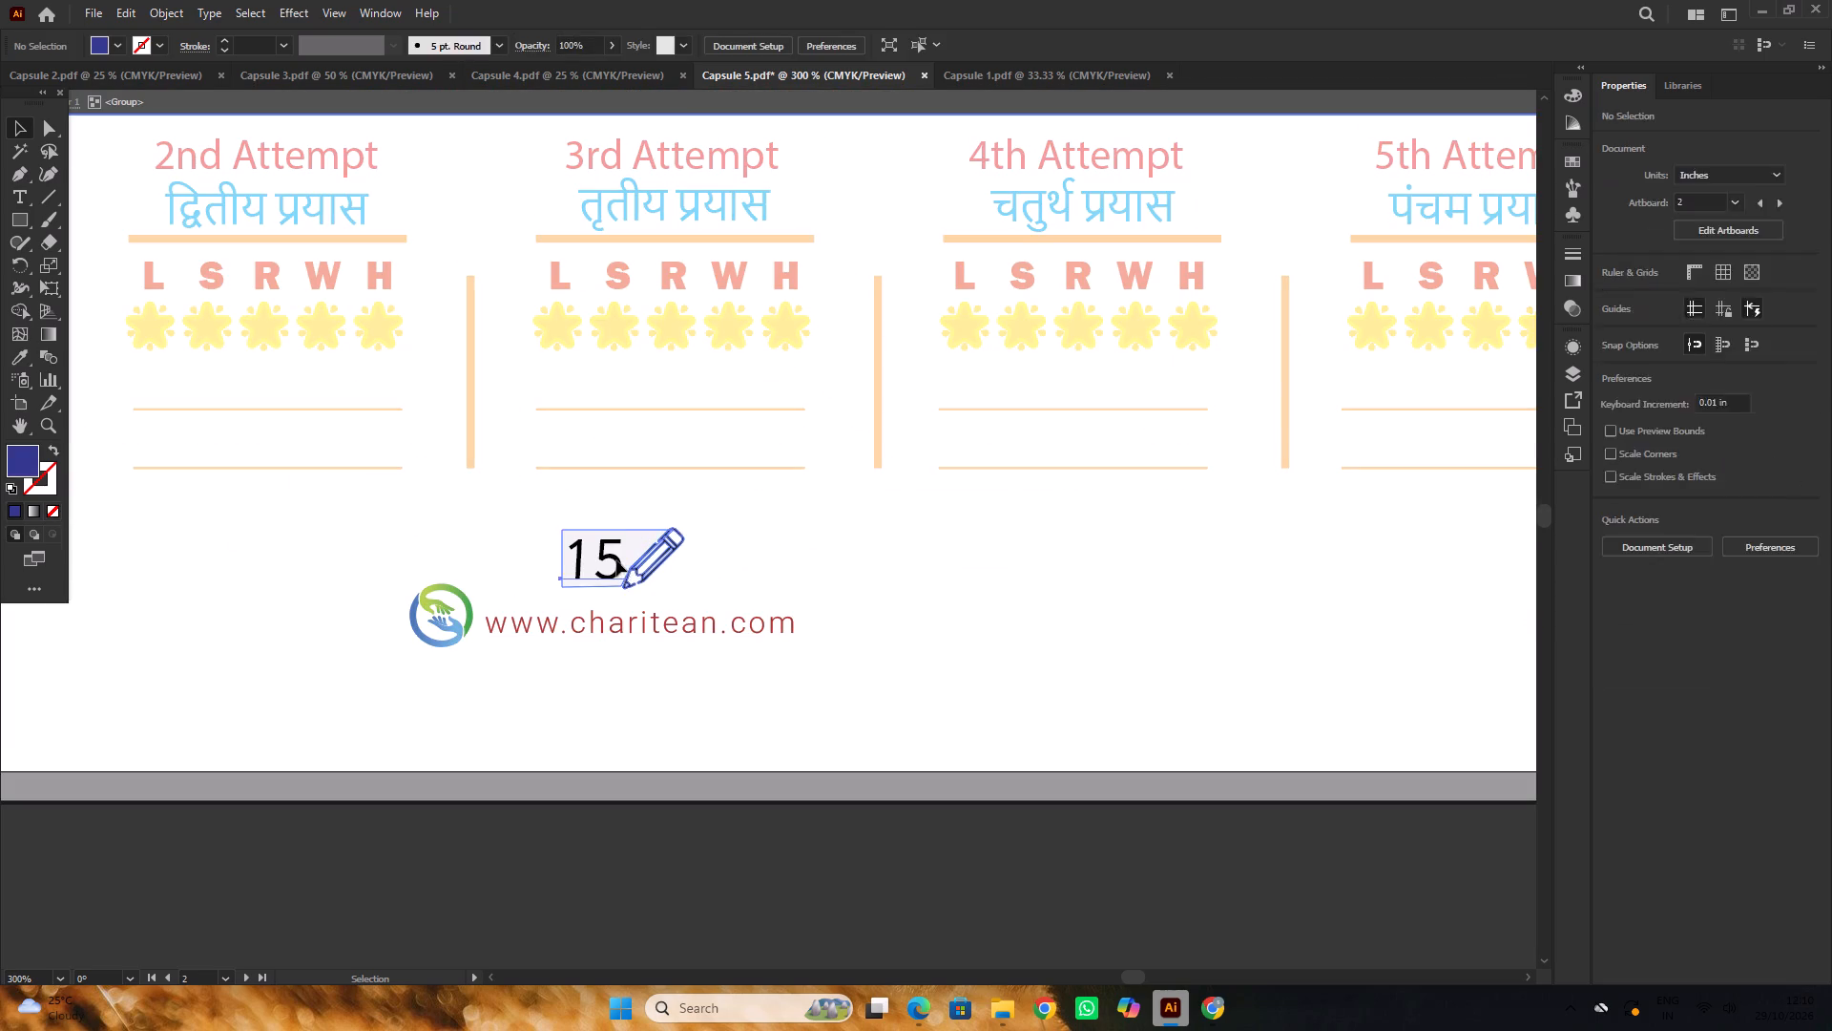
{"action": "triple_click", "coordinate": [613, 555]}
{"action": "scroll", "coordinate": [742, 561], "scroll_direction": "down", "scroll_amount": 2, "text": "alt"}
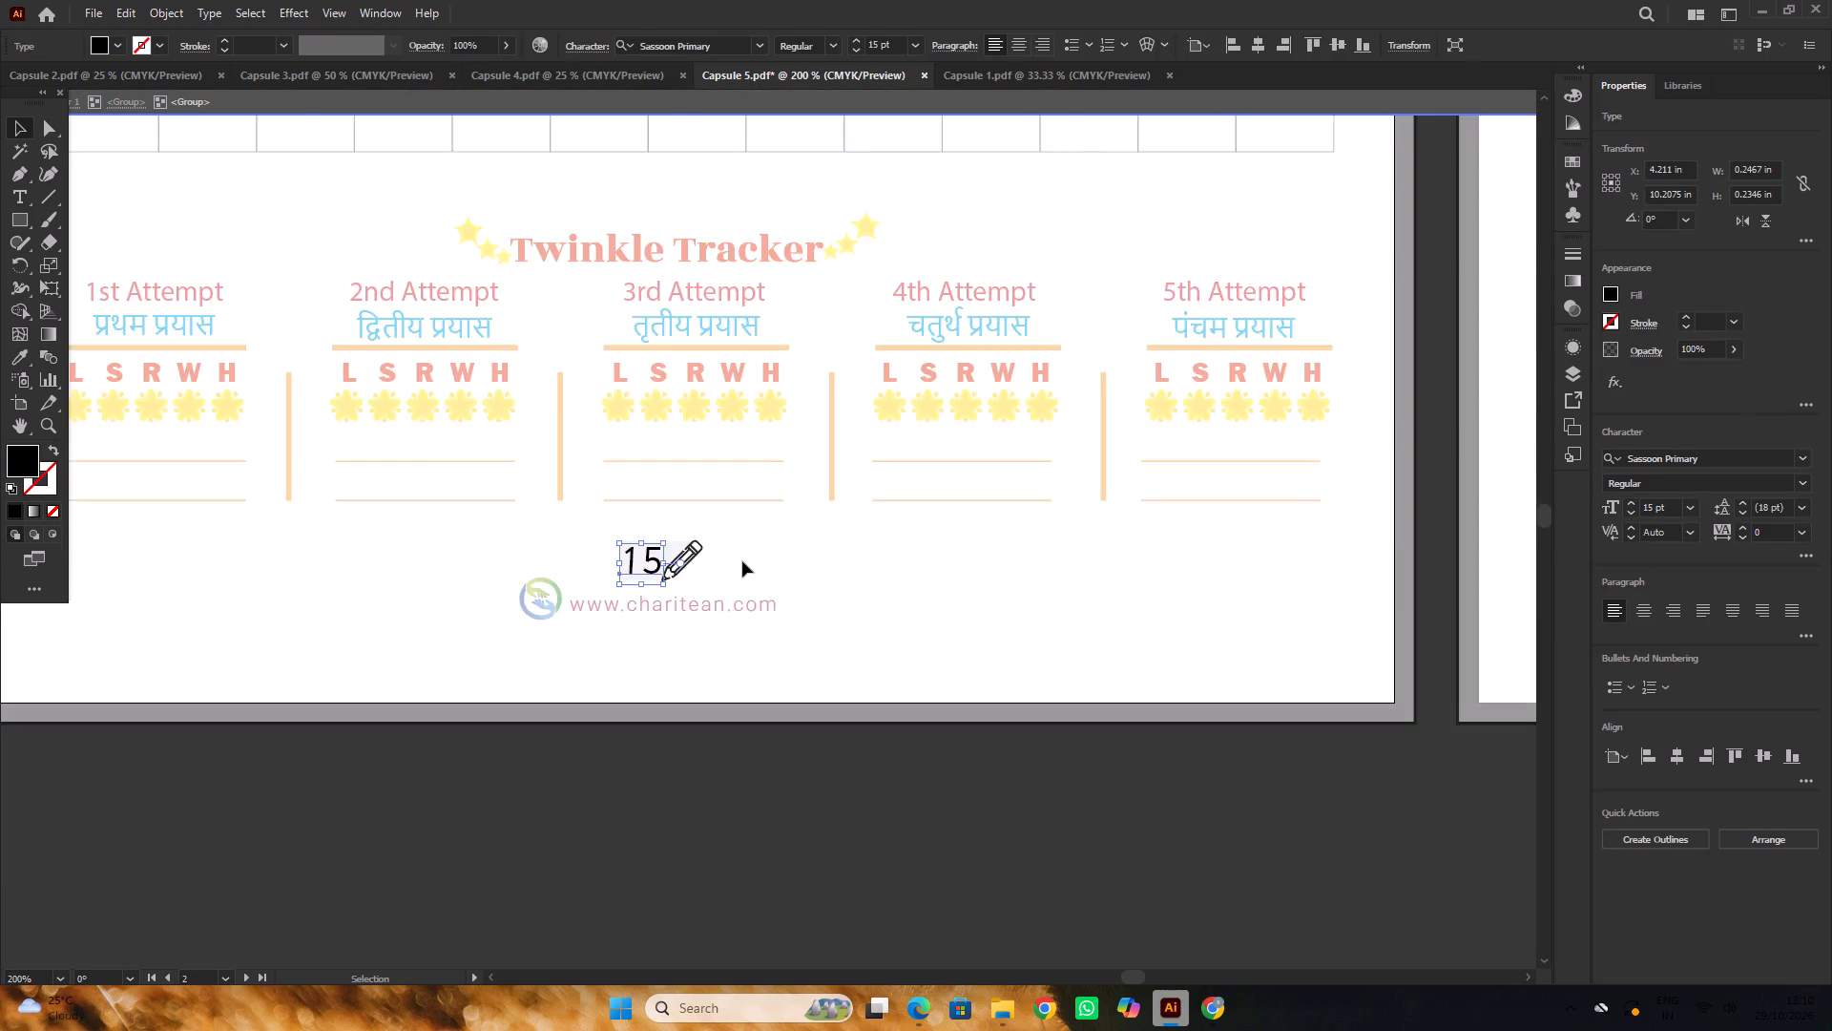
{"action": "scroll", "coordinate": [742, 561], "scroll_direction": "down", "scroll_amount": 1, "text": "alt"}
{"action": "triple_click", "coordinate": [870, 708]}
{"action": "scroll", "coordinate": [874, 705], "scroll_direction": "down", "scroll_amount": 2, "text": "alt"}
{"action": "key", "text": "space"}
{"action": "left_click_drag", "start_coordinate": [822, 759], "coordinate": [968, 810]}
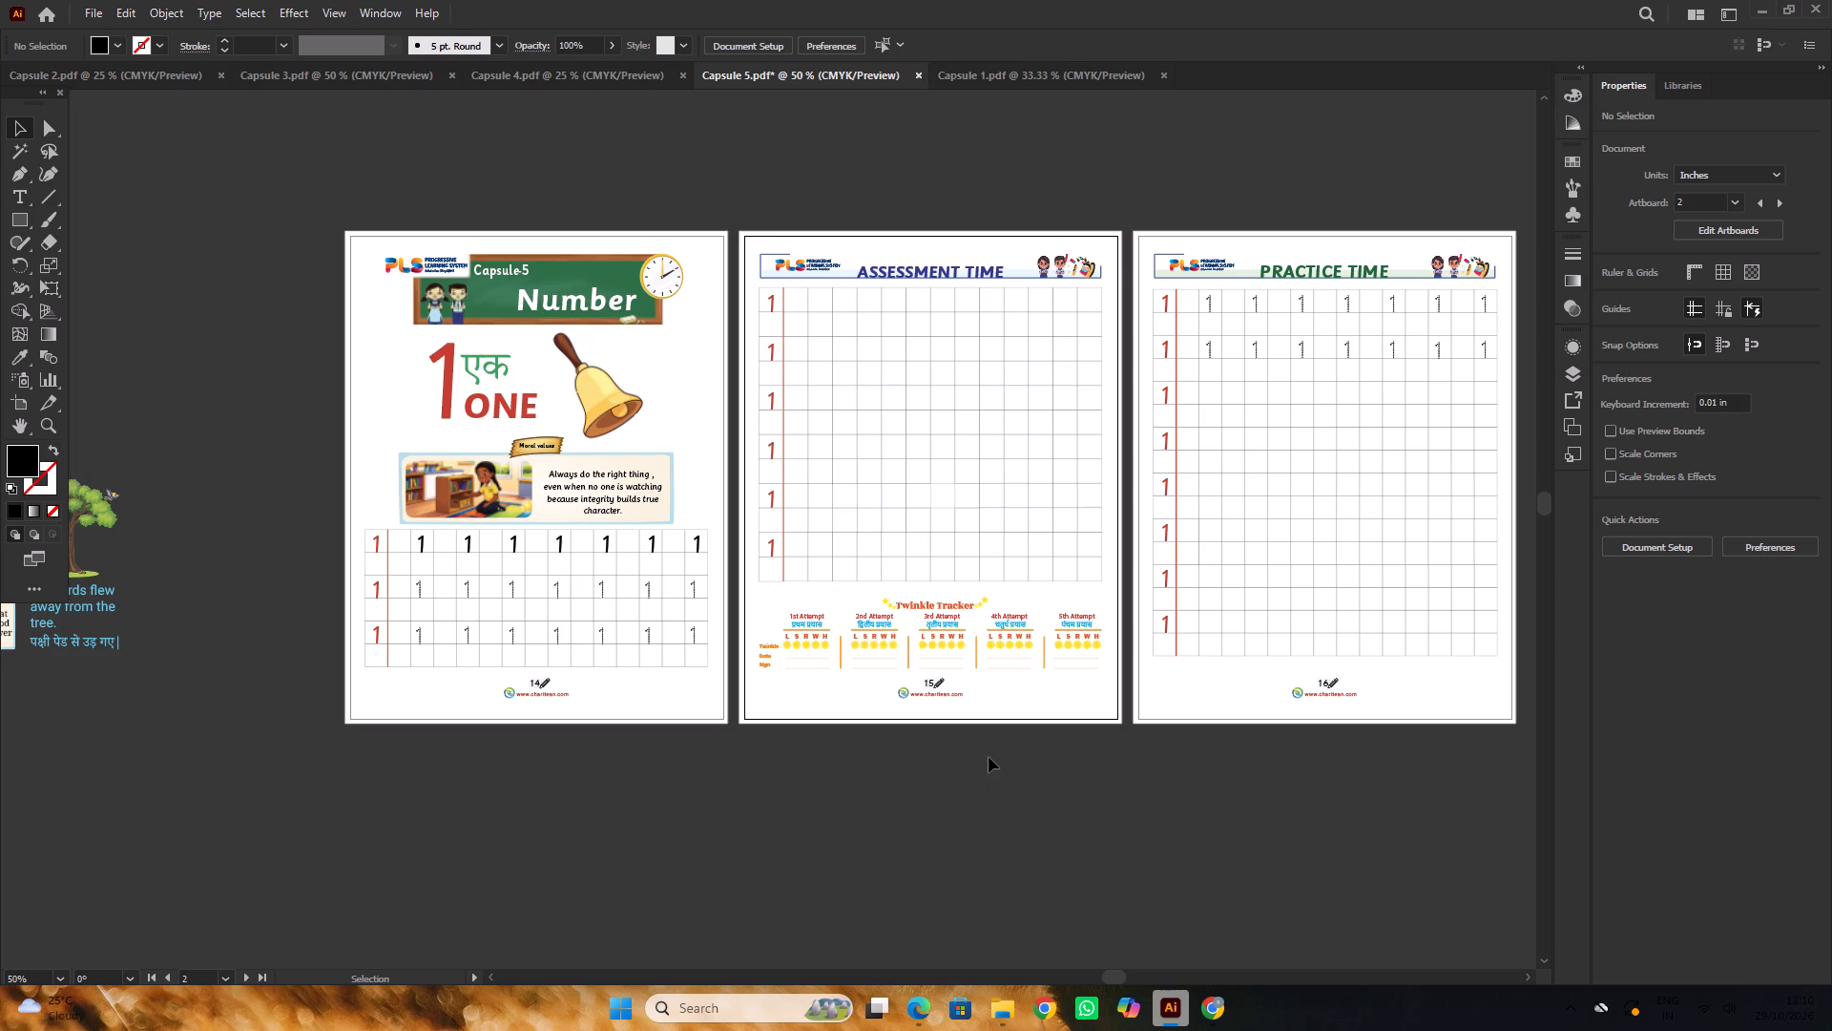
Close the Capsule 1 document and return to Capsule 5.
{"action": "left_click", "coordinate": [1006, 76]}
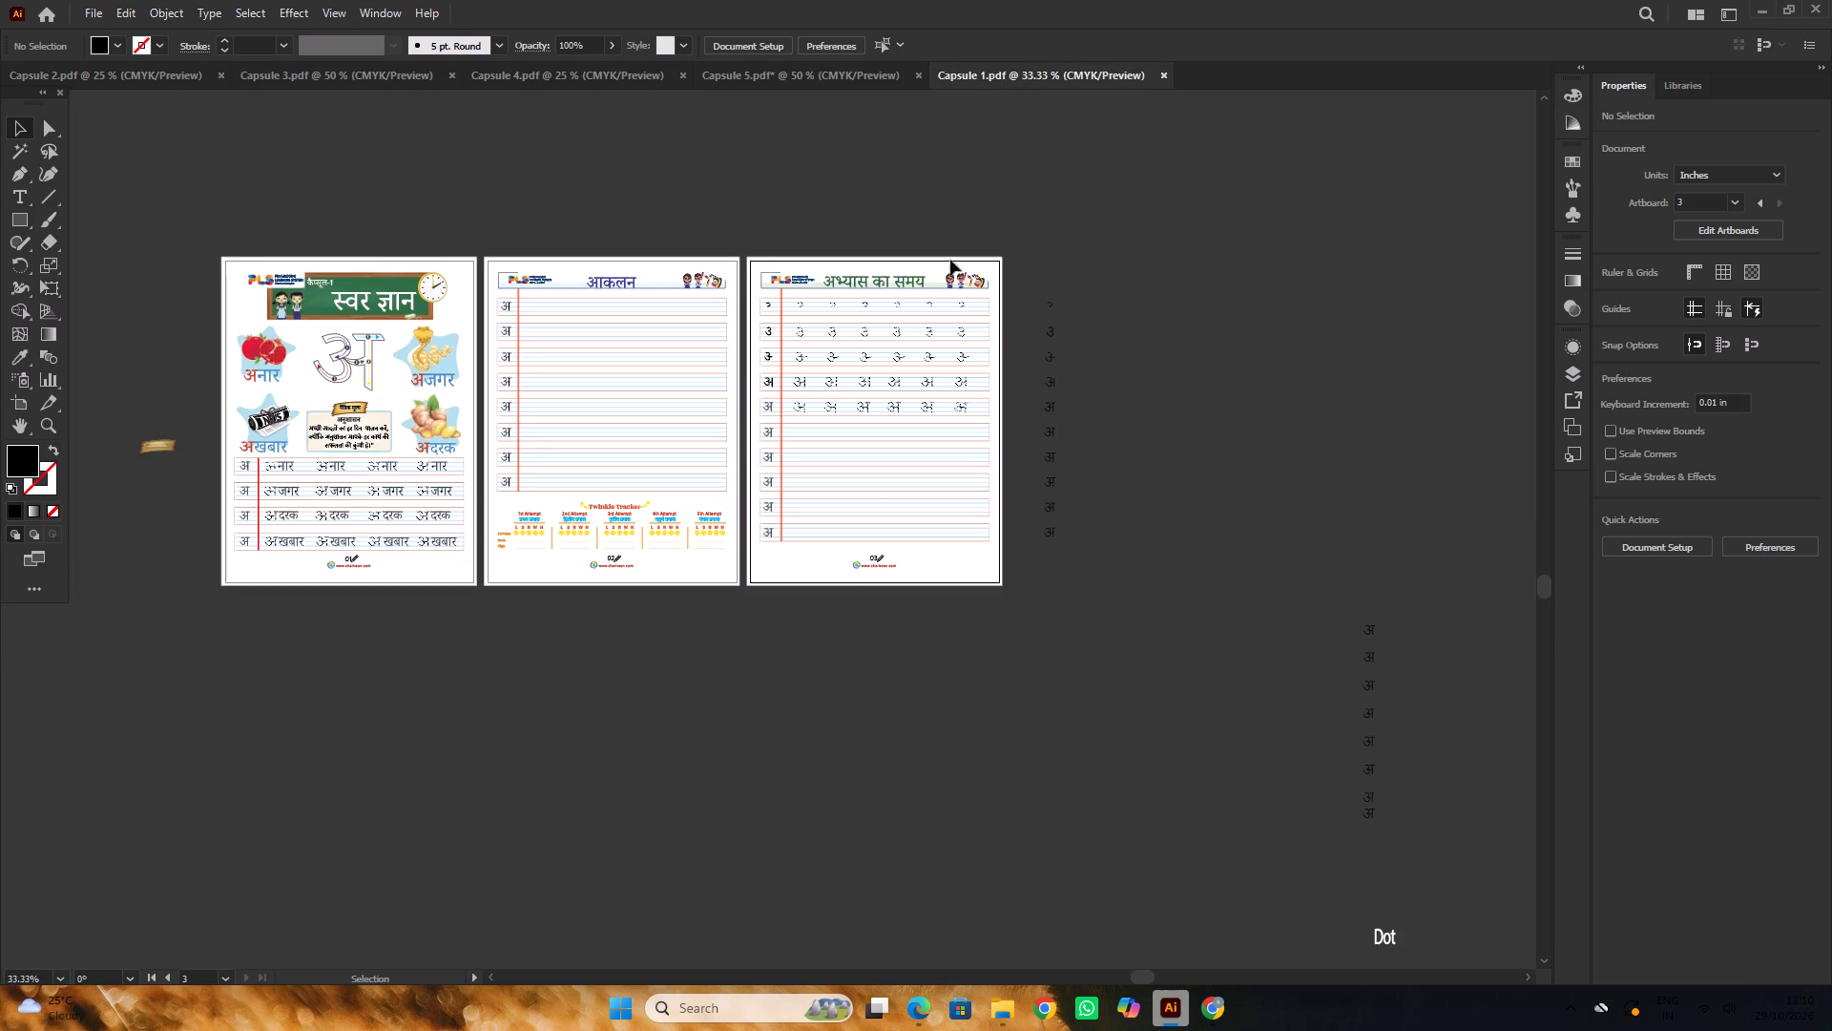
{"action": "left_click", "coordinate": [1164, 78]}
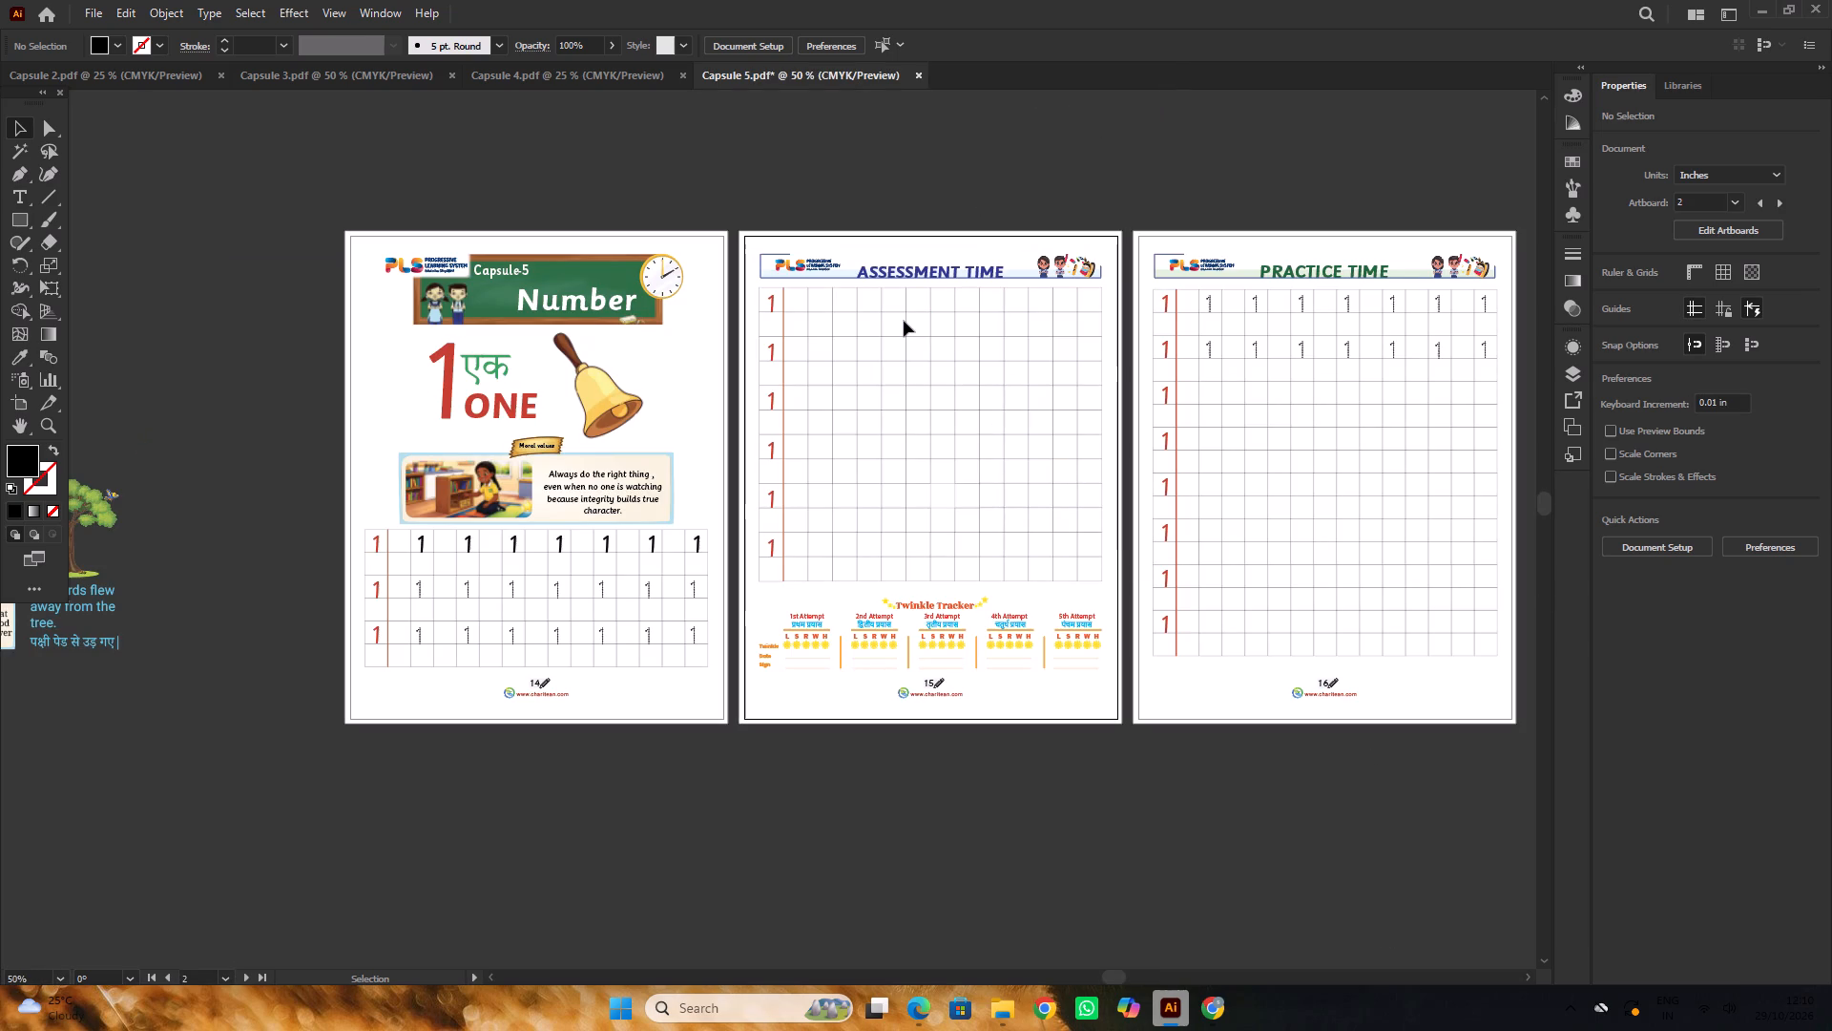
Centre the group holding the large 1, एक, ONE and the bell horizontally on page 14, and deselect it.
{"action": "left_click", "coordinate": [594, 396]}
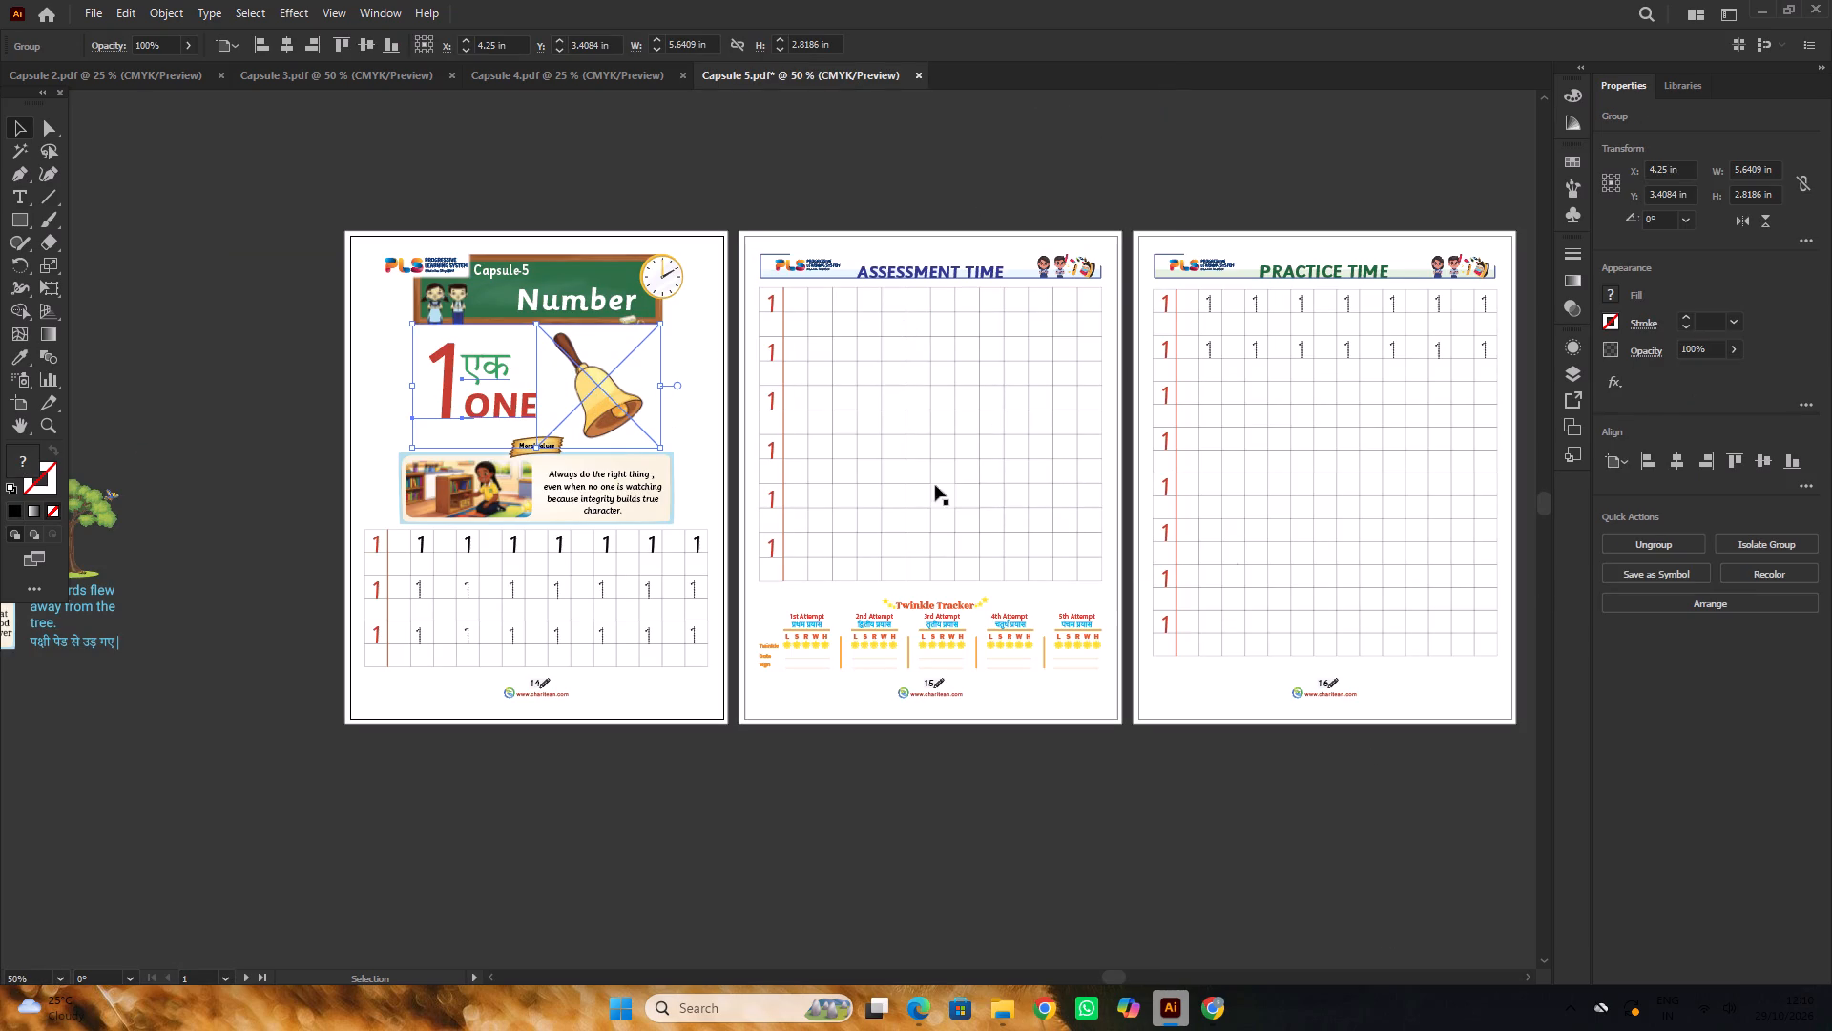
{"action": "left_click", "coordinate": [1674, 452]}
{"action": "scroll", "coordinate": [866, 210], "scroll_direction": "up", "scroll_amount": 2}
{"action": "left_click", "coordinate": [865, 206]}
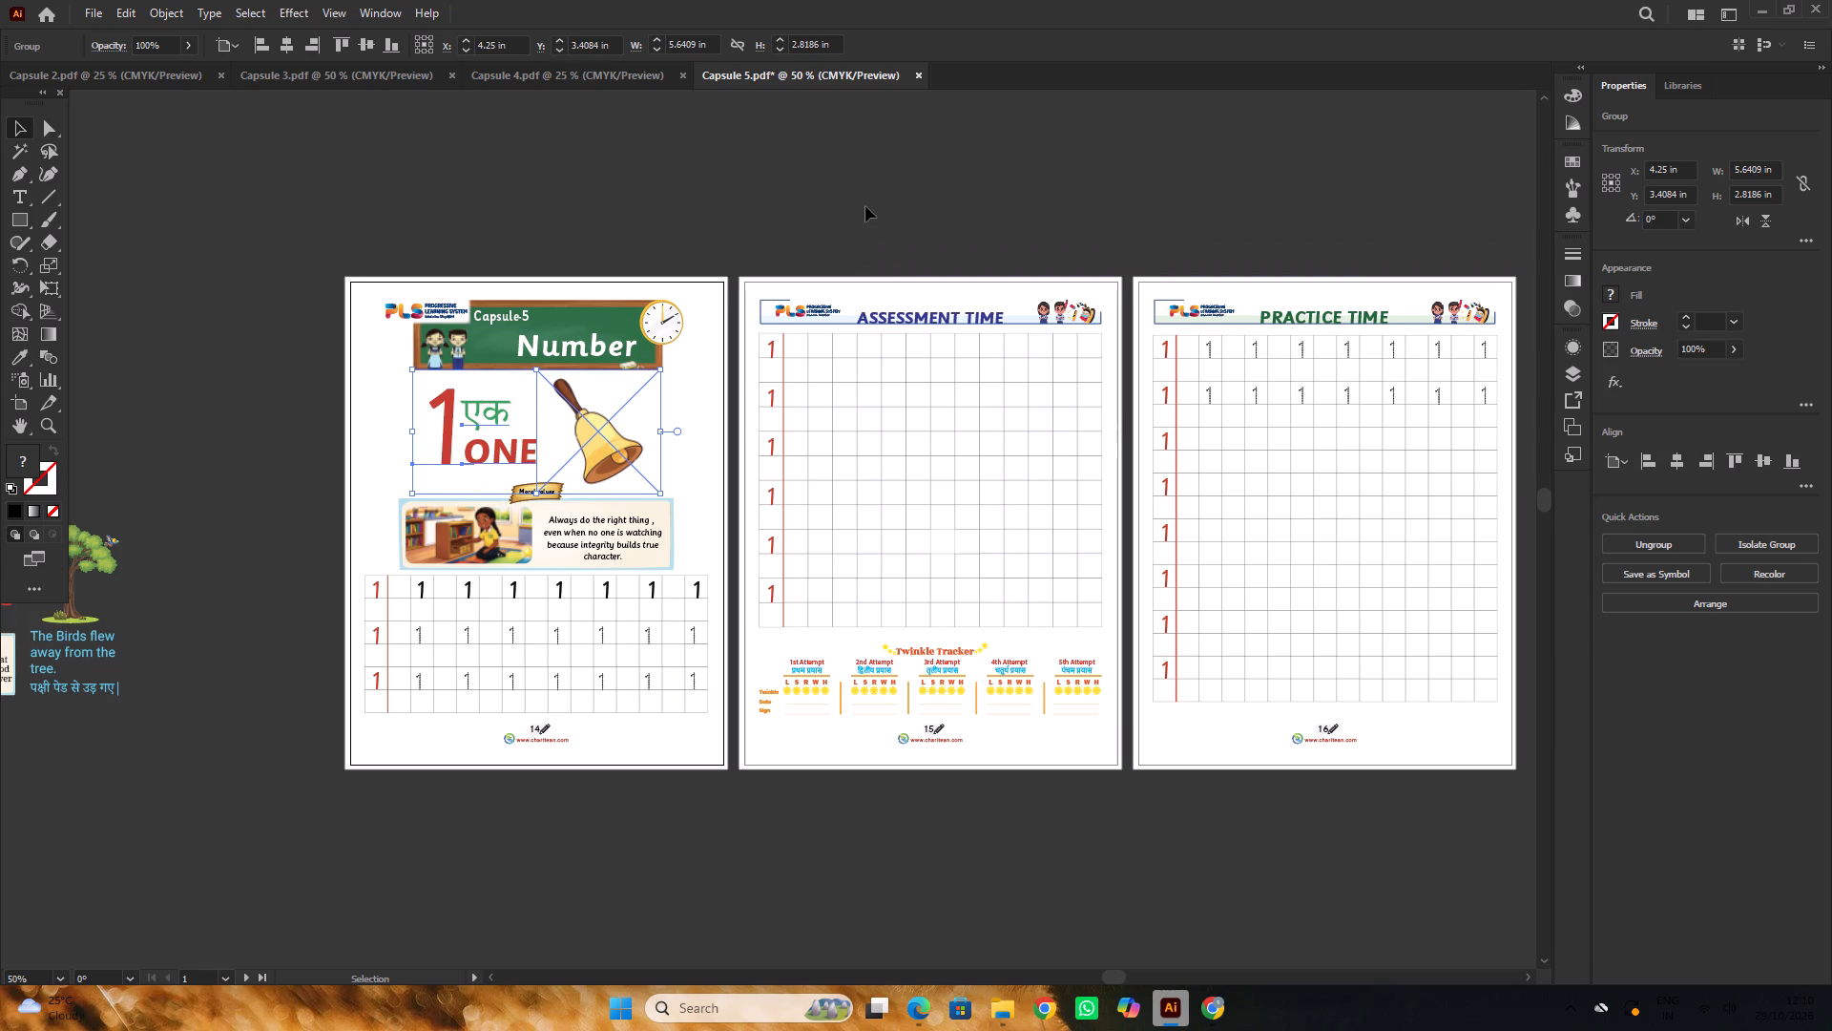
Save the Capsule 5 document.
{"action": "key", "text": "space"}
{"action": "left_click_drag", "start_coordinate": [1013, 199], "coordinate": [964, 198]}
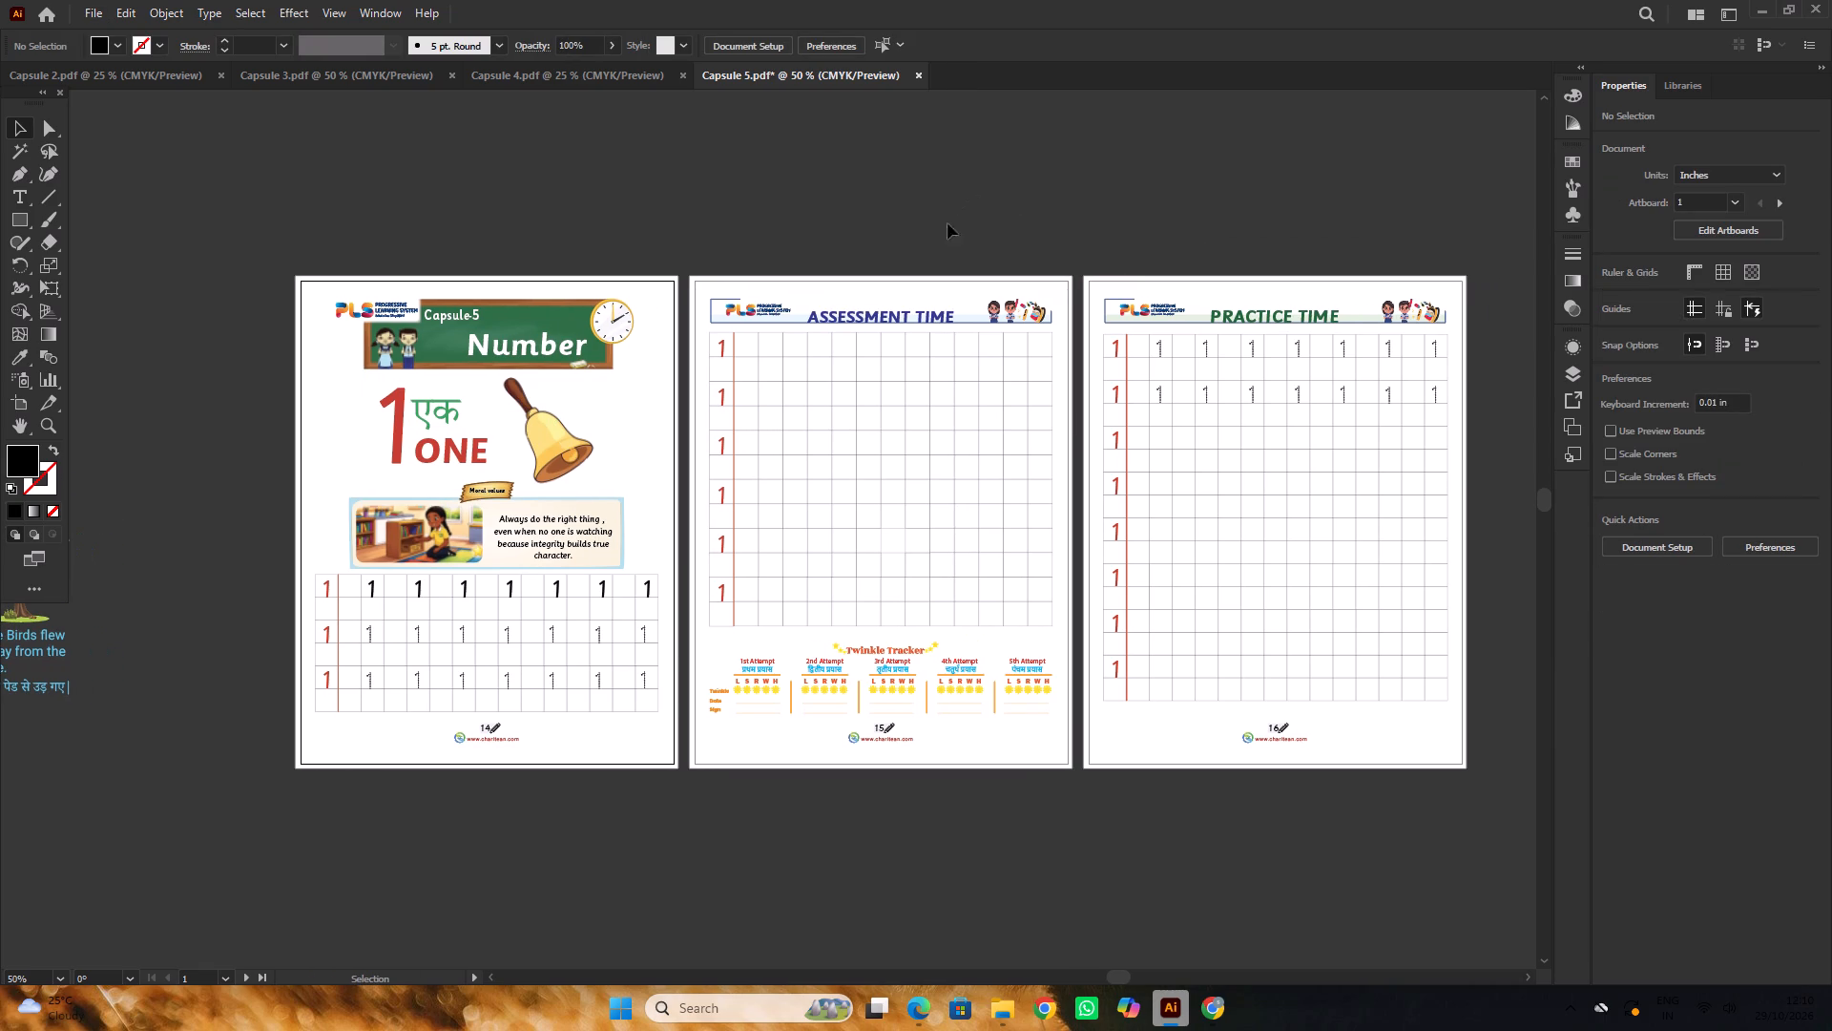
{"action": "key", "text": "ctrl+s"}
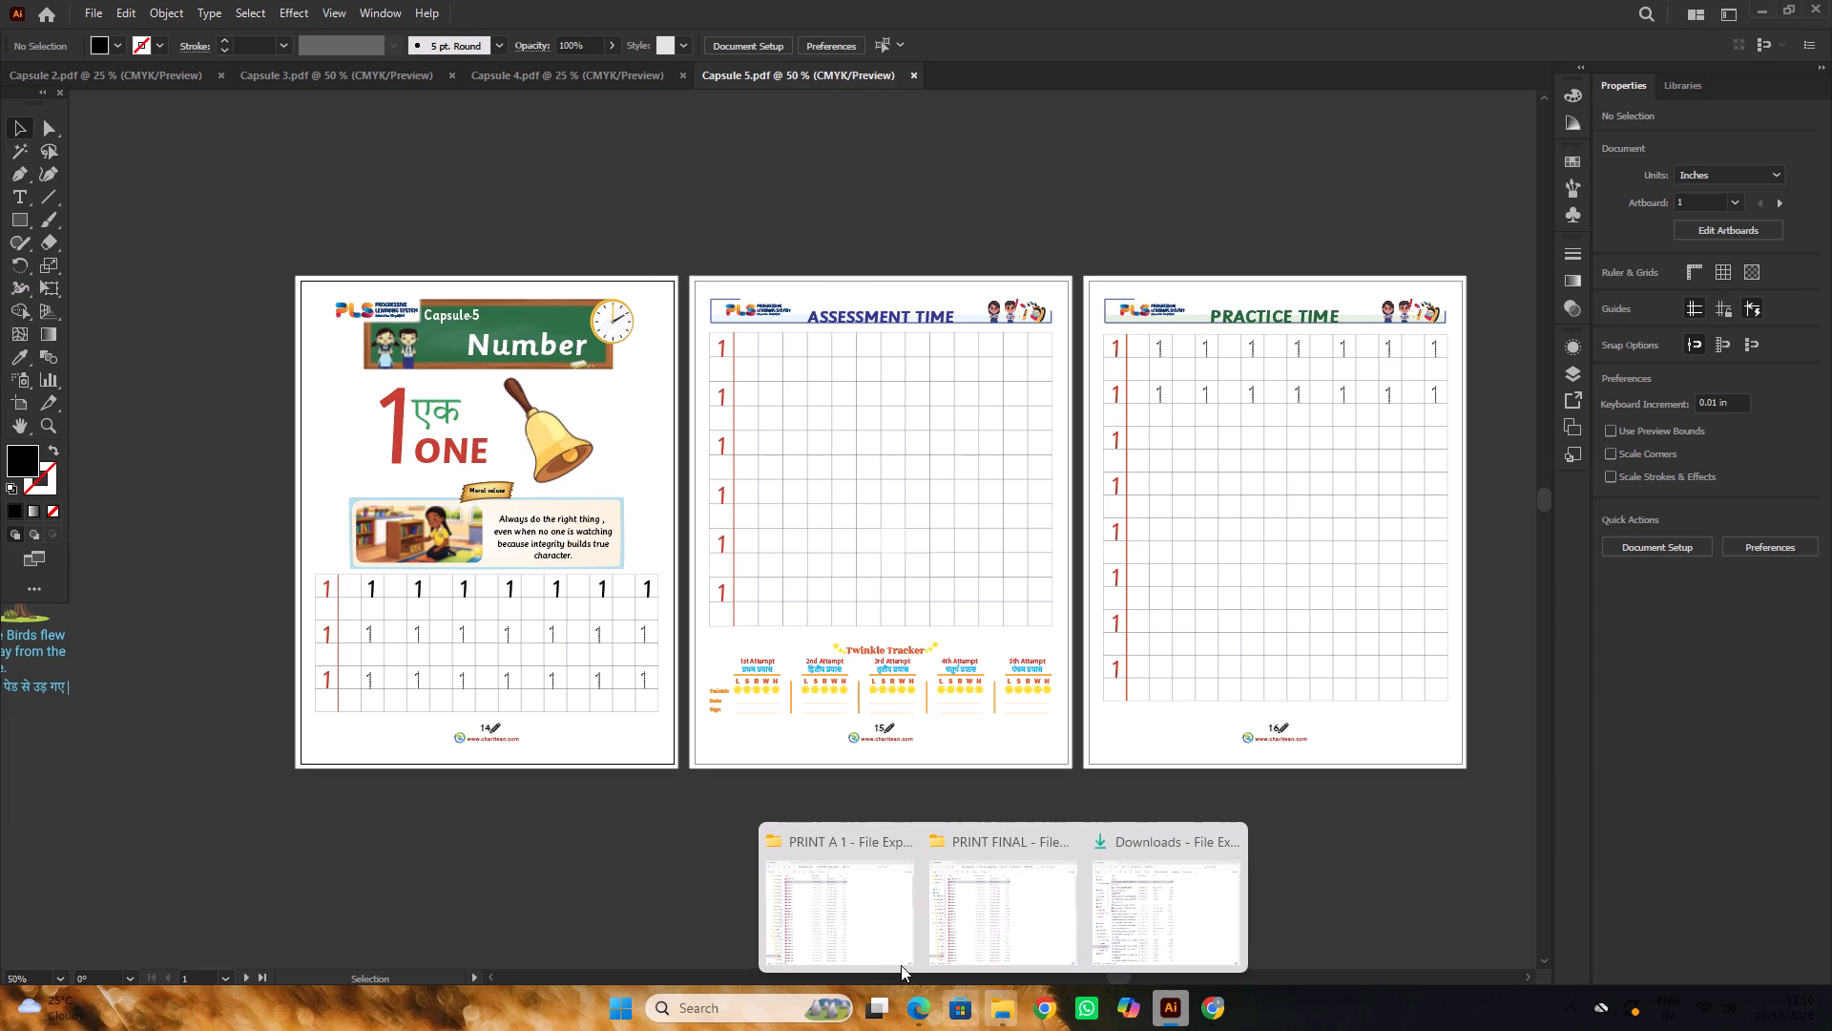
Open the saved Capsule 5 PDF from the PRINT A 1 folder in Microsoft Edge and review its pages.
{"action": "left_click", "coordinate": [860, 929]}
{"action": "double_click", "coordinate": [726, 305]}
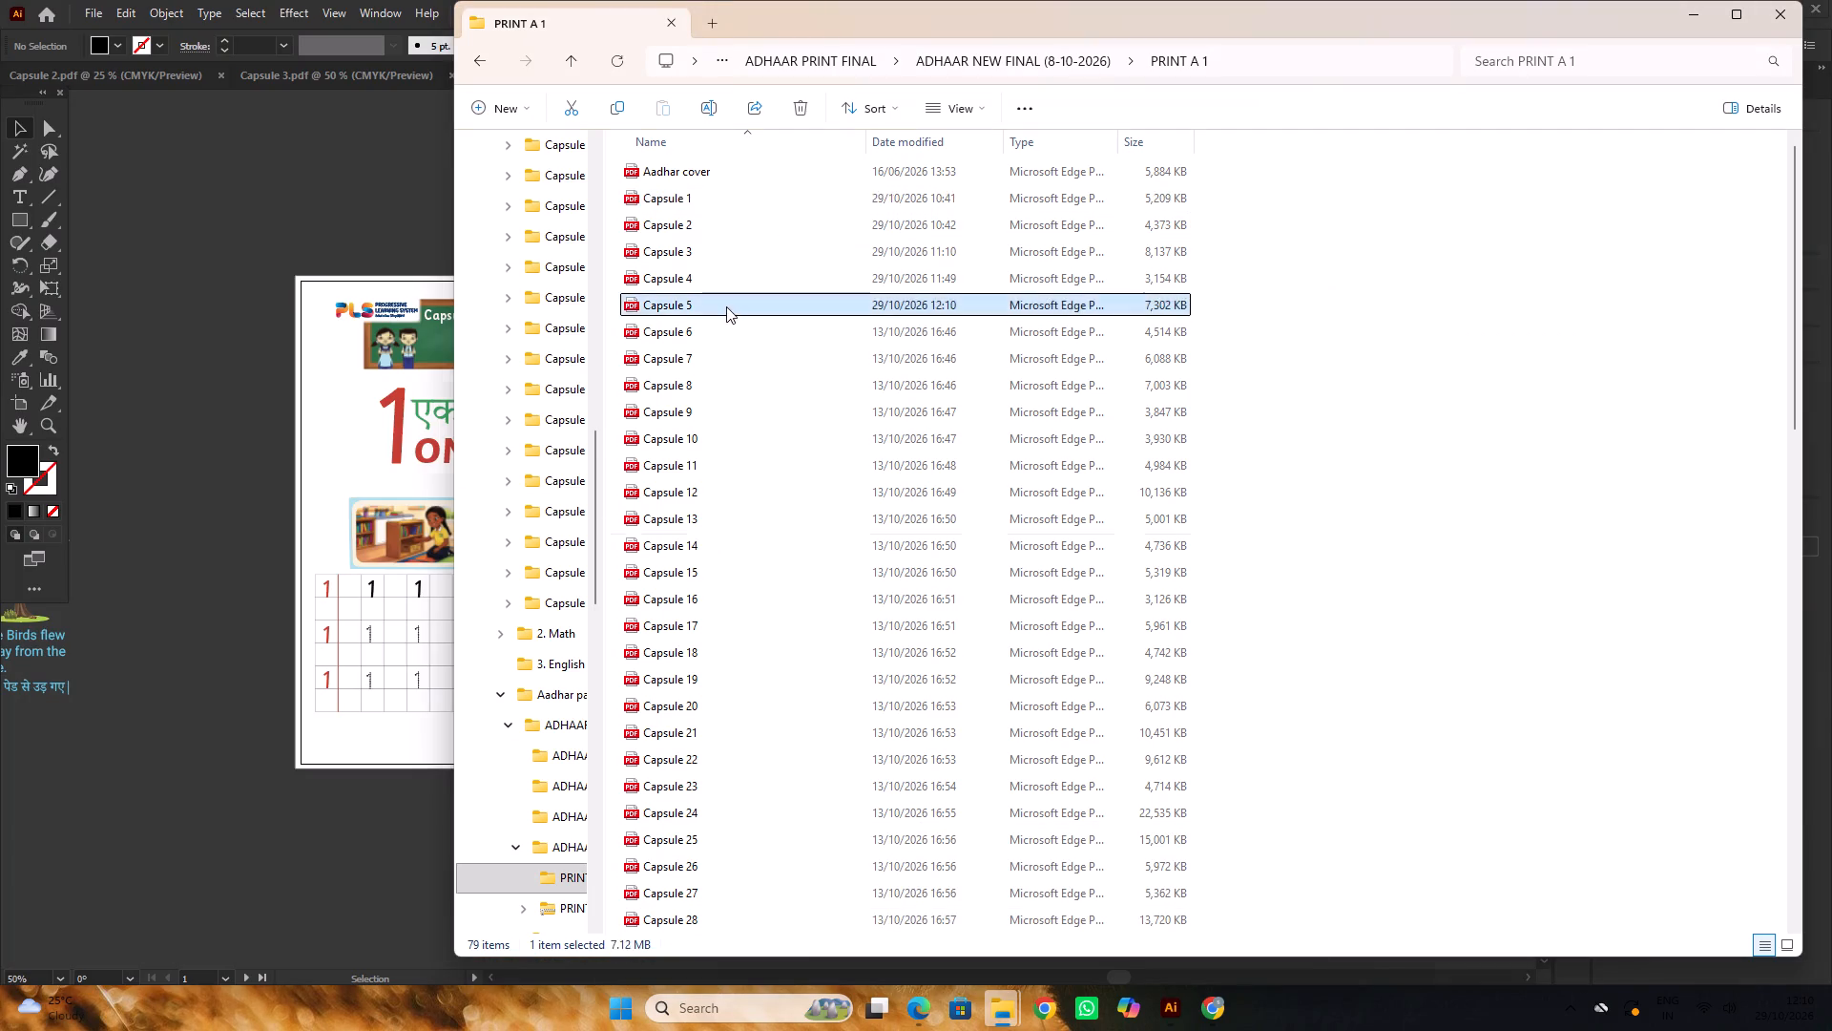
{"action": "scroll", "coordinate": [861, 453], "scroll_direction": "down", "scroll_amount": 1}
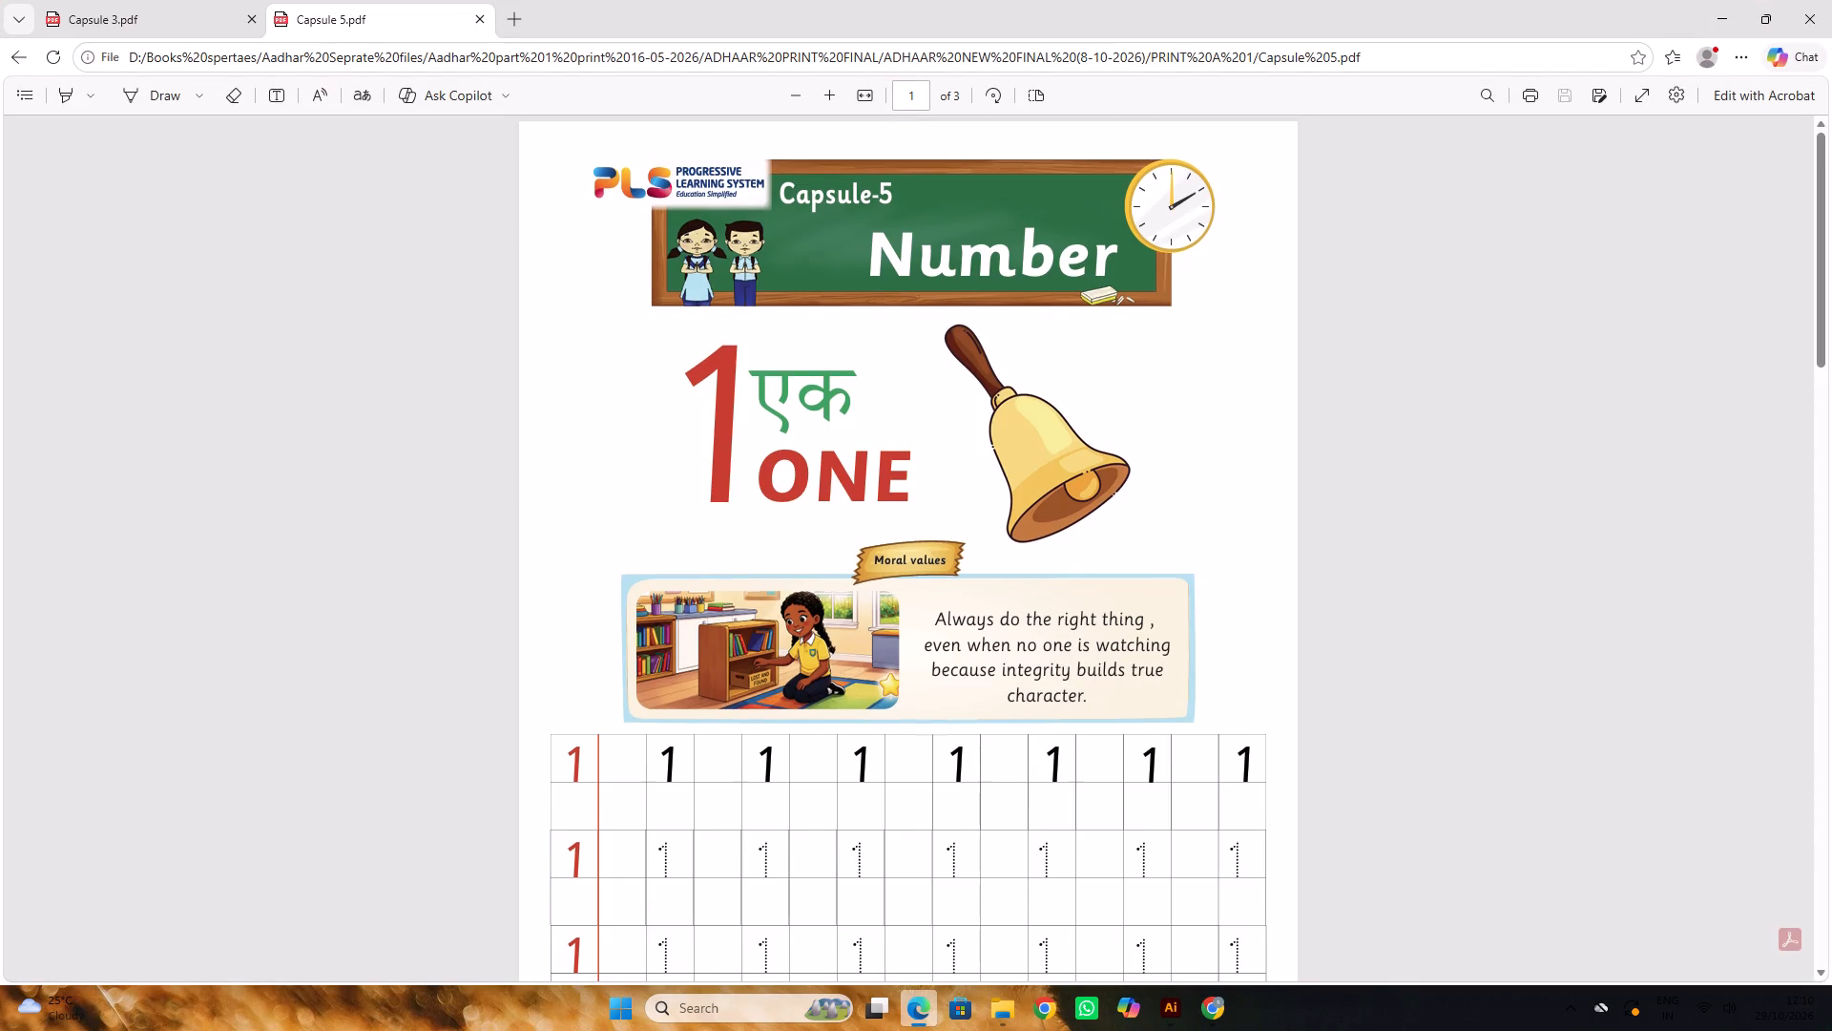
{"action": "scroll", "coordinate": [857, 466], "scroll_direction": "down", "scroll_amount": 2}
{"action": "scroll", "coordinate": [857, 466], "scroll_direction": "up", "scroll_amount": 3}
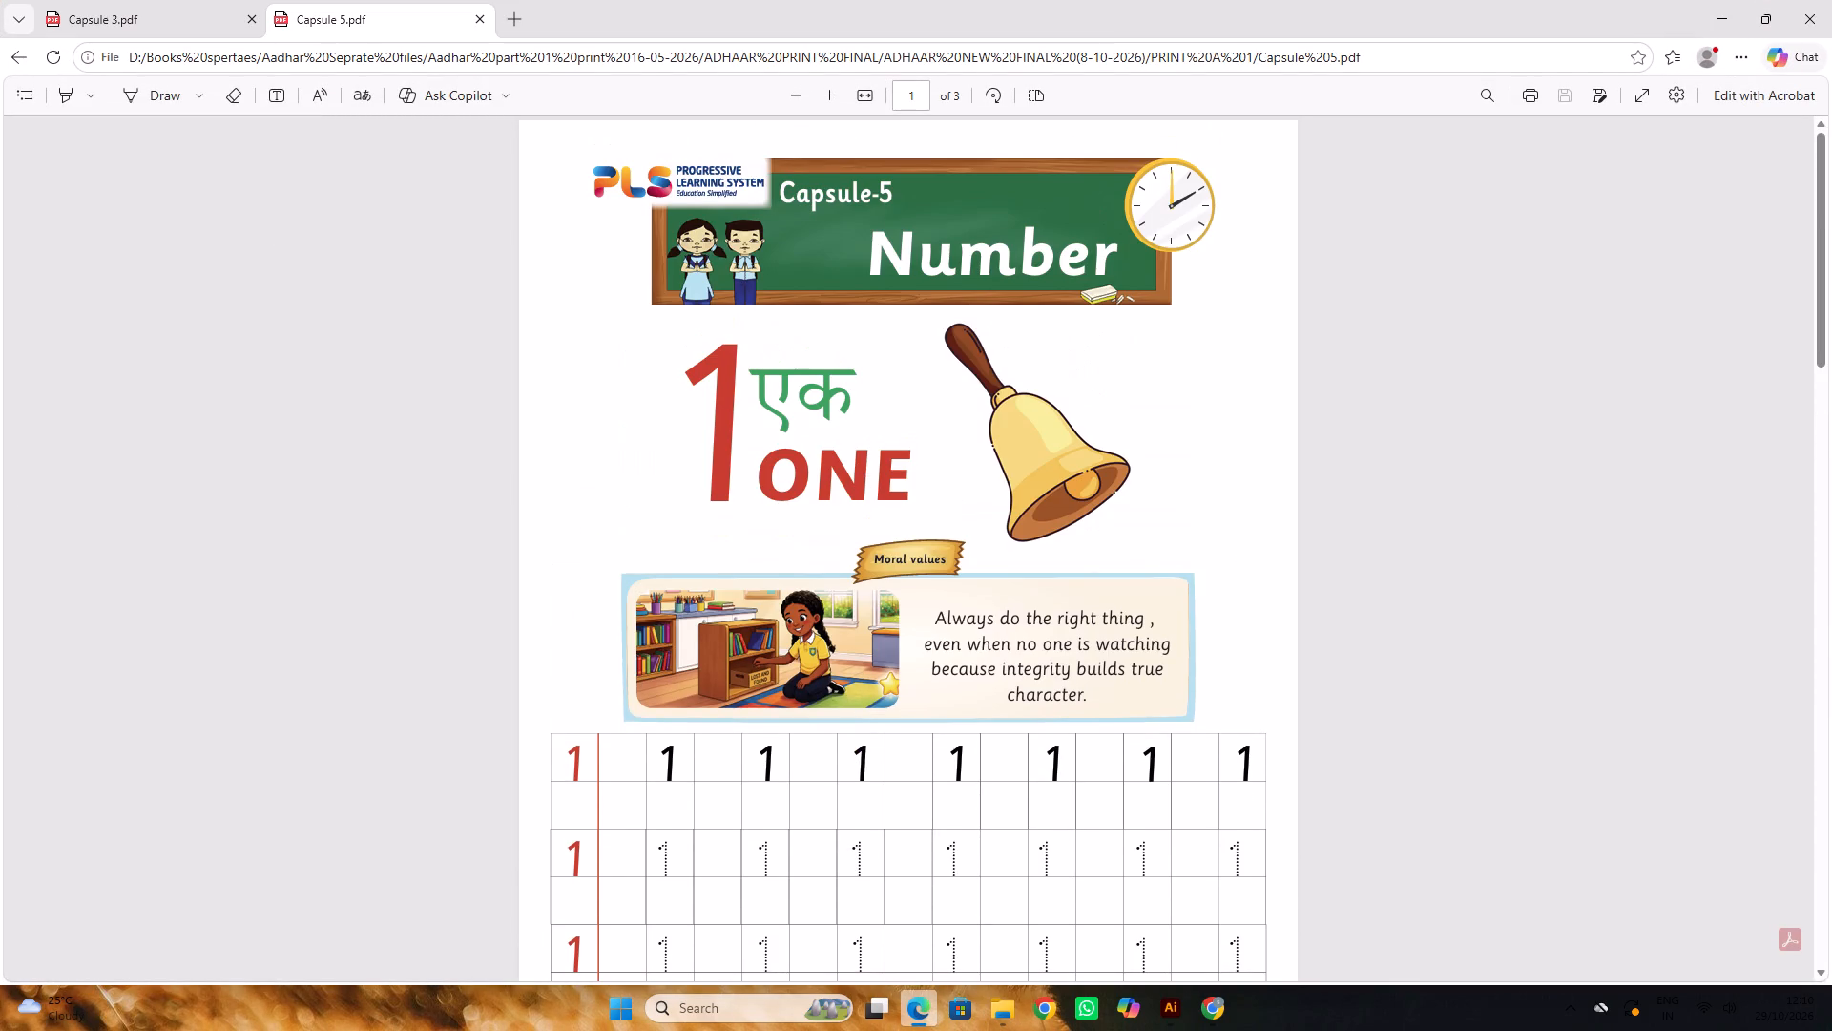
{"action": "scroll", "coordinate": [856, 465], "scroll_direction": "down", "scroll_amount": 6}
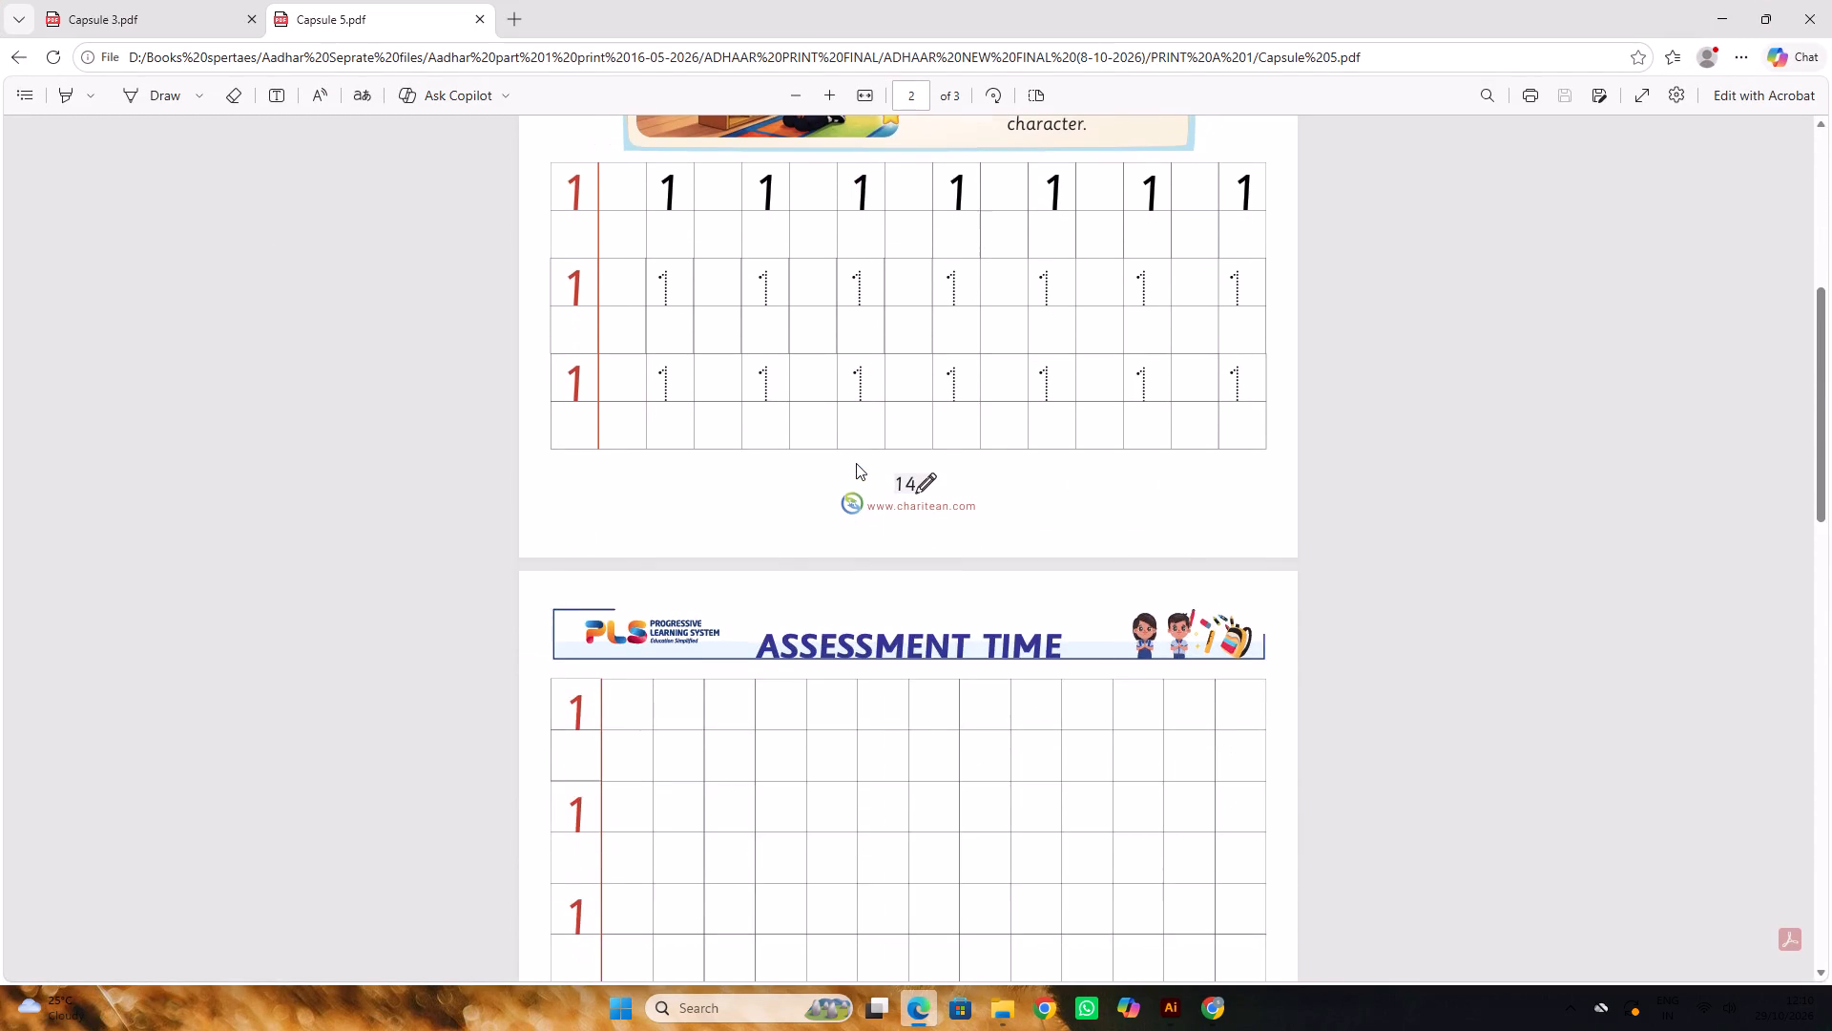
{"action": "scroll", "coordinate": [856, 463], "scroll_direction": "down", "scroll_amount": 1}
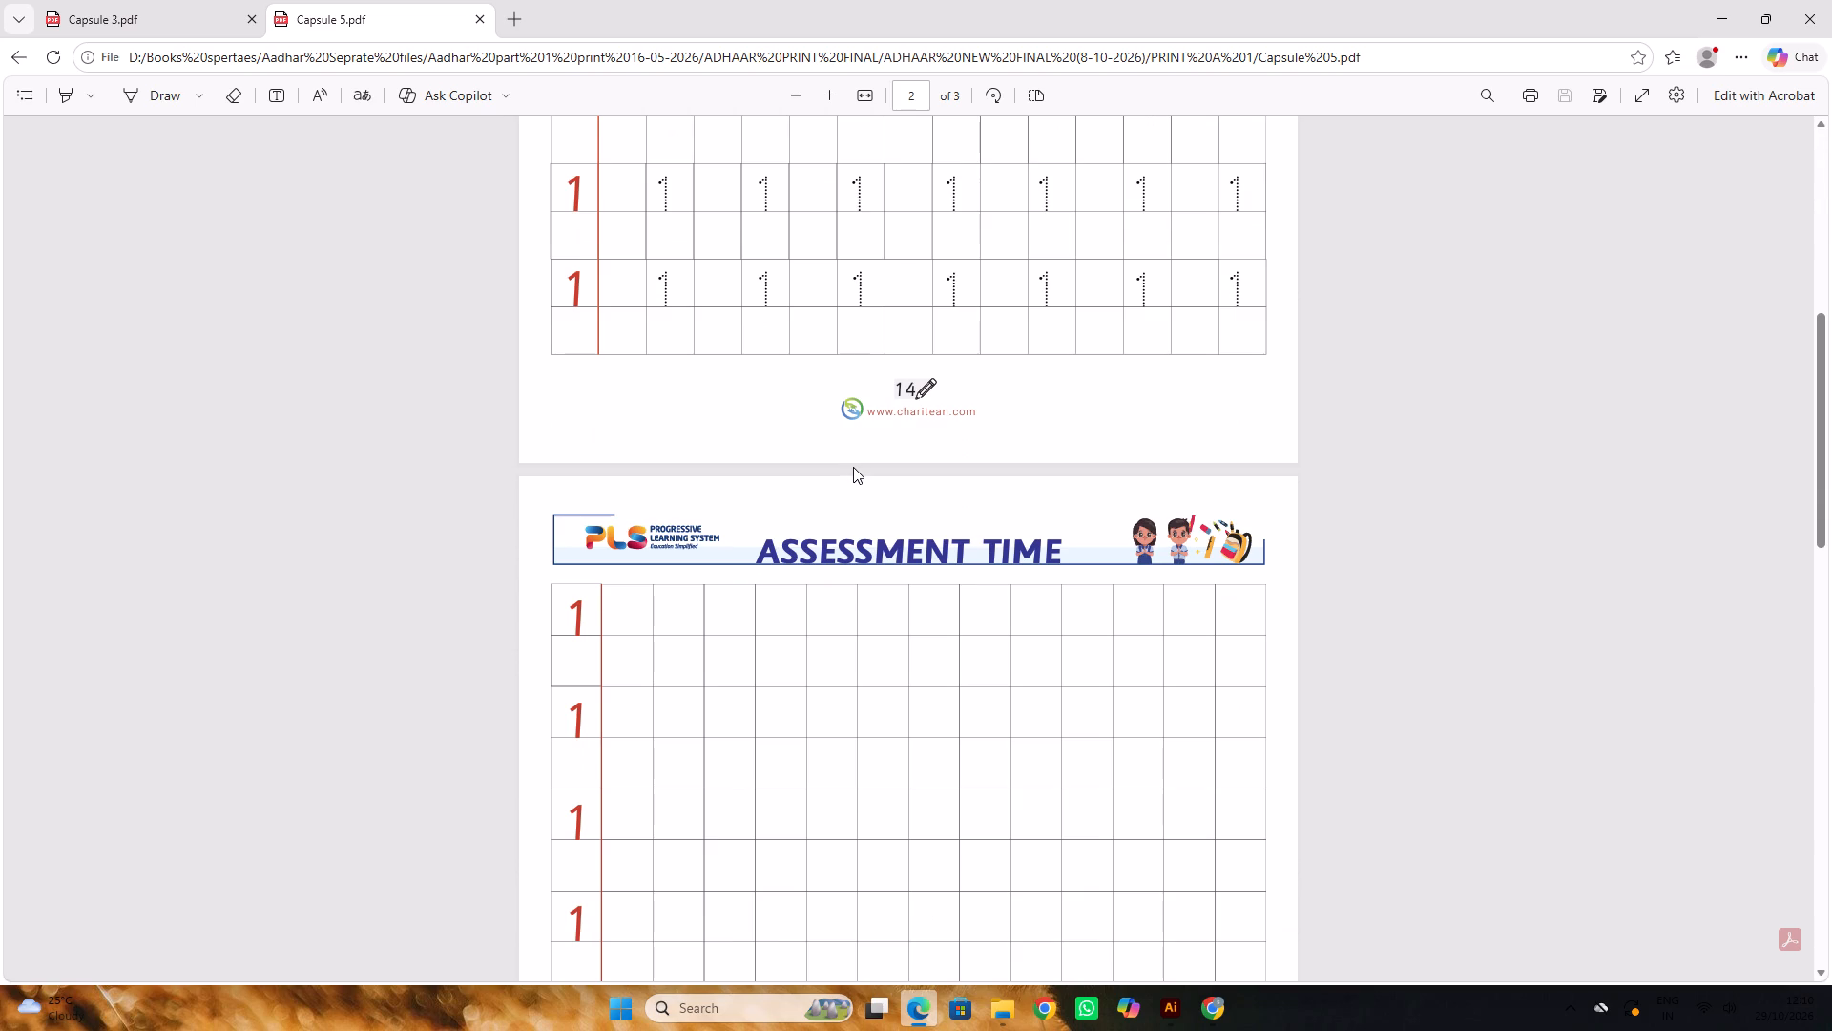
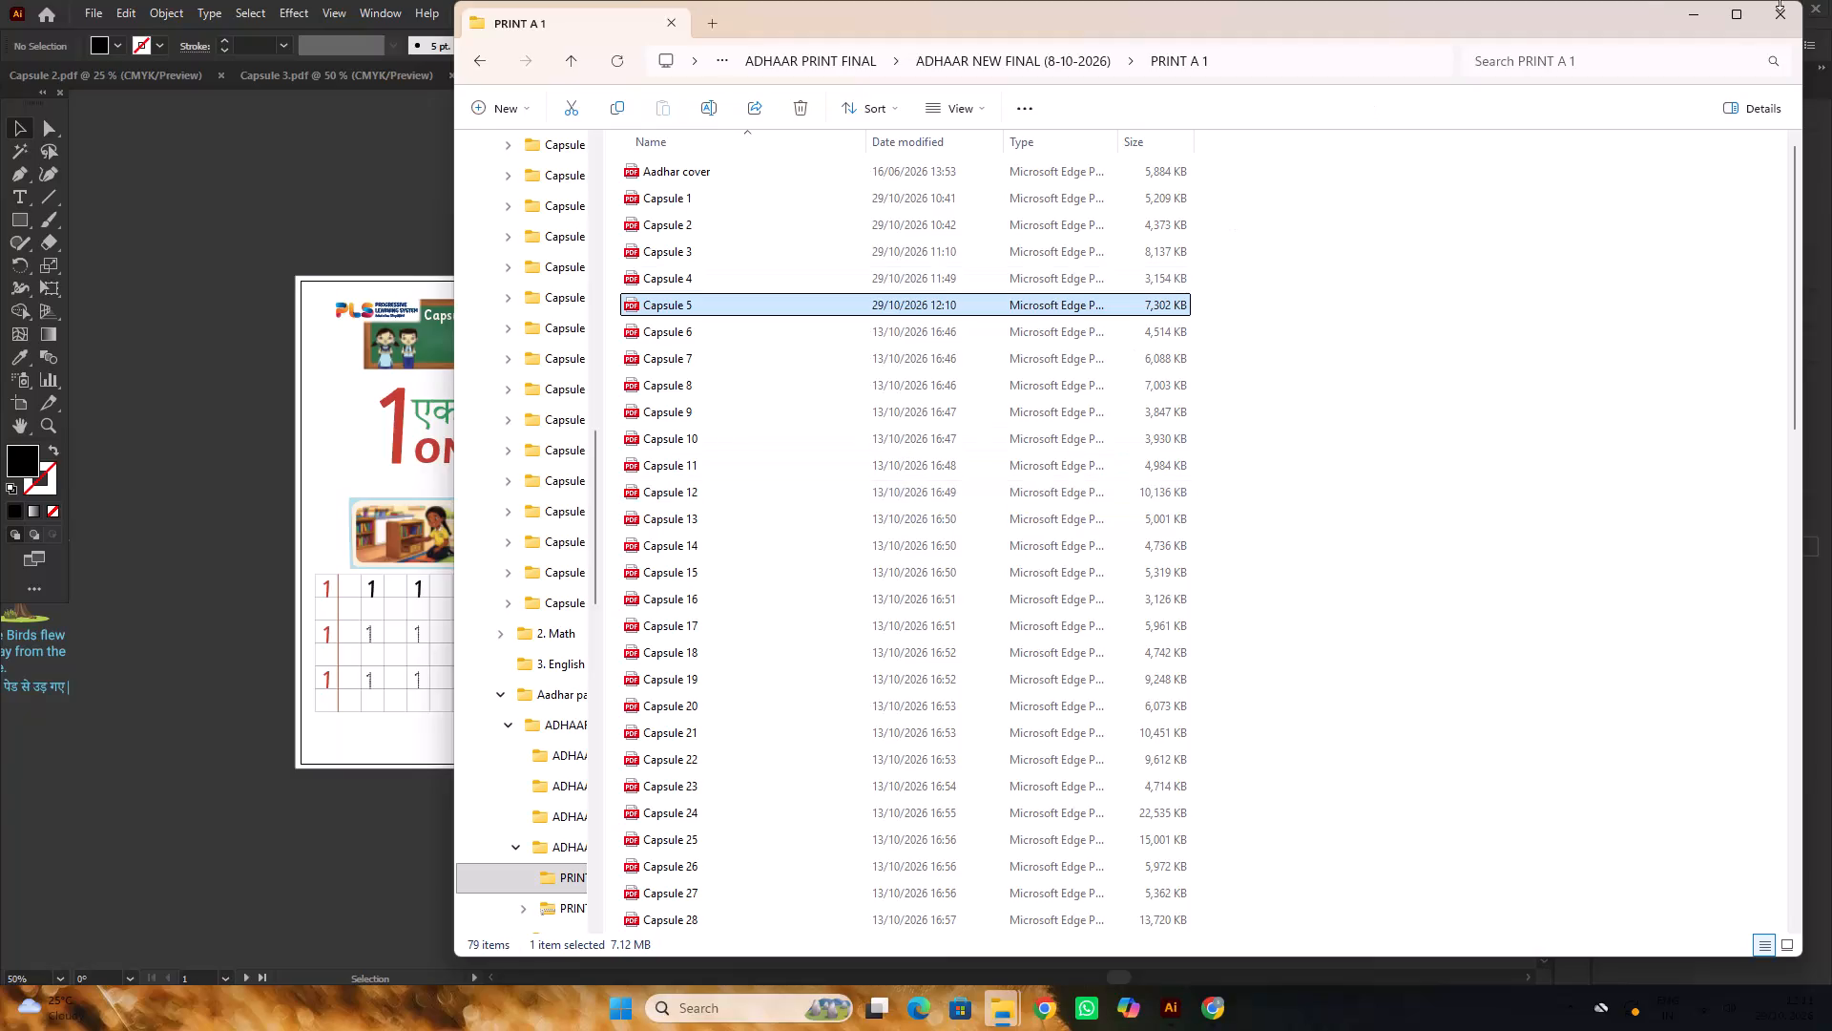
Open the Capsule 6 PDF from the PRINT A 1 folder in Adobe Illustrator and bring its four pages into view.
{"action": "left_click", "coordinate": [1694, 12]}
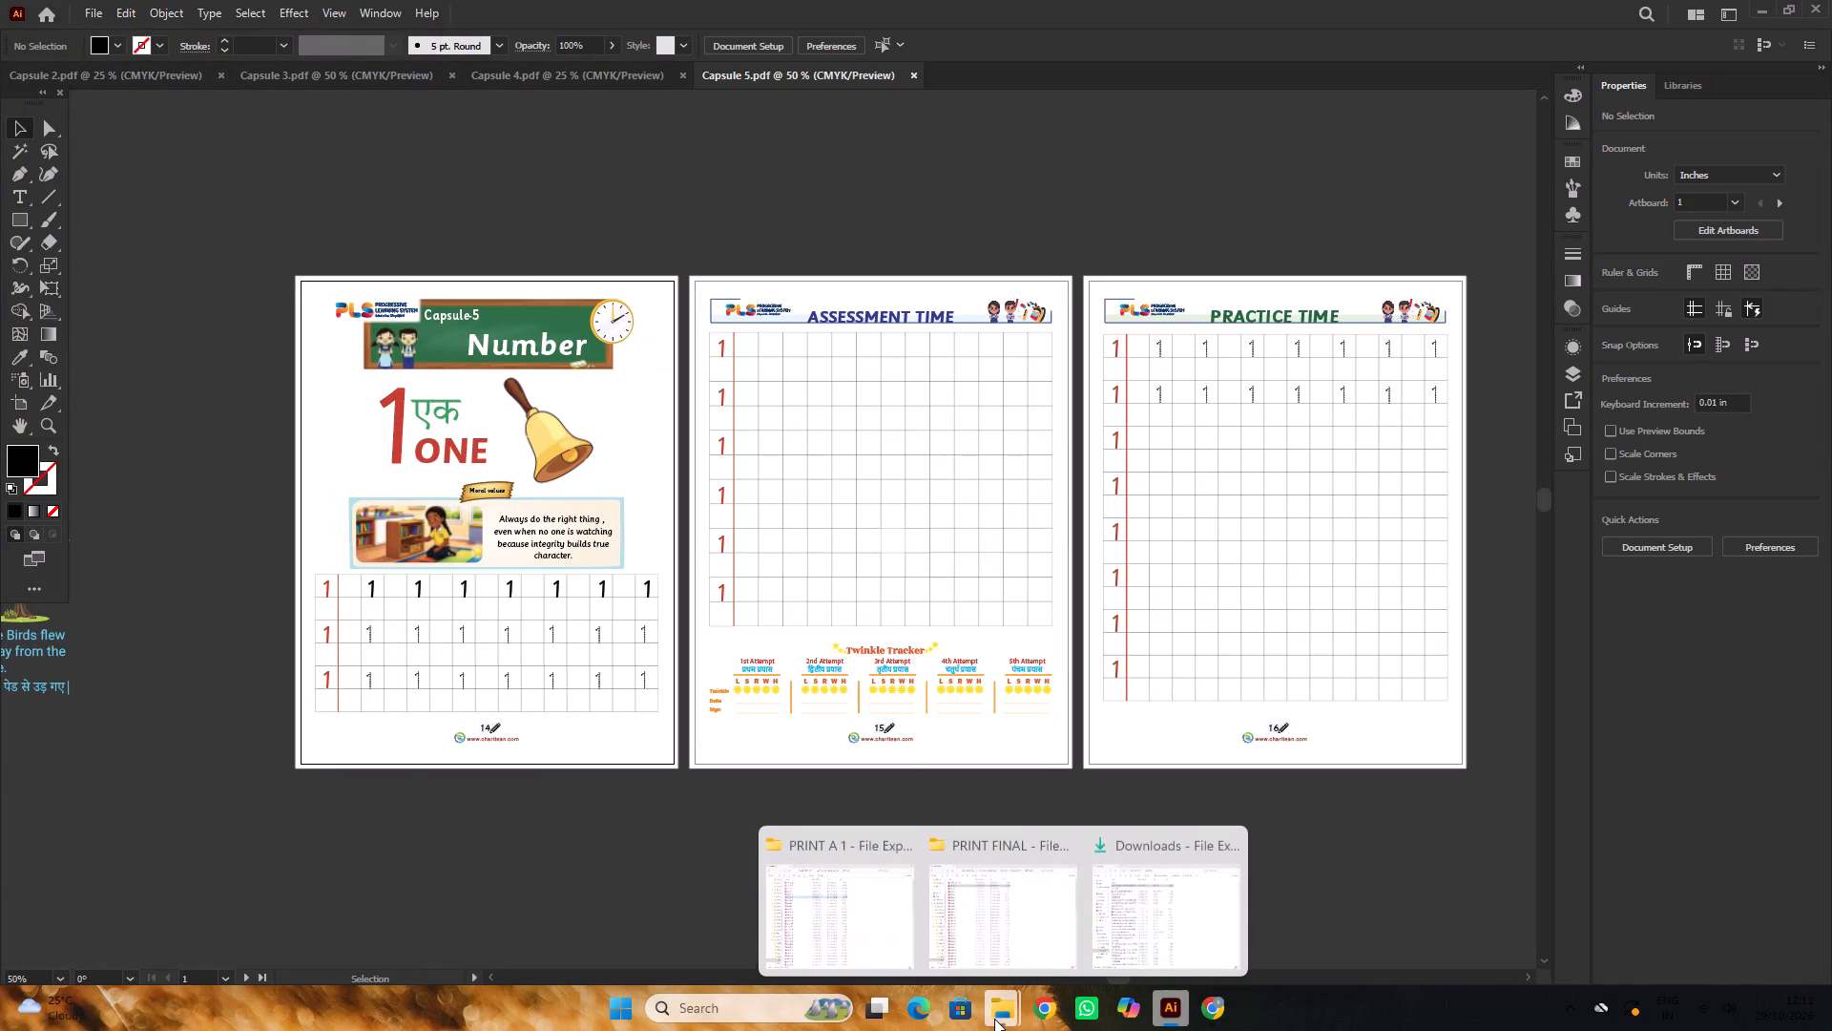
{"action": "left_click", "coordinate": [838, 929]}
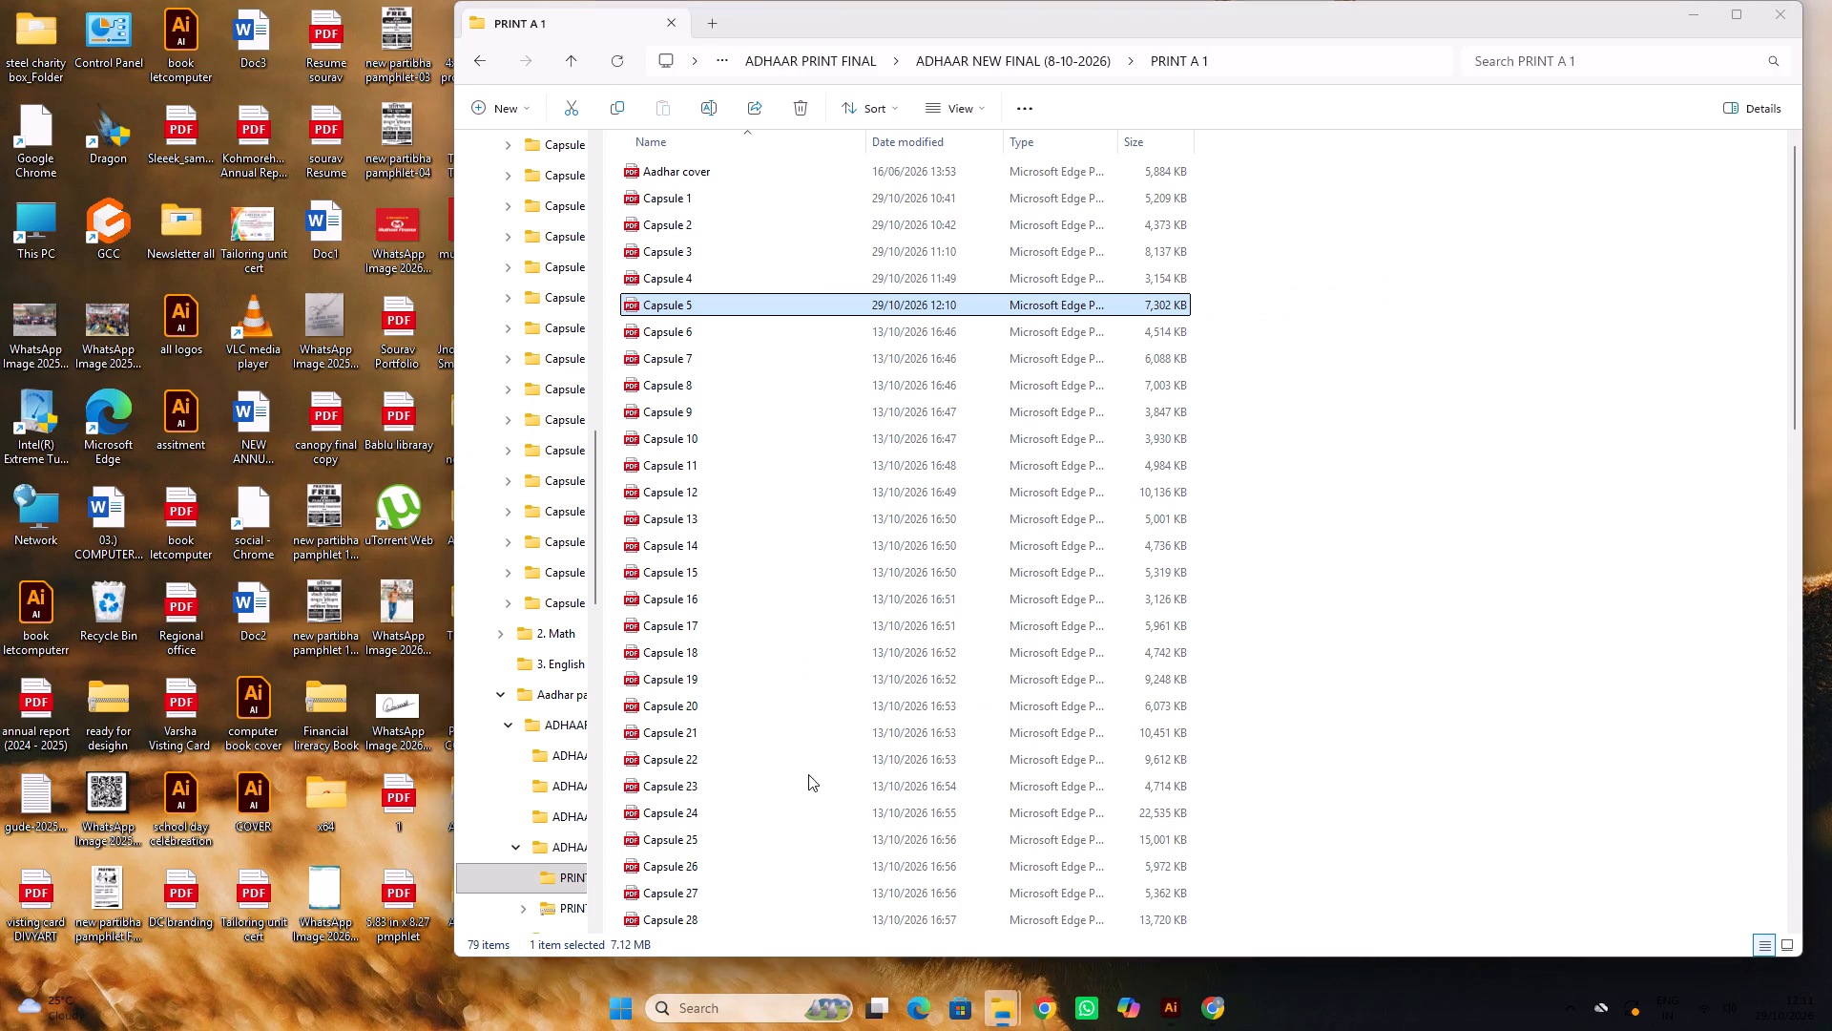
{"action": "left_click", "coordinate": [731, 342]}
{"action": "right_click", "coordinate": [731, 342]}
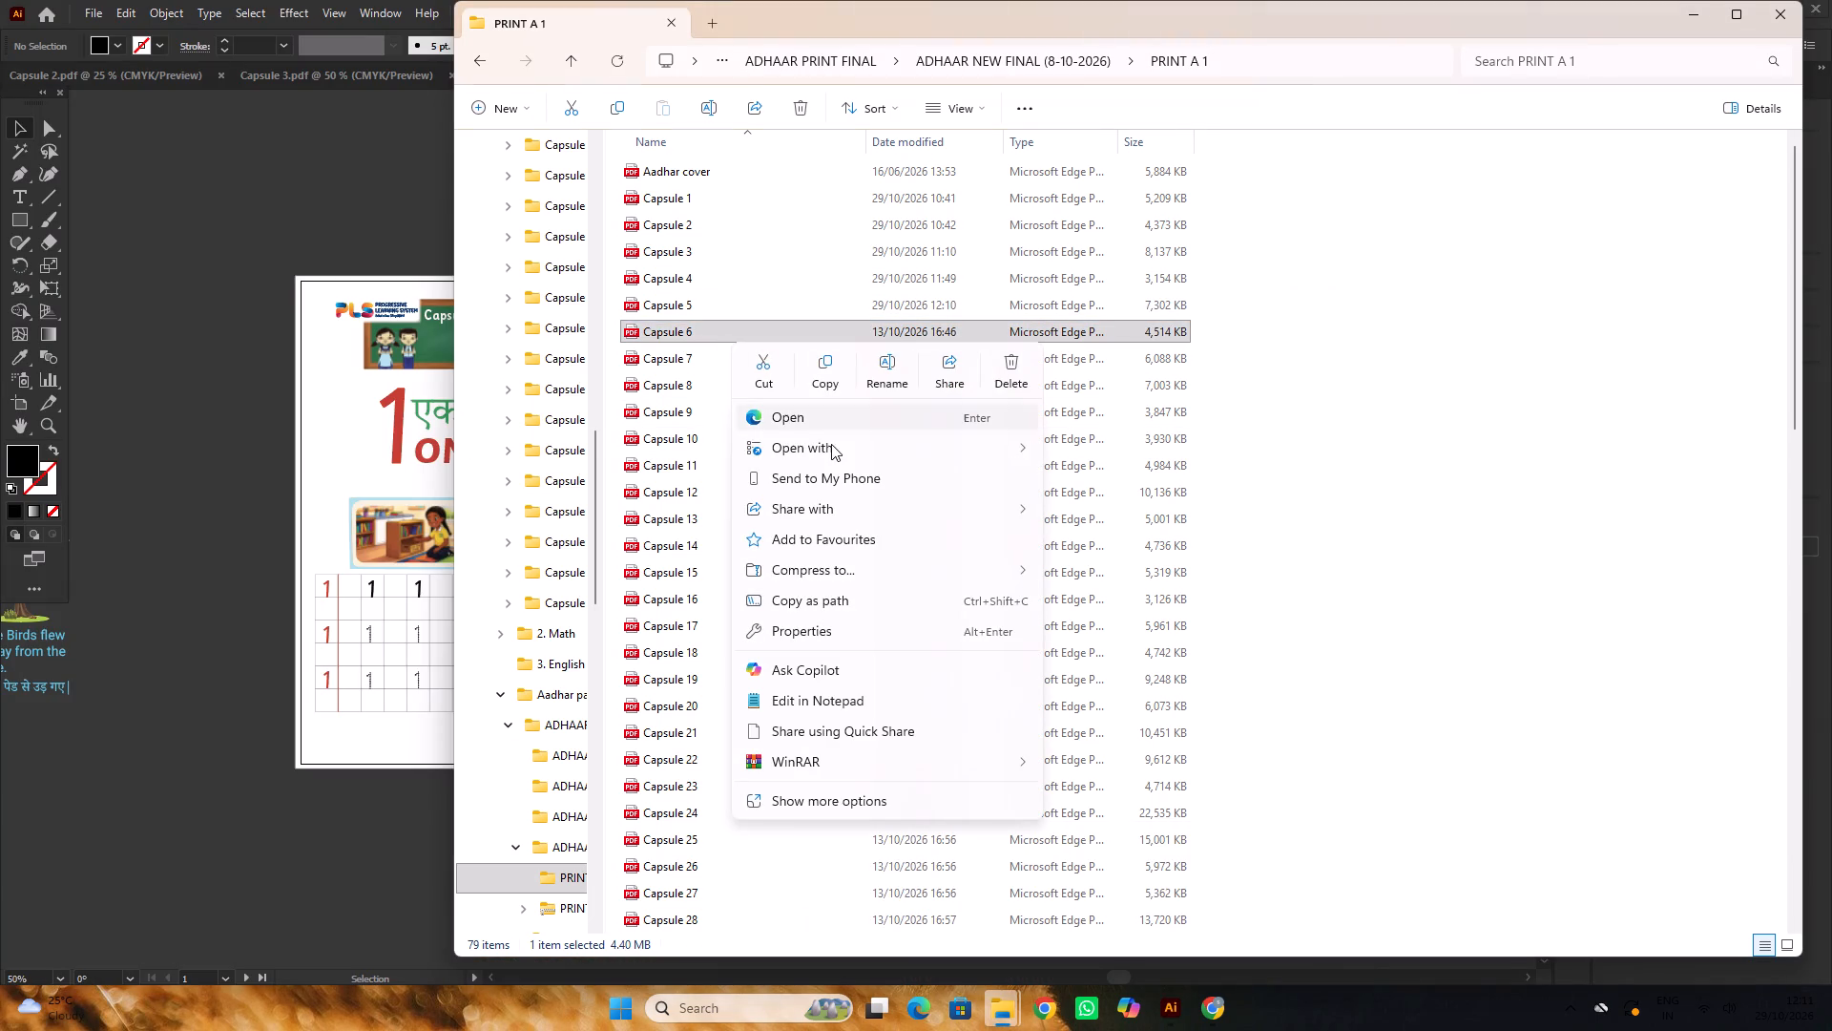
{"action": "left_click", "coordinate": [1098, 445]}
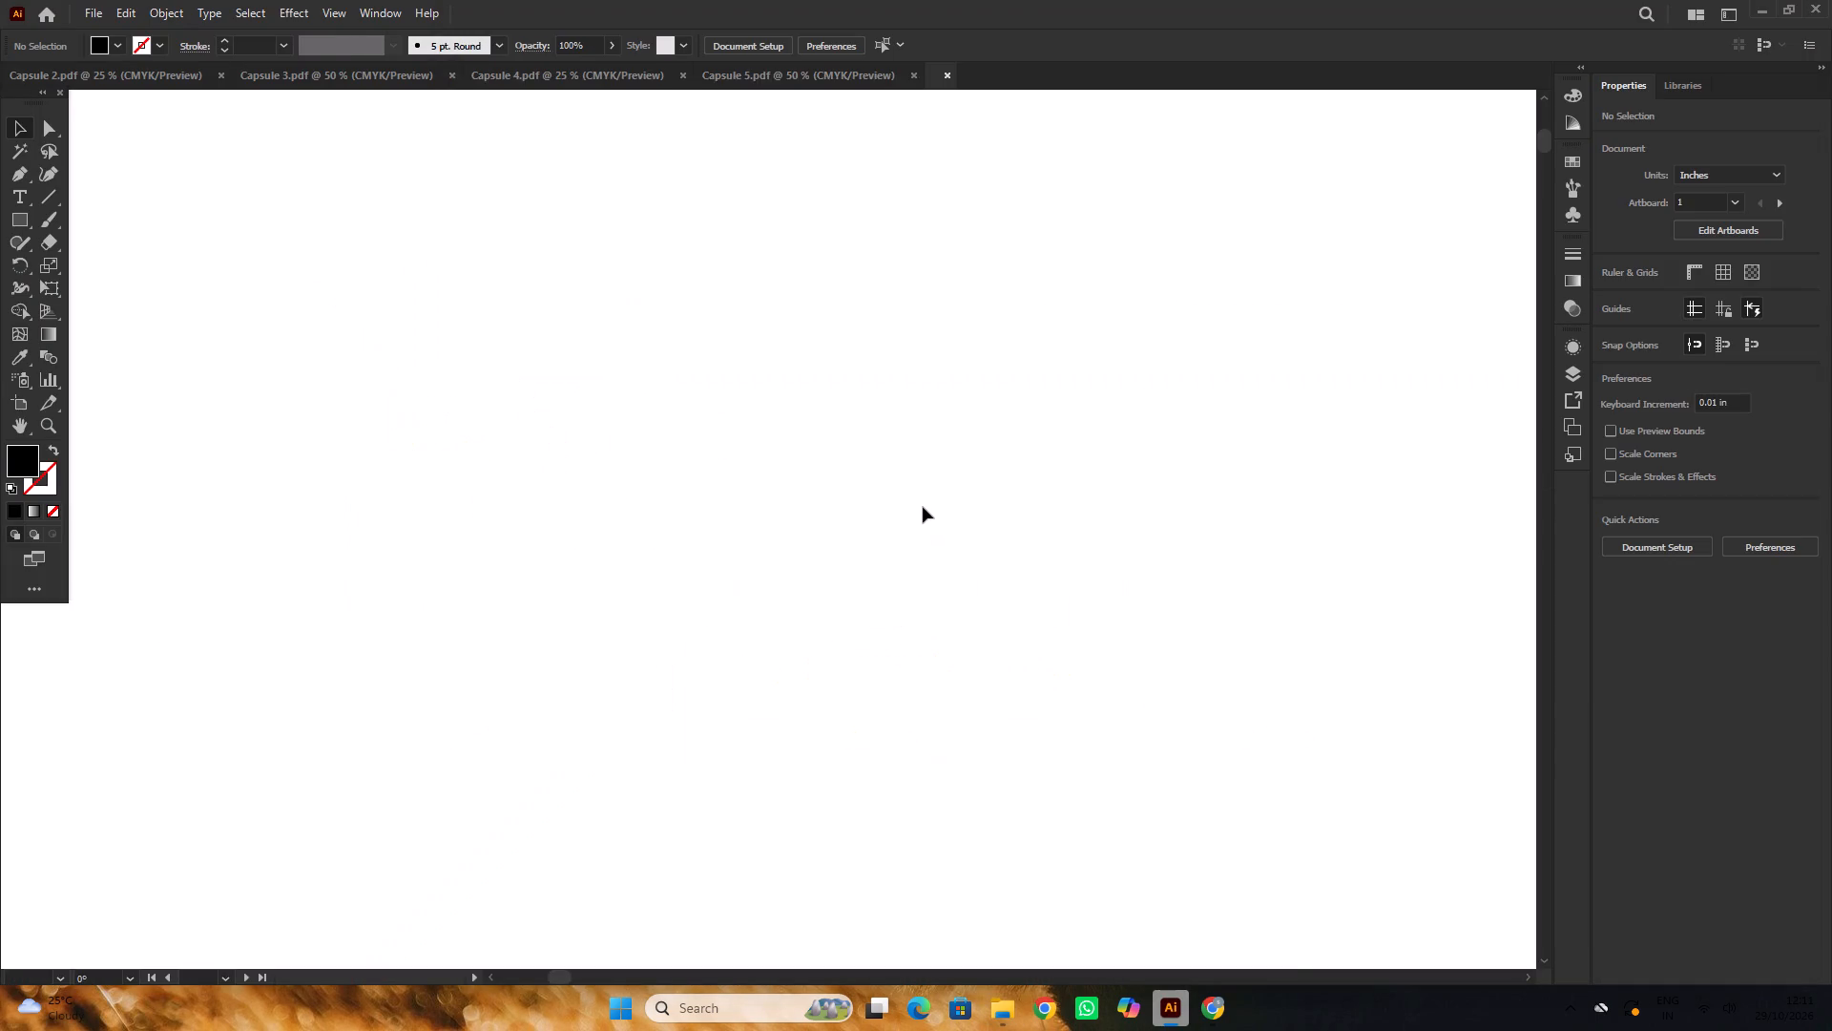
{"action": "key", "text": "space"}
{"action": "key", "text": "space"}
{"action": "key", "text": "space"}
{"action": "key", "text": "space"}
{"action": "key", "text": "space"}
{"action": "key", "text": "space"}
{"action": "key", "text": "space"}
{"action": "key", "text": "space"}
{"action": "key", "text": "space"}
{"action": "key", "text": "space"}
{"action": "key", "text": "space"}
{"action": "key", "text": "space"}
{"action": "key", "text": "space"}
{"action": "key", "text": "space"}
{"action": "key", "text": "space"}
{"action": "key", "text": "space"}
{"action": "key", "text": "space"}
{"action": "key", "text": "space"}
{"action": "key", "text": "space"}
{"action": "key", "text": "space"}
{"action": "left_click_drag", "start_coordinate": [453, 454], "coordinate": [548, 502]}
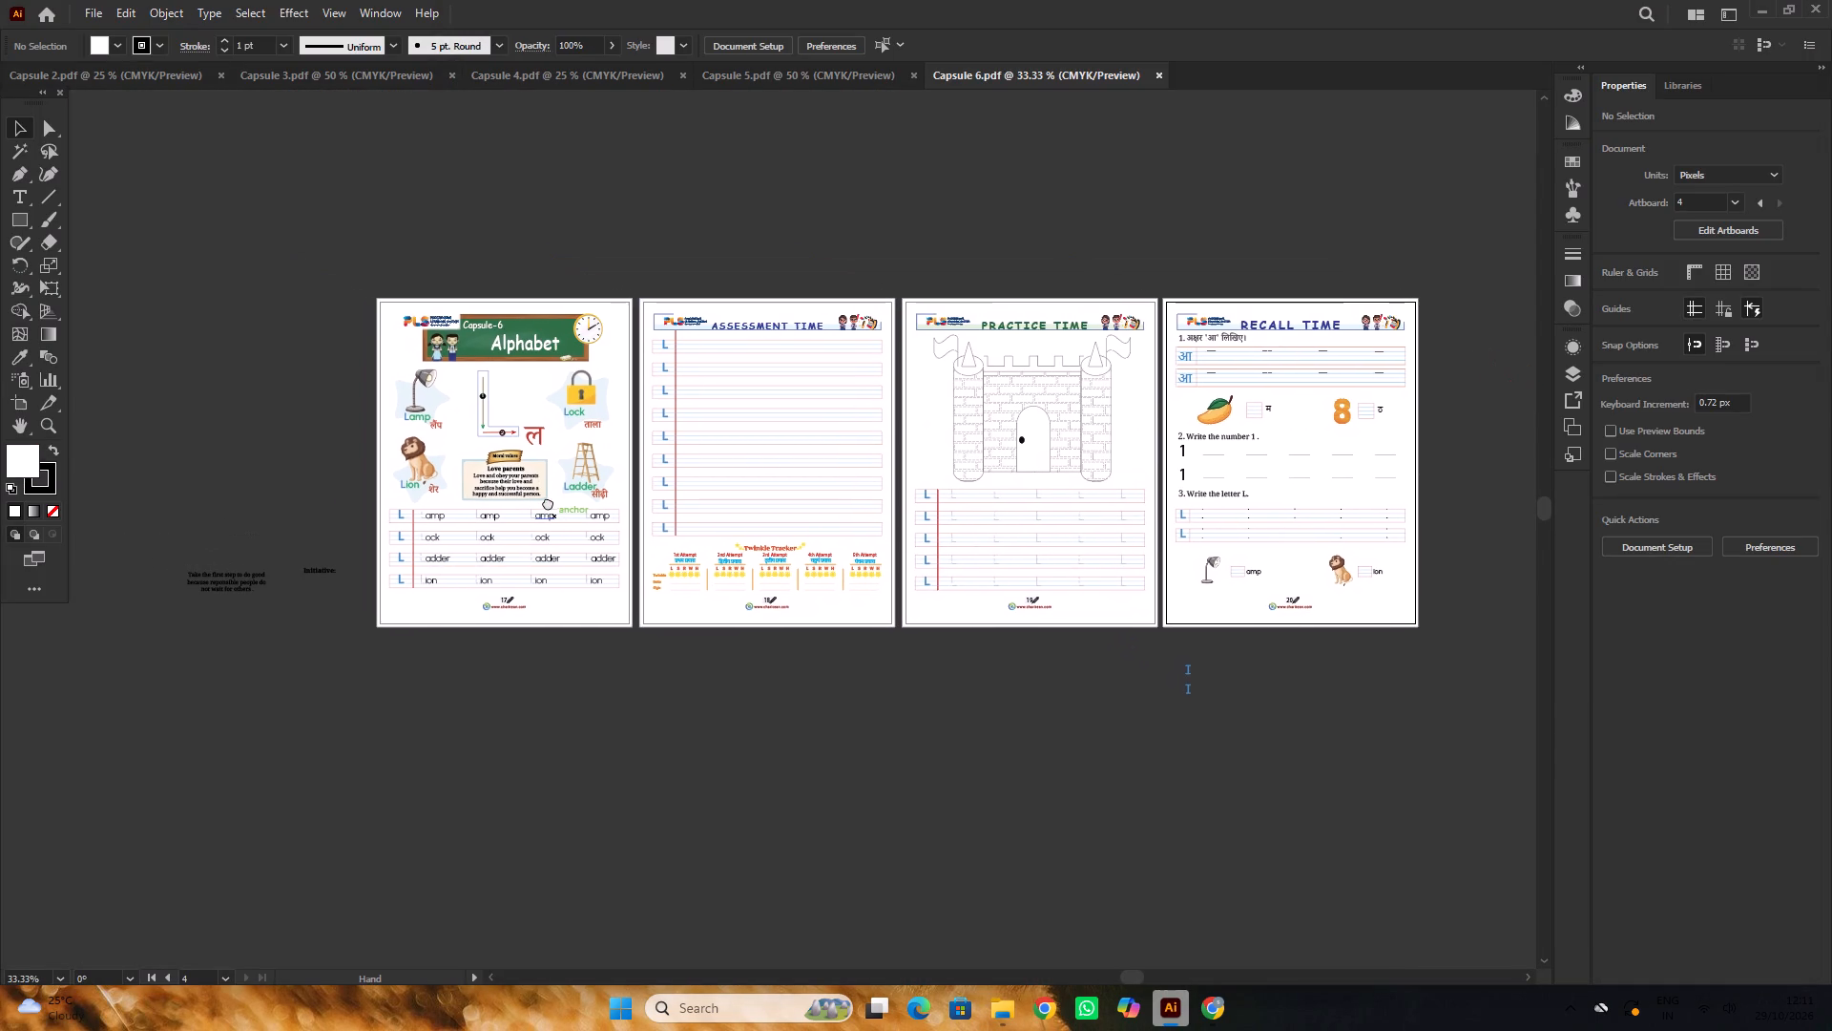
{"action": "left_click_drag", "start_coordinate": [548, 502], "coordinate": [549, 502]}
{"action": "left_click", "coordinate": [726, 730]}
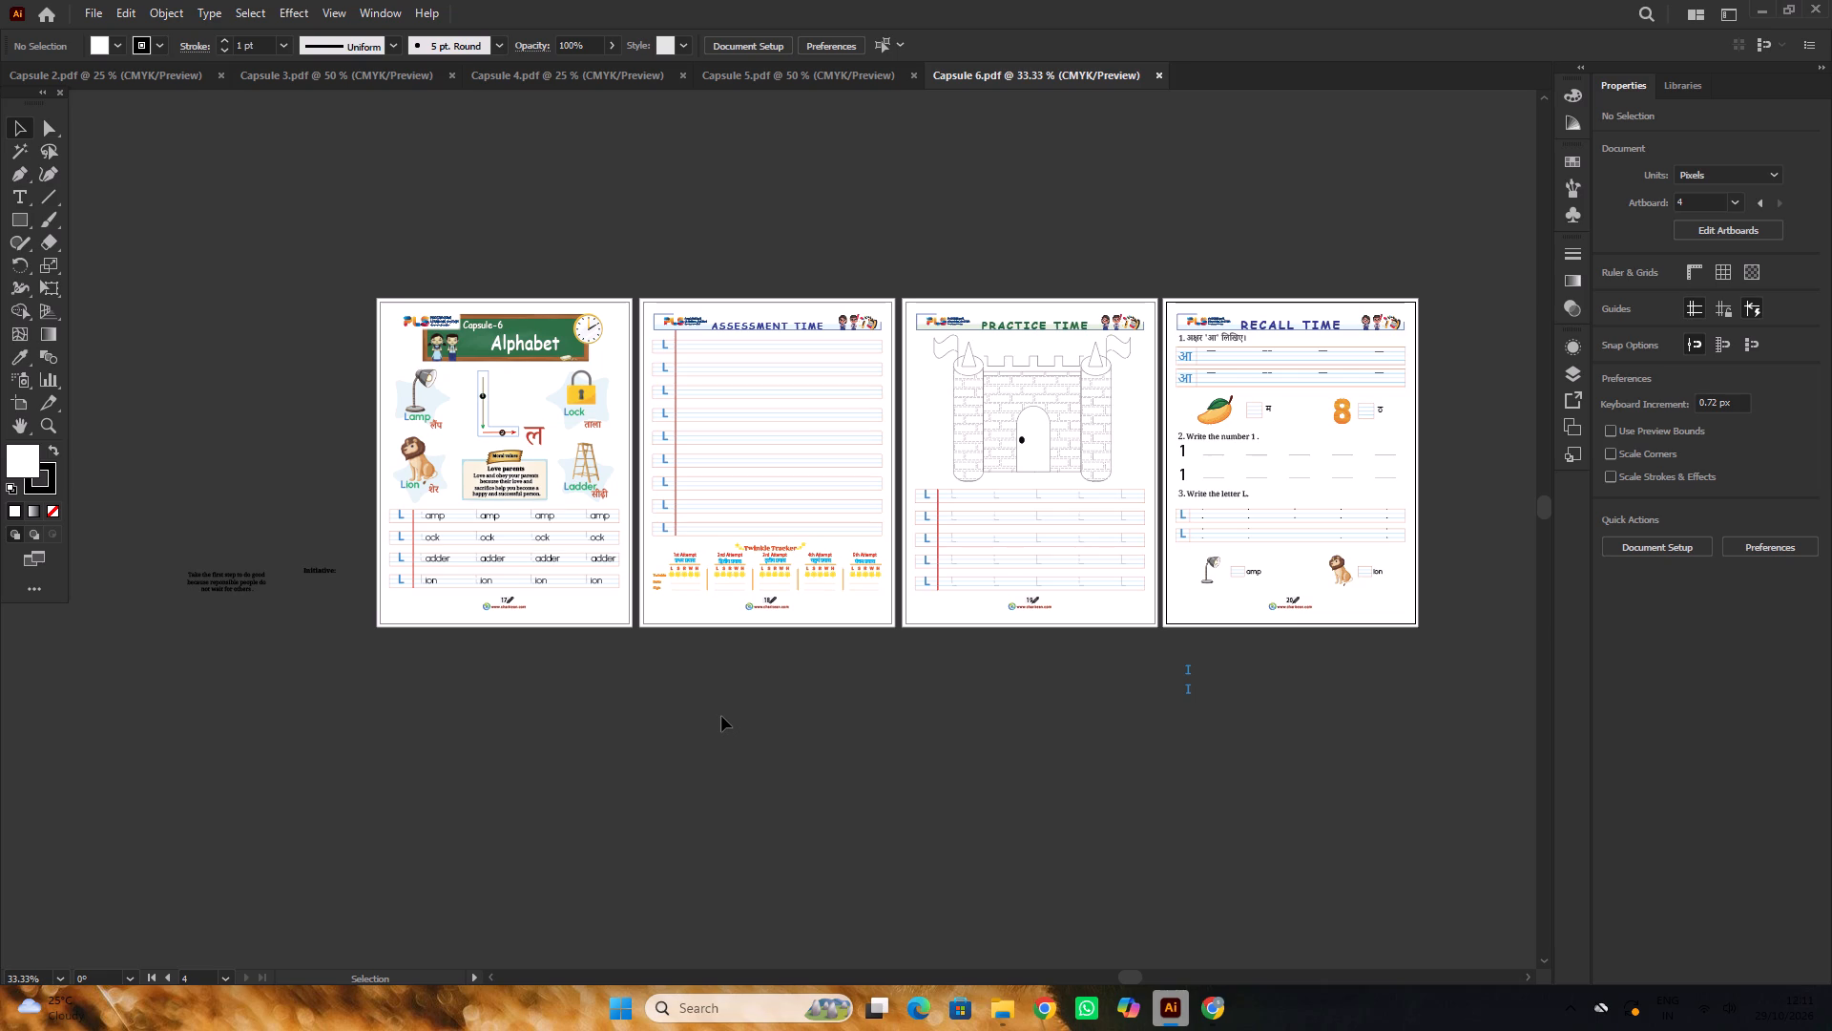
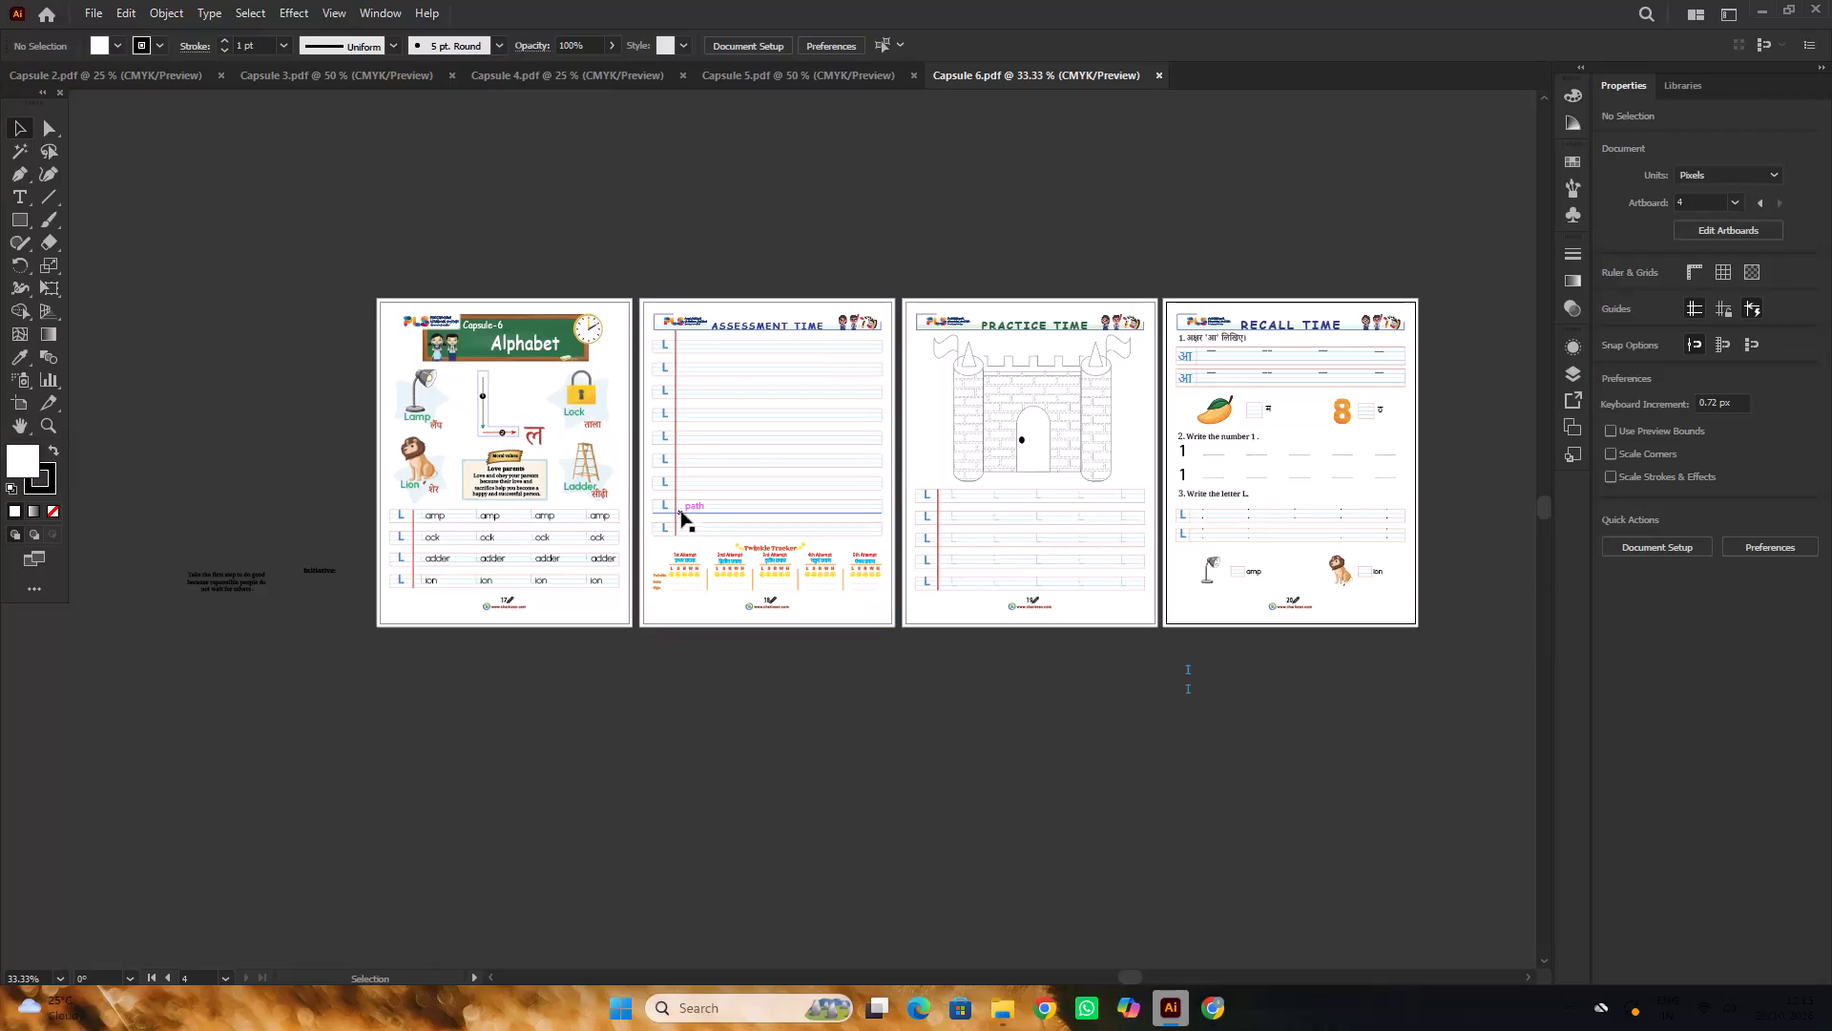
Change the font of the "Capsule-6" label on the first page's chalkboard banner to Sassoon Infant Std Bold.
{"action": "scroll", "coordinate": [486, 341], "scroll_direction": "up", "scroll_amount": 2, "text": "alt"}
{"action": "left_click", "coordinate": [503, 305]}
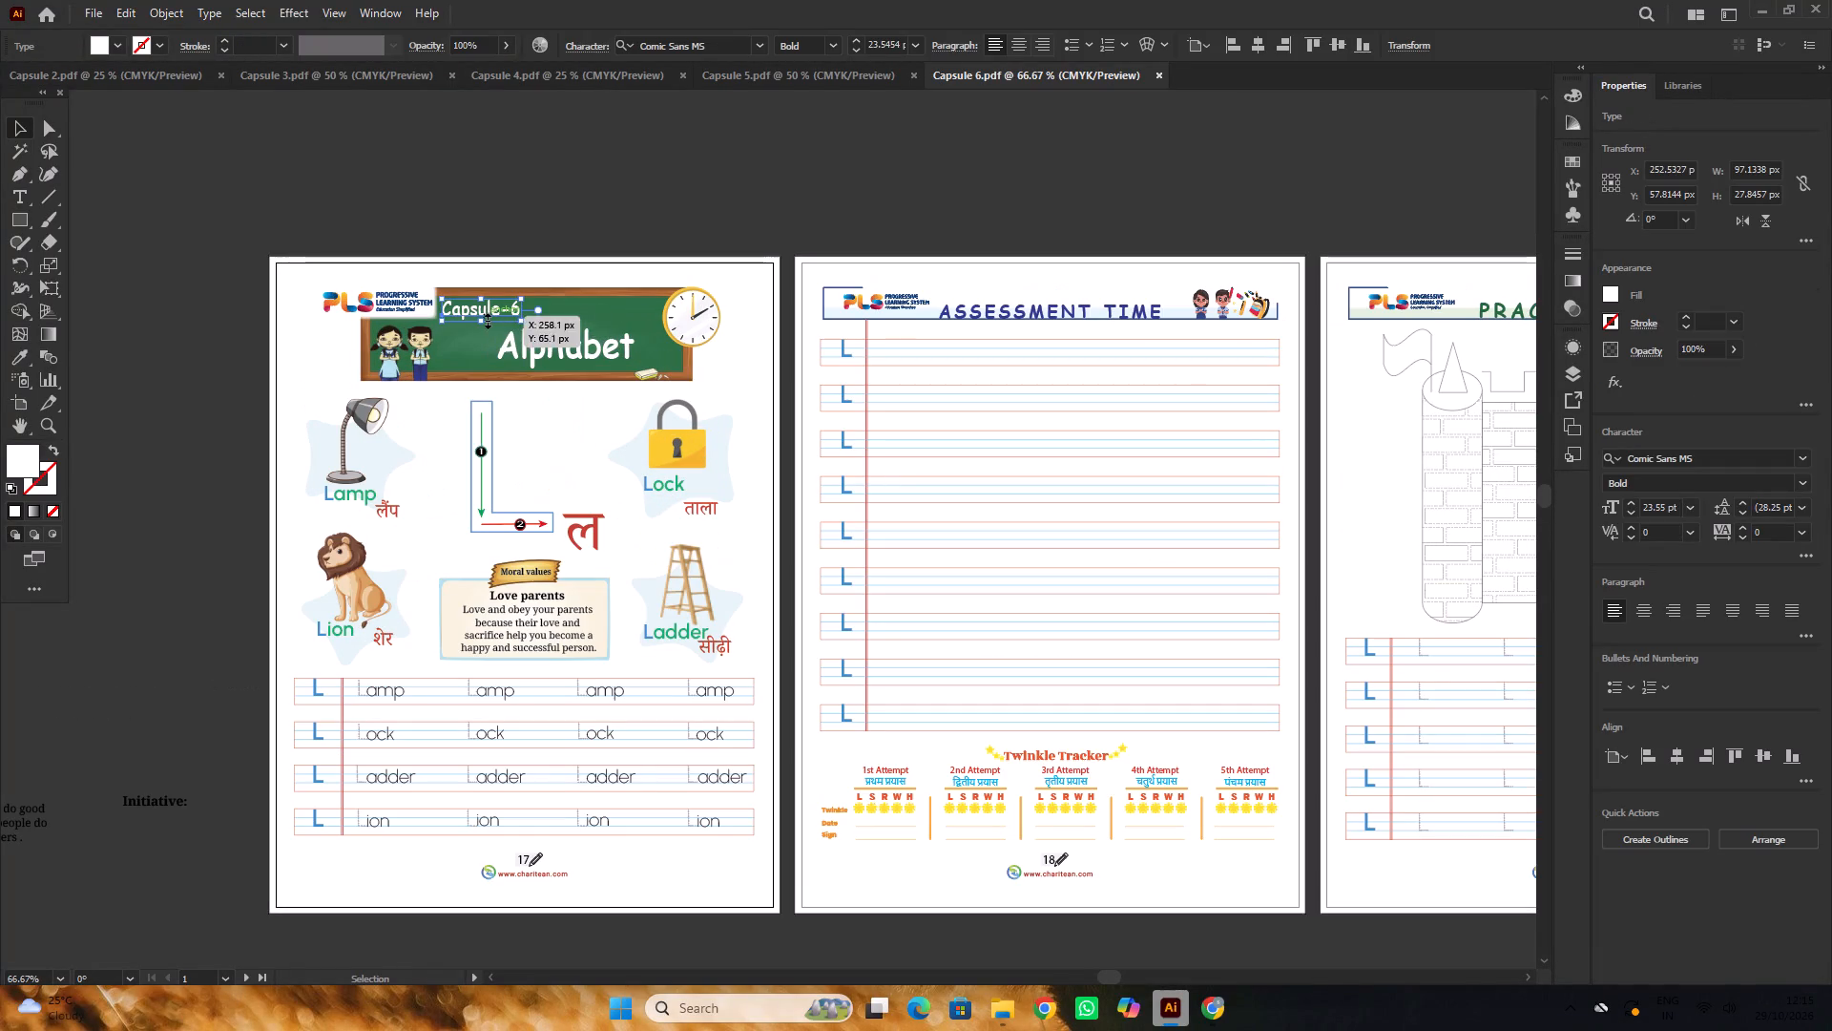
{"action": "left_click", "coordinate": [1717, 457]}
{"action": "key", "text": "s"}
{"action": "key", "text": "a"}
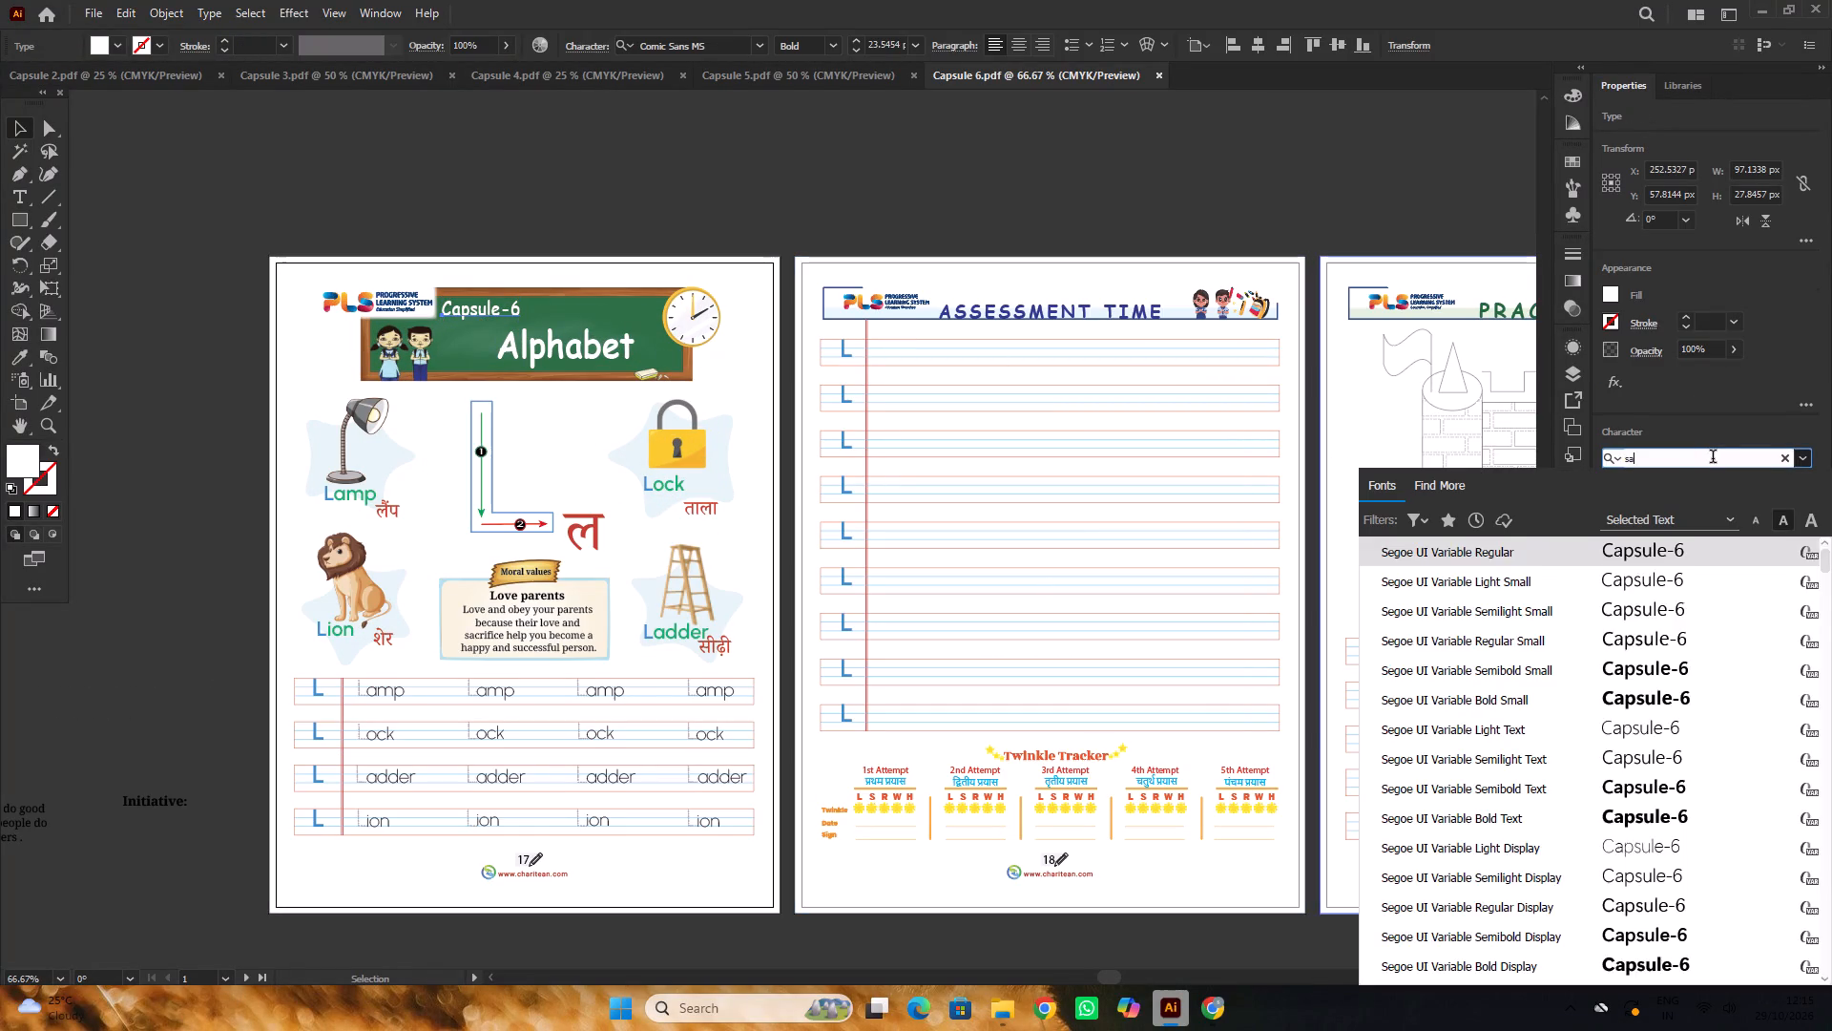
{"action": "key", "text": "s"}
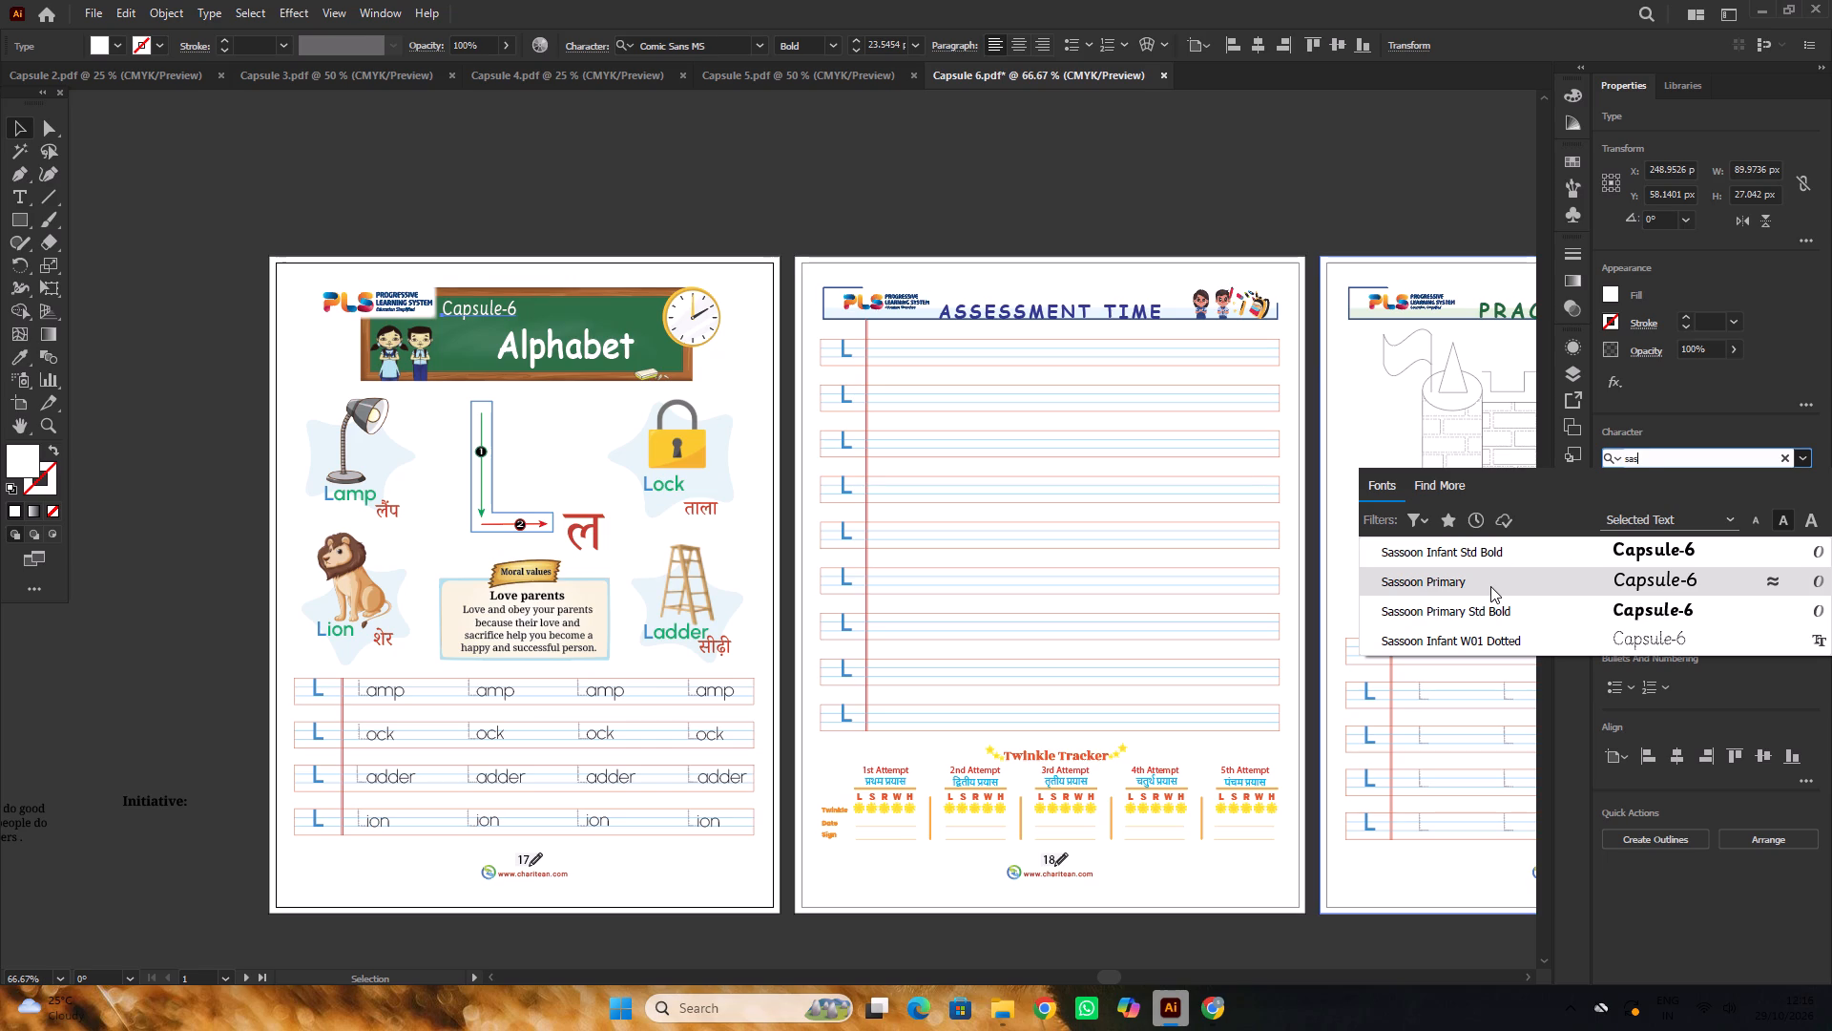
{"action": "left_click", "coordinate": [1488, 554]}
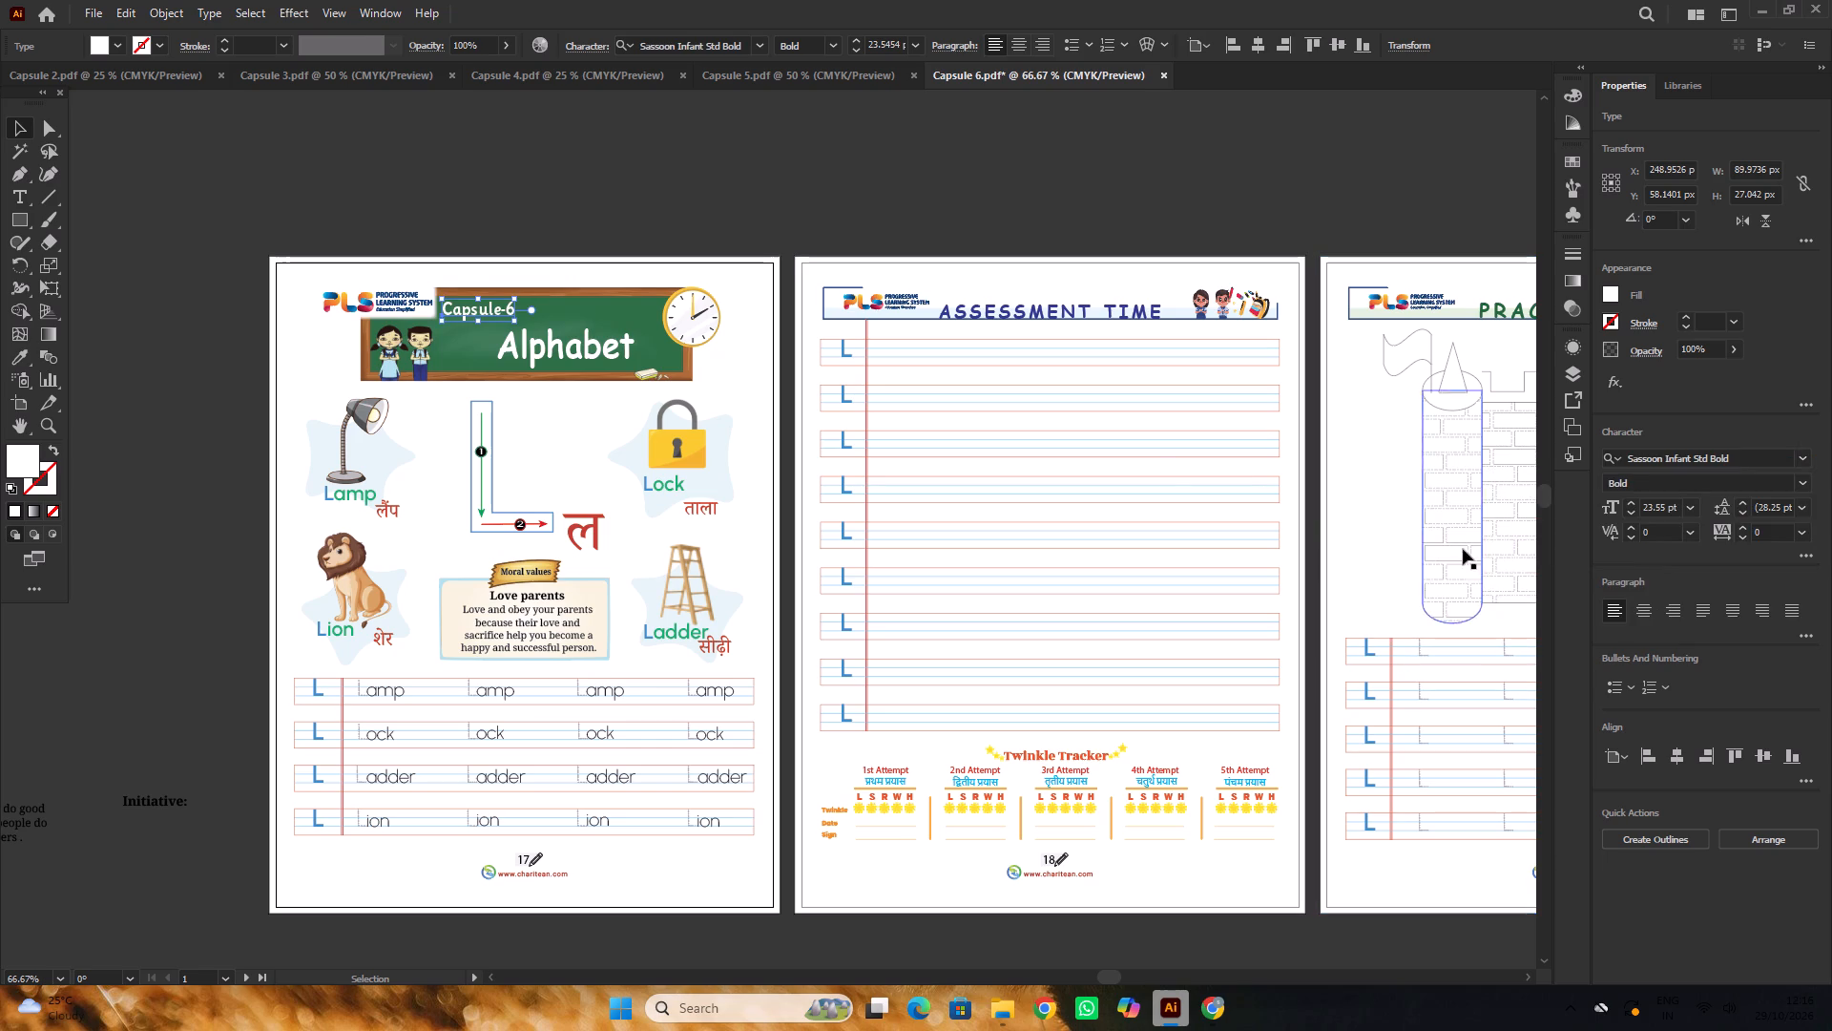
{"action": "left_click", "coordinate": [445, 233]}
Delete the Comic Sans "Alphabet" heading from the chalkboard banner on Capsule 6's first page.
{"action": "left_click", "coordinate": [536, 356]}
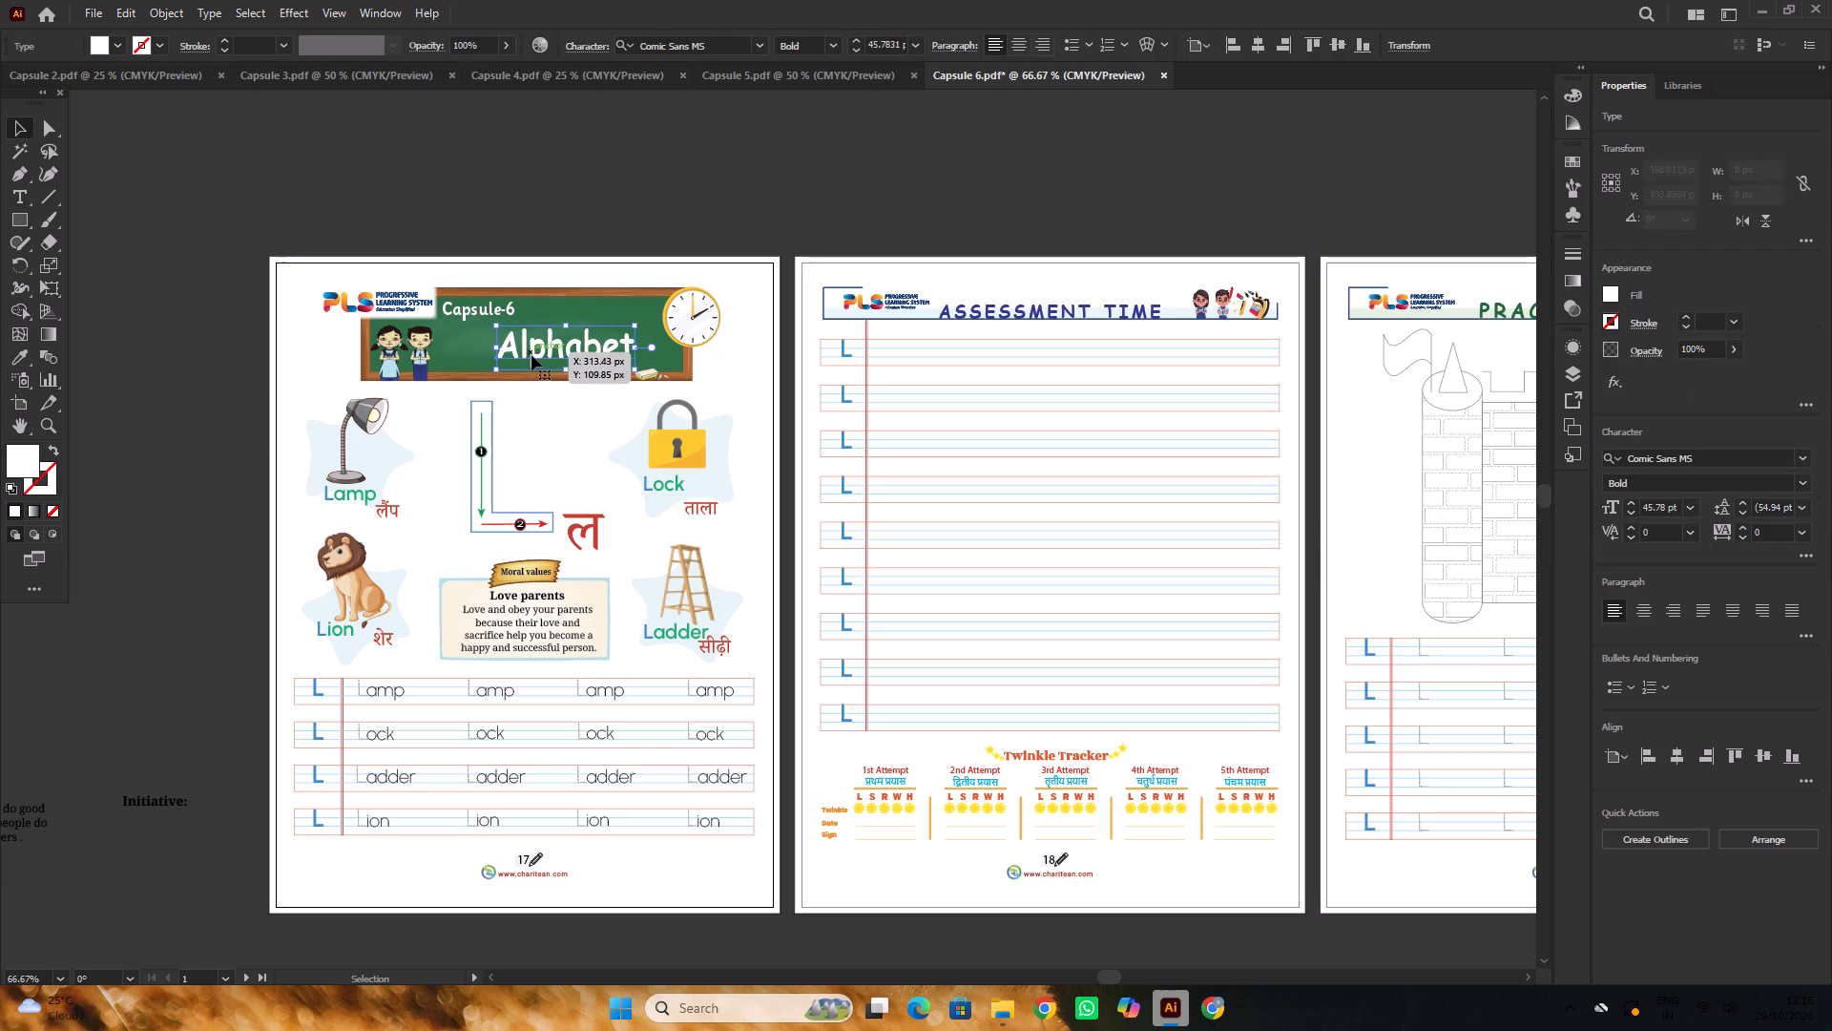
{"action": "scroll", "coordinate": [575, 274], "scroll_direction": "up", "scroll_amount": 2}
{"action": "key", "text": "Delete"}
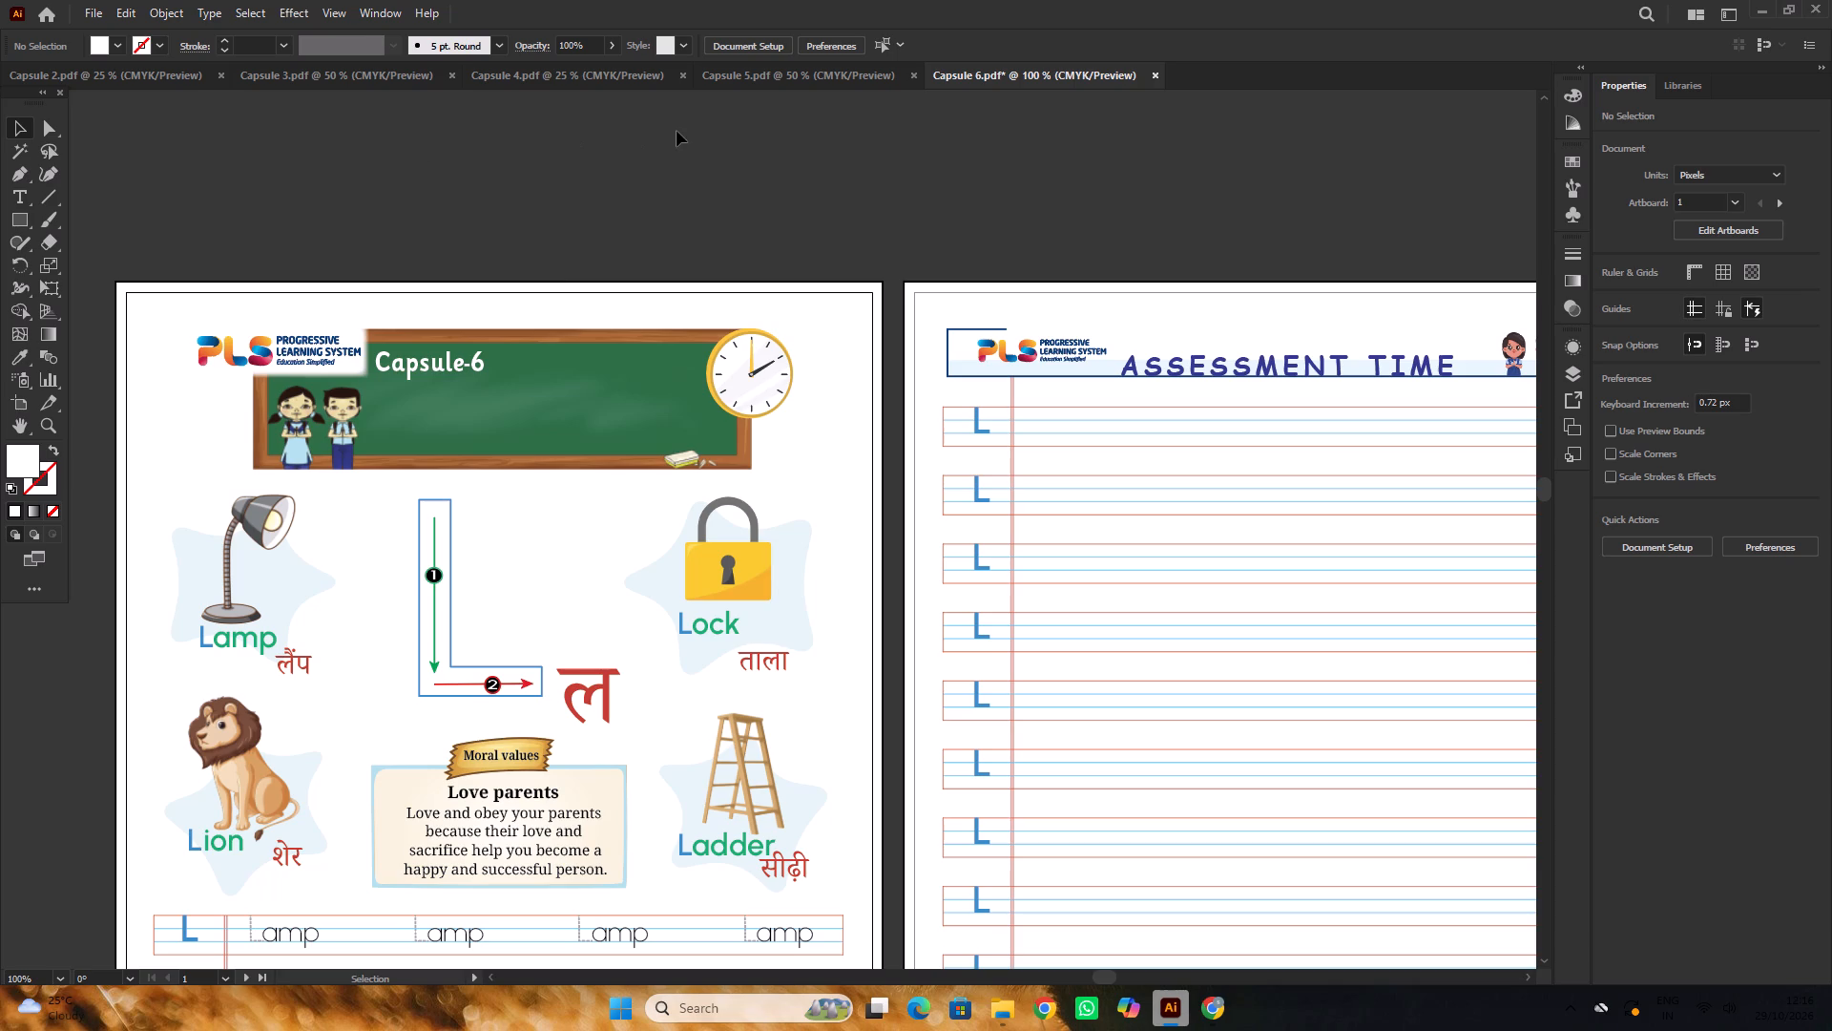
Copy the restyled "Alphabet" heading from the Capsule 3 document and paste it in front, in place, on Capsule 6's chalkboard banner.
{"action": "left_click", "coordinate": [723, 73]}
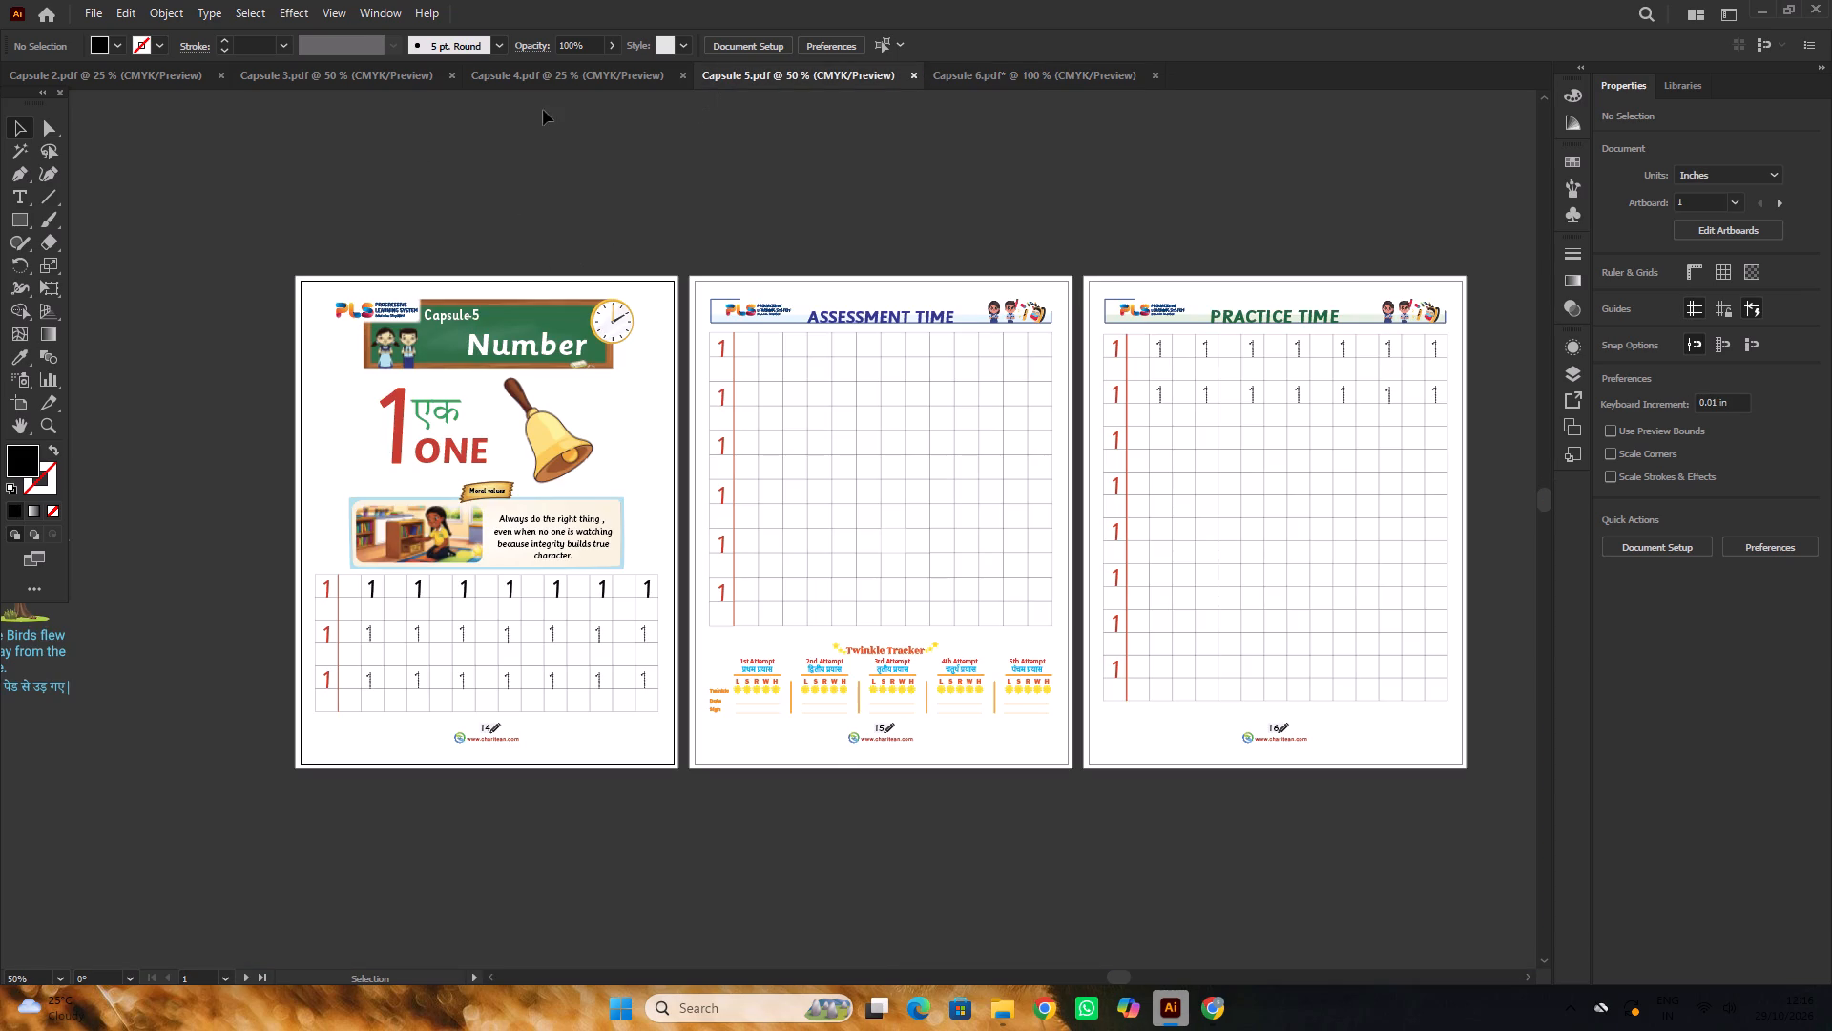
{"action": "left_click", "coordinate": [550, 83]}
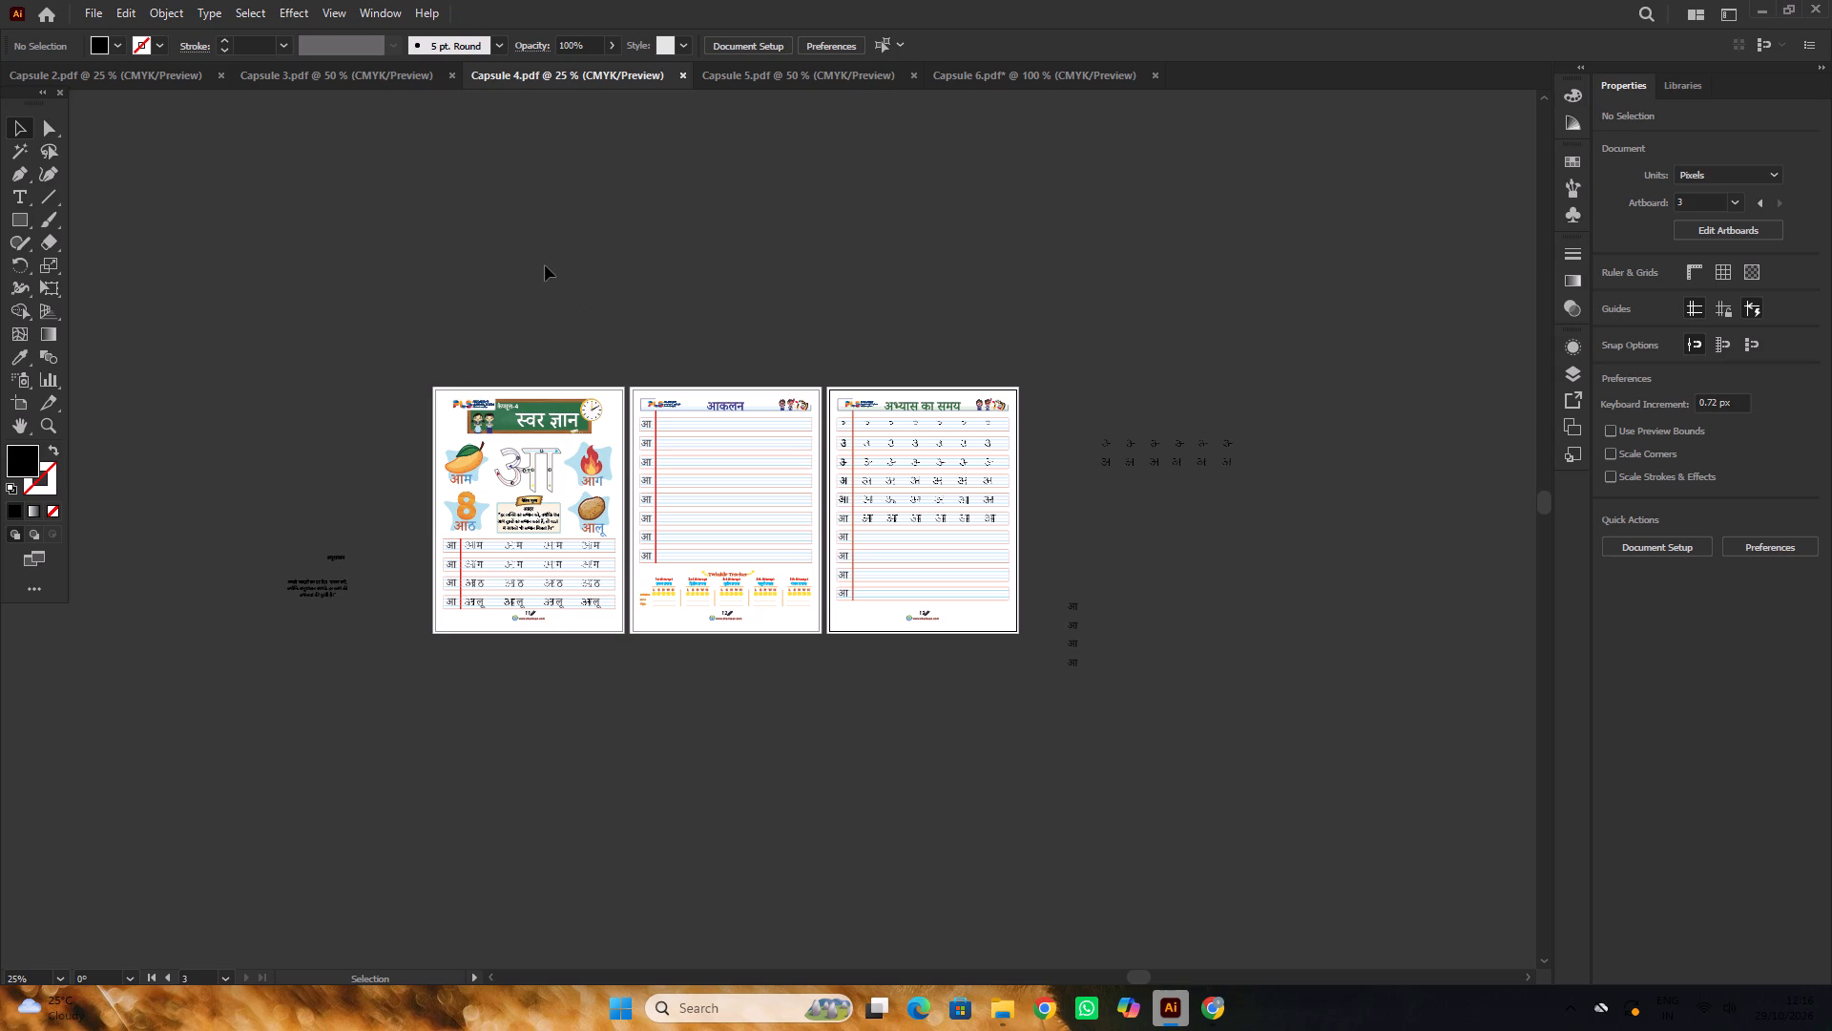
{"action": "left_click", "coordinate": [357, 87]}
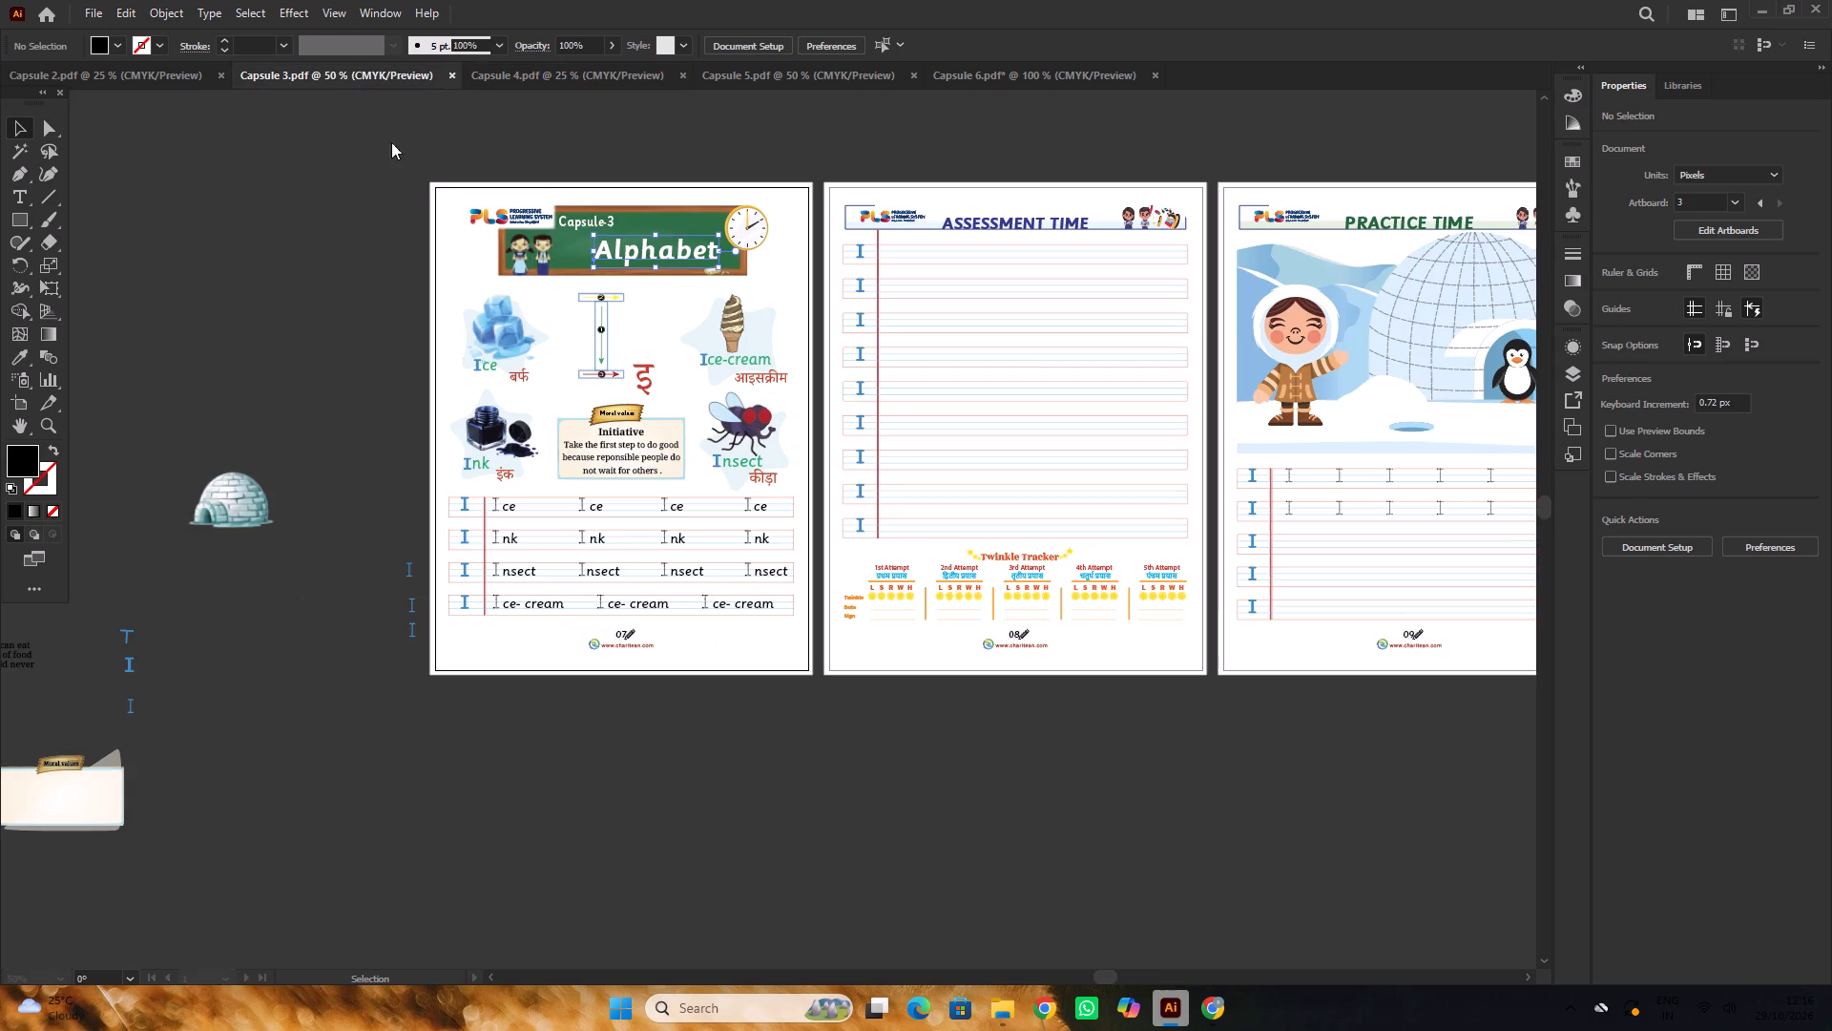
{"action": "scroll", "coordinate": [466, 280], "scroll_direction": "up", "scroll_amount": 4}
{"action": "scroll", "coordinate": [612, 329], "scroll_direction": "up", "scroll_amount": 2}
{"action": "key", "text": "ctrl+c"}
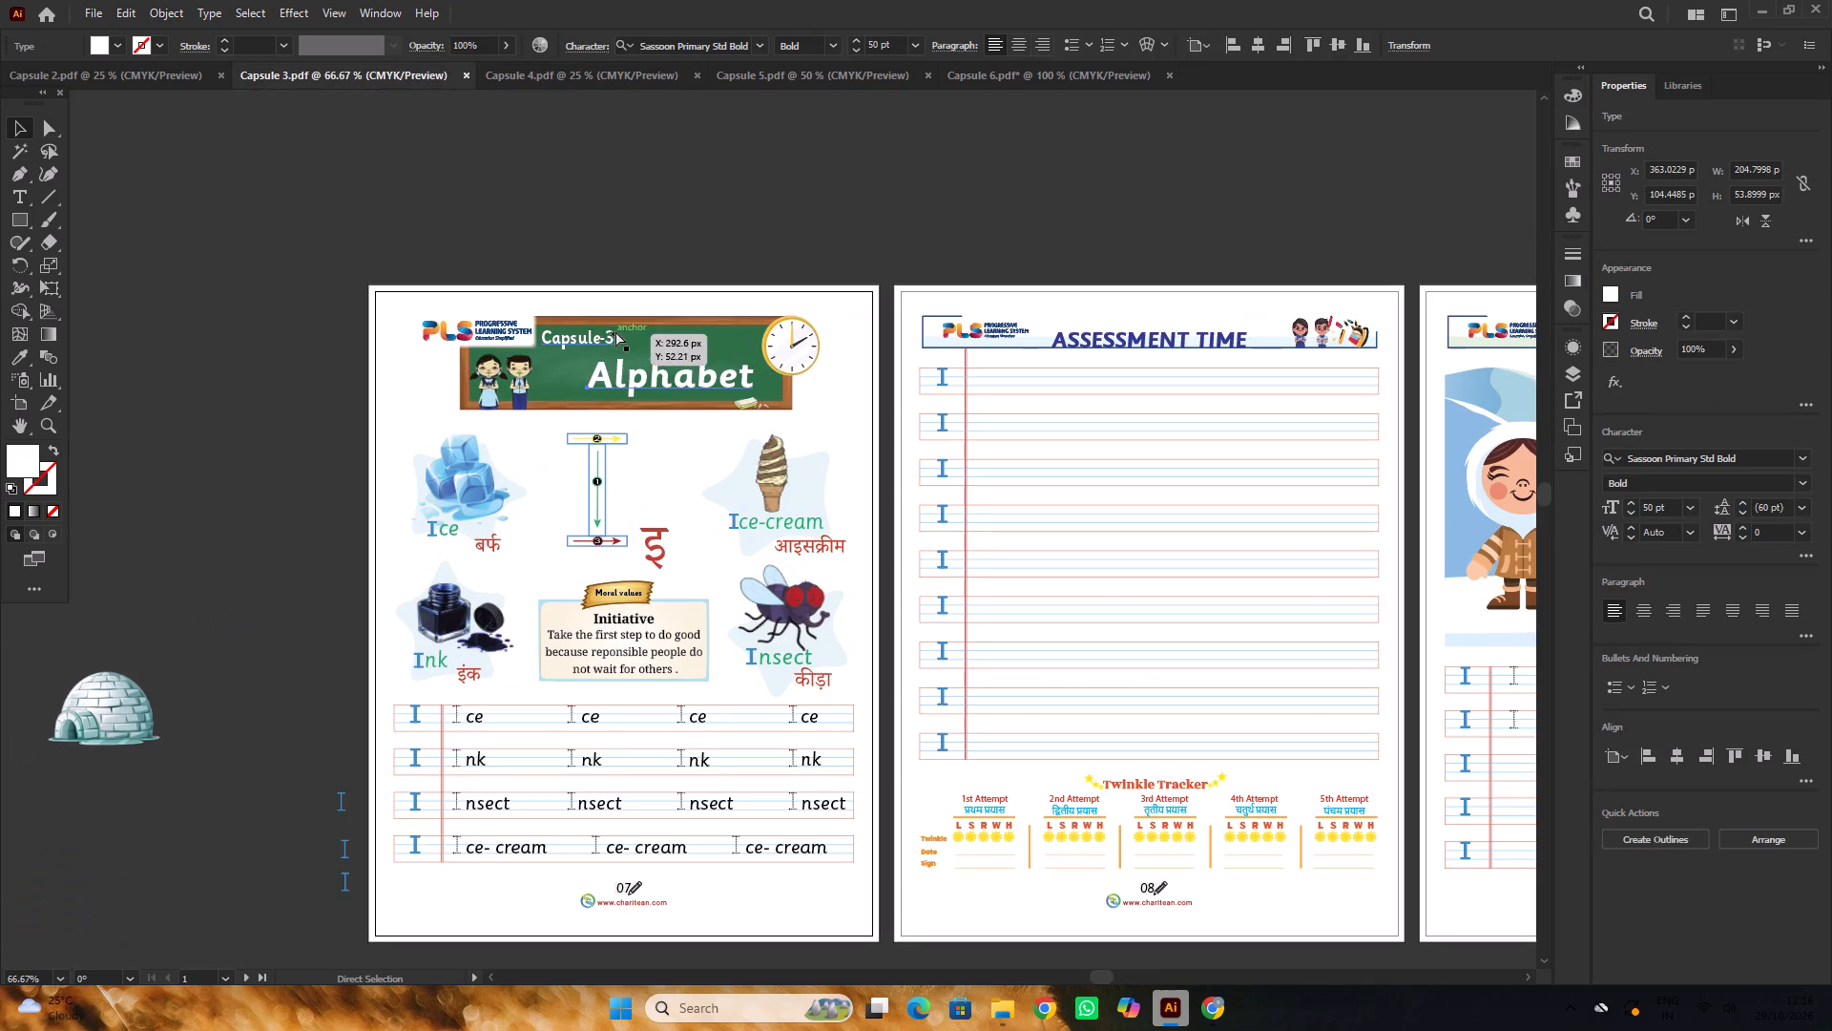
{"action": "left_click", "coordinate": [1058, 79]}
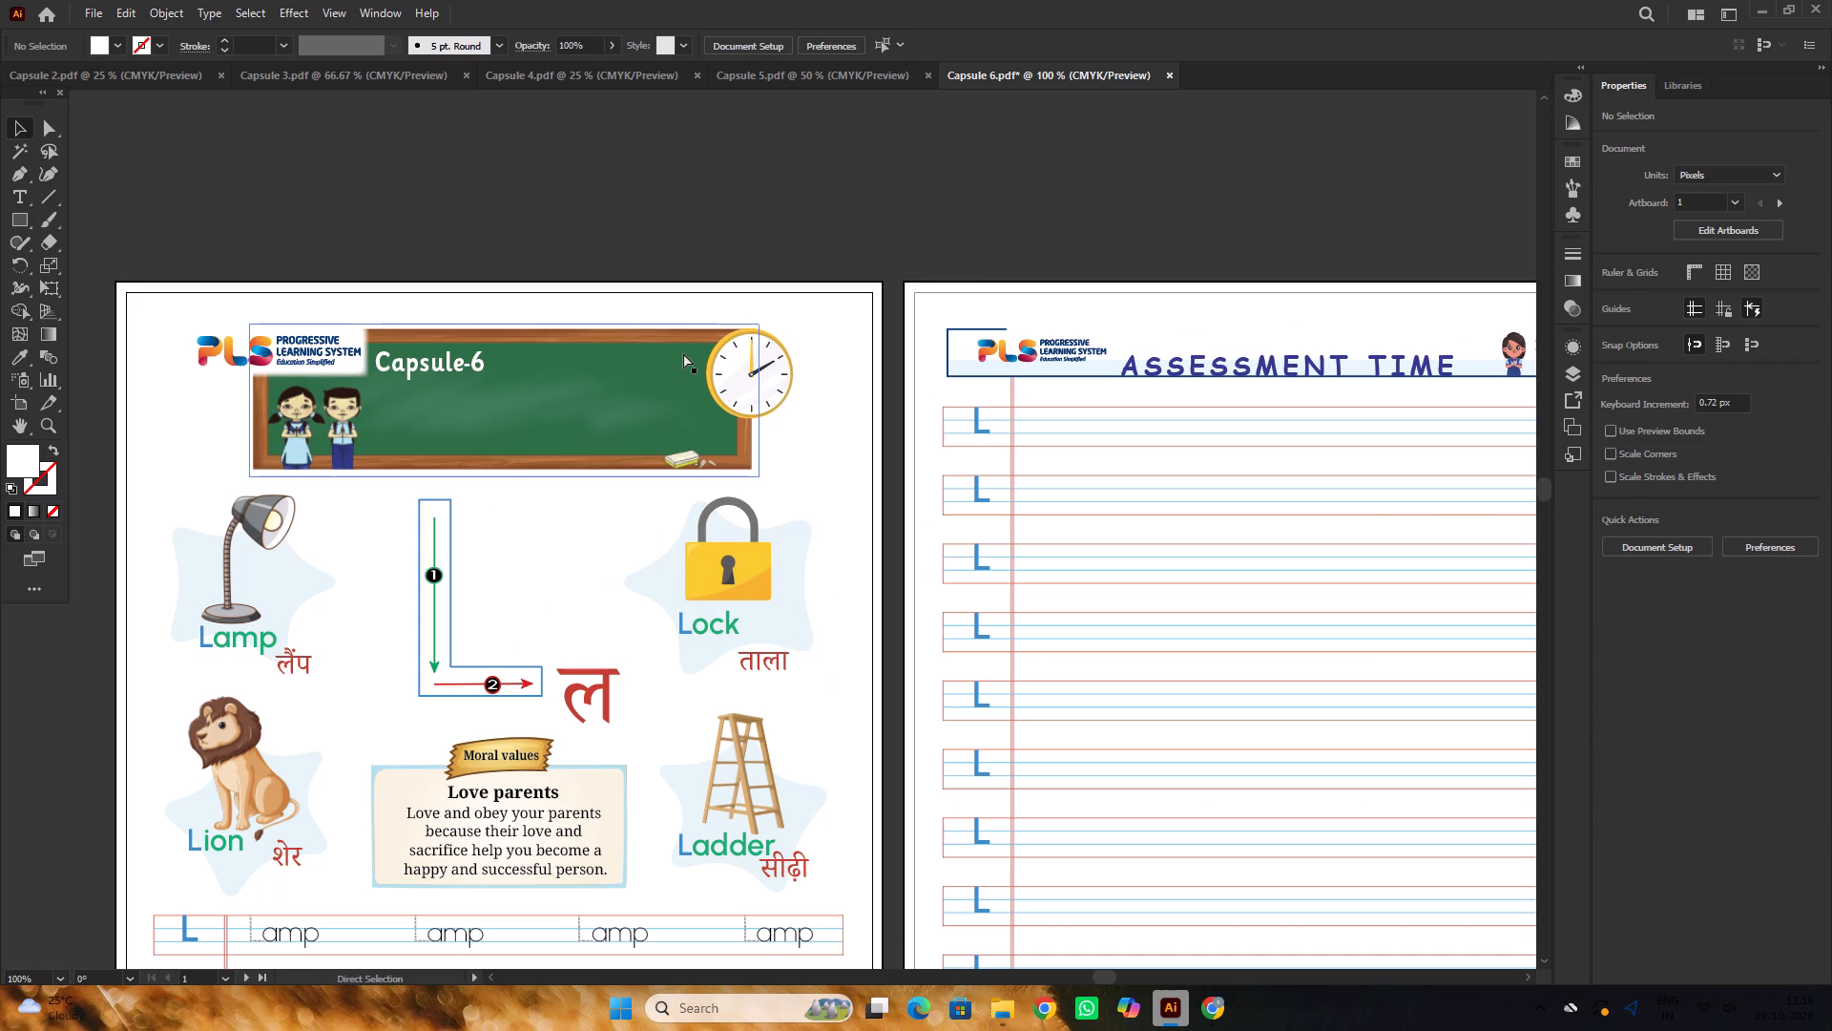
{"action": "key", "text": "ctrl+f"}
{"action": "scroll", "coordinate": [680, 351], "scroll_direction": "down", "scroll_amount": 3}
{"action": "scroll", "coordinate": [678, 345], "scroll_direction": "down", "scroll_amount": 1, "text": "alt"}
{"action": "scroll", "coordinate": [678, 345], "scroll_direction": "down", "scroll_amount": 1}
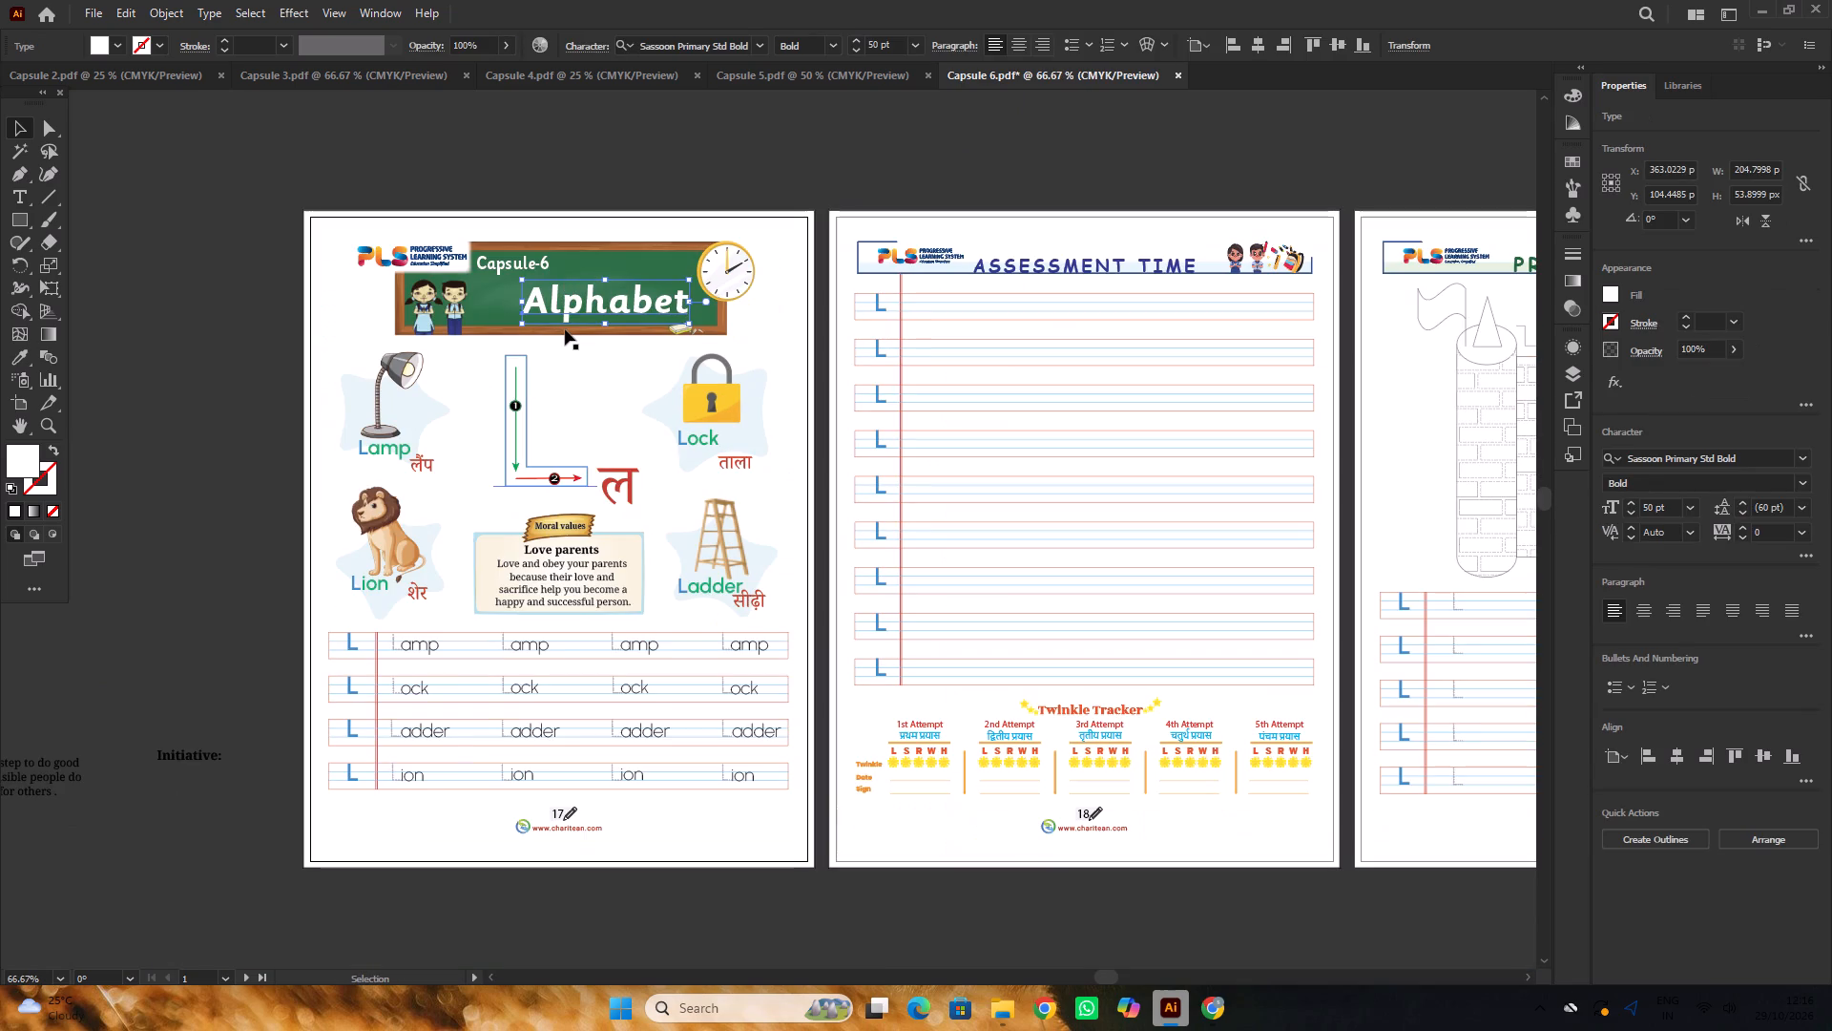
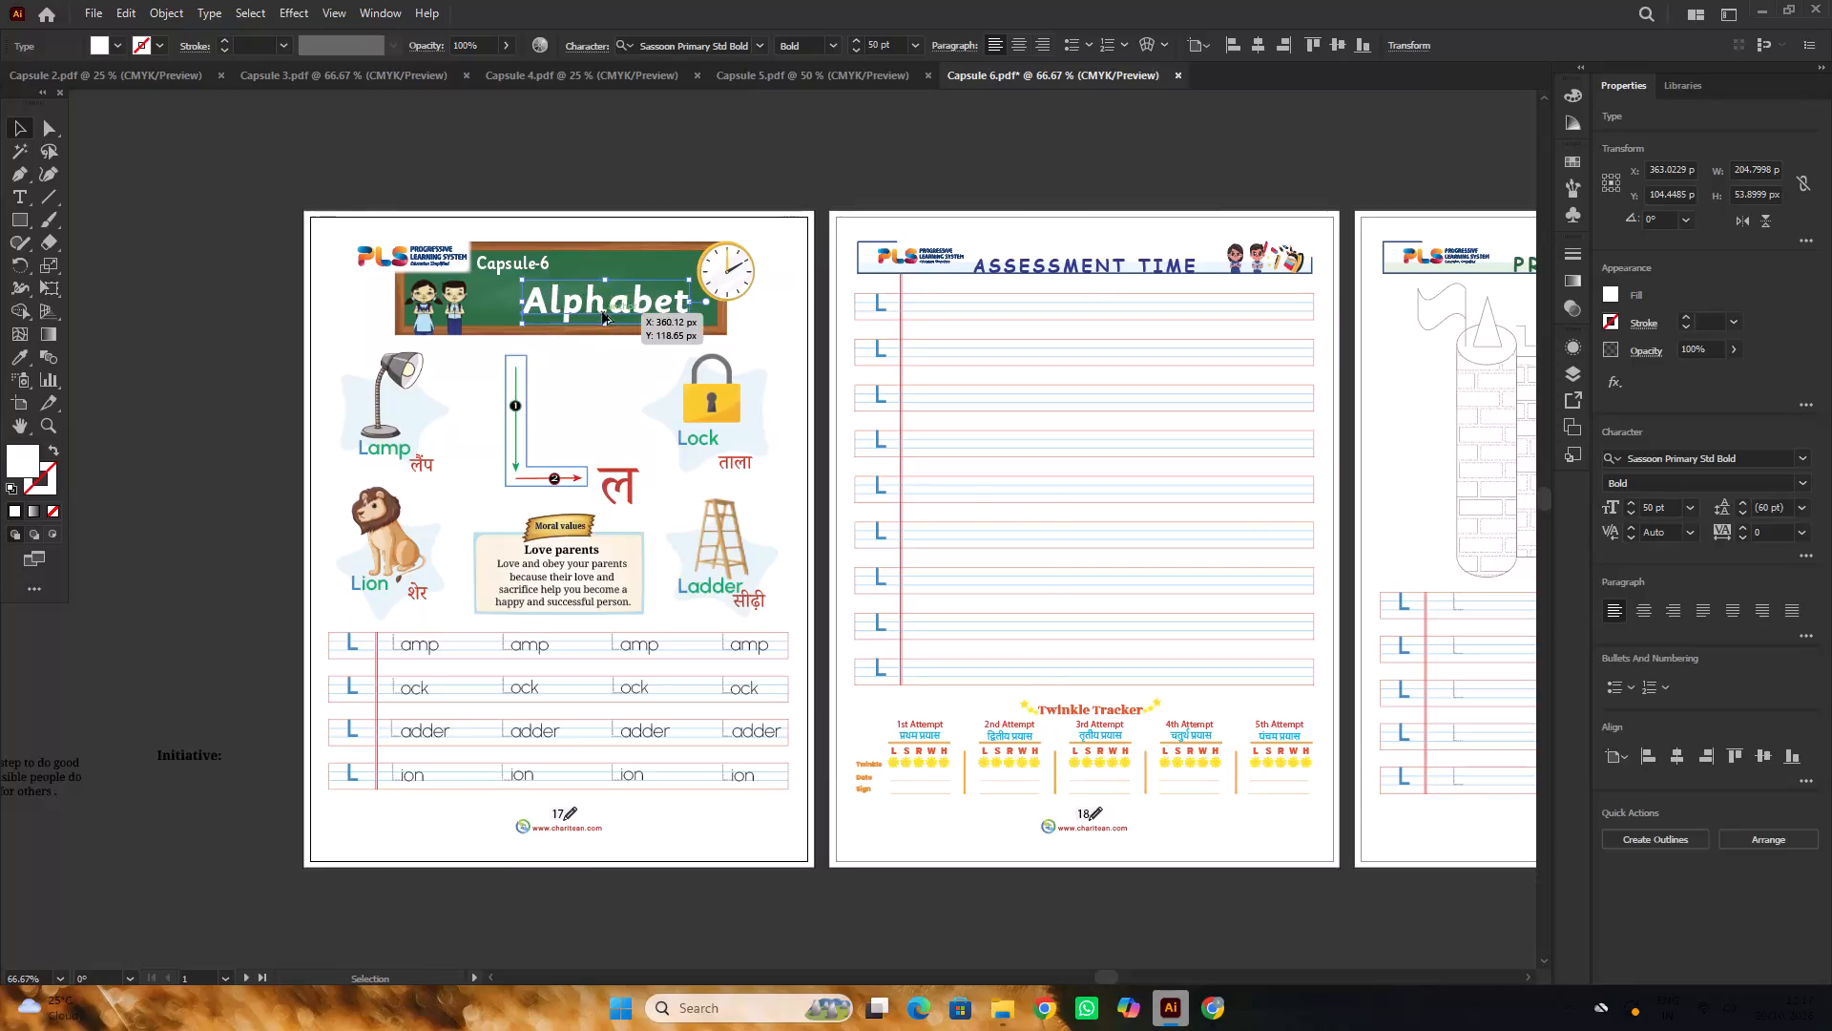
Review the restyled banner on Capsule 6's first page and check the layout of the assessment, practice and recall pages.
{"action": "scroll", "coordinate": [602, 312], "scroll_direction": "up", "scroll_amount": 3, "text": "alt"}
{"action": "scroll", "coordinate": [602, 312], "scroll_direction": "down", "scroll_amount": 2, "text": "alt"}
{"action": "scroll", "coordinate": [602, 311], "scroll_direction": "up", "scroll_amount": 1, "text": "alt"}
{"action": "scroll", "coordinate": [602, 311], "scroll_direction": "down", "scroll_amount": 3}
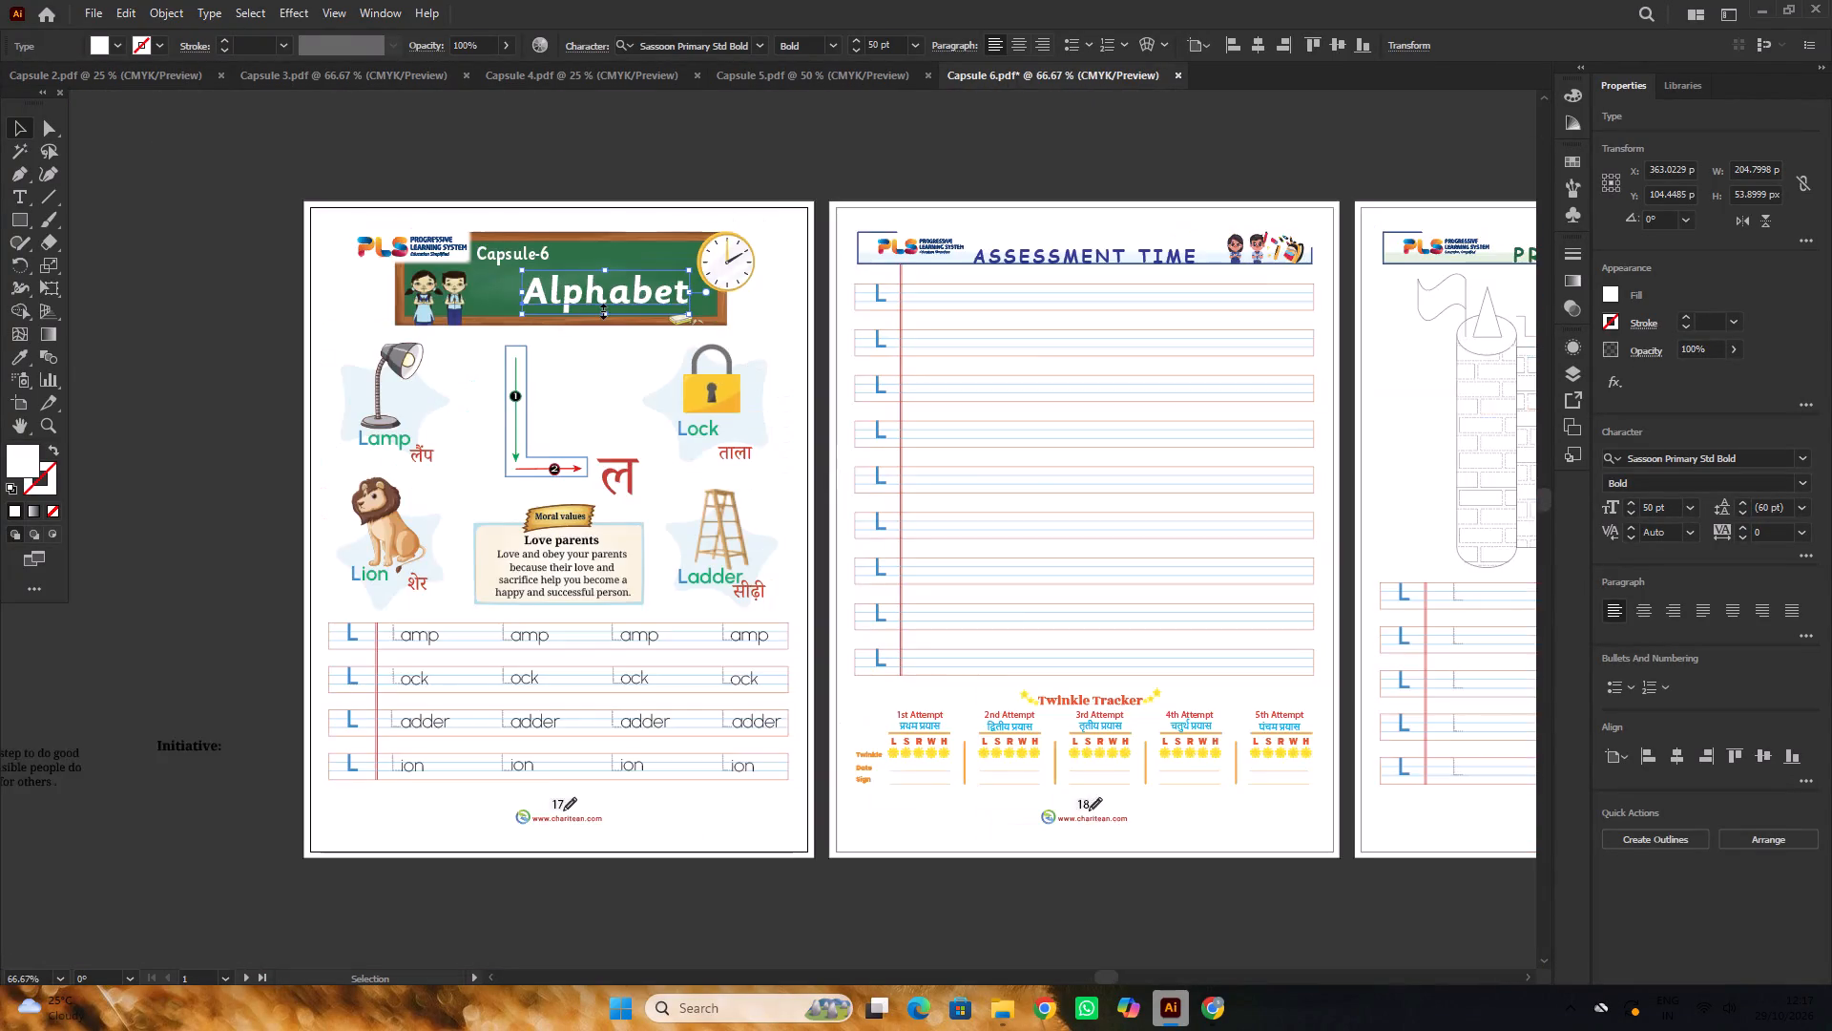
{"action": "scroll", "coordinate": [601, 309], "scroll_direction": "down", "scroll_amount": 2}
{"action": "left_click", "coordinate": [627, 182]}
{"action": "scroll", "coordinate": [627, 182], "scroll_direction": "up", "scroll_amount": 2}
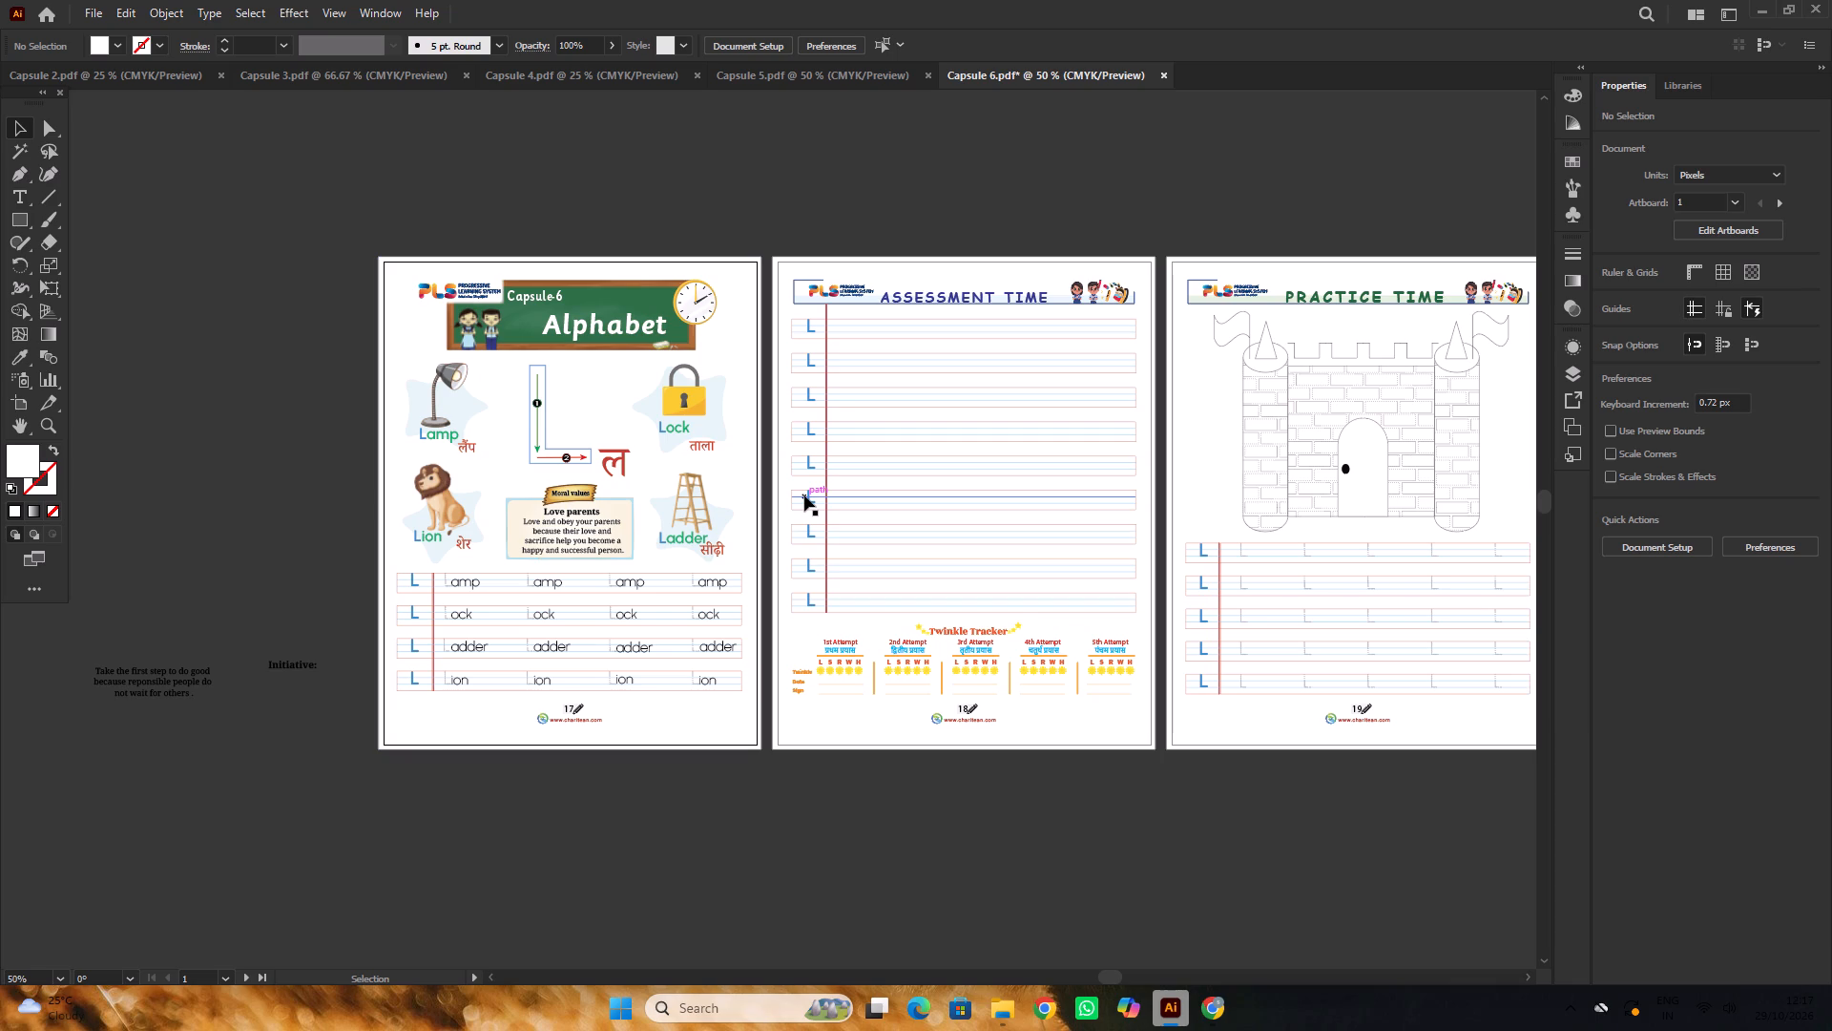
{"action": "scroll", "coordinate": [804, 495], "scroll_direction": "up", "scroll_amount": 1}
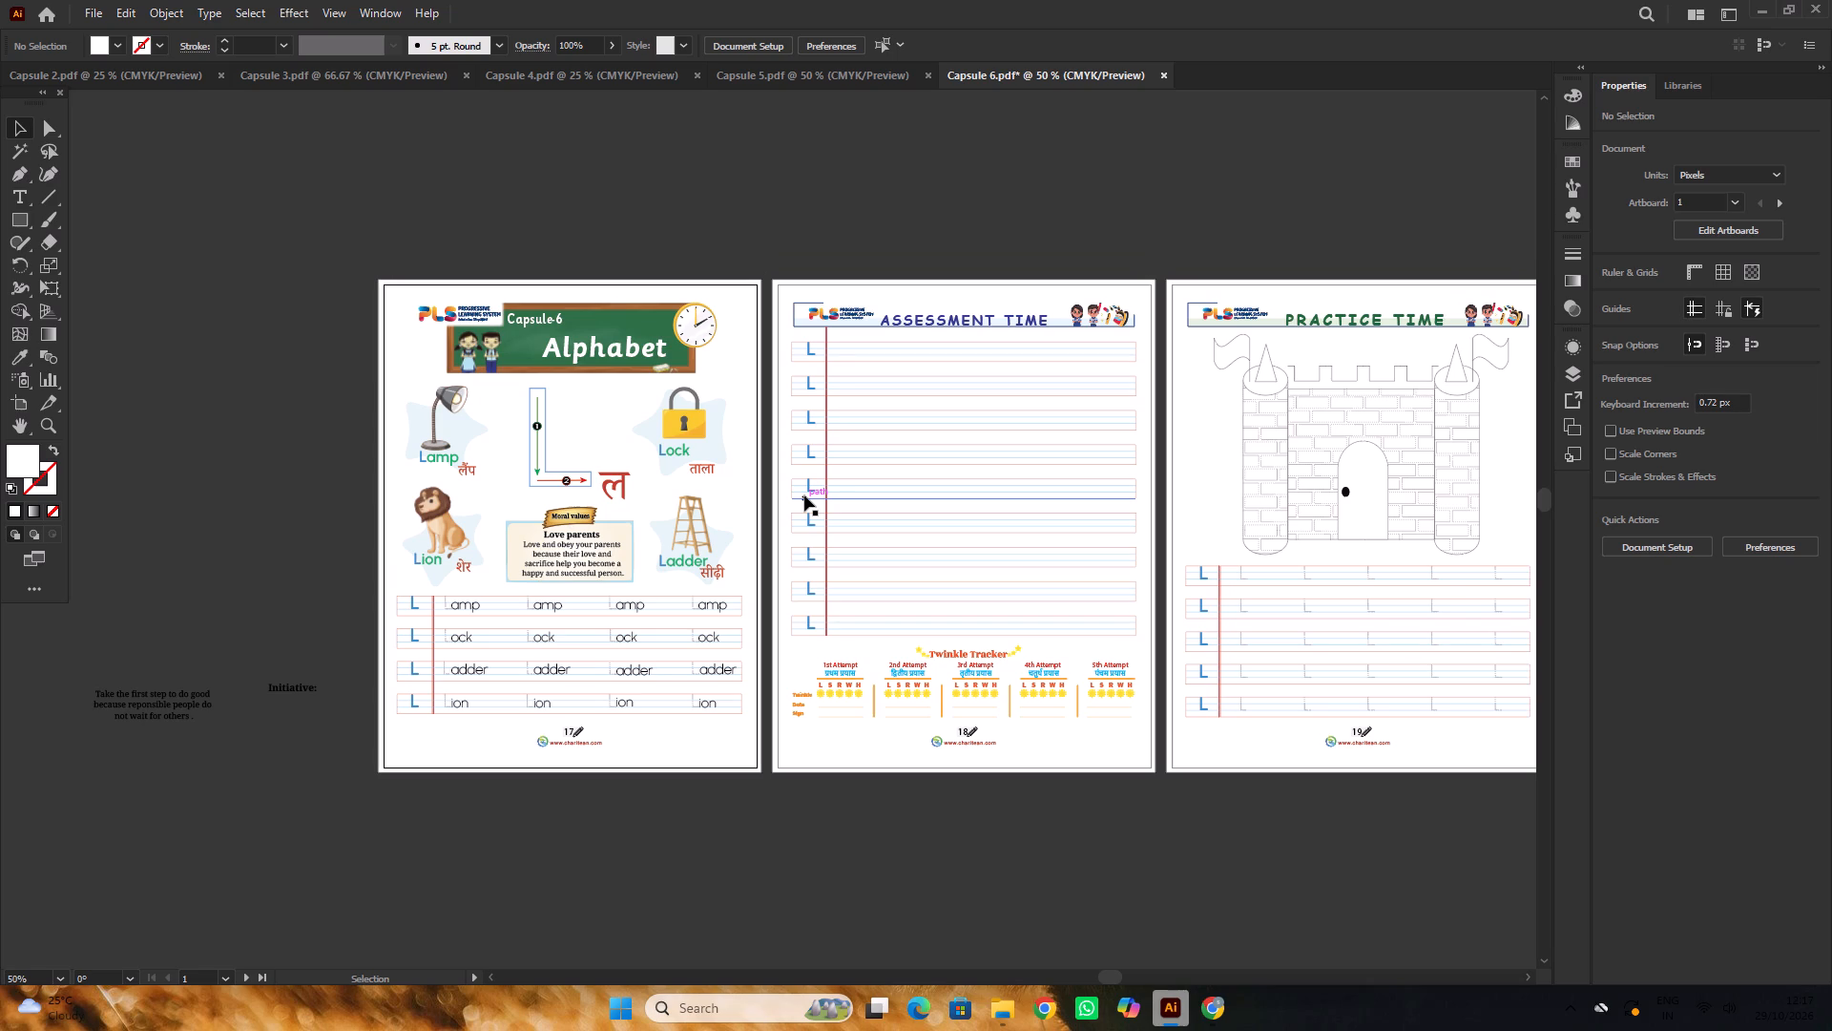
{"action": "scroll", "coordinate": [805, 495], "scroll_direction": "up", "scroll_amount": 4}
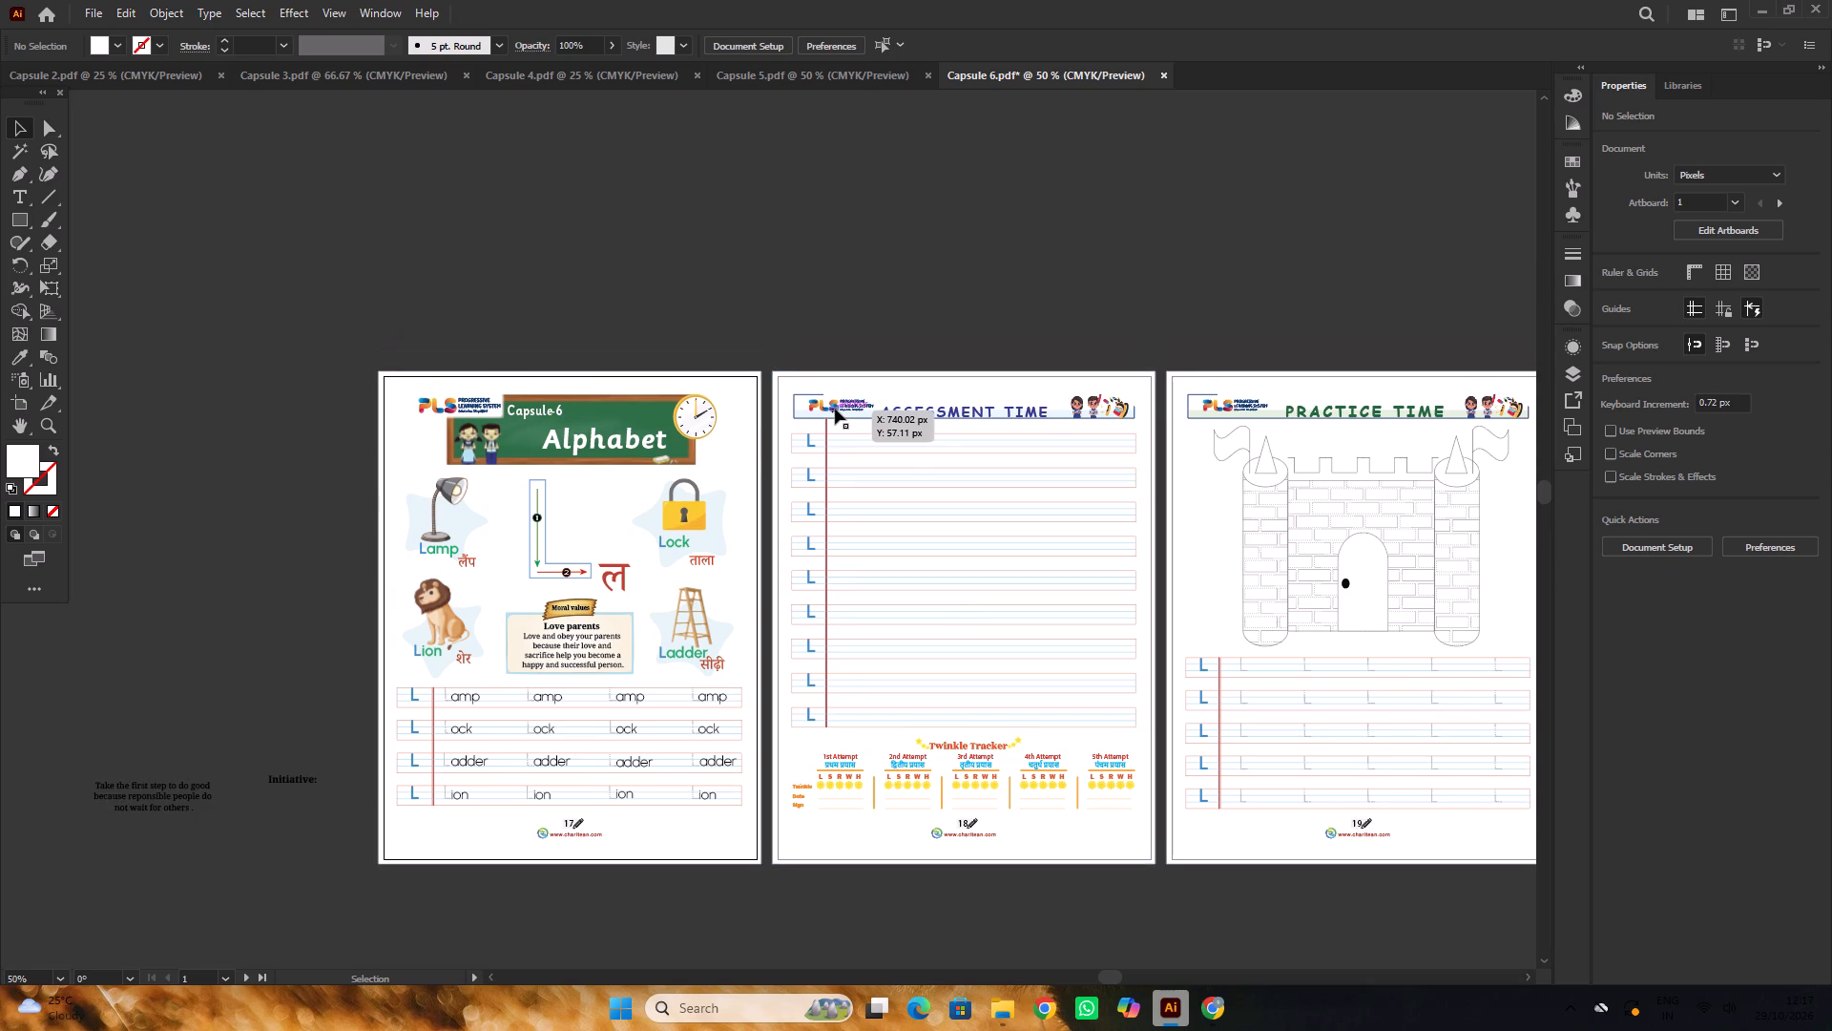
{"action": "scroll", "coordinate": [835, 409], "scroll_direction": "down", "scroll_amount": 5}
{"action": "scroll", "coordinate": [839, 410], "scroll_direction": "up", "scroll_amount": 2}
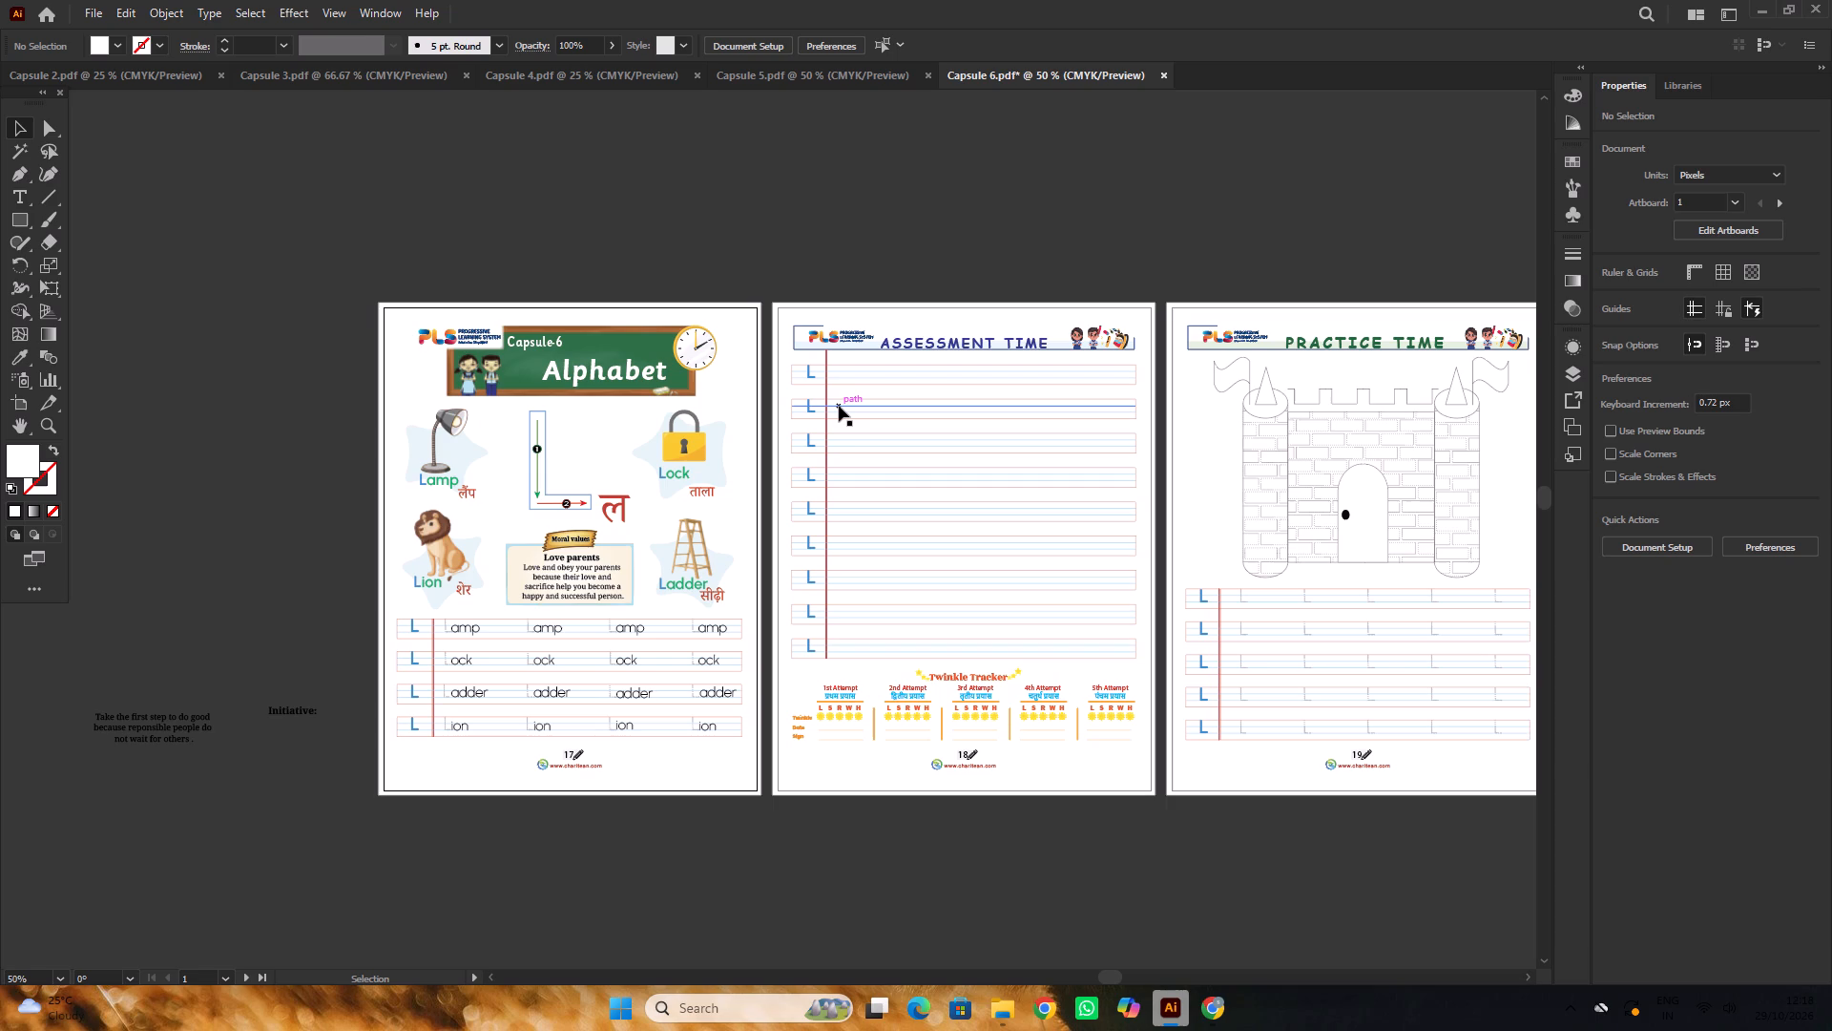
{"action": "scroll", "coordinate": [752, 334], "scroll_direction": "down", "scroll_amount": 2}
{"action": "scroll", "coordinate": [628, 316], "scroll_direction": "up", "scroll_amount": 2}
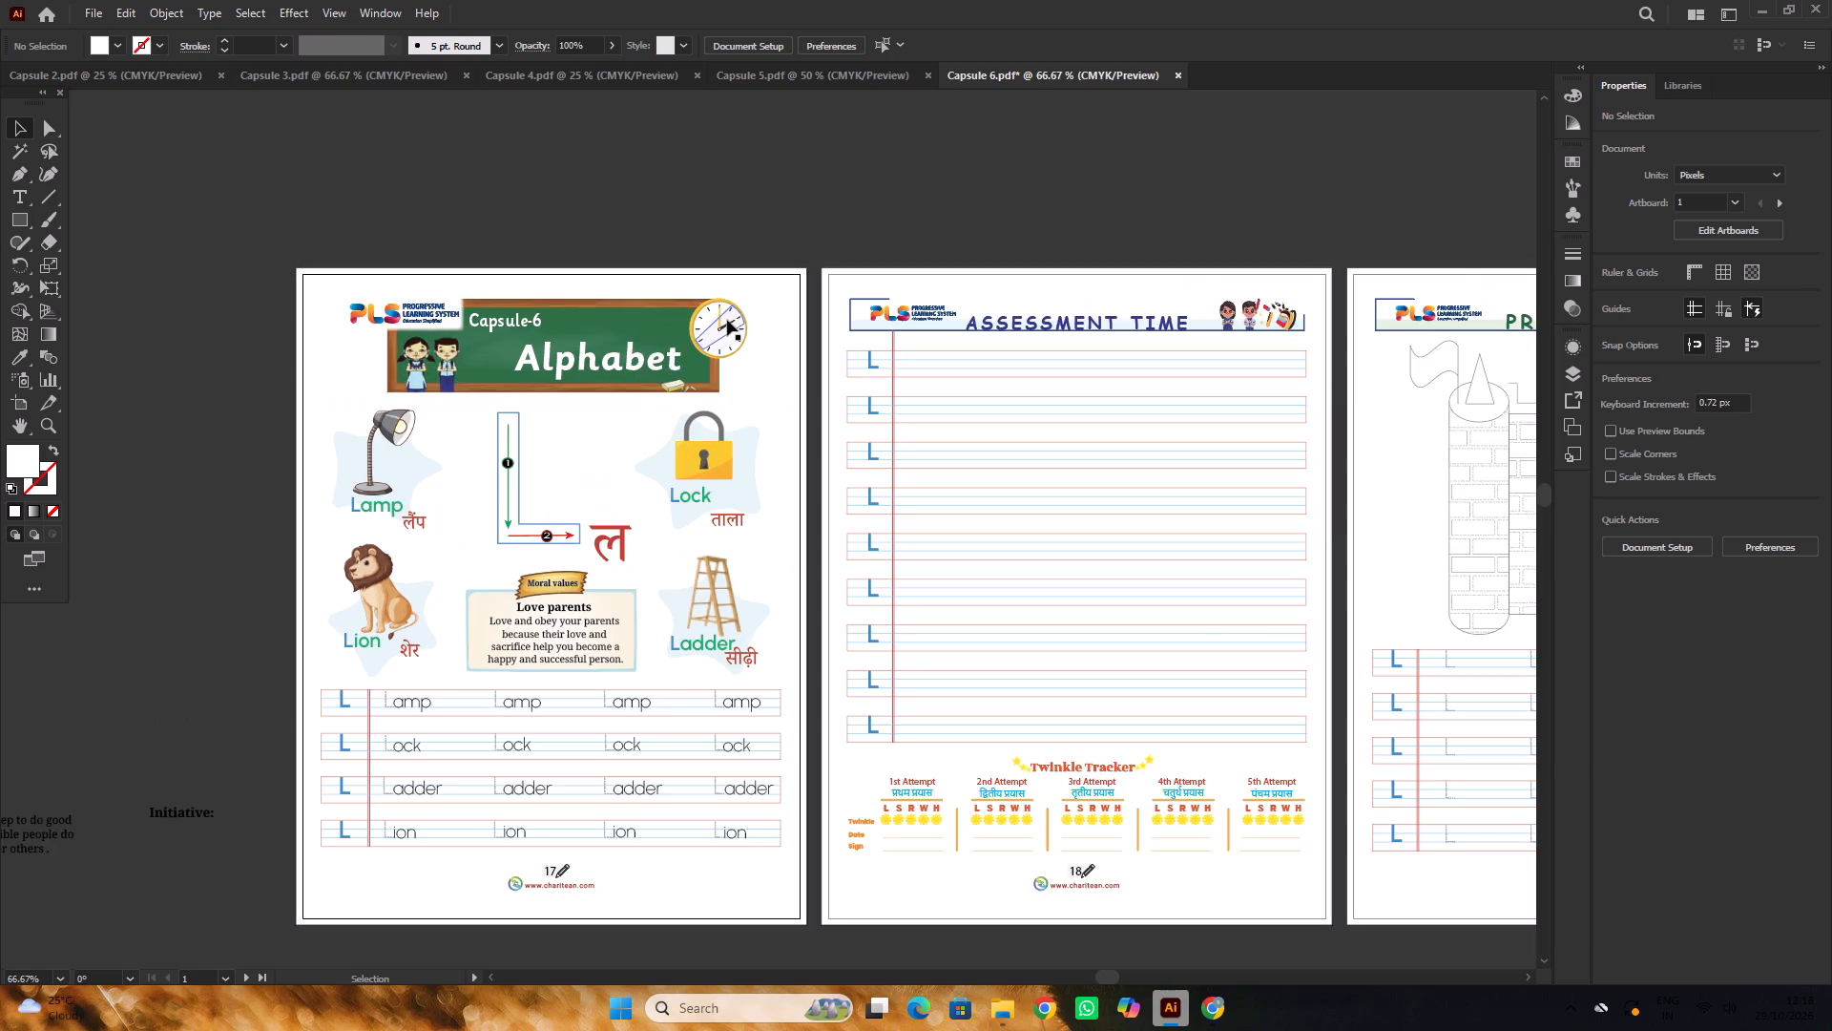
{"action": "scroll", "coordinate": [726, 320], "scroll_direction": "down", "scroll_amount": 2, "text": "alt"}
{"action": "key", "text": "space"}
{"action": "left_click_drag", "start_coordinate": [1055, 200], "coordinate": [911, 217]}
{"action": "left_click", "coordinate": [962, 214]}
{"action": "scroll", "coordinate": [1311, 258], "scroll_direction": "up", "scroll_amount": 3, "text": "alt"}
{"action": "scroll", "coordinate": [1279, 244], "scroll_direction": "down", "scroll_amount": 3, "text": "alt"}
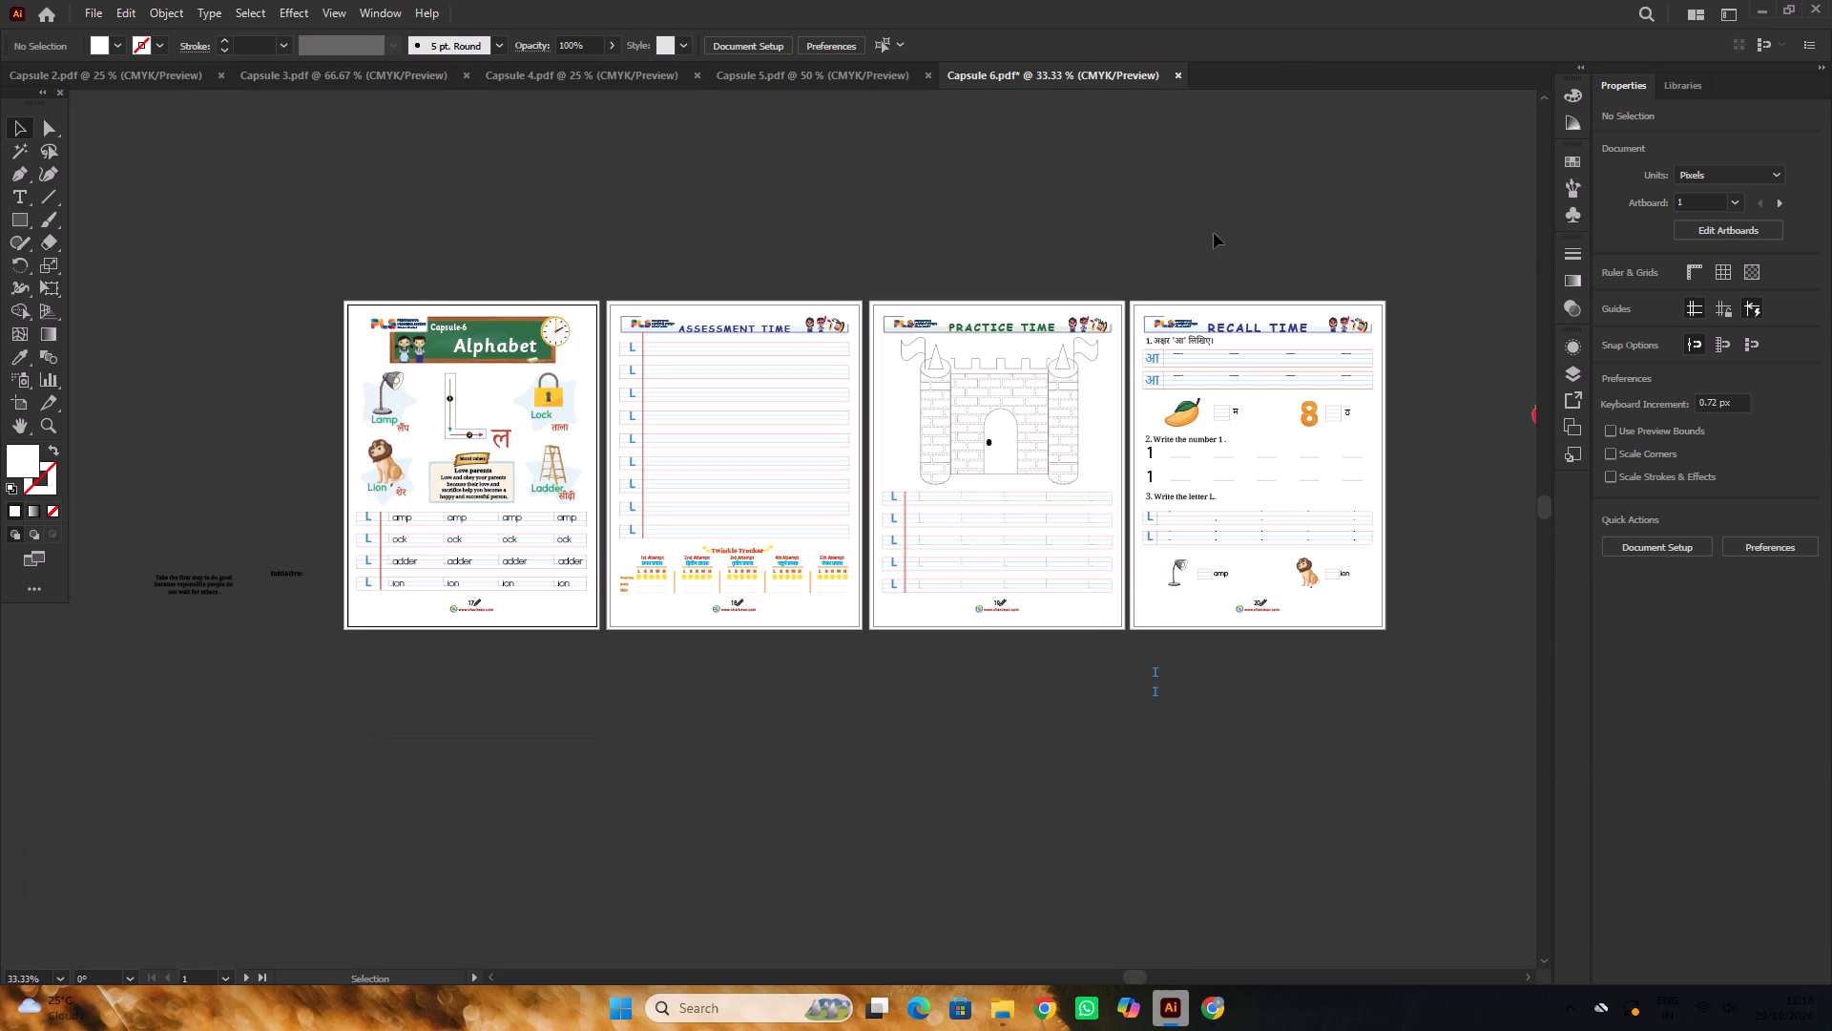
{"action": "left_click", "coordinate": [1174, 220]}
{"action": "scroll", "coordinate": [300, 410], "scroll_direction": "up", "scroll_amount": 3, "text": "alt"}
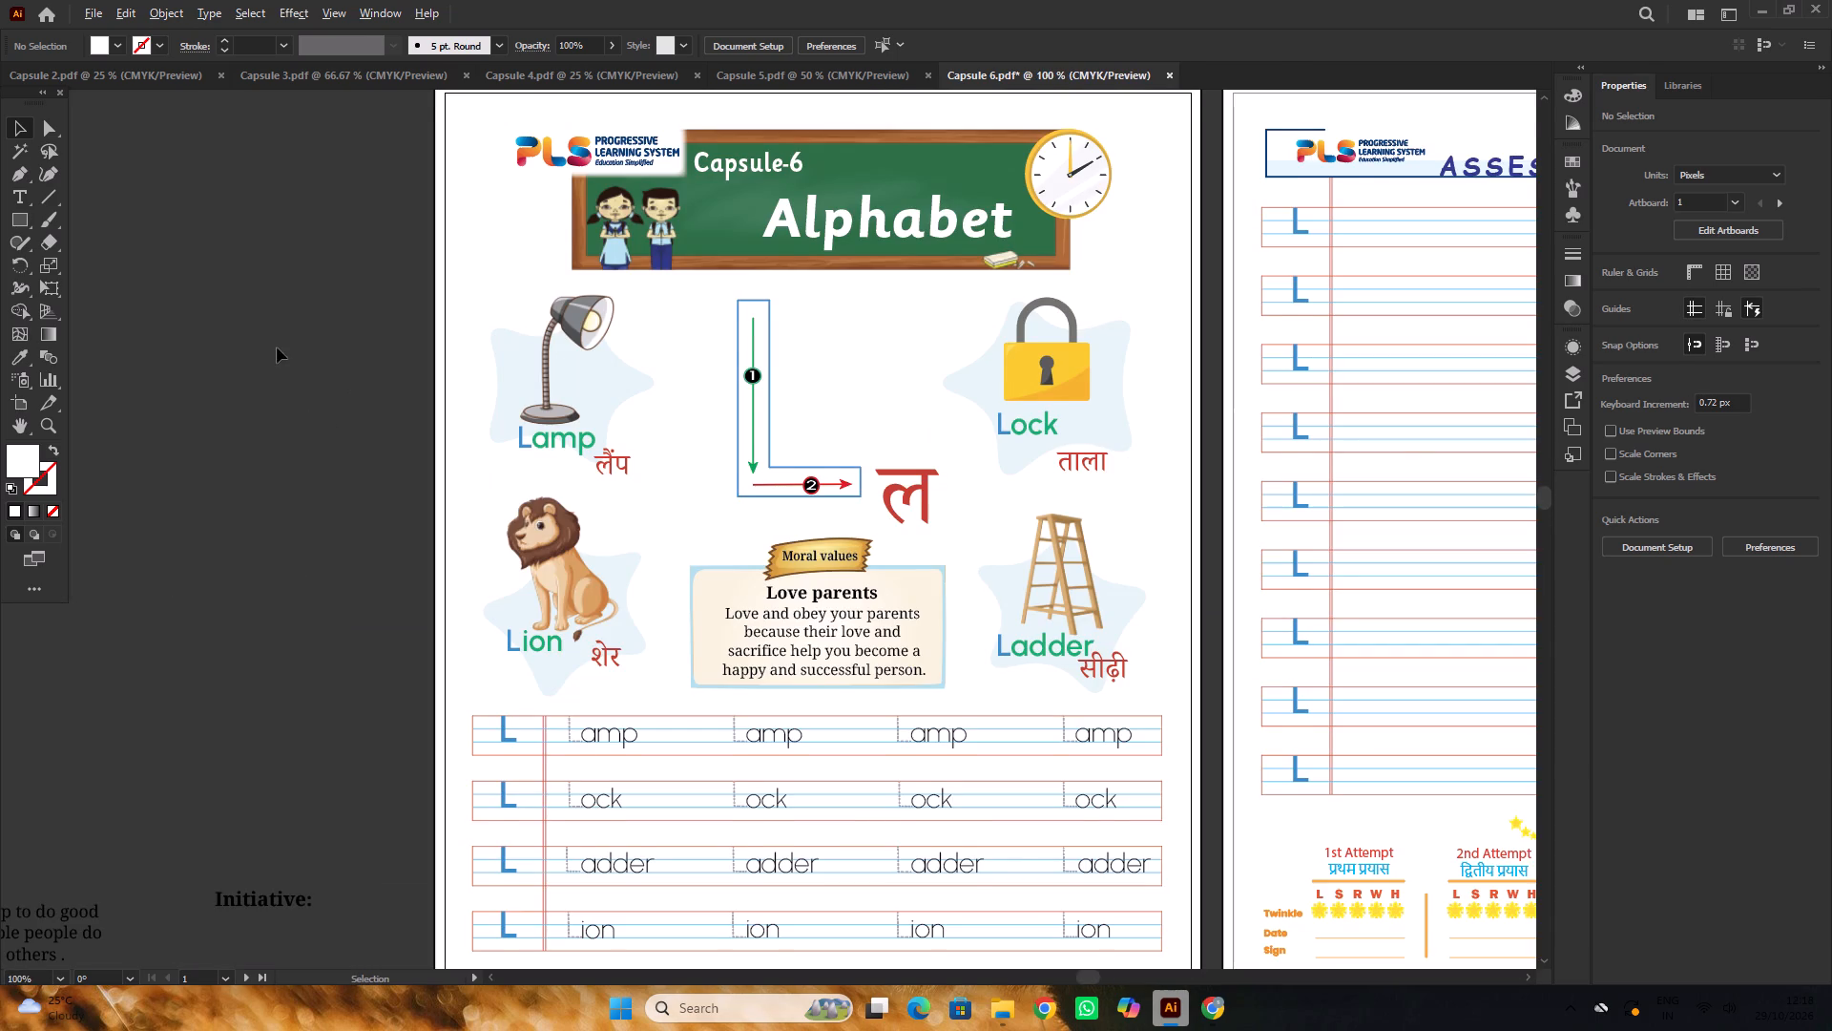
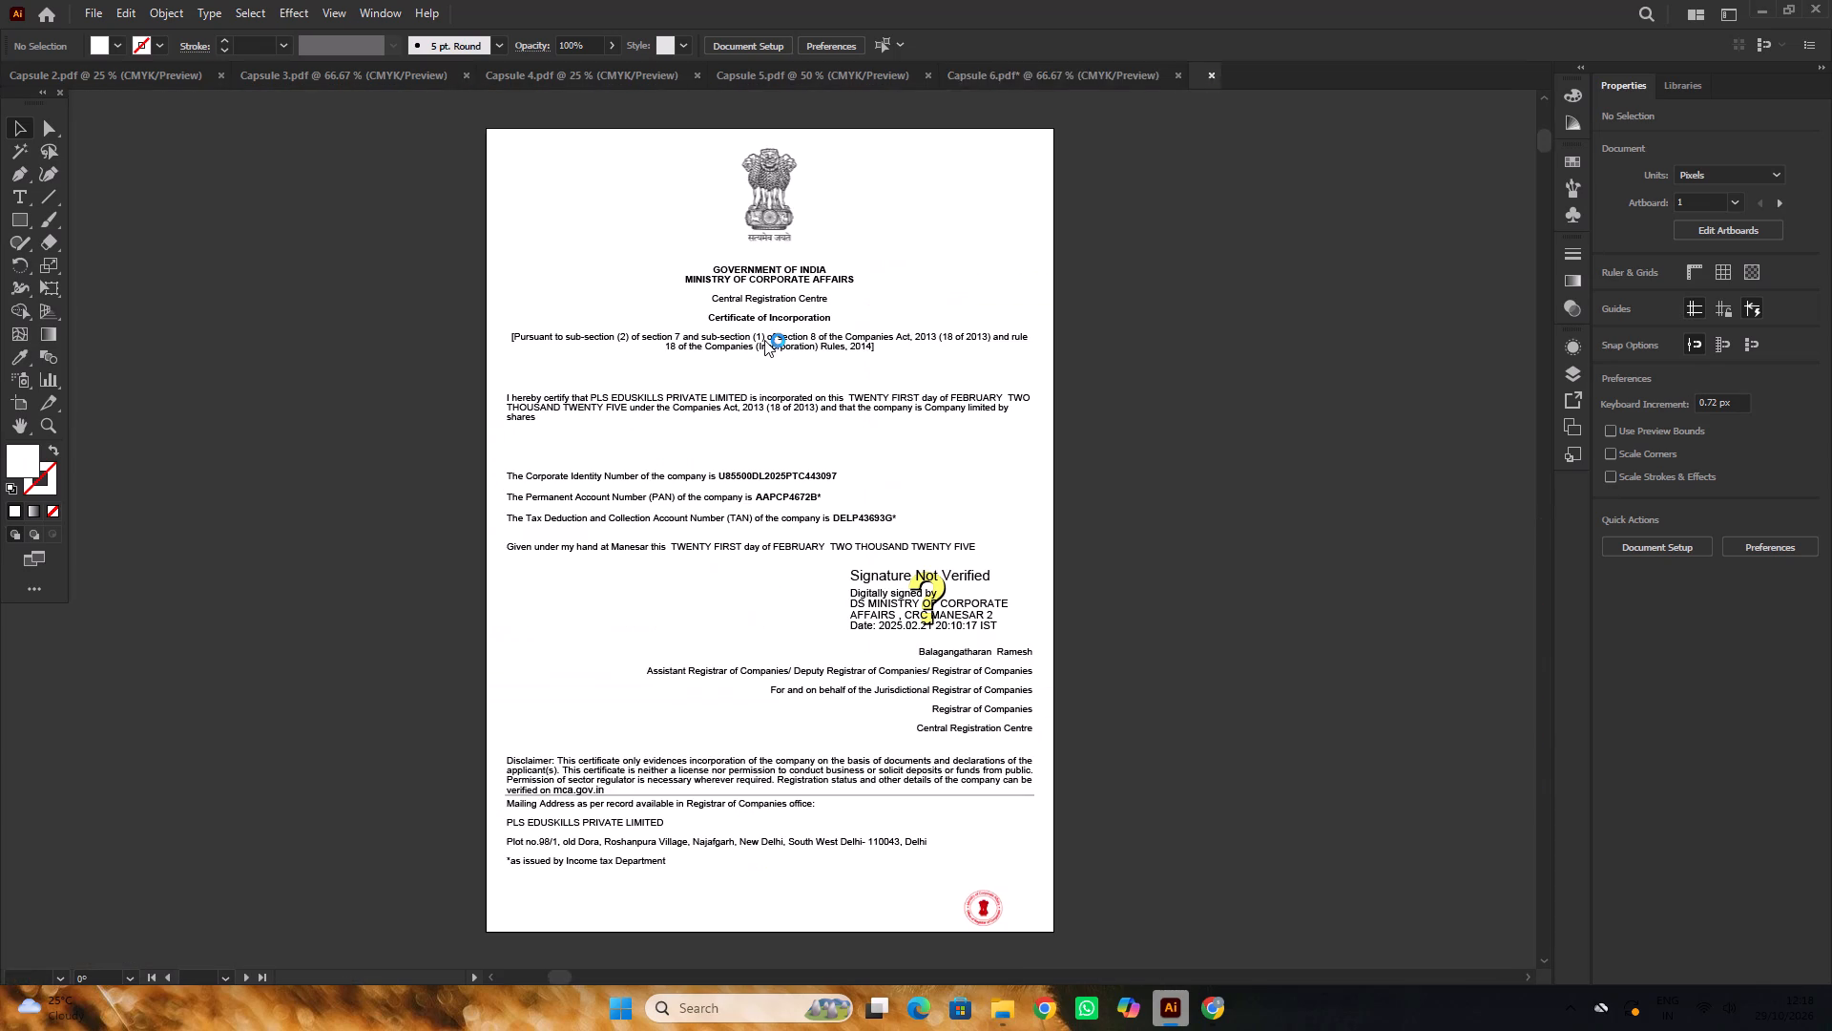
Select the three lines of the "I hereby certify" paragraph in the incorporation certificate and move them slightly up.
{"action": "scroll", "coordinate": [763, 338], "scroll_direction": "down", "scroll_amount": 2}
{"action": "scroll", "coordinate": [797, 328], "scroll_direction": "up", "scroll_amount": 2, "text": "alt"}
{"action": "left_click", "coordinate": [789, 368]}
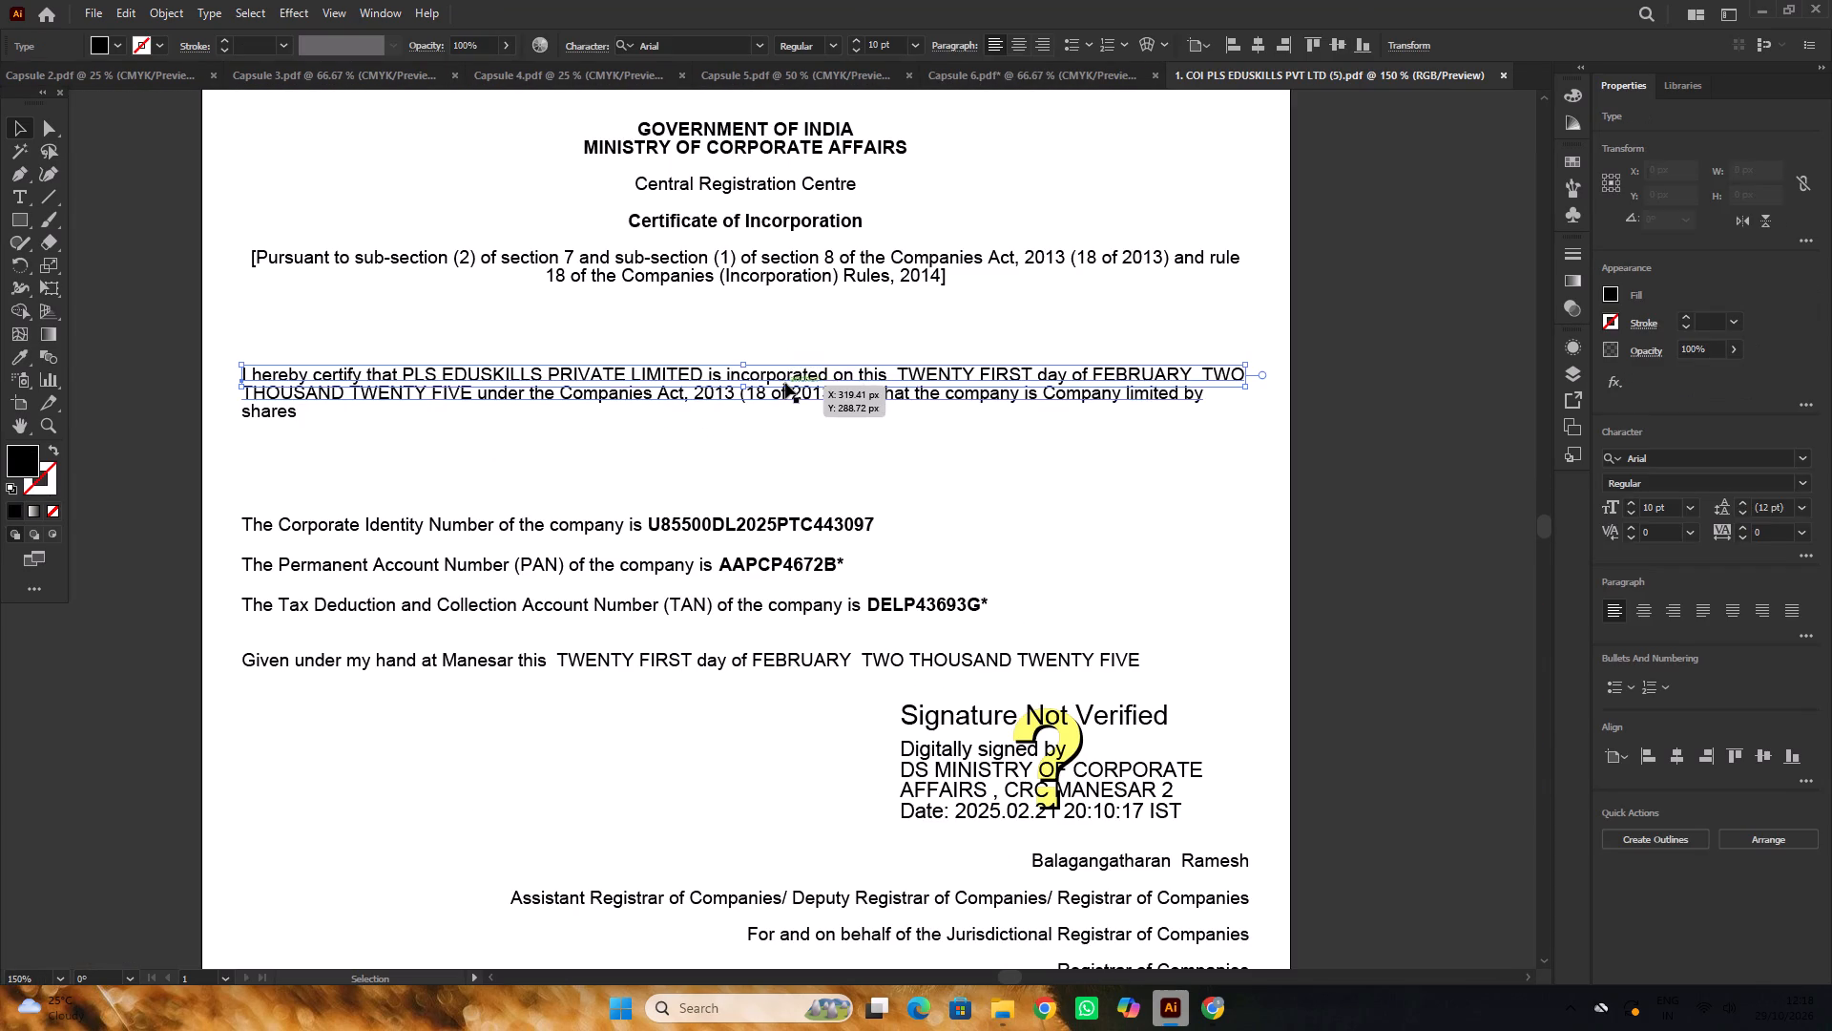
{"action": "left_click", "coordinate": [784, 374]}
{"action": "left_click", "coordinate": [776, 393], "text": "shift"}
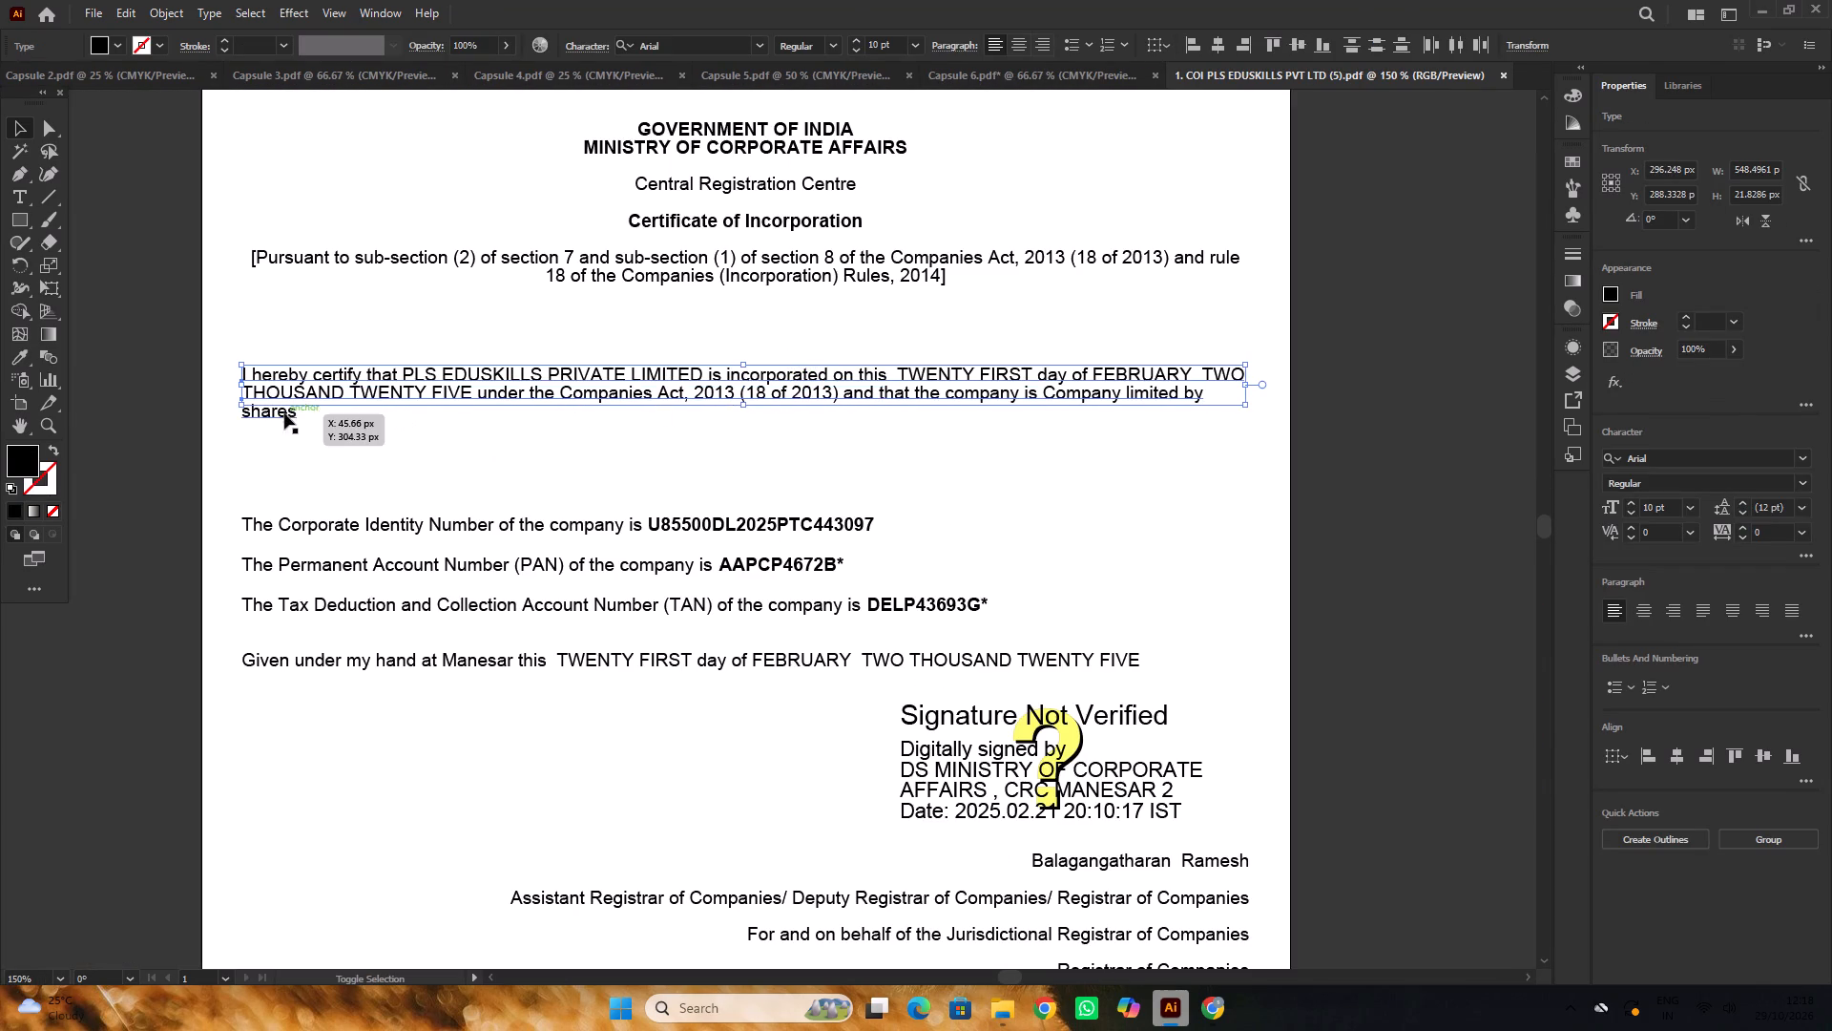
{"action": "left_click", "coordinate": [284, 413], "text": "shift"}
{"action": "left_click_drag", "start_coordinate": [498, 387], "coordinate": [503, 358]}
Examine the whole certificate page, from the heading and paragraph spacing down to the mailing address and seal.
{"action": "scroll", "coordinate": [580, 341], "scroll_direction": "down", "scroll_amount": 5, "text": "alt"}
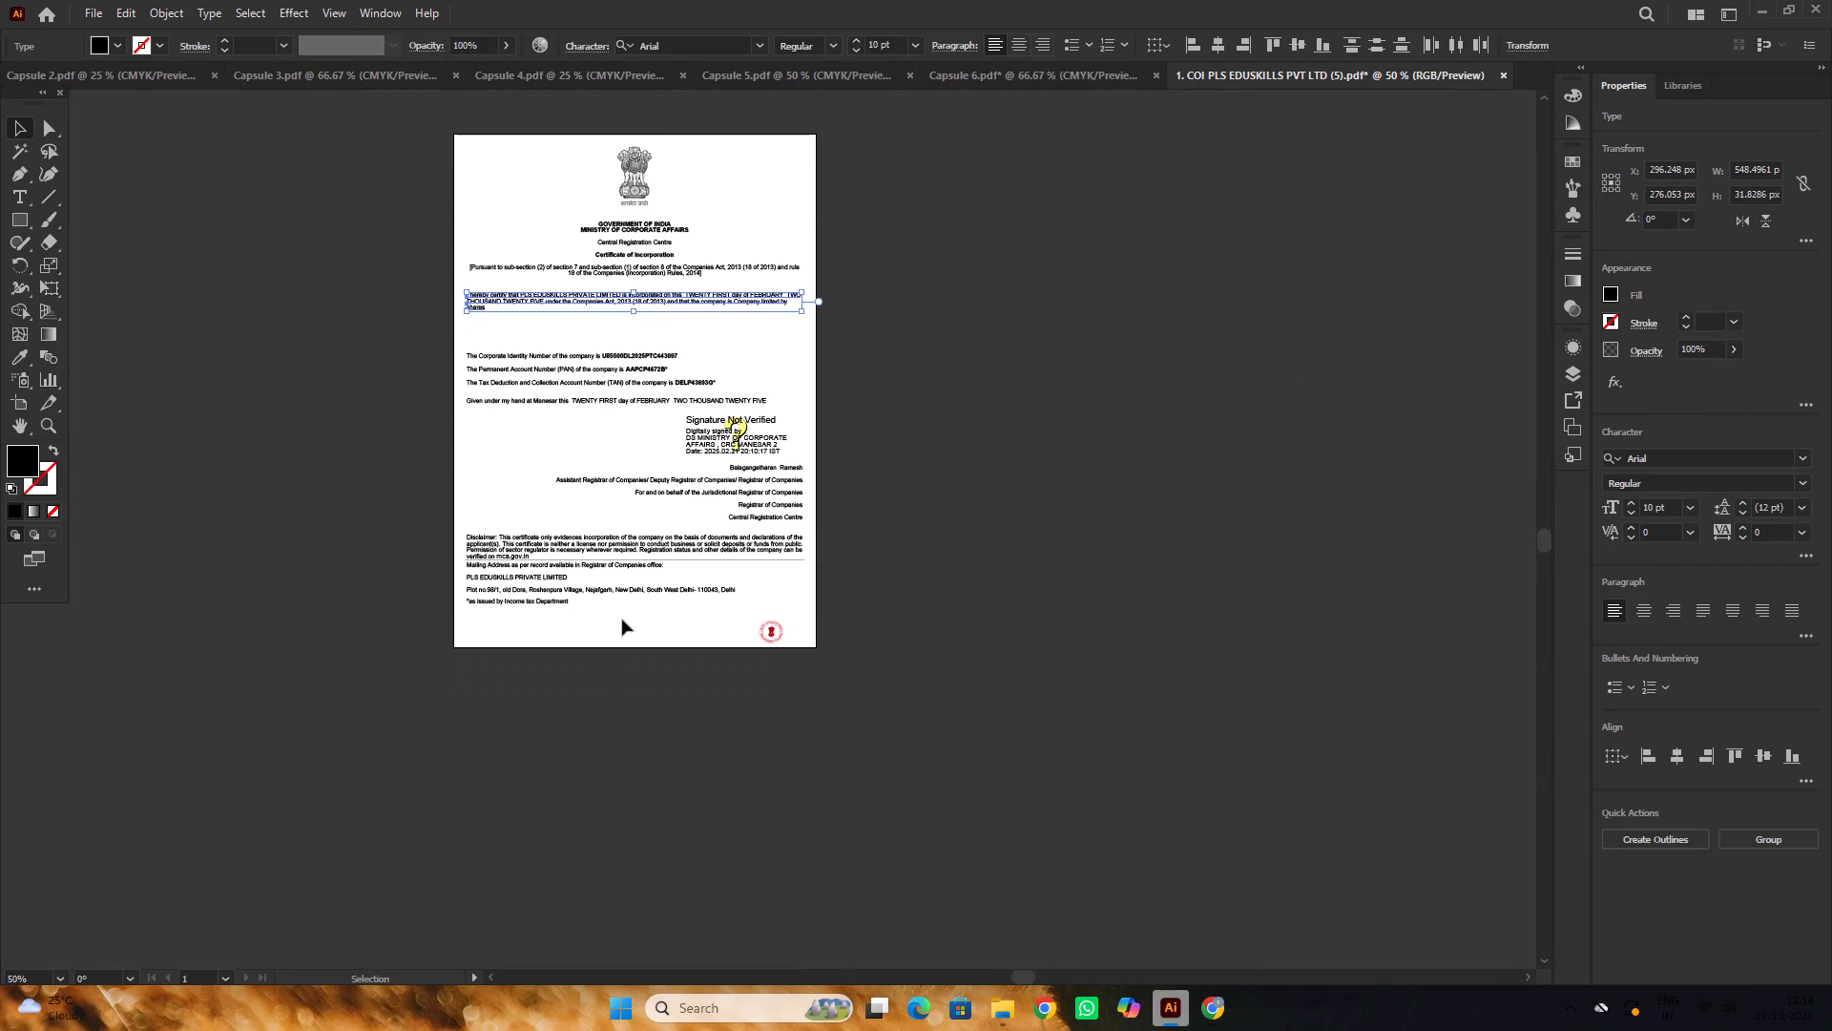
{"action": "scroll", "coordinate": [608, 626], "scroll_direction": "up", "scroll_amount": 1, "text": "alt"}
{"action": "scroll", "coordinate": [496, 600], "scroll_direction": "up", "scroll_amount": 2, "text": "alt"}
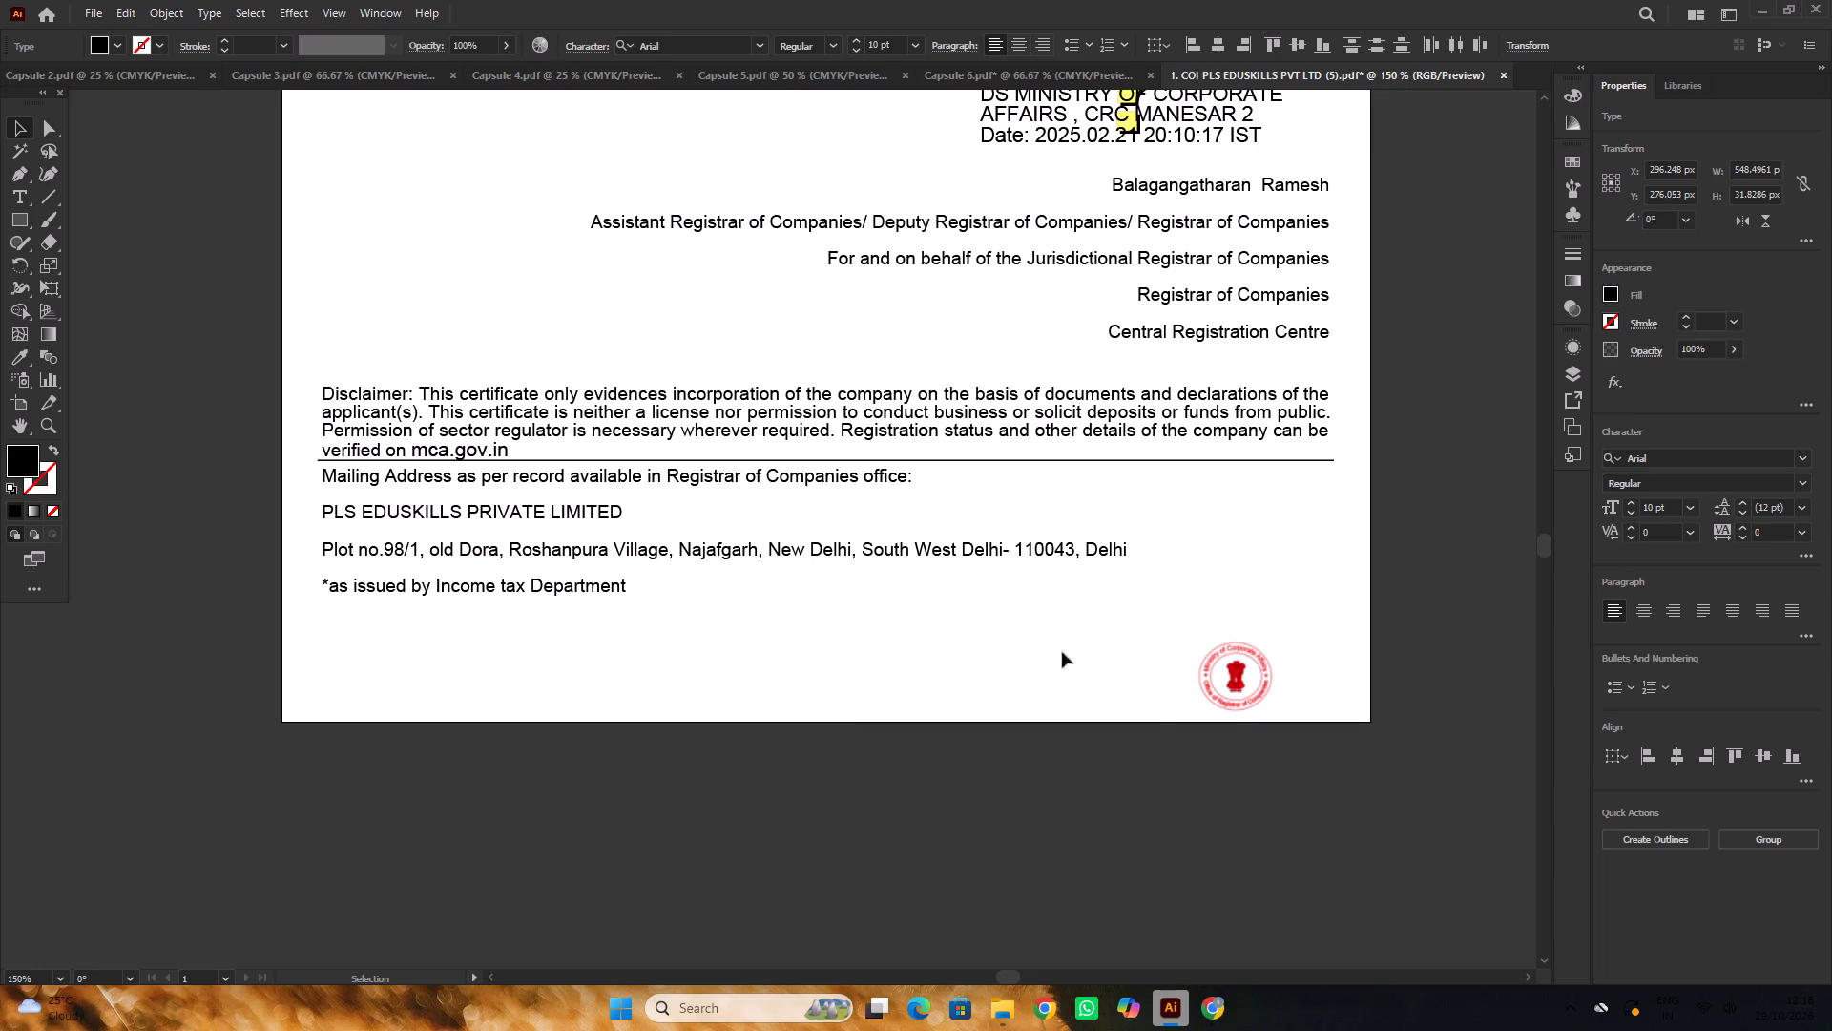
{"action": "scroll", "coordinate": [819, 575], "scroll_direction": "down", "scroll_amount": 1, "text": "alt"}
{"action": "scroll", "coordinate": [817, 572], "scroll_direction": "down", "scroll_amount": 2}
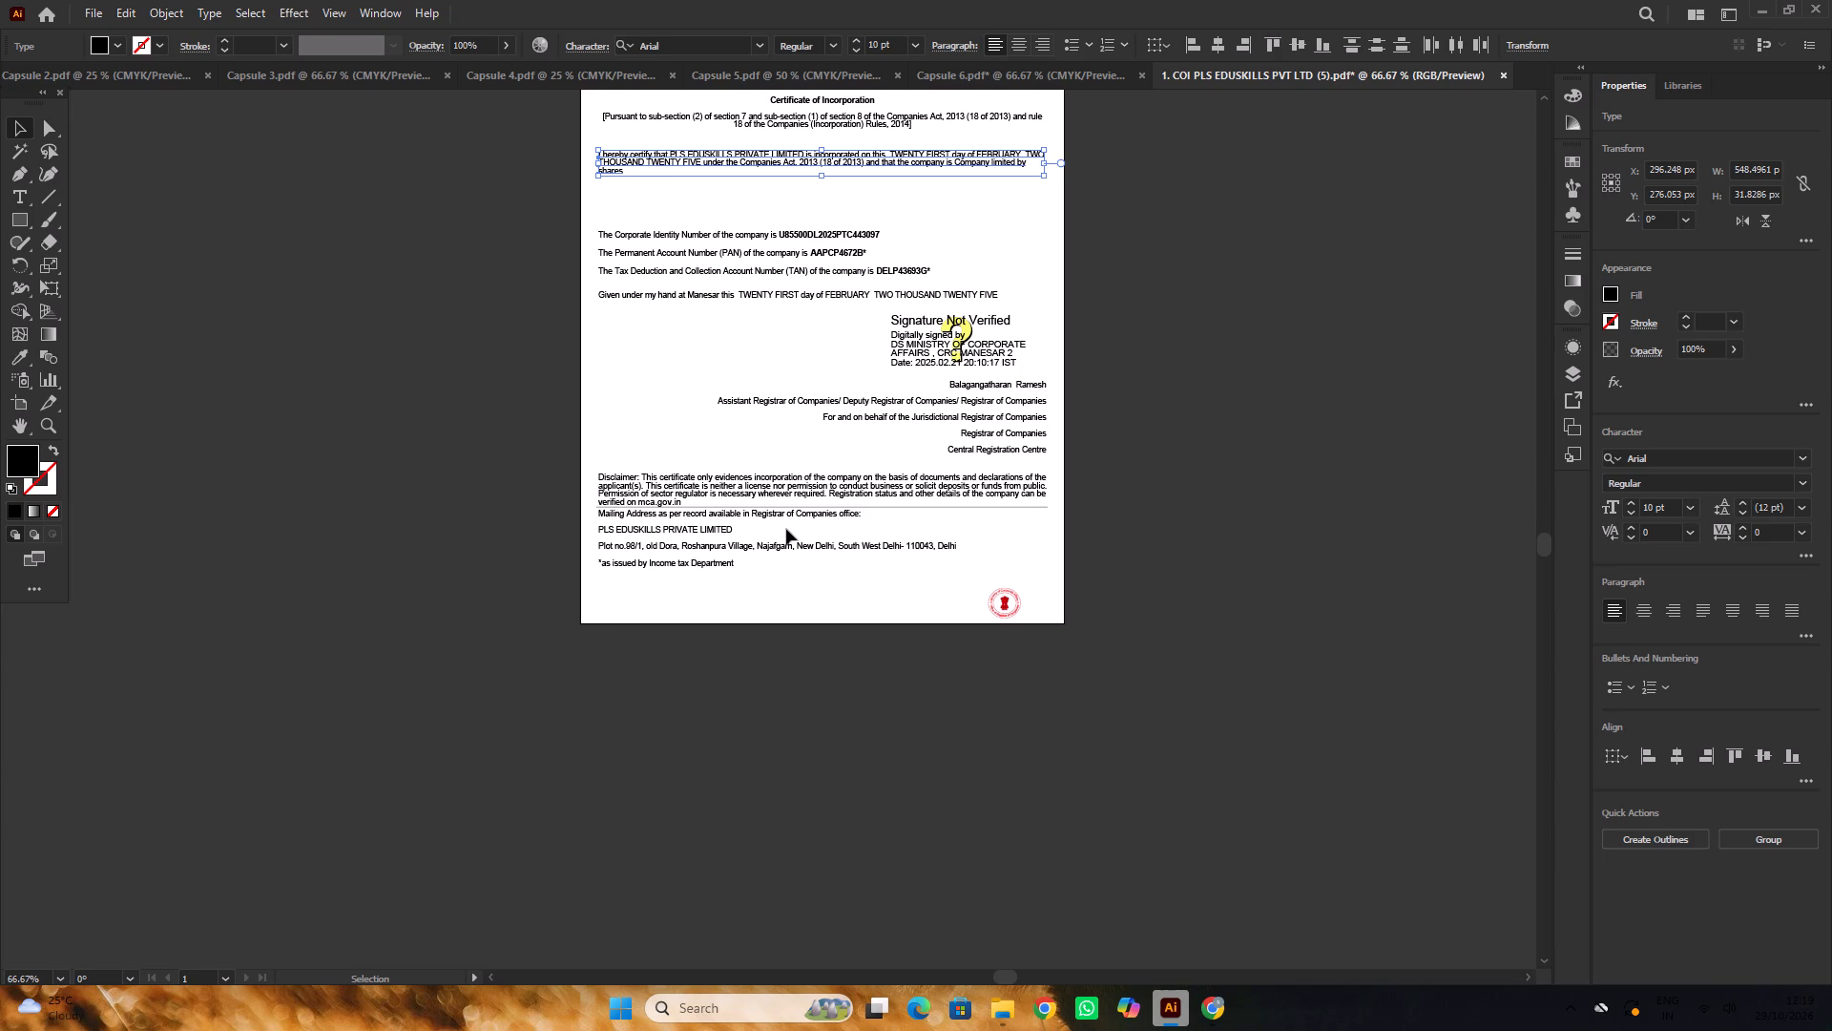
{"action": "scroll", "coordinate": [792, 521], "scroll_direction": "up", "scroll_amount": 5}
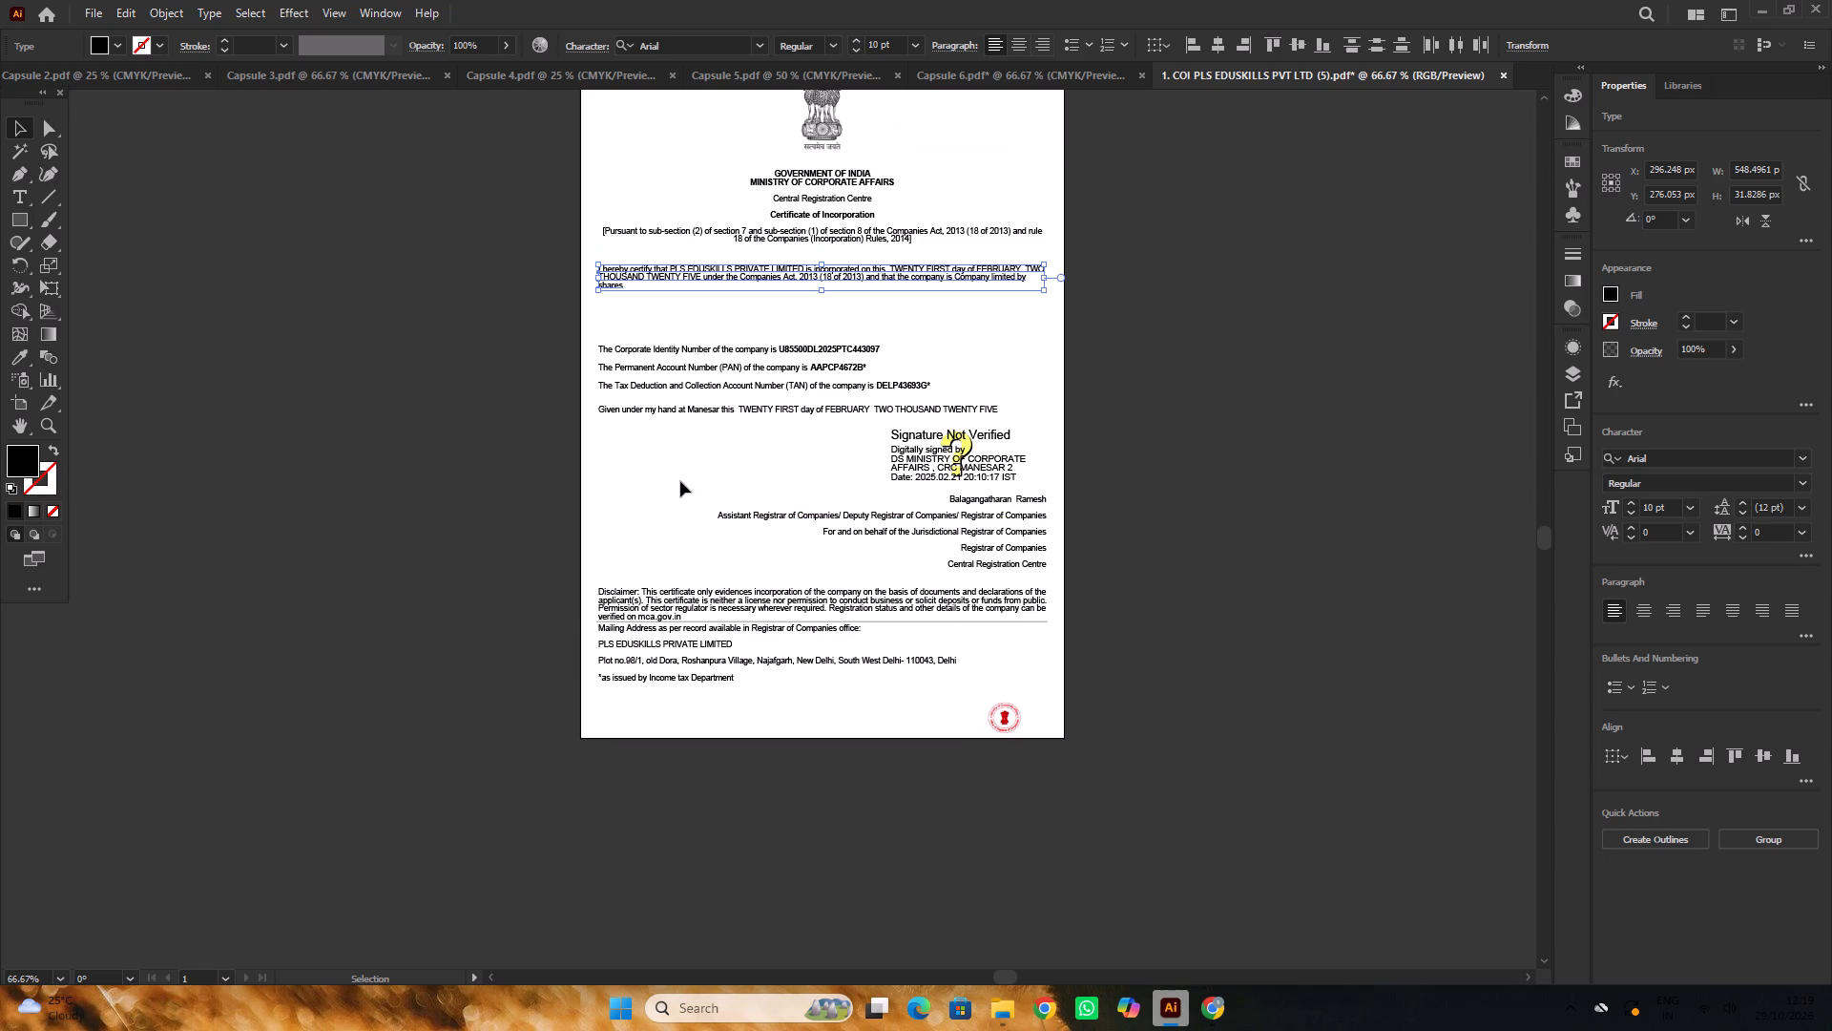
{"action": "scroll", "coordinate": [688, 473], "scroll_direction": "up", "scroll_amount": 4}
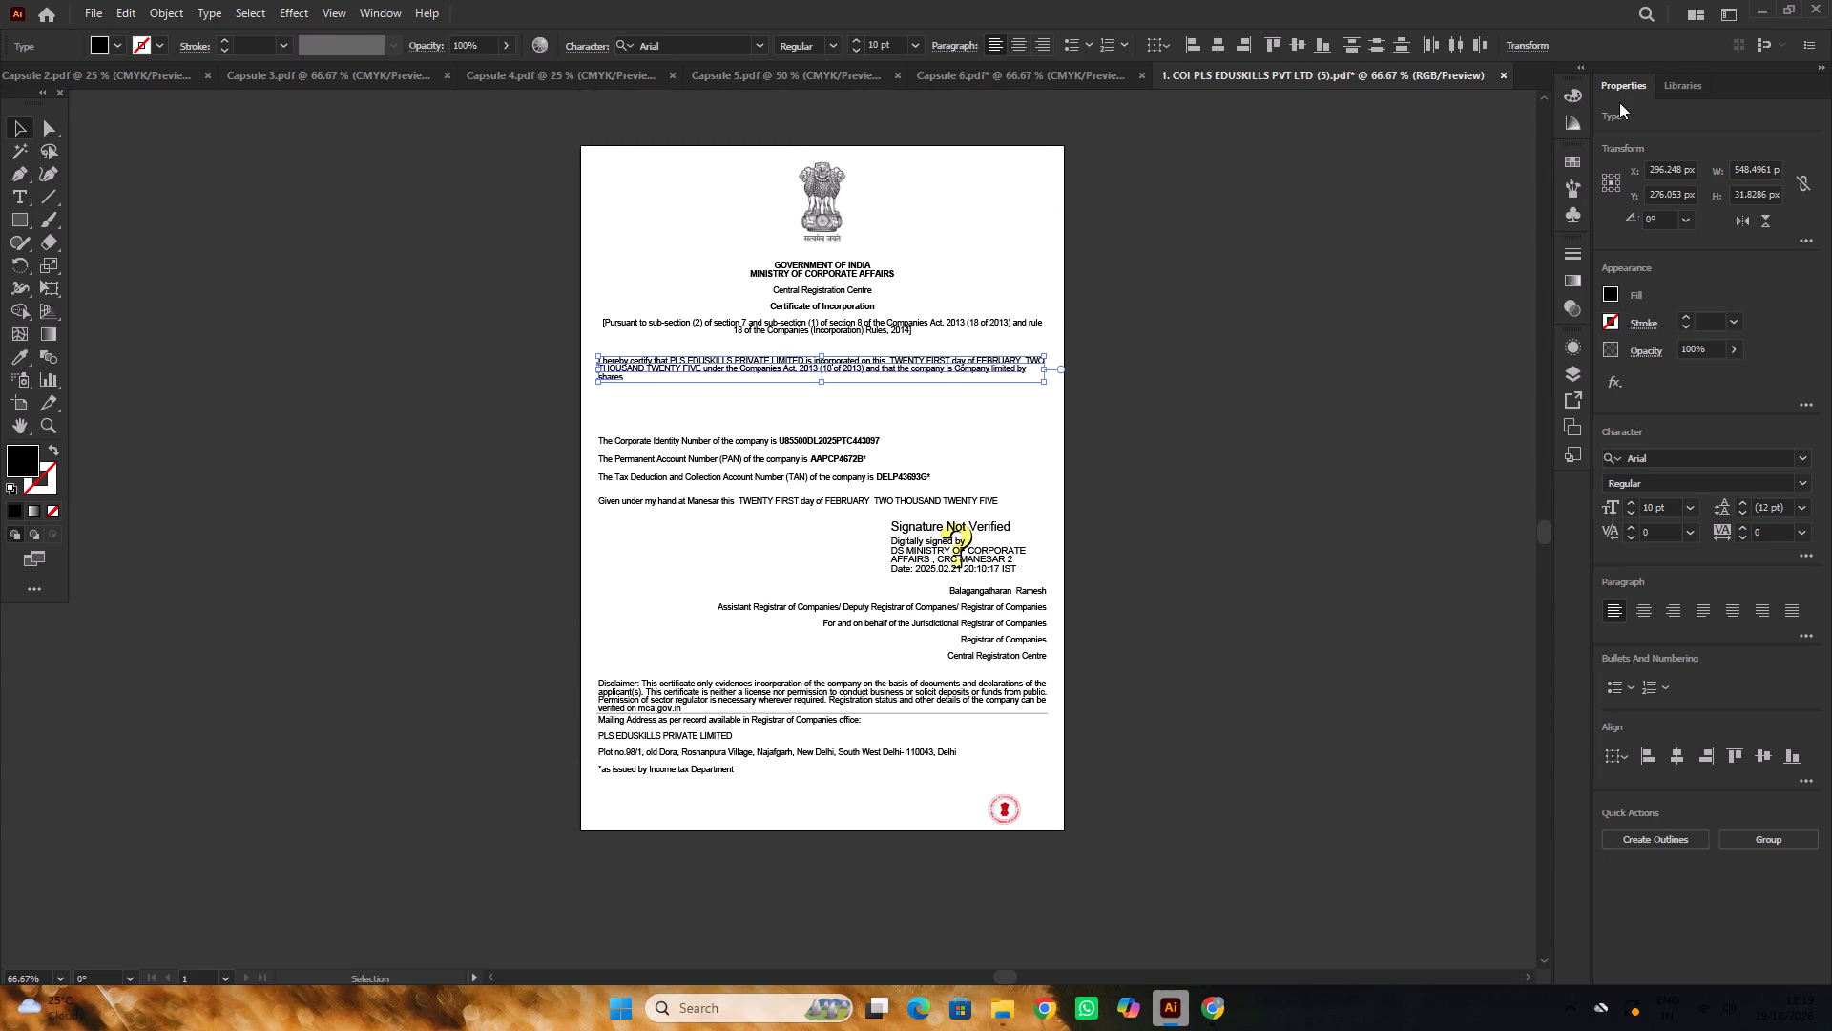
Close the incorporation certificate PDF without saving its changes.
{"action": "left_click", "coordinate": [1503, 74]}
{"action": "left_click", "coordinate": [1001, 523]}
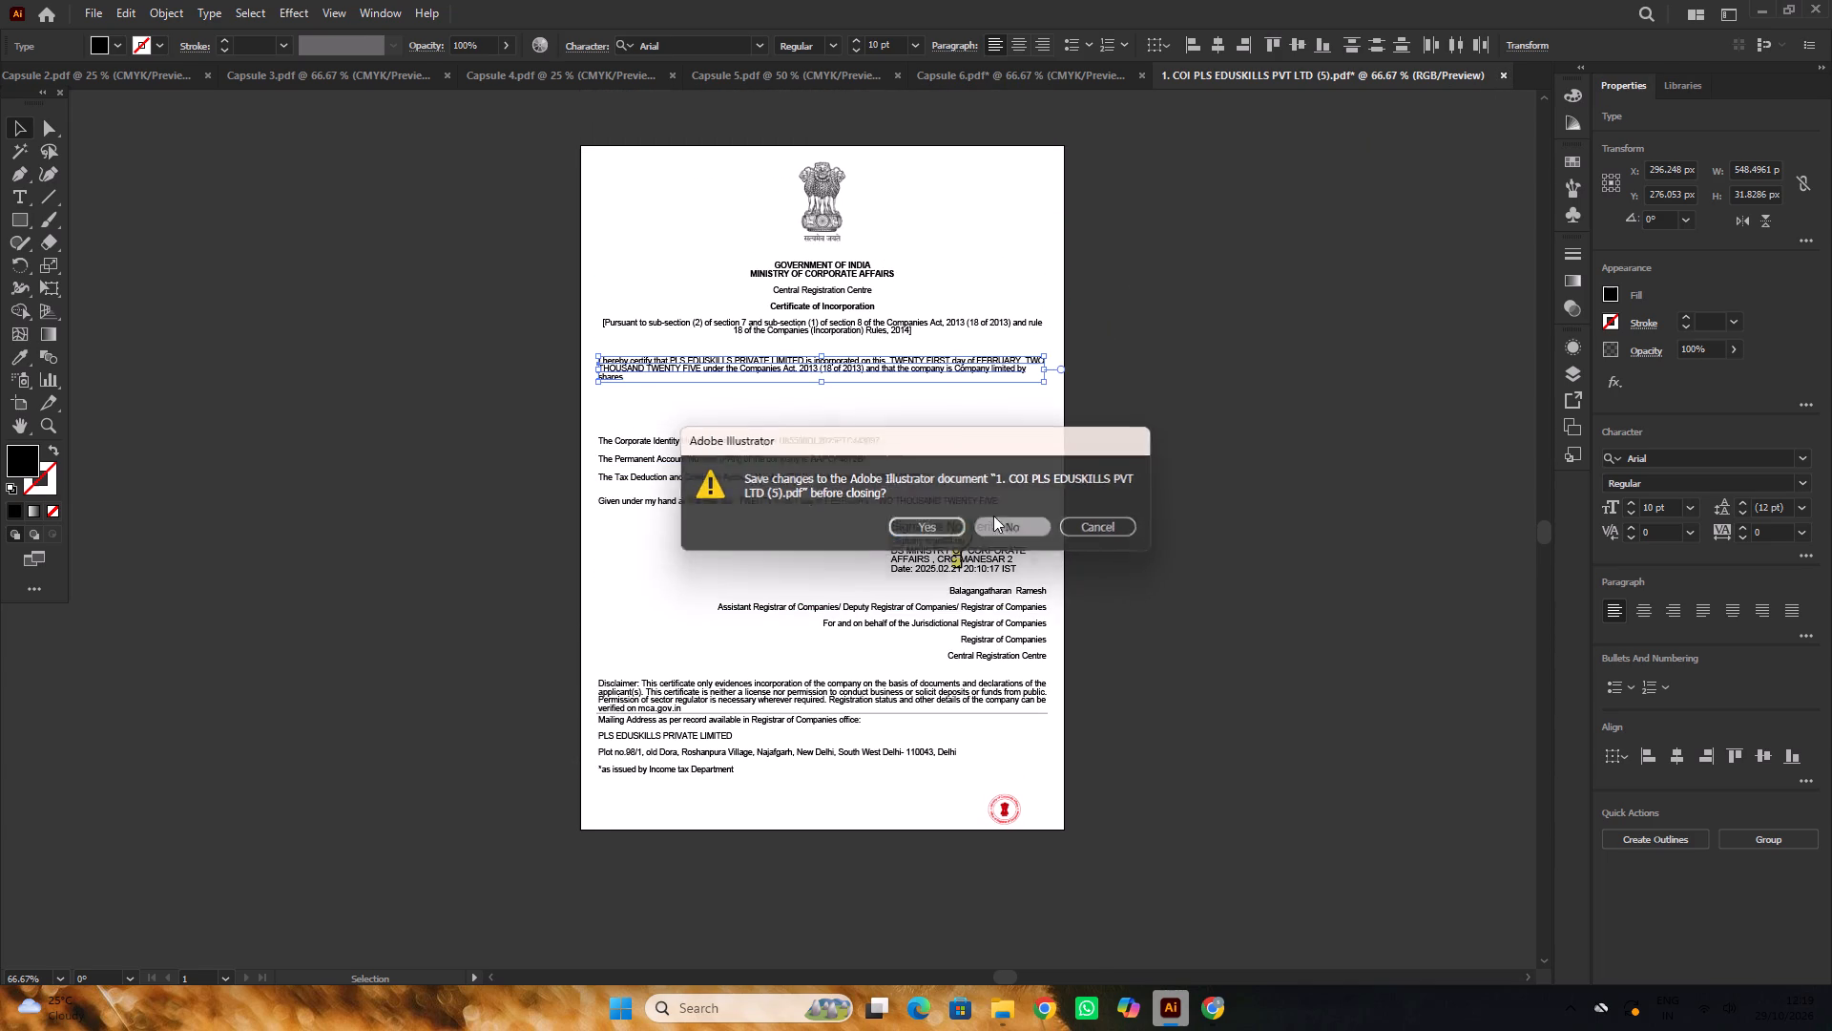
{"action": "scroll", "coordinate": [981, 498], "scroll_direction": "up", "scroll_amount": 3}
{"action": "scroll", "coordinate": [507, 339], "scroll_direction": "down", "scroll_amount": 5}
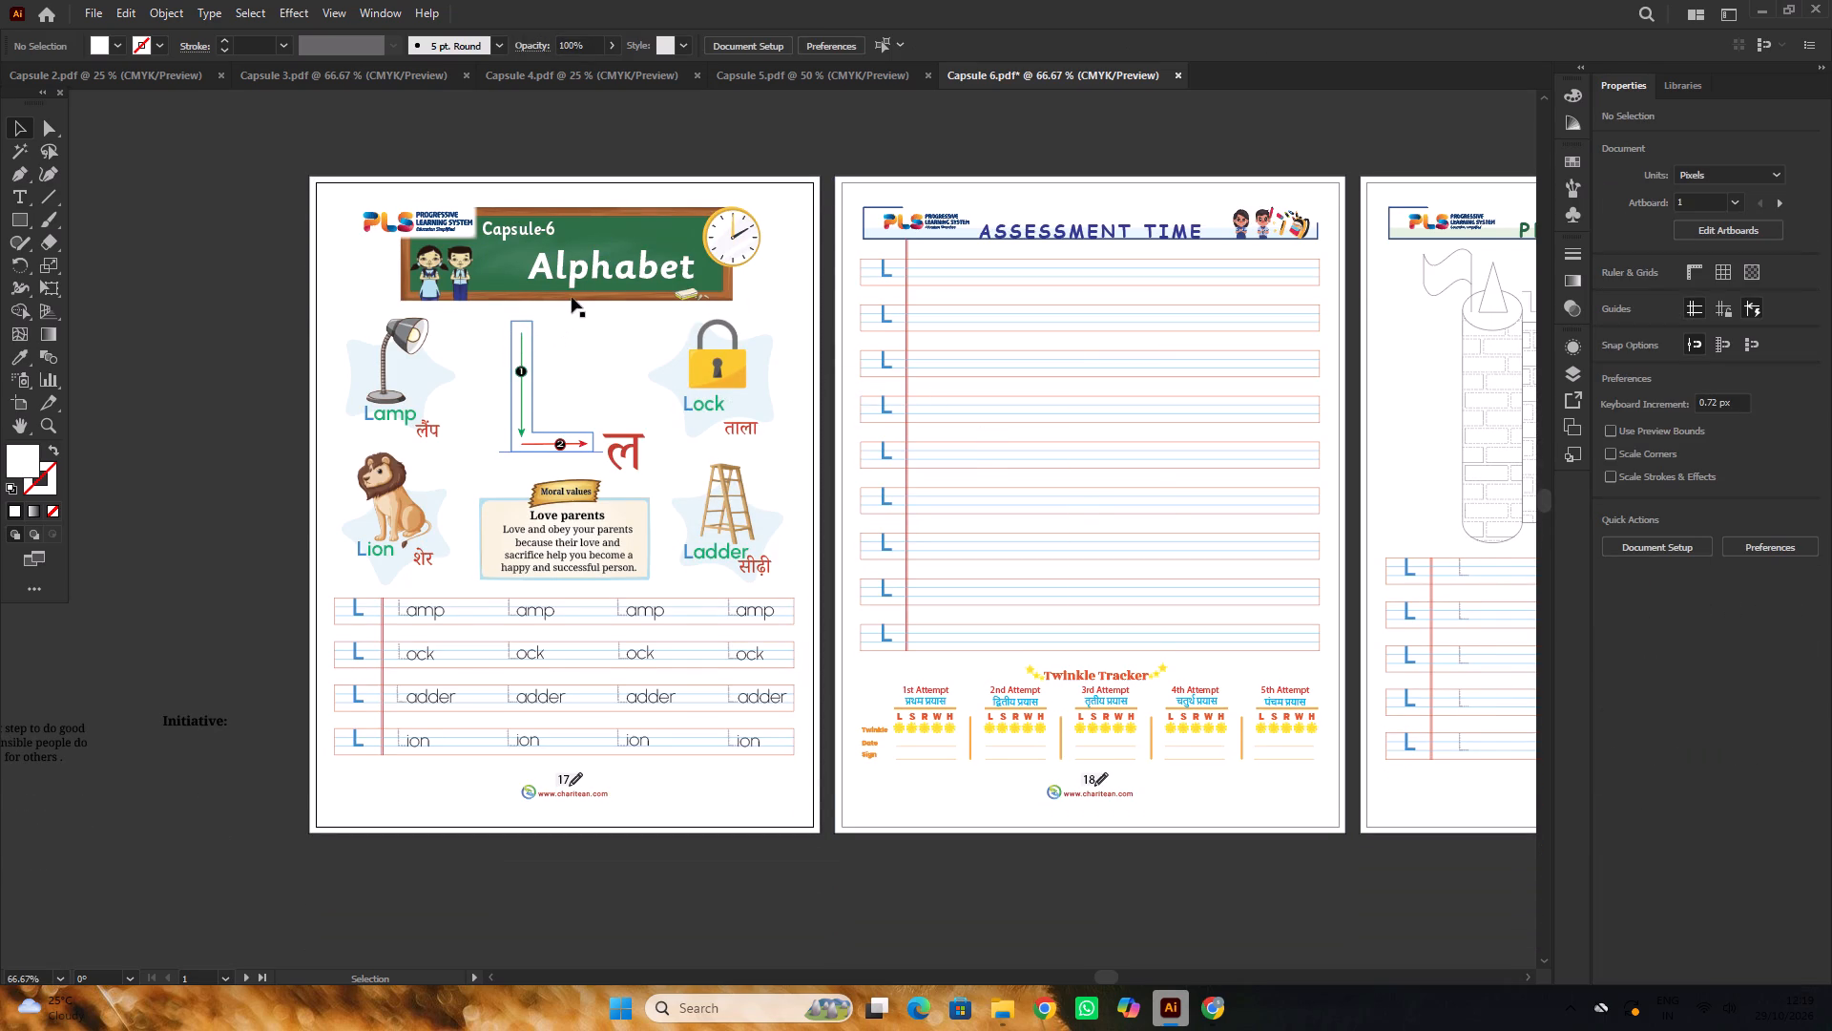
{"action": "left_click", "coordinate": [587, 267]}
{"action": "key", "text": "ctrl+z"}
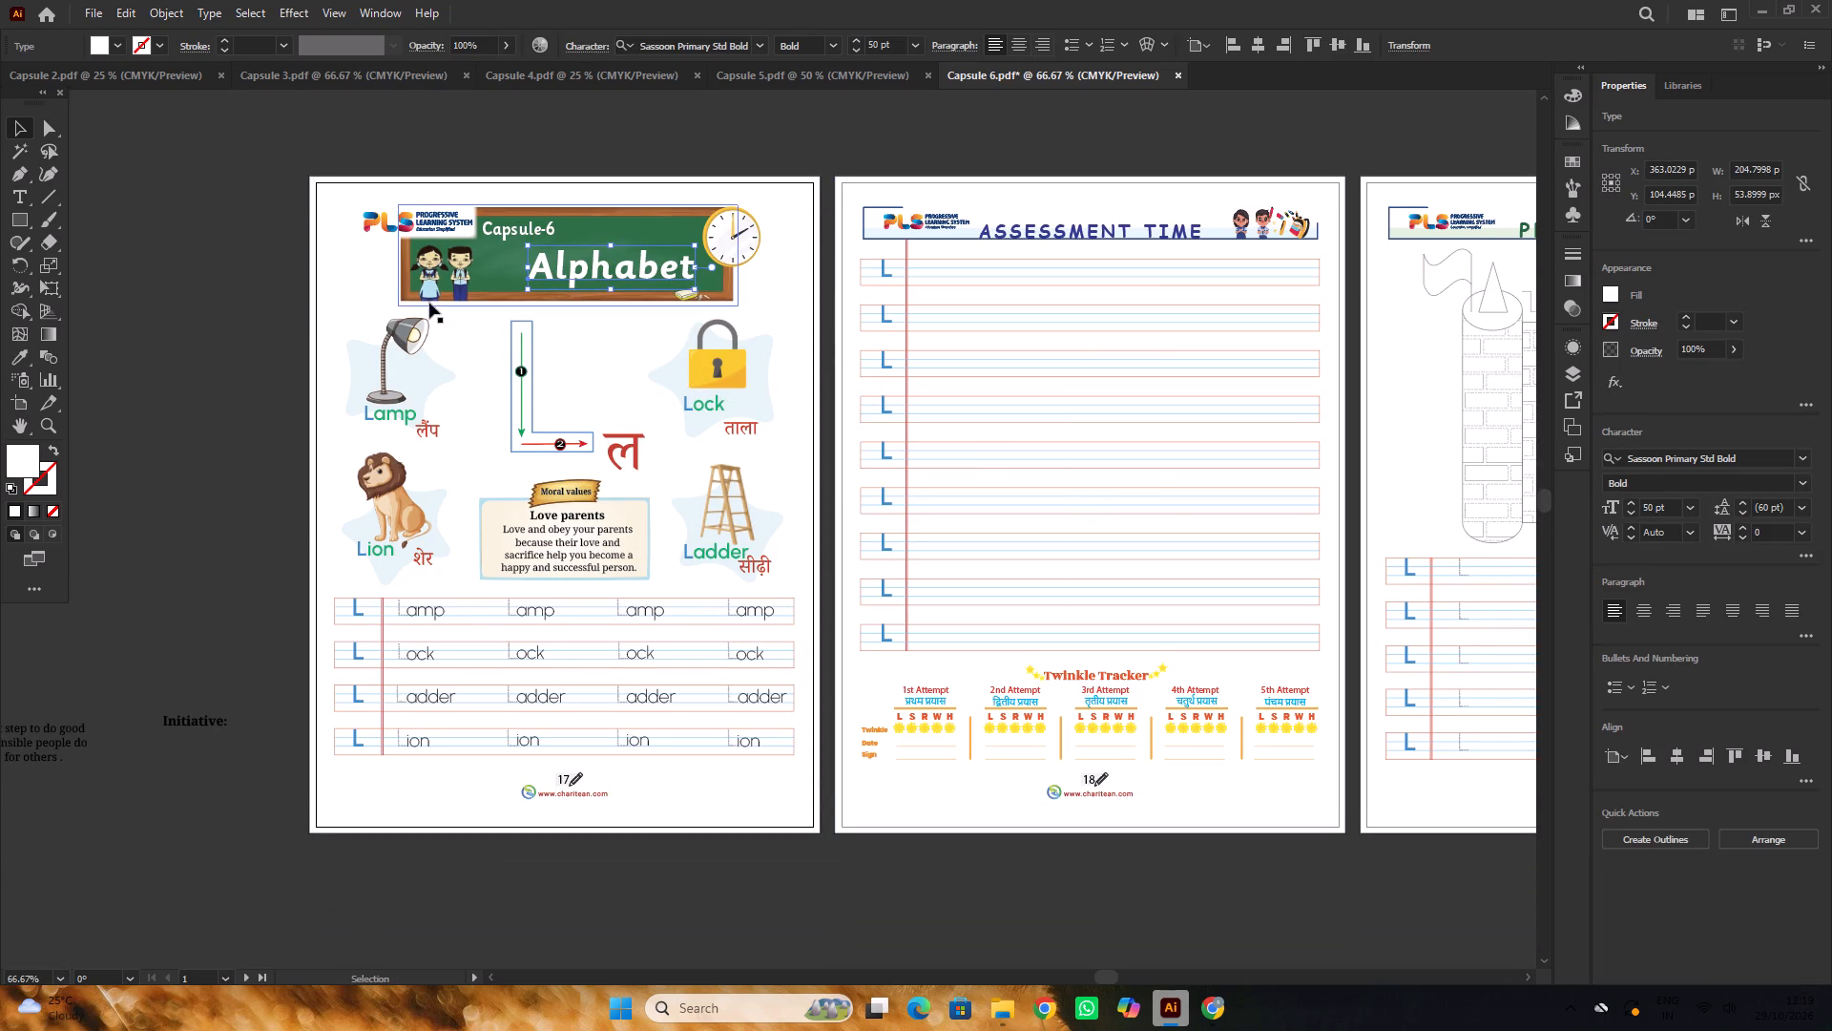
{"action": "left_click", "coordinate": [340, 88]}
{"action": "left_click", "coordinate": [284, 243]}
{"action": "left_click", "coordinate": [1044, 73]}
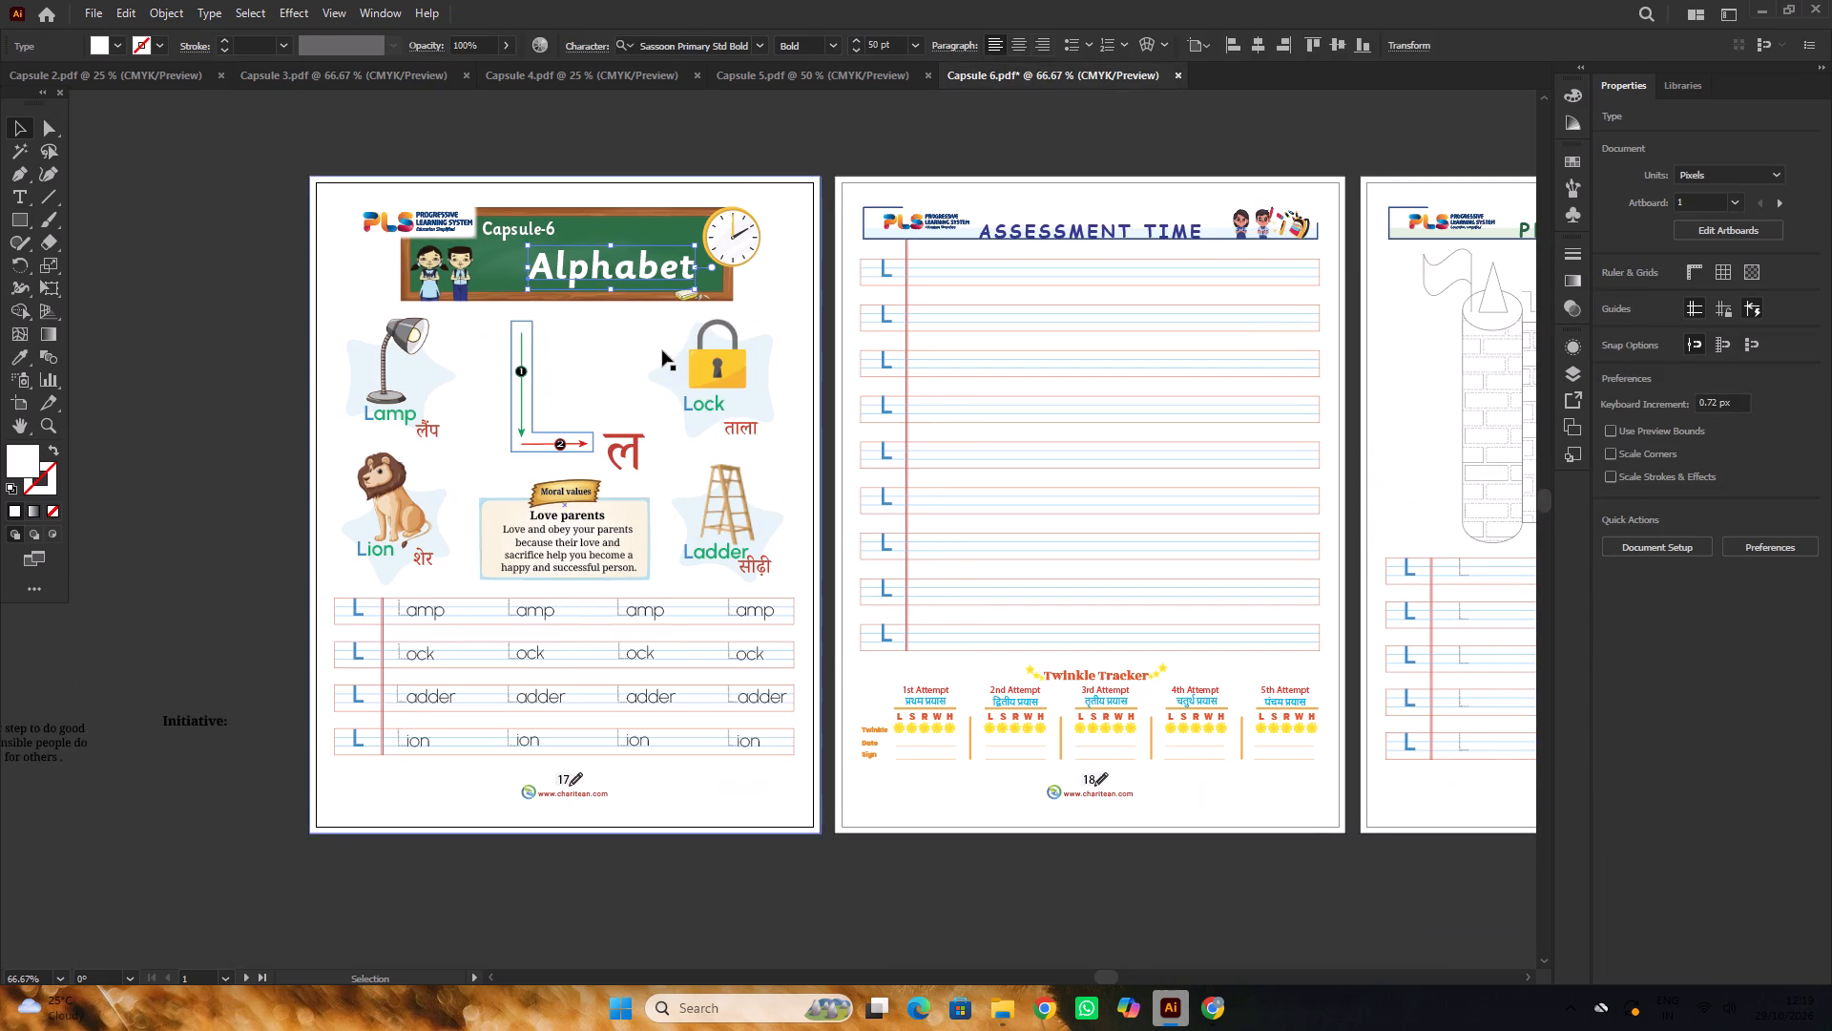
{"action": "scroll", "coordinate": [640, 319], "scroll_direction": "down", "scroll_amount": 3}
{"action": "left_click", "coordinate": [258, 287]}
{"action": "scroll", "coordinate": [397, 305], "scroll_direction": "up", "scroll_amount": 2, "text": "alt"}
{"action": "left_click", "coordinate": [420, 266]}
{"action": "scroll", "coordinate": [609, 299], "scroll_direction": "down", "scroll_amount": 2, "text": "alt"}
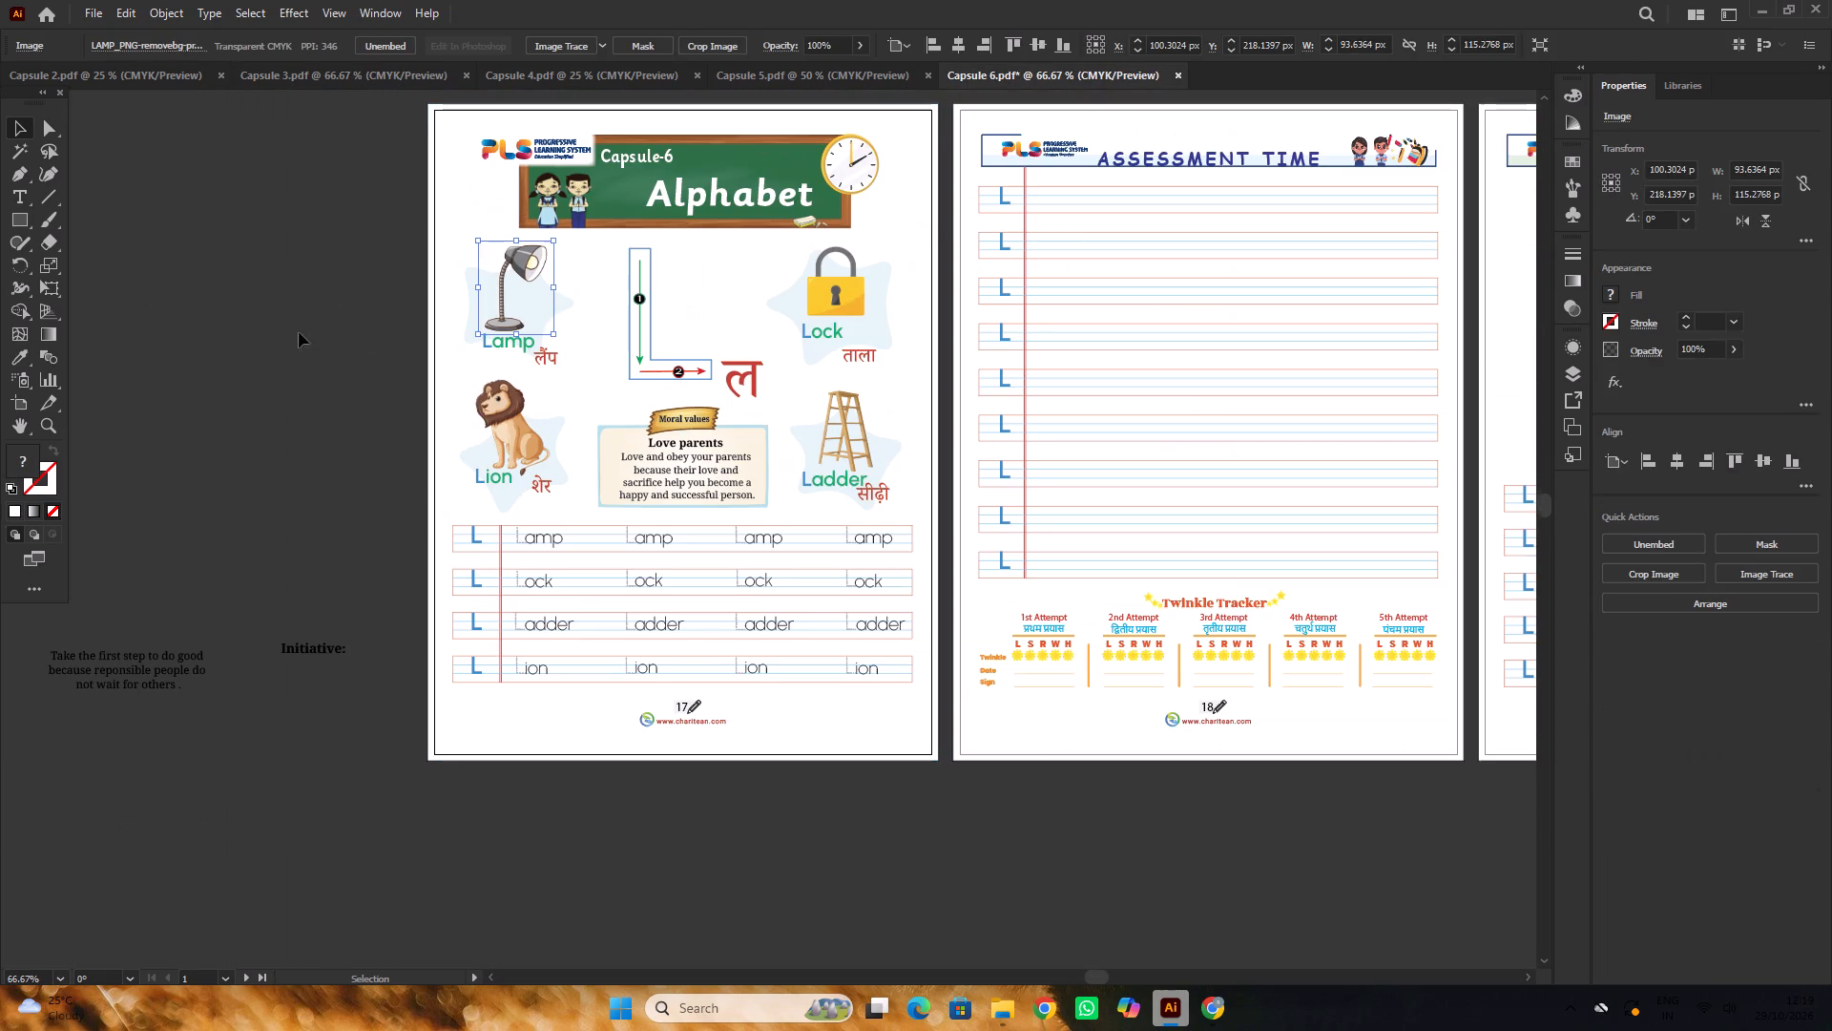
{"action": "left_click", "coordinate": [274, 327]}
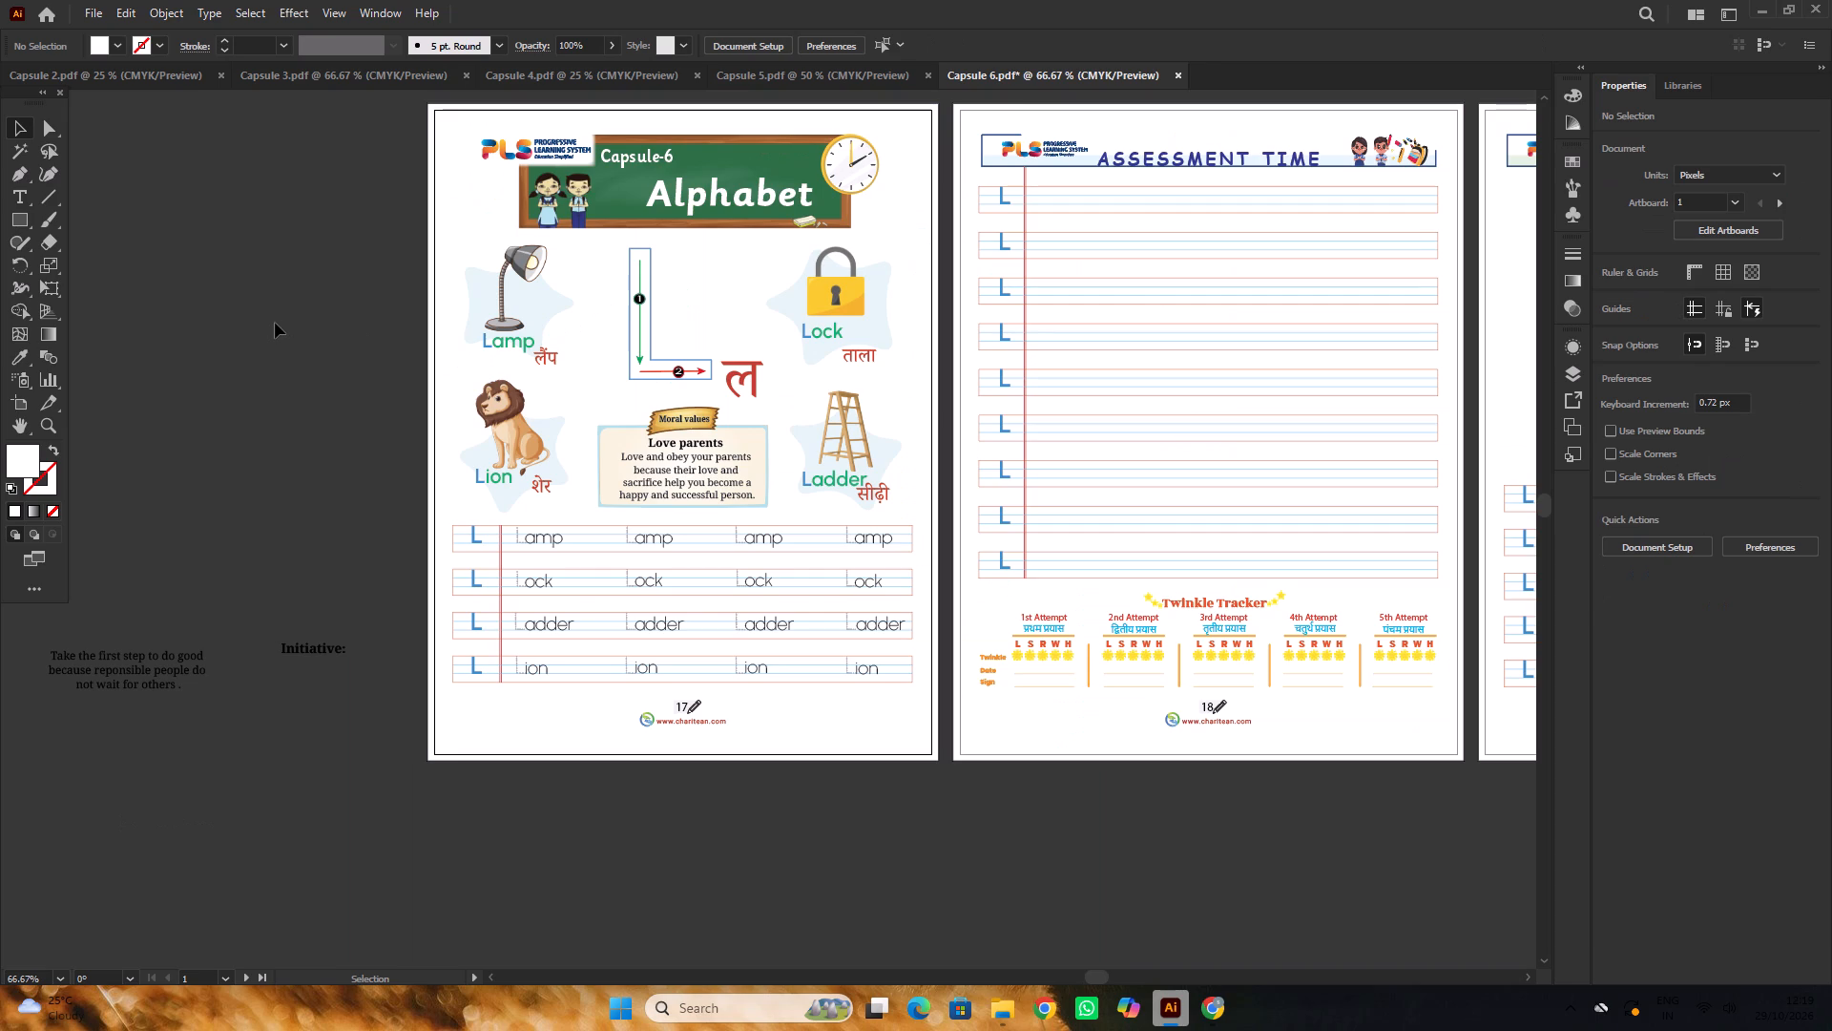
Set the font of the initial L in the Lamp label on Capsule 6's first page to Sassoon Primary.
{"action": "scroll", "coordinate": [504, 326], "scroll_direction": "up", "scroll_amount": 2, "text": "alt"}
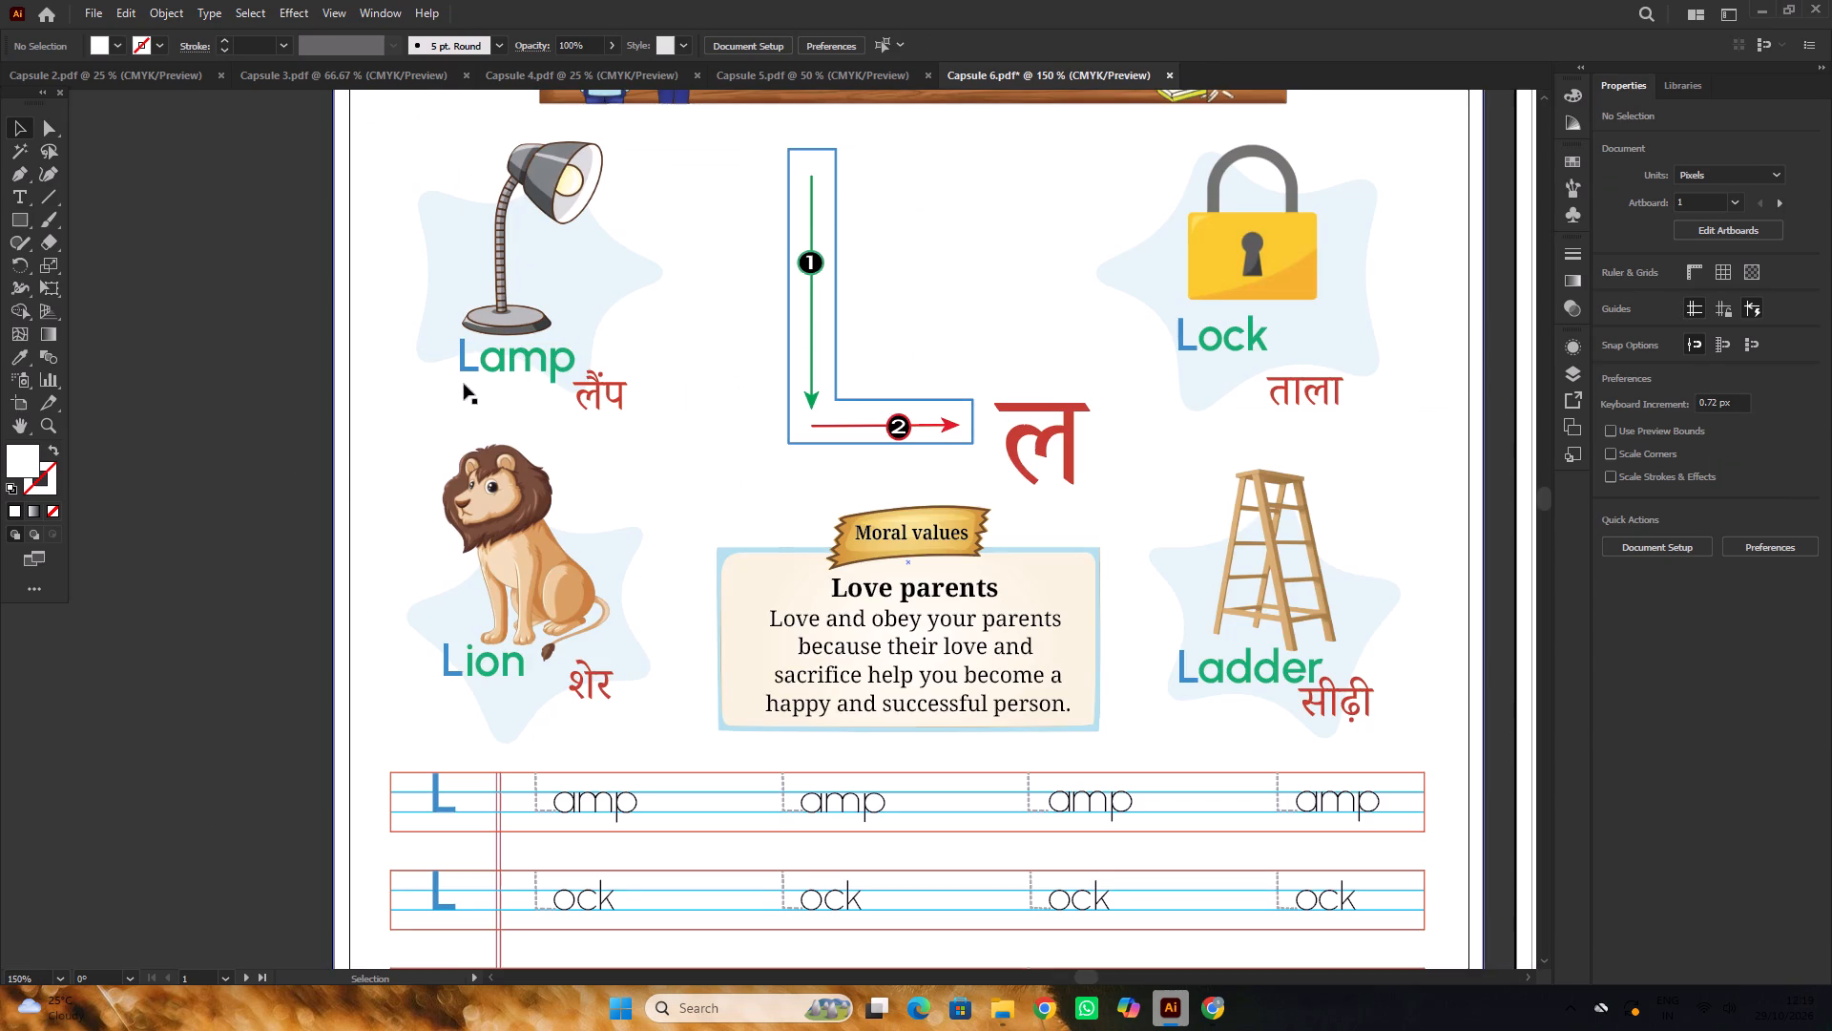
{"action": "key", "text": "t"}
{"action": "left_click_drag", "start_coordinate": [468, 368], "coordinate": [448, 389]}
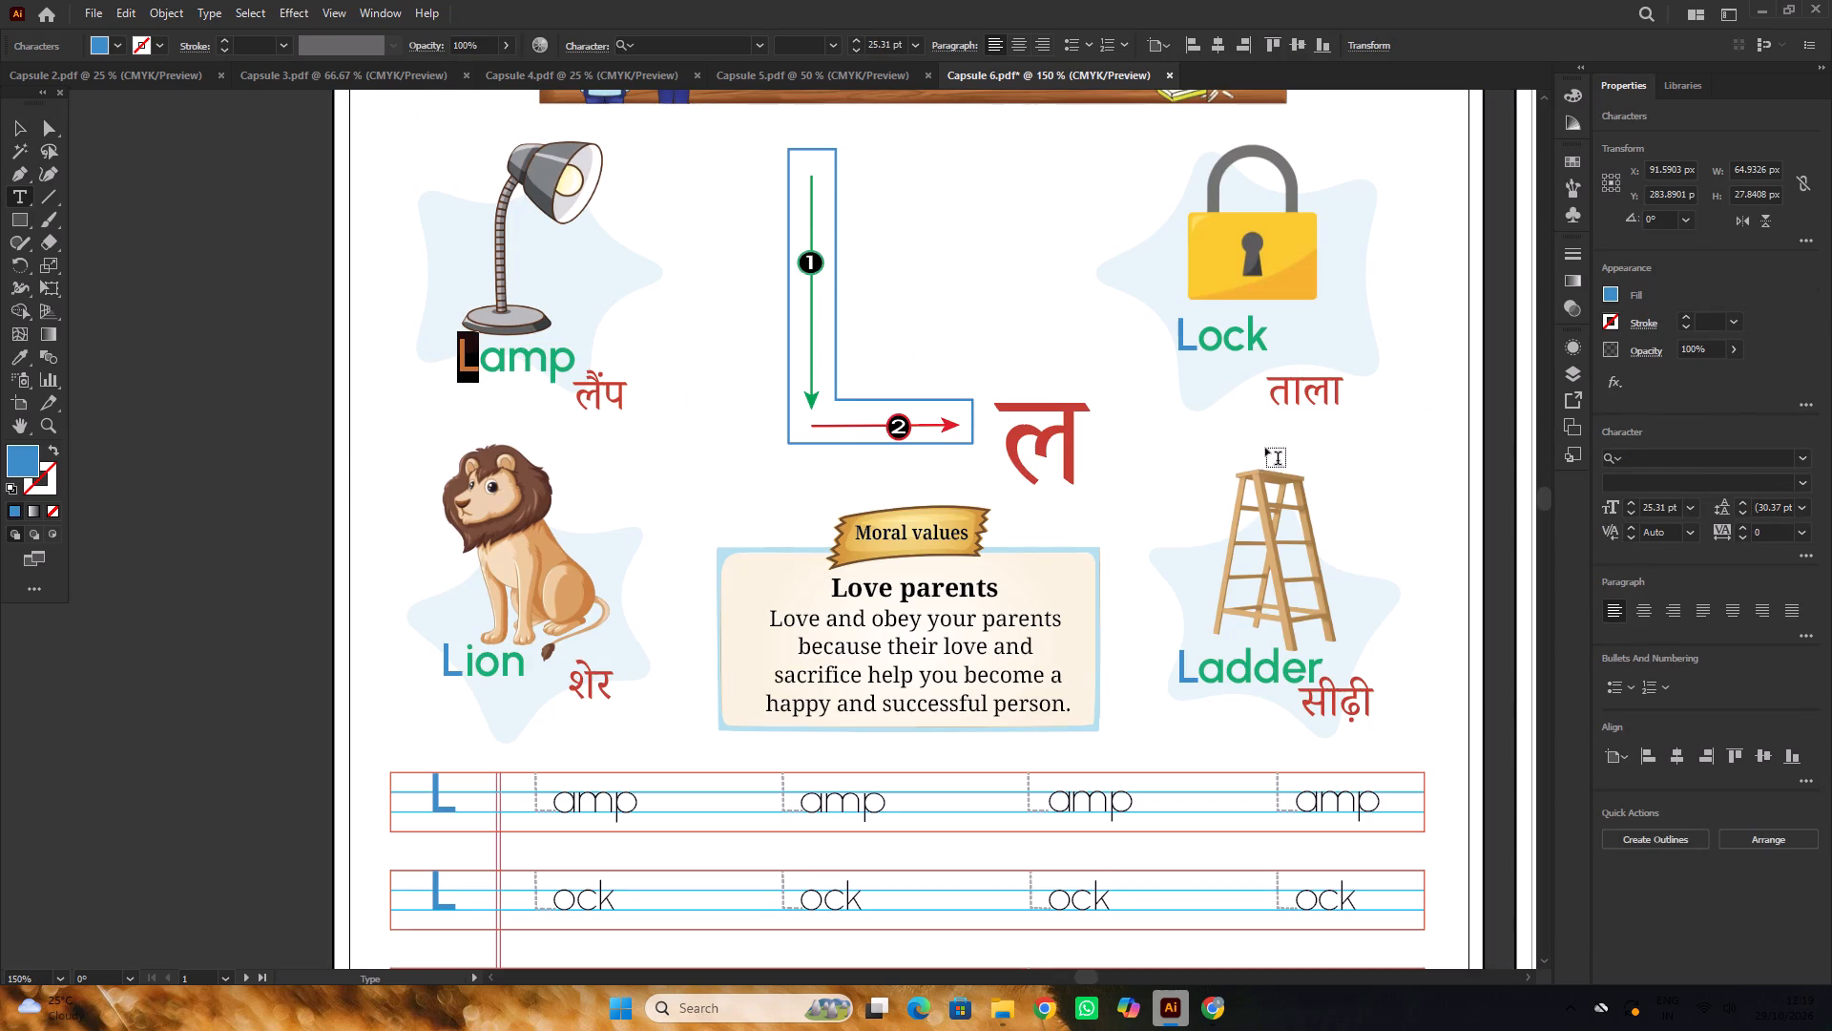
{"action": "left_click", "coordinate": [1663, 460]}
{"action": "key", "text": "s"}
{"action": "type", "text": "ass"}
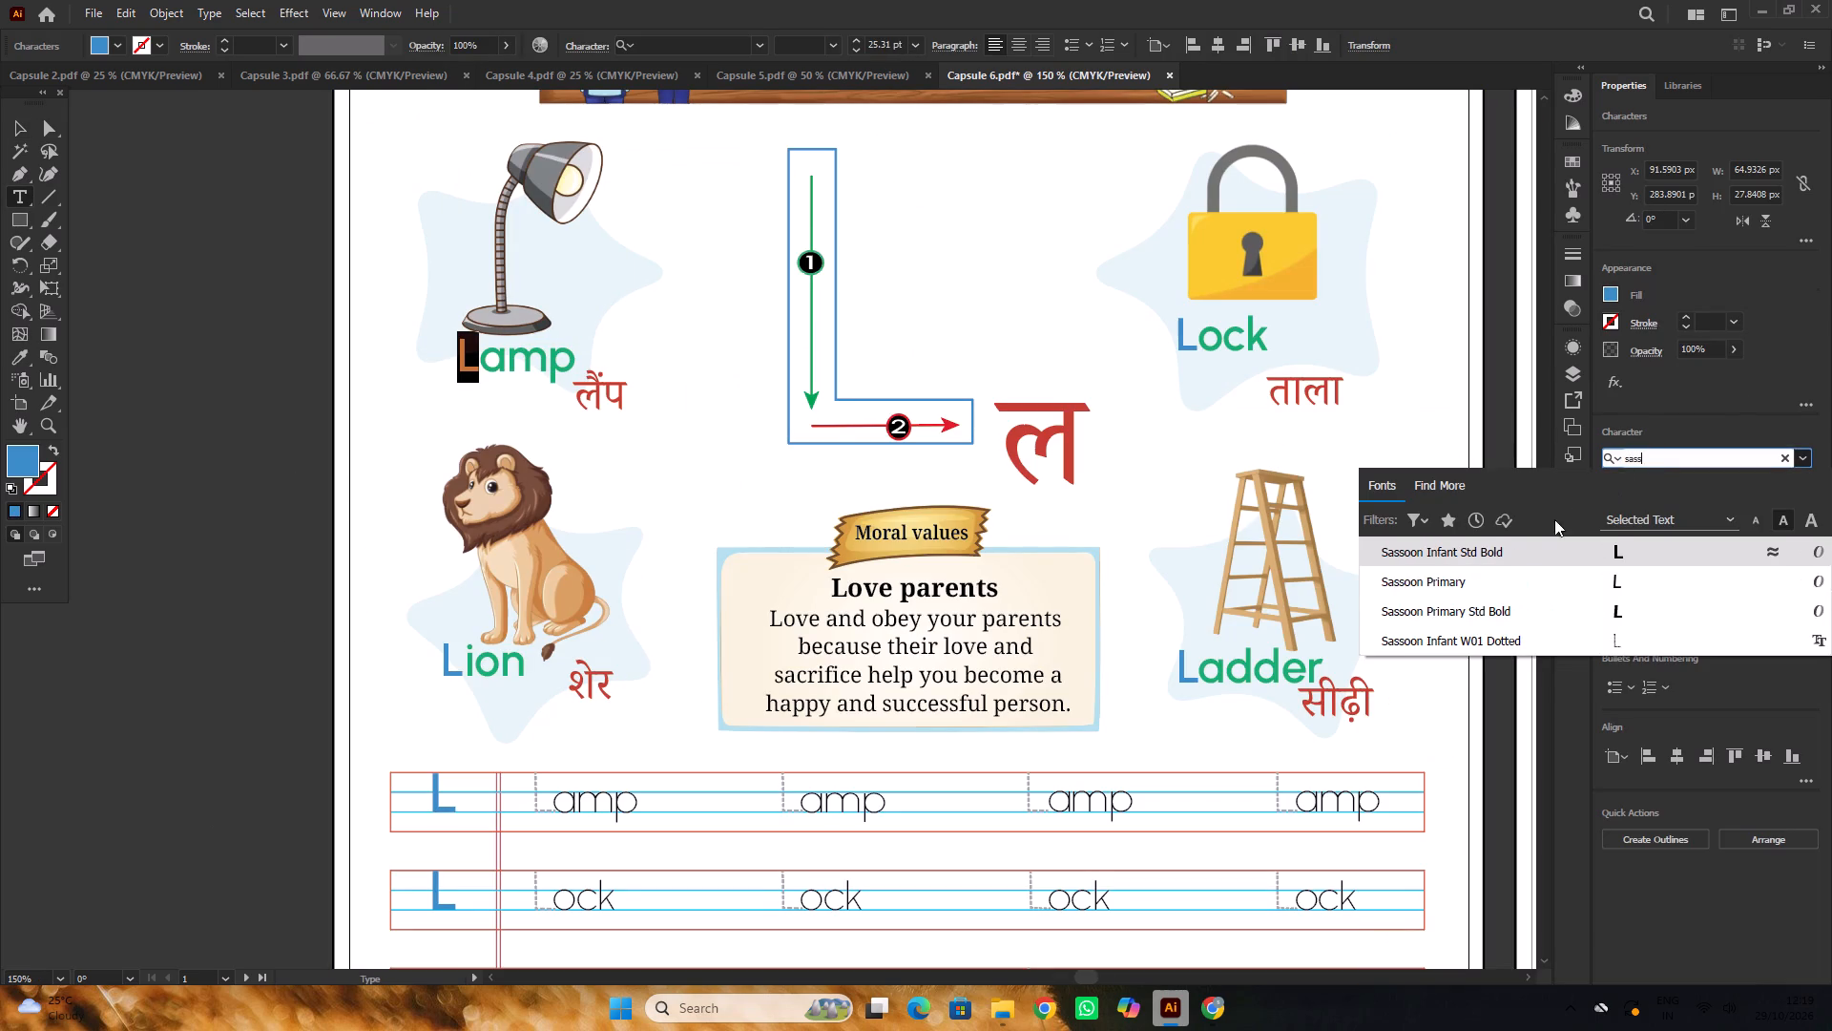
{"action": "left_click", "coordinate": [1488, 582]}
Set the font of the remaining letters "amp" in the Lamp label to Sassoon Primary.
{"action": "left_click", "coordinate": [557, 368]}
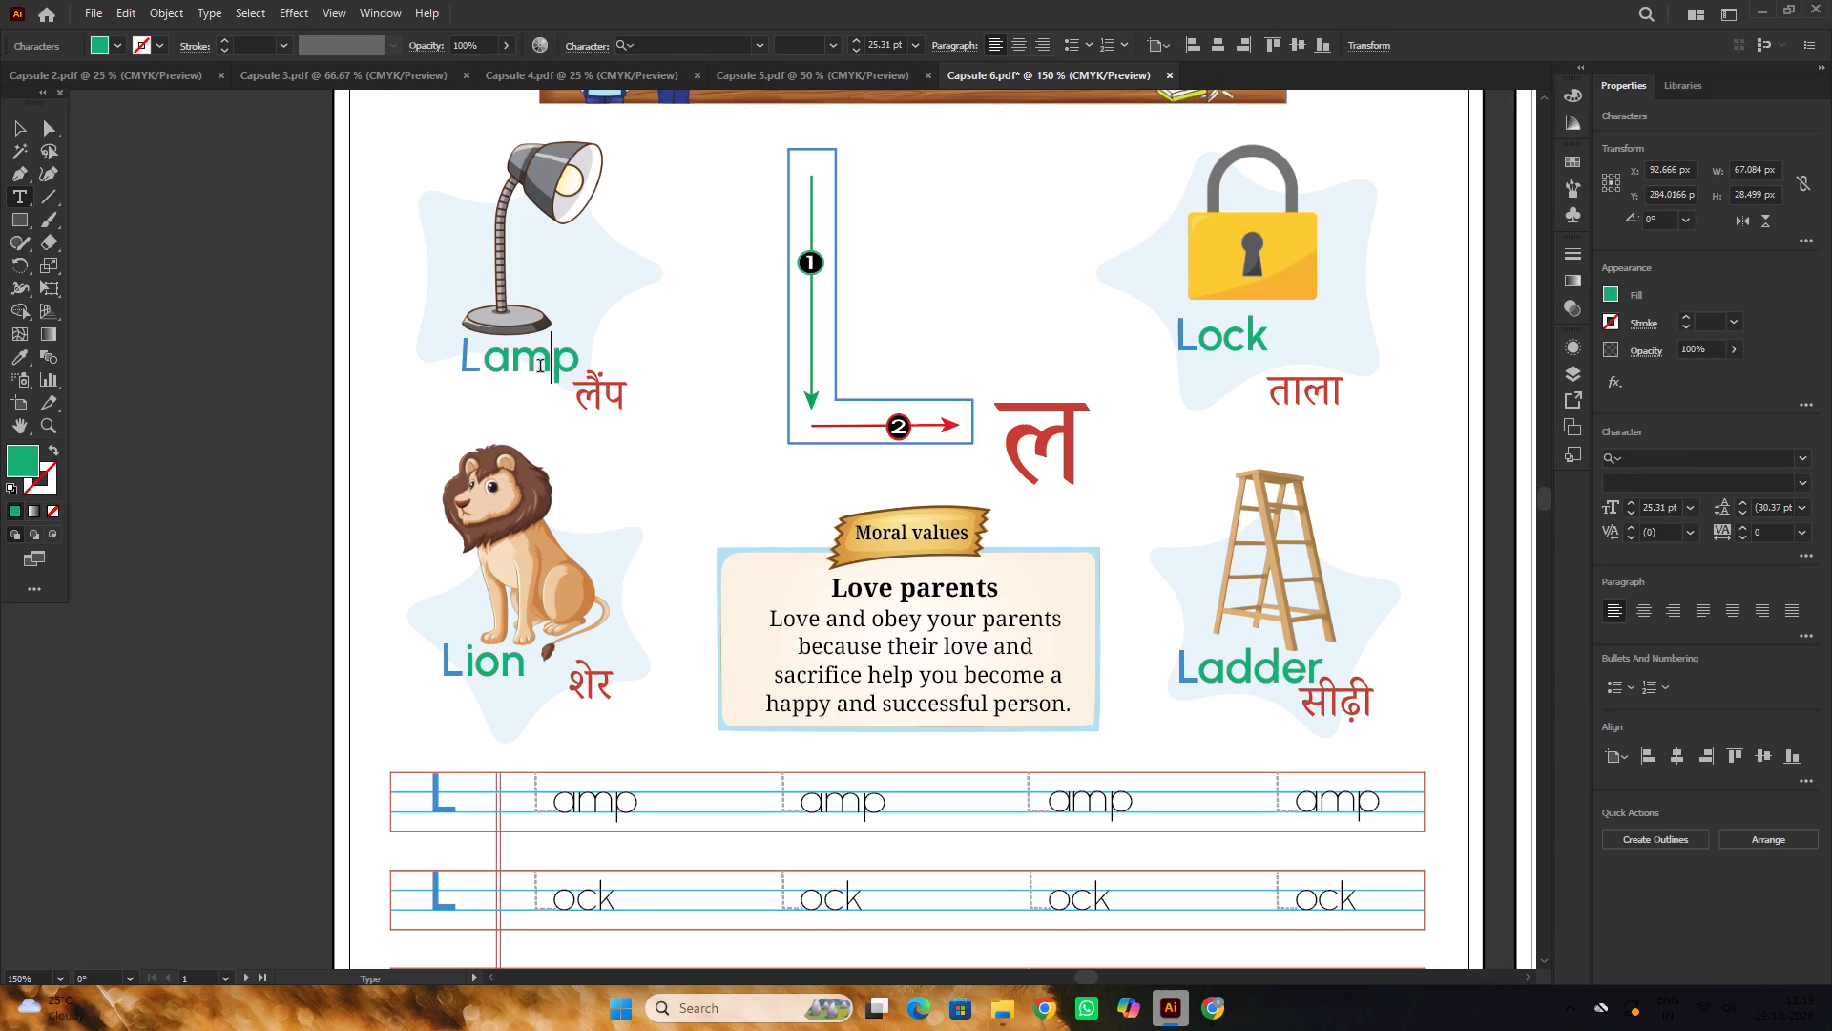
{"action": "left_click_drag", "start_coordinate": [484, 368], "coordinate": [660, 363]}
{"action": "left_click", "coordinate": [1634, 455]}
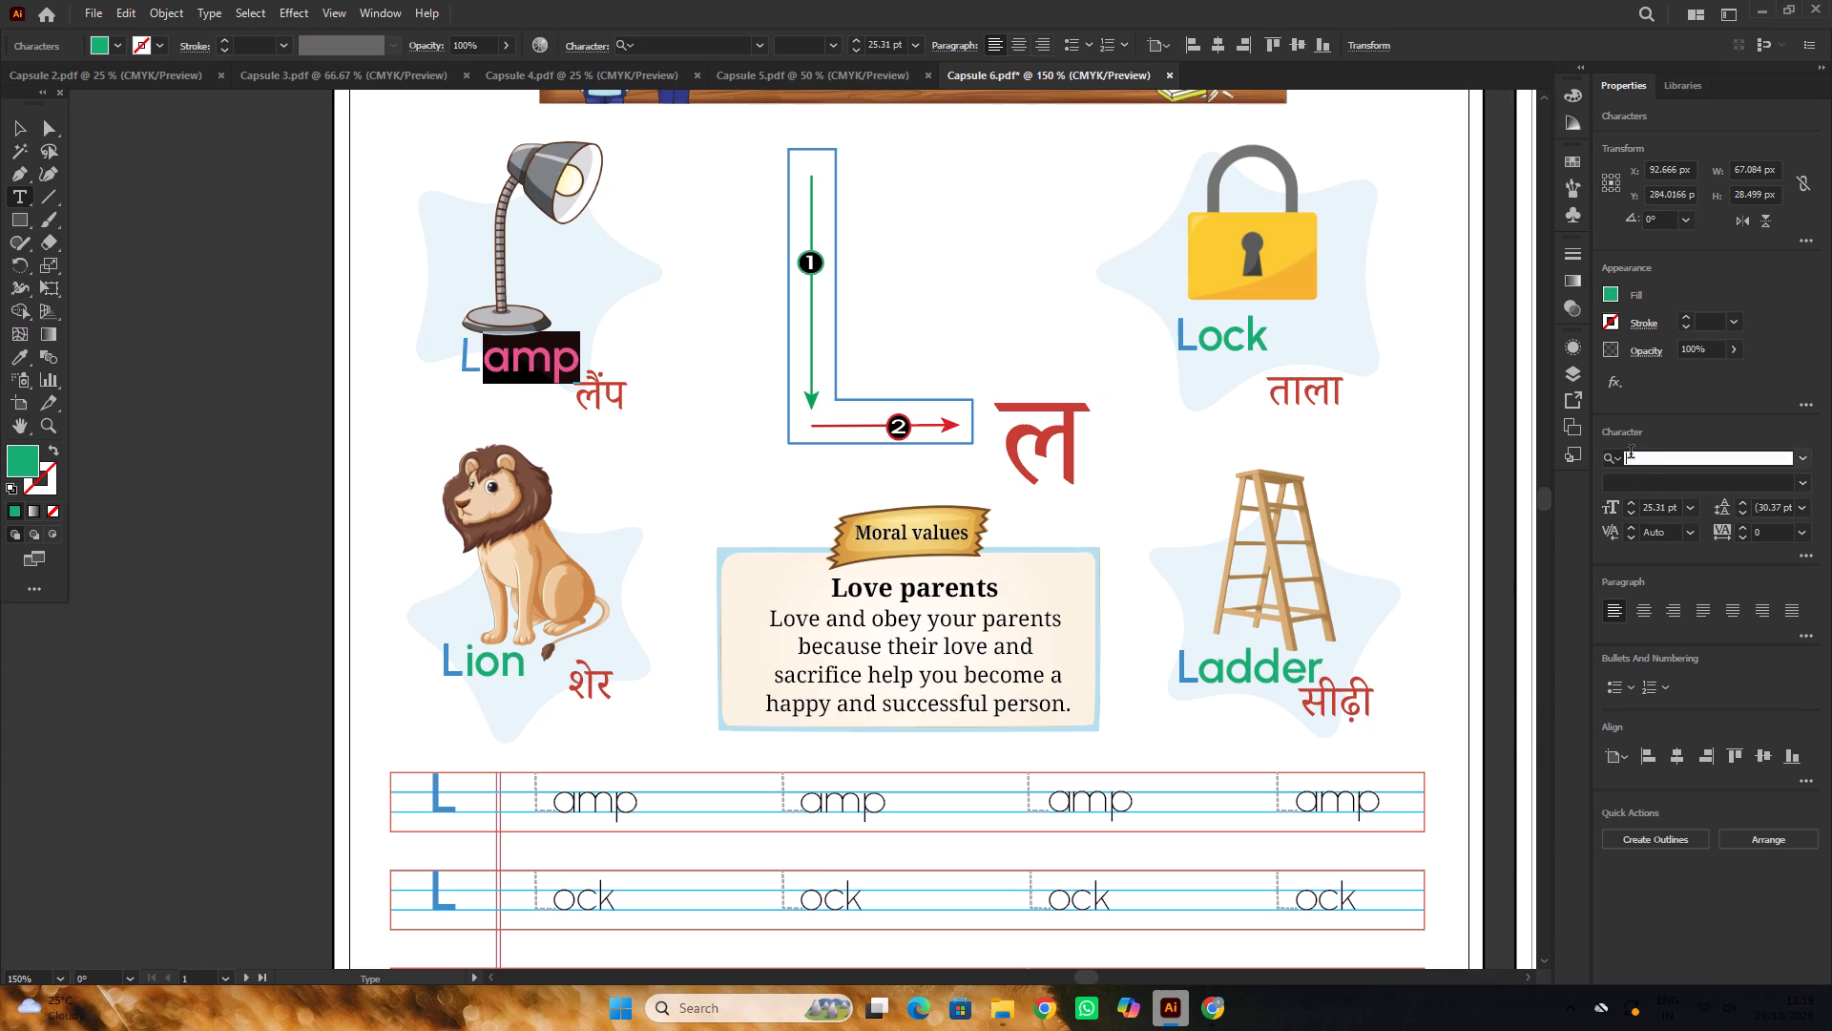
{"action": "key", "text": "s"}
{"action": "key", "text": "a"}
{"action": "type", "text": "ss"}
{"action": "left_click", "coordinate": [1474, 585]}
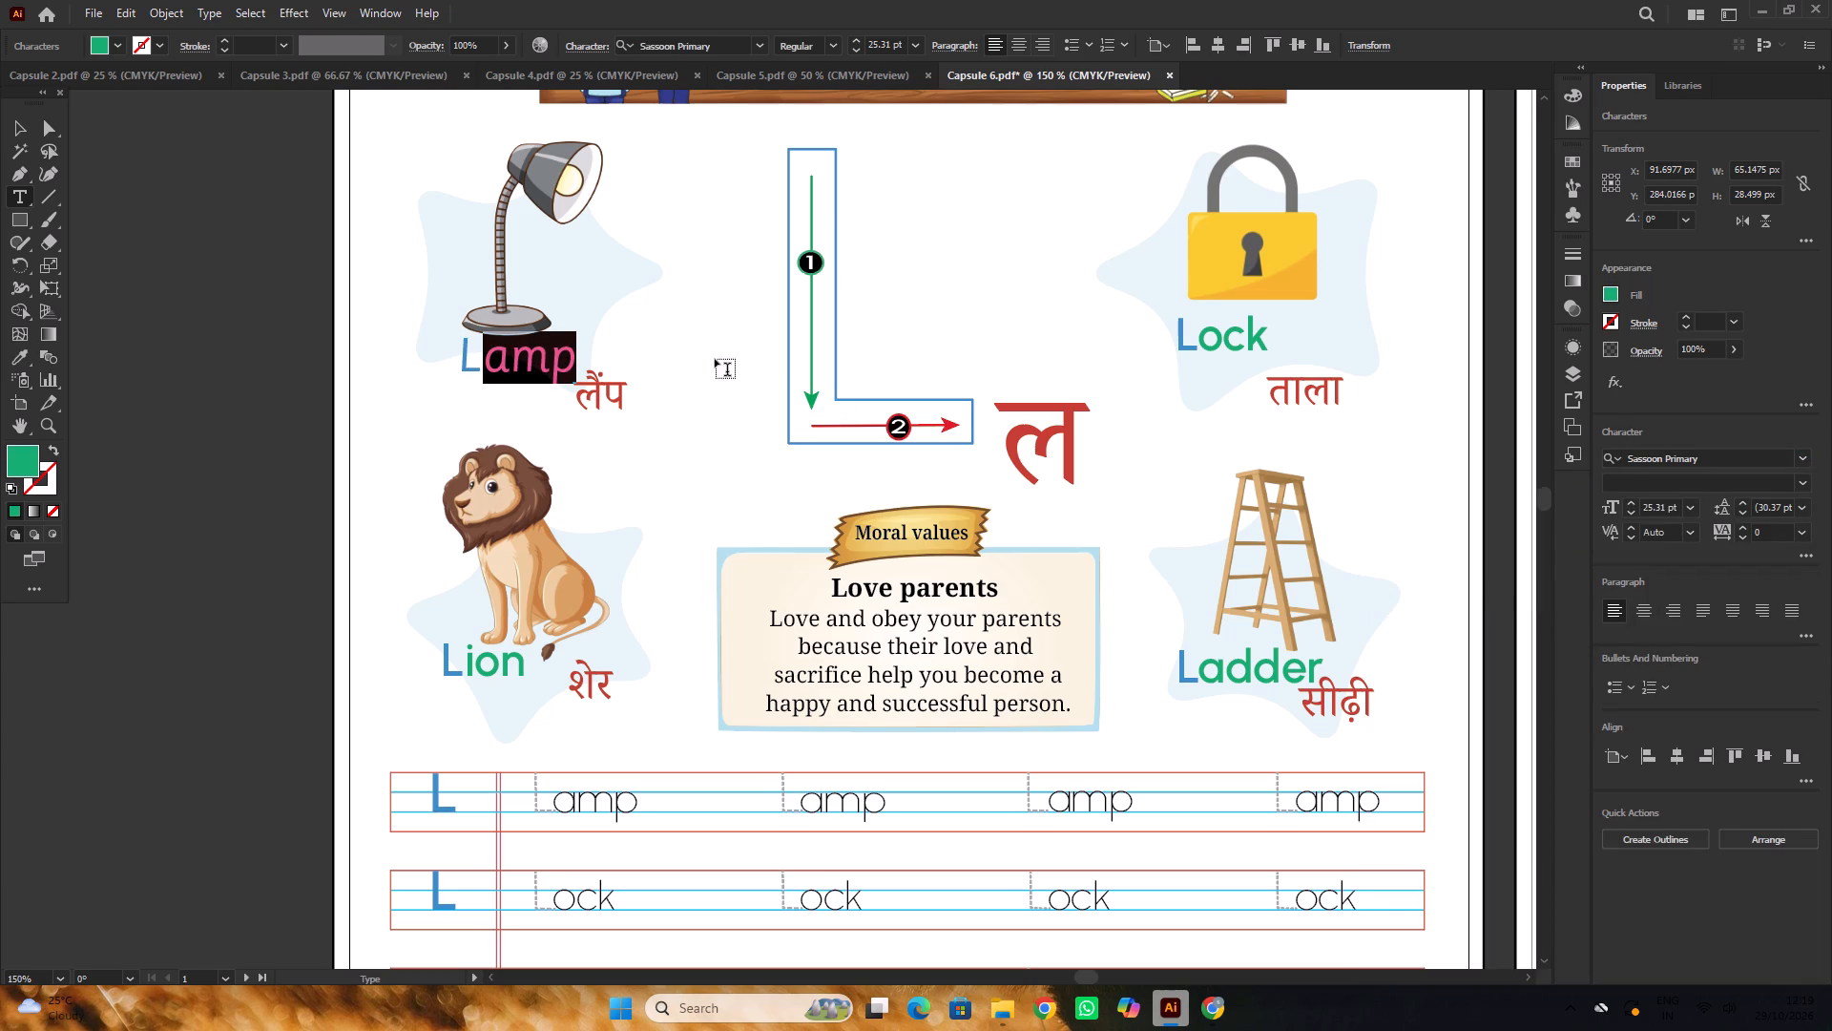
{"action": "left_click", "coordinate": [9, 130]}
{"action": "left_click", "coordinate": [199, 275]}
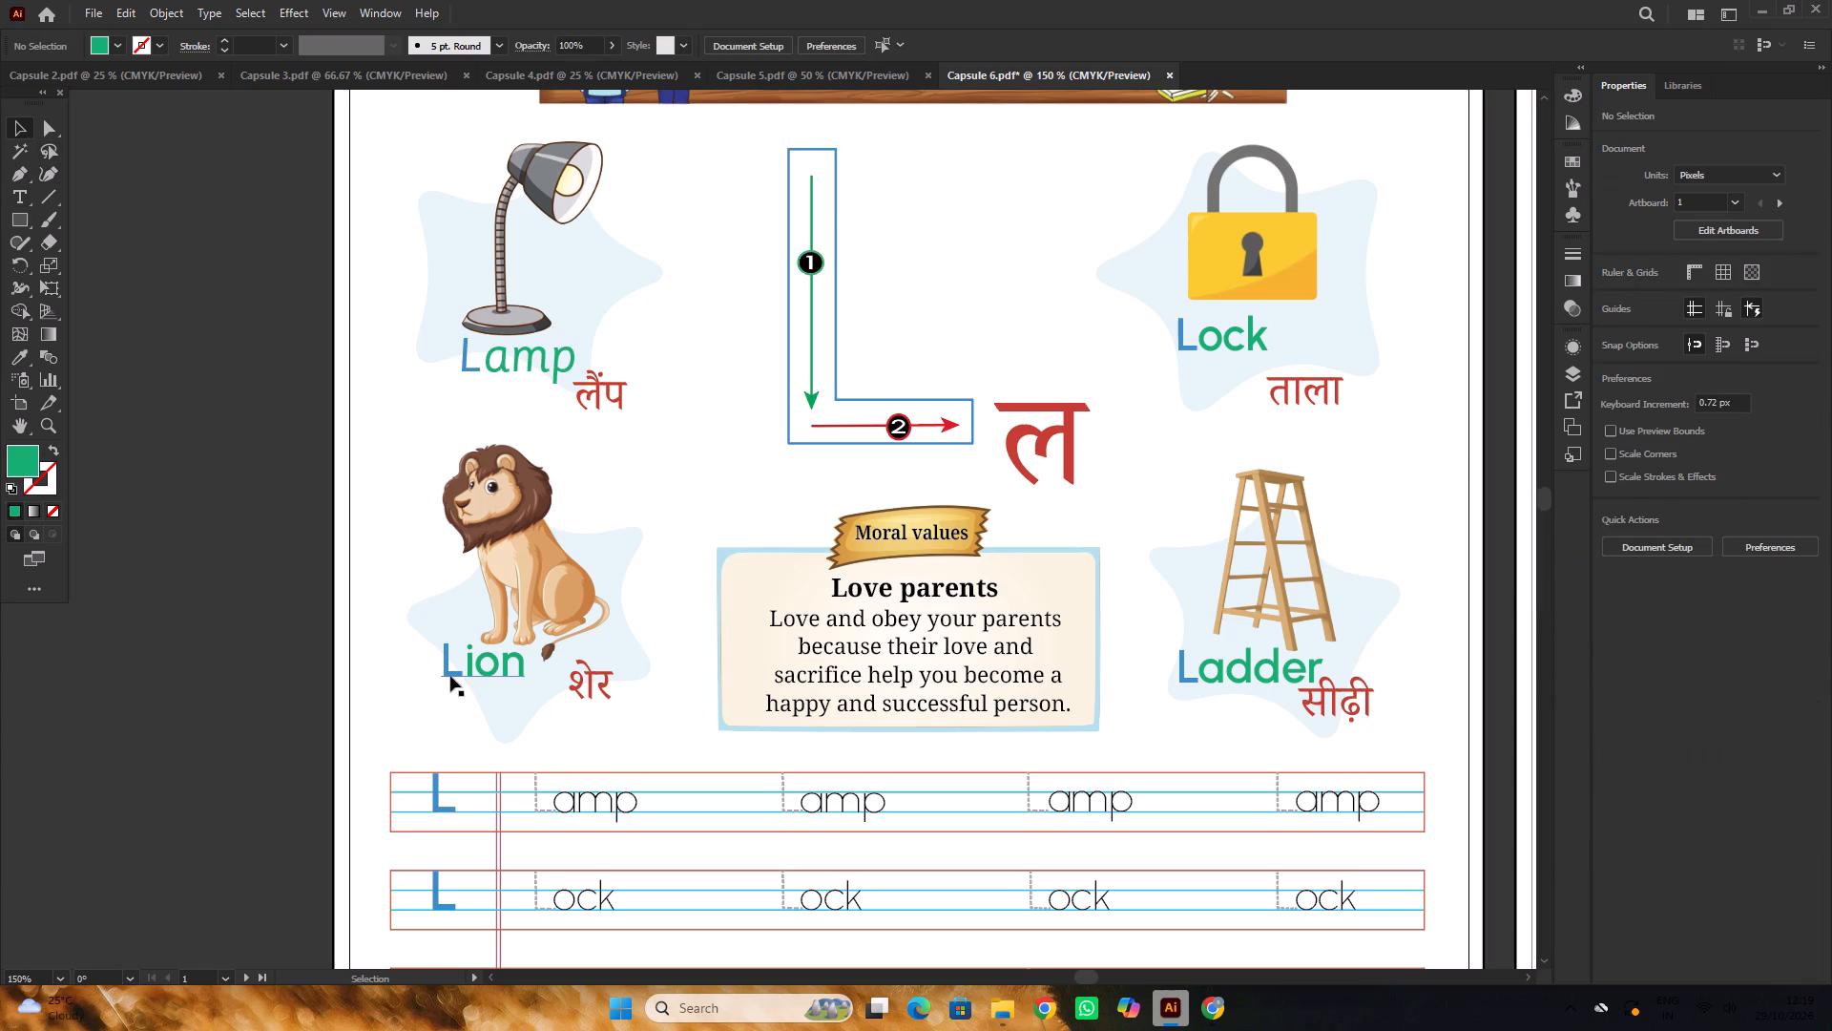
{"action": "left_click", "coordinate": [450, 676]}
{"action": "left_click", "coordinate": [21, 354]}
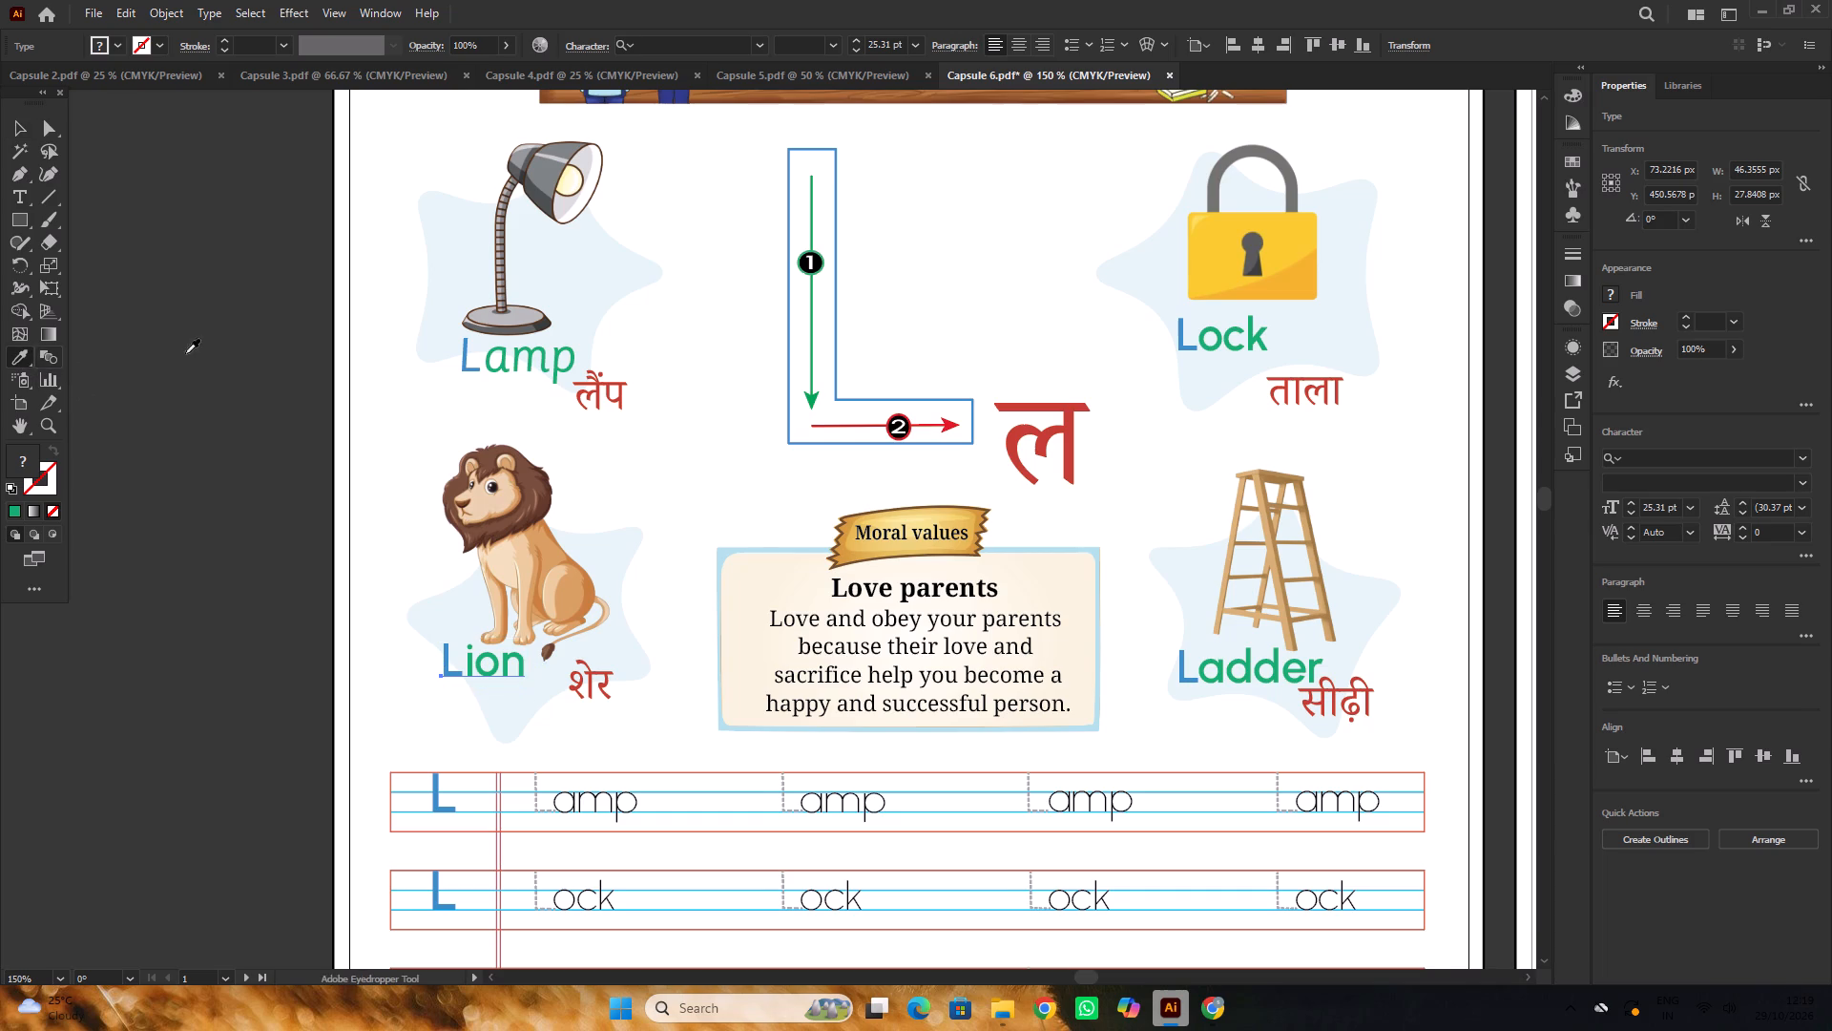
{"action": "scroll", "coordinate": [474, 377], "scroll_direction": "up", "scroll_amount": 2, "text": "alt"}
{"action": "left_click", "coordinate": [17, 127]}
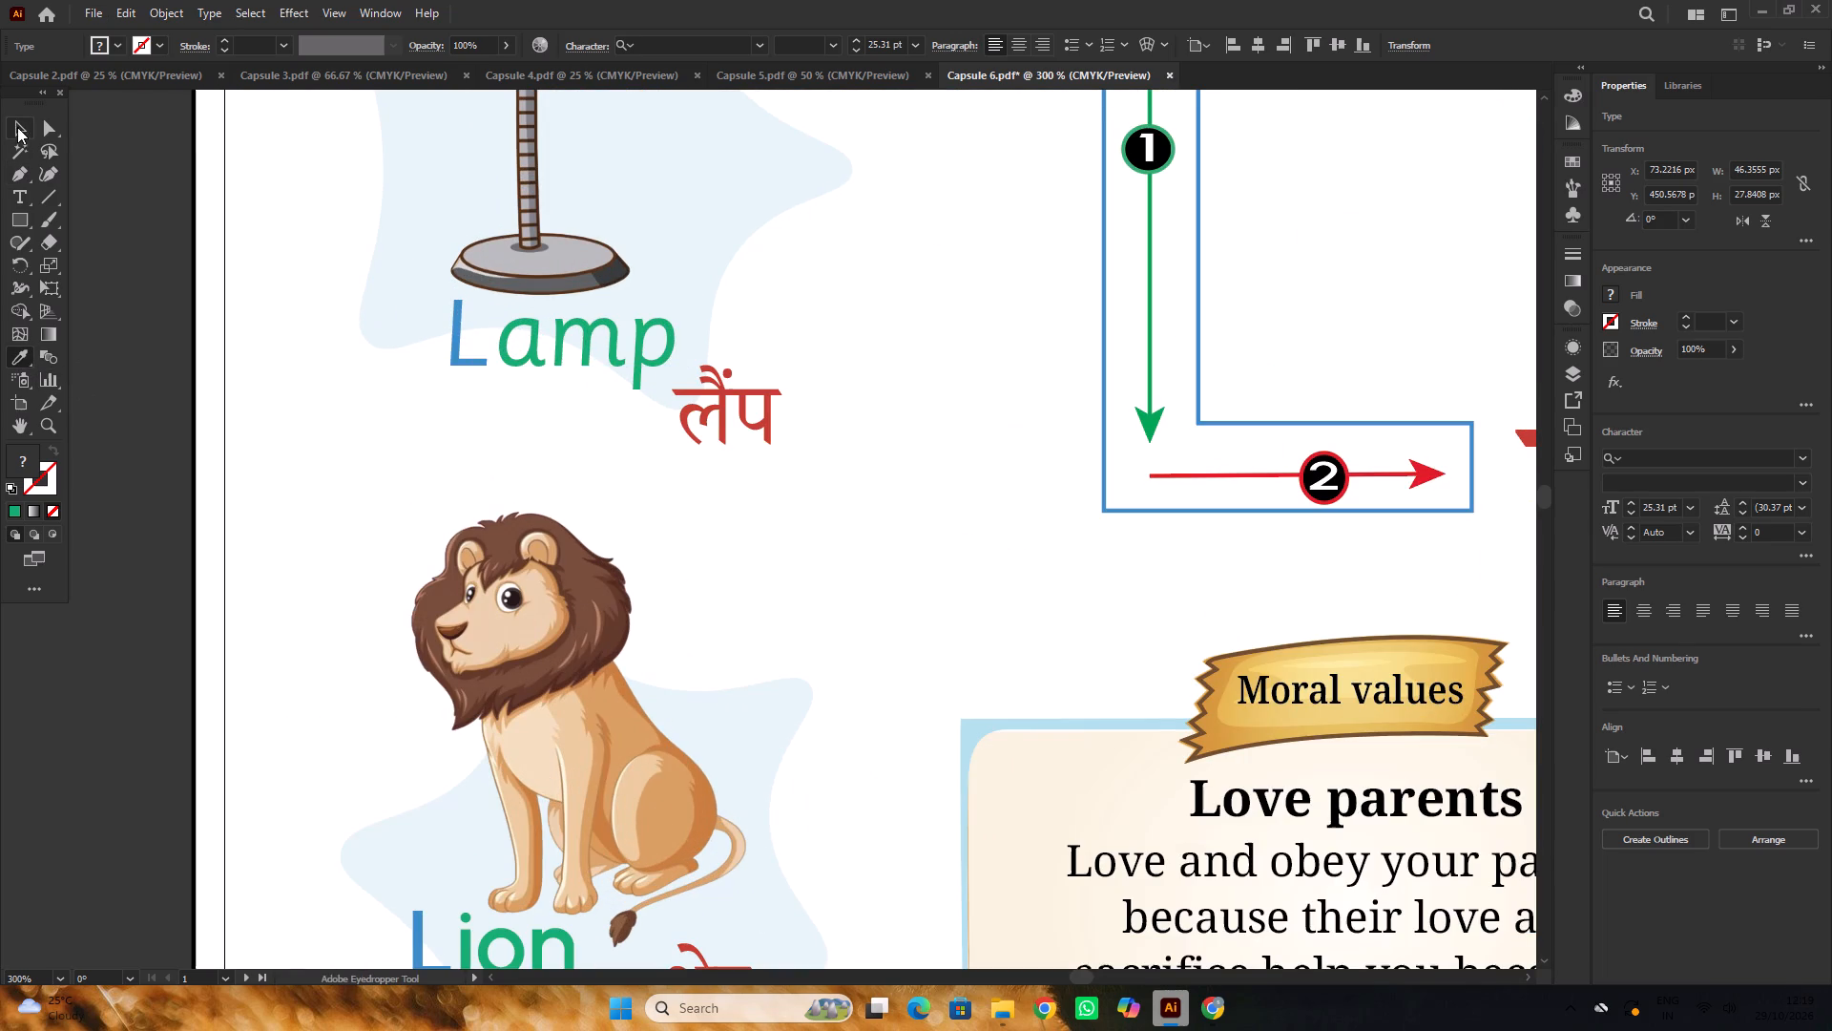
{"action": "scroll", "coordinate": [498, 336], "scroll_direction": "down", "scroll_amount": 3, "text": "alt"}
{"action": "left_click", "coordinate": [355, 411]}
Set the font of the initial L in the Lion label to Sassoon Primary.
{"action": "scroll", "coordinate": [455, 567], "scroll_direction": "up", "scroll_amount": 1, "text": "alt"}
{"action": "key", "text": "t"}
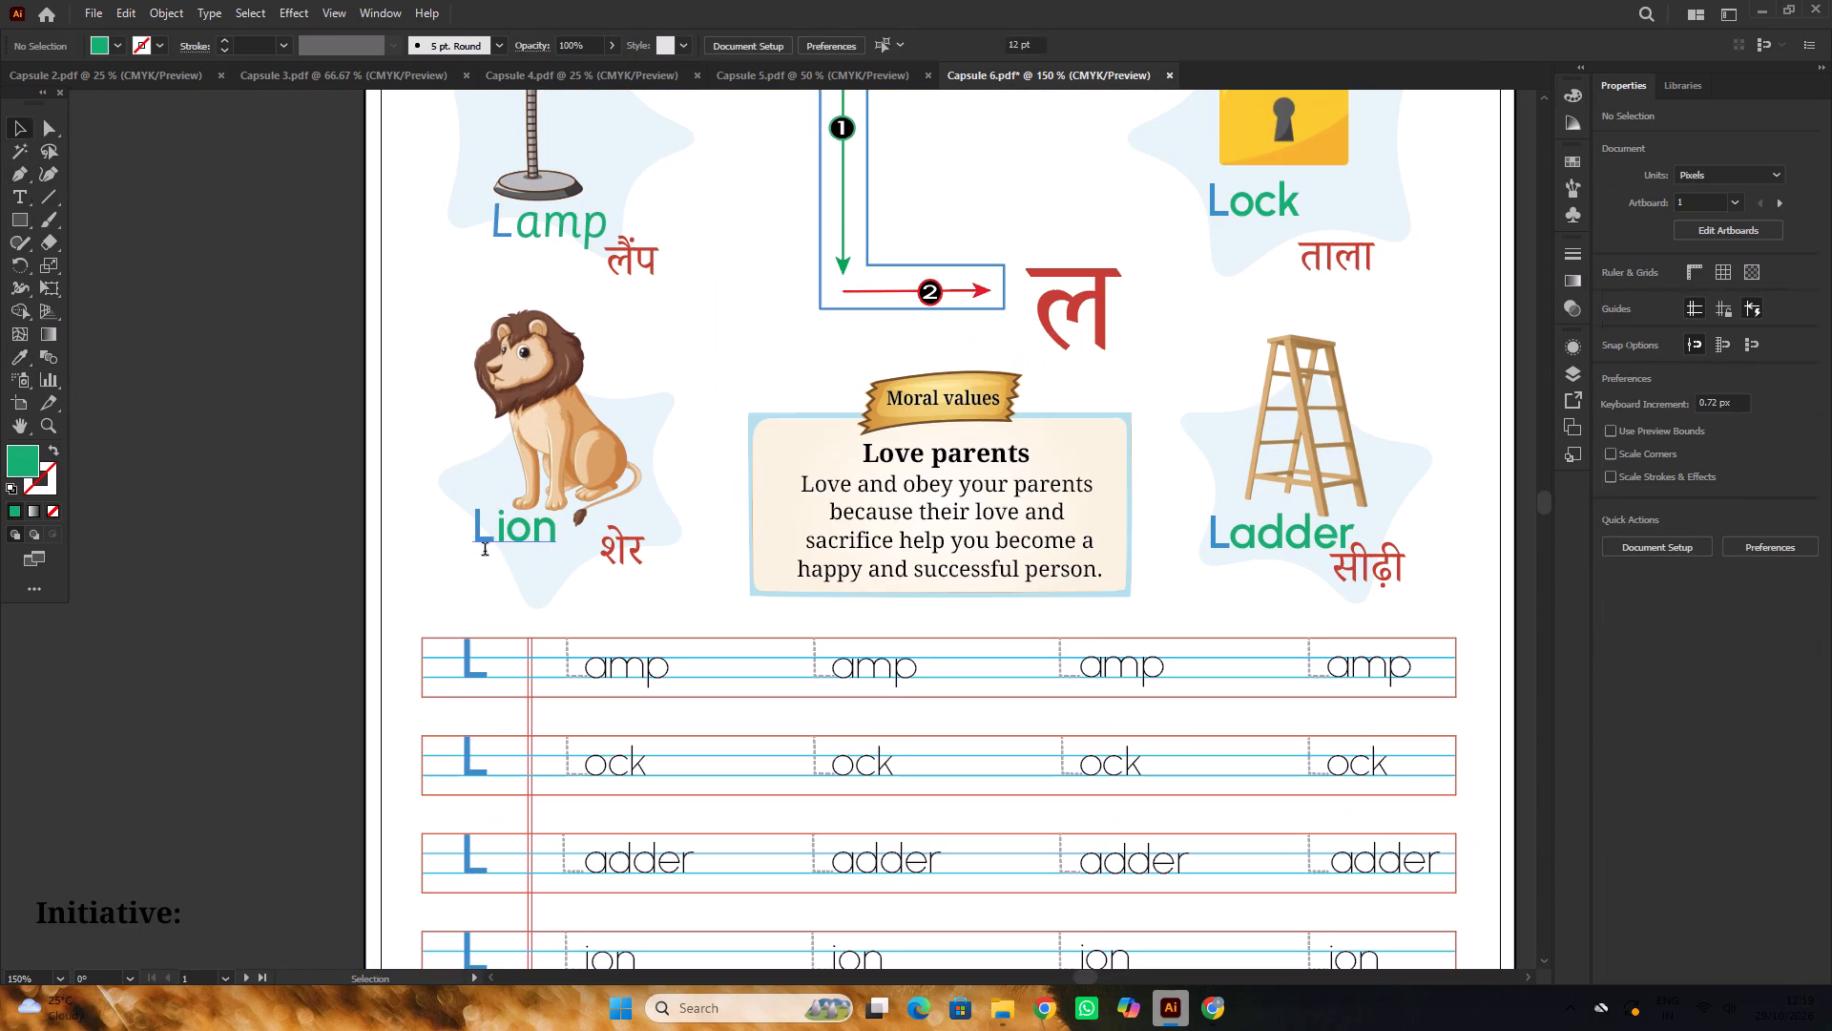
{"action": "left_click_drag", "start_coordinate": [492, 544], "coordinate": [466, 550]}
{"action": "left_click", "coordinate": [1682, 456]}
{"action": "key", "text": "s"}
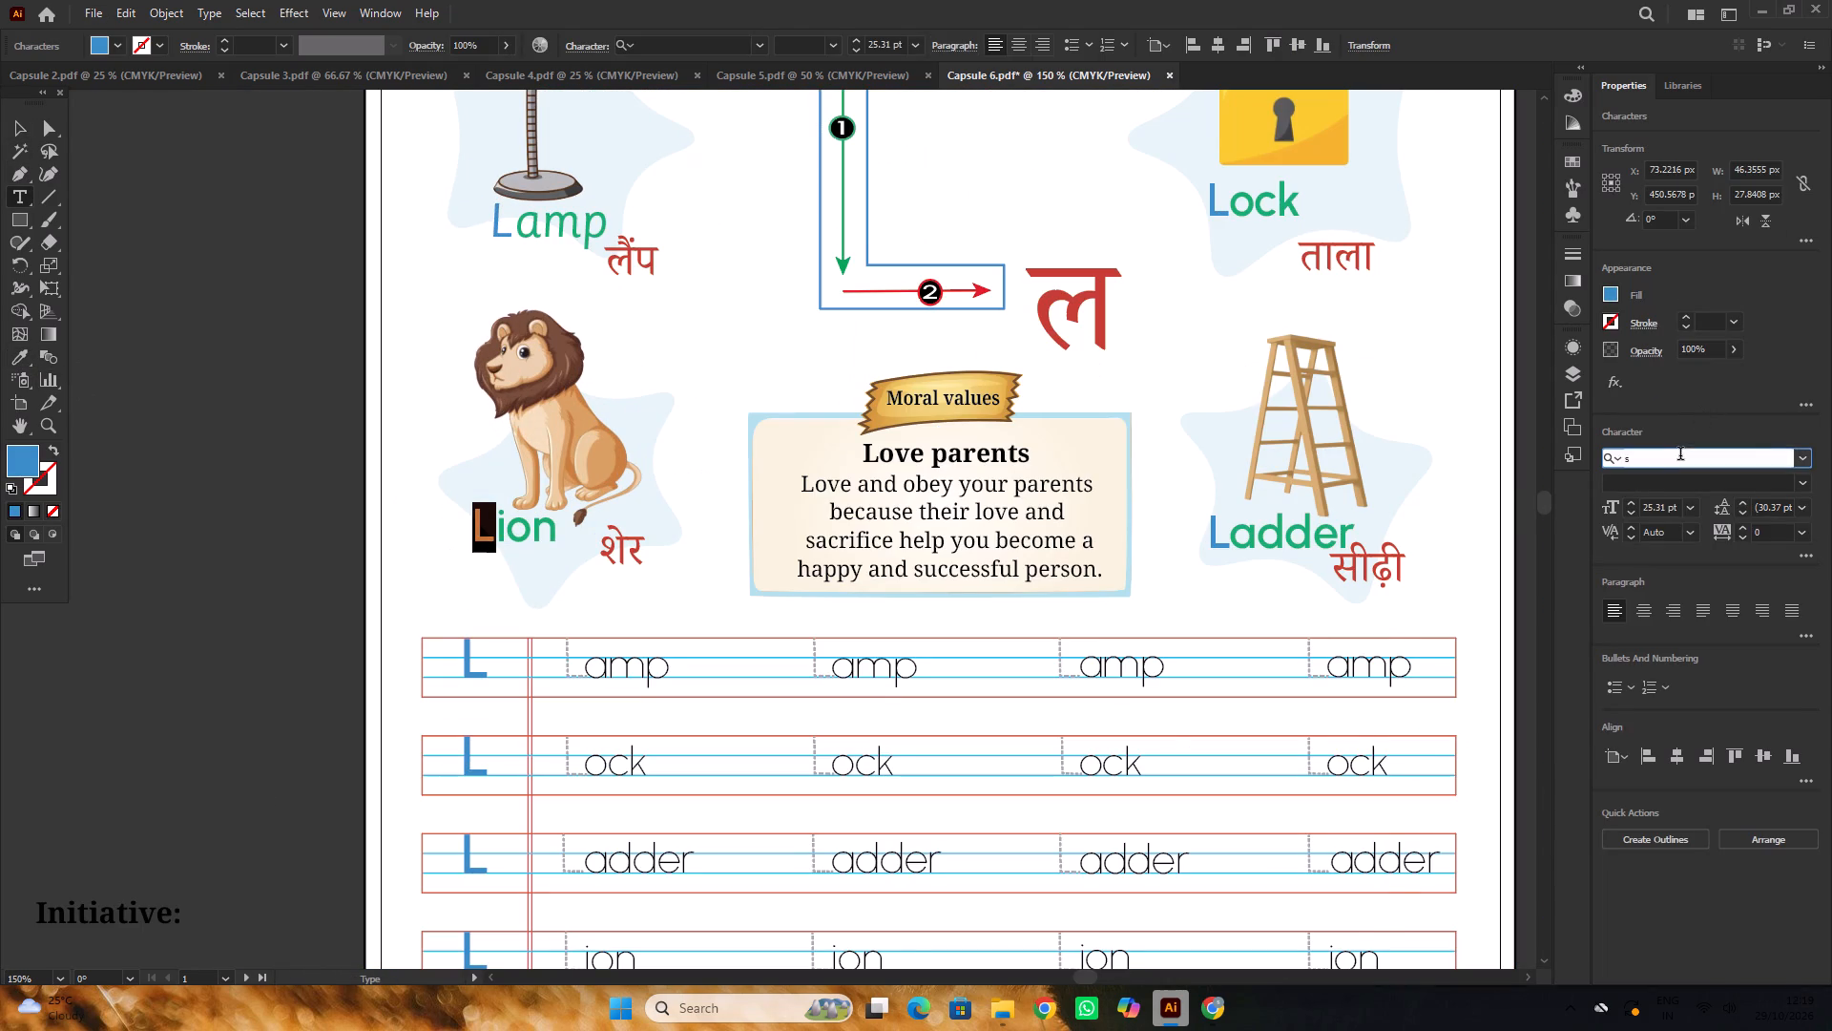
{"action": "key", "text": "a"}
{"action": "key", "text": "s"}
{"action": "key", "text": "s"}
{"action": "left_click", "coordinate": [1519, 577]}
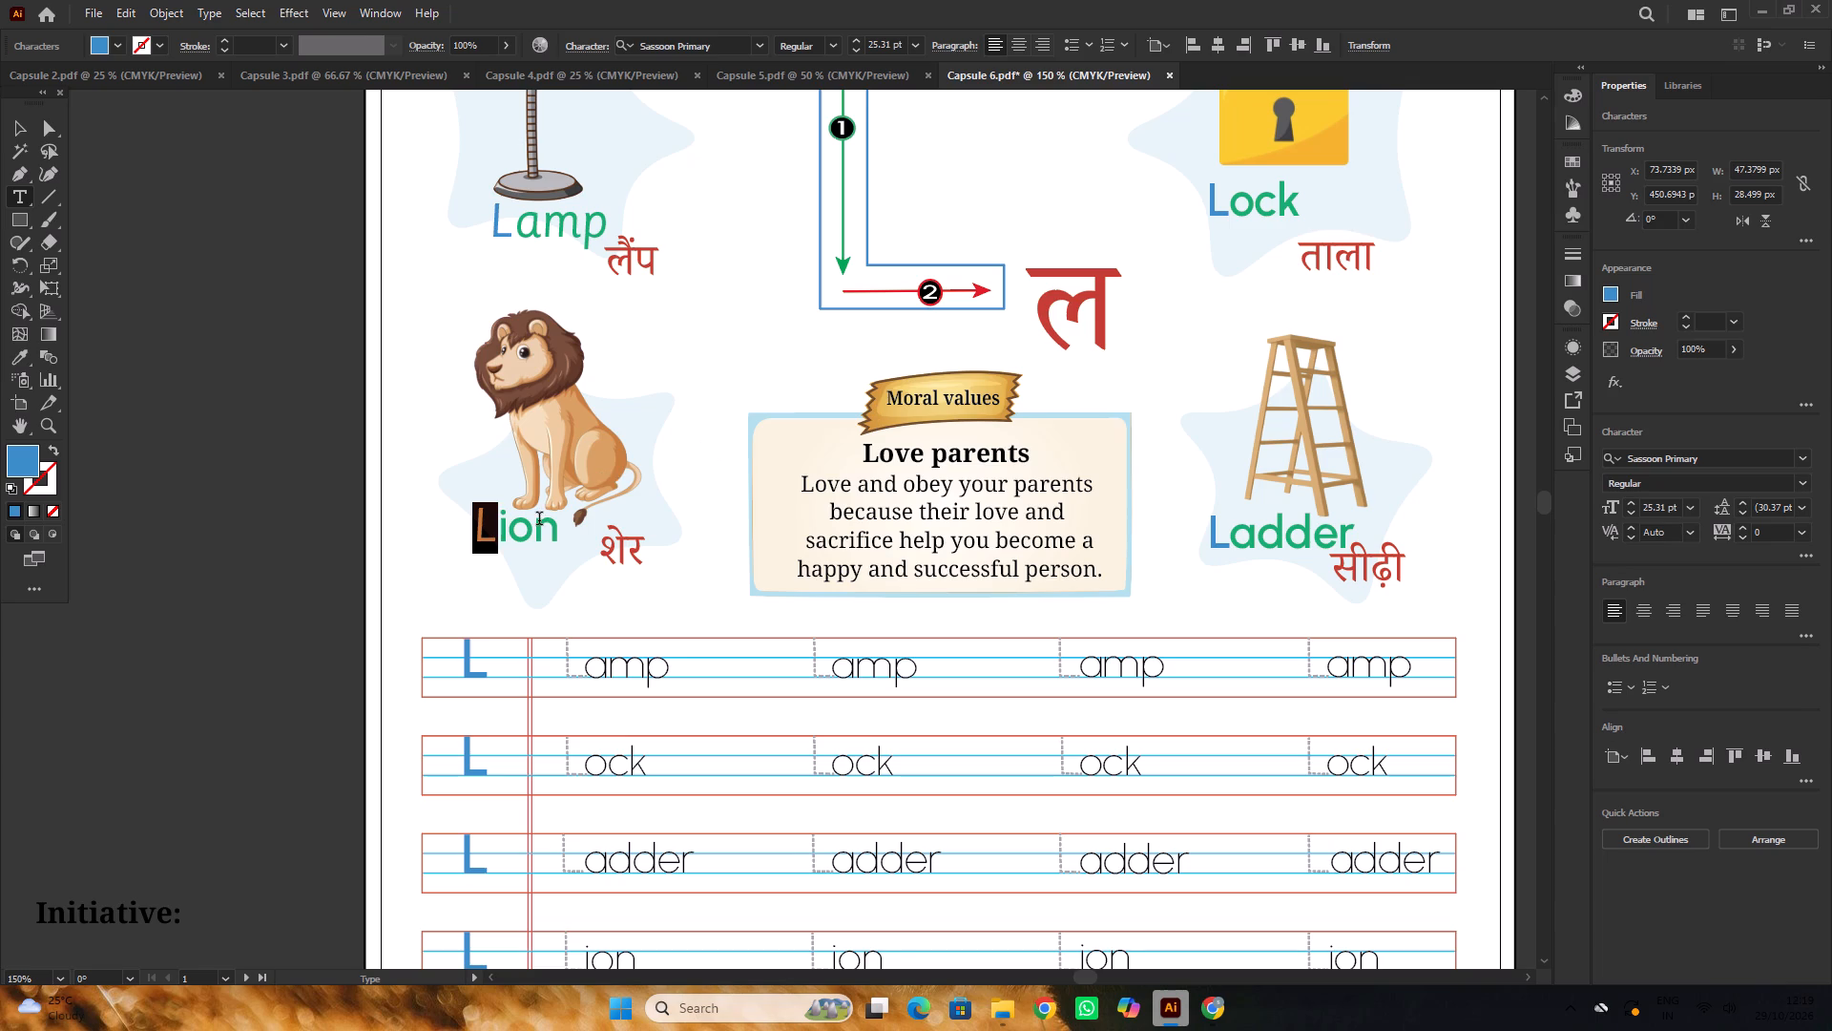
Set the font of the remaining letters "ion" in the Lion label to Sassoon Primary.
{"action": "left_click", "coordinate": [513, 542]}
{"action": "left_click_drag", "start_coordinate": [500, 541], "coordinate": [578, 544]}
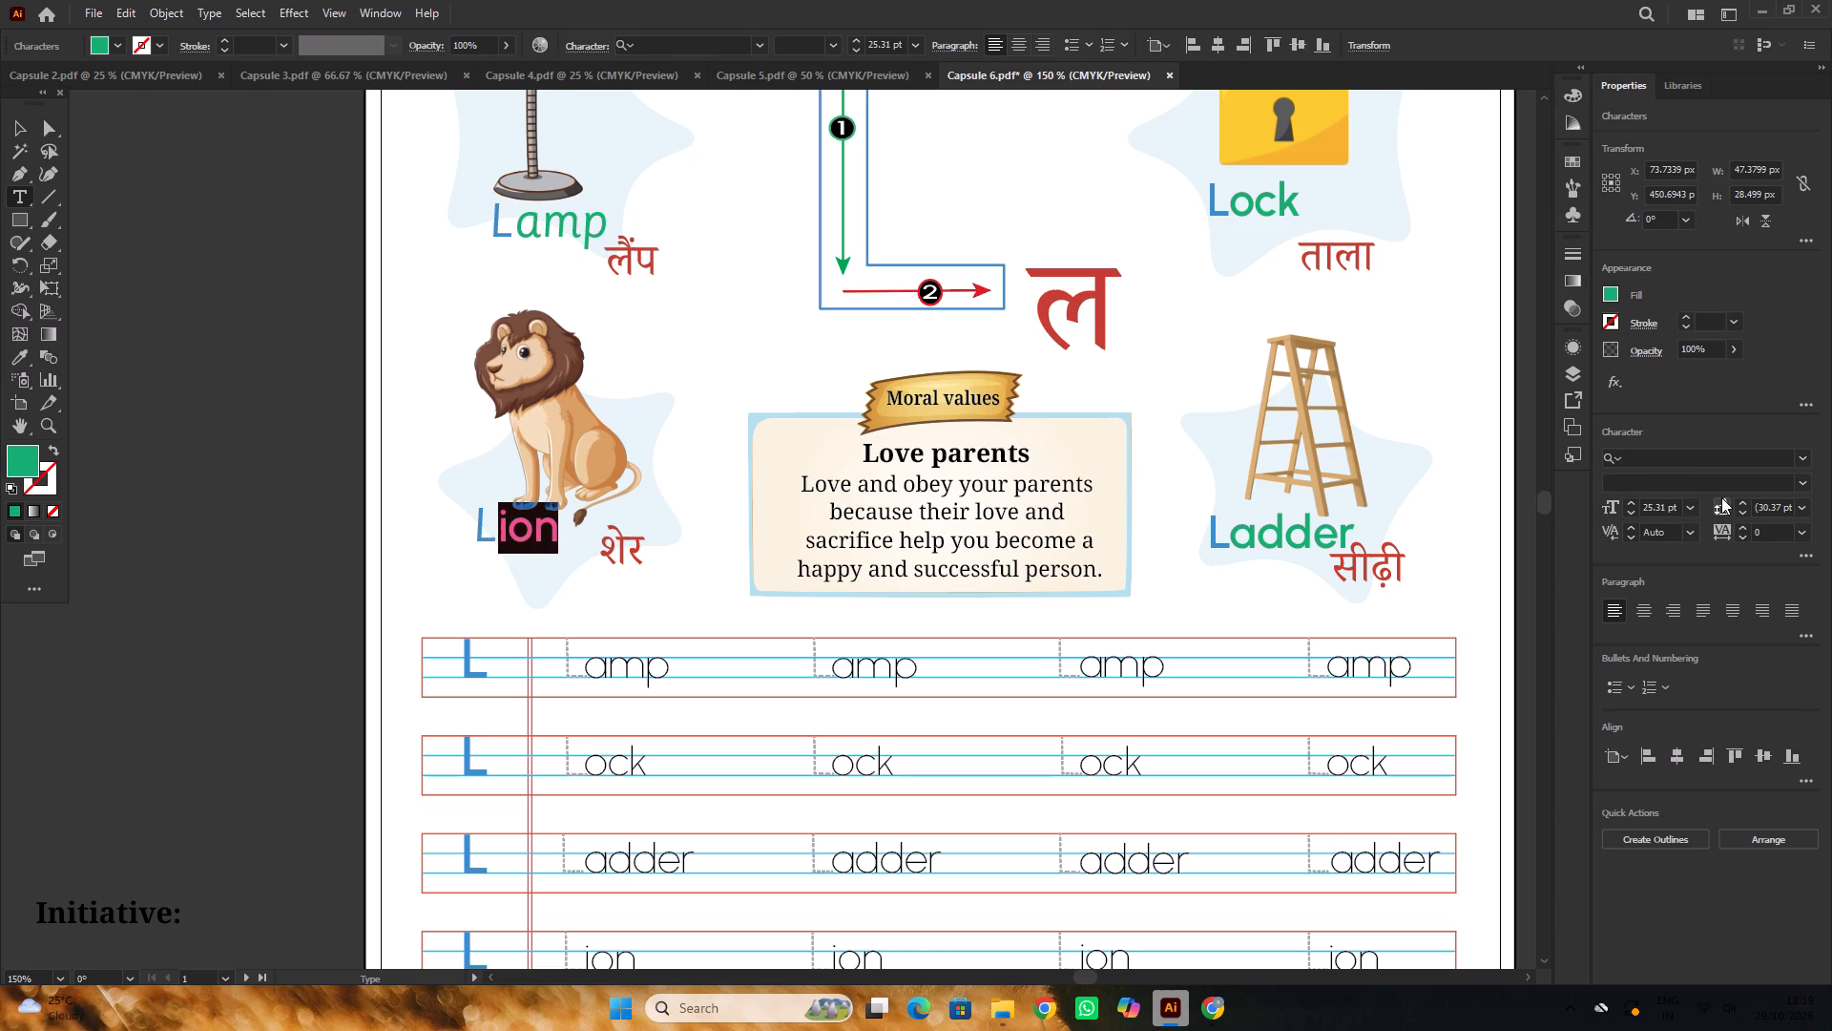
{"action": "left_click", "coordinate": [1681, 468]}
{"action": "type", "text": "sas"}
{"action": "key", "text": "s"}
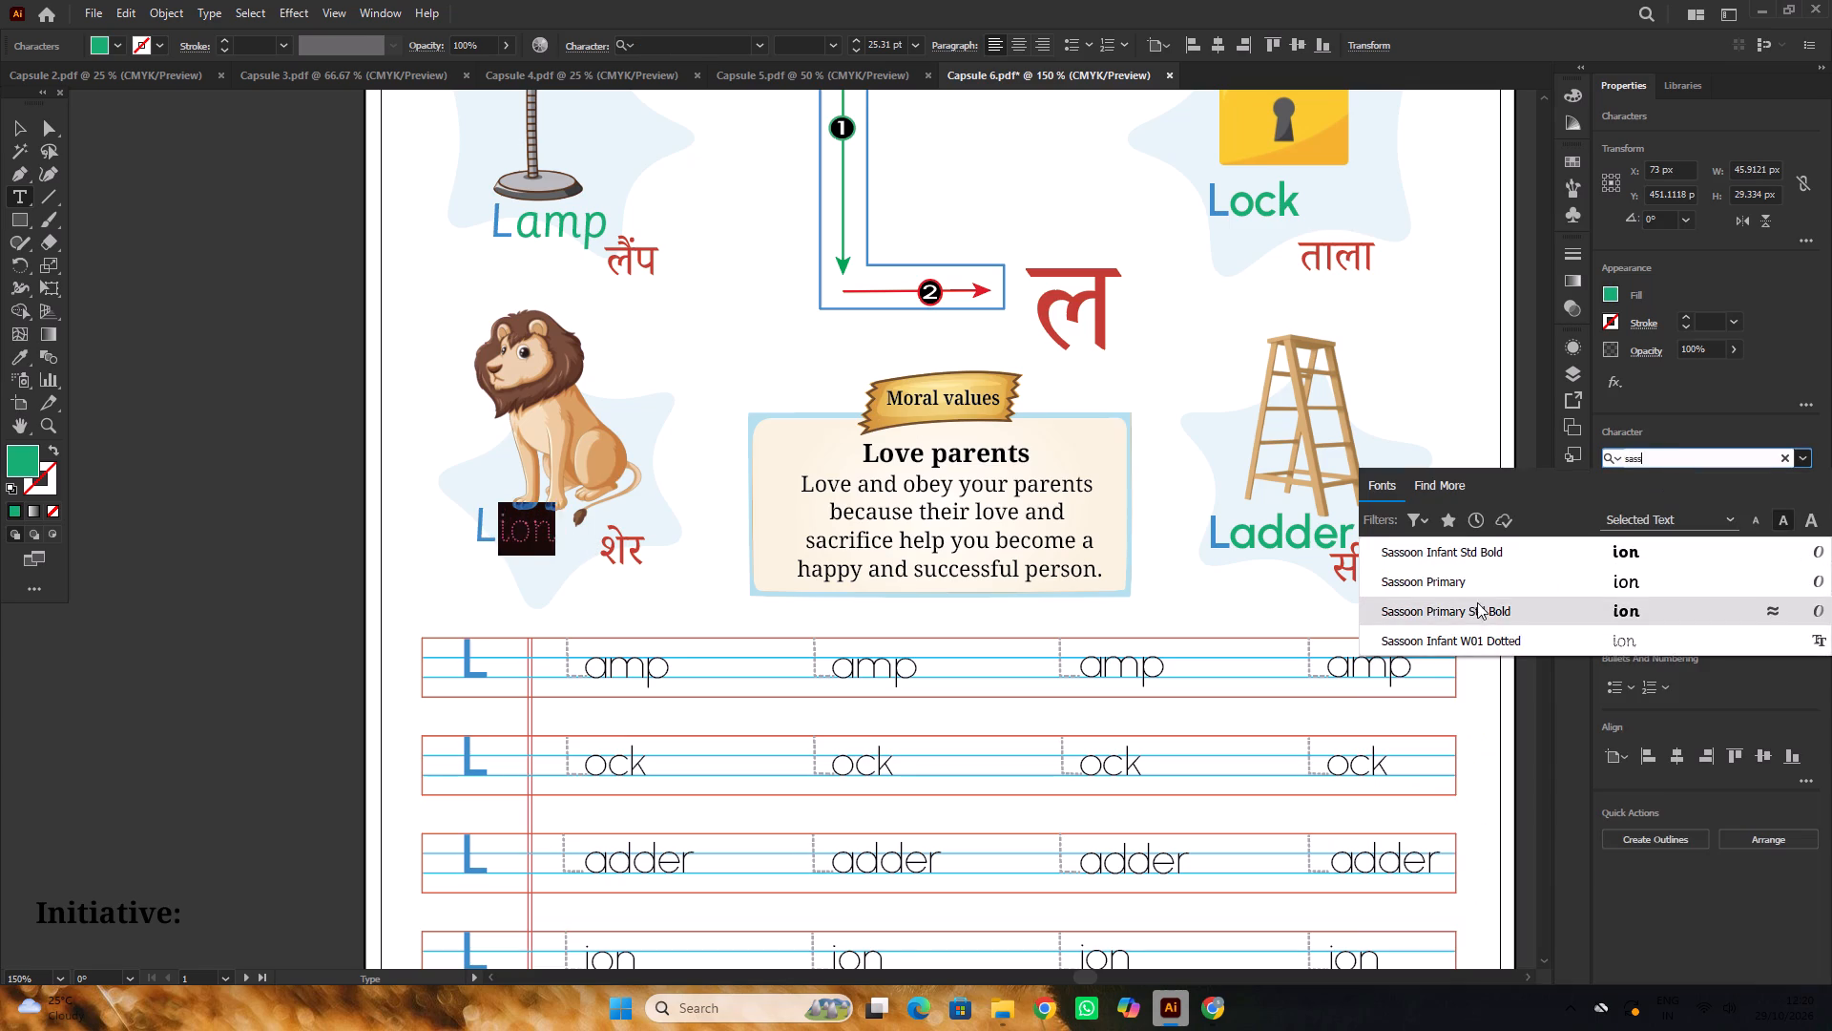
{"action": "left_click", "coordinate": [1477, 579]}
{"action": "left_click", "coordinate": [16, 128]}
{"action": "left_click", "coordinate": [207, 217]}
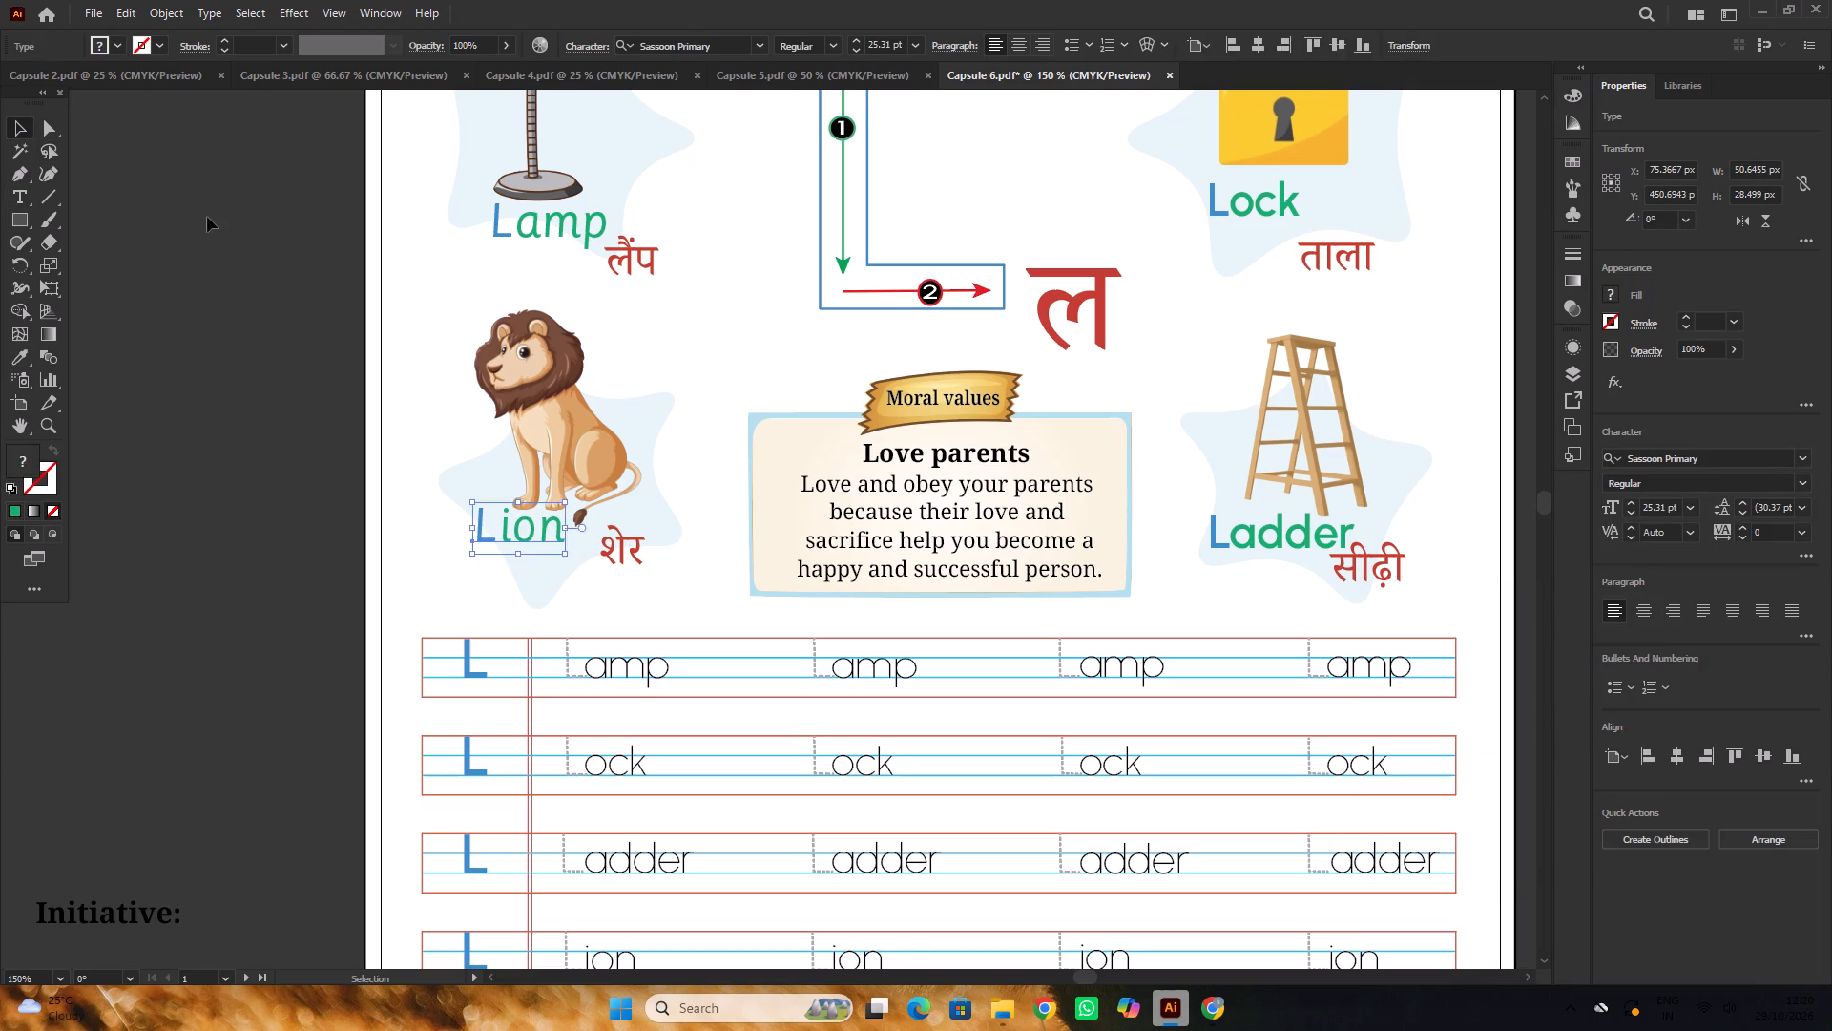
Apply the Lamp label's Sassoon Primary text style to the Lock label with the Eyedropper.
{"action": "scroll", "coordinate": [204, 216], "scroll_direction": "down", "scroll_amount": 1, "text": "alt"}
{"action": "scroll", "coordinate": [199, 214], "scroll_direction": "up", "scroll_amount": 1}
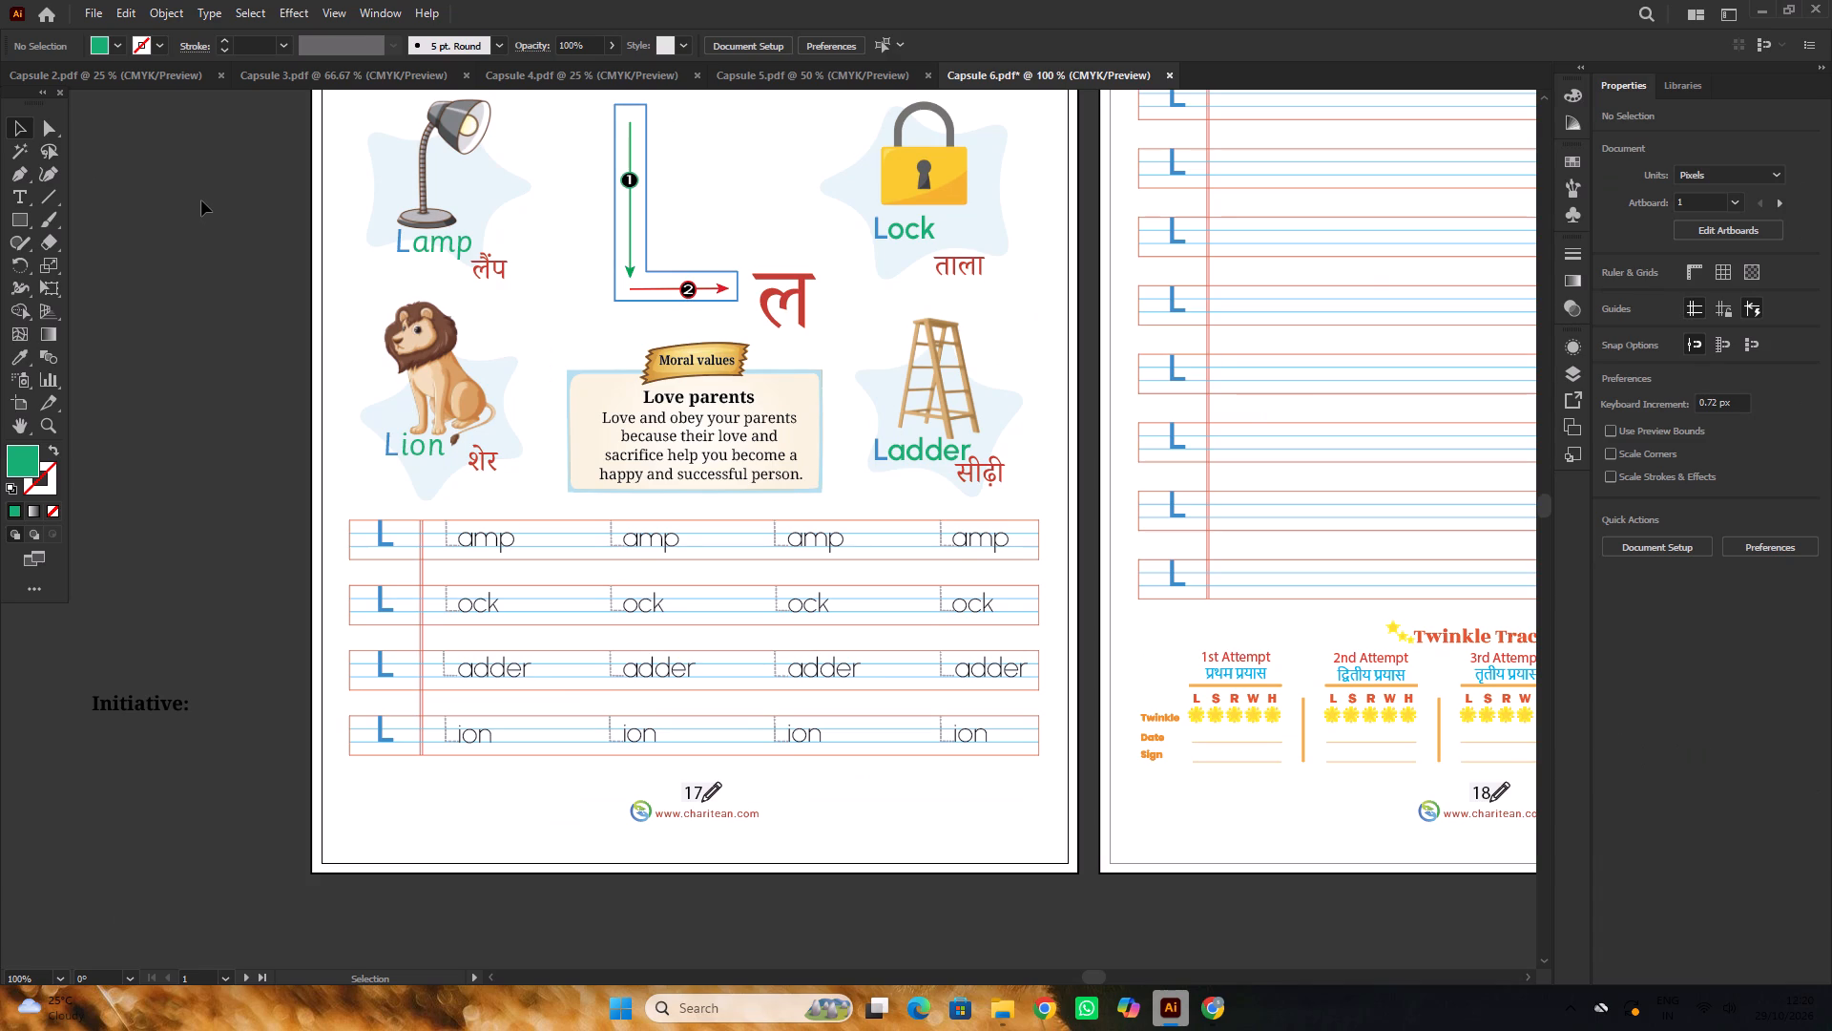
{"action": "scroll", "coordinate": [669, 233], "scroll_direction": "down", "scroll_amount": 1, "text": "alt"}
{"action": "scroll", "coordinate": [858, 244], "scroll_direction": "up", "scroll_amount": 1, "text": "alt"}
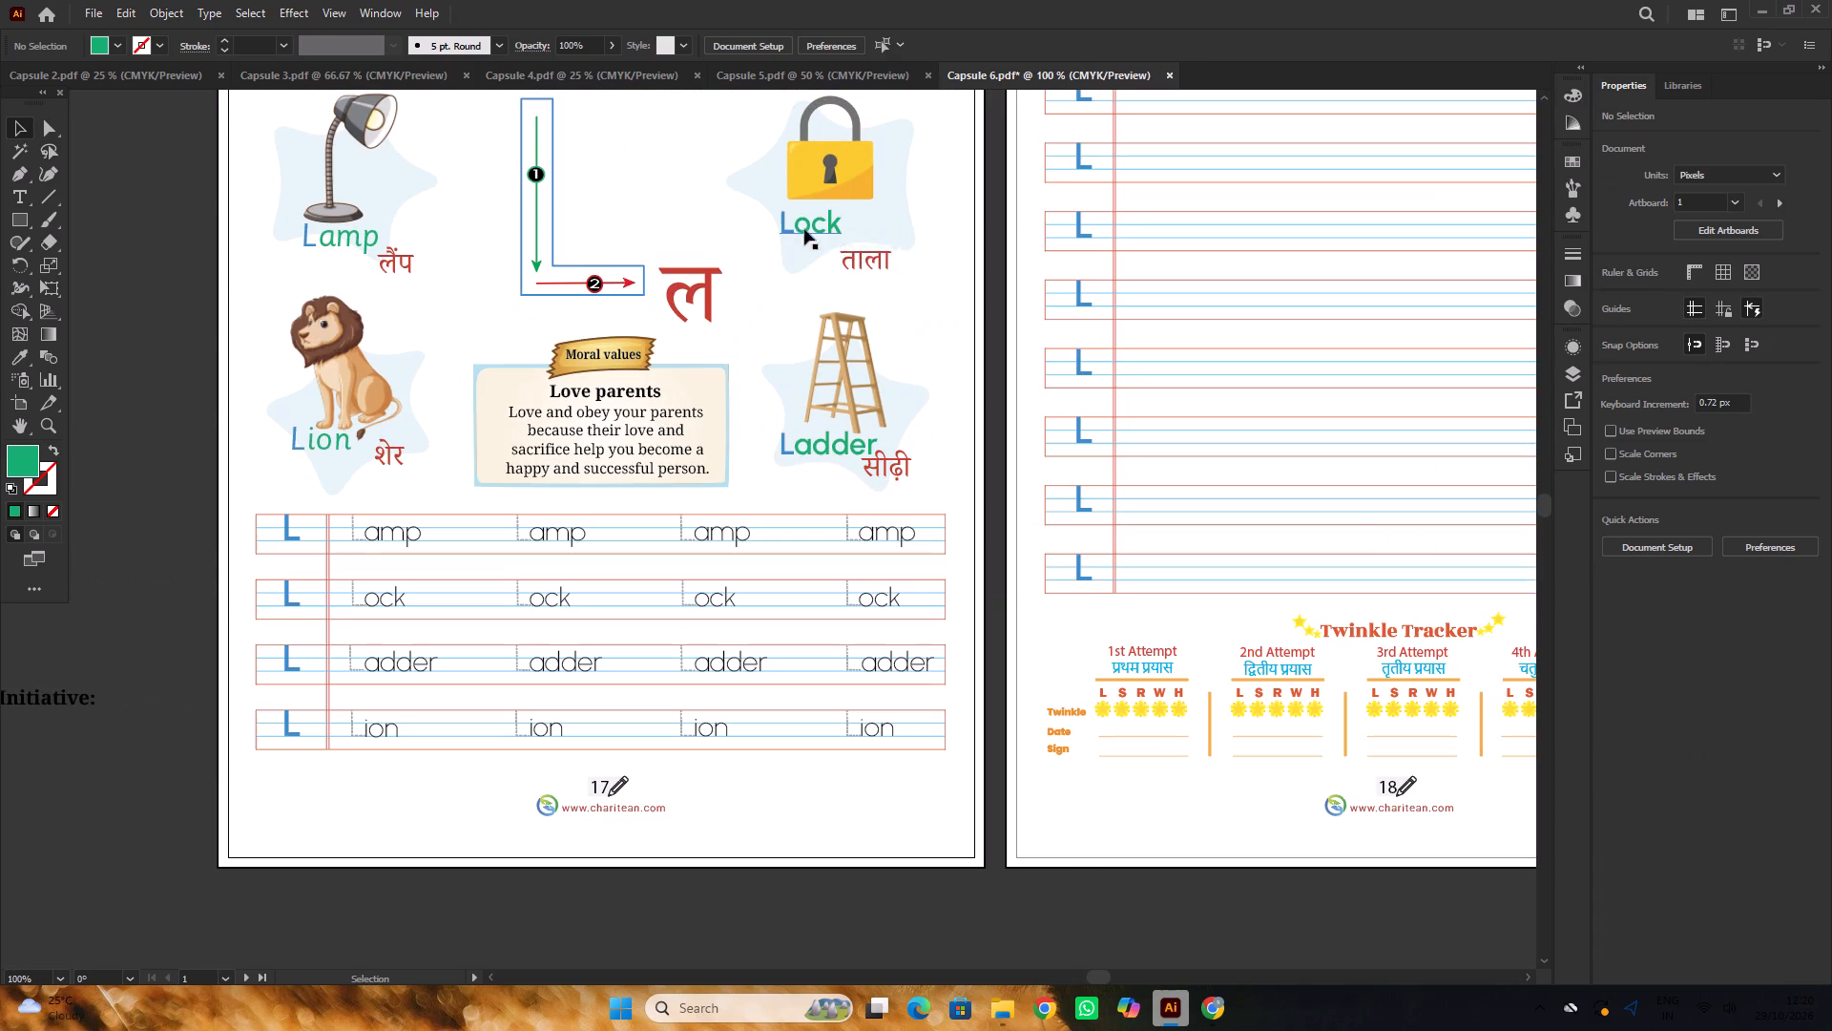
{"action": "left_click", "coordinate": [801, 227]}
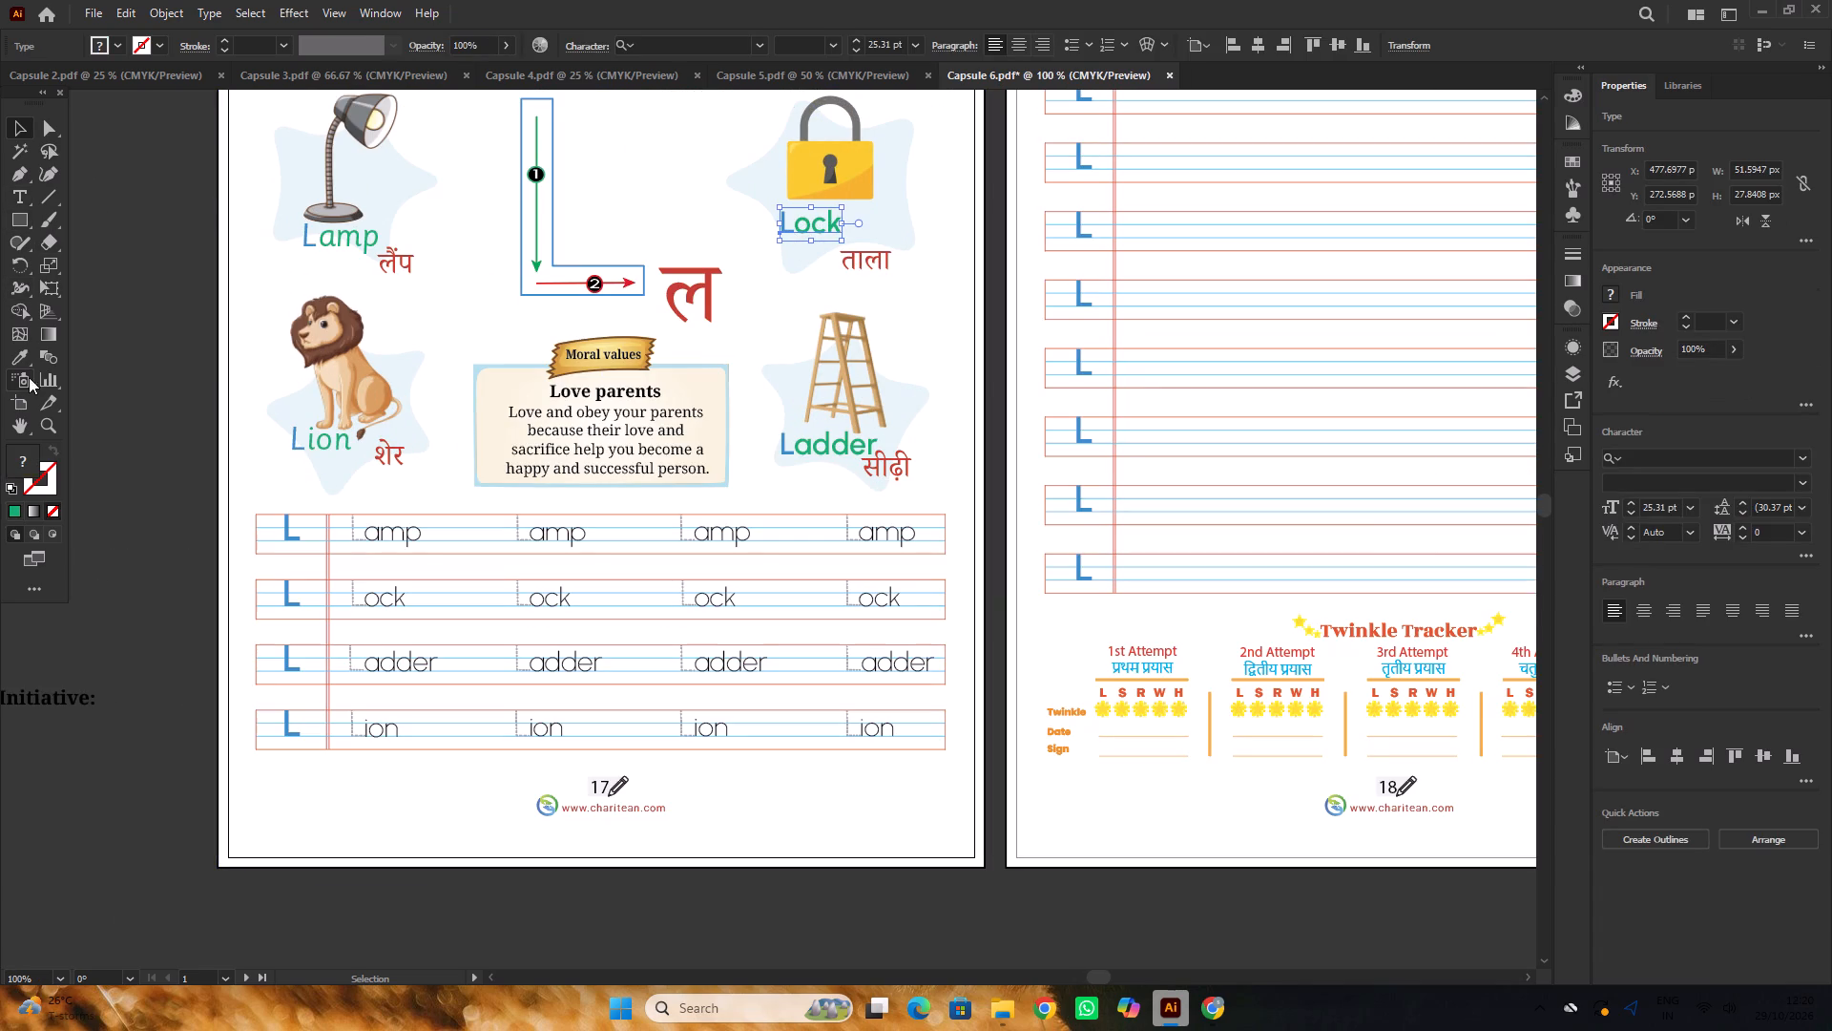
{"action": "left_click", "coordinate": [19, 359]}
{"action": "left_click", "coordinate": [317, 248]}
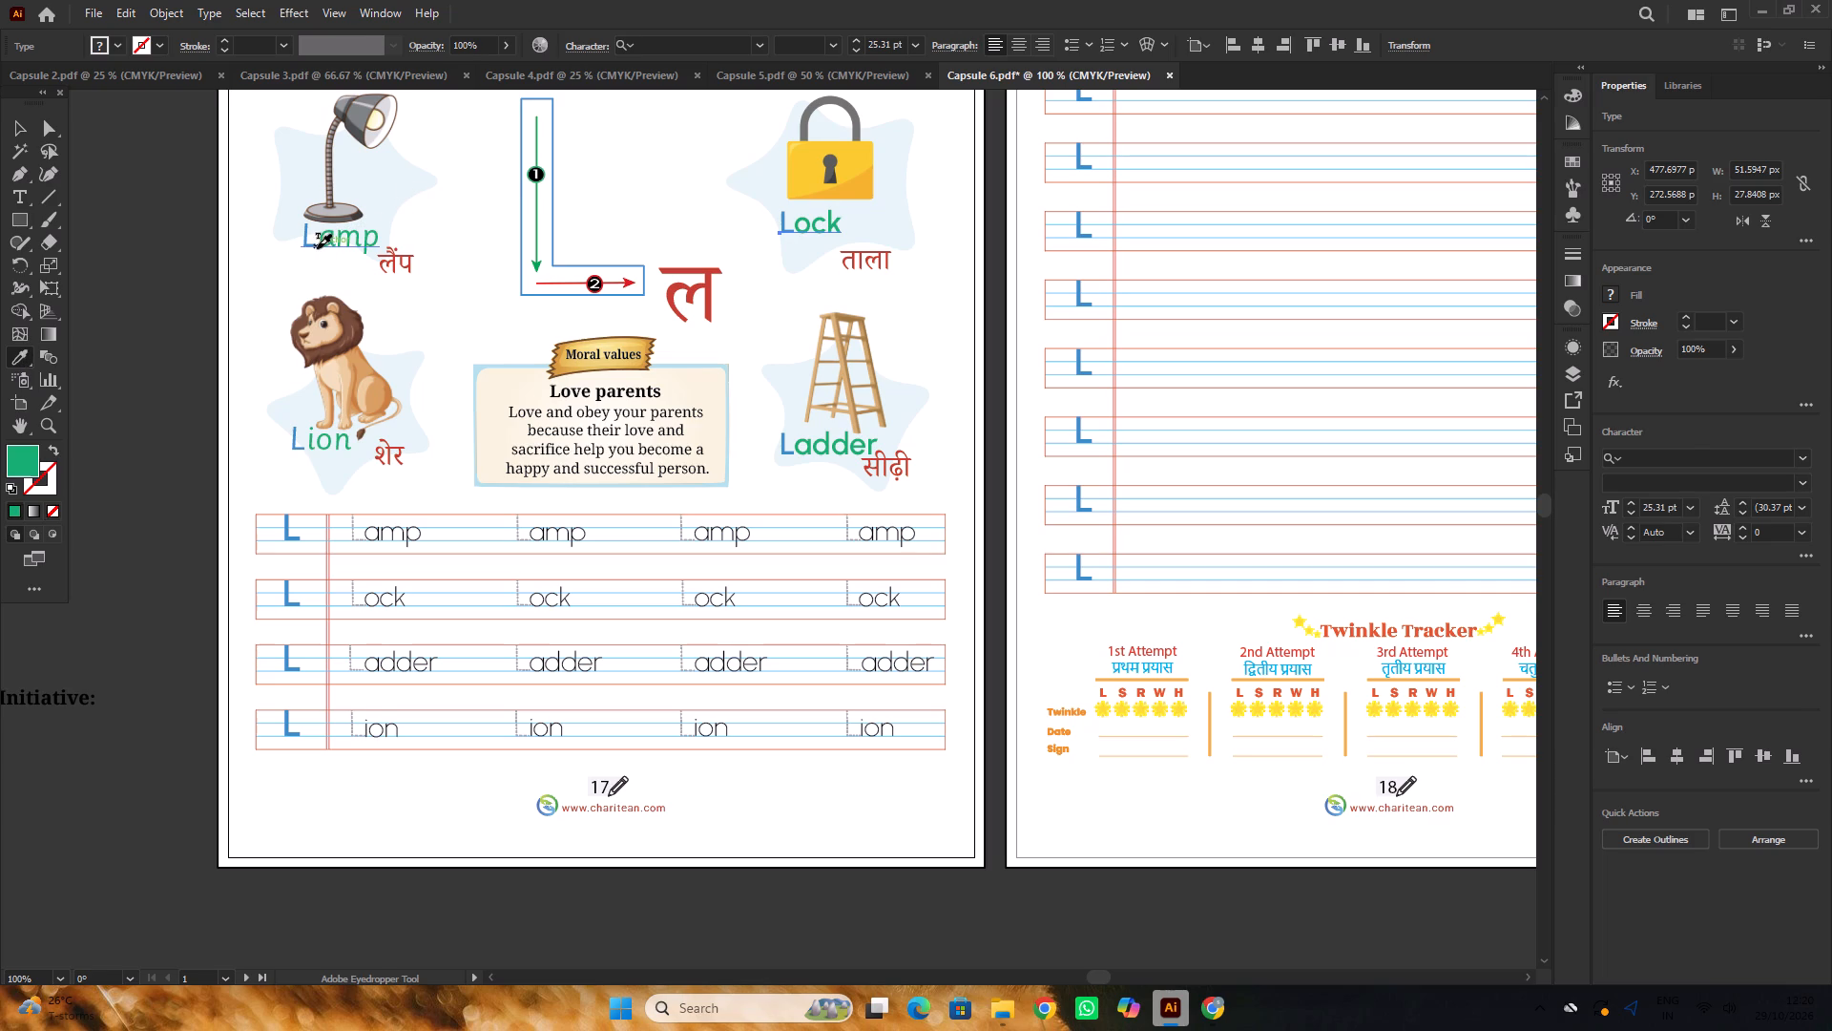
{"action": "scroll", "coordinate": [687, 242], "scroll_direction": "down", "scroll_amount": 1, "text": "alt"}
{"action": "left_click", "coordinate": [26, 122]}
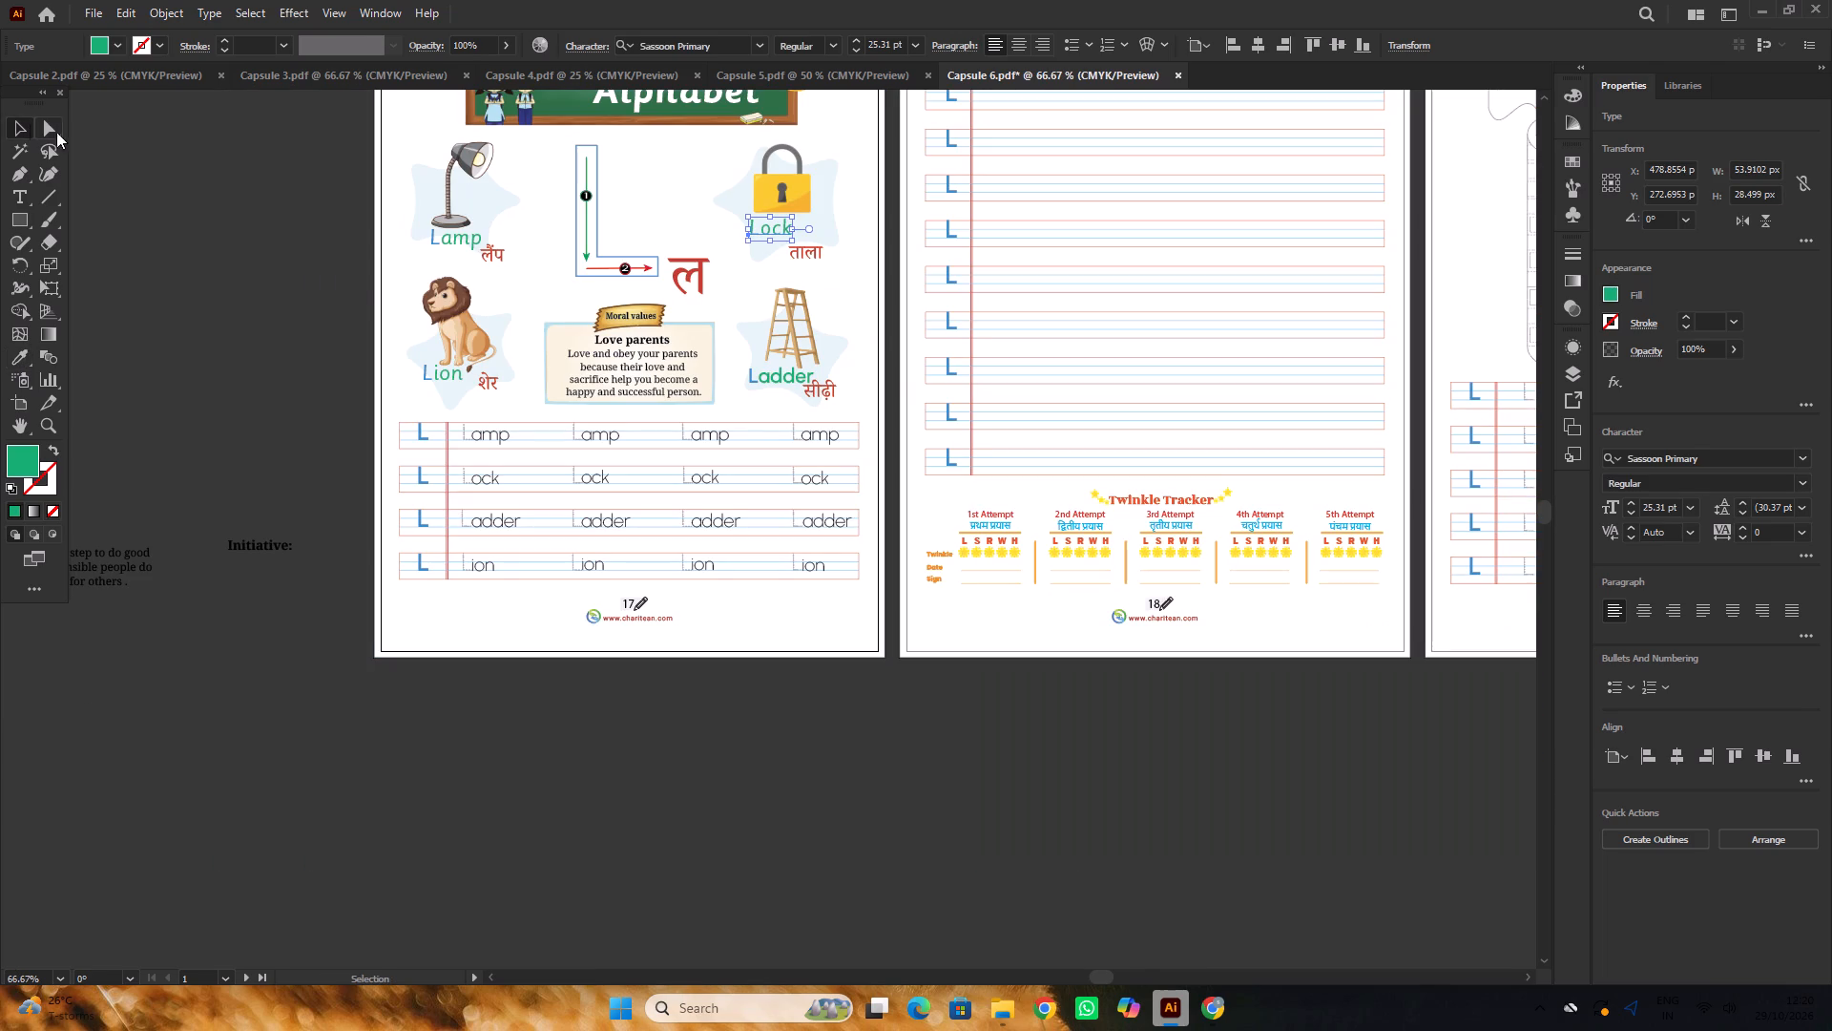
Apply the Sassoon Primary style and blue colour of the Lamp label's initial L to the whole Ladder label.
{"action": "left_click", "coordinate": [62, 132]}
{"action": "left_click", "coordinate": [775, 383]}
{"action": "scroll", "coordinate": [386, 293], "scroll_direction": "up", "scroll_amount": 1, "text": "alt"}
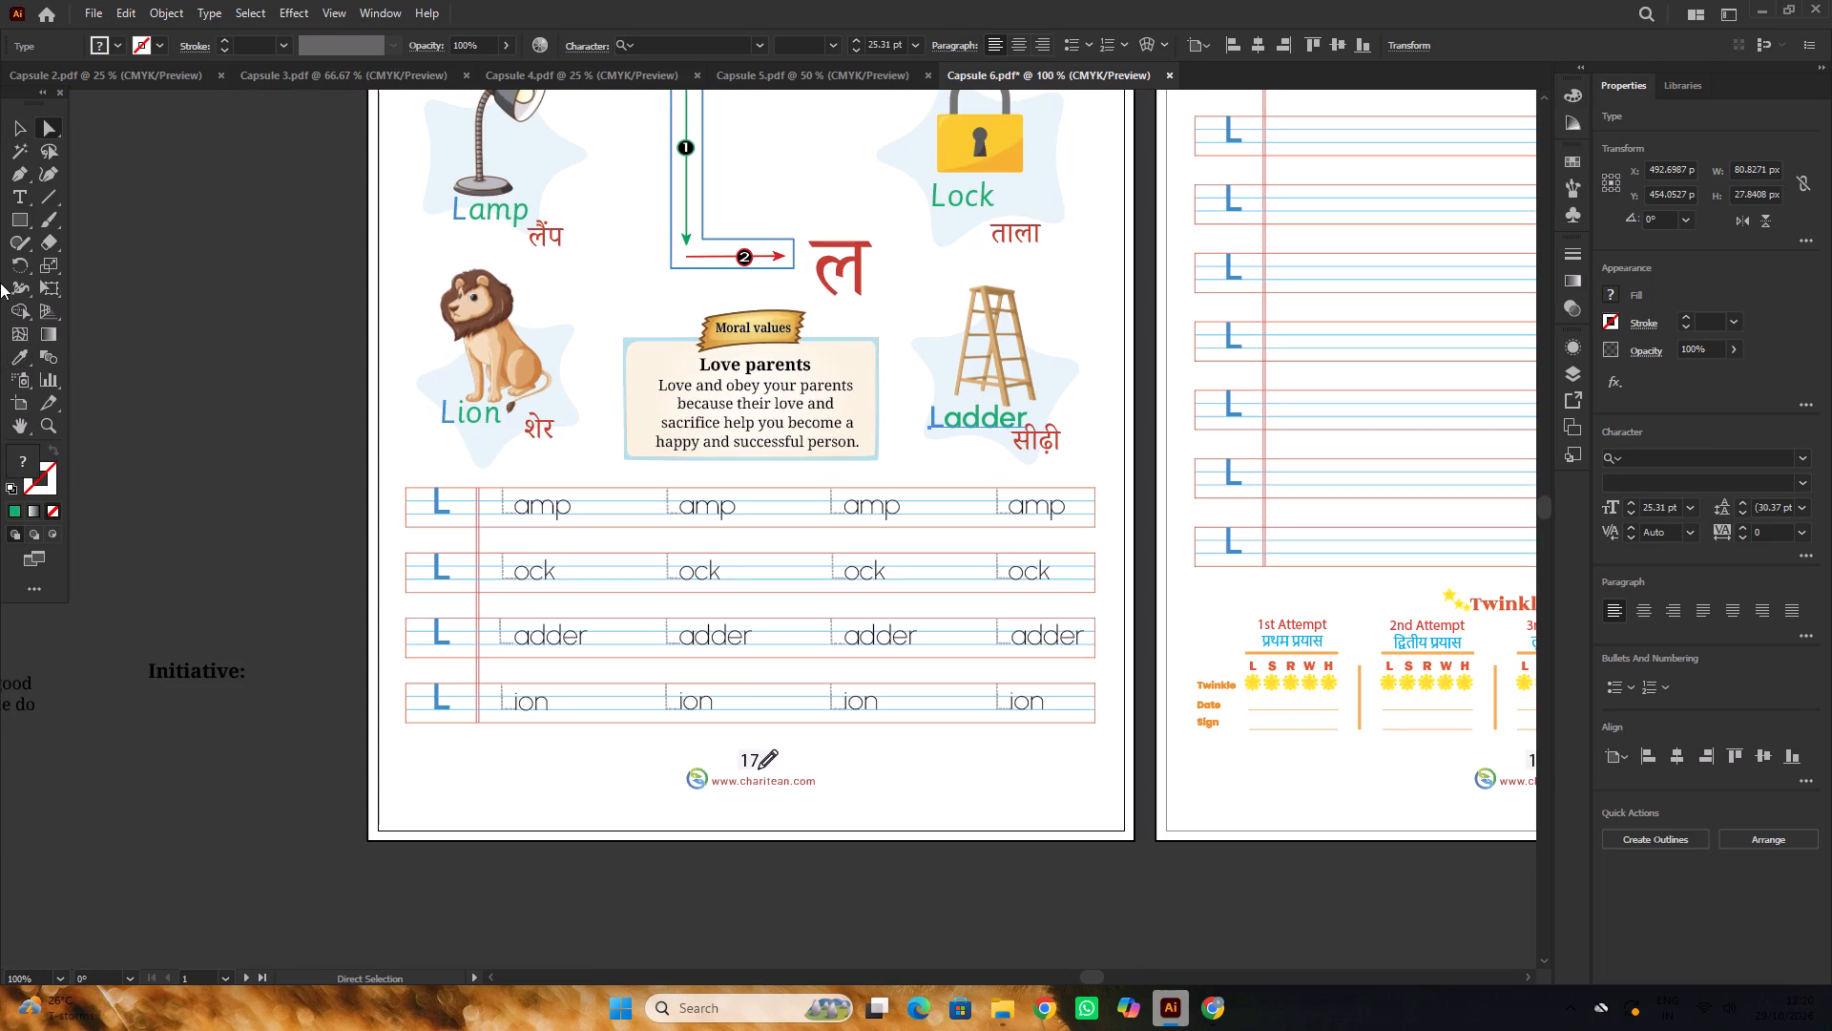
{"action": "left_click", "coordinate": [18, 354]}
{"action": "scroll", "coordinate": [435, 204], "scroll_direction": "up", "scroll_amount": 2}
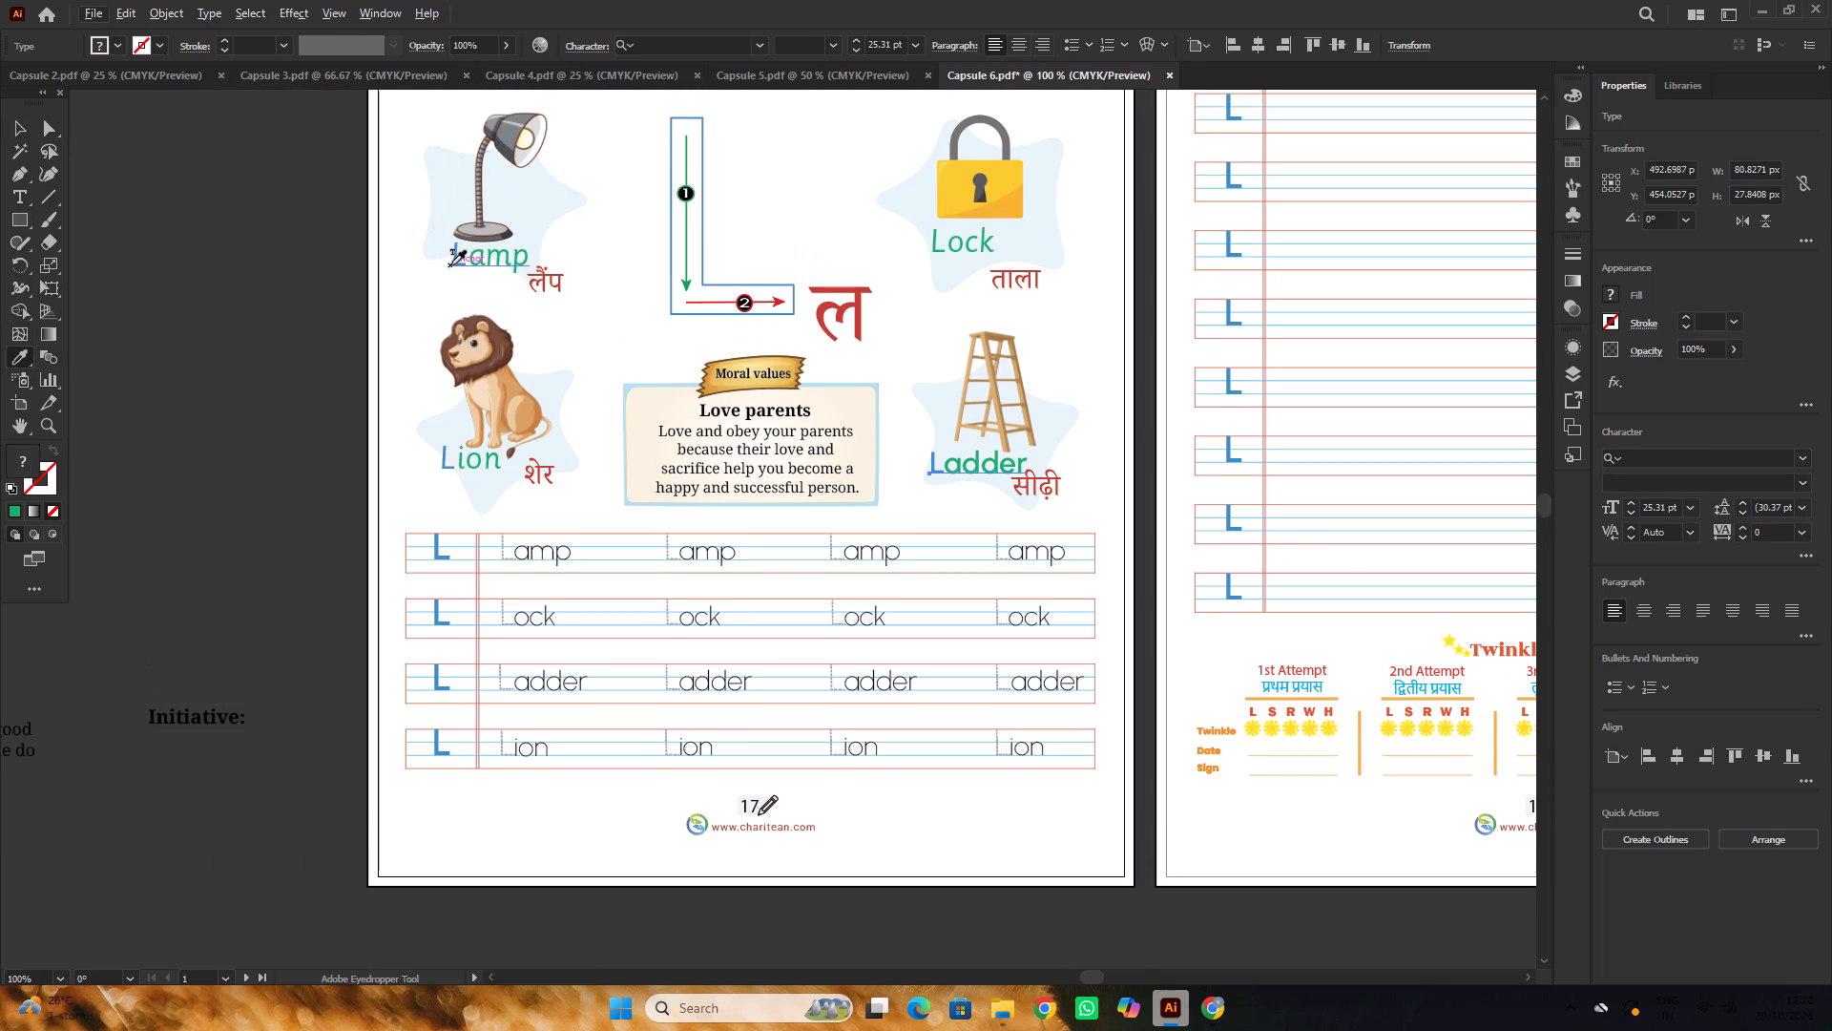
{"action": "left_click", "coordinate": [457, 263]}
{"action": "scroll", "coordinate": [488, 255], "scroll_direction": "down", "scroll_amount": 1, "text": "alt"}
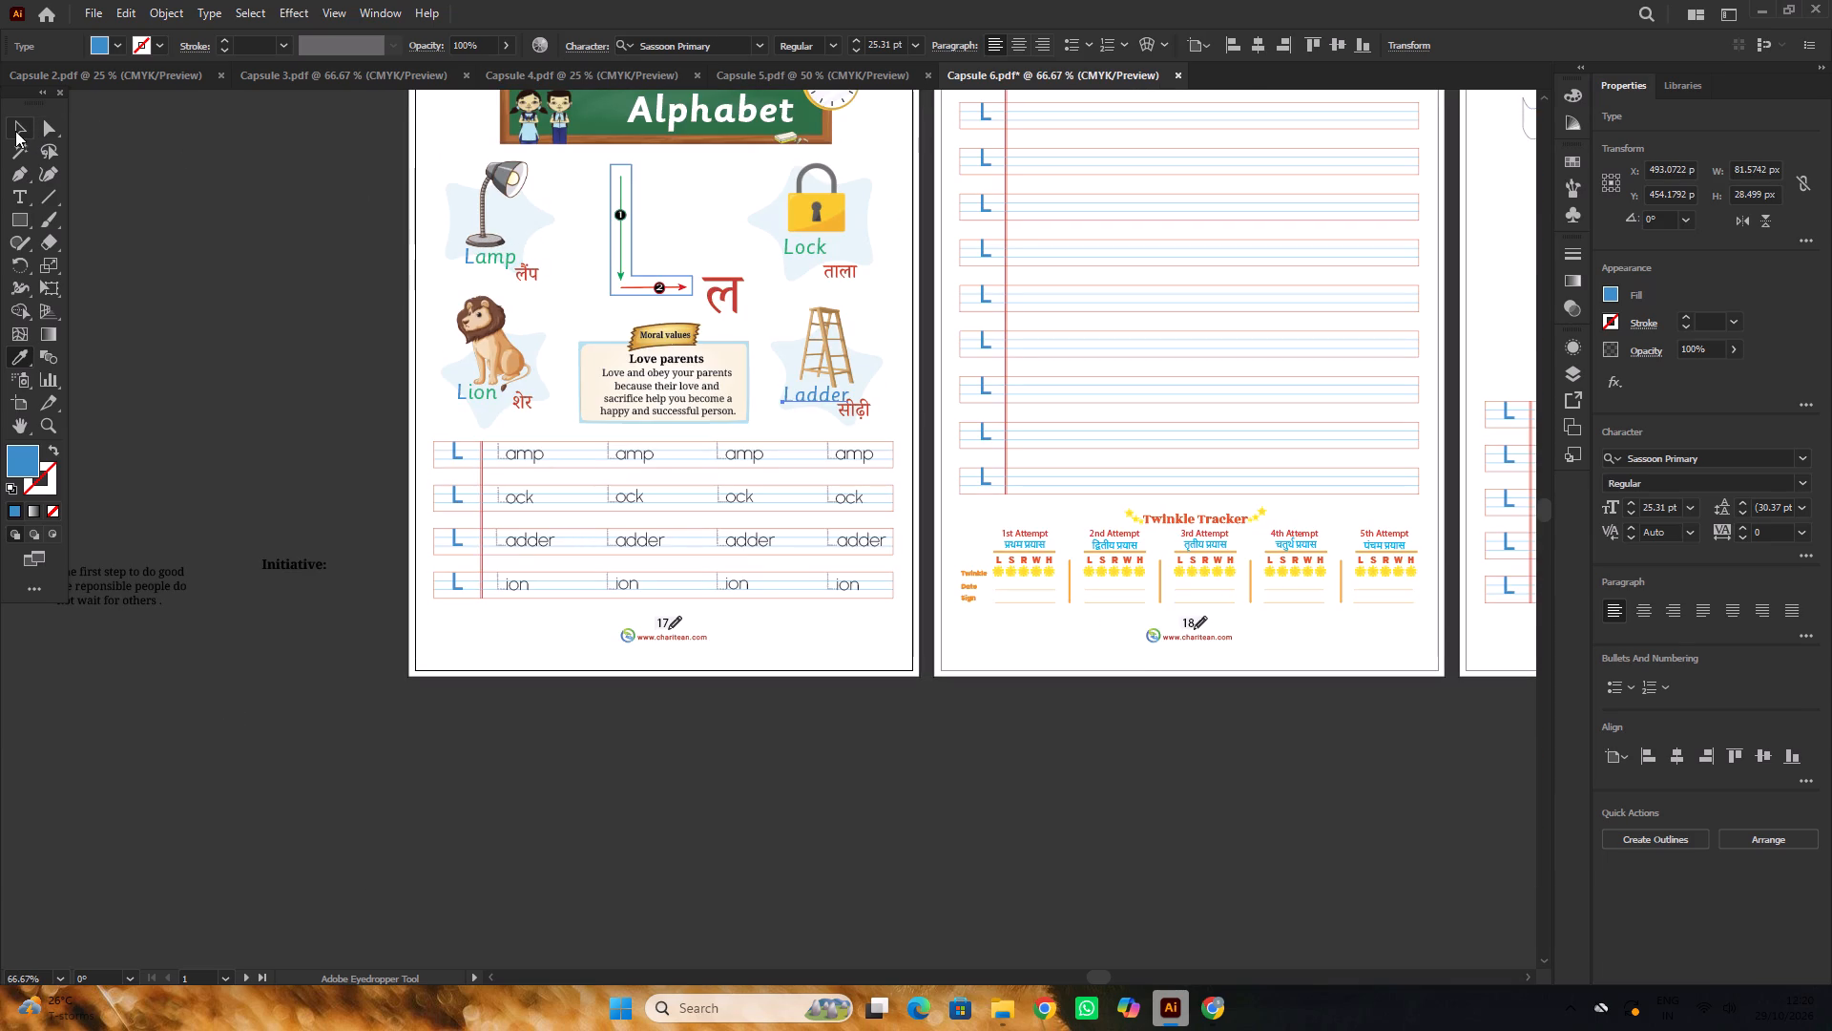
{"action": "left_click", "coordinate": [15, 131]}
{"action": "left_click", "coordinate": [217, 237]}
Nudge the Ladder label about 3 px to the left beneath the ladder picture.
{"action": "scroll", "coordinate": [945, 444], "scroll_direction": "up", "scroll_amount": 4, "text": "alt"}
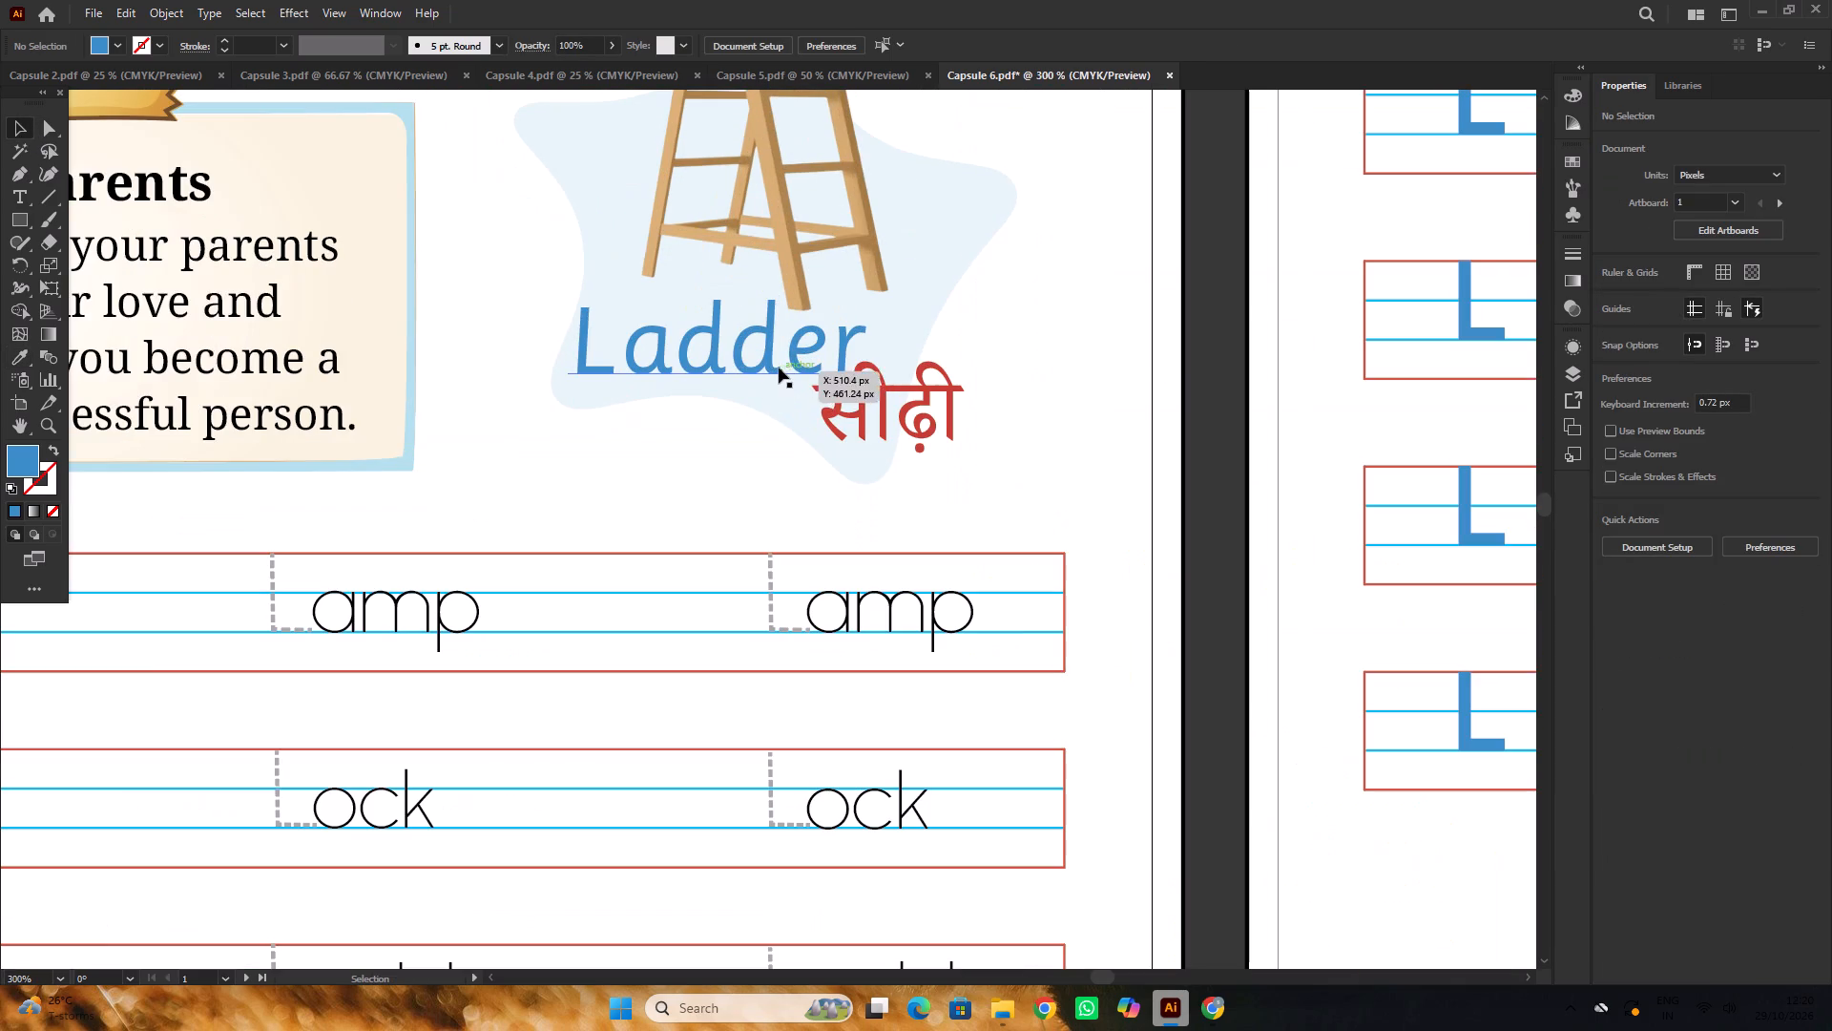
{"action": "left_click_drag", "start_coordinate": [779, 368], "coordinate": [768, 368]}
{"action": "scroll", "coordinate": [813, 362], "scroll_direction": "down", "scroll_amount": 3, "text": "alt"}
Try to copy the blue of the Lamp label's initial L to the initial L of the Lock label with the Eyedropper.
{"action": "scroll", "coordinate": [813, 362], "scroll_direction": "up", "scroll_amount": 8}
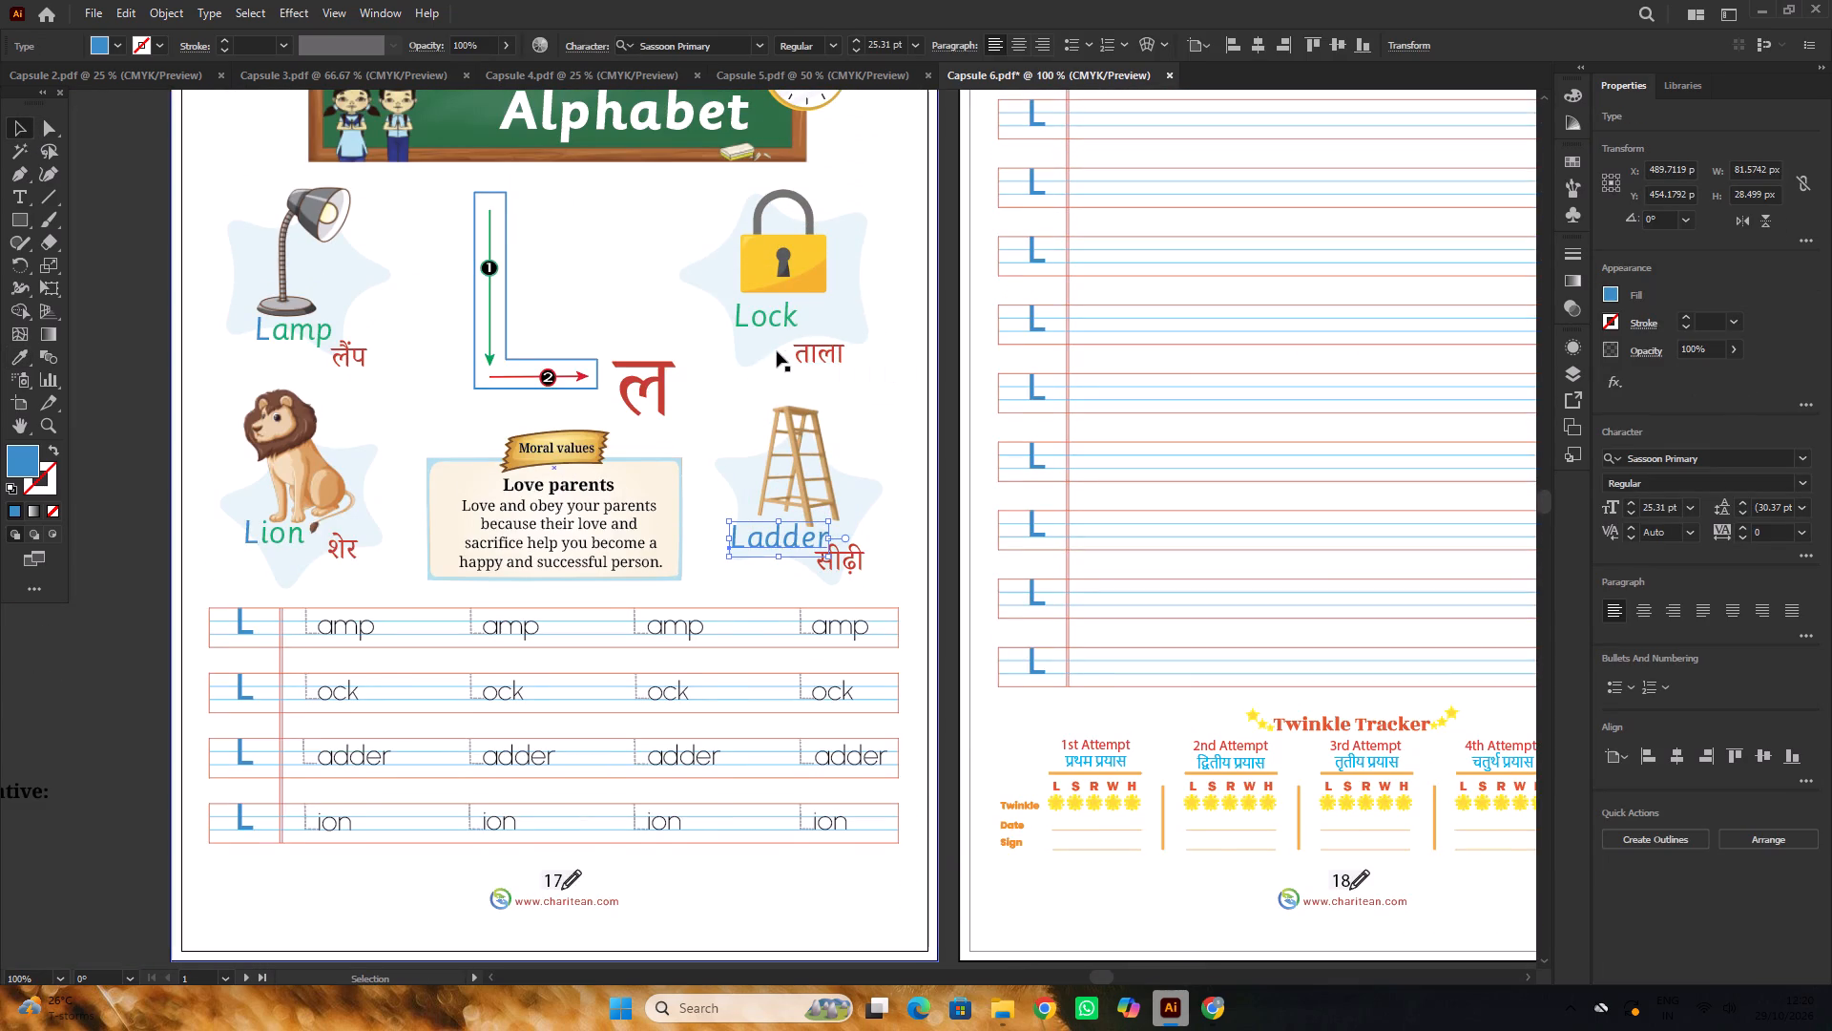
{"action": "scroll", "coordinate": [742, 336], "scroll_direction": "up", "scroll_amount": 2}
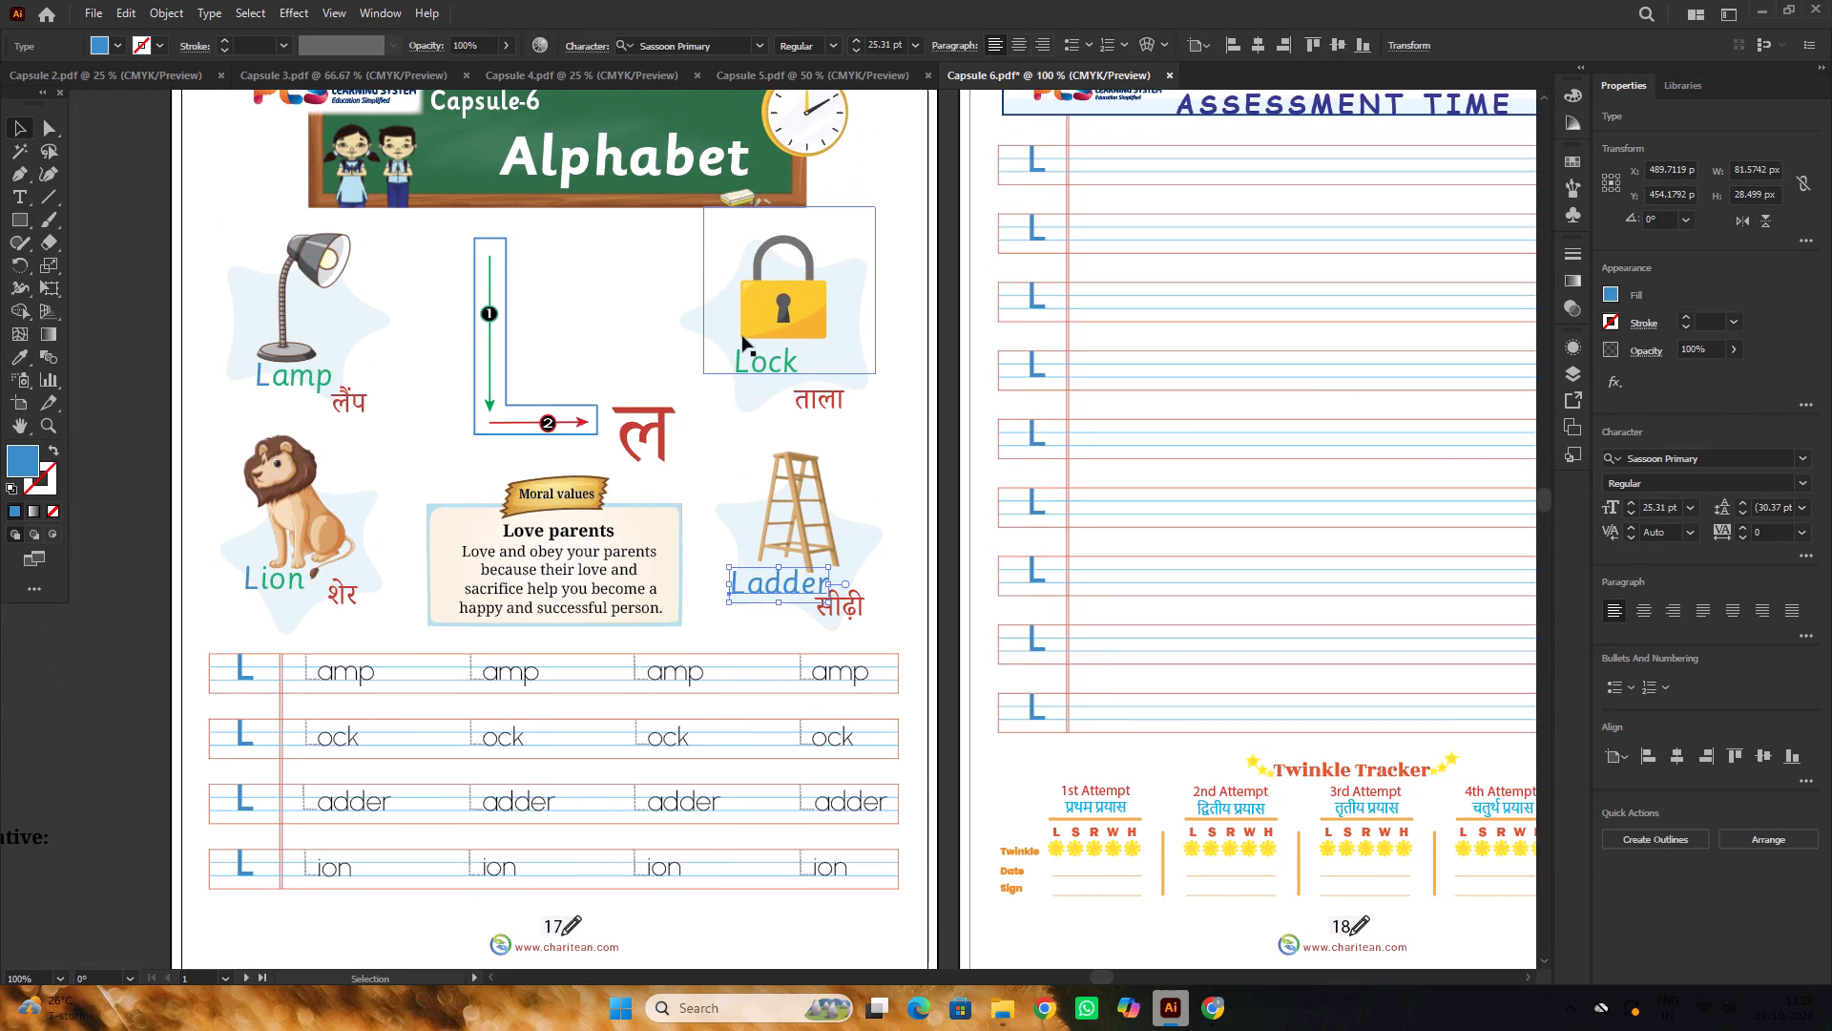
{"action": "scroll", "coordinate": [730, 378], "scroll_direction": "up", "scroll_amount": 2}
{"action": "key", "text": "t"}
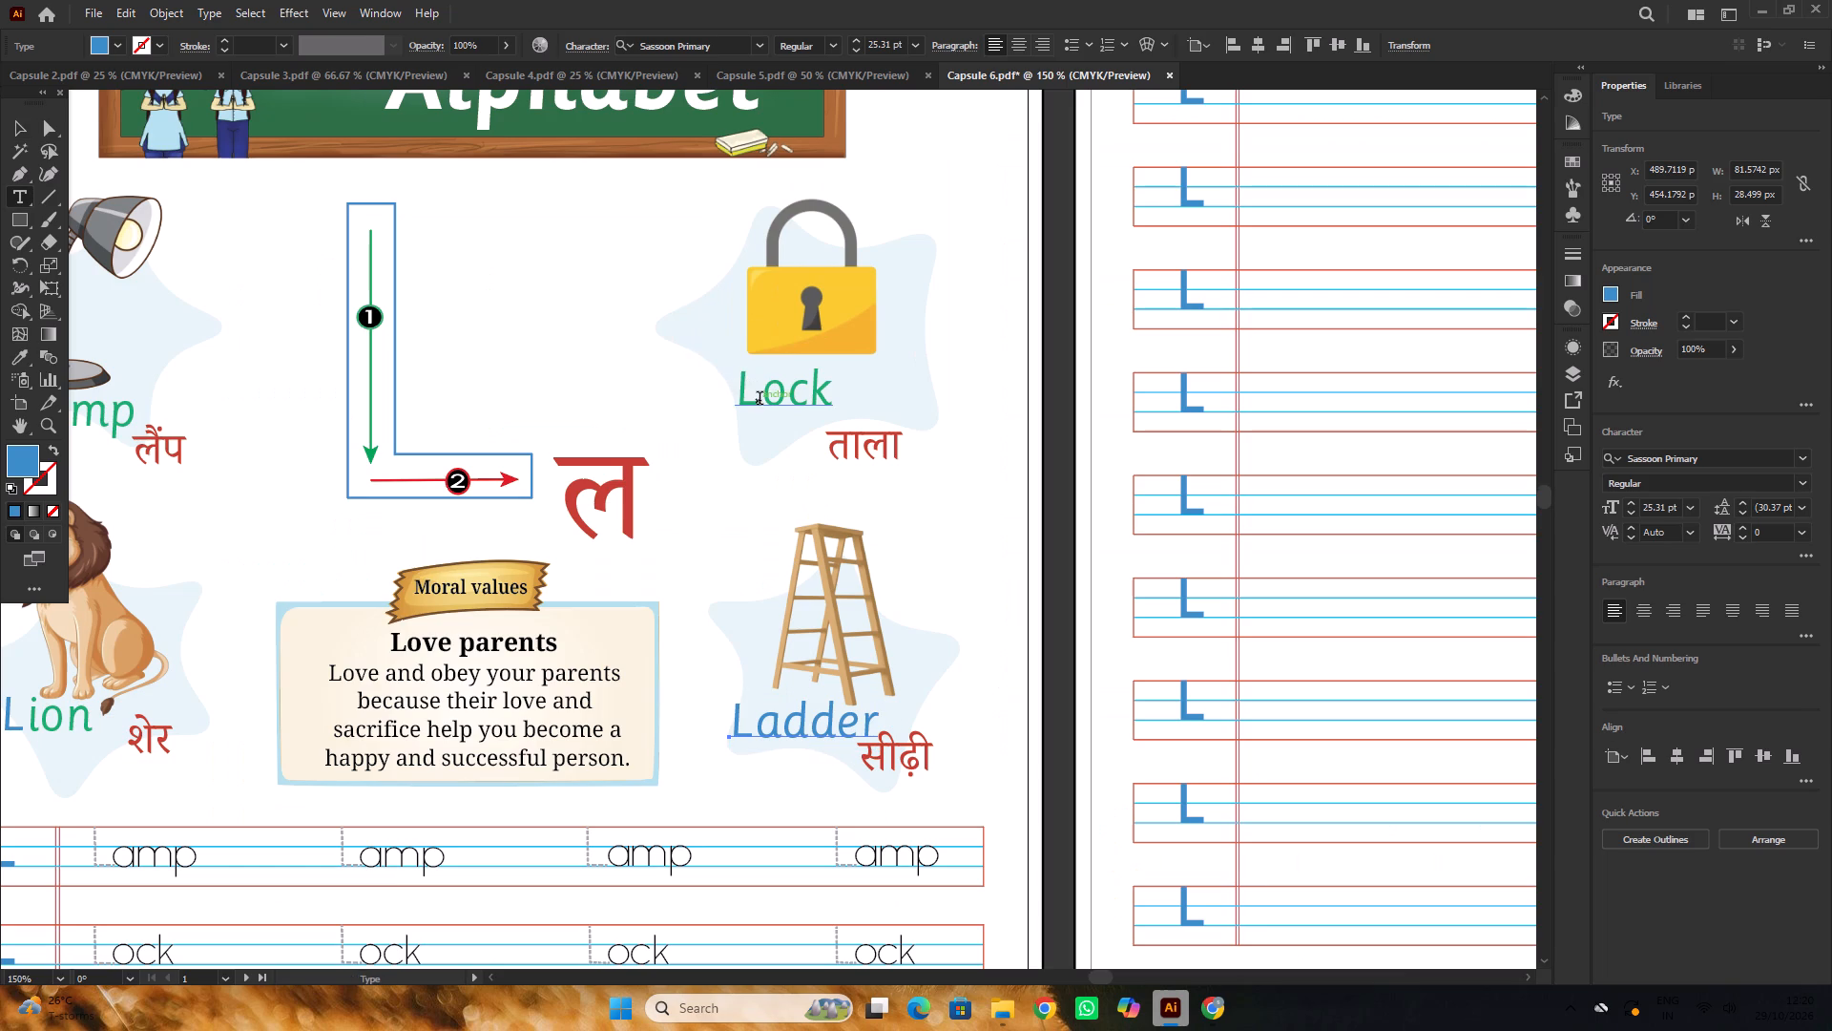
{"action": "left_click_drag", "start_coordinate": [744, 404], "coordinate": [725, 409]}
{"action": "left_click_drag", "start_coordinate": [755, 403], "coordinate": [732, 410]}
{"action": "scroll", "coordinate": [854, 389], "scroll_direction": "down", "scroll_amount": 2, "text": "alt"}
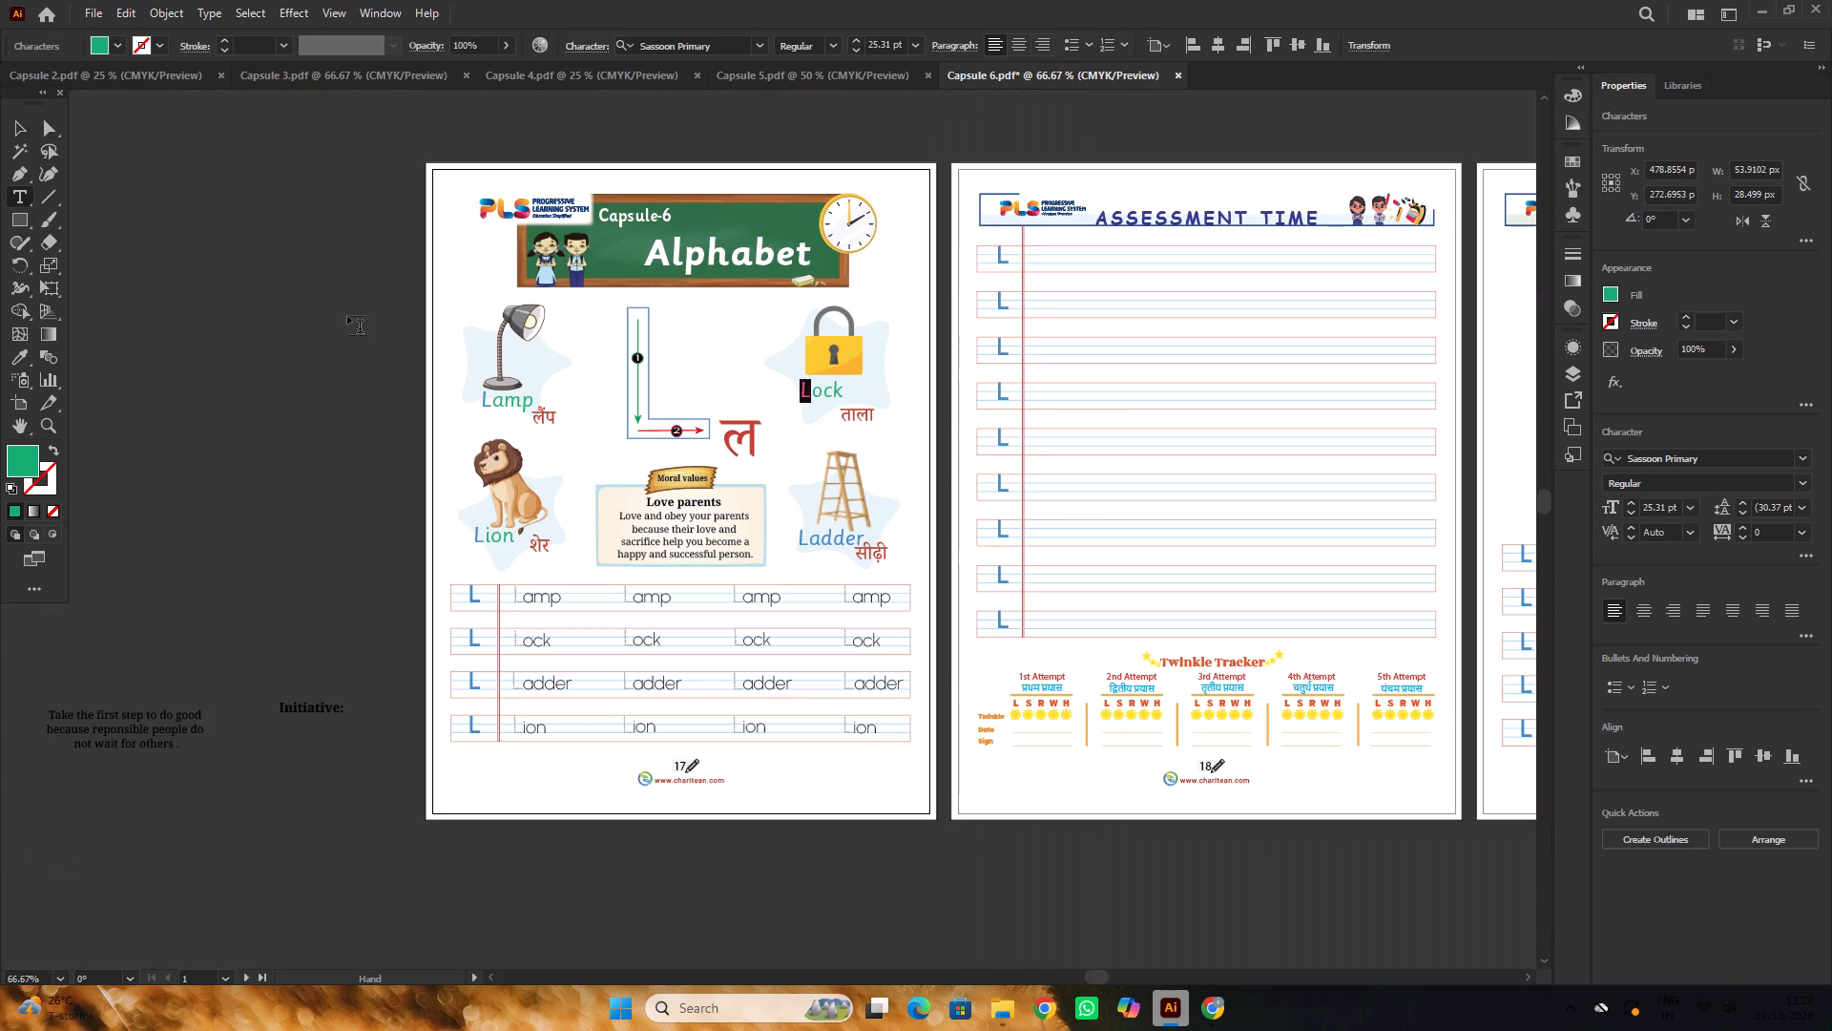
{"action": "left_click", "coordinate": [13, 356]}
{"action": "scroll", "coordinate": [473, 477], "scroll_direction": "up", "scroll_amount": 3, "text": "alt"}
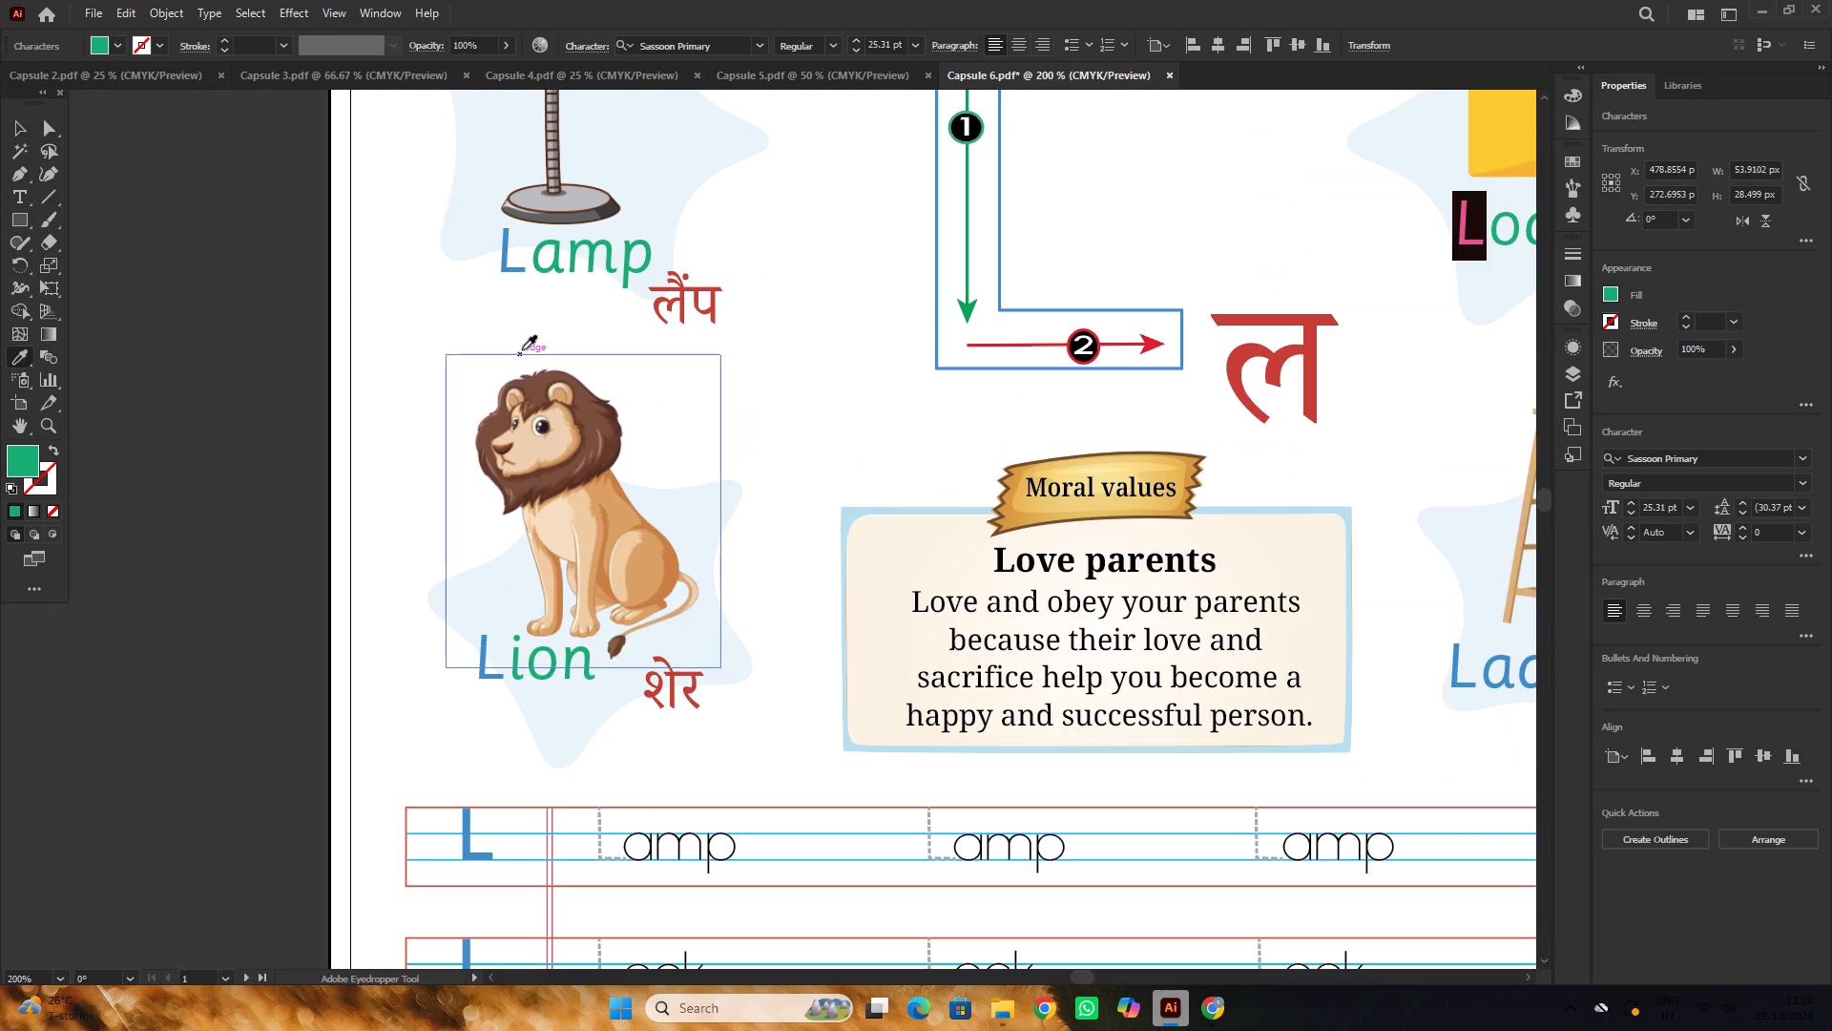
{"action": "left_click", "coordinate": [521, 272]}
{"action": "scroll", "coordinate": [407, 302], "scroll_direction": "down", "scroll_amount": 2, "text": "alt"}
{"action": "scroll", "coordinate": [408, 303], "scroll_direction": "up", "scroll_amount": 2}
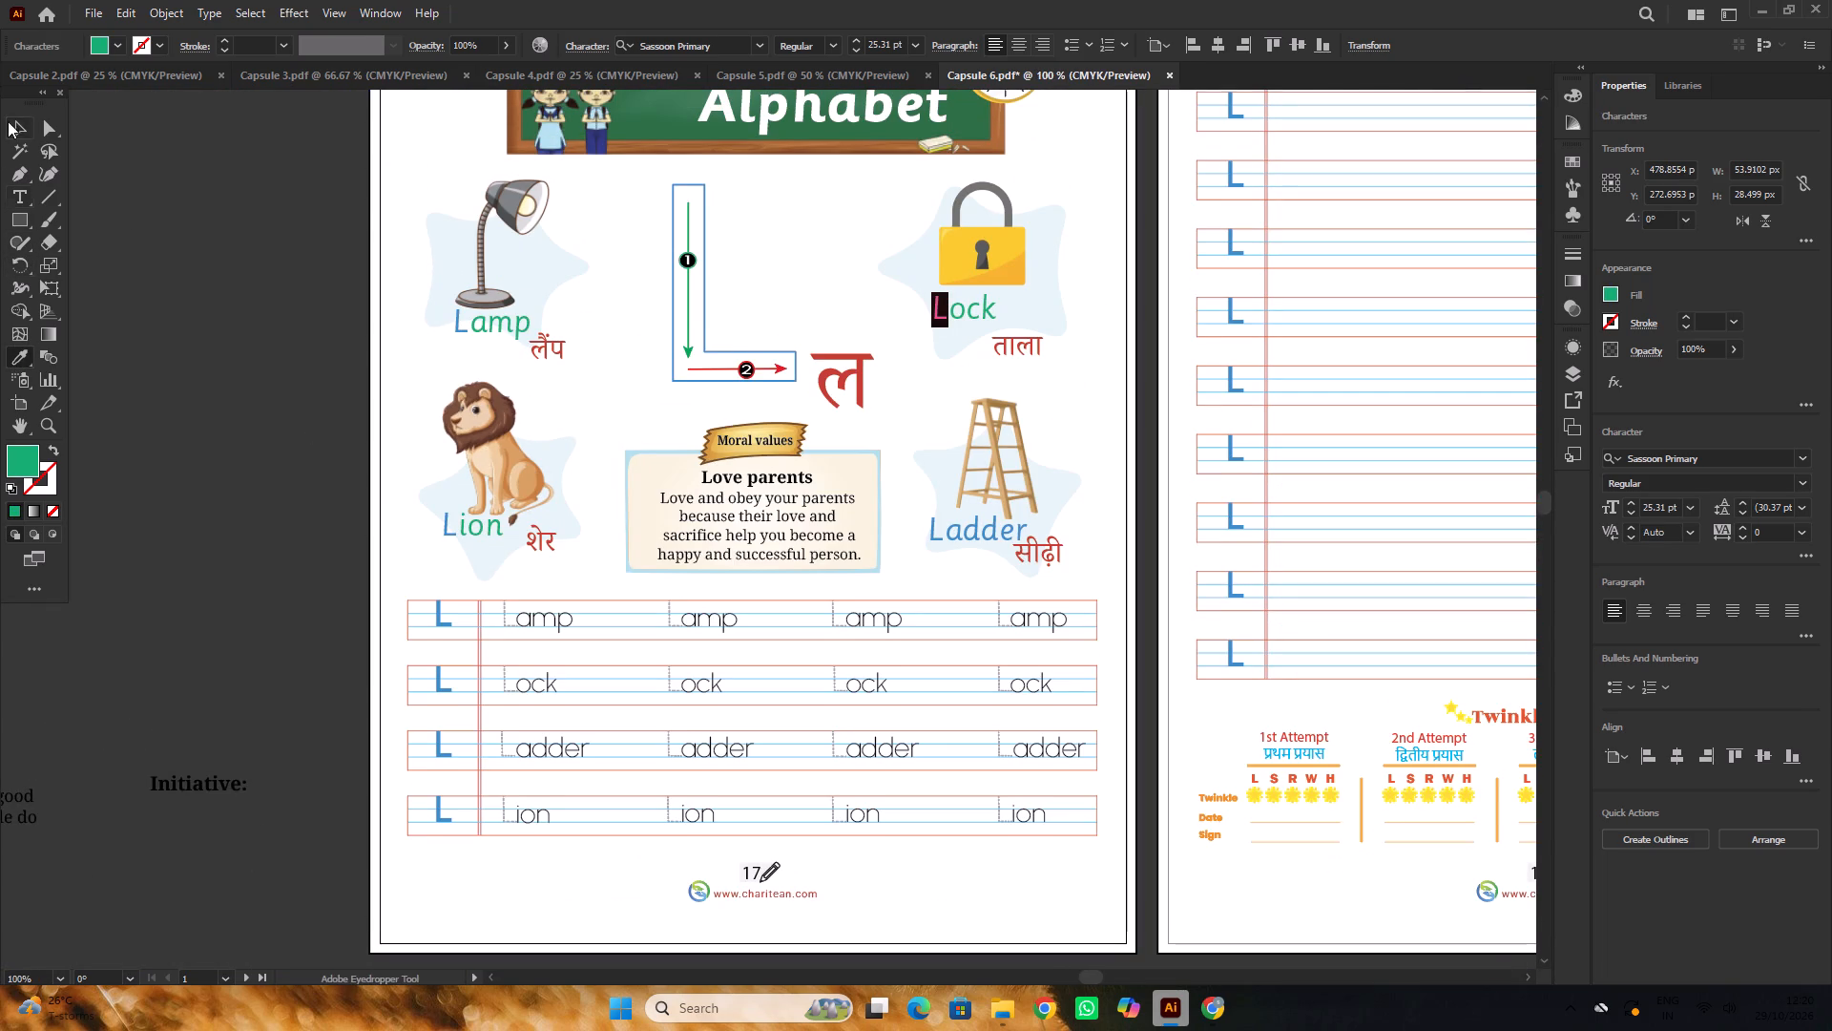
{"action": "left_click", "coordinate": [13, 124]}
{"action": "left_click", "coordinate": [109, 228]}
Apply the Lamp label's blue initial-letter style to the initial L of the Lock label with the Eyedropper.
{"action": "scroll", "coordinate": [960, 312], "scroll_direction": "up", "scroll_amount": 2, "text": "alt"}
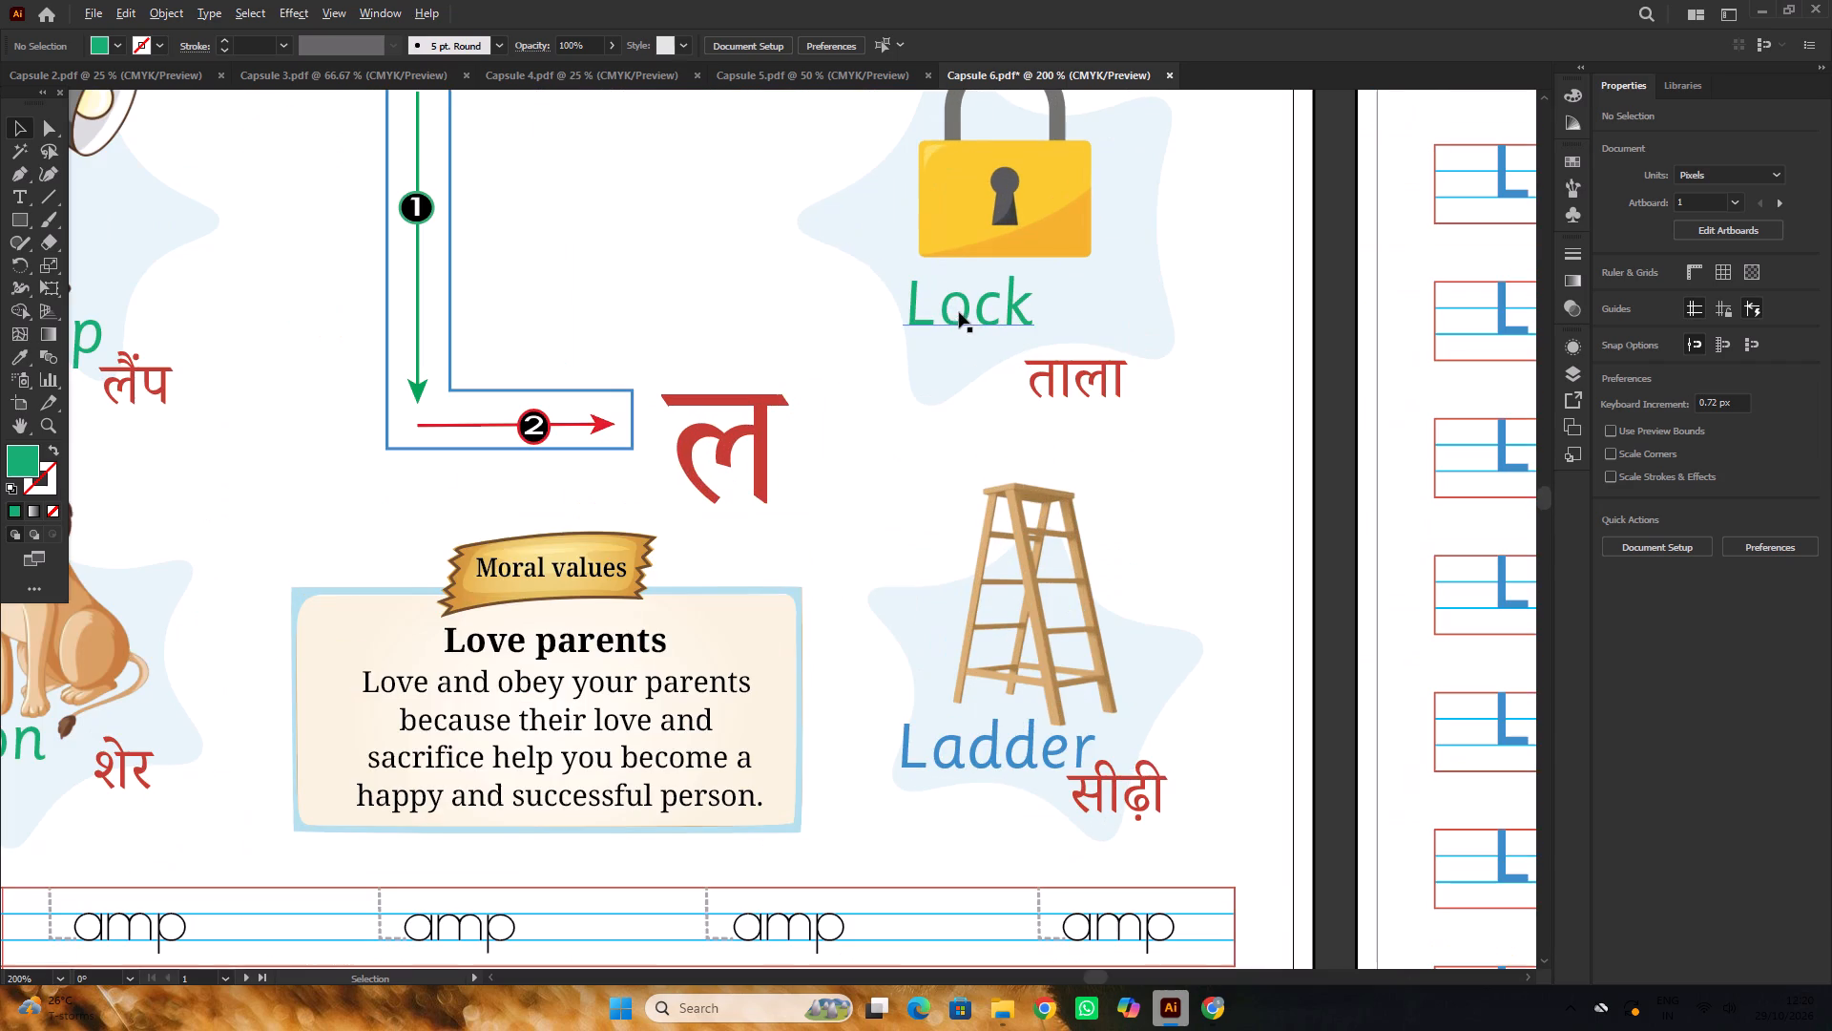
{"action": "key", "text": "t"}
{"action": "left_click_drag", "start_coordinate": [931, 329], "coordinate": [909, 338]}
{"action": "scroll", "coordinate": [936, 332], "scroll_direction": "down", "scroll_amount": 3, "text": "alt"}
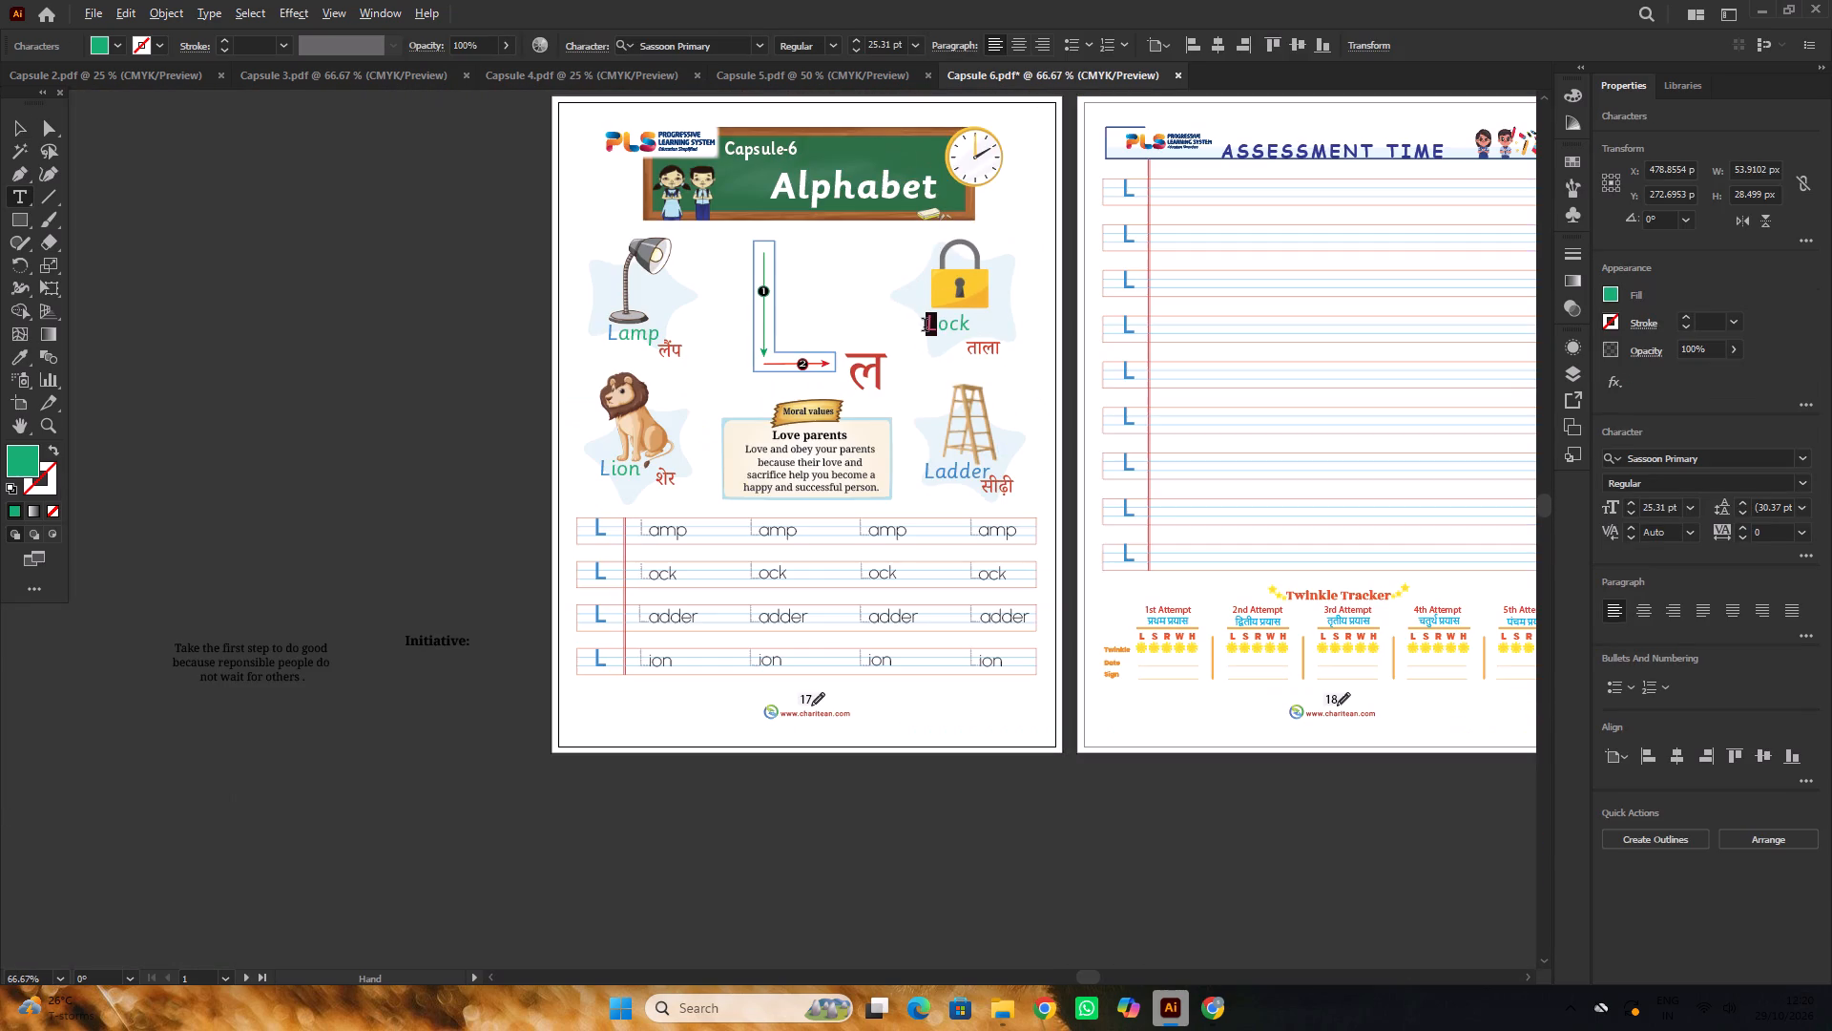
{"action": "left_click", "coordinate": [23, 357]}
{"action": "scroll", "coordinate": [620, 354], "scroll_direction": "up", "scroll_amount": 4, "text": "alt"}
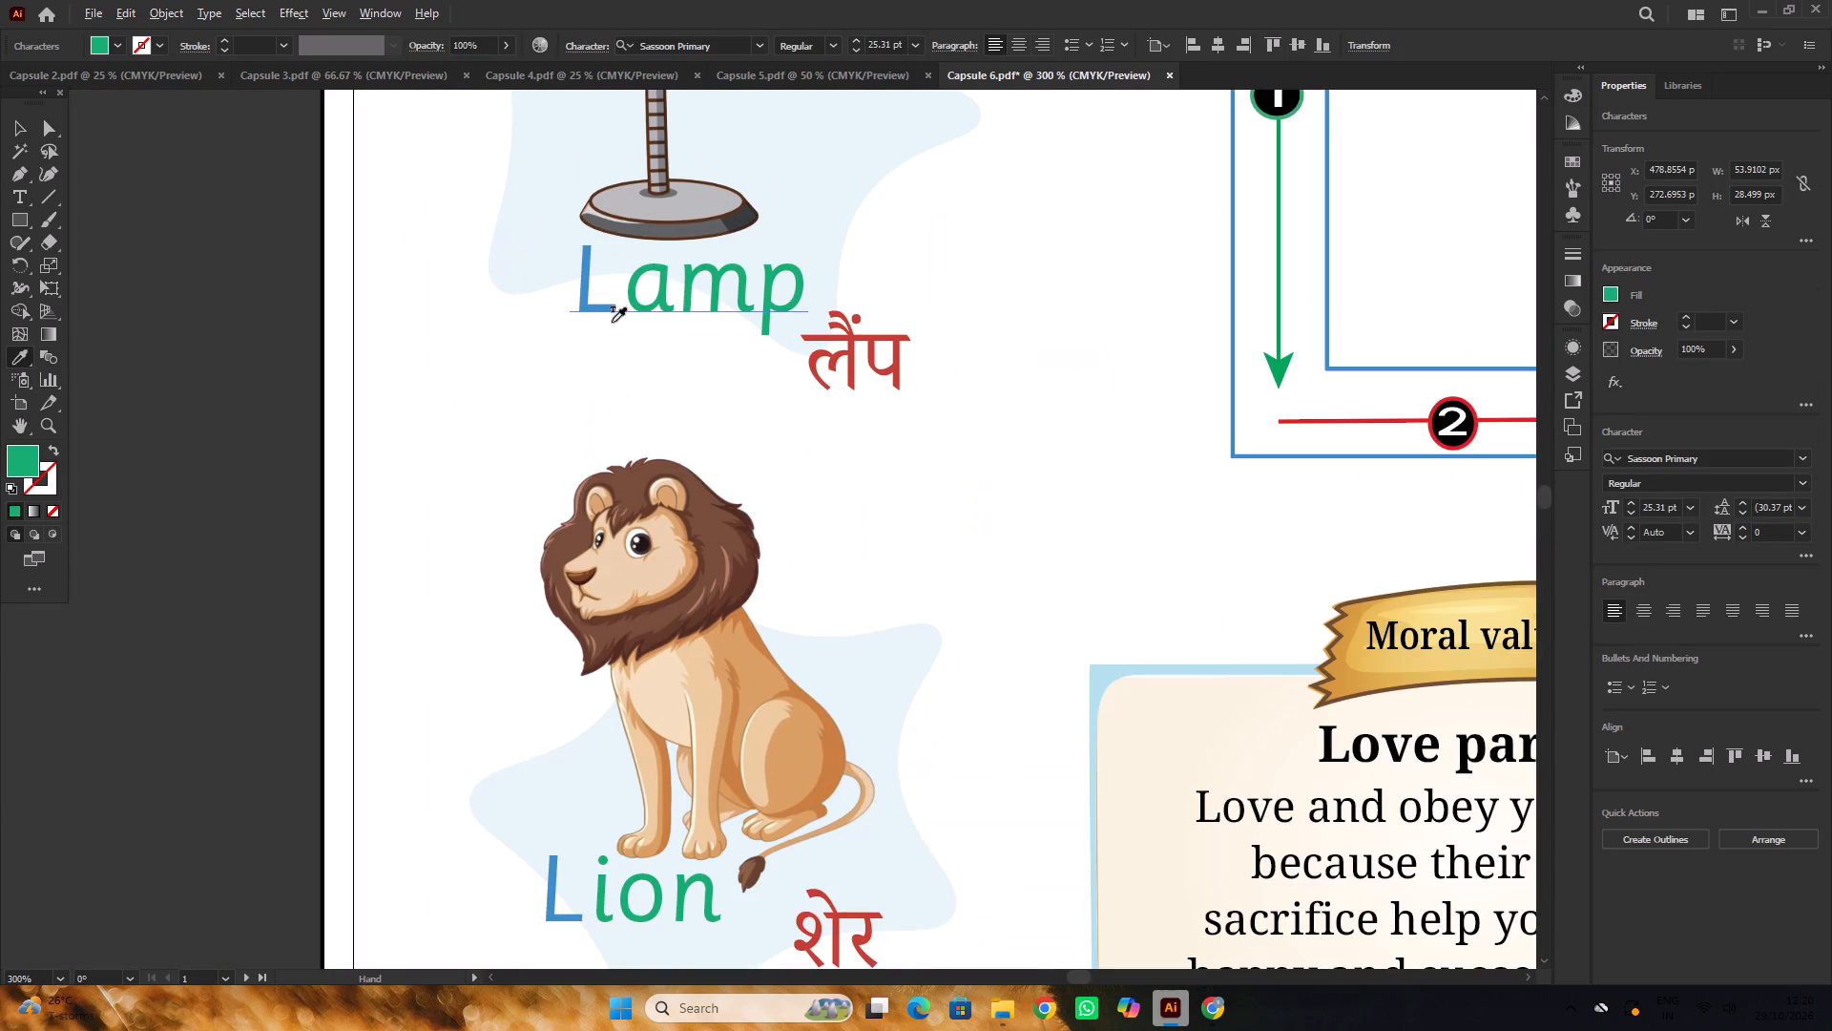
{"action": "left_click", "coordinate": [589, 307]}
{"action": "scroll", "coordinate": [587, 307], "scroll_direction": "down", "scroll_amount": 3, "text": "alt"}
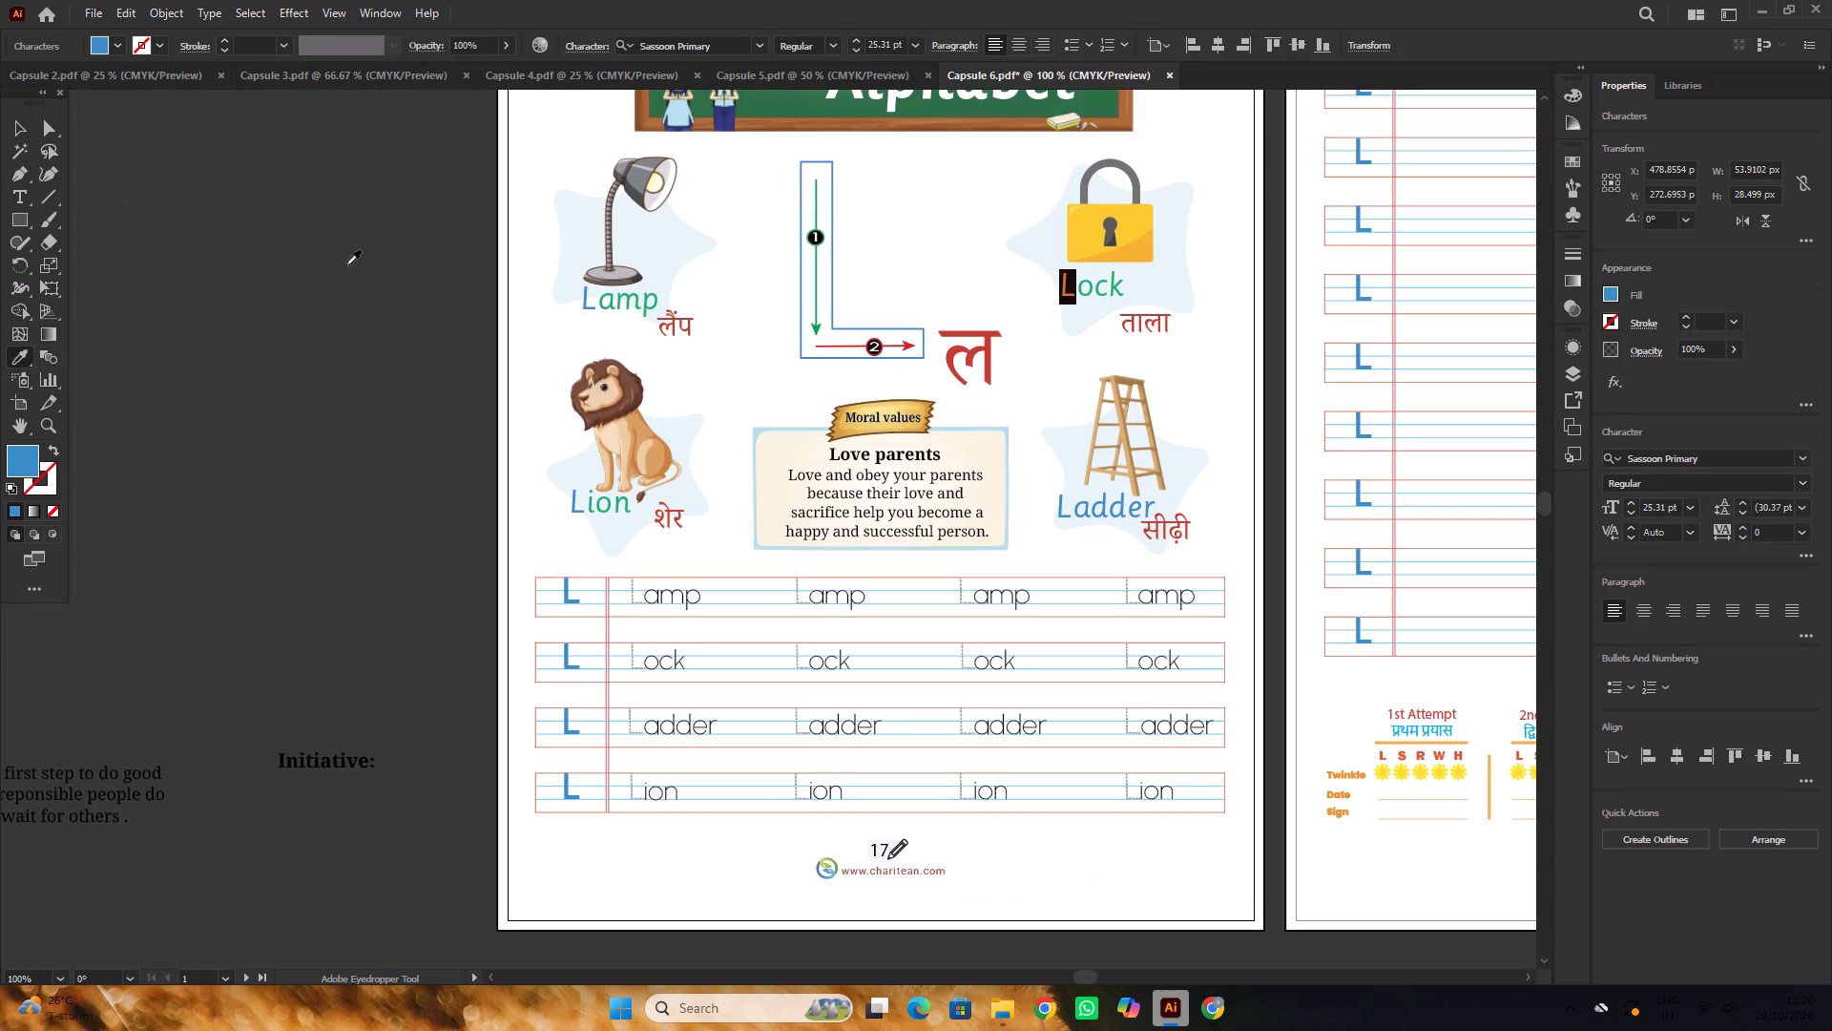
{"action": "left_click", "coordinate": [17, 124]}
{"action": "left_click", "coordinate": [99, 177]}
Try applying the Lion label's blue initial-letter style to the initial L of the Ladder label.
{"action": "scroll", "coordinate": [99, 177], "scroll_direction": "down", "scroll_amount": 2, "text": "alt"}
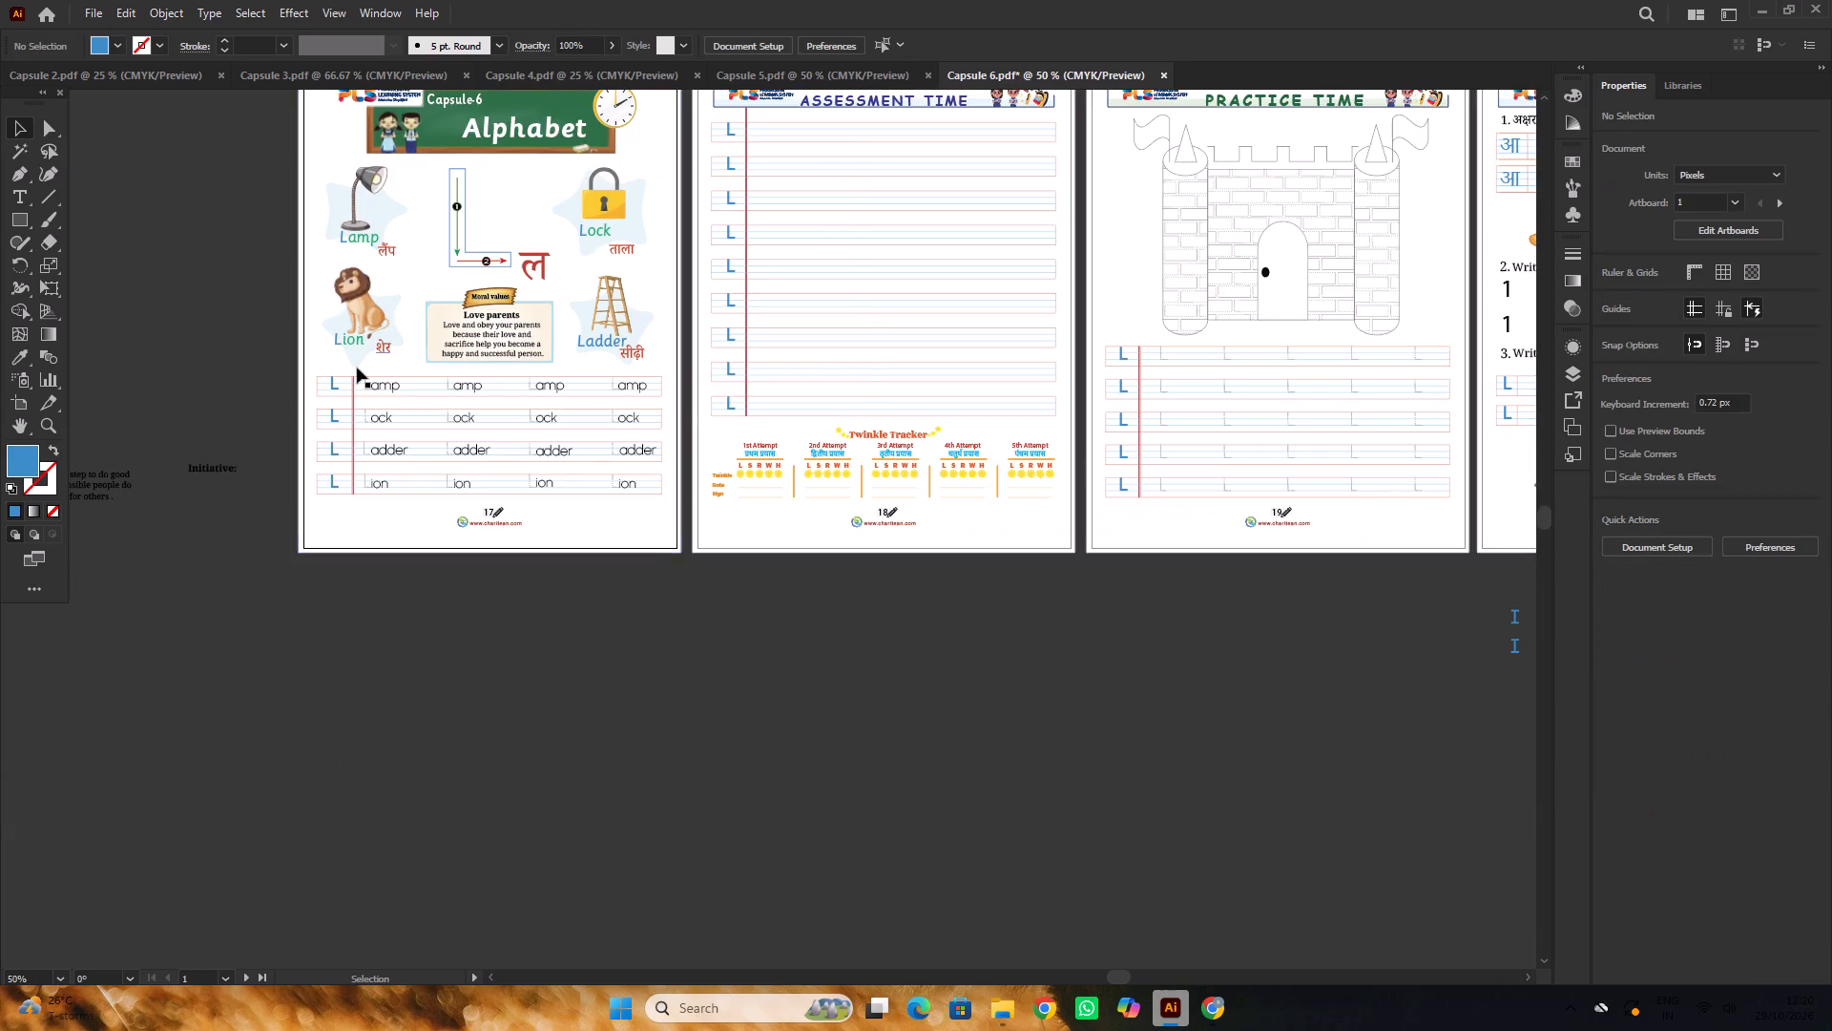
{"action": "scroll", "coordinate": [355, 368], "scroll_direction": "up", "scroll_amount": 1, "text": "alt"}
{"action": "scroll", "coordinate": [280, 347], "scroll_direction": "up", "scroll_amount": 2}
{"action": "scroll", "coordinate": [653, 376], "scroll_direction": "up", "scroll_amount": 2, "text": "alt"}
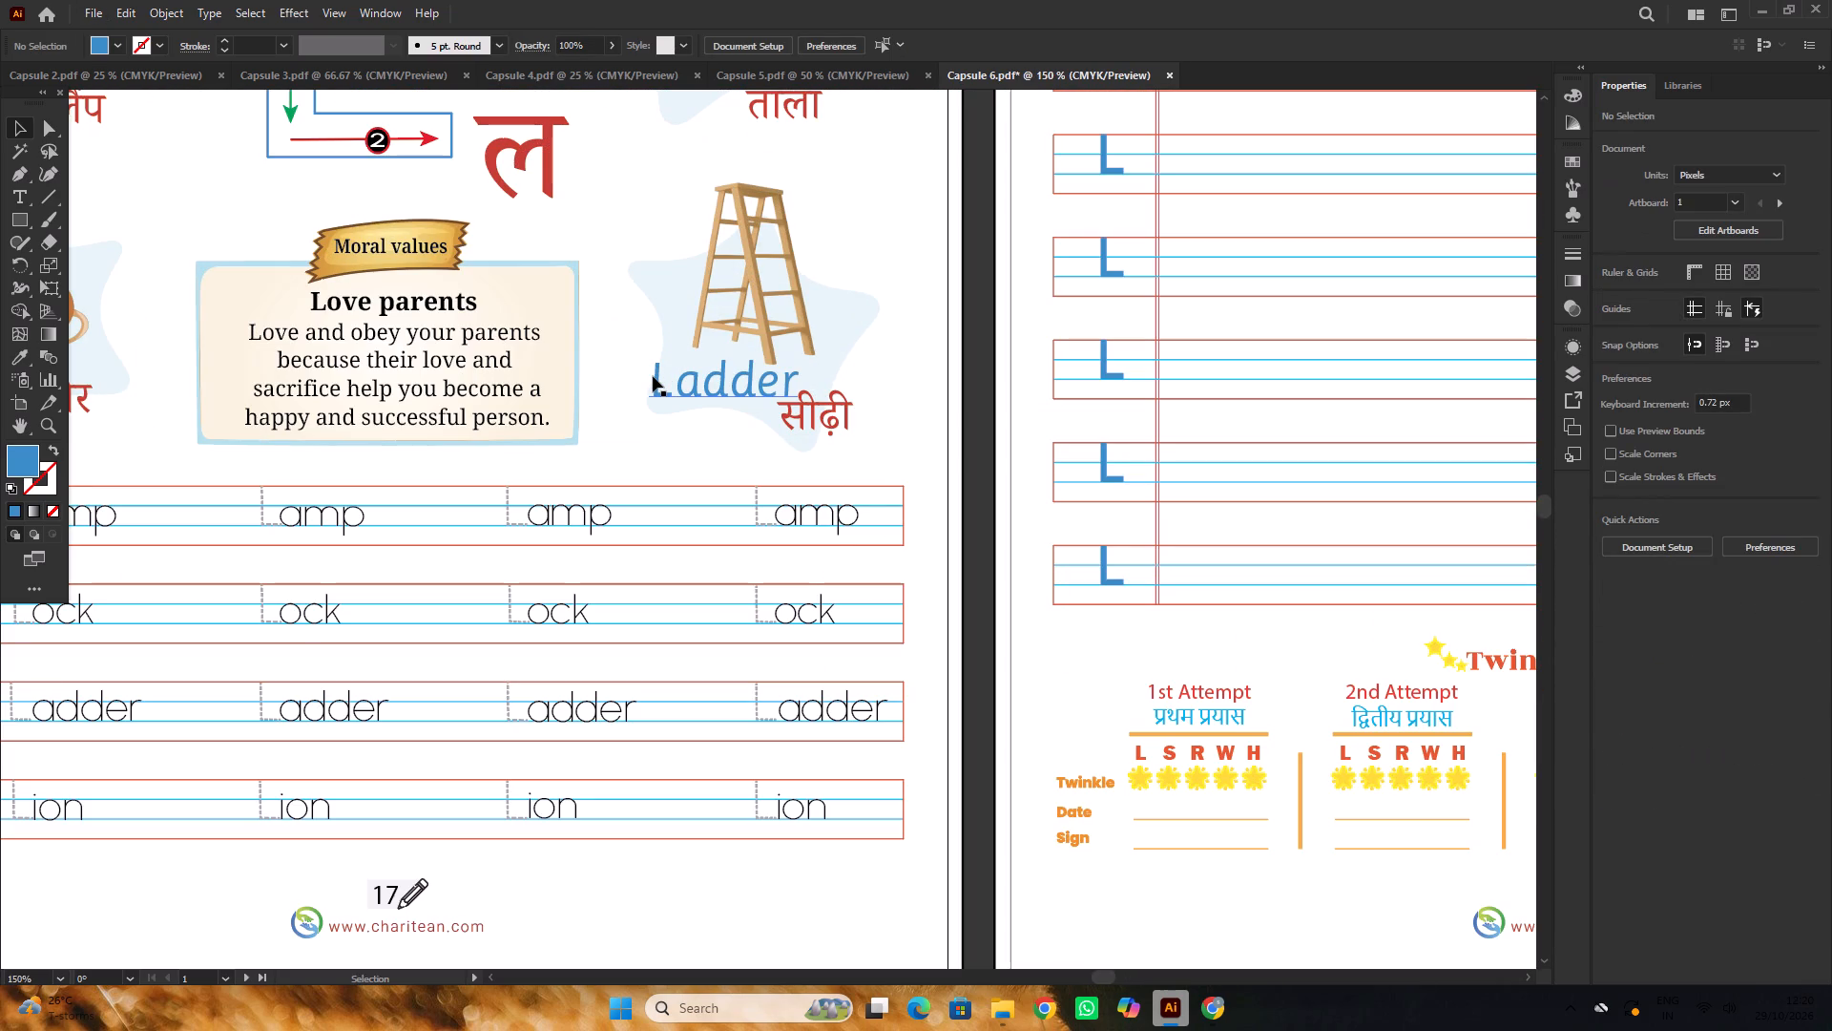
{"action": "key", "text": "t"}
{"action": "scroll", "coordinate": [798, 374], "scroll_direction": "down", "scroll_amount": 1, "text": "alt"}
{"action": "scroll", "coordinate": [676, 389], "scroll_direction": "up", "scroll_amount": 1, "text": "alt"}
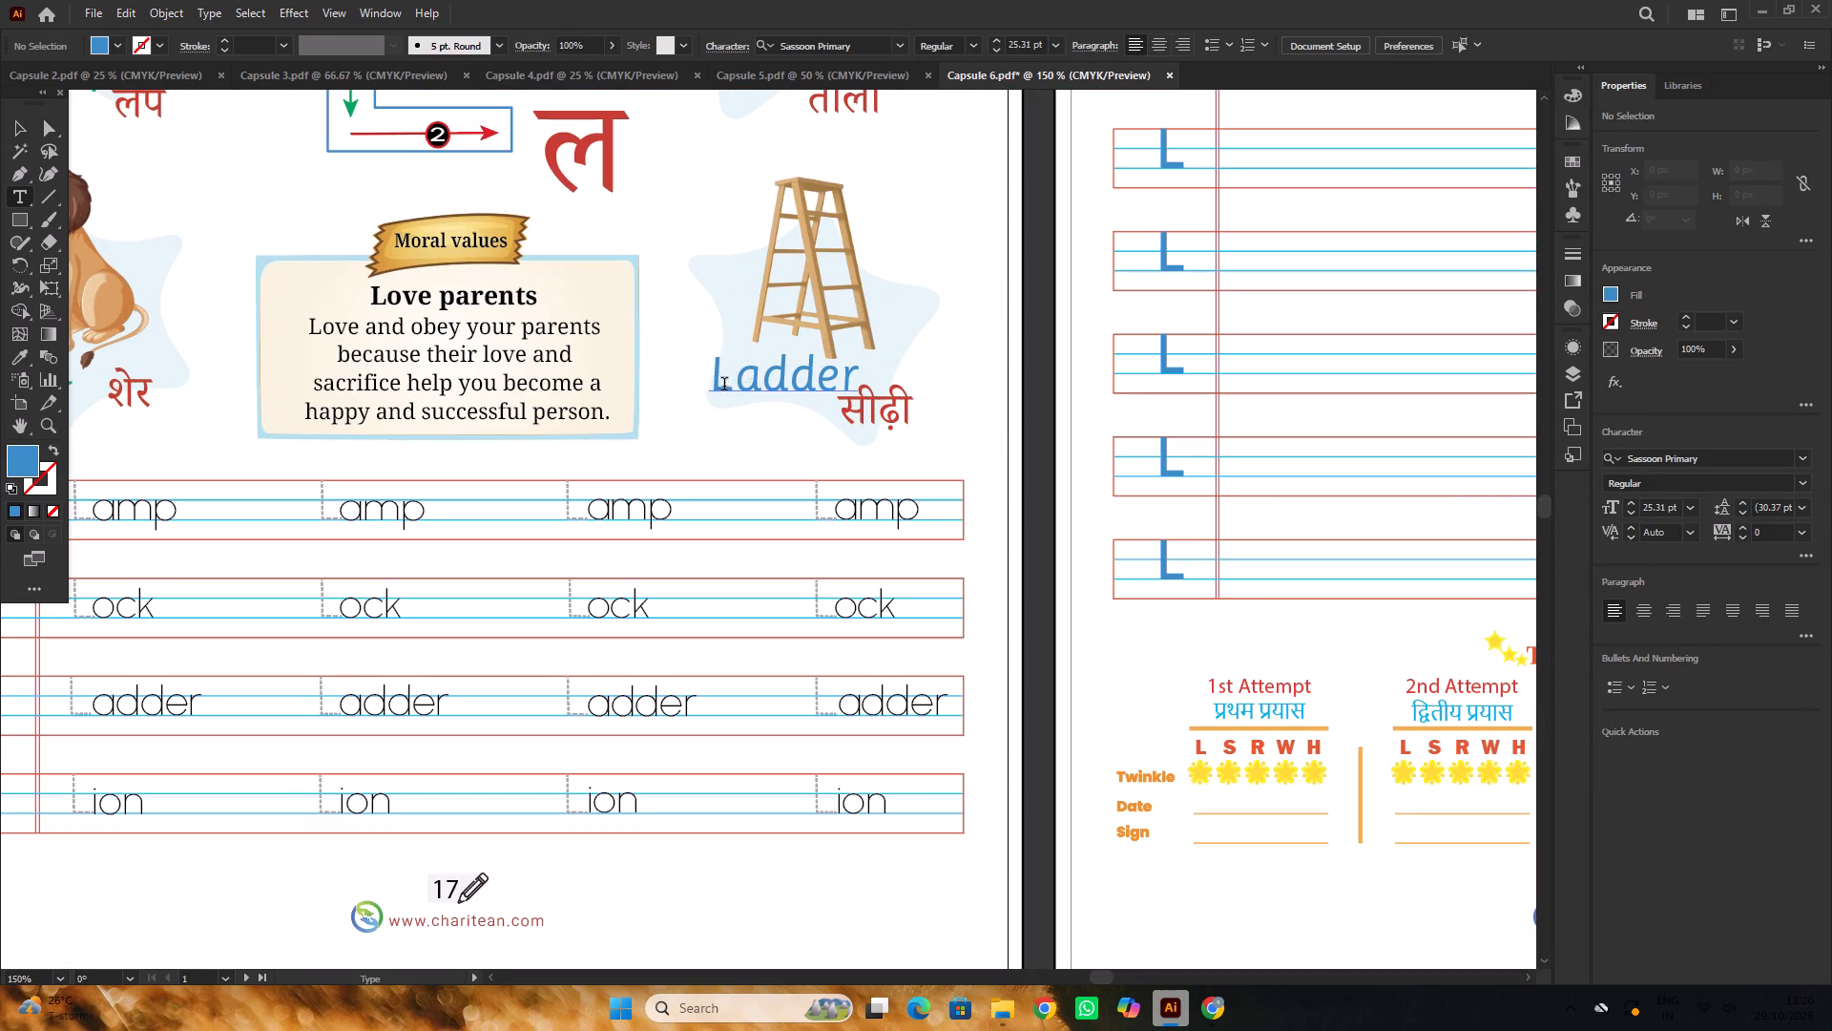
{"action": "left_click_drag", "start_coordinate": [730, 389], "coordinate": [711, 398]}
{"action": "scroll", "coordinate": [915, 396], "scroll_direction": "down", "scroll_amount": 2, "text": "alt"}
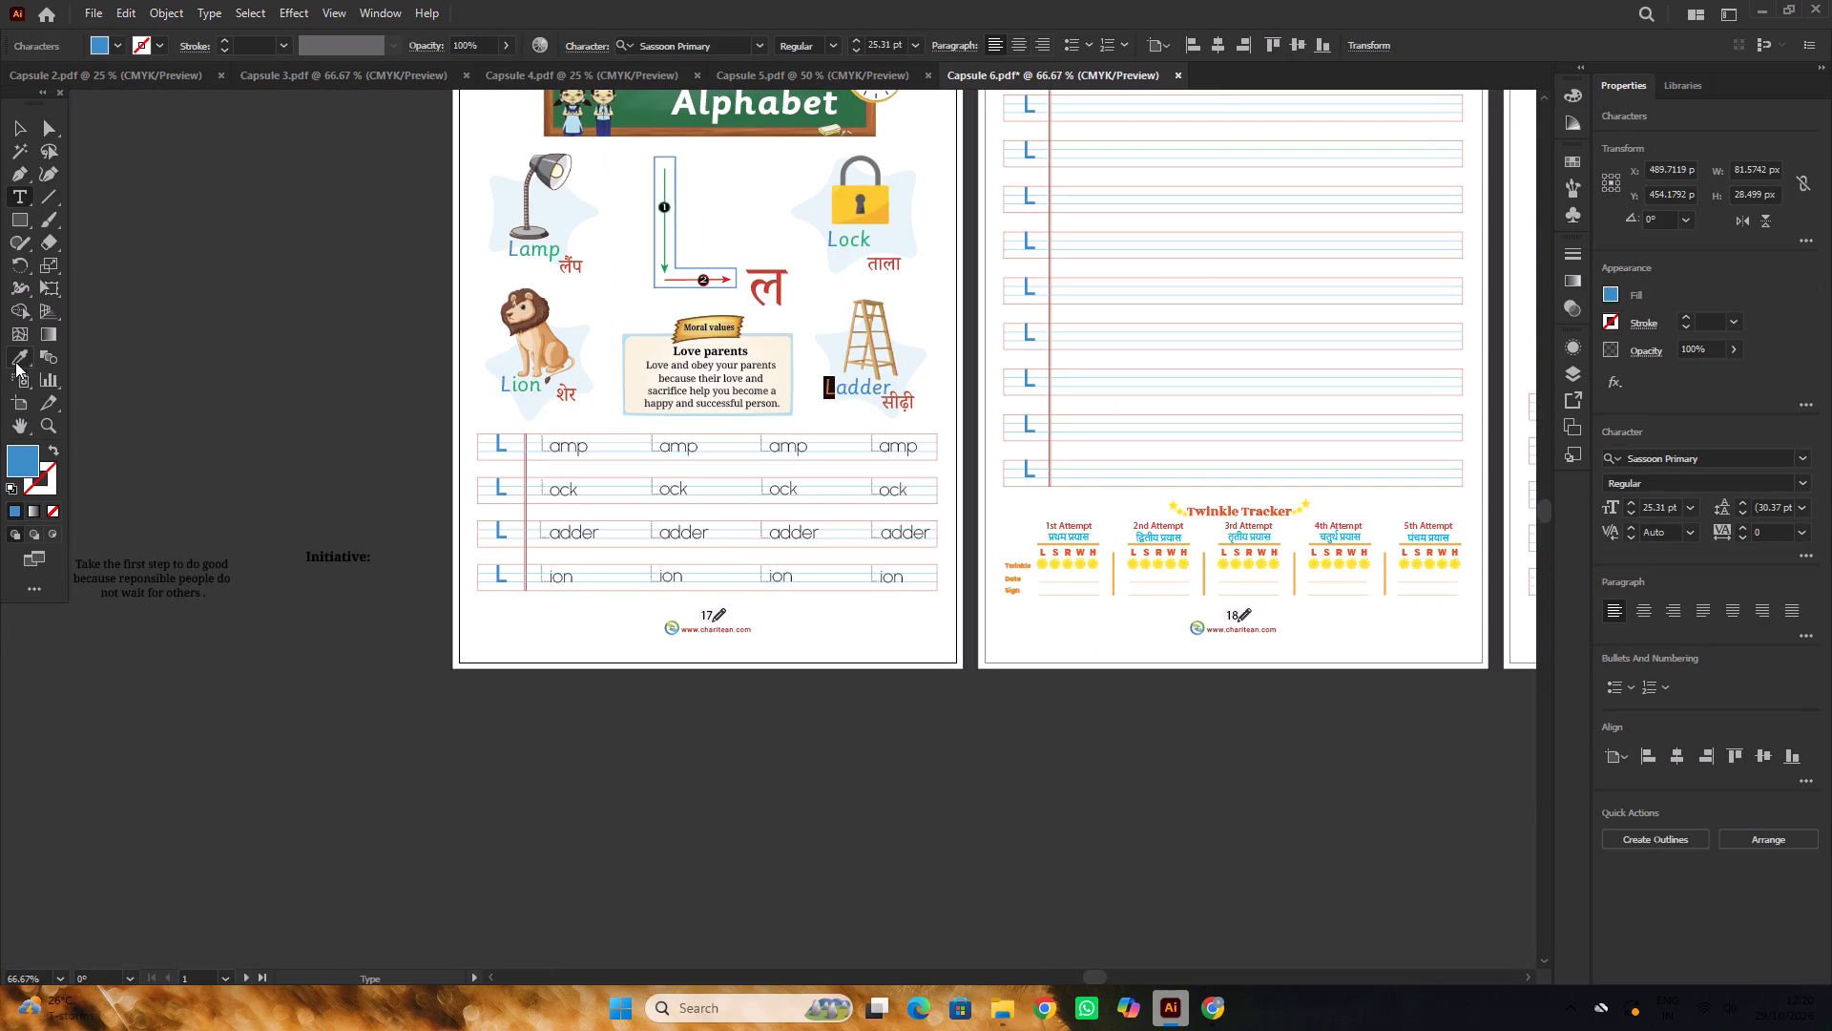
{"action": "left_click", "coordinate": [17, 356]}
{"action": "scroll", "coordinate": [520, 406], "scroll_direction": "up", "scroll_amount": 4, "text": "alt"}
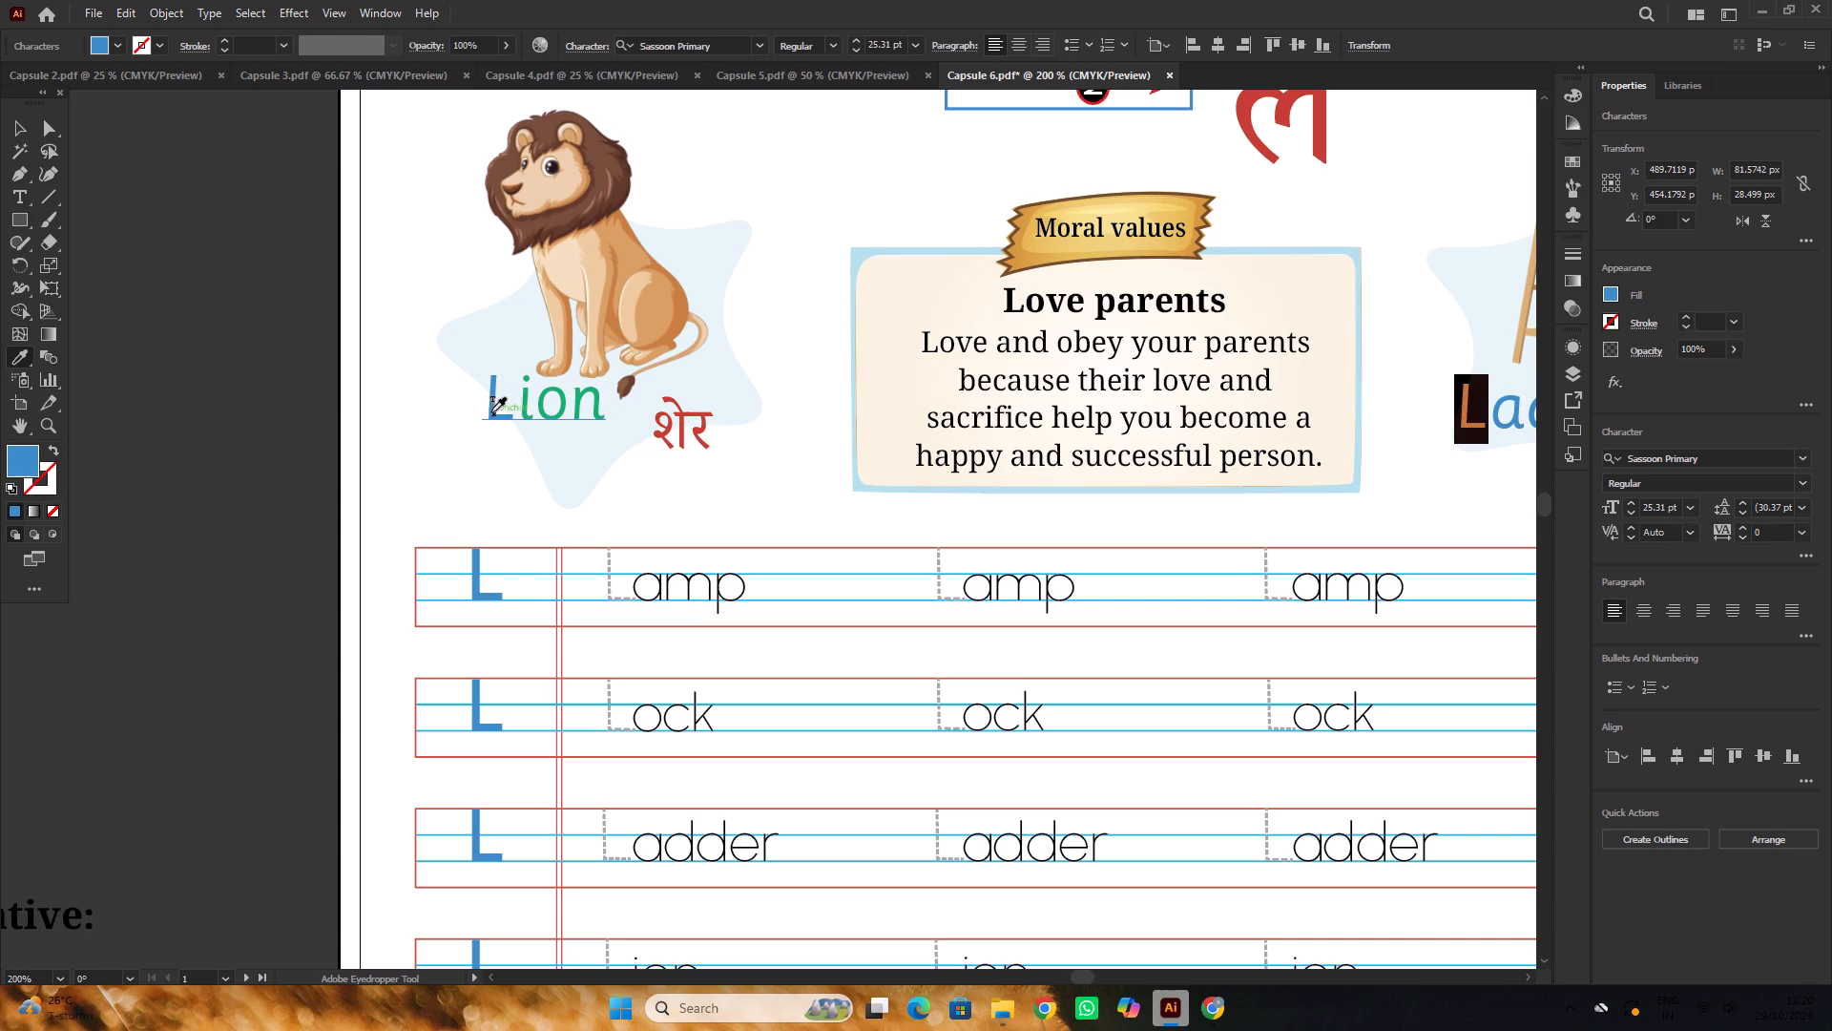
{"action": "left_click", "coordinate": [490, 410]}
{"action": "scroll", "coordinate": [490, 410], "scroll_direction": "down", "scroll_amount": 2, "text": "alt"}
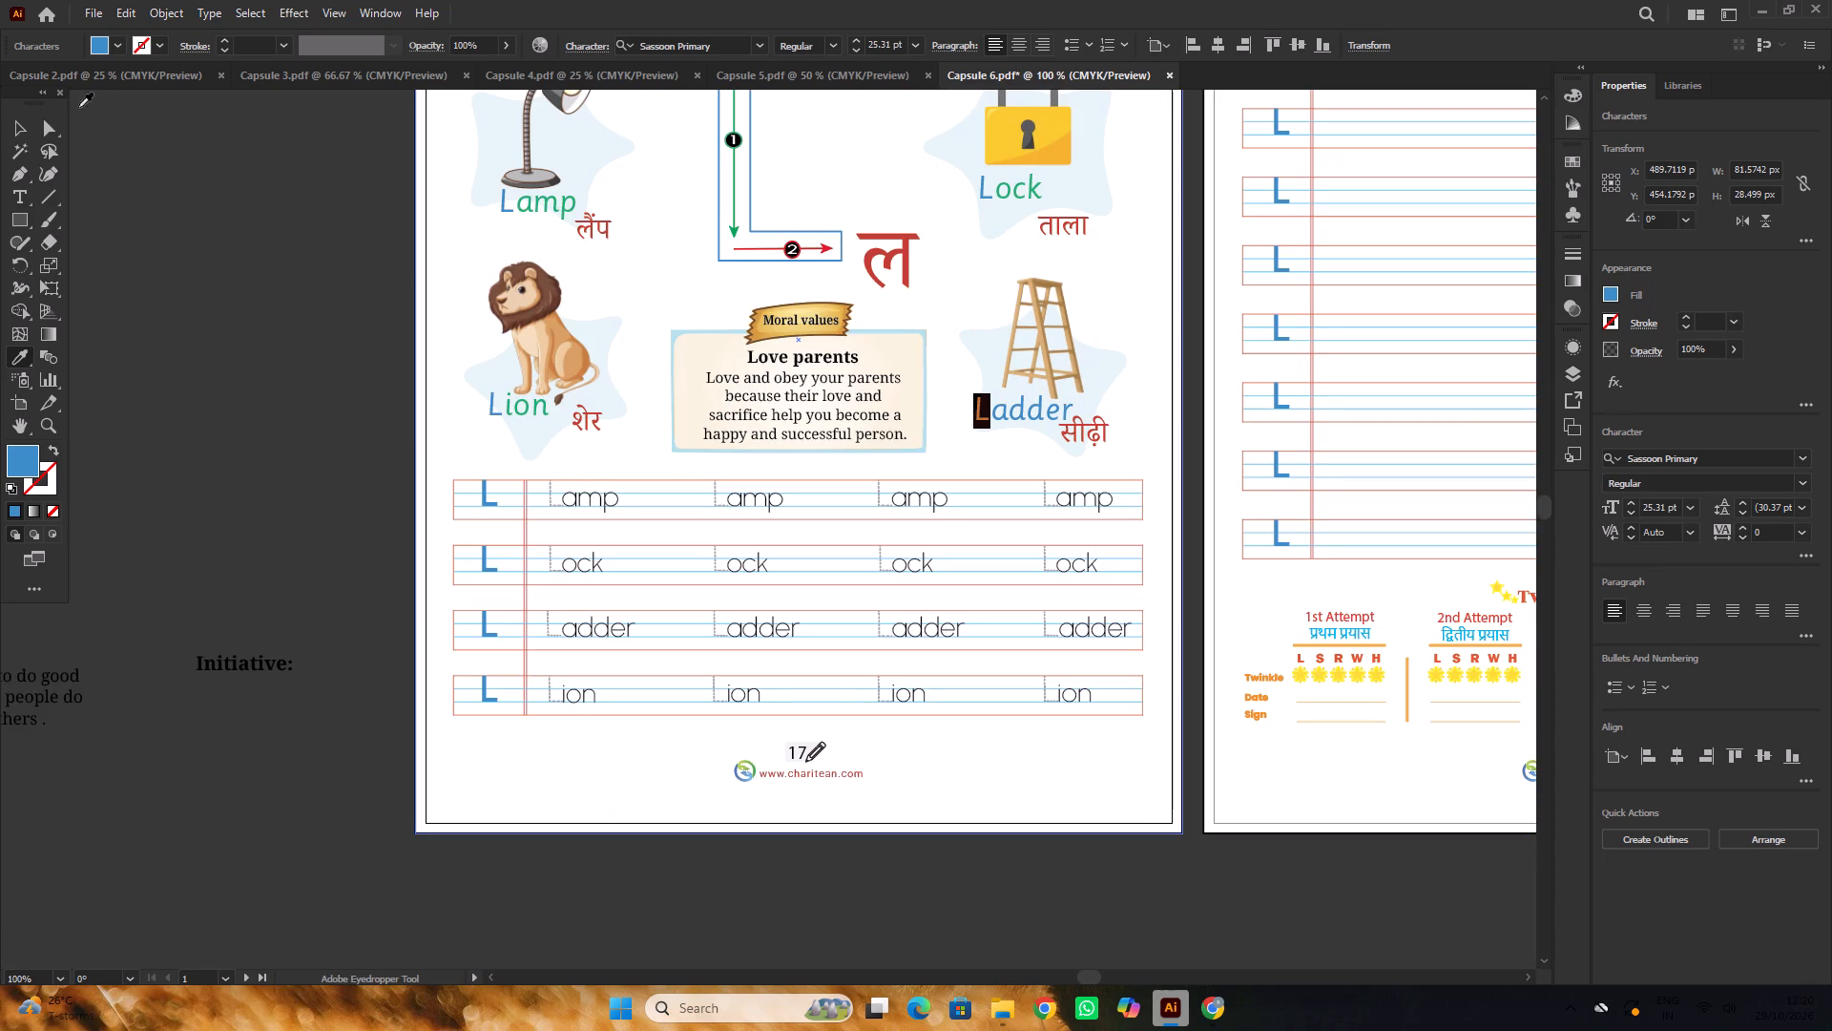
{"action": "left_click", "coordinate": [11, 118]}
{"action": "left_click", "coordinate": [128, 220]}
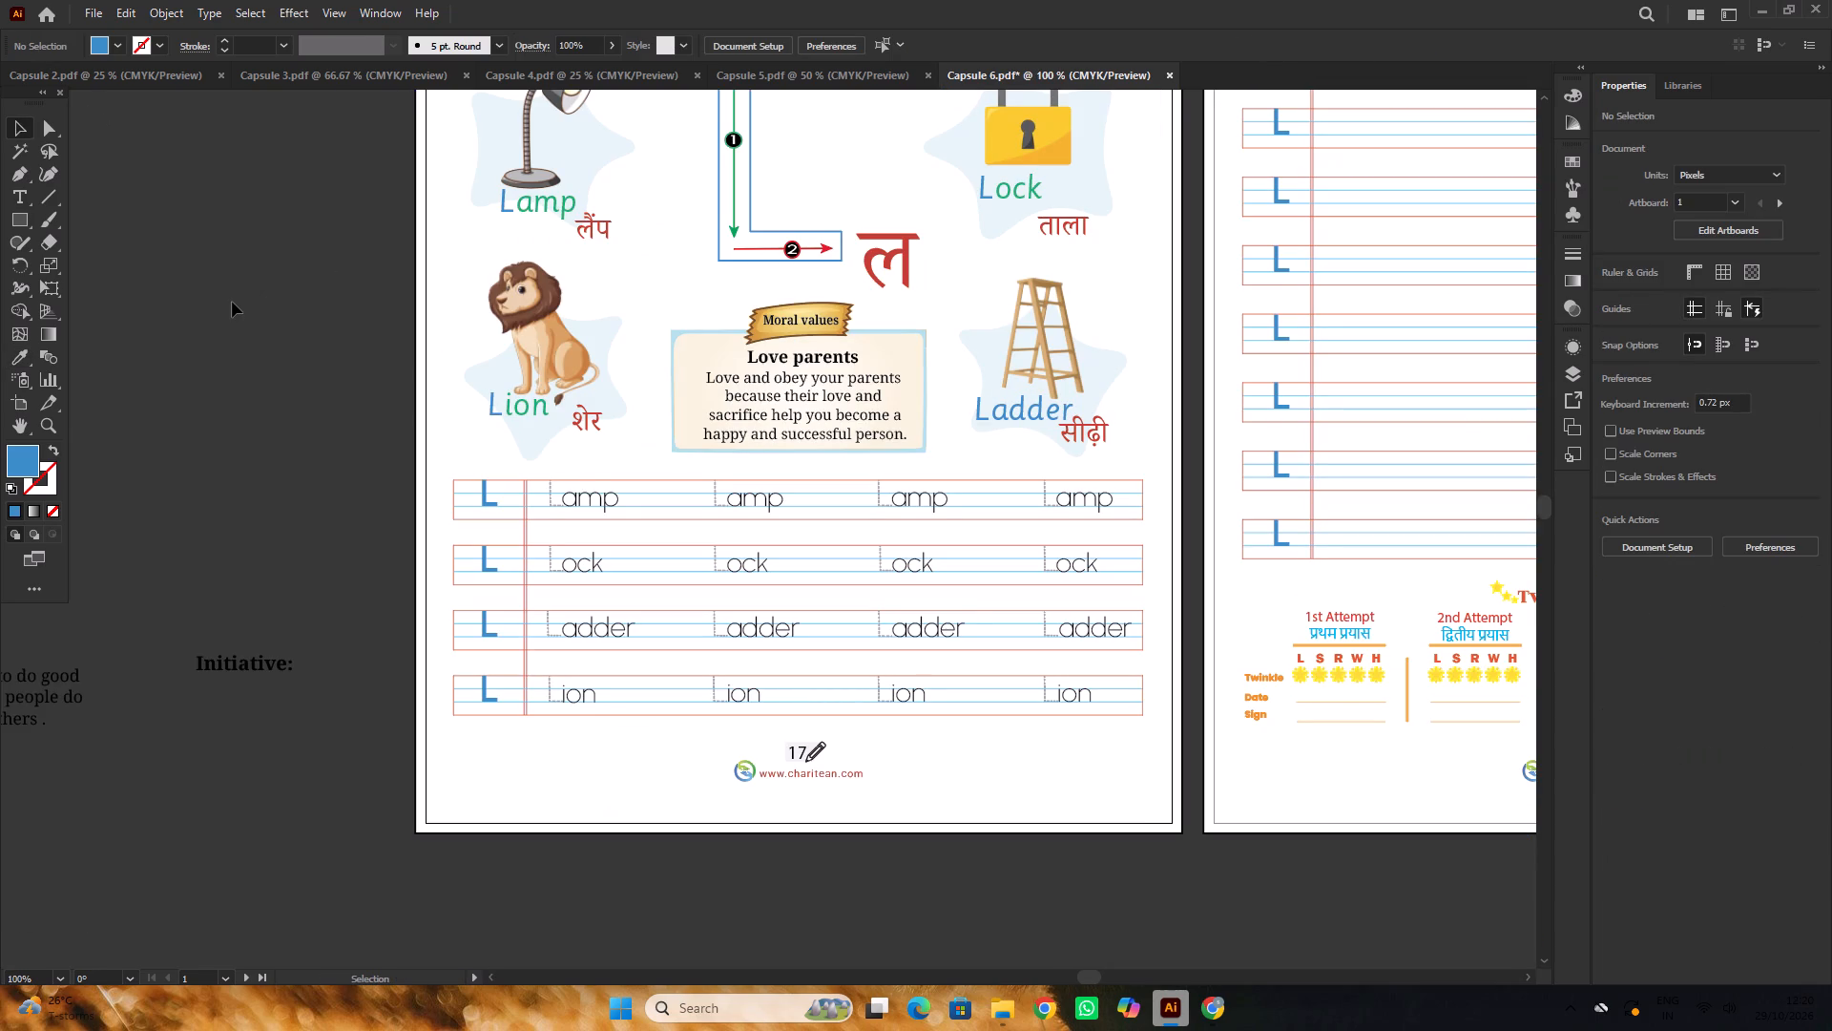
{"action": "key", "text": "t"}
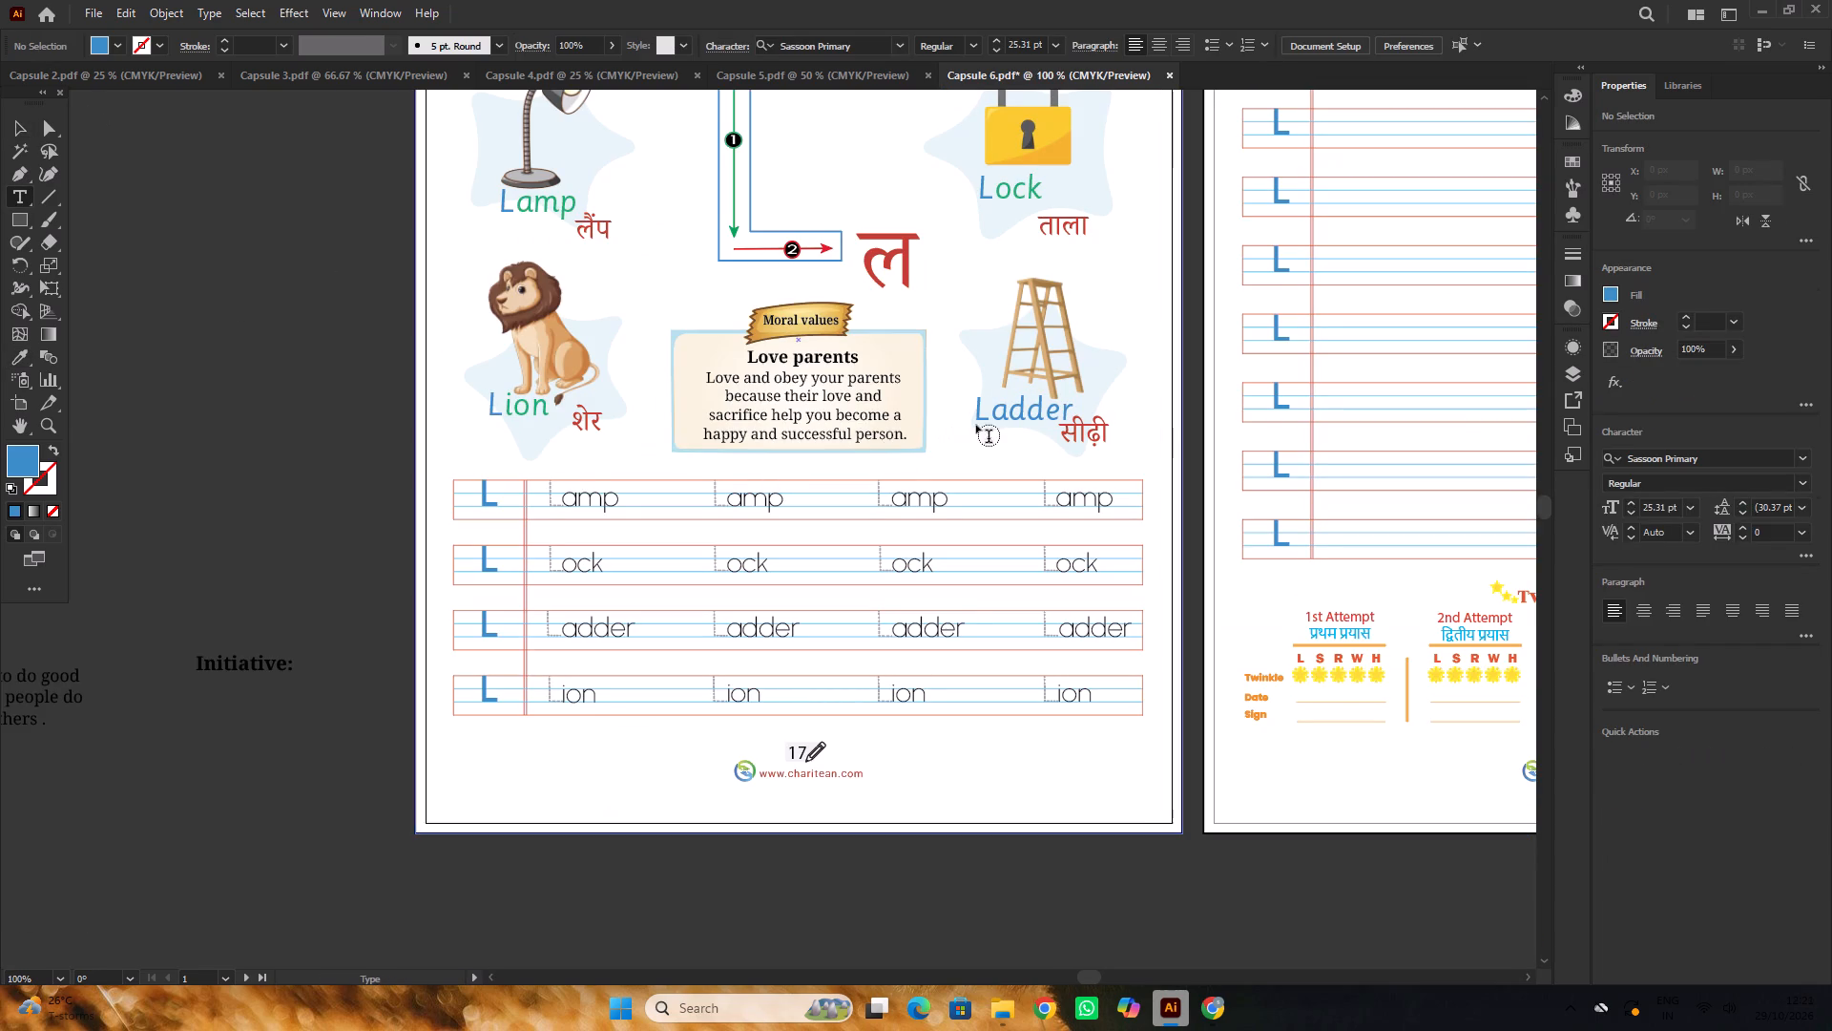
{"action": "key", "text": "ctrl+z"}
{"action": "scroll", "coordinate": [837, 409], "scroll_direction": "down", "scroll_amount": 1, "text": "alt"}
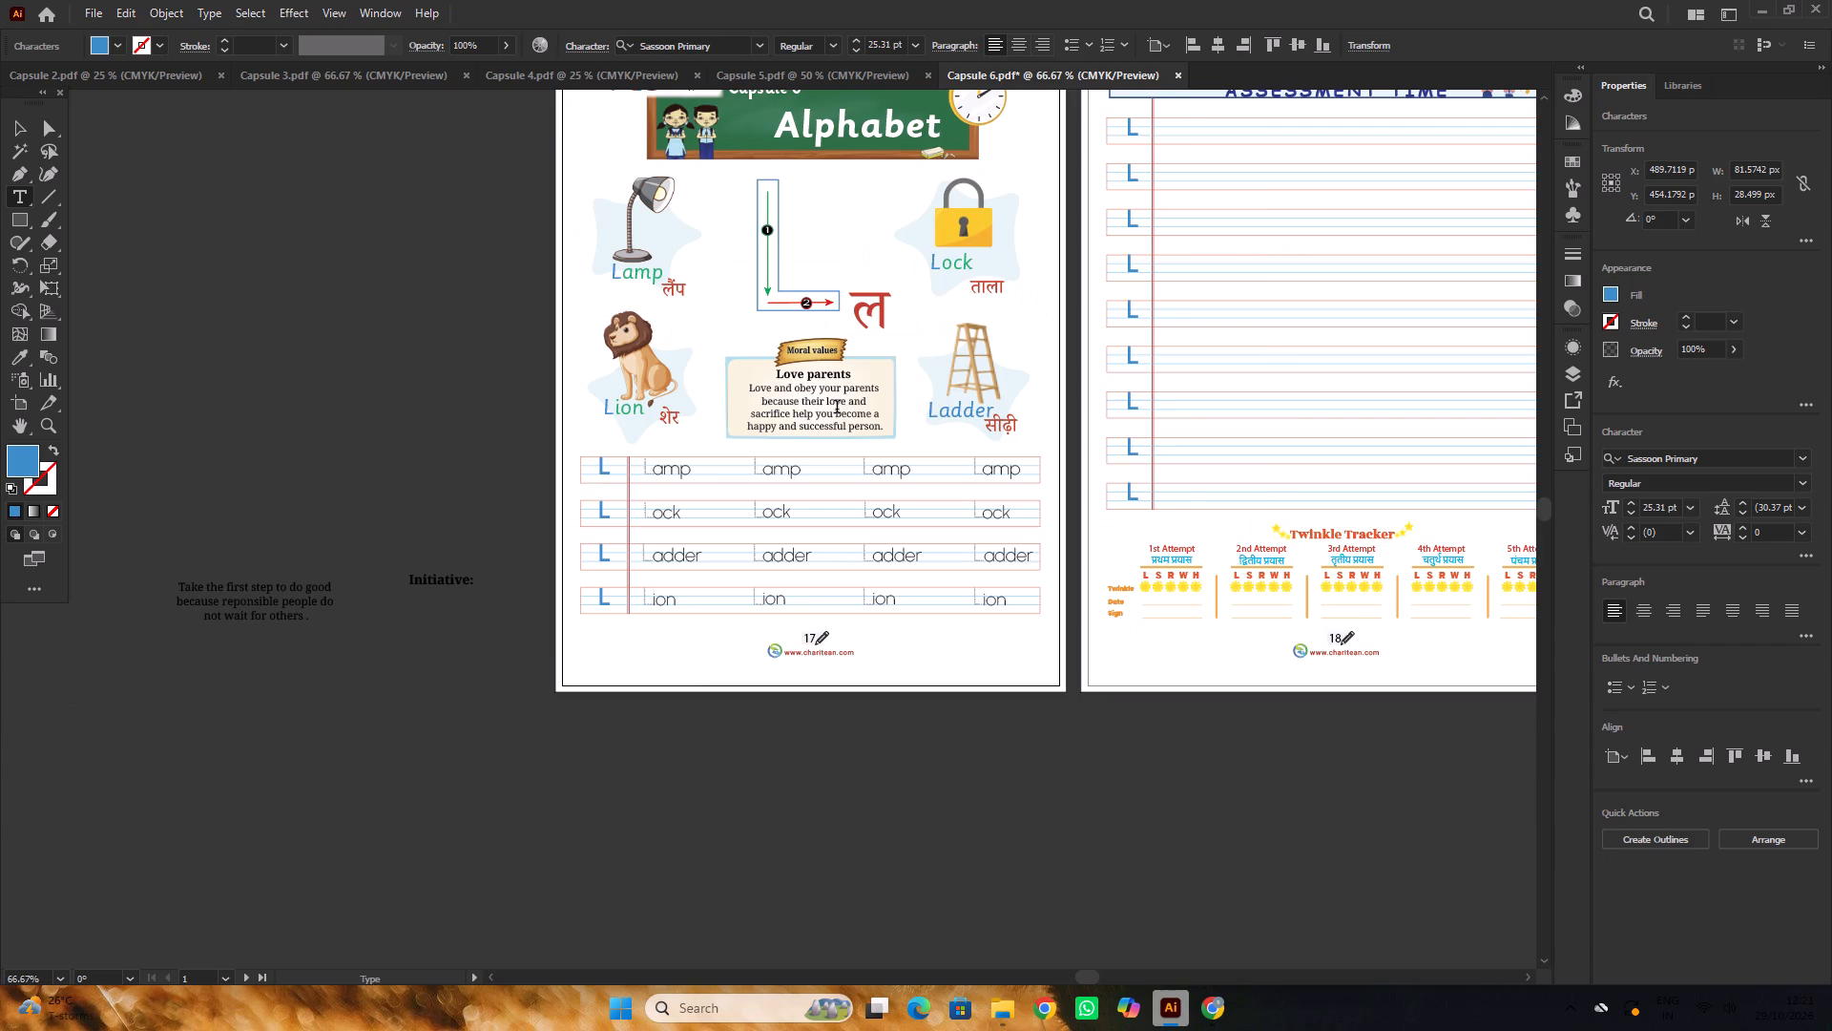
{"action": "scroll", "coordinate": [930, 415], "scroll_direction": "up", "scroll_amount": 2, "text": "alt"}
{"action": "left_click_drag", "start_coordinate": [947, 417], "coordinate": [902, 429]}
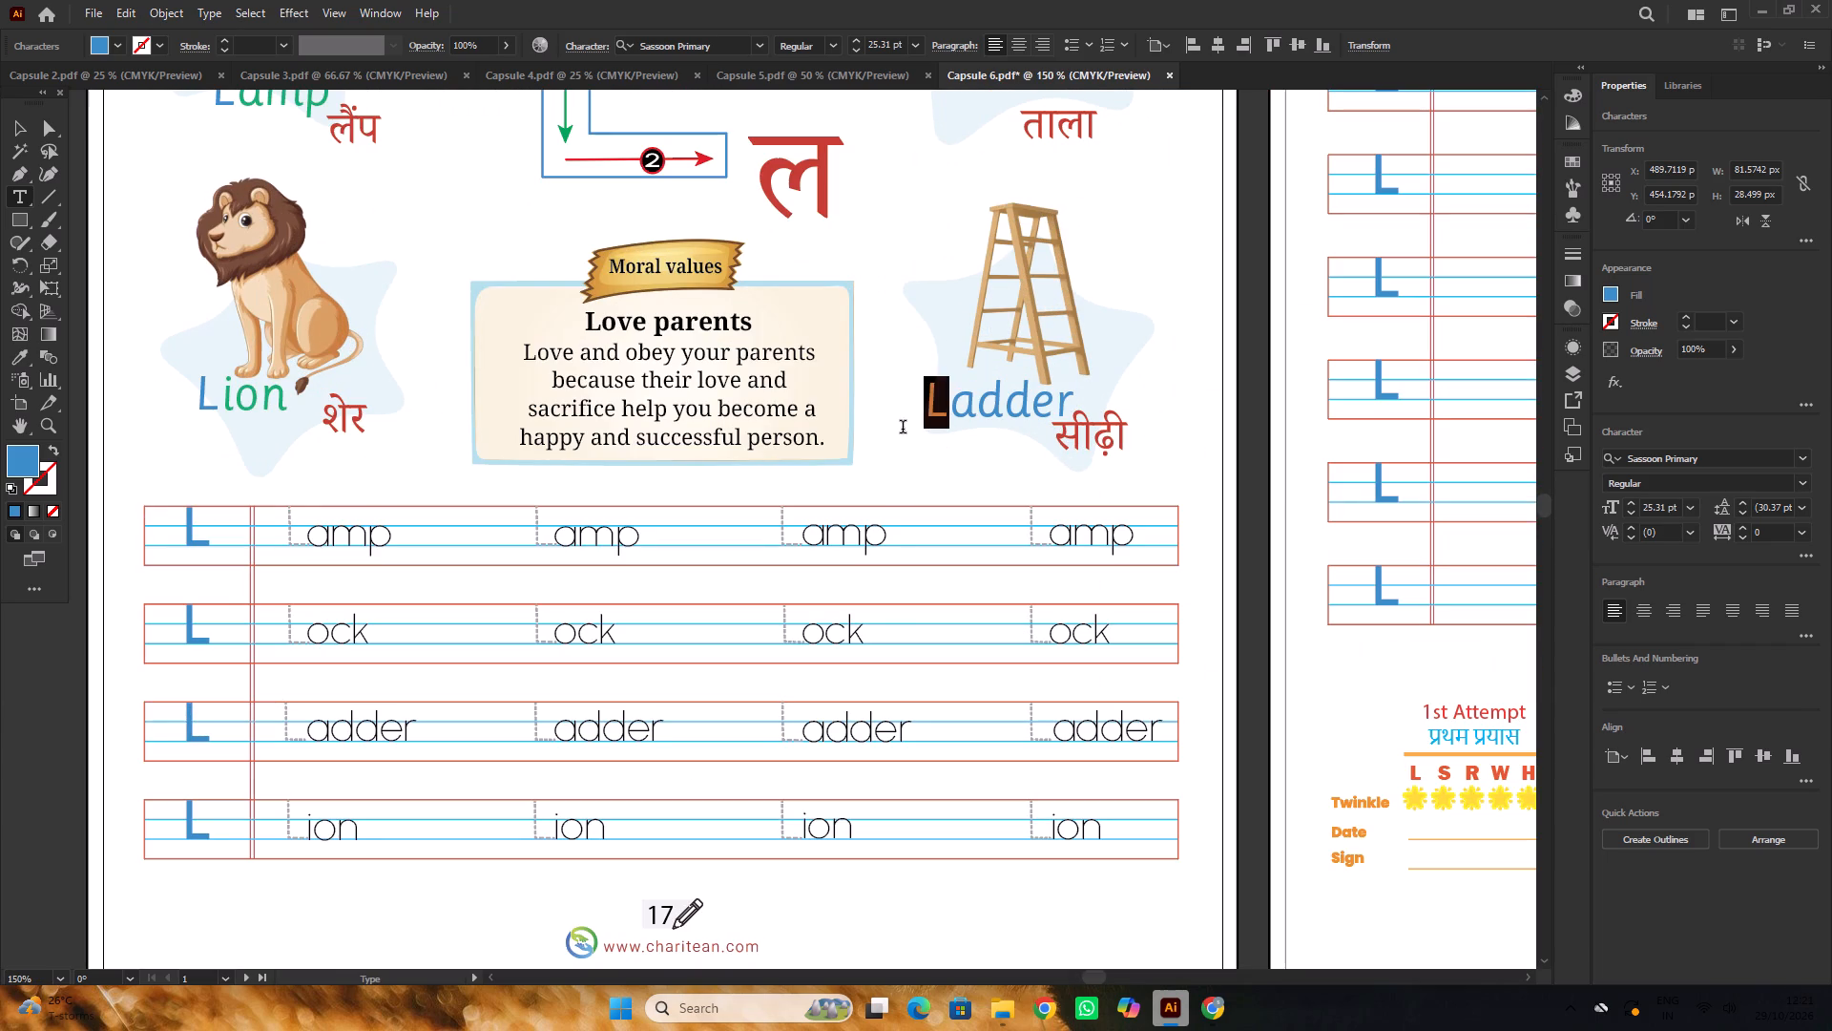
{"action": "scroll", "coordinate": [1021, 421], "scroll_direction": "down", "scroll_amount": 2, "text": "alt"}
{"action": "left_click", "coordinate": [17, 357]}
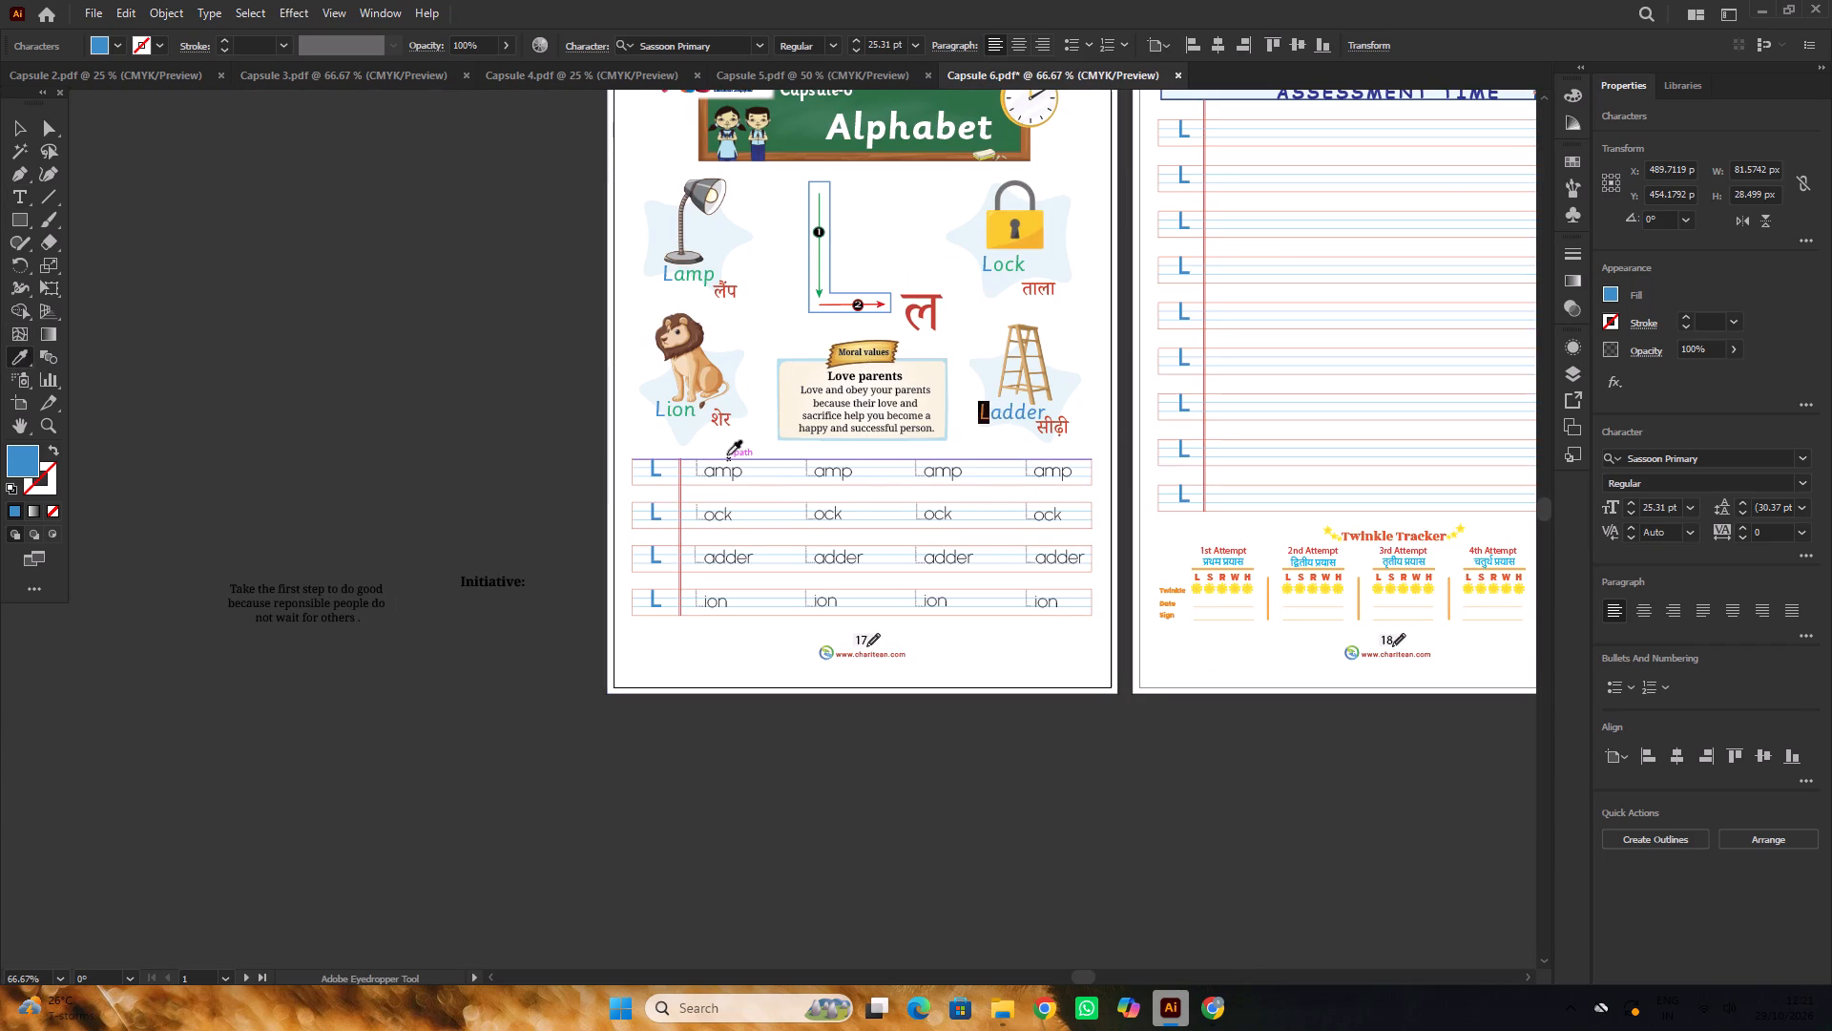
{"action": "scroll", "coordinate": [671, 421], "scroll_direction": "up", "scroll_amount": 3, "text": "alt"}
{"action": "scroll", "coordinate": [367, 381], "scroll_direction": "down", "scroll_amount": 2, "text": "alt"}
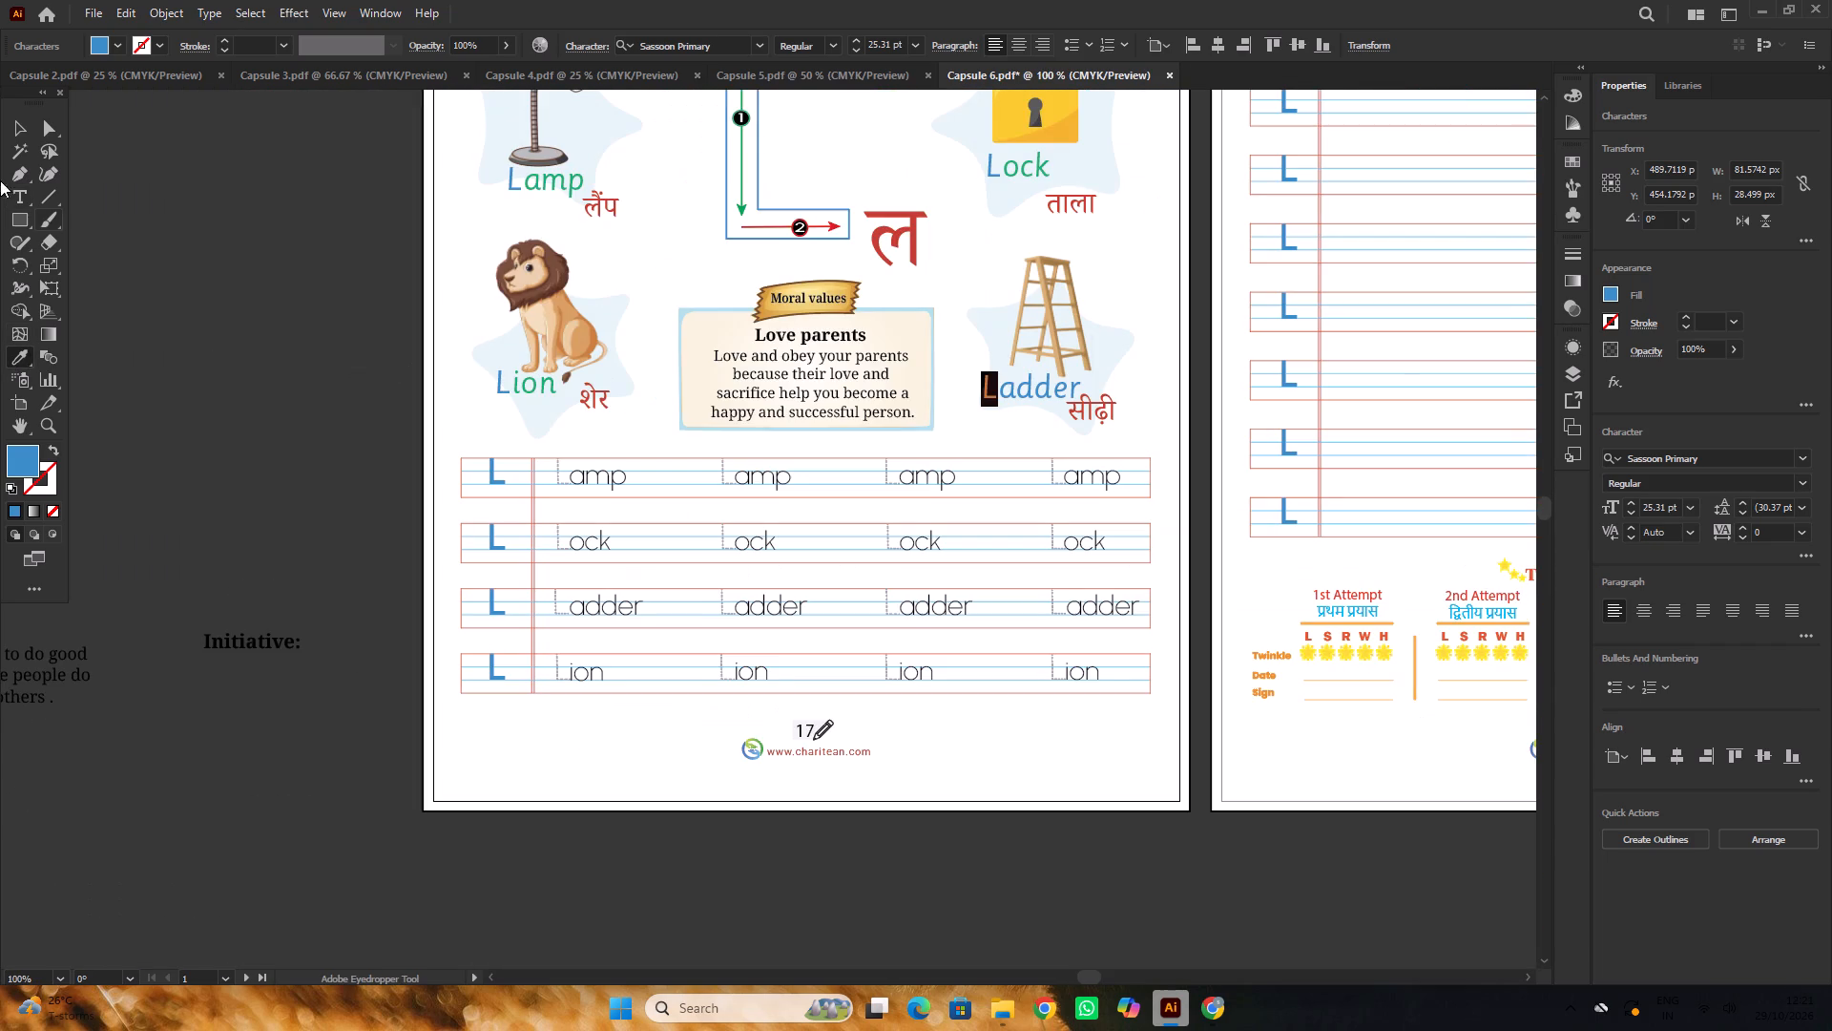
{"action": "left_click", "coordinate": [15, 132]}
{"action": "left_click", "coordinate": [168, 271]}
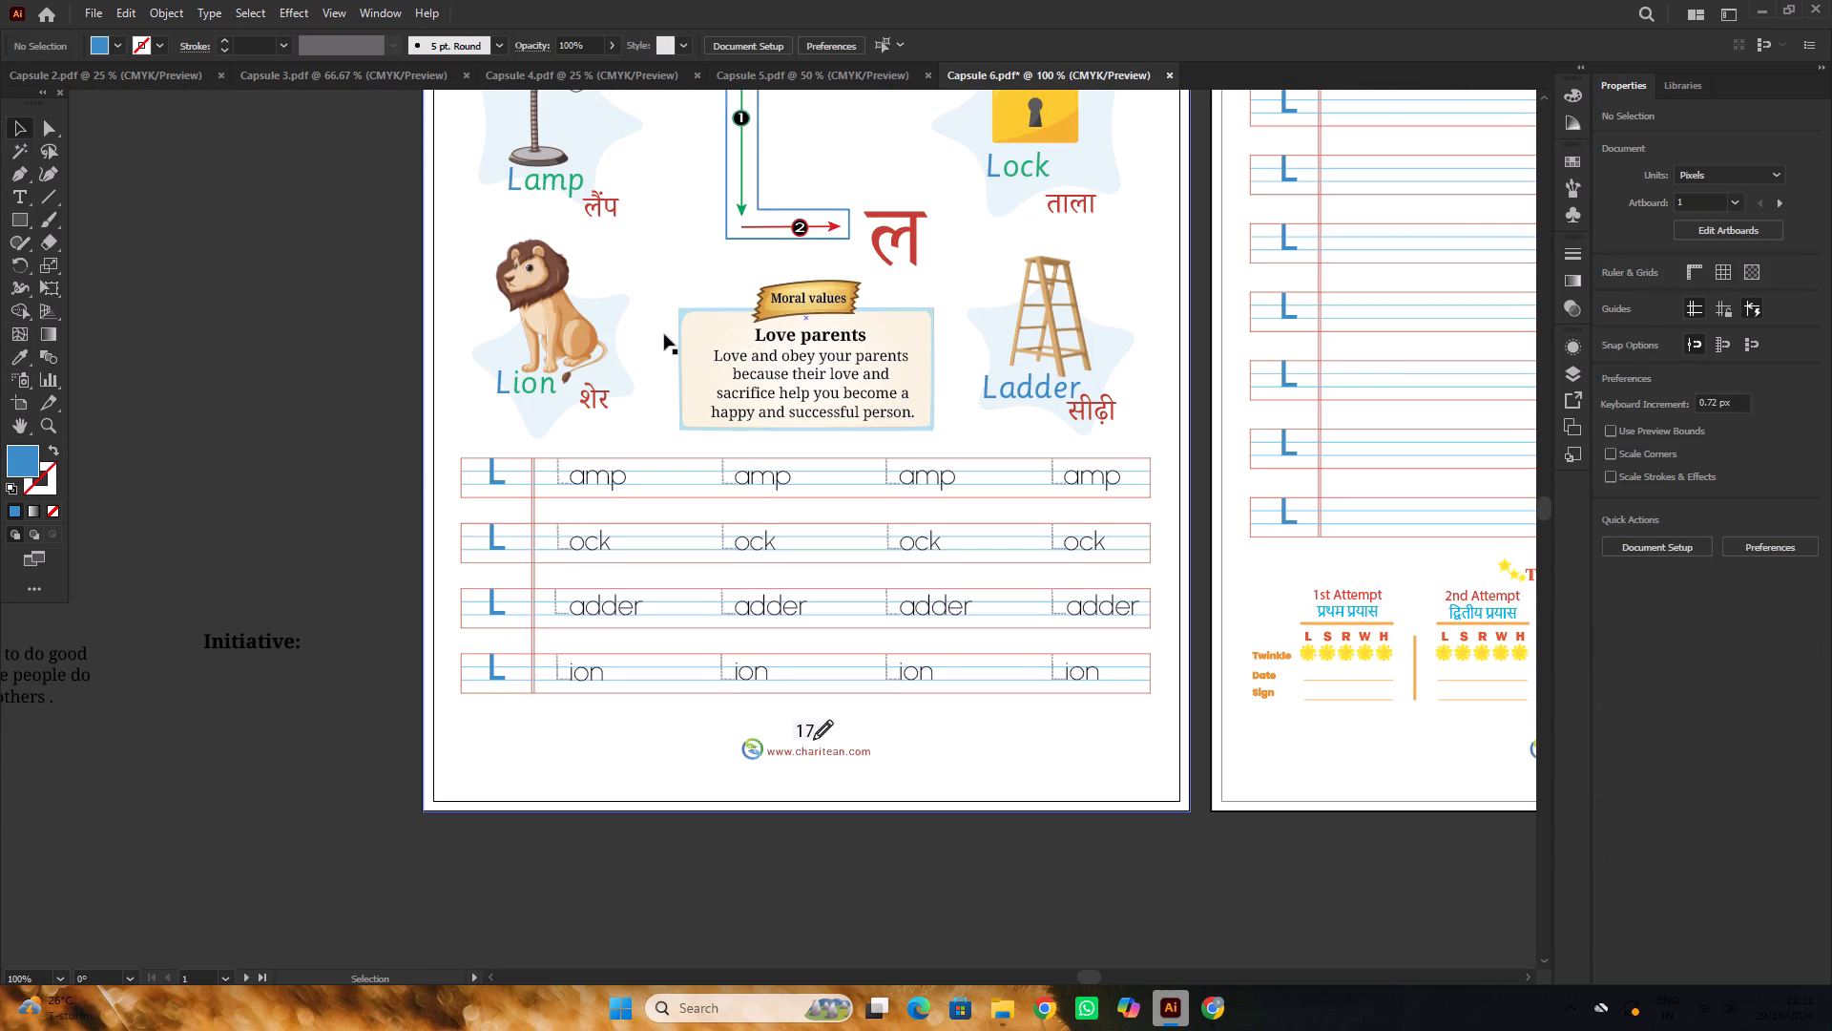
Apply the green text style of "ion" in the Lion label to the letters "adder" in the Ladder label.
{"action": "key", "text": "t"}
{"action": "left_click_drag", "start_coordinate": [1001, 393], "coordinate": [1071, 384]}
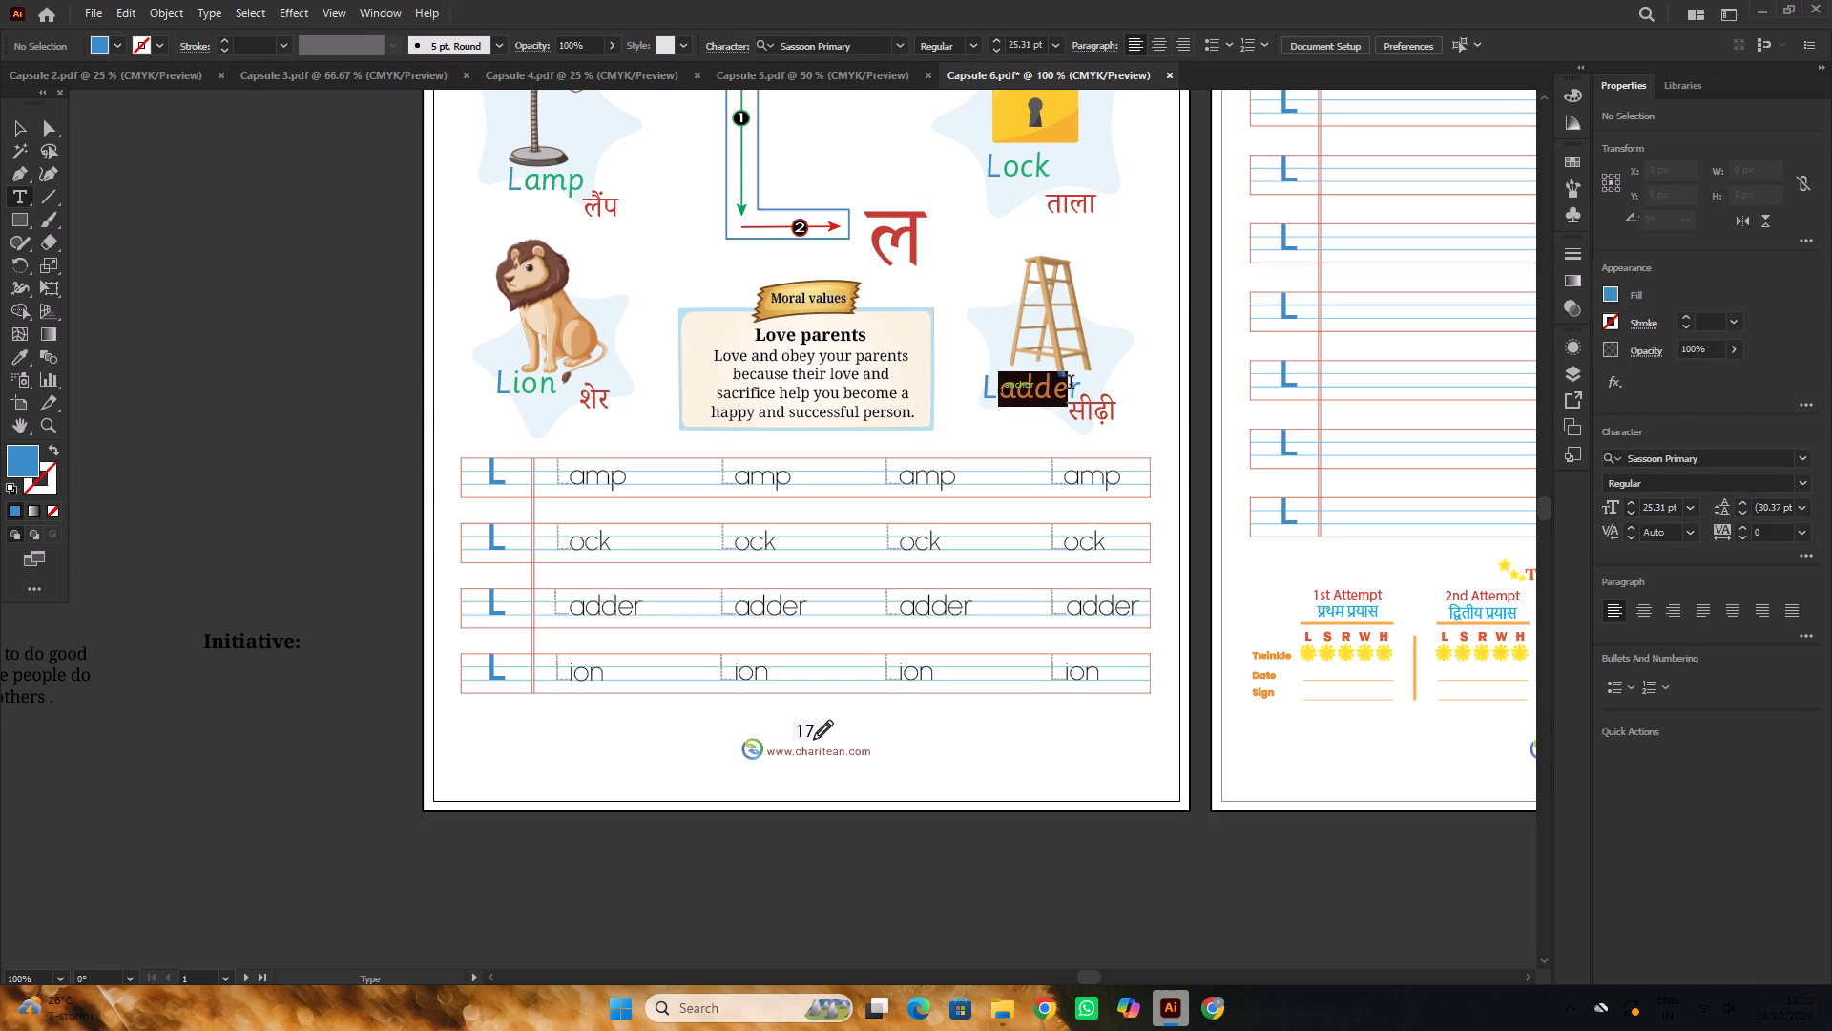
{"action": "left_click_drag", "start_coordinate": [1071, 384], "coordinate": [1080, 382]}
{"action": "left_click", "coordinate": [17, 361]}
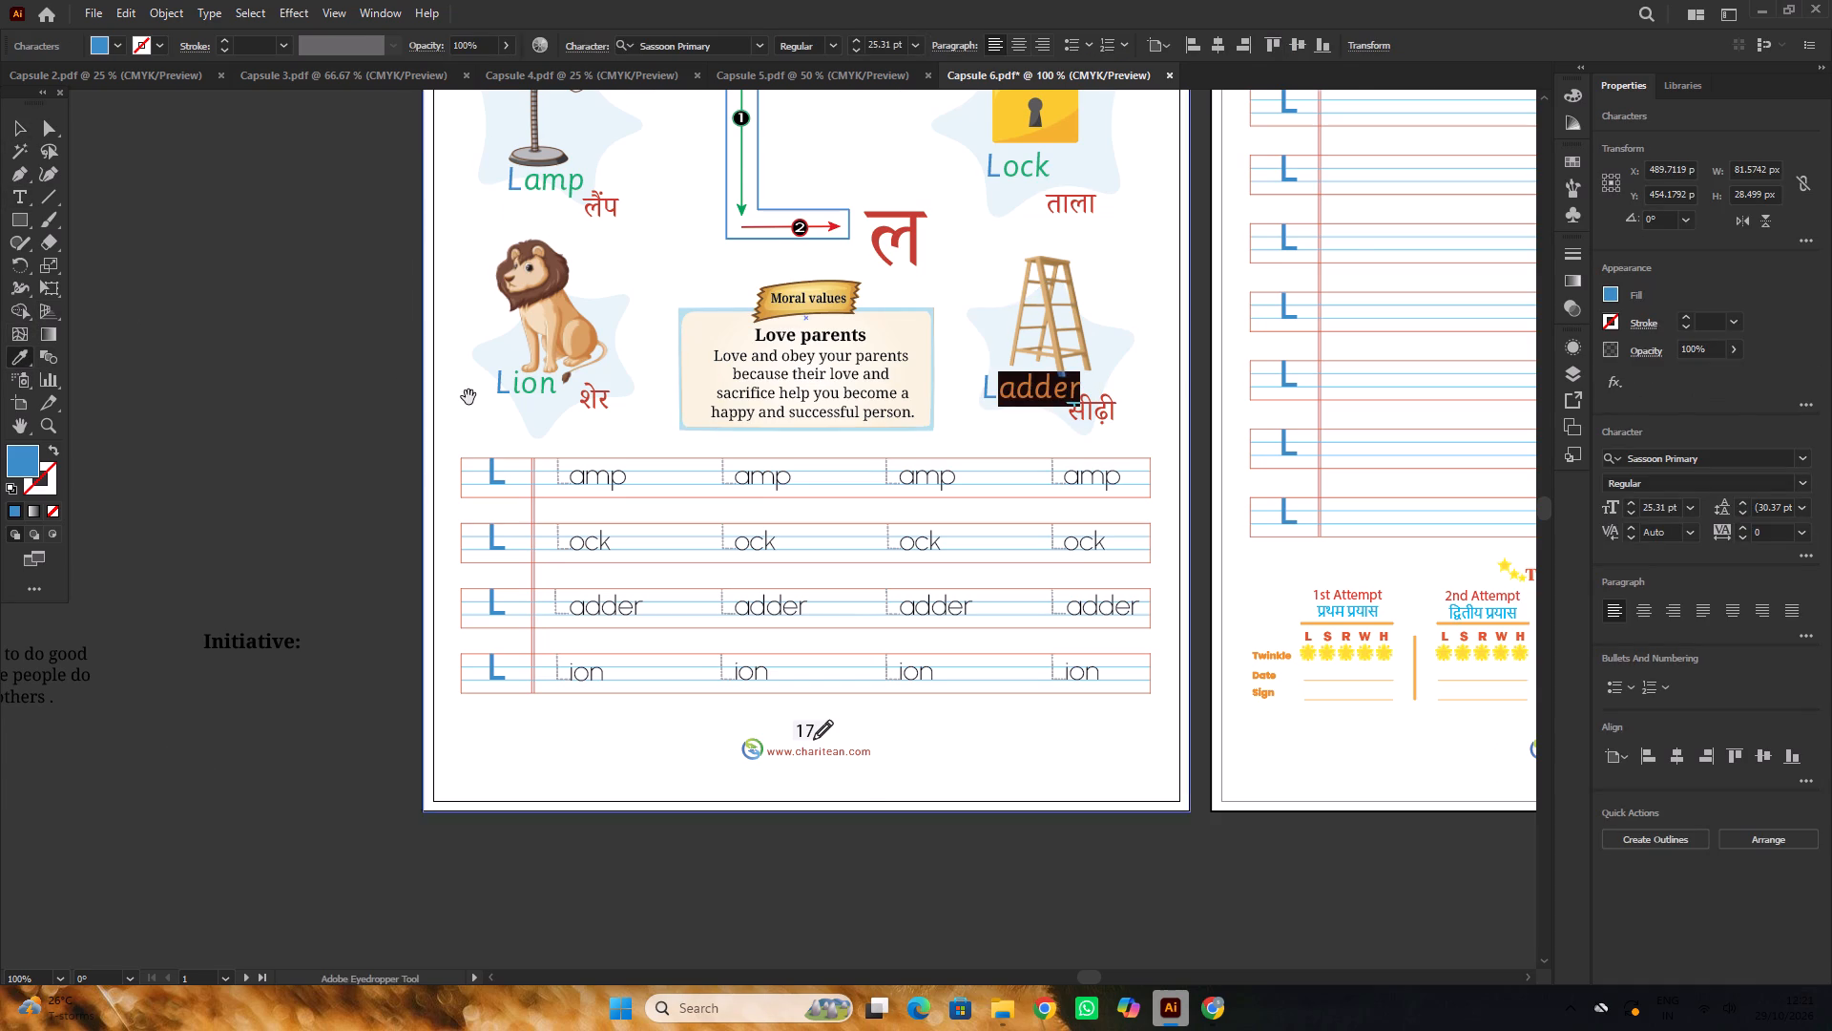
{"action": "scroll", "coordinate": [469, 397], "scroll_direction": "up", "scroll_amount": 2, "text": "alt"}
{"action": "scroll", "coordinate": [579, 382], "scroll_direction": "up", "scroll_amount": 3, "text": "alt"}
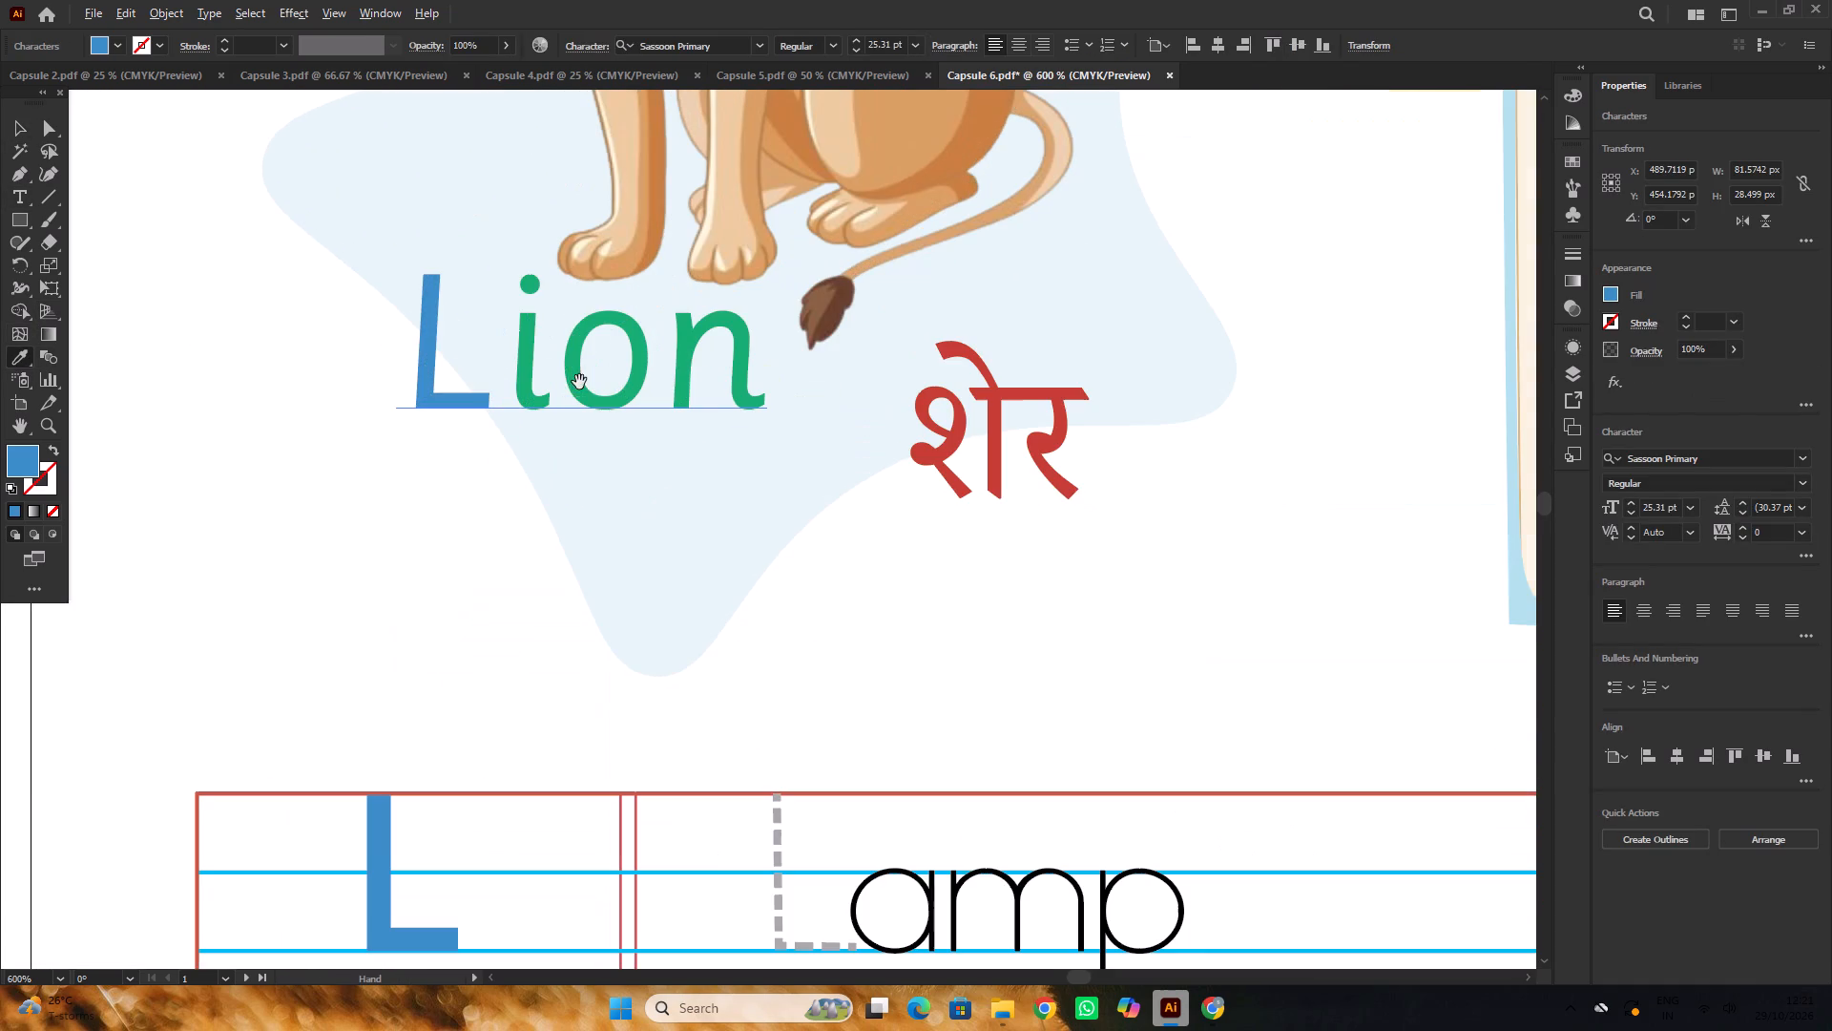
{"action": "left_click", "coordinate": [576, 380]}
{"action": "scroll", "coordinate": [576, 380], "scroll_direction": "down", "scroll_amount": 6, "text": "alt"}
{"action": "scroll", "coordinate": [575, 380], "scroll_direction": "up", "scroll_amount": 2}
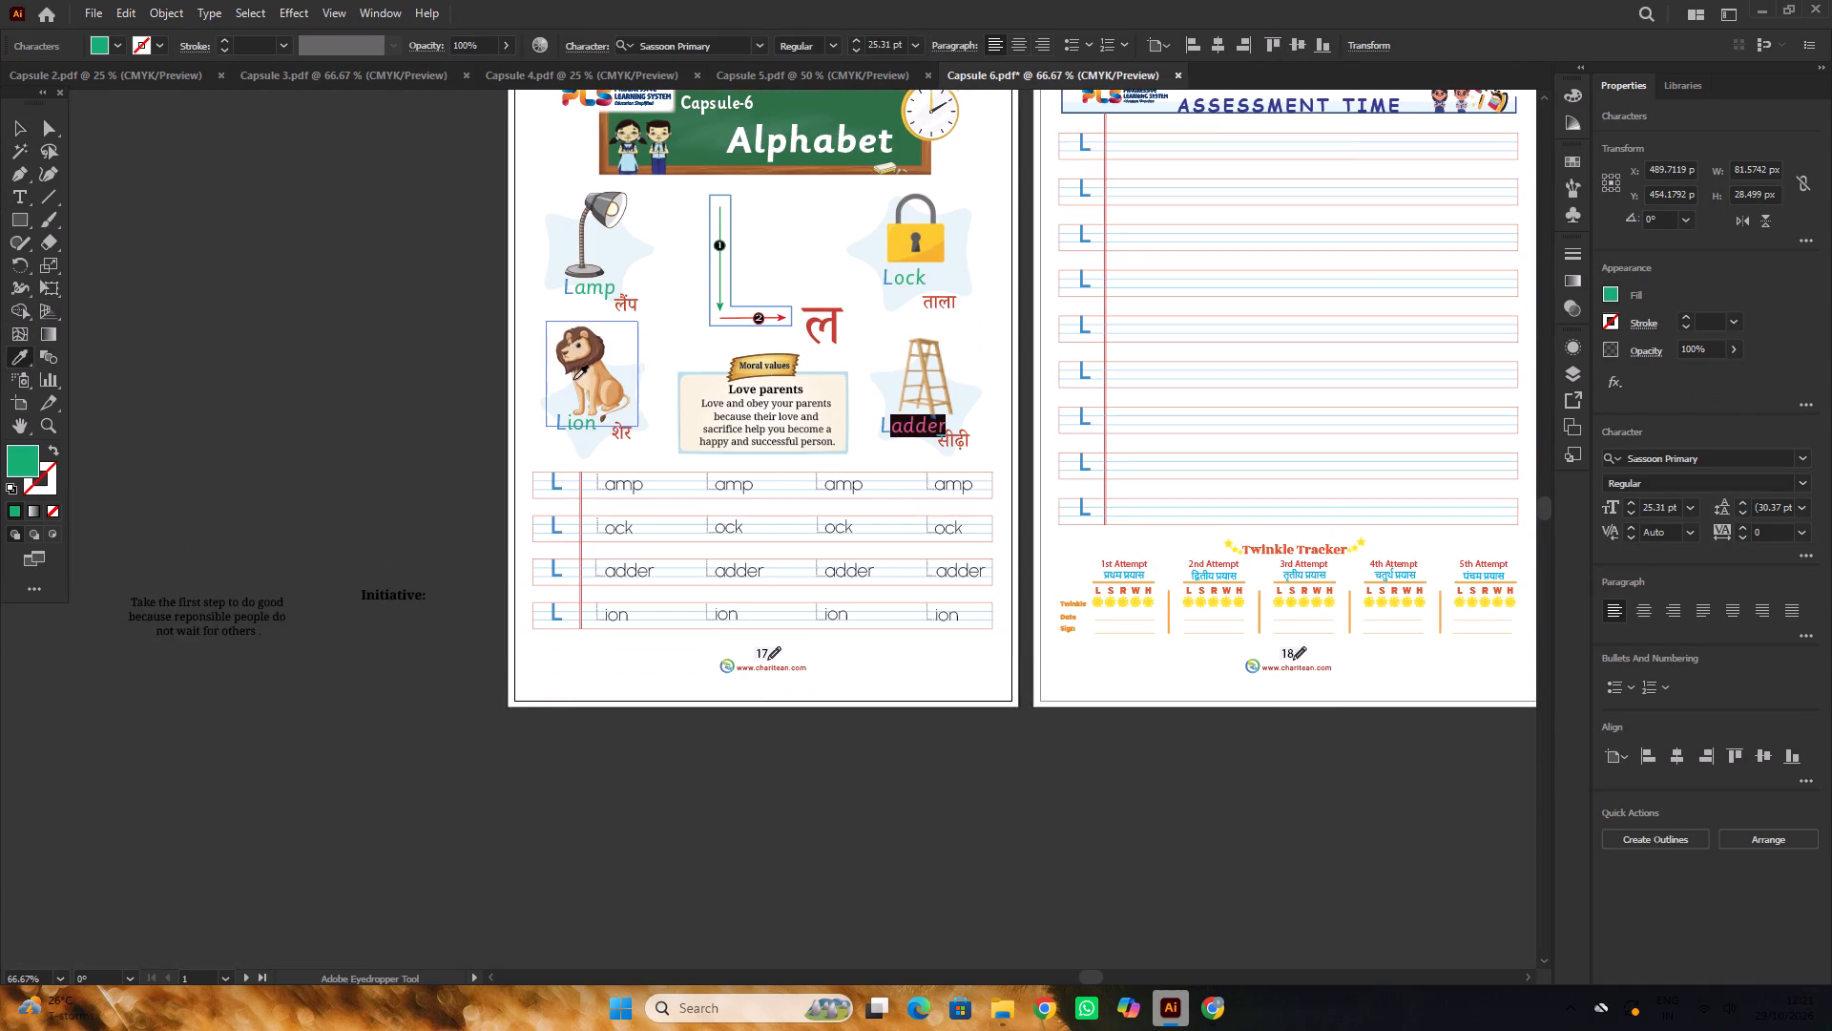
{"action": "scroll", "coordinate": [614, 379], "scroll_direction": "up", "scroll_amount": 3}
{"action": "left_click", "coordinate": [20, 127]}
{"action": "left_click", "coordinate": [144, 208]}
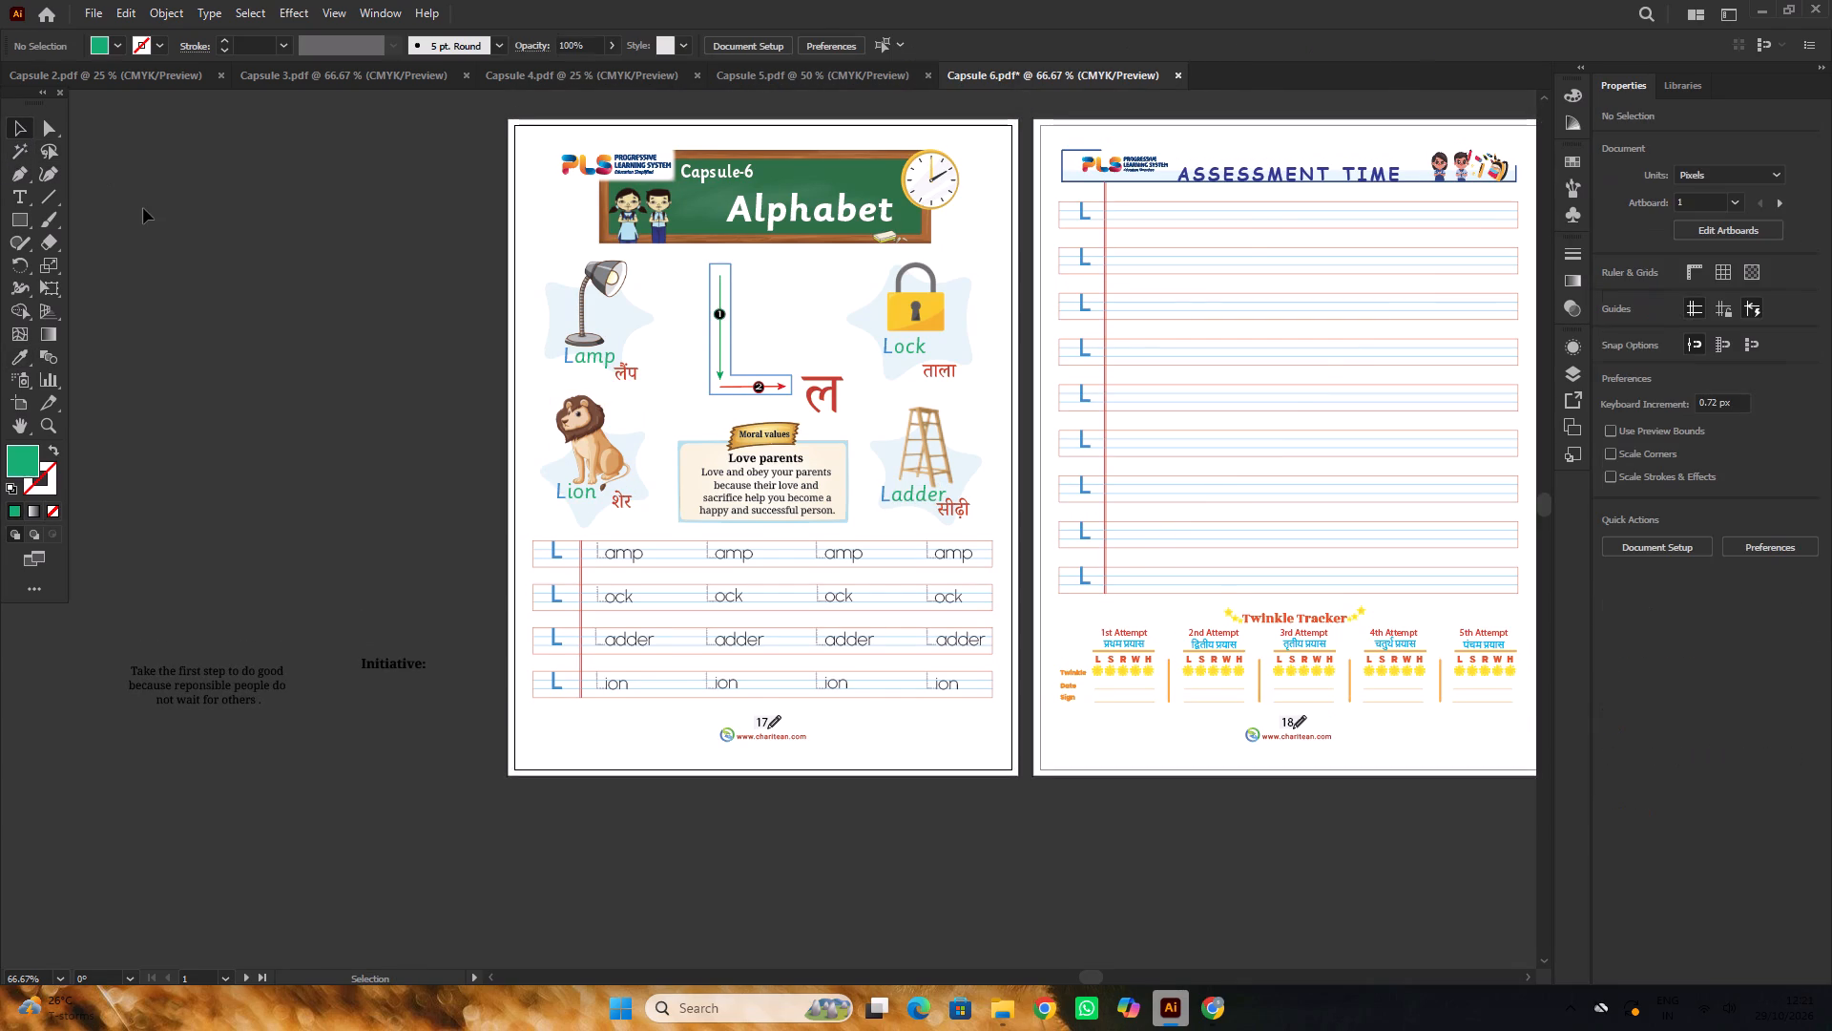
Move the Hindi word सीढ़ी straight down slightly, away from the Ladder label.
{"action": "scroll", "coordinate": [914, 453], "scroll_direction": "down", "scroll_amount": 2}
{"action": "scroll", "coordinate": [951, 460], "scroll_direction": "up", "scroll_amount": 5, "text": "alt"}
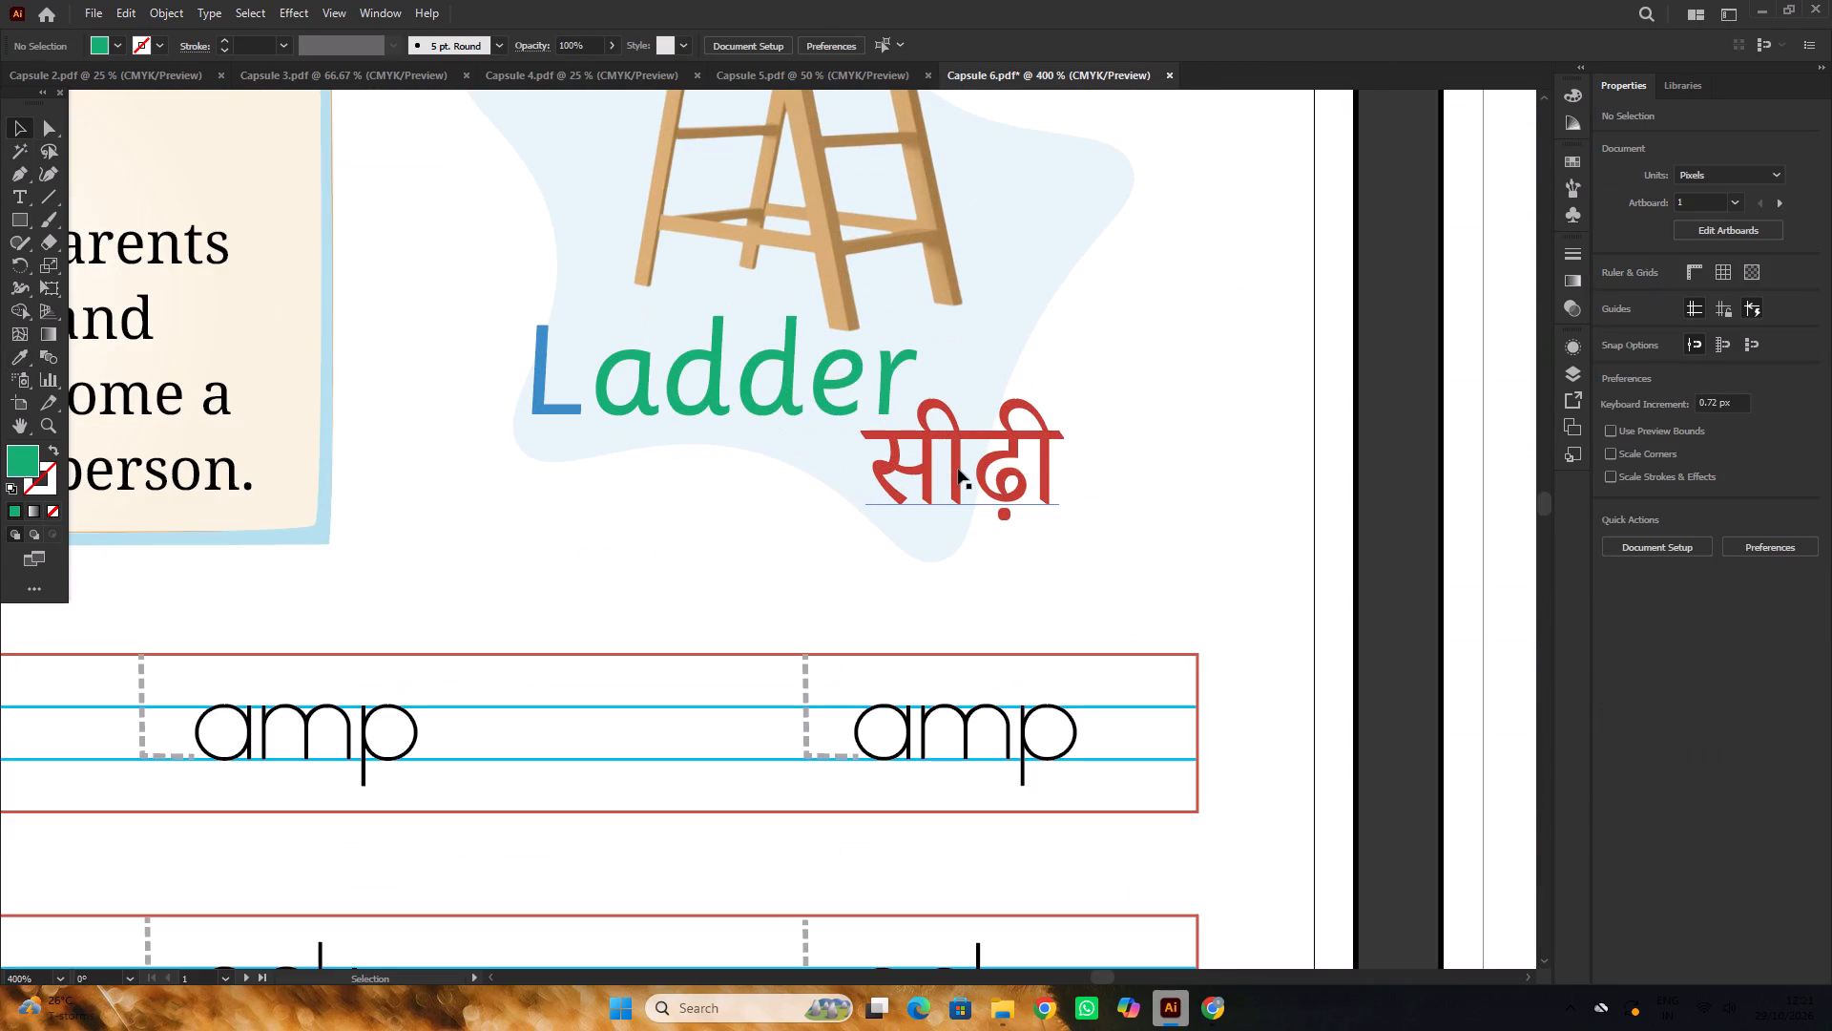
{"action": "left_click_drag", "start_coordinate": [958, 469], "coordinate": [958, 482]}
{"action": "scroll", "coordinate": [958, 466], "scroll_direction": "down", "scroll_amount": 6, "text": "alt"}
Move the Hindi word ताला straight up by about 5 px, closer to the Lock label.
{"action": "scroll", "coordinate": [958, 461], "scroll_direction": "up", "scroll_amount": 3}
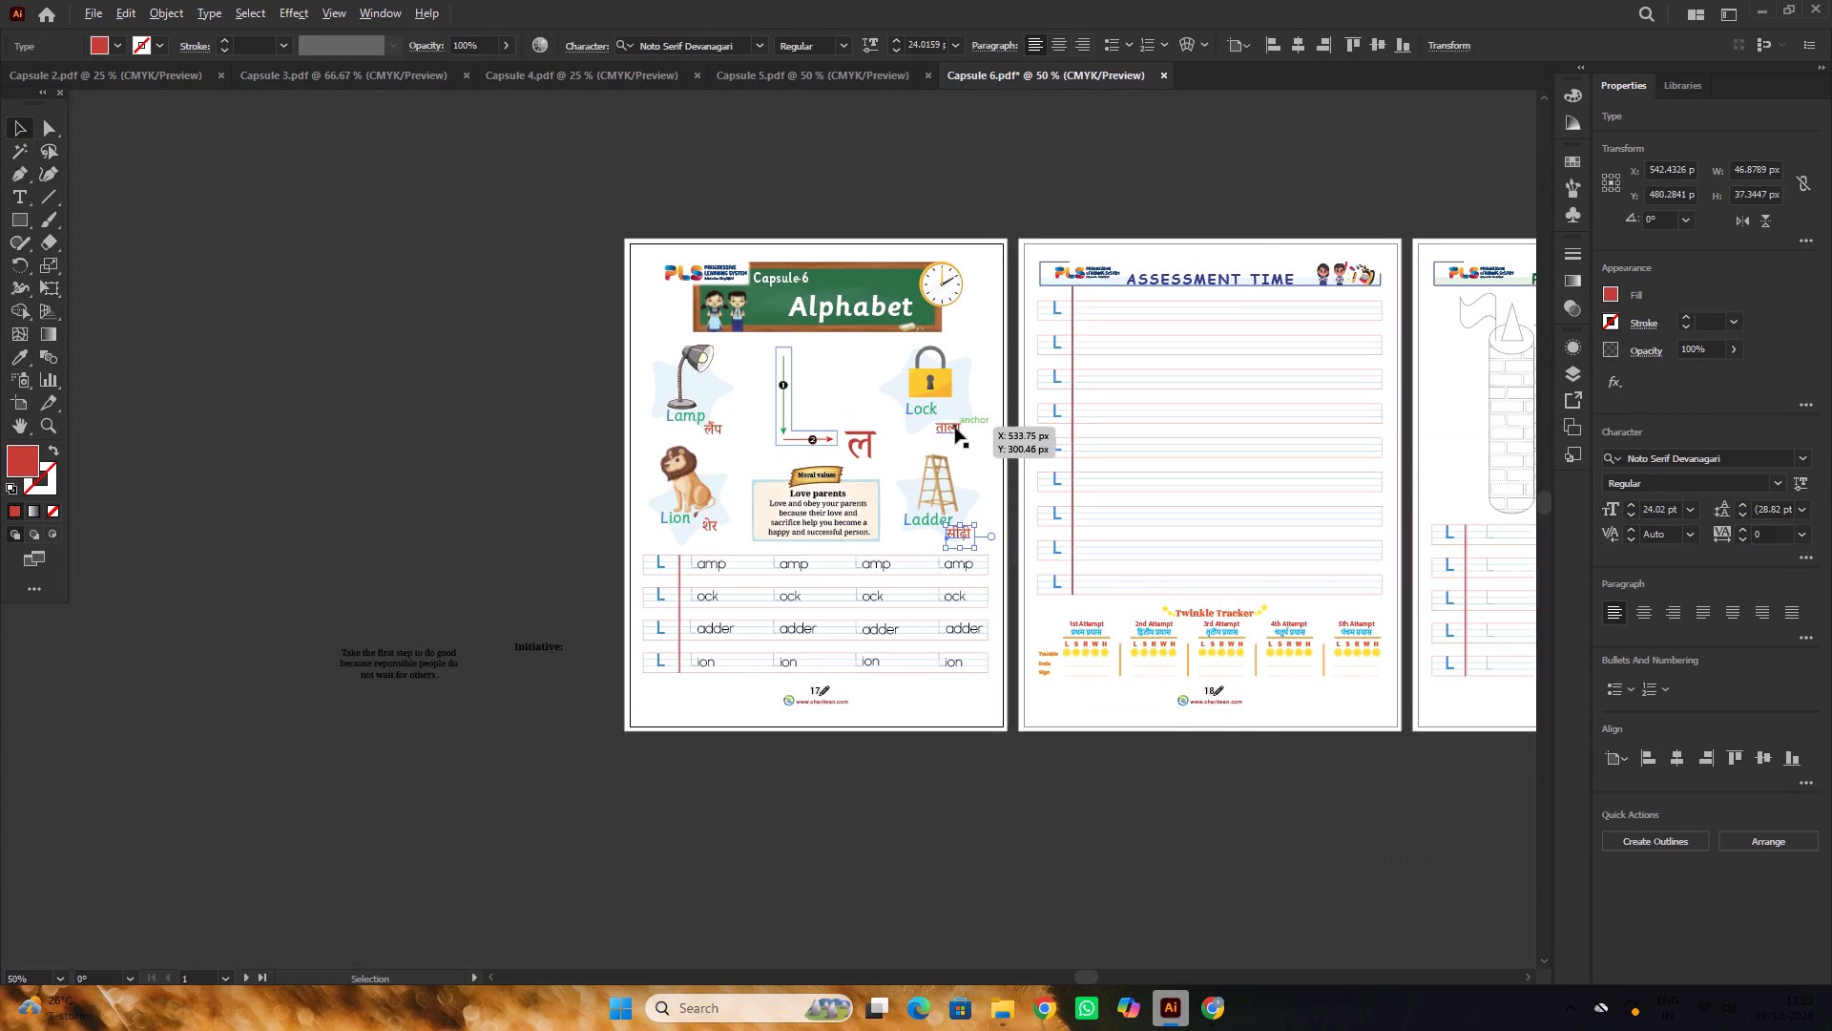
{"action": "scroll", "coordinate": [955, 428], "scroll_direction": "up", "scroll_amount": 3}
{"action": "left_click", "coordinate": [950, 428]}
{"action": "scroll", "coordinate": [950, 428], "scroll_direction": "up", "scroll_amount": 2, "text": "alt"}
{"action": "left_click_drag", "start_coordinate": [946, 423], "coordinate": [945, 409]}
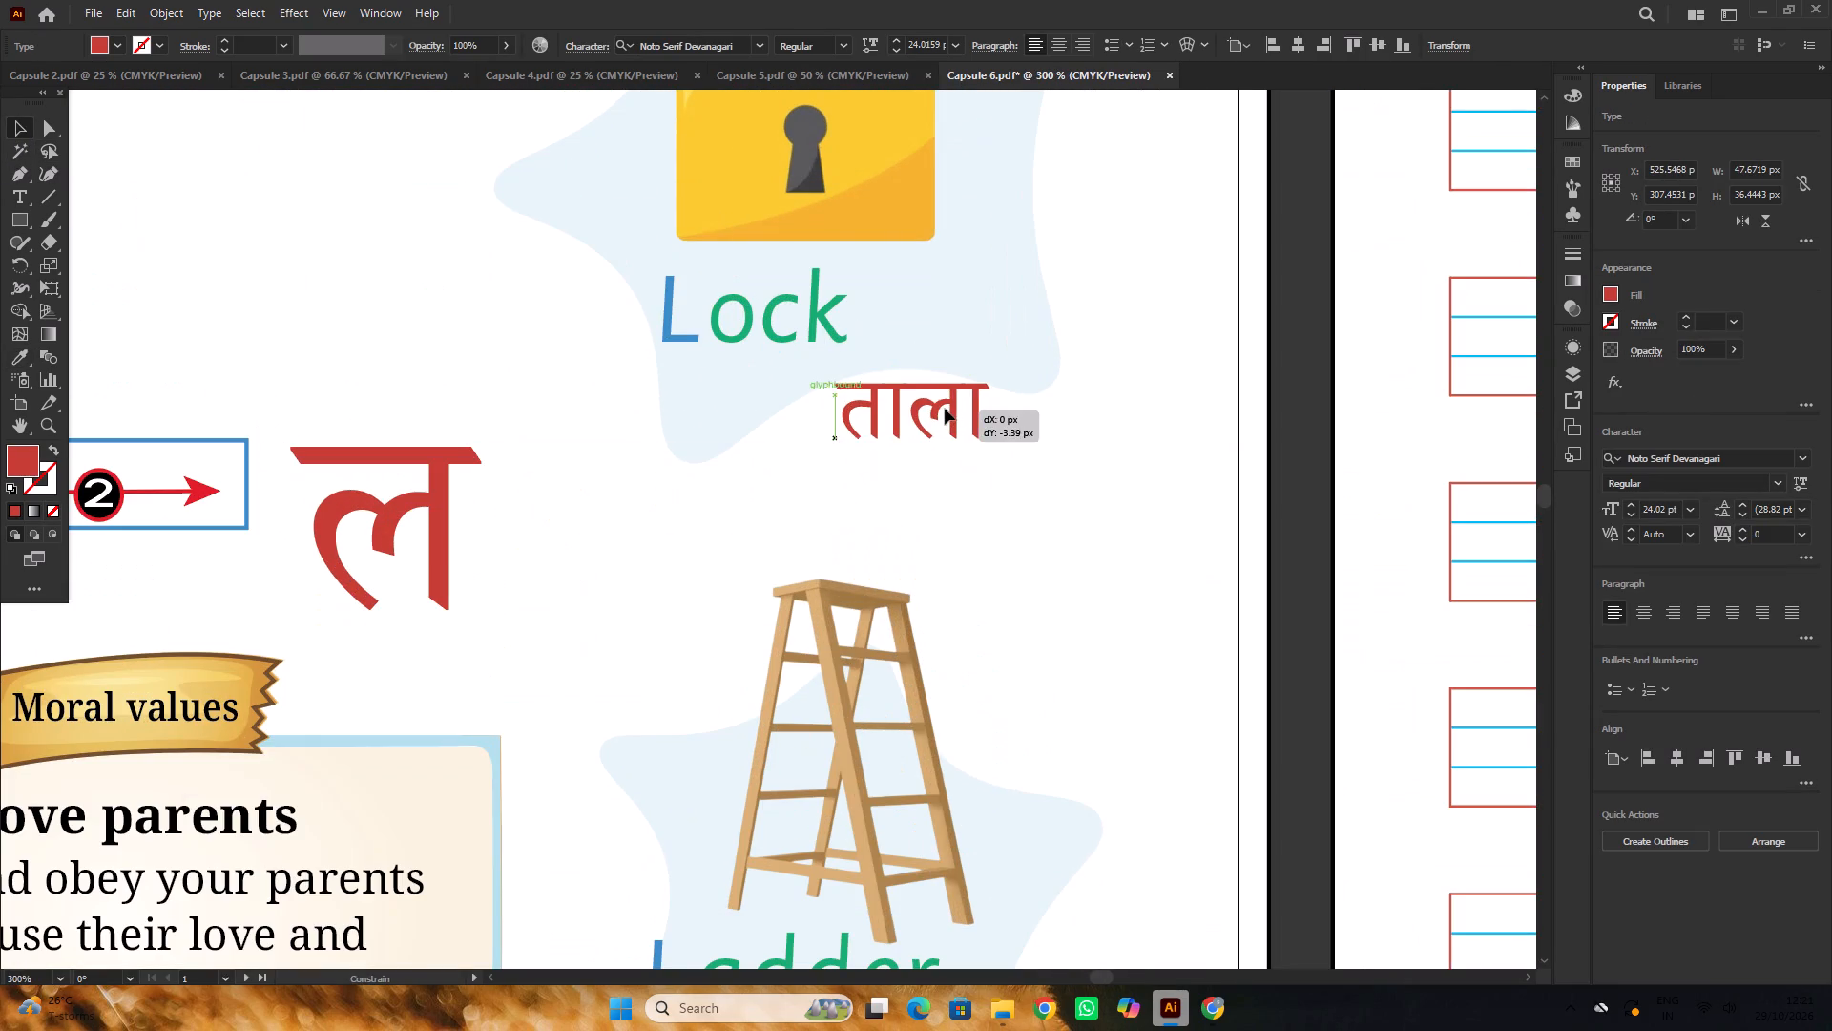
{"action": "left_click_drag", "start_coordinate": [945, 409], "coordinate": [945, 406]}
{"action": "scroll", "coordinate": [945, 406], "scroll_direction": "down", "scroll_amount": 1, "text": "alt"}
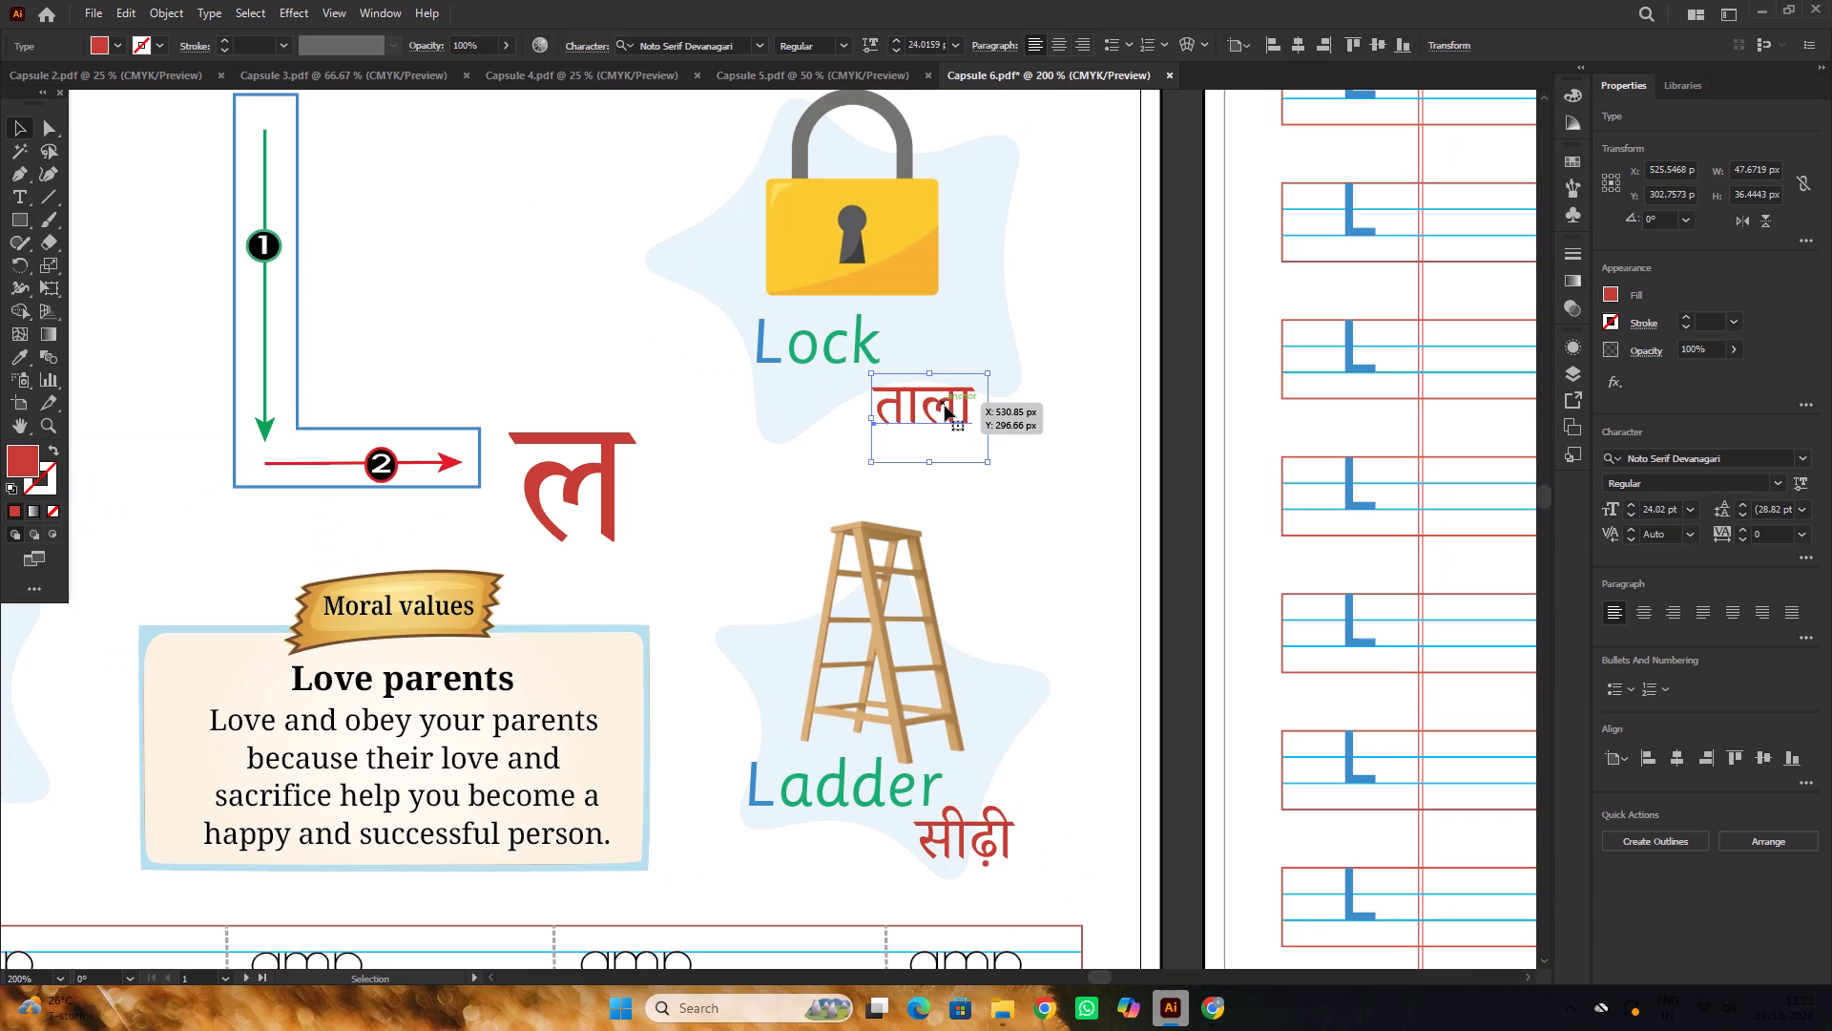
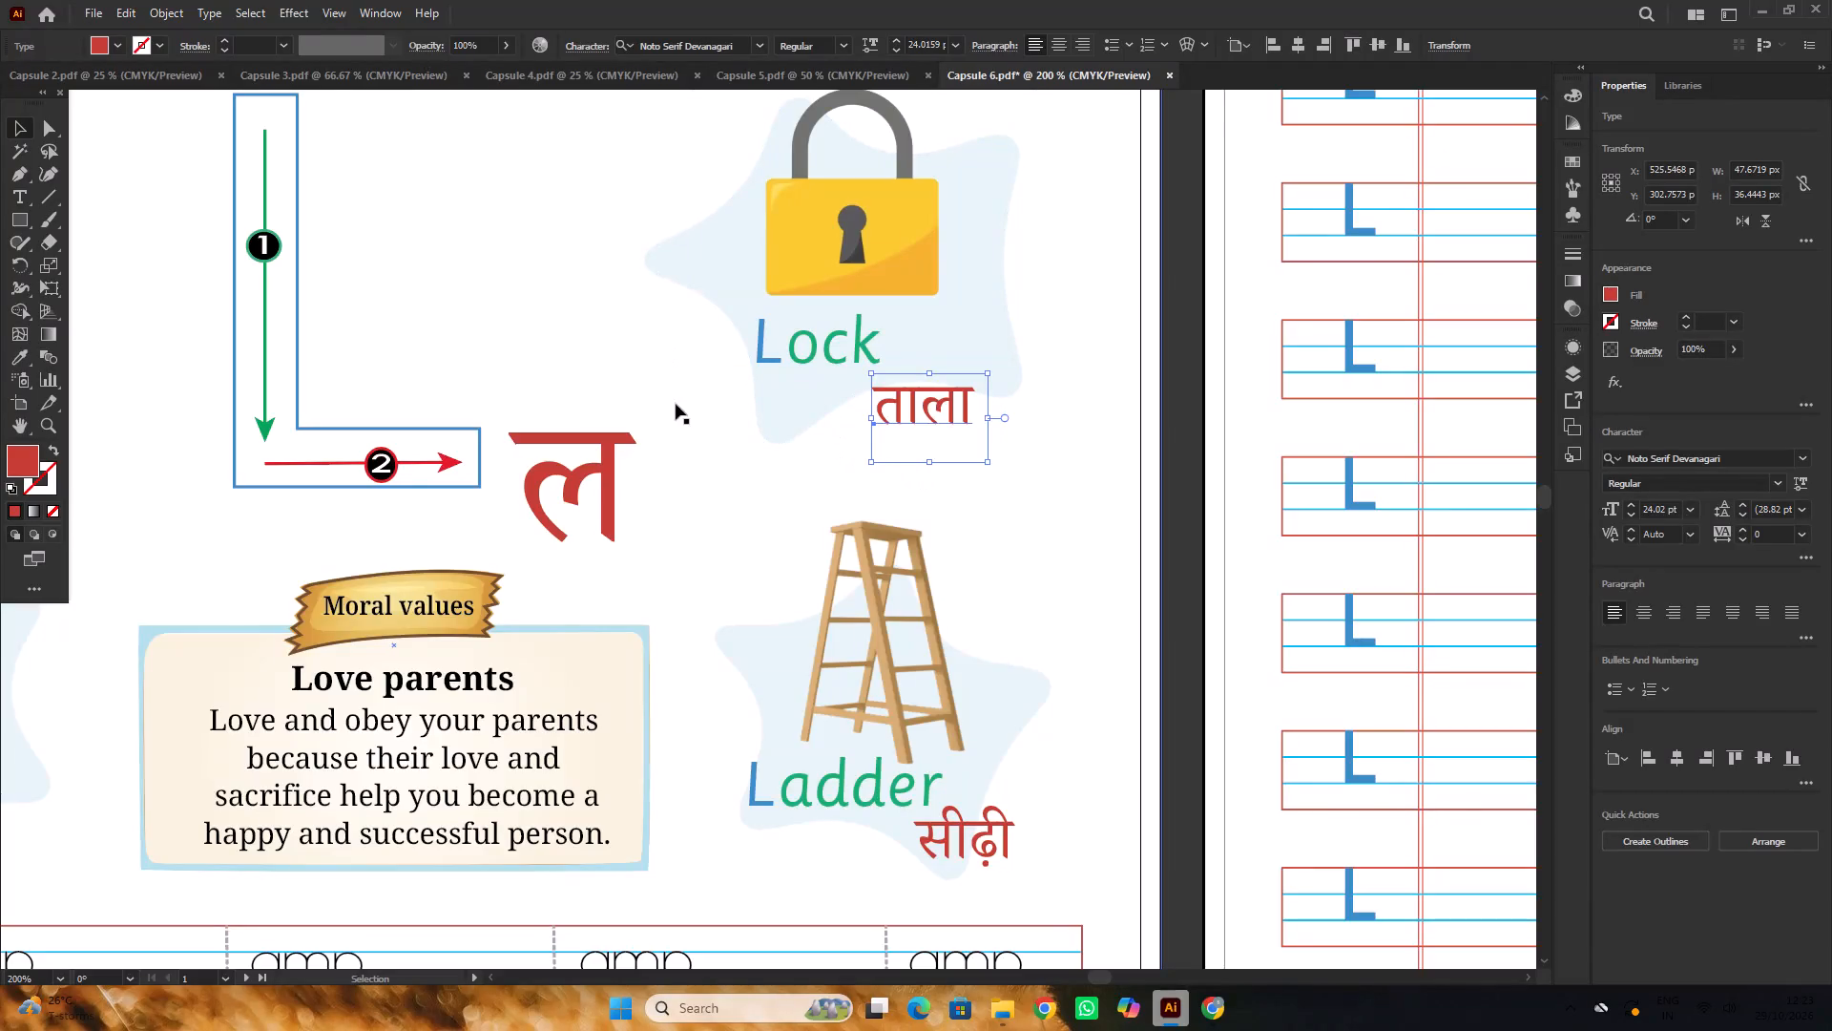
Lock the large blue-outlined letter L above the moral values box on Capsule 6's first page.
{"action": "scroll", "coordinate": [811, 460], "scroll_direction": "down", "scroll_amount": 2, "text": "alt"}
{"action": "scroll", "coordinate": [810, 460], "scroll_direction": "down", "scroll_amount": 5}
{"action": "scroll", "coordinate": [840, 504], "scroll_direction": "up", "scroll_amount": 2, "text": "alt"}
{"action": "scroll", "coordinate": [839, 502], "scroll_direction": "down", "scroll_amount": 1, "text": "alt"}
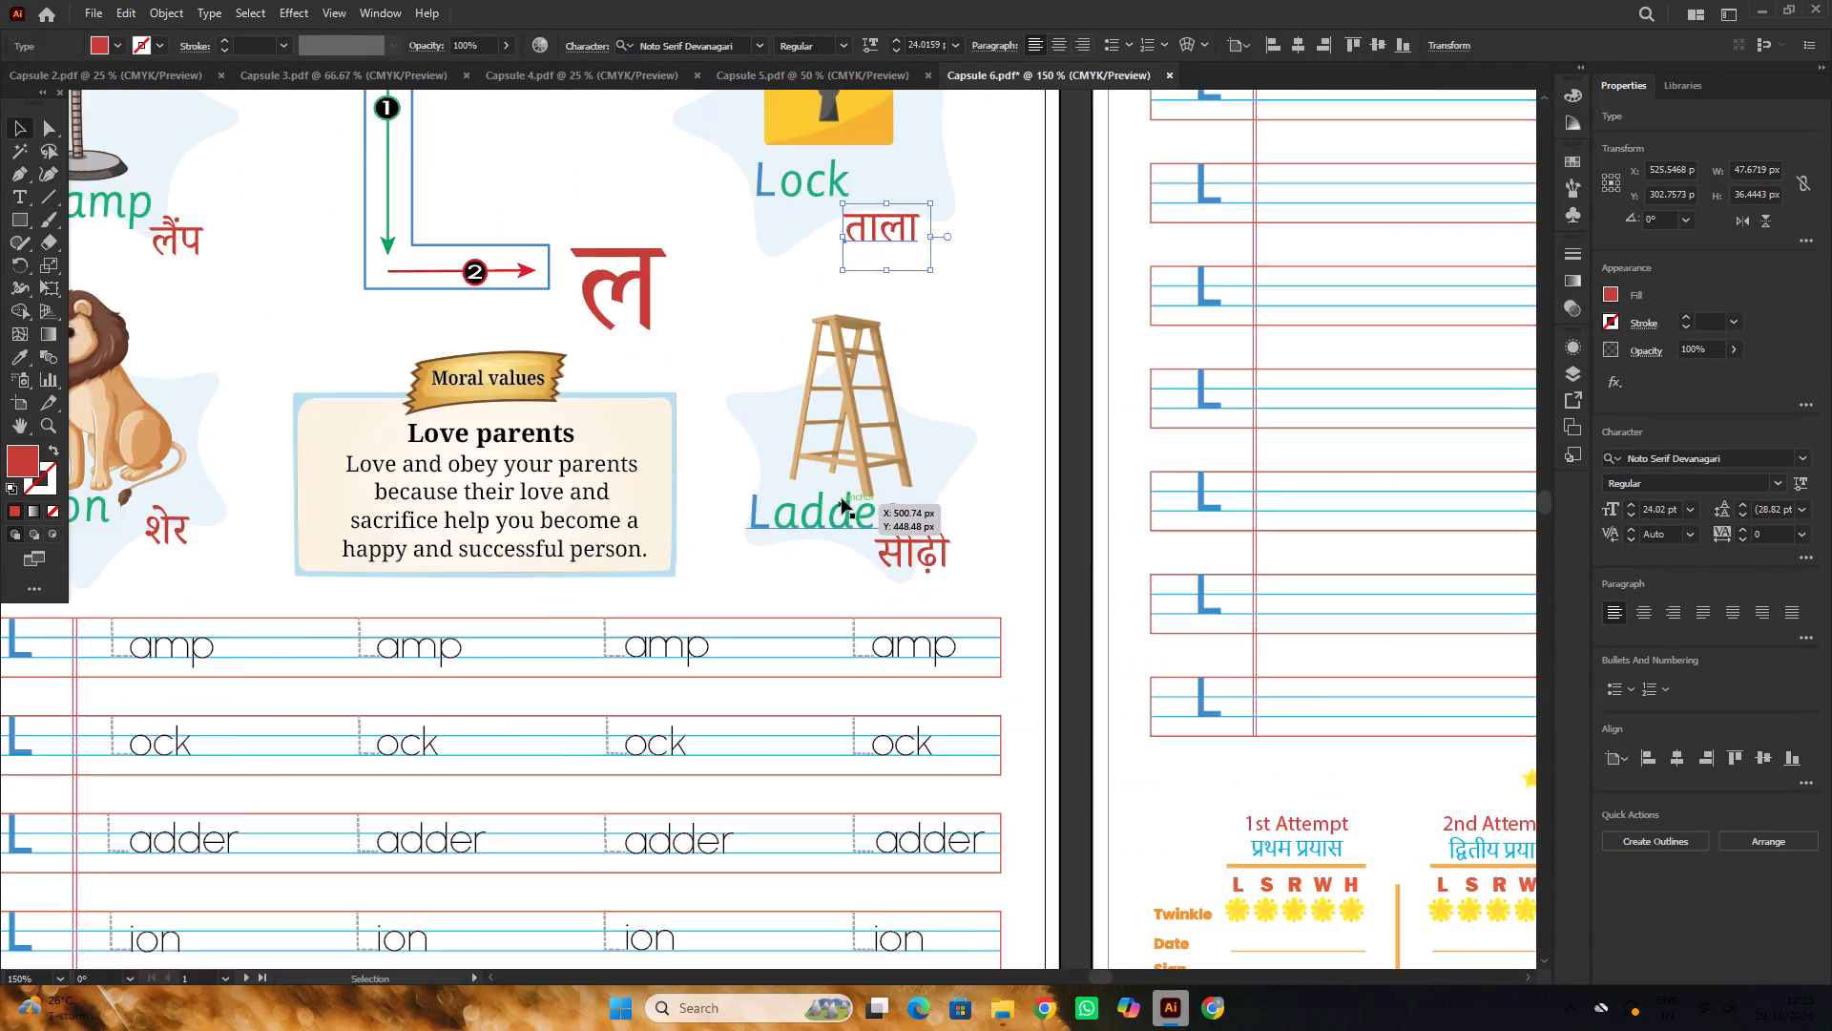
{"action": "scroll", "coordinate": [842, 498], "scroll_direction": "down", "scroll_amount": 1, "text": "alt"}
{"action": "left_click", "coordinate": [606, 418]}
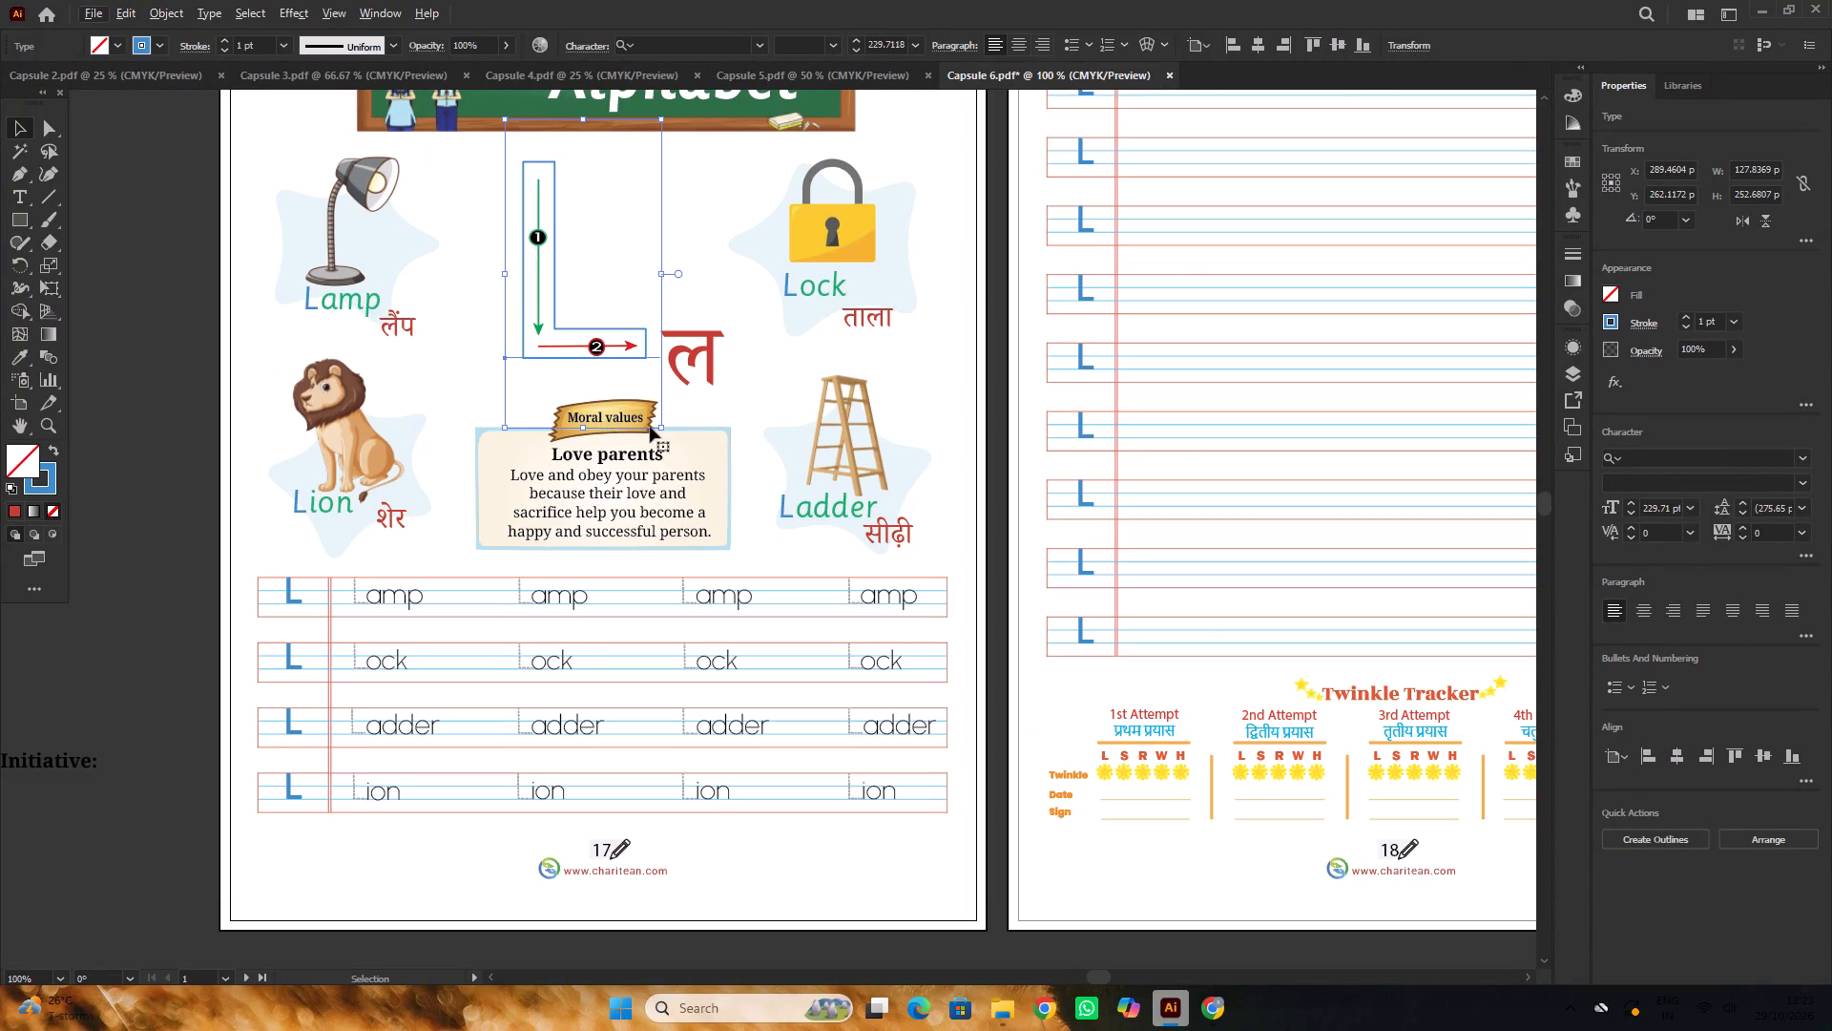
{"action": "key", "text": "ctrl+2"}
Set the font of the Moral values banner text, inside its group, to Sassoon Infant Std Bold.
{"action": "left_click", "coordinate": [635, 415]}
{"action": "scroll", "coordinate": [627, 422], "scroll_direction": "up", "scroll_amount": 3, "text": "alt"}
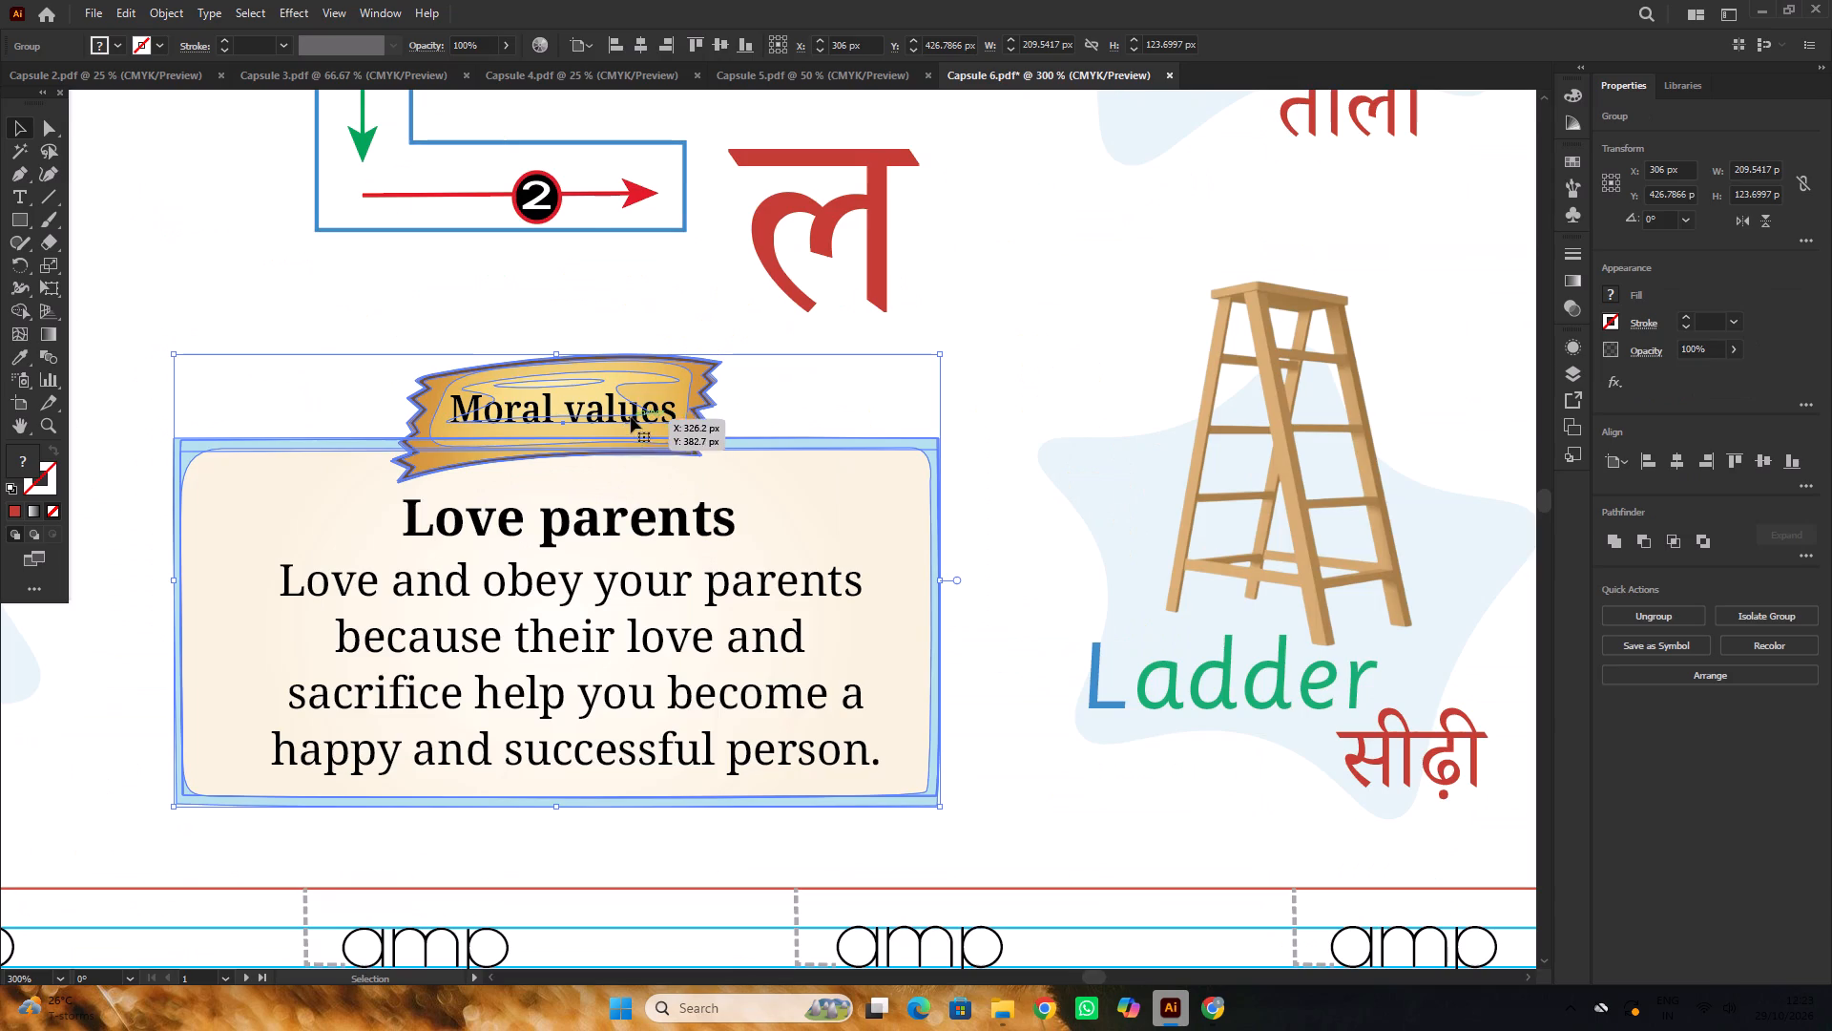
{"action": "triple_click", "coordinate": [631, 417]}
{"action": "left_click", "coordinate": [1734, 459]}
{"action": "key", "text": "s"}
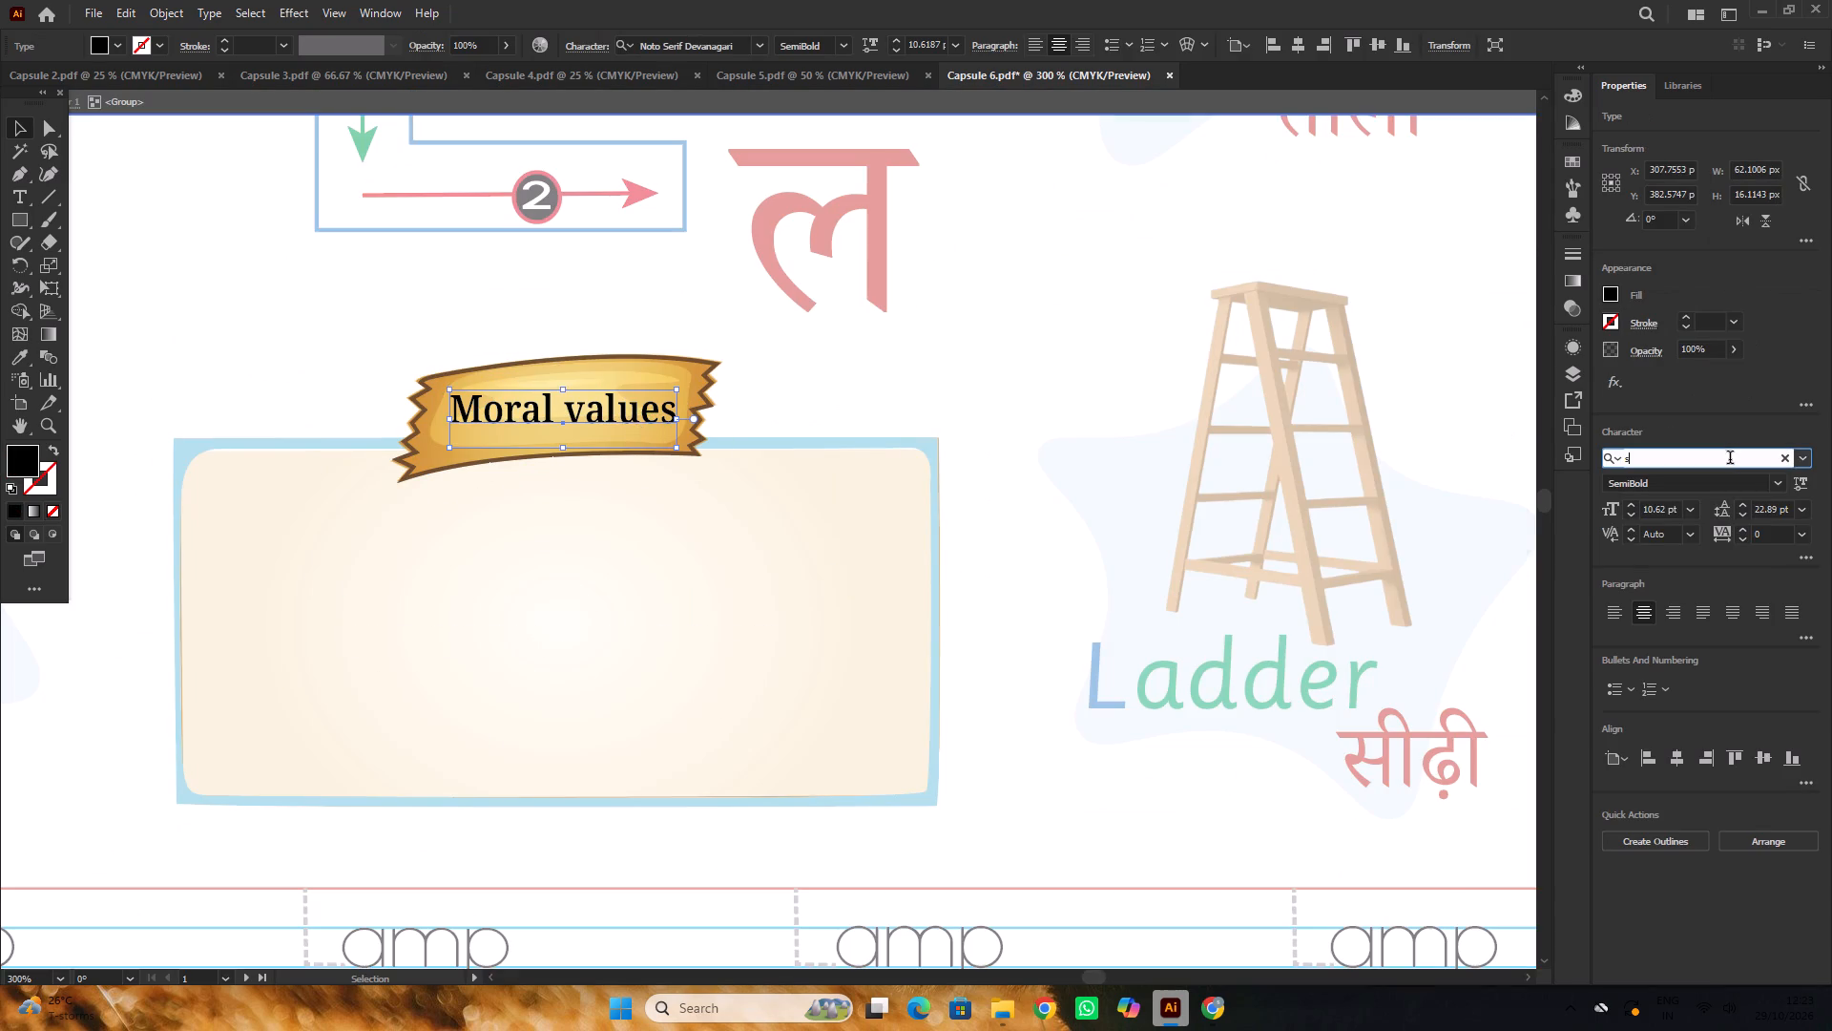
{"action": "key", "text": "a"}
{"action": "key", "text": "s"}
{"action": "key", "text": "s"}
{"action": "left_click", "coordinate": [1498, 580]}
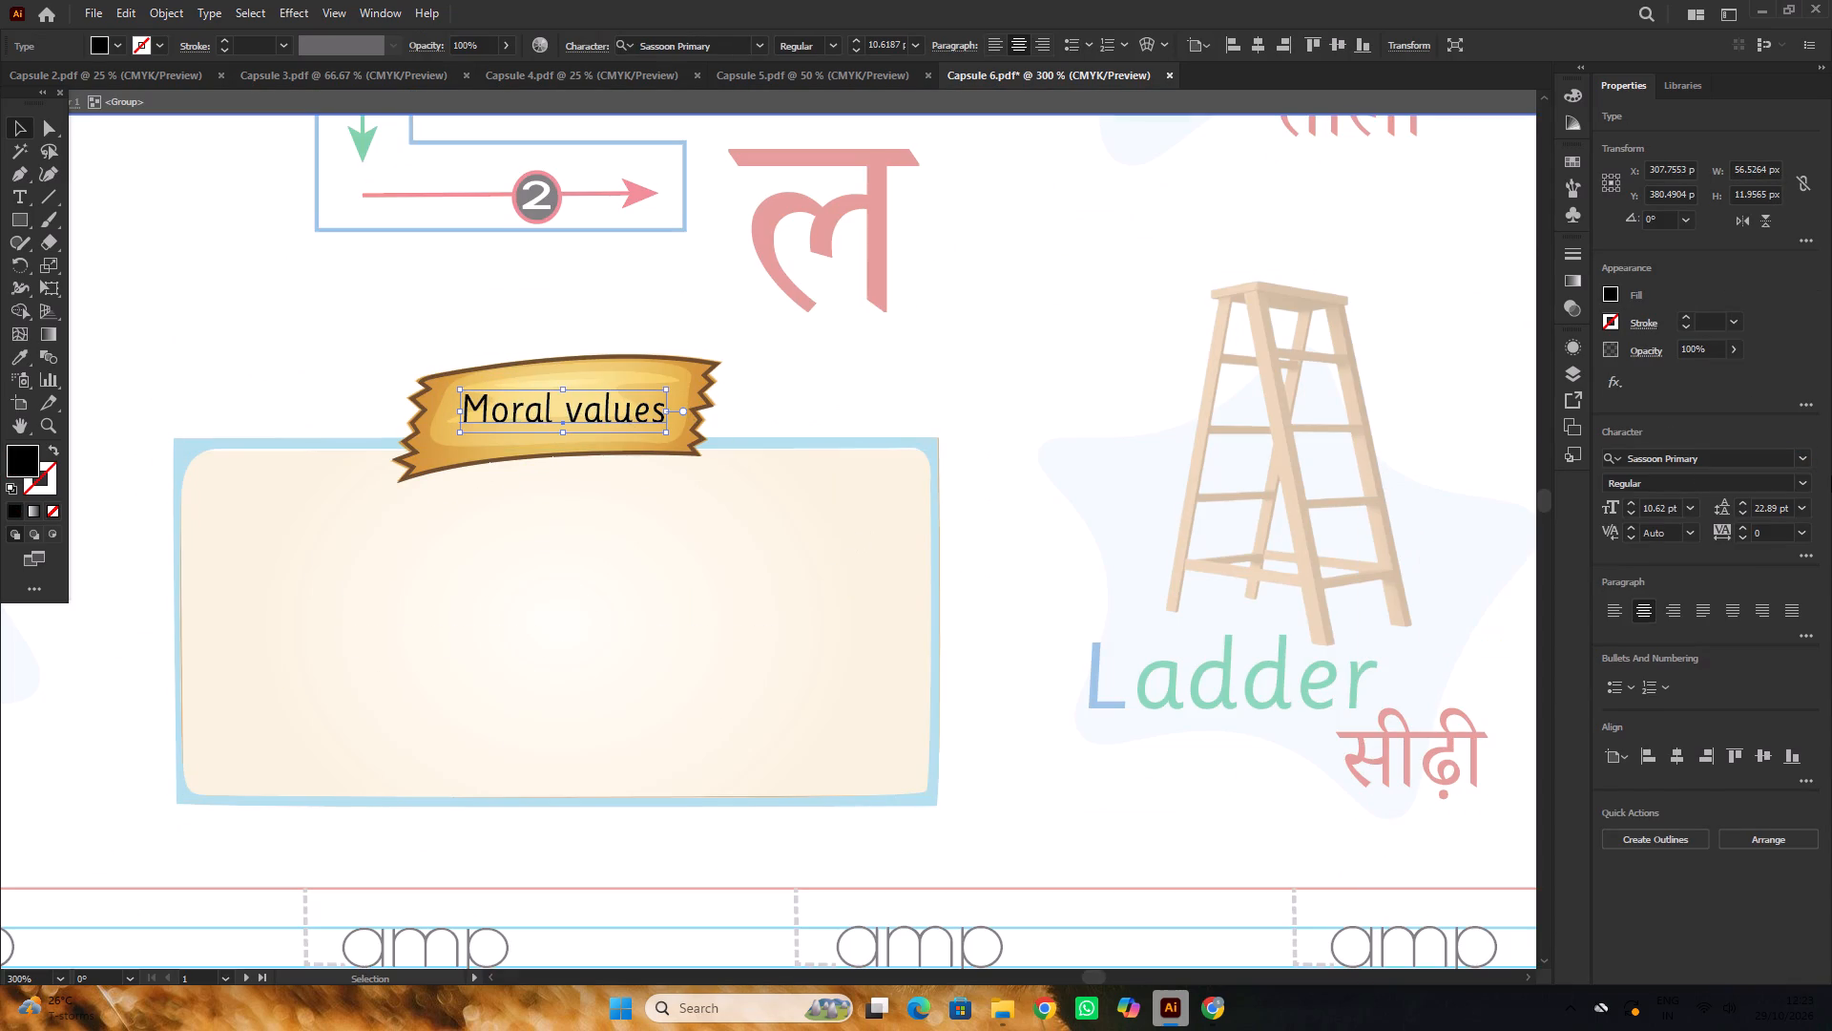
{"action": "left_click", "coordinate": [1738, 469]}
{"action": "left_click", "coordinate": [1731, 464]}
{"action": "type", "text": "sa"}
{"action": "key", "text": "s"}
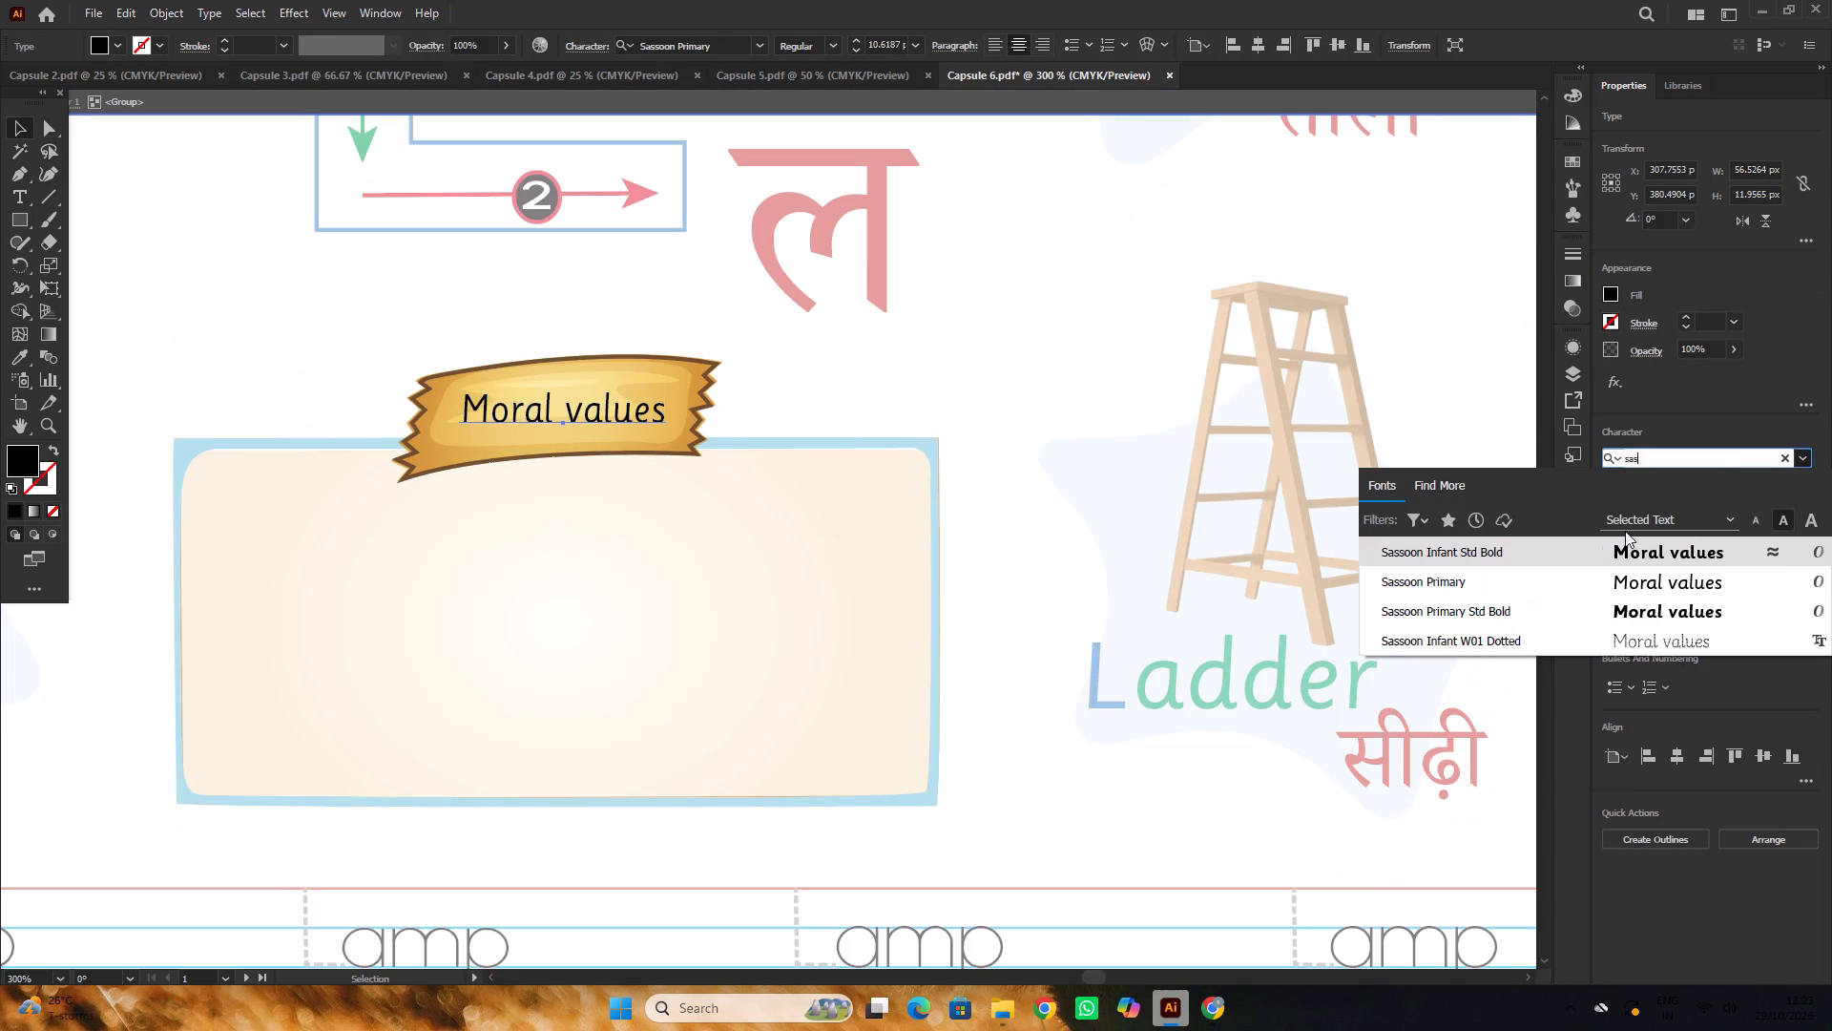
{"action": "left_click", "coordinate": [1573, 547]}
{"action": "scroll", "coordinate": [1085, 458], "scroll_direction": "down", "scroll_amount": 3, "text": "alt"}
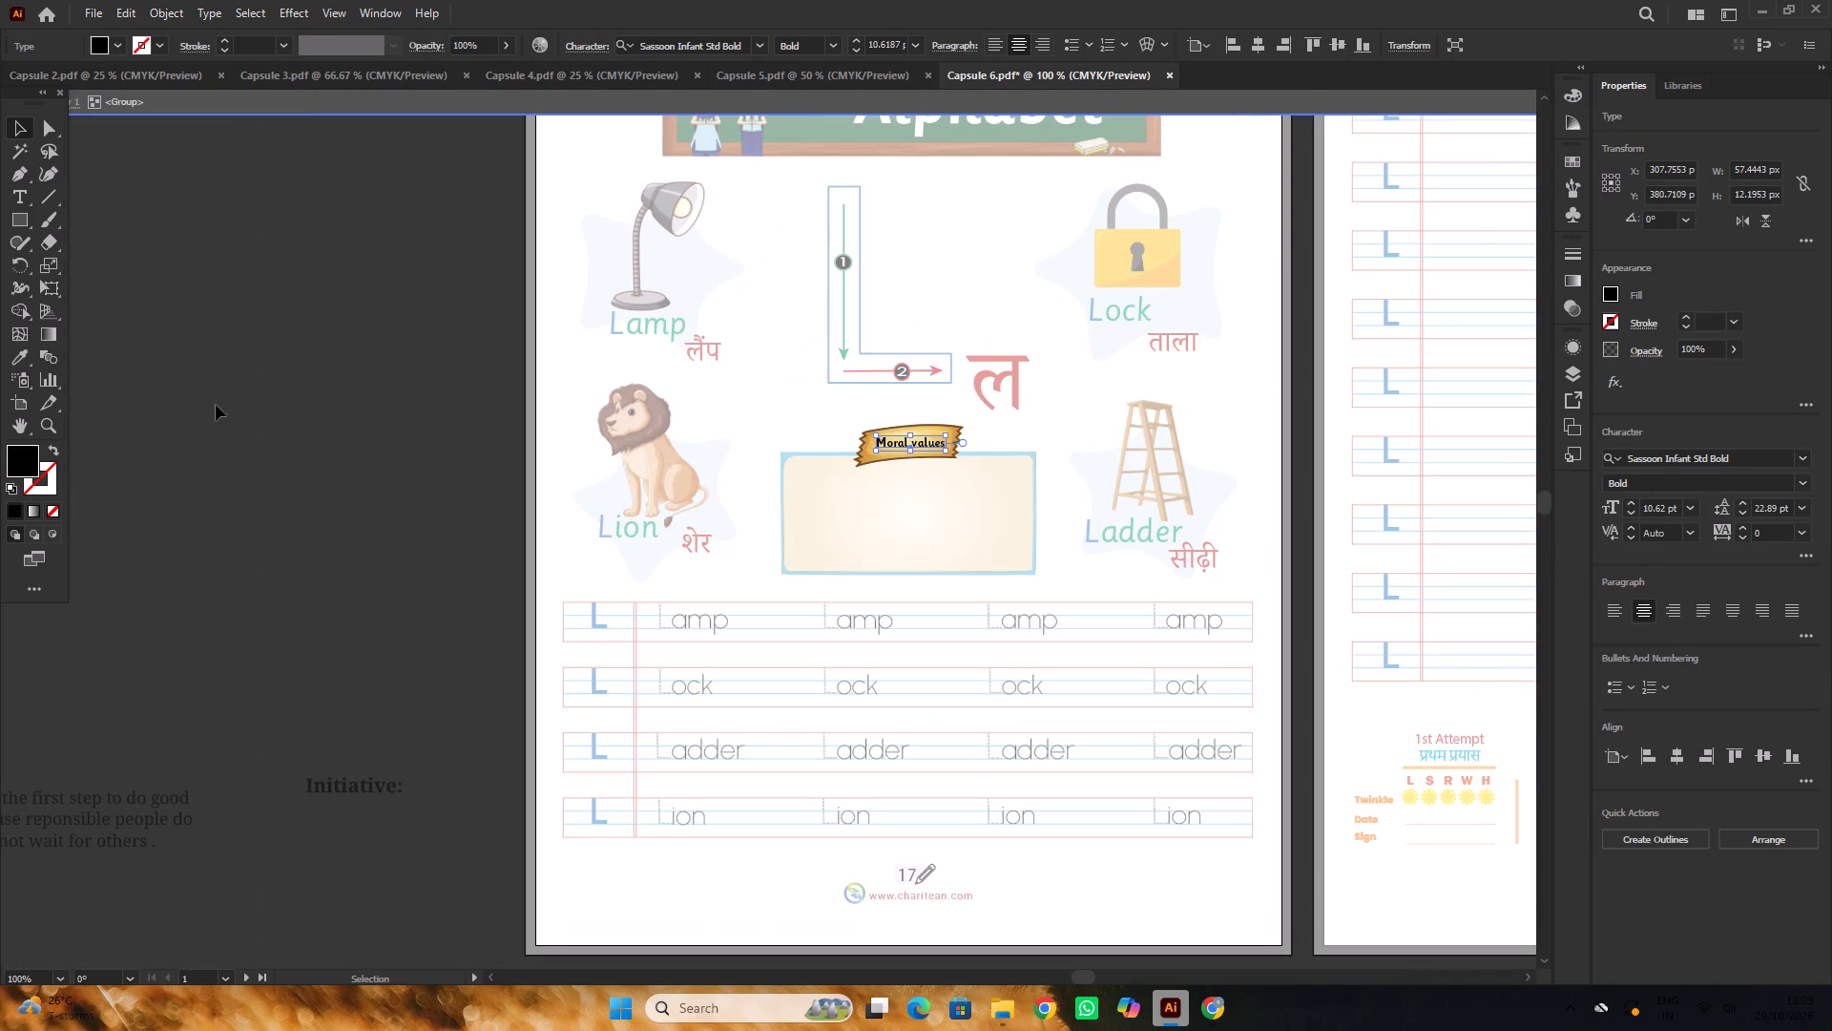
{"action": "double_click", "coordinate": [209, 402]}
Check the Capsule 4, Capsule 3 and Capsule 5 documents for reference, and return to Capsule 6.
{"action": "left_click", "coordinate": [530, 68]}
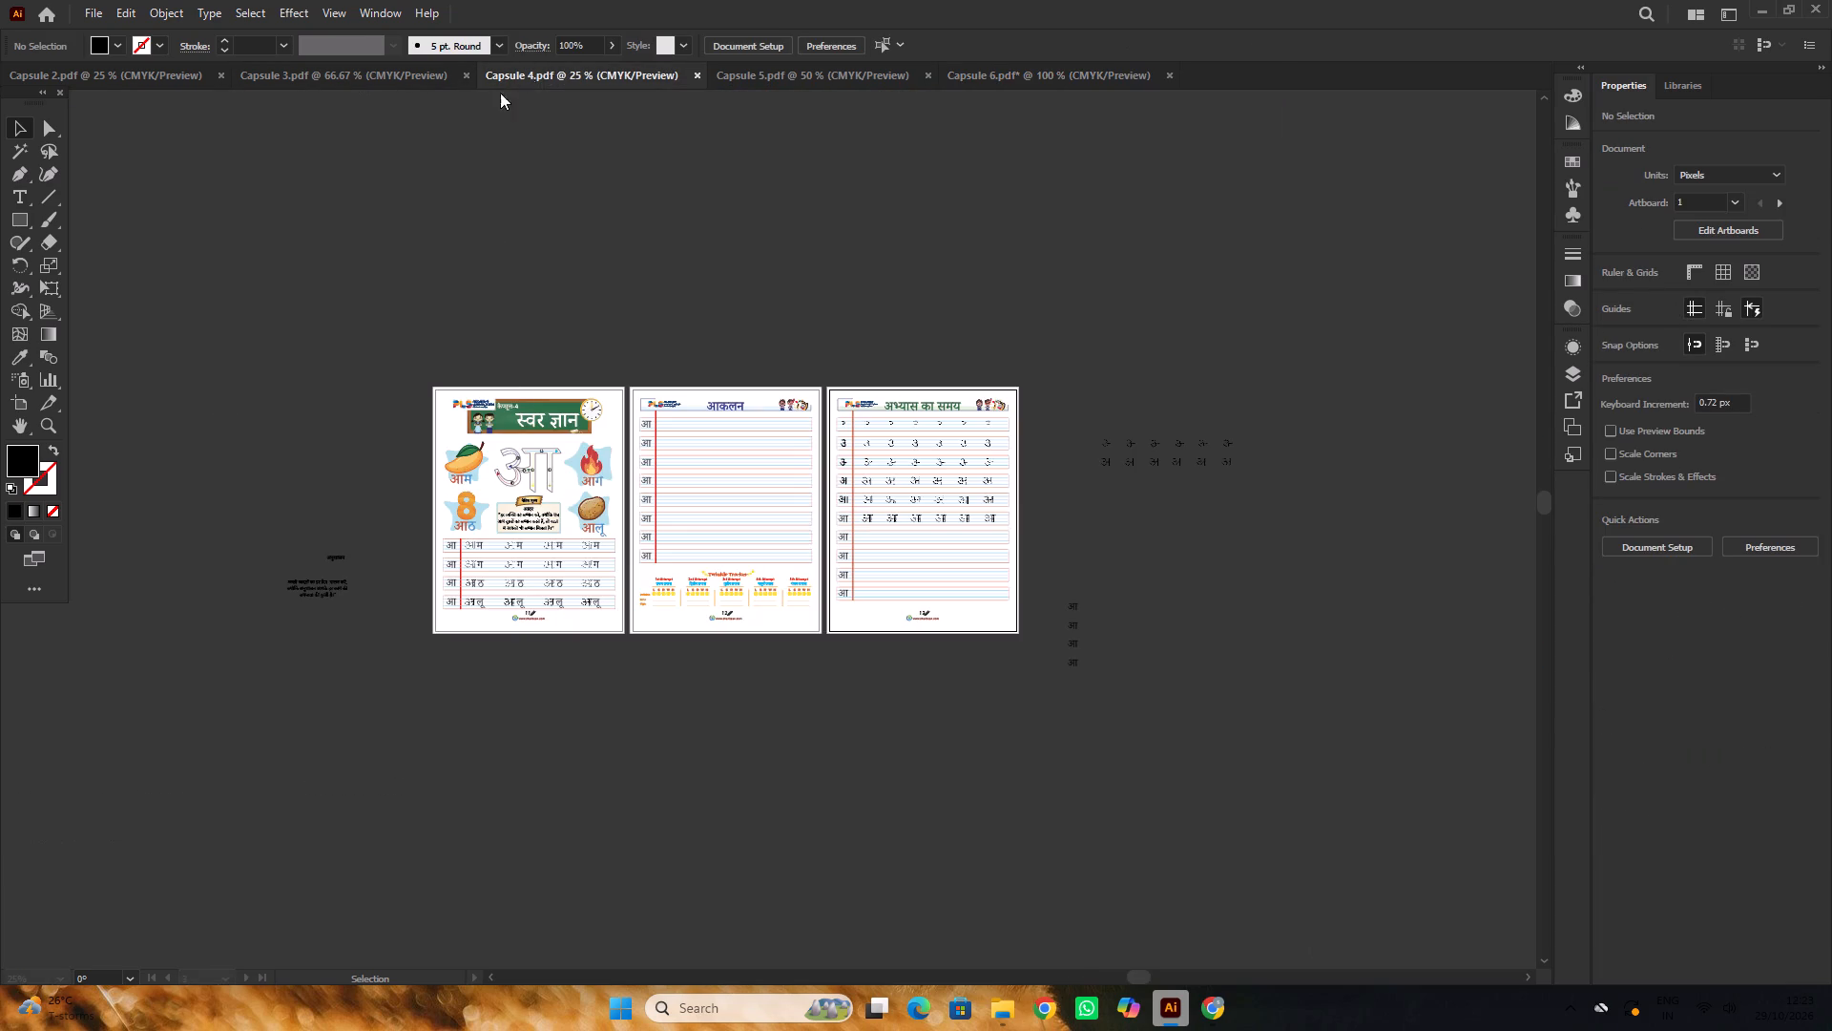
{"action": "left_click", "coordinate": [325, 68]}
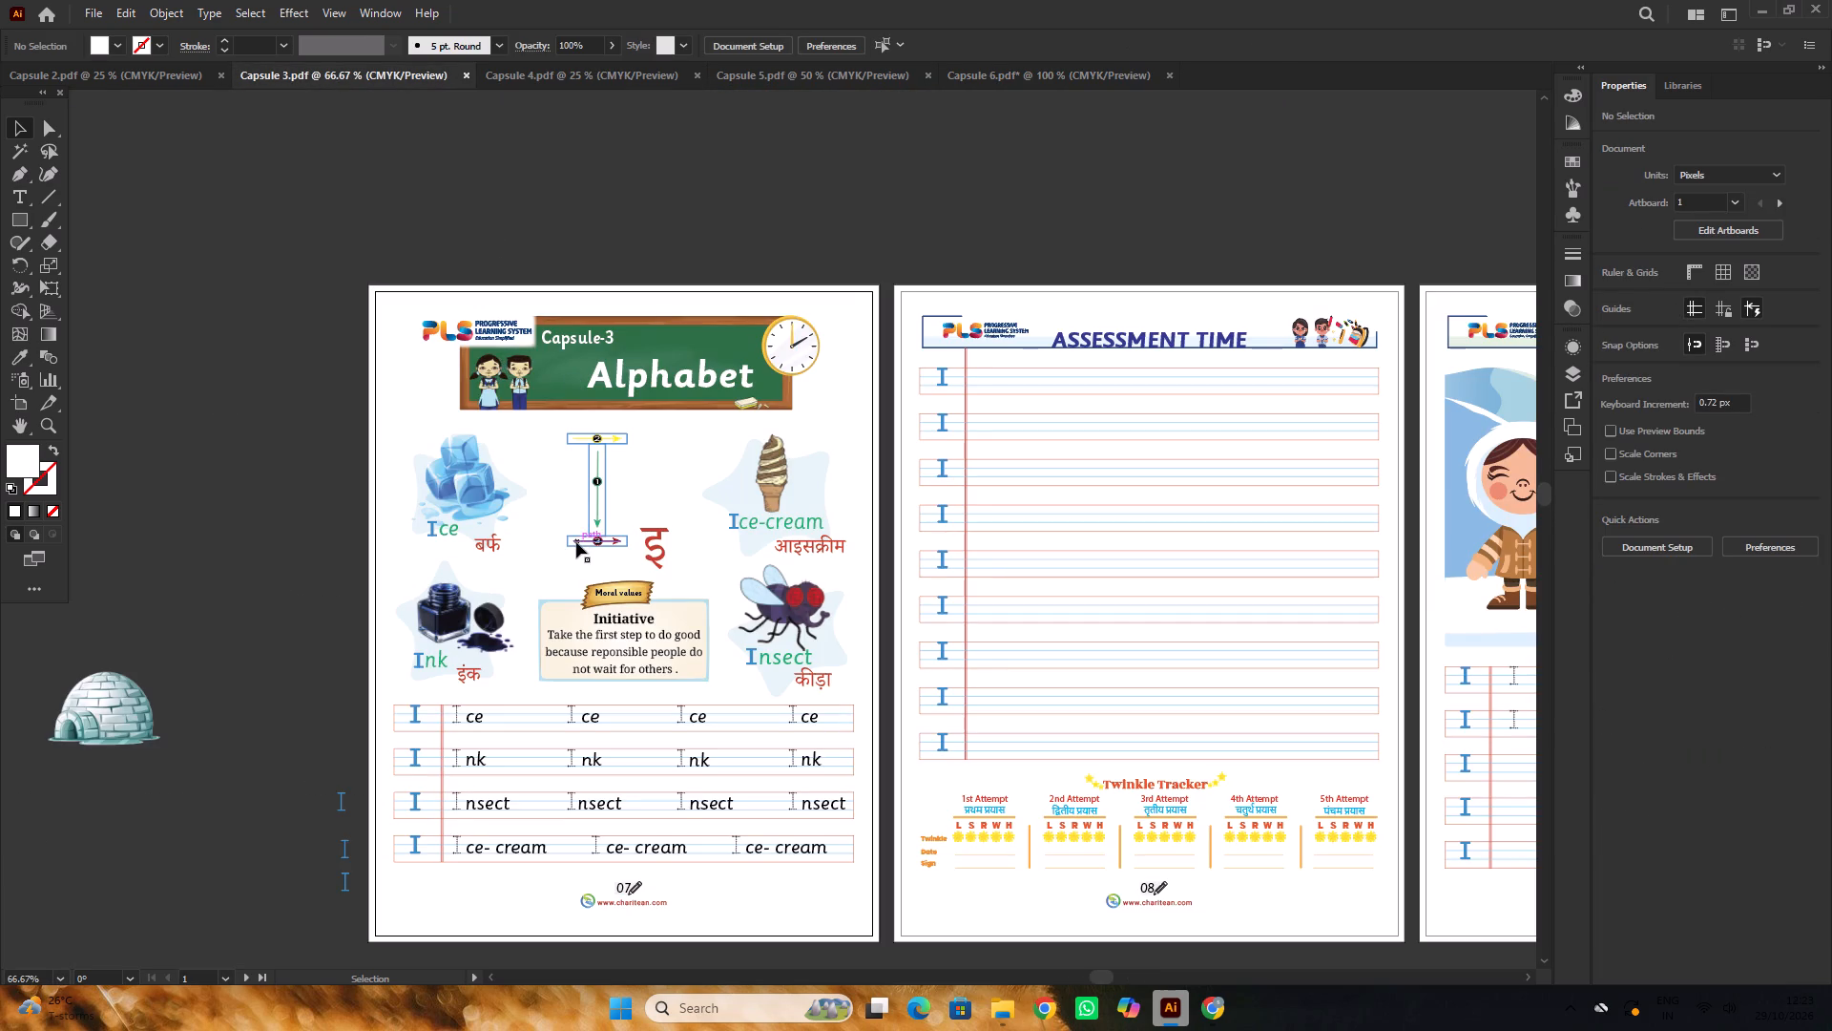
{"action": "scroll", "coordinate": [576, 541], "scroll_direction": "down", "scroll_amount": 6}
{"action": "scroll", "coordinate": [621, 496], "scroll_direction": "up", "scroll_amount": 3, "text": "alt"}
{"action": "scroll", "coordinate": [609, 375], "scroll_direction": "down", "scroll_amount": 3, "text": "alt"}
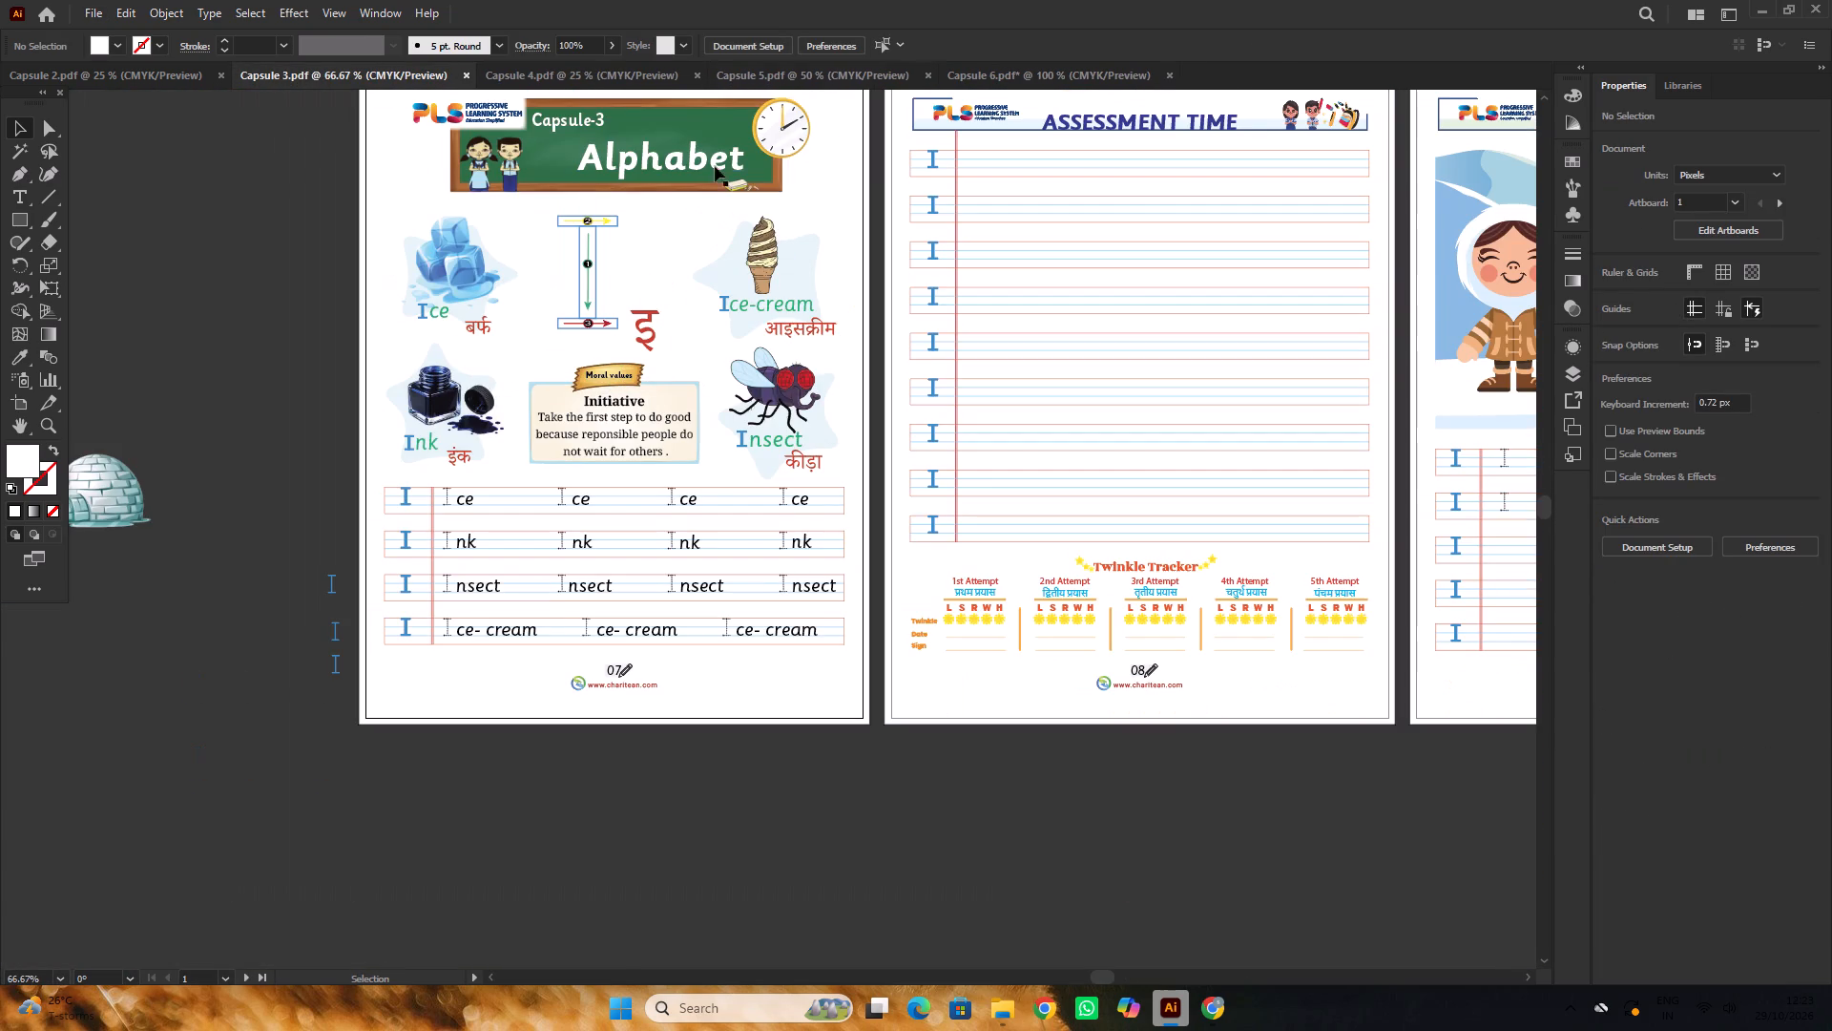
{"action": "left_click", "coordinate": [808, 74]}
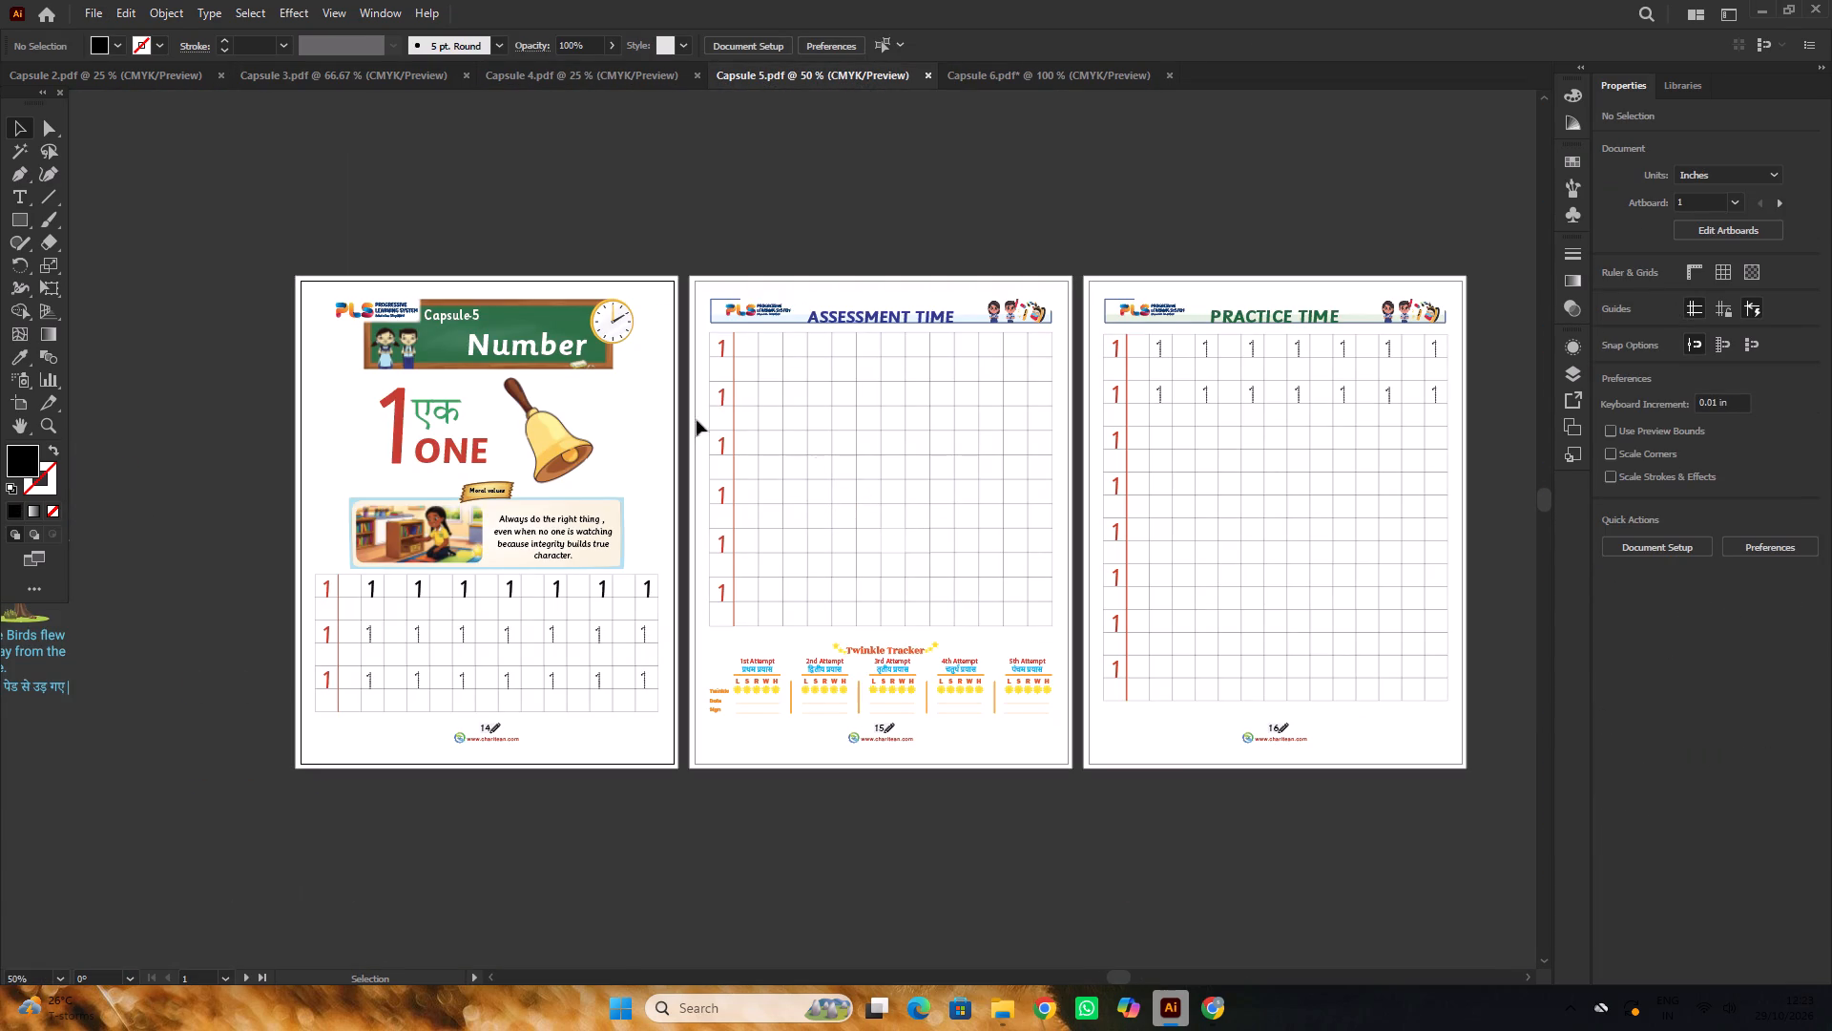
{"action": "left_click", "coordinate": [1025, 77]}
Set the font of the Love parents heading in the moral values box to Sassoon Primary Std Bold.
{"action": "left_click", "coordinate": [926, 476]}
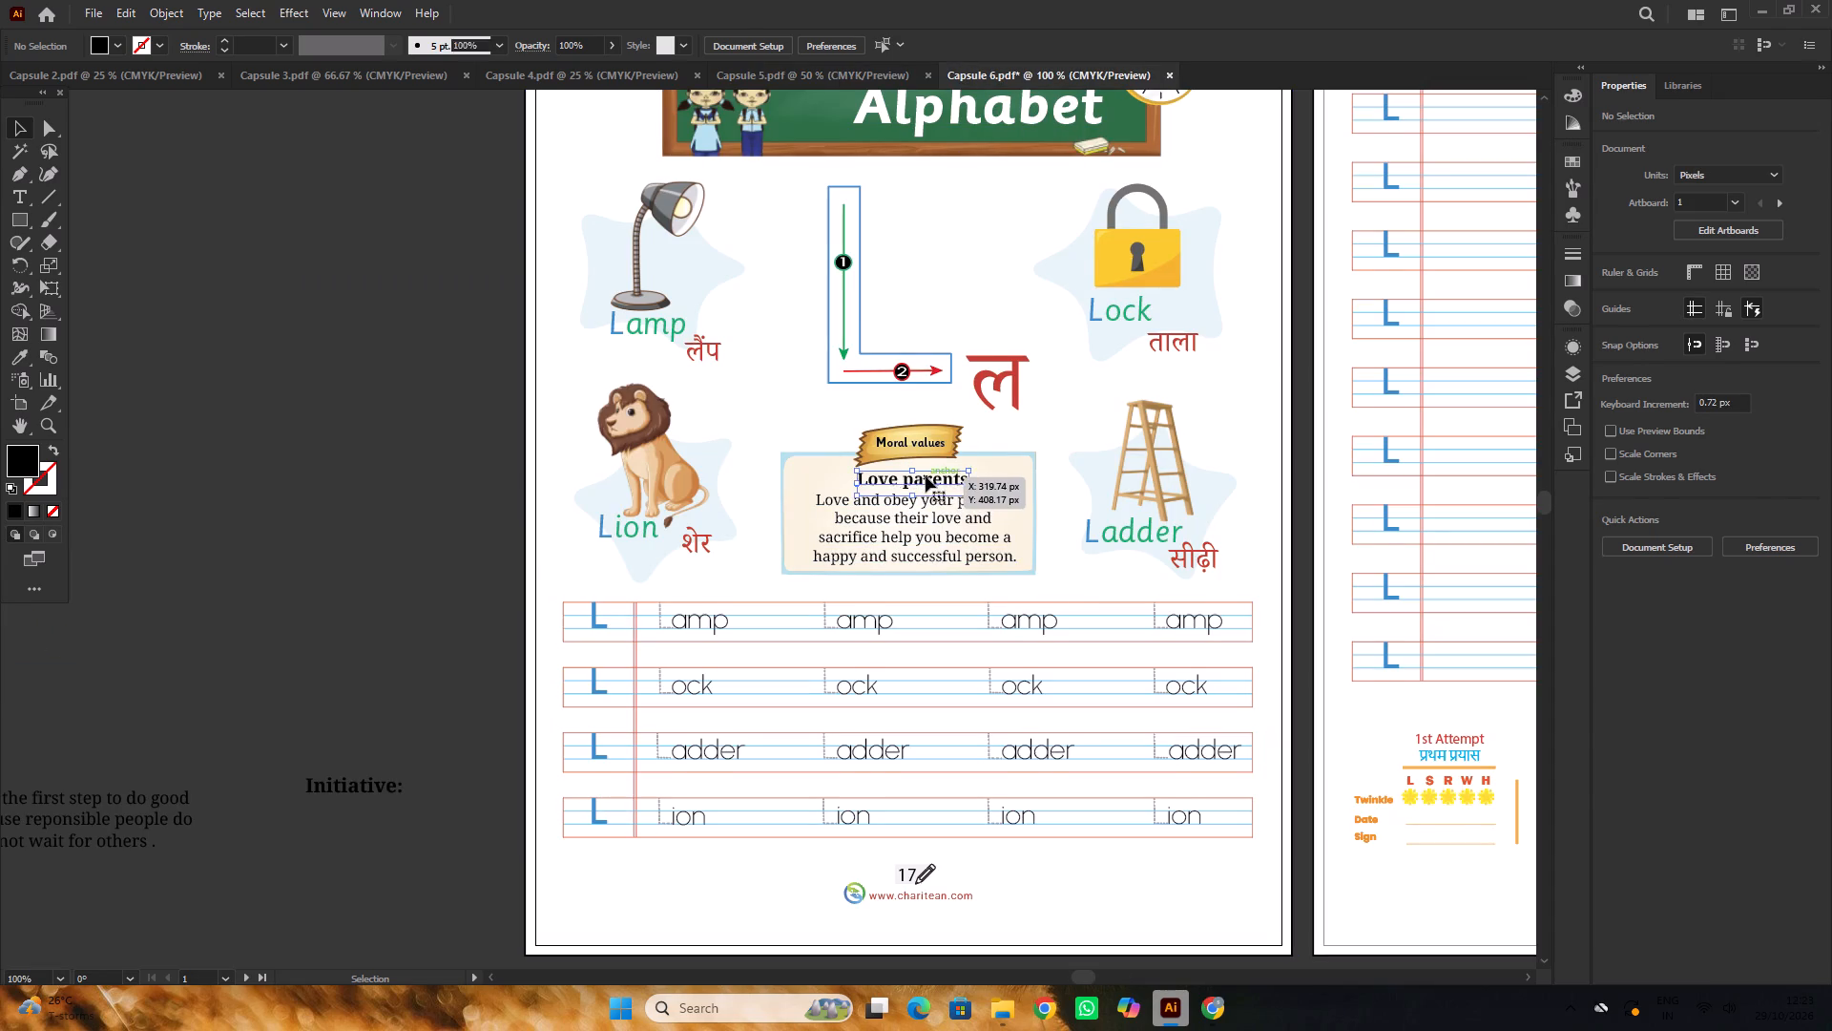
{"action": "scroll", "coordinate": [961, 478], "scroll_direction": "up", "scroll_amount": 2, "text": "alt"}
{"action": "left_click", "coordinate": [1739, 455]}
{"action": "type", "text": "sa"}
{"action": "key", "text": "s"}
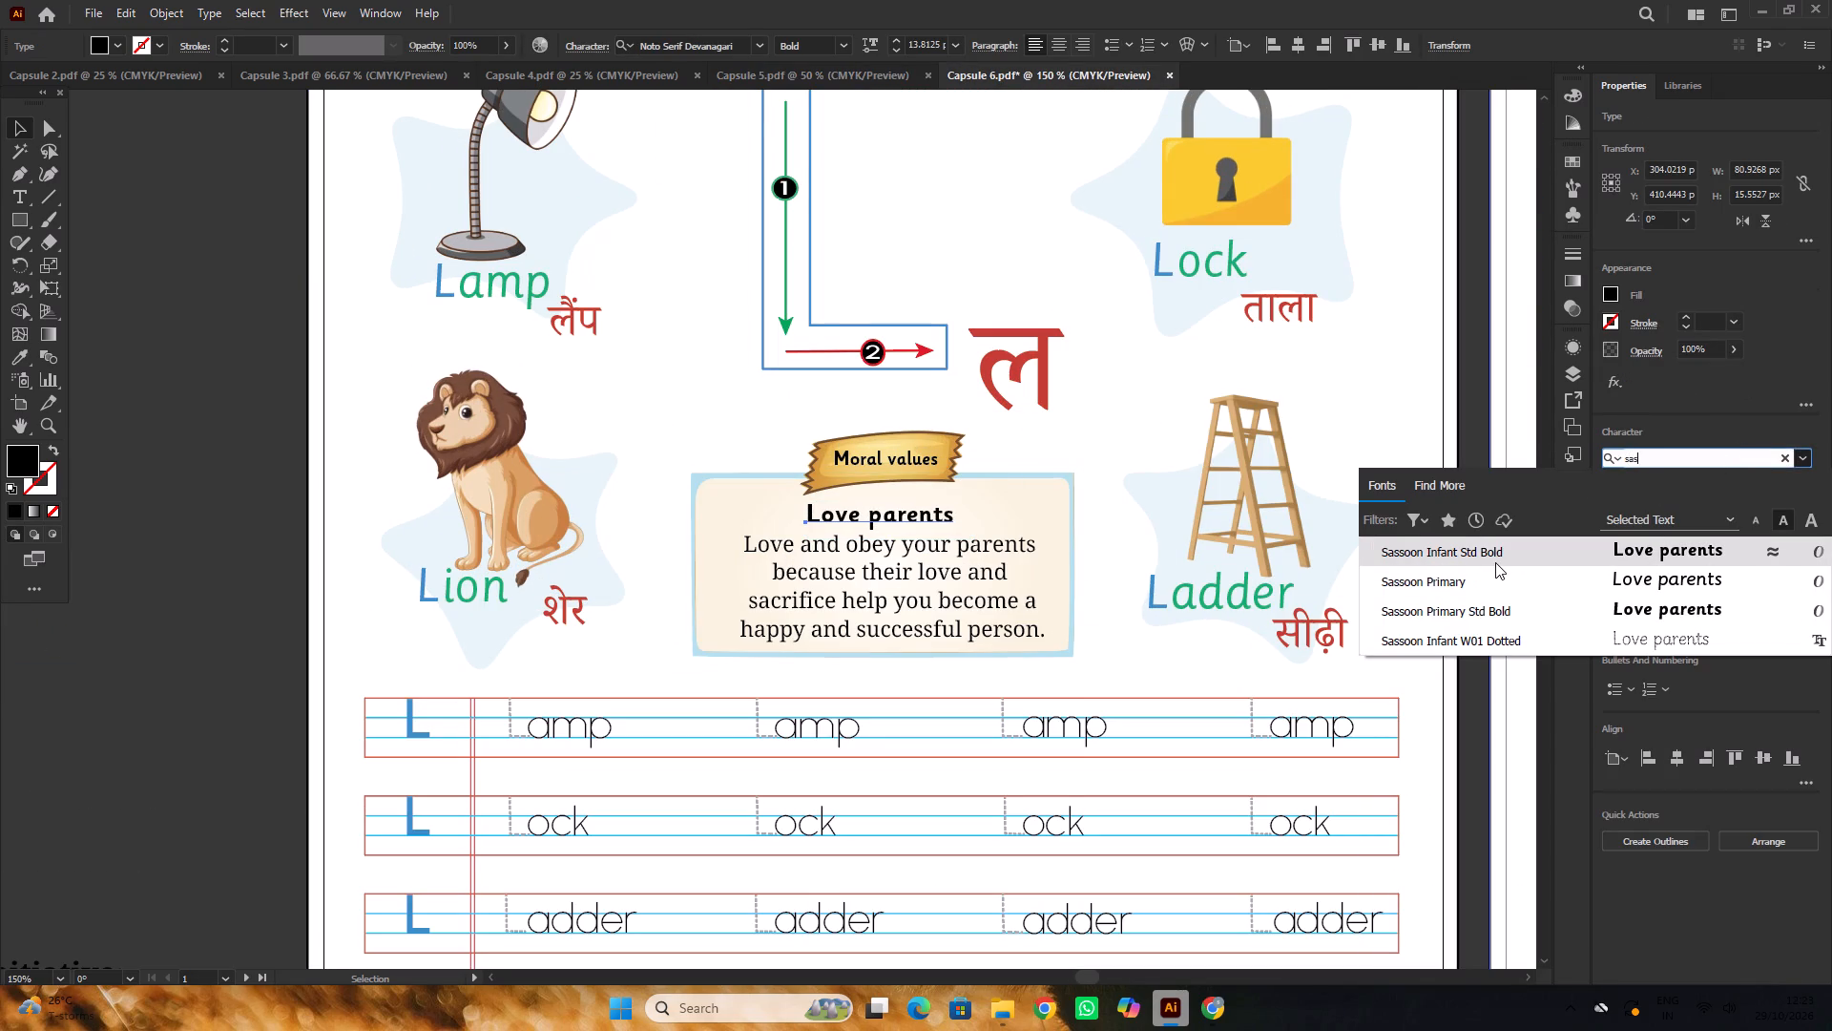
{"action": "left_click", "coordinate": [1486, 613]}
Move the Love parents heading up slightly, away from the paragraph, and centre it horizontally on the page.
{"action": "scroll", "coordinate": [932, 527], "scroll_direction": "up", "scroll_amount": 2, "text": "alt"}
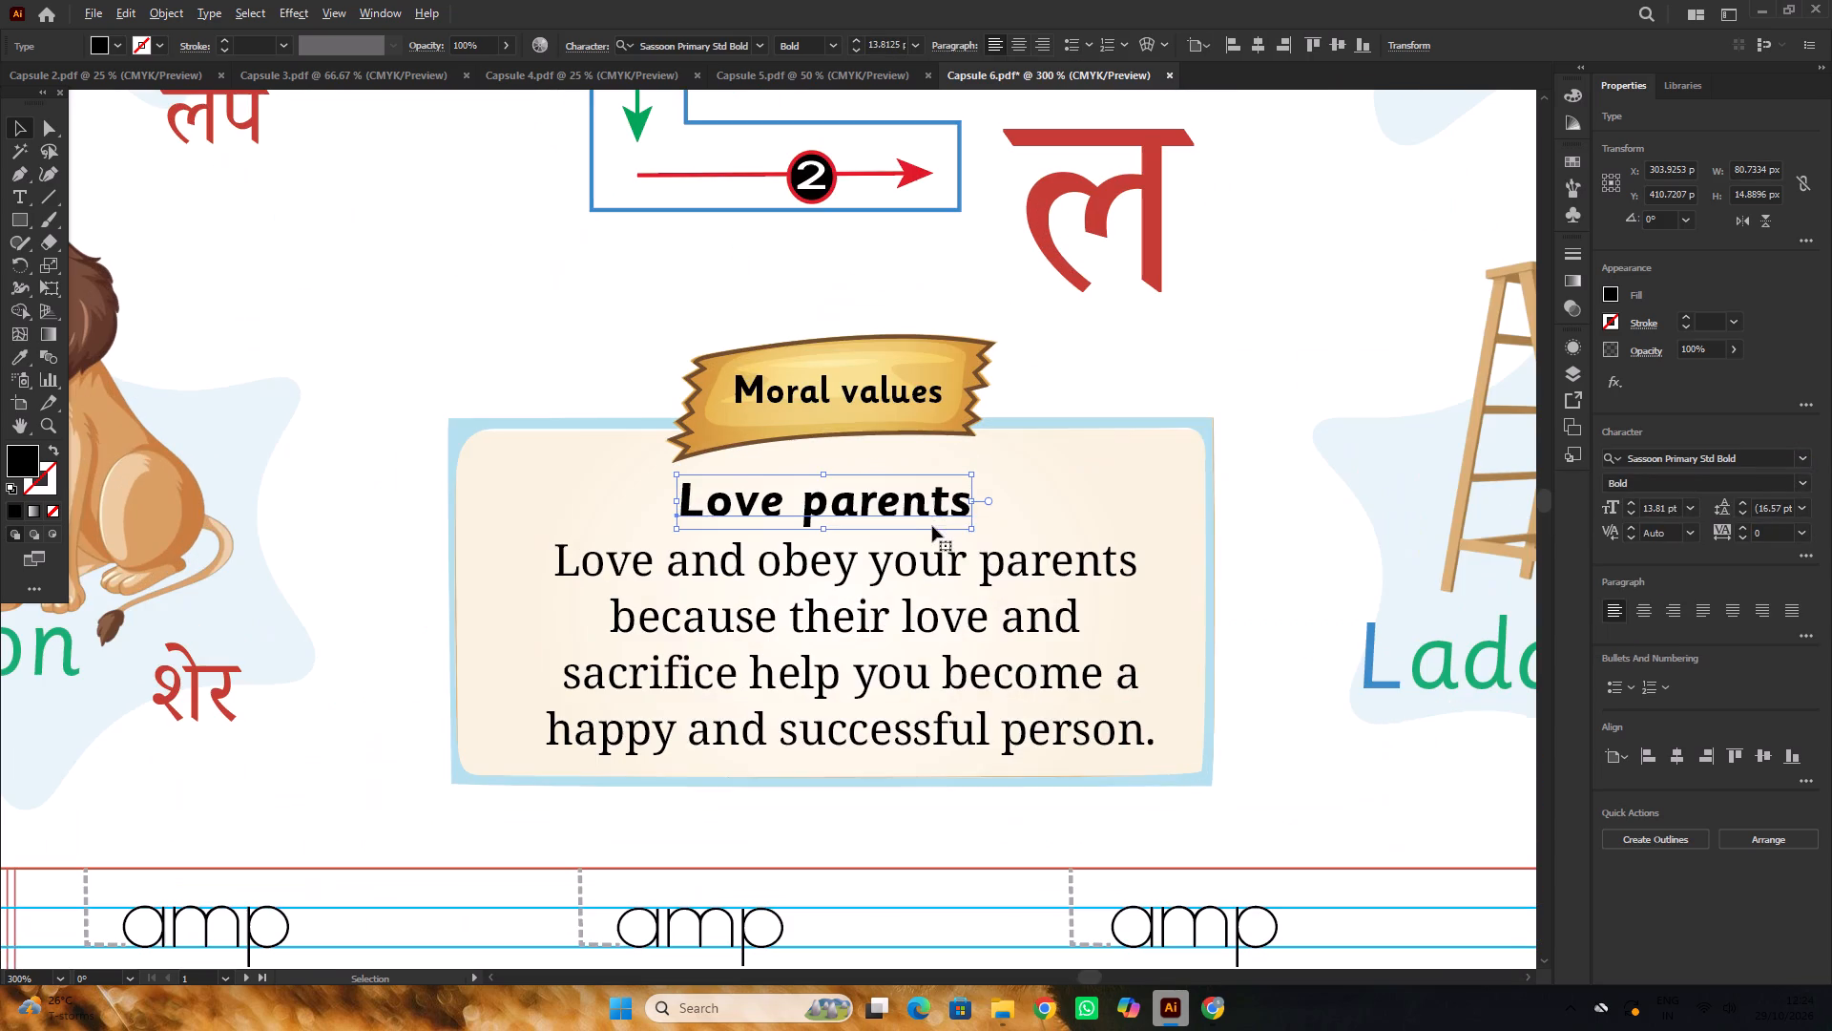
{"action": "left_click_drag", "start_coordinate": [918, 513], "coordinate": [916, 504]}
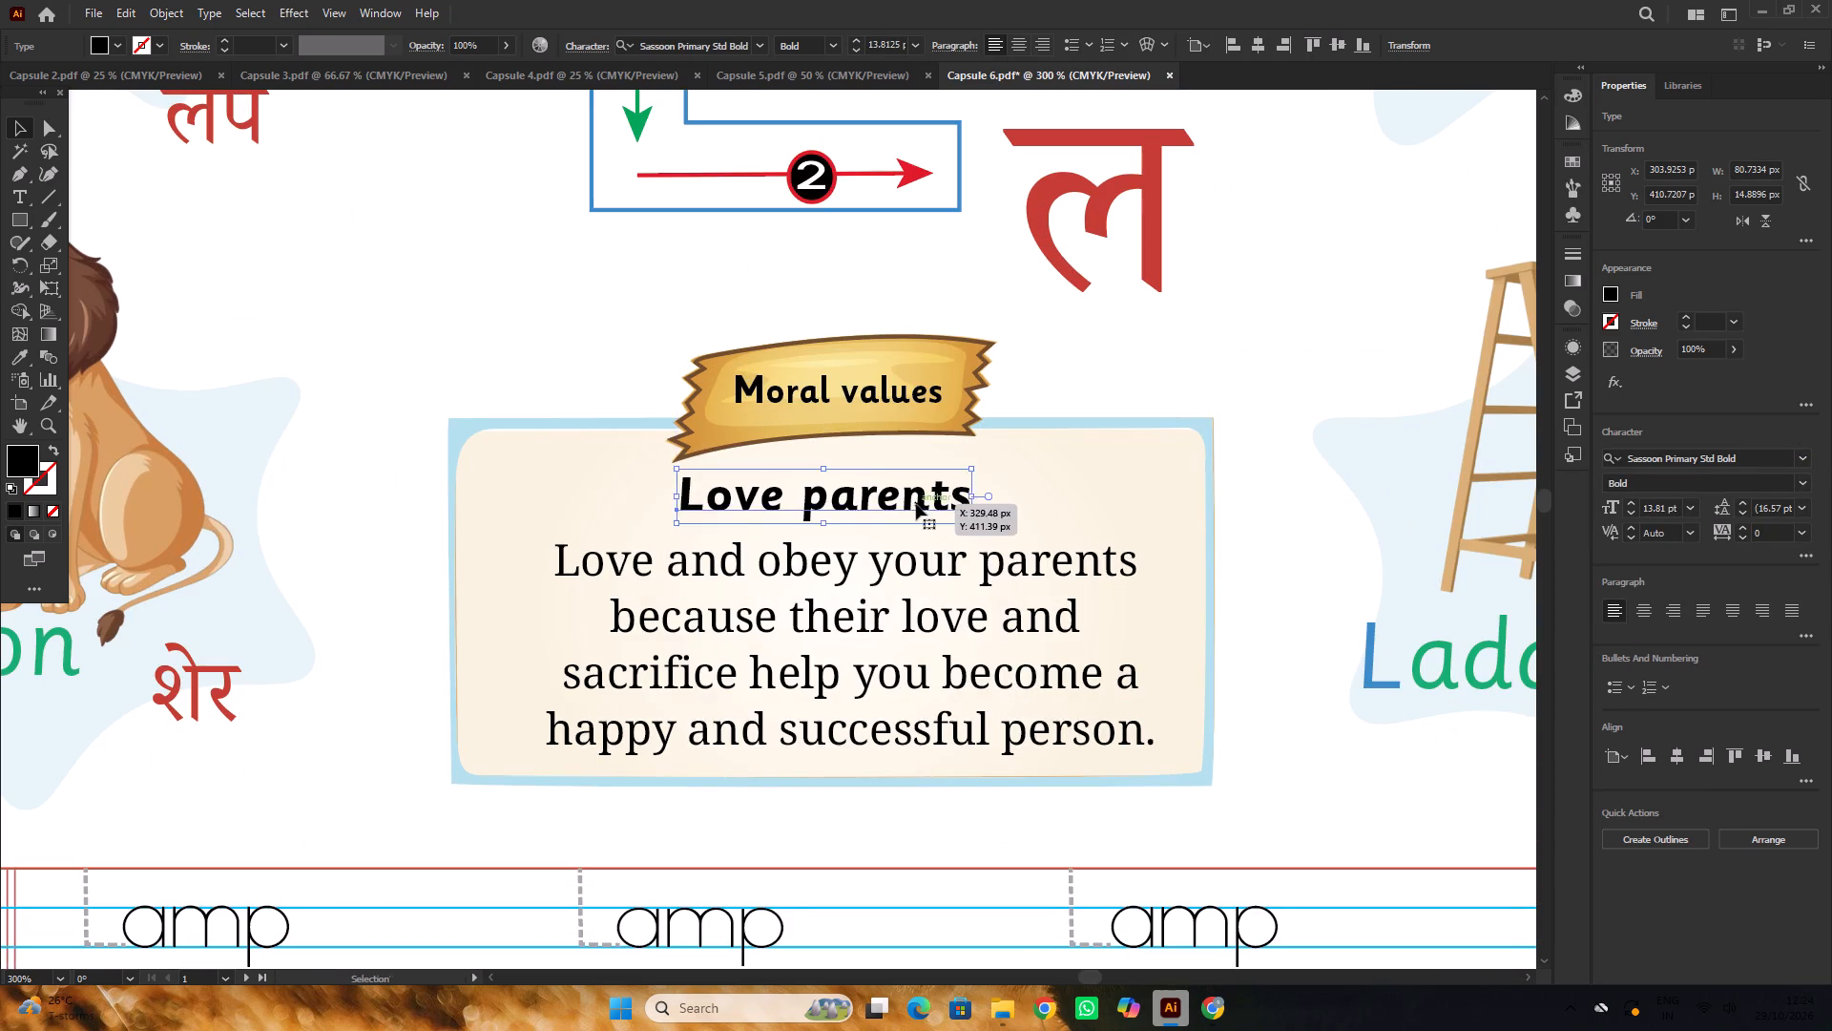
{"action": "scroll", "coordinate": [915, 503], "scroll_direction": "down", "scroll_amount": 2, "text": "alt"}
{"action": "left_click", "coordinate": [1670, 756]}
{"action": "scroll", "coordinate": [690, 397], "scroll_direction": "down", "scroll_amount": 3, "text": "alt"}
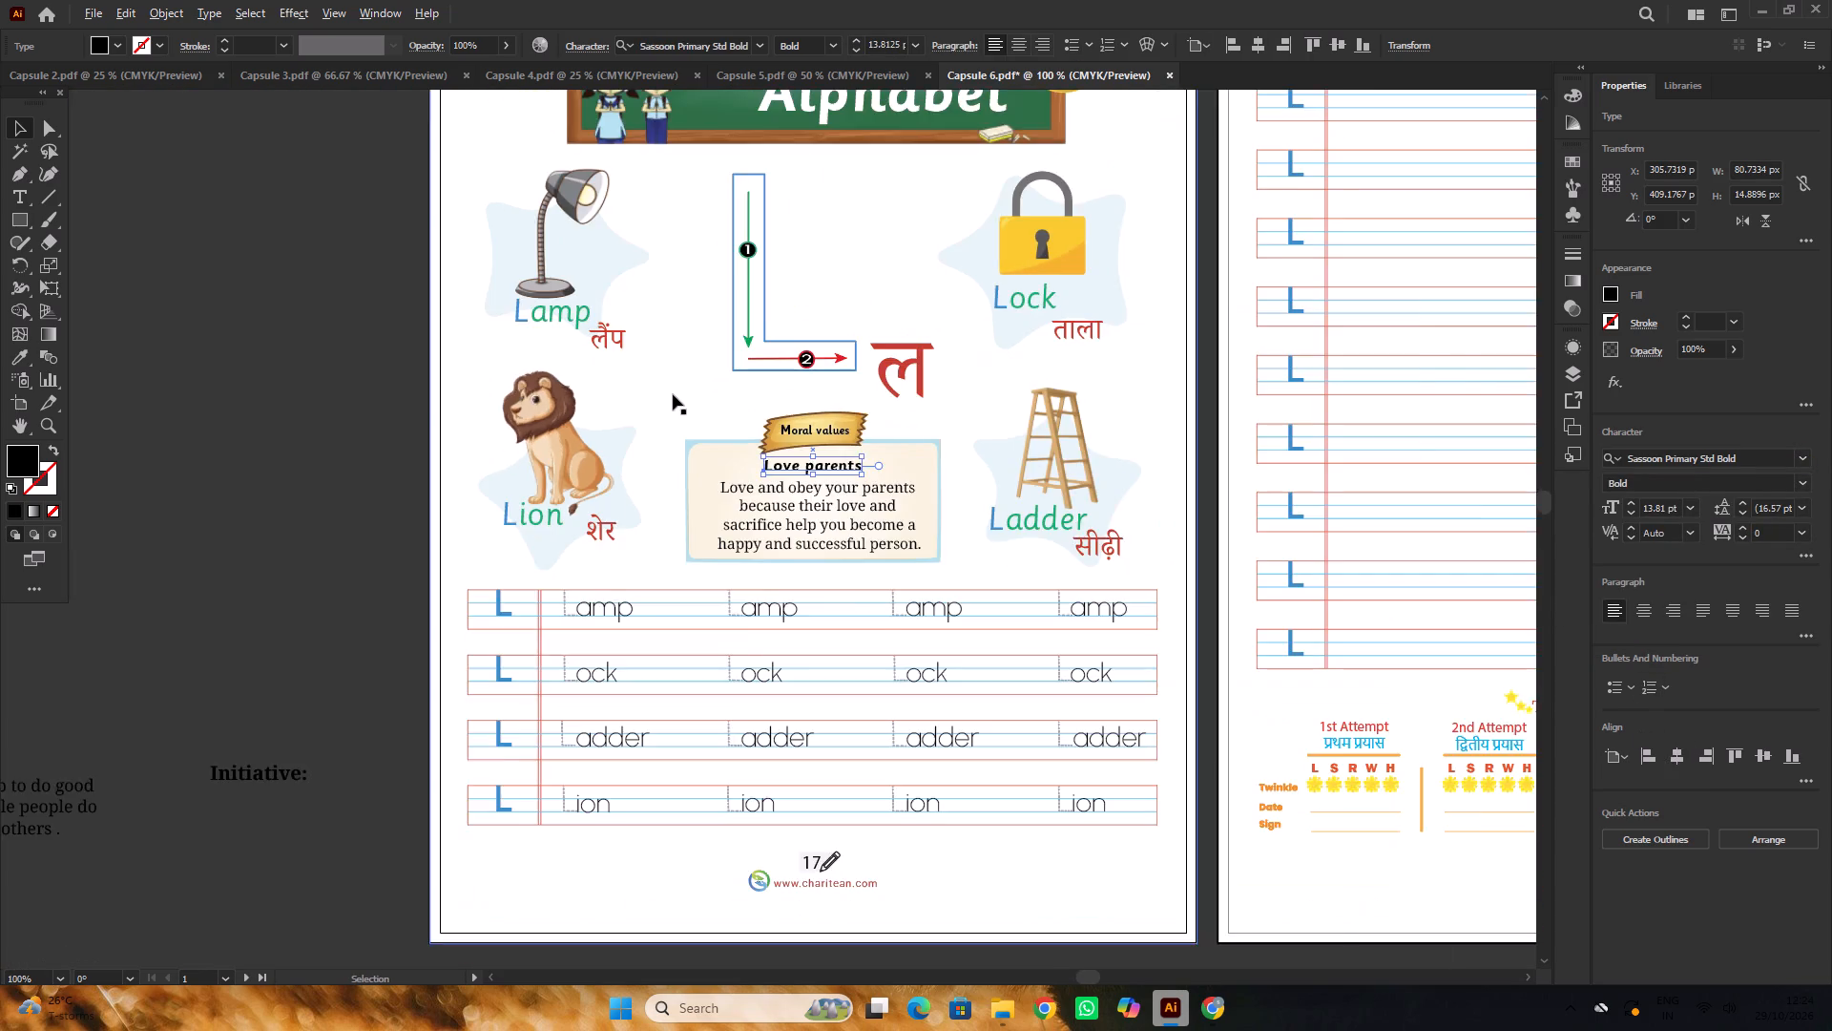
{"action": "left_click", "coordinate": [330, 321]}
Set the font of the moral paragraph below the Love parents heading to Sassoon Primary.
{"action": "scroll", "coordinate": [672, 475], "scroll_direction": "up", "scroll_amount": 4, "text": "alt"}
{"action": "left_click", "coordinate": [846, 441]}
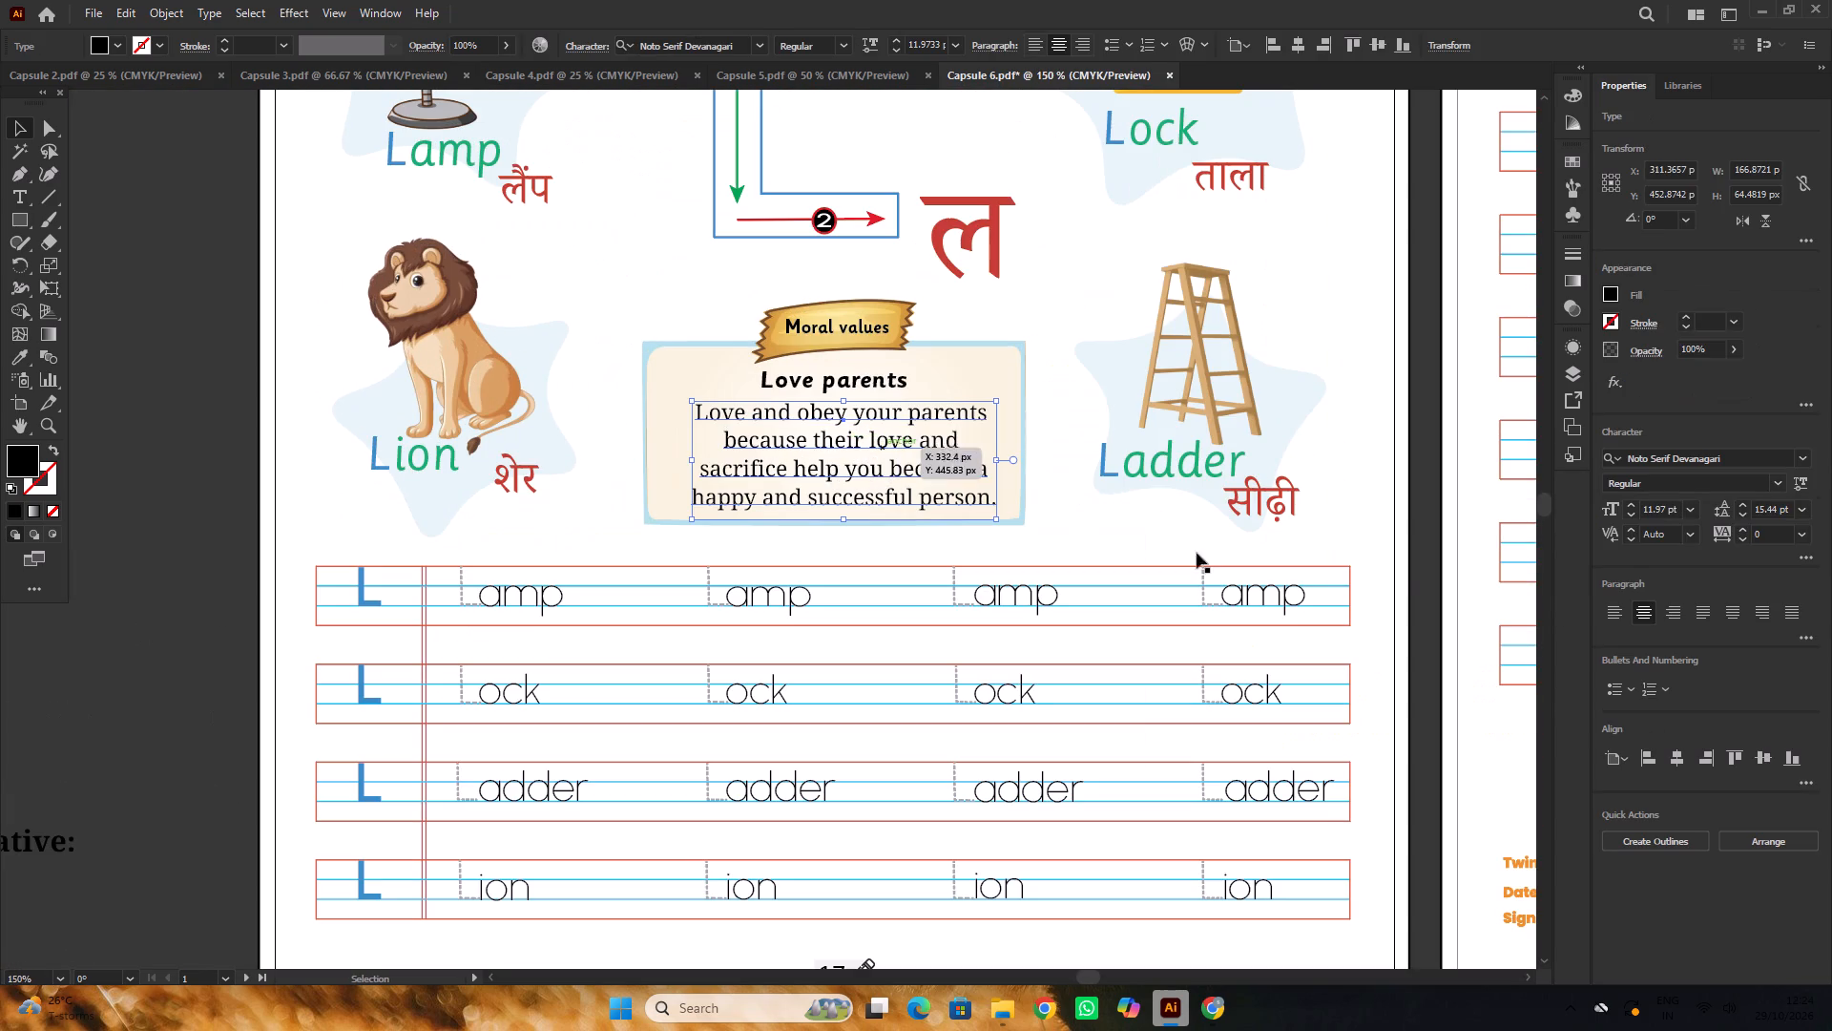
{"action": "left_click", "coordinate": [1744, 463]}
{"action": "key", "text": "s"}
{"action": "key", "text": "a"}
{"action": "key", "text": "s"}
{"action": "key", "text": "s"}
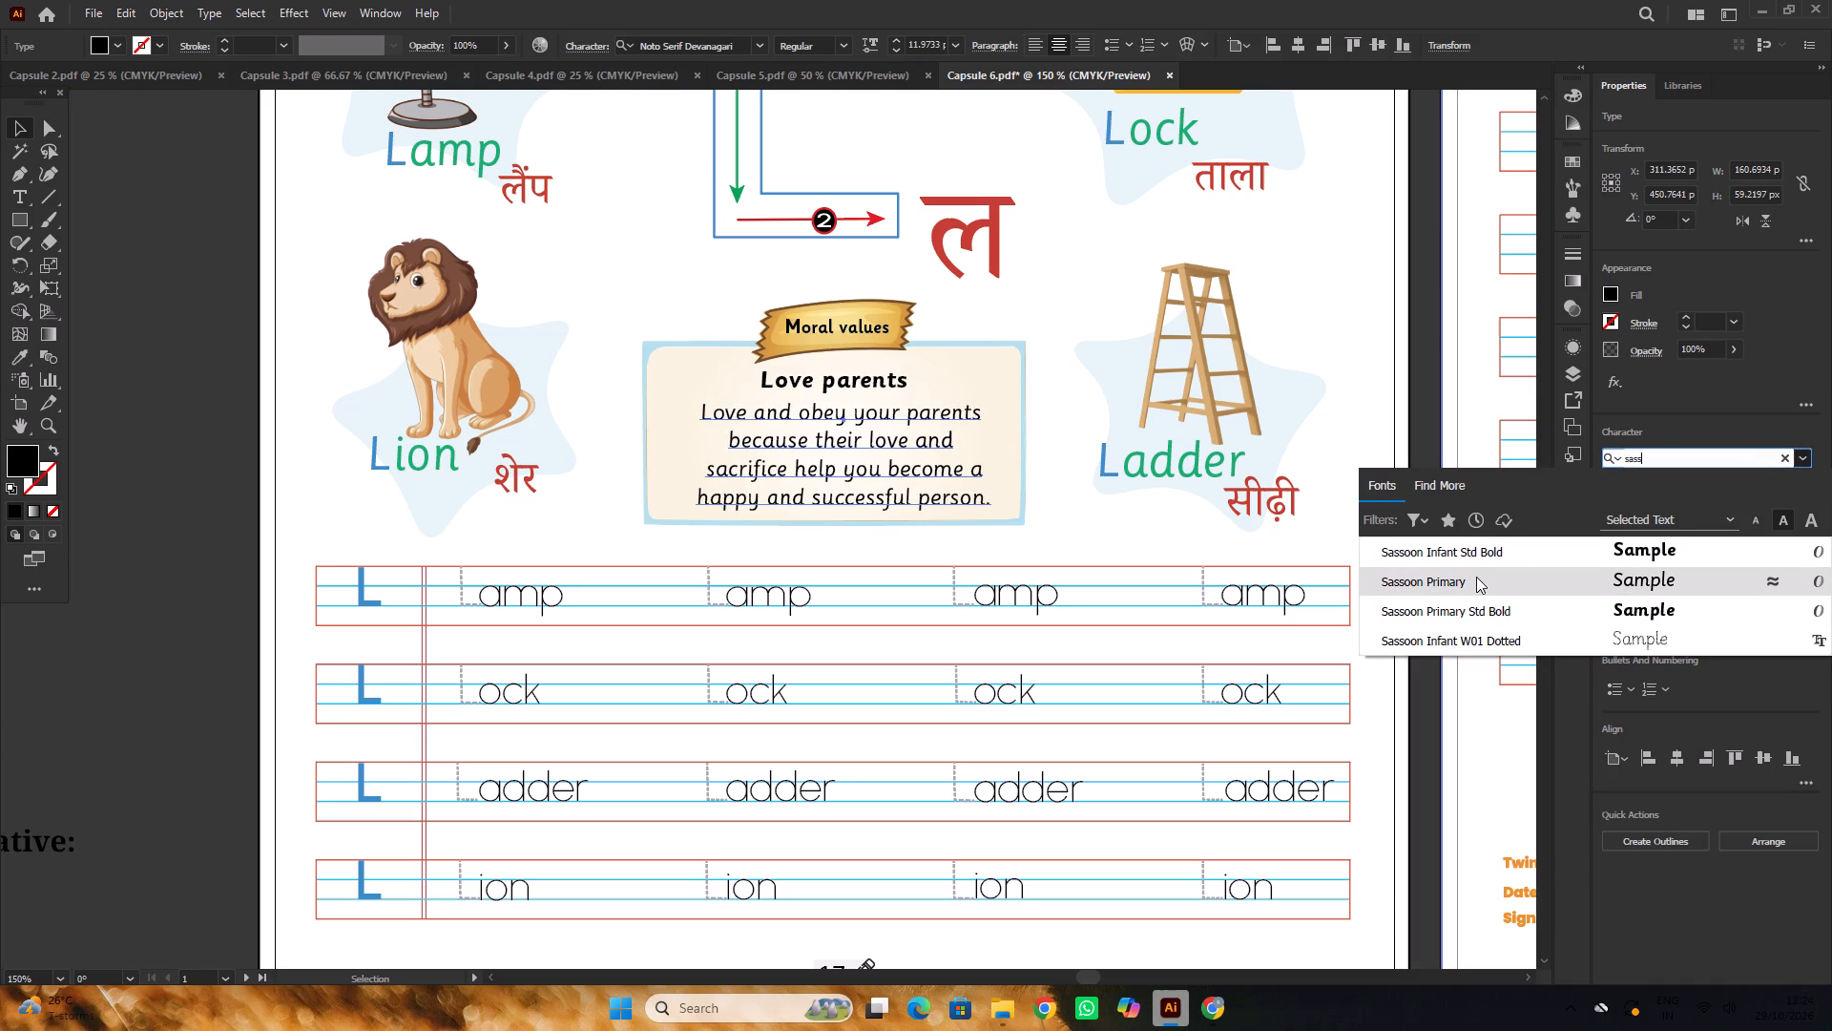
{"action": "left_click", "coordinate": [1476, 577]}
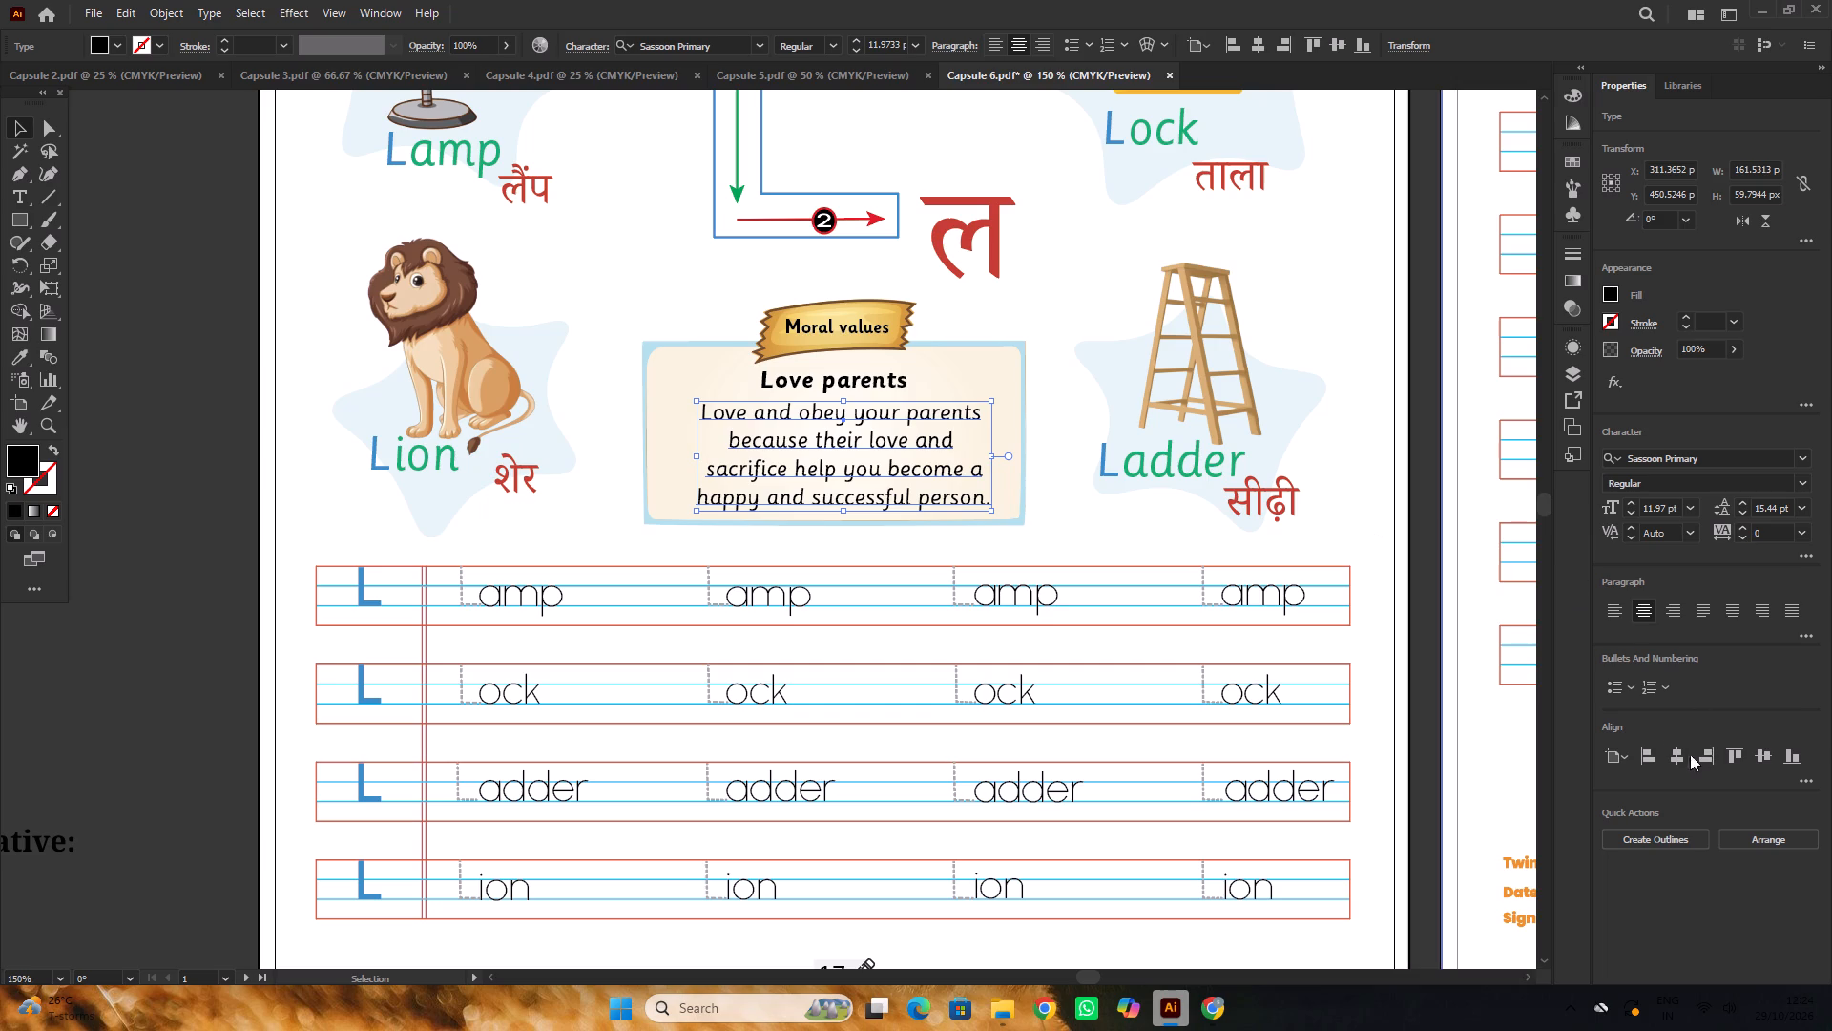
Centre the moral paragraph below the Love parents heading horizontally on the page.
{"action": "left_click", "coordinate": [1679, 754]}
{"action": "scroll", "coordinate": [925, 456], "scroll_direction": "down", "scroll_amount": 3}
{"action": "scroll", "coordinate": [927, 440], "scroll_direction": "up", "scroll_amount": 2, "text": "alt"}
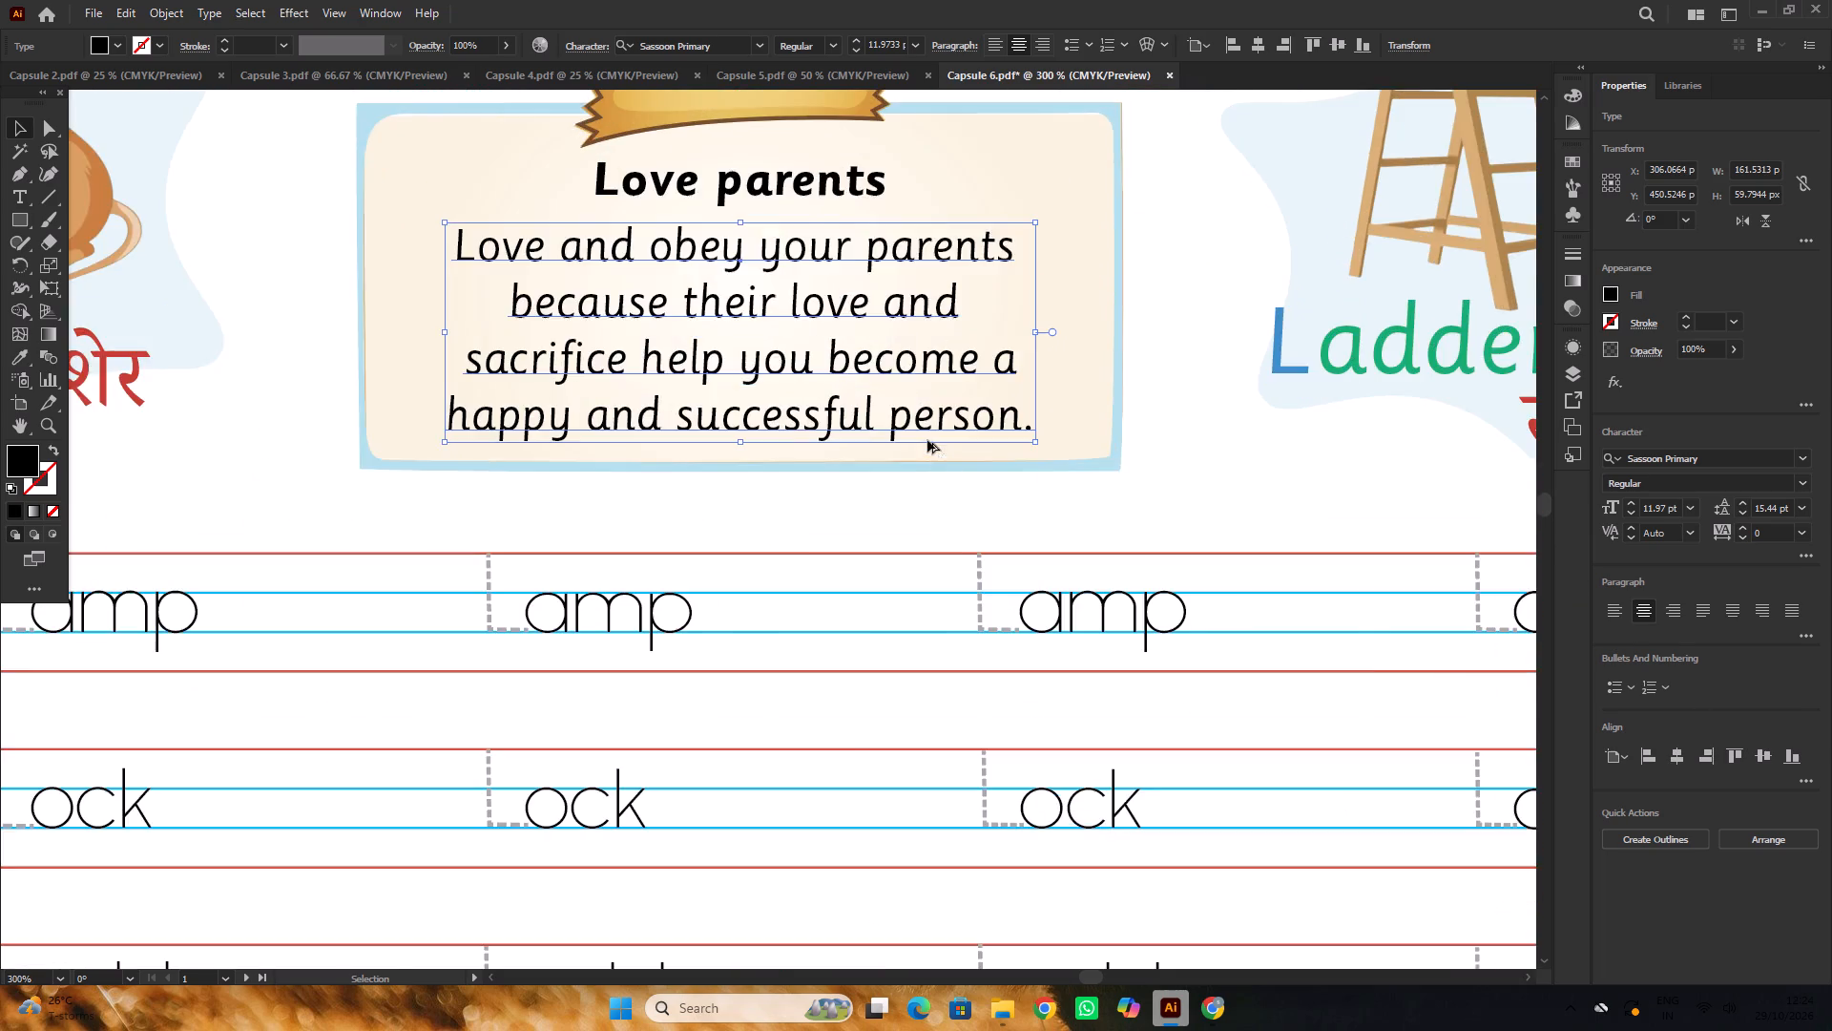
{"action": "scroll", "coordinate": [927, 440], "scroll_direction": "down", "scroll_amount": 3, "text": "alt"}
{"action": "left_click", "coordinate": [316, 410]}
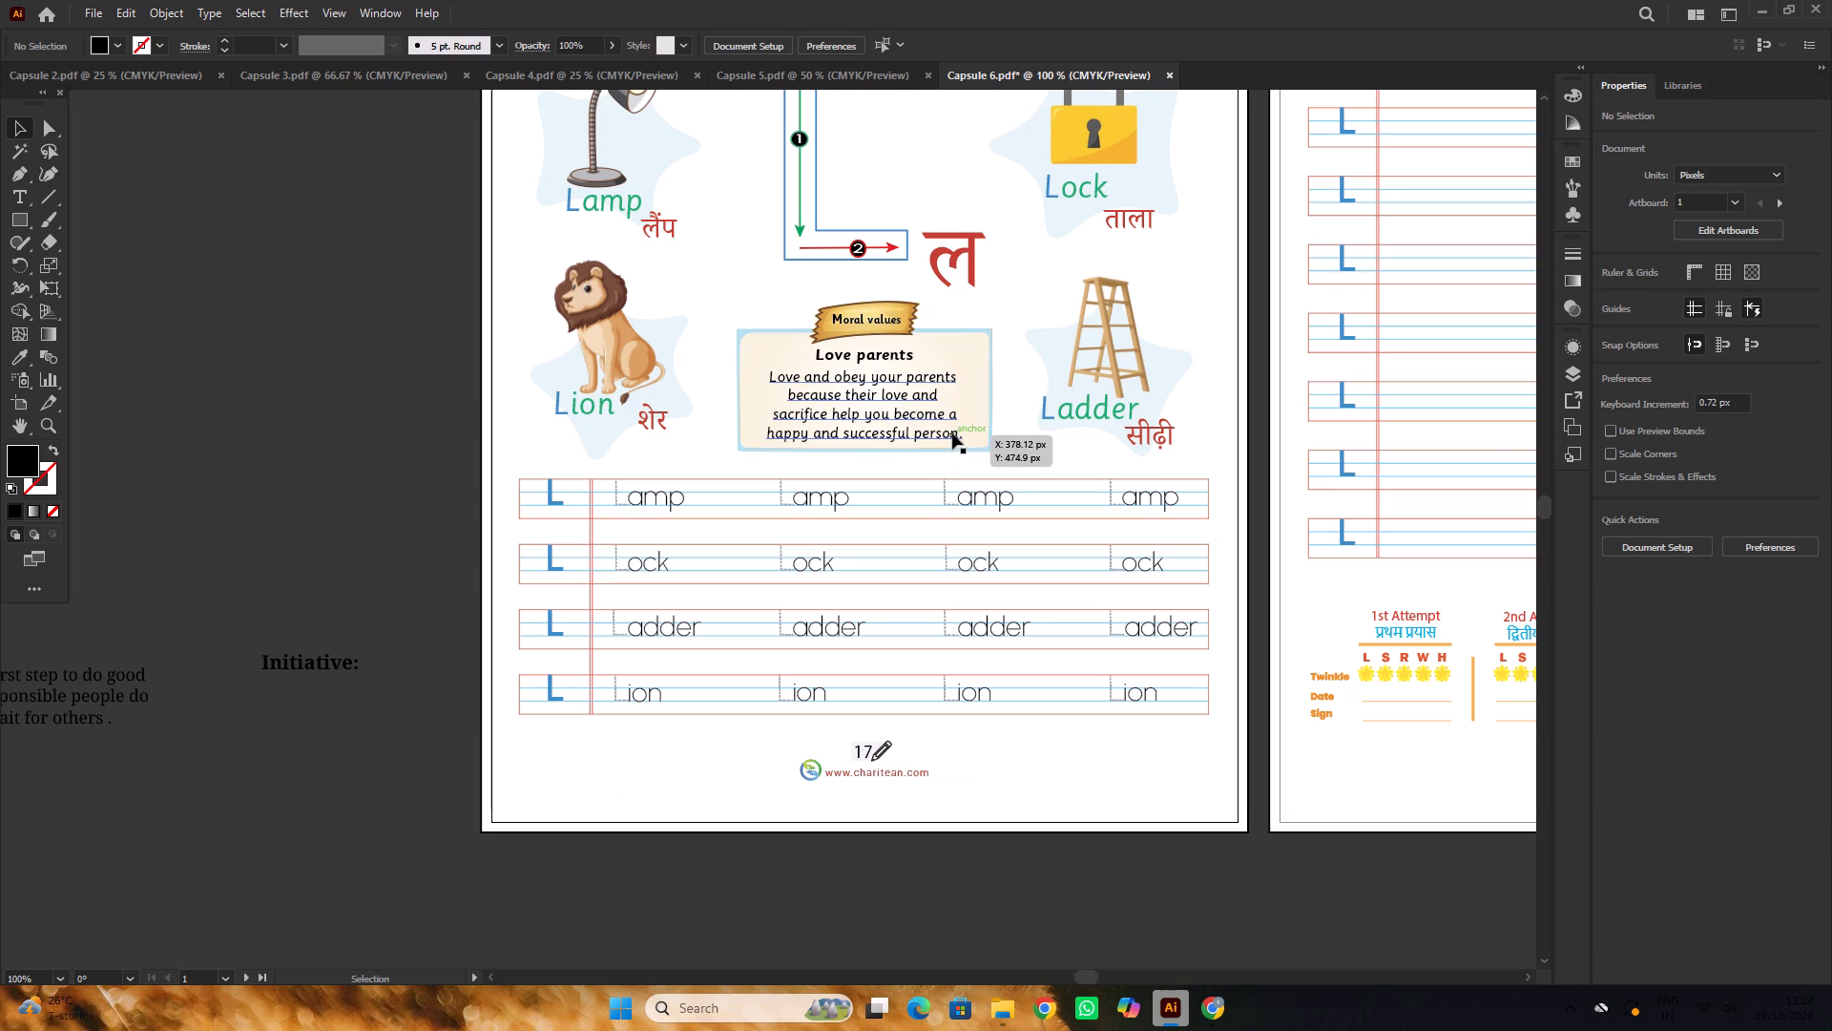
{"action": "scroll", "coordinate": [907, 445], "scroll_direction": "up", "scroll_amount": 1, "text": "alt"}
{"action": "left_click", "coordinate": [909, 428]}
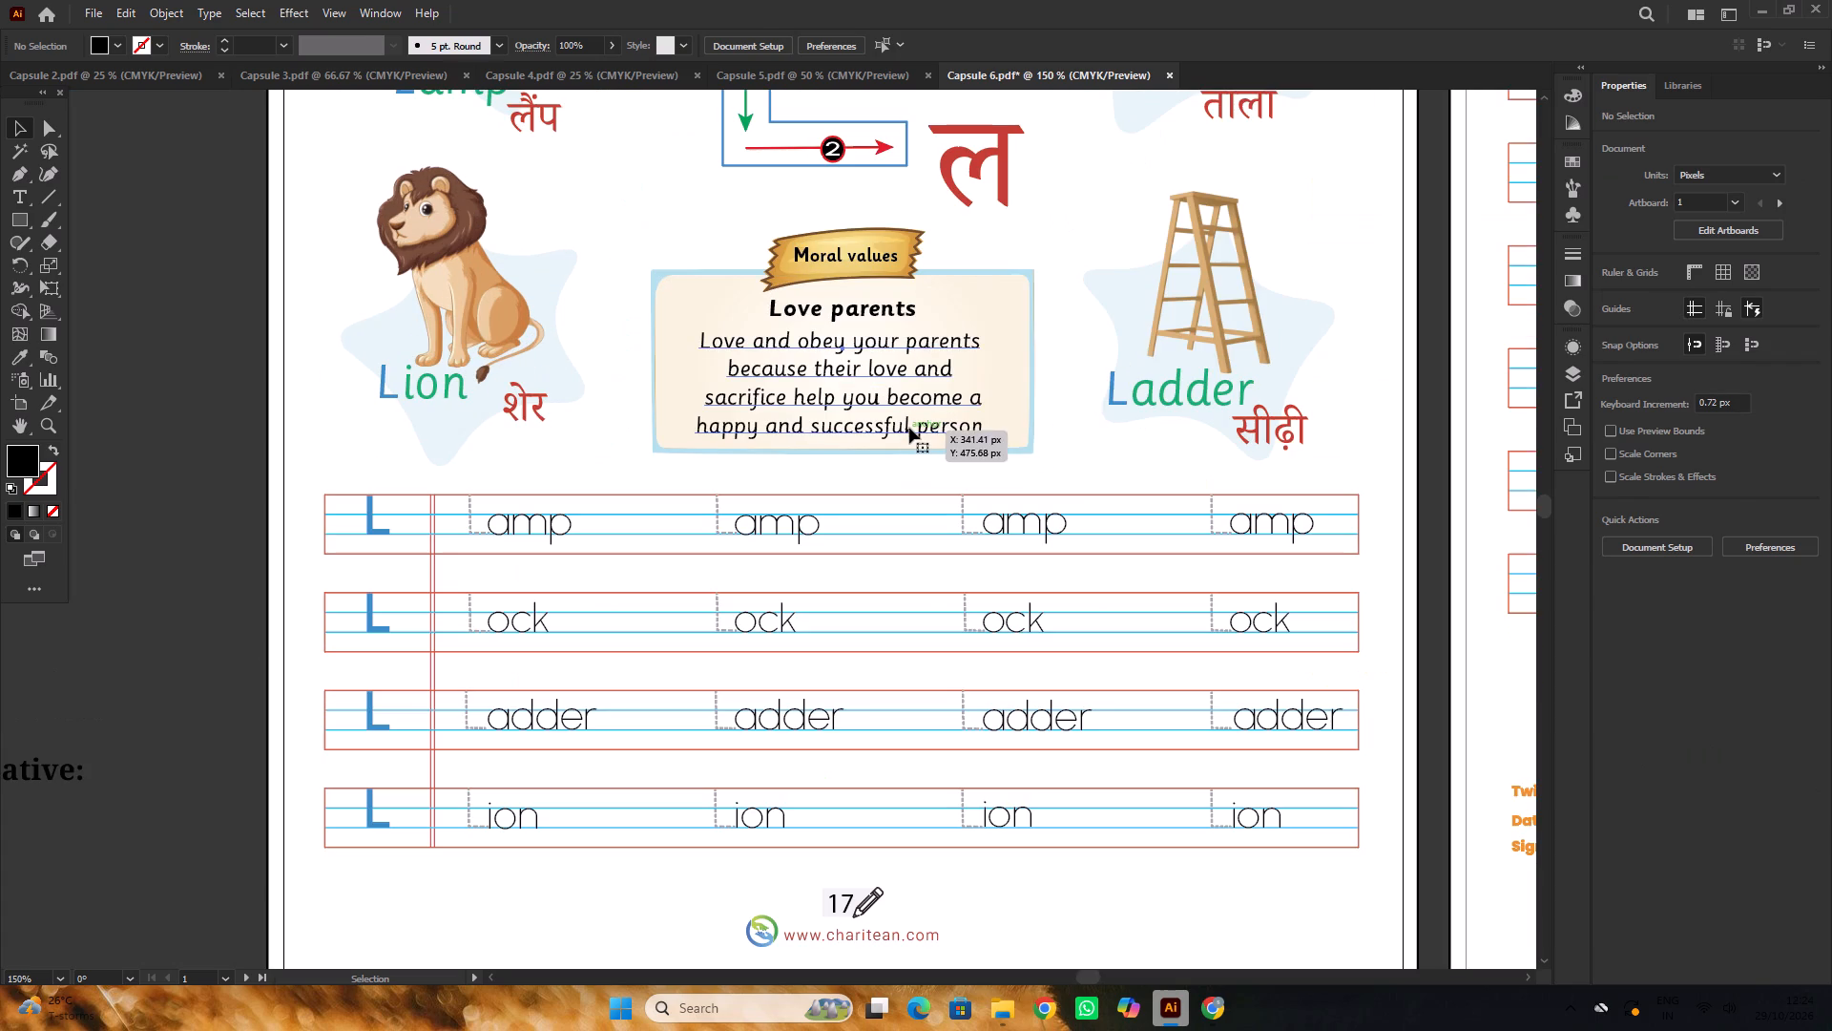
{"action": "left_click", "coordinate": [1679, 759]}
{"action": "scroll", "coordinate": [734, 461], "scroll_direction": "down", "scroll_amount": 2, "text": "alt"}
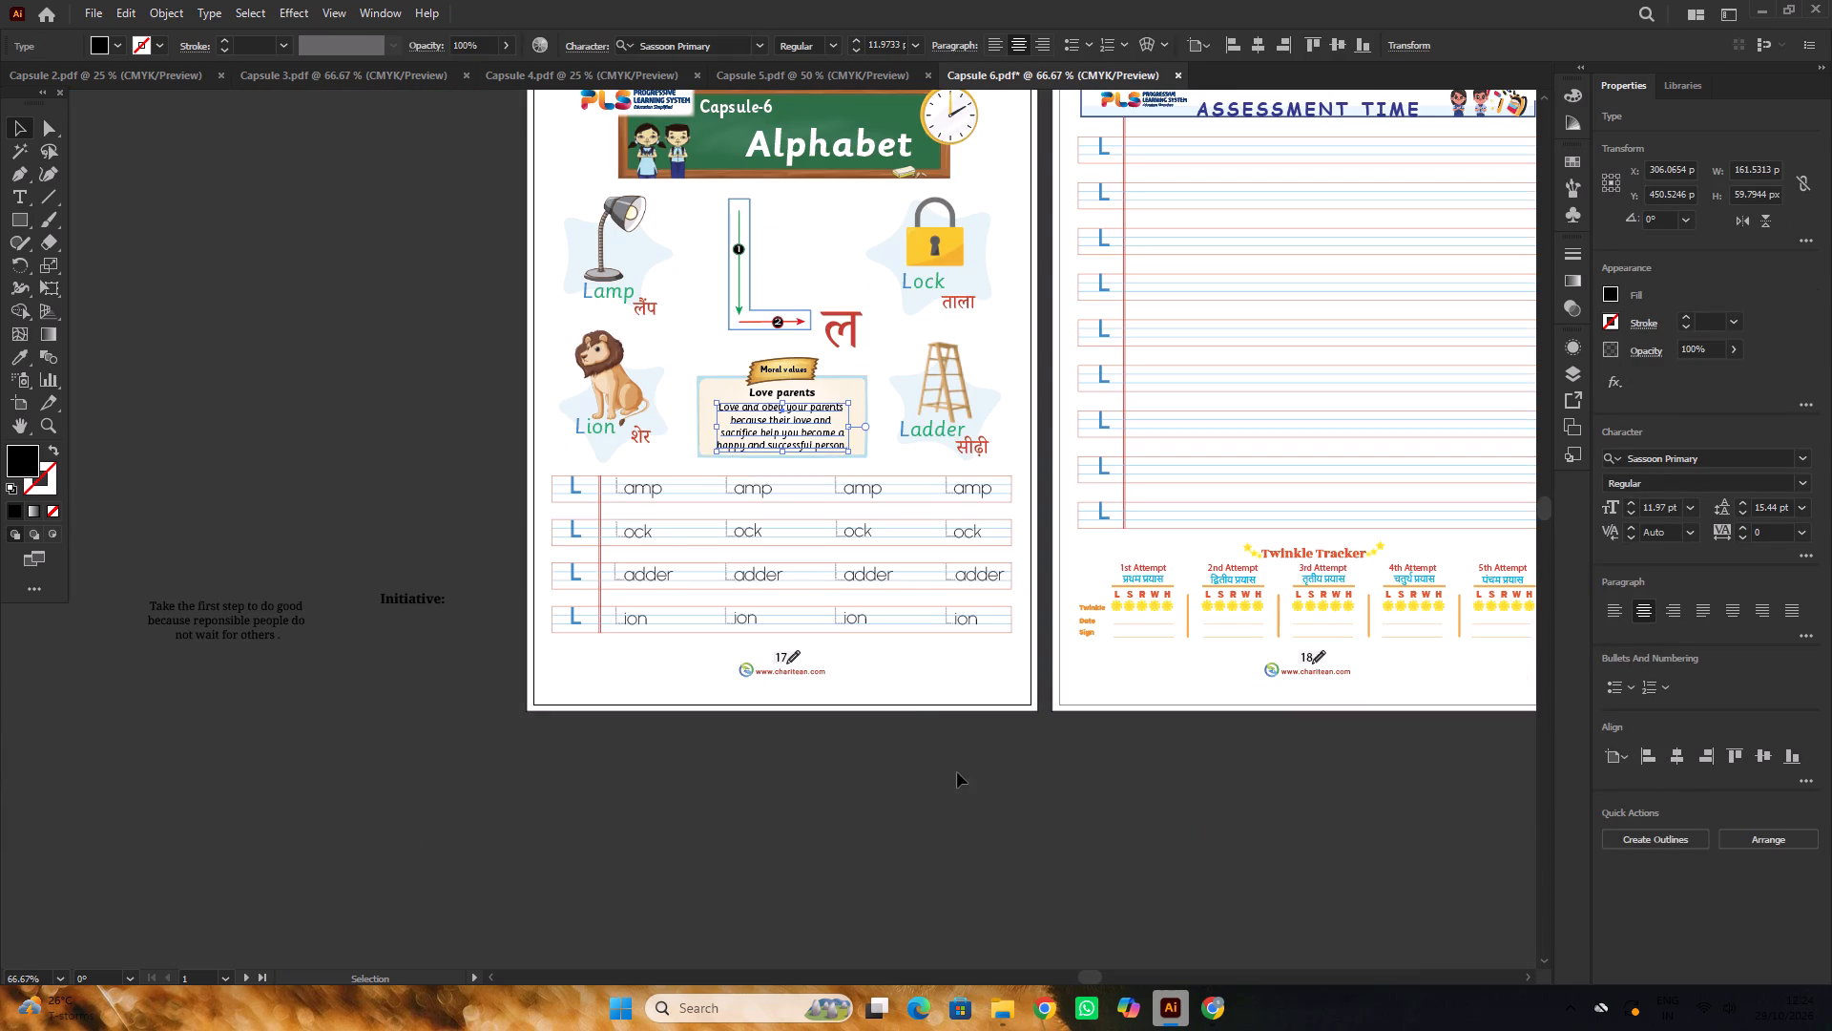
{"action": "left_click", "coordinate": [957, 772]}
Look over Capsule 6's first page and its Assessment Time, Practice Time and following pages.
{"action": "scroll", "coordinate": [840, 650], "scroll_direction": "down", "scroll_amount": 2, "text": "alt"}
{"action": "key", "text": "space"}
{"action": "key", "text": "space"}
{"action": "key", "text": "space"}
{"action": "key", "text": "space"}
{"action": "key", "text": "space"}
{"action": "key", "text": "space"}
{"action": "key", "text": "space"}
{"action": "key", "text": "space"}
{"action": "key", "text": "space"}
{"action": "key", "text": "space"}
{"action": "key", "text": "space"}
{"action": "key", "text": "space"}
{"action": "key", "text": "space"}
{"action": "key", "text": "space"}
{"action": "key", "text": "space"}
{"action": "key", "text": "space"}
{"action": "key", "text": "space"}
{"action": "key", "text": "space"}
{"action": "key", "text": "space"}
{"action": "key", "text": "space"}
{"action": "left_click_drag", "start_coordinate": [1258, 768], "coordinate": [1212, 742]}
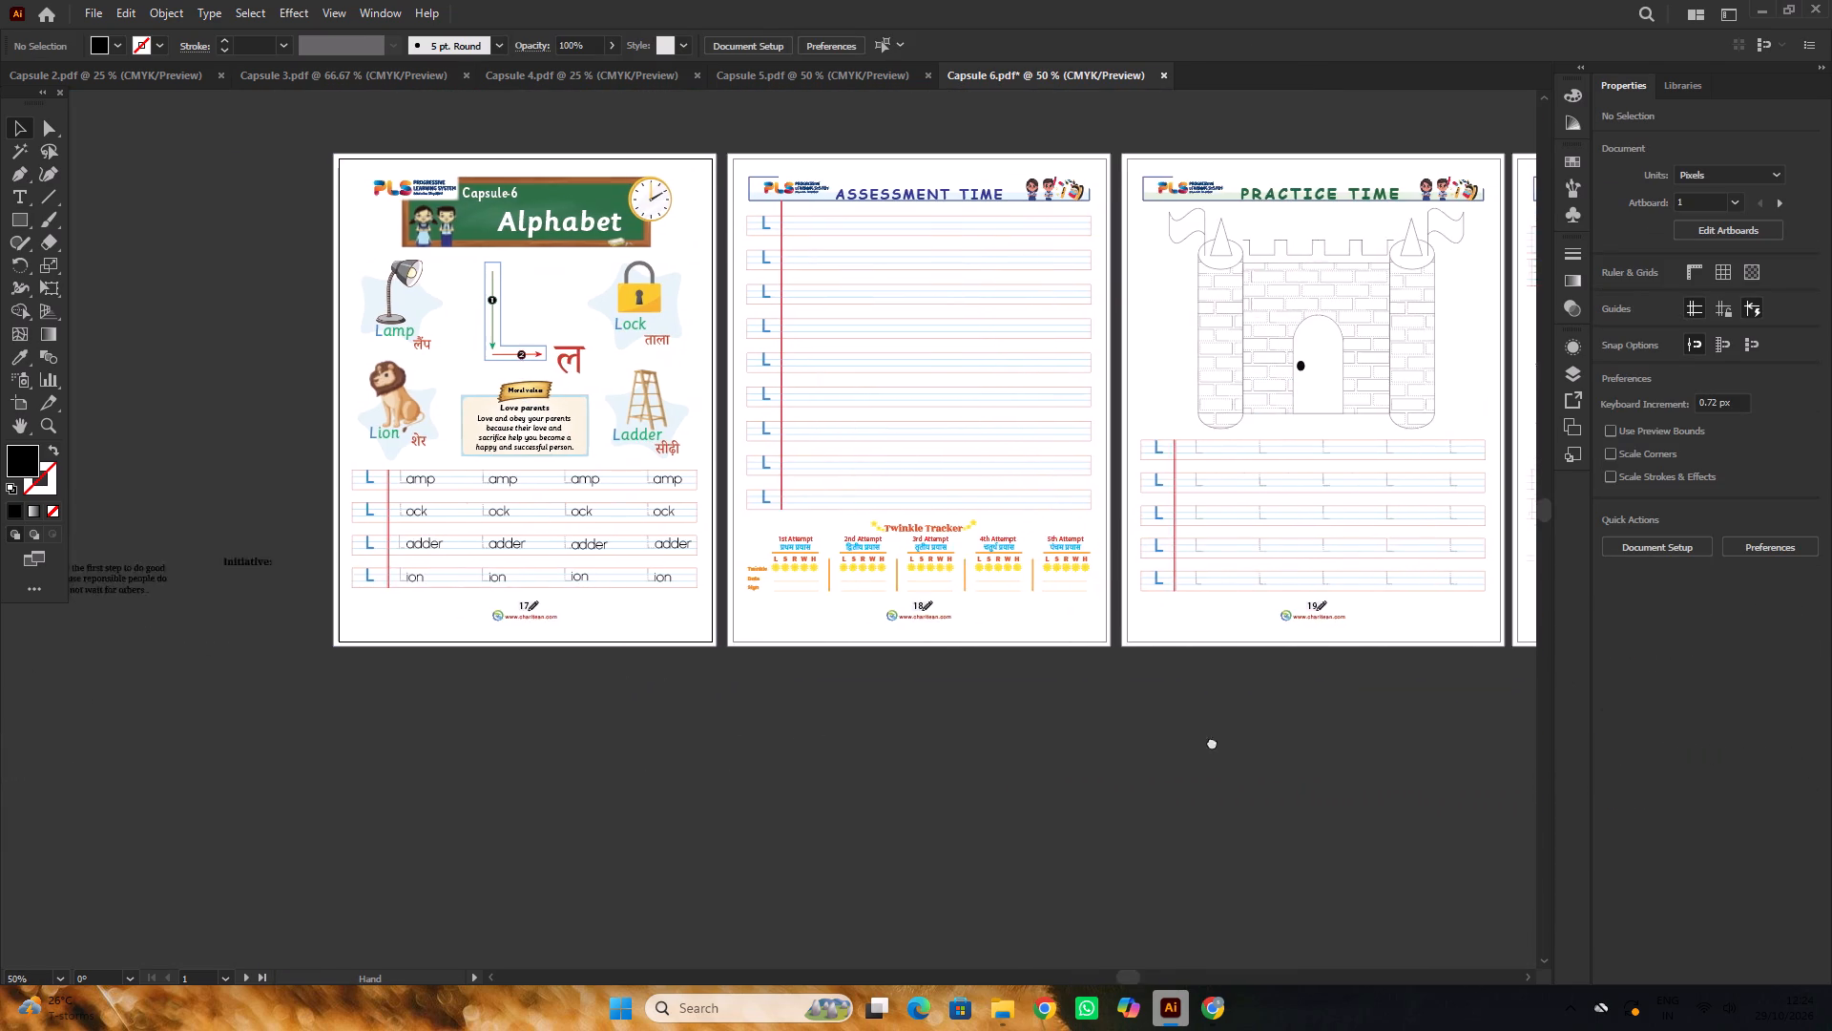
{"action": "left_click_drag", "start_coordinate": [1212, 742], "coordinate": [1237, 742]}
{"action": "left_click_drag", "start_coordinate": [1305, 743], "coordinate": [946, 735]}
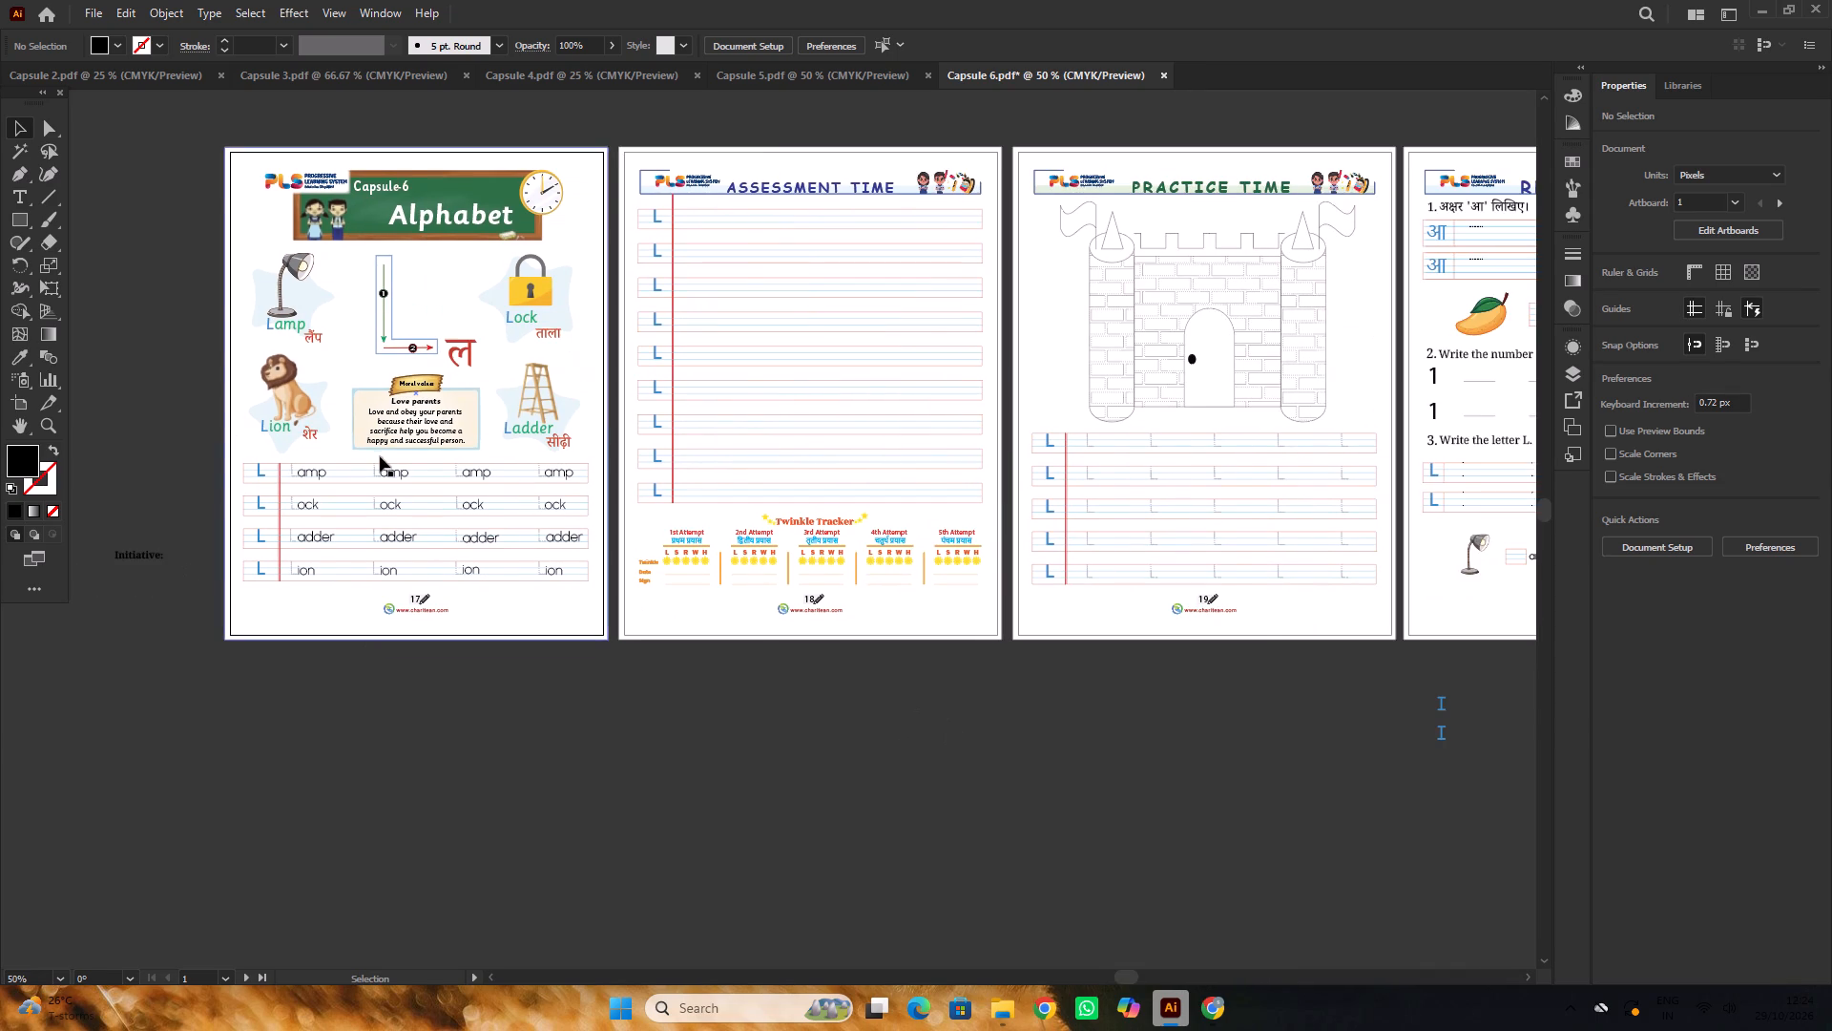
Set the font size of the moral paragraph below the Love parents heading to 11 pt.
{"action": "scroll", "coordinate": [380, 455], "scroll_direction": "up", "scroll_amount": 2, "text": "alt"}
{"action": "left_click", "coordinate": [407, 438]}
{"action": "scroll", "coordinate": [1130, 598], "scroll_direction": "down", "scroll_amount": 1, "text": "alt"}
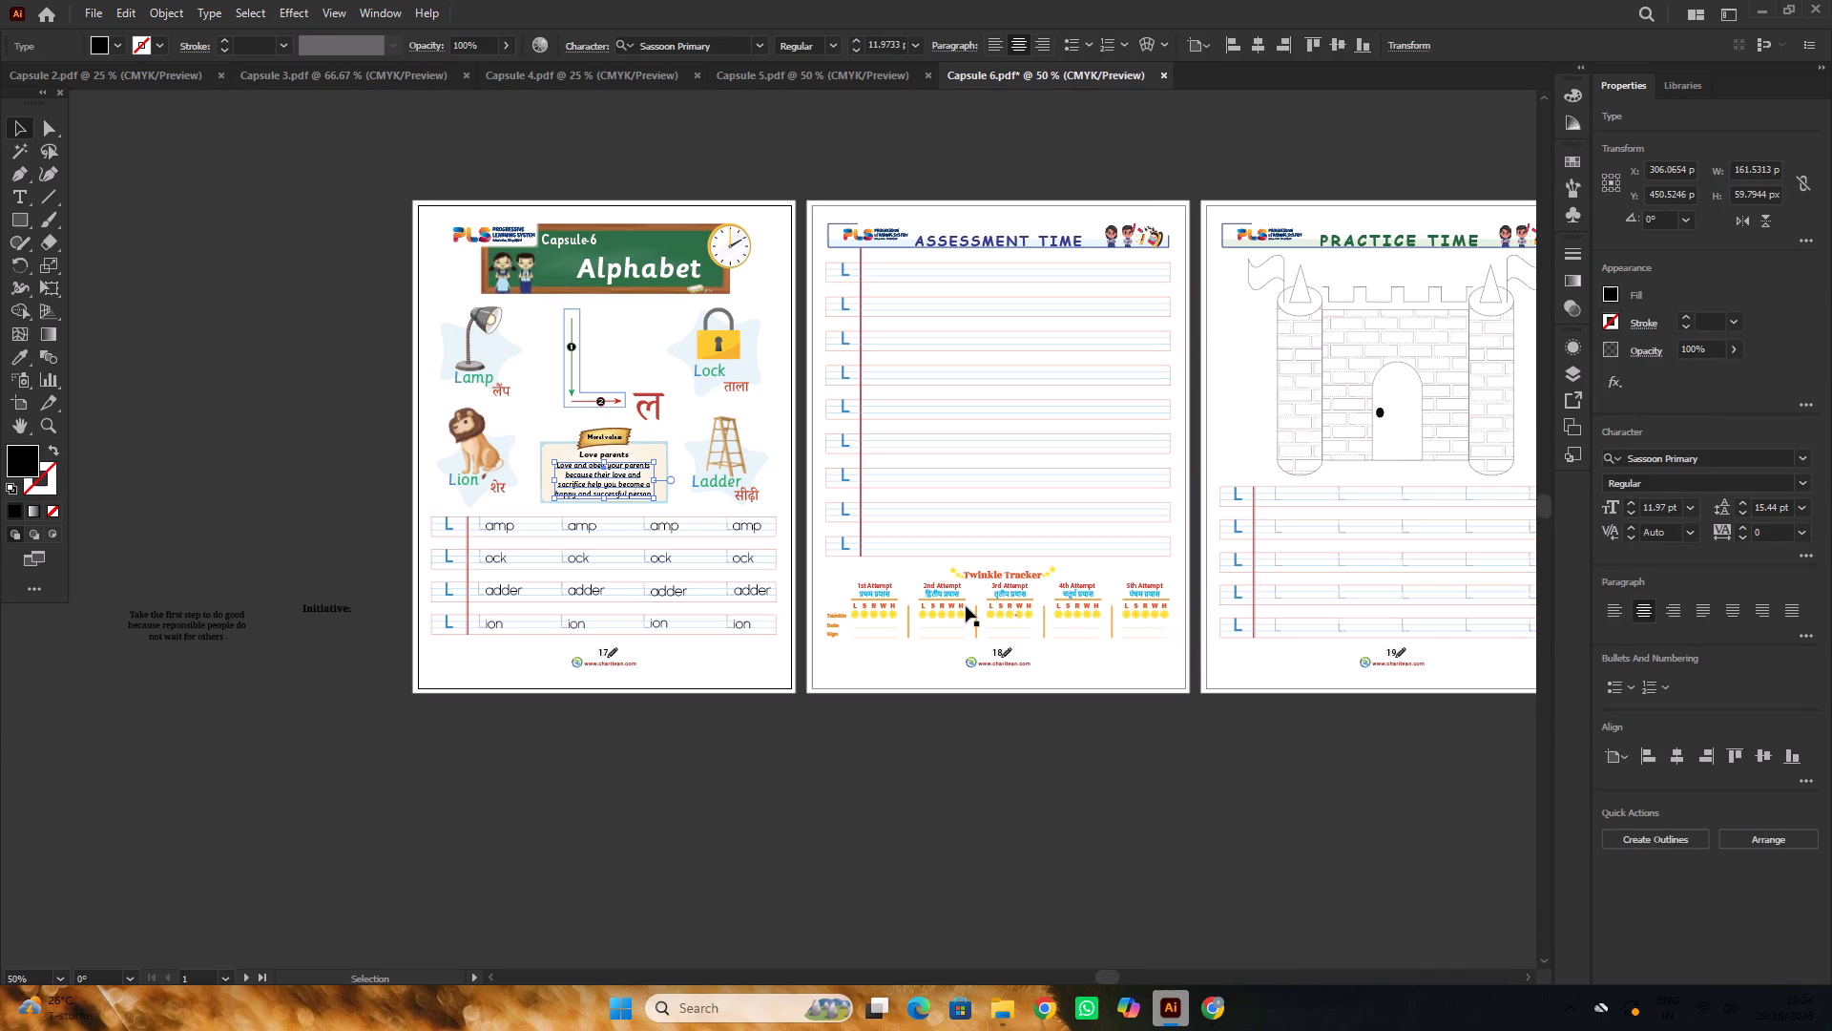
{"action": "scroll", "coordinate": [713, 480], "scroll_direction": "up", "scroll_amount": 1, "text": "alt"}
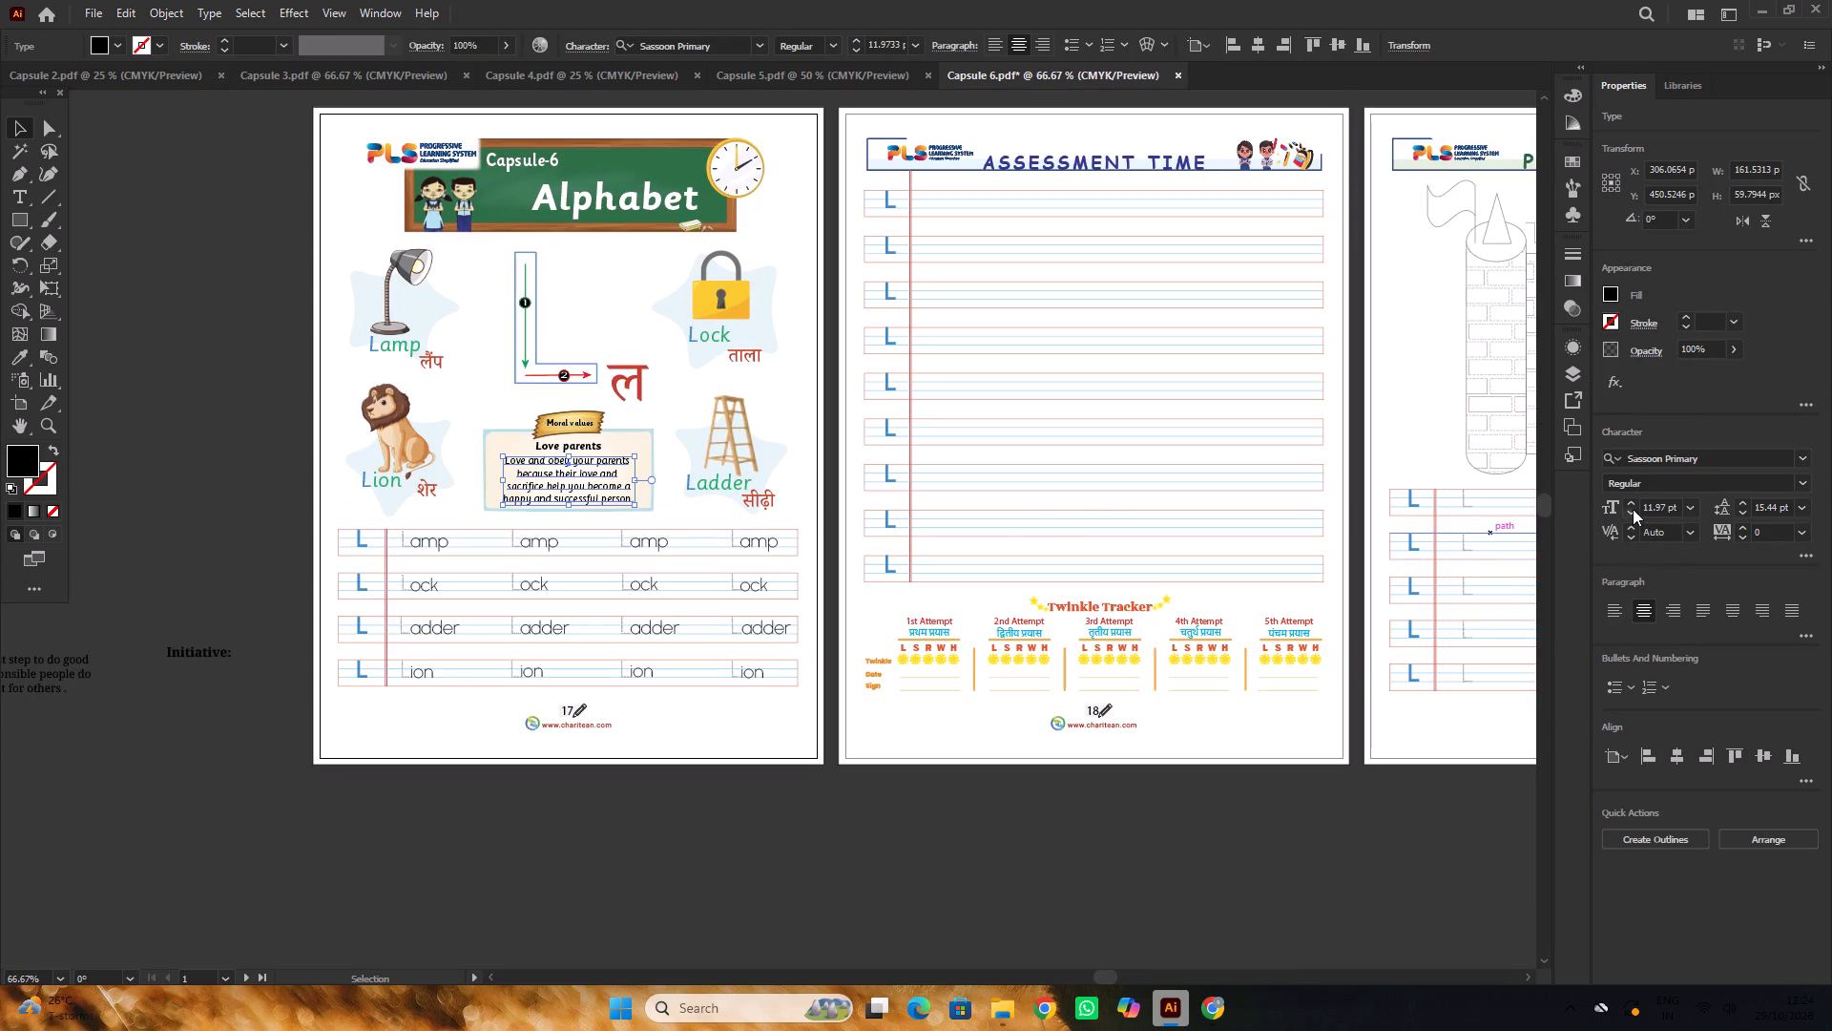
{"action": "left_click", "coordinate": [1633, 509]}
{"action": "scroll", "coordinate": [1633, 509], "scroll_direction": "down", "scroll_amount": 1, "text": "alt"}
{"action": "scroll", "coordinate": [533, 500], "scroll_direction": "up", "scroll_amount": 3, "text": "alt"}
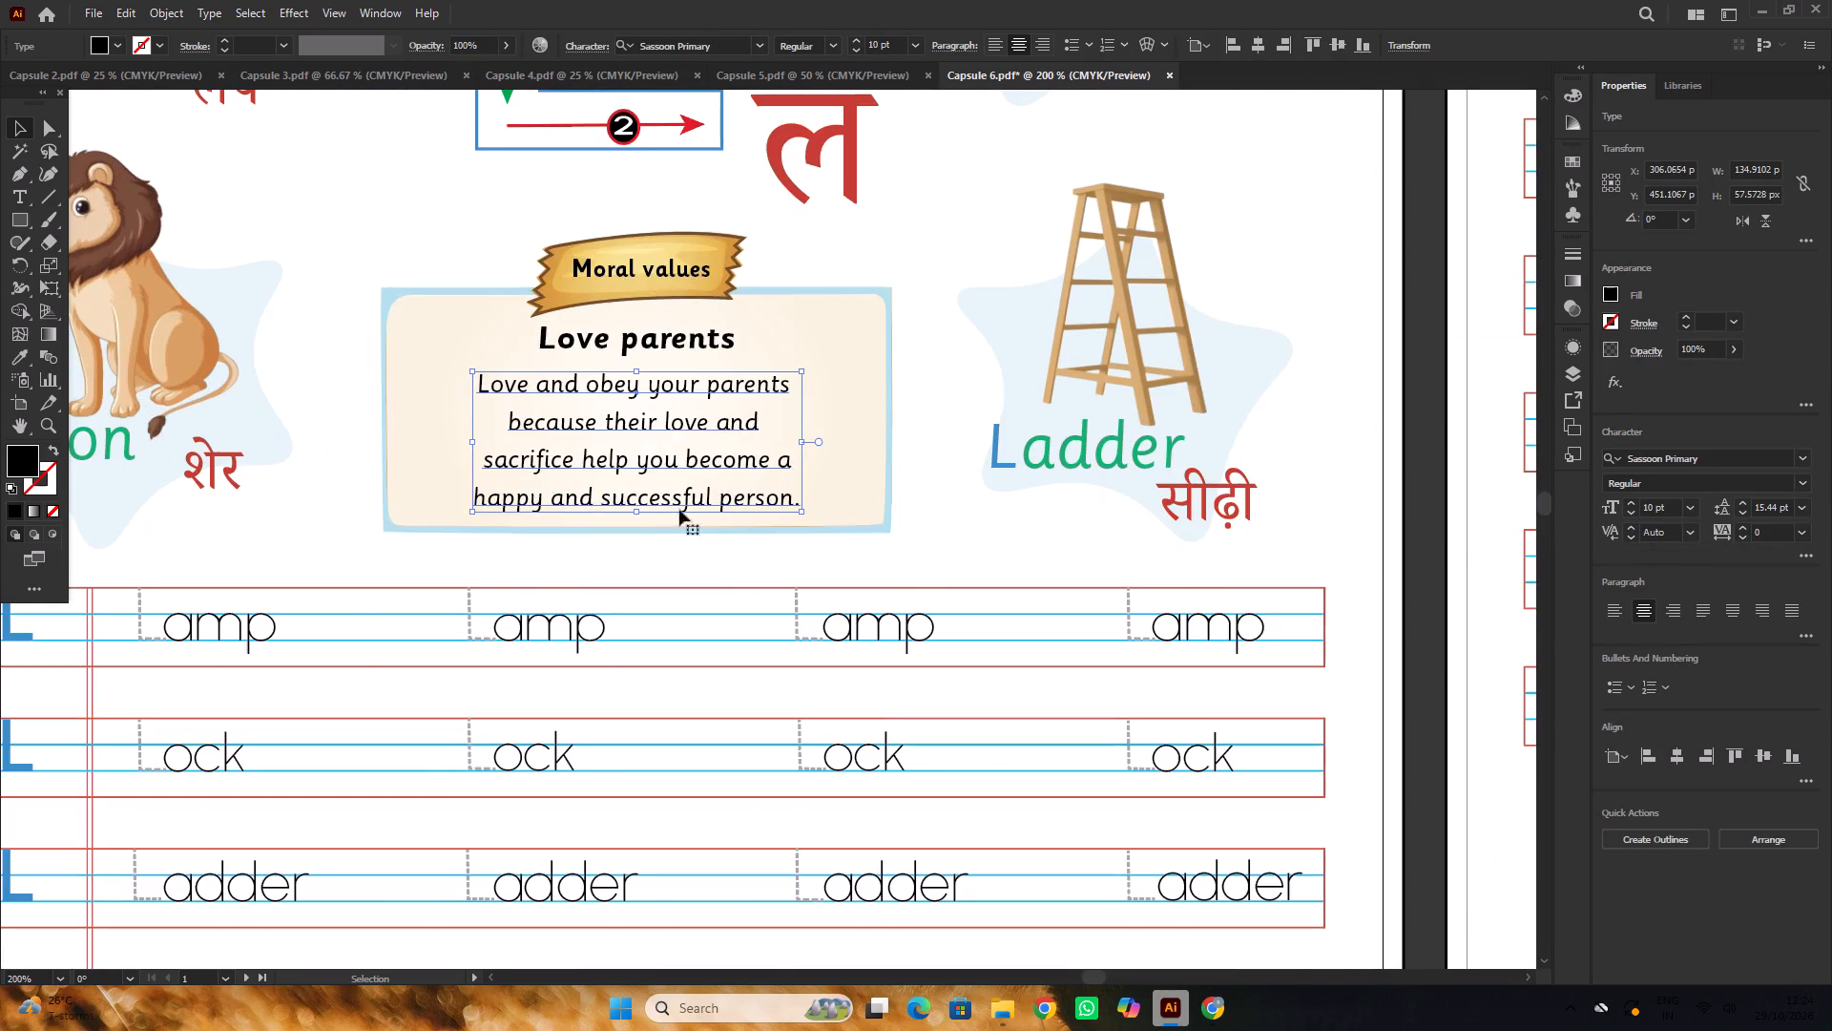
{"action": "scroll", "coordinate": [1045, 529], "scroll_direction": "down", "scroll_amount": 1, "text": "alt"}
{"action": "left_click", "coordinate": [1630, 506]}
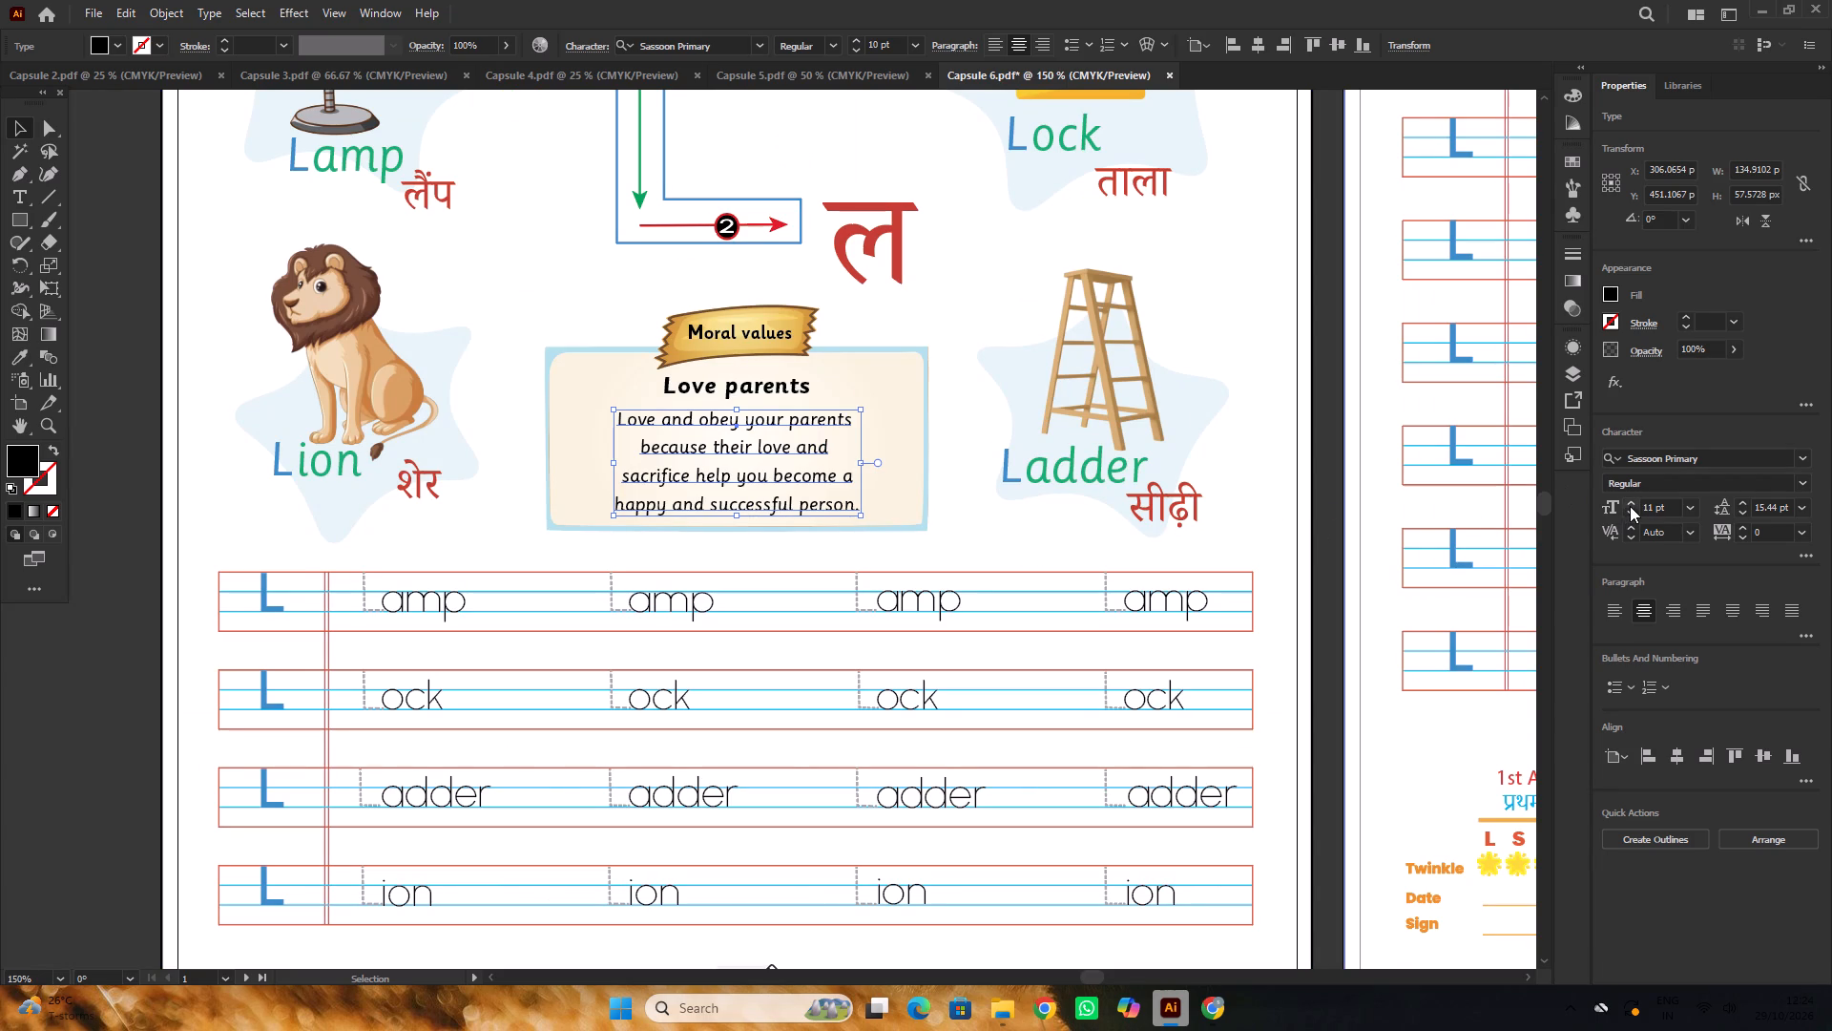
{"action": "scroll", "coordinate": [794, 424], "scroll_direction": "down", "scroll_amount": 4, "text": "alt"}
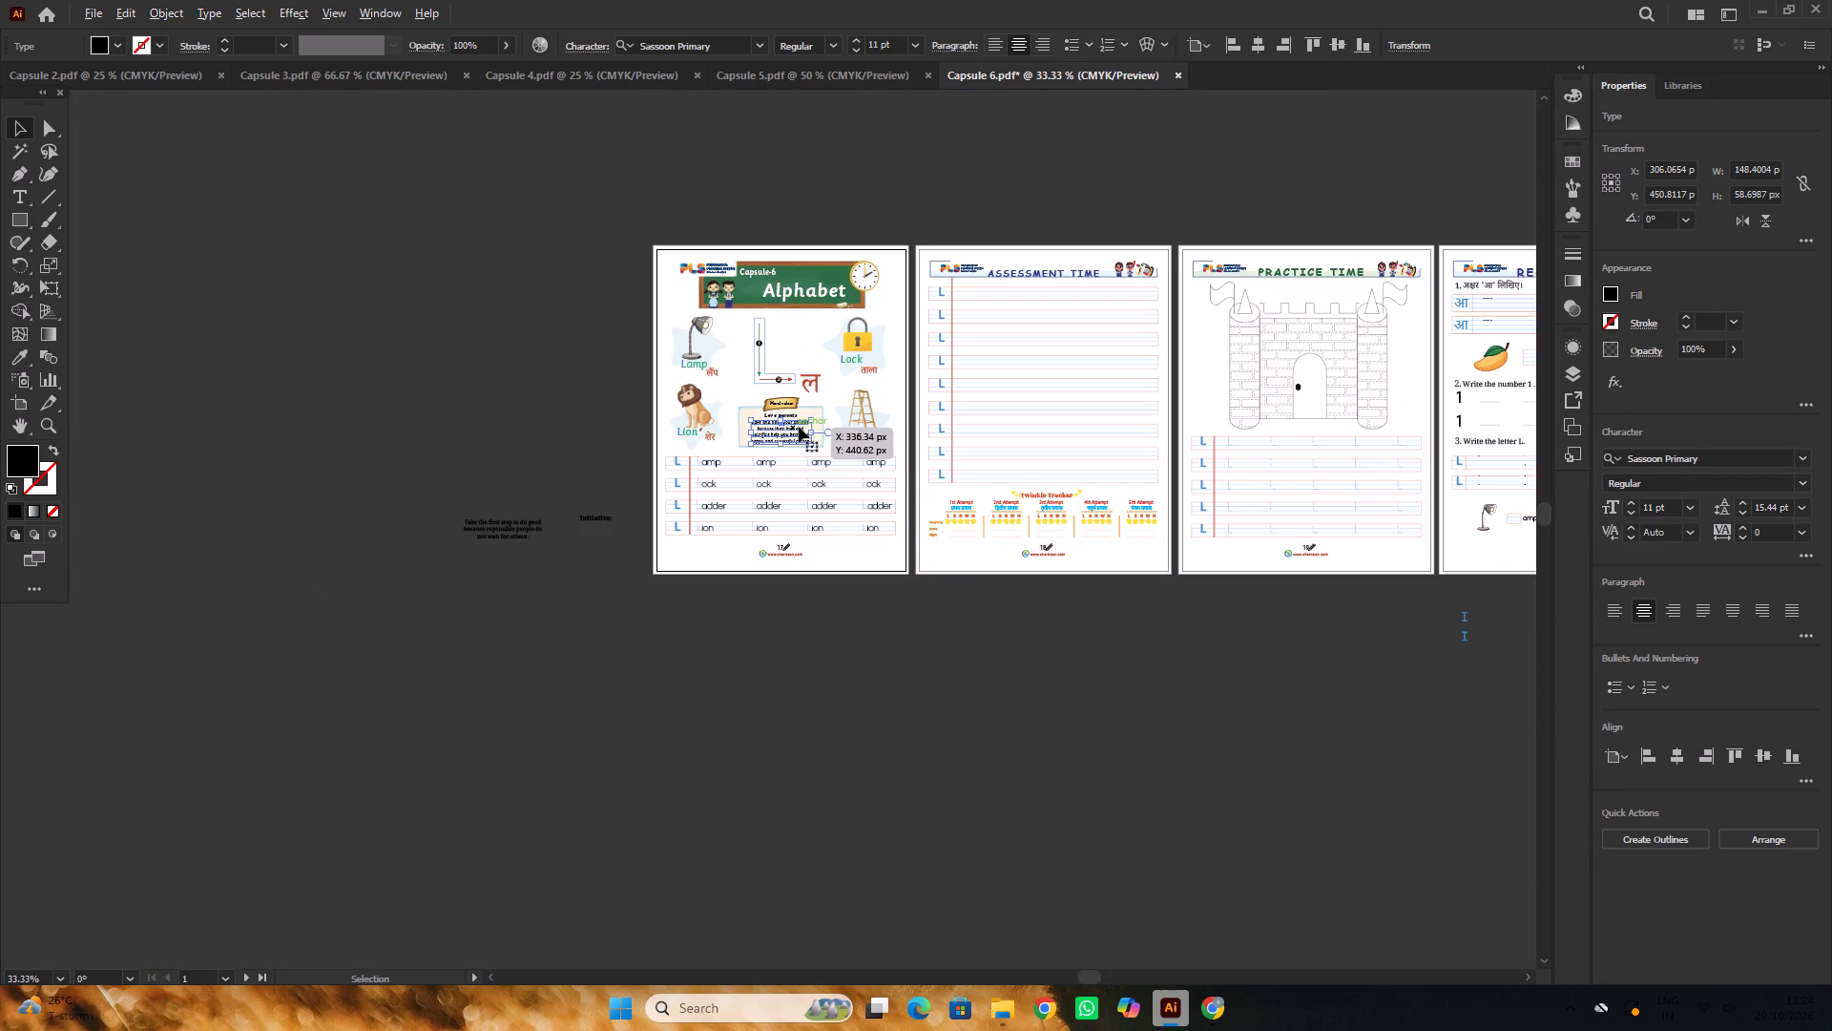
{"action": "left_click", "coordinate": [413, 347]}
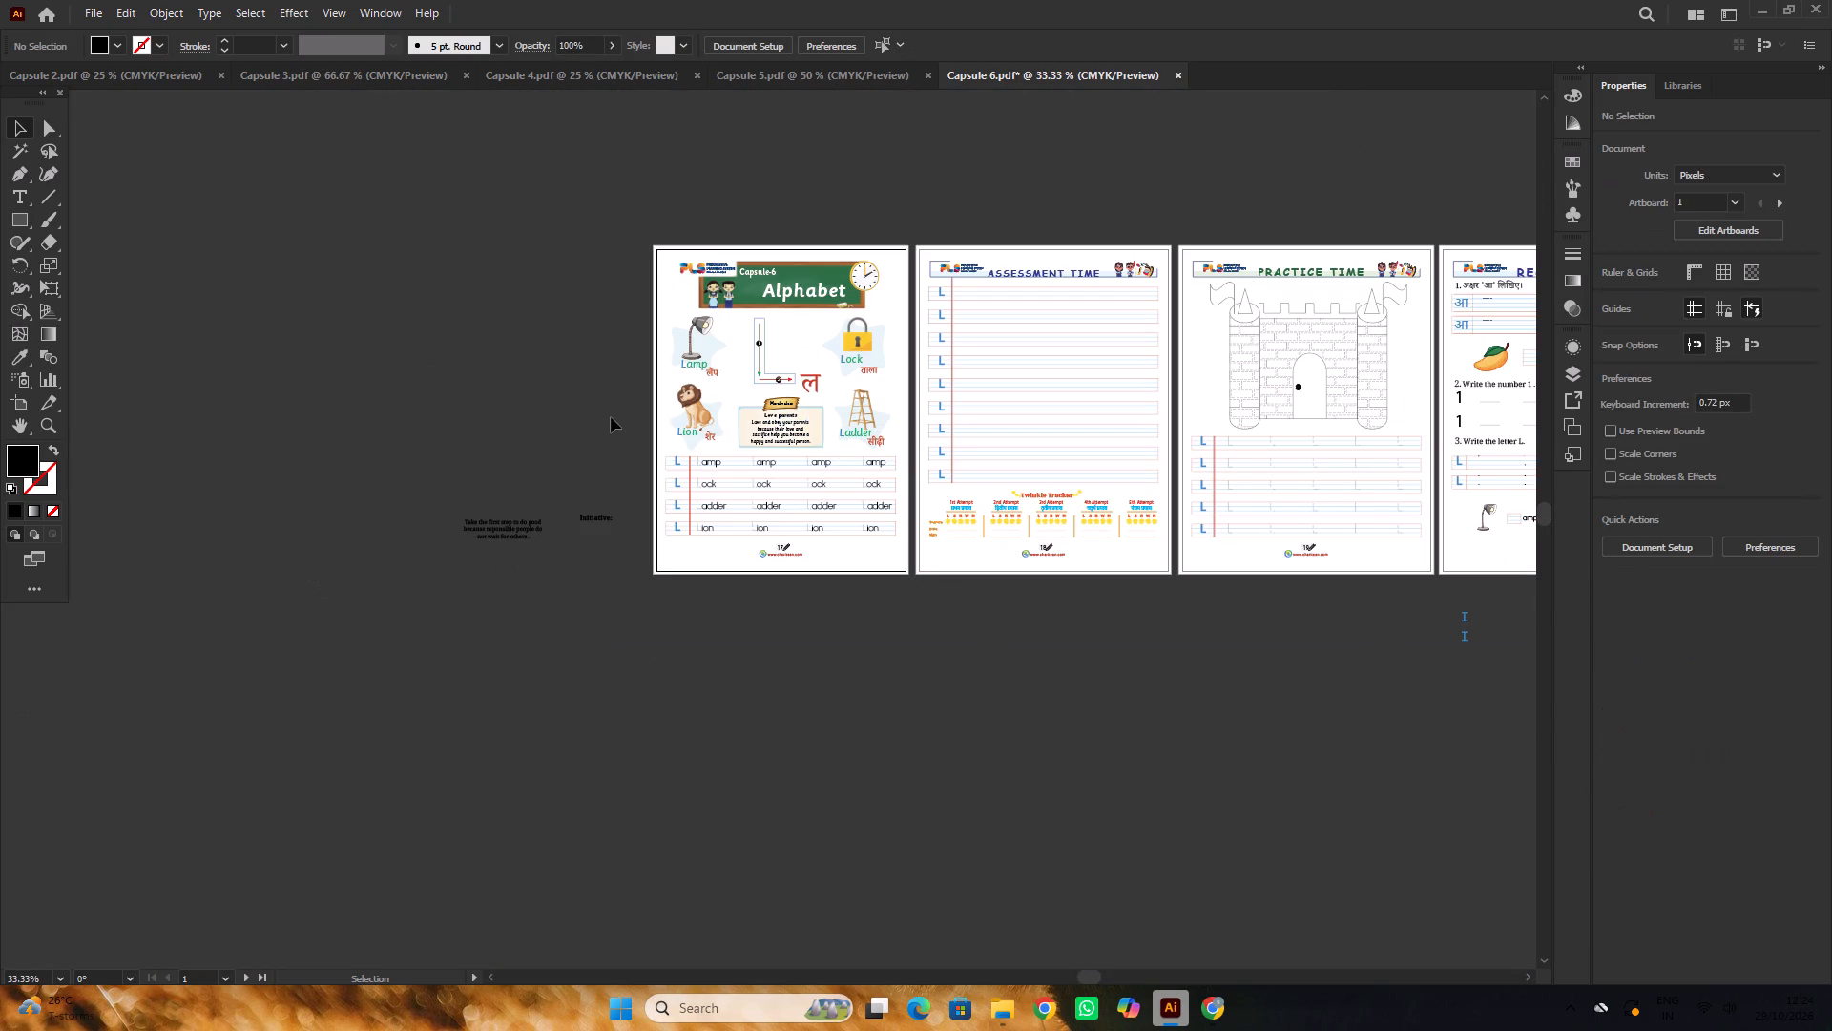
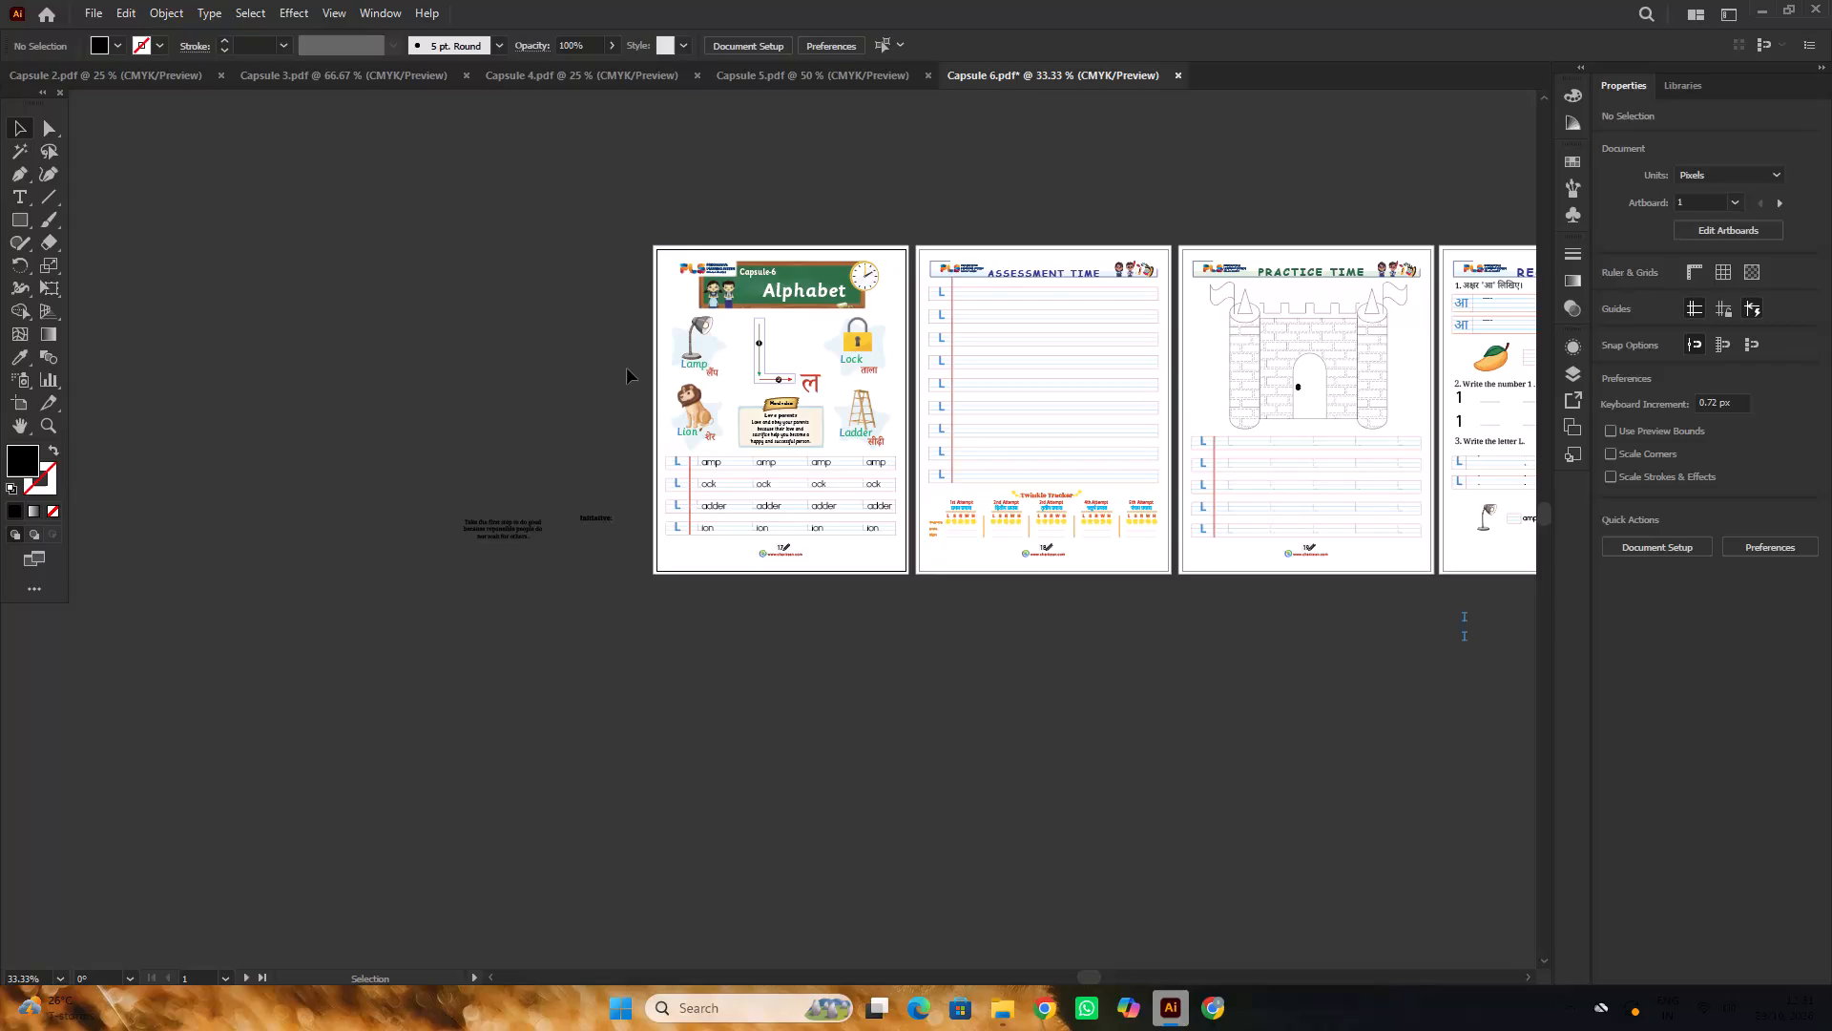
Set the font of the four blue L letters at the start of the first page's practice rows to Sassoon Primary.
{"action": "scroll", "coordinate": [781, 367], "scroll_direction": "up", "scroll_amount": 4, "text": "alt"}
{"action": "scroll", "coordinate": [784, 394], "scroll_direction": "down", "scroll_amount": 5}
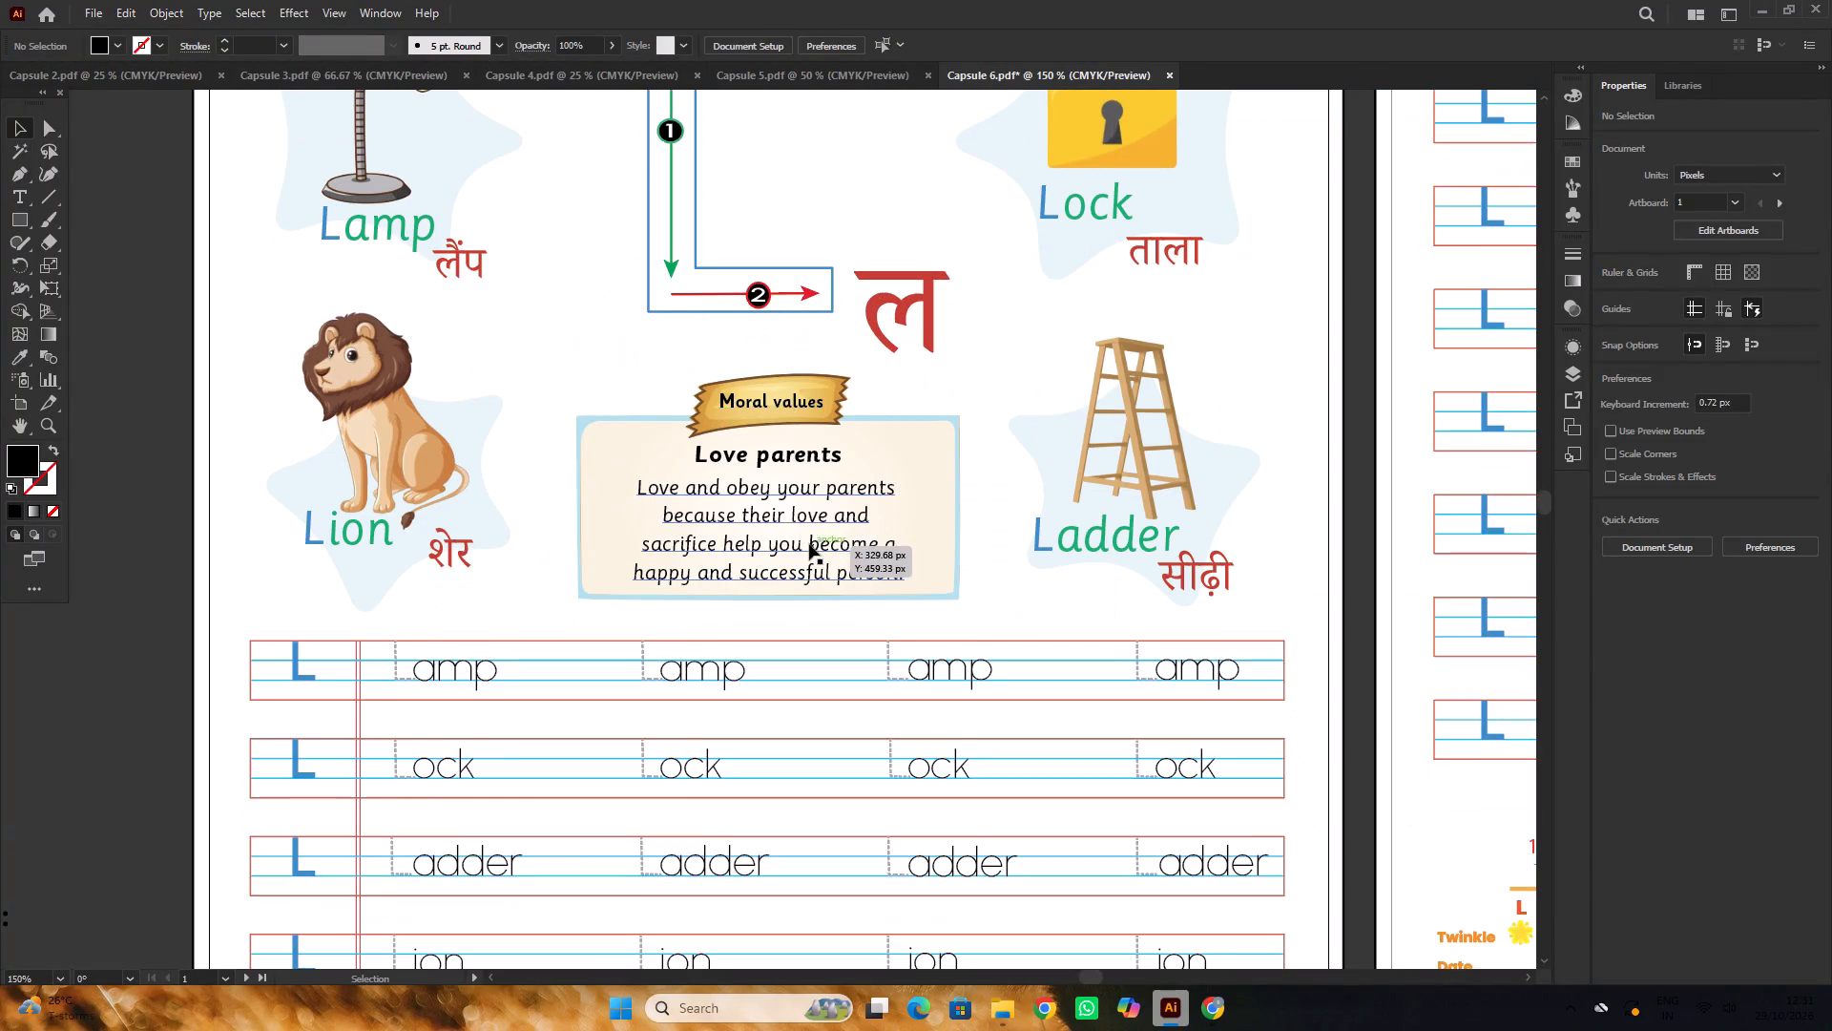
{"action": "left_click", "coordinate": [809, 544]}
{"action": "scroll", "coordinate": [672, 399], "scroll_direction": "down", "scroll_amount": 4, "text": "alt"}
{"action": "left_click", "coordinate": [469, 337]}
{"action": "scroll", "coordinate": [607, 487], "scroll_direction": "up", "scroll_amount": 4, "text": "alt"}
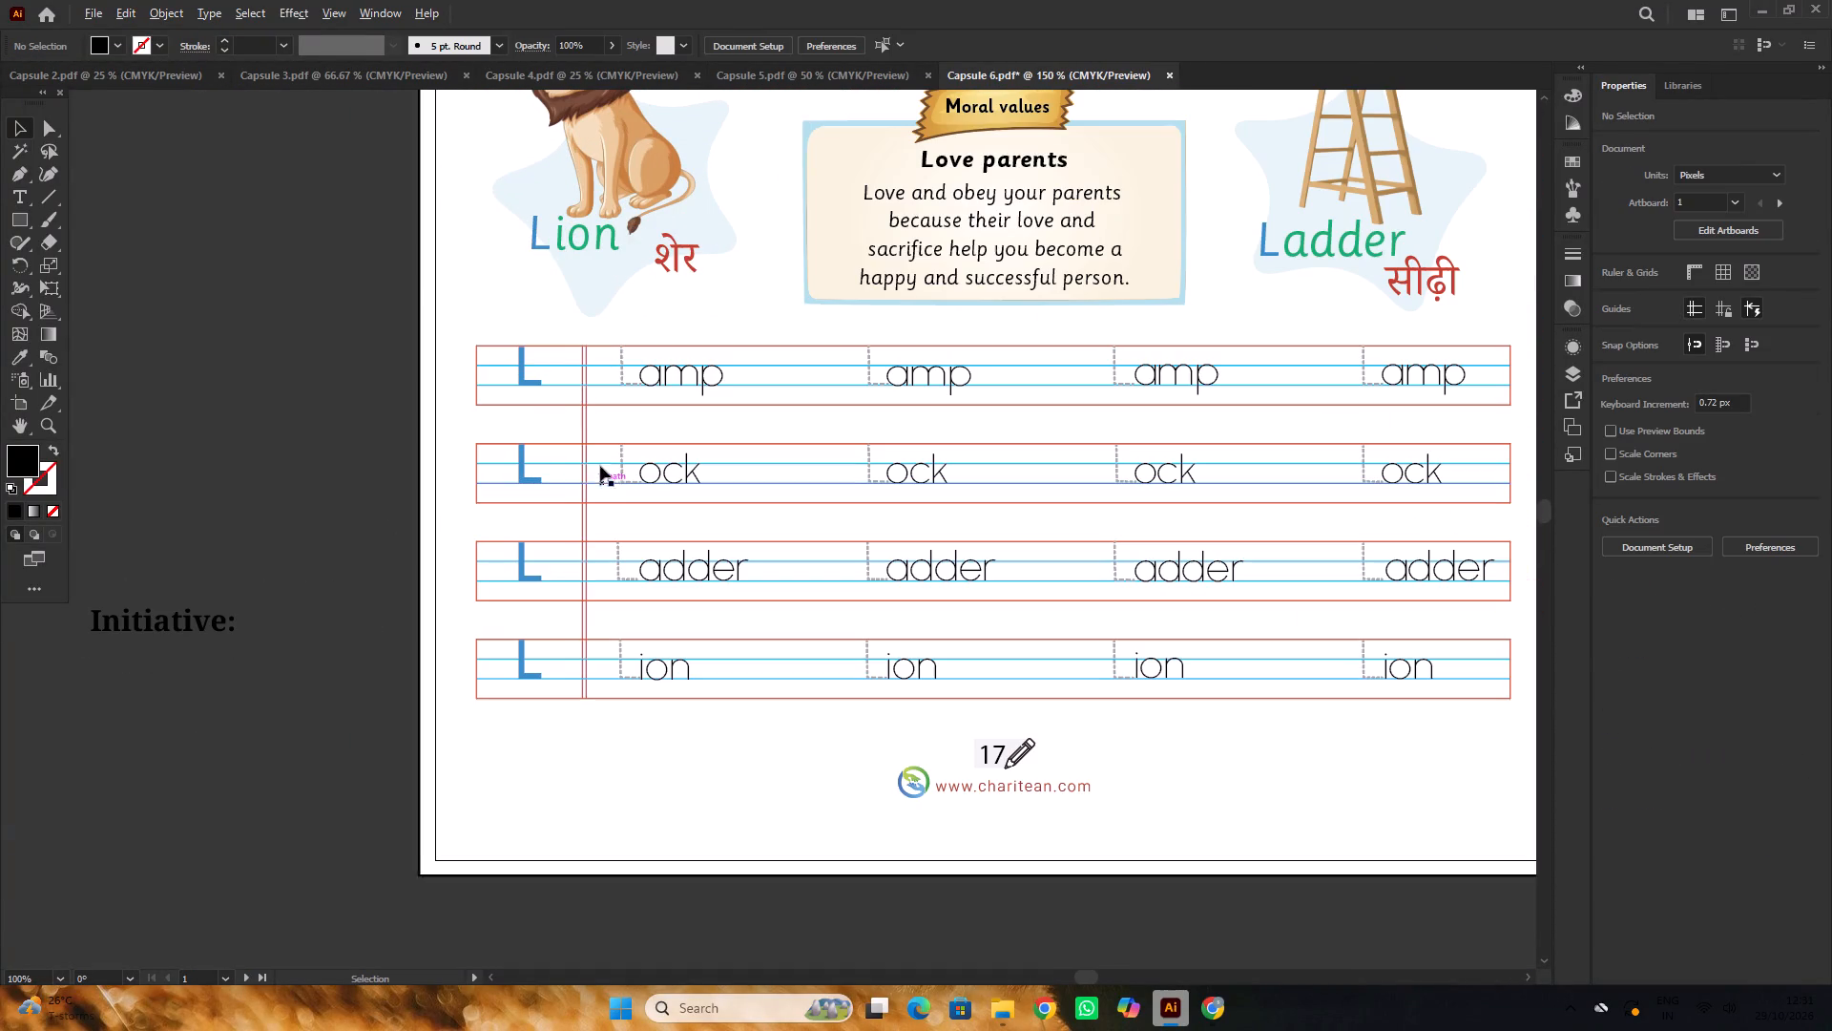
{"action": "left_click", "coordinate": [541, 386]}
{"action": "left_click", "coordinate": [532, 484], "text": "shift"}
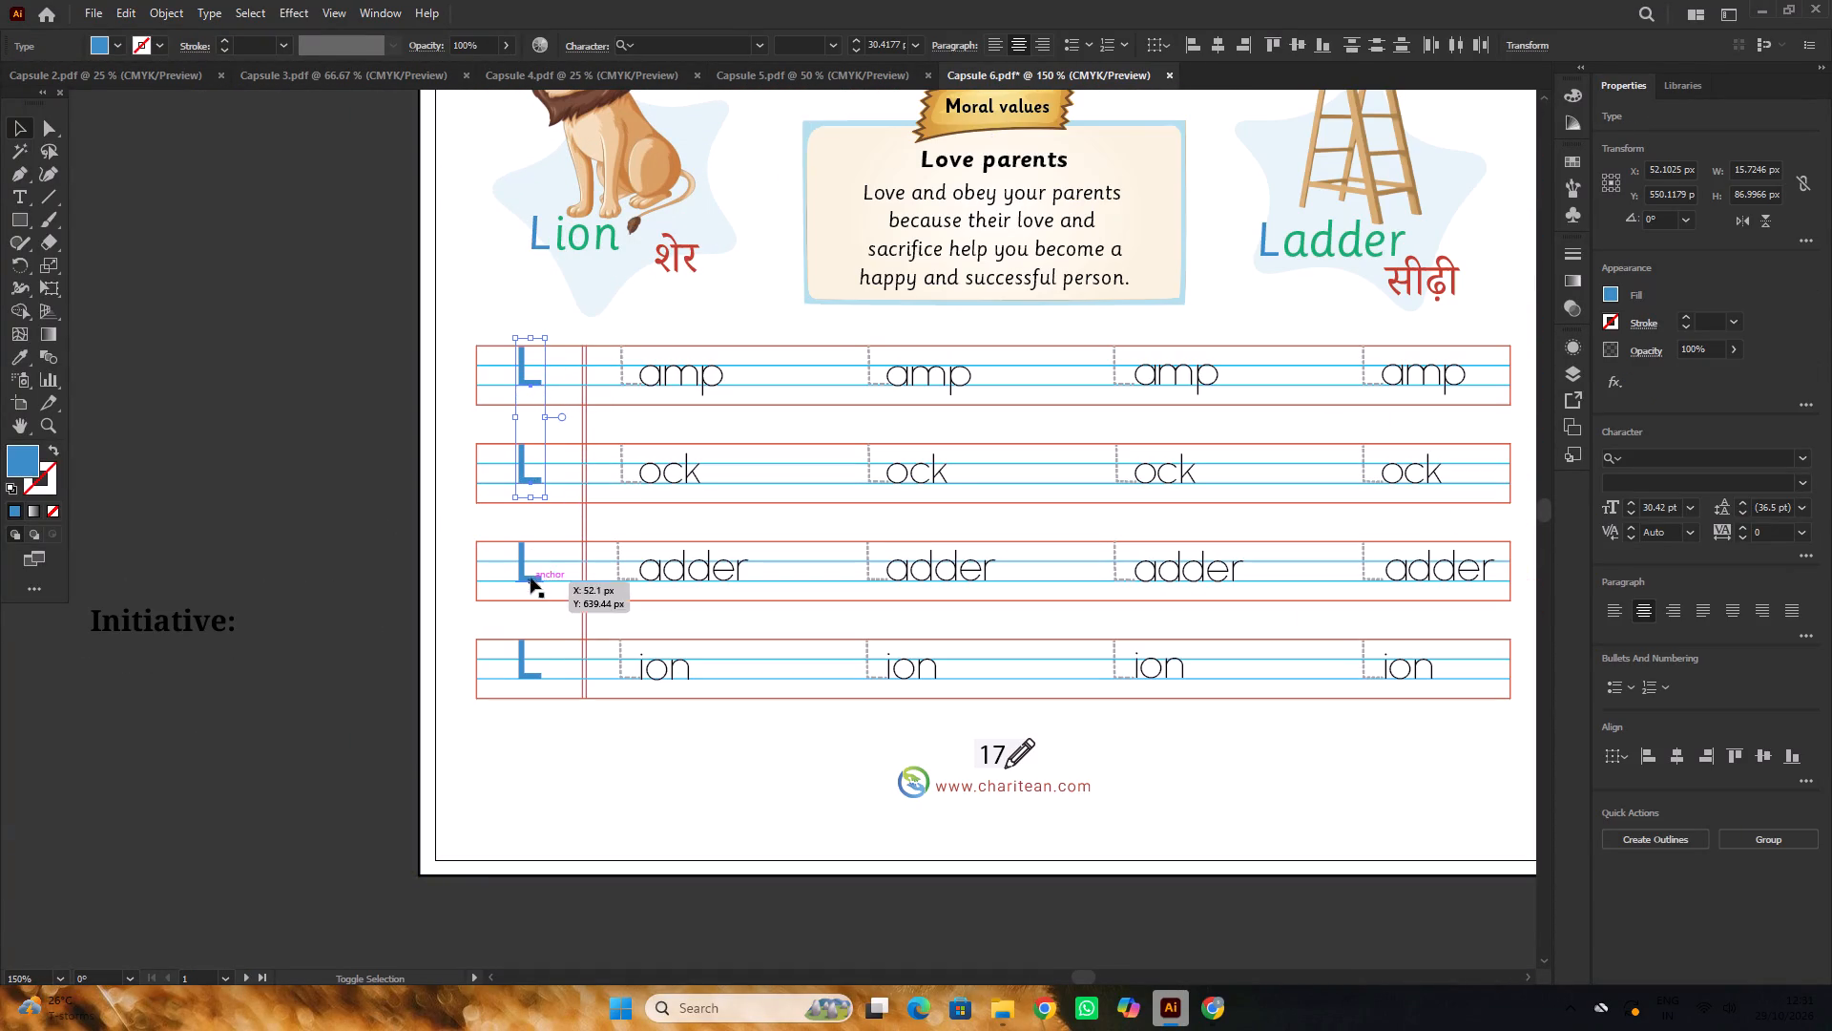
{"action": "left_click", "coordinate": [531, 577], "text": "shift"}
{"action": "left_click", "coordinate": [529, 670], "text": "shift"}
{"action": "left_click", "coordinate": [1635, 467]}
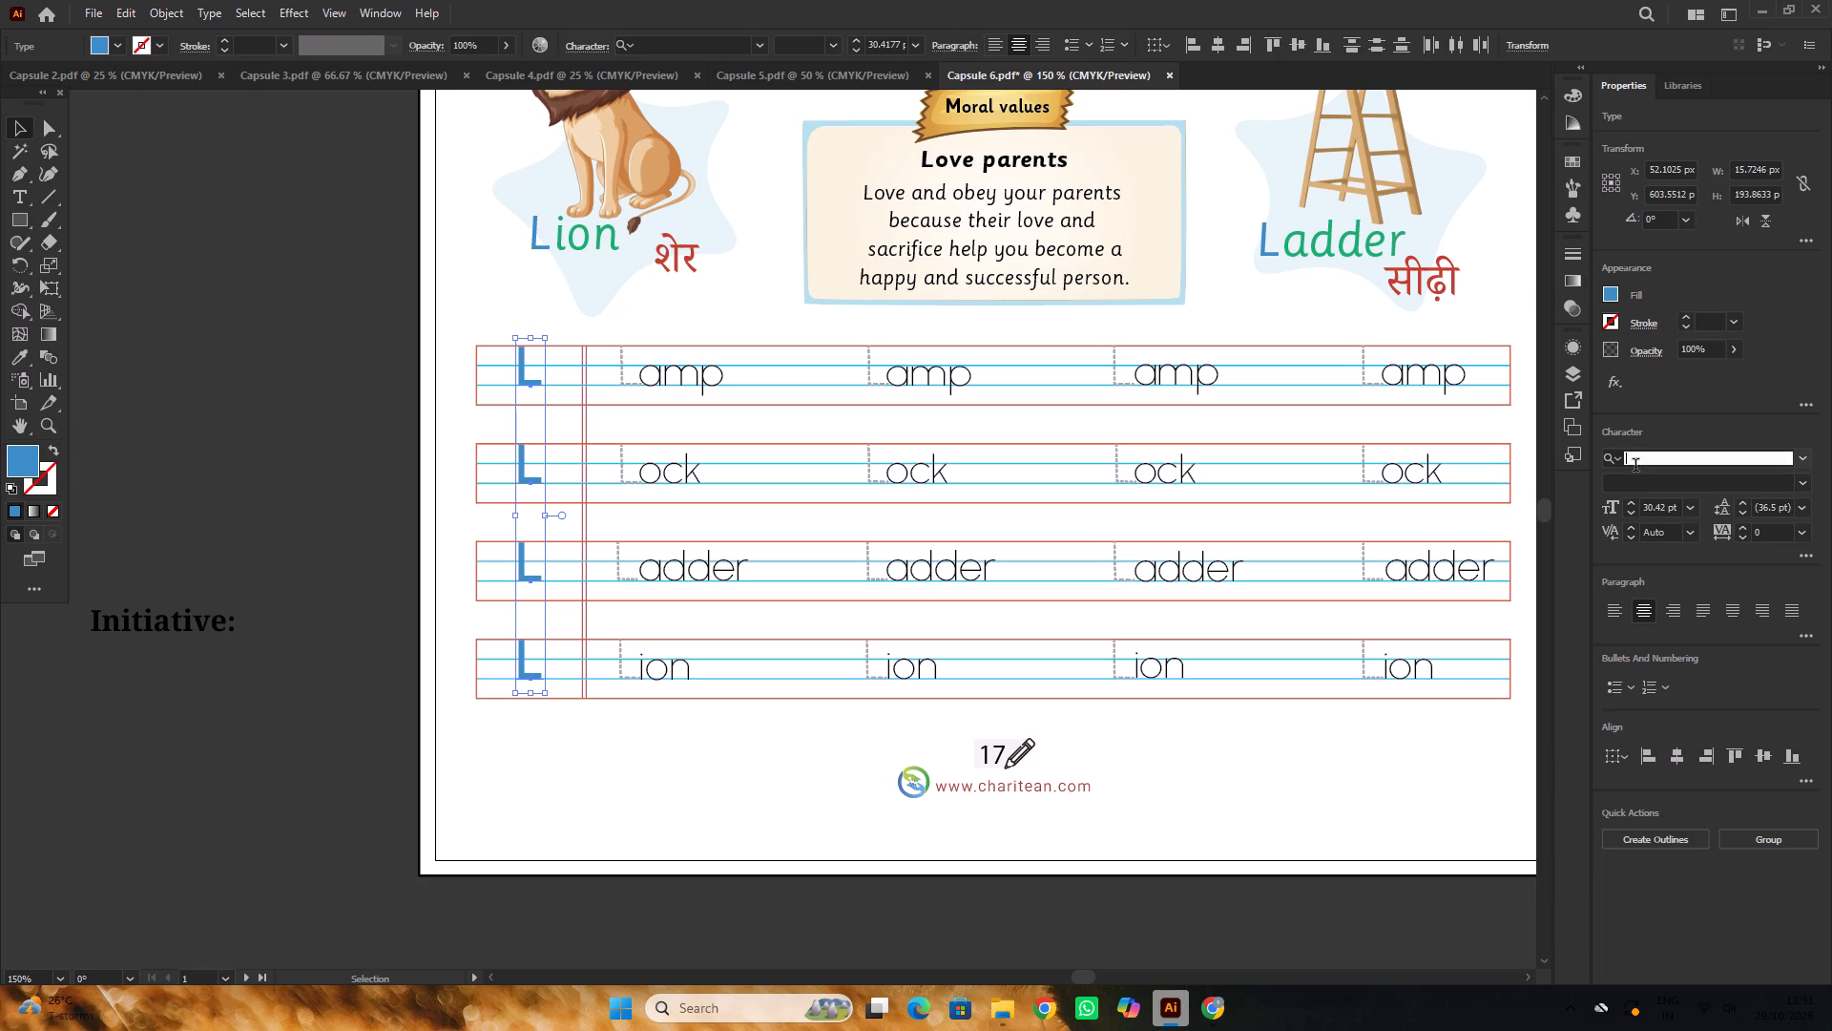
{"action": "type", "text": "sas"}
{"action": "key", "text": "s"}
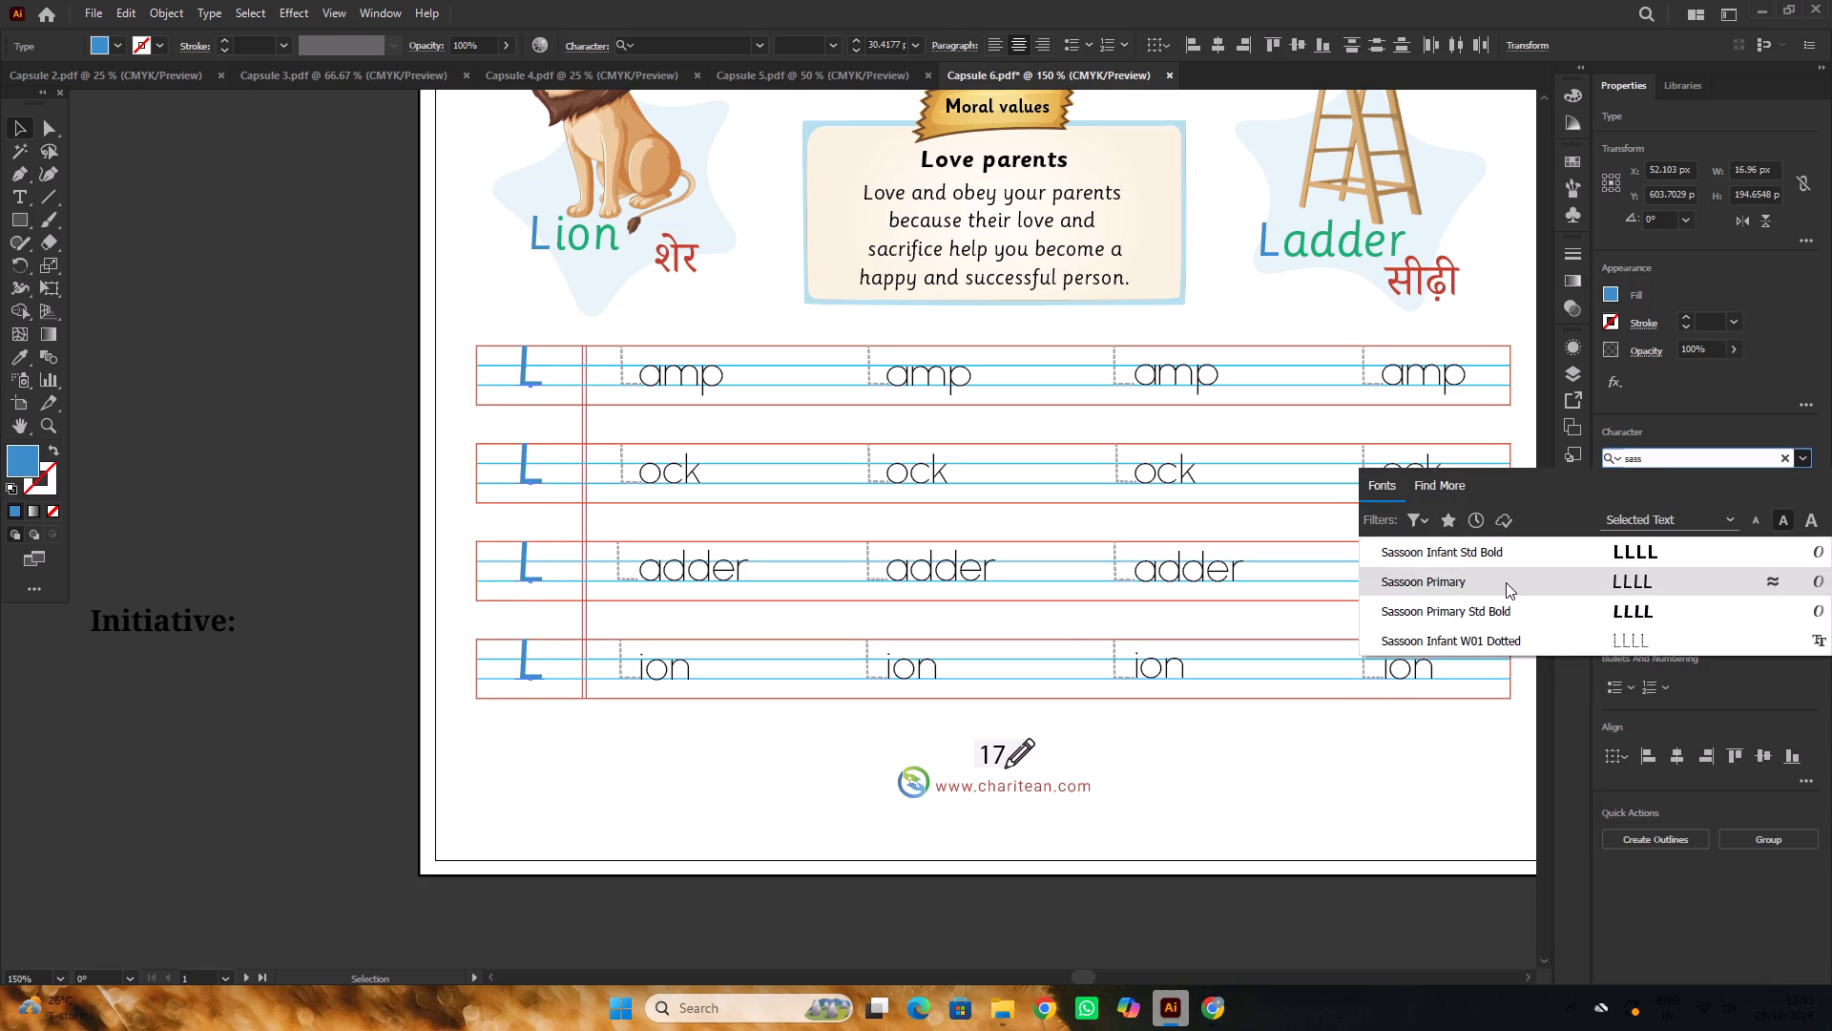
{"action": "left_click", "coordinate": [1506, 582]}
{"action": "scroll", "coordinate": [506, 401], "scroll_direction": "up", "scroll_amount": 3, "text": "alt"}
{"action": "scroll", "coordinate": [506, 401], "scroll_direction": "down", "scroll_amount": 3, "text": "alt"}
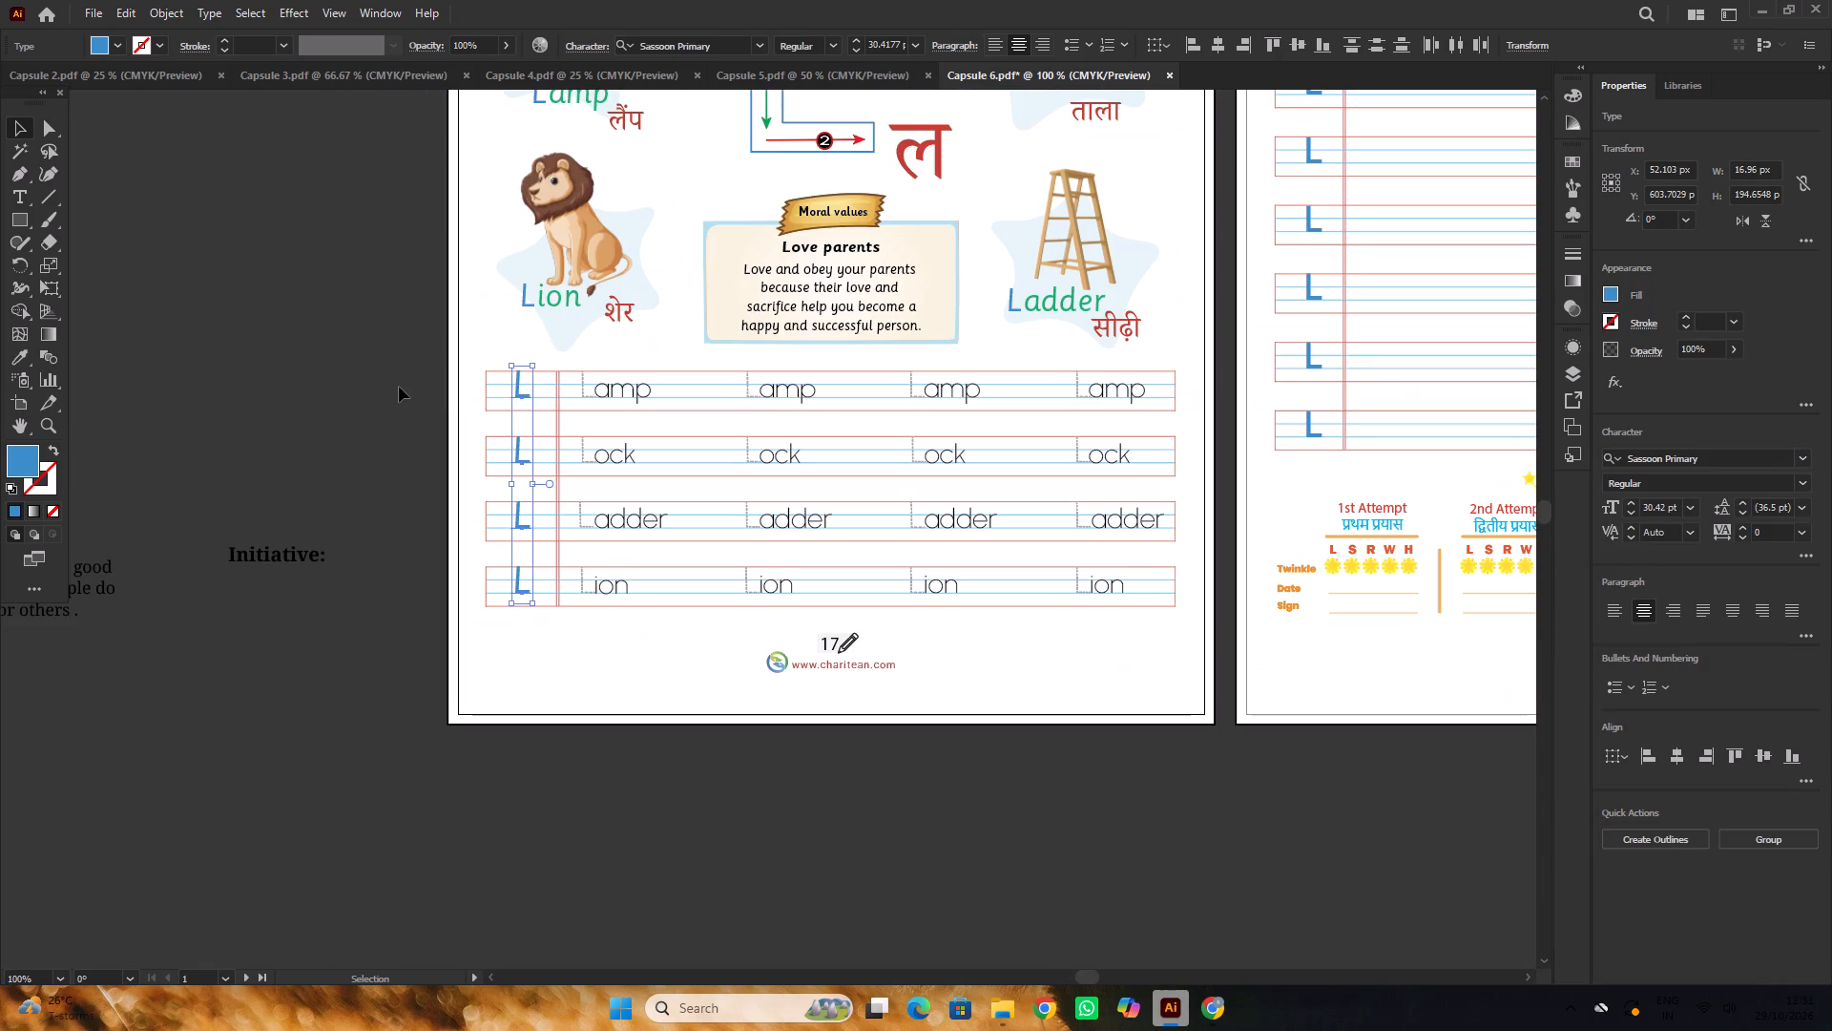
{"action": "left_click", "coordinate": [393, 380]}
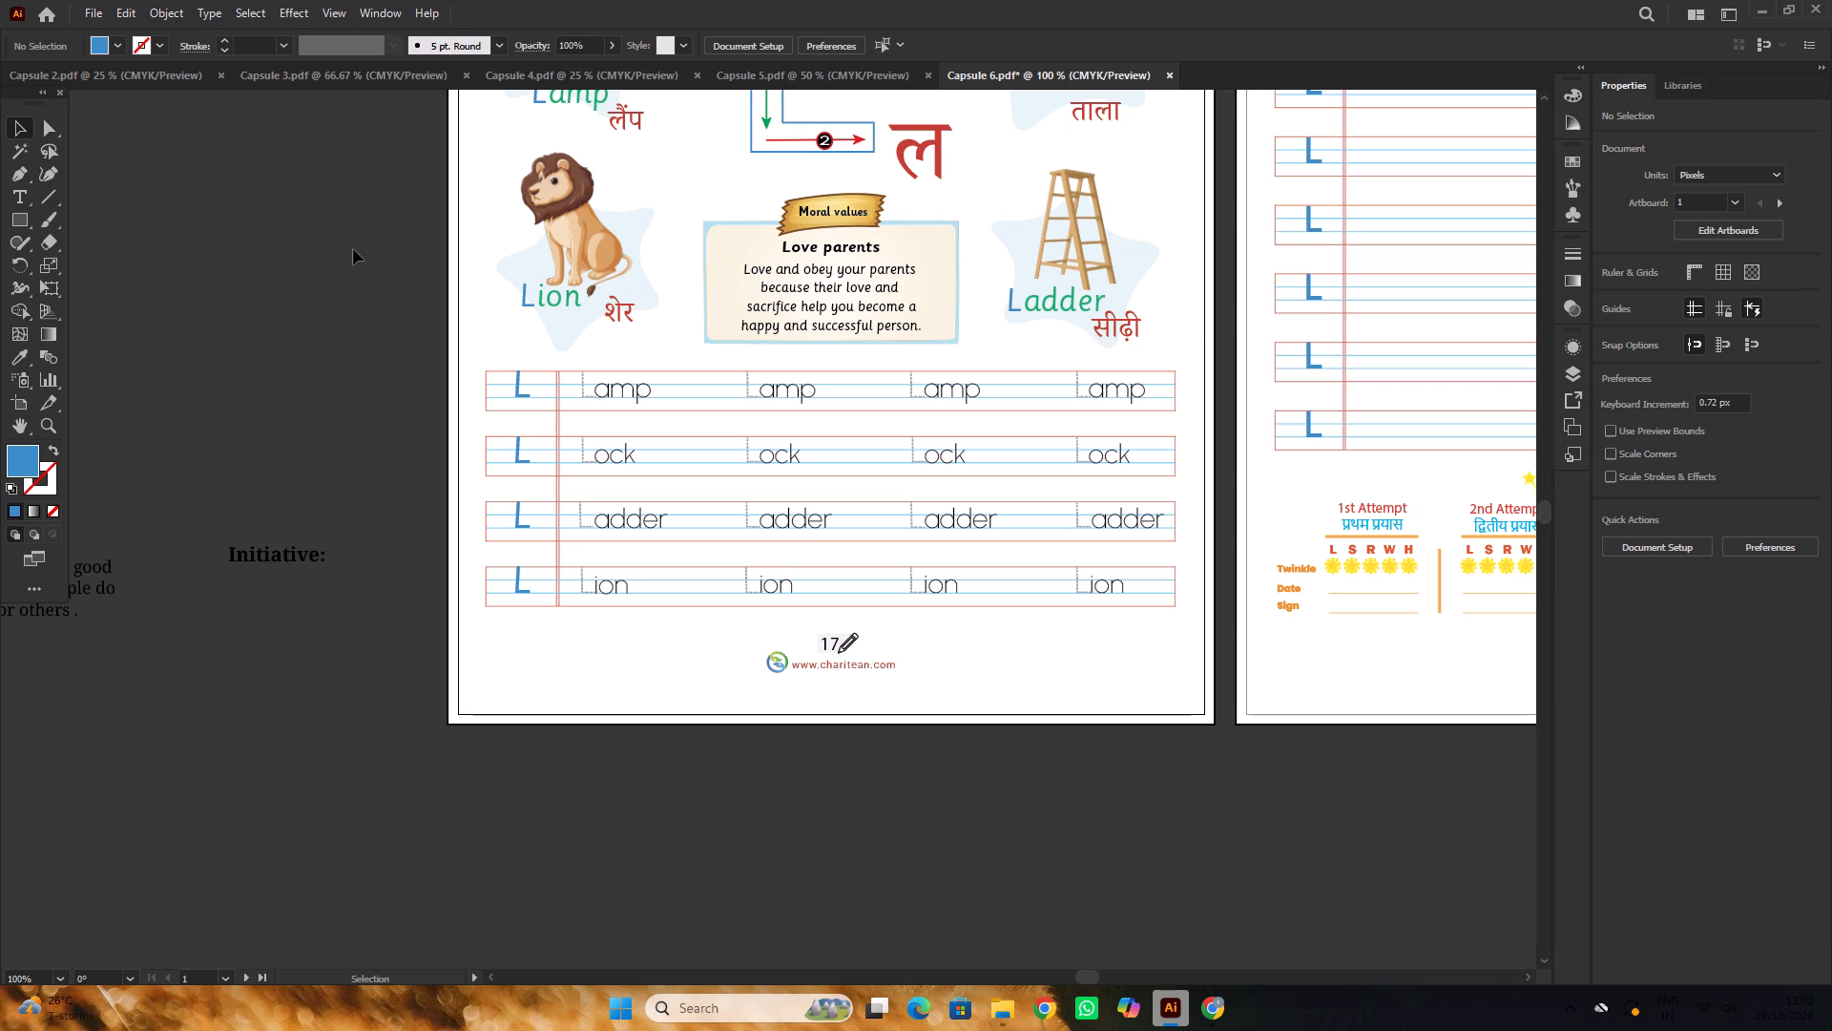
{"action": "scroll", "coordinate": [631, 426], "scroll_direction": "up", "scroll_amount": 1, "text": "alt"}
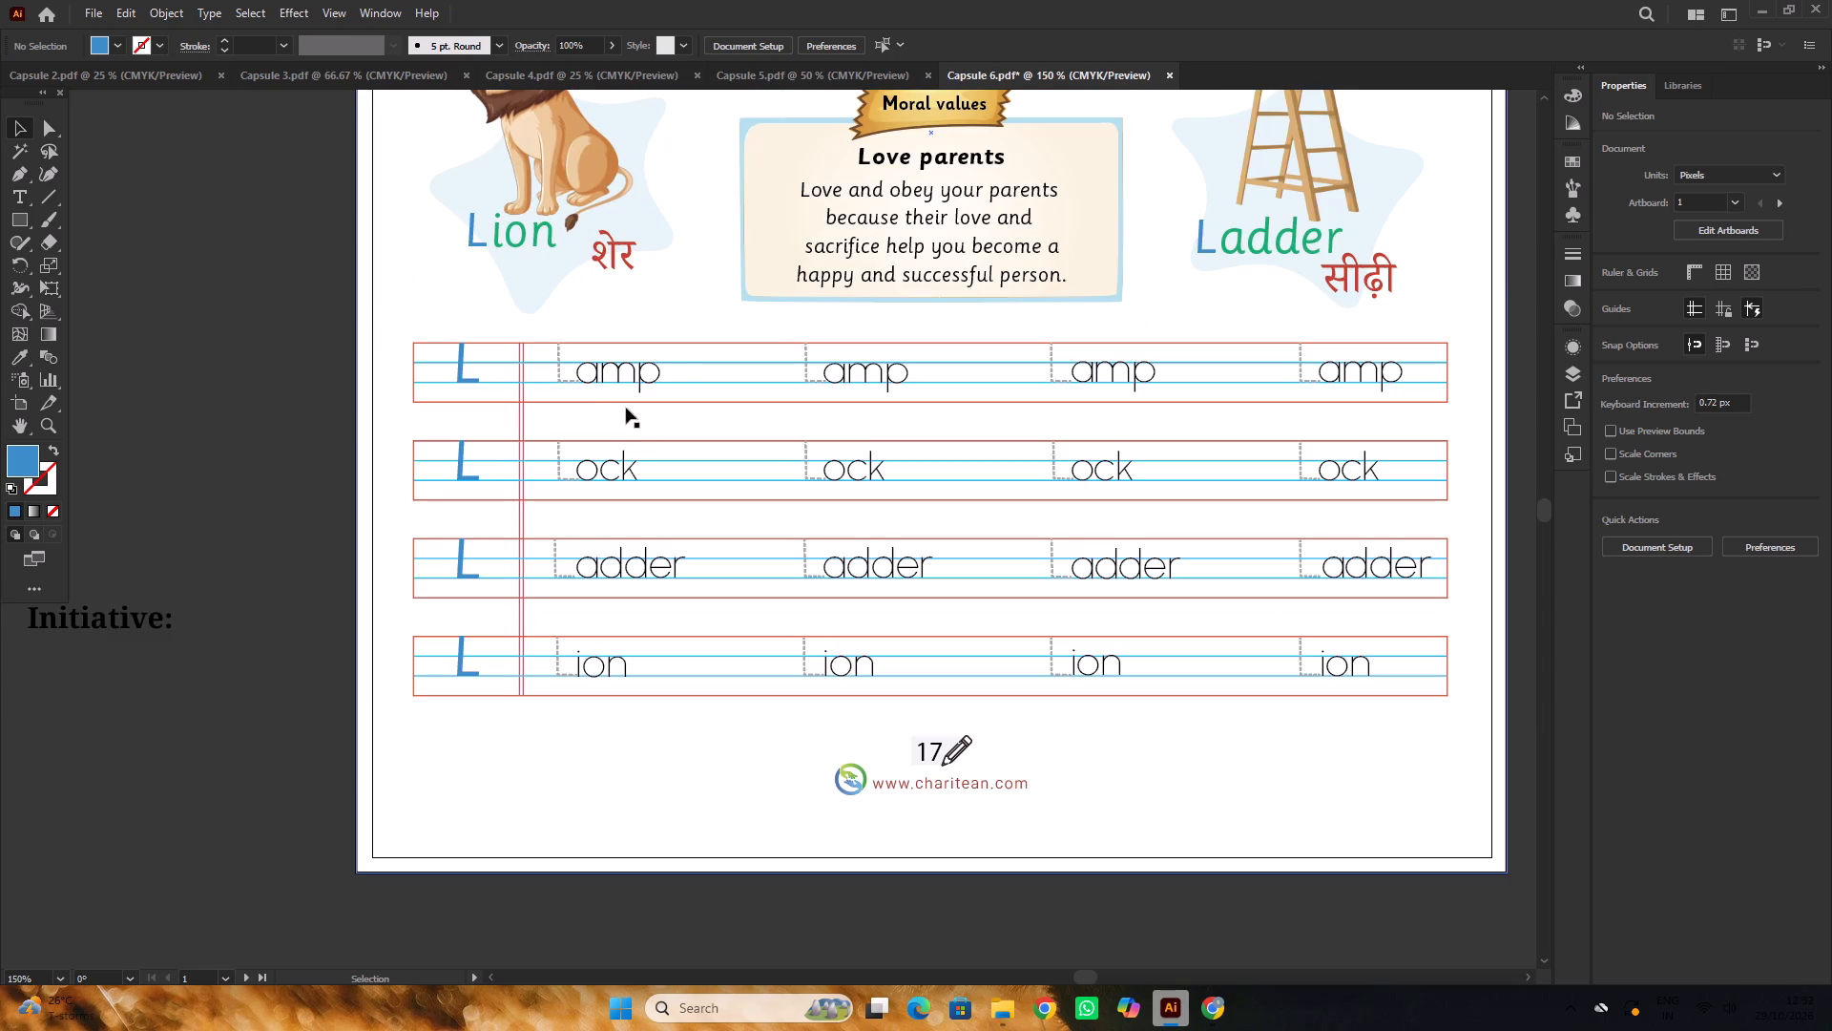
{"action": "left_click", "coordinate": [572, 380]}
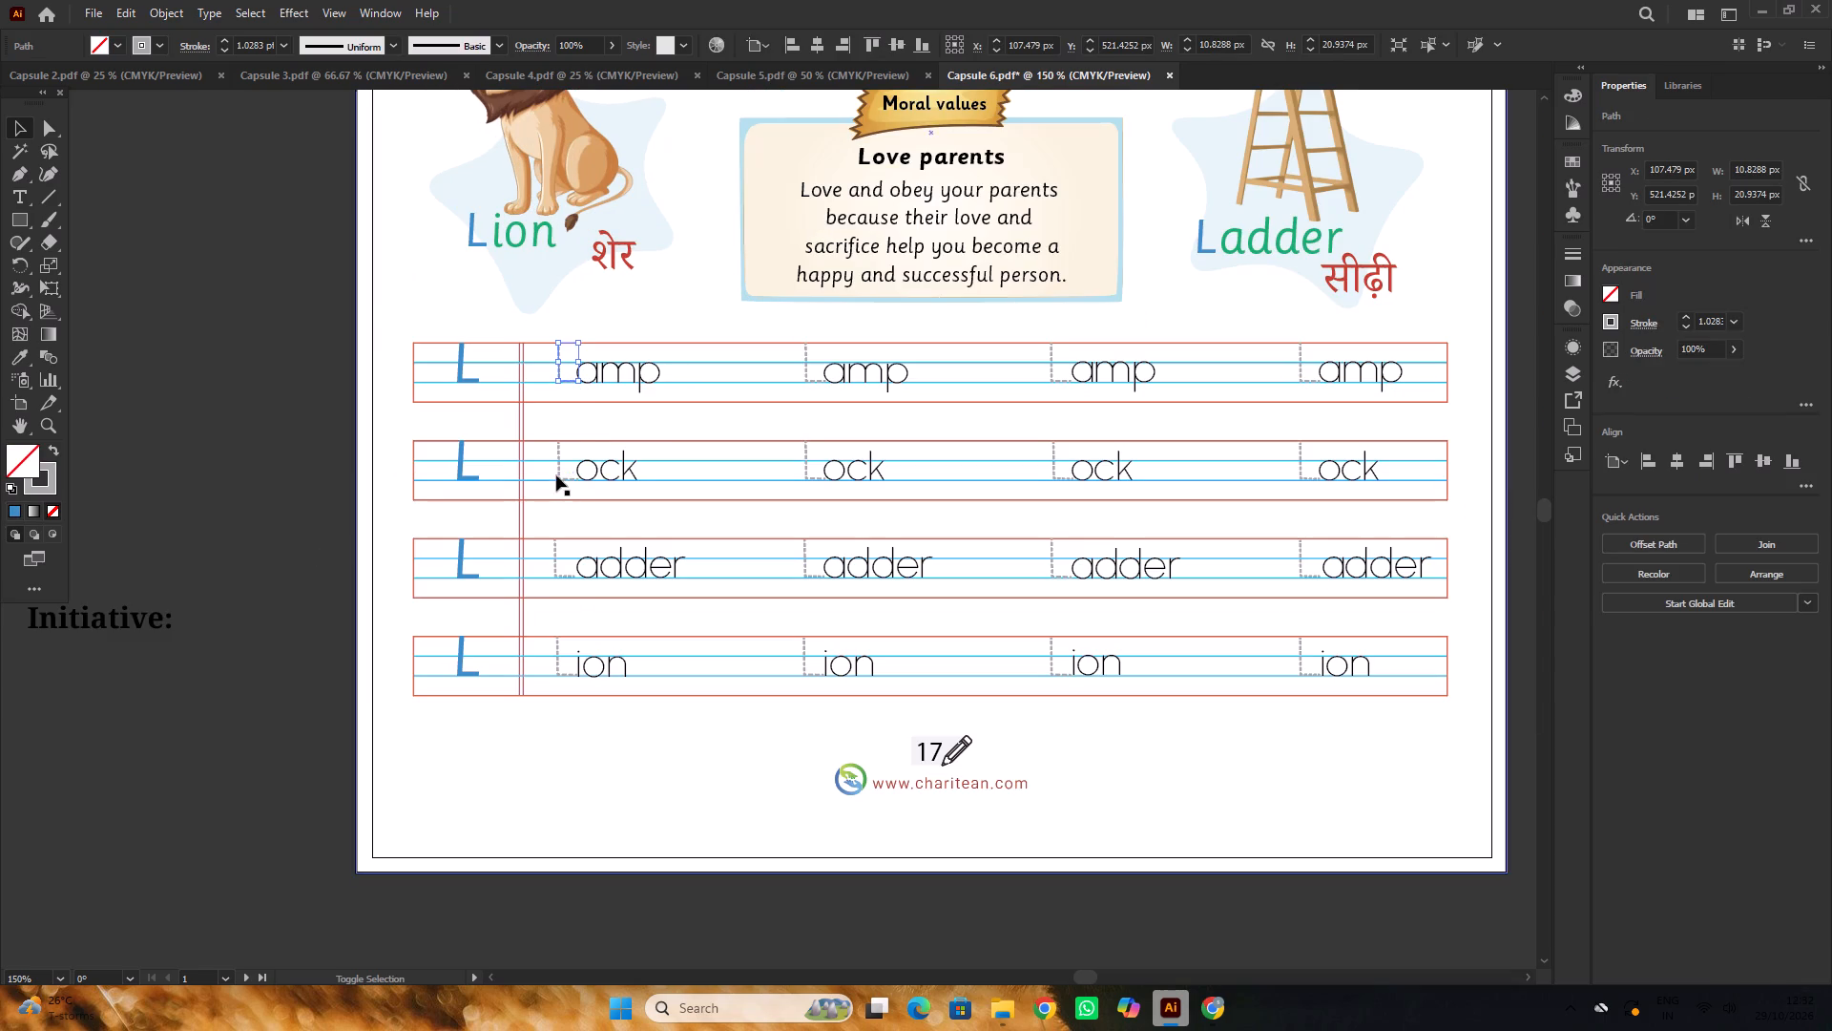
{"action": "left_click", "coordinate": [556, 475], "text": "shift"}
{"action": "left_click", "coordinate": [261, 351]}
Set the font of all the amp, ock, adder and ion word endings in the four practice rows to Sassoon Primary.
{"action": "left_click", "coordinate": [639, 381]}
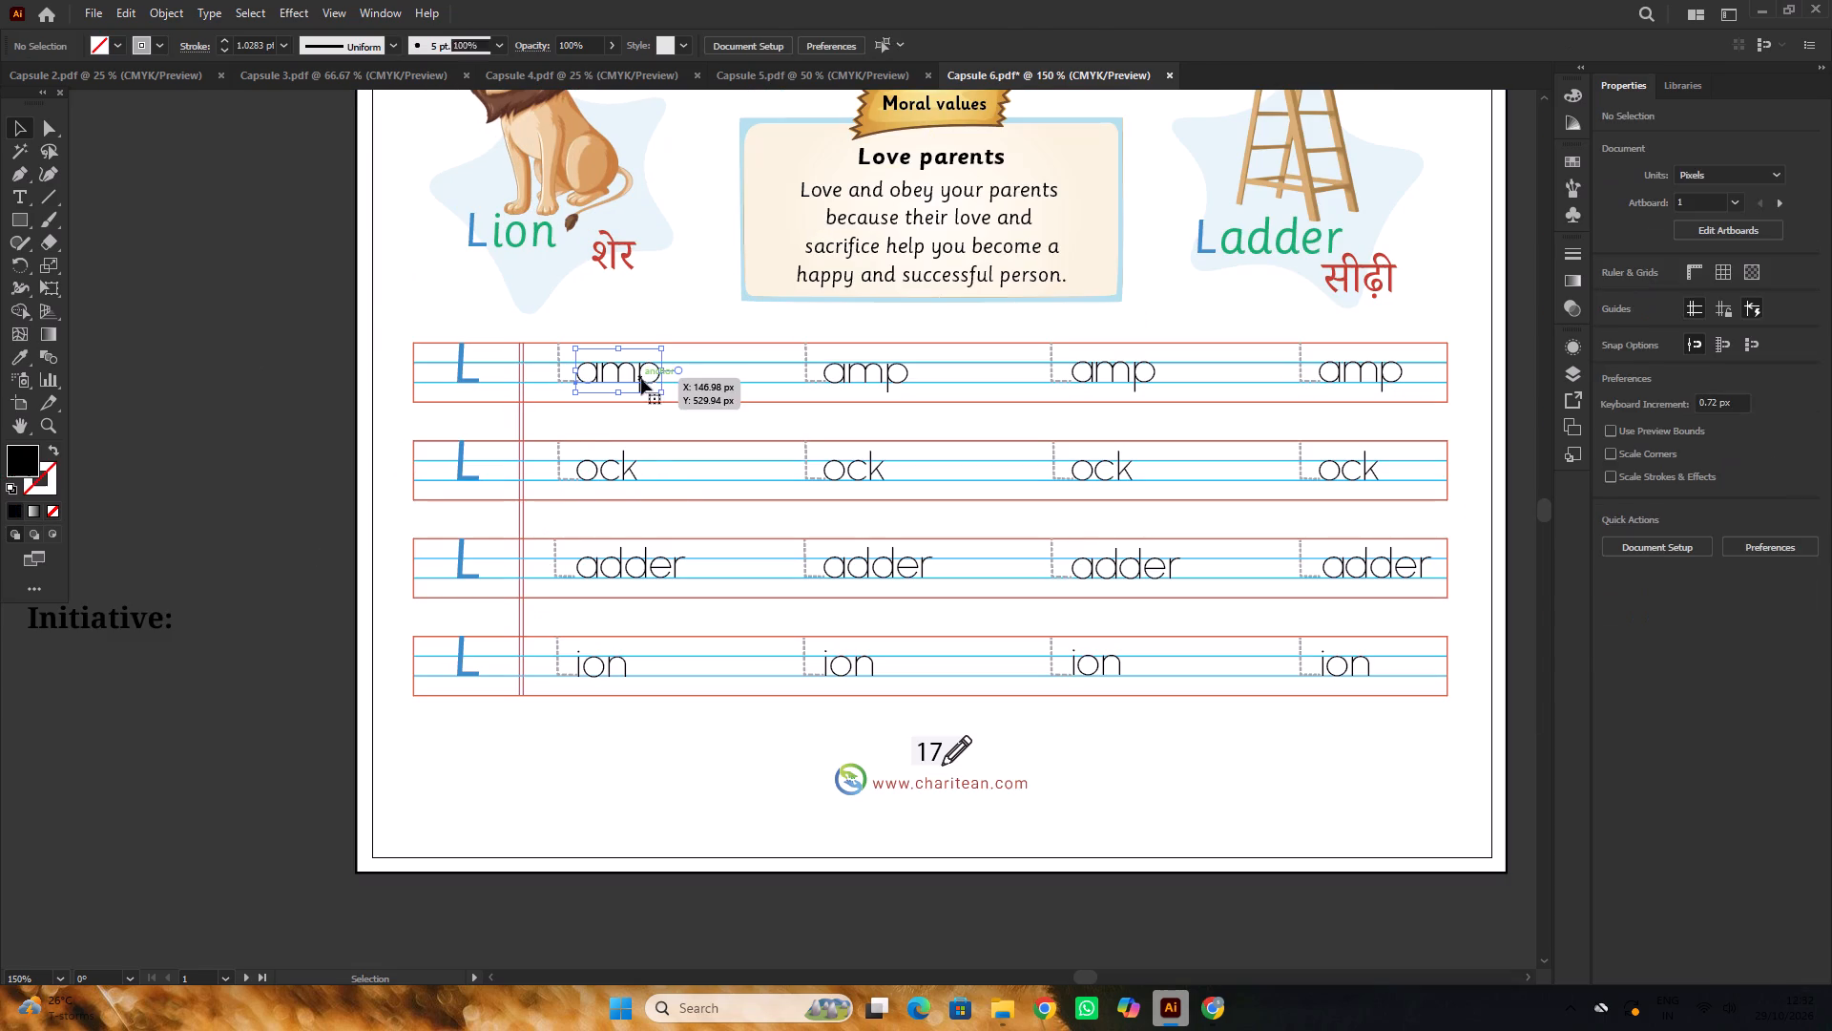
{"action": "left_click", "coordinate": [620, 480], "text": "shift"}
{"action": "left_click", "coordinate": [632, 576], "text": "shift"}
{"action": "left_click", "coordinate": [605, 676], "text": "shift"}
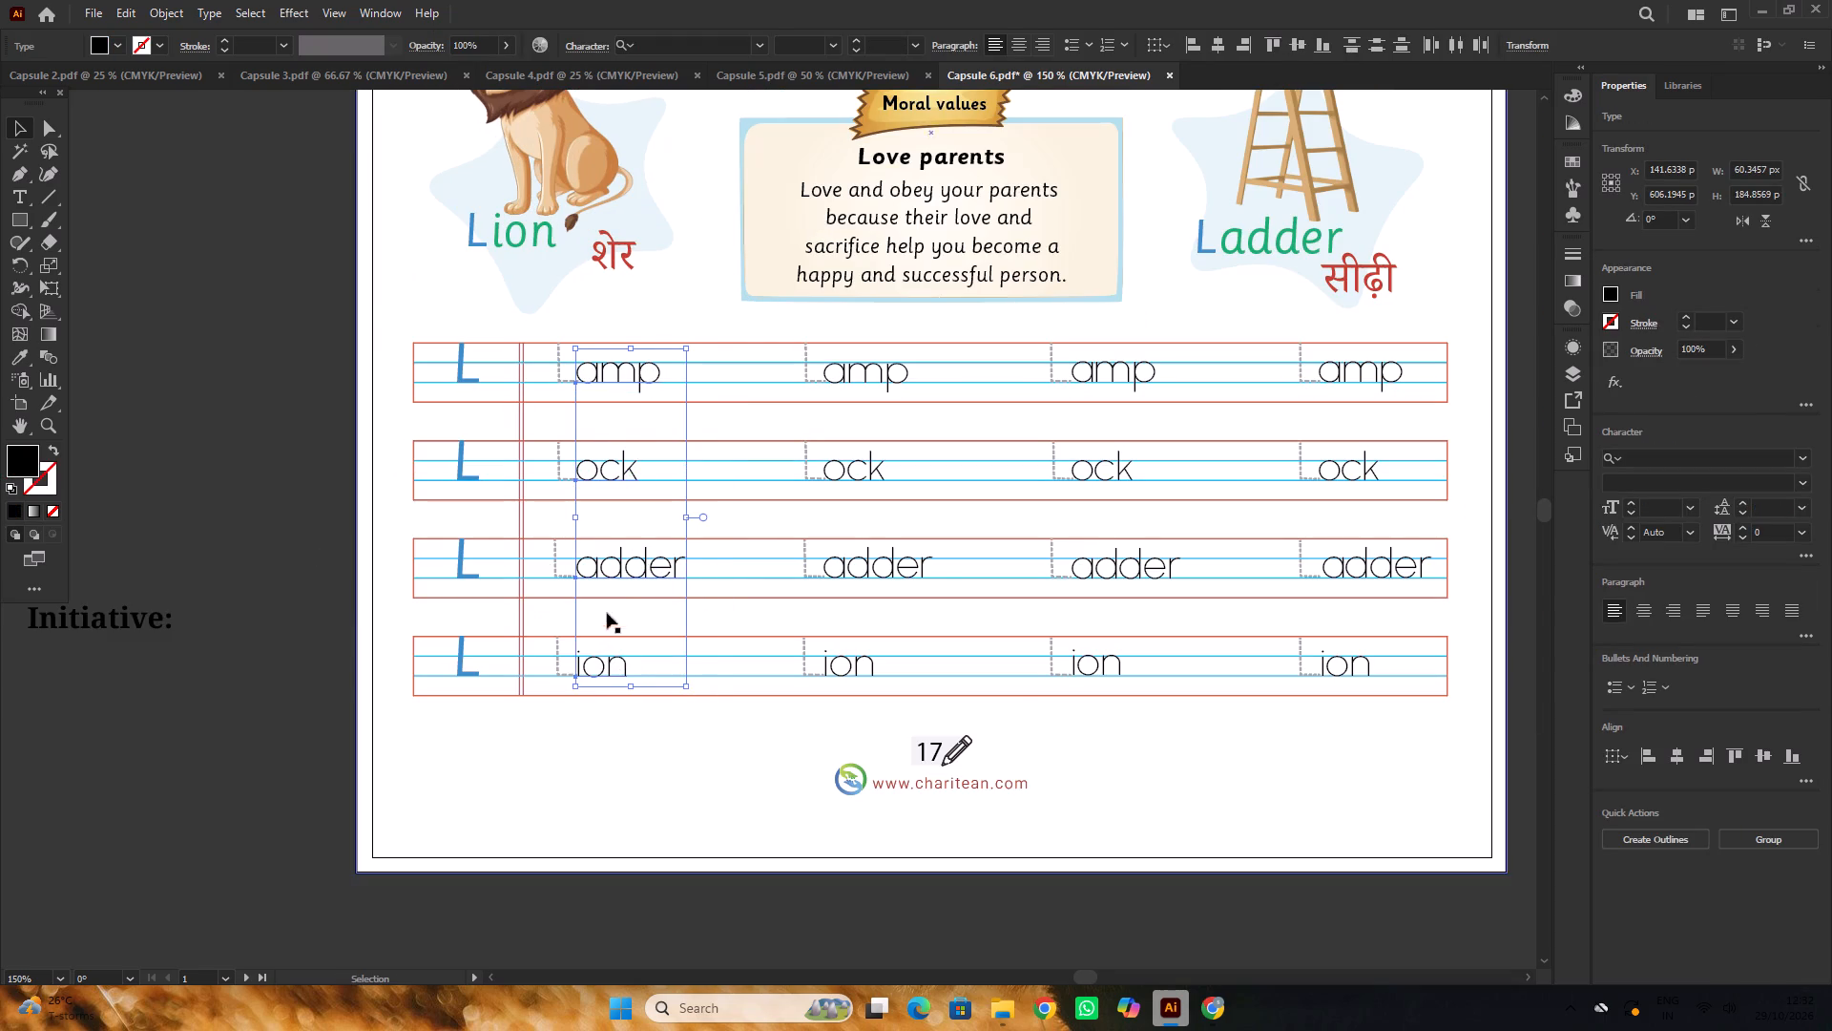
{"action": "scroll", "coordinate": [558, 552], "scroll_direction": "down", "scroll_amount": 1, "text": "alt"}
{"action": "scroll", "coordinate": [774, 504], "scroll_direction": "up", "scroll_amount": 2, "text": "alt"}
{"action": "left_click", "coordinate": [782, 379], "text": "shift"}
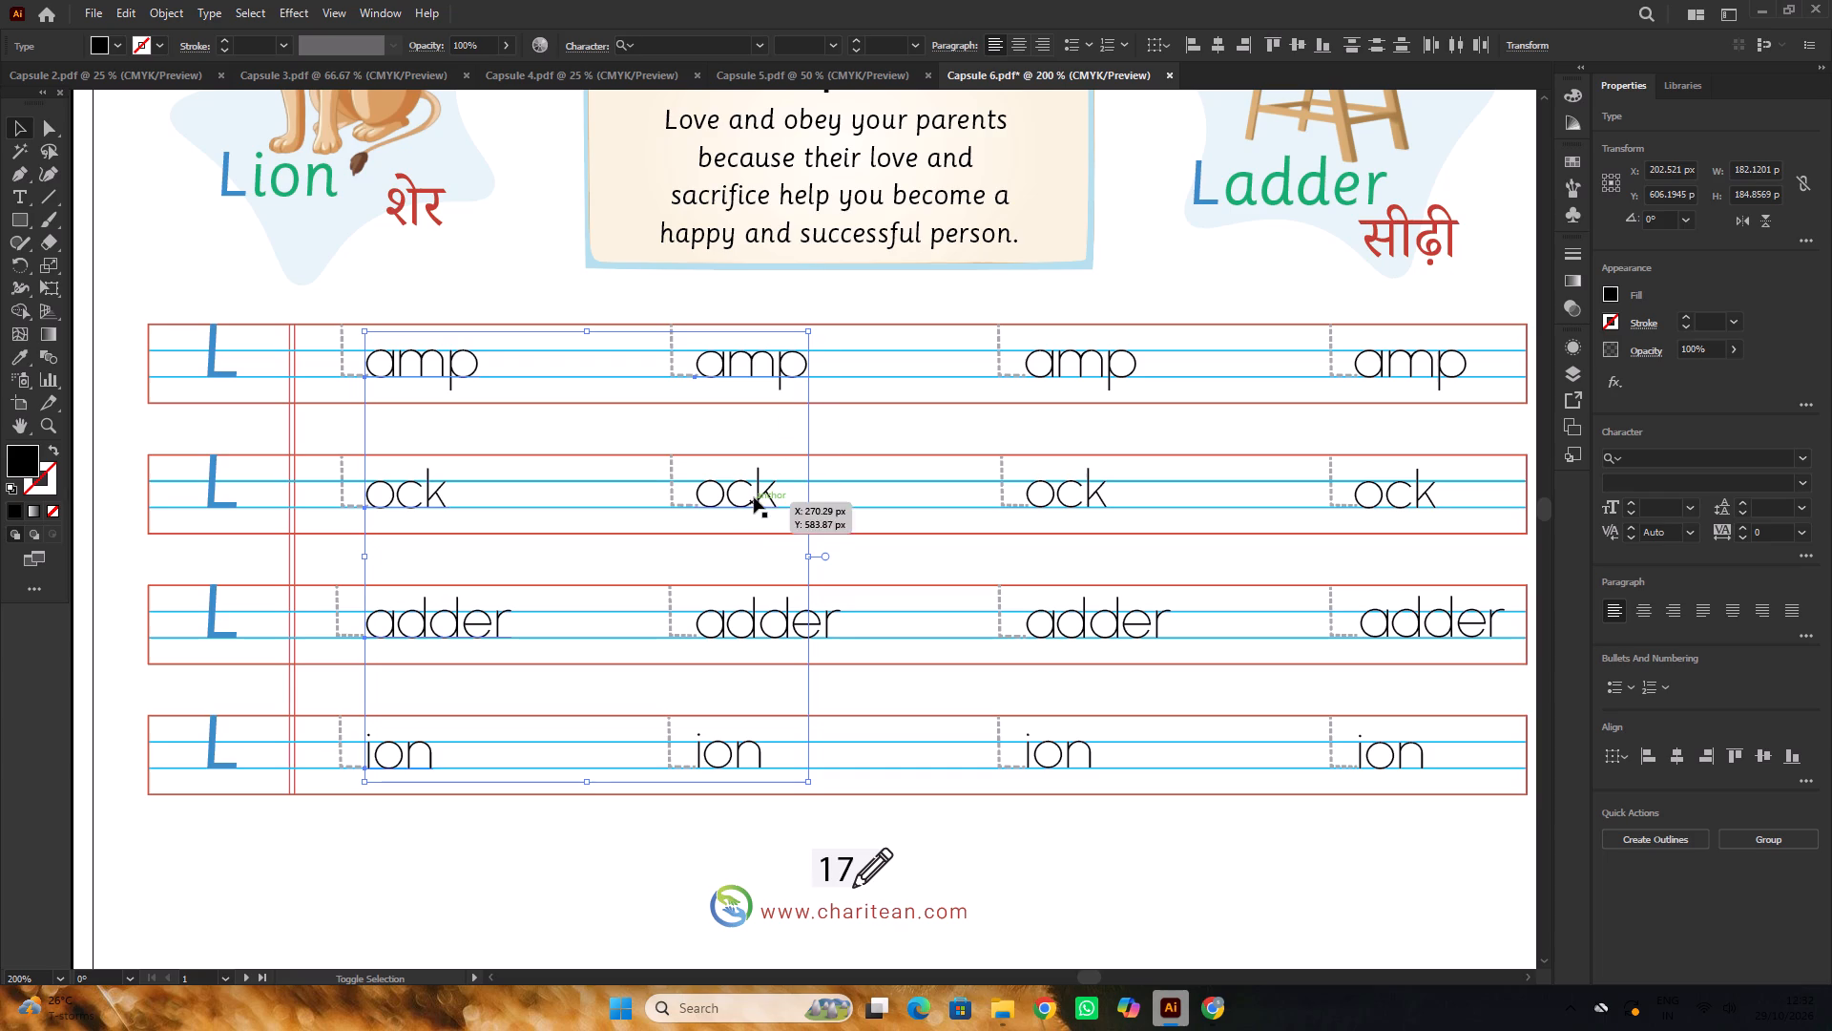
{"action": "left_click", "coordinate": [754, 497], "text": "shift"}
{"action": "left_click", "coordinate": [773, 631], "text": "shift"}
{"action": "left_click", "coordinate": [731, 757], "text": "shift"}
{"action": "scroll", "coordinate": [610, 582], "scroll_direction": "down", "scroll_amount": 2, "text": "alt"}
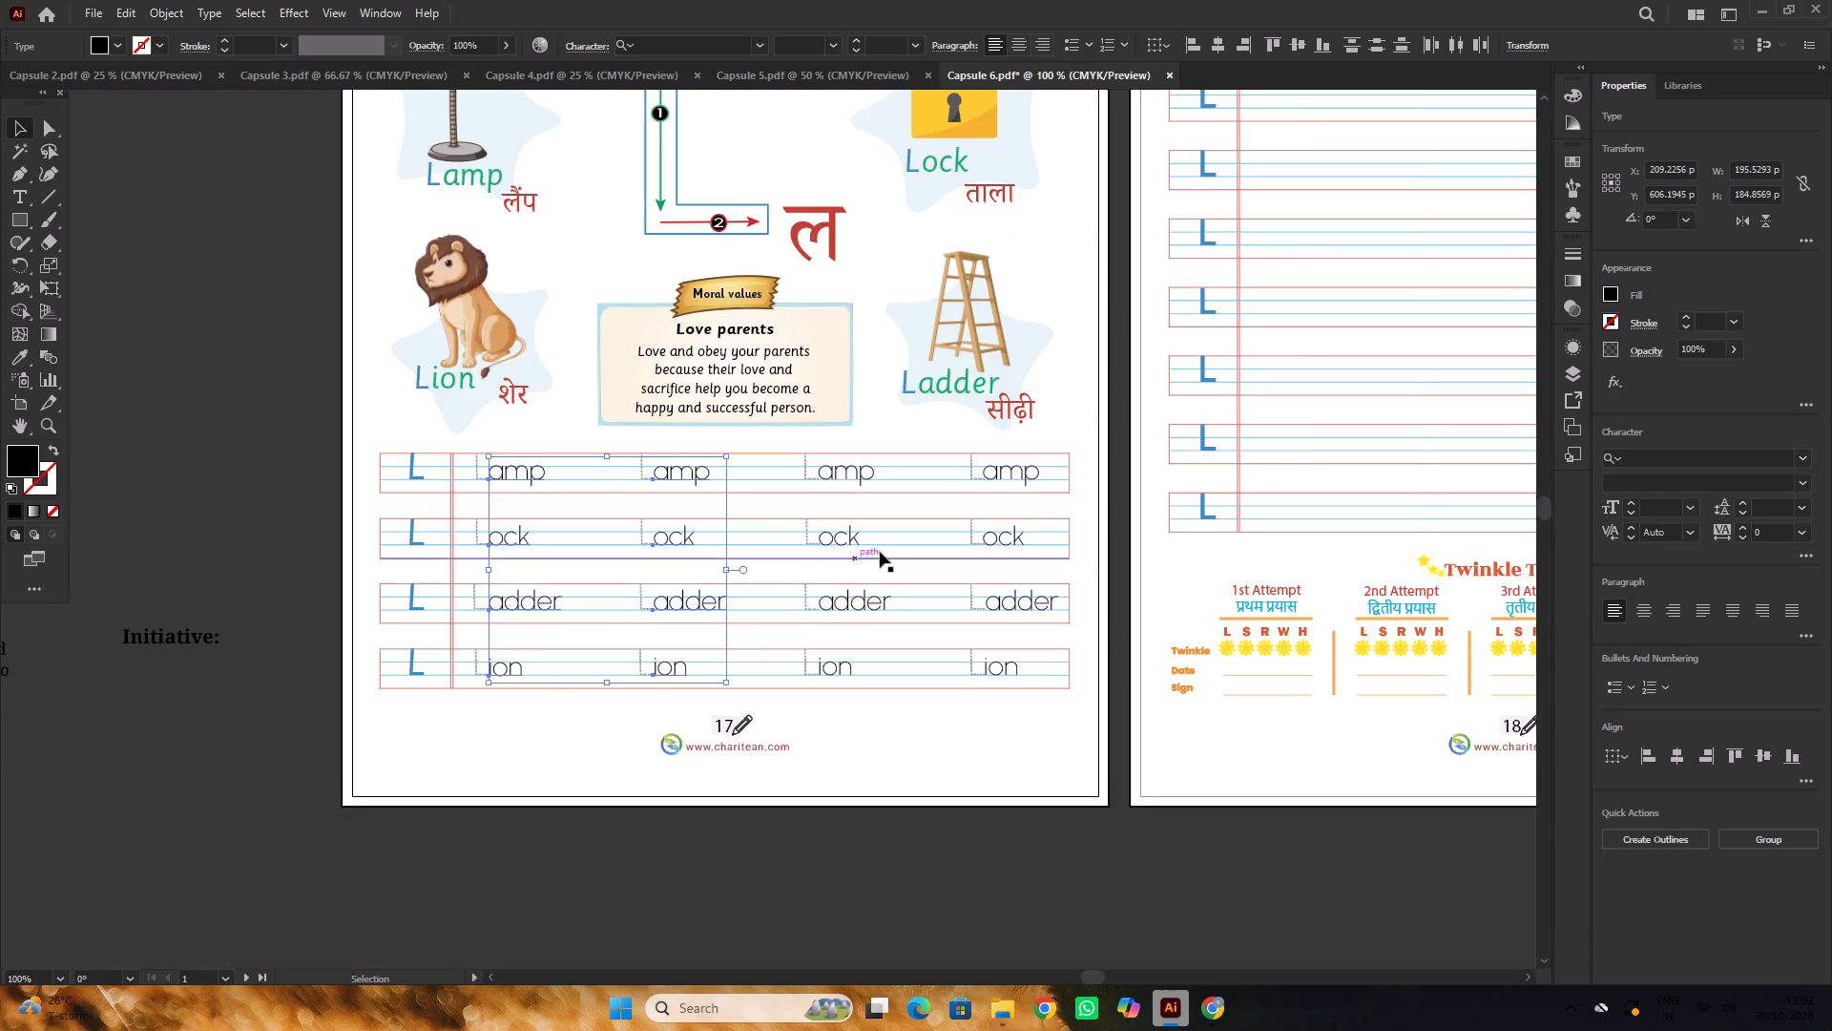
{"action": "scroll", "coordinate": [880, 552], "scroll_direction": "up", "scroll_amount": 1, "text": "alt"}
{"action": "left_click", "coordinate": [855, 432], "text": "shift"}
{"action": "left_click", "coordinate": [826, 526], "text": "shift"}
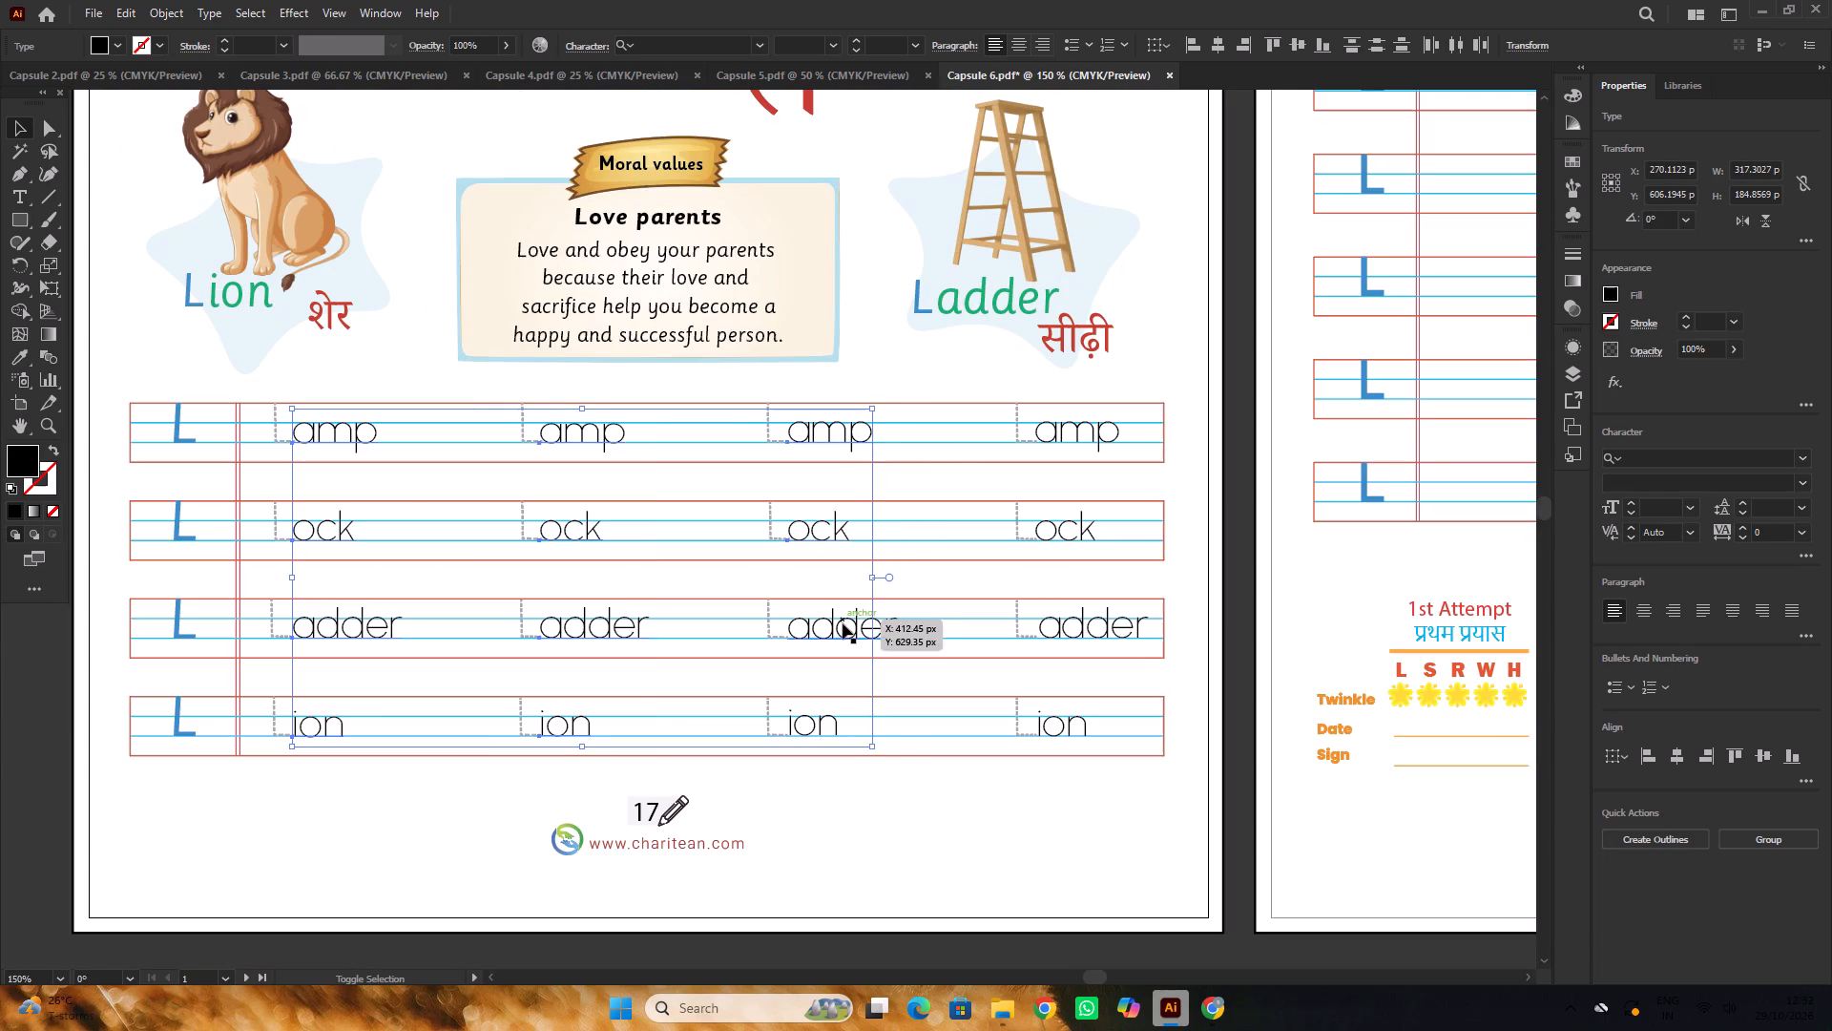
{"action": "left_click", "coordinate": [842, 625], "text": "shift"}
{"action": "left_click", "coordinate": [817, 720], "text": "shift"}
{"action": "left_click", "coordinate": [1063, 727], "text": "shift"}
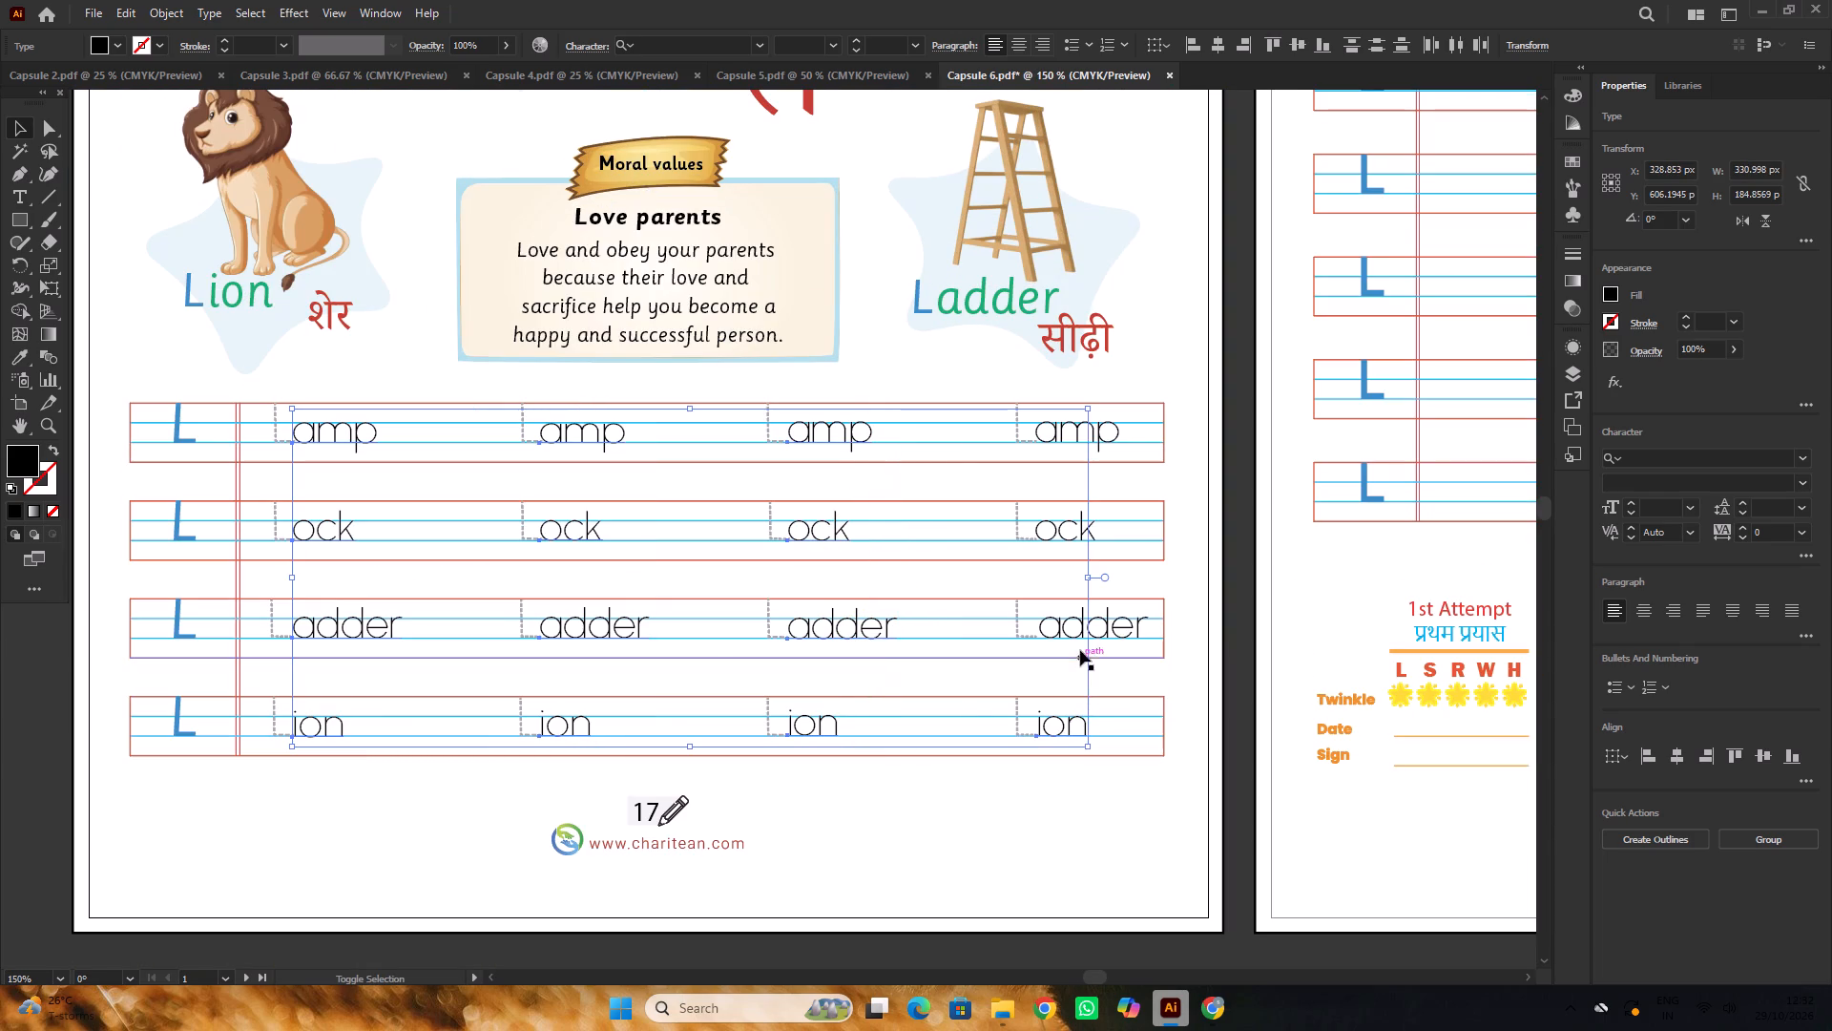
{"action": "left_click", "coordinate": [1074, 624], "text": "shift"}
{"action": "left_click", "coordinate": [1074, 529], "text": "shift"}
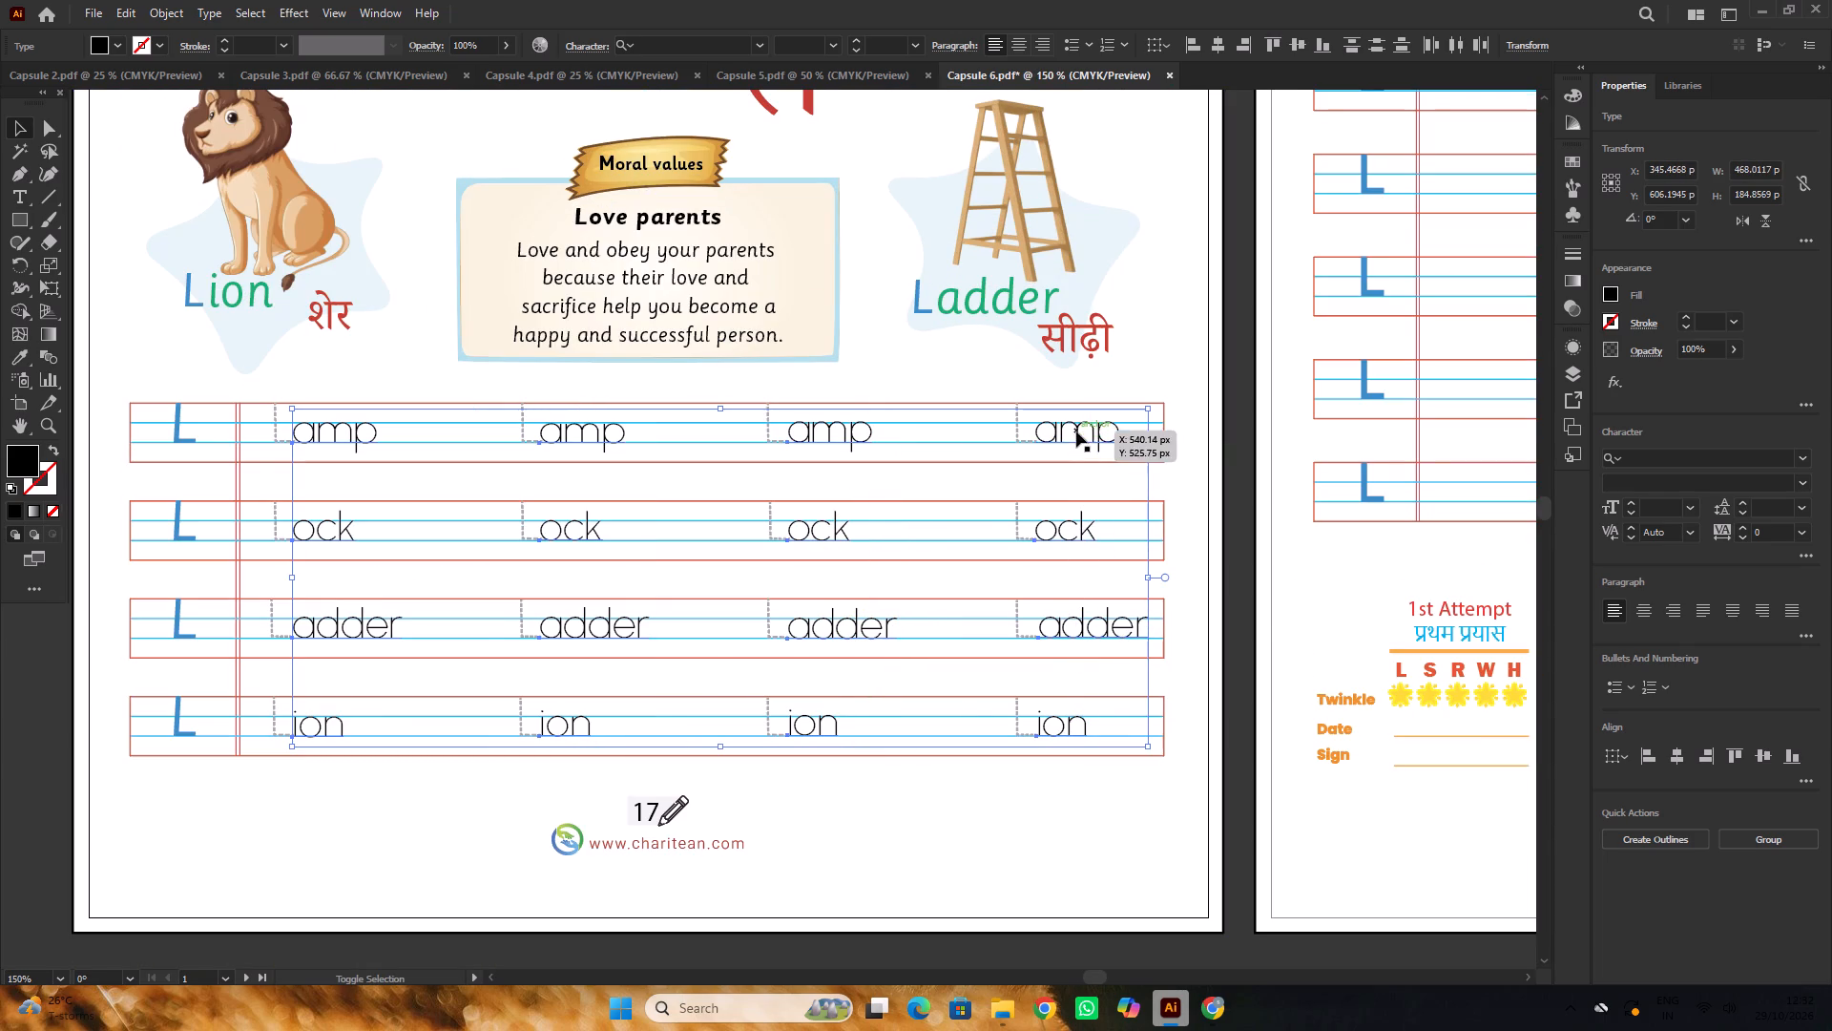
{"action": "left_click", "coordinate": [1076, 431], "text": "shift"}
{"action": "scroll", "coordinate": [911, 491], "scroll_direction": "down", "scroll_amount": 1, "text": "alt"}
{"action": "left_click", "coordinate": [1721, 460]}
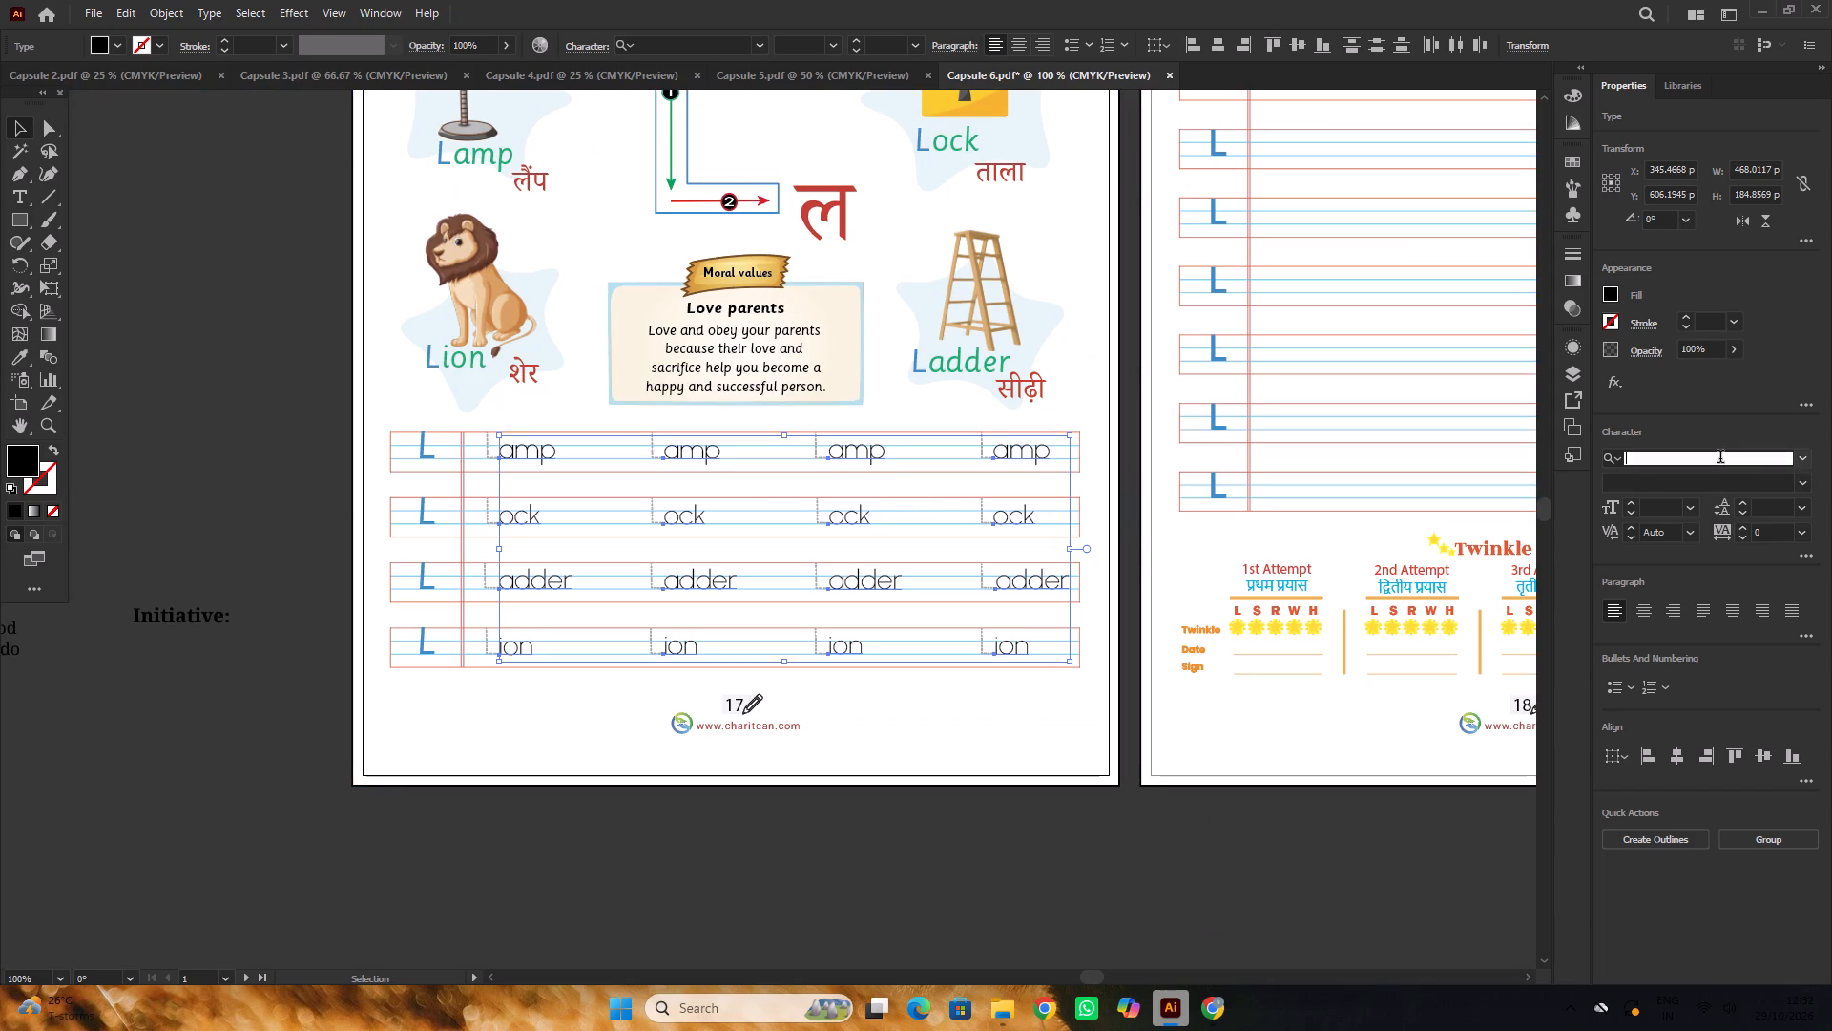
{"action": "key", "text": "s"}
{"action": "type", "text": "ass"}
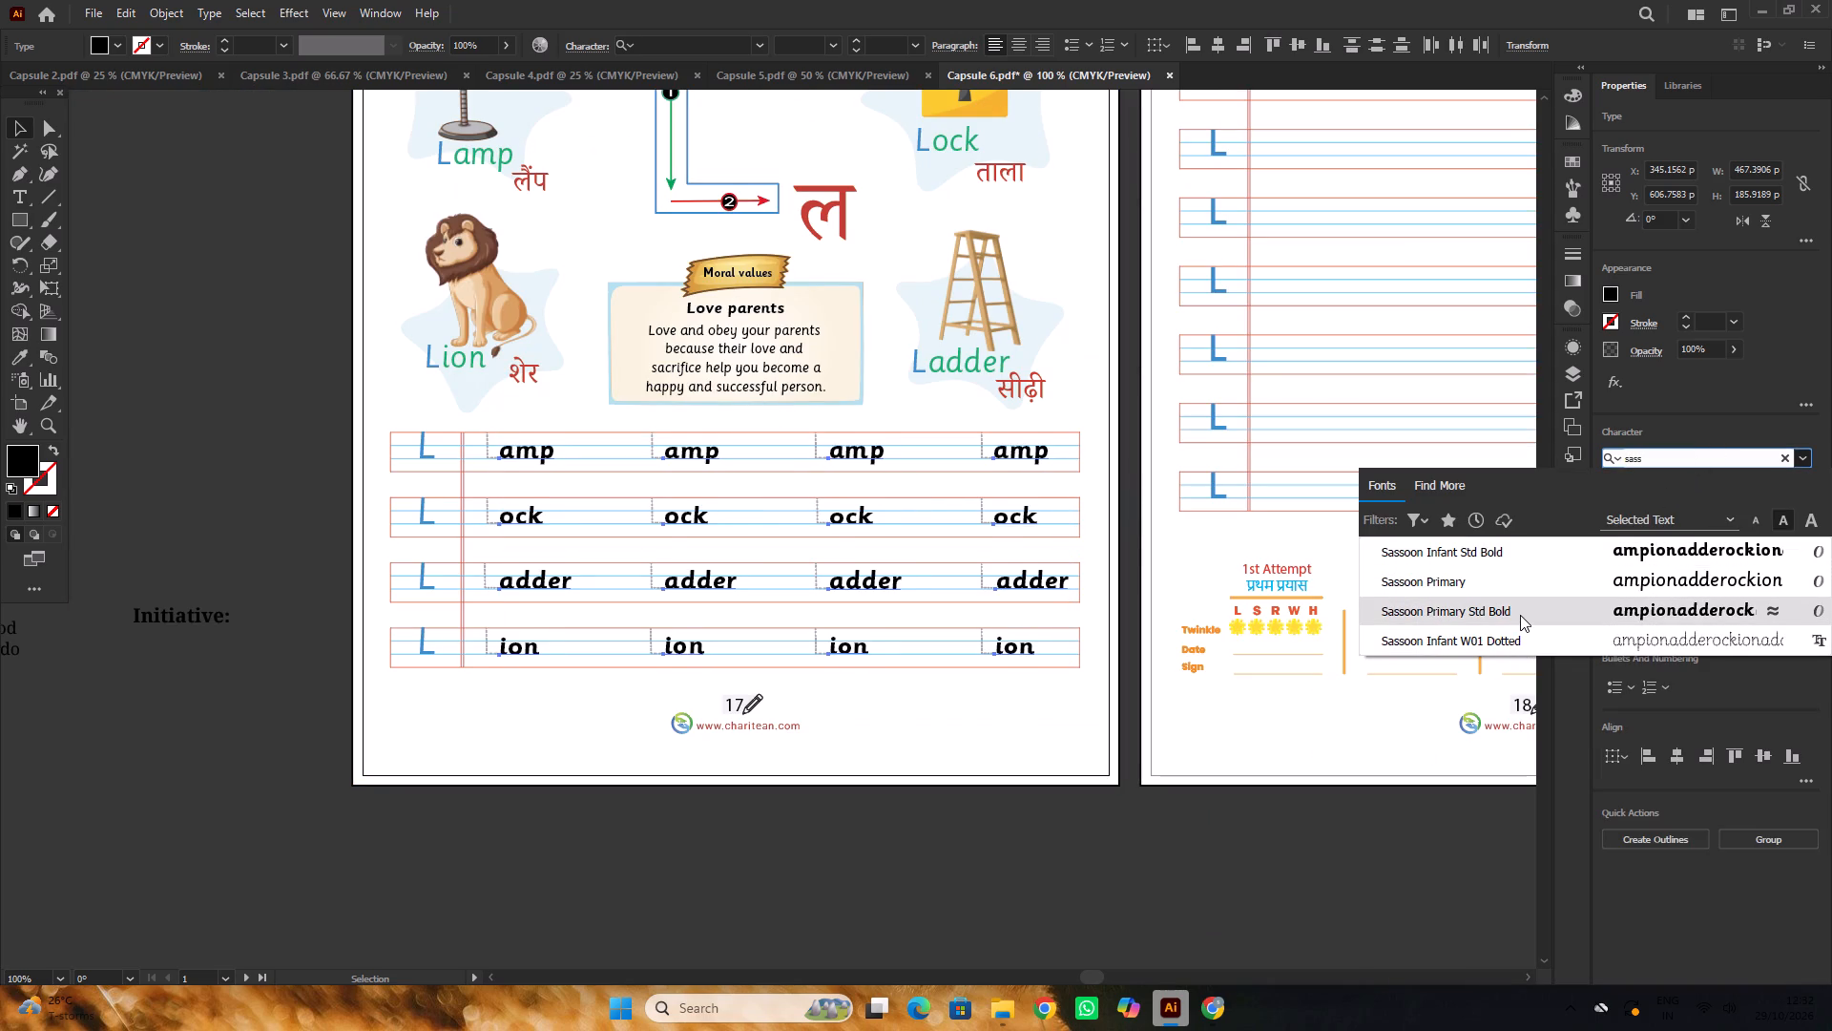
{"action": "left_click", "coordinate": [1516, 579]}
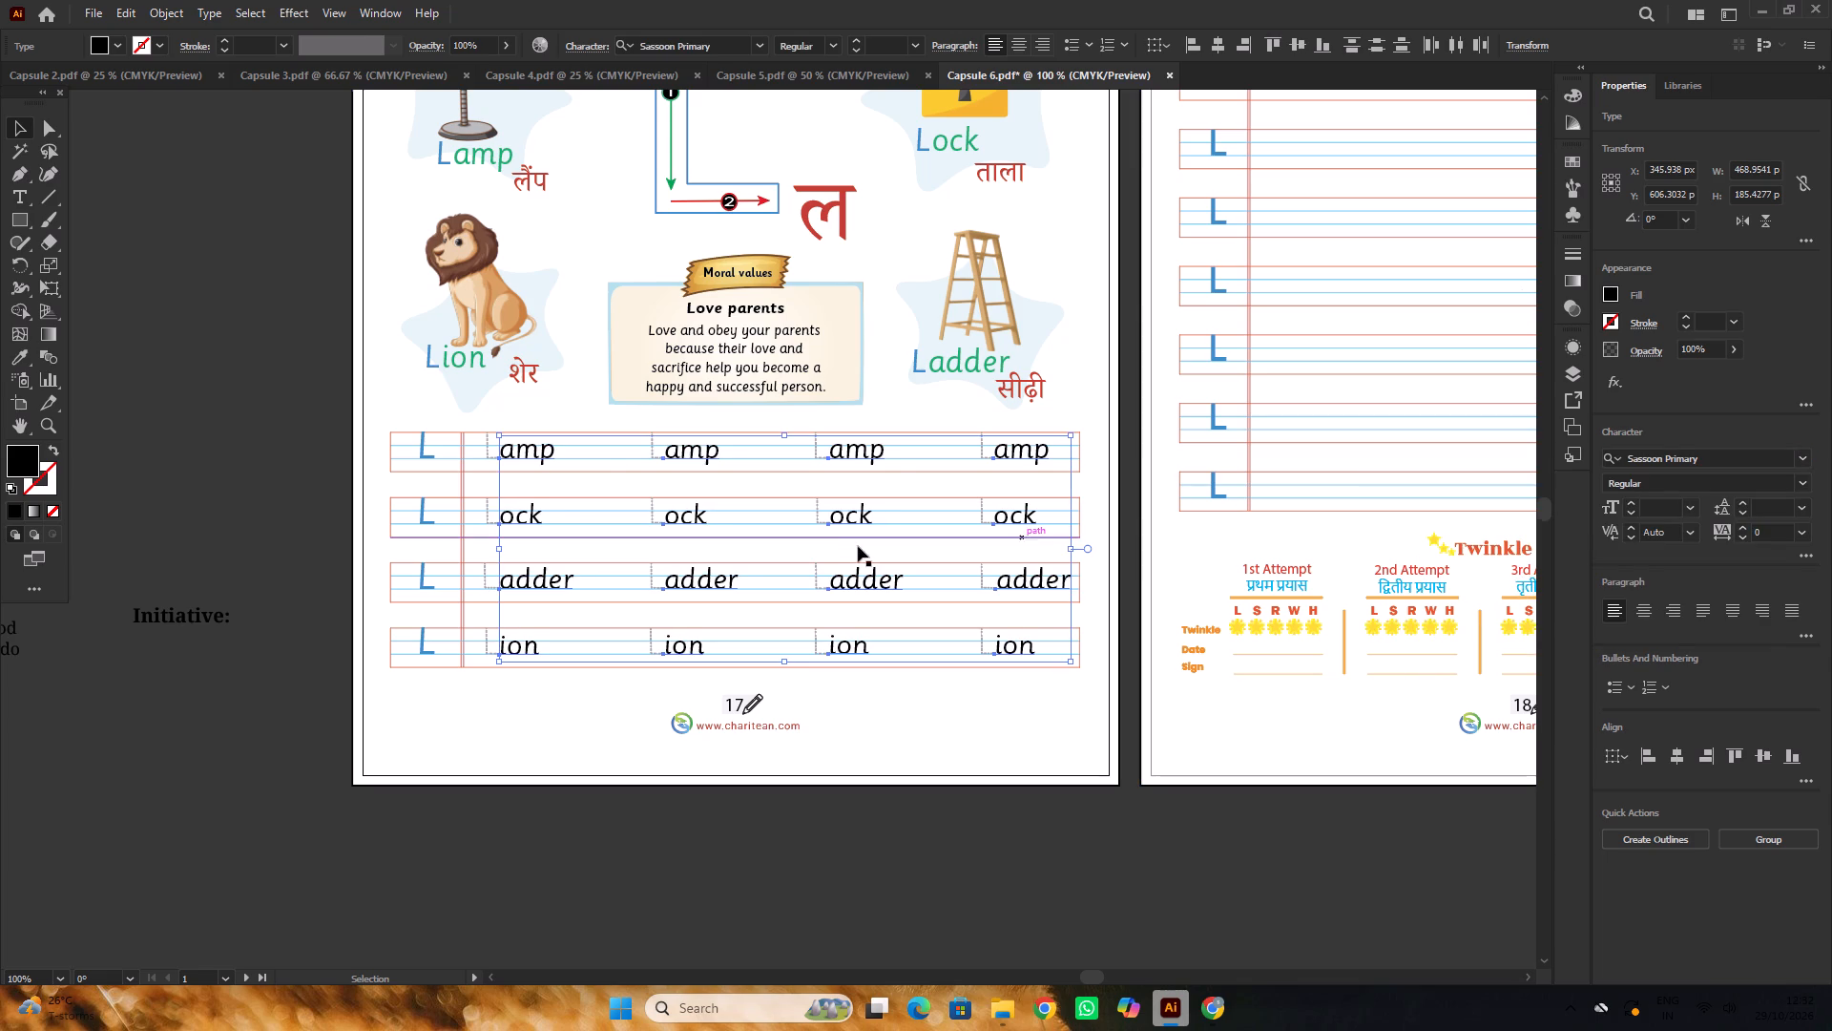
{"action": "double_click", "coordinate": [259, 367]}
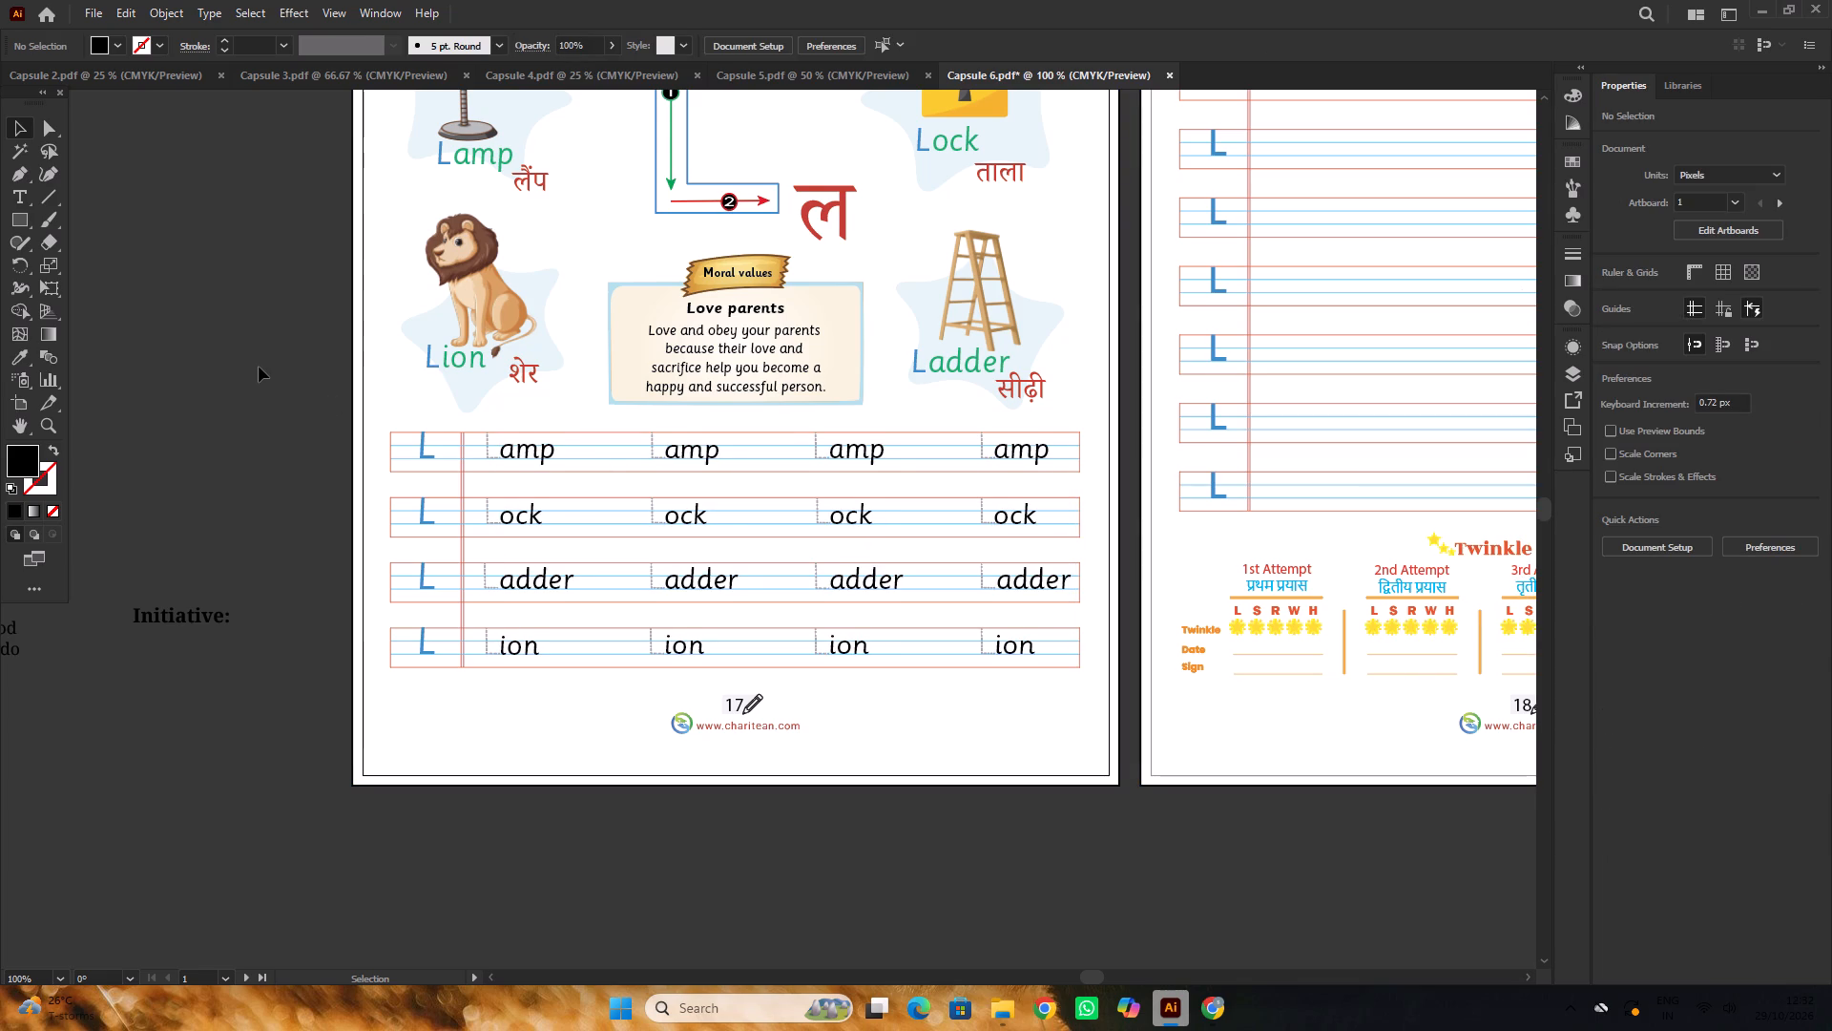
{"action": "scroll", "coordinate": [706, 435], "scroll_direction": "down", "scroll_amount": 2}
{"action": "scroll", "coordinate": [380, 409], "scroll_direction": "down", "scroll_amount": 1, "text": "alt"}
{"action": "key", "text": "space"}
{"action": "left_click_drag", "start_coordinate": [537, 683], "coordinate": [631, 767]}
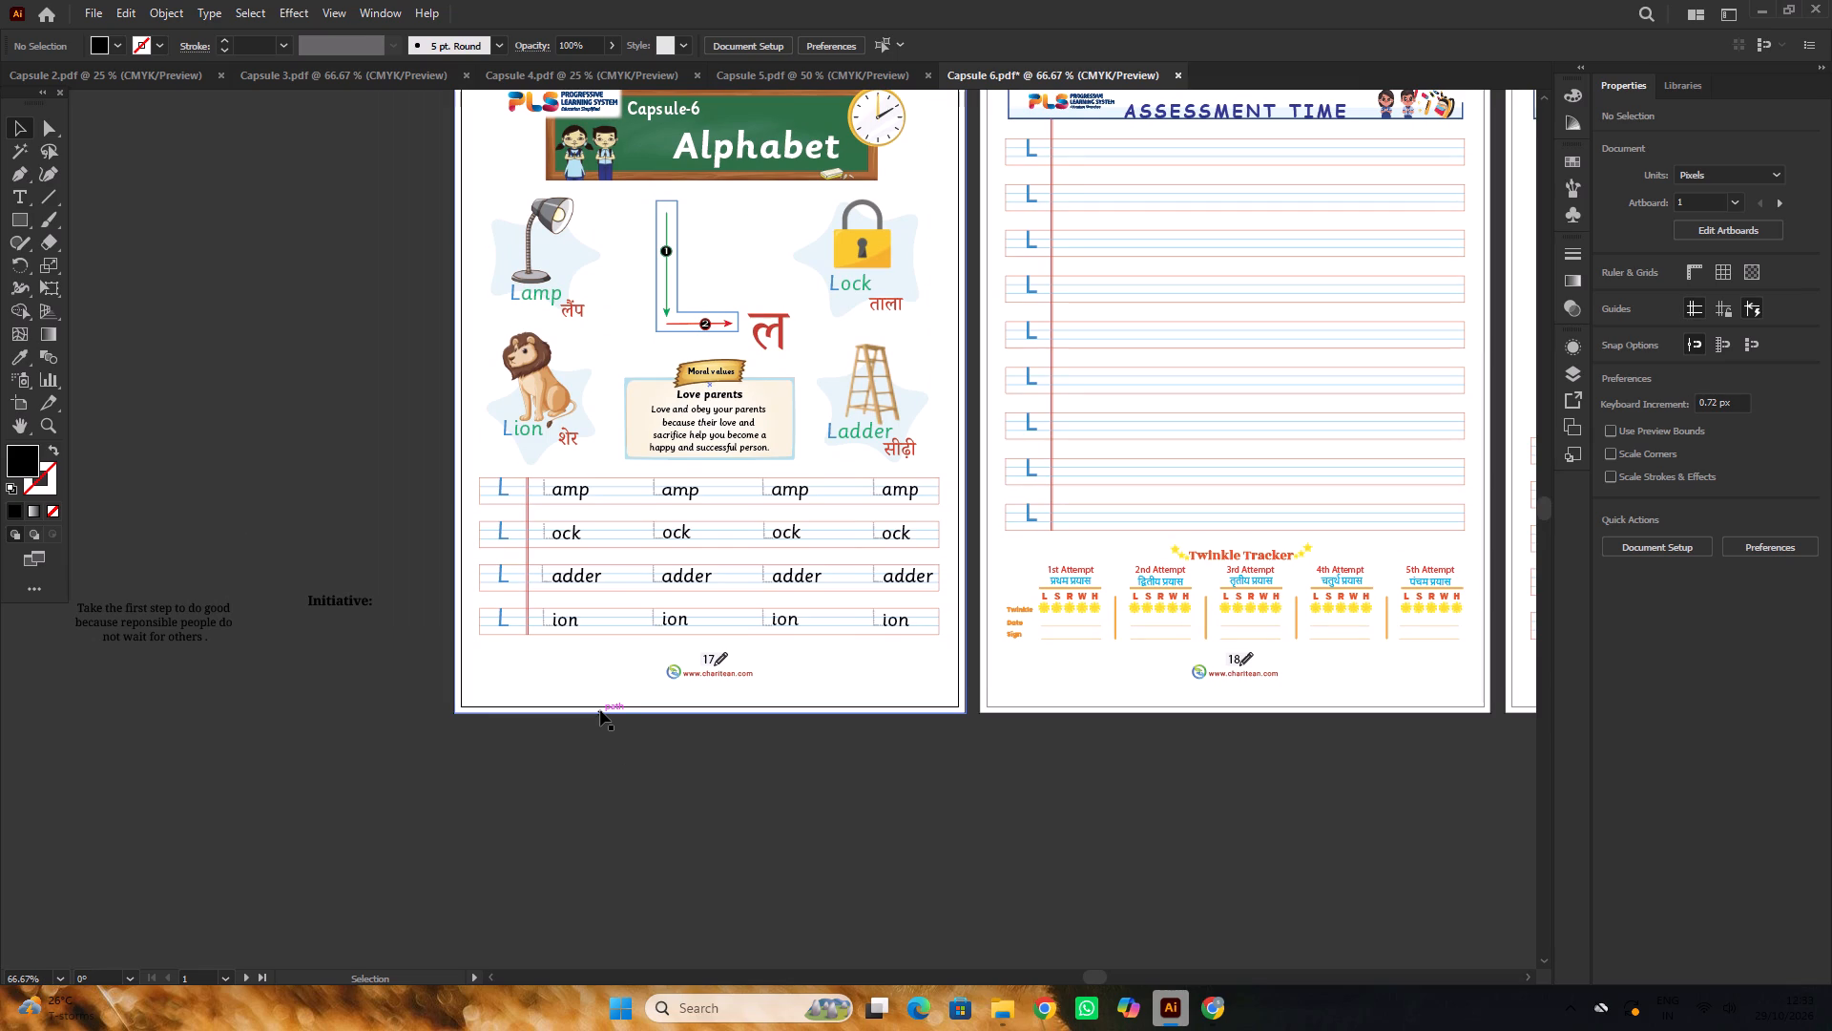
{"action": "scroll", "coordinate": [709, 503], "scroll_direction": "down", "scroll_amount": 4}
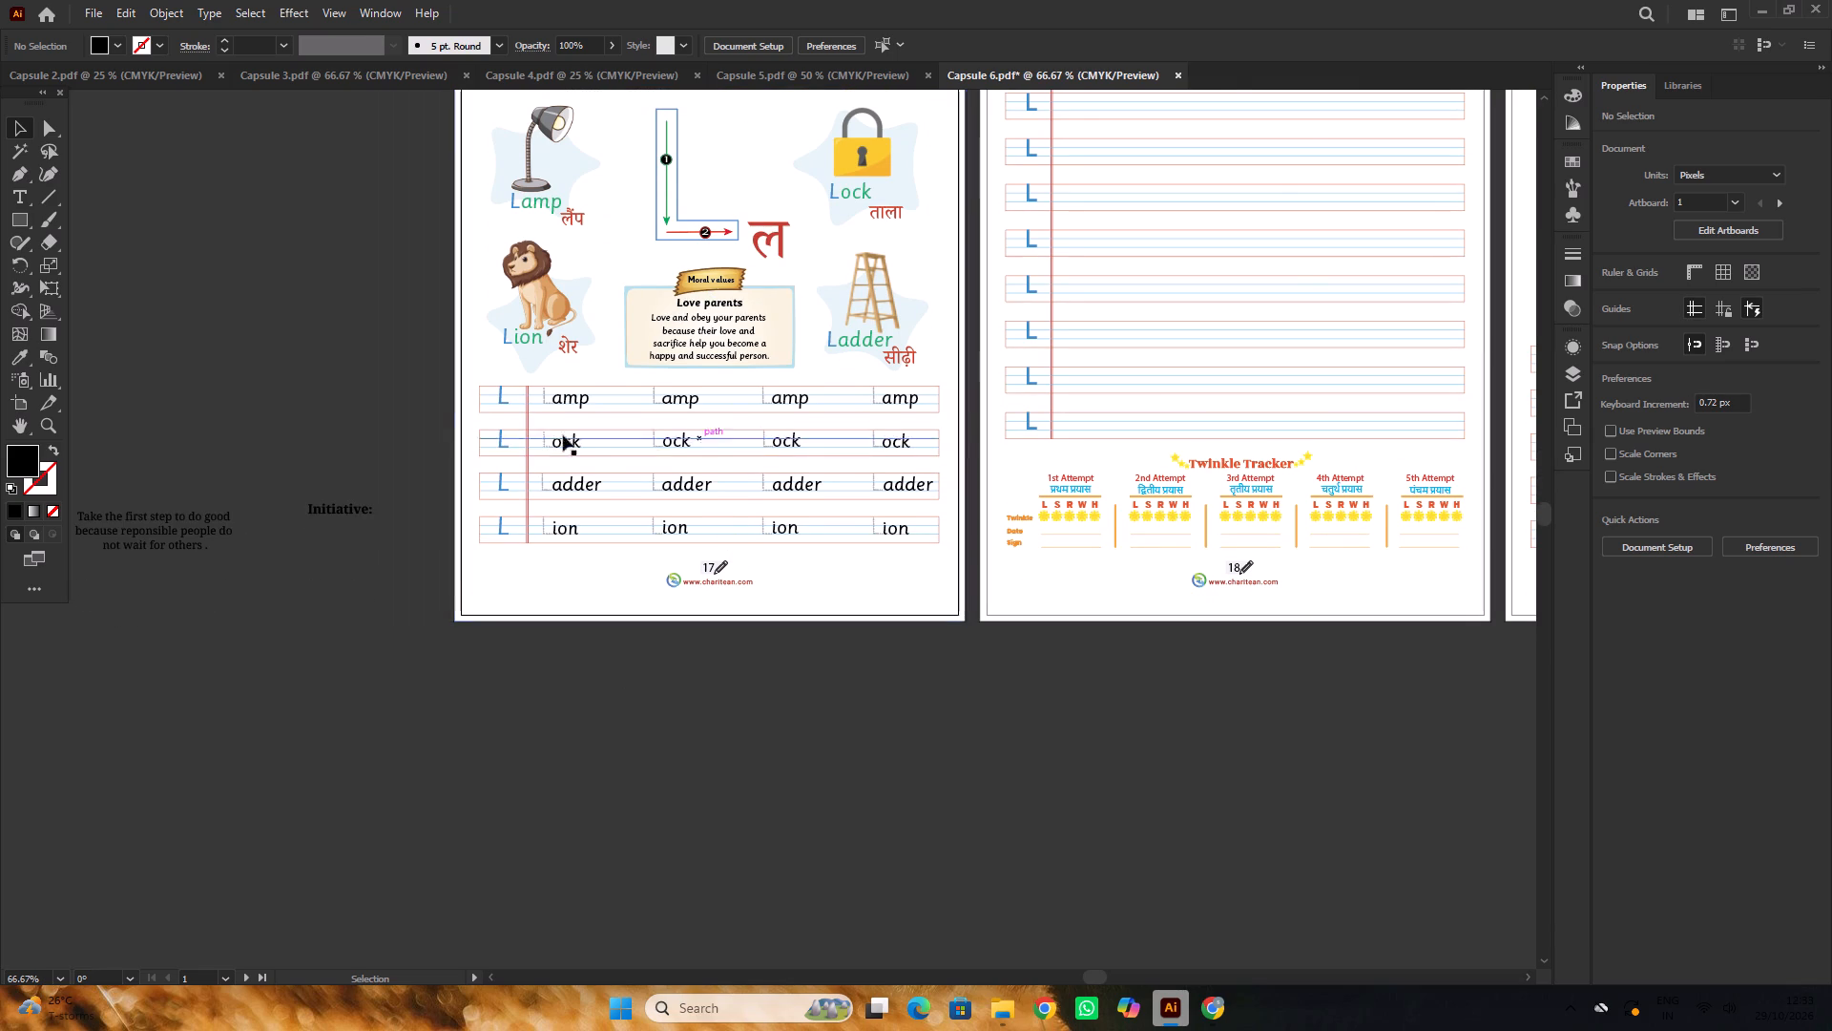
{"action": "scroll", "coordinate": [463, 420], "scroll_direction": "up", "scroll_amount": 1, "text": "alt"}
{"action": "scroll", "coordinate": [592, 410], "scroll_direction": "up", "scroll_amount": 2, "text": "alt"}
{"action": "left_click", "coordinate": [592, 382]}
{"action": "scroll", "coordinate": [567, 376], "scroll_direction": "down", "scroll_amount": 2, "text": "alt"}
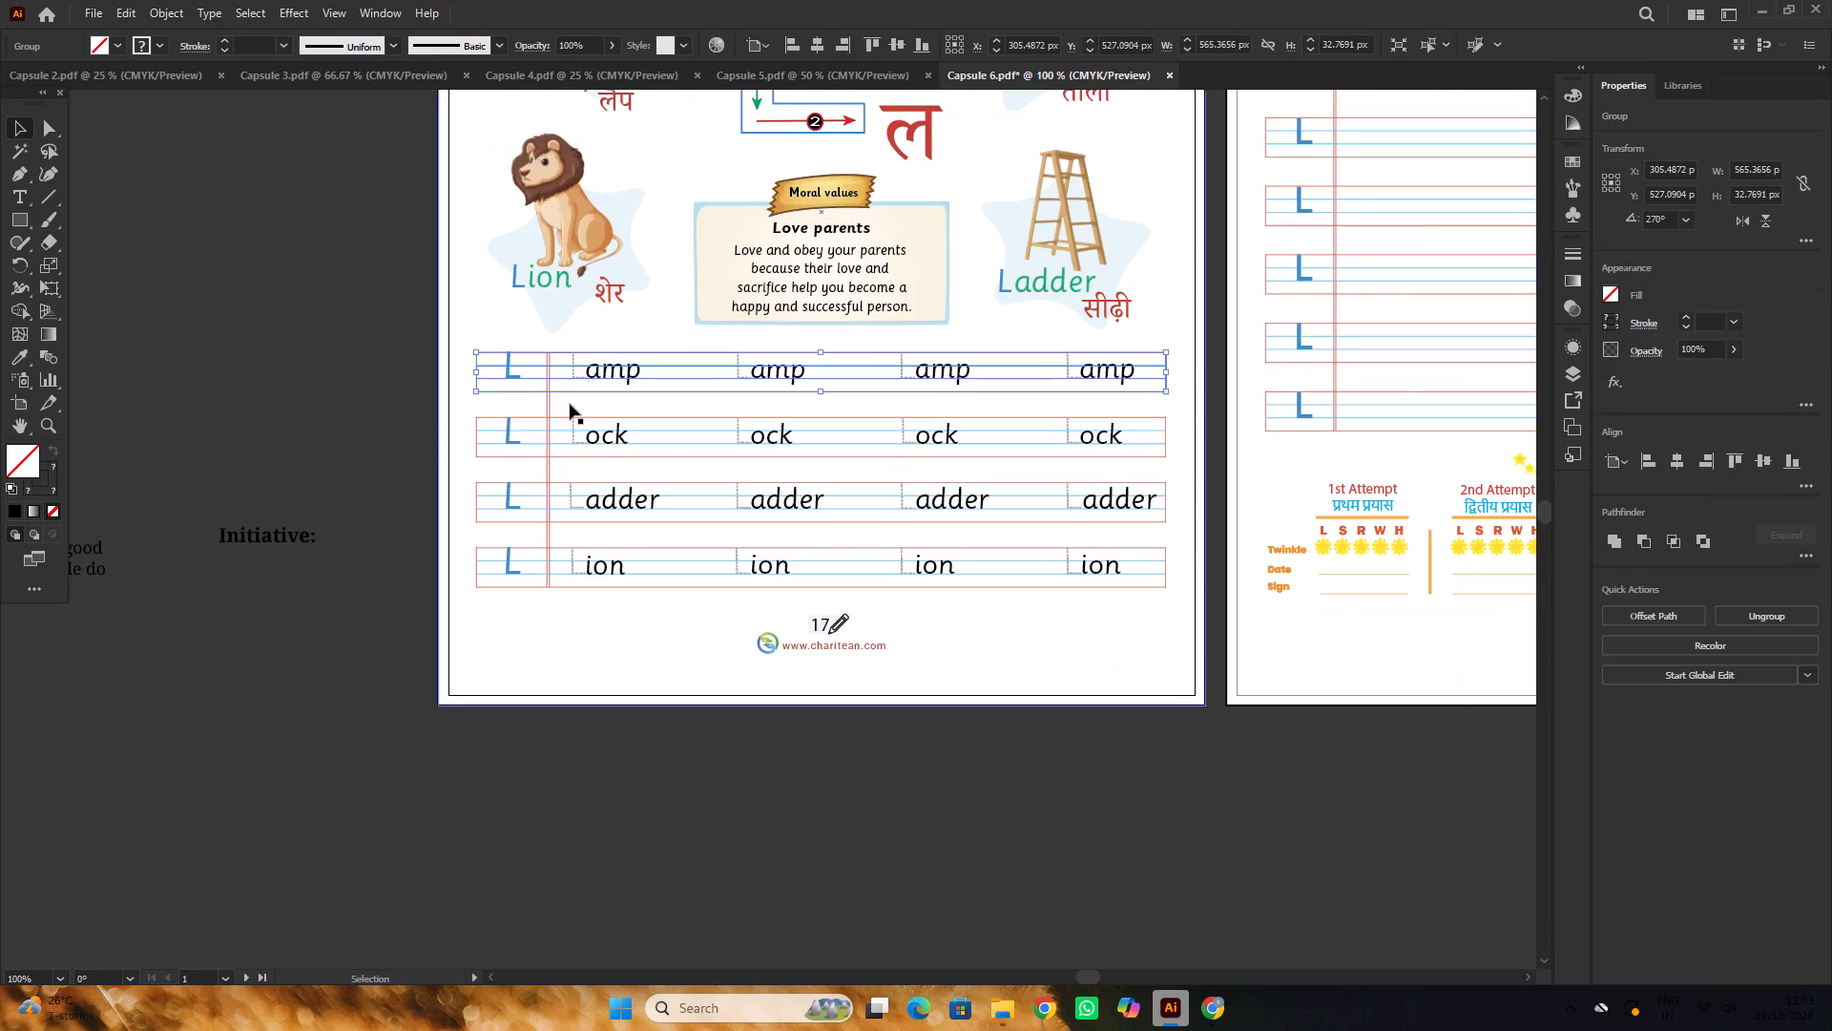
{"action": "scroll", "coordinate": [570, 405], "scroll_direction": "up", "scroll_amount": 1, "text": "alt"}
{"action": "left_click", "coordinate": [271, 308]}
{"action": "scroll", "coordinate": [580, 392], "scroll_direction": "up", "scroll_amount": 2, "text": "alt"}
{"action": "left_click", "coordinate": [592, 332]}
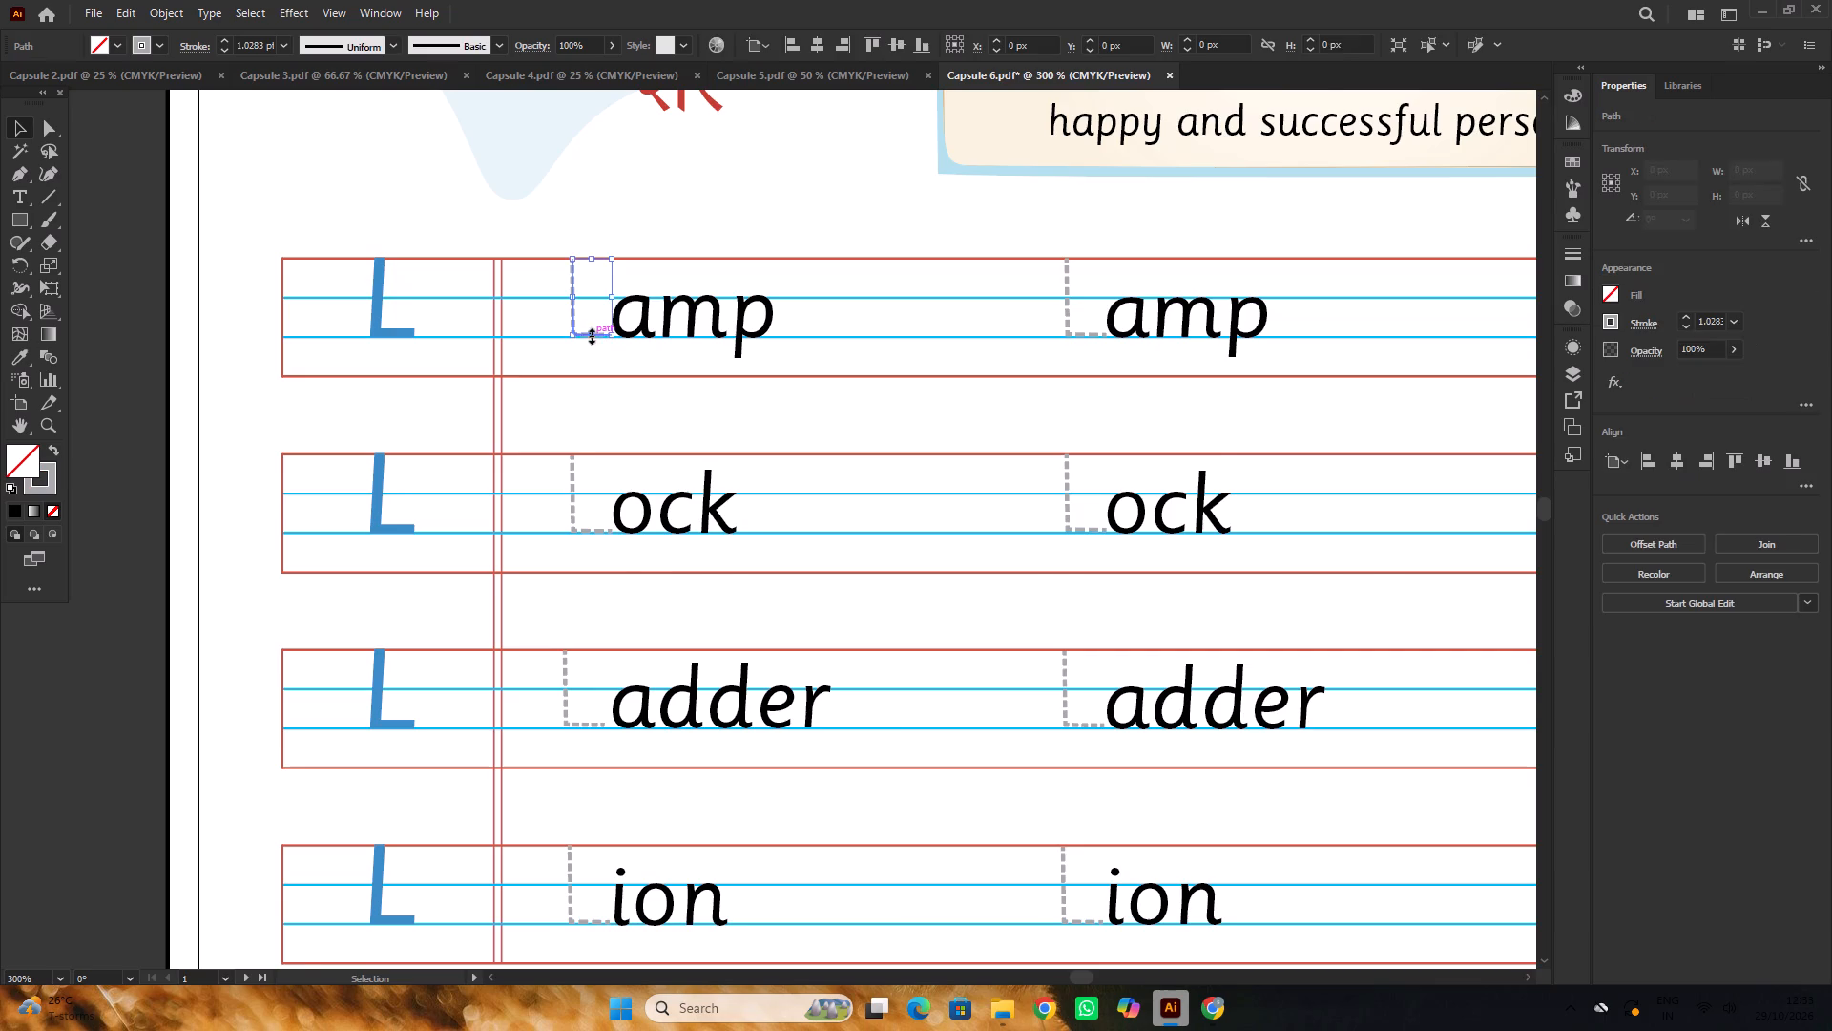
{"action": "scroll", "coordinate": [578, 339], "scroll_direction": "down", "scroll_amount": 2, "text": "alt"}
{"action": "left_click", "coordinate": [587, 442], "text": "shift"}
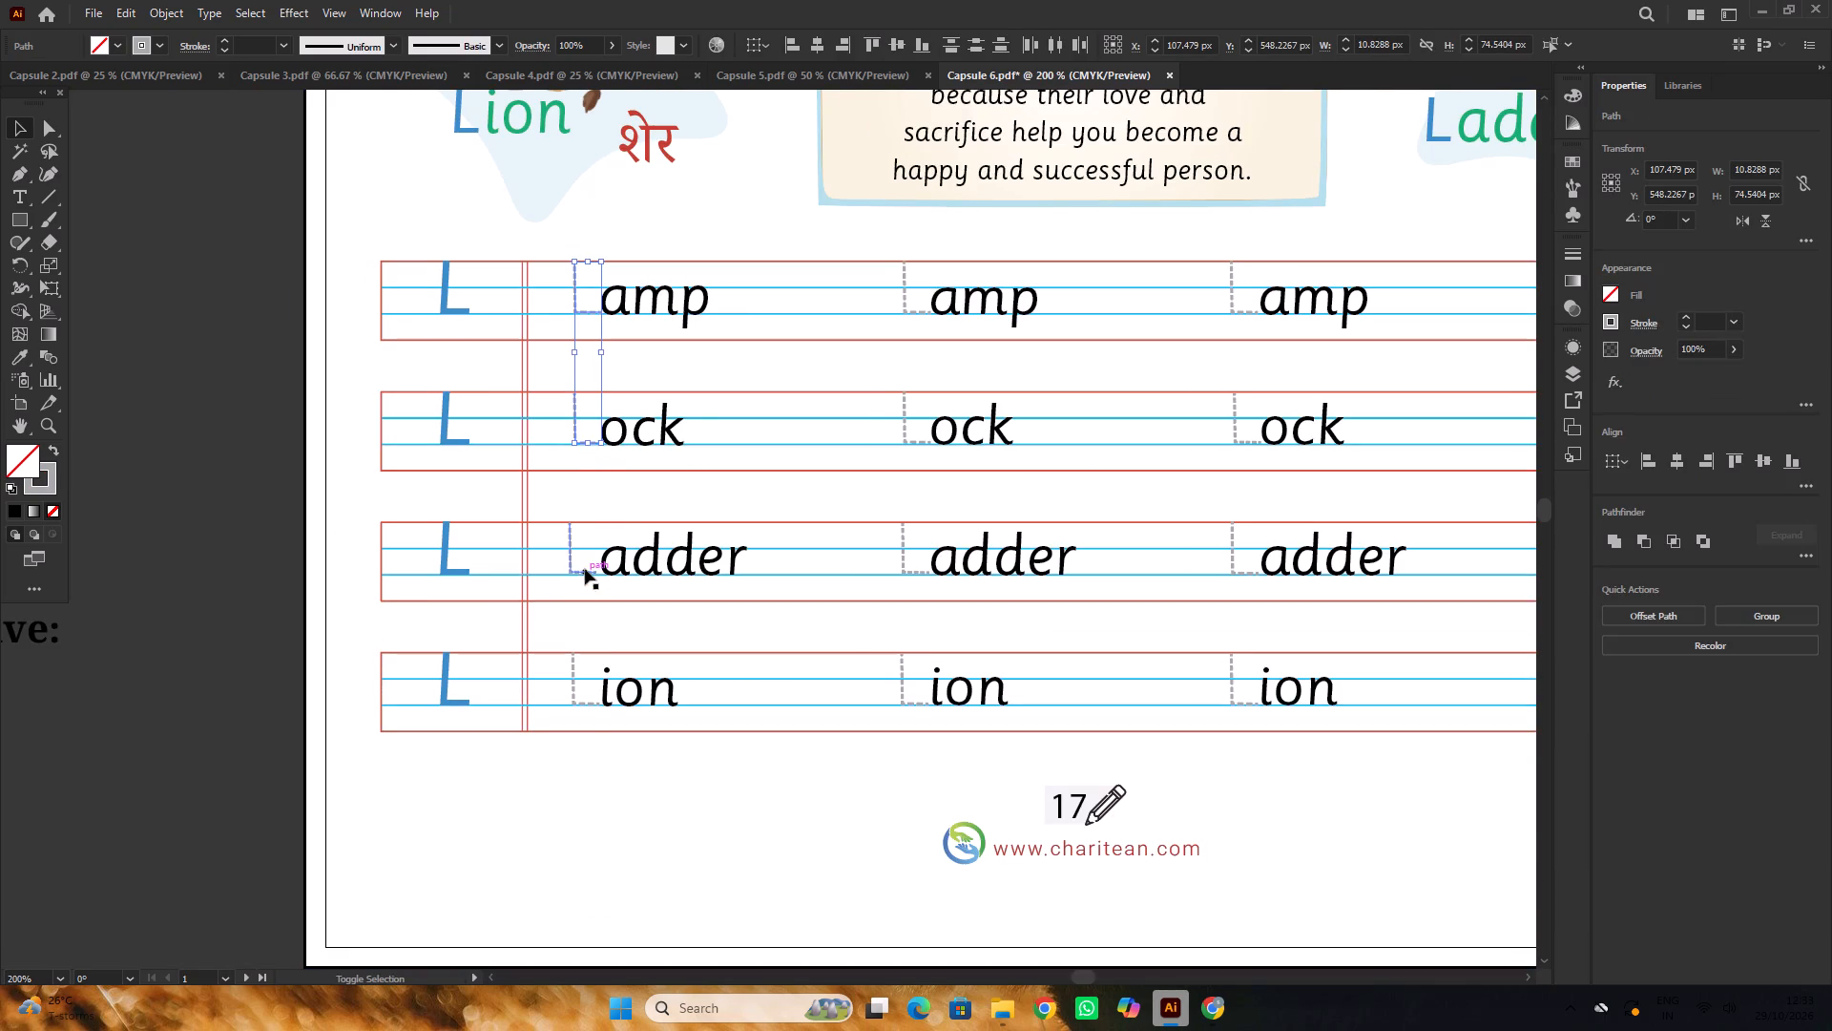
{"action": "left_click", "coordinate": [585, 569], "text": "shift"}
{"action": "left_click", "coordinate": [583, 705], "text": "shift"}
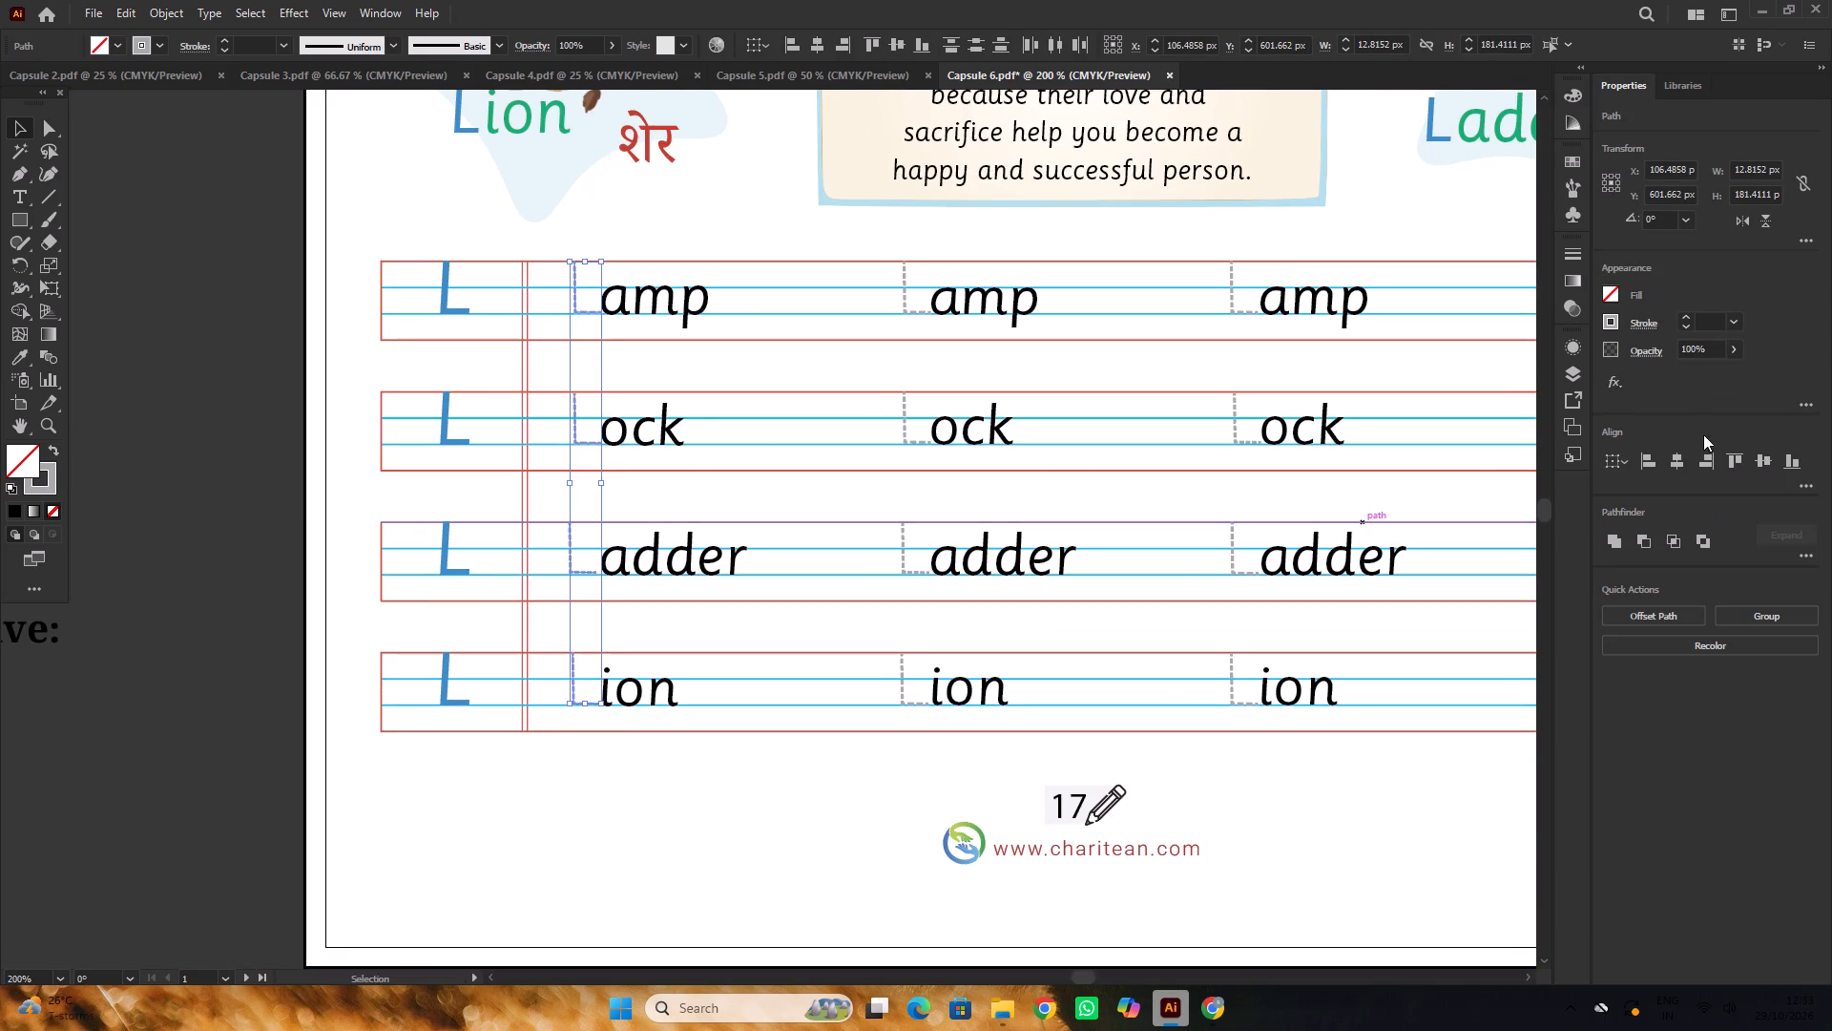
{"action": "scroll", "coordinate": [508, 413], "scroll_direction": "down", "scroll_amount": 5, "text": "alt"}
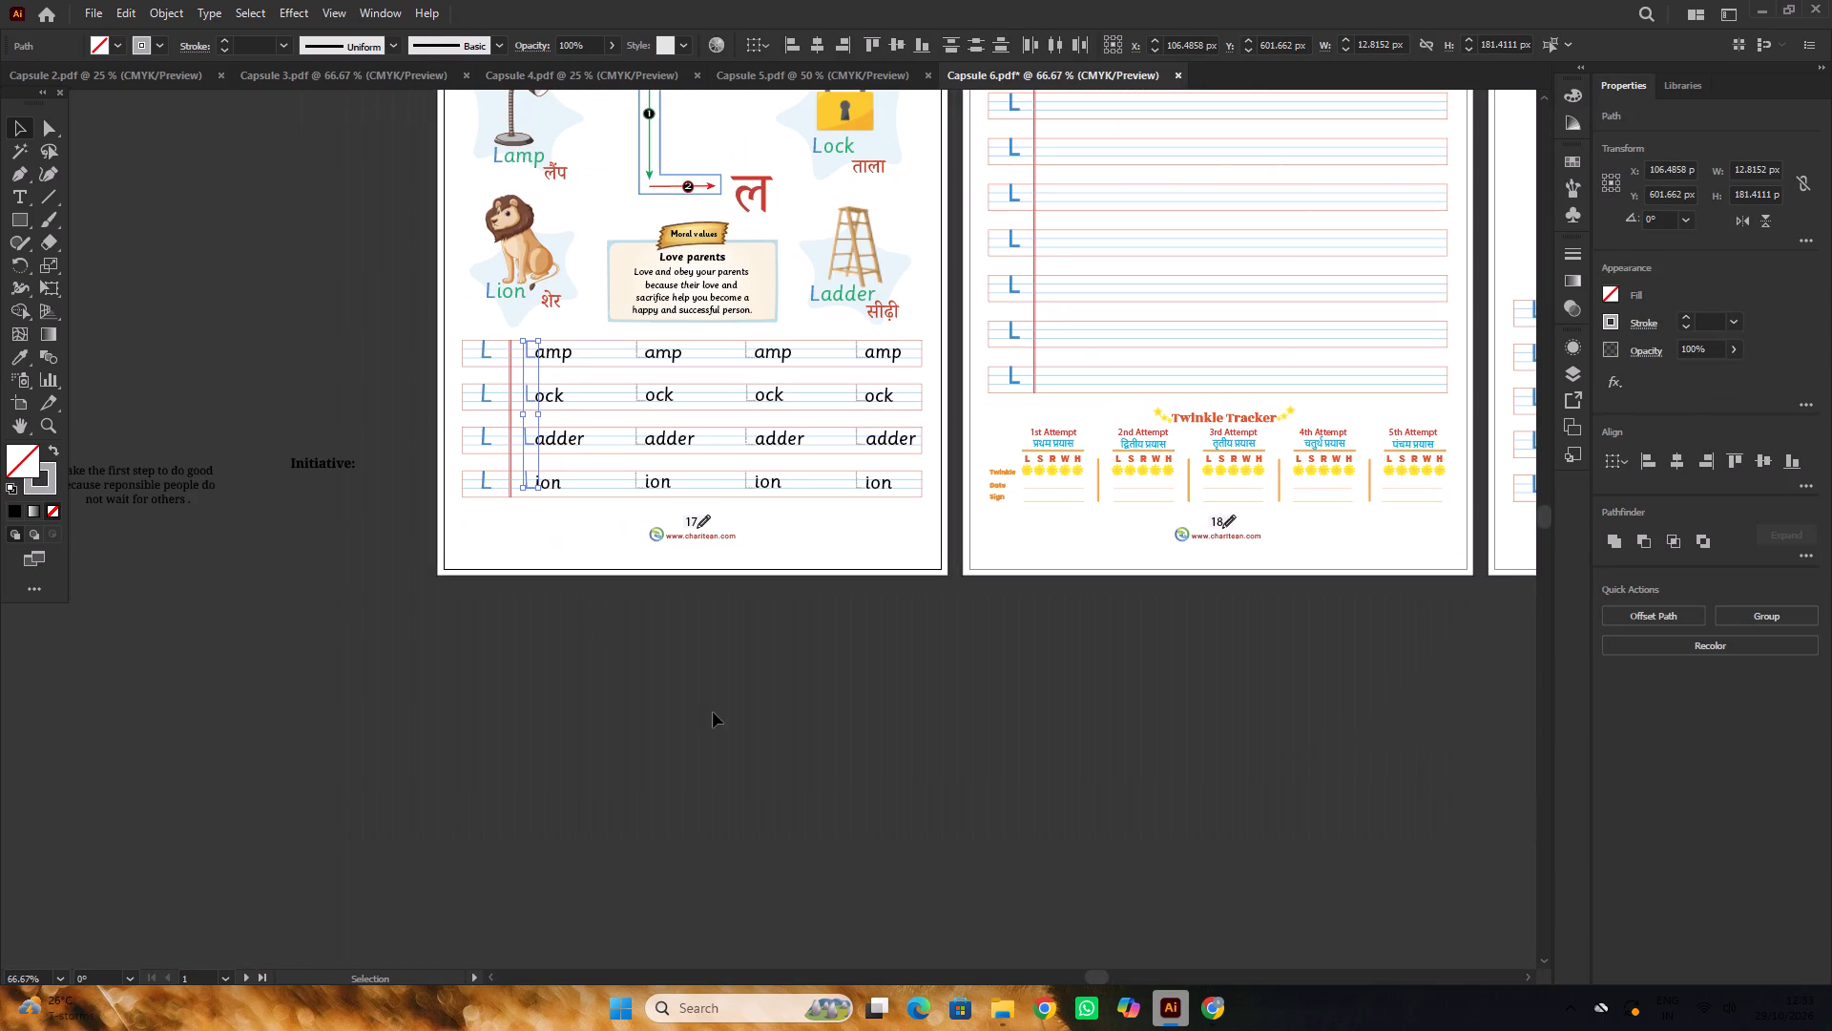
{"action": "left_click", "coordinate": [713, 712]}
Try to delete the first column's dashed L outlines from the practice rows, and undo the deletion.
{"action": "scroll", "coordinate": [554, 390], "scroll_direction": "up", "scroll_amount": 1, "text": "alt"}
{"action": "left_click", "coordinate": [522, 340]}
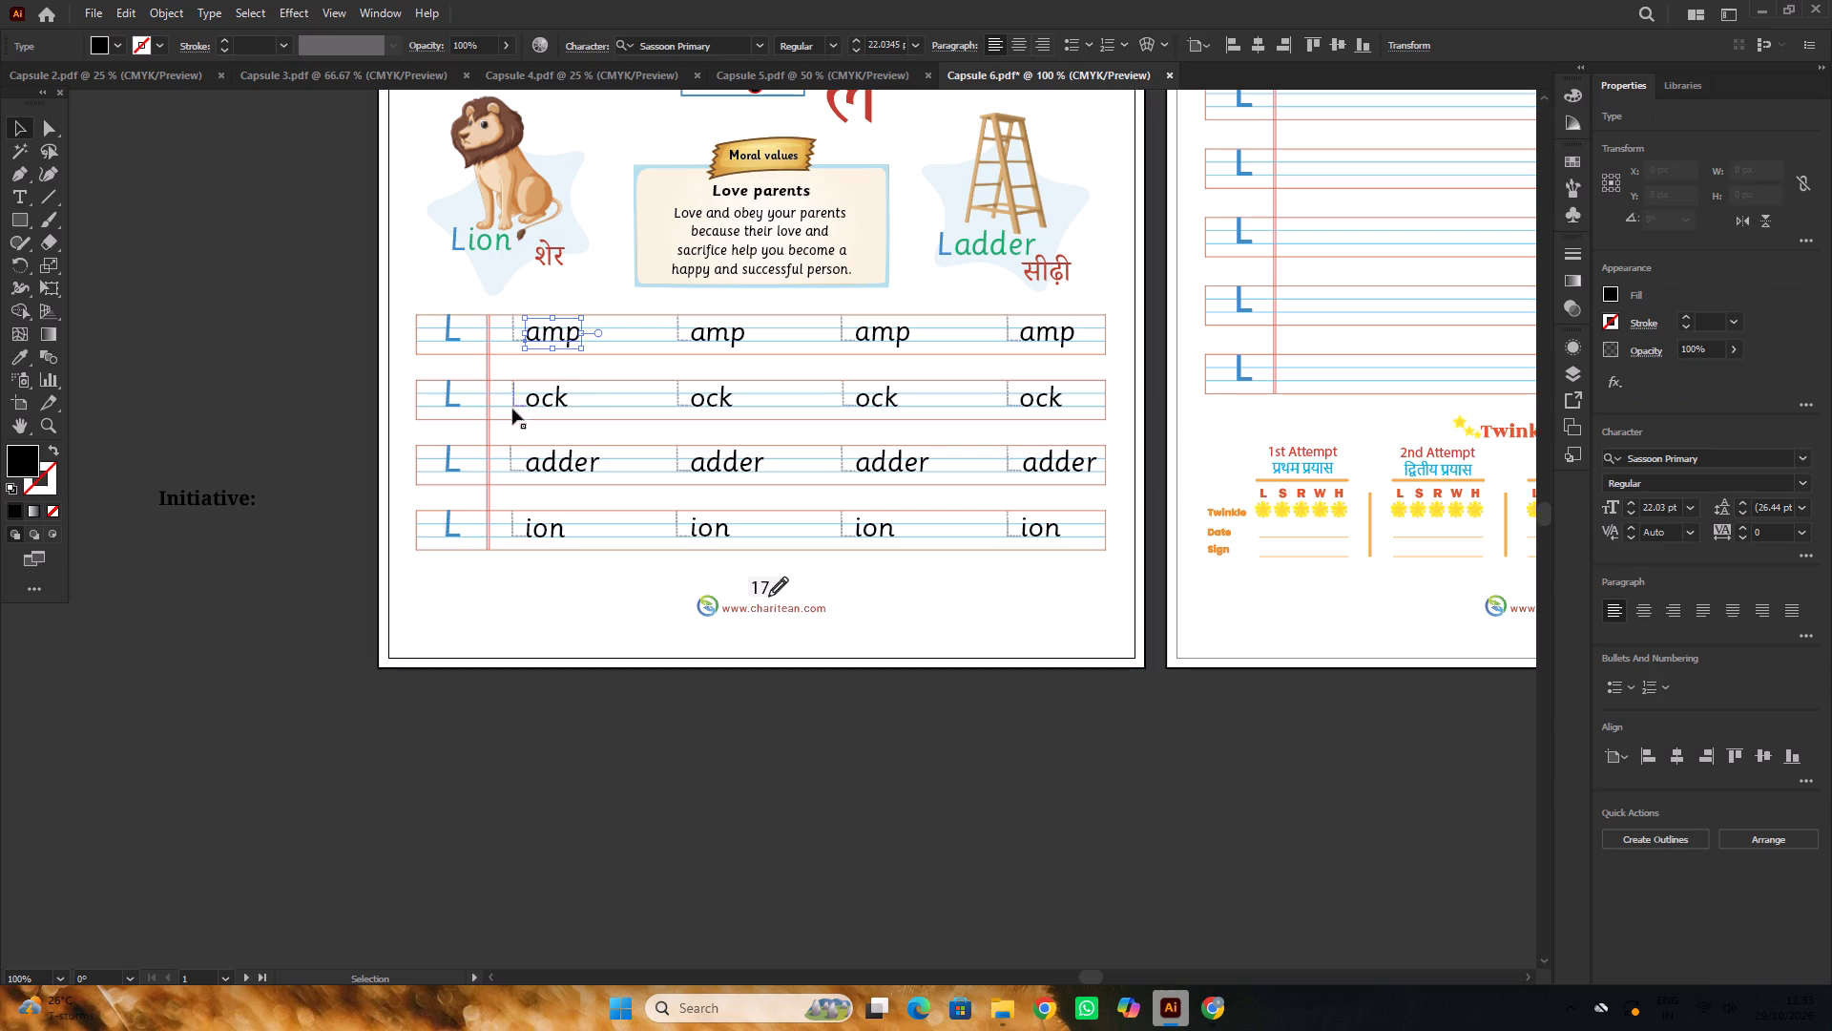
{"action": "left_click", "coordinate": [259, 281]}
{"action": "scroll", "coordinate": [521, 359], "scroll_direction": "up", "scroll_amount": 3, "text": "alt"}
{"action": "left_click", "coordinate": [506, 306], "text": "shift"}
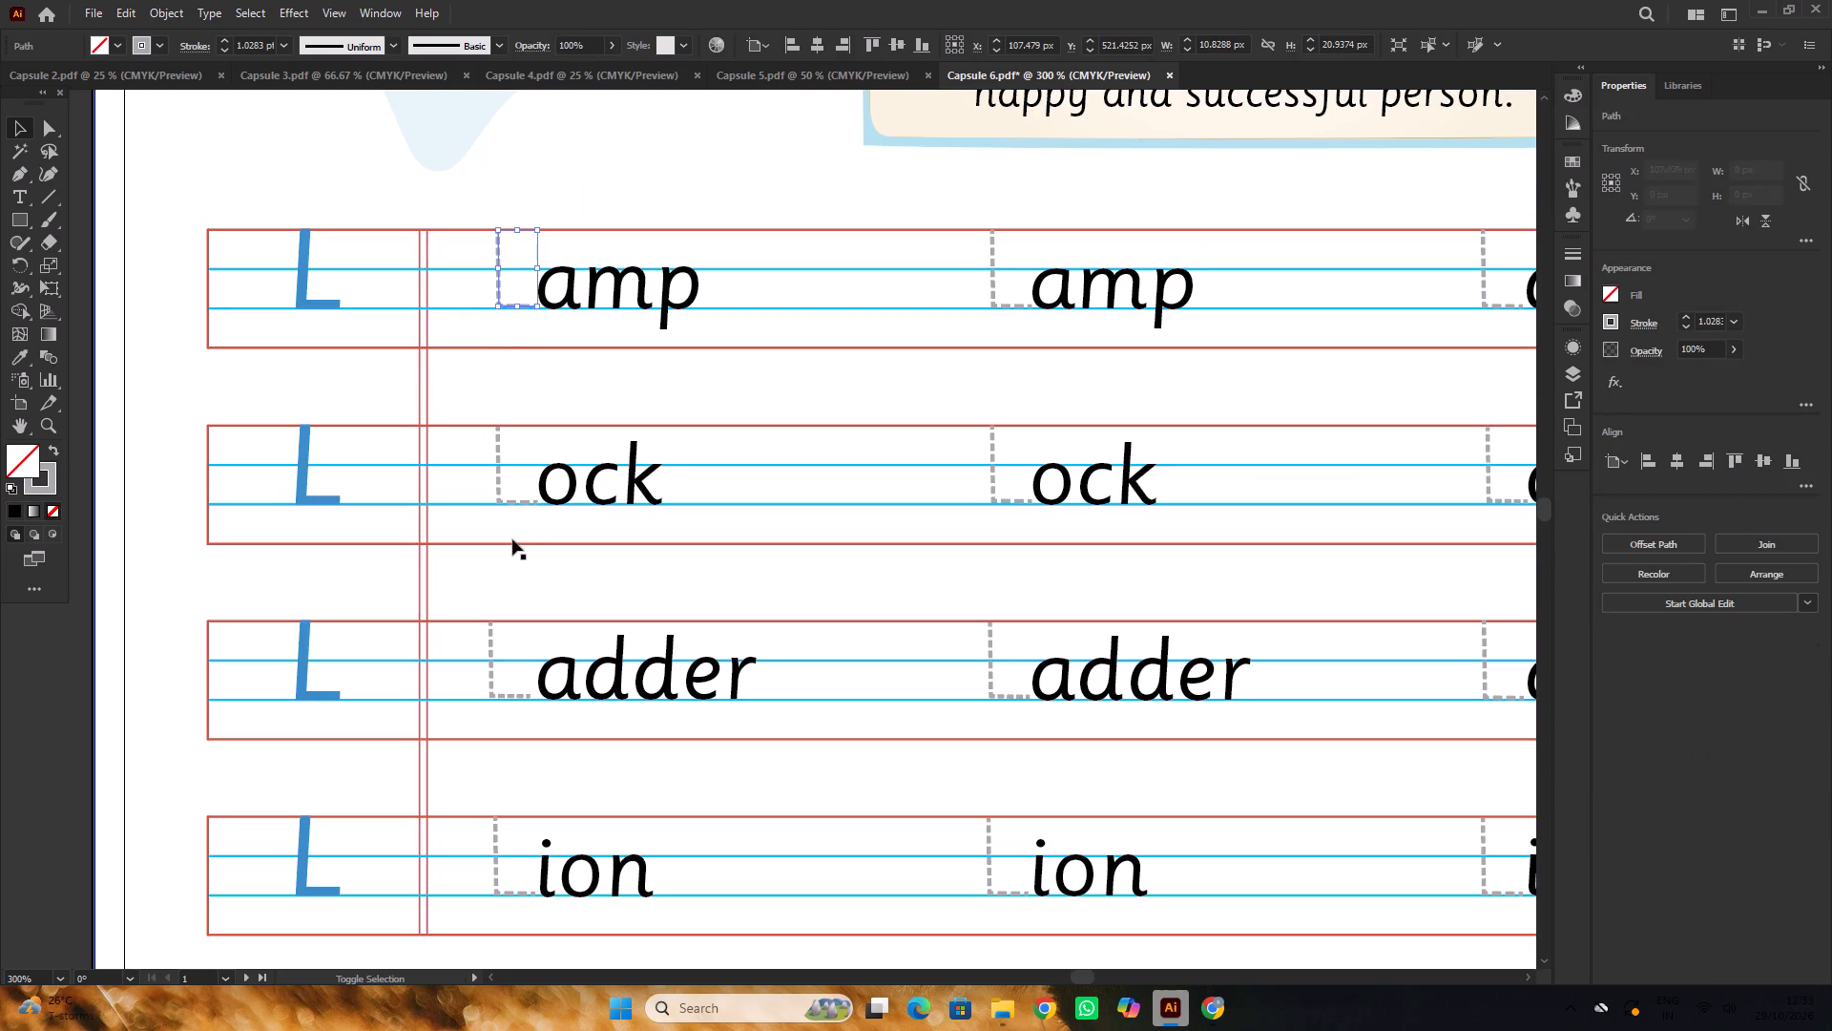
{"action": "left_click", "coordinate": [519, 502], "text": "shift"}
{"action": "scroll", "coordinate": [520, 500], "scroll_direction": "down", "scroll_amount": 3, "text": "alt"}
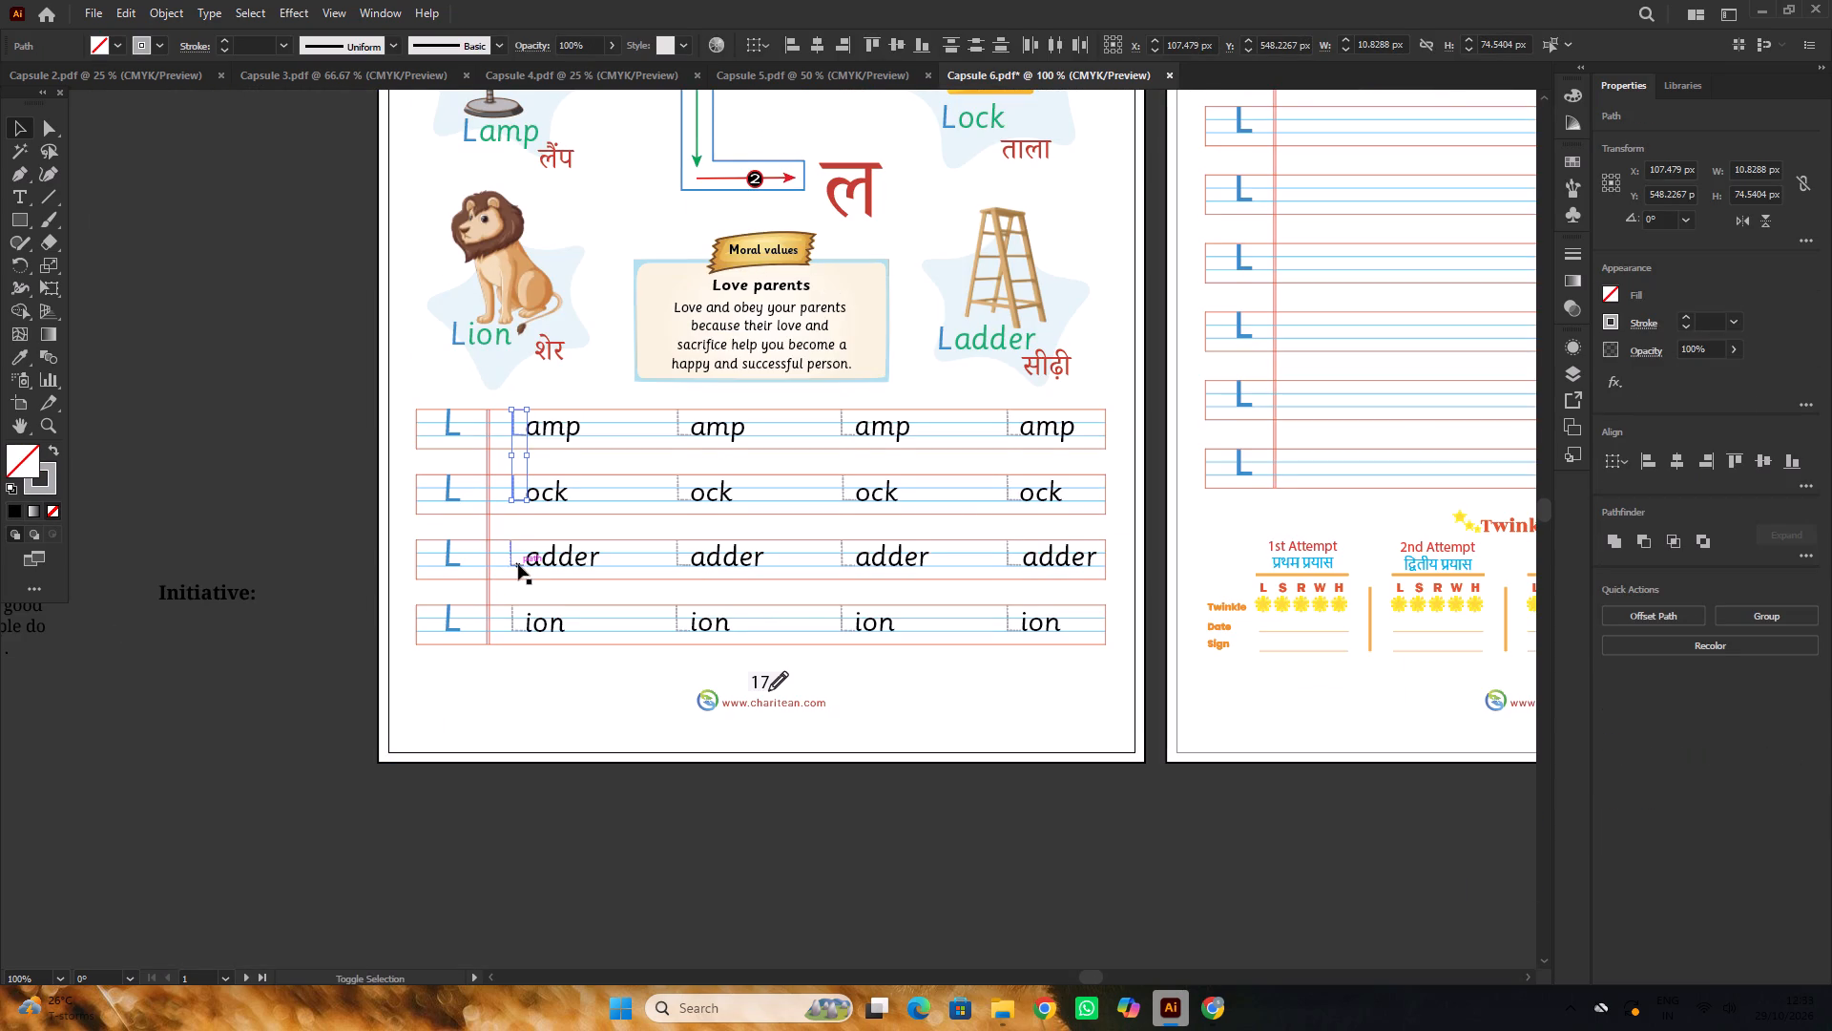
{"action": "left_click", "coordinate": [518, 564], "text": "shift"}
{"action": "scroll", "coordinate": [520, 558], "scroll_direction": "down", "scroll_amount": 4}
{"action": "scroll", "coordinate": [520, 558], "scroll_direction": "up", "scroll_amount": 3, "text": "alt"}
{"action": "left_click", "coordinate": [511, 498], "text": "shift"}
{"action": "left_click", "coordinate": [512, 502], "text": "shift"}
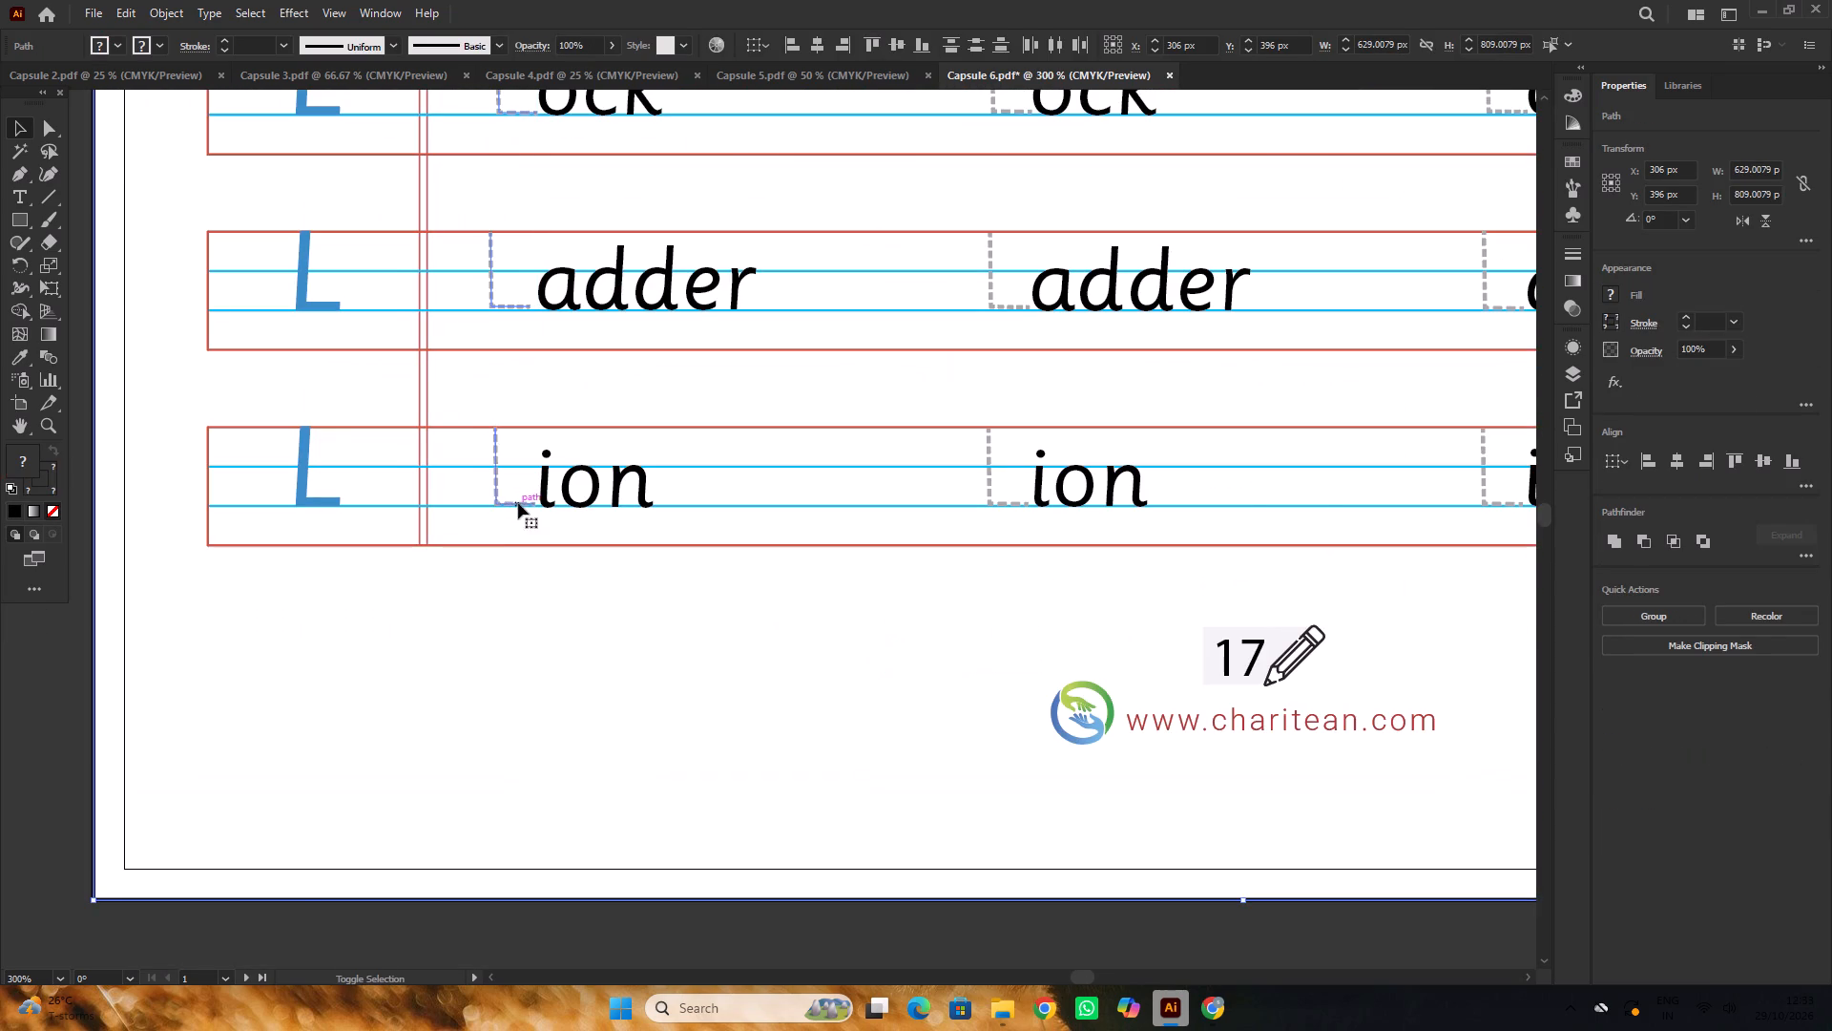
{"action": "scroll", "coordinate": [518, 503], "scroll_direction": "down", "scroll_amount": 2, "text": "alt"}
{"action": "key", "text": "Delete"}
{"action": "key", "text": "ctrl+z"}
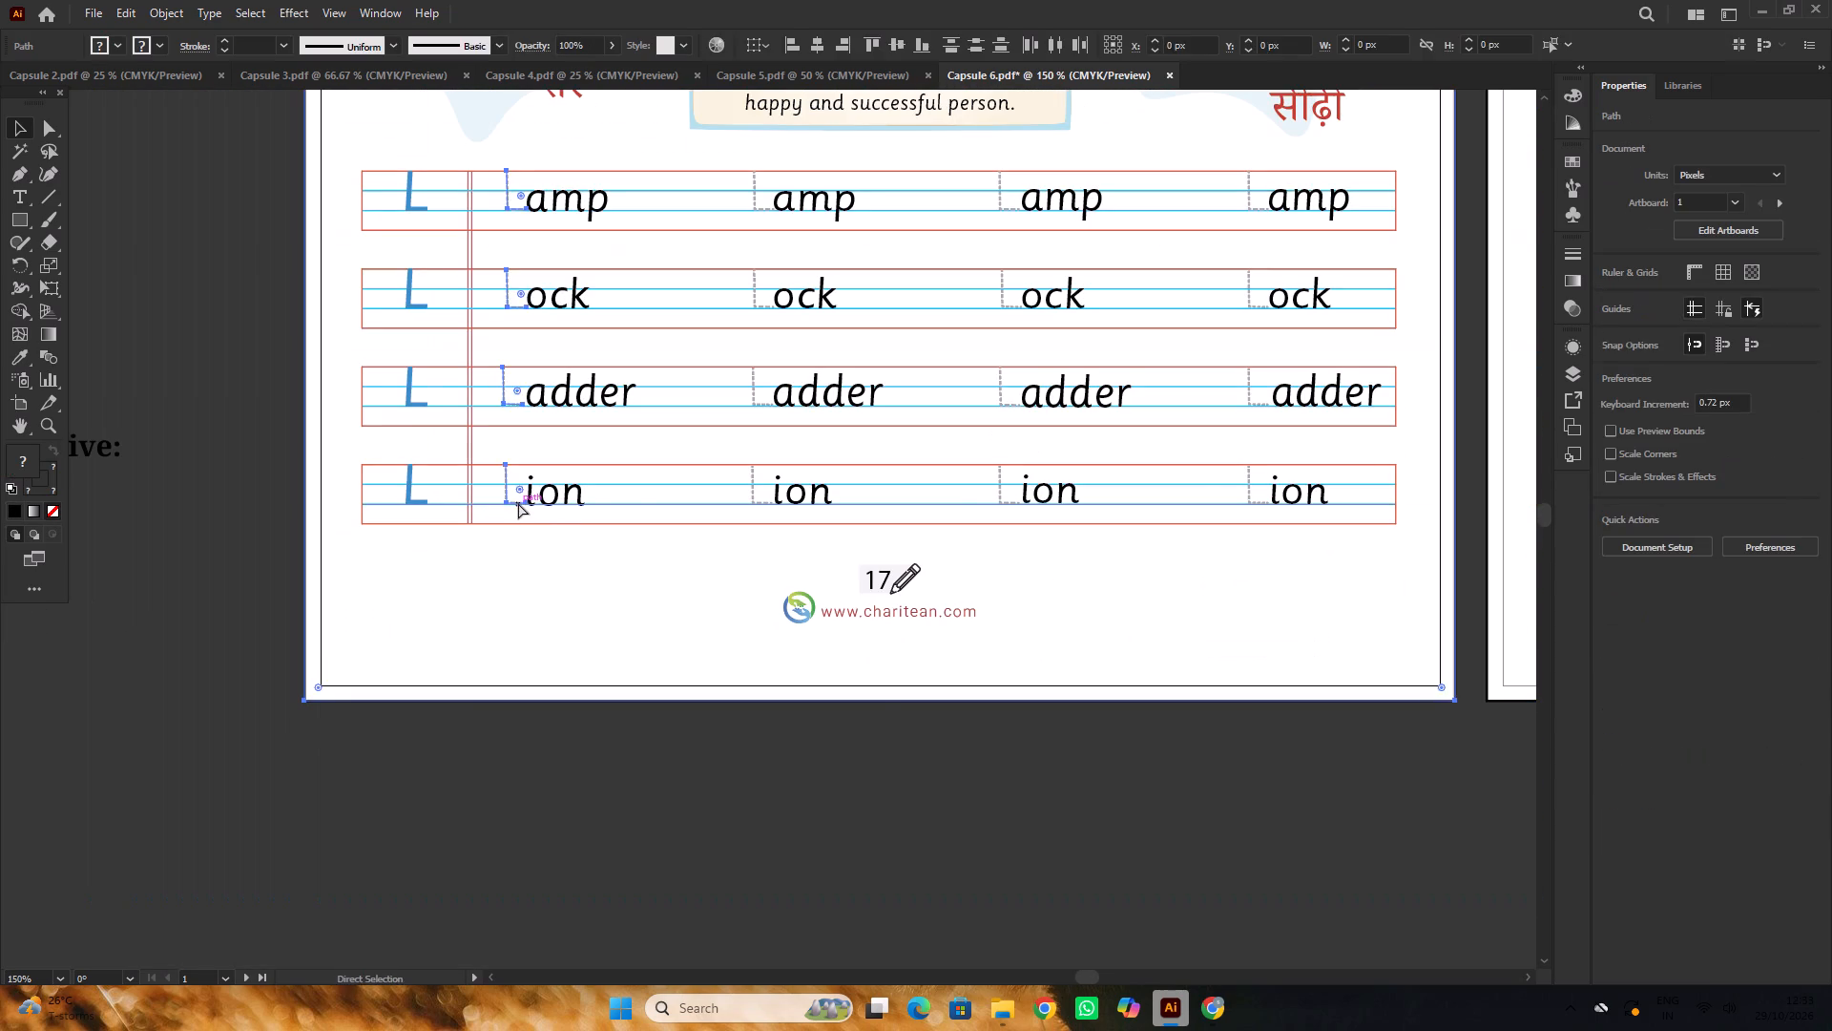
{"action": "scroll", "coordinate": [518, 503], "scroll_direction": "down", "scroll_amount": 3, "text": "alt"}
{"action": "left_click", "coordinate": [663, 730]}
Lock the page border rectangles of the Alphabet, Assessment Time and Practice Time pages.
{"action": "left_click", "coordinate": [556, 554]}
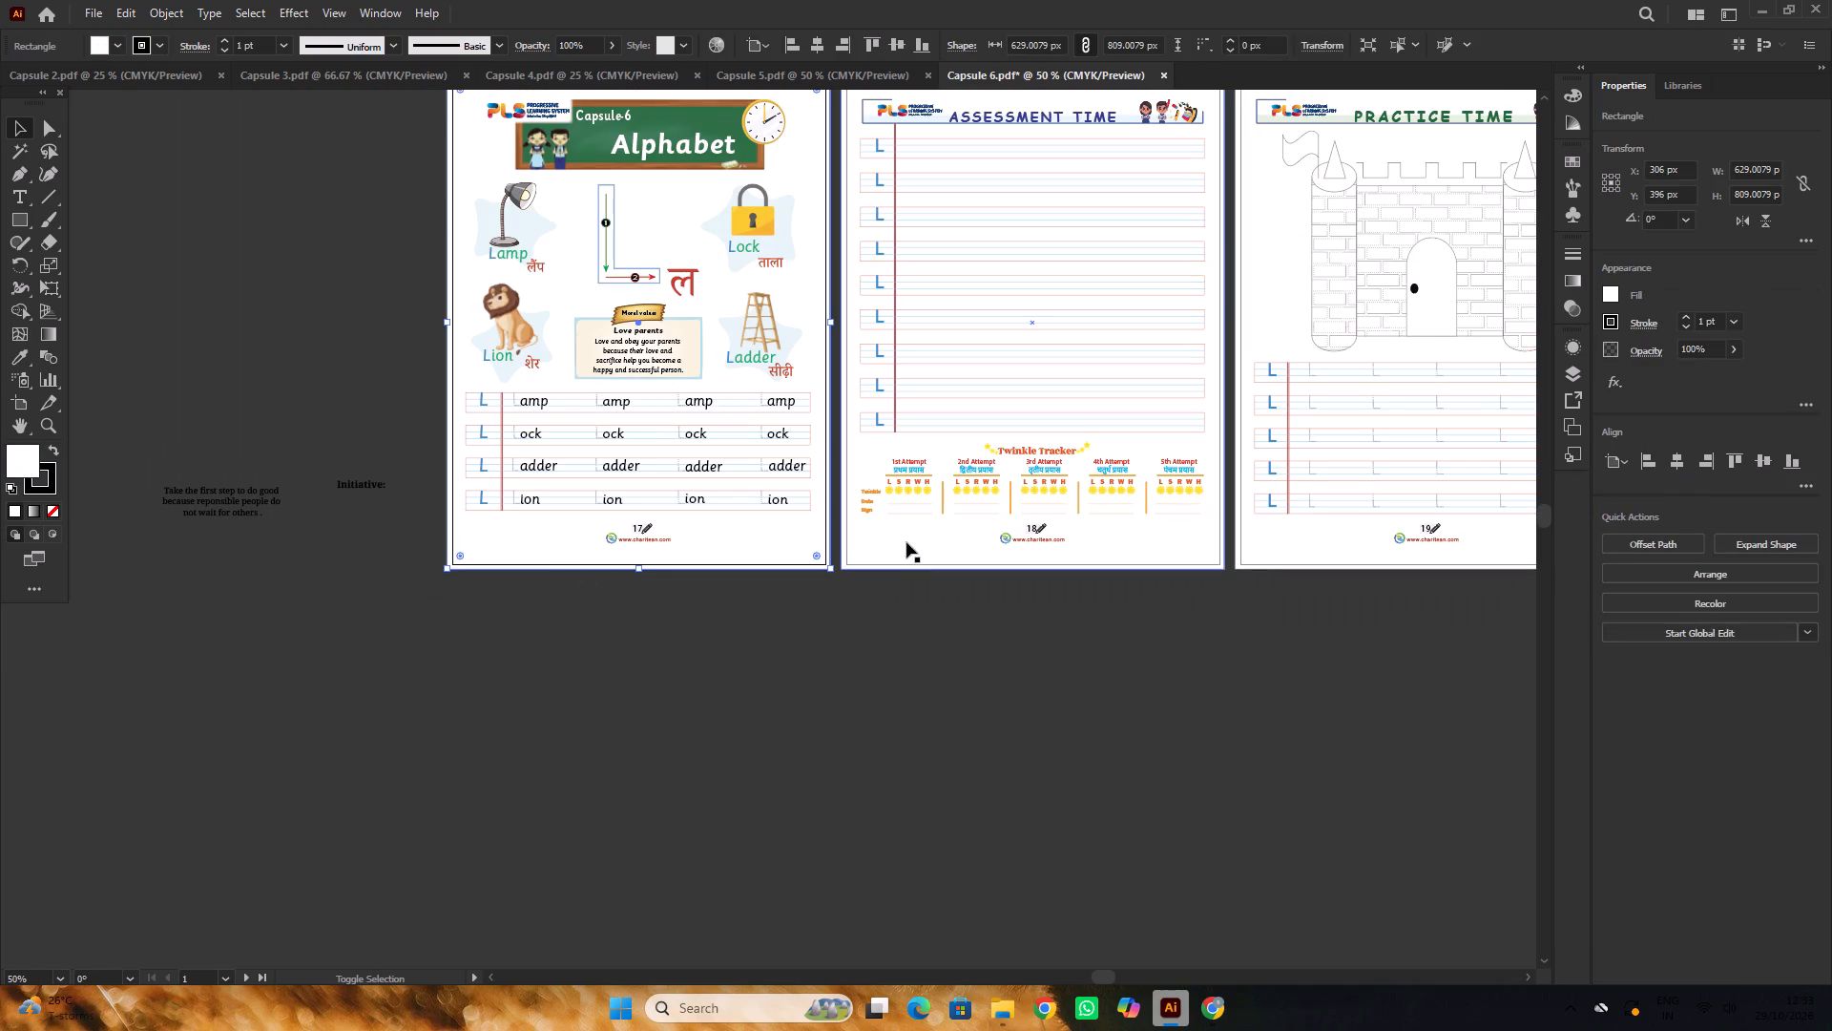
{"action": "left_click", "coordinate": [906, 540], "text": "shift"}
{"action": "left_click", "coordinate": [1268, 549], "text": "shift"}
{"action": "key", "text": "ctrl+2"}
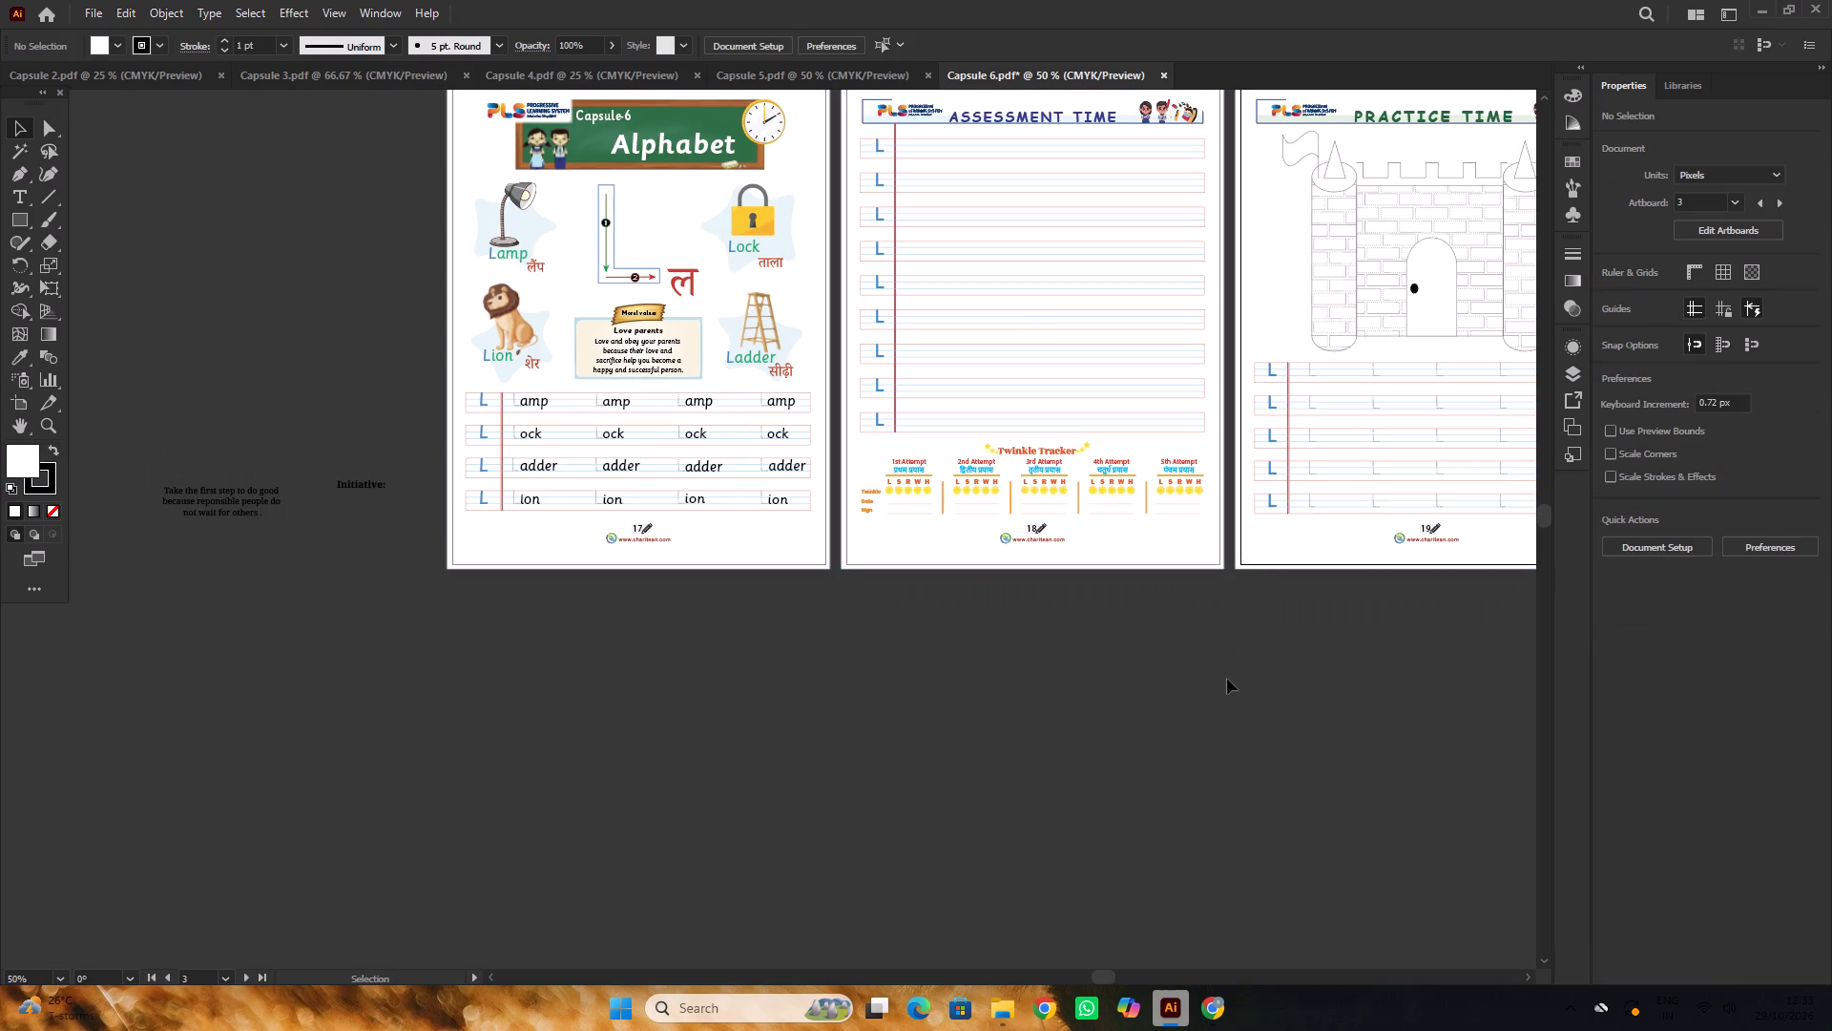
{"action": "left_click", "coordinate": [1227, 679]}
Delete the first column's dashed L outlines from all four practice rows on the Alphabet page.
{"action": "scroll", "coordinate": [487, 413], "scroll_direction": "up", "scroll_amount": 2, "text": "alt"}
{"action": "left_click", "coordinate": [547, 397]}
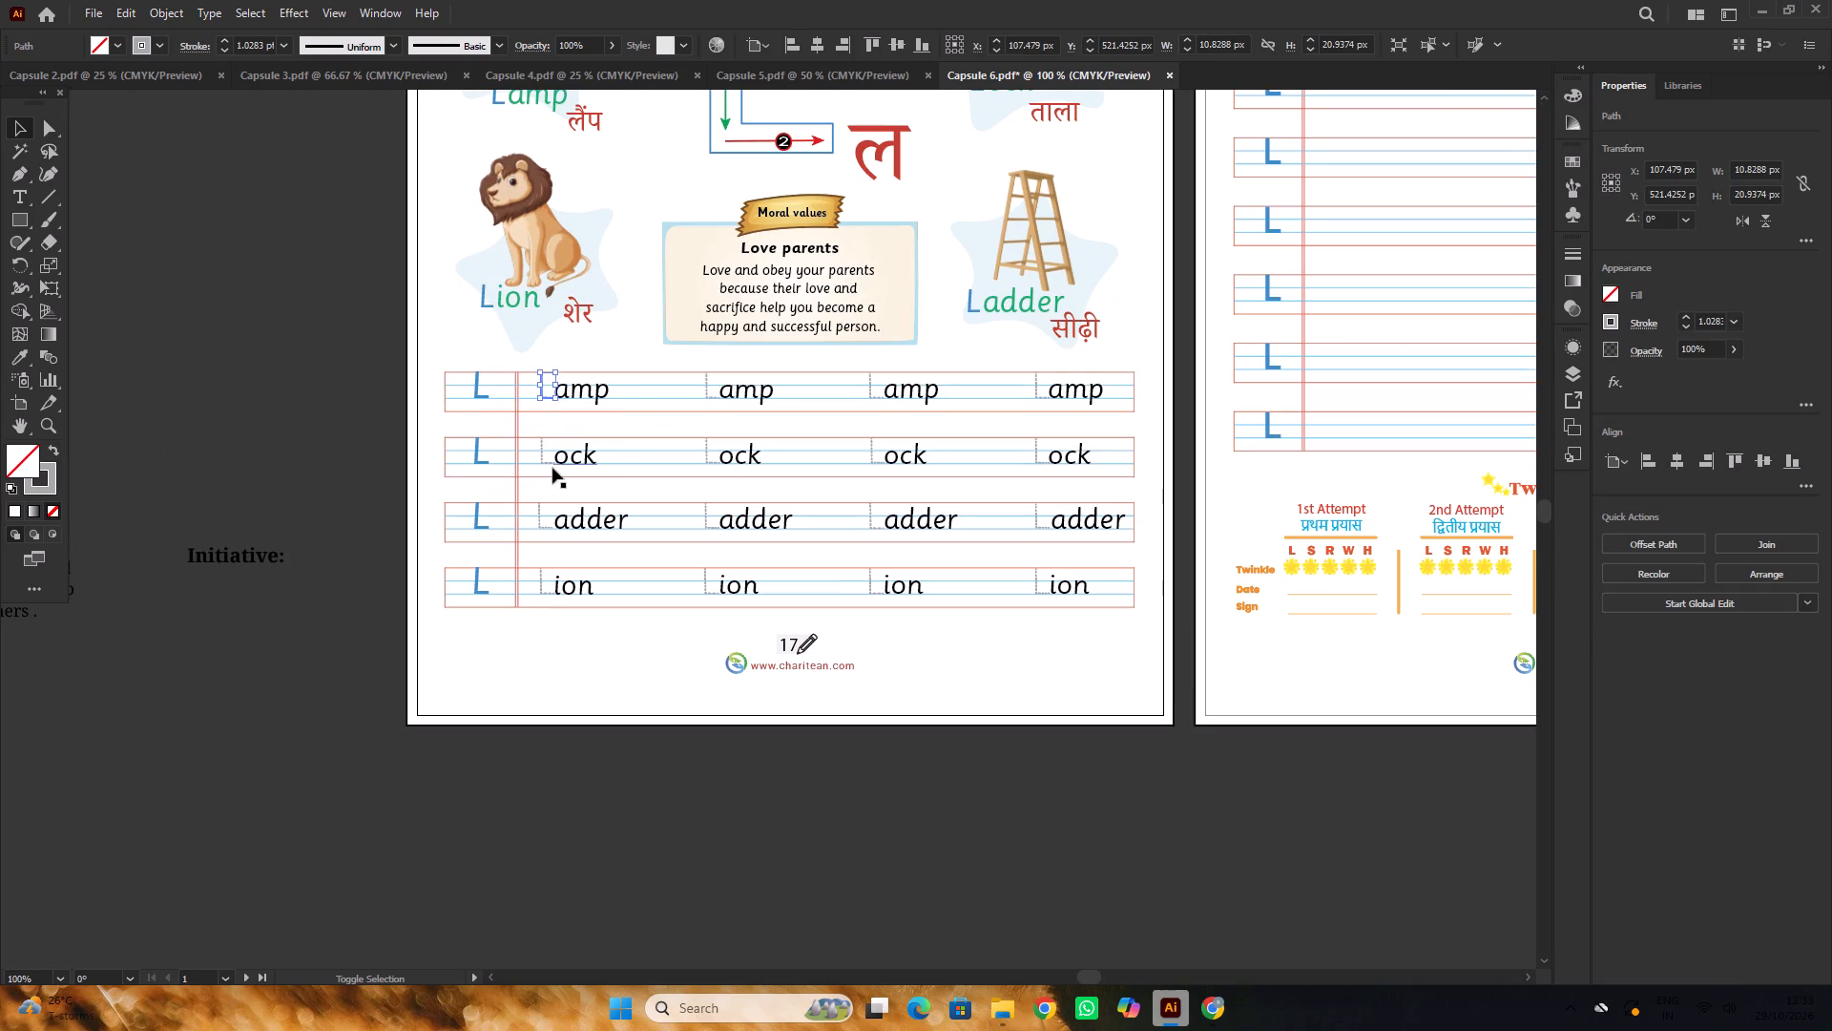
{"action": "left_click", "coordinate": [545, 464], "text": "shift"}
{"action": "left_click", "coordinate": [547, 527], "text": "shift"}
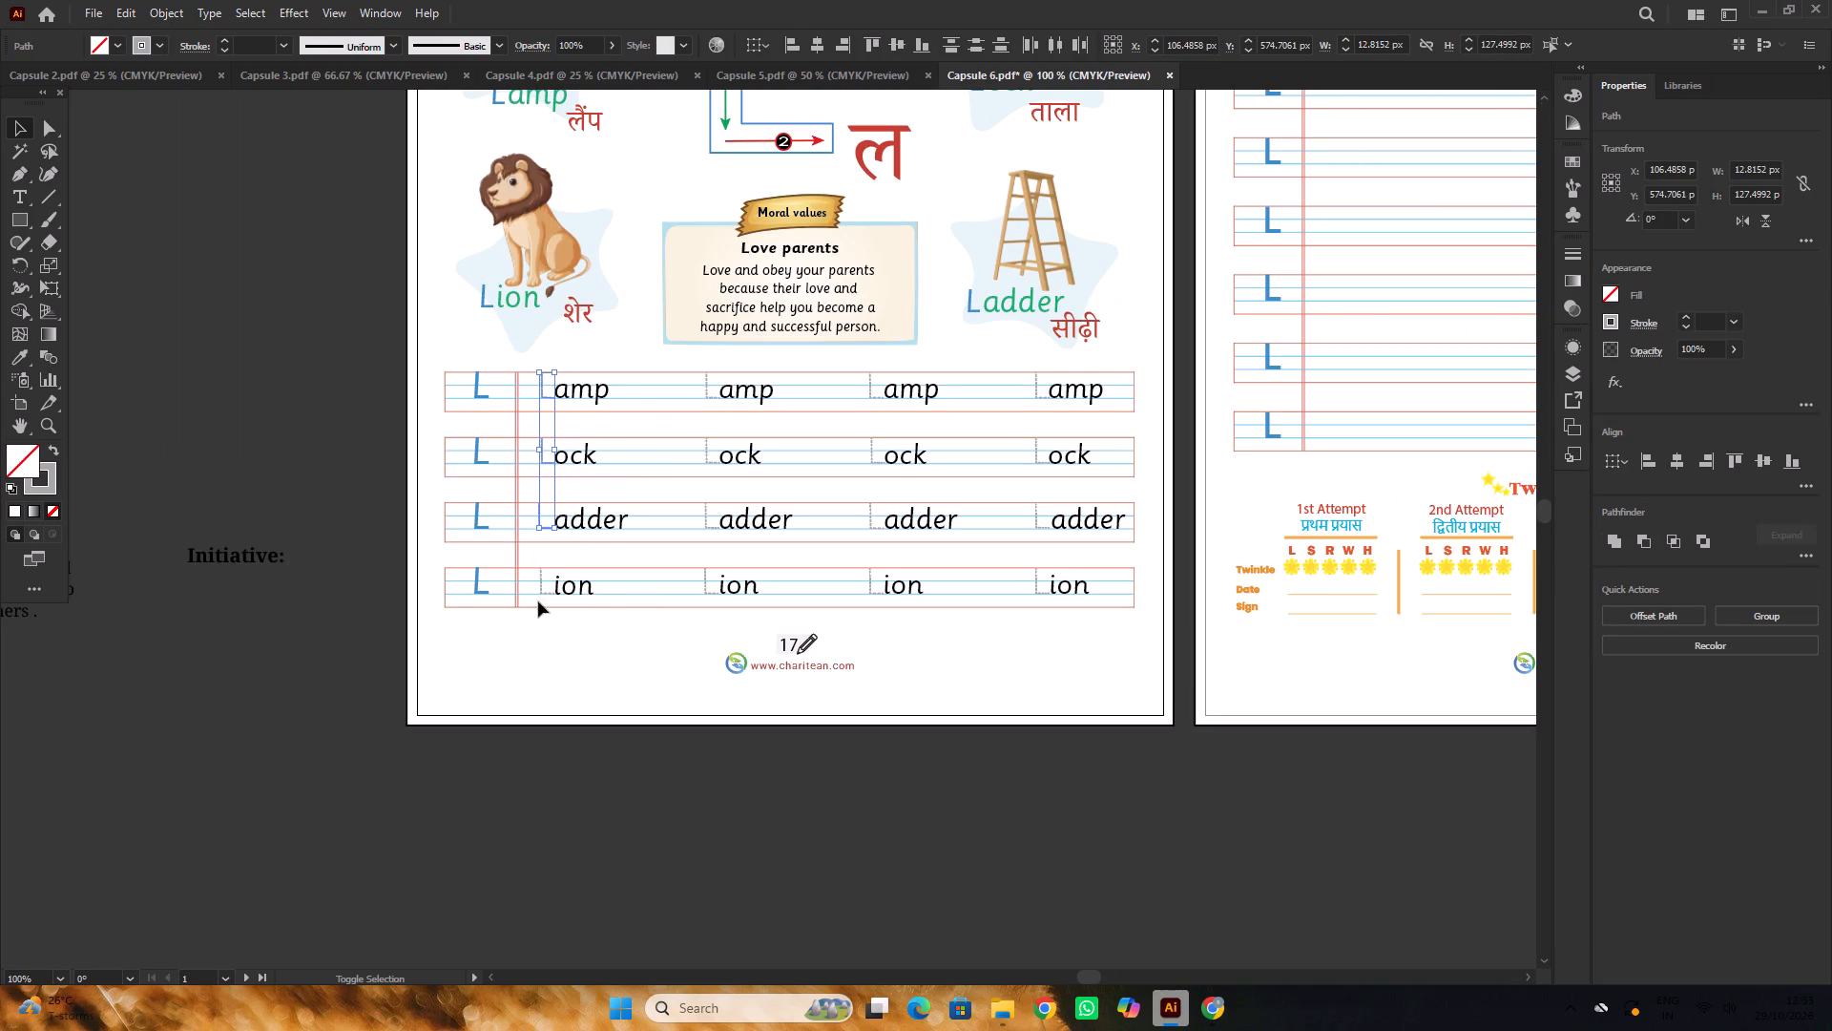
{"action": "left_click", "coordinate": [546, 594], "text": "shift"}
{"action": "key", "text": "Delete"}
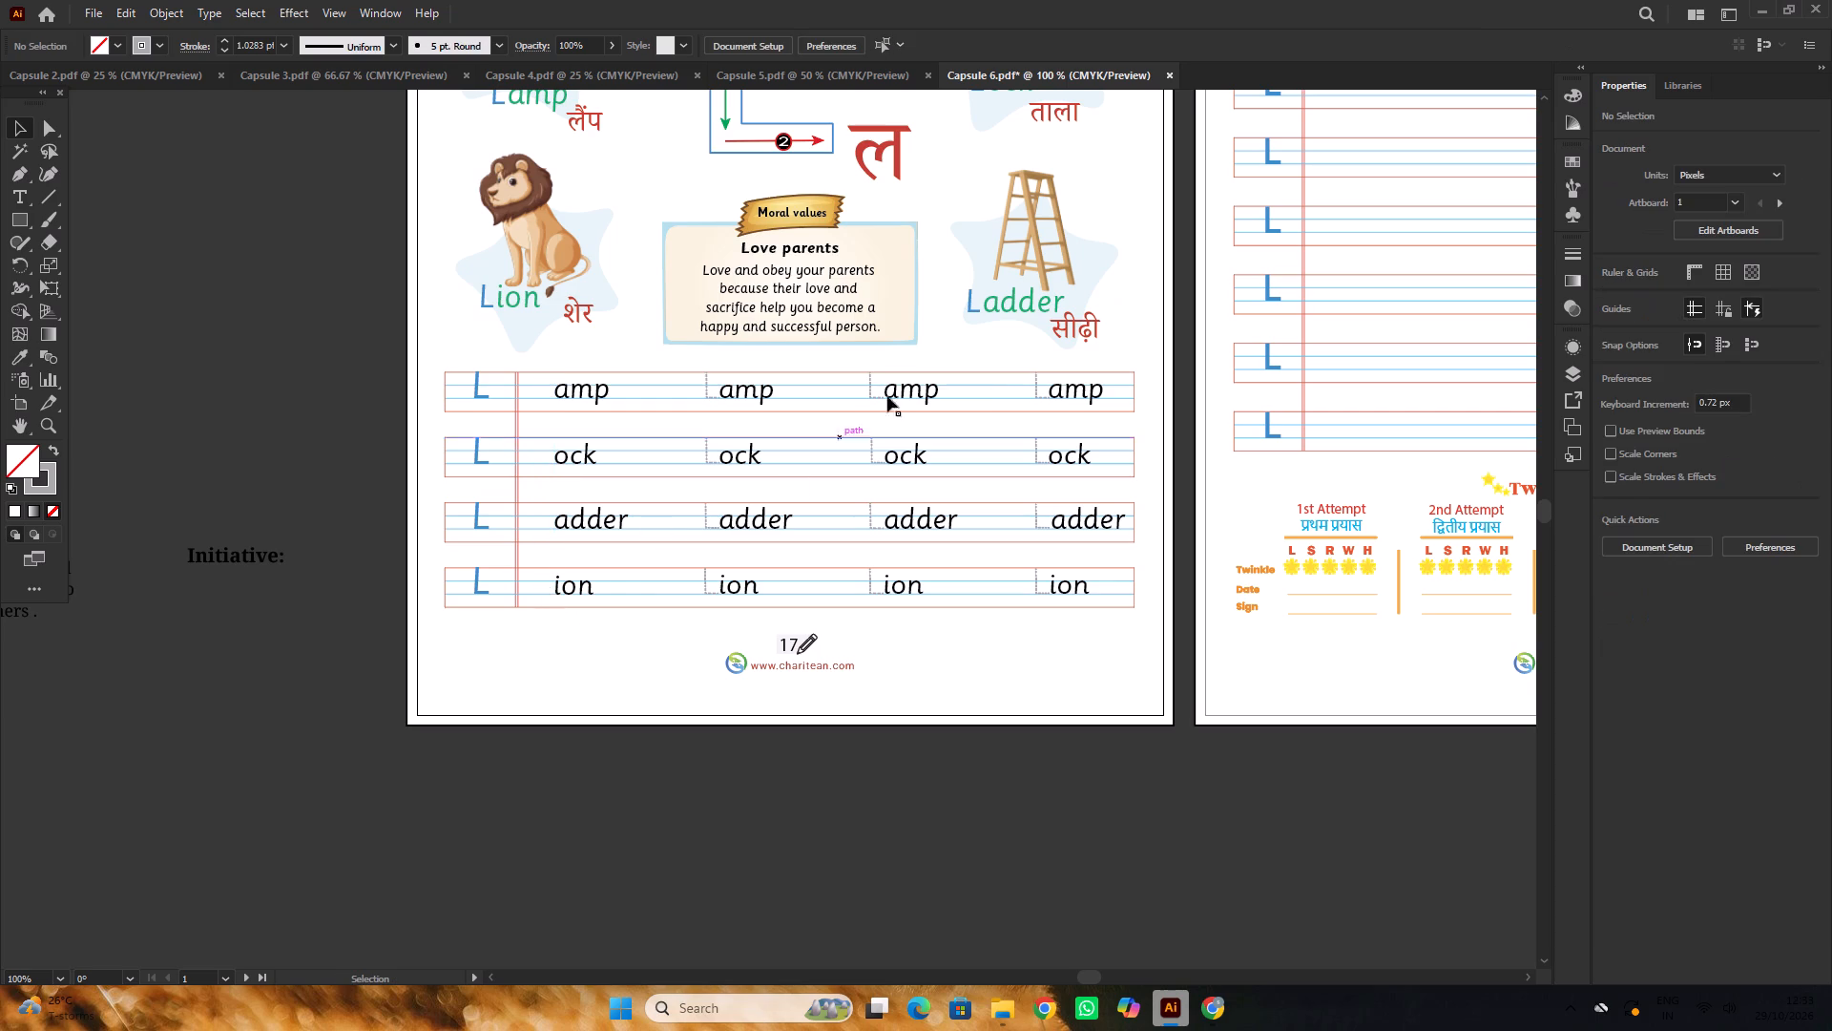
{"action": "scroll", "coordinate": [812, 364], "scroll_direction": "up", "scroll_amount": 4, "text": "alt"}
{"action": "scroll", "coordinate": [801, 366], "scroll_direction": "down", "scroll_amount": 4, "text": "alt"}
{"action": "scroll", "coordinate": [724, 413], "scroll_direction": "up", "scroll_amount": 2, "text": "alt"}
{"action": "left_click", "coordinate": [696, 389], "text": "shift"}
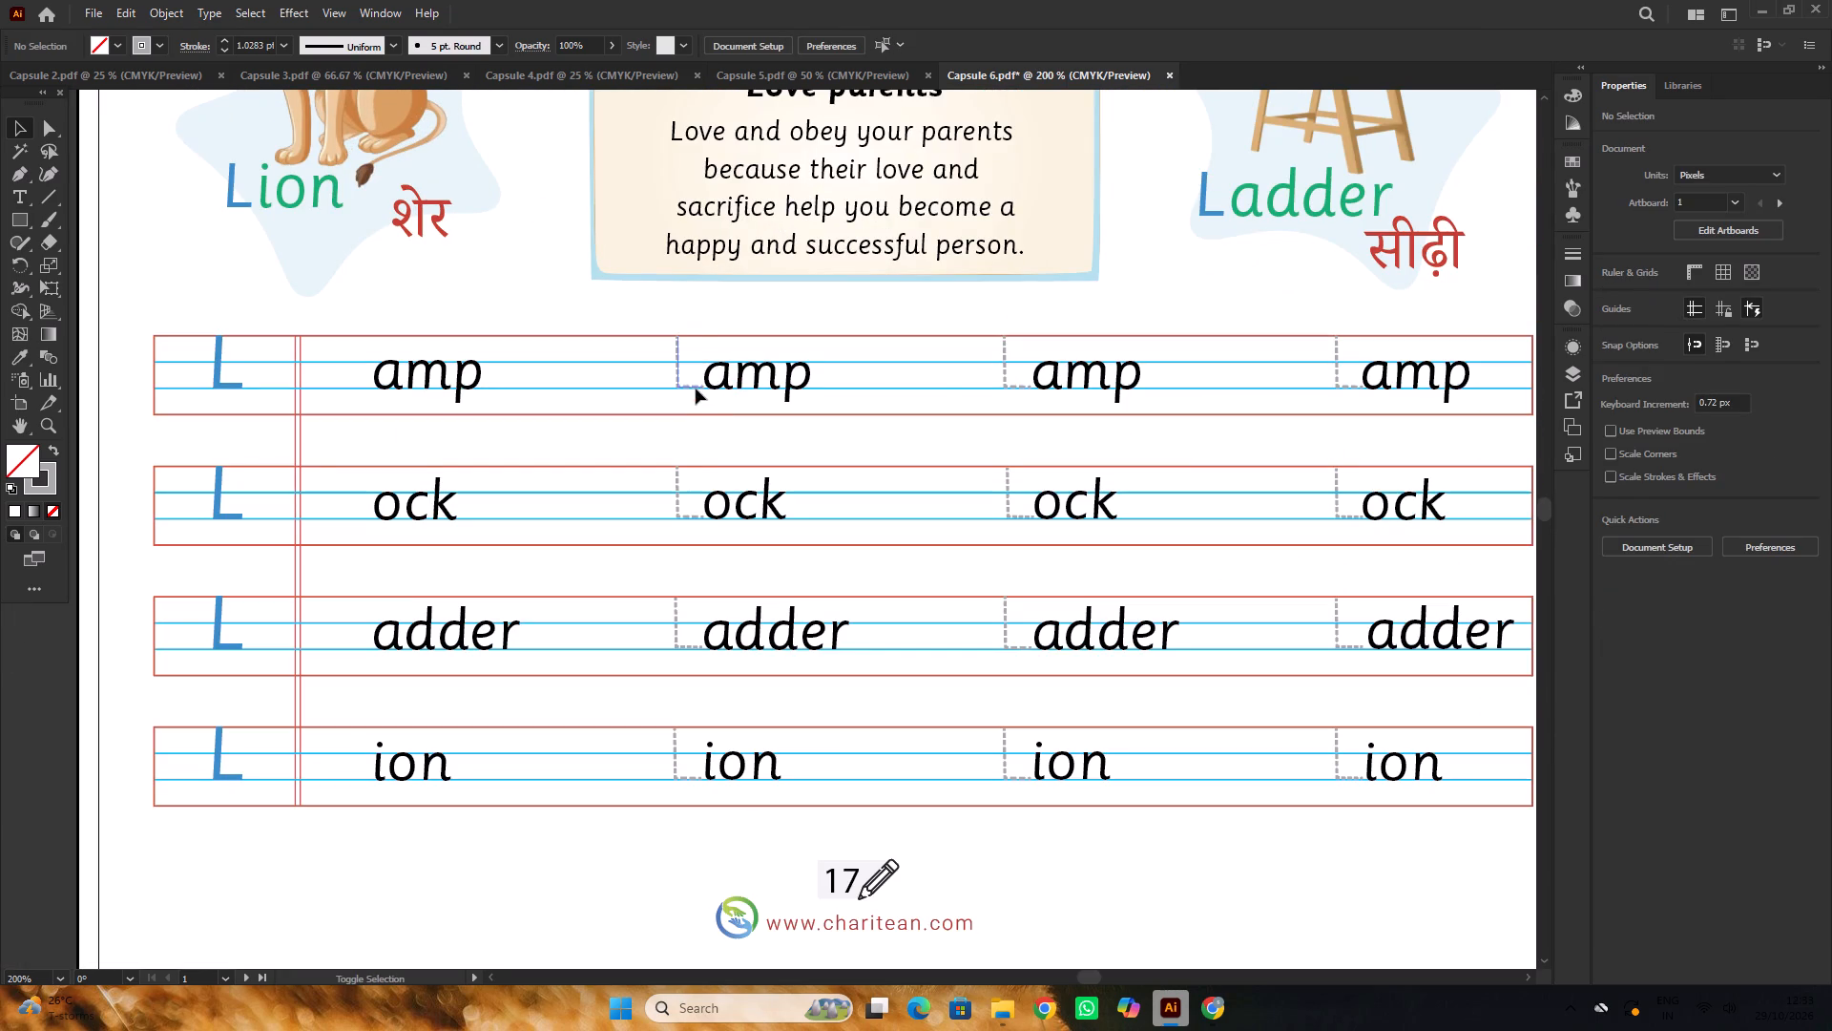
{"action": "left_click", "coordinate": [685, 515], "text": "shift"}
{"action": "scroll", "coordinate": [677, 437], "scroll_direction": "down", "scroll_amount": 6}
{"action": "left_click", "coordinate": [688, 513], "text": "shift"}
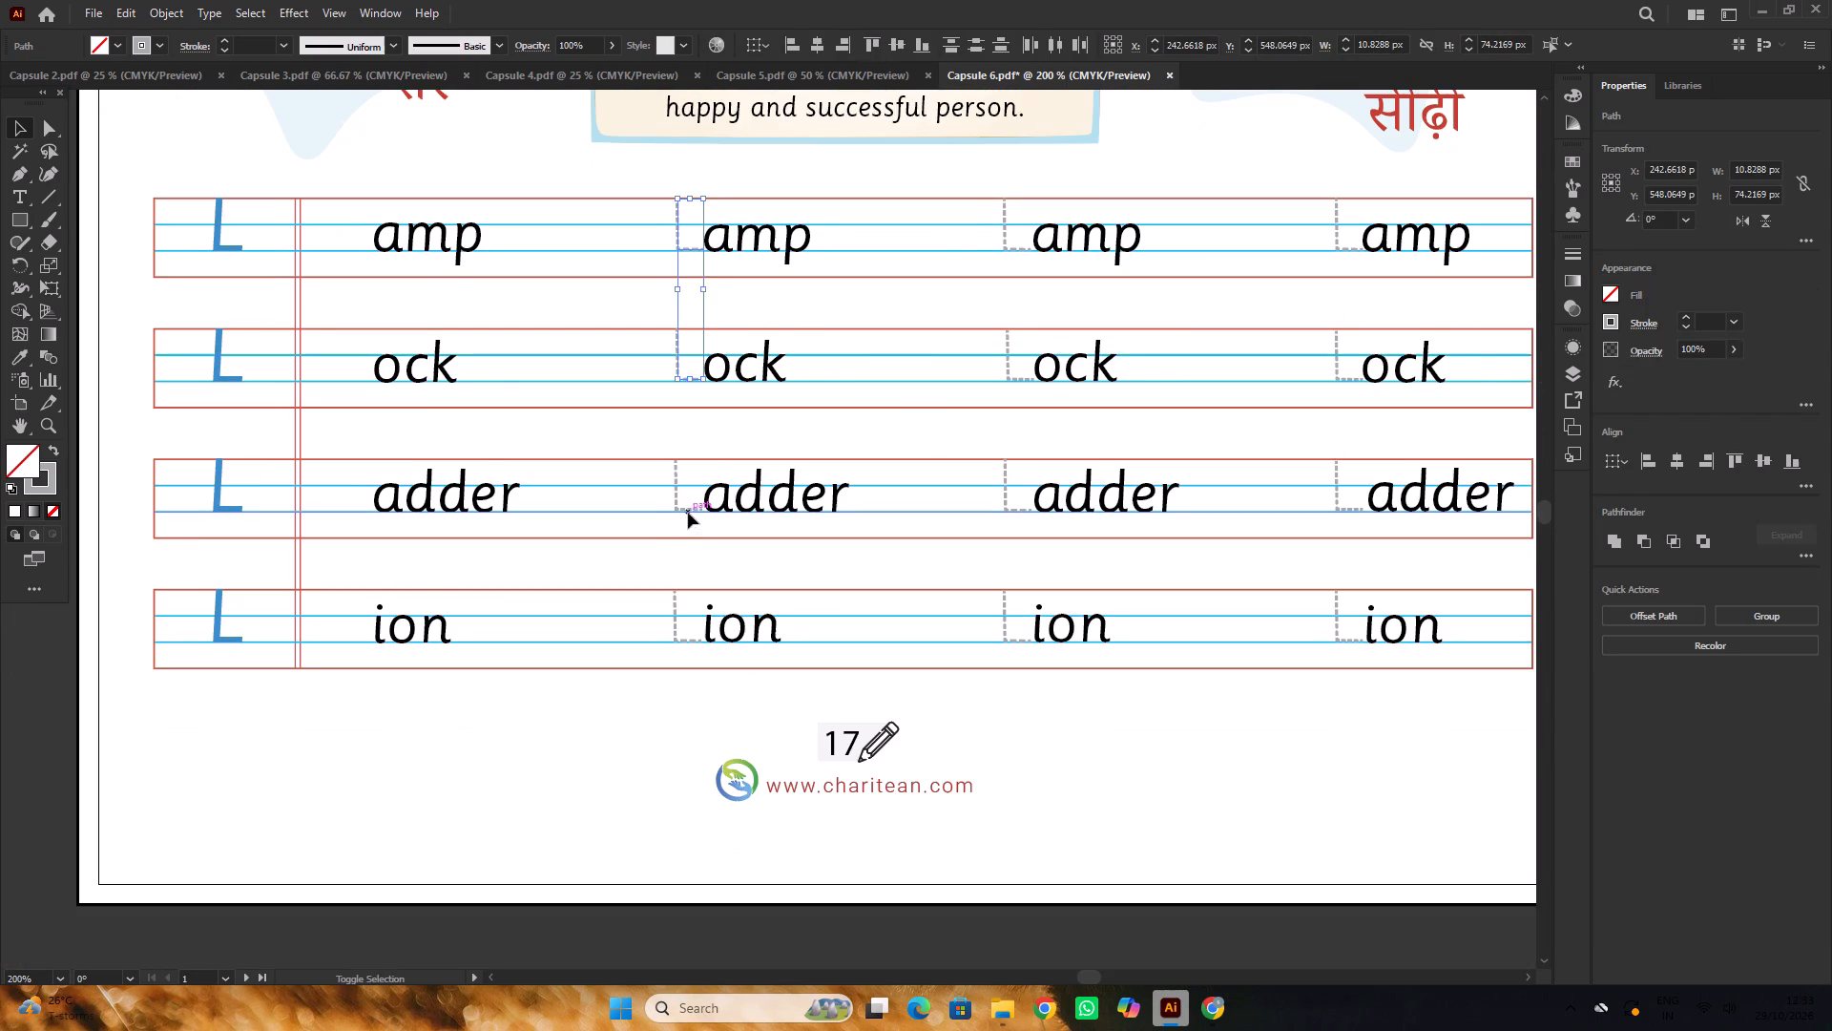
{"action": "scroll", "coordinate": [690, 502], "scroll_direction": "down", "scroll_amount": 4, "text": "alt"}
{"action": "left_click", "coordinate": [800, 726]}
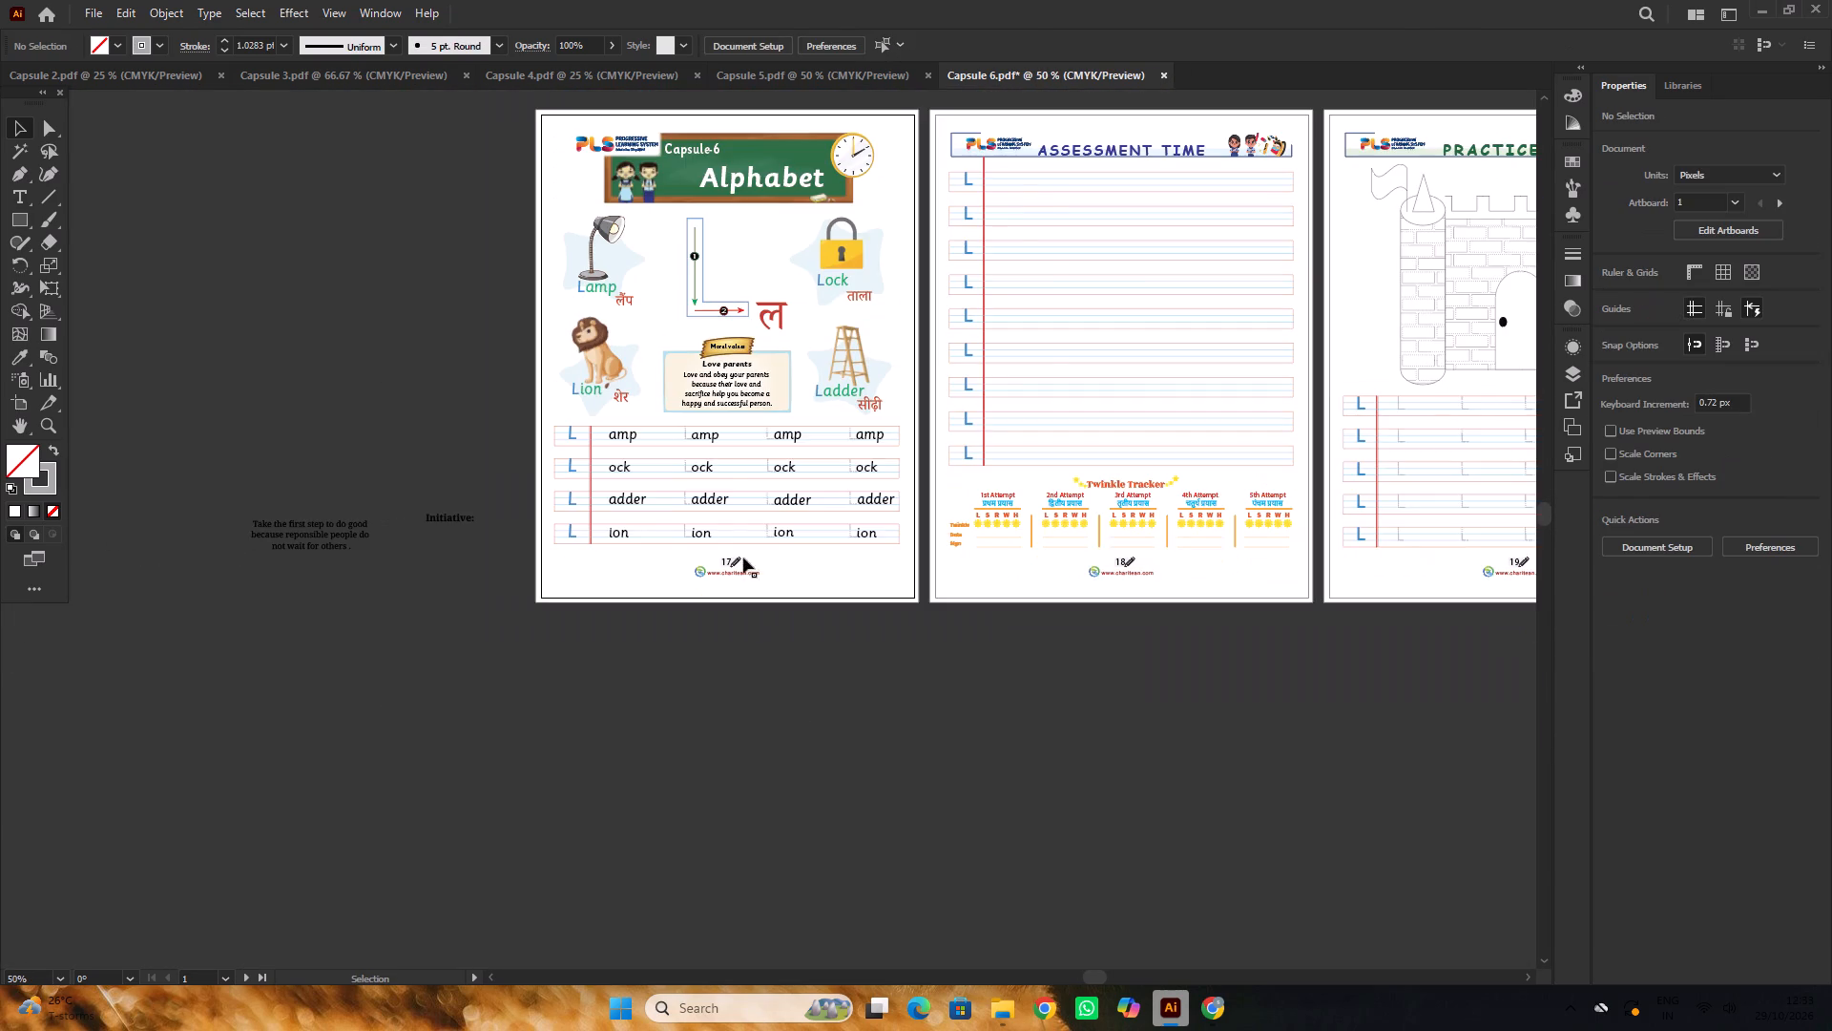
Delete the second column's dashed L outlines from the amp, ock, adder and ion practice rows.
{"action": "scroll", "coordinate": [709, 479], "scroll_direction": "up", "scroll_amount": 3, "text": "alt"}
{"action": "left_click", "coordinate": [638, 359]}
{"action": "key", "text": "Delete"}
{"action": "key", "text": "Delete"}
{"action": "key", "text": "Delete"}
{"action": "key", "text": "Delete"}
{"action": "key", "text": "Delete"}
{"action": "key", "text": "Delete"}
{"action": "key", "text": "Delete"}
{"action": "key", "text": "Delete"}
{"action": "key", "text": "Delete"}
{"action": "key", "text": "Delete"}
{"action": "key", "text": "Delete"}
{"action": "key", "text": "Delete"}
{"action": "key", "text": "Delete"}
{"action": "key", "text": "Delete"}
{"action": "key", "text": "Delete"}
{"action": "key", "text": "Delete"}
{"action": "key", "text": "Delete"}
{"action": "key", "text": "Delete"}
{"action": "key", "text": "Delete"}
{"action": "key", "text": "Delete"}
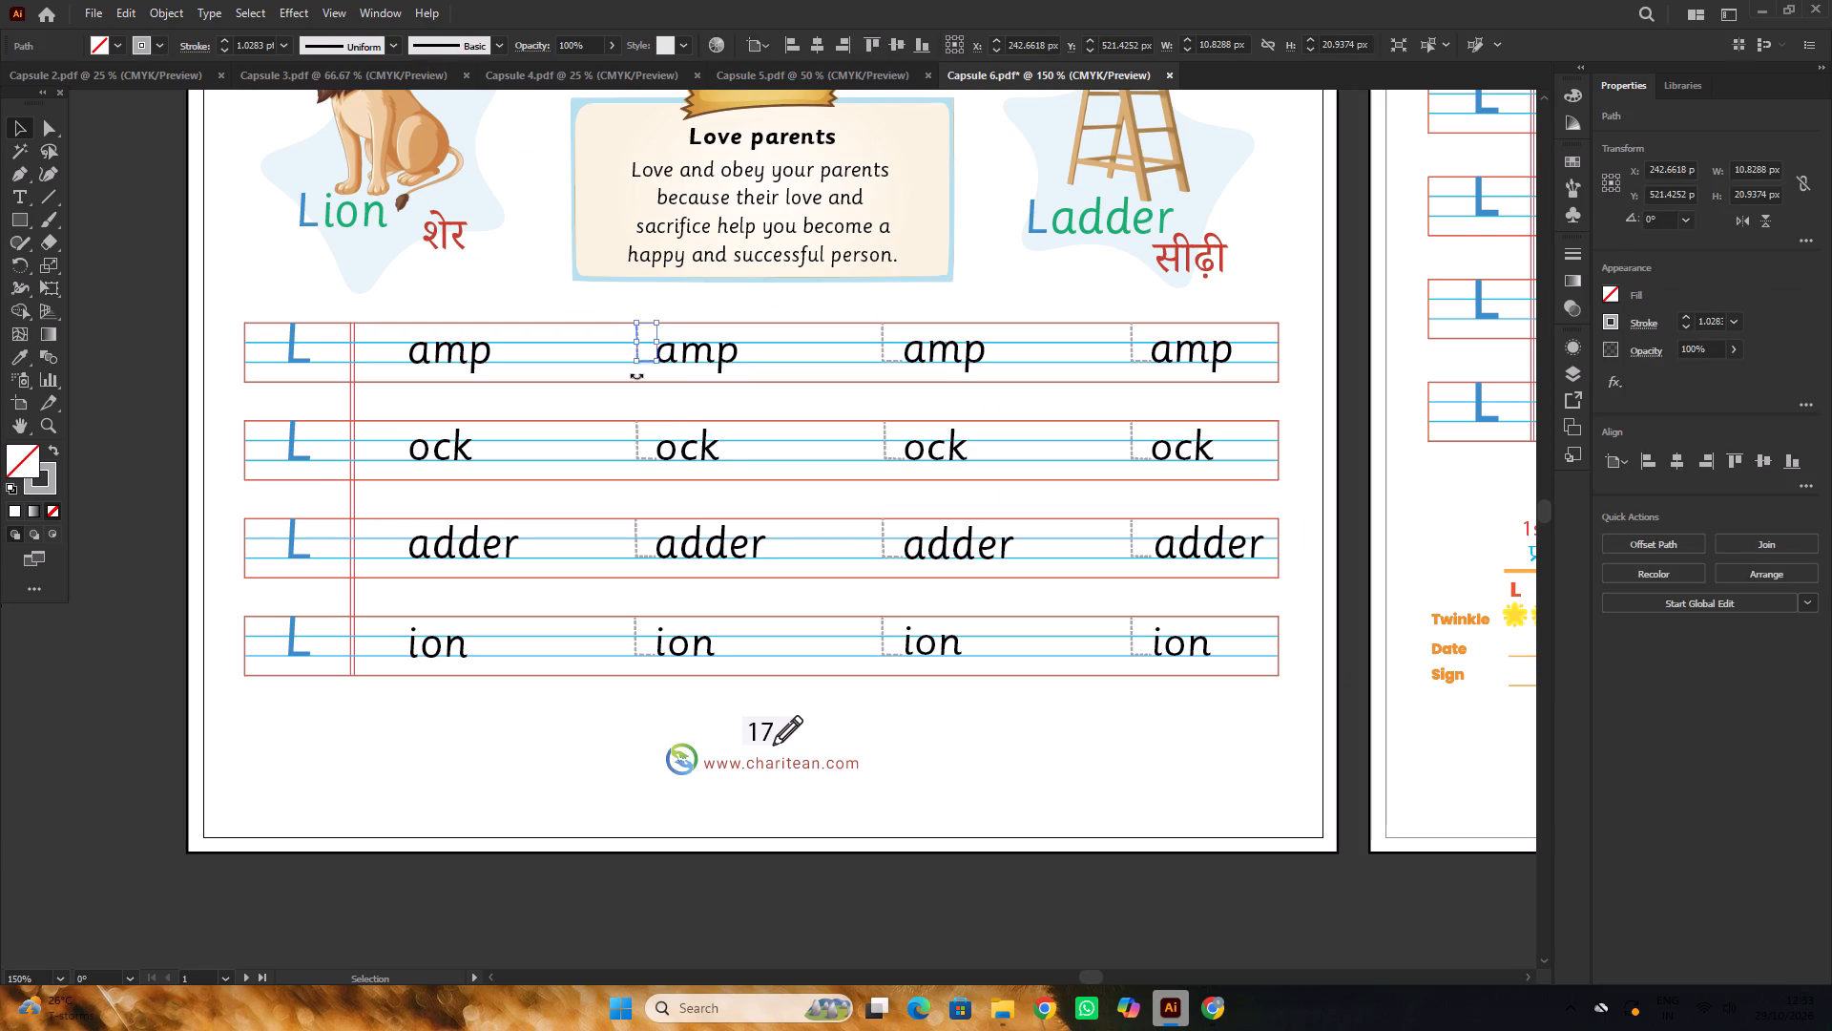
{"action": "left_click", "coordinate": [649, 459]}
{"action": "left_click", "coordinate": [642, 558]}
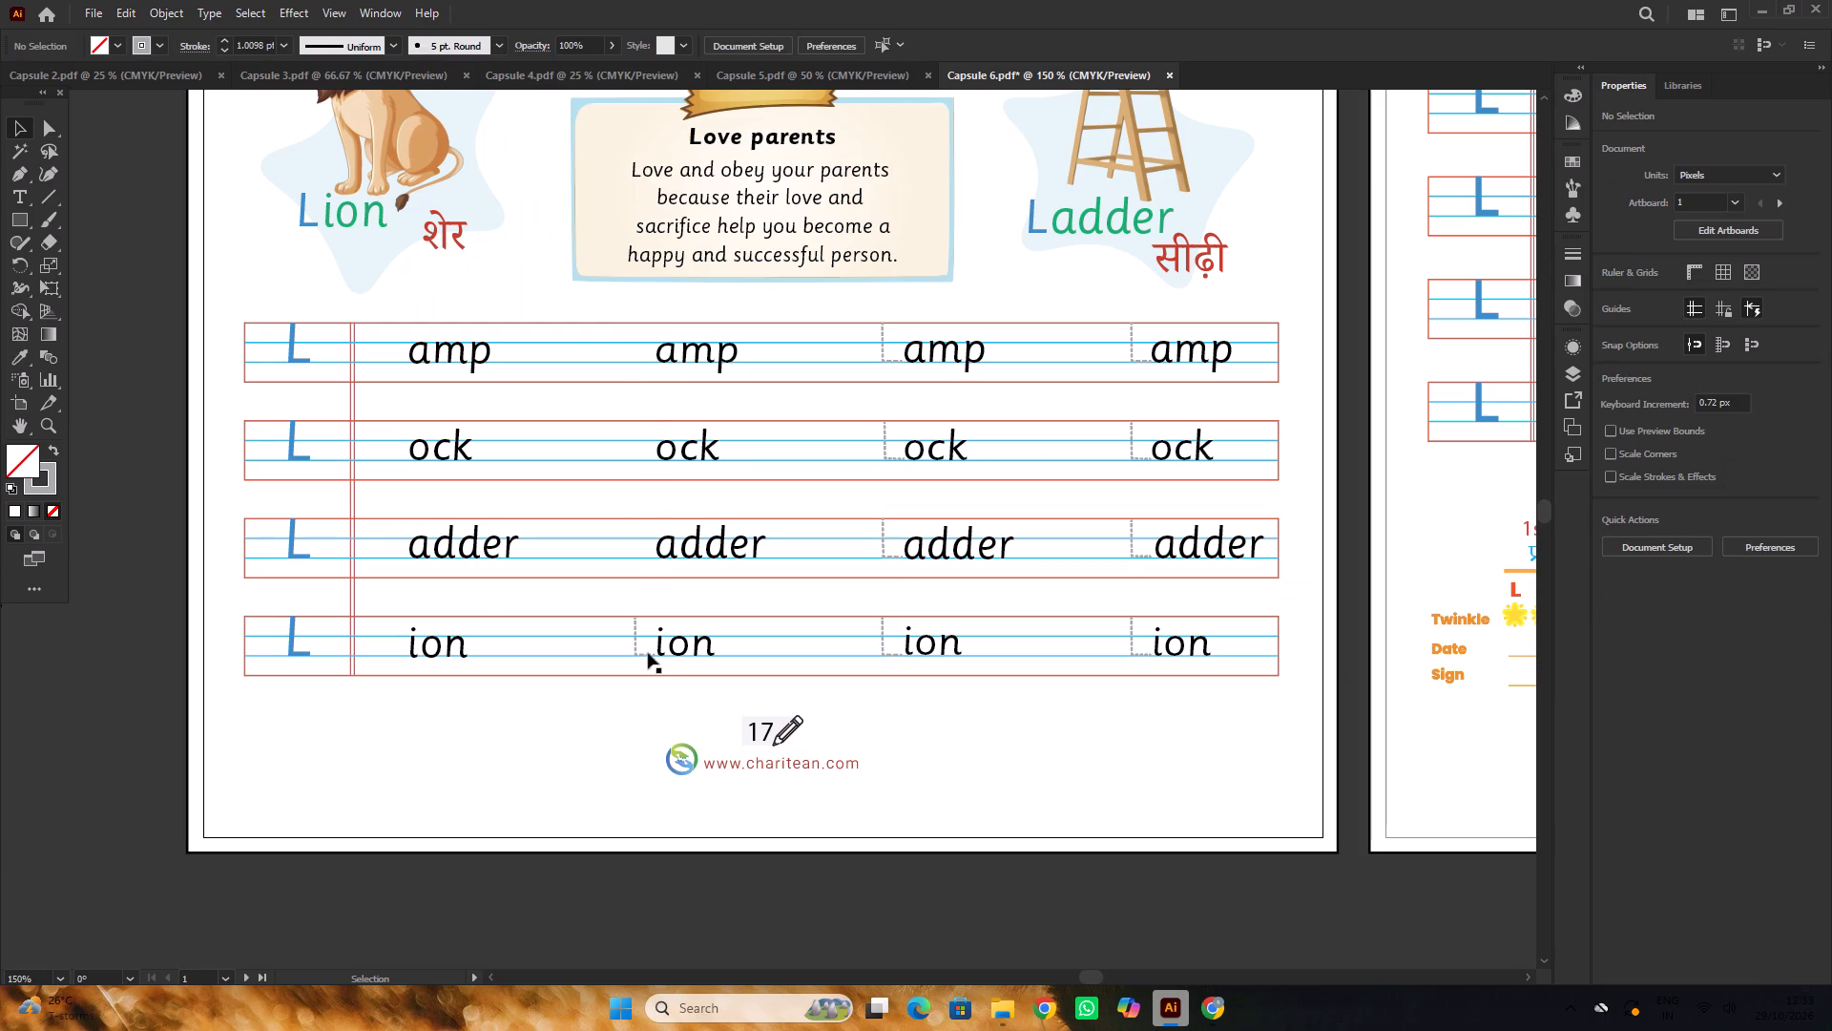
{"action": "left_click", "coordinate": [645, 657]}
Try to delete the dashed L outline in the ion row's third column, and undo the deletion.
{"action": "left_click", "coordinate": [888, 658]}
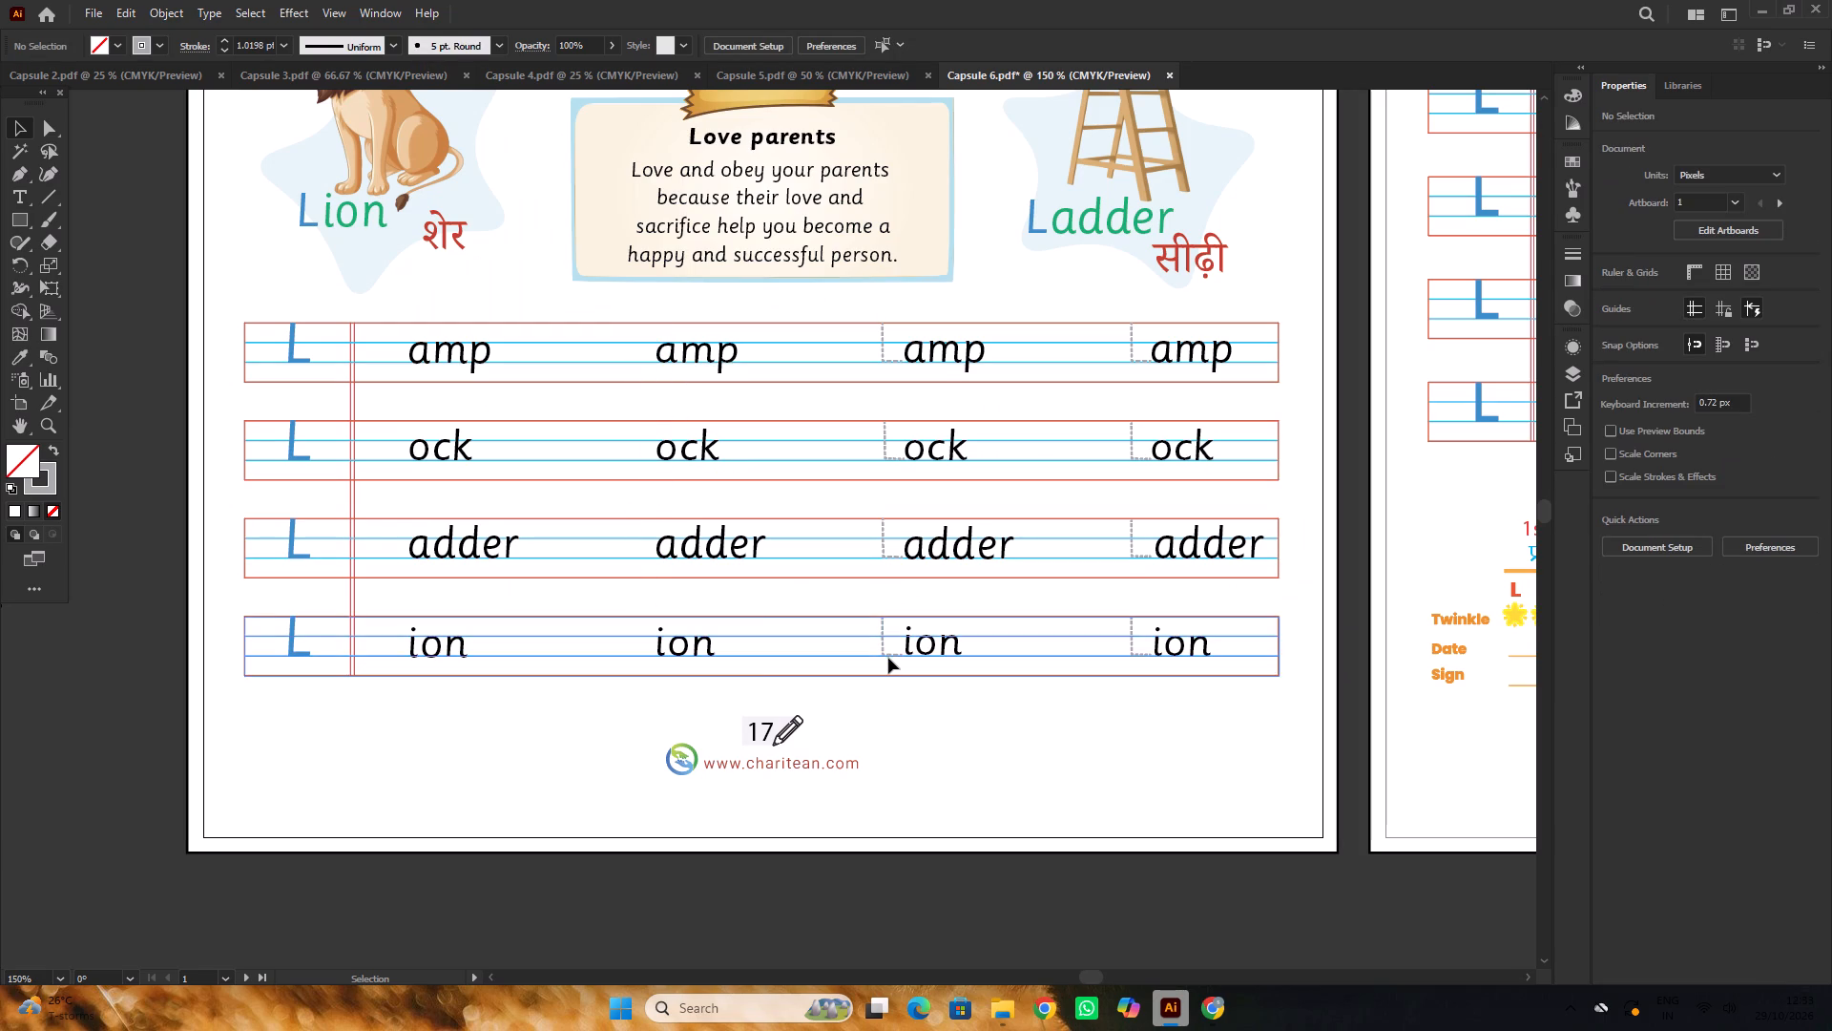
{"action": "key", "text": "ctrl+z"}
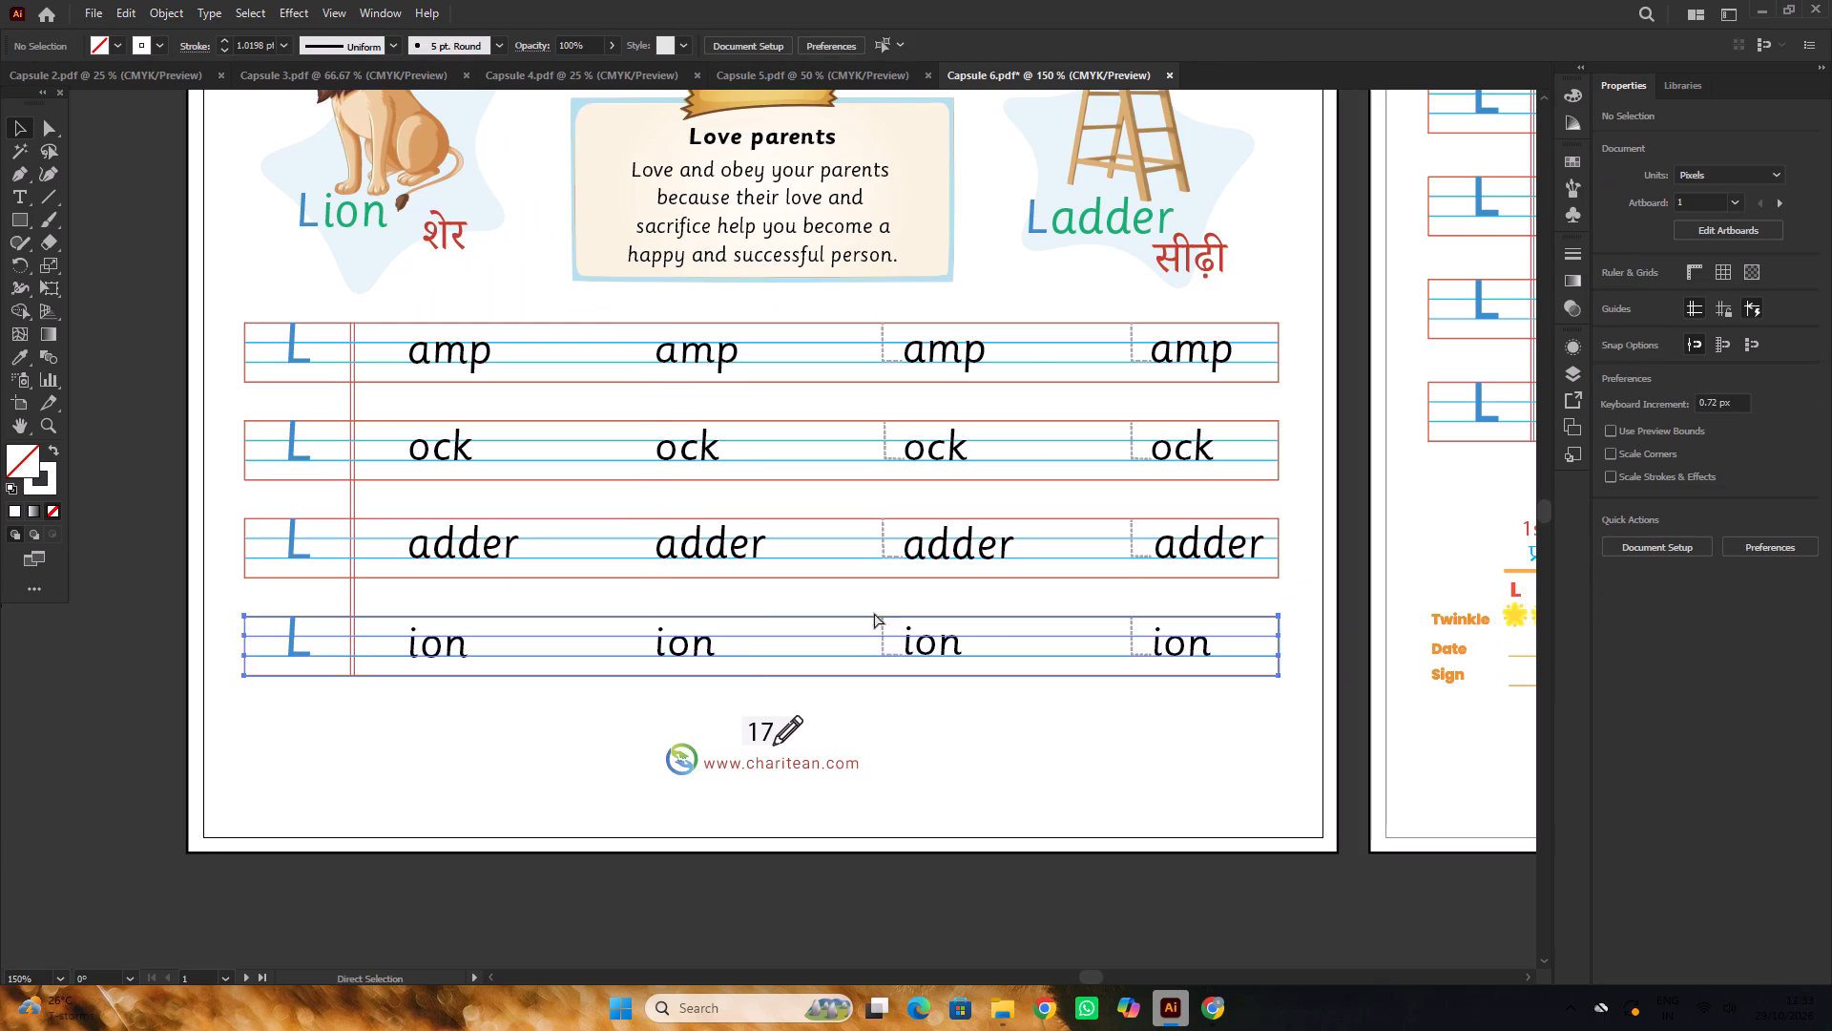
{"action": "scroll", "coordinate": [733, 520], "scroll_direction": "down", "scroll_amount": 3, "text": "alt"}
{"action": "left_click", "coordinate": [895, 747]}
Delete the third column's dashed L outlines from the ion, adder, ock and amp practice rows.
{"action": "scroll", "coordinate": [732, 519], "scroll_direction": "down", "scroll_amount": 1}
{"action": "scroll", "coordinate": [790, 552], "scroll_direction": "up", "scroll_amount": 4}
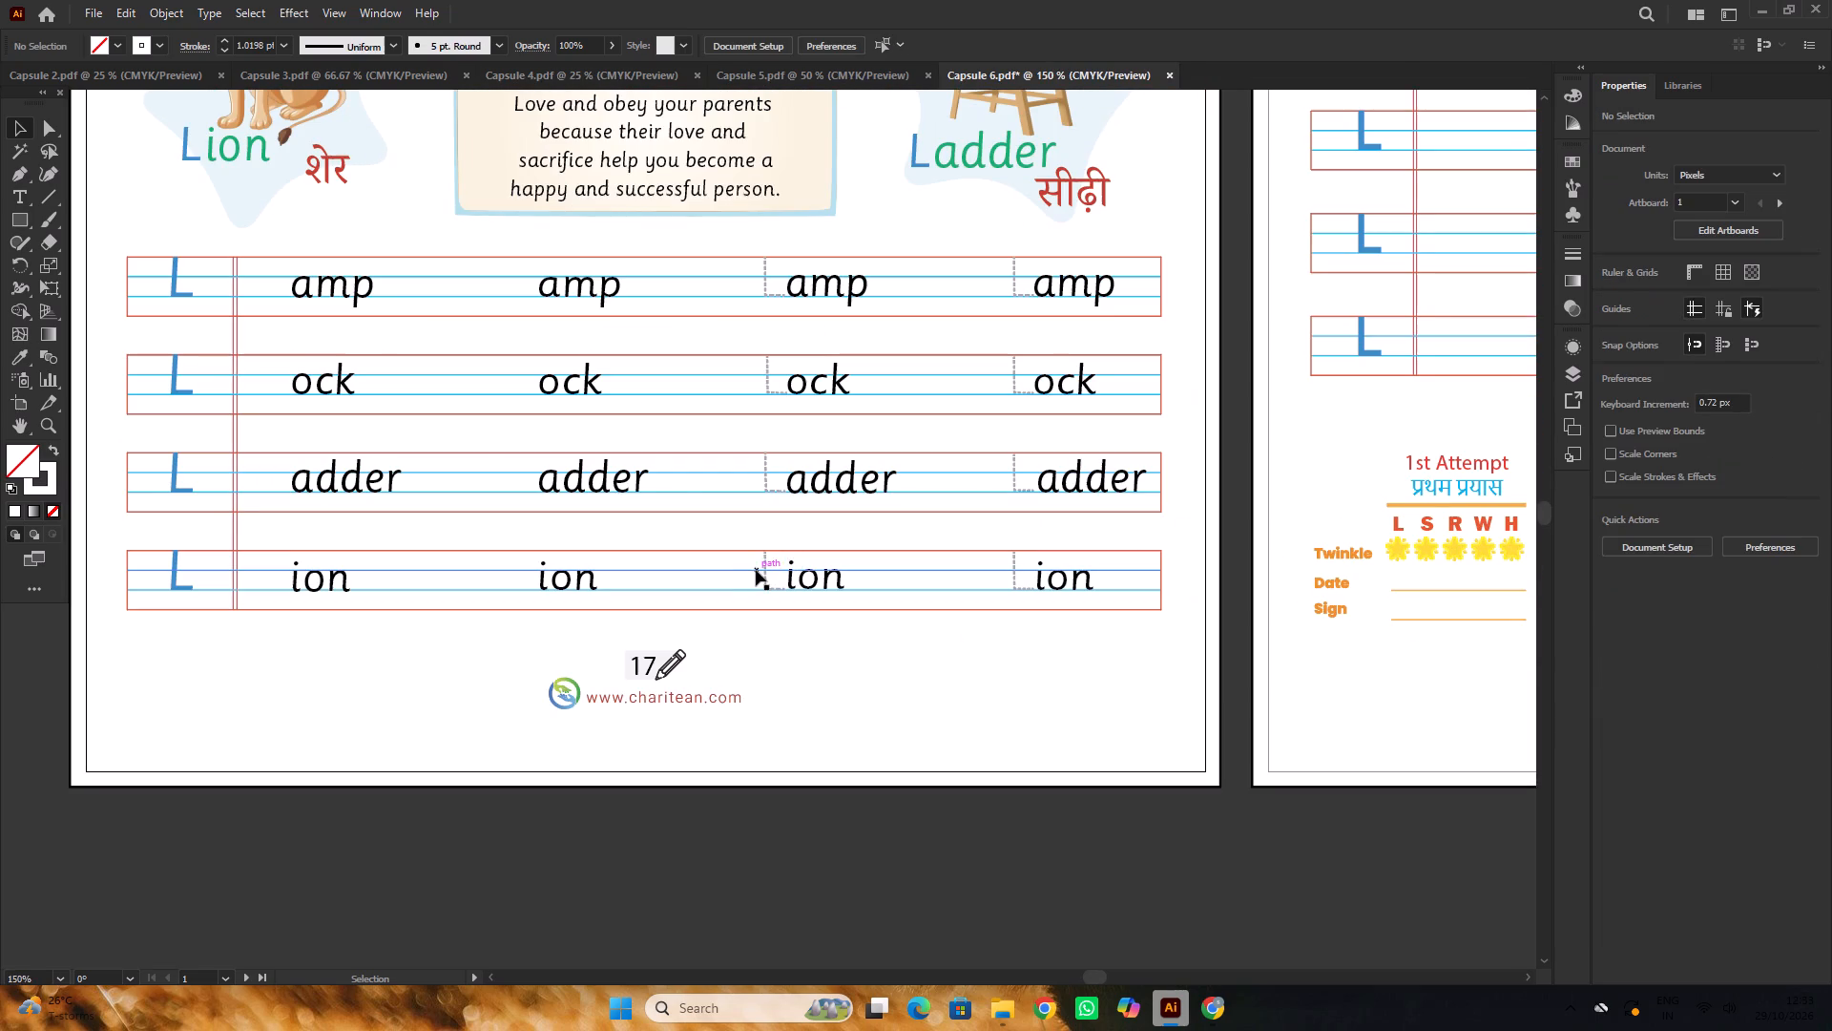
{"action": "left_click", "coordinate": [763, 568]}
{"action": "scroll", "coordinate": [769, 566], "scroll_direction": "down", "scroll_amount": 1, "text": "alt"}
{"action": "key", "text": "Delete"}
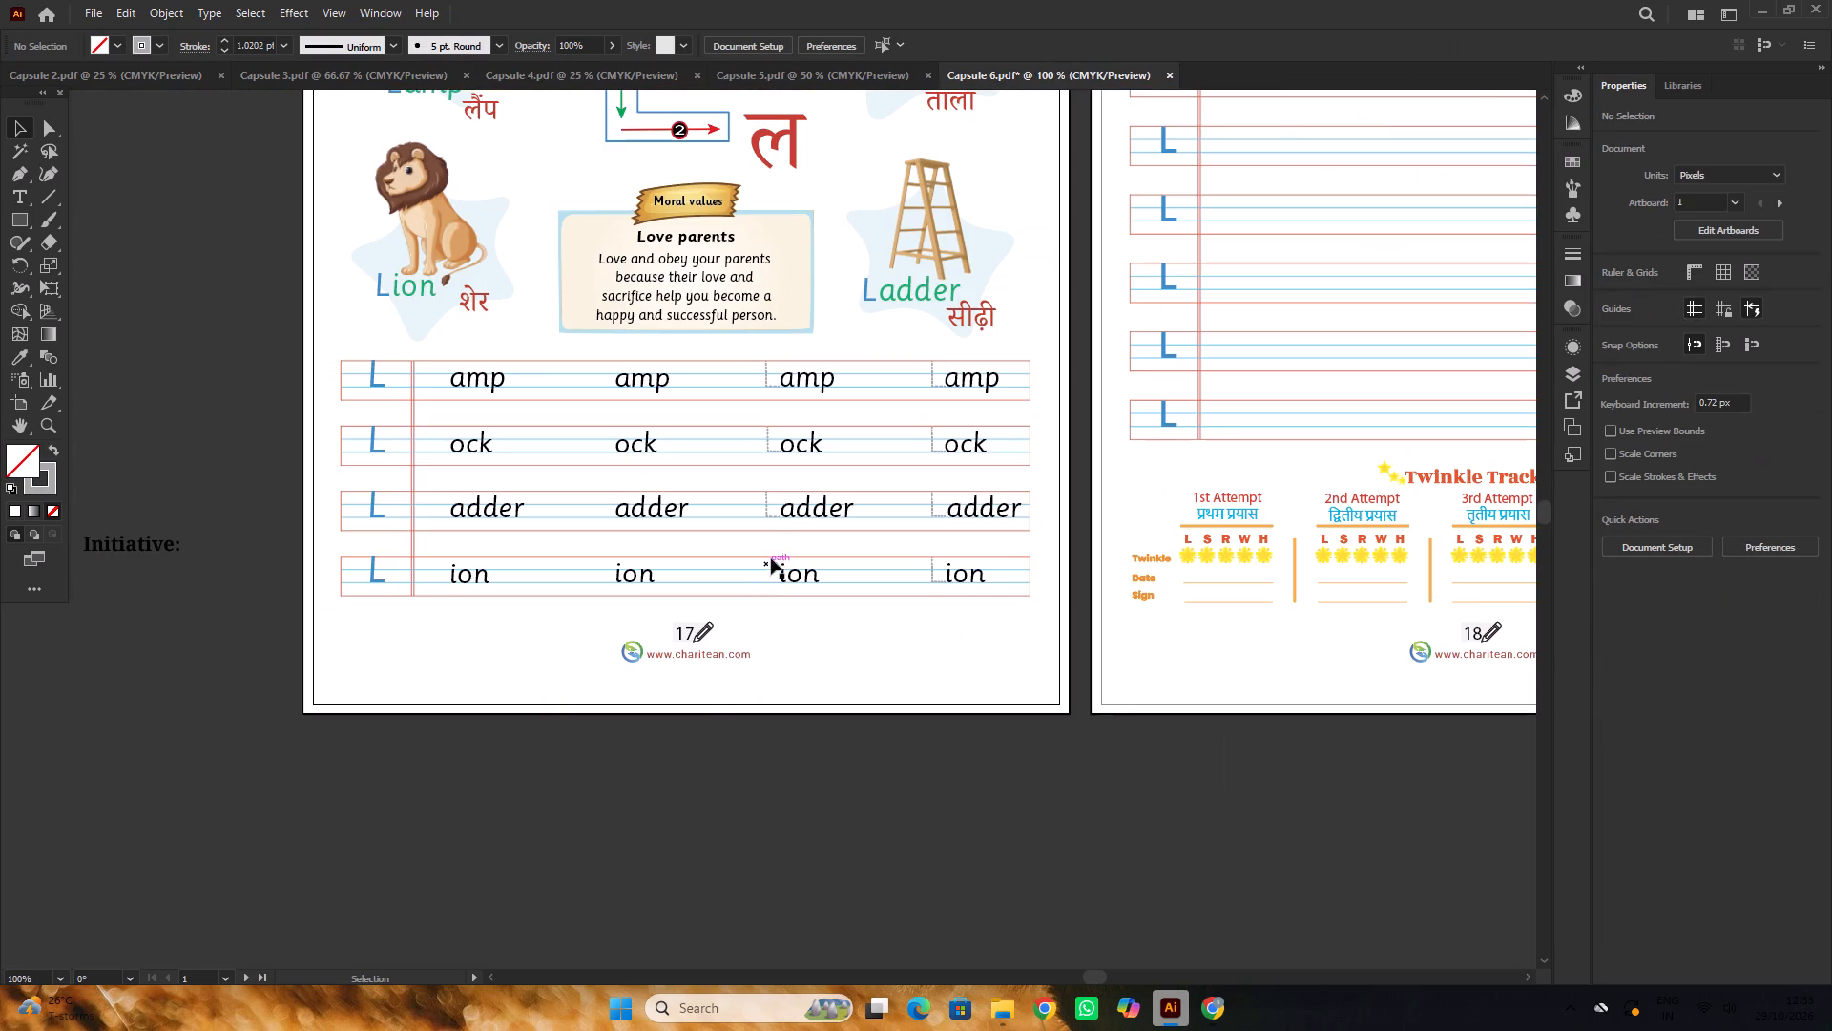
{"action": "left_click", "coordinate": [771, 514]}
{"action": "key", "text": "Delete"}
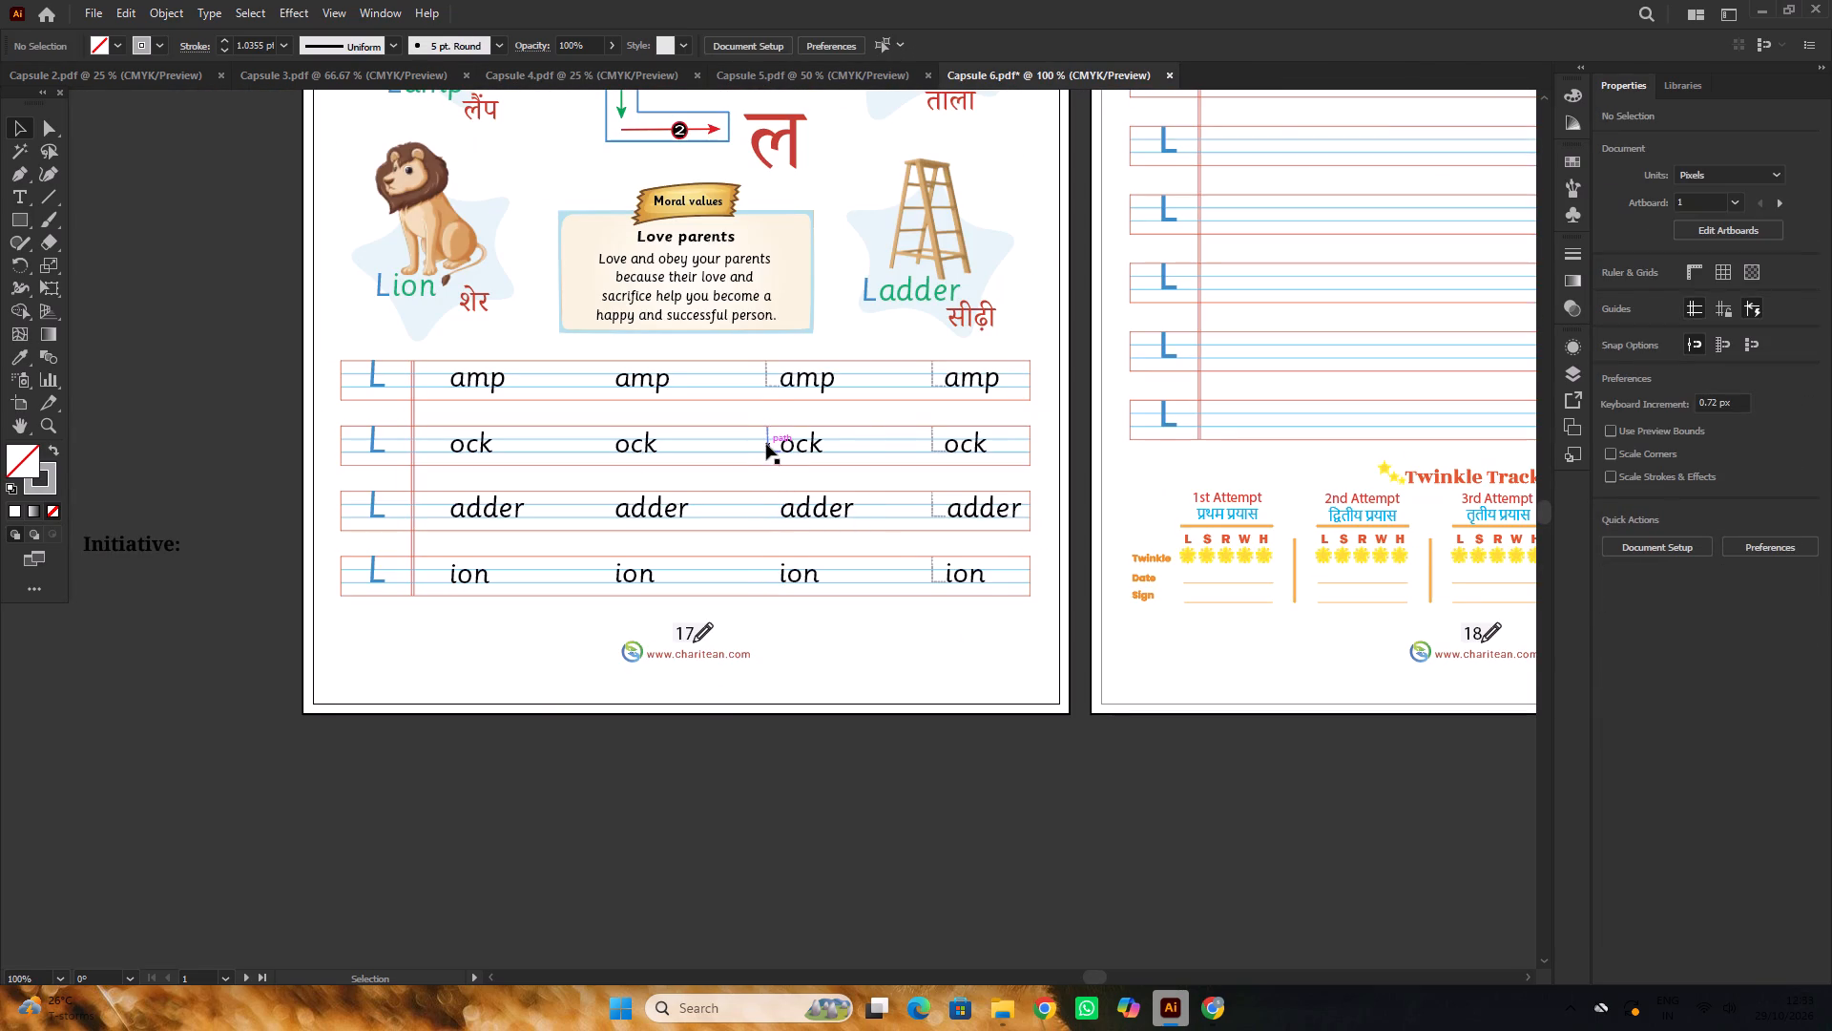
{"action": "left_click", "coordinate": [767, 442]}
{"action": "key", "text": "Delete"}
{"action": "left_click", "coordinate": [769, 384]}
{"action": "key", "text": "Delete"}
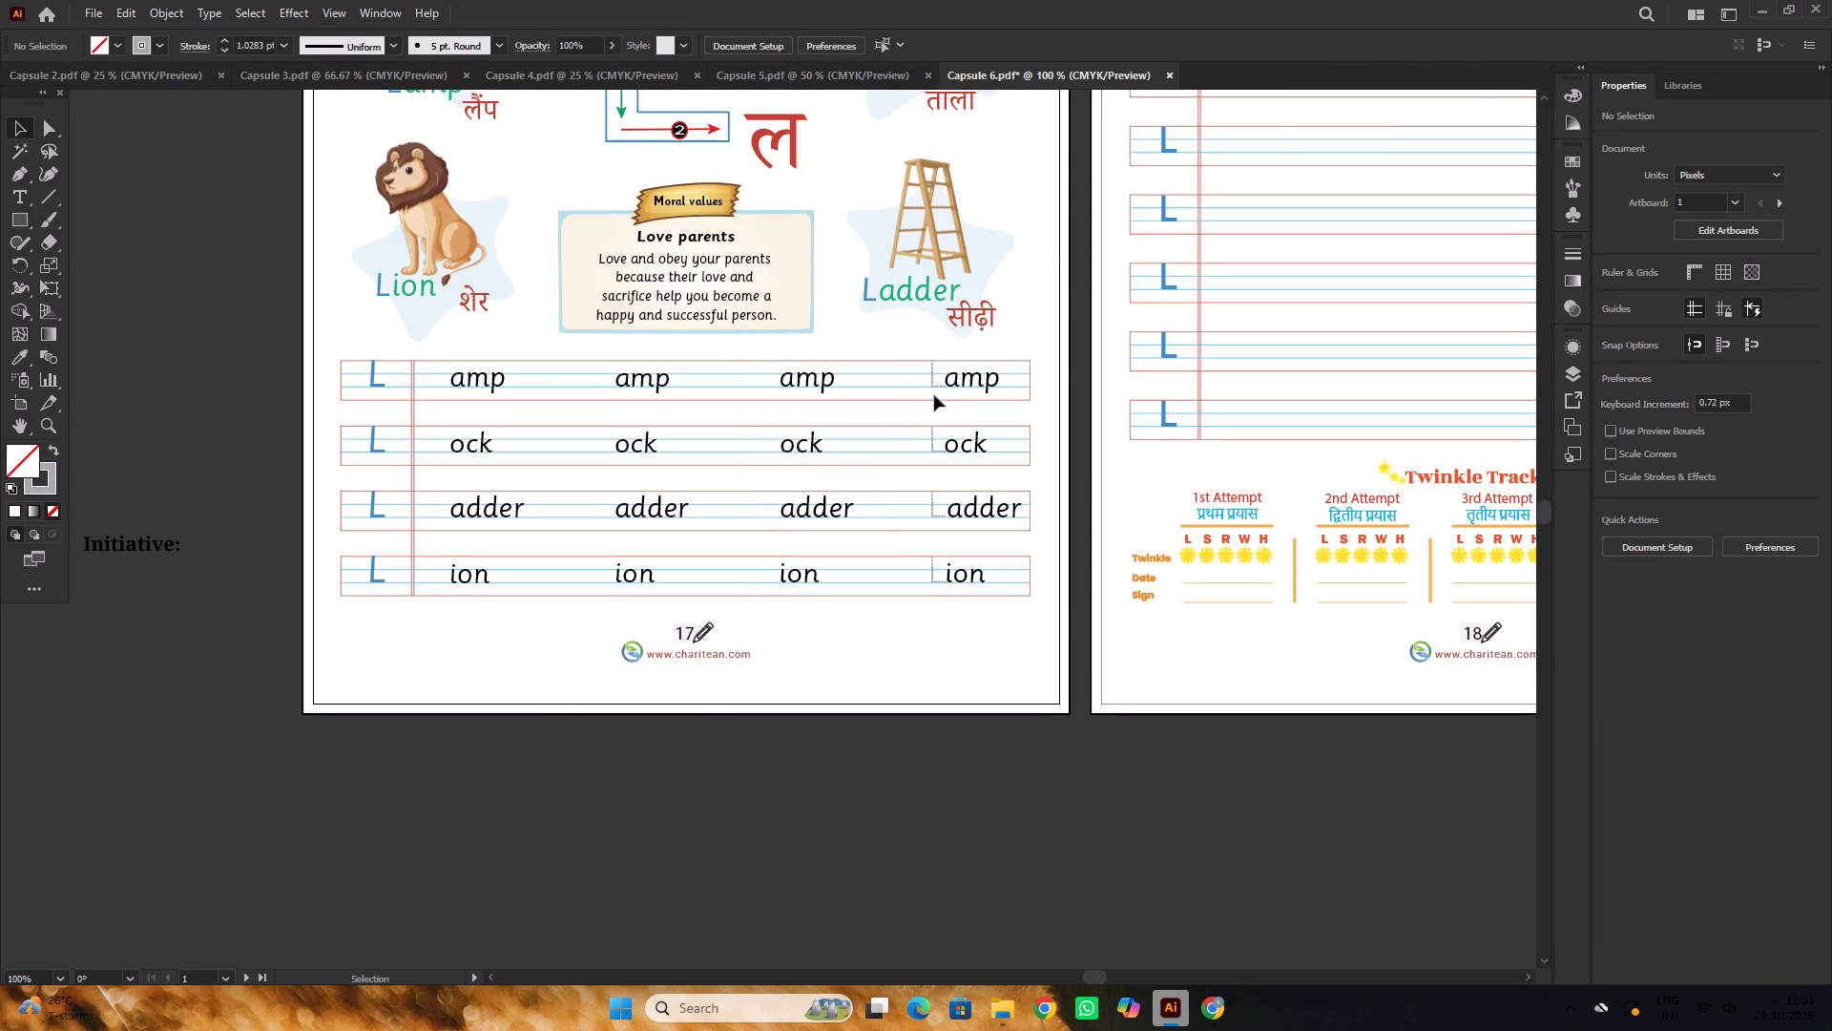
Delete the fourth column's dashed L outlines from the amp, ock, adder and ion practice rows.
{"action": "left_click", "coordinate": [935, 386]}
{"action": "key", "text": "Delete"}
{"action": "left_click", "coordinate": [933, 447]}
{"action": "key", "text": "Delete"}
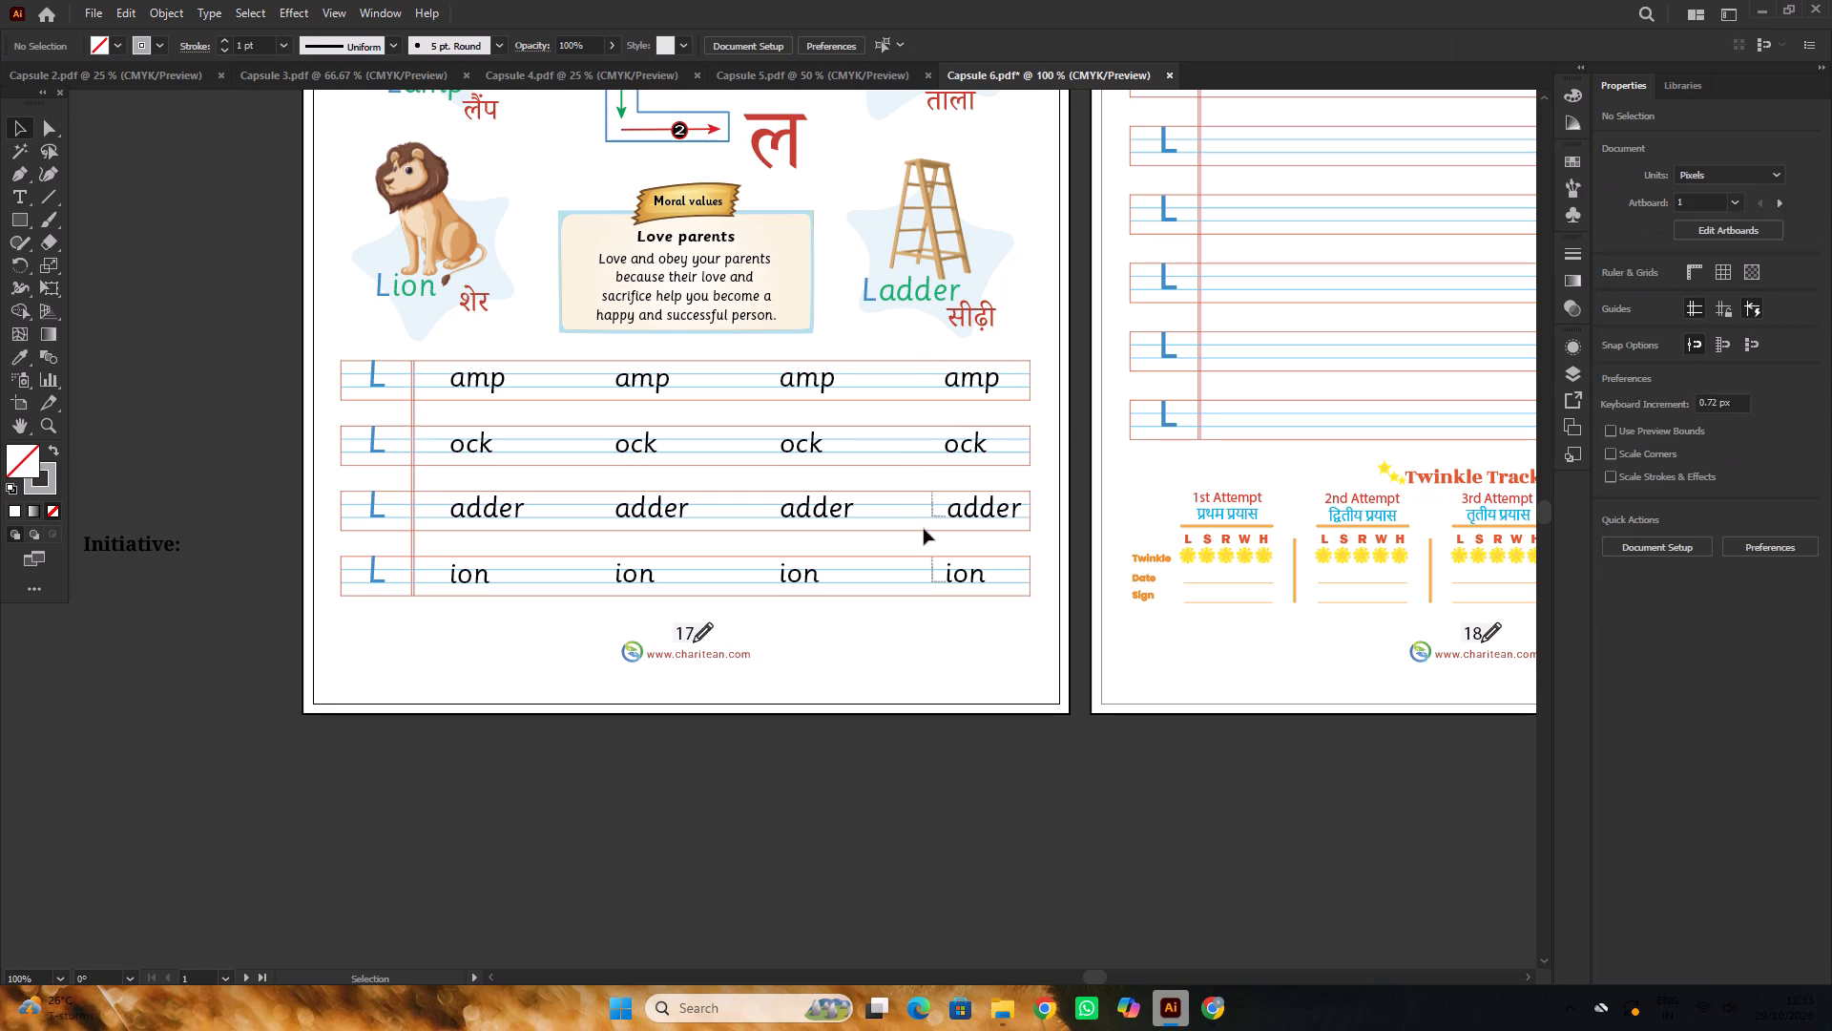
{"action": "left_click", "coordinate": [936, 515]}
{"action": "key", "text": "Delete"}
{"action": "left_click", "coordinate": [935, 583]}
{"action": "key", "text": "Delete"}
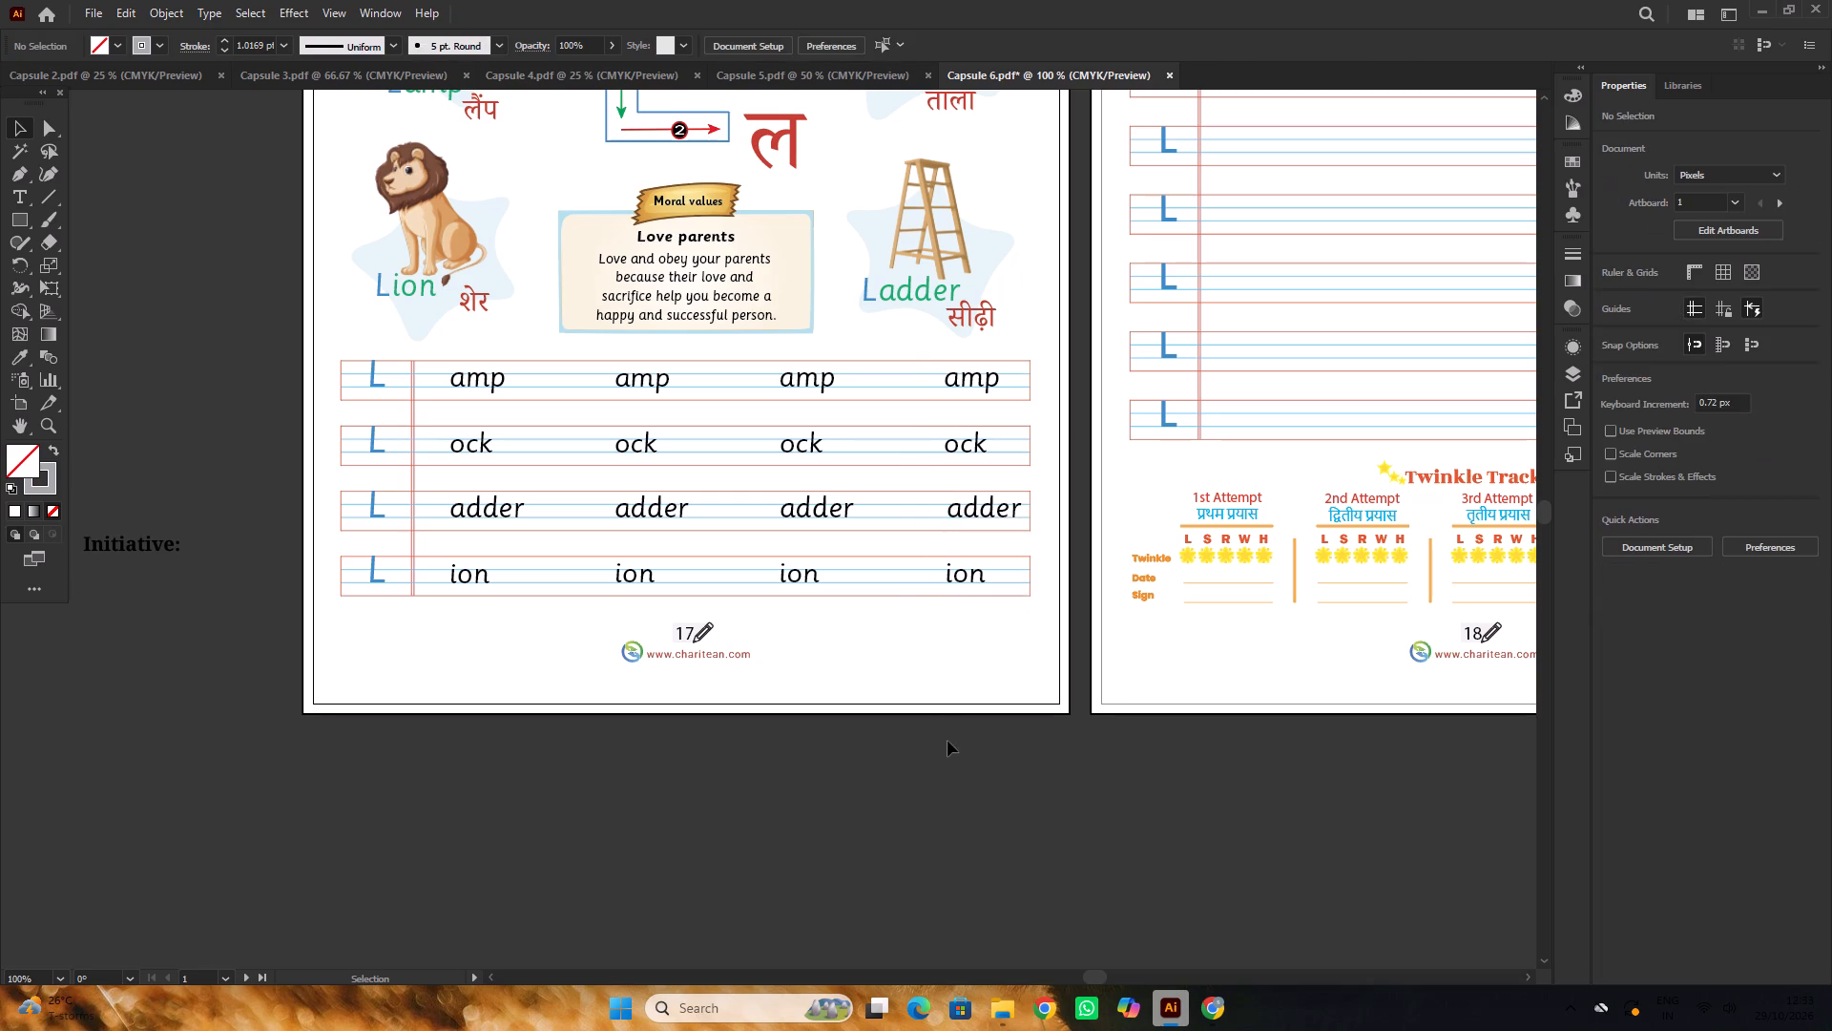
{"action": "left_click", "coordinate": [949, 750]}
Examine the dashed L outlines on the Practice Time page and the practice rows on the Alphabet page.
{"action": "scroll", "coordinate": [840, 560], "scroll_direction": "down", "scroll_amount": 2, "text": "alt"}
{"action": "key", "text": "space"}
{"action": "left_click_drag", "start_coordinate": [1147, 733], "coordinate": [965, 732]}
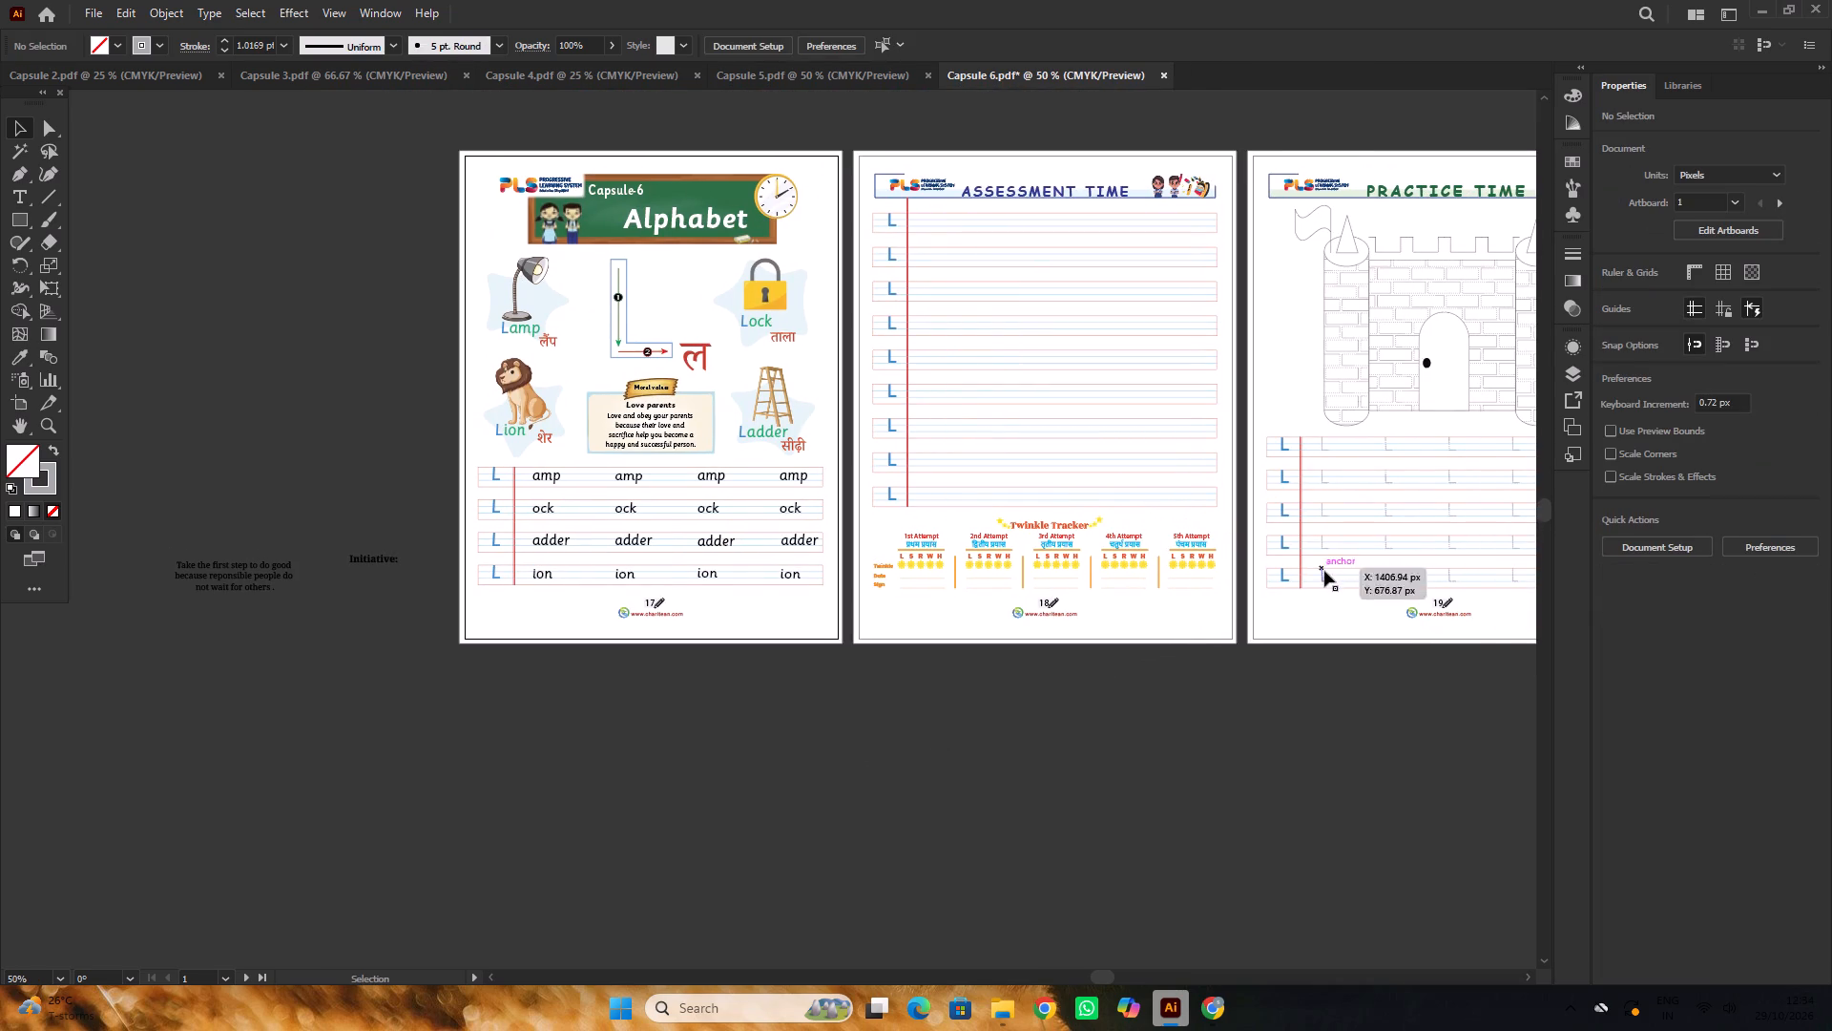
{"action": "scroll", "coordinate": [1297, 536], "scroll_direction": "up", "scroll_amount": 2, "text": "alt"}
{"action": "left_click", "coordinate": [1353, 489]}
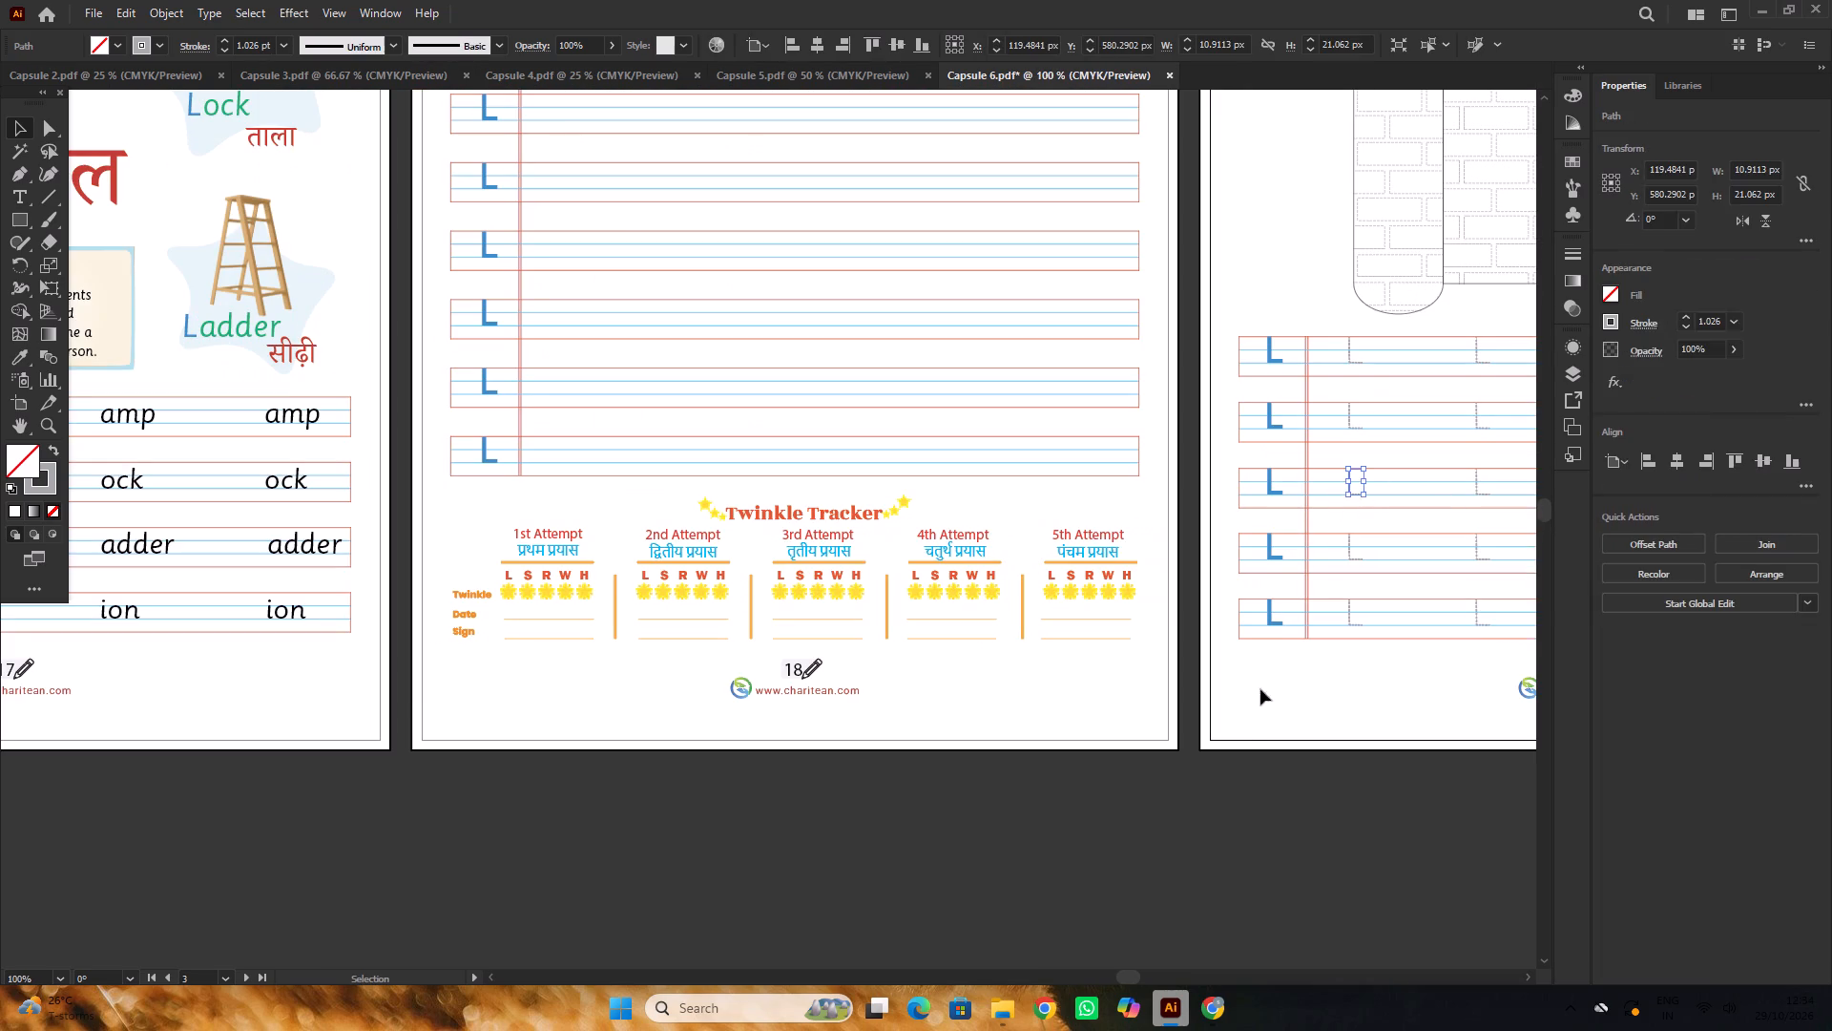
{"action": "double_click", "coordinate": [1235, 771]}
{"action": "scroll", "coordinate": [1166, 654], "scroll_direction": "down", "scroll_amount": 4, "text": "alt"}
{"action": "scroll", "coordinate": [817, 586], "scroll_direction": "up", "scroll_amount": 4, "text": "alt"}
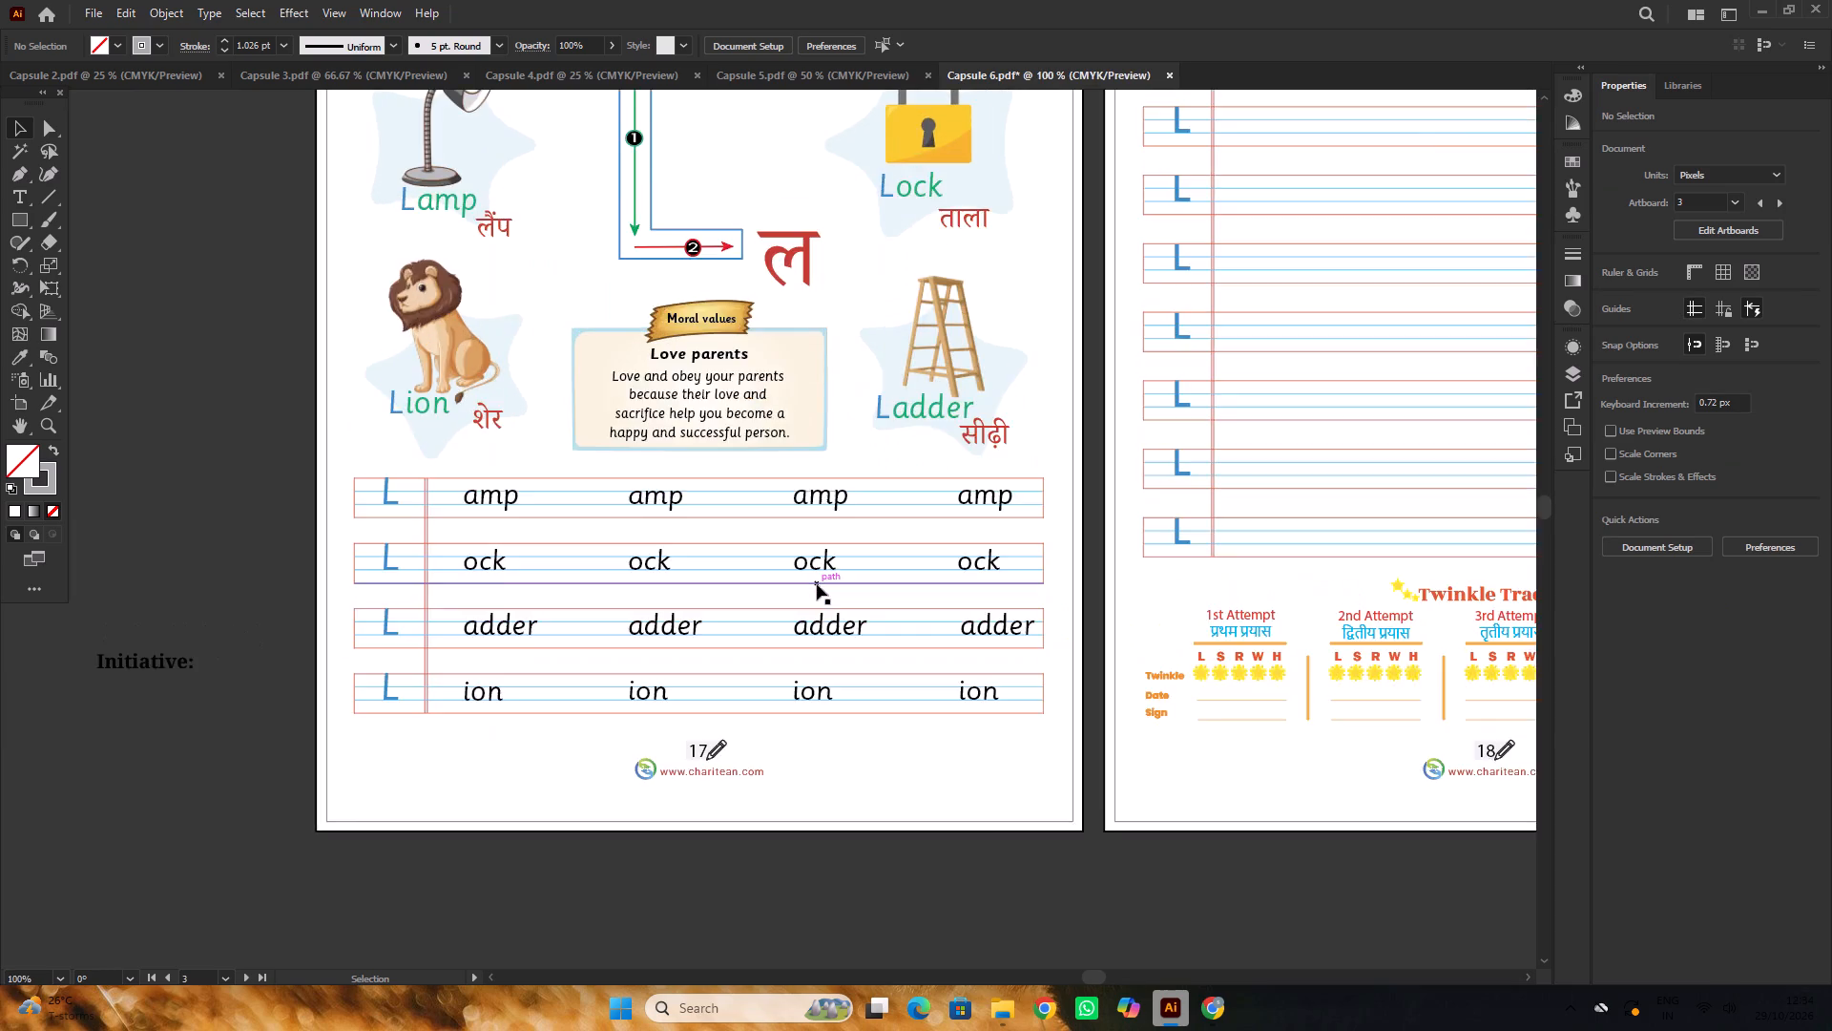
{"action": "scroll", "coordinate": [817, 584], "scroll_direction": "down", "scroll_amount": 2, "text": "alt"}
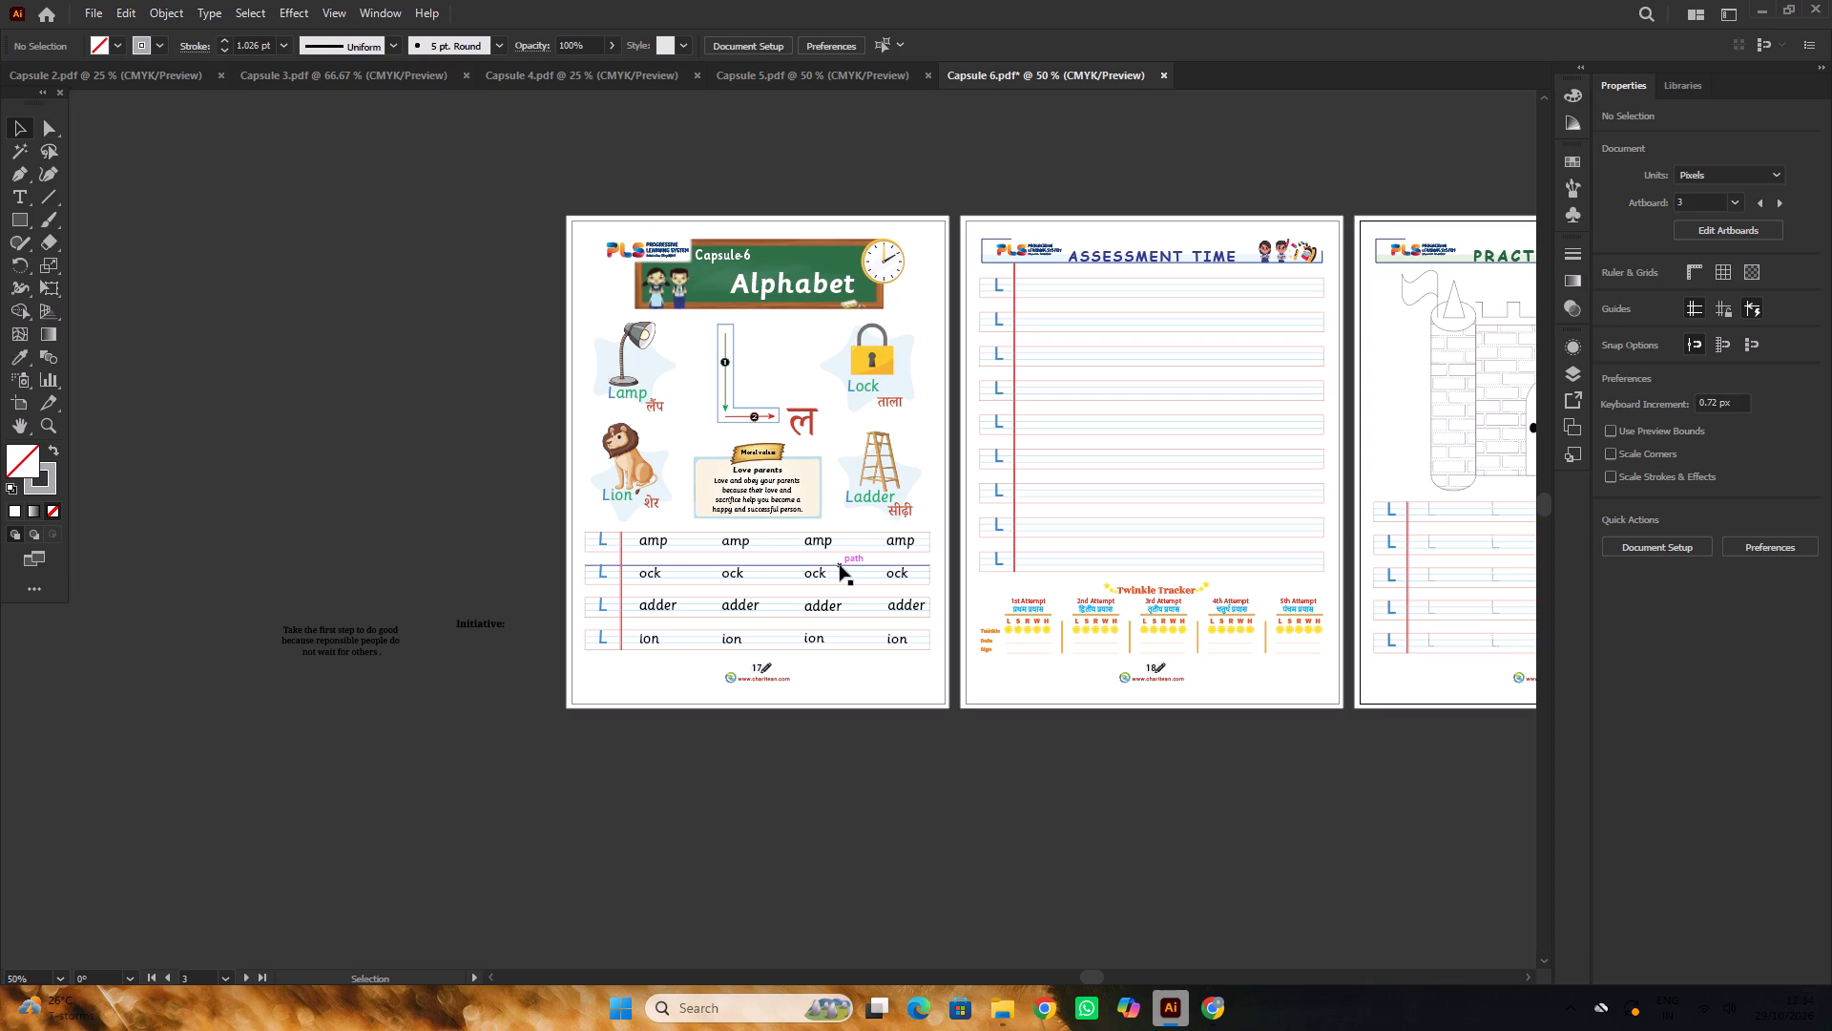
{"action": "scroll", "coordinate": [840, 565], "scroll_direction": "down", "scroll_amount": 3}
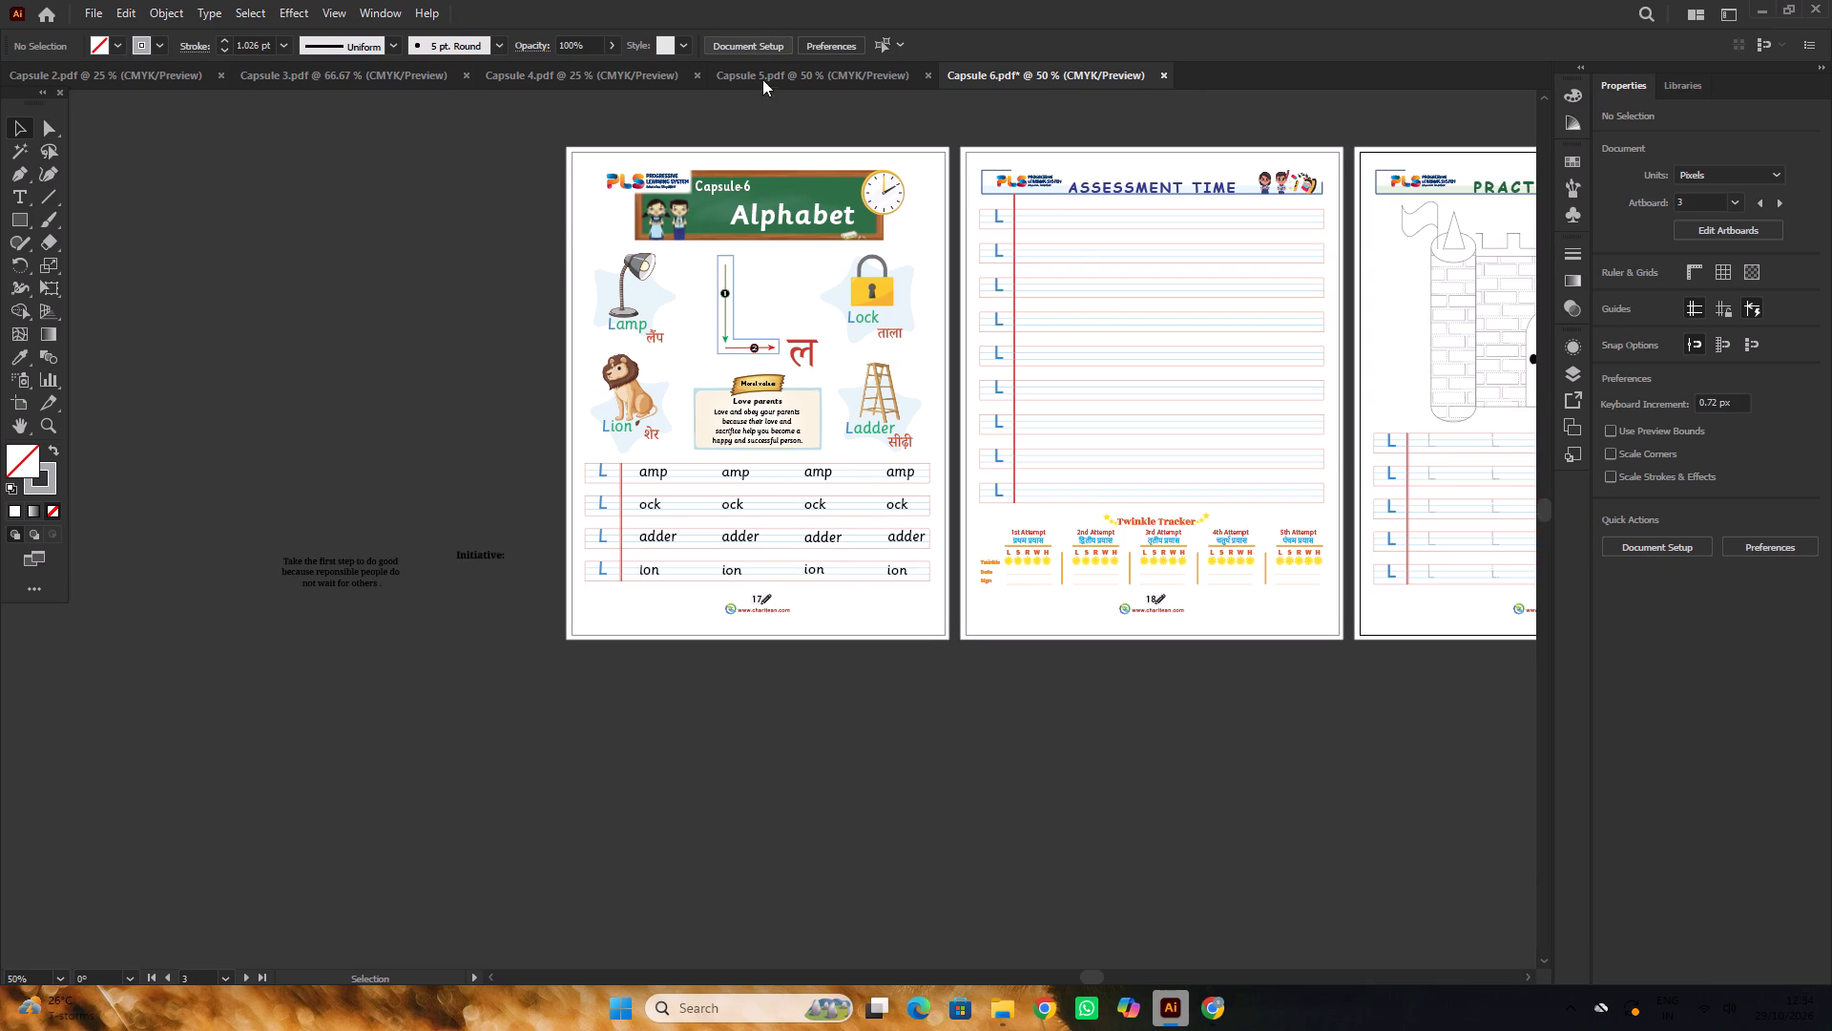
Copy a dotted 1 from Capsule 5's first-page practice grid into Capsule 6, placing it just below the Alphabet page.
{"action": "left_click", "coordinate": [765, 71]}
{"action": "scroll", "coordinate": [808, 488], "scroll_direction": "down", "scroll_amount": 4, "text": "alt"}
{"action": "scroll", "coordinate": [658, 526], "scroll_direction": "up", "scroll_amount": 3, "text": "alt"}
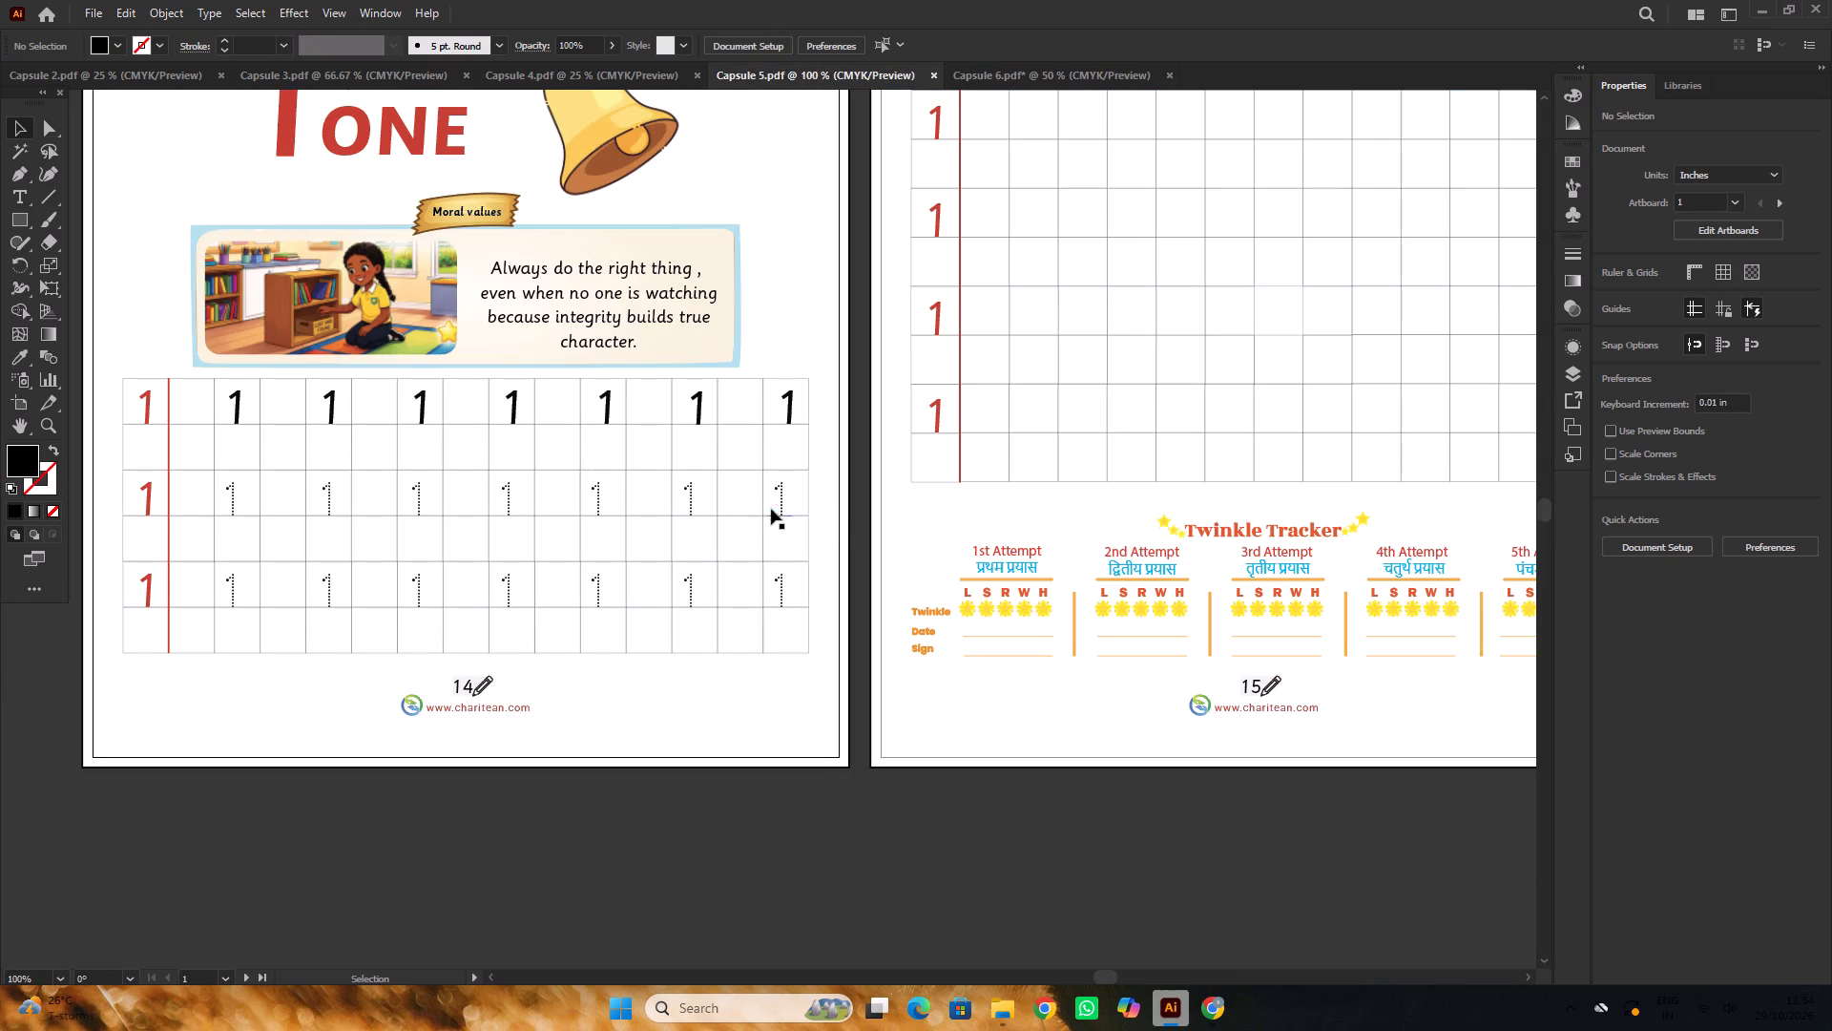
{"action": "left_click", "coordinate": [780, 502]}
{"action": "key", "text": "ctrl+c"}
{"action": "left_click", "coordinate": [974, 80]}
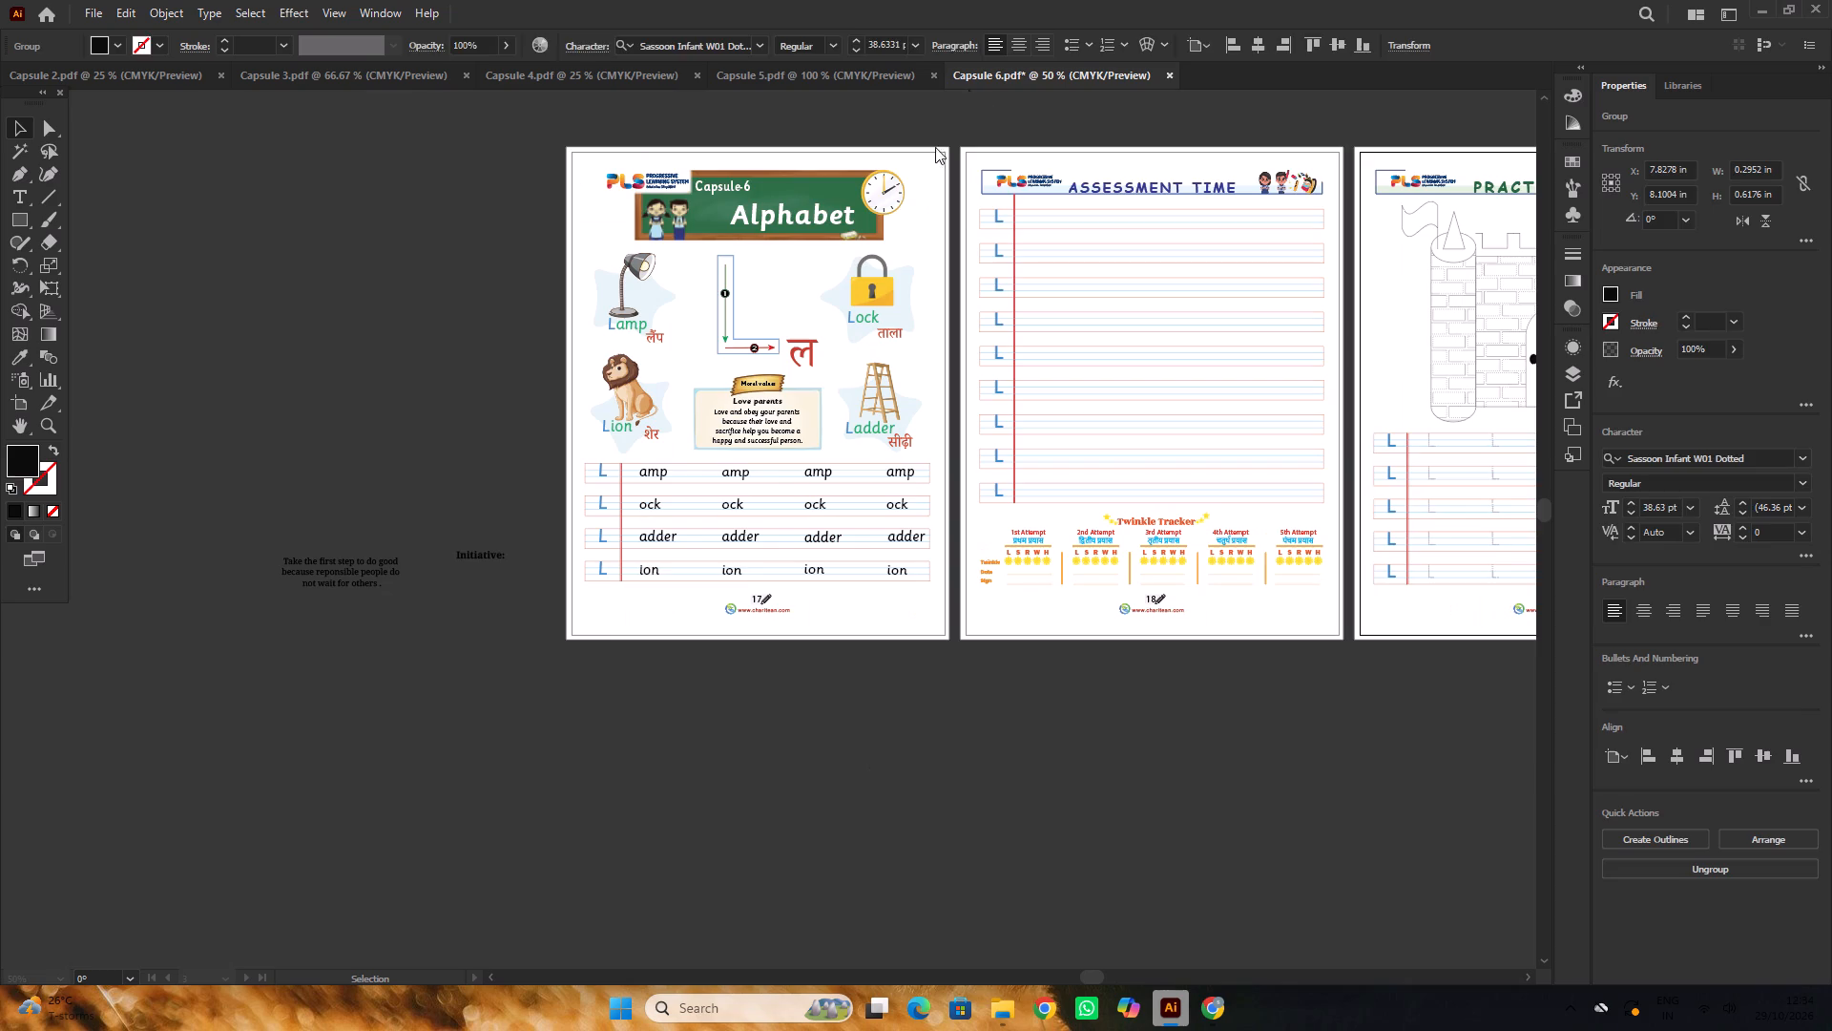
{"action": "scroll", "coordinate": [808, 408], "scroll_direction": "down", "scroll_amount": 5}
{"action": "scroll", "coordinate": [758, 387], "scroll_direction": "up", "scroll_amount": 1, "text": "alt"}
{"action": "key", "text": "ctrl+f"}
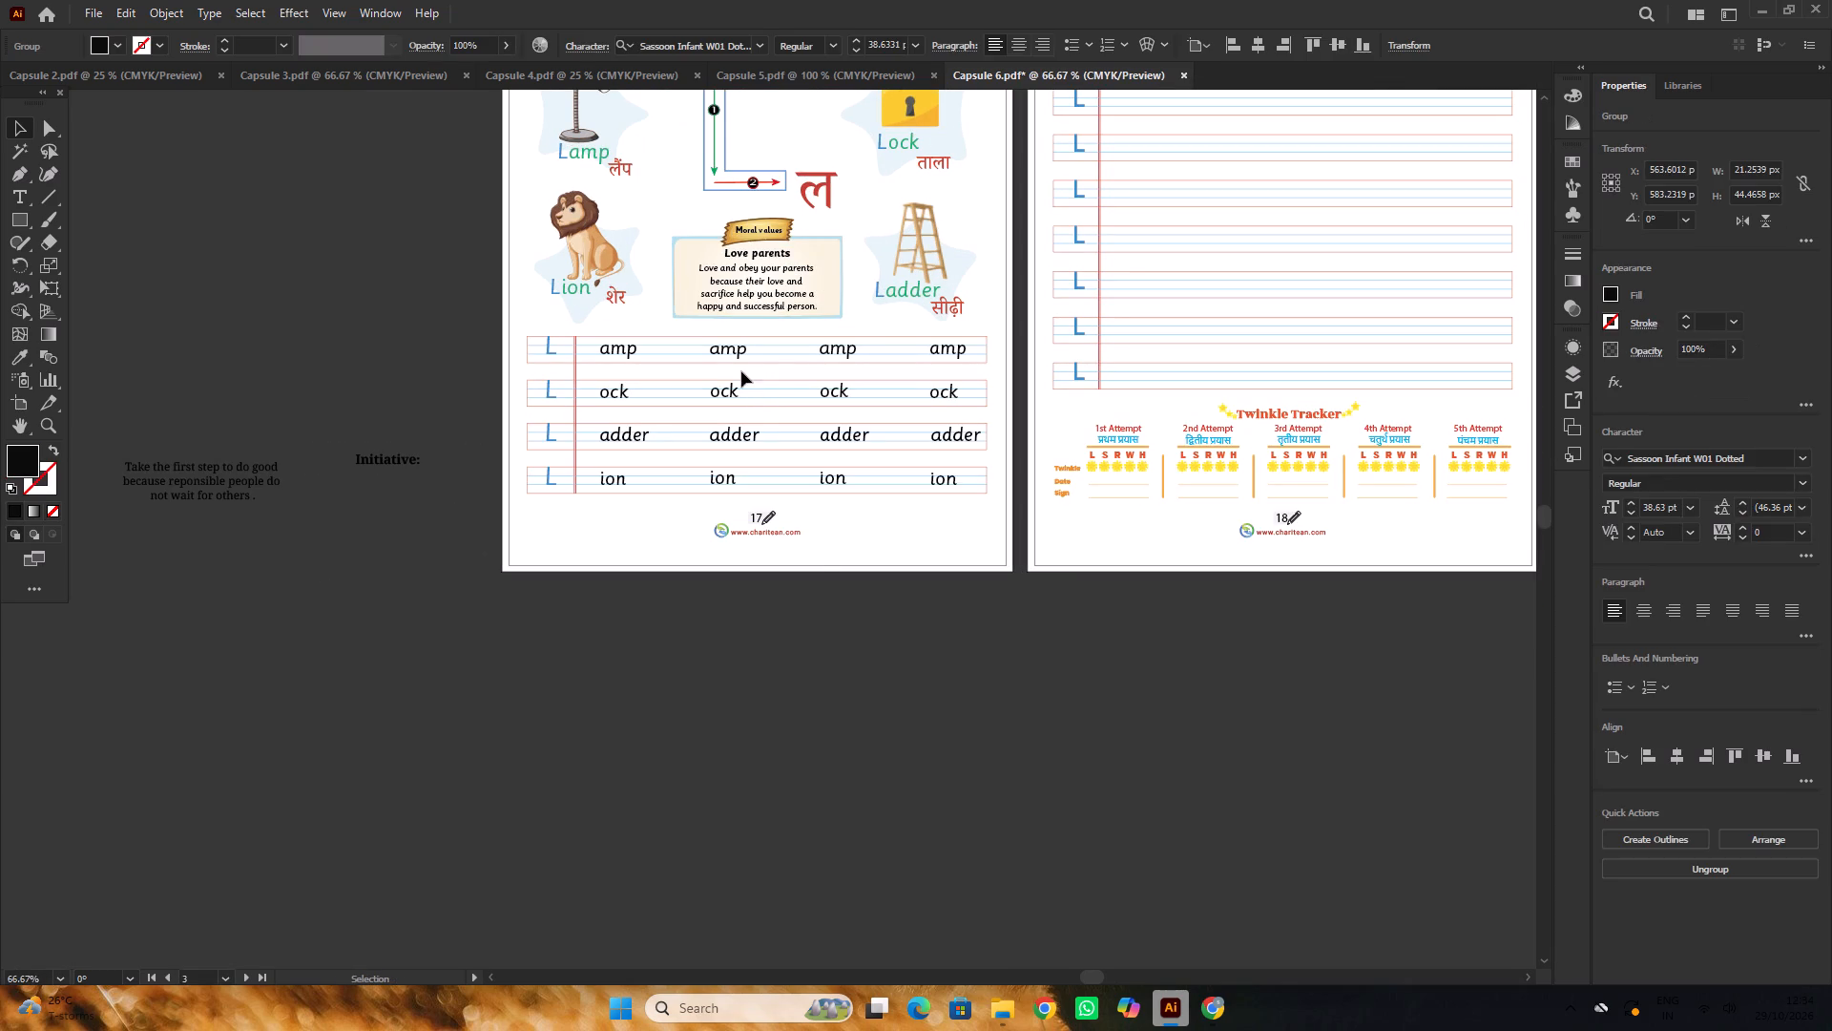
{"action": "scroll", "coordinate": [802, 515], "scroll_direction": "down", "scroll_amount": 1, "text": "alt"}
{"action": "scroll", "coordinate": [802, 515], "scroll_direction": "down", "scroll_amount": 1}
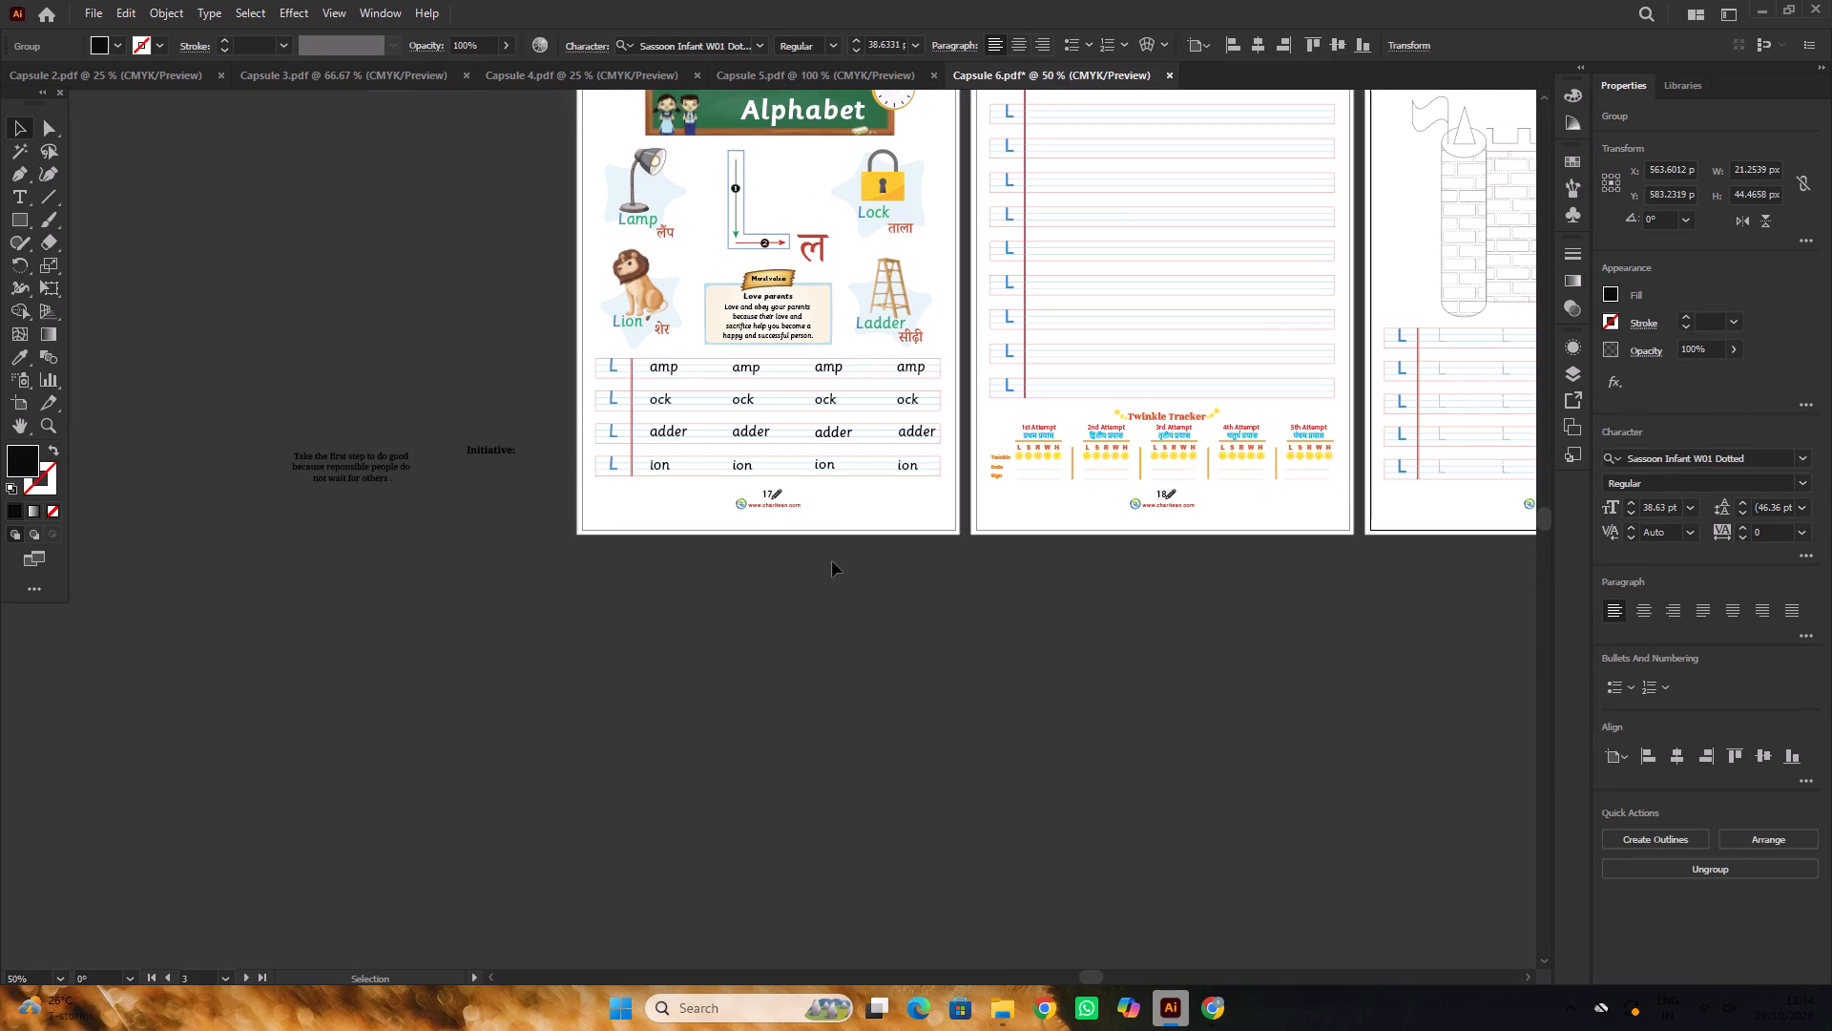
{"action": "key", "text": "ctrl+v"}
{"action": "left_click", "coordinate": [871, 602]}
{"action": "scroll", "coordinate": [786, 516], "scroll_direction": "up", "scroll_amount": 2, "text": "alt"}
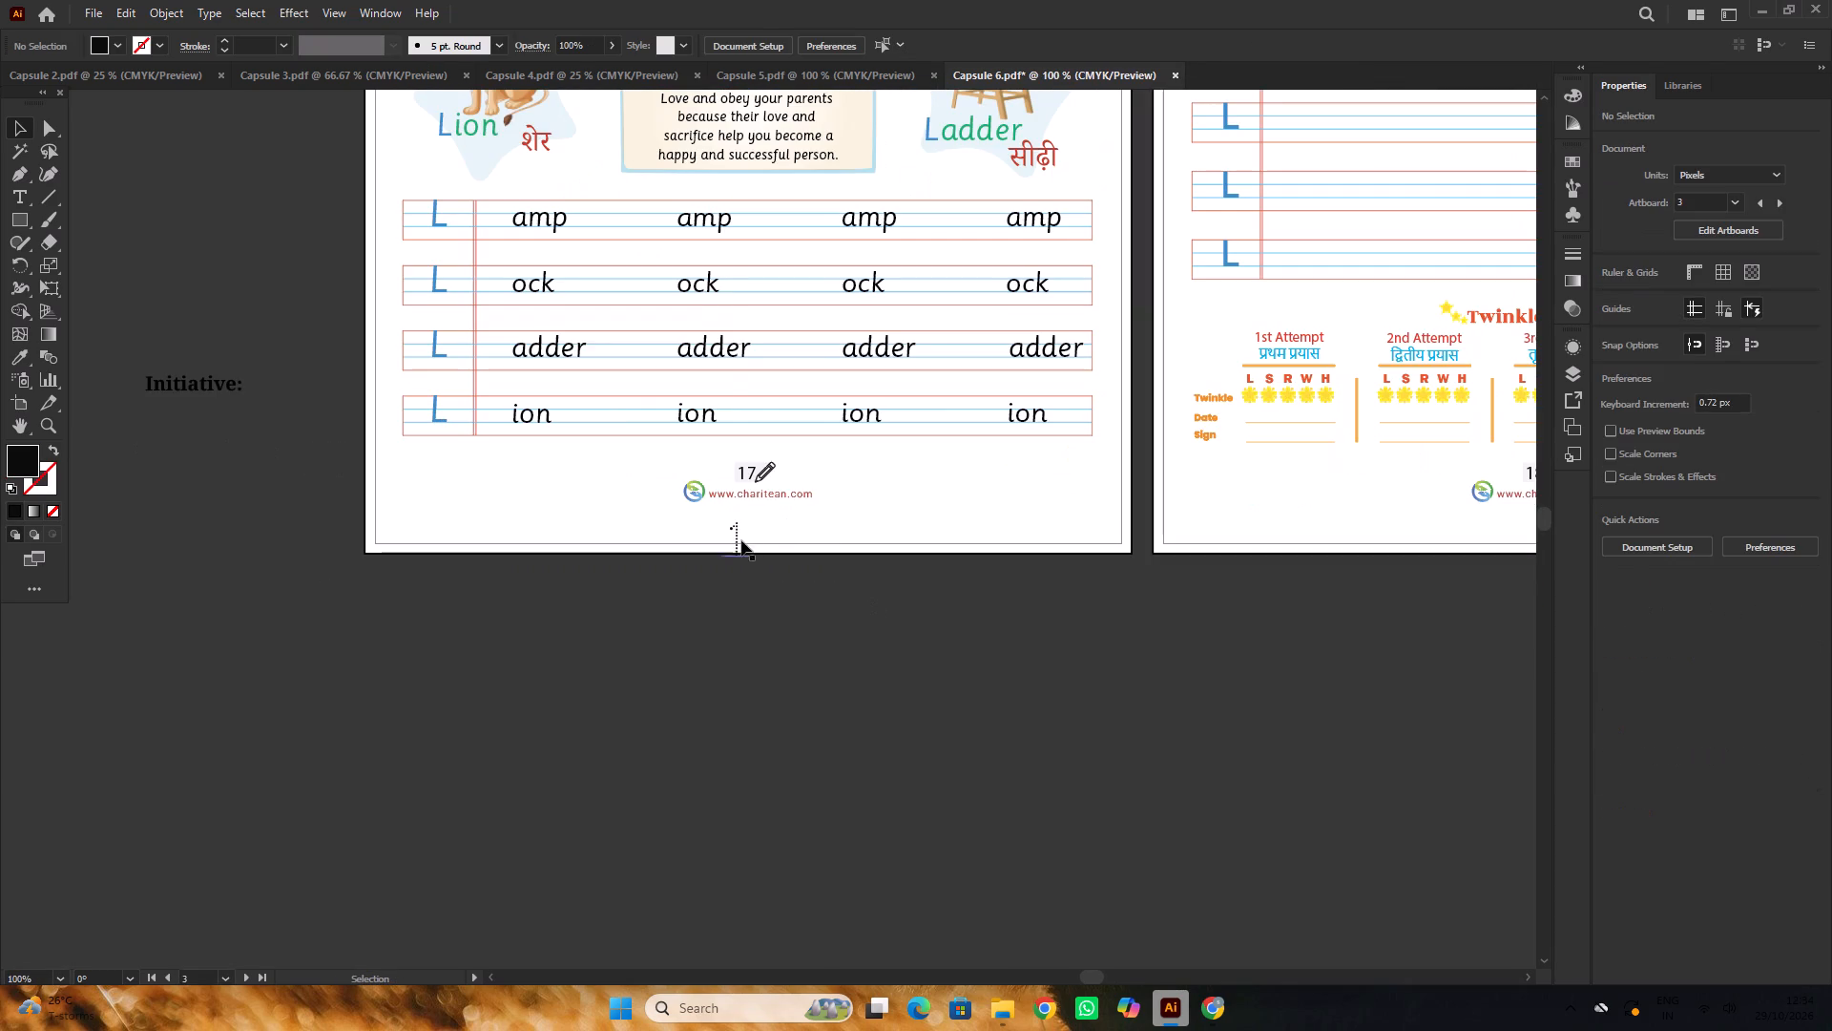
{"action": "left_click_drag", "start_coordinate": [734, 537], "coordinate": [751, 600]}
Select the character of the pasted dotted 1 below the Alphabet page for text editing.
{"action": "double_click", "coordinate": [750, 604]}
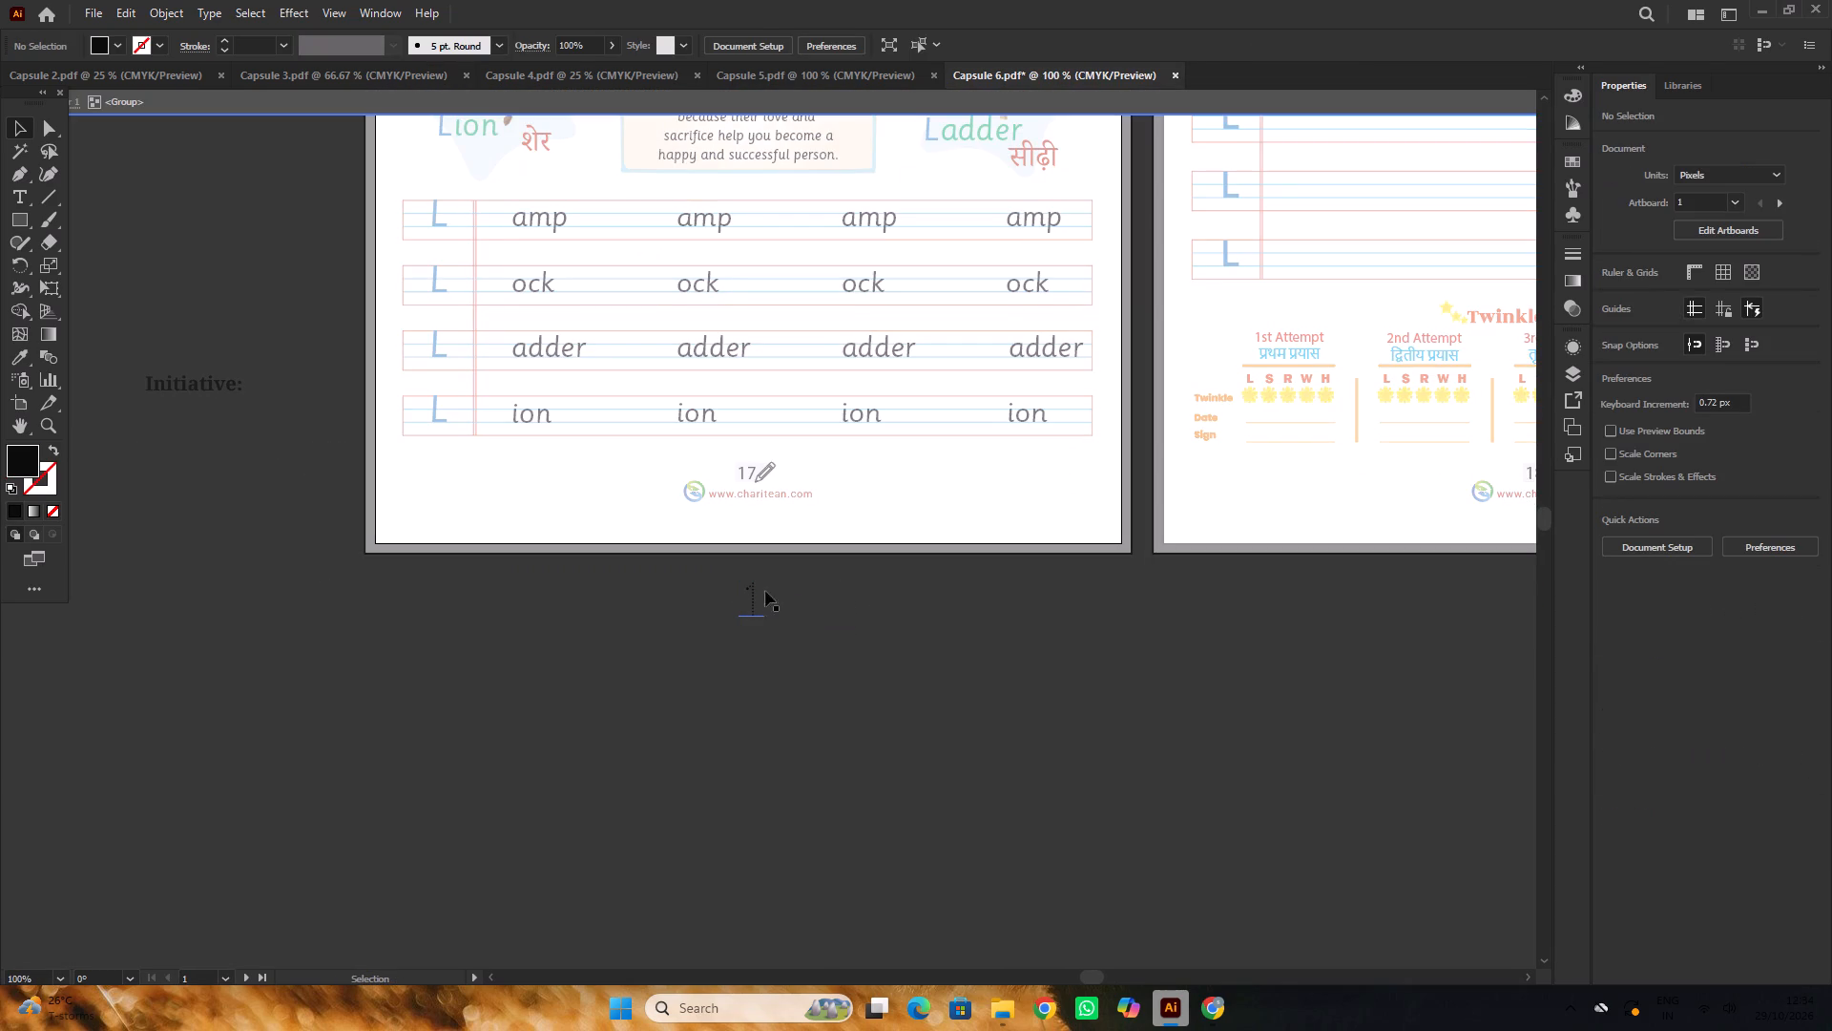
{"action": "double_click", "coordinate": [781, 587]}
{"action": "key", "text": "t"}
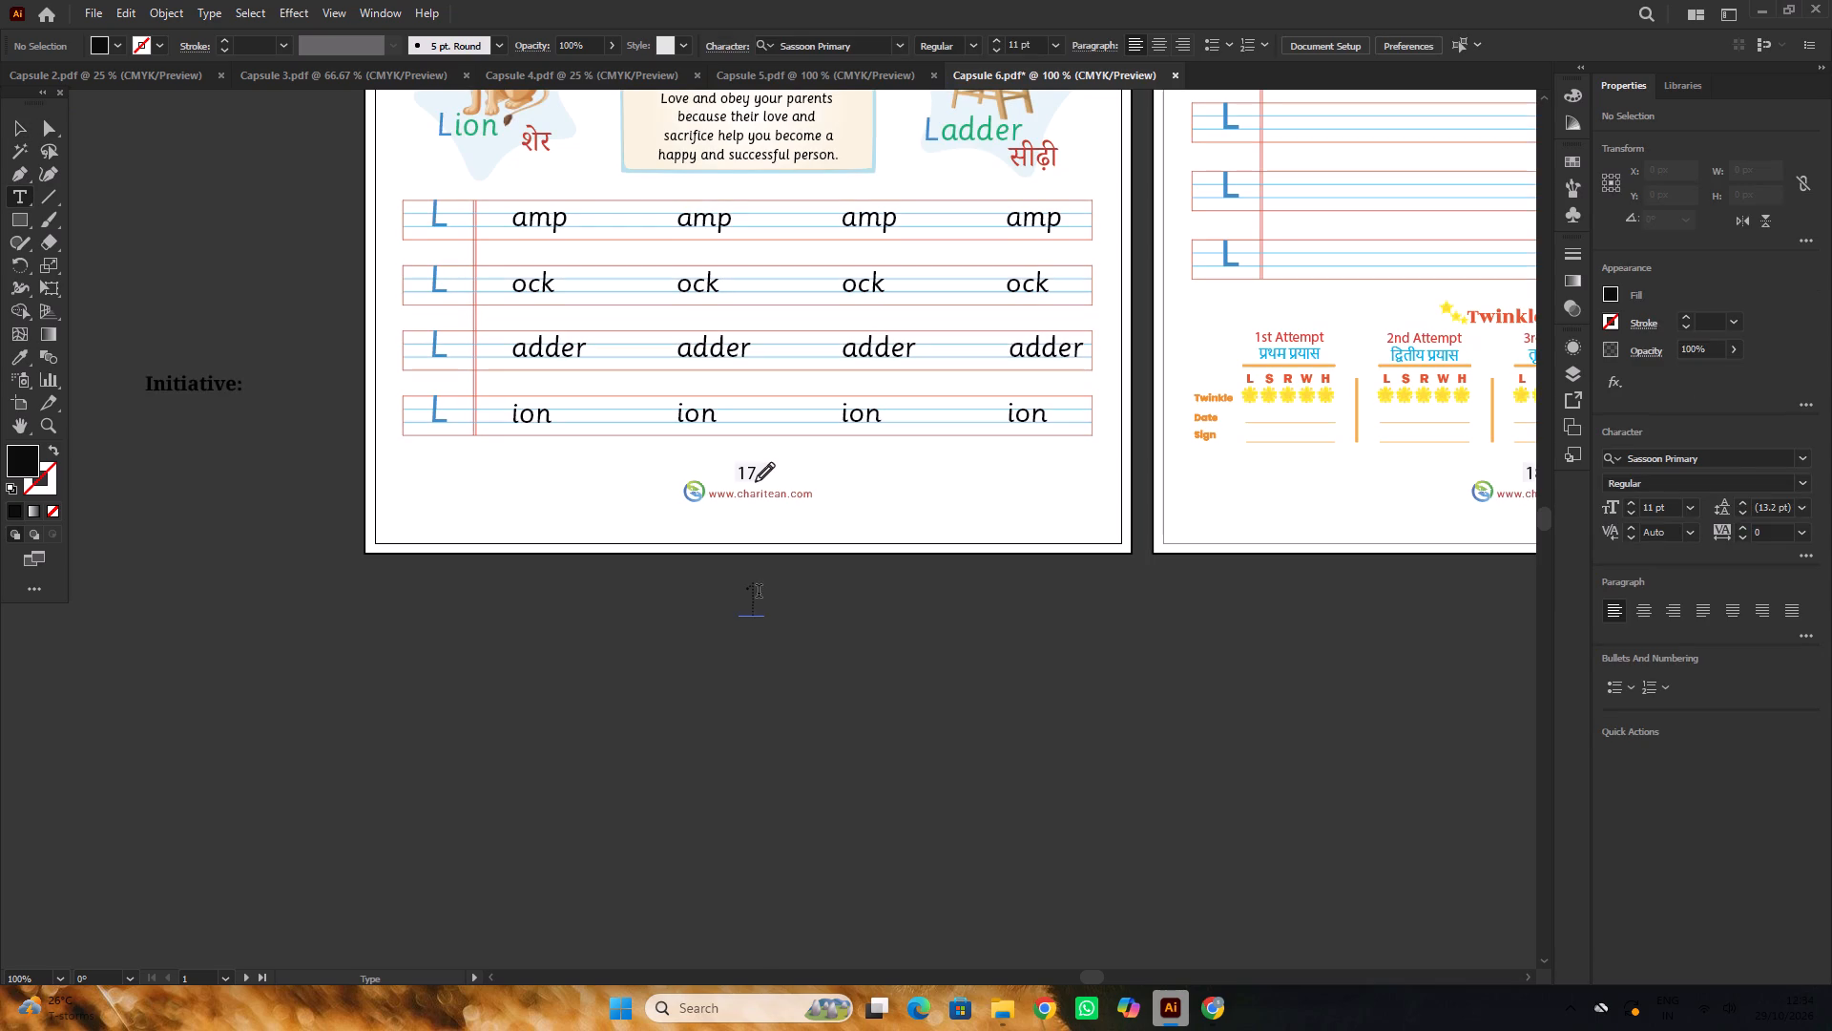
{"action": "left_click_drag", "start_coordinate": [759, 593], "coordinate": [732, 608]}
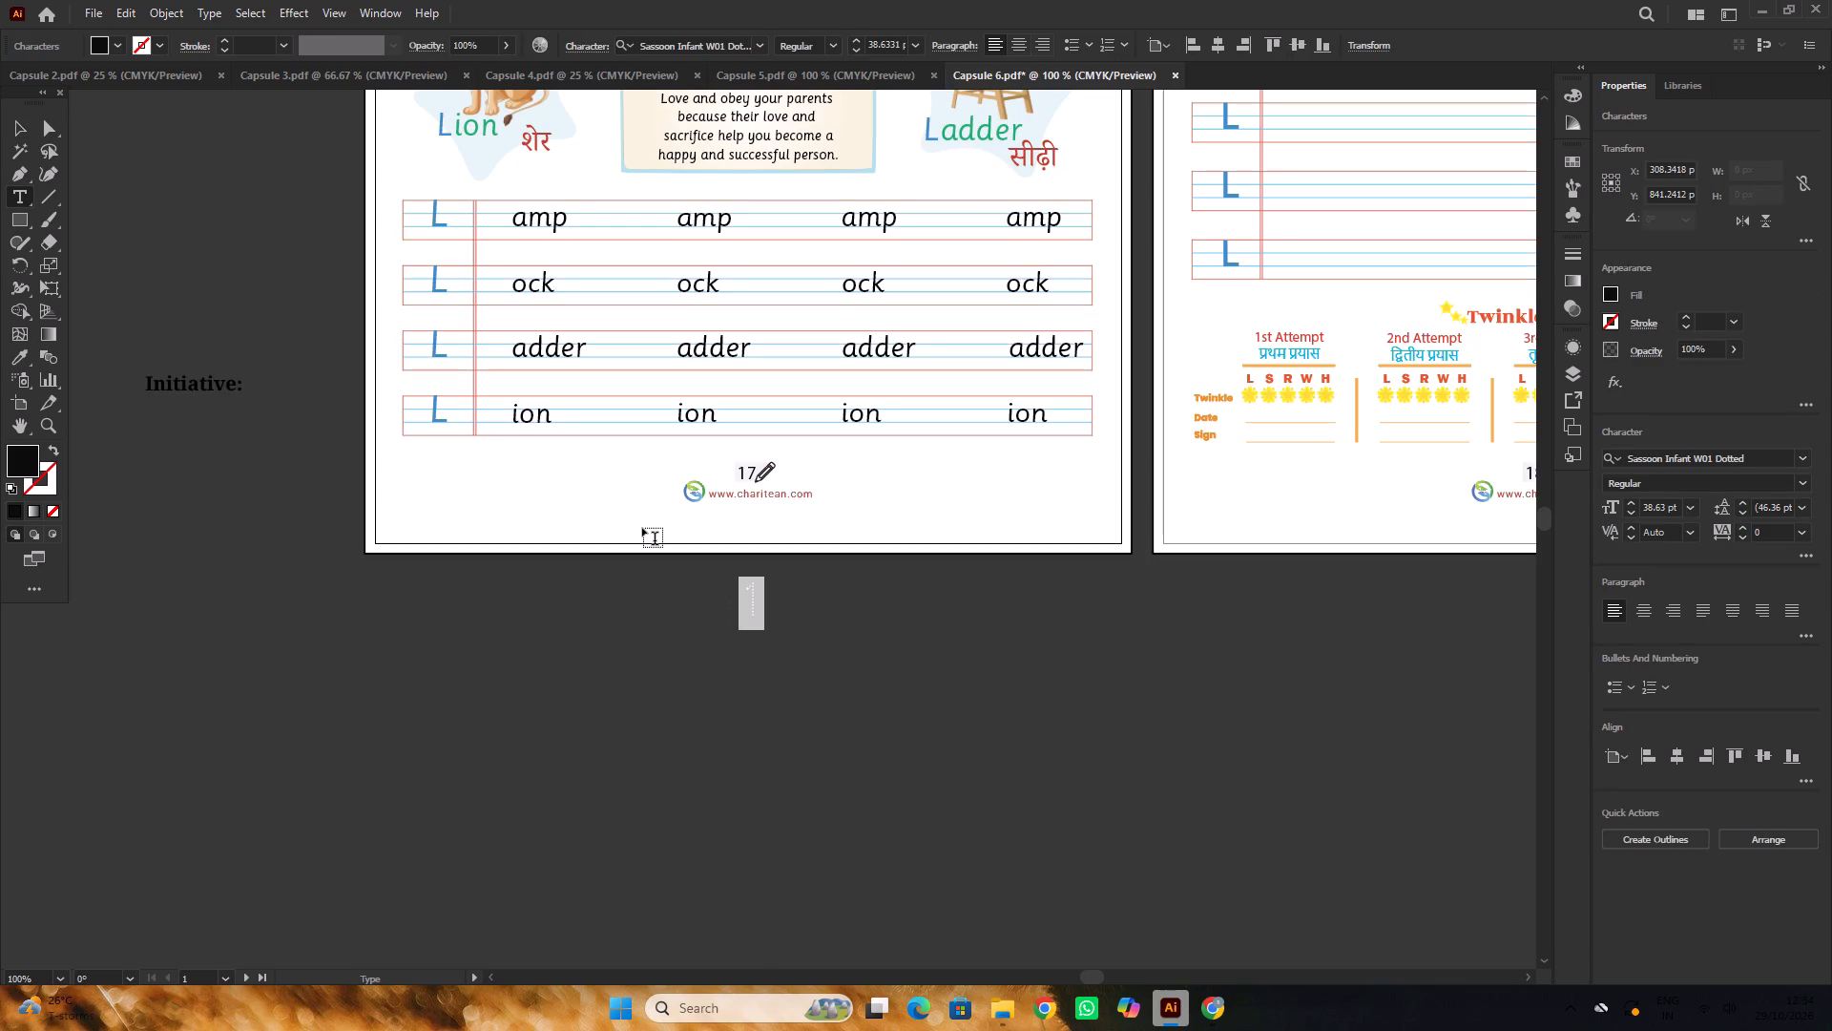
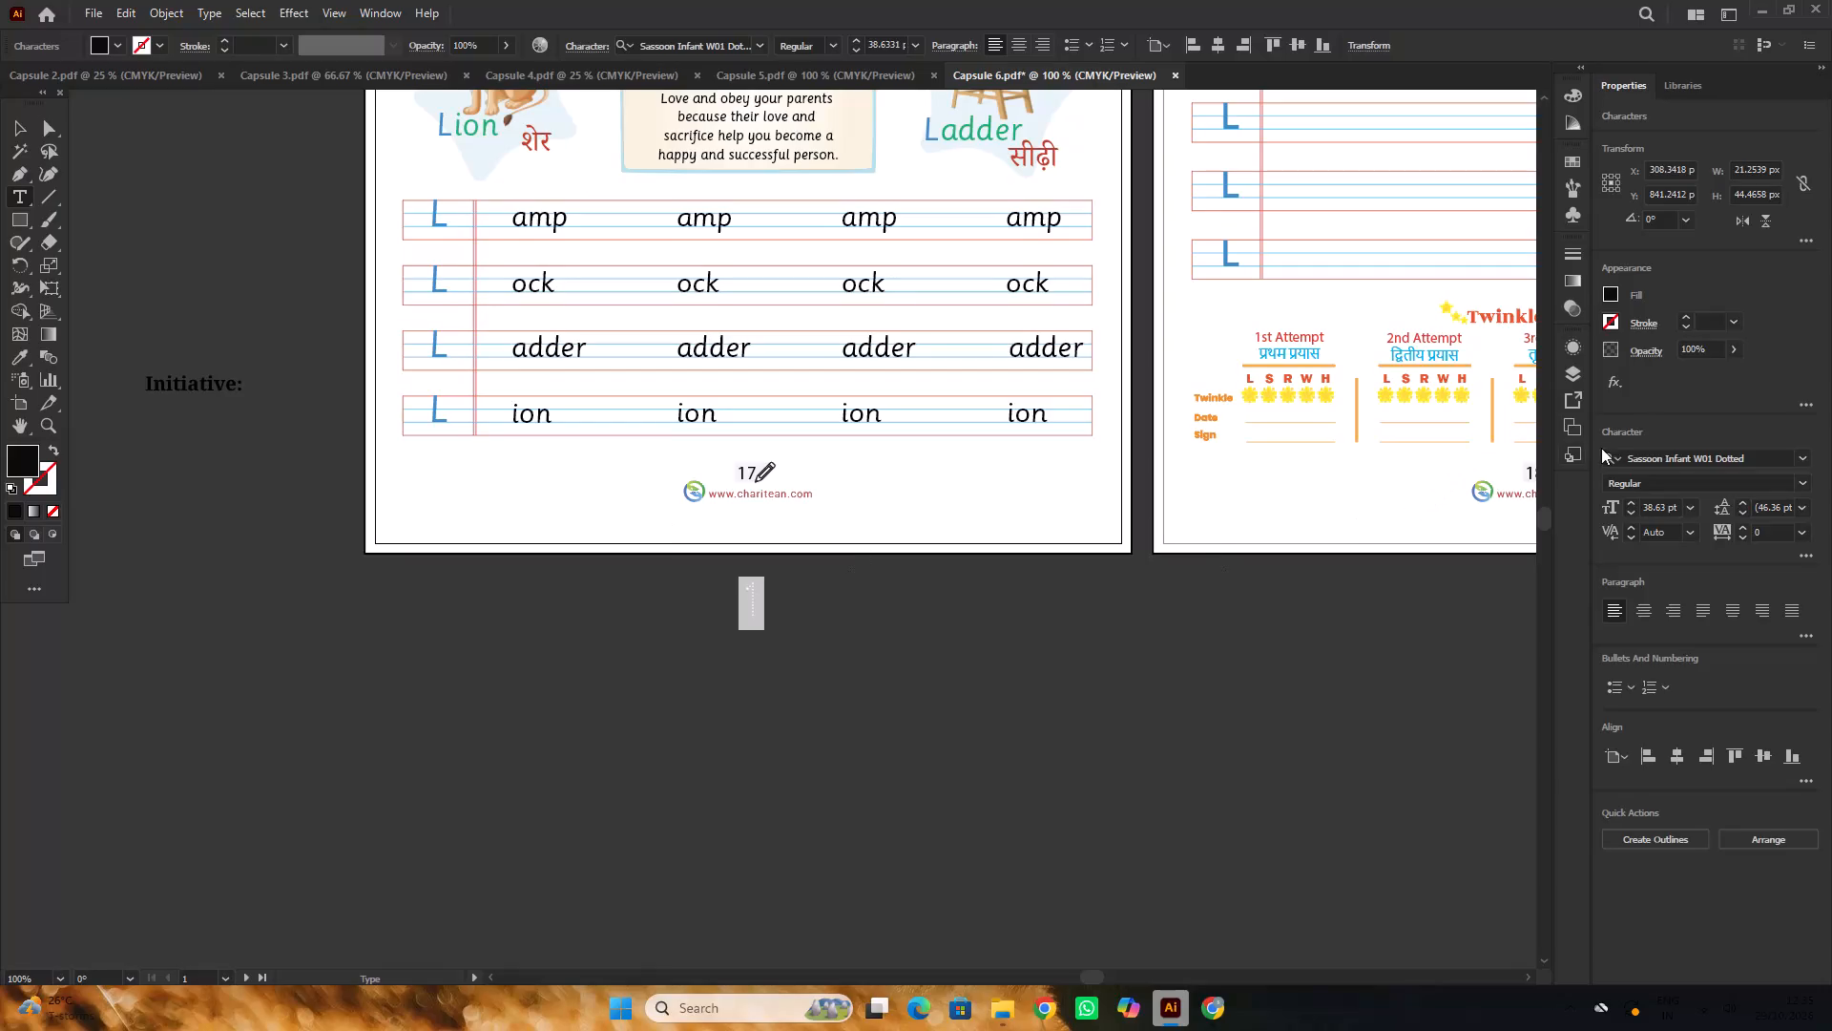
Search the available fonts for "sass" with the dotted 1 selected.
{"action": "left_click", "coordinate": [1747, 465]}
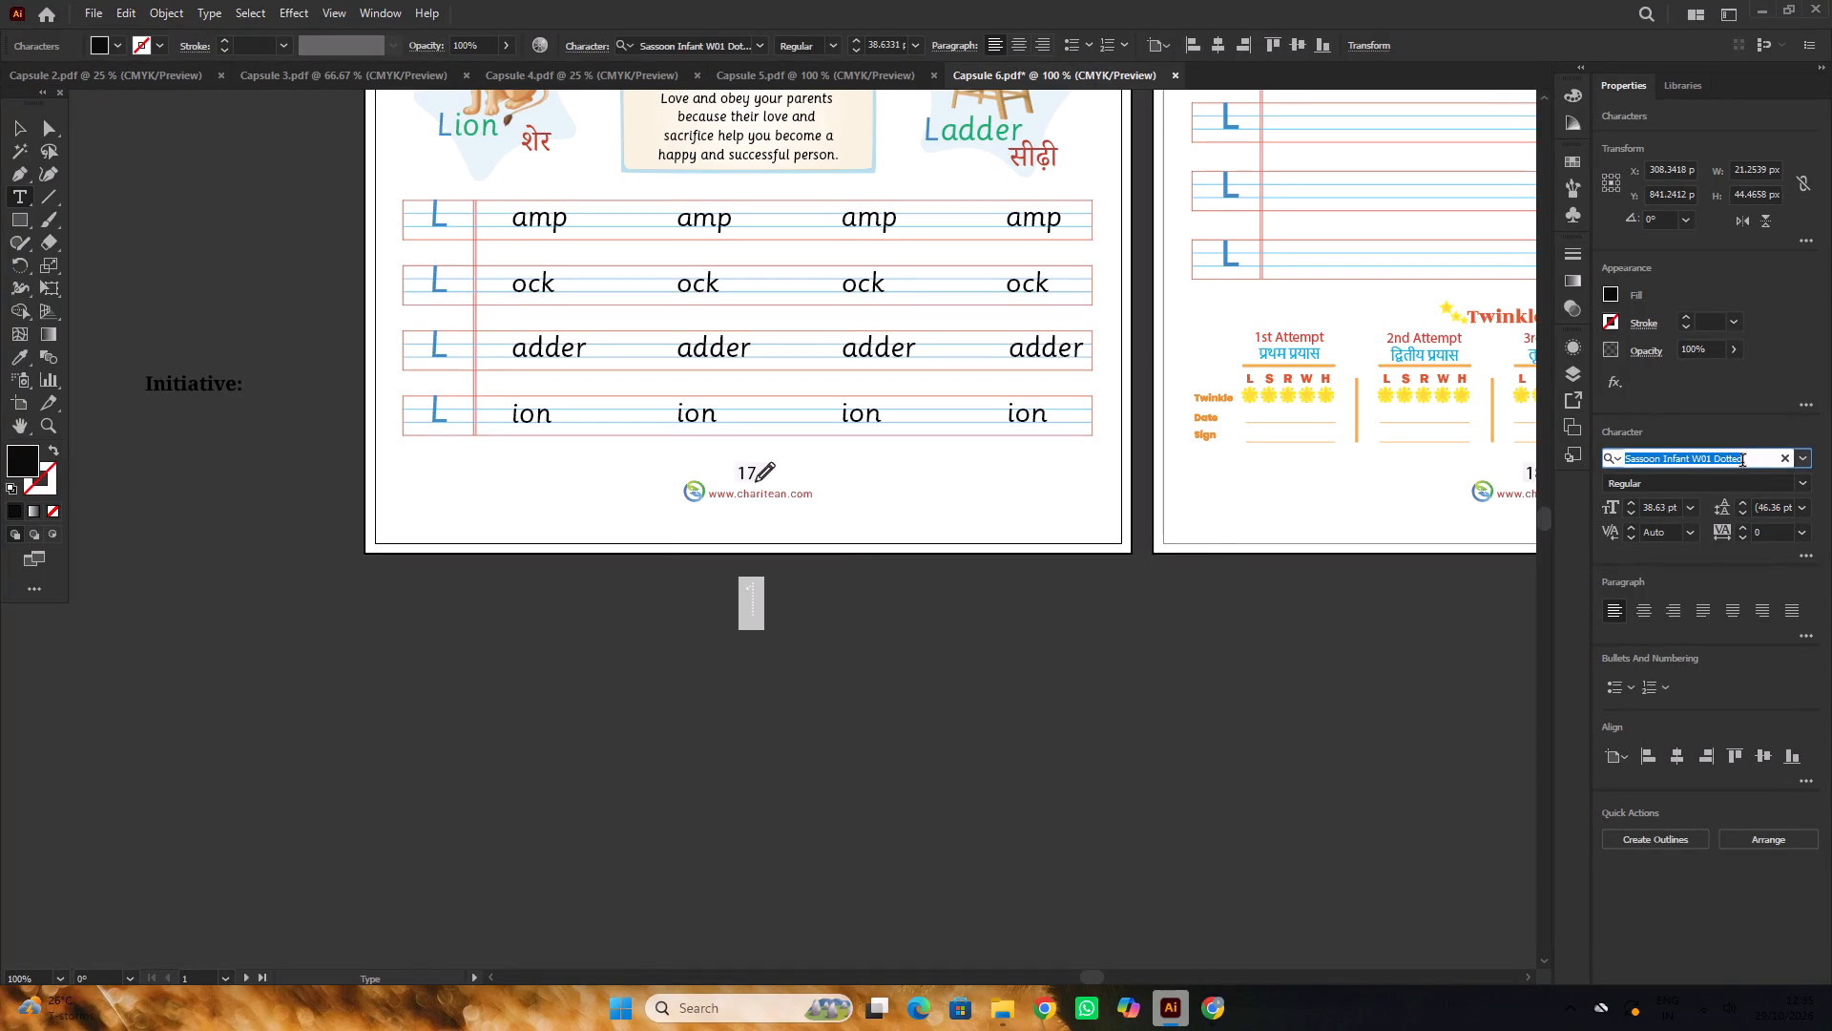
{"action": "key", "text": "s"}
{"action": "key", "text": "a"}
{"action": "key", "text": "s"}
{"action": "key", "text": "s"}
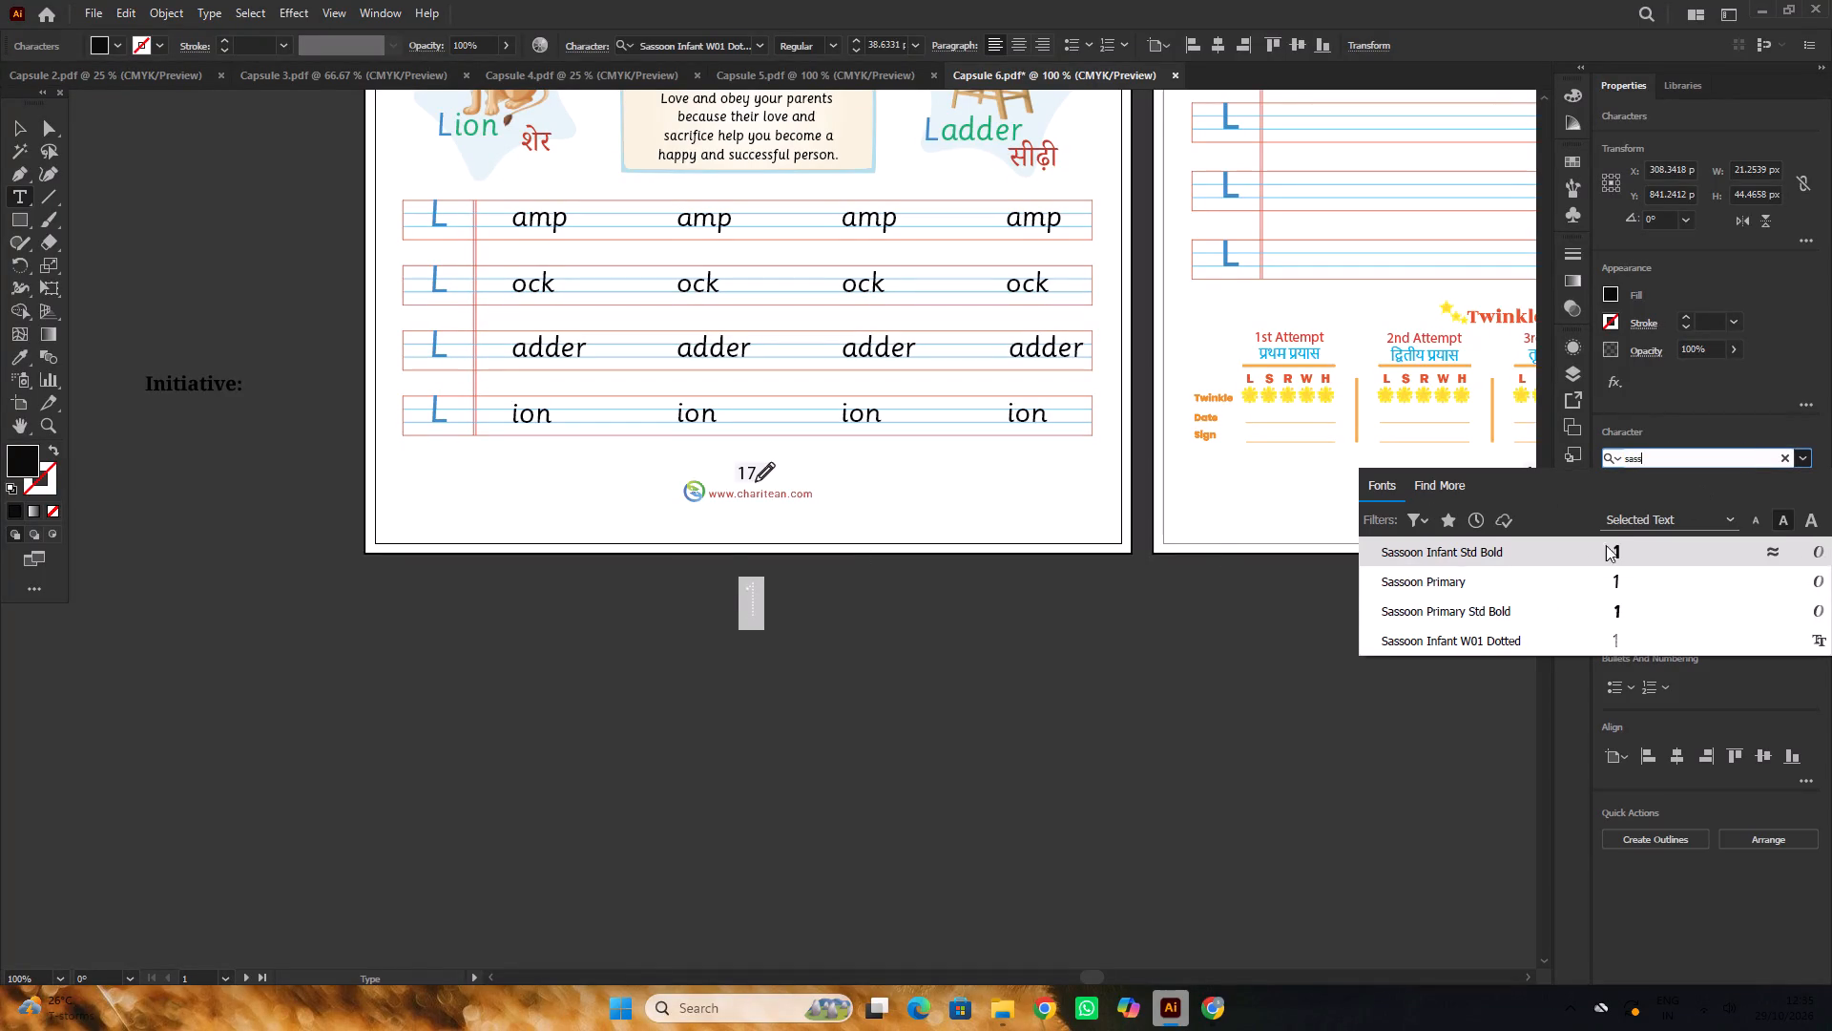
{"action": "left_click", "coordinate": [1700, 451]}
Replace the dotted 1 below the Alphabet page with a capital L in Sassoon Infant W01 Dotted.
{"action": "left_click", "coordinate": [756, 600]}
{"action": "left_click_drag", "start_coordinate": [760, 599], "coordinate": [742, 608]}
{"action": "key", "text": "l"}
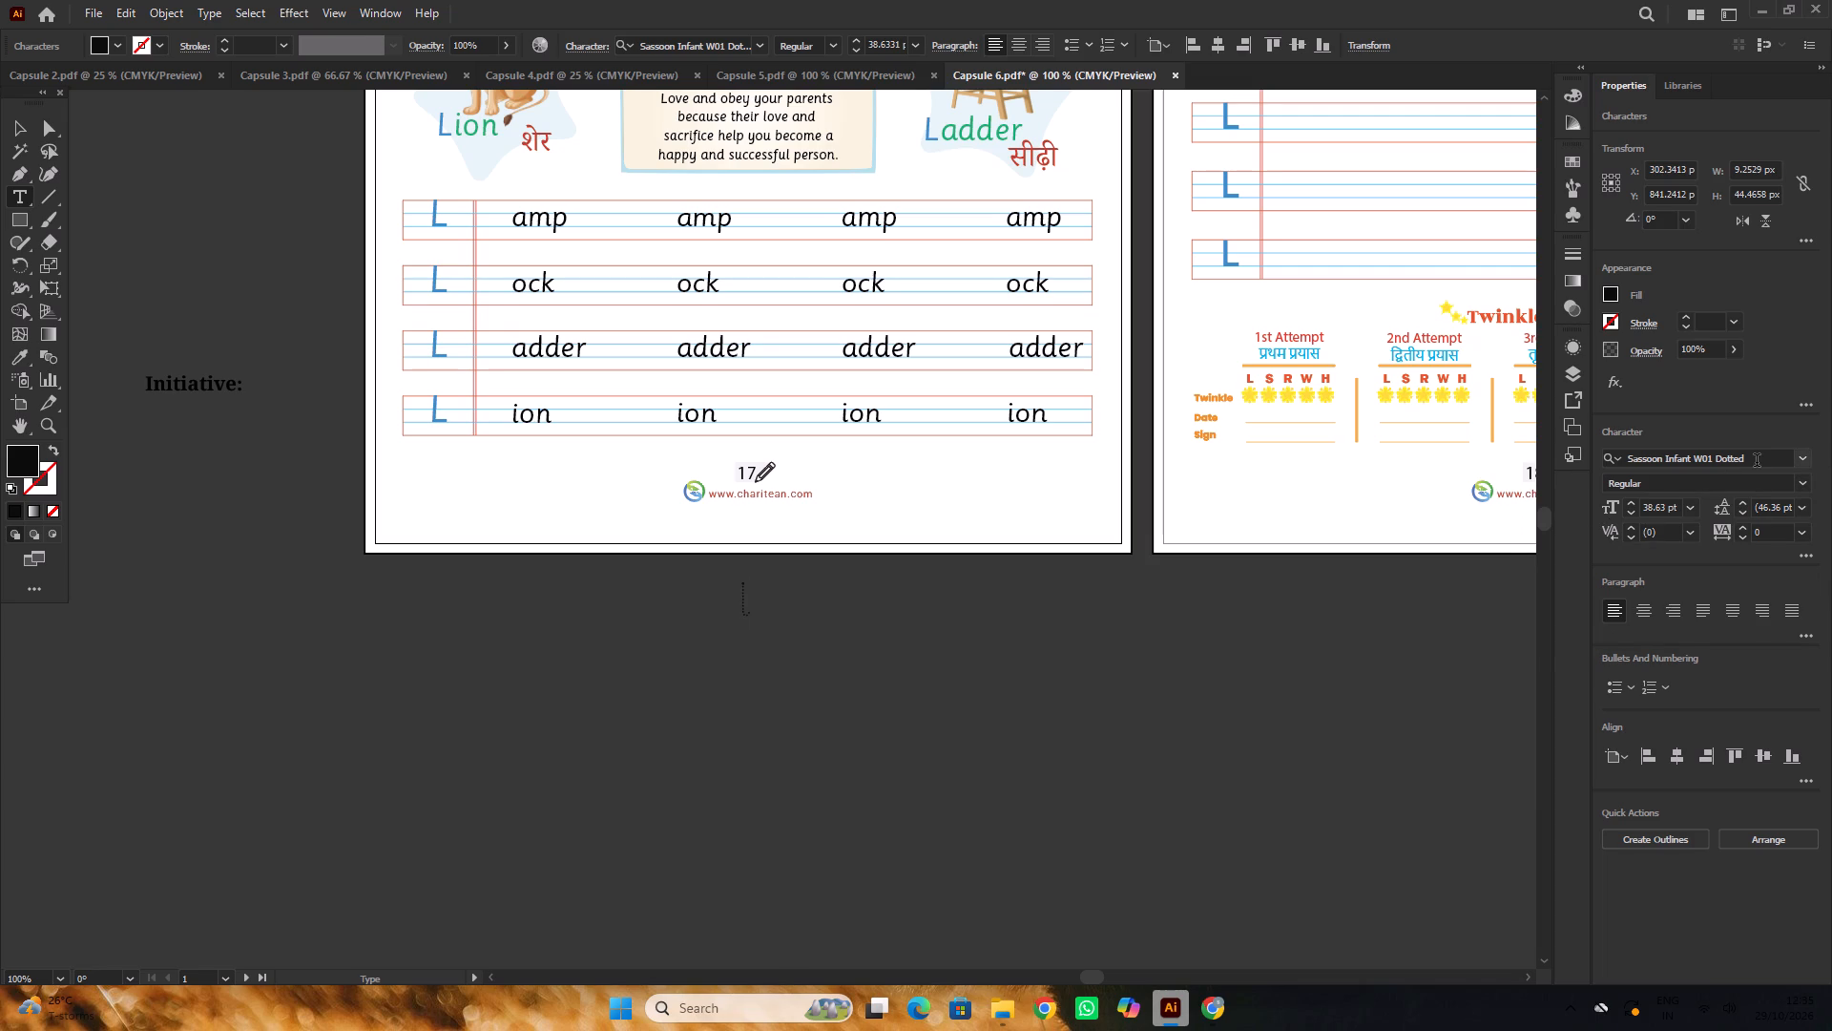
{"action": "key", "text": "BackSpace"}
{"action": "key", "text": "l"}
{"action": "scroll", "coordinate": [1150, 516], "scroll_direction": "up", "scroll_amount": 4}
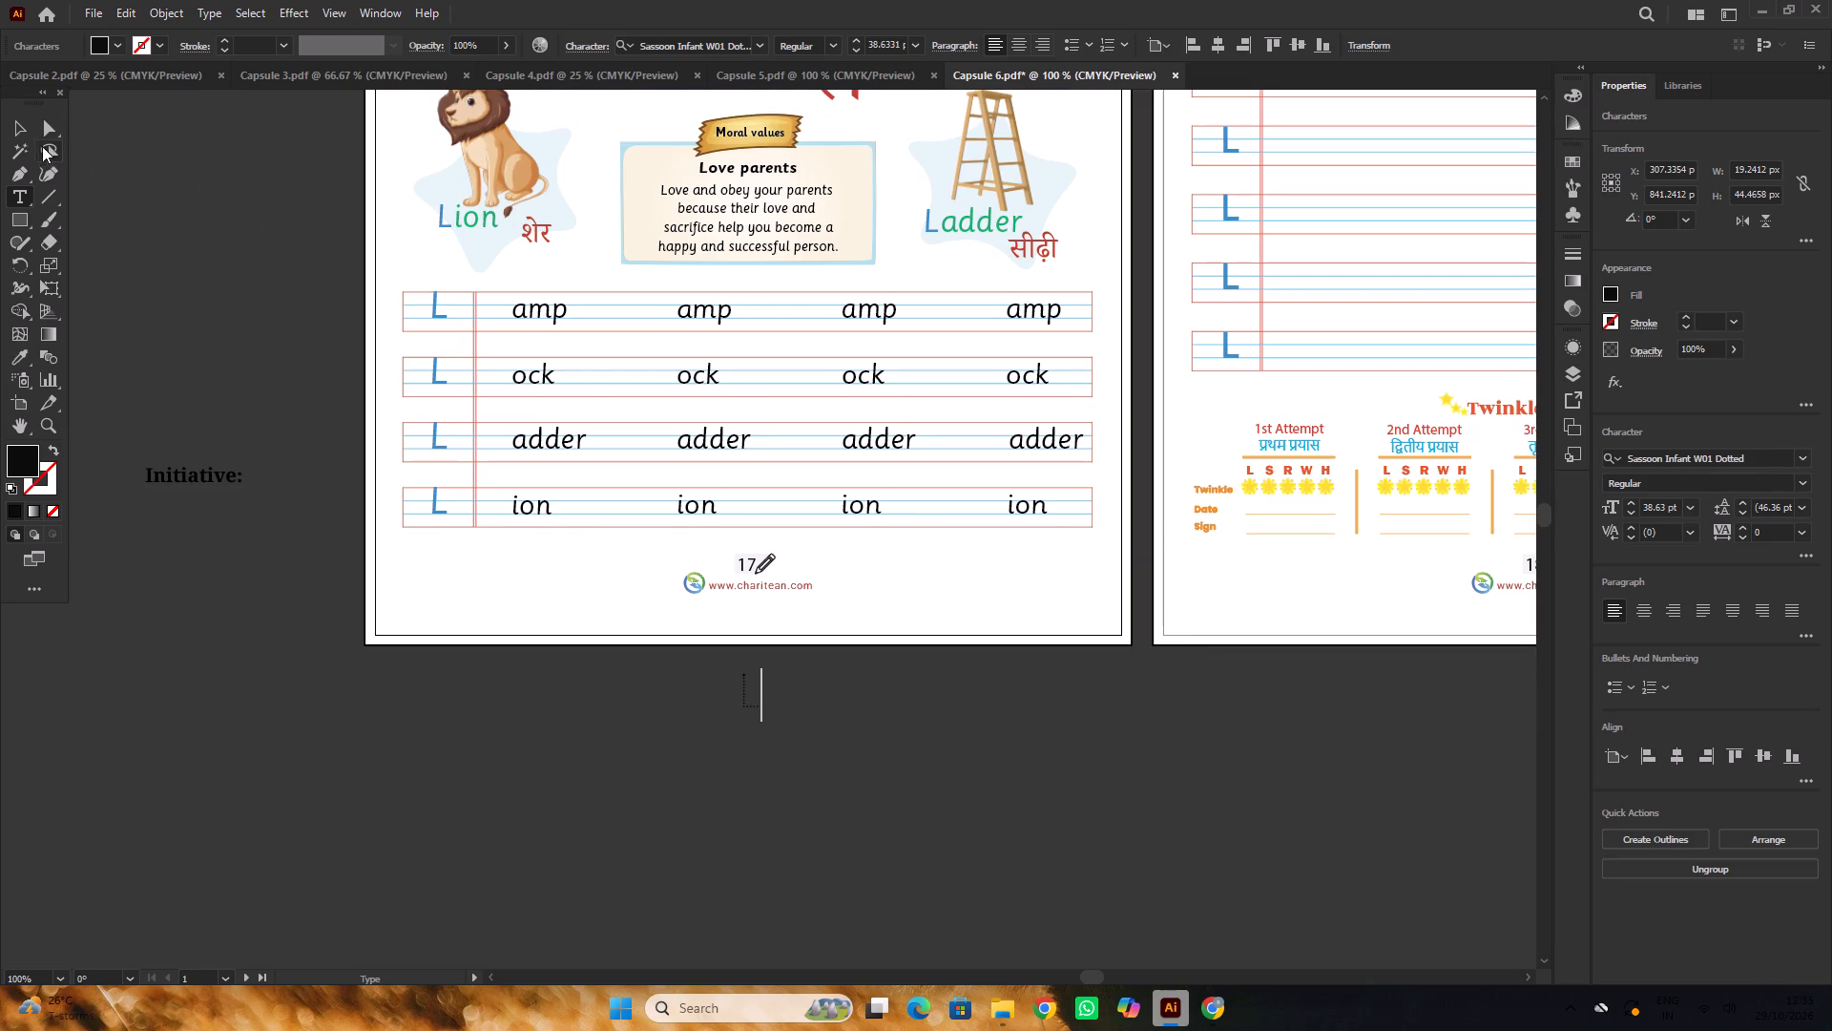
{"action": "left_click", "coordinate": [22, 124]}
{"action": "left_click", "coordinate": [123, 206]}
Place the dotted L before the first-column amp and scale it to about 30 pt, fitting the top red and lower blue lines.
{"action": "scroll", "coordinate": [342, 494], "scroll_direction": "up", "scroll_amount": 4}
{"action": "left_click_drag", "start_coordinate": [746, 776], "coordinate": [521, 409]}
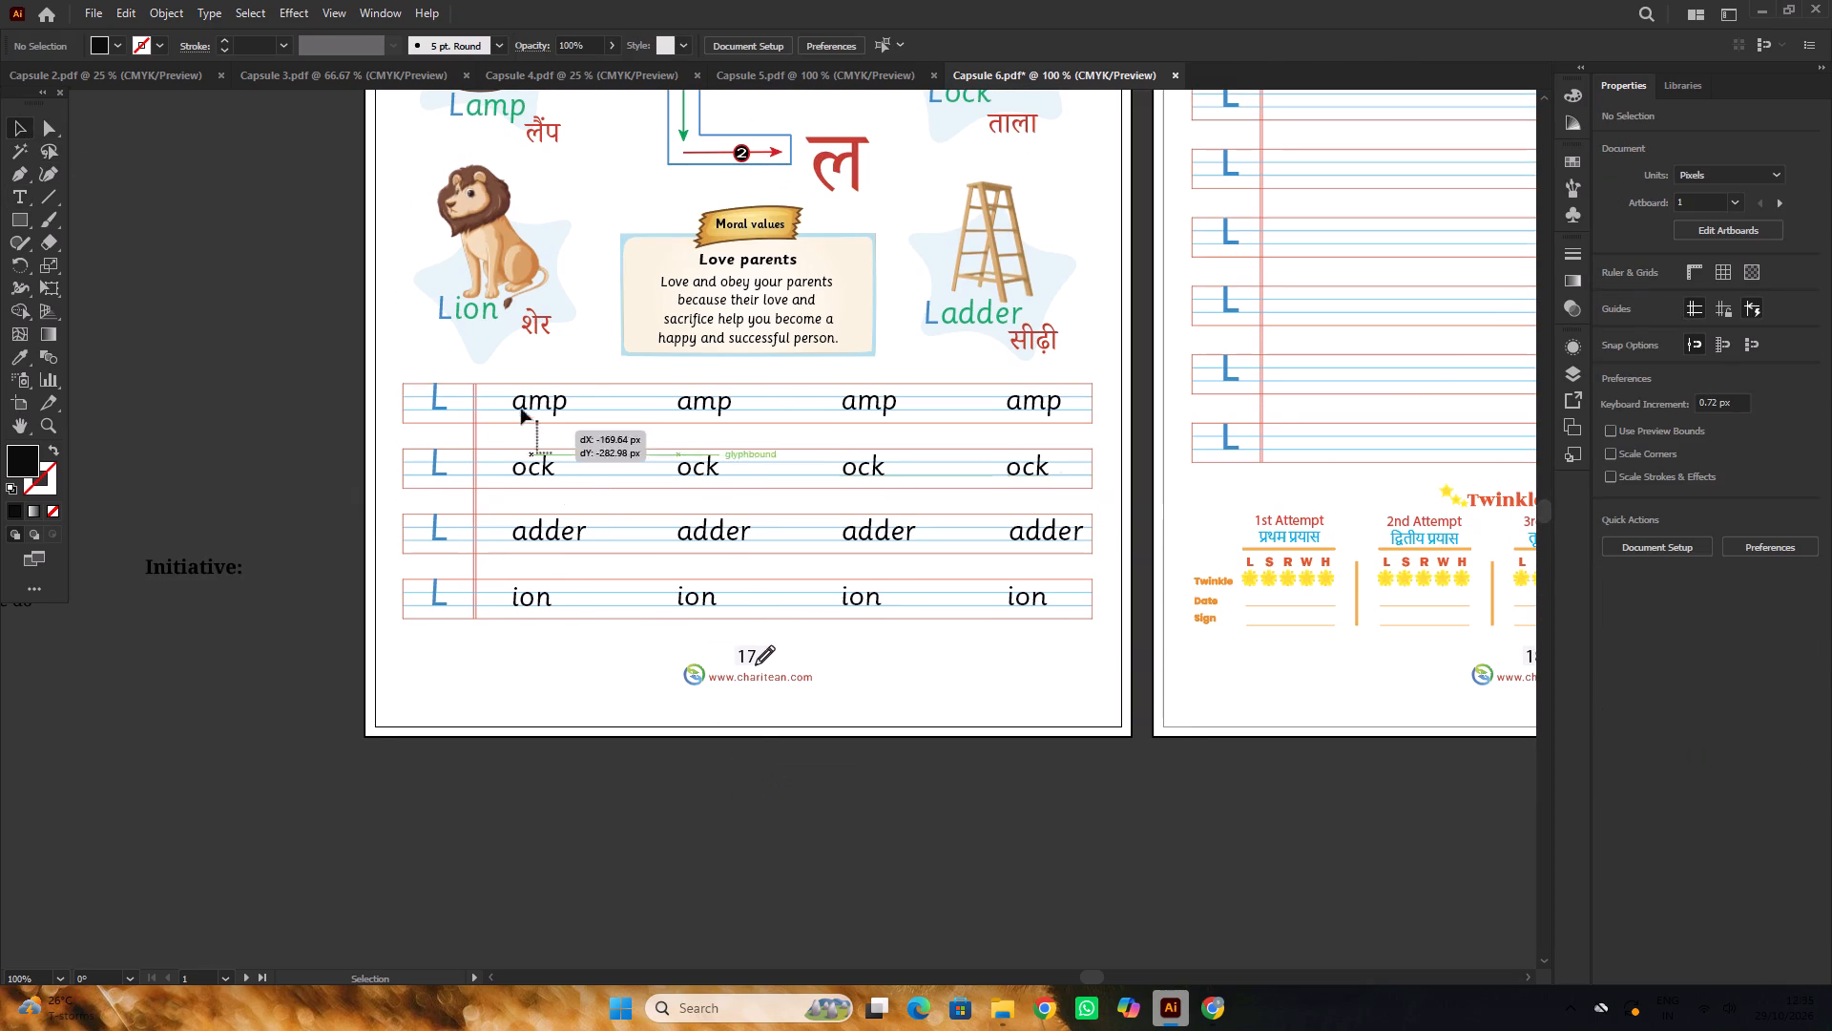
{"action": "left_click_drag", "start_coordinate": [521, 409], "coordinate": [487, 387]}
{"action": "scroll", "coordinate": [488, 387], "scroll_direction": "up", "scroll_amount": 7, "text": "alt"}
{"action": "left_click_drag", "start_coordinate": [487, 466], "coordinate": [566, 505]}
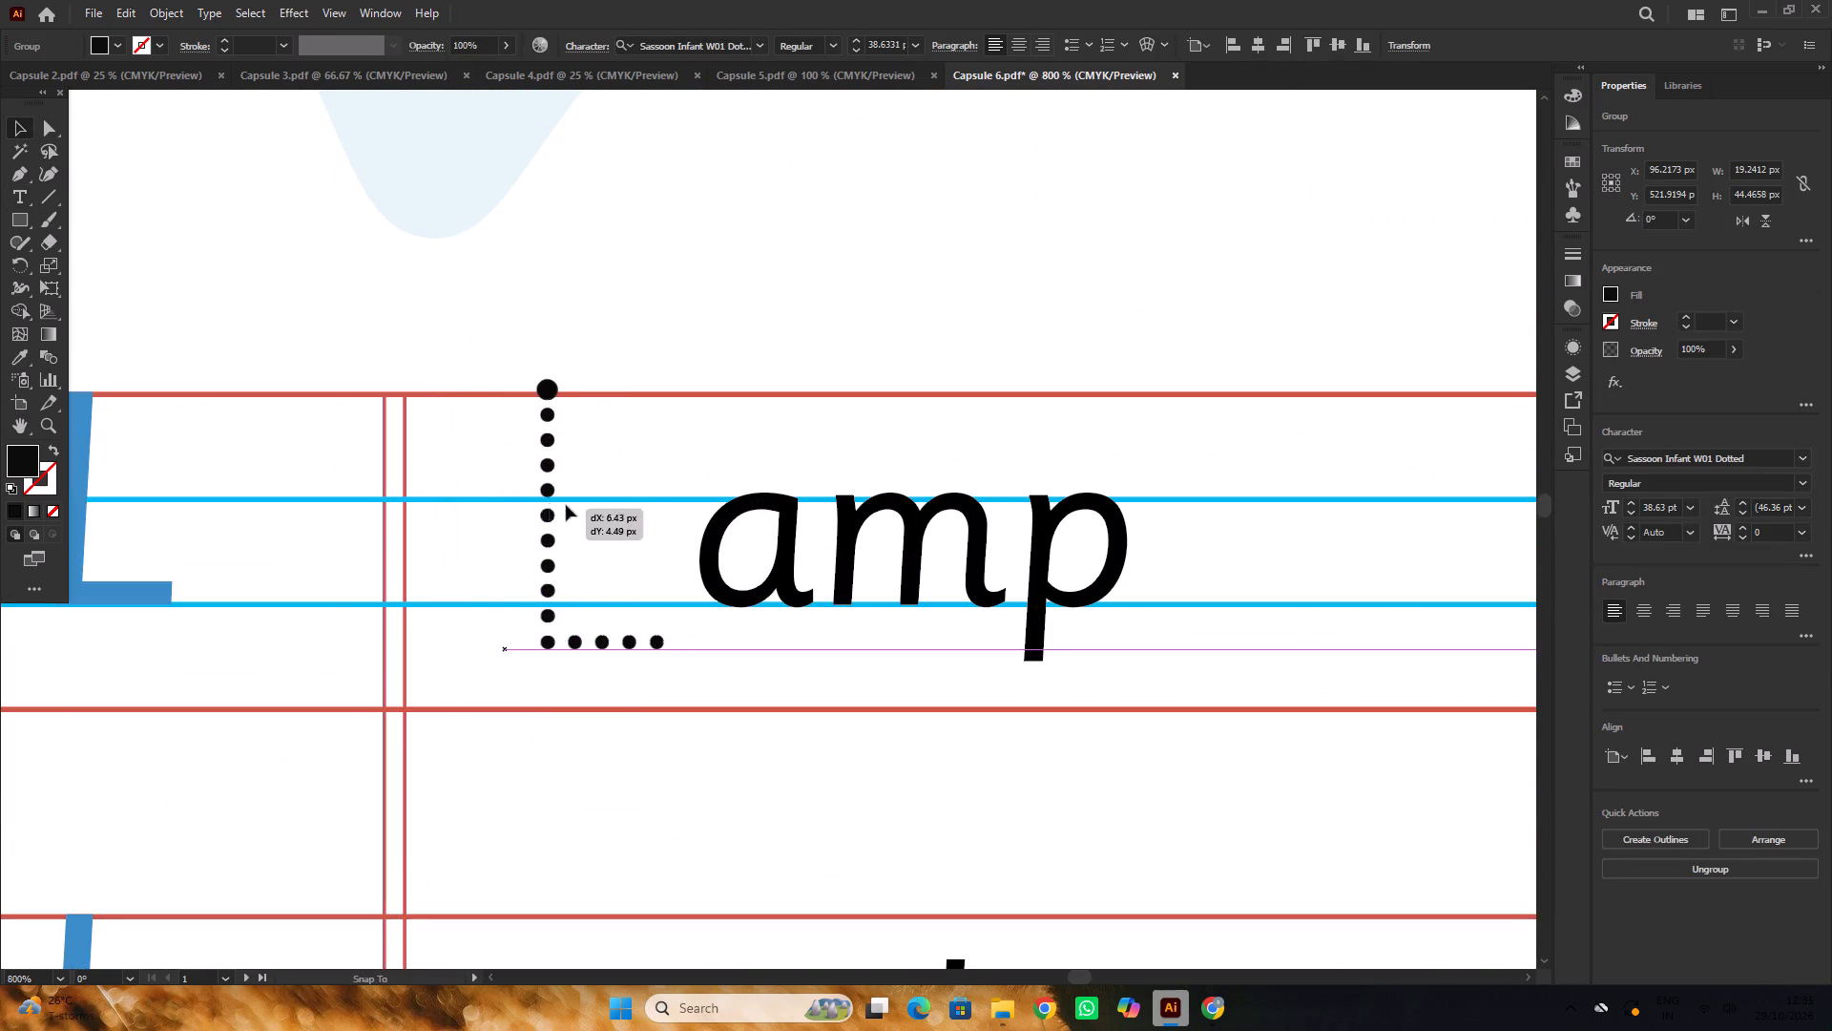
{"action": "left_click_drag", "start_coordinate": [566, 505], "coordinate": [569, 476]}
{"action": "left_click_drag", "start_coordinate": [717, 728], "coordinate": [703, 697], "text": "alt"}
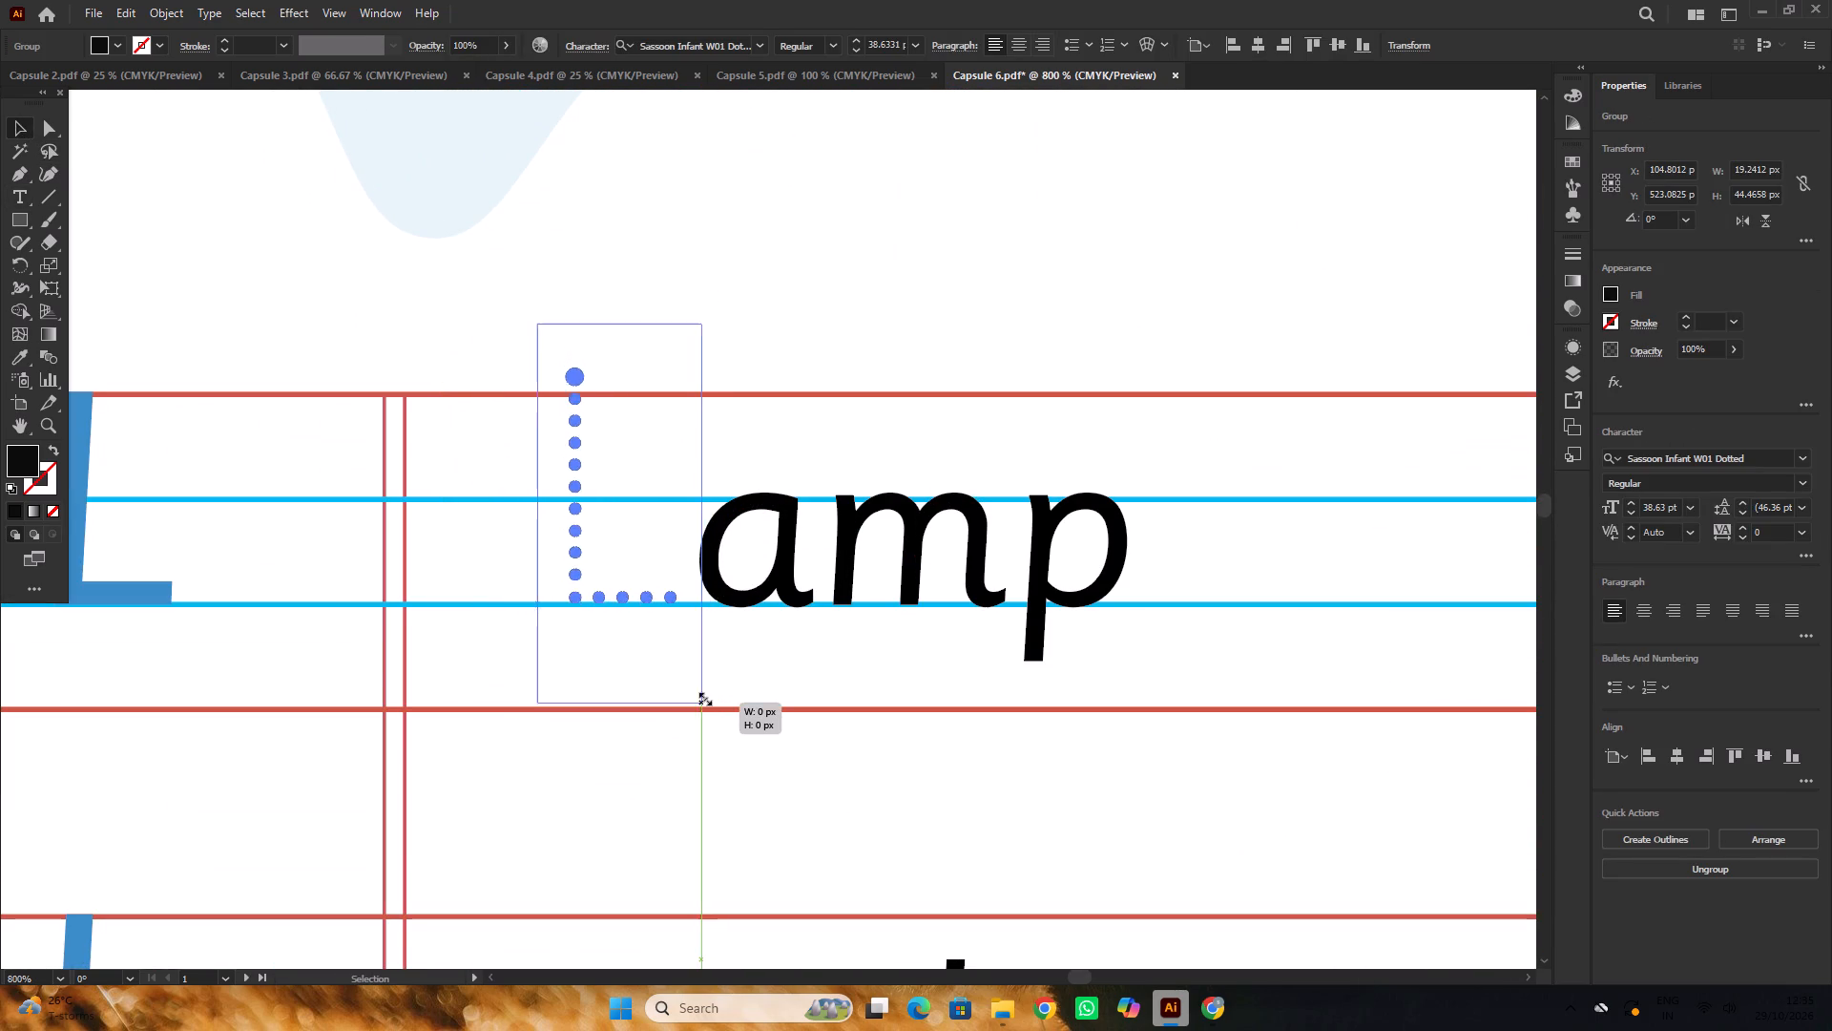
{"action": "left_click_drag", "start_coordinate": [703, 697], "coordinate": [698, 679], "text": "alt"}
{"action": "left_click_drag", "start_coordinate": [581, 550], "coordinate": [579, 561]}
{"action": "scroll", "coordinate": [582, 553], "scroll_direction": "down", "scroll_amount": 6, "text": "alt"}
{"action": "scroll", "coordinate": [582, 558], "scroll_direction": "up", "scroll_amount": 7, "text": "alt"}
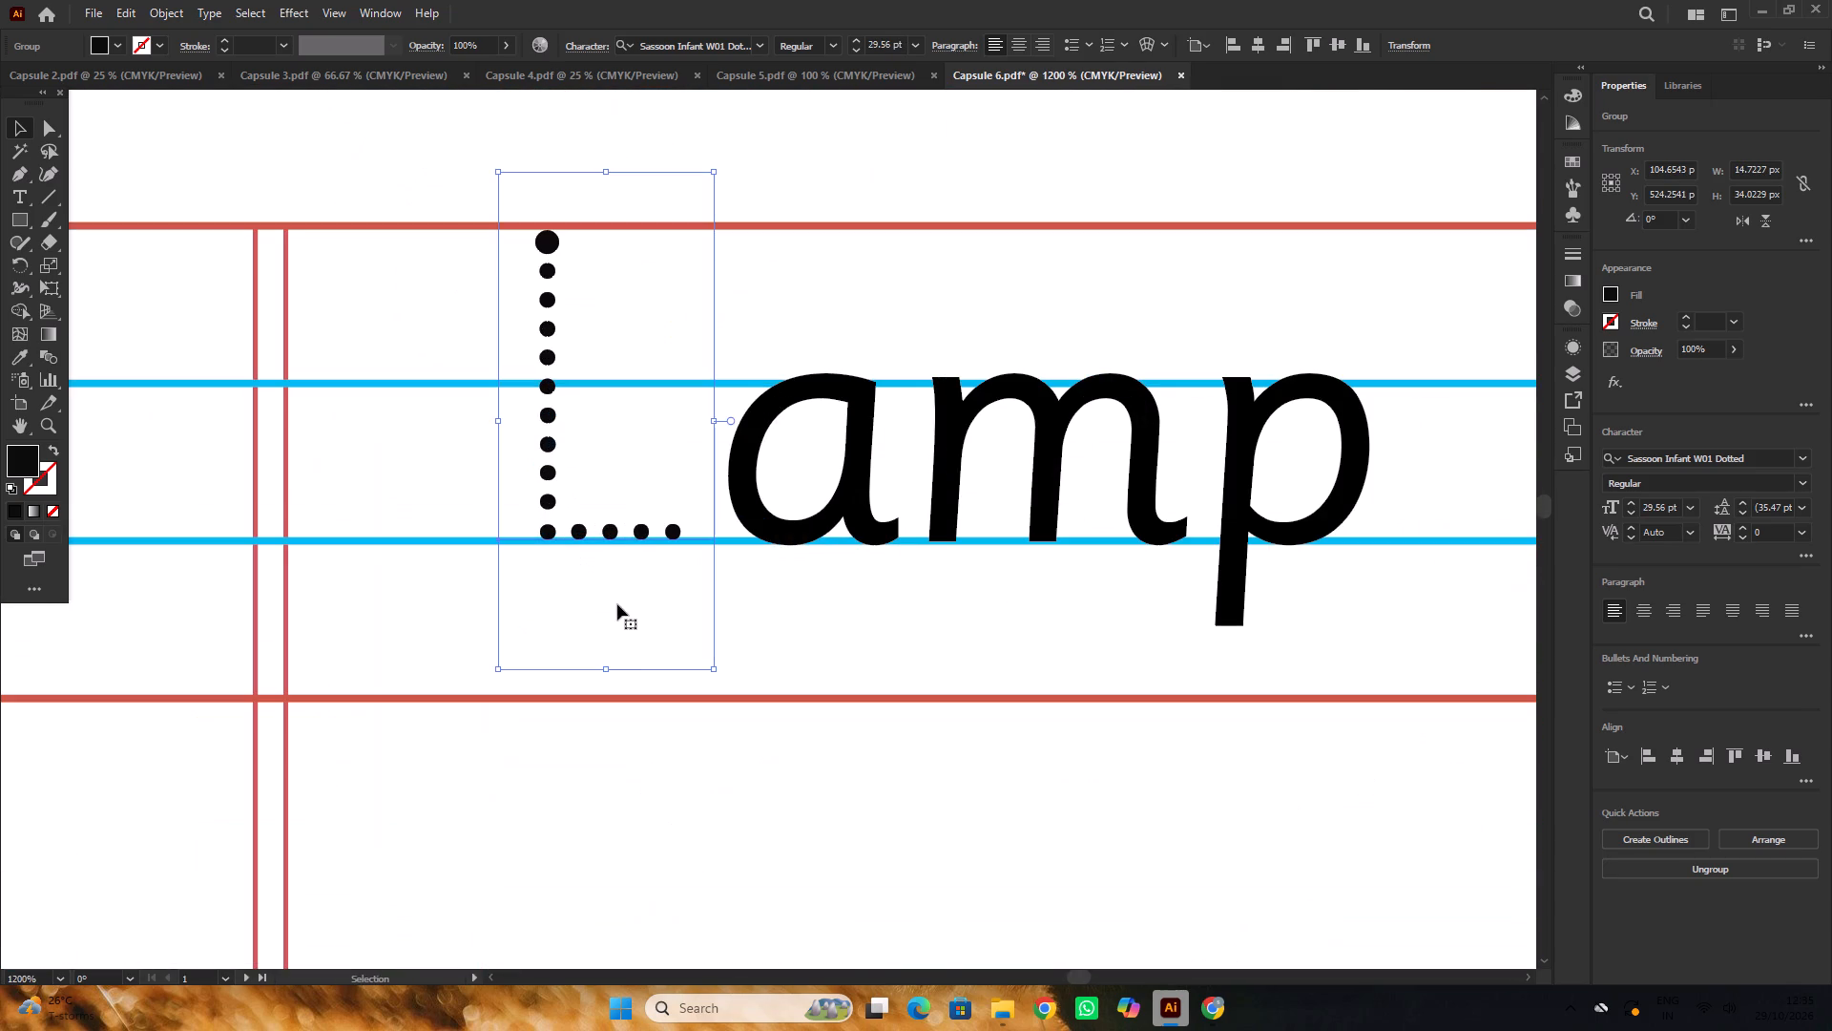
{"action": "left_click_drag", "start_coordinate": [713, 667], "coordinate": [718, 678]}
Copy the dotted L straight down in front of the first-column ock, adder and ion, resting each on the lower blue line.
{"action": "scroll", "coordinate": [647, 558], "scroll_direction": "down", "scroll_amount": 8, "text": "alt"}
{"action": "scroll", "coordinate": [645, 558], "scroll_direction": "down", "scroll_amount": 5}
{"action": "scroll", "coordinate": [573, 459], "scroll_direction": "up", "scroll_amount": 1, "text": "alt"}
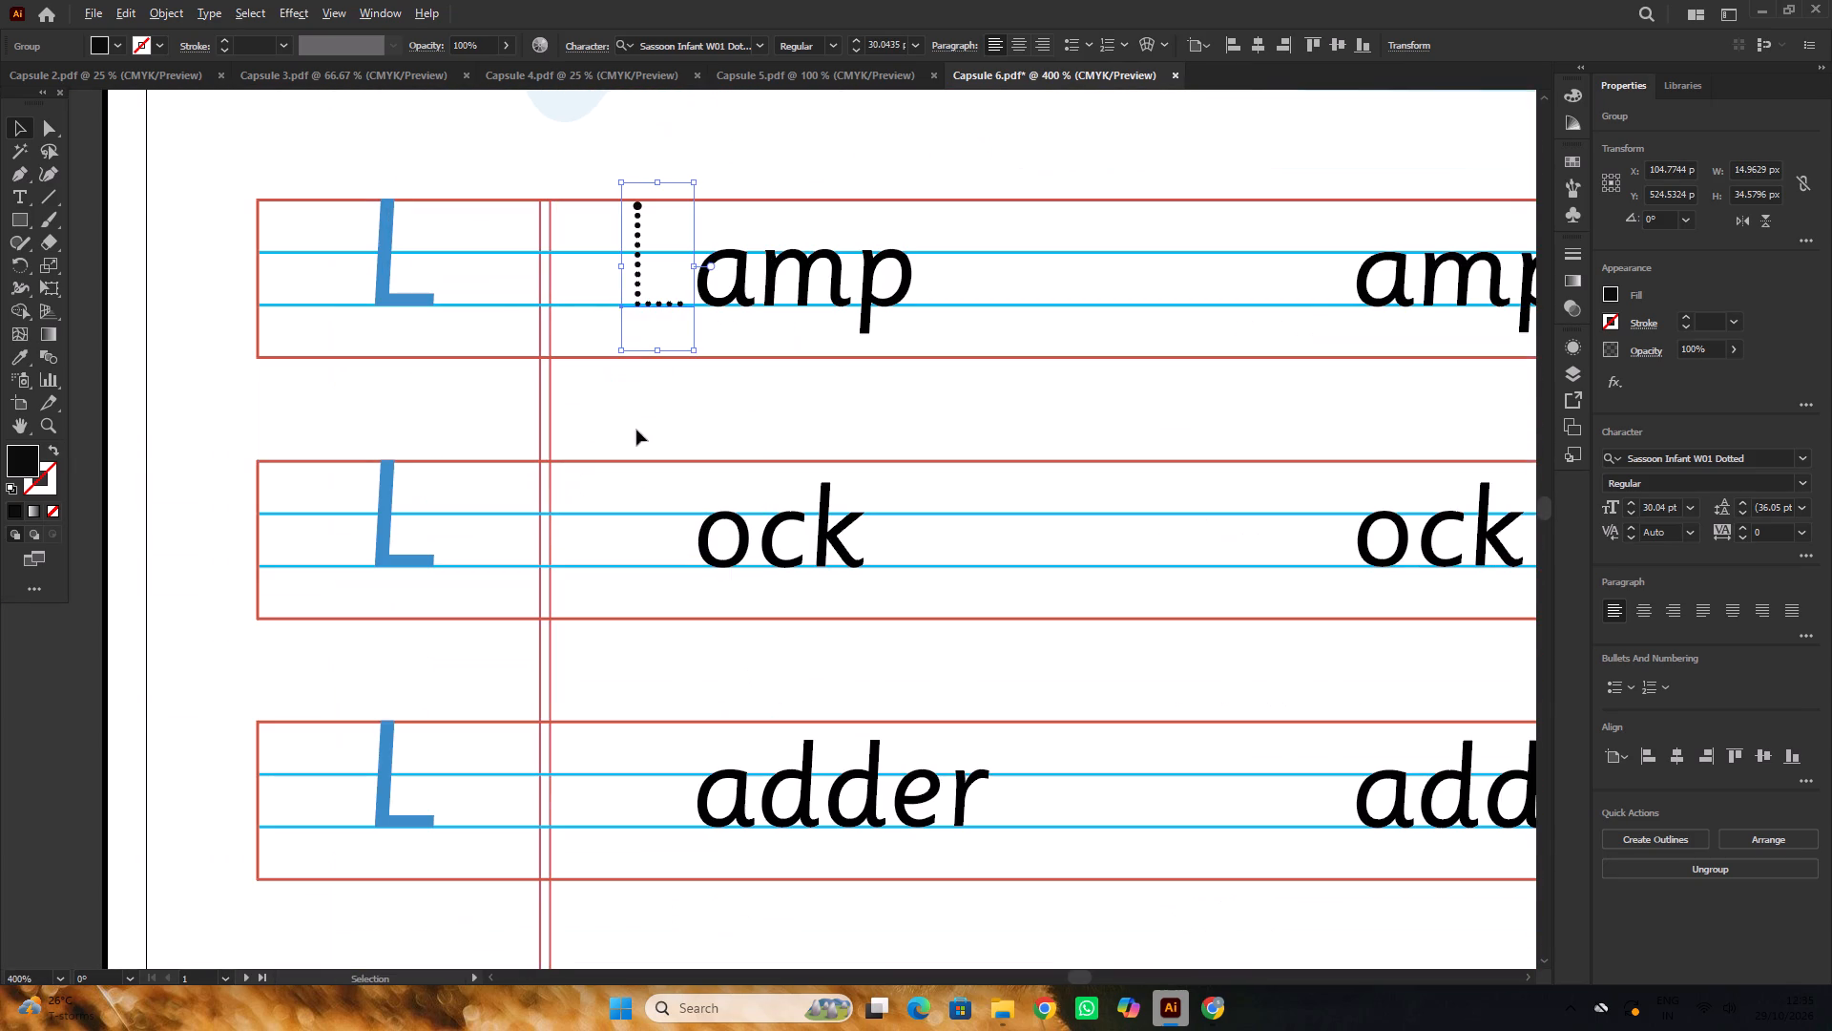
{"action": "left_click_drag", "start_coordinate": [666, 303], "coordinate": [651, 561], "text": "alt"}
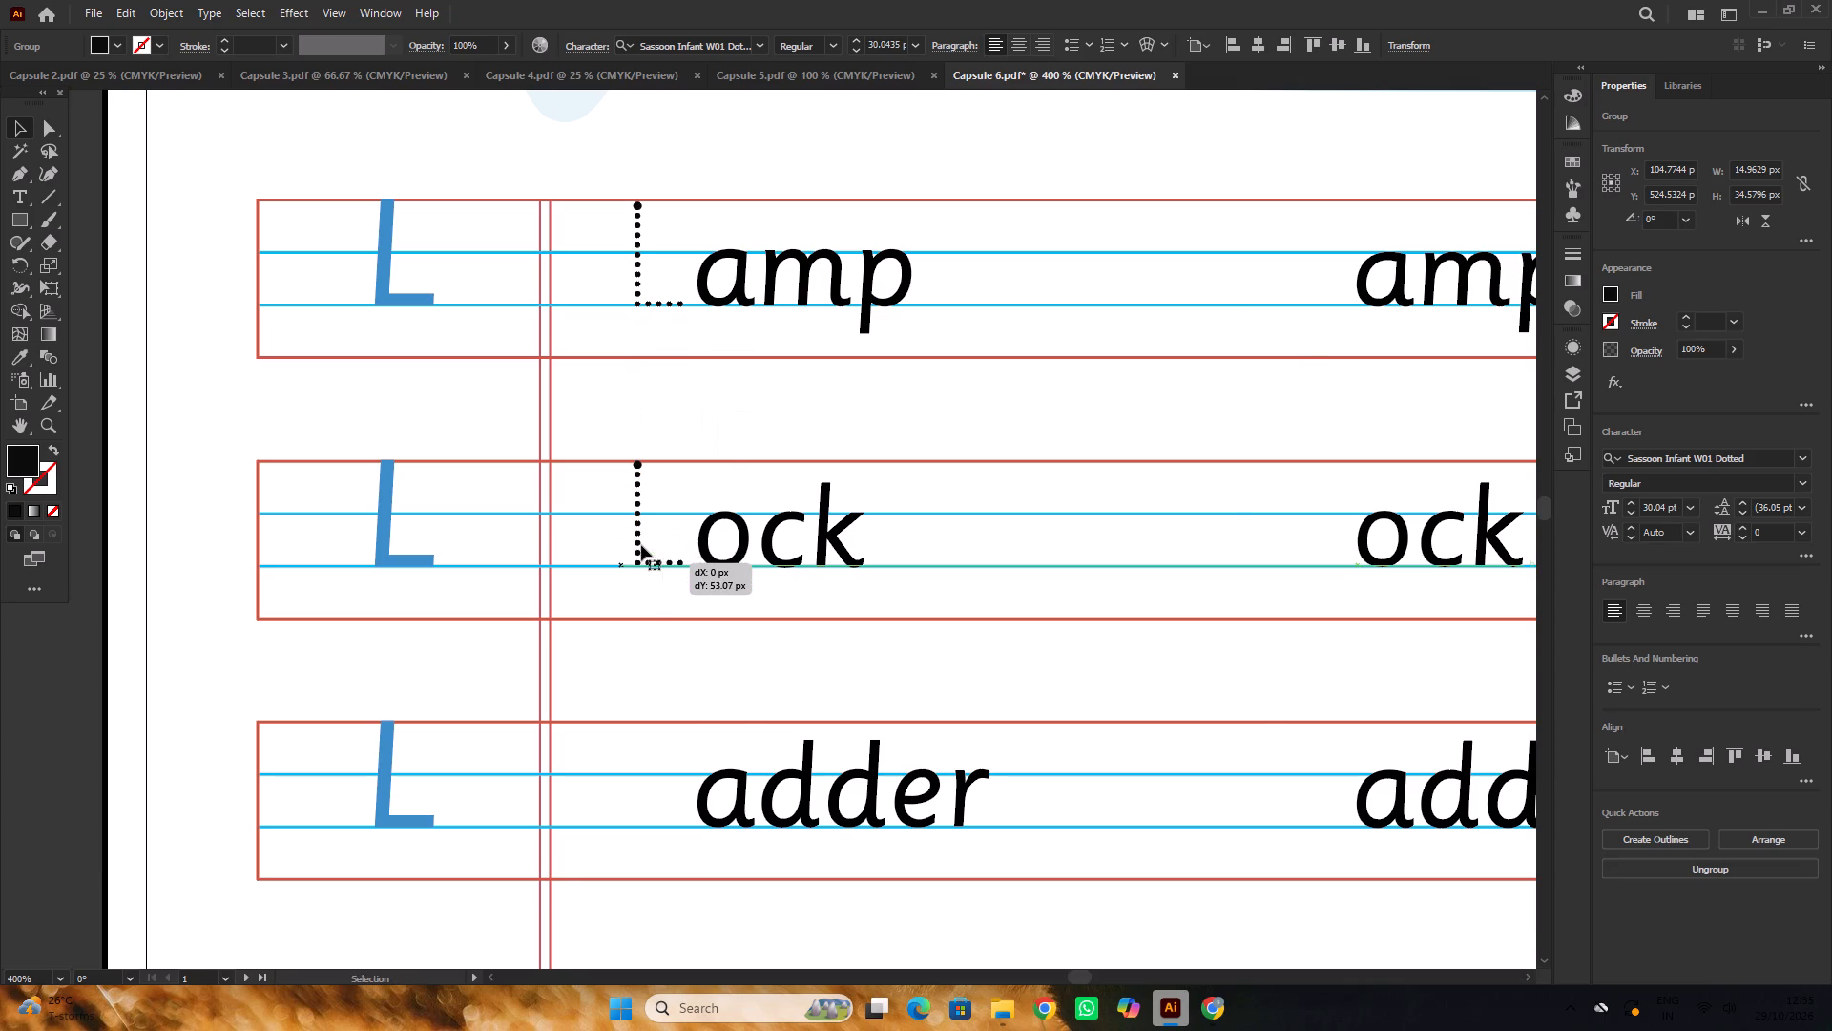
{"action": "scroll", "coordinate": [641, 459], "scroll_direction": "down", "scroll_amount": 7, "text": "alt"}
{"action": "scroll", "coordinate": [643, 435], "scroll_direction": "up", "scroll_amount": 1, "text": "alt"}
{"action": "left_click_drag", "start_coordinate": [671, 388], "coordinate": [657, 650], "text": "alt"}
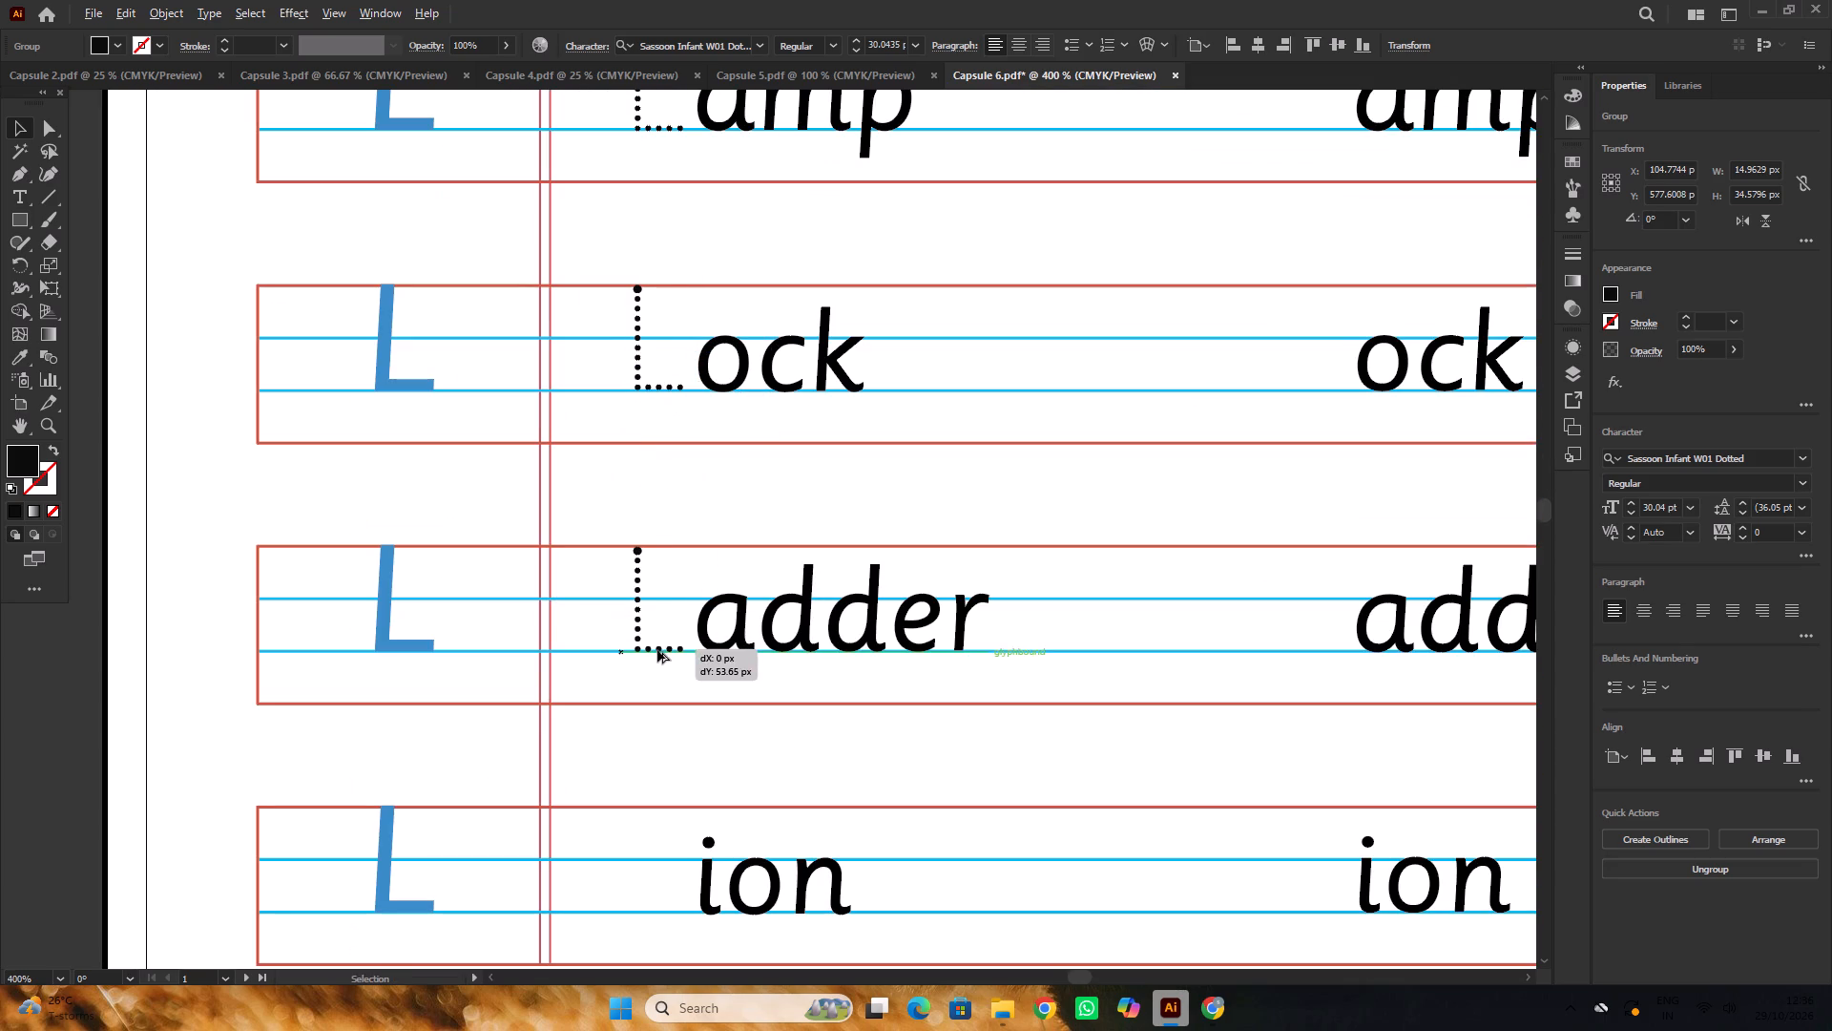
{"action": "left_click_drag", "start_coordinate": [657, 650], "coordinate": [657, 647], "text": "alt"}
{"action": "scroll", "coordinate": [628, 513], "scroll_direction": "down", "scroll_amount": 6, "text": "alt"}
{"action": "left_click", "coordinate": [295, 343]}
{"action": "scroll", "coordinate": [554, 391], "scroll_direction": "down", "scroll_amount": 6}
{"action": "scroll", "coordinate": [633, 386], "scroll_direction": "up", "scroll_amount": 3, "text": "alt"}
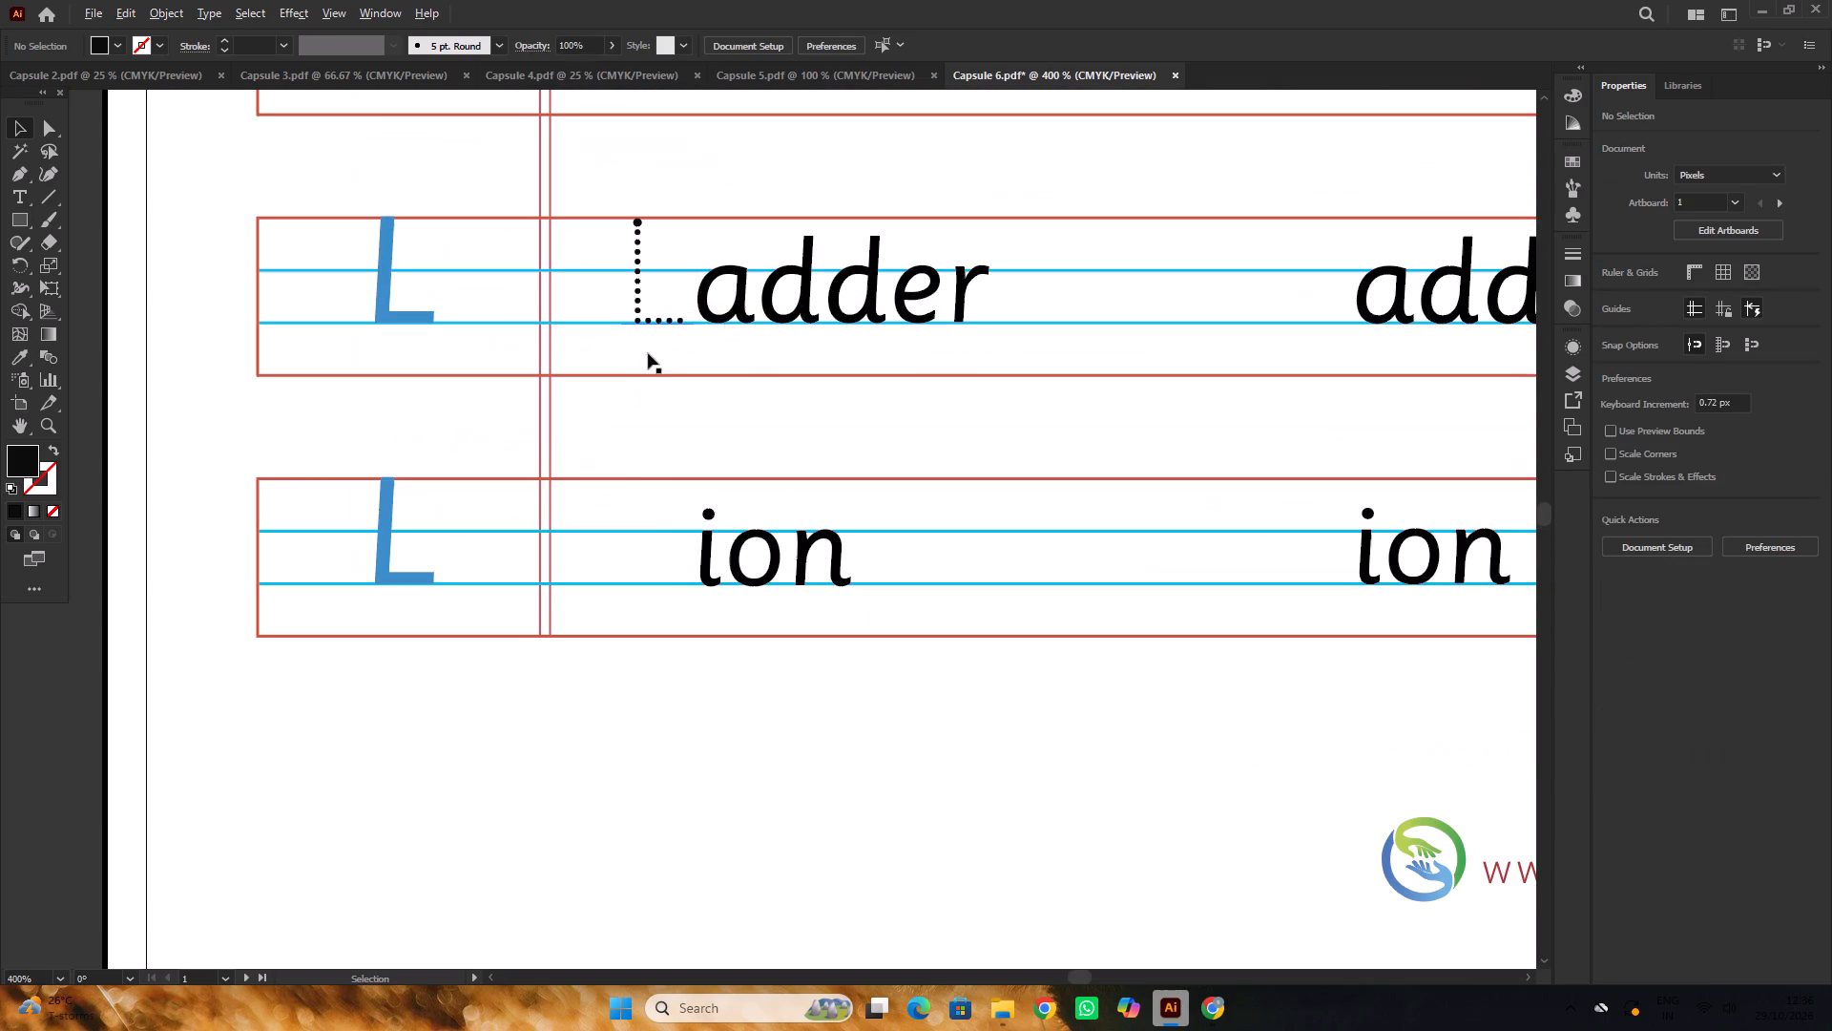
{"action": "left_click_drag", "start_coordinate": [667, 318], "coordinate": [654, 579], "text": "alt"}
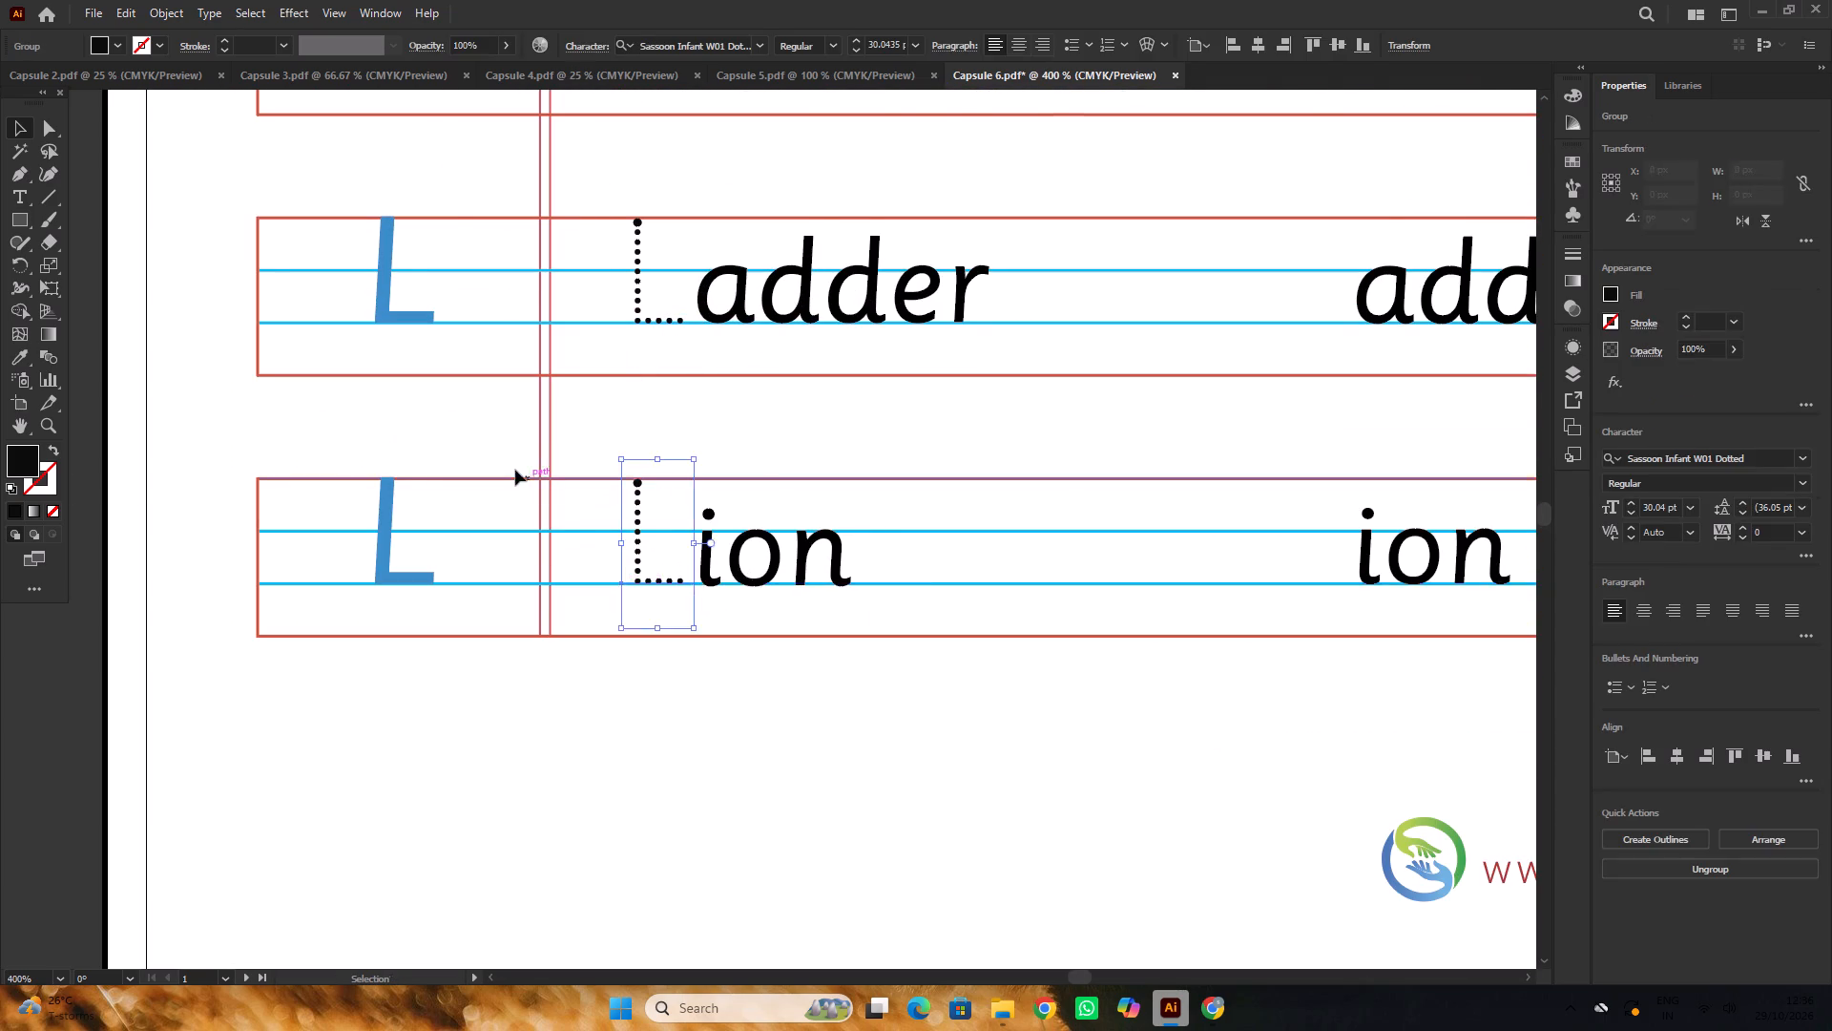
{"action": "scroll", "coordinate": [515, 470], "scroll_direction": "down", "scroll_amount": 3, "text": "alt"}
{"action": "scroll", "coordinate": [582, 513], "scroll_direction": "up", "scroll_amount": 5, "text": "alt"}
{"action": "left_click", "coordinate": [523, 520]}
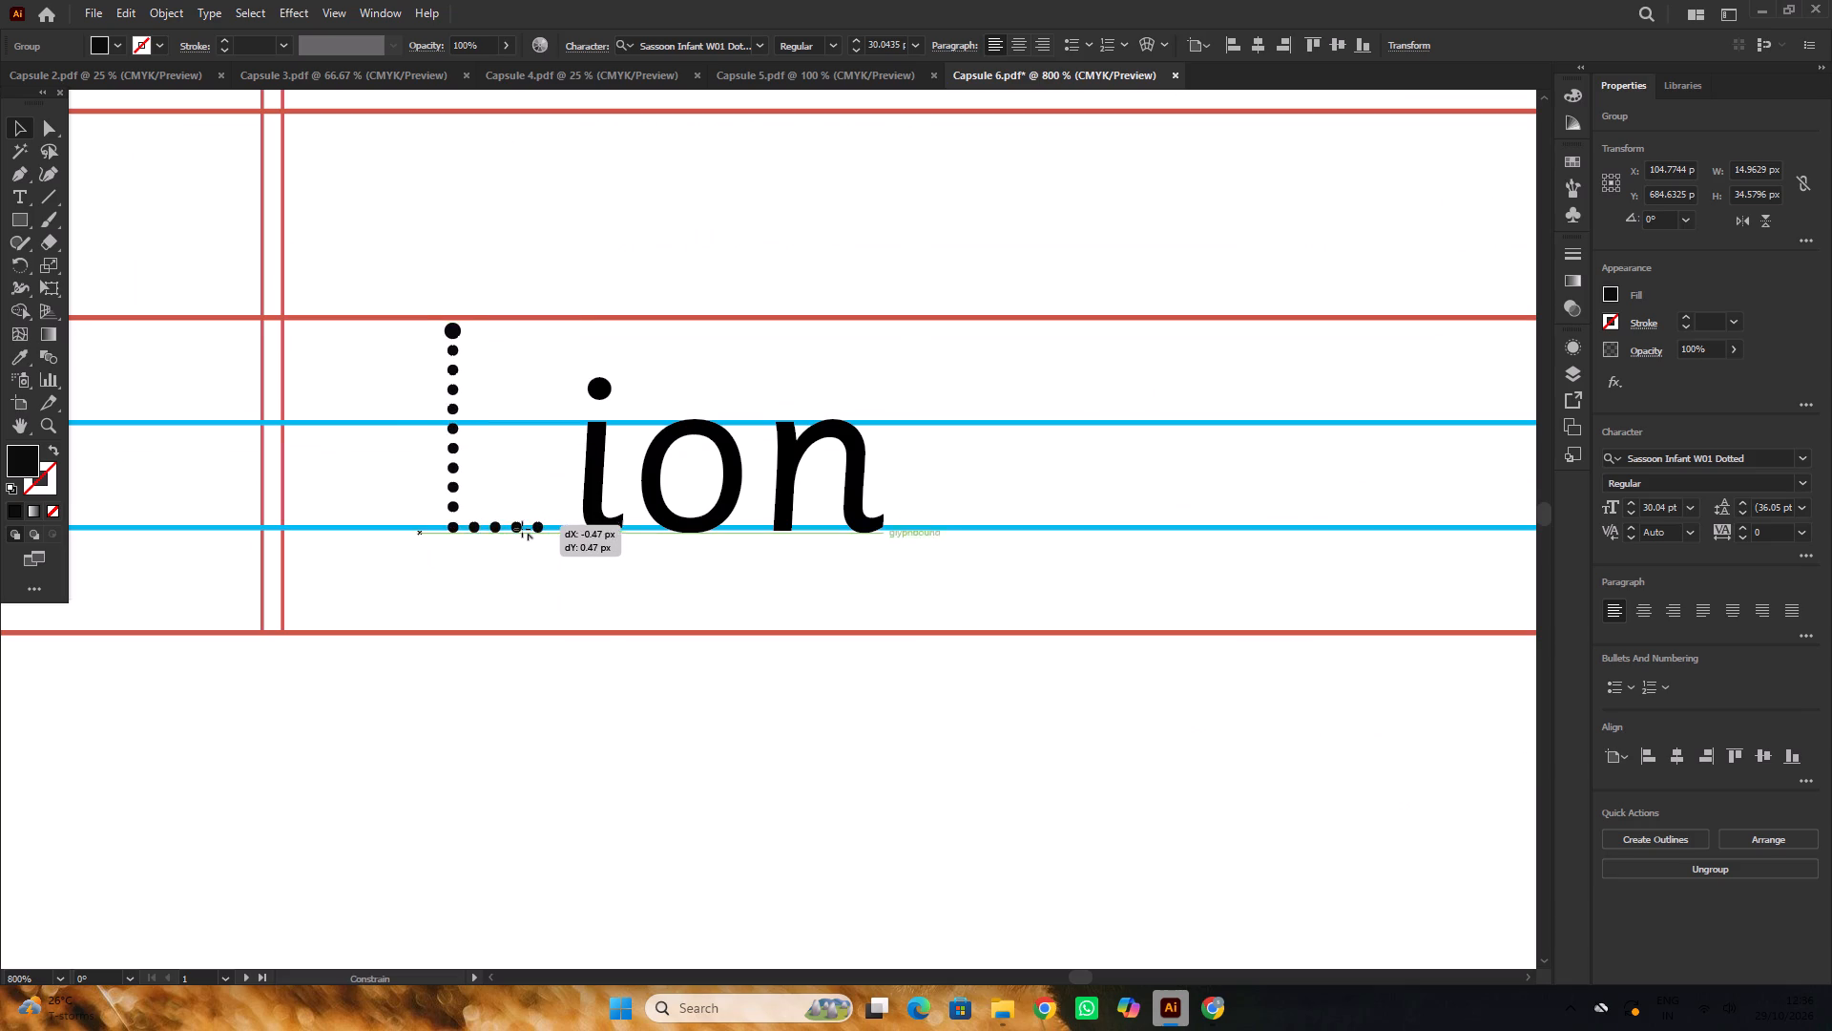
{"action": "scroll", "coordinate": [493, 479], "scroll_direction": "down", "scroll_amount": 4, "text": "alt"}
{"action": "left_click", "coordinate": [730, 710]}
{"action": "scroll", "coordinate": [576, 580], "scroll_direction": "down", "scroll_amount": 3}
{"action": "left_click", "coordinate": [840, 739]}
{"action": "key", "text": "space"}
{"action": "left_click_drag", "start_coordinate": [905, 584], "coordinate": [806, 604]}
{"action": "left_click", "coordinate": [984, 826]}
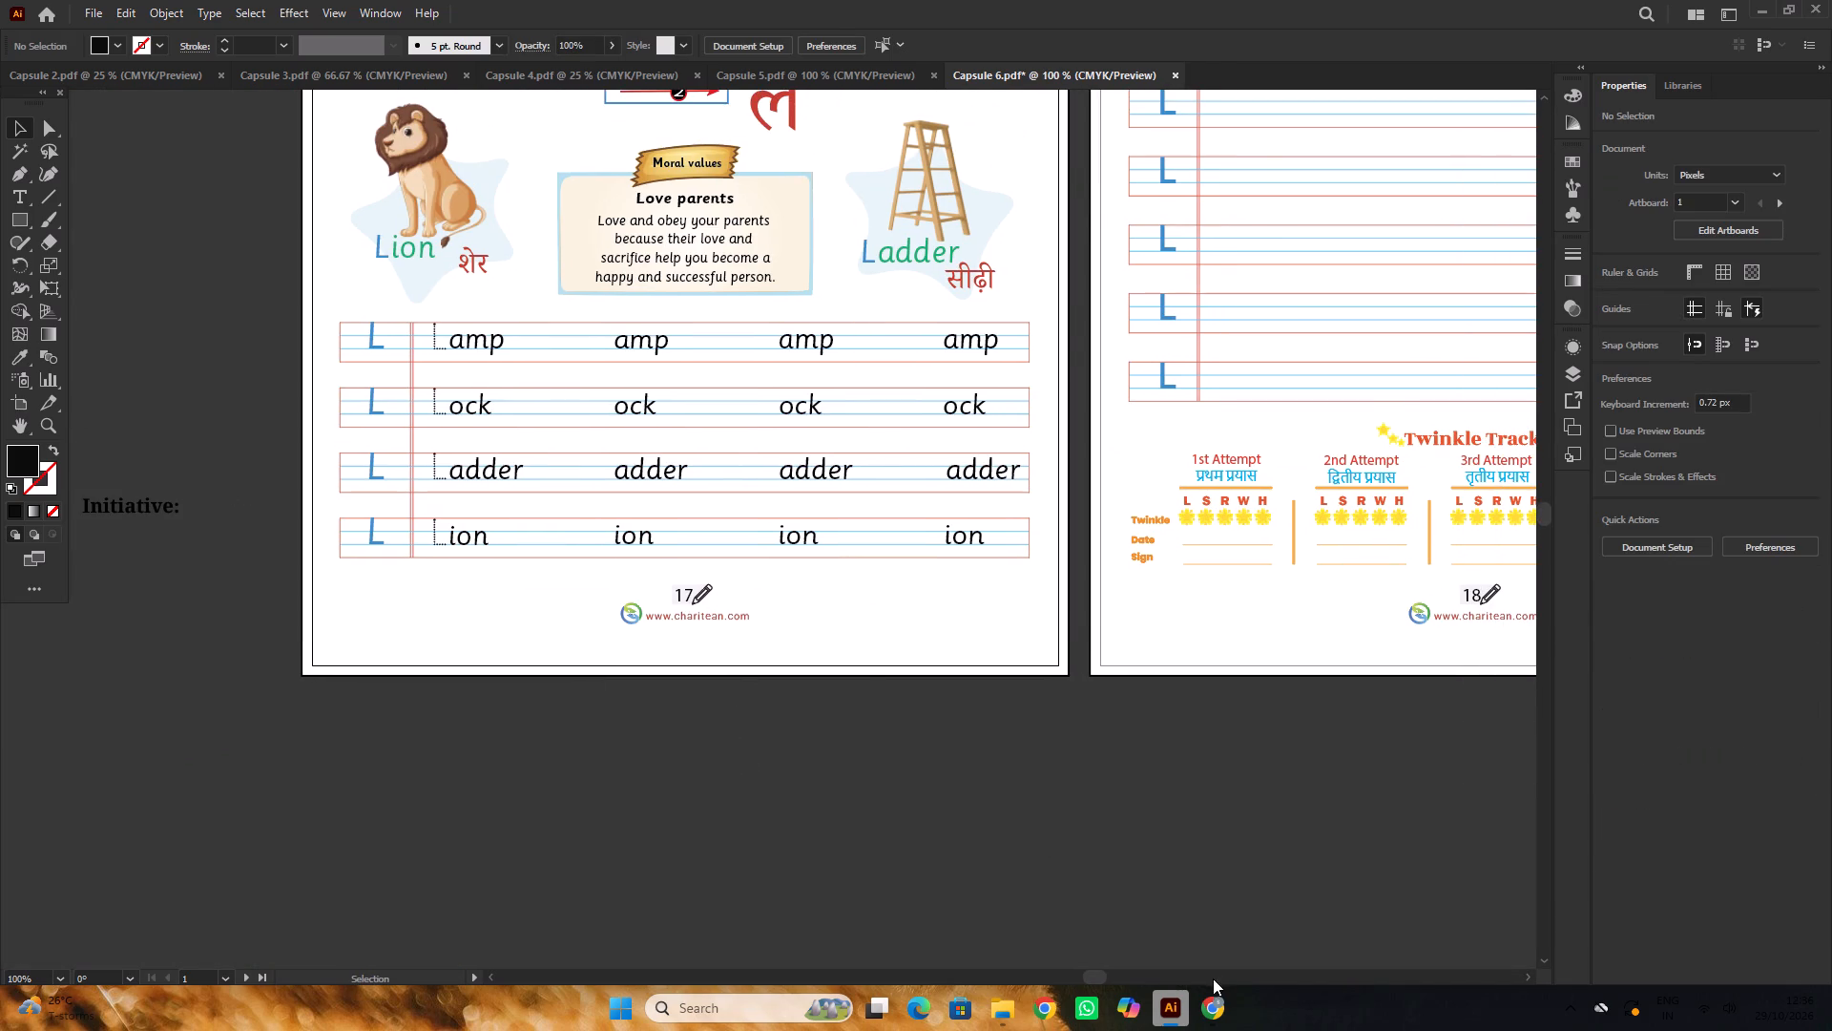
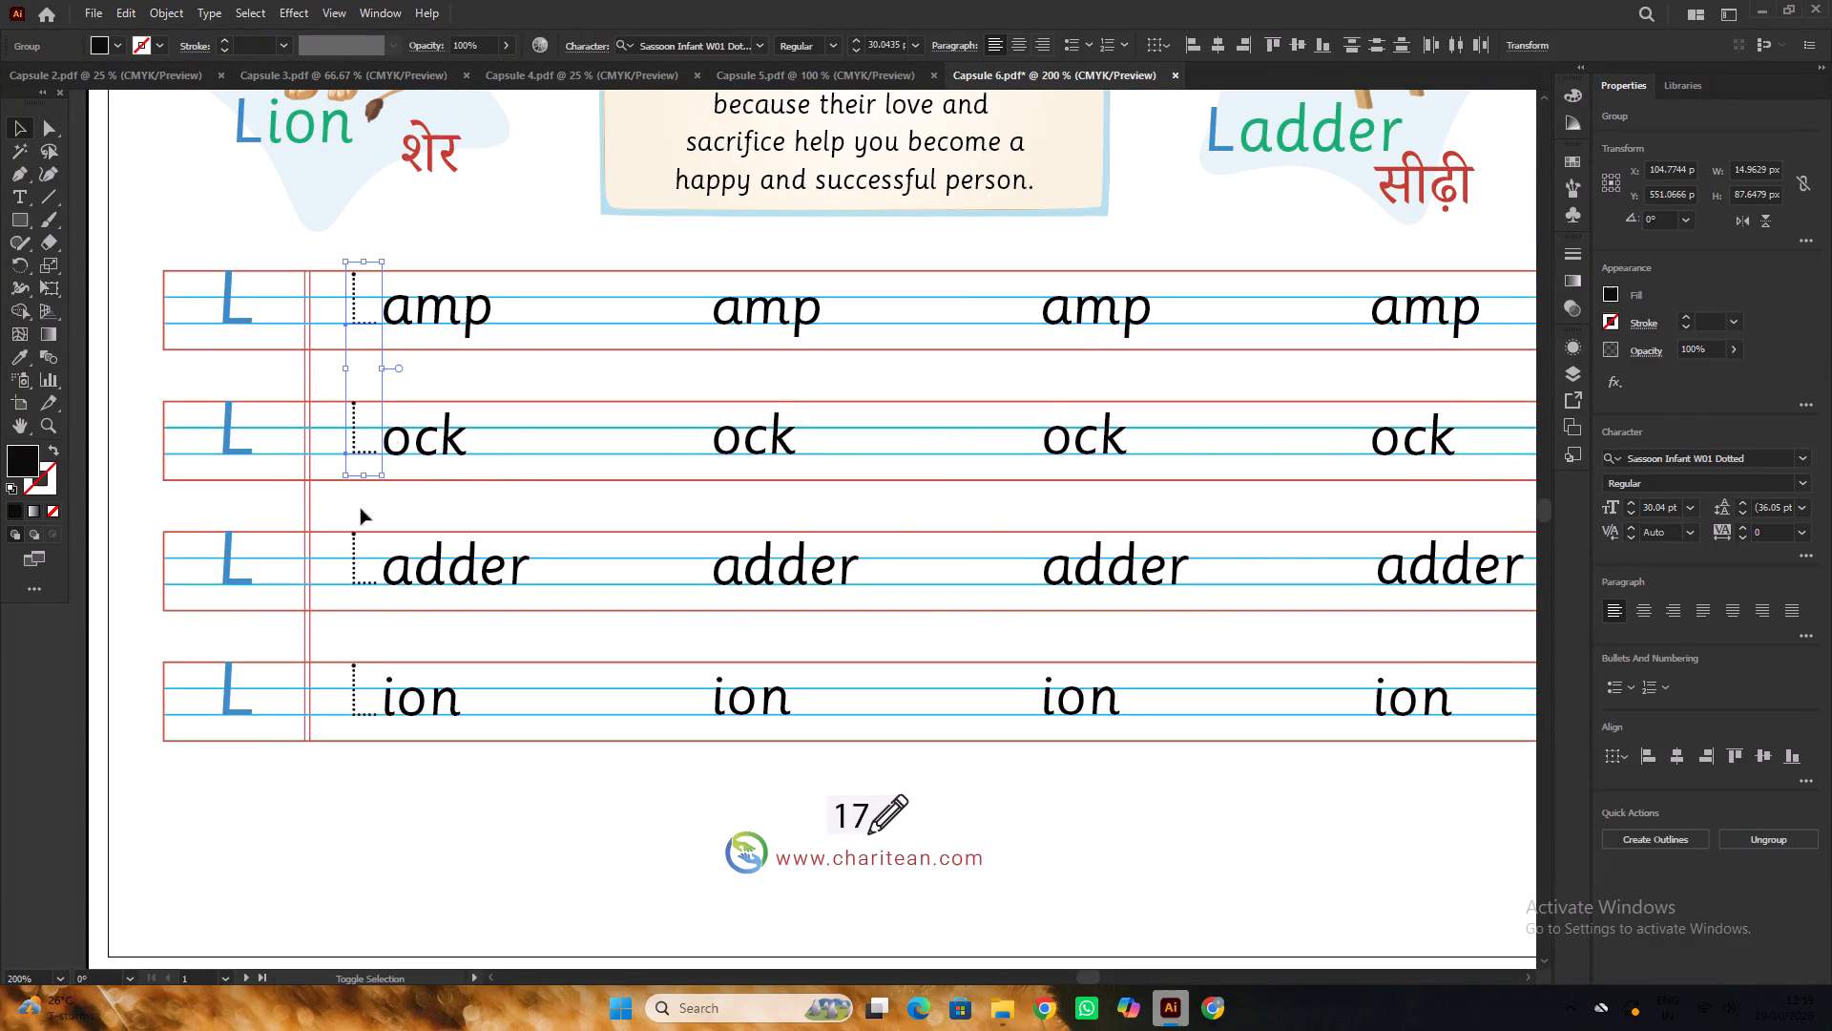
Copy the column of four dotted Ls straight across, in front of the second-, third- and fourth-column amp, ock, adder and ion.
{"action": "left_click", "coordinate": [368, 580], "text": "shift"}
{"action": "left_click", "coordinate": [364, 715], "text": "shift"}
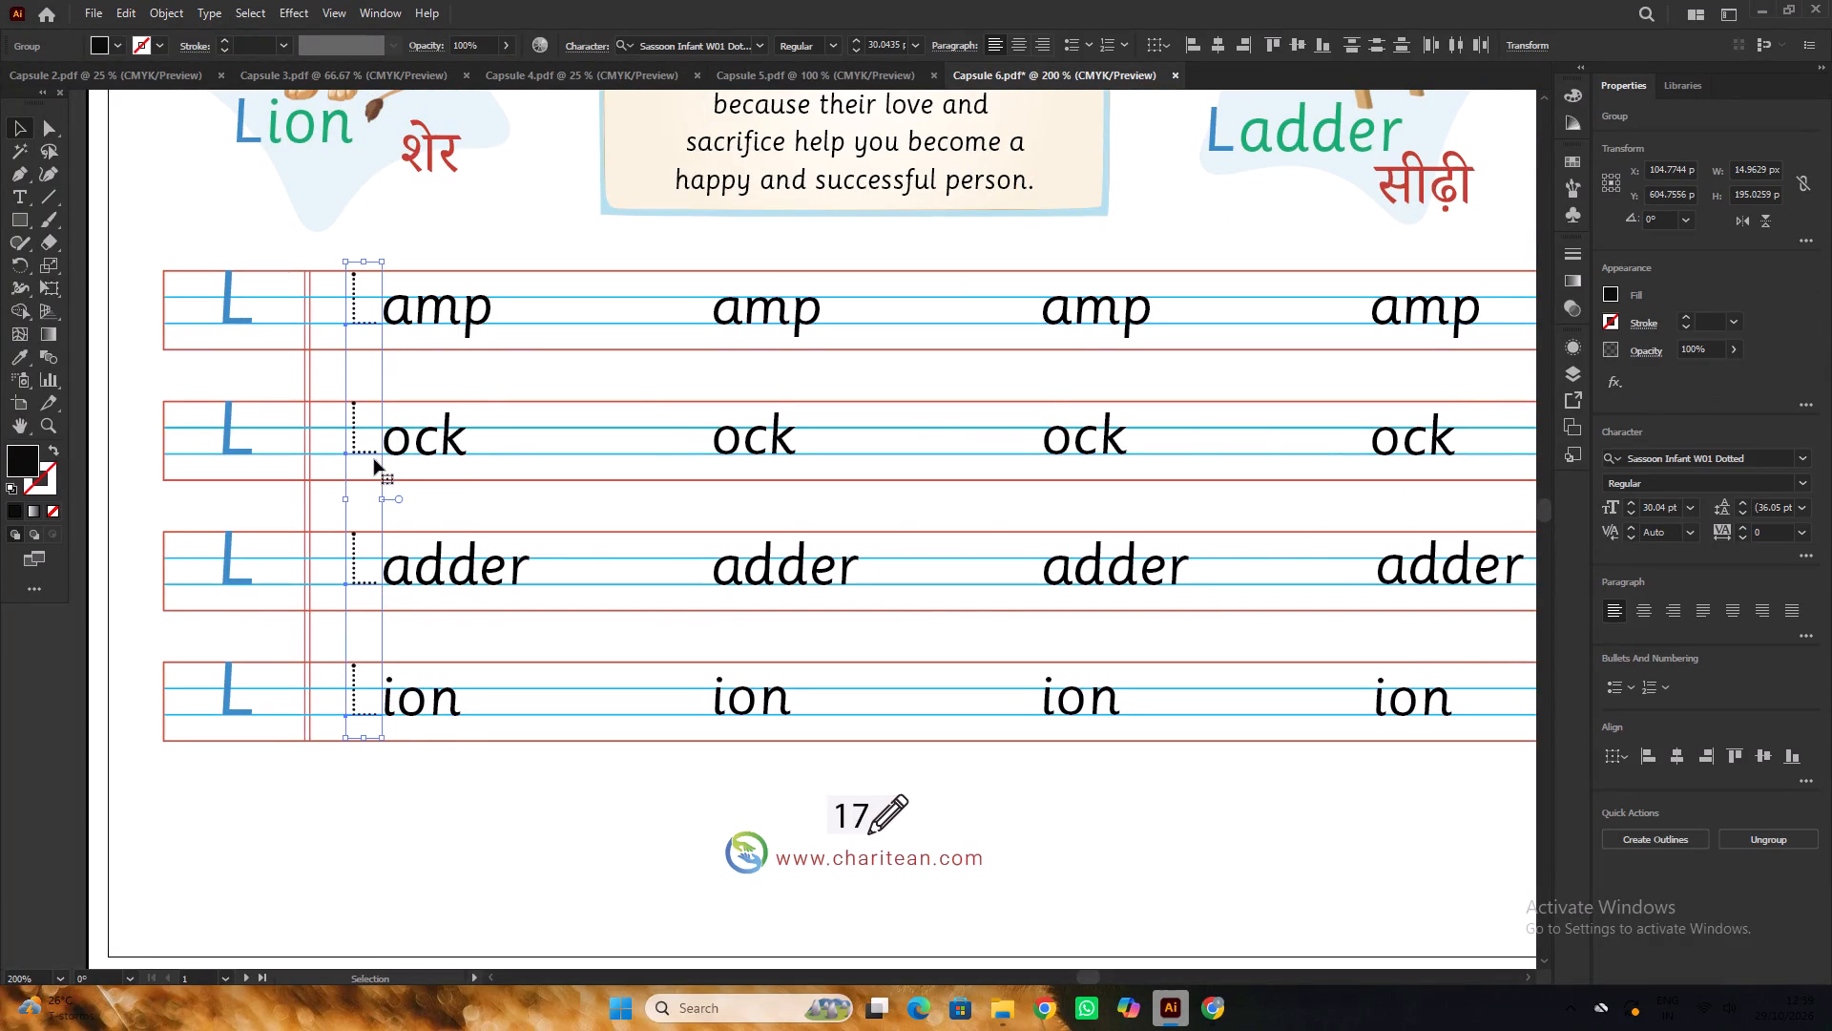
{"action": "left_click_drag", "start_coordinate": [368, 455], "coordinate": [698, 482], "text": "alt"}
{"action": "scroll", "coordinate": [327, 504], "scroll_direction": "down", "scroll_amount": 1, "text": "alt"}
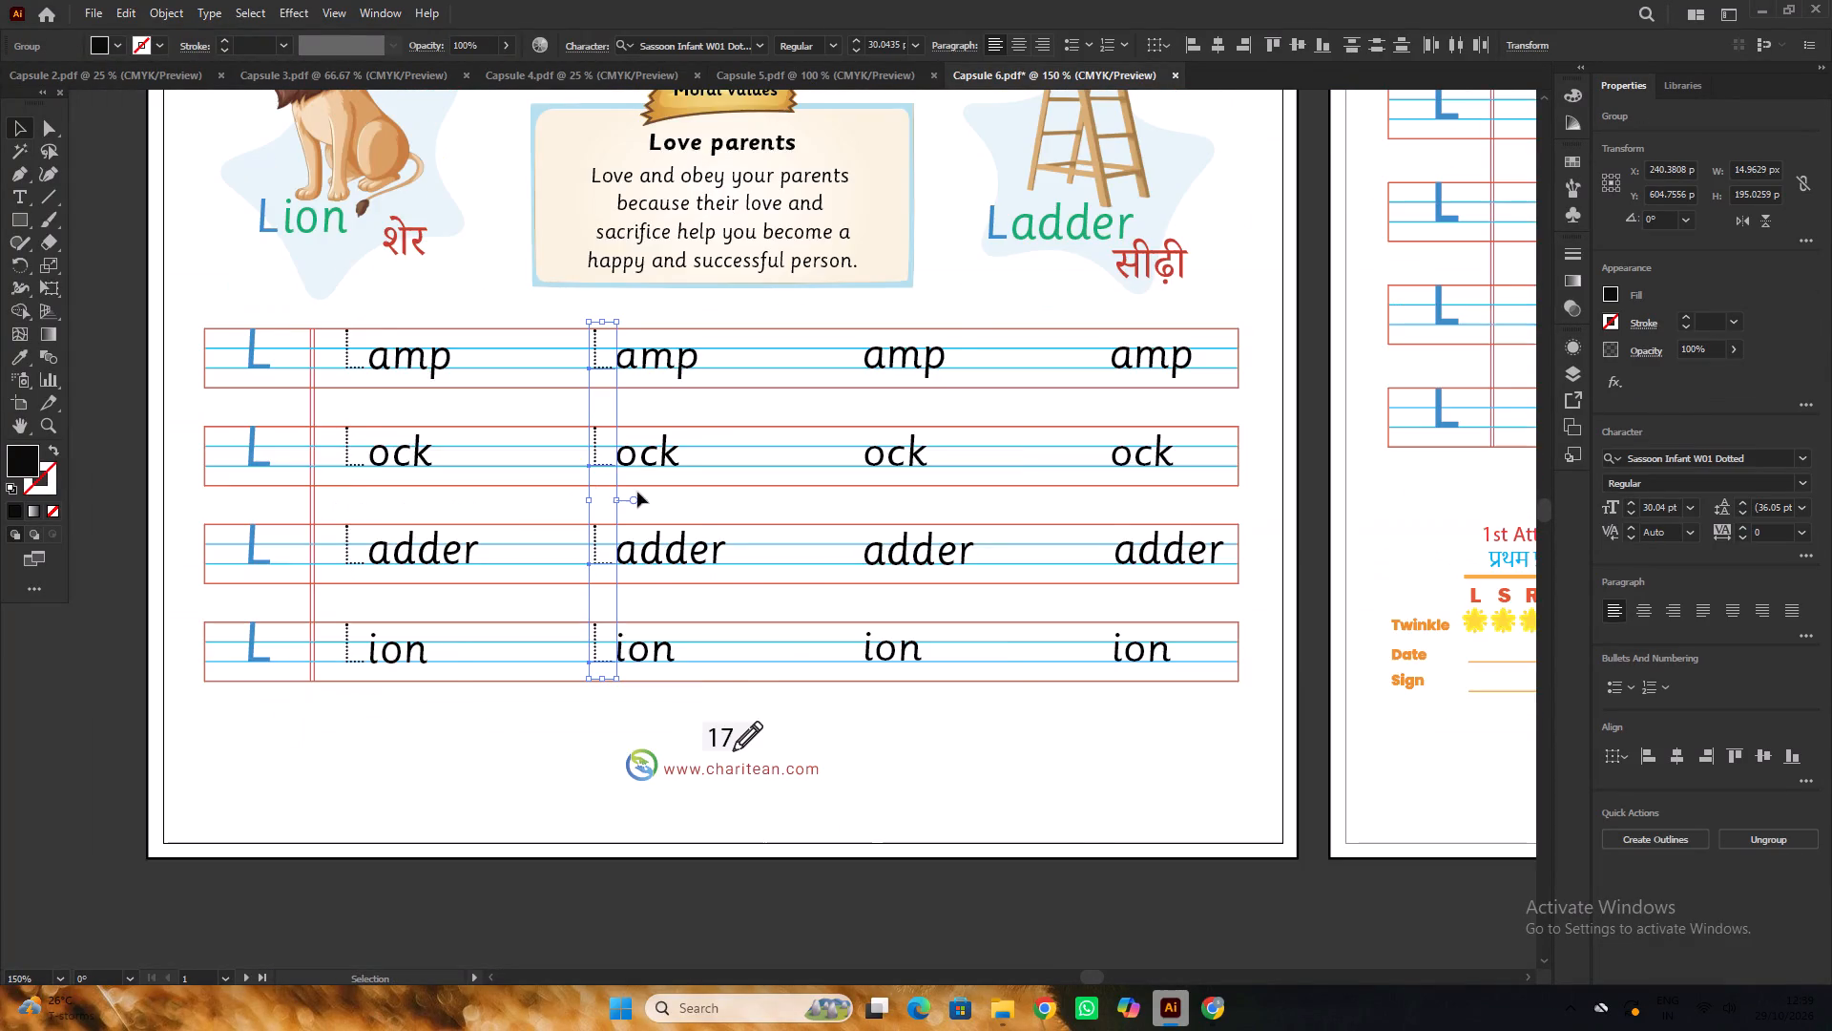
{"action": "scroll", "coordinate": [637, 492], "scroll_direction": "up", "scroll_amount": 1, "text": "alt"}
{"action": "left_click_drag", "start_coordinate": [601, 459], "coordinate": [923, 462], "text": "alt"}
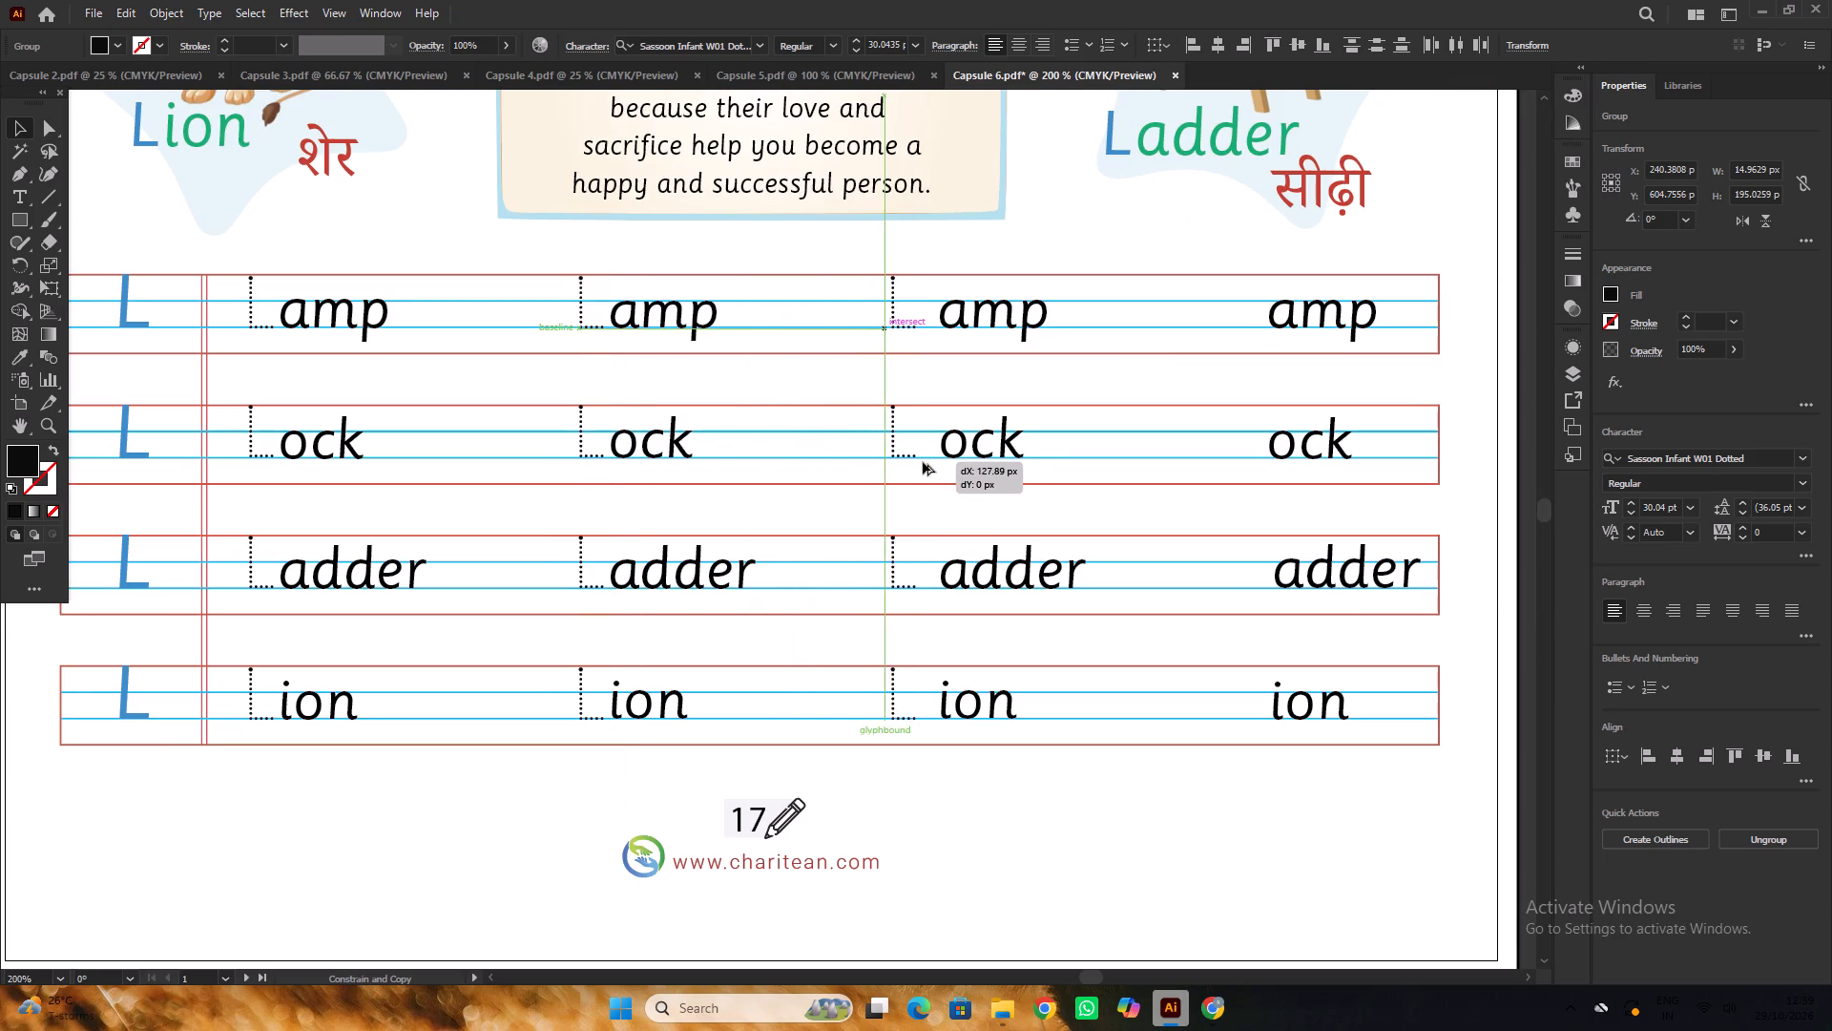
{"action": "left_click_drag", "start_coordinate": [923, 462], "coordinate": [930, 465], "text": "alt"}
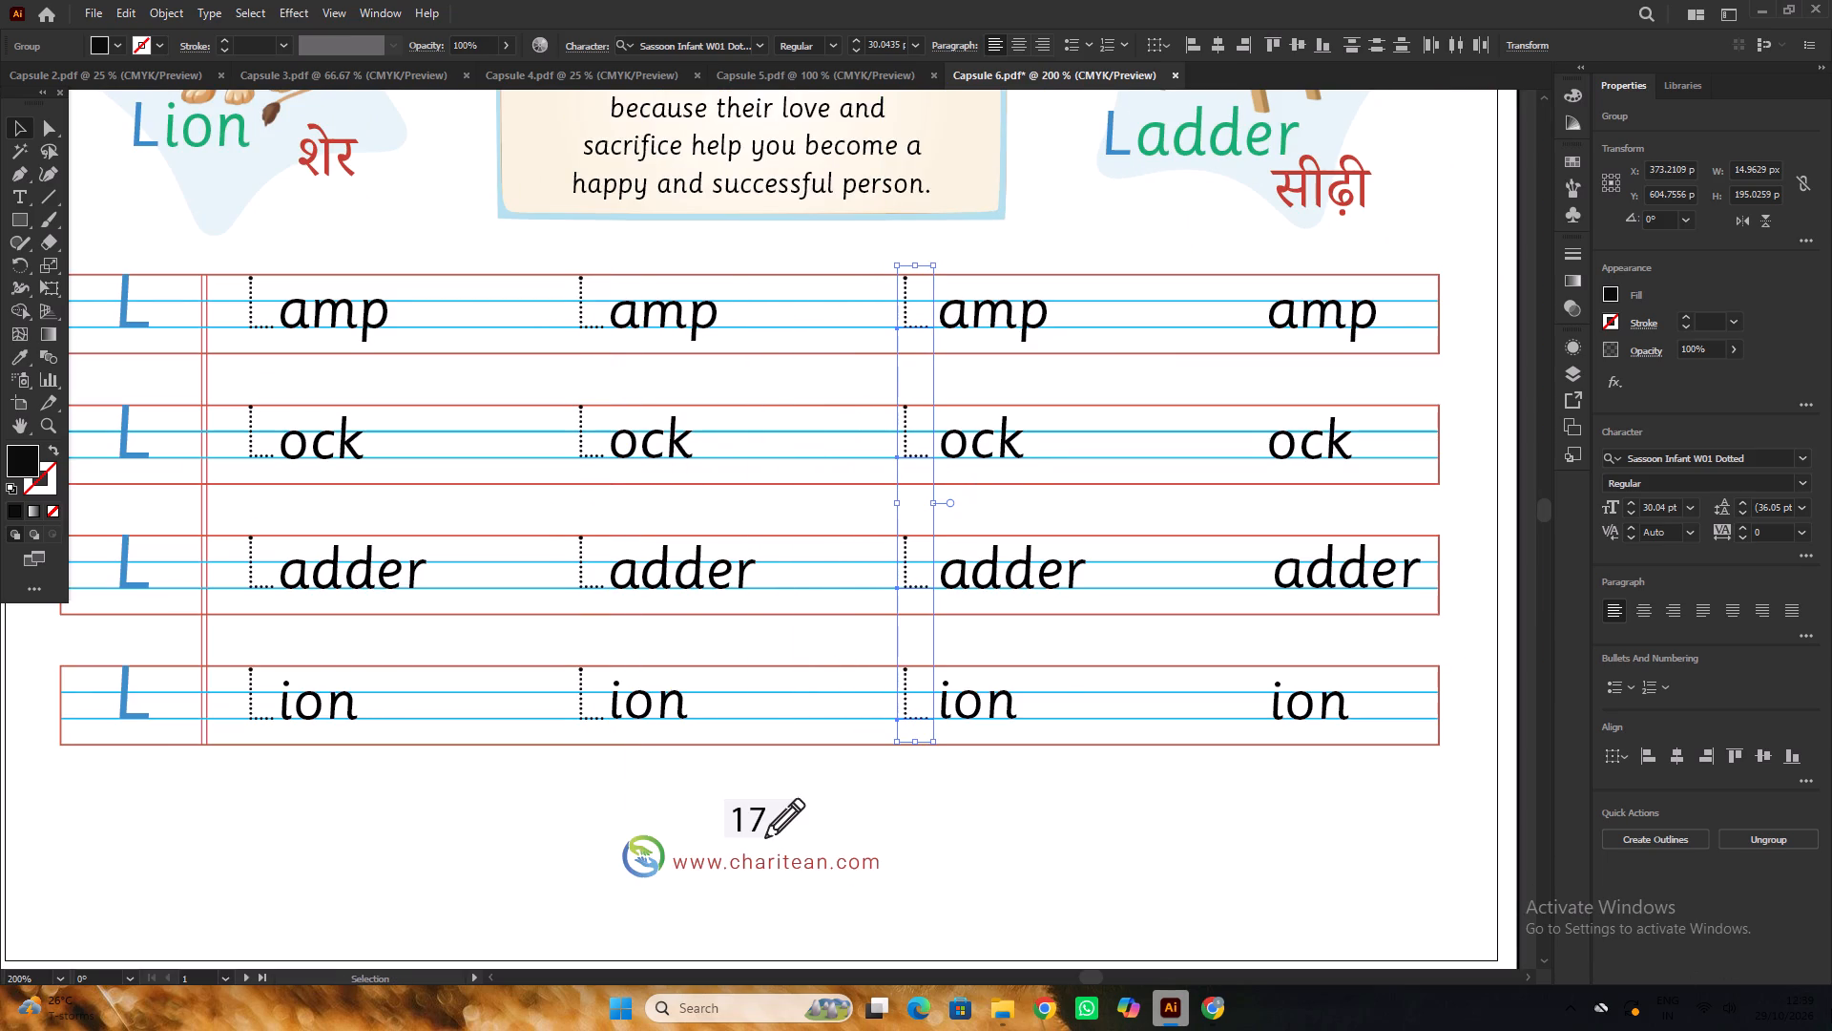
{"action": "scroll", "coordinate": [614, 632], "scroll_direction": "down", "scroll_amount": 2, "text": "alt"}
{"action": "scroll", "coordinate": [894, 537], "scroll_direction": "up", "scroll_amount": 3, "text": "alt"}
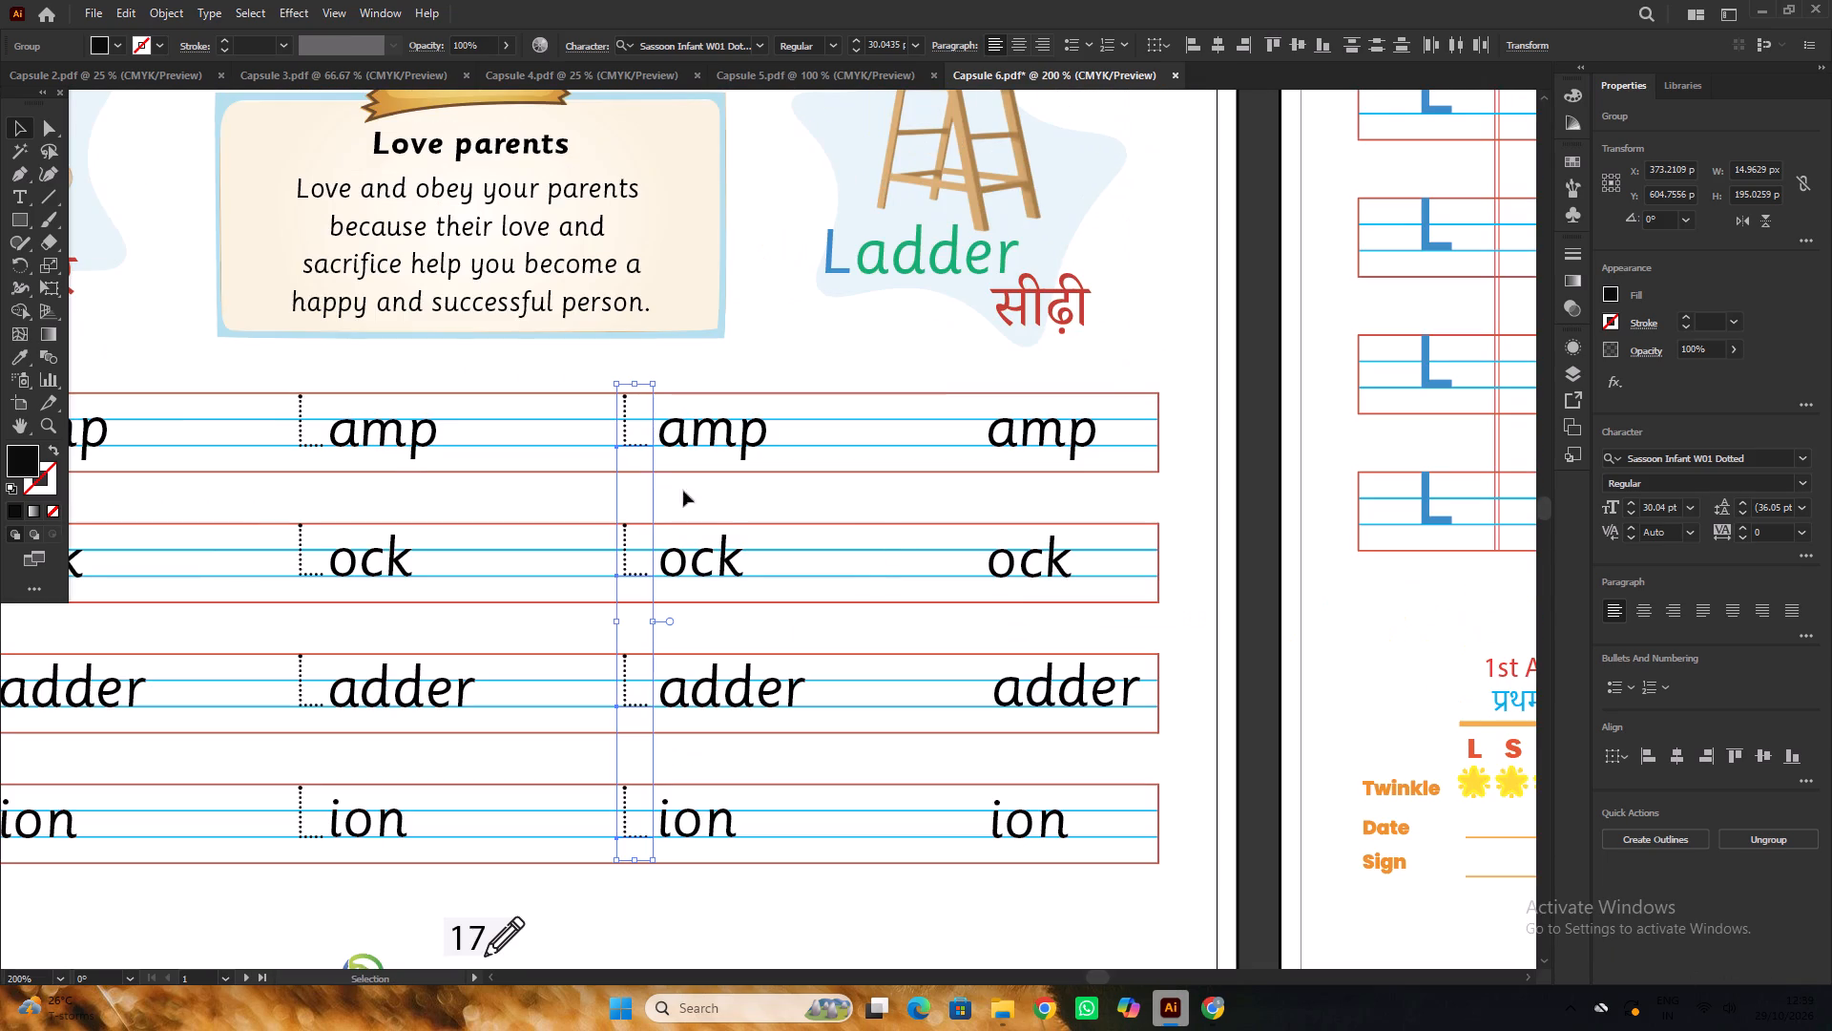
{"action": "left_click_drag", "start_coordinate": [639, 448], "coordinate": [975, 457], "text": "alt"}
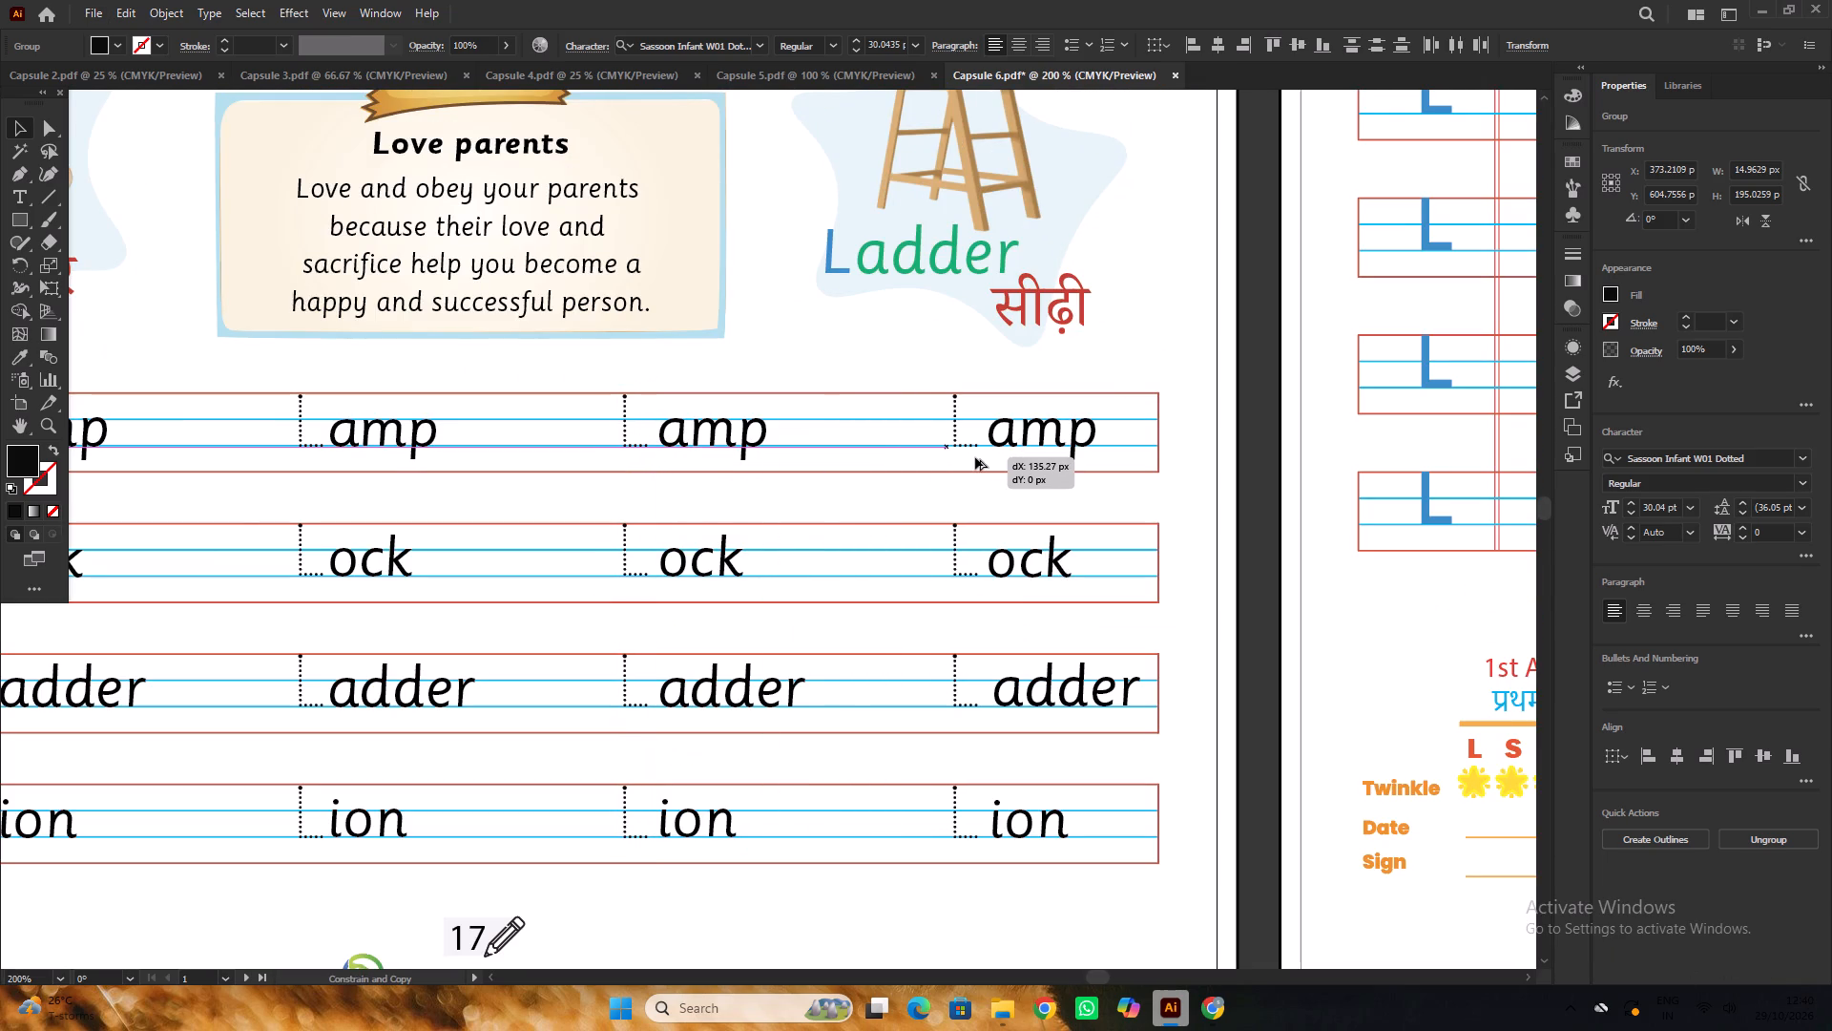
{"action": "left_click_drag", "start_coordinate": [975, 457], "coordinate": [969, 464], "text": "alt"}
{"action": "scroll", "coordinate": [399, 573], "scroll_direction": "down", "scroll_amount": 3, "text": "alt"}
{"action": "scroll", "coordinate": [399, 573], "scroll_direction": "down", "scroll_amount": 1}
{"action": "left_click", "coordinate": [761, 812]}
Change the font of all nine blue Ls on the Assessment Time page to Sassoon Primary.
{"action": "scroll", "coordinate": [762, 810], "scroll_direction": "down", "scroll_amount": 1, "text": "alt"}
{"action": "key", "text": "space"}
{"action": "key", "text": "space"}
{"action": "key", "text": "space"}
{"action": "key", "text": "space"}
{"action": "key", "text": "space"}
{"action": "key", "text": "space"}
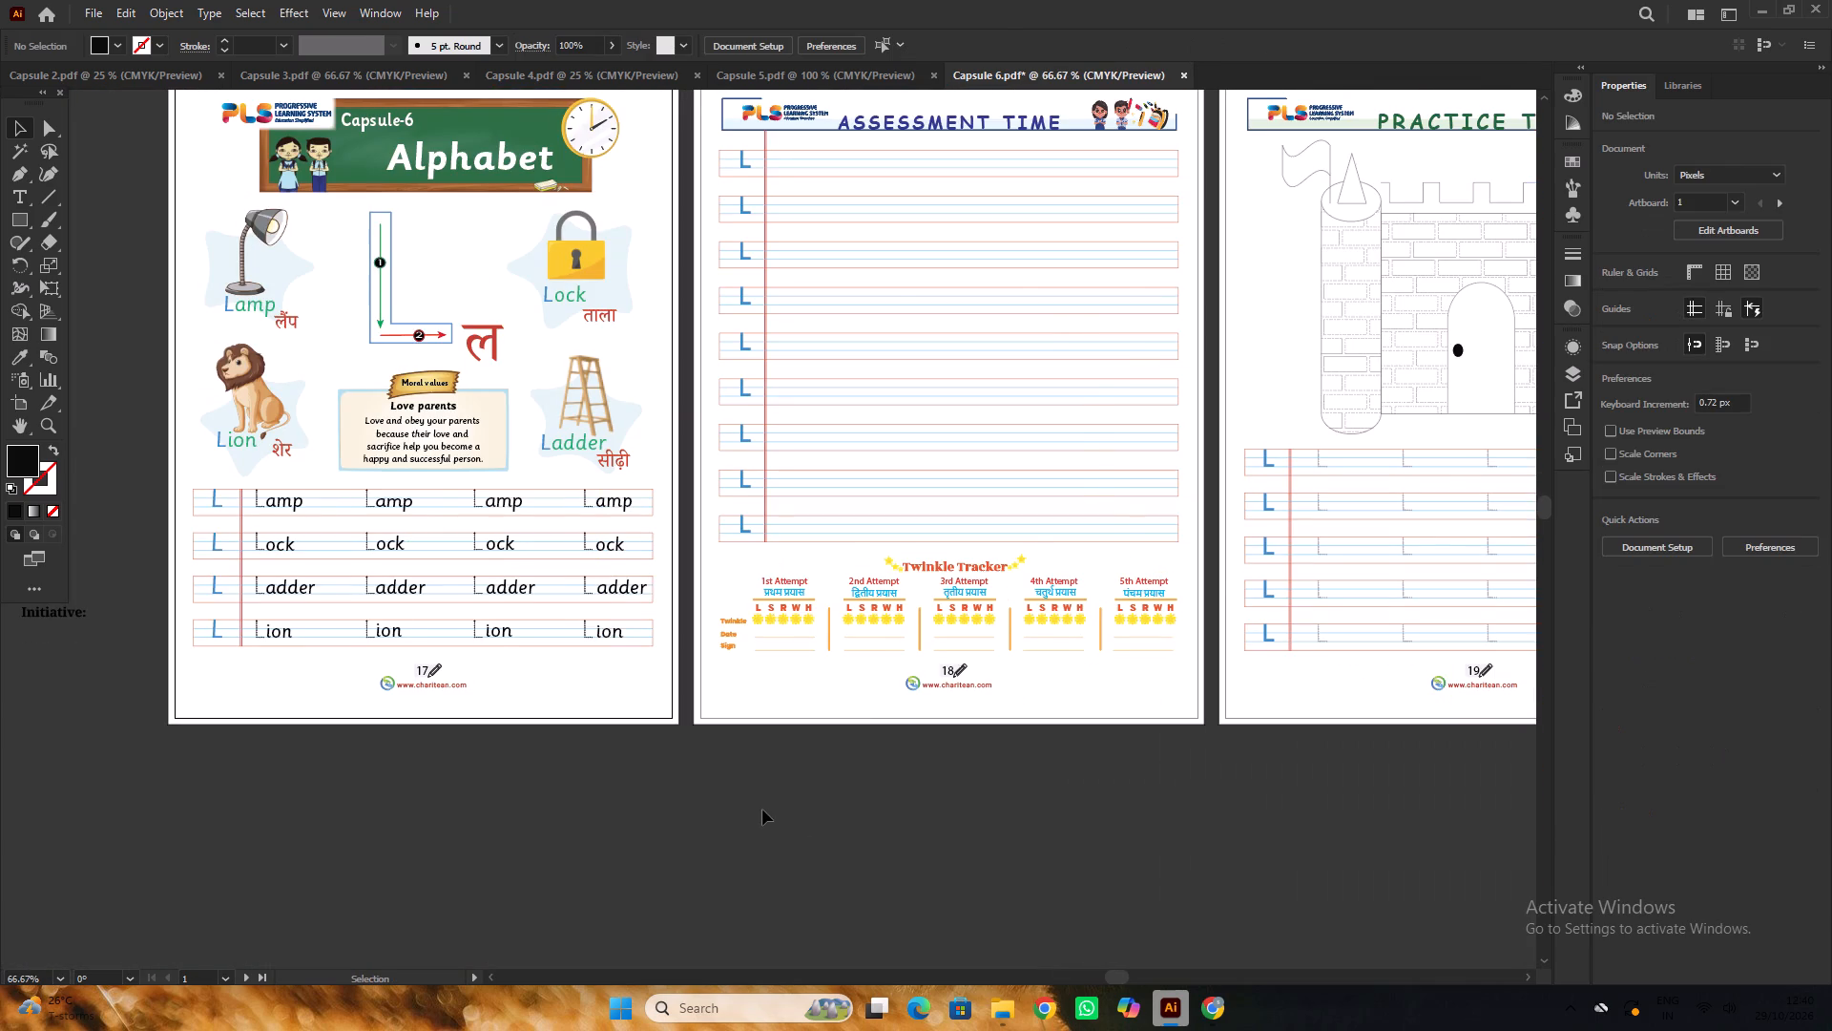
{"action": "left_click_drag", "start_coordinate": [988, 828], "coordinate": [896, 831]}
{"action": "key", "text": "space"}
{"action": "left_click_drag", "start_coordinate": [1029, 837], "coordinate": [897, 842]}
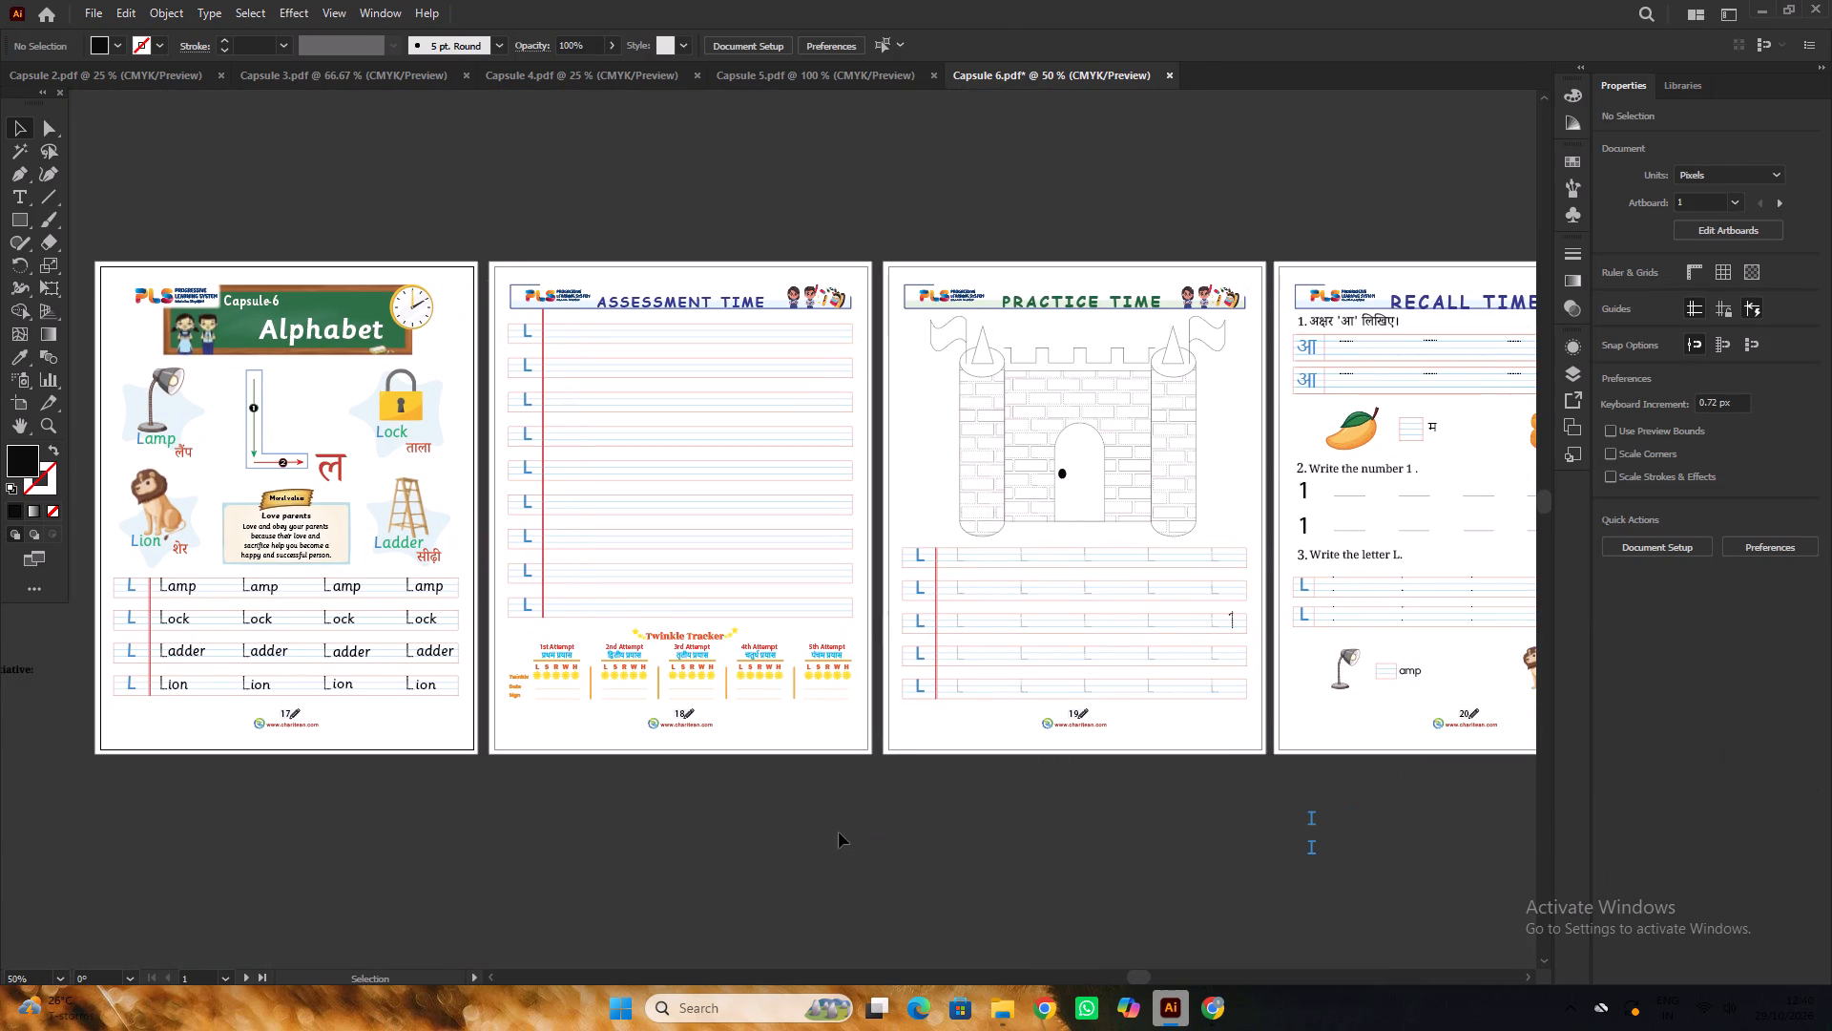
{"action": "scroll", "coordinate": [689, 729], "scroll_direction": "up", "scroll_amount": 1, "text": "alt"}
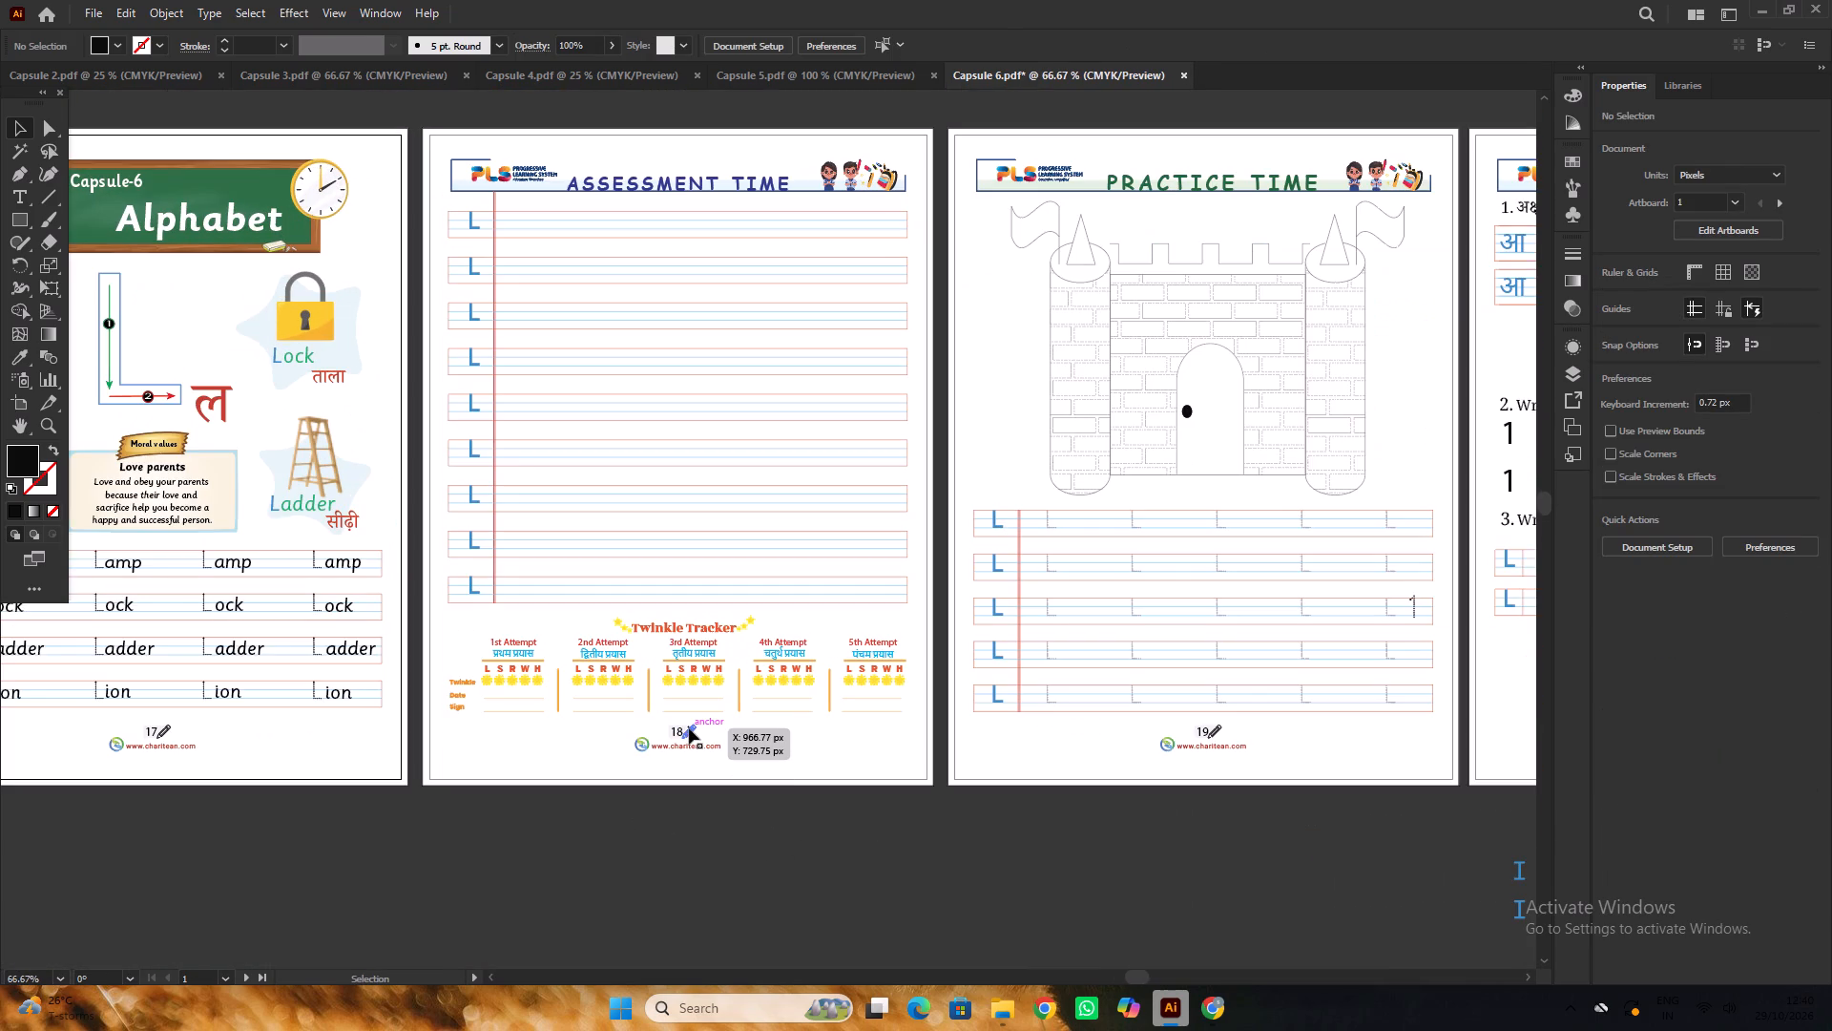
{"action": "scroll", "coordinate": [689, 728], "scroll_direction": "down", "scroll_amount": 1, "text": "alt"}
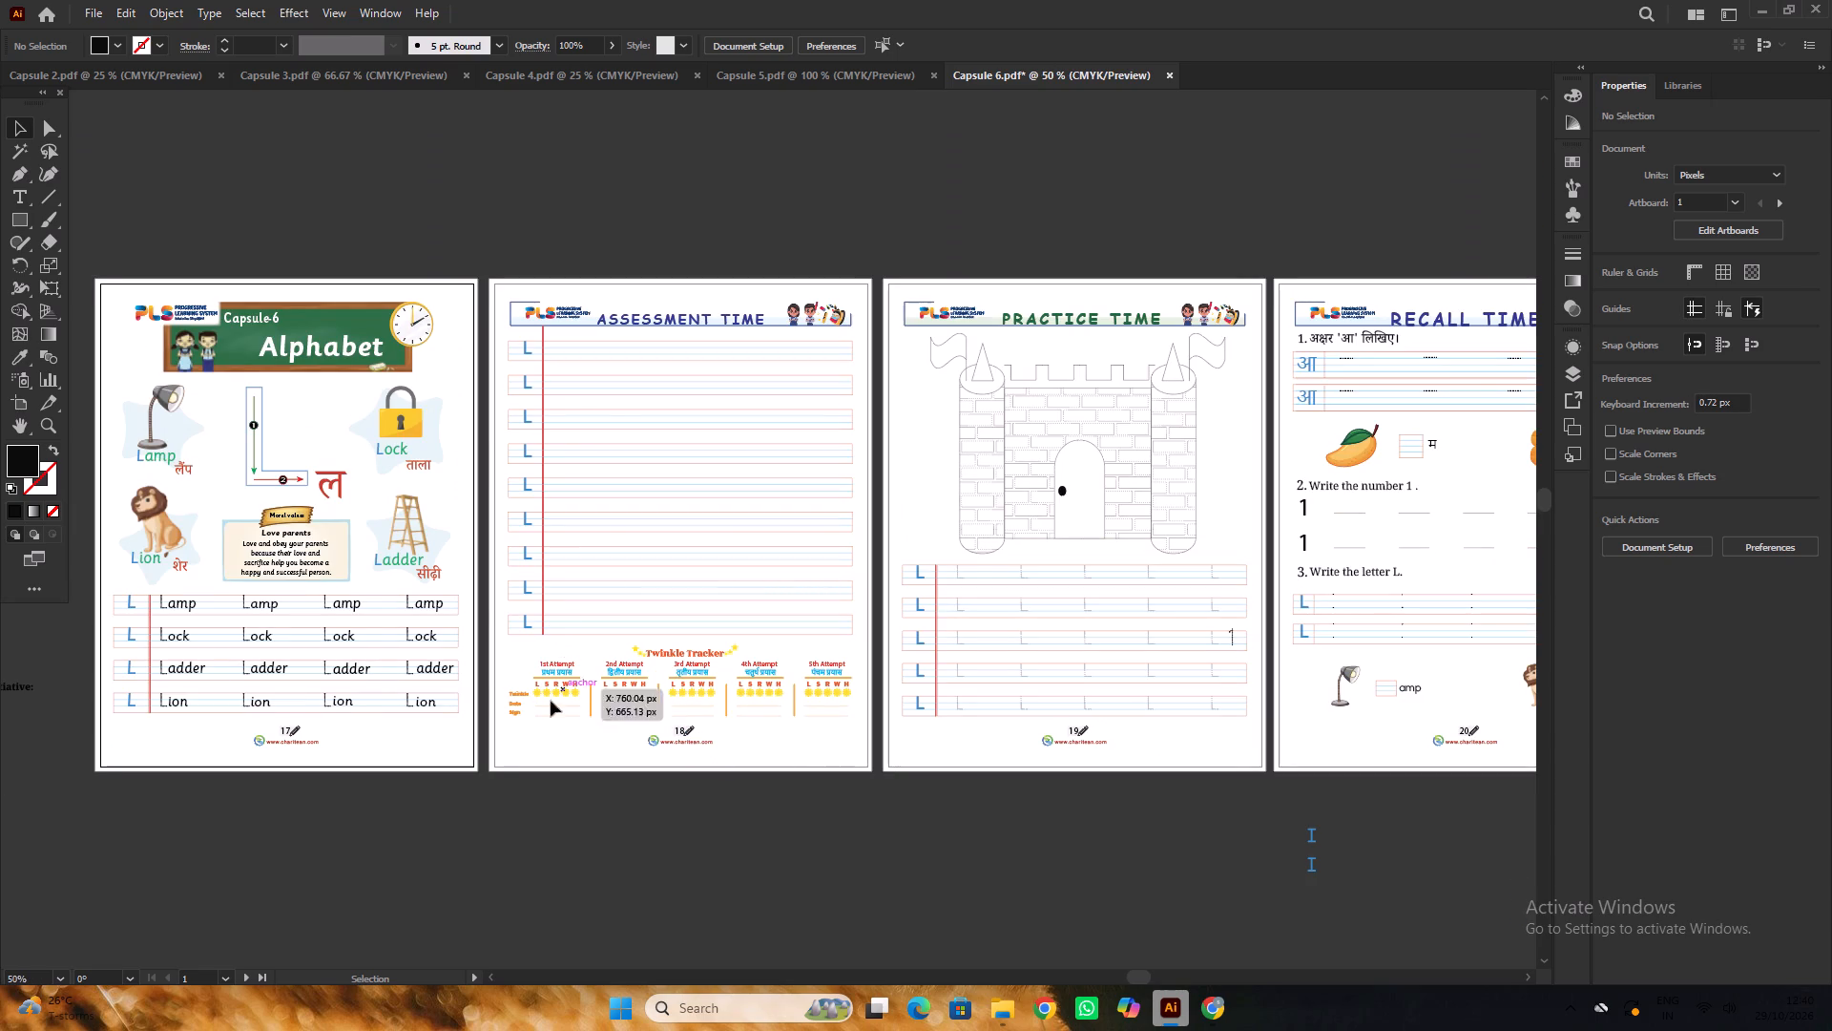
{"action": "key", "text": "space"}
{"action": "key", "text": "space"}
{"action": "left_click_drag", "start_coordinate": [526, 736], "coordinate": [751, 710]}
{"action": "scroll", "coordinate": [737, 308], "scroll_direction": "up", "scroll_amount": 1, "text": "alt"}
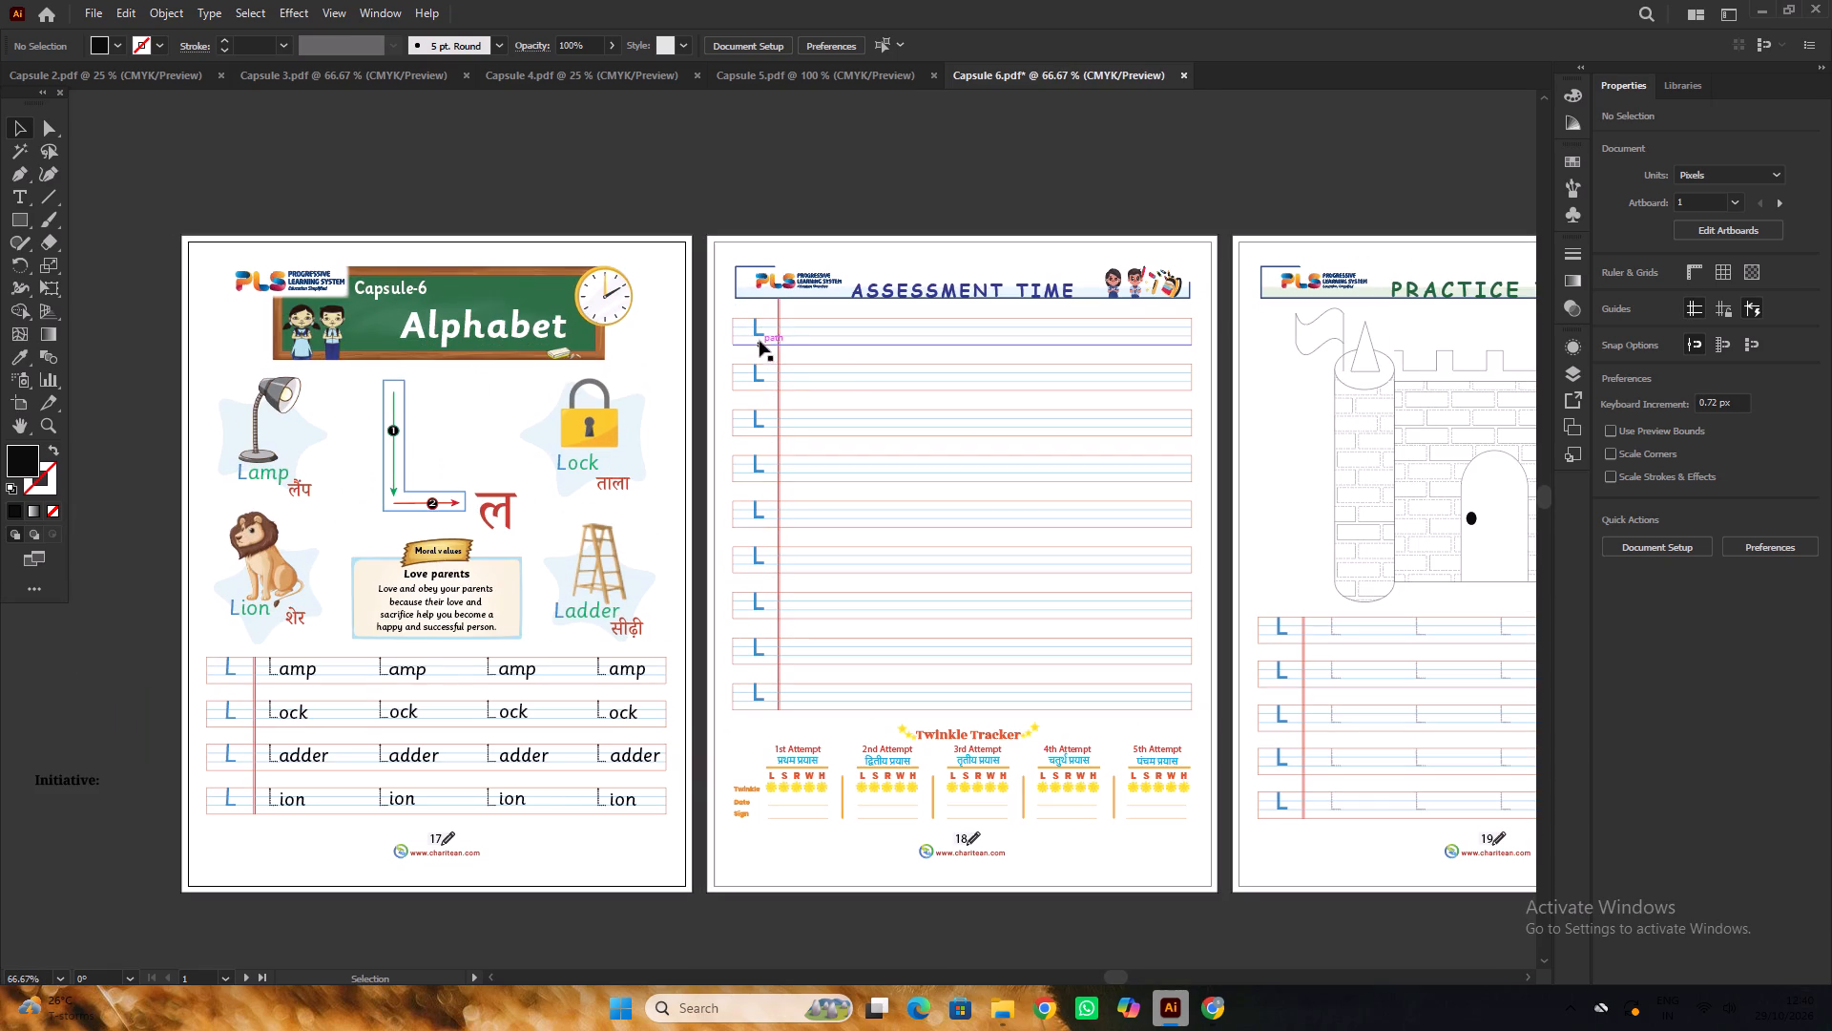
{"action": "left_click", "coordinate": [759, 340]}
{"action": "scroll", "coordinate": [765, 386], "scroll_direction": "up", "scroll_amount": 1, "text": "alt"}
{"action": "left_click", "coordinate": [754, 379], "text": "shift"}
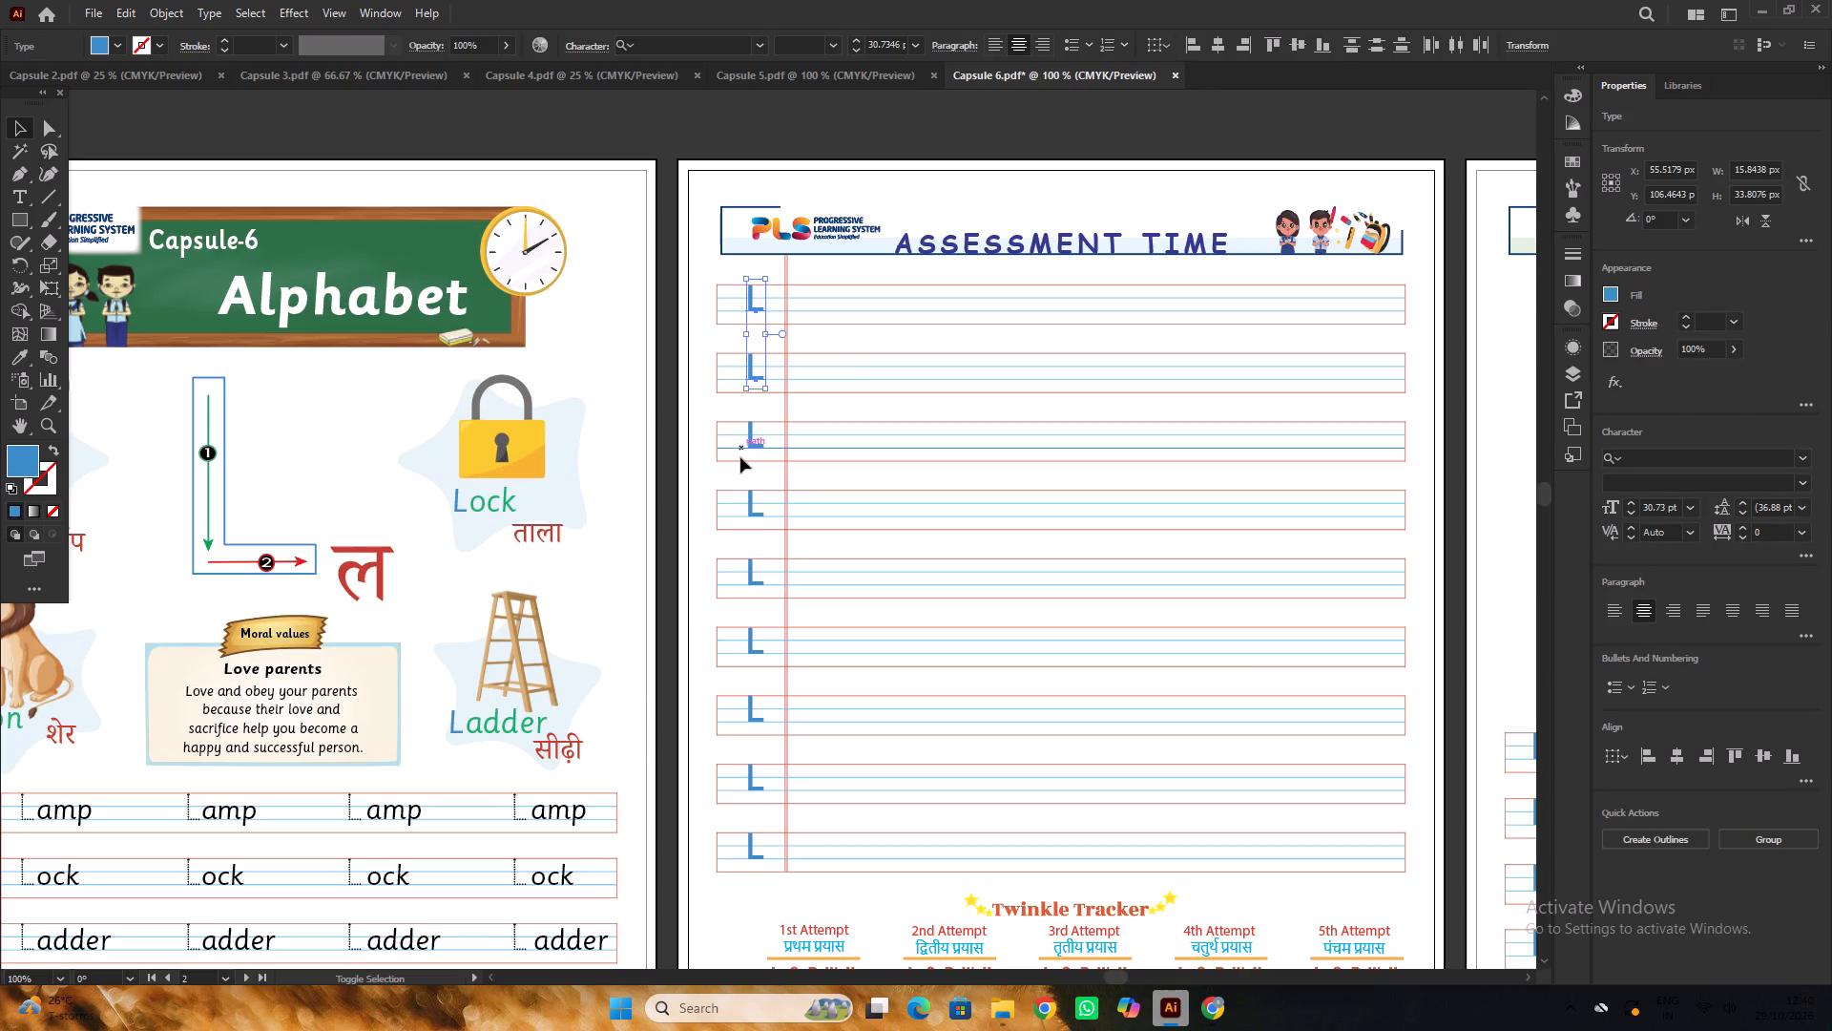
{"action": "left_click", "coordinate": [753, 448], "text": "shift"}
{"action": "left_click", "coordinate": [752, 514], "text": "shift"}
{"action": "left_click", "coordinate": [755, 582], "text": "shift"}
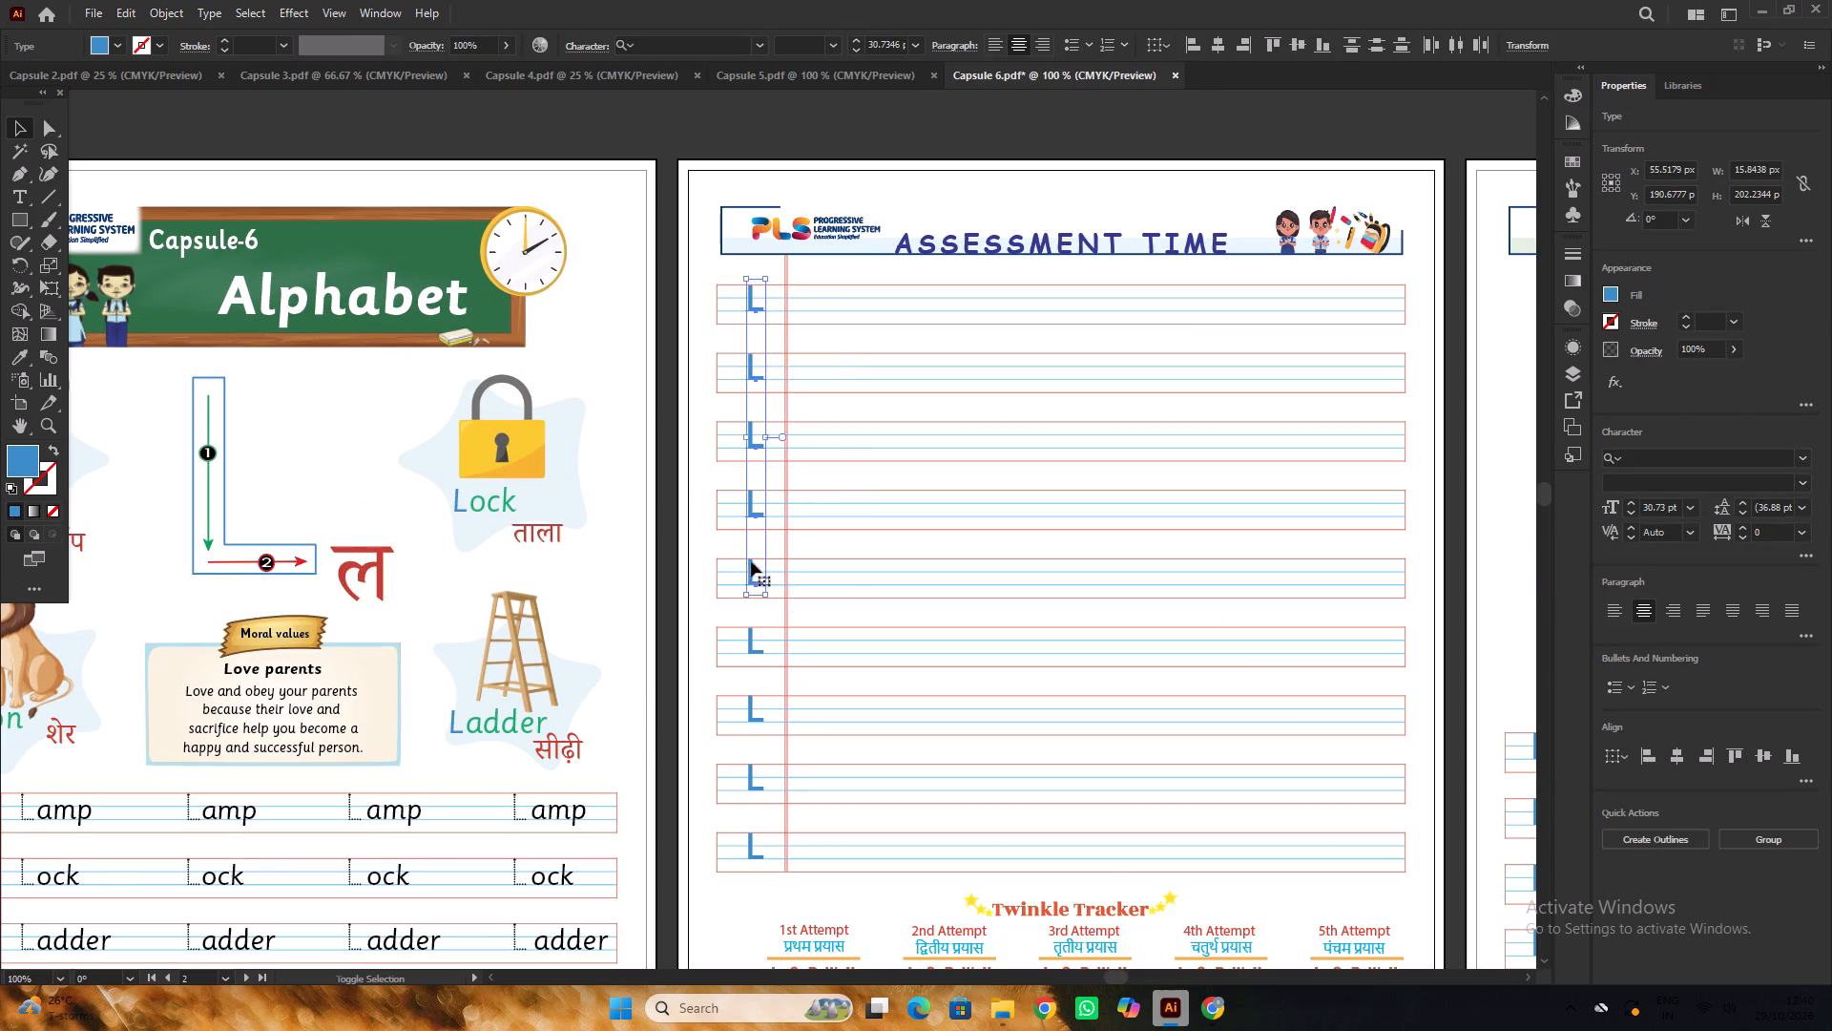
{"action": "scroll", "coordinate": [749, 555], "scroll_direction": "down", "scroll_amount": 5}
{"action": "left_click", "coordinate": [761, 537], "text": "shift"}
{"action": "left_click", "coordinate": [760, 607], "text": "shift"}
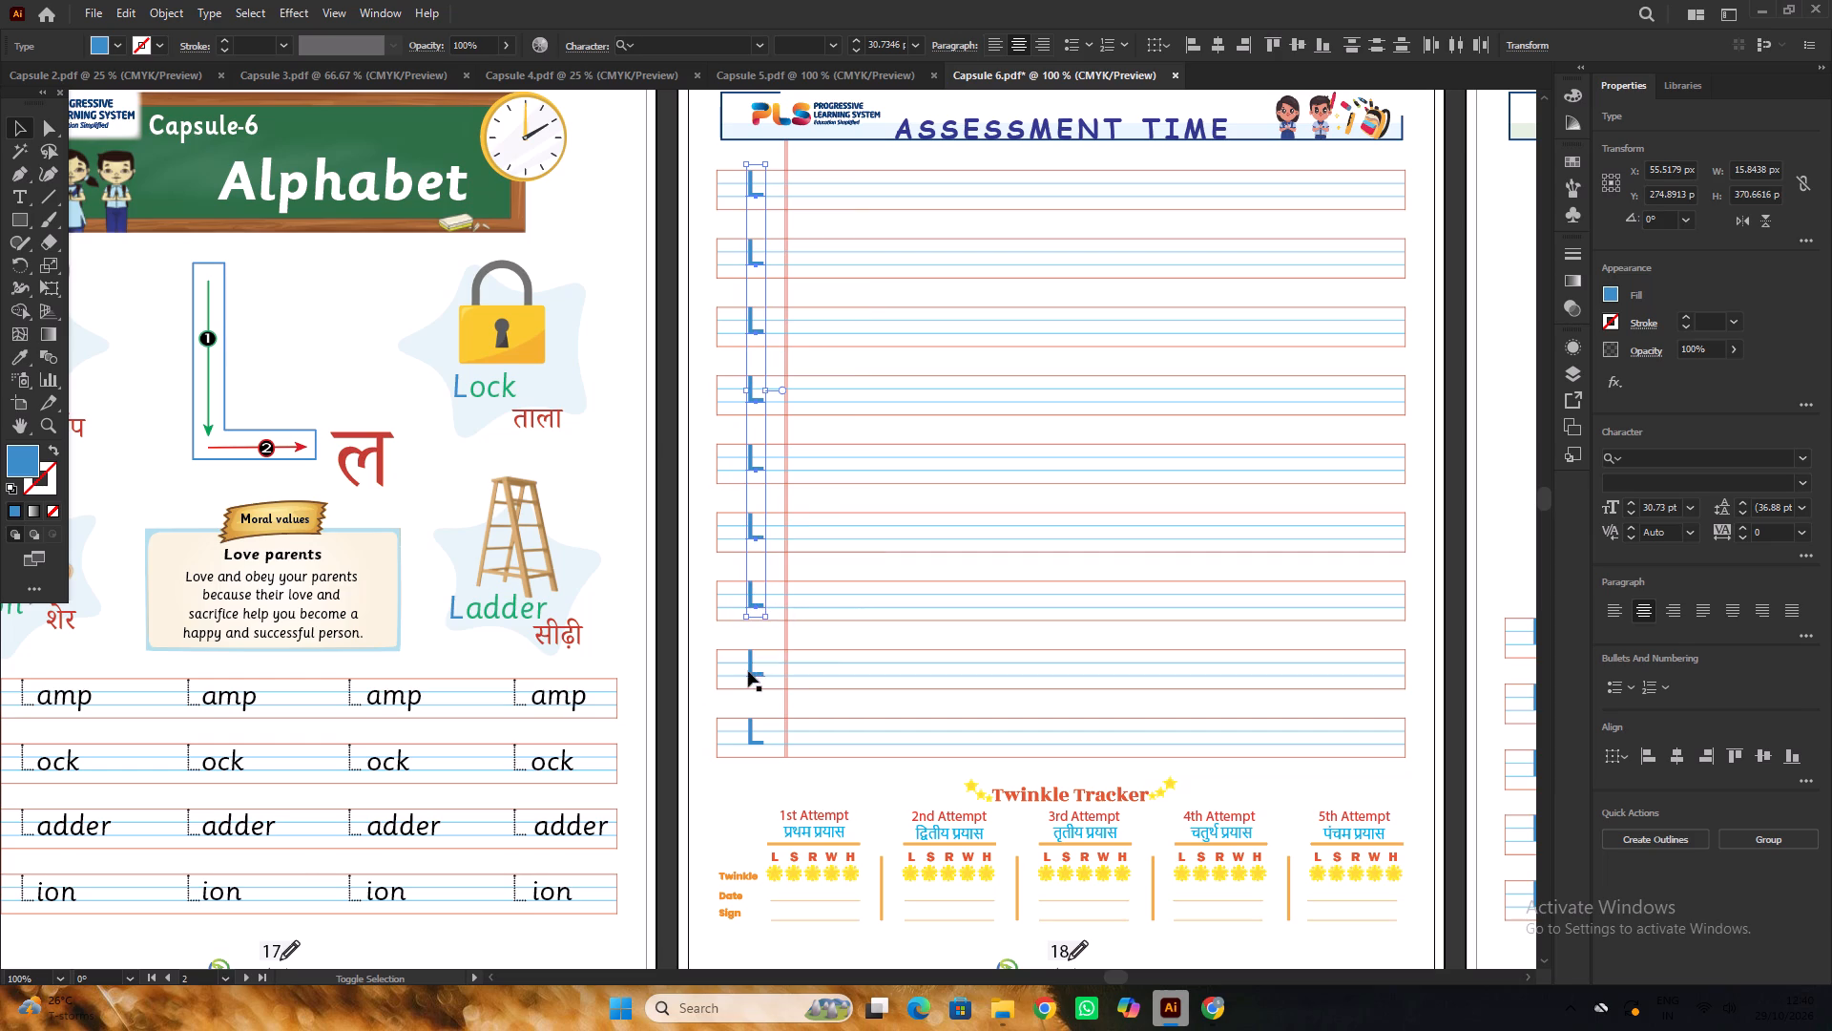
{"action": "left_click", "coordinate": [752, 670], "text": "shift"}
{"action": "left_click", "coordinate": [753, 720], "text": "shift"}
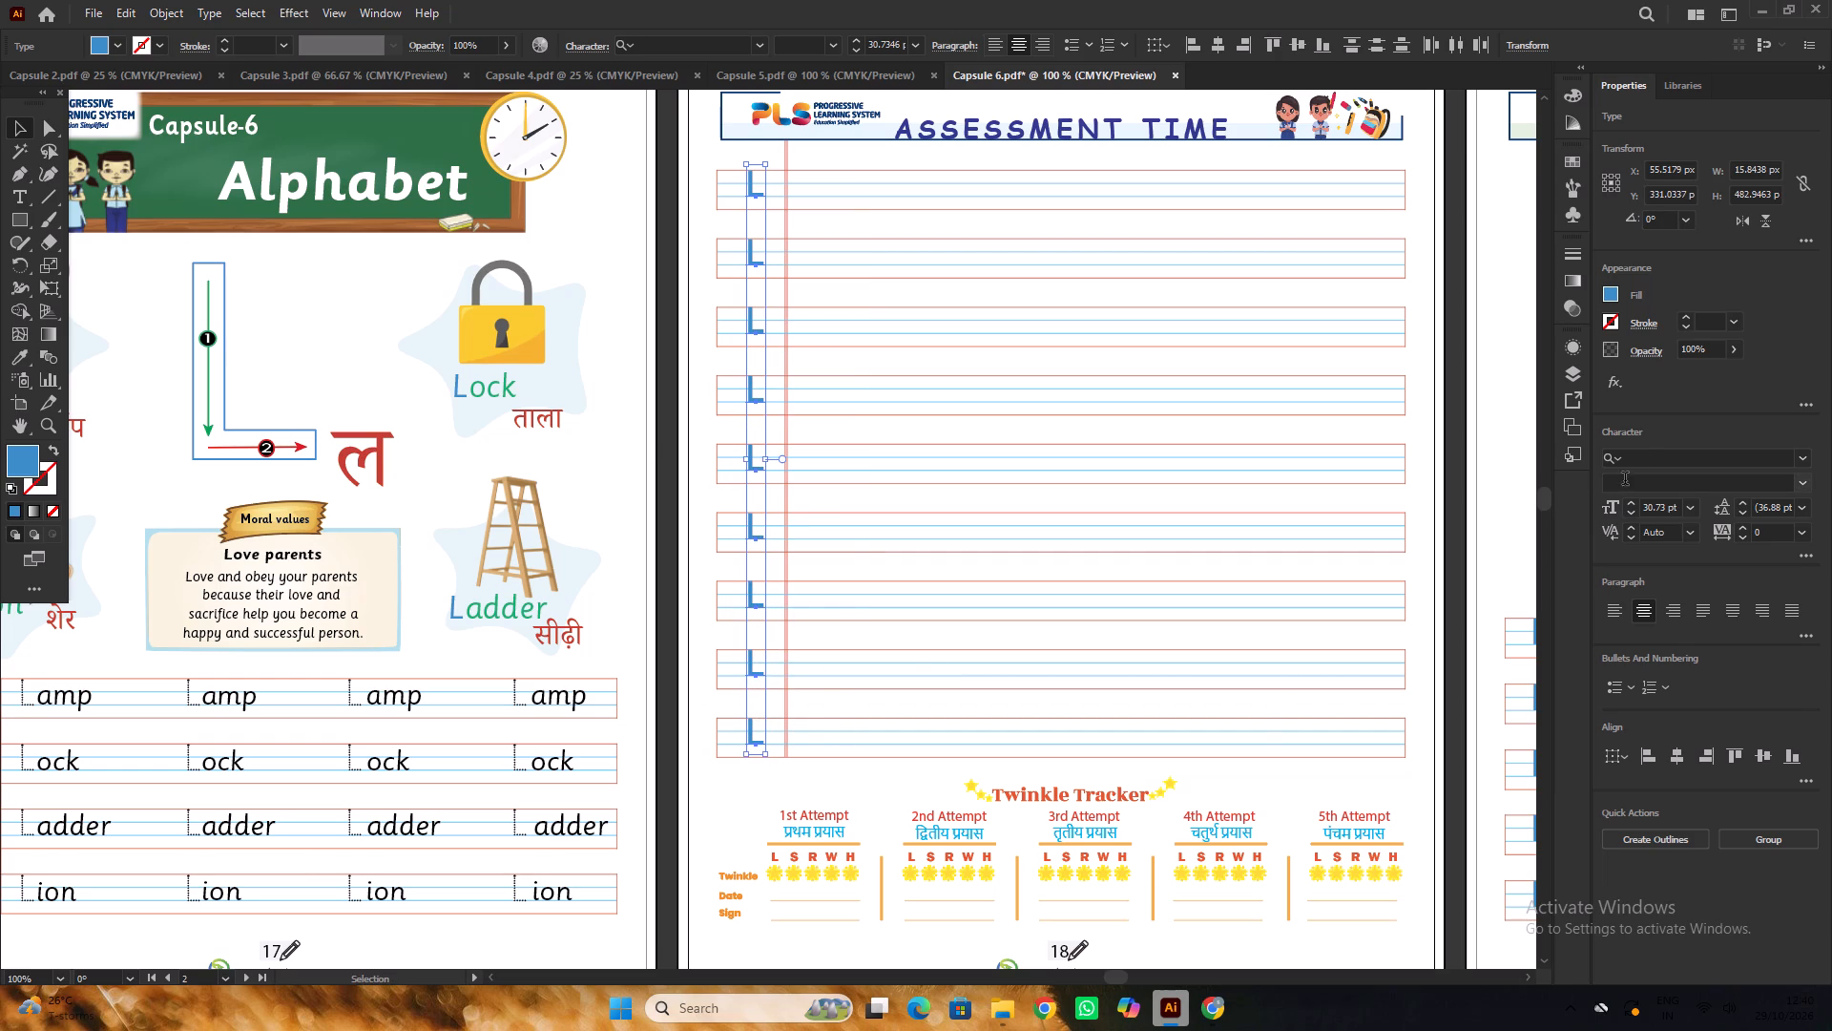
{"action": "left_click", "coordinate": [1643, 463]}
{"action": "type", "text": "SASS"}
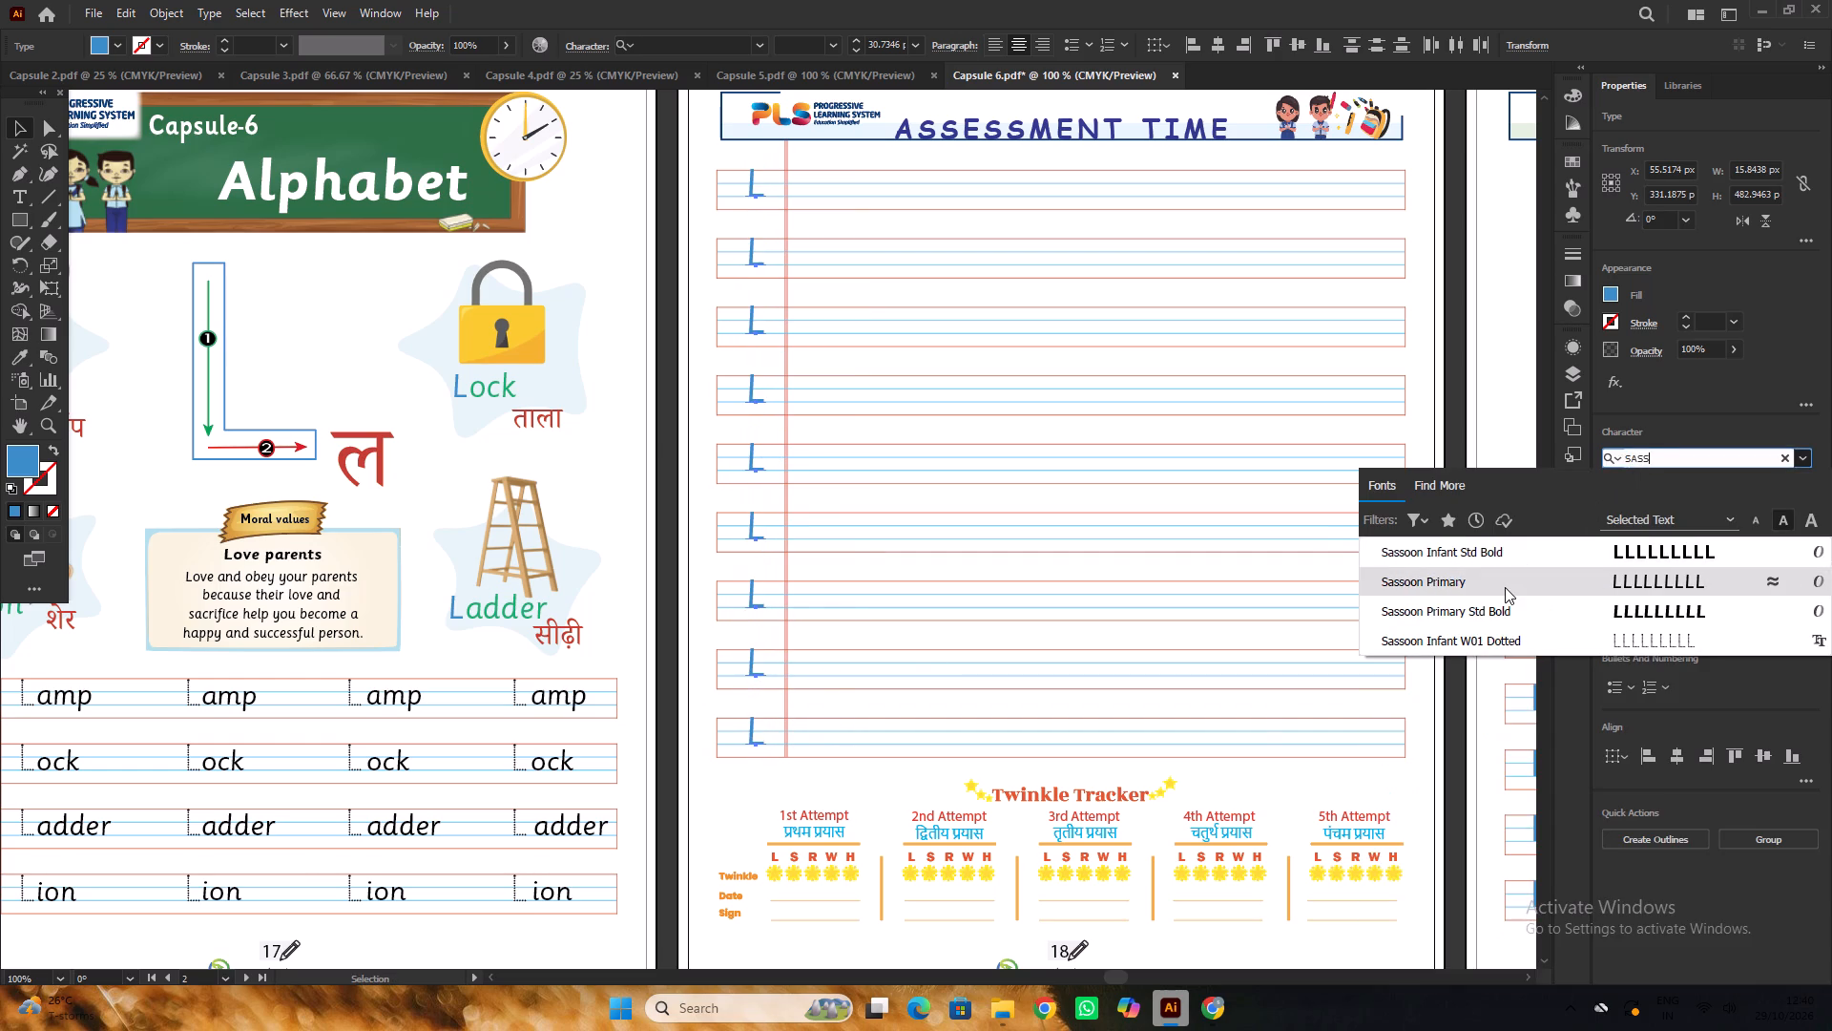
{"action": "left_click", "coordinate": [1505, 587]}
Shift the nine Assessment Time Ls about 3.7 px to the left, keeping them on the blue lines.
{"action": "scroll", "coordinate": [745, 460], "scroll_direction": "up", "scroll_amount": 5, "text": "alt"}
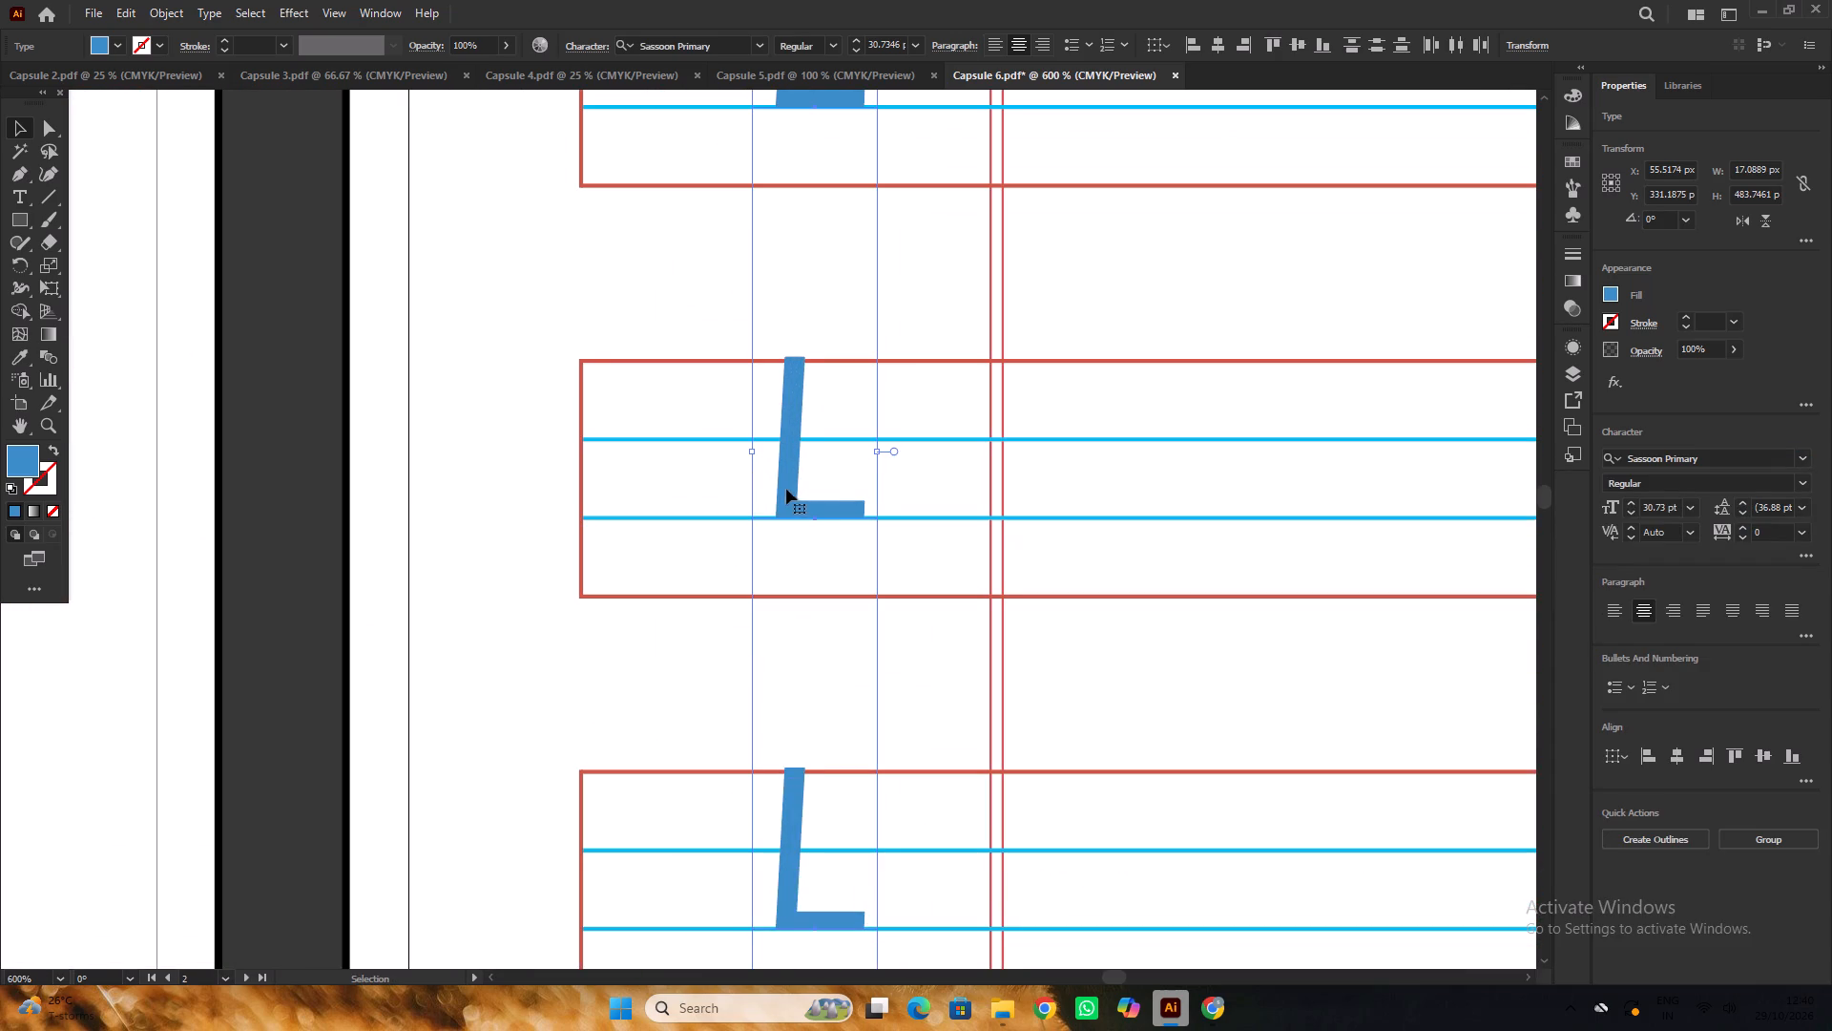
{"action": "left_click_drag", "start_coordinate": [787, 489], "coordinate": [760, 489]}
{"action": "scroll", "coordinate": [739, 473], "scroll_direction": "down", "scroll_amount": 6, "text": "alt"}
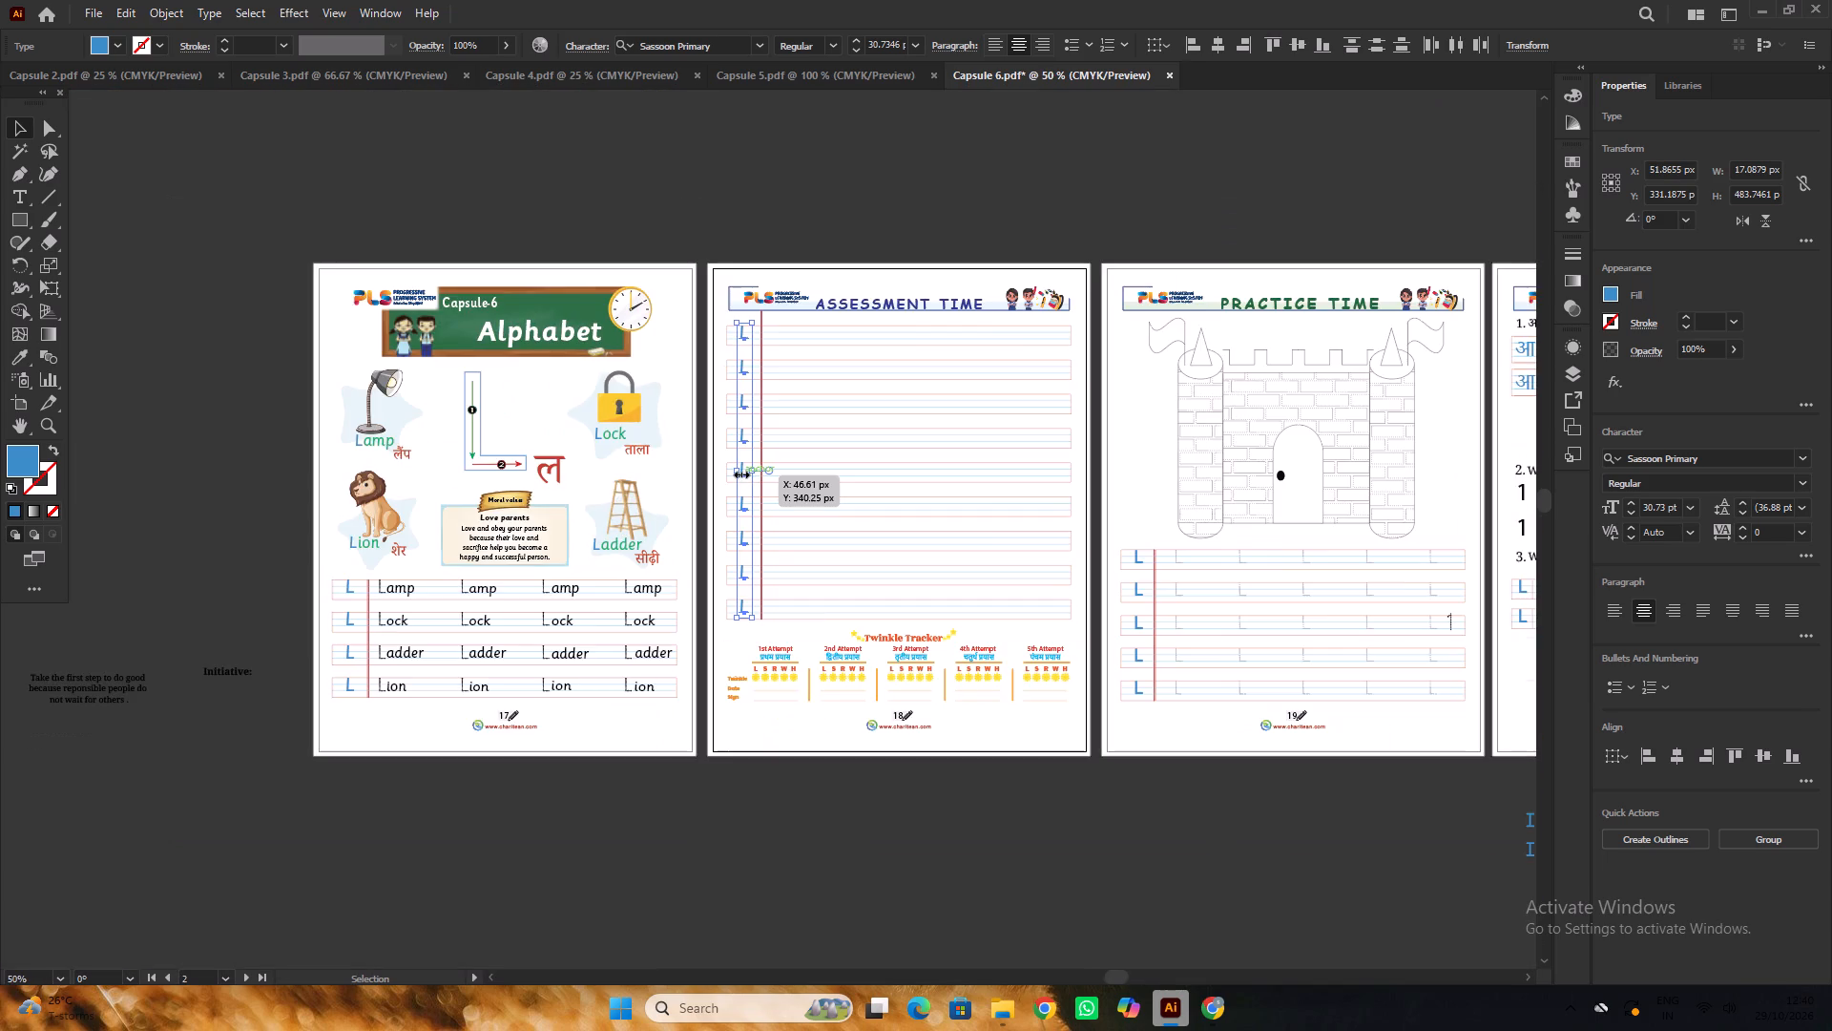
{"action": "scroll", "coordinate": [739, 473], "scroll_direction": "down", "scroll_amount": 2, "text": "alt"}
{"action": "left_click", "coordinate": [1084, 741]}
Change the font of the five blue Ls at the row starts of the Practice Time page to Sassoon Primary.
{"action": "key", "text": "space"}
{"action": "left_click_drag", "start_coordinate": [1212, 731], "coordinate": [936, 709]}
{"action": "scroll", "coordinate": [764, 524], "scroll_direction": "up", "scroll_amount": 1, "text": "alt"}
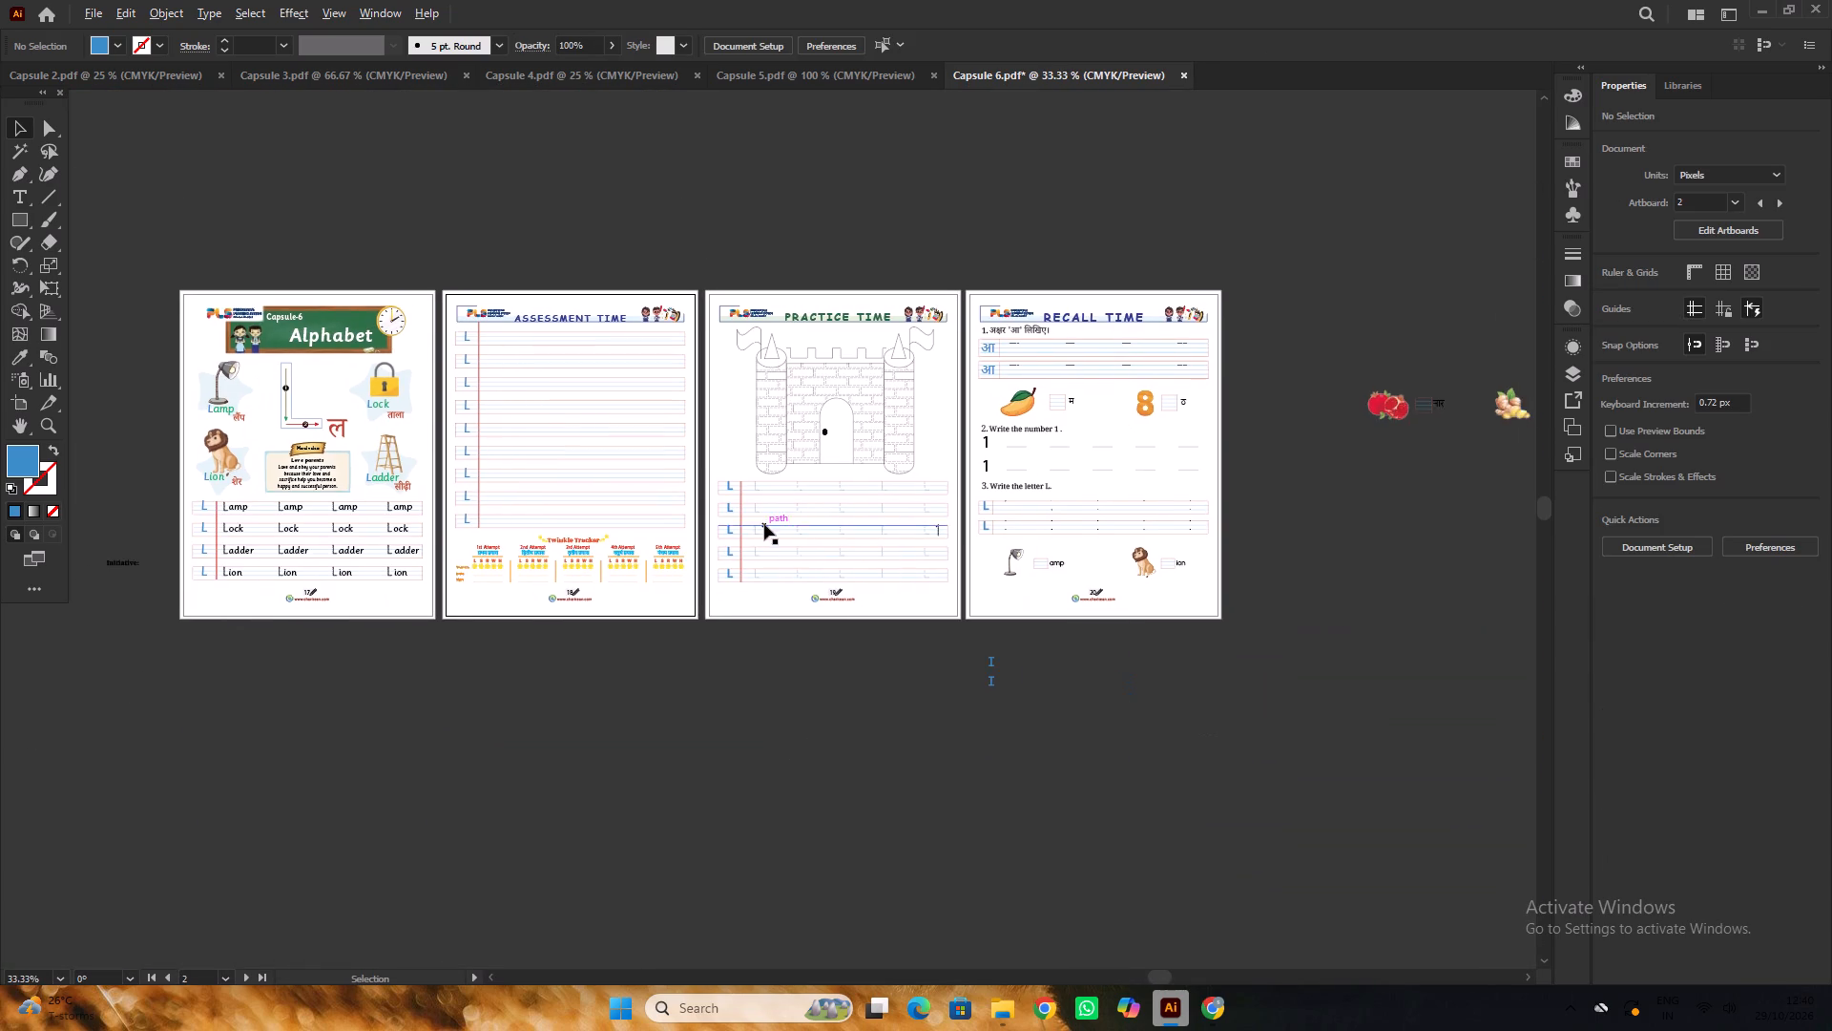
{"action": "scroll", "coordinate": [764, 524], "scroll_direction": "up", "scroll_amount": 1, "text": "alt"}
{"action": "scroll", "coordinate": [754, 511], "scroll_direction": "down", "scroll_amount": 1, "text": "alt"}
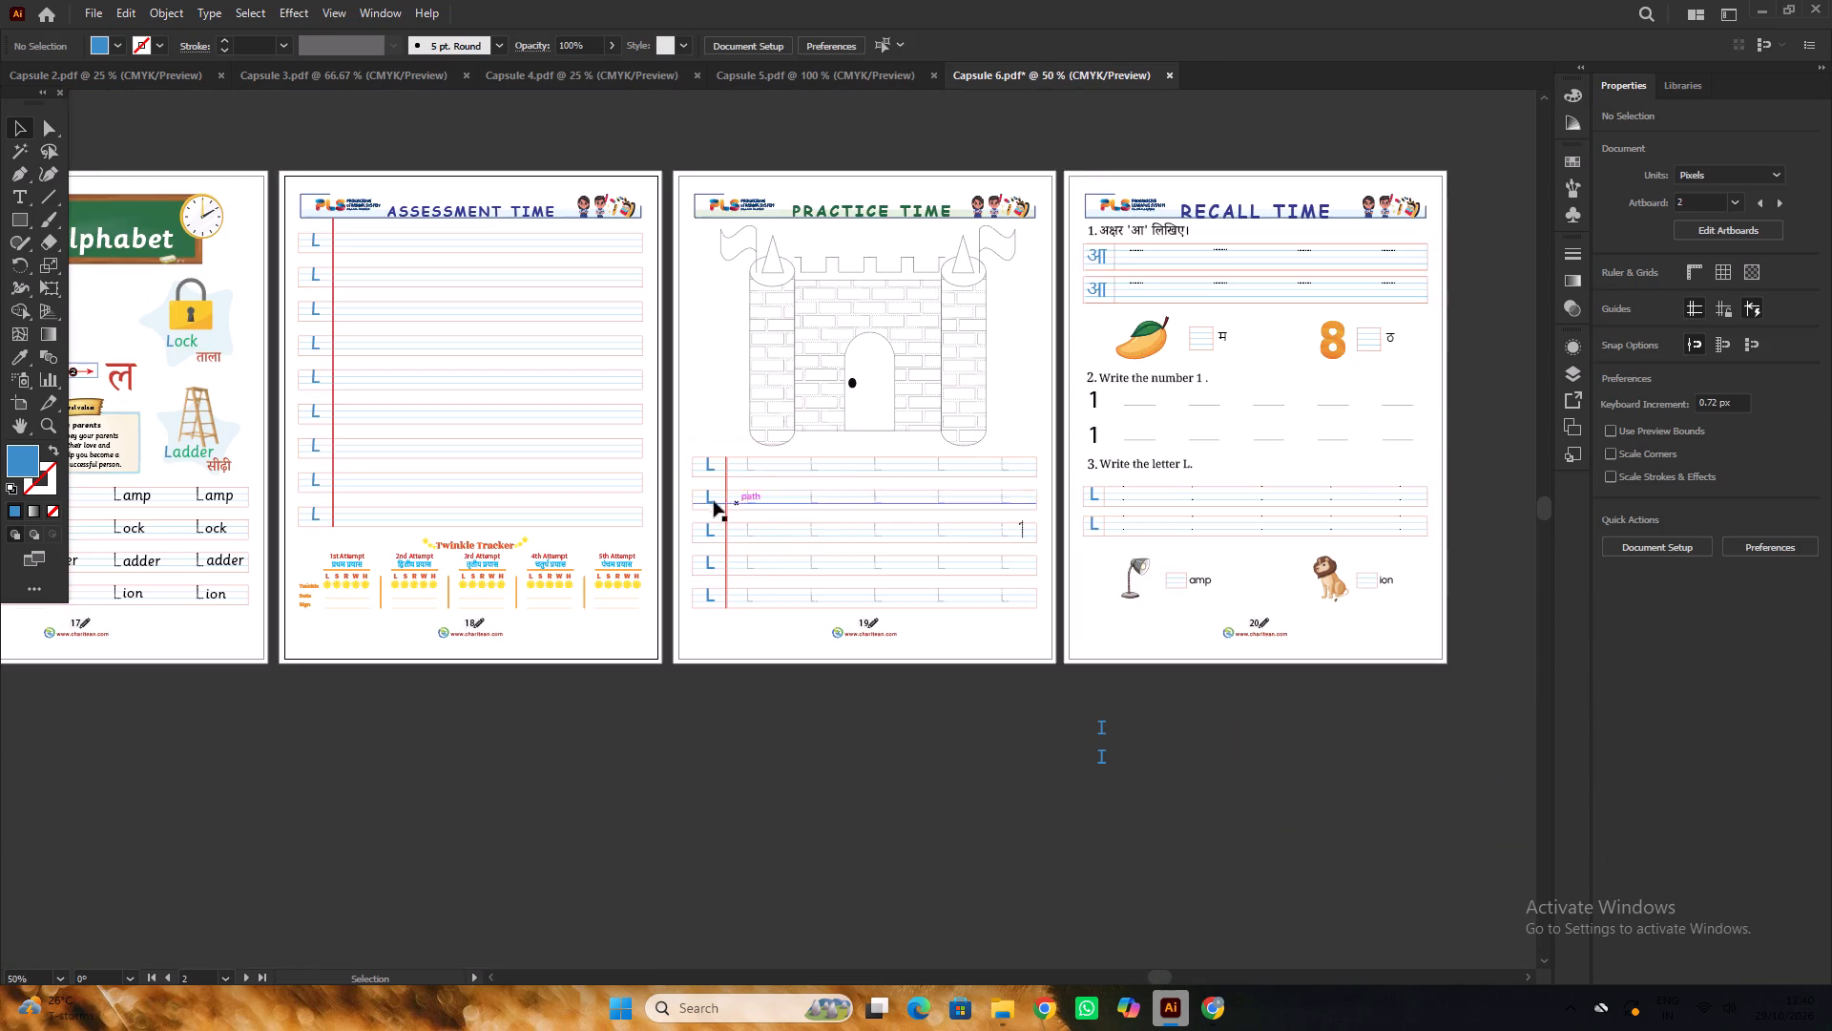
{"action": "scroll", "coordinate": [702, 499], "scroll_direction": "up", "scroll_amount": 2, "text": "alt"}
{"action": "left_click", "coordinate": [723, 428]}
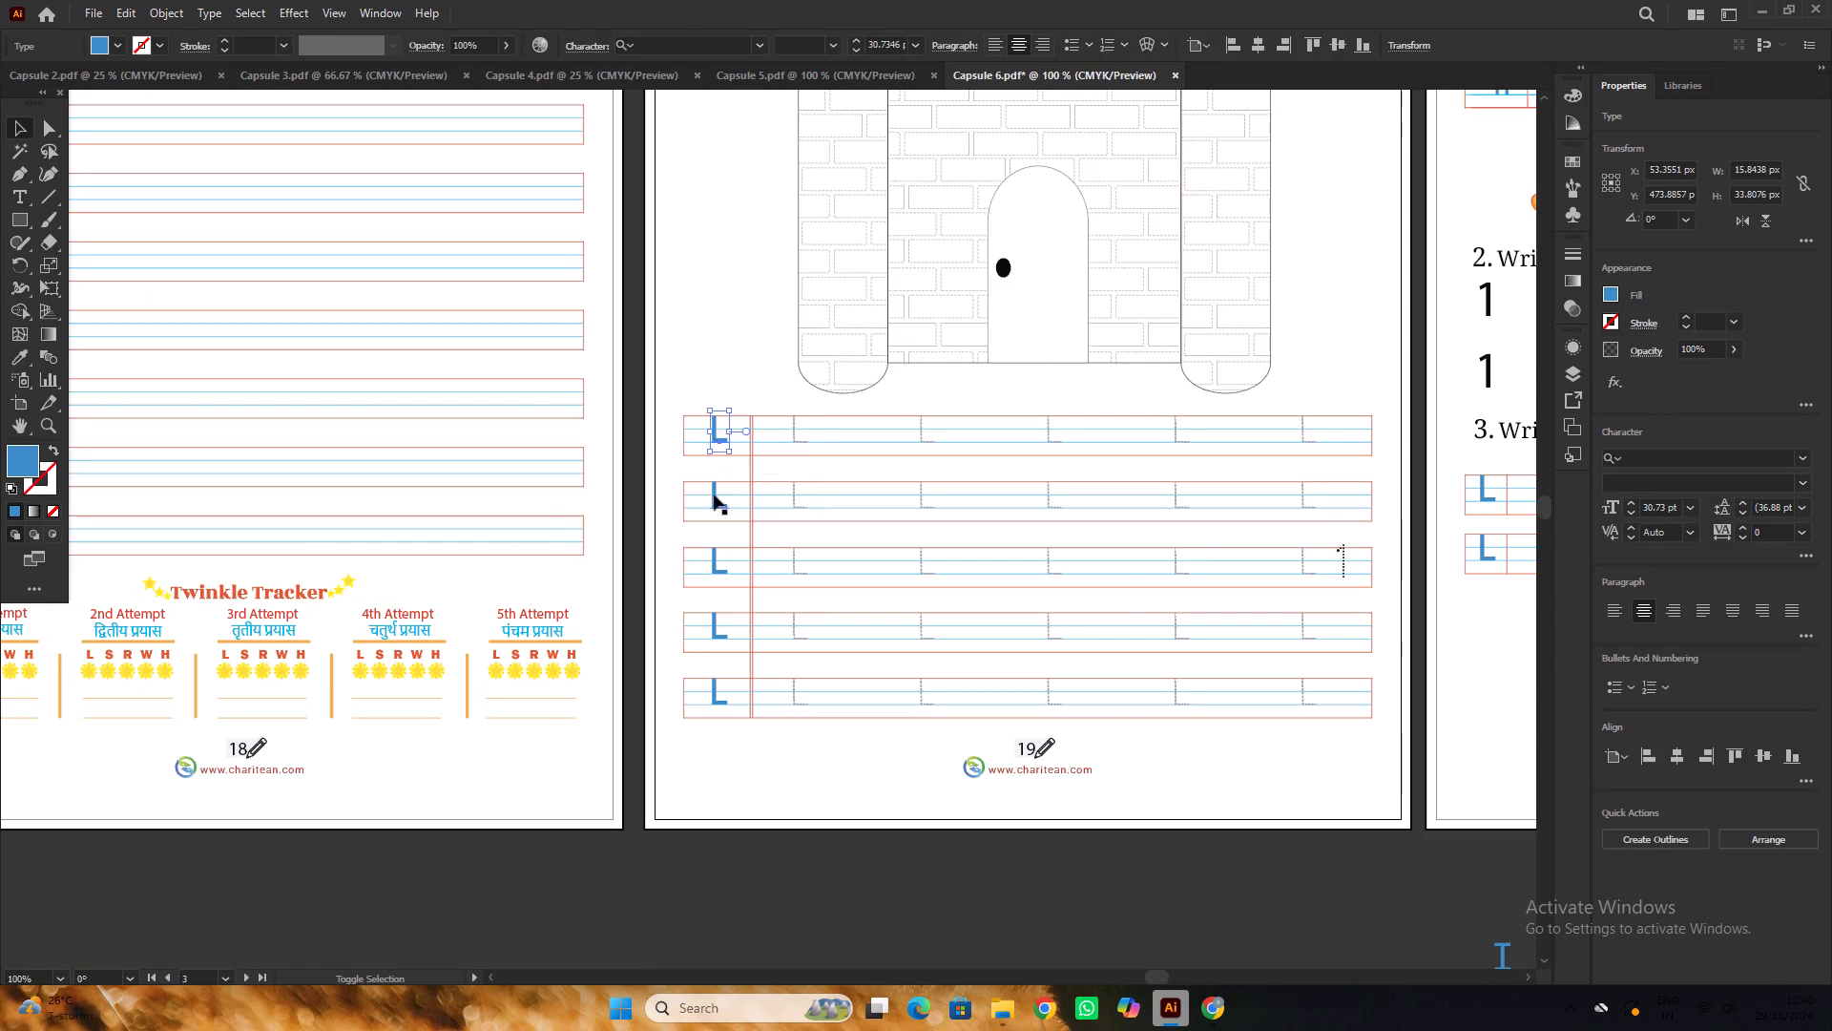
{"action": "left_click", "coordinate": [714, 496], "text": "shift"}
{"action": "left_click", "coordinate": [718, 567], "text": "shift"}
{"action": "left_click", "coordinate": [719, 640], "text": "shift"}
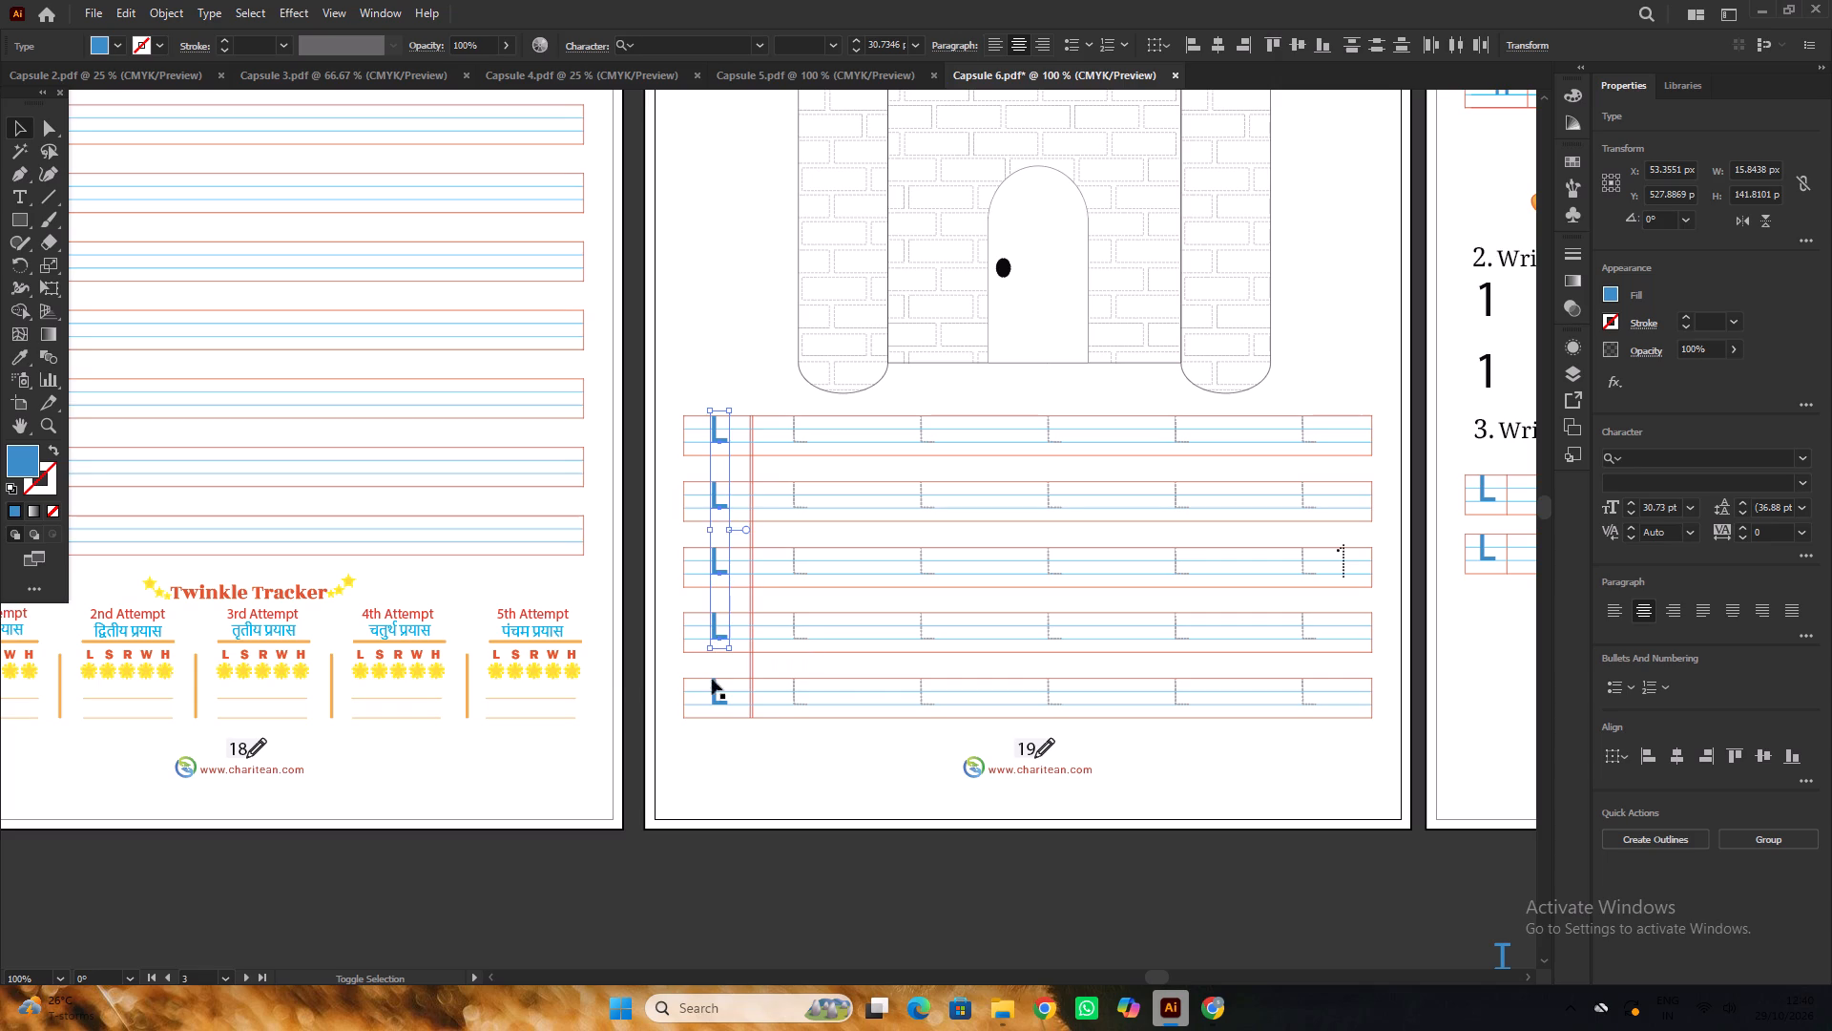
{"action": "left_click", "coordinate": [712, 690], "text": "shift"}
{"action": "left_click", "coordinate": [1683, 468]}
{"action": "type", "text": "SASS"}
{"action": "left_click", "coordinate": [1456, 586]}
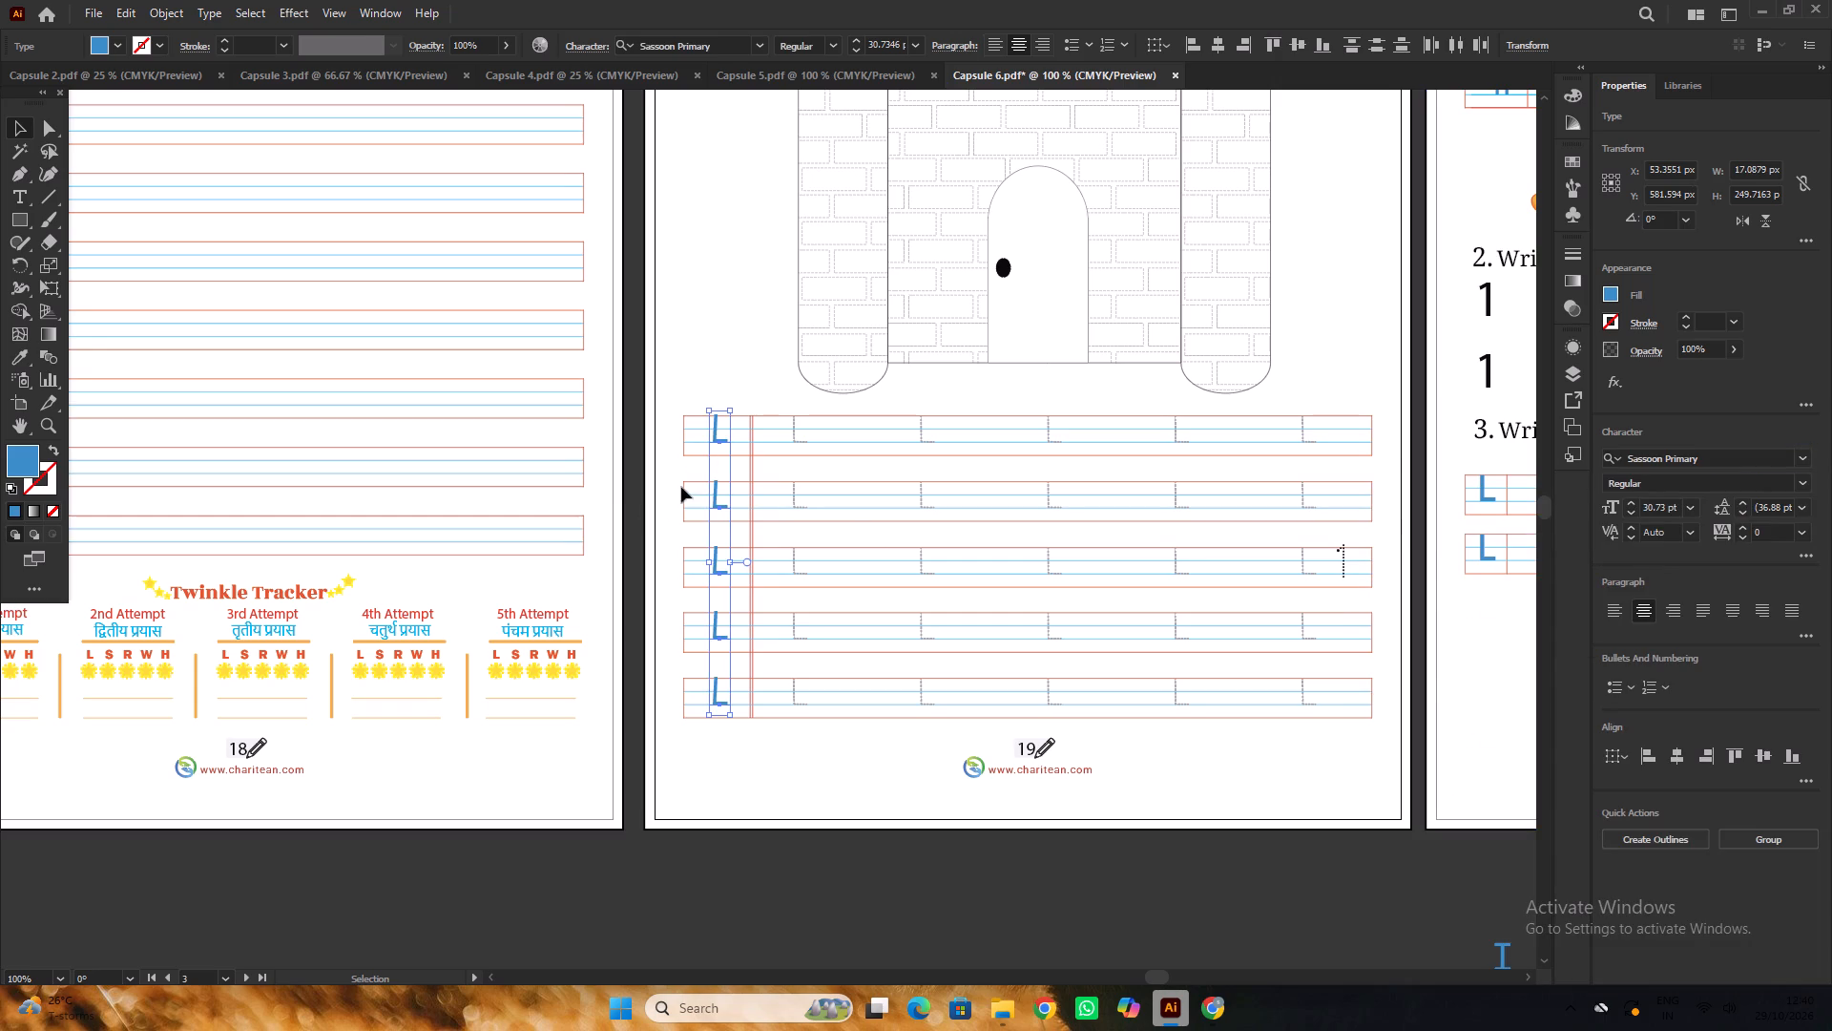
Nudge the five blue Practice Time Ls about 1 px to the left, keeping them on the lower blue lines.
{"action": "scroll", "coordinate": [709, 438], "scroll_direction": "up", "scroll_amount": 5, "text": "alt"}
{"action": "left_click", "coordinate": [741, 430]}
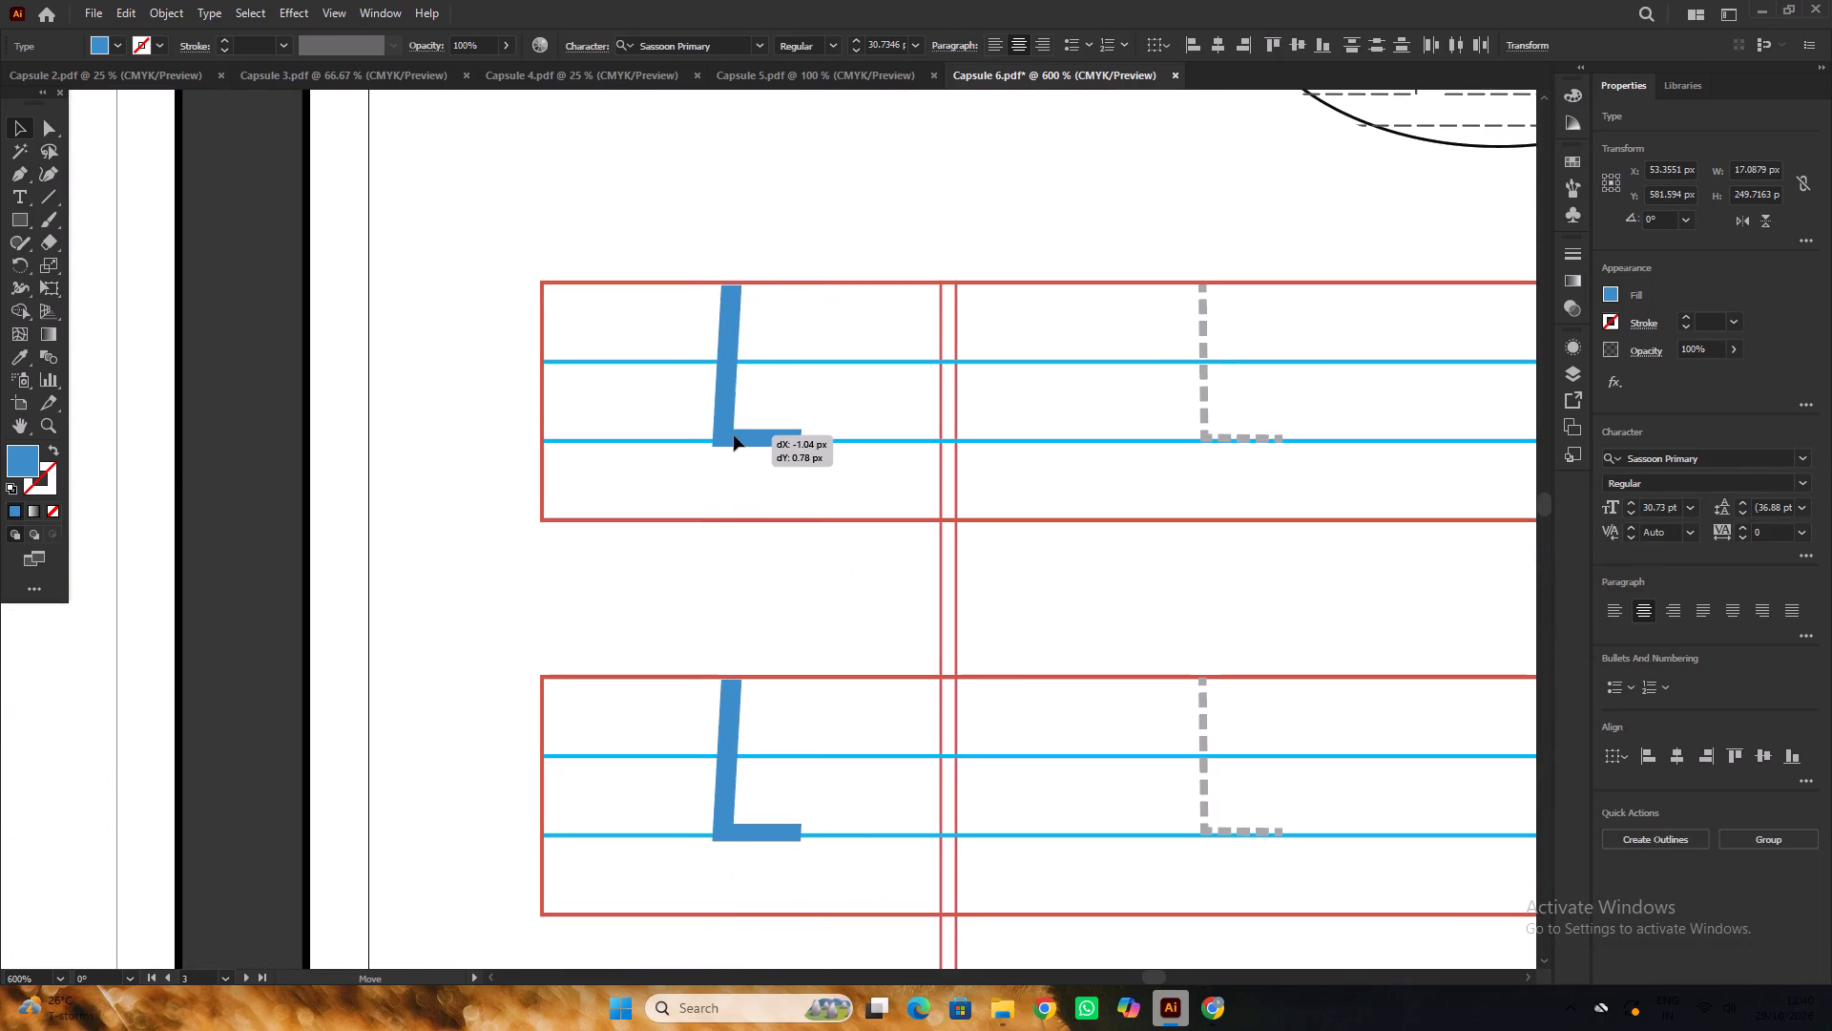
{"action": "scroll", "coordinate": [734, 432], "scroll_direction": "down", "scroll_amount": 5, "text": "alt"}
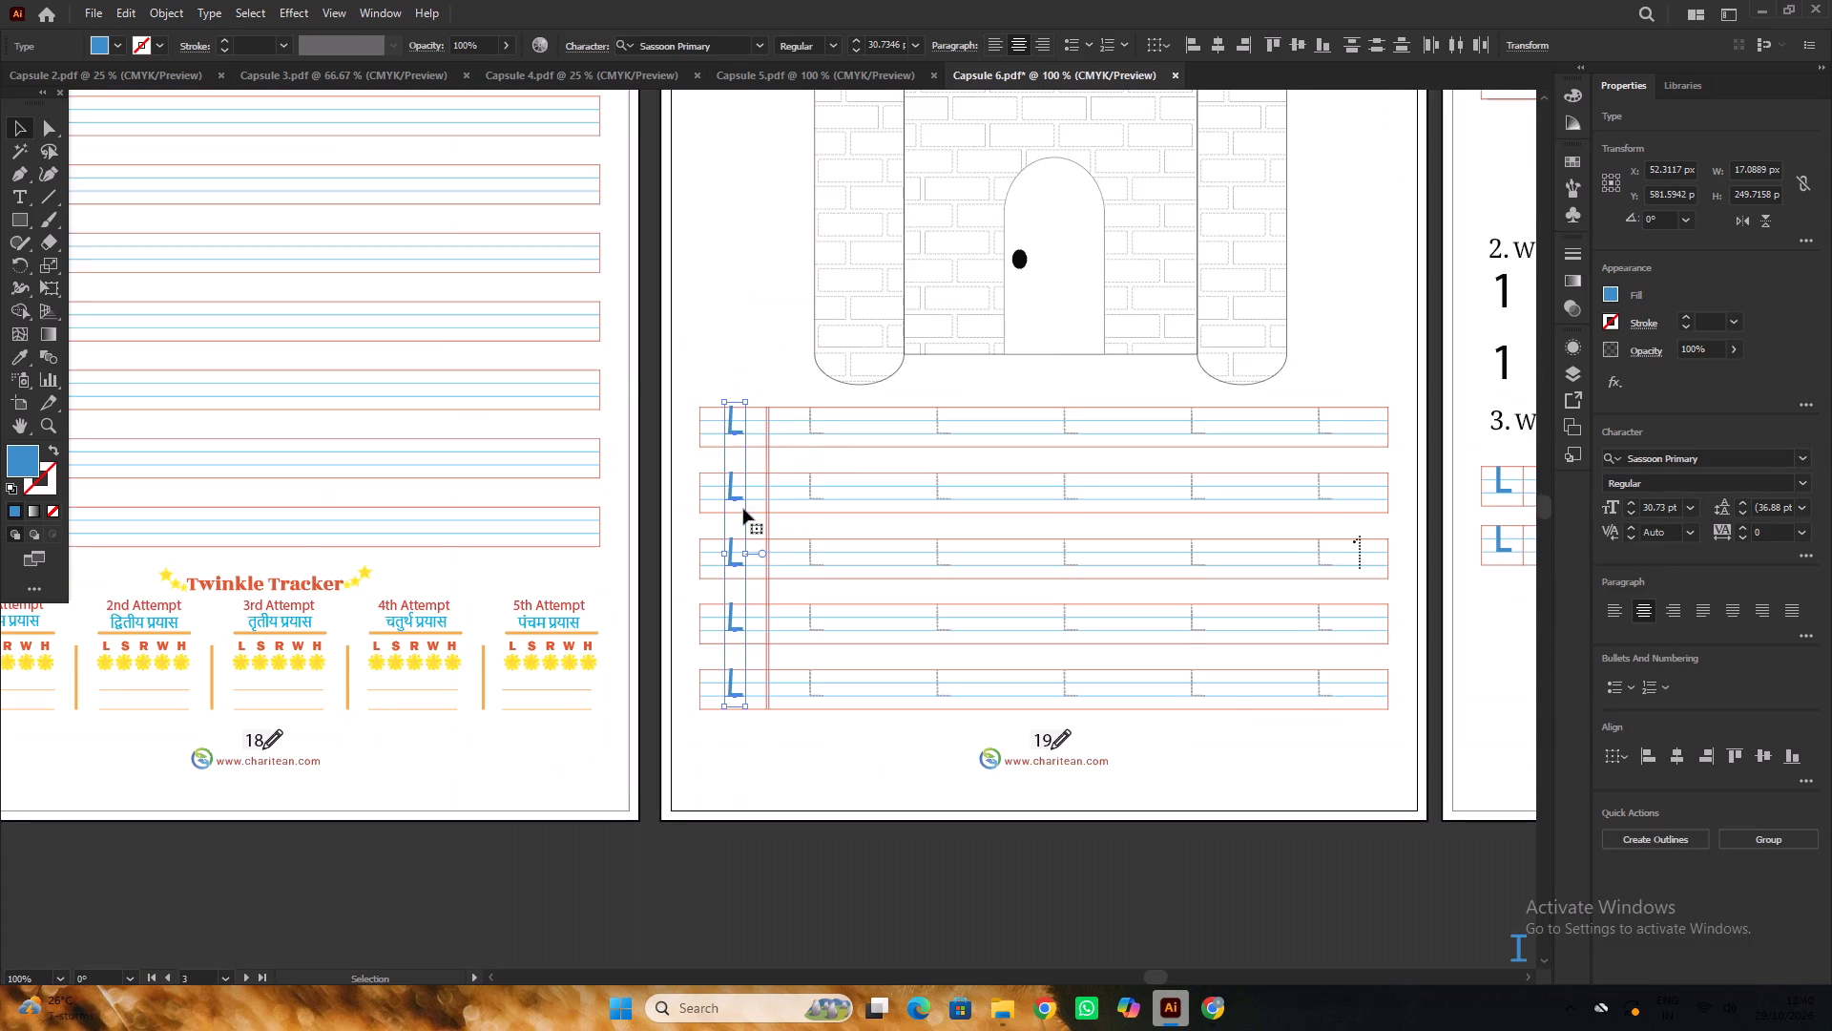
{"action": "scroll", "coordinate": [743, 509], "scroll_direction": "down", "scroll_amount": 4}
{"action": "scroll", "coordinate": [745, 541], "scroll_direction": "up", "scroll_amount": 2, "text": "alt"}
{"action": "scroll", "coordinate": [718, 522], "scroll_direction": "down", "scroll_amount": 3, "text": "alt"}
{"action": "left_click", "coordinate": [858, 695]}
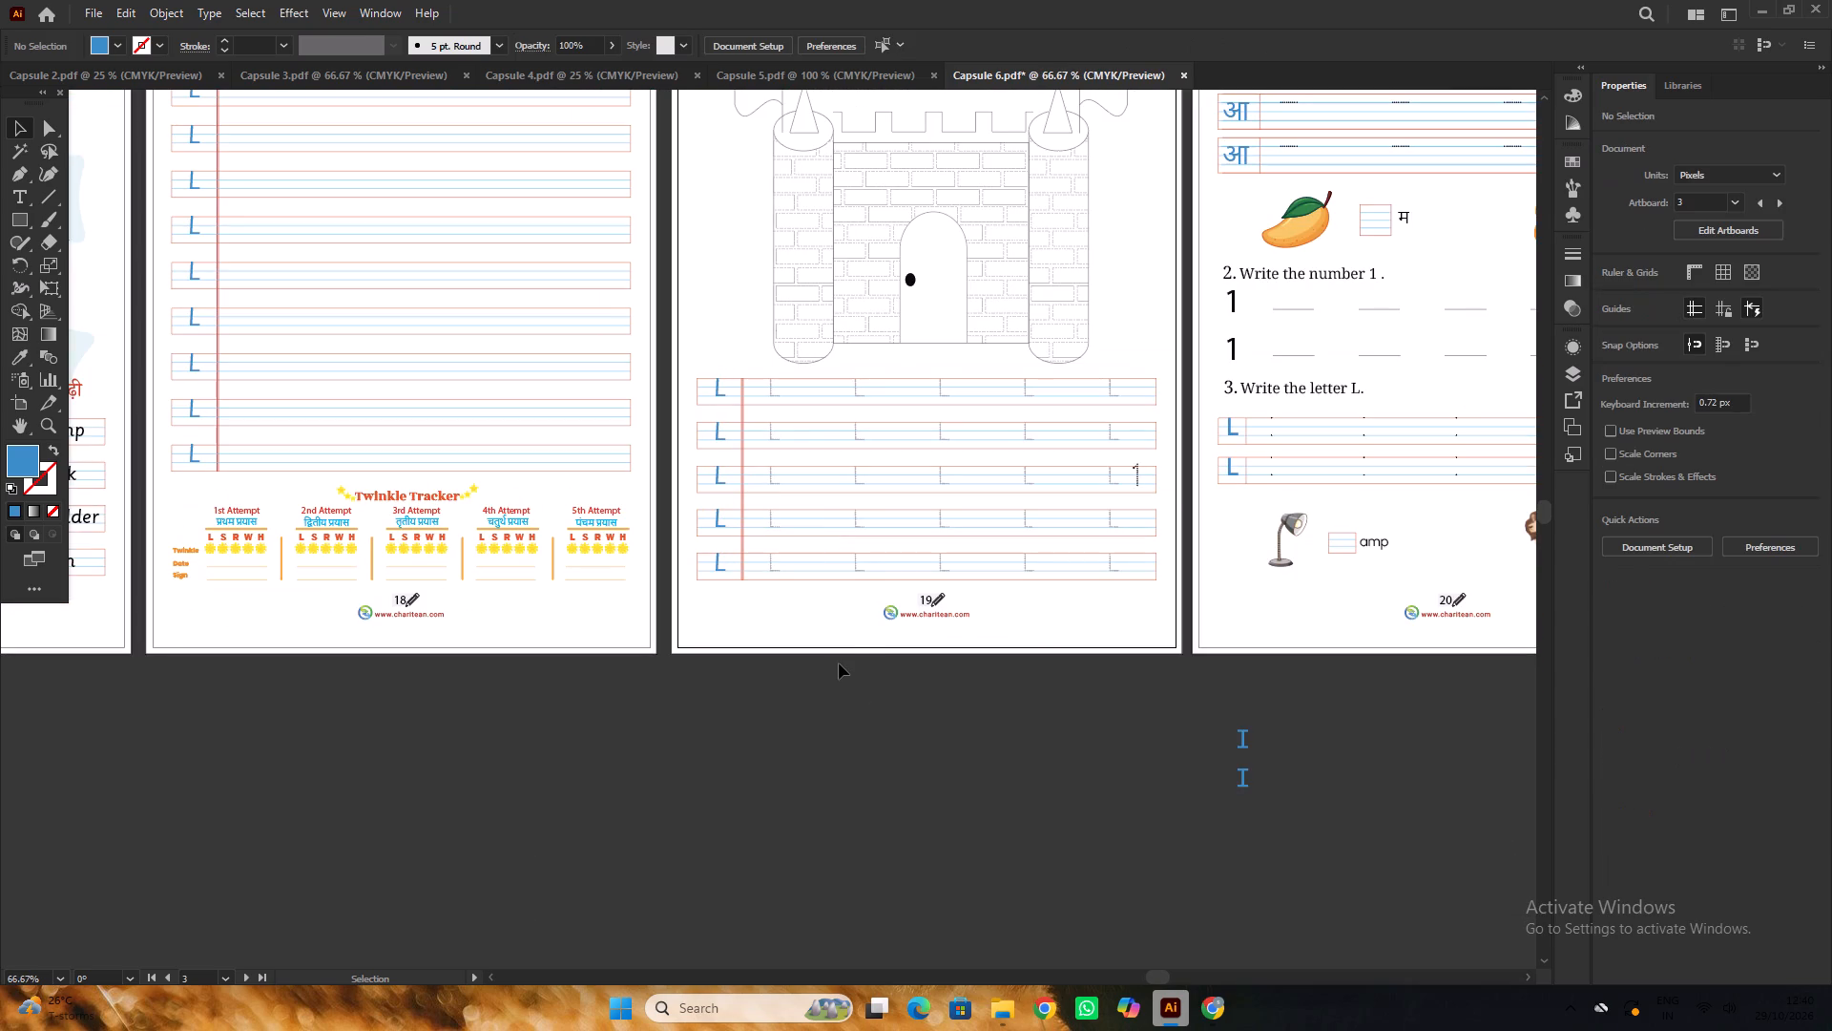
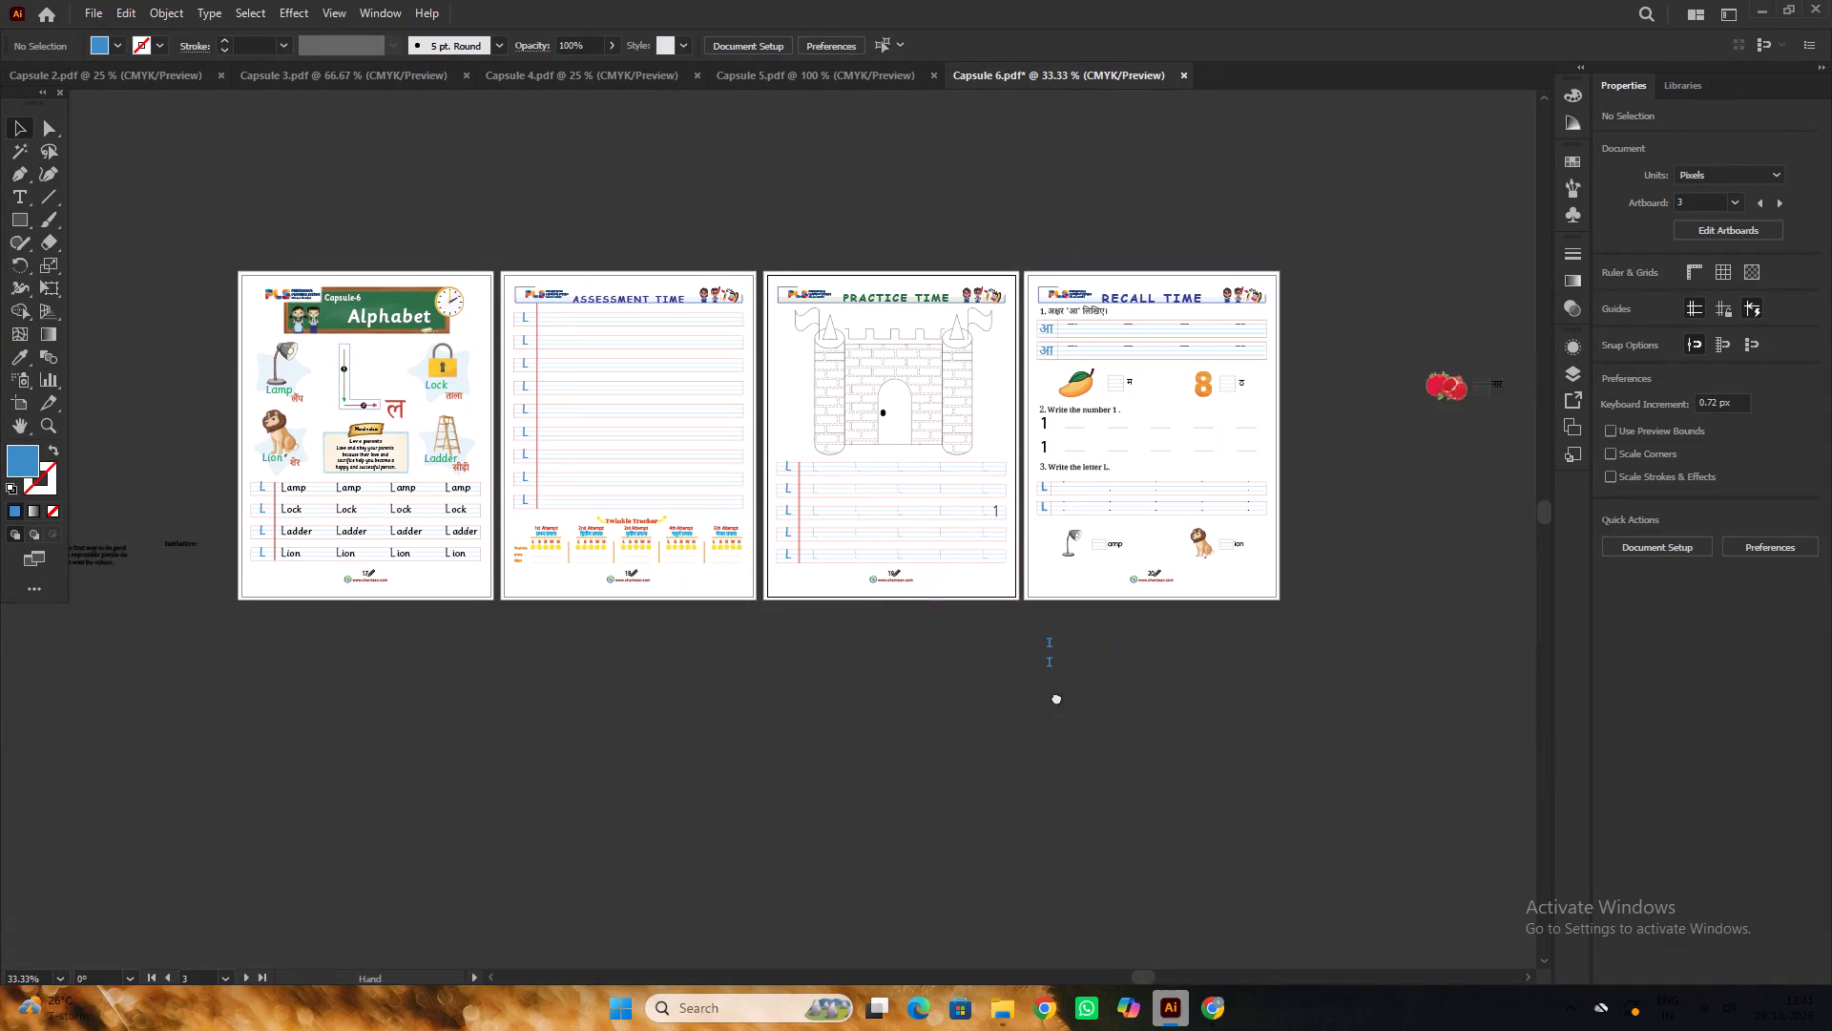
Delete the five old dashed tracing Ls in the first column beside the blue Ls on the Practice Time page.
{"action": "left_click_drag", "start_coordinate": [1056, 697], "coordinate": [1053, 698]}
{"action": "left_click", "coordinate": [1181, 689]}
{"action": "scroll", "coordinate": [880, 517], "scroll_direction": "up", "scroll_amount": 2, "text": "alt"}
{"action": "scroll", "coordinate": [759, 537], "scroll_direction": "up", "scroll_amount": 1, "text": "alt"}
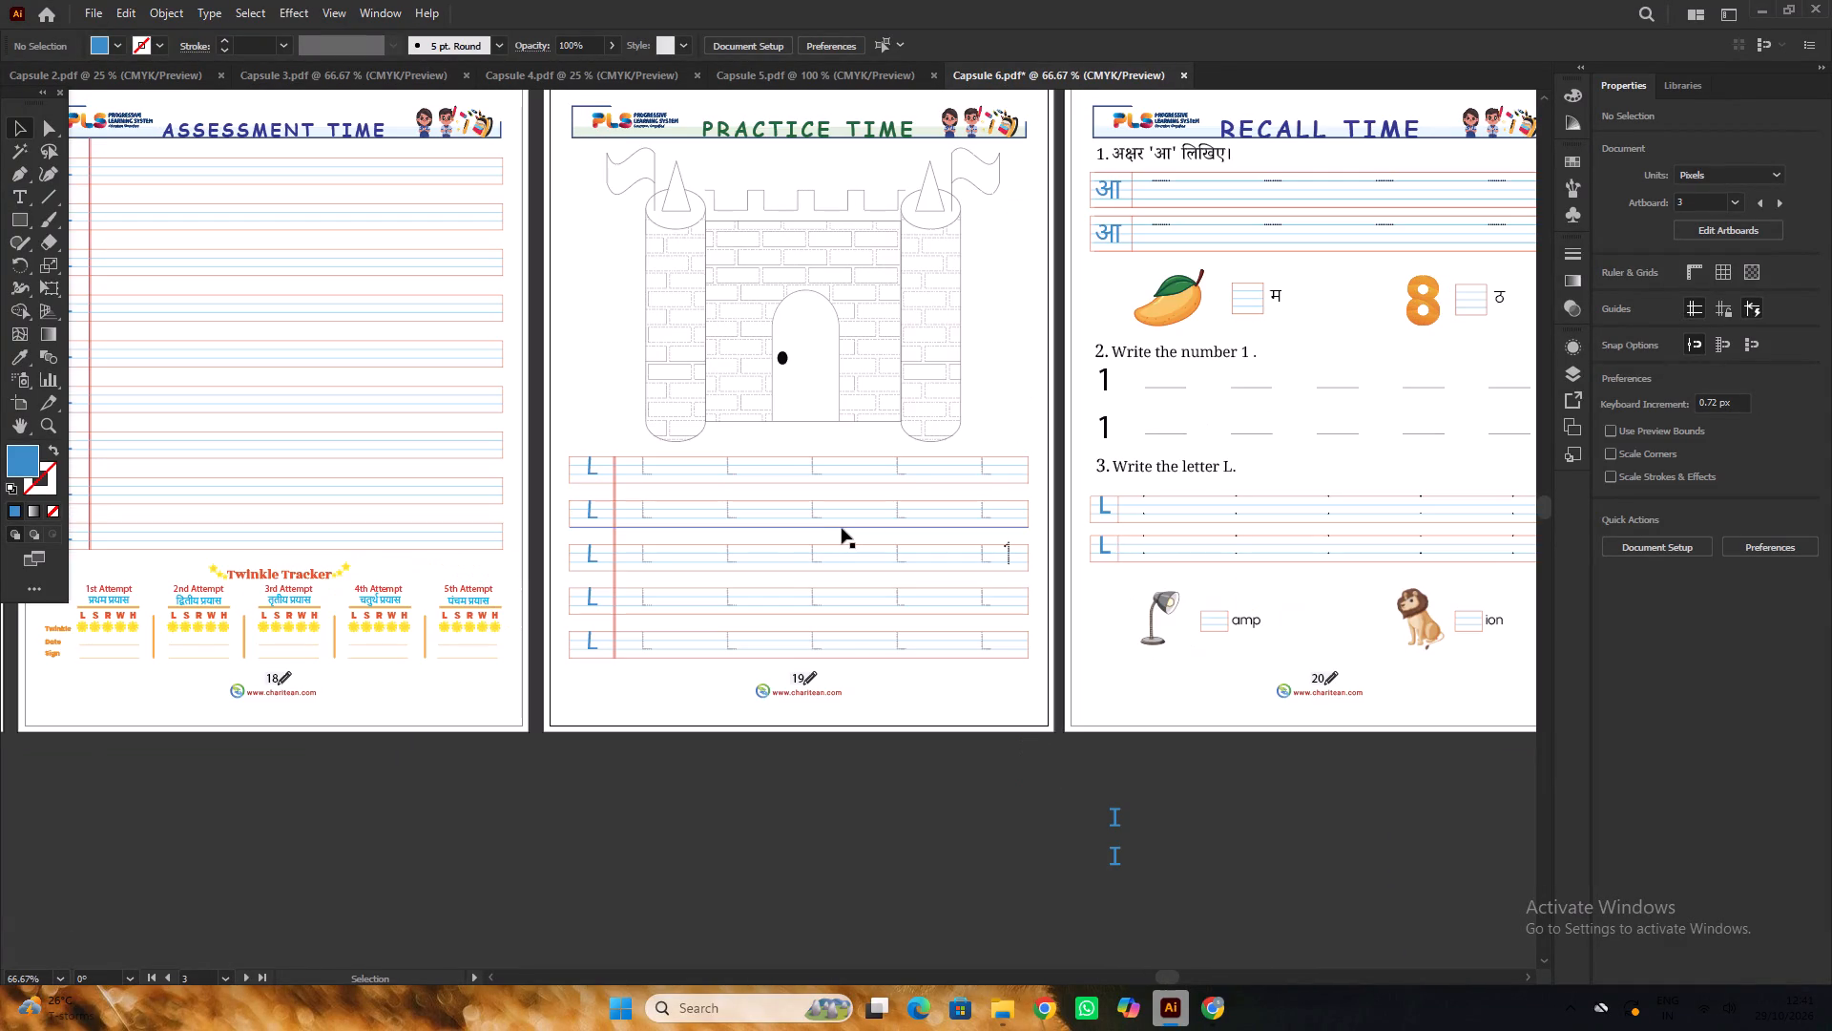
{"action": "scroll", "coordinate": [593, 498], "scroll_direction": "up", "scroll_amount": 3}
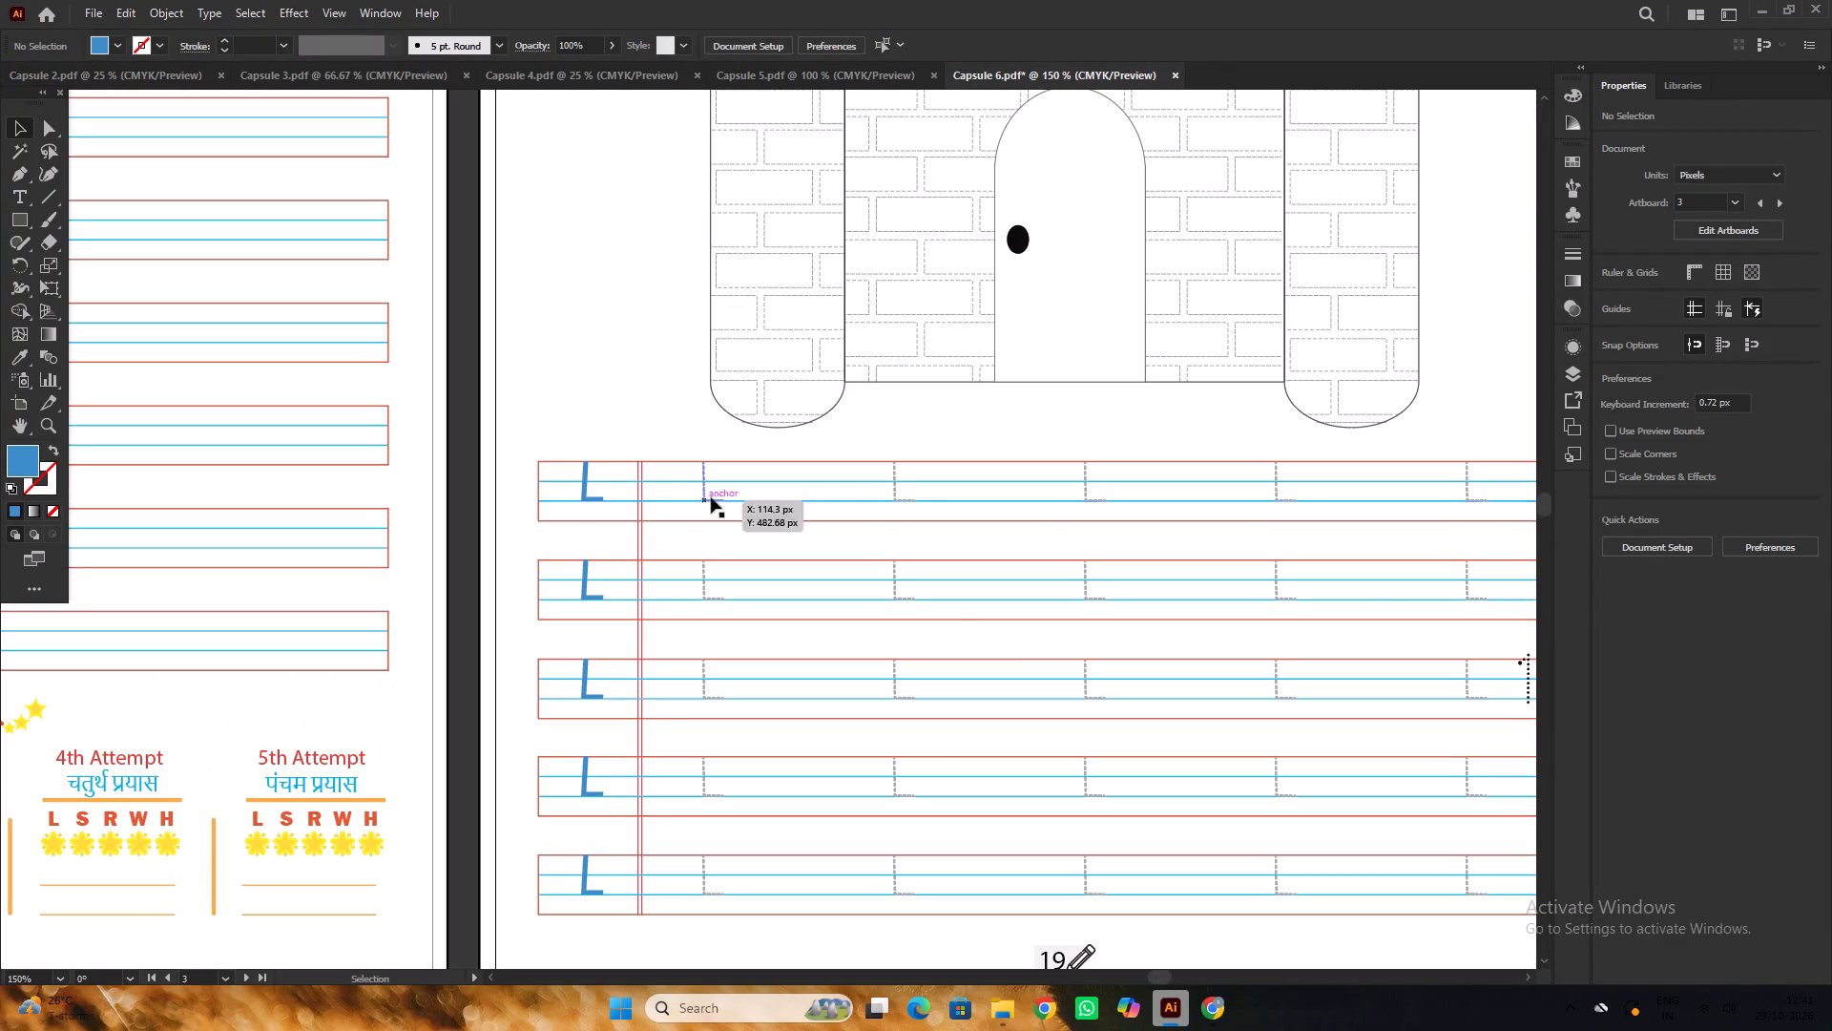
{"action": "left_click", "coordinate": [711, 497]}
{"action": "scroll", "coordinate": [711, 494], "scroll_direction": "down", "scroll_amount": 2, "text": "alt"}
{"action": "scroll", "coordinate": [721, 541], "scroll_direction": "up", "scroll_amount": 2, "text": "alt"}
{"action": "left_click", "coordinate": [713, 542], "text": "shift"}
{"action": "scroll", "coordinate": [699, 493], "scroll_direction": "down", "scroll_amount": 4, "text": "alt"}
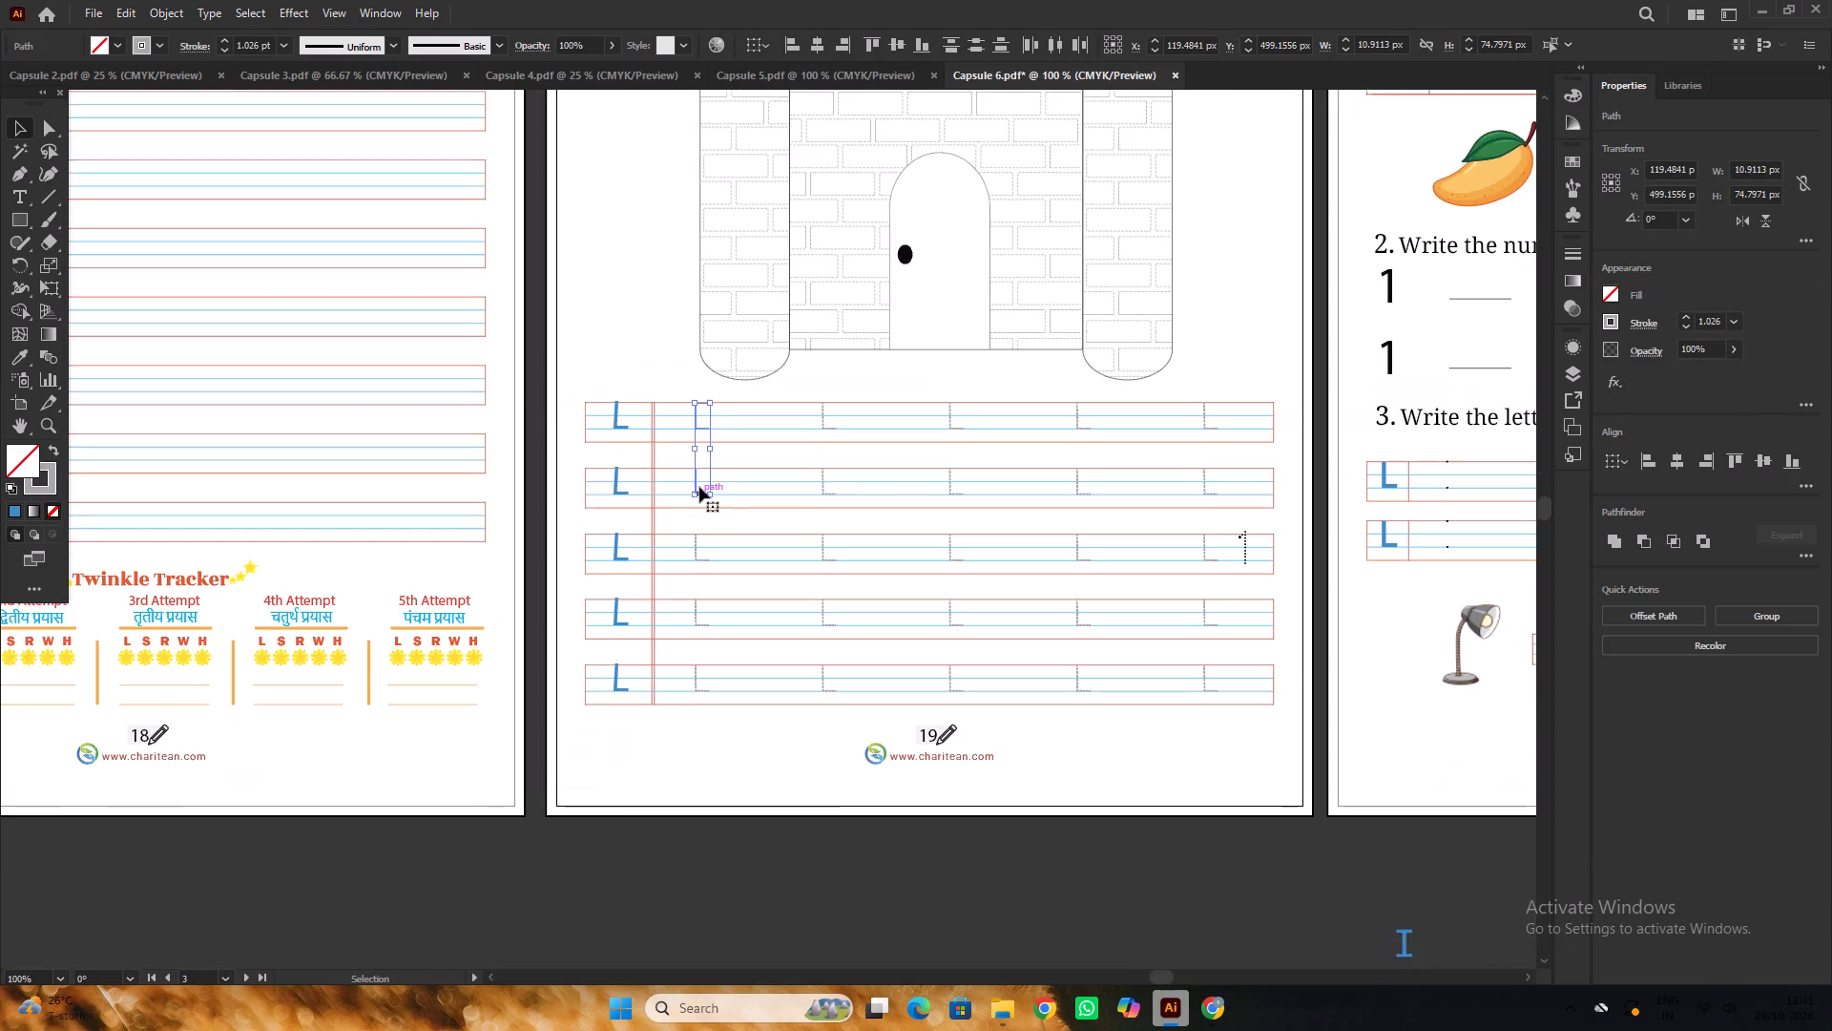
{"action": "scroll", "coordinate": [699, 487], "scroll_direction": "down", "scroll_amount": 3, "text": "alt"}
{"action": "left_click", "coordinate": [701, 469], "text": "shift"}
{"action": "left_click", "coordinate": [704, 532], "text": "shift"}
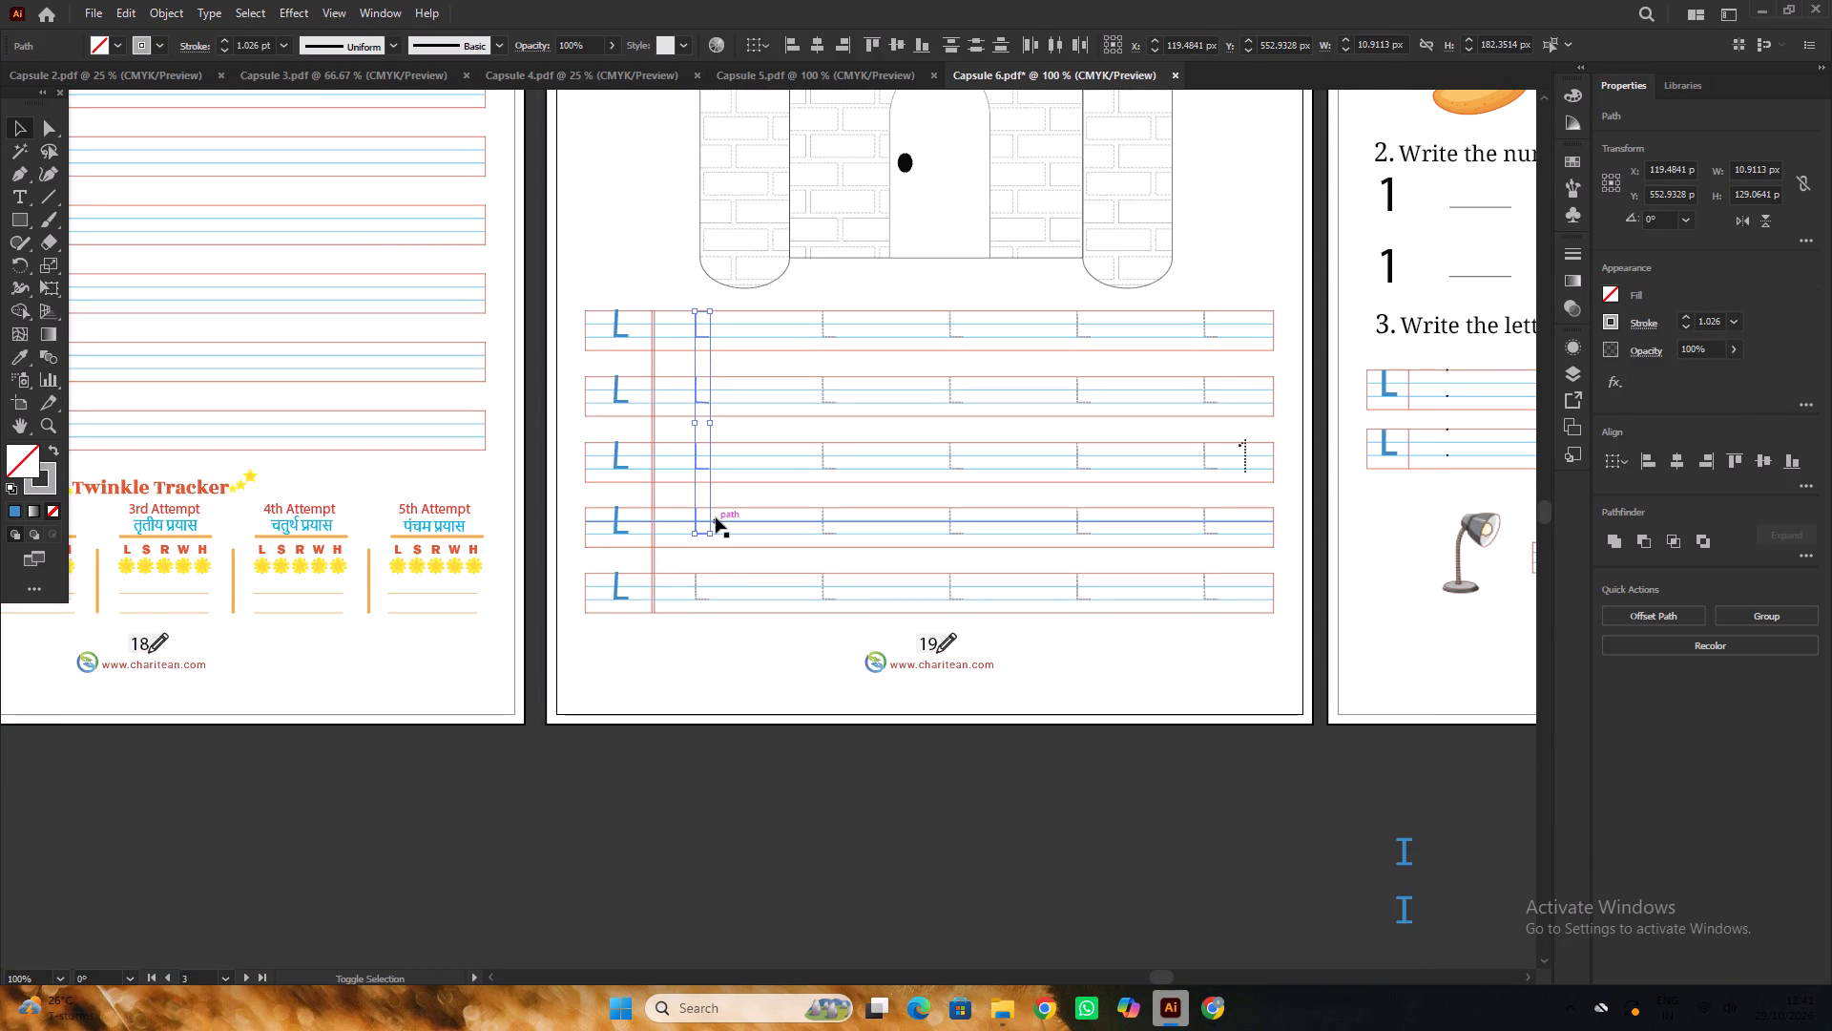
{"action": "left_click", "coordinate": [701, 597], "text": "shift"}
{"action": "scroll", "coordinate": [734, 569], "scroll_direction": "up", "scroll_amount": 1, "text": "alt"}
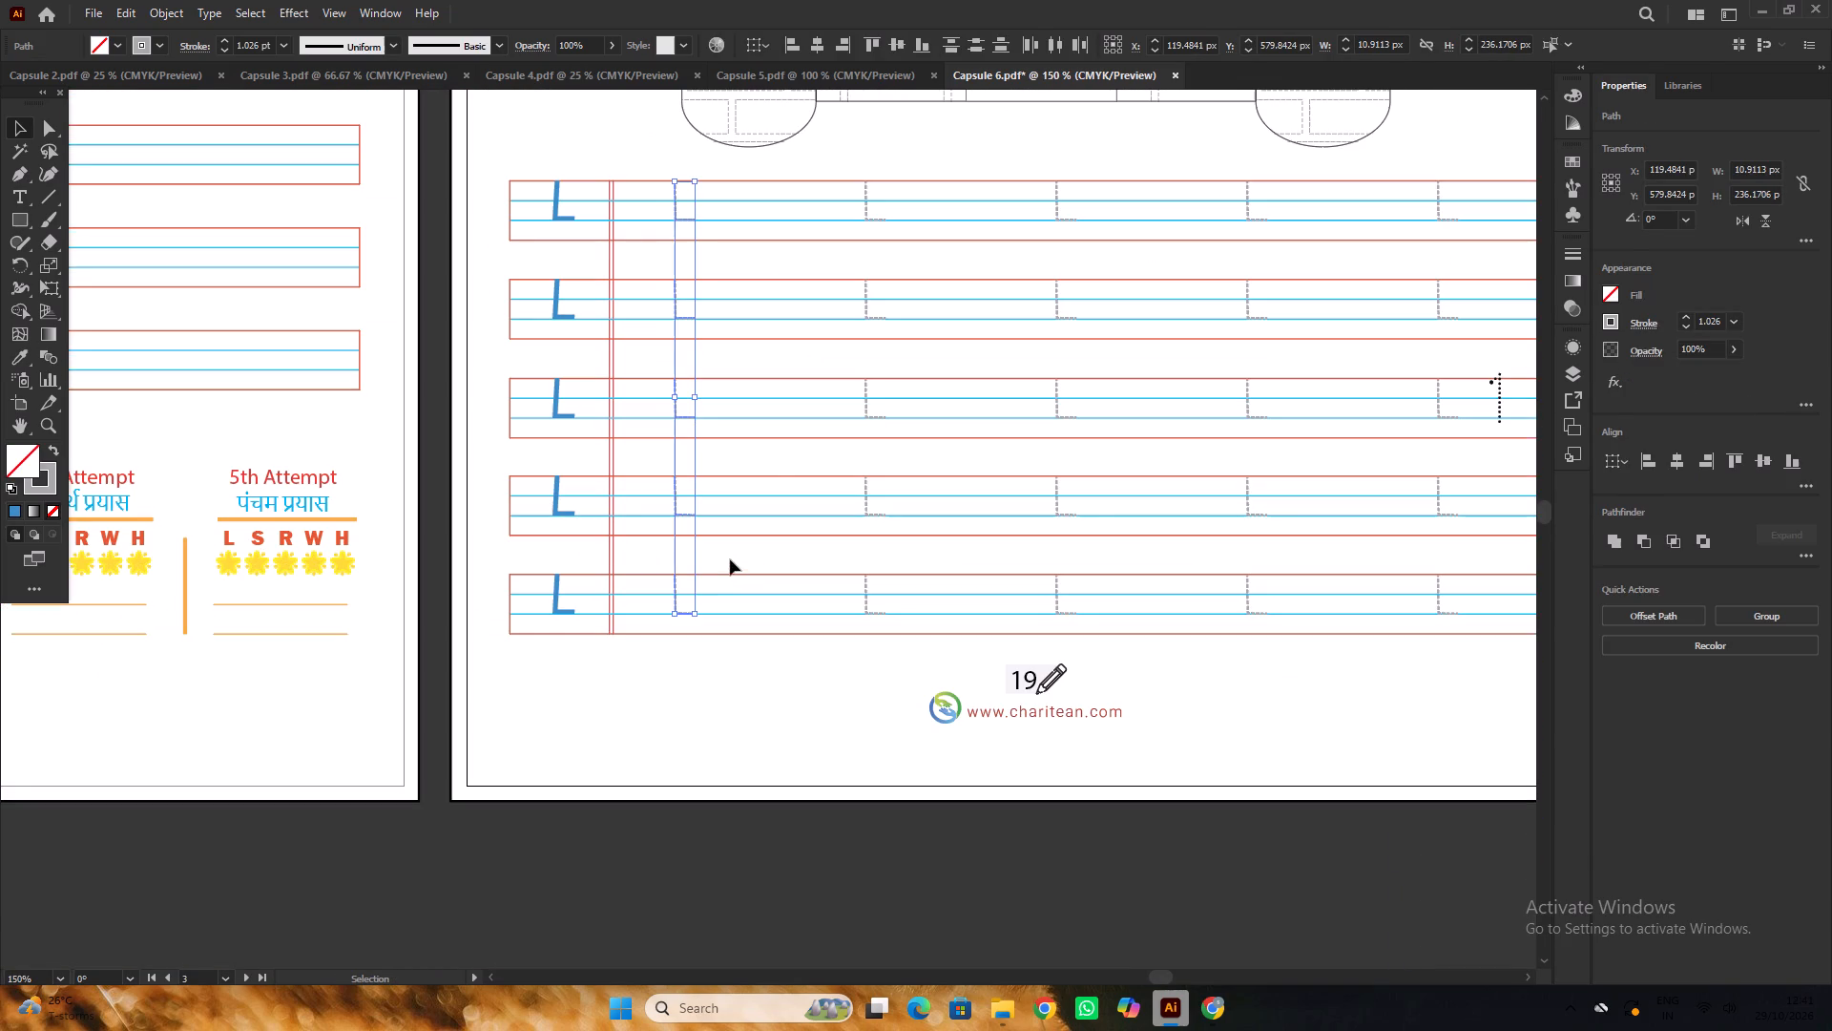
{"action": "key", "text": "Delete"}
Delete the five old dashed tracing Ls in the second column of the Practice Time rows, keeping the ruled lines.
{"action": "scroll", "coordinate": [775, 502], "scroll_direction": "up", "scroll_amount": 5}
{"action": "left_click", "coordinate": [880, 331]}
{"action": "key", "text": "Delete"}
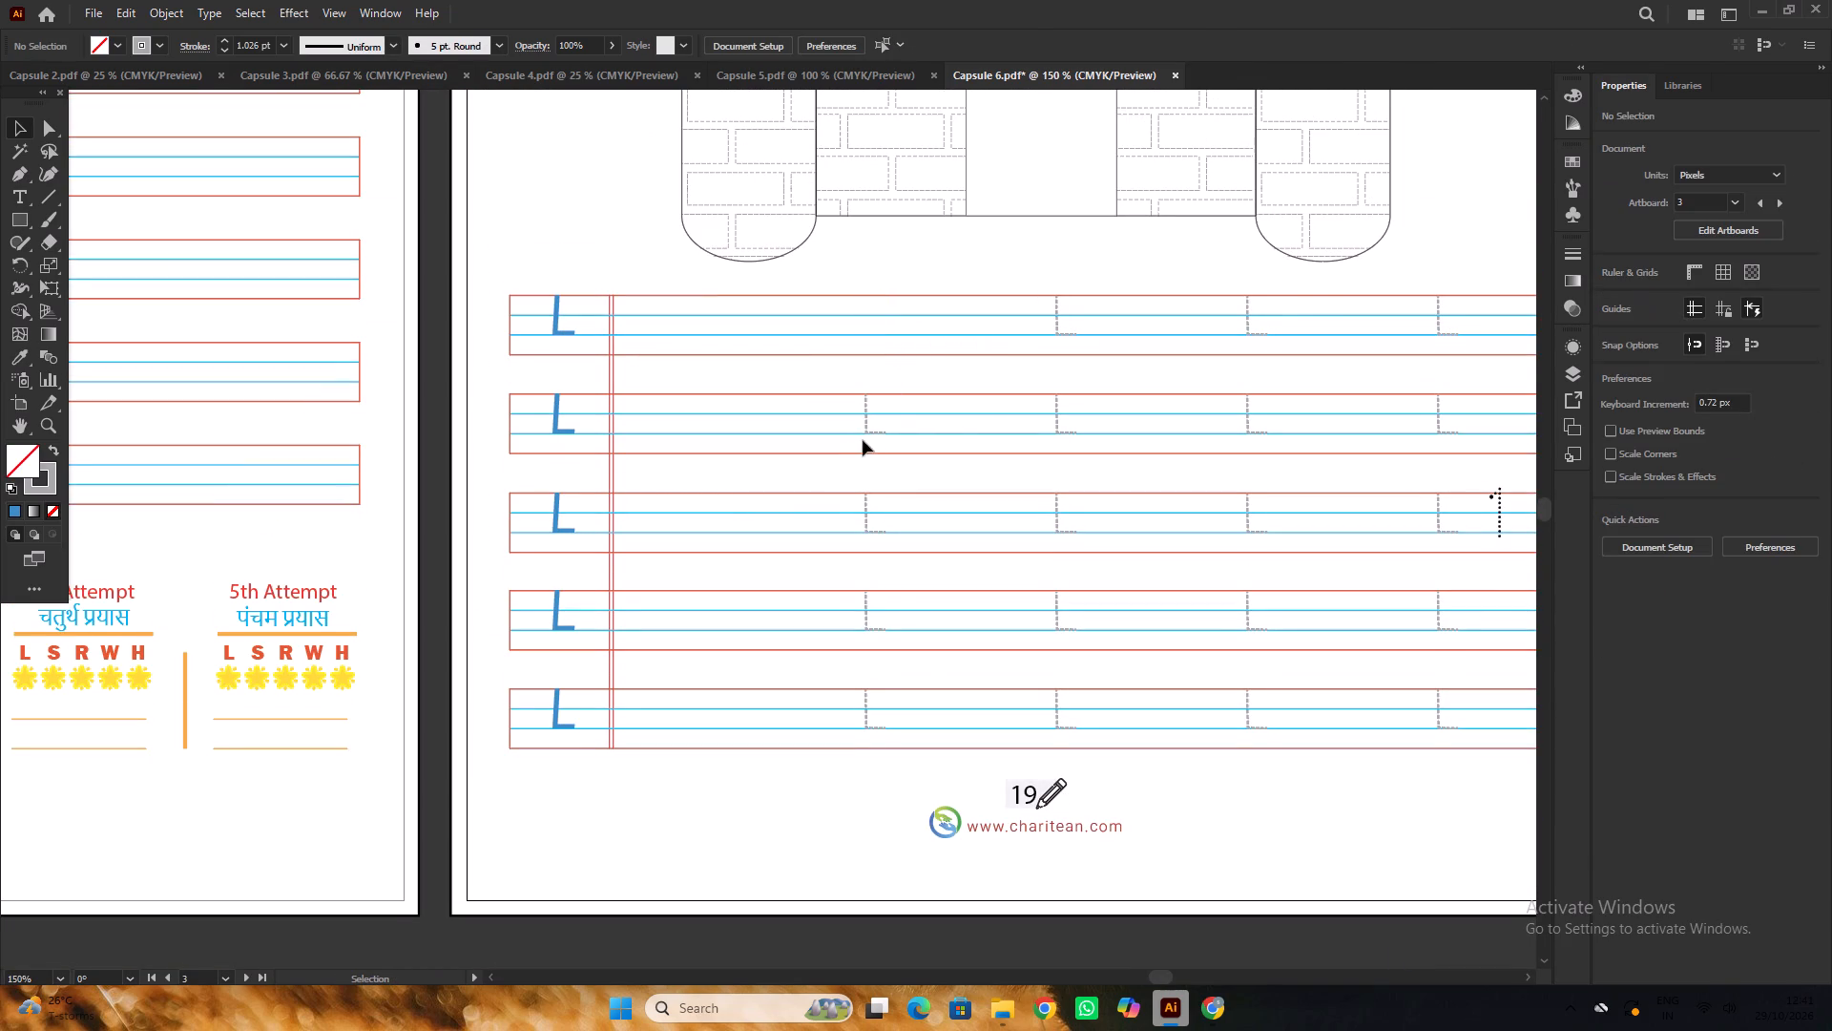
{"action": "left_click", "coordinate": [870, 432]}
{"action": "key", "text": "Delete"}
{"action": "scroll", "coordinate": [865, 426], "scroll_direction": "down", "scroll_amount": 2}
{"action": "left_click", "coordinate": [865, 482]}
{"action": "key", "text": "Delete"}
{"action": "scroll", "coordinate": [860, 466], "scroll_direction": "down", "scroll_amount": 3}
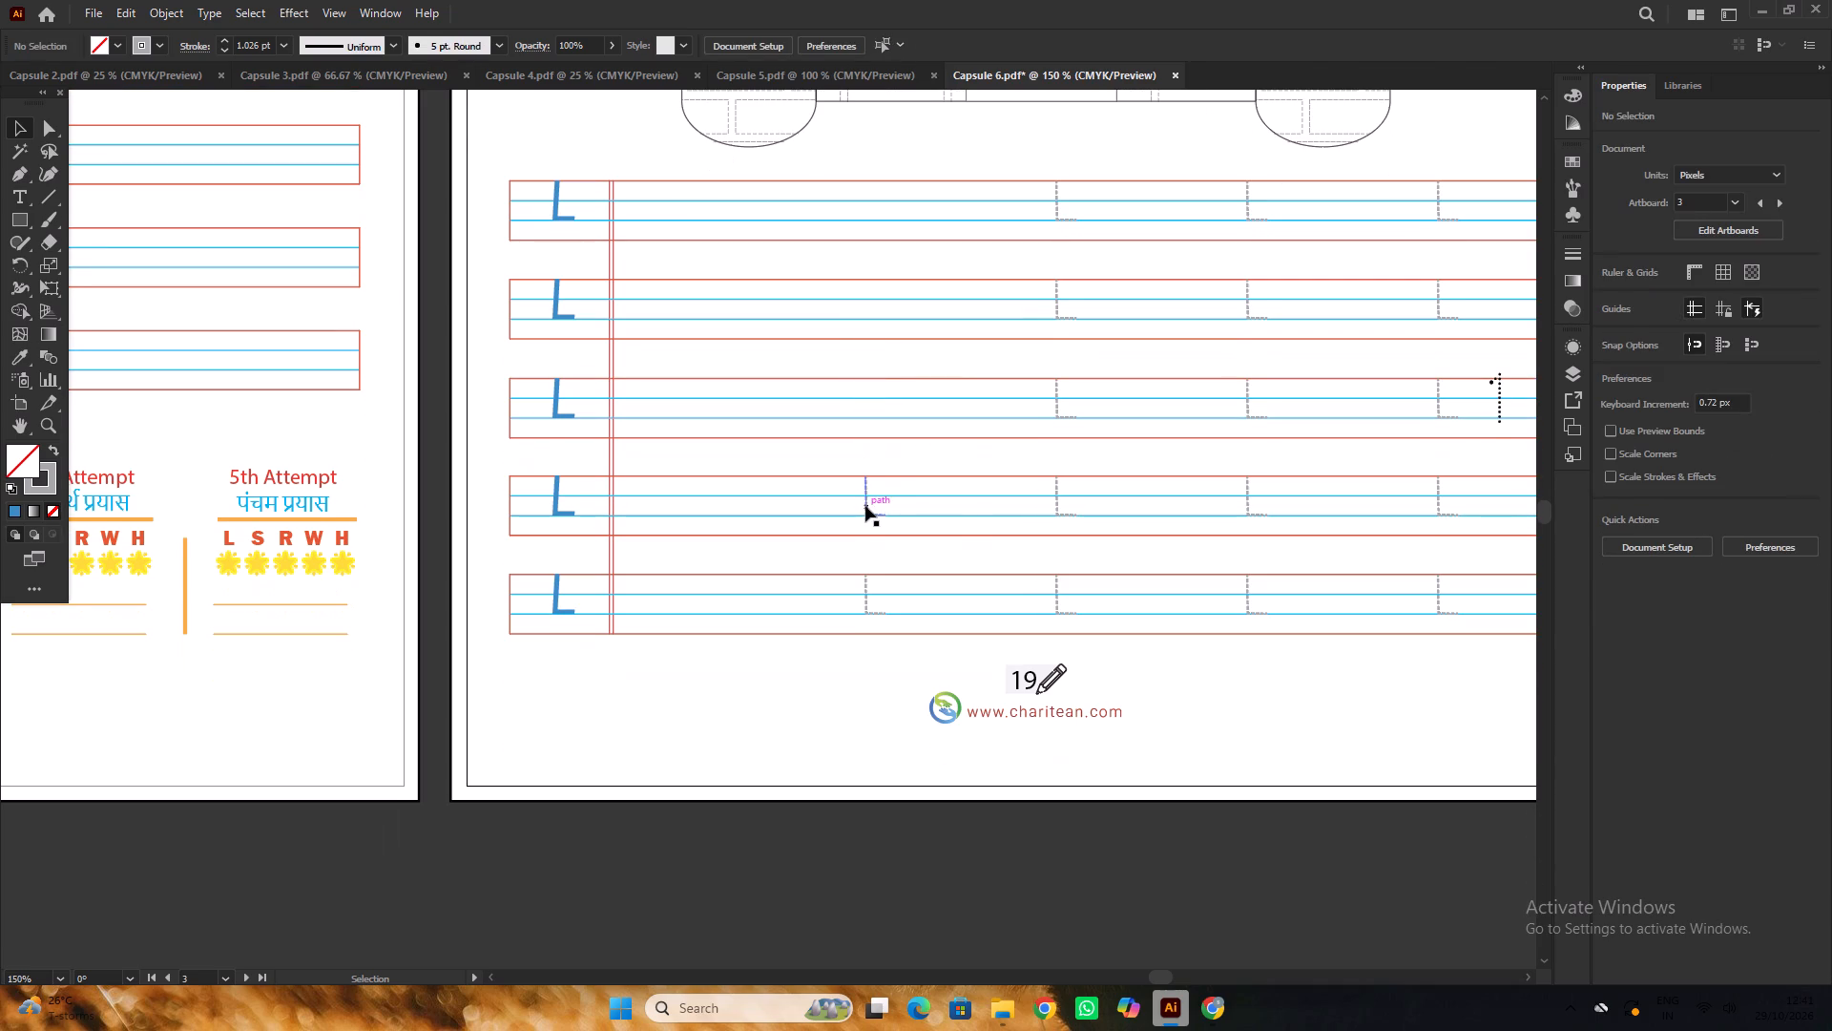
{"action": "left_click", "coordinate": [865, 506]}
{"action": "key", "text": "Delete"}
{"action": "left_click", "coordinate": [868, 595]}
{"action": "key", "text": "Delete"}
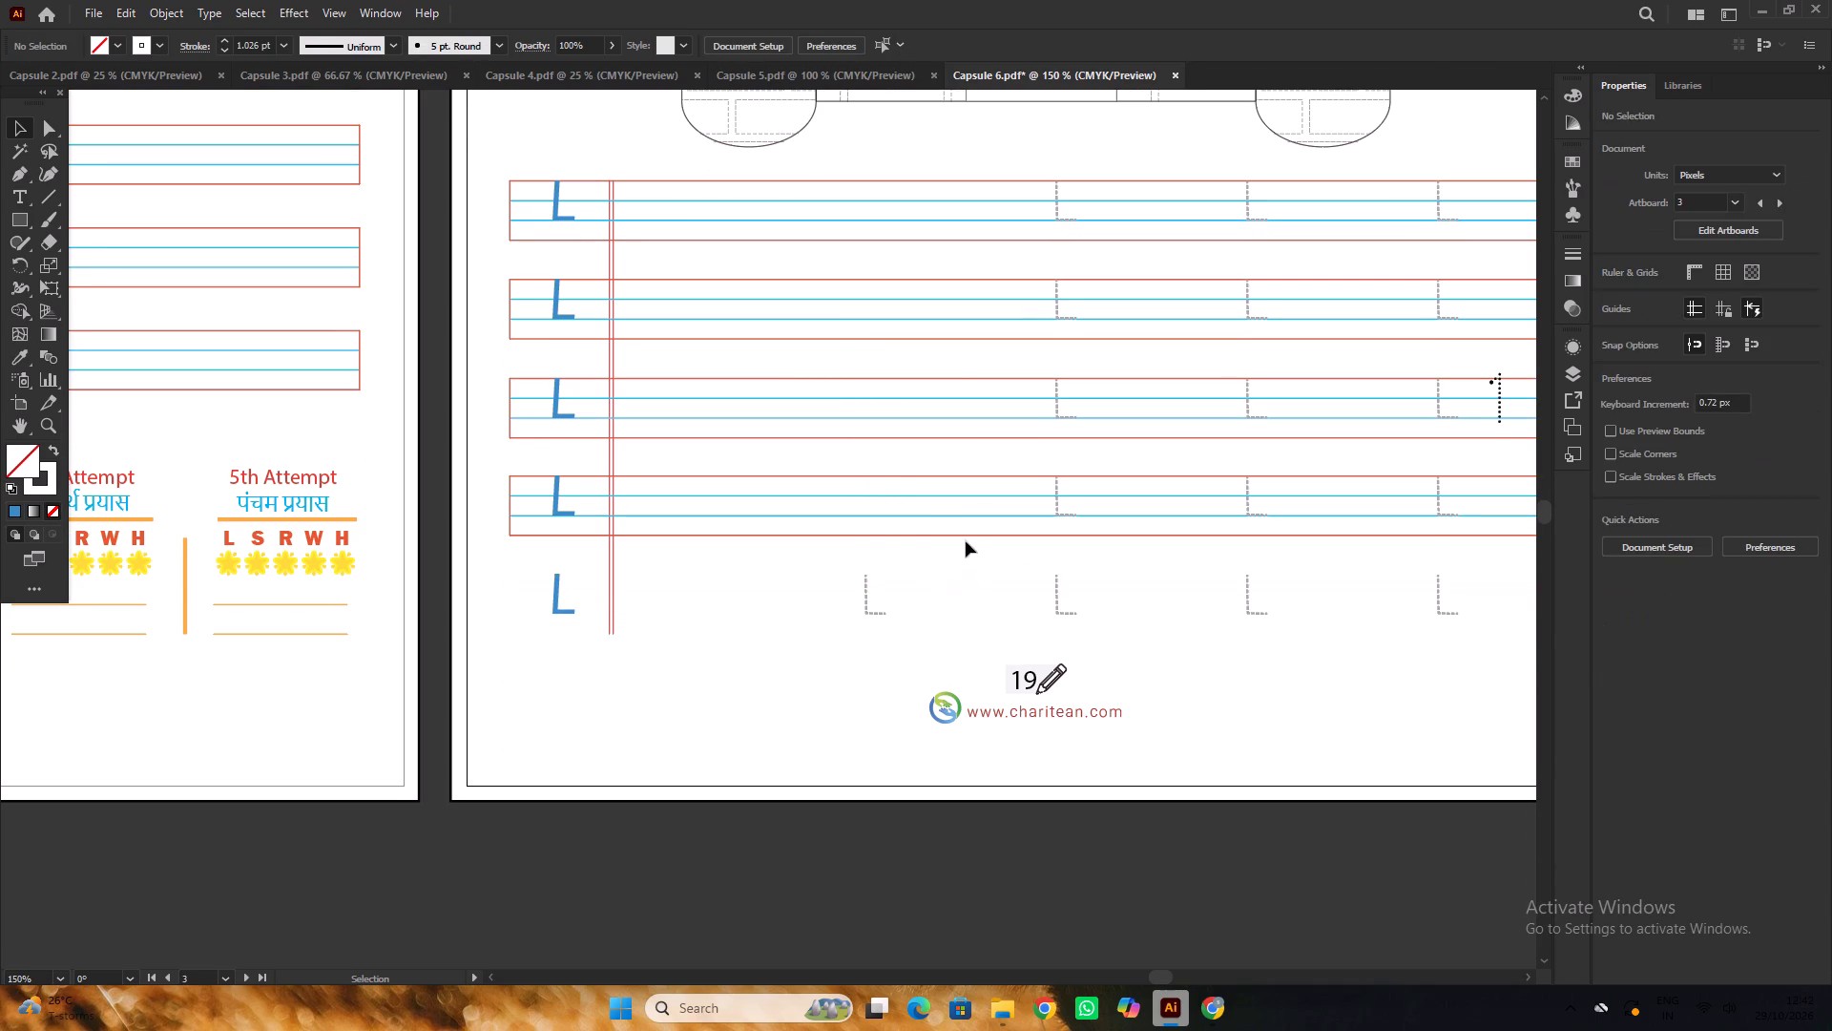
{"action": "key", "text": "ctrl+z"}
{"action": "scroll", "coordinate": [593, 377], "scroll_direction": "down", "scroll_amount": 4}
{"action": "left_click", "coordinate": [879, 713]}
{"action": "scroll", "coordinate": [689, 445], "scroll_direction": "up", "scroll_amount": 3, "text": "alt"}
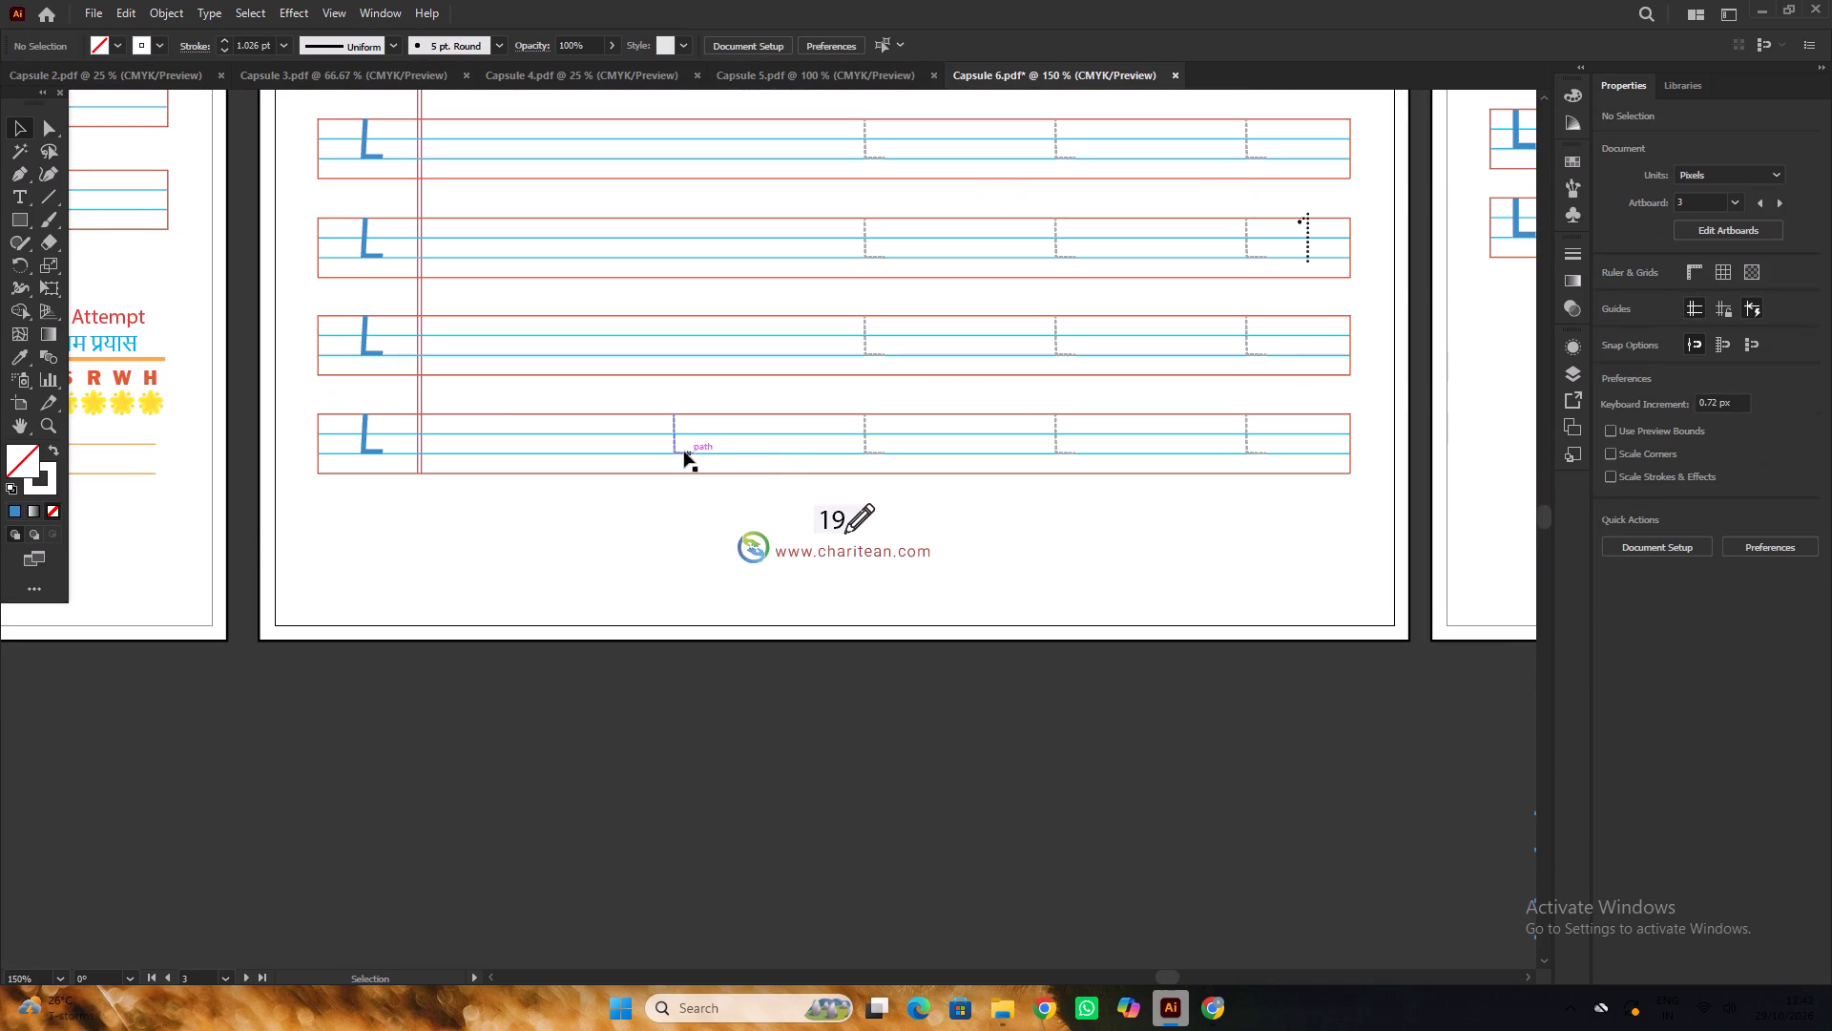
{"action": "left_click", "coordinate": [677, 452]}
{"action": "key", "text": "Delete"}
Delete the old dashed tracing Ls in the third column of the Practice Time page, starting with the bottom row.
{"action": "left_click", "coordinate": [865, 446]}
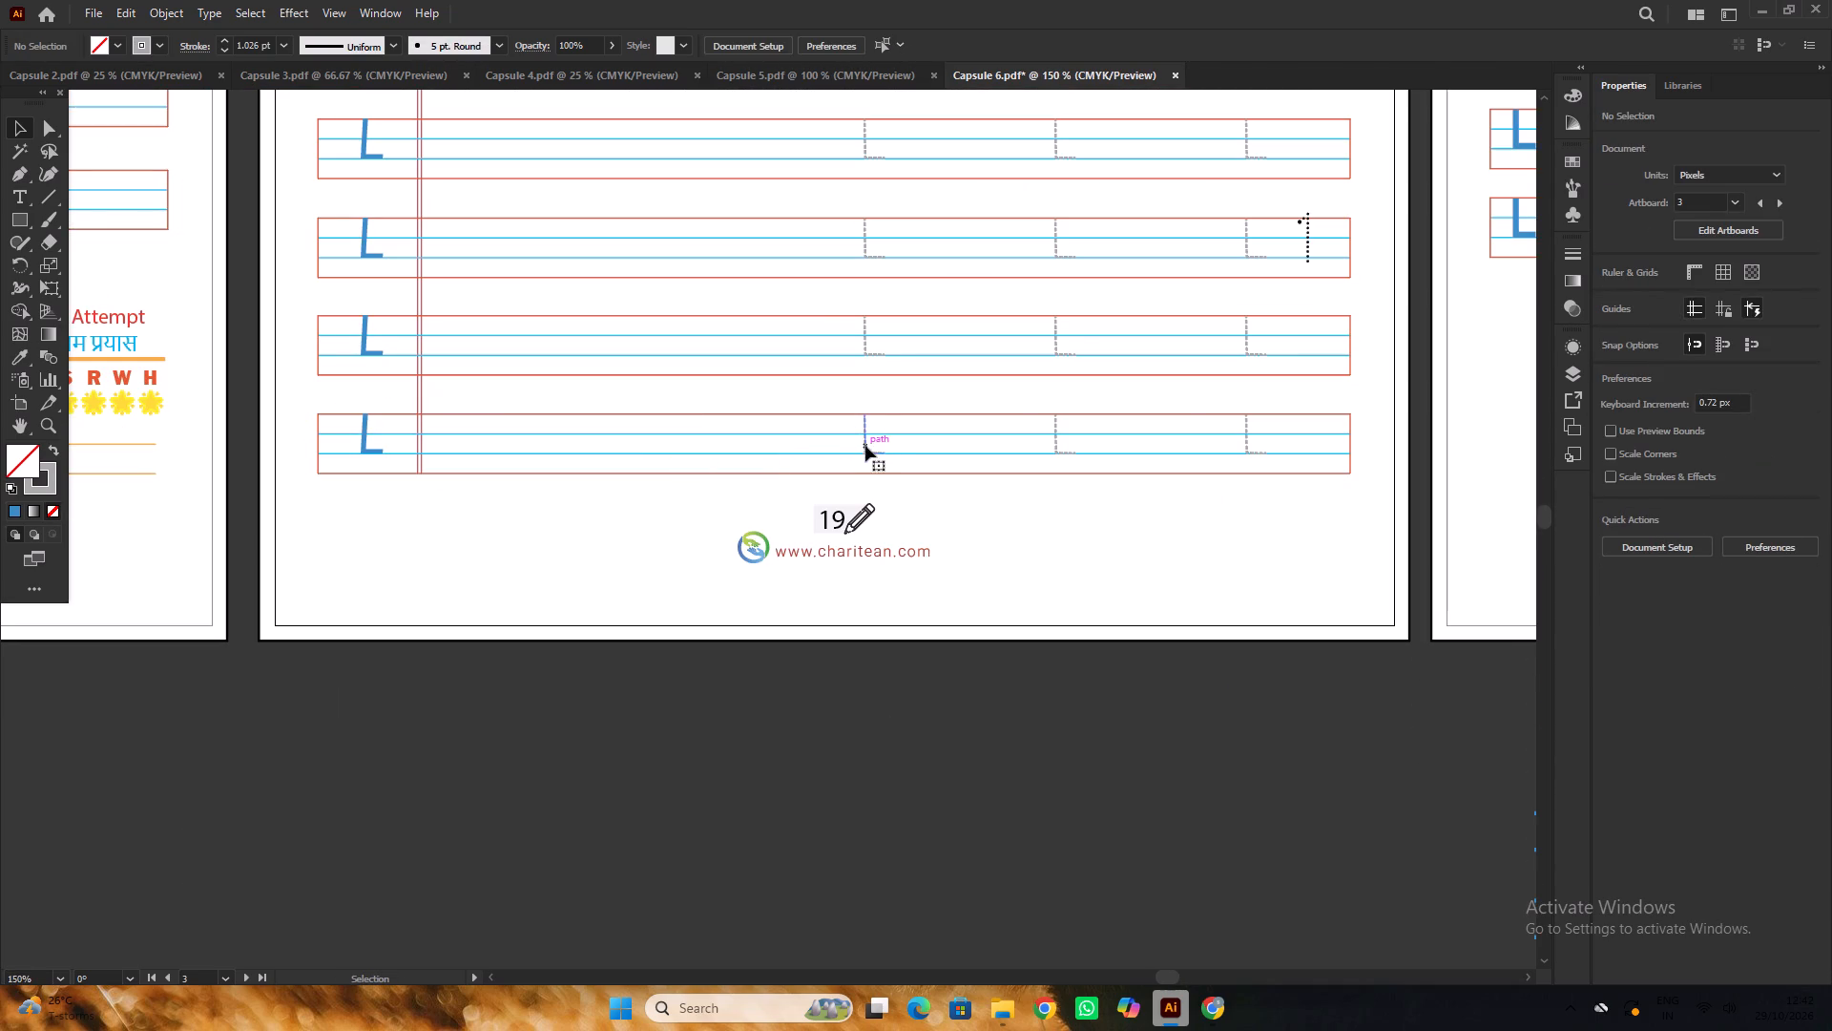
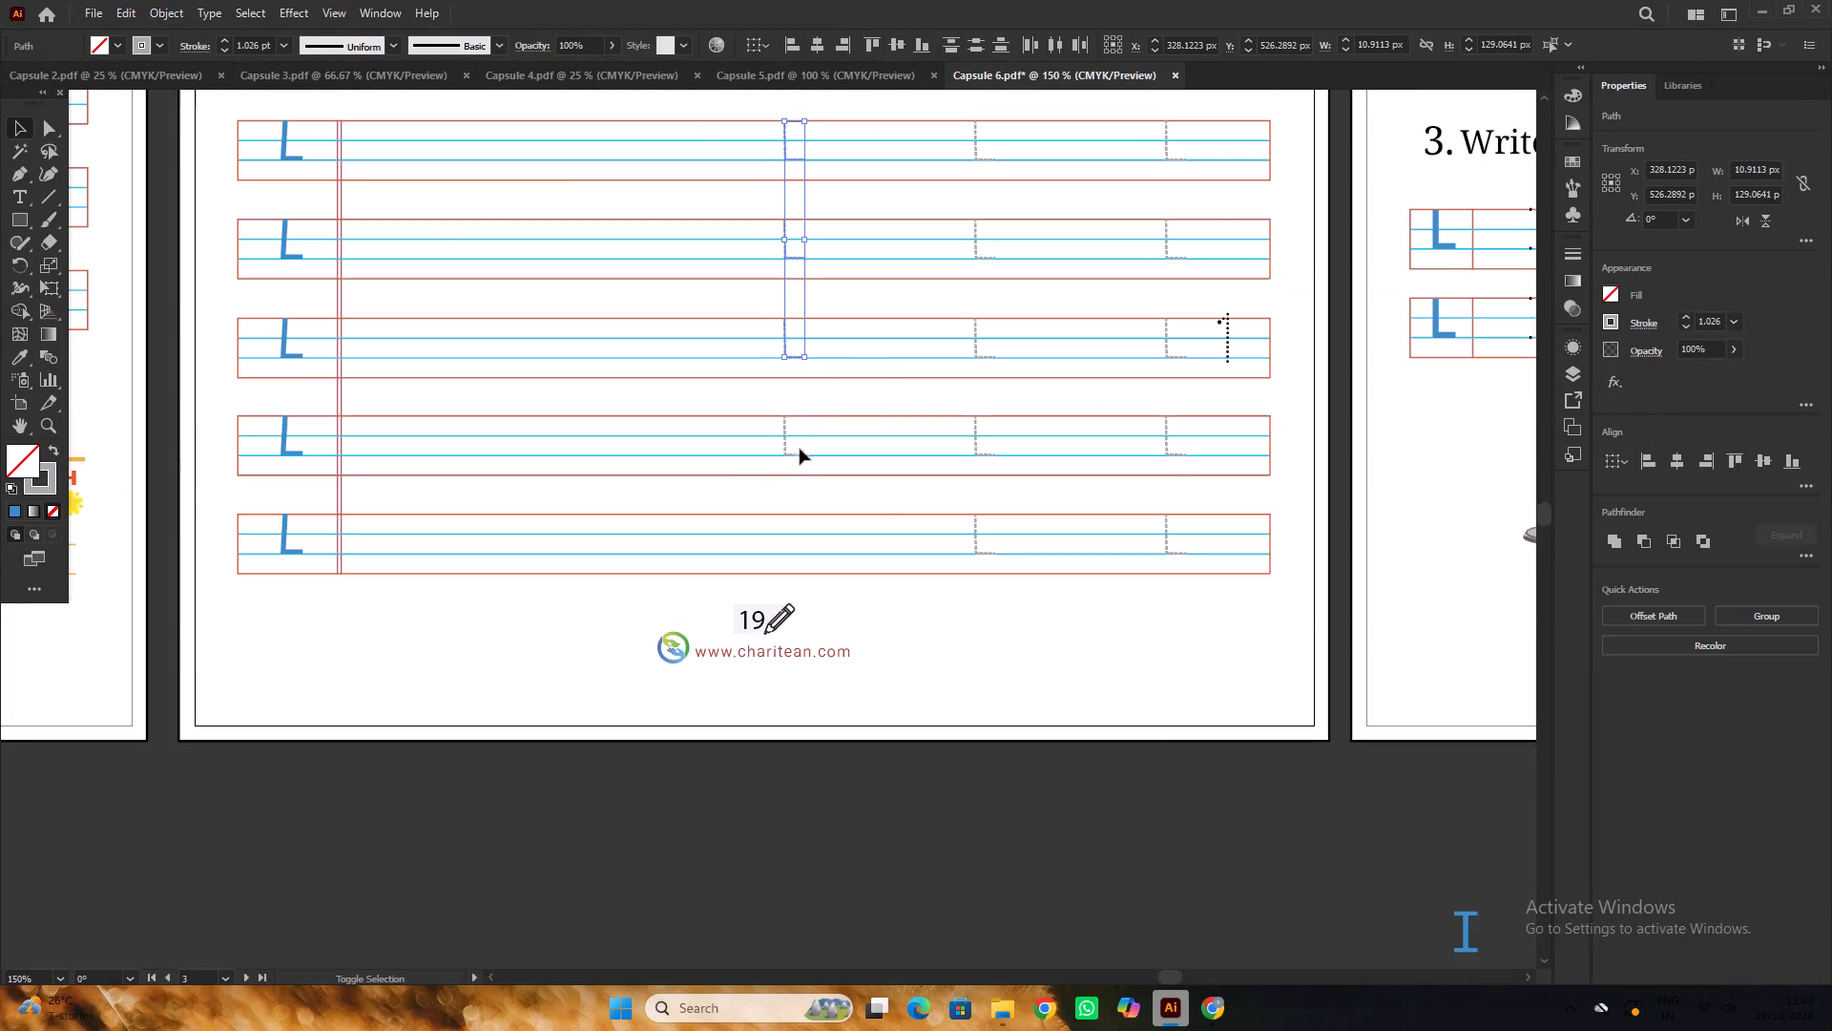
Delete the remaining old dashed tracing Ls in the third column of the Practice Time rows.
{"action": "left_click", "coordinate": [793, 454], "text": "shift"}
{"action": "scroll", "coordinate": [774, 431], "scroll_direction": "down", "scroll_amount": 1, "text": "alt"}
{"action": "key", "text": "Delete"}
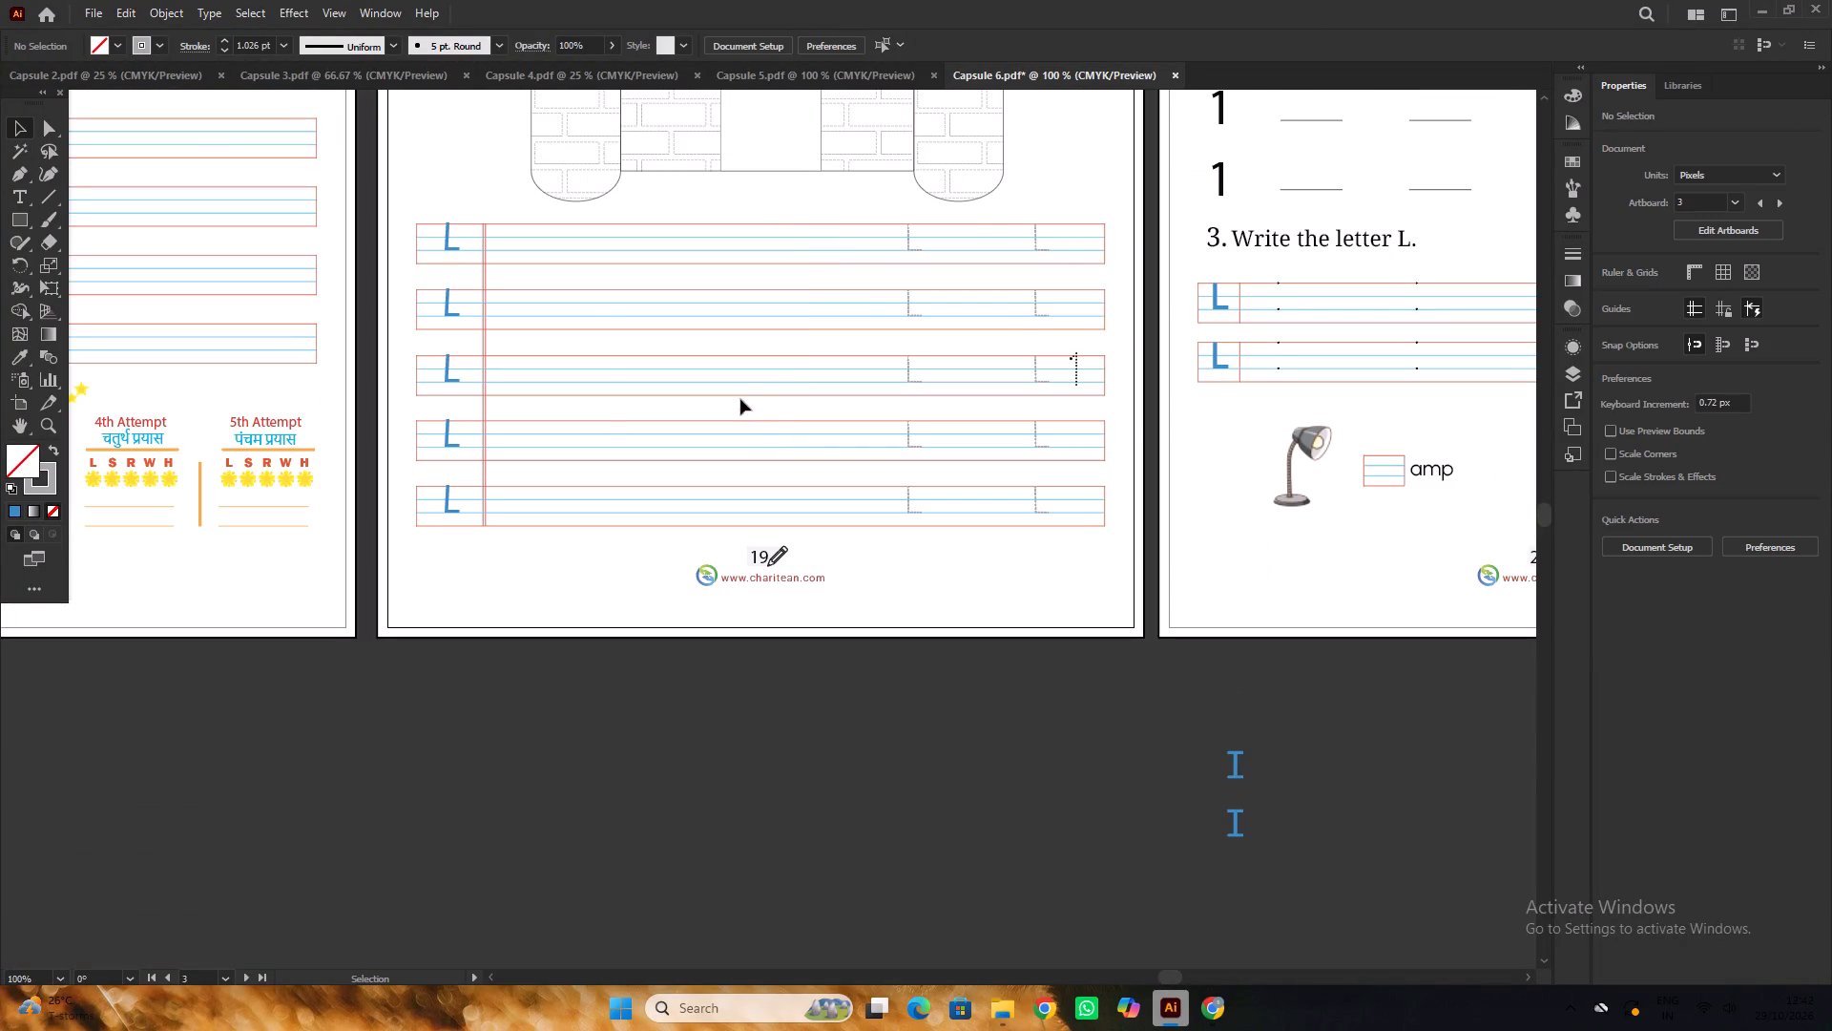
Delete the five old dashed tracing Ls in the fourth column of the Practice Time rows, keeping the ruled lines.
{"action": "scroll", "coordinate": [734, 387], "scroll_direction": "down", "scroll_amount": 2, "text": "alt"}
{"action": "scroll", "coordinate": [878, 342], "scroll_direction": "up", "scroll_amount": 3, "text": "alt"}
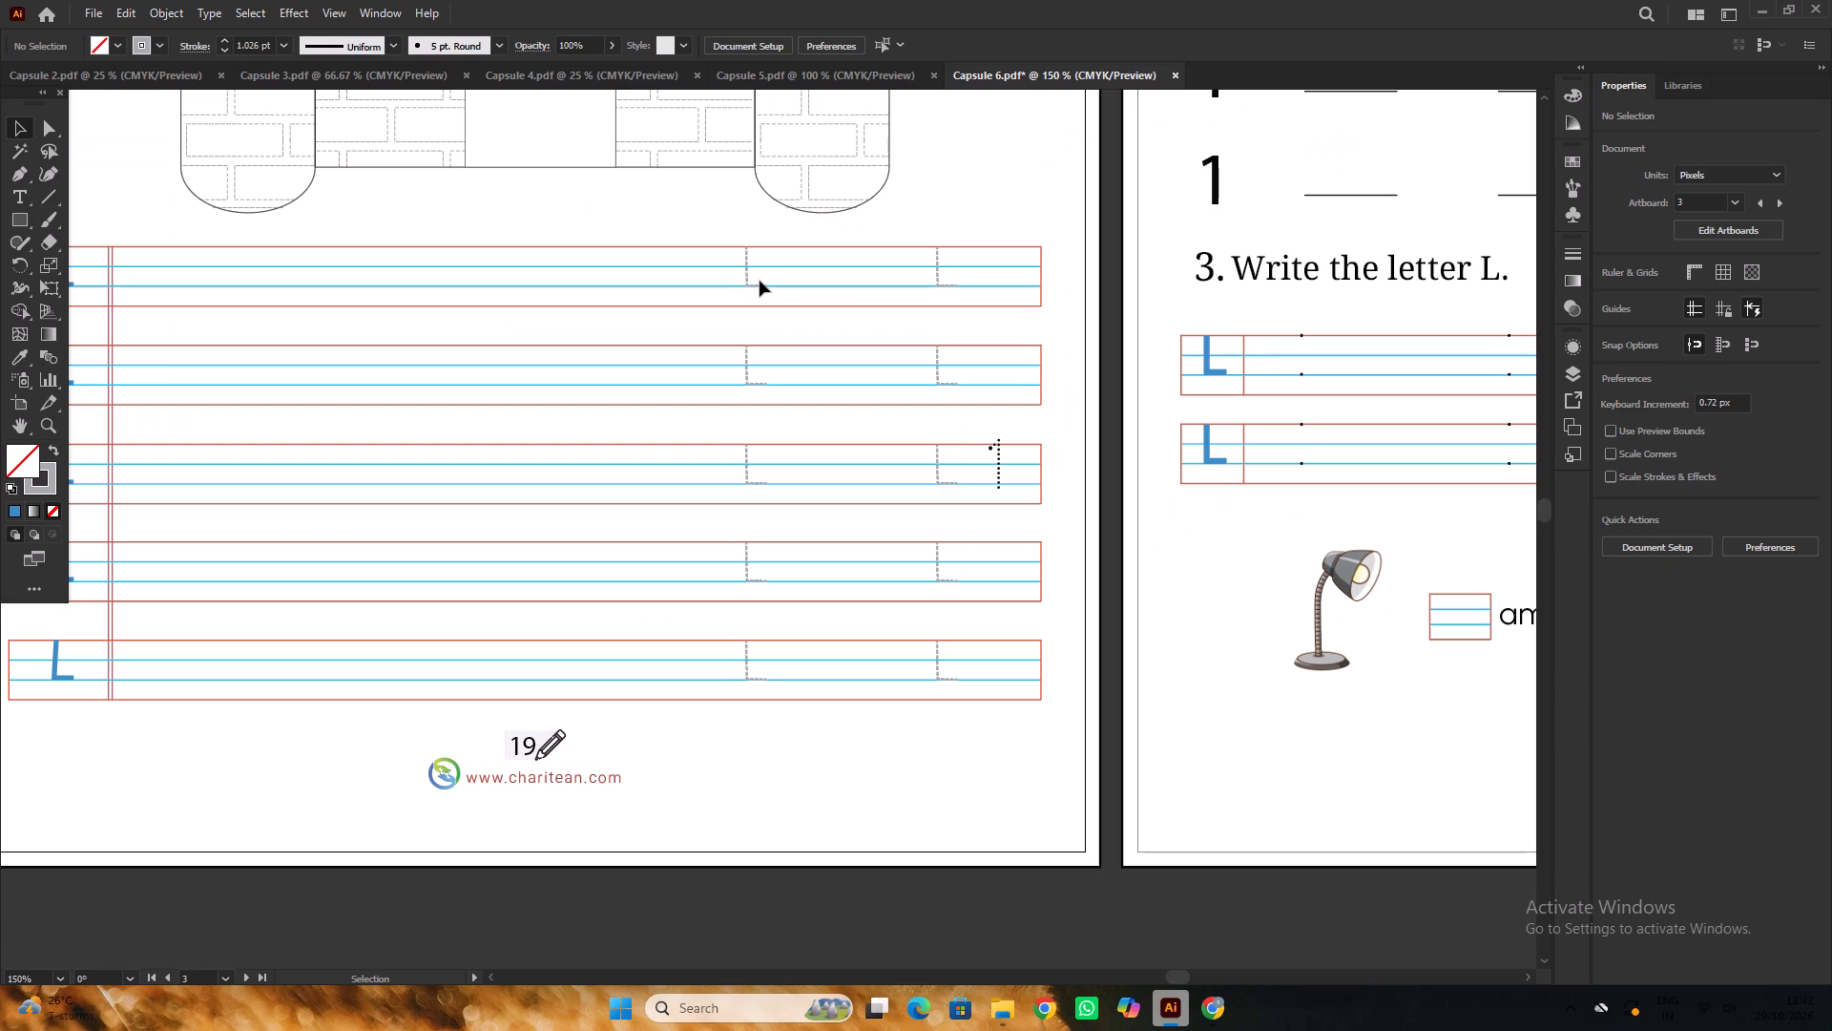
{"action": "left_click", "coordinate": [757, 285]}
{"action": "left_click", "coordinate": [758, 382], "text": "shift"}
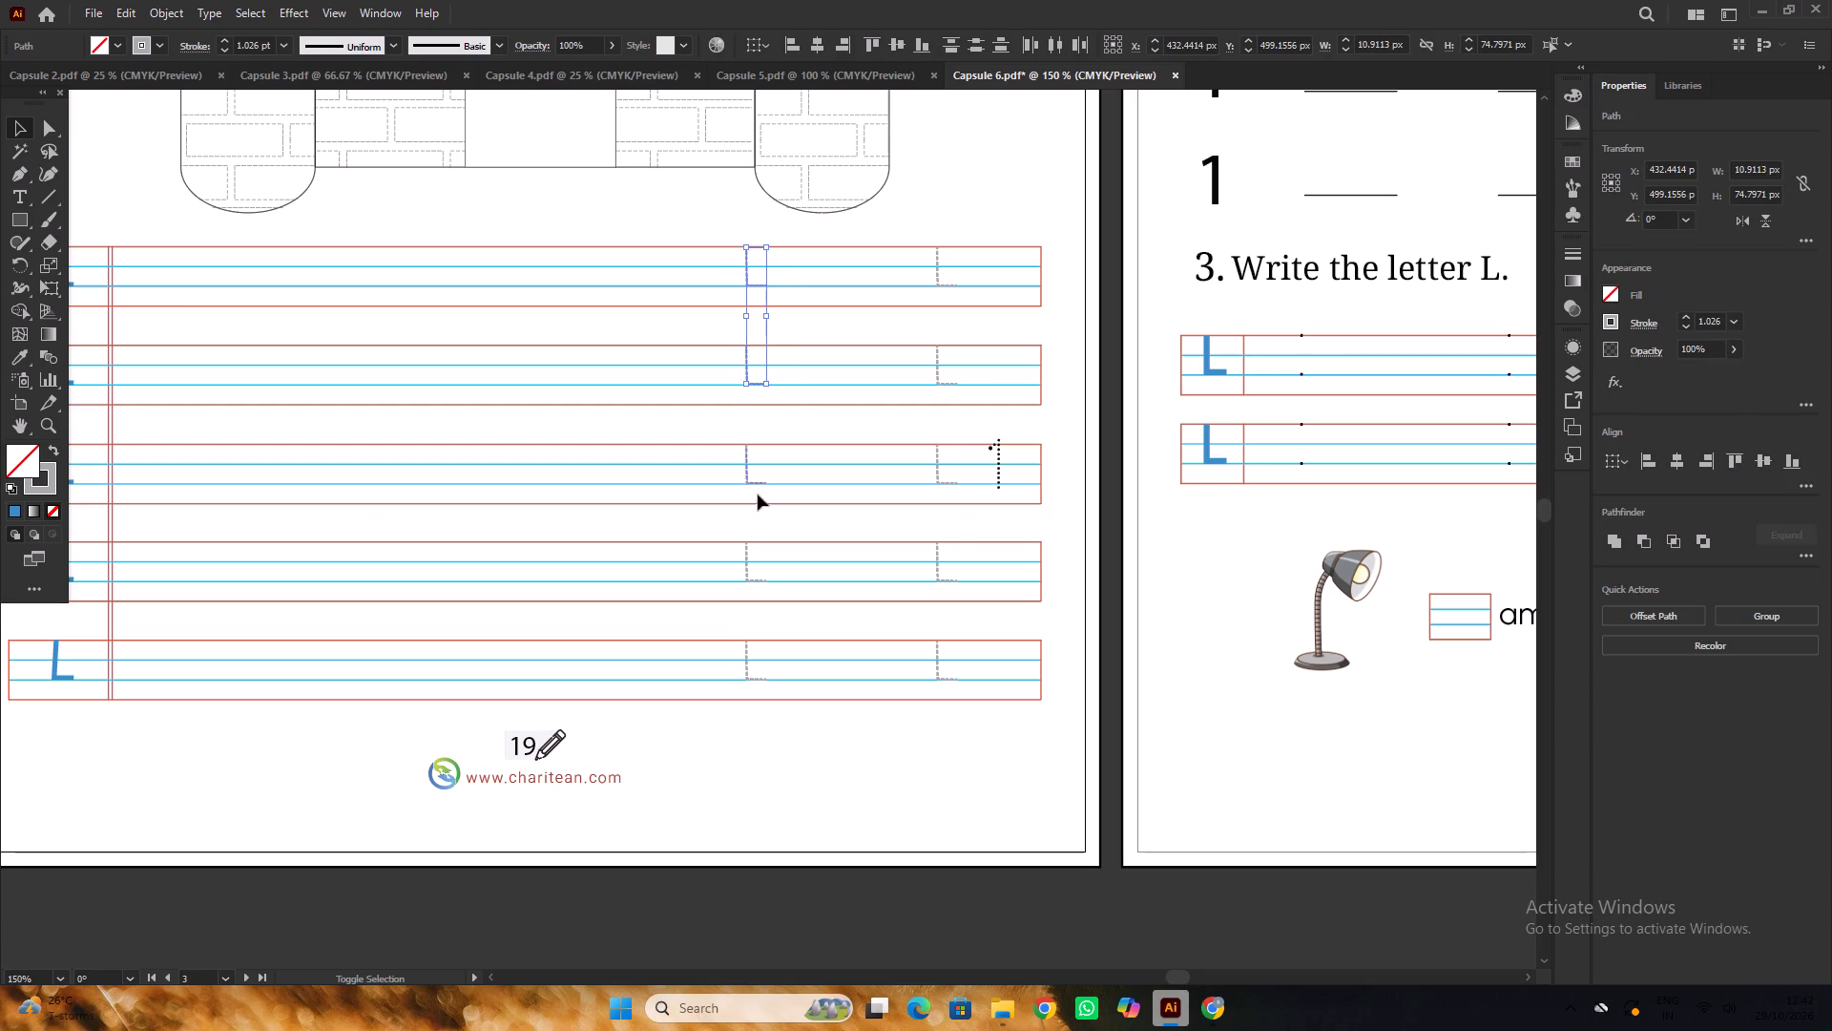
{"action": "left_click", "coordinate": [756, 484], "text": "shift"}
{"action": "left_click", "coordinate": [756, 579], "text": "shift"}
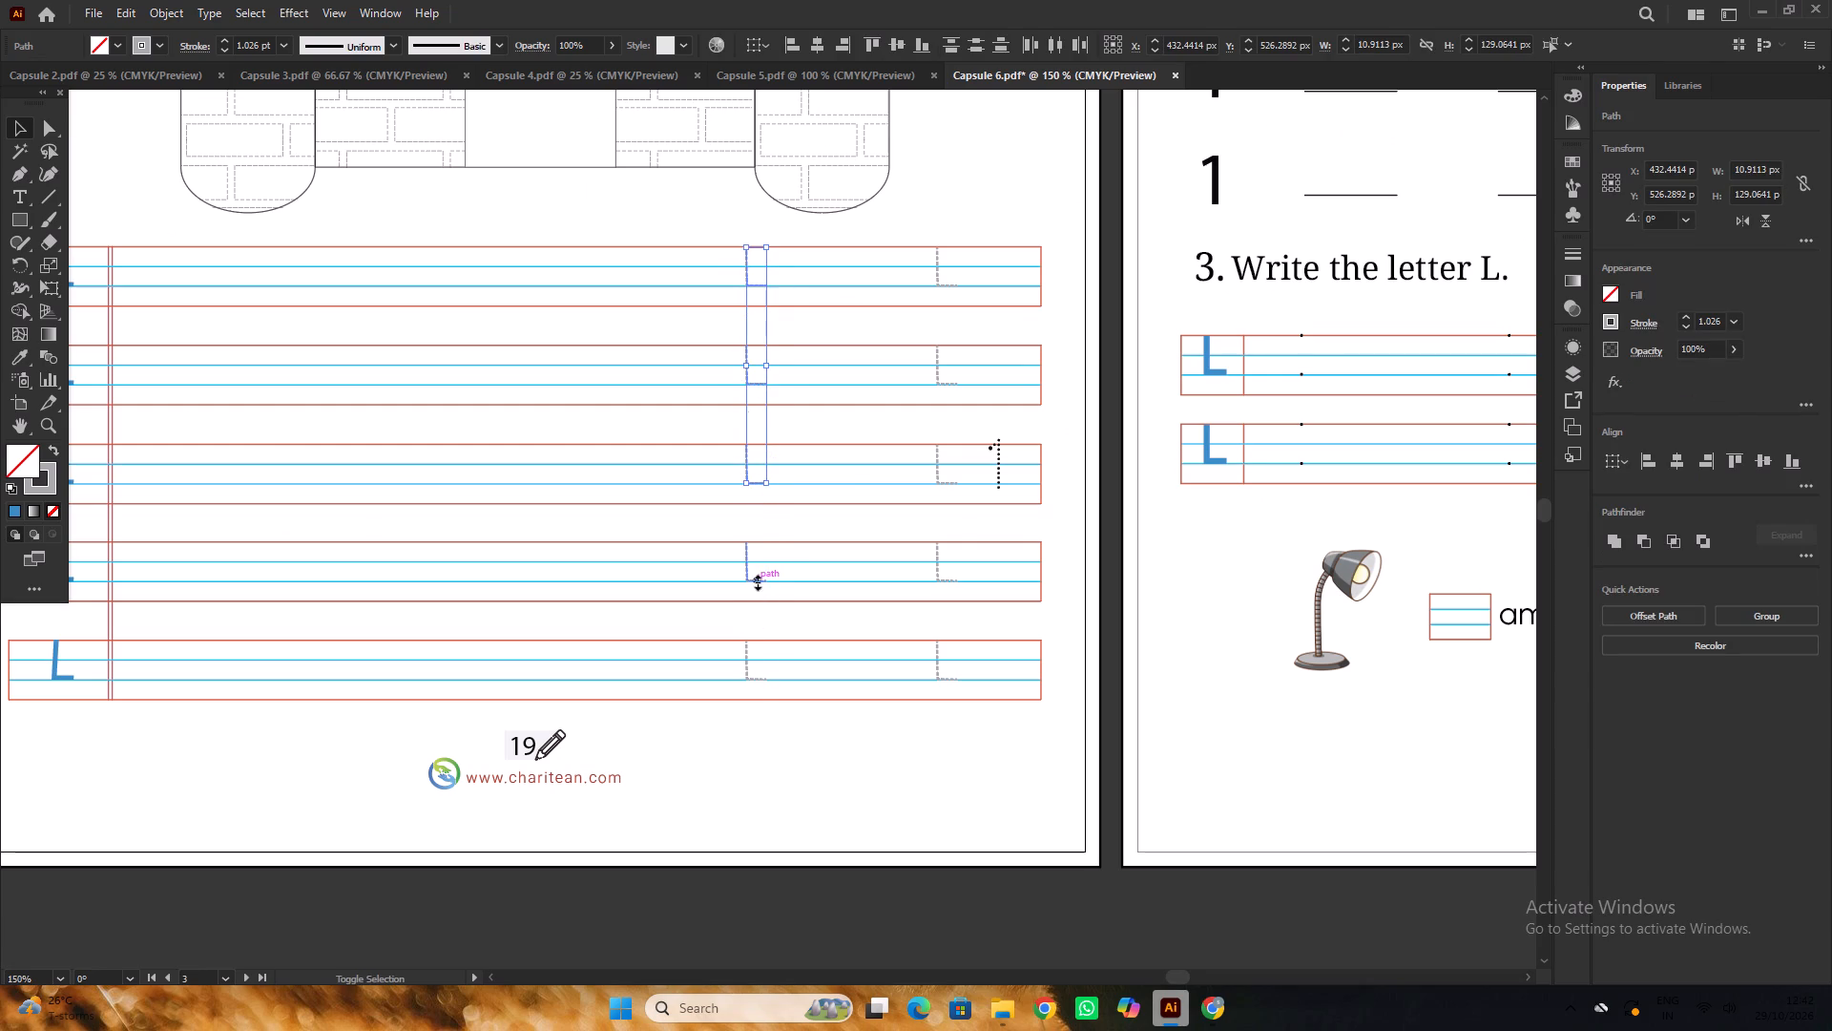
{"action": "left_click", "coordinate": [748, 678], "text": "shift"}
{"action": "key", "text": "Delete"}
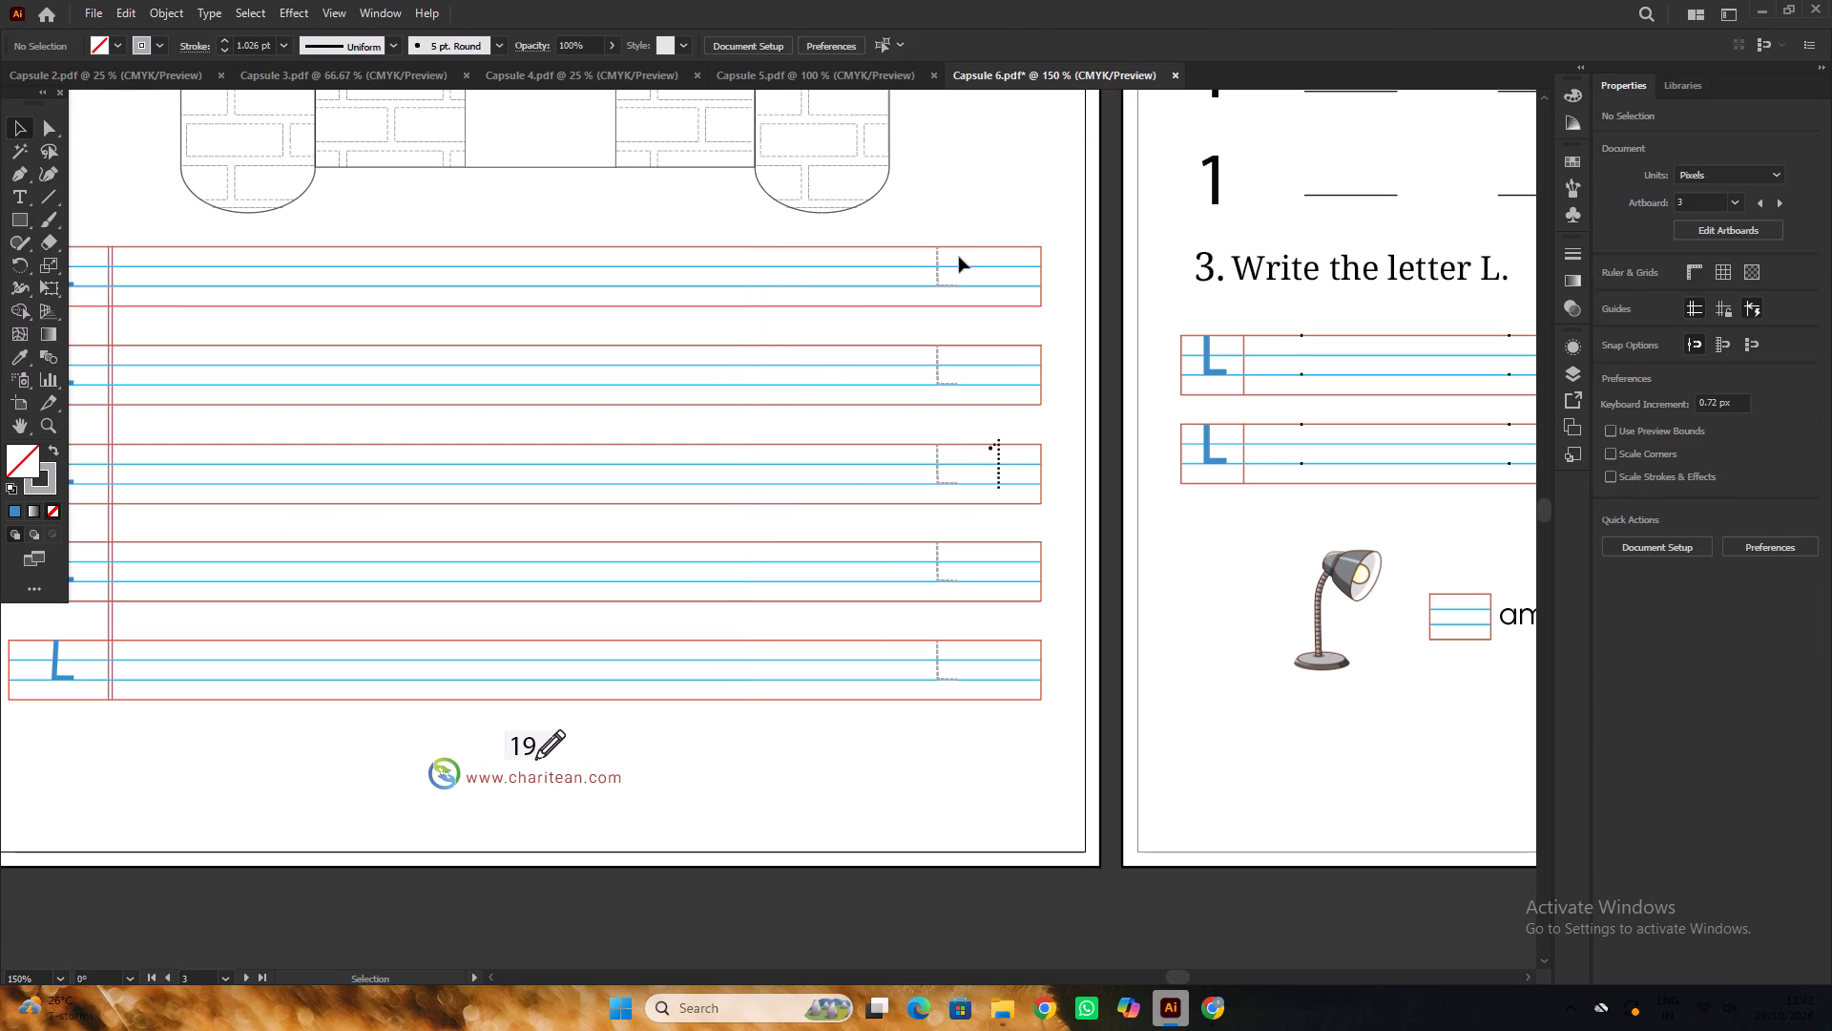
Delete the five old dashed Ls in the last column of the Practice Time rows, plus the stray dotted 1 in the third row.
{"action": "left_click", "coordinate": [950, 286]}
{"action": "left_click", "coordinate": [944, 388], "text": "shift"}
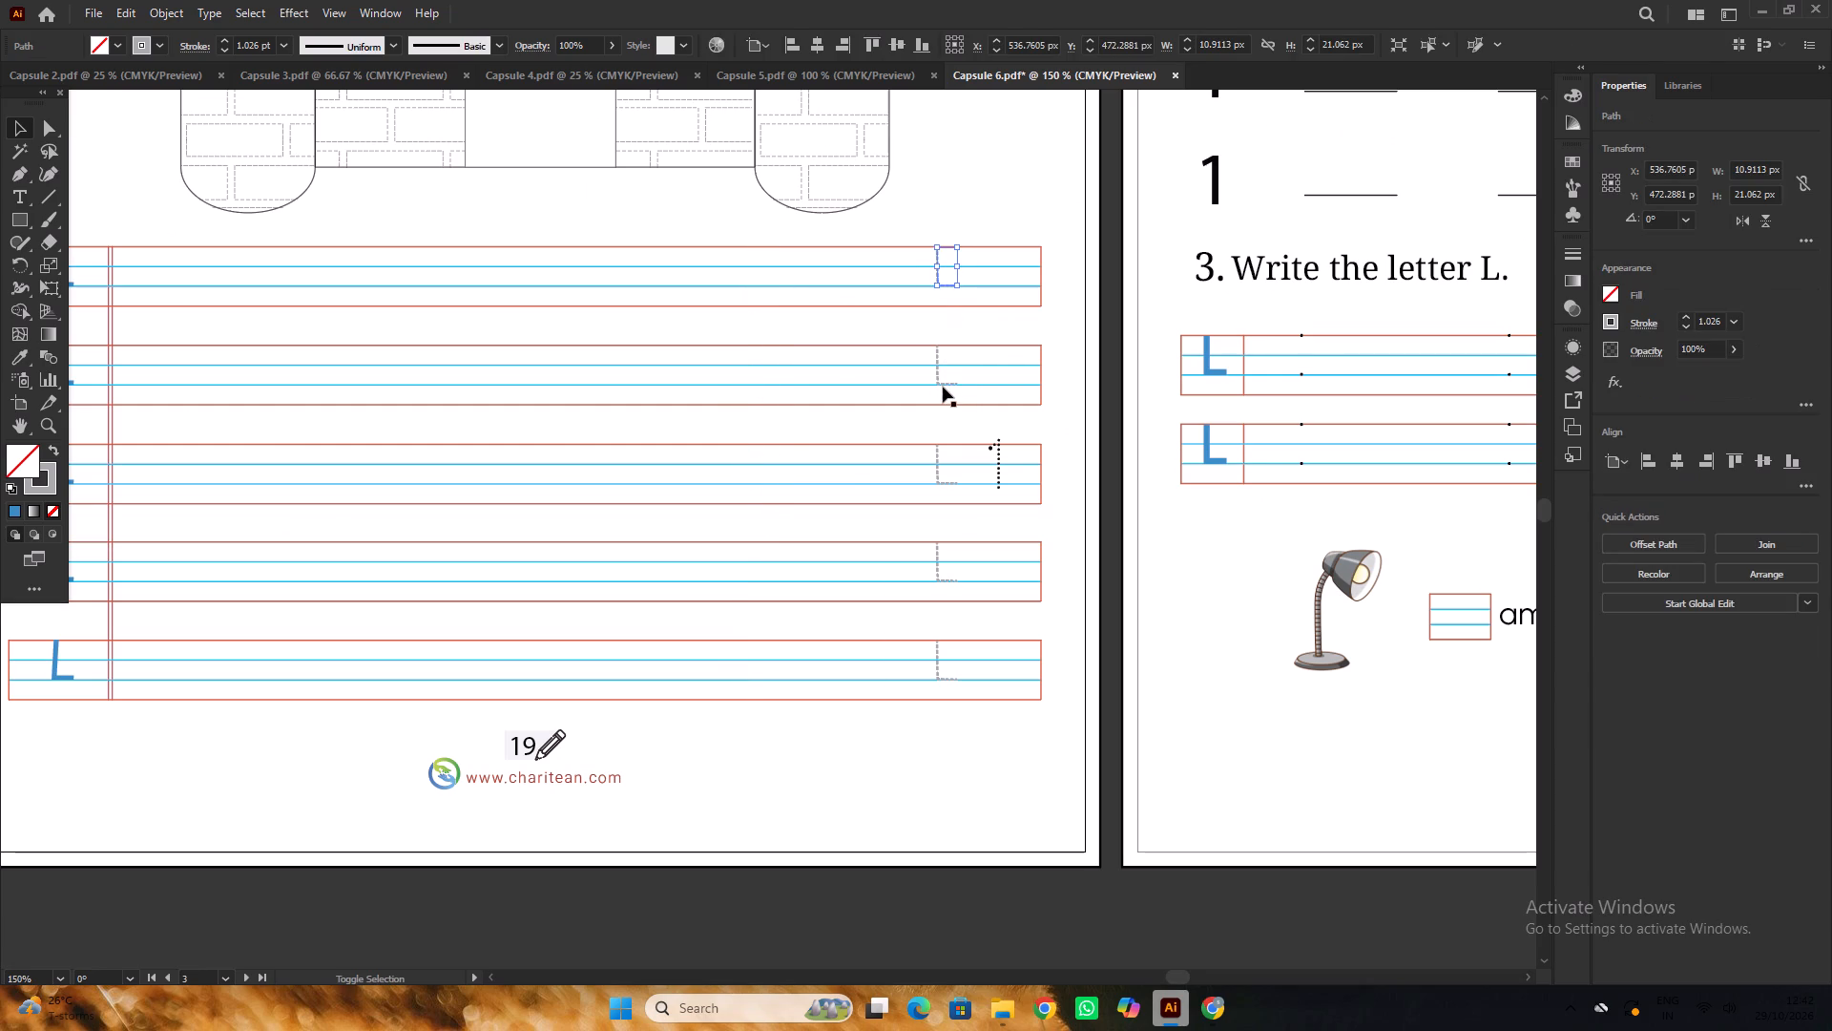
{"action": "left_click", "coordinate": [943, 384], "text": "shift"}
{"action": "scroll", "coordinate": [936, 349], "scroll_direction": "down", "scroll_amount": 3}
{"action": "left_click", "coordinate": [944, 412], "text": "shift"}
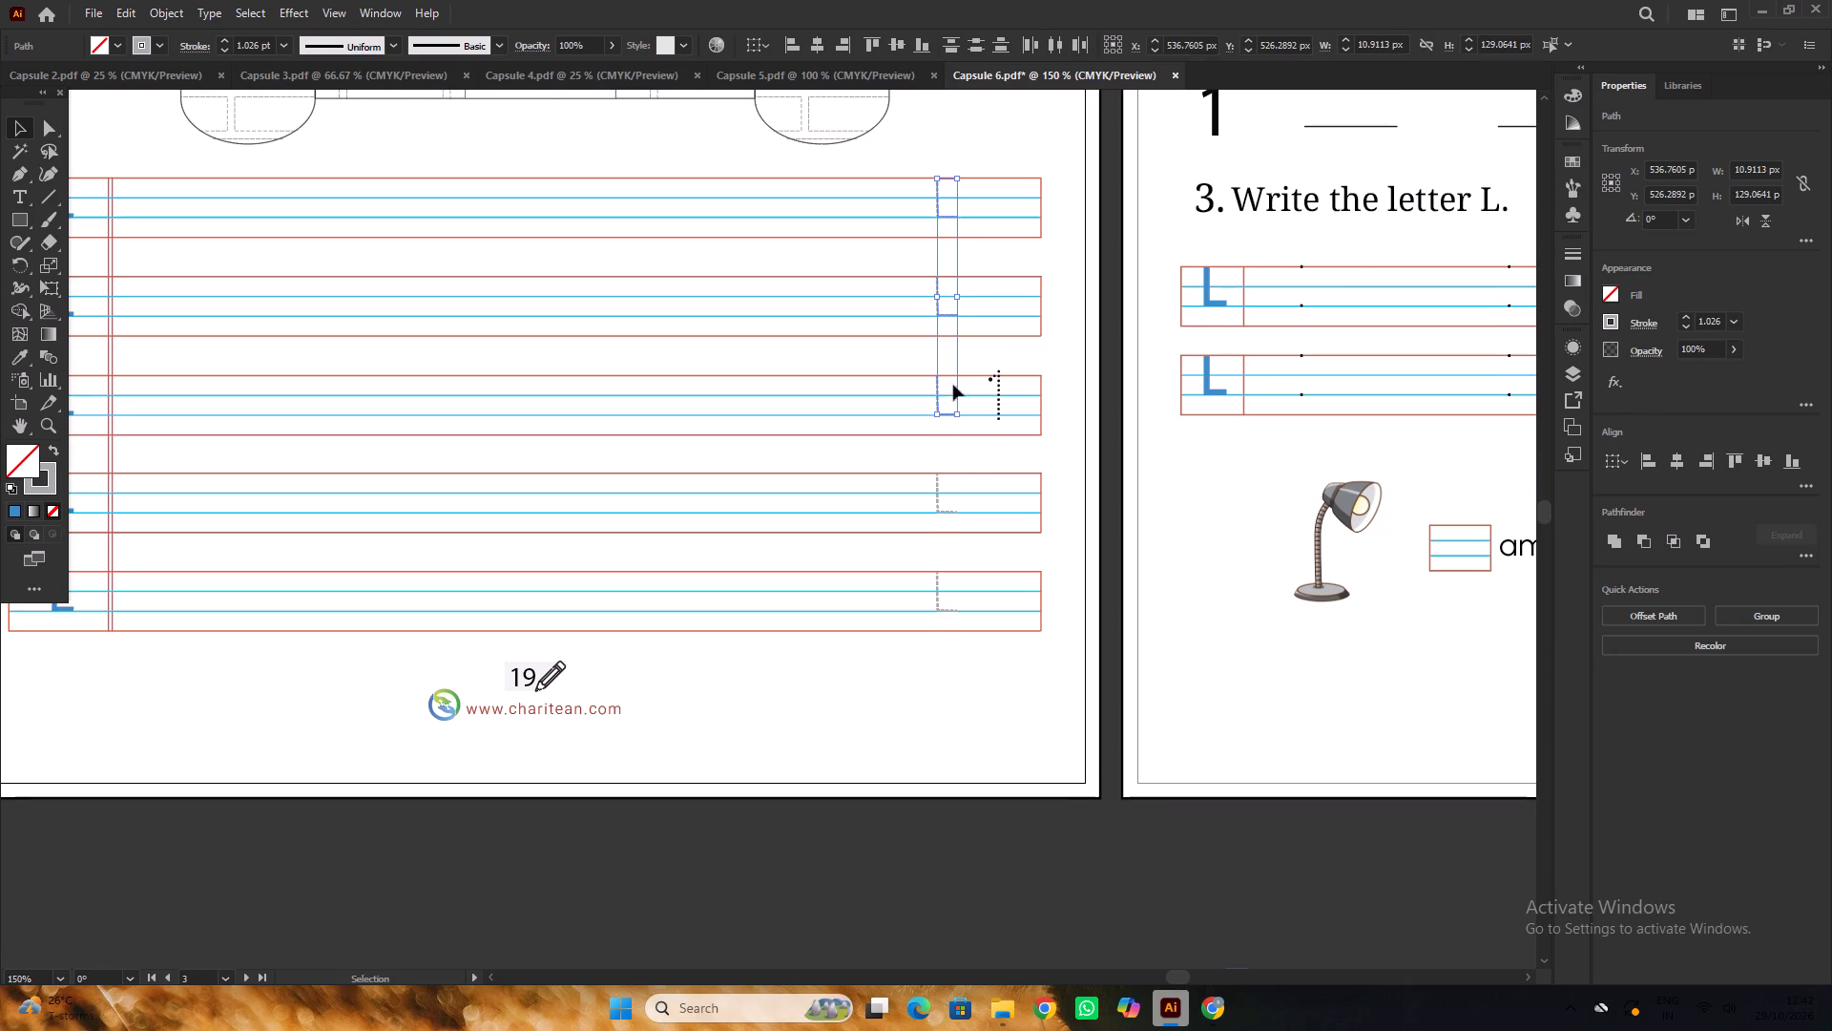
{"action": "left_click", "coordinate": [947, 515], "text": "shift"}
{"action": "key", "text": "Delete"}
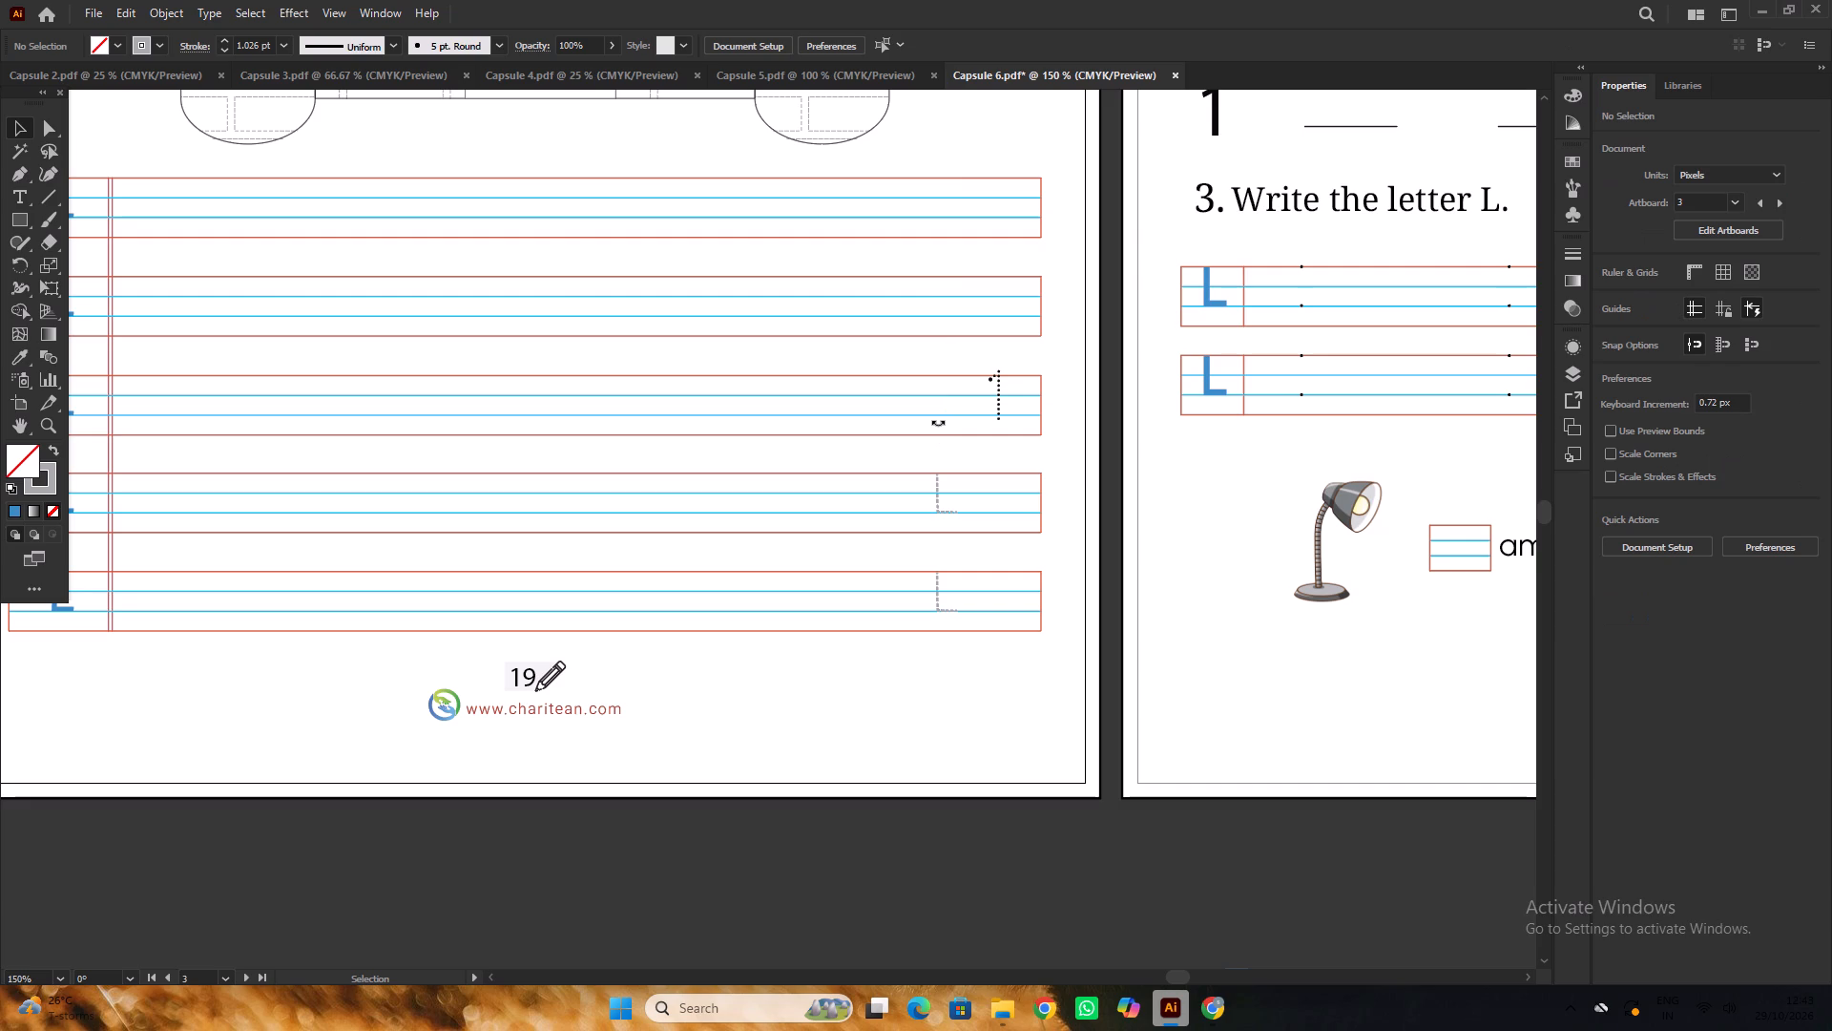
{"action": "left_click", "coordinate": [1000, 386]}
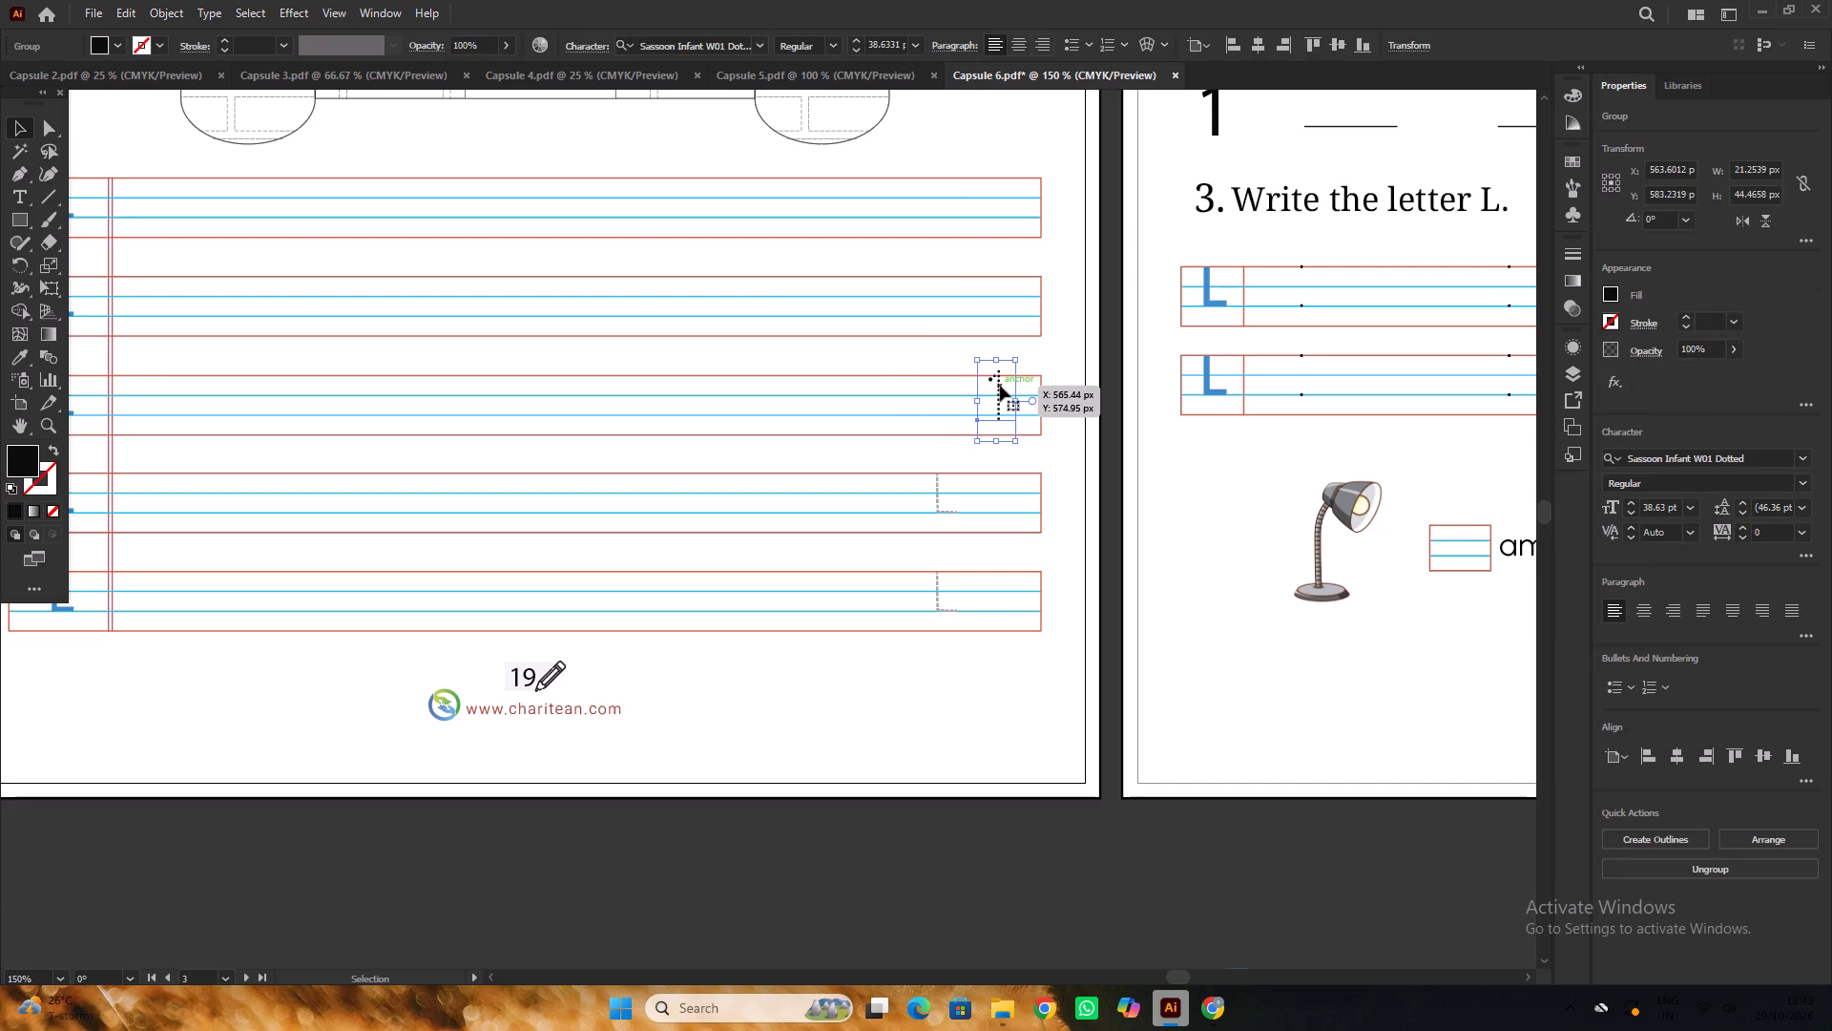
{"action": "key", "text": "Delete"}
{"action": "left_click", "coordinate": [936, 491]}
{"action": "key", "text": "Delete"}
{"action": "left_click", "coordinate": [941, 608]}
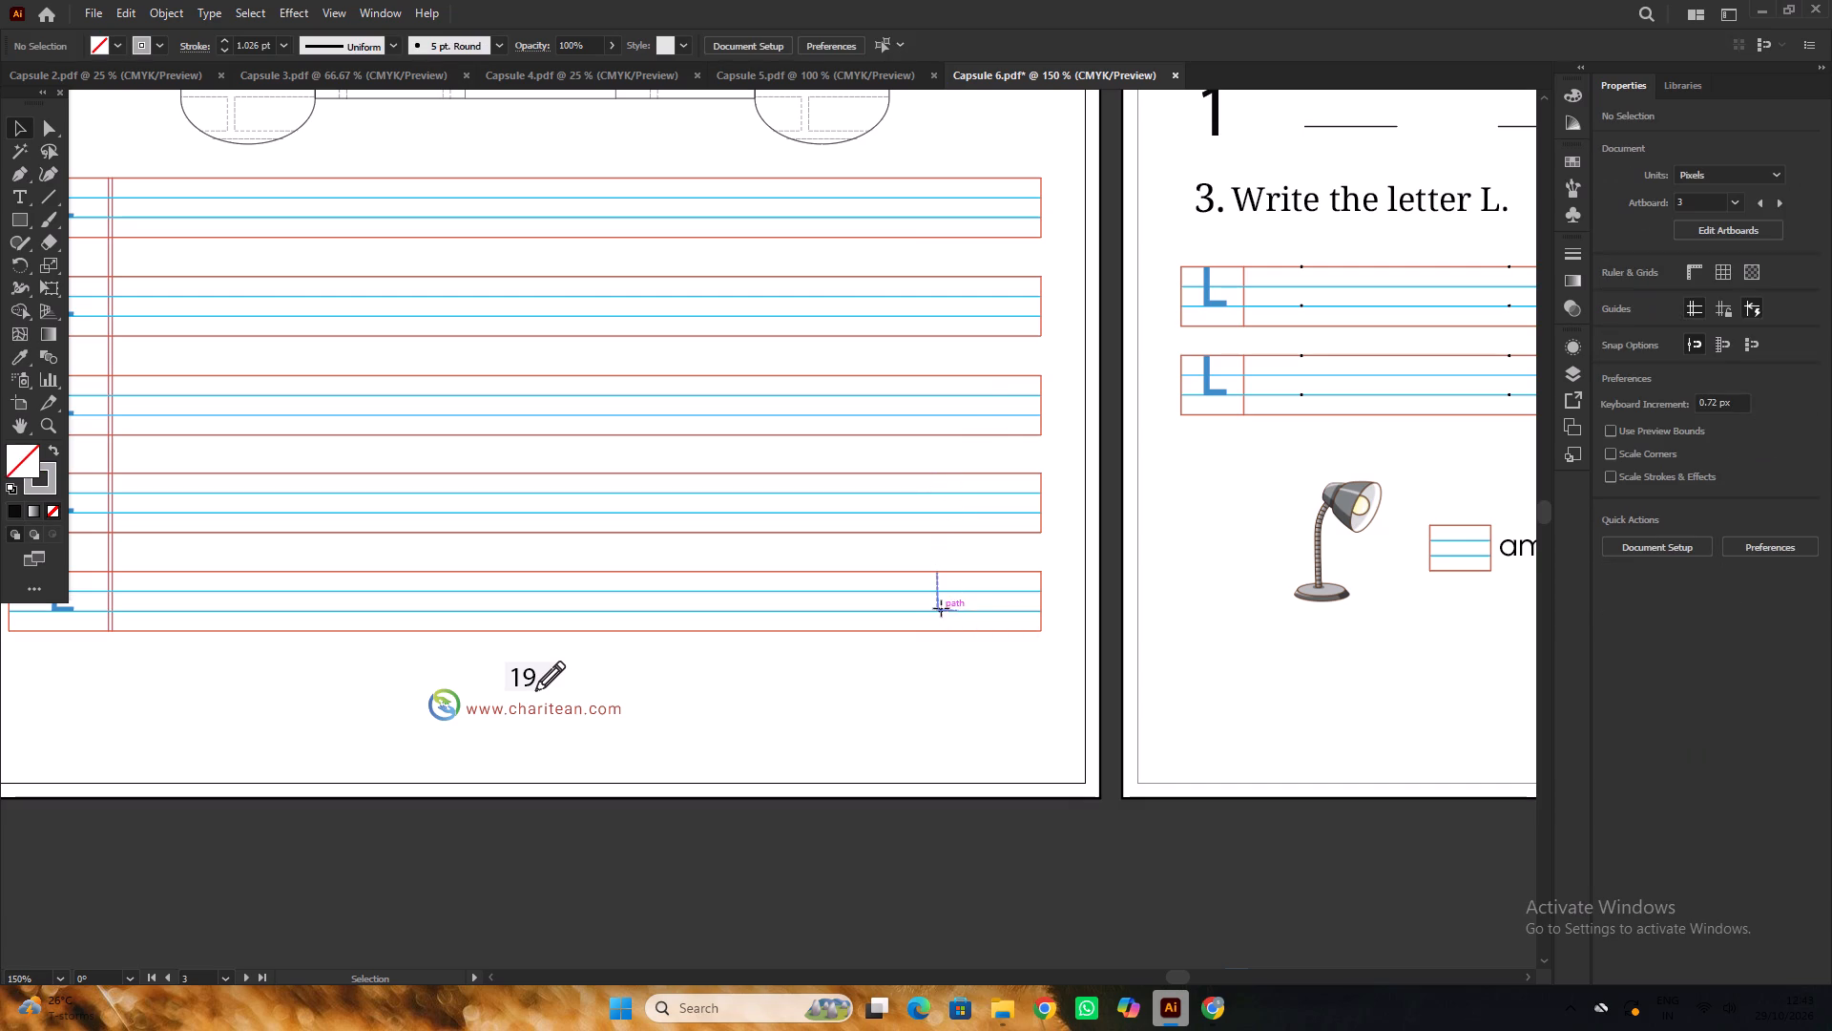
{"action": "key", "text": "Delete"}
Find the word rows on the Alphabet page (page 17) and examine their dotted starting Ls.
{"action": "scroll", "coordinate": [945, 442], "scroll_direction": "down", "scroll_amount": 2, "text": "alt"}
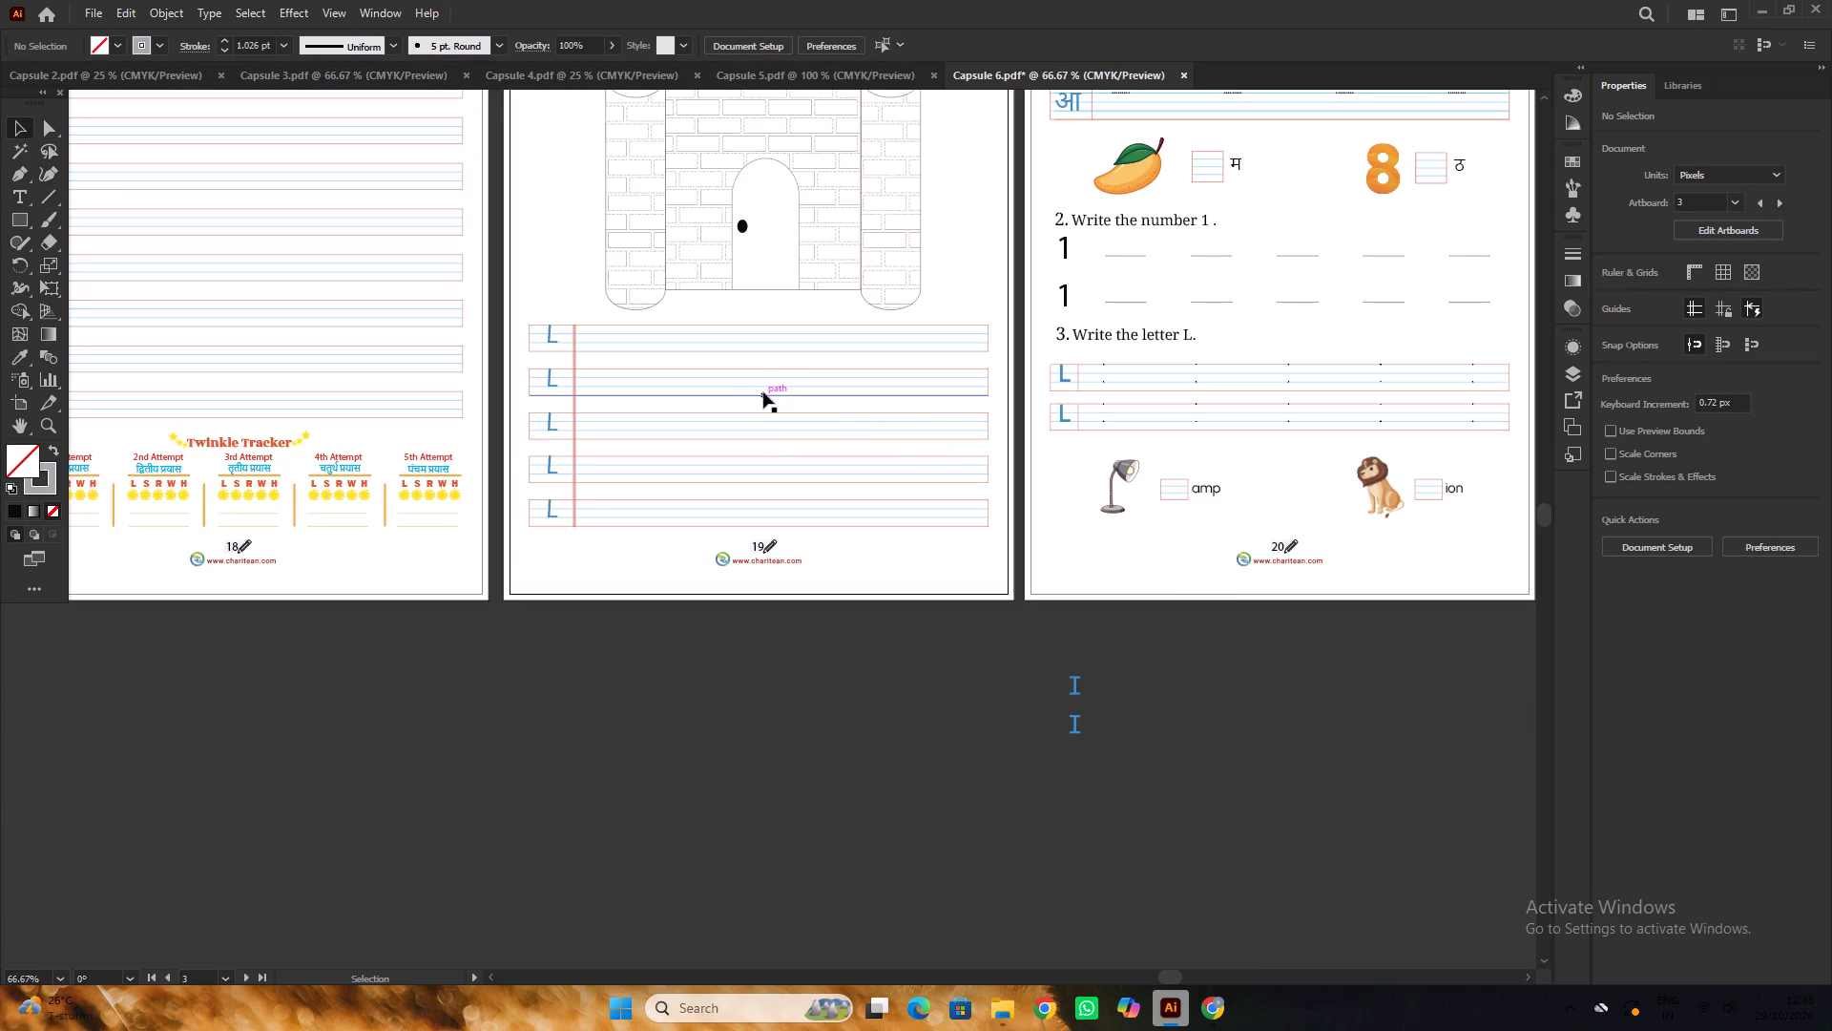
{"action": "scroll", "coordinate": [896, 422], "scroll_direction": "down", "scroll_amount": 4, "text": "alt"}
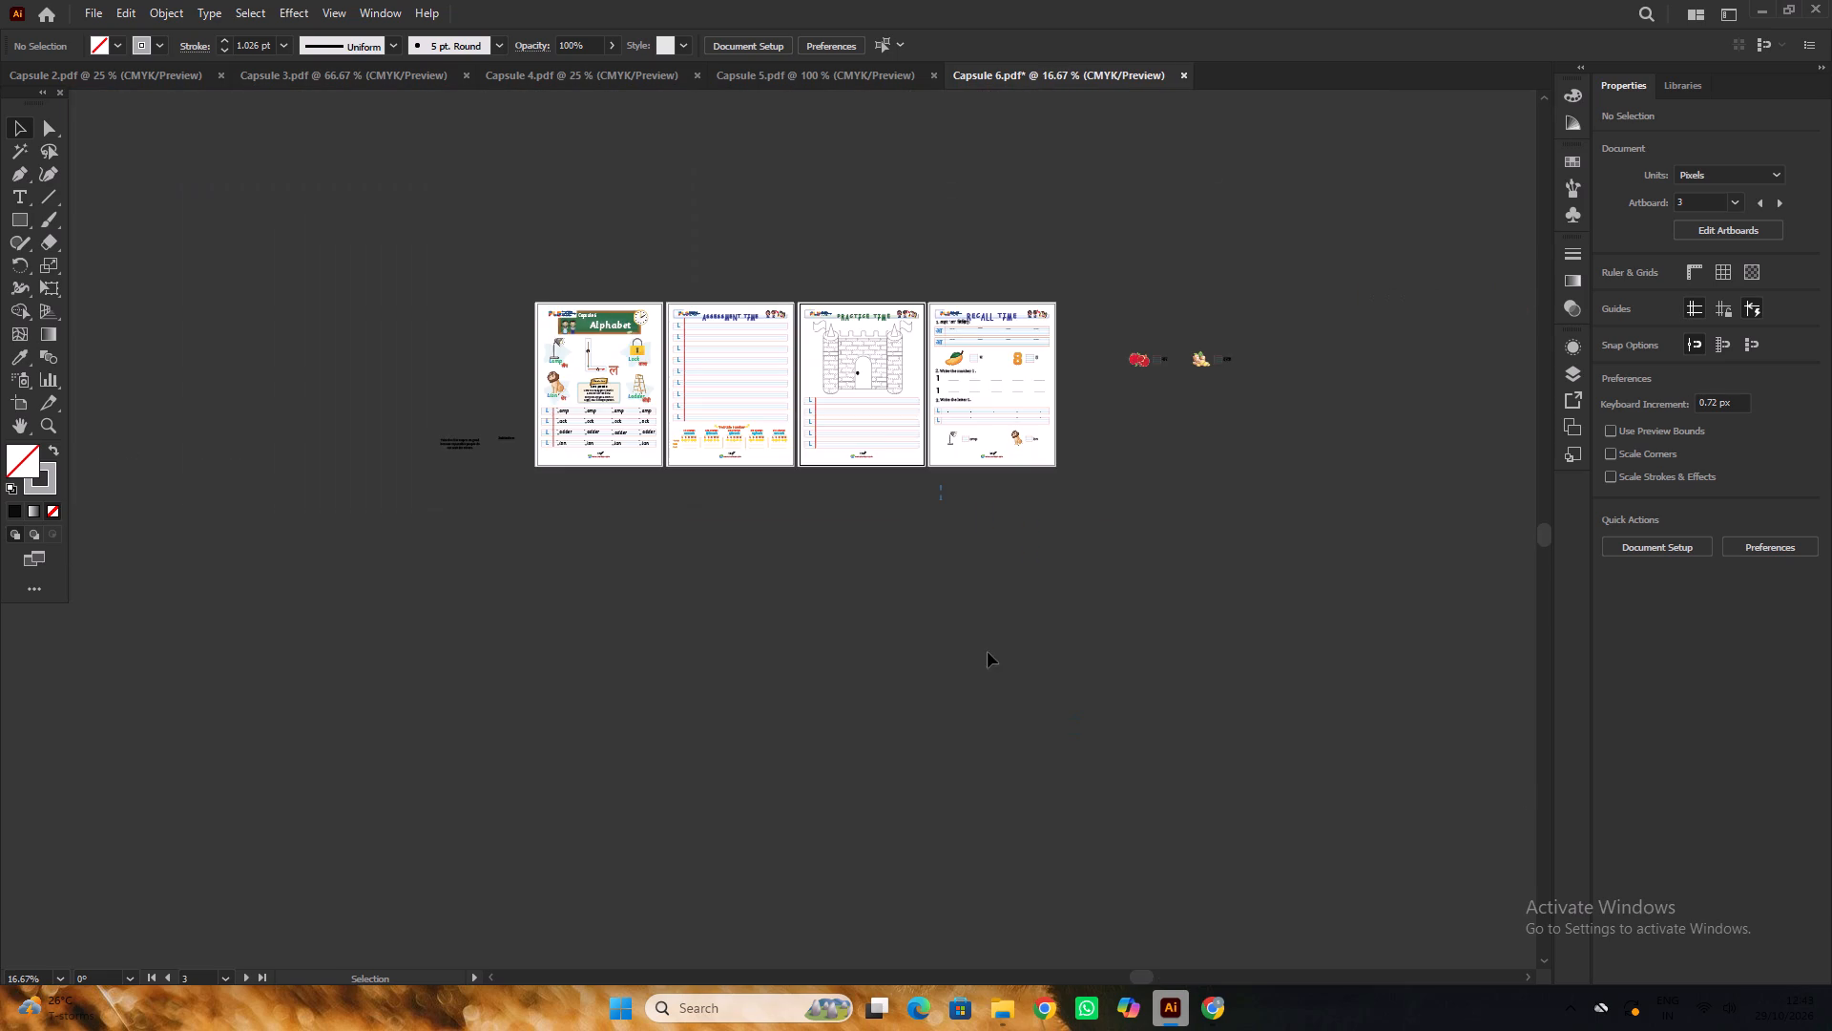
{"action": "left_click", "coordinate": [988, 652]}
{"action": "scroll", "coordinate": [712, 395], "scroll_direction": "up", "scroll_amount": 5, "text": "alt"}
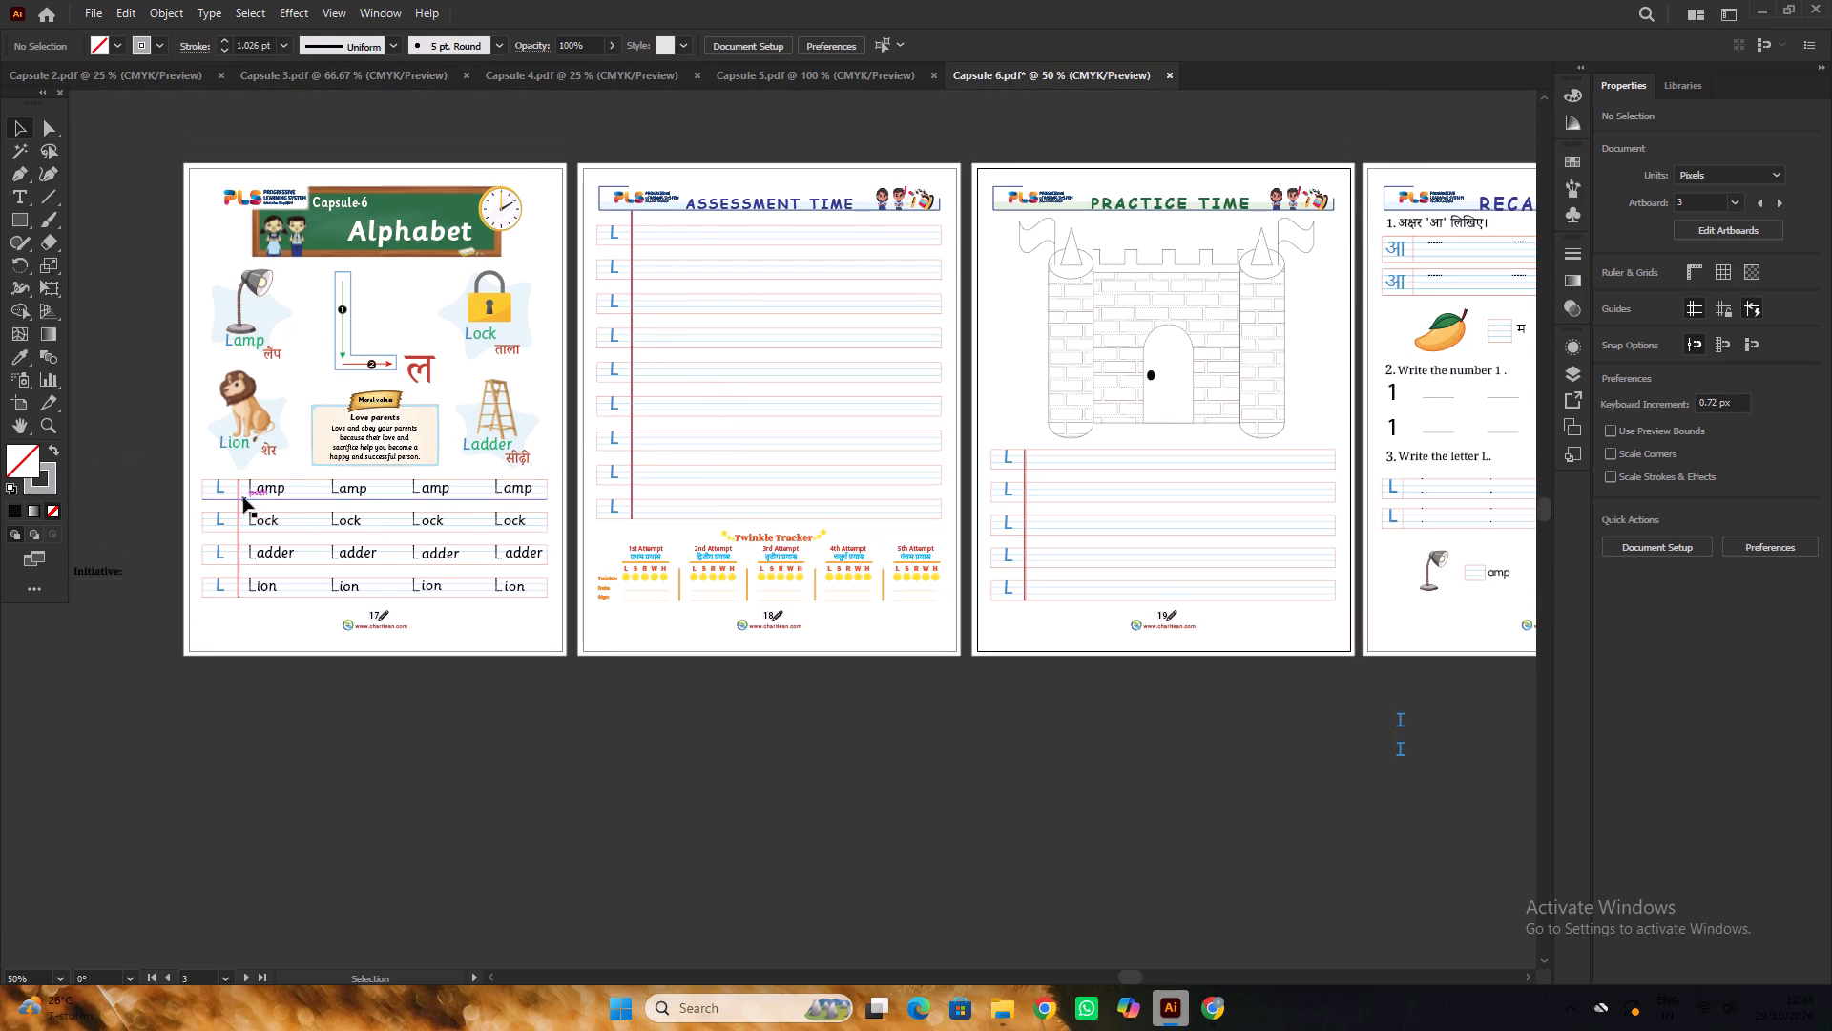
{"action": "scroll", "coordinate": [251, 493], "scroll_direction": "up", "scroll_amount": 3, "text": "alt"}
{"action": "scroll", "coordinate": [246, 479], "scroll_direction": "down", "scroll_amount": 3, "text": "alt"}
{"action": "scroll", "coordinate": [260, 479], "scroll_direction": "up", "scroll_amount": 3, "text": "alt"}
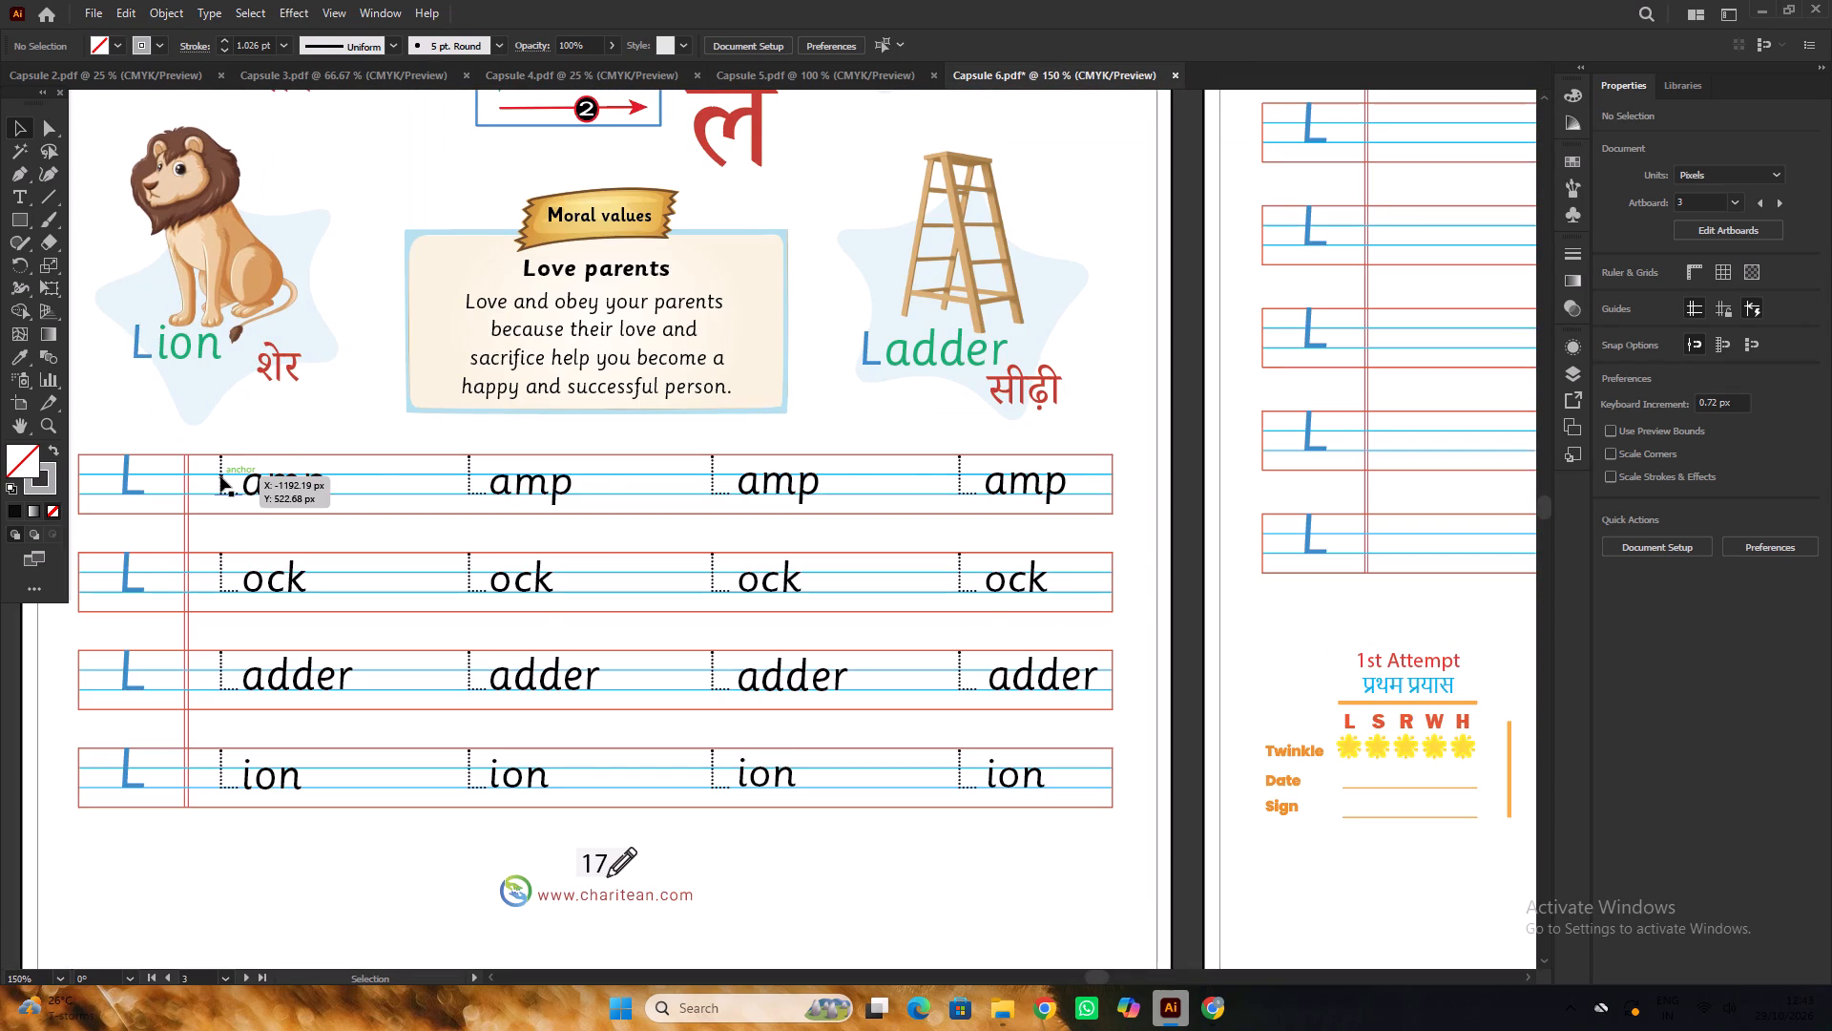
{"action": "scroll", "coordinate": [220, 476], "scroll_direction": "down", "scroll_amount": 1, "text": "alt"}
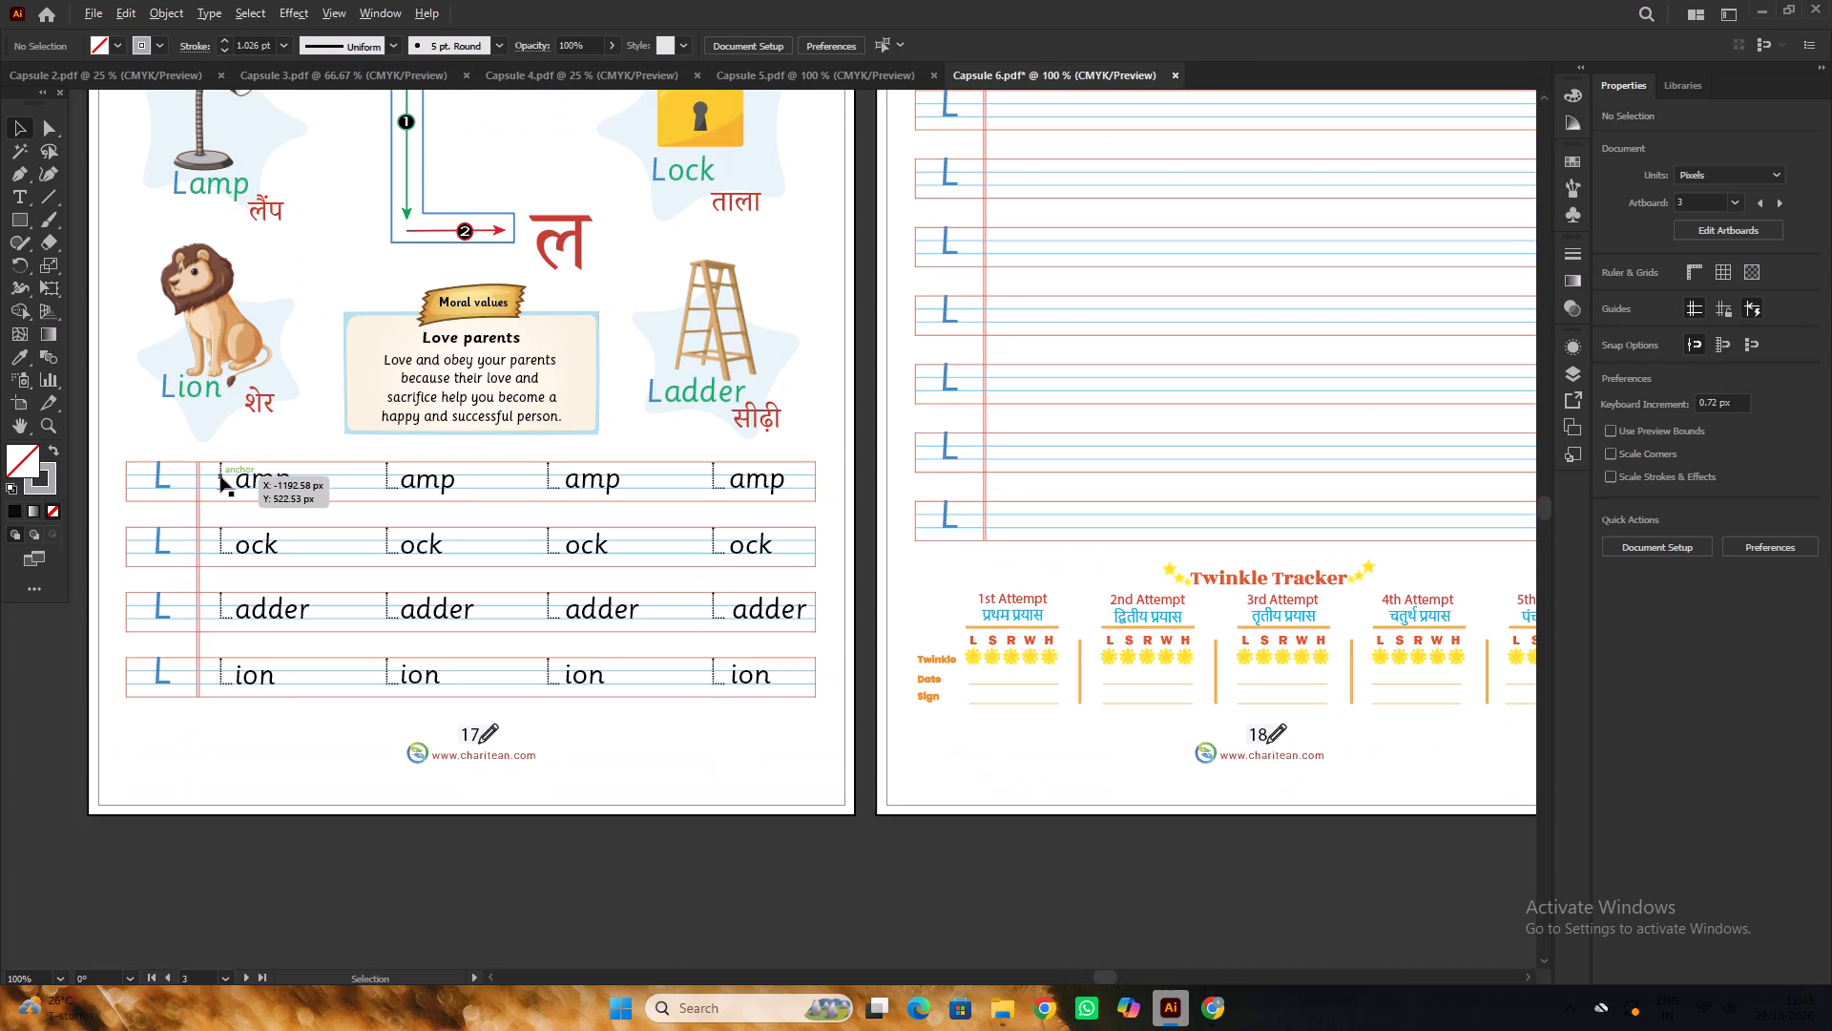
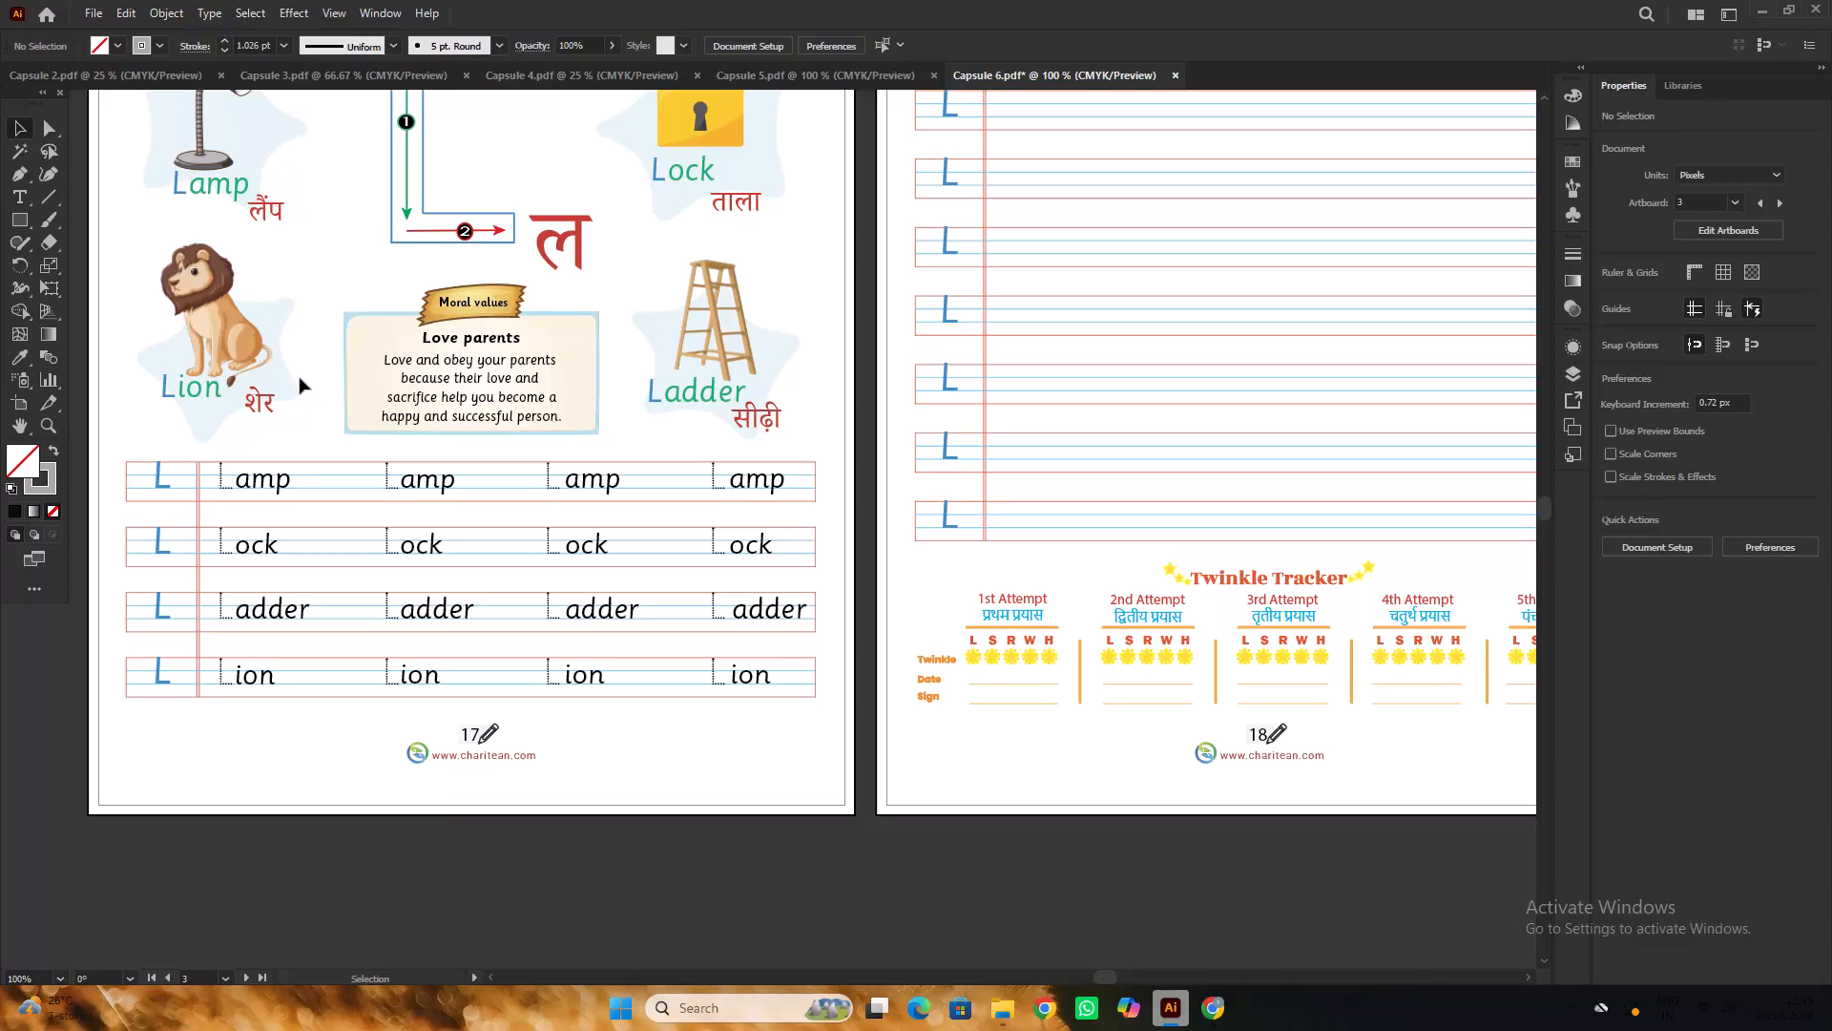
Copy a dotted L from the Alphabet page's word rows onto the first Practice Time row, beside the row-start L on the baseline.
{"action": "scroll", "coordinate": [266, 347], "scroll_direction": "down", "scroll_amount": 6, "text": "alt"}
{"action": "left_click", "coordinate": [610, 453]}
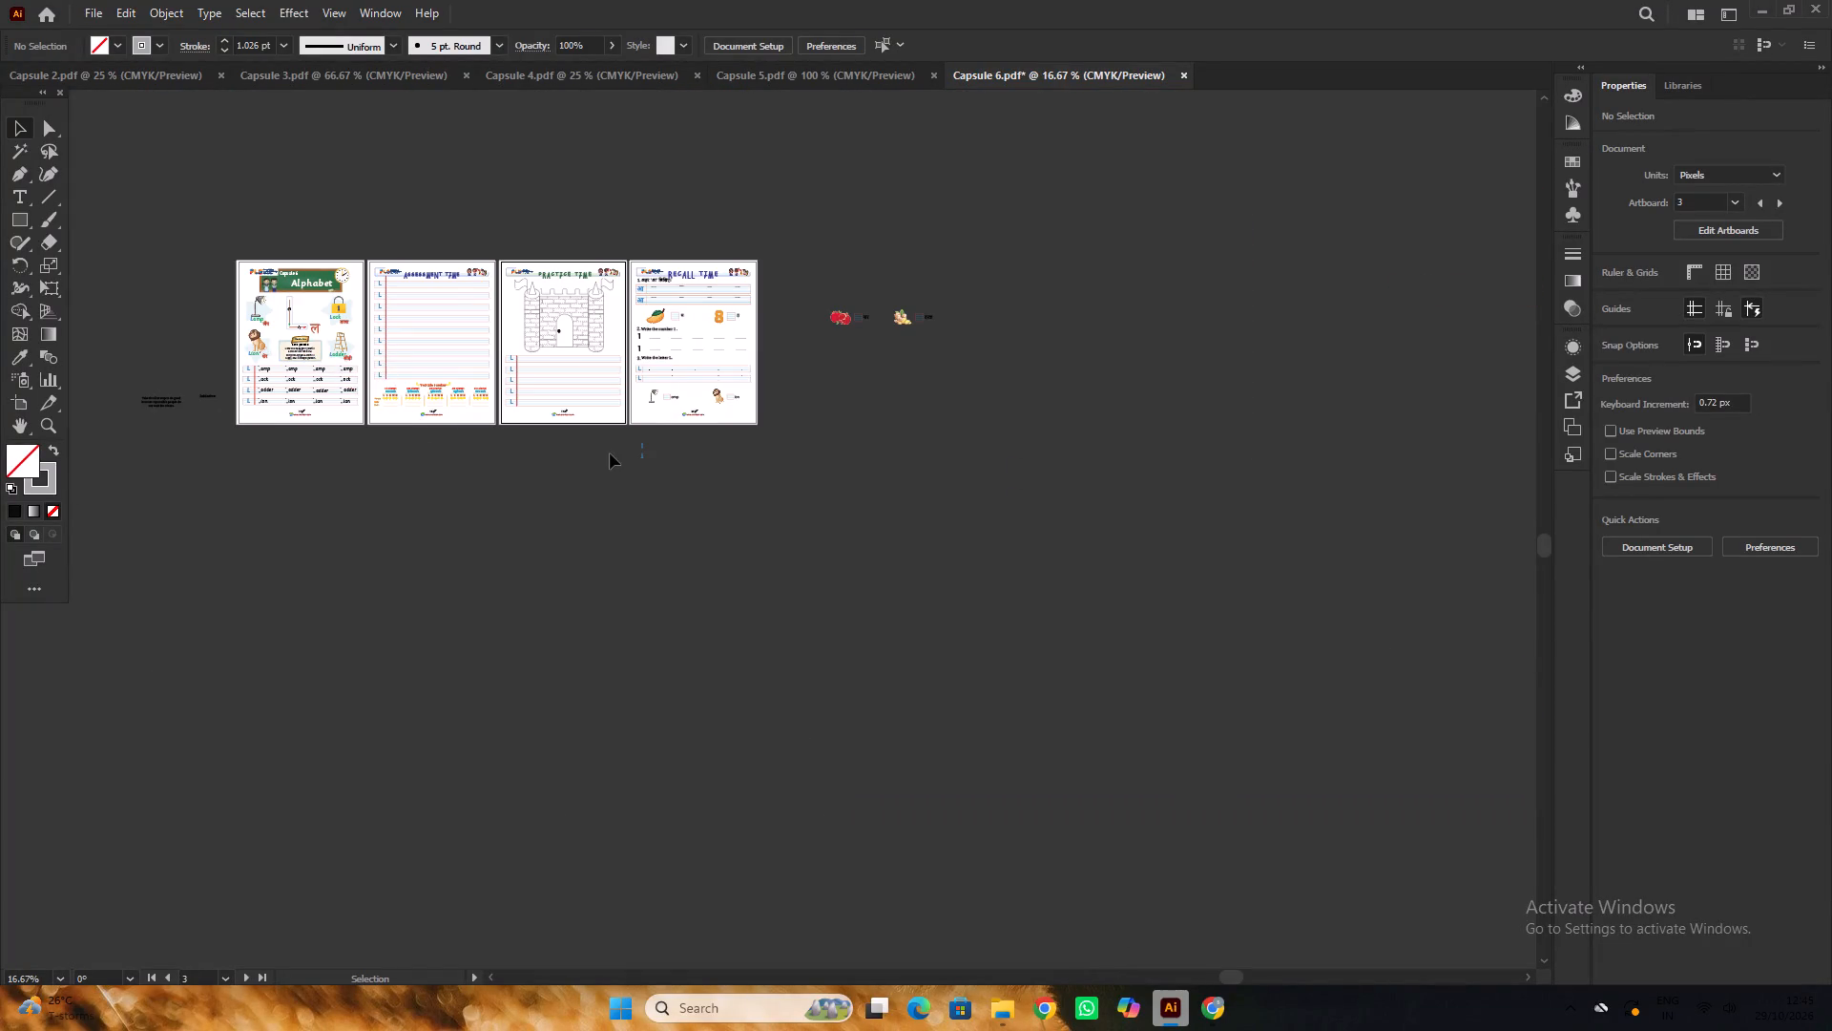
{"action": "scroll", "coordinate": [584, 422], "scroll_direction": "up", "scroll_amount": 7, "text": "alt"}
{"action": "scroll", "coordinate": [804, 460], "scroll_direction": "down", "scroll_amount": 3, "text": "alt"}
{"action": "scroll", "coordinate": [535, 367], "scroll_direction": "up", "scroll_amount": 2, "text": "alt"}
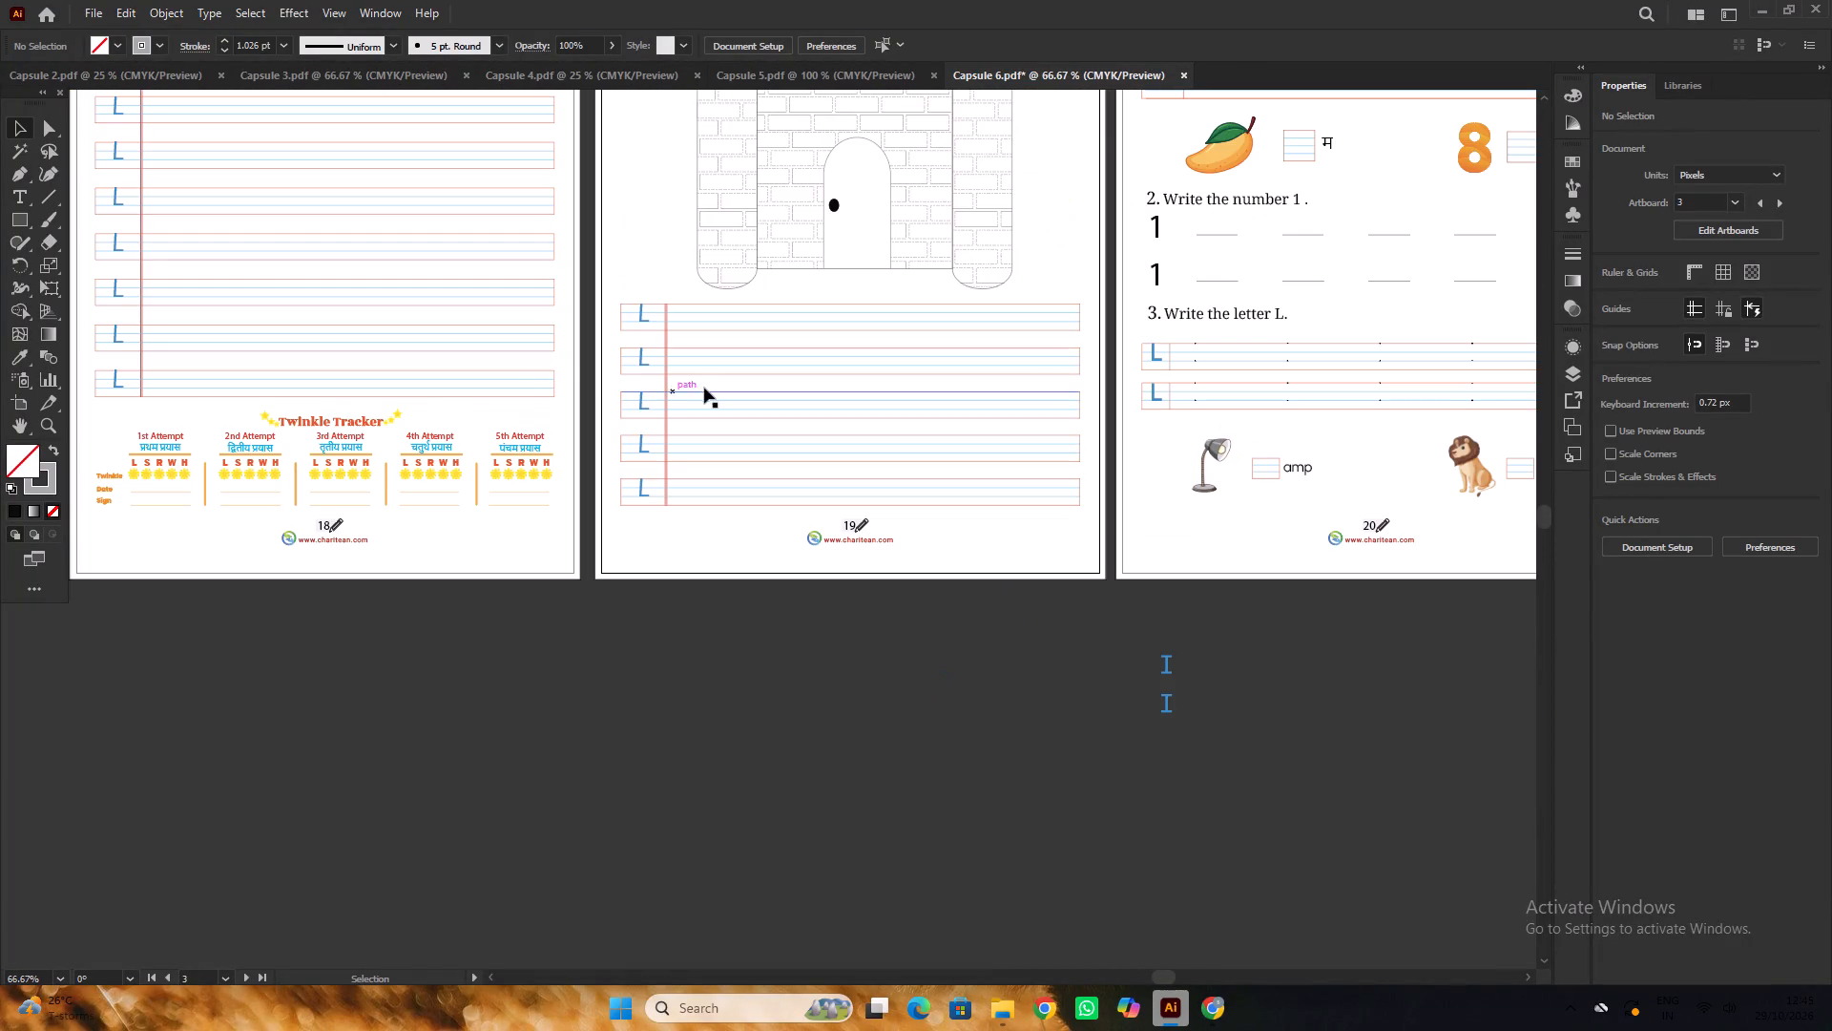
{"action": "scroll", "coordinate": [728, 389], "scroll_direction": "down", "scroll_amount": 1, "text": "alt"}
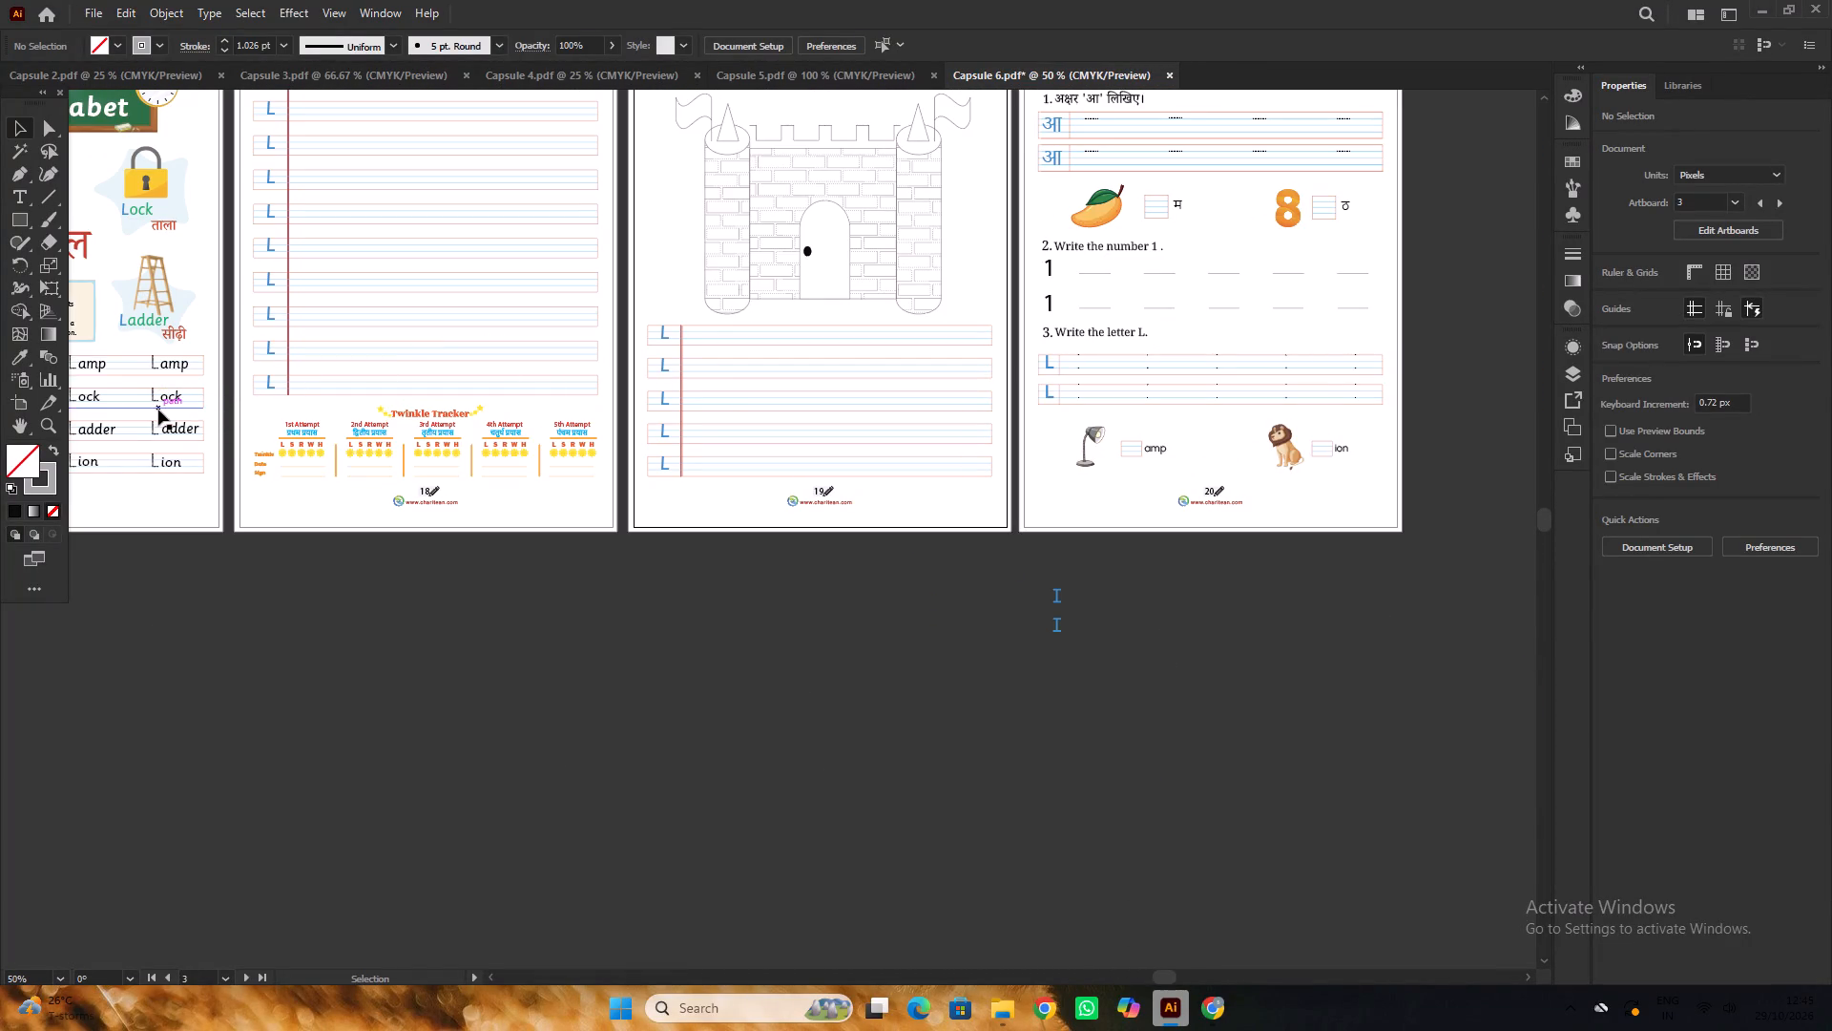
{"action": "left_click_drag", "start_coordinate": [155, 402], "coordinate": [735, 347]}
{"action": "scroll", "coordinate": [735, 347], "scroll_direction": "up", "scroll_amount": 5, "text": "alt"}
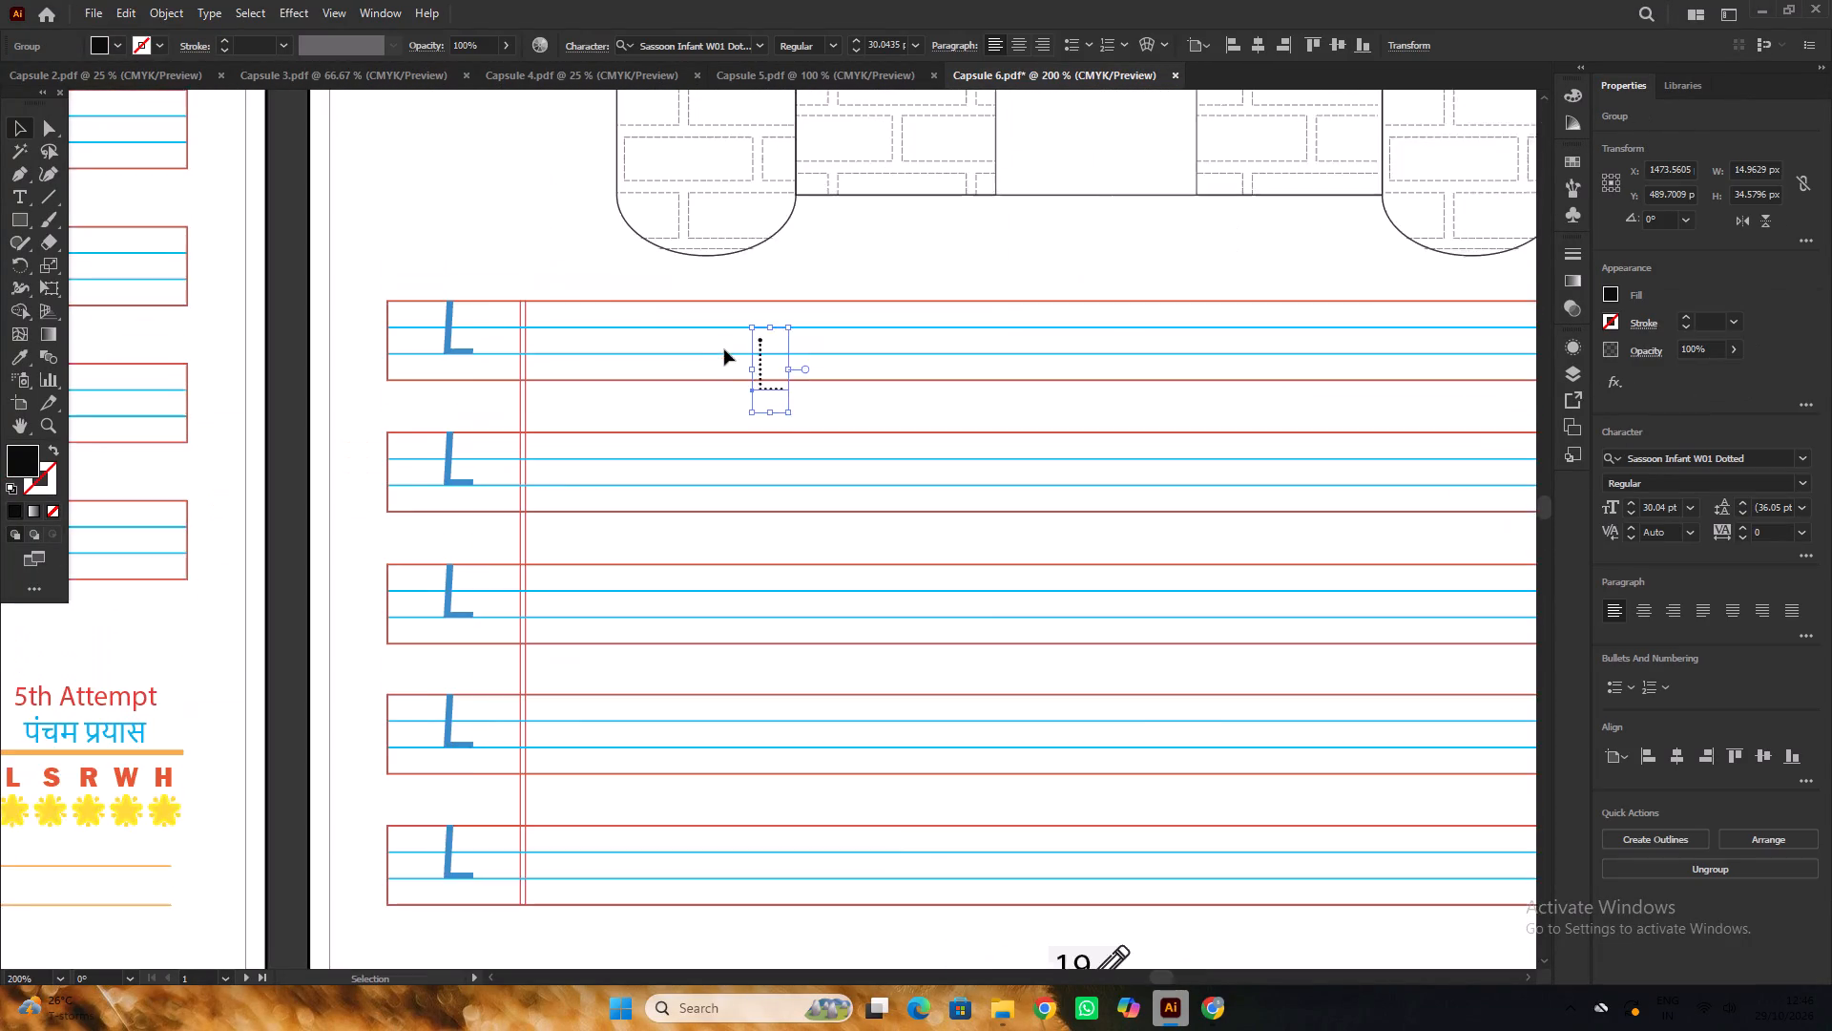
{"action": "scroll", "coordinate": [724, 349], "scroll_direction": "up", "scroll_amount": 4, "text": "alt"}
{"action": "left_click_drag", "start_coordinate": [779, 428], "coordinate": [538, 374]}
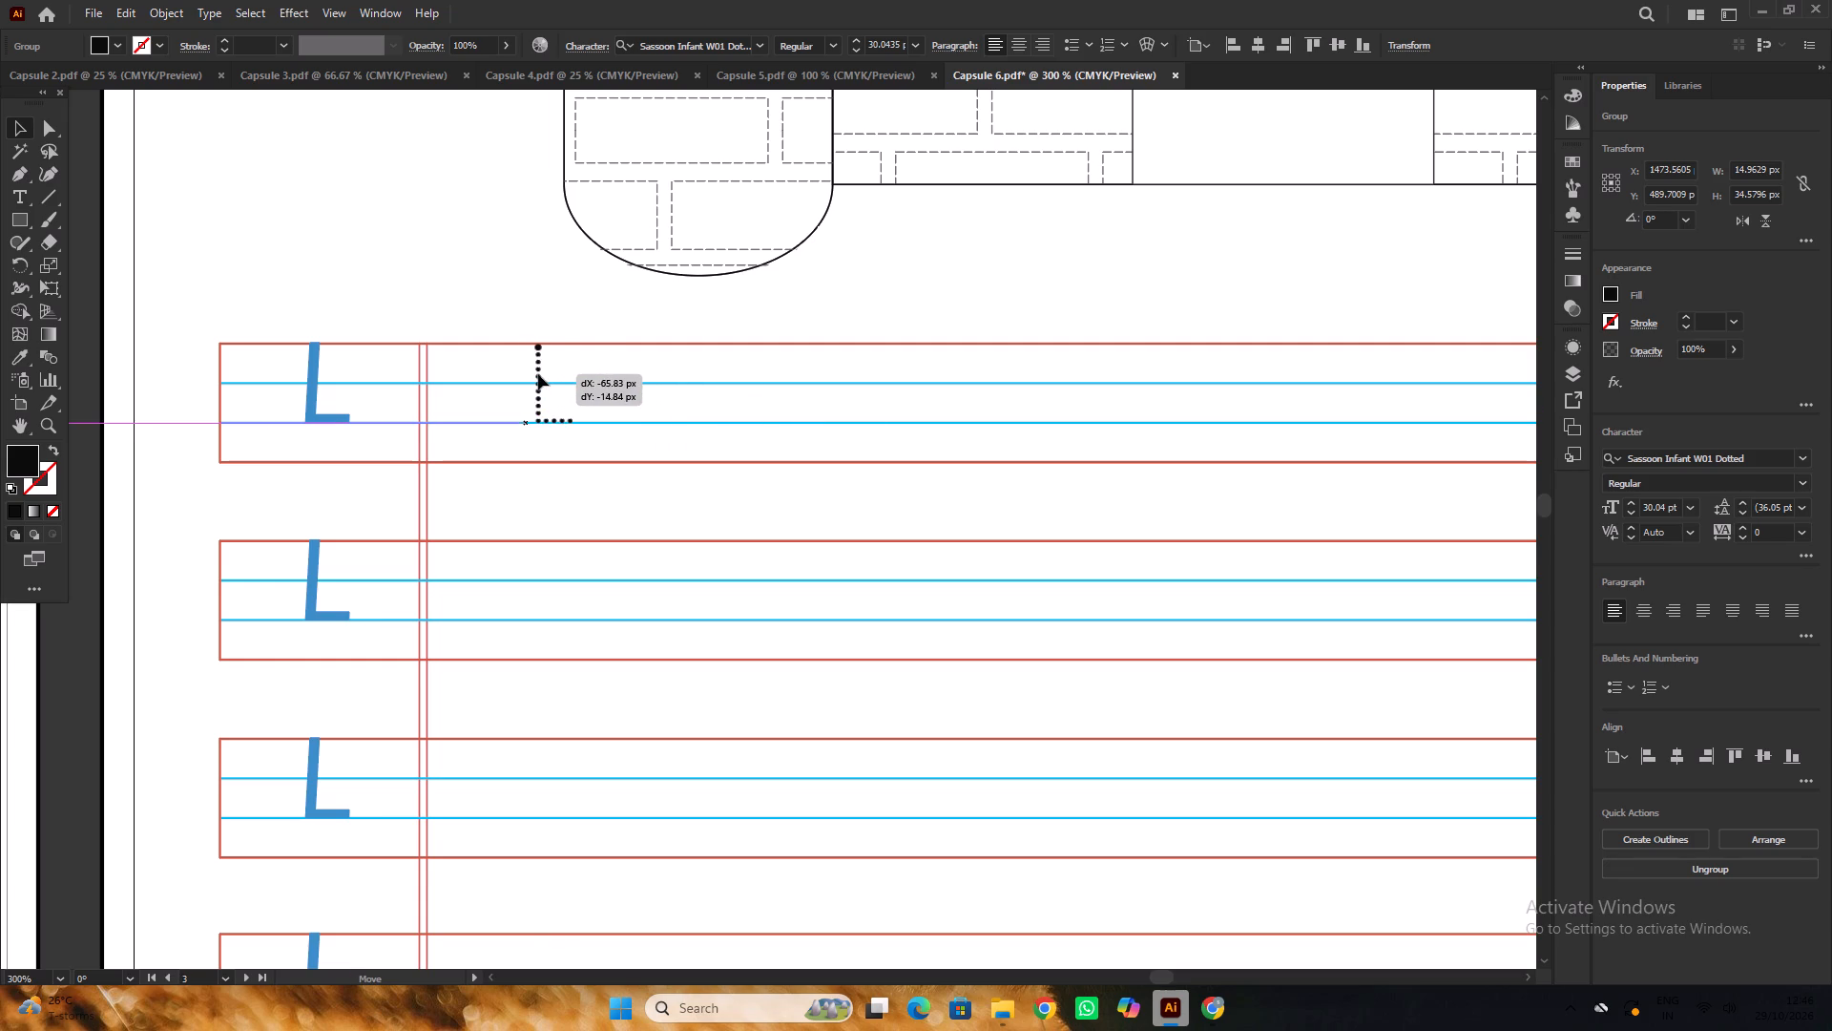
{"action": "left_click_drag", "start_coordinate": [538, 374], "coordinate": [537, 374]}
{"action": "scroll", "coordinate": [535, 373], "scroll_direction": "down", "scroll_amount": 5, "text": "alt"}
{"action": "left_click", "coordinate": [641, 666]}
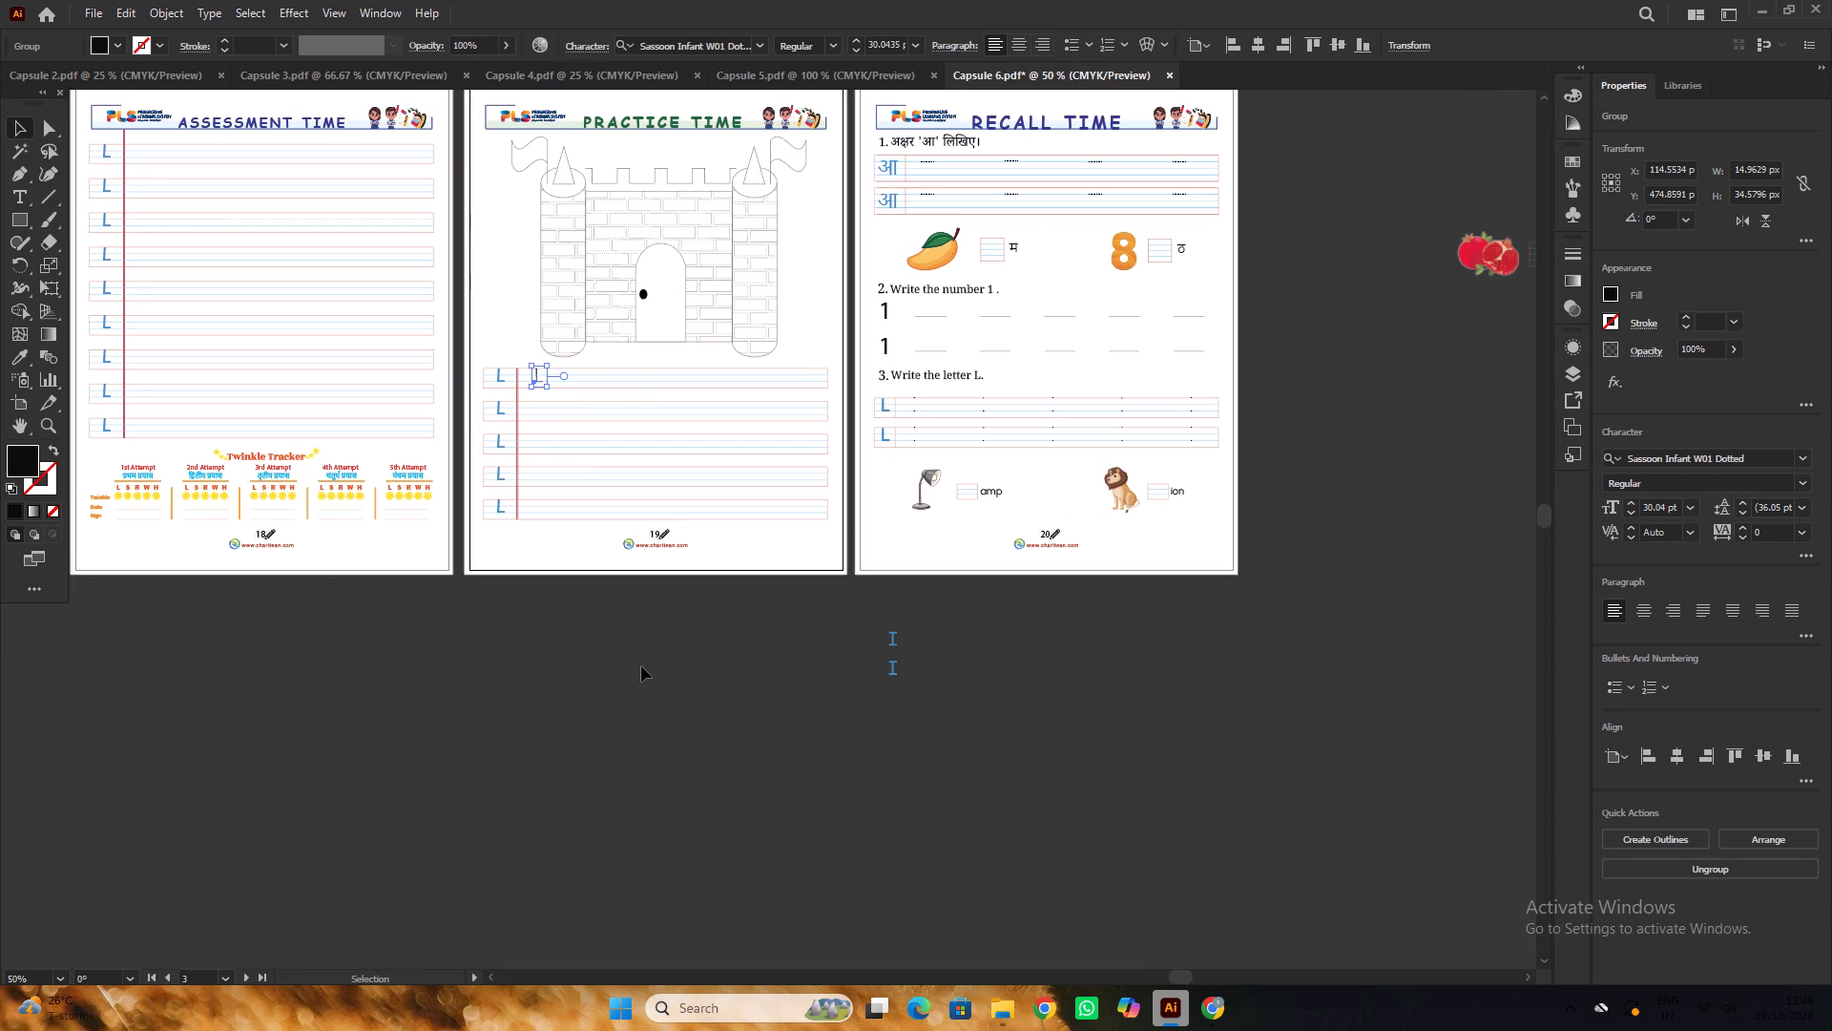
Nudge the first-row dotted L about 2 px closer to the row-start L, keeping it on the baseline.
{"action": "scroll", "coordinate": [551, 435], "scroll_direction": "up", "scroll_amount": 3, "text": "alt"}
{"action": "scroll", "coordinate": [493, 307], "scroll_direction": "up", "scroll_amount": 2, "text": "alt"}
{"action": "left_click_drag", "start_coordinate": [540, 242], "coordinate": [537, 242]}
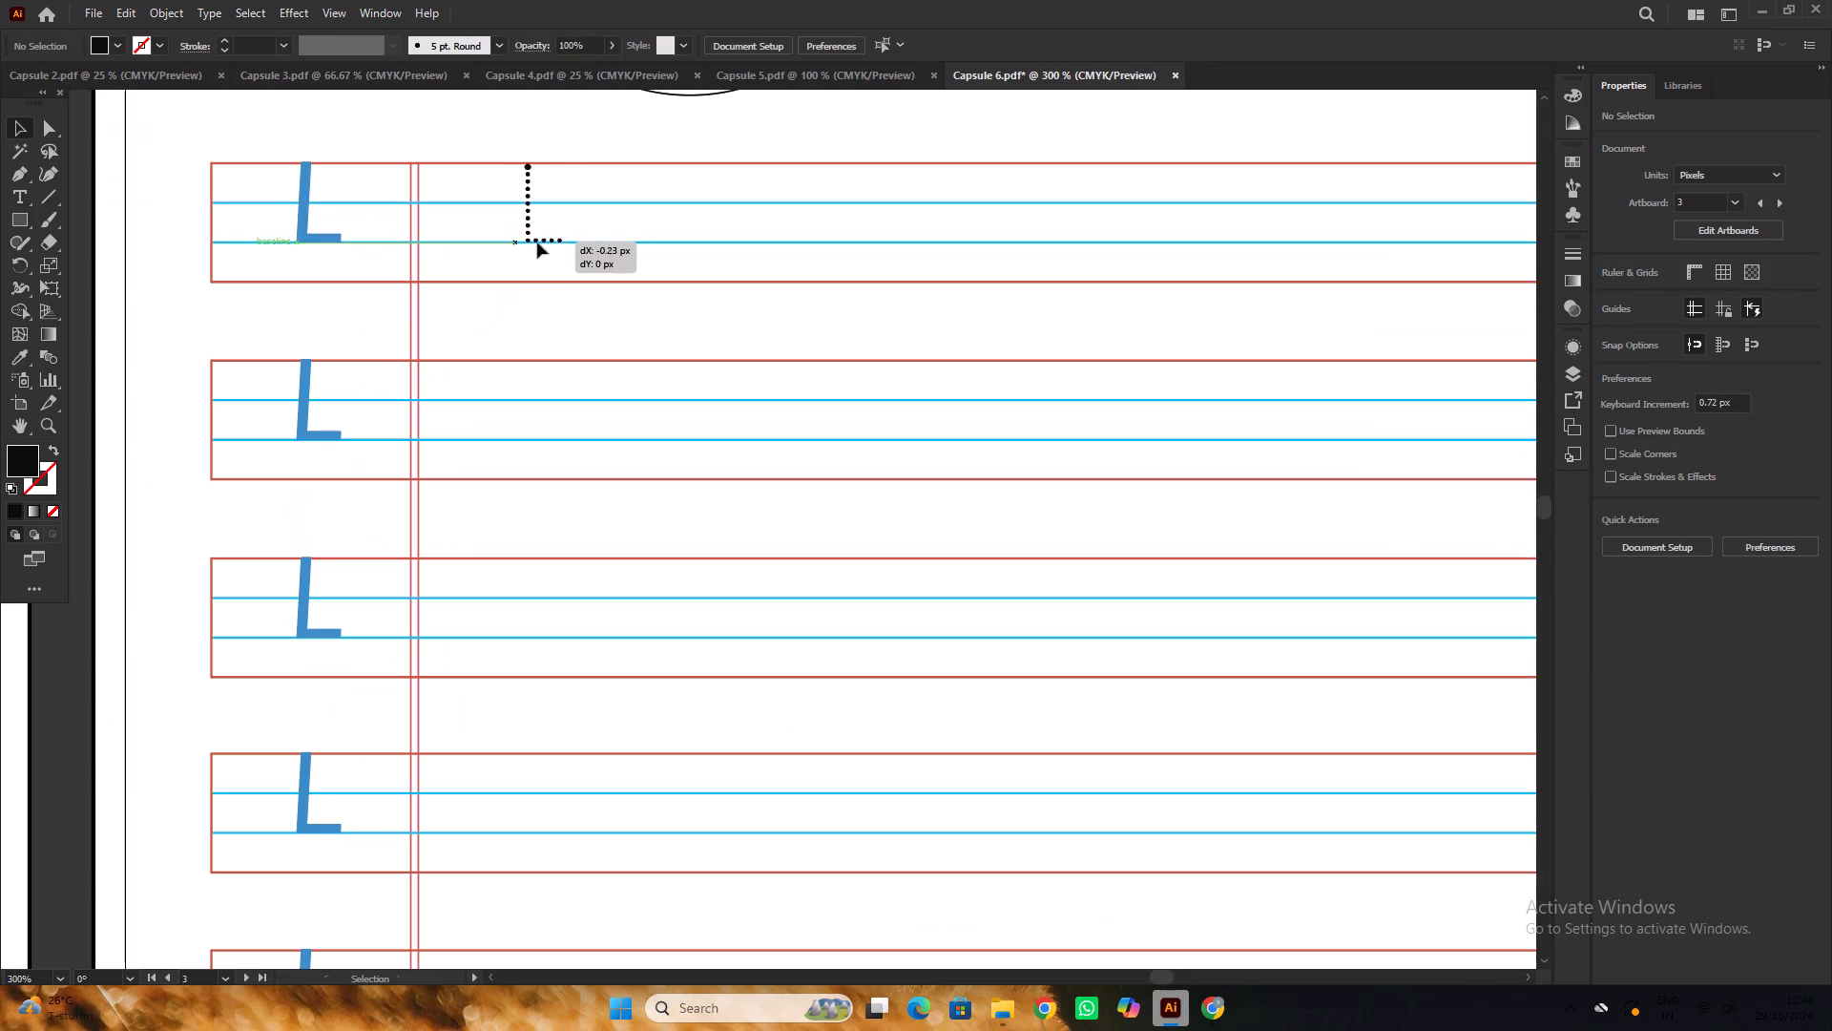
{"action": "left_click_drag", "start_coordinate": [537, 242], "coordinate": [530, 242]}
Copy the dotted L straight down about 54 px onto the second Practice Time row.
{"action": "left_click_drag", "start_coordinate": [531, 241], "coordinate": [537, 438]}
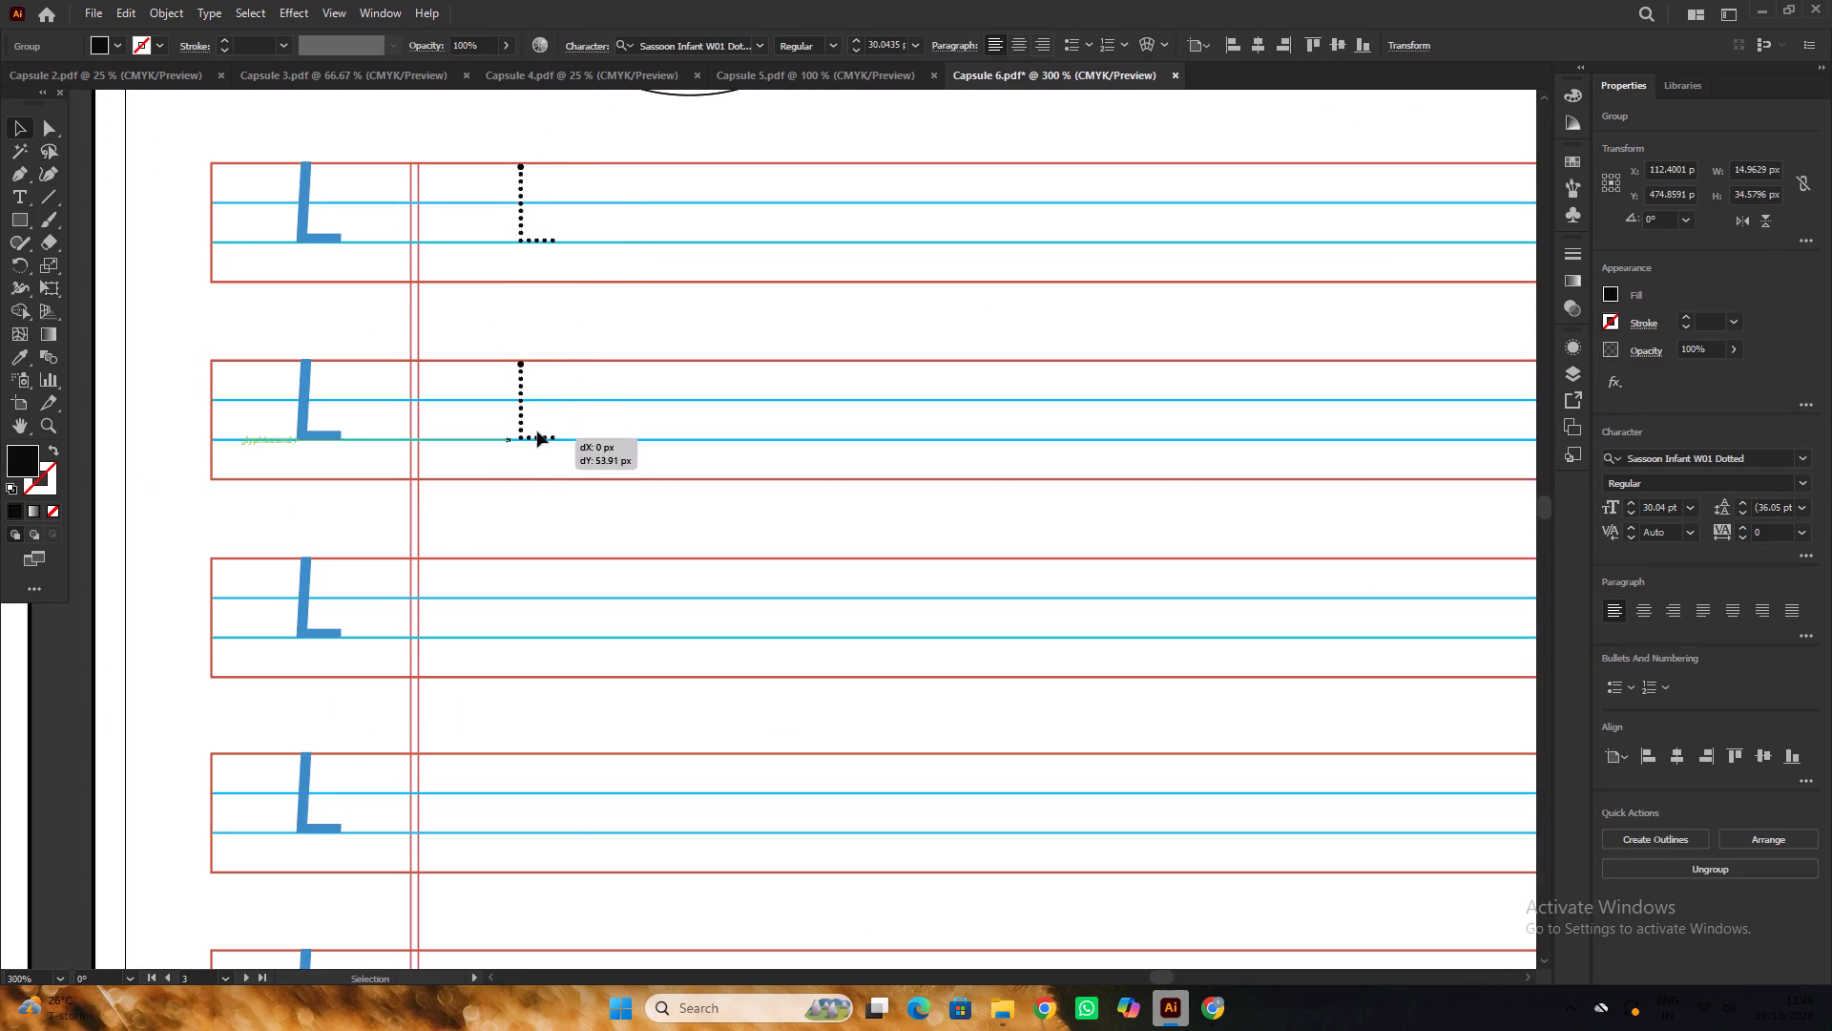
Copy the dotted L along the first Practice Time row until six Ls run from the row-start L to near the row's end.
{"action": "scroll", "coordinate": [536, 417], "scroll_direction": "down", "scroll_amount": 6}
{"action": "scroll", "coordinate": [534, 297], "scroll_direction": "down", "scroll_amount": 4, "text": "alt"}
{"action": "scroll", "coordinate": [534, 297], "scroll_direction": "up", "scroll_amount": 6}
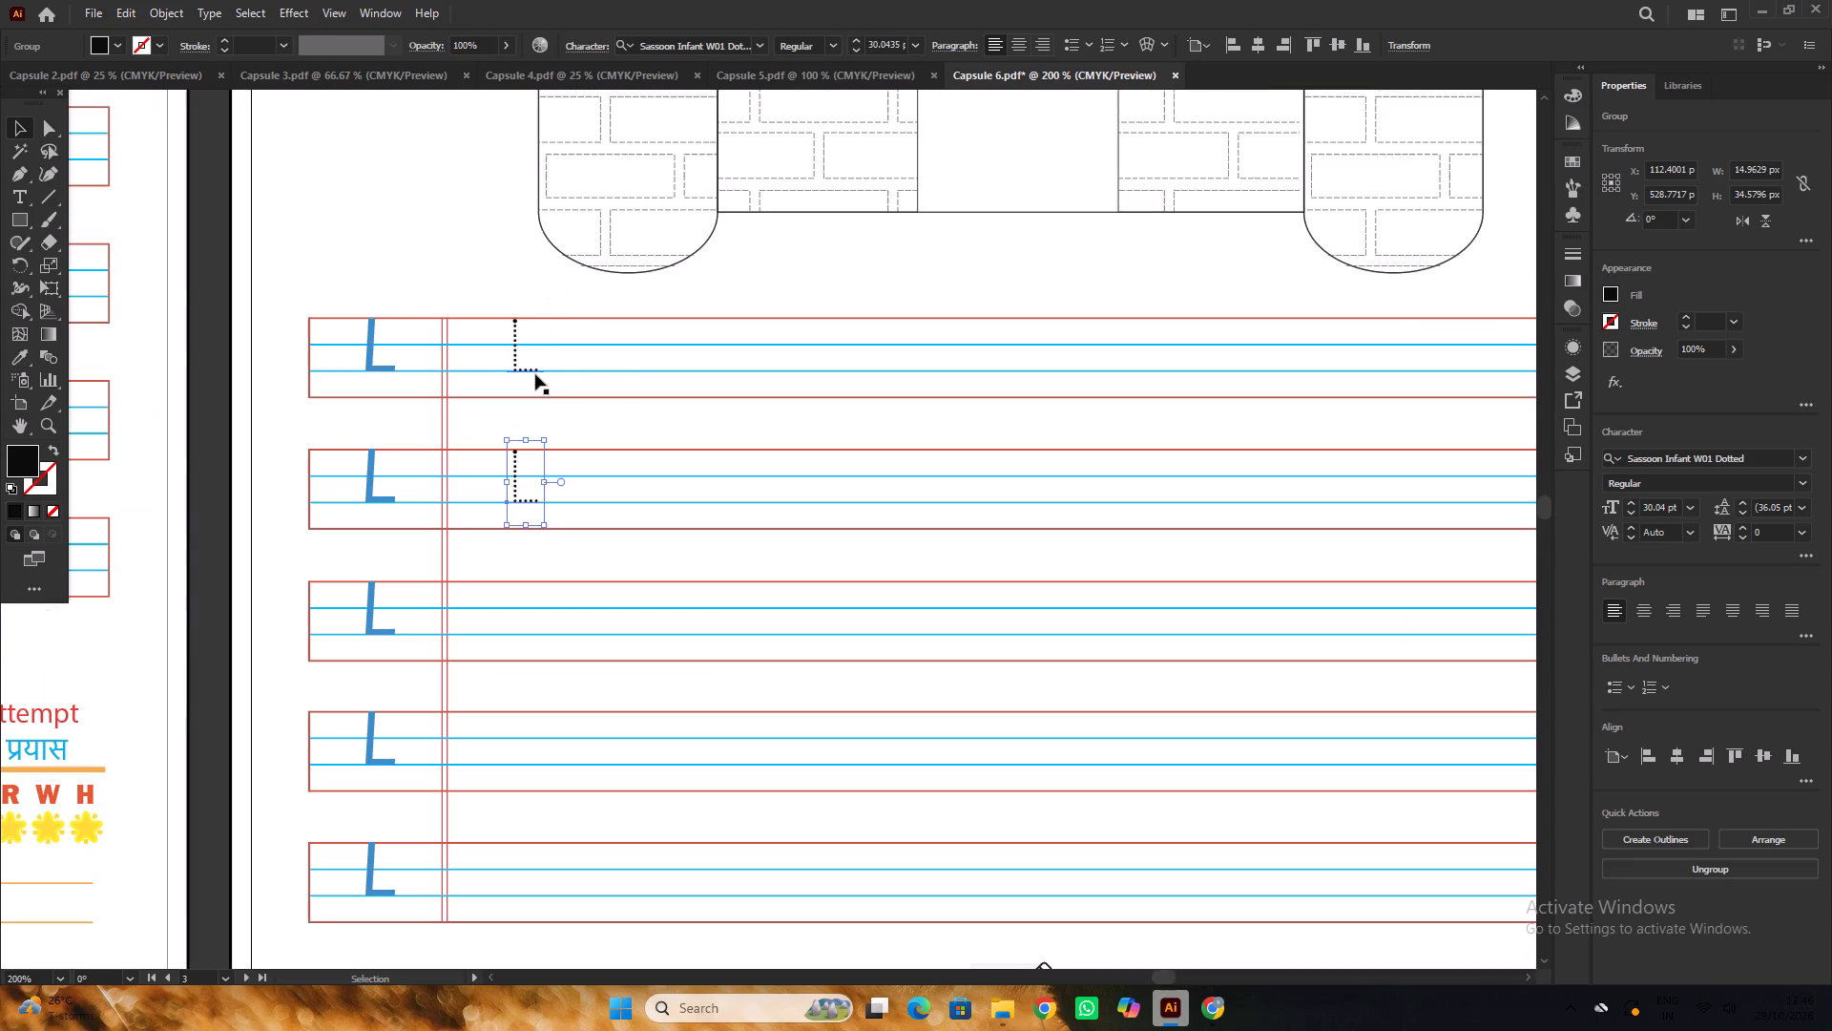
{"action": "left_click_drag", "start_coordinate": [528, 368], "coordinate": [740, 375]}
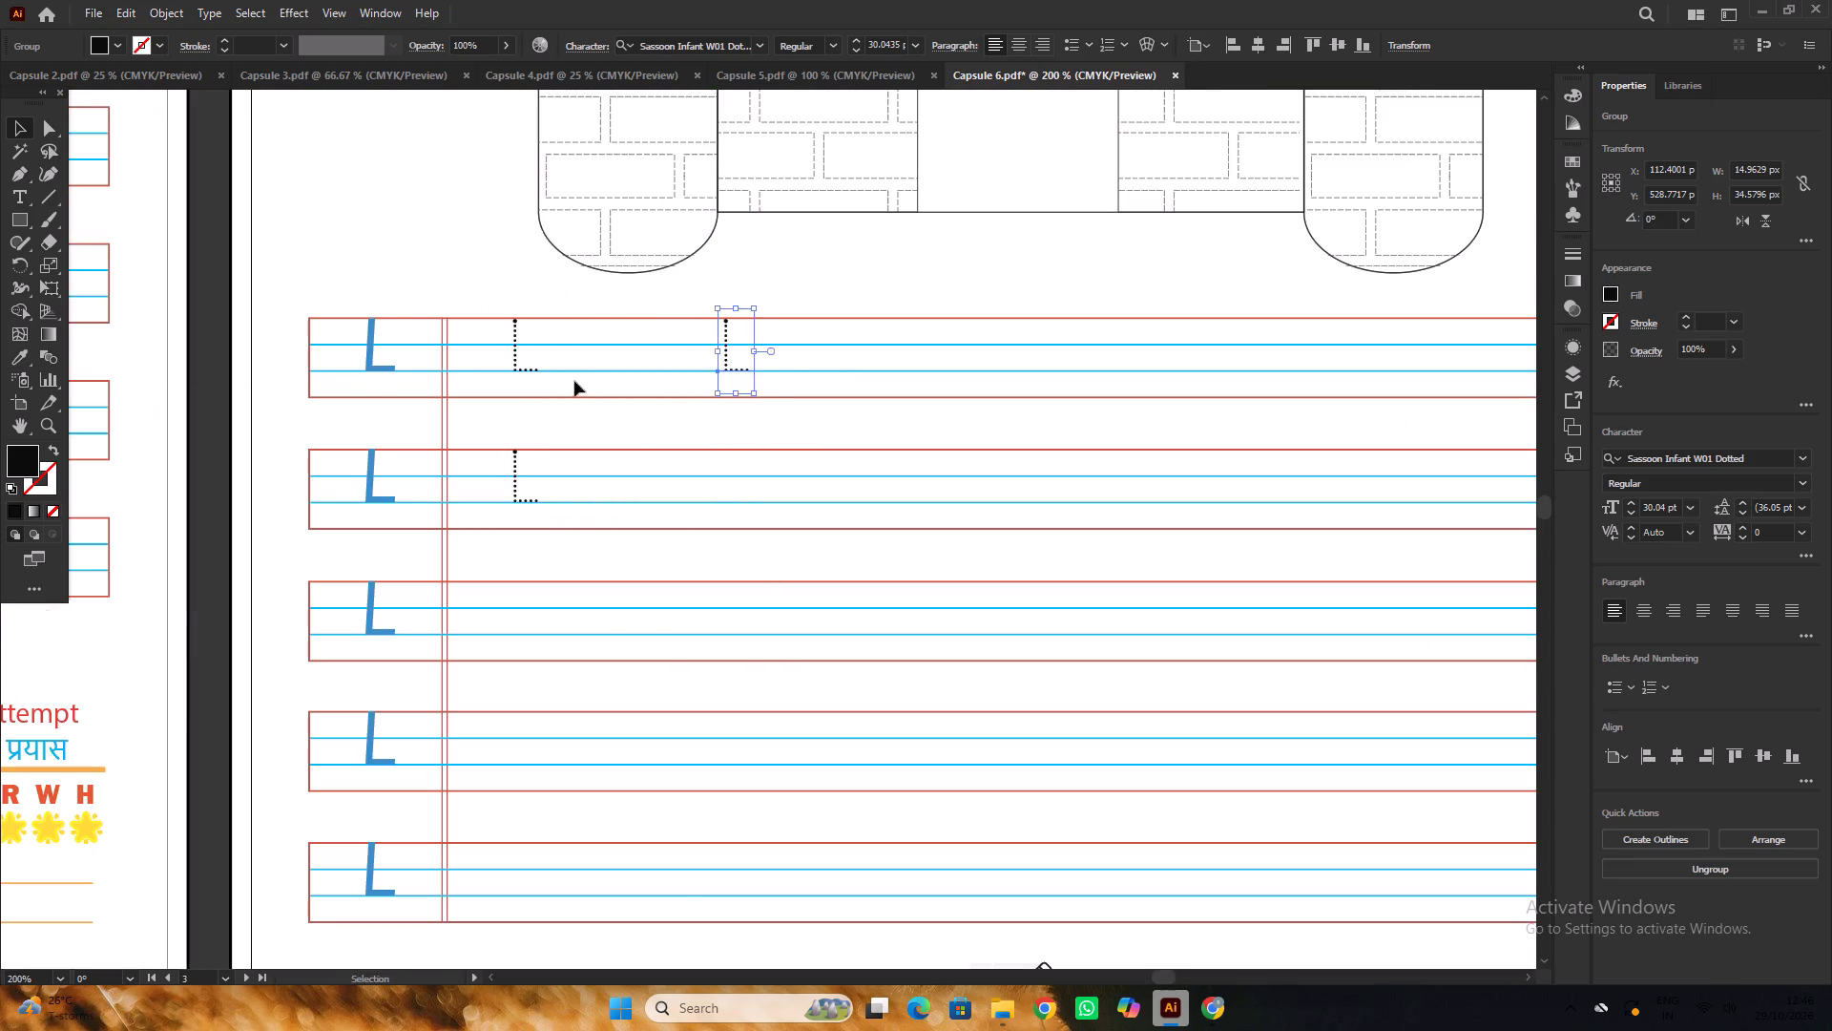
{"action": "scroll", "coordinate": [572, 382], "scroll_direction": "down", "scroll_amount": 3, "text": "alt"}
{"action": "scroll", "coordinate": [651, 379], "scroll_direction": "up", "scroll_amount": 2, "text": "alt"}
{"action": "scroll", "coordinate": [618, 389], "scroll_direction": "down", "scroll_amount": 4, "text": "alt"}
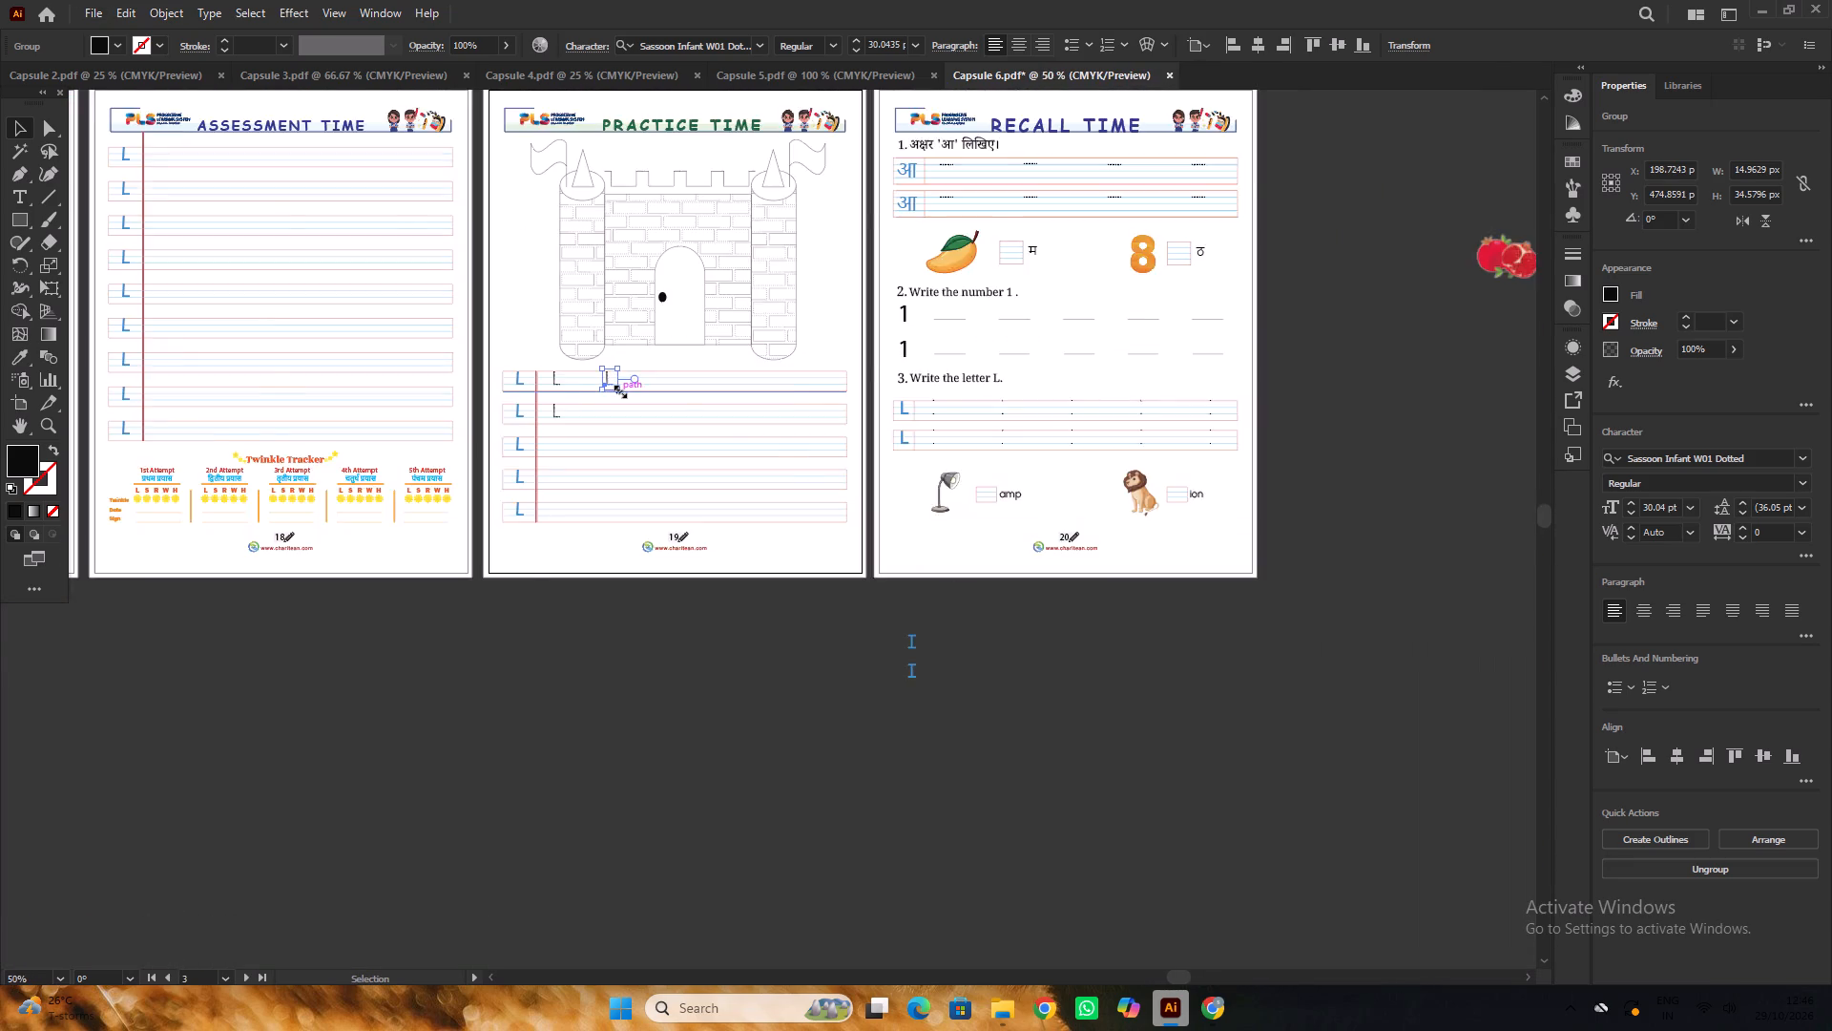
{"action": "scroll", "coordinate": [618, 389], "scroll_direction": "down", "scroll_amount": 1, "text": "alt"}
{"action": "scroll", "coordinate": [618, 389], "scroll_direction": "up", "scroll_amount": 5, "text": "alt"}
{"action": "left_click_drag", "start_coordinate": [602, 374], "coordinate": [737, 383], "text": "alt"}
{"action": "left_click", "coordinate": [737, 383], "text": "alt+shift"}
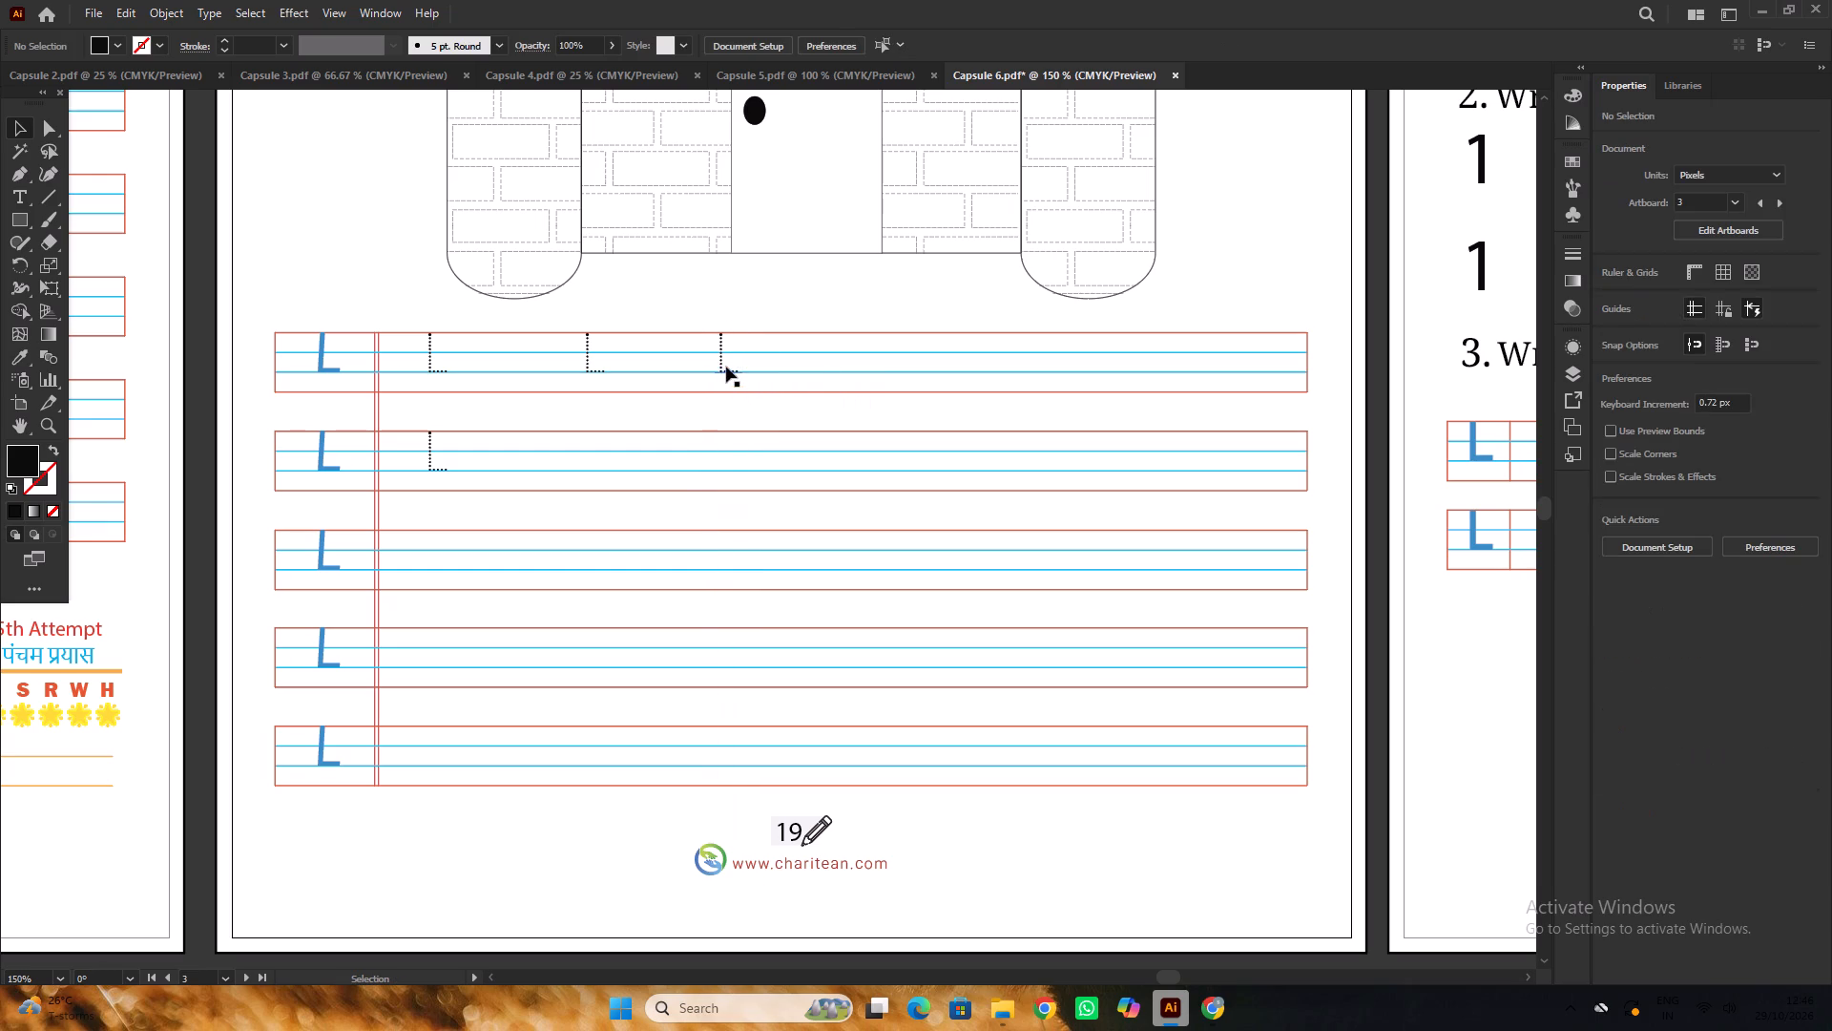
{"action": "left_click", "coordinate": [726, 368]}
{"action": "left_click_drag", "start_coordinate": [730, 371], "coordinate": [876, 376]}
{"action": "left_click_drag", "start_coordinate": [873, 373], "coordinate": [1010, 373], "text": "alt"}
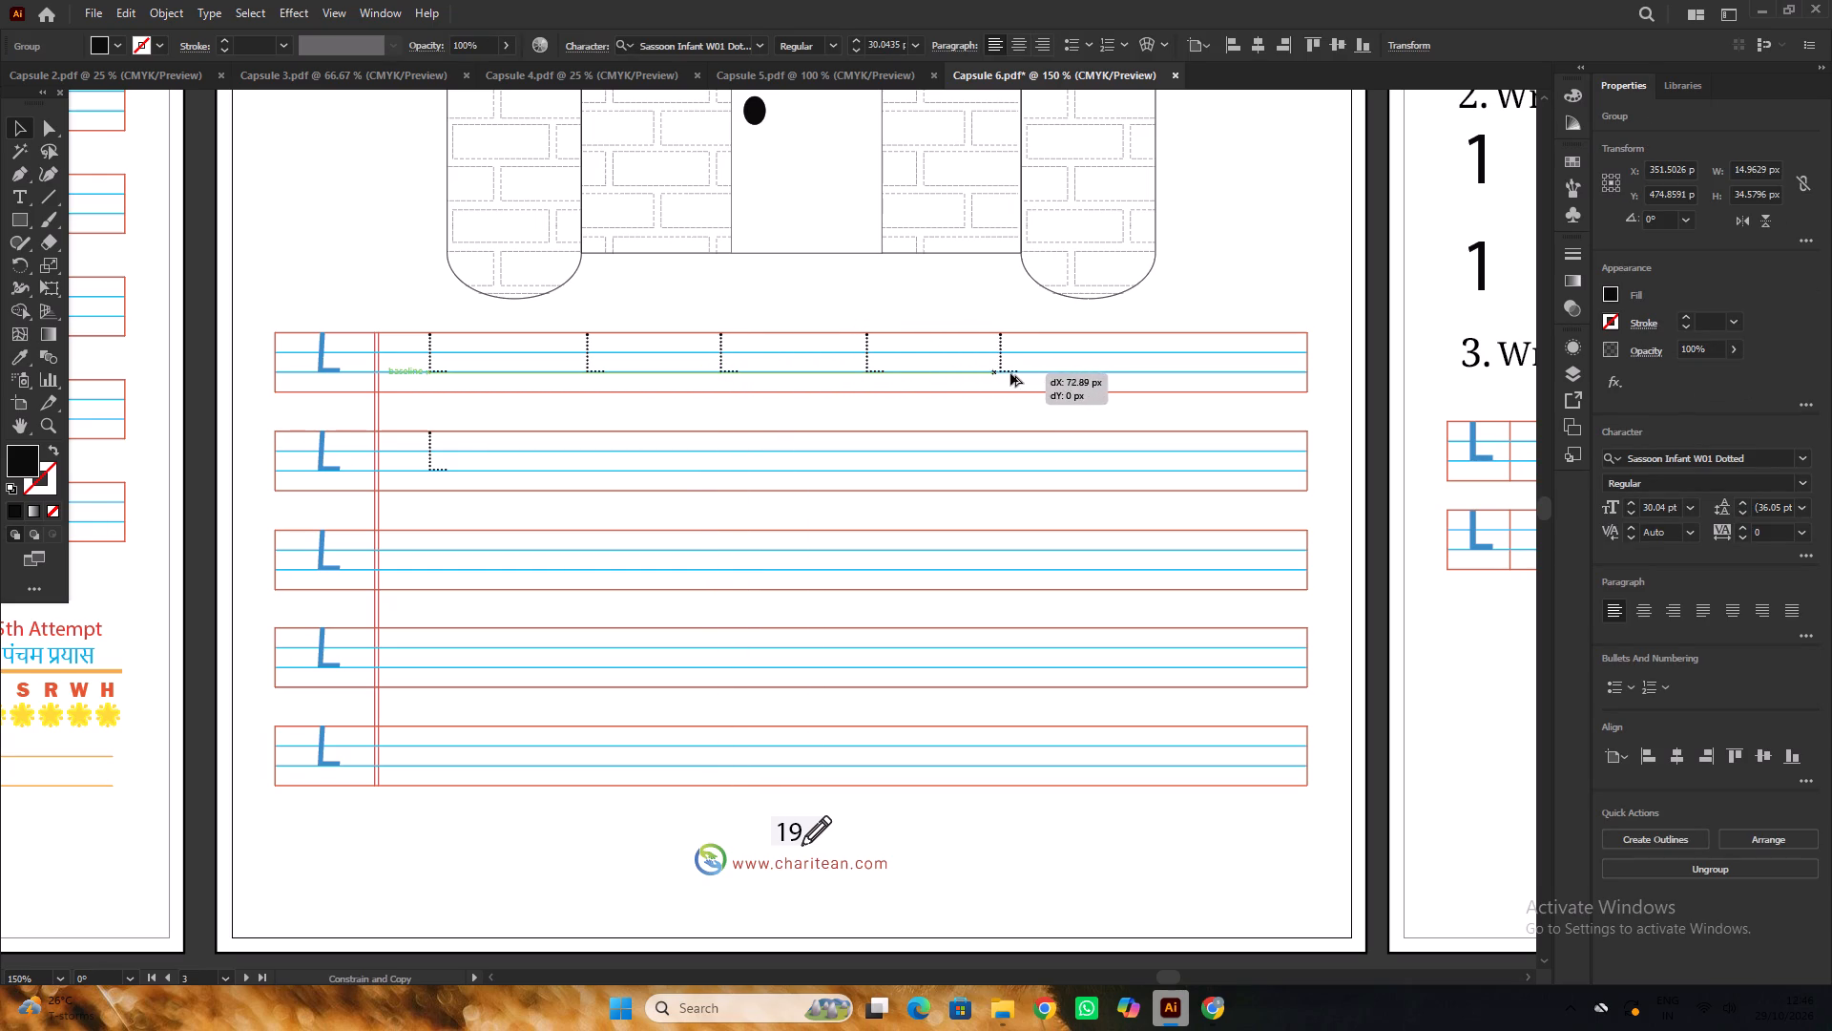
{"action": "left_click_drag", "start_coordinate": [1010, 373], "coordinate": [1012, 373], "text": "alt"}
{"action": "left_click_drag", "start_coordinate": [1012, 371], "coordinate": [1200, 363]}
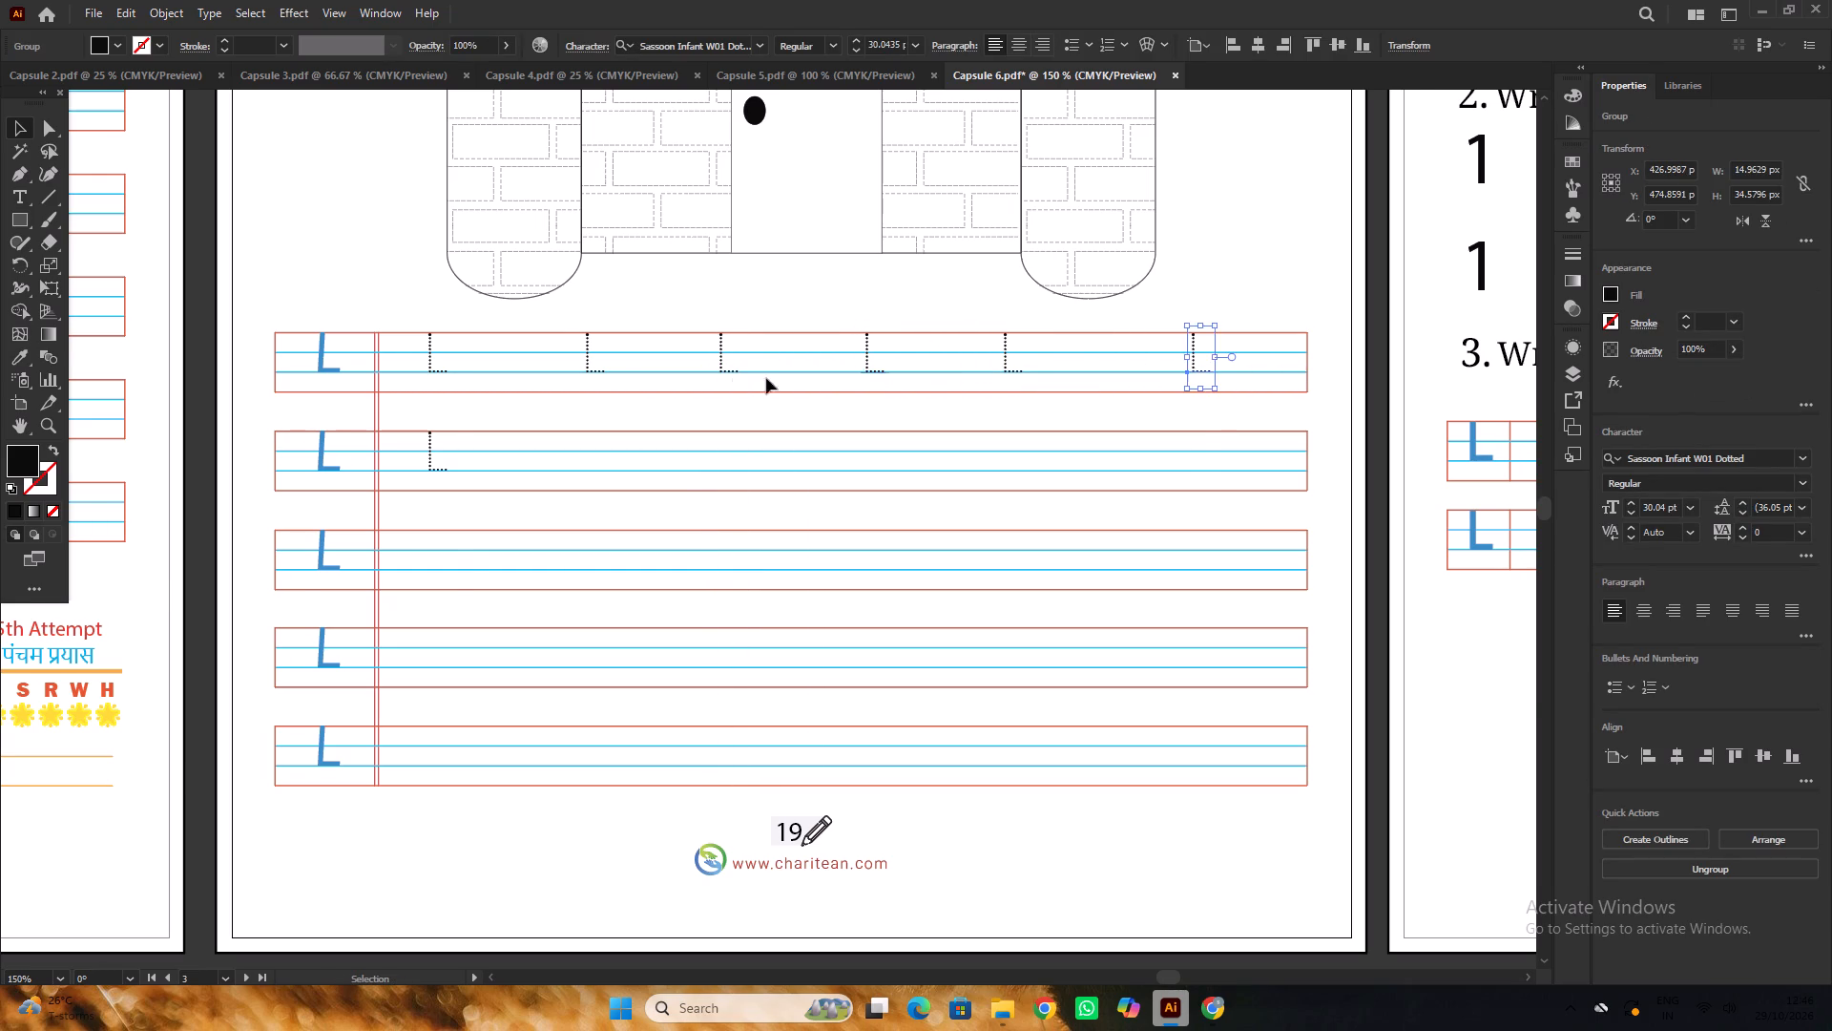
{"action": "scroll", "coordinate": [726, 381], "scroll_direction": "down", "scroll_amount": 1, "text": "alt"}
{"action": "left_click", "coordinate": [916, 877]}
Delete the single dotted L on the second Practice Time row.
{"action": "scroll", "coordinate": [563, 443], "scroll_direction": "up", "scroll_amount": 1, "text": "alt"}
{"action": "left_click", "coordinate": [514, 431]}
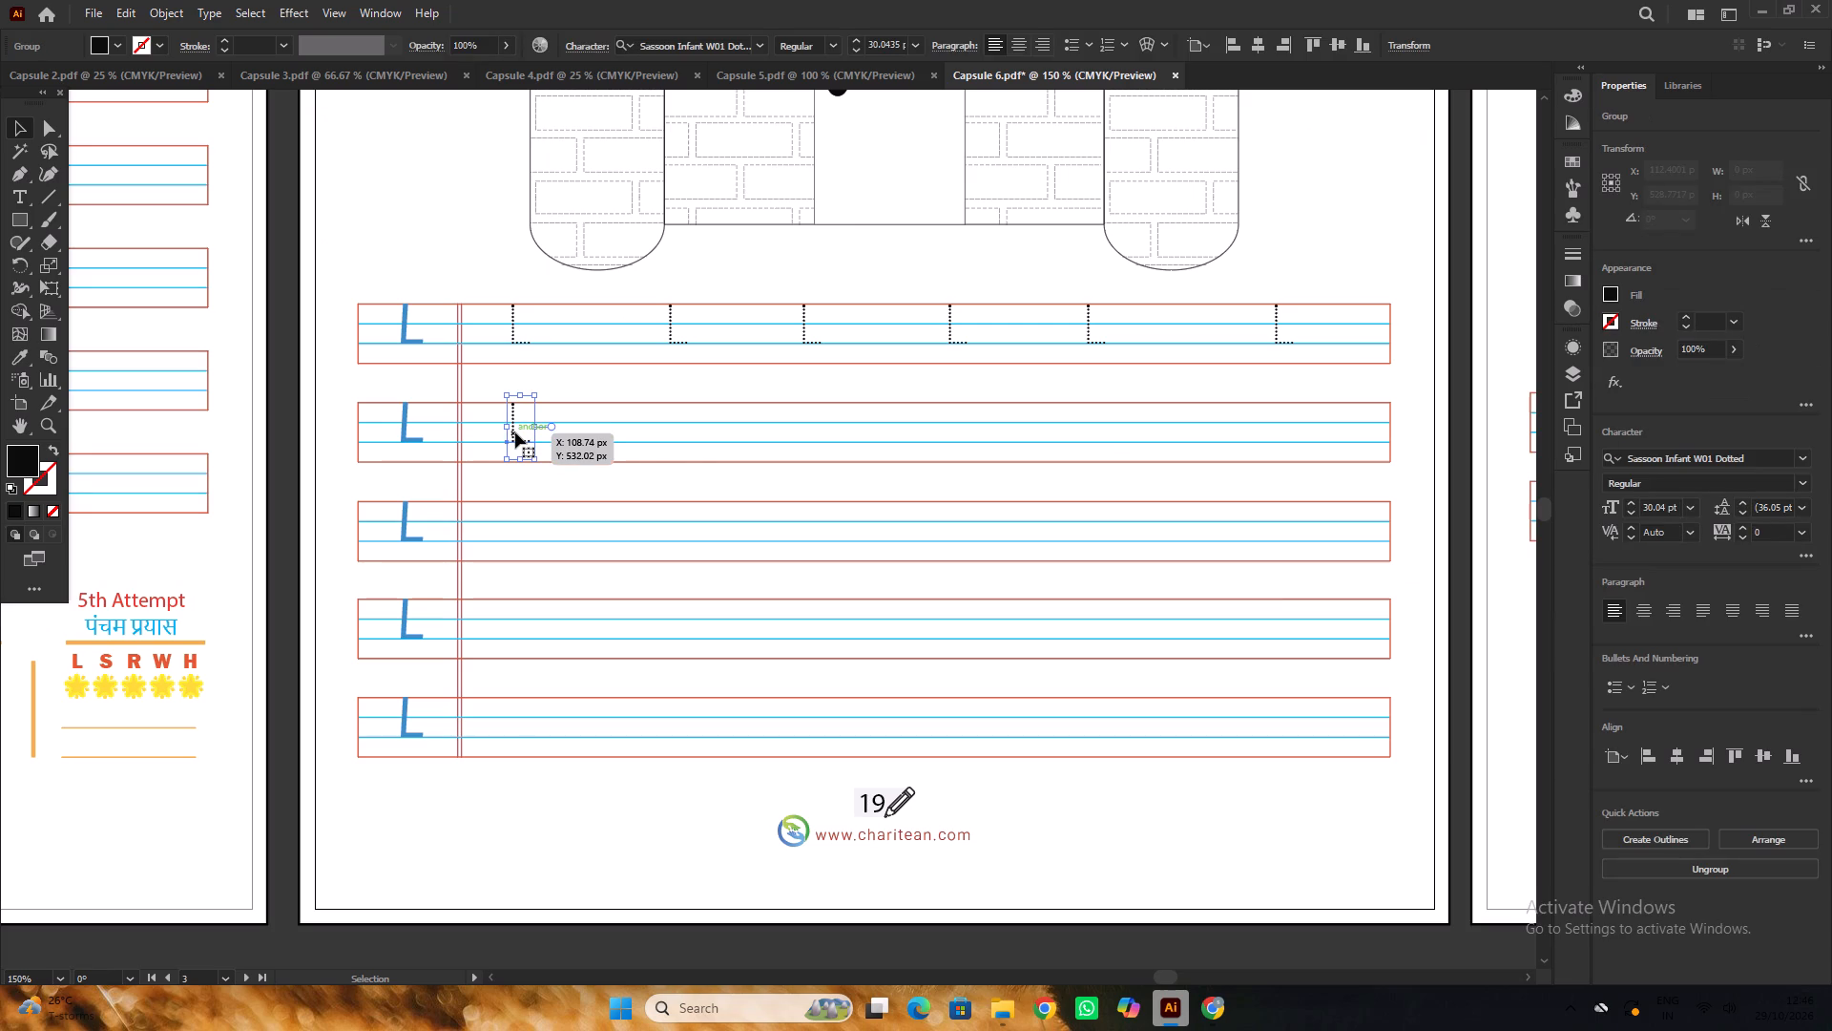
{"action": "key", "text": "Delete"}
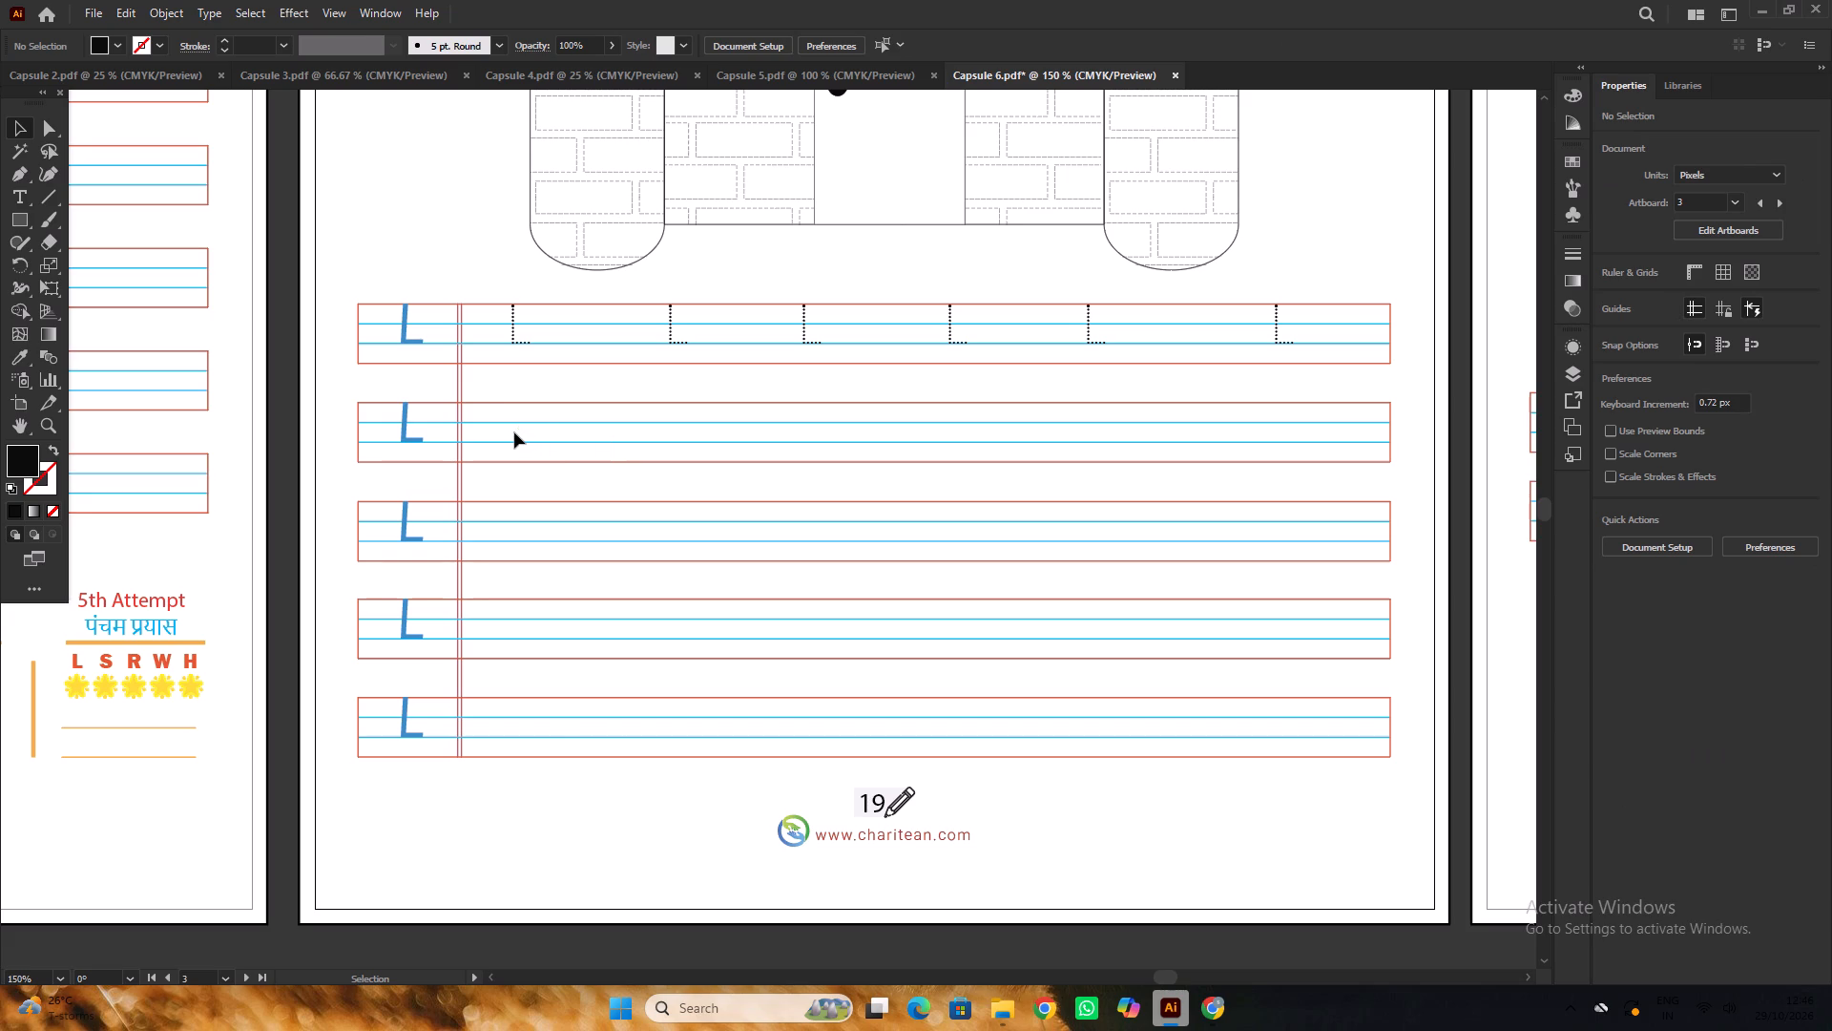
Select the six dotted Ls in the first Practice Time row and distribute their horizontal spacing evenly.
{"action": "left_click", "coordinate": [513, 344]}
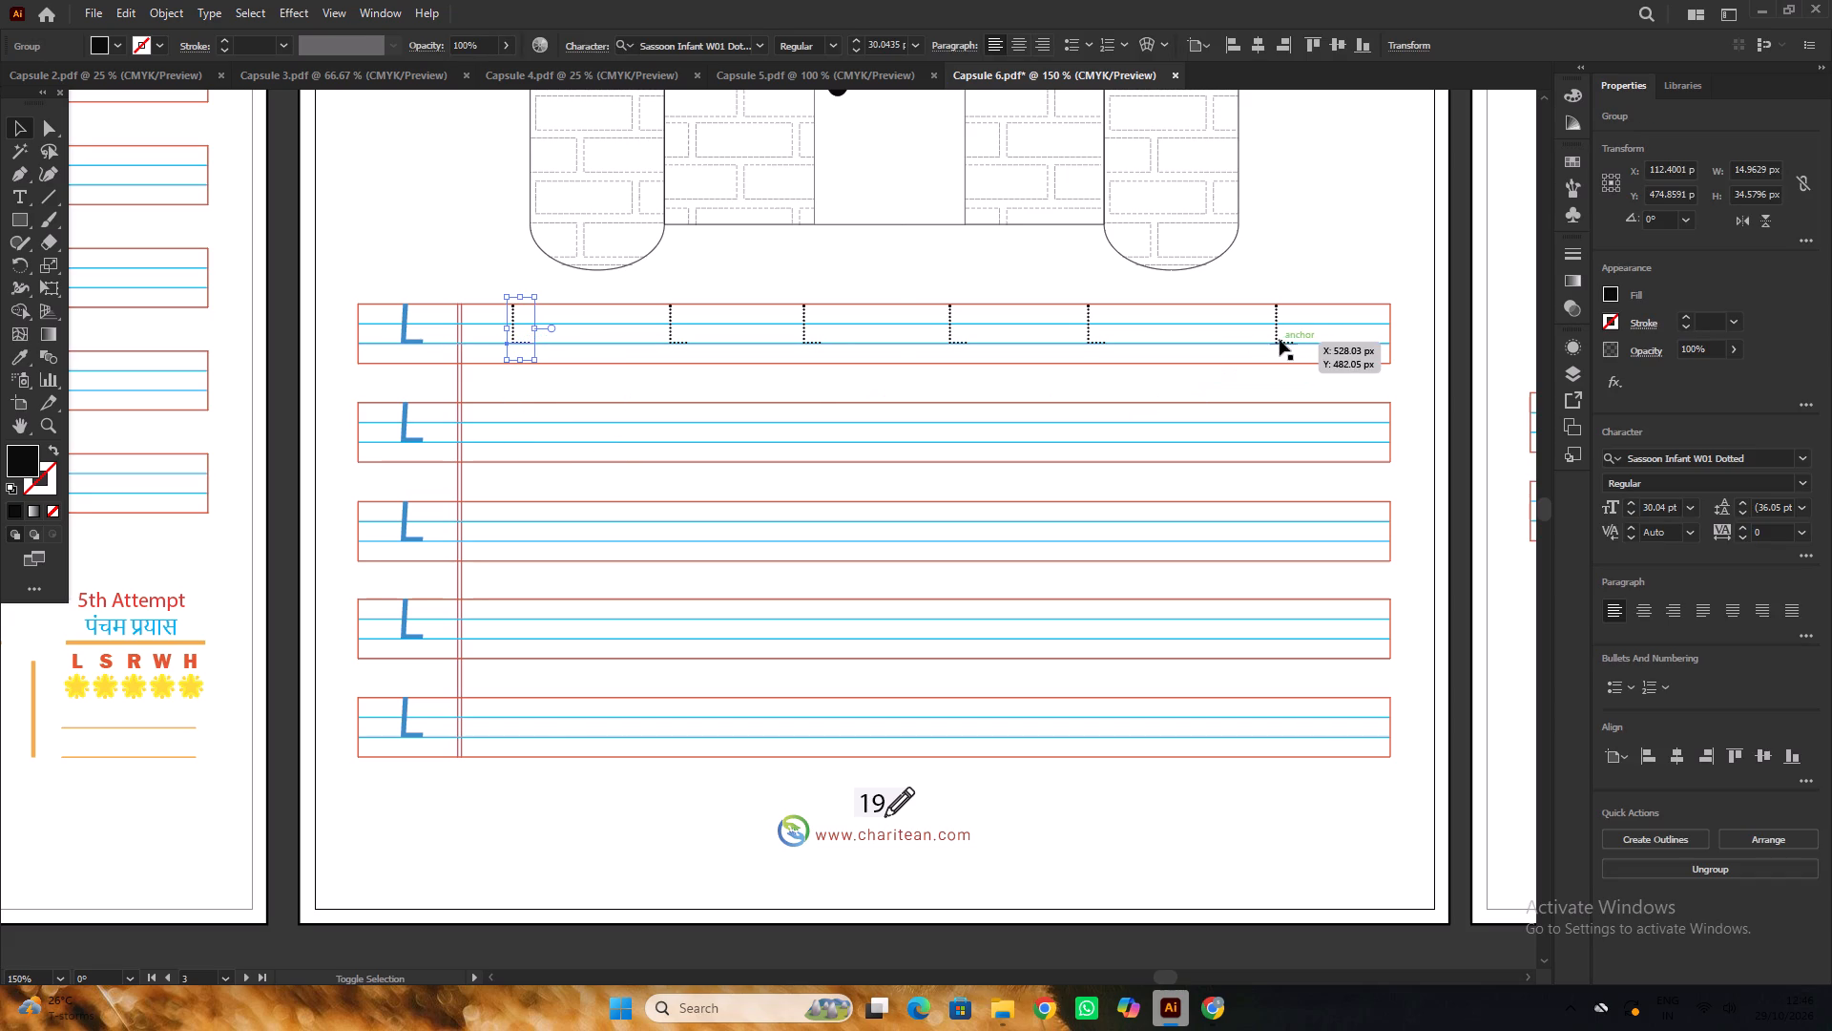
{"action": "left_click", "coordinate": [1279, 340], "text": "shift"}
{"action": "left_click", "coordinate": [1090, 347], "text": "shift"}
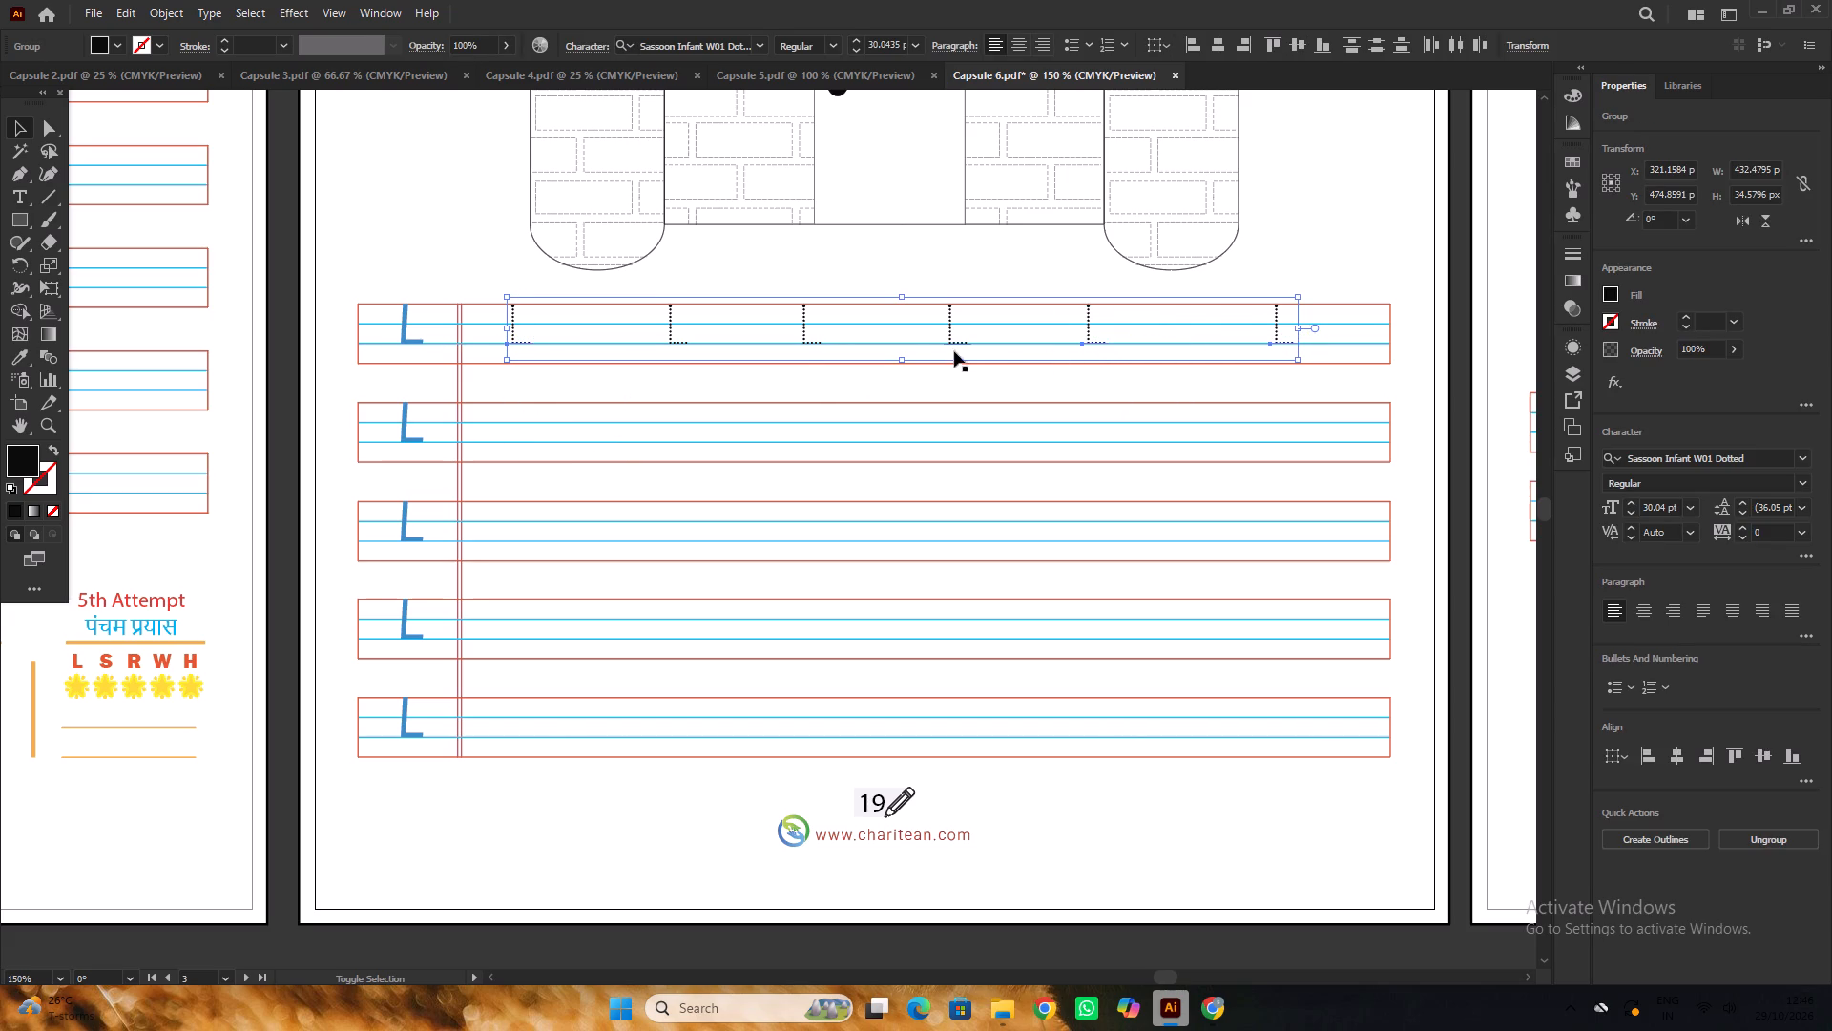
{"action": "left_click", "coordinate": [952, 342], "text": "shift"}
{"action": "left_click", "coordinate": [807, 344], "text": "shift"}
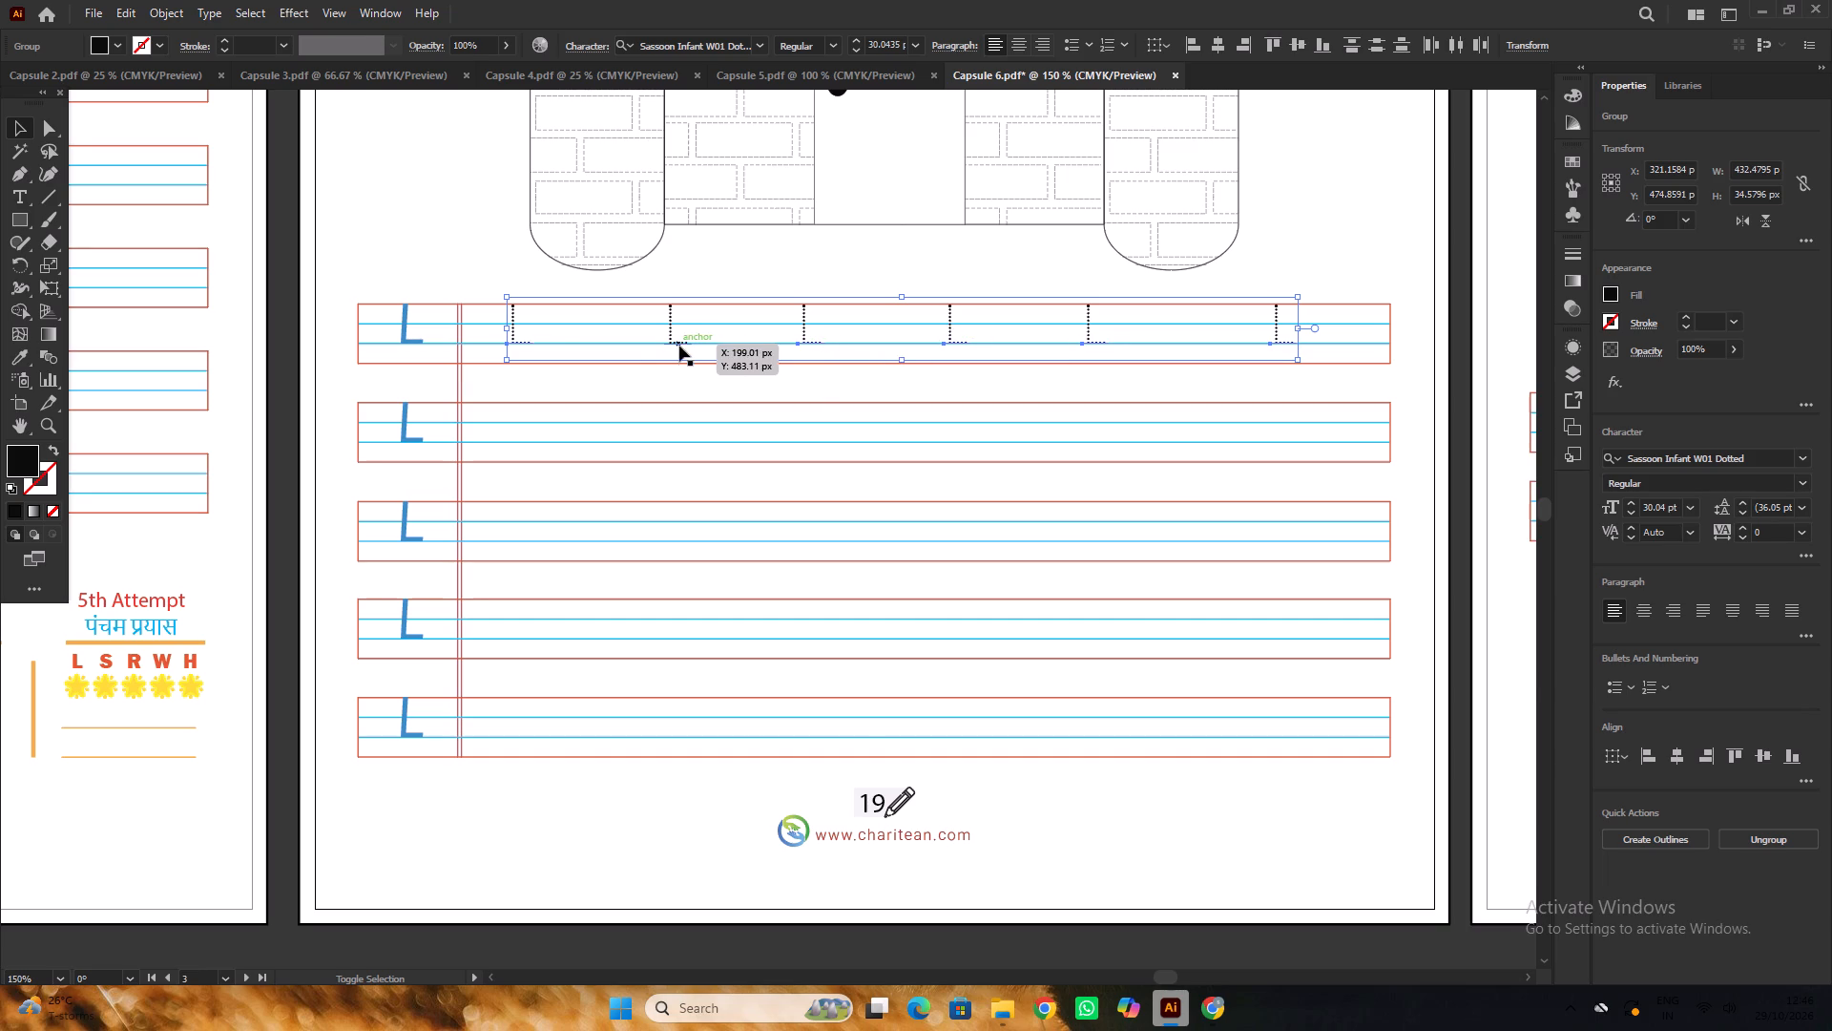
{"action": "left_click", "coordinate": [679, 345], "text": "shift"}
{"action": "scroll", "coordinate": [679, 345], "scroll_direction": "down", "scroll_amount": 1, "text": "alt"}
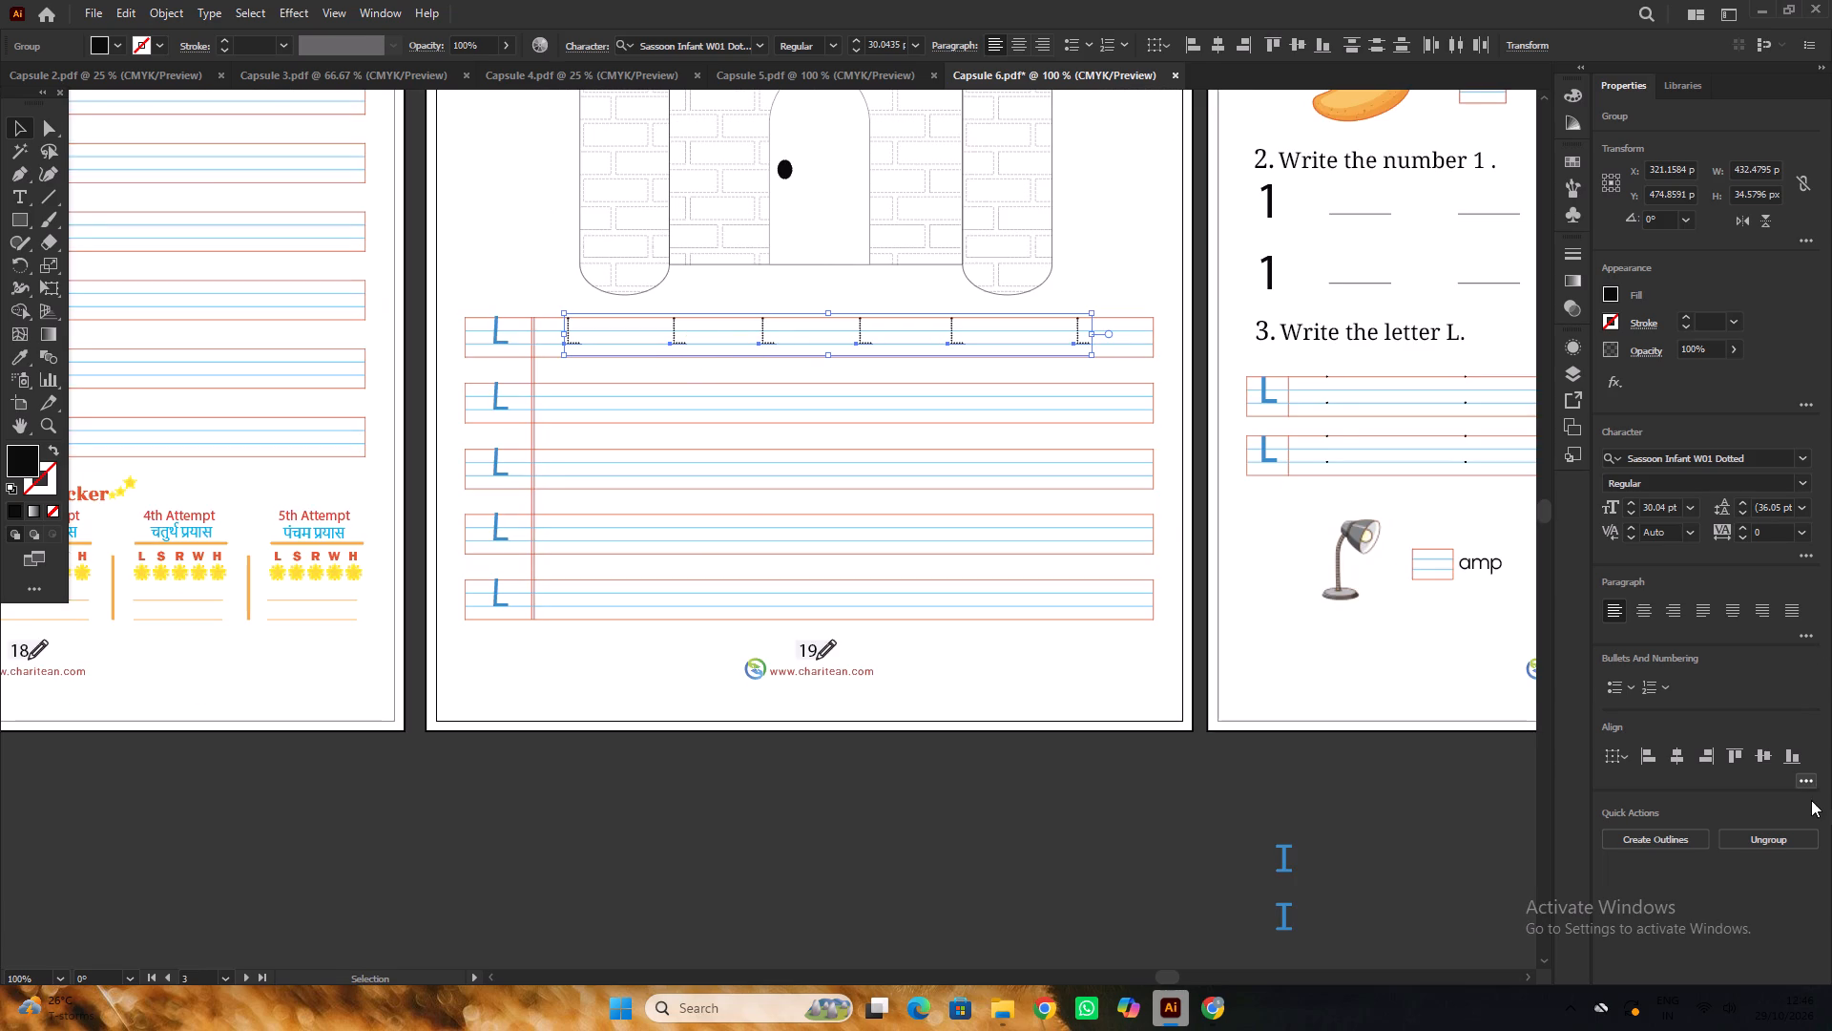
{"action": "left_click", "coordinate": [1806, 791]}
{"action": "left_click", "coordinate": [1806, 788]}
{"action": "left_click", "coordinate": [1637, 949]}
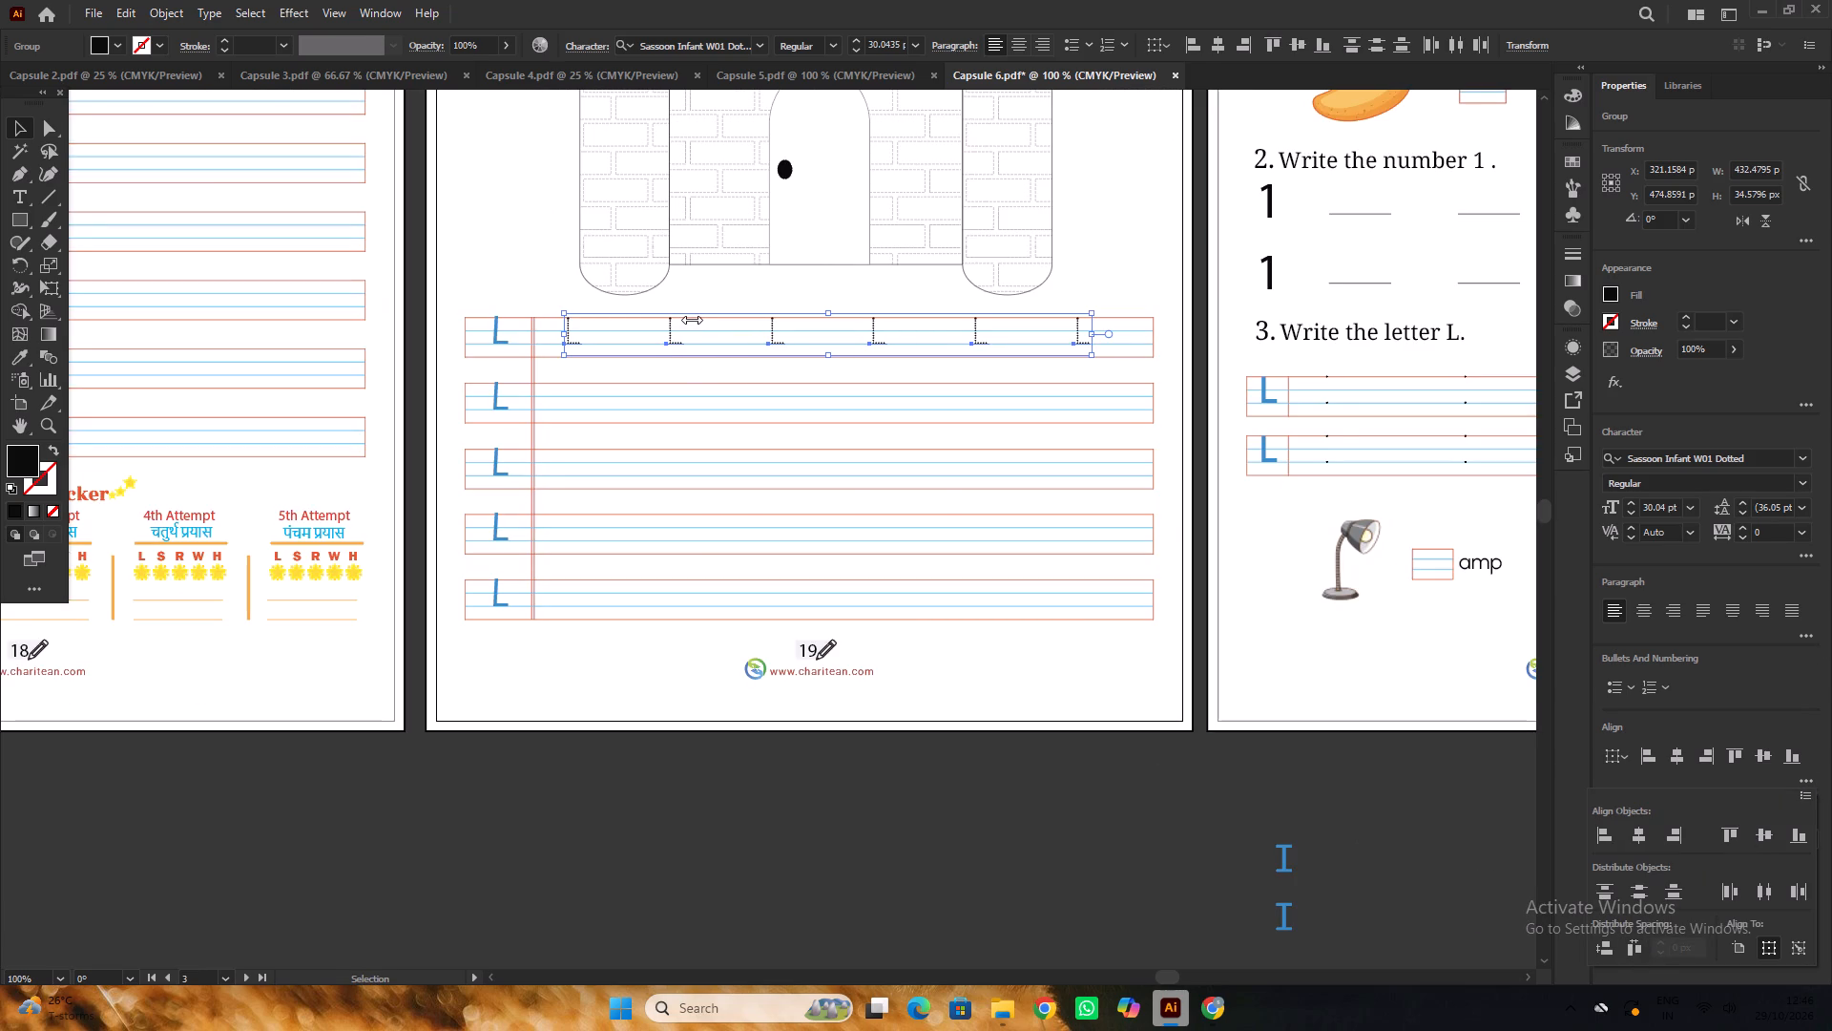
{"action": "scroll", "coordinate": [692, 320], "scroll_direction": "down", "scroll_amount": 2, "text": "alt"}
{"action": "scroll", "coordinate": [744, 365], "scroll_direction": "up", "scroll_amount": 3, "text": "alt"}
{"action": "left_click", "coordinate": [1025, 783]}
Copy the evenly spaced set of six dotted Ls straight down onto the second and third Practice Time rows, about 54 px apart.
{"action": "scroll", "coordinate": [935, 680], "scroll_direction": "down", "scroll_amount": 1, "text": "alt"}
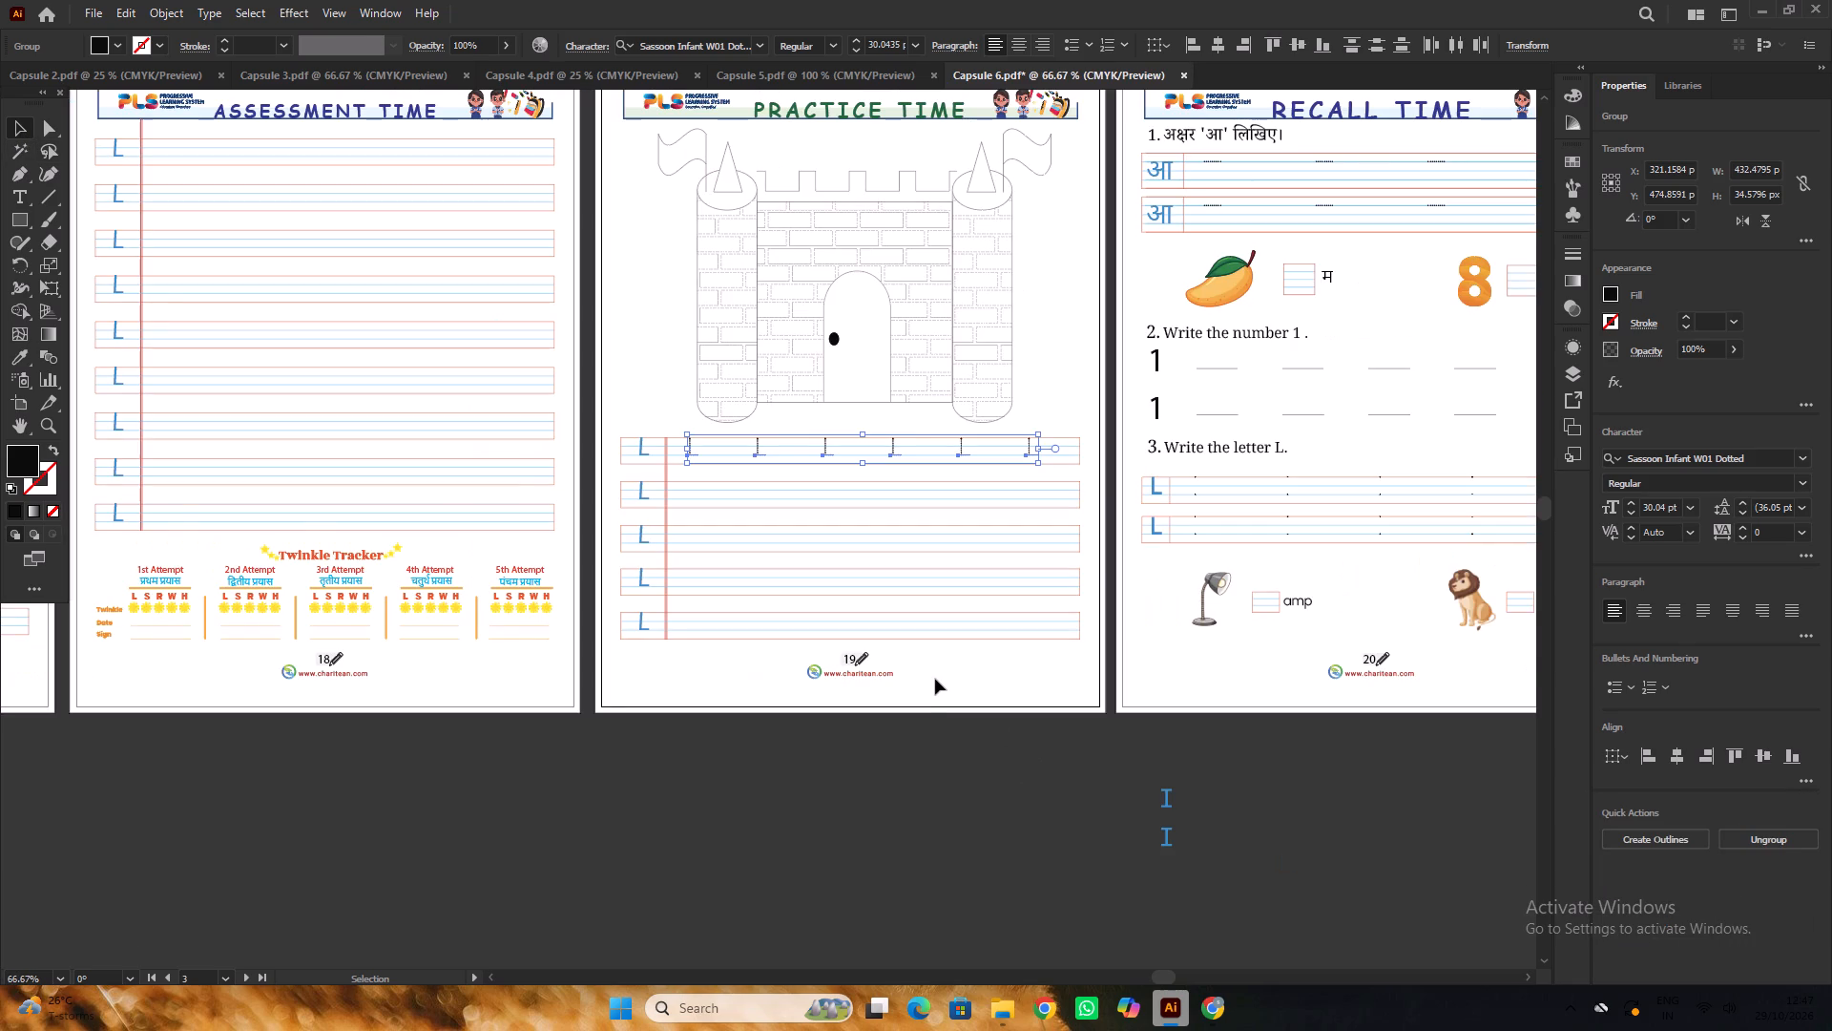
{"action": "scroll", "coordinate": [933, 676], "scroll_direction": "up", "scroll_amount": 1, "text": "alt"}
{"action": "scroll", "coordinate": [786, 351], "scroll_direction": "up", "scroll_amount": 1, "text": "alt"}
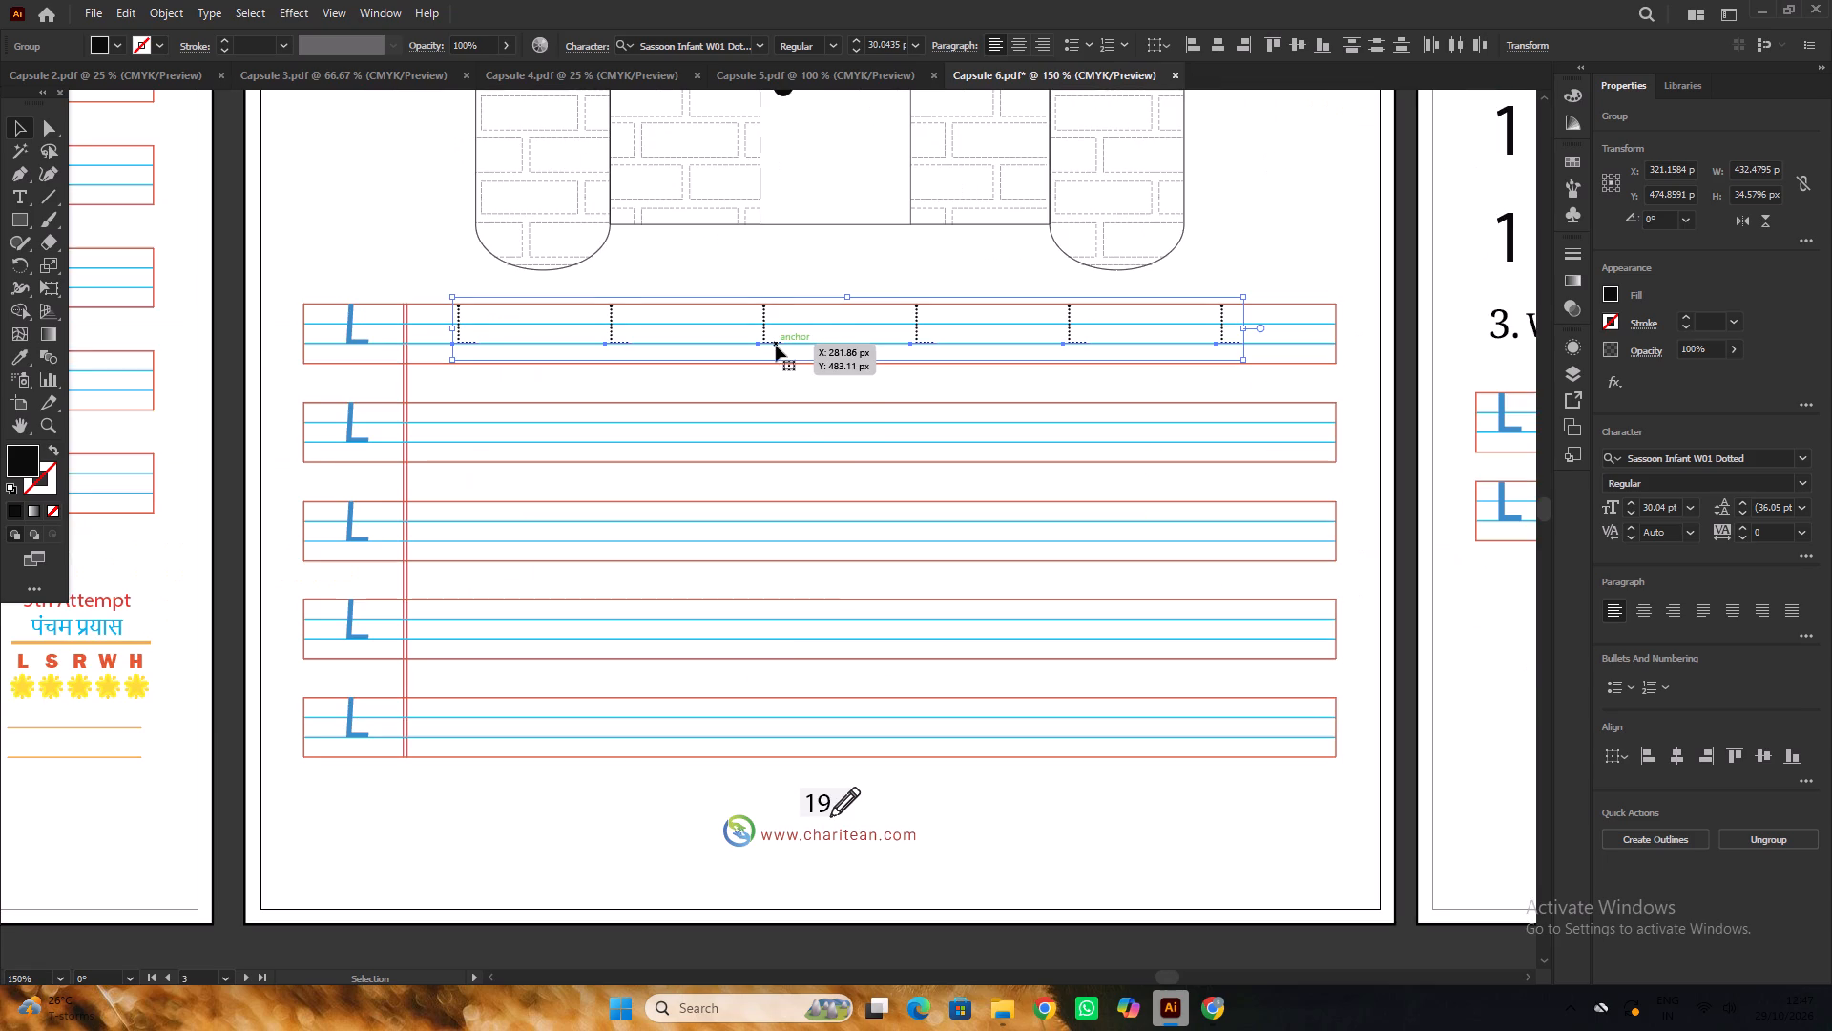
{"action": "left_click_drag", "start_coordinate": [776, 346], "coordinate": [767, 444], "text": "alt"}
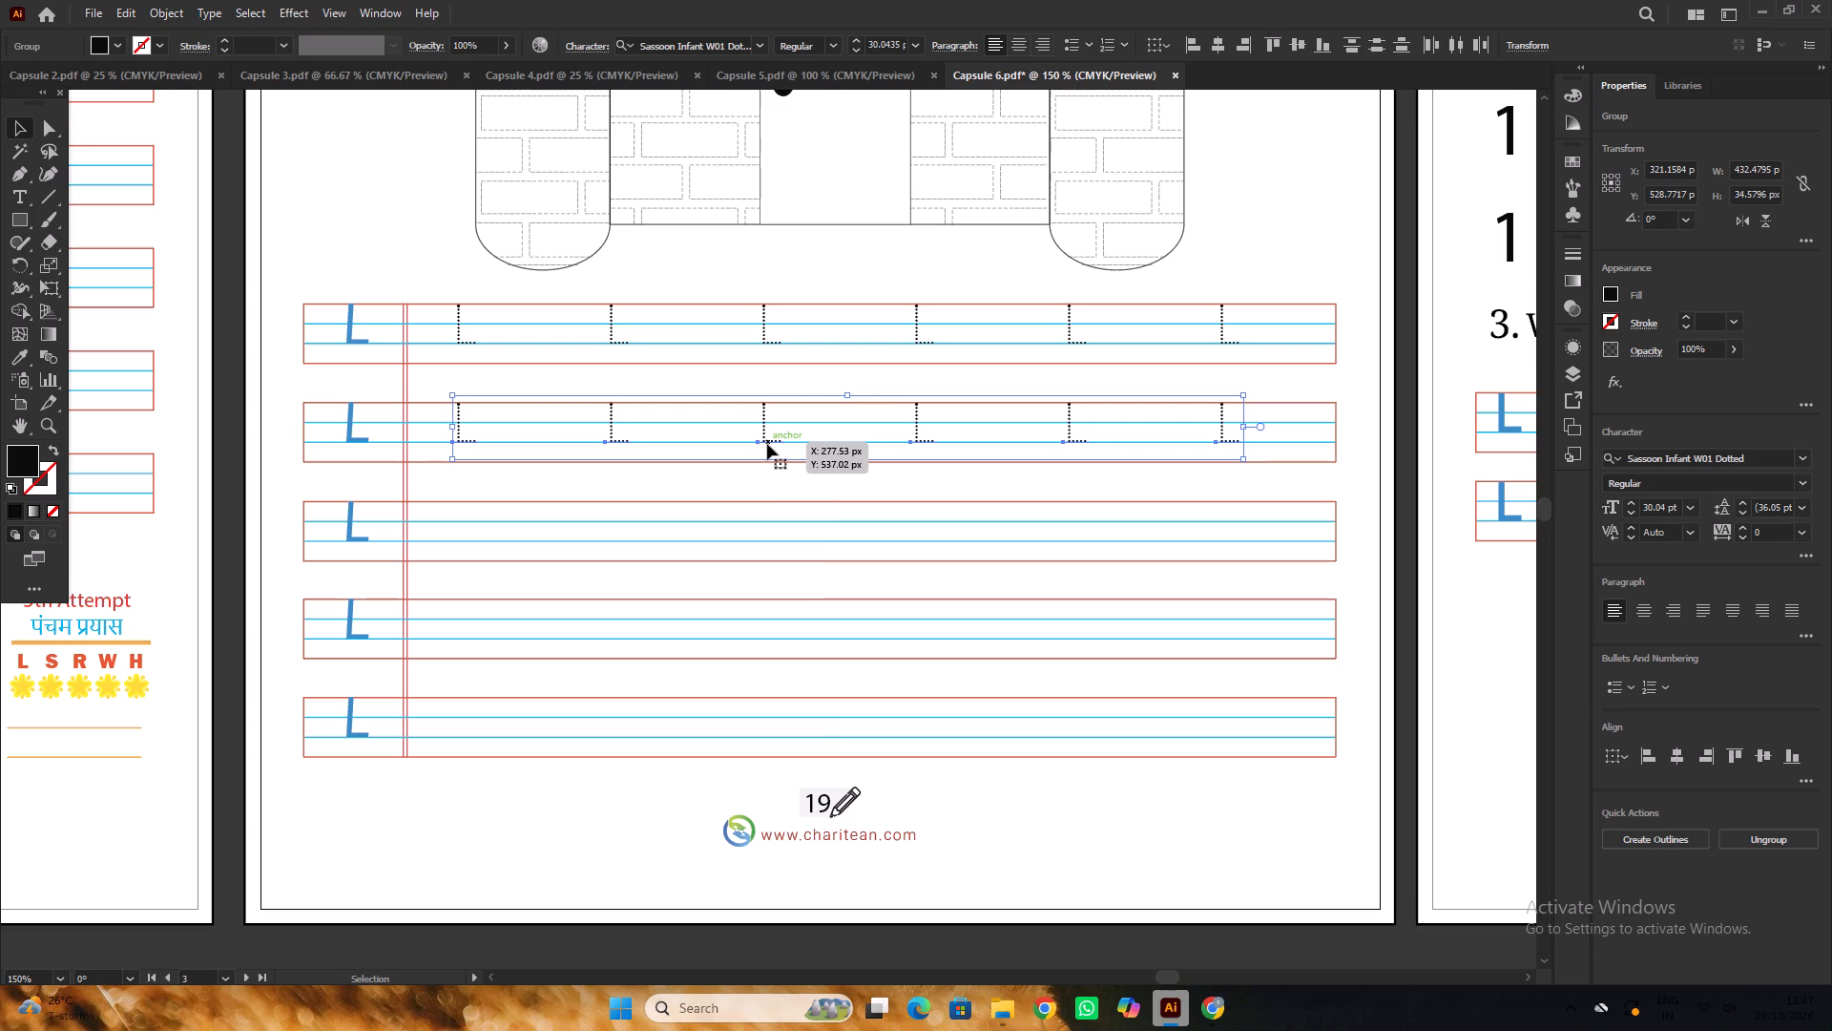
{"action": "scroll", "coordinate": [767, 444], "scroll_direction": "down", "scroll_amount": 3}
{"action": "left_click_drag", "start_coordinate": [774, 373], "coordinate": [766, 465], "text": "alt"}
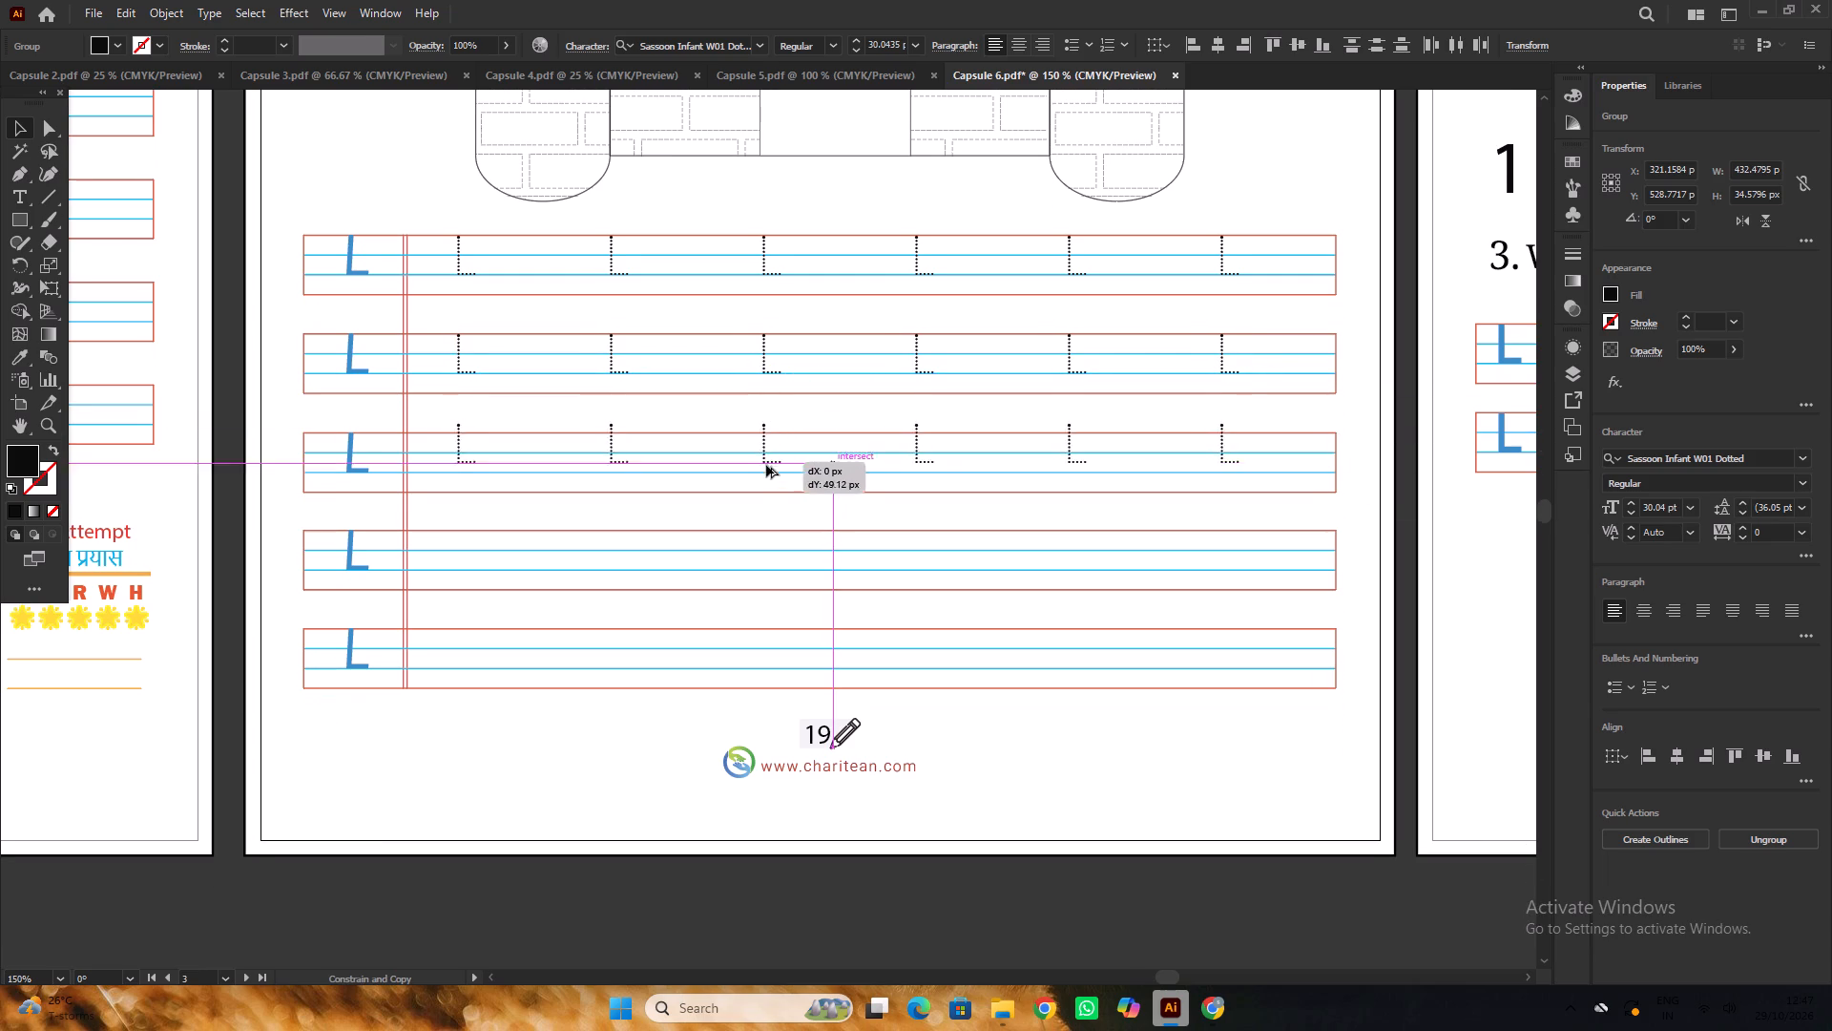
{"action": "left_click_drag", "start_coordinate": [766, 465], "coordinate": [765, 473], "text": "alt"}
Copy the six dotted Ls straight down onto the fourth and fifth Practice Time rows, matching each row's baseline.
{"action": "scroll", "coordinate": [765, 452], "scroll_direction": "down", "scroll_amount": 6}
{"action": "scroll", "coordinate": [762, 423], "scroll_direction": "down", "scroll_amount": 4, "text": "alt"}
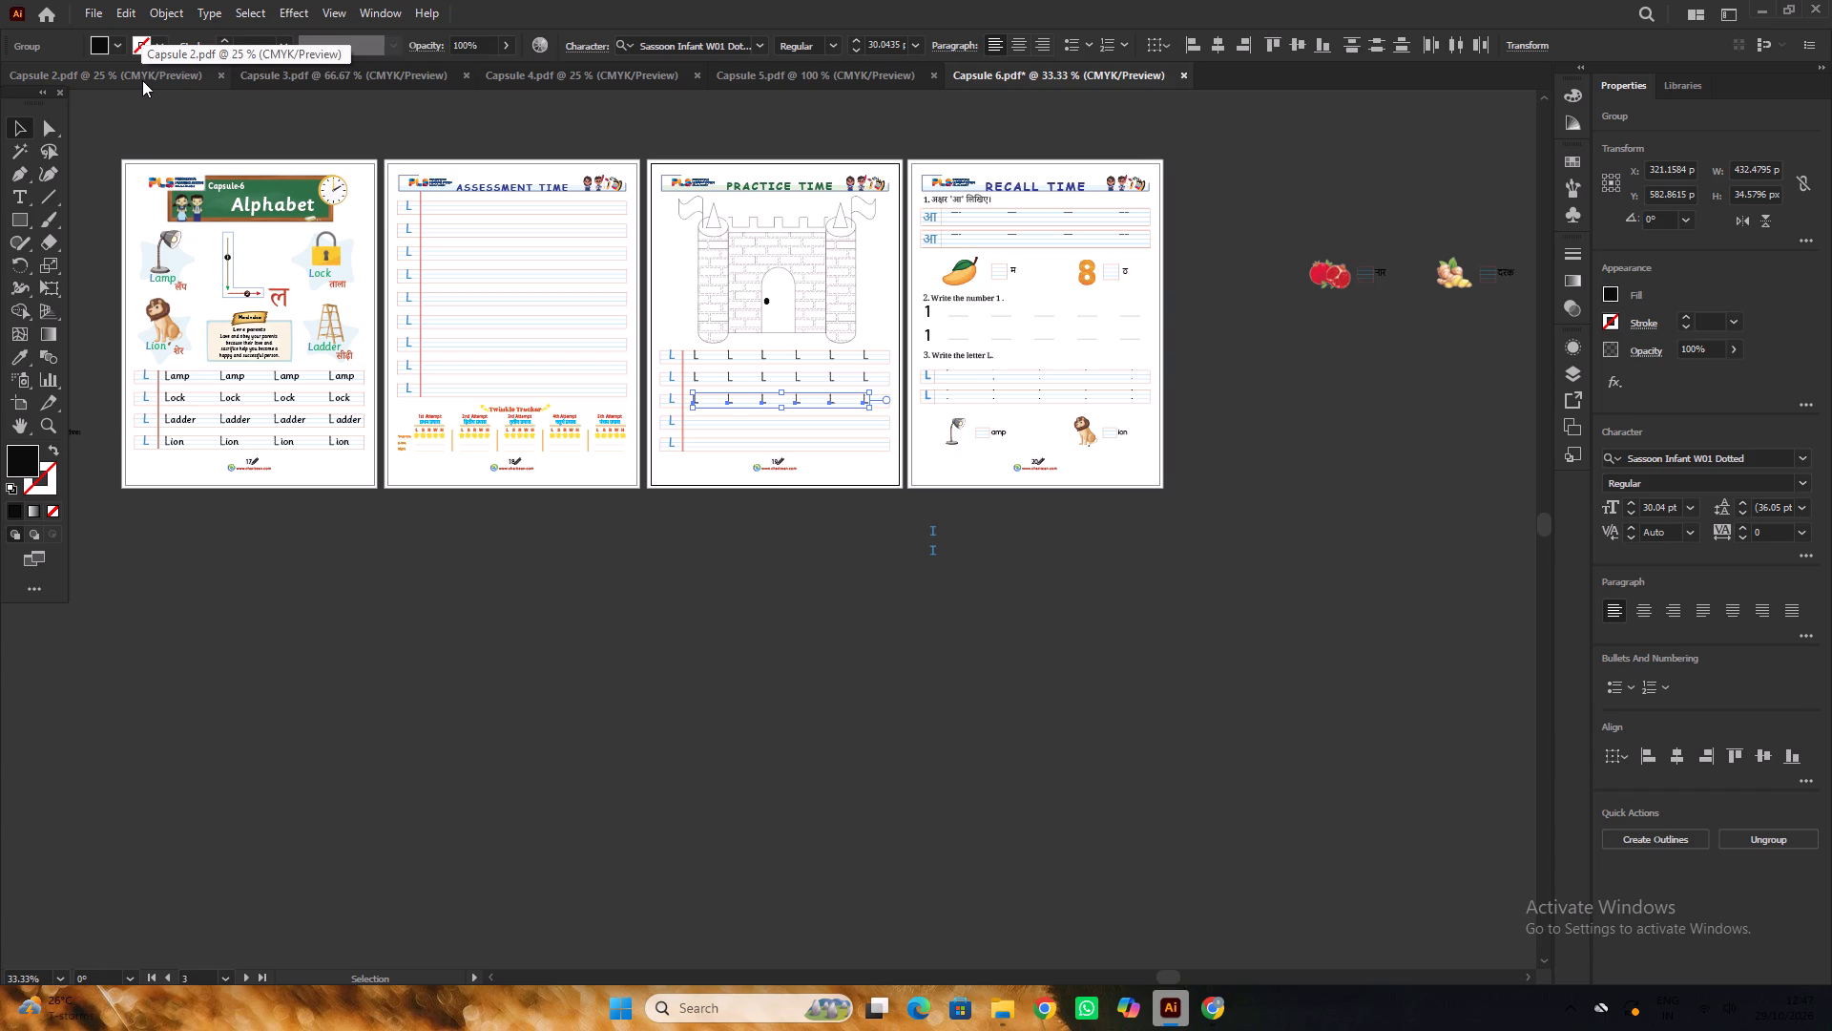
{"action": "scroll", "coordinate": [795, 441], "scroll_direction": "up", "scroll_amount": 3, "text": "alt"}
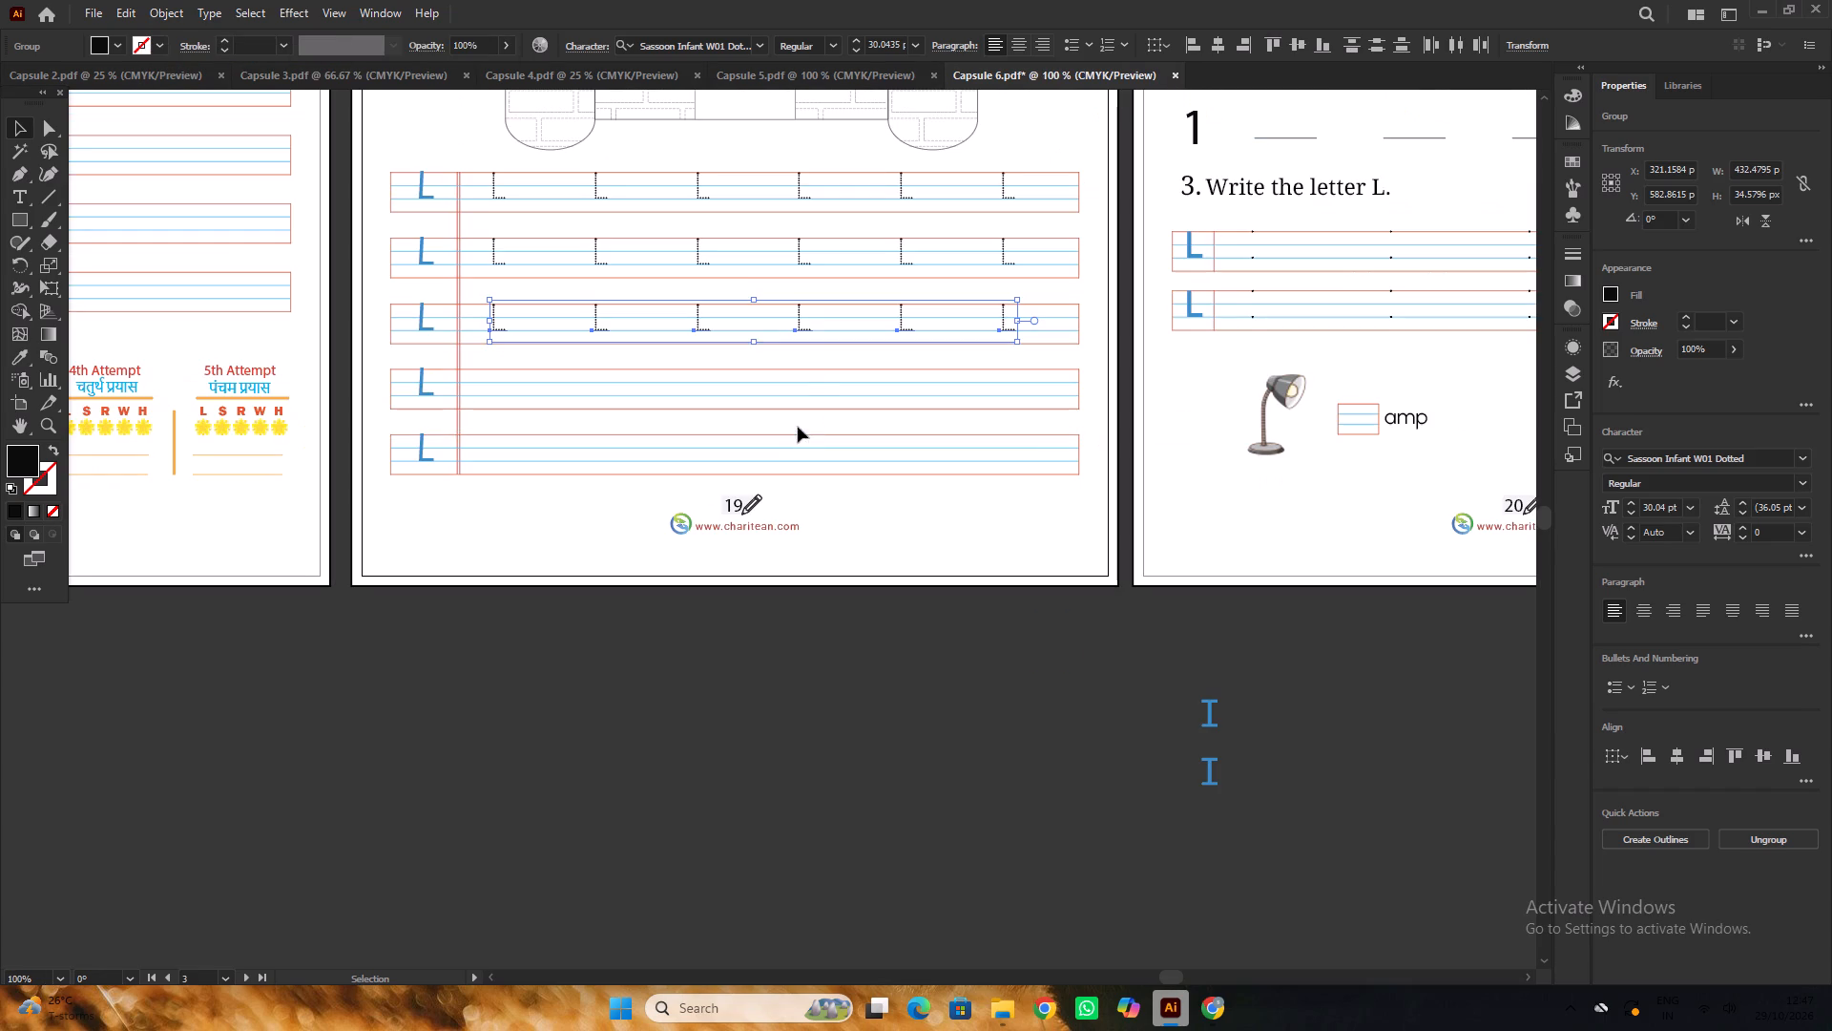
{"action": "scroll", "coordinate": [803, 336], "scroll_direction": "up", "scroll_amount": 2, "text": "alt"}
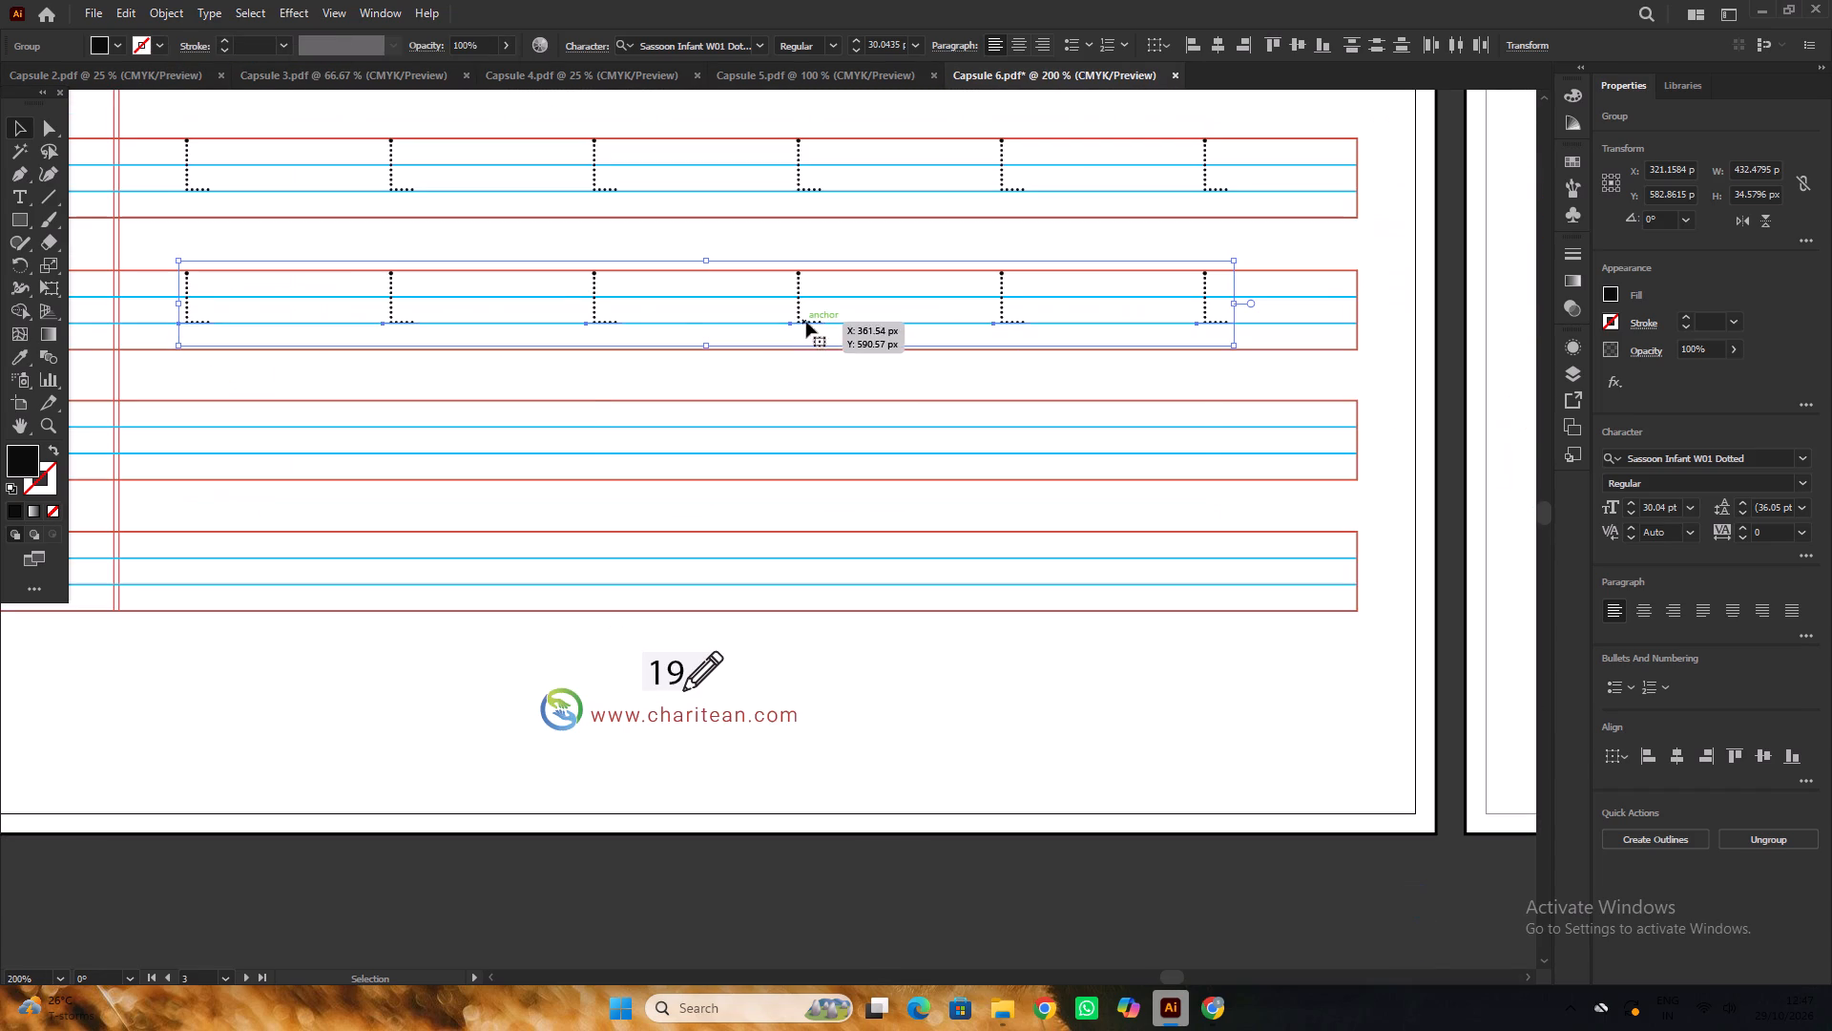
{"action": "left_click_drag", "start_coordinate": [806, 322], "coordinate": [789, 452], "text": "alt"}
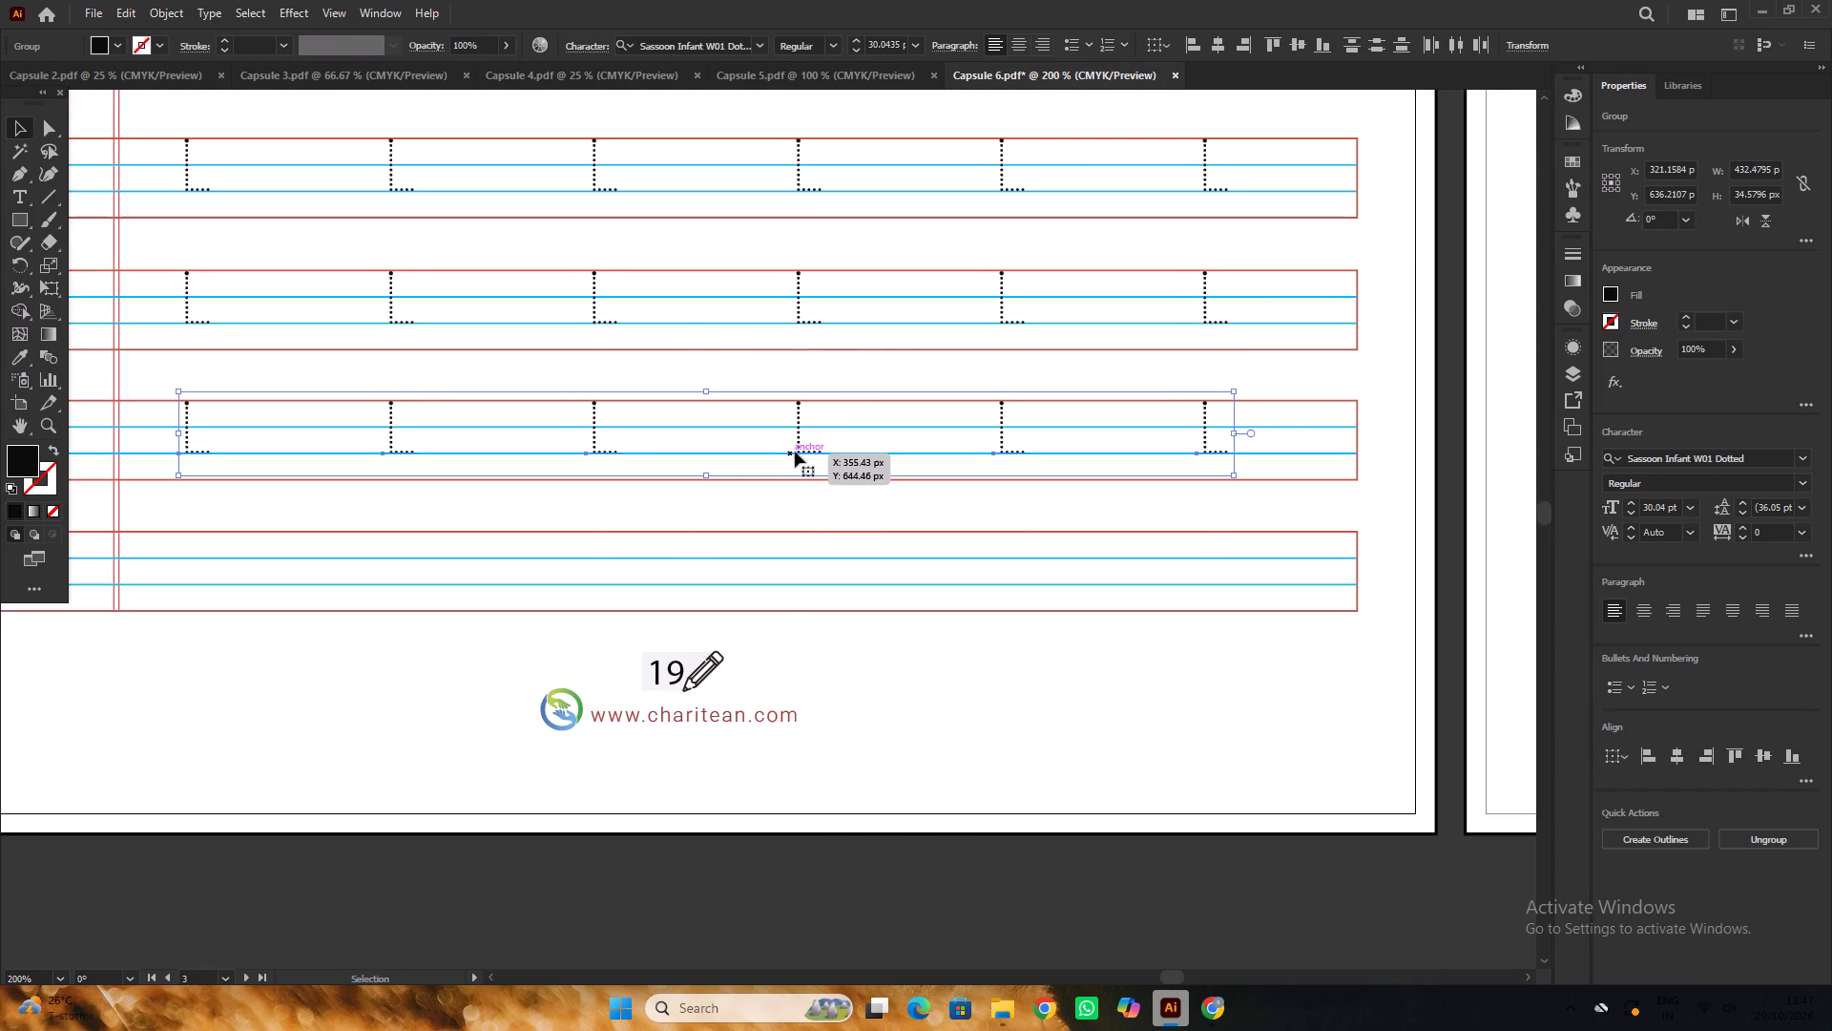
{"action": "left_click_drag", "start_coordinate": [803, 451], "coordinate": [781, 582]}
{"action": "scroll", "coordinate": [815, 455], "scroll_direction": "down", "scroll_amount": 4, "text": "alt"}
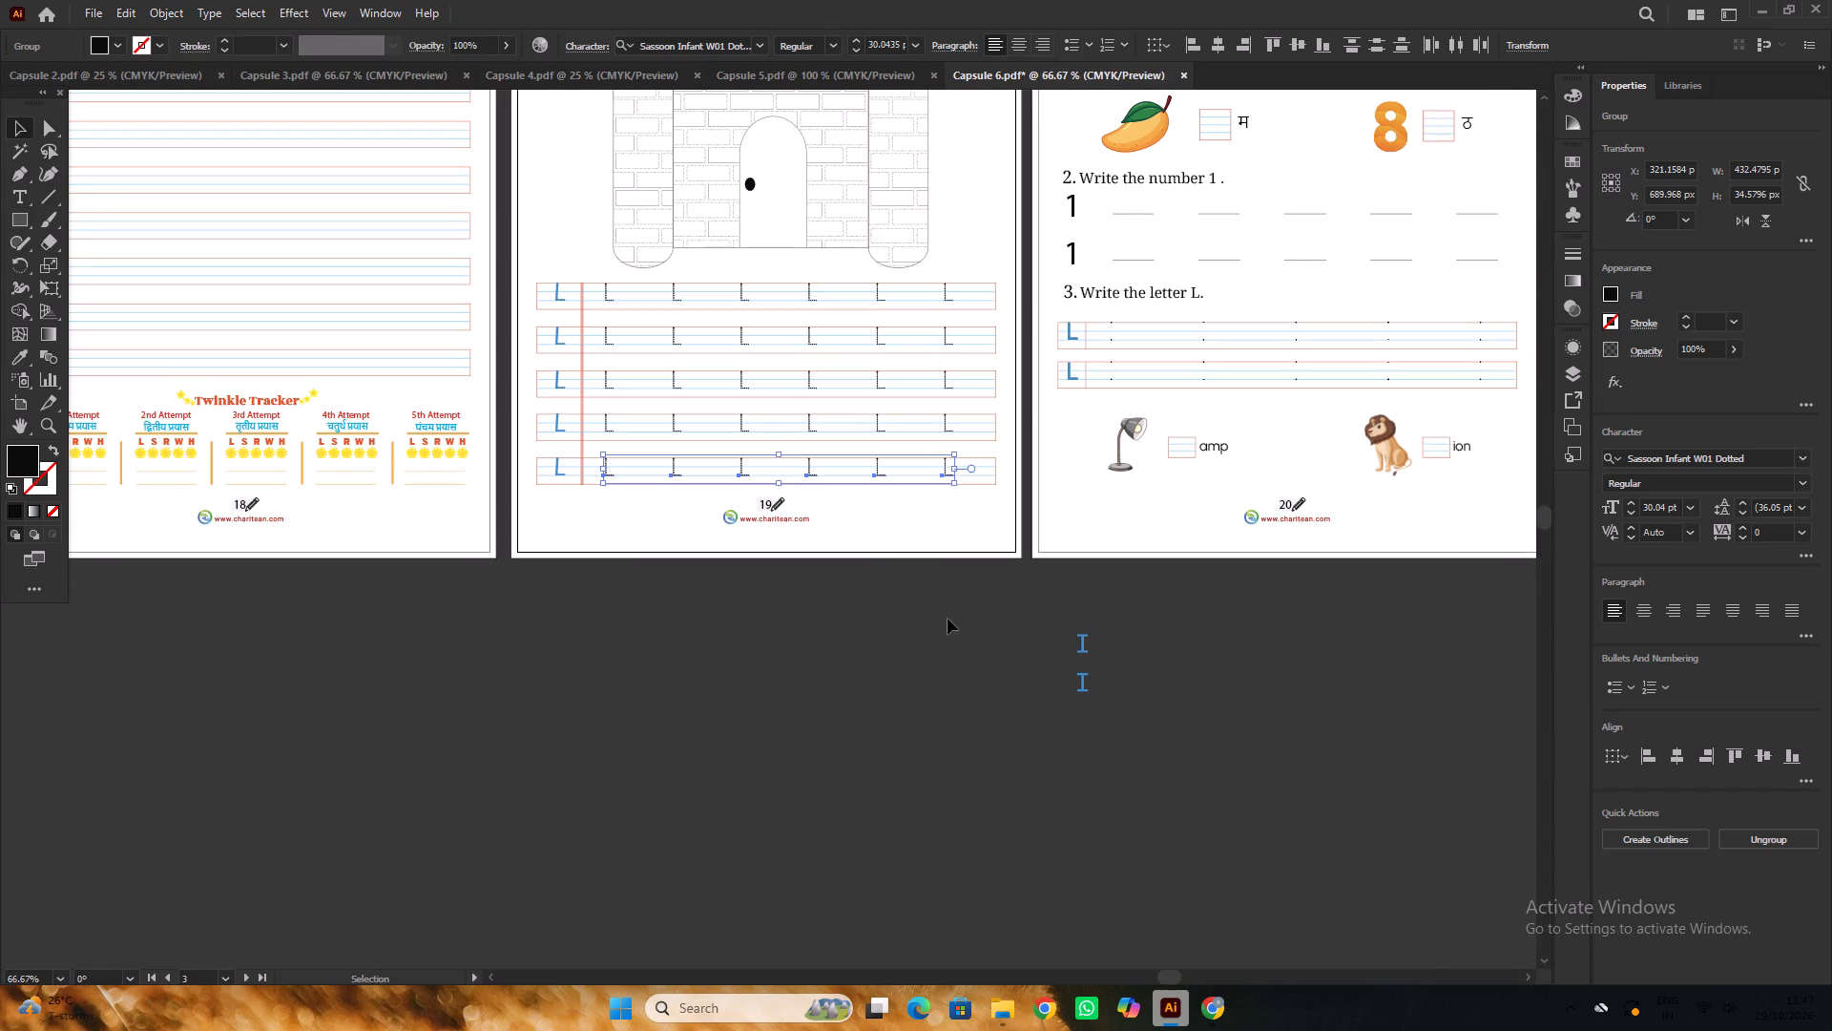
{"action": "left_click", "coordinate": [950, 621]}
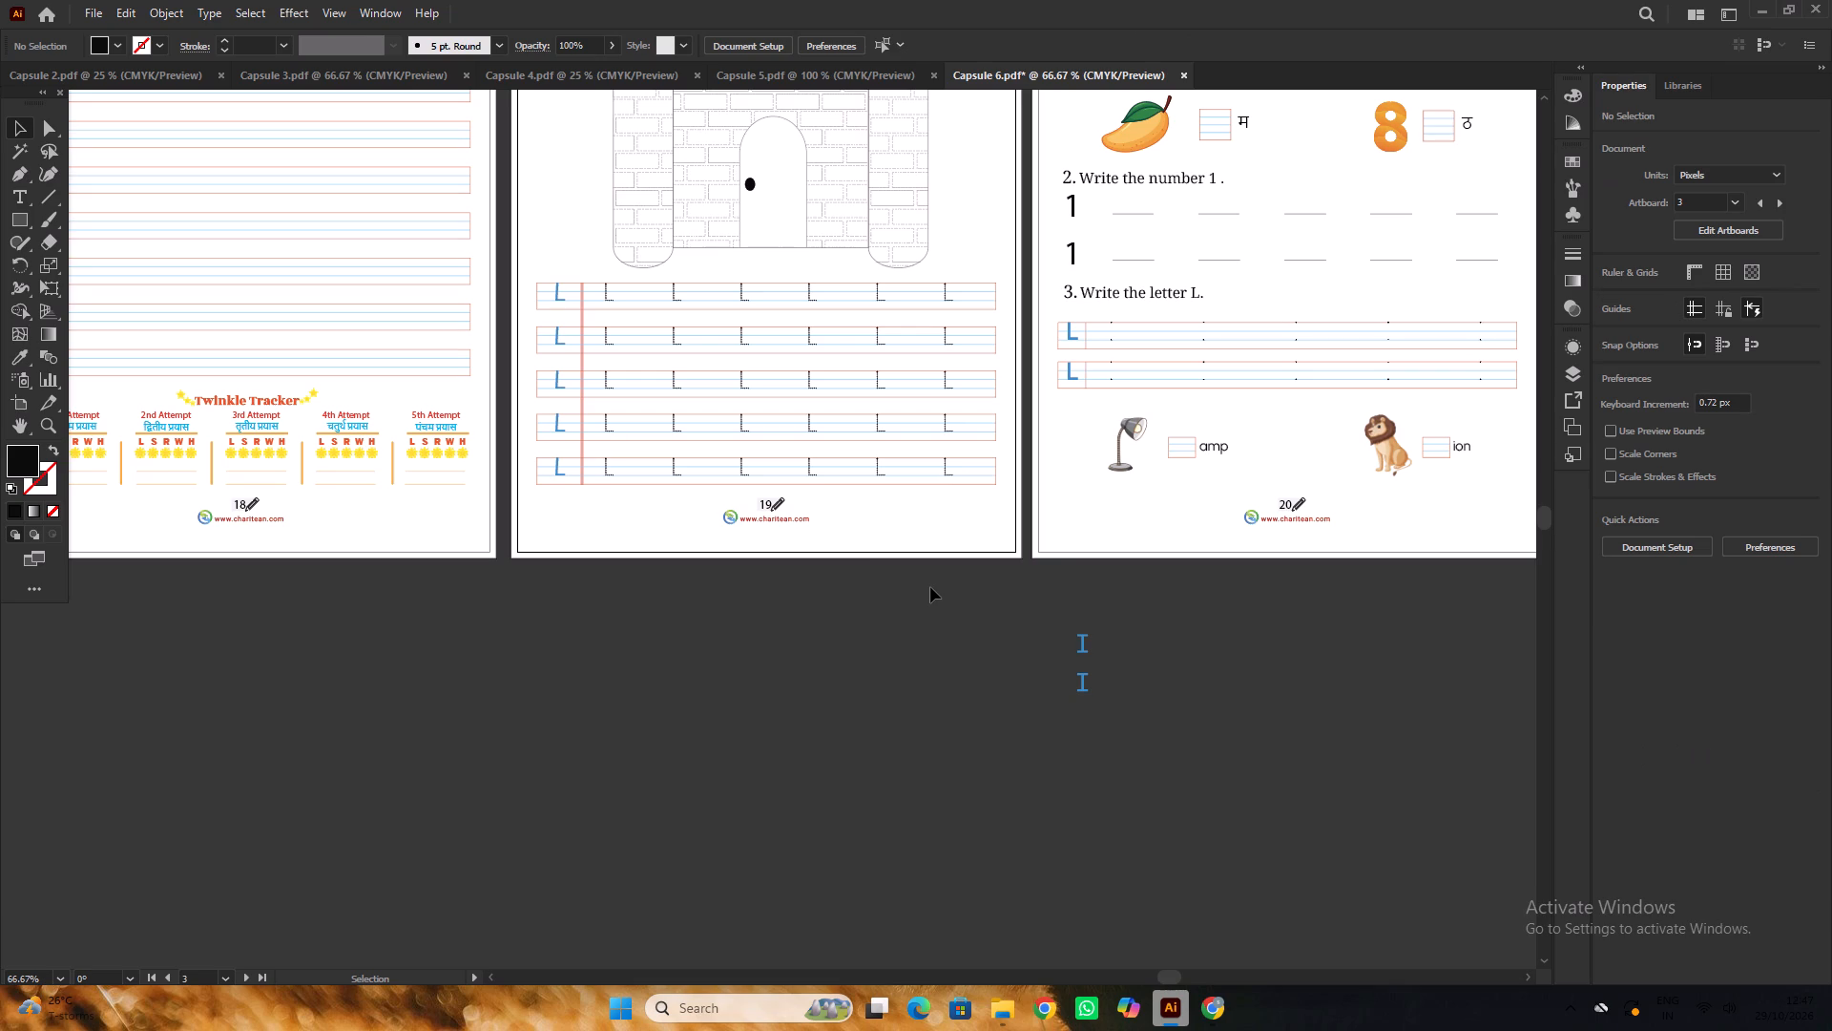
Look over the filled Practice Time rows and the other Capsule 6 pages side by side.
{"action": "scroll", "coordinate": [787, 389], "scroll_direction": "down", "scroll_amount": 1, "text": "alt"}
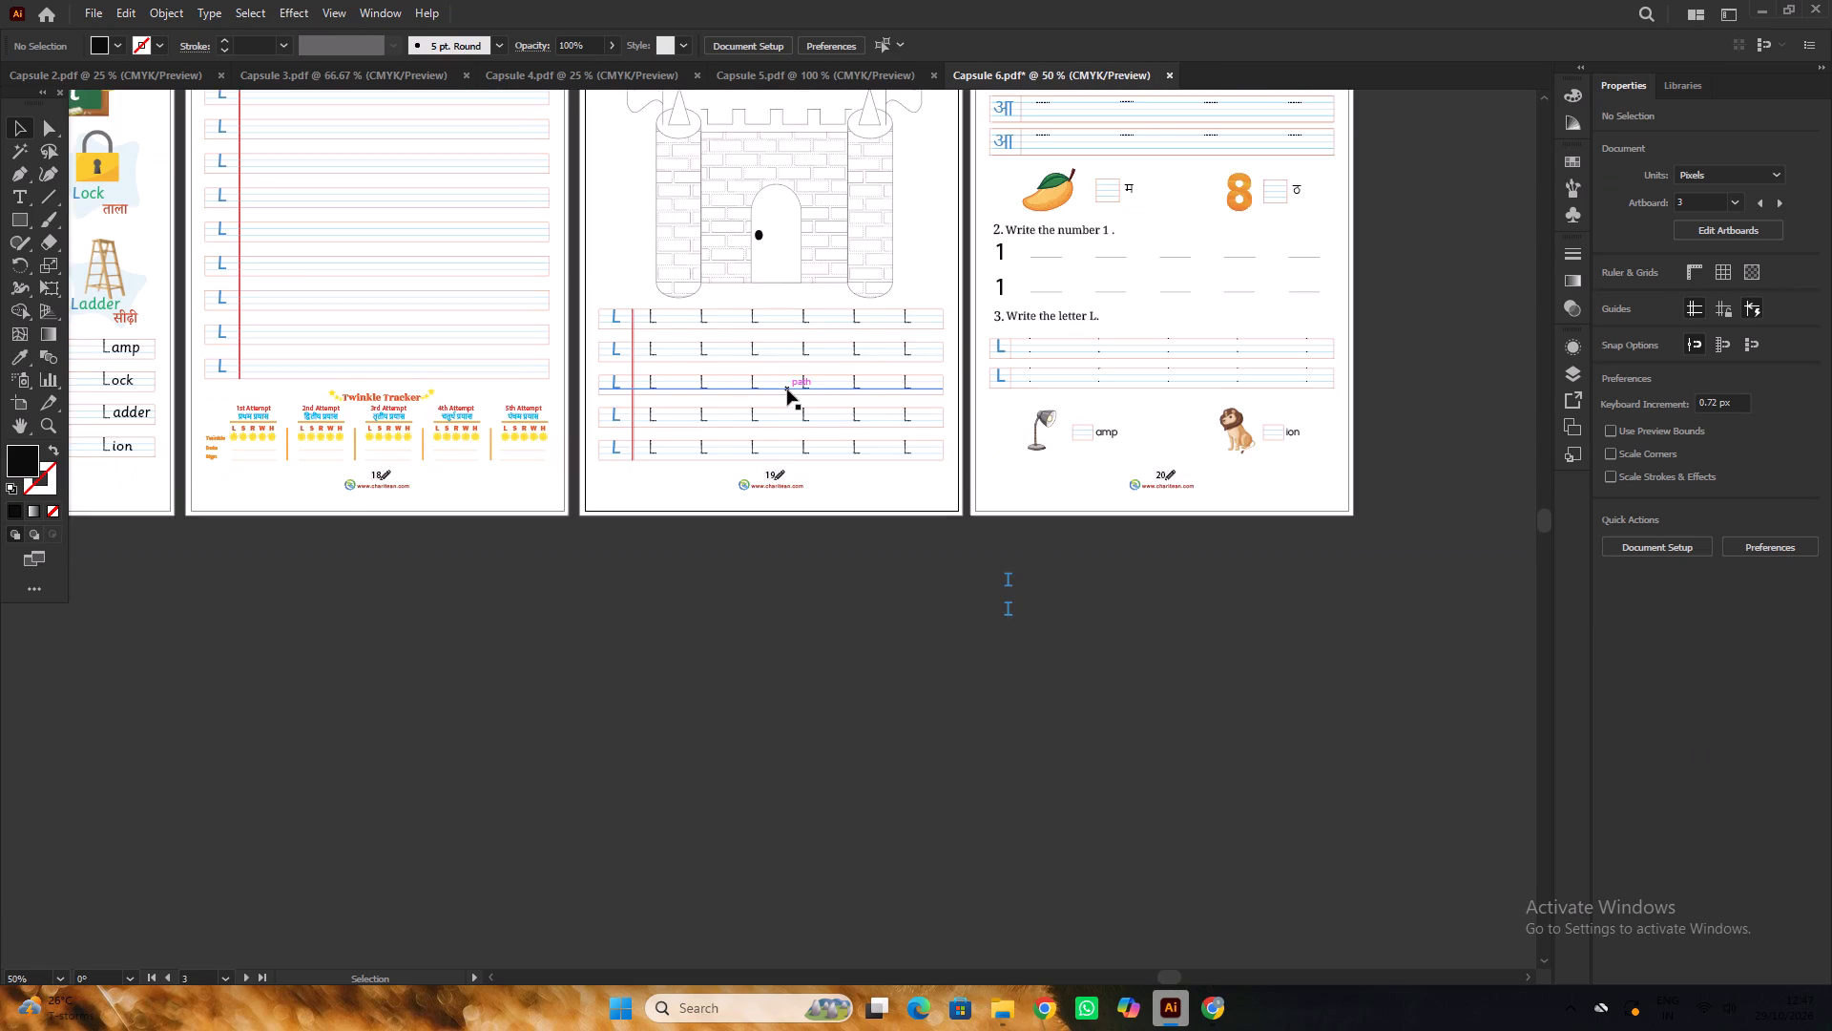
{"action": "scroll", "coordinate": [787, 389], "scroll_direction": "up", "scroll_amount": 5}
{"action": "scroll", "coordinate": [789, 381], "scroll_direction": "down", "scroll_amount": 2}
{"action": "left_click", "coordinate": [1120, 663]}
{"action": "scroll", "coordinate": [1120, 663], "scroll_direction": "down", "scroll_amount": 1, "text": "alt"}
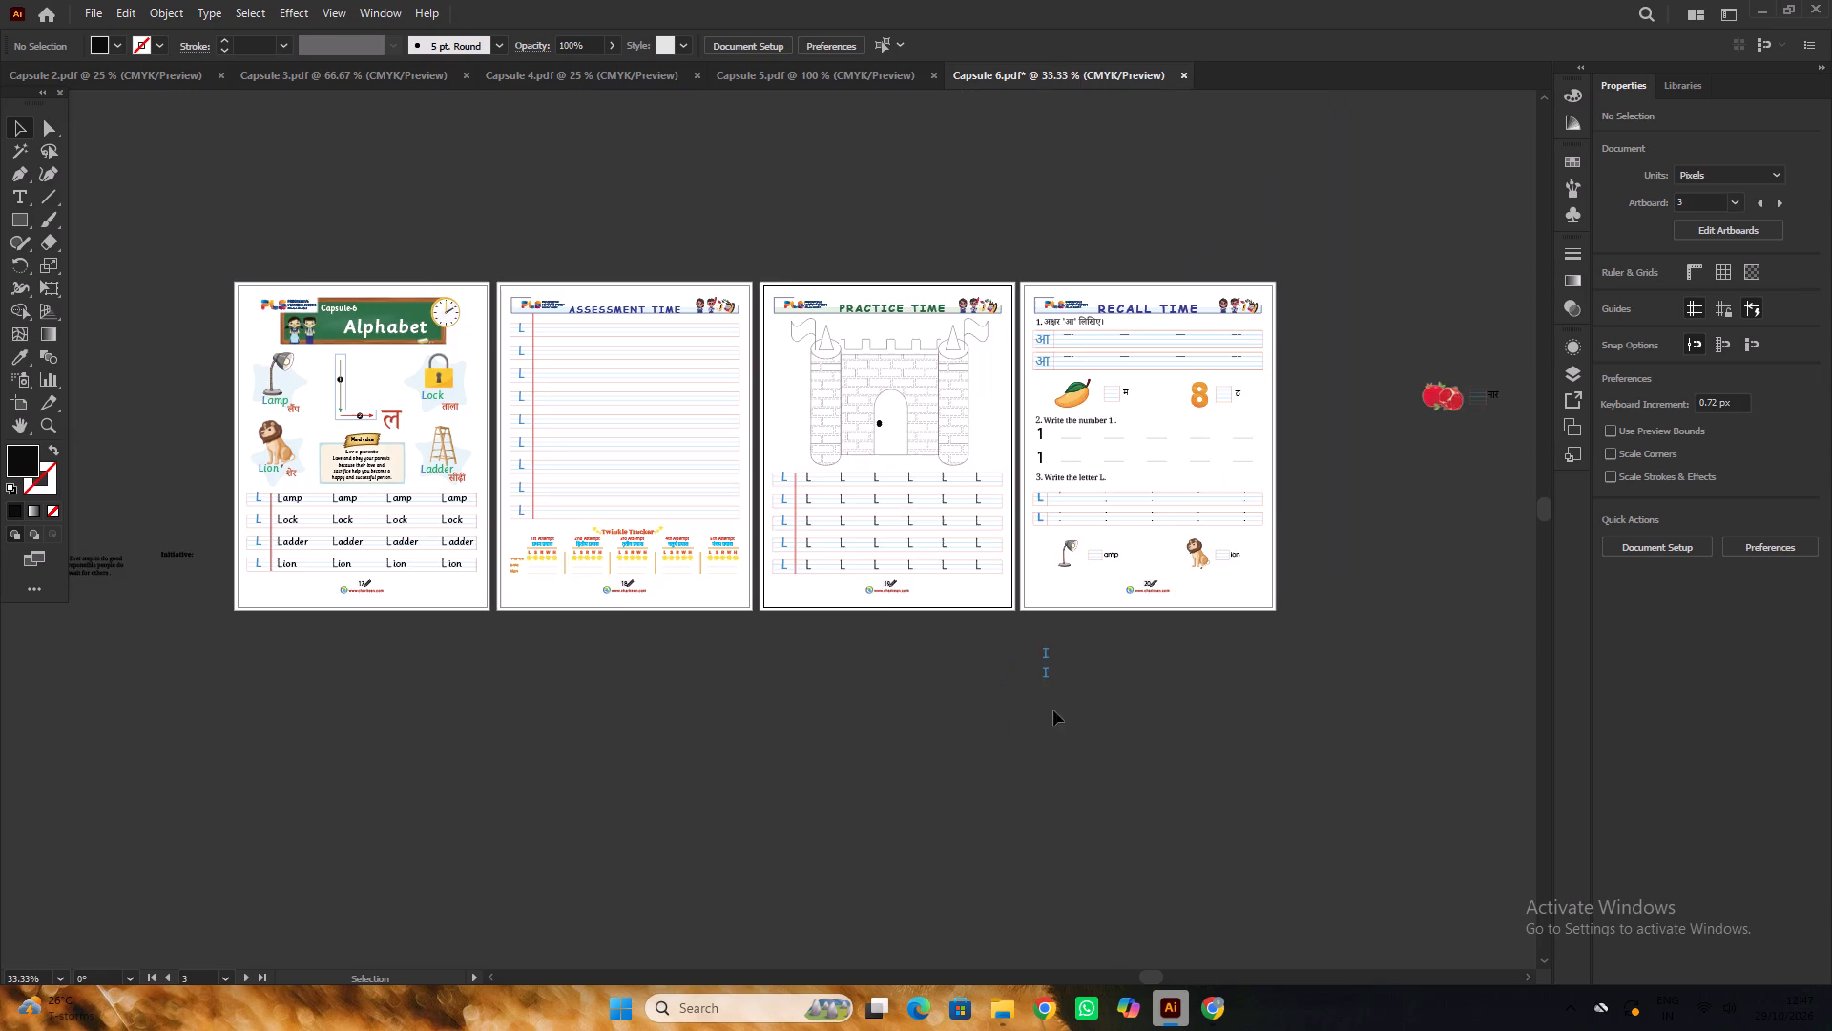
{"action": "key", "text": "space"}
{"action": "left_click_drag", "start_coordinate": [822, 729], "coordinate": [868, 730]}
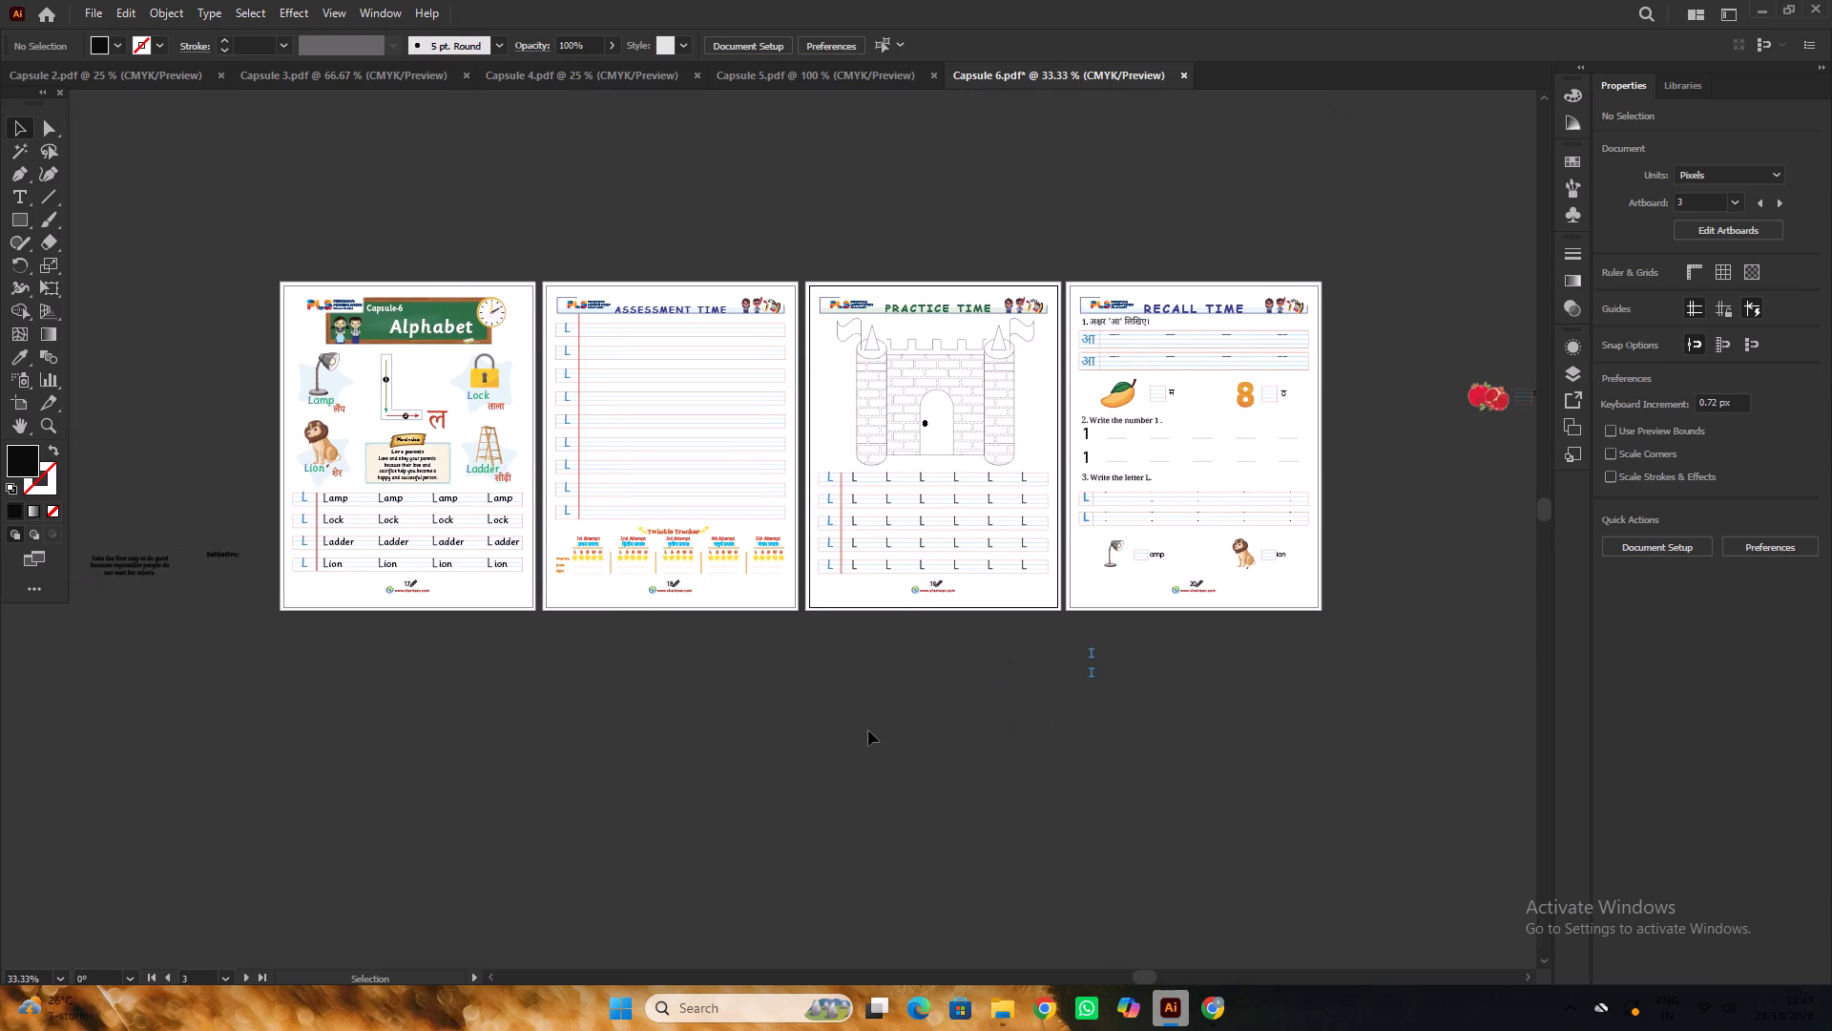
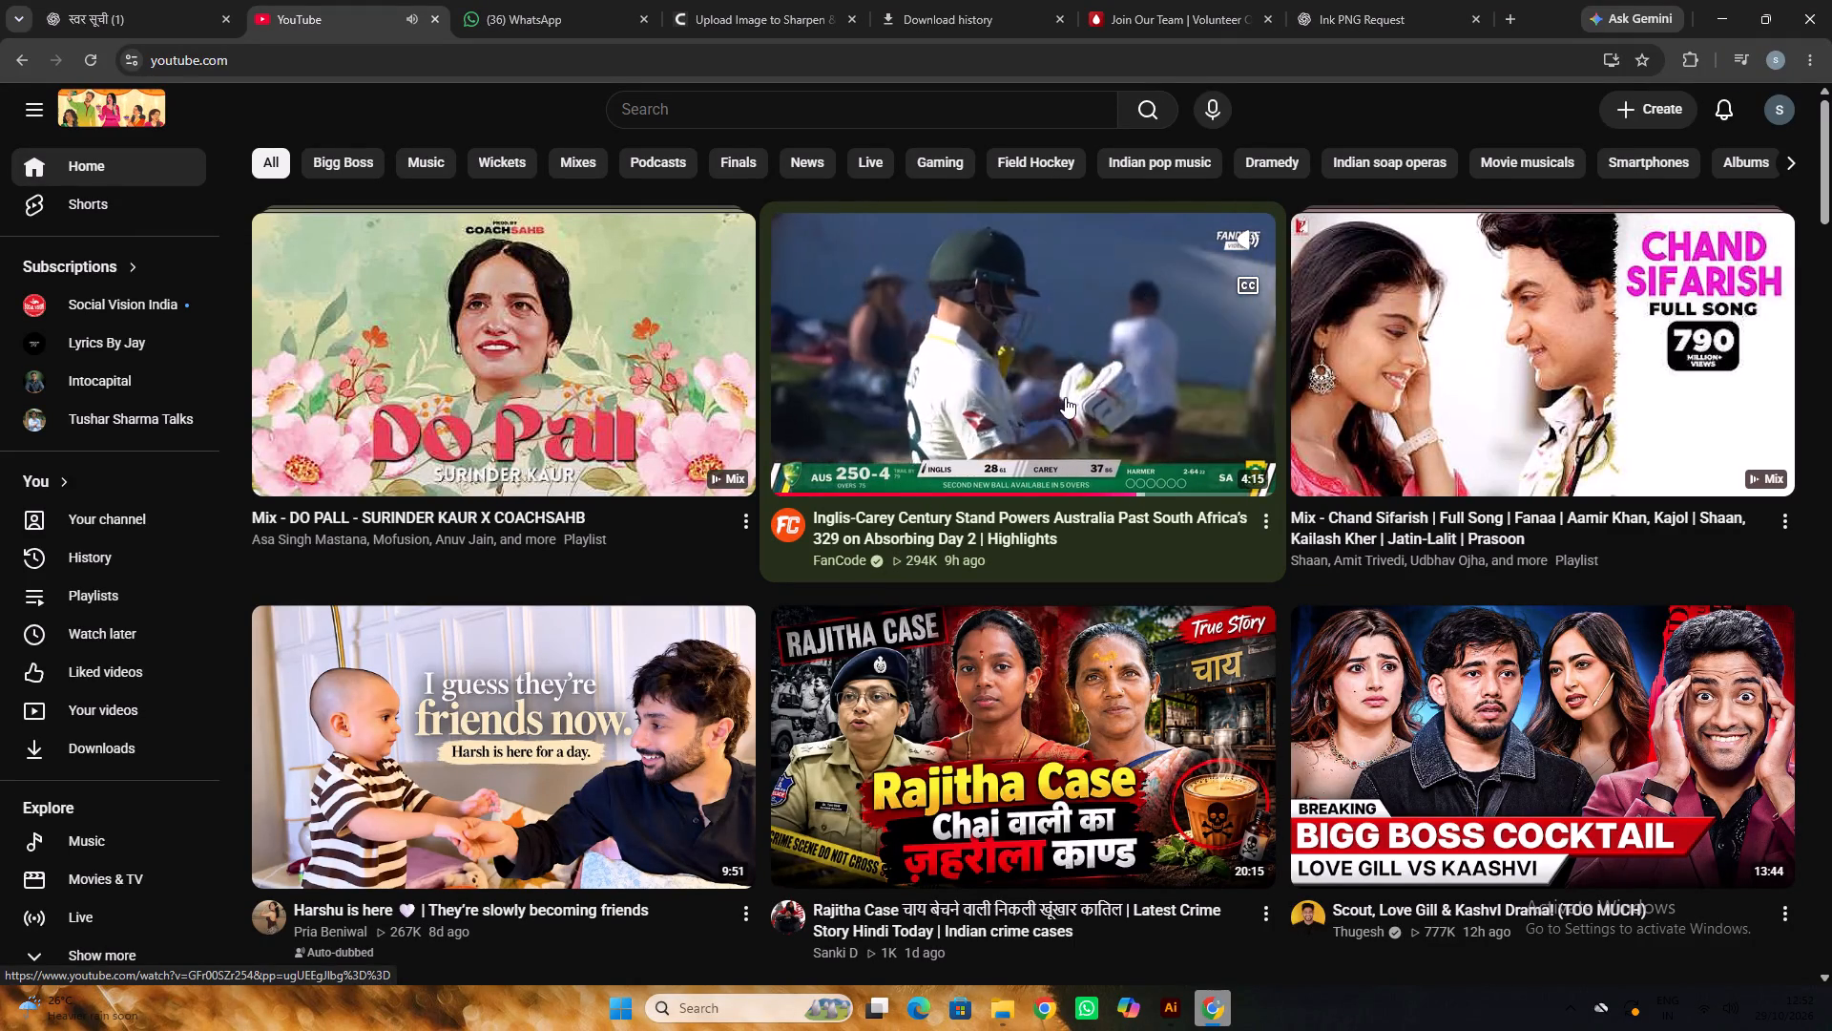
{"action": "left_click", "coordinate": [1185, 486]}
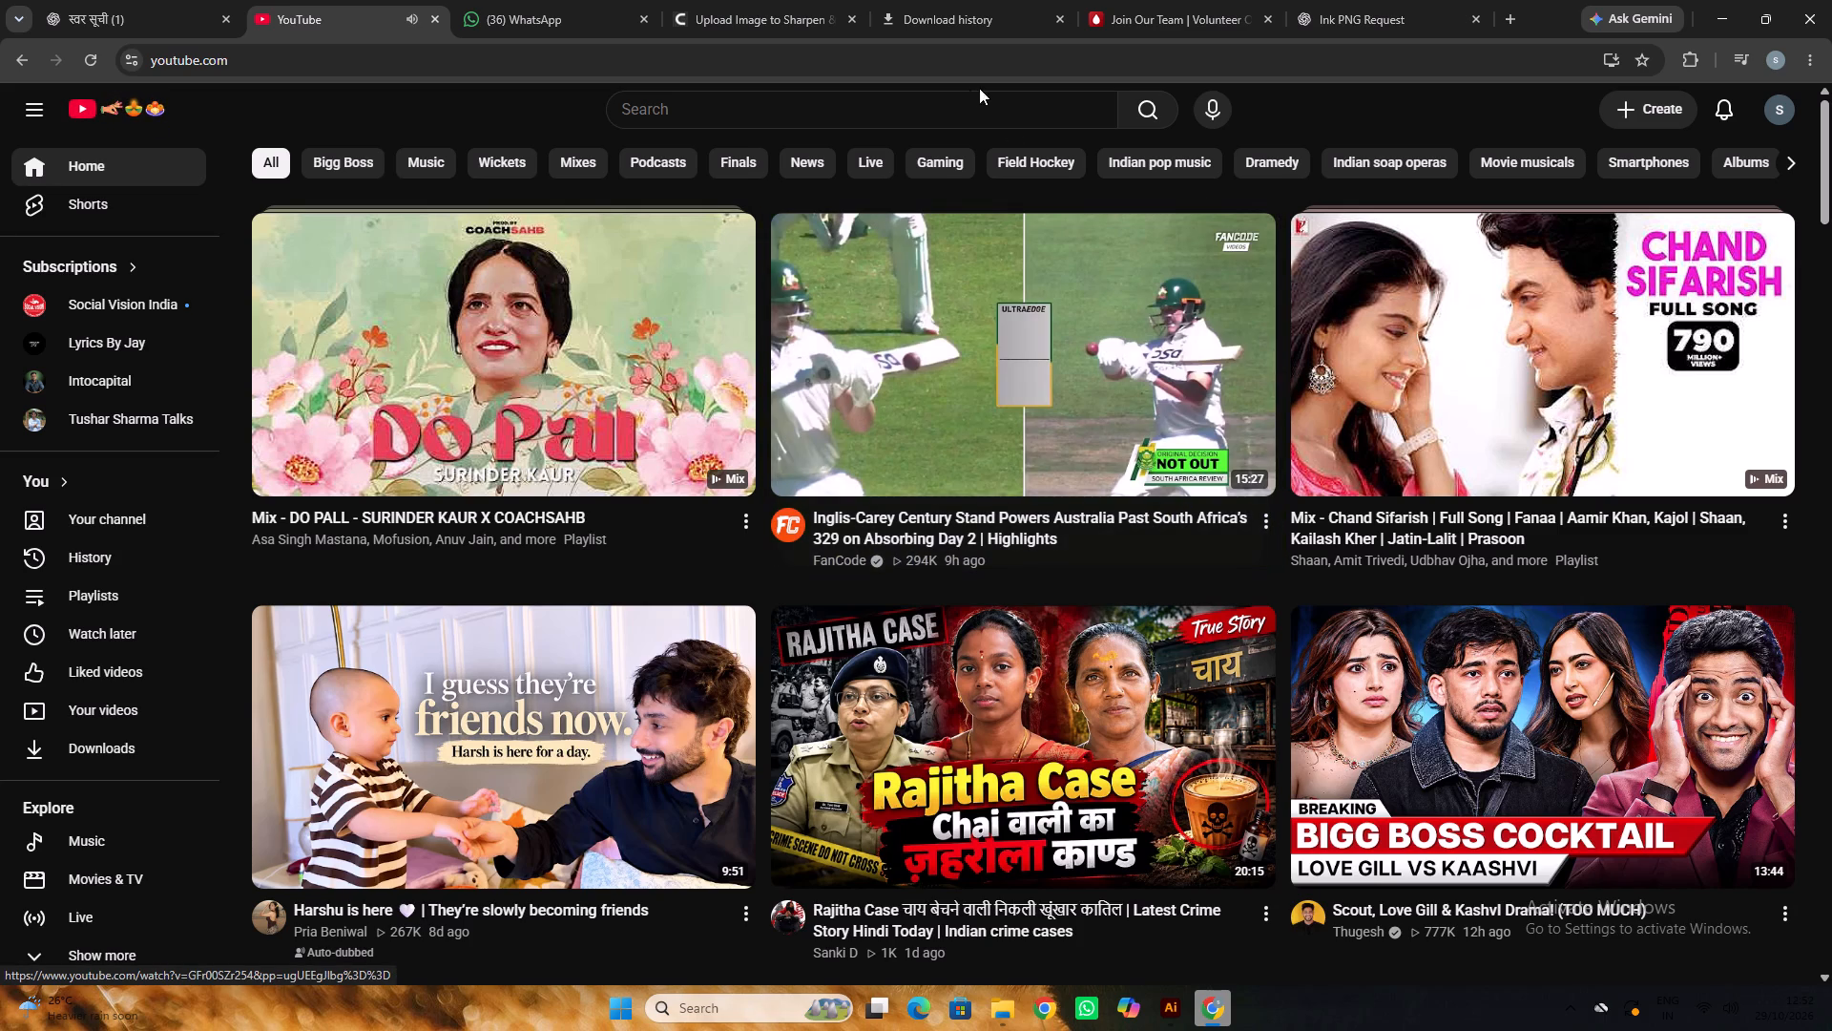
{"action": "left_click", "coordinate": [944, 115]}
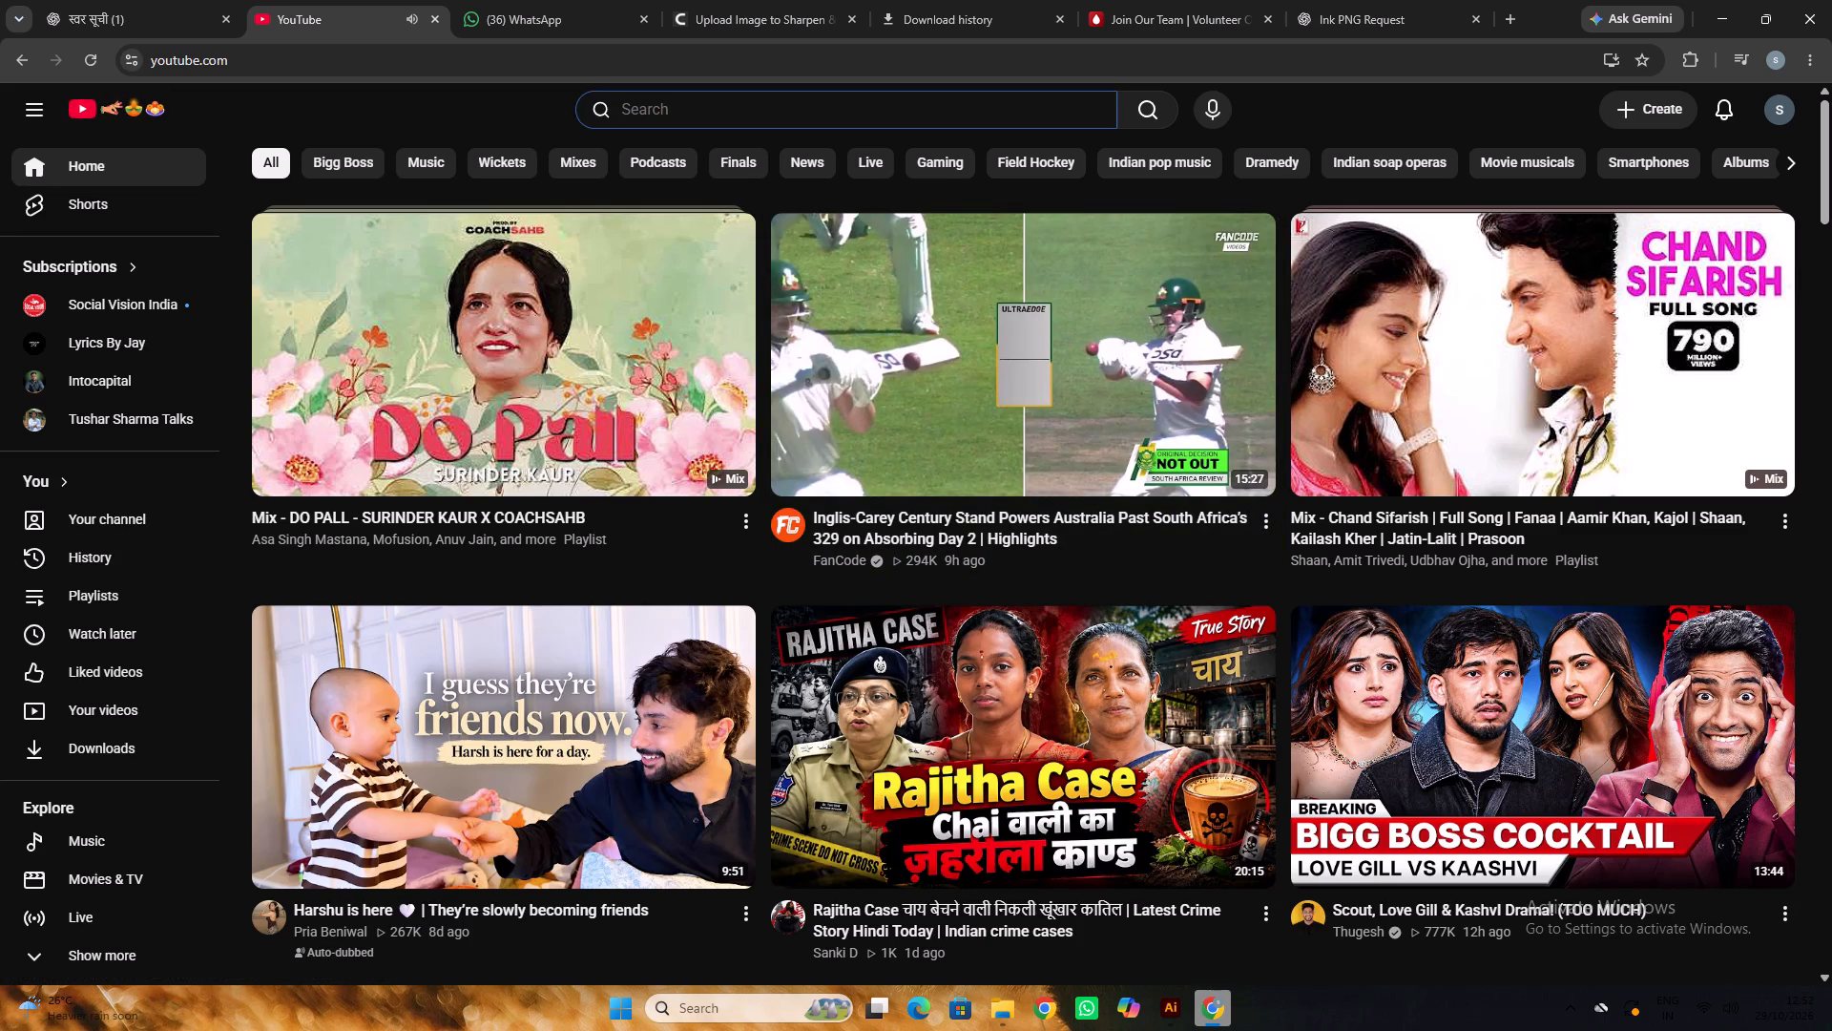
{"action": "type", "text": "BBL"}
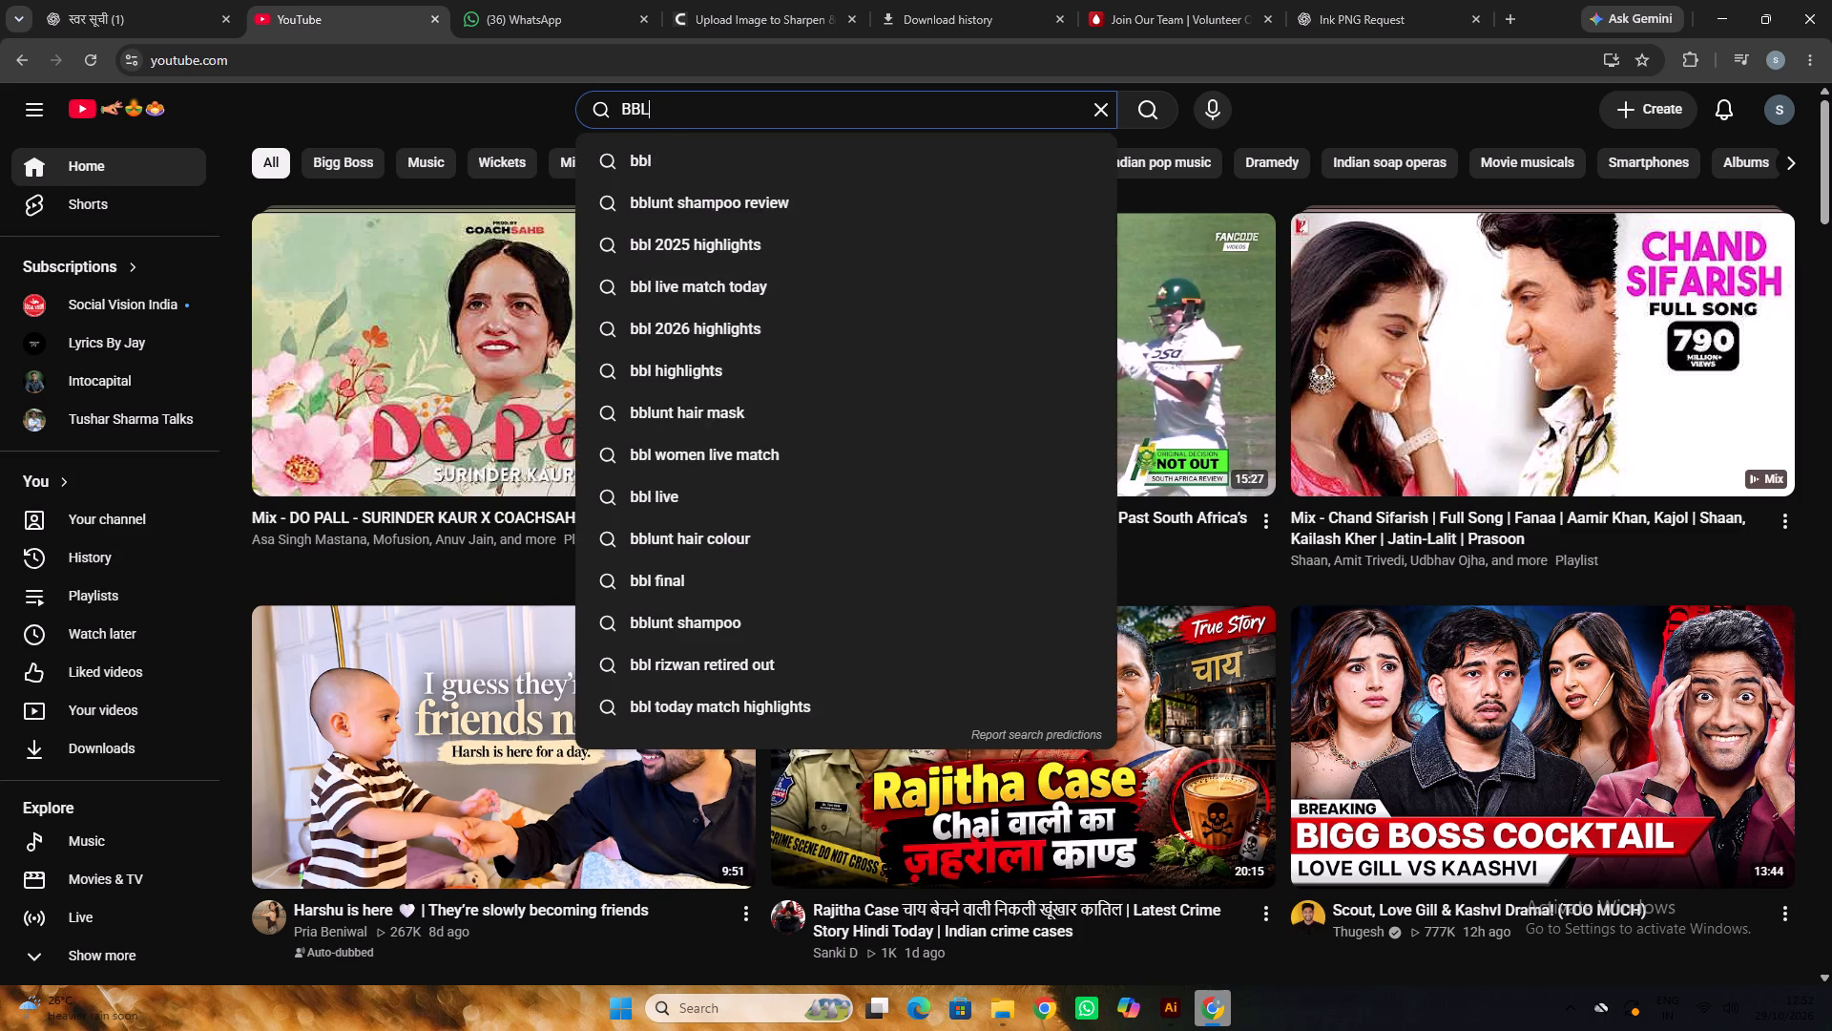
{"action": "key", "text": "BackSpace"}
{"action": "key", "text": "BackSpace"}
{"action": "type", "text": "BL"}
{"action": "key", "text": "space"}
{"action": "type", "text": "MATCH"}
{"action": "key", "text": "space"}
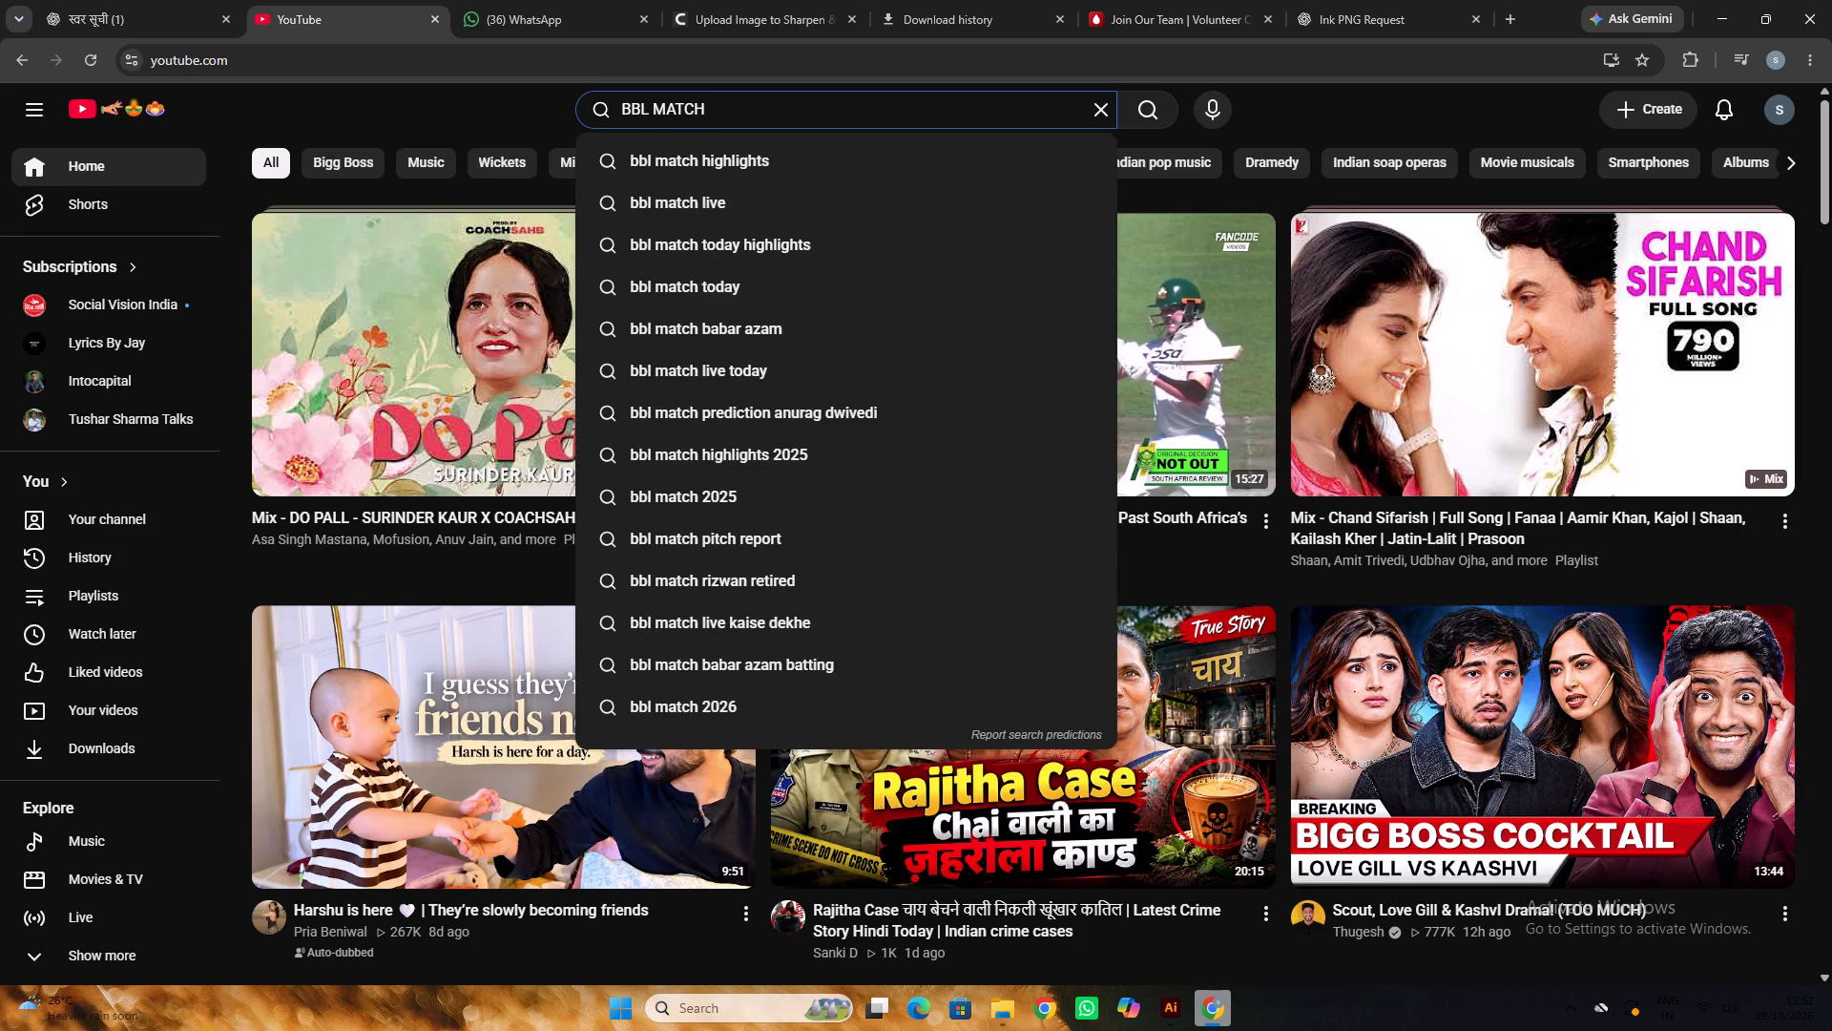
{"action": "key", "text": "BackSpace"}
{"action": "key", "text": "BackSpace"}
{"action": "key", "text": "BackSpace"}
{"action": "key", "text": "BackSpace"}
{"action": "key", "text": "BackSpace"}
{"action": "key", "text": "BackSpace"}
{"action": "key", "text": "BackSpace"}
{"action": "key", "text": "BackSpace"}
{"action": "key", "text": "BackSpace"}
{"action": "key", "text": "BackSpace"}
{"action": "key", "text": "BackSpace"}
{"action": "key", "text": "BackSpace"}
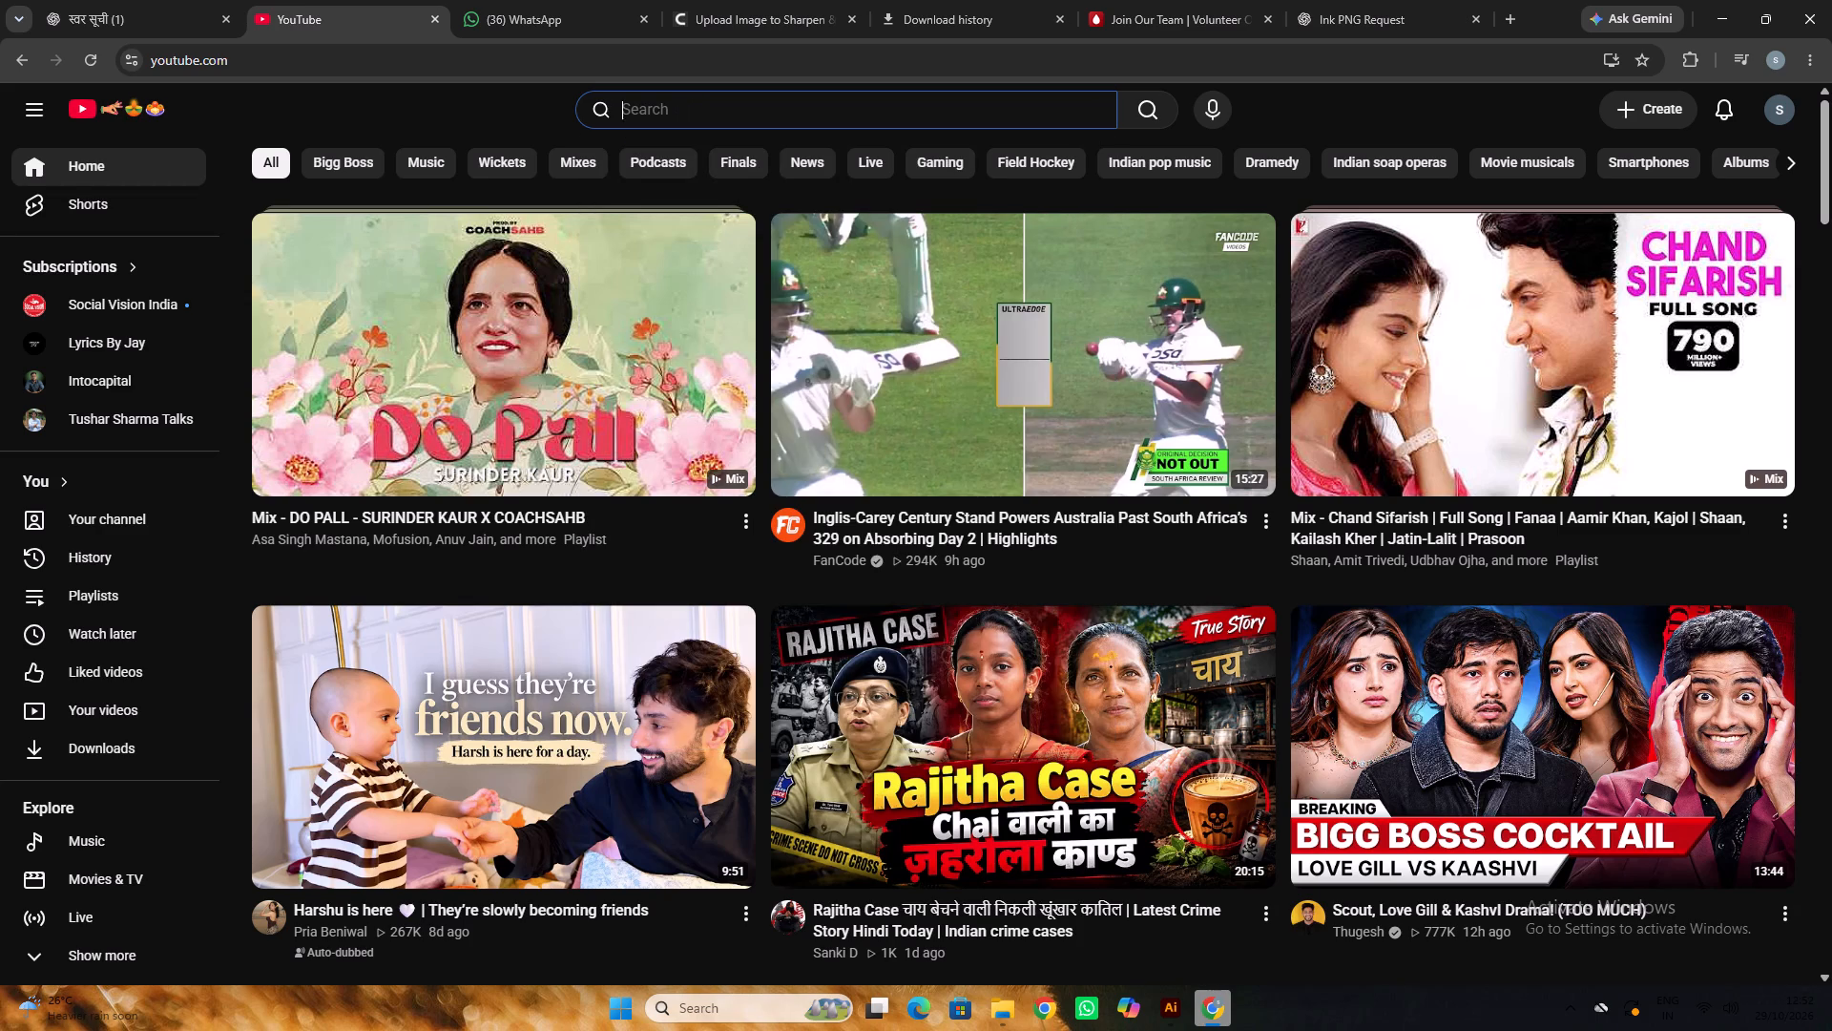
Search YouTube for "confirm fantasy".
{"action": "type", "text": "CONFIRM"}
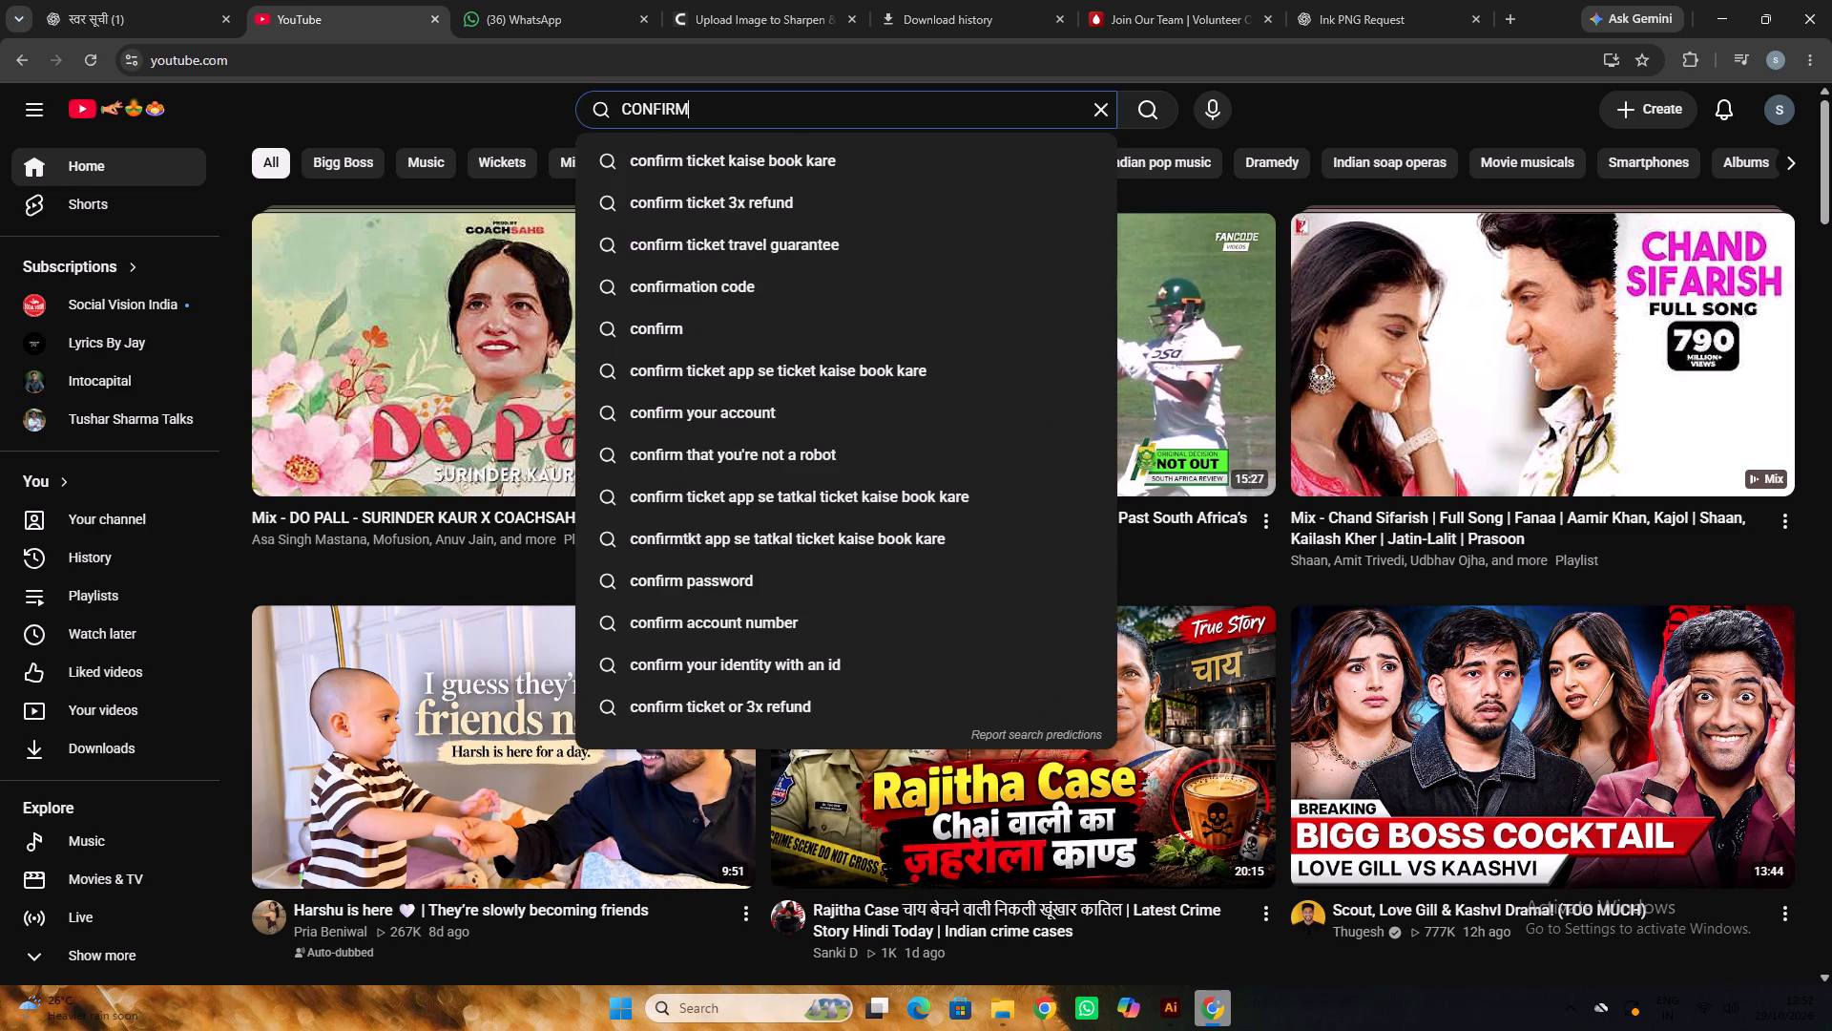
{"action": "key", "text": "space"}
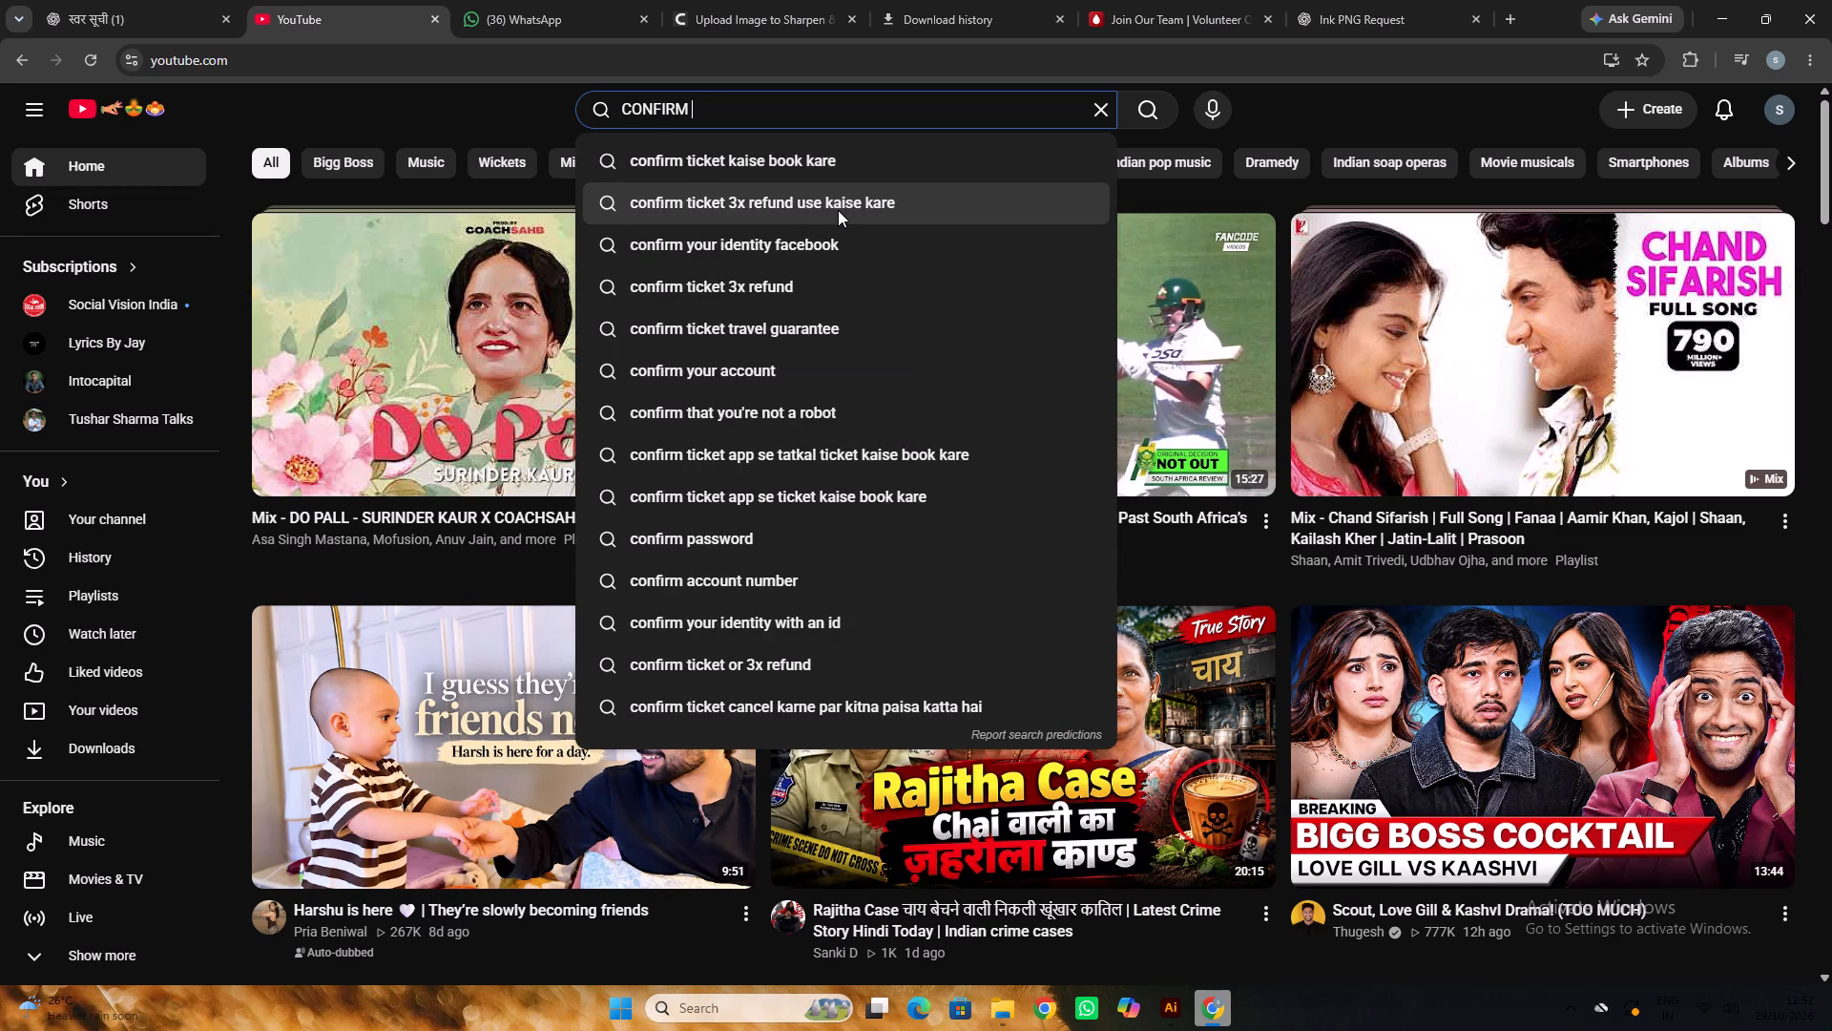
{"action": "type", "text": "FA"}
{"action": "left_click", "coordinate": [789, 173]}
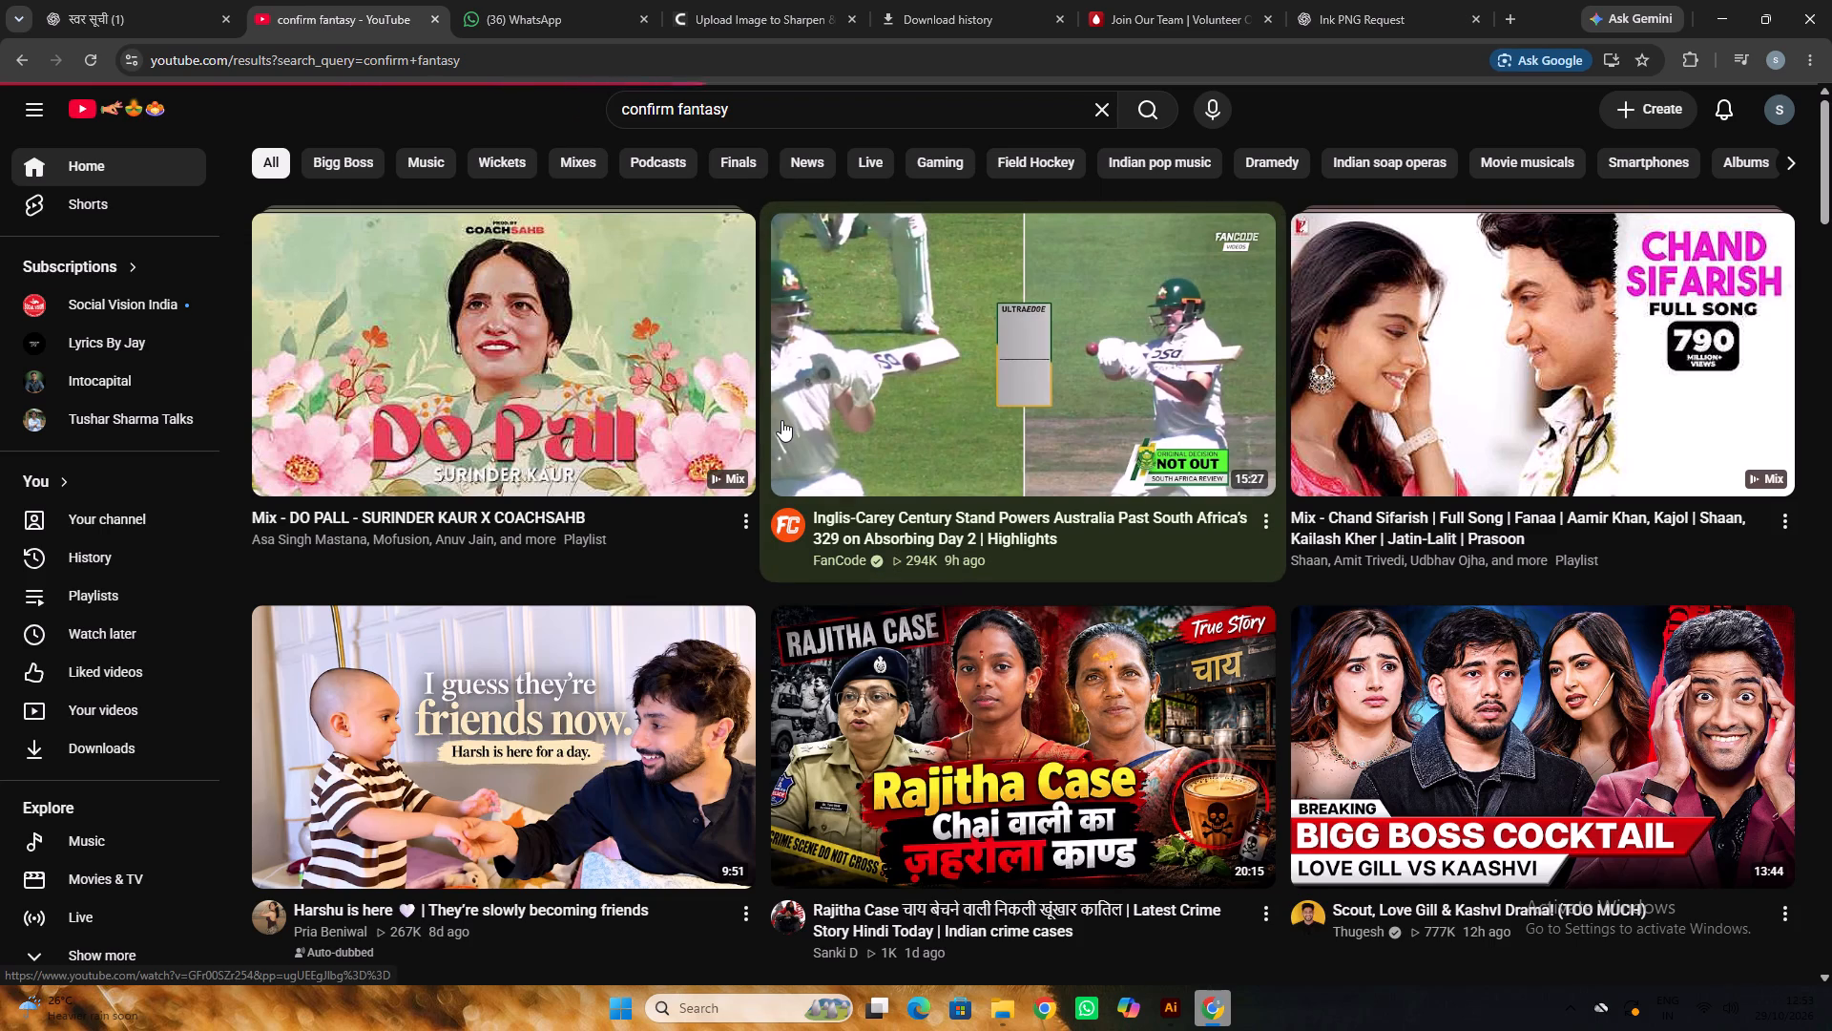
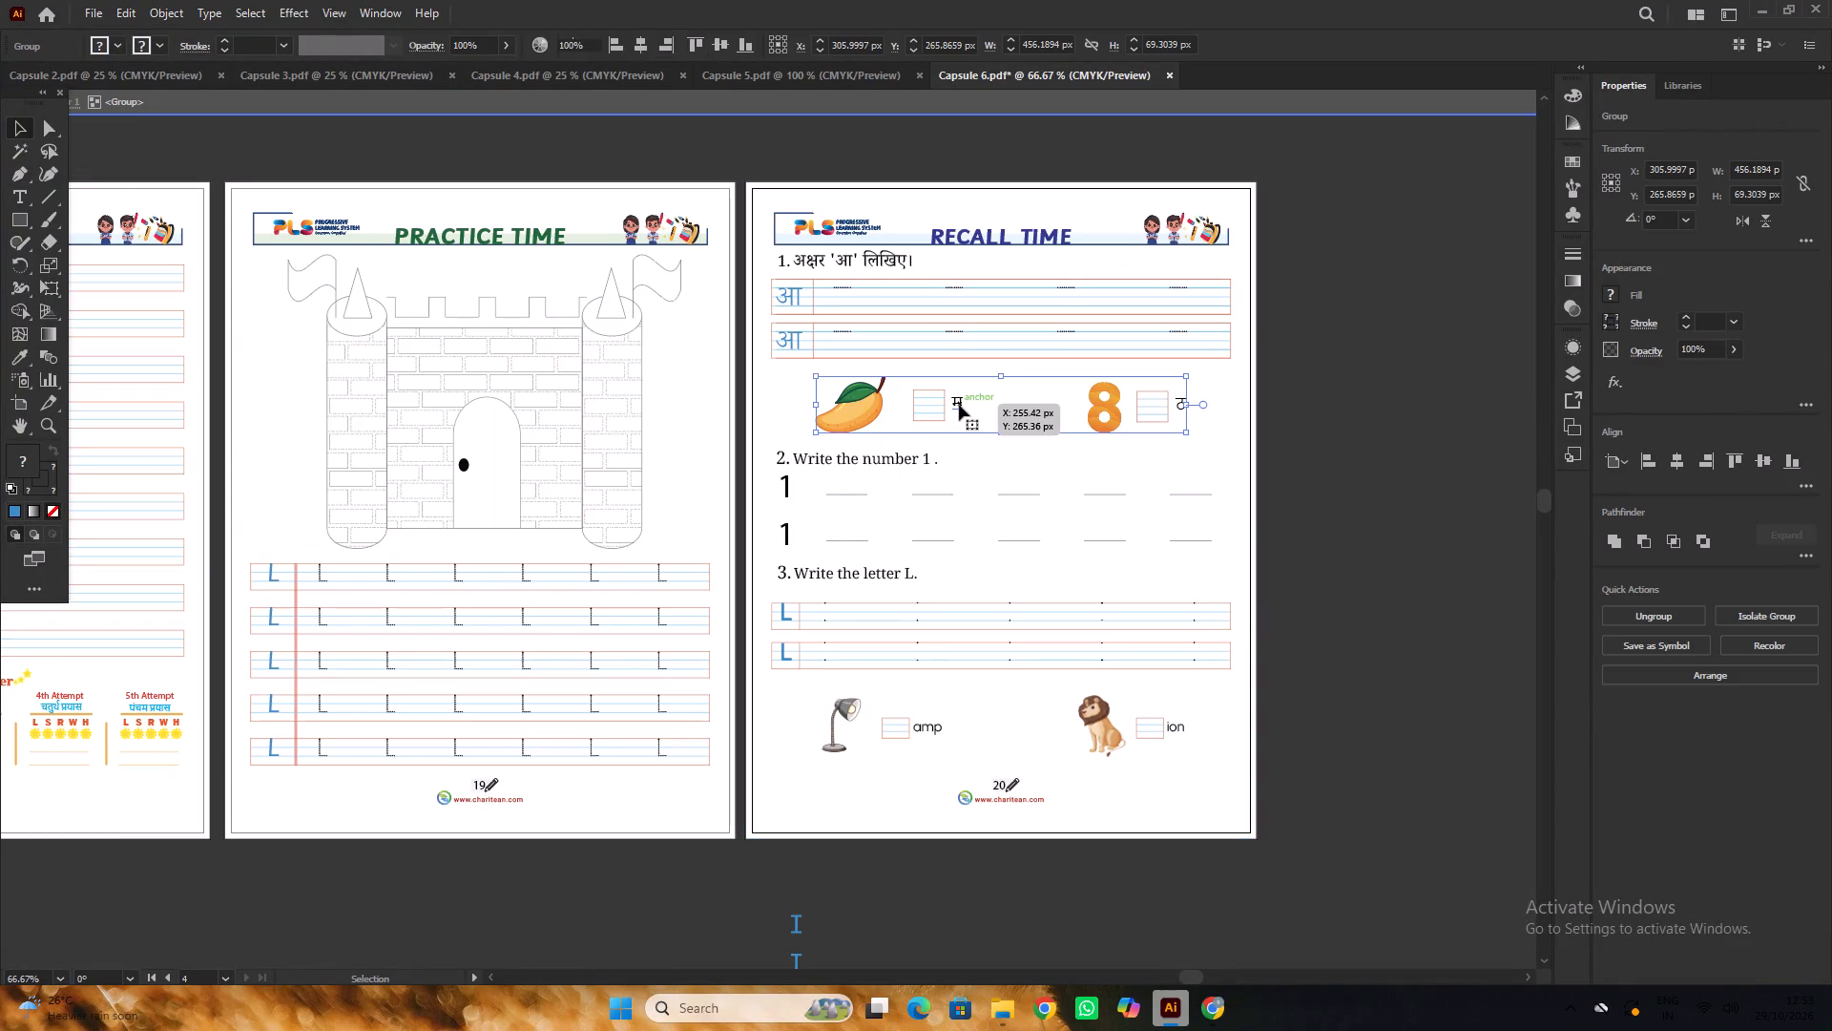
Set the Hindi letters beside the mango and the 8 on the Recall Time page to Noto Serif Devanagari Light.
{"action": "left_click", "coordinate": [959, 405]}
{"action": "scroll", "coordinate": [1162, 425], "scroll_direction": "up", "scroll_amount": 3, "text": "alt"}
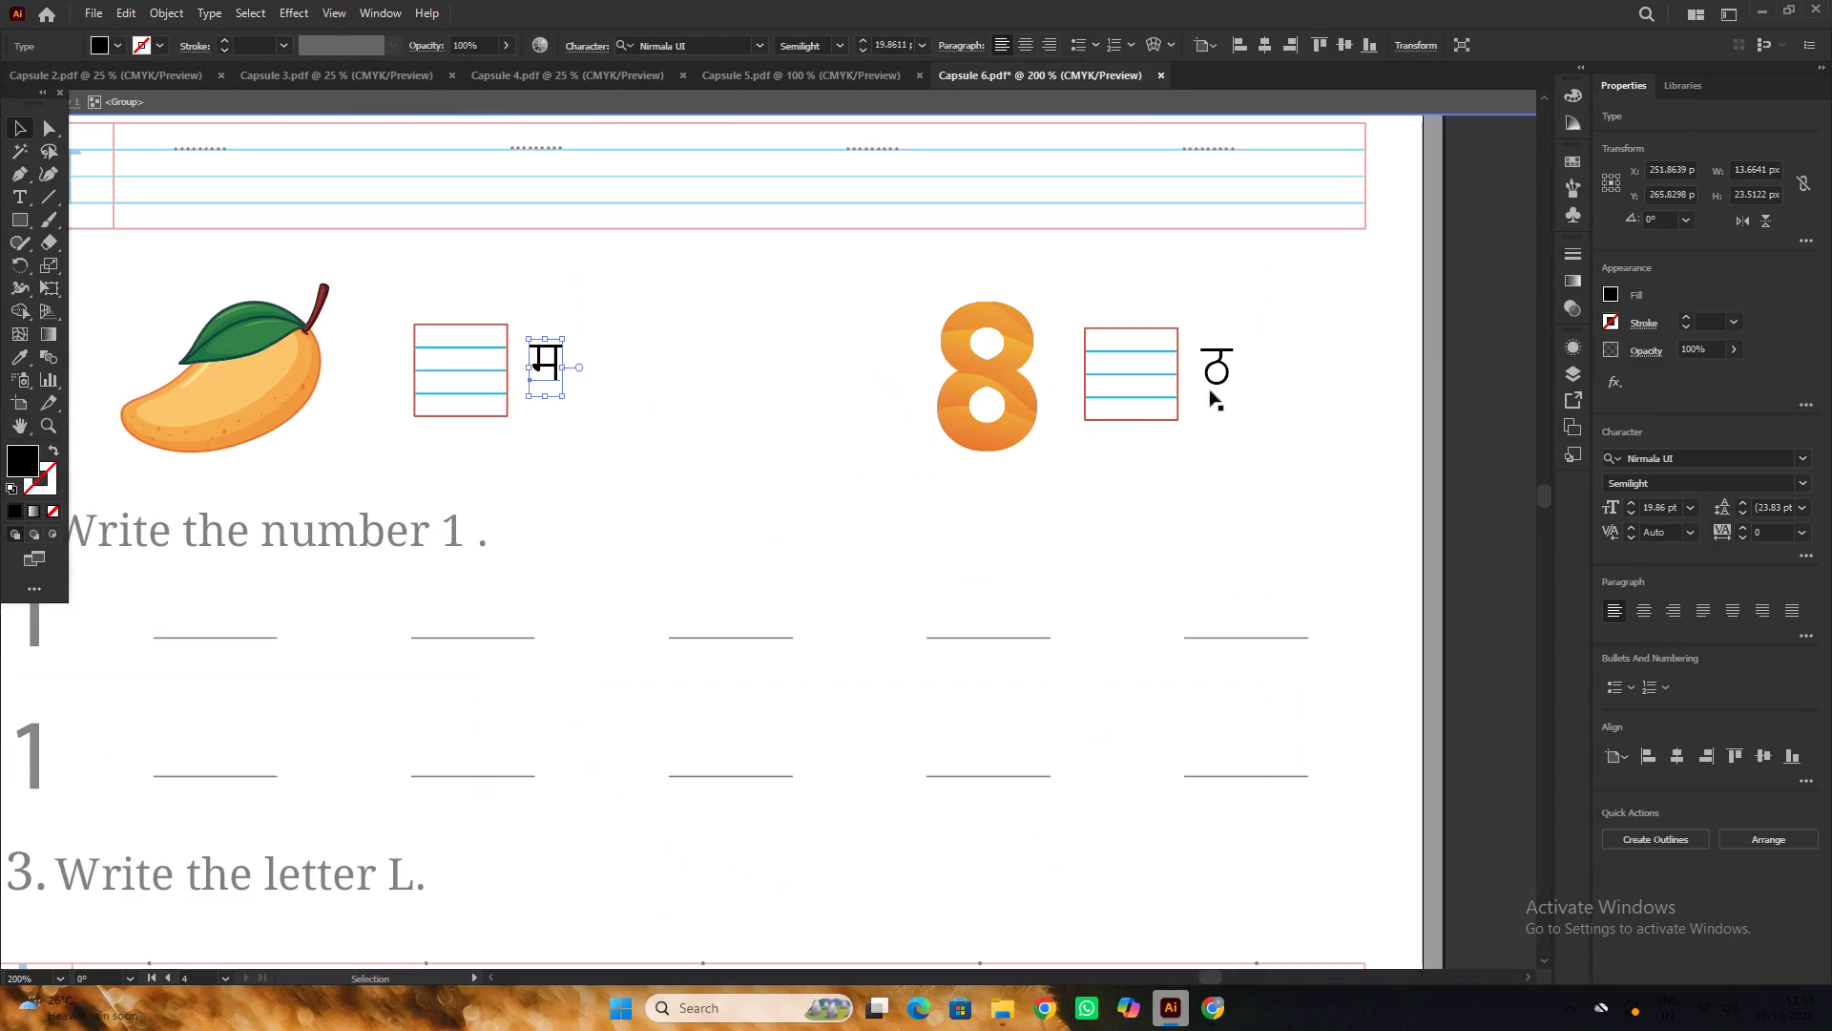
{"action": "left_click", "coordinate": [1231, 375], "text": "shift"}
{"action": "scroll", "coordinate": [1185, 379], "scroll_direction": "down", "scroll_amount": 2, "text": "alt"}
{"action": "left_click", "coordinate": [1702, 461]}
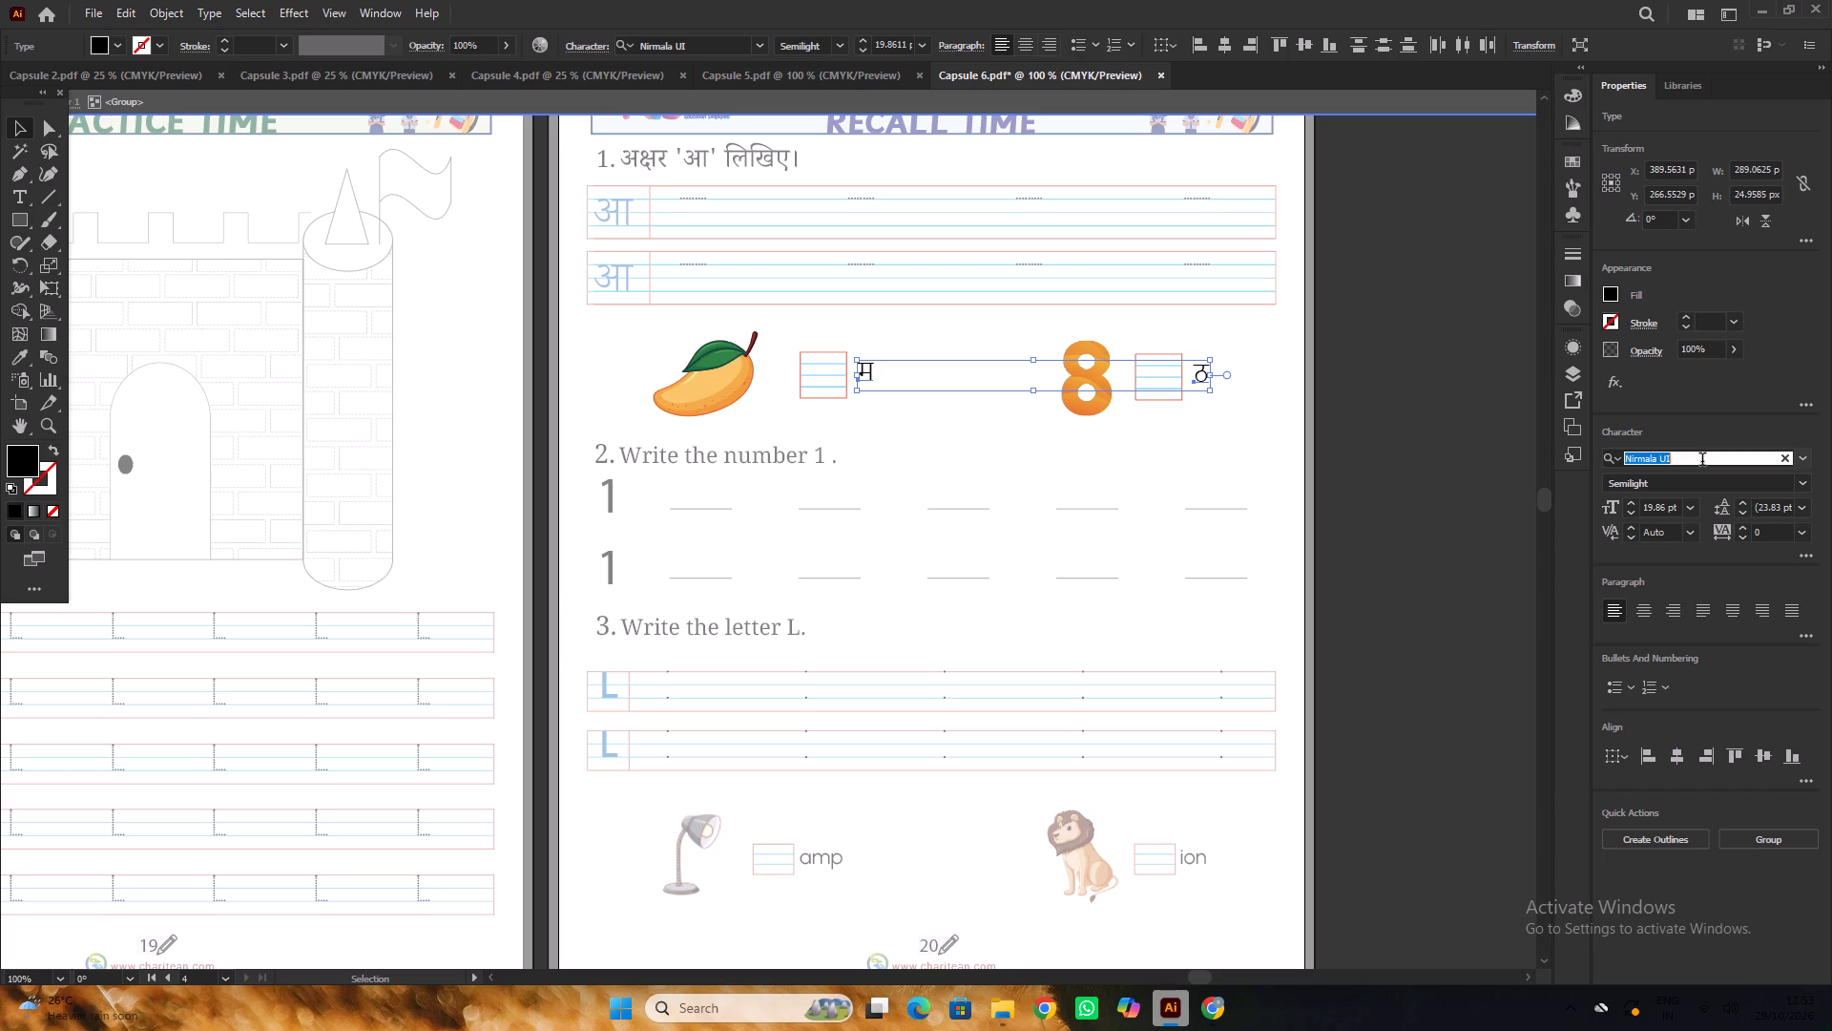
{"action": "key", "text": "n"}
{"action": "type", "text": "OTO"}
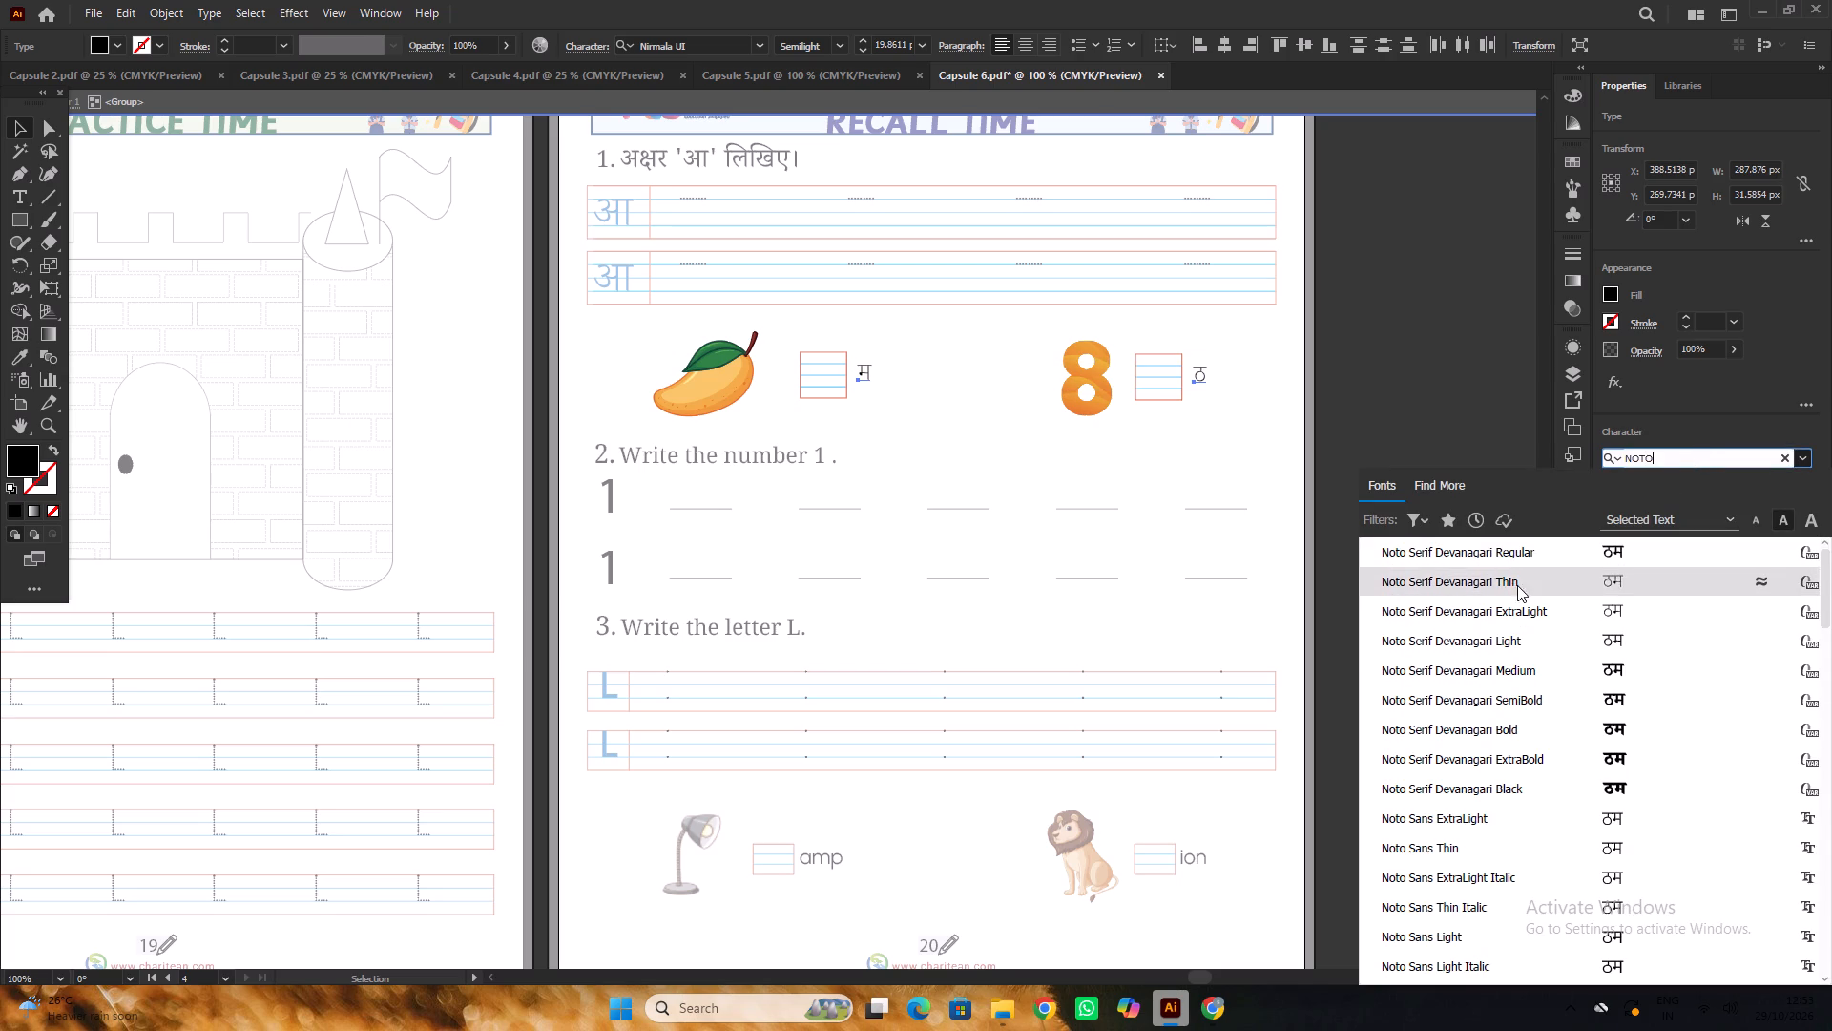
{"action": "left_click", "coordinate": [1513, 635]}
{"action": "triple_click", "coordinate": [1349, 475]}
{"action": "scroll", "coordinate": [1075, 345], "scroll_direction": "down", "scroll_amount": 2}
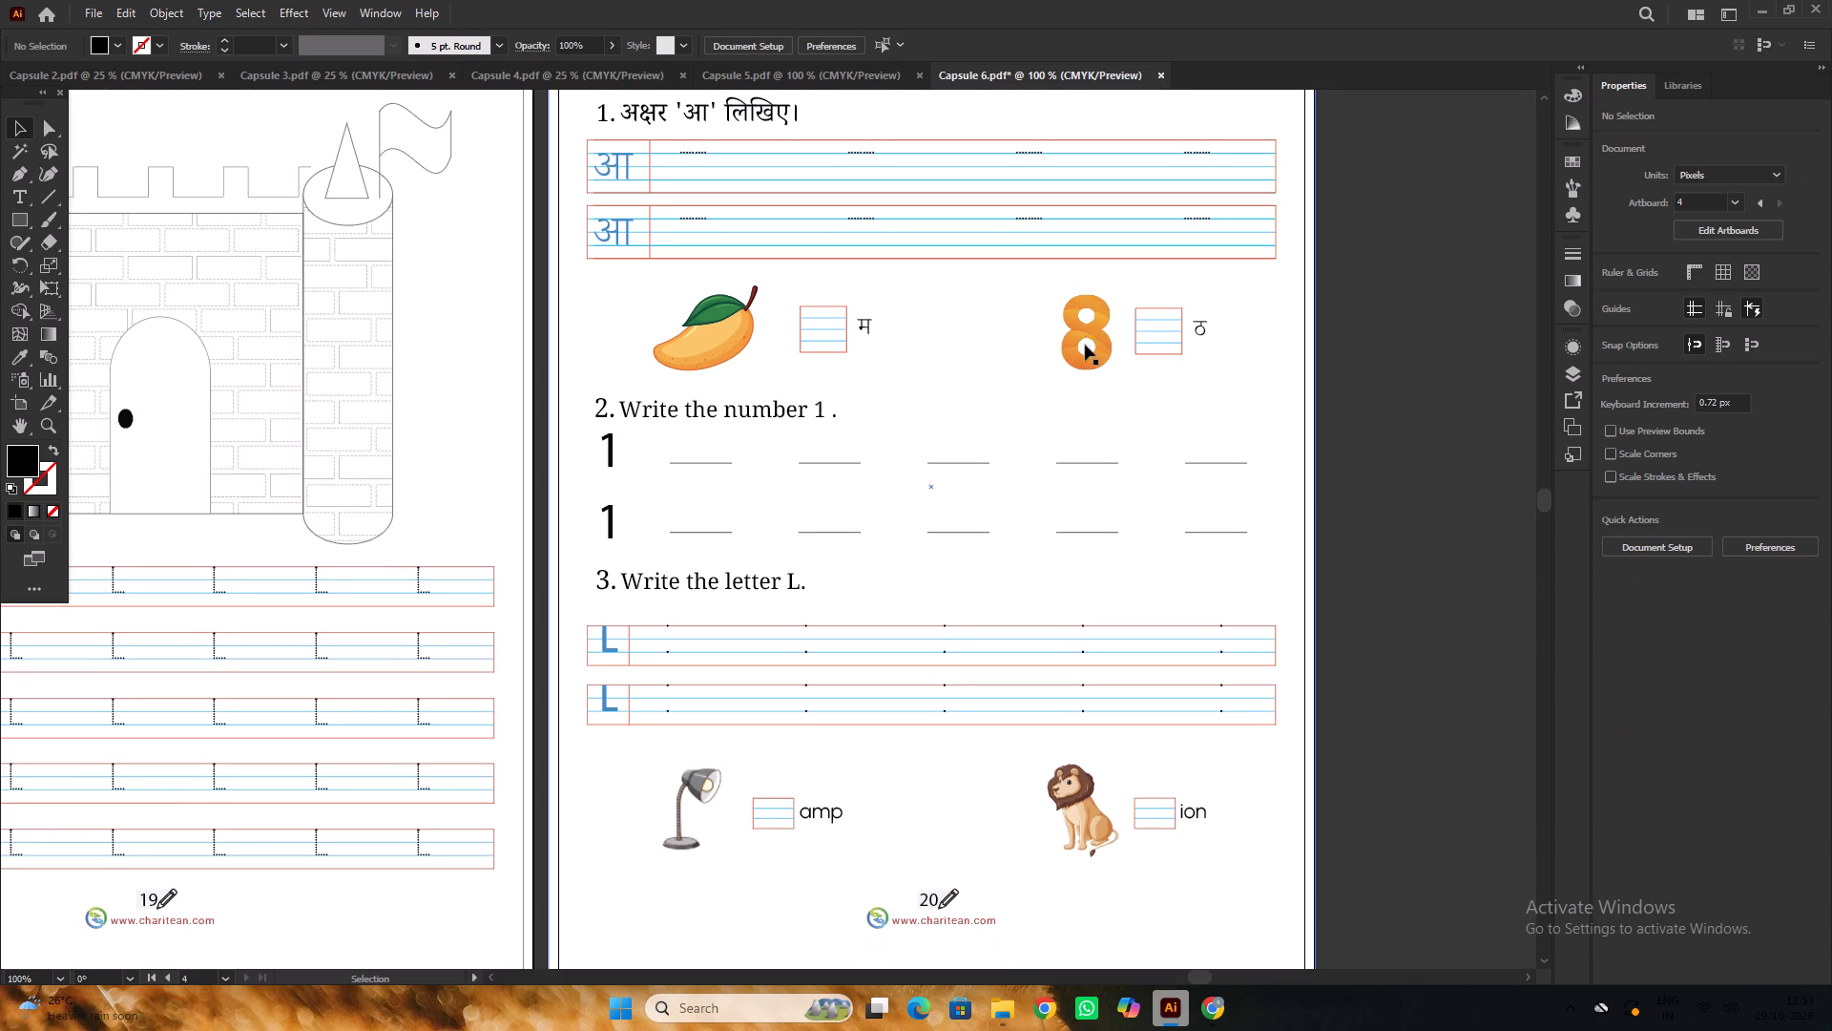
Check the font of the Hindi text beside the pictures on Capsule 3.pdf's Recall Time page.
{"action": "left_click", "coordinate": [145, 70]}
{"action": "scroll", "coordinate": [668, 379], "scroll_direction": "up", "scroll_amount": 1, "text": "alt"}
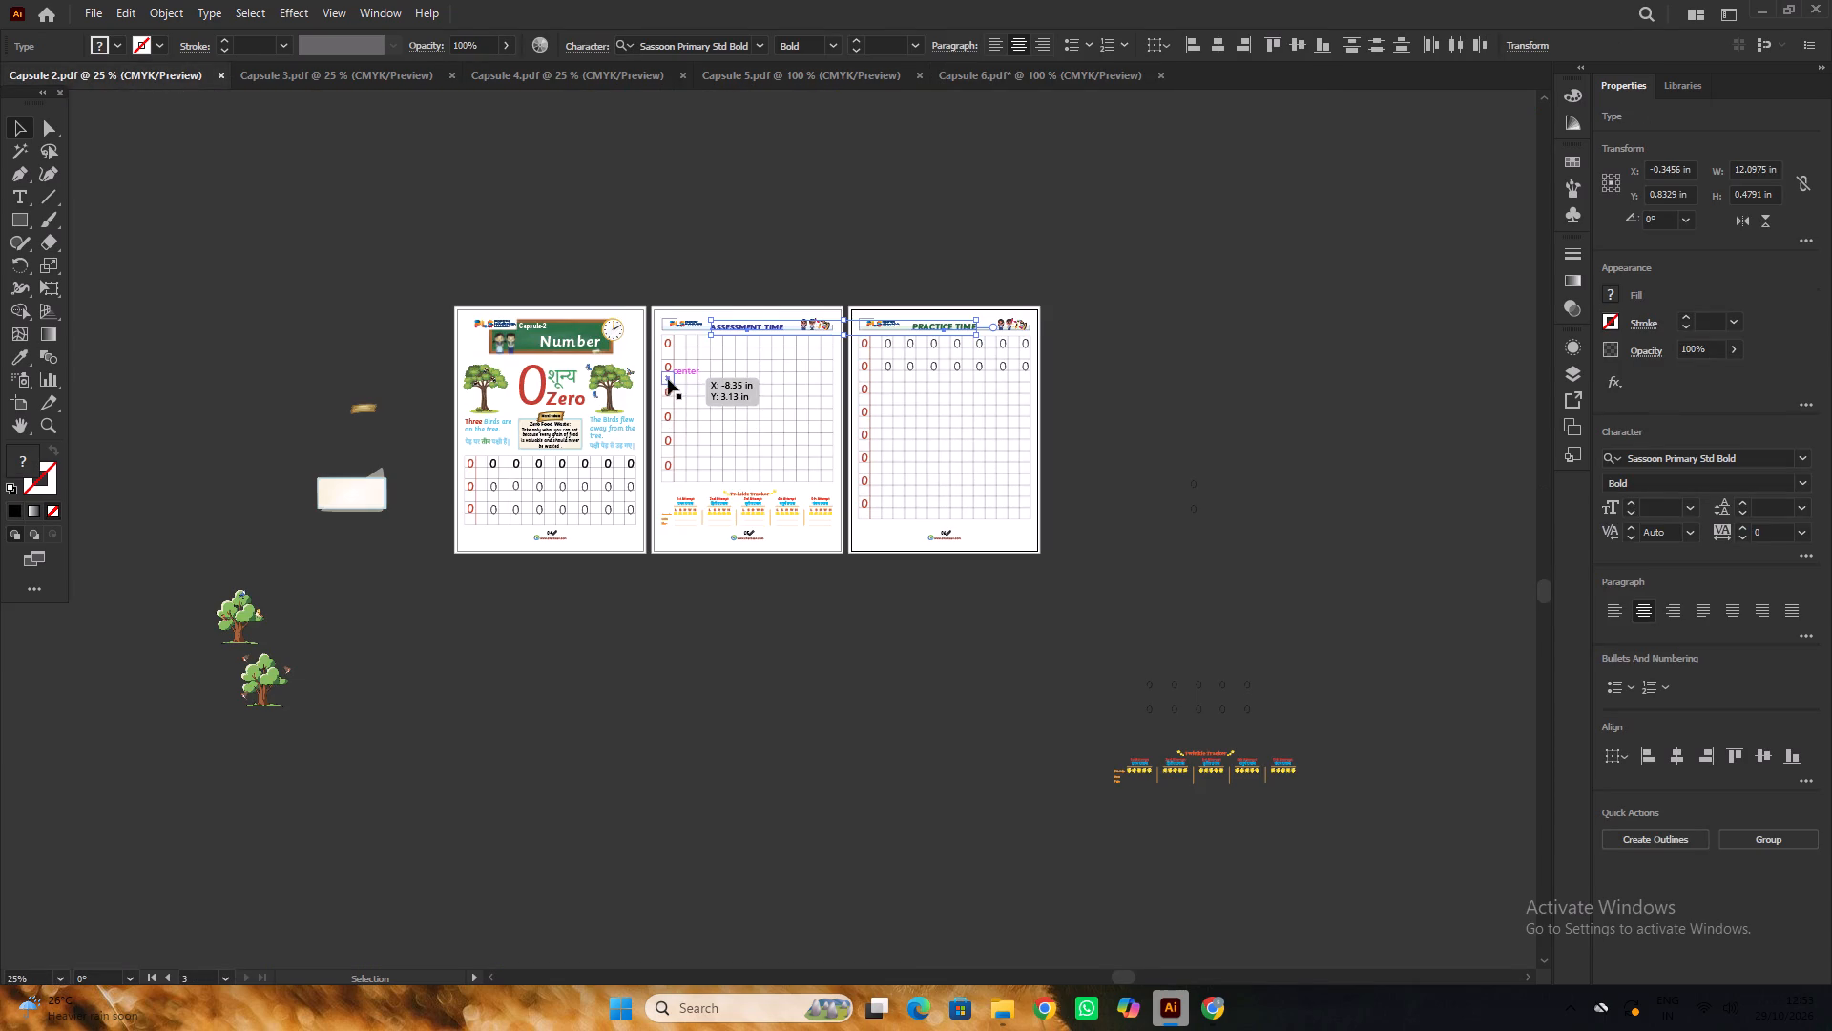
{"action": "left_click", "coordinate": [322, 75]}
{"action": "scroll", "coordinate": [673, 336], "scroll_direction": "up", "scroll_amount": 5}
{"action": "scroll", "coordinate": [1072, 404], "scroll_direction": "up", "scroll_amount": 2, "text": "alt"}
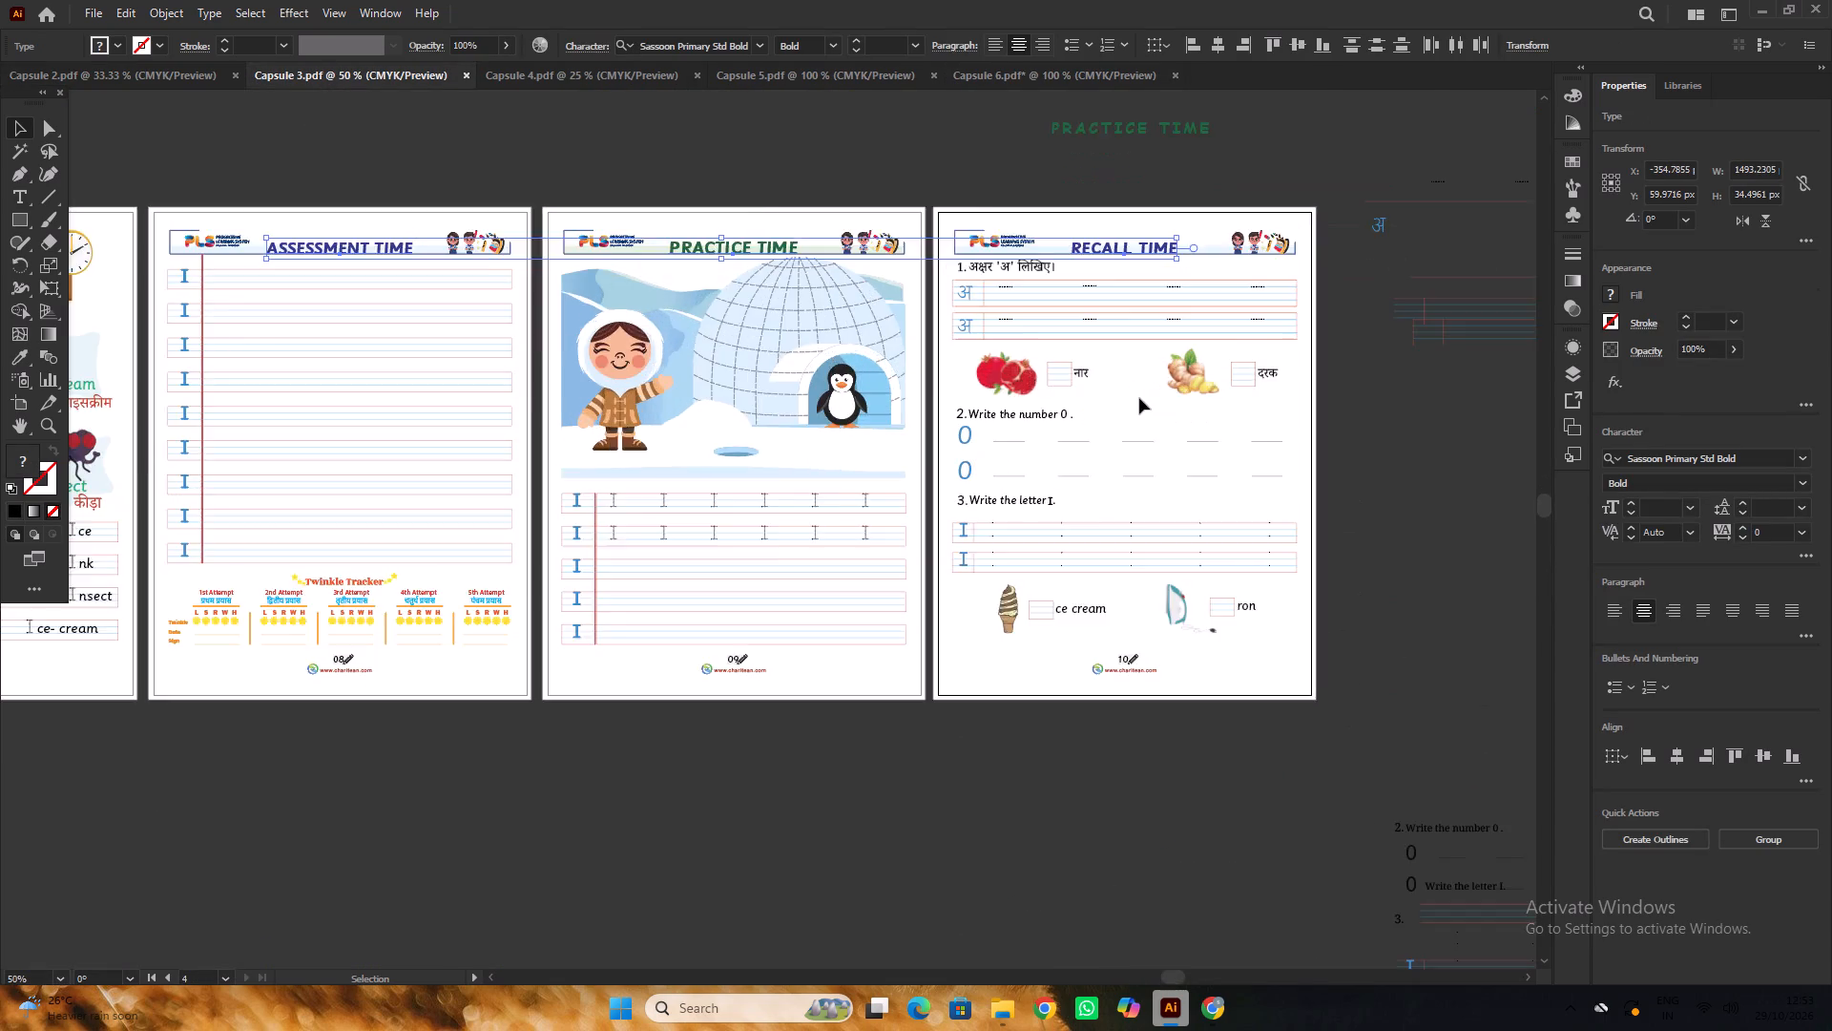
{"action": "scroll", "coordinate": [1139, 398], "scroll_direction": "up", "scroll_amount": 2, "text": "alt"}
{"action": "left_click", "coordinate": [1404, 356]}
{"action": "triple_click", "coordinate": [1397, 351]}
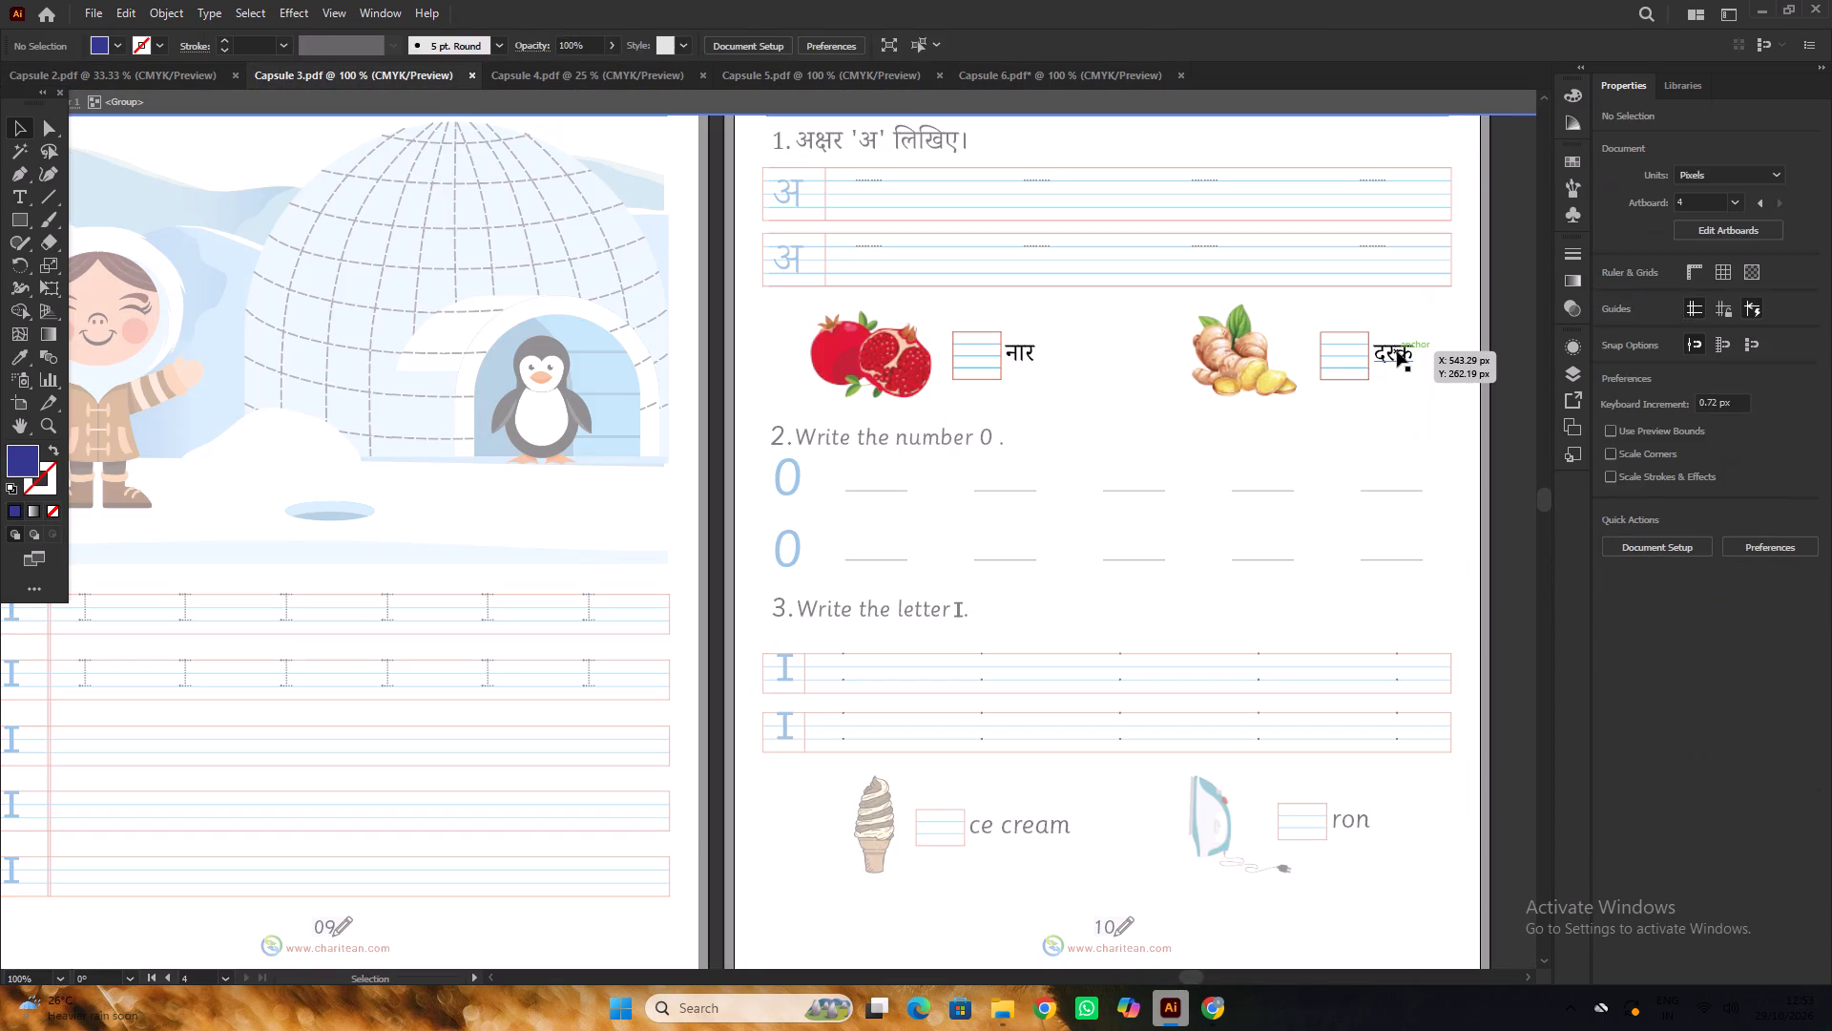
{"action": "scroll", "coordinate": [760, 385], "scroll_direction": "down", "scroll_amount": 2, "text": "alt"}
Return to Capsule 6.pdf and set the font style of the Hindi letters beside the mango and the 8 to Regular.
{"action": "left_click", "coordinate": [1071, 82]}
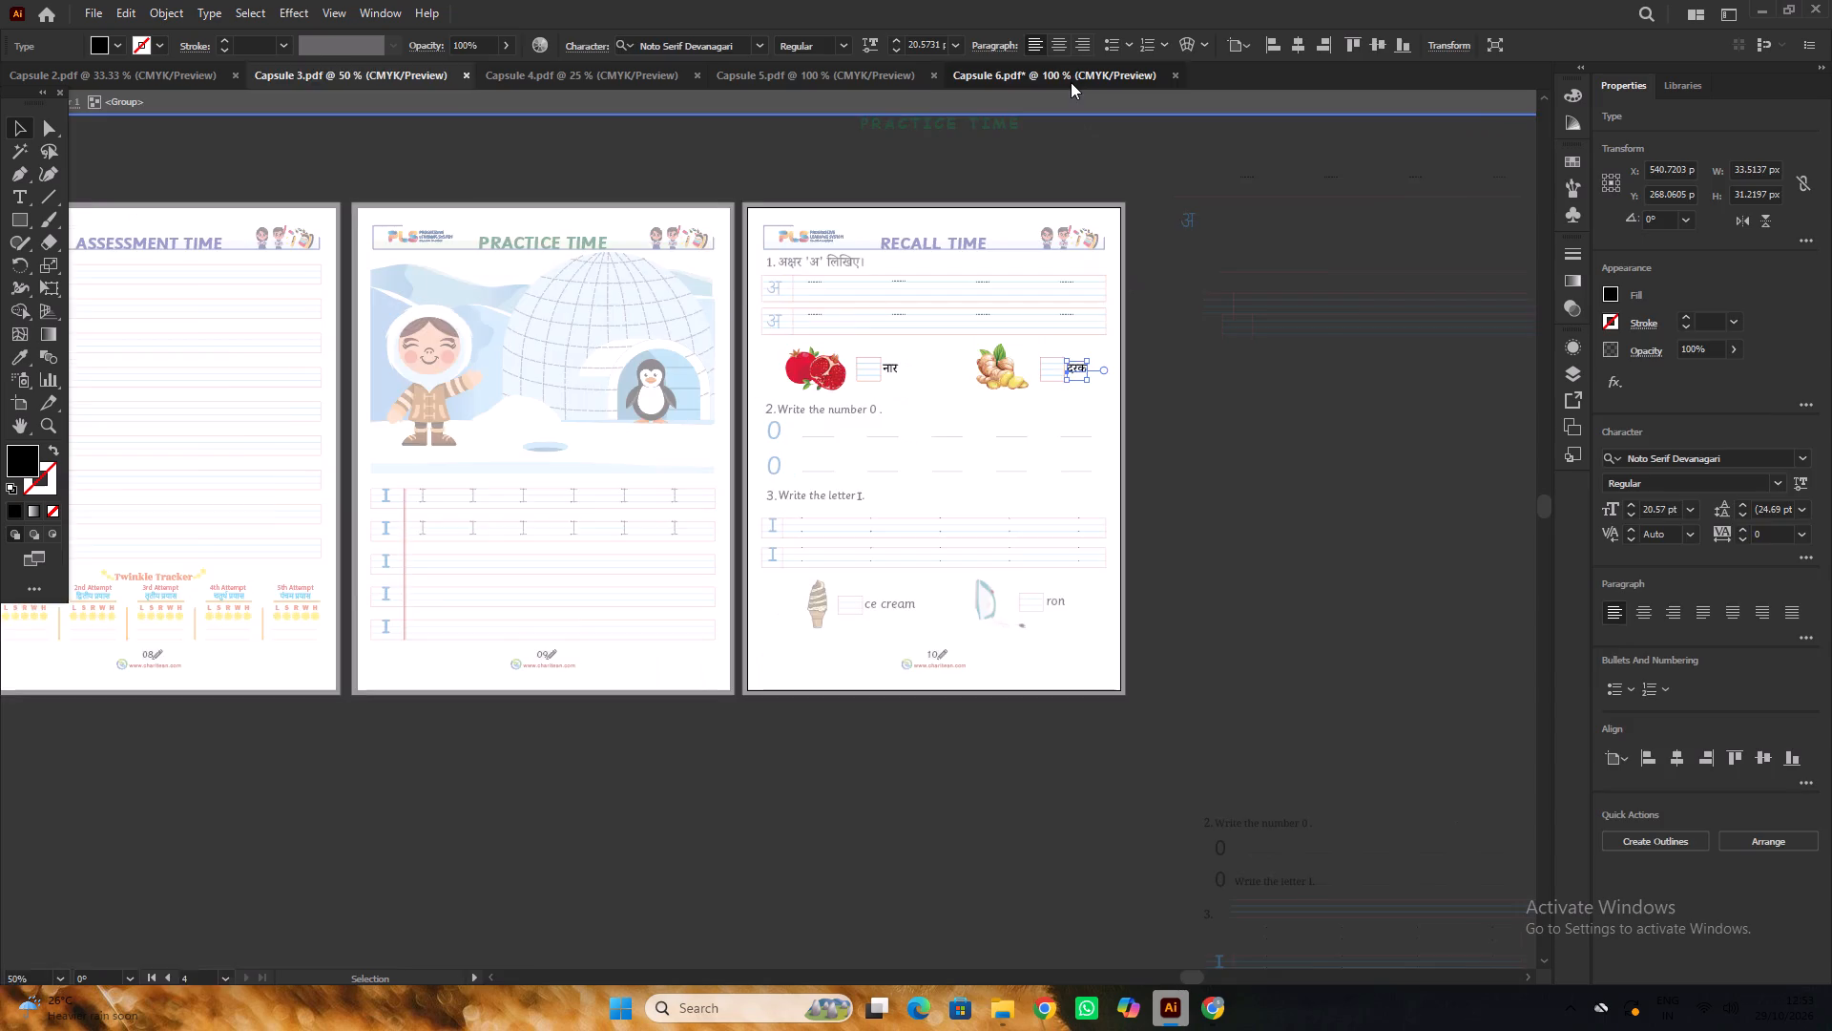
{"action": "scroll", "coordinate": [1230, 327], "scroll_direction": "up", "scroll_amount": 1, "text": "alt"}
{"action": "triple_click", "coordinate": [1188, 339]}
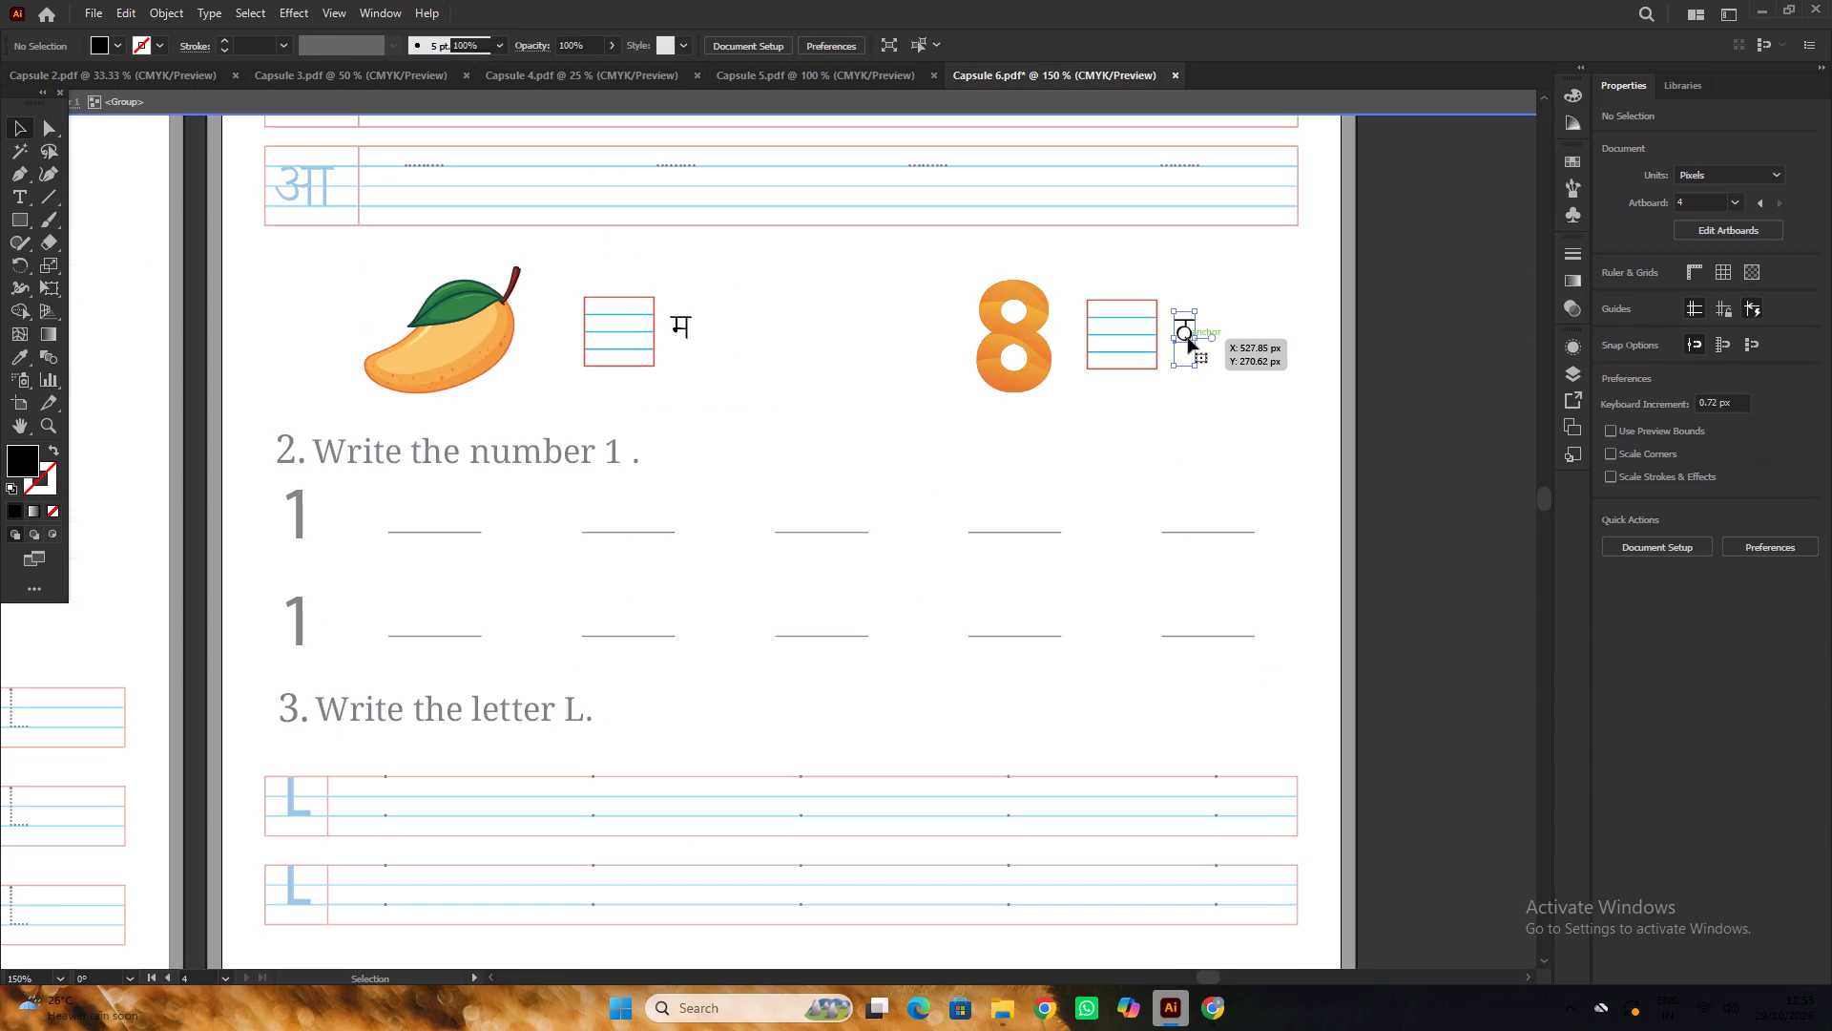
{"action": "left_click", "coordinate": [681, 326], "text": "shift"}
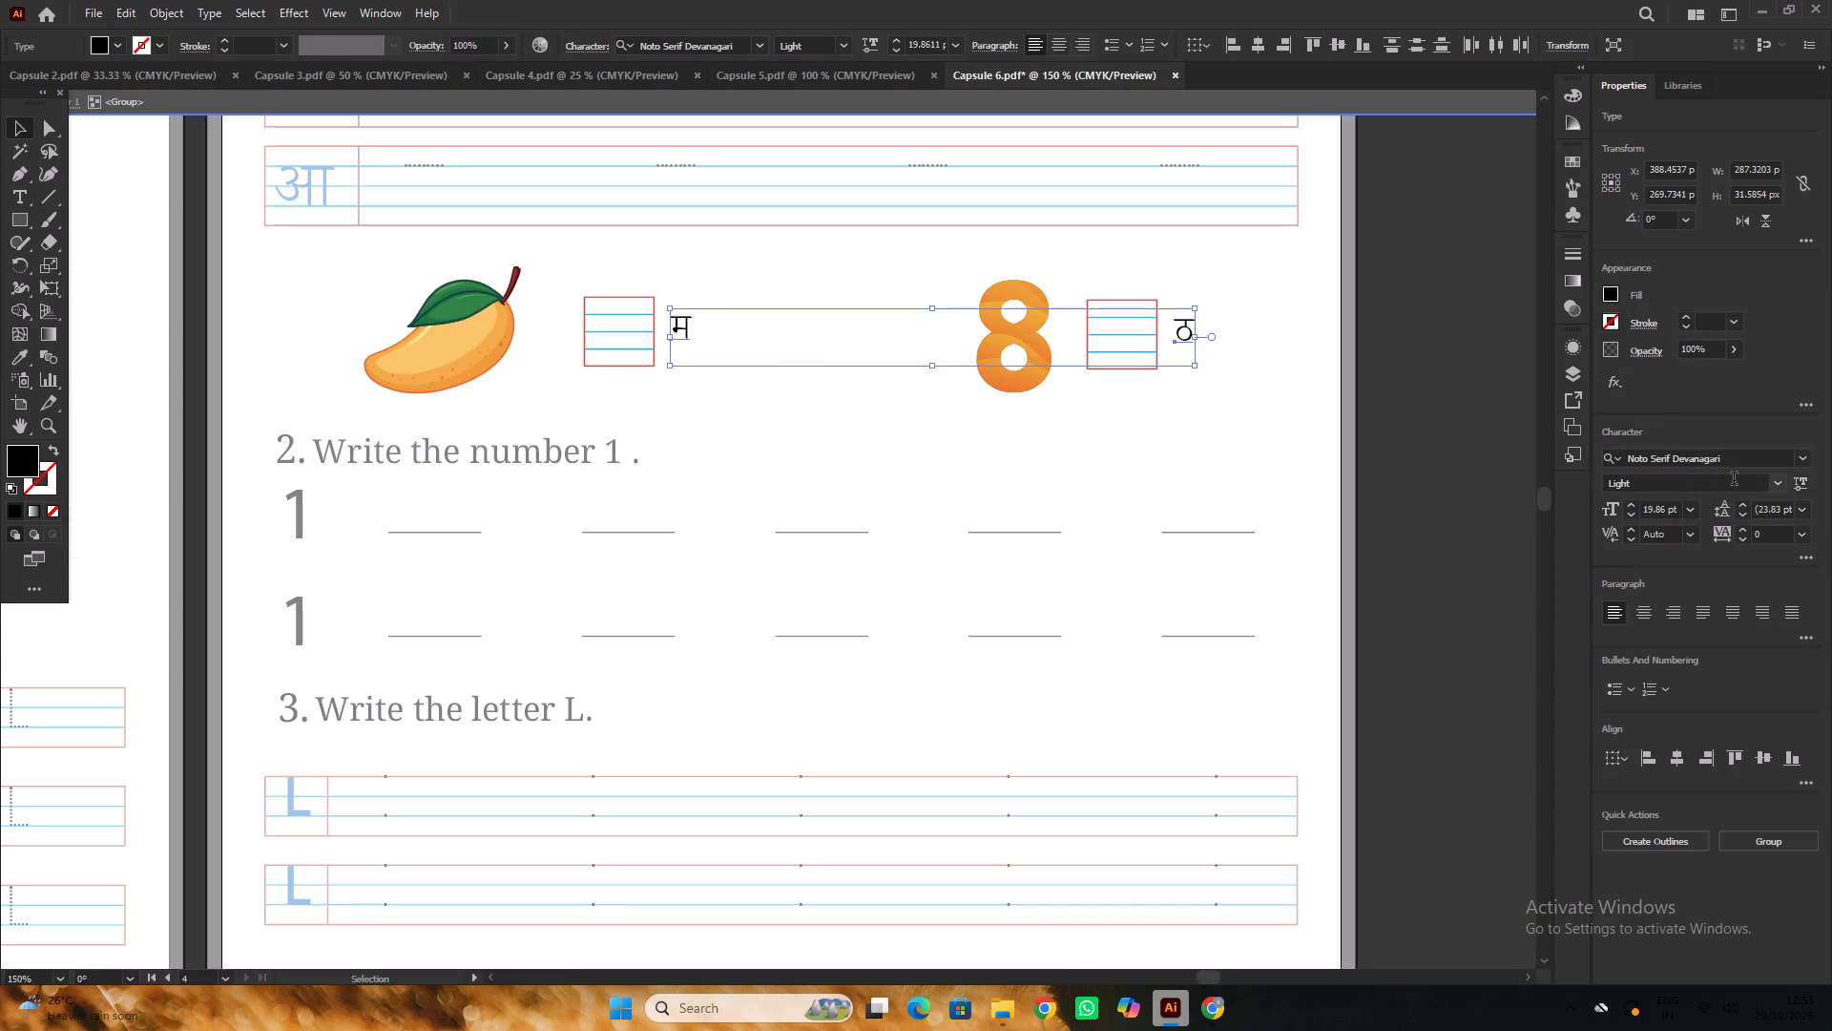
{"action": "left_click", "coordinate": [1781, 482]}
{"action": "left_click", "coordinate": [1702, 504]}
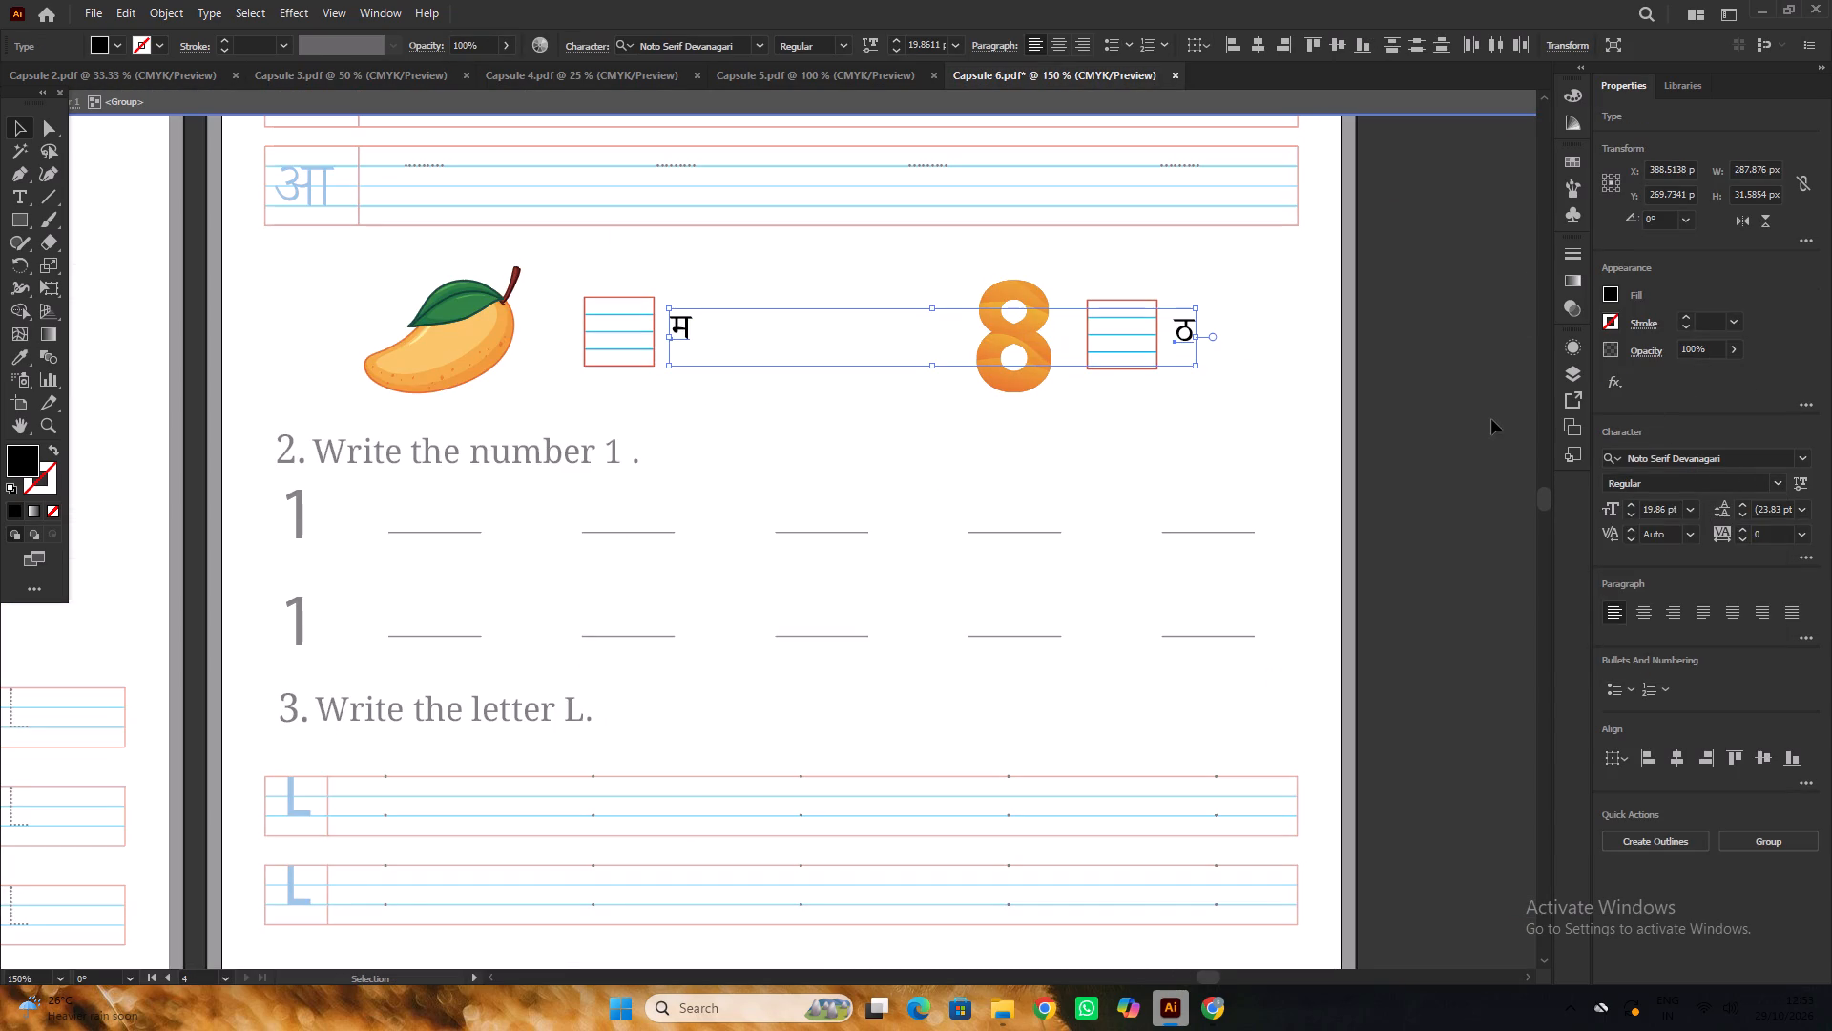
{"action": "triple_click", "coordinate": [1491, 419]}
Change the font of question 2's text "Write the number 1 ." to Sassoon Primary.
{"action": "scroll", "coordinate": [1046, 386], "scroll_direction": "down", "scroll_amount": 4, "text": "alt"}
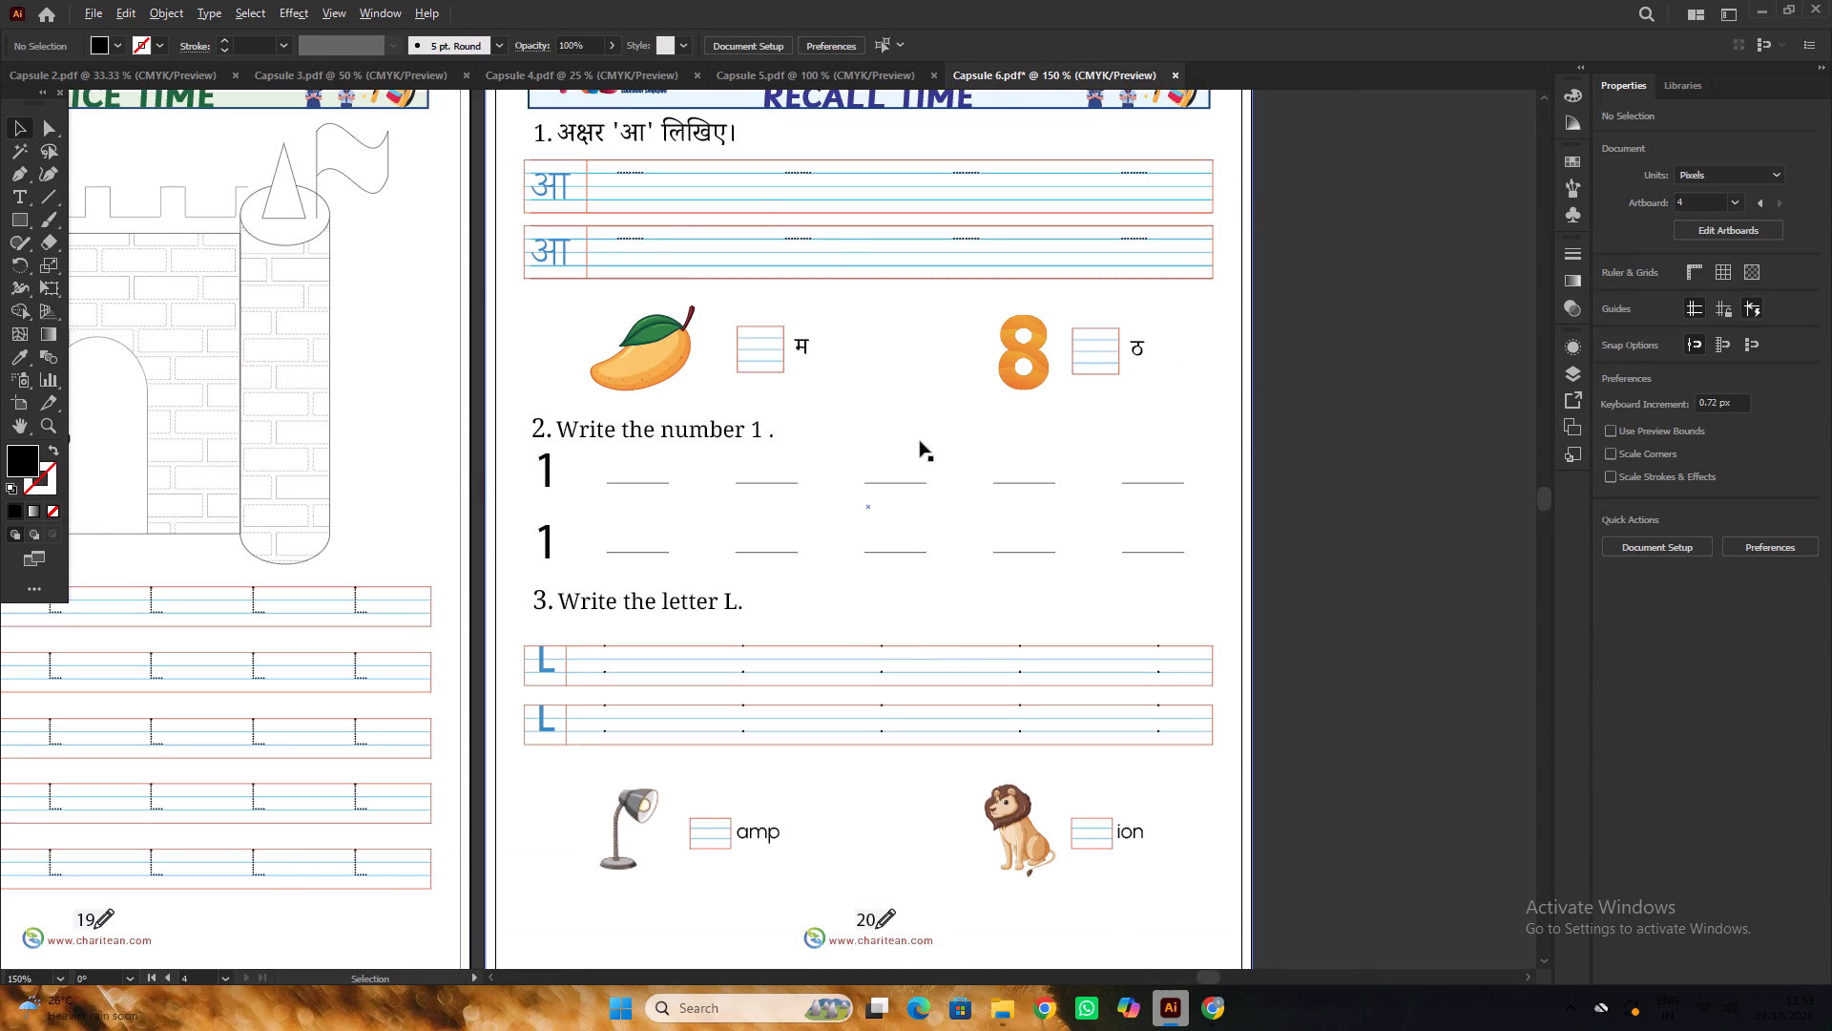
{"action": "scroll", "coordinate": [908, 436], "scroll_direction": "up", "scroll_amount": 4}
{"action": "scroll", "coordinate": [795, 382], "scroll_direction": "down", "scroll_amount": 2, "text": "alt"}
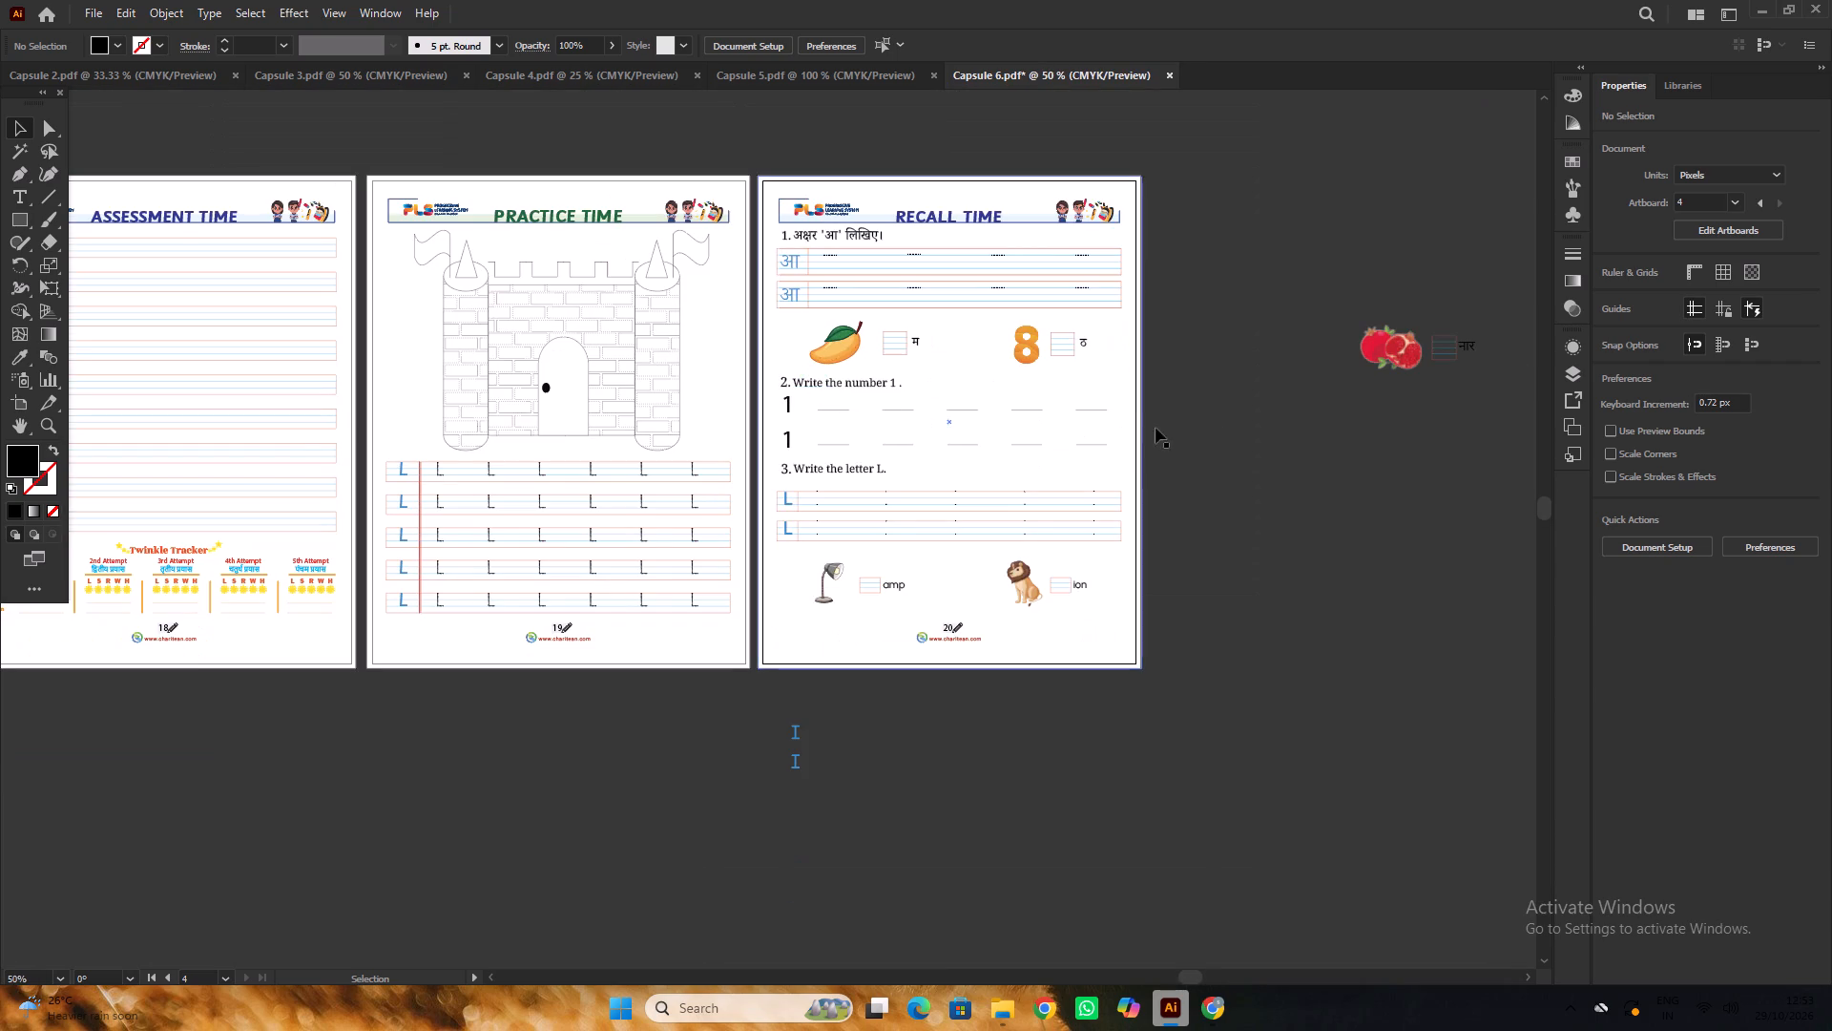
{"action": "double_click", "coordinate": [1237, 432]}
{"action": "scroll", "coordinate": [791, 393], "scroll_direction": "up", "scroll_amount": 2, "text": "alt"}
{"action": "left_click", "coordinate": [862, 374]}
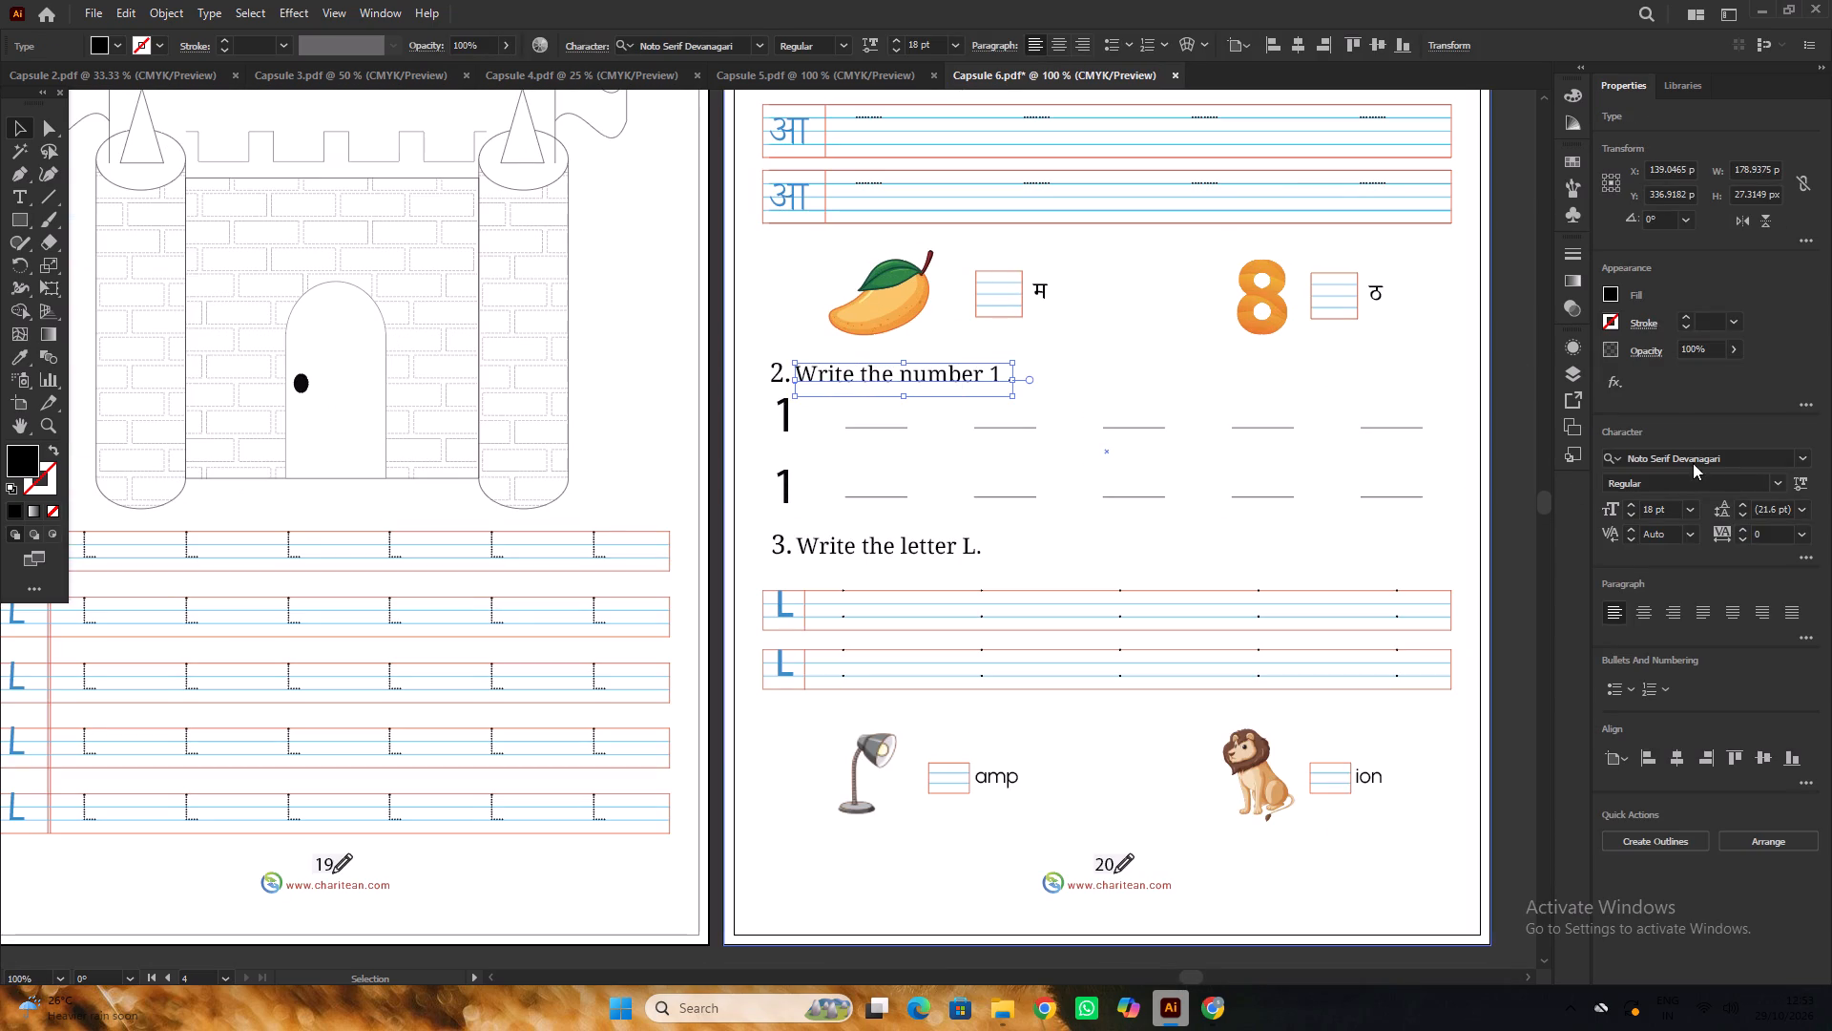
{"action": "left_click", "coordinate": [1729, 459]}
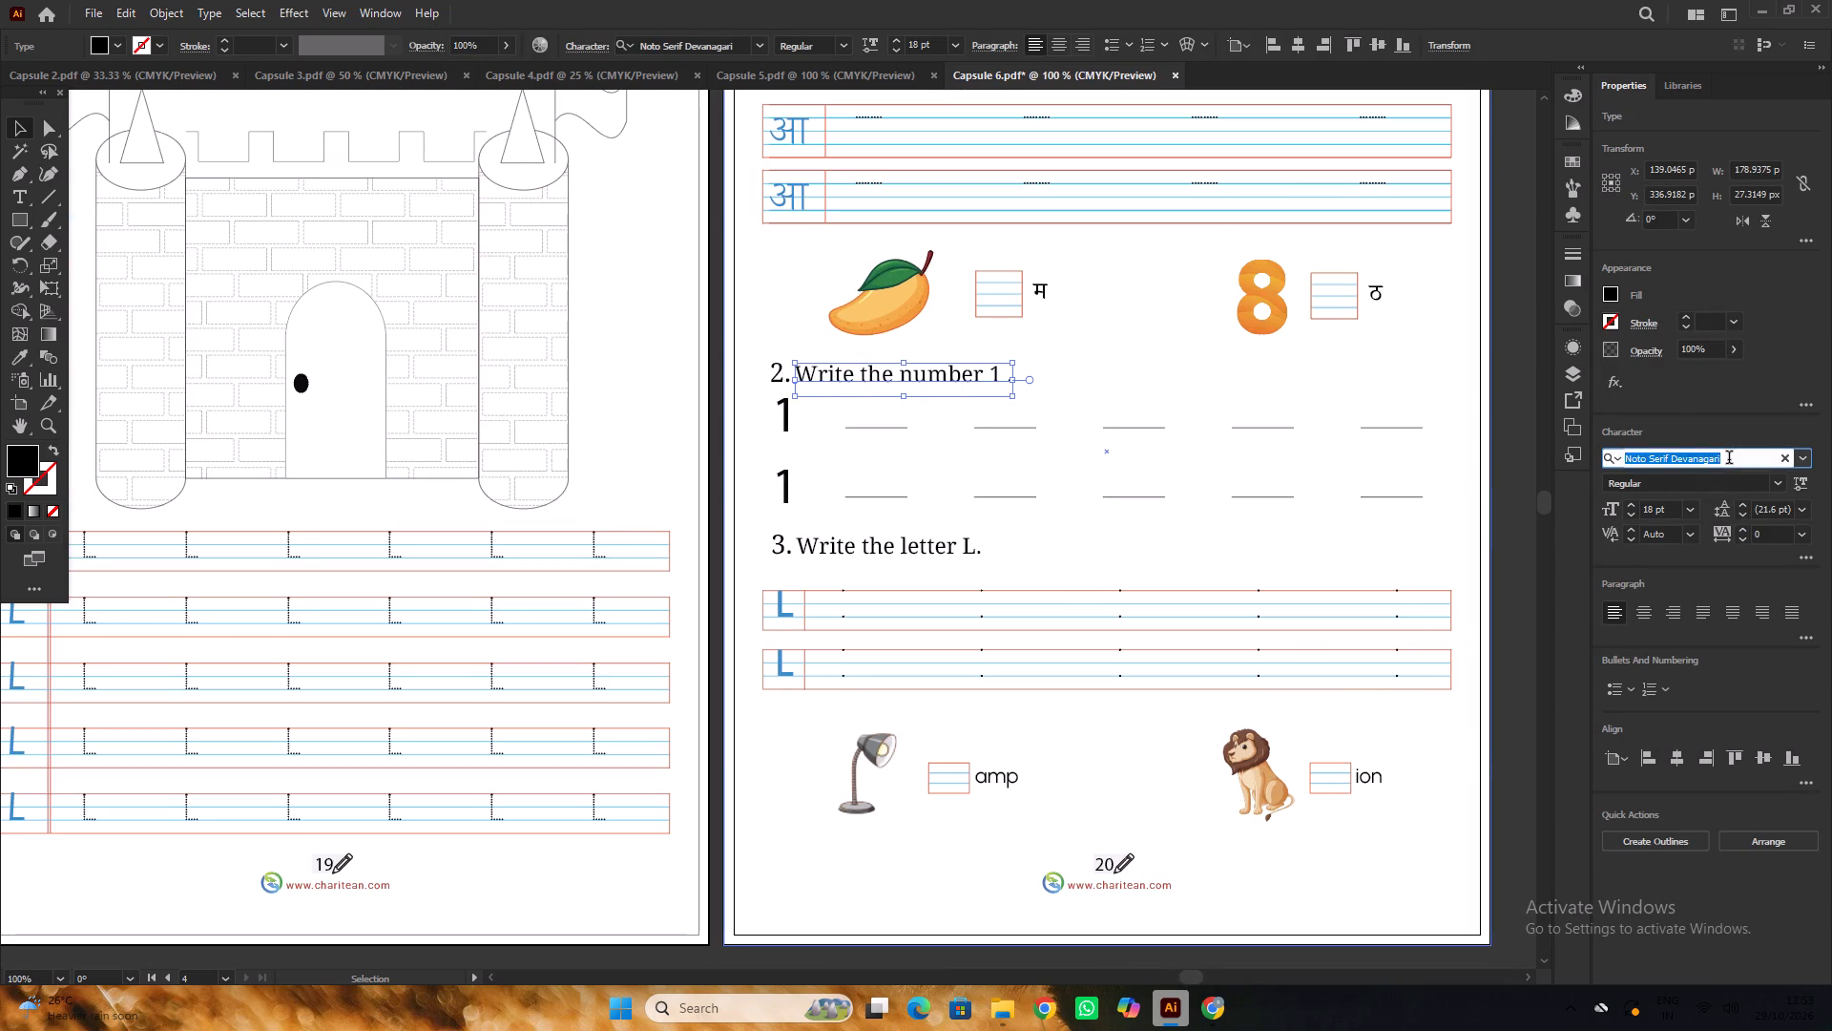
{"action": "type", "text": "SAS"}
{"action": "key", "text": "s"}
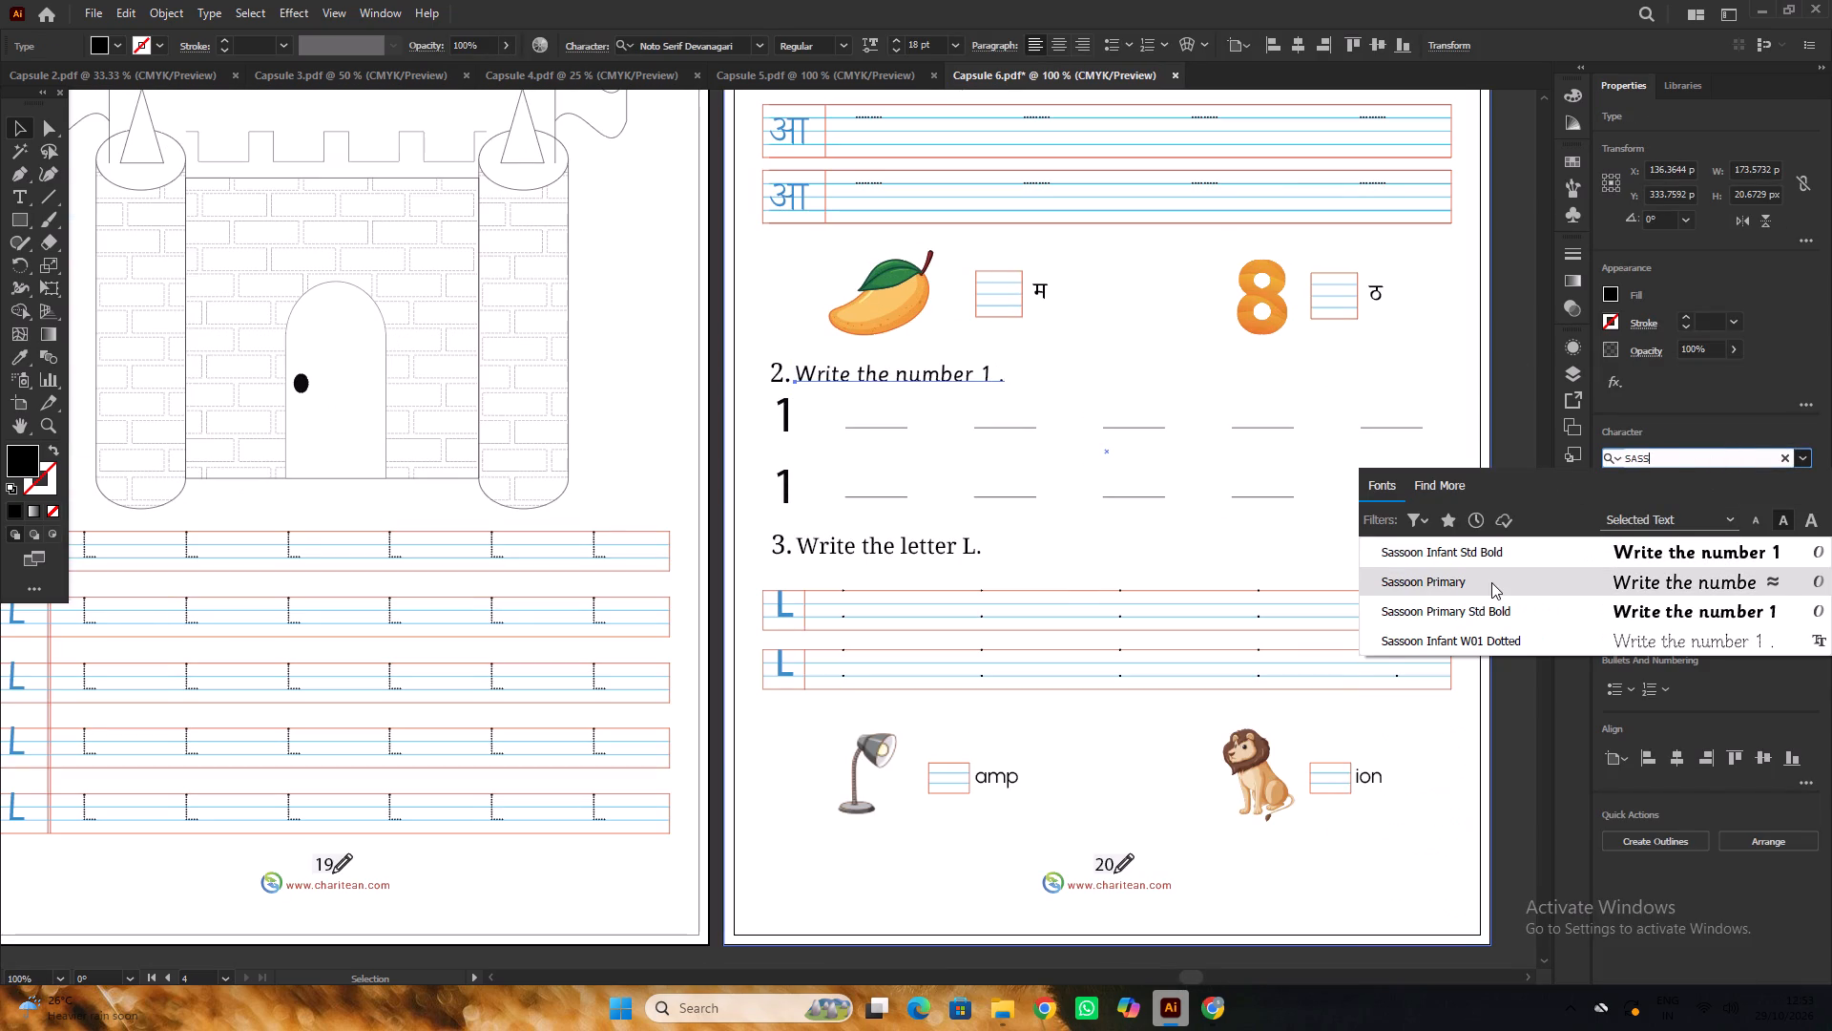
{"action": "left_click", "coordinate": [1491, 582]}
Change the font of the question number "2." to Sassoon Primary to match its text.
{"action": "left_click", "coordinate": [781, 378]}
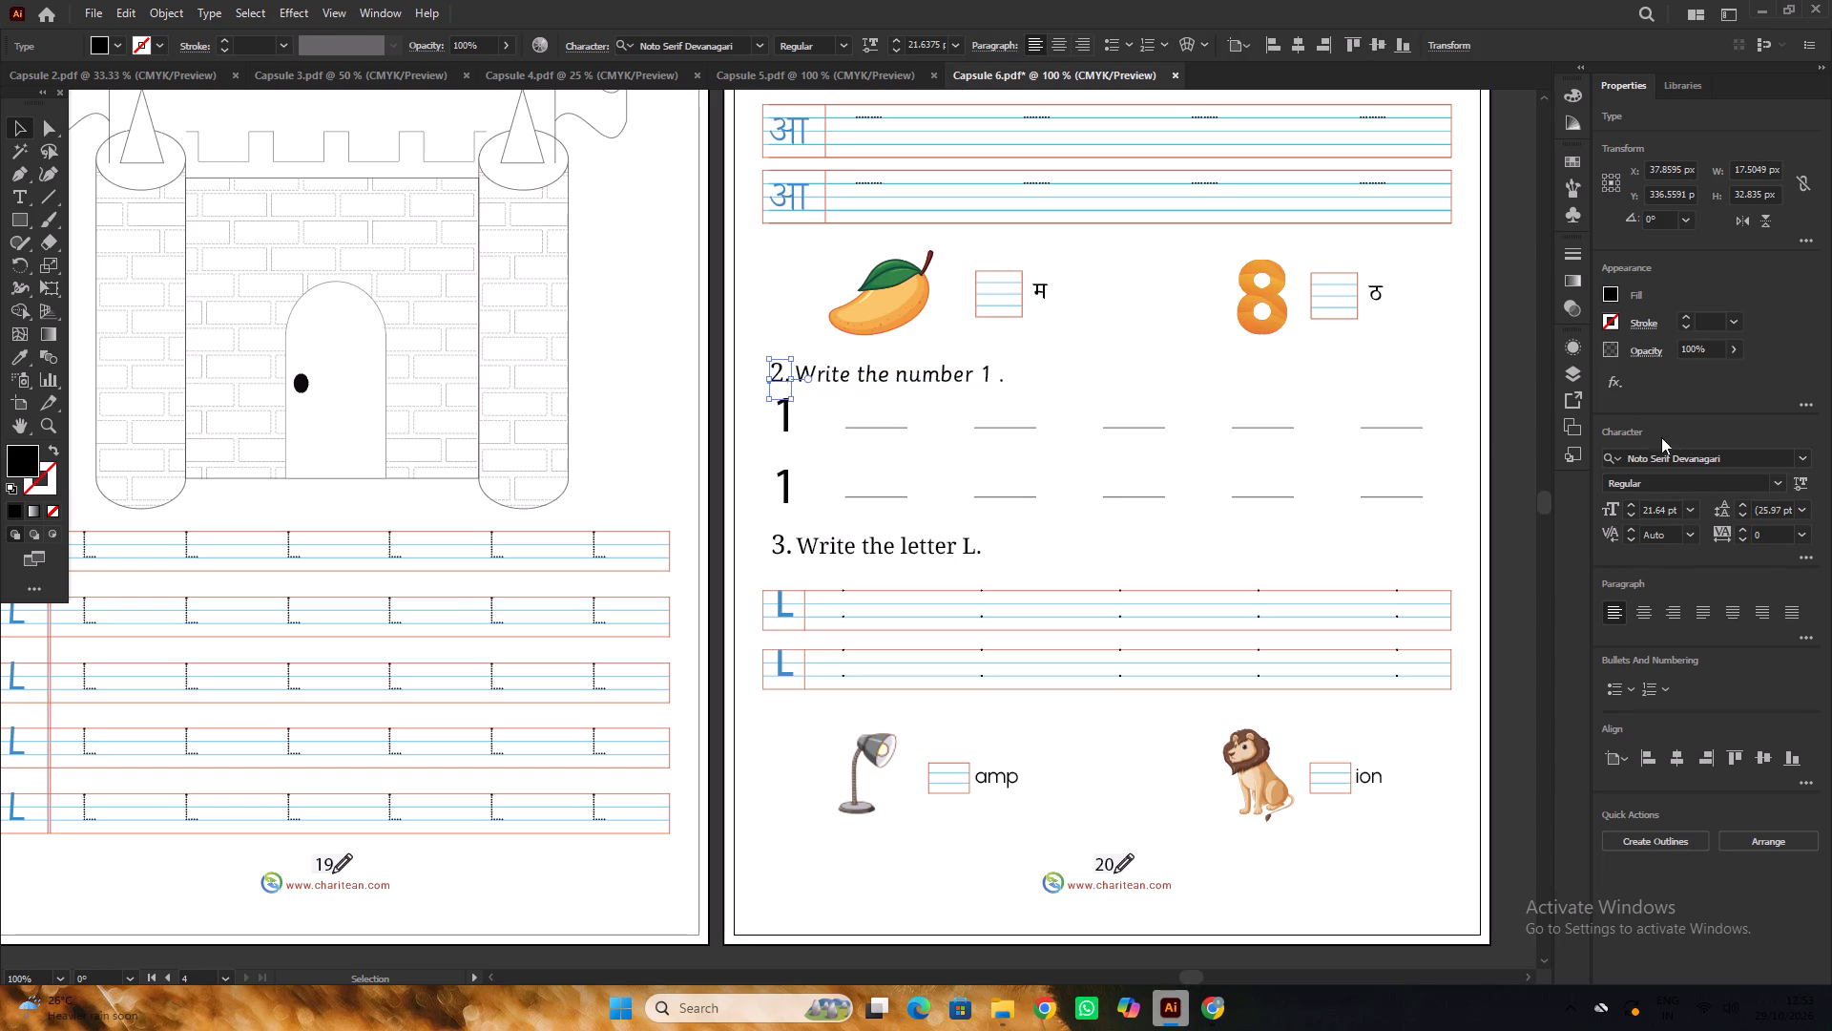
{"action": "left_click", "coordinate": [1734, 459]}
{"action": "type", "text": "SAS"}
{"action": "key", "text": "s"}
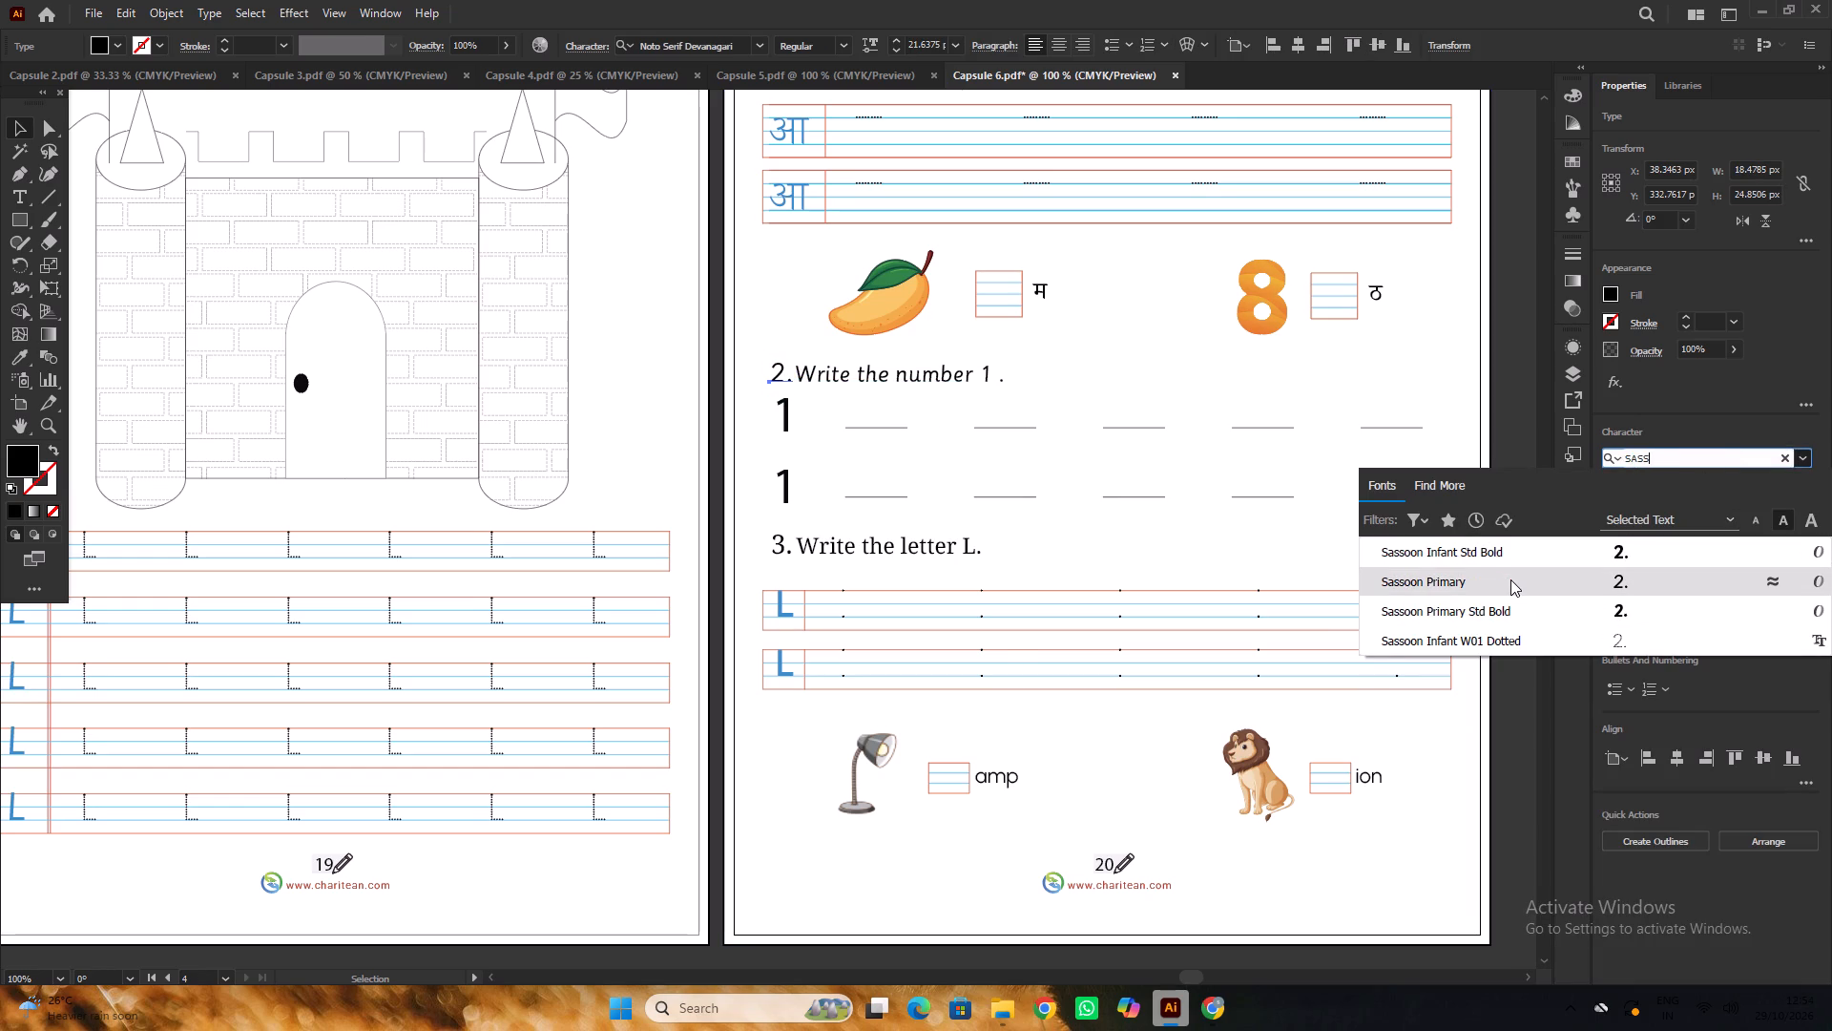
{"action": "left_click", "coordinate": [1510, 579]}
{"action": "scroll", "coordinate": [824, 419], "scroll_direction": "down", "scroll_amount": 3}
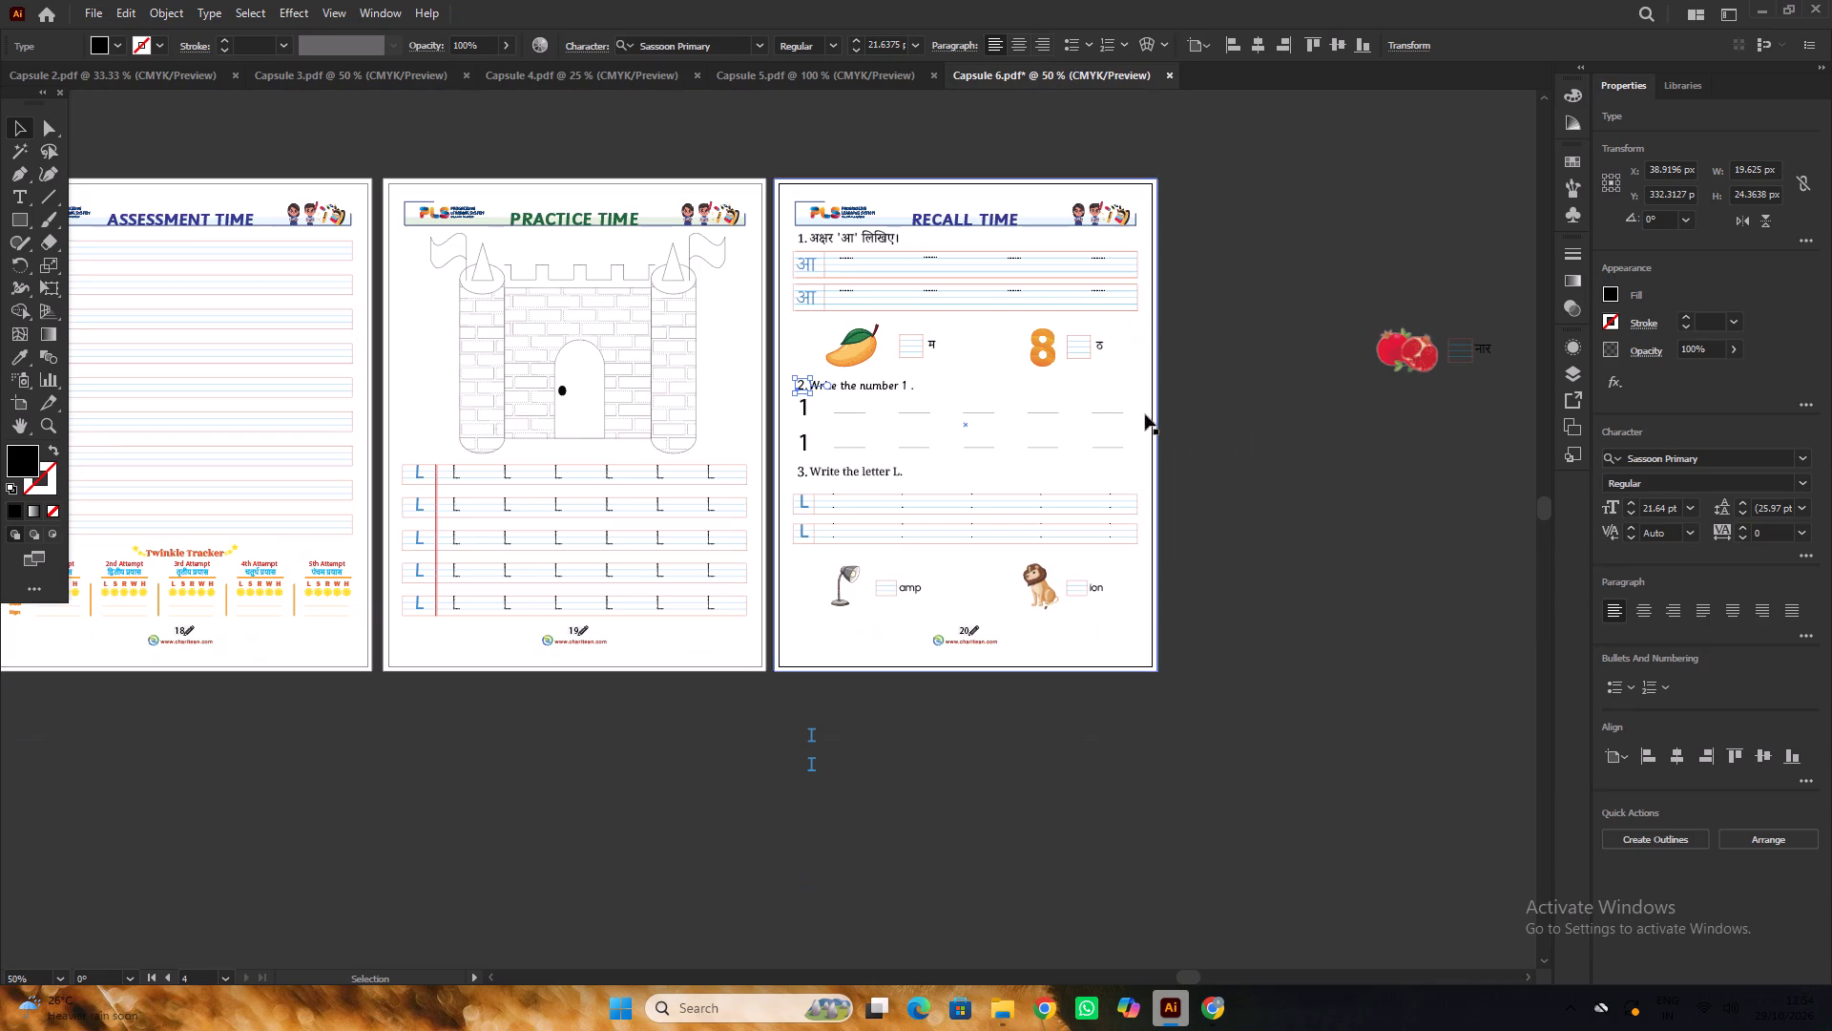
{"action": "triple_click", "coordinate": [1231, 415]}
{"action": "scroll", "coordinate": [891, 416], "scroll_direction": "up", "scroll_amount": 3, "text": "alt"}
{"action": "left_click", "coordinate": [867, 339]}
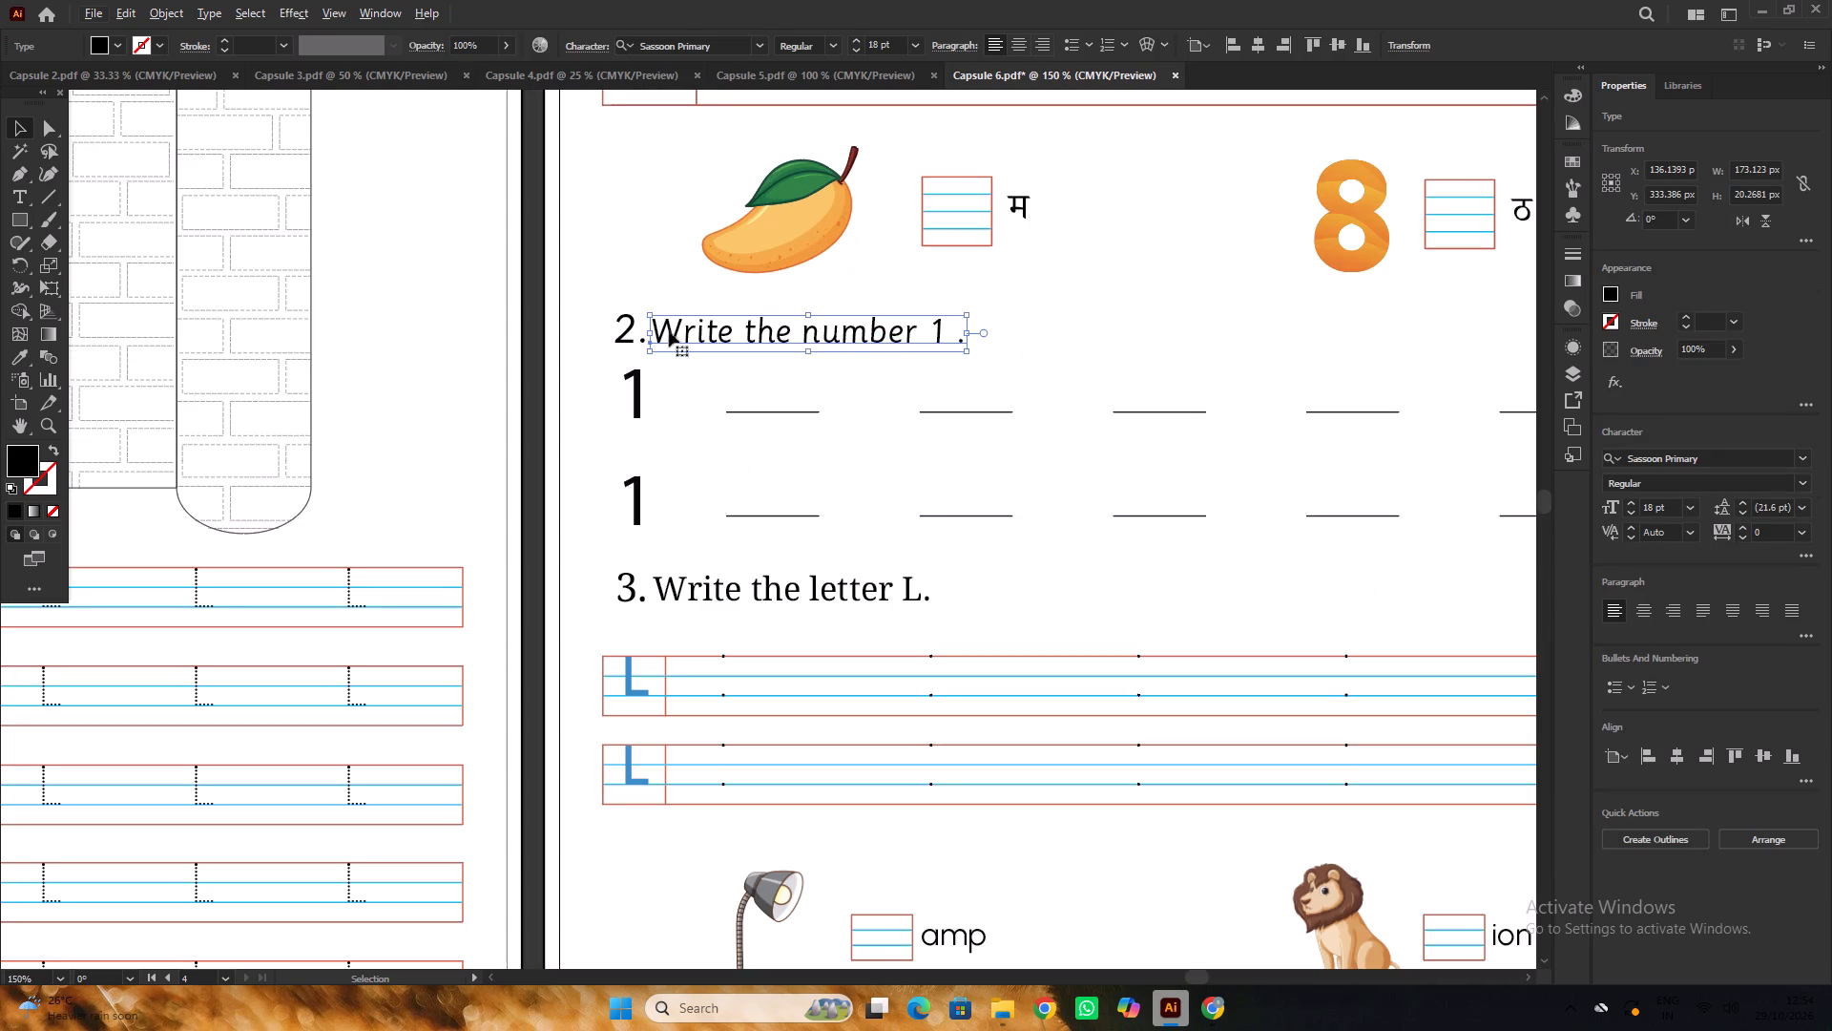
{"action": "left_click", "coordinate": [628, 330]}
{"action": "scroll", "coordinate": [872, 360], "scroll_direction": "down", "scroll_amount": 4, "text": "alt"}
{"action": "left_click", "coordinate": [1239, 455]}
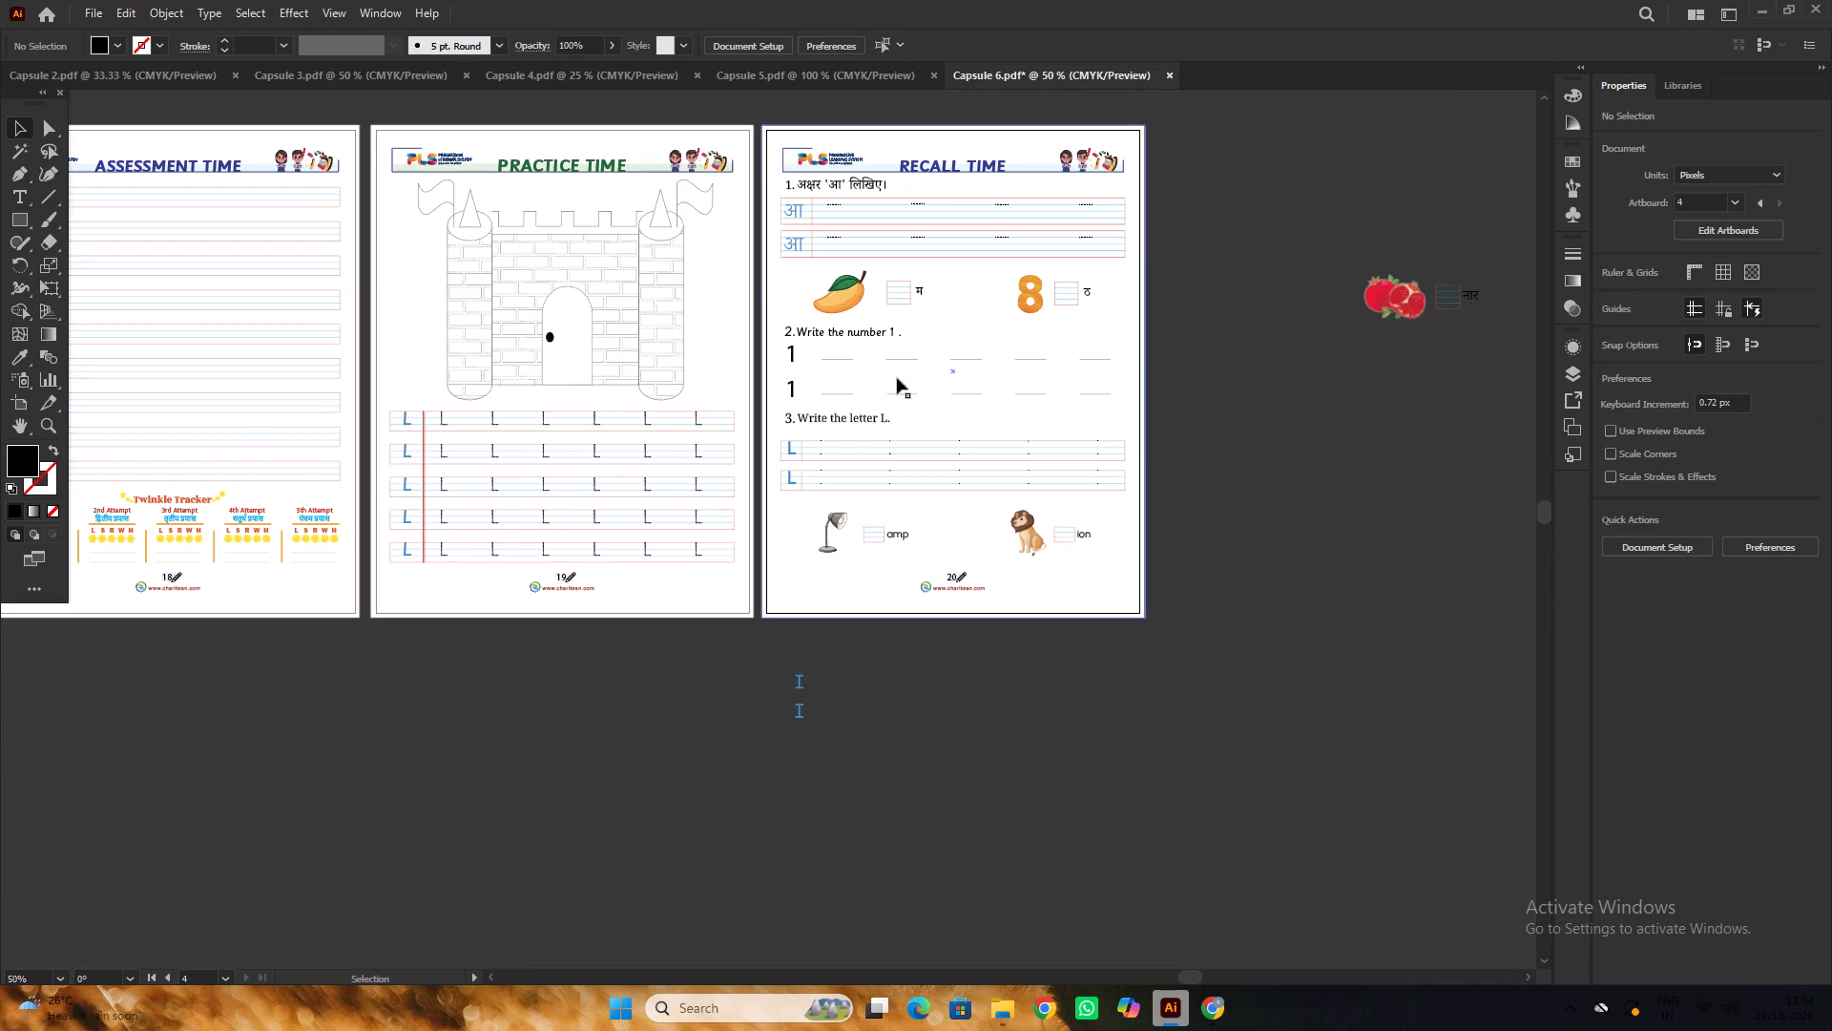
Set both large example digits 1 under question 2 to the Sassoon Primary font.
{"action": "scroll", "coordinate": [780, 343], "scroll_direction": "up", "scroll_amount": 1, "text": "alt"}
{"action": "left_click", "coordinate": [800, 359]}
{"action": "left_click", "coordinate": [802, 411], "text": "shift"}
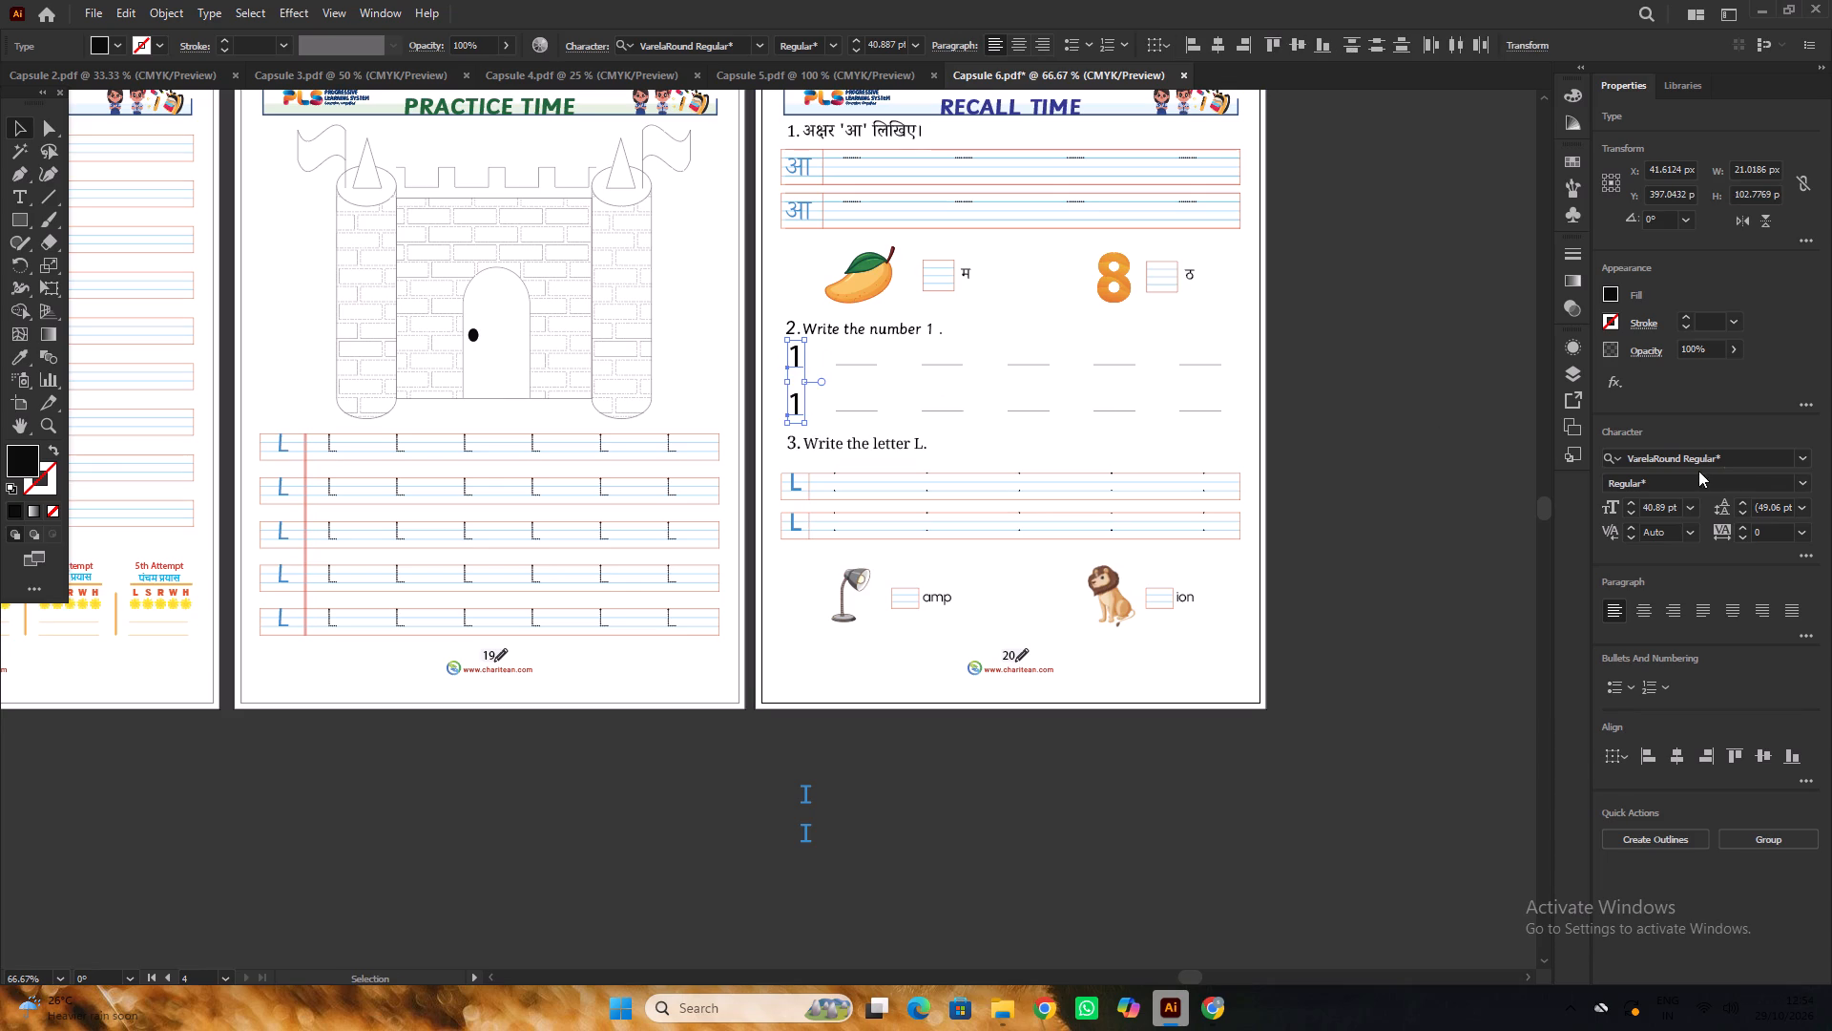
{"action": "left_click", "coordinate": [1743, 458]}
{"action": "key", "text": "s"}
{"action": "key", "text": "a"}
{"action": "key", "text": "s"}
{"action": "key", "text": "s"}
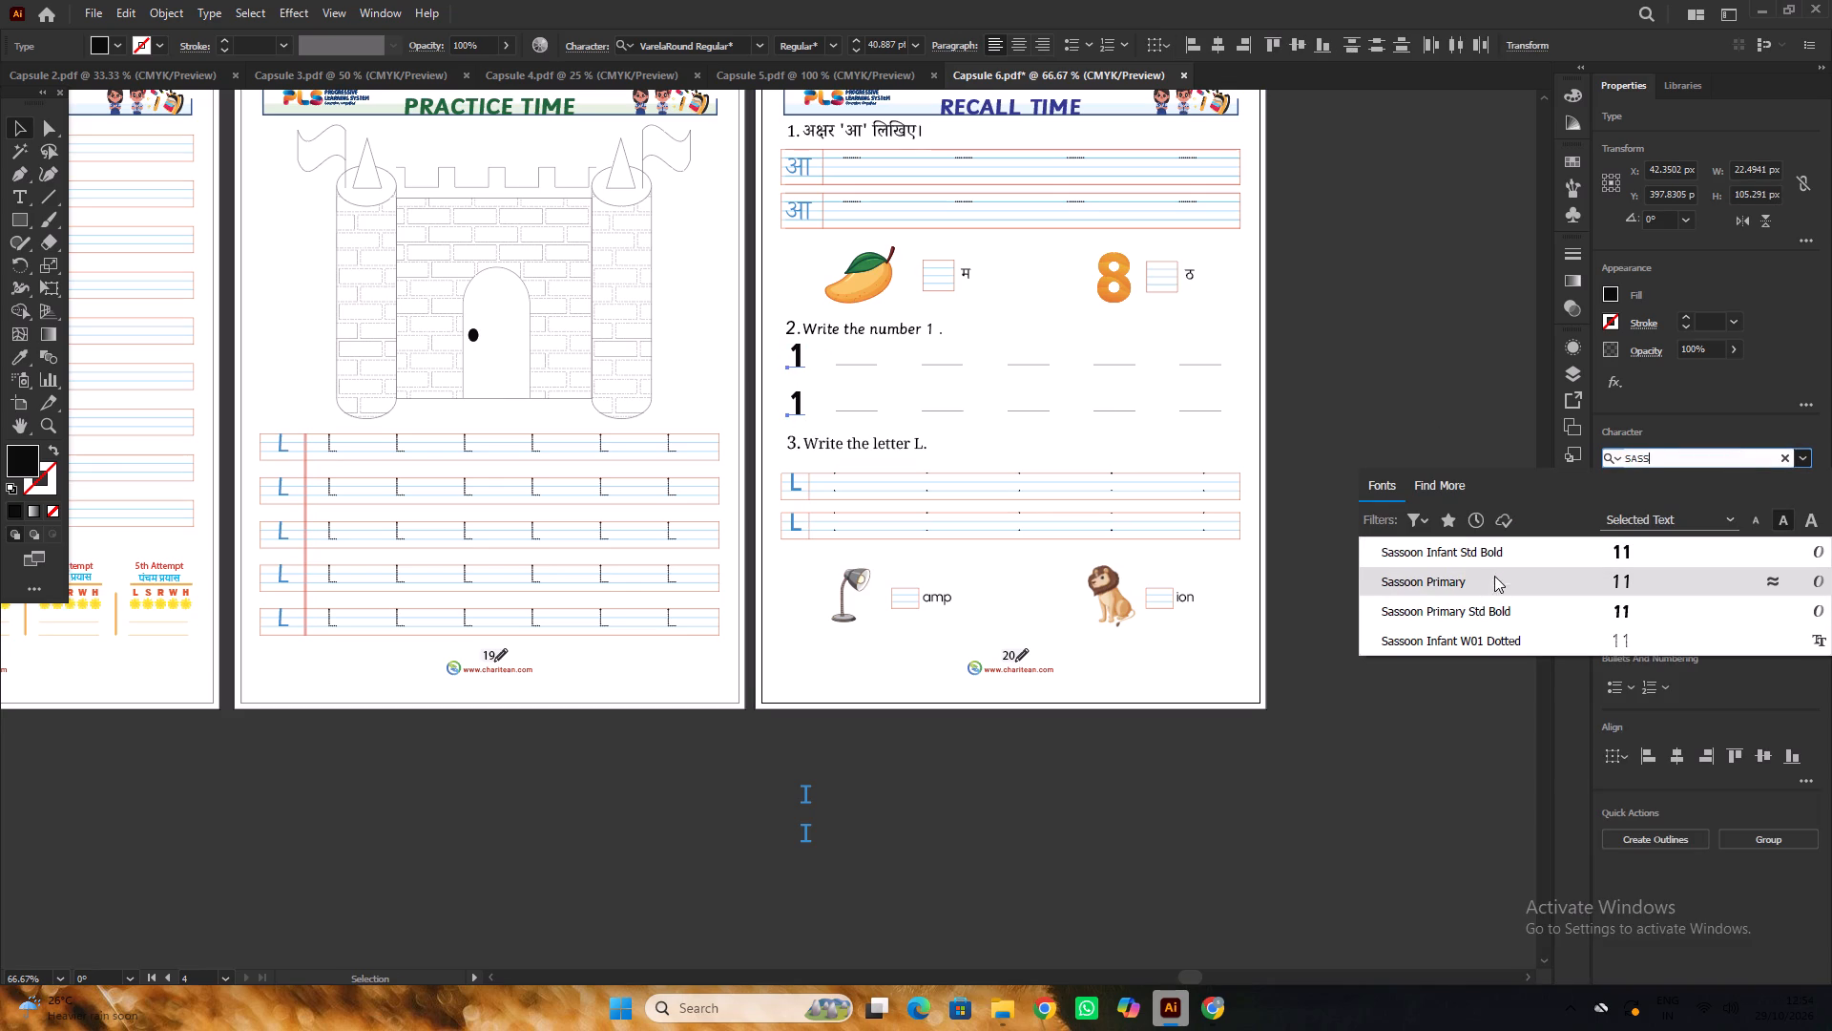
{"action": "left_click", "coordinate": [1482, 590]}
{"action": "double_click", "coordinate": [1375, 493]}
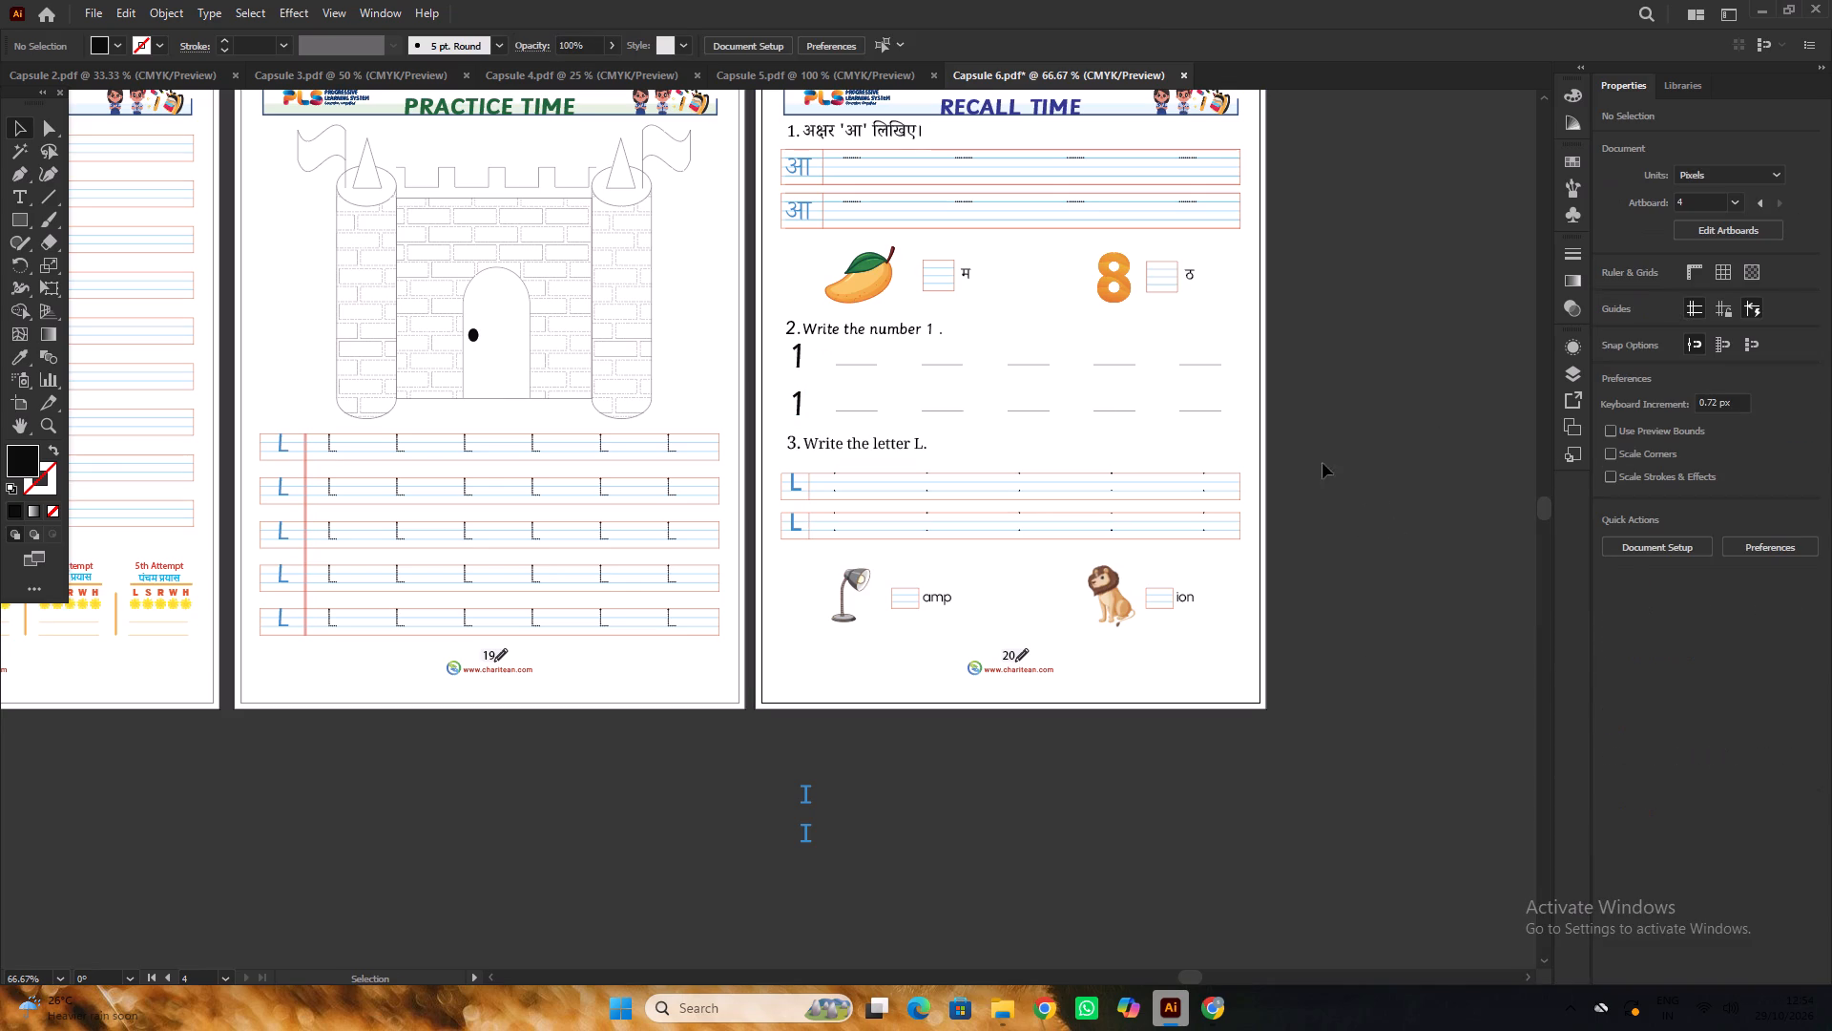
{"action": "left_click", "coordinate": [799, 364]}
{"action": "left_click", "coordinate": [1364, 448]}
Copy the blue fill #248bcb from the first example L and apply it to both large digits 1 under question 2.
{"action": "scroll", "coordinate": [781, 490], "scroll_direction": "up", "scroll_amount": 2, "text": "alt"}
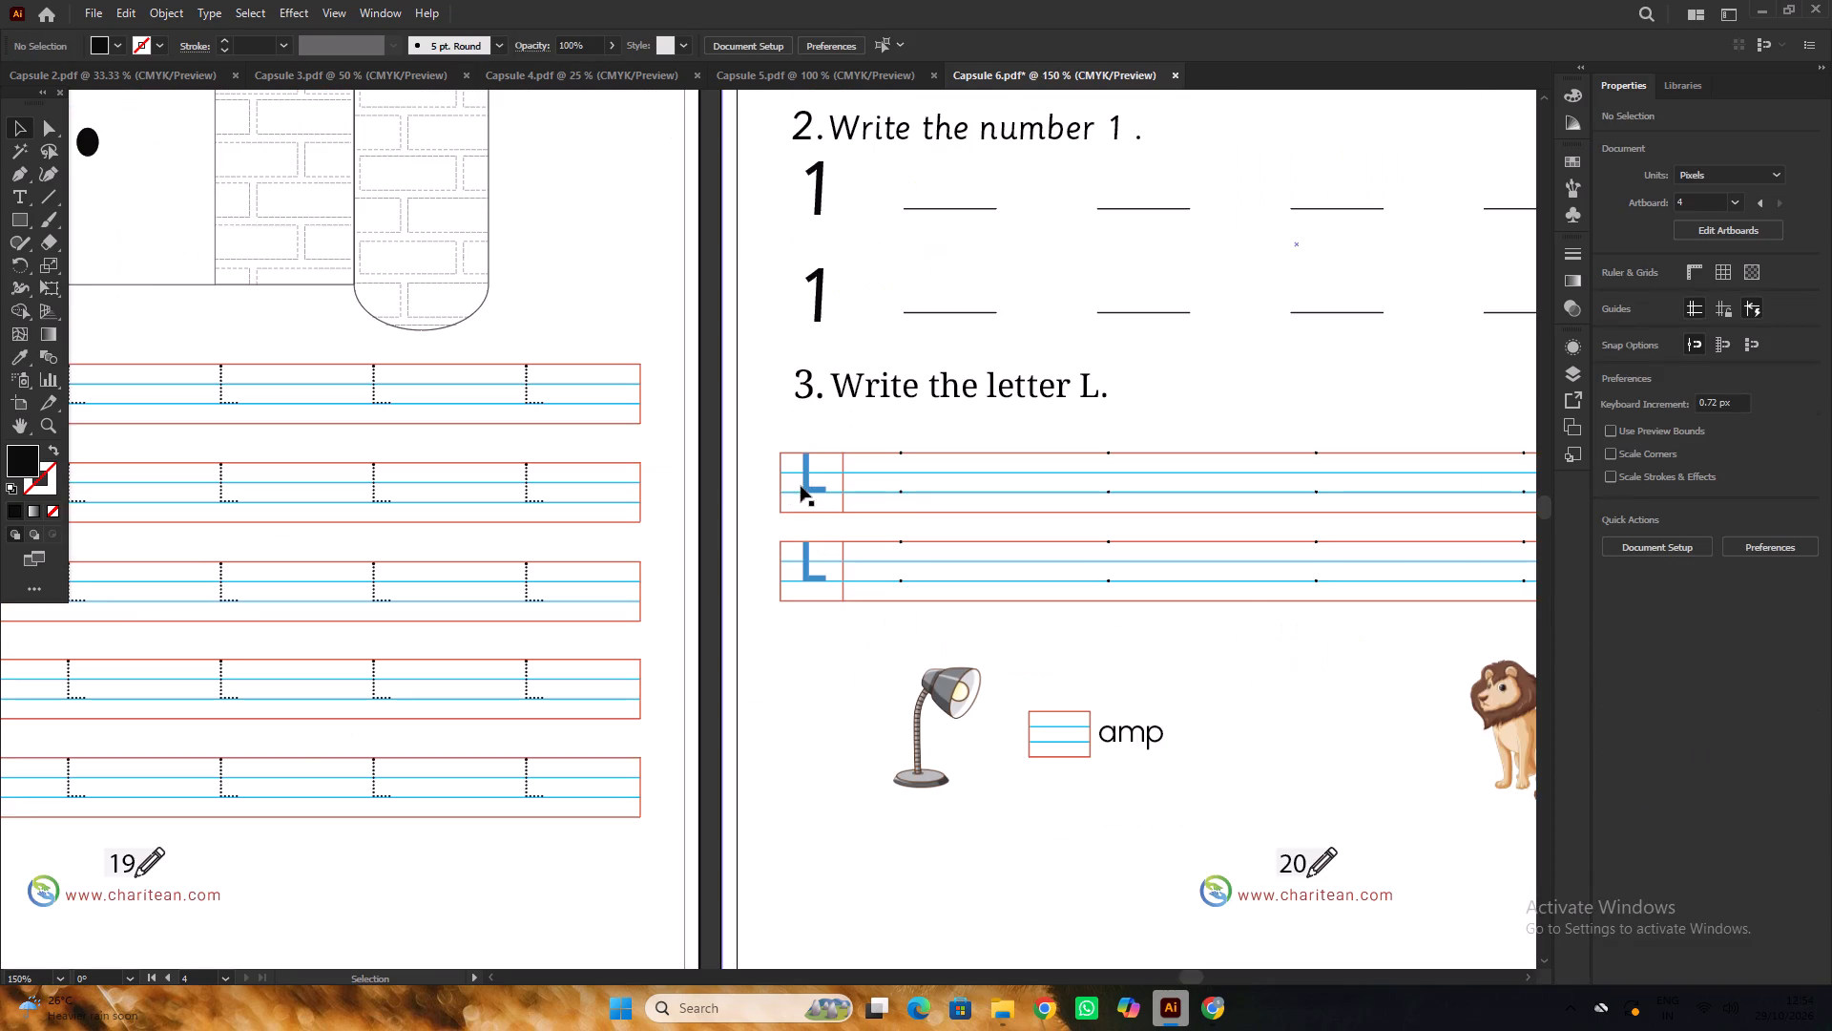
{"action": "left_click", "coordinate": [806, 484]}
{"action": "scroll", "coordinate": [806, 482], "scroll_direction": "down", "scroll_amount": 1, "text": "alt"}
{"action": "double_click", "coordinate": [24, 457]}
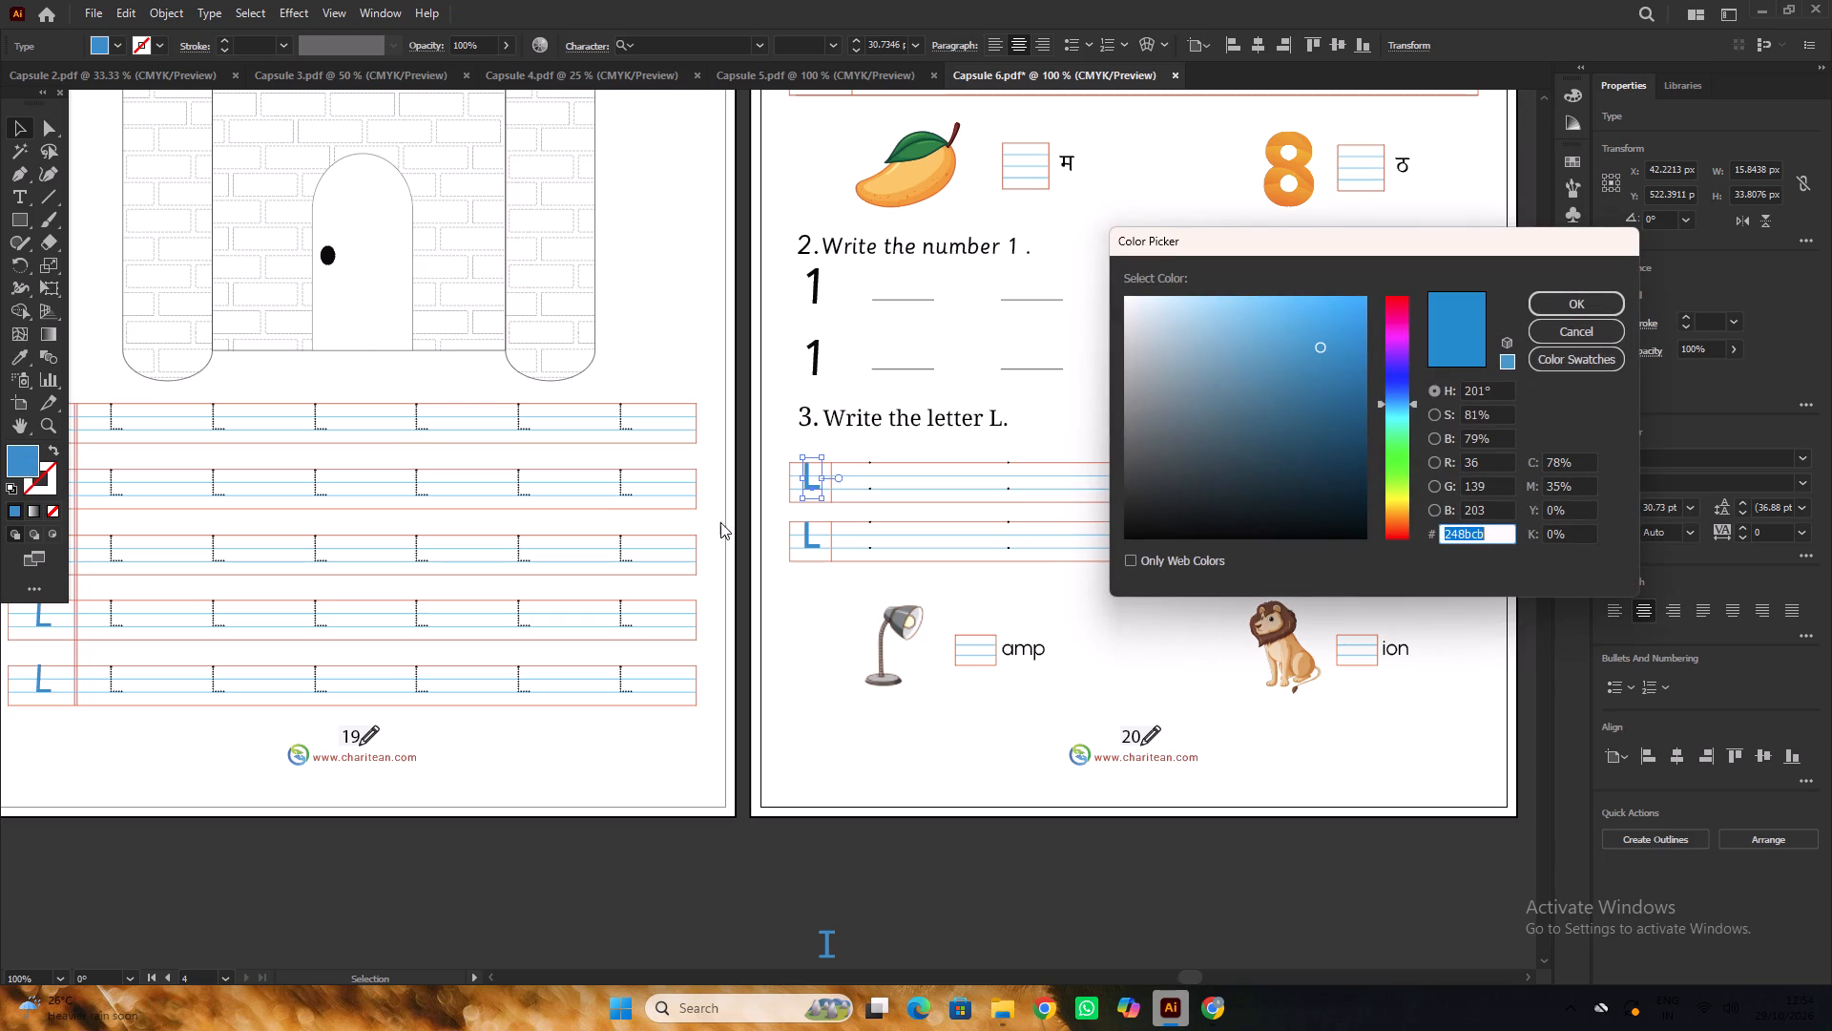
{"action": "key", "text": "ctrl+c"}
{"action": "left_click", "coordinate": [1609, 287]}
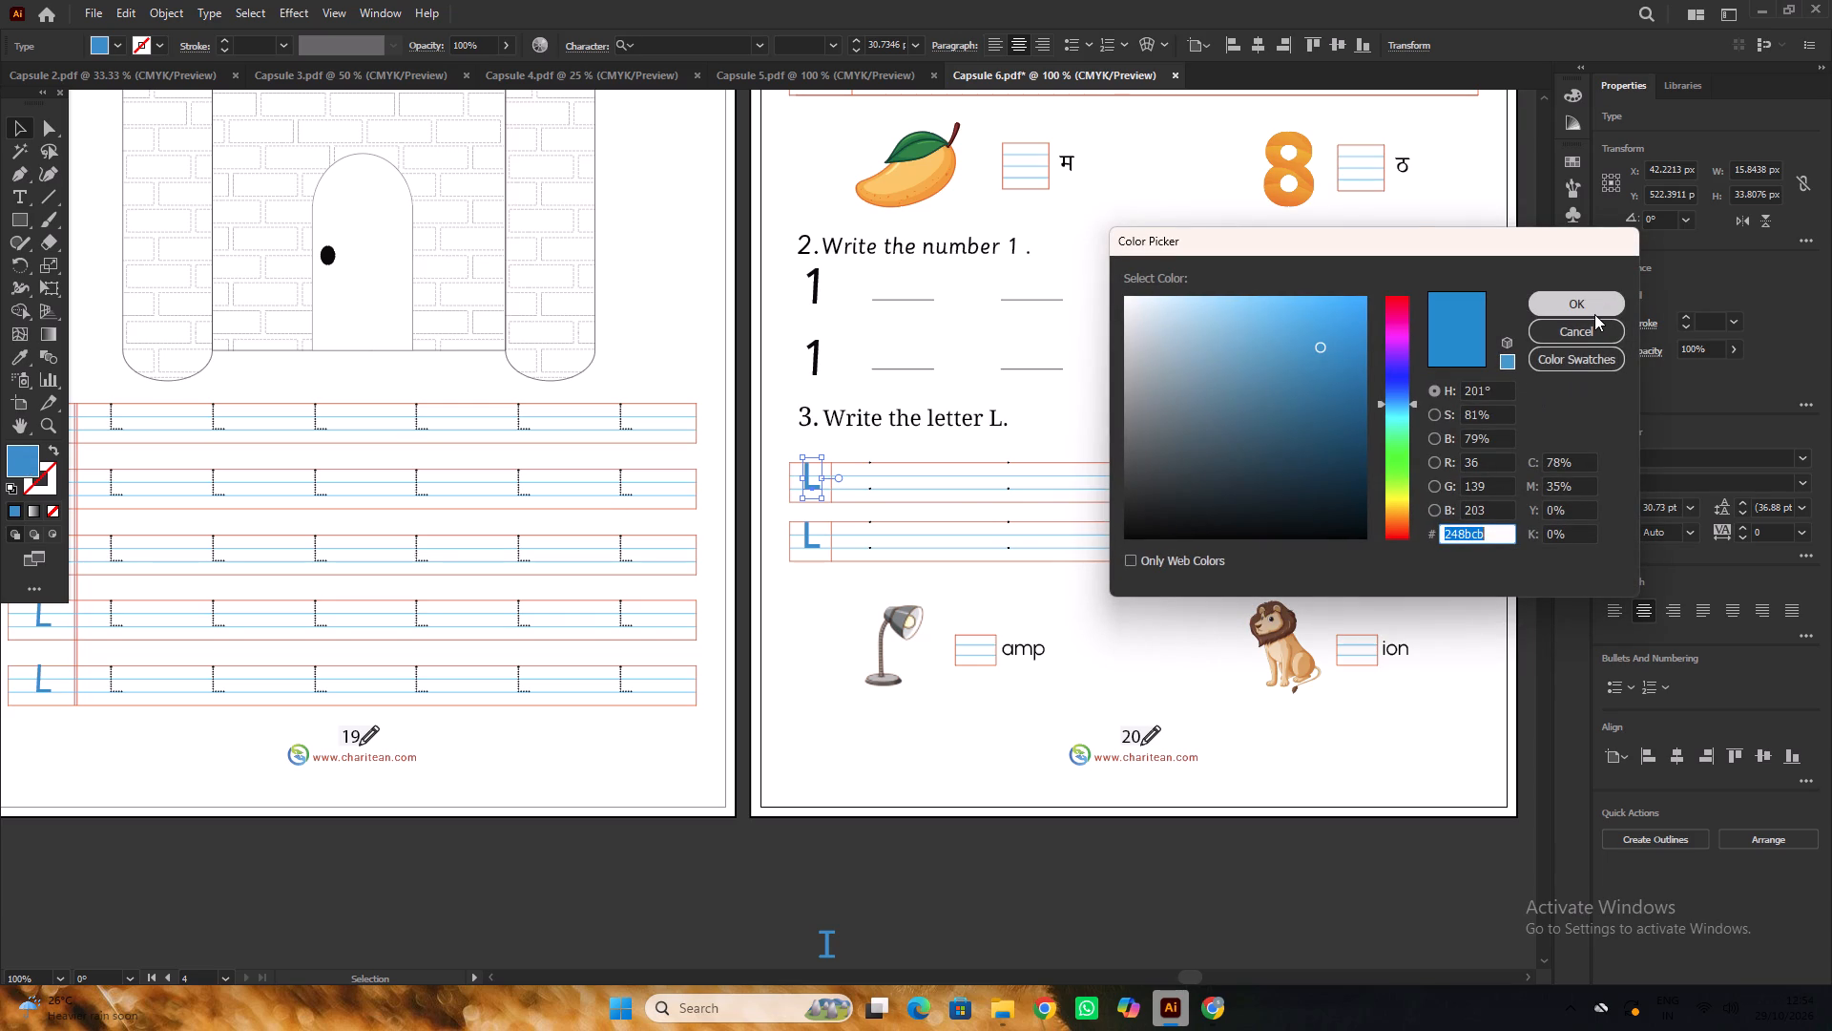
{"action": "left_click", "coordinate": [1595, 311]}
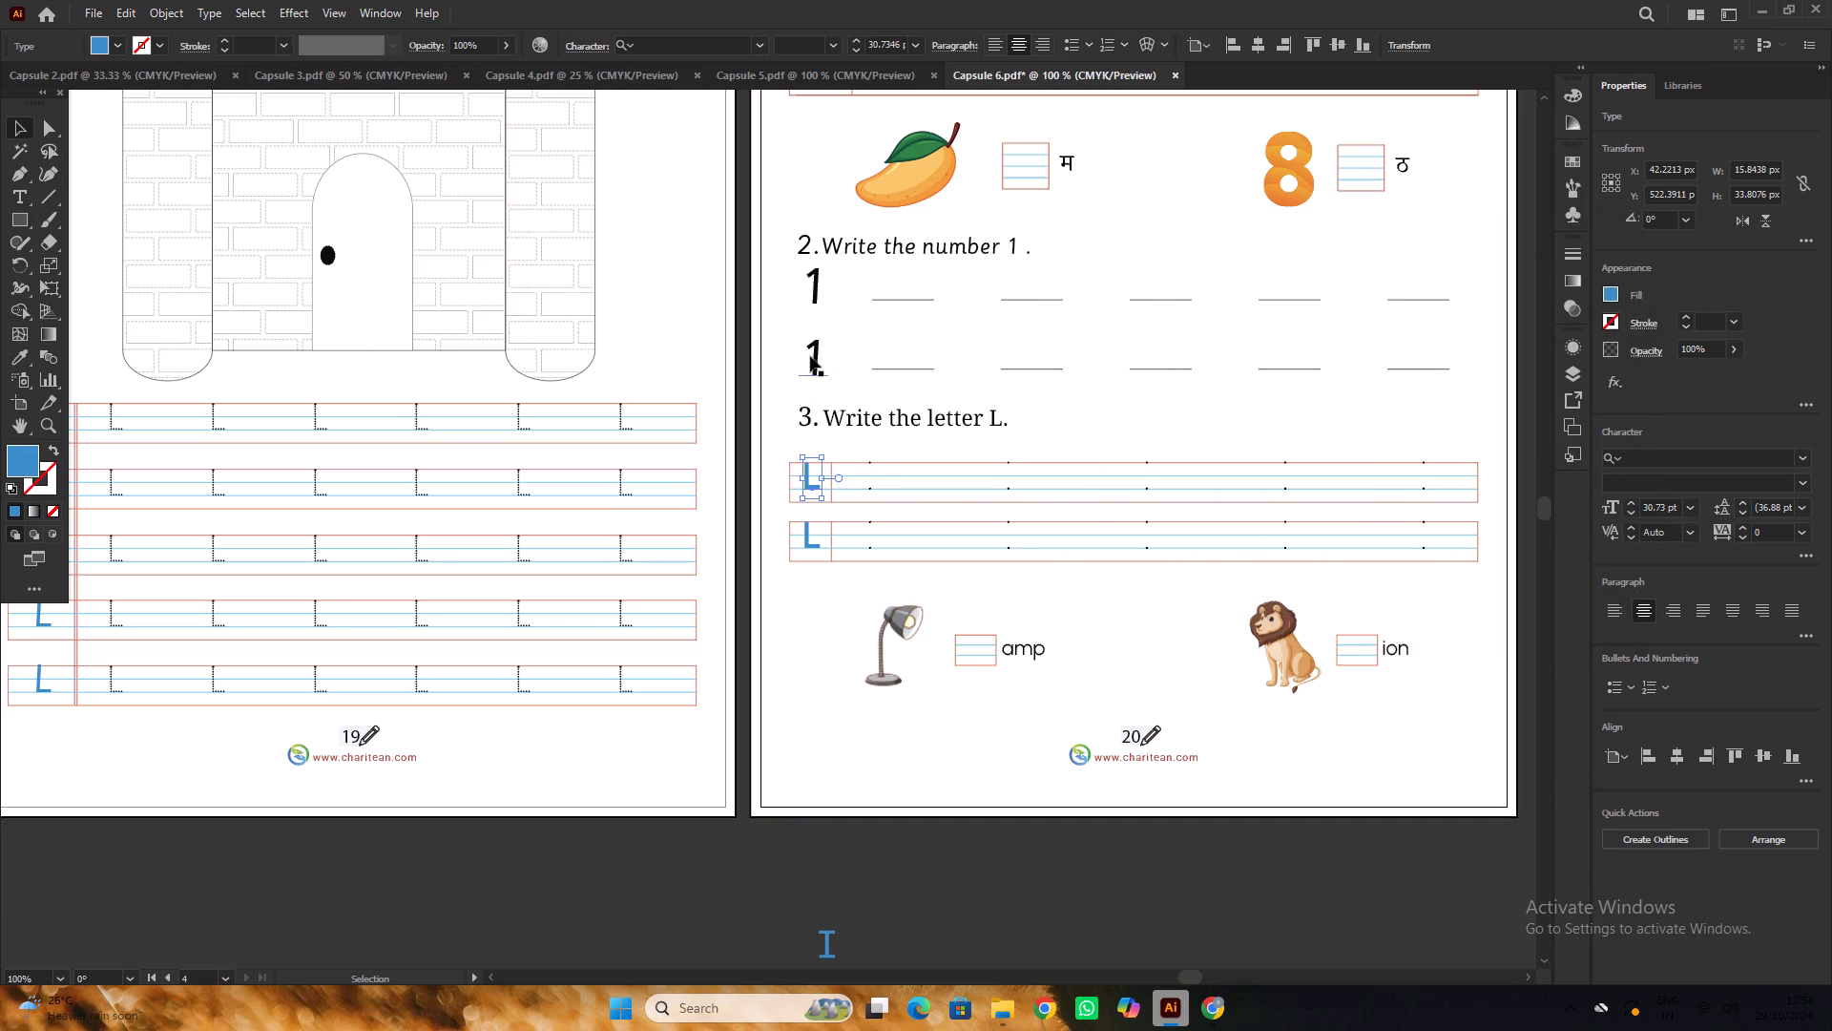
{"action": "left_click", "coordinate": [810, 355]}
{"action": "left_click", "coordinate": [810, 295], "text": "shift"}
{"action": "double_click", "coordinate": [18, 459]}
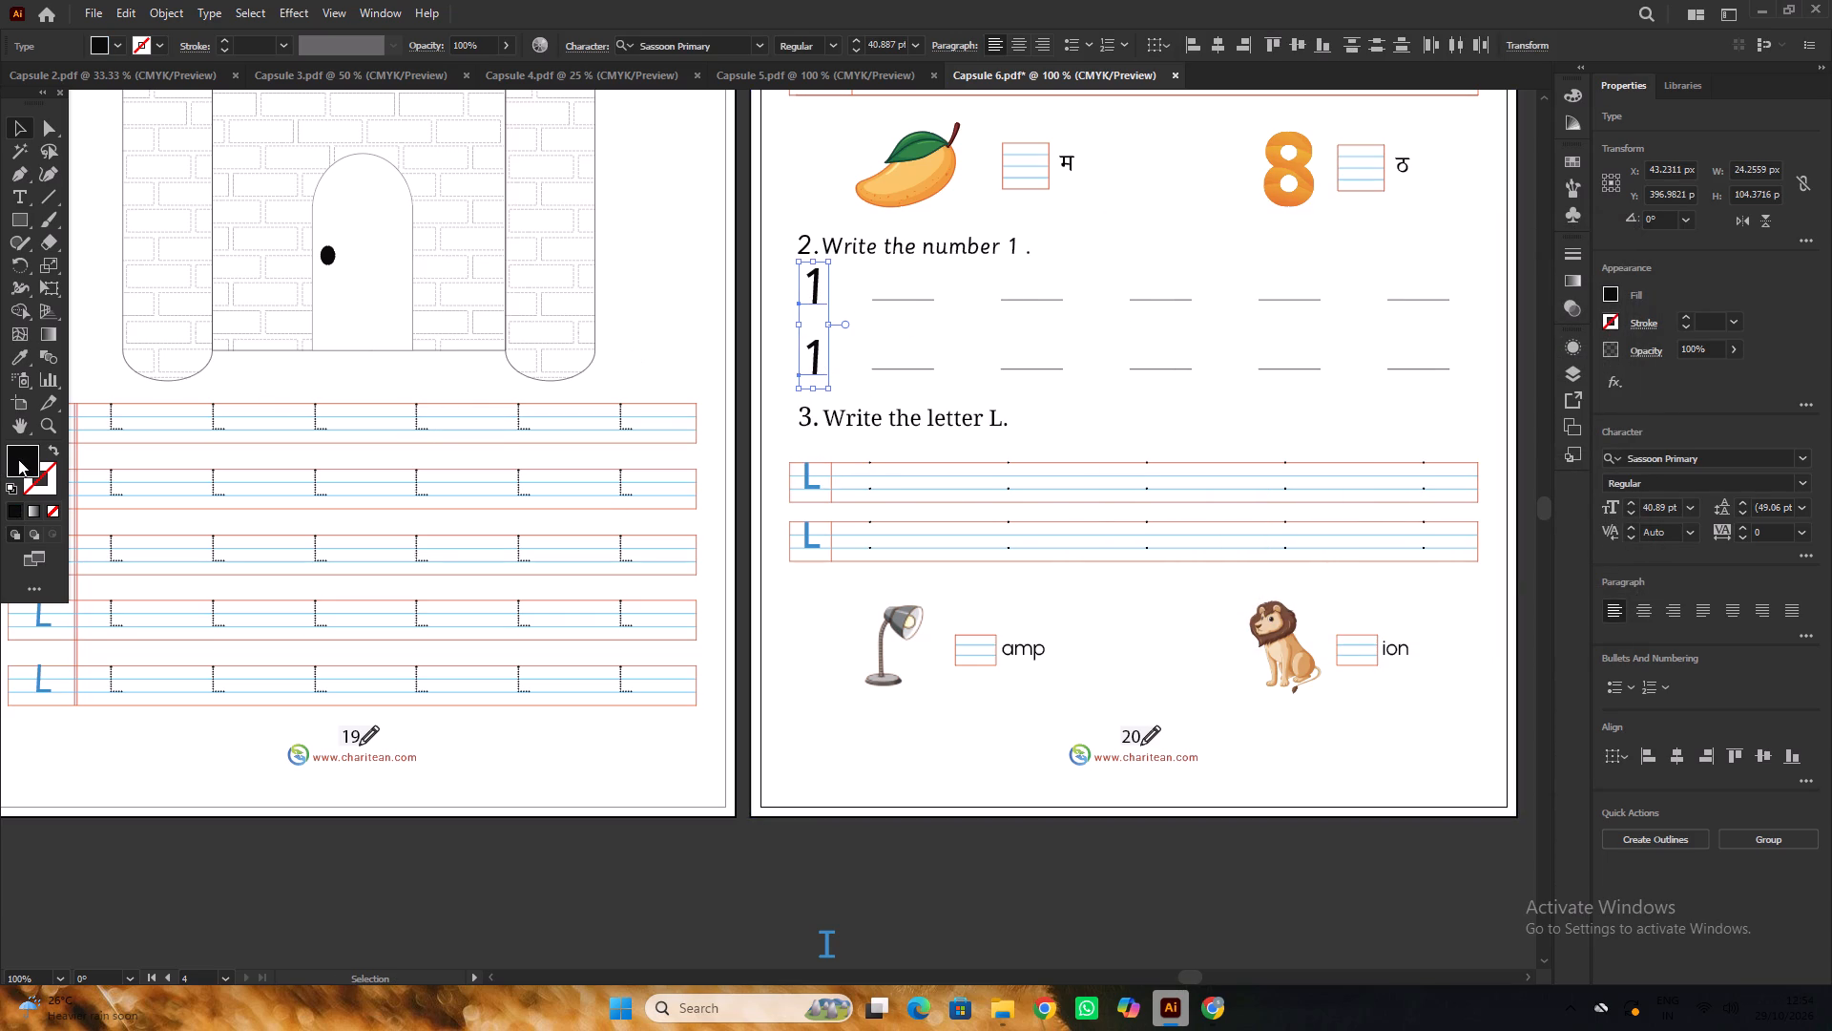
{"action": "key", "text": "ctrl+v"}
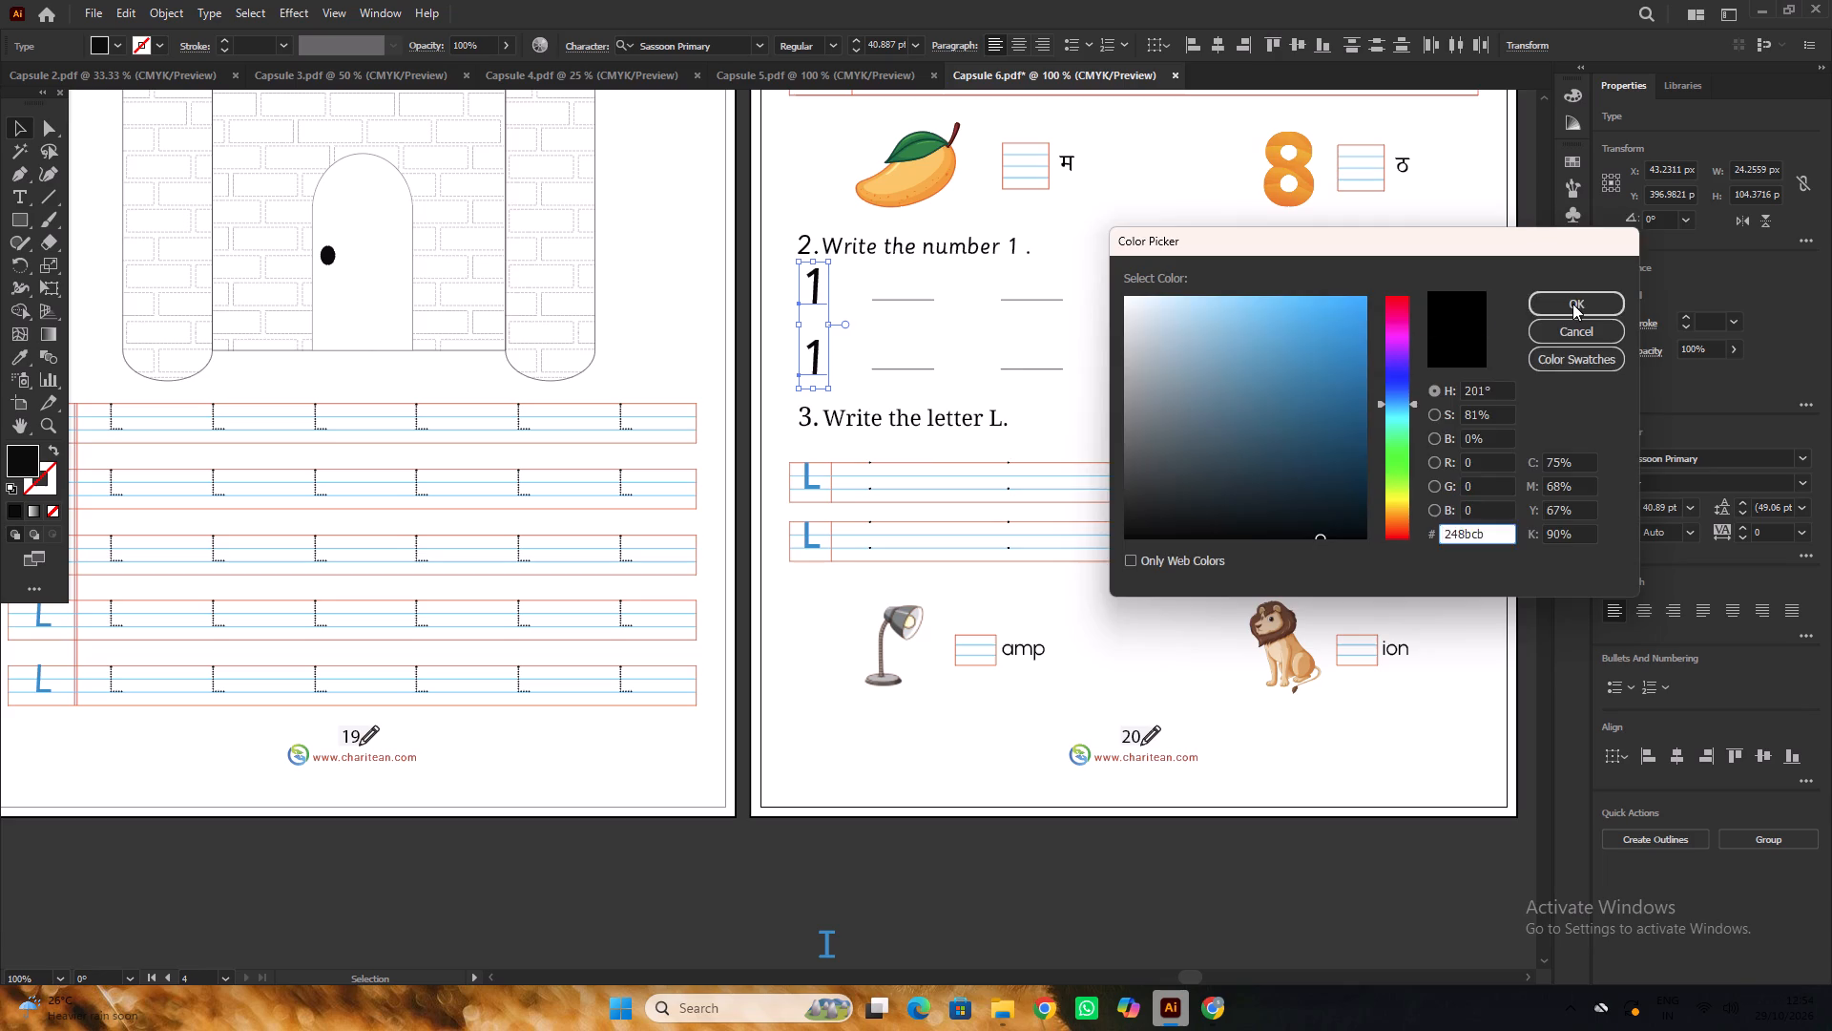
{"action": "left_click", "coordinate": [1572, 304]}
{"action": "scroll", "coordinate": [779, 513], "scroll_direction": "down", "scroll_amount": 2, "text": "alt"}
{"action": "triple_click", "coordinate": [1069, 744]}
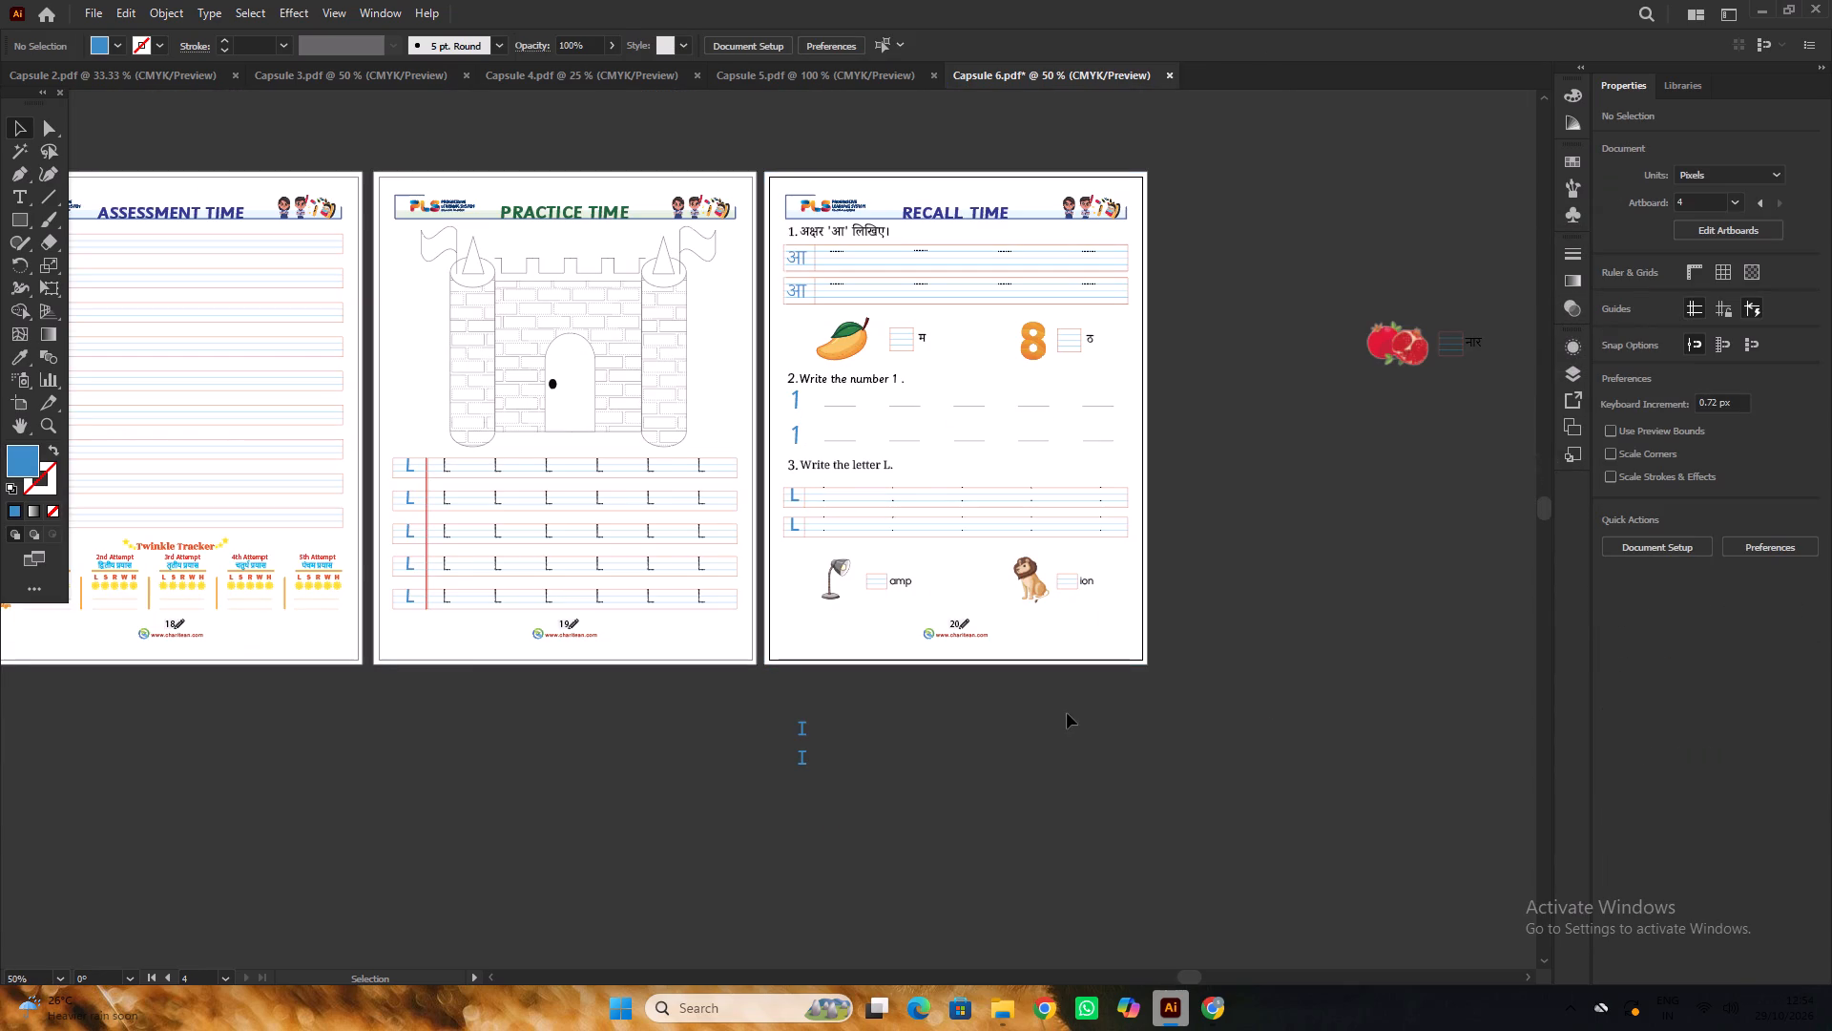
Set both blue example letters L under question 3 on the Recall Time page to the Sassoon Primary font.
{"action": "scroll", "coordinate": [945, 535], "scroll_direction": "down", "scroll_amount": 4}
{"action": "scroll", "coordinate": [854, 466], "scroll_direction": "up", "scroll_amount": 1, "text": "alt"}
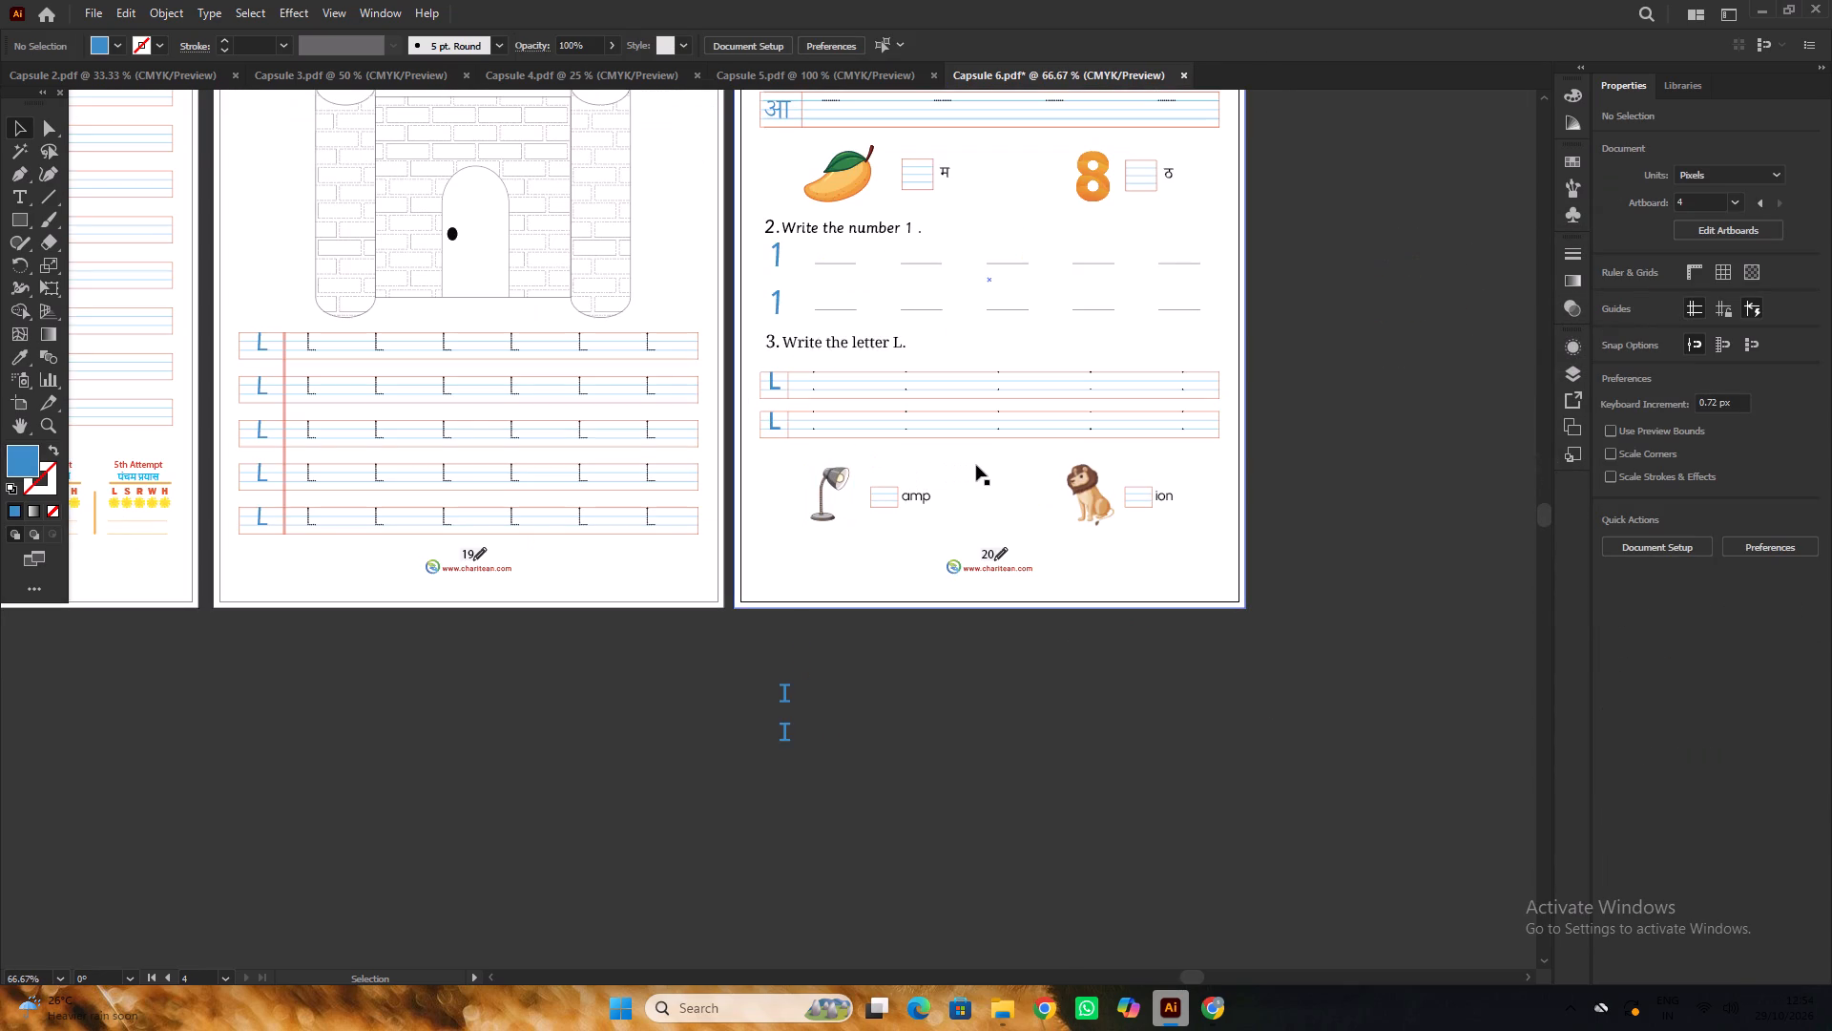
{"action": "scroll", "coordinate": [788, 412], "scroll_direction": "up", "scroll_amount": 1, "text": "alt"}
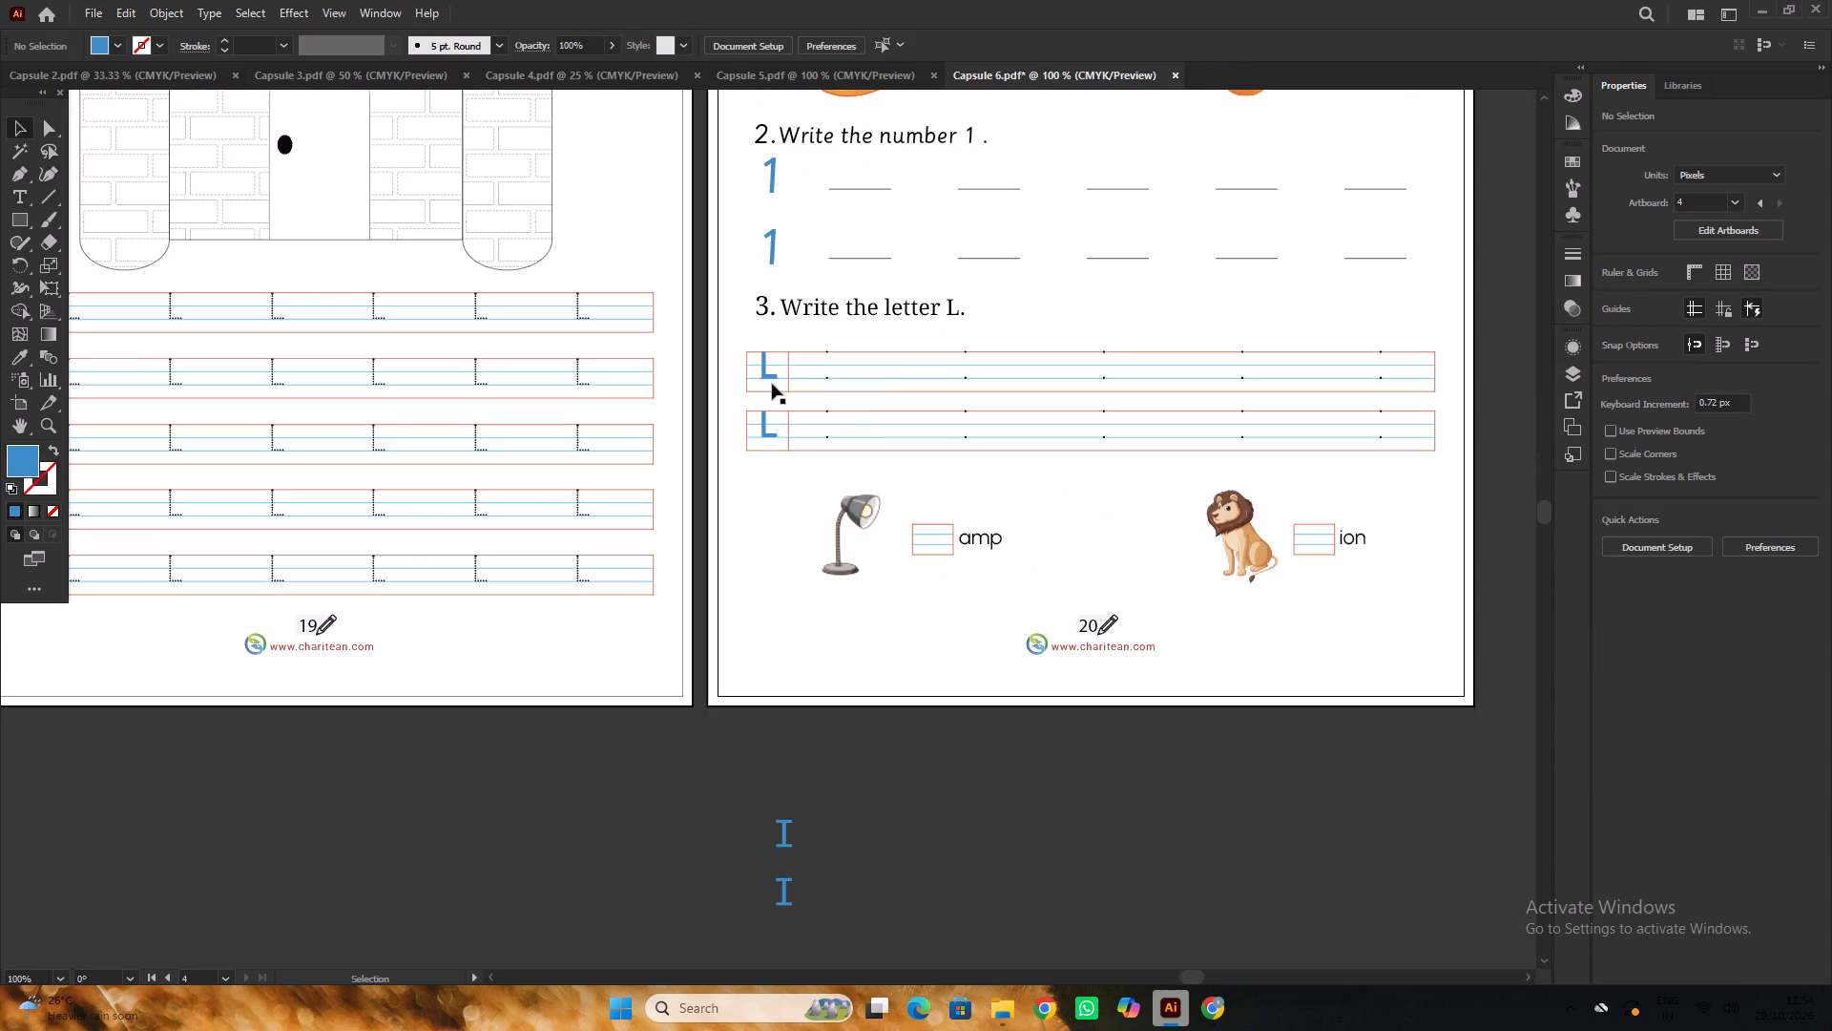
{"action": "scroll", "coordinate": [772, 384], "scroll_direction": "up", "scroll_amount": 1, "text": "alt"}
{"action": "left_click", "coordinate": [772, 370]}
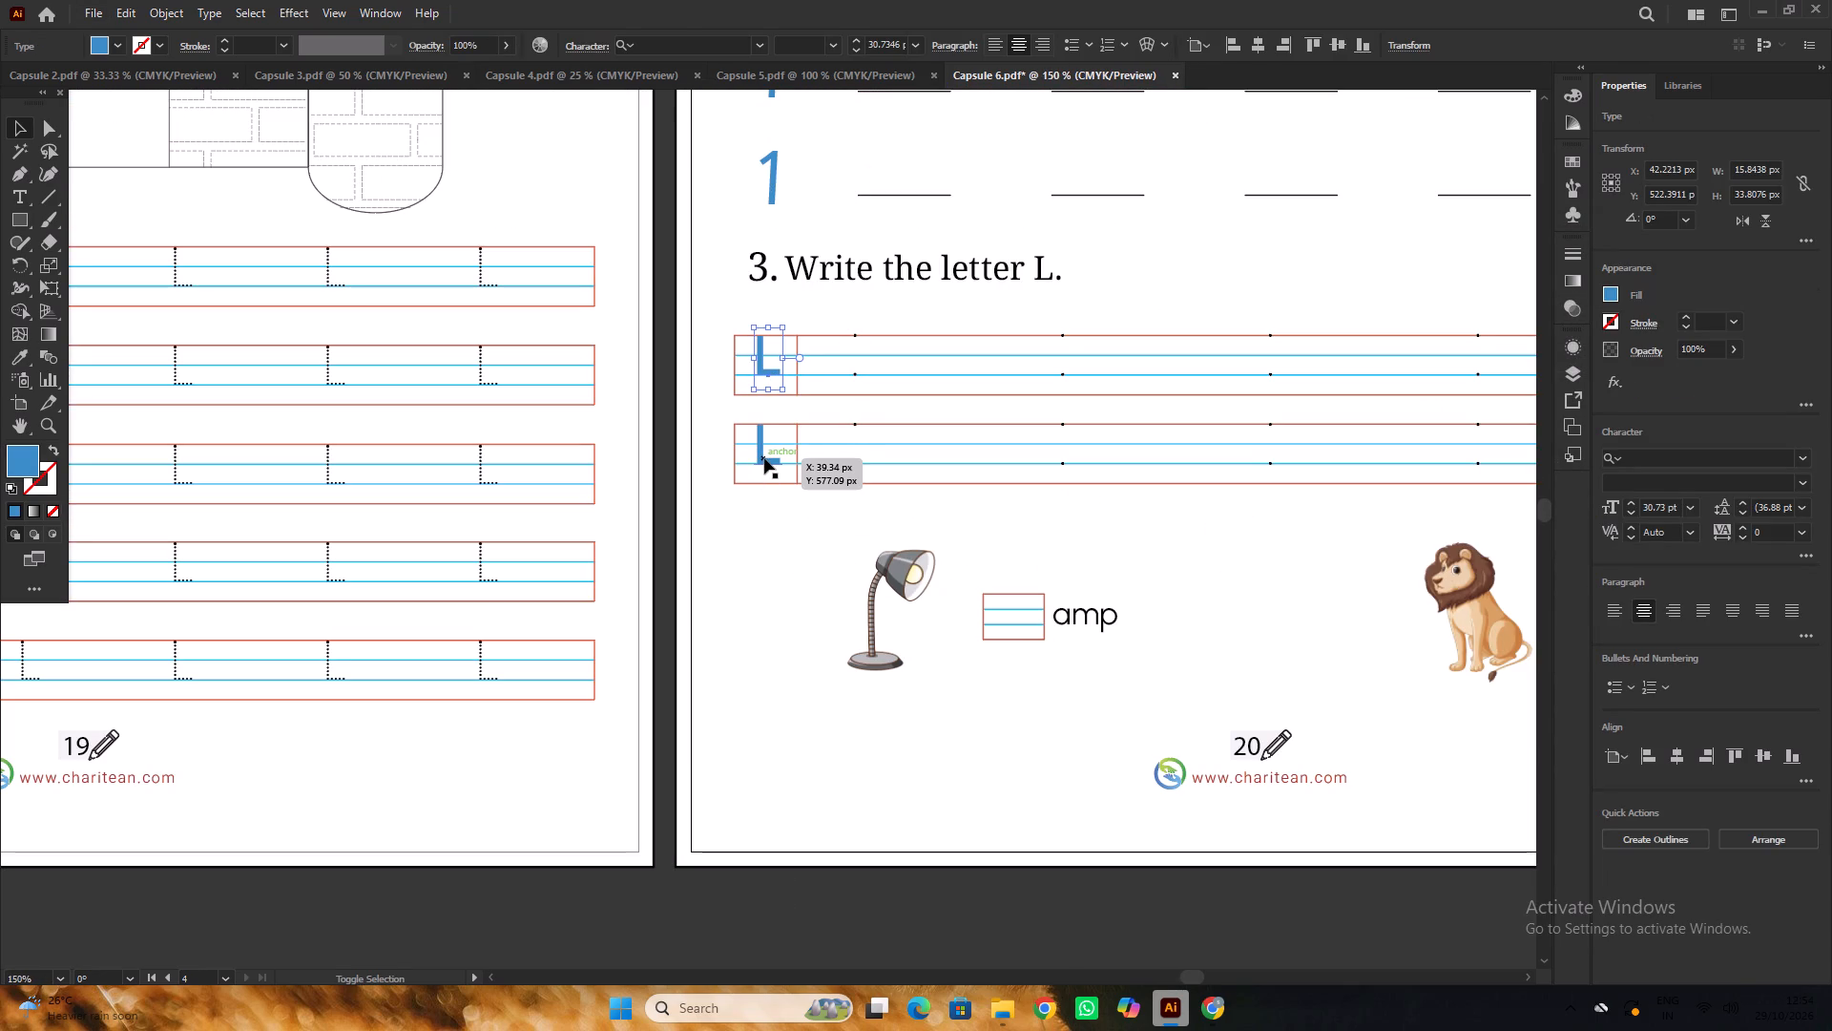
{"action": "left_click", "coordinate": [764, 458], "text": "shift"}
{"action": "scroll", "coordinate": [865, 448], "scroll_direction": "down", "scroll_amount": 2, "text": "alt"}
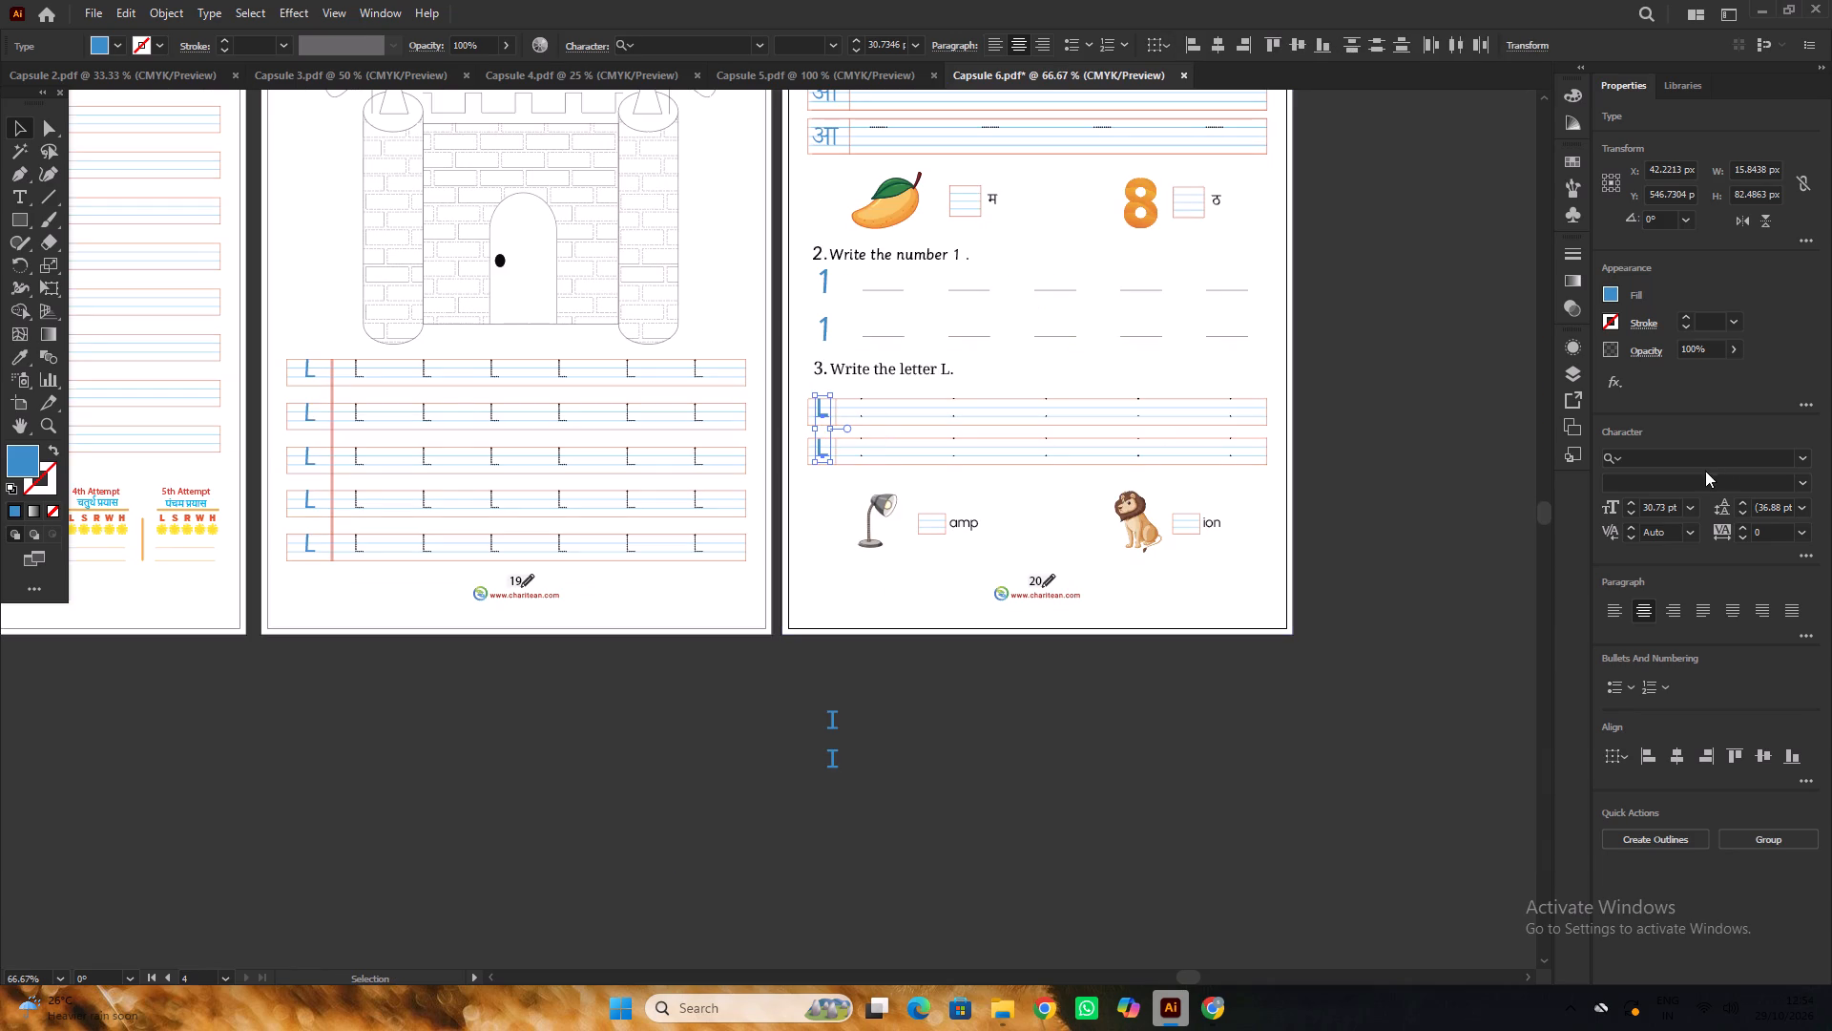
{"action": "left_click", "coordinate": [1705, 470]}
{"action": "left_click", "coordinate": [1698, 457]}
{"action": "type", "text": "SA"}
{"action": "key", "text": "s"}
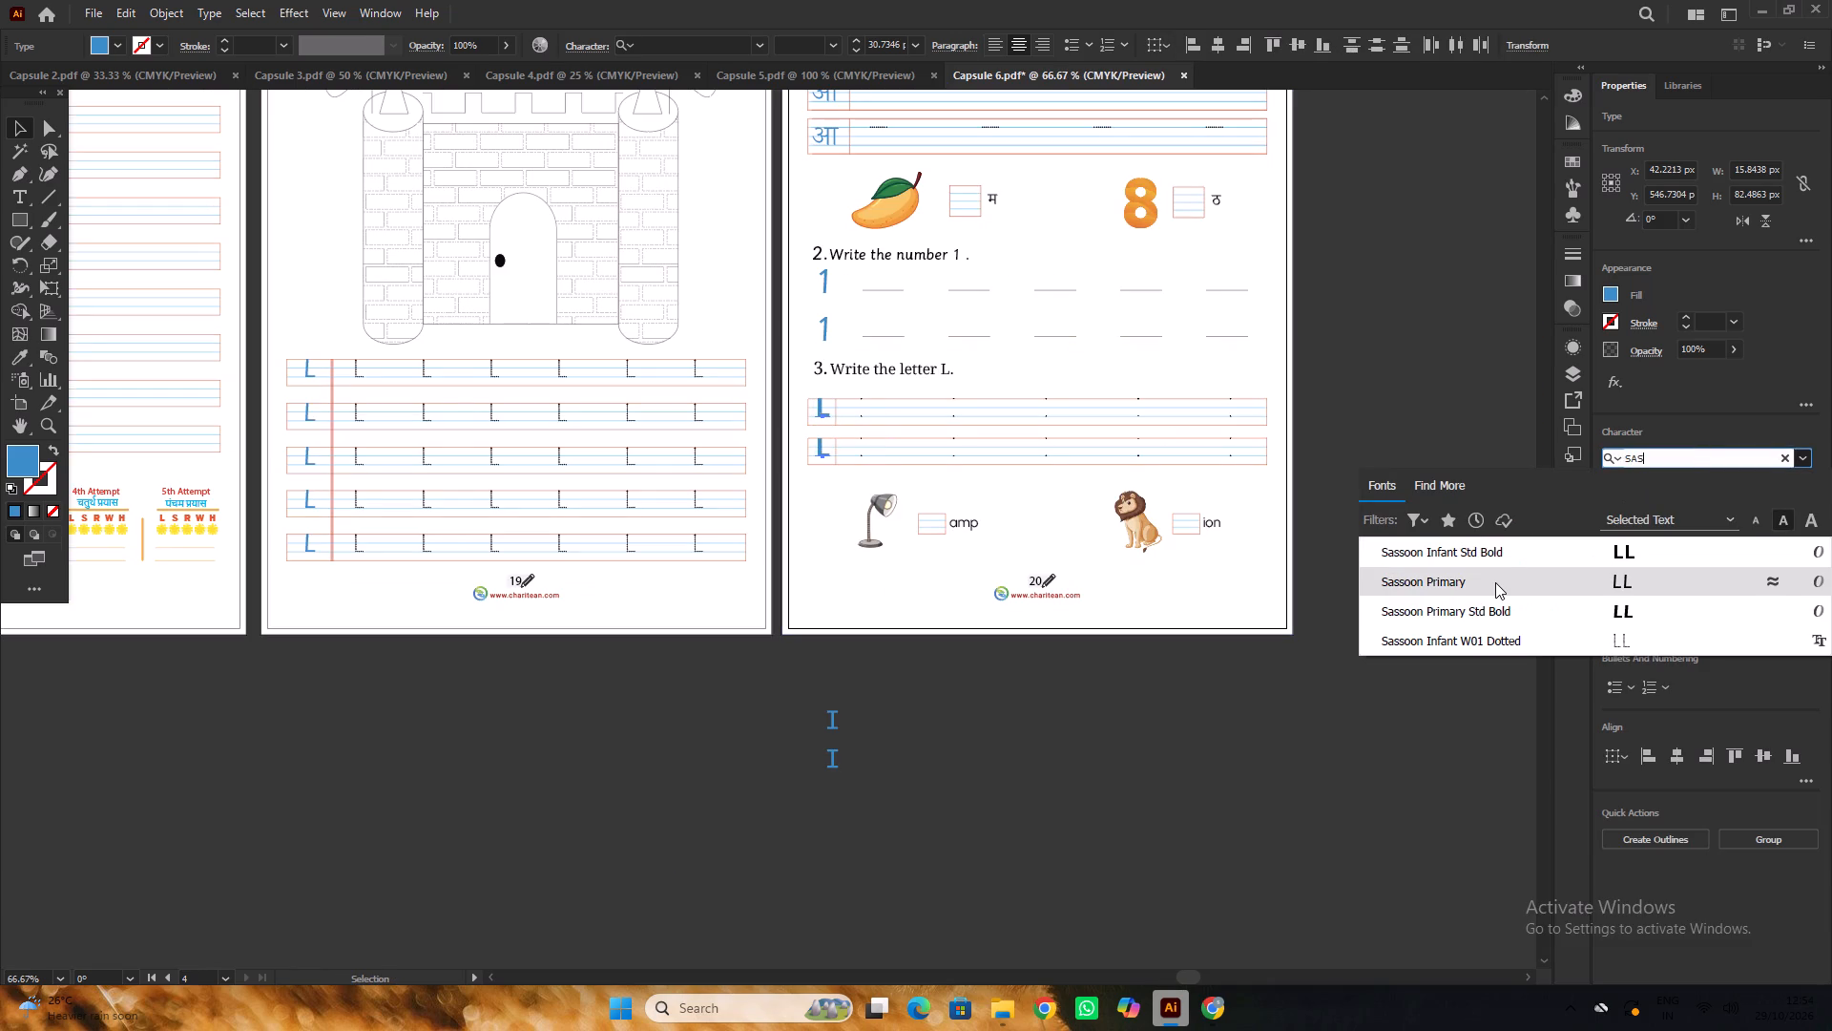
{"action": "left_click", "coordinate": [1450, 582]}
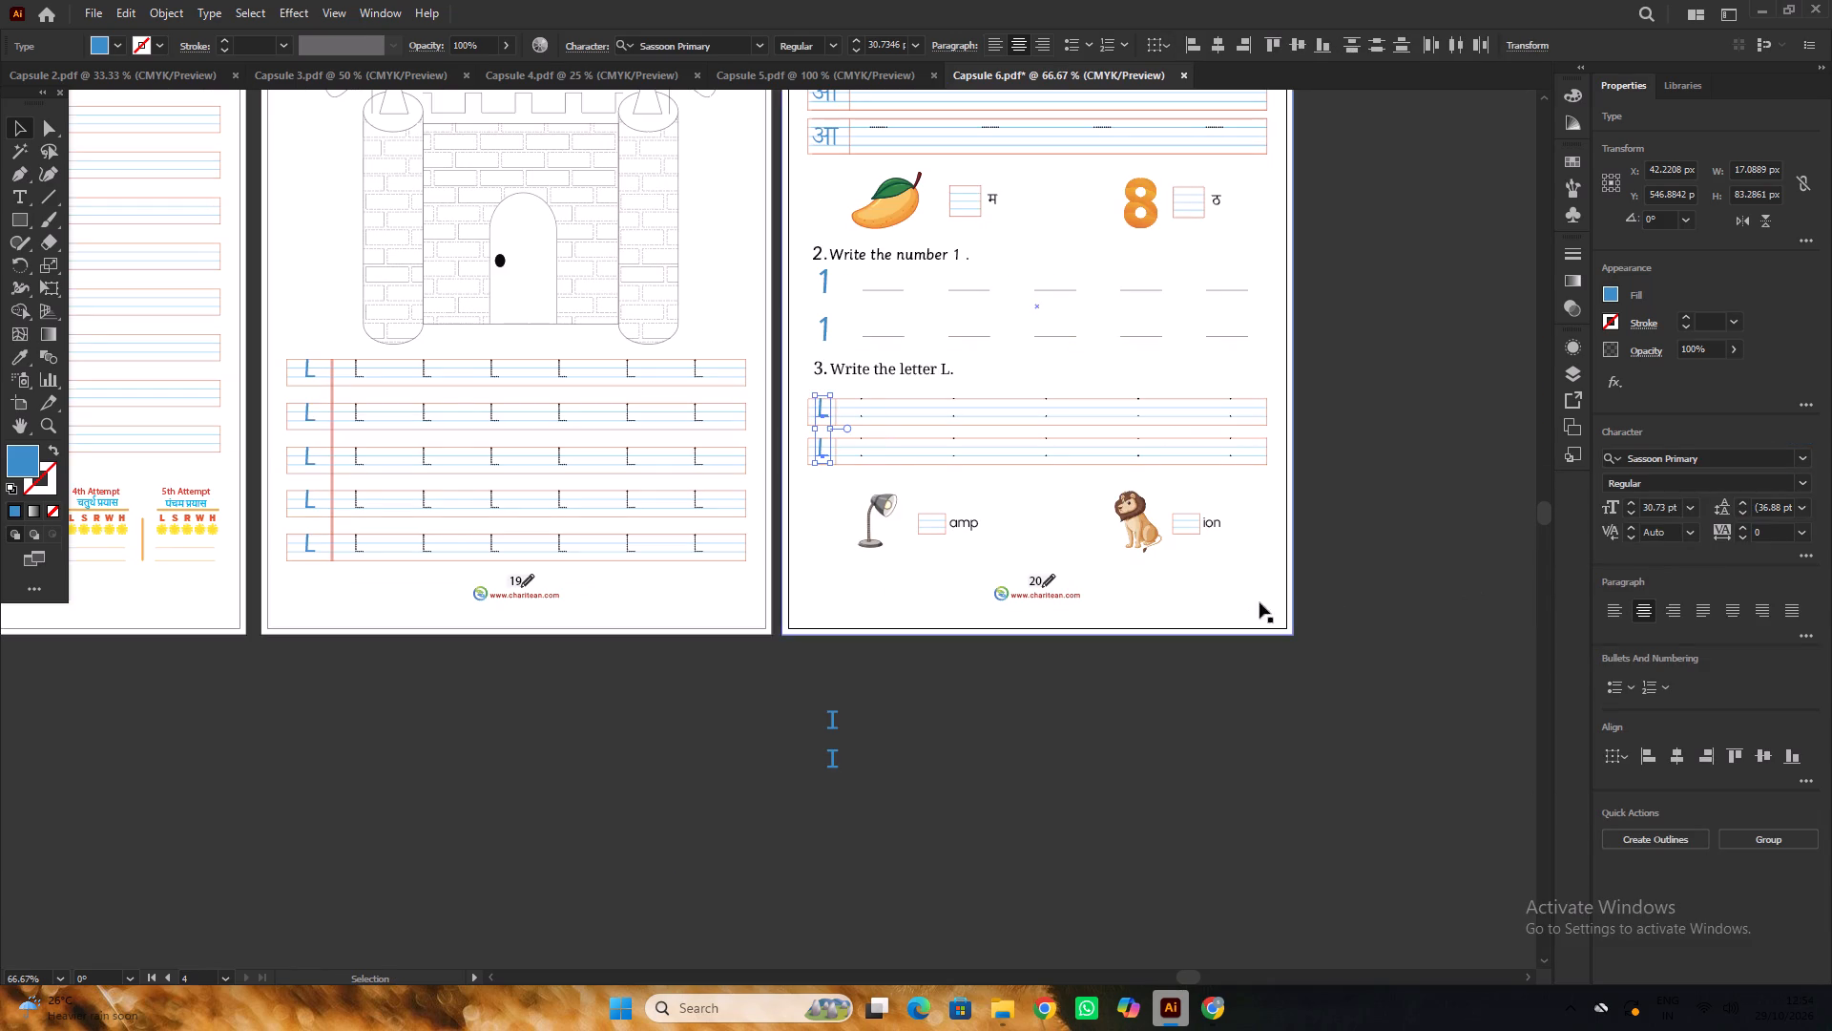
{"action": "left_click", "coordinate": [1336, 583]}
Delete all six dotted tracing letters L from the bottom writing row of the Practice Time page, keeping the blue example L.
{"action": "scroll", "coordinate": [867, 440], "scroll_direction": "up", "scroll_amount": 2, "text": "alt"}
{"action": "scroll", "coordinate": [896, 432], "scroll_direction": "down", "scroll_amount": 2, "text": "alt"}
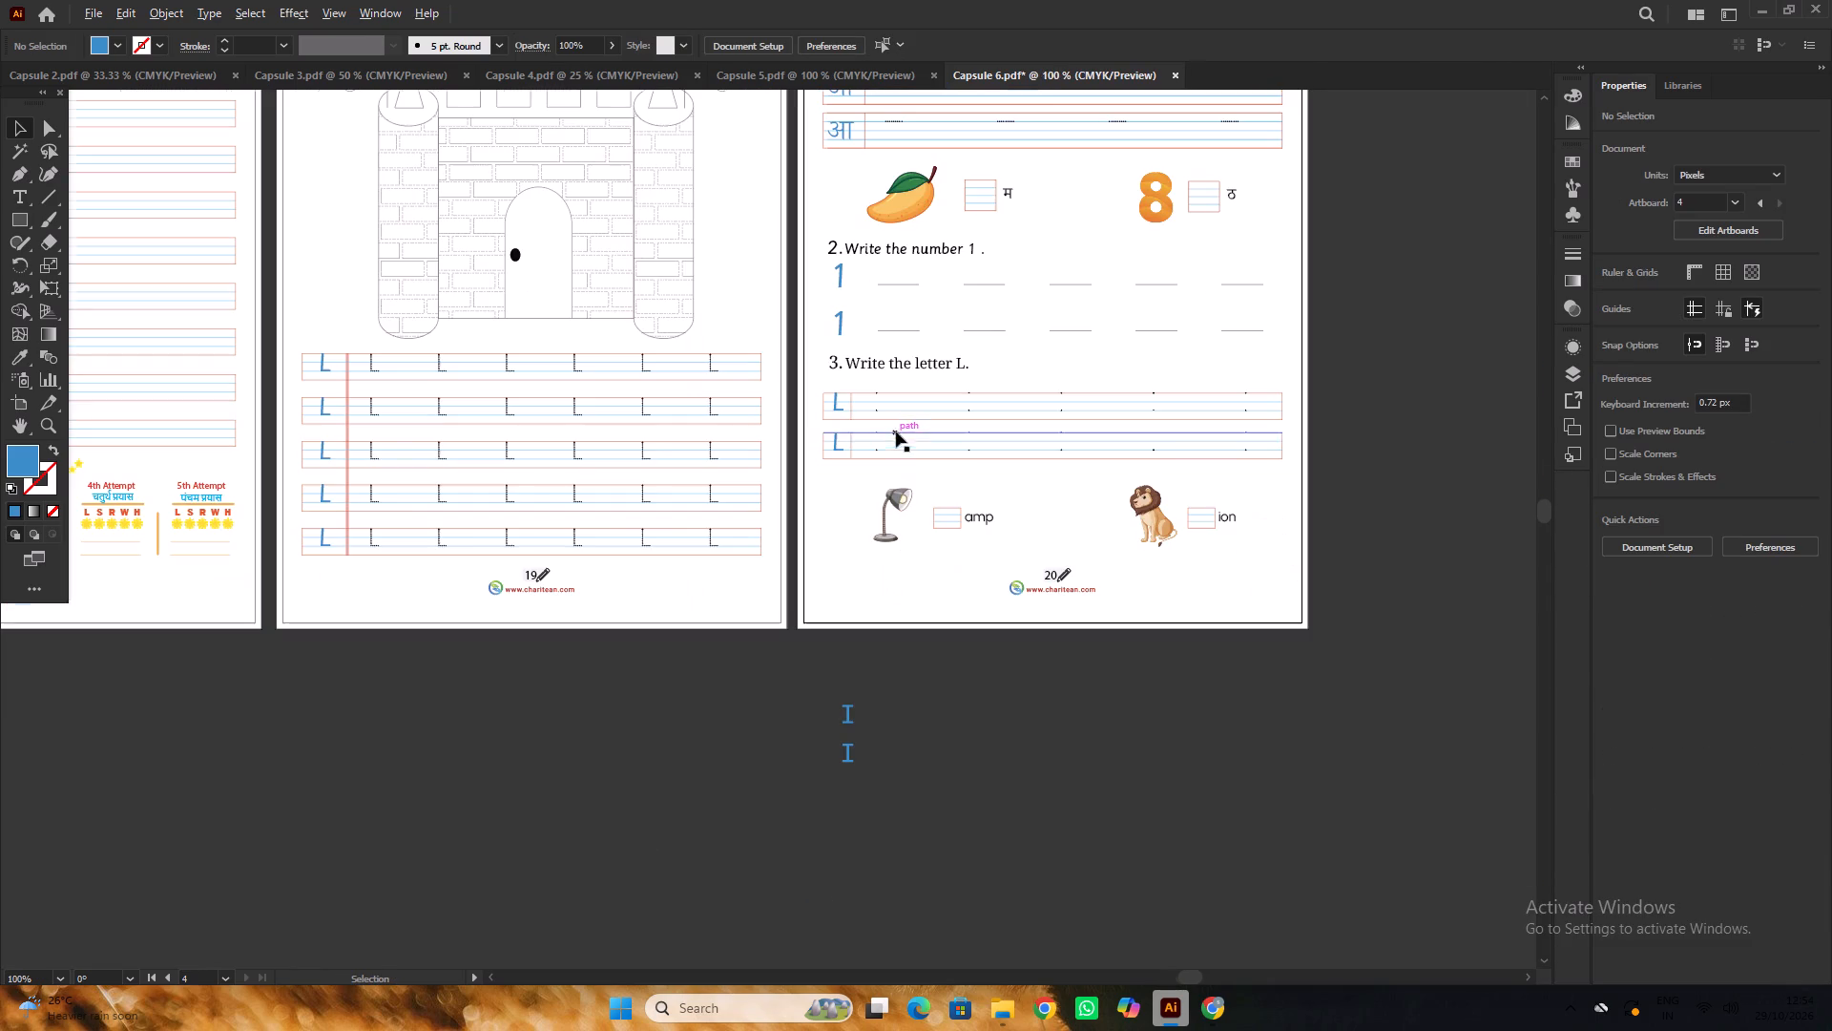
{"action": "left_click", "coordinate": [1293, 642]}
{"action": "scroll", "coordinate": [1134, 514], "scroll_direction": "down", "scroll_amount": 2, "text": "alt"}
{"action": "scroll", "coordinate": [830, 534], "scroll_direction": "up", "scroll_amount": 3, "text": "alt"}
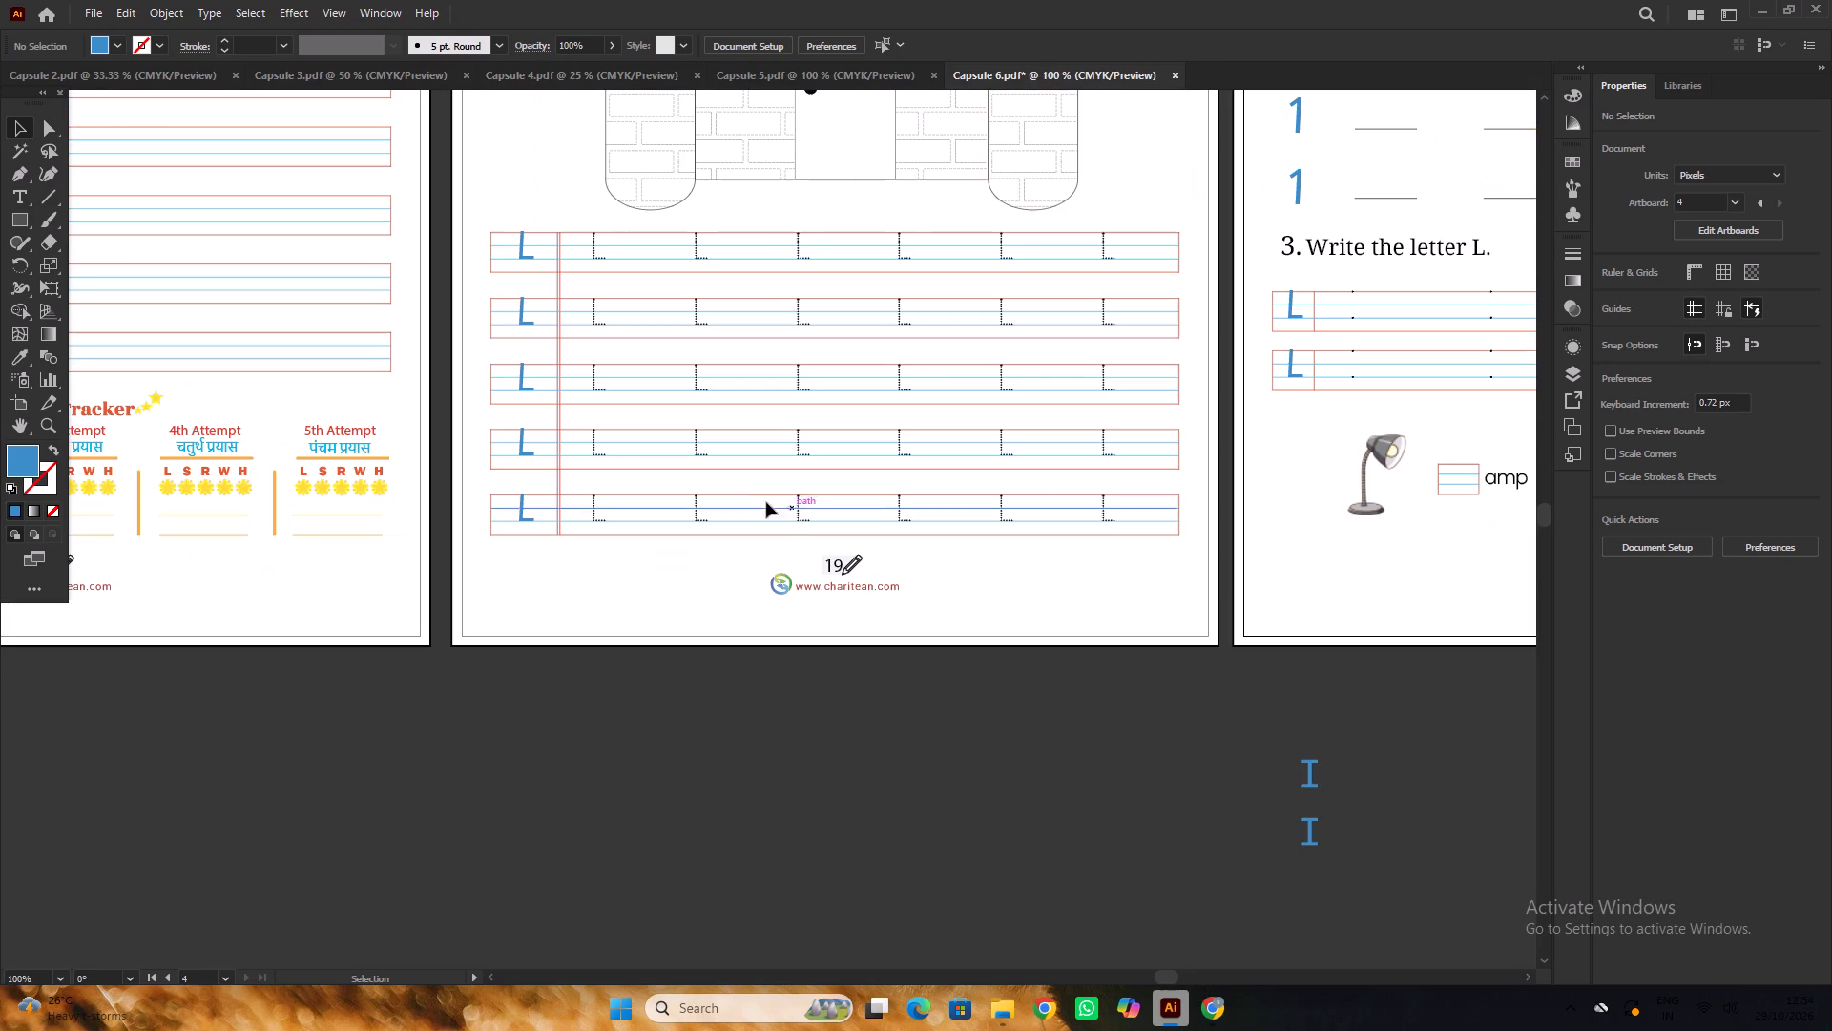
{"action": "left_click", "coordinate": [594, 512]}
{"action": "key", "text": "Delete"}
{"action": "key", "text": "Delete"}
{"action": "key", "text": "Delete"}
{"action": "key", "text": "Delete"}
{"action": "key", "text": "Delete"}
{"action": "key", "text": "Delete"}
{"action": "key", "text": "Delete"}
{"action": "key", "text": "Delete"}
{"action": "key", "text": "Delete"}
{"action": "key", "text": "Delete"}
{"action": "key", "text": "Delete"}
{"action": "key", "text": "Delete"}
{"action": "key", "text": "Delete"}
{"action": "key", "text": "Delete"}
{"action": "key", "text": "Delete"}
{"action": "key", "text": "Delete"}
{"action": "key", "text": "Delete"}
{"action": "key", "text": "Delete"}
{"action": "key", "text": "Delete"}
{"action": "key", "text": "Delete"}
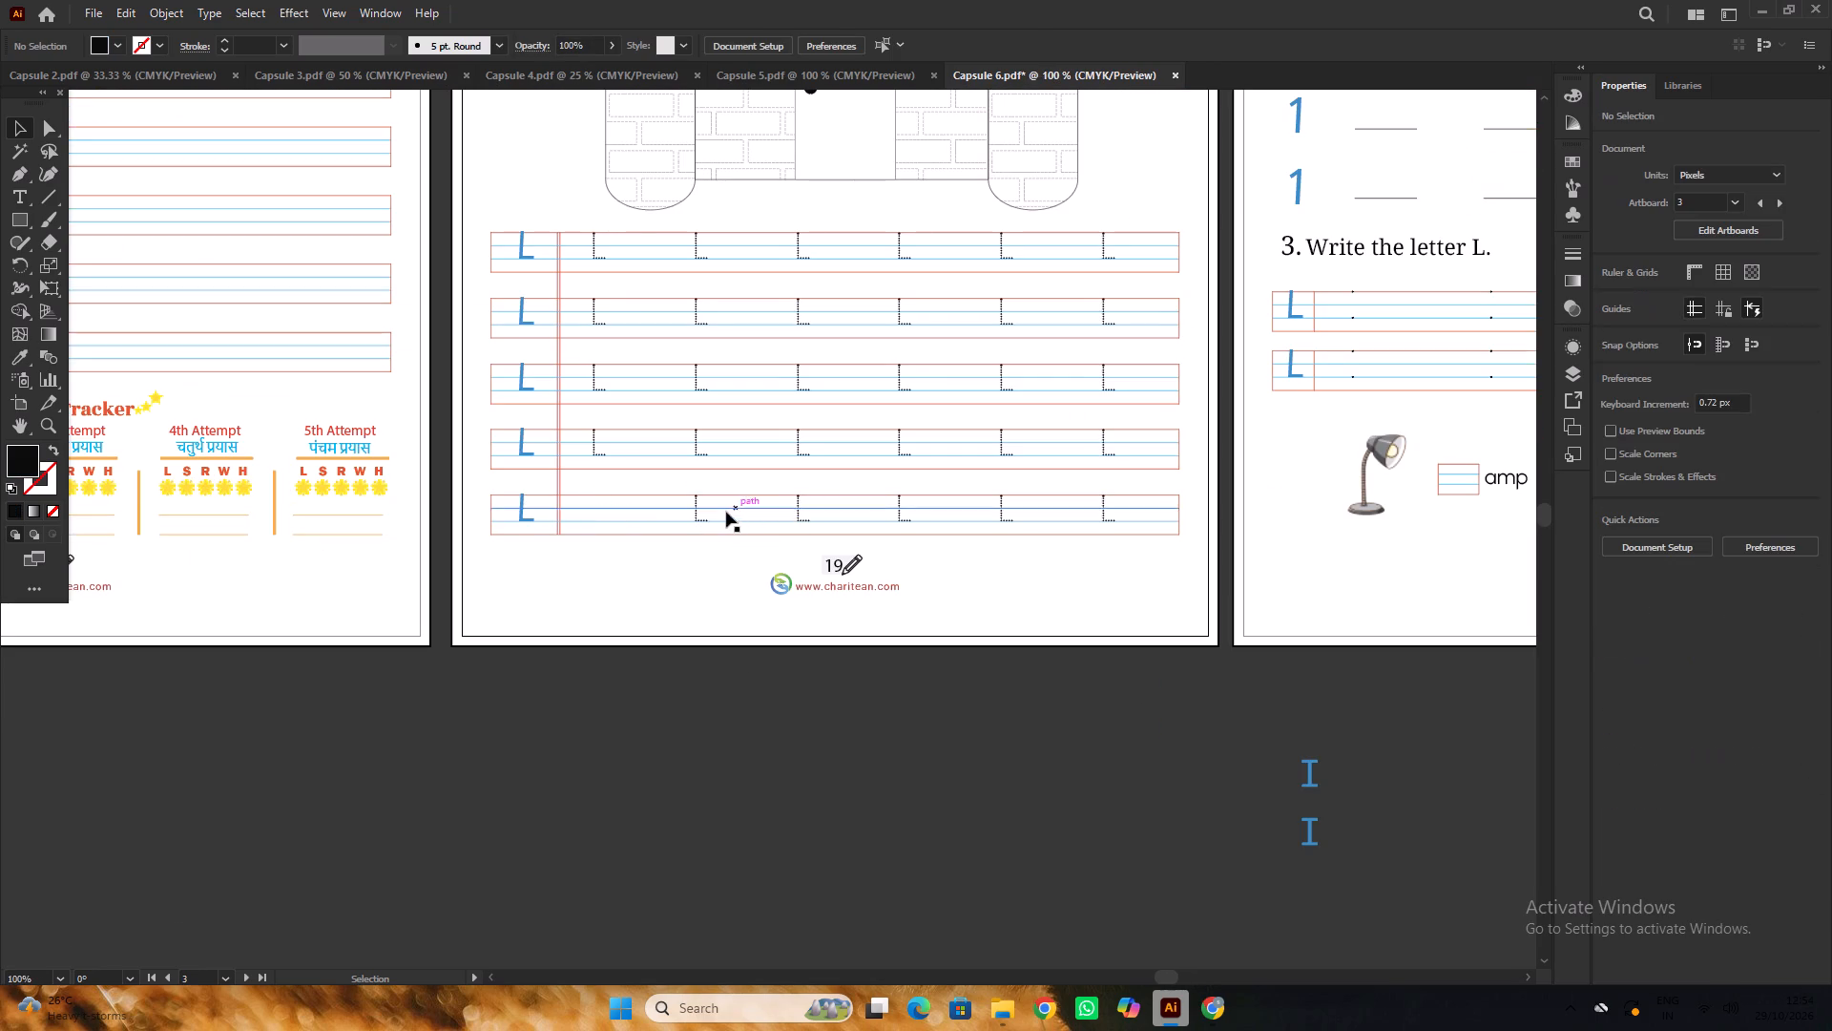
{"action": "left_click", "coordinate": [694, 514]}
{"action": "left_click", "coordinate": [797, 514]}
{"action": "left_click", "coordinate": [900, 515]}
{"action": "left_click", "coordinate": [1005, 518]}
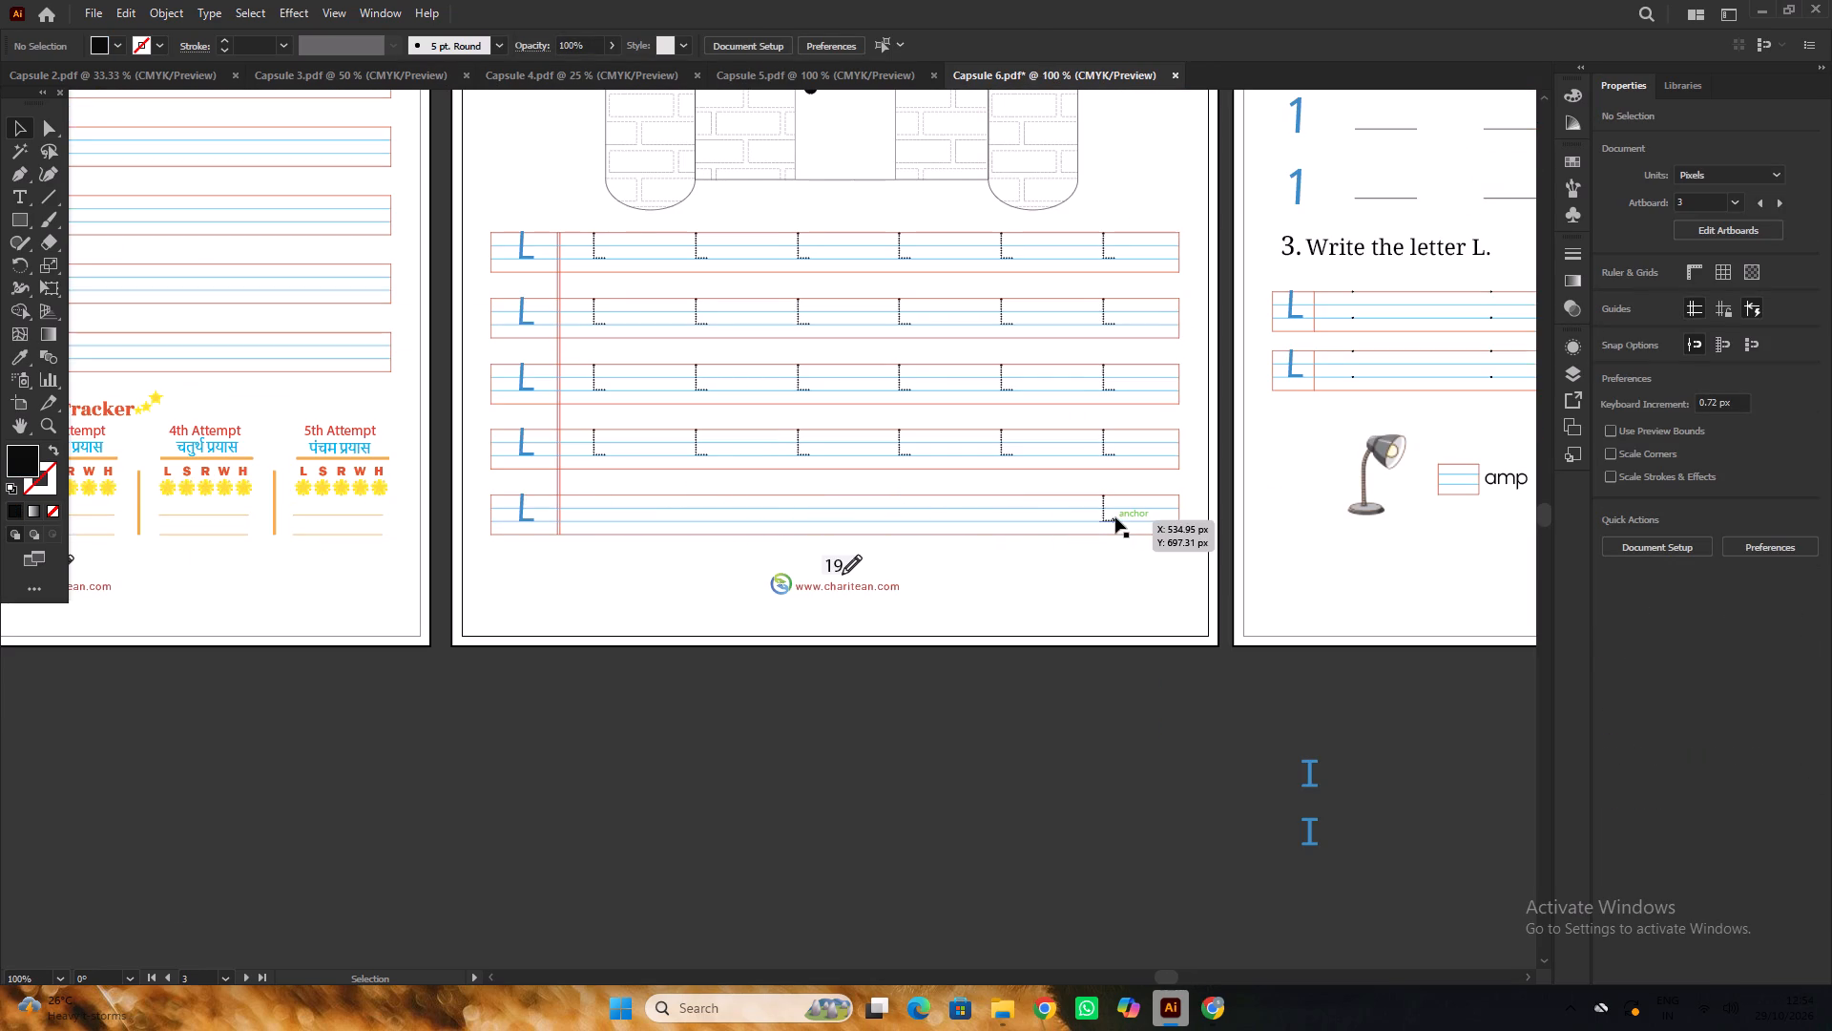
{"action": "left_click", "coordinate": [1112, 520]}
Lock the group of ruled writing lines below the castle on the Practice Time page.
{"action": "left_click_drag", "start_coordinate": [1137, 571], "coordinate": [1170, 292]}
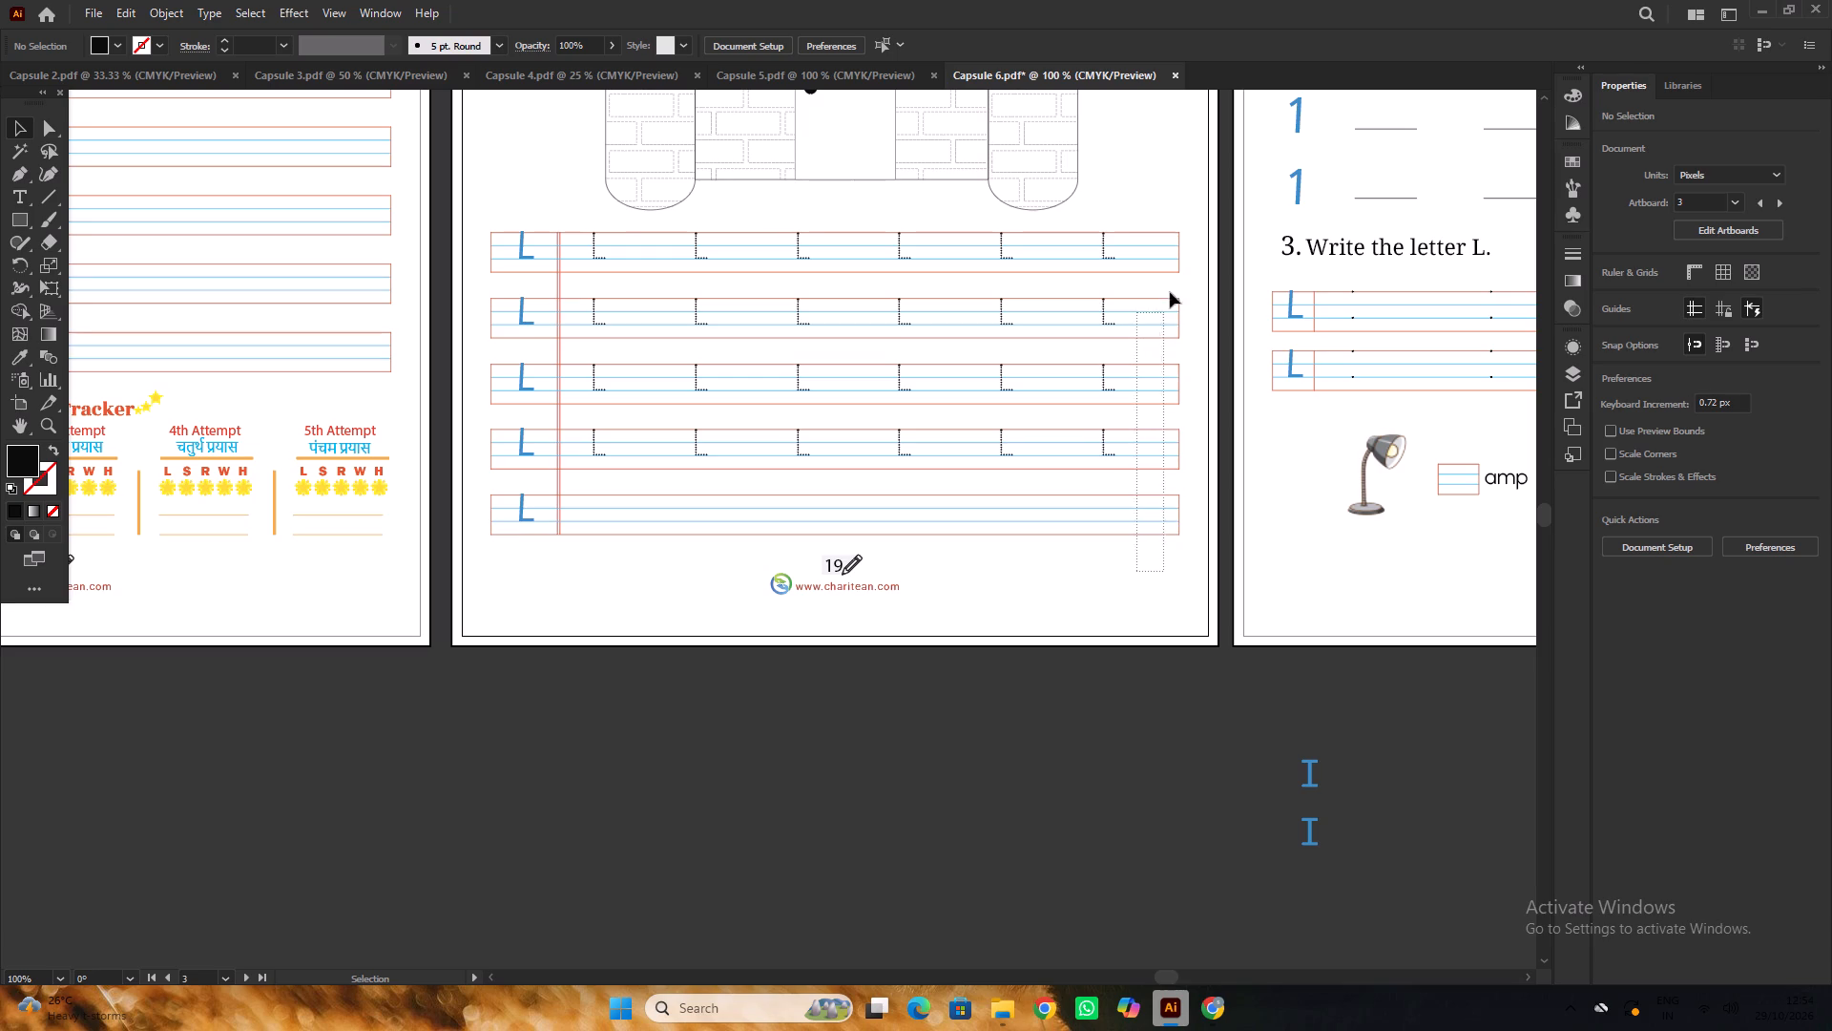
{"action": "left_click_drag", "start_coordinate": [1170, 292], "coordinate": [1174, 228]}
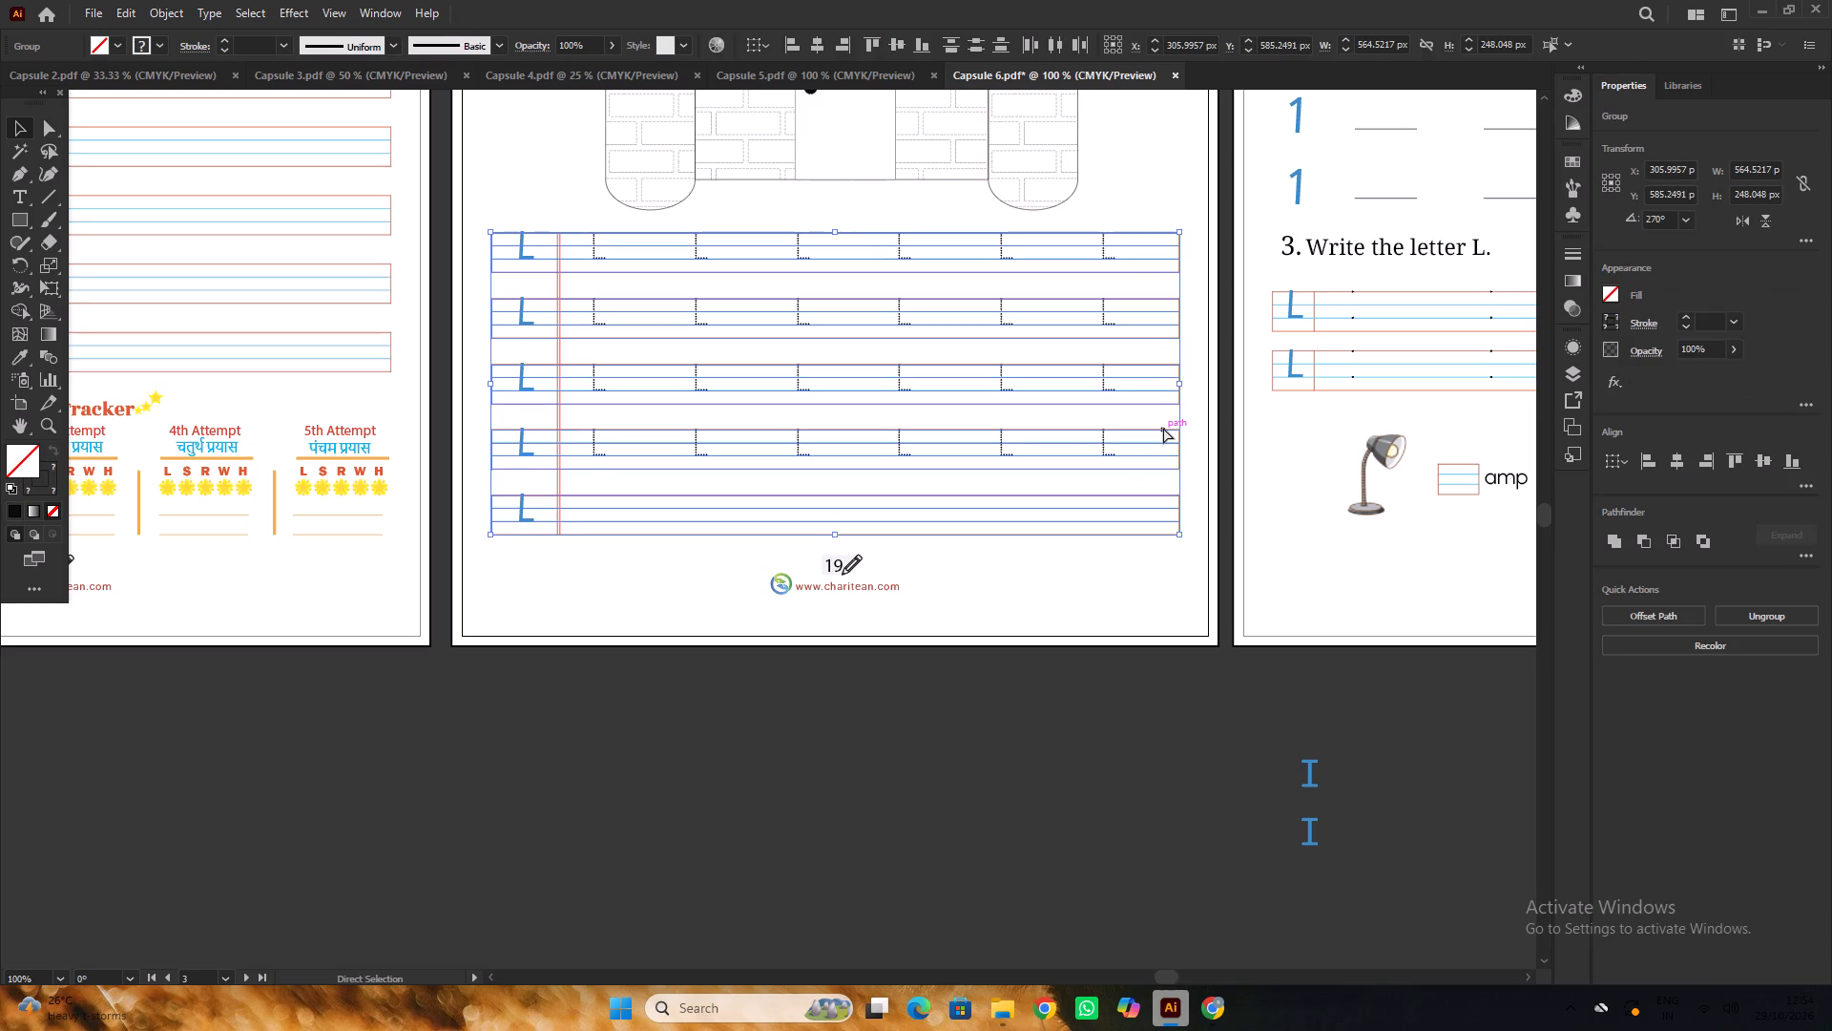
{"action": "key", "text": "ctrl+2"}
Delete all dotted tracing letters L from the third and fourth writing rows of the Practice Time page.
{"action": "left_click_drag", "start_coordinate": [585, 368], "coordinate": [1061, 479]}
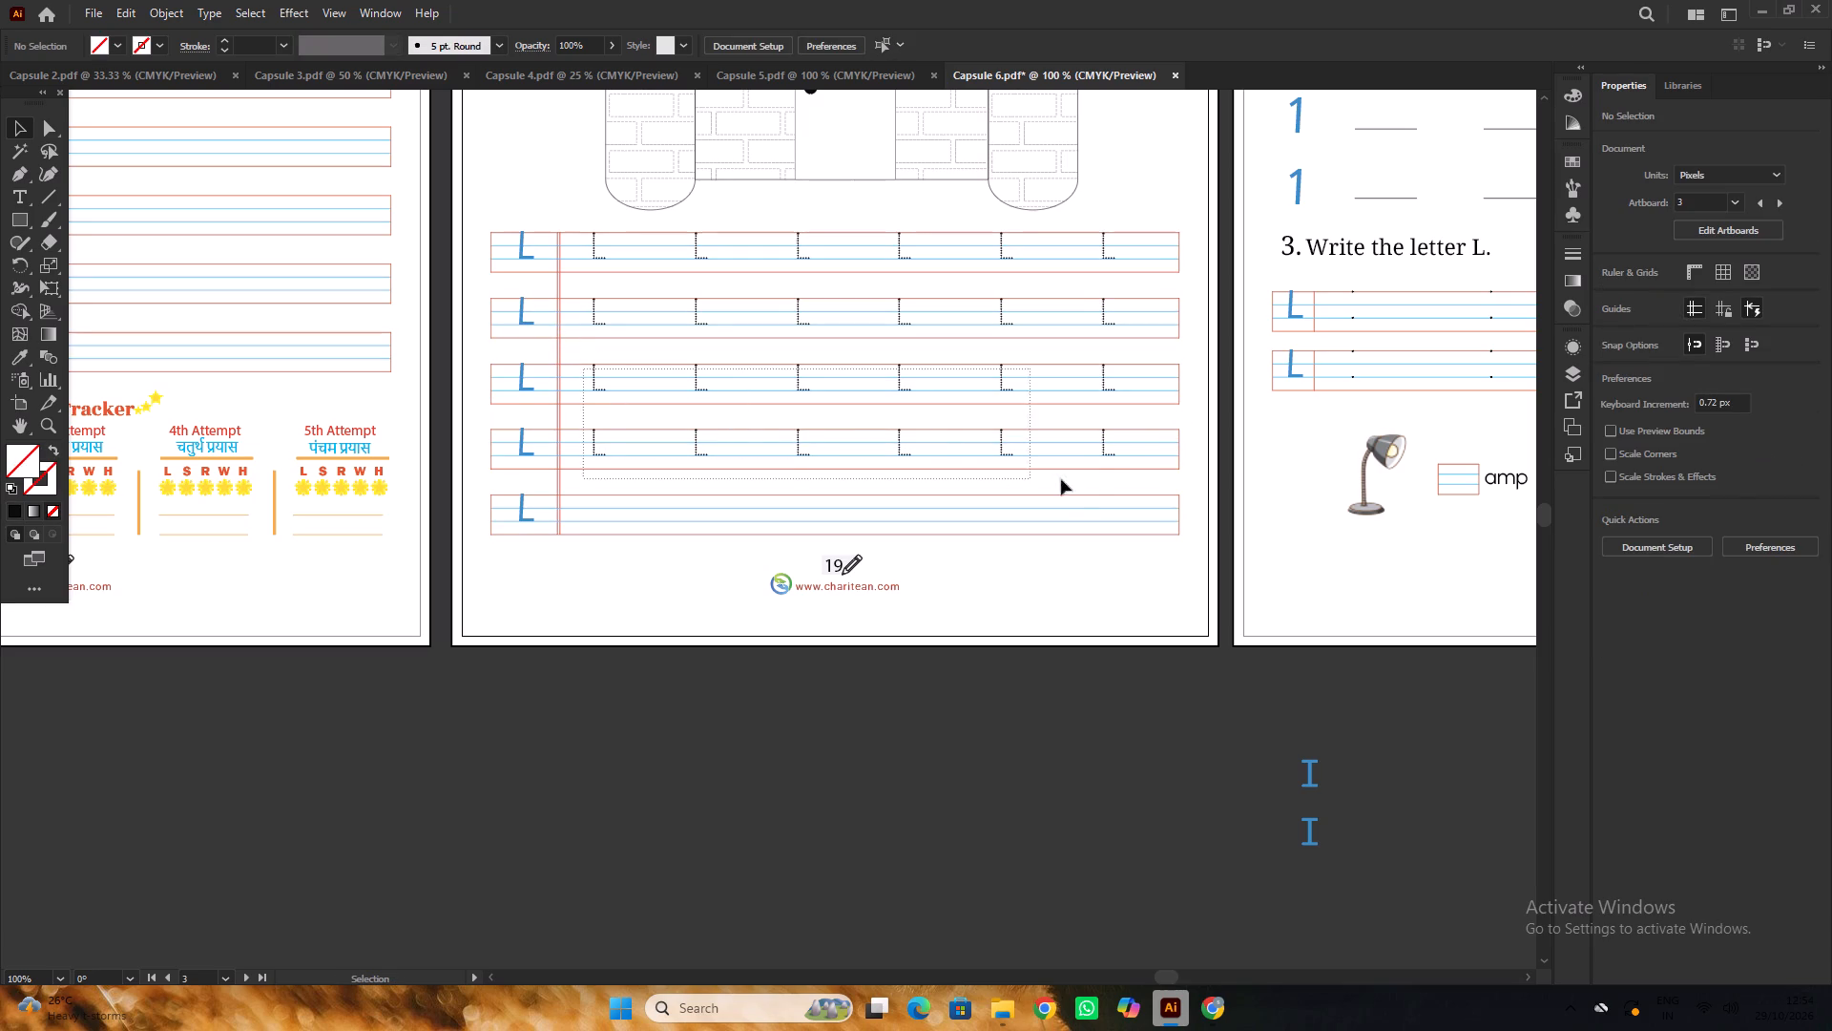
{"action": "left_click_drag", "start_coordinate": [1061, 479], "coordinate": [1091, 471]}
{"action": "key", "text": "Delete"}
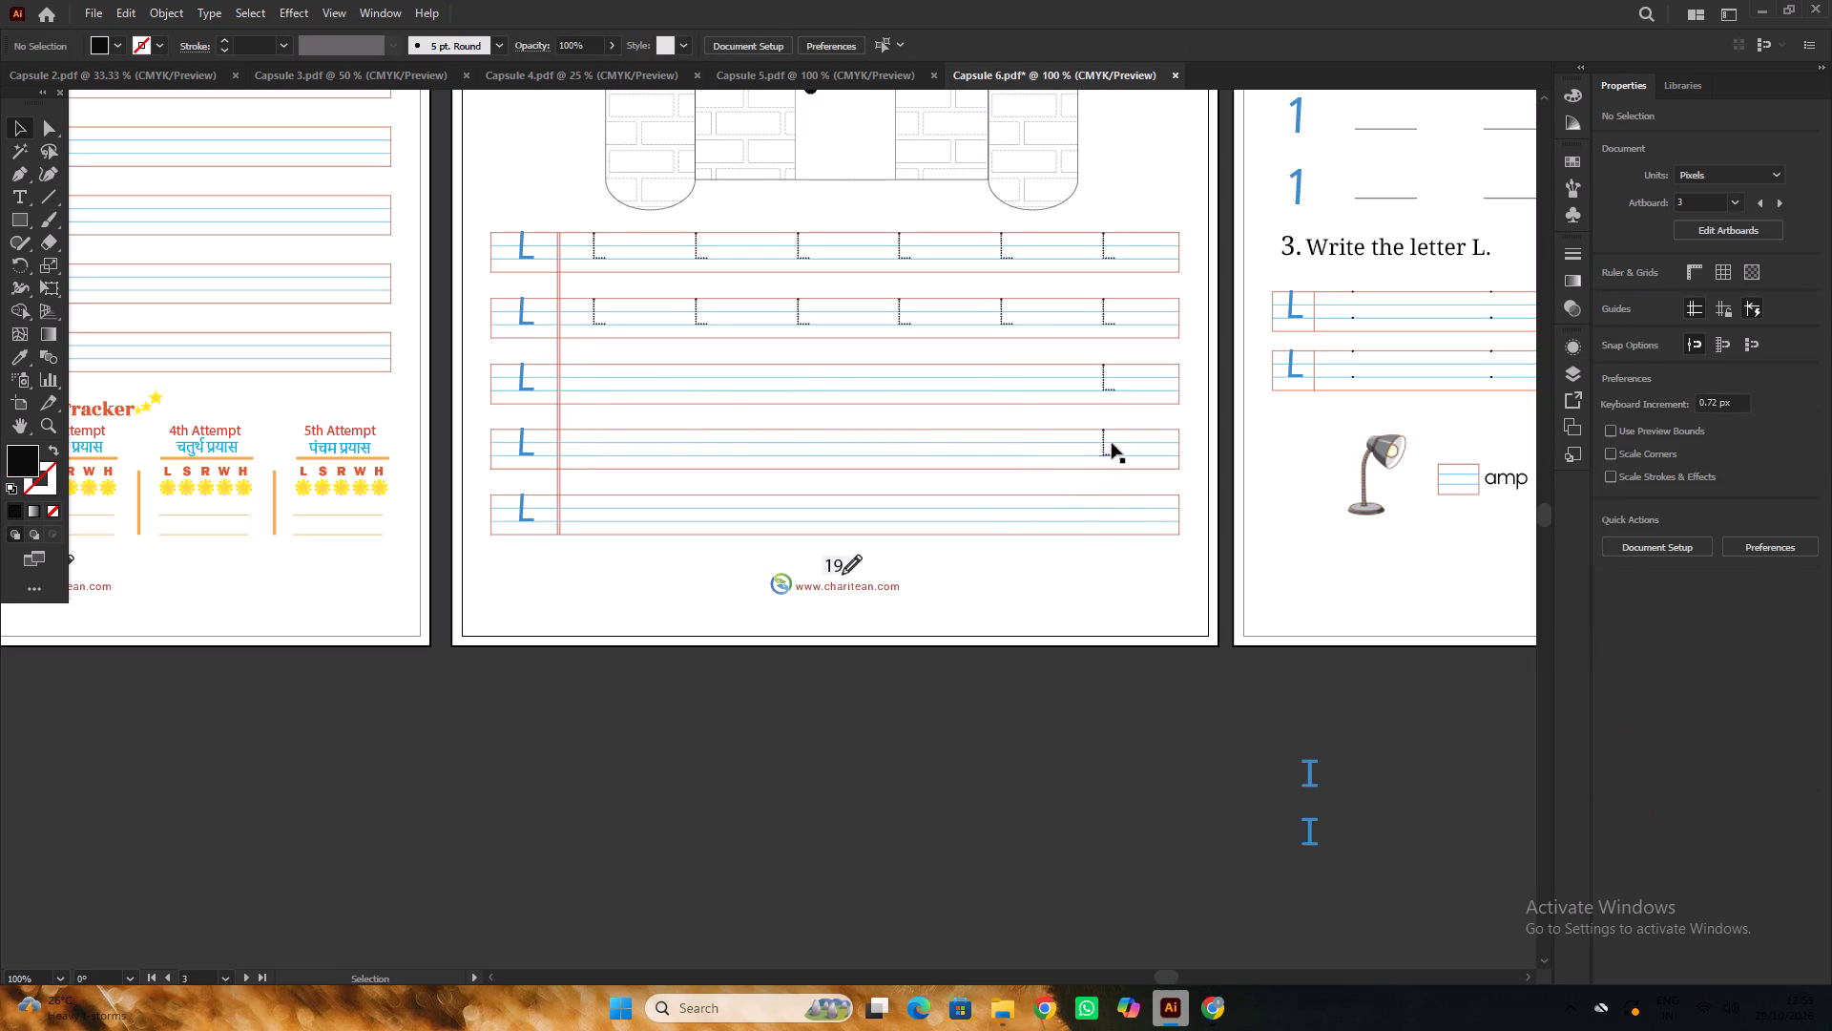
{"action": "left_click", "coordinate": [1112, 443]}
{"action": "key", "text": "Delete"}
{"action": "left_click", "coordinate": [1101, 388]}
{"action": "key", "text": "Delete"}
Review the Practice Time and Recall Time pages alongside the rest of the Capsule 6 layout.
{"action": "scroll", "coordinate": [649, 370], "scroll_direction": "down", "scroll_amount": 3, "text": "alt"}
{"action": "scroll", "coordinate": [871, 520], "scroll_direction": "down", "scroll_amount": 2, "text": "alt"}
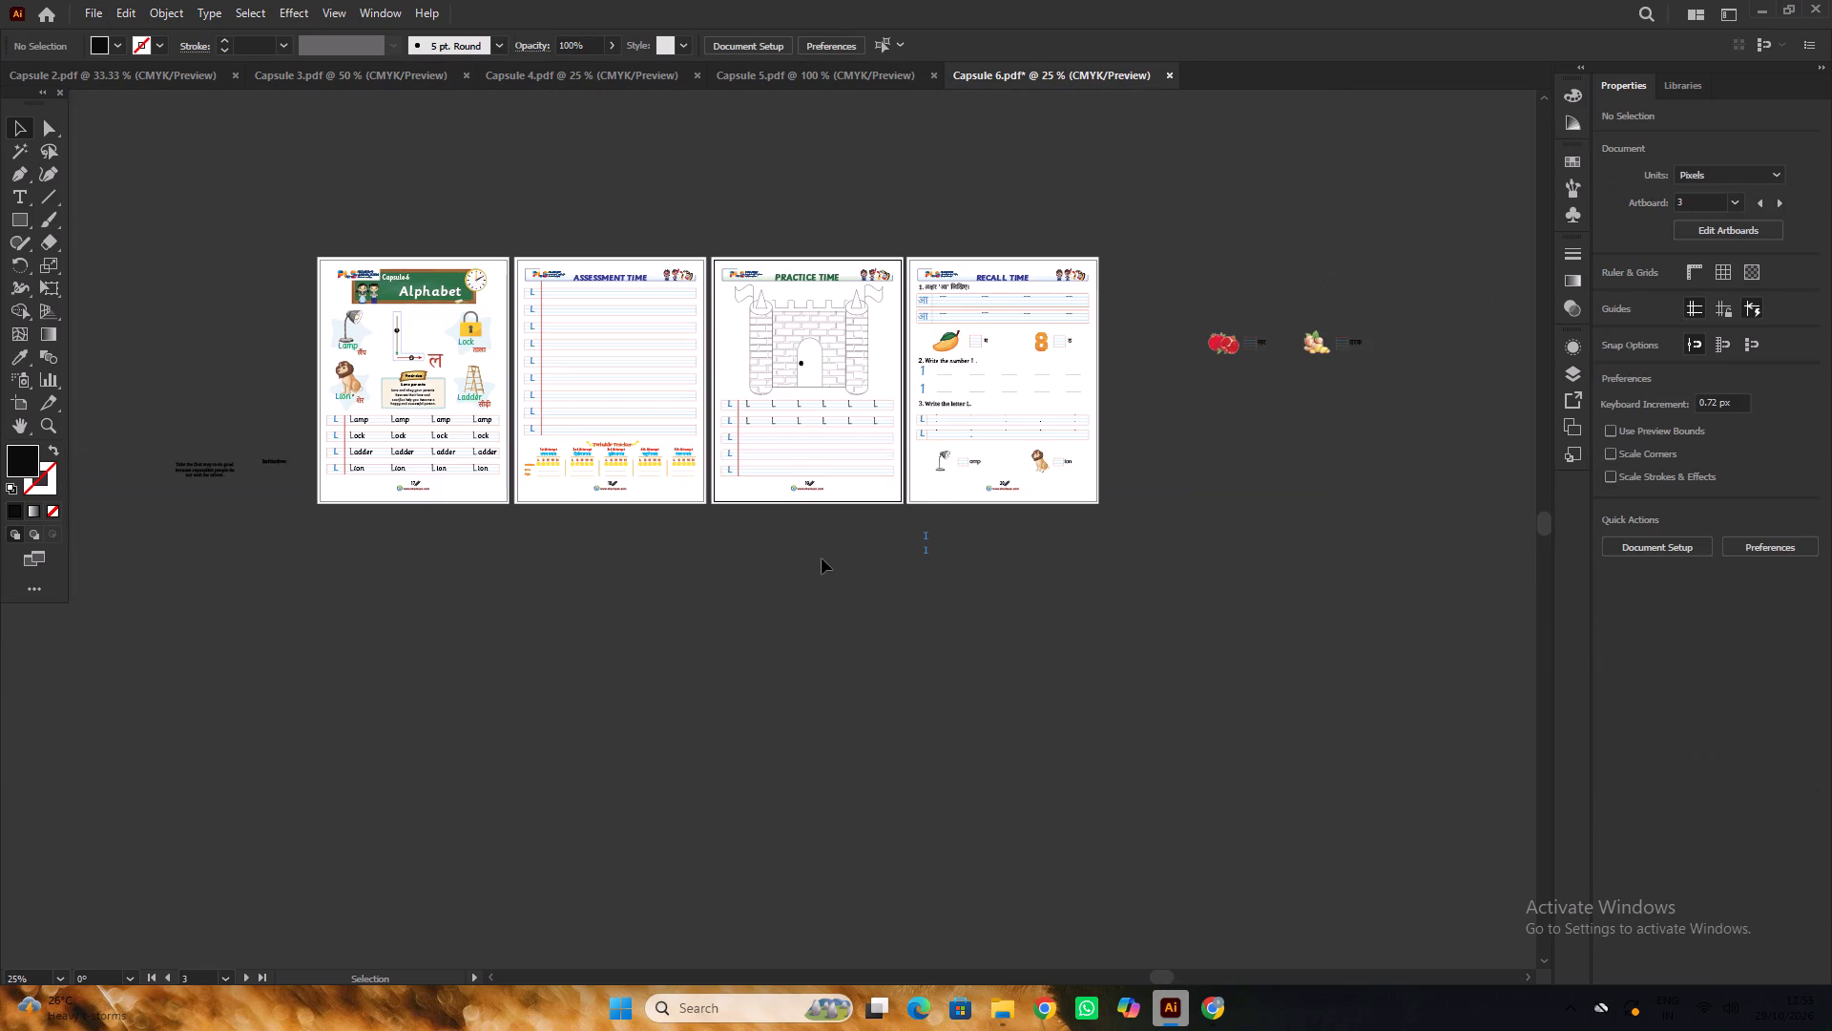
{"action": "left_click", "coordinate": [822, 558]}
{"action": "scroll", "coordinate": [1046, 368], "scroll_direction": "up", "scroll_amount": 4, "text": "alt"}
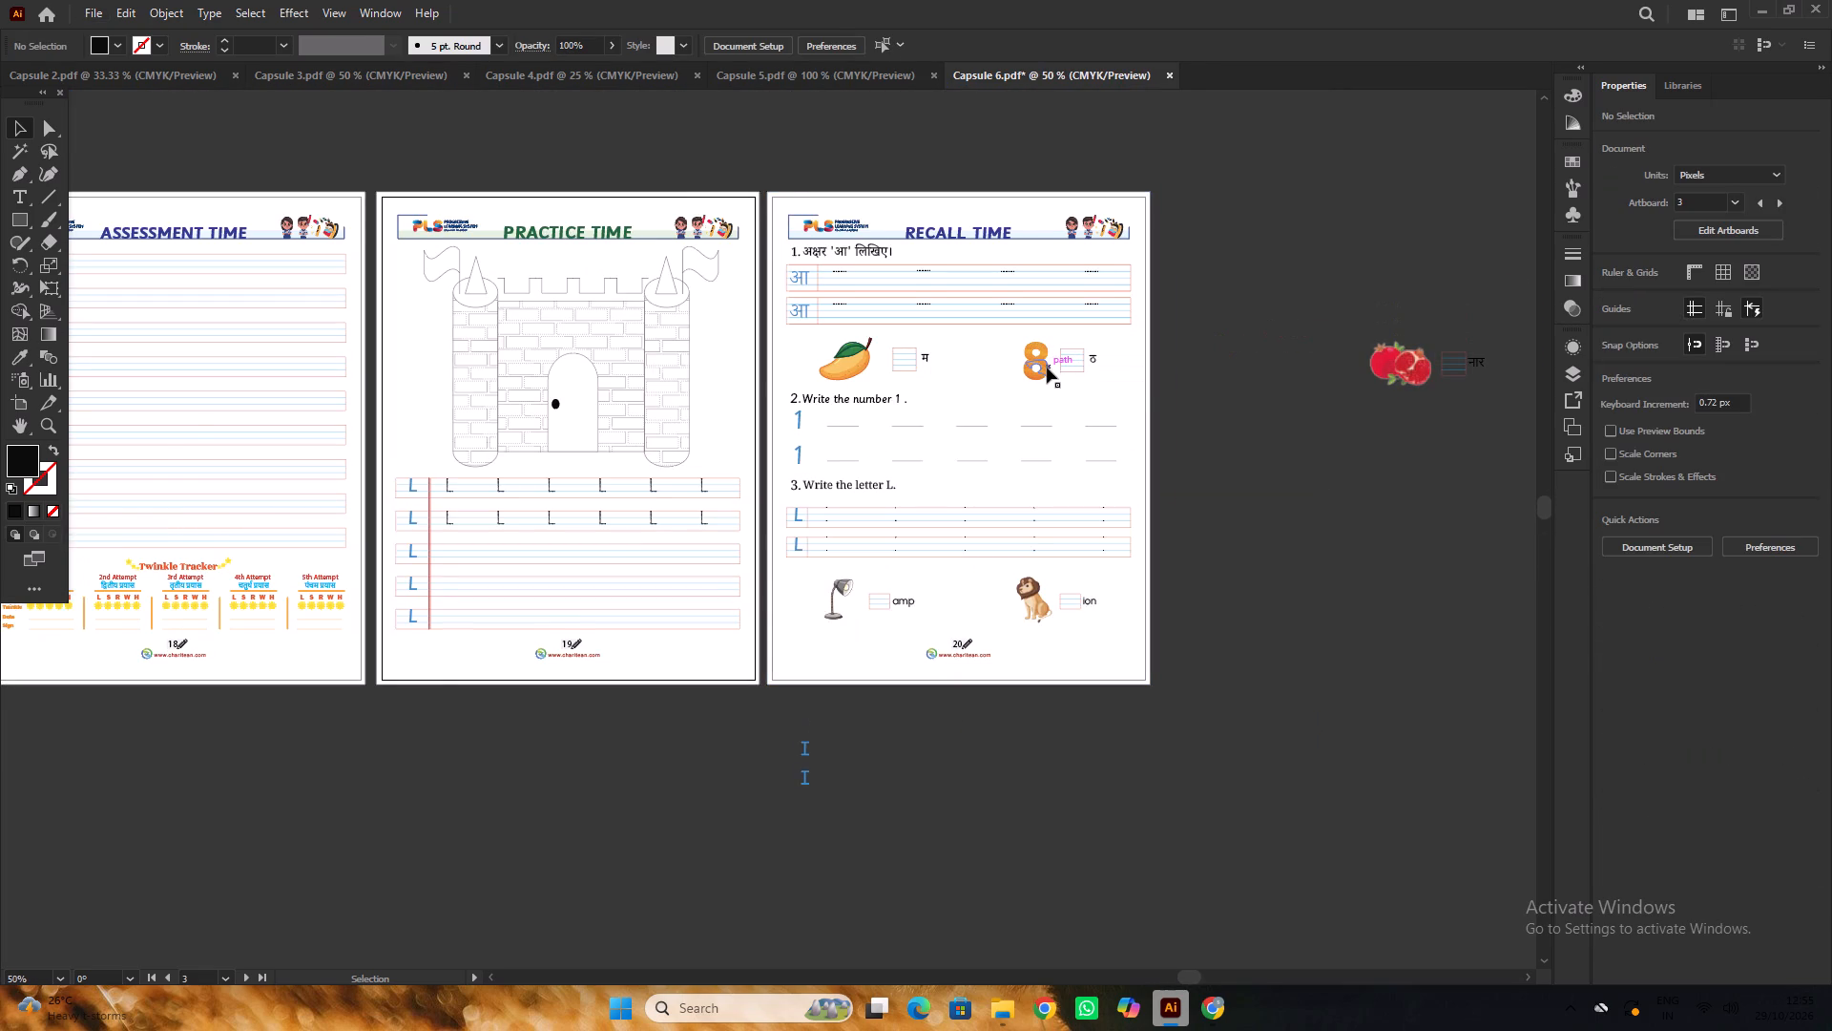
{"action": "scroll", "coordinate": [1044, 358], "scroll_direction": "up", "scroll_amount": 2, "text": "alt"}
{"action": "scroll", "coordinate": [1074, 362], "scroll_direction": "down", "scroll_amount": 3, "text": "alt"}
{"action": "scroll", "coordinate": [1042, 368], "scroll_direction": "up", "scroll_amount": 1, "text": "alt"}
{"action": "scroll", "coordinate": [1055, 369], "scroll_direction": "down", "scroll_amount": 1, "text": "alt"}
{"action": "scroll", "coordinate": [1055, 369], "scroll_direction": "up", "scroll_amount": 2}
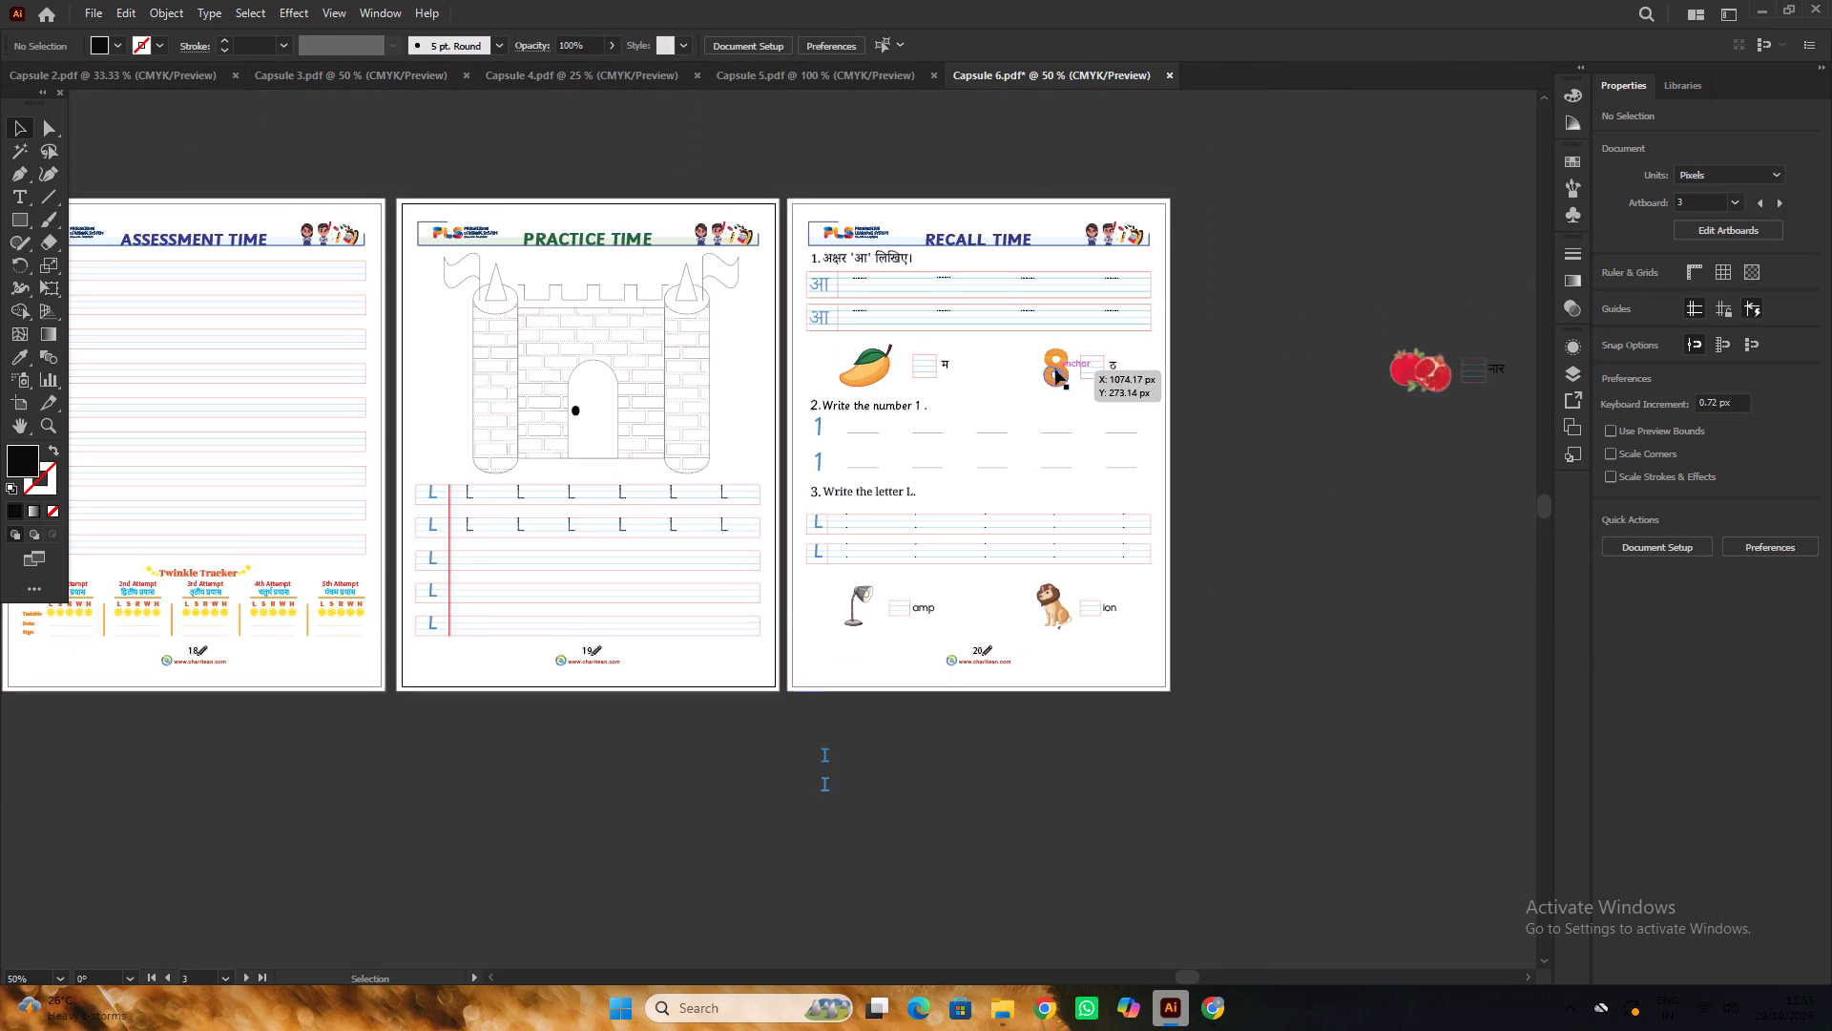
{"action": "scroll", "coordinate": [1055, 369], "scroll_direction": "up", "scroll_amount": 4}
{"action": "scroll", "coordinate": [1069, 369], "scroll_direction": "down", "scroll_amount": 2, "text": "alt"}
{"action": "scroll", "coordinate": [878, 239], "scroll_direction": "down", "scroll_amount": 2, "text": "alt"}
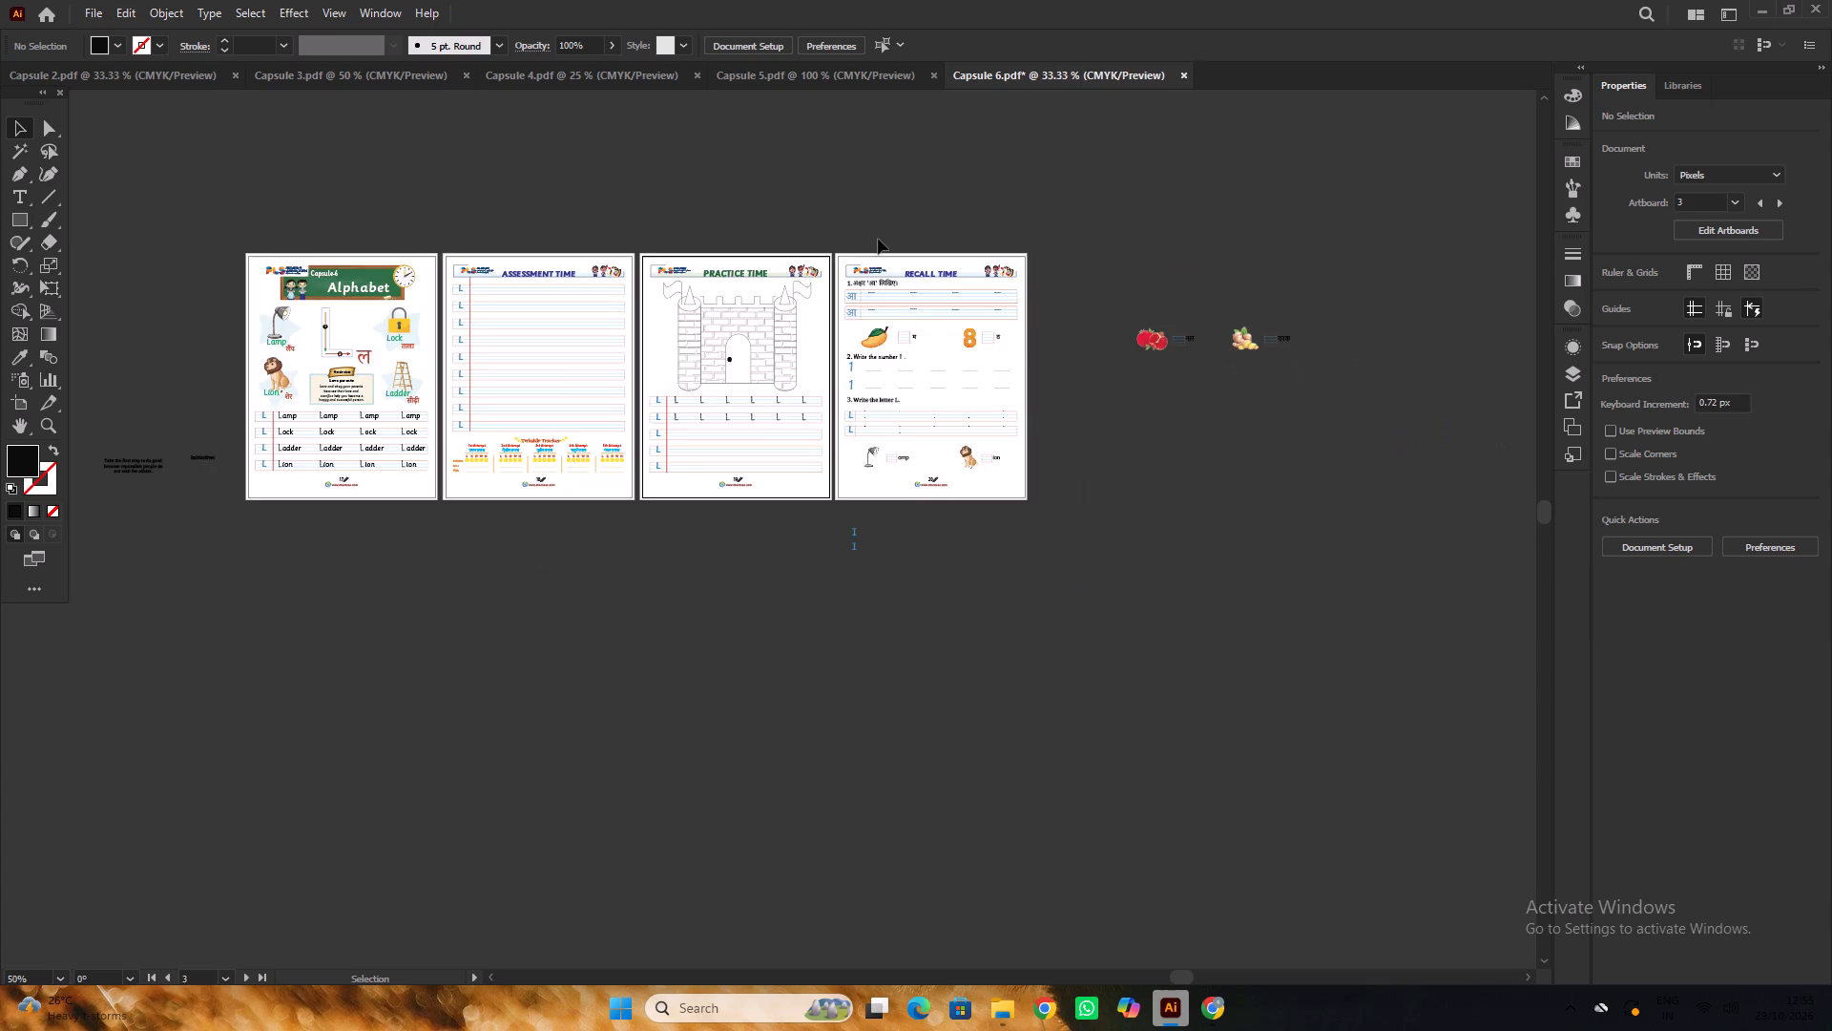
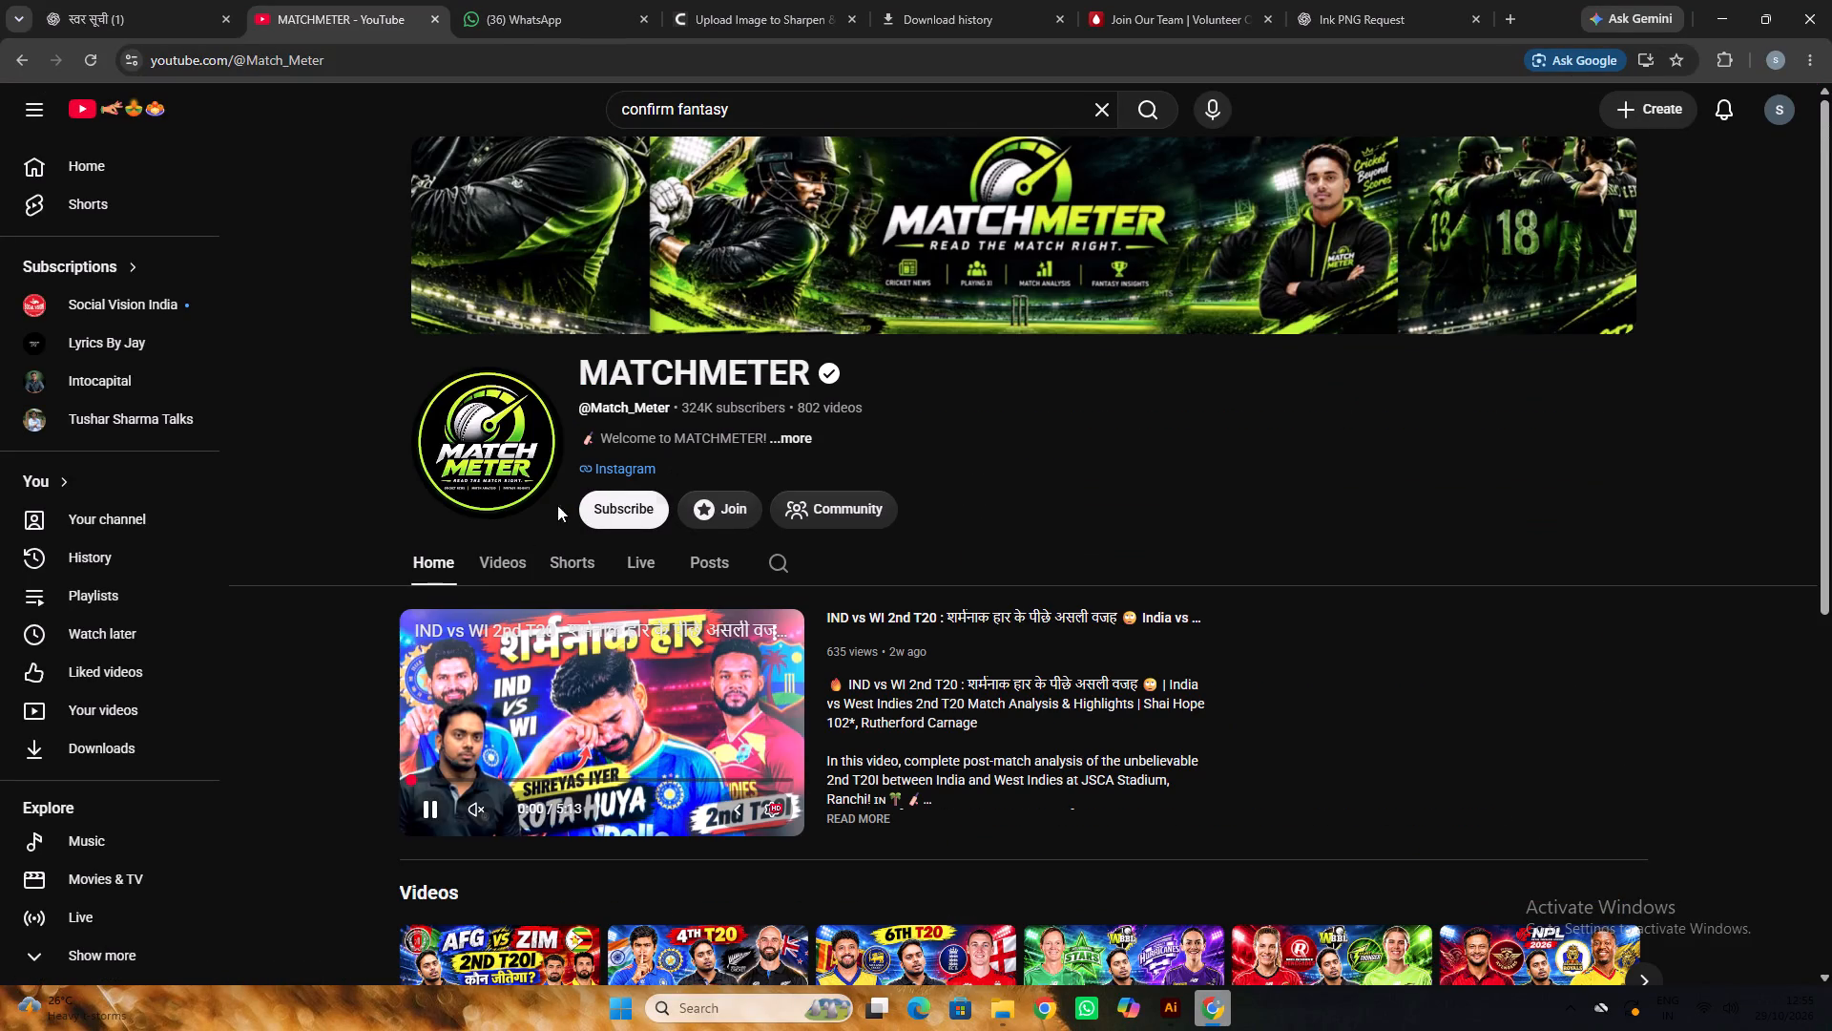
Browse the videos on the MATCHMETER YouTube channel.
{"action": "left_click", "coordinate": [507, 571]}
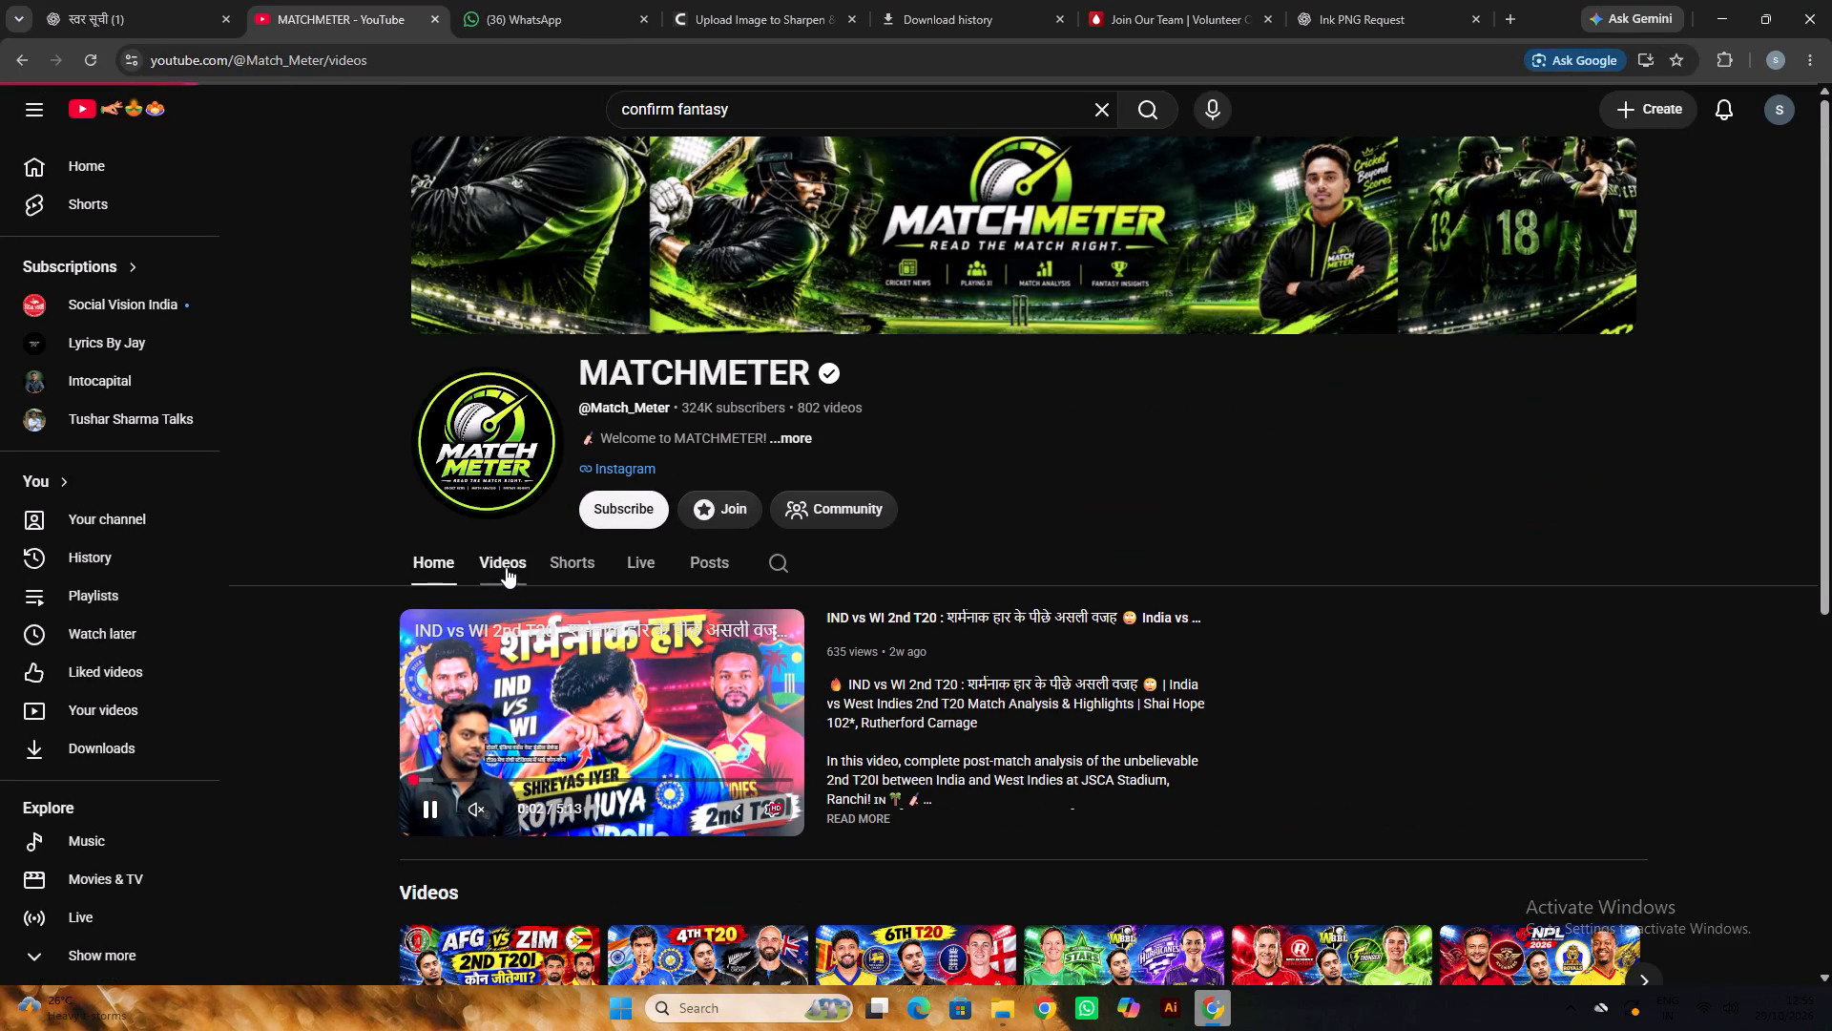
{"action": "scroll", "coordinate": [485, 533], "scroll_direction": "down", "scroll_amount": 3}
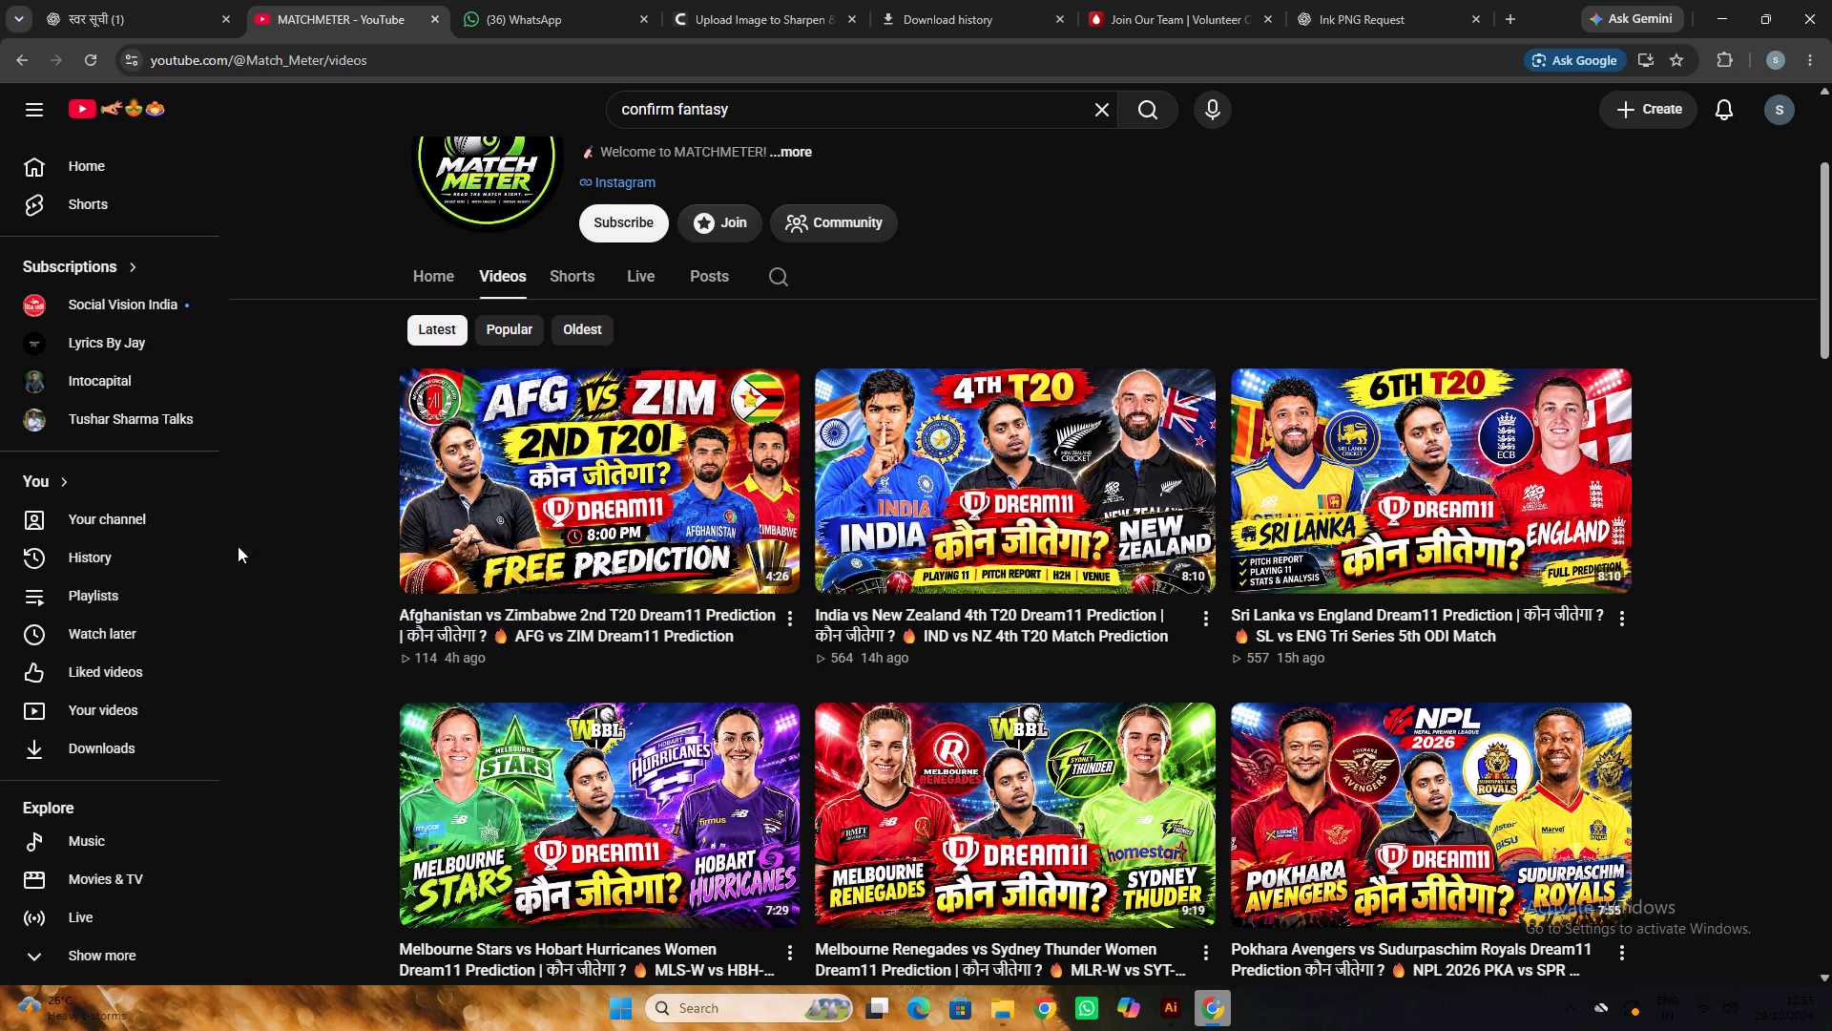
{"action": "scroll", "coordinate": [238, 546], "scroll_direction": "down", "scroll_amount": 3}
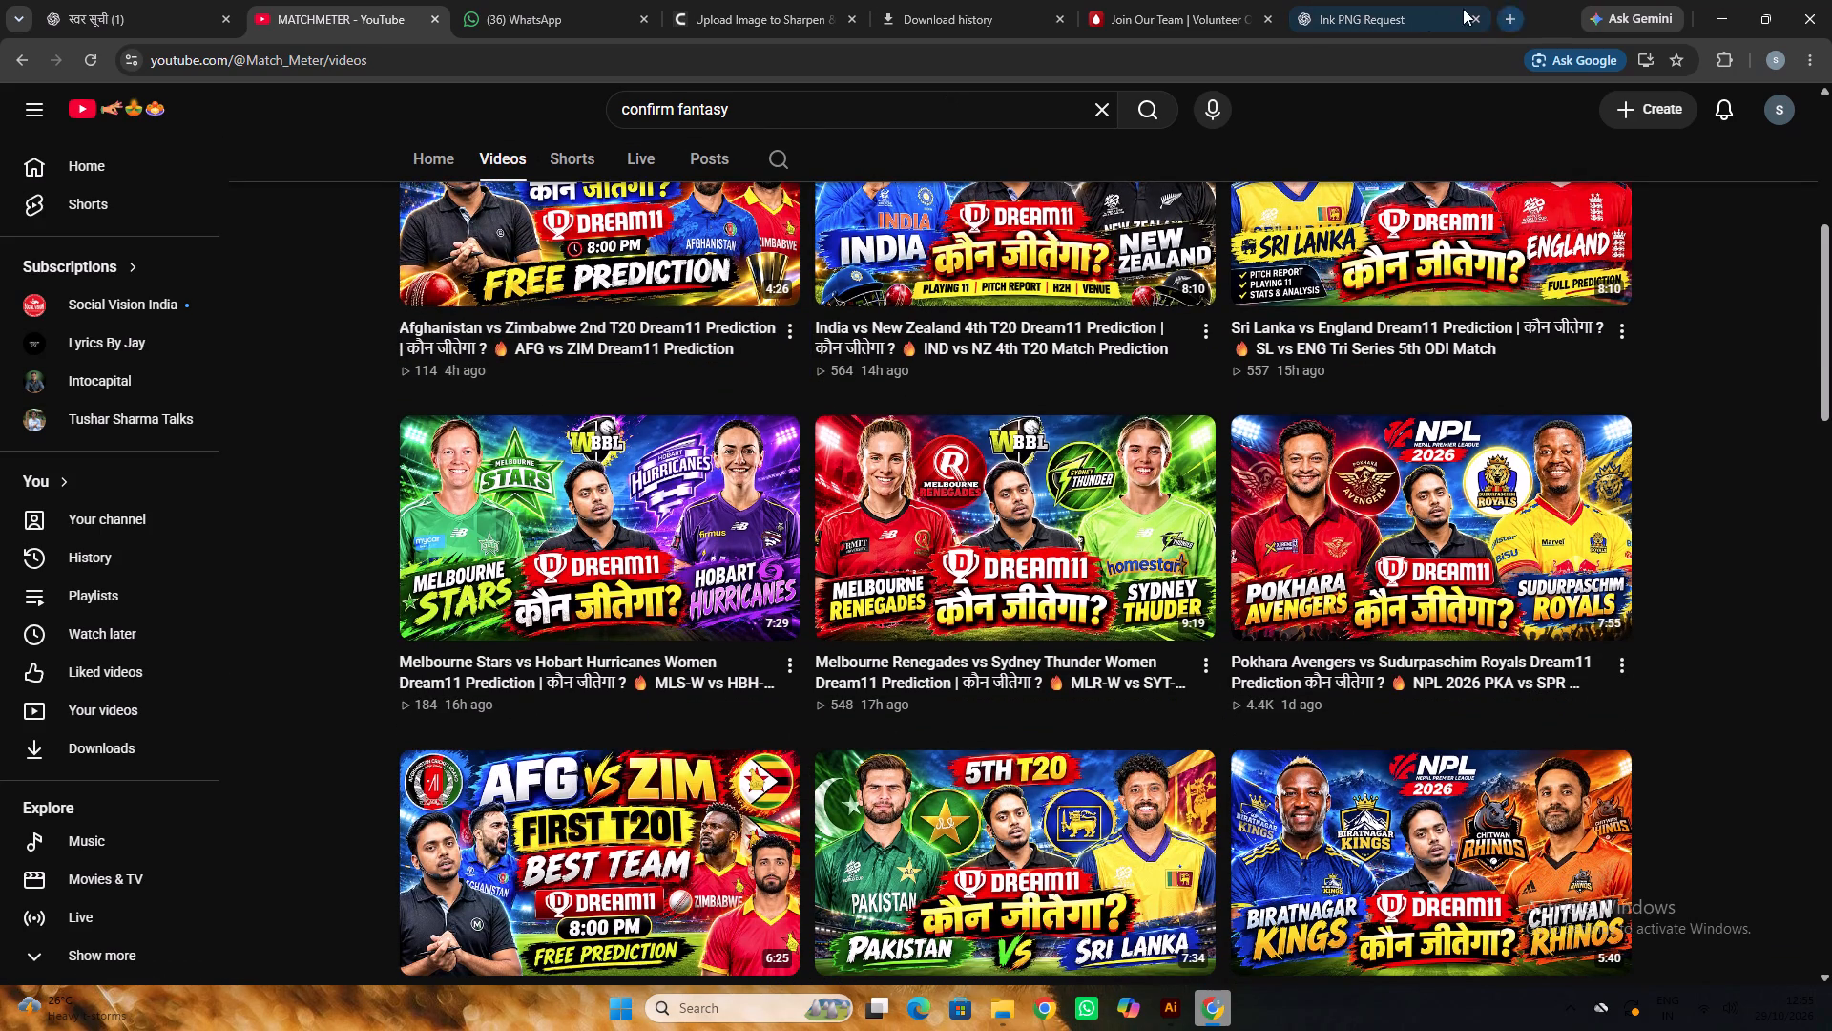
Open Cricbuzz separately and check the Melbourne Renegades Women vs Sydney Thunder Women score and the Womens Big Bash League 2026 schedule.
{"action": "left_click", "coordinate": [1512, 12]}
{"action": "left_click", "coordinate": [918, 414]}
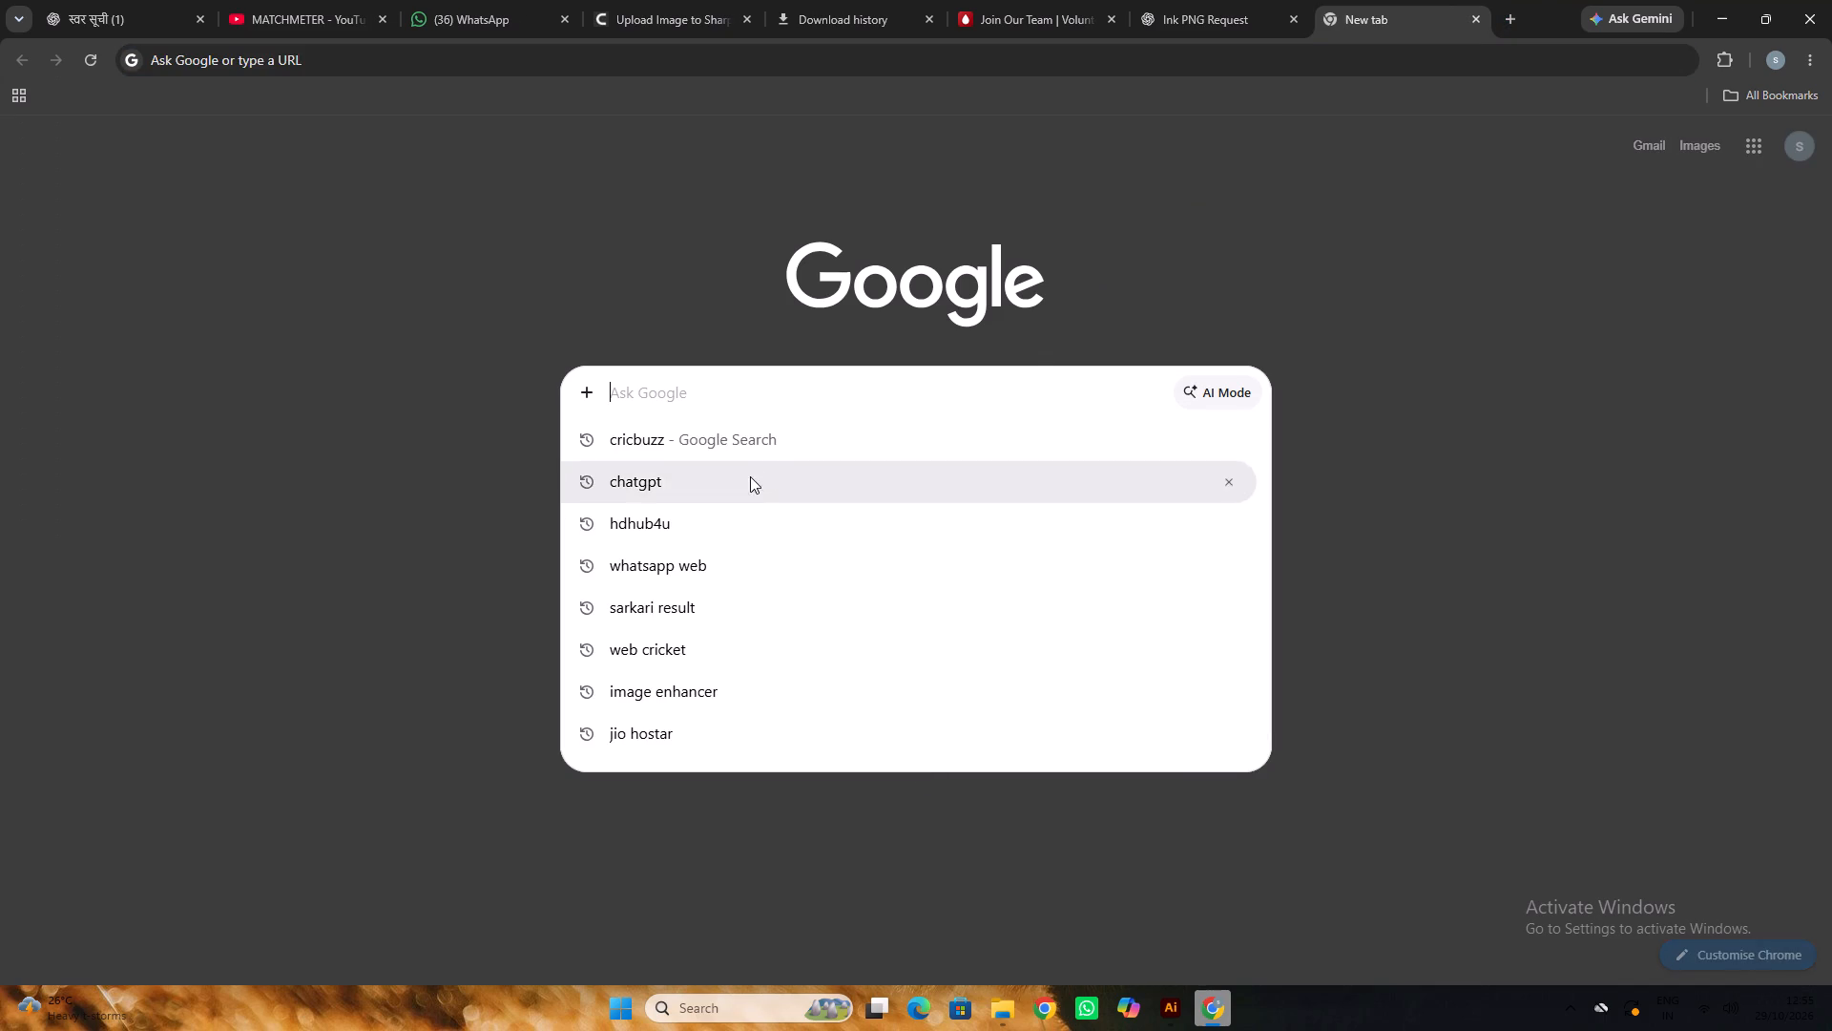
{"action": "left_click", "coordinate": [771, 450]}
{"action": "left_click", "coordinate": [297, 292]}
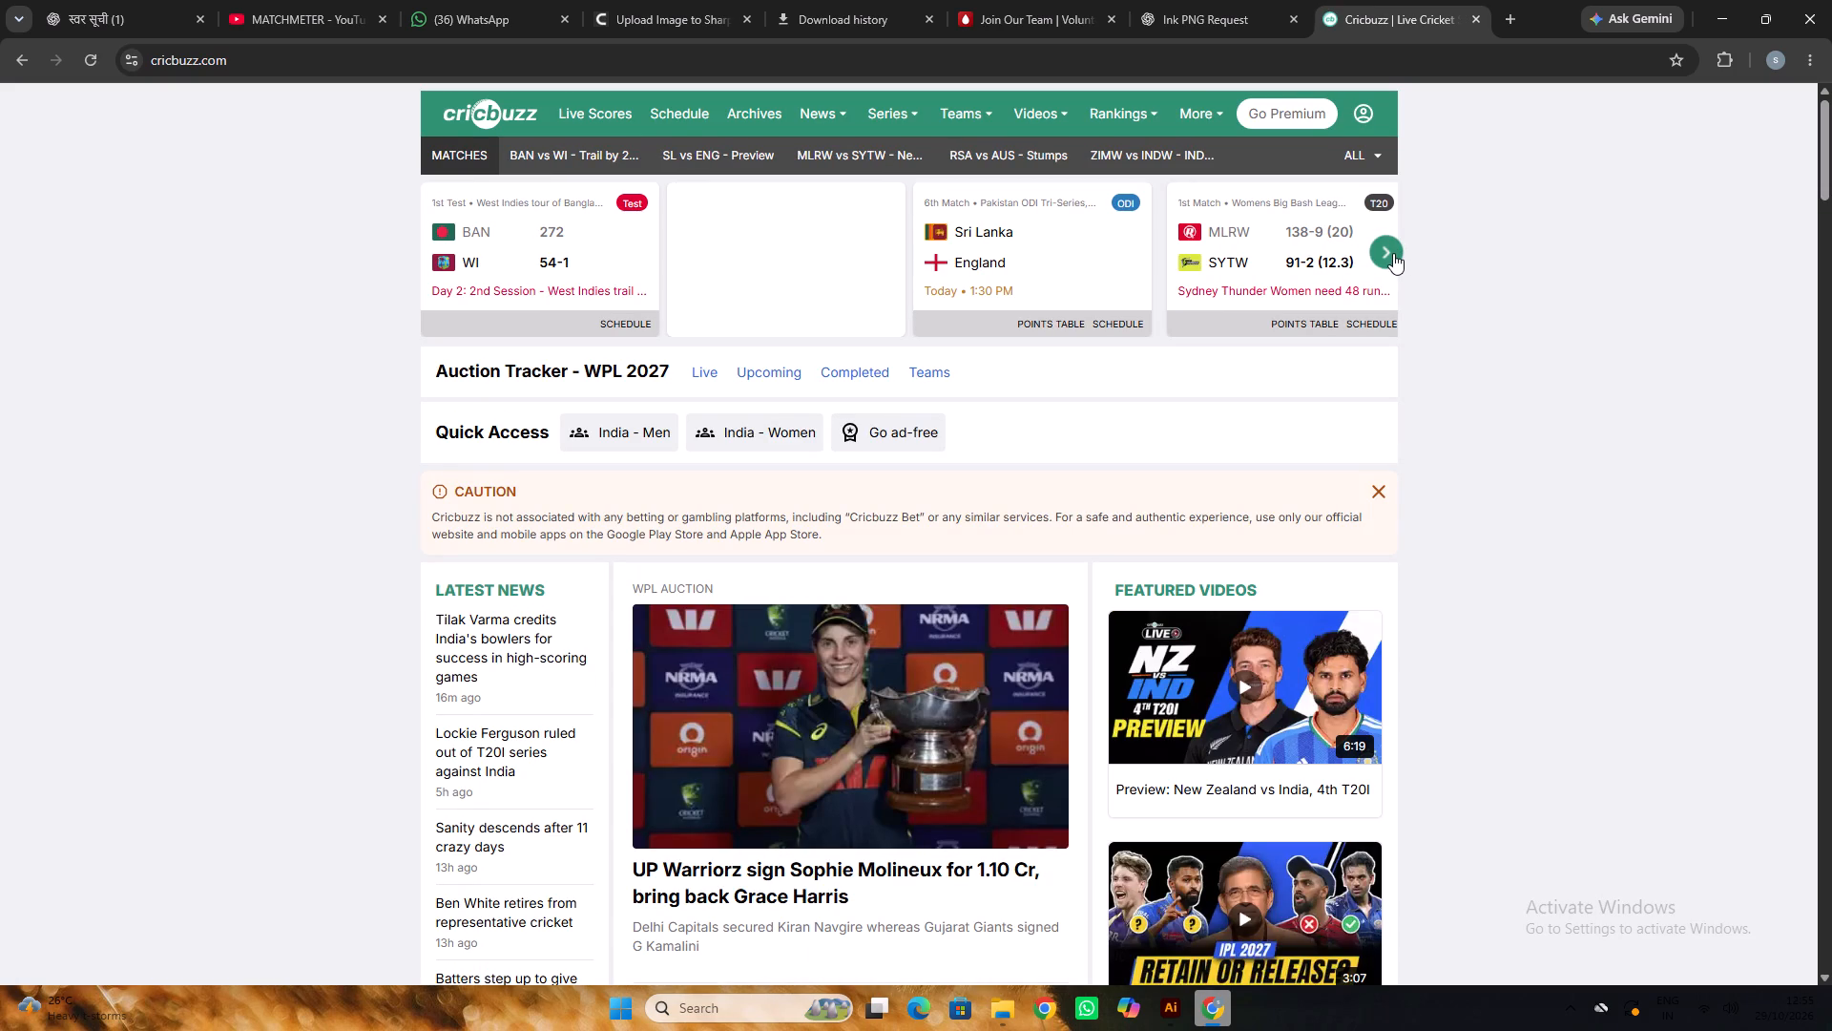
{"action": "left_click", "coordinate": [1300, 242]}
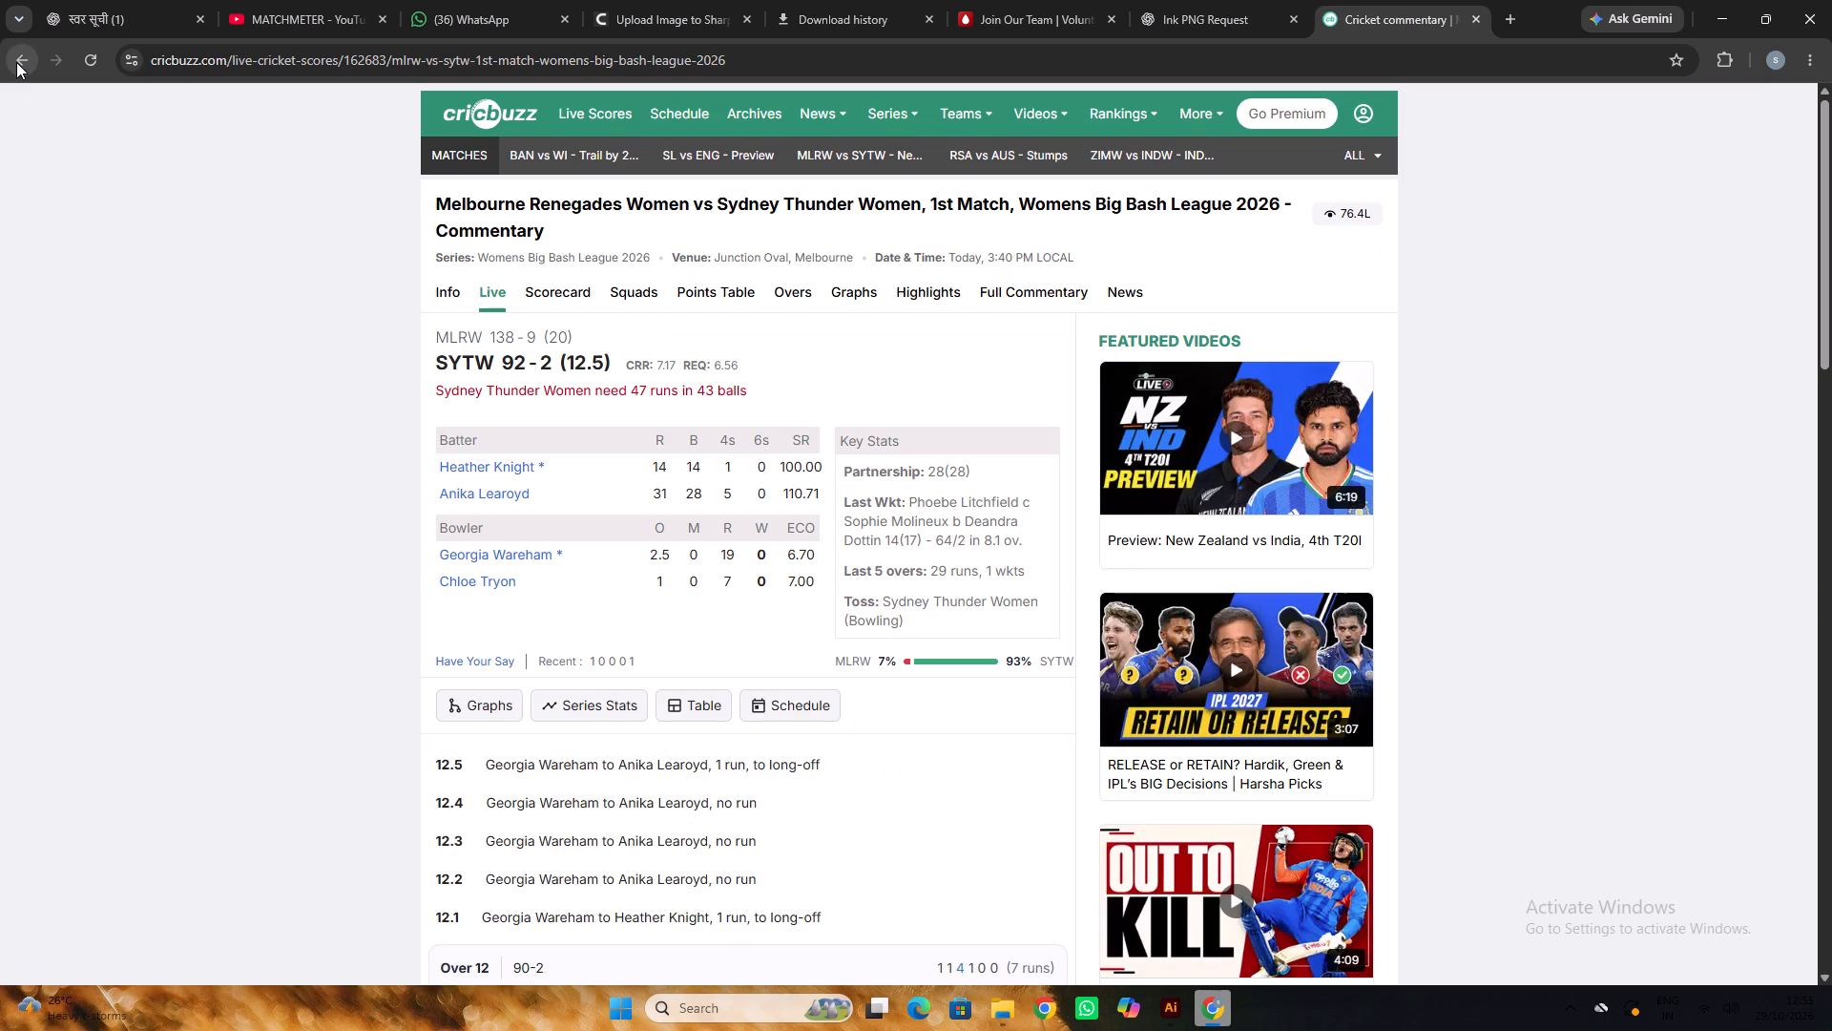
{"action": "left_click", "coordinate": [16, 62]}
{"action": "left_click", "coordinate": [1364, 323]}
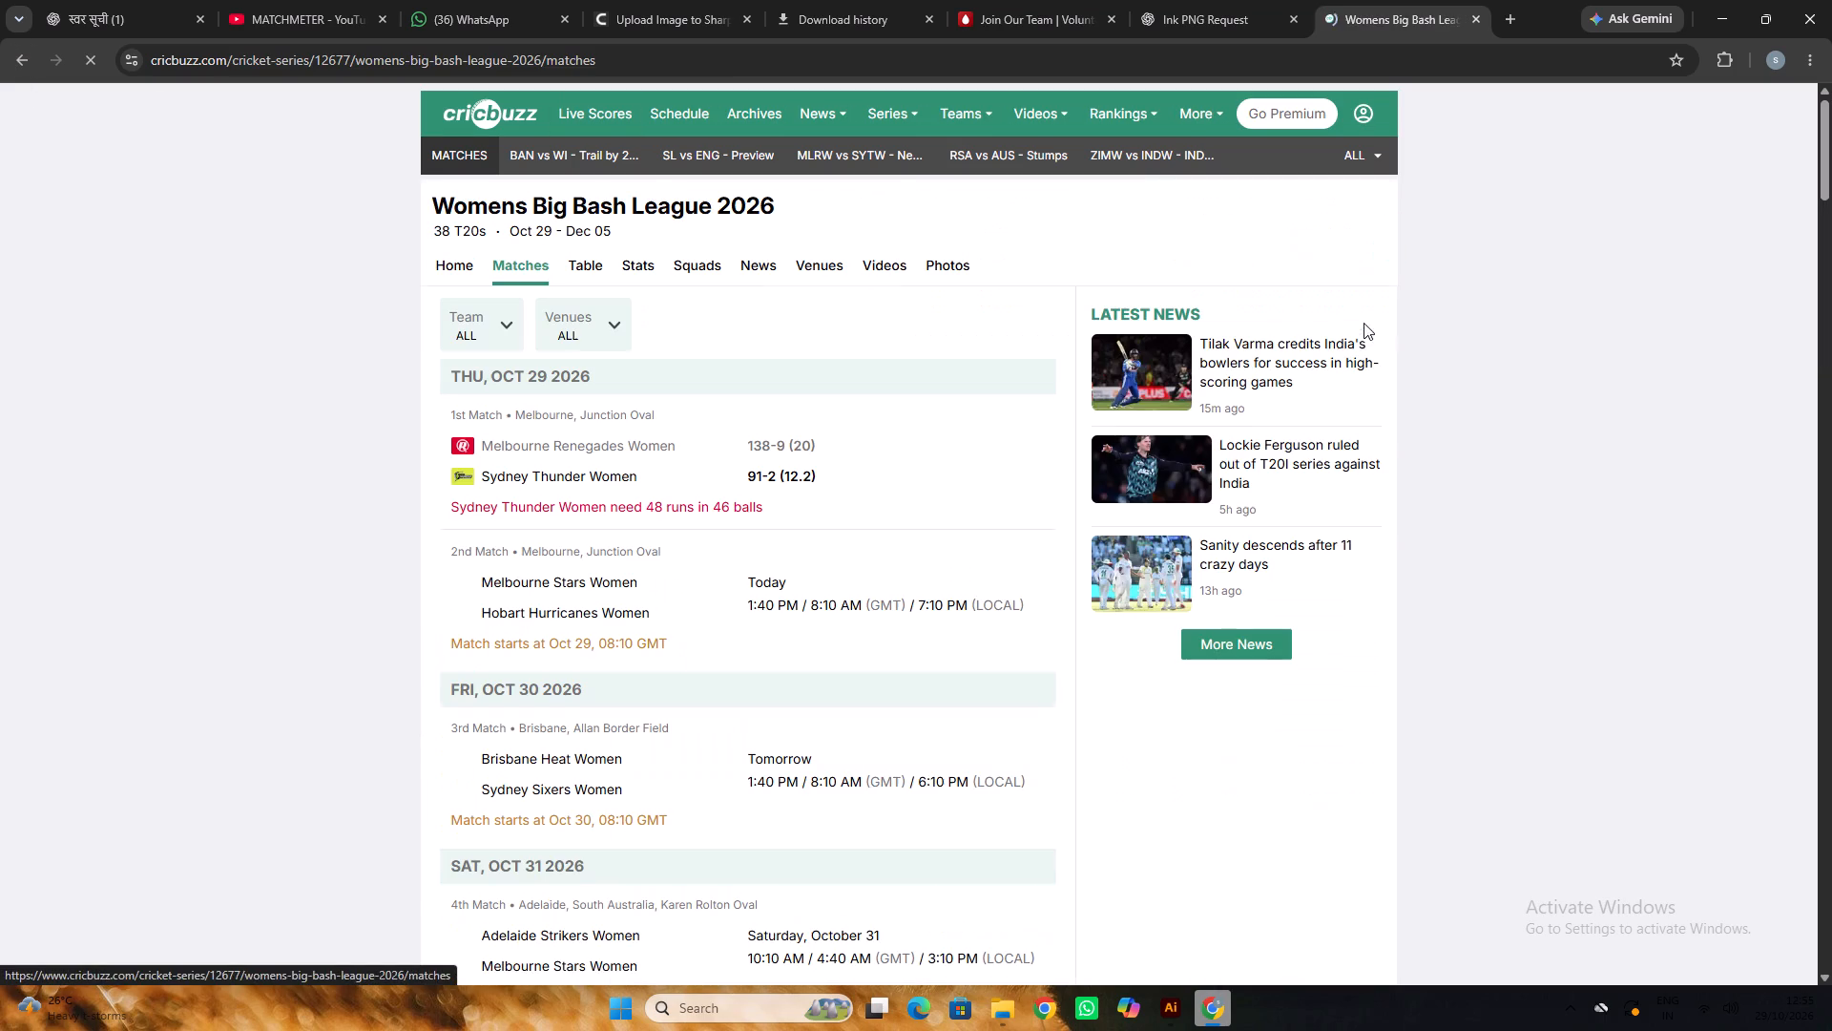
{"action": "scroll", "coordinate": [792, 359], "scroll_direction": "down", "scroll_amount": 1}
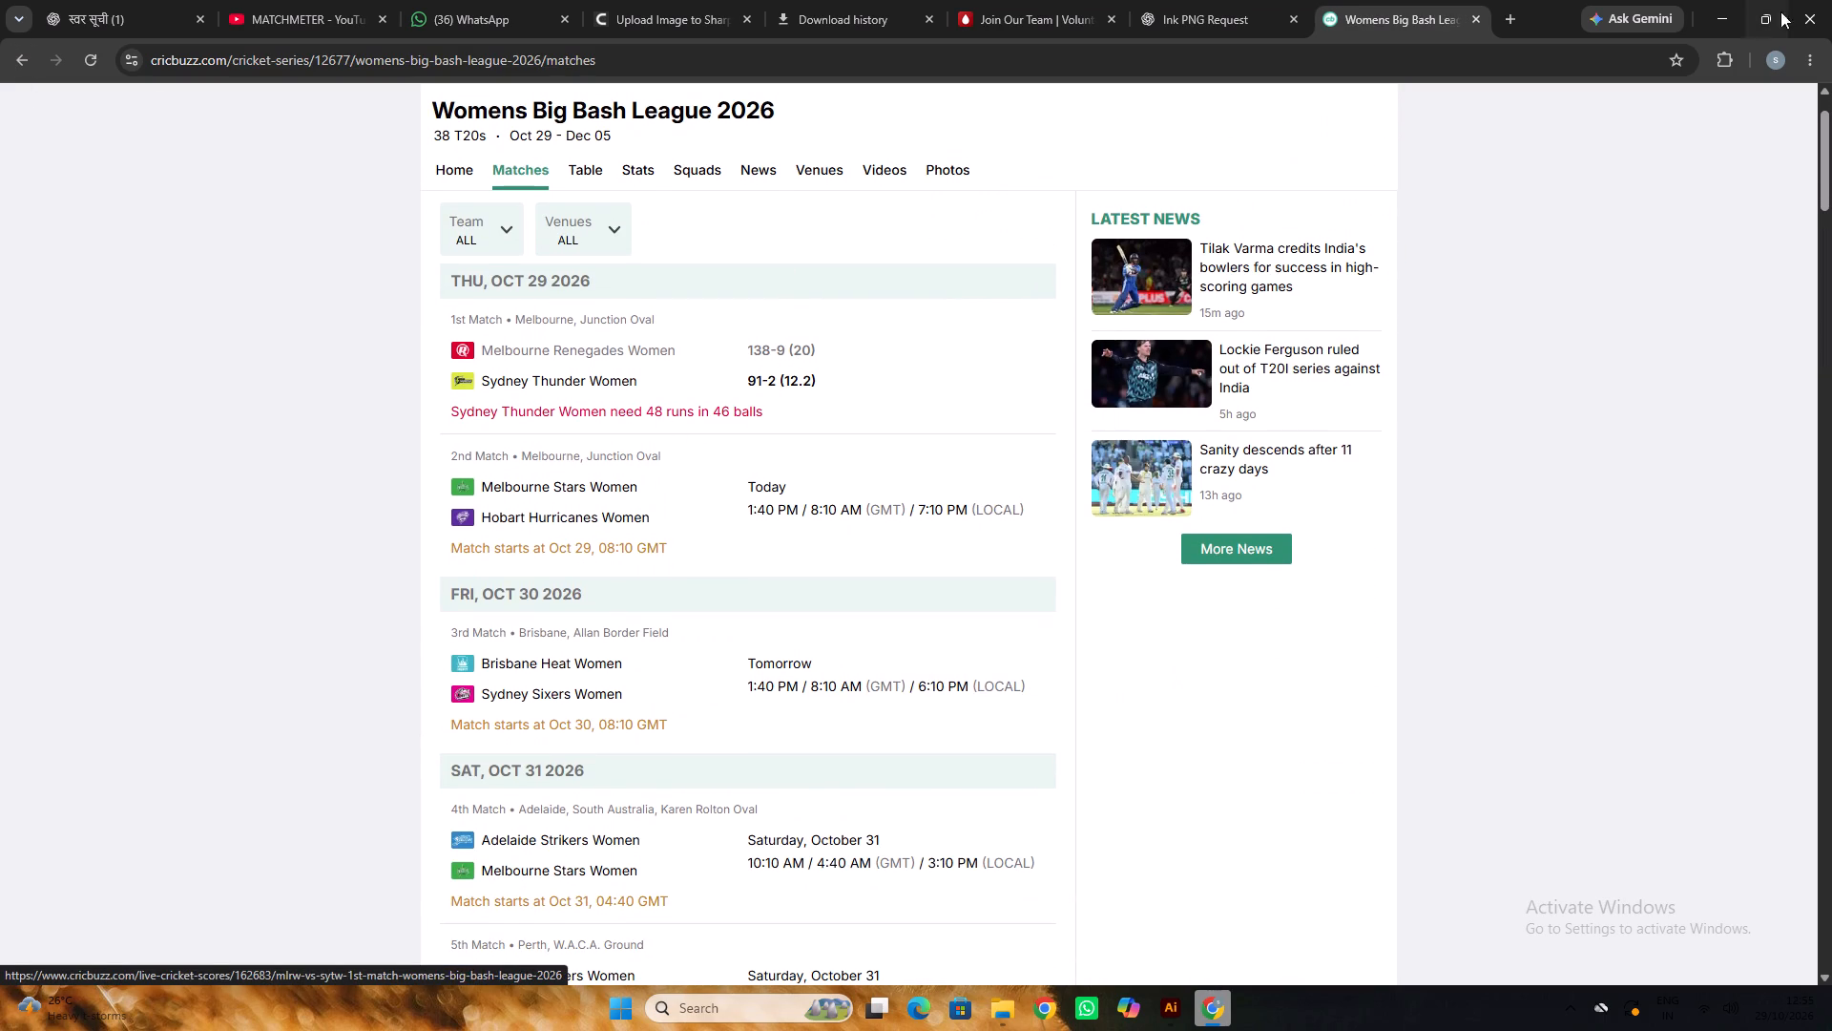
Compare MATCHMETER's videos with the match schedule, start the Melbourne Stars vs Hobart Hurricanes Women prediction video, and return to Illustrator.
{"action": "left_click", "coordinate": [324, 0]}
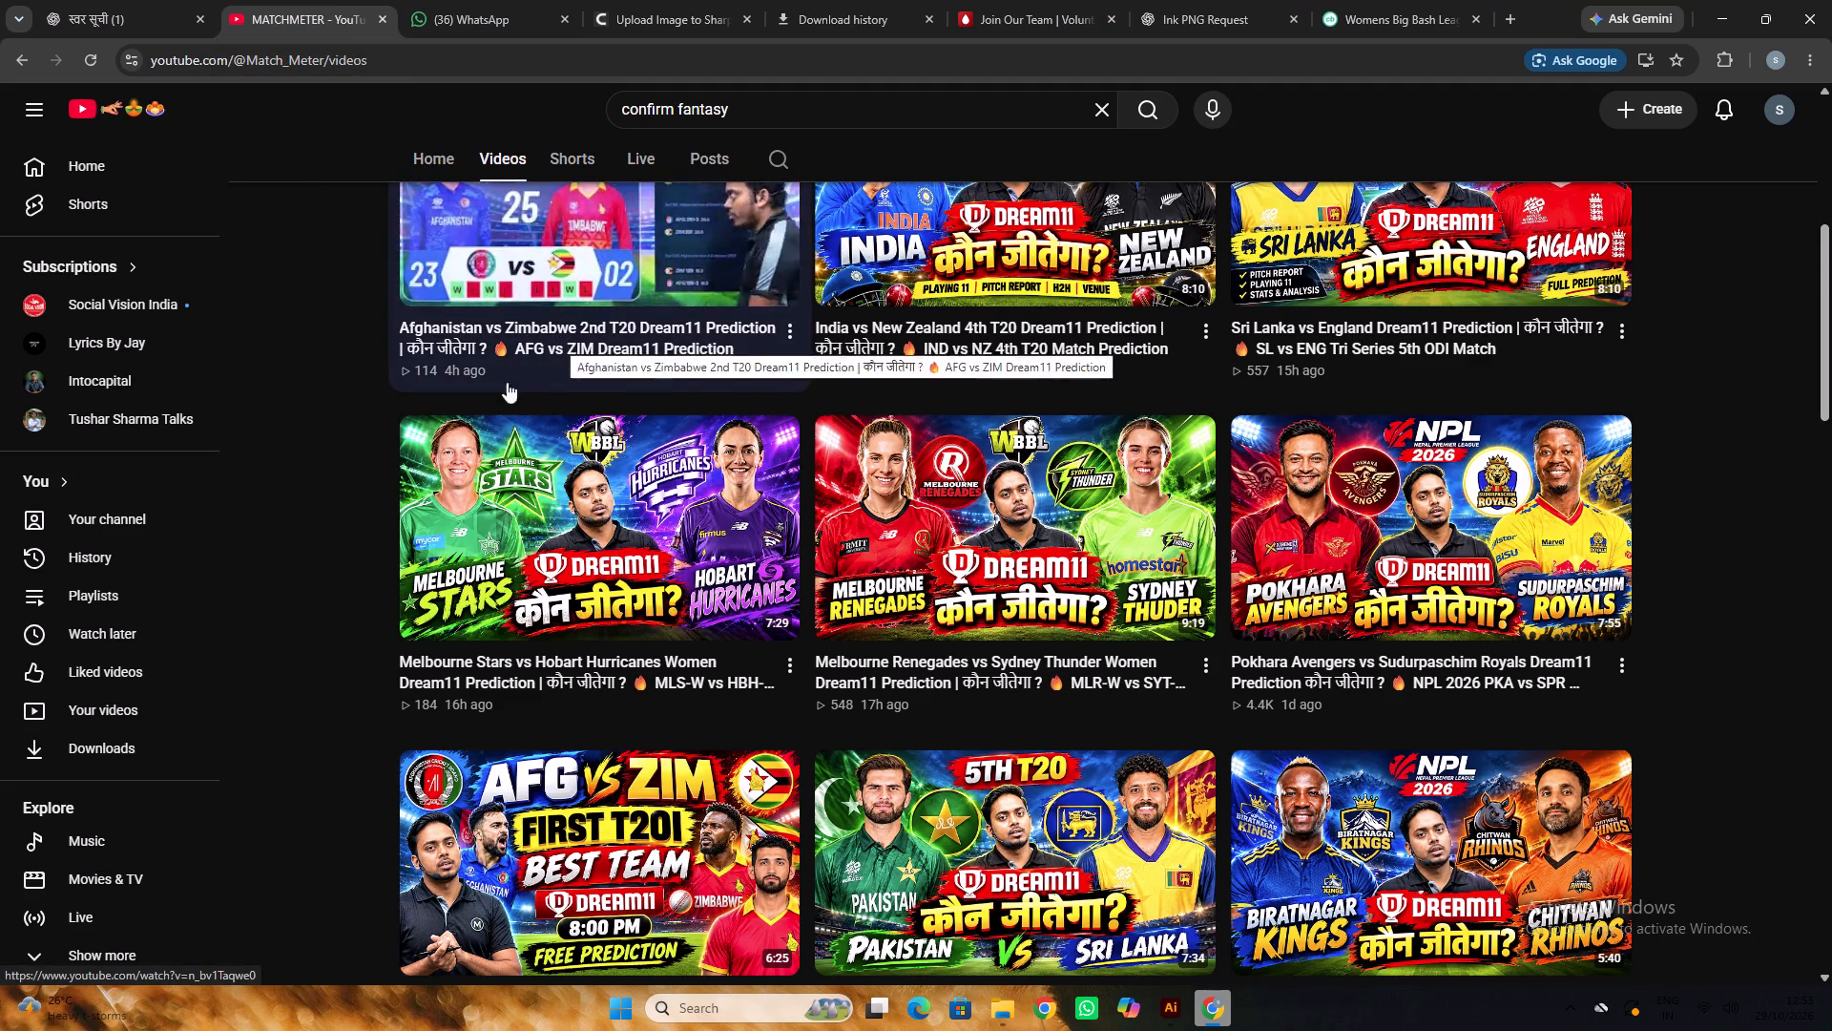
{"action": "left_click", "coordinate": [1422, 0]}
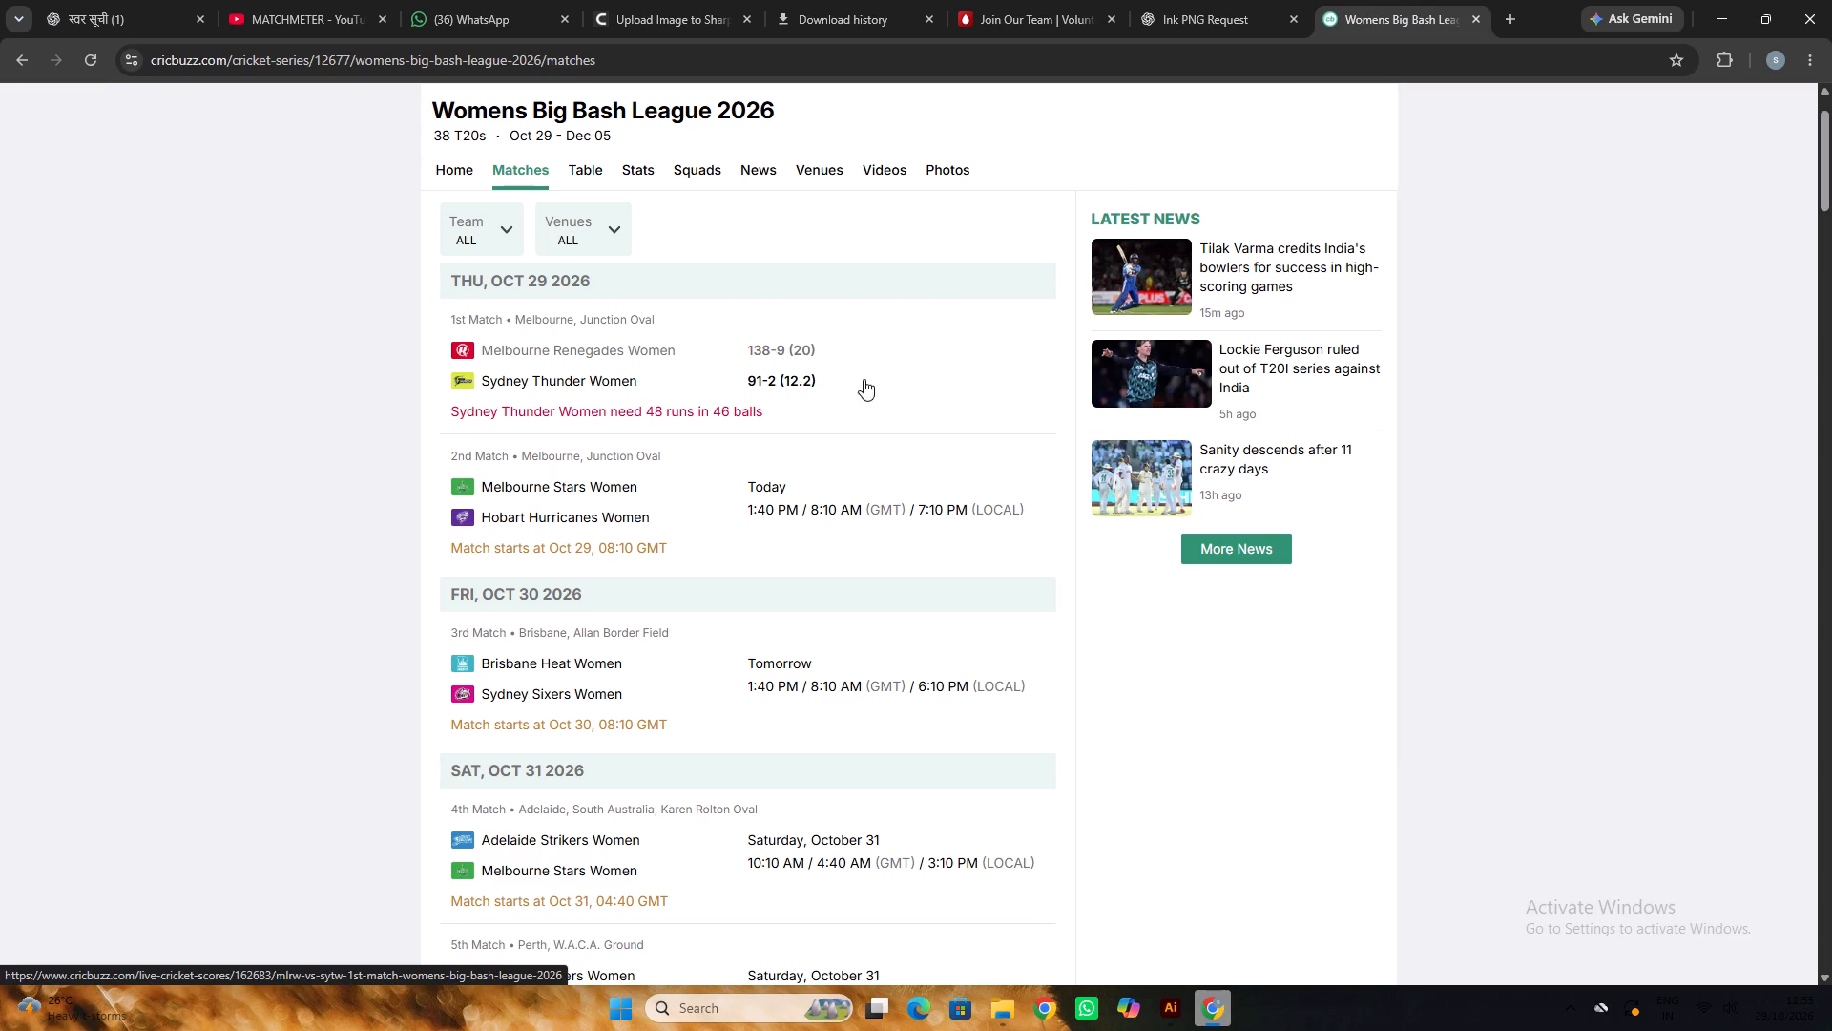
{"action": "left_click", "coordinate": [264, 0]}
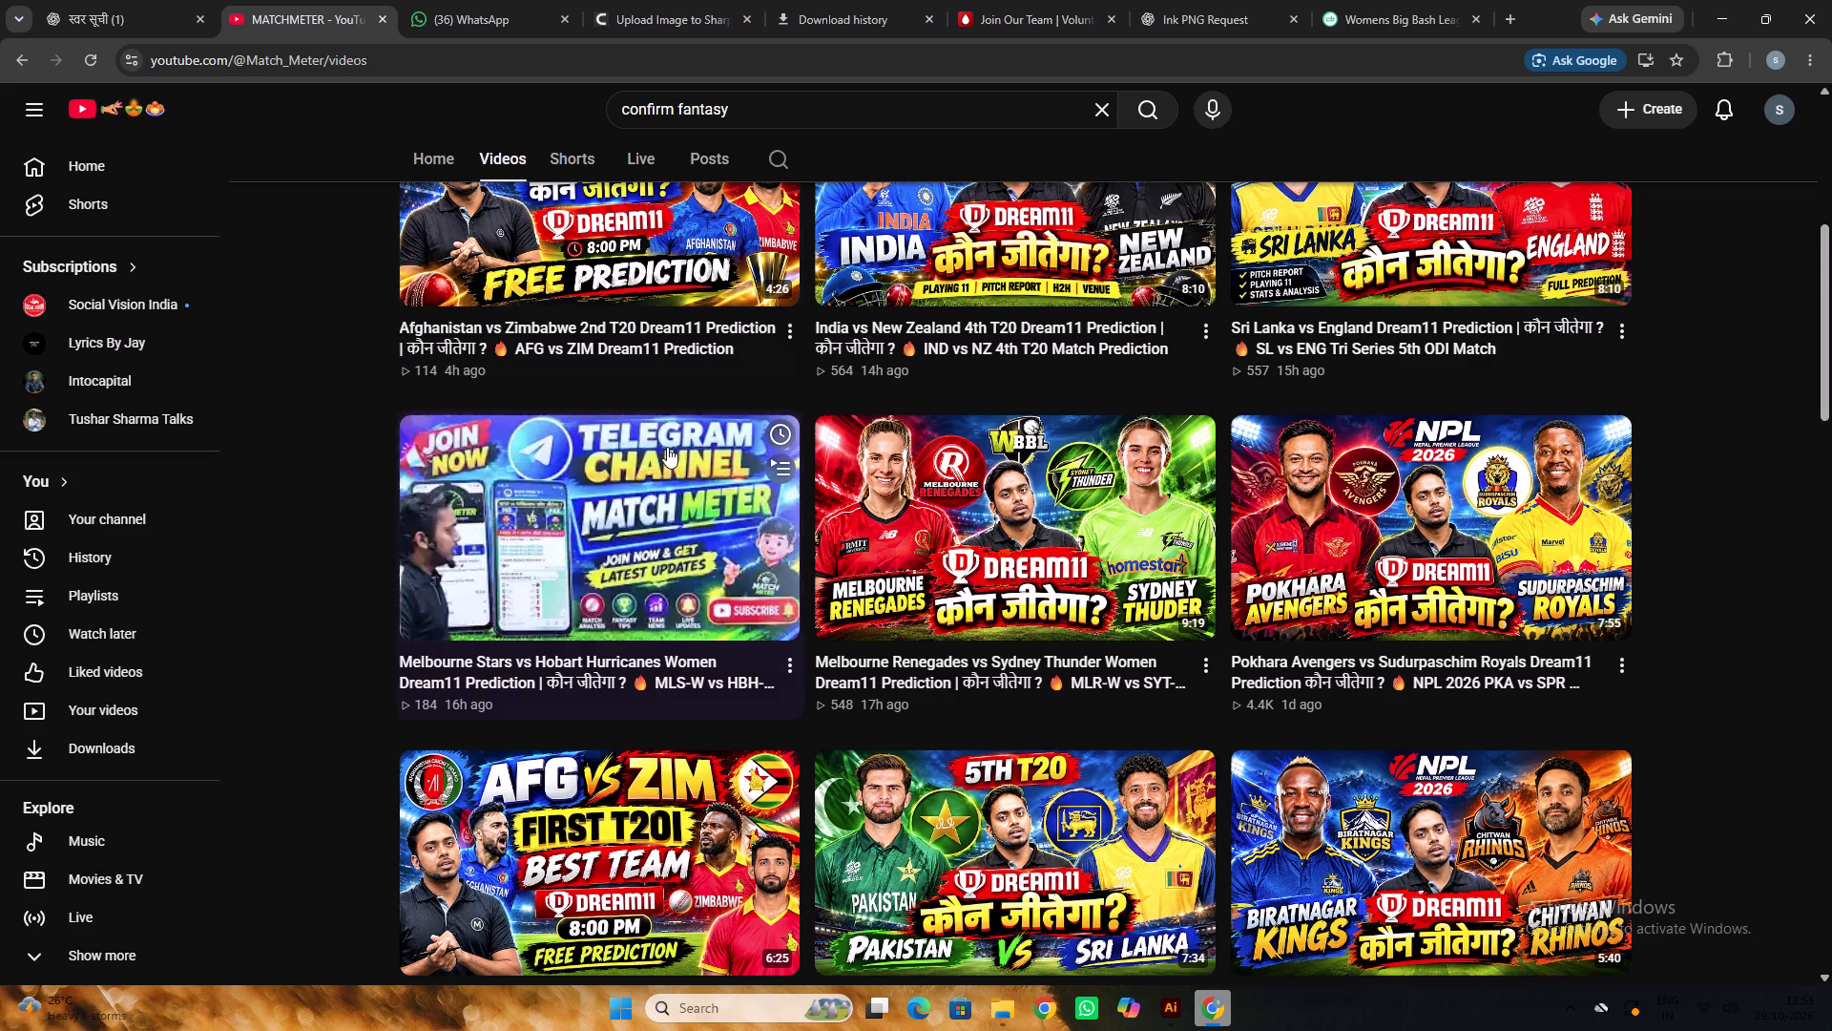
{"action": "left_click", "coordinate": [688, 485]}
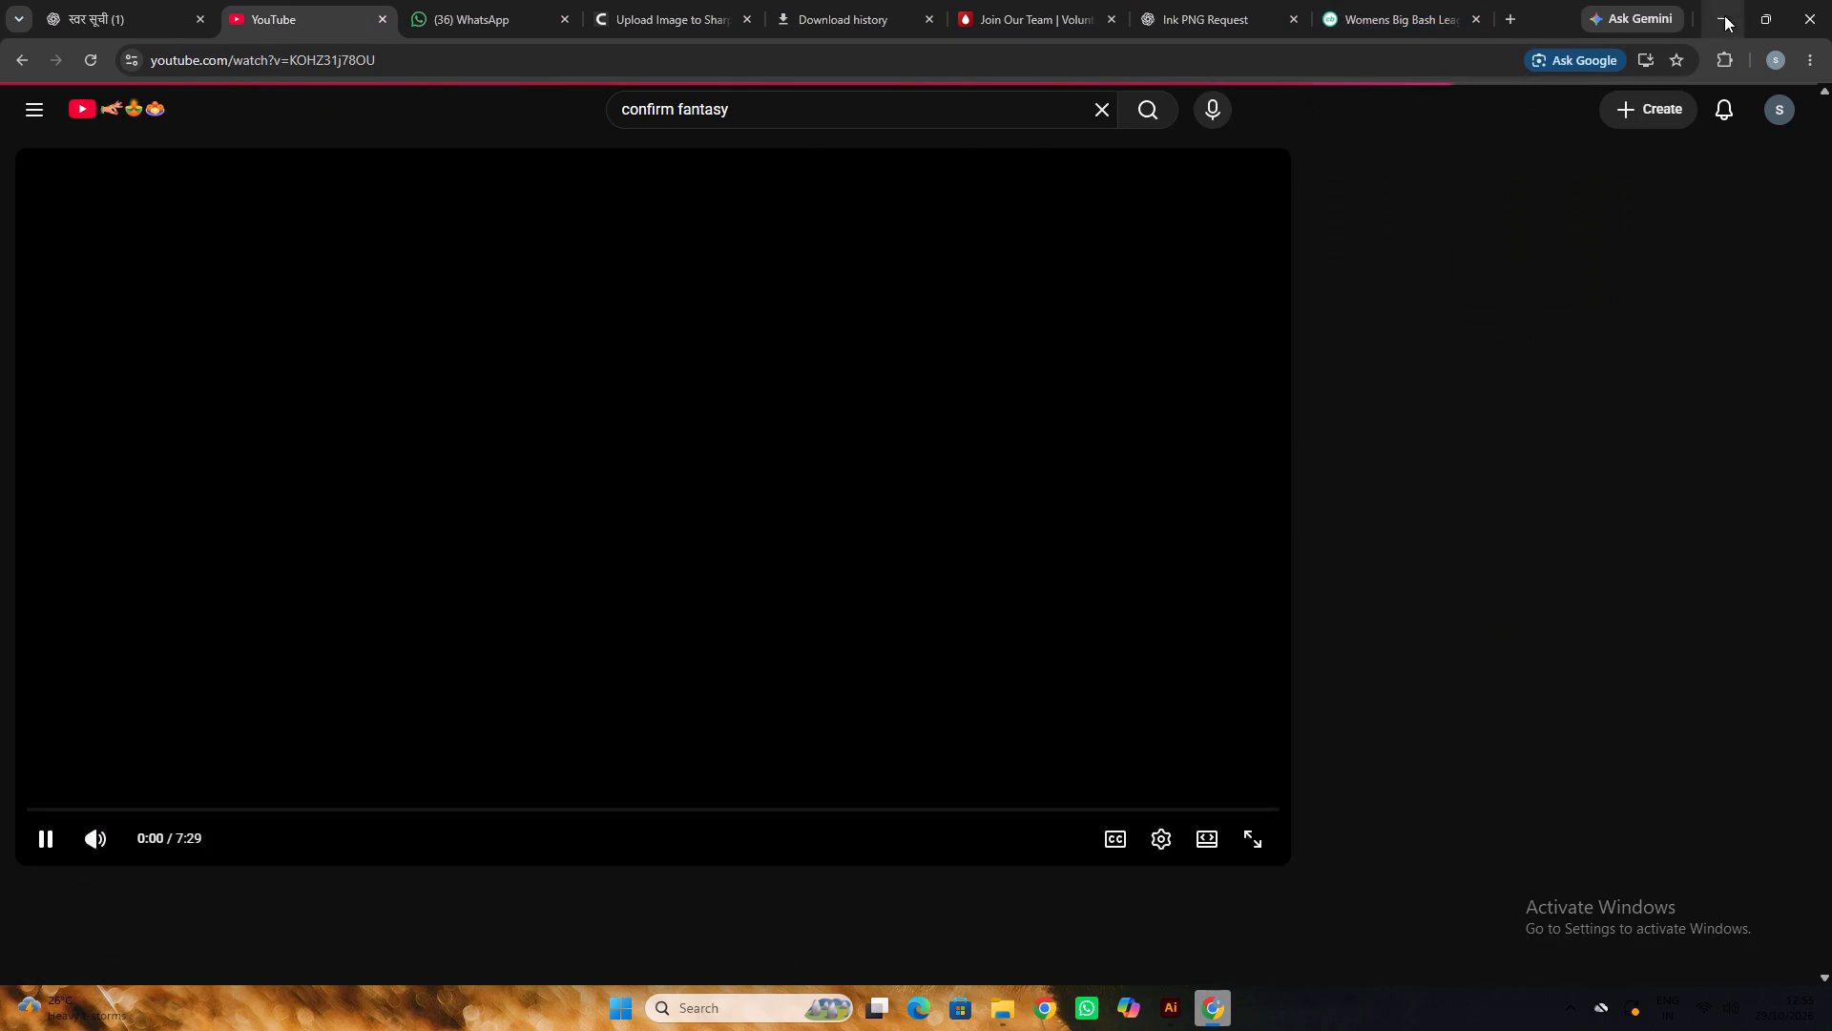
{"action": "left_click", "coordinate": [1732, 7]}
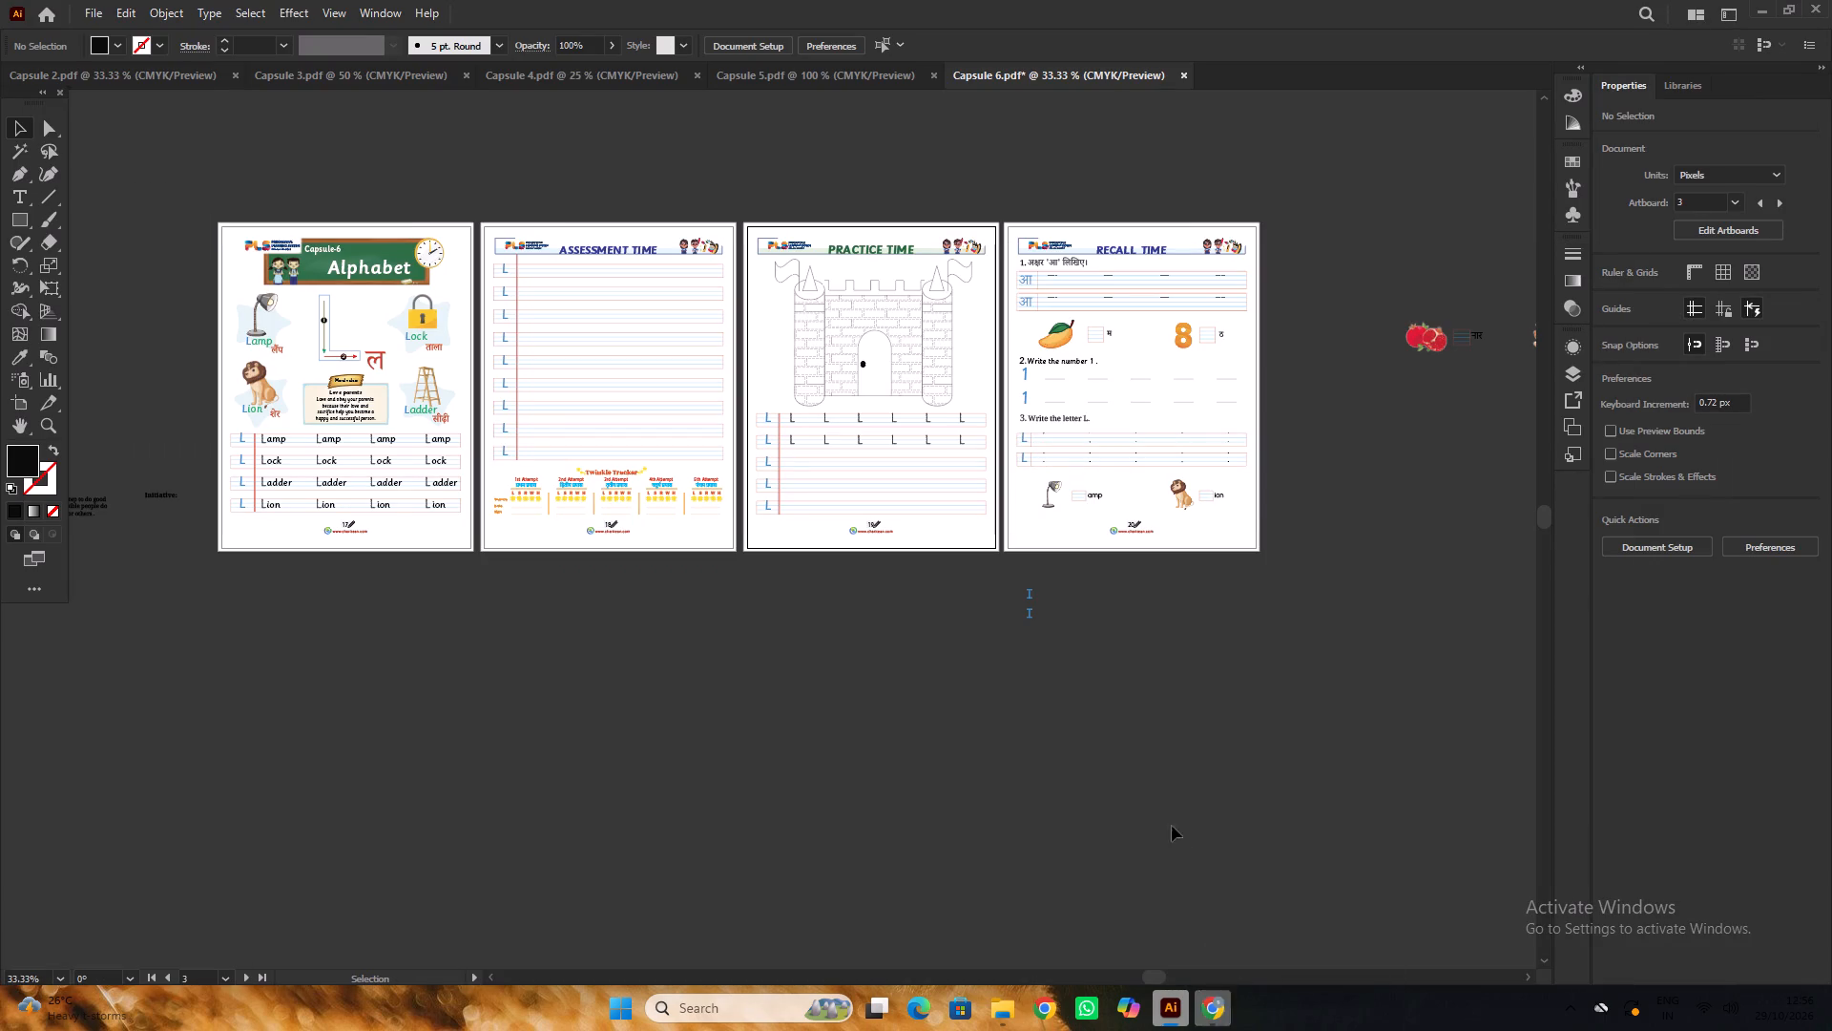
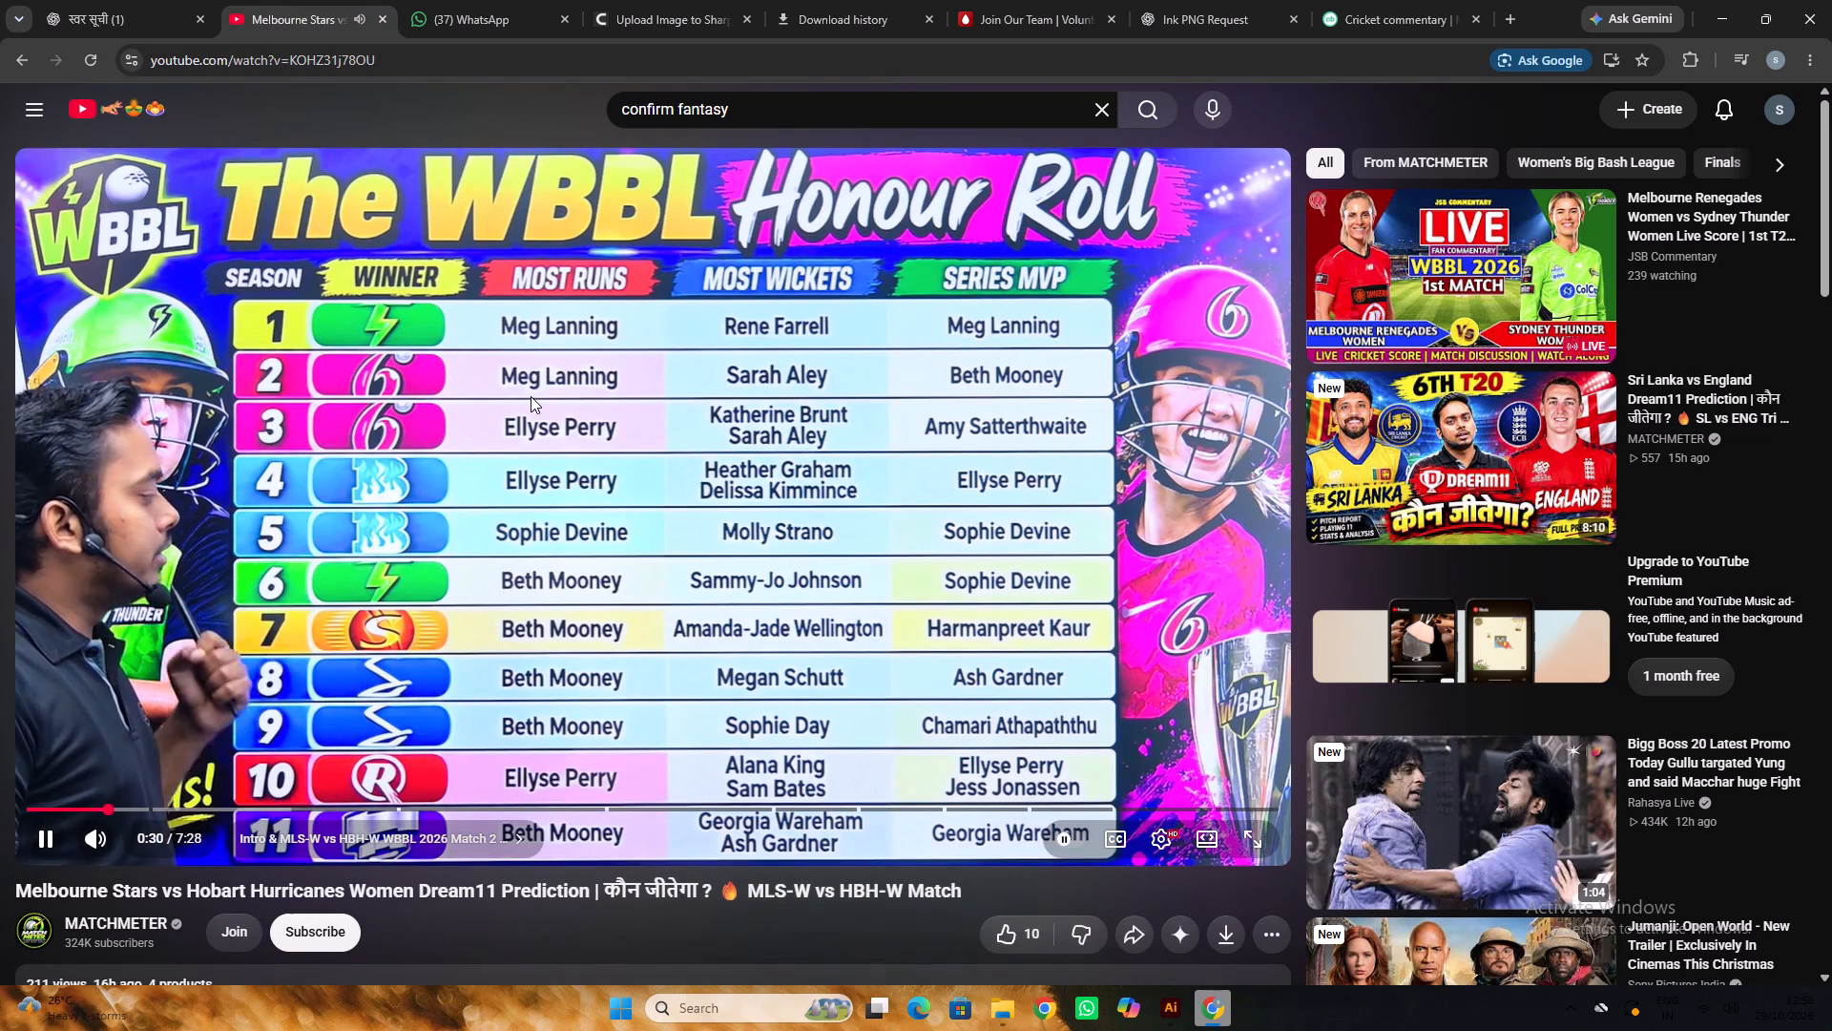
Skip ahead to the venue stats in the Melbourne Stars vs Hobart Hurricanes Women video, pause it, and return to Illustrator.
{"action": "key", "text": "Right"}
{"action": "key", "text": "Right"}
{"action": "key", "text": "Right"}
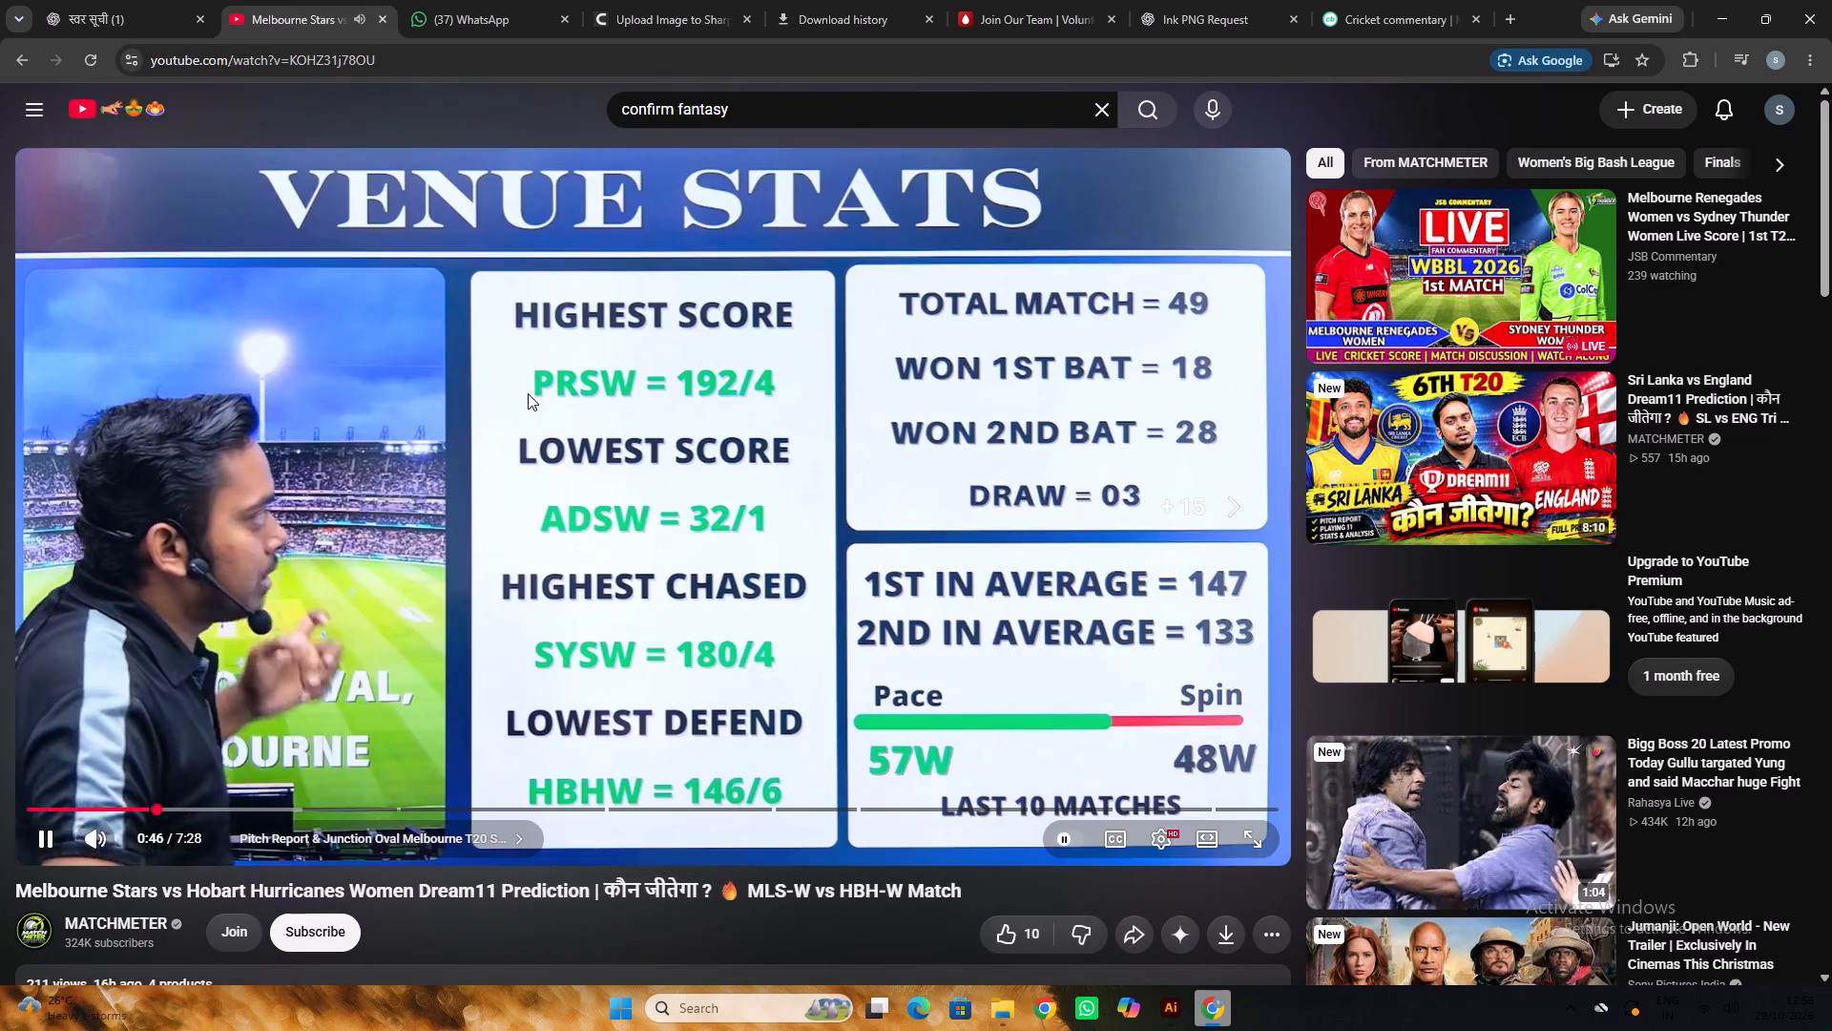
{"action": "key", "text": "Right"}
{"action": "key", "text": "Right"}
{"action": "key", "text": "Right"}
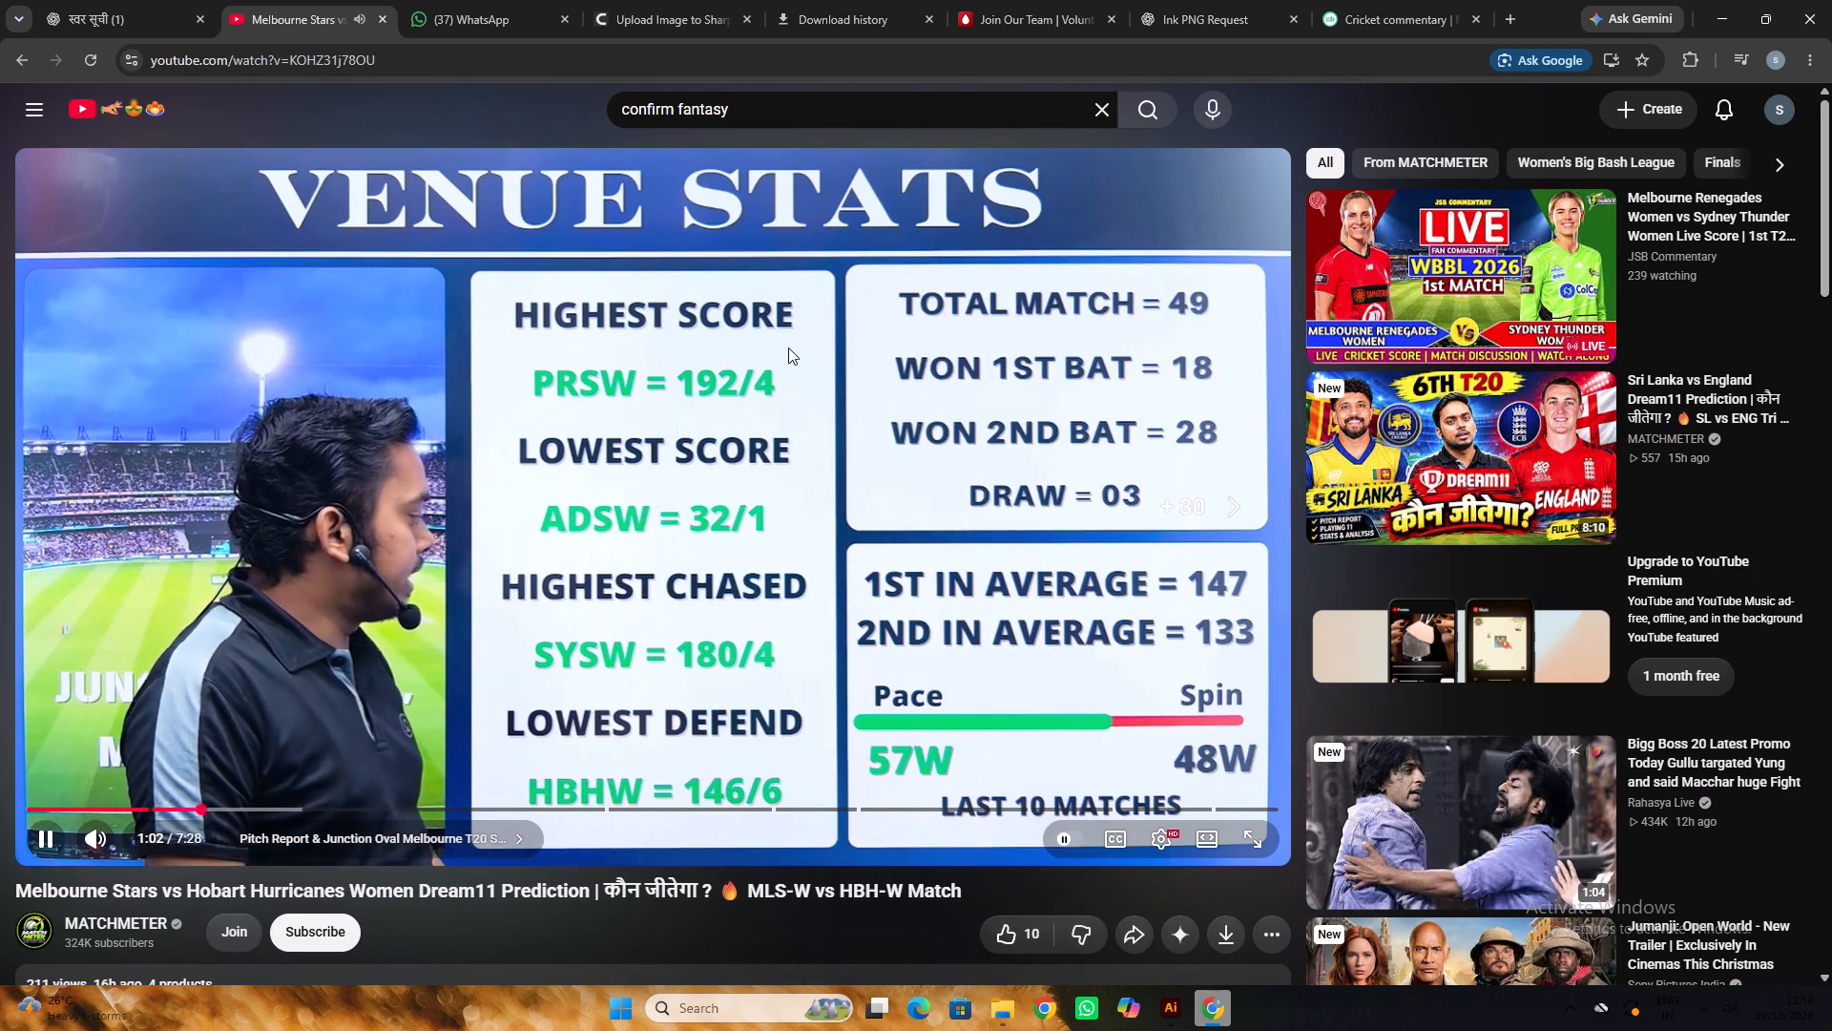
{"action": "left_click", "coordinate": [788, 347]}
{"action": "left_click", "coordinate": [1729, 0]}
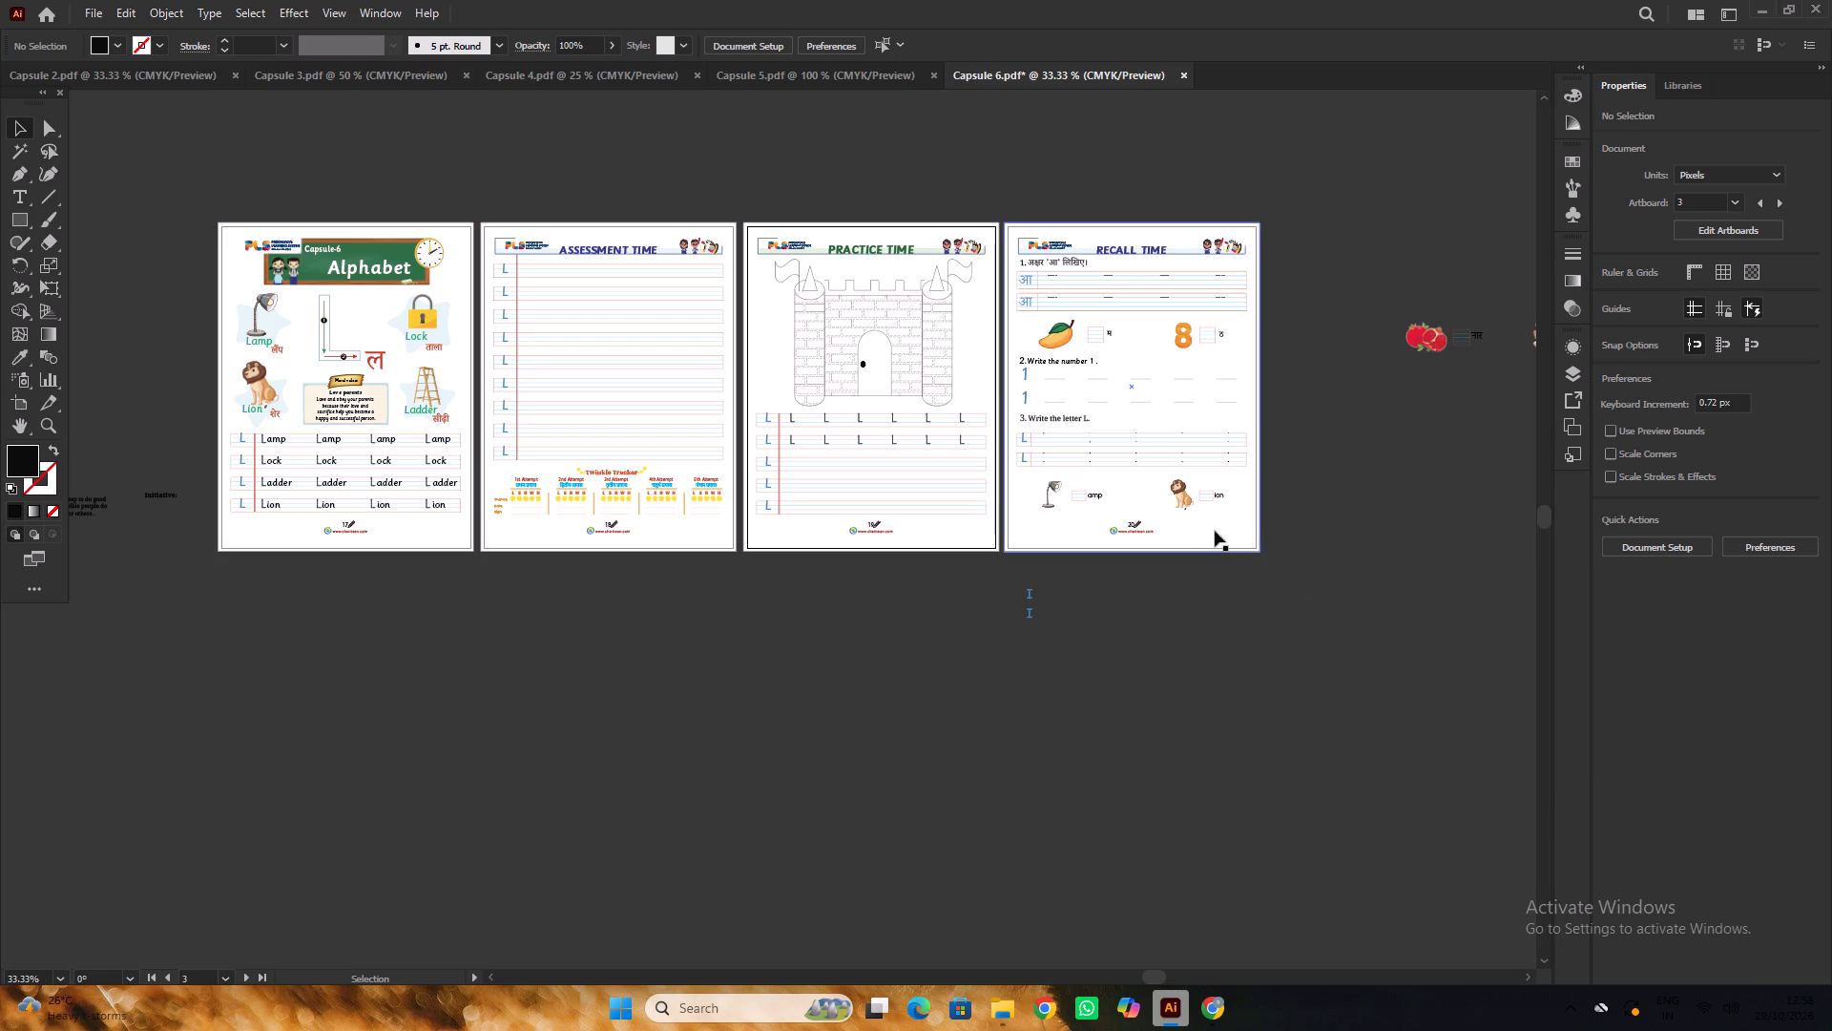
Examine Capsule 6's Recall Time, Practice Time, Assessment Time and Alphabet pages, checking their tracing rows, pictures and layout.
{"action": "scroll", "coordinate": [1197, 509], "scroll_direction": "up", "scroll_amount": 4, "text": "alt"}
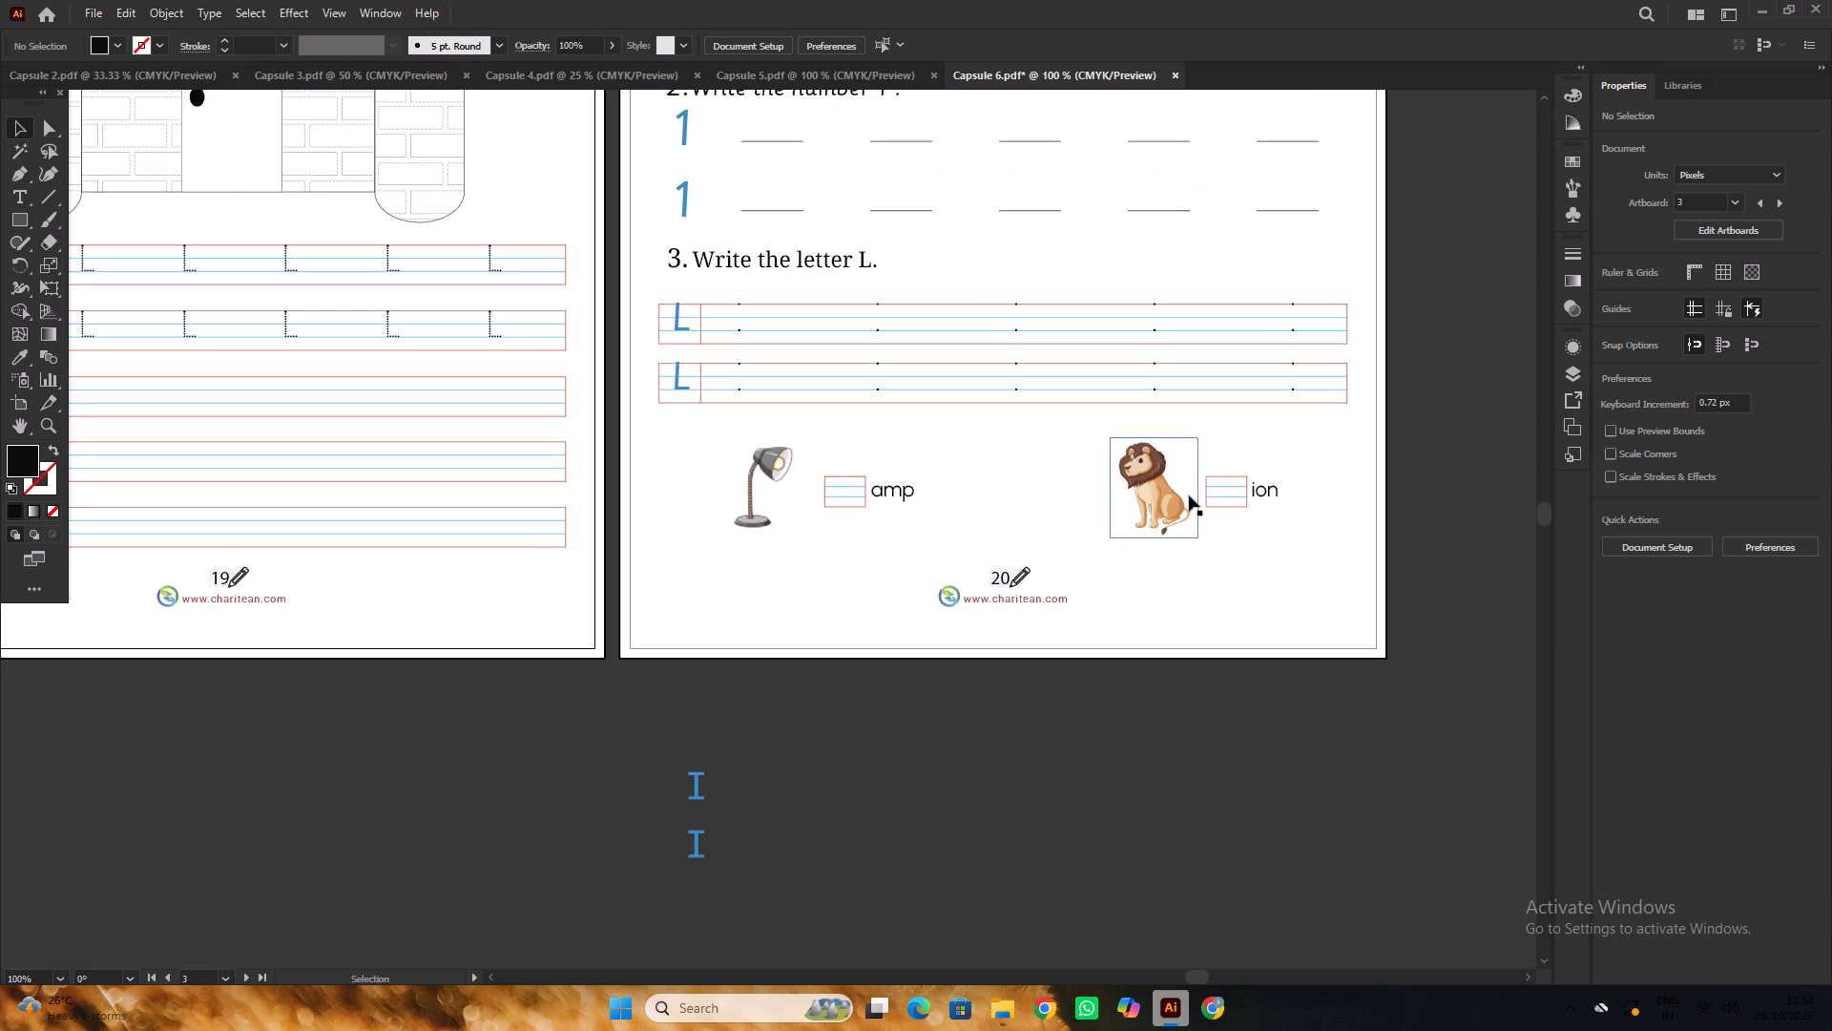
{"action": "scroll", "coordinate": [1196, 494], "scroll_direction": "down", "scroll_amount": 2, "text": "alt"}
{"action": "scroll", "coordinate": [705, 586], "scroll_direction": "up", "scroll_amount": 5, "text": "alt"}
{"action": "scroll", "coordinate": [907, 582], "scroll_direction": "down", "scroll_amount": 4, "text": "alt"}
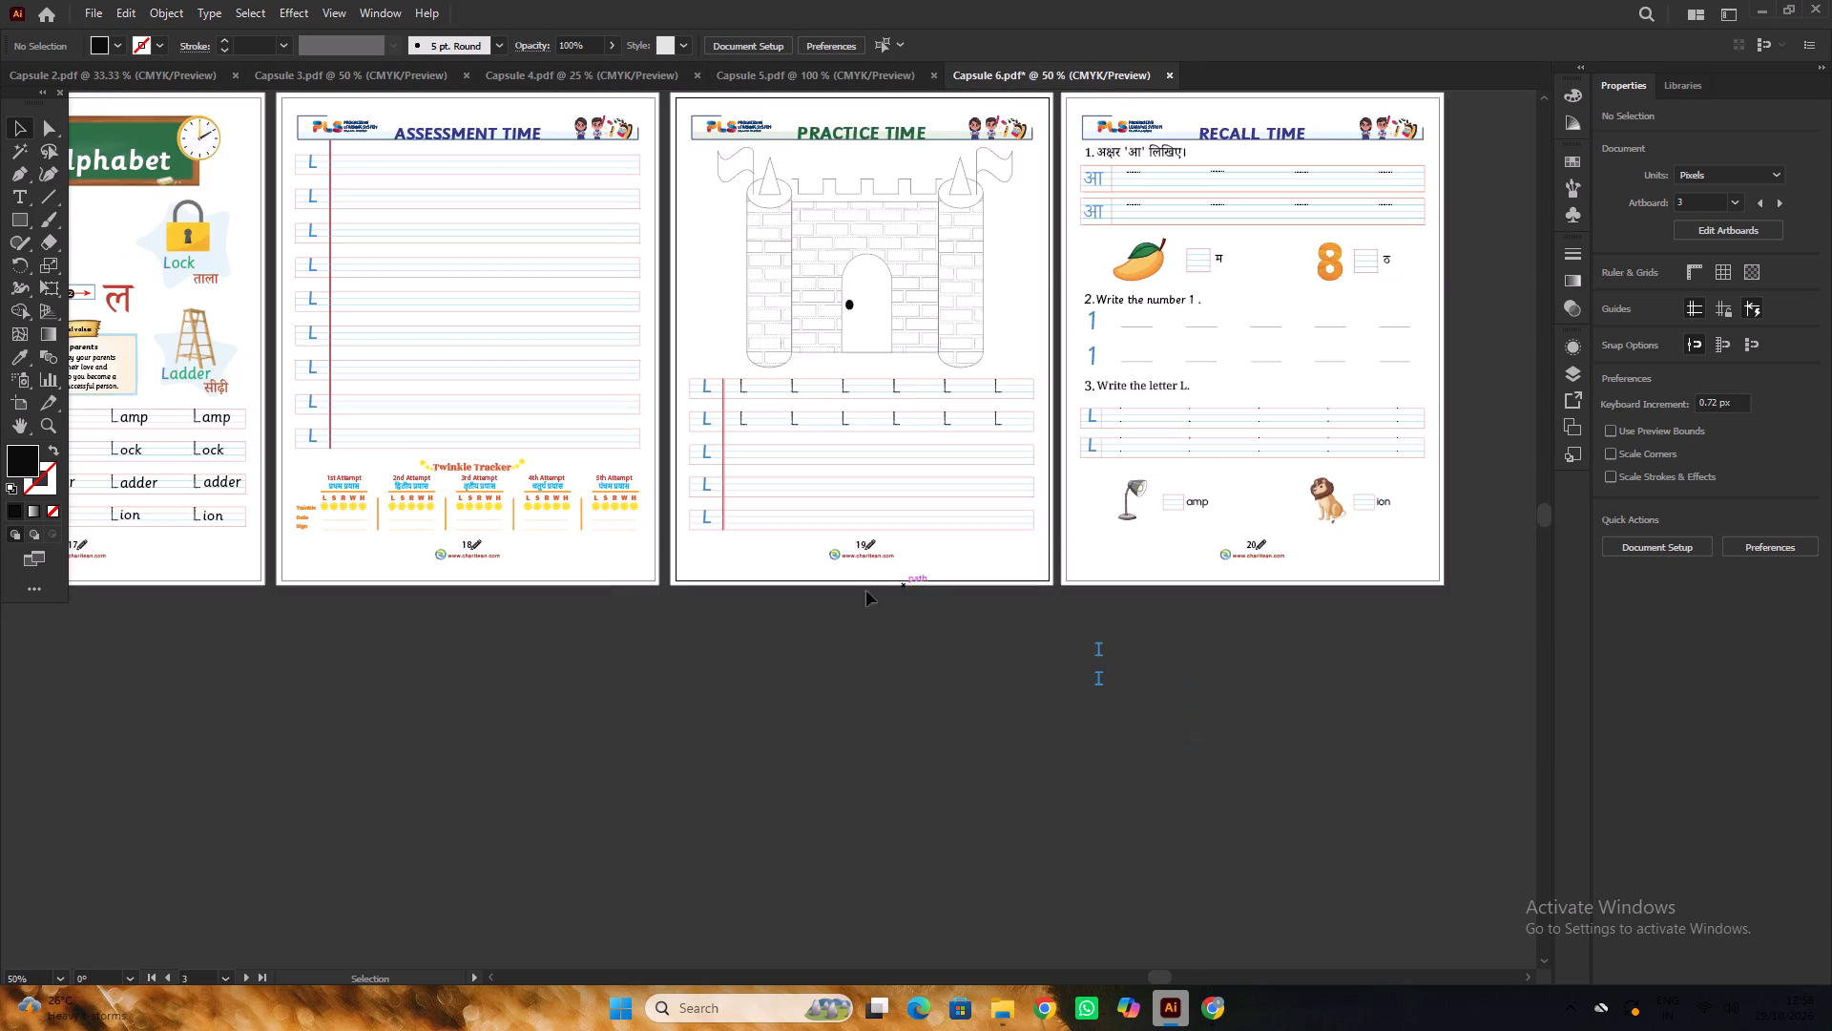
{"action": "scroll", "coordinate": [533, 554], "scroll_direction": "up", "scroll_amount": 3, "text": "alt"}
{"action": "scroll", "coordinate": [785, 579], "scroll_direction": "down", "scroll_amount": 2, "text": "alt"}
{"action": "double_click", "coordinate": [893, 703]}
{"action": "scroll", "coordinate": [888, 688], "scroll_direction": "down", "scroll_amount": 2, "text": "alt"}
{"action": "scroll", "coordinate": [548, 529], "scroll_direction": "up", "scroll_amount": 3, "text": "alt"}
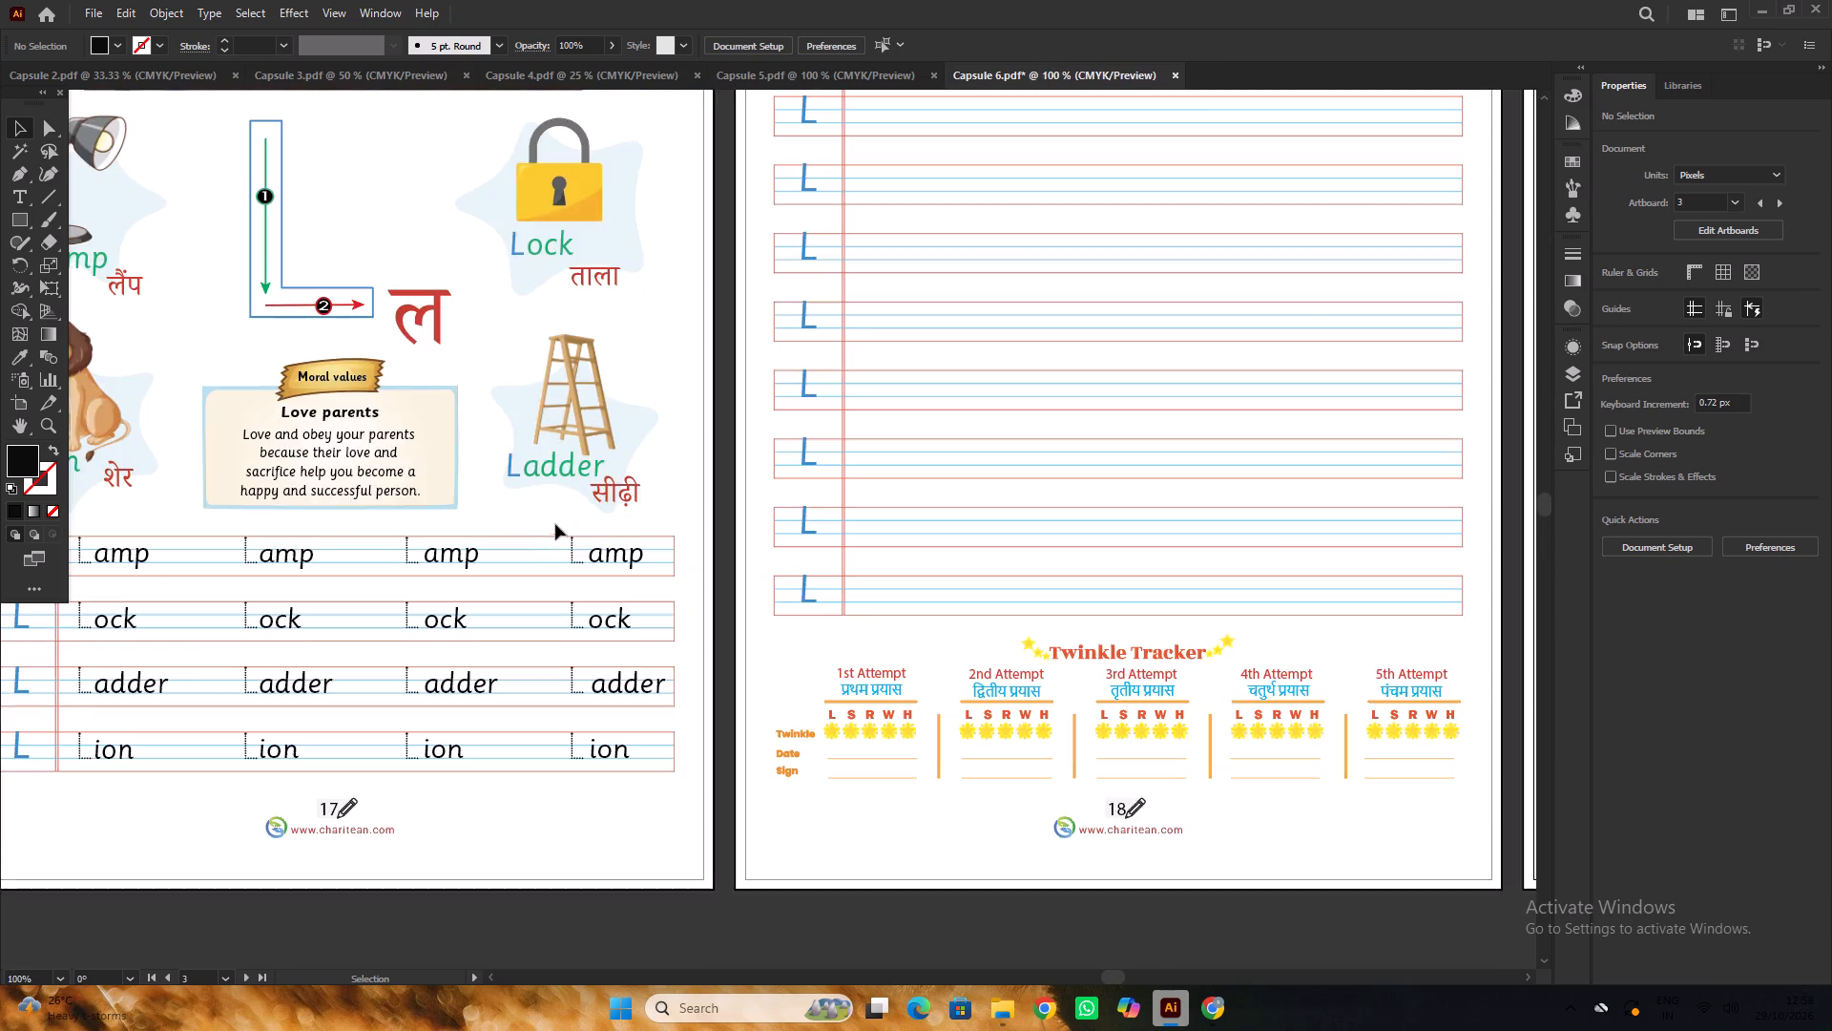
{"action": "scroll", "coordinate": [580, 524], "scroll_direction": "down", "scroll_amount": 2, "text": "alt"}
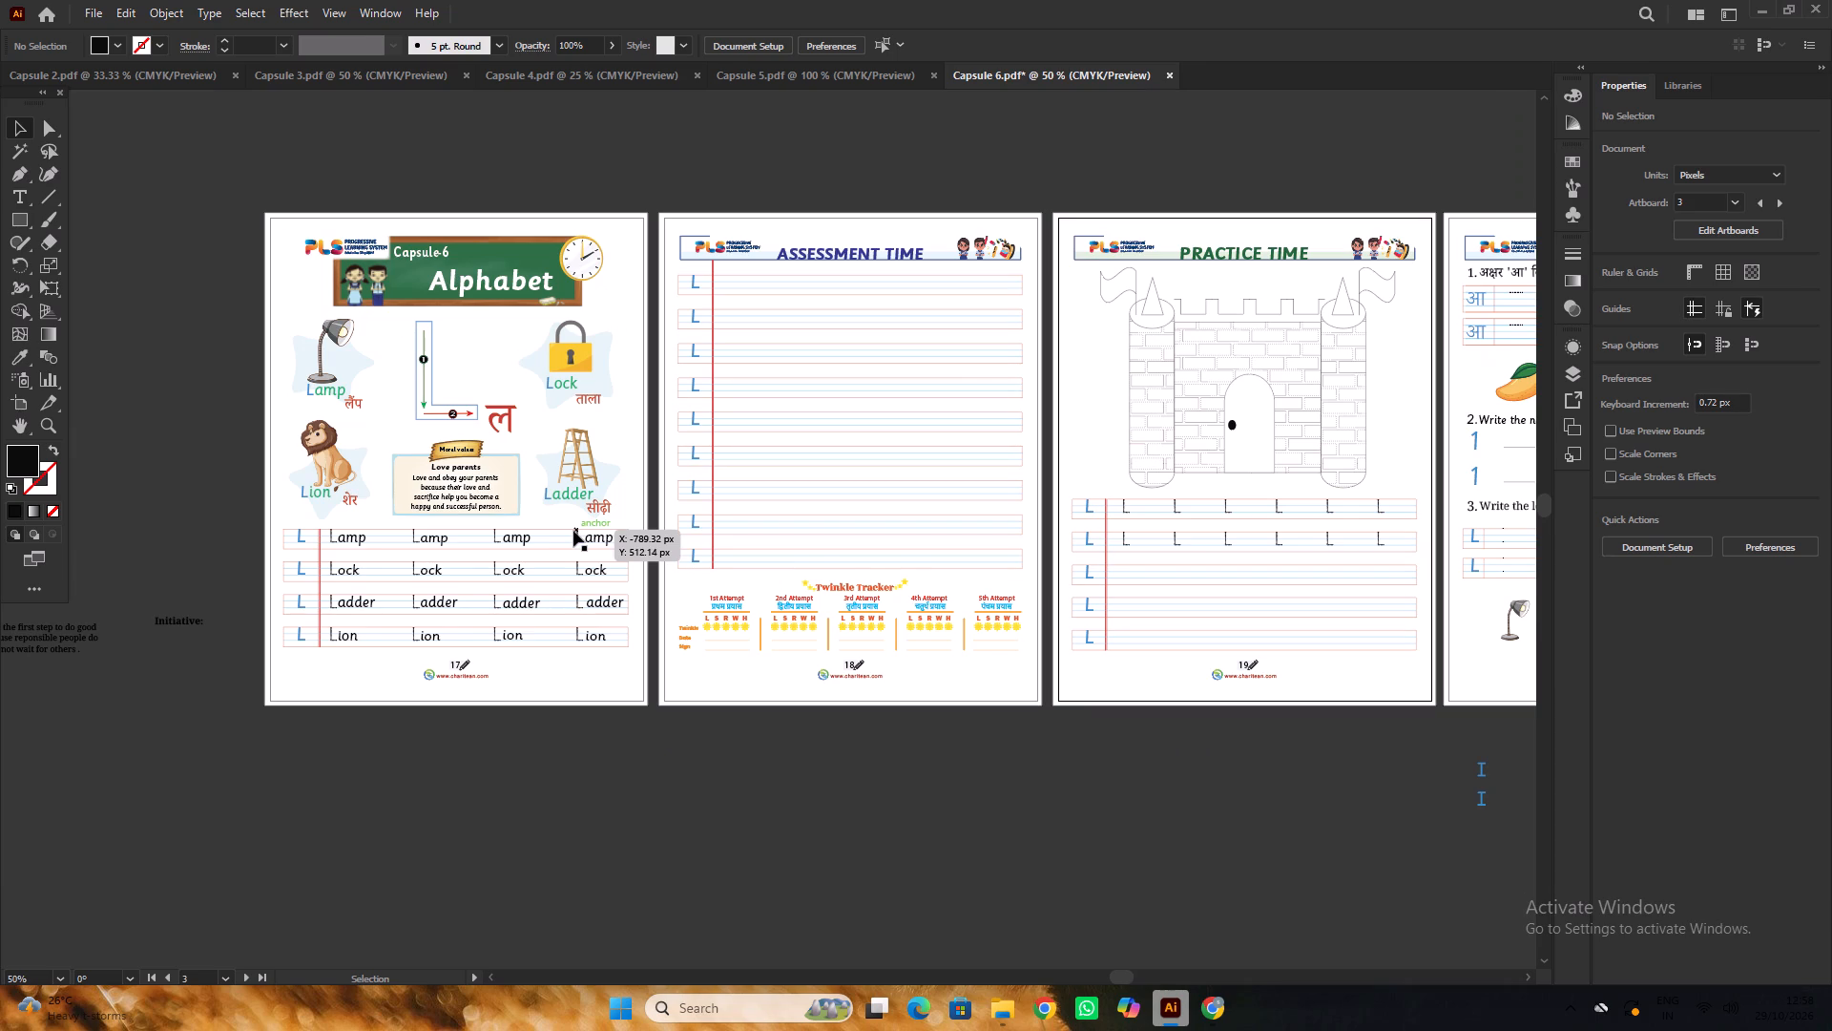
{"action": "scroll", "coordinate": [574, 531], "scroll_direction": "down", "scroll_amount": 6}
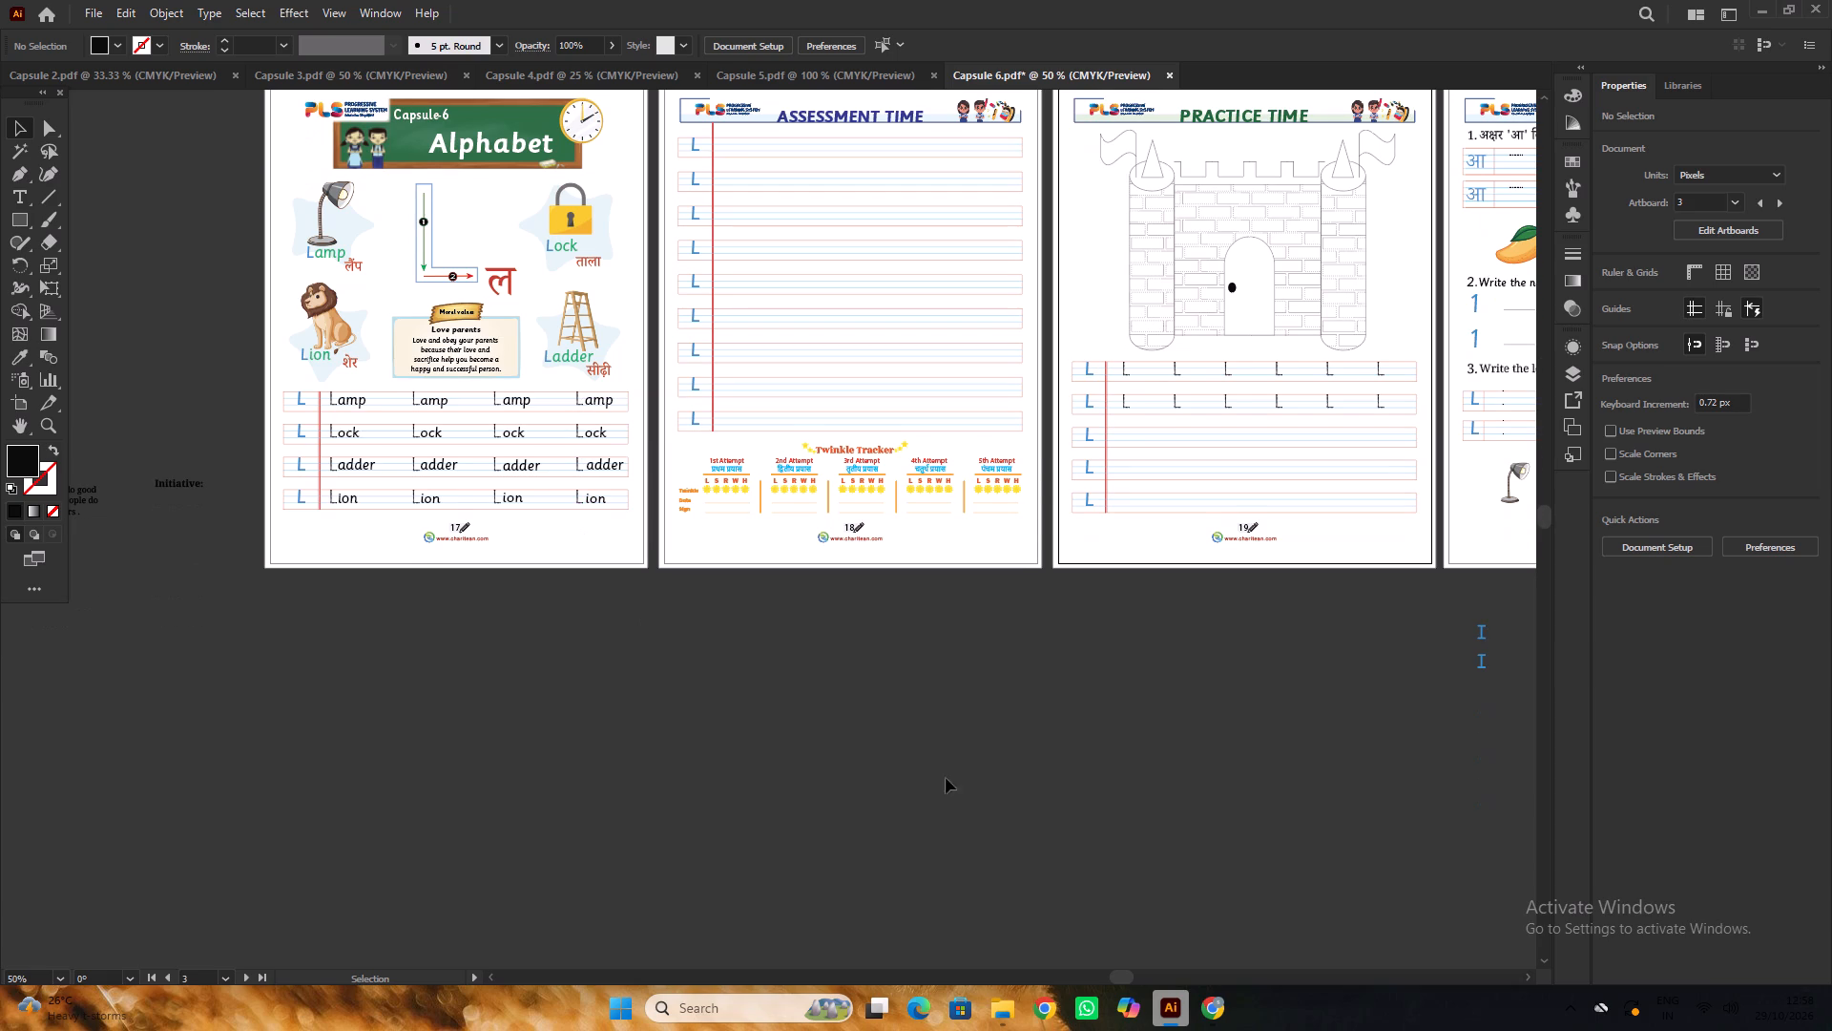
Switch to Chrome, resume the Melbourne Stars vs Hobart Hurricanes Women prediction video, check the match's start time and squads on Cricbuzz, and return to the video.
{"action": "left_click", "coordinate": [1228, 996]}
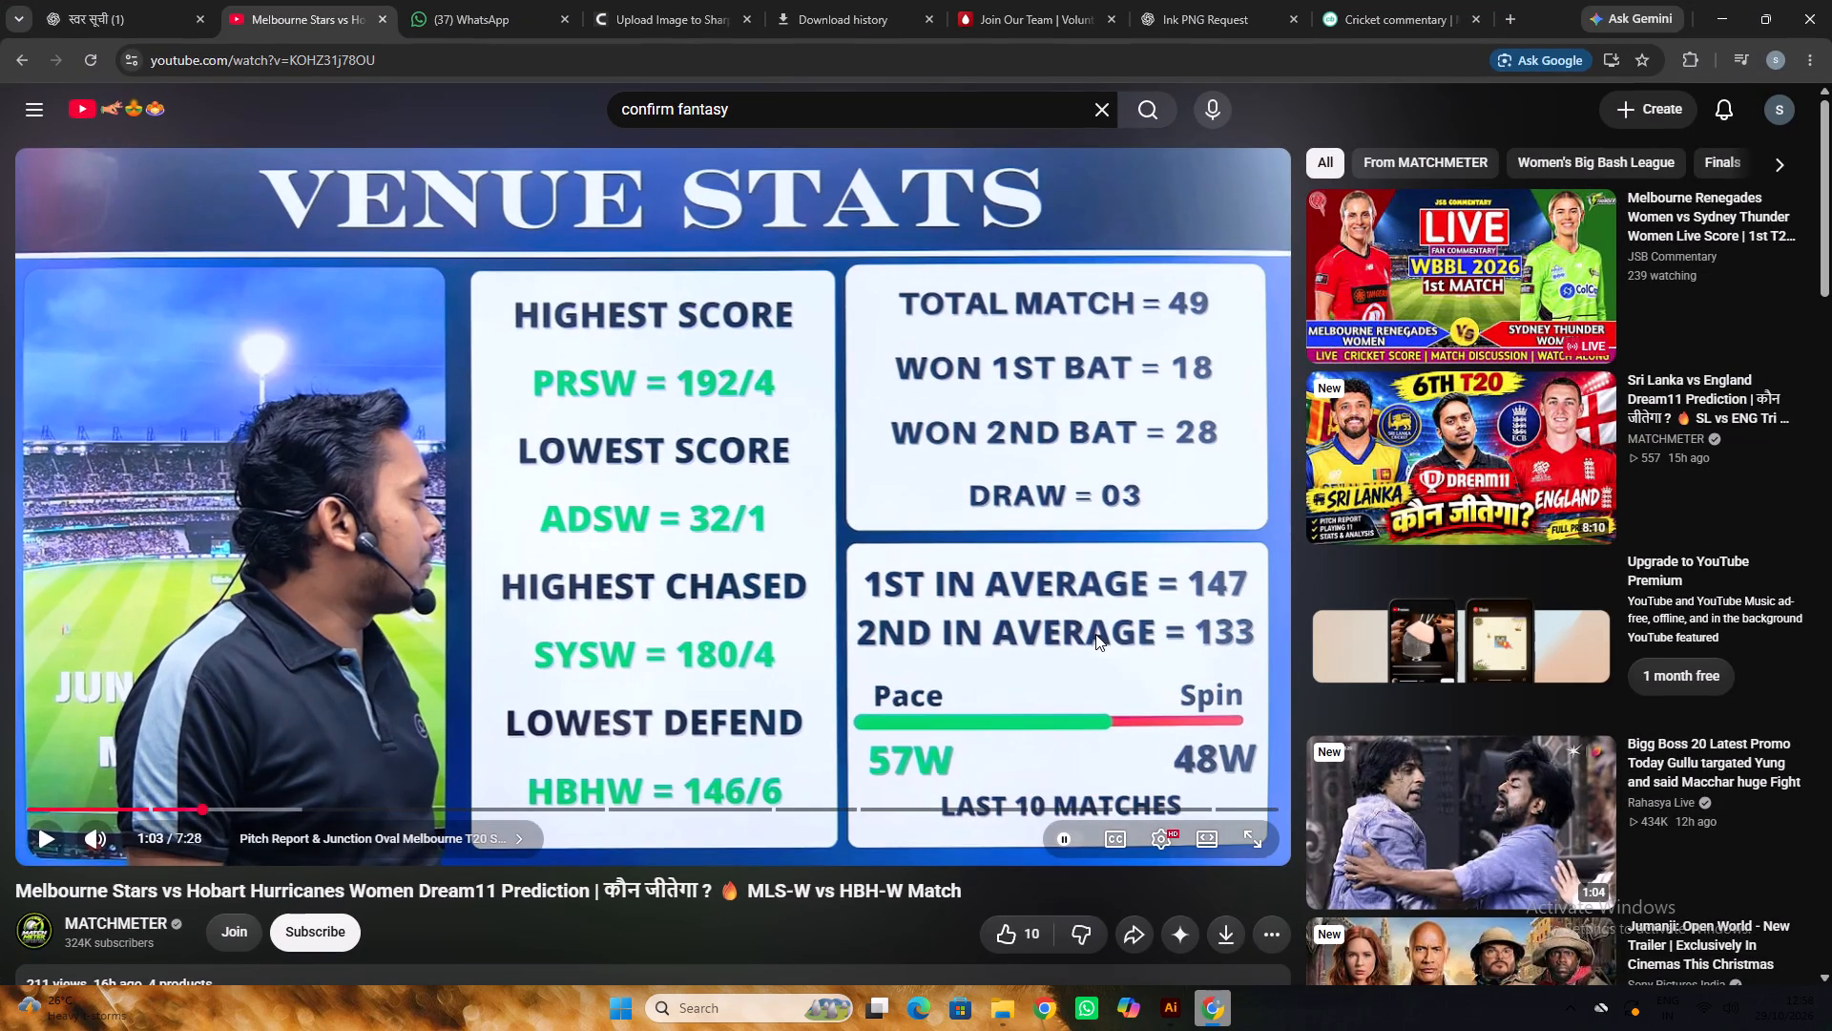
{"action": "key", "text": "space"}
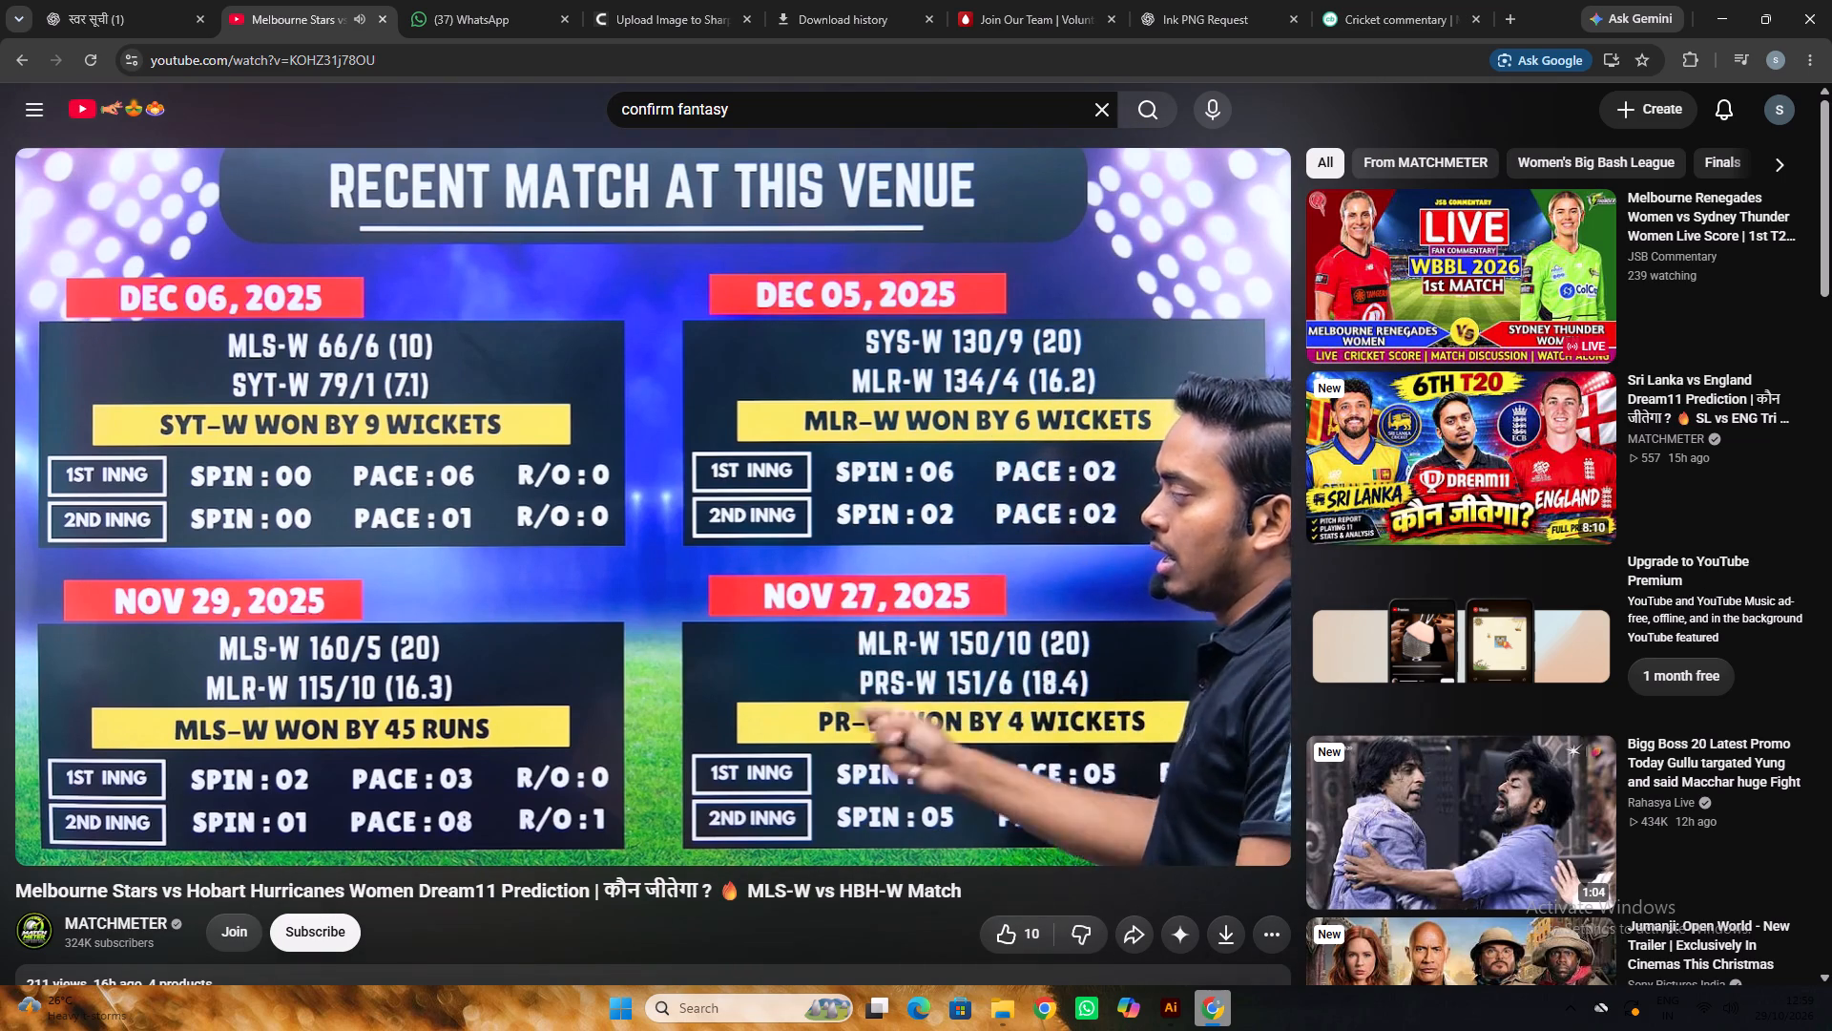
{"action": "left_click", "coordinate": [1348, 0]}
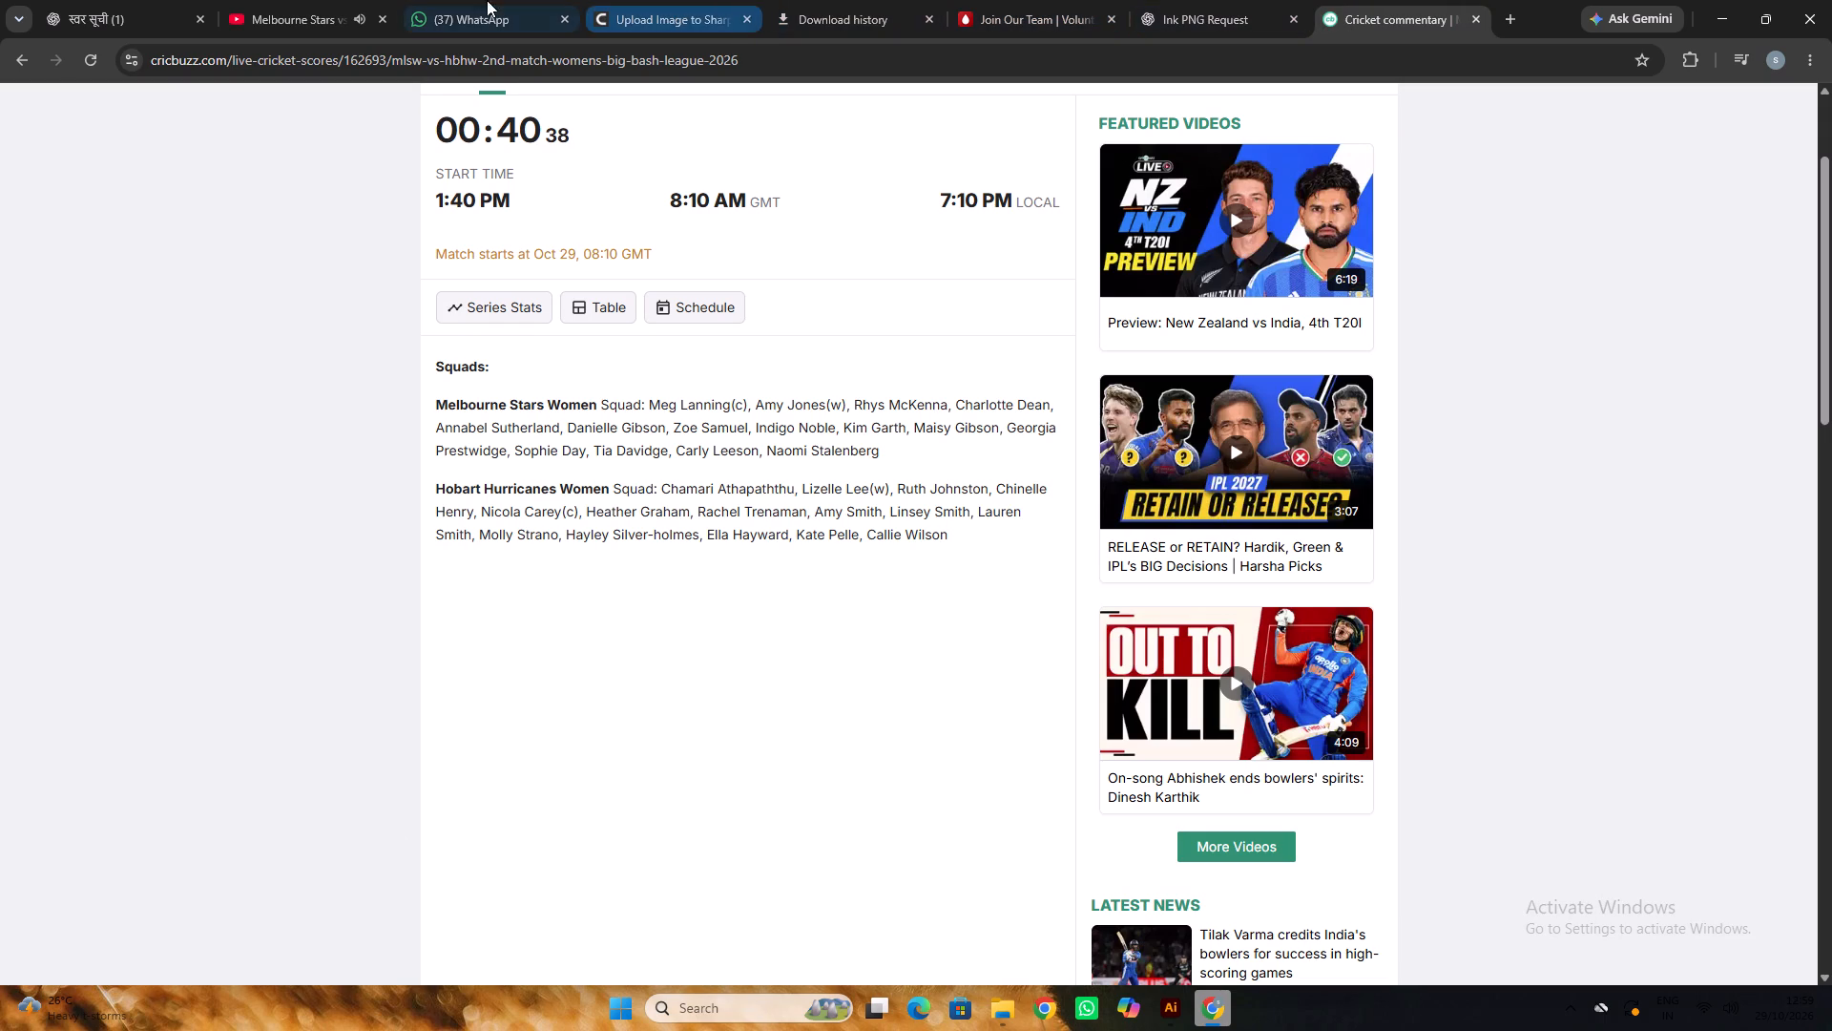
{"action": "left_click", "coordinate": [318, 0]}
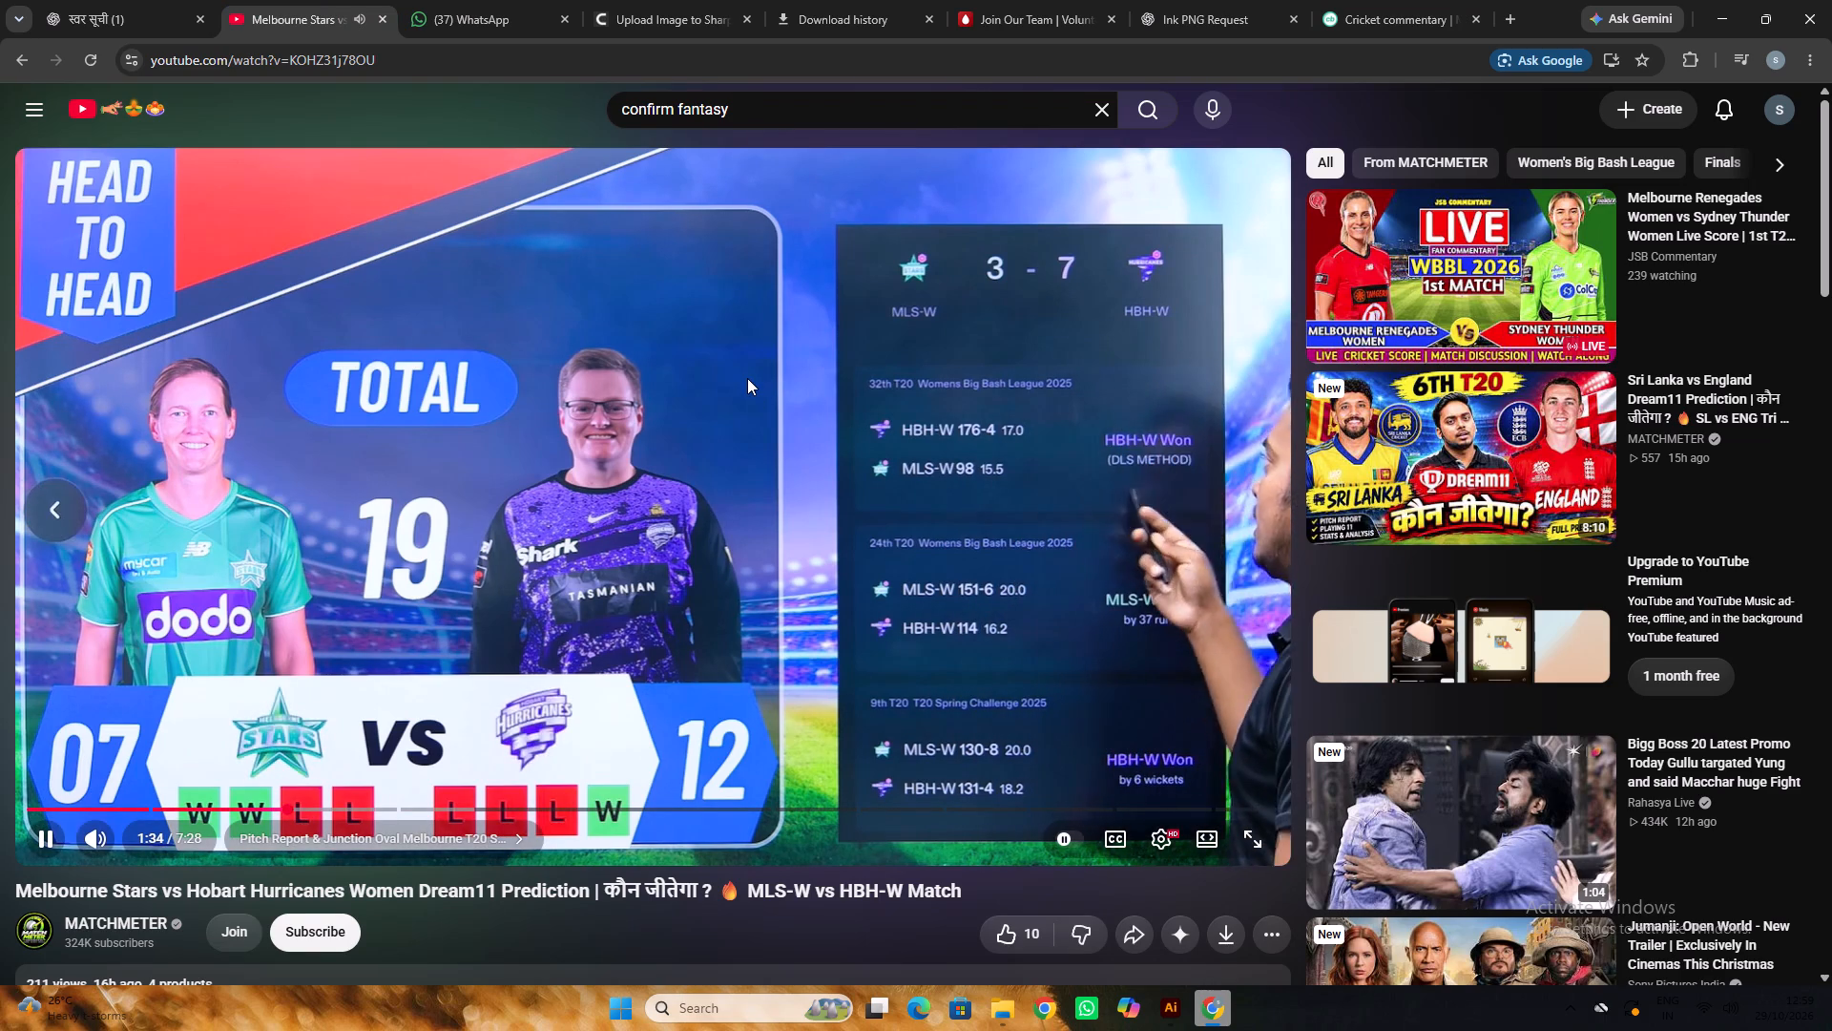
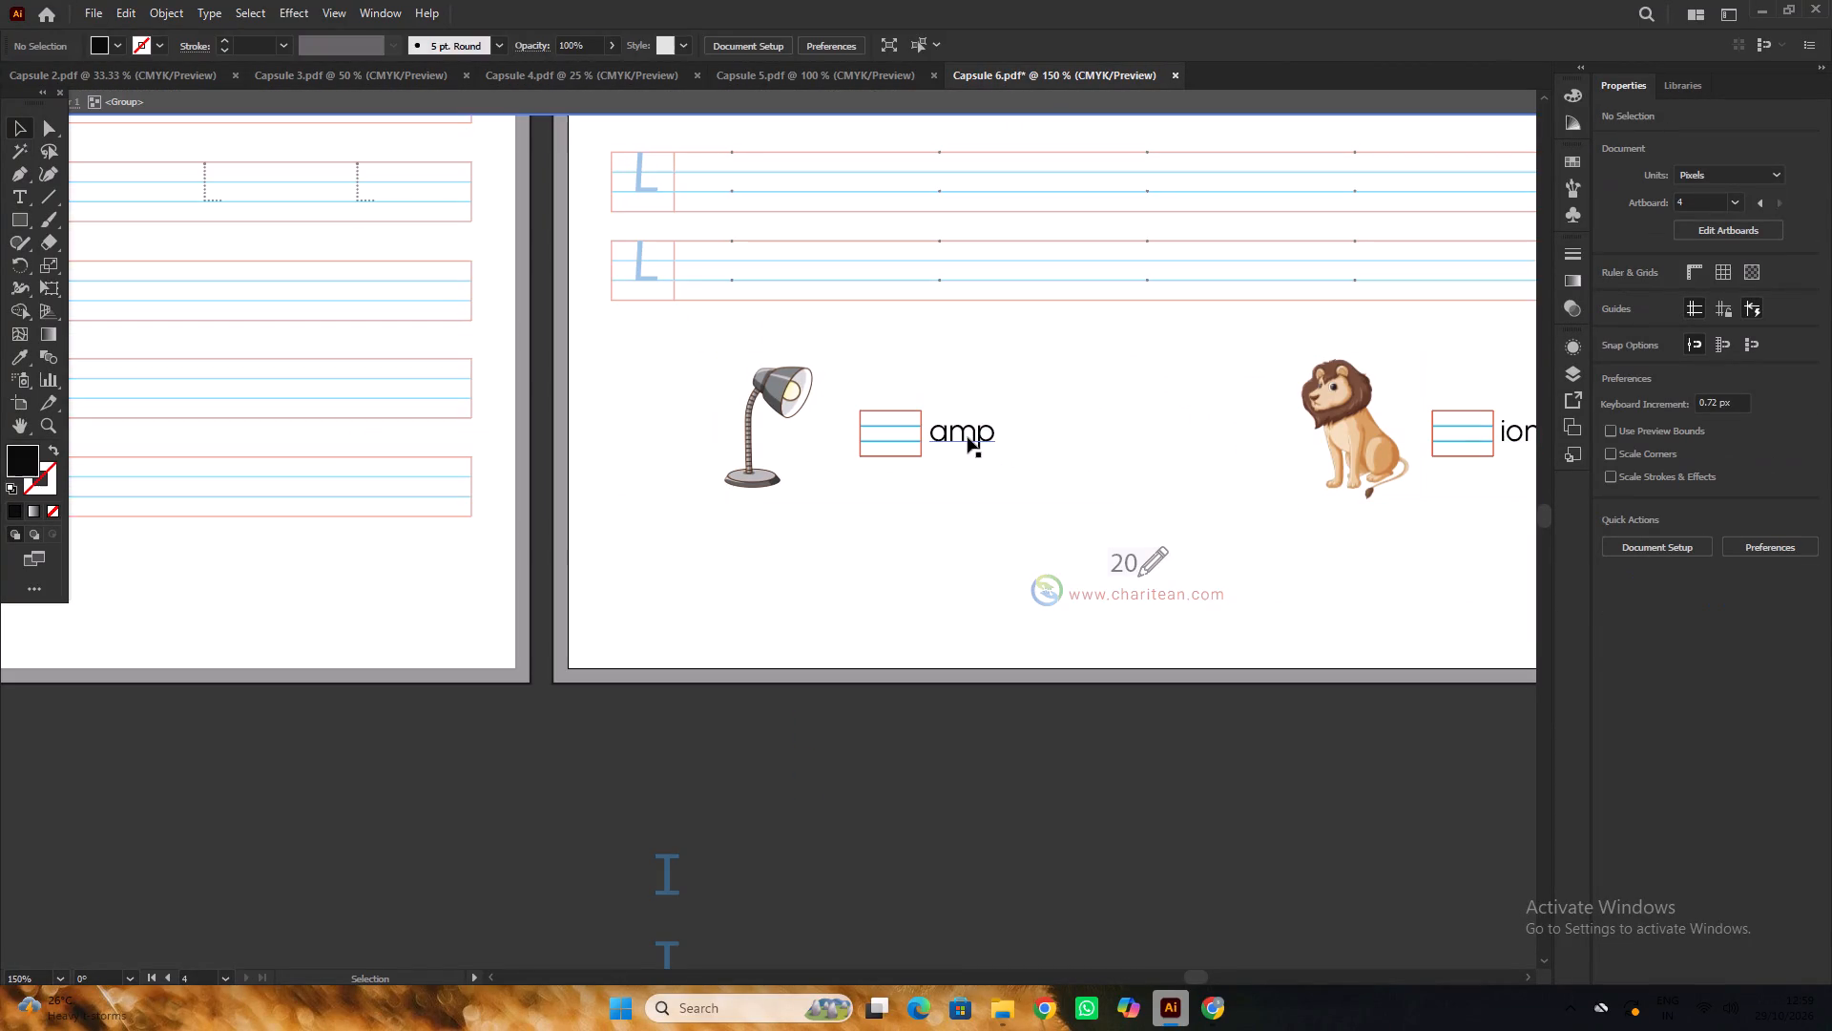
Set the font of the "amp" and "ion" text beside the lamp and lion on page 20 to Sassoon Primary Regular.
{"action": "scroll", "coordinate": [903, 419], "scroll_direction": "down", "scroll_amount": 1, "text": "alt"}
{"action": "scroll", "coordinate": [1193, 455], "scroll_direction": "up", "scroll_amount": 2, "text": "alt"}
{"action": "left_click", "coordinate": [1428, 407], "text": "shift"}
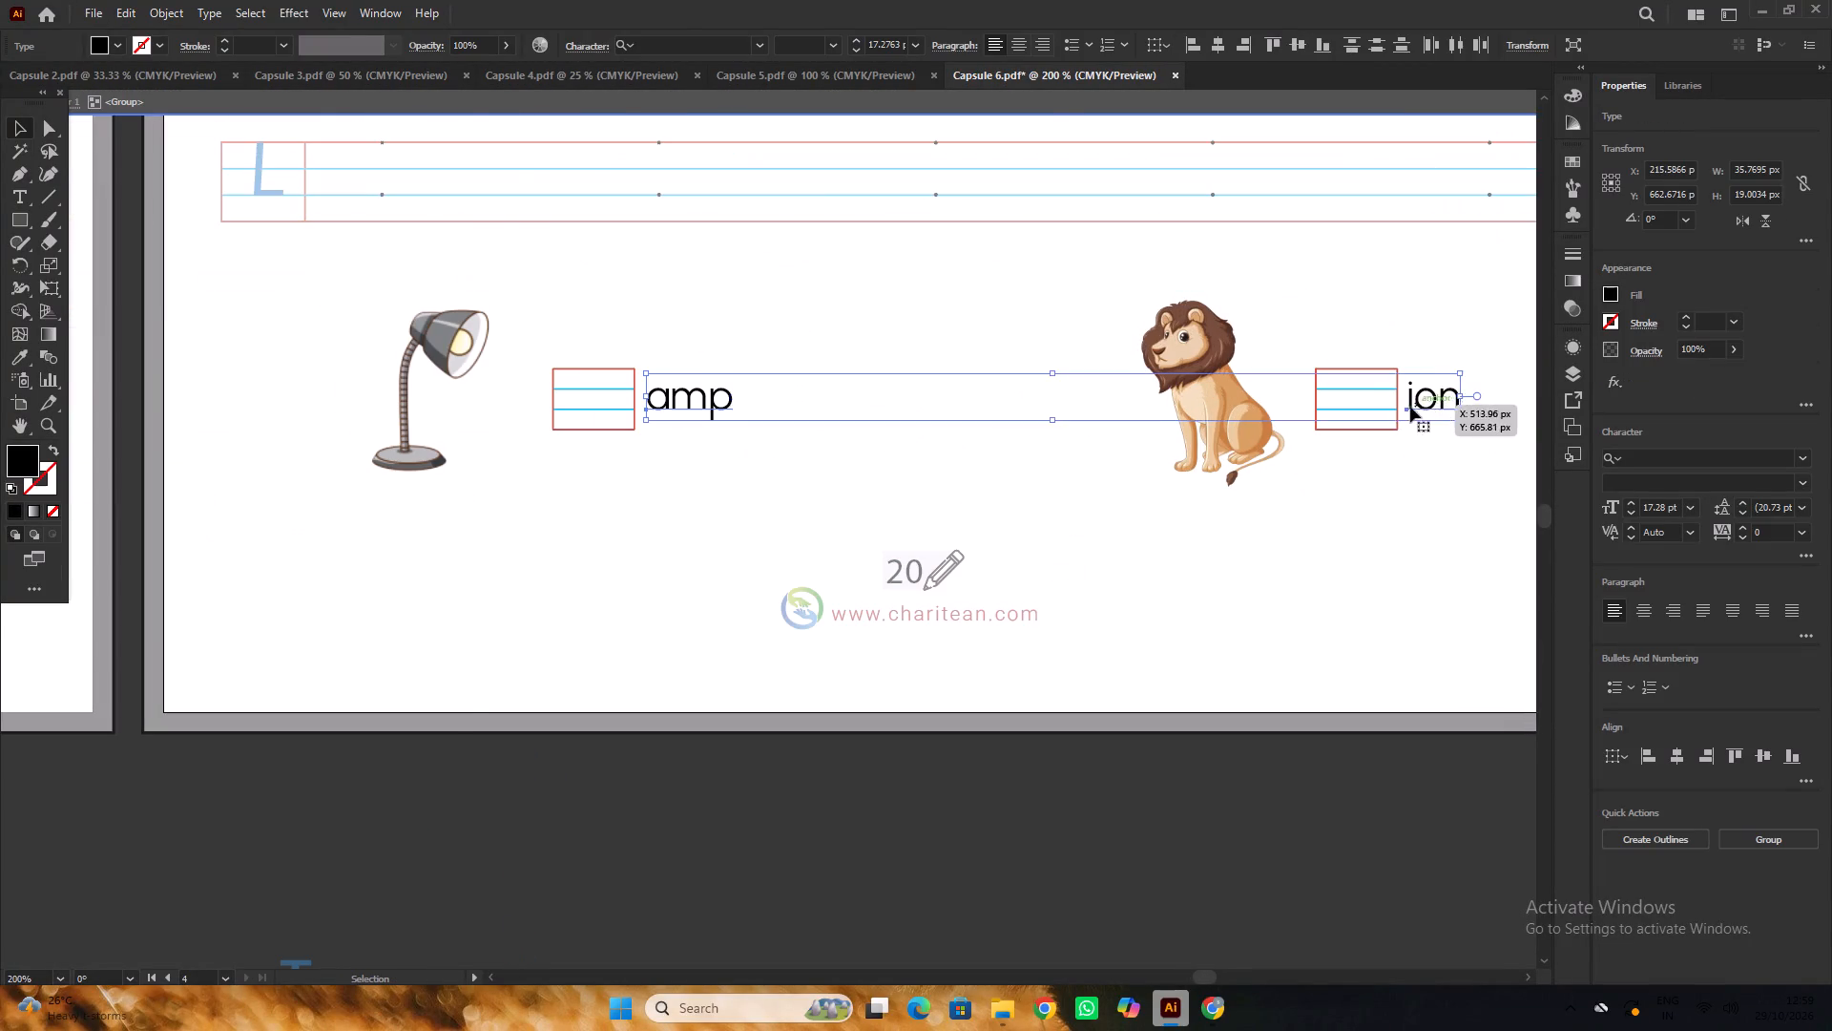
{"action": "scroll", "coordinate": [1410, 407], "scroll_direction": "down", "scroll_amount": 1, "text": "alt"}
{"action": "left_click", "coordinate": [1715, 461]}
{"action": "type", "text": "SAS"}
{"action": "left_click", "coordinate": [1530, 579]}
{"action": "scroll", "coordinate": [1114, 513], "scroll_direction": "down", "scroll_amount": 3, "text": "alt"}
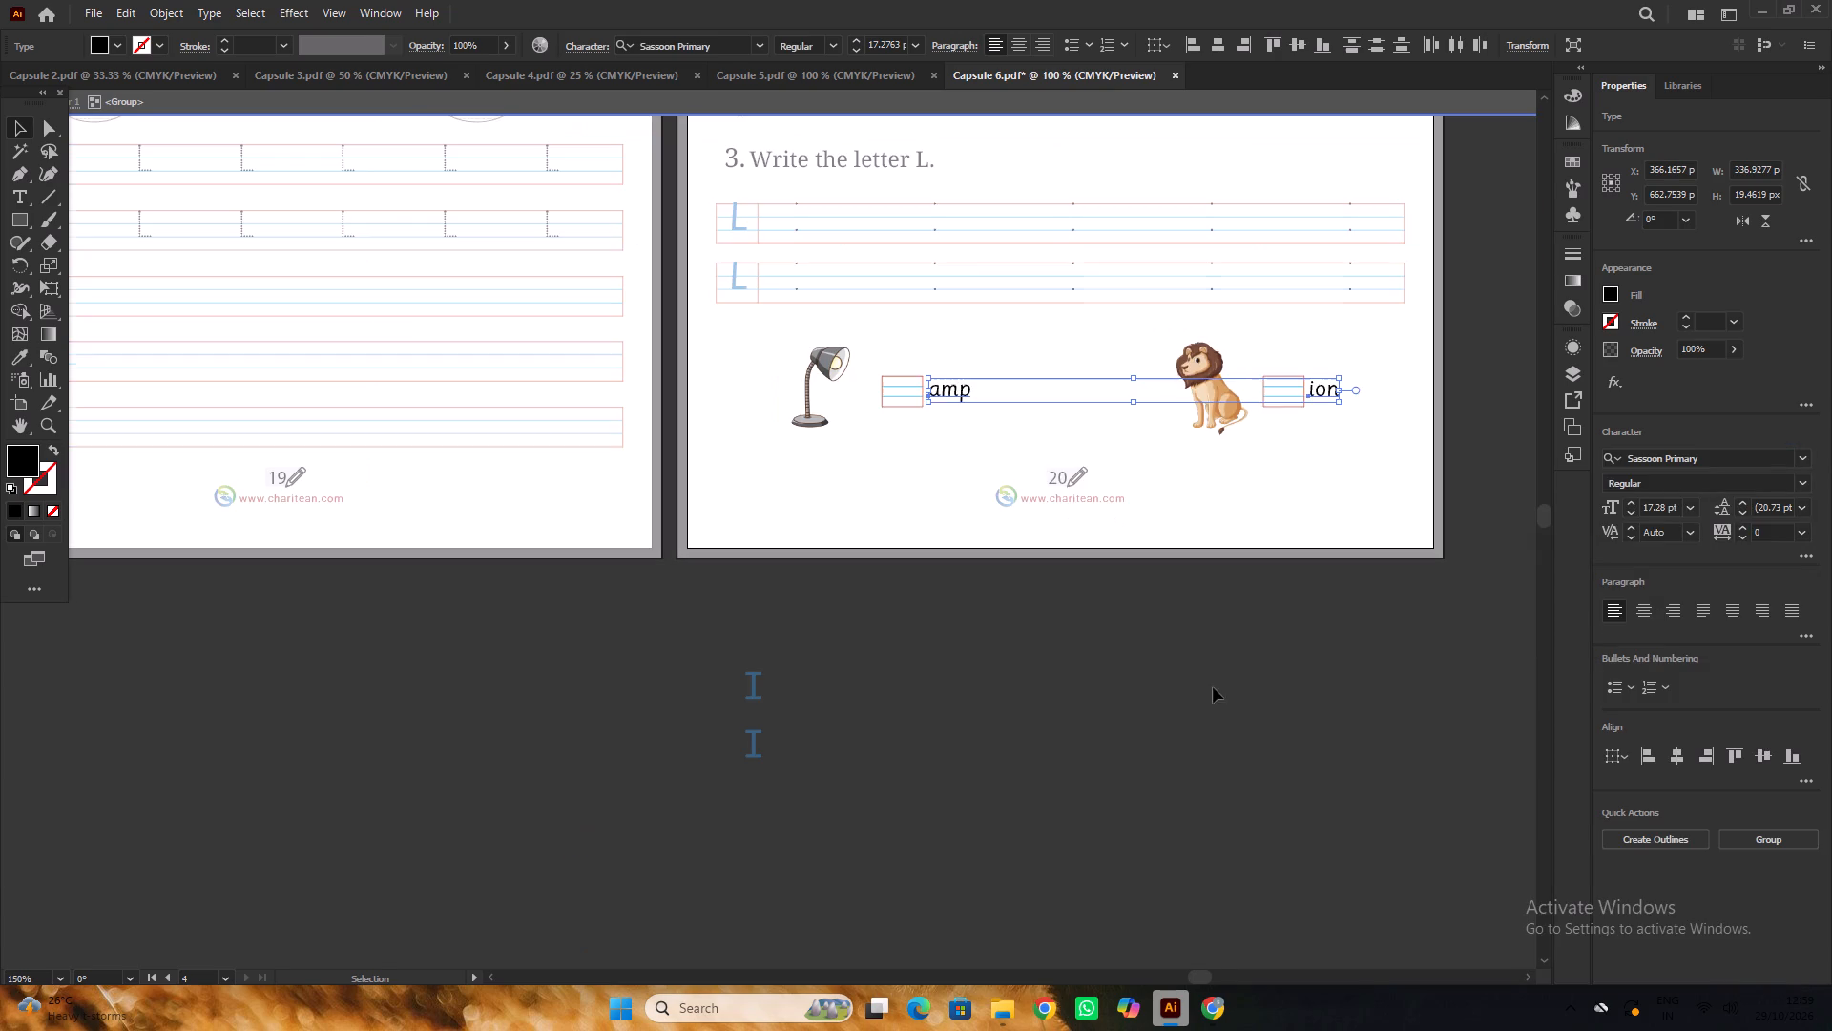
Inspect the font of the page number 17 in the Alphabet page's footer.
{"action": "triple_click", "coordinate": [1237, 720]}
{"action": "scroll", "coordinate": [1239, 668], "scroll_direction": "down", "scroll_amount": 4}
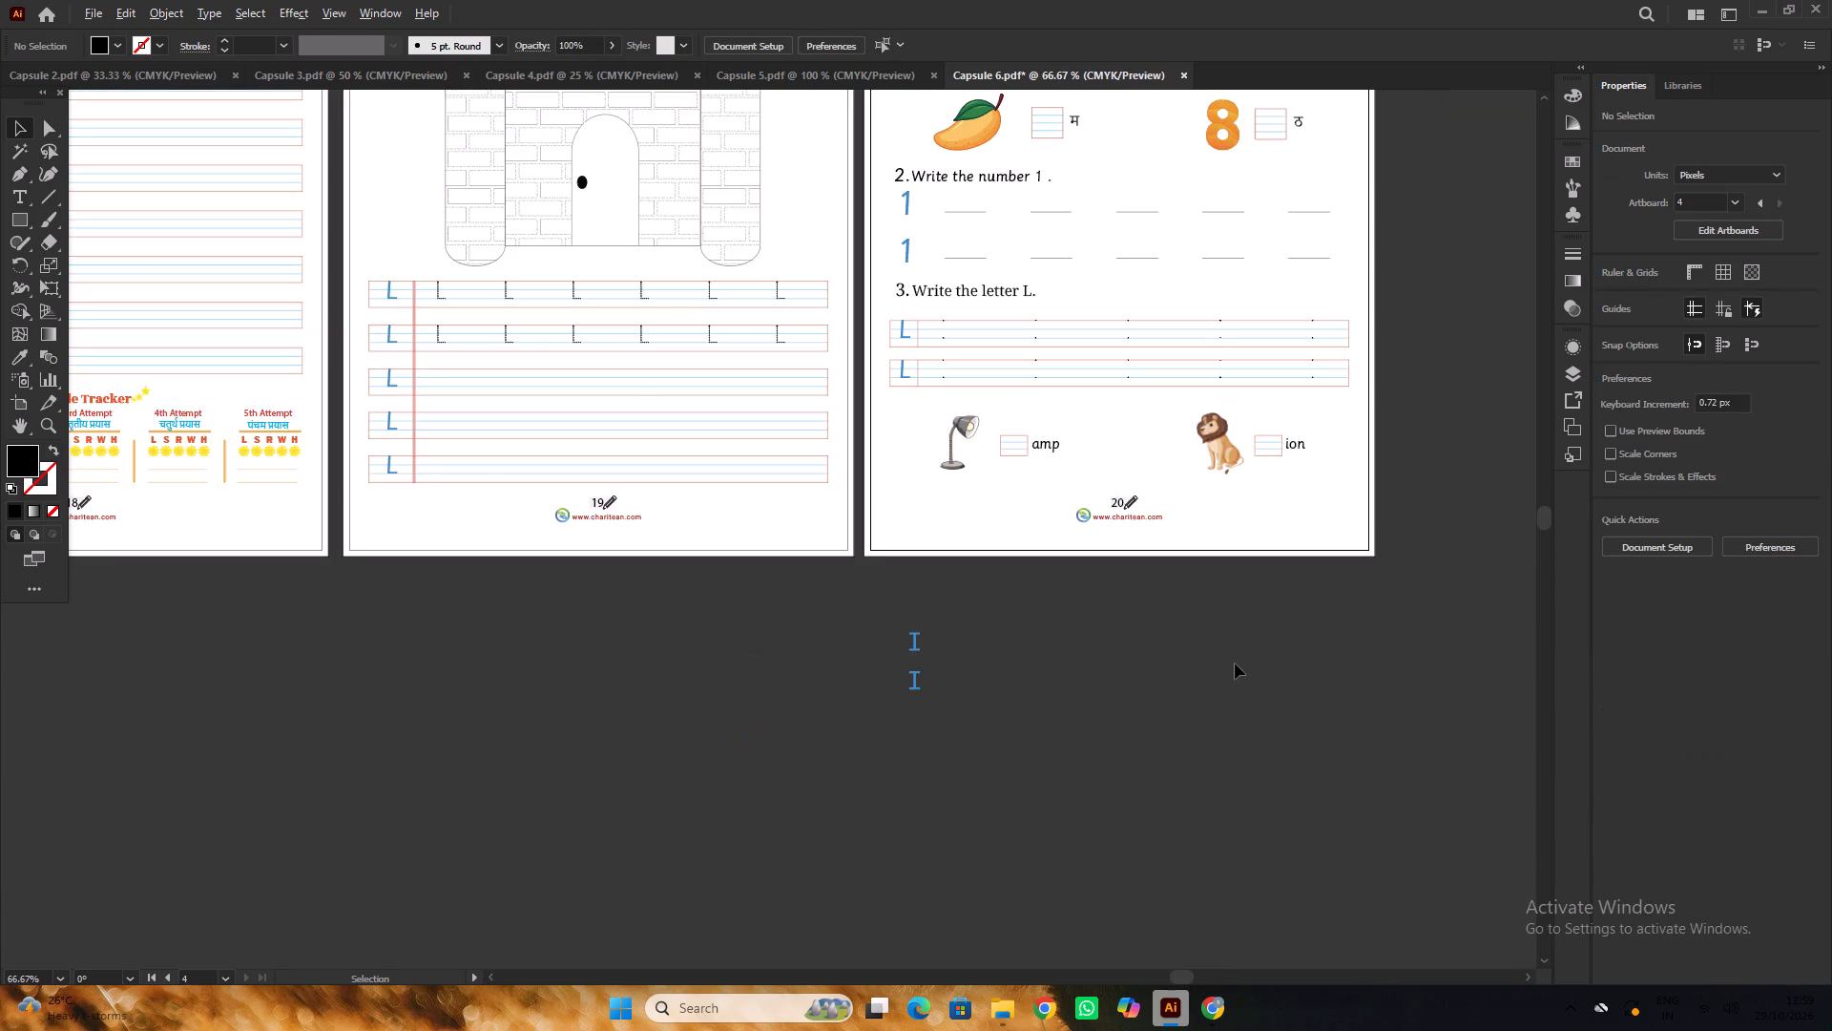
{"action": "key", "text": "space"}
{"action": "key", "text": "space"}
{"action": "key", "text": "space"}
{"action": "key", "text": "space"}
{"action": "key", "text": "space"}
{"action": "key", "text": "space"}
{"action": "key", "text": "space"}
{"action": "key", "text": "space"}
{"action": "key", "text": "space"}
{"action": "key", "text": "space"}
{"action": "key", "text": "space"}
{"action": "key", "text": "space"}
{"action": "key", "text": "space"}
{"action": "key", "text": "space"}
{"action": "key", "text": "space"}
{"action": "key", "text": "space"}
{"action": "key", "text": "space"}
{"action": "key", "text": "space"}
{"action": "key", "text": "space"}
{"action": "key", "text": "space"}
{"action": "left_click_drag", "start_coordinate": [877, 644], "coordinate": [1311, 614]}
{"action": "left_click_drag", "start_coordinate": [675, 614], "coordinate": [872, 612]}
{"action": "scroll", "coordinate": [622, 476], "scroll_direction": "up", "scroll_amount": 4, "text": "alt"}
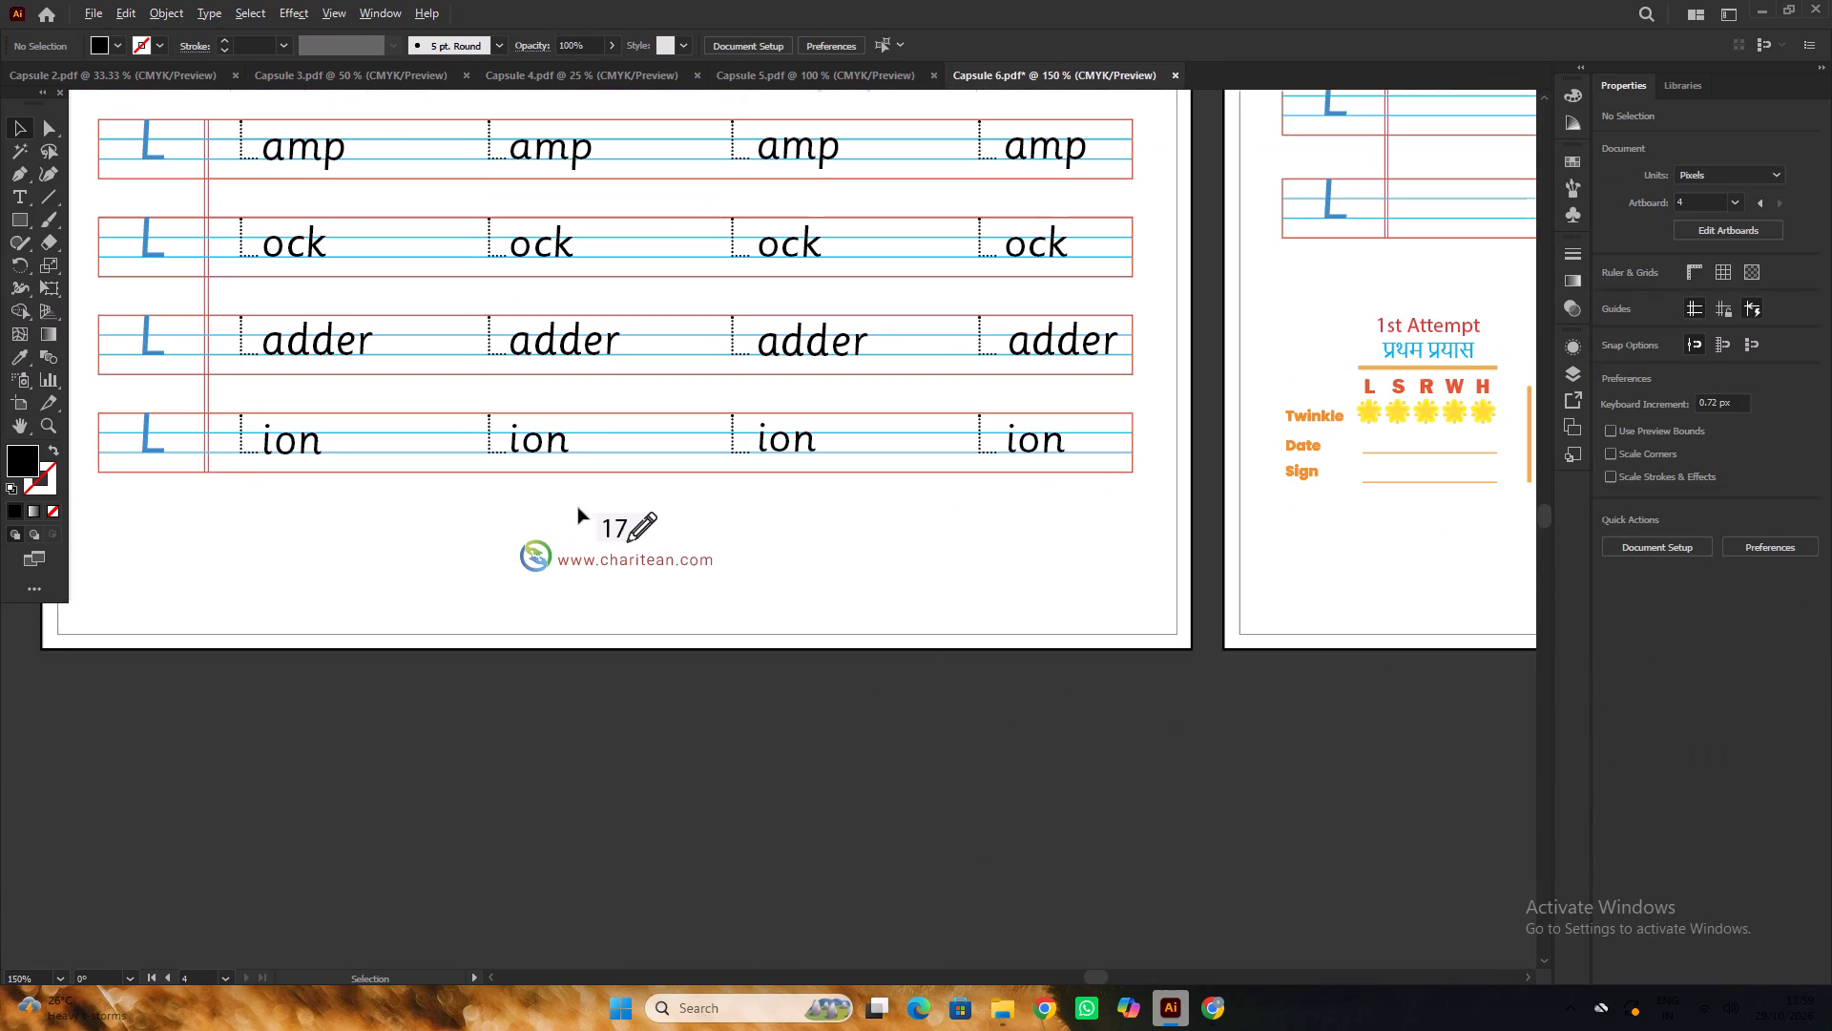
{"action": "scroll", "coordinate": [601, 513], "scroll_direction": "down", "scroll_amount": 1}
{"action": "scroll", "coordinate": [623, 511], "scroll_direction": "up", "scroll_amount": 2, "text": "alt"}
{"action": "left_click", "coordinate": [618, 502]}
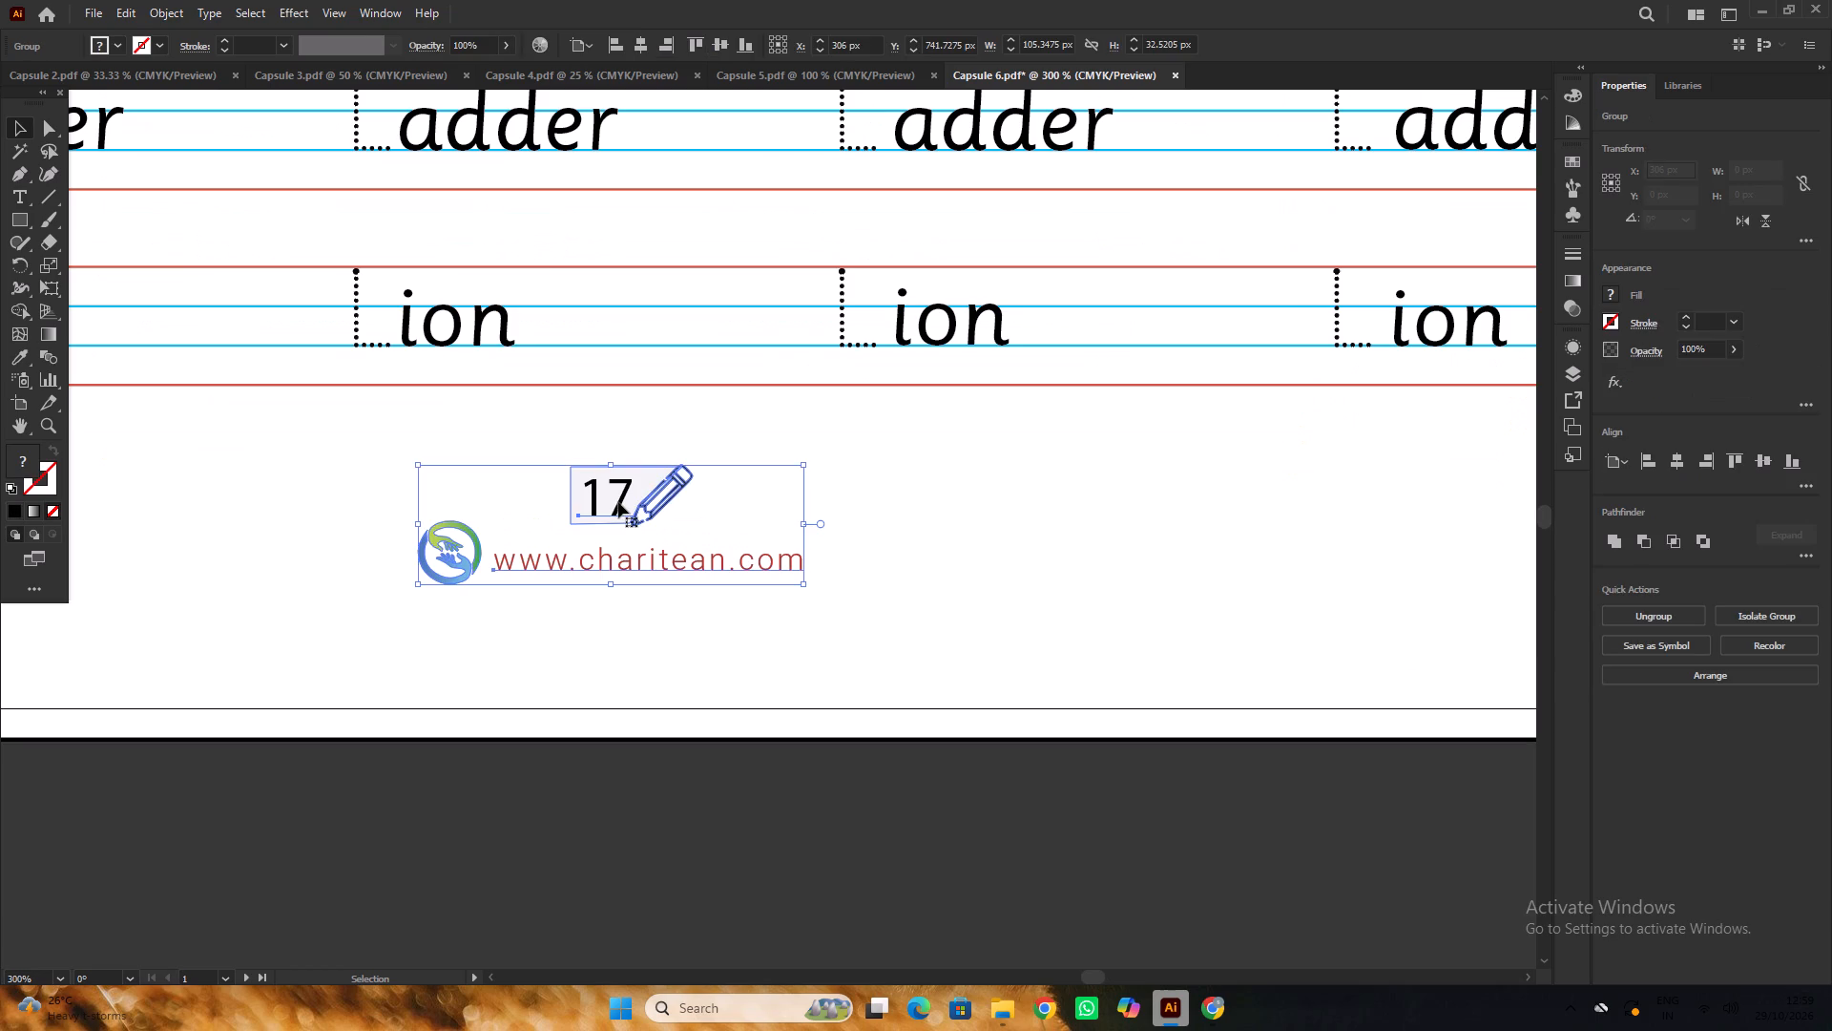
{"action": "double_click", "coordinate": [619, 502]}
{"action": "left_click", "coordinate": [619, 502]}
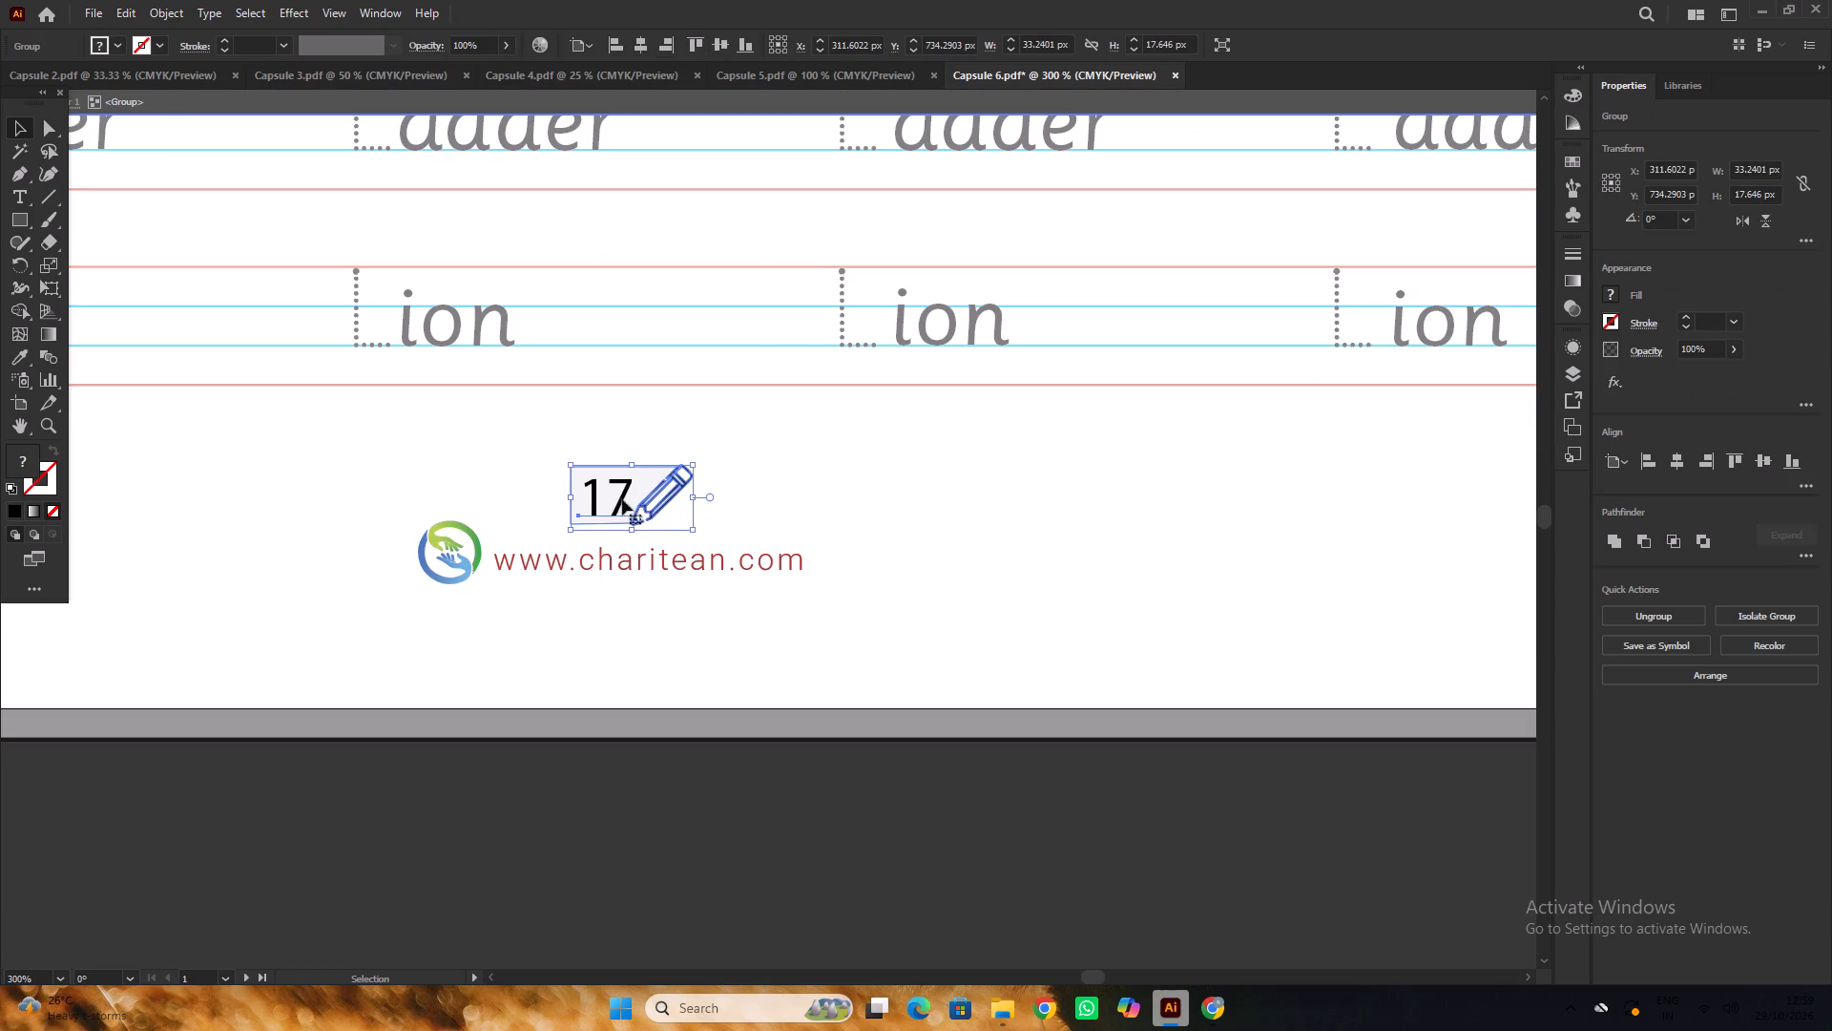
{"action": "double_click", "coordinate": [620, 499]}
{"action": "left_click", "coordinate": [620, 498]}
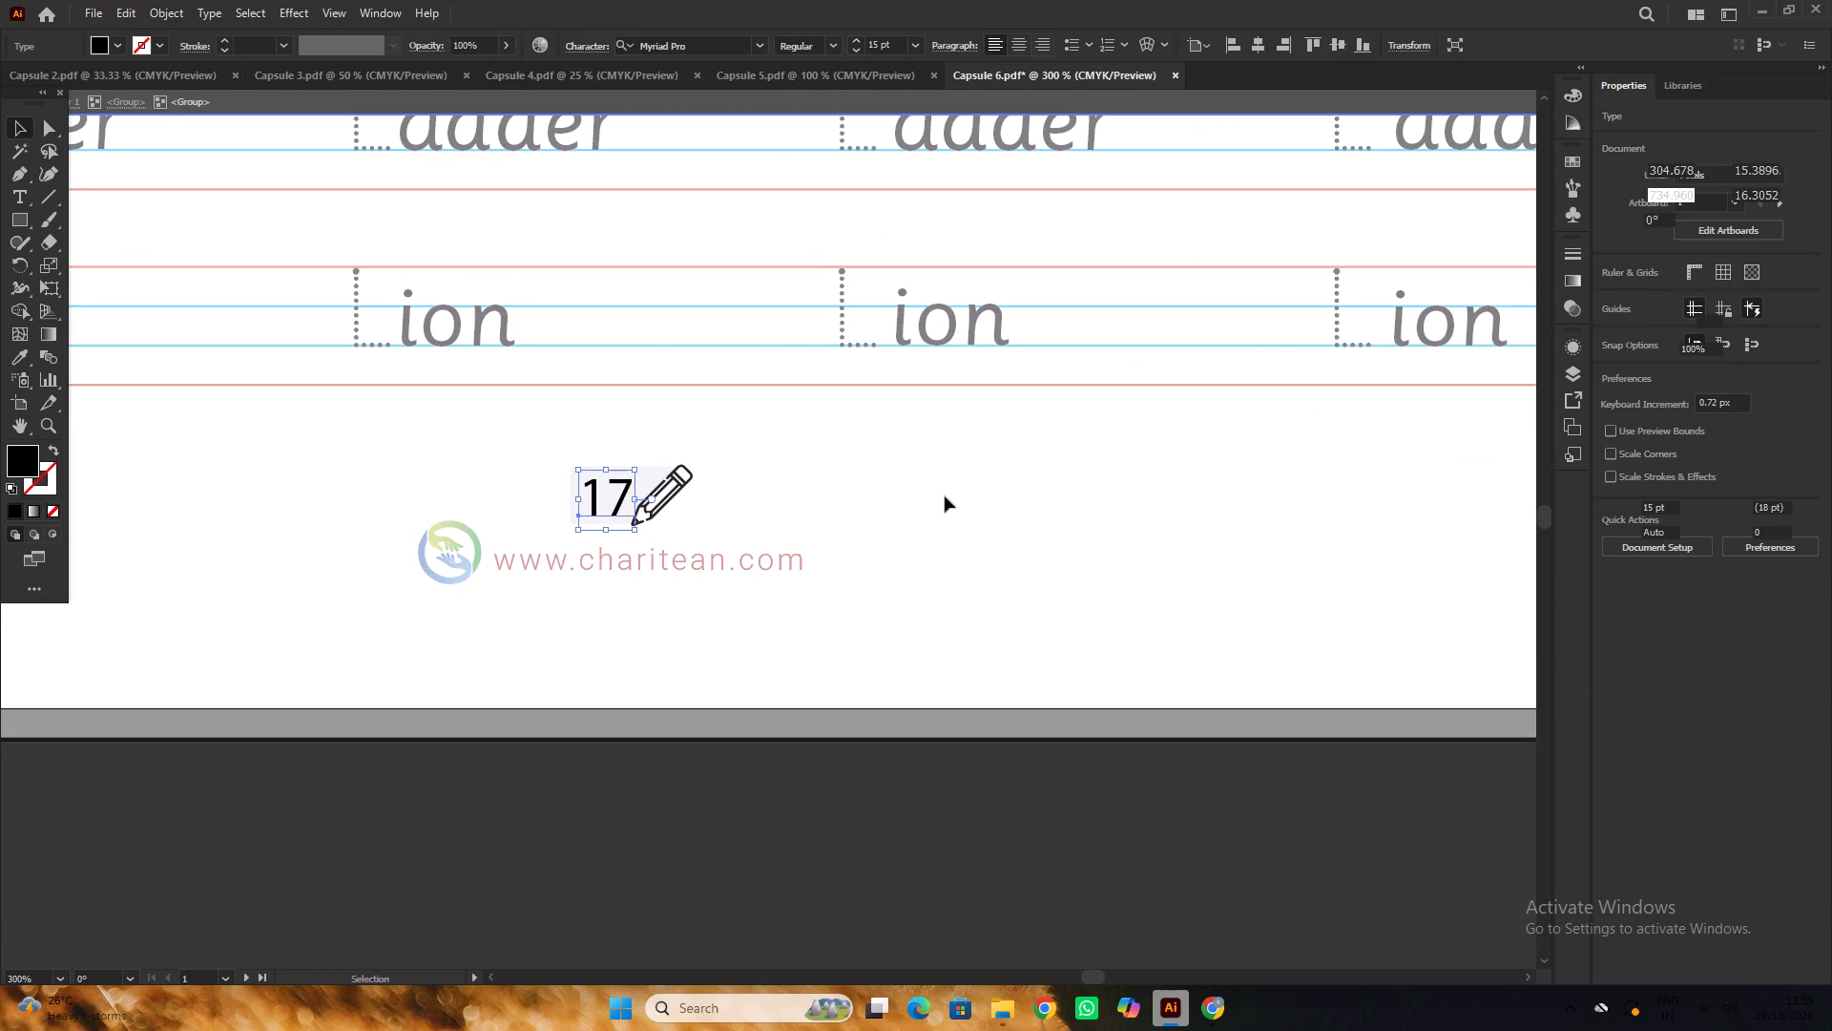
{"action": "scroll", "coordinate": [956, 424], "scroll_direction": "down", "scroll_amount": 1, "text": "alt"}
{"action": "double_click", "coordinate": [1103, 726]}
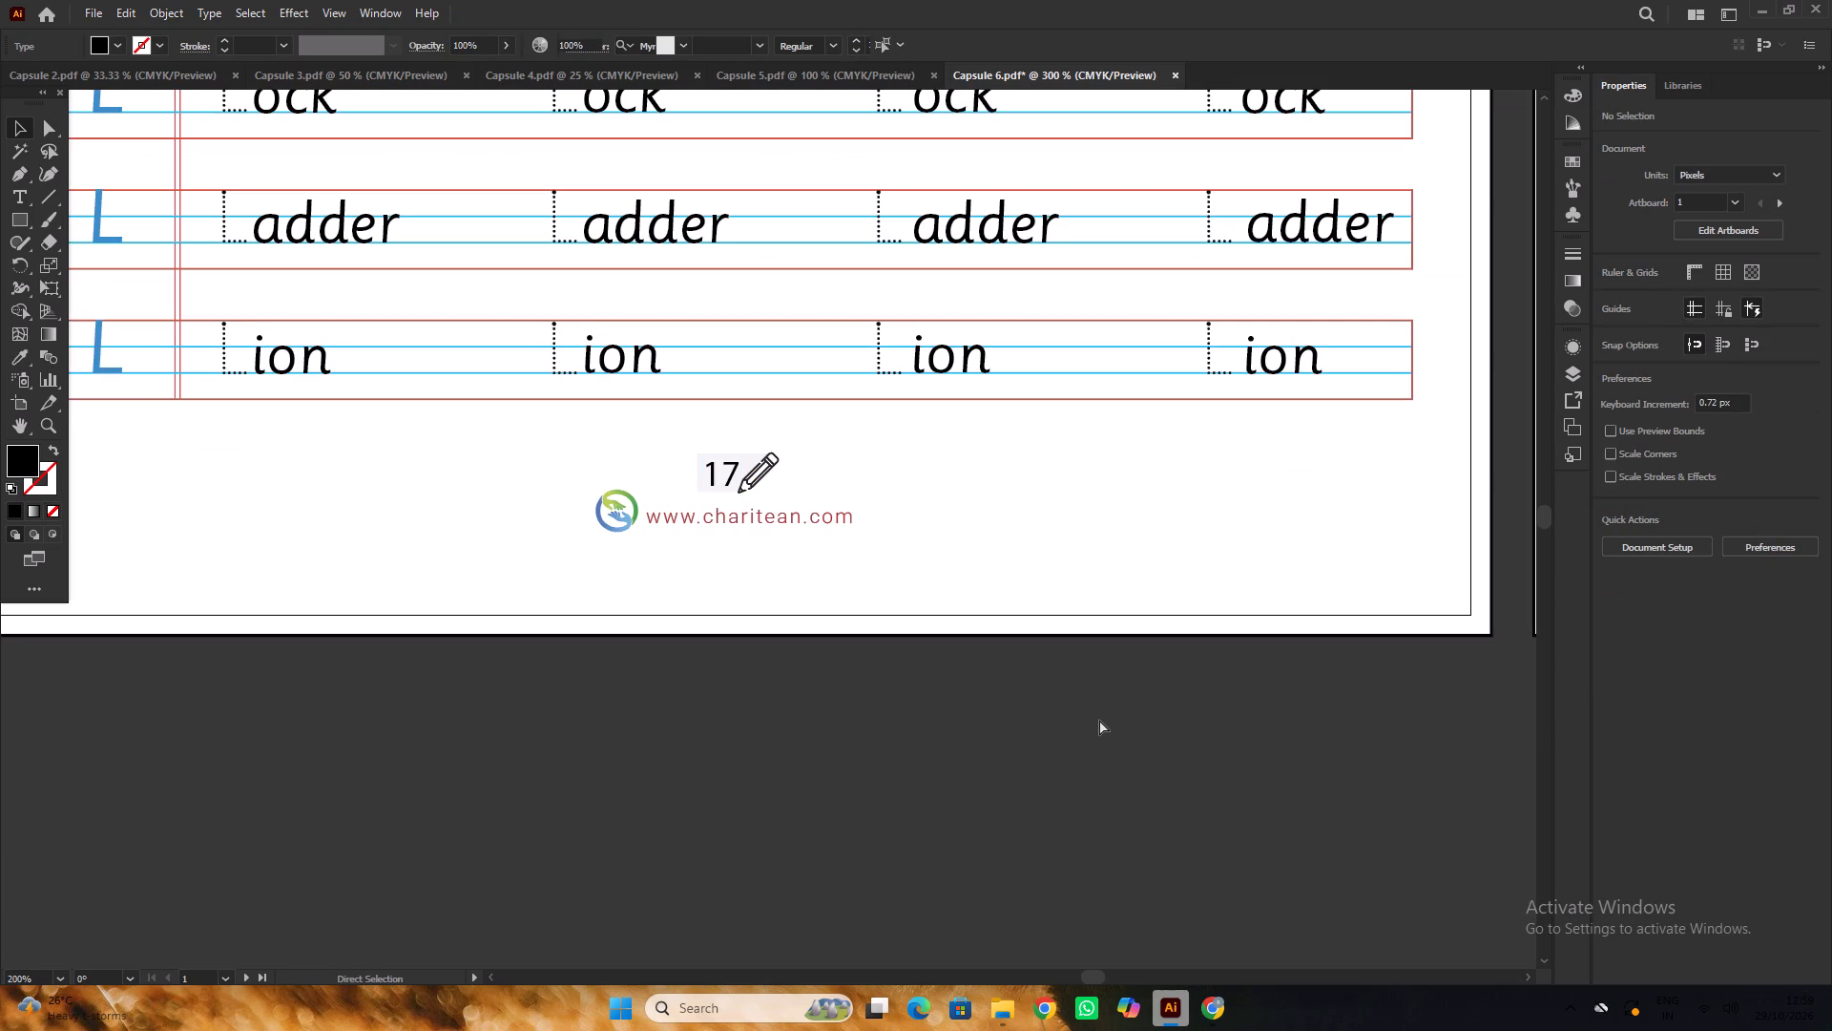
Save the Capsule 6 document.
{"action": "key", "text": "ctrl+s"}
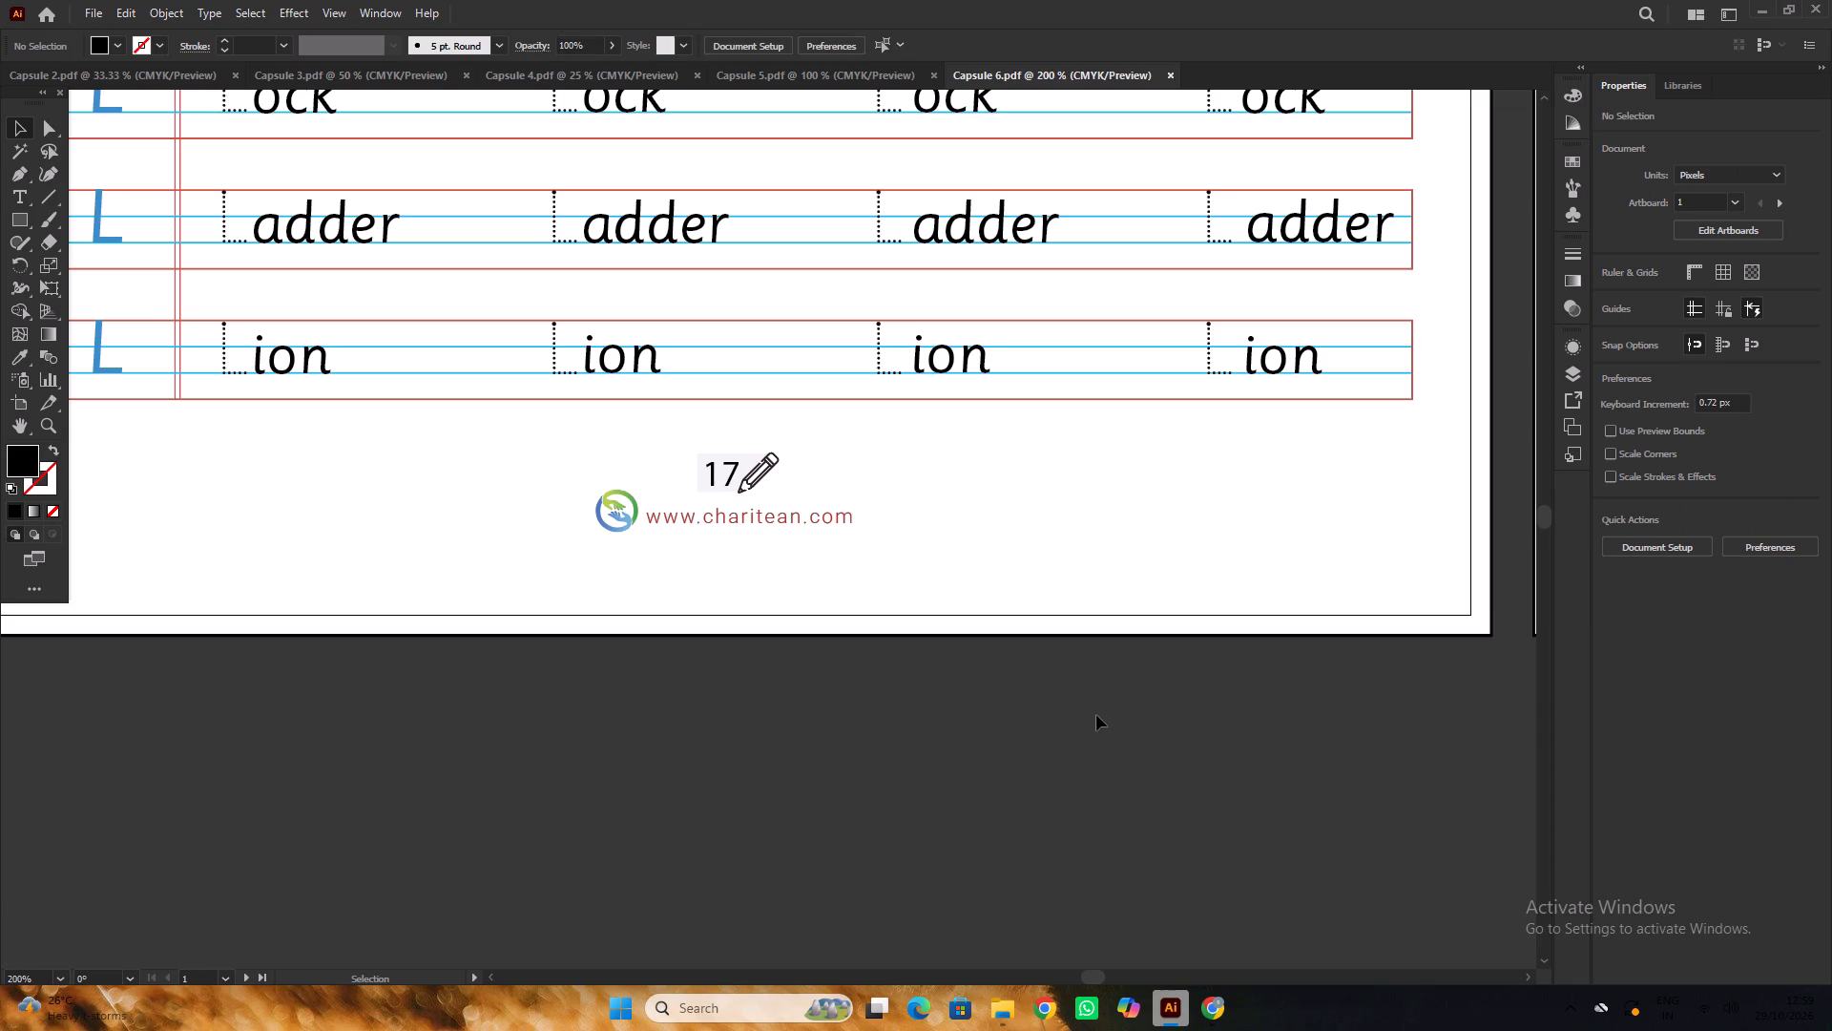
Open the saved Capsule 6 PDF from the PRINT A 1 folder in Edge and review its pages, including the tracing rows and footers.
{"action": "scroll", "coordinate": [961, 568], "scroll_direction": "down", "scroll_amount": 2, "text": "alt"}
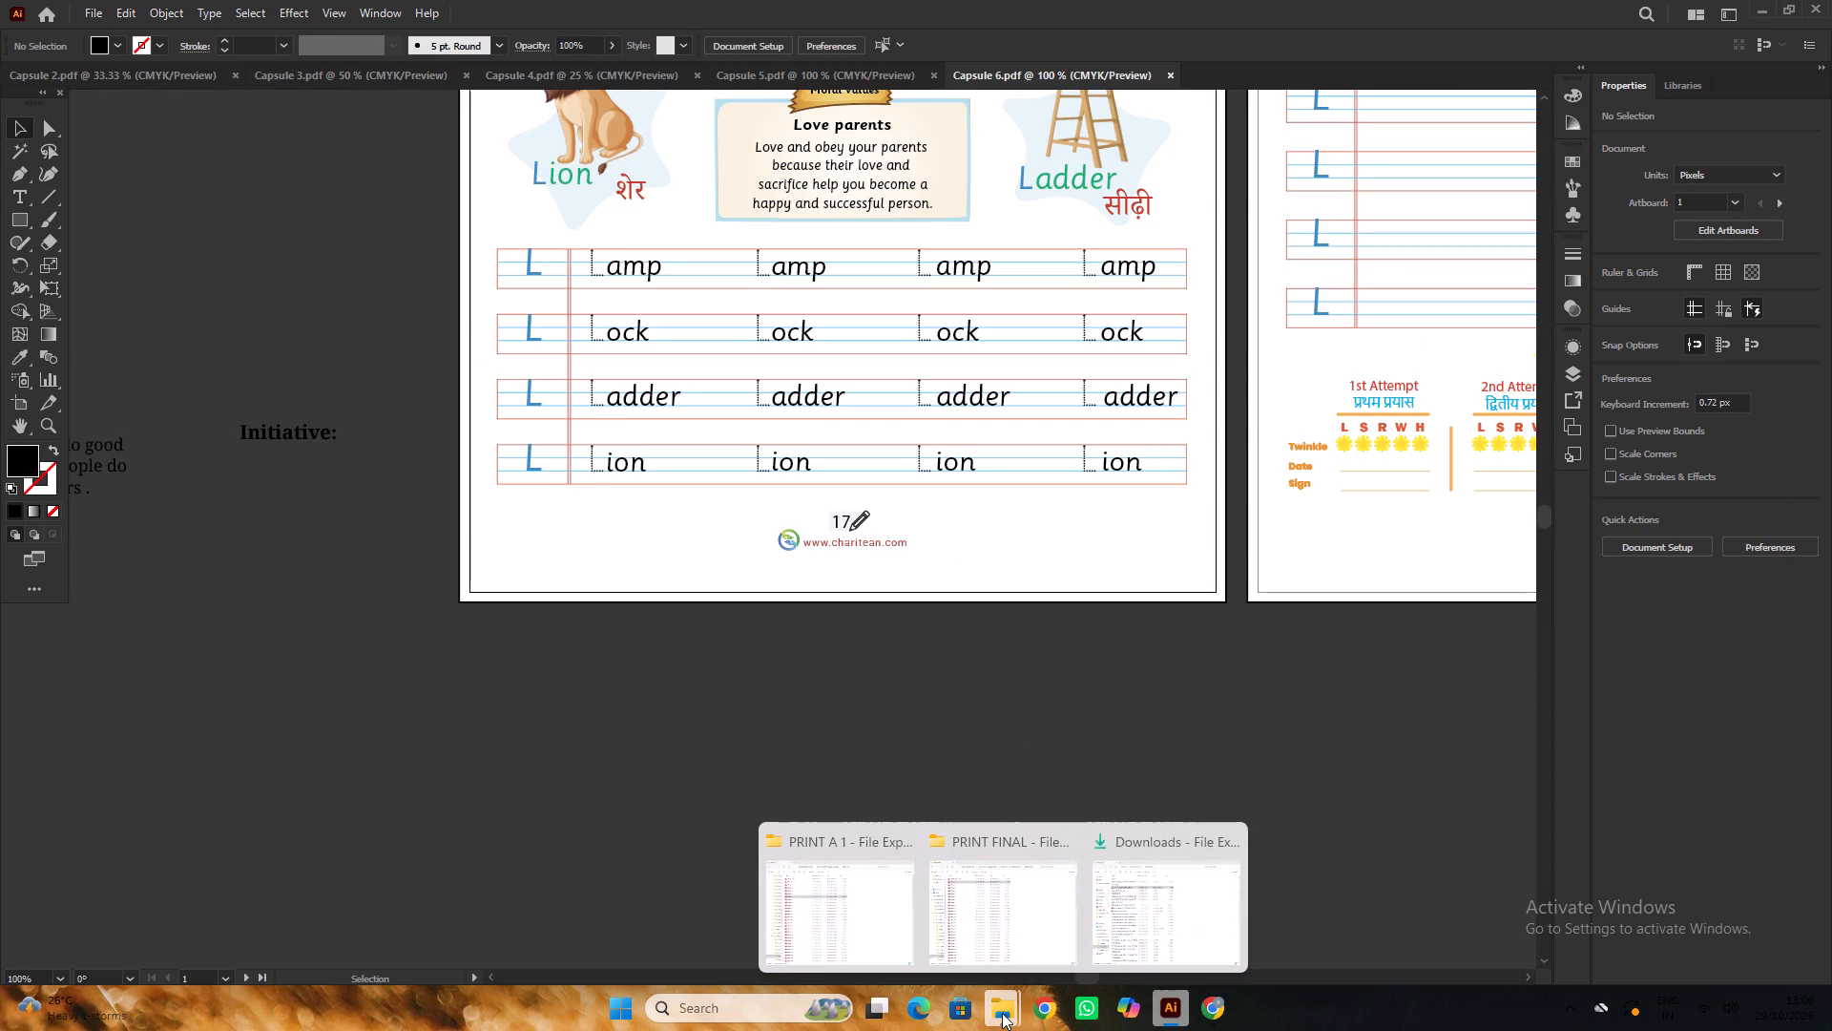
{"action": "left_click", "coordinate": [828, 895]}
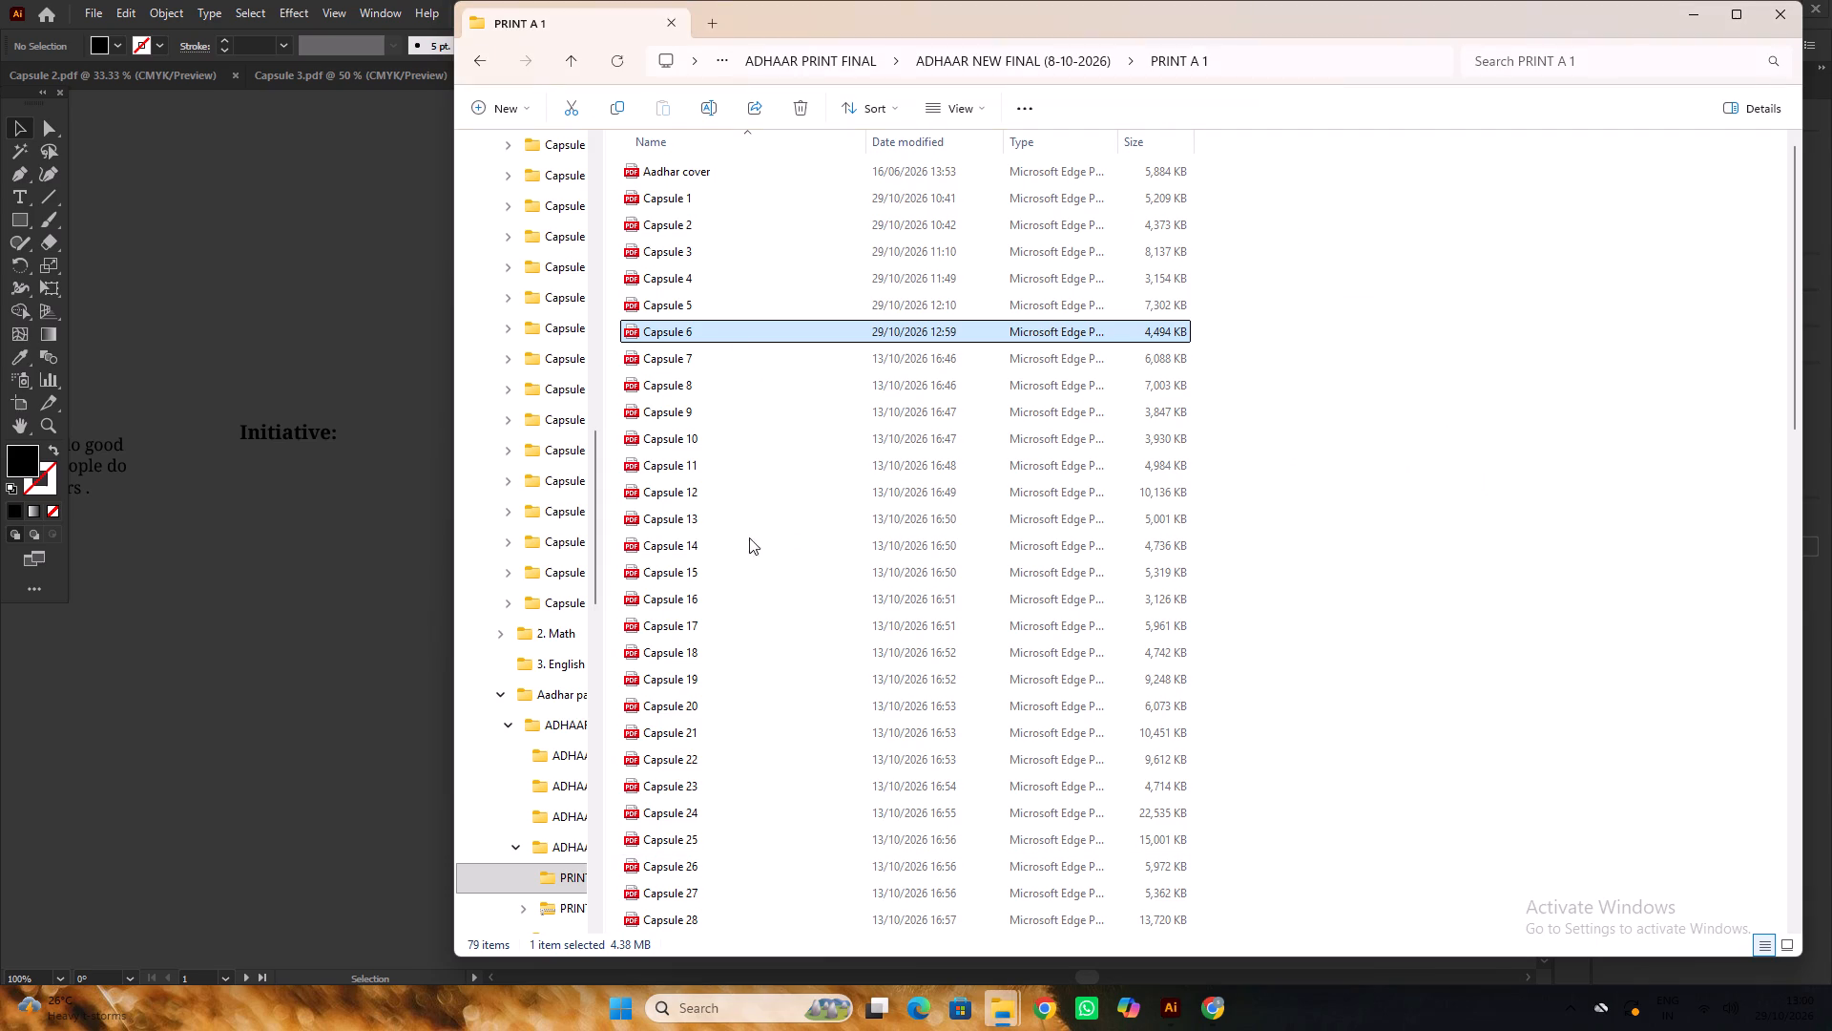
{"action": "double_click", "coordinate": [729, 335]}
{"action": "scroll", "coordinate": [721, 380], "scroll_direction": "down", "scroll_amount": 2}
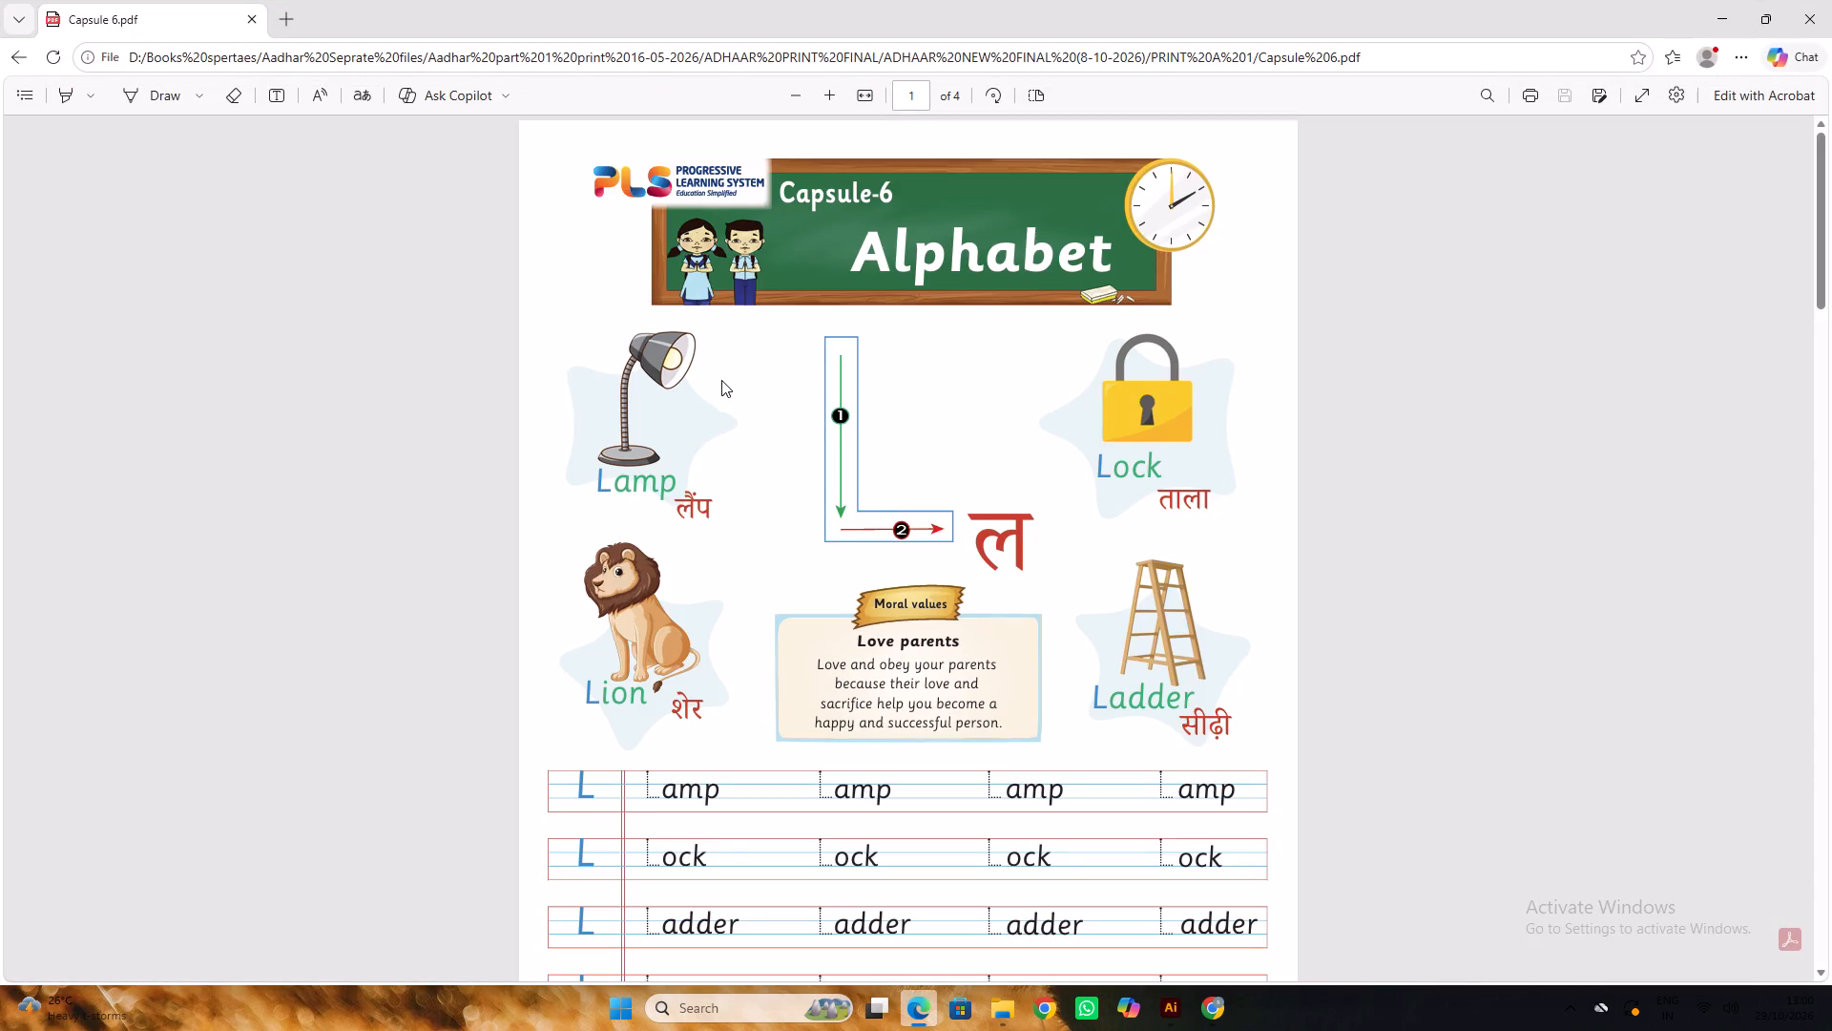
{"action": "scroll", "coordinate": [721, 380], "scroll_direction": "down", "scroll_amount": 15}
{"action": "scroll", "coordinate": [721, 378], "scroll_direction": "down", "scroll_amount": 10}
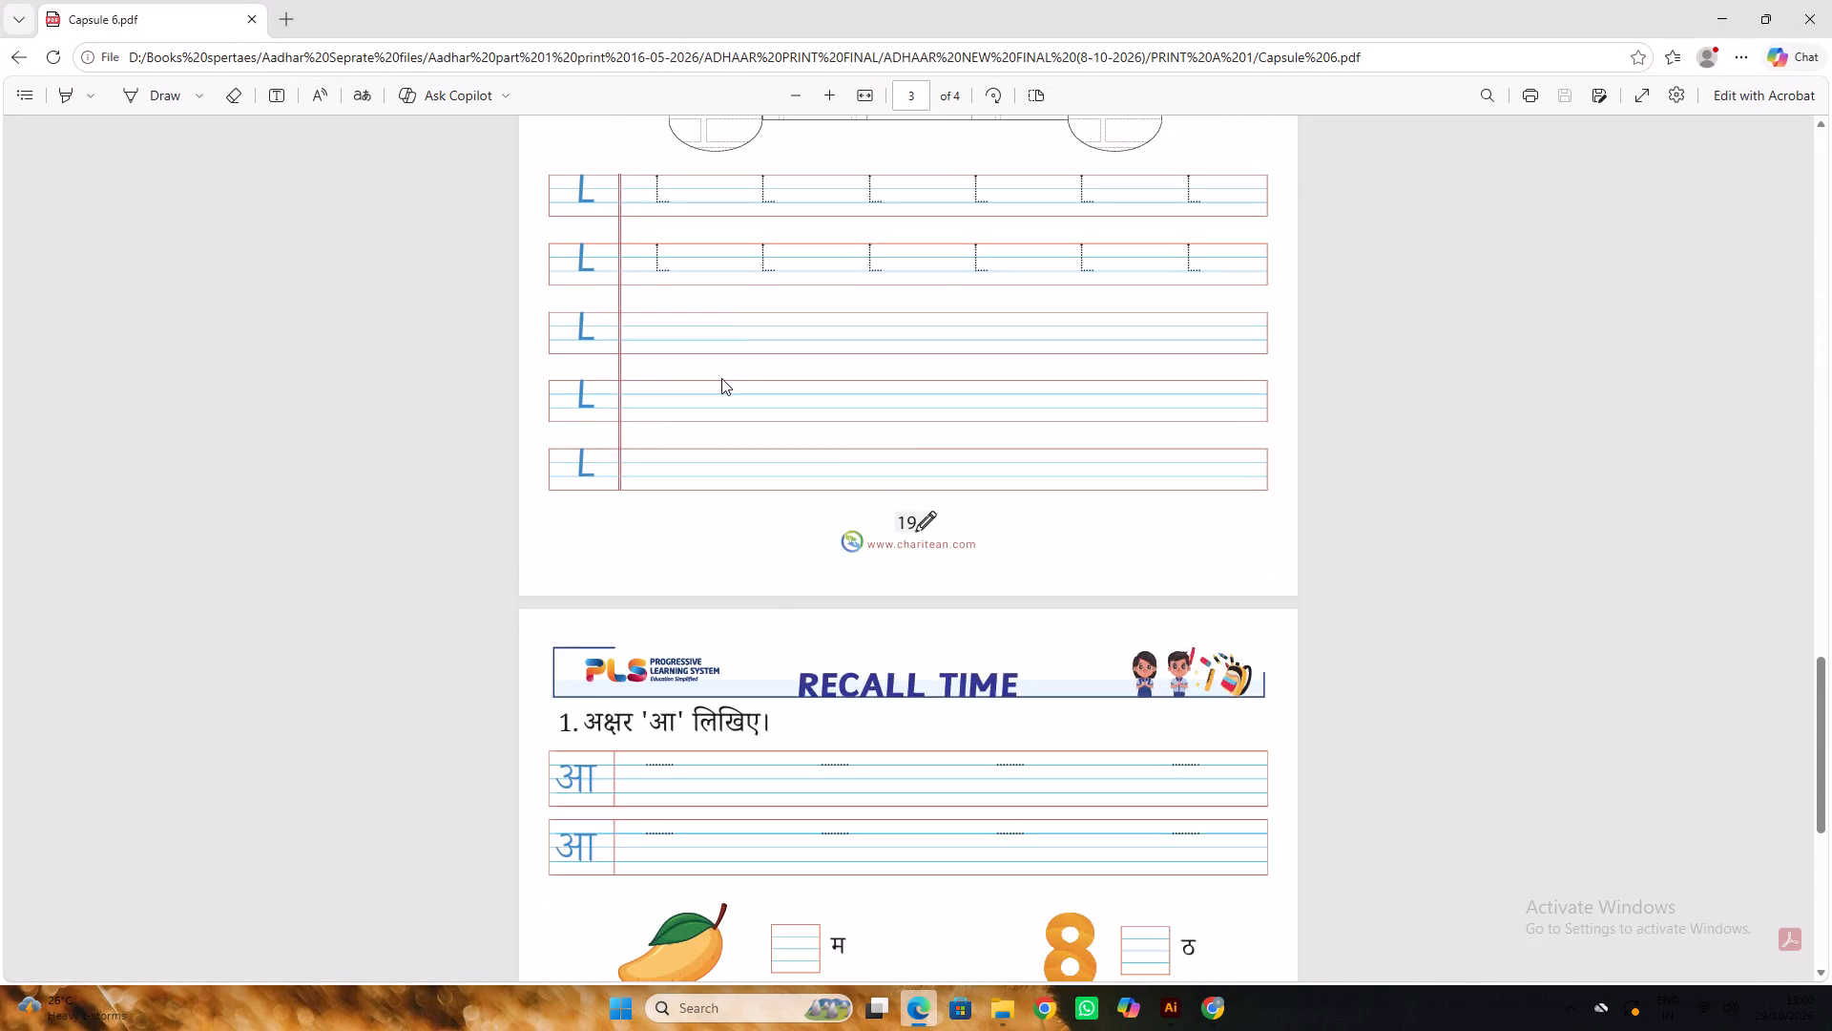
{"action": "scroll", "coordinate": [721, 378], "scroll_direction": "down", "scroll_amount": 9}
{"action": "scroll", "coordinate": [721, 378], "scroll_direction": "up", "scroll_amount": 14}
{"action": "scroll", "coordinate": [719, 374], "scroll_direction": "down", "scroll_amount": 4}
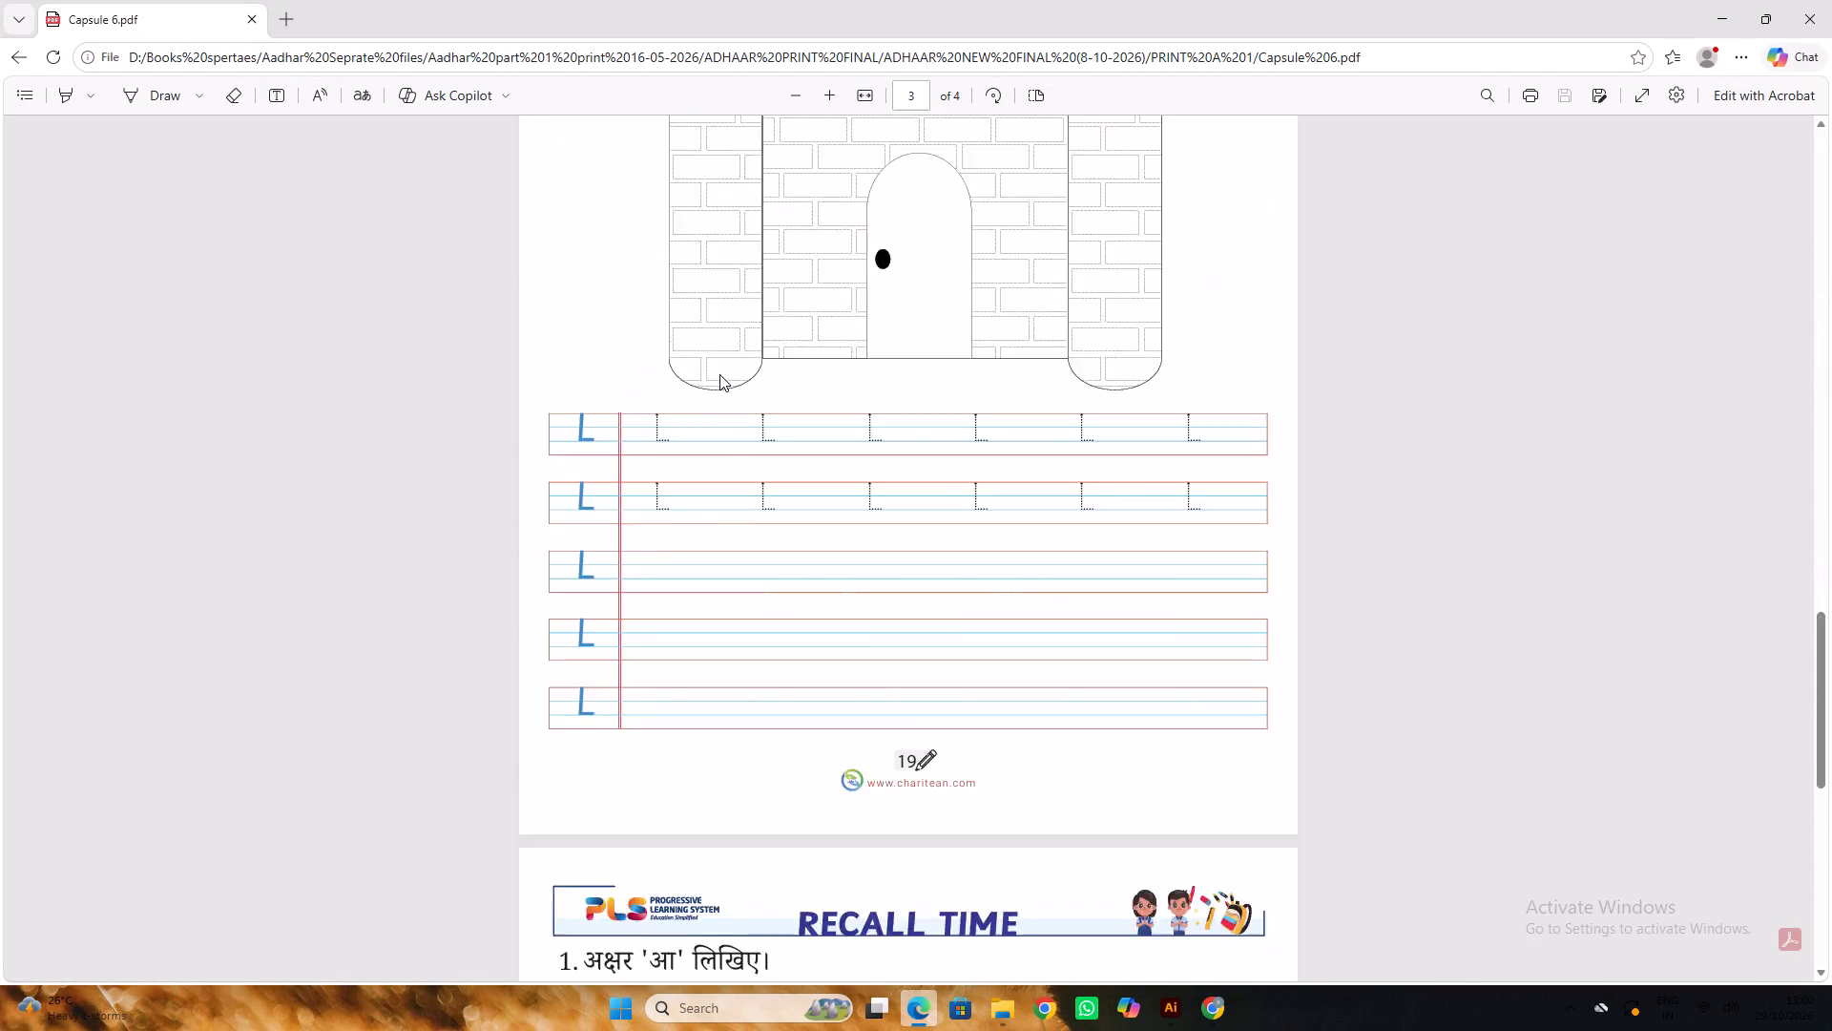
{"action": "scroll", "coordinate": [719, 374], "scroll_direction": "down", "scroll_amount": 14}
{"action": "scroll", "coordinate": [719, 374], "scroll_direction": "up", "scroll_amount": 20}
{"action": "scroll", "coordinate": [719, 374], "scroll_direction": "up", "scroll_amount": 15}
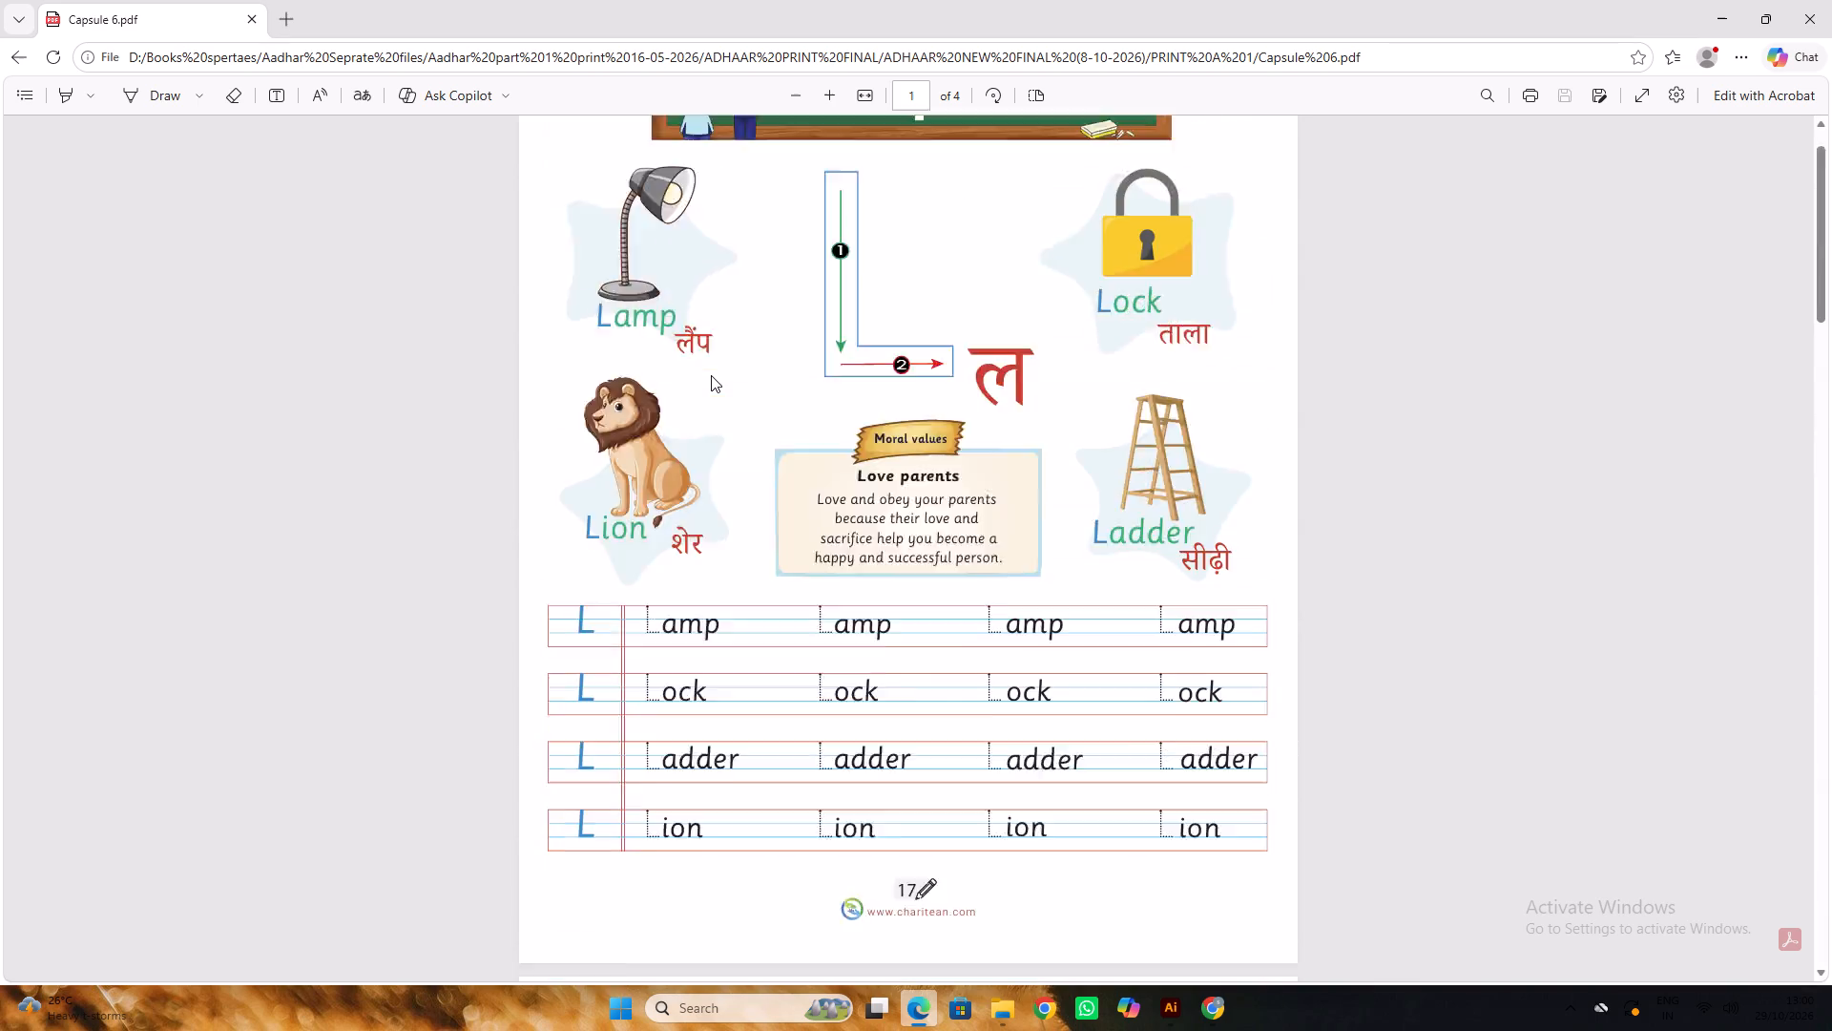
Close the Capsule 6 PDF preview in Edge and the PRINT A 1 folder window to return to Illustrator.
{"action": "scroll", "coordinate": [711, 375], "scroll_direction": "up", "scroll_amount": 4}
{"action": "left_click", "coordinate": [1802, 8]}
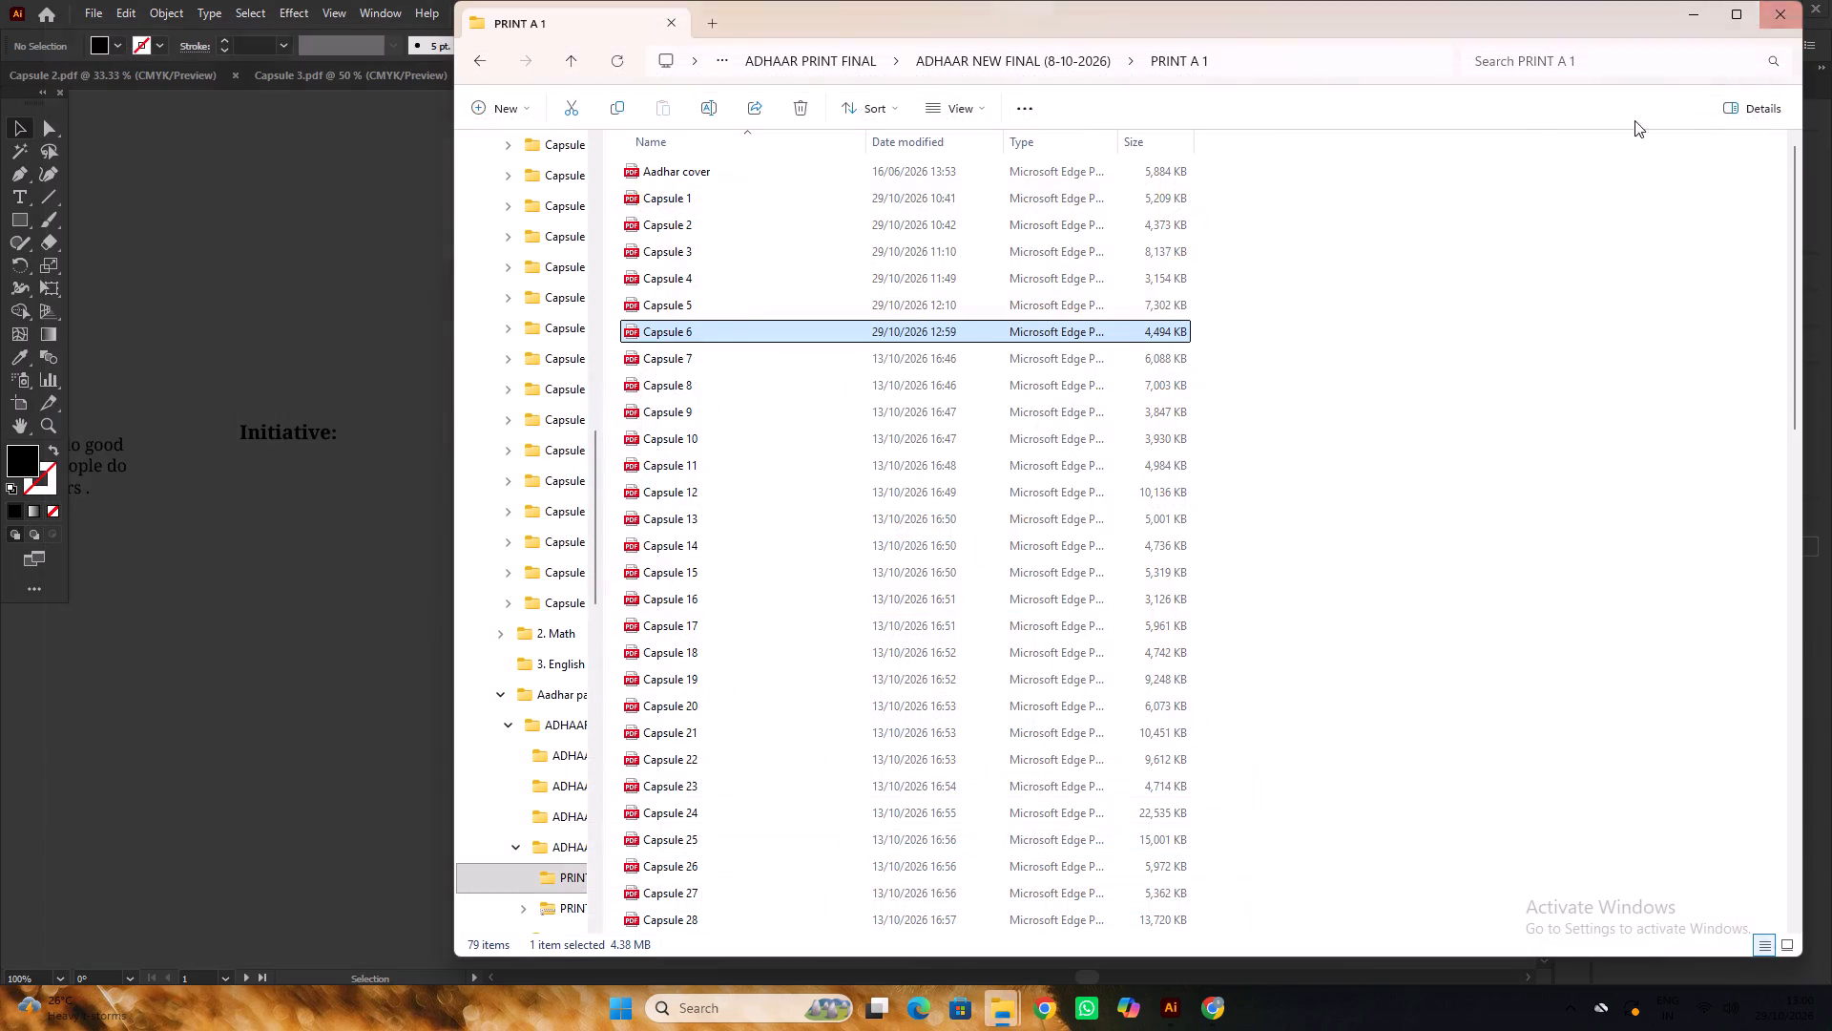
{"action": "left_click", "coordinate": [1764, 24]}
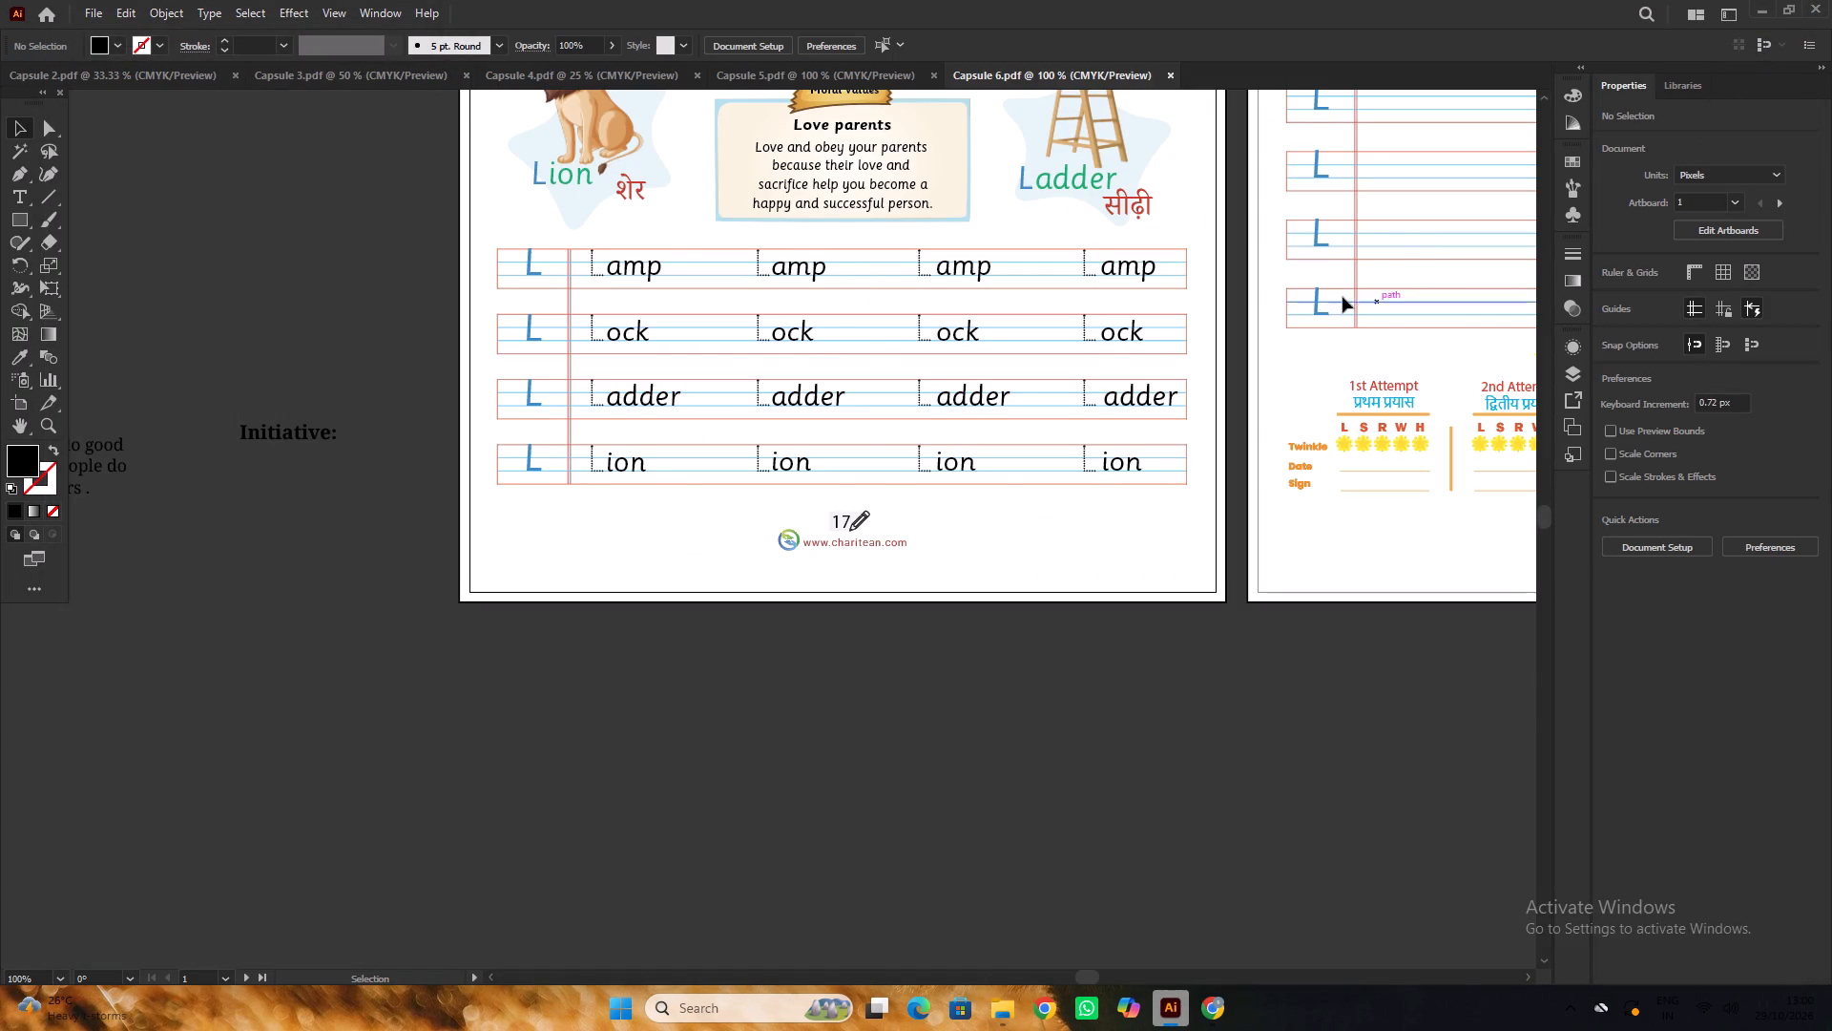
Inspect the page number 18 text in the footer of Capsule 6's second page, alongside the neighbouring Alphabet page.
{"action": "scroll", "coordinate": [1320, 290], "scroll_direction": "up", "scroll_amount": 18}
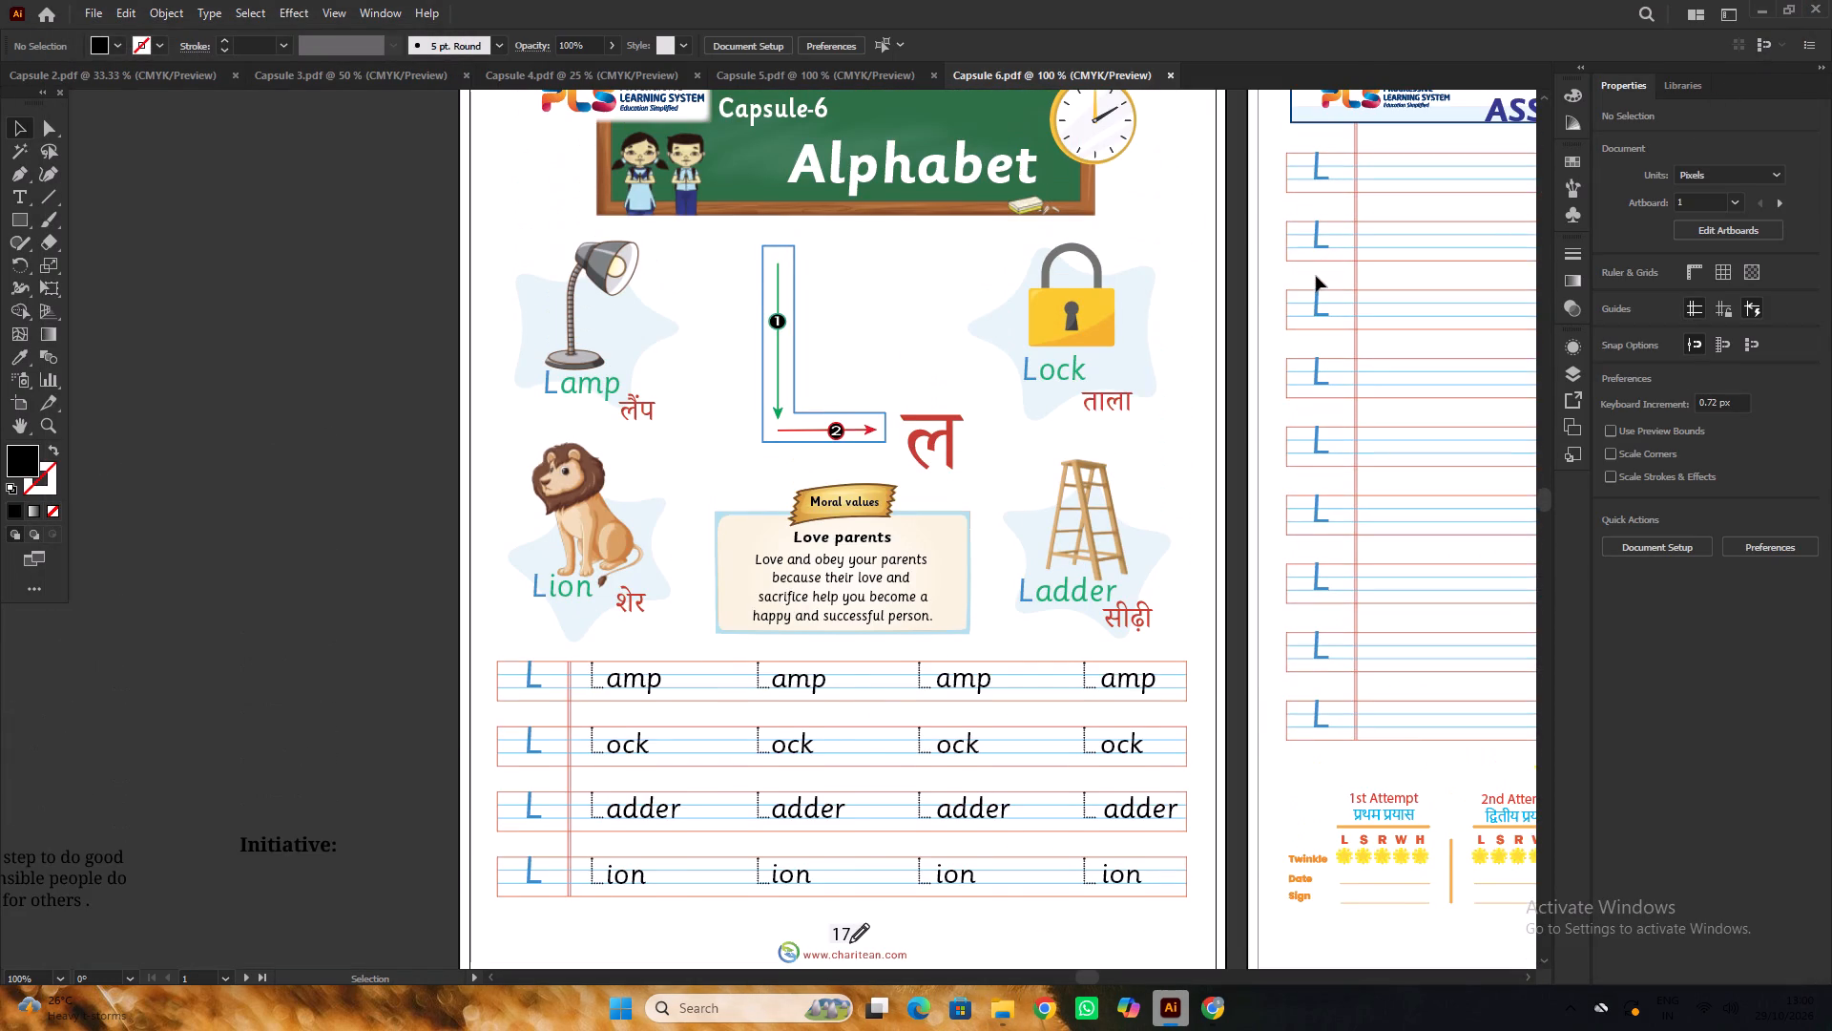
{"action": "scroll", "coordinate": [781, 240], "scroll_direction": "down", "scroll_amount": 5, "text": "alt"}
{"action": "scroll", "coordinate": [876, 499], "scroll_direction": "up", "scroll_amount": 2, "text": "alt"}
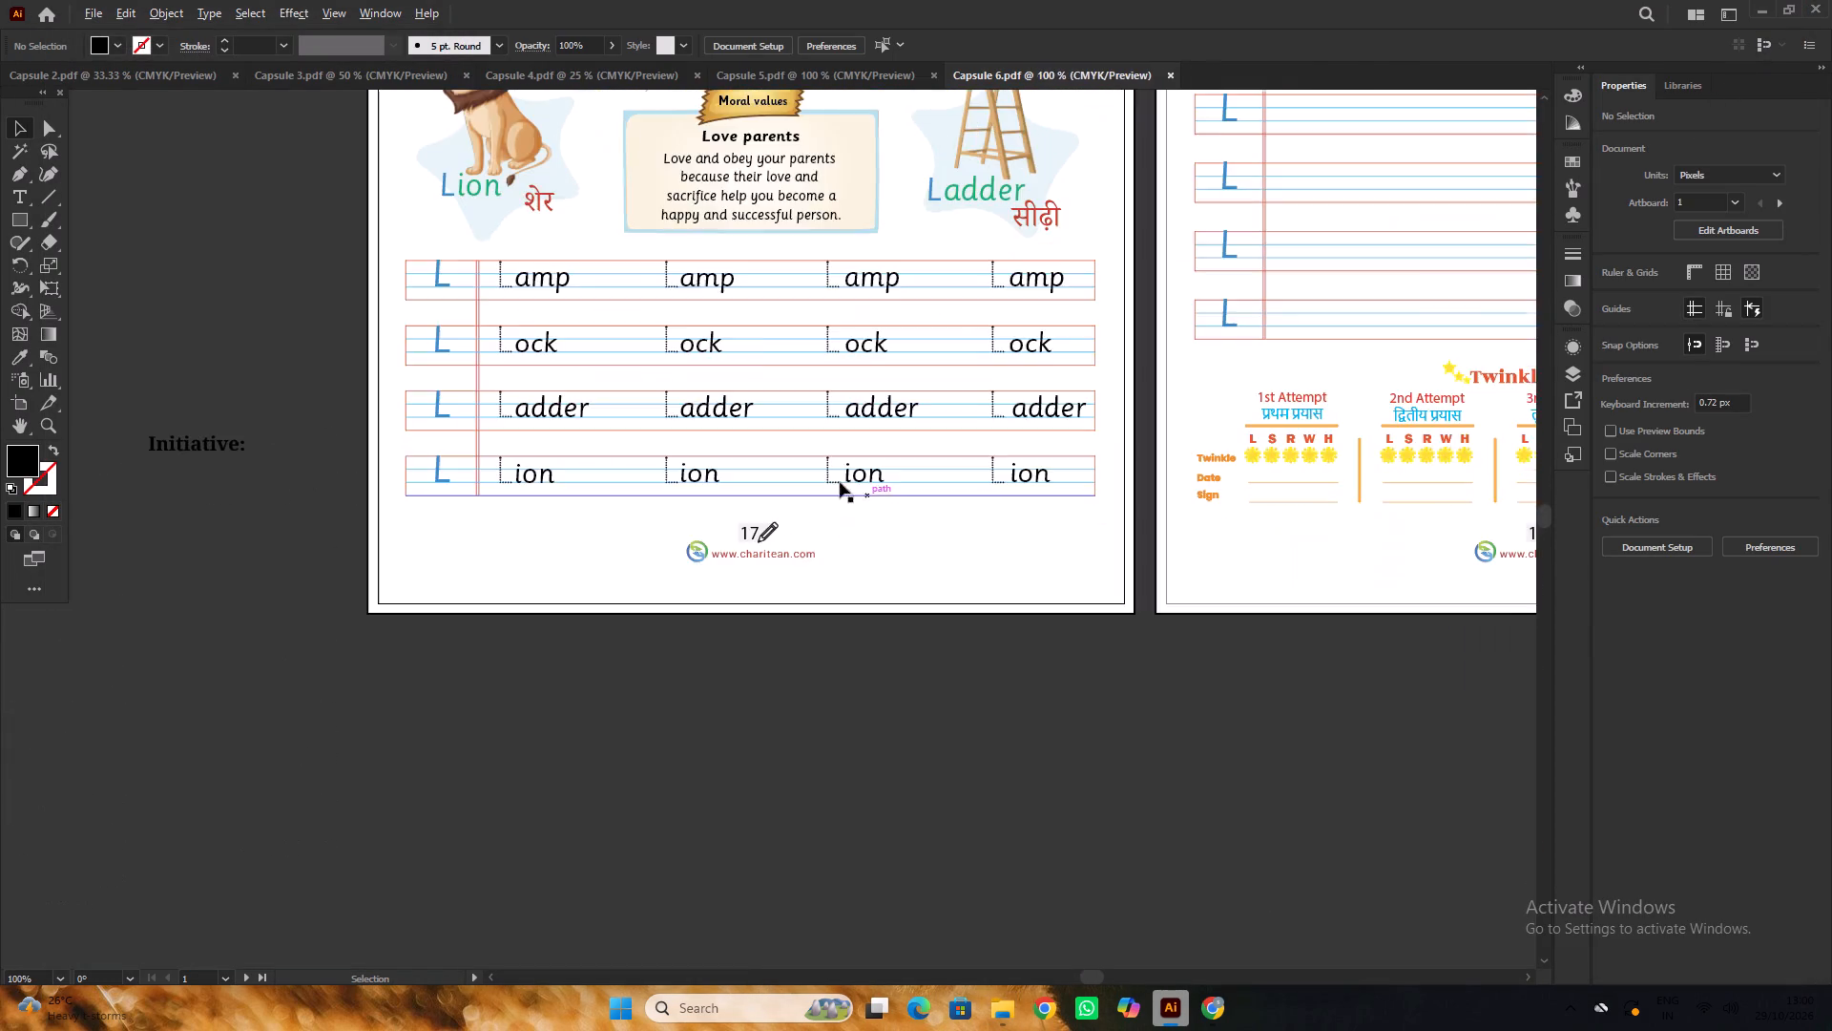
{"action": "scroll", "coordinate": [656, 338], "scroll_direction": "down", "scroll_amount": 2, "text": "alt"}
{"action": "scroll", "coordinate": [1128, 398], "scroll_direction": "up", "scroll_amount": 2, "text": "alt"}
{"action": "scroll", "coordinate": [1122, 449], "scroll_direction": "up", "scroll_amount": 2}
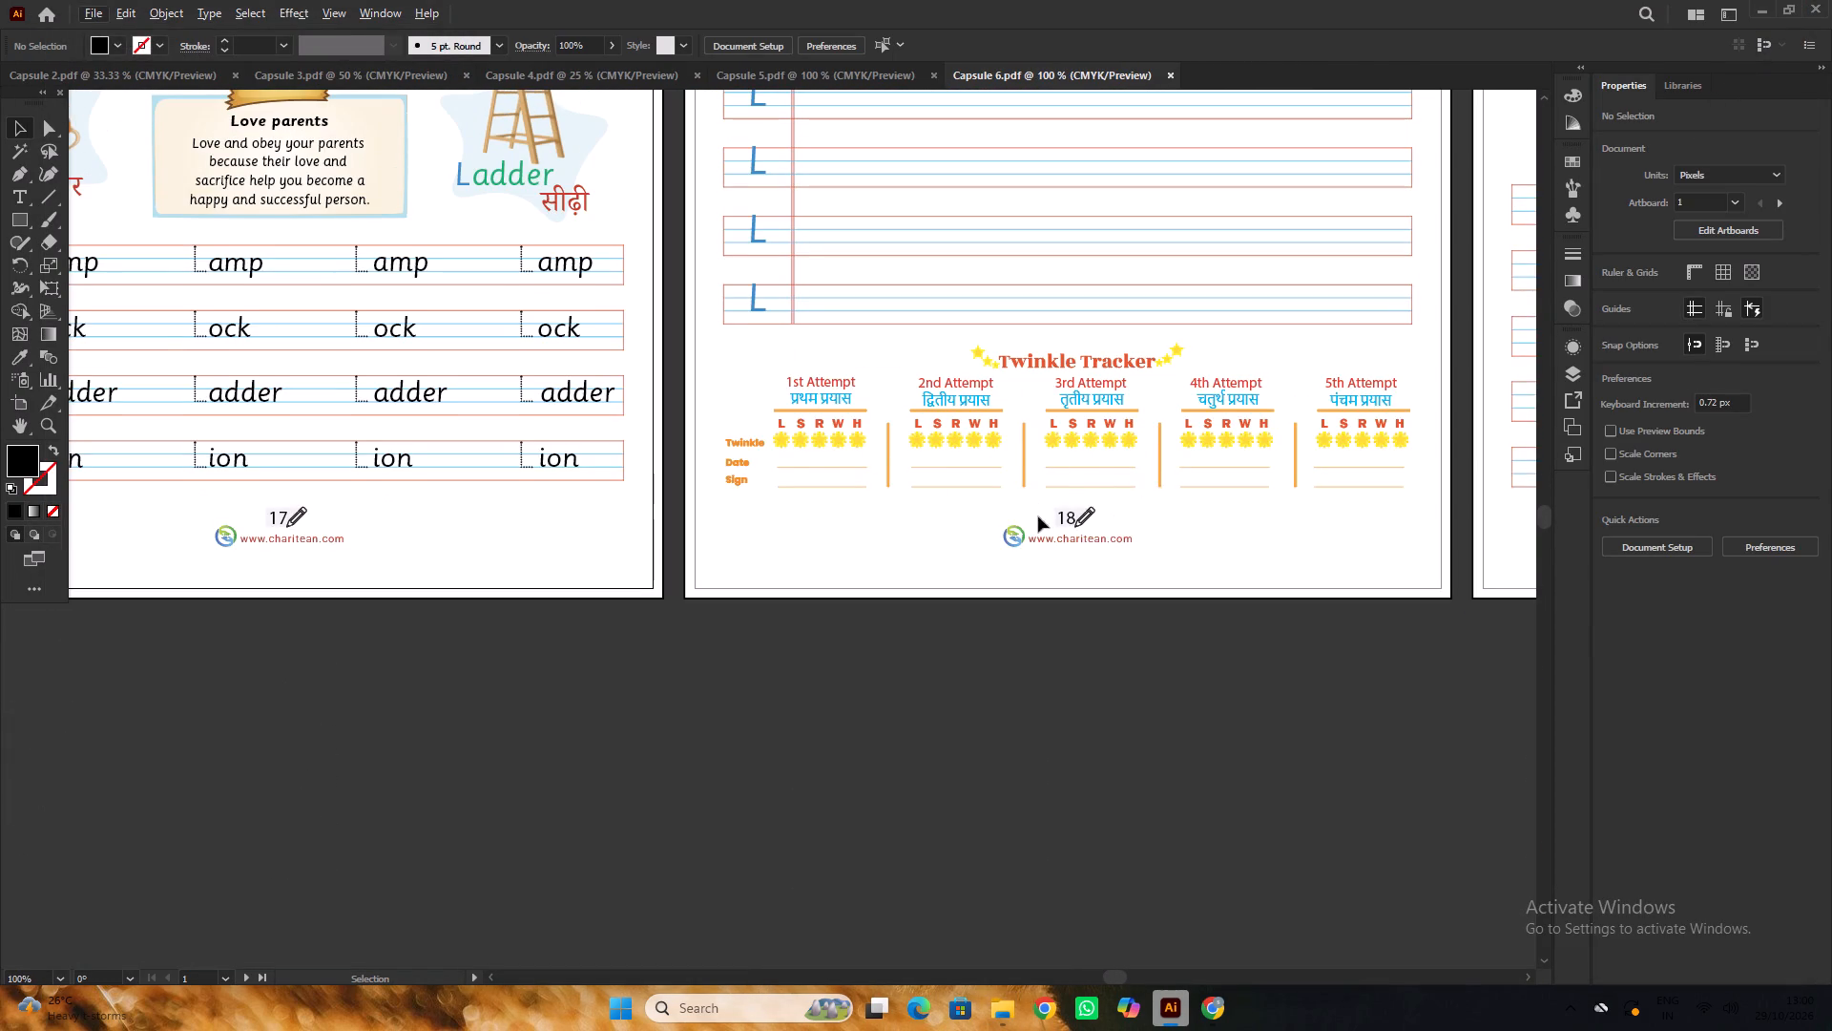
{"action": "left_click", "coordinate": [1073, 521]}
{"action": "scroll", "coordinate": [1079, 515], "scroll_direction": "up", "scroll_amount": 2, "text": "alt"}
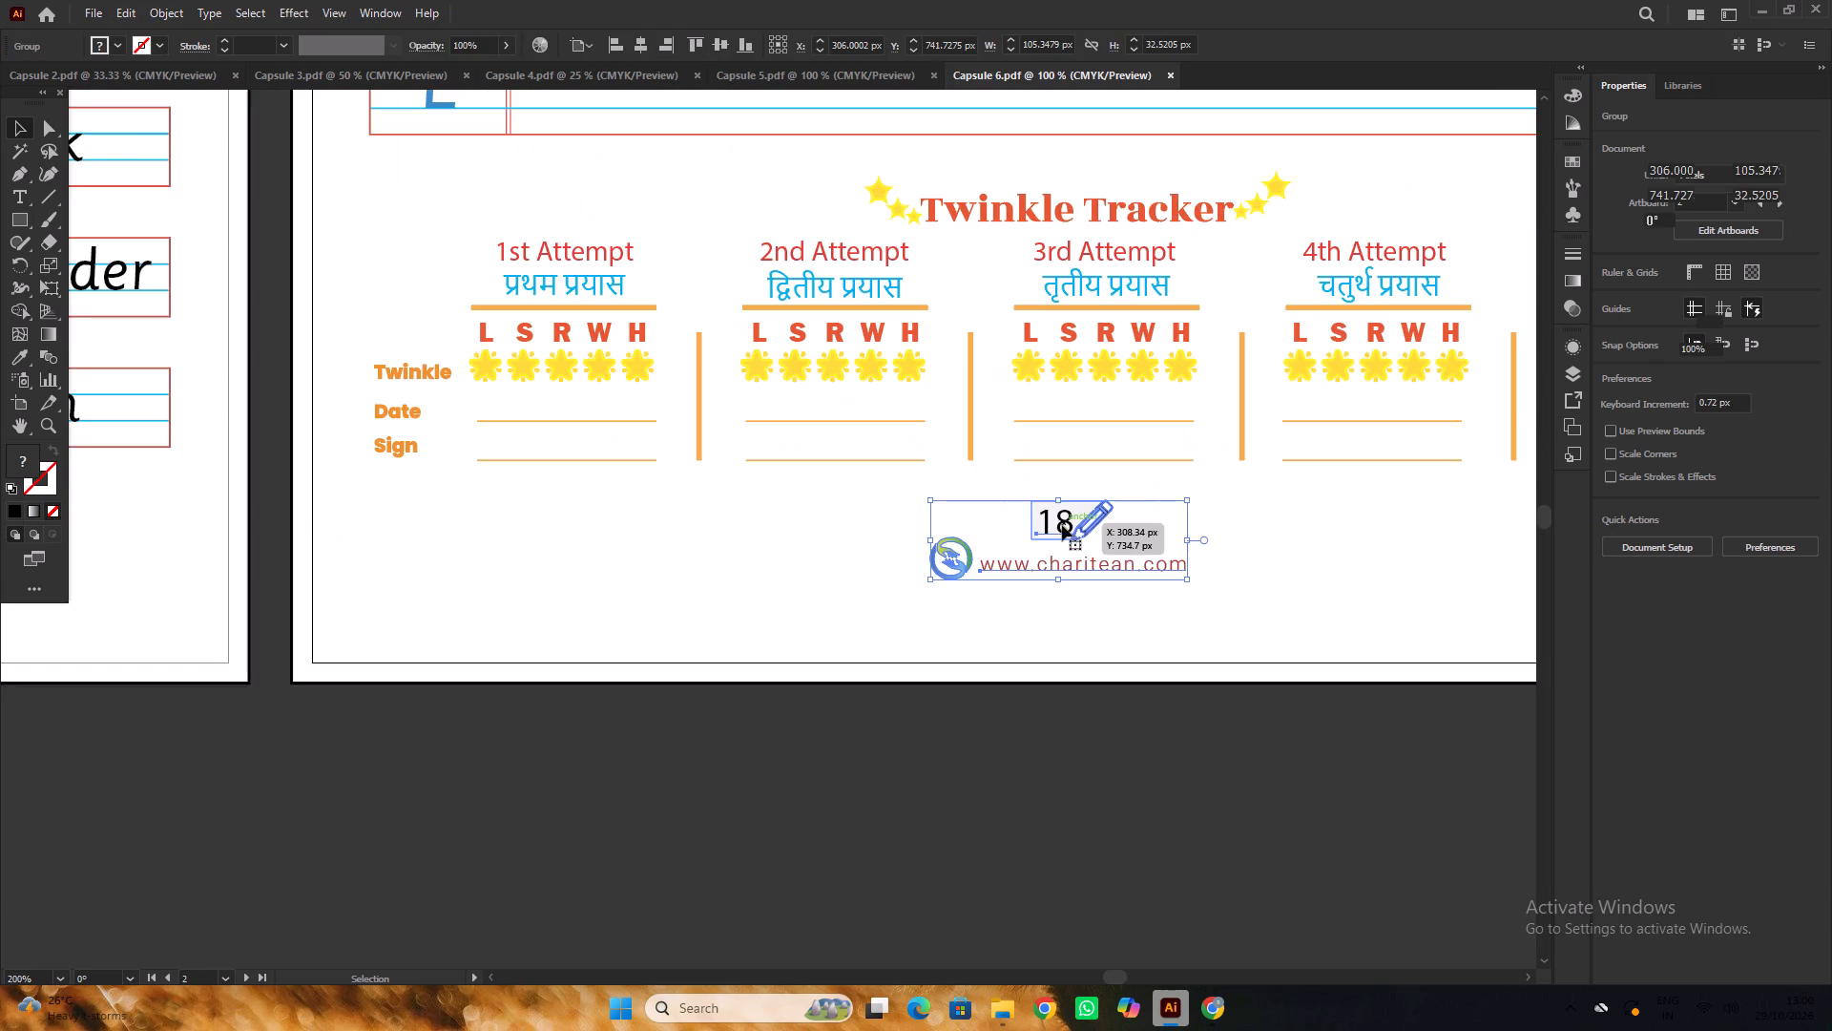
{"action": "double_click", "coordinate": [1062, 525]}
{"action": "left_click", "coordinate": [1061, 525]}
{"action": "triple_click", "coordinate": [1064, 518]}
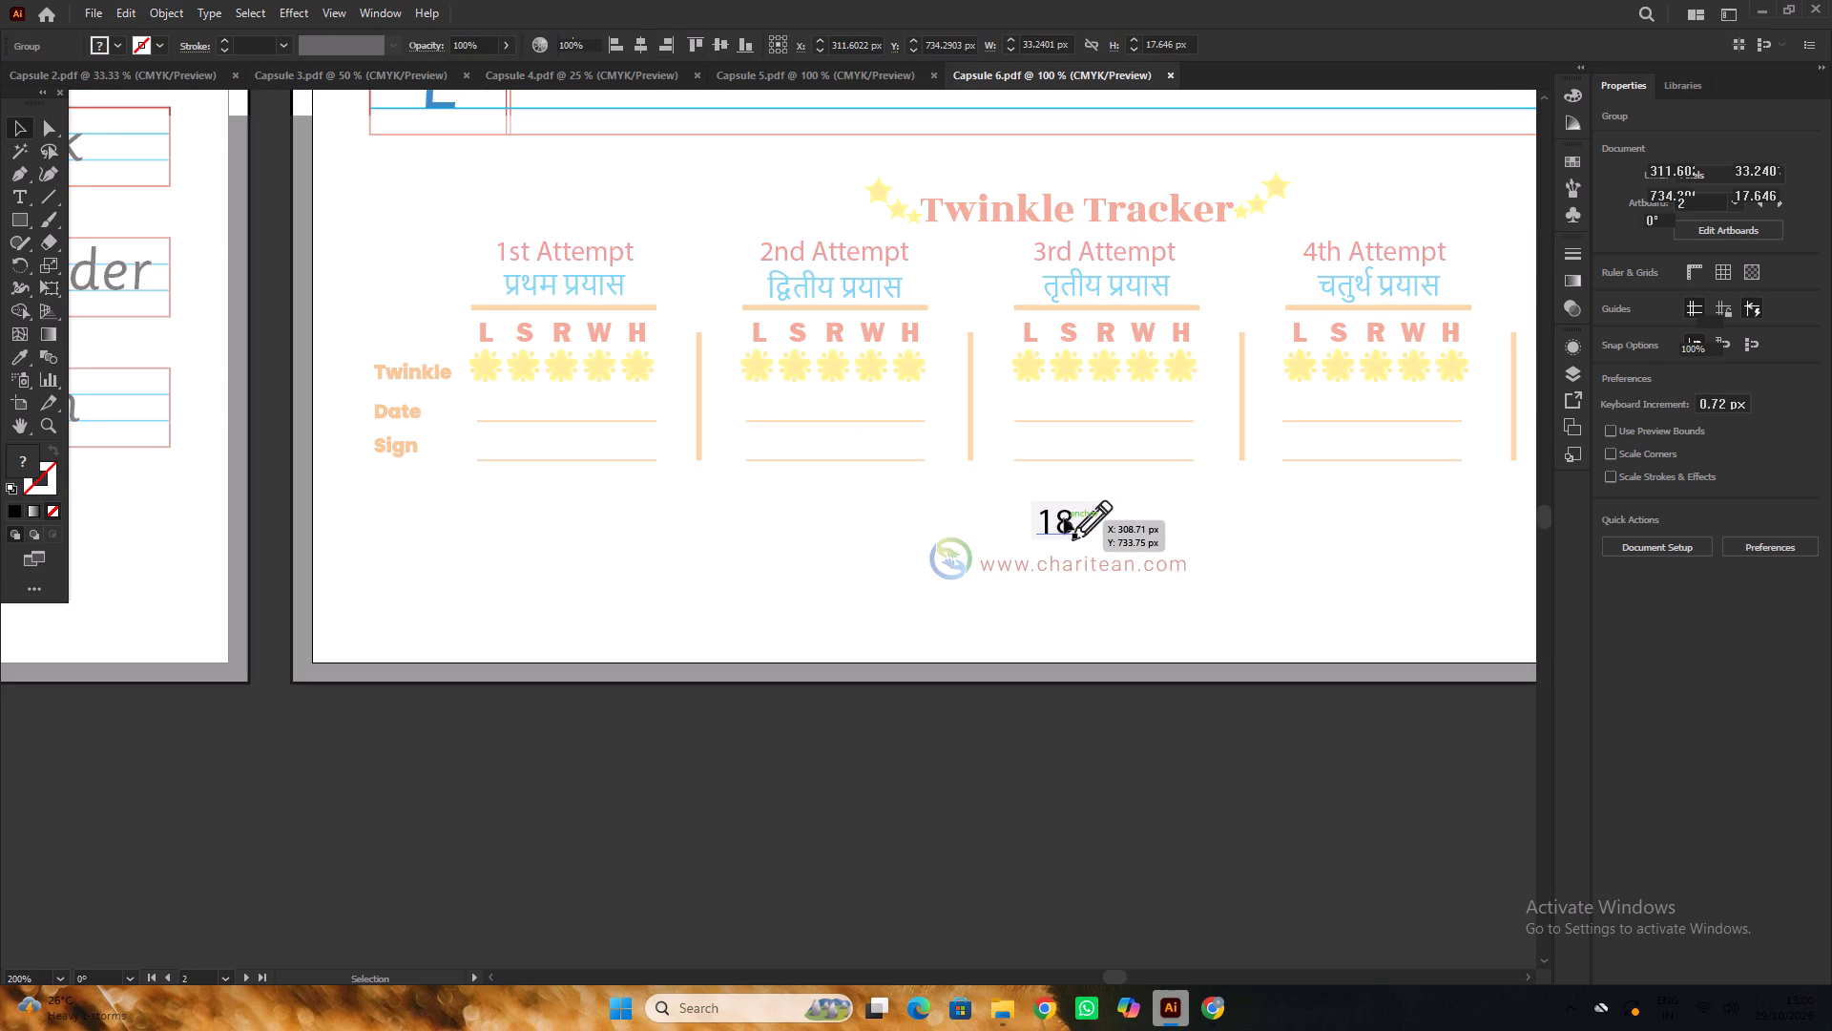
{"action": "scroll", "coordinate": [975, 498], "scroll_direction": "down", "scroll_amount": 2, "text": "alt"}
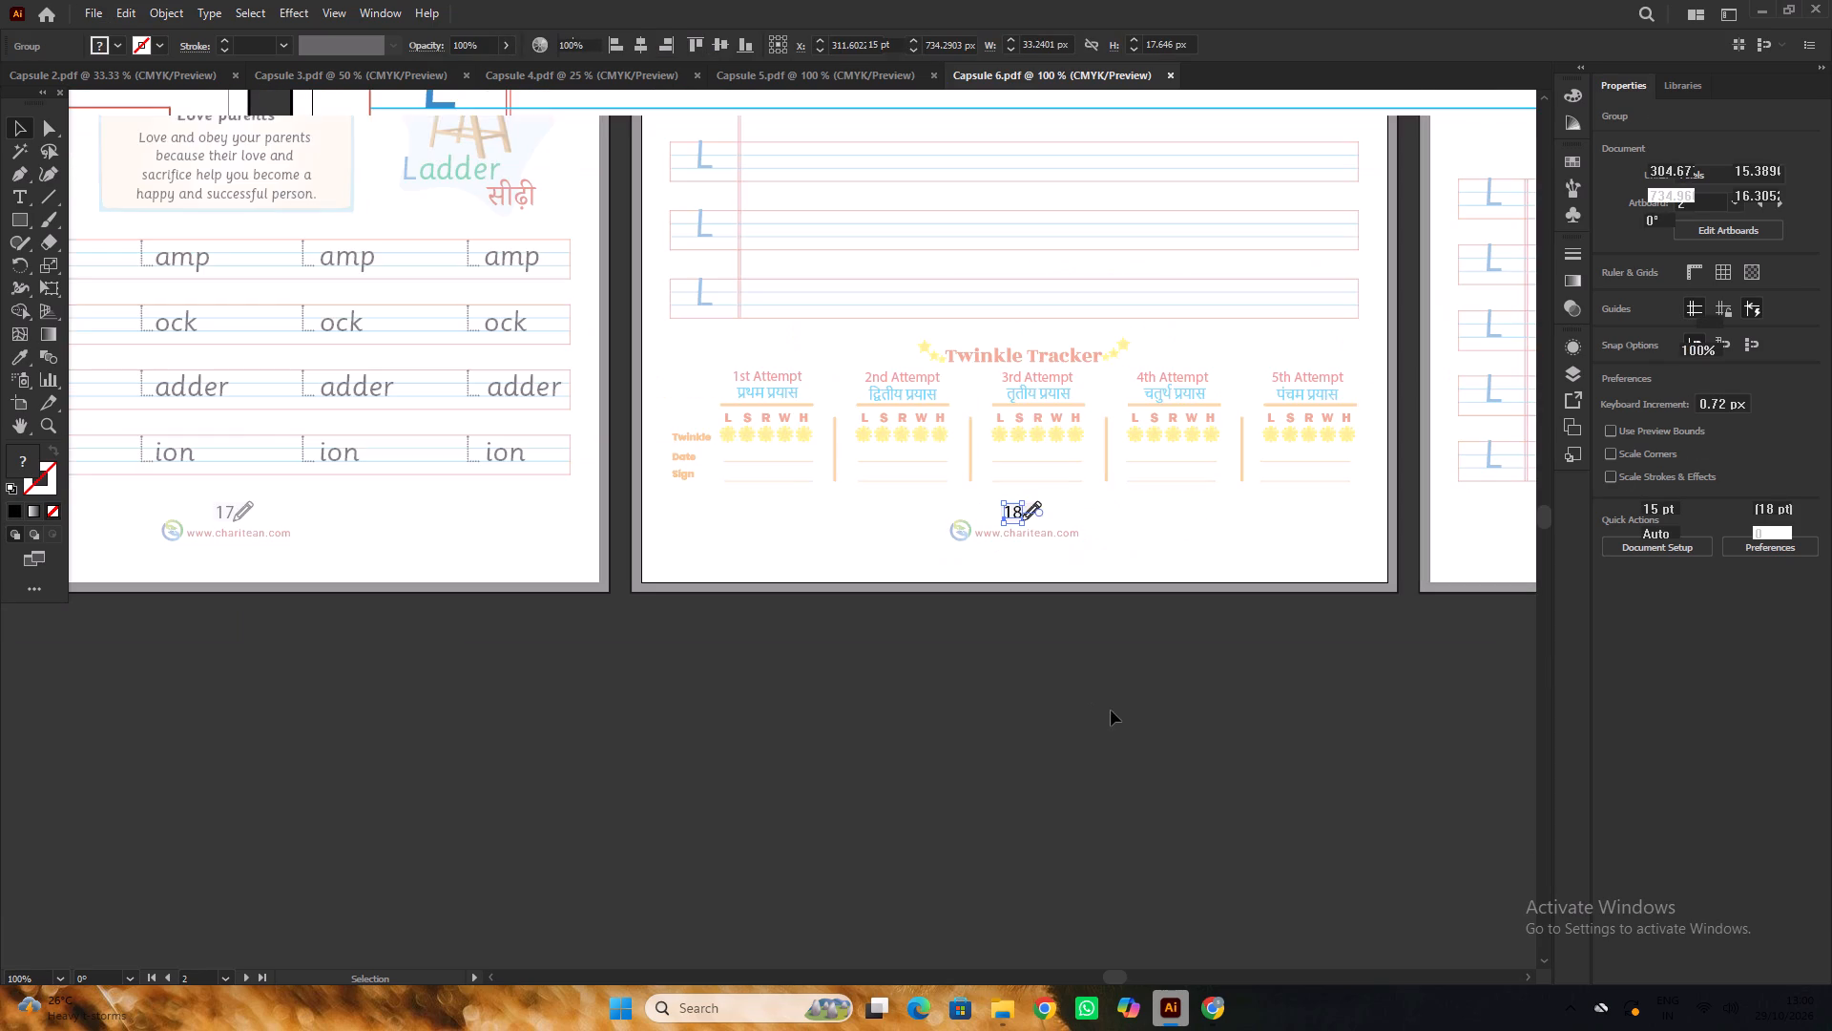
{"action": "triple_click", "coordinate": [1111, 710]}
{"action": "scroll", "coordinate": [856, 565], "scroll_direction": "down", "scroll_amount": 2, "text": "alt"}
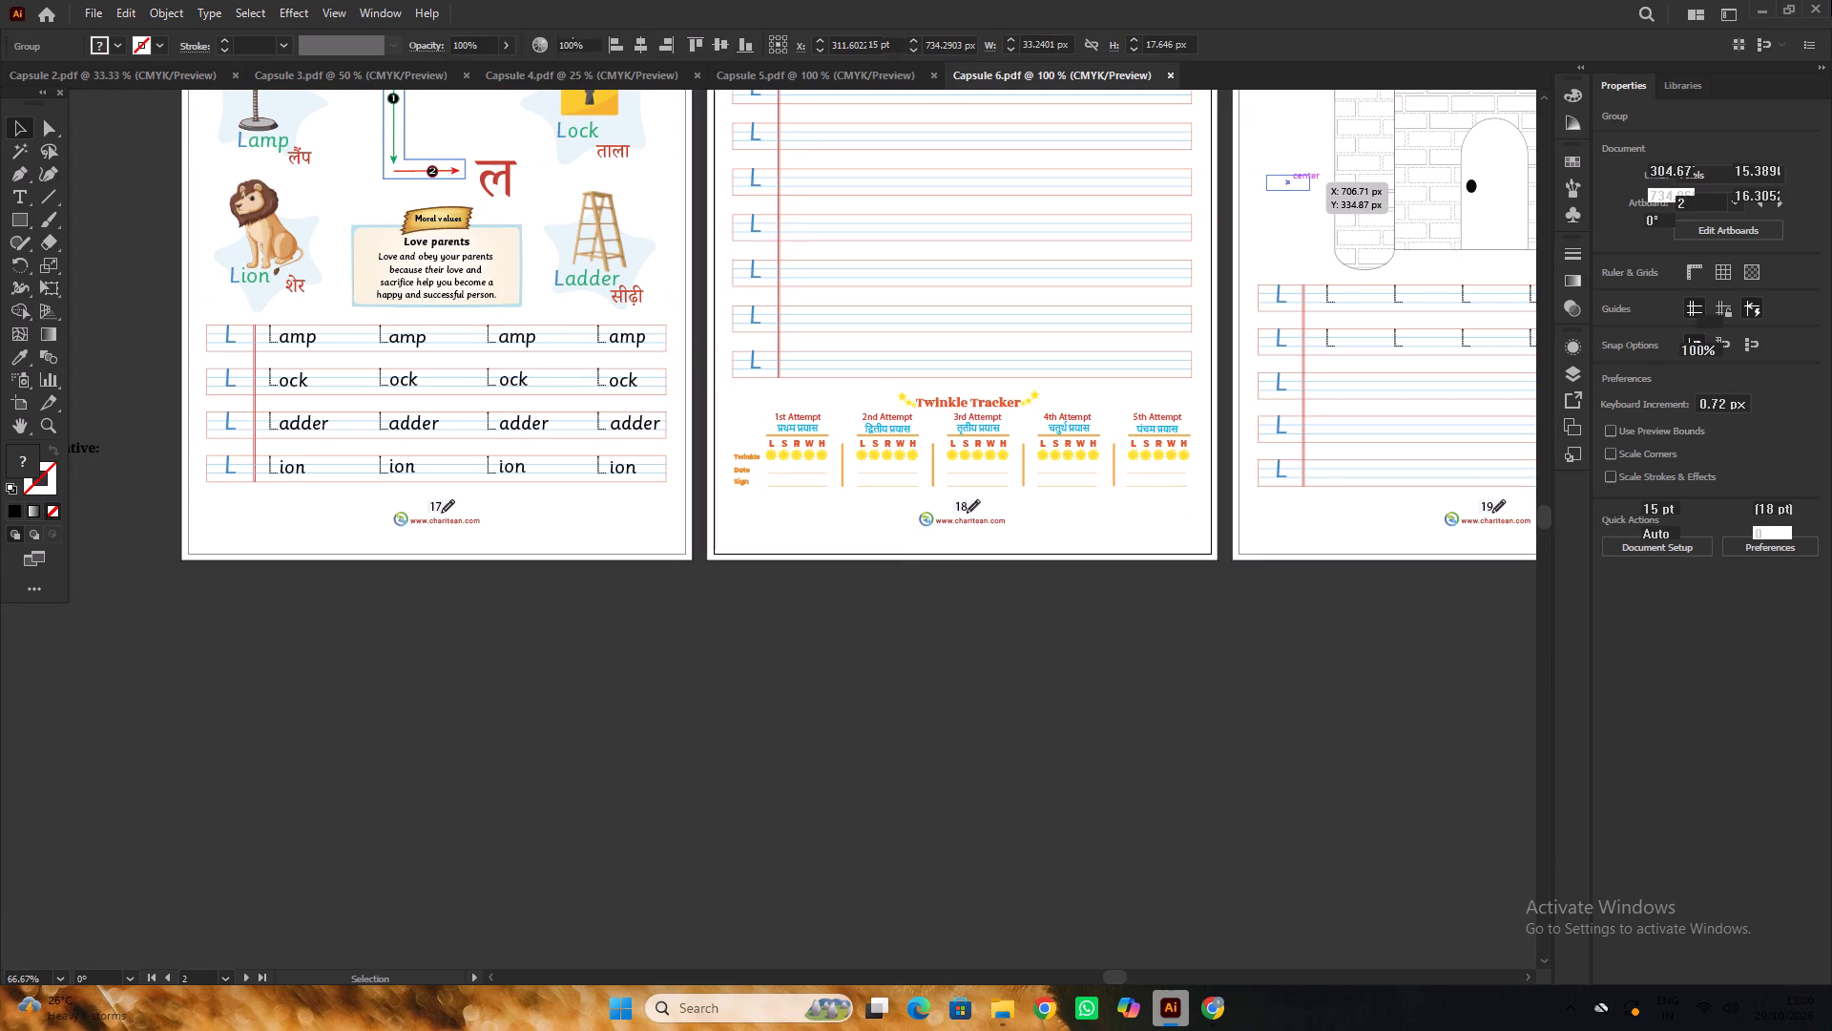
Close Illustrator together with the open Capsule 2 to Capsule 6 documents.
{"action": "triple_click", "coordinate": [1815, 10]}
{"action": "triple_click", "coordinate": [1815, 10]}
{"action": "triple_click", "coordinate": [1815, 10]}
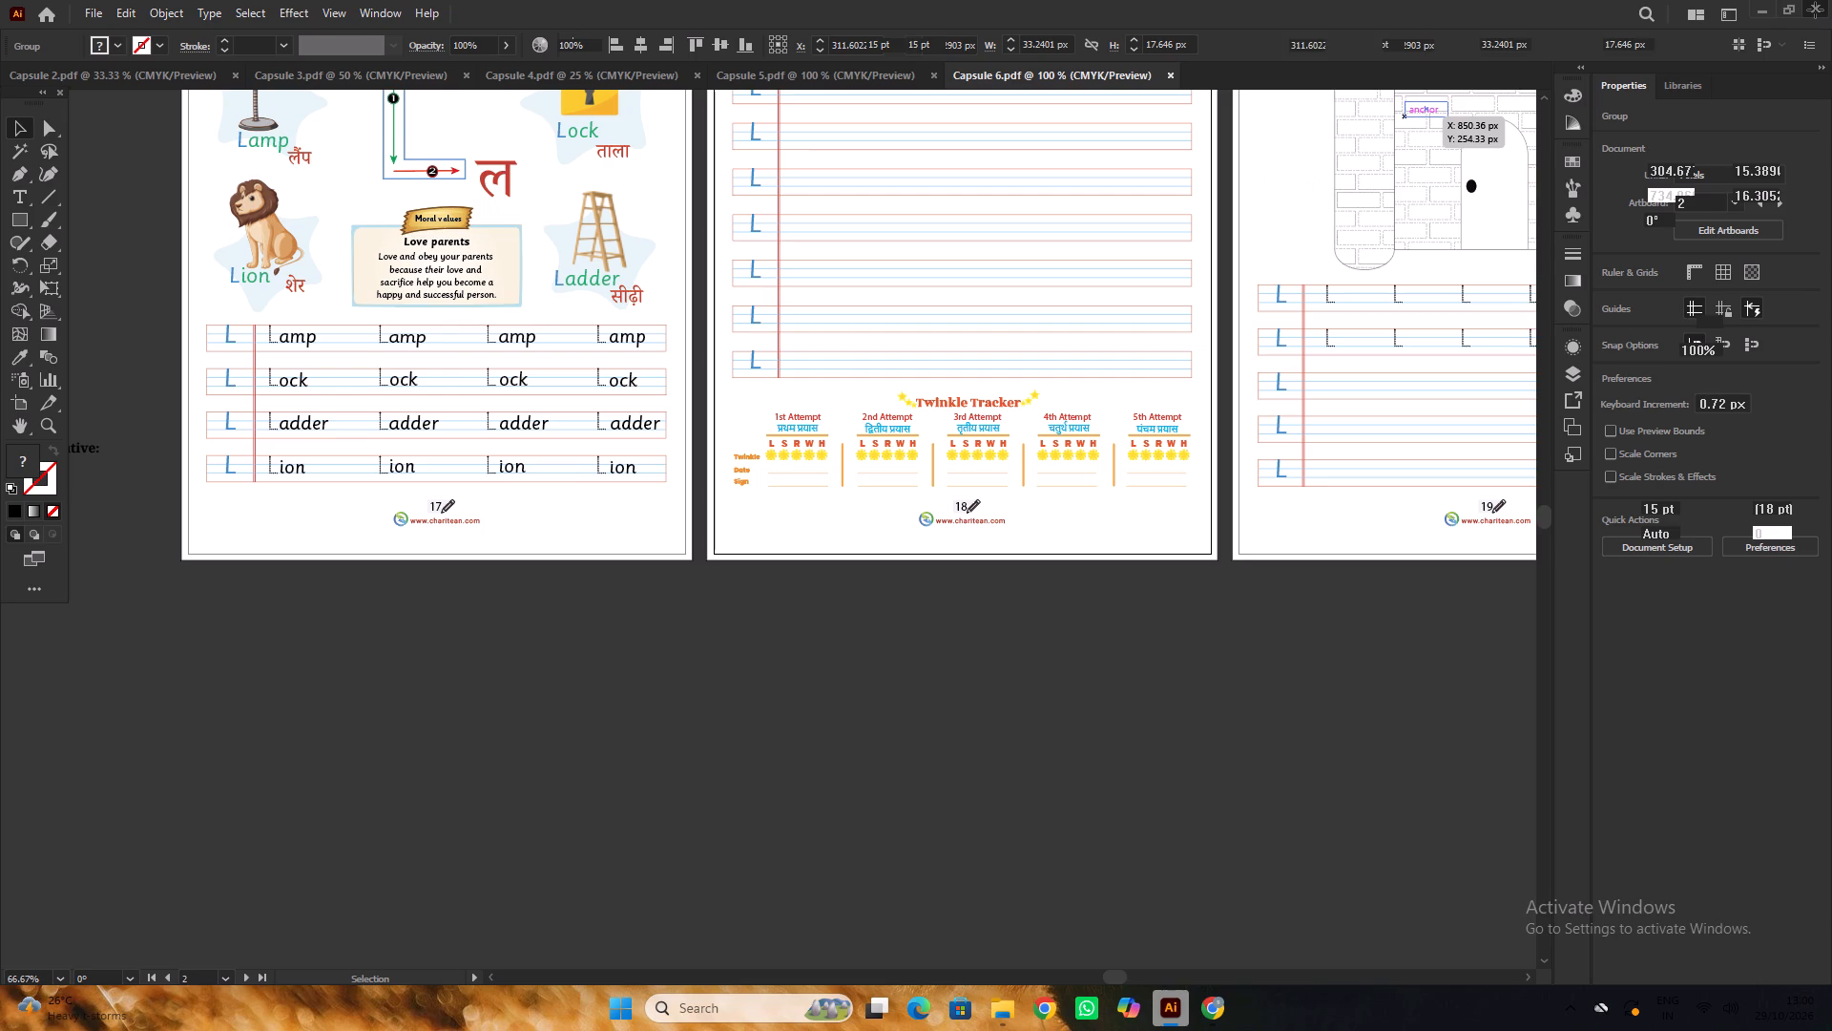
{"action": "triple_click", "coordinate": [1815, 10]}
{"action": "left_click", "coordinate": [1815, 10]}
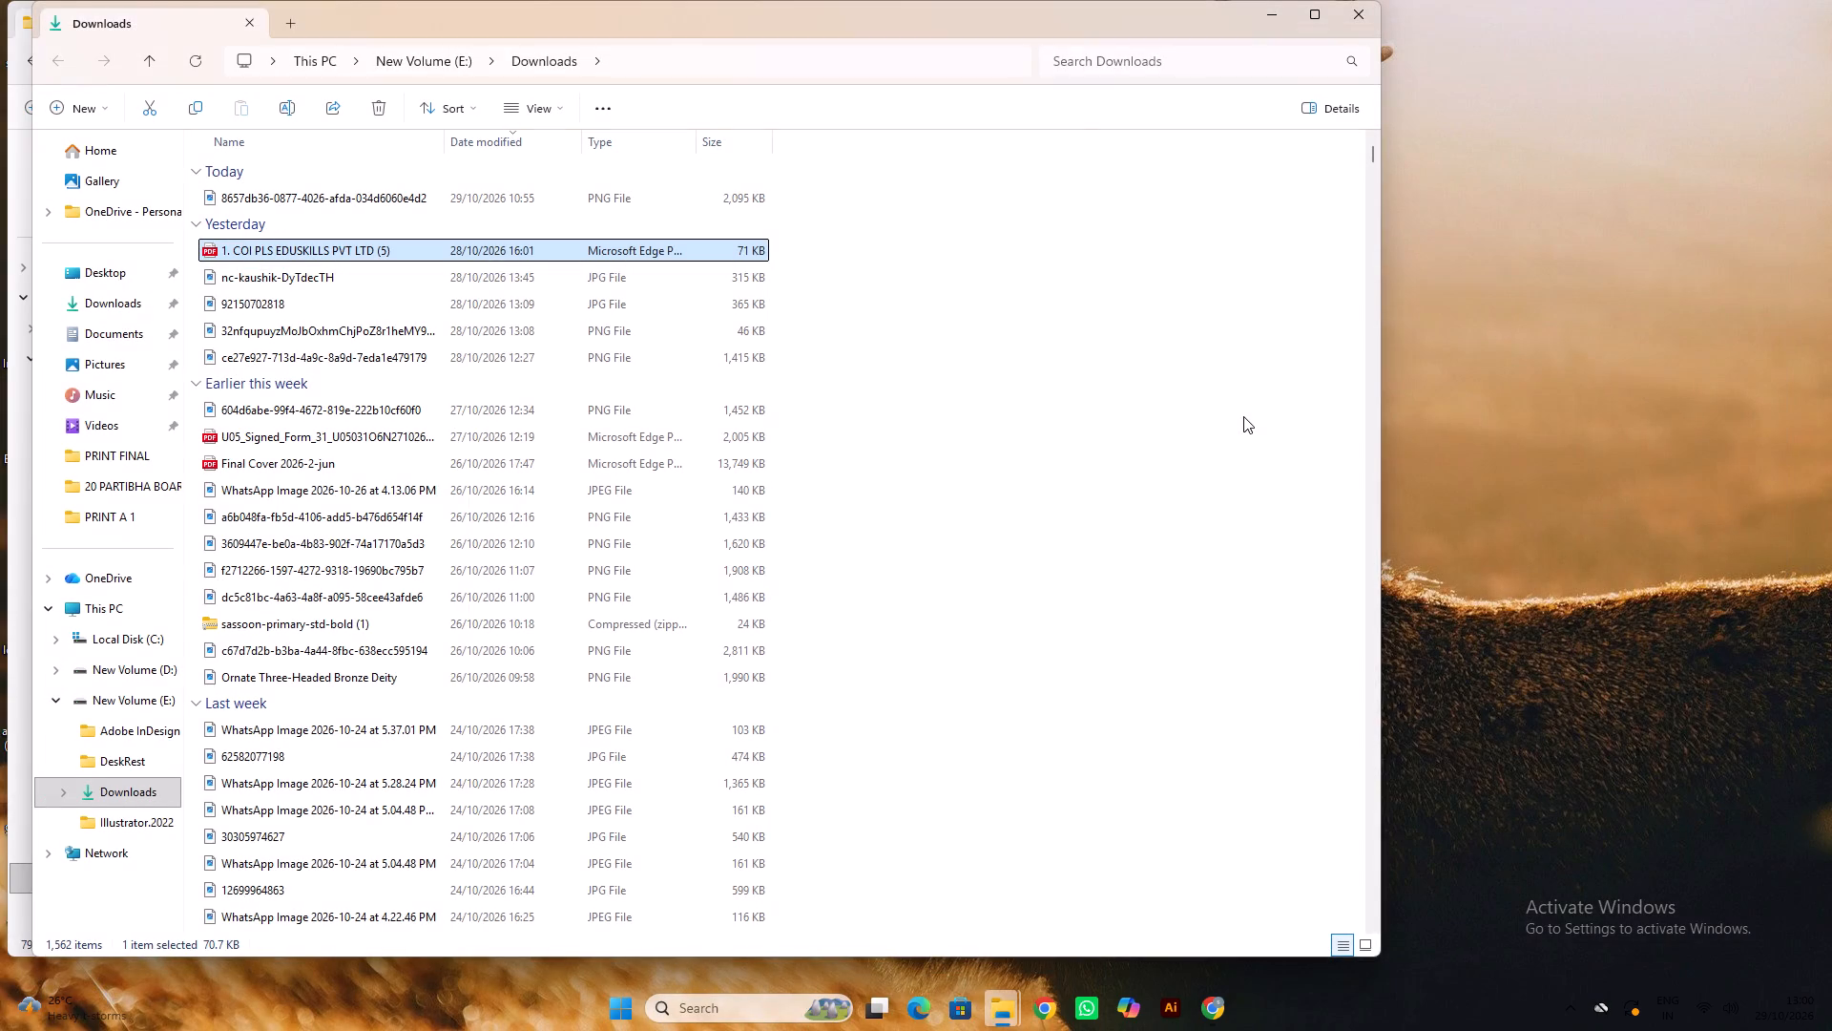
Open the system's network and sound quick settings.
{"action": "left_click", "coordinate": [1705, 1008]}
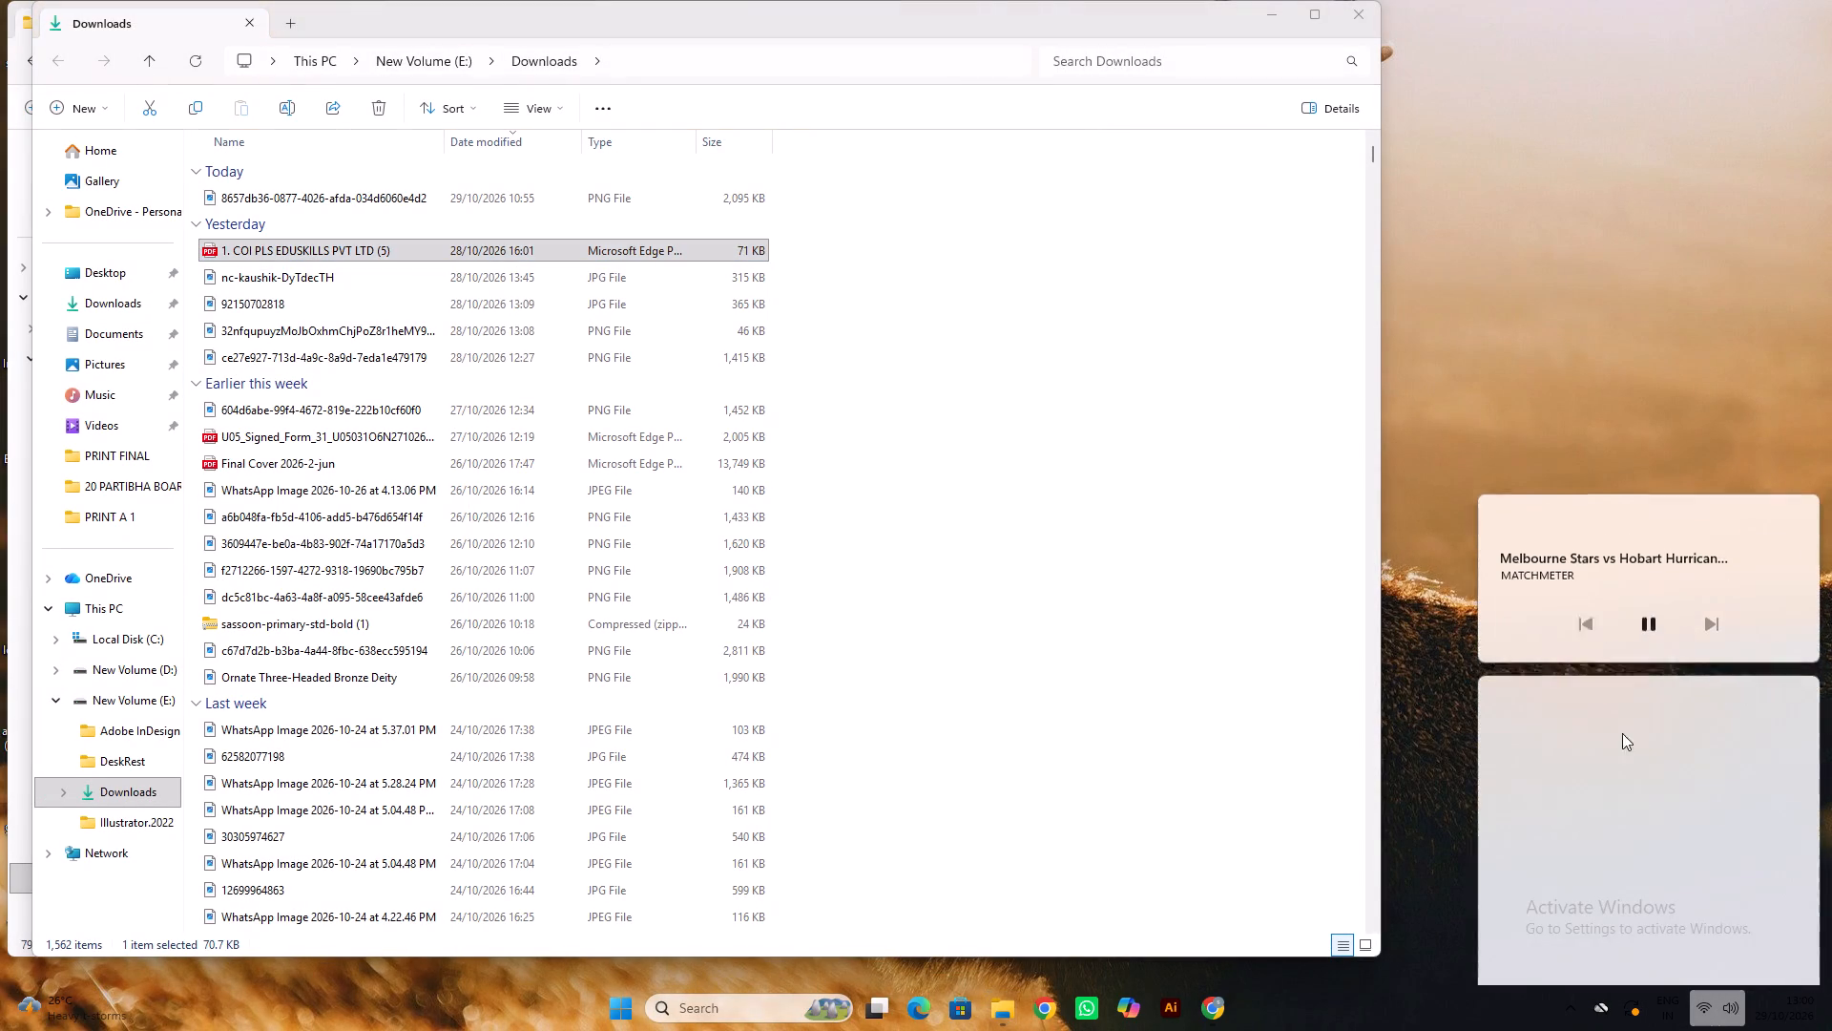
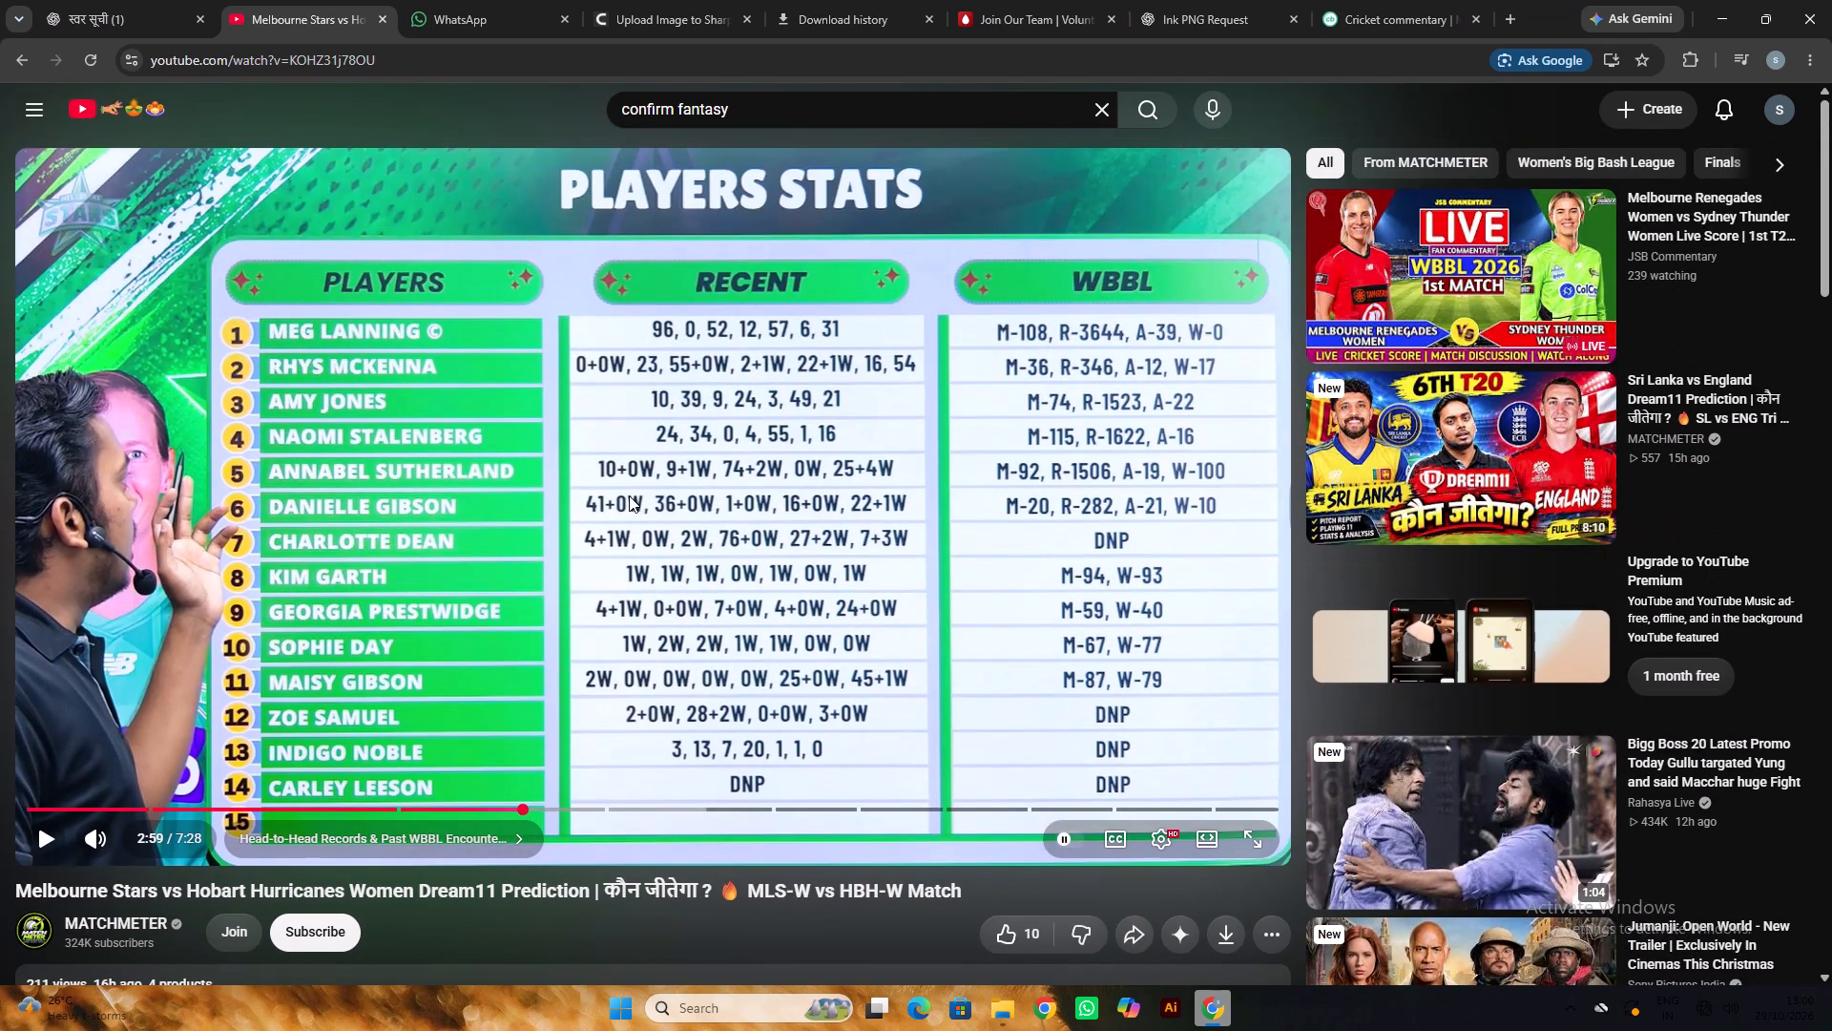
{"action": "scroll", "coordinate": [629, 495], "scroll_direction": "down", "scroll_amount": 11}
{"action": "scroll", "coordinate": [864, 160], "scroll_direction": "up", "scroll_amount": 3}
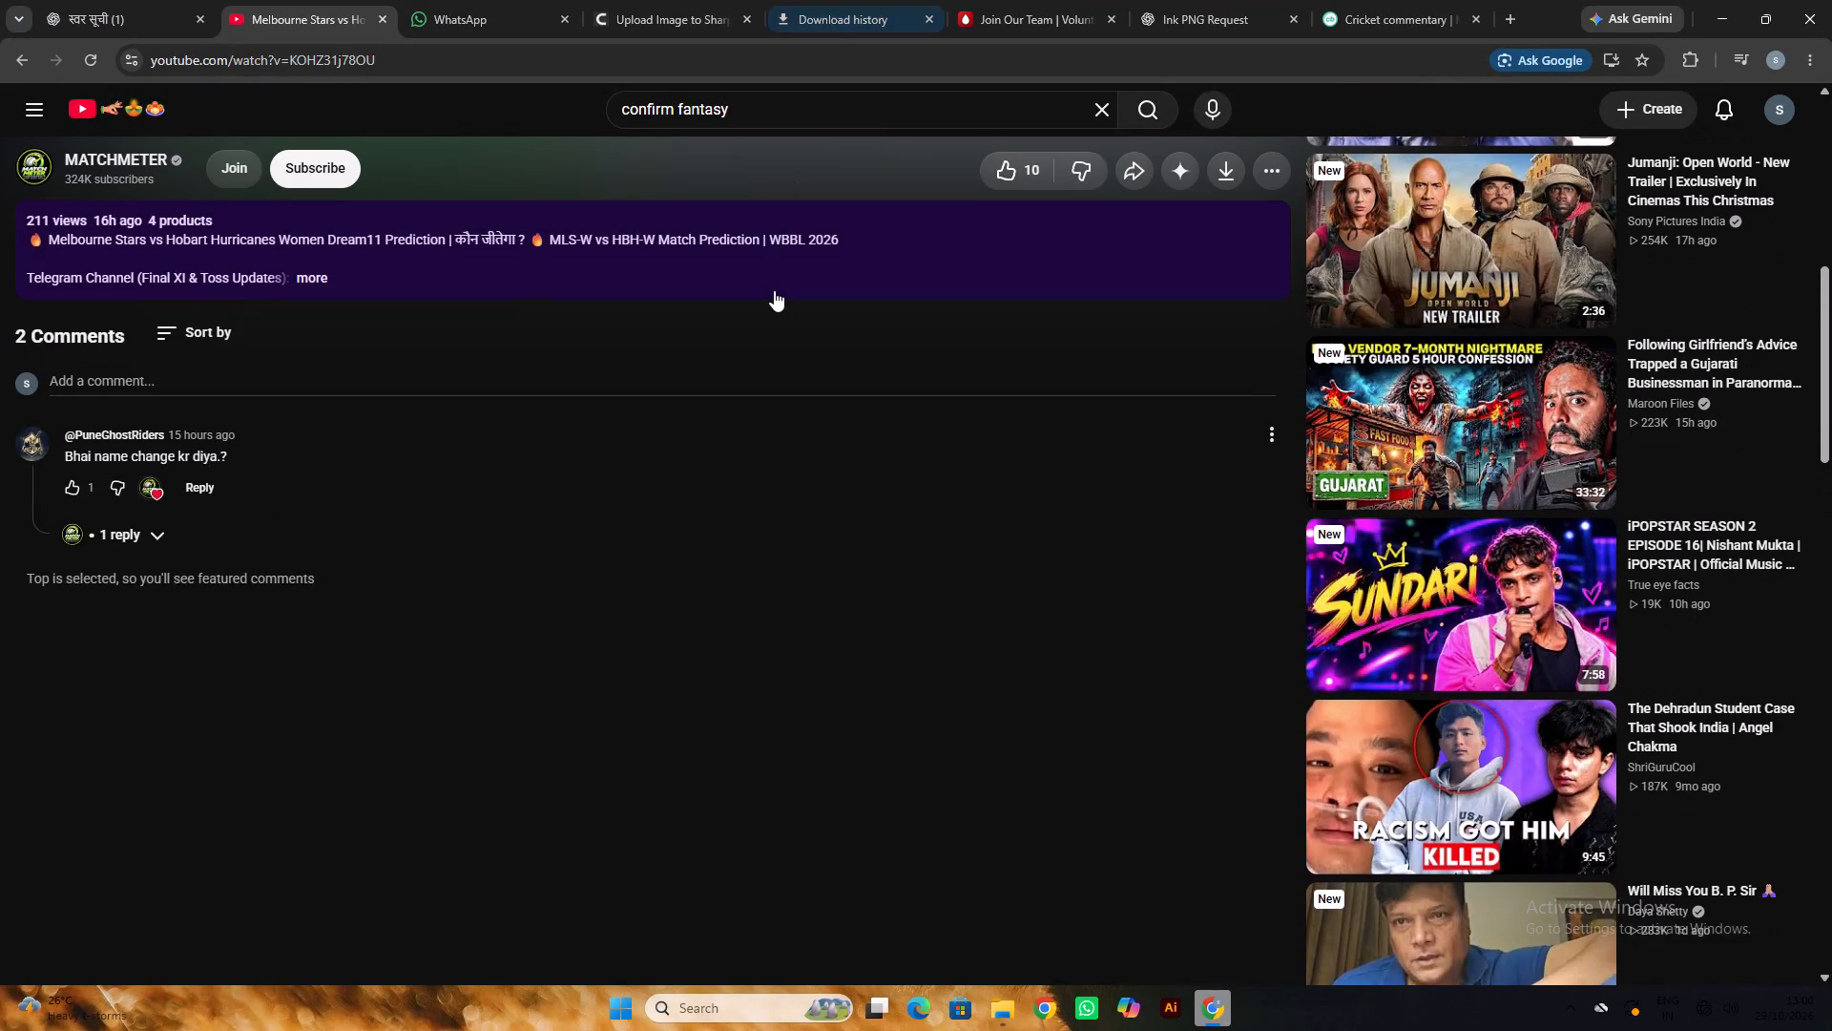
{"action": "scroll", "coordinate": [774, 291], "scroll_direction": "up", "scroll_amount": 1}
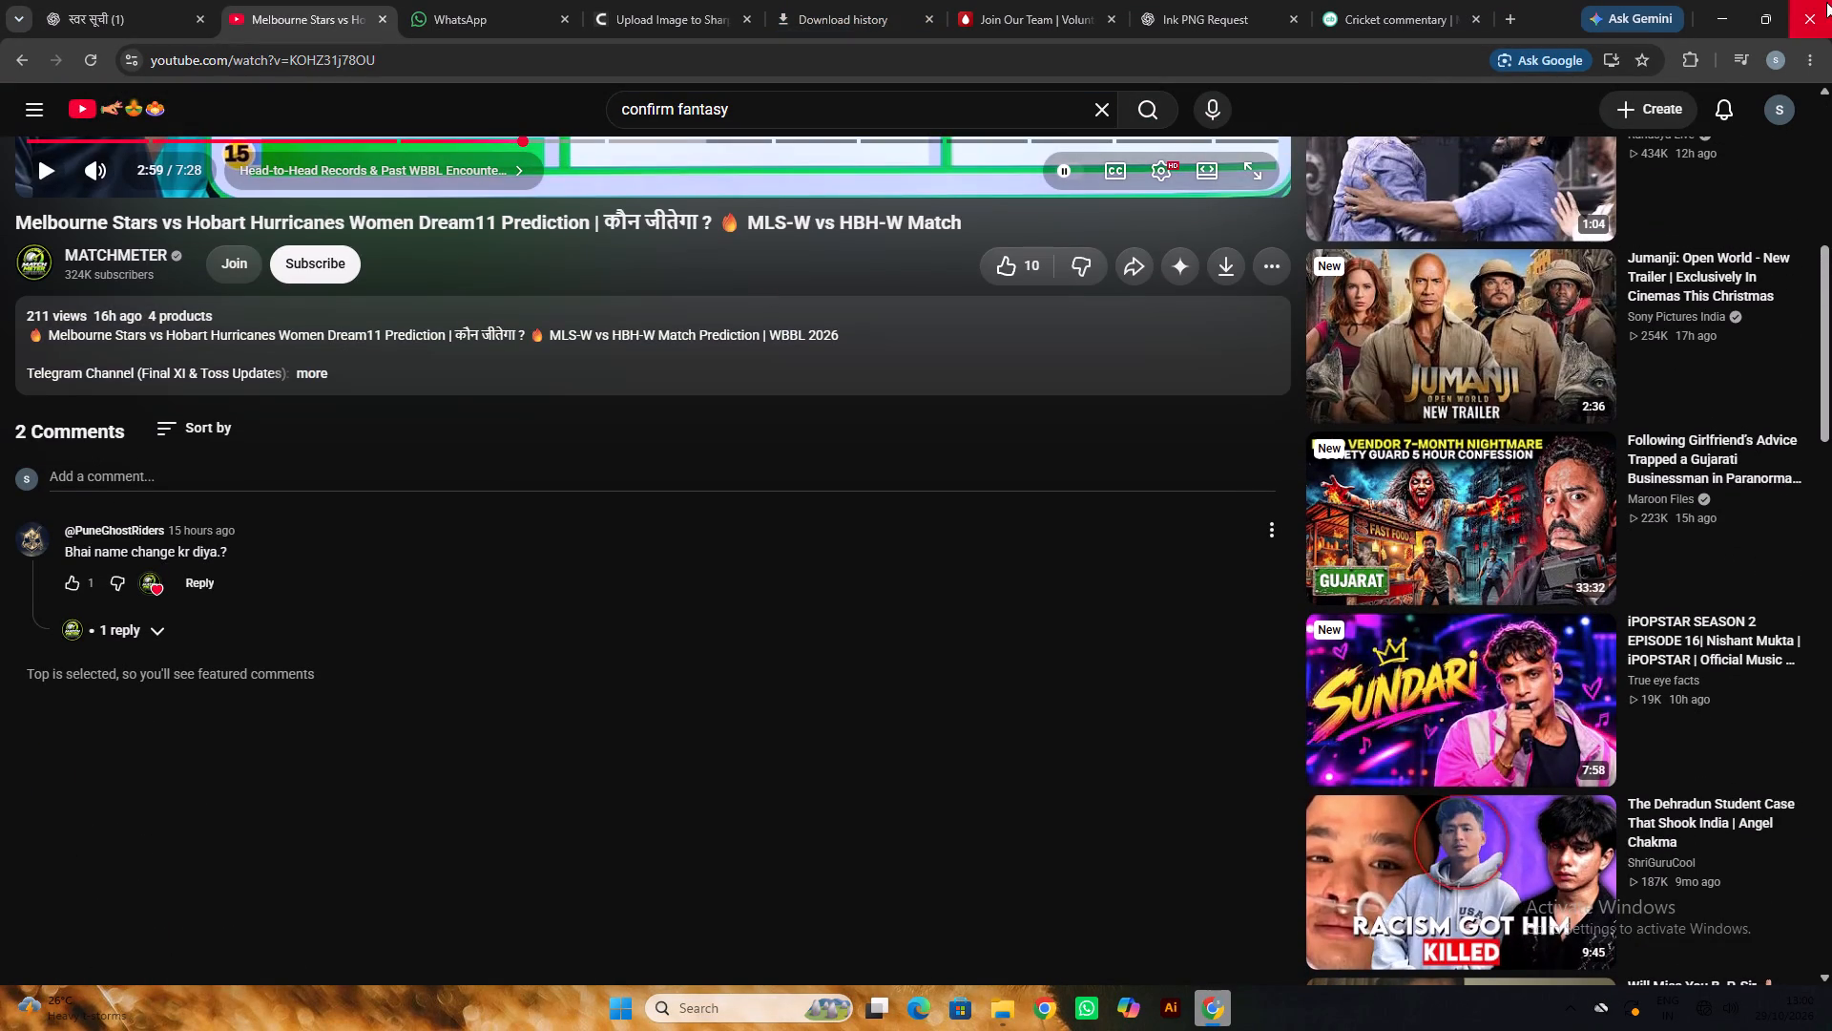
Minimize the Chrome window with the YouTube video to get back to the Downloads folder window.
{"action": "left_click", "coordinate": [1734, 20]}
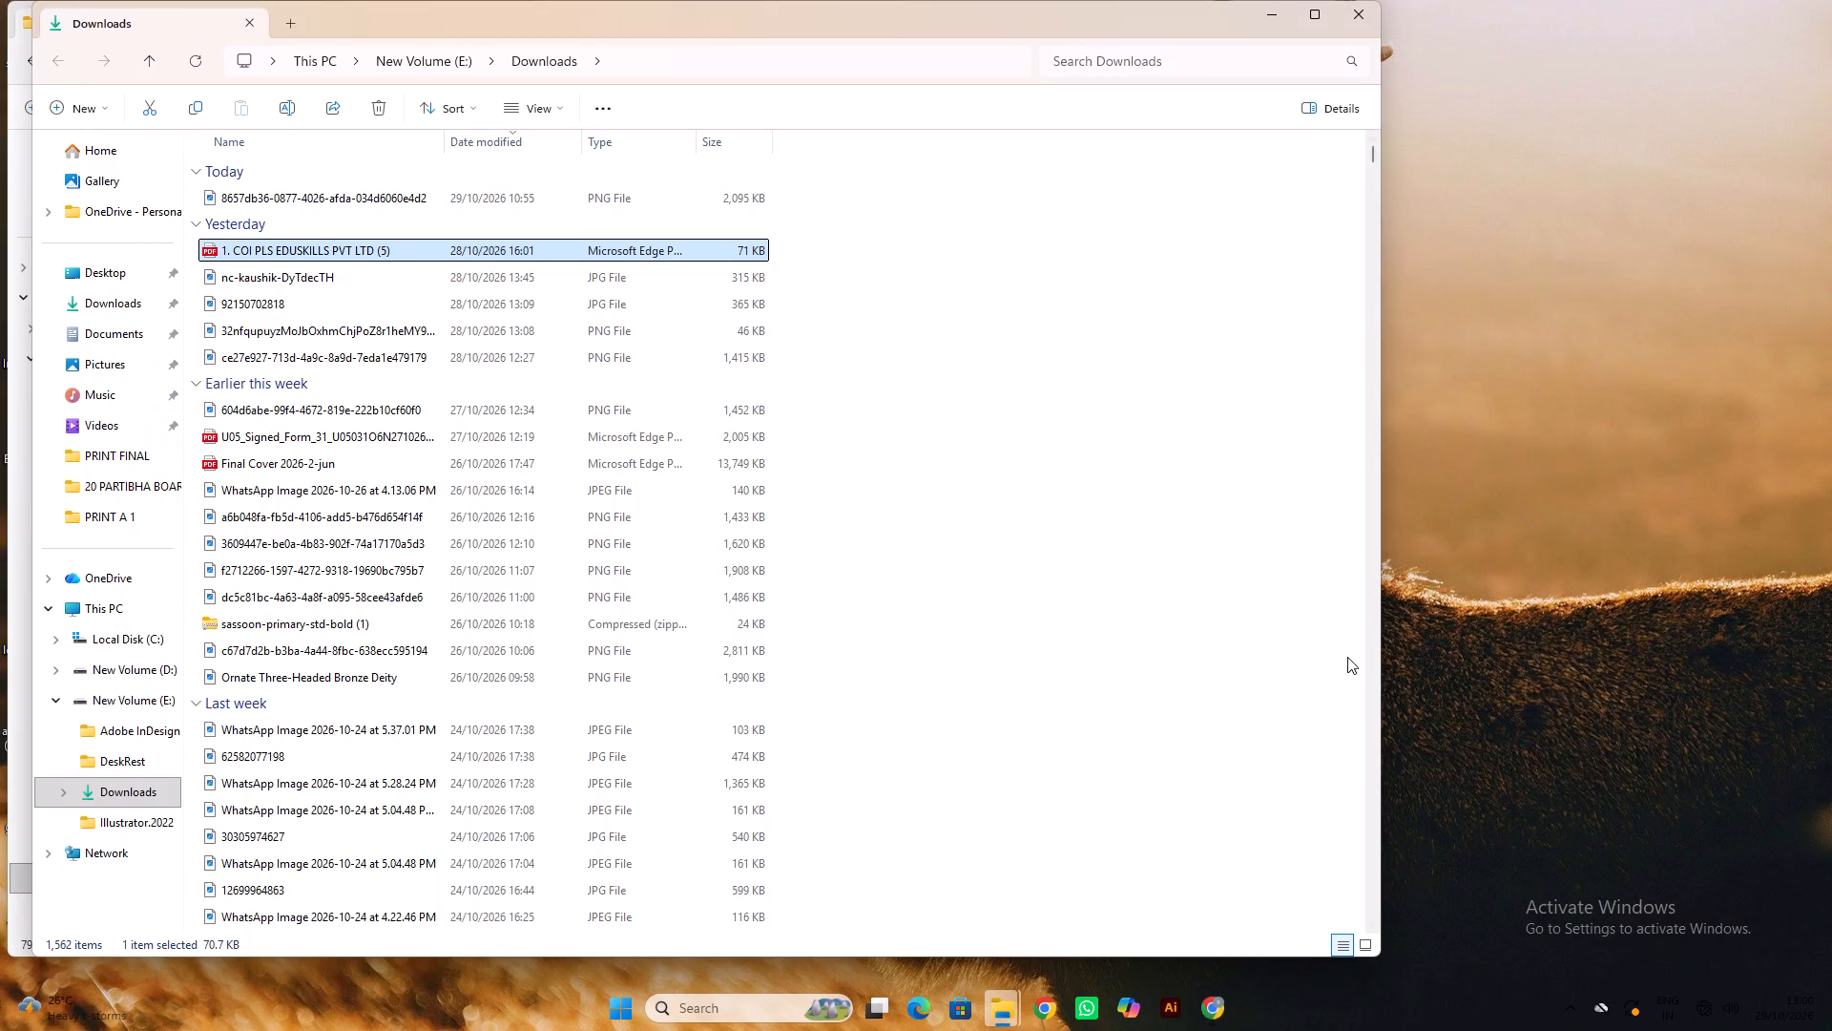
Close the Downloads folder window and minimize the PRINT FINAL folder window to clear the desktop.
{"action": "left_click", "coordinate": [1357, 16]}
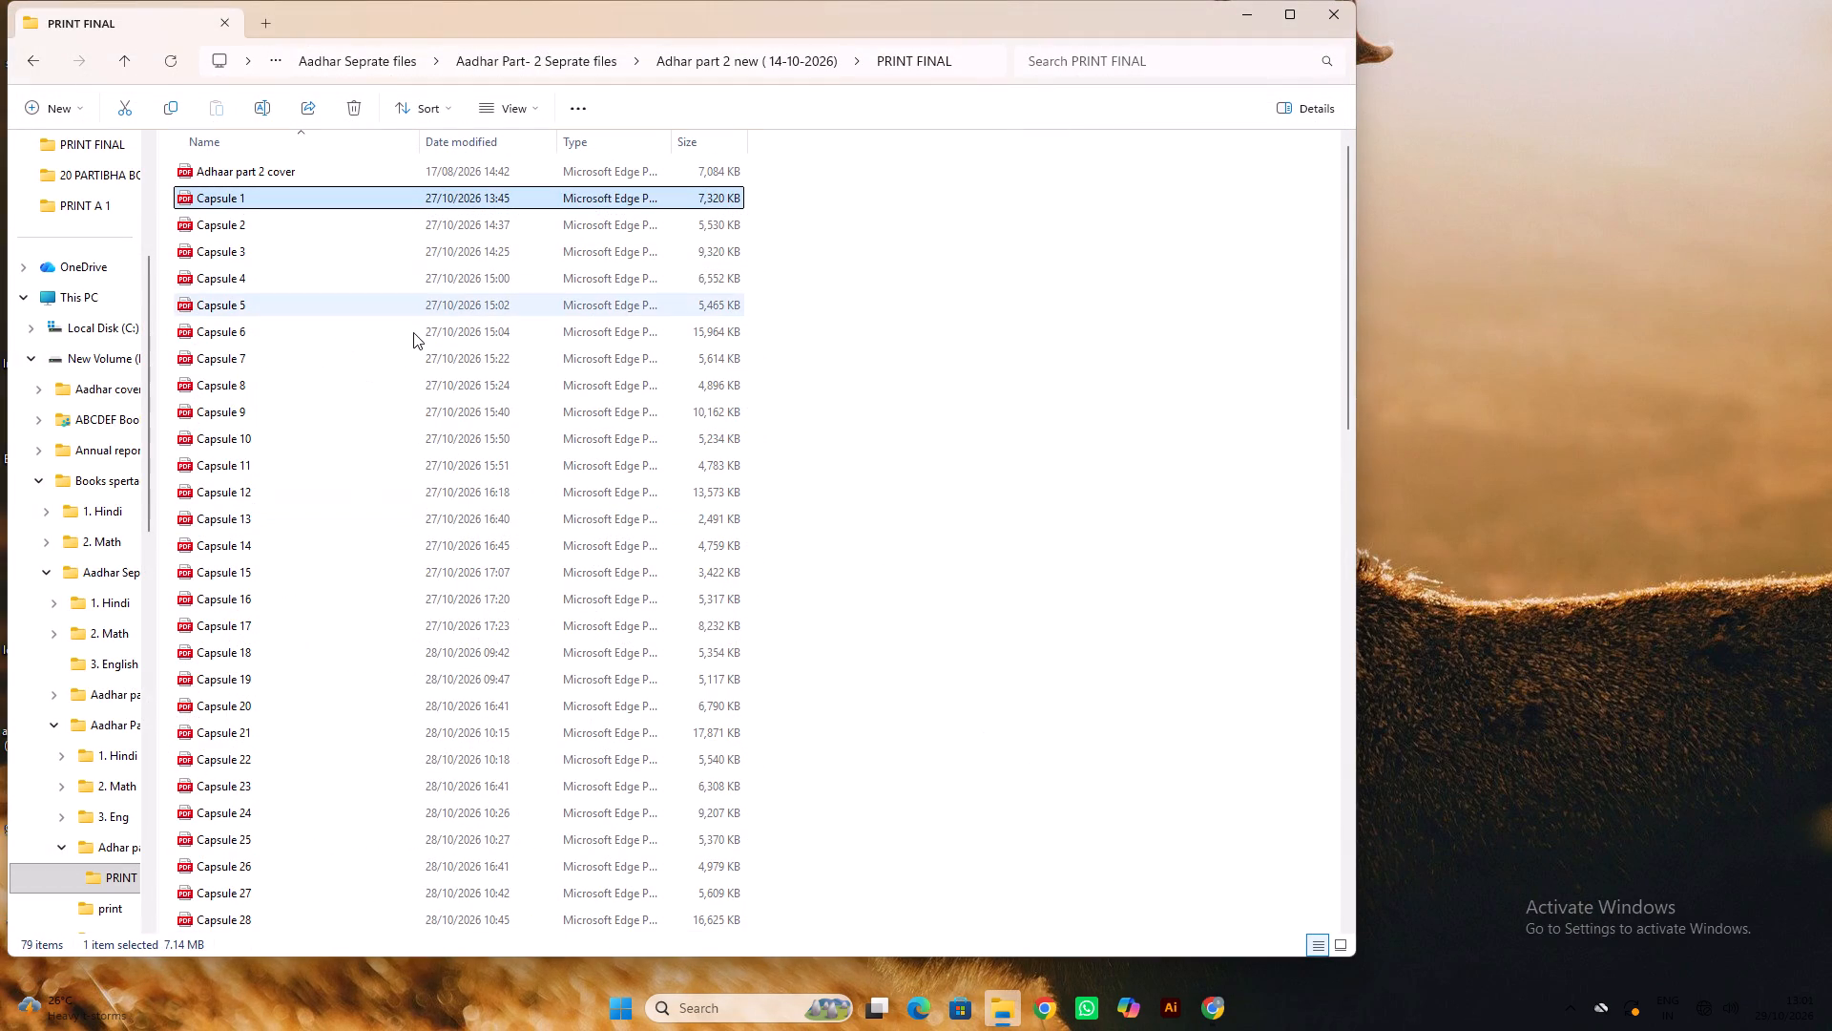
{"action": "scroll", "coordinate": [417, 326], "scroll_direction": "up", "scroll_amount": 5}
{"action": "left_click", "coordinate": [1241, 10]}
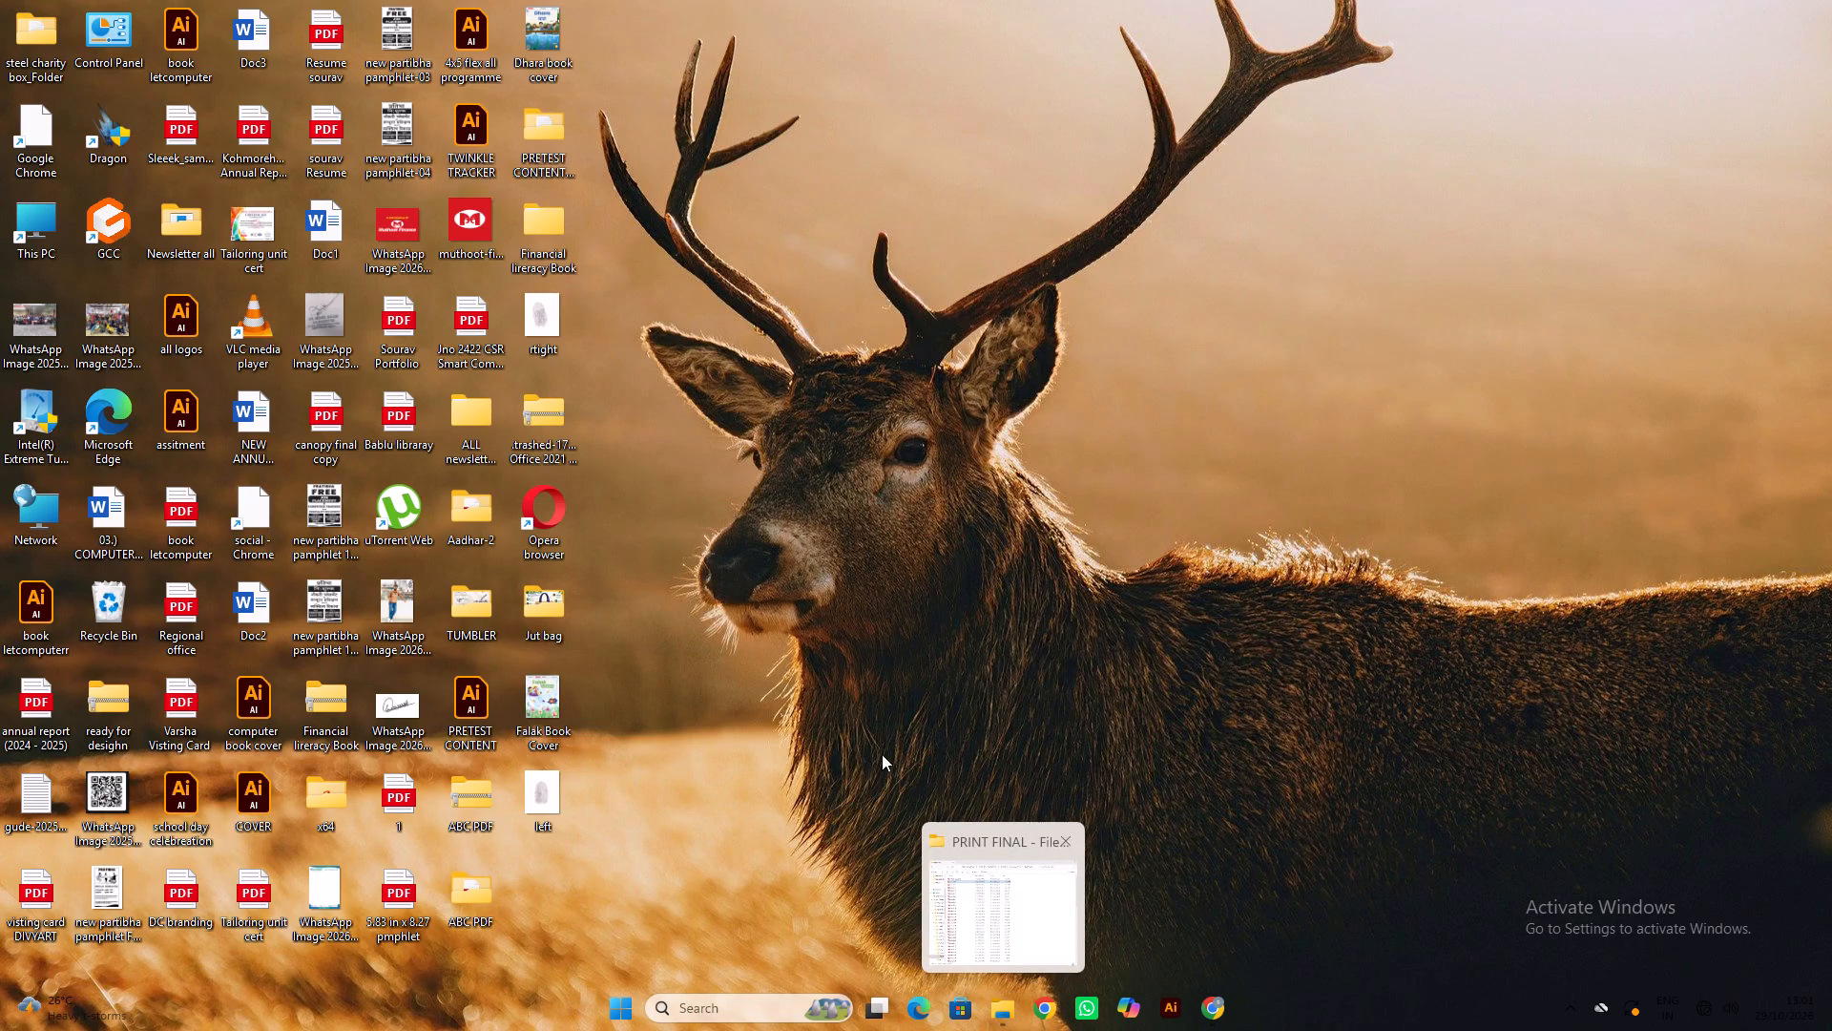
{"action": "left_click", "coordinate": [985, 913]}
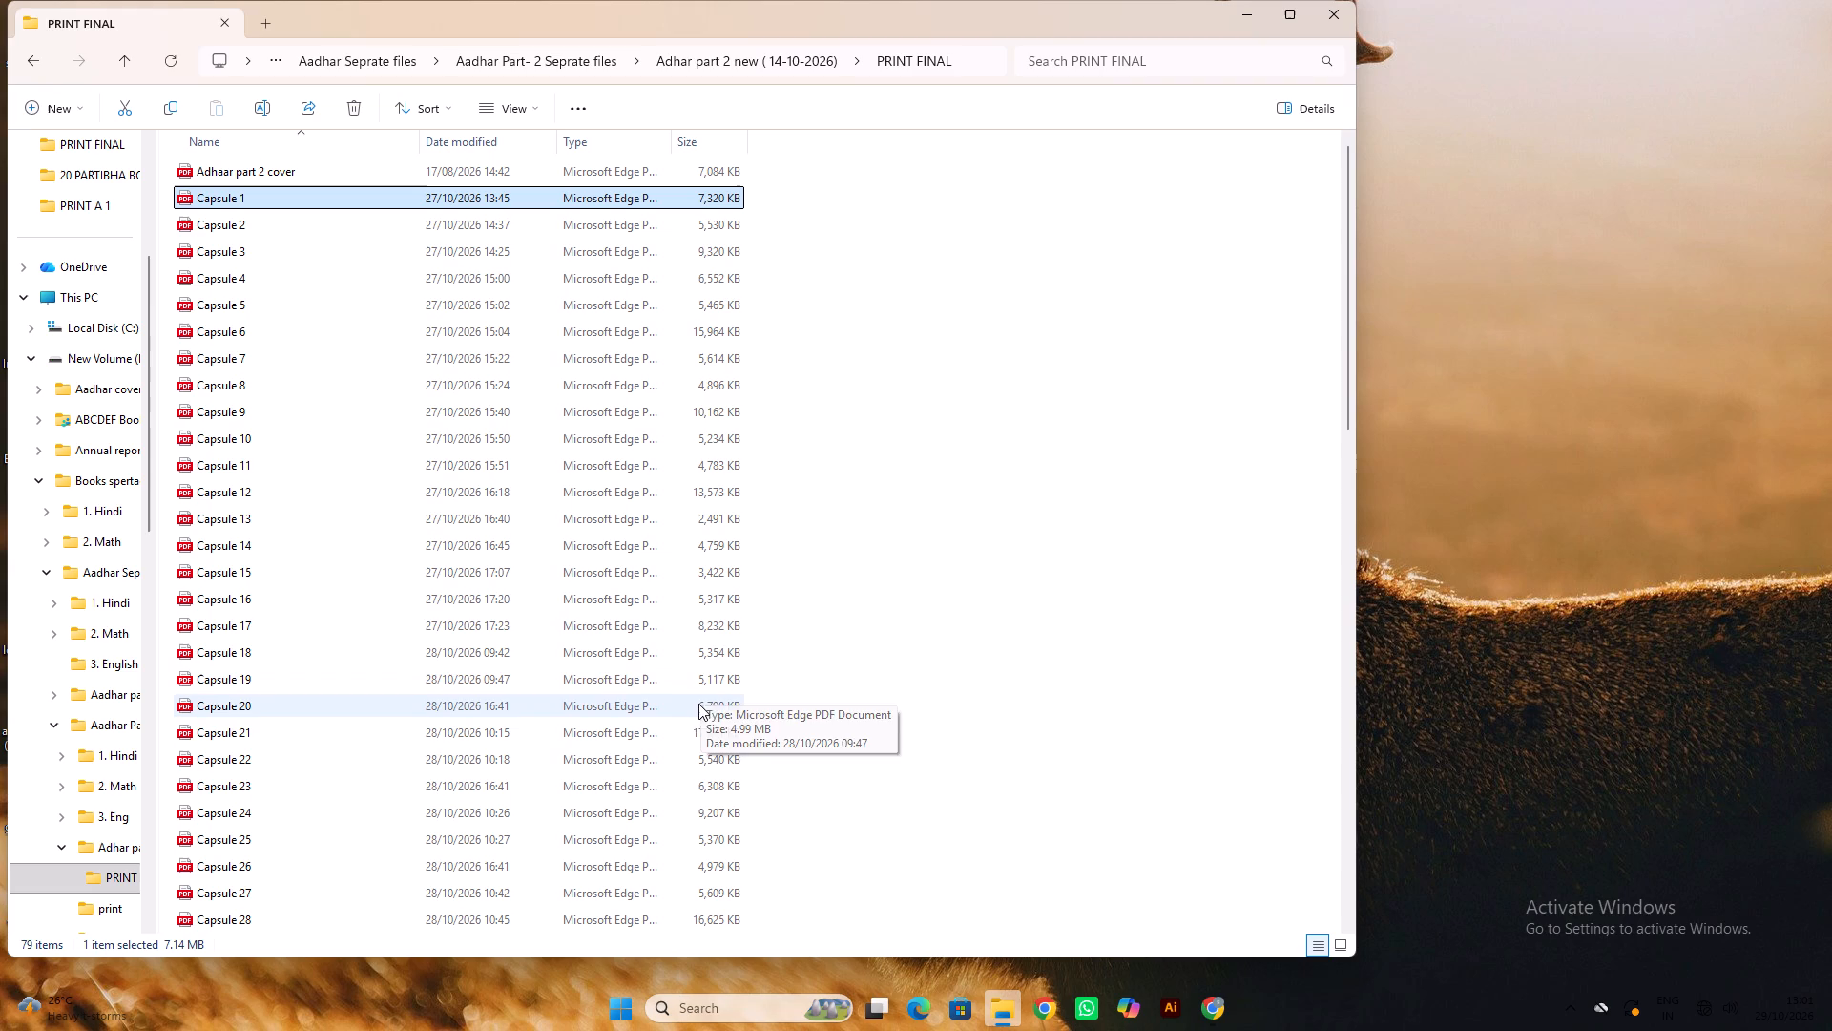
{"action": "left_click", "coordinate": [1238, 11]}
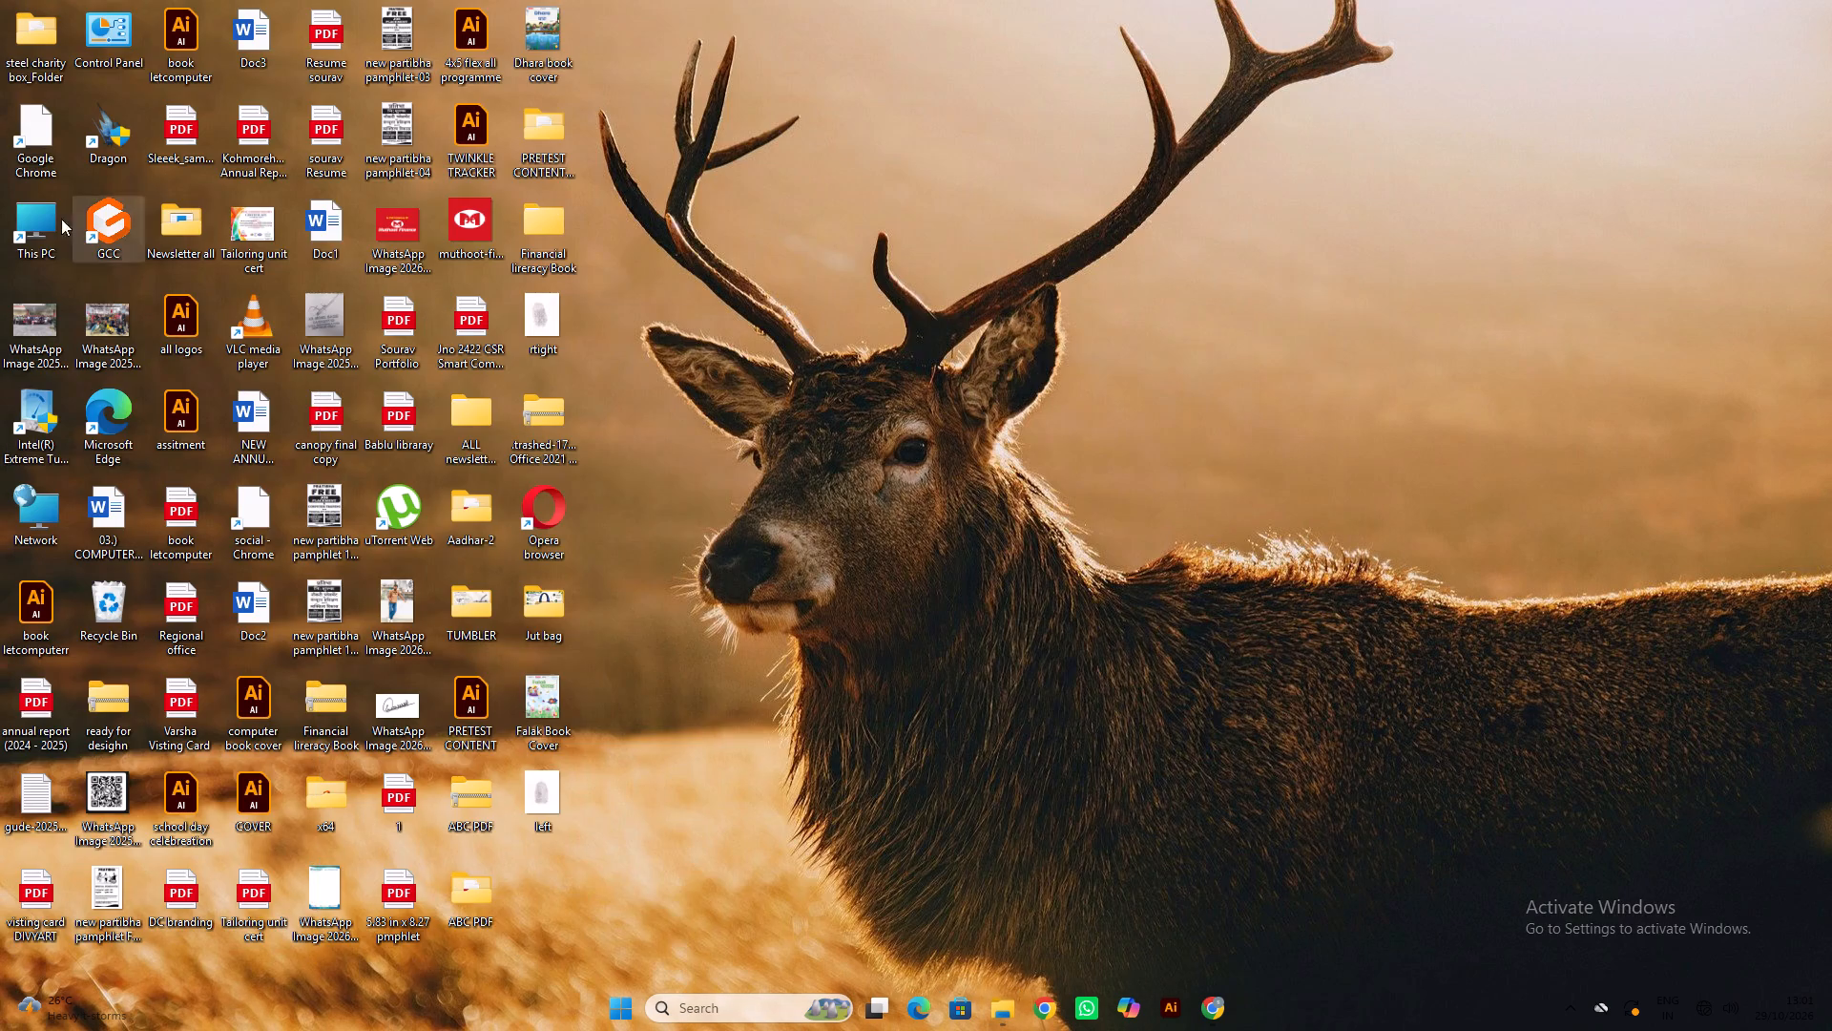
Open the Capsule 6 PDF in Illustrator from drive D's ADHAAR NEW FINAL (8-10-2026) folder, within Aadhar part 1 print 16-05-2026 > ADHAAR PRINT FINAL.
{"action": "double_click", "coordinate": [19, 215]}
{"action": "double_click", "coordinate": [1013, 199]}
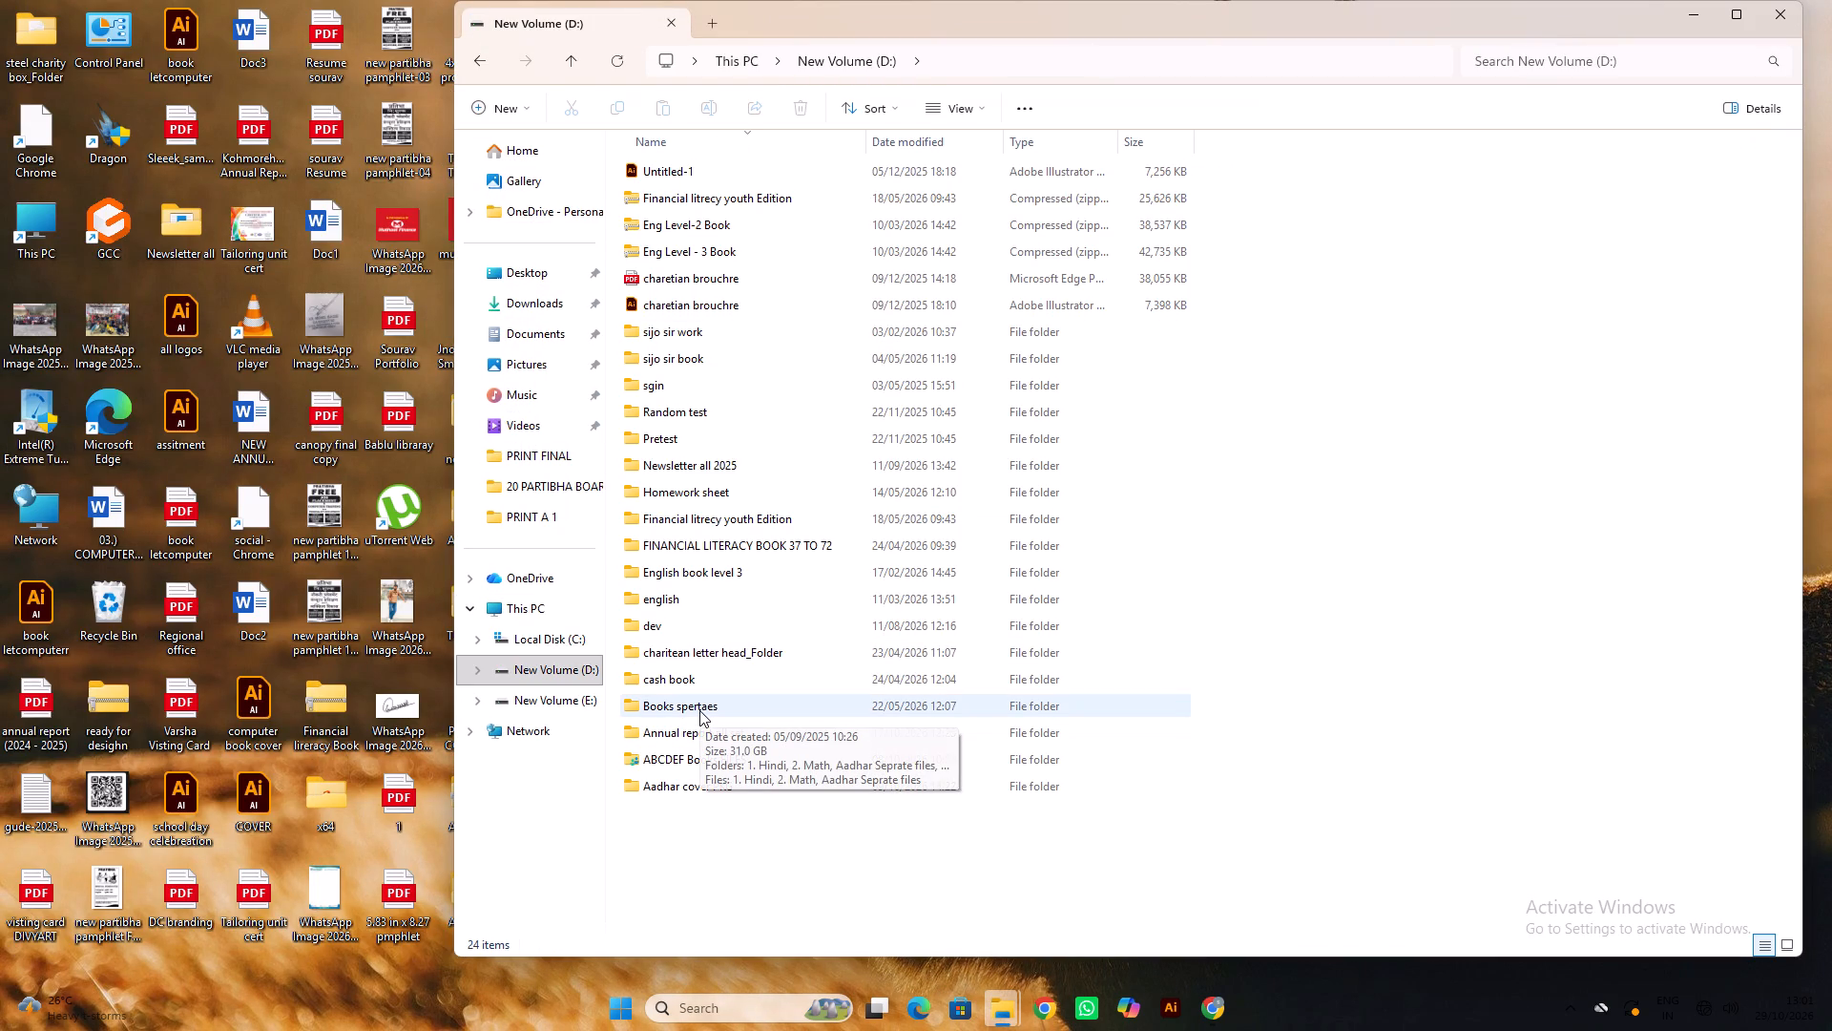
{"action": "double_click", "coordinate": [766, 696]}
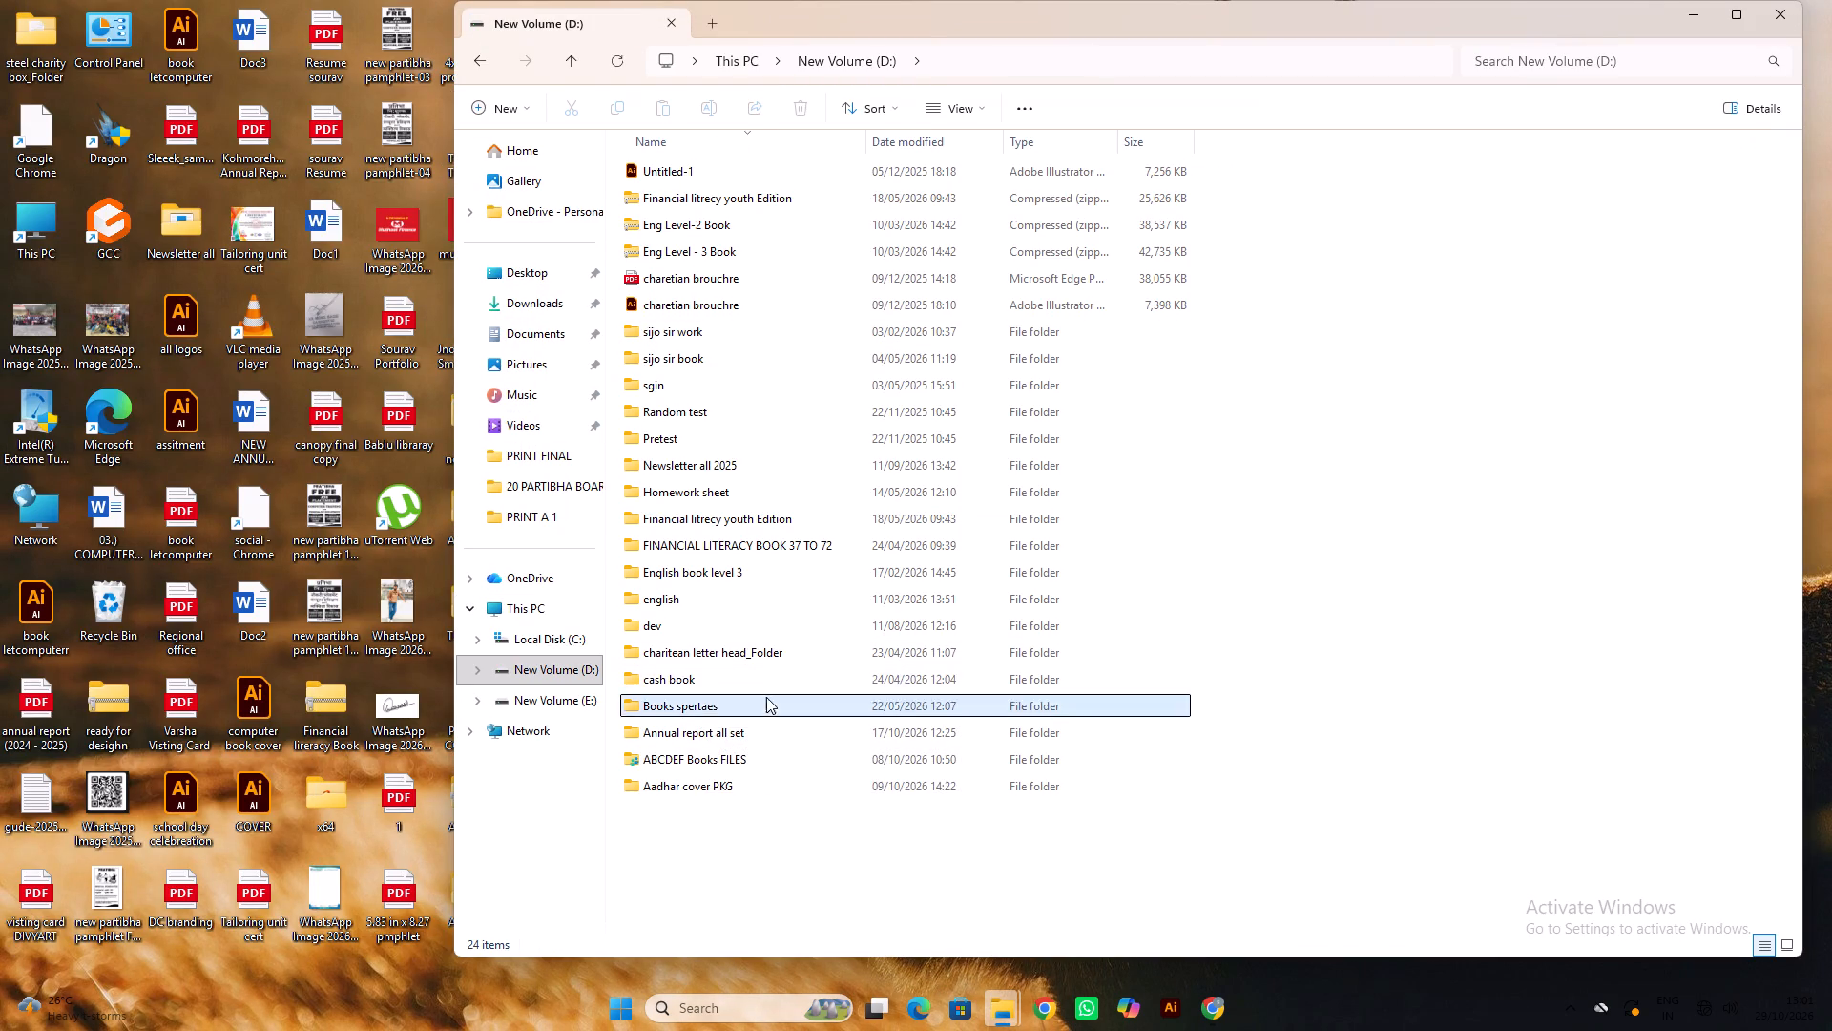
{"action": "double_click", "coordinate": [726, 221]}
{"action": "double_click", "coordinate": [733, 249]}
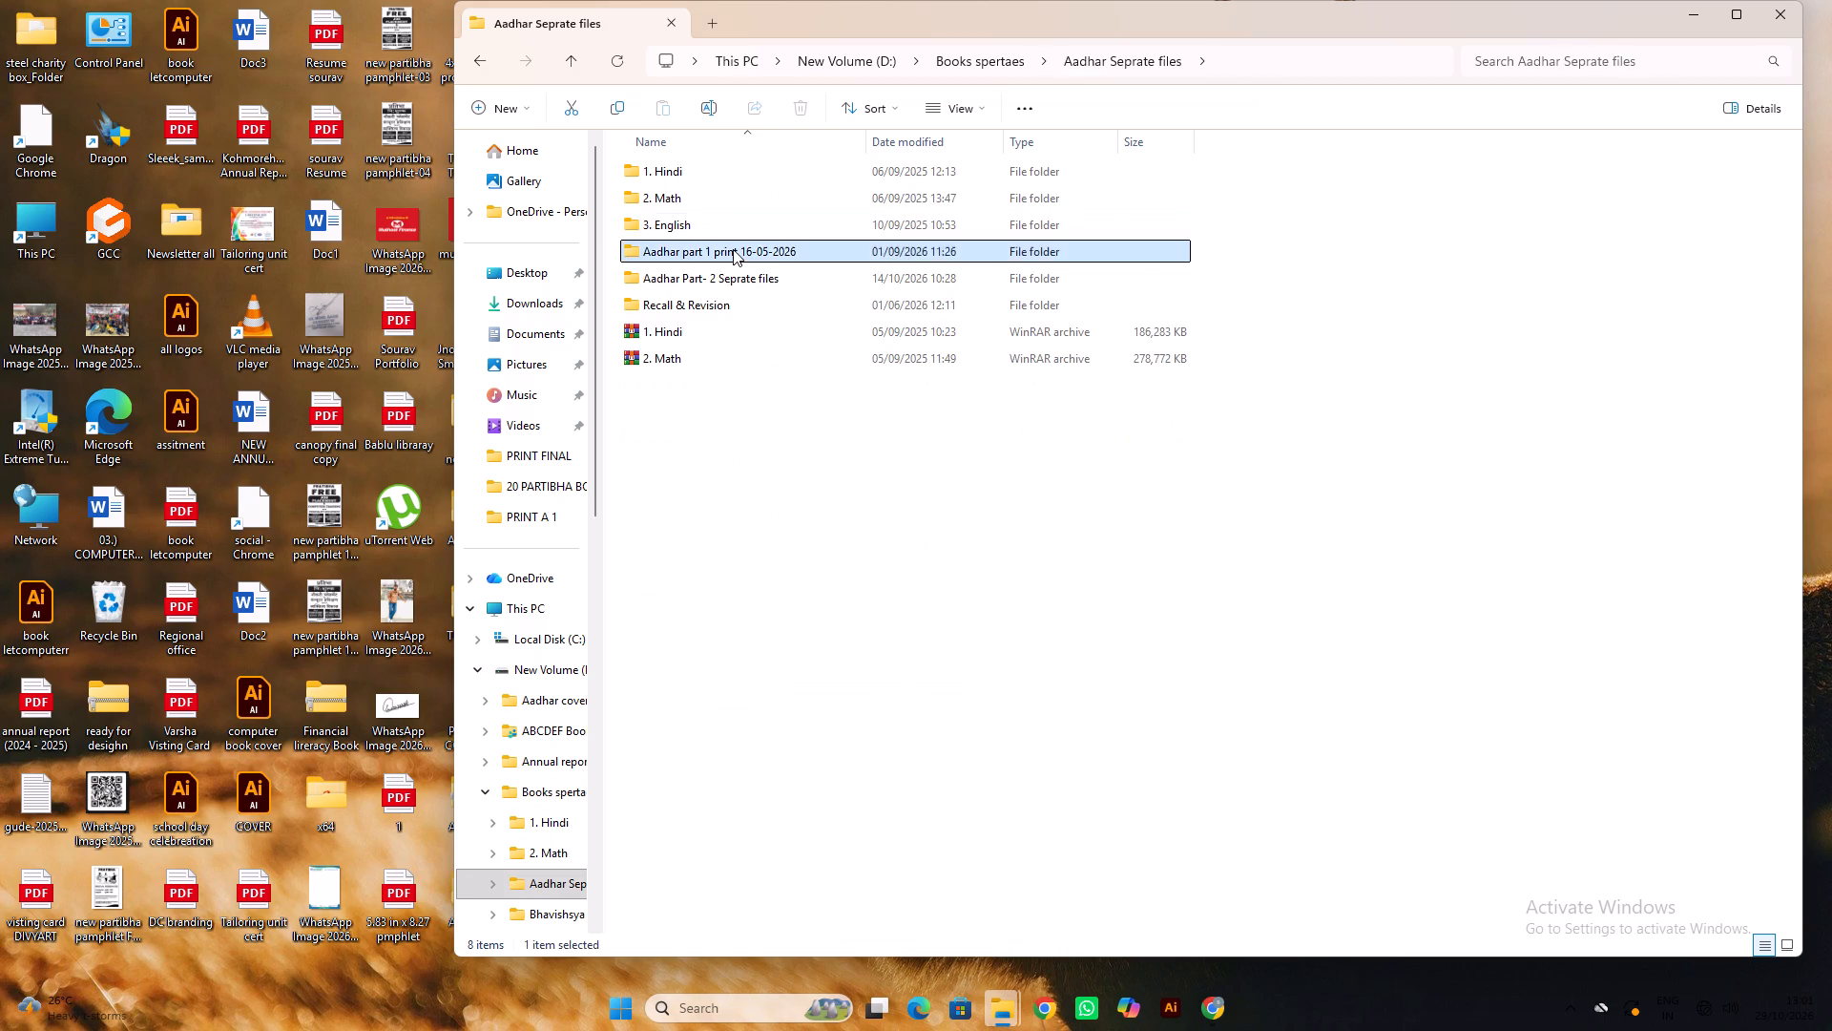
{"action": "scroll", "coordinate": [739, 272], "scroll_direction": "up", "scroll_amount": 3}
{"action": "left_click", "coordinate": [723, 173]}
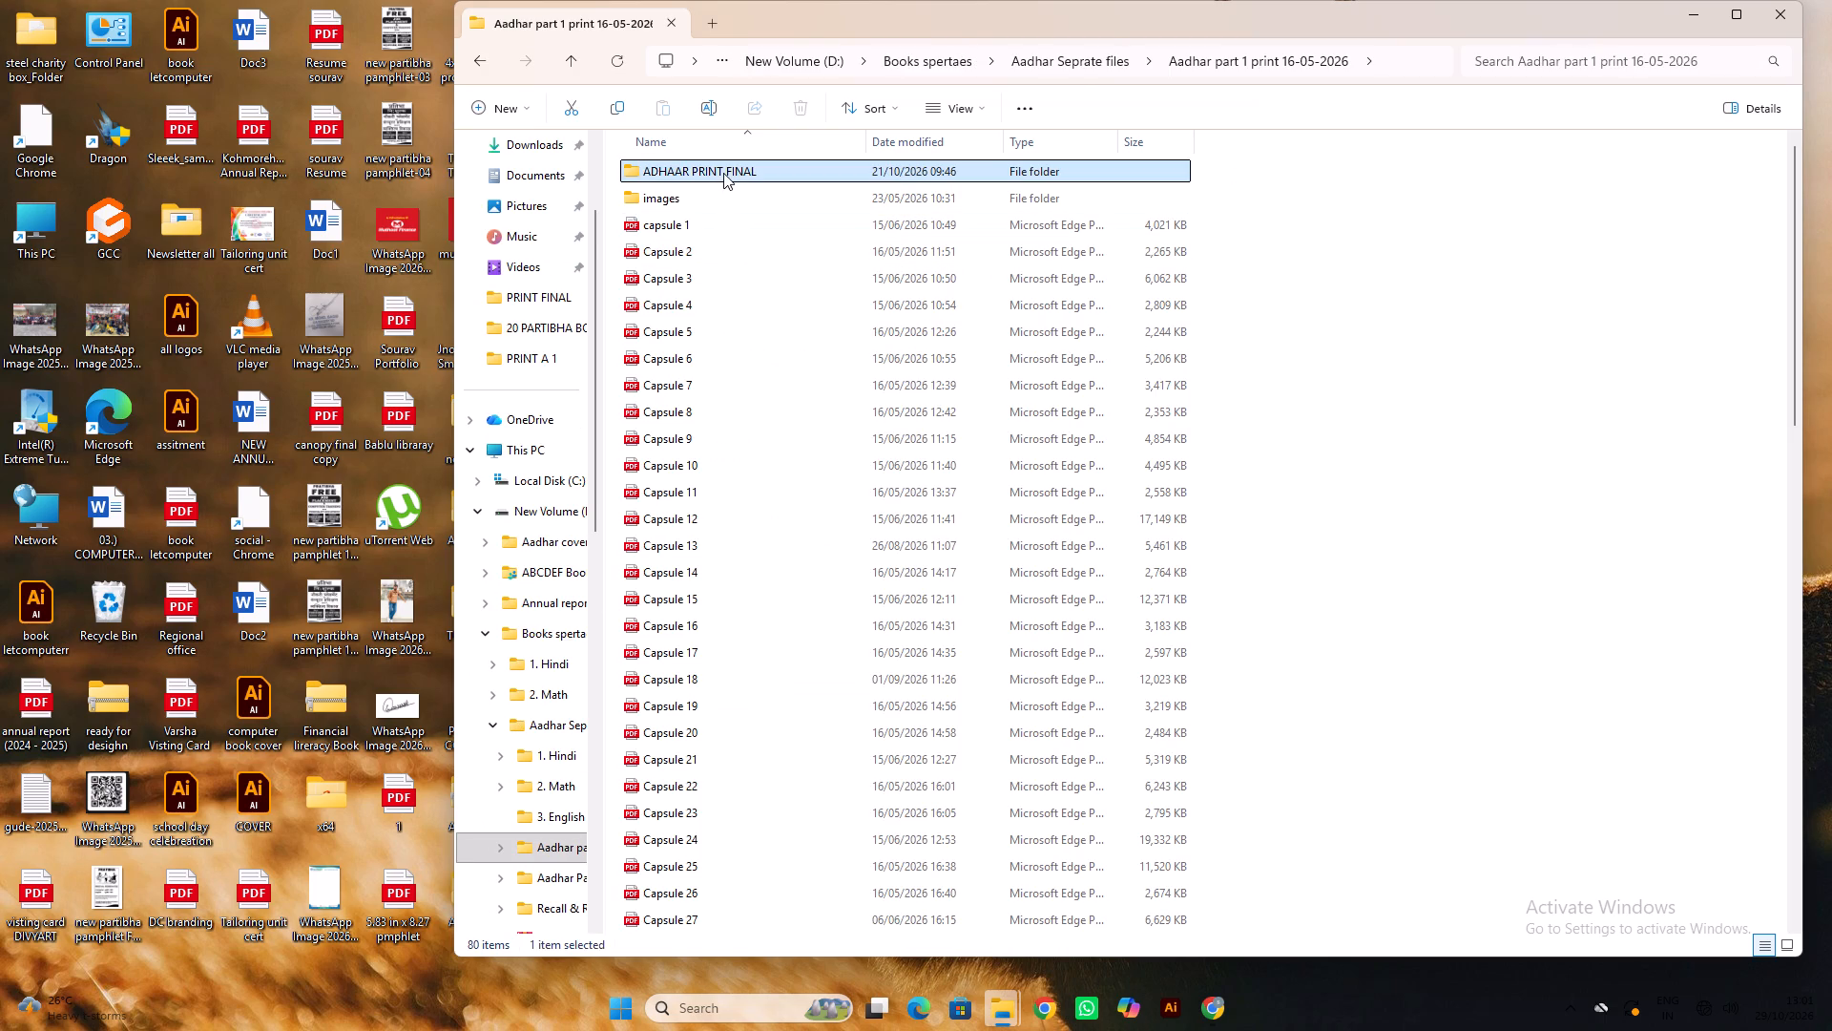
{"action": "double_click", "coordinate": [729, 170]}
{"action": "double_click", "coordinate": [760, 256]}
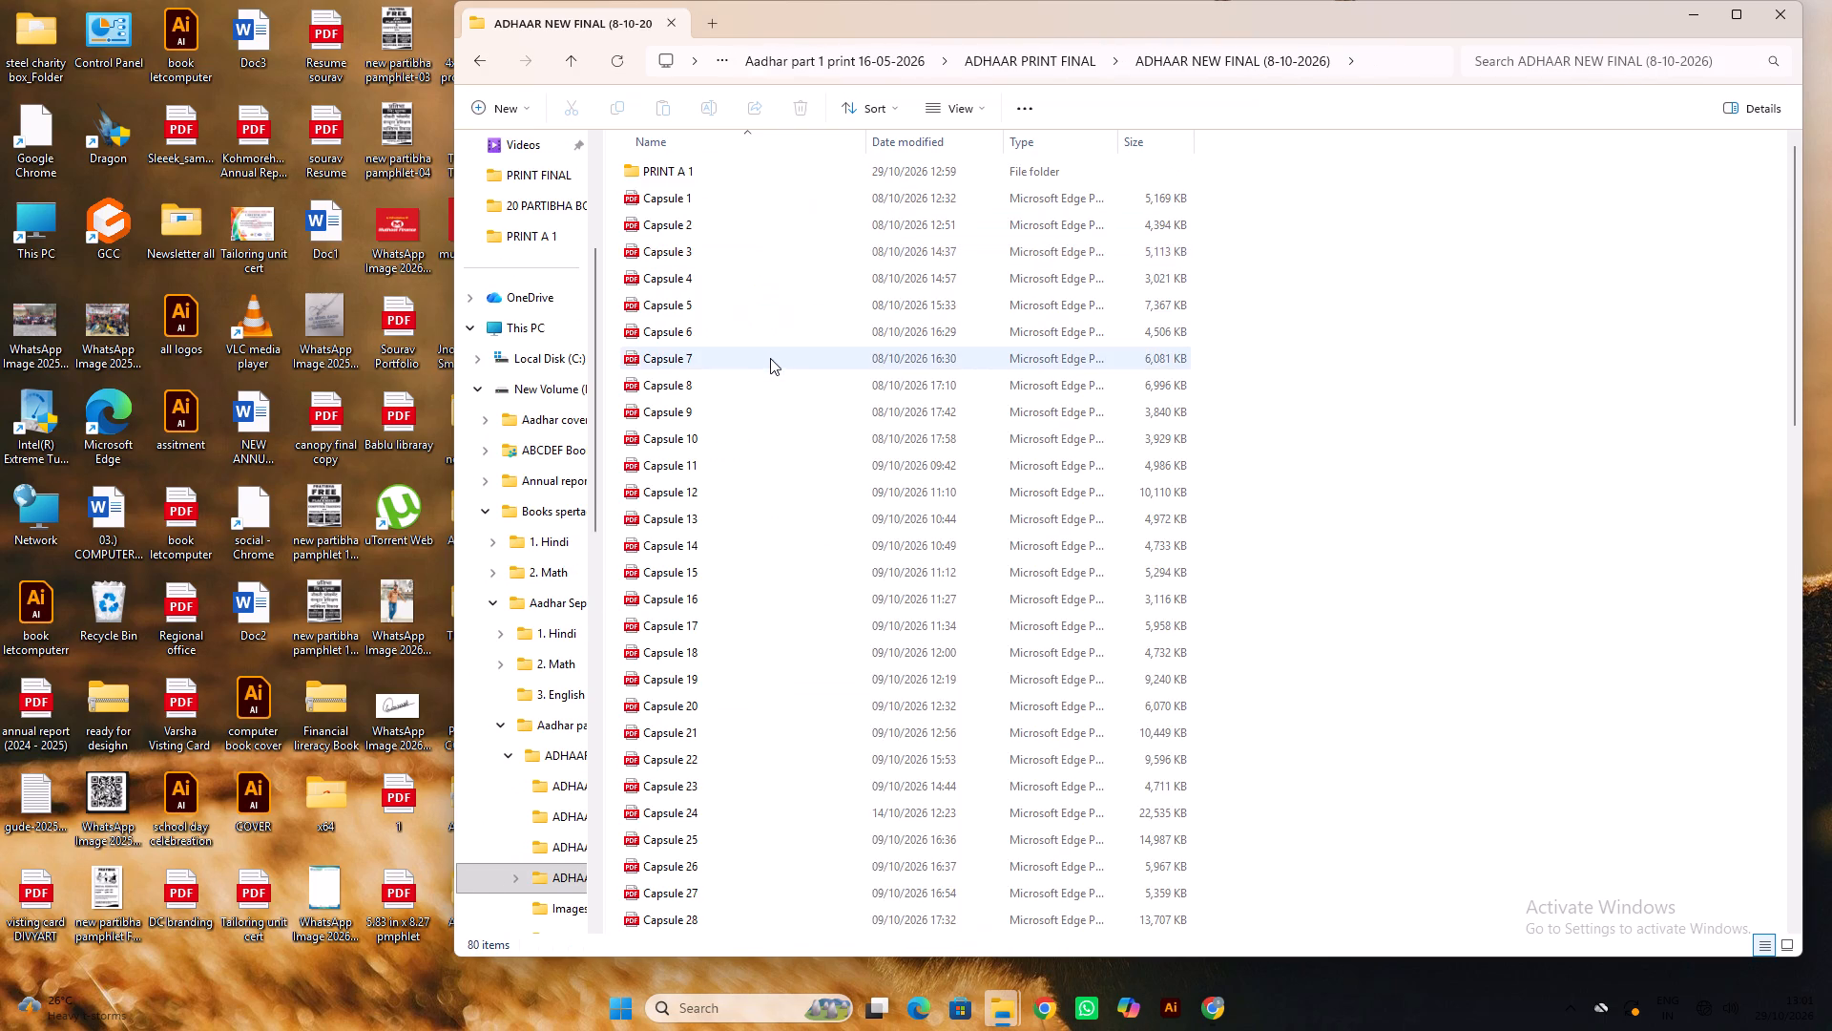
{"action": "scroll", "coordinate": [770, 359], "scroll_direction": "down", "scroll_amount": 5}
{"action": "scroll", "coordinate": [770, 359], "scroll_direction": "up", "scroll_amount": 5}
{"action": "left_click", "coordinate": [721, 330]}
{"action": "right_click", "coordinate": [721, 330]}
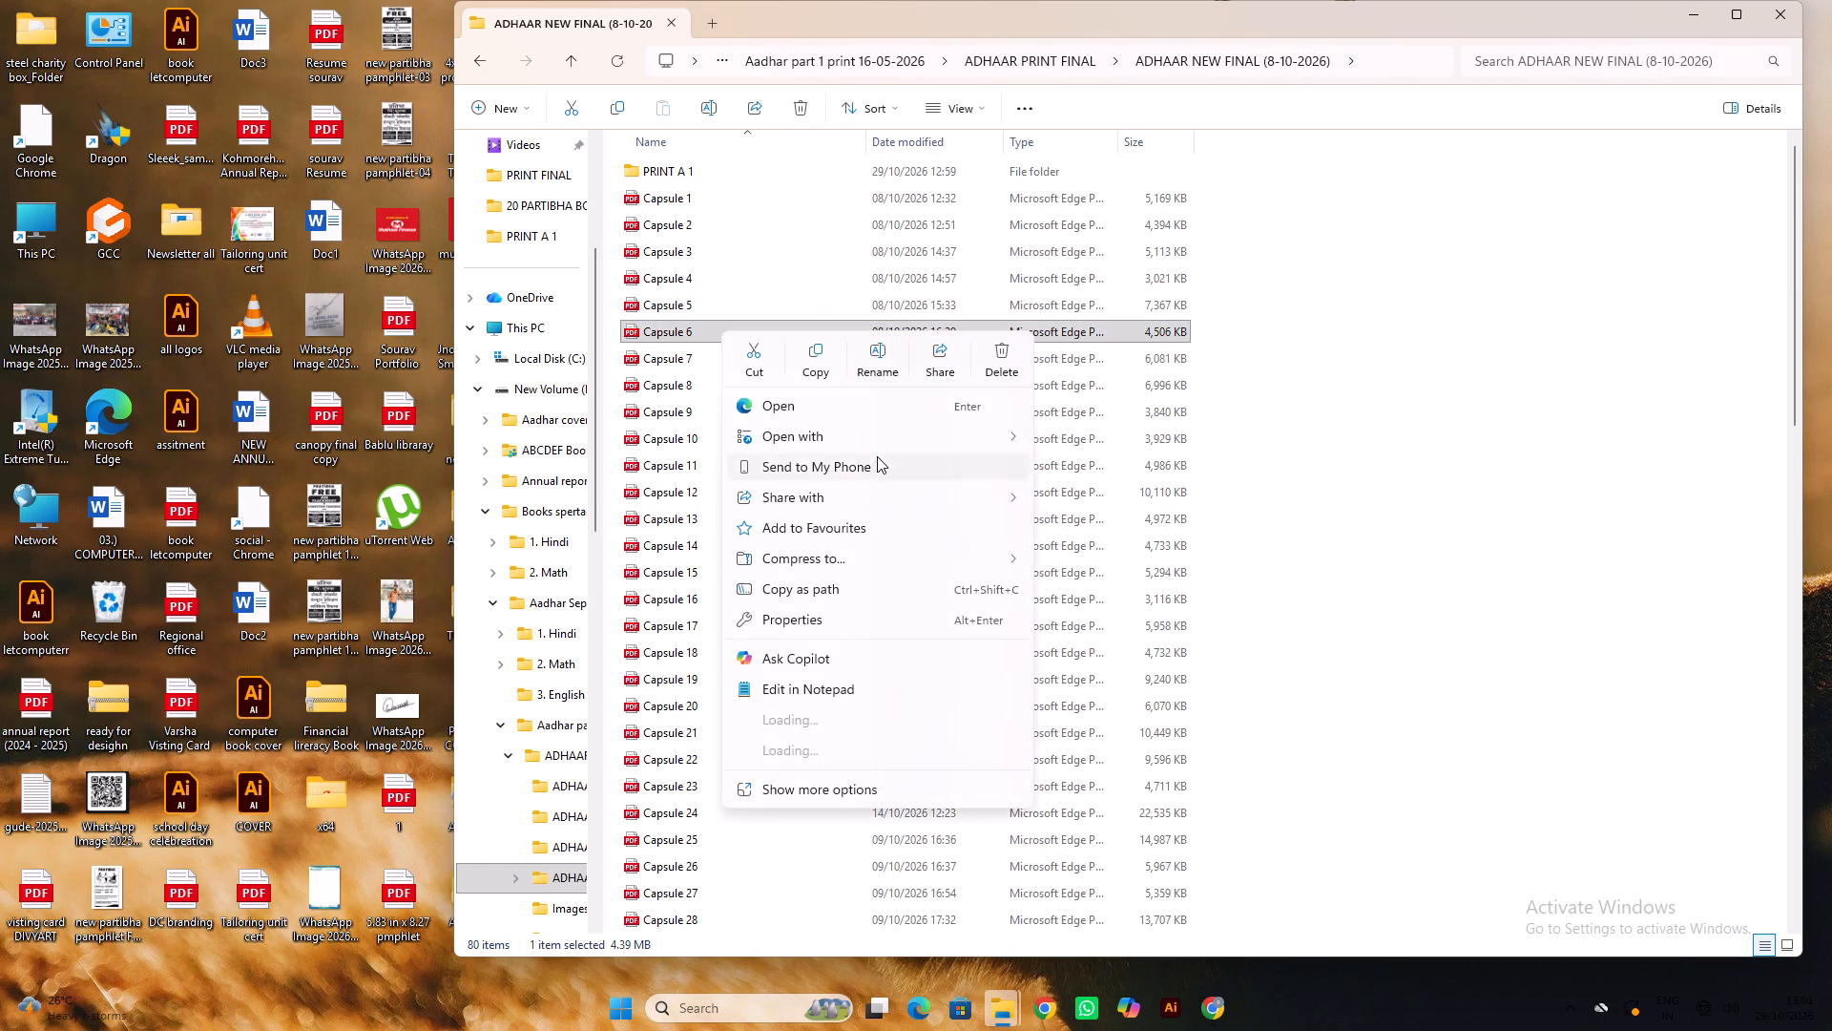
{"action": "left_click", "coordinate": [1135, 435]}
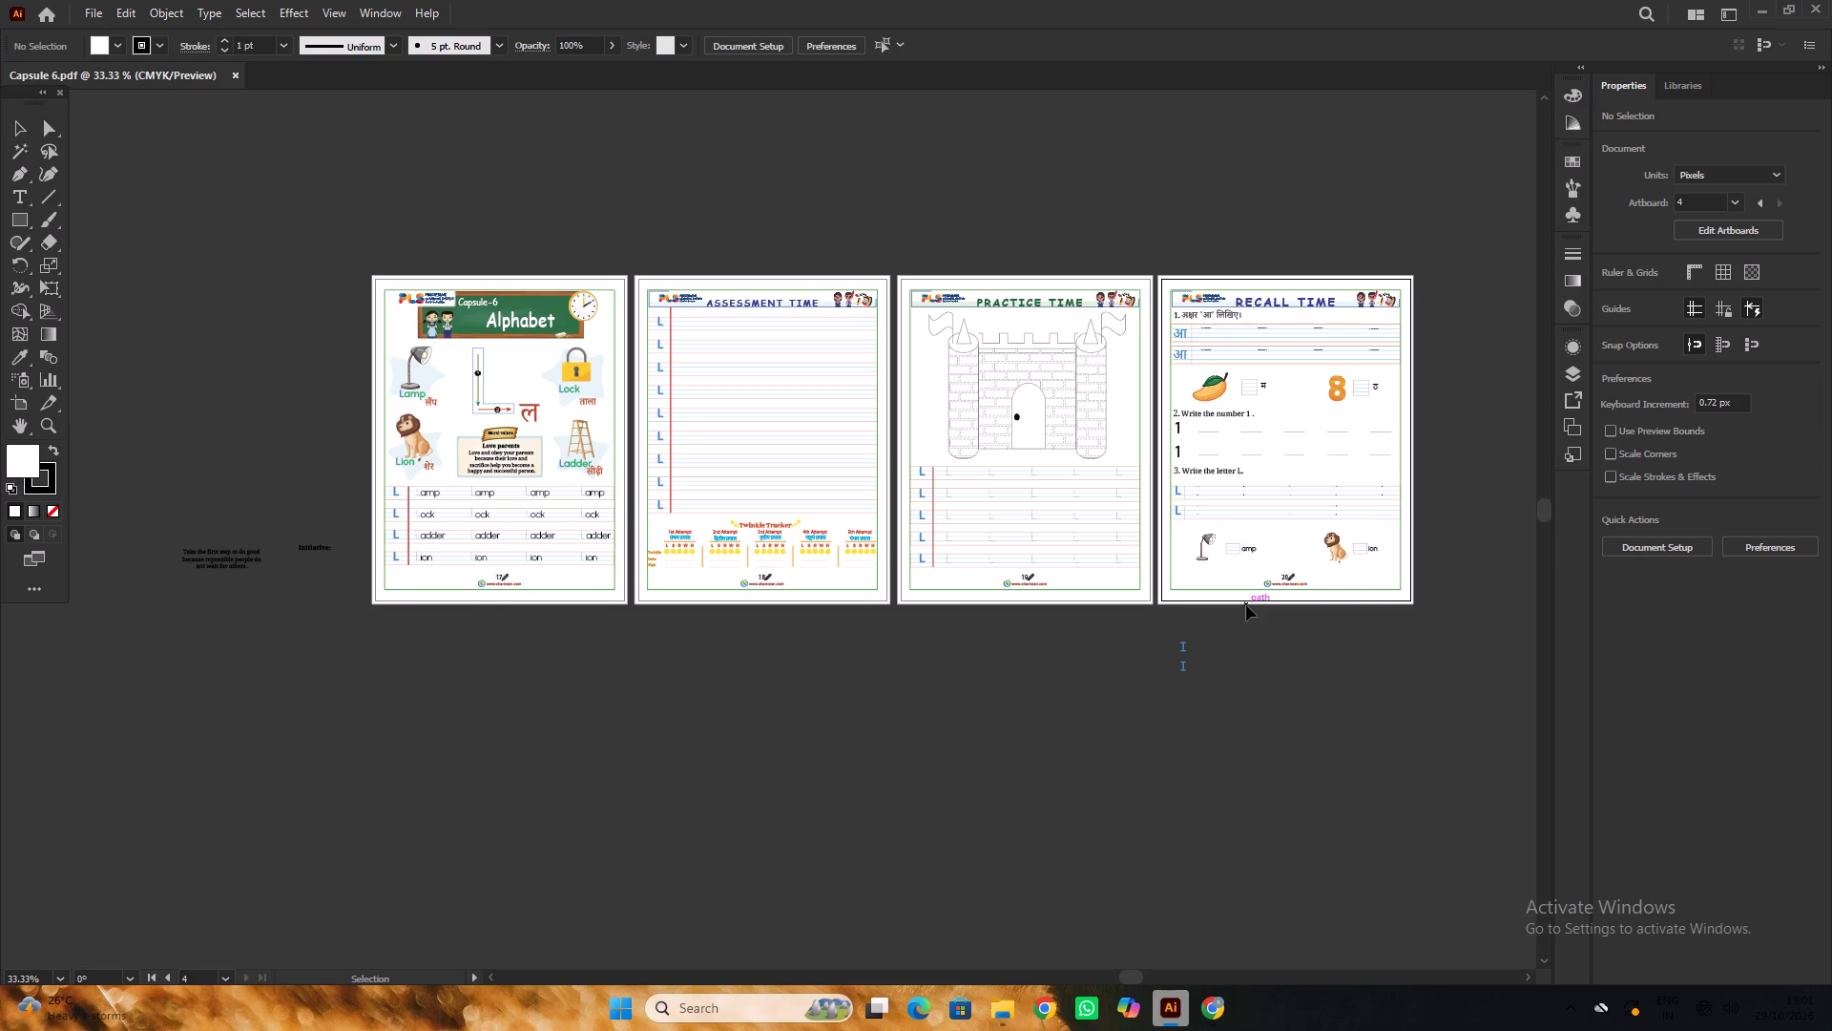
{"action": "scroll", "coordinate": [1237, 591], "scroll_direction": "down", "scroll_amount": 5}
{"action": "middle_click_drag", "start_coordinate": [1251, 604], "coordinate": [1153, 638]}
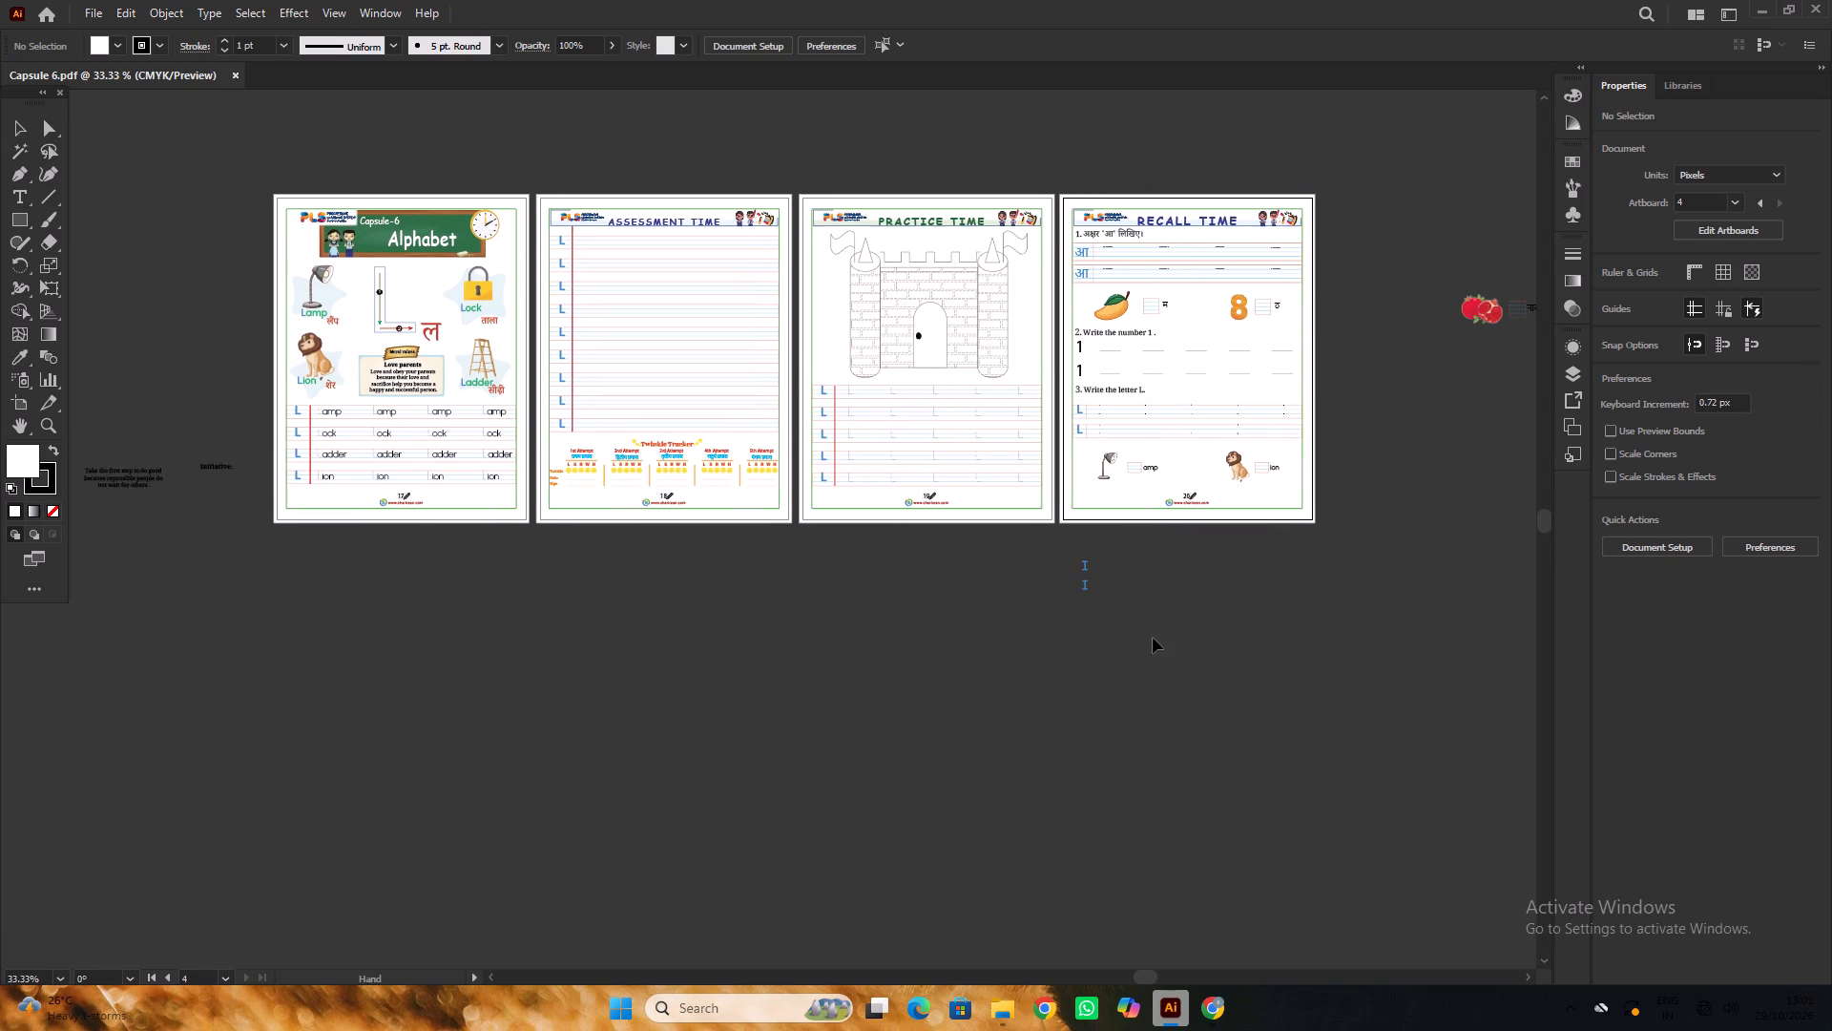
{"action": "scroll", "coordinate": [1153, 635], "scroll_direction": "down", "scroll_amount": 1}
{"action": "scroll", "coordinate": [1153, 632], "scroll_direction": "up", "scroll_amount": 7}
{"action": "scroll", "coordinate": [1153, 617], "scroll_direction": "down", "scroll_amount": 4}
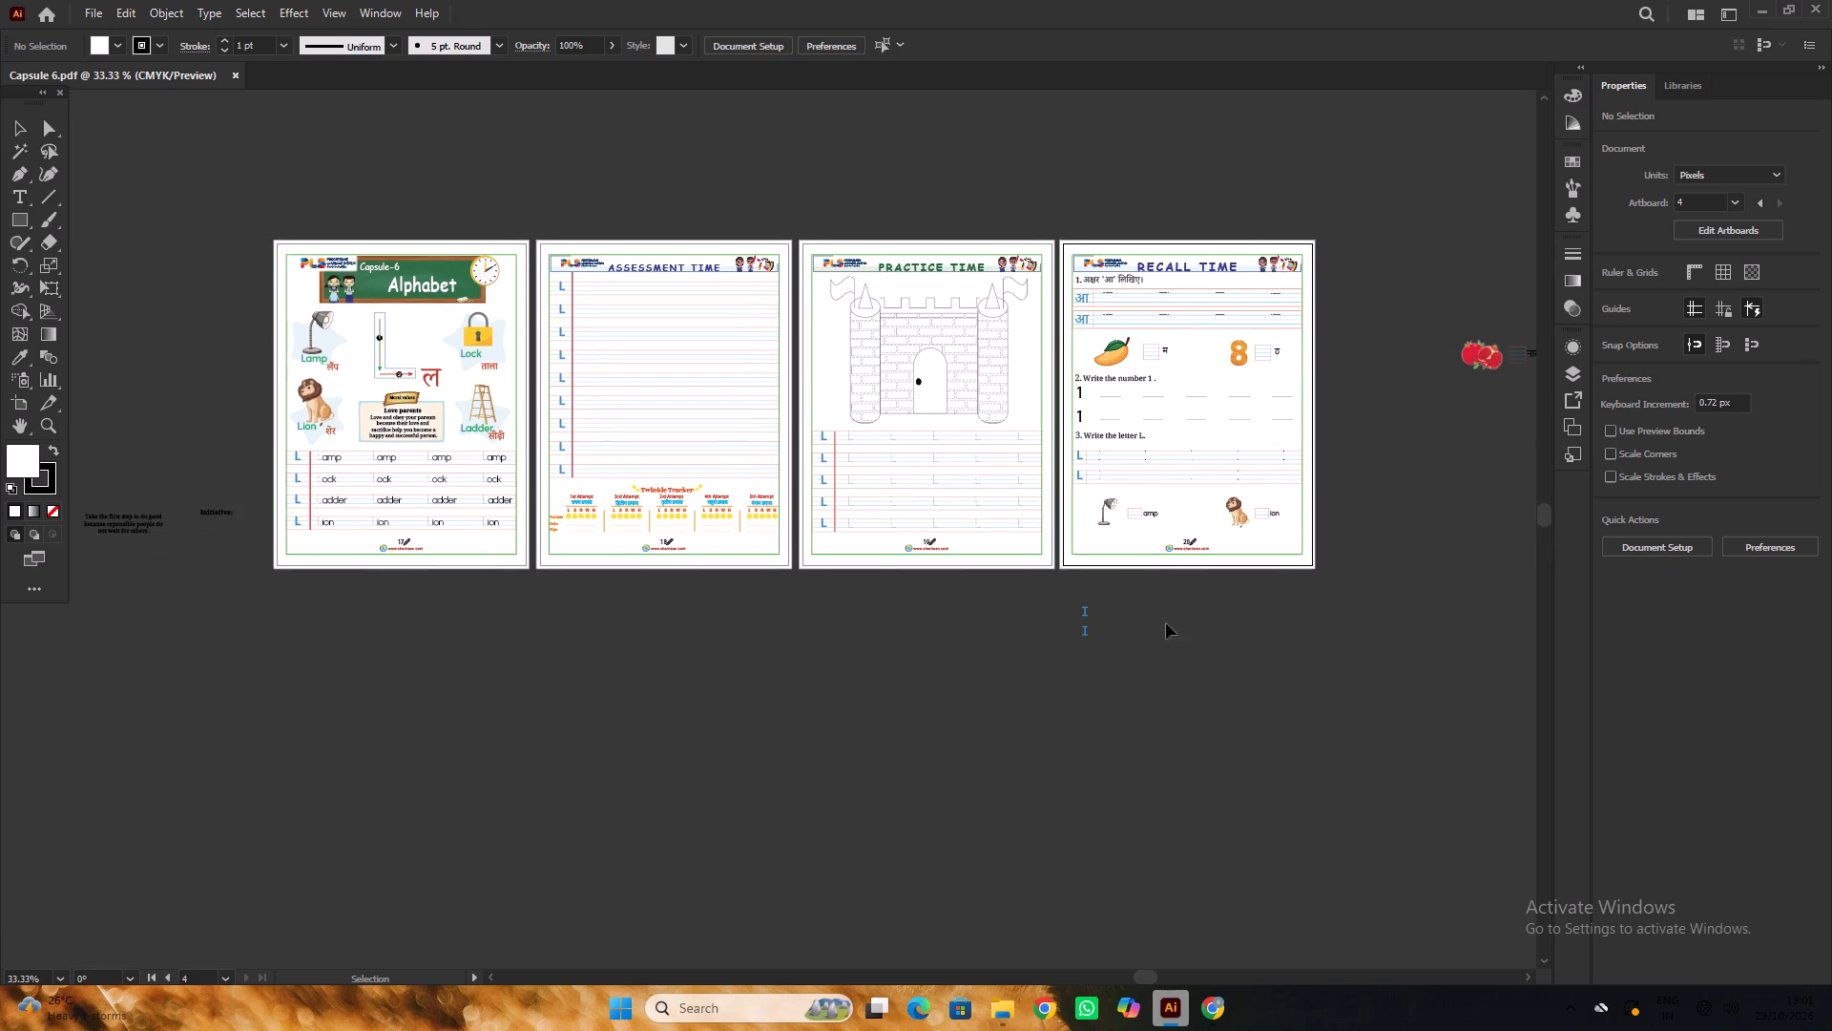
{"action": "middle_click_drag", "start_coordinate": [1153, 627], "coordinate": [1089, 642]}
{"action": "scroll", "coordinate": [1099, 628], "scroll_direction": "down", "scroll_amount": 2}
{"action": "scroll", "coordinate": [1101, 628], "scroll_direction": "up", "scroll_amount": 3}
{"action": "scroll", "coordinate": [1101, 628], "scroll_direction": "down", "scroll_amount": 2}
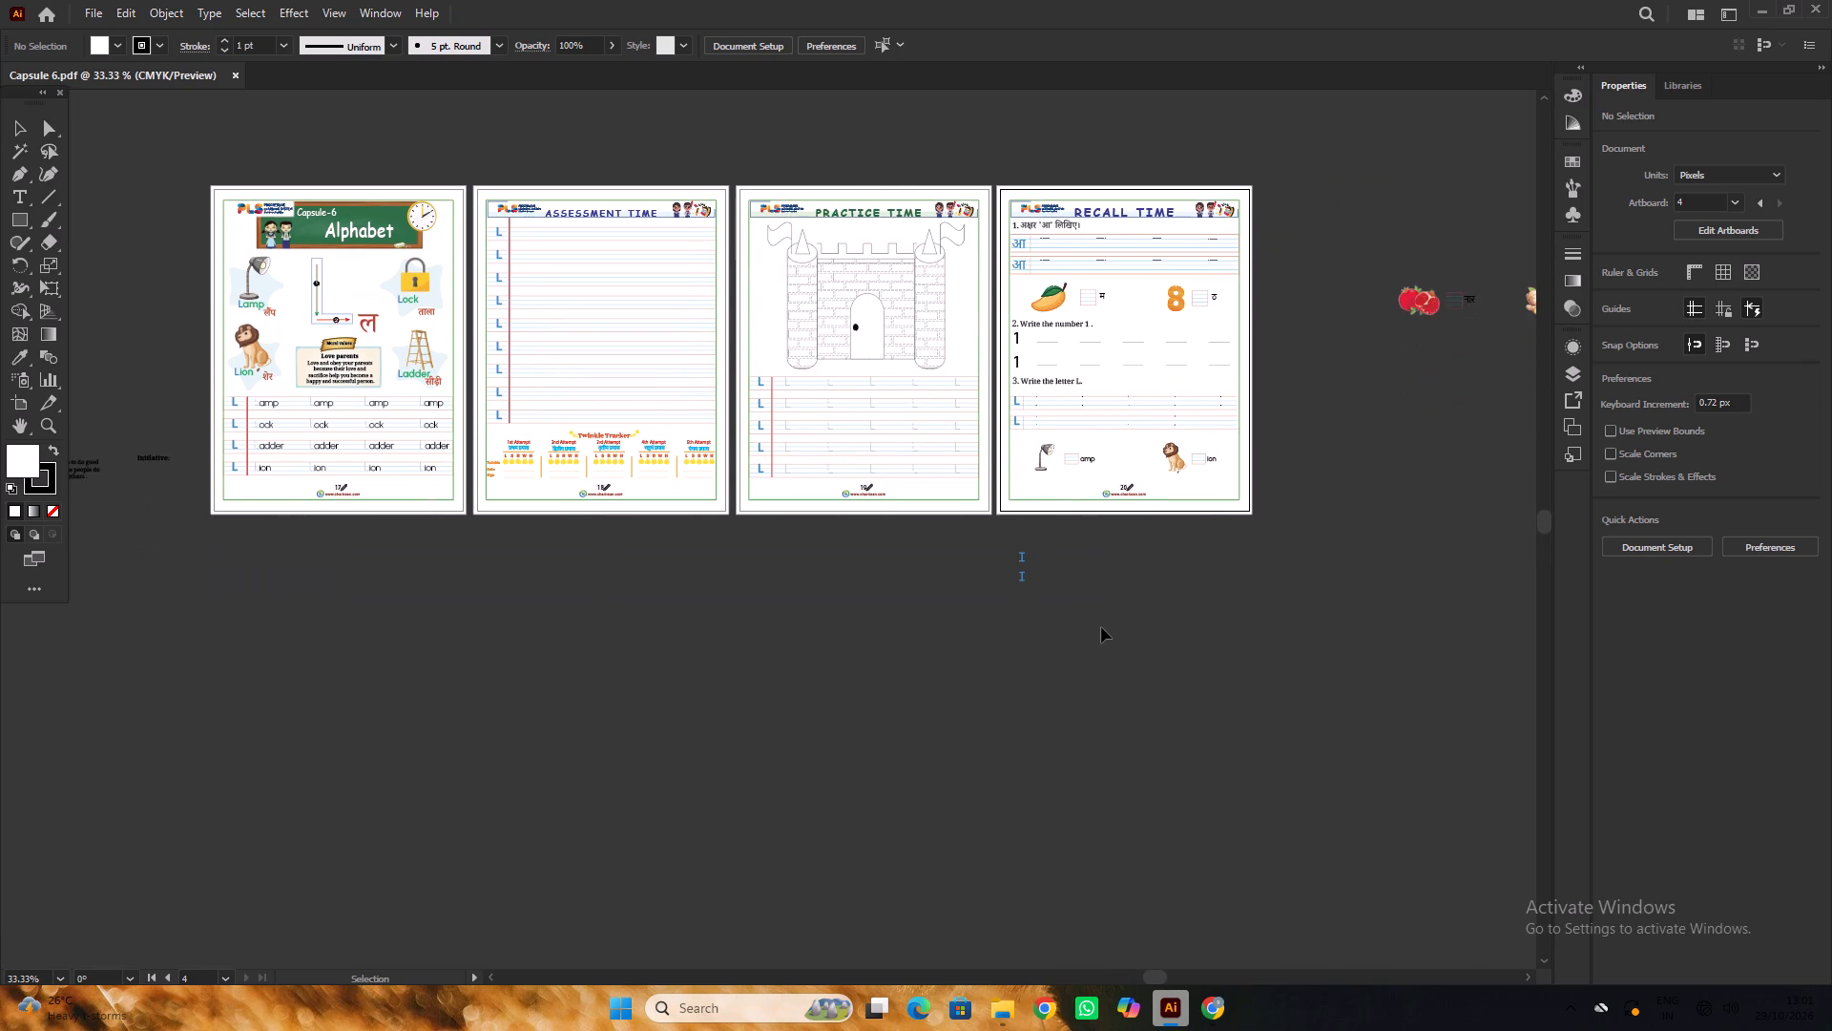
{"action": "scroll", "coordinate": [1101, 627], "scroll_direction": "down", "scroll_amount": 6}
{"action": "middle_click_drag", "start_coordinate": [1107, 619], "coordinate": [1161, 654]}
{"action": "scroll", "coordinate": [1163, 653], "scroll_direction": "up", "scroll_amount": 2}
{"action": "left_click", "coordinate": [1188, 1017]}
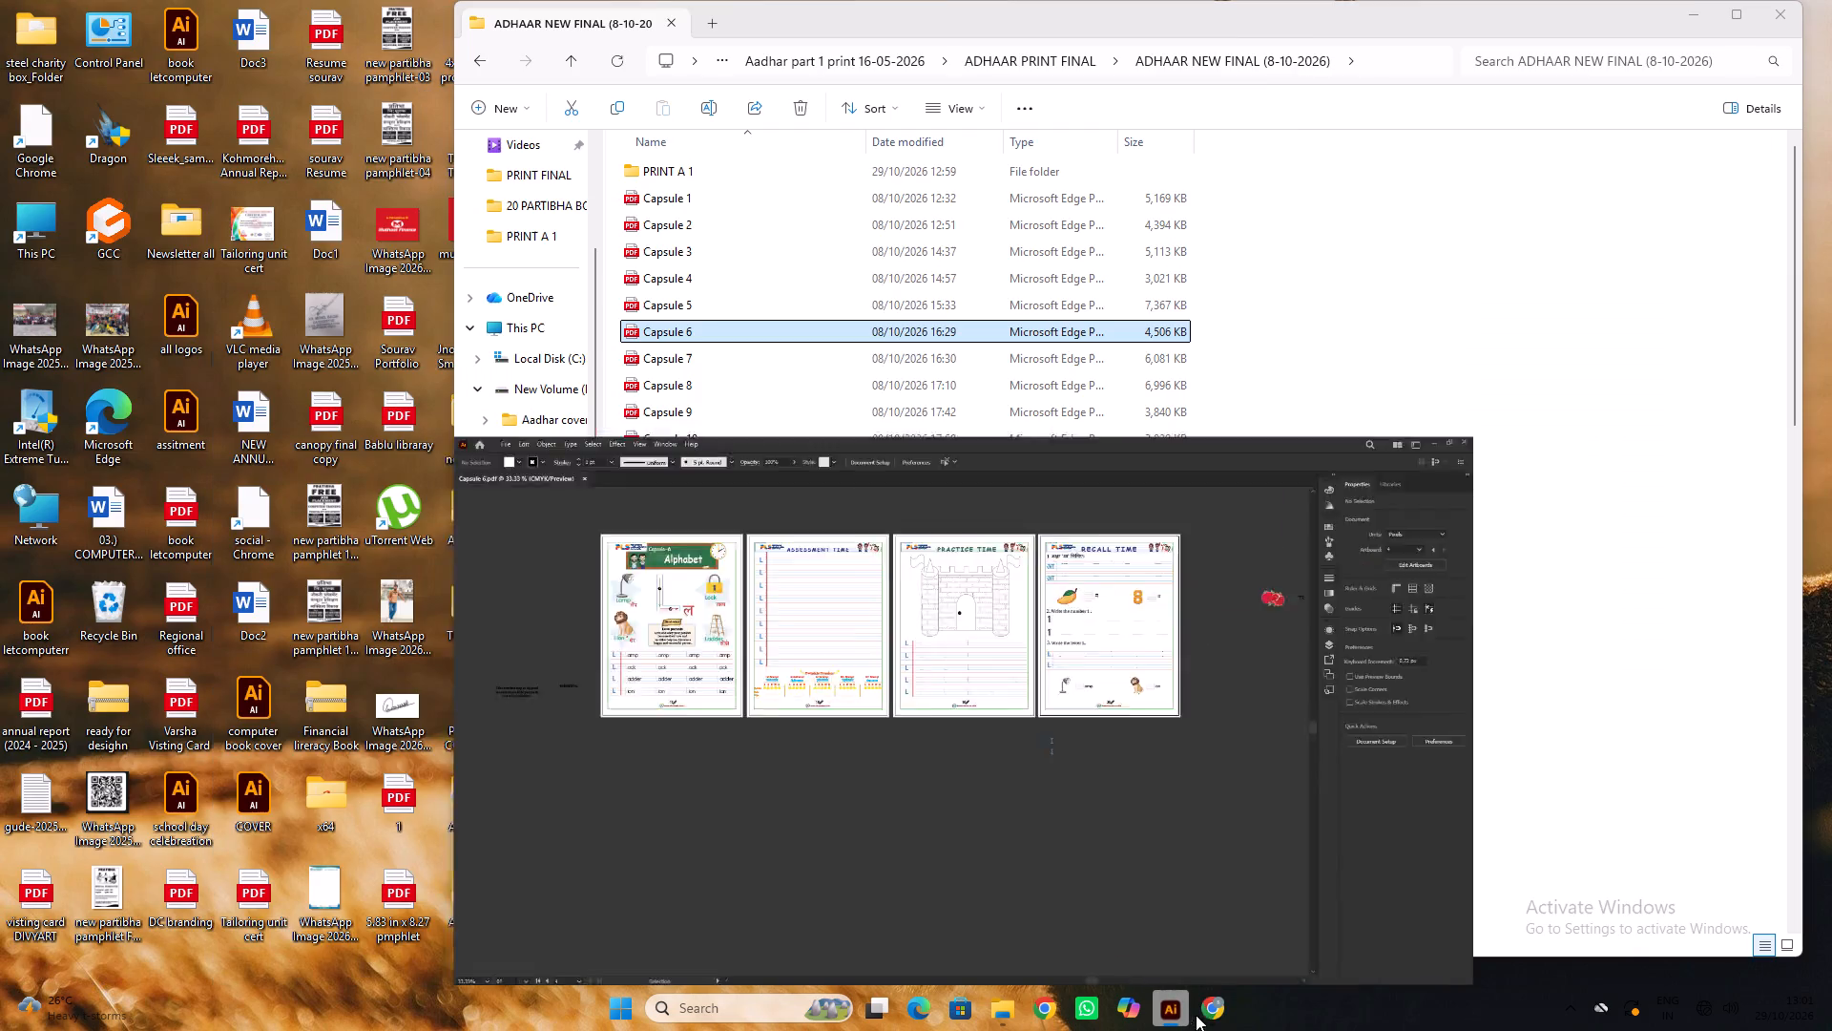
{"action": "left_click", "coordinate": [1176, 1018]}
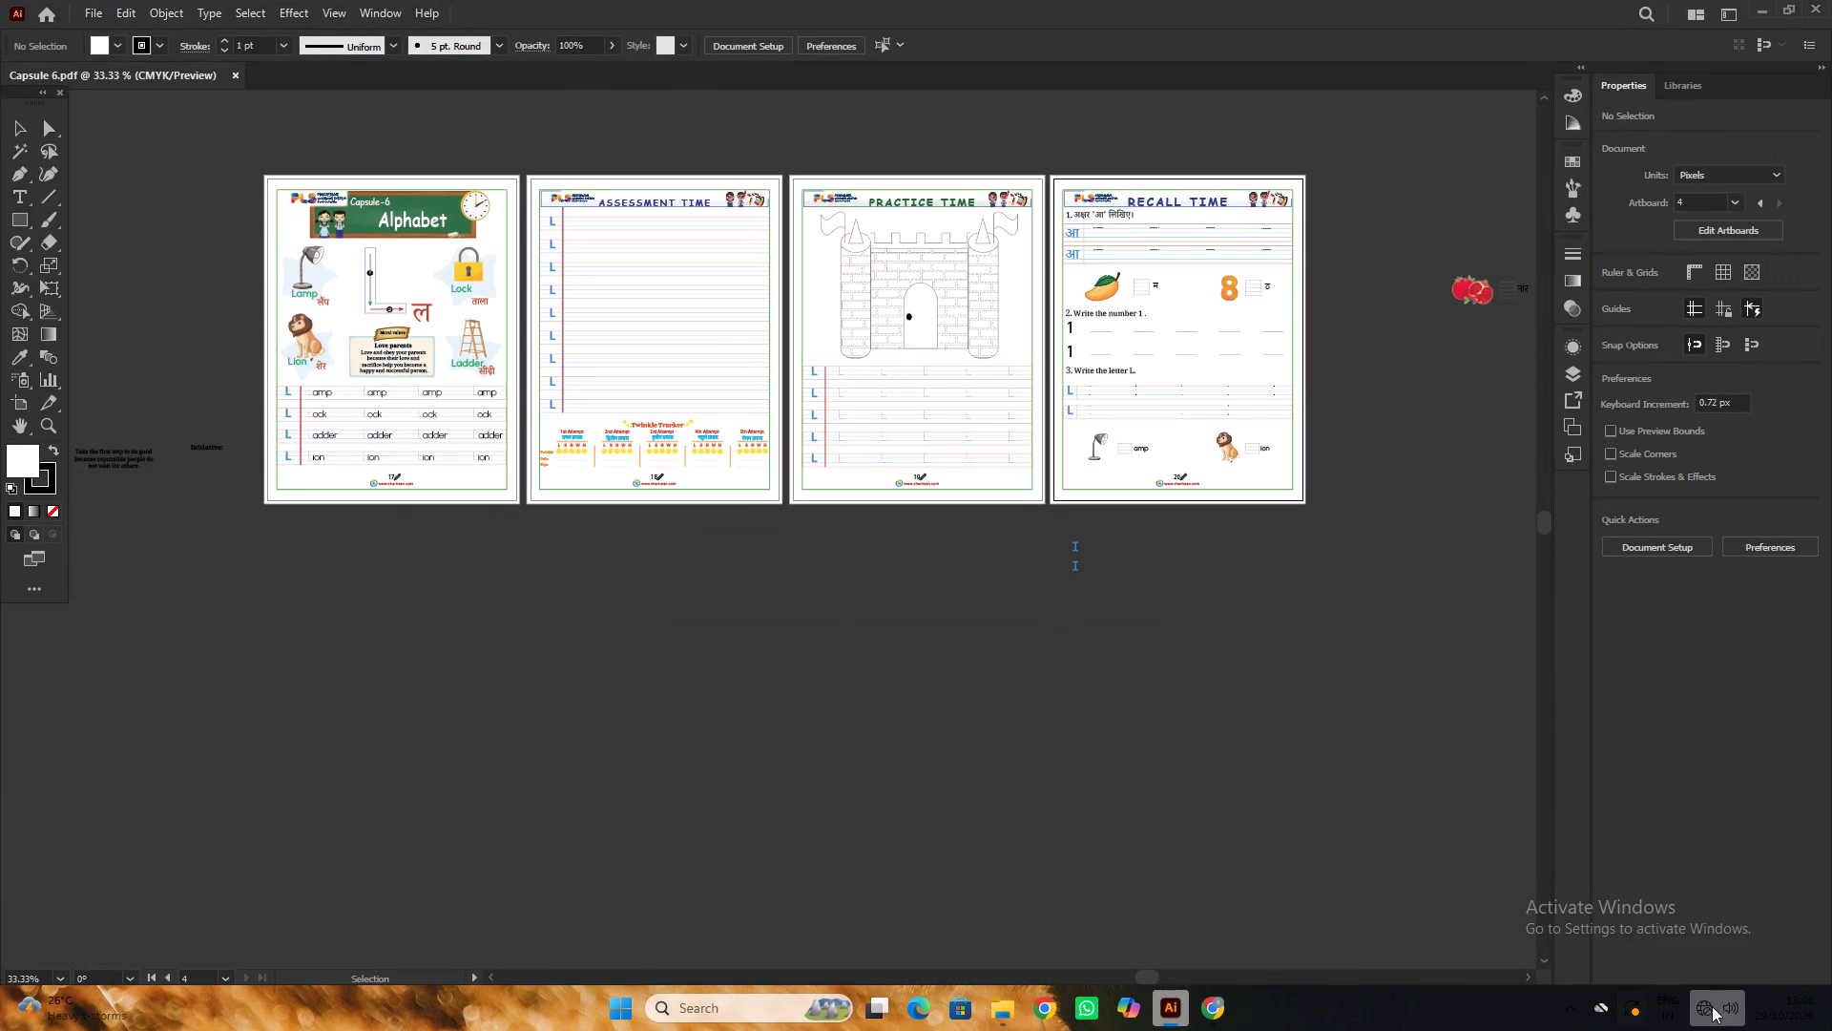
Turn on Wi-Fi and view the available networks to check the Airtel network's connection.
{"action": "left_click", "coordinate": [1708, 1006]}
{"action": "left_click", "coordinate": [1519, 692]}
{"action": "left_click", "coordinate": [1568, 692]}
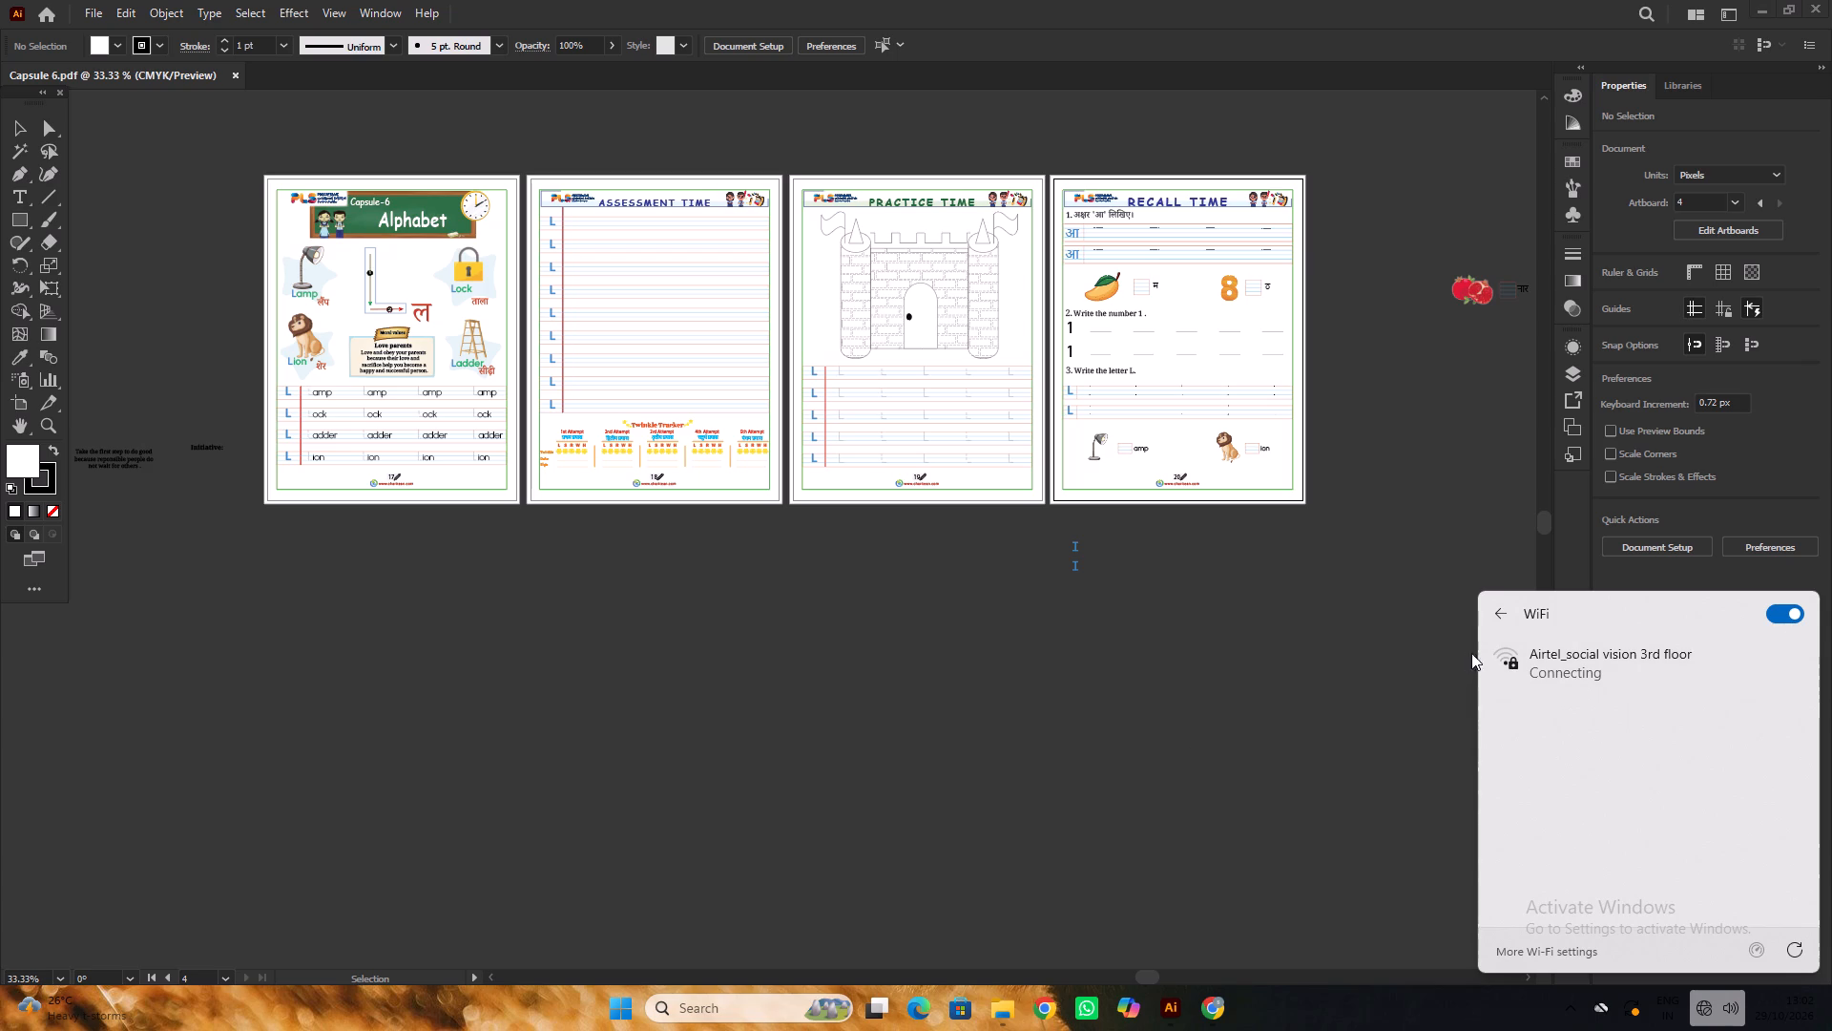
{"action": "left_click", "coordinate": [1255, 667]}
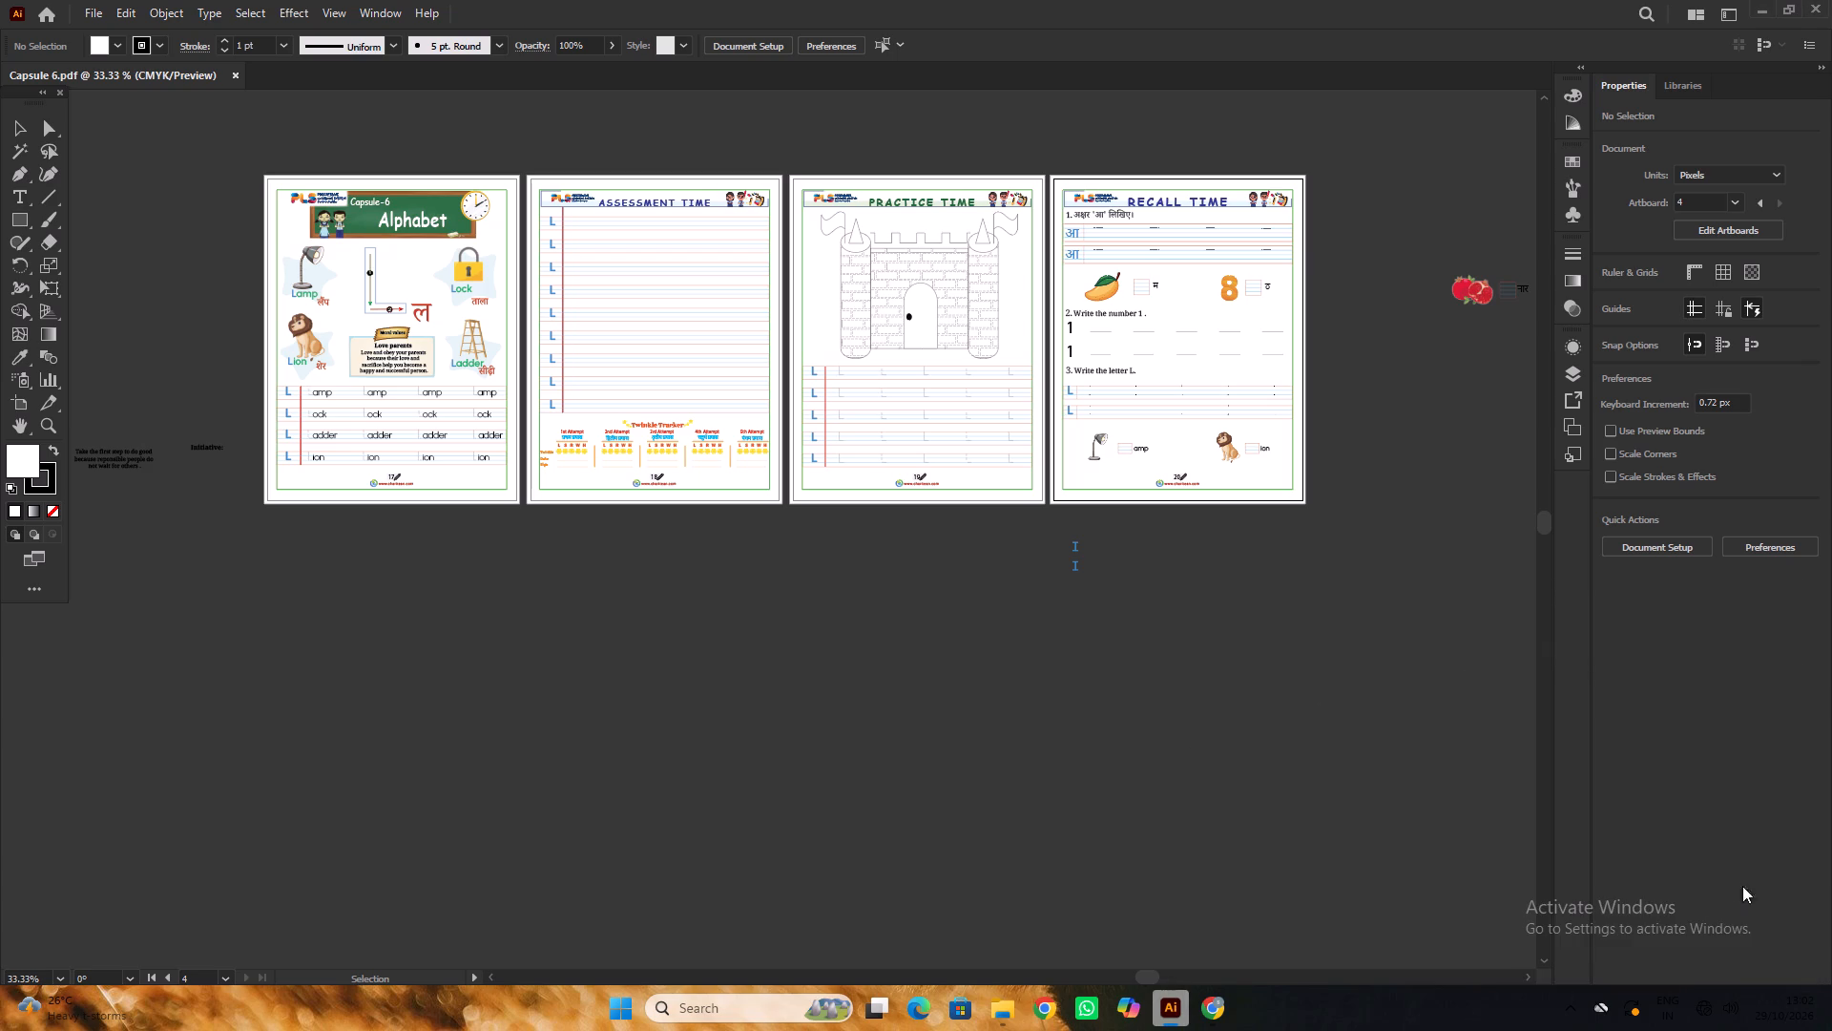
Check the Wi-Fi connection status and its network list several times, switching briefly to Chrome to look at the open YouTube page.
{"action": "left_click", "coordinate": [1704, 1014]}
{"action": "left_click", "coordinate": [1564, 703]}
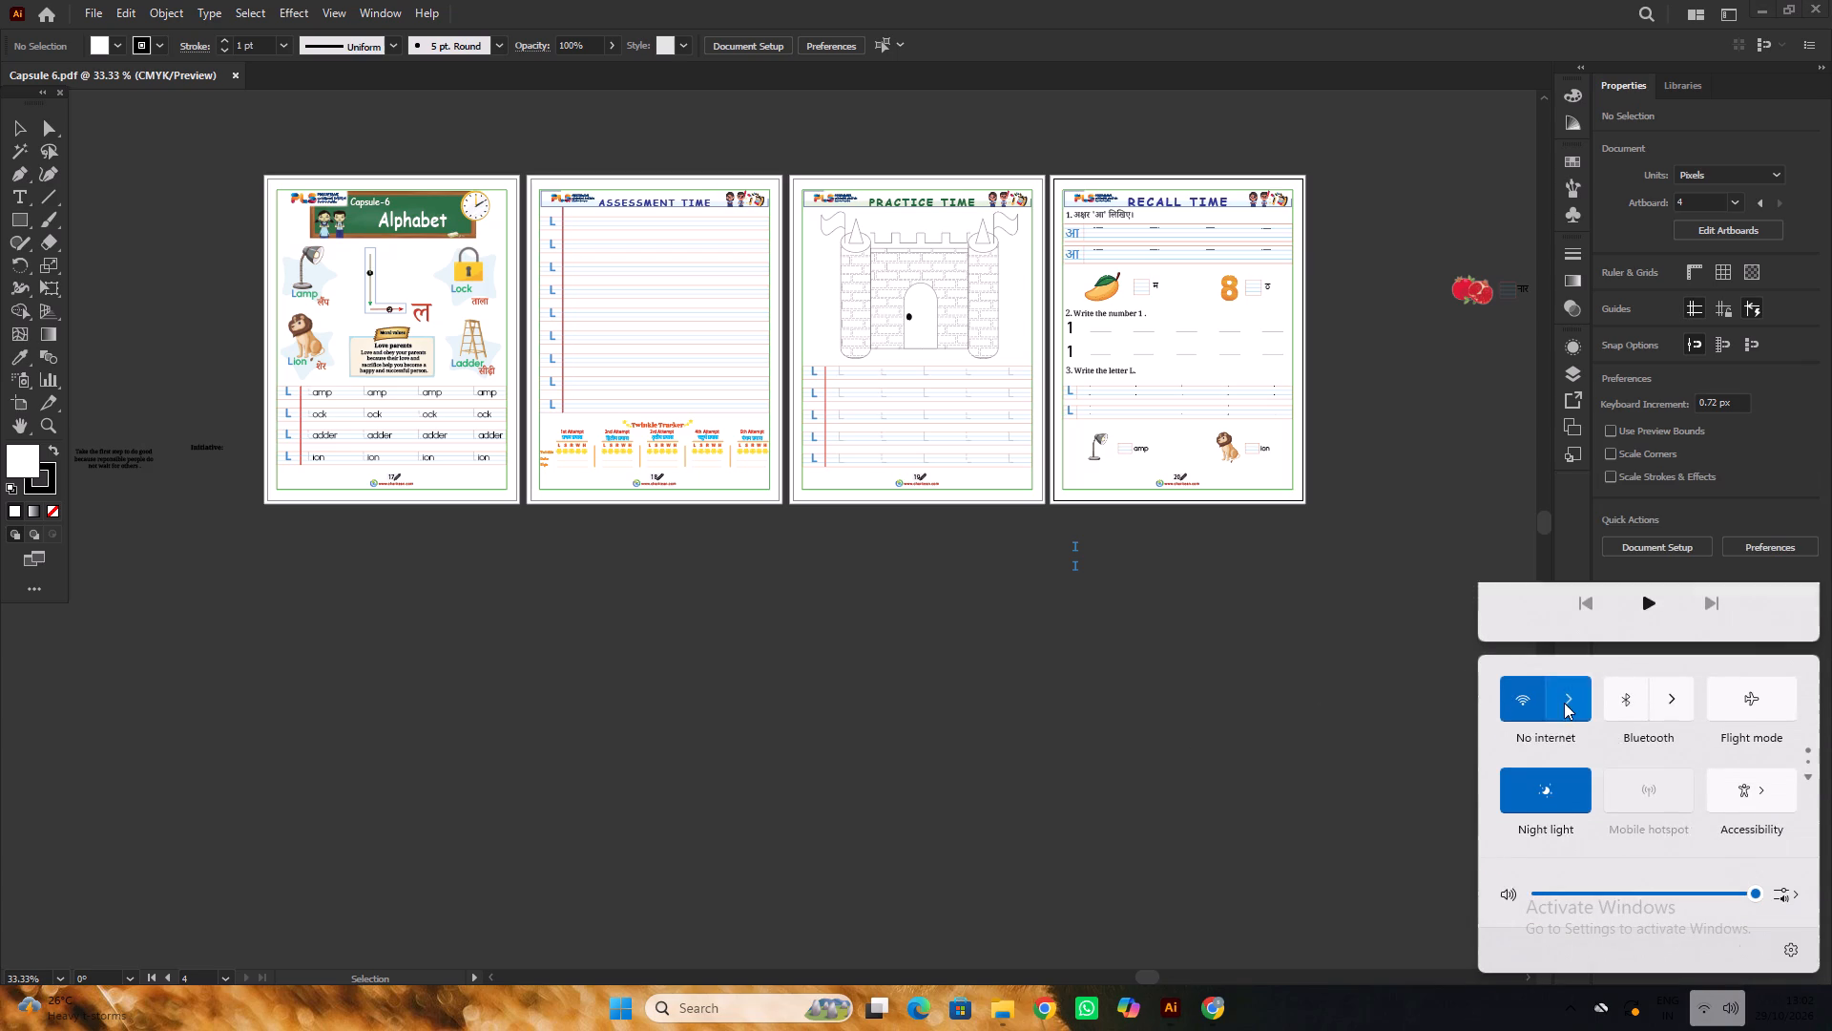
{"action": "double_click", "coordinate": [1268, 723]}
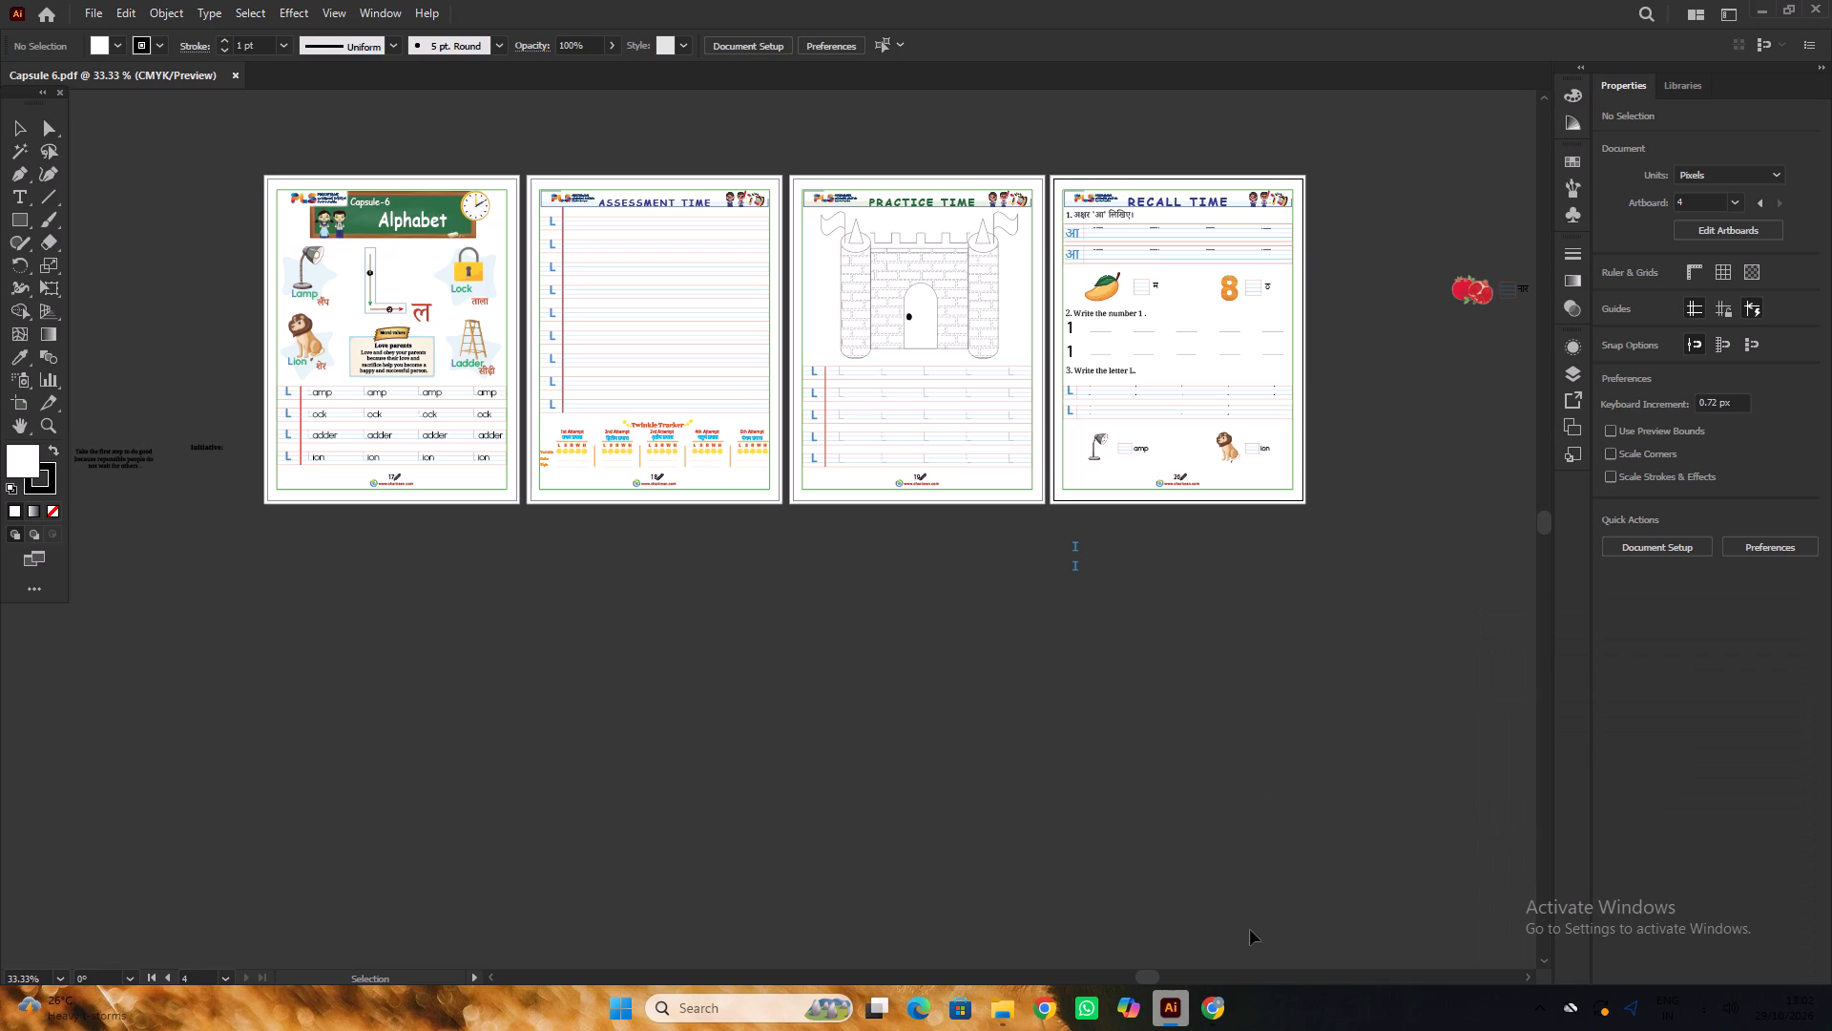
{"action": "left_click", "coordinate": [1228, 995]}
{"action": "left_click", "coordinate": [1227, 995]}
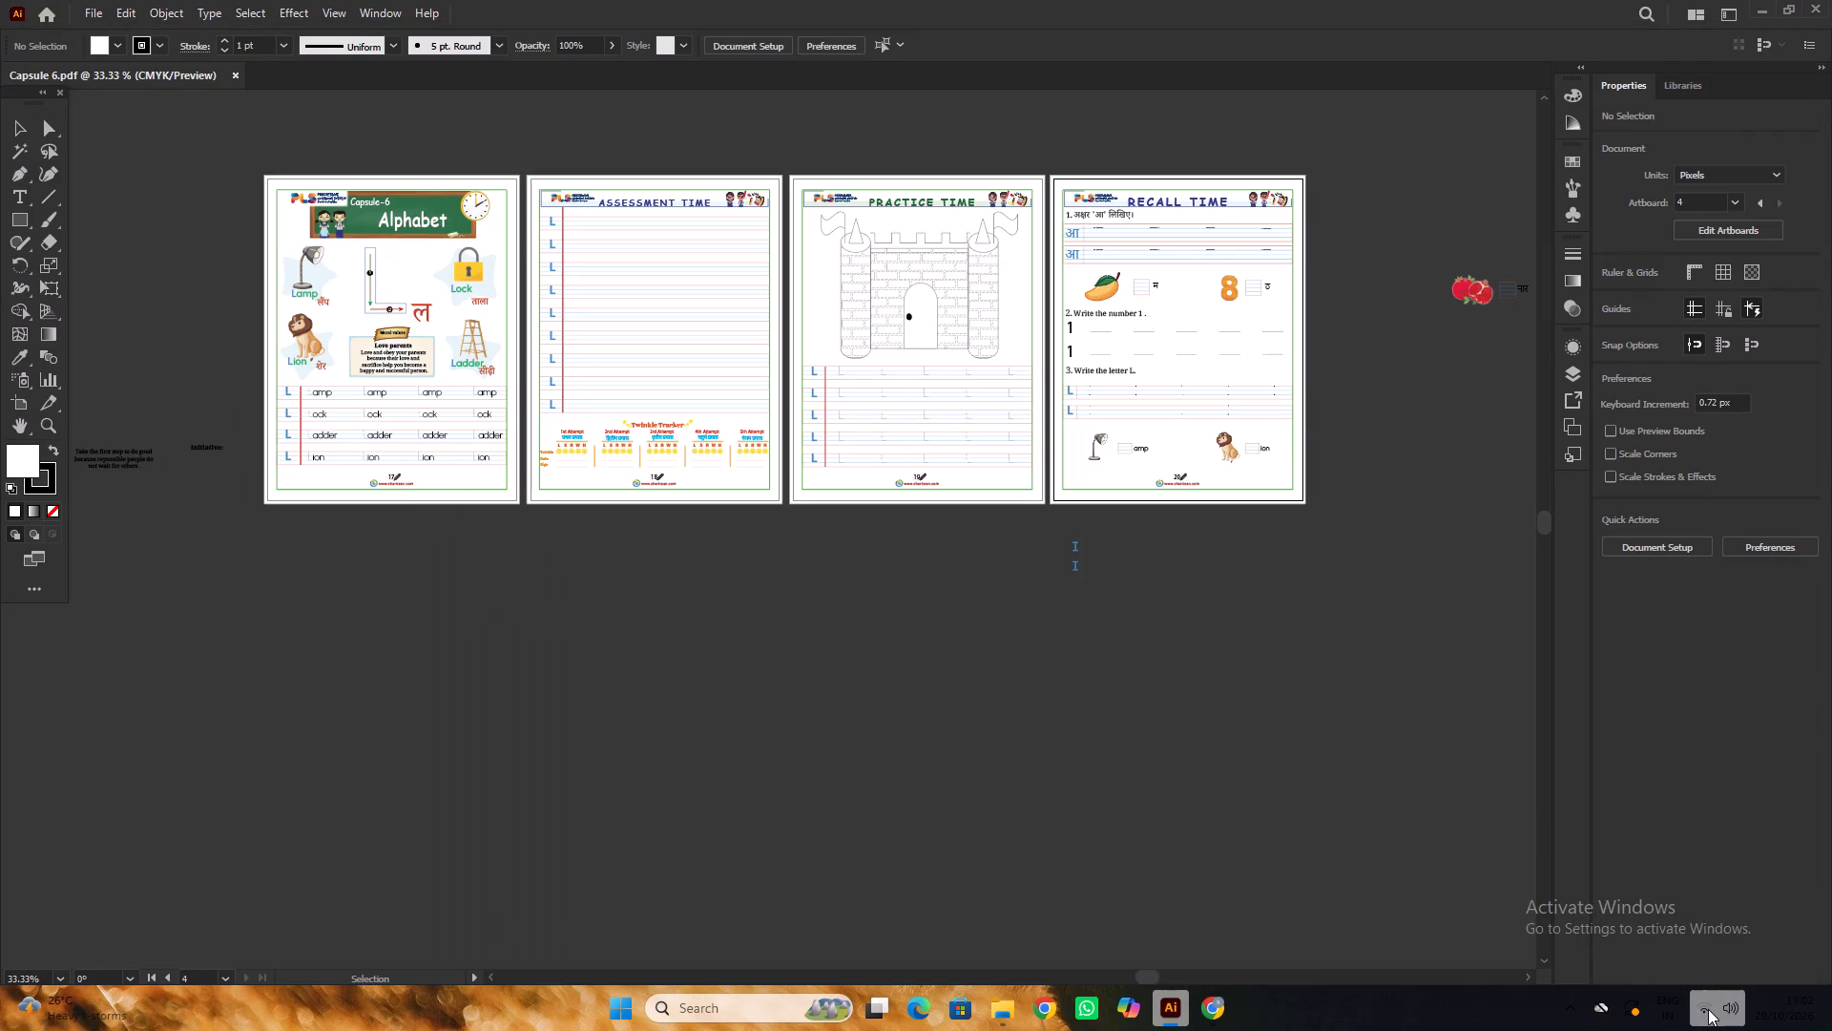
{"action": "left_click", "coordinate": [1707, 1008]}
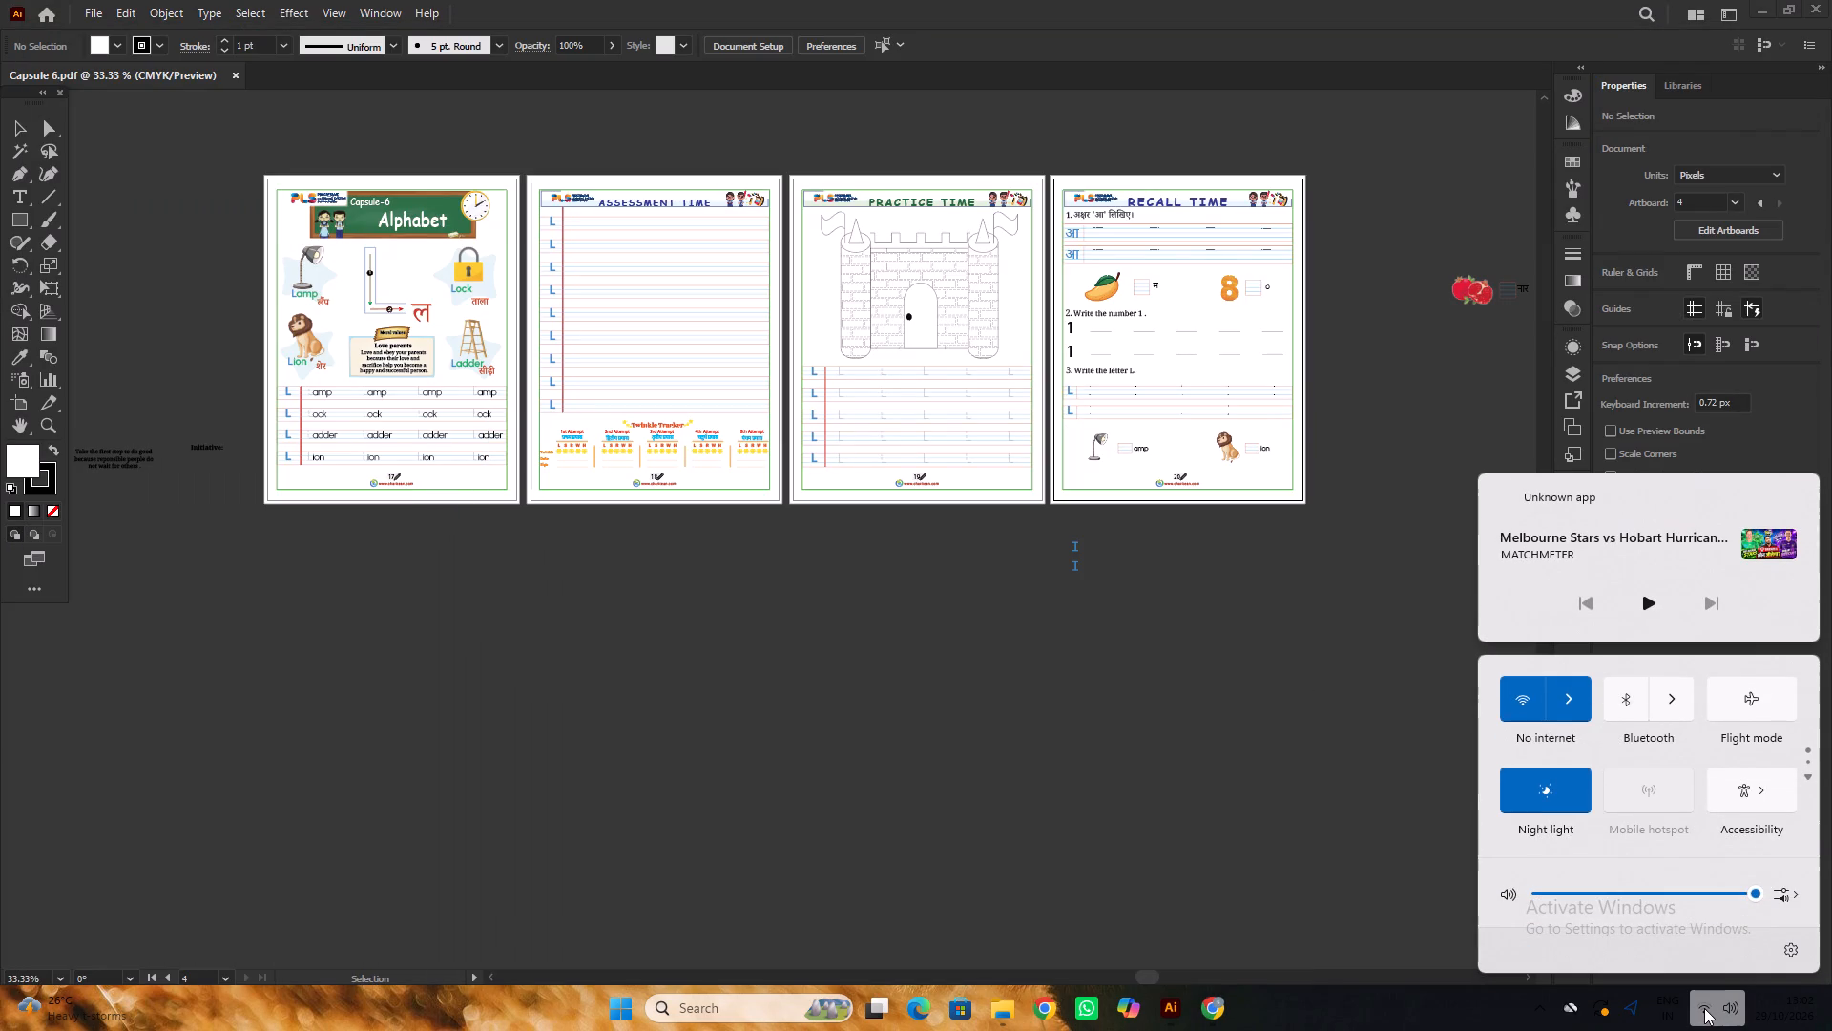
{"action": "double_click", "coordinate": [1704, 1007]}
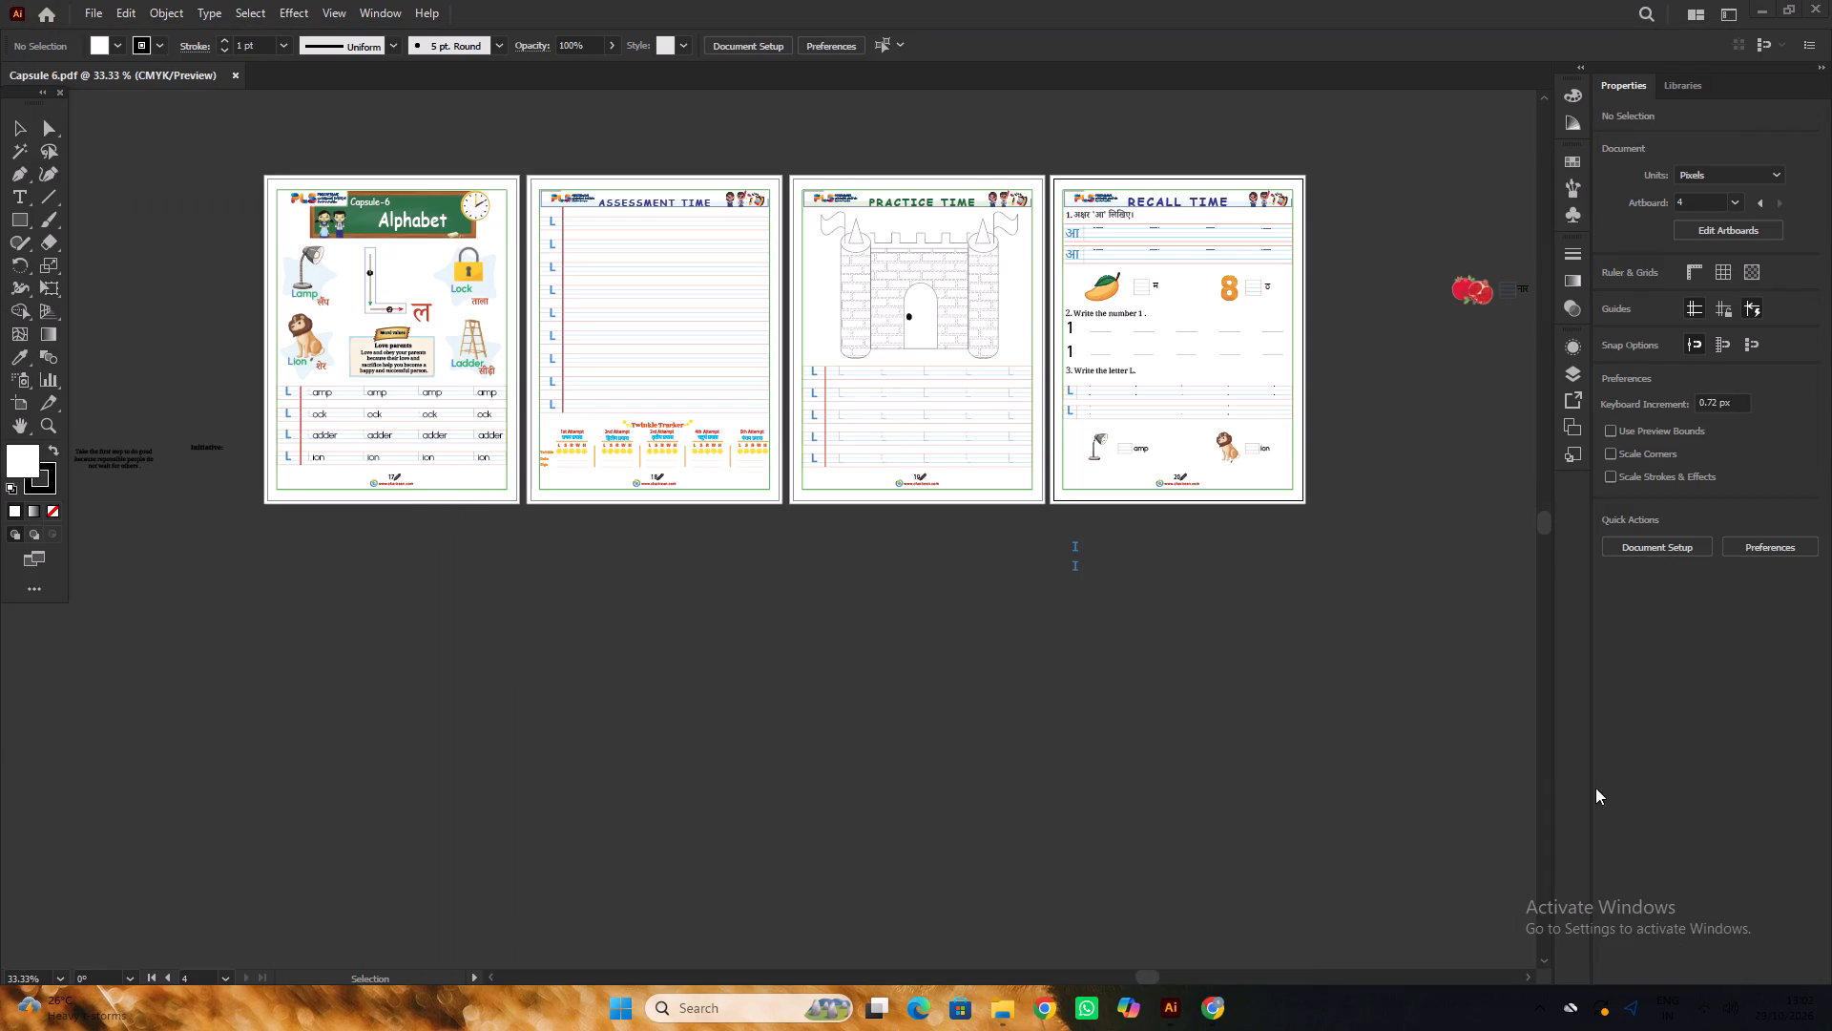
{"action": "left_click", "coordinate": [1700, 1018]}
{"action": "left_click", "coordinate": [1563, 699]}
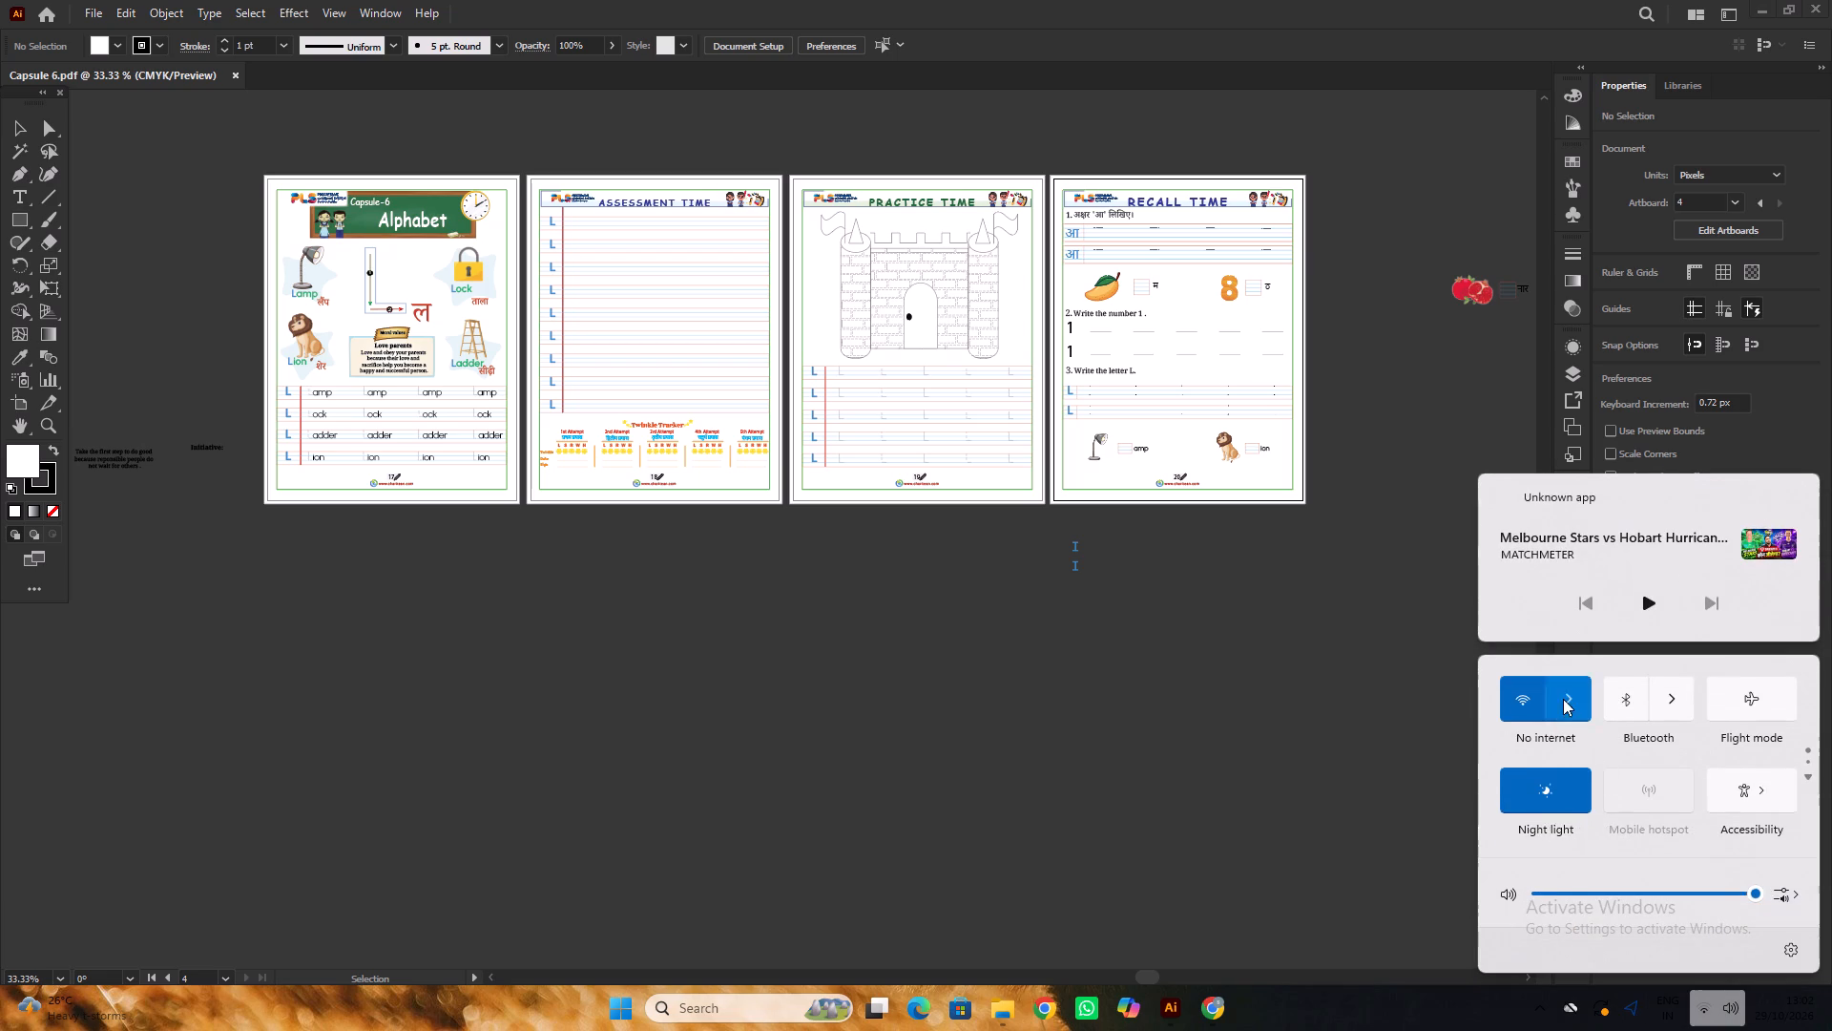
{"action": "left_click", "coordinate": [1378, 726]}
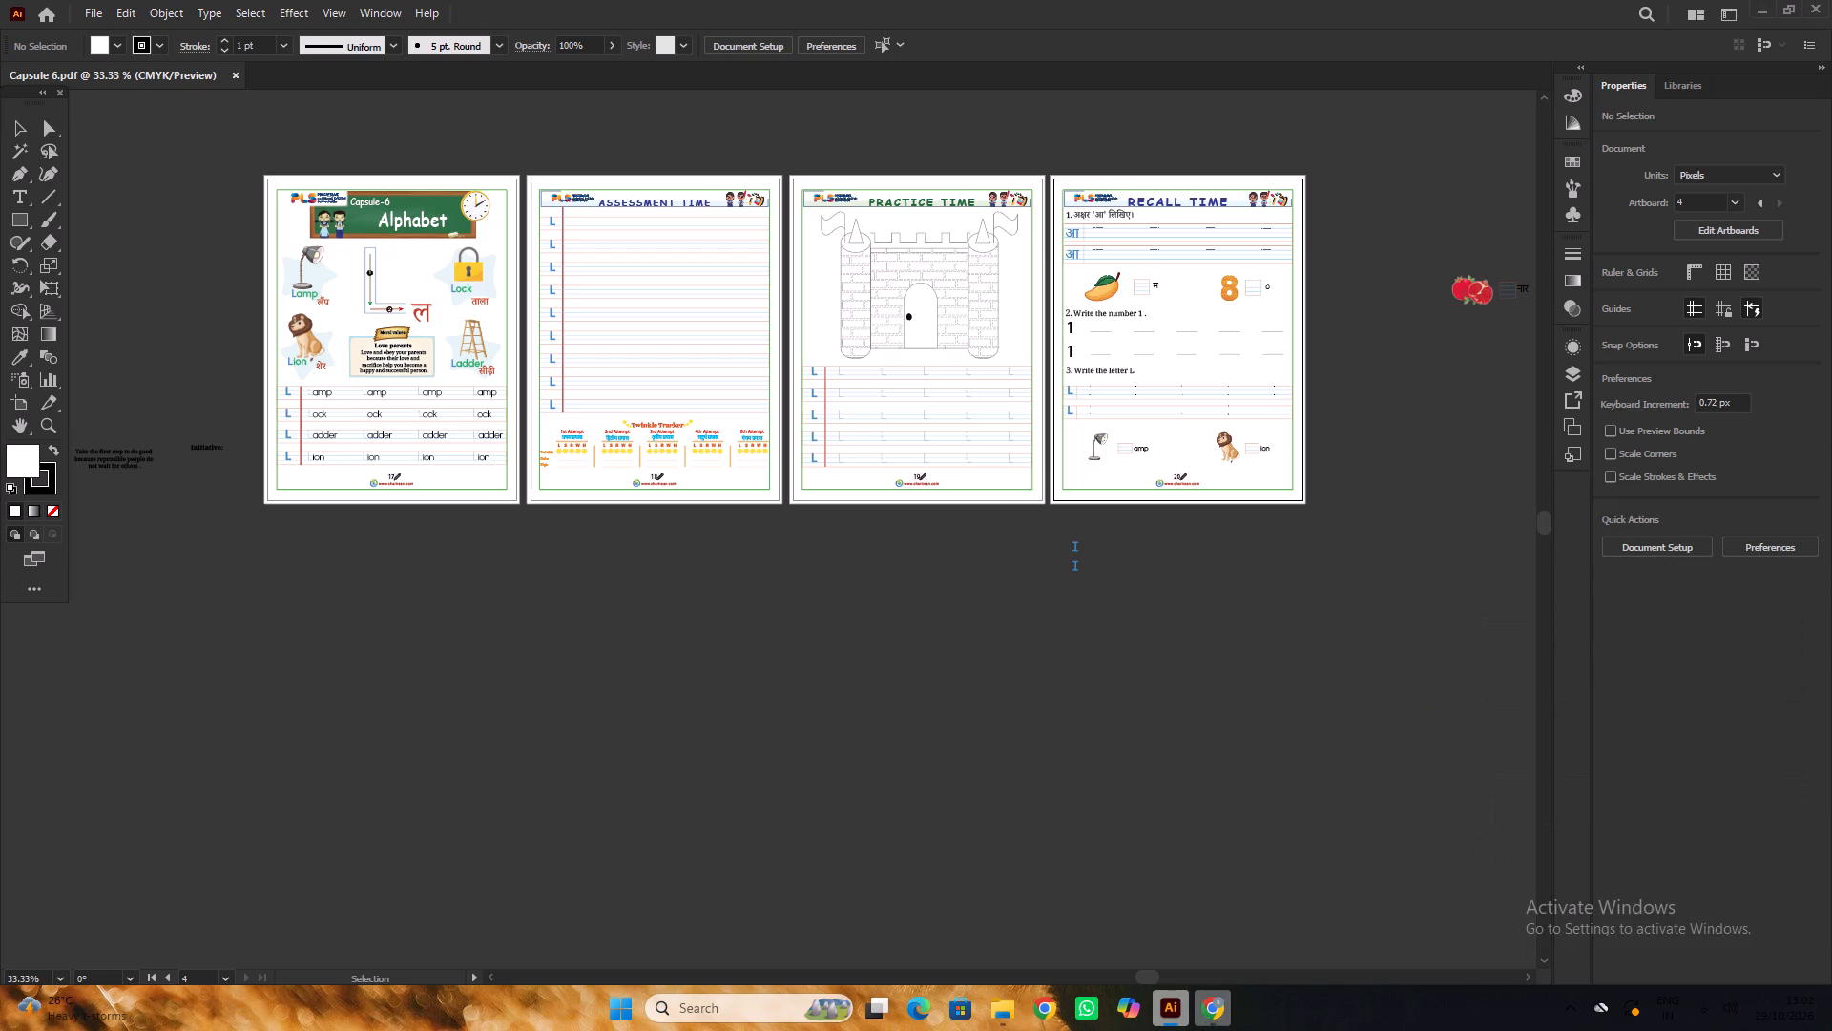
{"action": "left_click", "coordinate": [1220, 1005]}
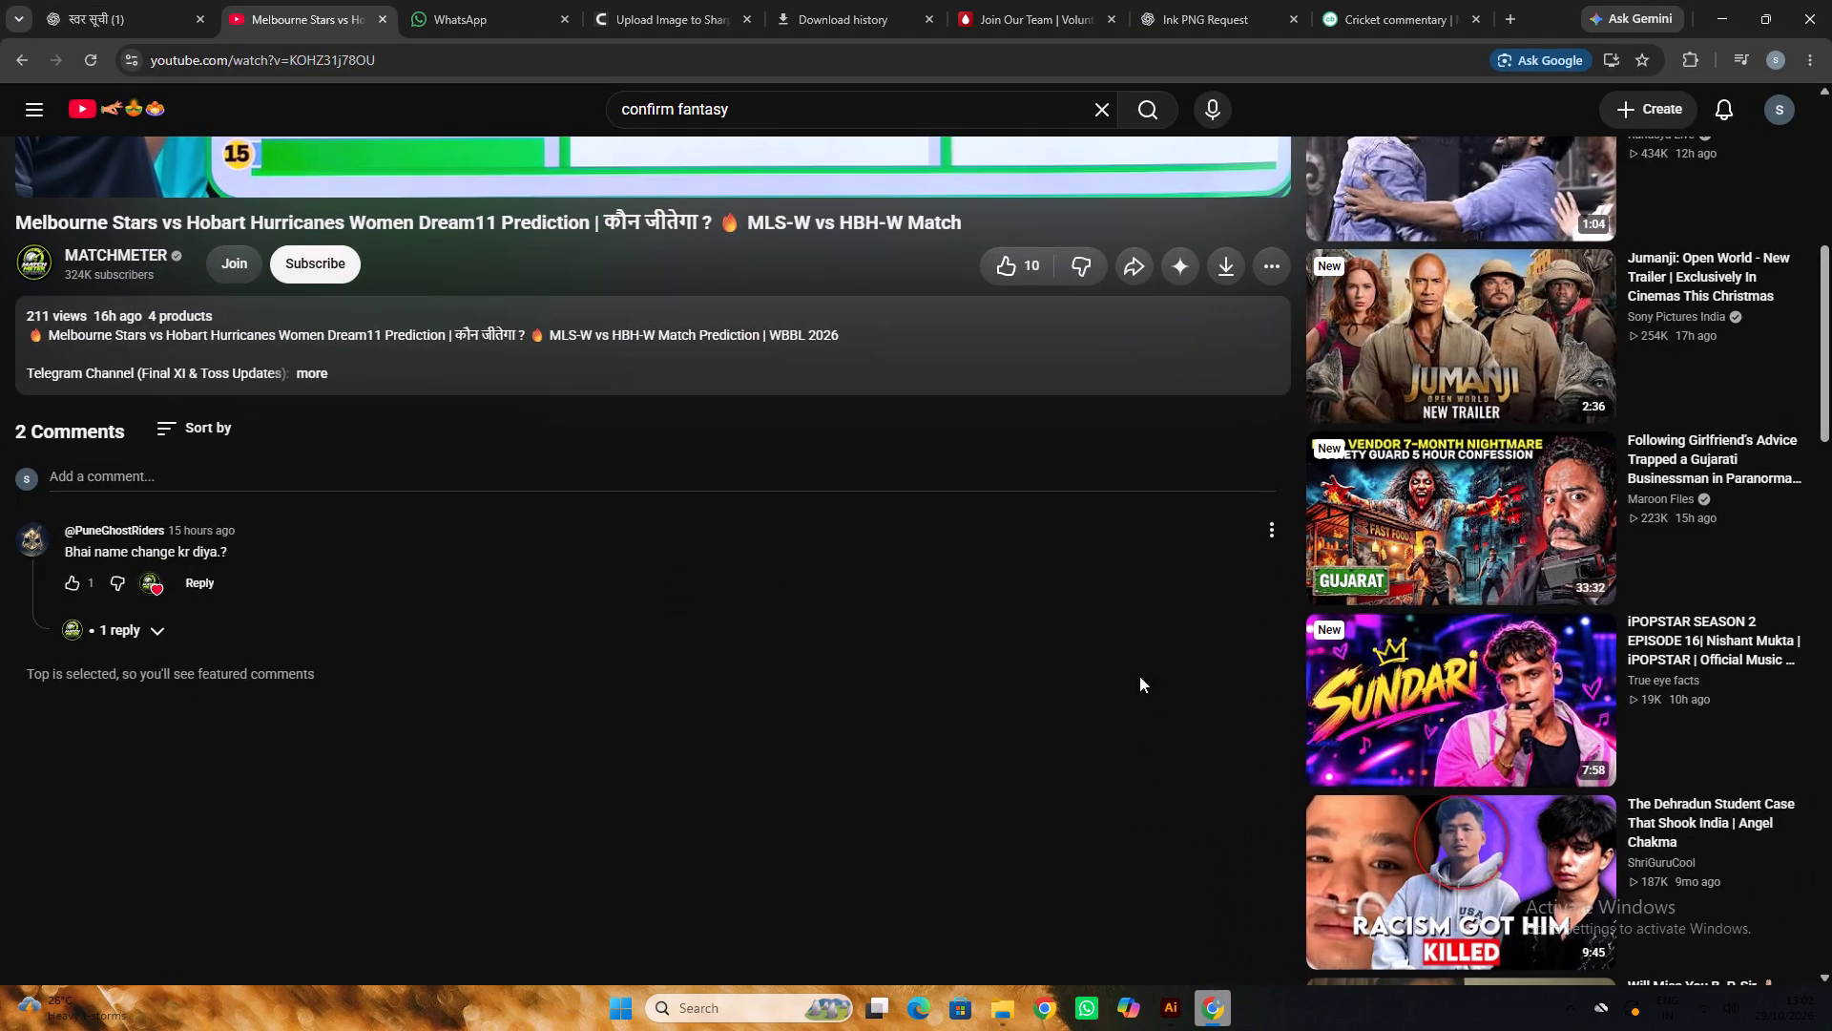
{"action": "left_click", "coordinate": [1739, 16]}
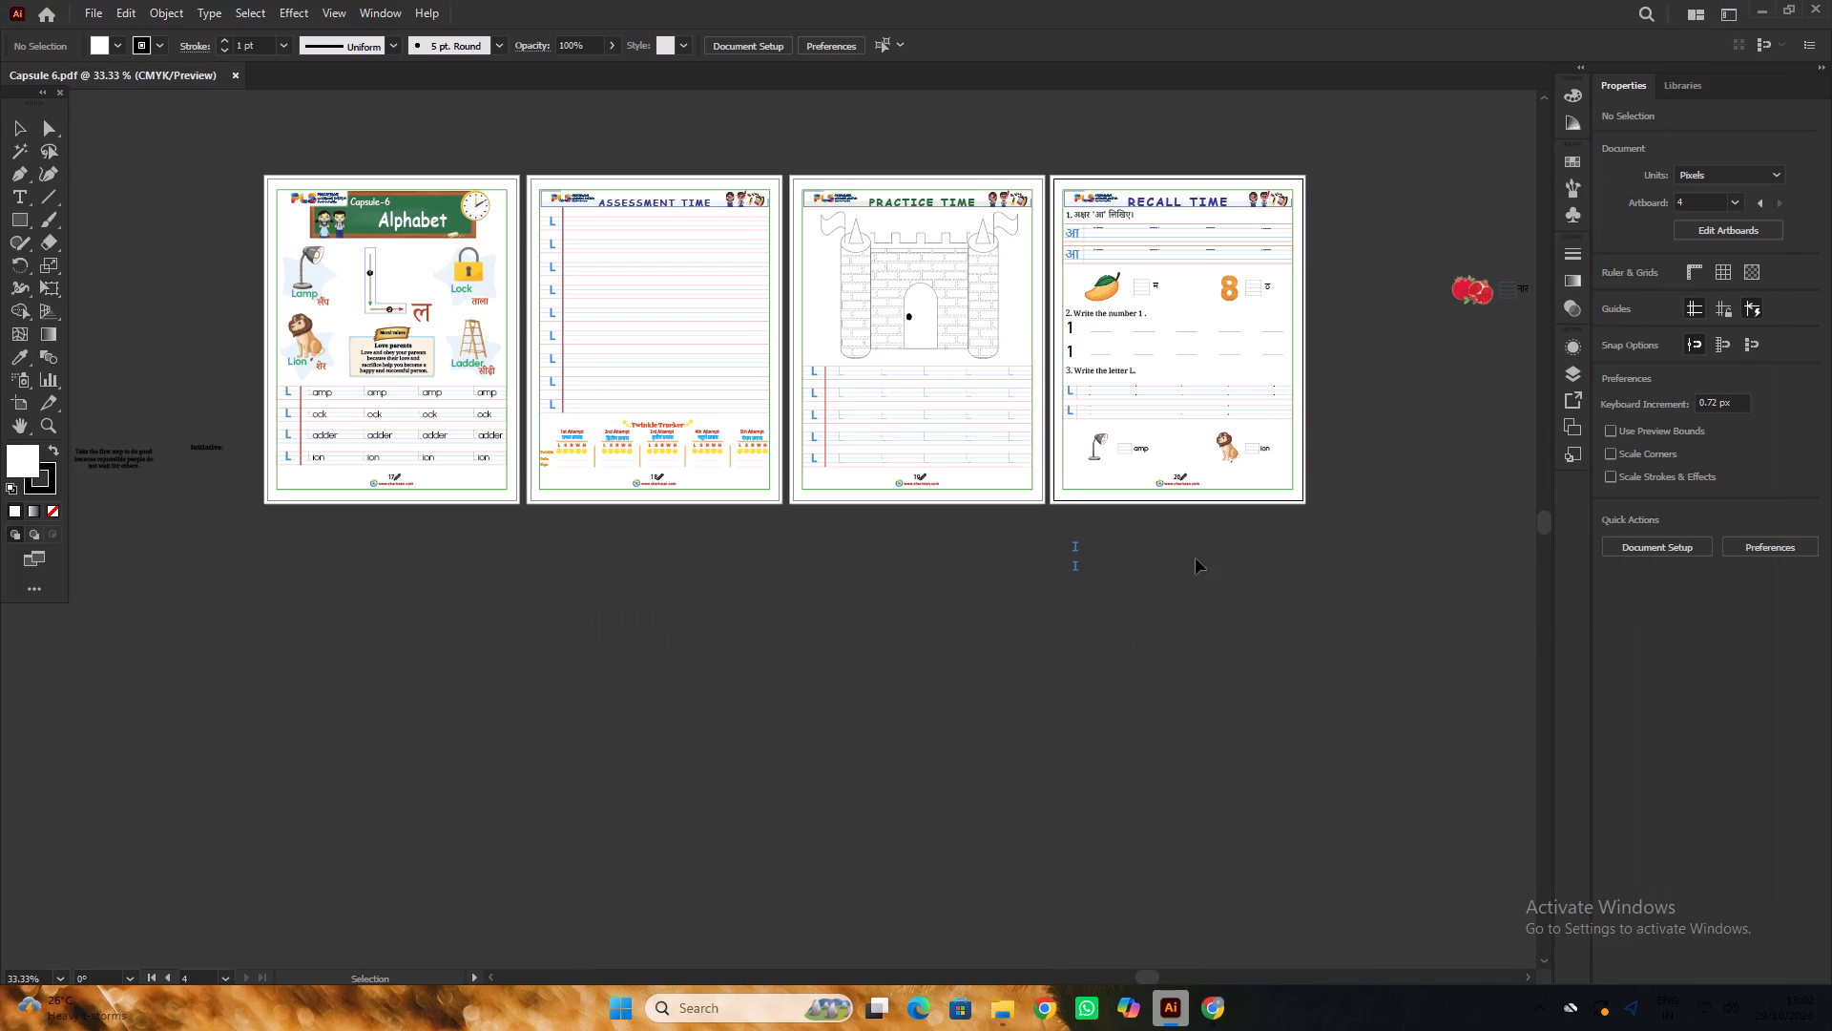
{"action": "left_click", "coordinate": [1703, 1010]}
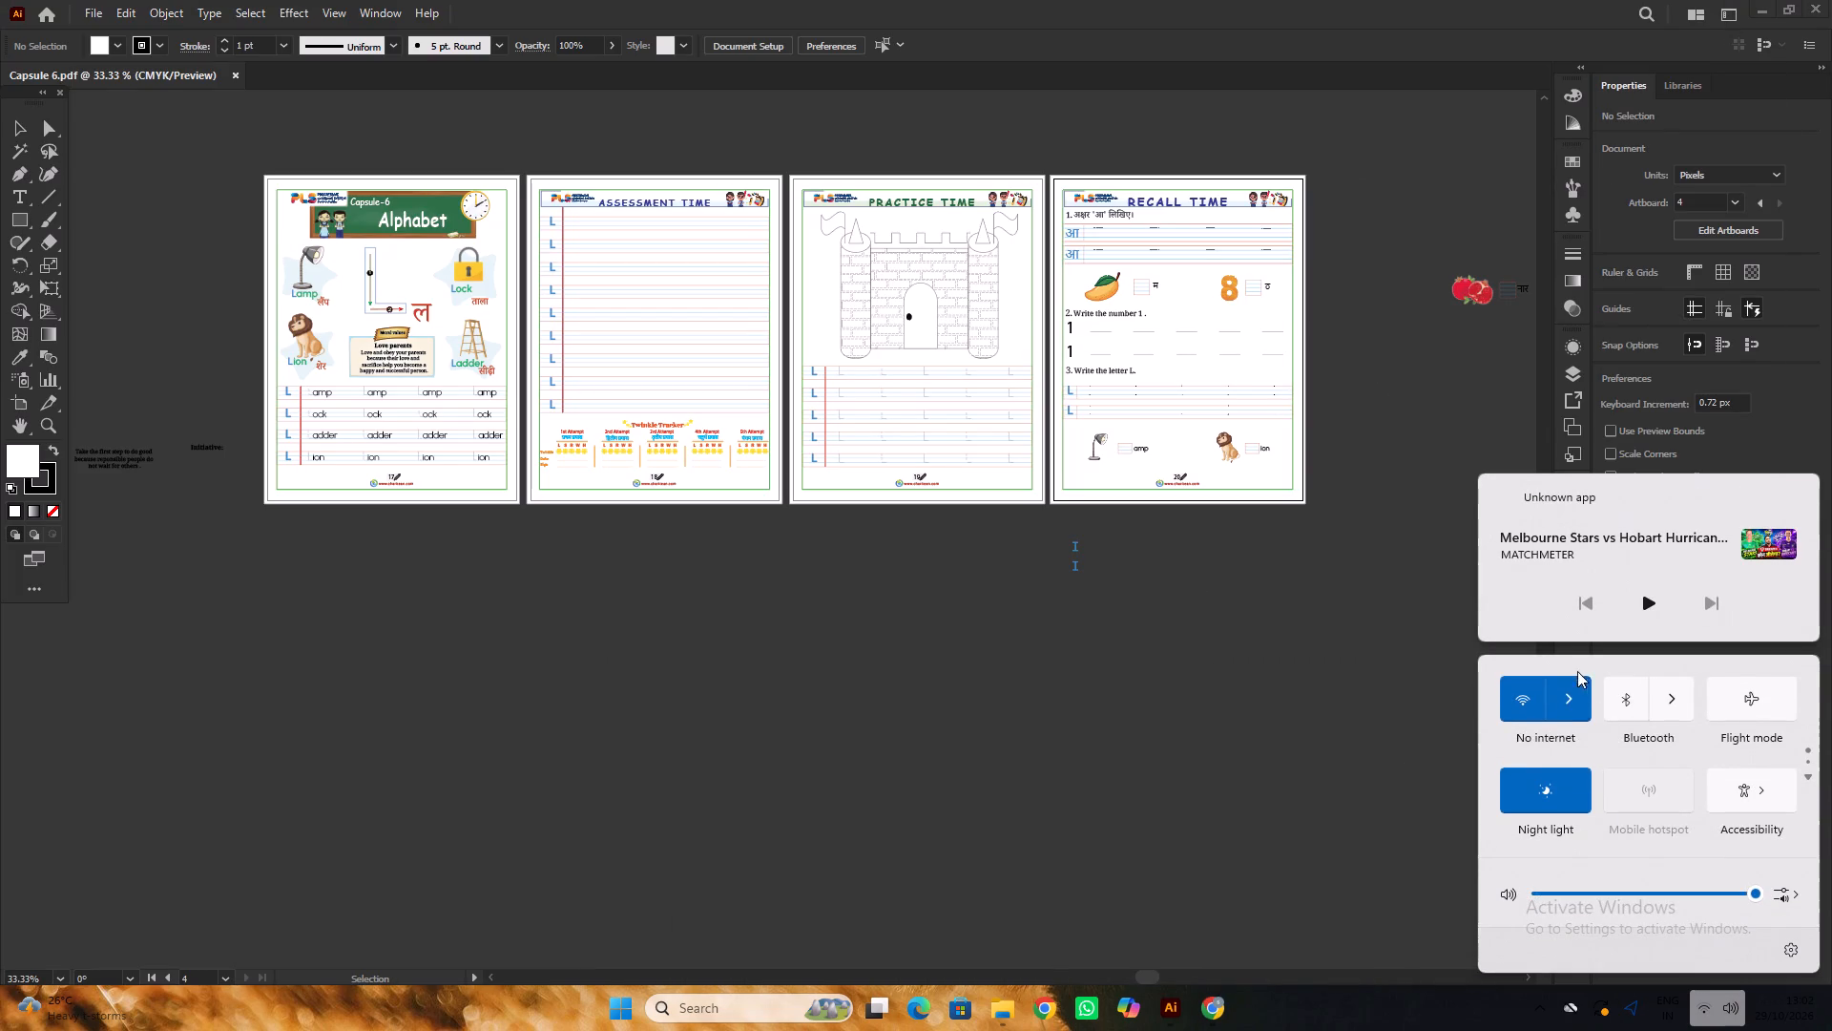
{"action": "left_click", "coordinate": [1559, 705]}
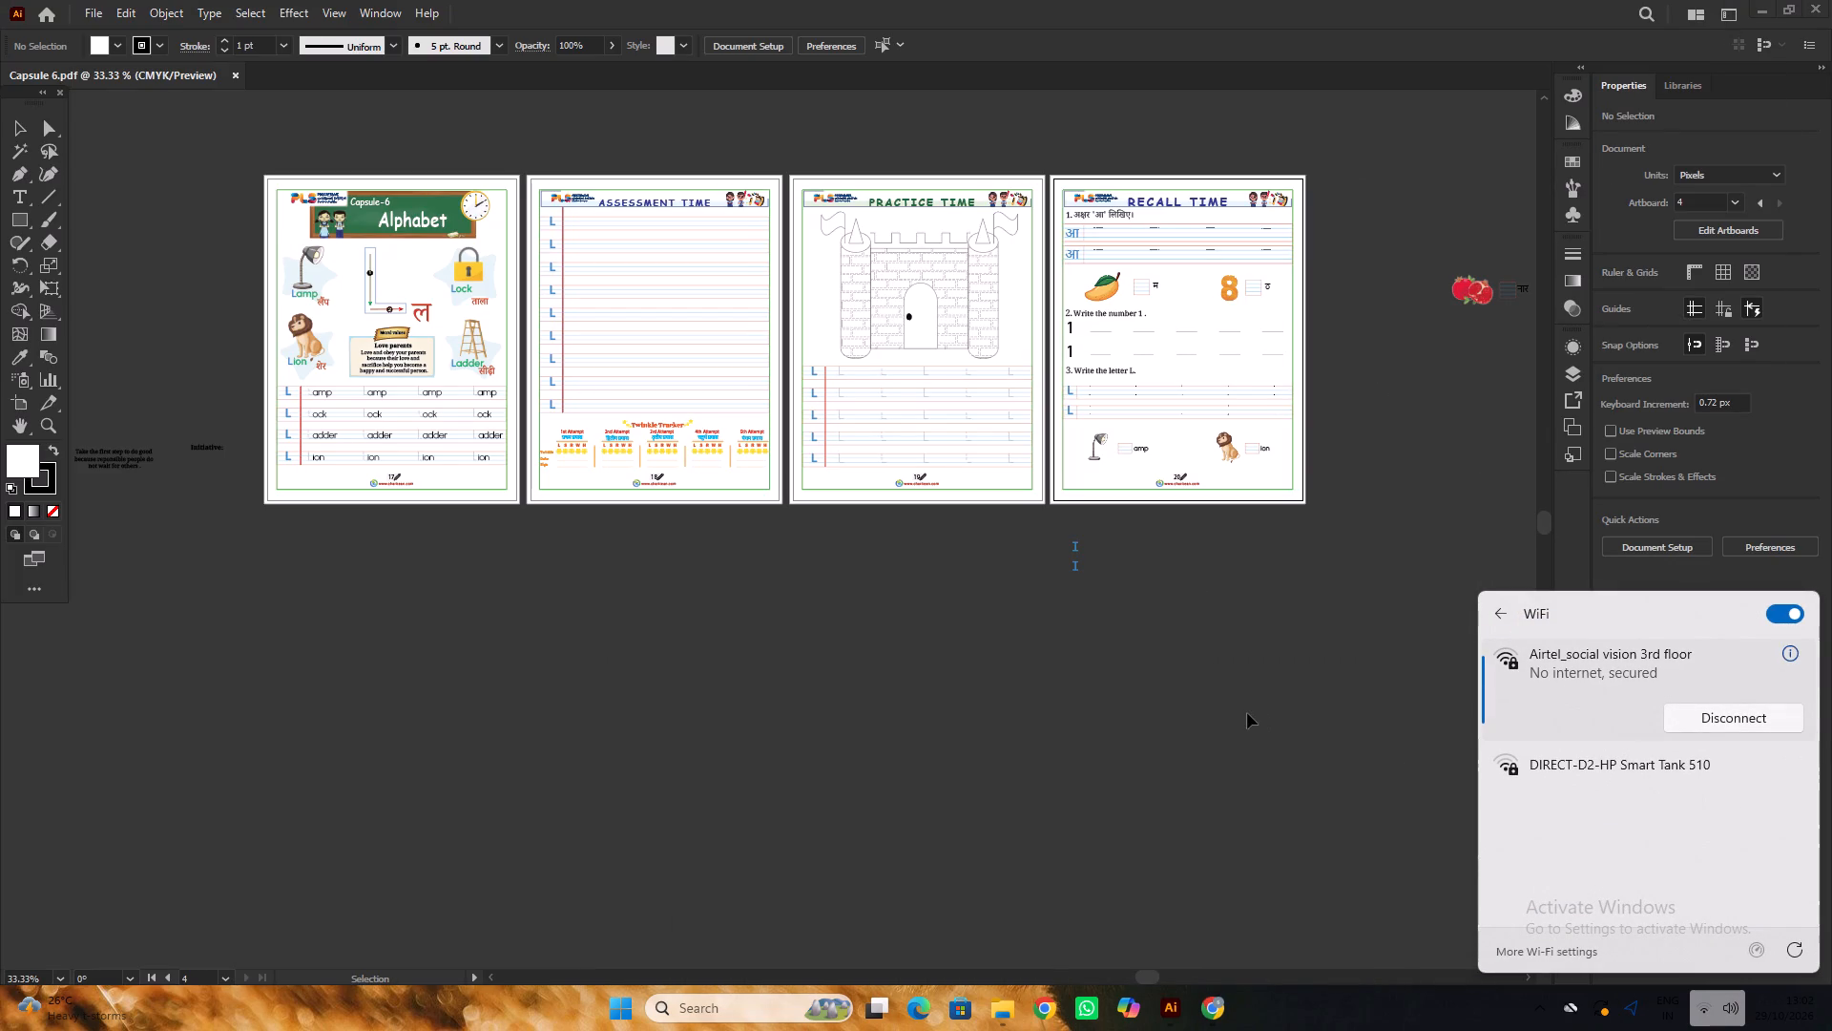
{"action": "left_click", "coordinate": [1259, 710]}
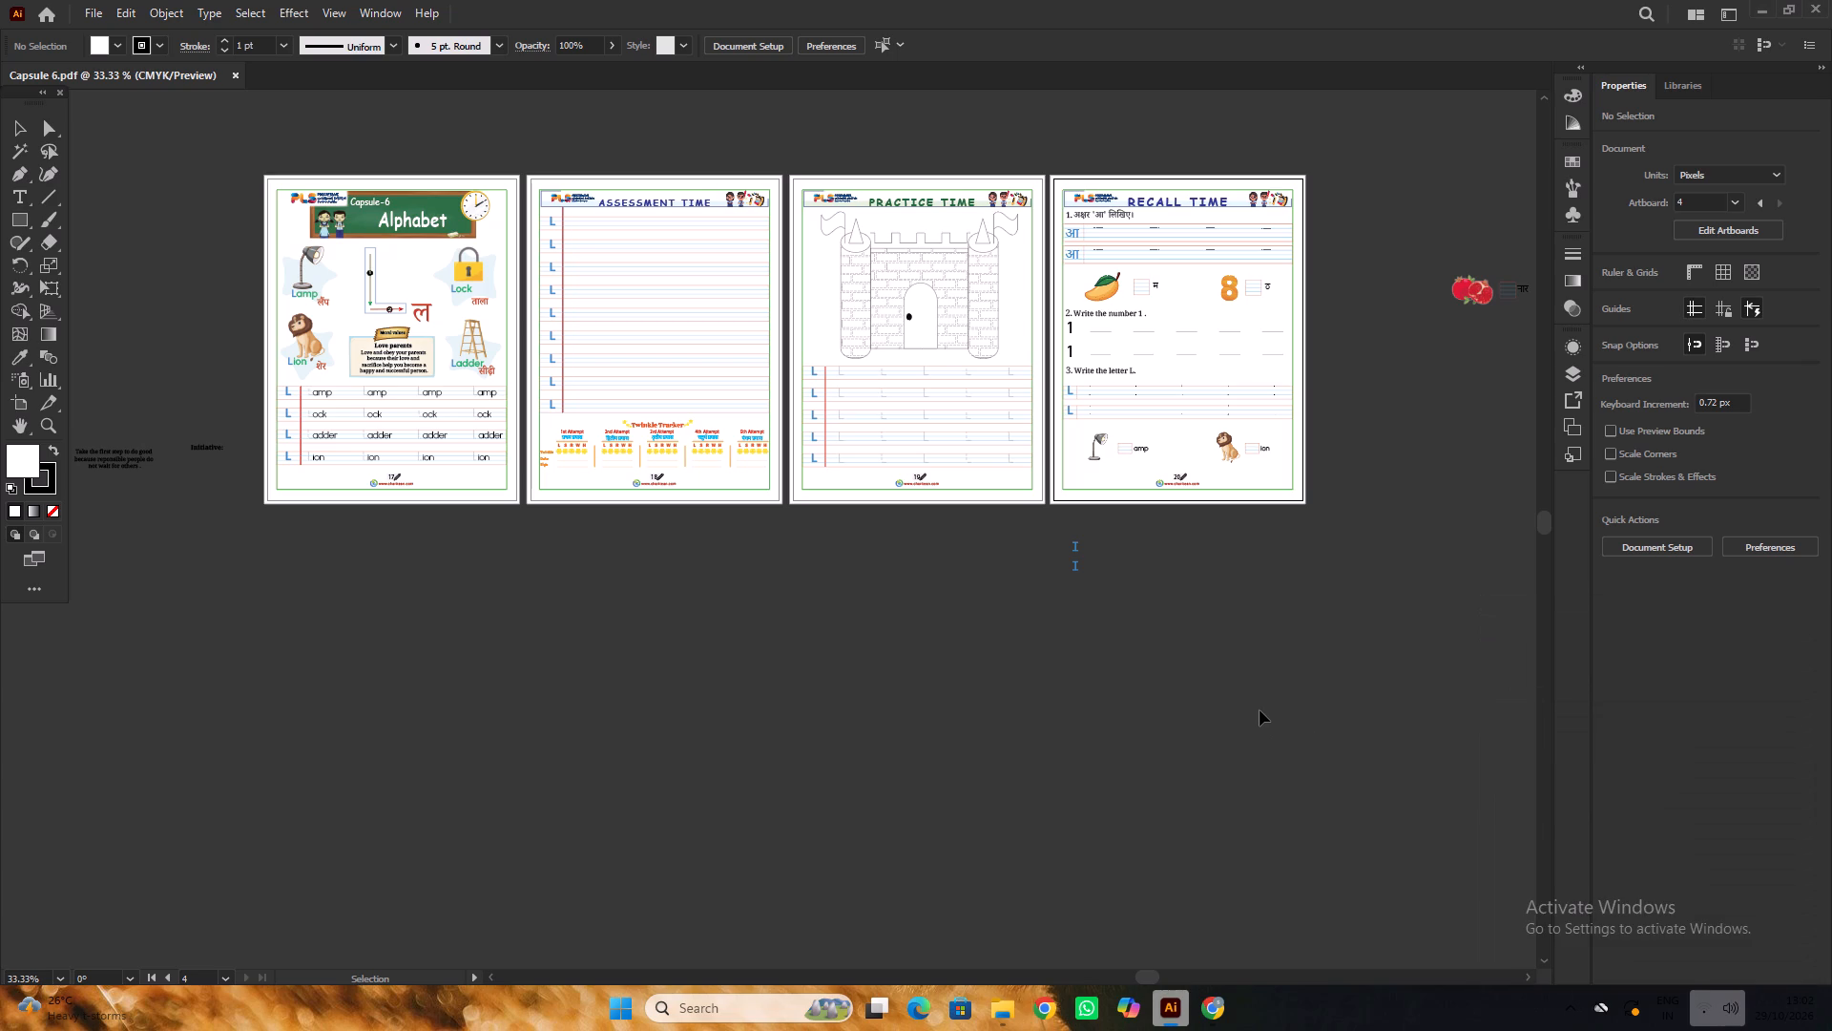
{"action": "left_click", "coordinate": [1704, 1009]}
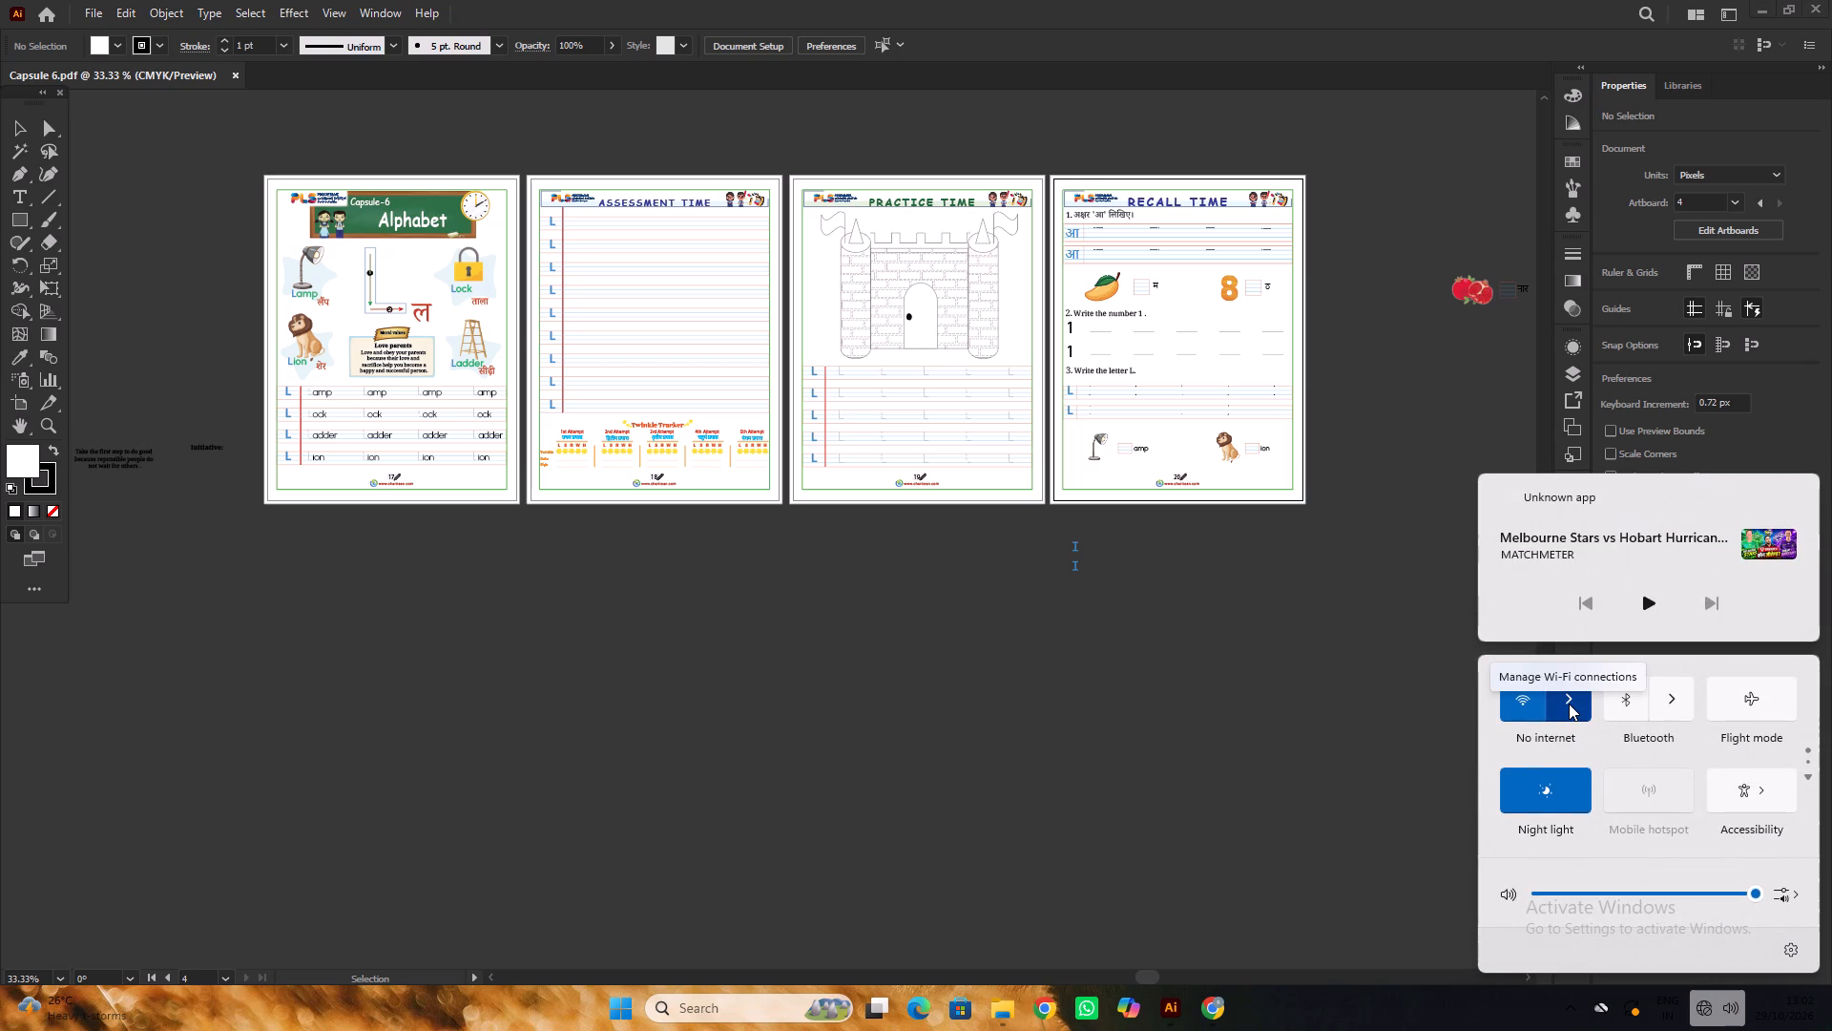
{"action": "left_click", "coordinate": [1373, 724]}
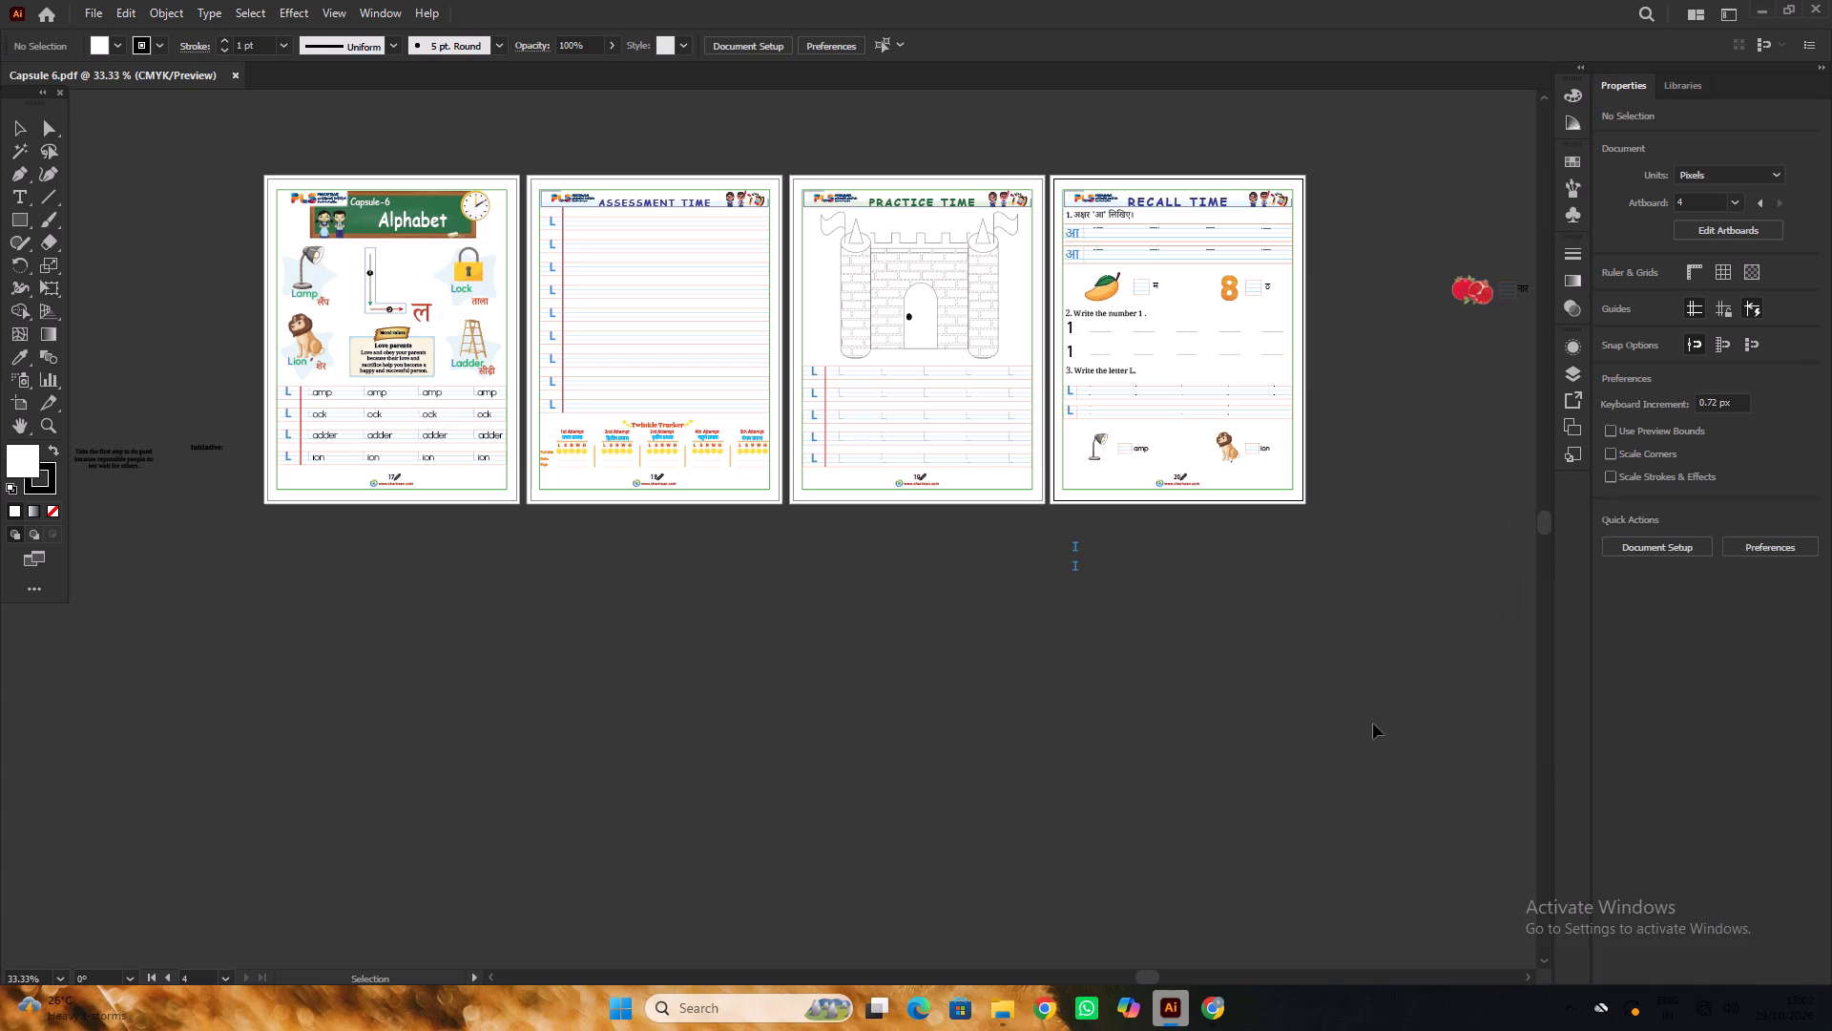